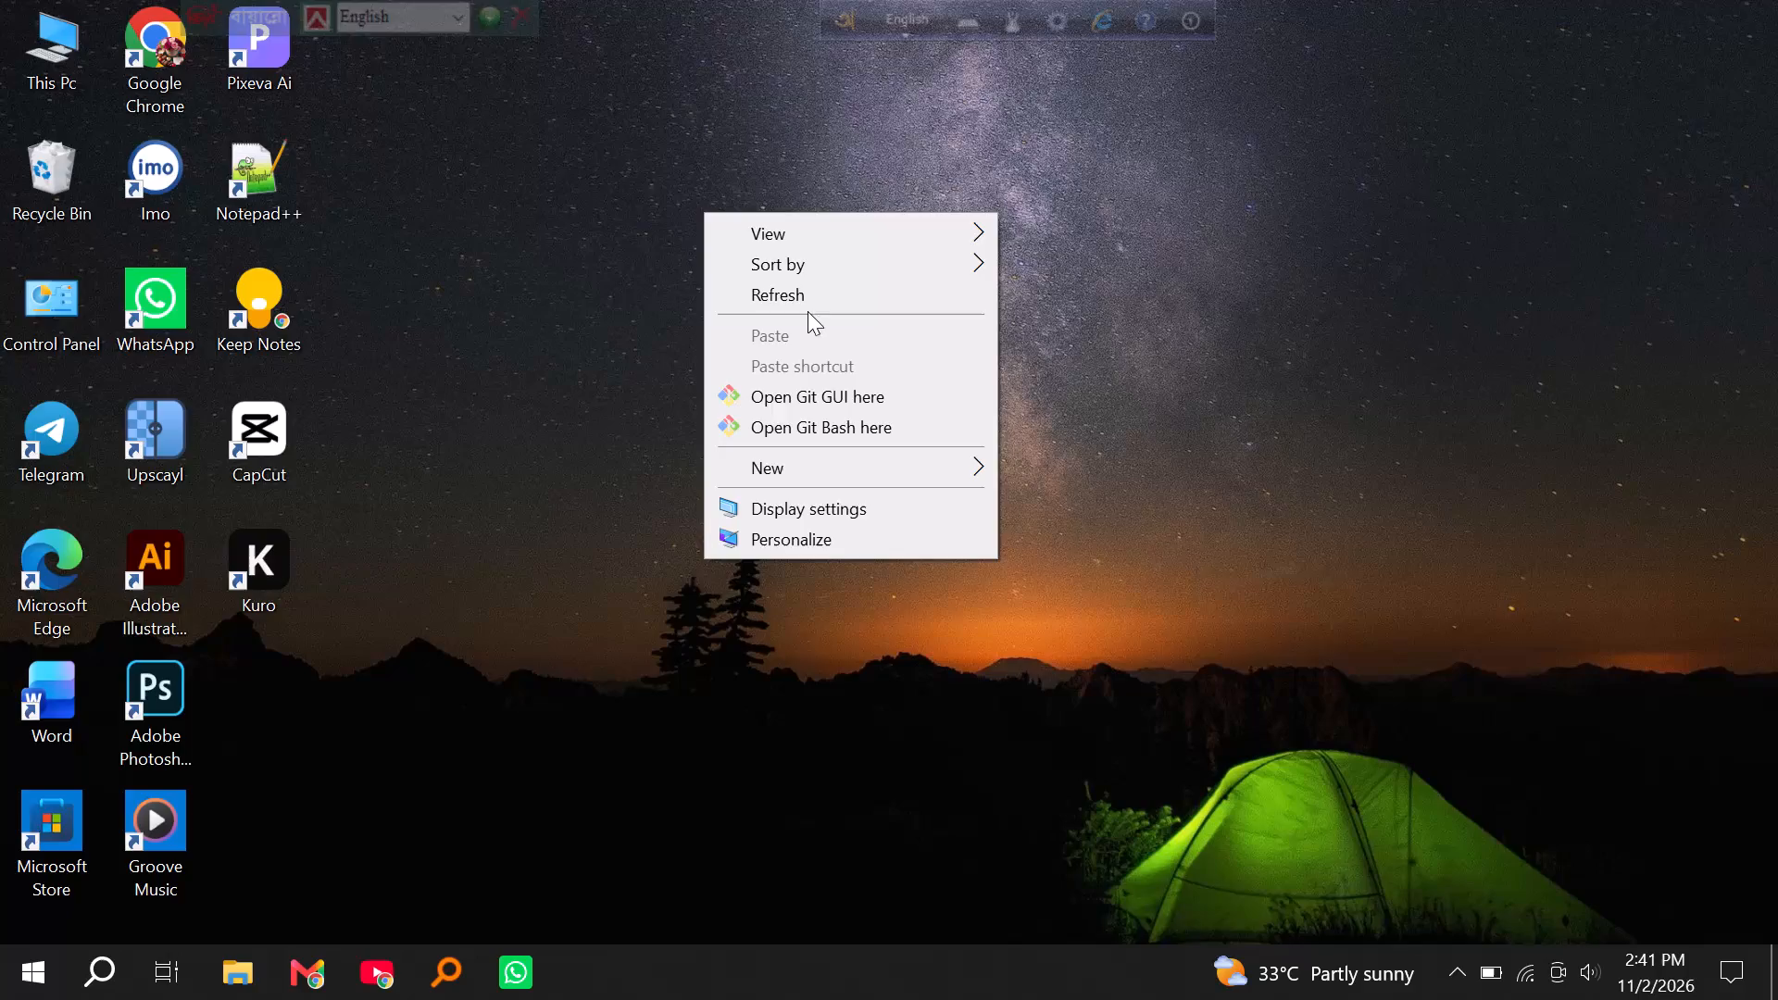
# Refresh the desktop.
pyautogui.click(804, 300)
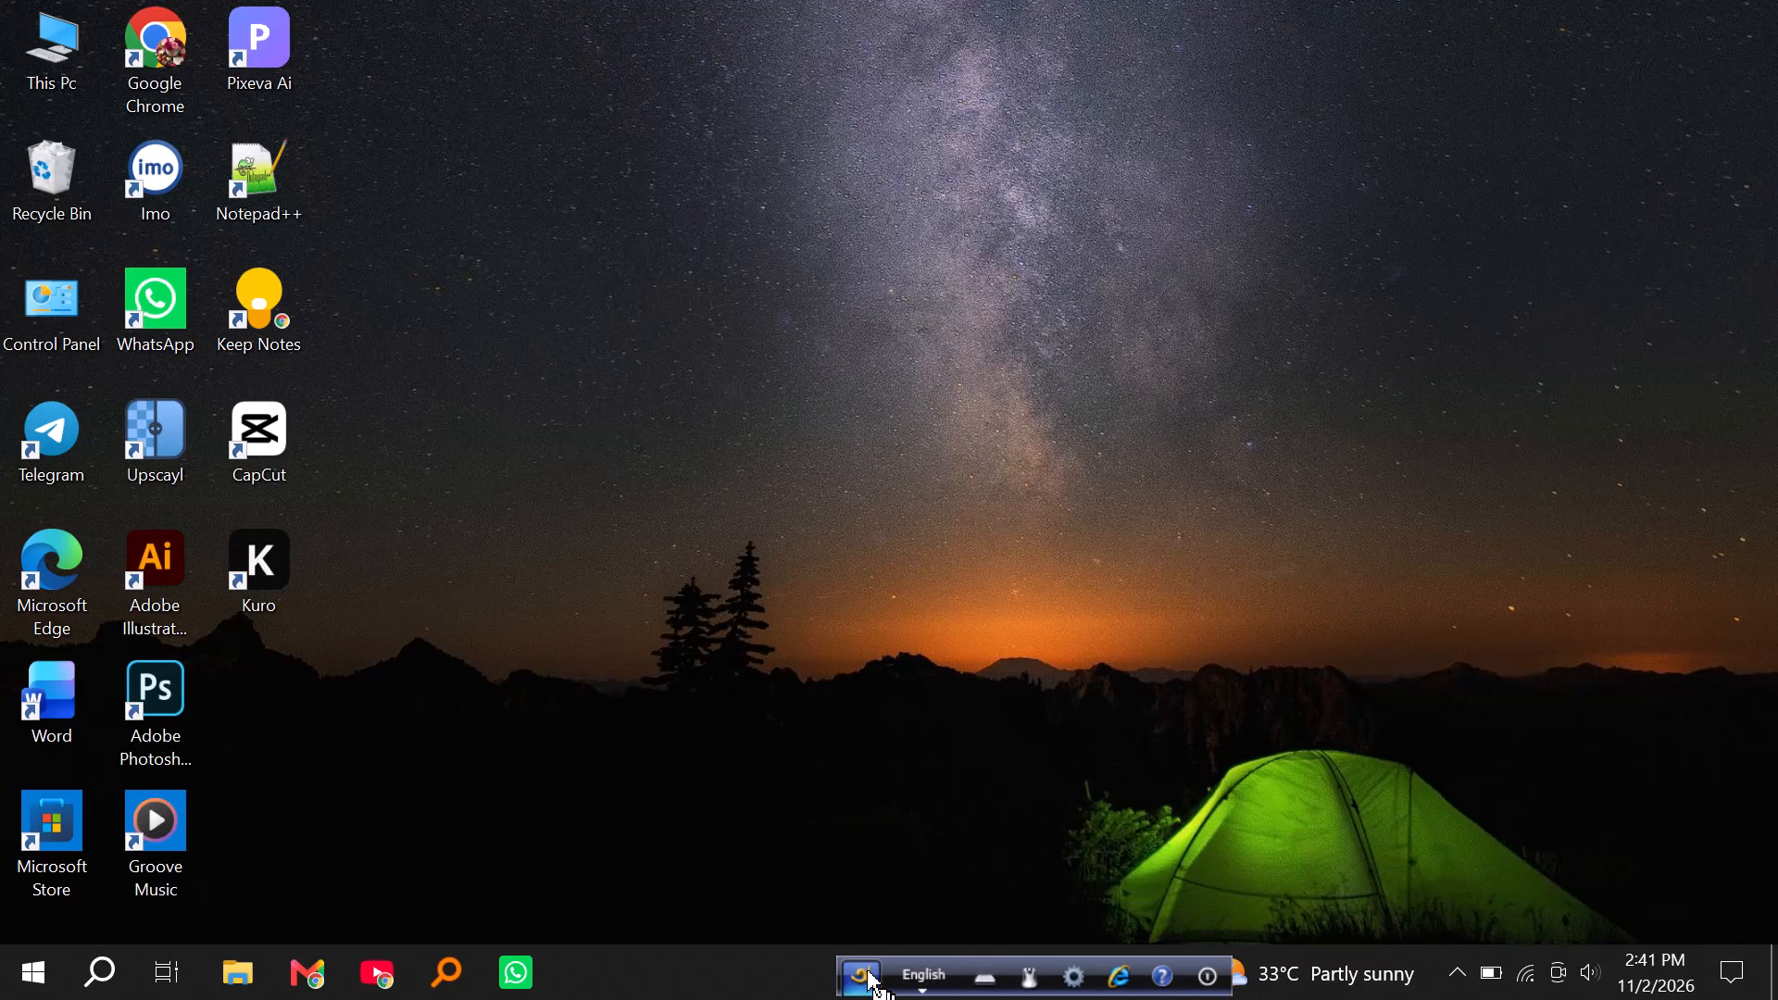
# Open the running Kuro app from the hidden area of the system tray.
pyautogui.click(1448, 971)
pyautogui.click(1415, 923)
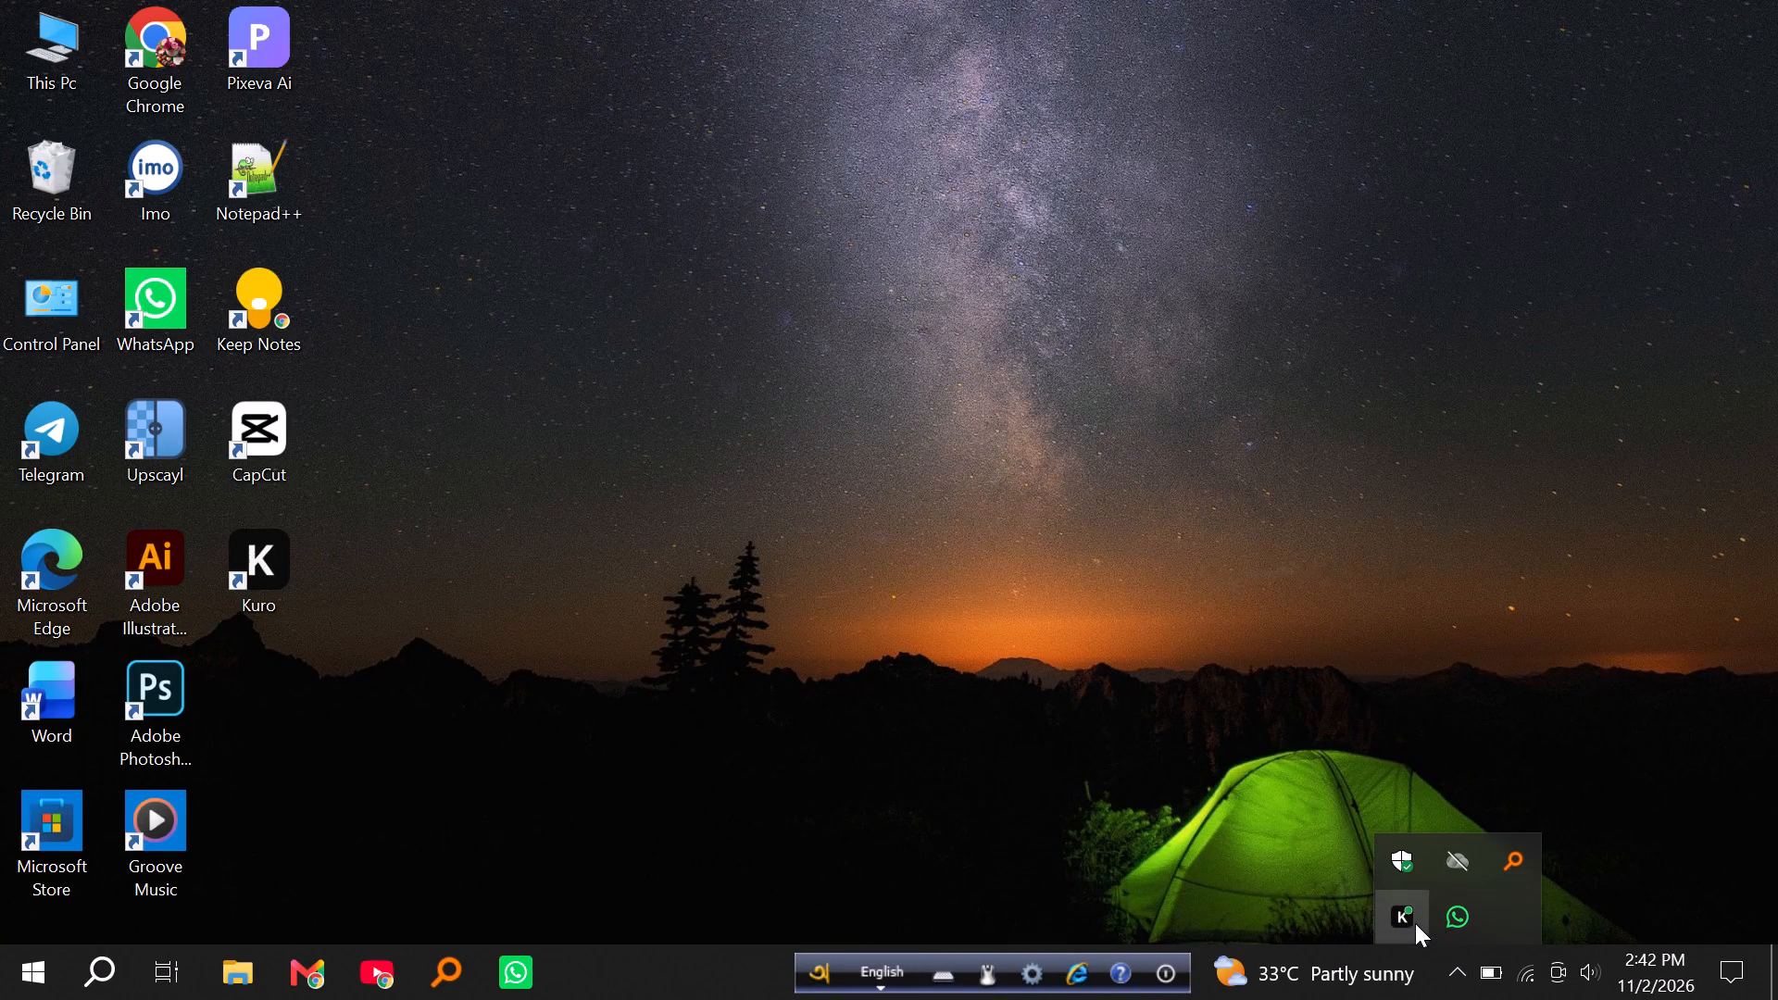
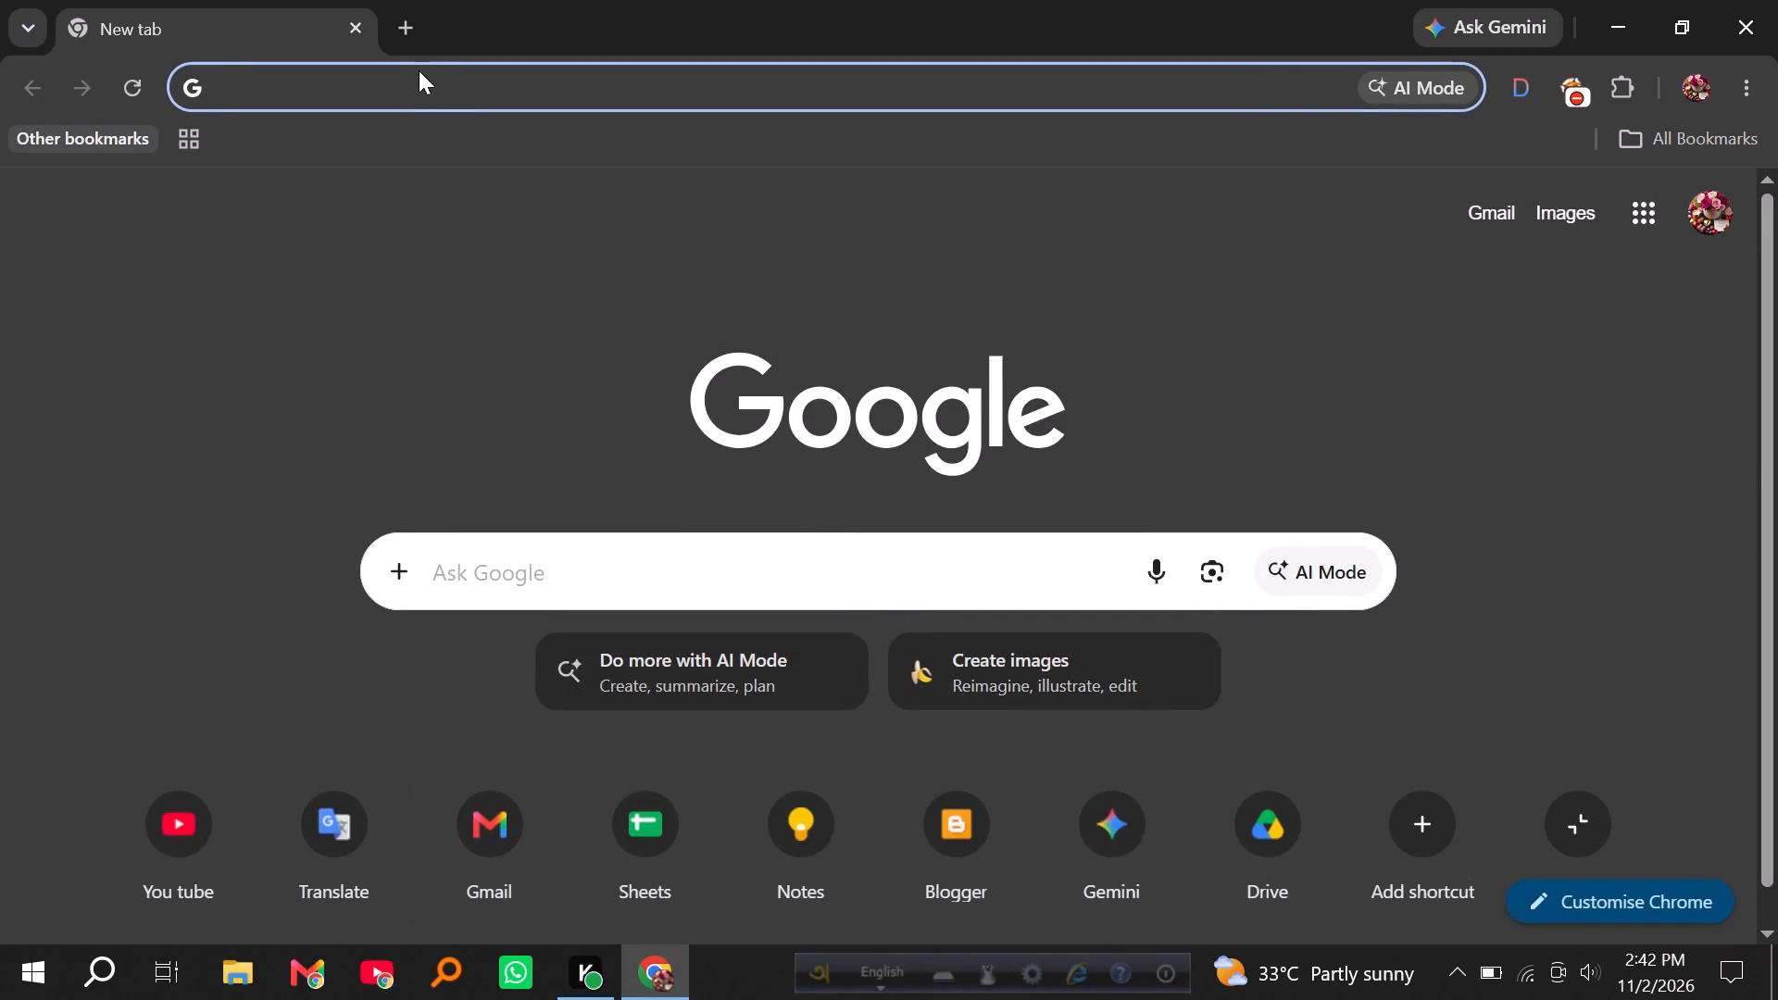
# Search the web for vecteezy contributor in Chrome, and open a new blank tab alongside the results.
pyautogui.press('v')
pyautogui.press('Return')
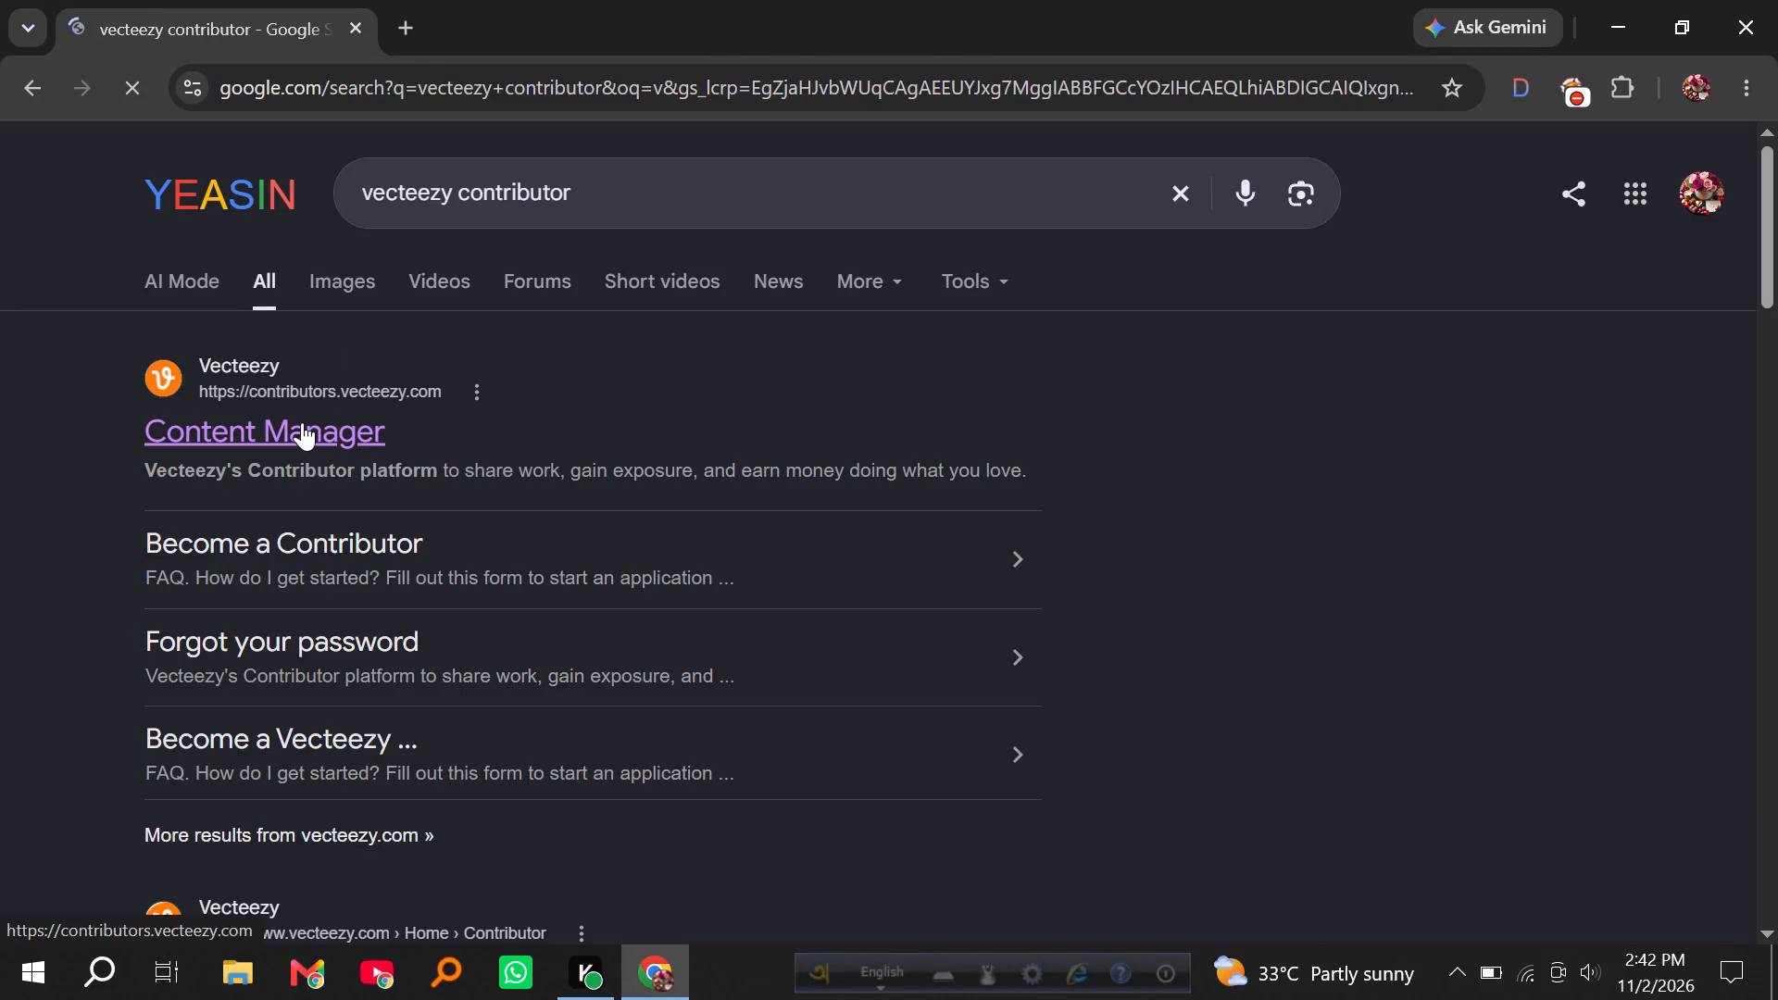
pyautogui.click(403, 25)
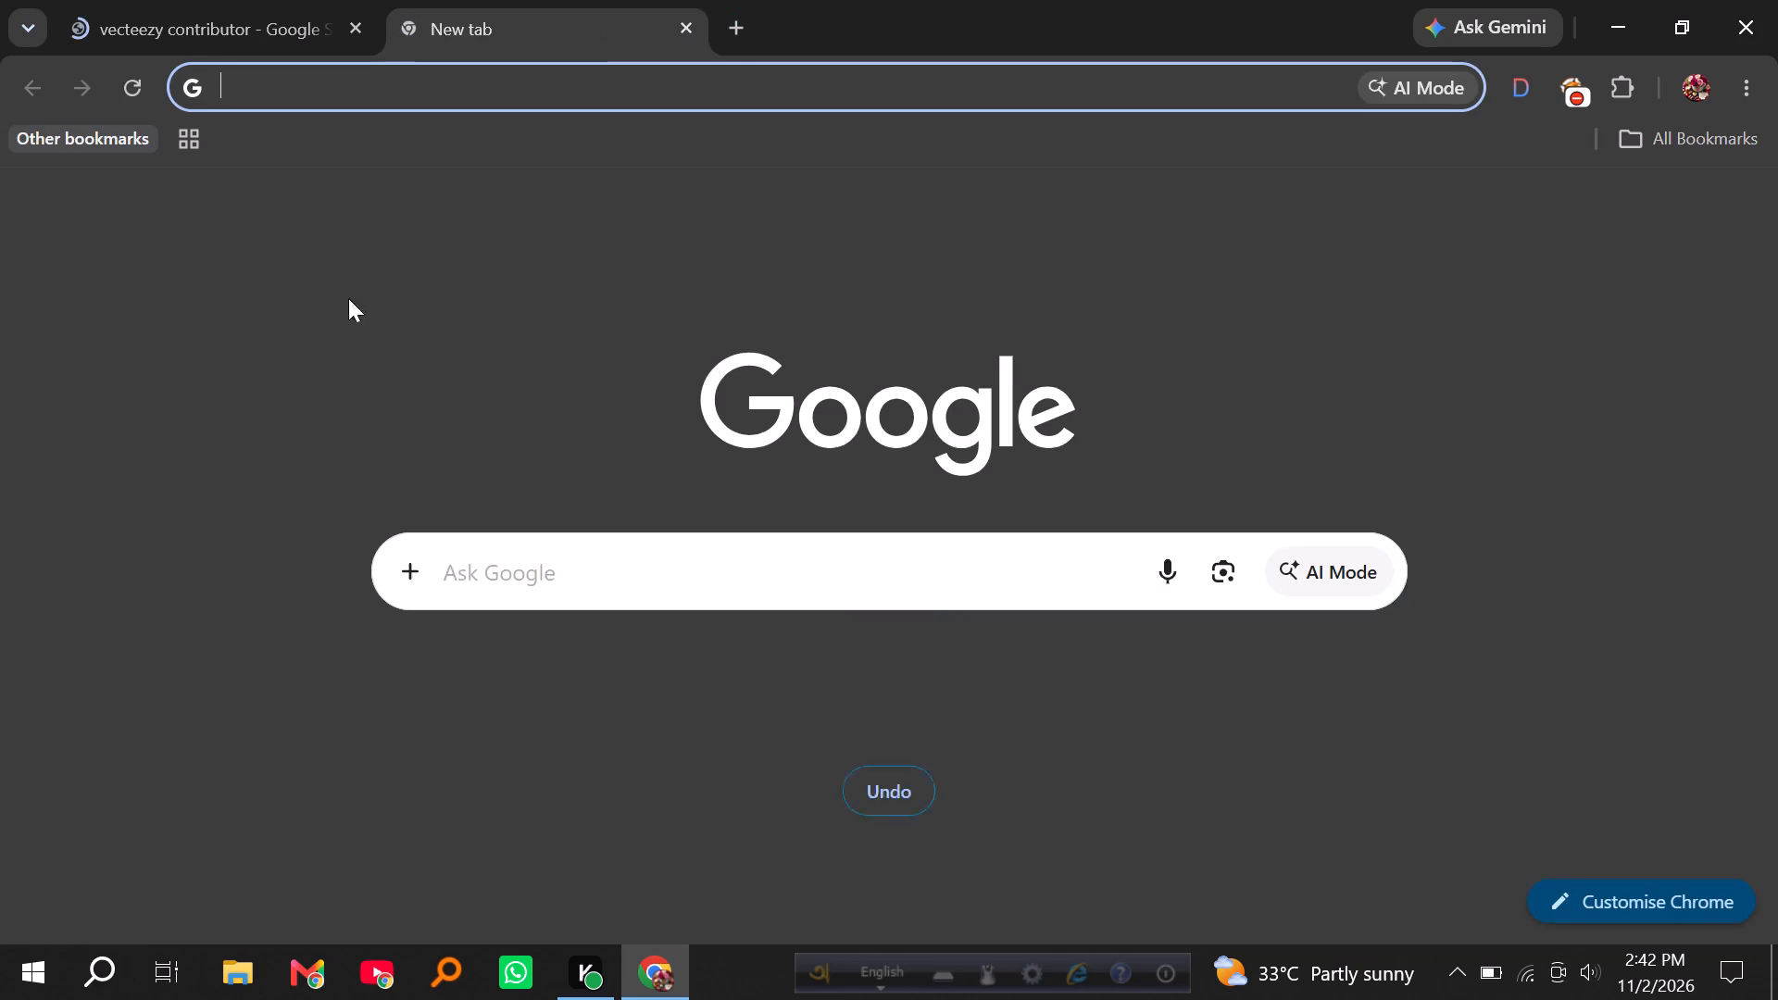
# Switch to File Explorer and open My Source File.AI from the My Work folder in Downloads.
pyautogui.click(246, 989)
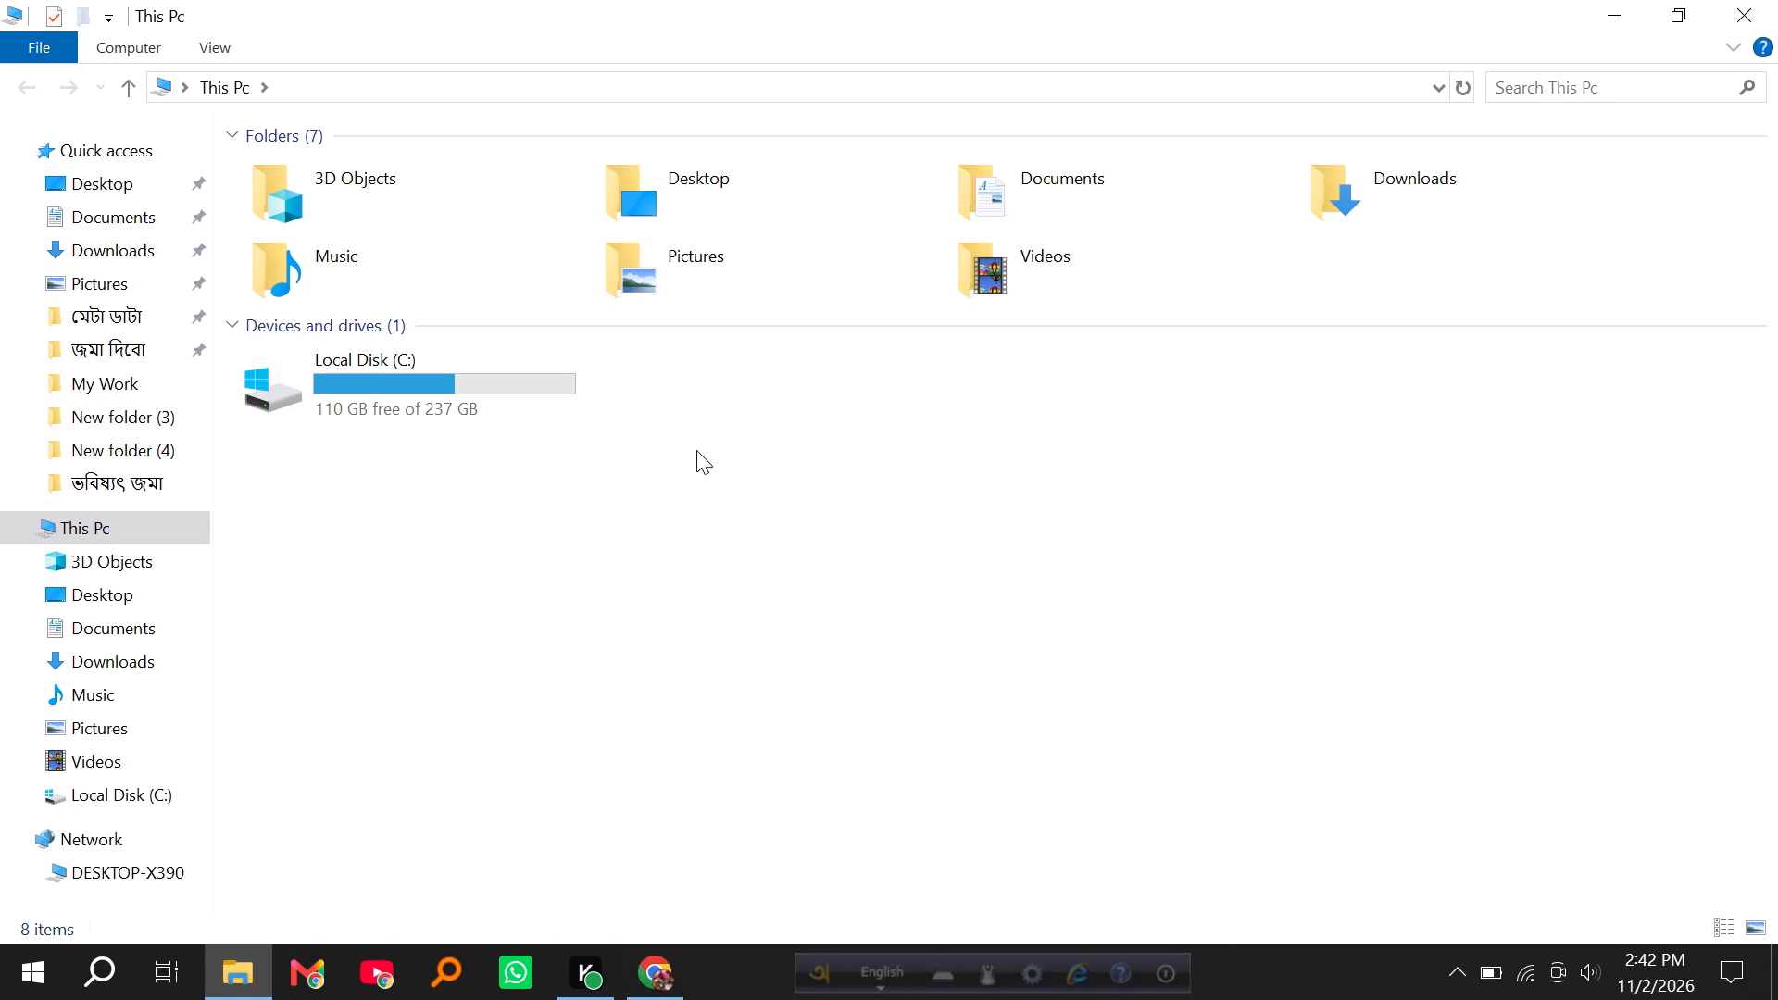
pyautogui.doubleClick(1431, 212)
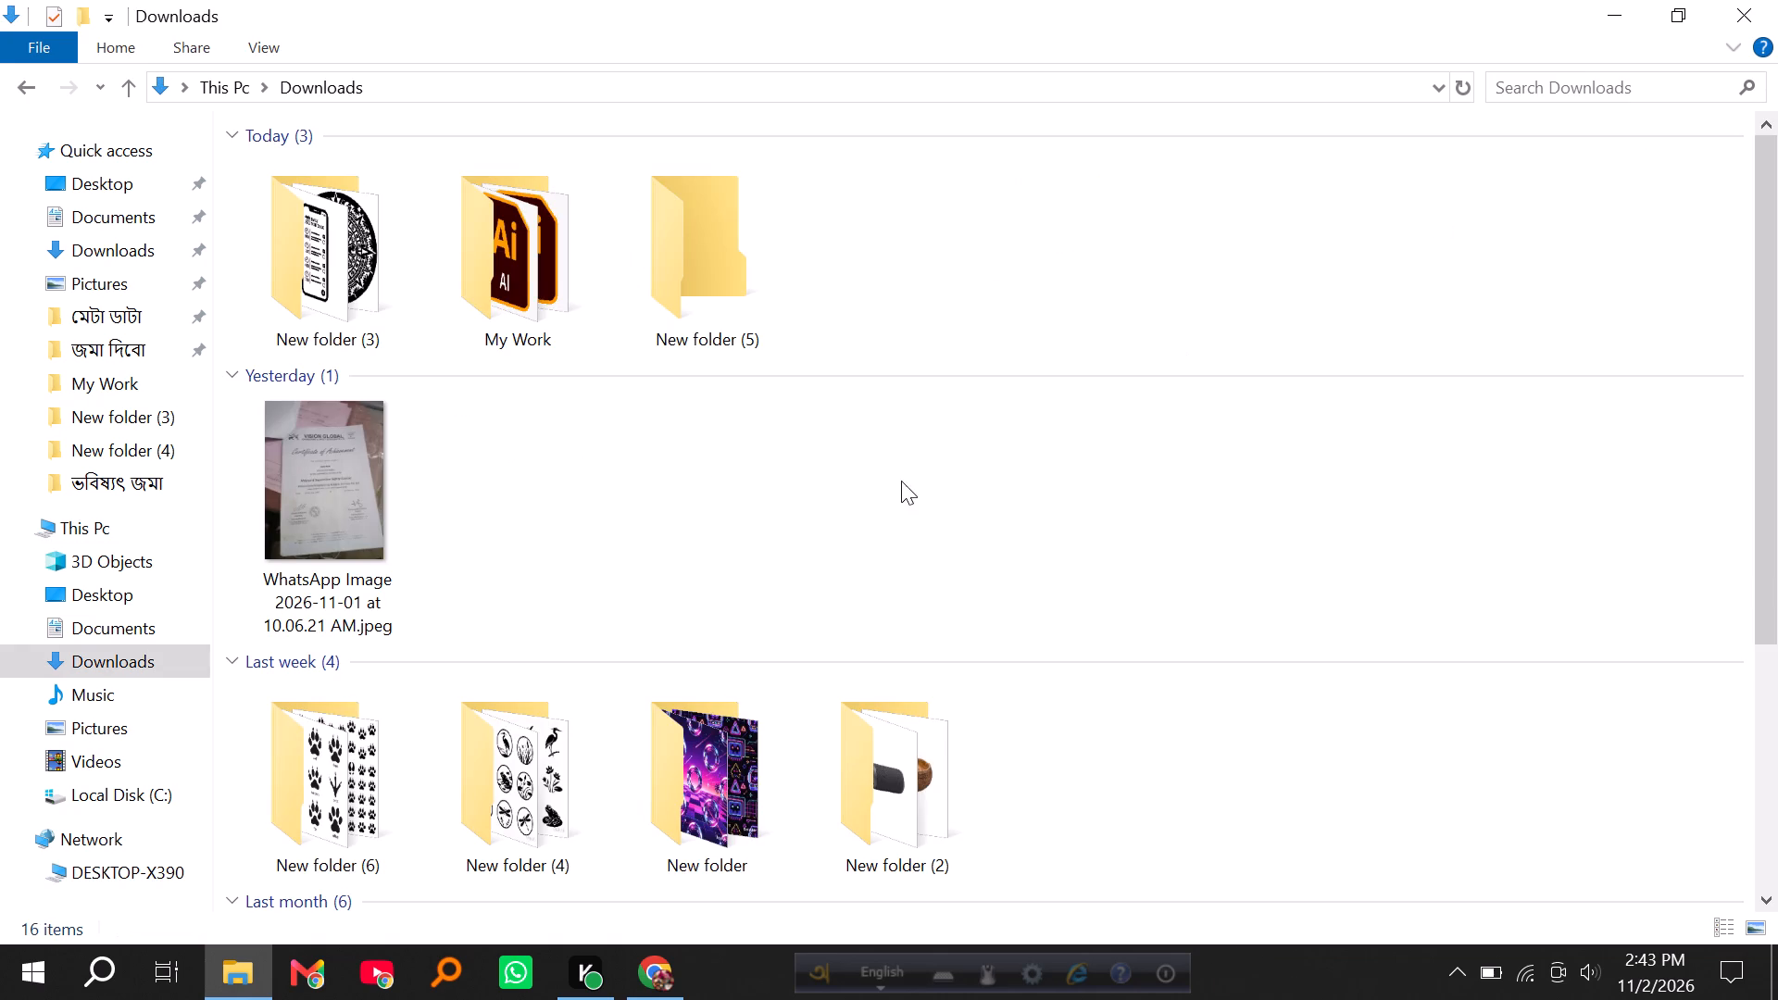
pyautogui.doubleClick(510, 256)
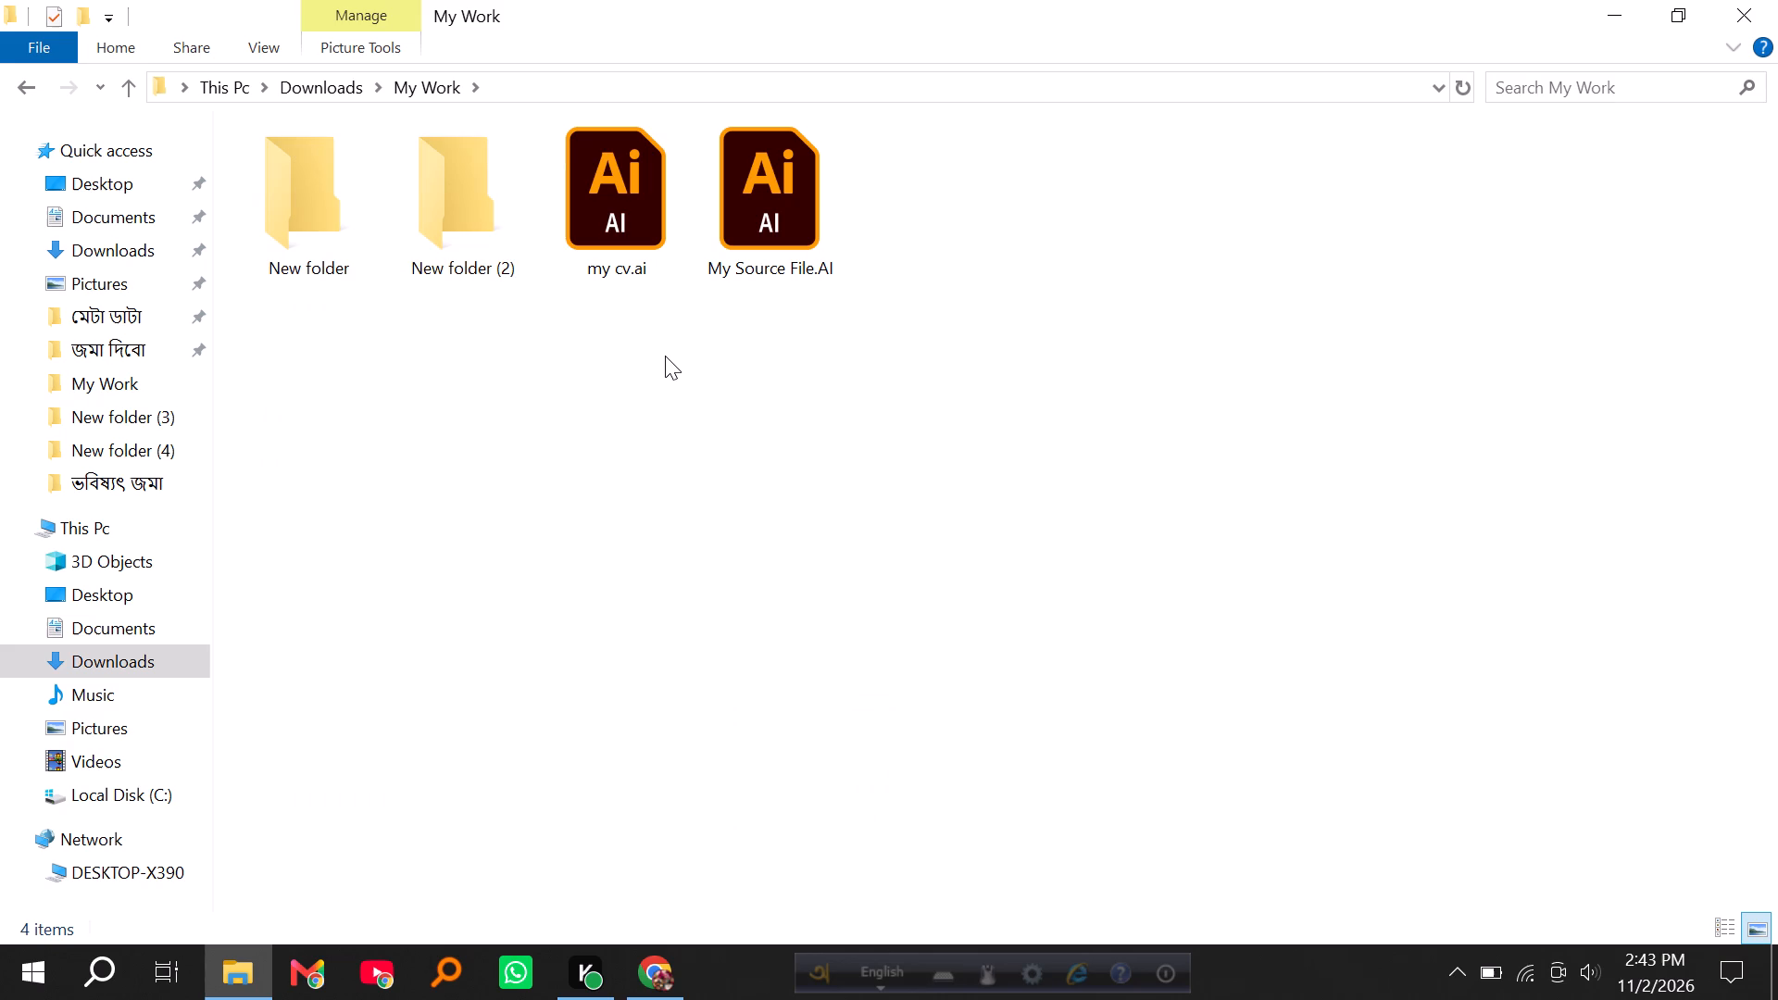
pyautogui.doubleClick(730, 234)
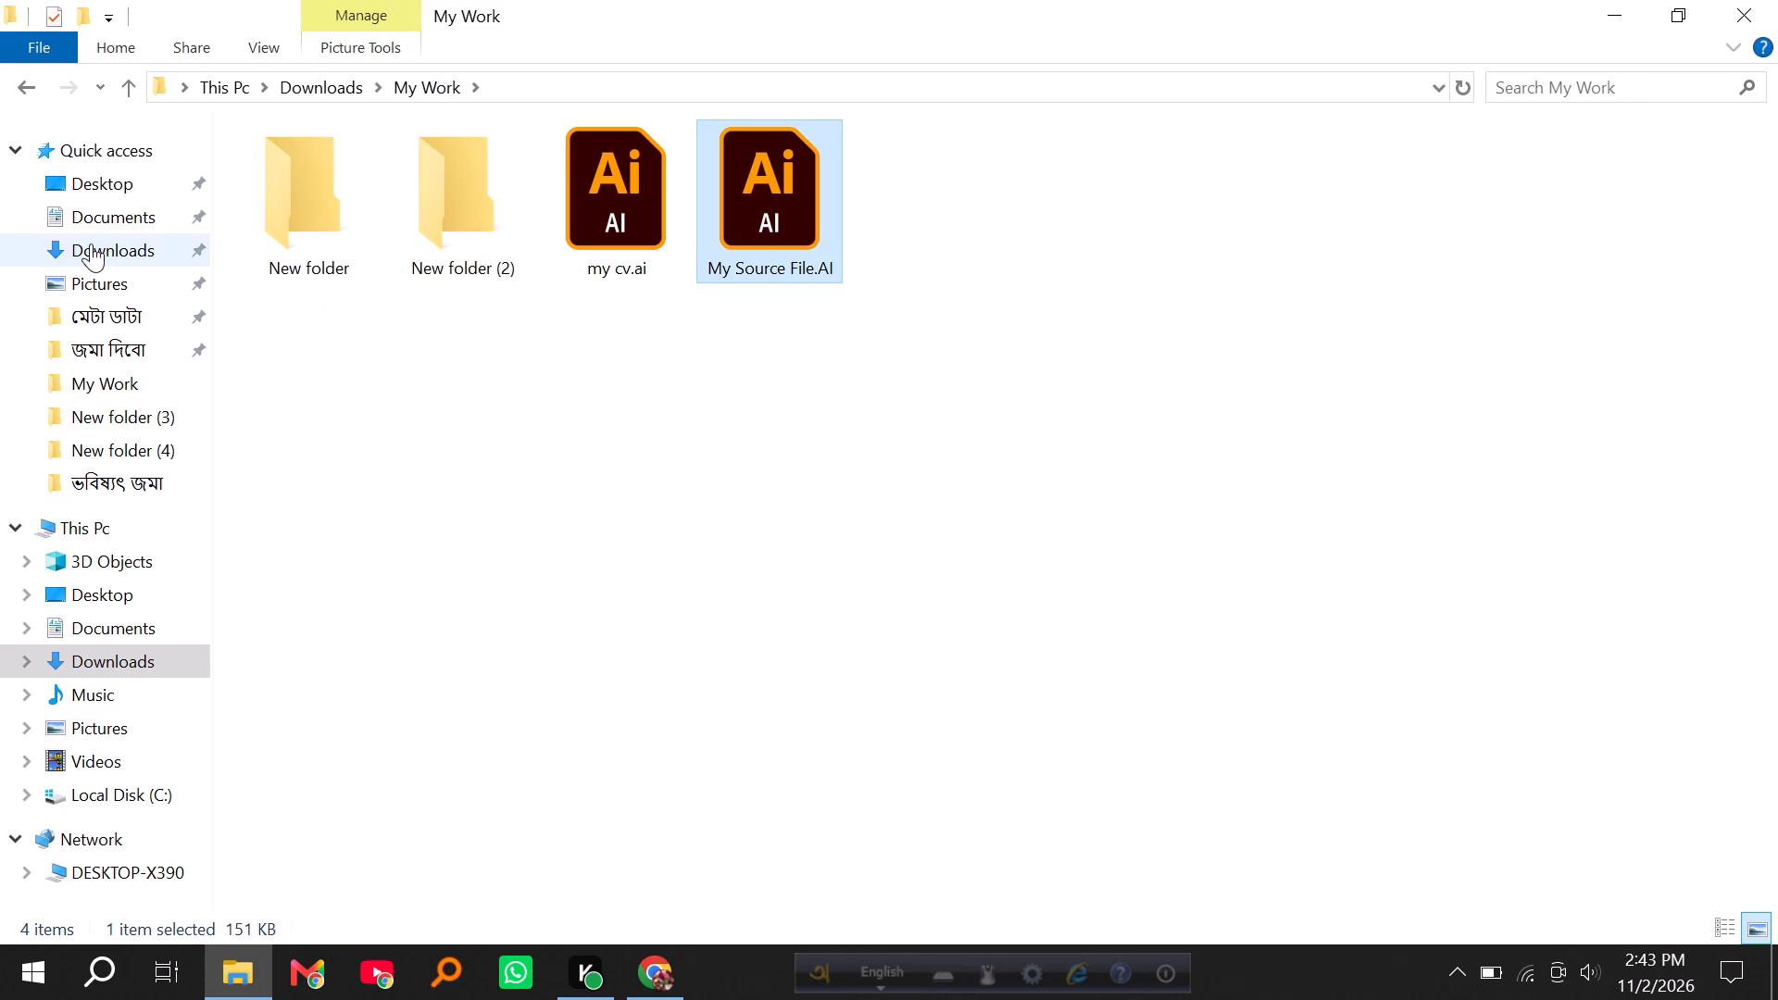
# Look through the images in New folder (3), New folder (4) and New folder (6) in Downloads.
pyautogui.click(91, 244)
pyautogui.doubleClick(333, 285)
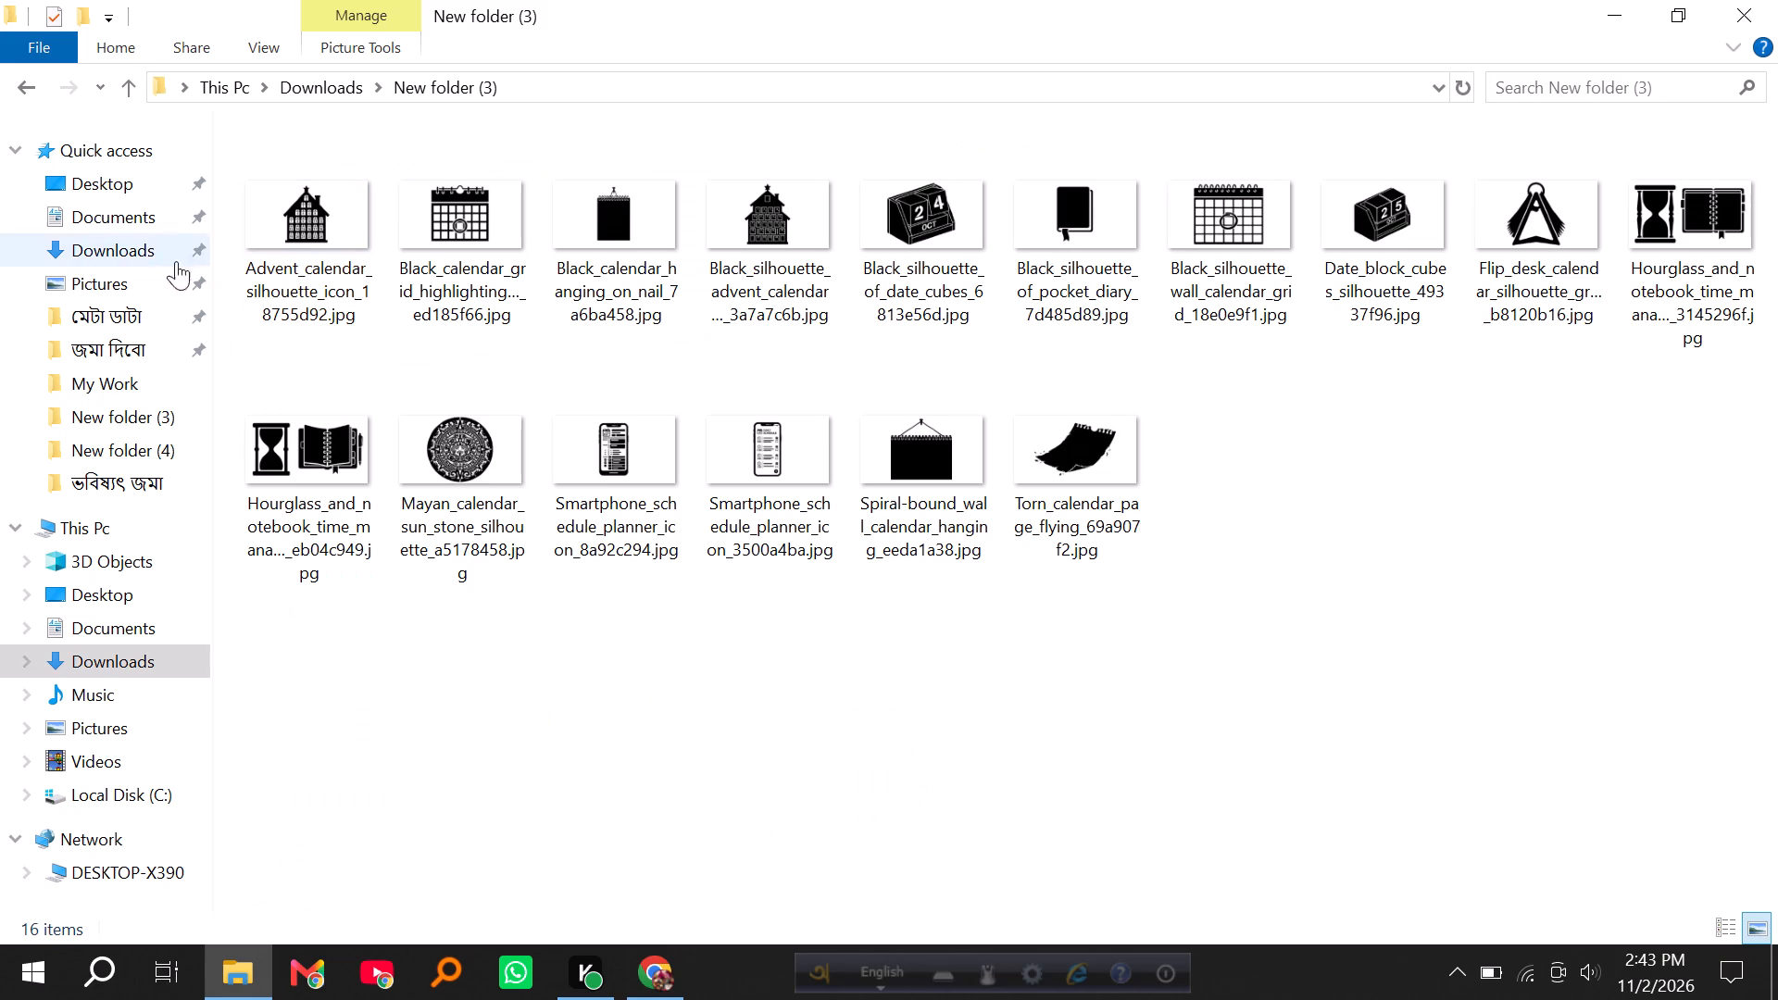
pyautogui.click(25, 82)
pyautogui.scroll(-2, 644, 596)
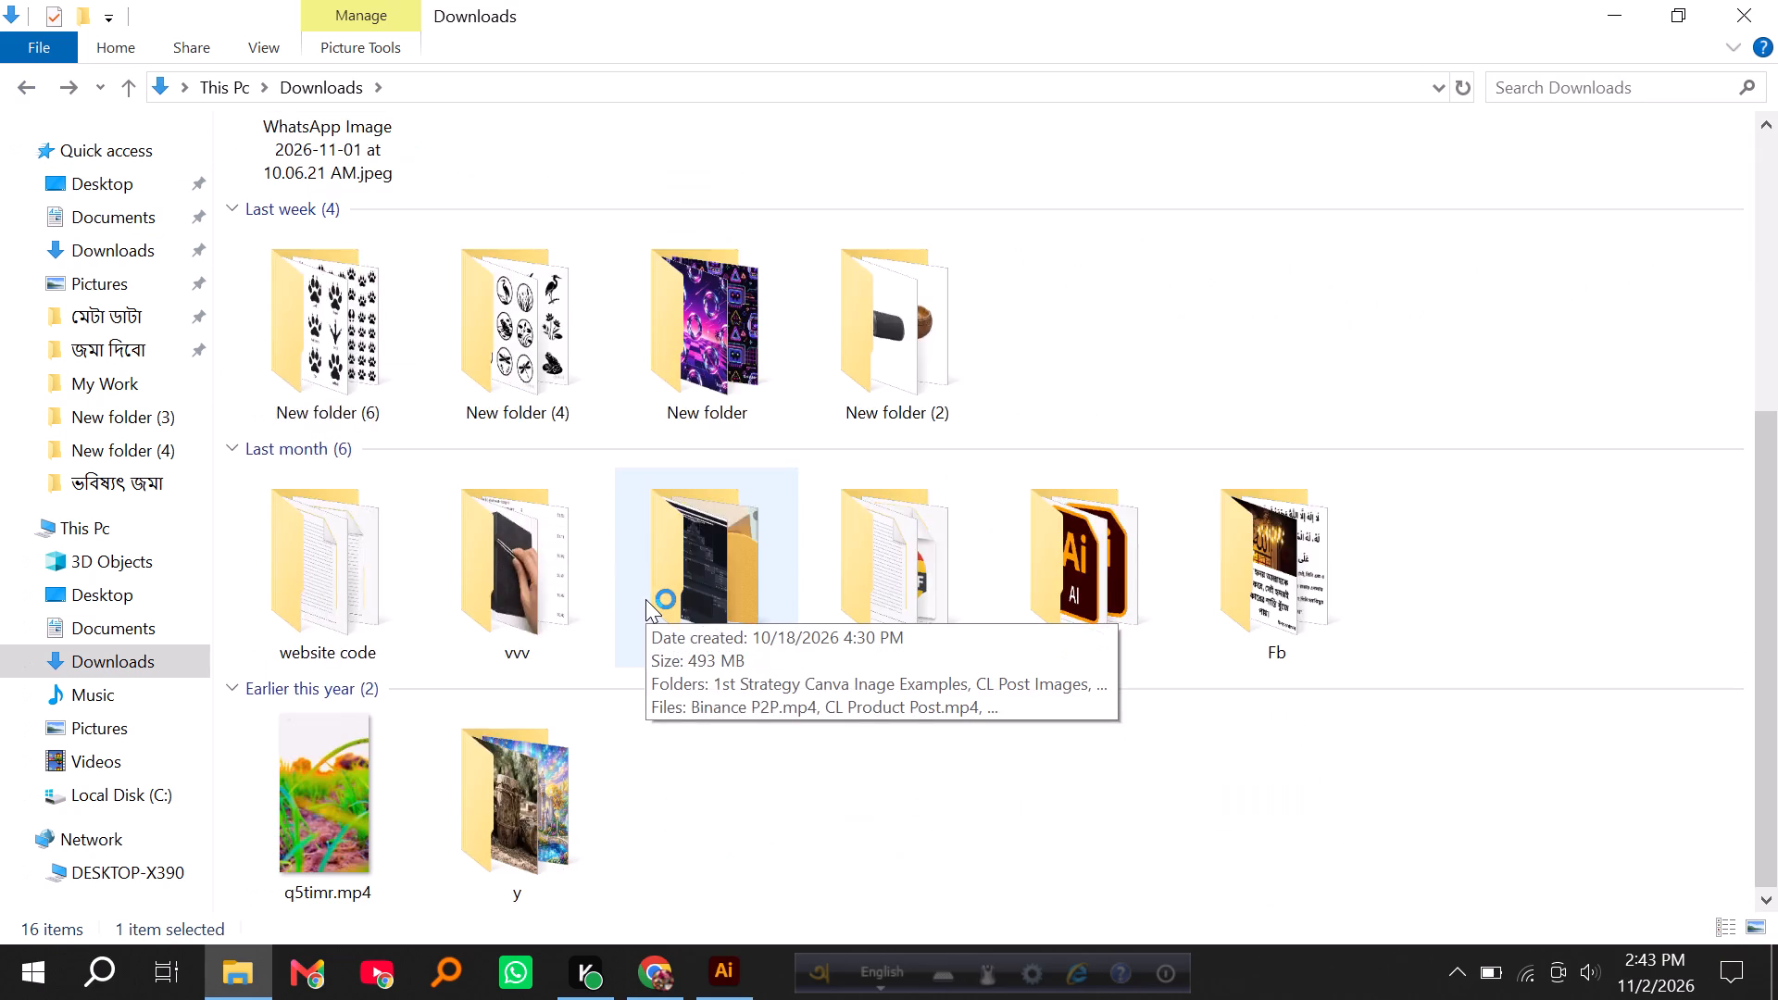
pyautogui.scroll(2, 645, 599)
pyautogui.scroll(-3, 645, 599)
pyautogui.doubleClick(525, 401)
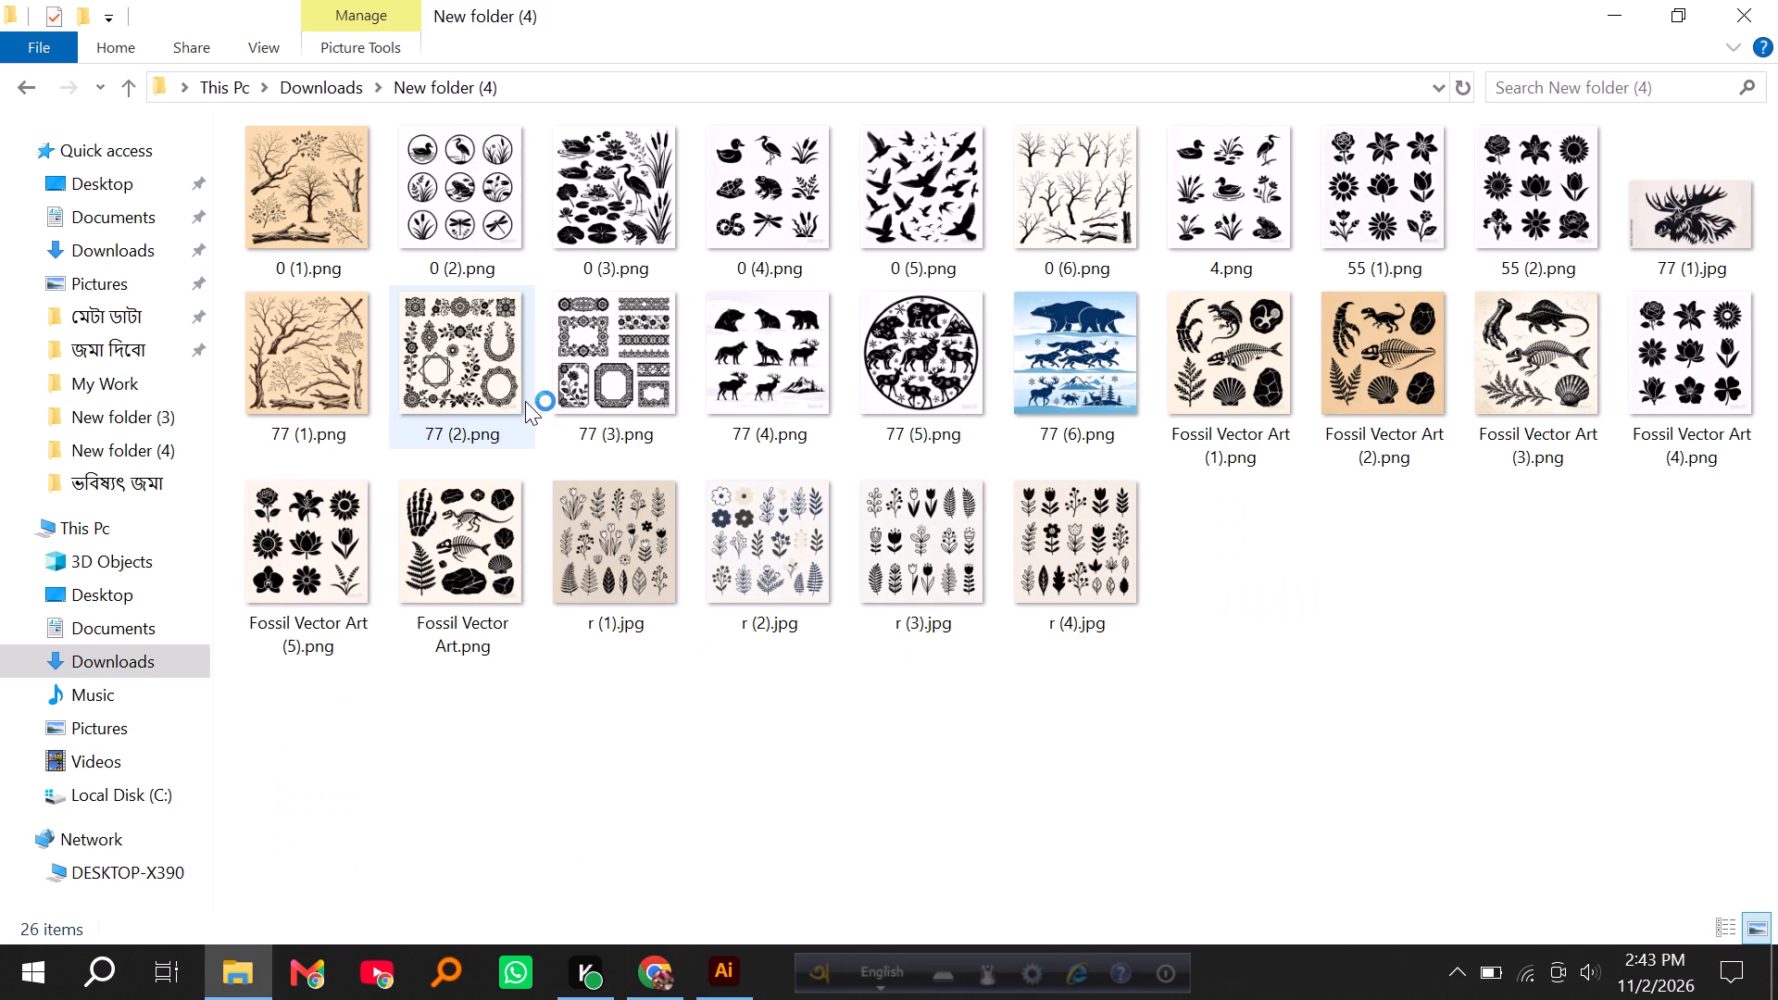
pyautogui.click(28, 80)
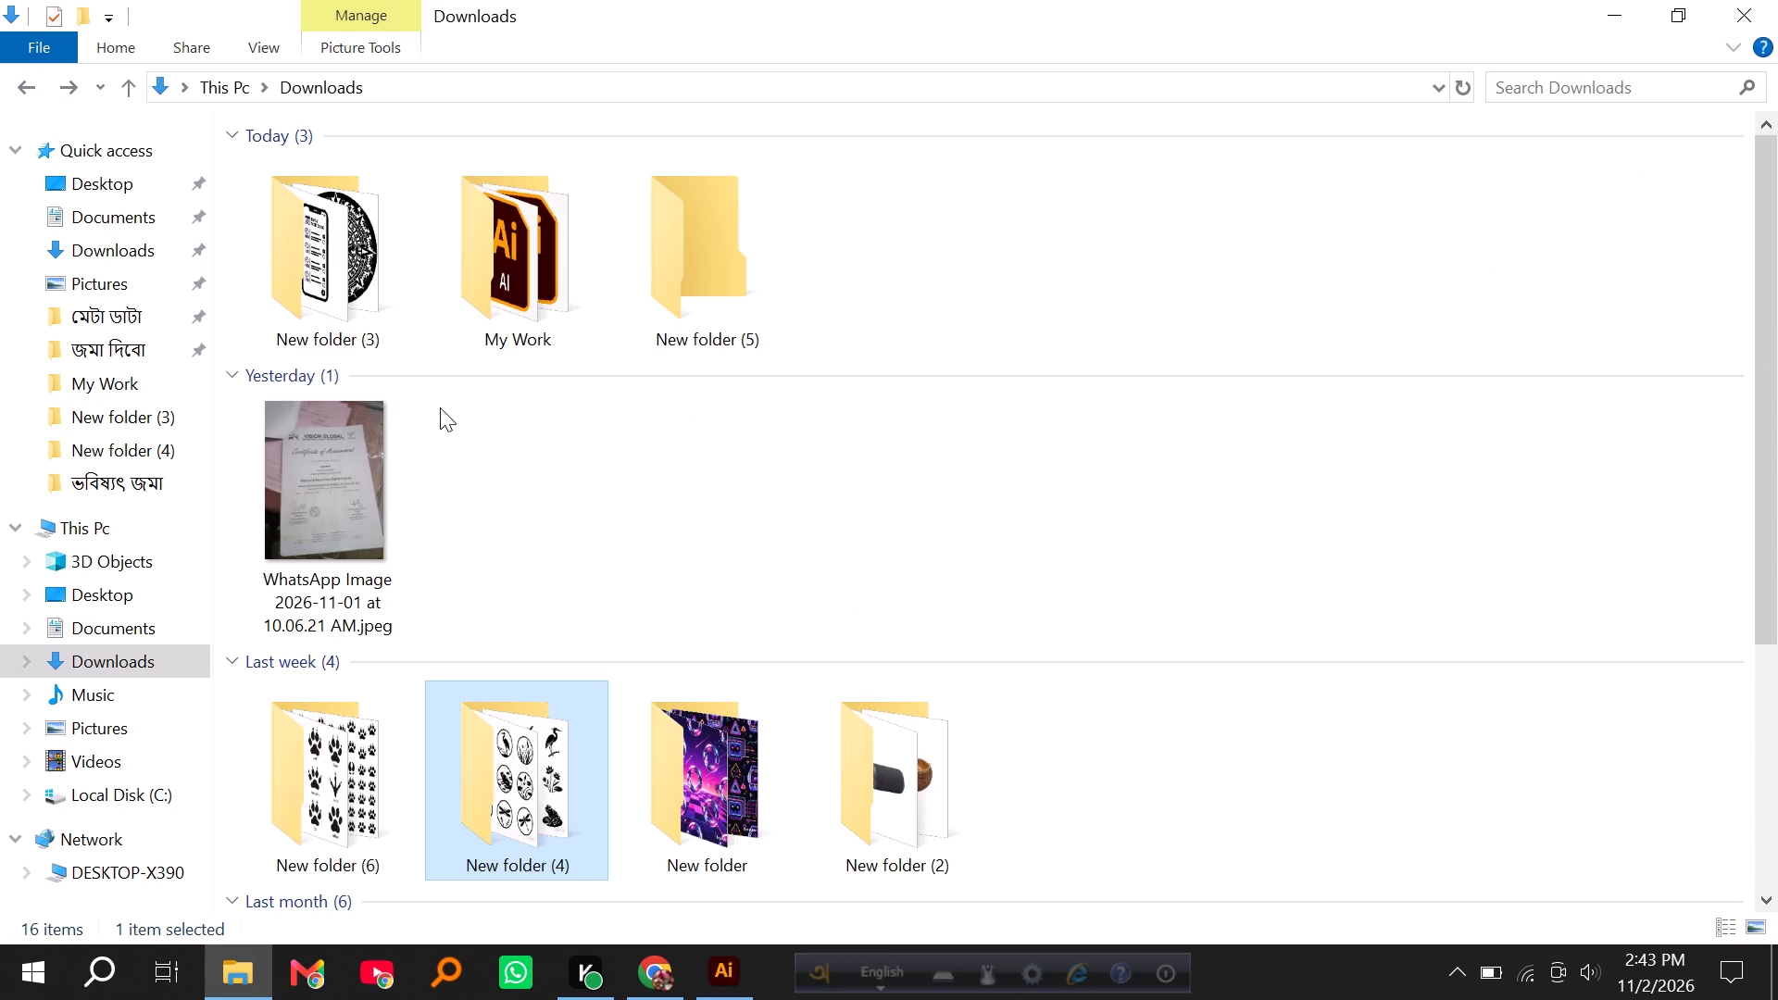
pyautogui.scroll(-1, 407, 592)
pyautogui.doubleClick(369, 567)
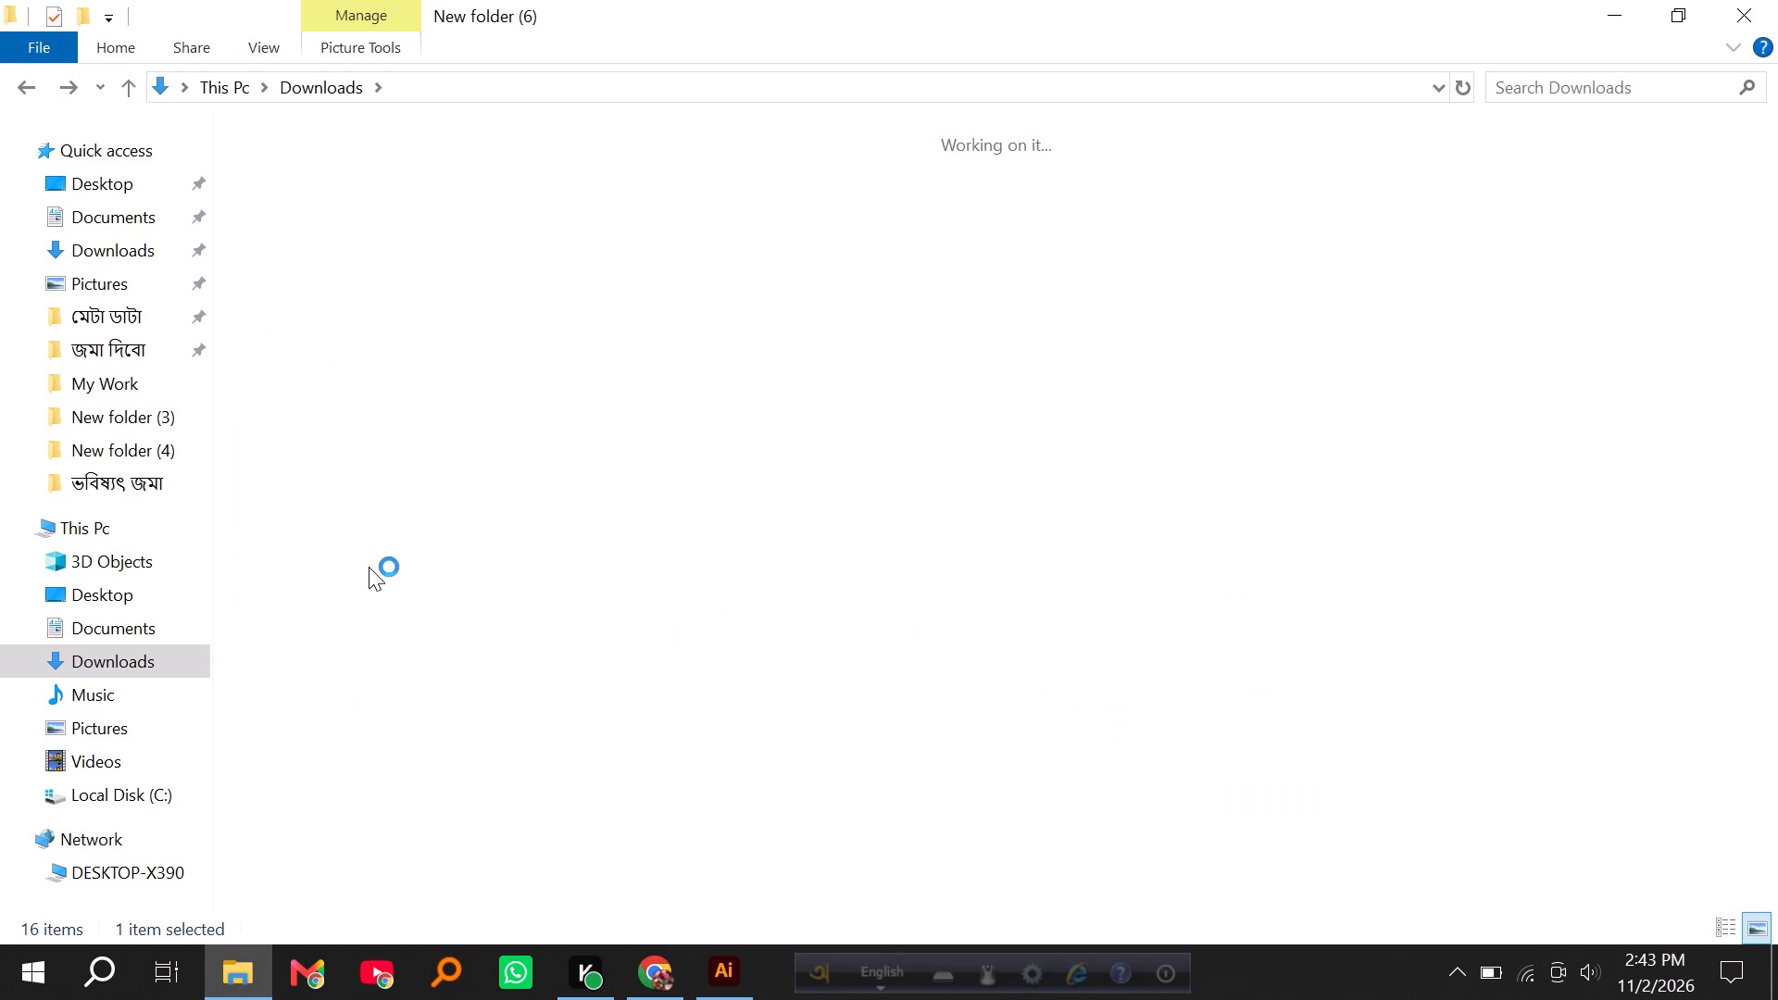
pyautogui.scroll(-7, 368, 567)
pyautogui.scroll(4, 378, 566)
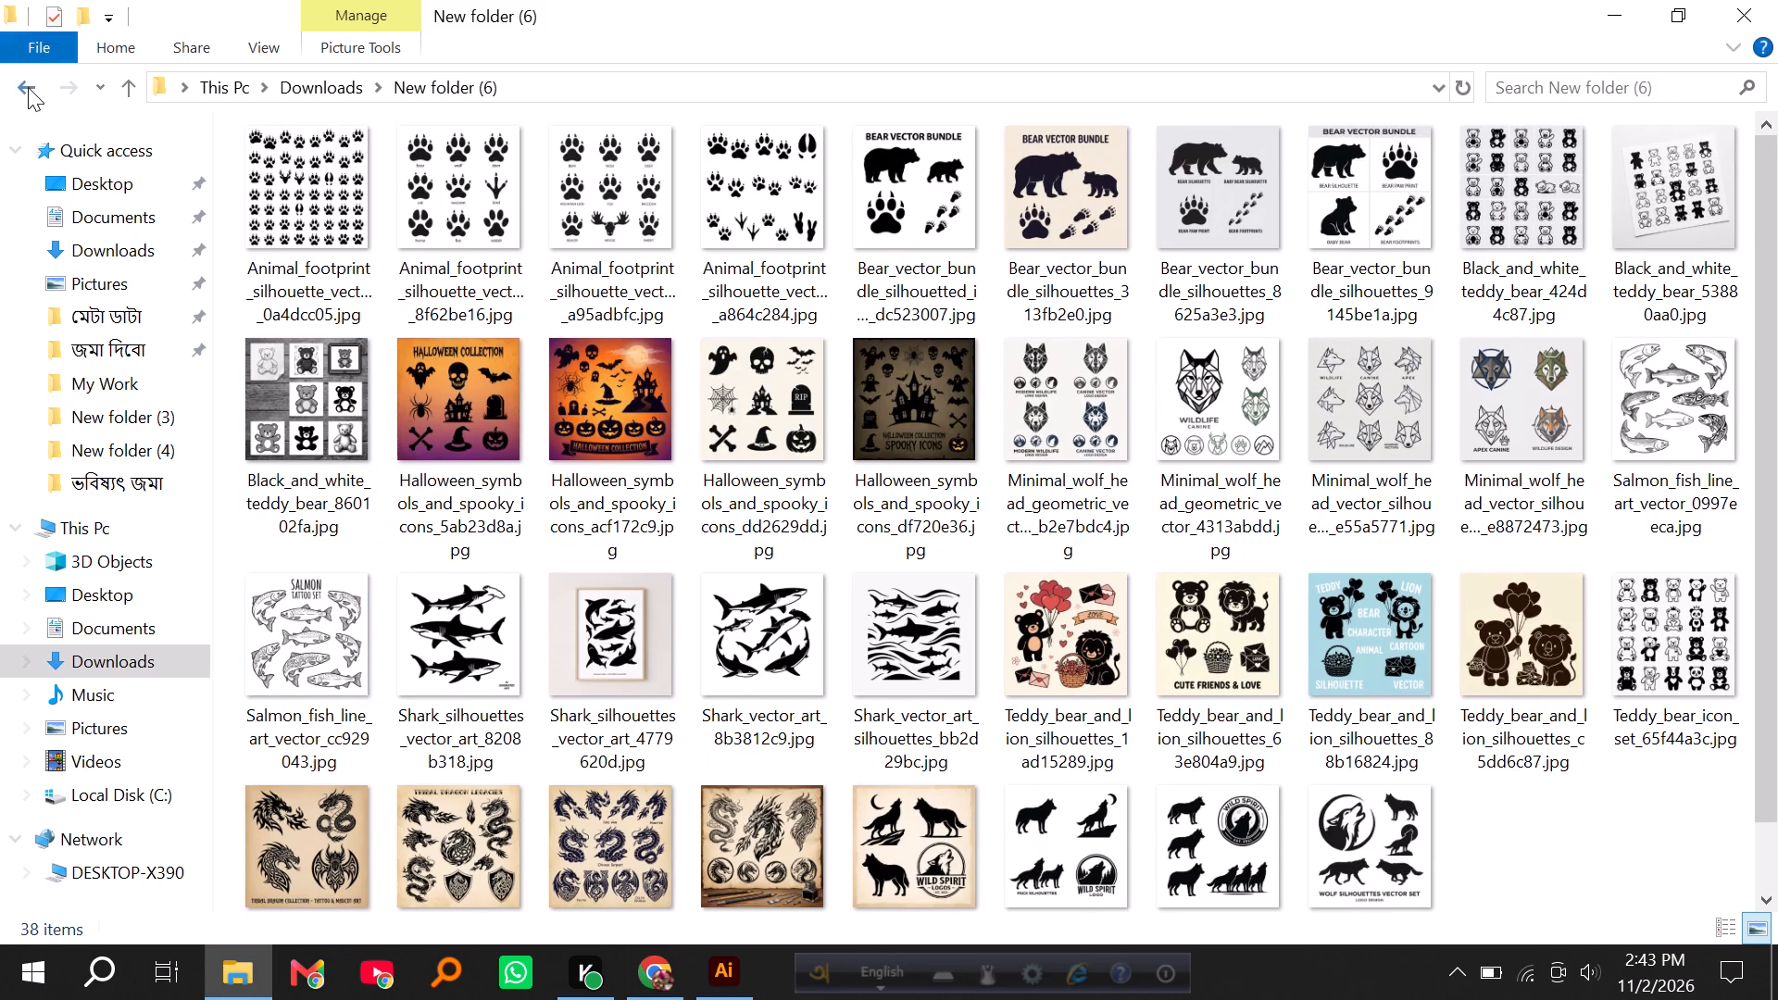
pyautogui.click(25, 82)
pyautogui.scroll(-3, 518, 506)
pyautogui.scroll(2, 534, 480)
pyautogui.scroll(-2, 541, 540)
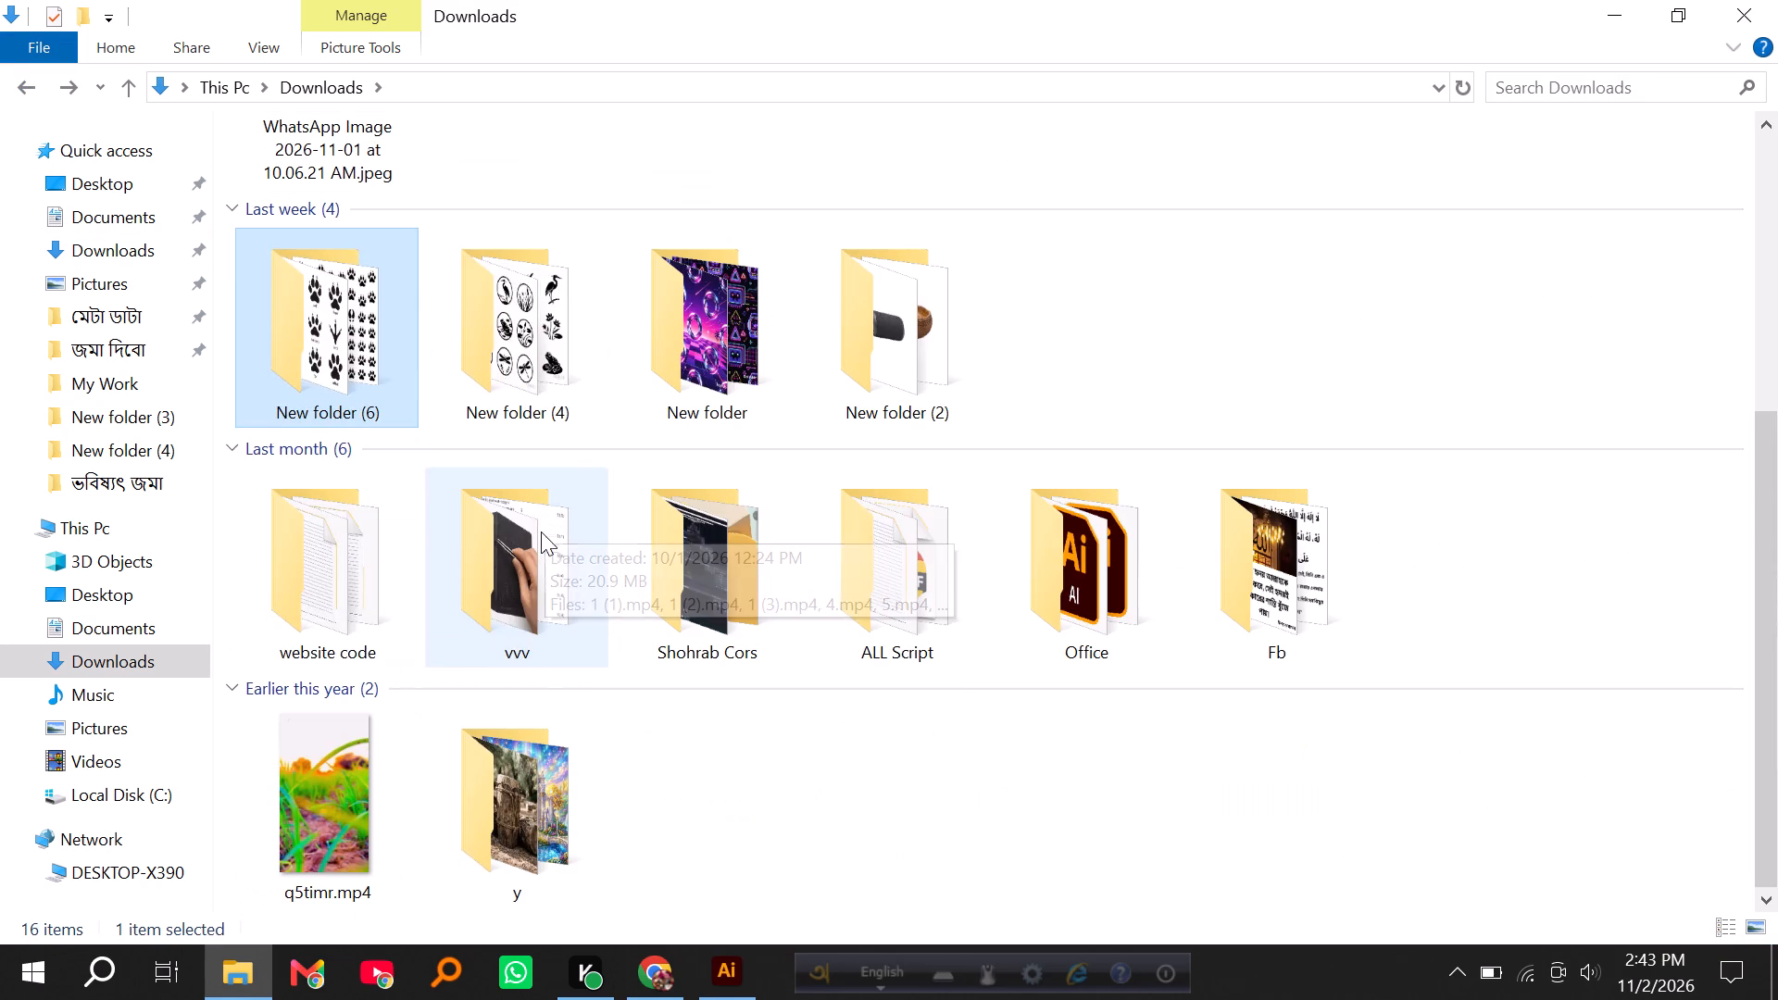
# Place the last six images of New folder (4), Fossil Vector Art (5).png through r (4).jpg, into My Source File.AI in Illustrator.
pyautogui.doubleClick(547, 367)
pyautogui.scroll(3, 552, 389)
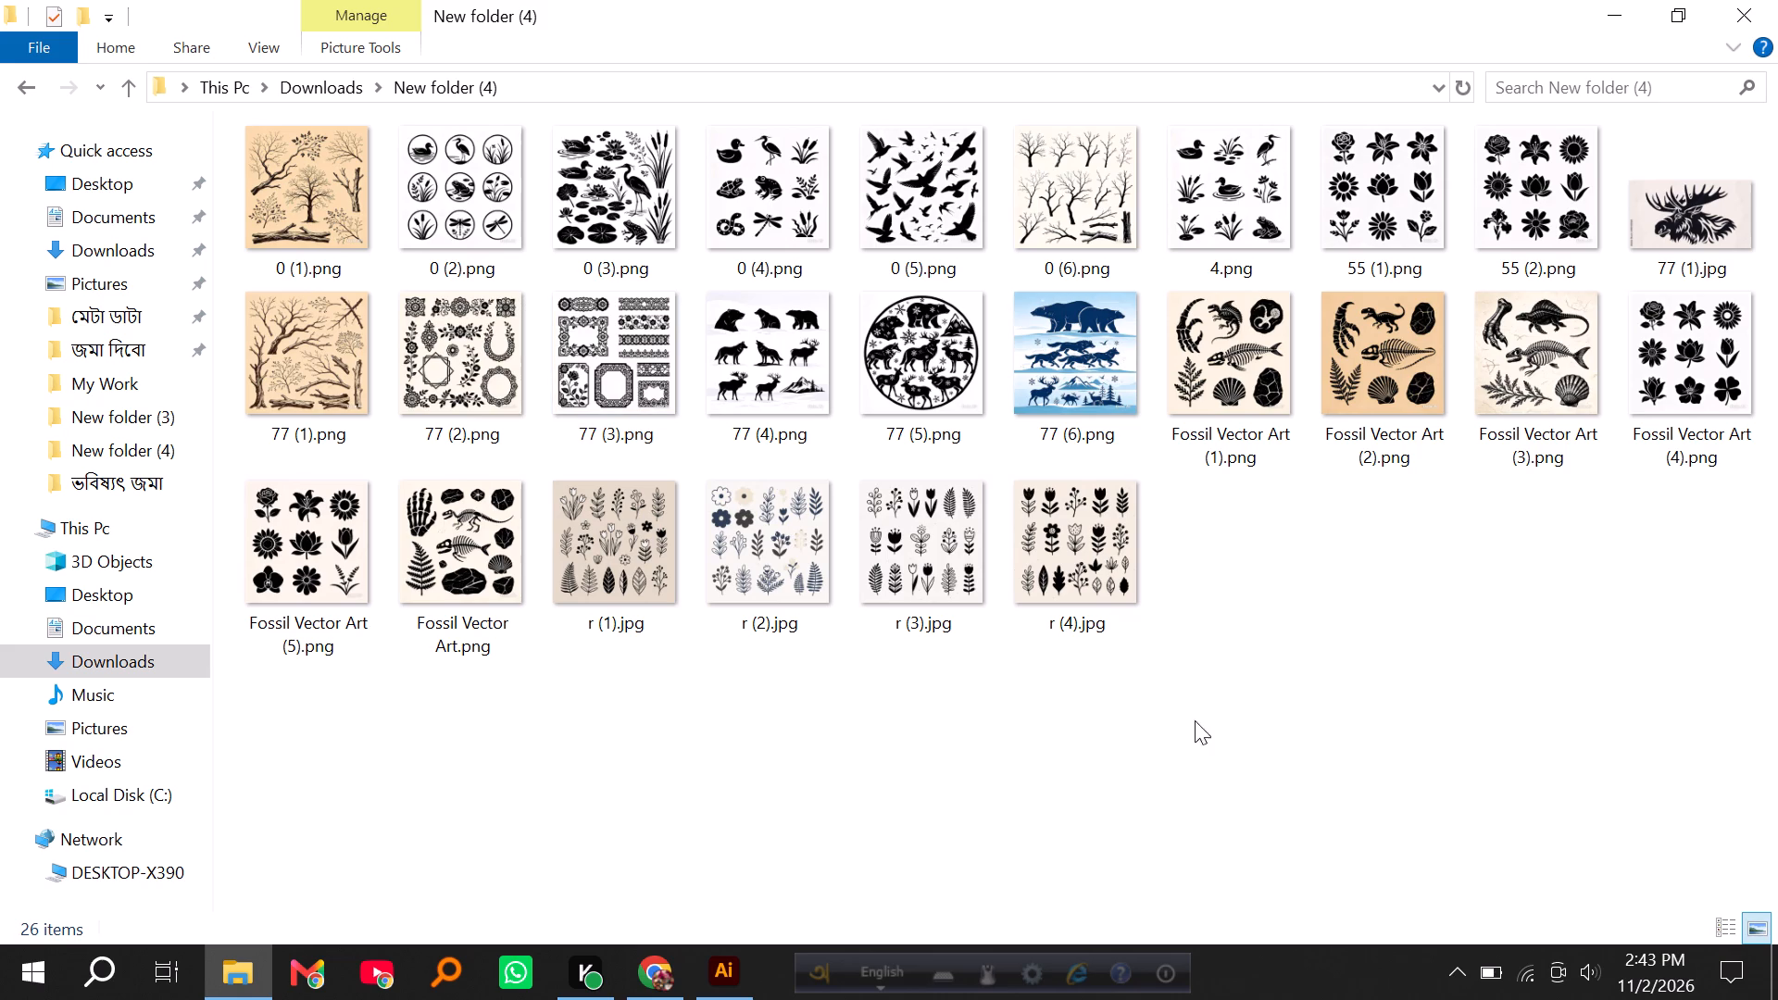
pyautogui.moveTo(1452, 661); pyautogui.dragTo(313, 506)
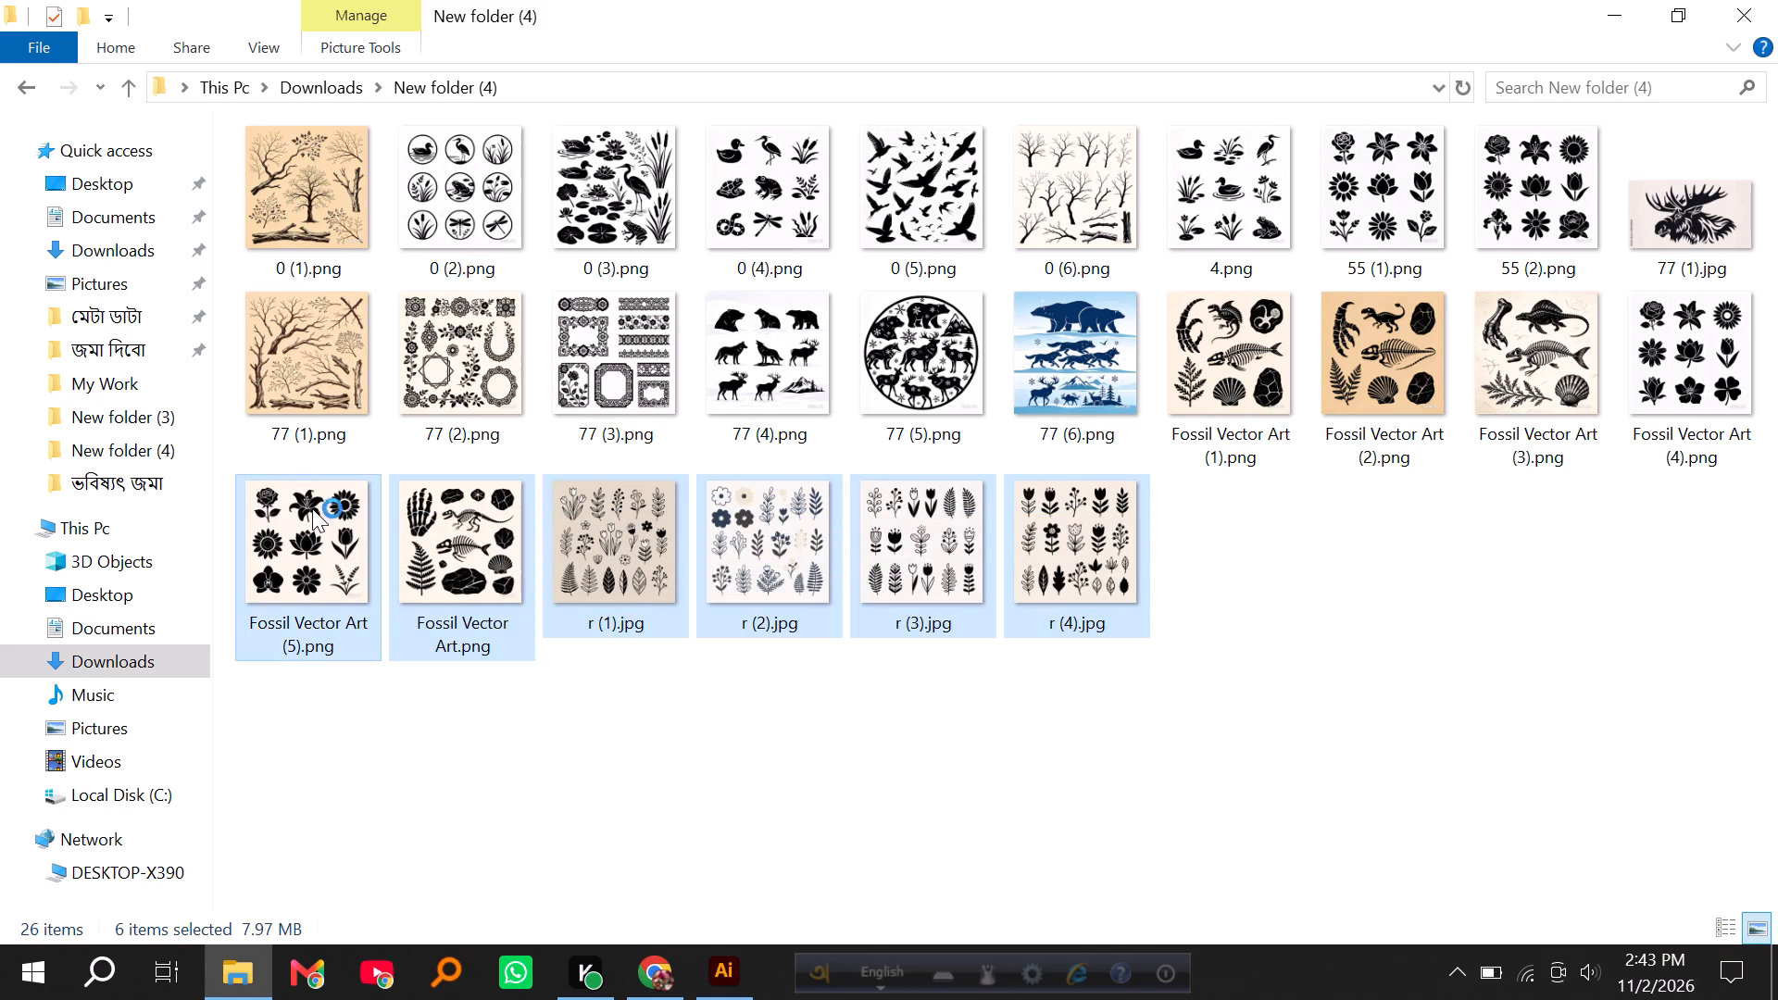
pyautogui.moveTo(331, 559); pyautogui.dragTo(426, 716)
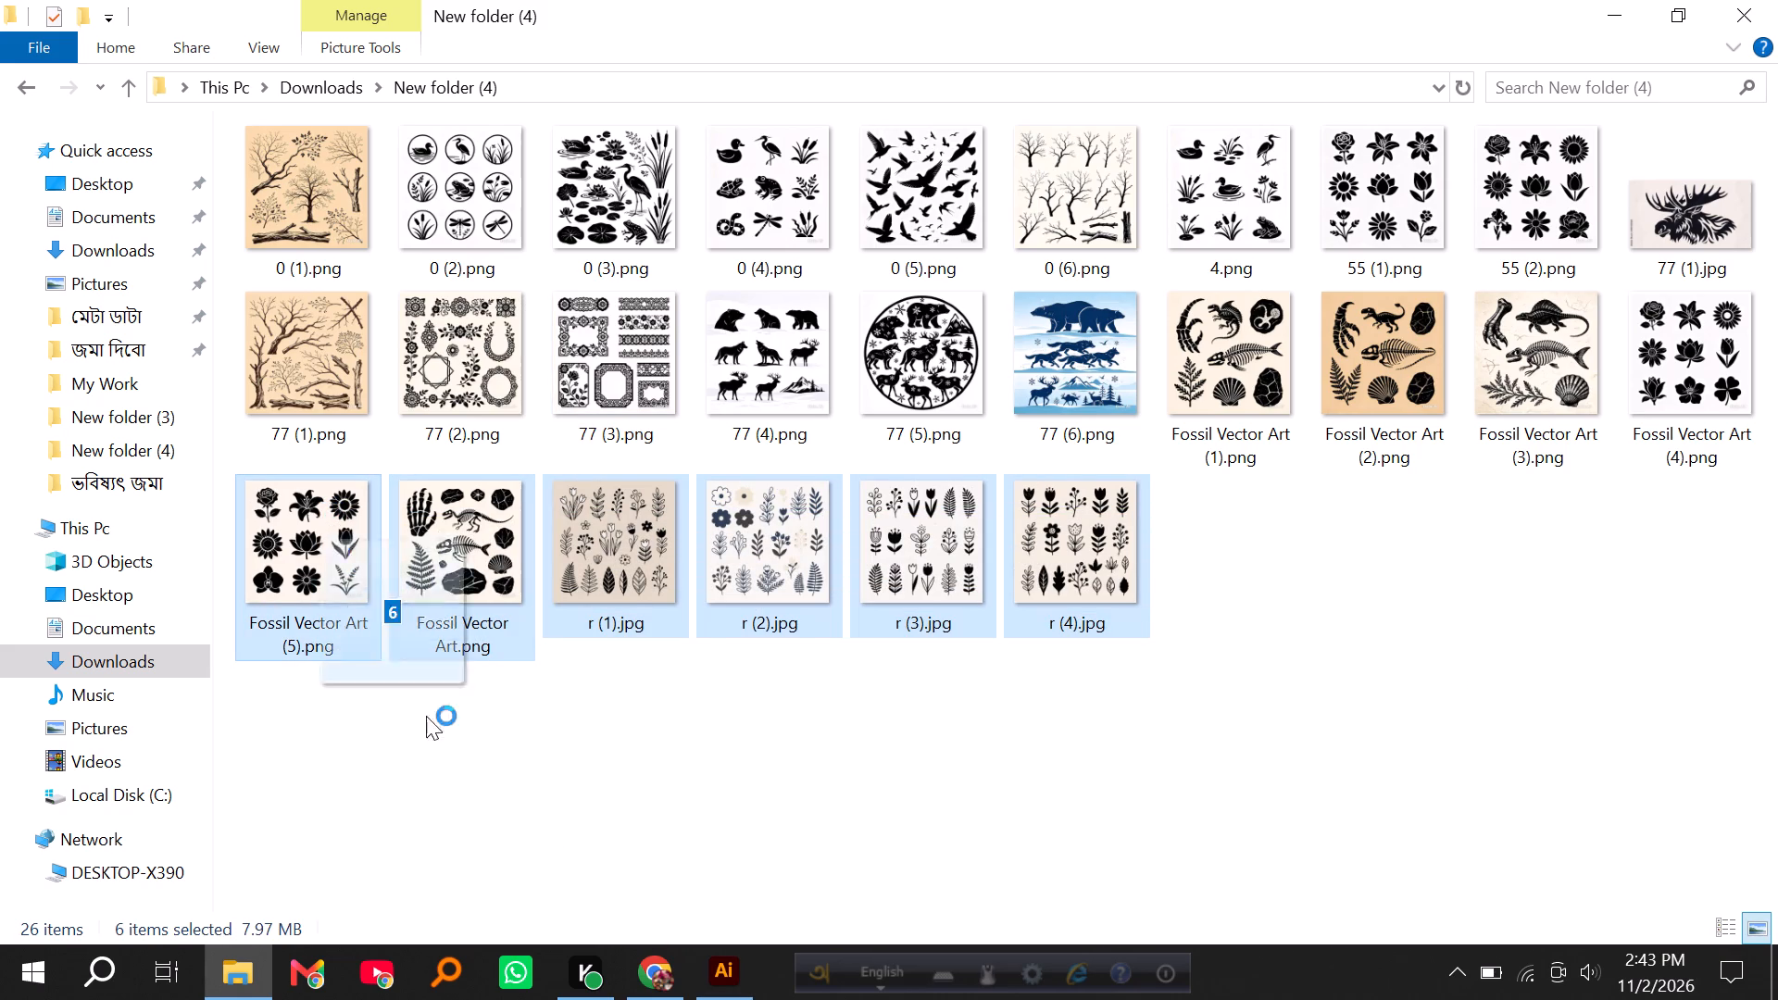
pyautogui.moveTo(426, 716); pyautogui.dragTo(657, 642)
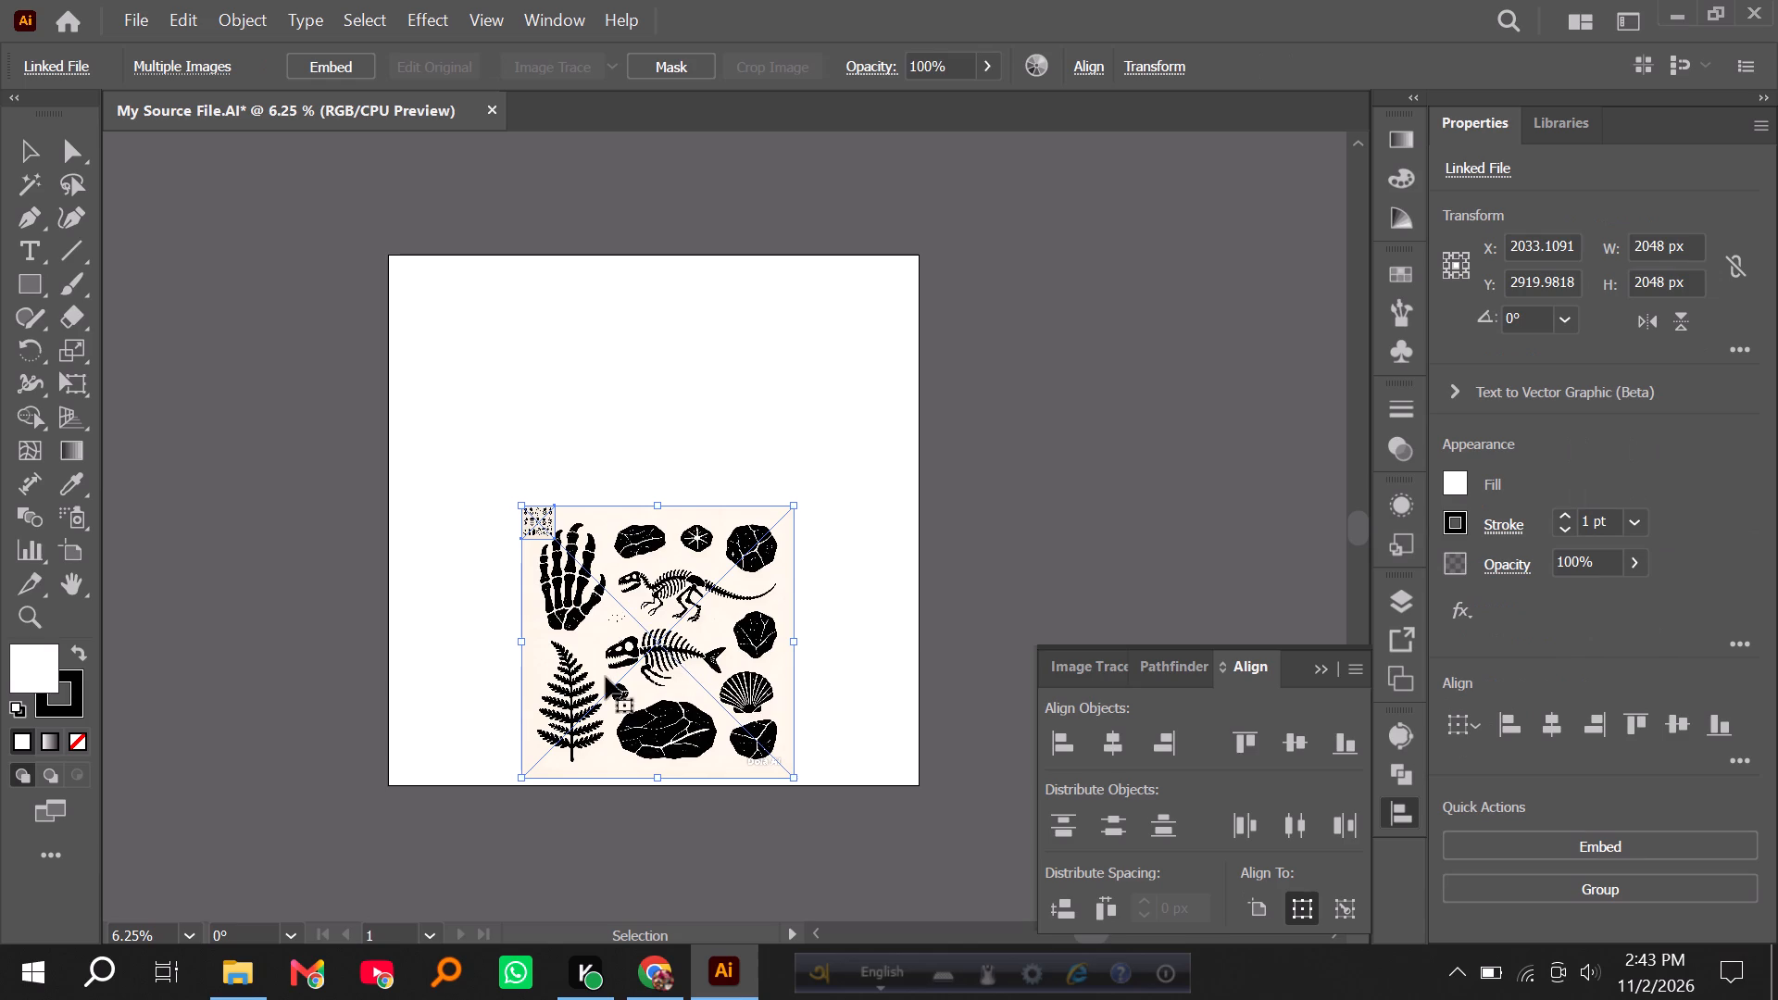
# Embed all the placed linked images in the document.
pyautogui.scroll(-3, 636, 640)
pyautogui.scroll(2, 642, 661)
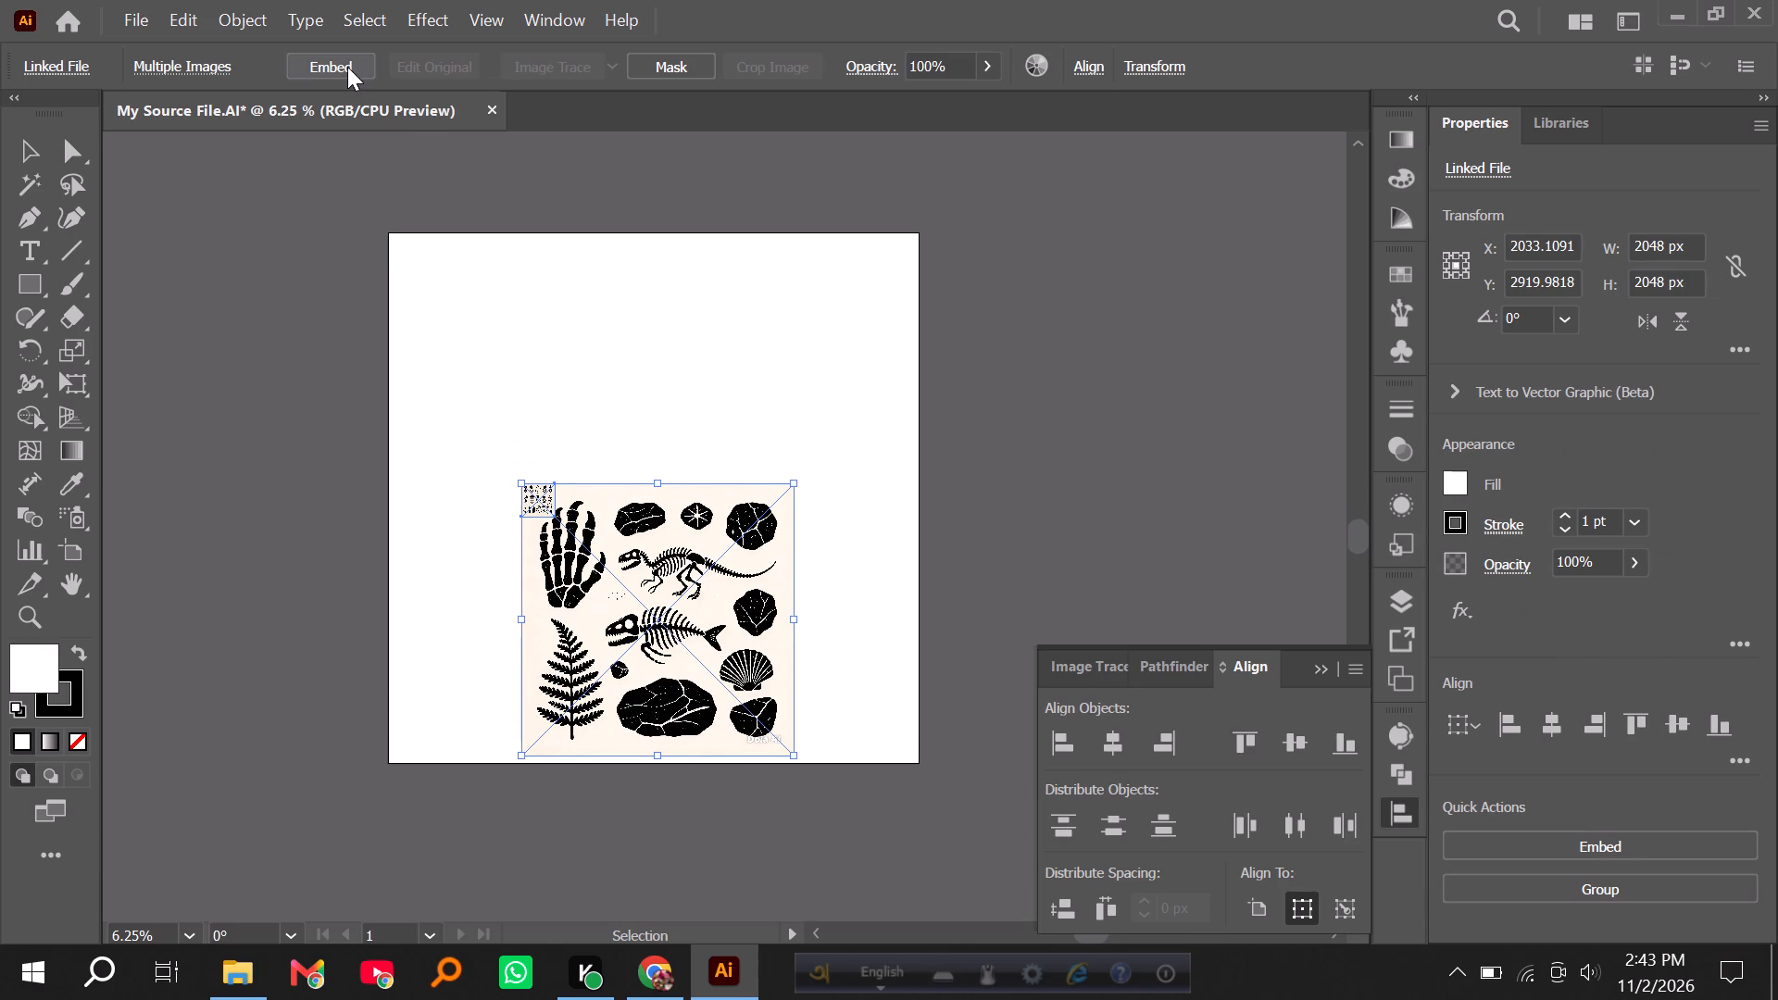
pyautogui.click(347, 67)
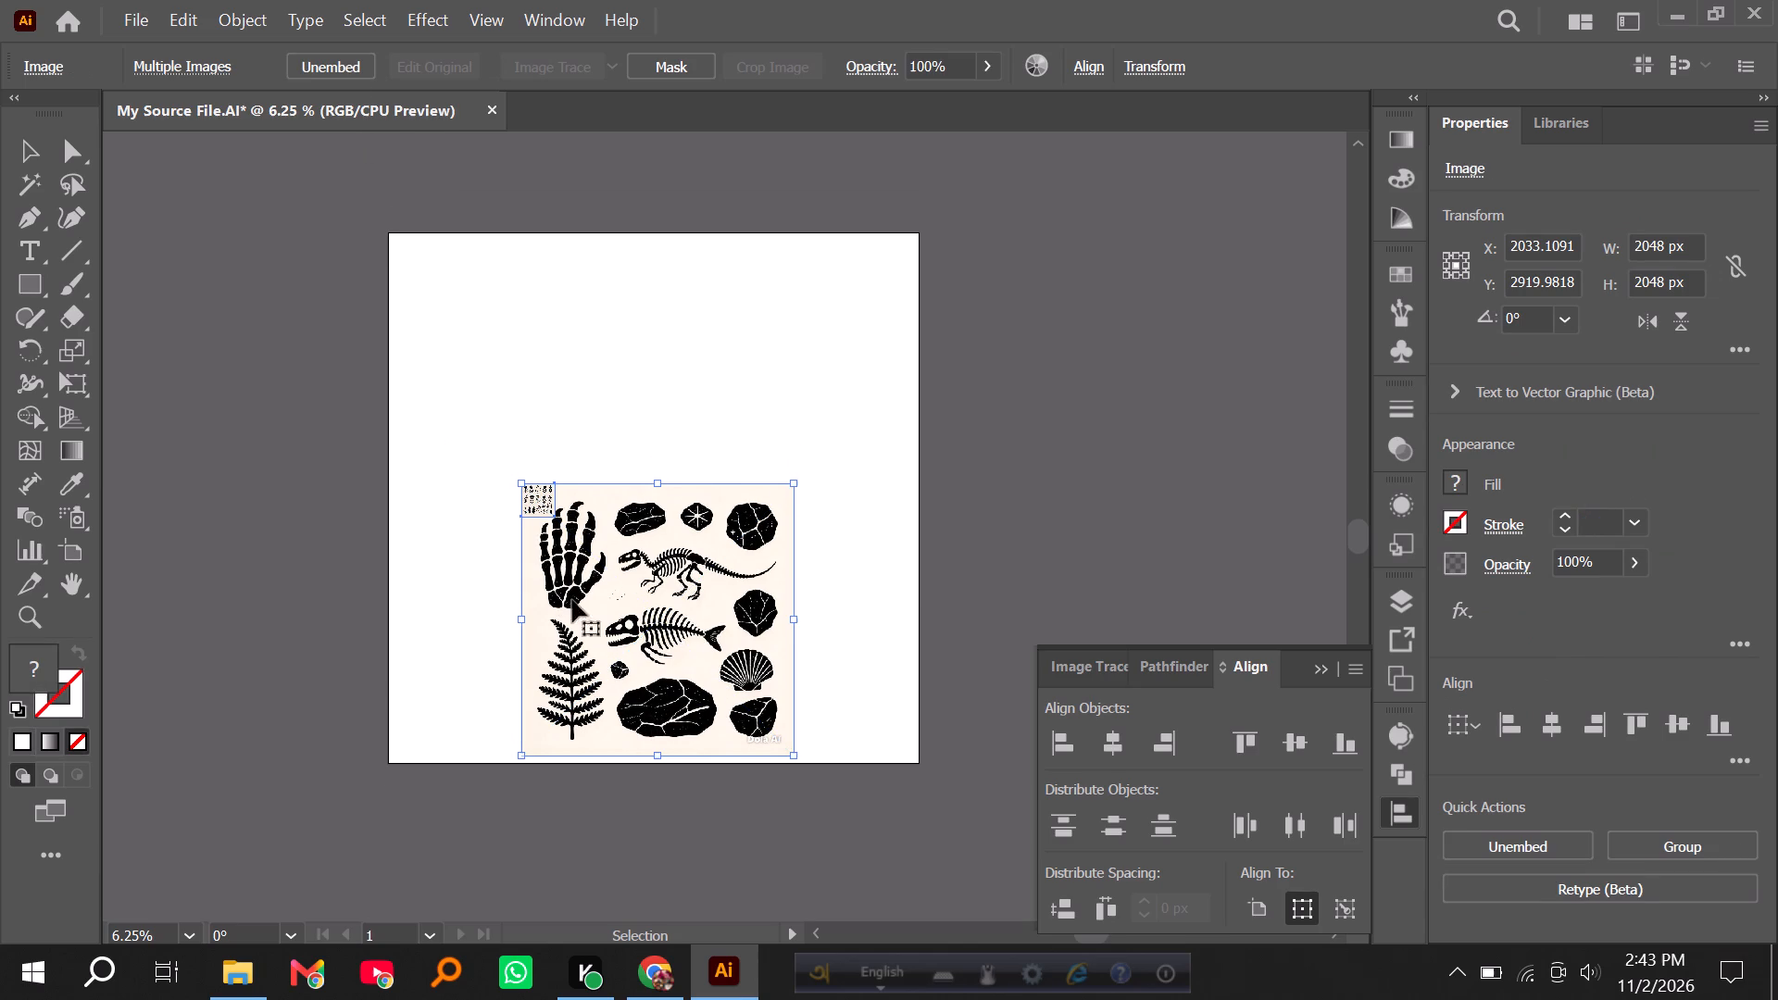
# Move Fossil Vector Art.png to the artboard's right edge and Fossil Vector Art (5).png beyond its left edge.
pyautogui.click(882, 525)
pyautogui.moveTo(698, 619); pyautogui.dragTo(1068, 419)
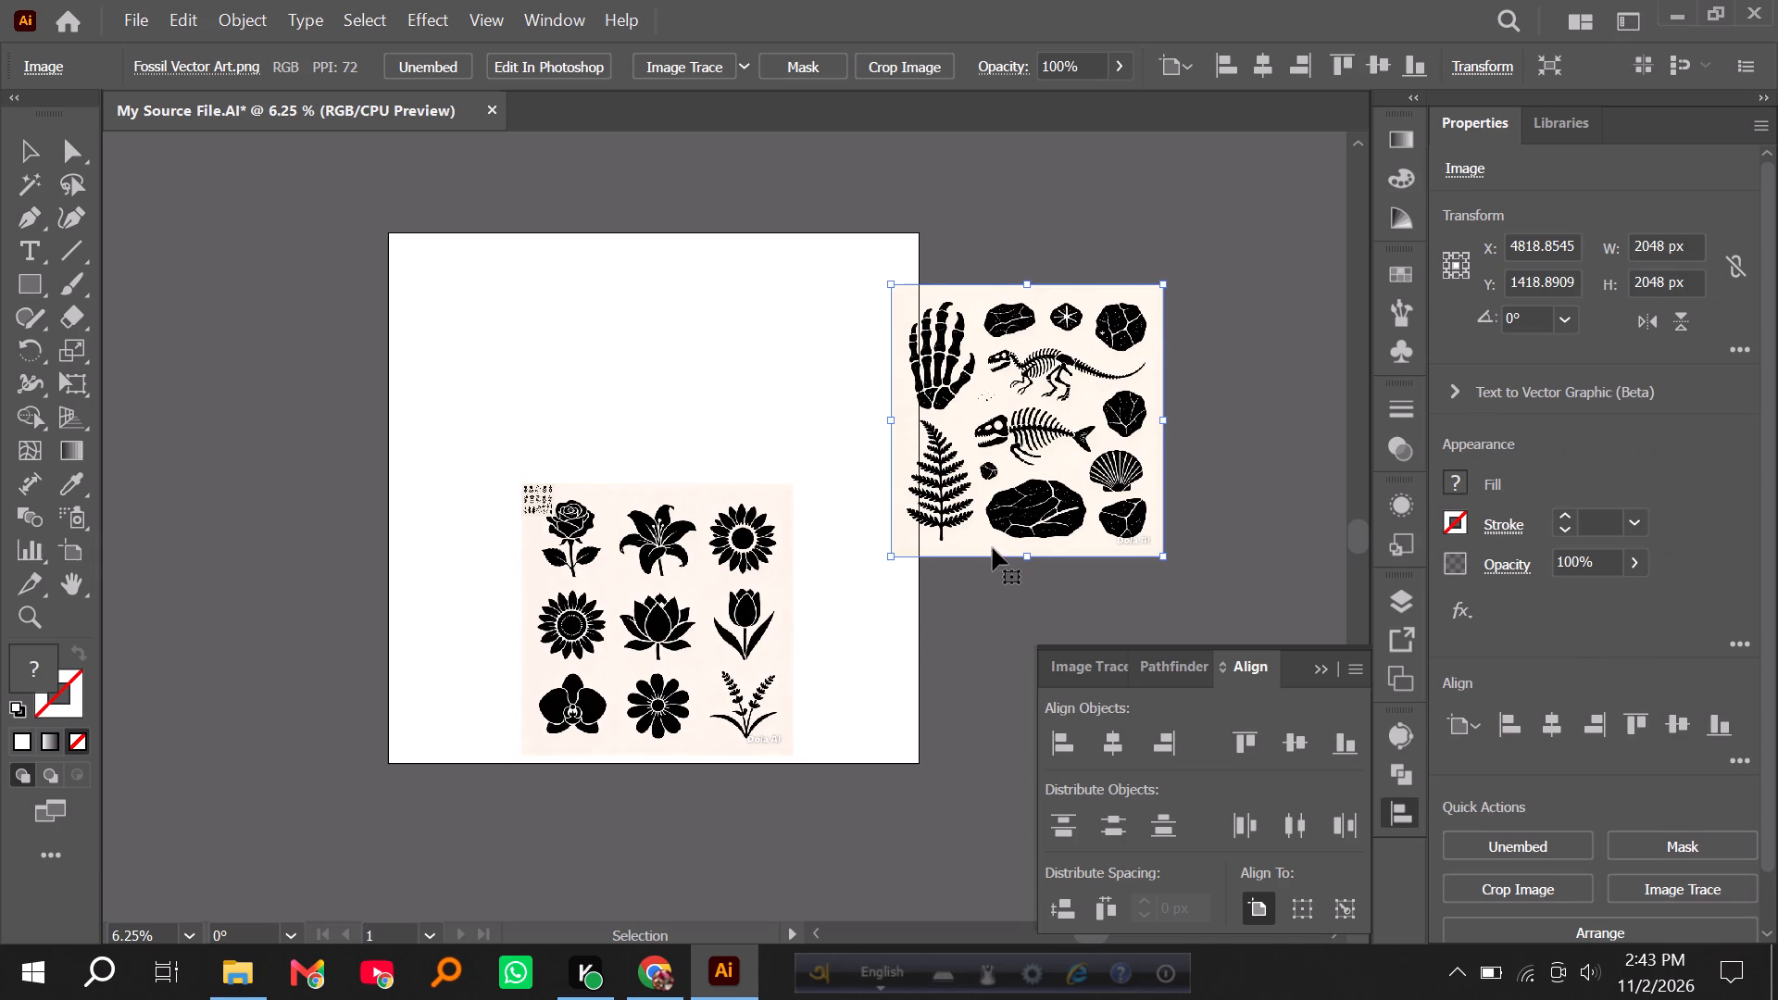
pyautogui.moveTo(701, 631); pyautogui.dragTo(301, 392)
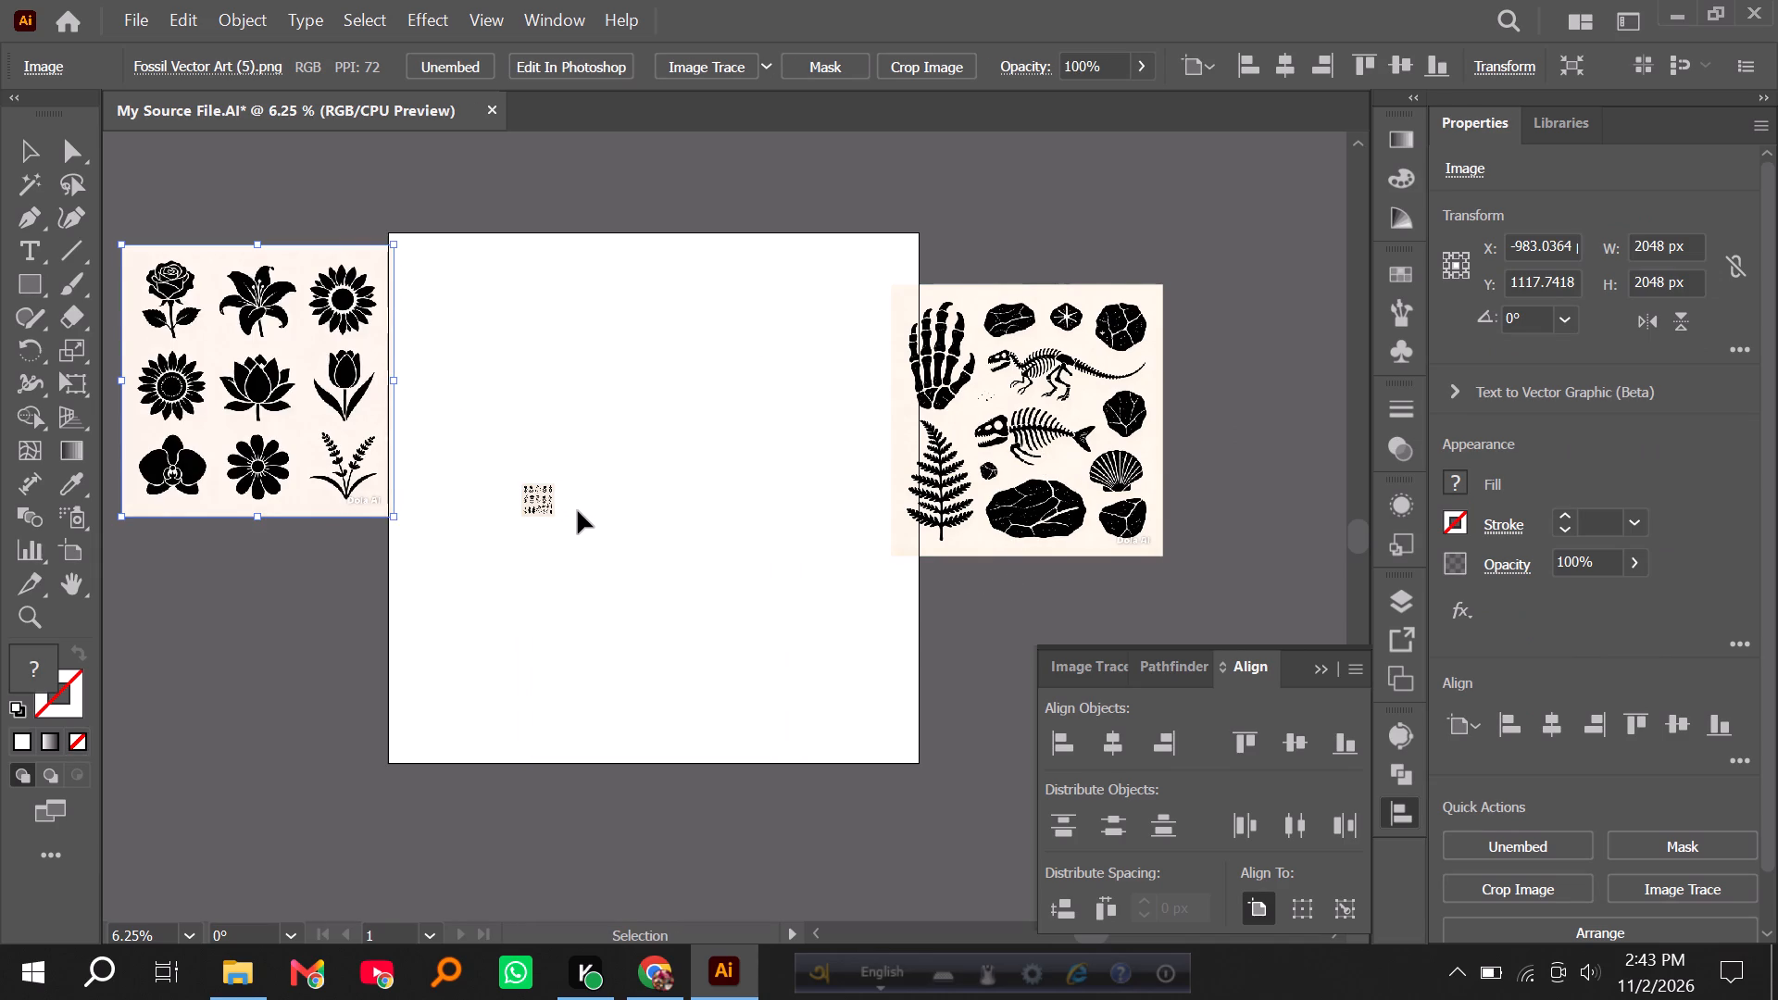
# Enlarge the small r (4).jpg image to about 2062 px square and move it to the artboard's right half.
pyautogui.scroll(-4, 579, 514)
pyautogui.scroll(10, 579, 519)
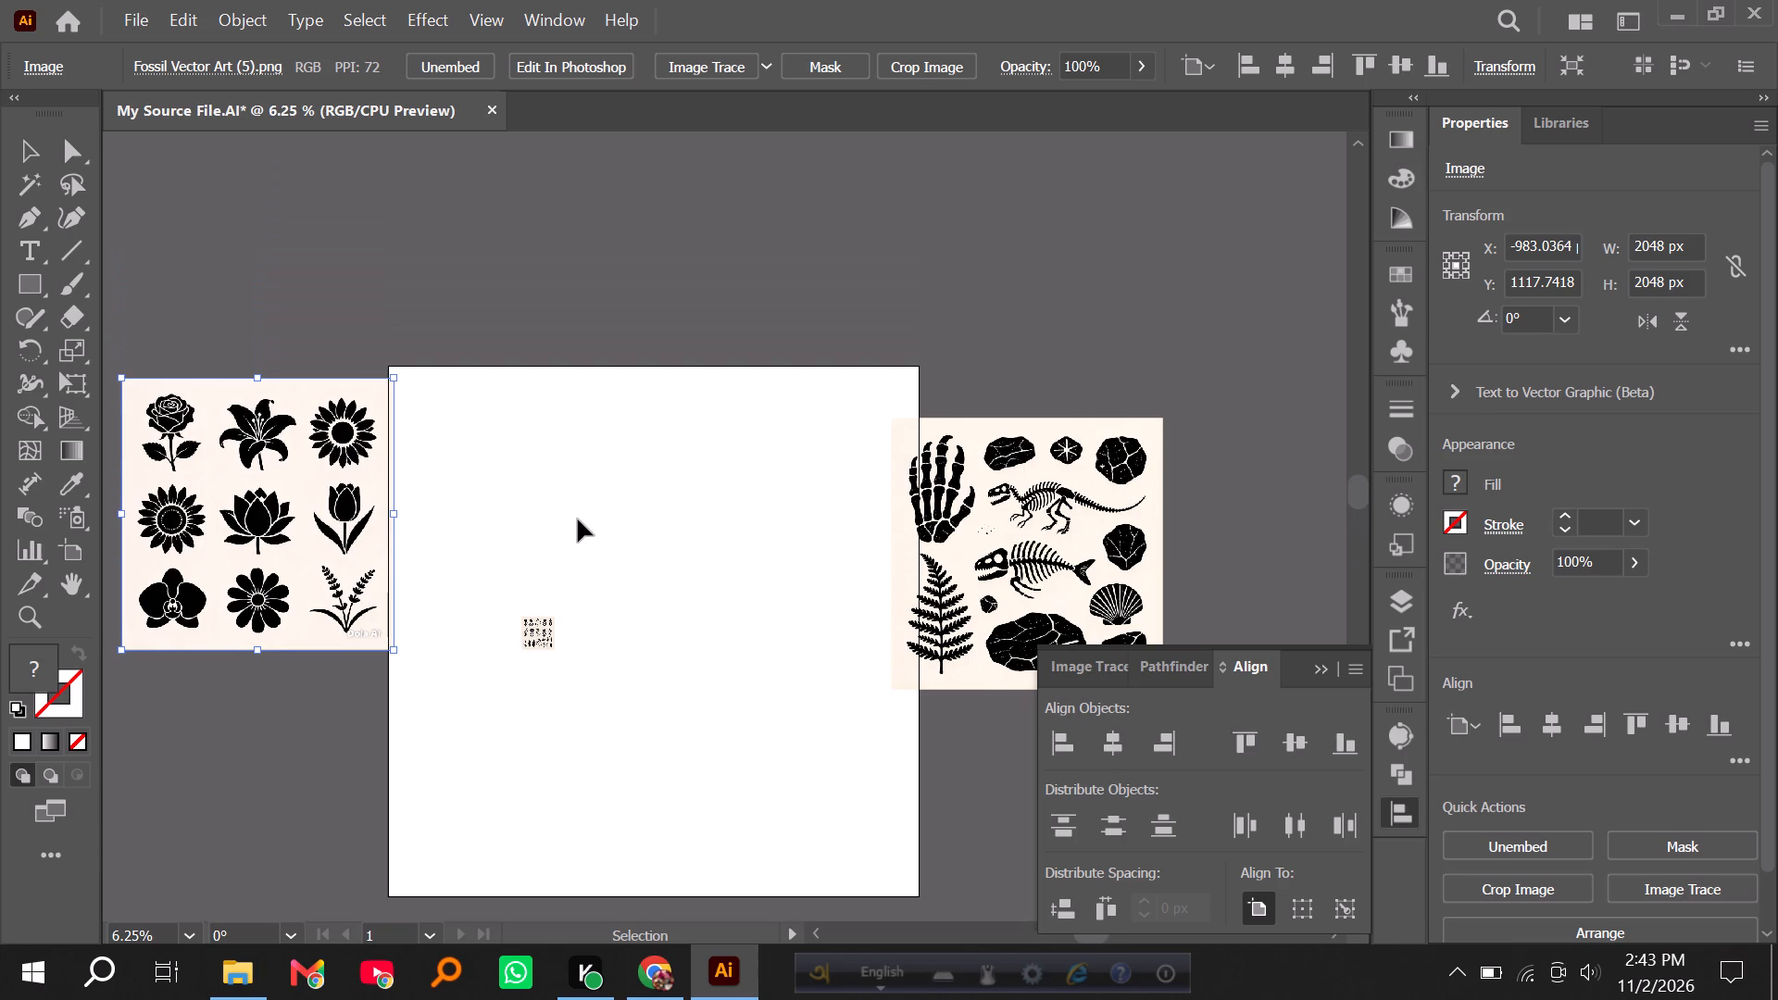
pyautogui.scroll(-3, 576, 516)
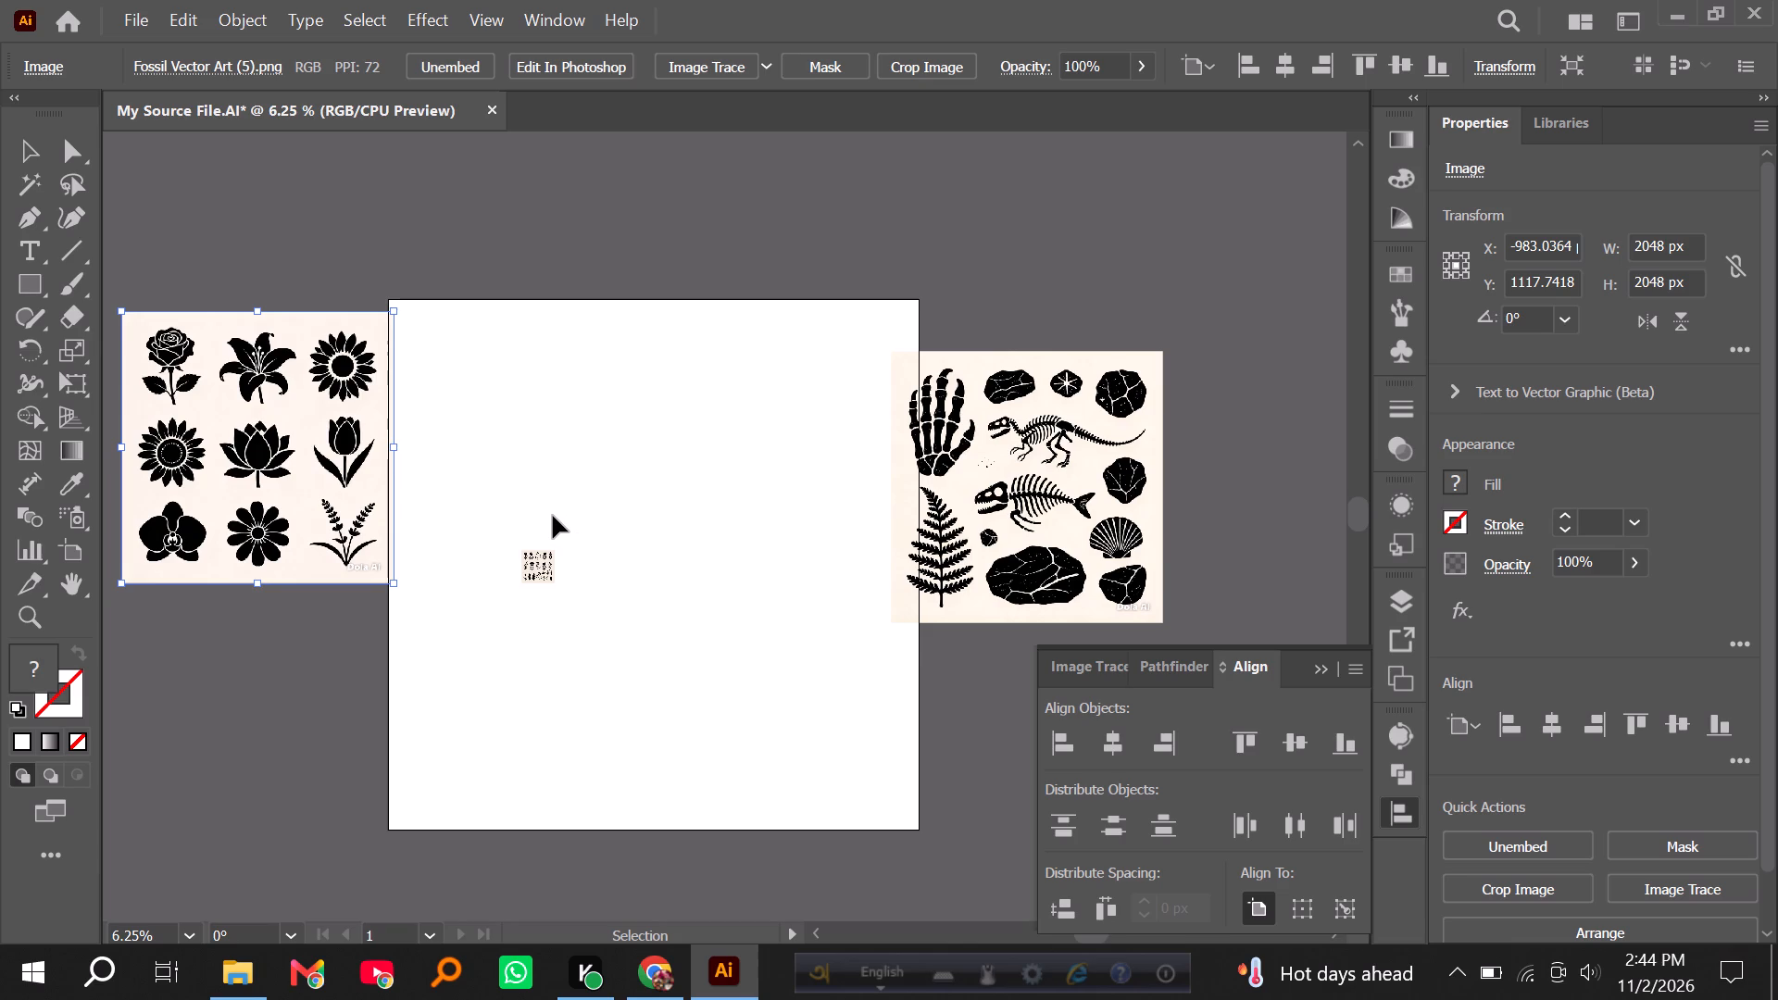
pyautogui.click(536, 571)
pyautogui.scroll(3, 616, 619)
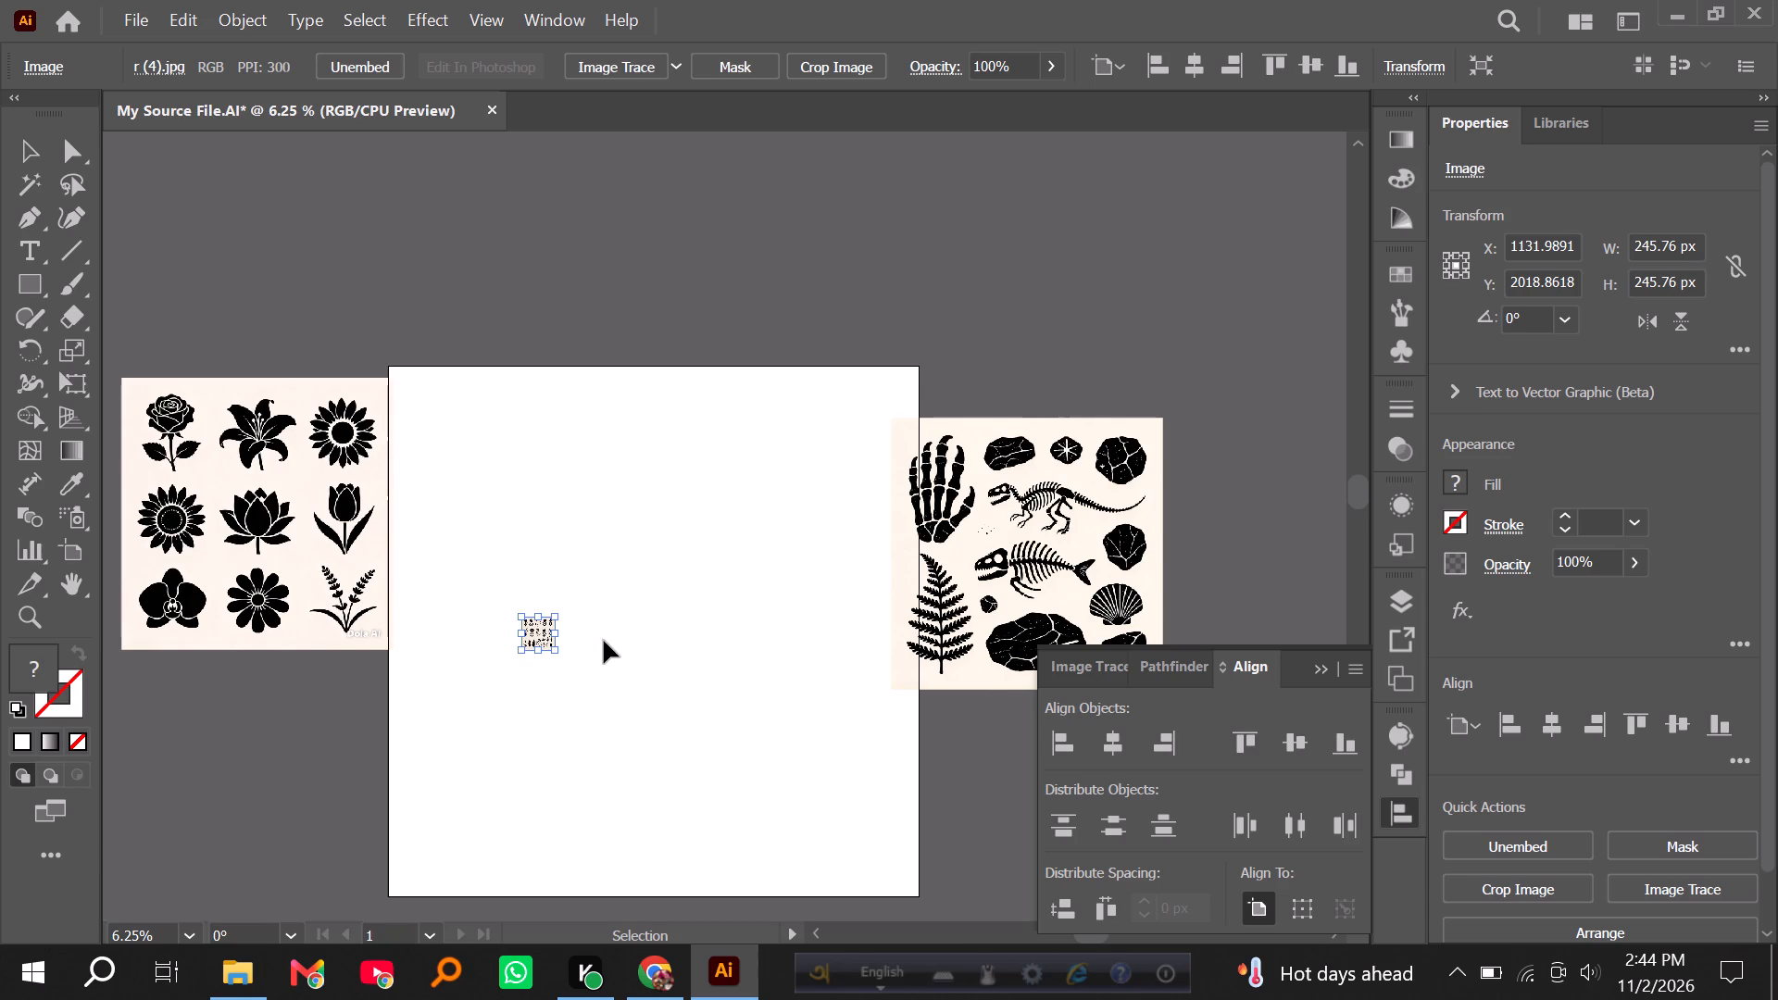
pyautogui.scroll(-2, 626, 695)
pyautogui.keyDown('alt'); pyautogui.keyDown('shift'); pyautogui.moveTo(553, 605); pyautogui.dragTo(571, 621); pyautogui.keyUp('shift'); pyautogui.keyUp('alt')
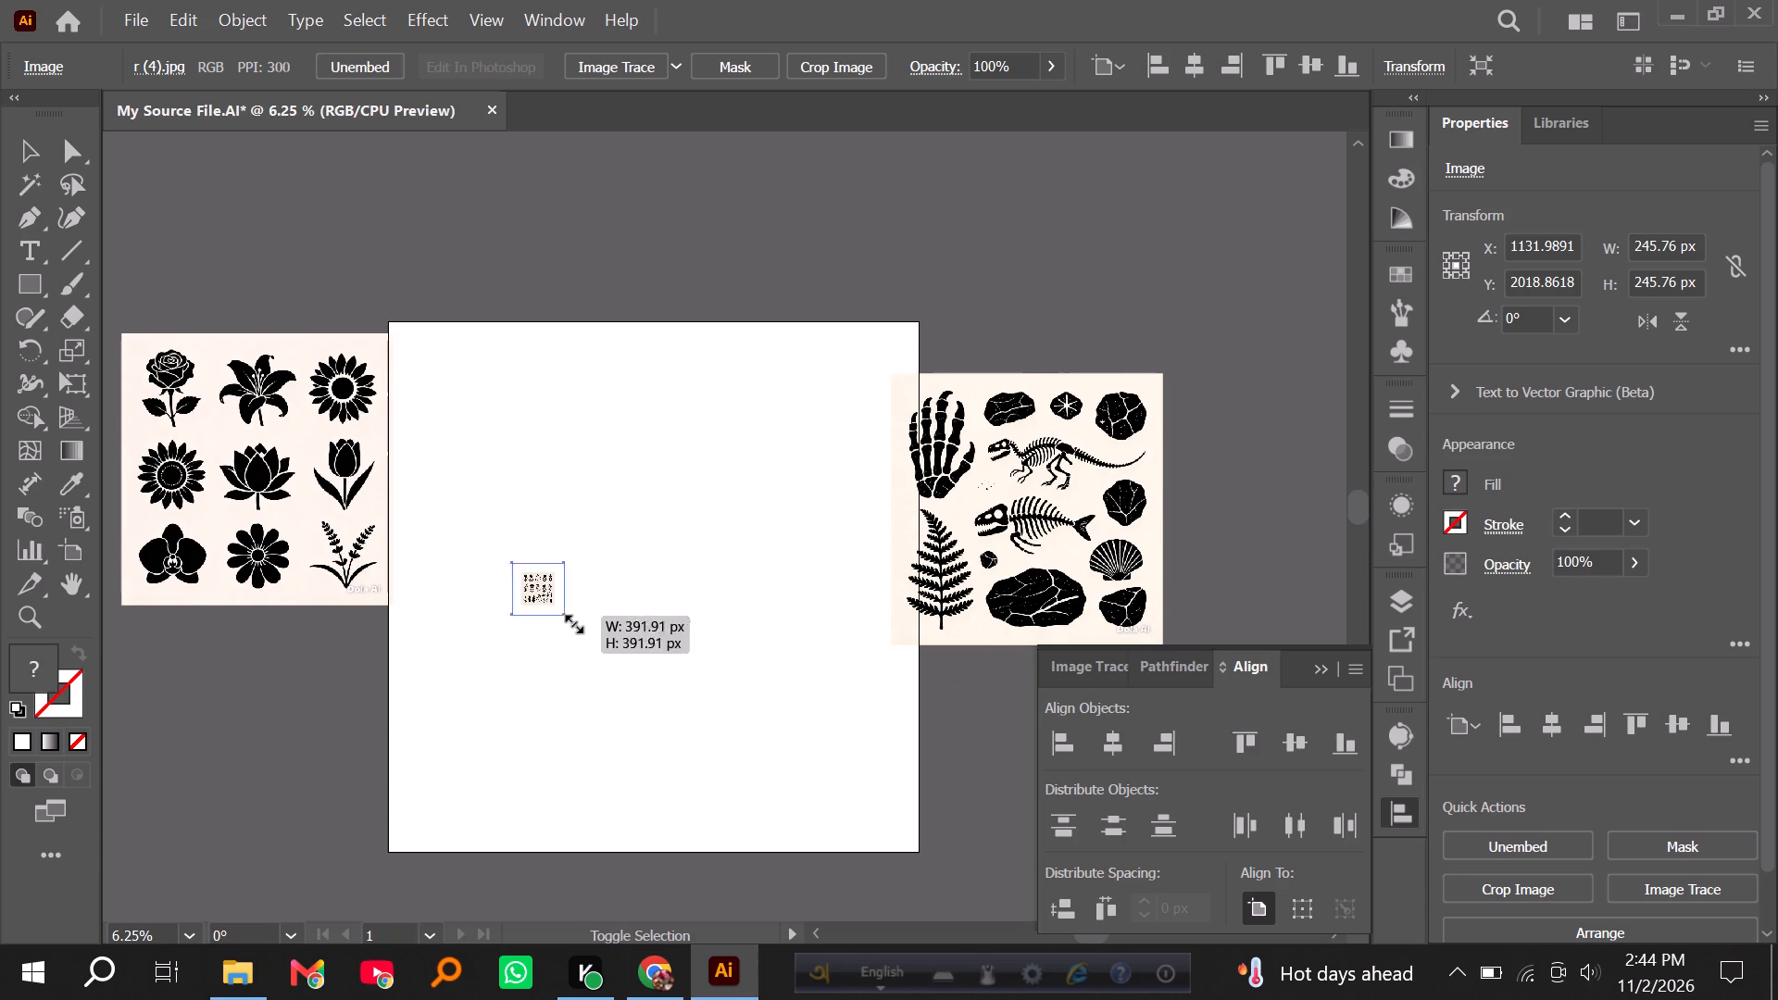
pyautogui.keyDown('alt'); pyautogui.keyDown('shift'); pyautogui.moveTo(571, 621); pyautogui.dragTo(696, 718); pyautogui.keyUp('shift'); pyautogui.keyUp('alt')
pyautogui.moveTo(561, 581); pyautogui.dragTo(547, 516)
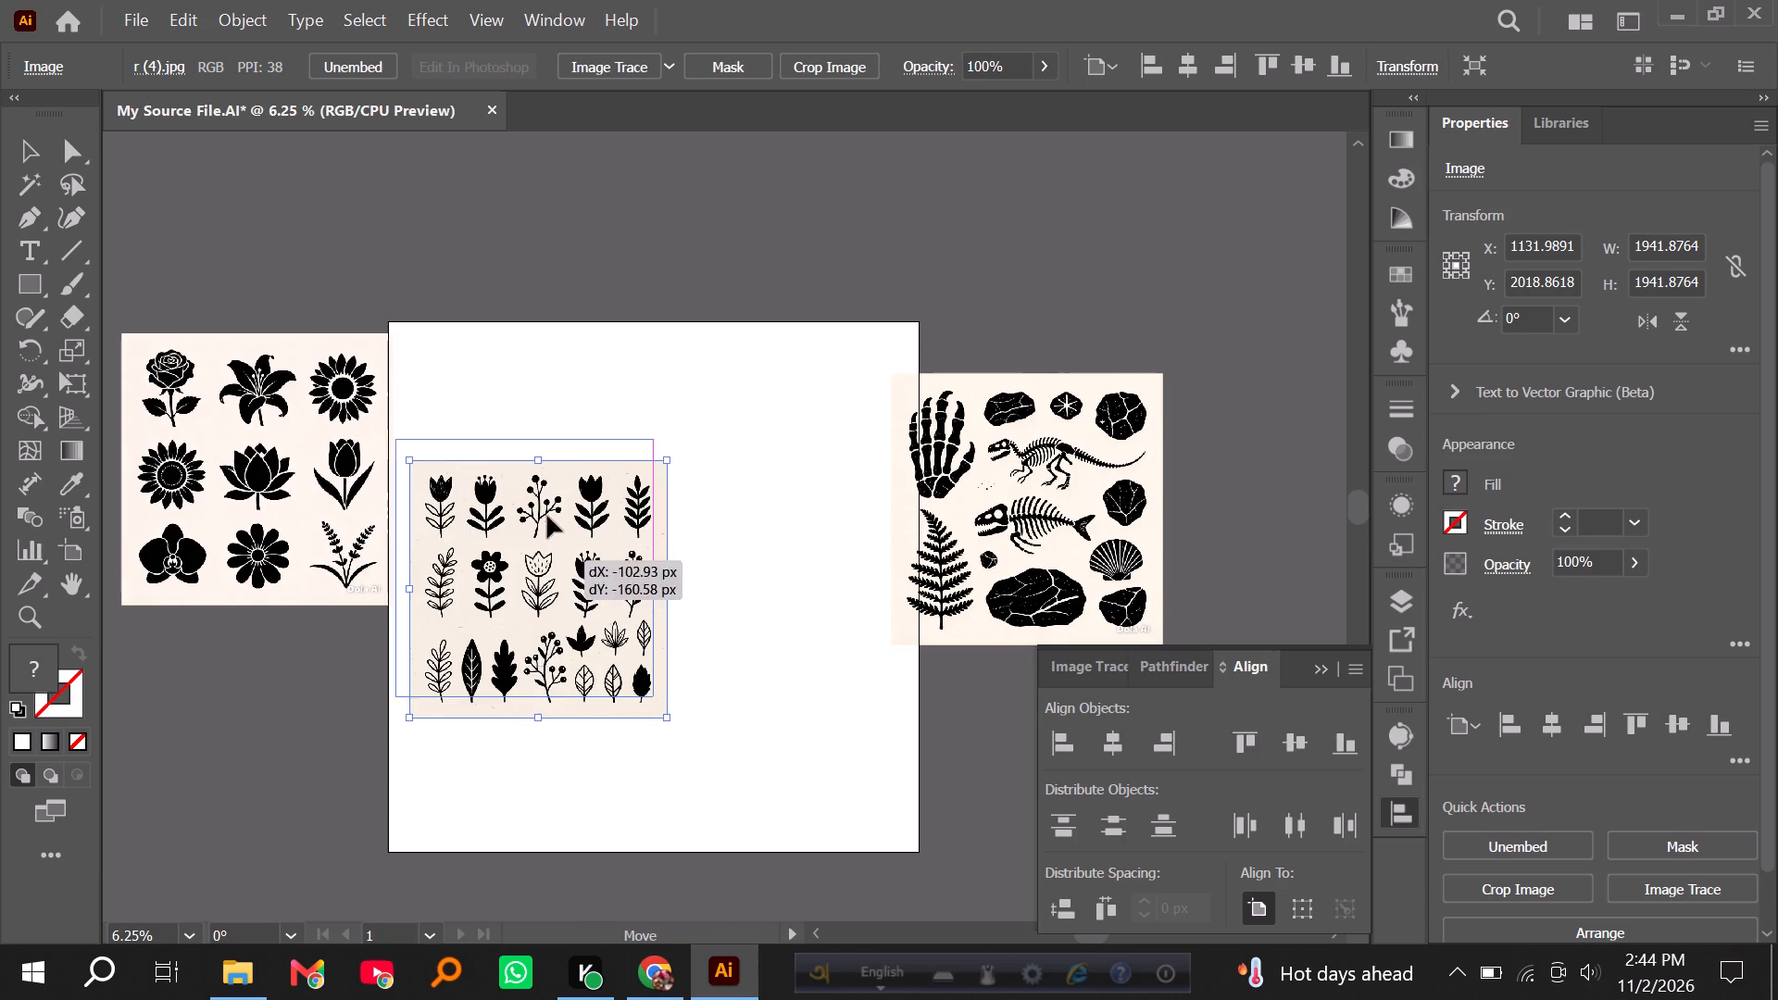
pyautogui.moveTo(547, 516); pyautogui.dragTo(544, 456)
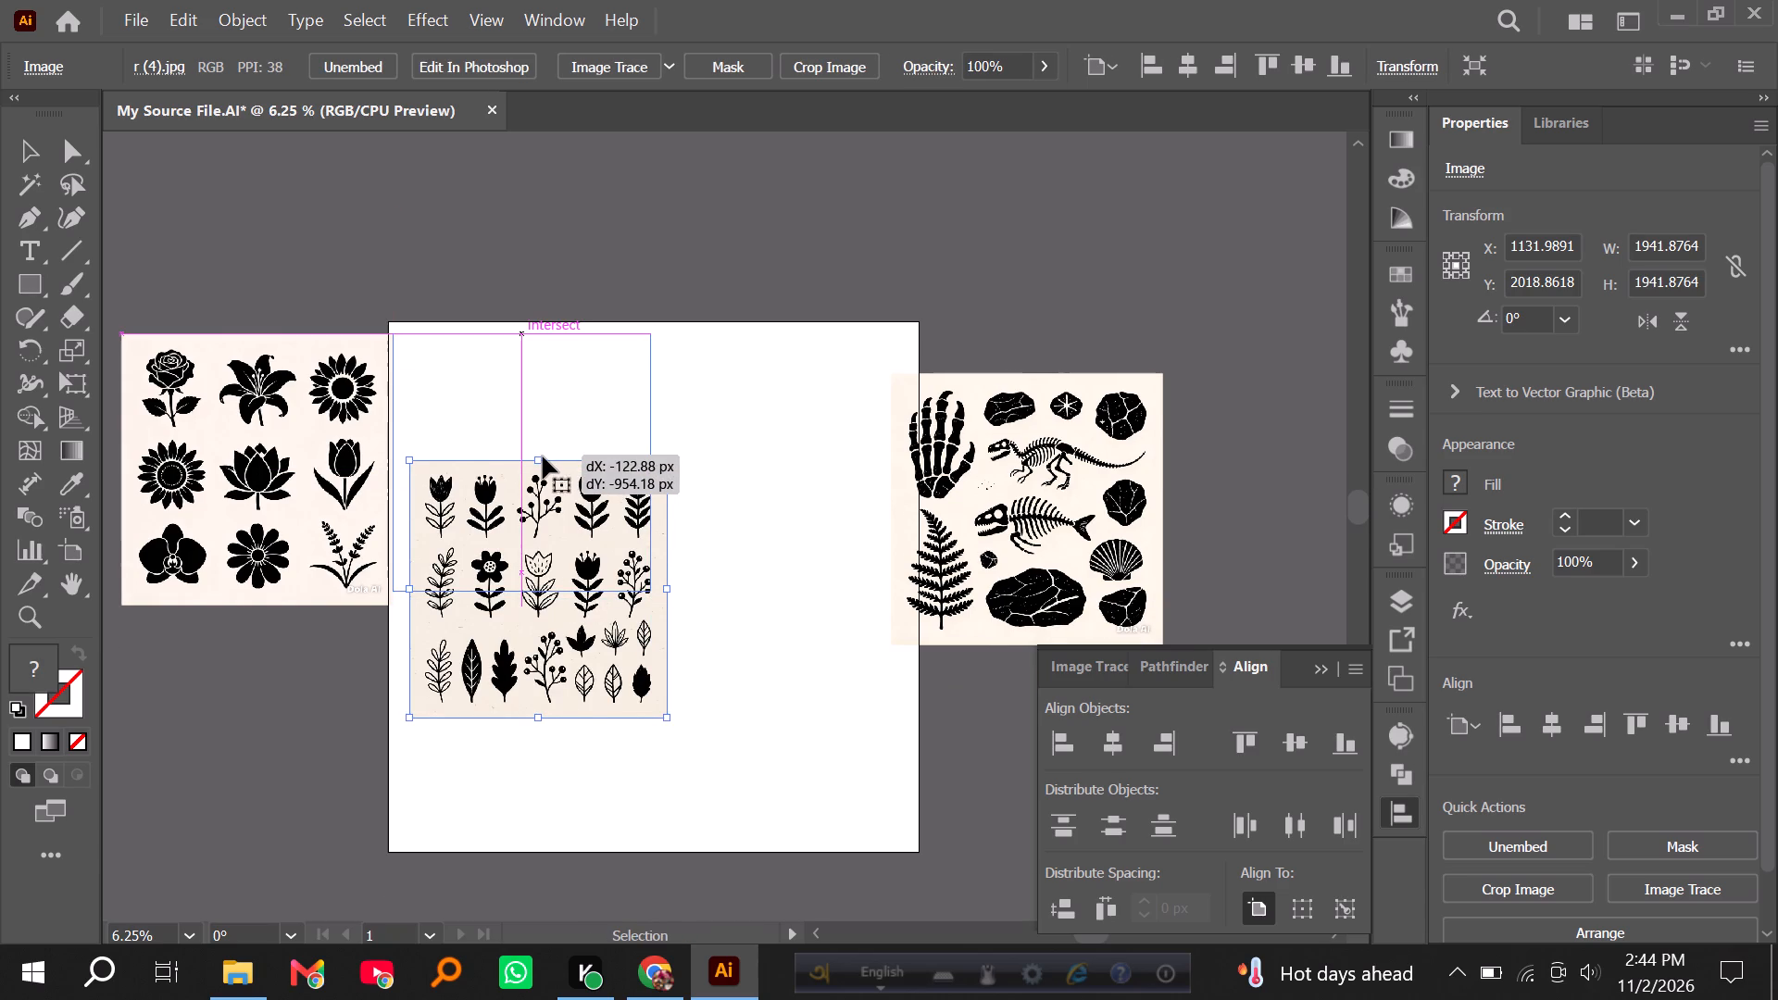
pyautogui.keyDown('alt'); pyautogui.keyDown('shift'); pyautogui.moveTo(646, 586); pyautogui.dragTo(657, 597); pyautogui.keyUp('shift'); pyautogui.keyUp('alt')
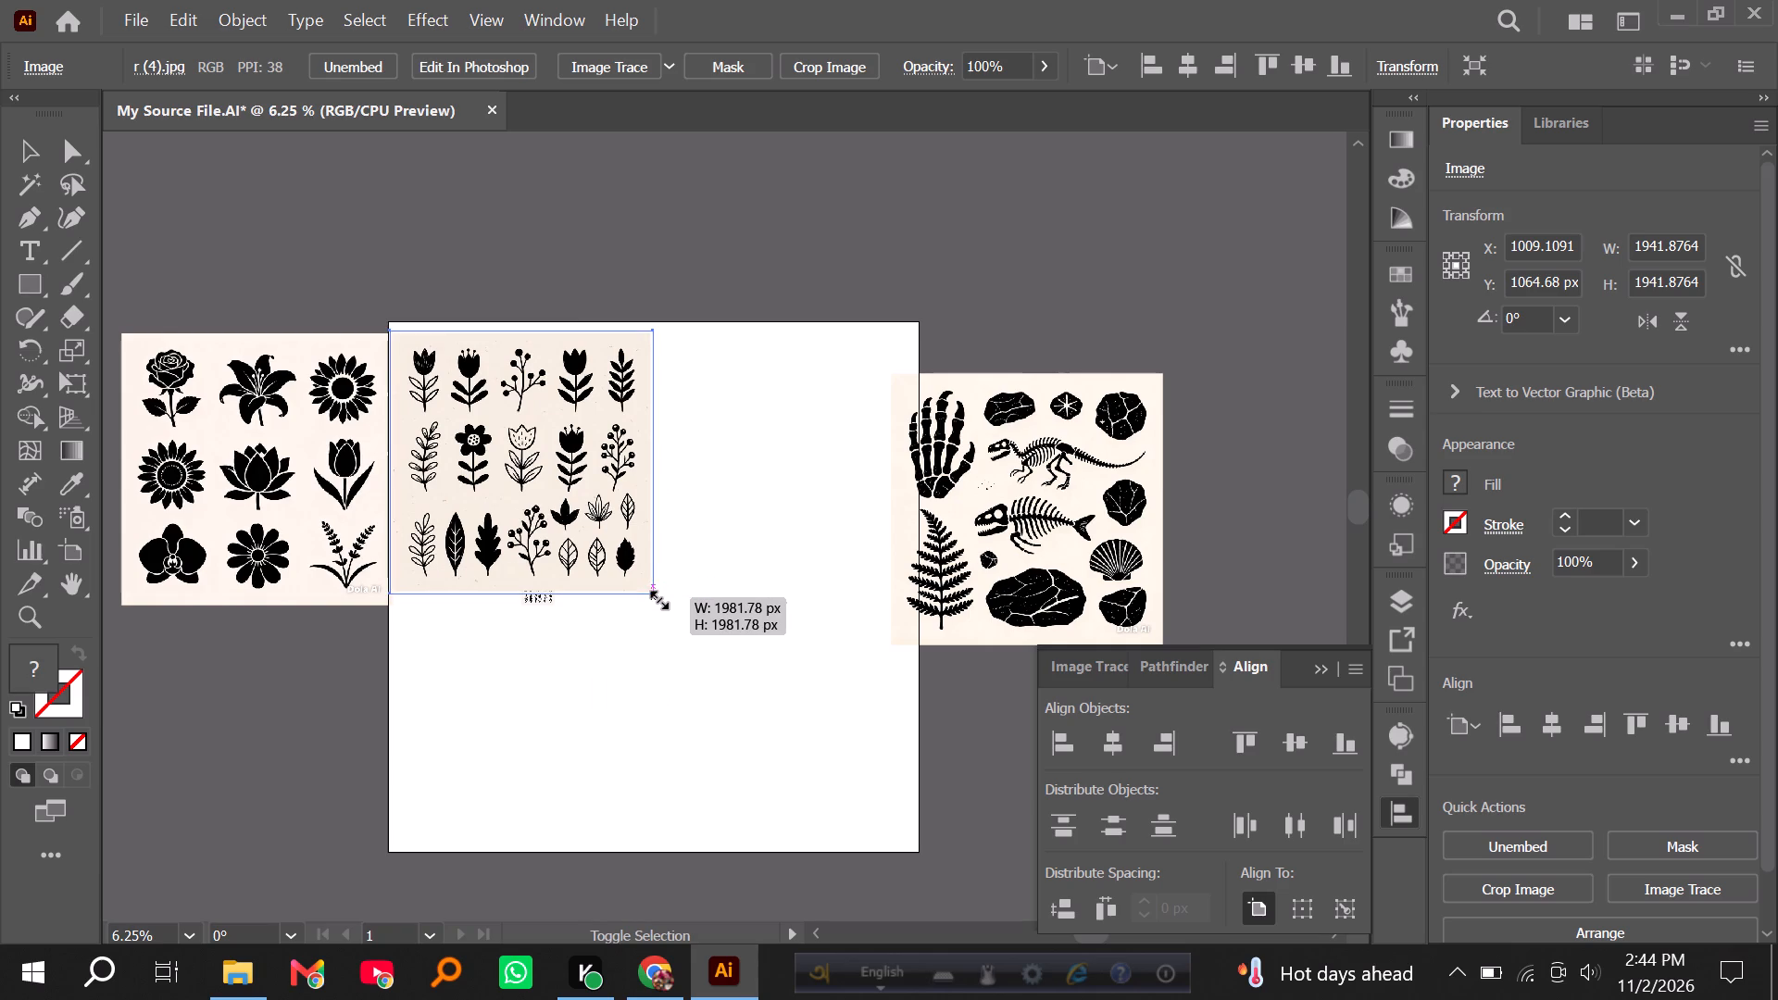
pyautogui.keyDown('alt'); pyautogui.keyDown('shift'); pyautogui.moveTo(657, 597); pyautogui.dragTo(658, 600); pyautogui.keyUp('shift'); pyautogui.keyUp('alt')
pyautogui.moveTo(557, 484); pyautogui.dragTo(575, 494)
pyautogui.click(581, 720)
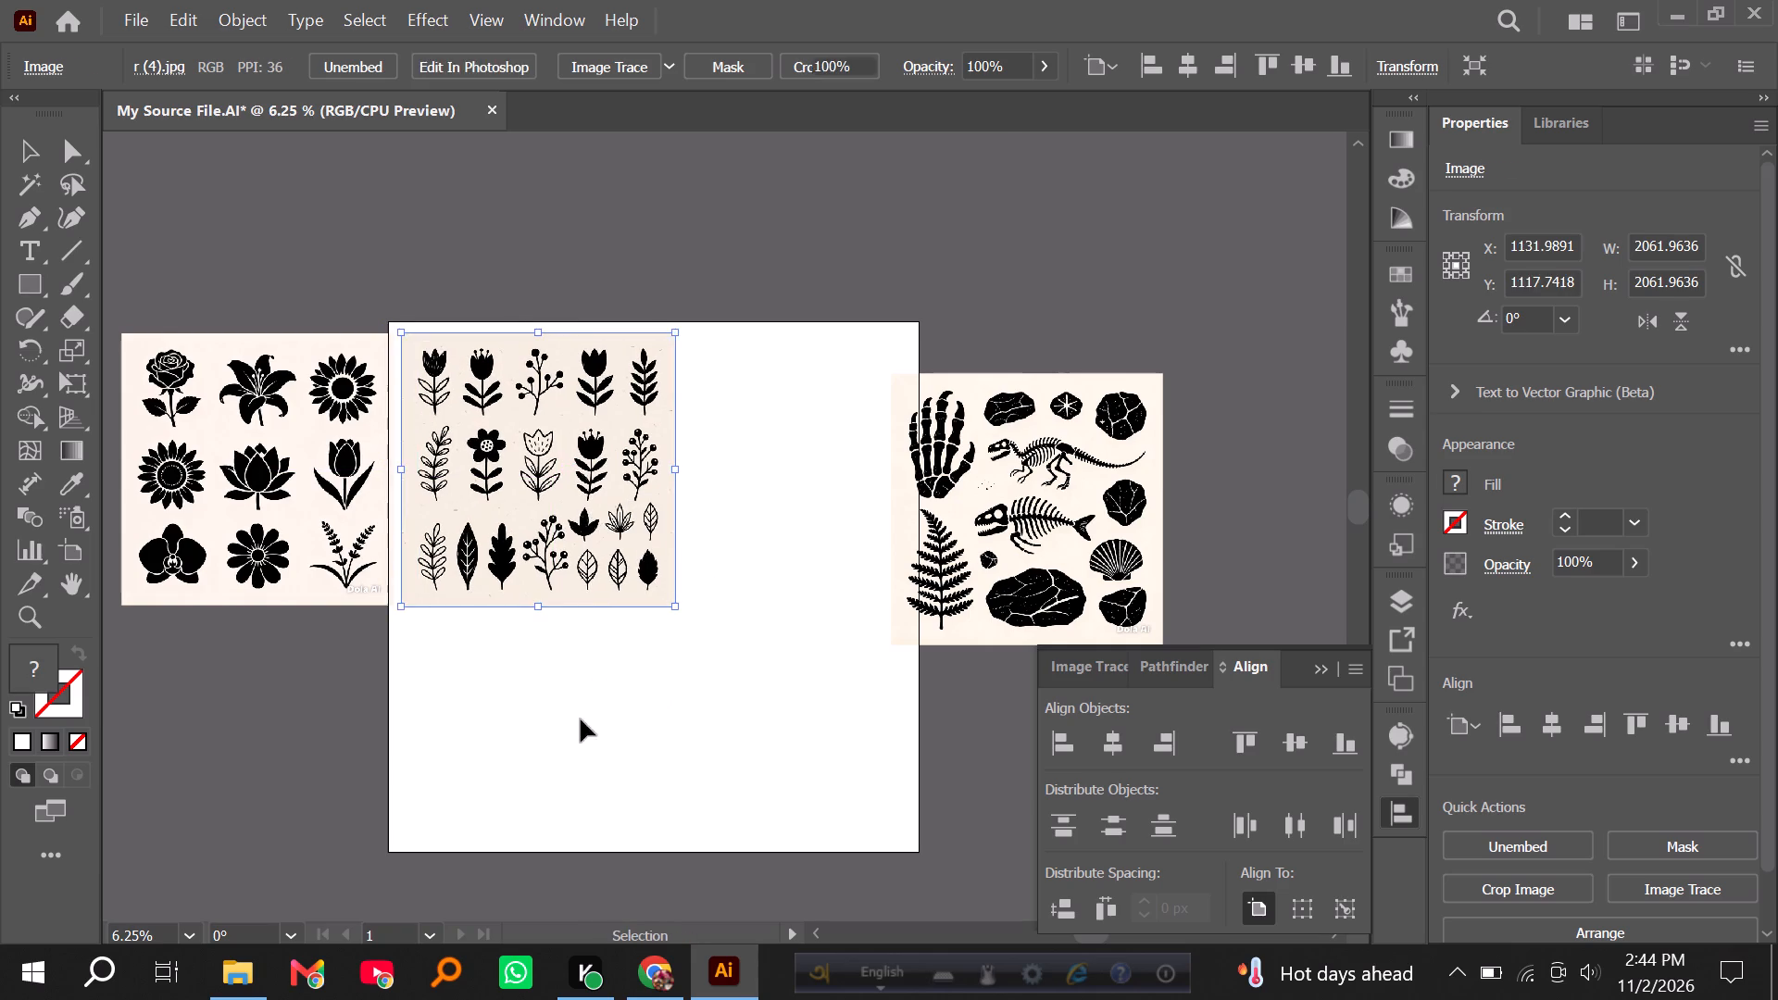
pyautogui.moveTo(570, 497); pyautogui.dragTo(820, 594)
# Enlarge the small r (3).jpg image to about 1984 px square on the left half of the artboard.
pyautogui.click(545, 517)
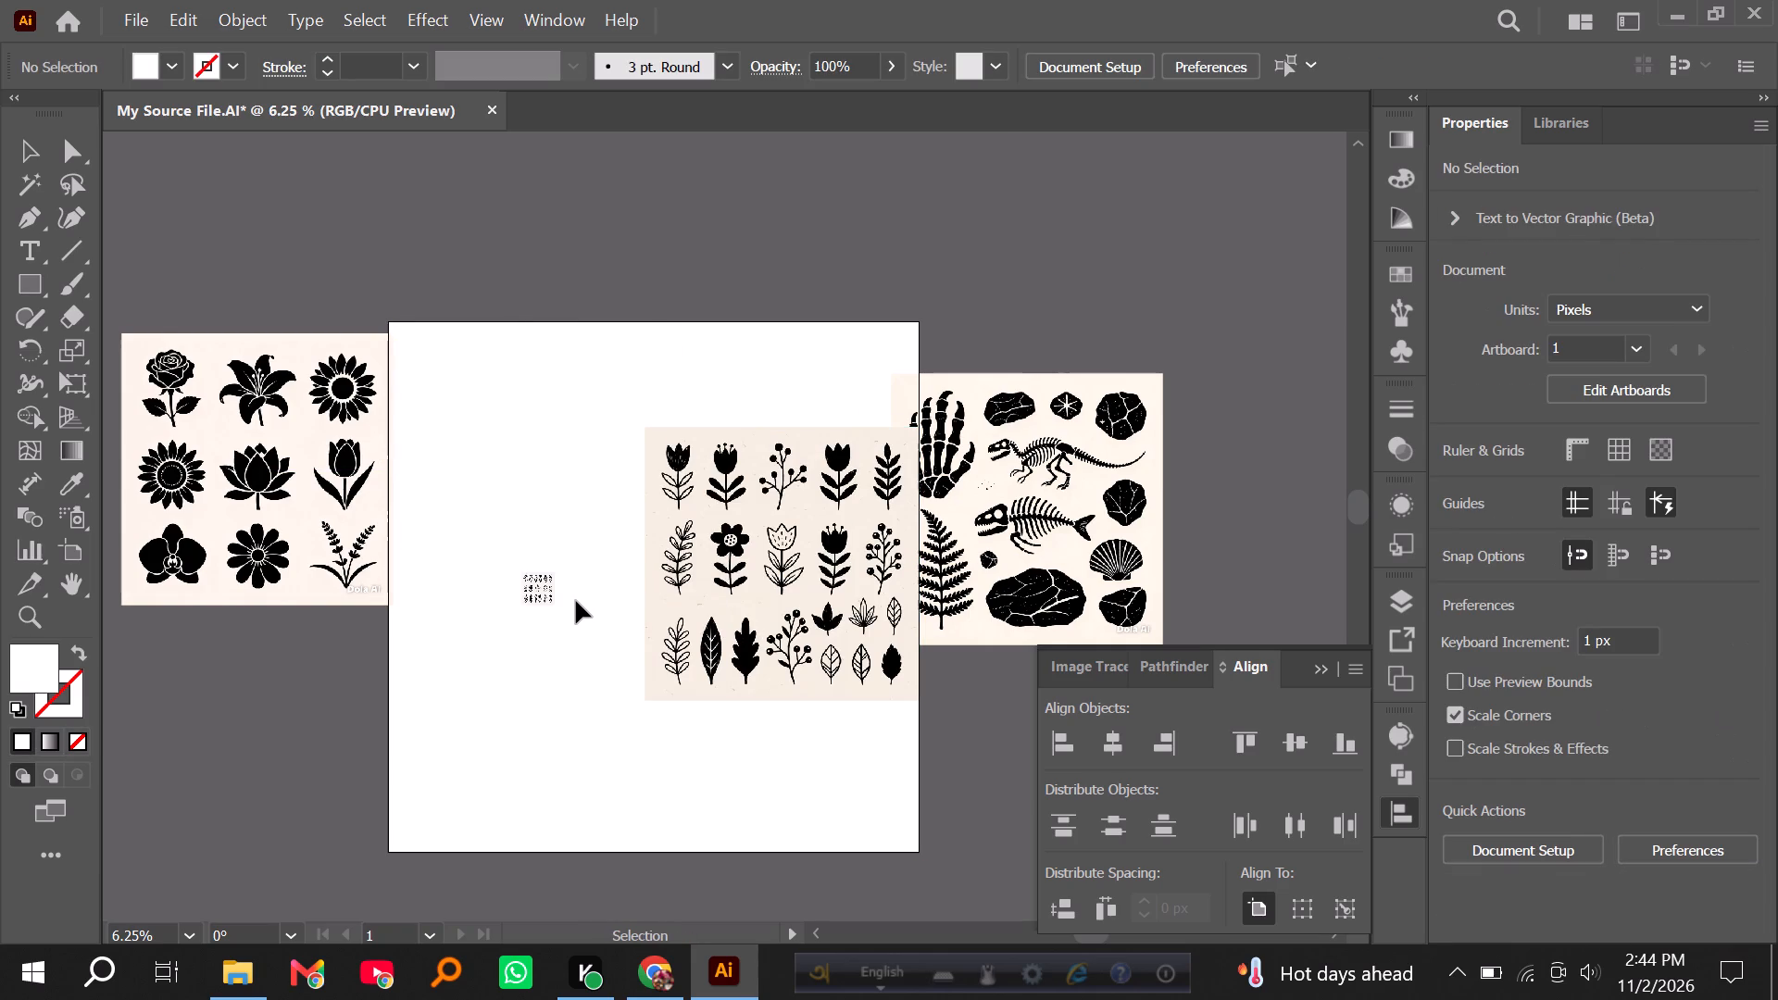
pyautogui.click(575, 605)
pyautogui.click(552, 590)
pyautogui.keyDown('alt'); pyautogui.keyDown('shift'); pyautogui.moveTo(558, 606); pyautogui.dragTo(647, 738); pyautogui.keyUp('shift'); pyautogui.keyUp('alt')
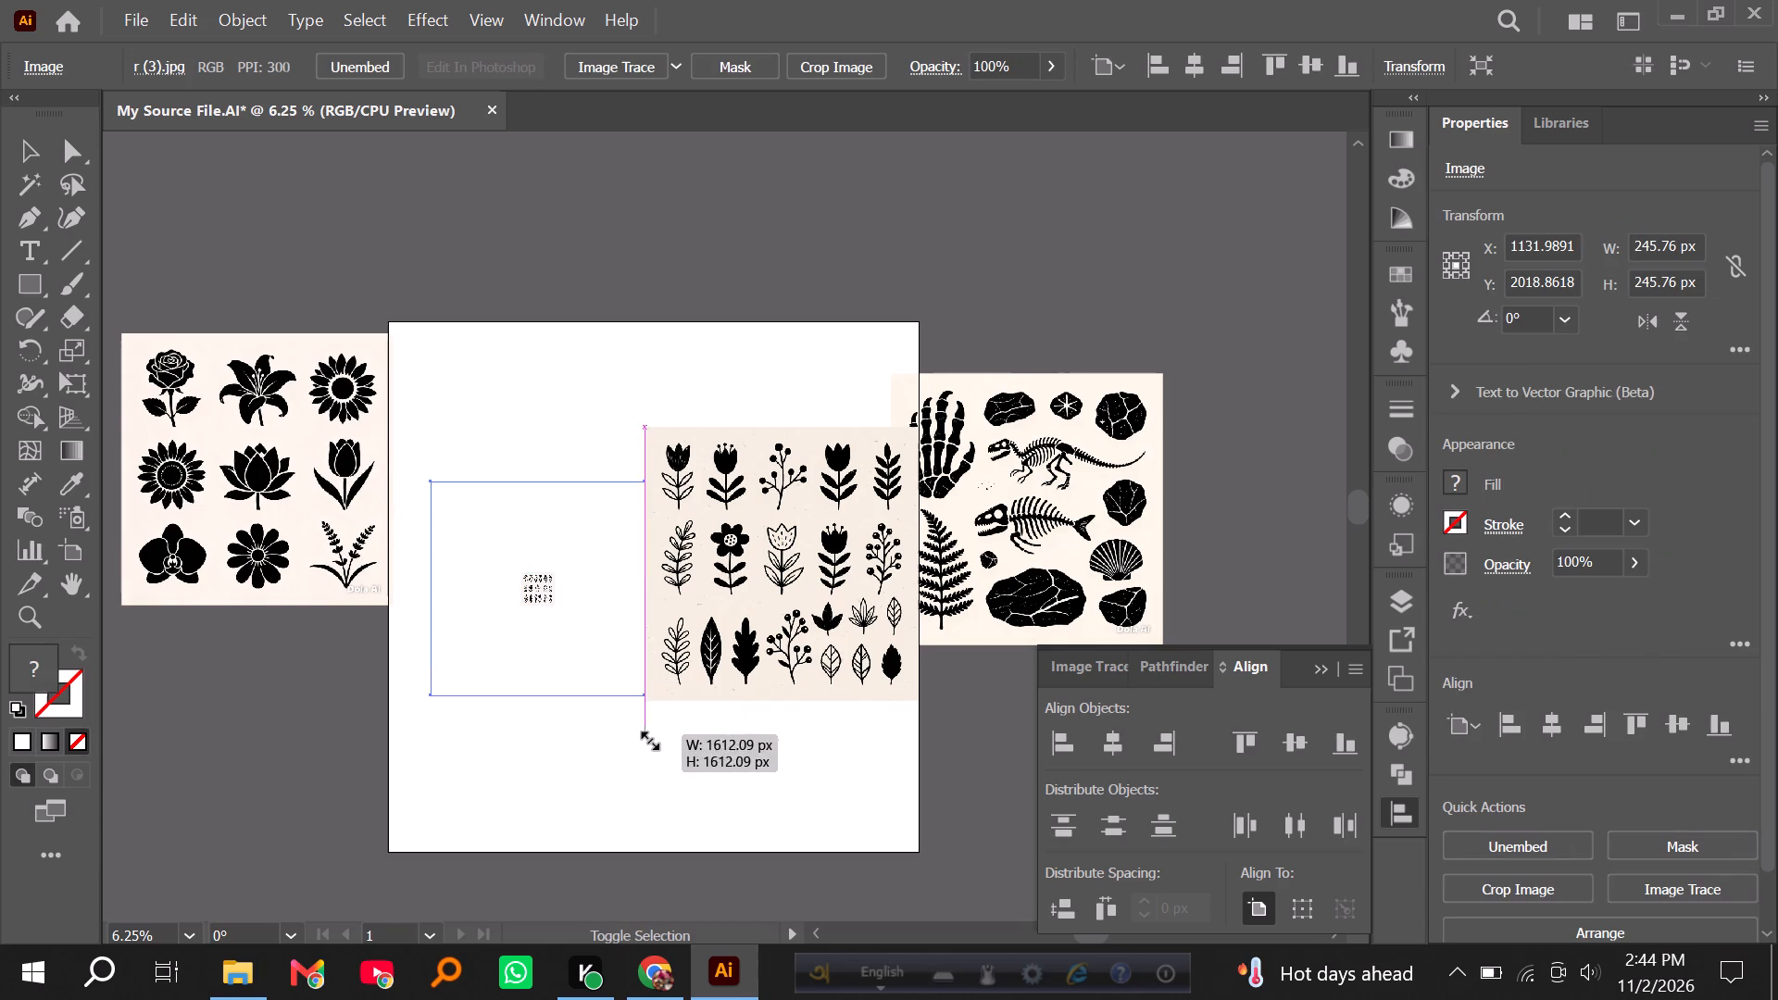
pyautogui.keyDown('alt'); pyautogui.keyDown('shift'); pyautogui.moveTo(647, 738); pyautogui.dragTo(670, 762); pyautogui.keyUp('shift'); pyautogui.keyUp('alt')
pyautogui.moveTo(582, 636); pyautogui.dragTo(582, 611)
# Spread the images out, moving r (4).jpg above the artboard, Fossil Vector Art.png higher, and Fossil Vector Art (5).png farther left.
pyautogui.keyDown('alt'); pyautogui.scroll(-2, 582, 611); pyautogui.keyUp('alt')
pyautogui.moveTo(845, 596); pyautogui.dragTo(739, 322)
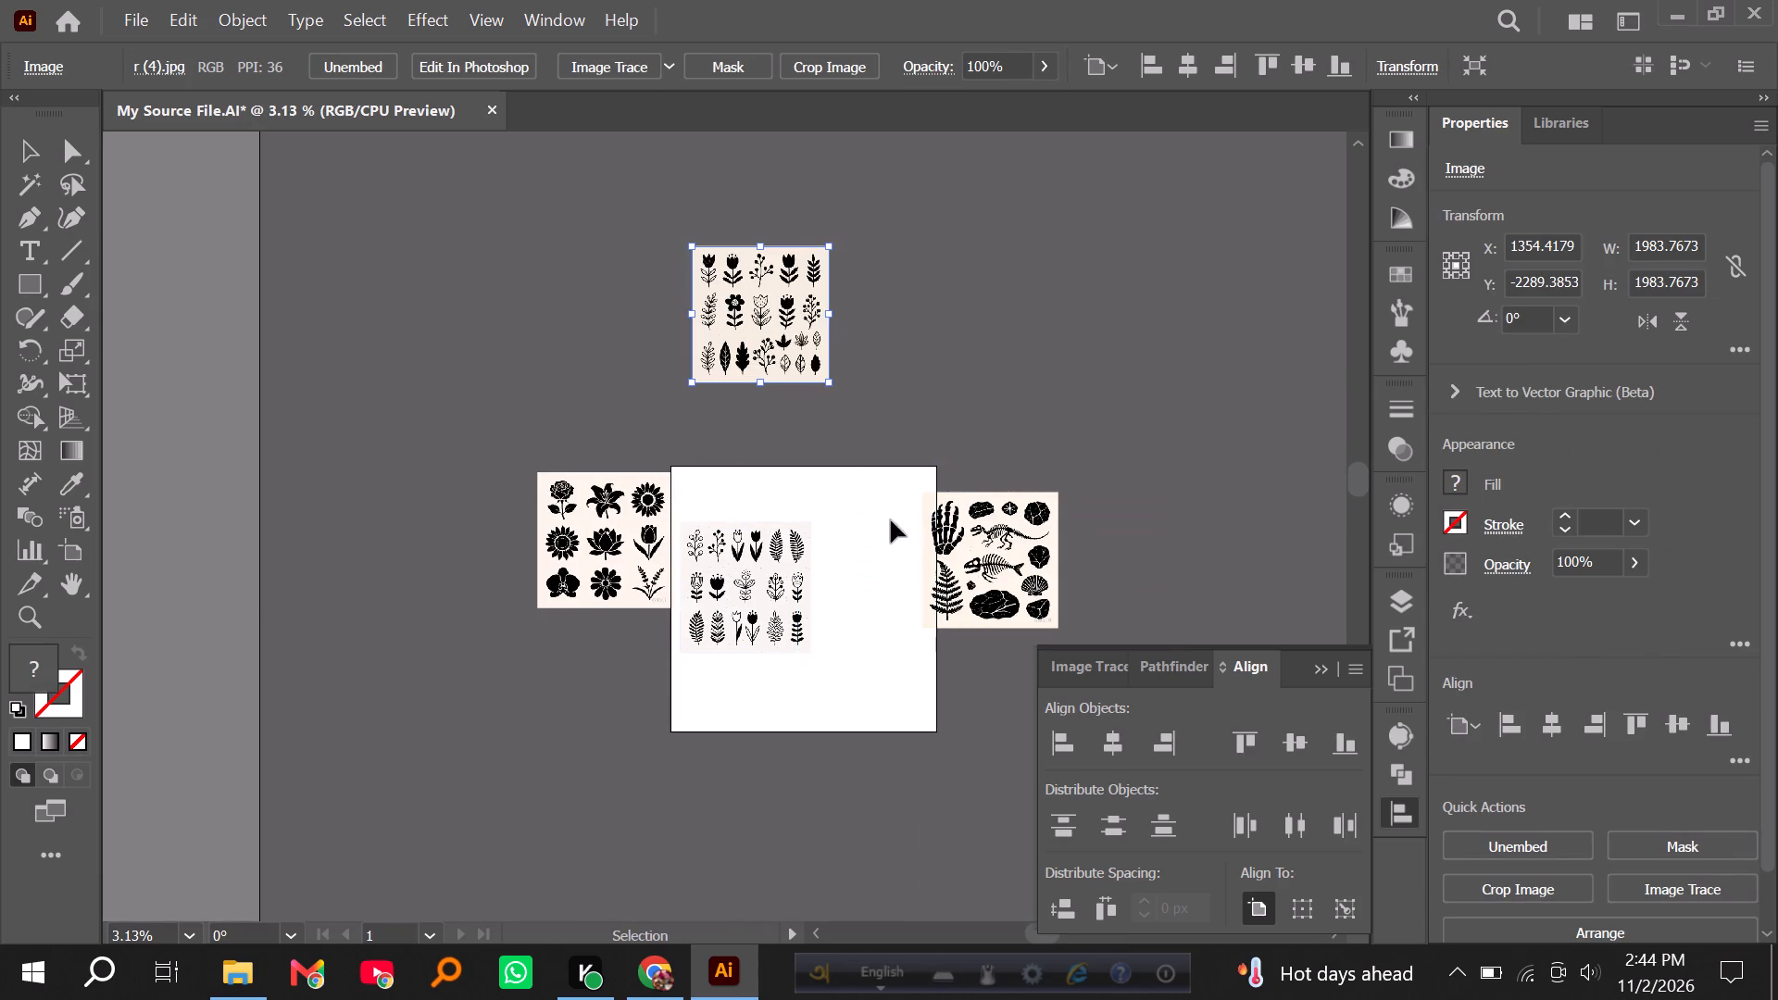
pyautogui.moveTo(987, 546); pyautogui.dragTo(995, 428)
pyautogui.moveTo(569, 549); pyautogui.dragTo(444, 541)
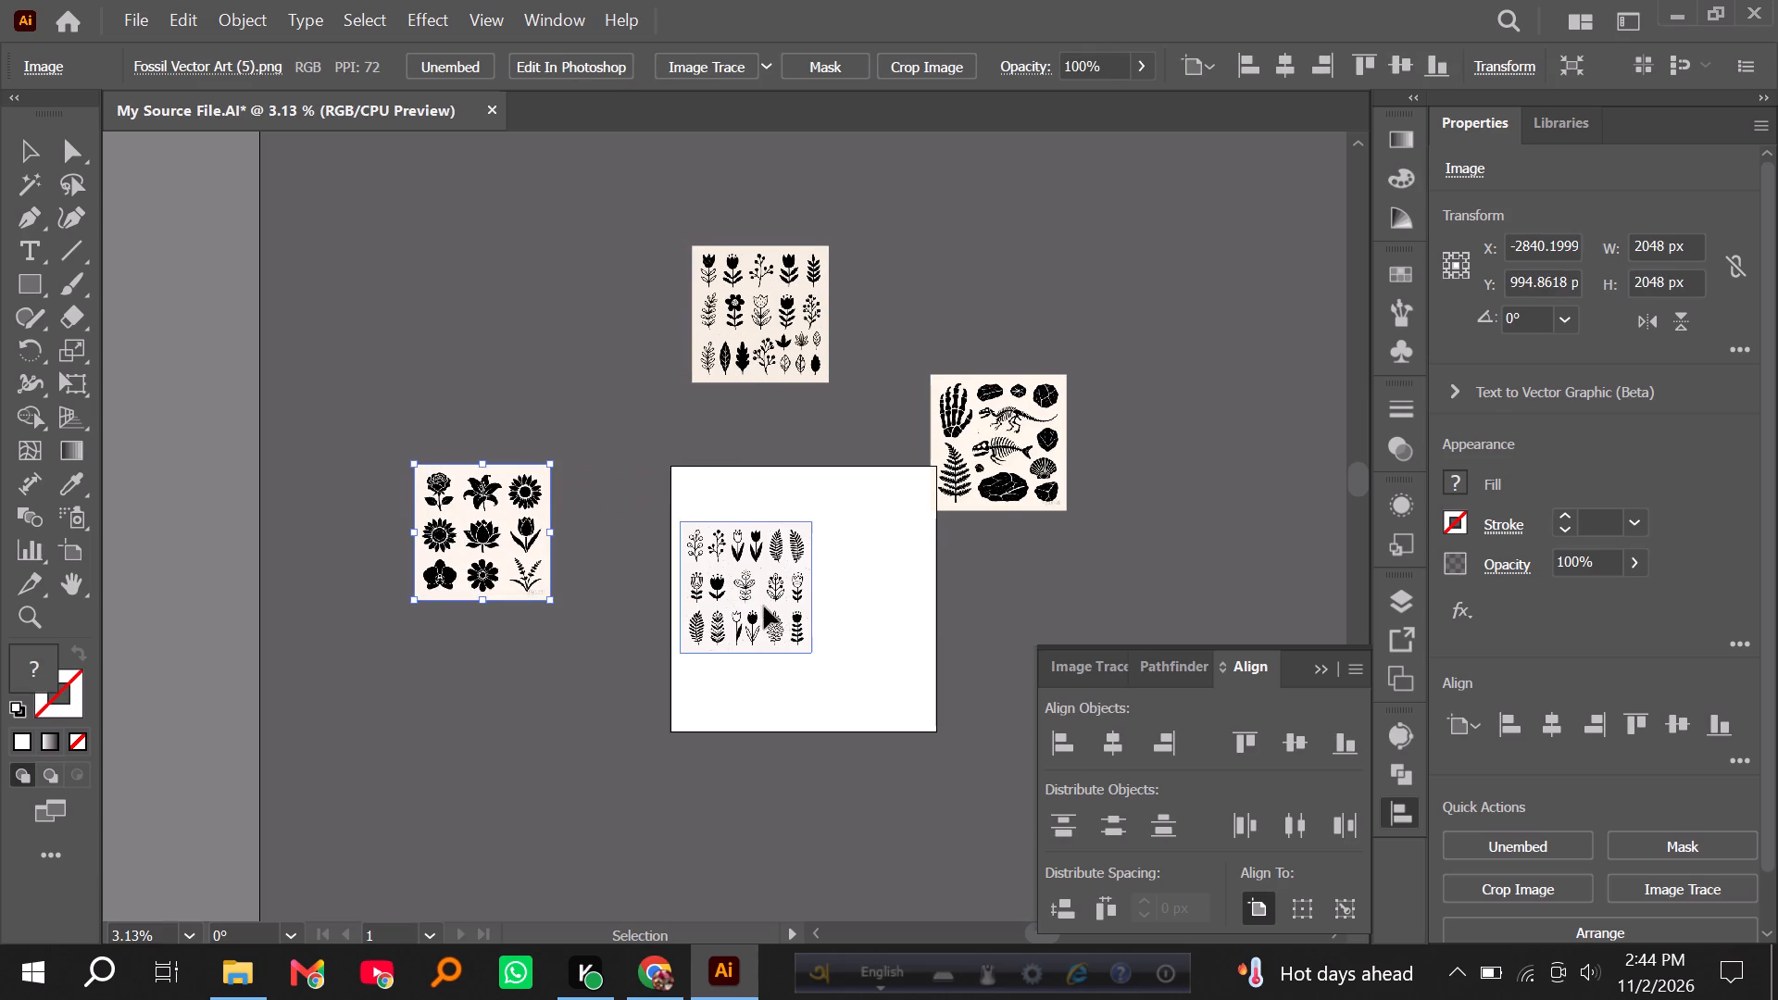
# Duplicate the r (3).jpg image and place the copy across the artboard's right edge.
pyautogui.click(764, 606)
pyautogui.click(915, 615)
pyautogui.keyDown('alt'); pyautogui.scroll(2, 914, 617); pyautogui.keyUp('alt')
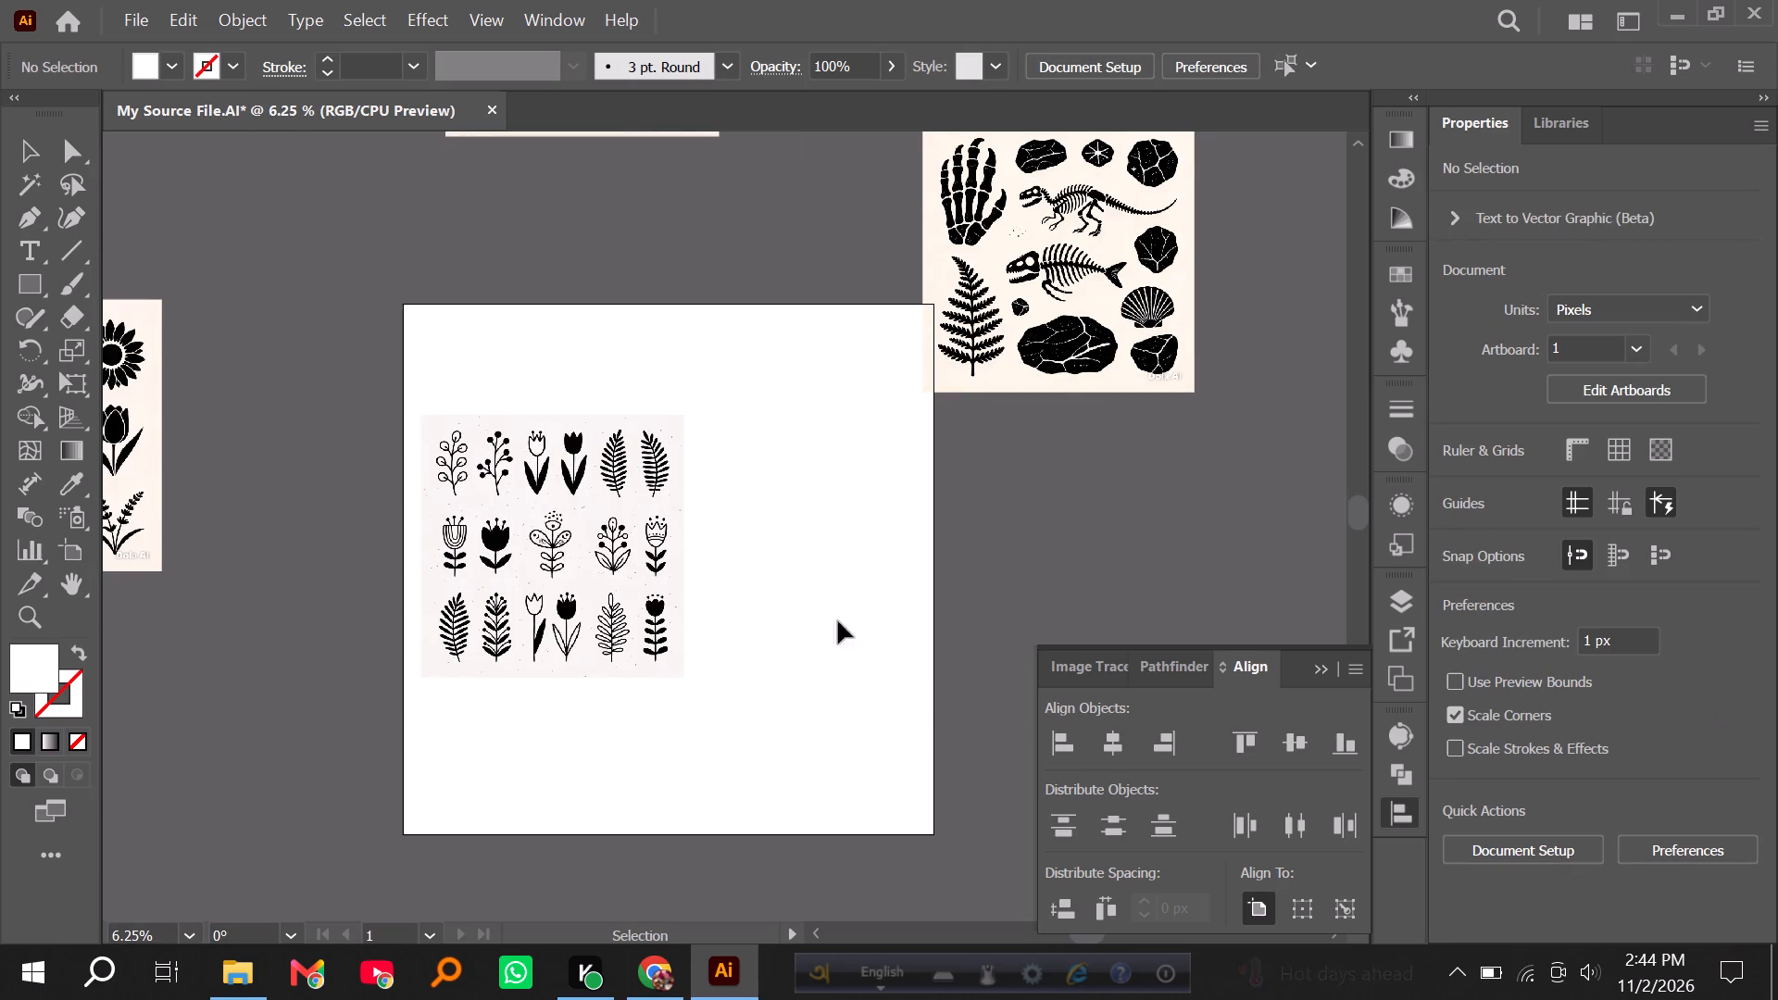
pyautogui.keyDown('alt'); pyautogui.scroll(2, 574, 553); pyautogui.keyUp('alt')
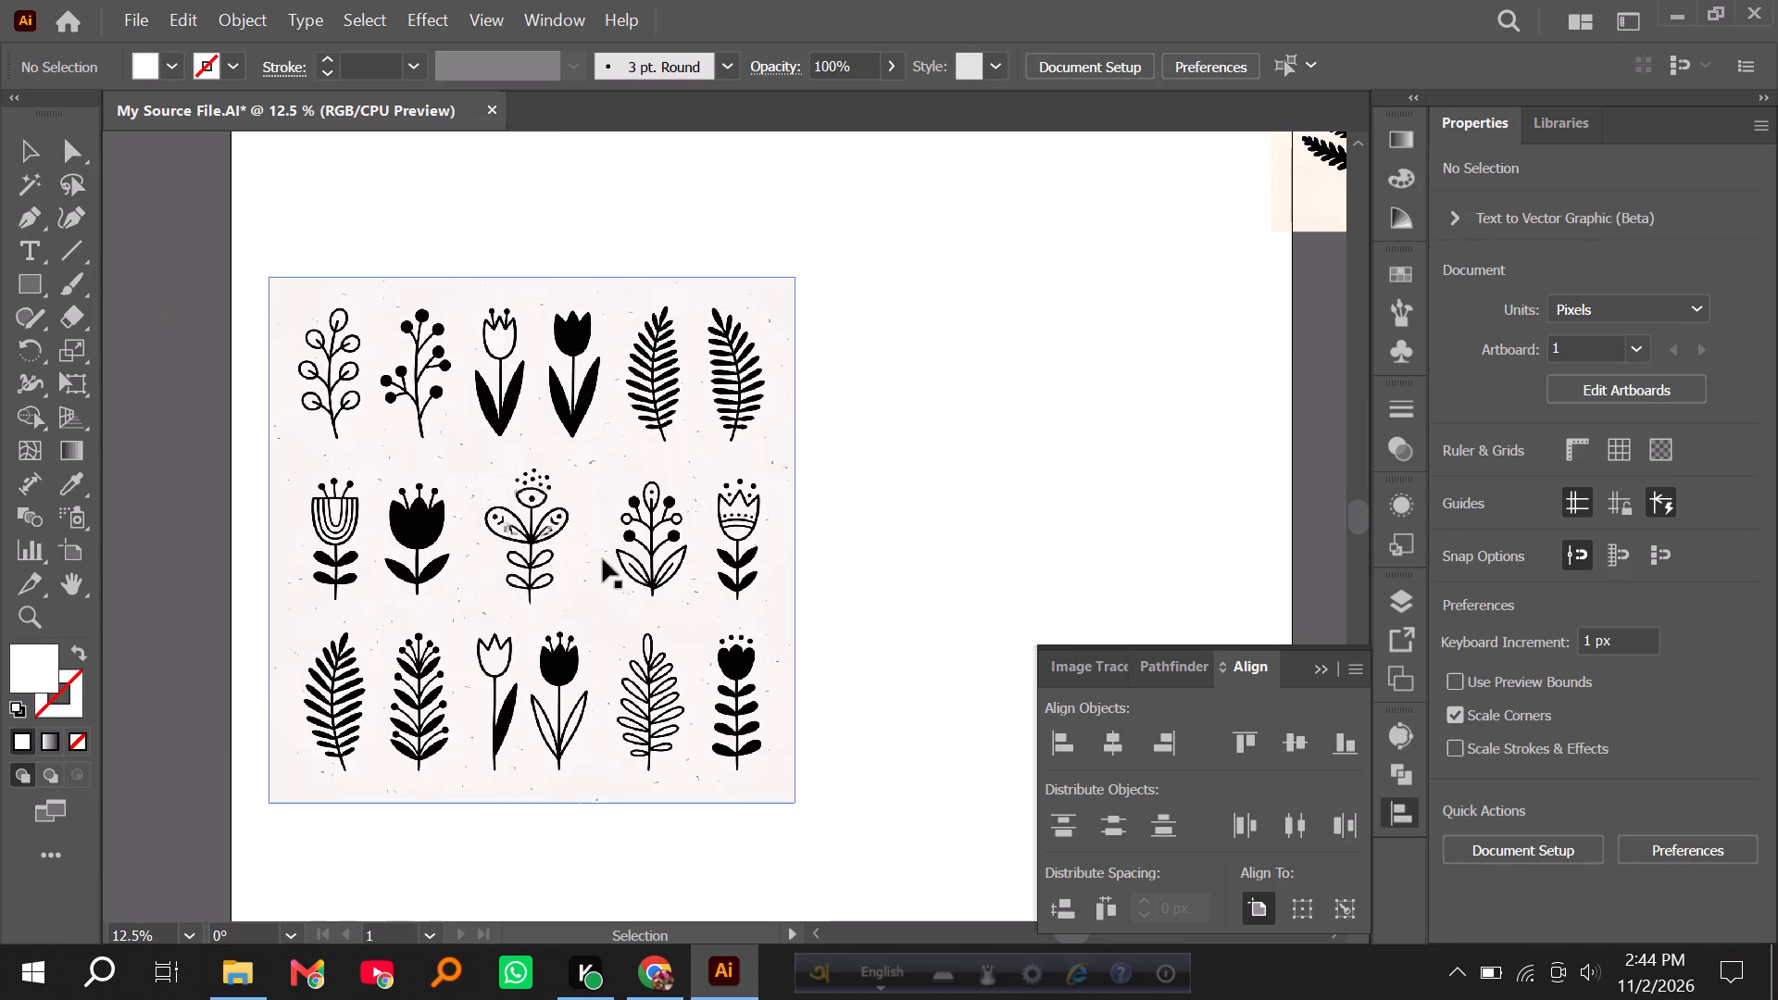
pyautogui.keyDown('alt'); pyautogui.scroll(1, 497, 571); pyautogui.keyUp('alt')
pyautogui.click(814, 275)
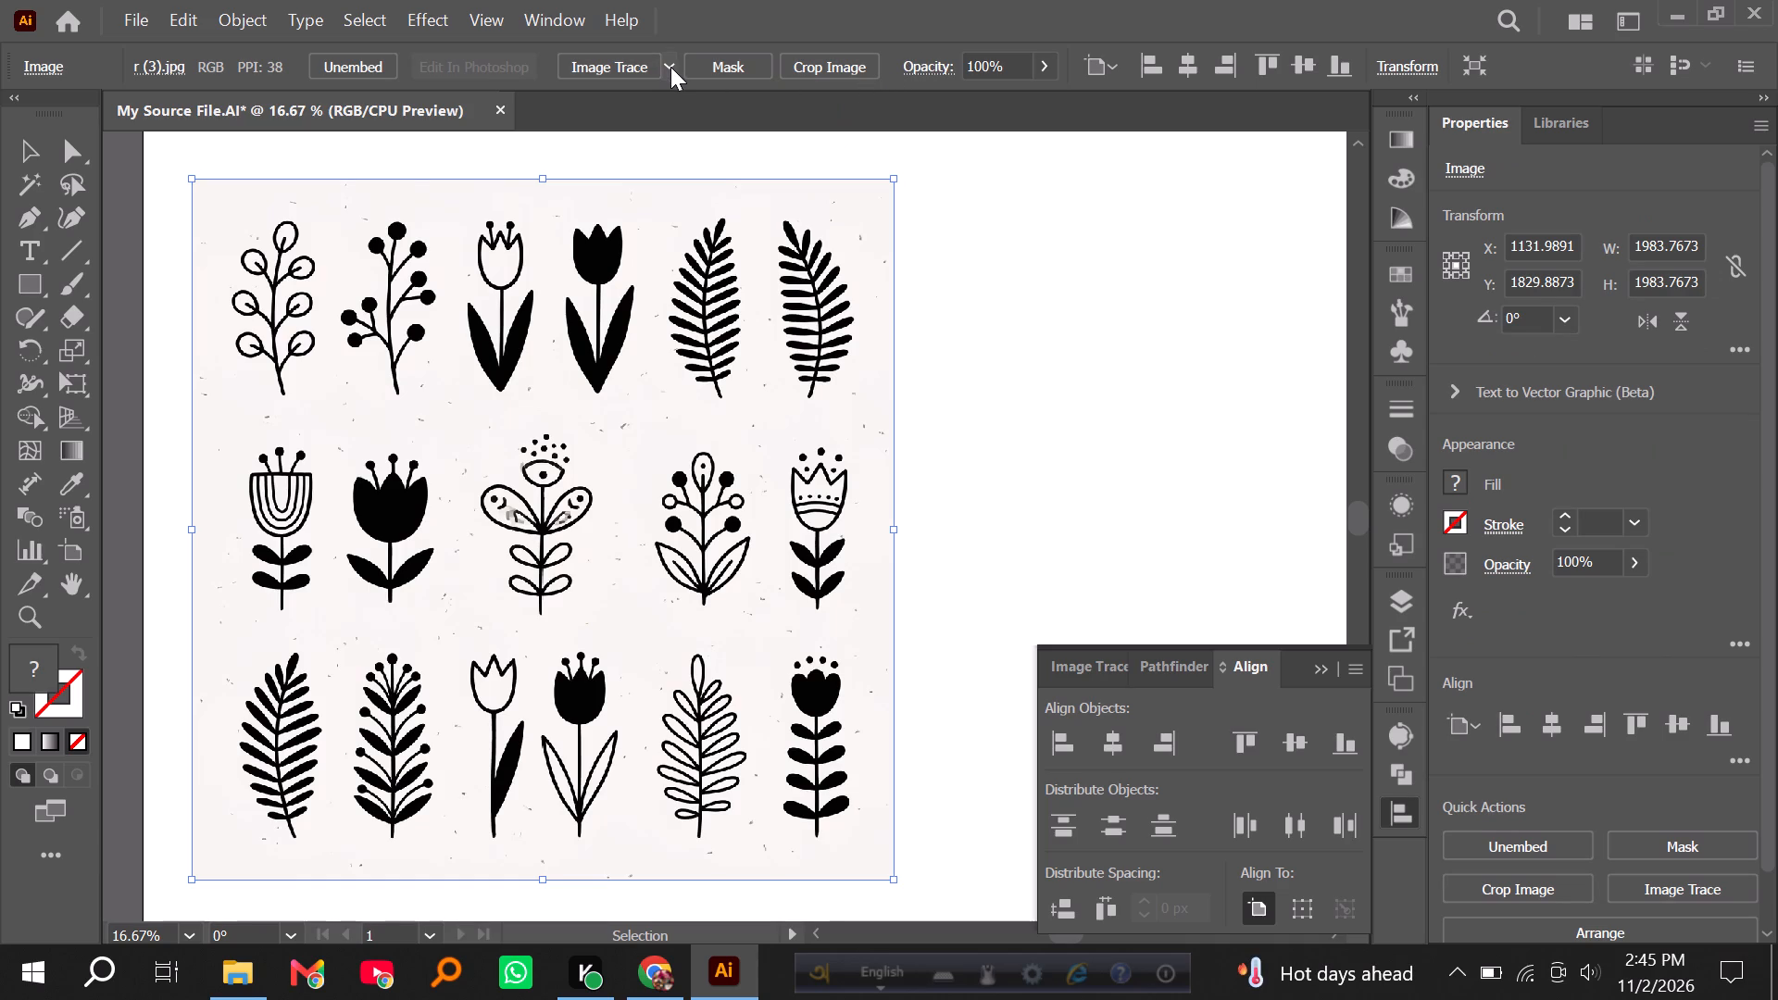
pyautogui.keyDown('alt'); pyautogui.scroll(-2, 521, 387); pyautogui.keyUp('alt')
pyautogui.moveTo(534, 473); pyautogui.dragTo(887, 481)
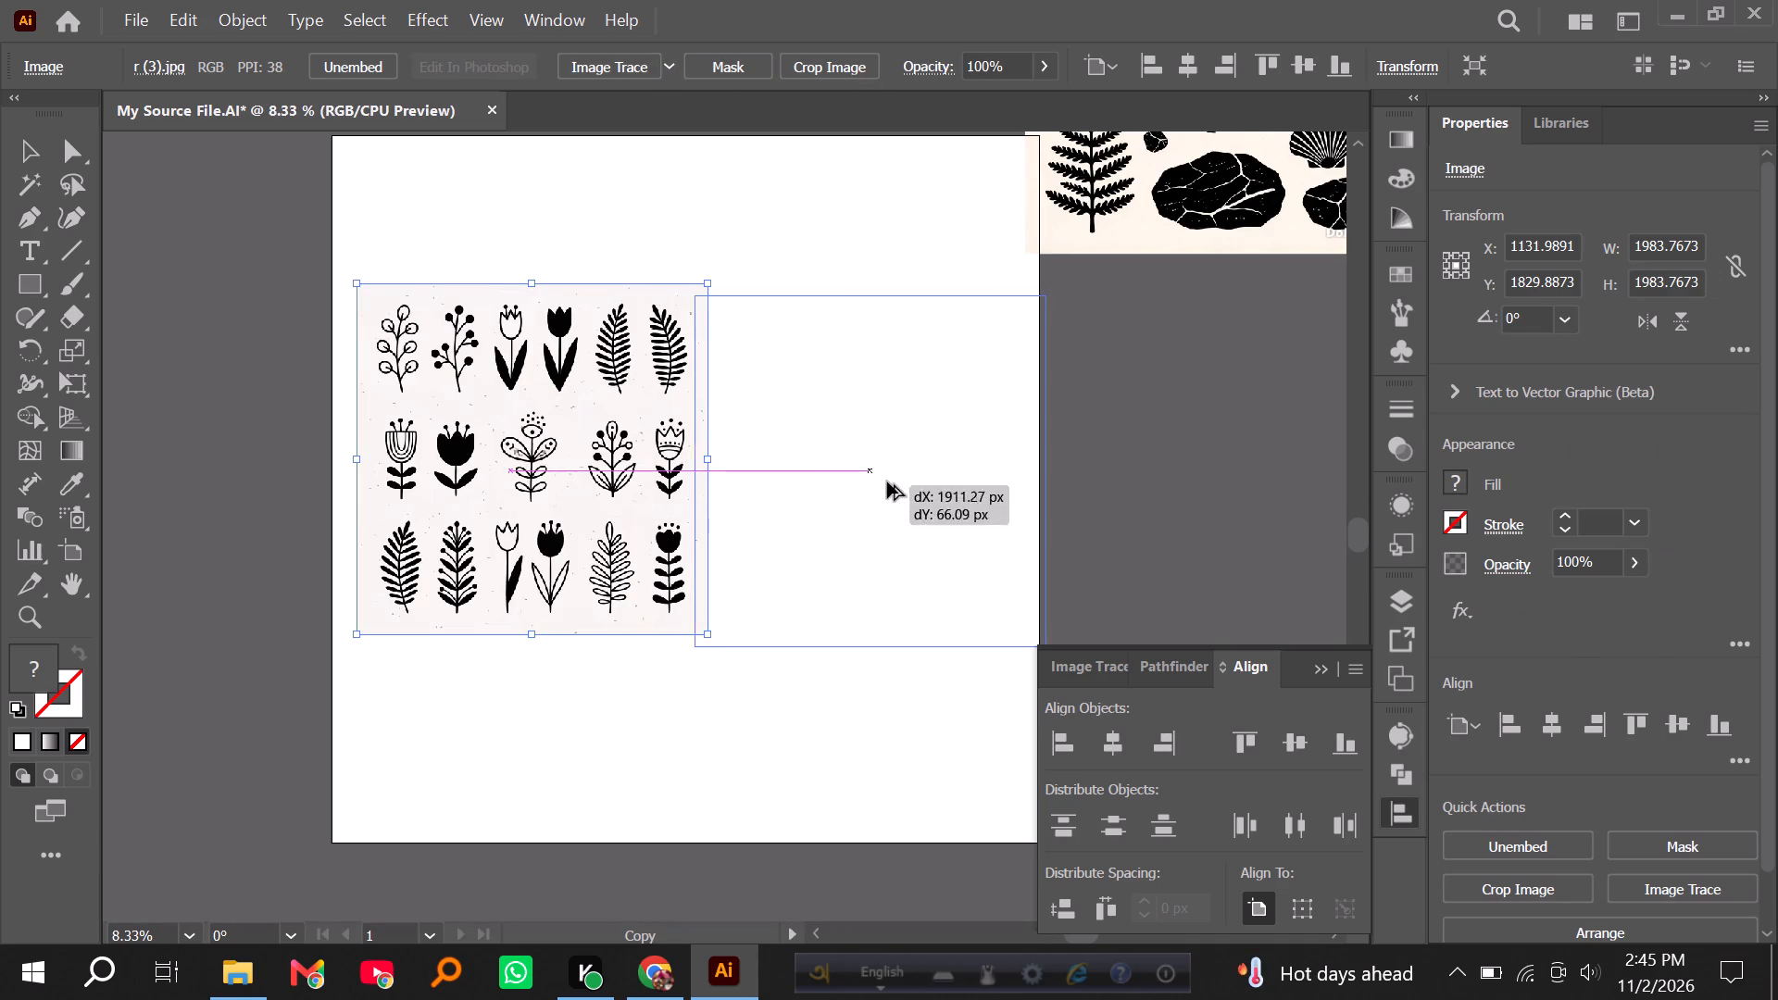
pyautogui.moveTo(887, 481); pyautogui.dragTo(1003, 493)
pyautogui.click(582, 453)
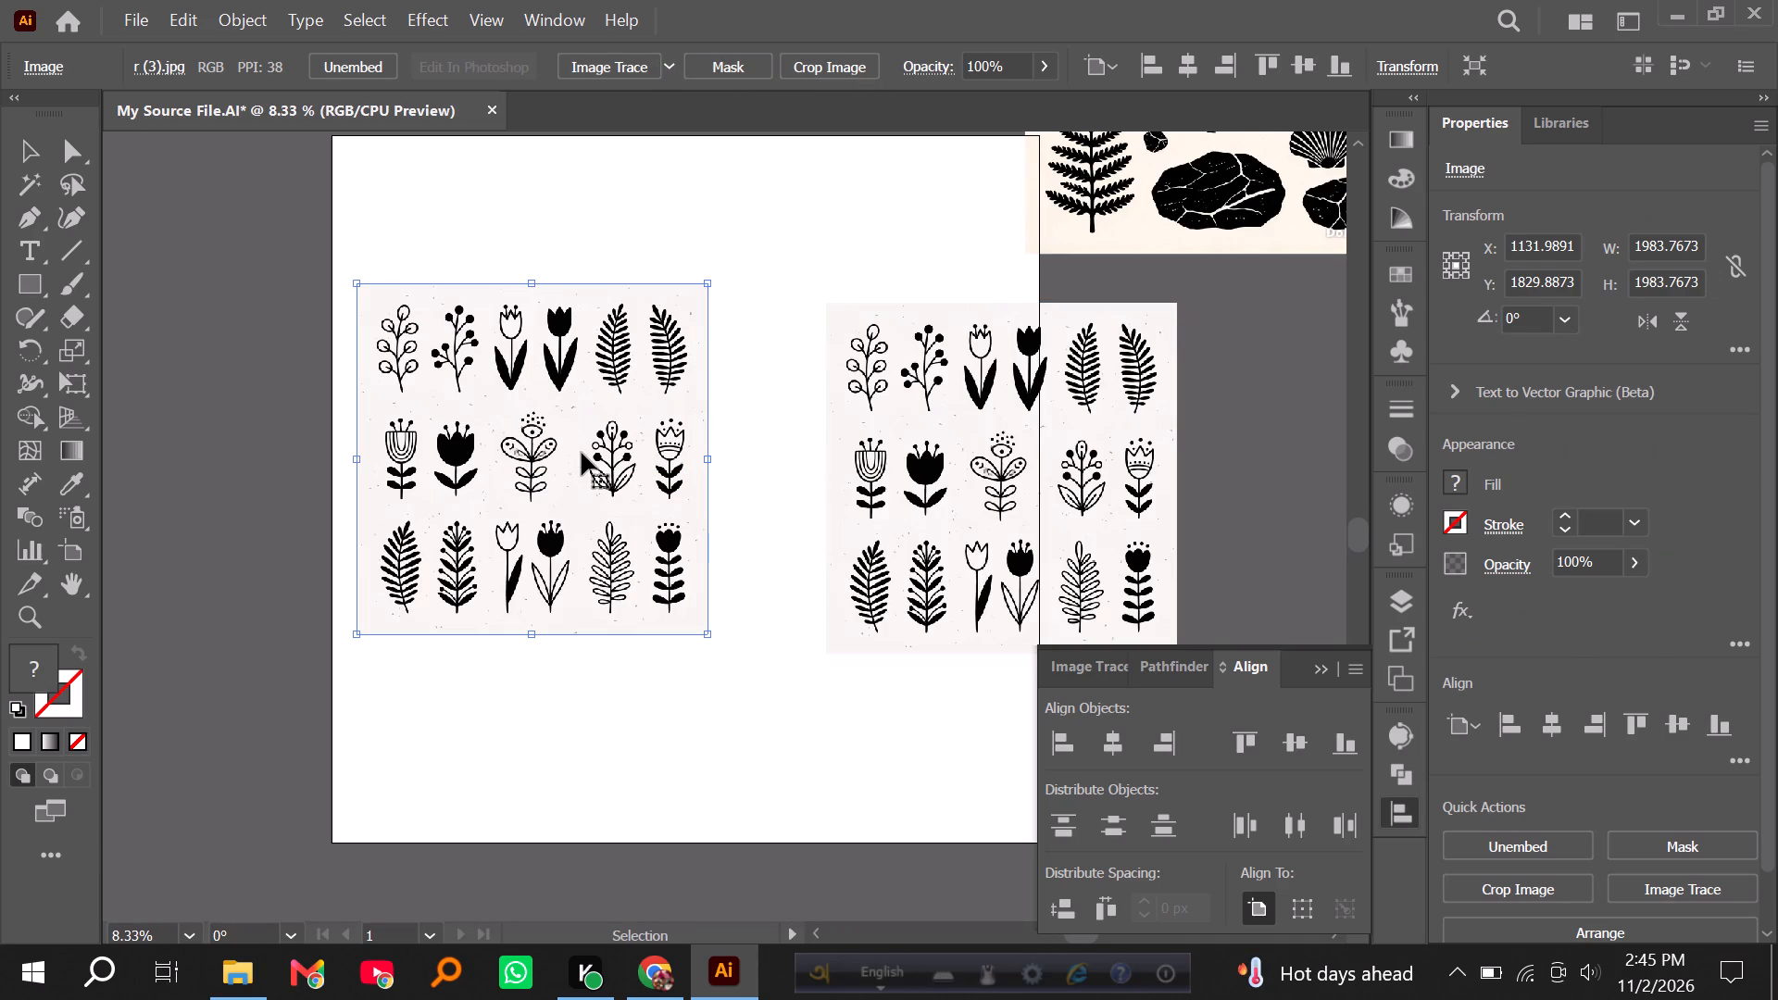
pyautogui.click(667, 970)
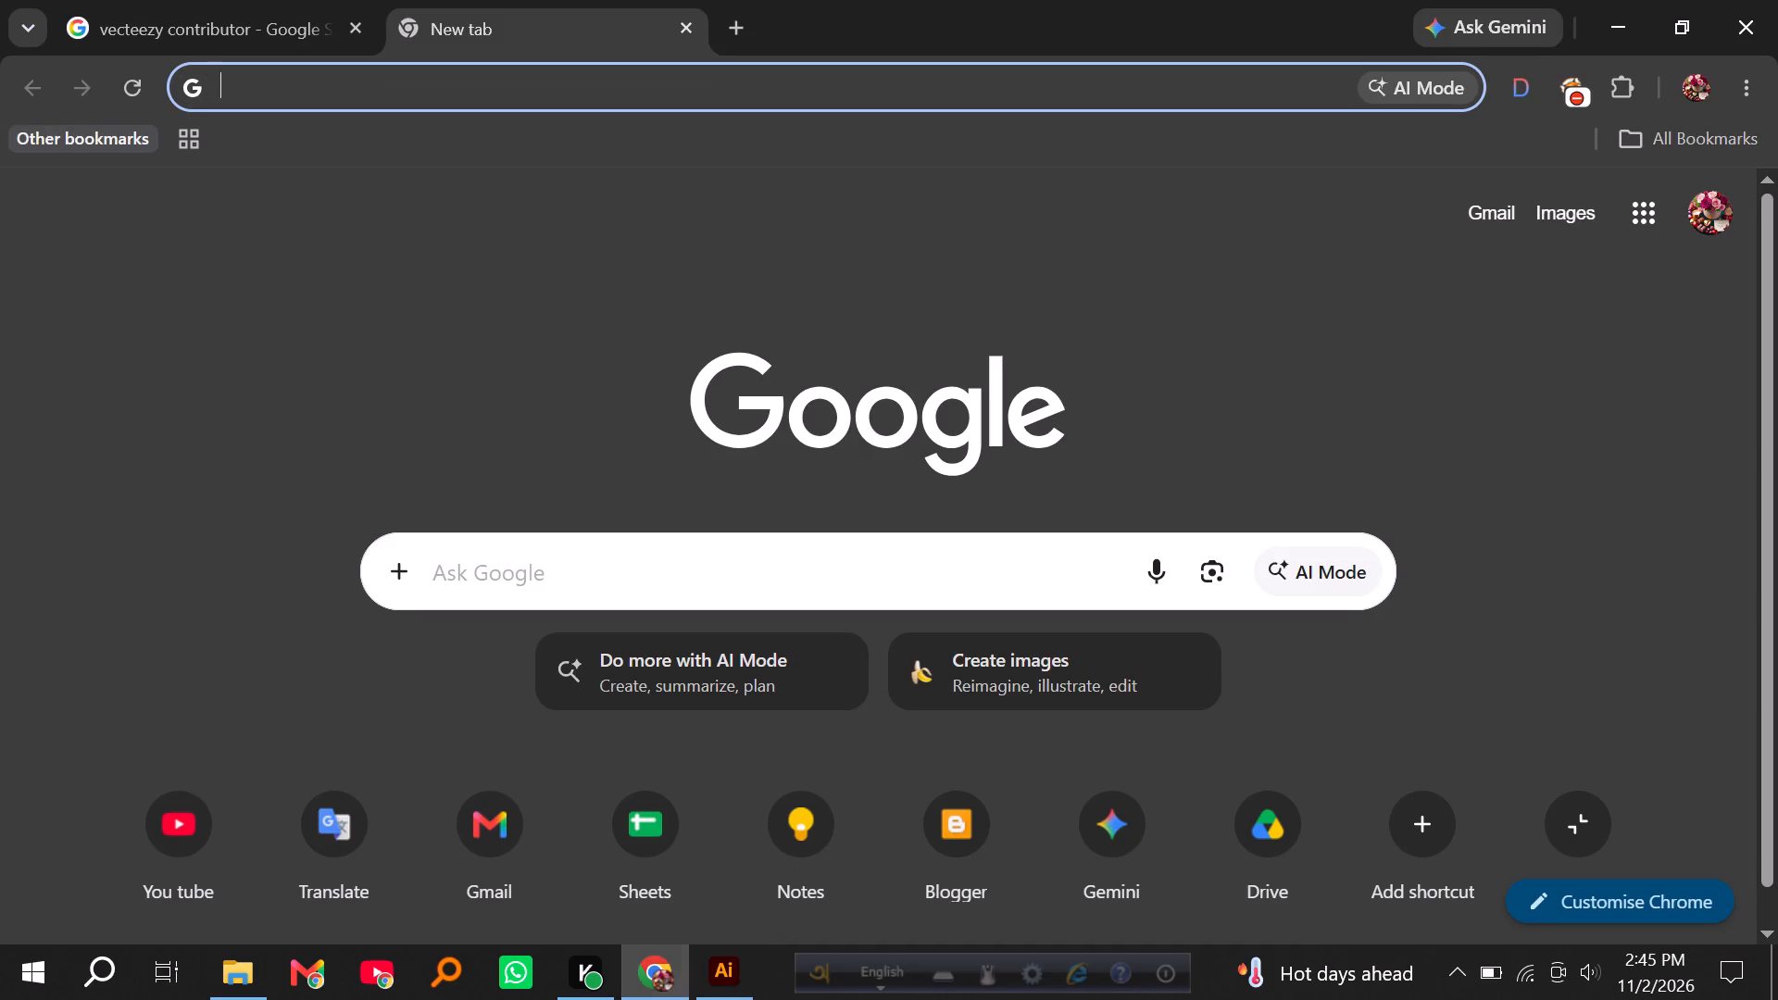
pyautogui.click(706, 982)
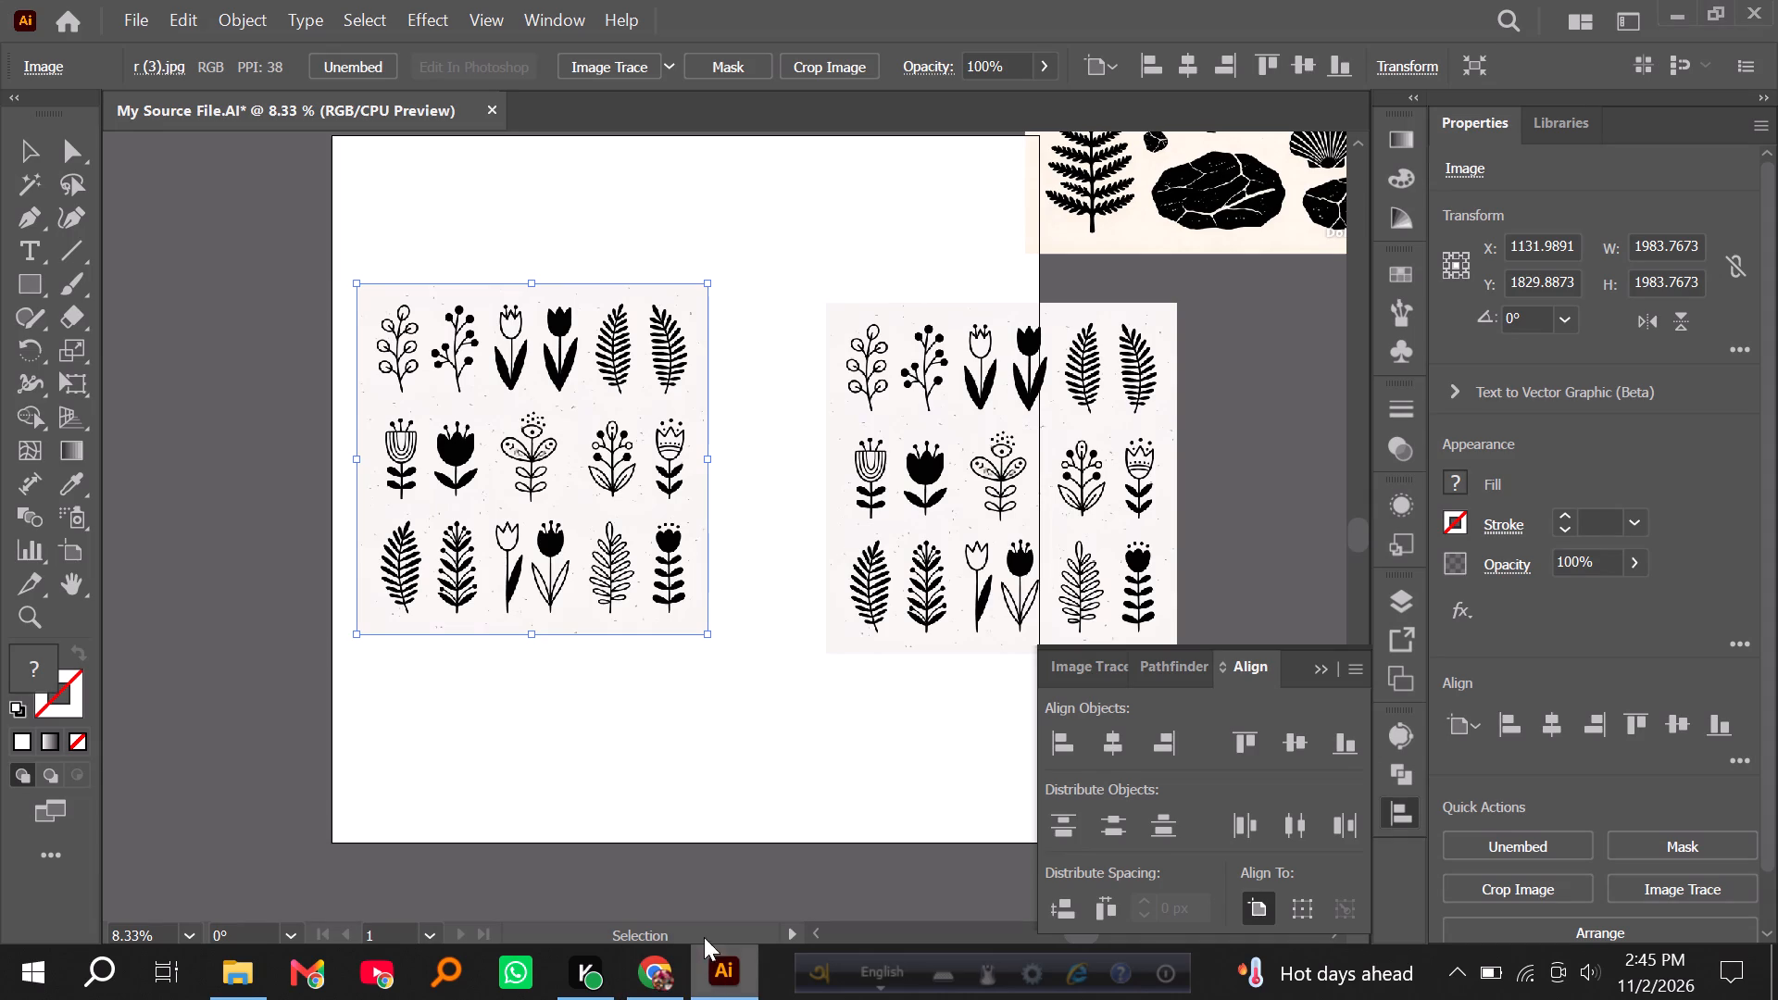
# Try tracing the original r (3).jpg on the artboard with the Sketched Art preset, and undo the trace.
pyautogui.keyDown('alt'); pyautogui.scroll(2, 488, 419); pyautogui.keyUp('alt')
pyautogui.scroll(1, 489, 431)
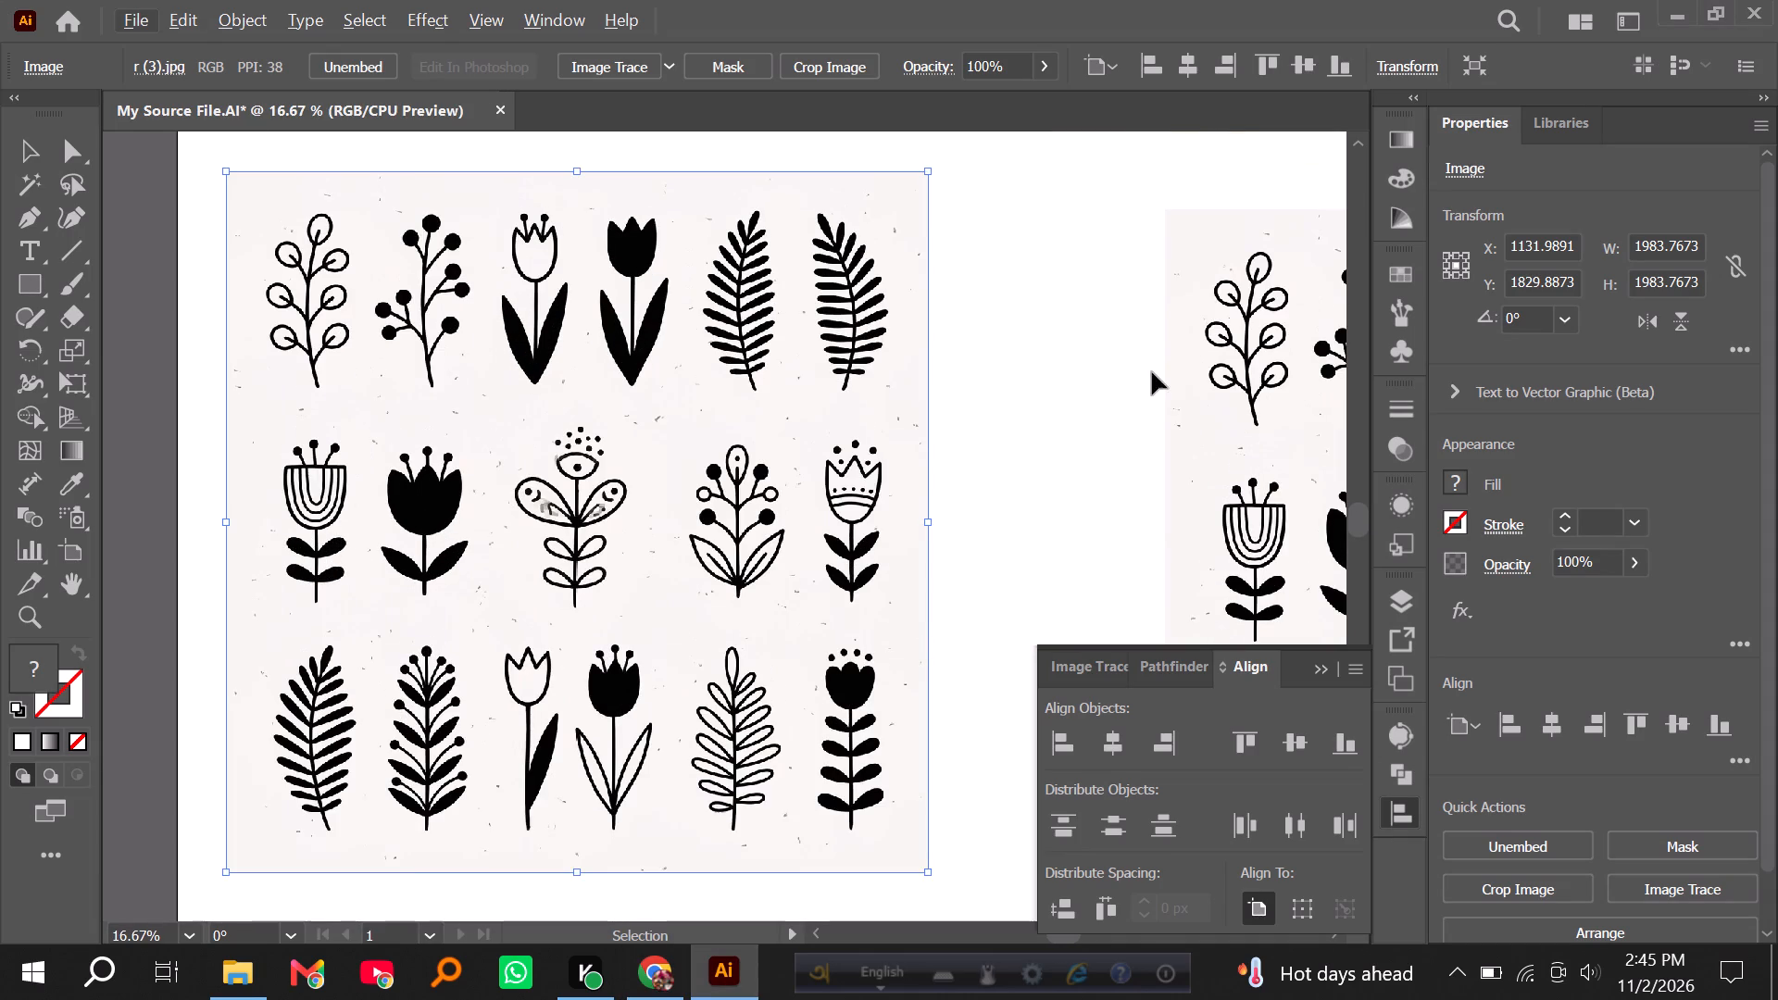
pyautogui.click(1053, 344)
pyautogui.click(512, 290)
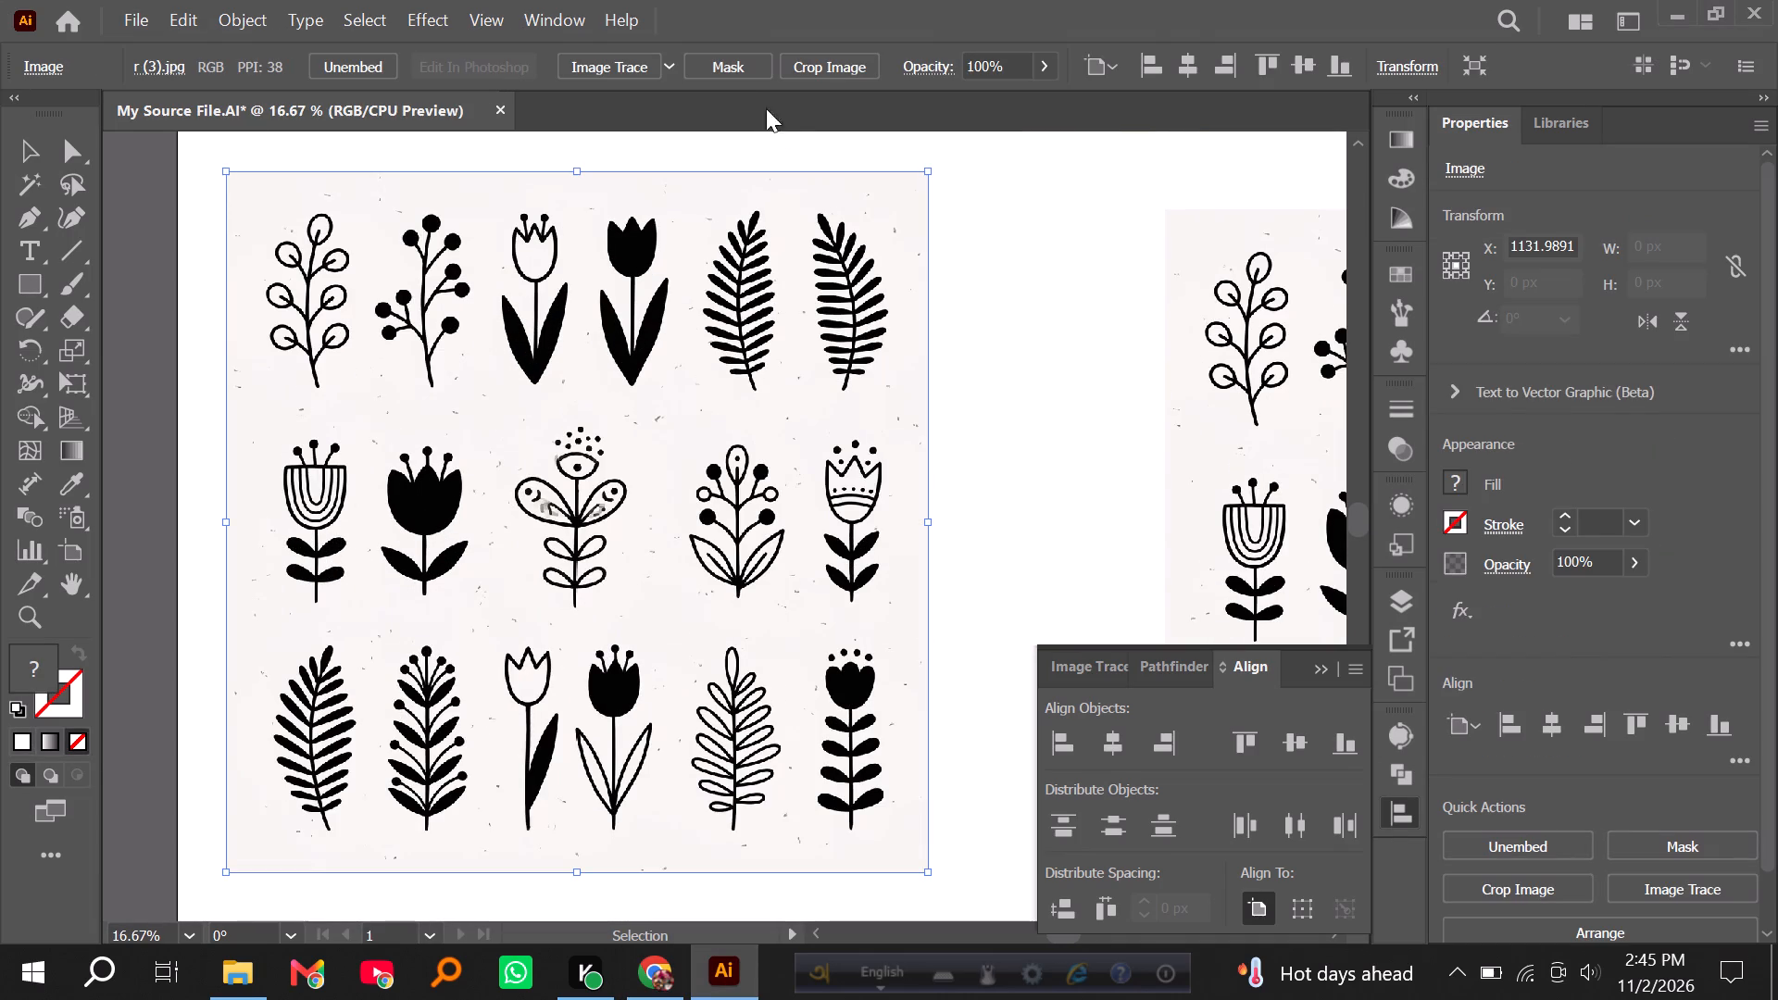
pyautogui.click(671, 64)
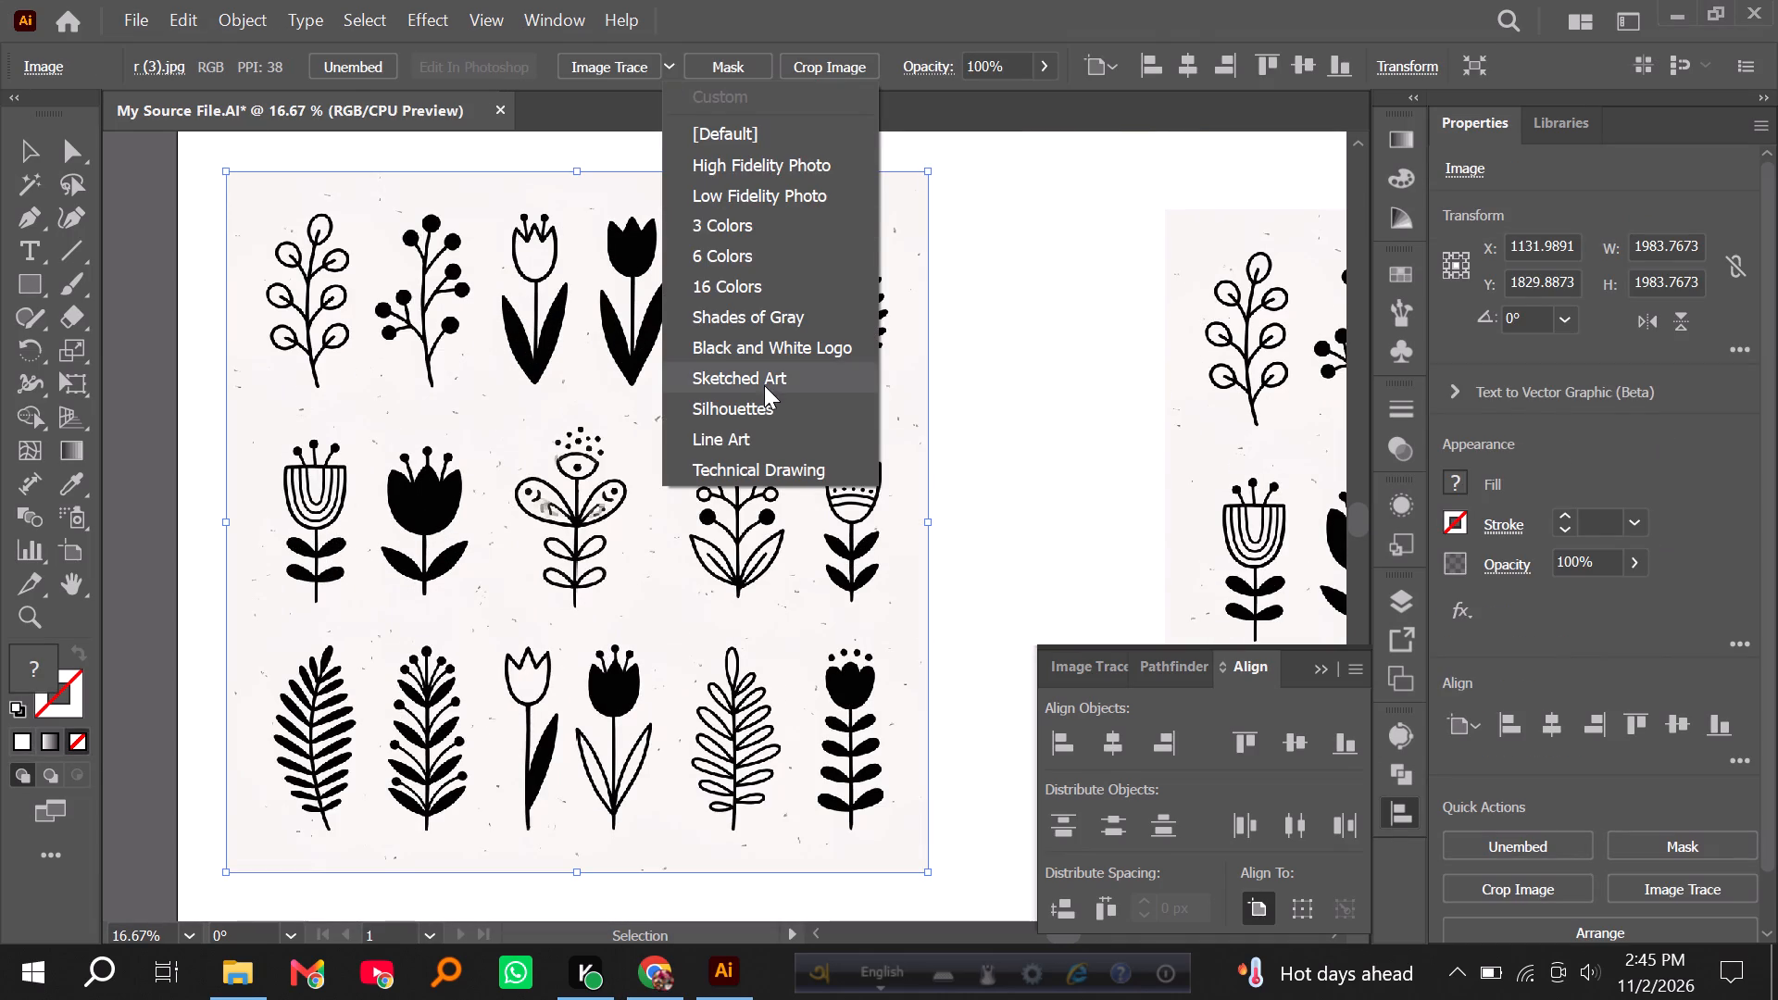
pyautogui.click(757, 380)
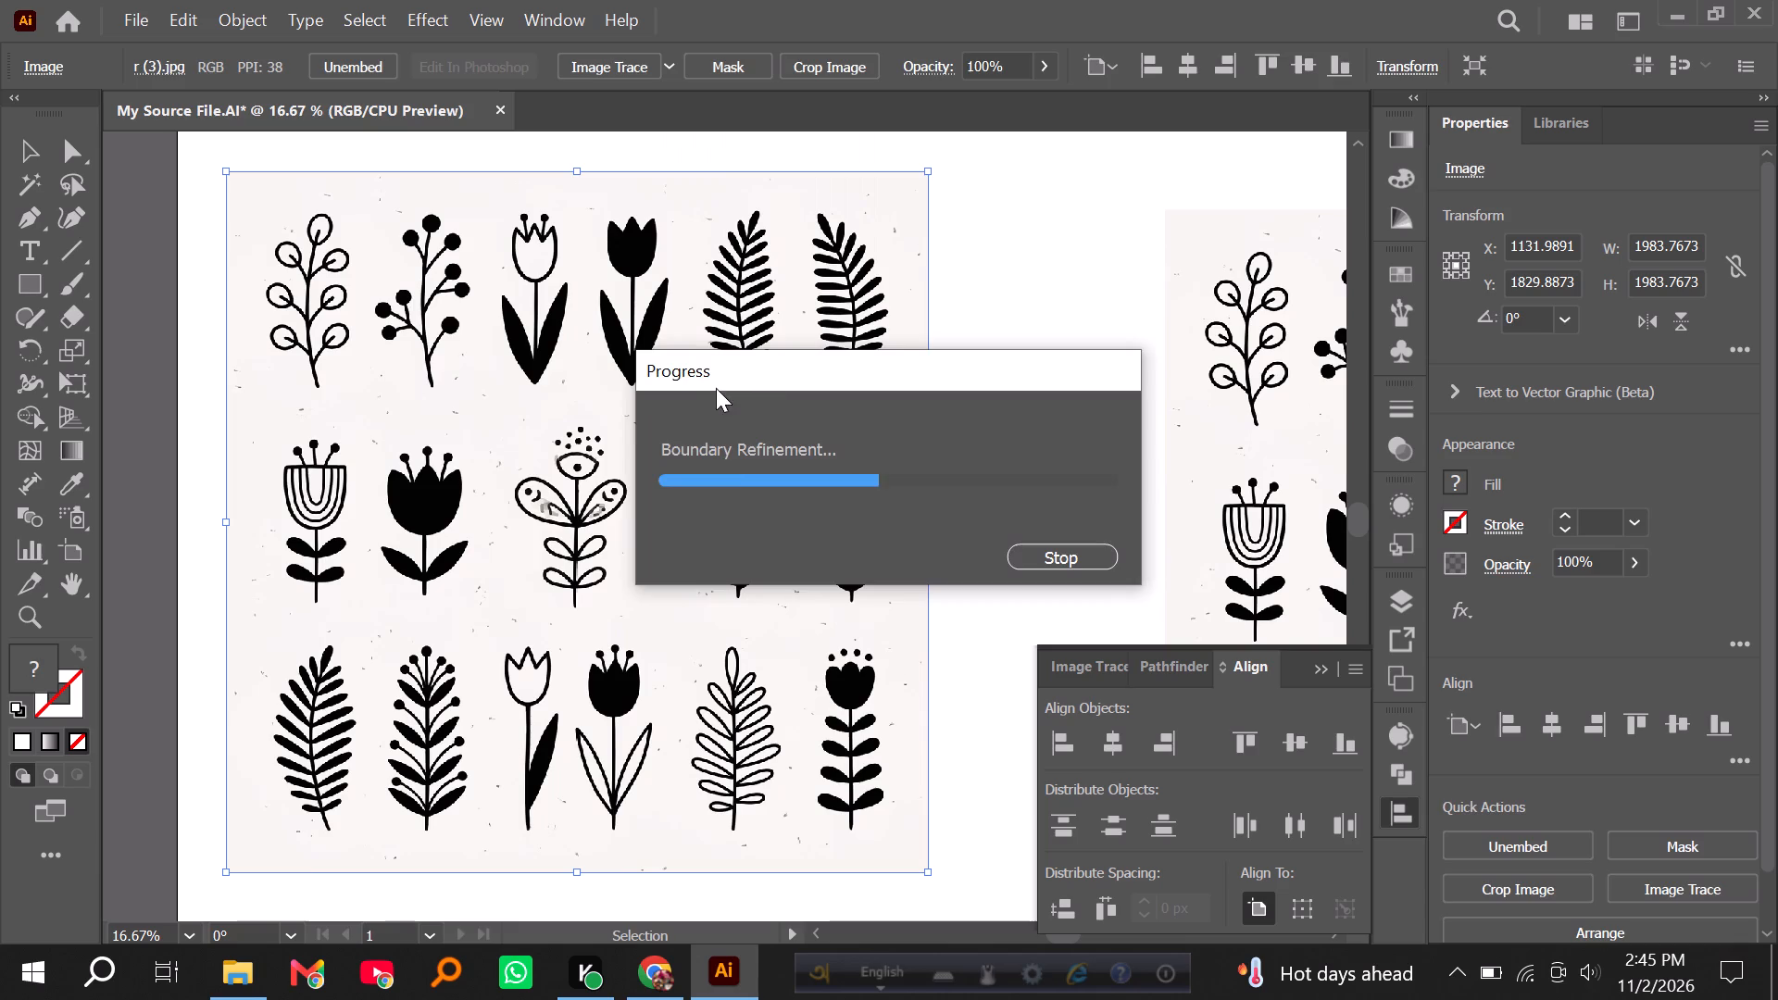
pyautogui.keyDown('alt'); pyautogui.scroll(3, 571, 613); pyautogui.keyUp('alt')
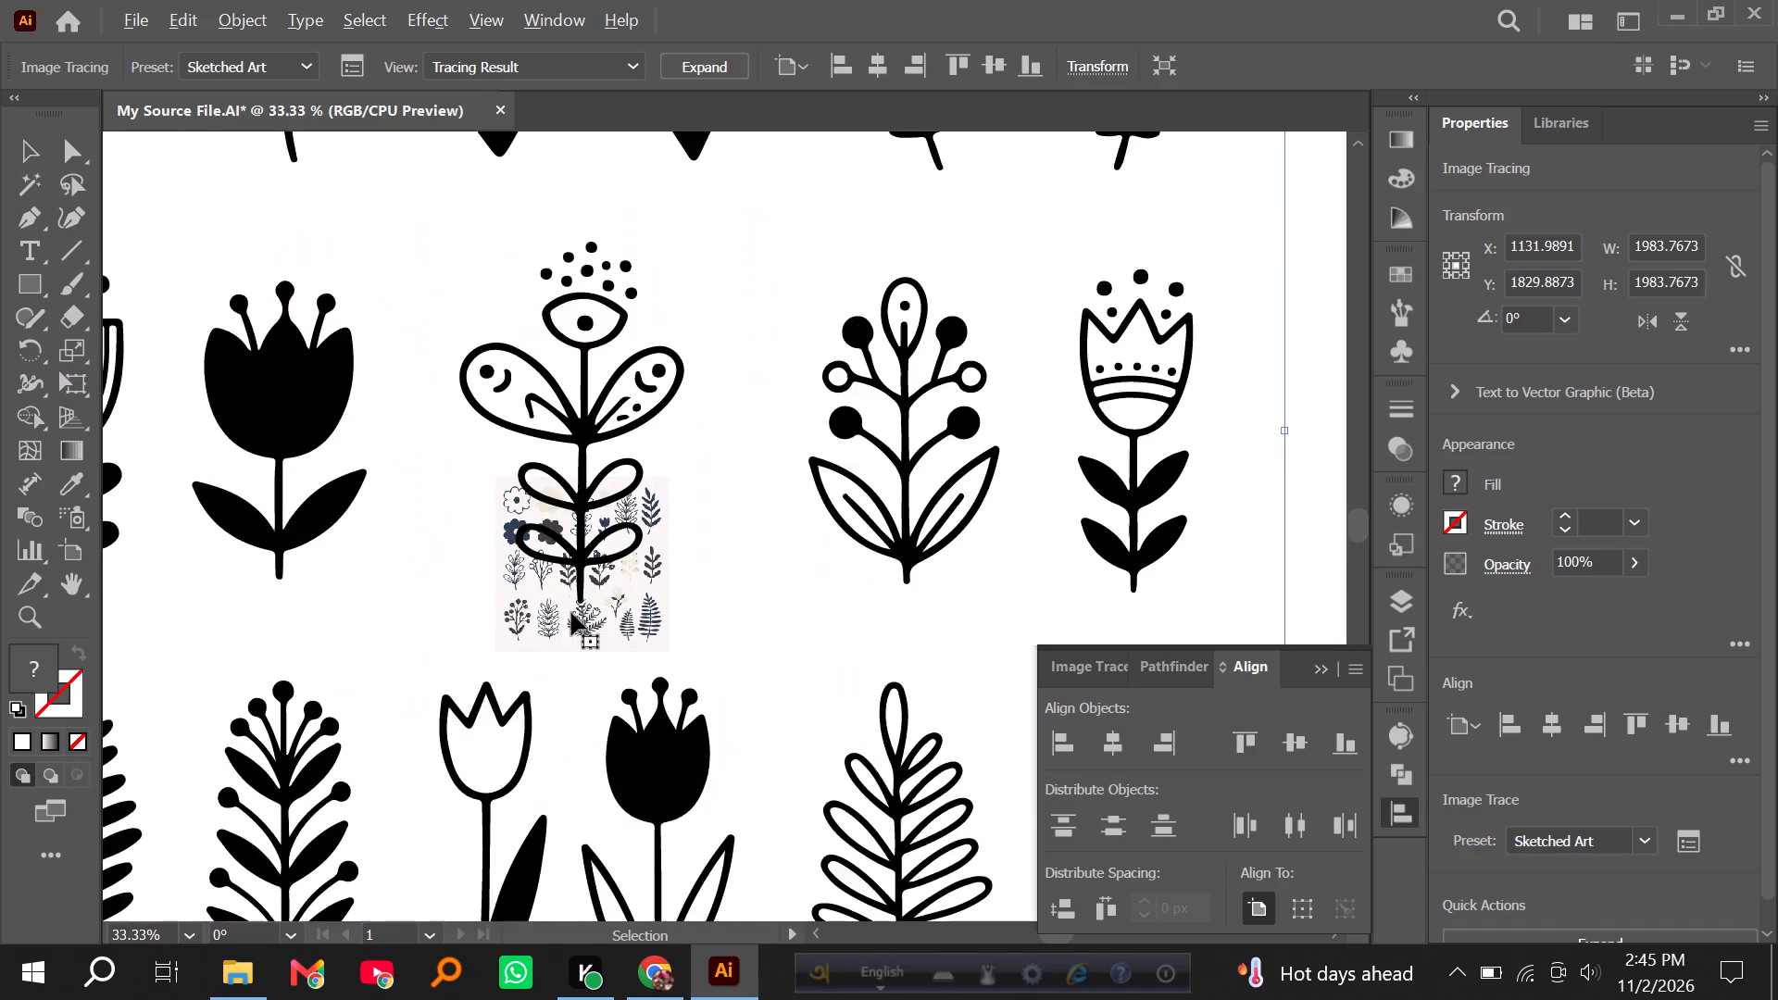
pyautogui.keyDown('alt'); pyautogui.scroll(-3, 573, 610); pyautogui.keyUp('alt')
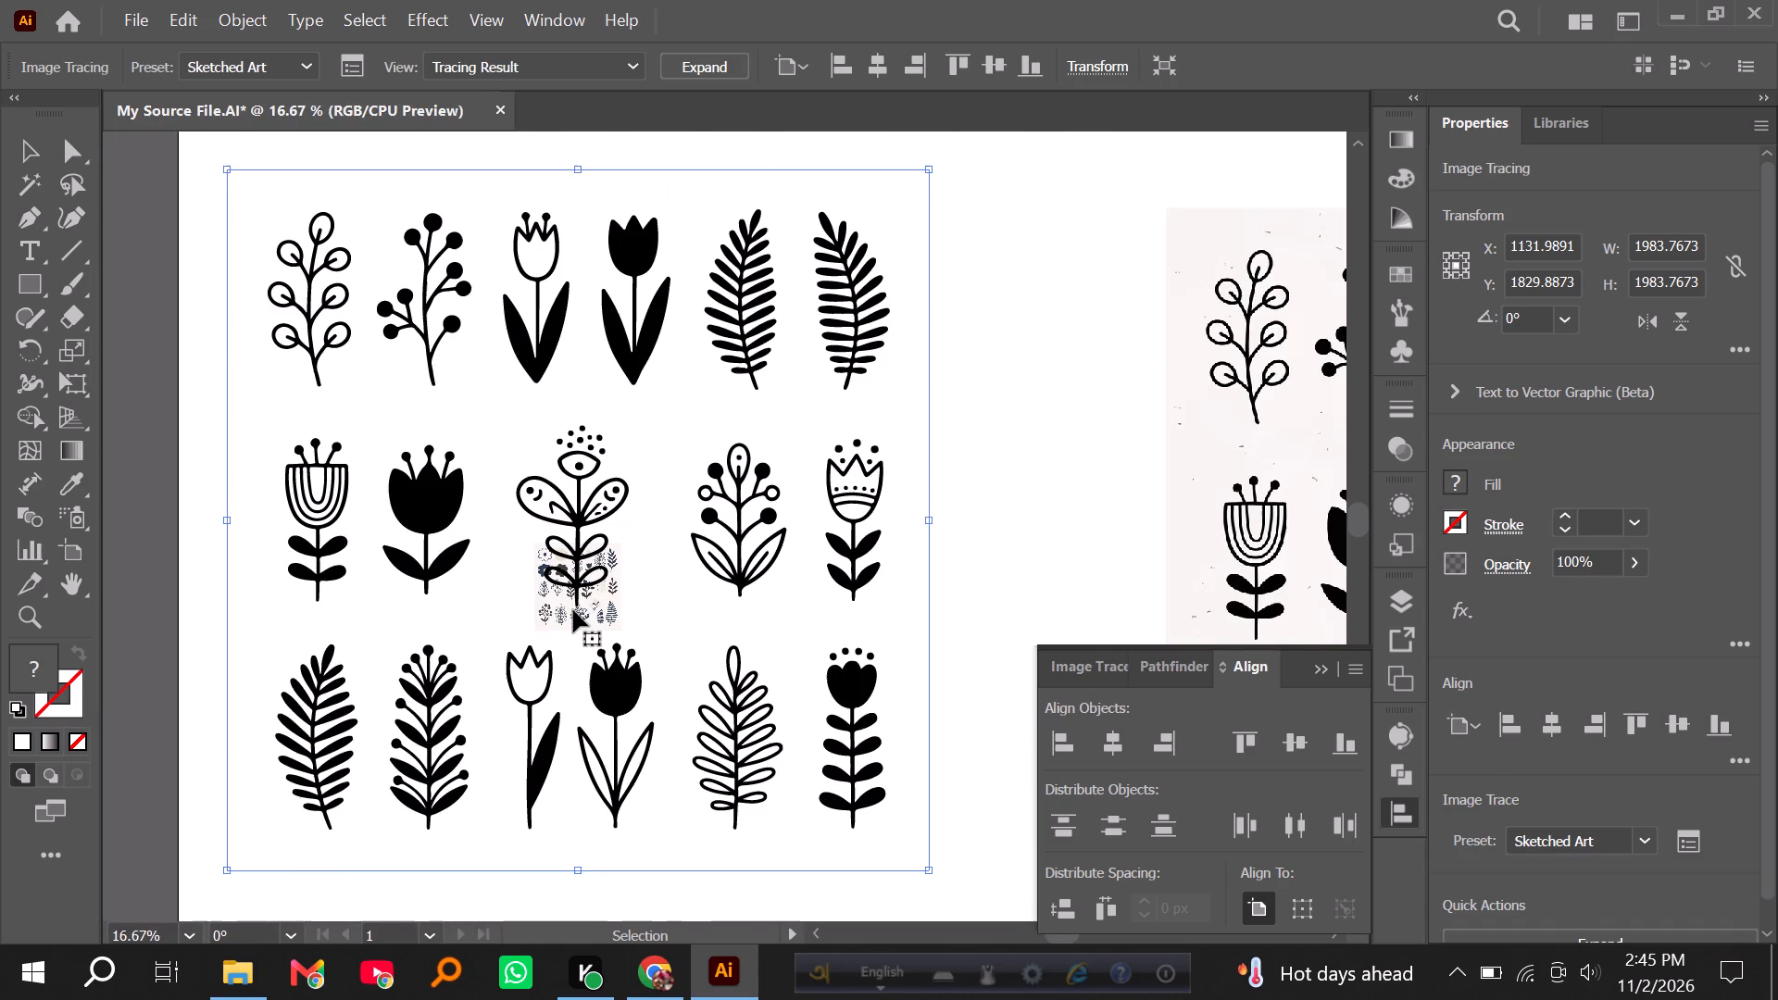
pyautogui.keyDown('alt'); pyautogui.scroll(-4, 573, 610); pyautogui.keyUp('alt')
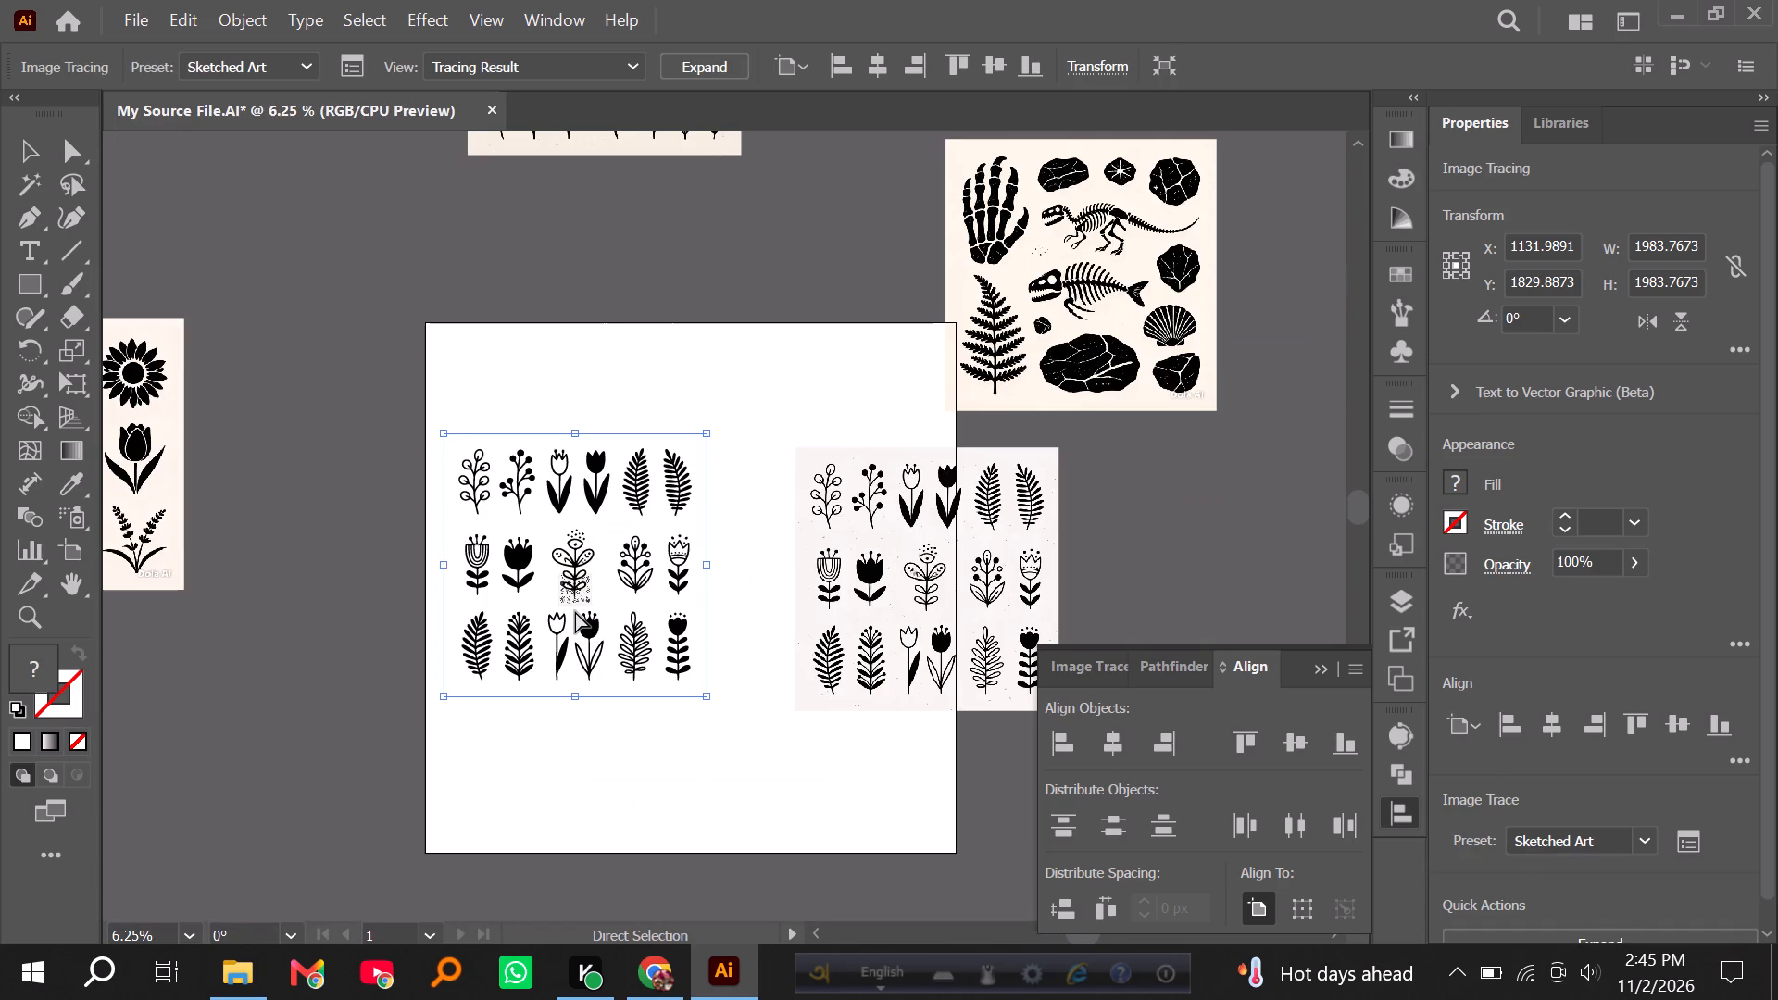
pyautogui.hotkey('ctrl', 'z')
# Move r (3).jpg over the artboard's upper-left corner, off the small stacked images.
pyautogui.click(584, 729)
pyautogui.moveTo(593, 606); pyautogui.dragTo(444, 339)
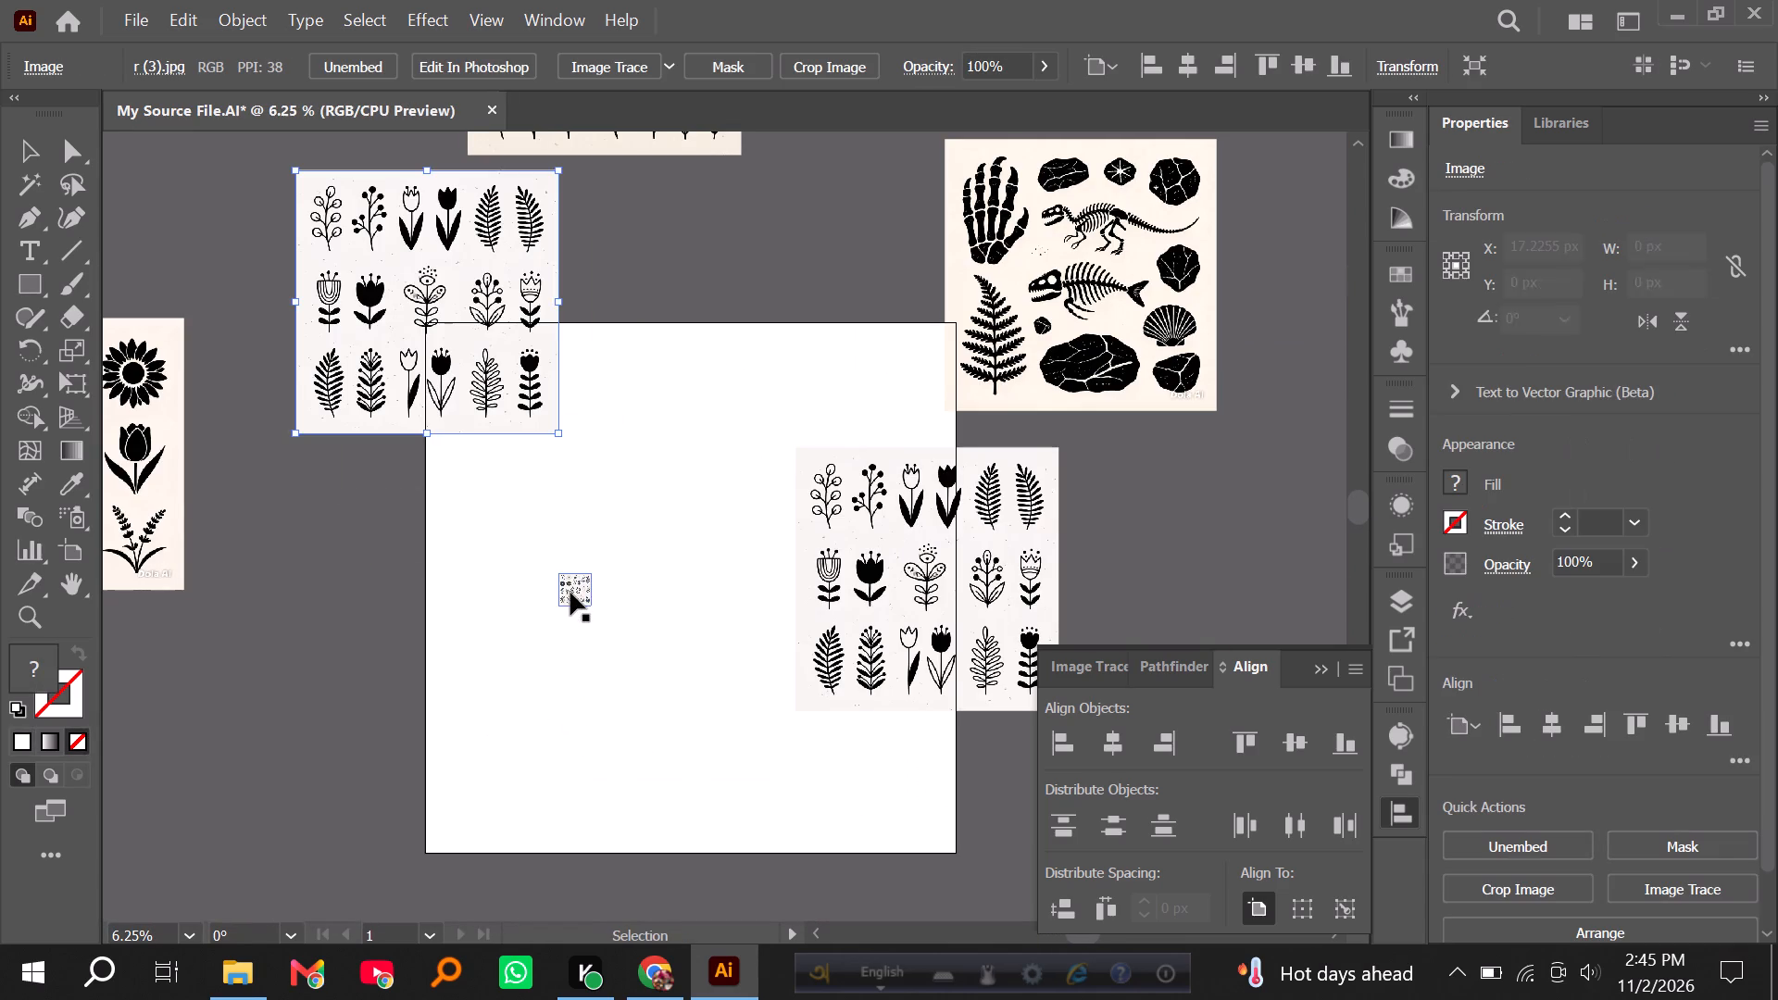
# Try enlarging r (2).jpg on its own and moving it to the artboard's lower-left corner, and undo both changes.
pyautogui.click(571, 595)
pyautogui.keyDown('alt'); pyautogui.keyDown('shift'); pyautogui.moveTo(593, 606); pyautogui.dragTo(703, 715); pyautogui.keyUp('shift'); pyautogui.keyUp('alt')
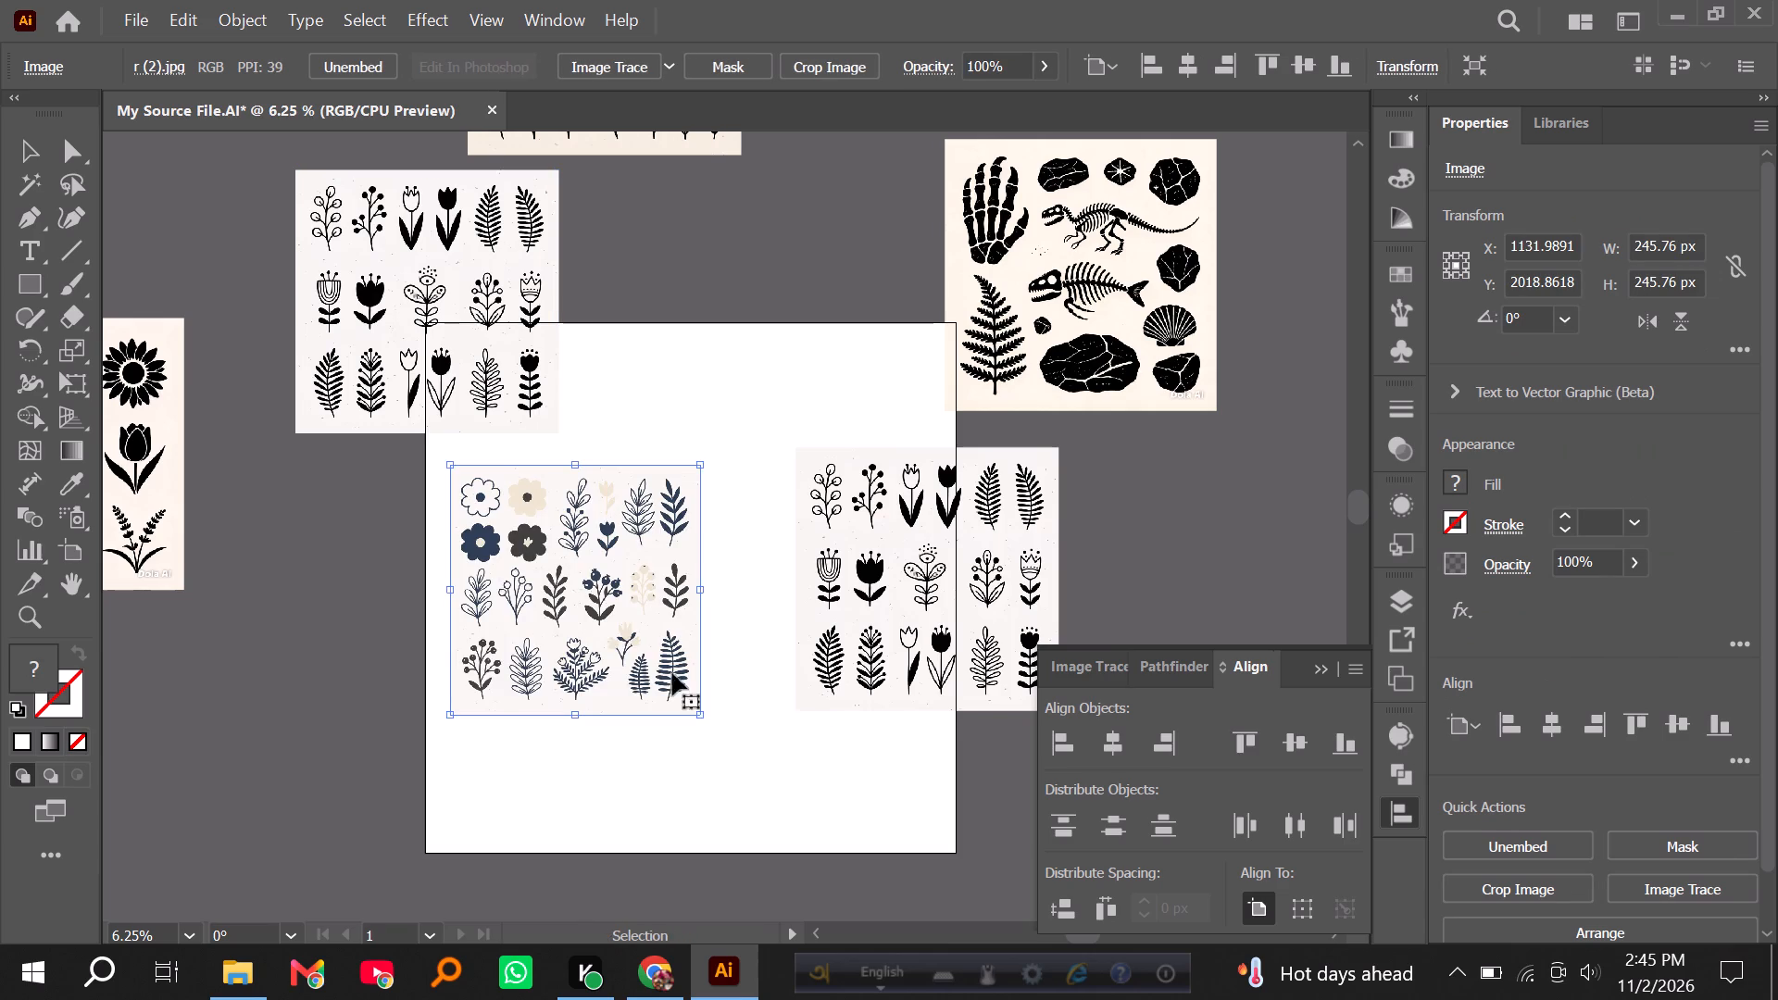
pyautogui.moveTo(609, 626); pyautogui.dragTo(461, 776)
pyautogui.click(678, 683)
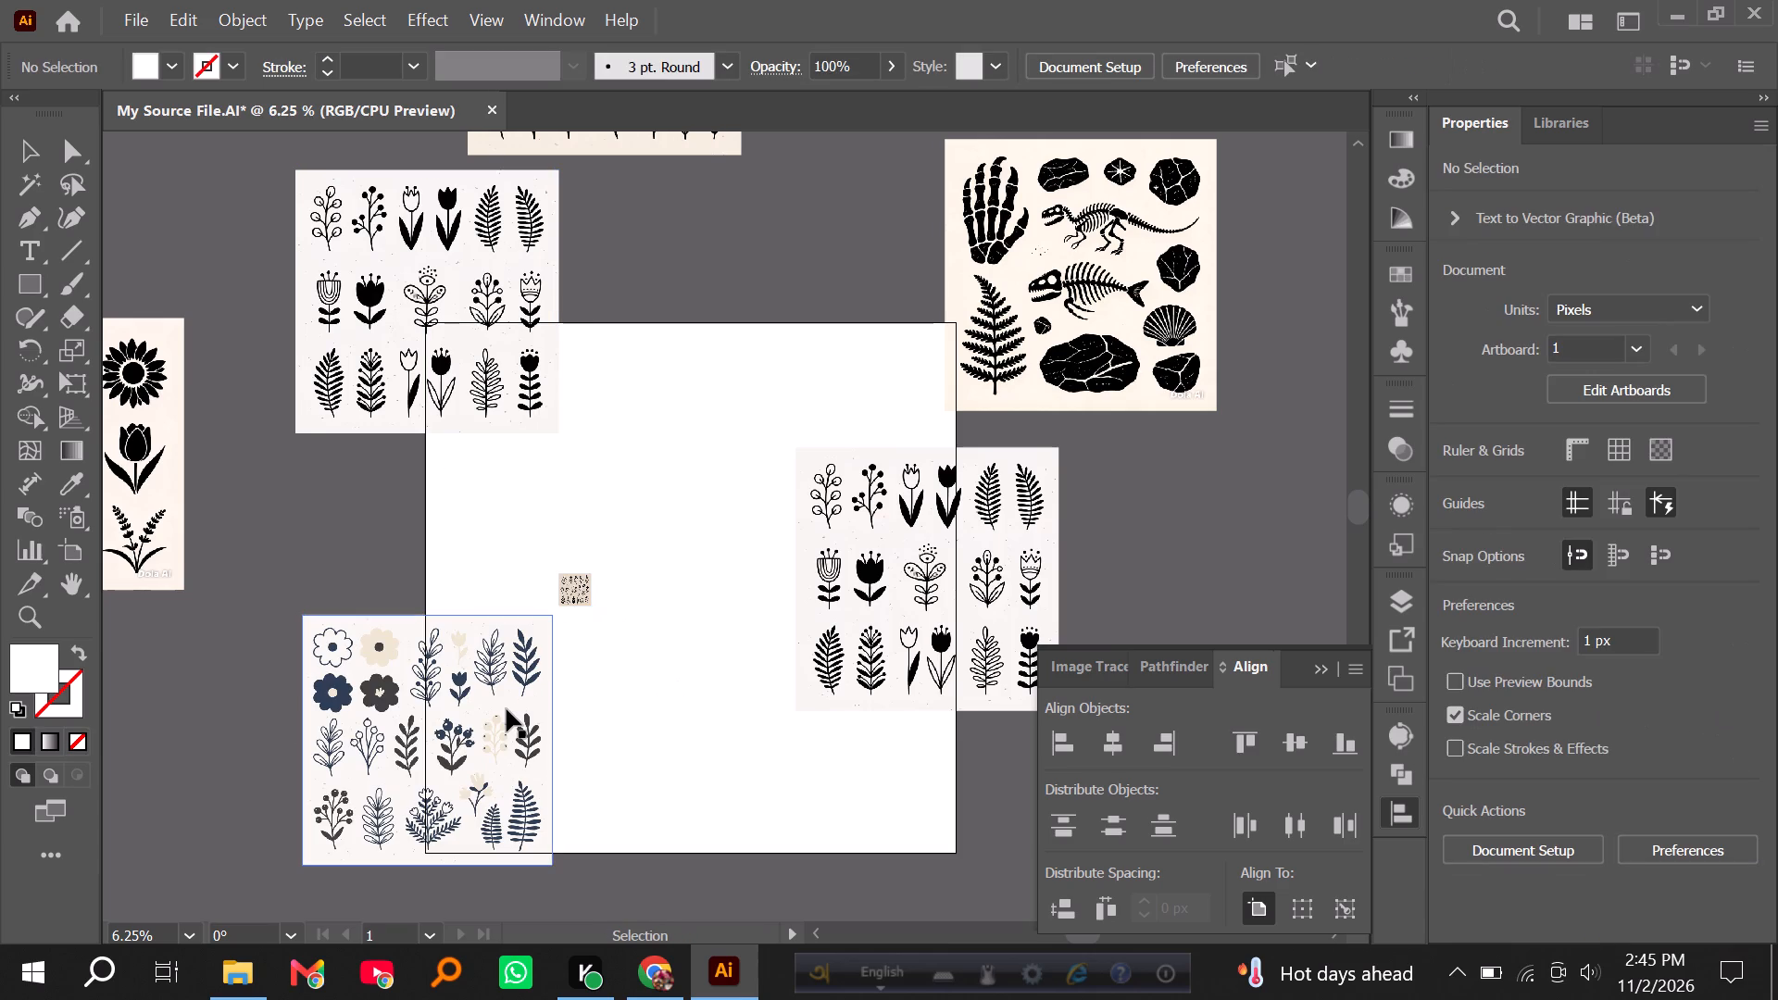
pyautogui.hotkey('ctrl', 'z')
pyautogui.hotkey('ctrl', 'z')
# Enlarge the two small stacked images, r (1).jpg and r (2).jpg, together to about 1845 px square.
pyautogui.click(493, 575)
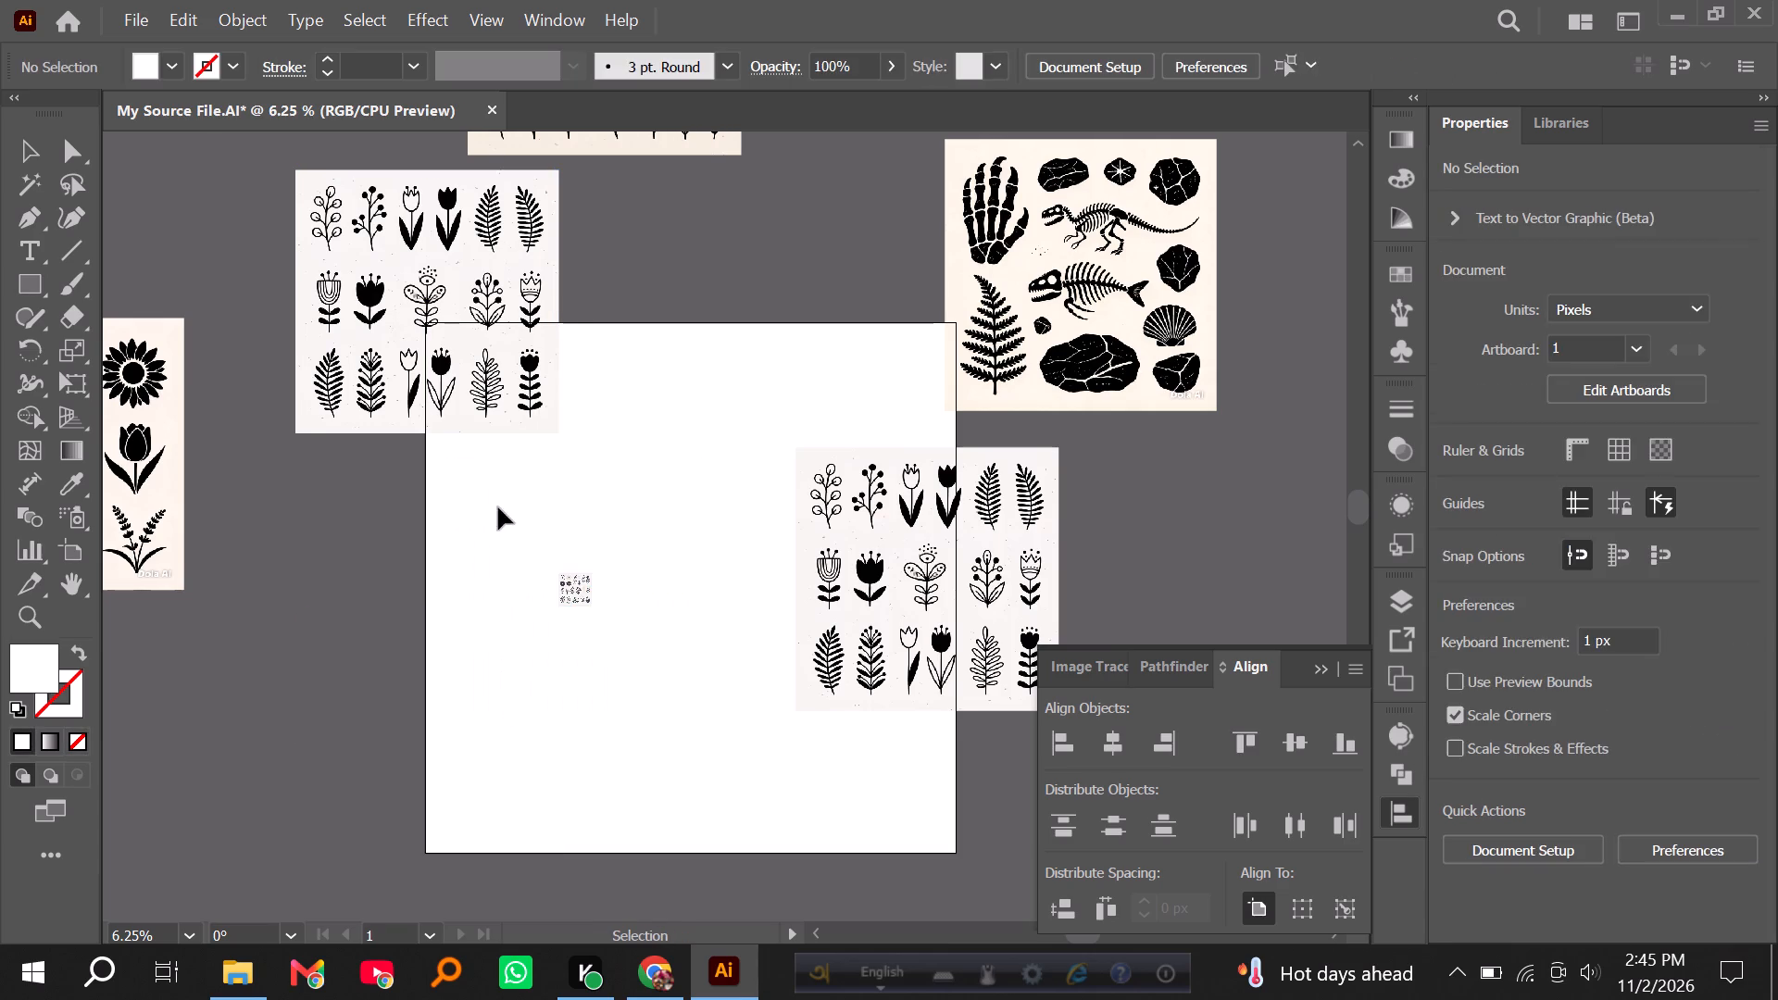
pyautogui.moveTo(498, 507); pyautogui.dragTo(632, 688)
pyautogui.keyDown('alt'); pyautogui.keyDown('shift'); pyautogui.moveTo(589, 605); pyautogui.dragTo(686, 732); pyautogui.keyUp('shift'); pyautogui.keyUp('alt')
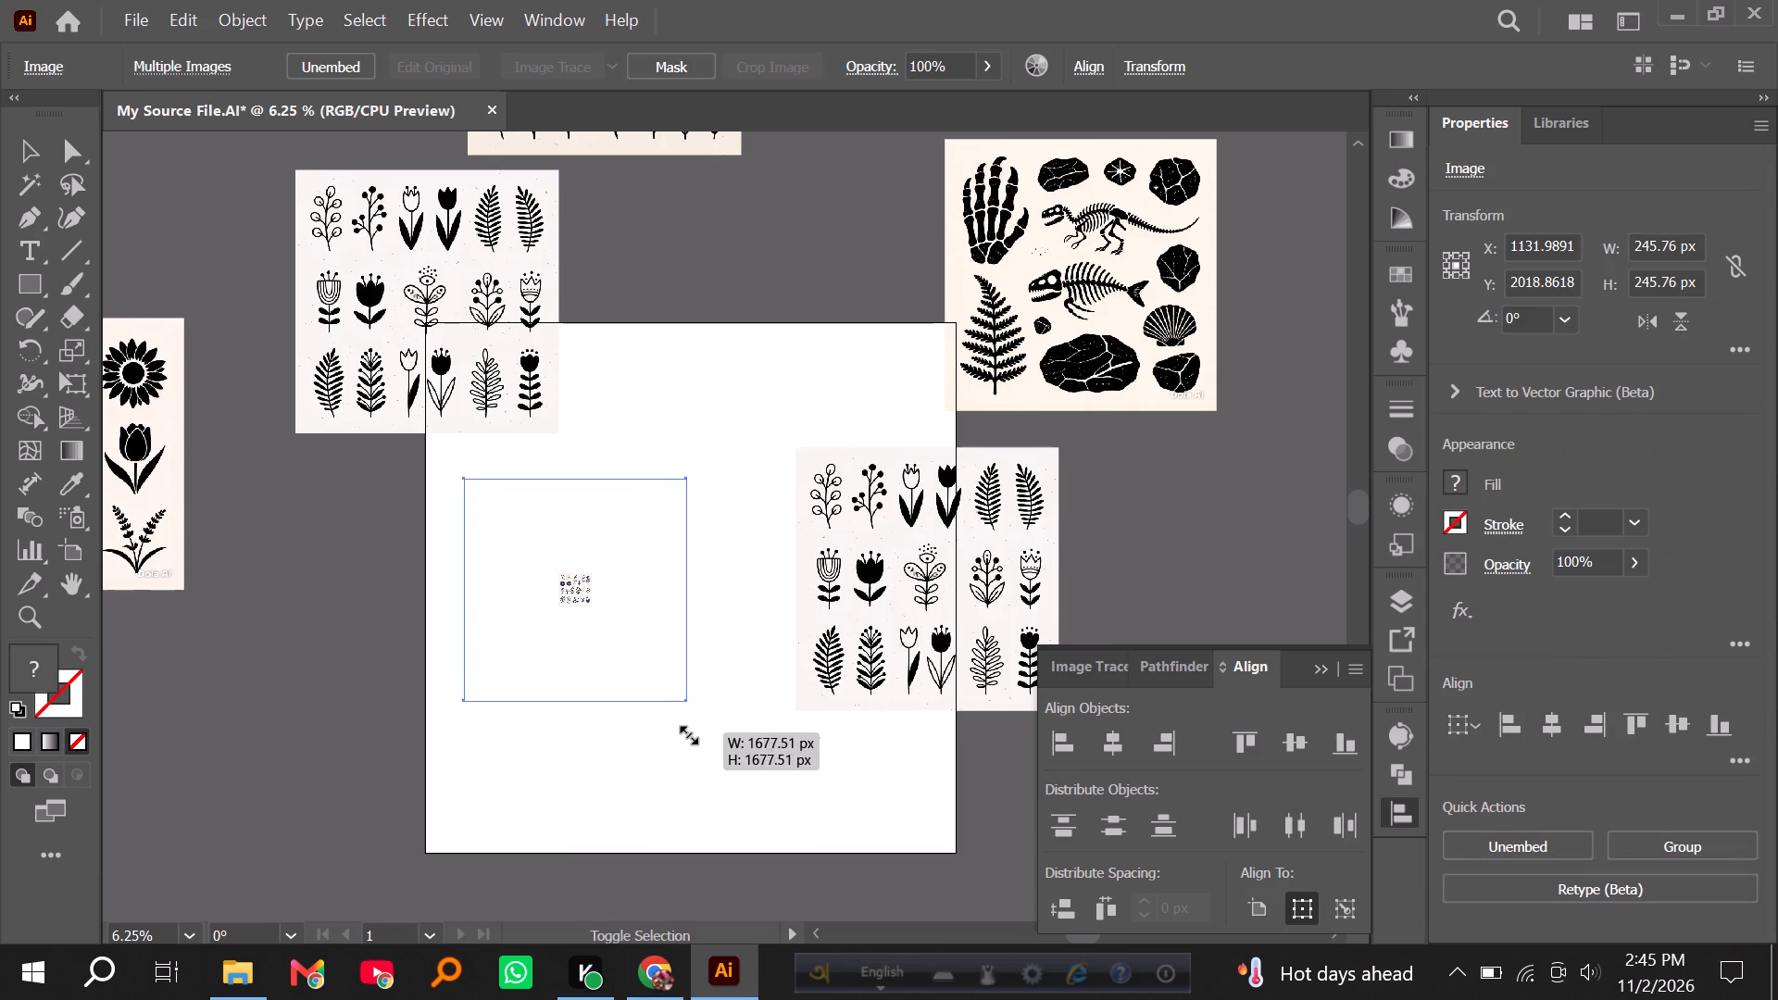
pyautogui.keyDown('alt'); pyautogui.keyDown('shift'); pyautogui.moveTo(686, 732); pyautogui.dragTo(697, 736); pyautogui.keyUp('shift'); pyautogui.keyUp('alt')
pyautogui.click(386, 672)
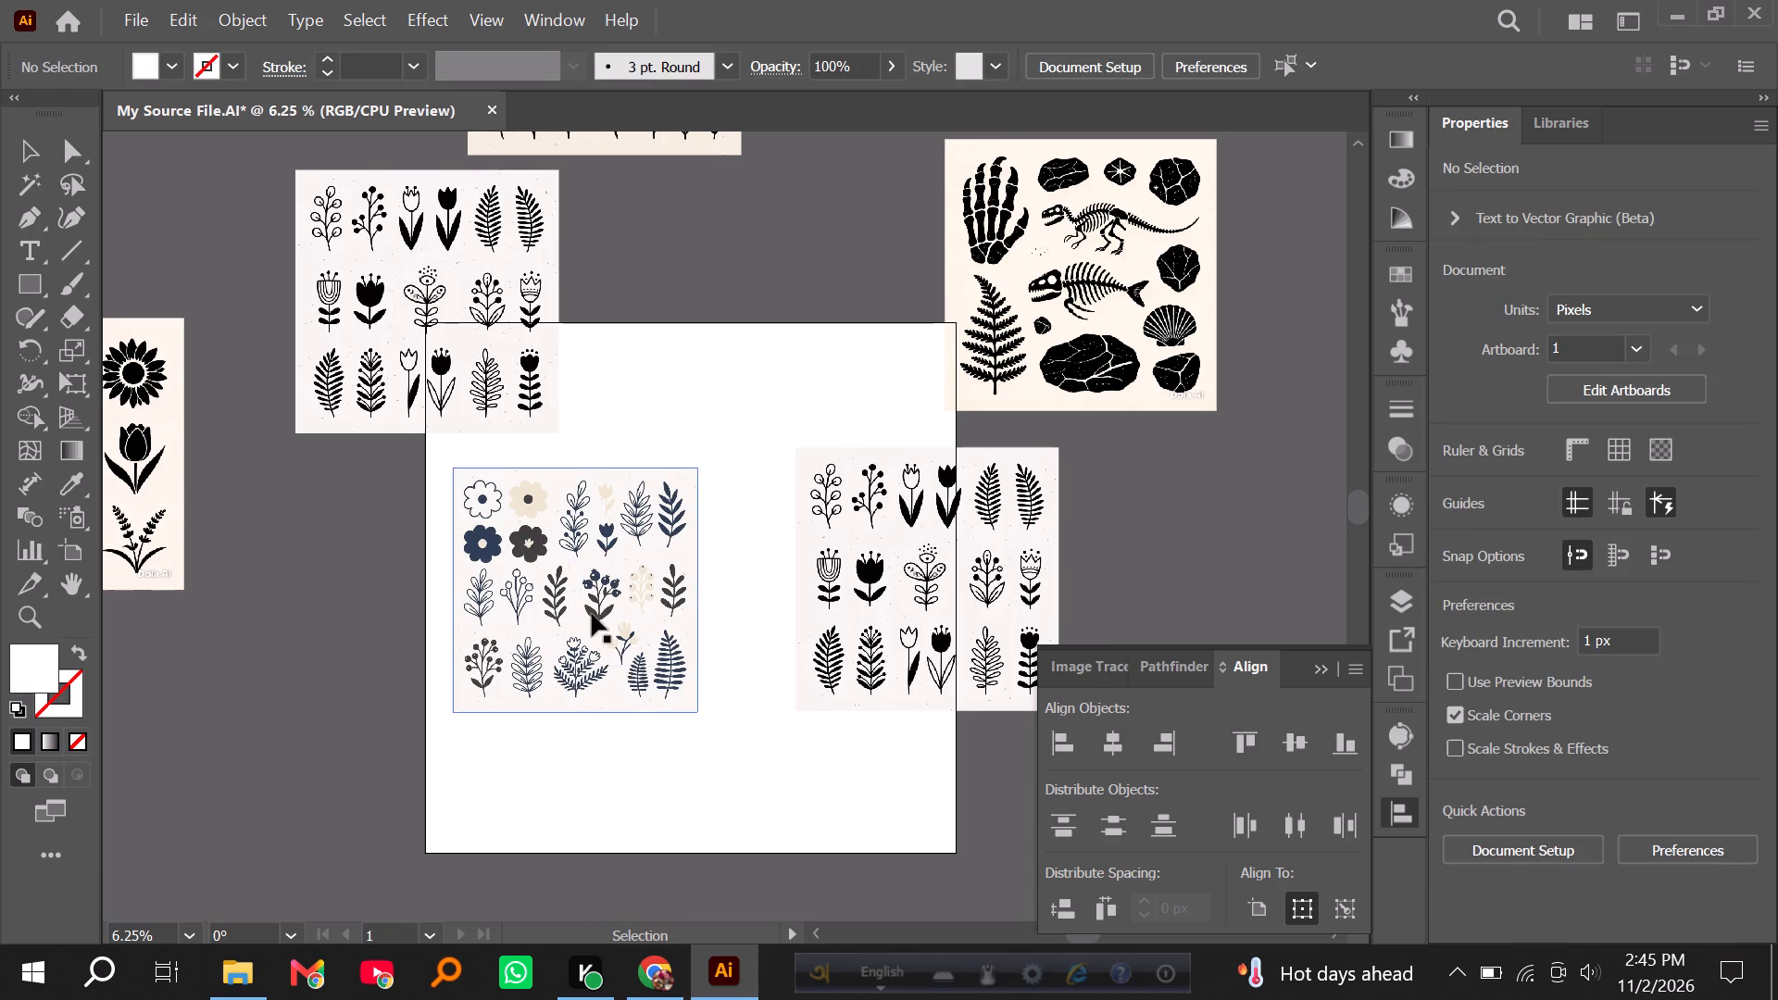
# Separate the stacked images, moving r (1).jpg toward the artboard's lower right and r (2).jpg outside it, below Fossil Vector Art (5).png.
pyautogui.moveTo(592, 614); pyautogui.dragTo(382, 746)
pyautogui.click(630, 769)
pyautogui.moveTo(617, 620); pyautogui.dragTo(744, 716)
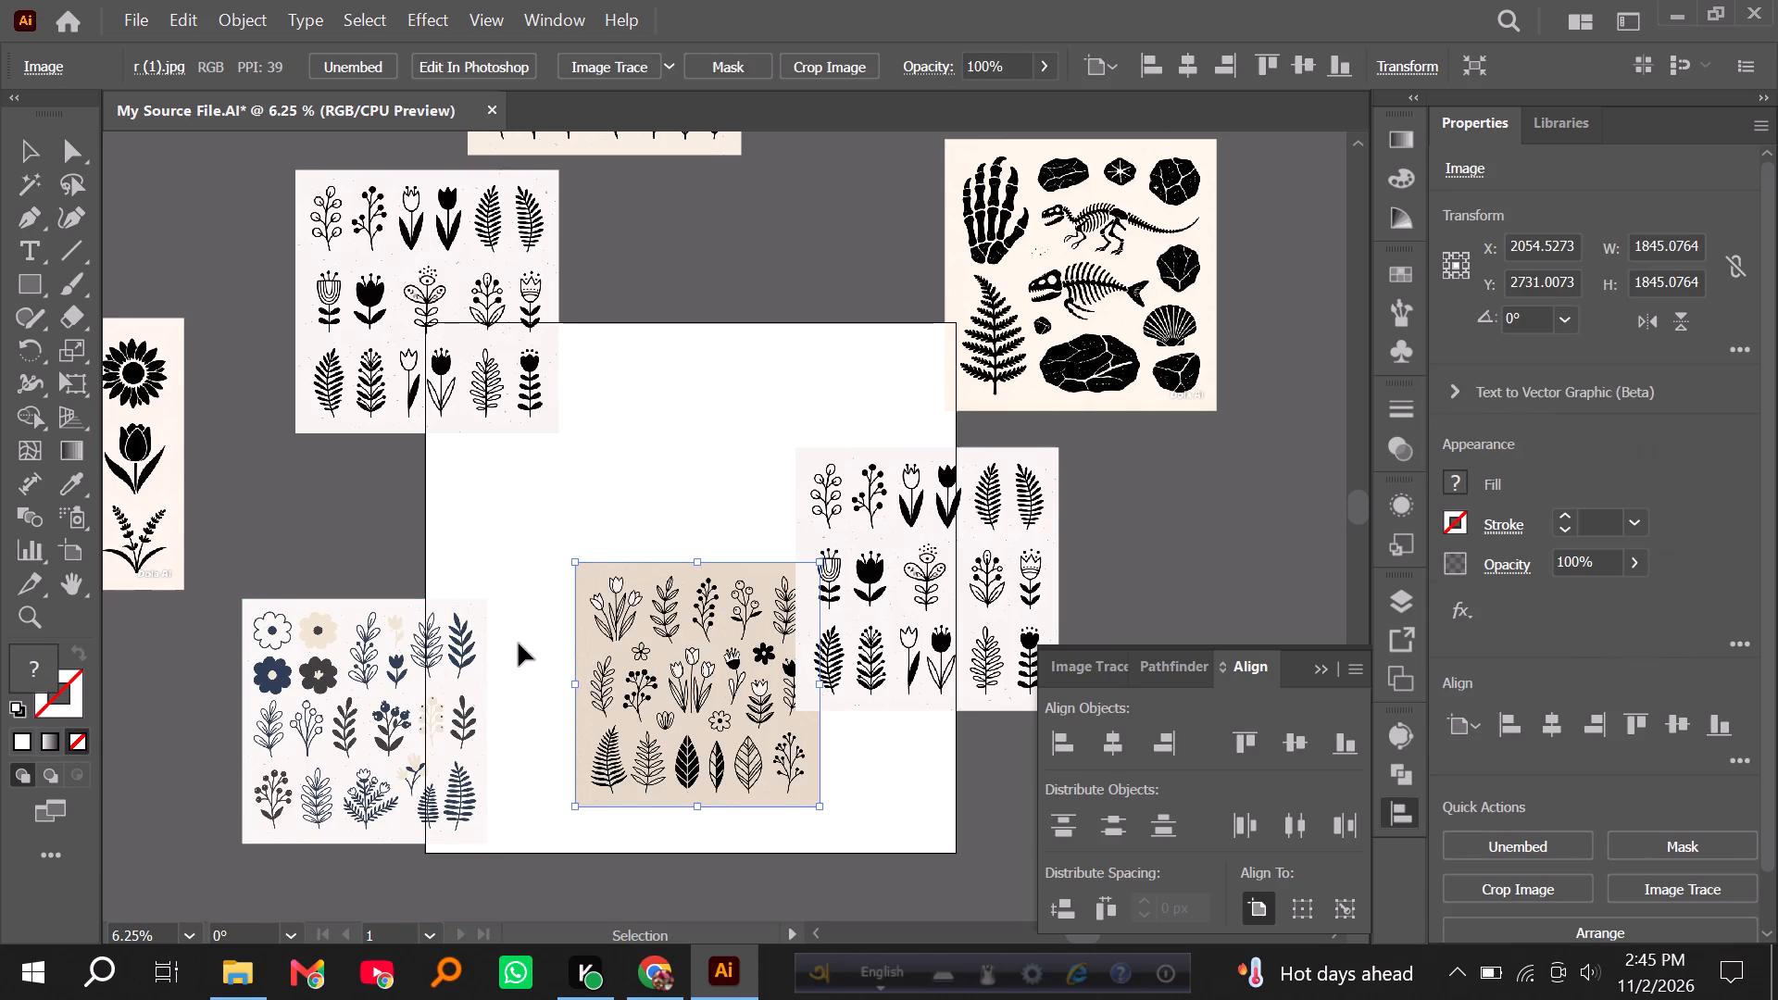
pyautogui.keyDown('alt'); pyautogui.scroll(-2, 494, 646); pyautogui.keyUp('alt')
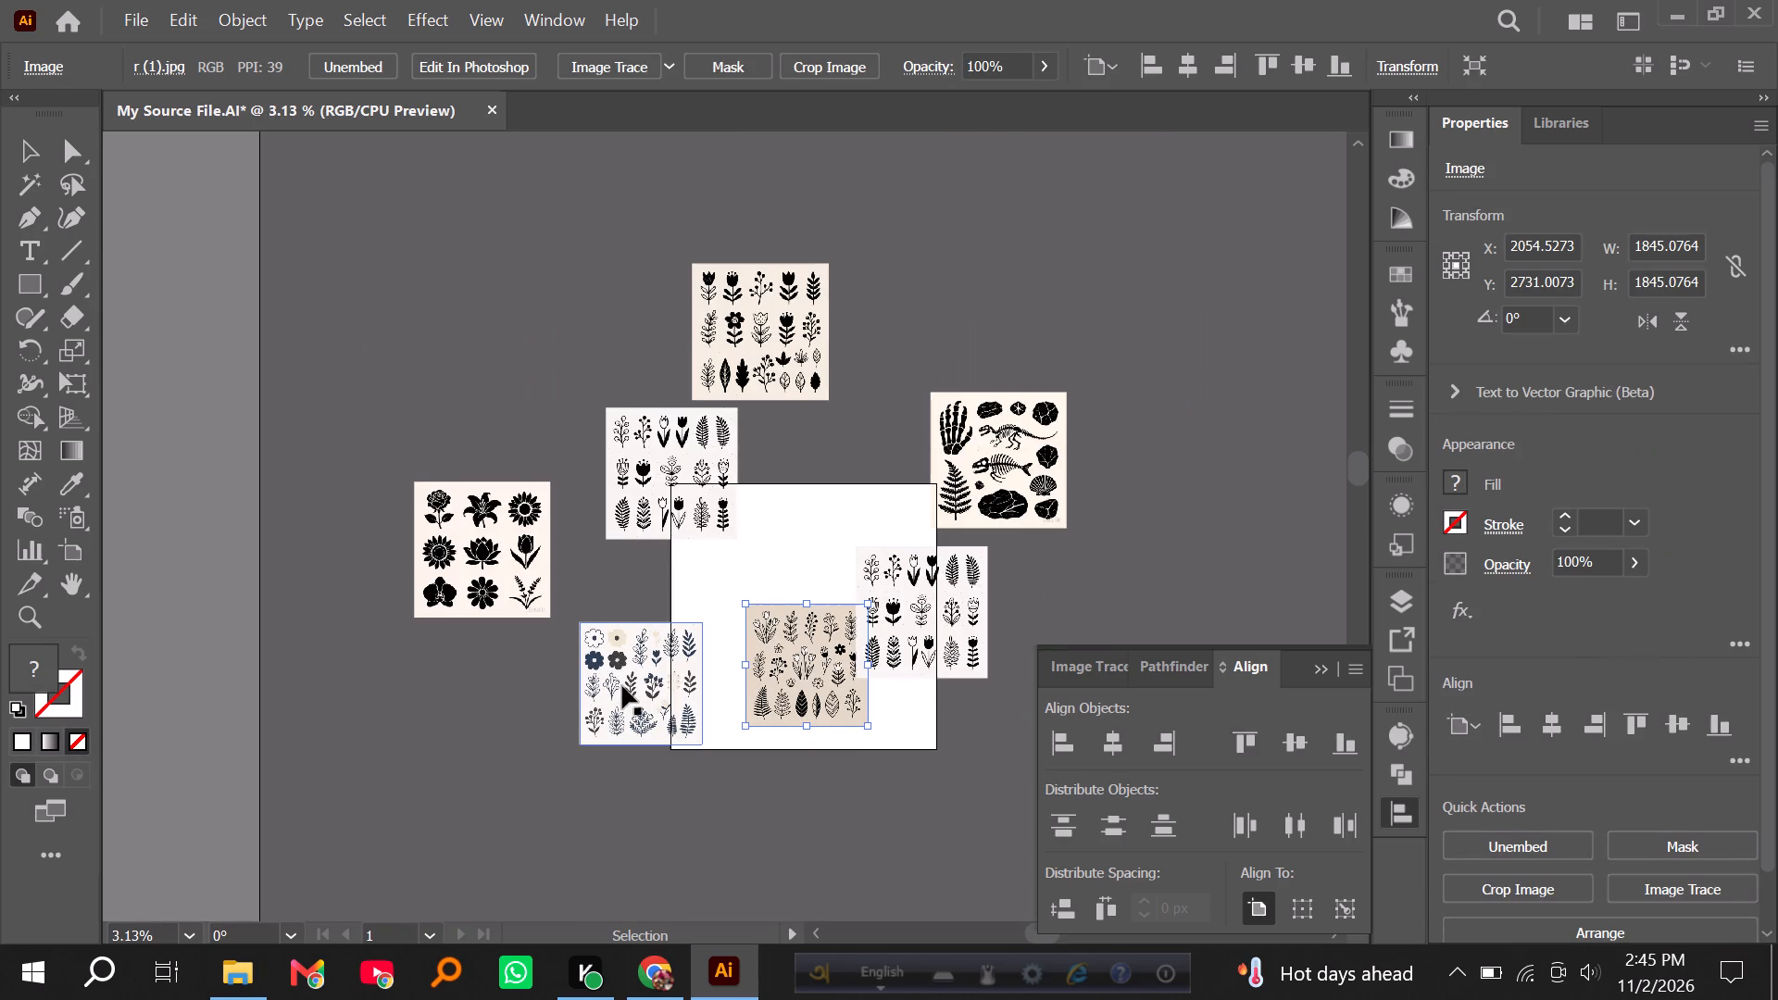
pyautogui.moveTo(622, 686); pyautogui.dragTo(472, 710)
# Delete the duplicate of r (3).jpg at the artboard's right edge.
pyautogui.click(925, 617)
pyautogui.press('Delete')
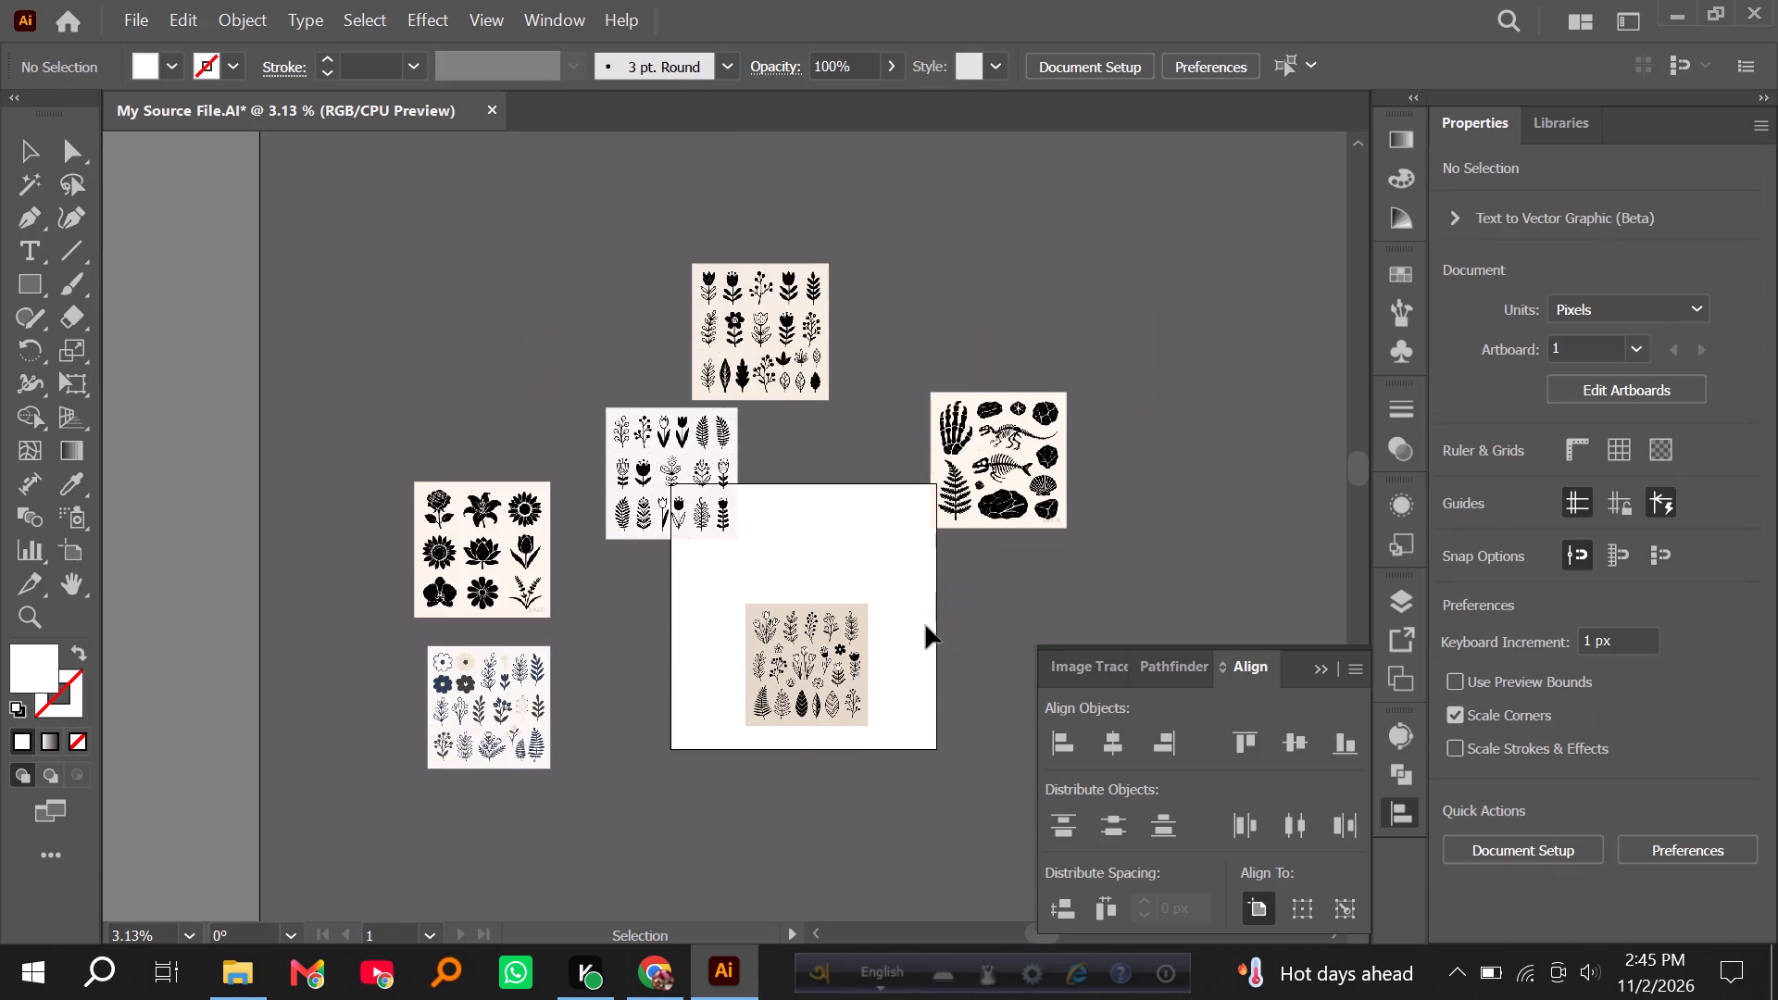
# Move r (1).jpg outside the artboard's right edge, below Fossil Vector Art.png.
pyautogui.moveTo(858, 657); pyautogui.dragTo(989, 694)
pyautogui.click(673, 701)
pyautogui.keyDown('alt'); pyautogui.scroll(1, 332, 691); pyautogui.keyUp('alt')
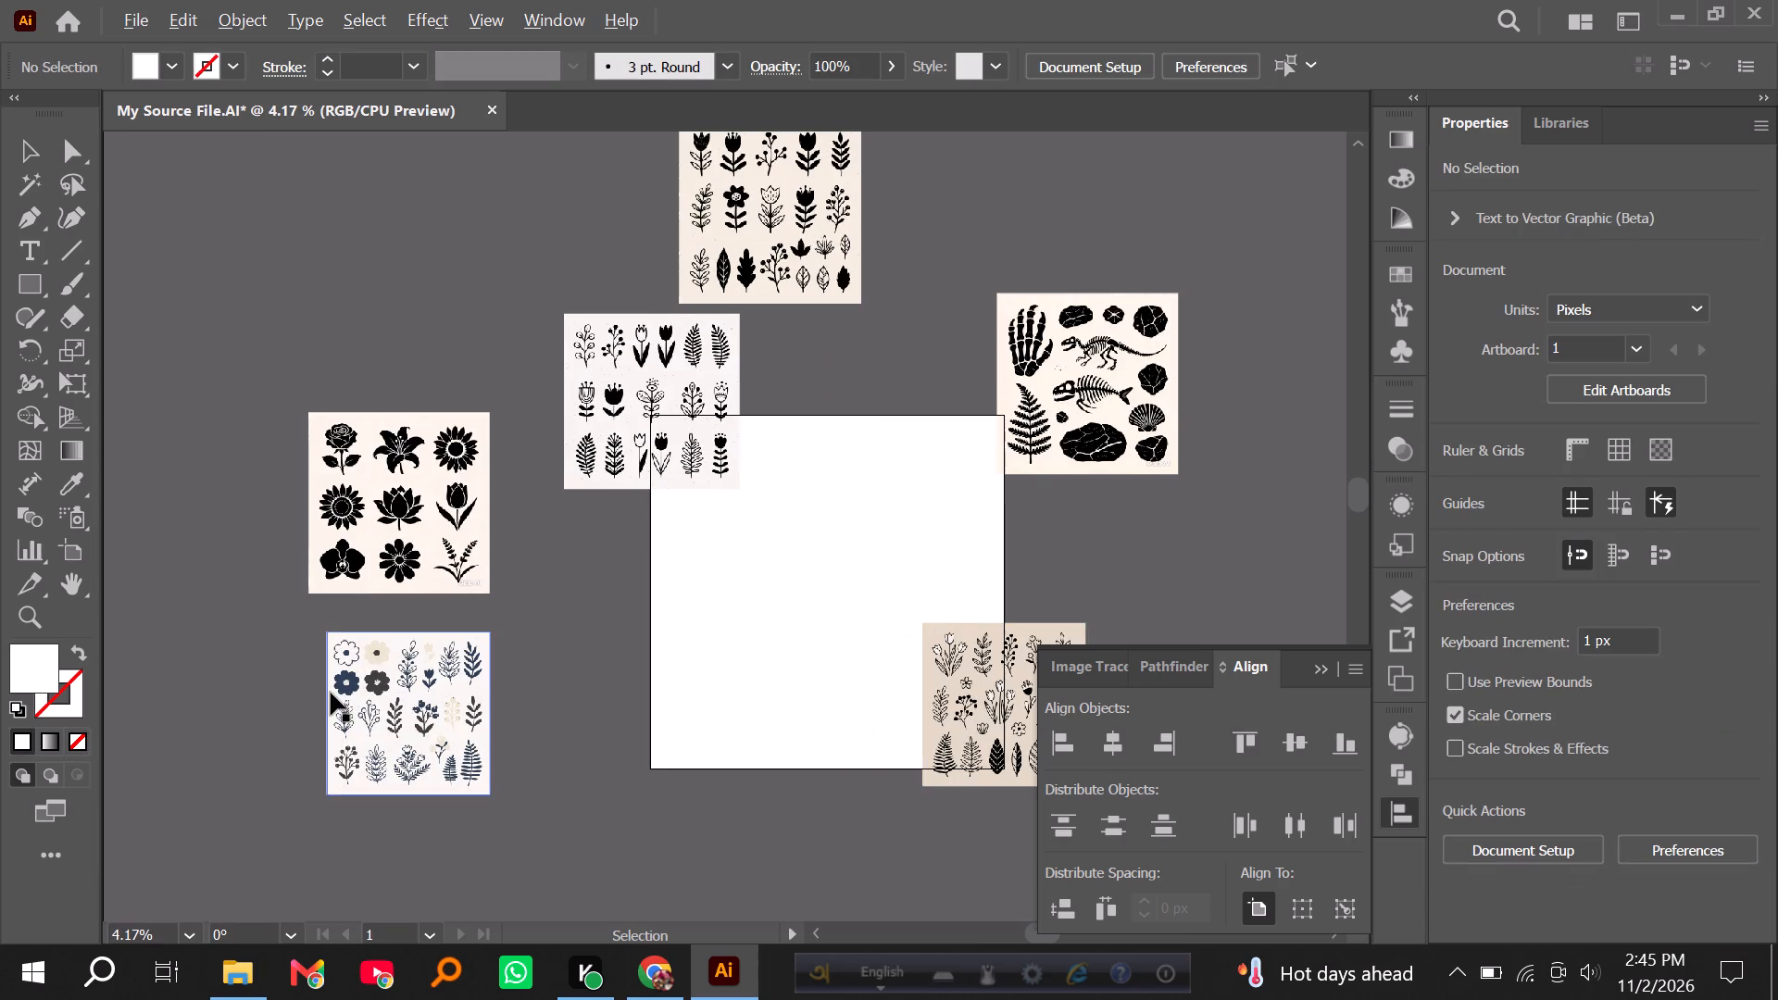
pyautogui.keyDown('alt'); pyautogui.scroll(1, 262, 695); pyautogui.keyUp('alt')
pyautogui.keyDown('alt'); pyautogui.scroll(-2, 85, 510); pyautogui.keyUp('alt')
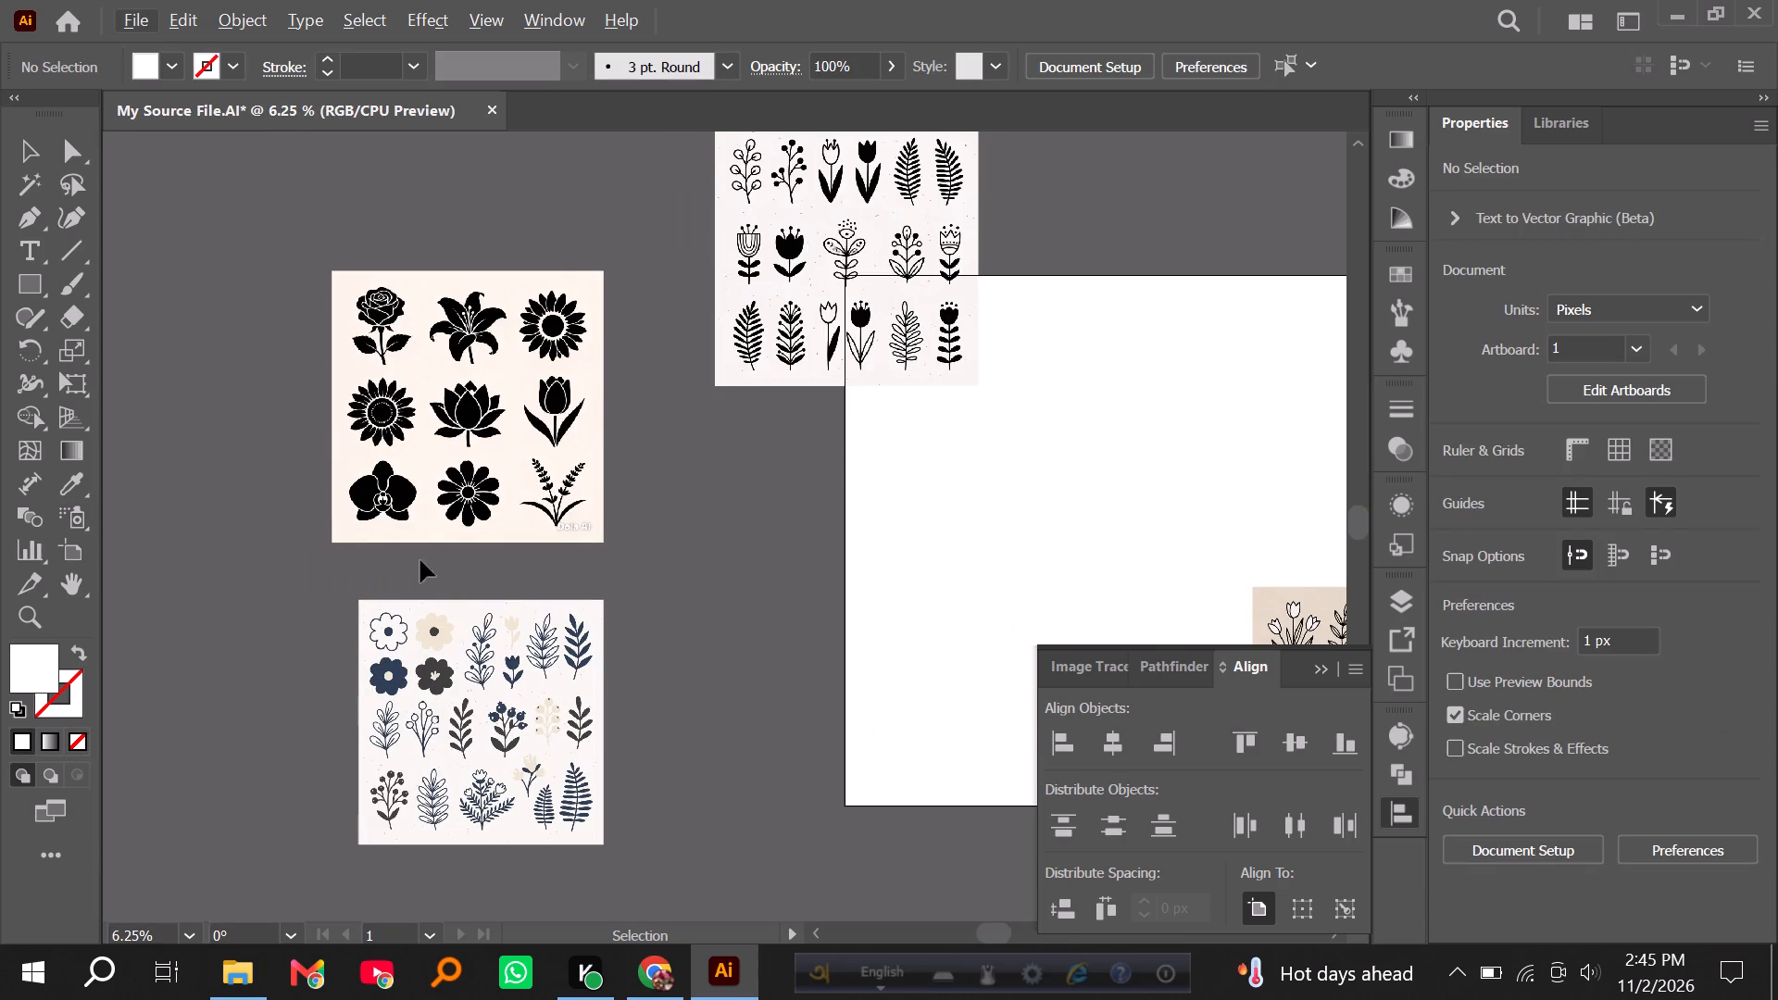
pyautogui.keyDown('alt'); pyautogui.scroll(-1, 208, 547); pyautogui.keyUp('alt')
pyautogui.moveTo(1078, 560); pyautogui.dragTo(1086, 556)
pyautogui.moveTo(1021, 601); pyautogui.dragTo(1020, 599)
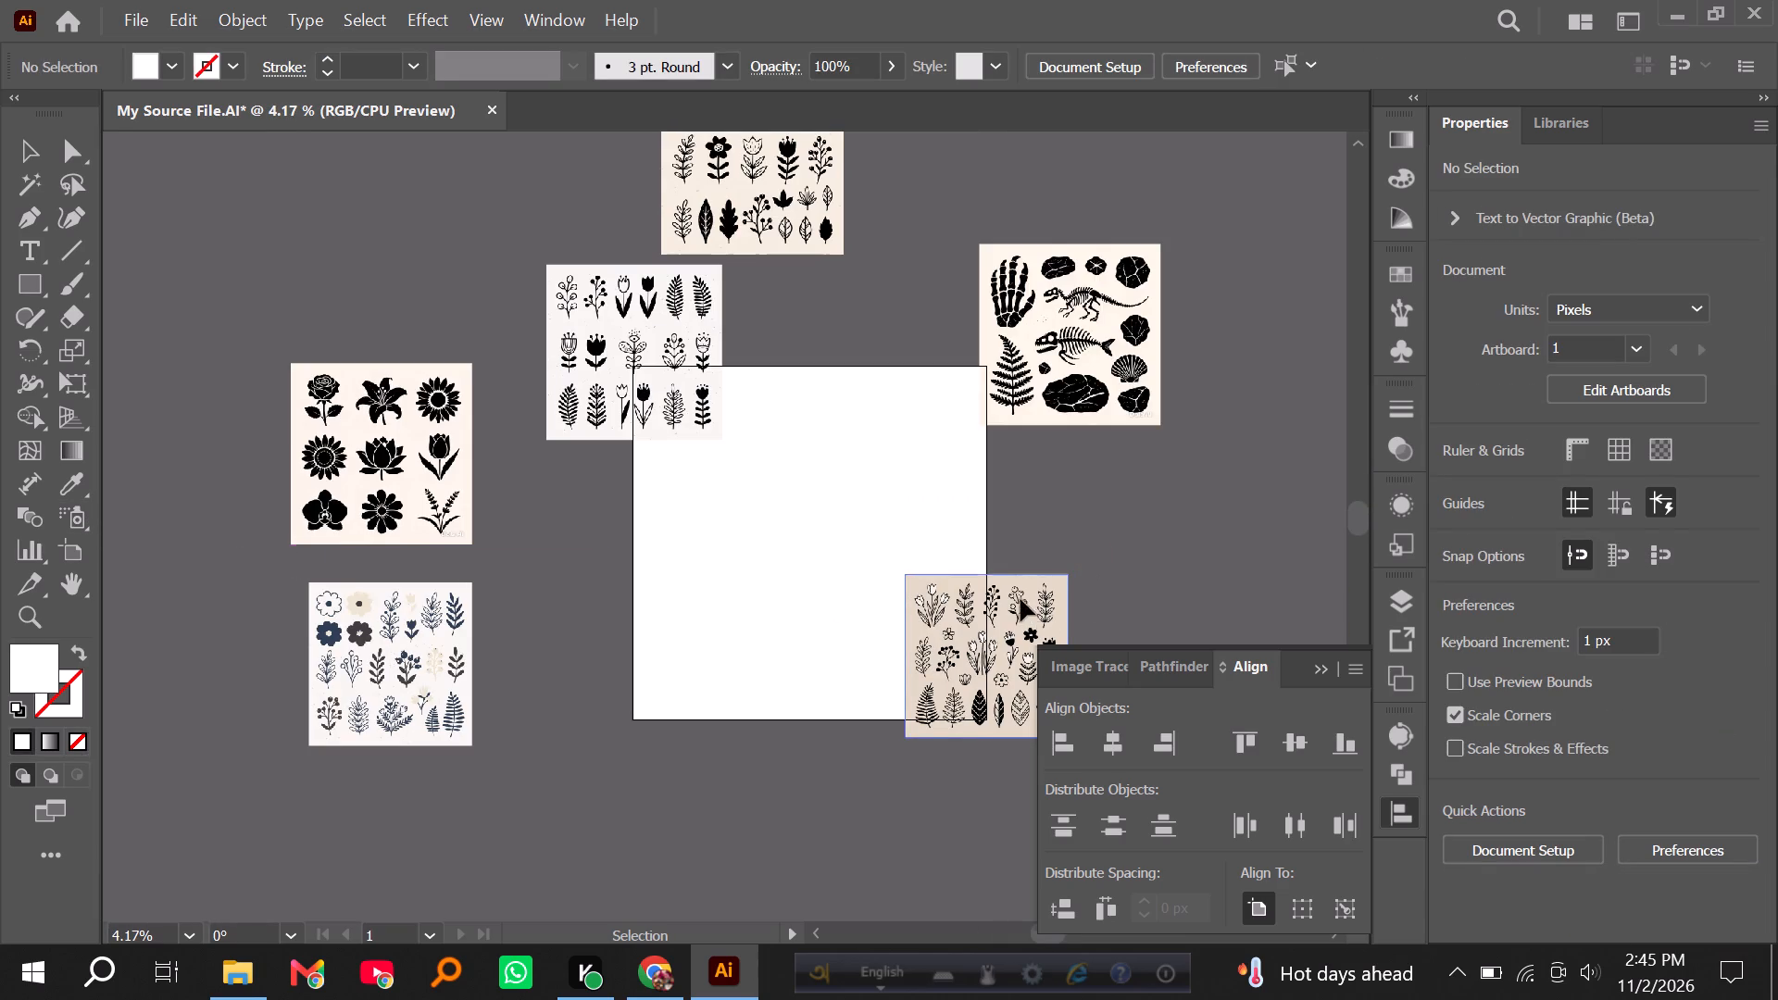
pyautogui.moveTo(1020, 599); pyautogui.dragTo(1157, 512)
# Move r (3).jpg from the upper-left corner fully onto the empty artboard, slightly left of its centre.
pyautogui.moveTo(602, 340); pyautogui.dragTo(733, 499)
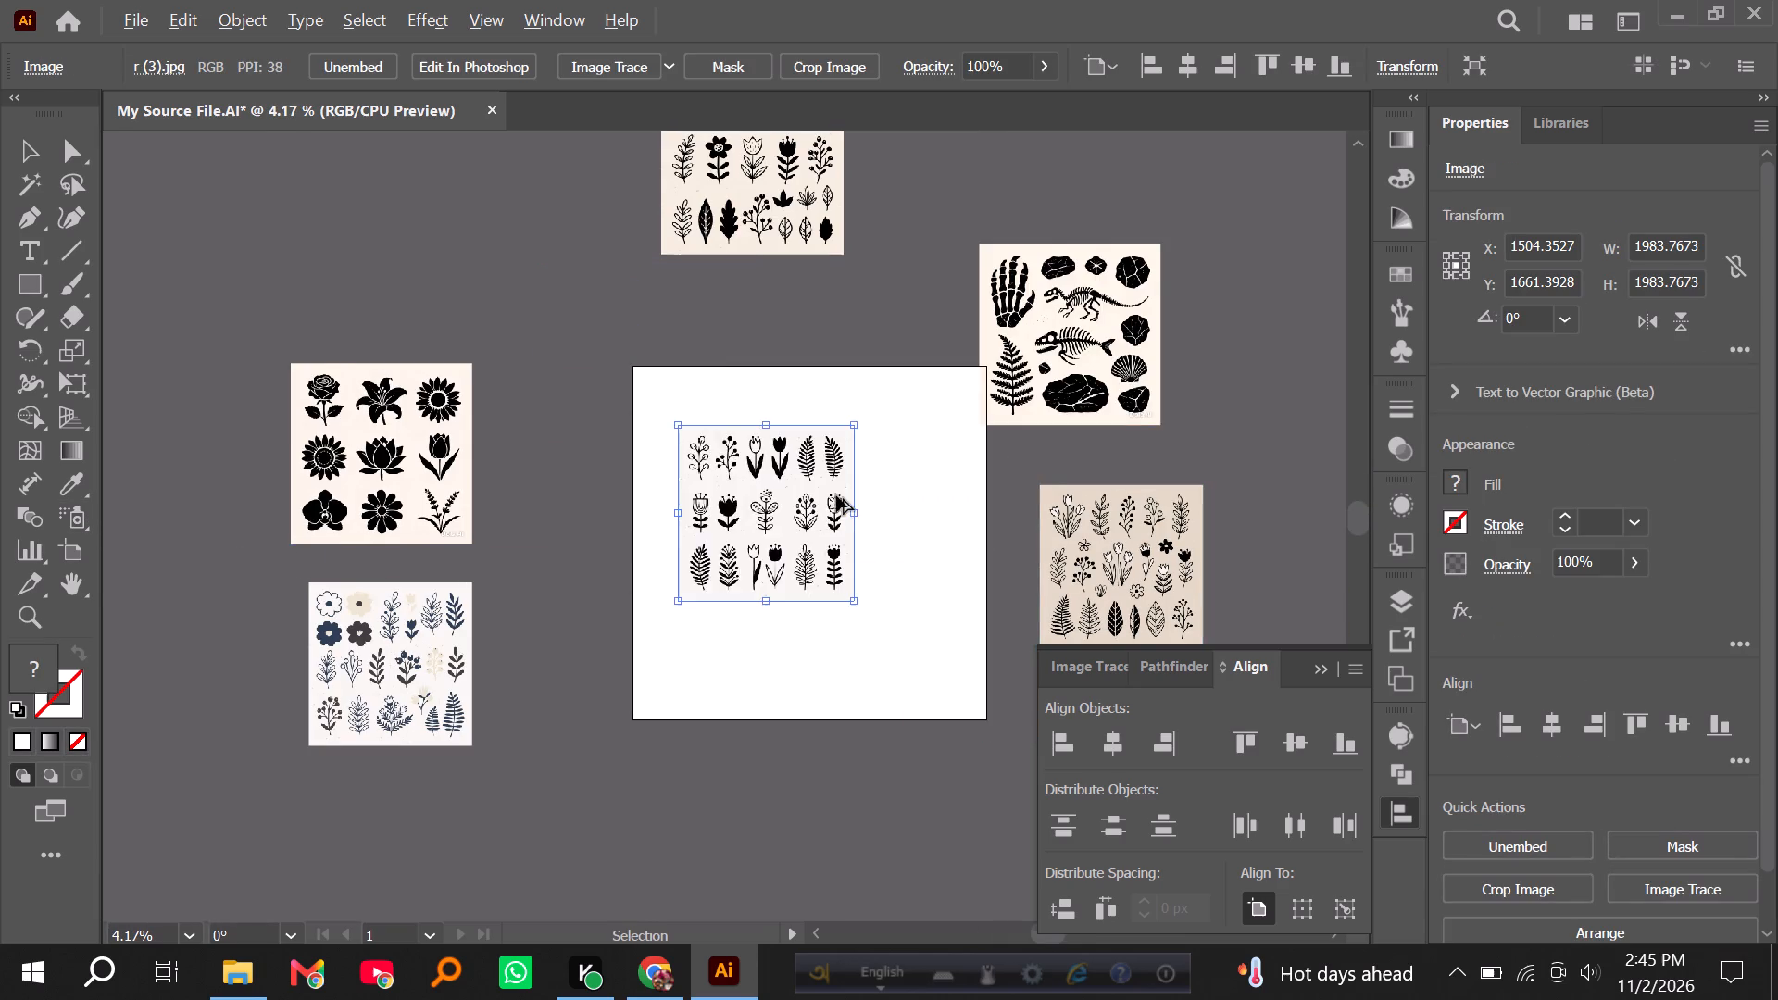
# Trace r (3).jpg on the artboard with the Sketched Art preset.
pyautogui.keyDown('alt'); pyautogui.scroll(3, 836, 495); pyautogui.keyUp('alt')
pyautogui.keyDown('alt'); pyautogui.scroll(2, 602, 518); pyautogui.keyUp('alt')
pyautogui.keyDown('alt'); pyautogui.scroll(-1, 602, 518); pyautogui.keyUp('alt')
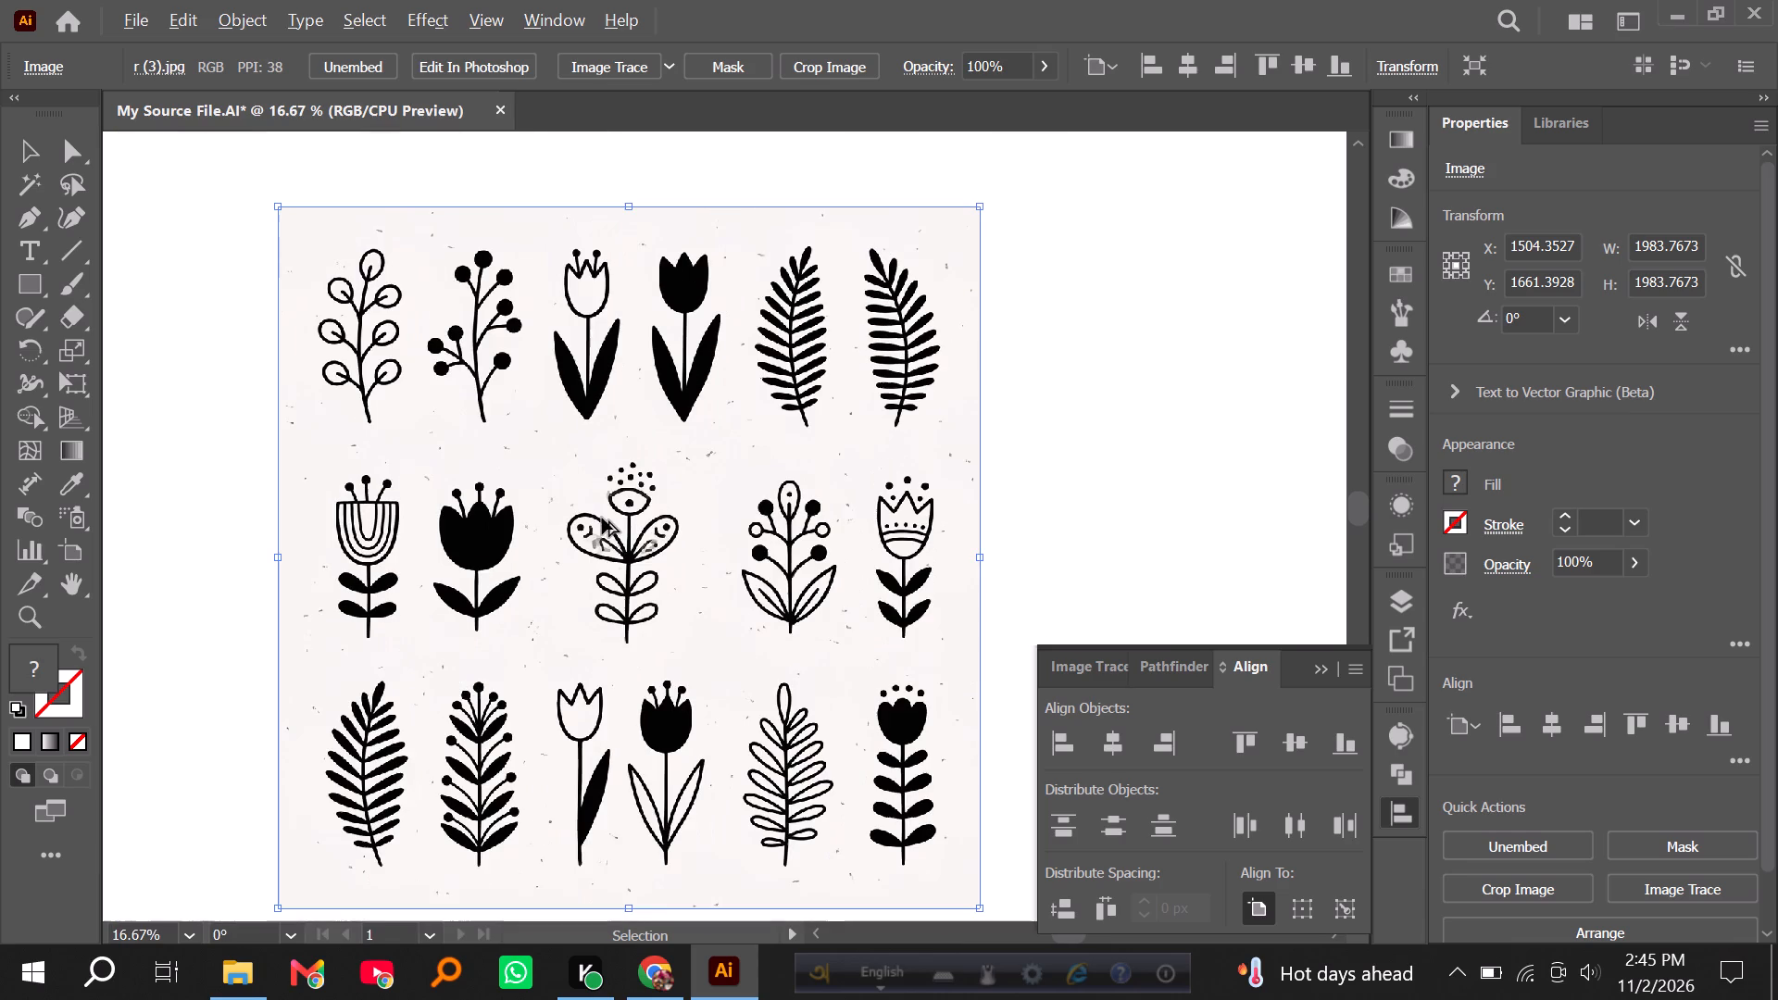
pyautogui.scroll(-1, 602, 518)
pyautogui.click(667, 64)
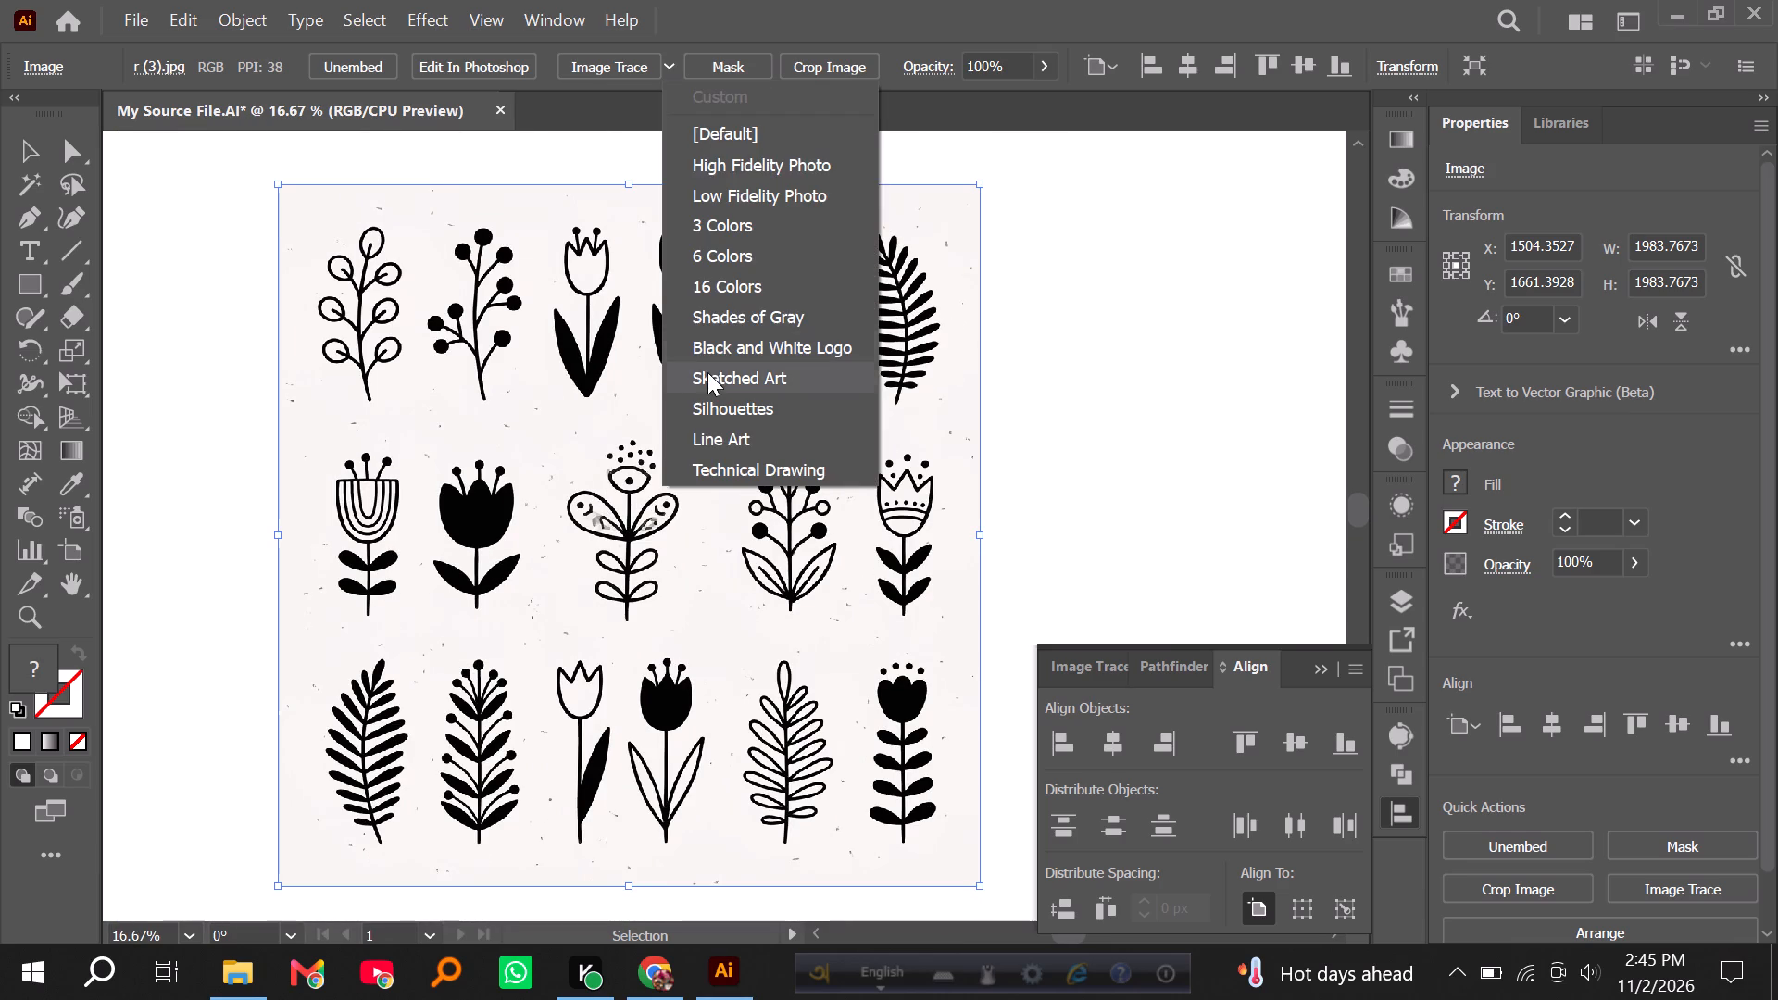
pyautogui.click(709, 379)
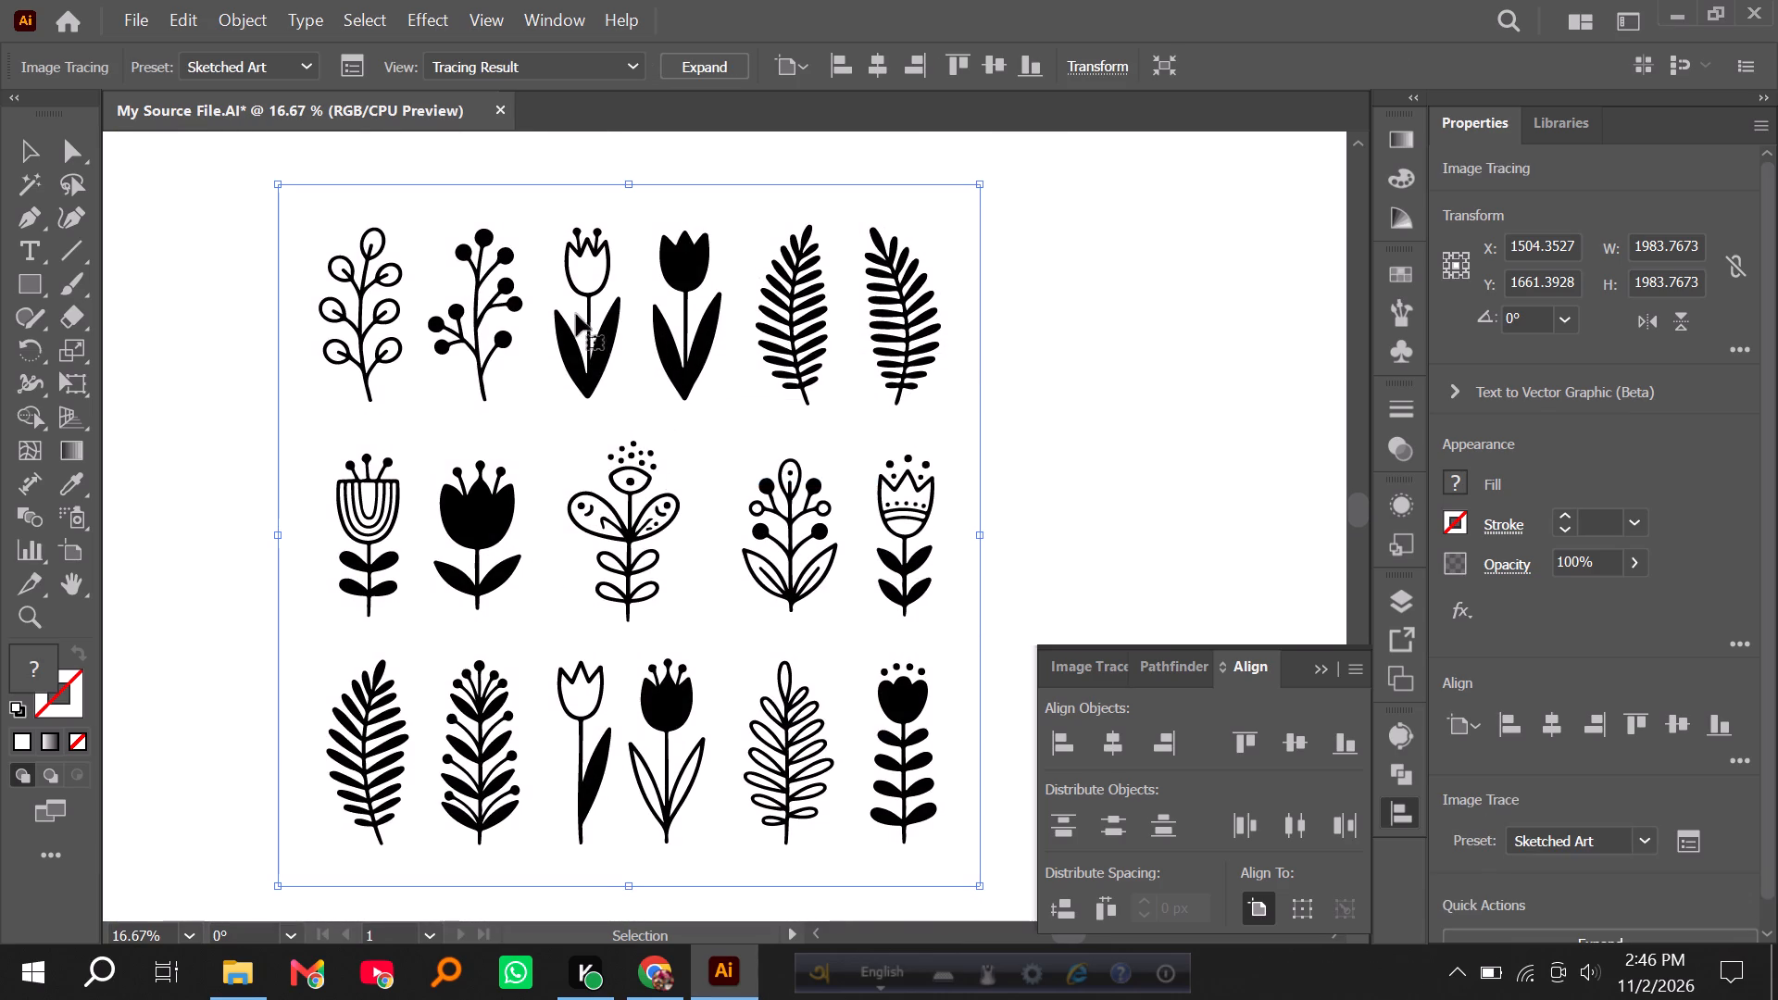
# Examine the traced flowers and leaves of r (3).jpg up close, row by row.
pyautogui.keyDown('alt'); pyautogui.scroll(3, 597, 264); pyautogui.keyUp('alt')
pyautogui.keyDown('alt'); pyautogui.scroll(-1, 595, 270); pyautogui.keyUp('alt')
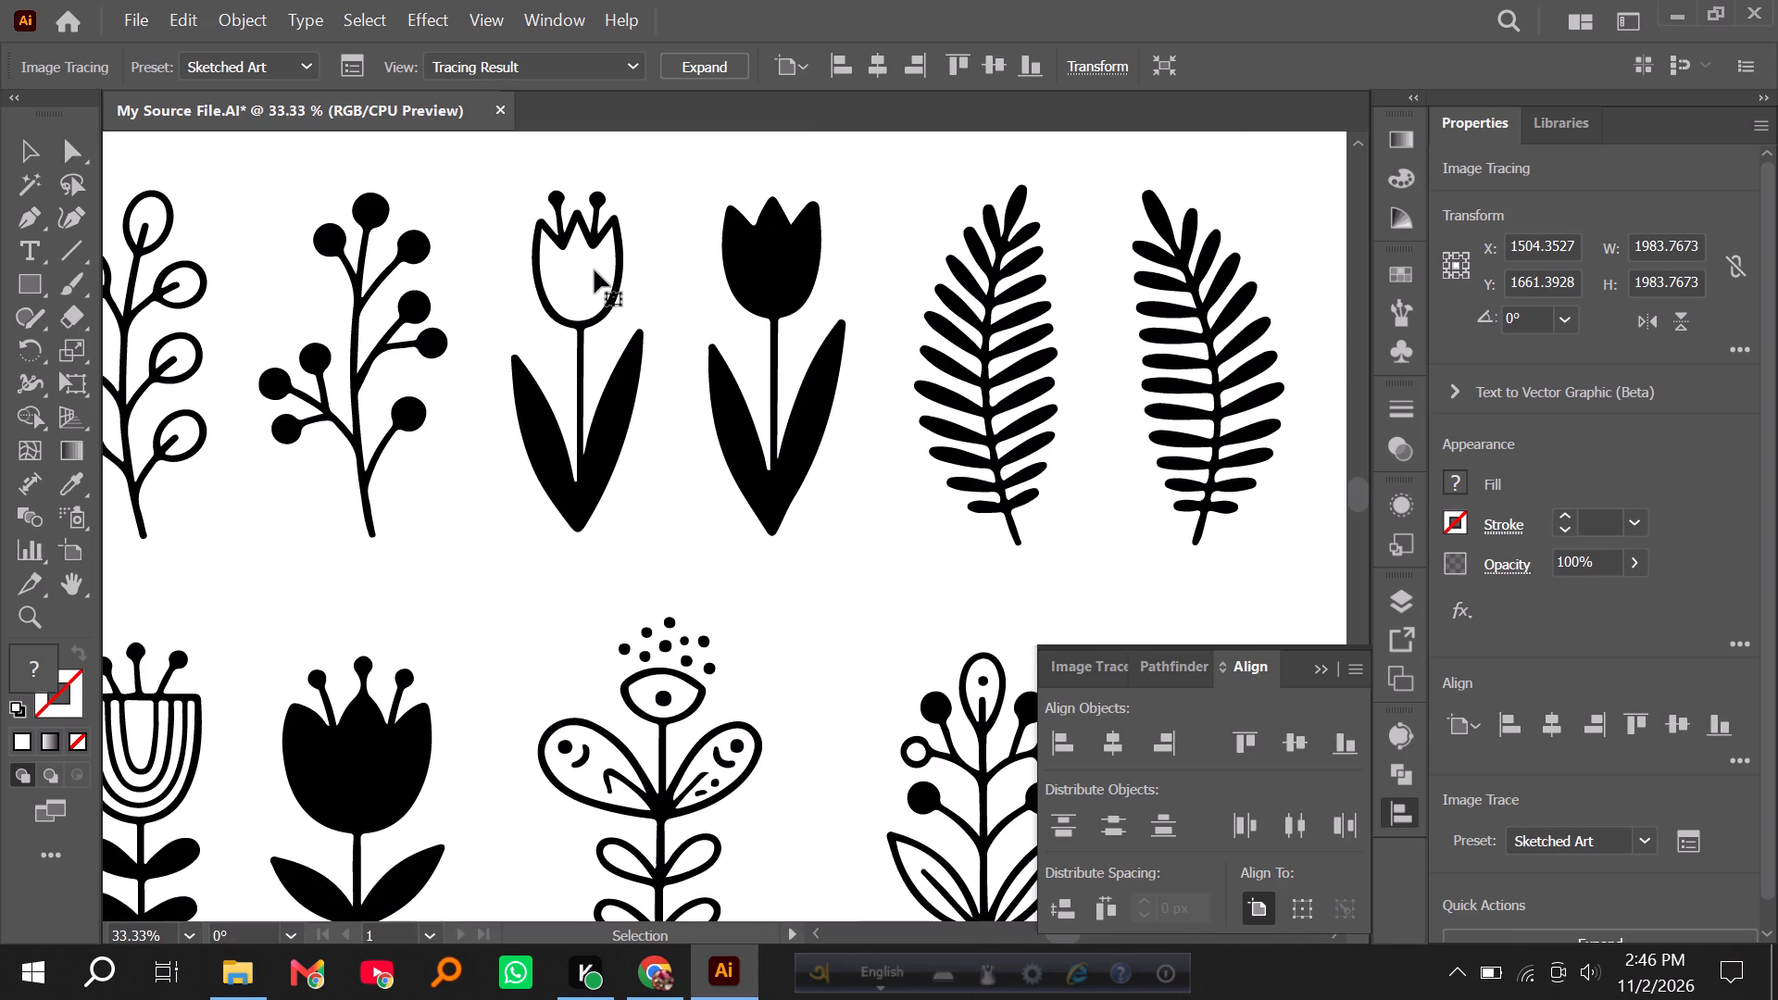
pyautogui.scroll(-1, 595, 273)
pyautogui.scroll(-3, 592, 415)
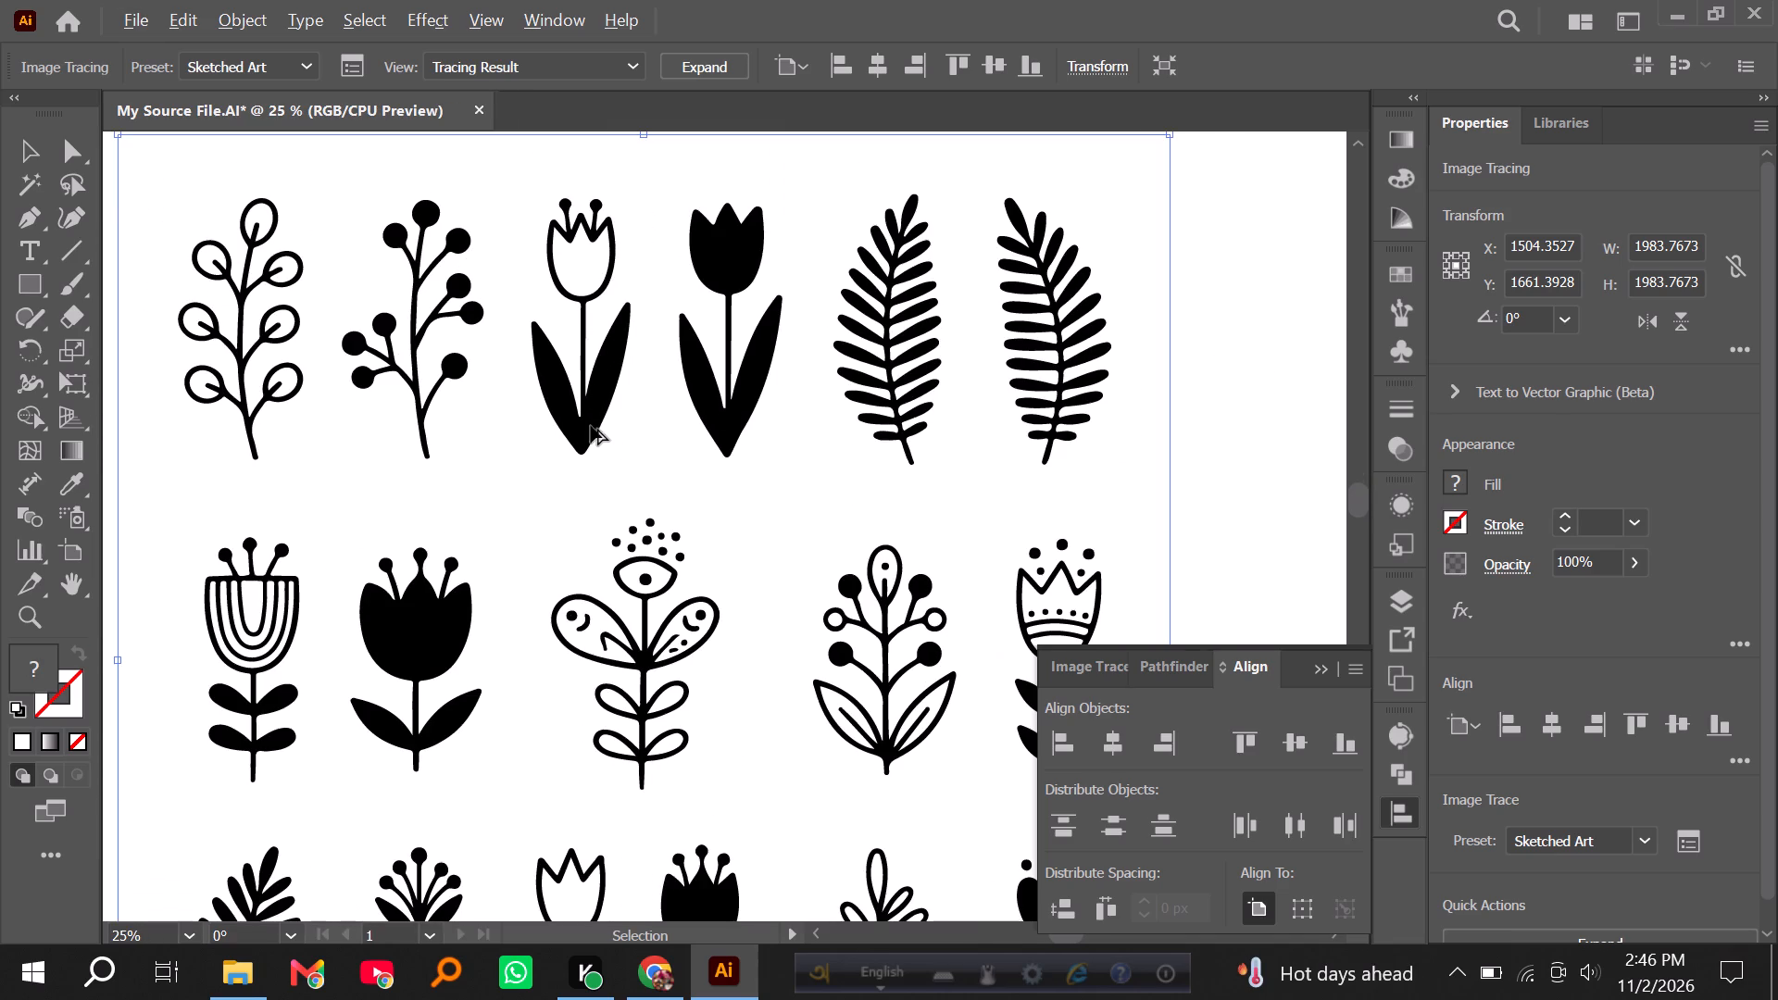
pyautogui.keyDown('alt'); pyautogui.scroll(-1, 591, 433); pyautogui.keyUp('alt')
pyautogui.scroll(-3, 699, 600)
pyautogui.keyDown('alt'); pyautogui.scroll(2, 770, 719); pyautogui.keyUp('alt')
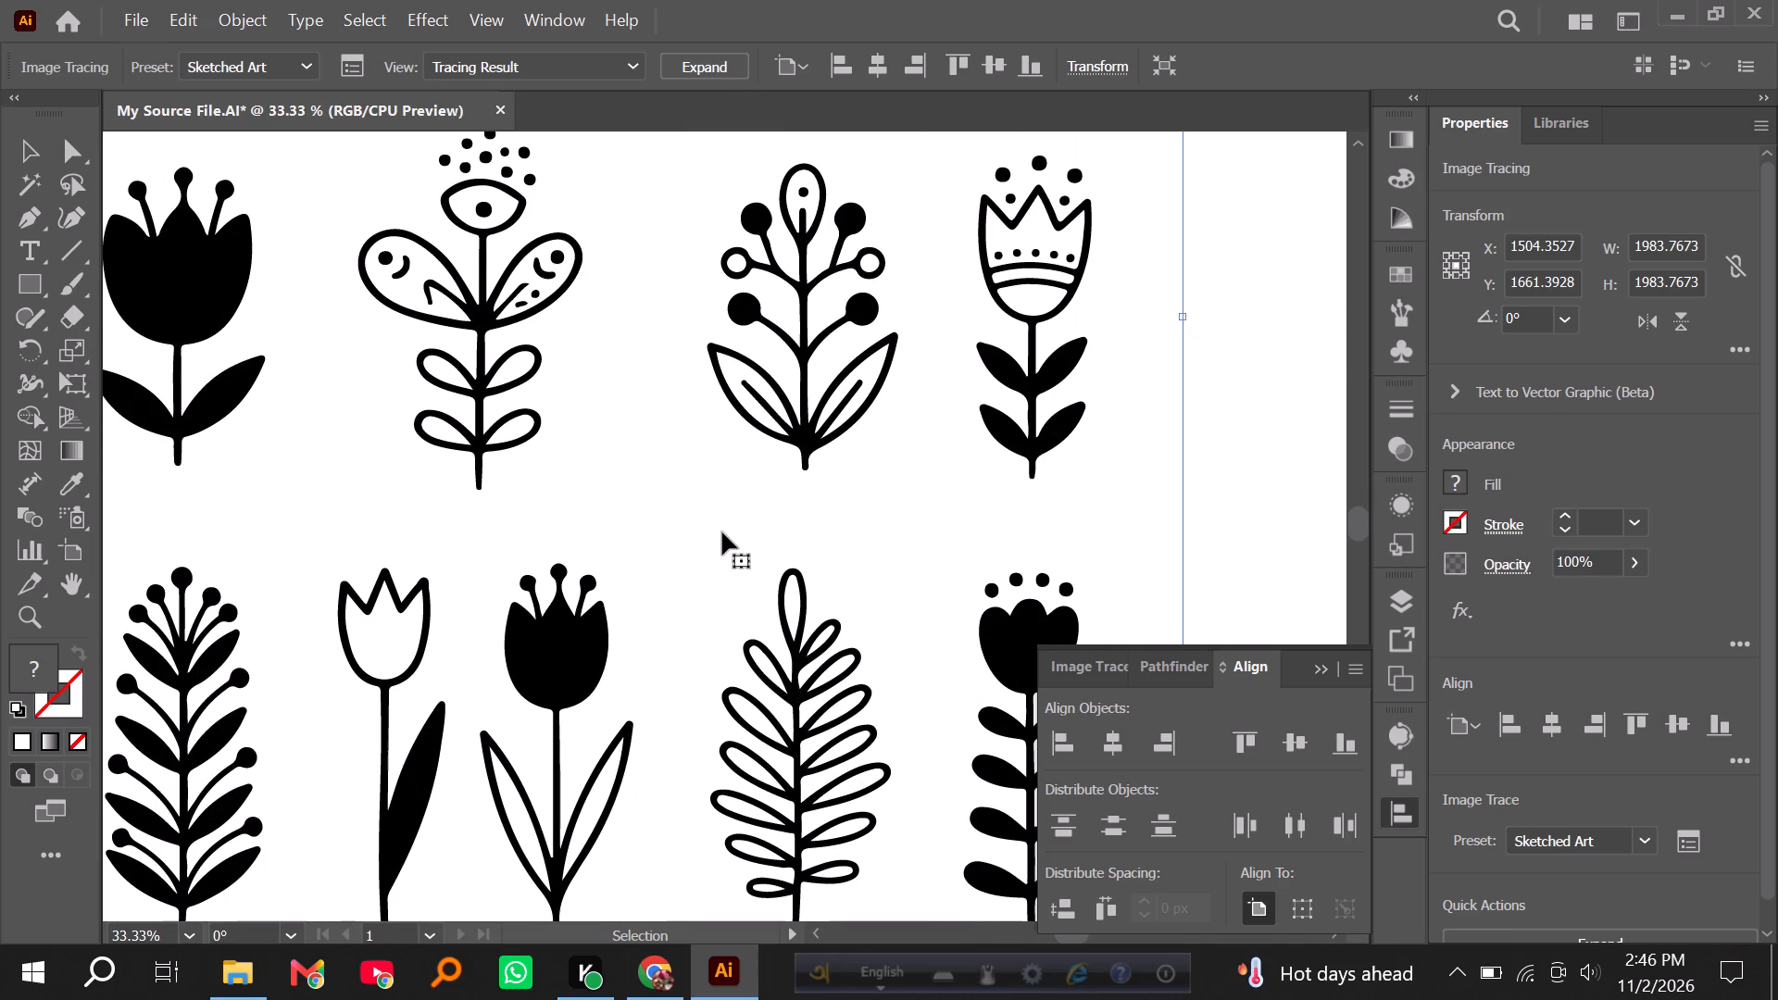
pyautogui.keyDown('alt'); pyautogui.scroll(-1, 723, 534); pyautogui.keyUp('alt')
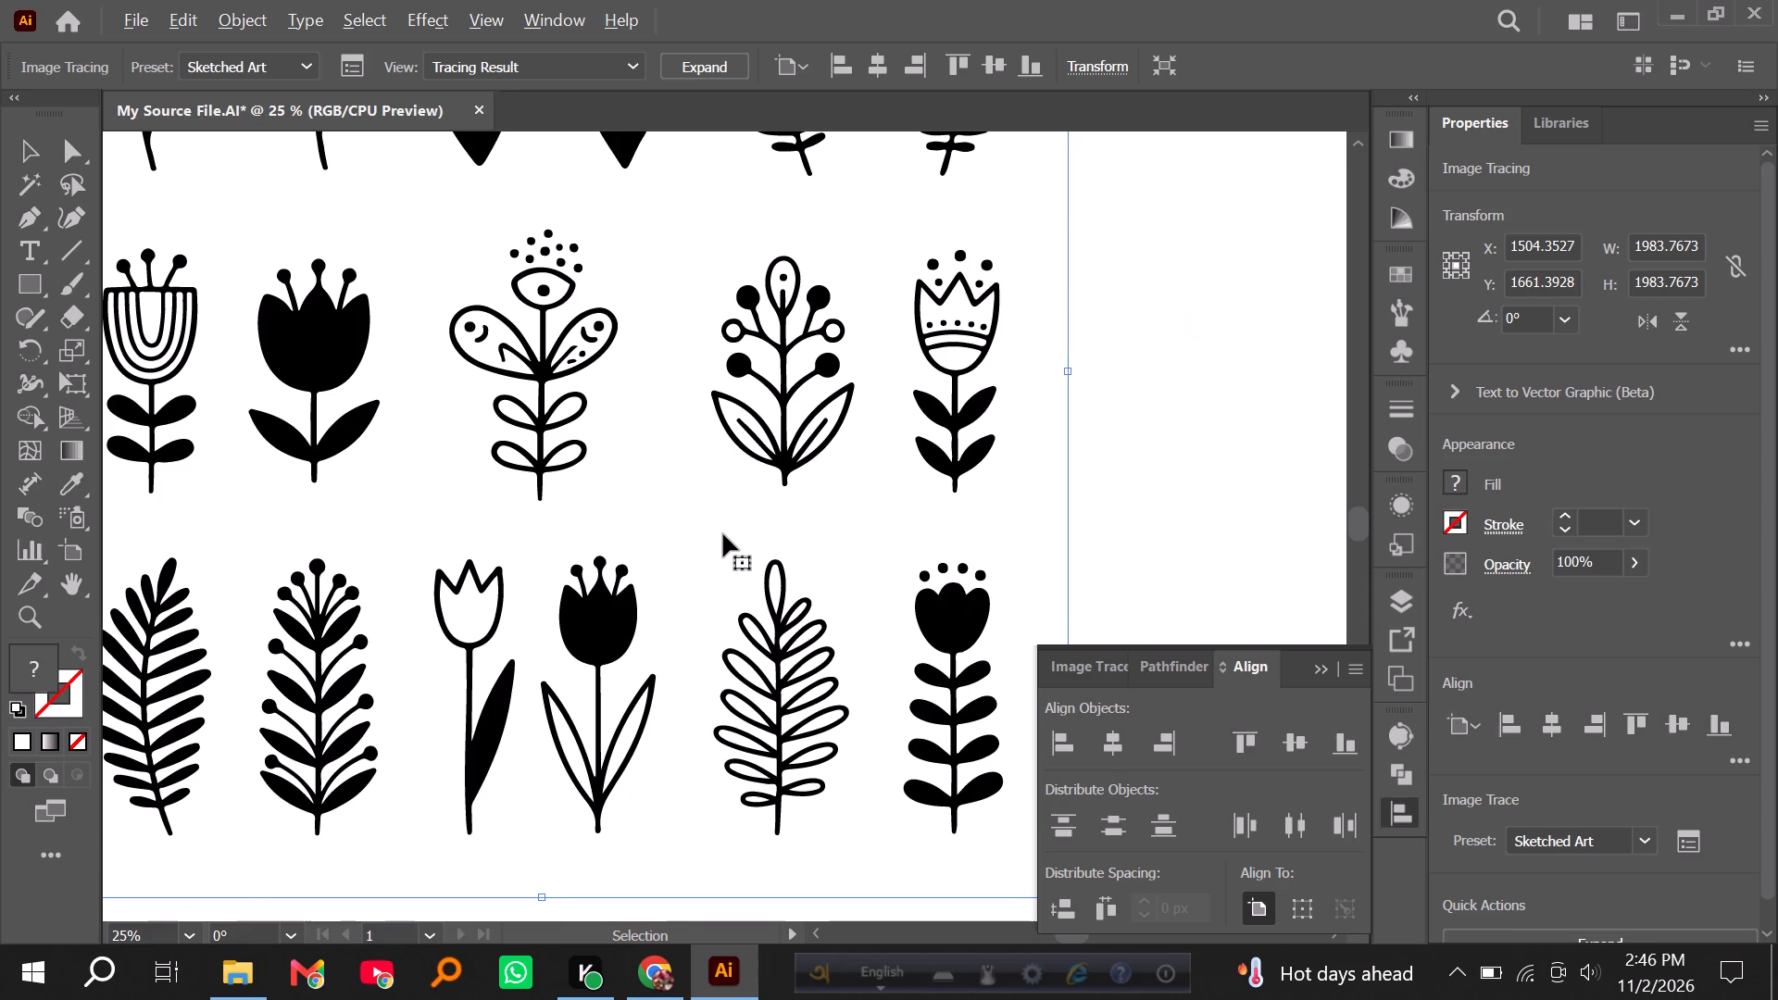
# Expand the r (3).jpg tracing into editable vector shapes.
pyautogui.click(720, 69)
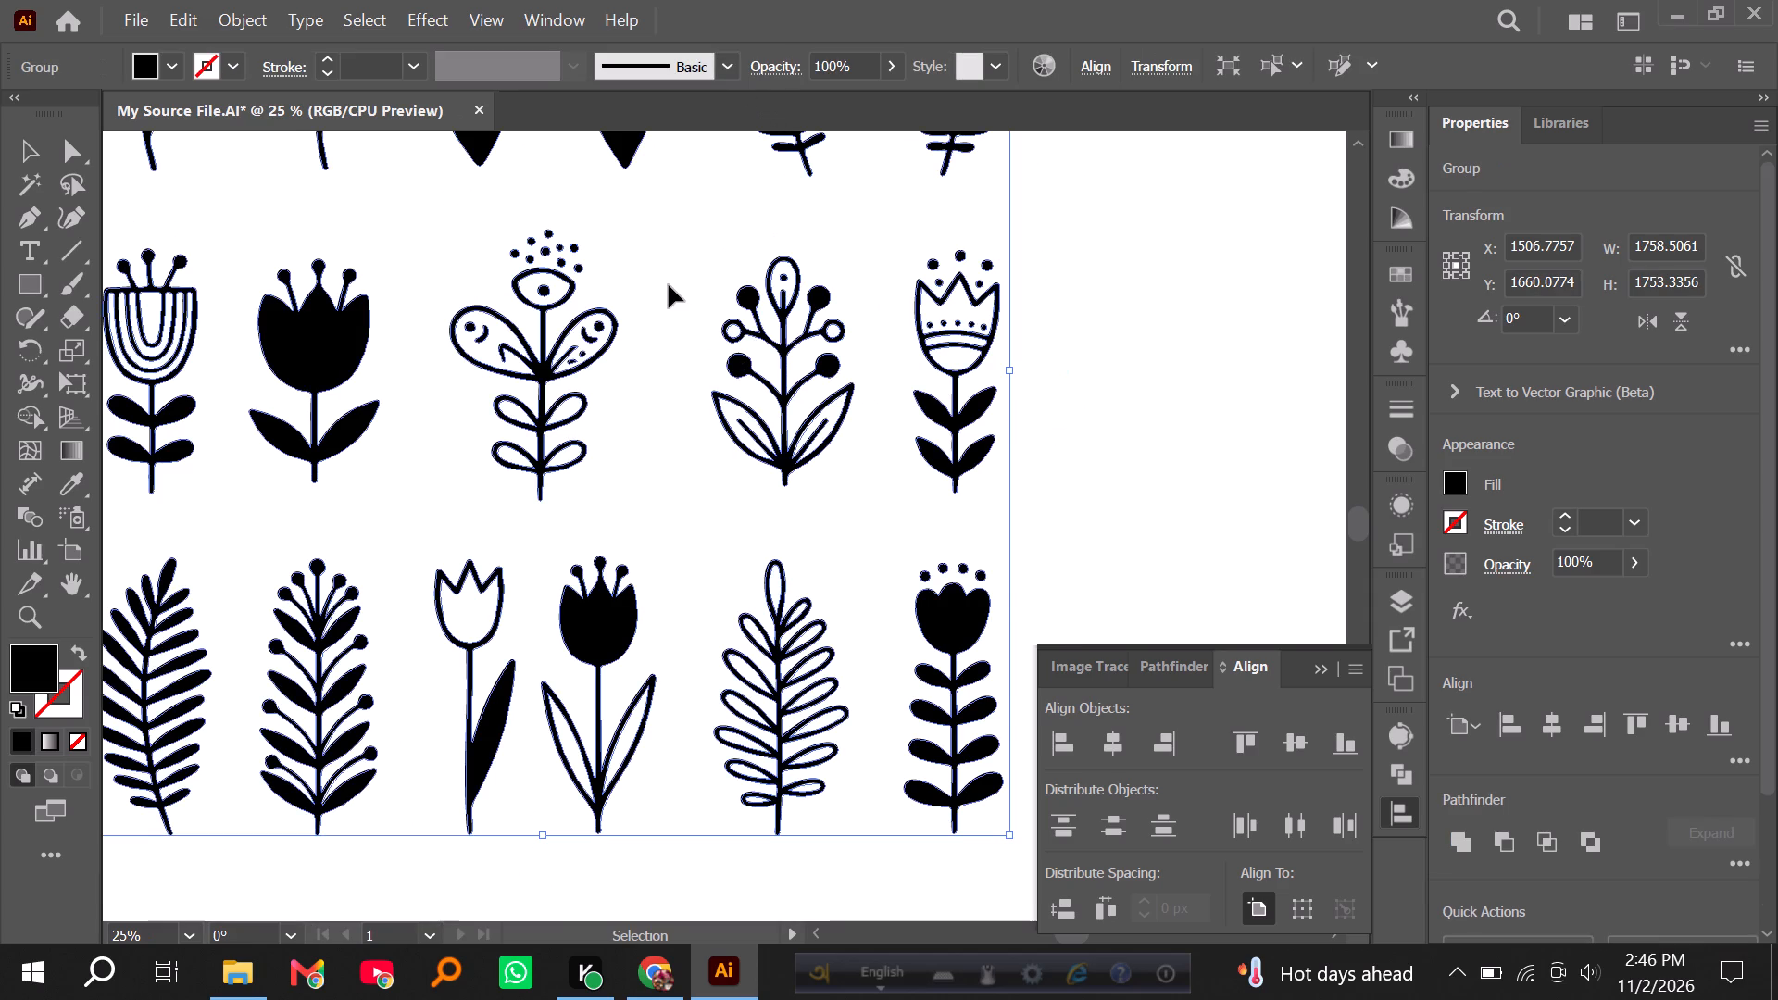
# Ungroup the expanded r (3).jpg tracing into separate flower and leaf shapes.
pyautogui.scroll(8, 674, 356)
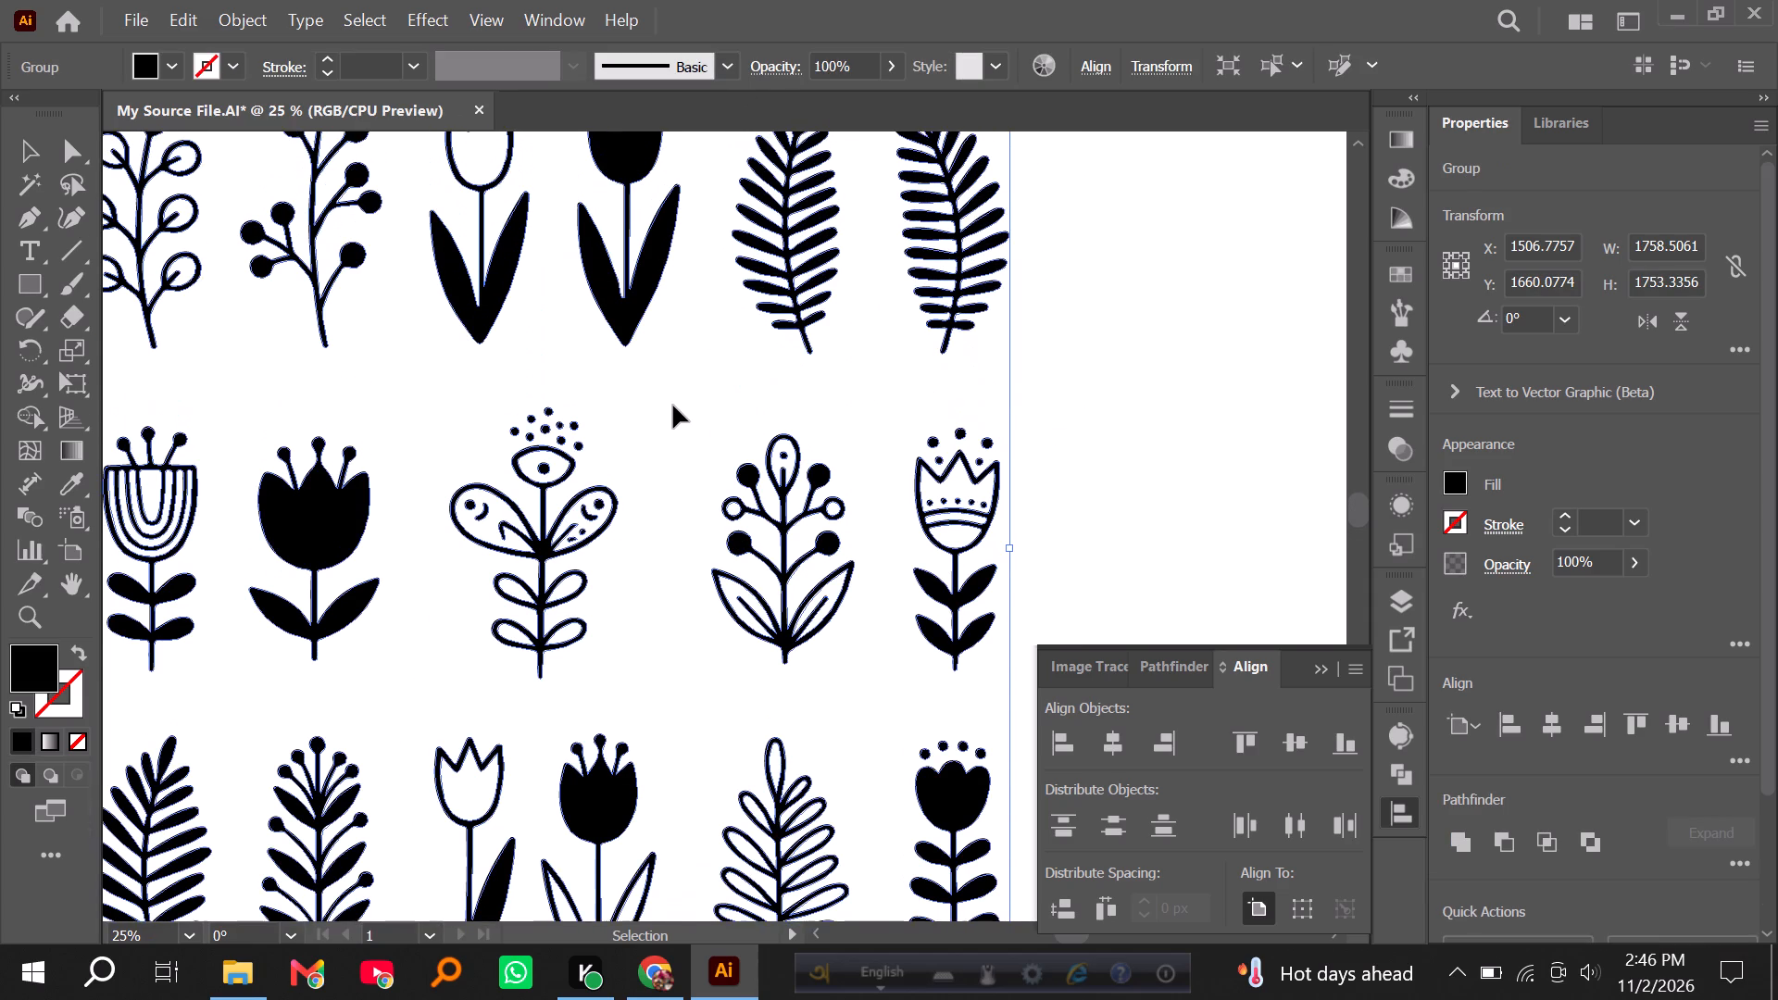
pyautogui.scroll(2, 673, 406)
pyautogui.rightClick(546, 584)
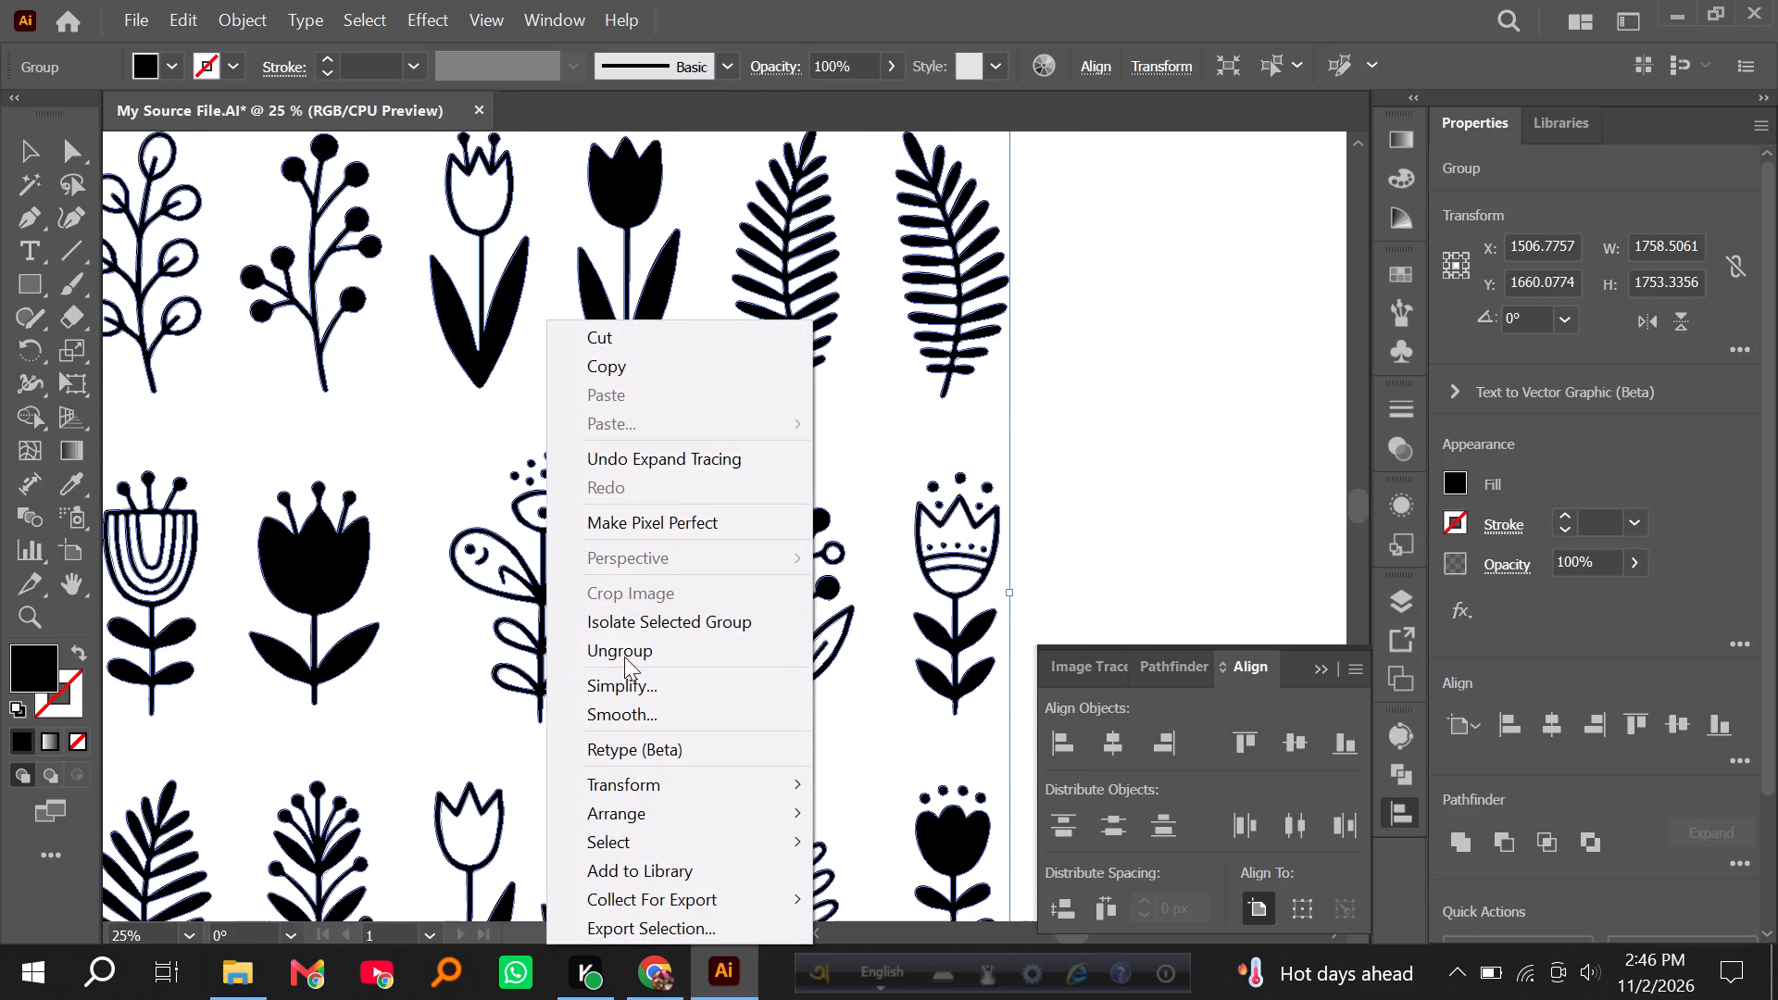
pyautogui.click(624, 656)
pyautogui.click(633, 665)
# Delete the stray dash and small dot inside the right leaf of the dotted flower in the middle row.
pyautogui.keyDown('alt'); pyautogui.scroll(3, 548, 569); pyautogui.keyUp('alt')
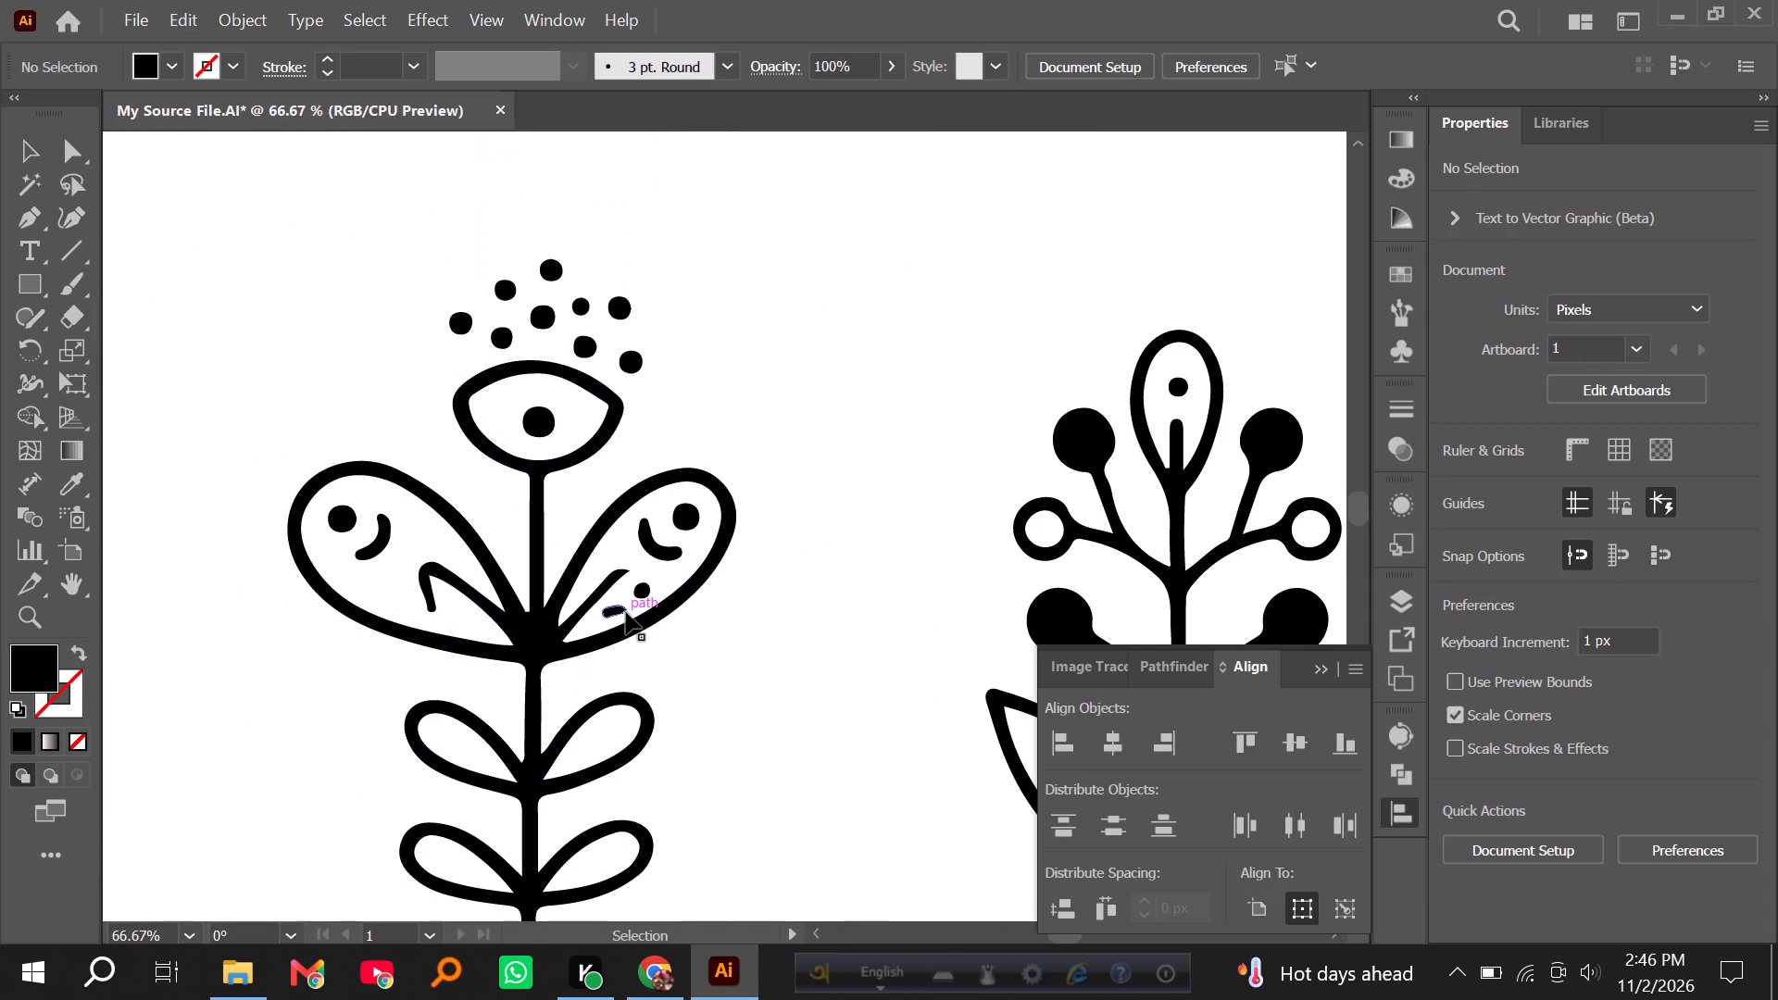
pyautogui.click(621, 610)
pyautogui.press('Delete')
pyautogui.click(640, 595)
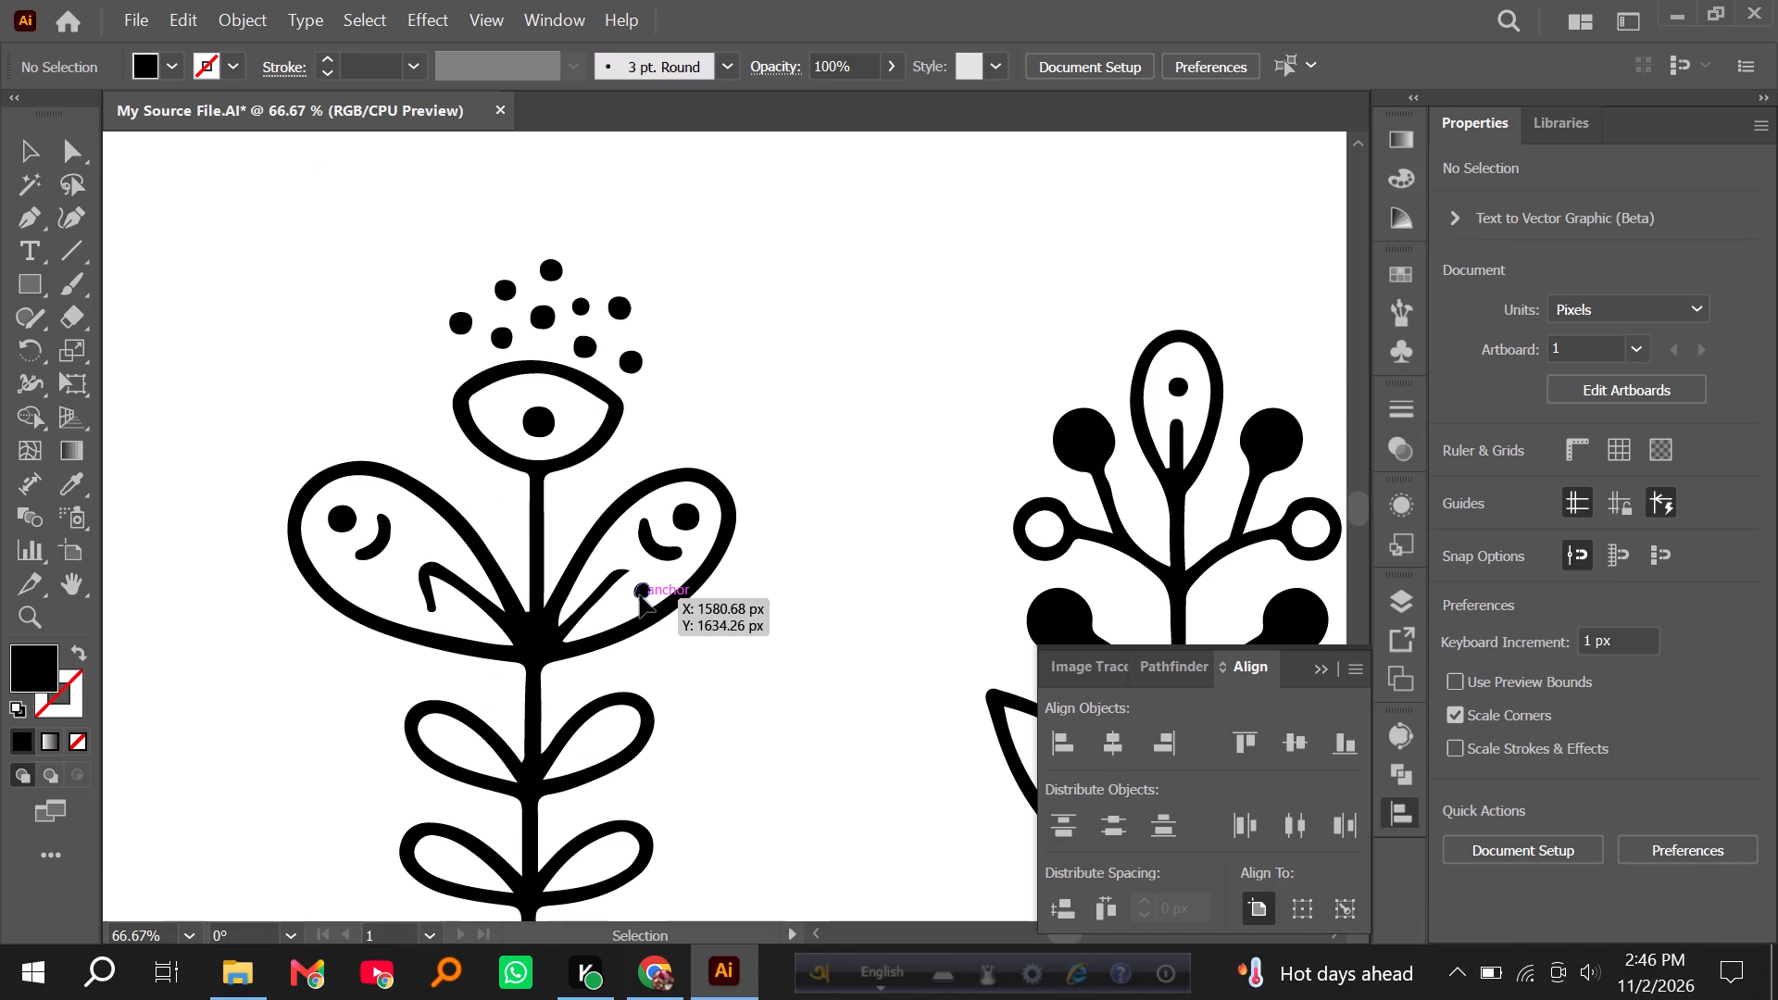
pyautogui.press('Delete')
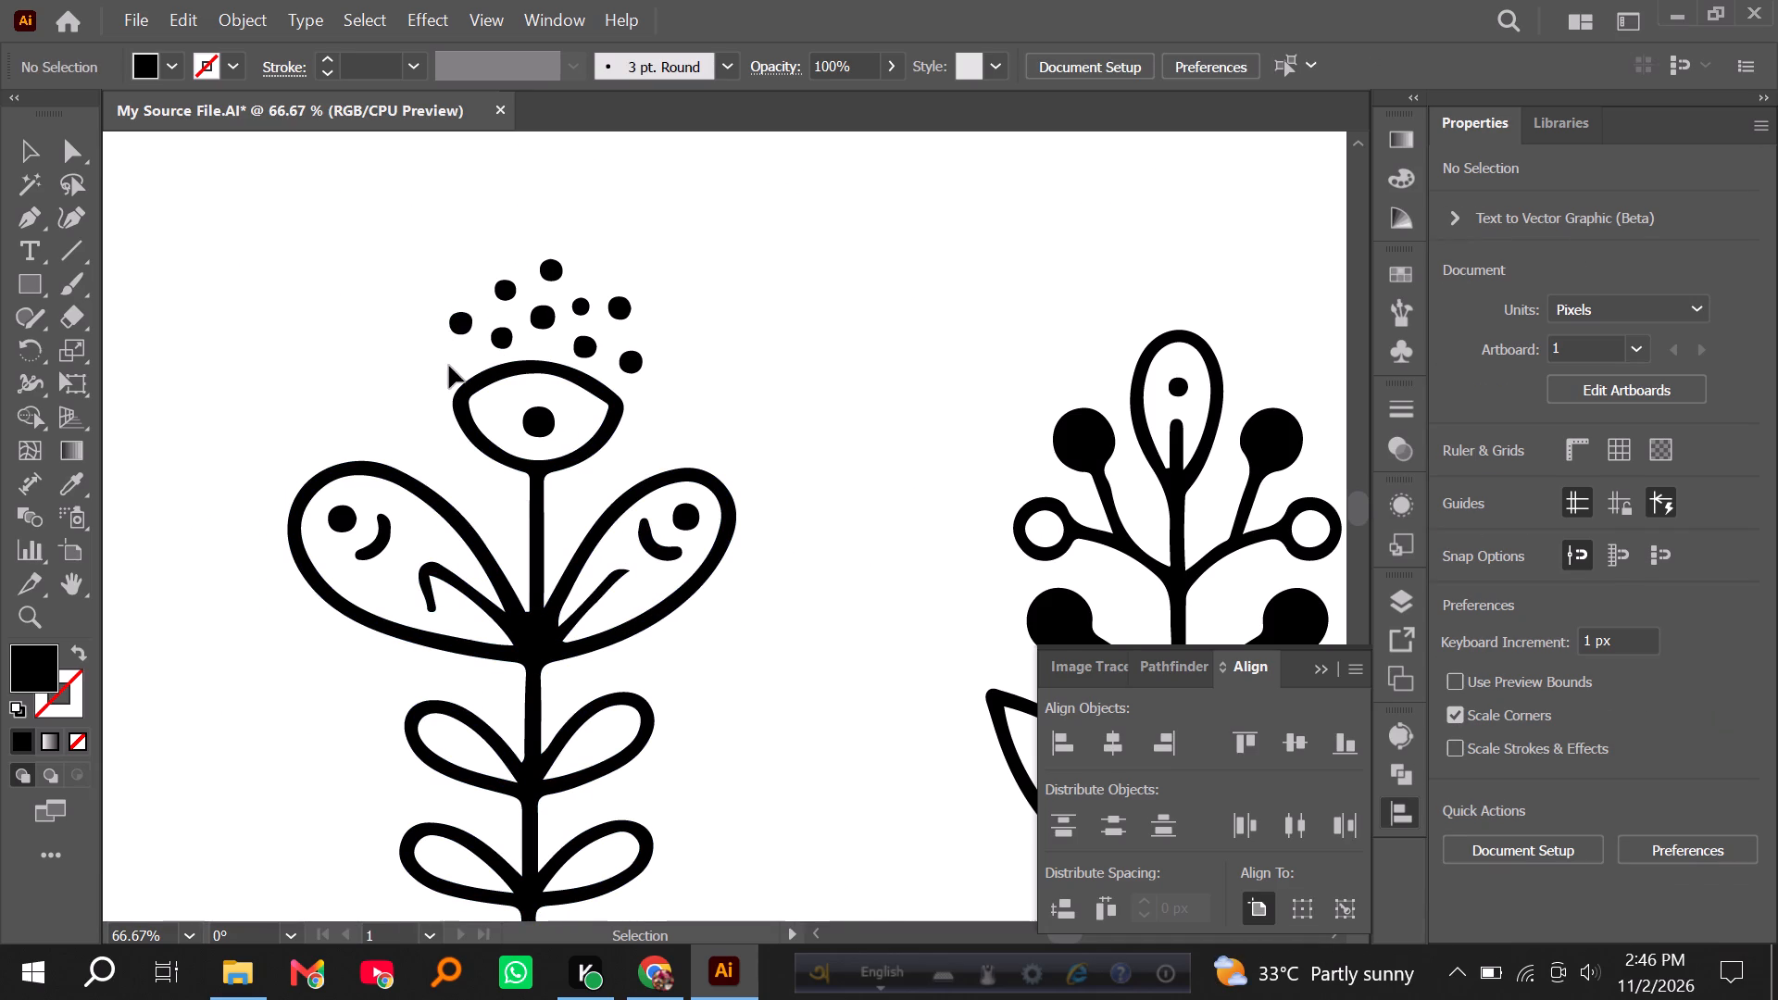
# Group all pieces of the dotted flower at the centre of the middle row.
pyautogui.keyDown('alt'); pyautogui.scroll(-2, 453, 364); pyautogui.keyUp('alt')
pyautogui.moveTo(360, 286); pyautogui.dragTo(577, 674)
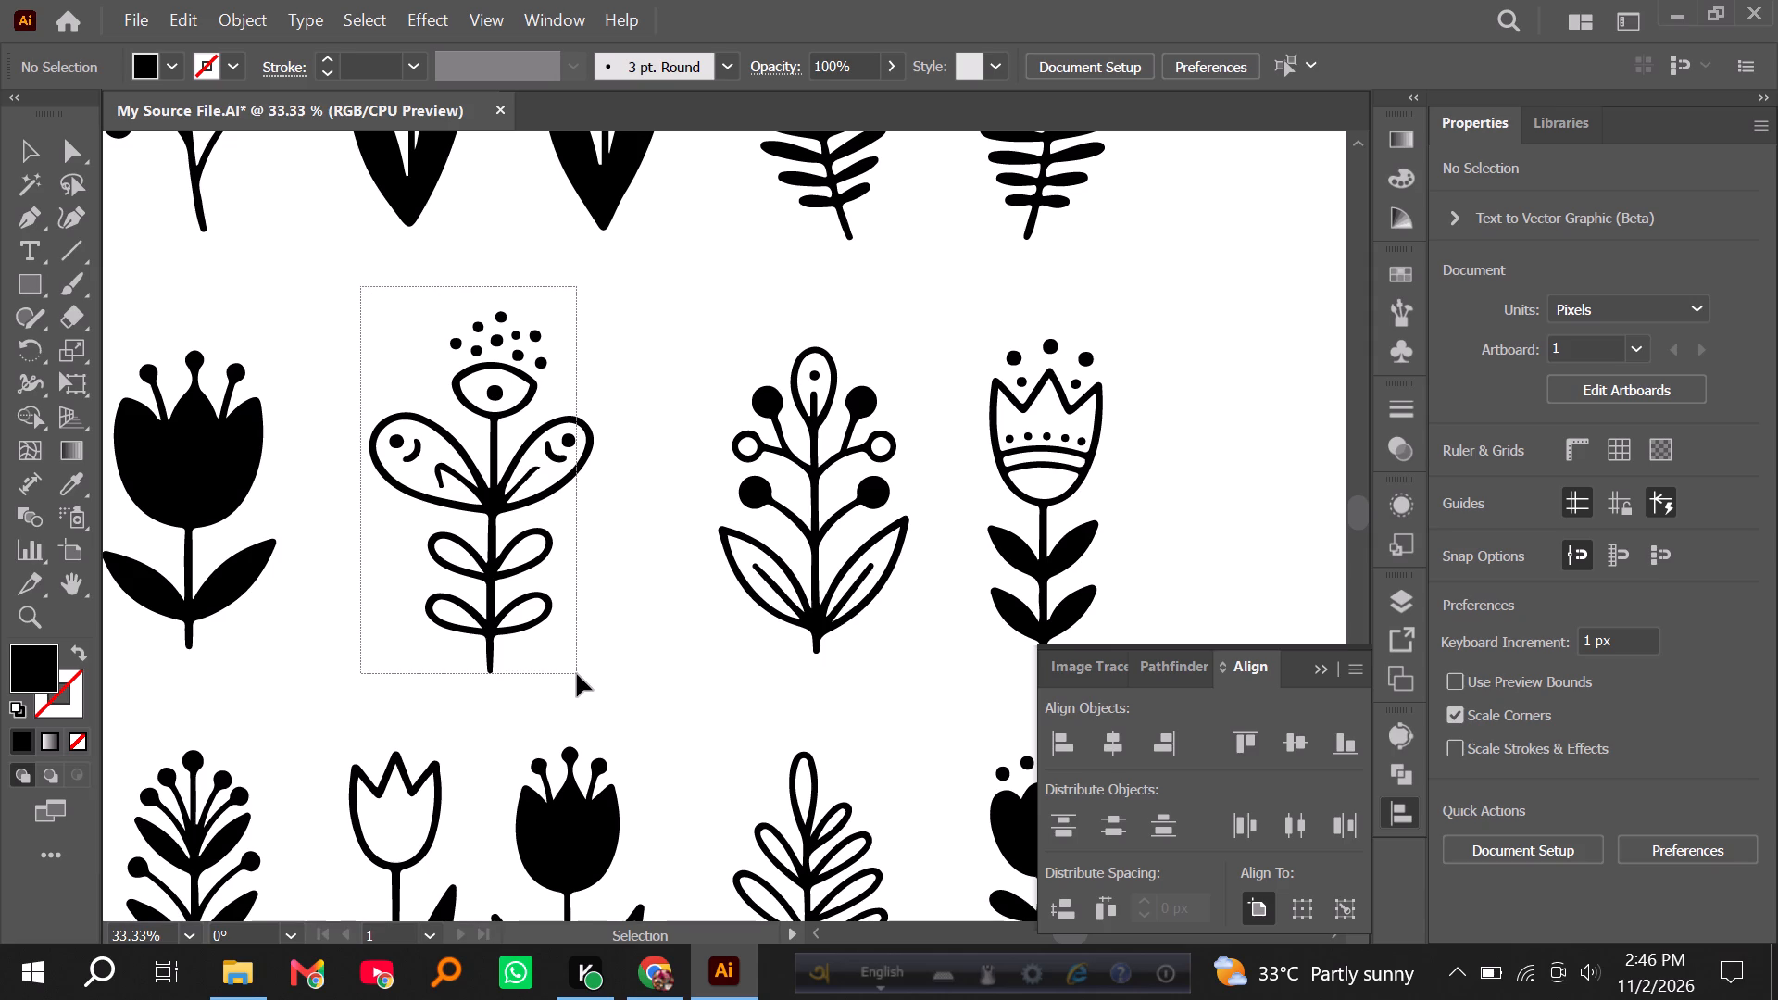
pyautogui.moveTo(577, 674); pyautogui.dragTo(401, 317)
pyautogui.keyDown('alt'); pyautogui.scroll(-2, 503, 396); pyautogui.keyUp('alt')
pyautogui.scroll(-1, 531, 579)
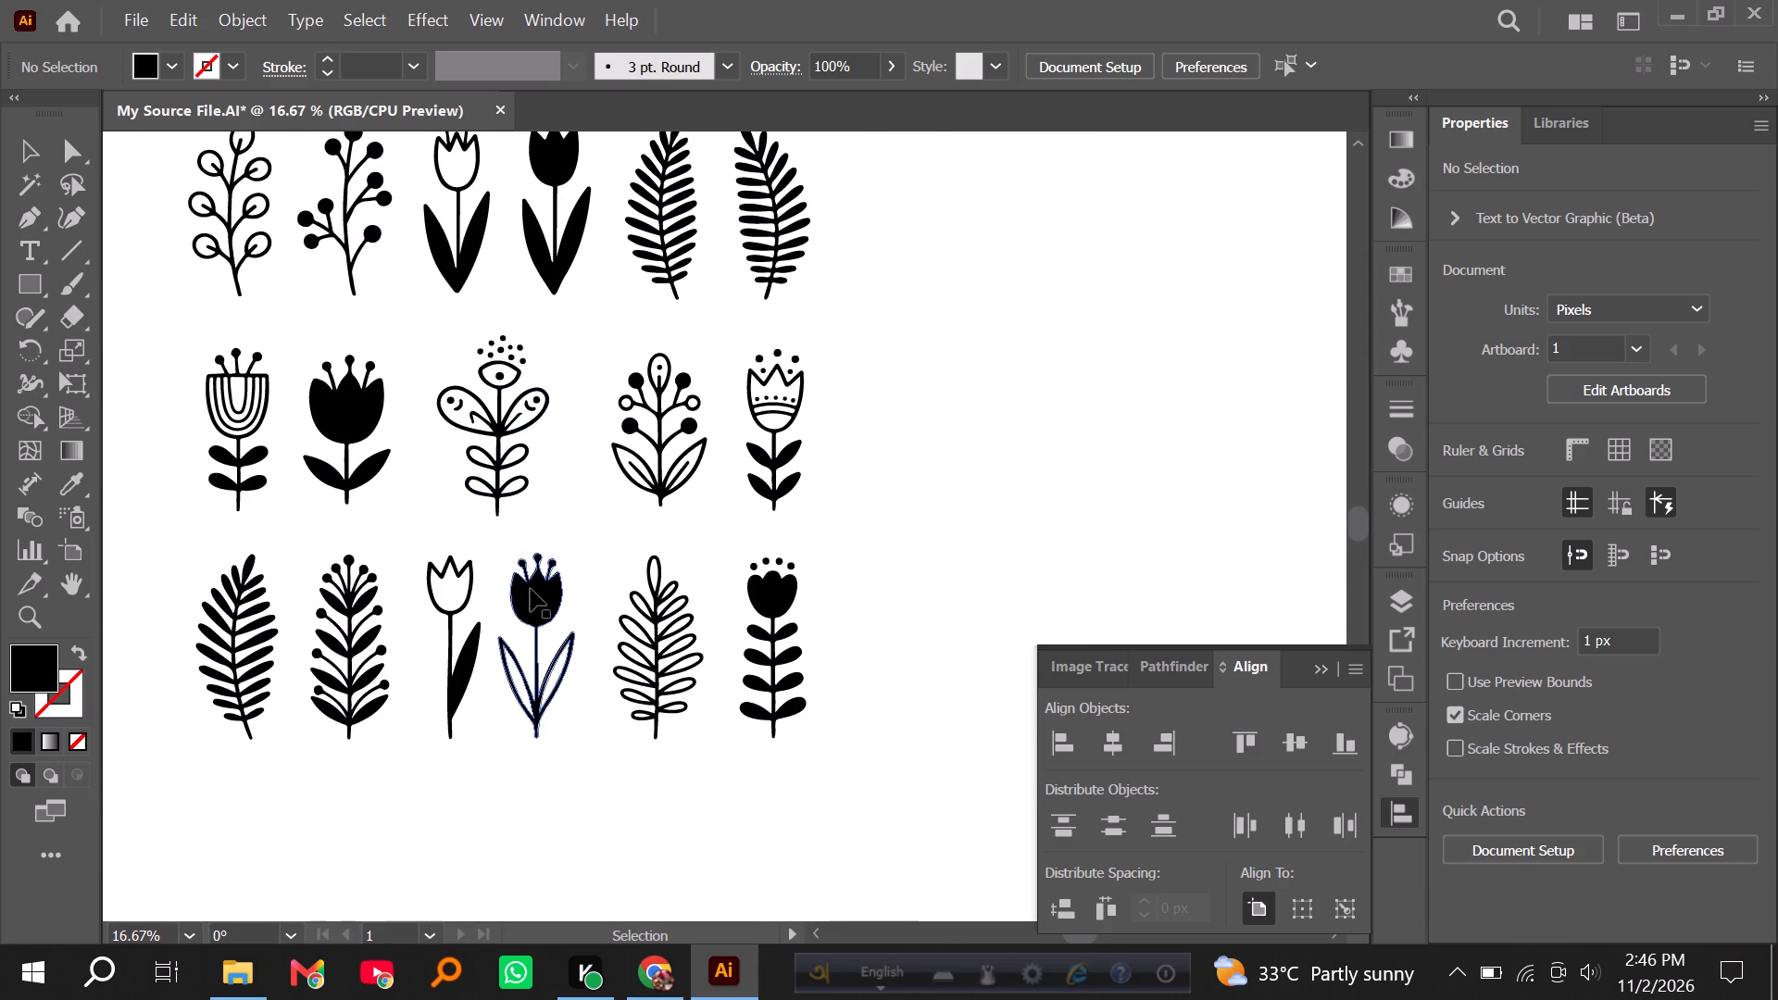
pyautogui.scroll(4, 293, 628)
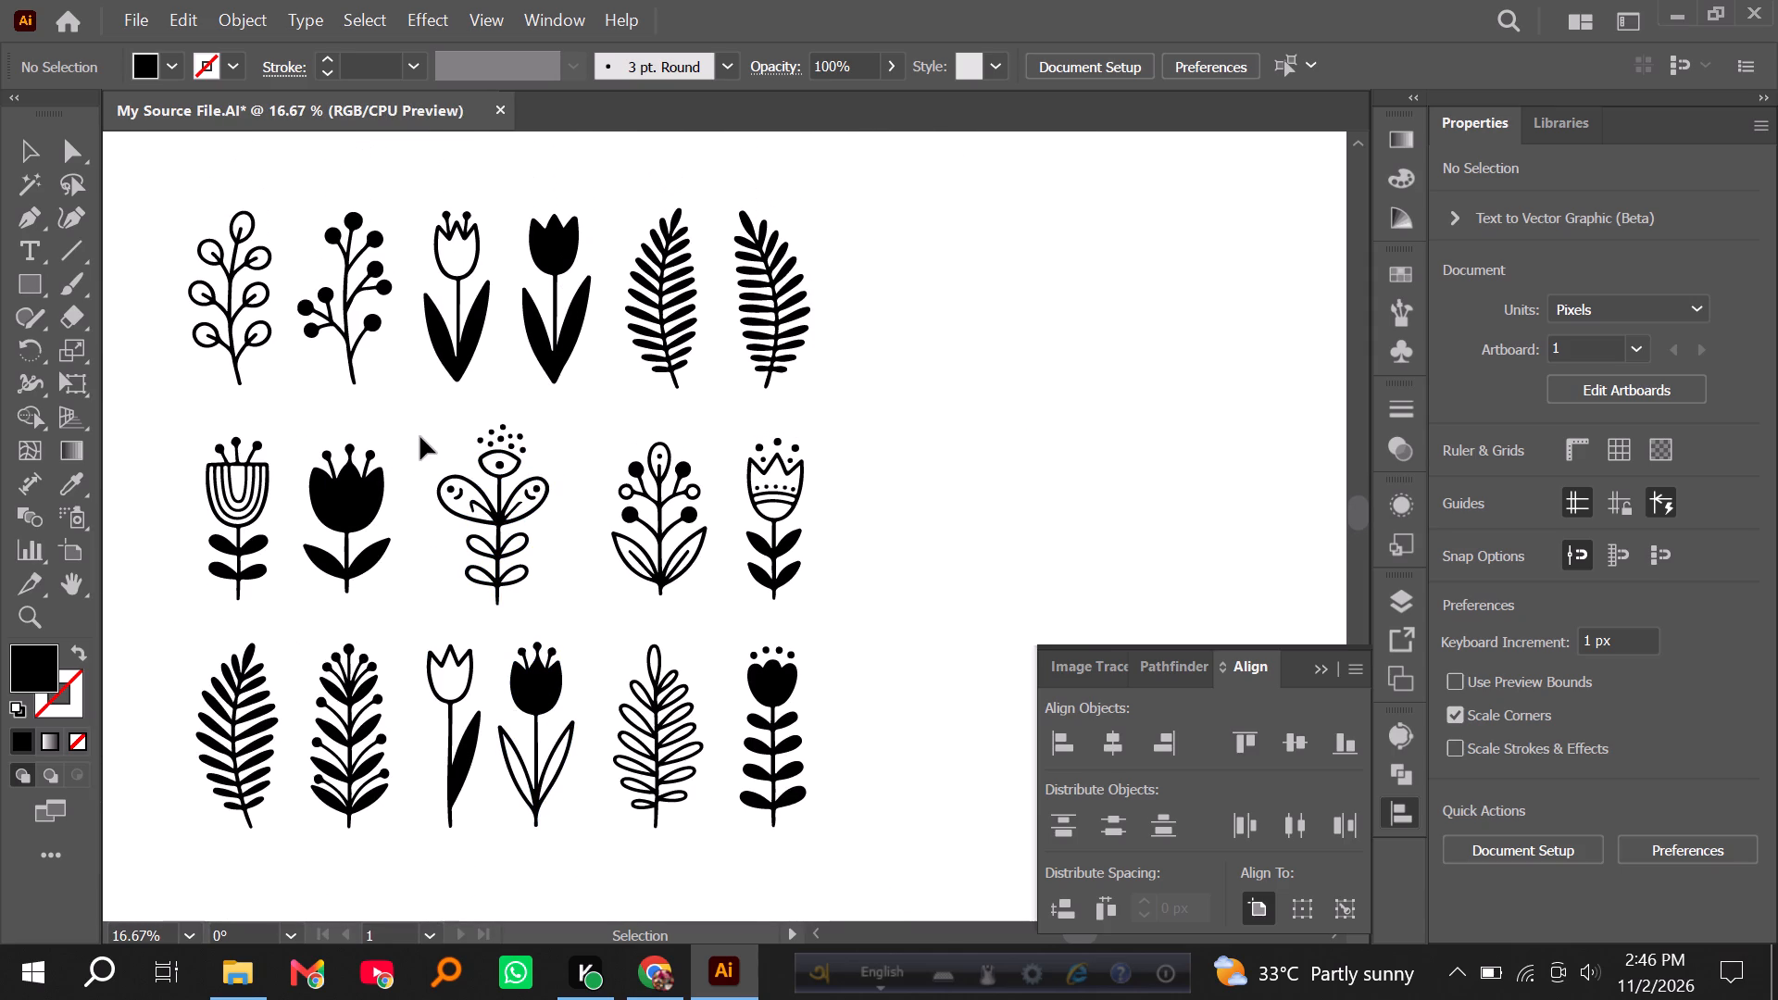
pyautogui.moveTo(430, 413); pyautogui.dragTo(546, 610)
pyautogui.moveTo(546, 610); pyautogui.dragTo(557, 613)
pyautogui.hotkey('ctrl', 'g')
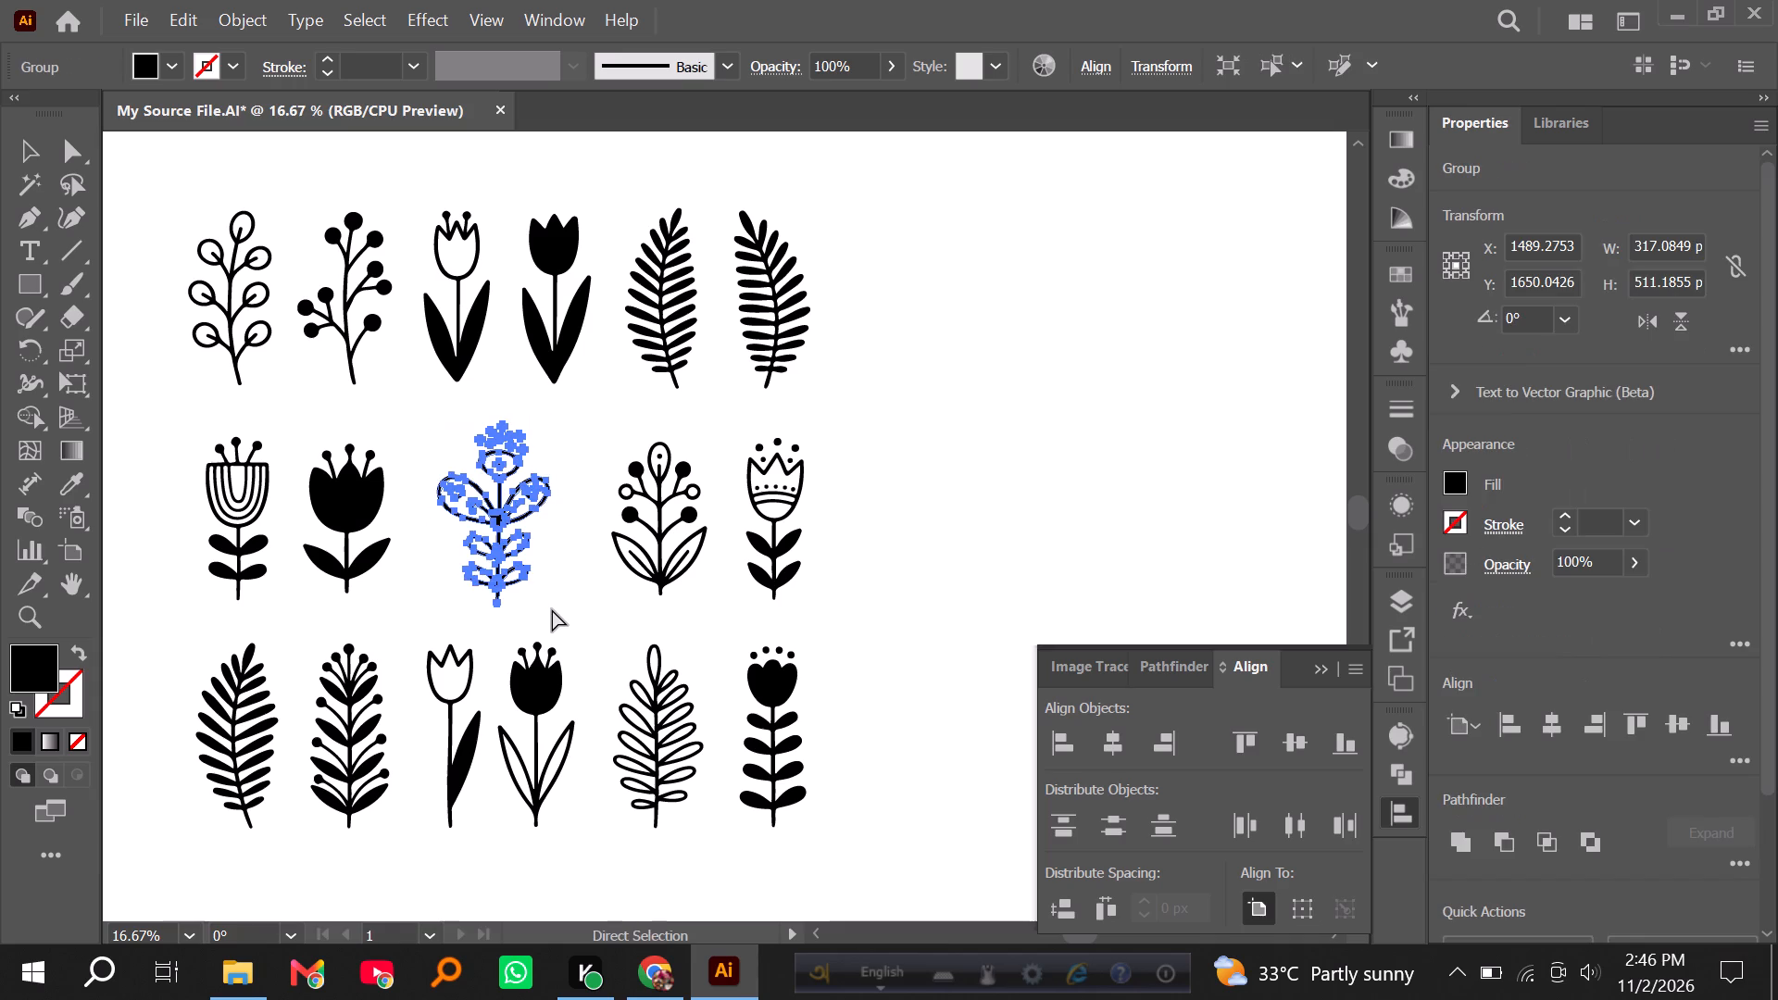
# Examine the traced plants in the top and middle rows up close for flaws.
pyautogui.keyDown('alt'); pyautogui.scroll(2, 214, 280); pyautogui.keyUp('alt')
pyautogui.scroll(5, 215, 285)
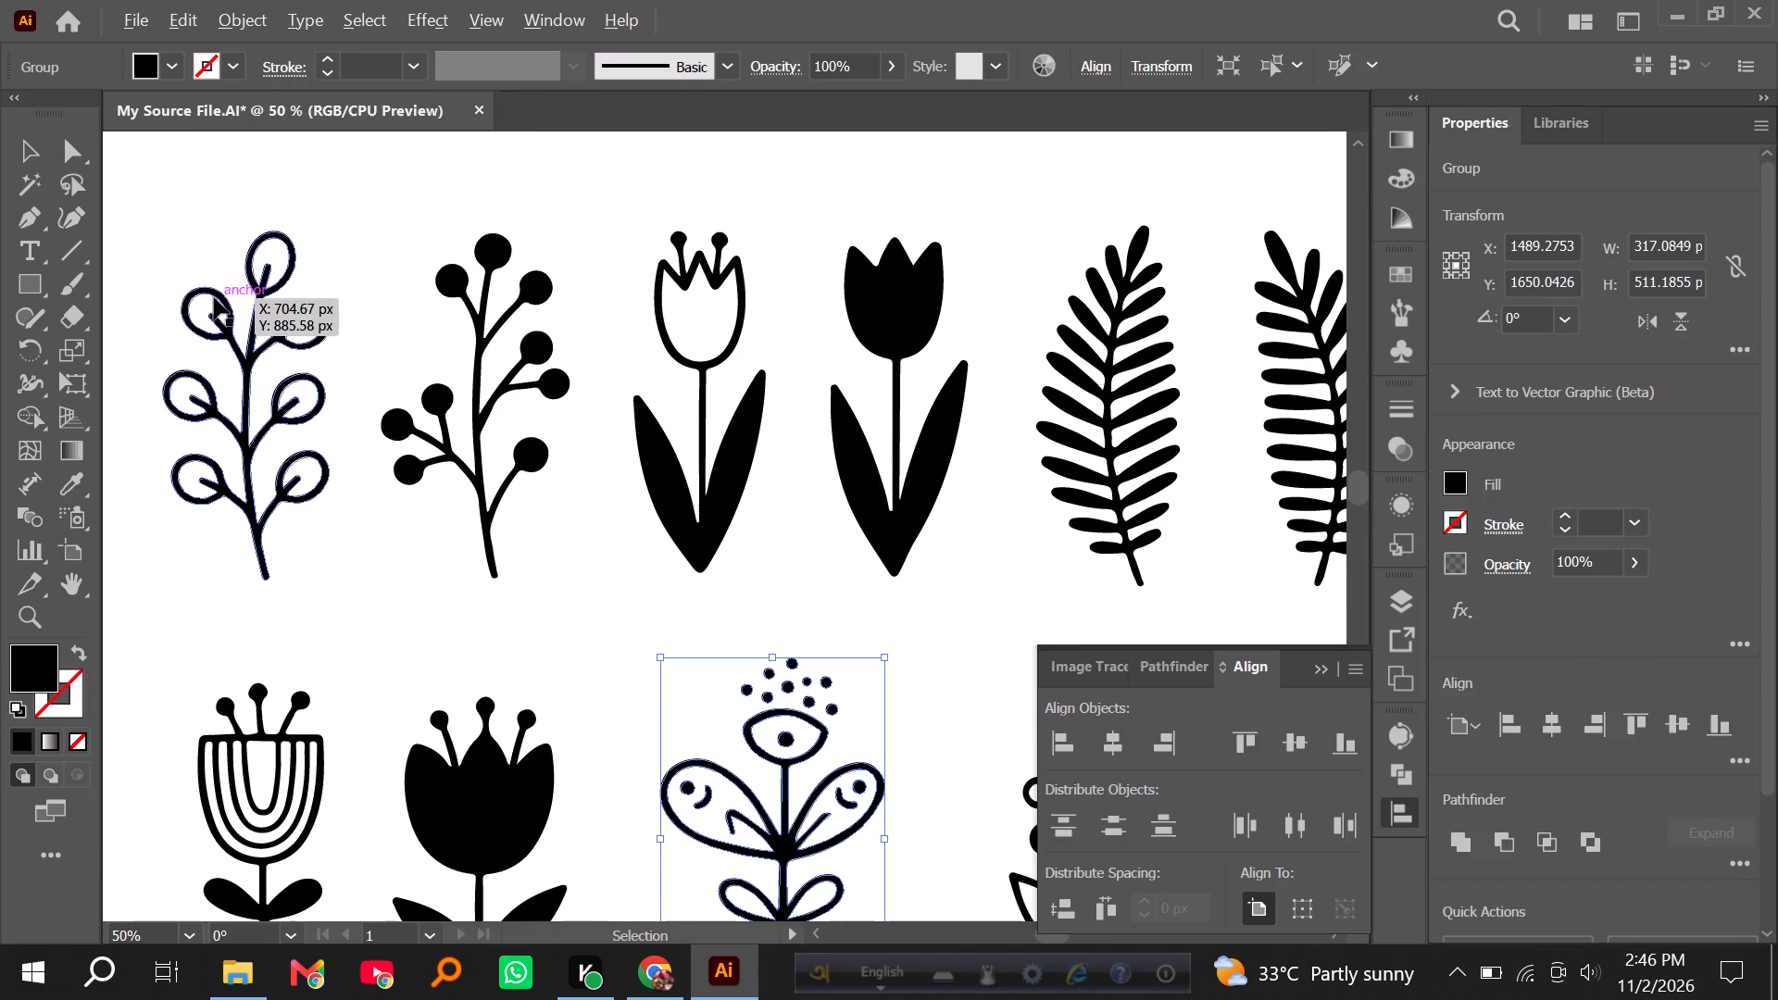
pyautogui.keyDown('alt'); pyautogui.scroll(-4, 197, 326); pyautogui.keyUp('alt')
pyautogui.keyDown('alt'); pyautogui.scroll(3, 780, 397); pyautogui.keyUp('alt')
pyautogui.scroll(5, 761, 370)
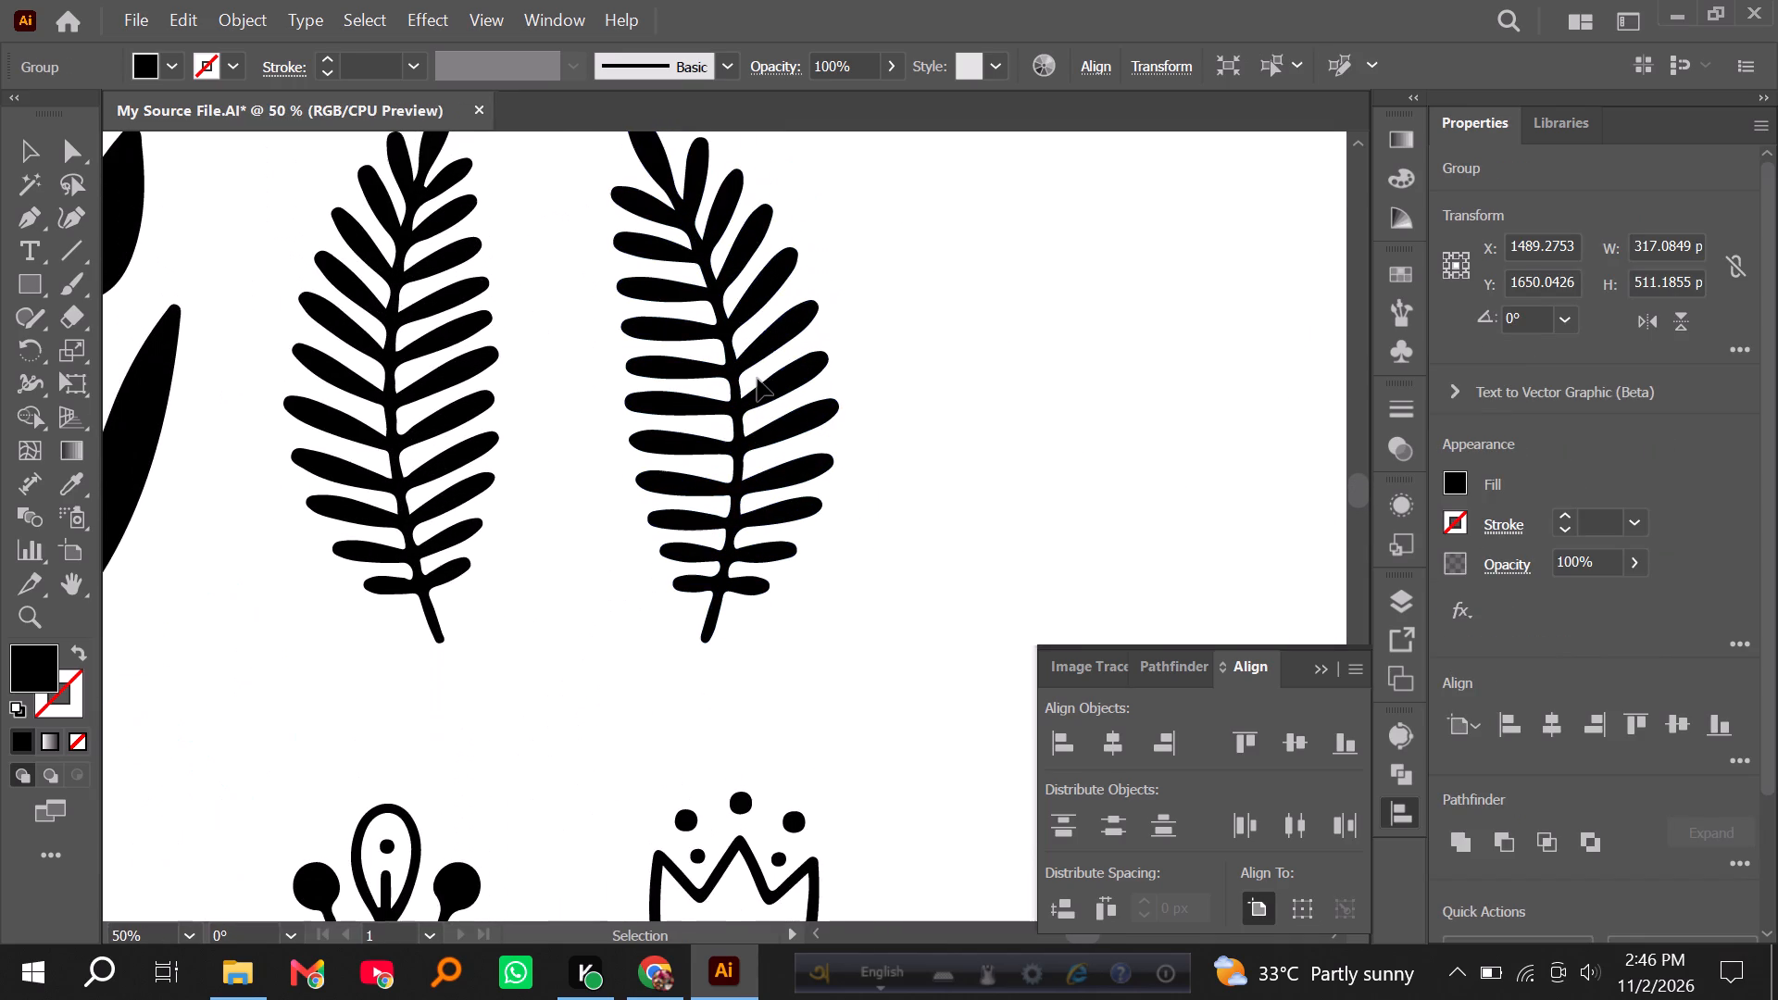
pyautogui.scroll(2, 767, 357)
pyautogui.keyDown('alt'); pyautogui.scroll(-2, 827, 360); pyautogui.keyUp('alt')
pyautogui.keyDown('alt'); pyautogui.scroll(2, 350, 381); pyautogui.keyUp('alt')
pyautogui.keyDown('alt'); pyautogui.scroll(-1, 354, 376); pyautogui.keyUp('alt')
pyautogui.keyDown('alt'); pyautogui.scroll(-2, 716, 394); pyautogui.keyUp('alt')
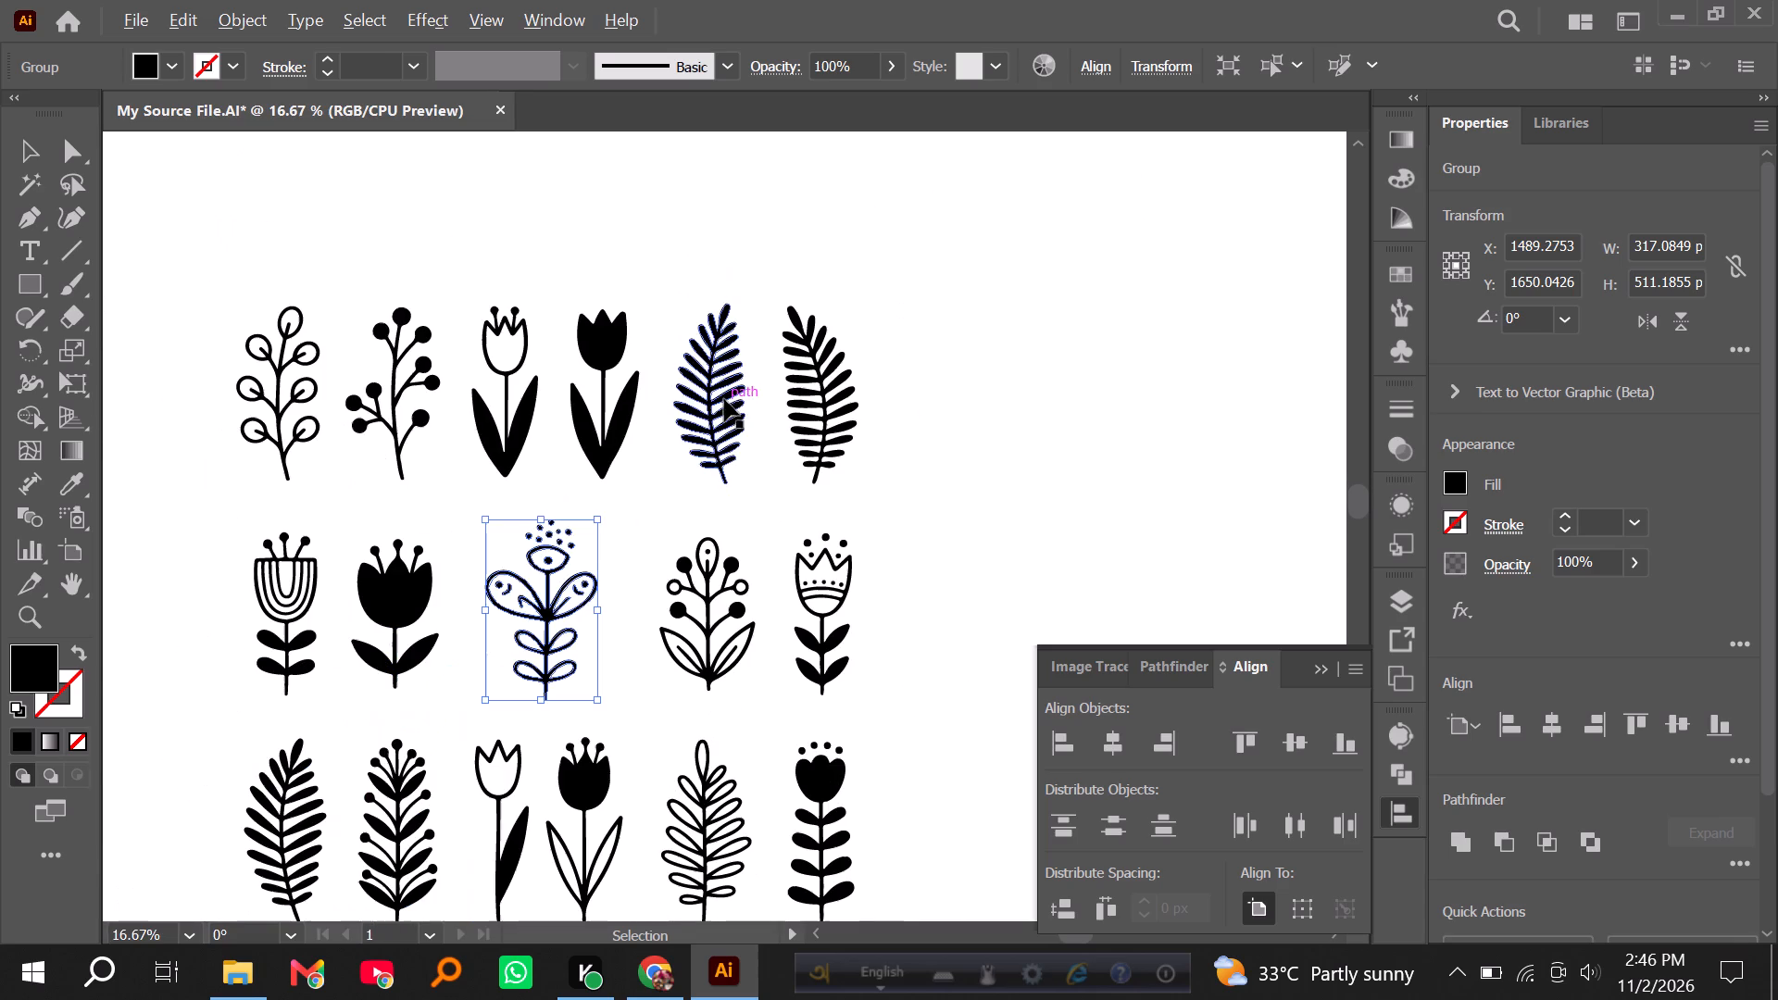
pyautogui.keyDown('alt'); pyautogui.scroll(3, 358, 399); pyautogui.keyUp('alt')
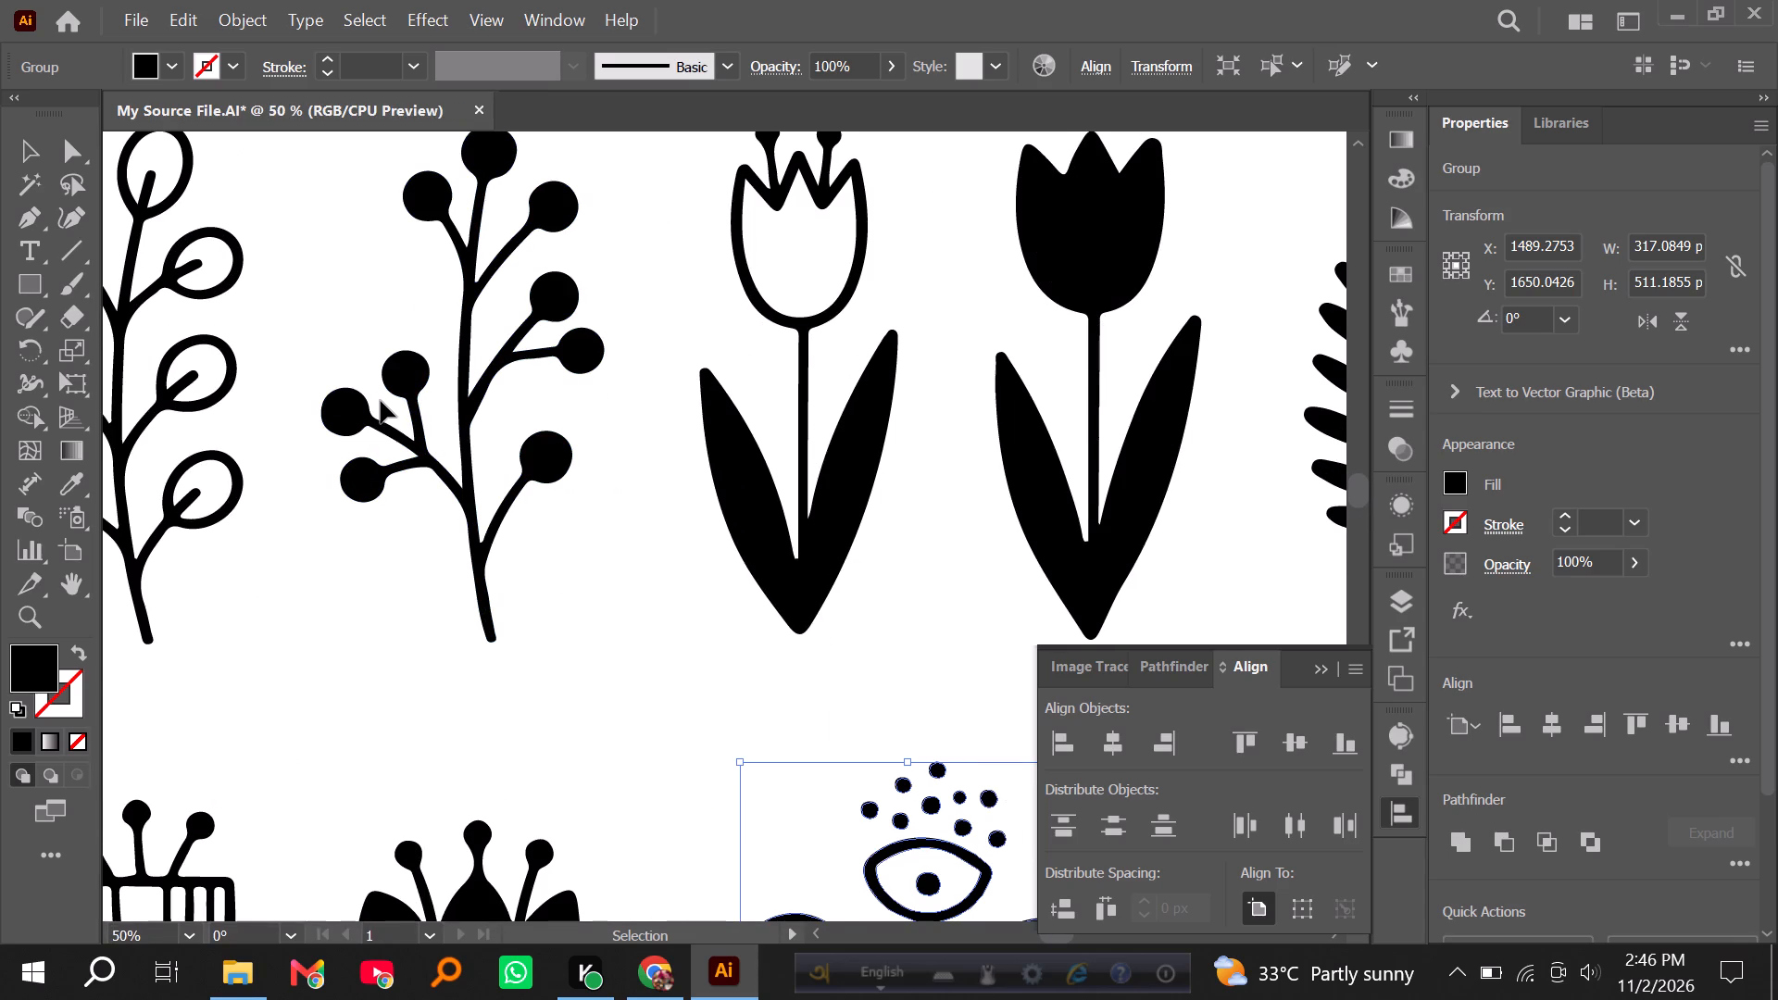
pyautogui.keyDown('ctrl'); pyautogui.scroll(10, 380, 403); pyautogui.keyUp('ctrl')
pyautogui.keyDown('alt'); pyautogui.scroll(-8, 380, 403); pyautogui.keyUp('alt')
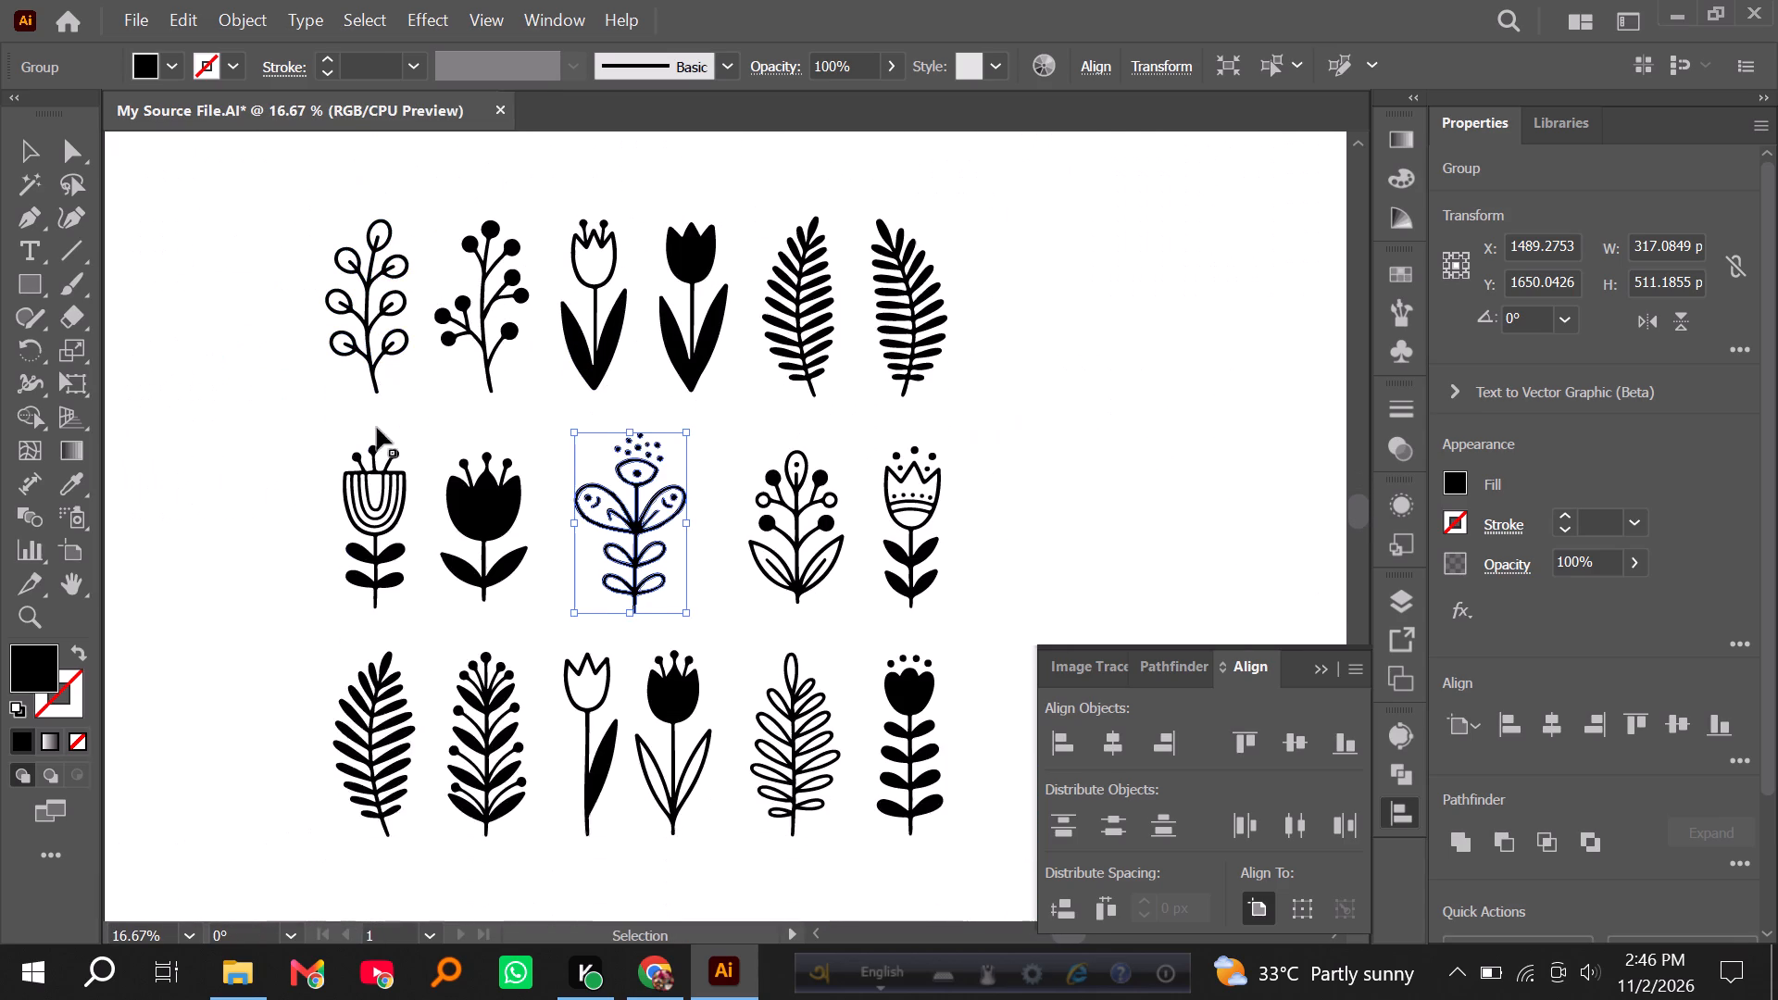
pyautogui.keyDown('alt'); pyautogui.scroll(4, 377, 491); pyautogui.keyUp('alt')
pyautogui.keyDown('ctrl'); pyautogui.scroll(-7, 570, 541); pyautogui.keyUp('ctrl')
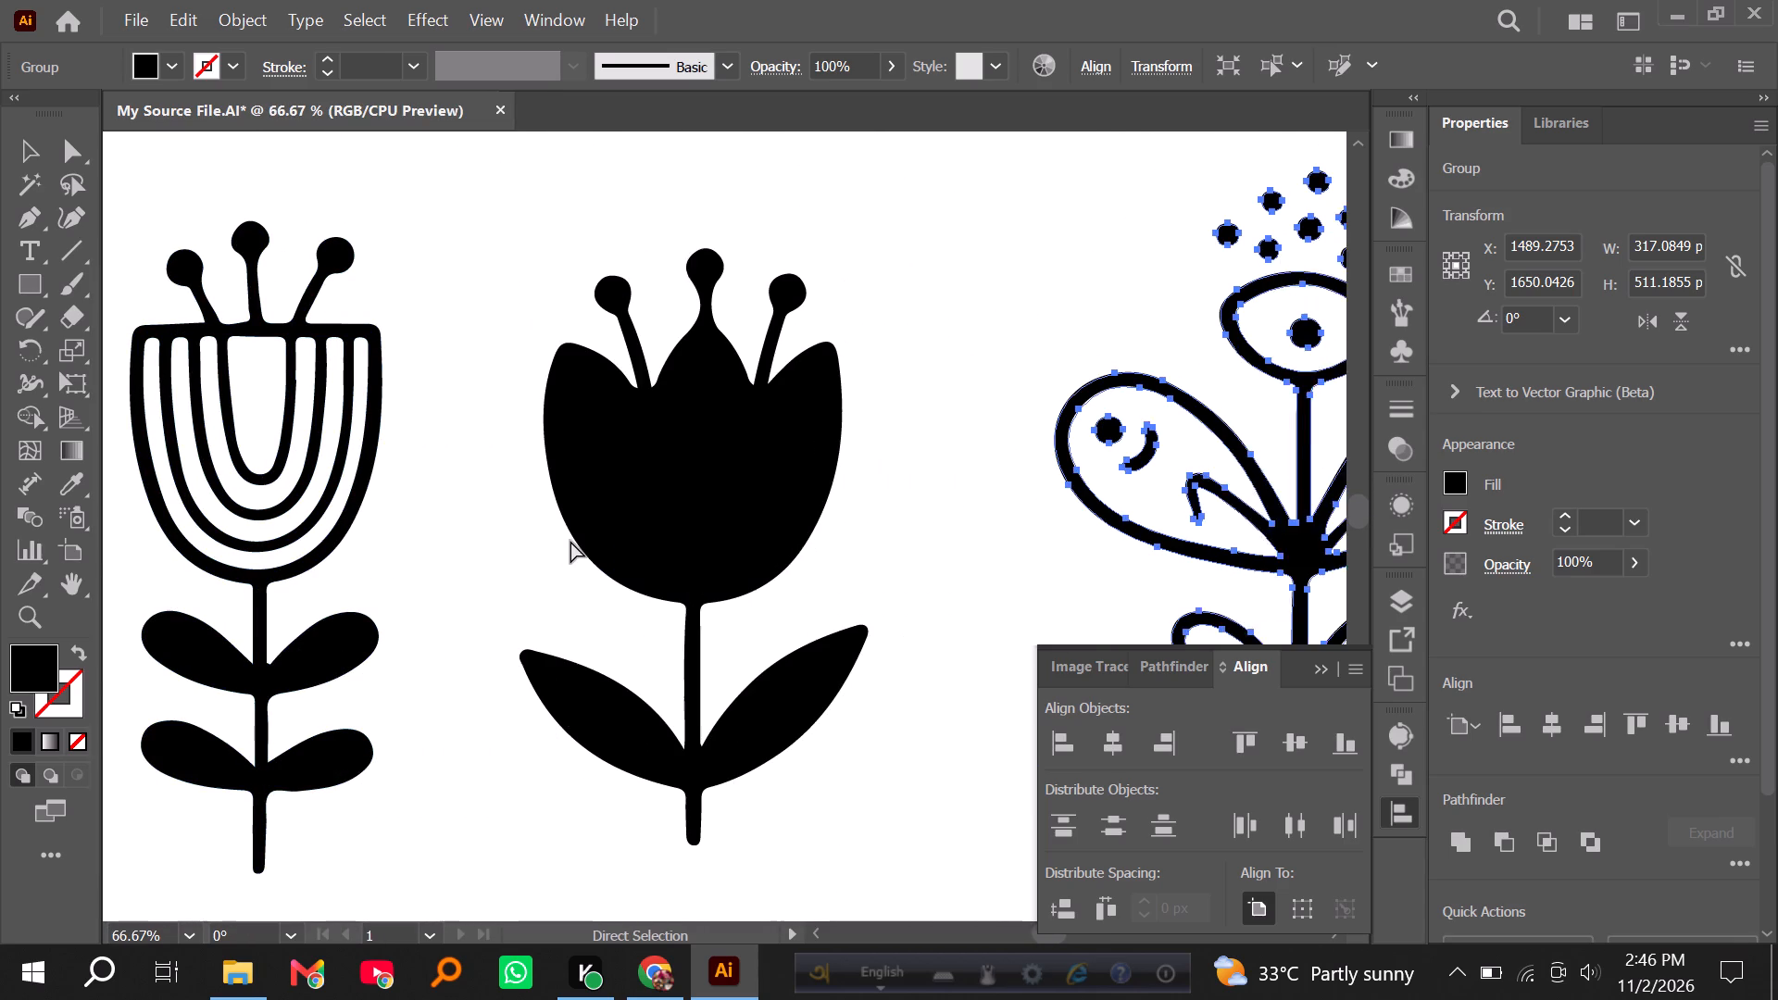
pyautogui.keyDown('ctrl'); pyautogui.scroll(-20, 570, 541); pyautogui.keyUp('ctrl')
pyautogui.keyDown('ctrl'); pyautogui.scroll(-20, 570, 541); pyautogui.keyUp('ctrl')
pyautogui.keyDown('ctrl'); pyautogui.scroll(-8, 570, 541); pyautogui.keyUp('ctrl')
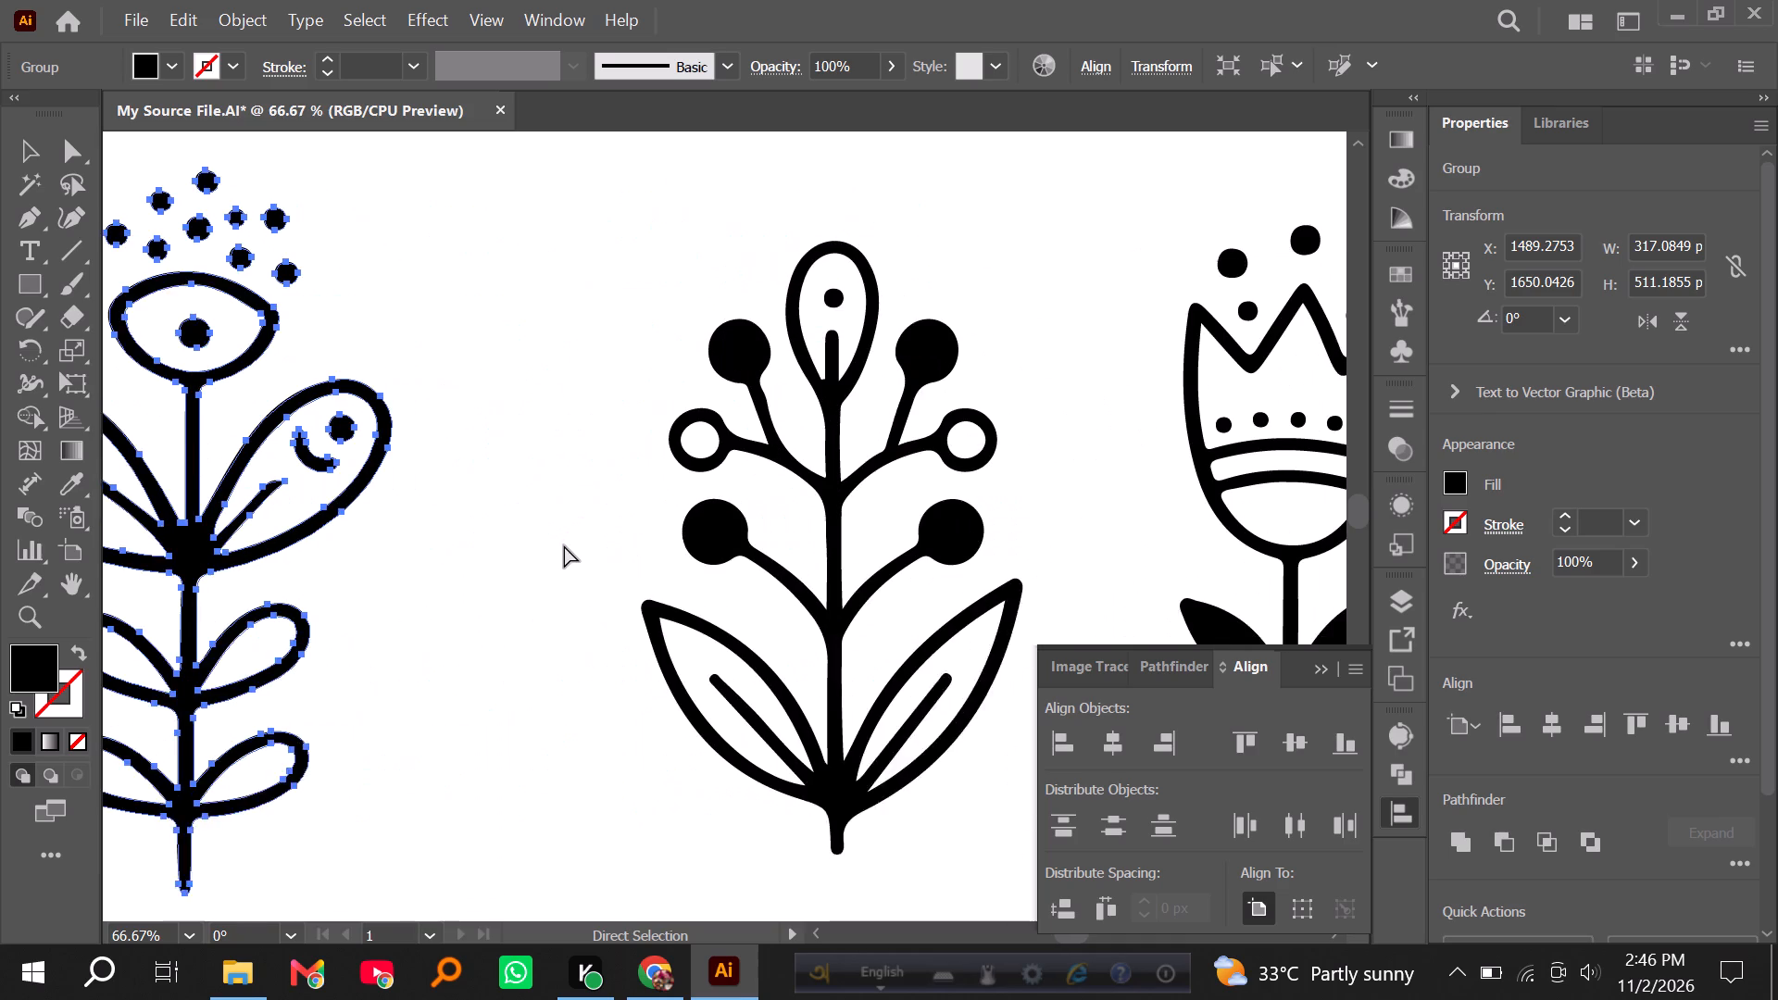
# Group all pieces of the berry plant with two veined leaves in the middle row.
pyautogui.keyDown('ctrl'); pyautogui.scroll(-6, 564, 545); pyautogui.keyUp('ctrl')
pyautogui.moveTo(525, 256); pyautogui.dragTo(868, 773)
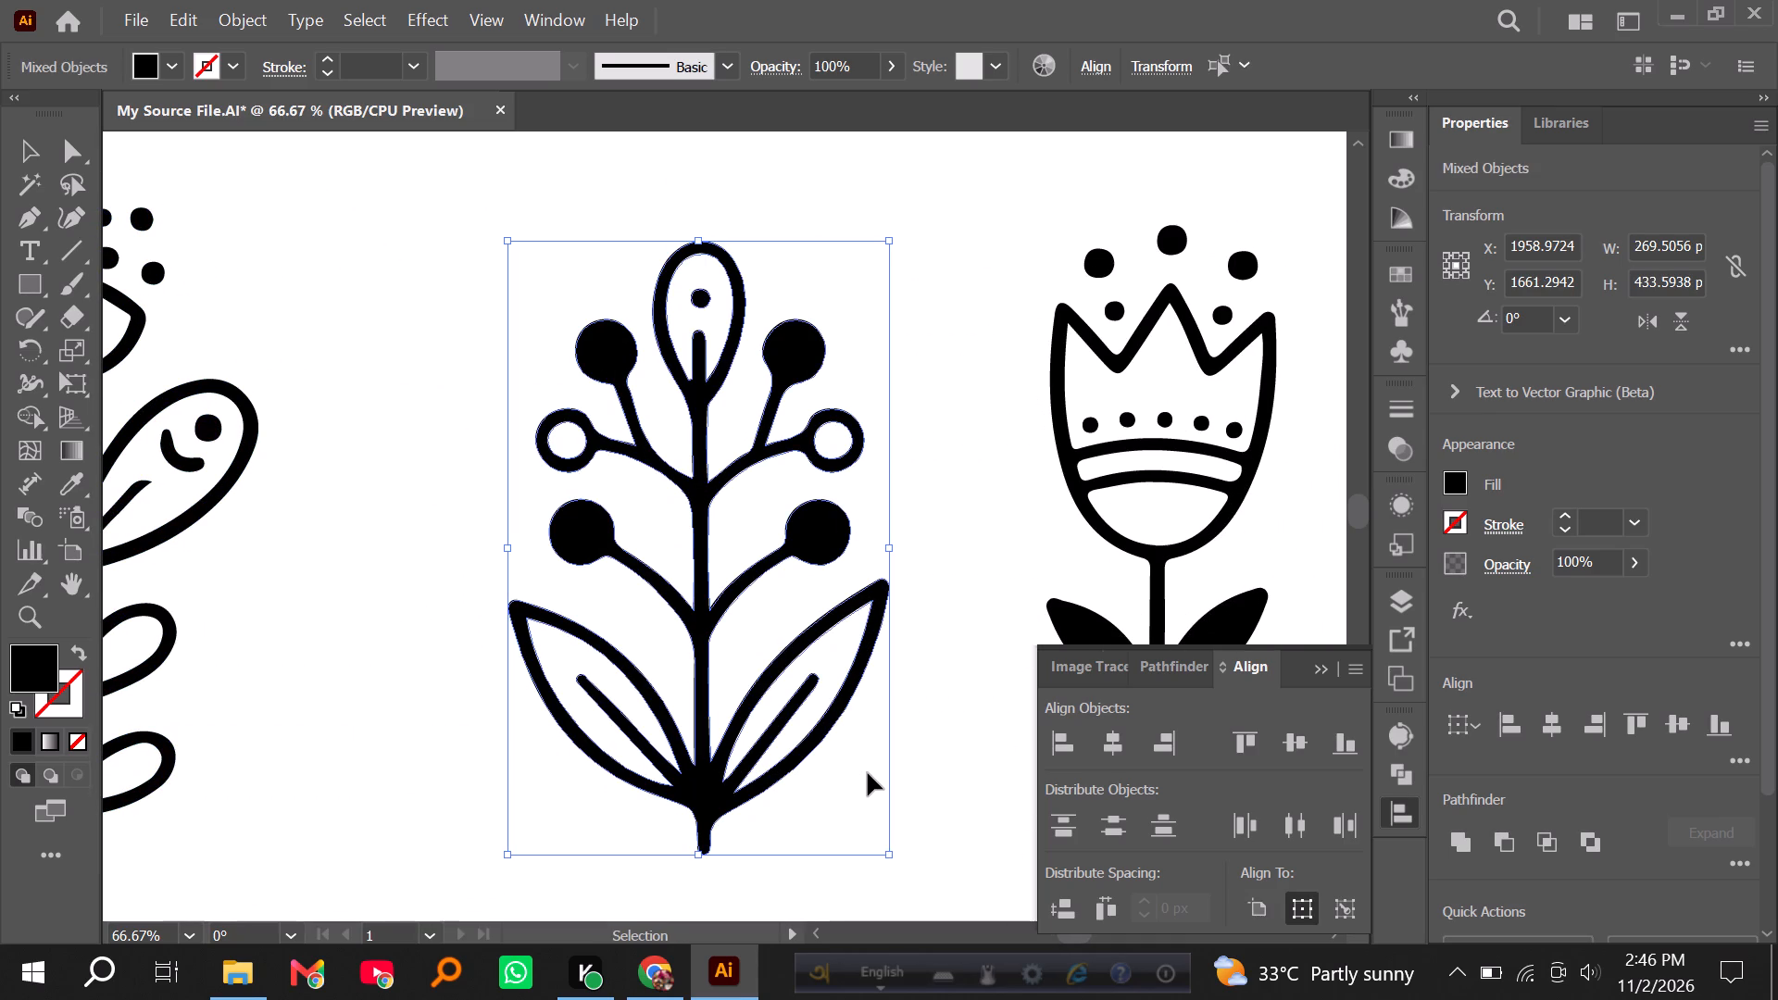
pyautogui.hotkey('ctrl', 'g')
# Group all pieces of the crown-shaped tulip and its dots at the end of the middle row.
pyautogui.keyDown('alt'); pyautogui.scroll(-3, 463, 646); pyautogui.keyUp('alt')
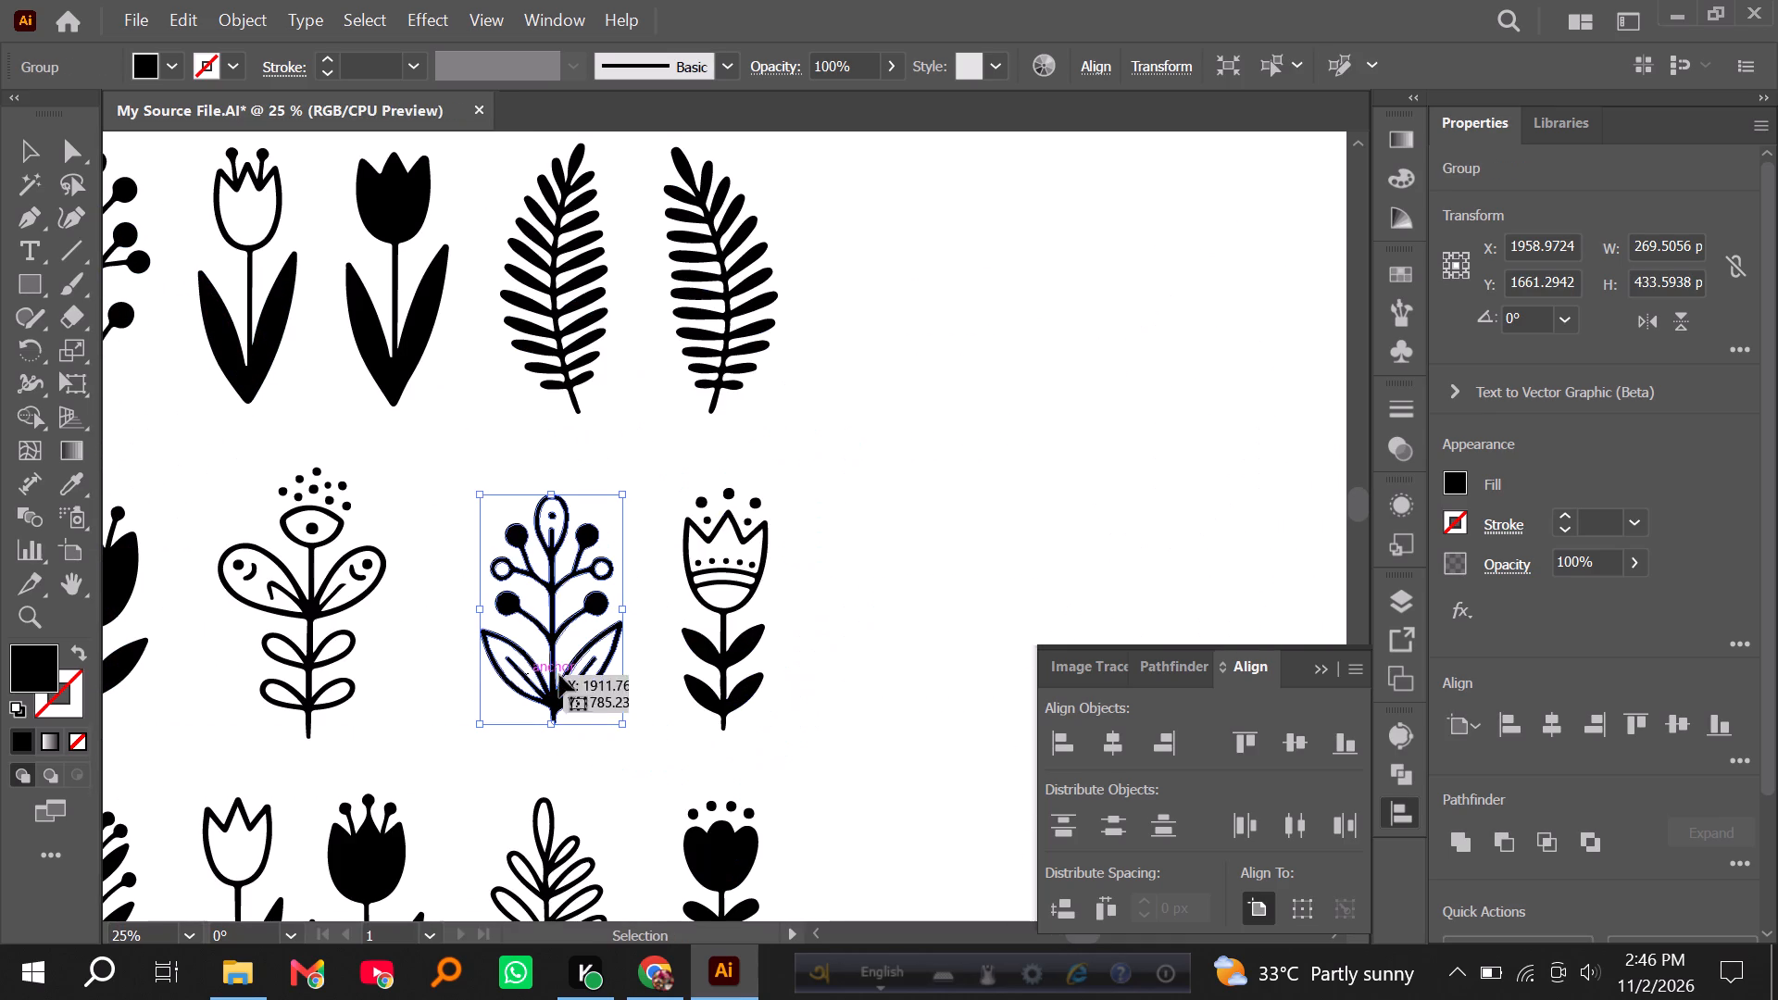
pyautogui.moveTo(679, 456); pyautogui.dragTo(805, 742)
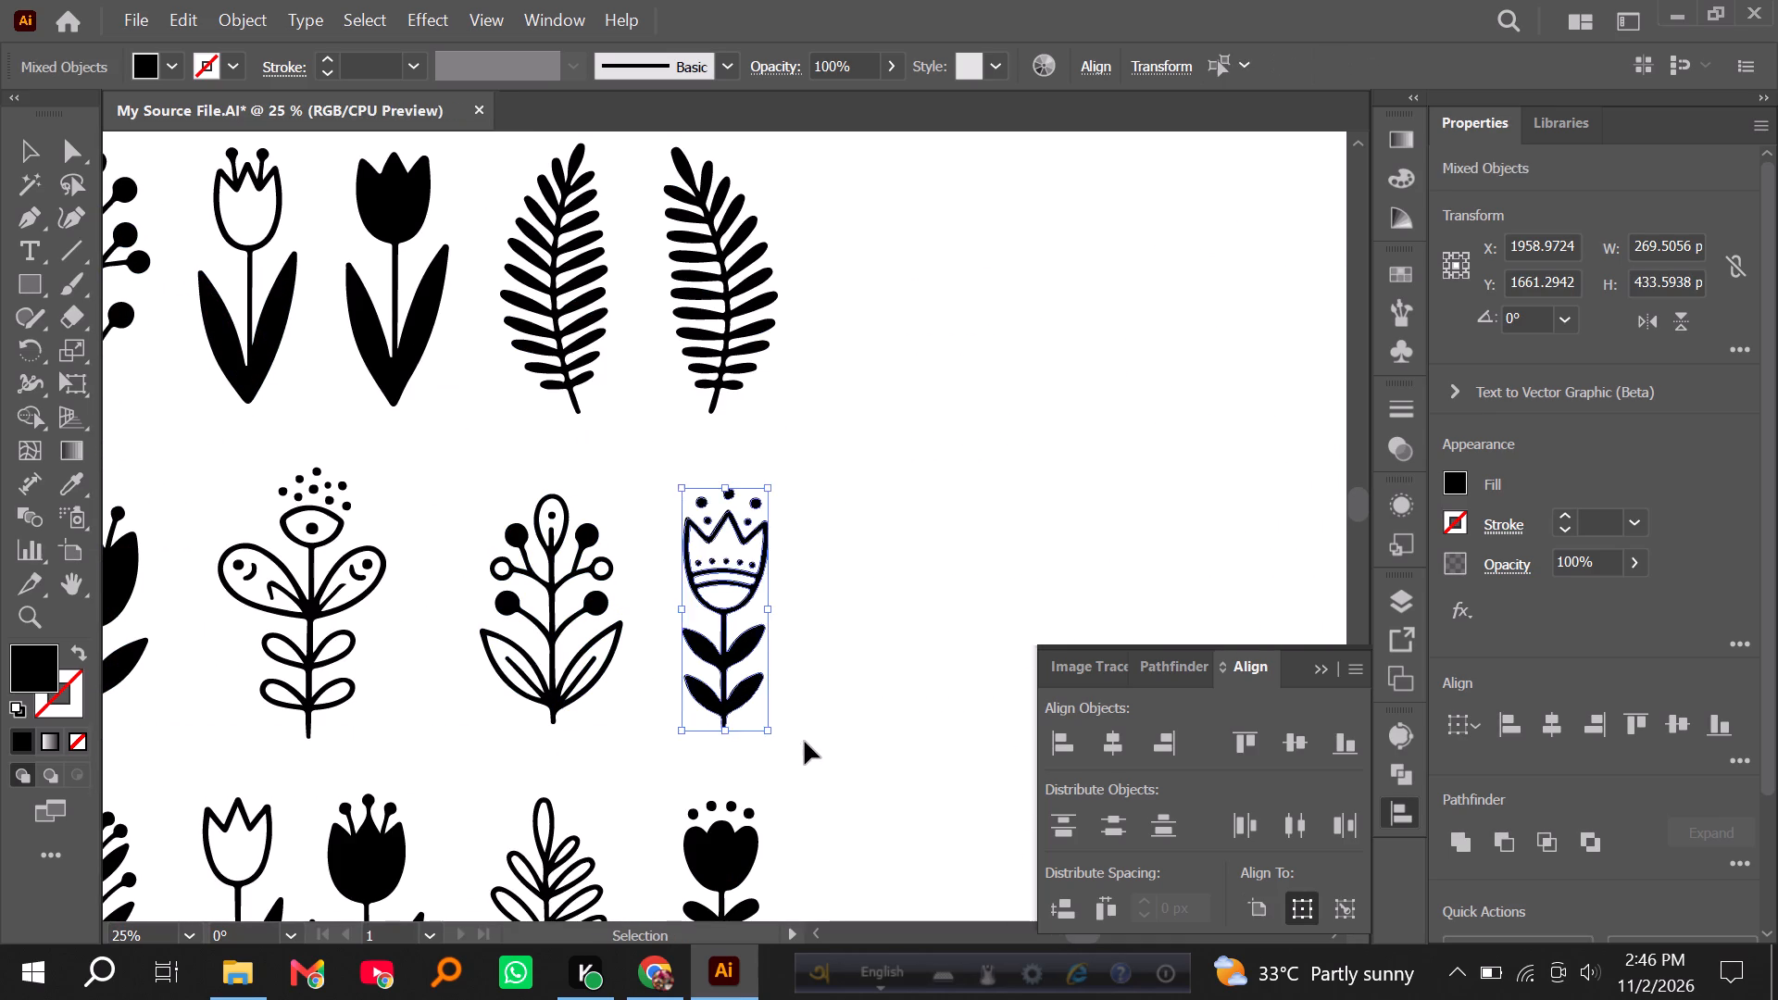
pyautogui.hotkey('ctrl', 'g')
# Delete the anchor point on each side of the crown tulip's stem between its two leaf pairs.
pyautogui.keyDown('alt'); pyautogui.scroll(5, 608, 656); pyautogui.keyUp('alt')
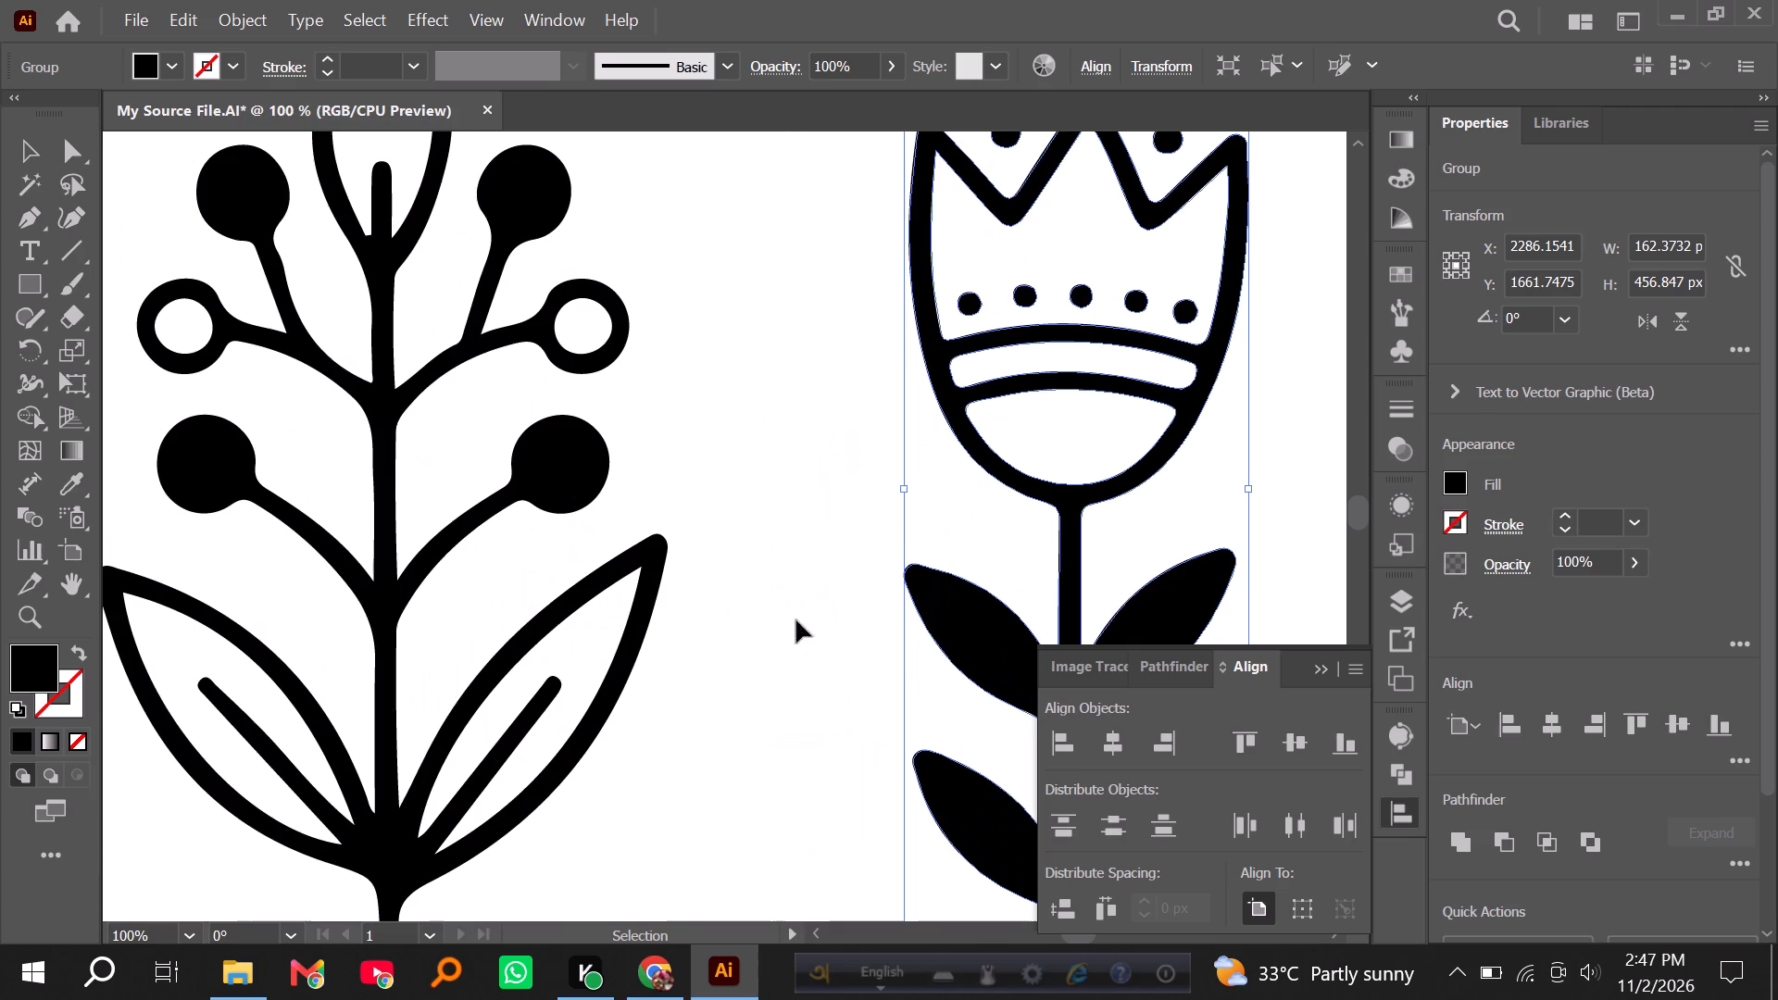
pyautogui.keyDown('alt'); pyautogui.scroll(-2, 754, 614); pyautogui.keyUp('alt')
pyautogui.keyDown('alt'); pyautogui.scroll(4, 999, 749); pyautogui.keyUp('alt')
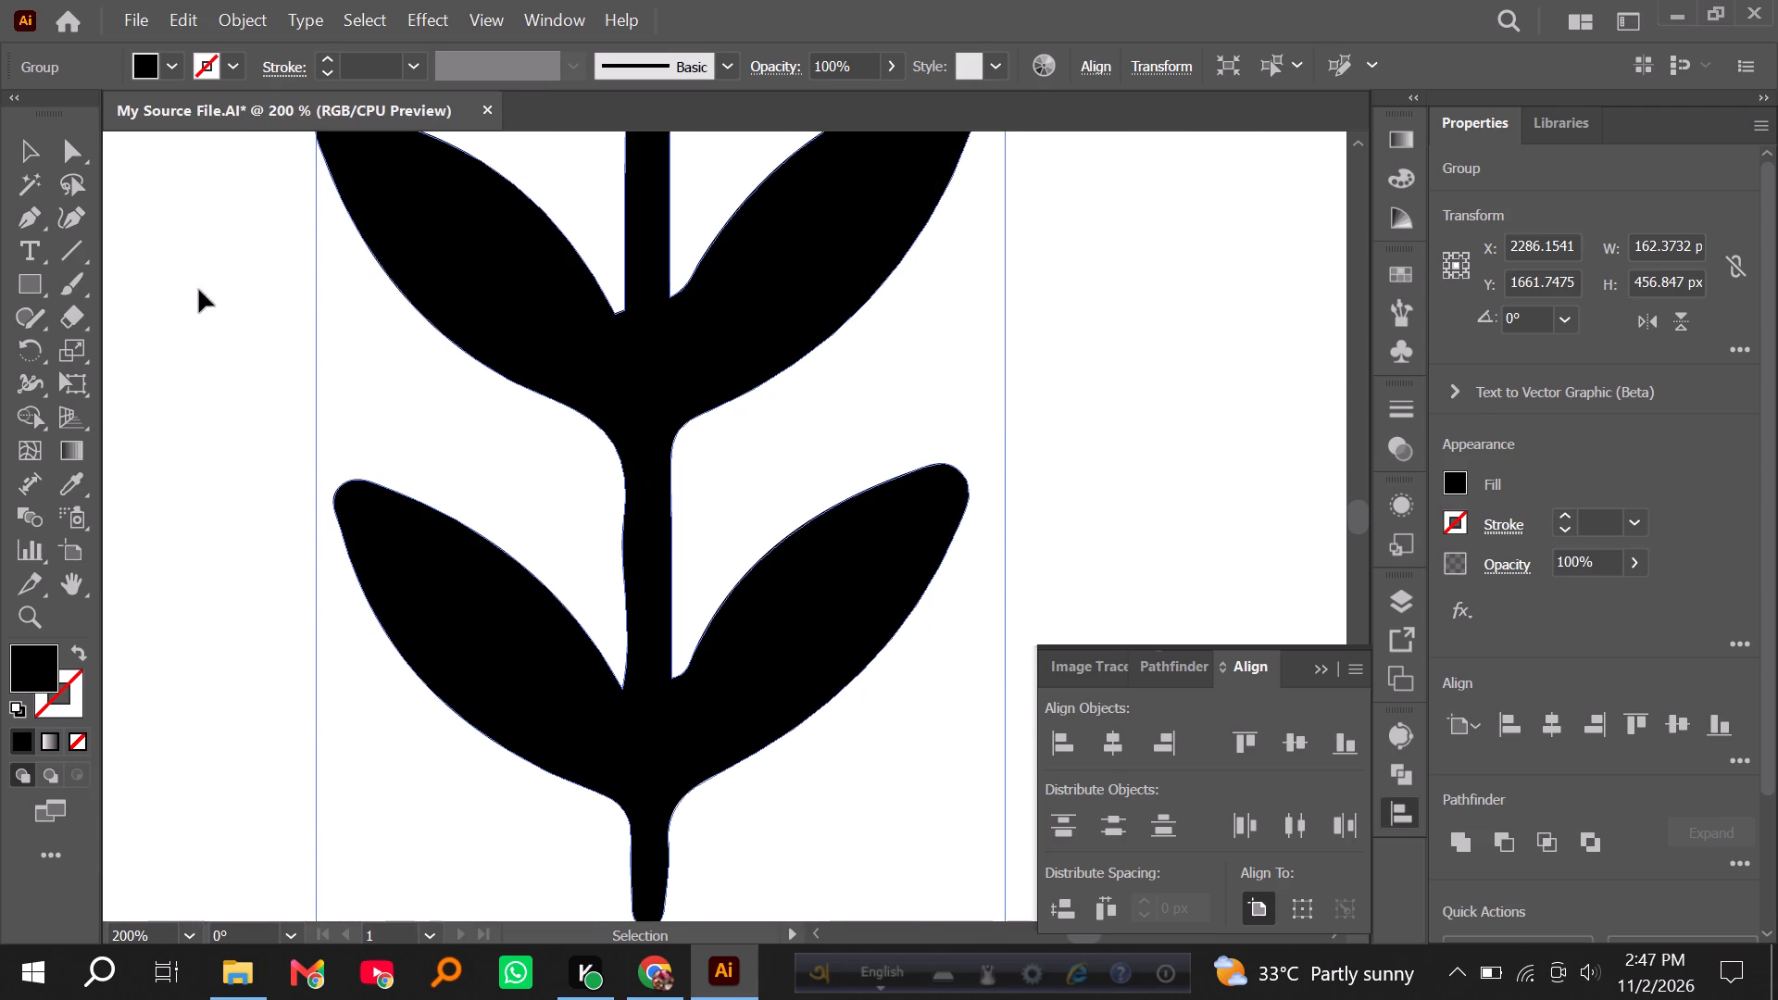
pyautogui.rightClick(22, 217)
pyautogui.click(117, 275)
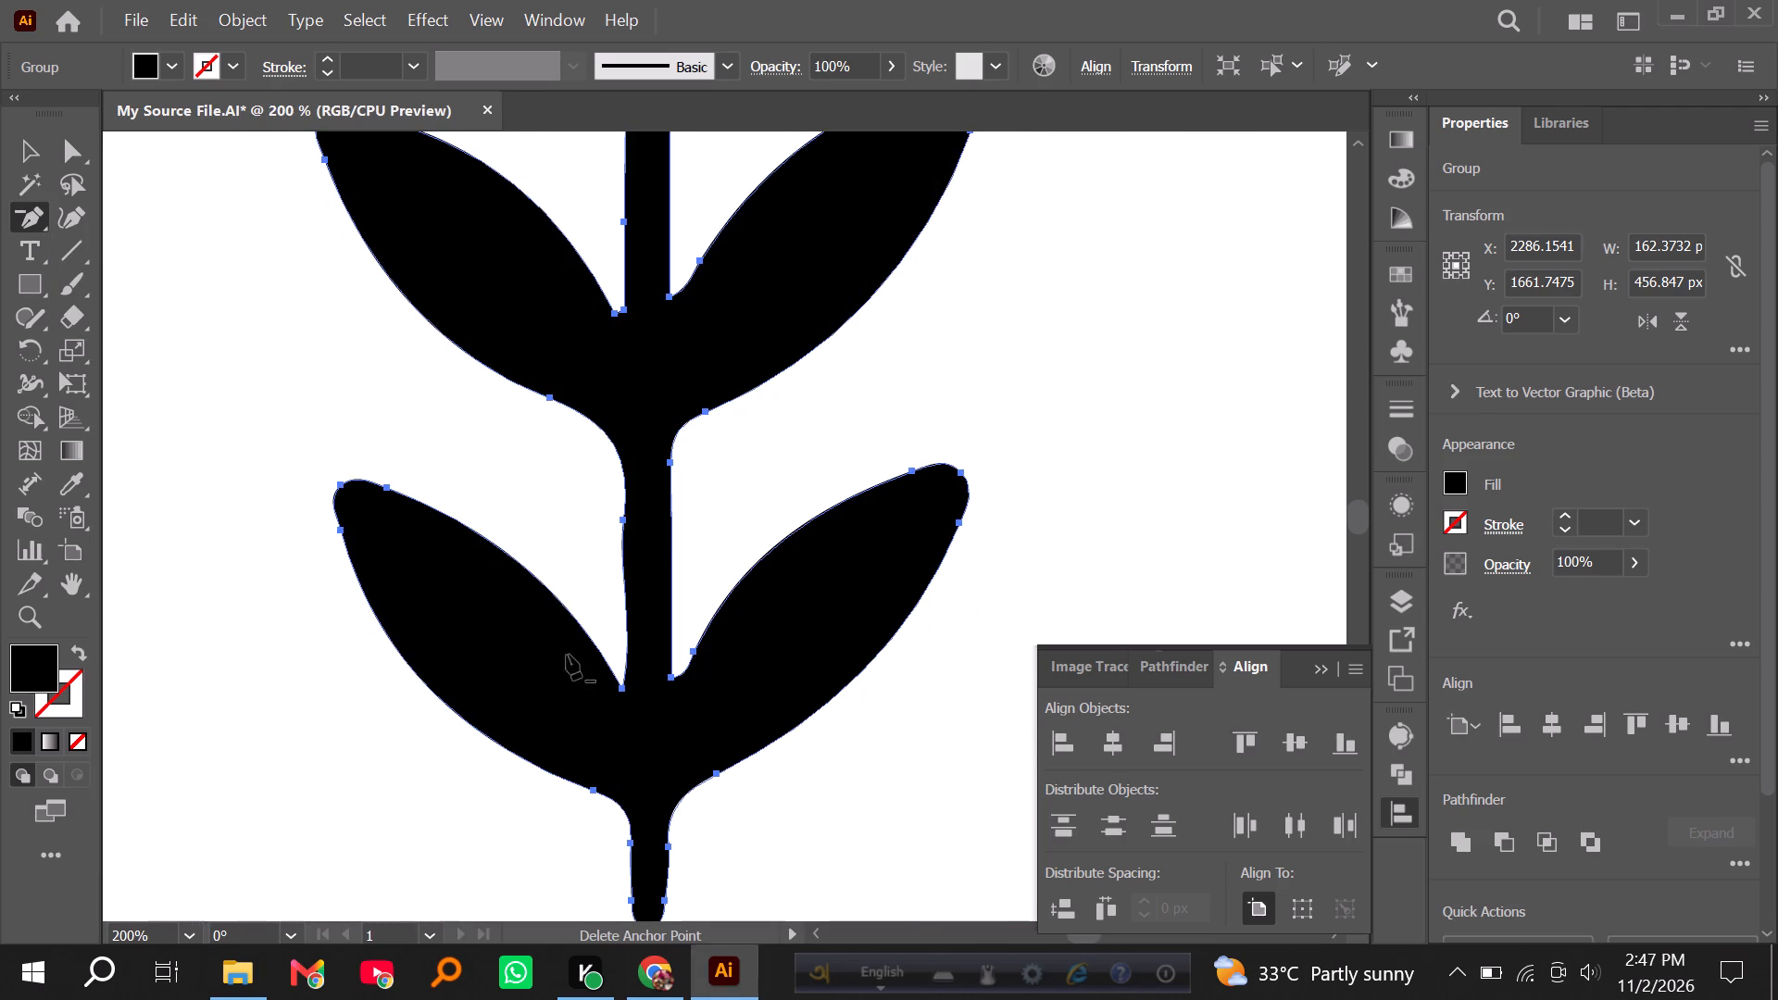
pyautogui.click(622, 519)
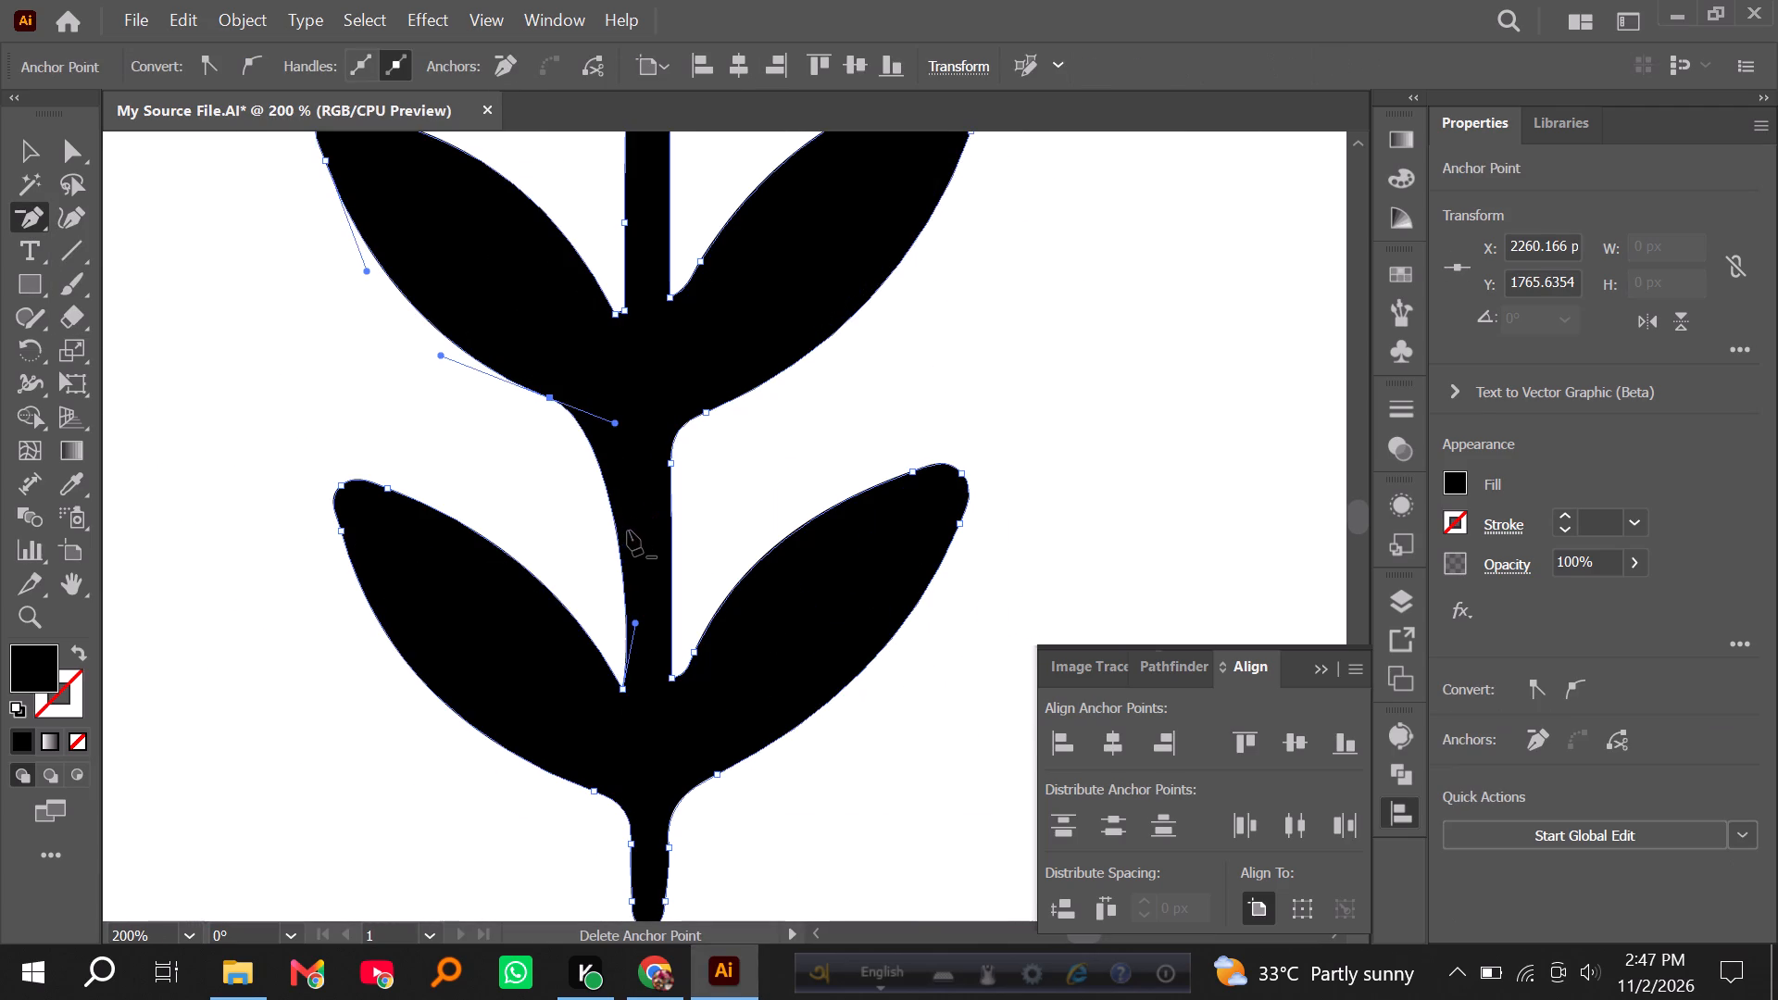
pyautogui.click(670, 462)
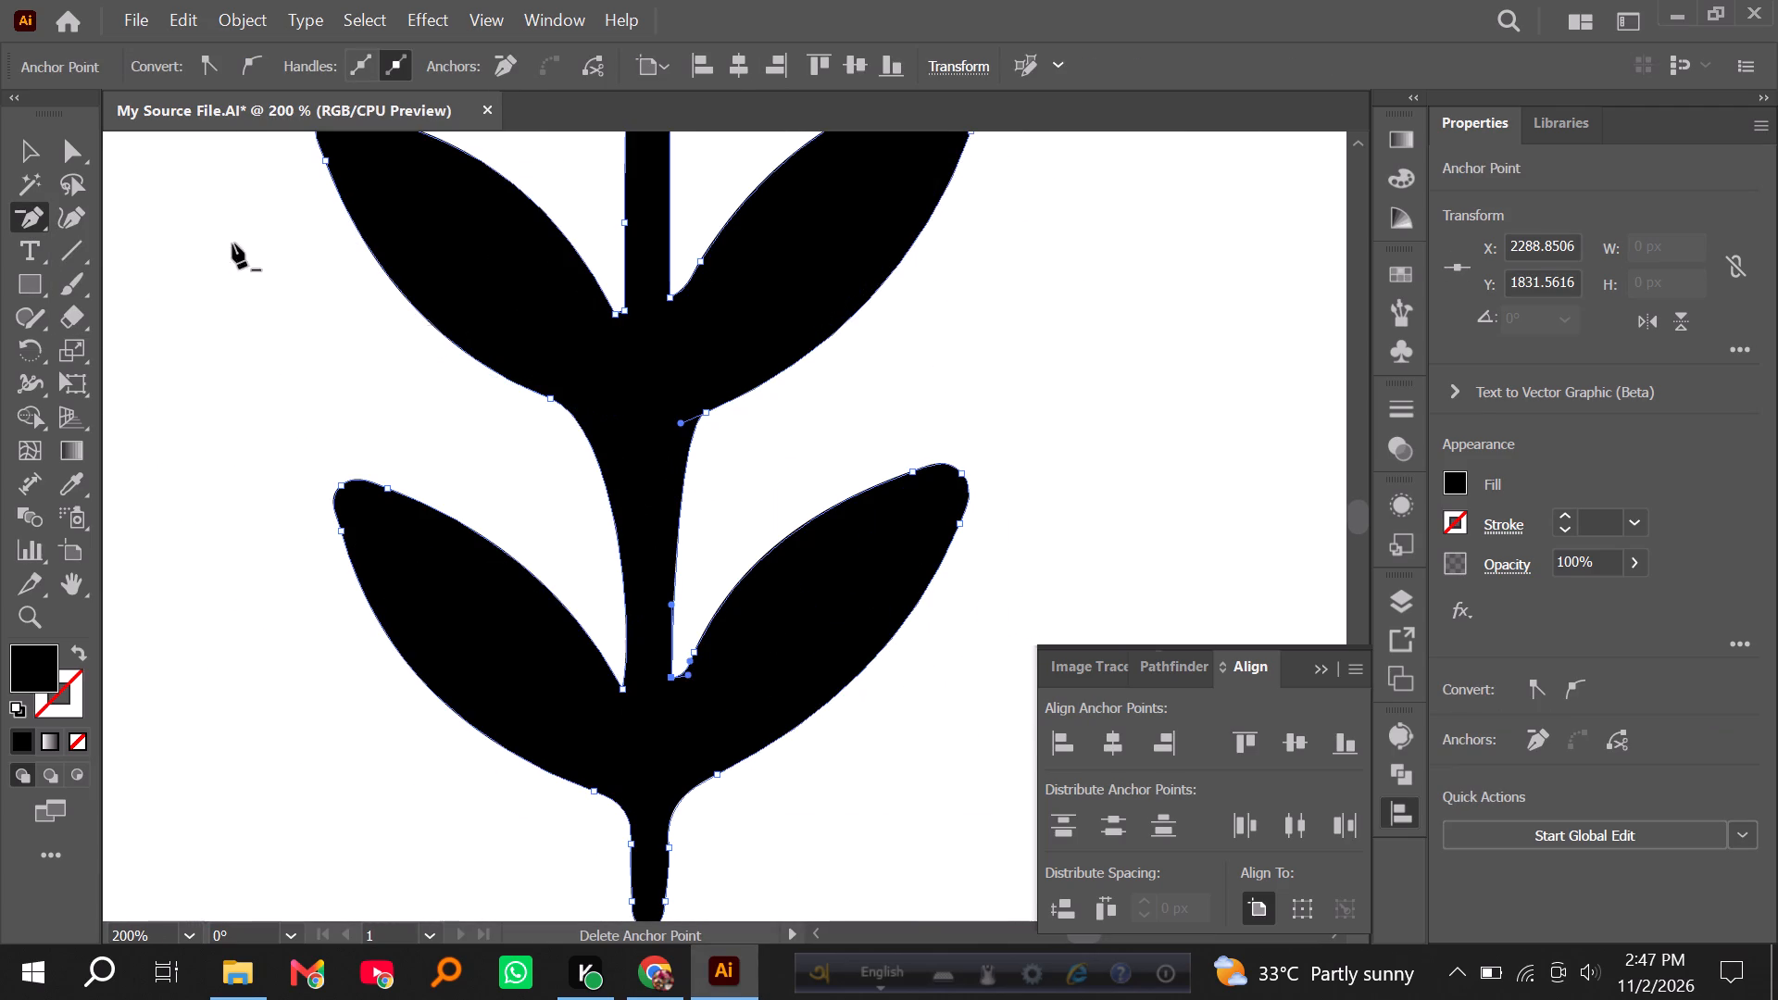
pyautogui.click(31, 148)
pyautogui.click(217, 296)
# Group all pieces of the black dotted flower at the end of the bottom row.
pyautogui.keyDown('alt'); pyautogui.scroll(-4, 248, 331); pyautogui.keyUp('alt')
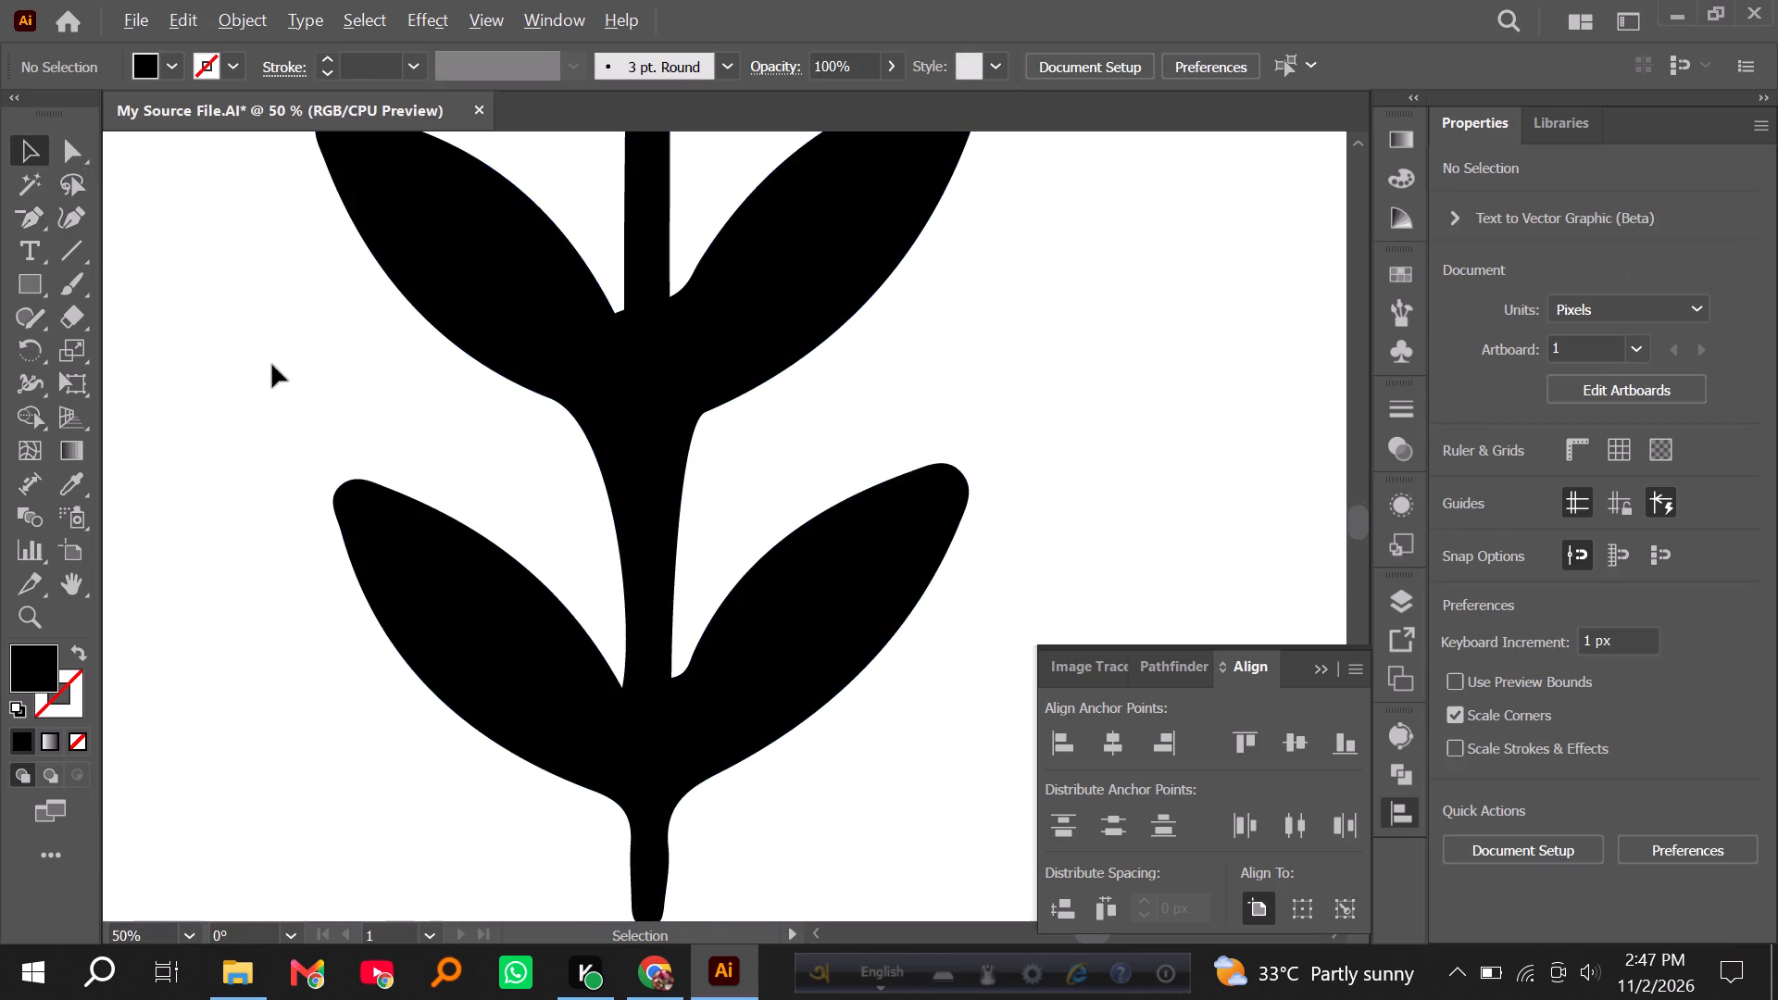
pyautogui.keyDown('alt'); pyautogui.scroll(-2, 682, 427); pyautogui.keyUp('alt')
pyautogui.scroll(-1, 857, 465)
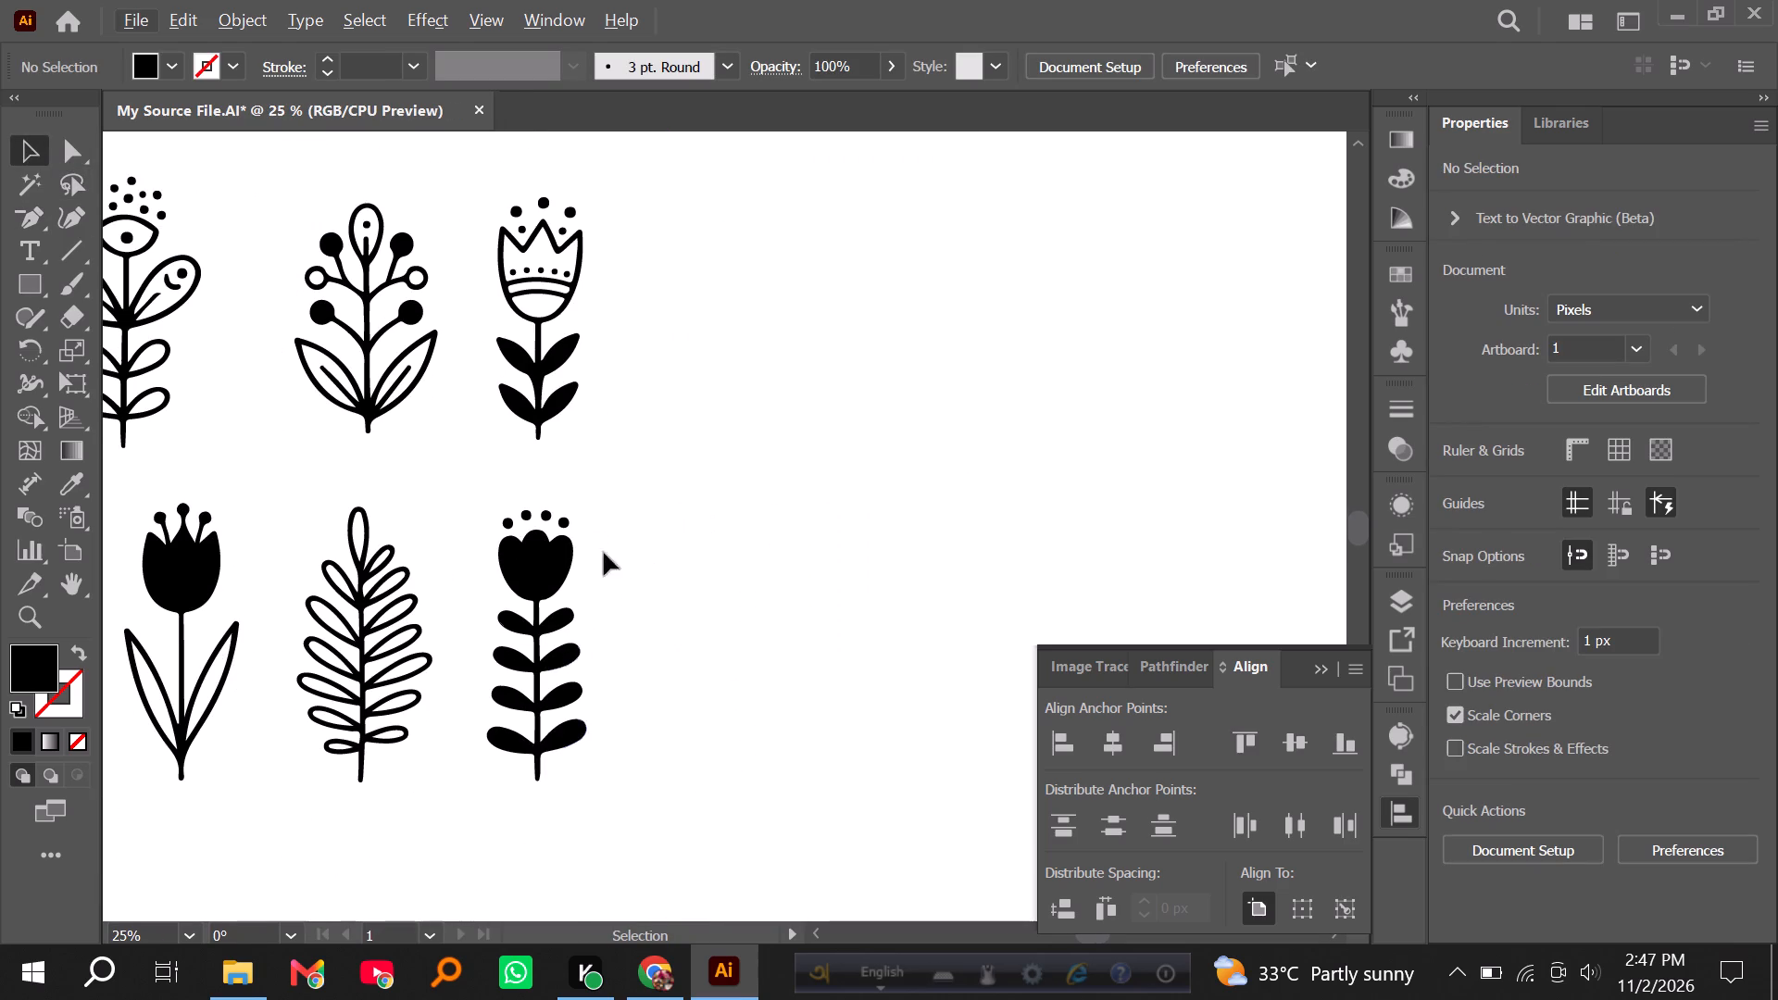
pyautogui.moveTo(487, 484); pyautogui.dragTo(642, 826)
pyautogui.hotkey('ctrl', 'g')
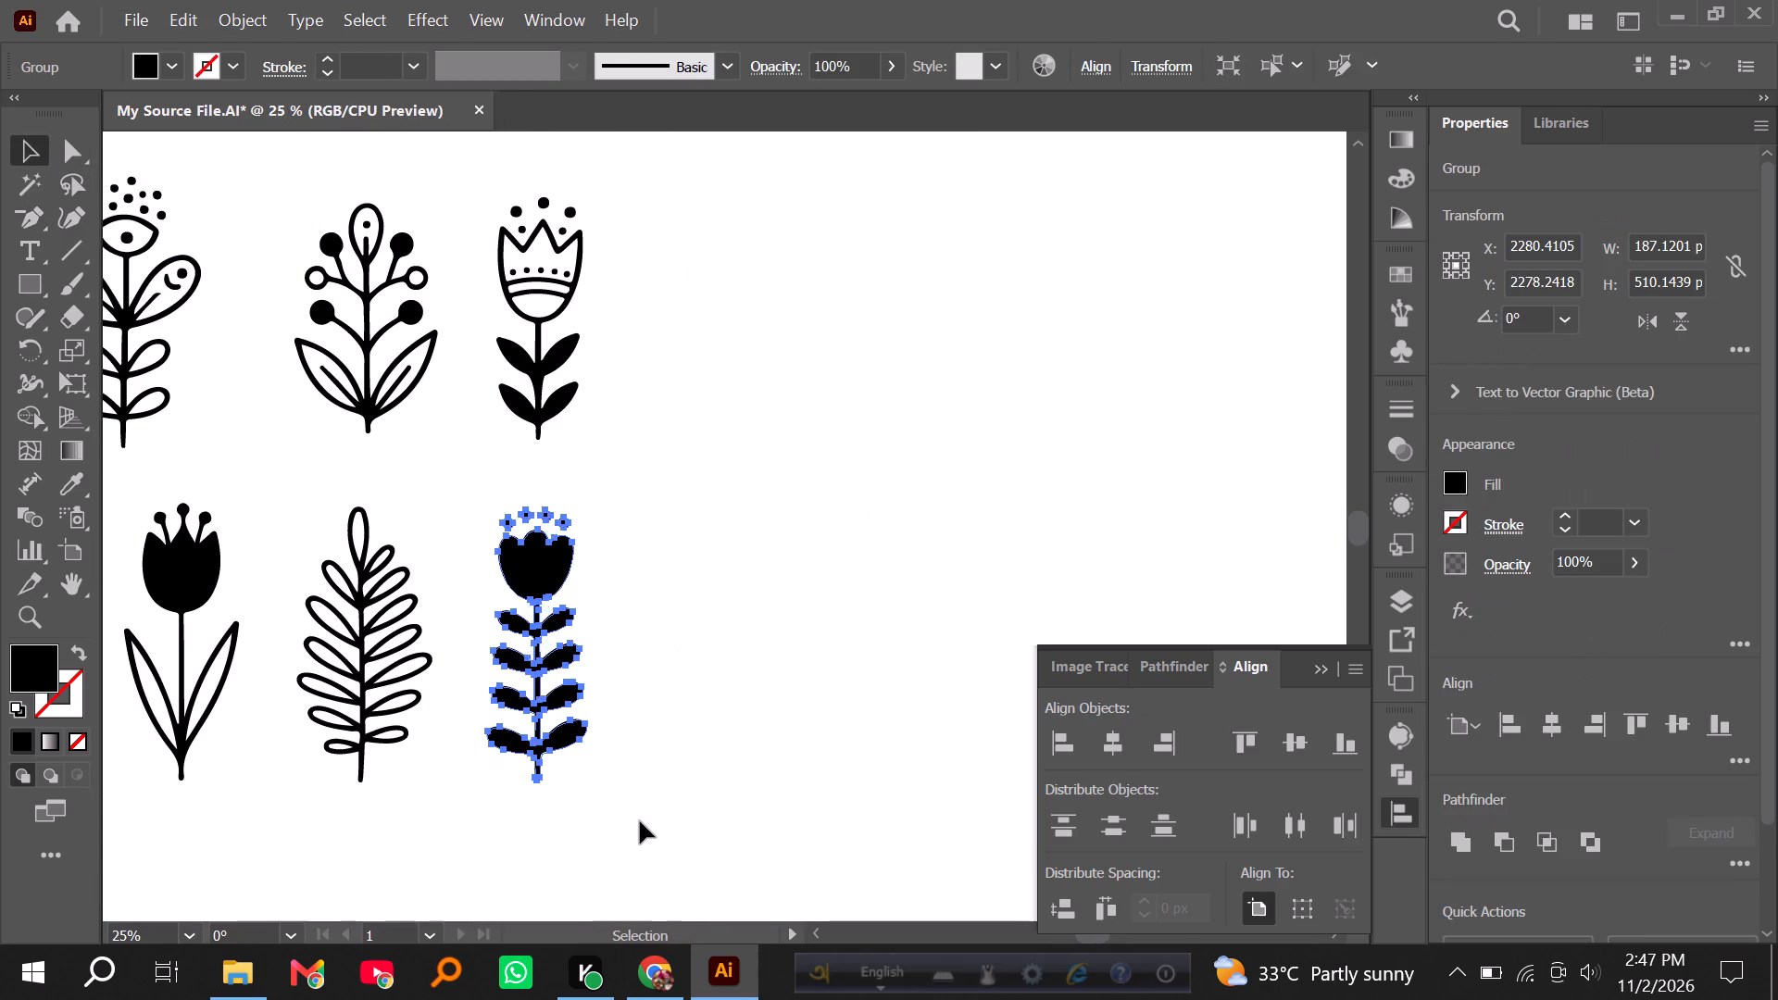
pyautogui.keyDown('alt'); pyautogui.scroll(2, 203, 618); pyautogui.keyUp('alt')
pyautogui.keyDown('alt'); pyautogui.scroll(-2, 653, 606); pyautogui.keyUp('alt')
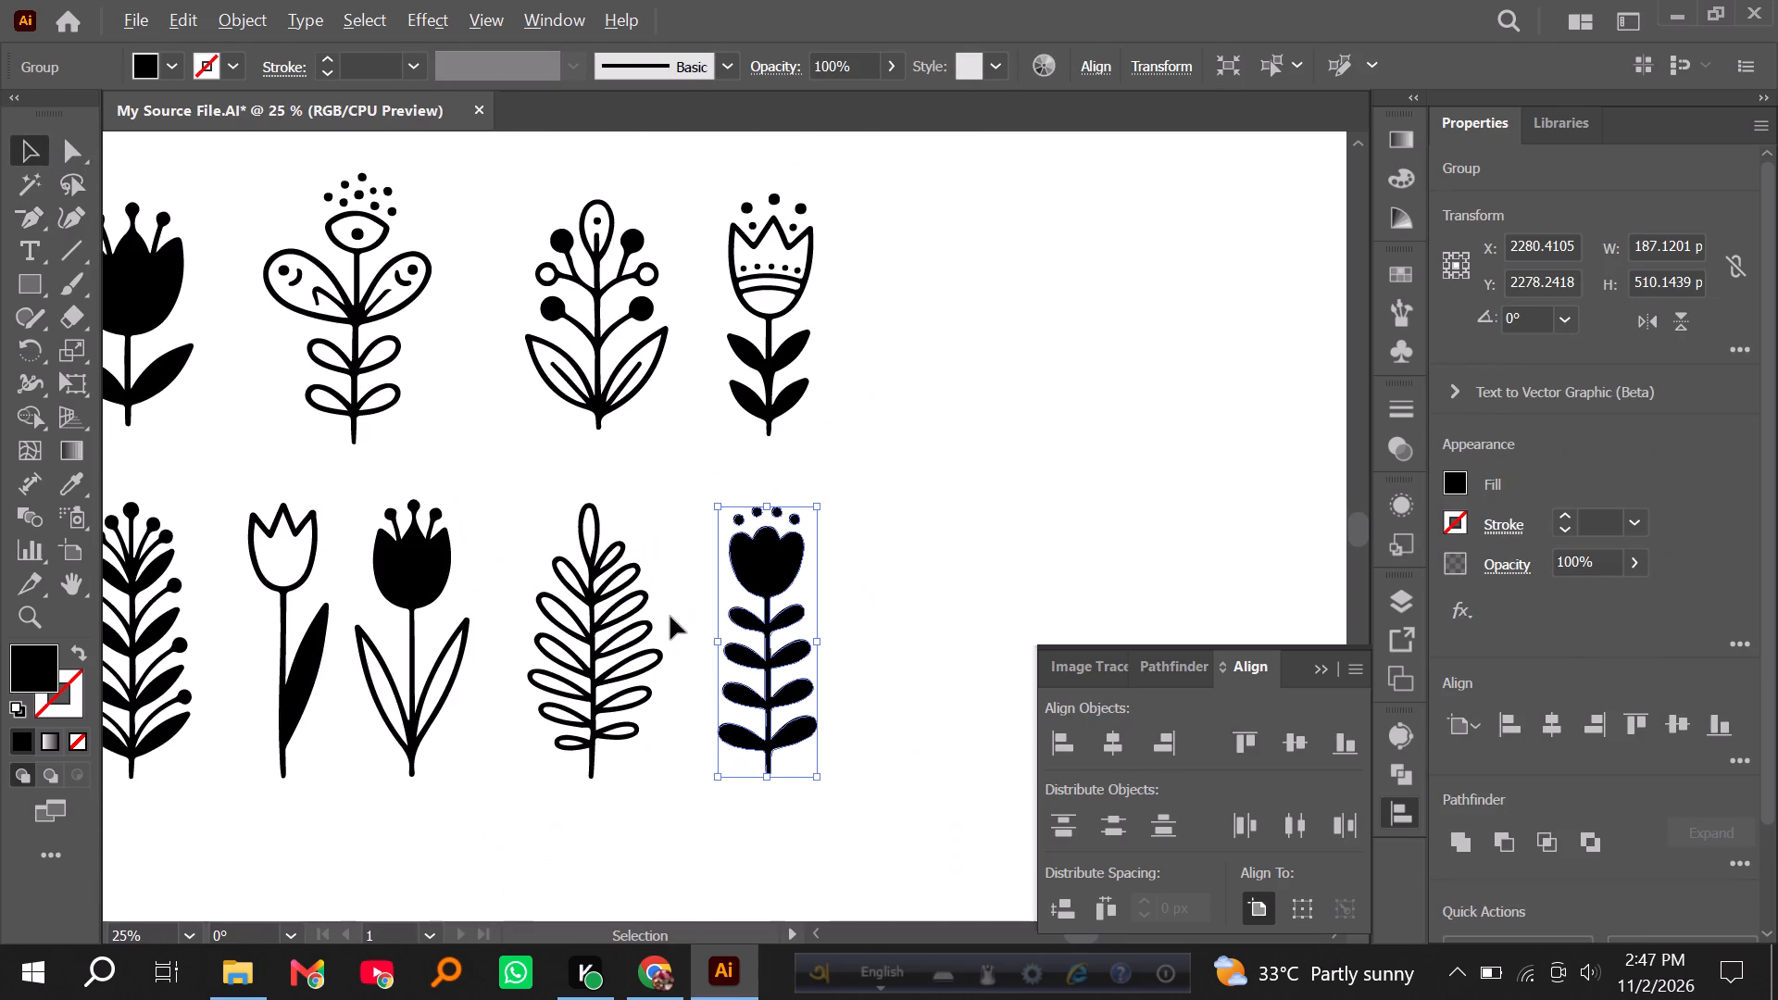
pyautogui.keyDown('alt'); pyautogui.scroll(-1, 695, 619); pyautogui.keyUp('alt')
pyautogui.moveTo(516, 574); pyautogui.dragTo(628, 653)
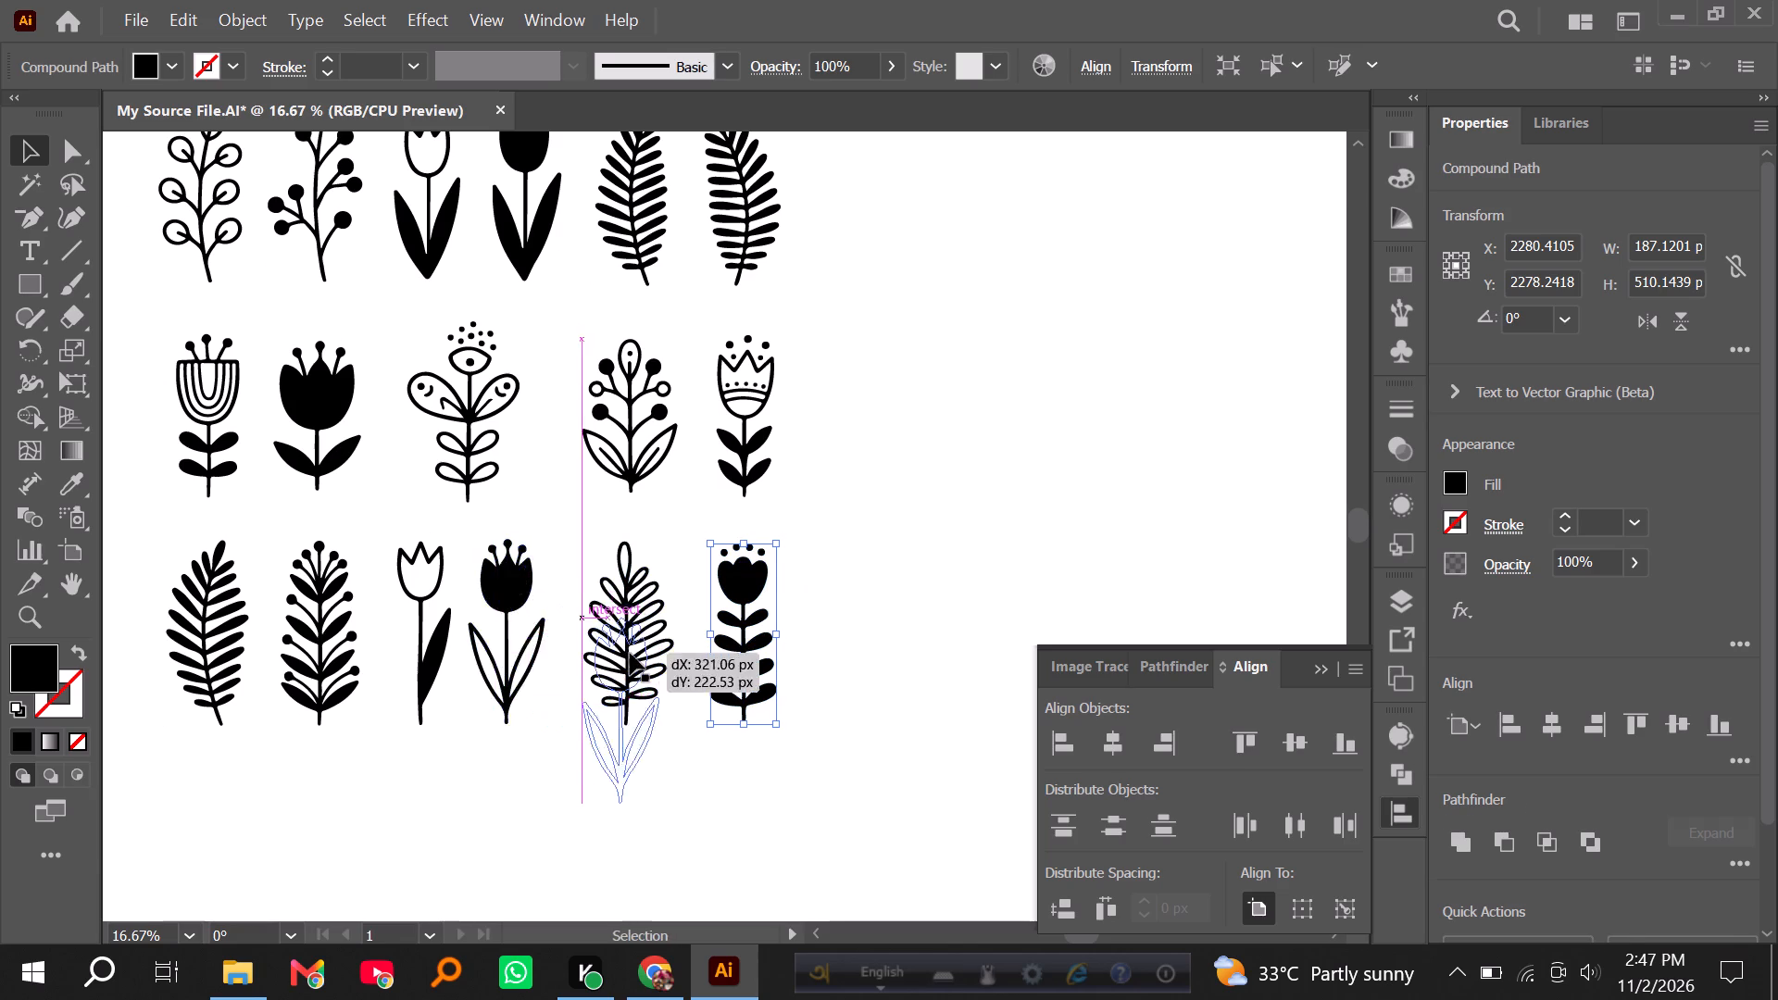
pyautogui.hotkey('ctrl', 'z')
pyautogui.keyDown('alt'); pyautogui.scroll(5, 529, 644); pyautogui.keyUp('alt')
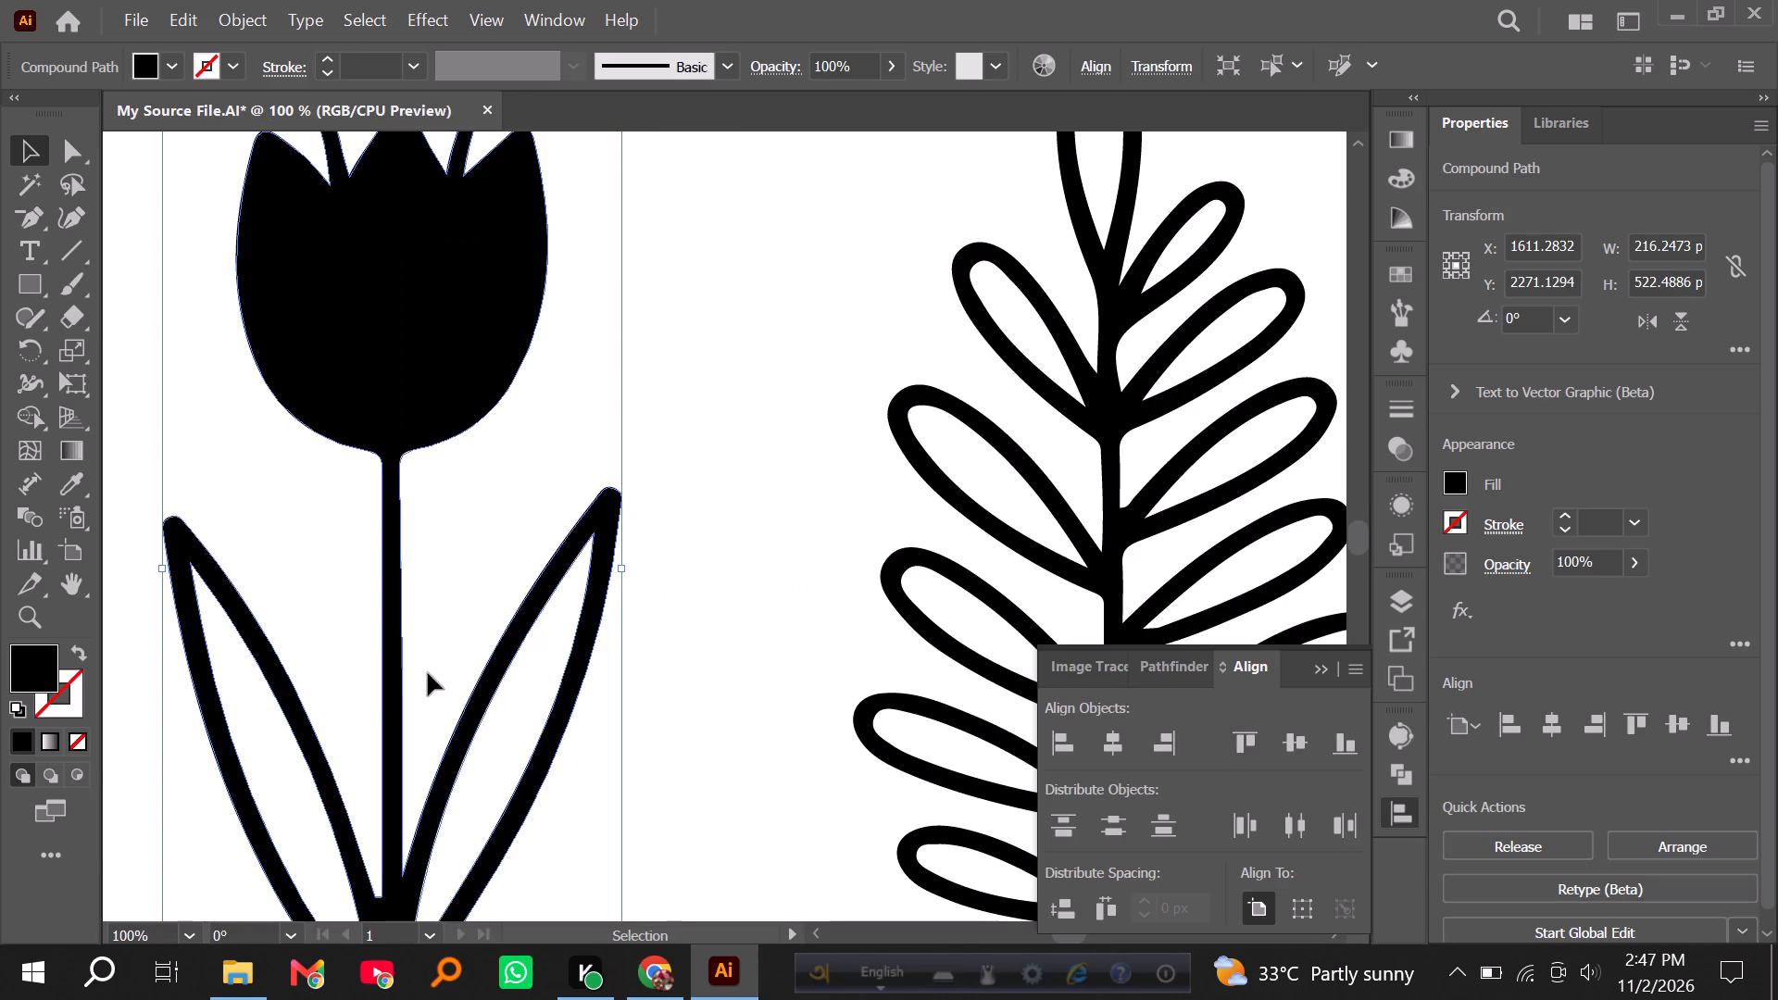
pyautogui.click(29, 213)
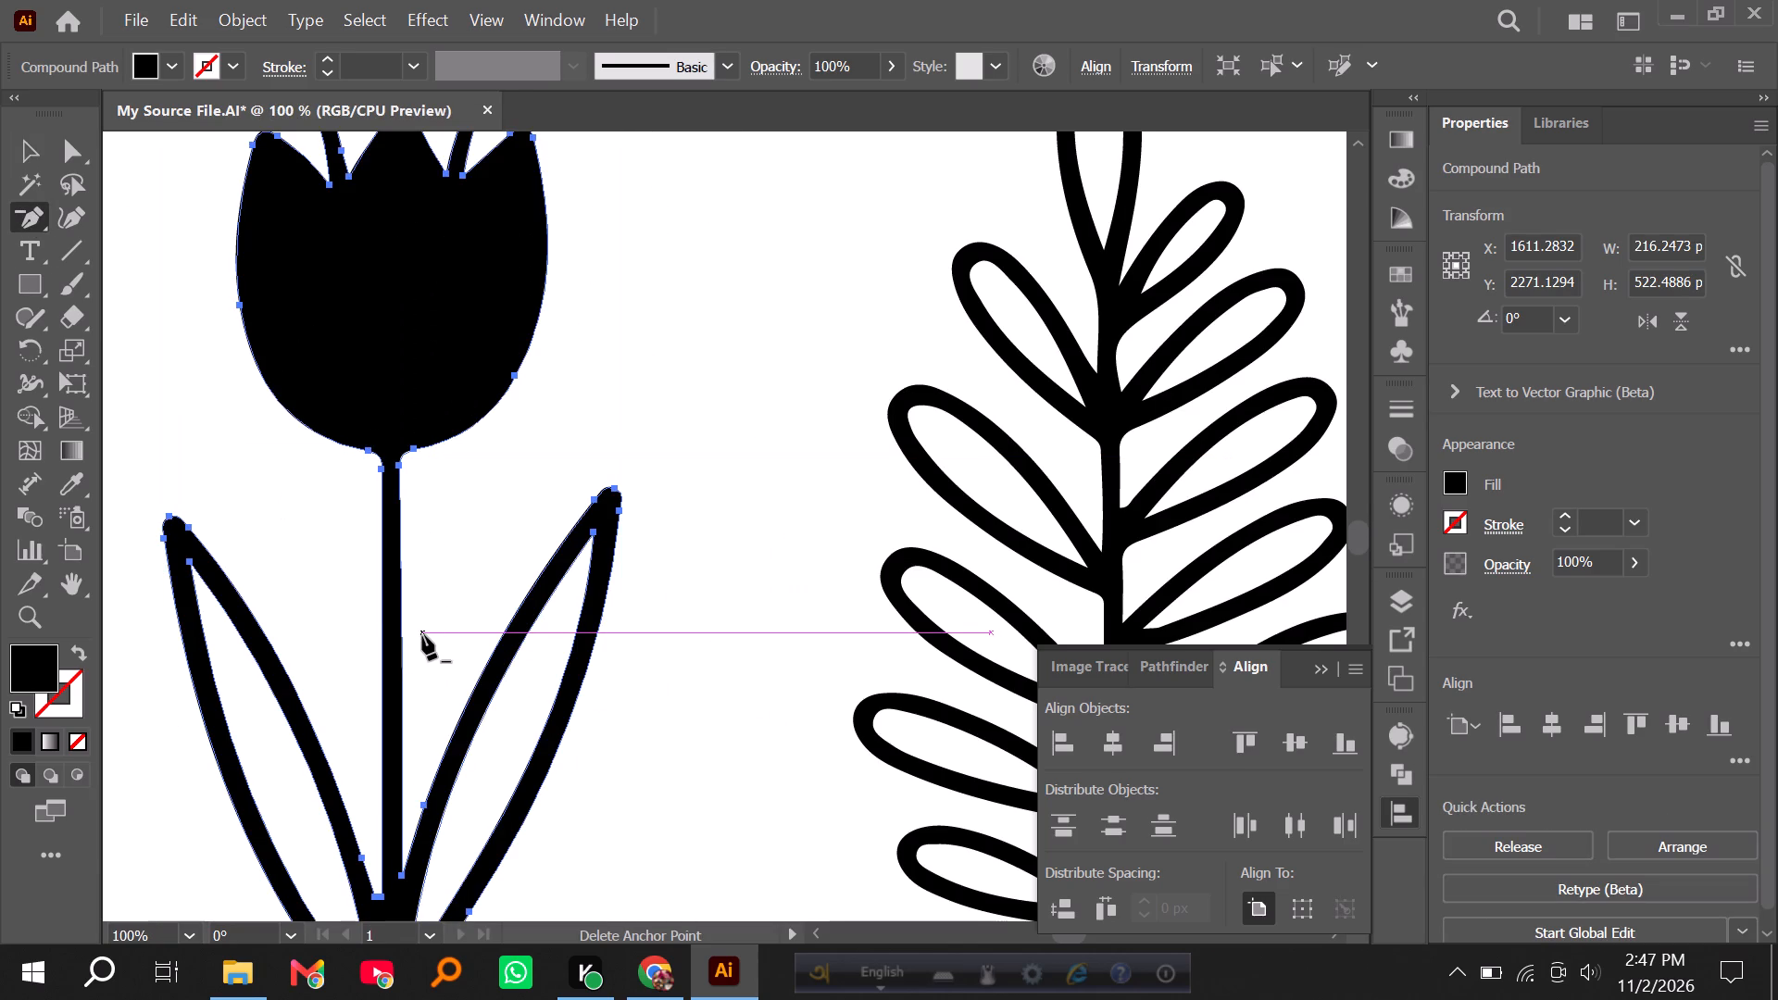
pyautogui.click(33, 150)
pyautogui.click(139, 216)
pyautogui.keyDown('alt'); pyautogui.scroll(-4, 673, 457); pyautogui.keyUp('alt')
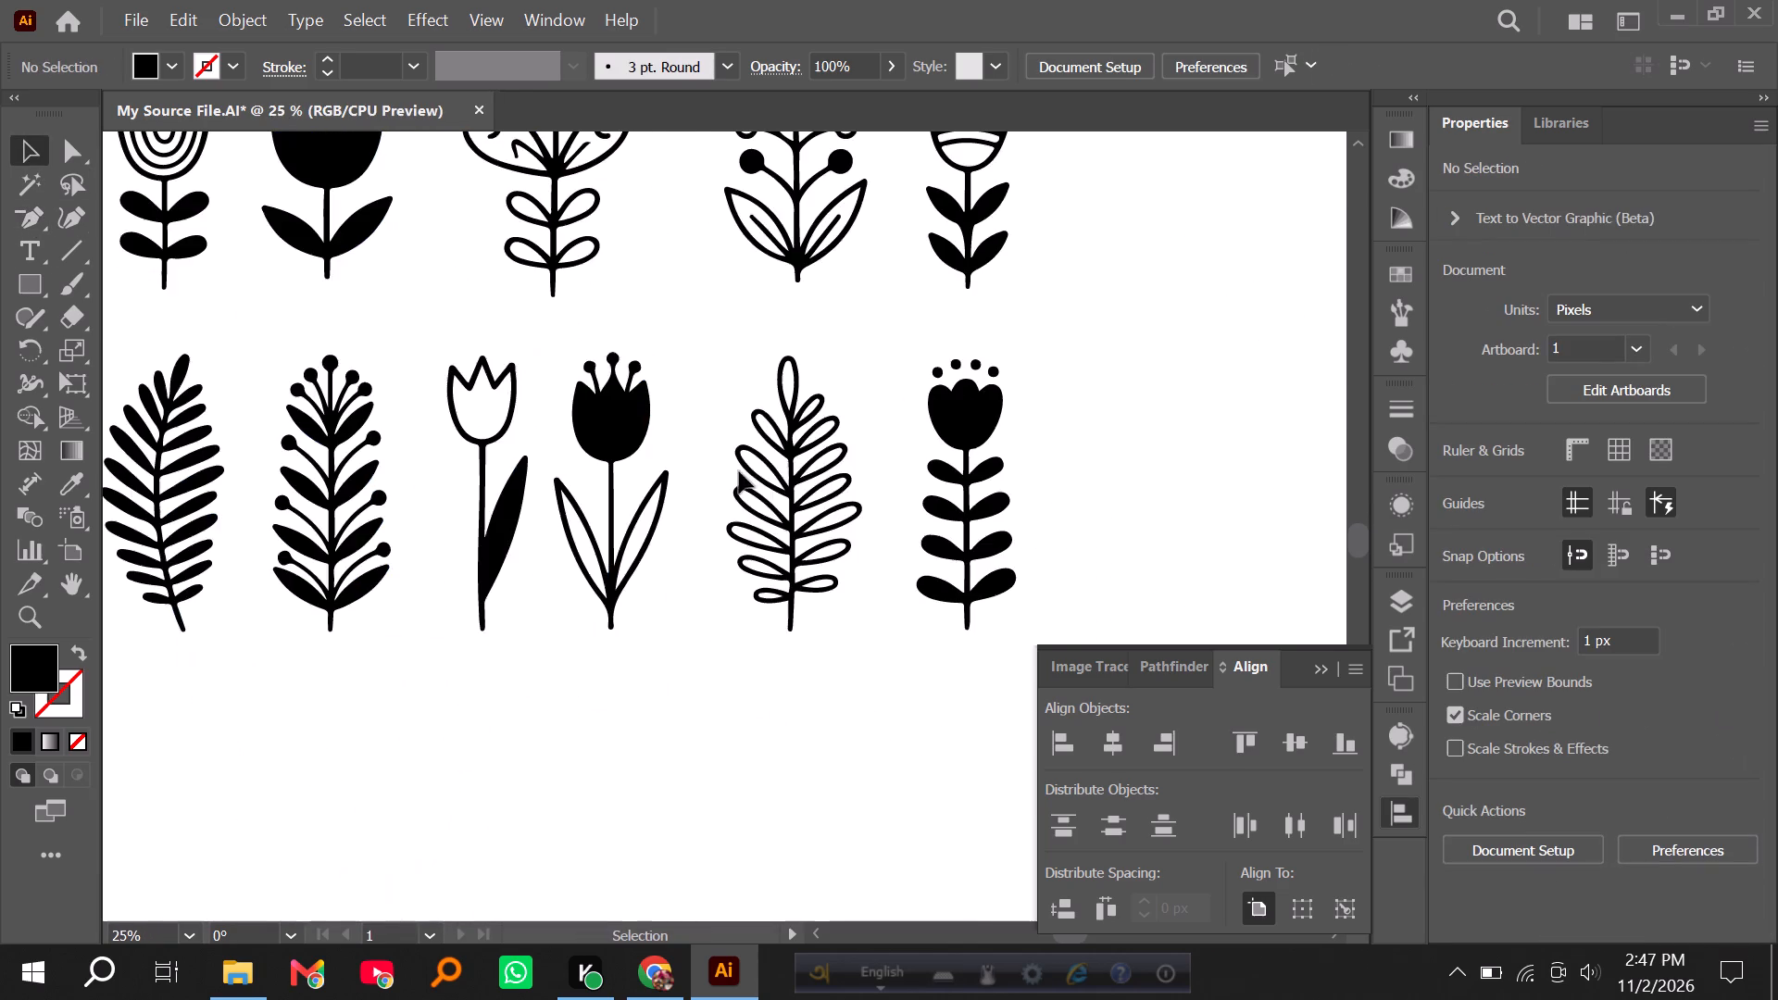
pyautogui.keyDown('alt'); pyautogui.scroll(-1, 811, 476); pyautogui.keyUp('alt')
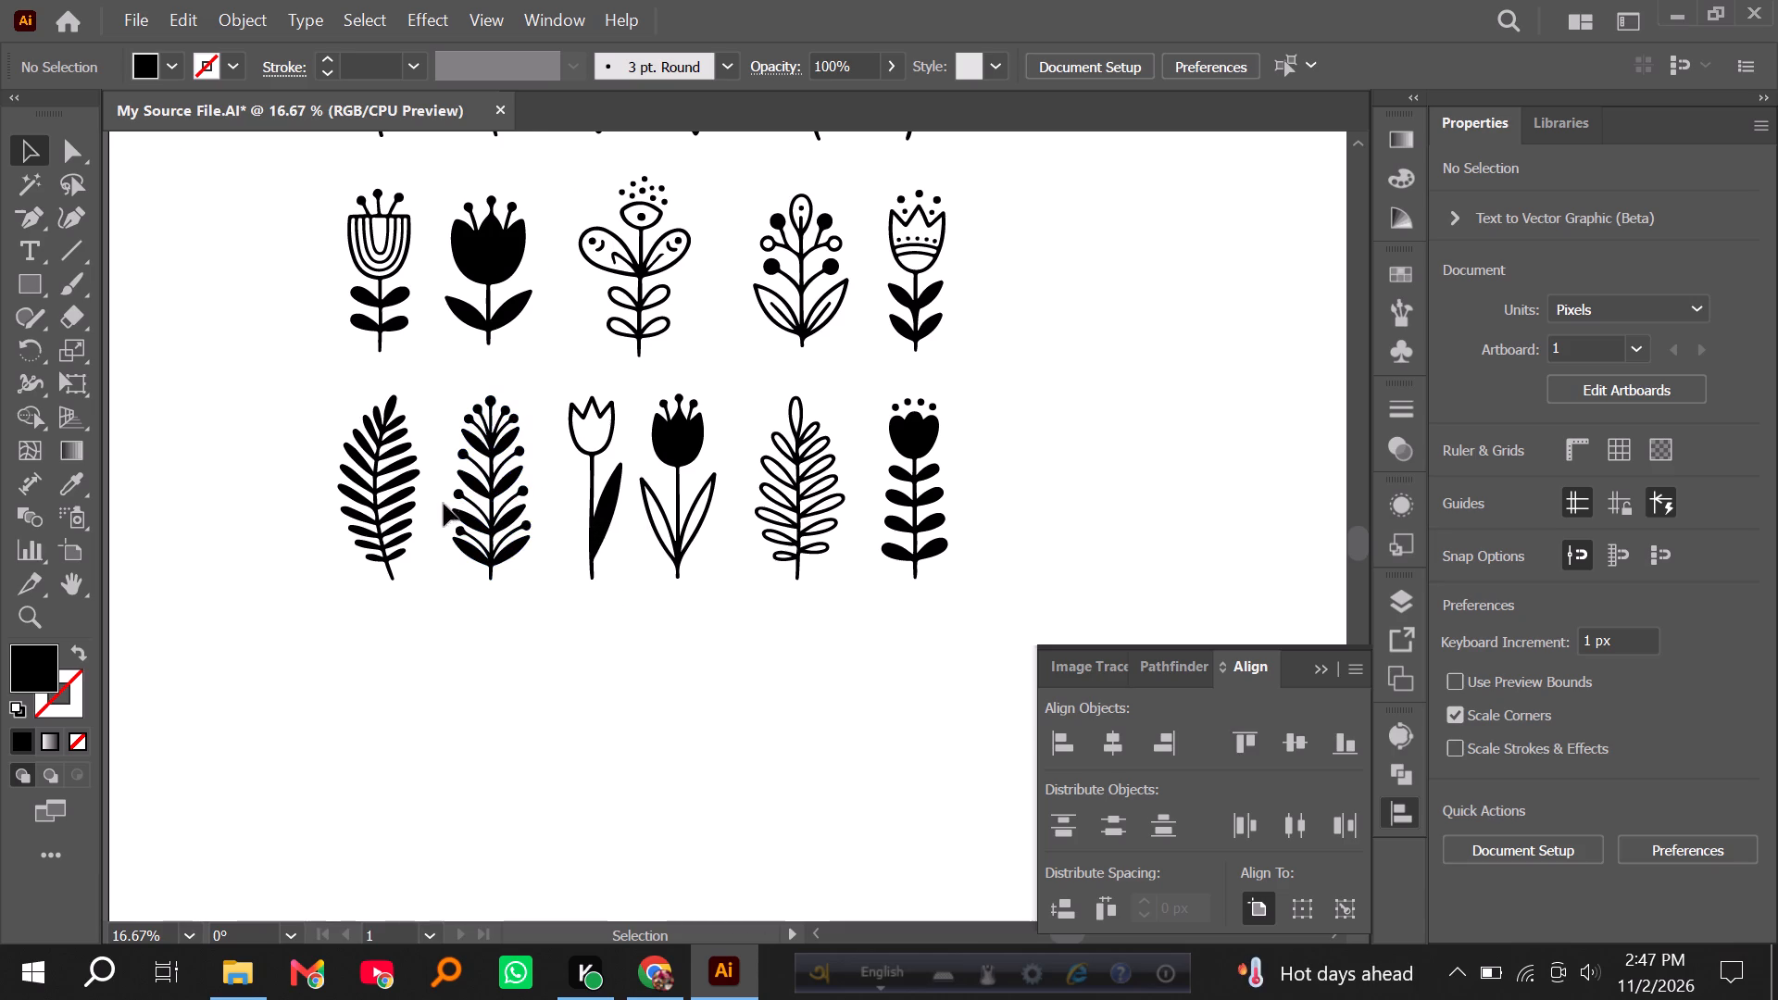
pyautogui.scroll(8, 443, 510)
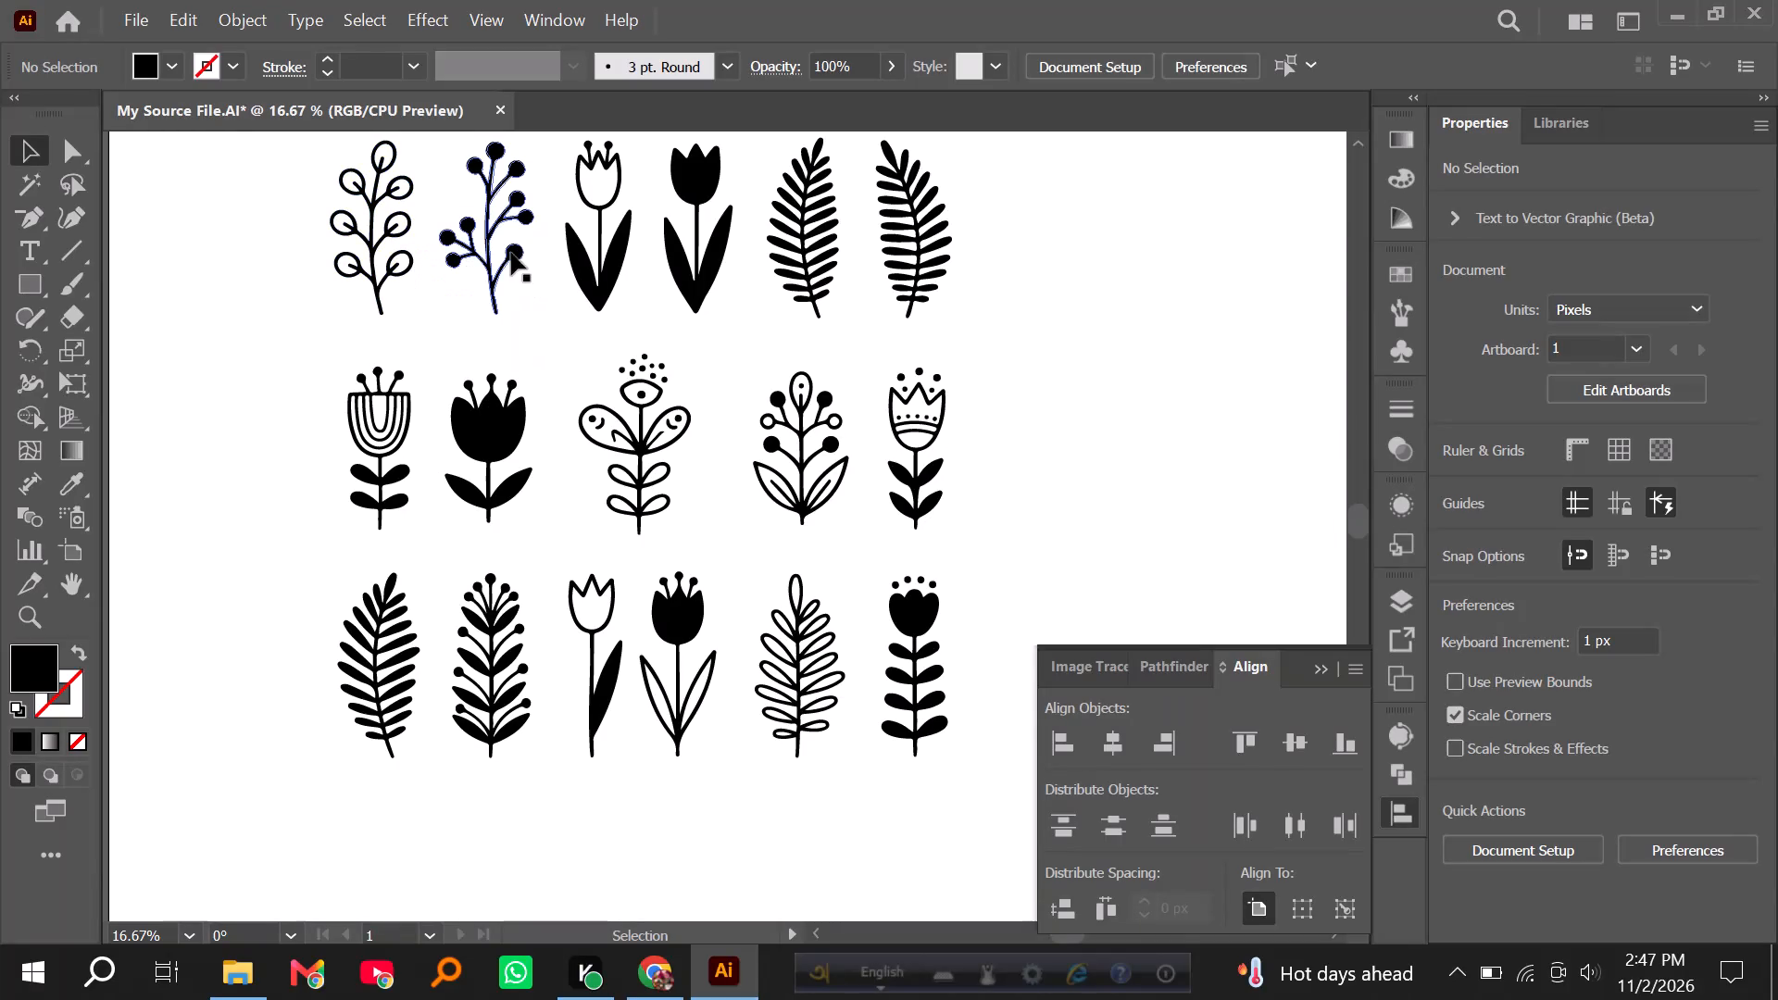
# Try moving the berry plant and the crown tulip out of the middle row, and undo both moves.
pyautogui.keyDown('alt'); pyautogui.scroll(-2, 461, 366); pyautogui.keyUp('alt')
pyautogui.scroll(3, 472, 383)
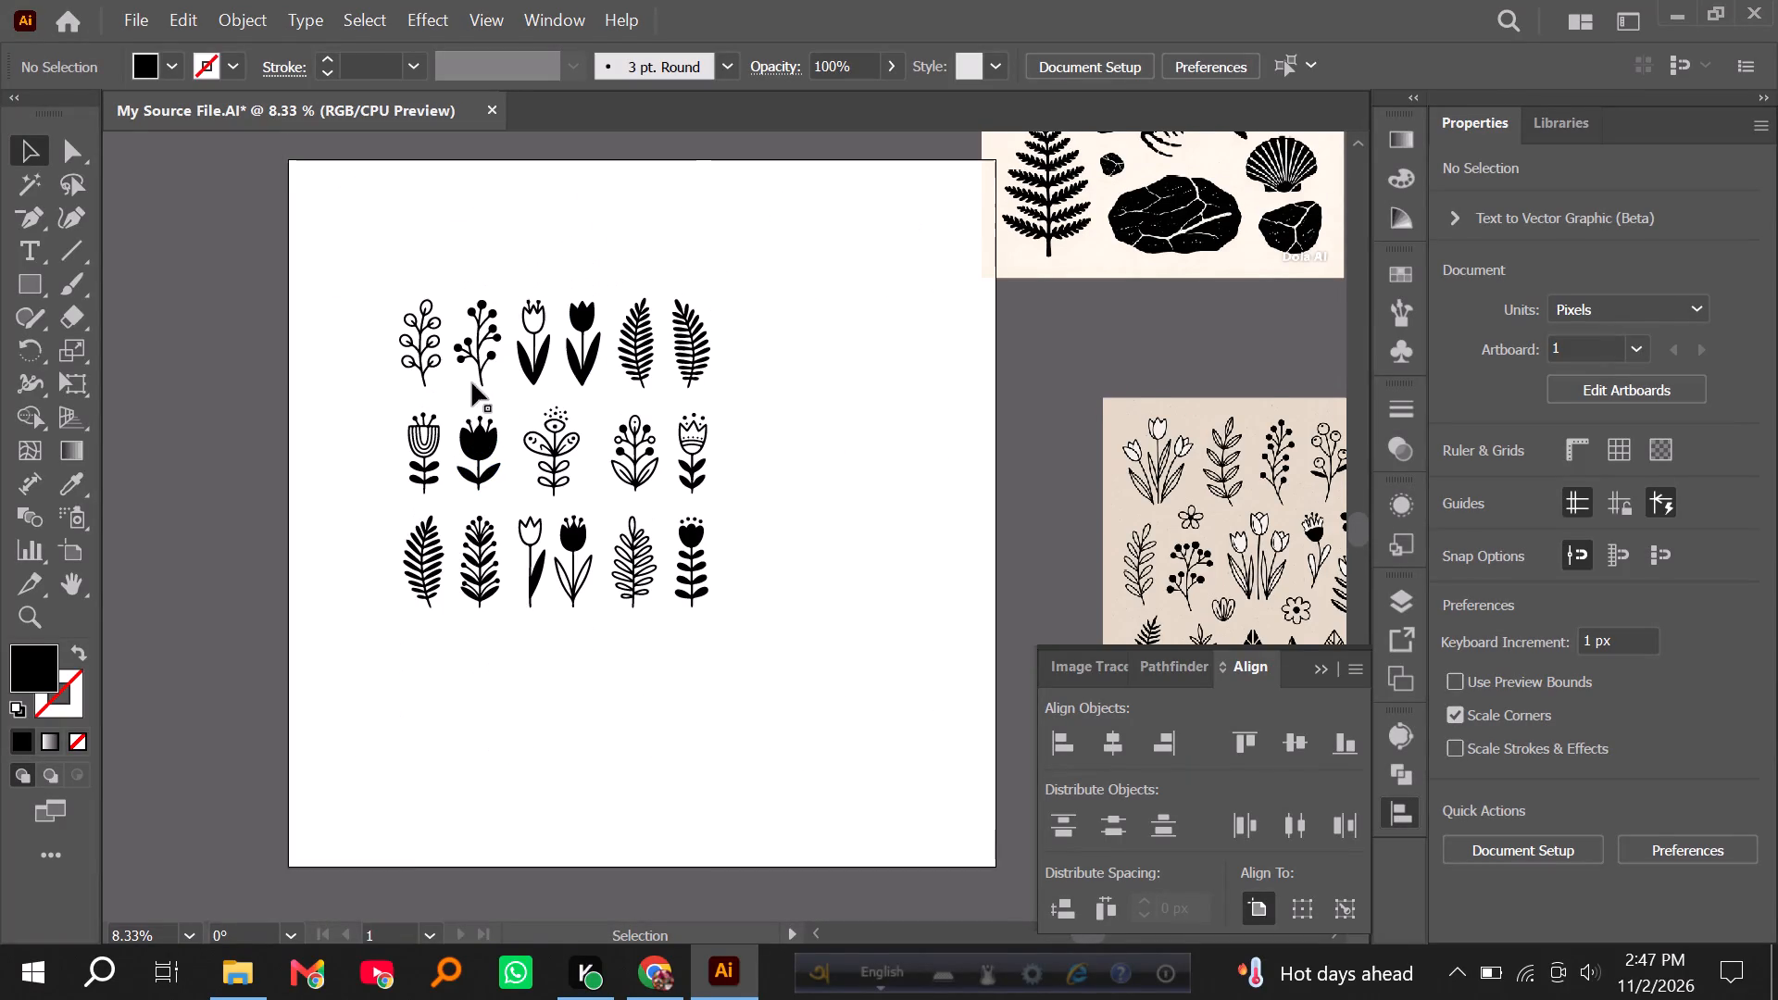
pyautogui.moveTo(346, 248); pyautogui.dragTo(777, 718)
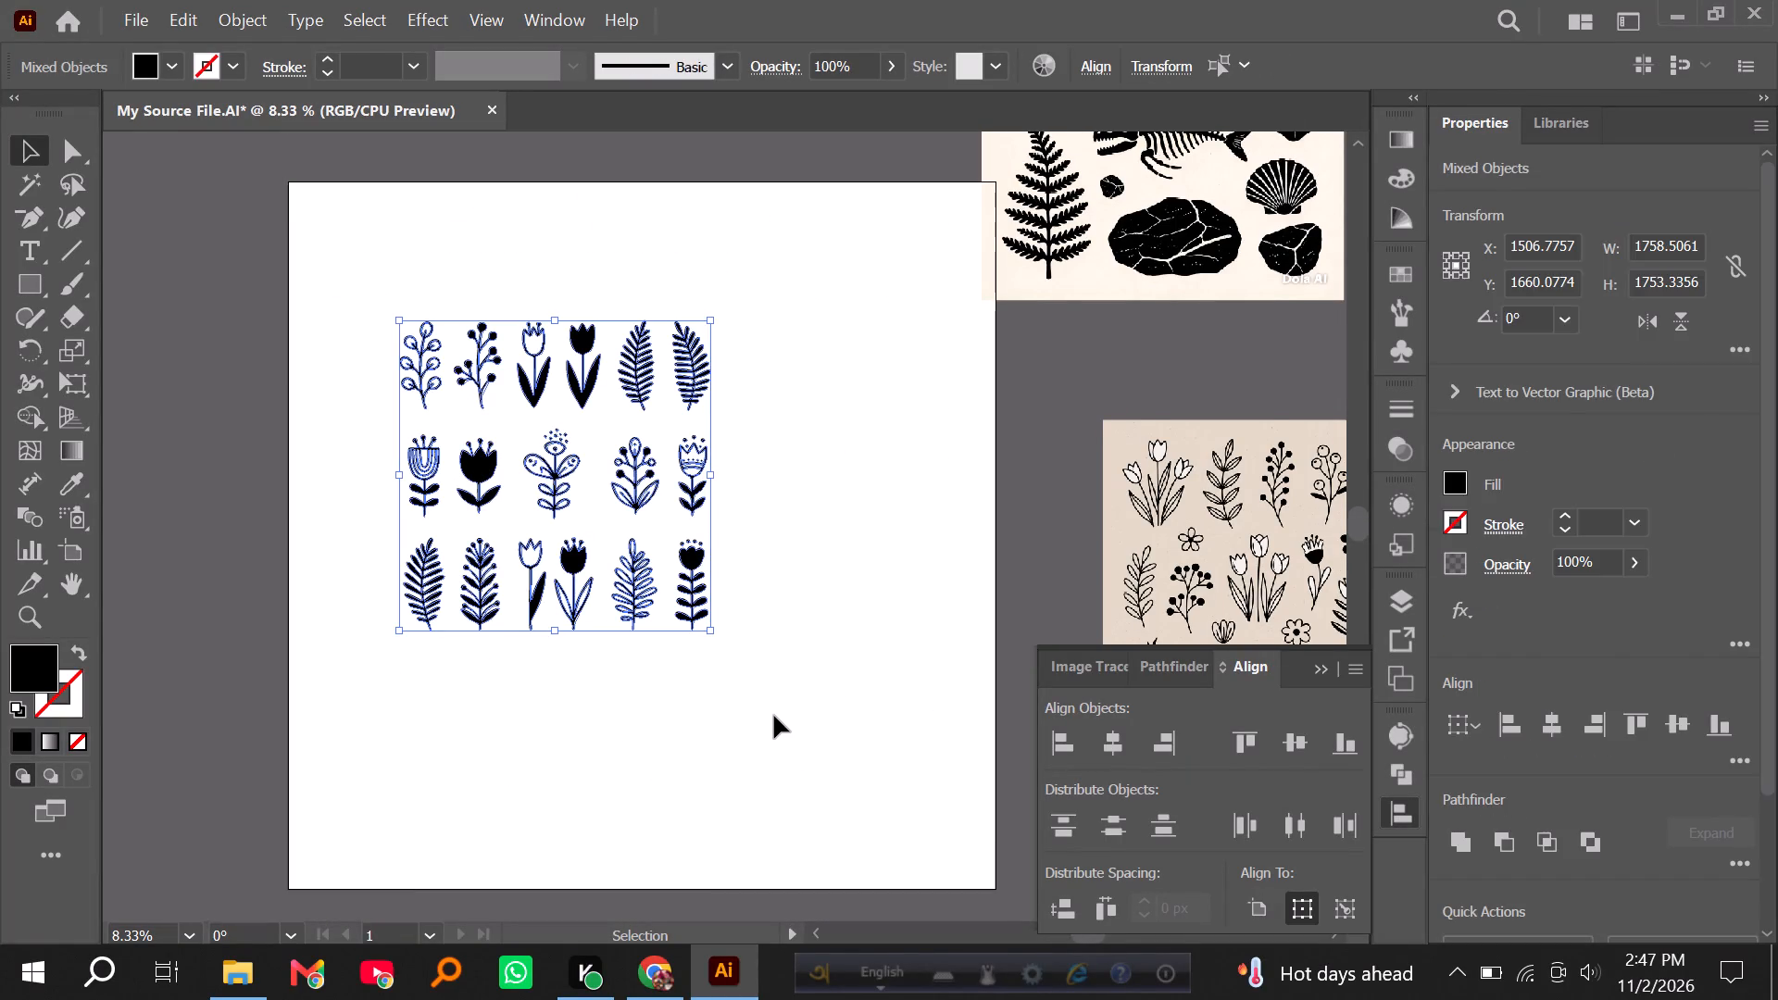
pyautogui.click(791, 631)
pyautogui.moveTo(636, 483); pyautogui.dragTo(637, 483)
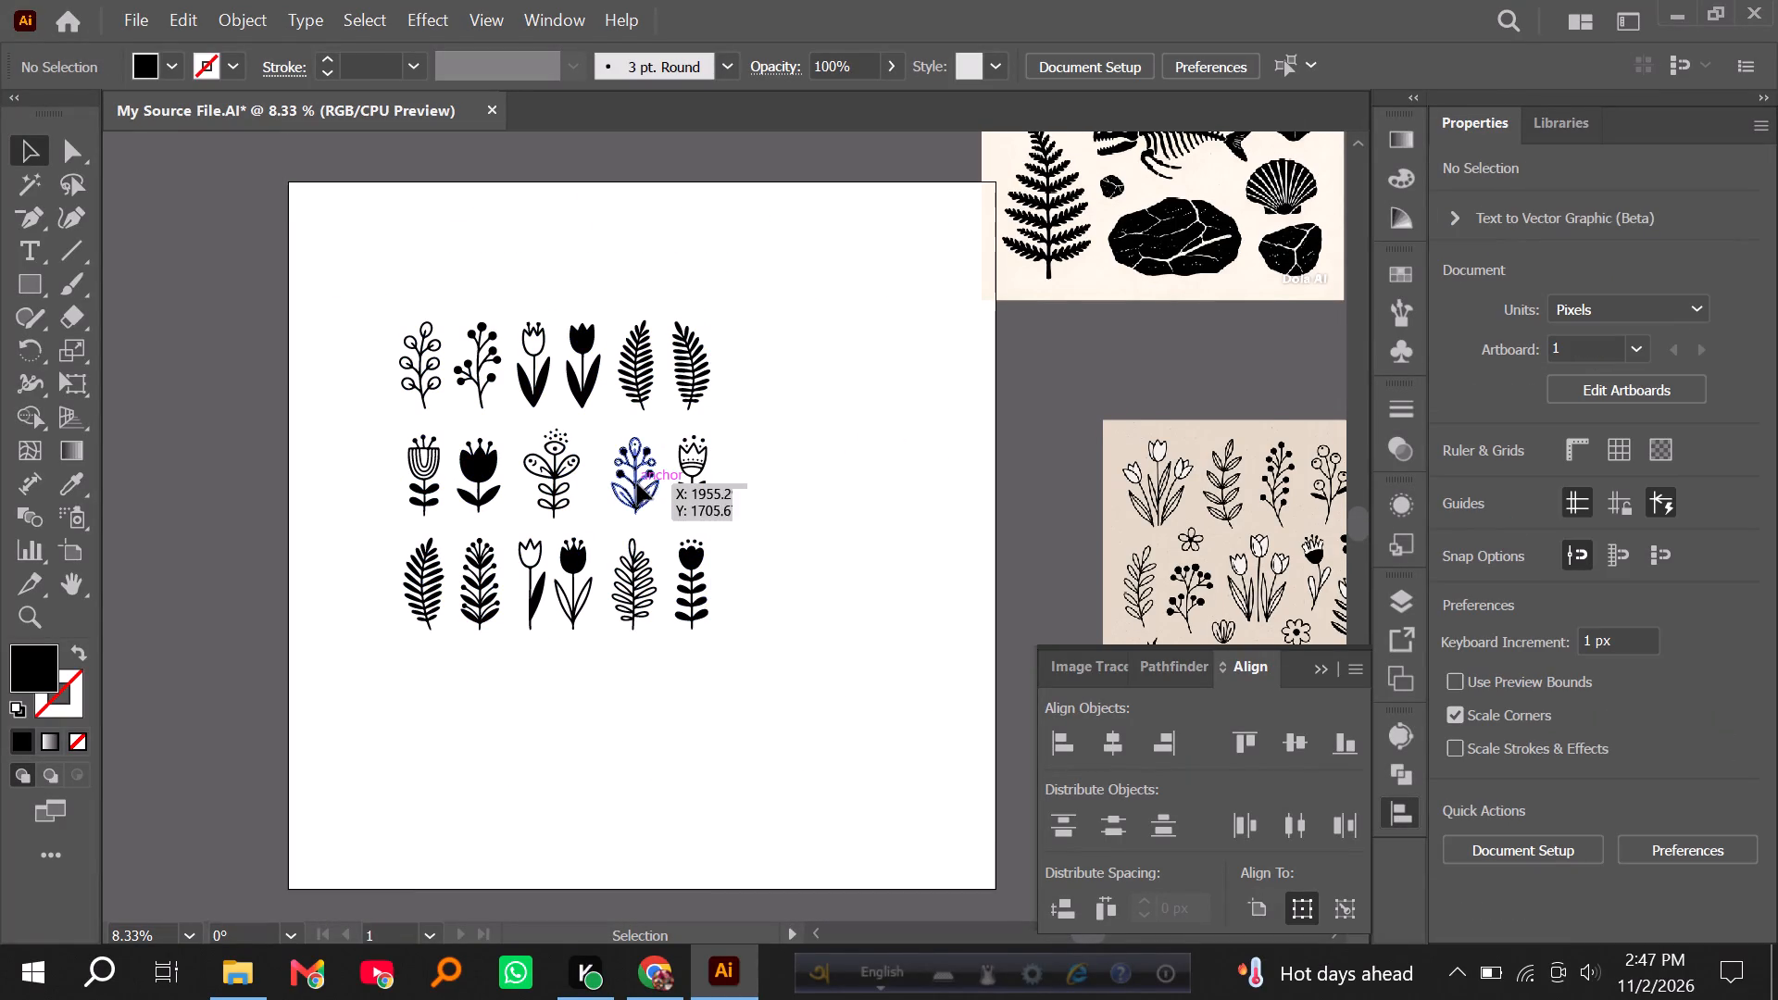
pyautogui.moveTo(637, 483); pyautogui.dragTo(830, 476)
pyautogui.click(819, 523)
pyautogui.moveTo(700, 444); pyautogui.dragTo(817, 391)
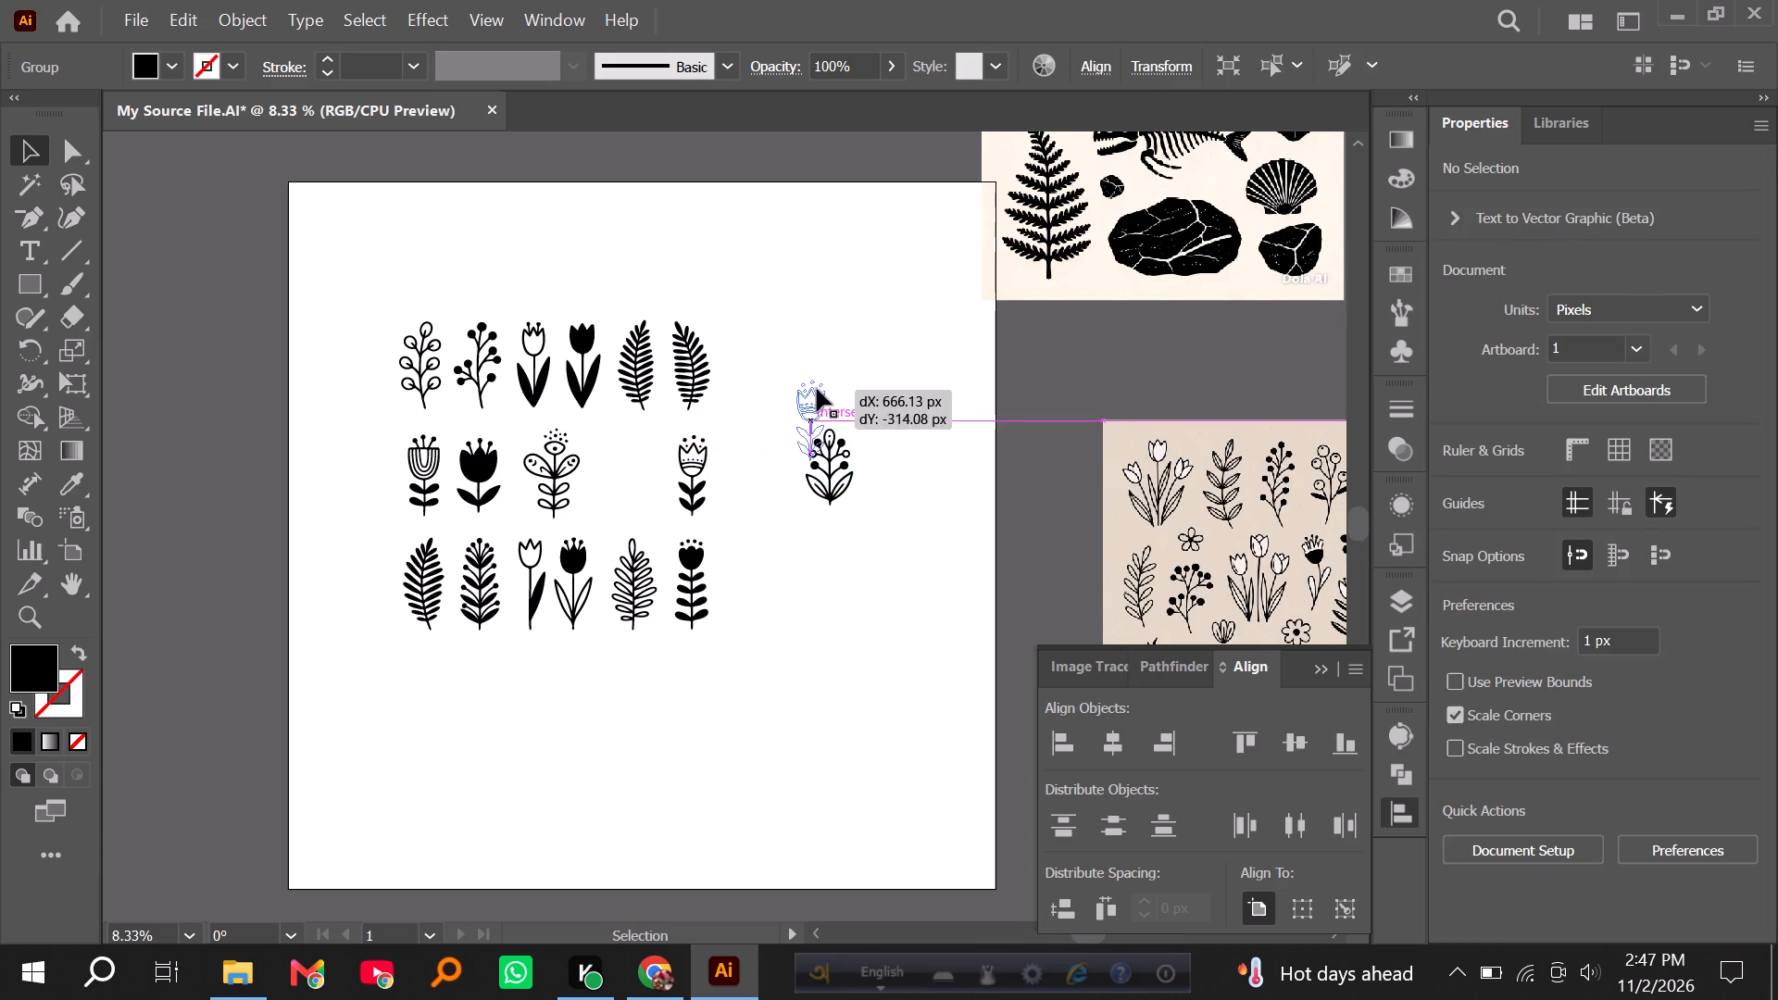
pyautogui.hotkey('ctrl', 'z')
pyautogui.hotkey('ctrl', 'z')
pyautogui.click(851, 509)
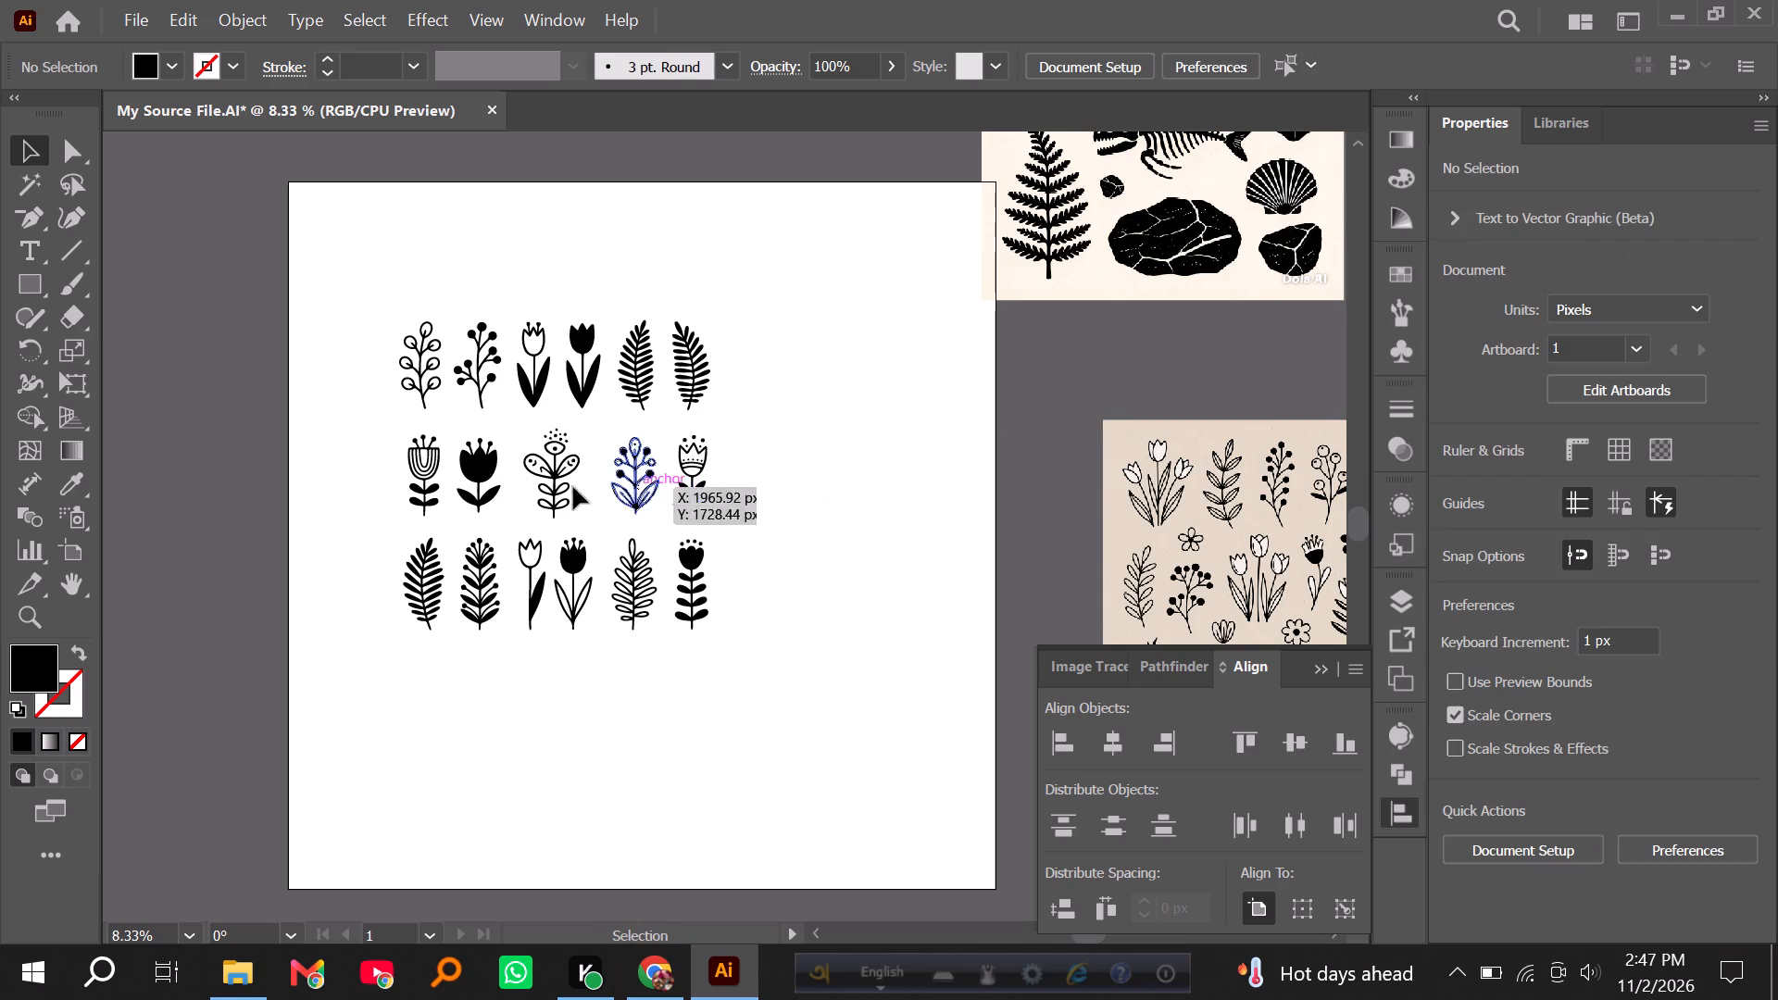
# Align the six plants in the top row by their vertical centers and distribute them evenly by their horizontal centers.
pyautogui.keyDown('alt'); pyautogui.scroll(1, 529, 482); pyautogui.keyUp('alt')
pyautogui.scroll(3, 430, 454)
pyautogui.moveTo(276, 334); pyautogui.dragTo(902, 424)
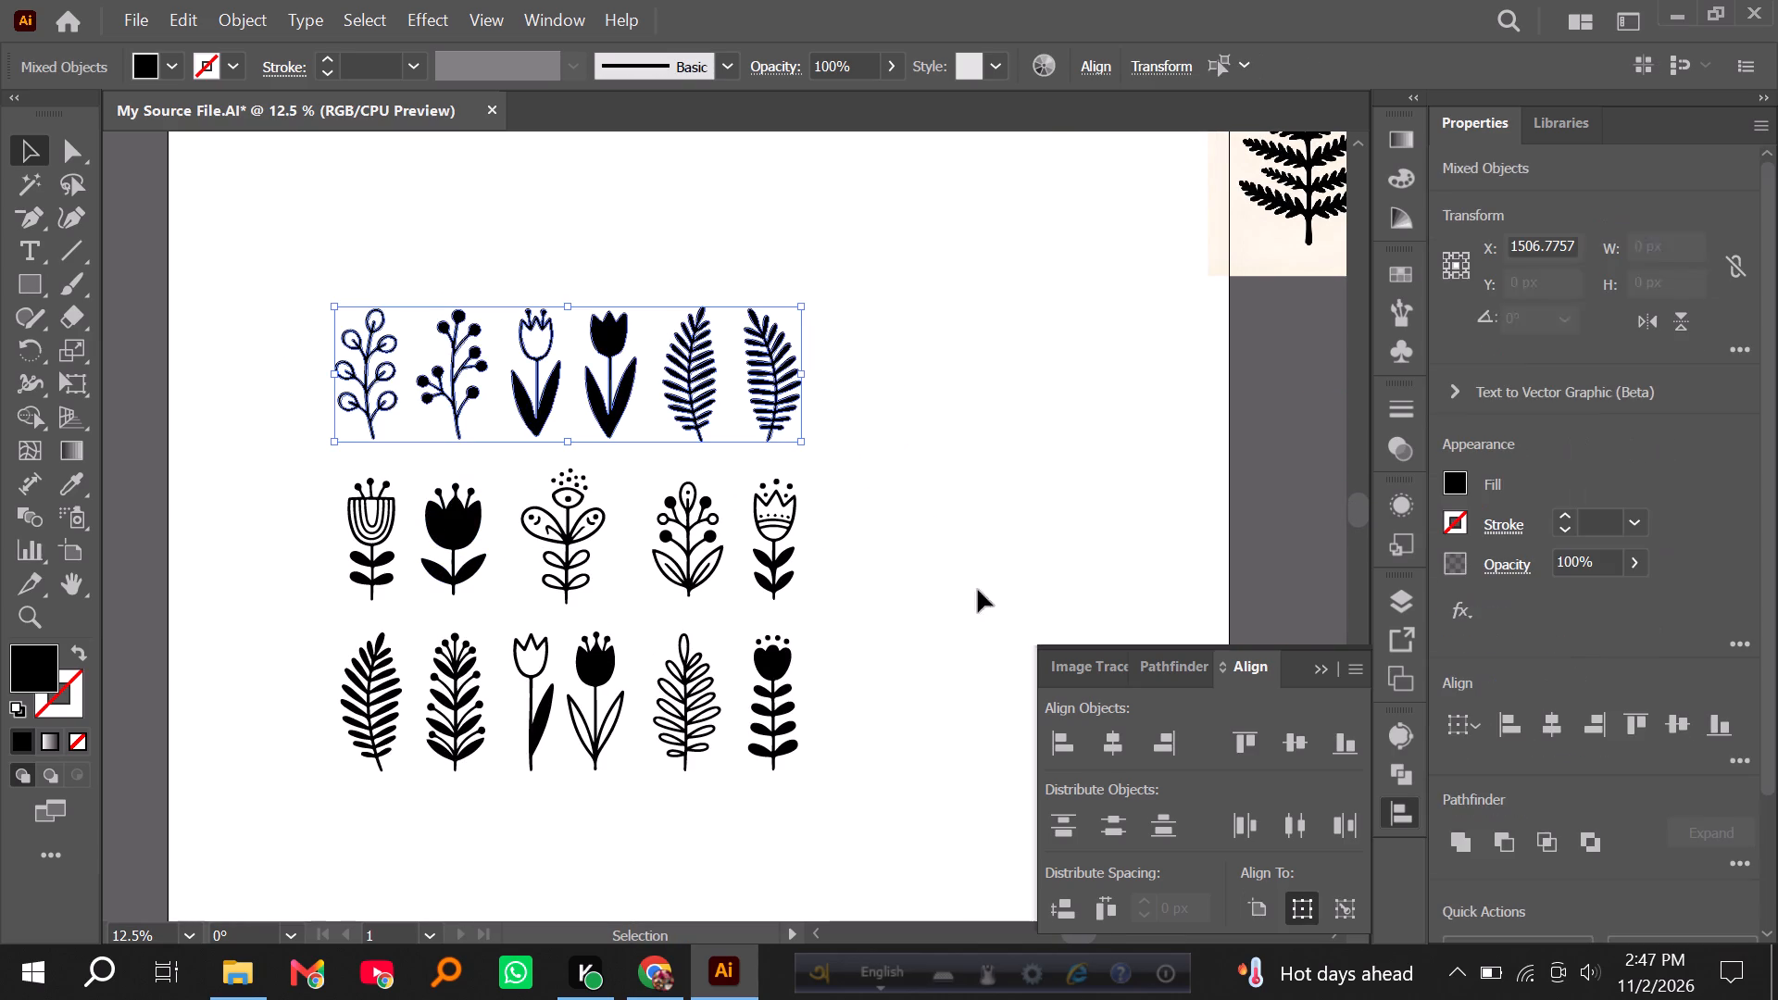
pyautogui.click(1288, 744)
pyautogui.doubleClick(1288, 744)
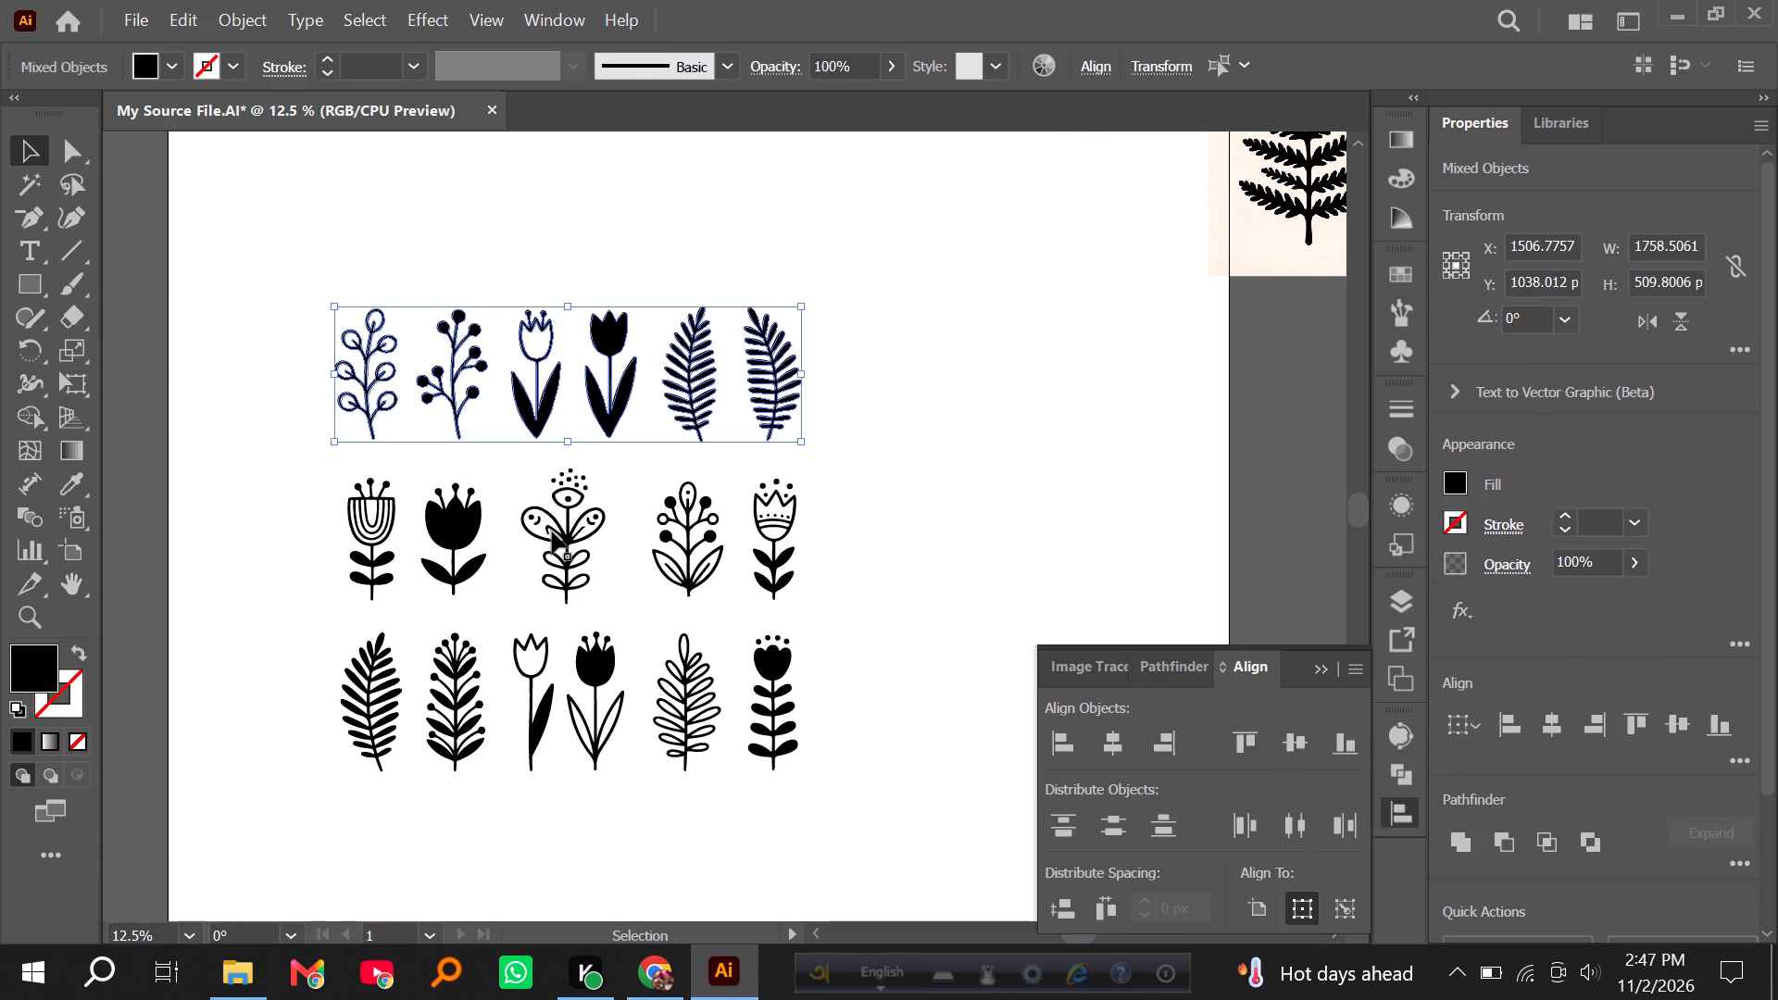
pyautogui.click(1285, 820)
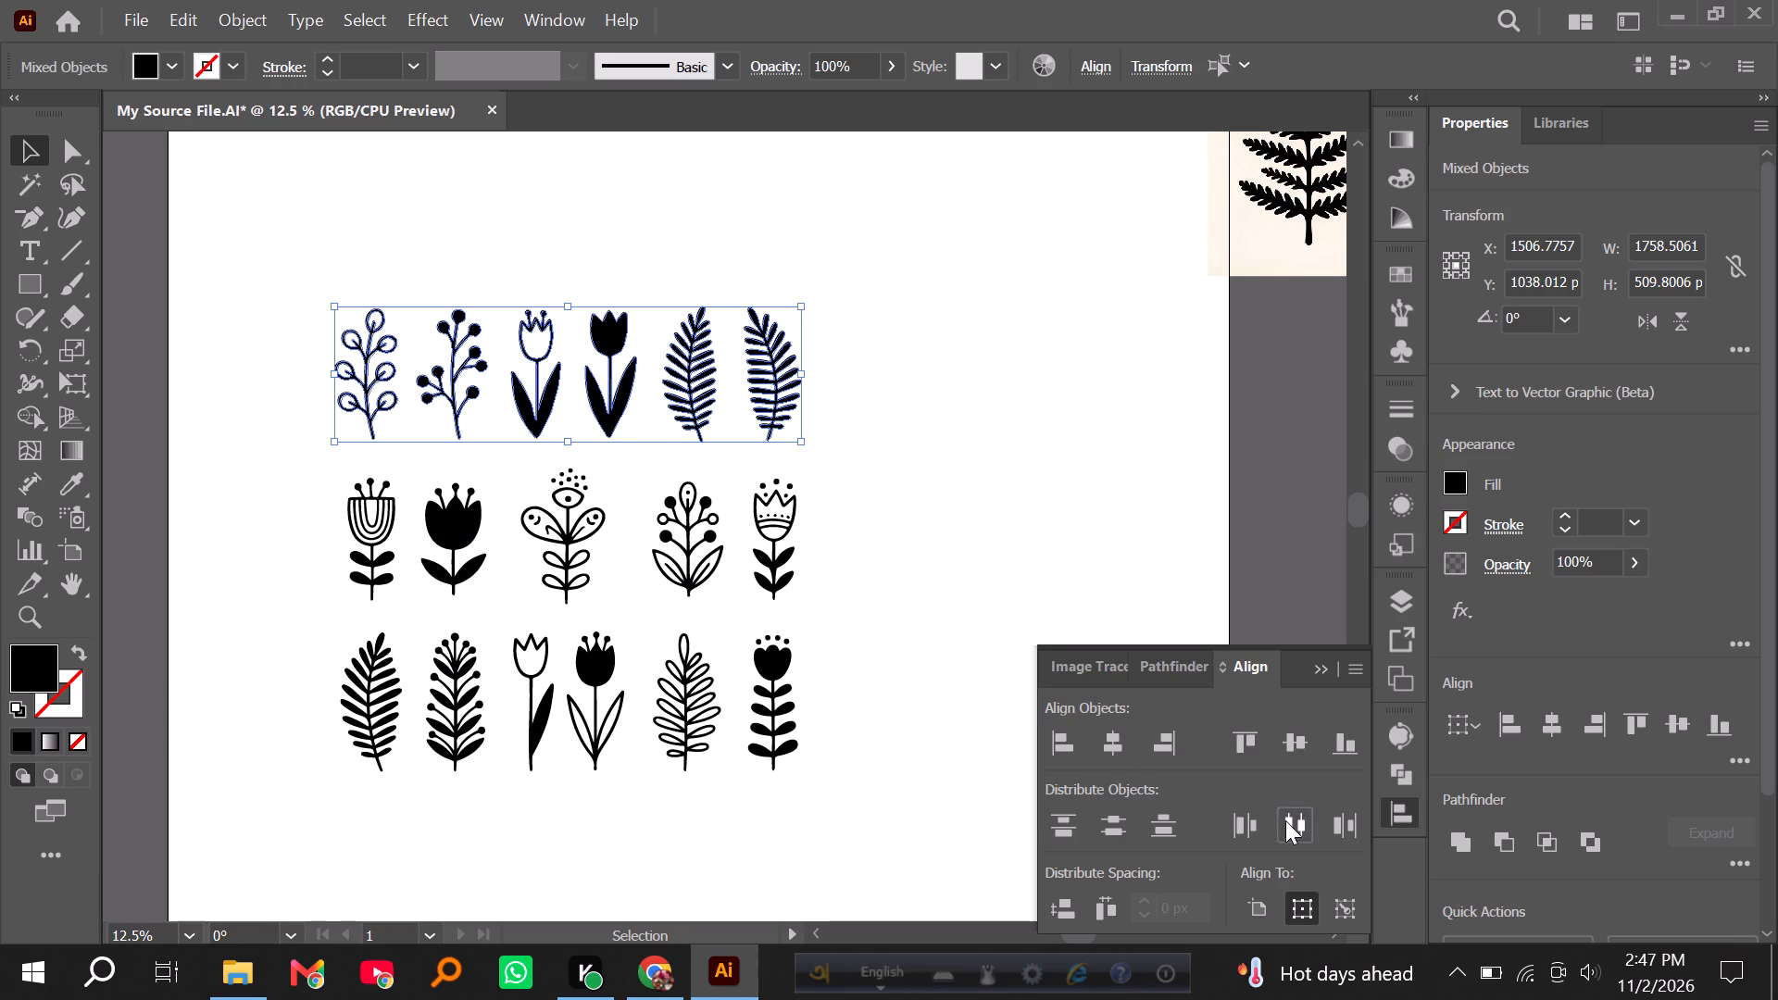
pyautogui.click(1285, 820)
pyautogui.doubleClick(1053, 404)
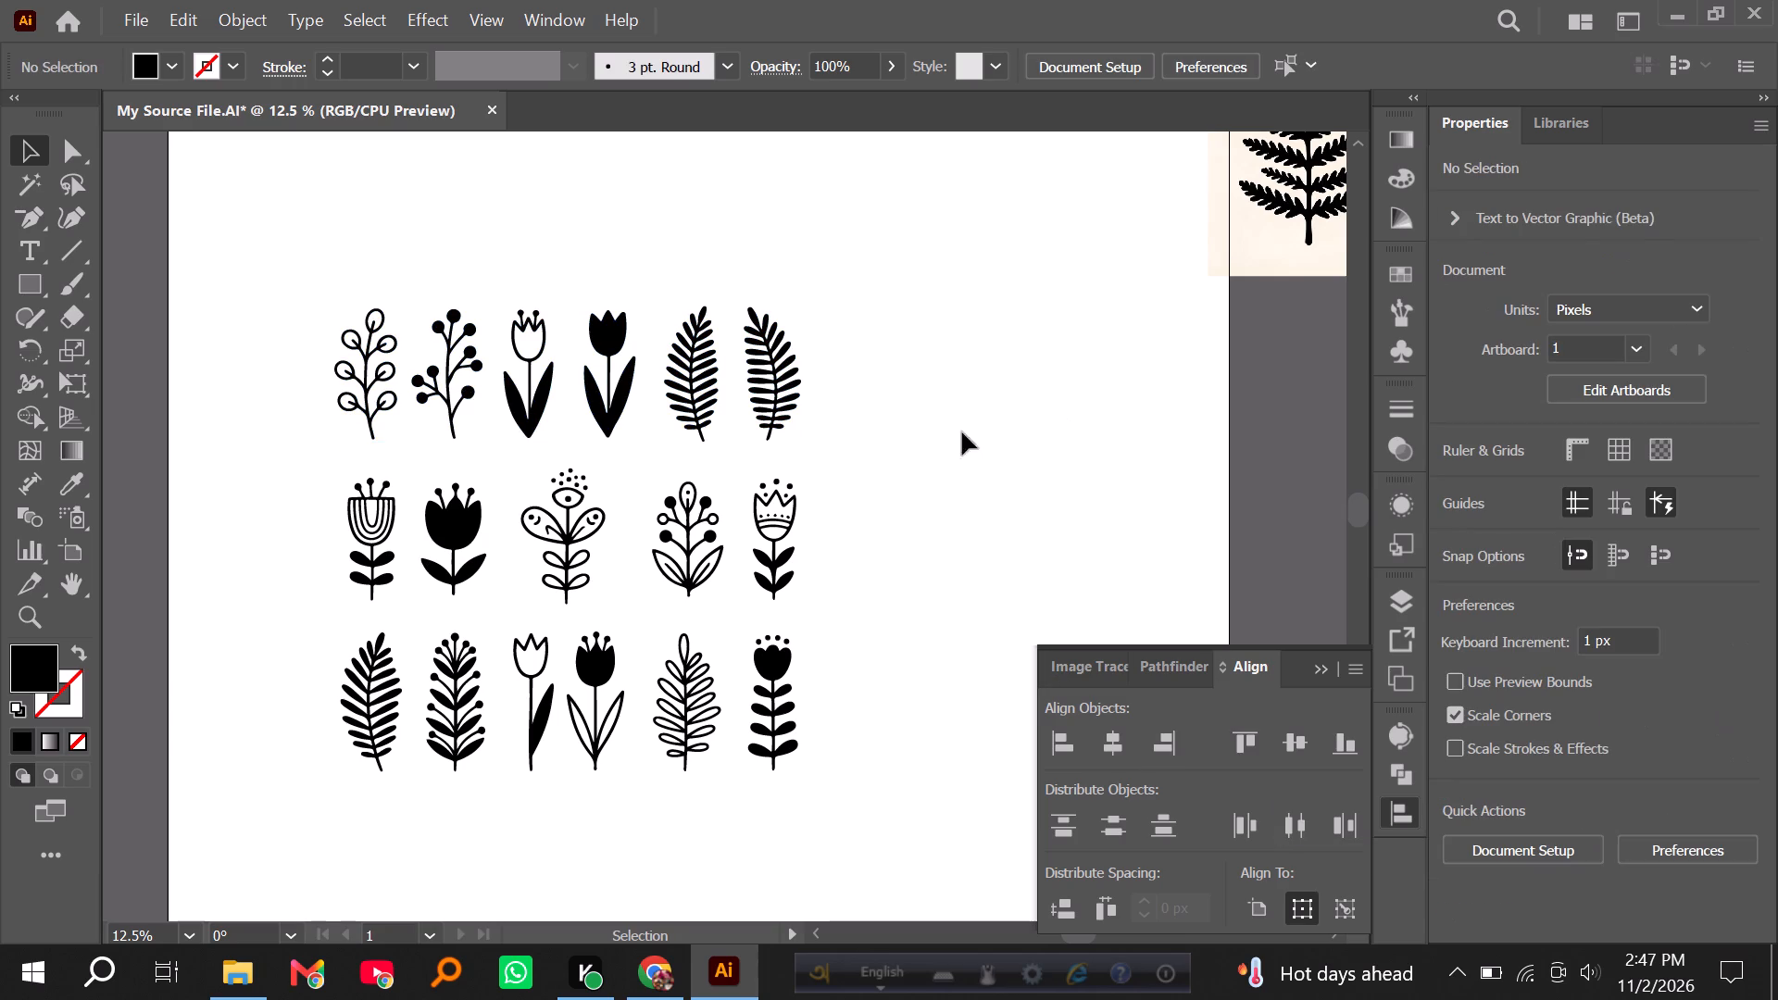
# Align the five flowers in the middle row by their vertical centers.
pyautogui.moveTo(244, 462); pyautogui.dragTo(988, 631)
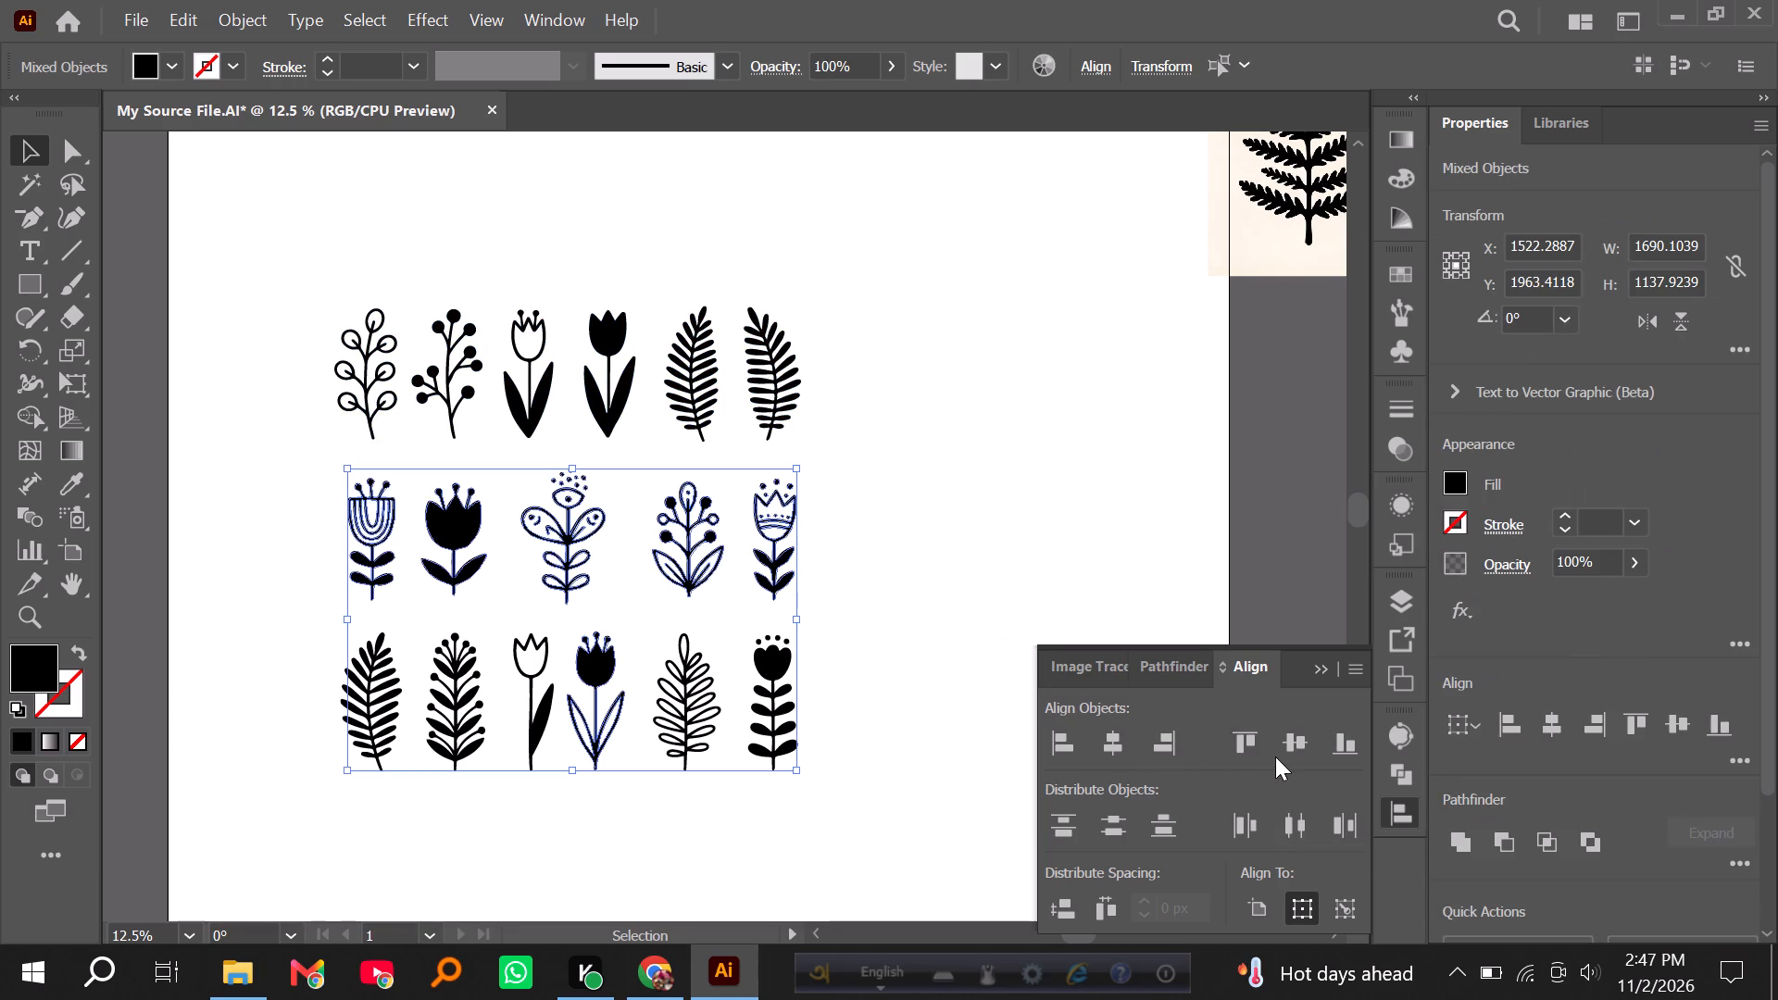
pyautogui.click(999, 663)
pyautogui.moveTo(219, 503); pyautogui.dragTo(897, 551)
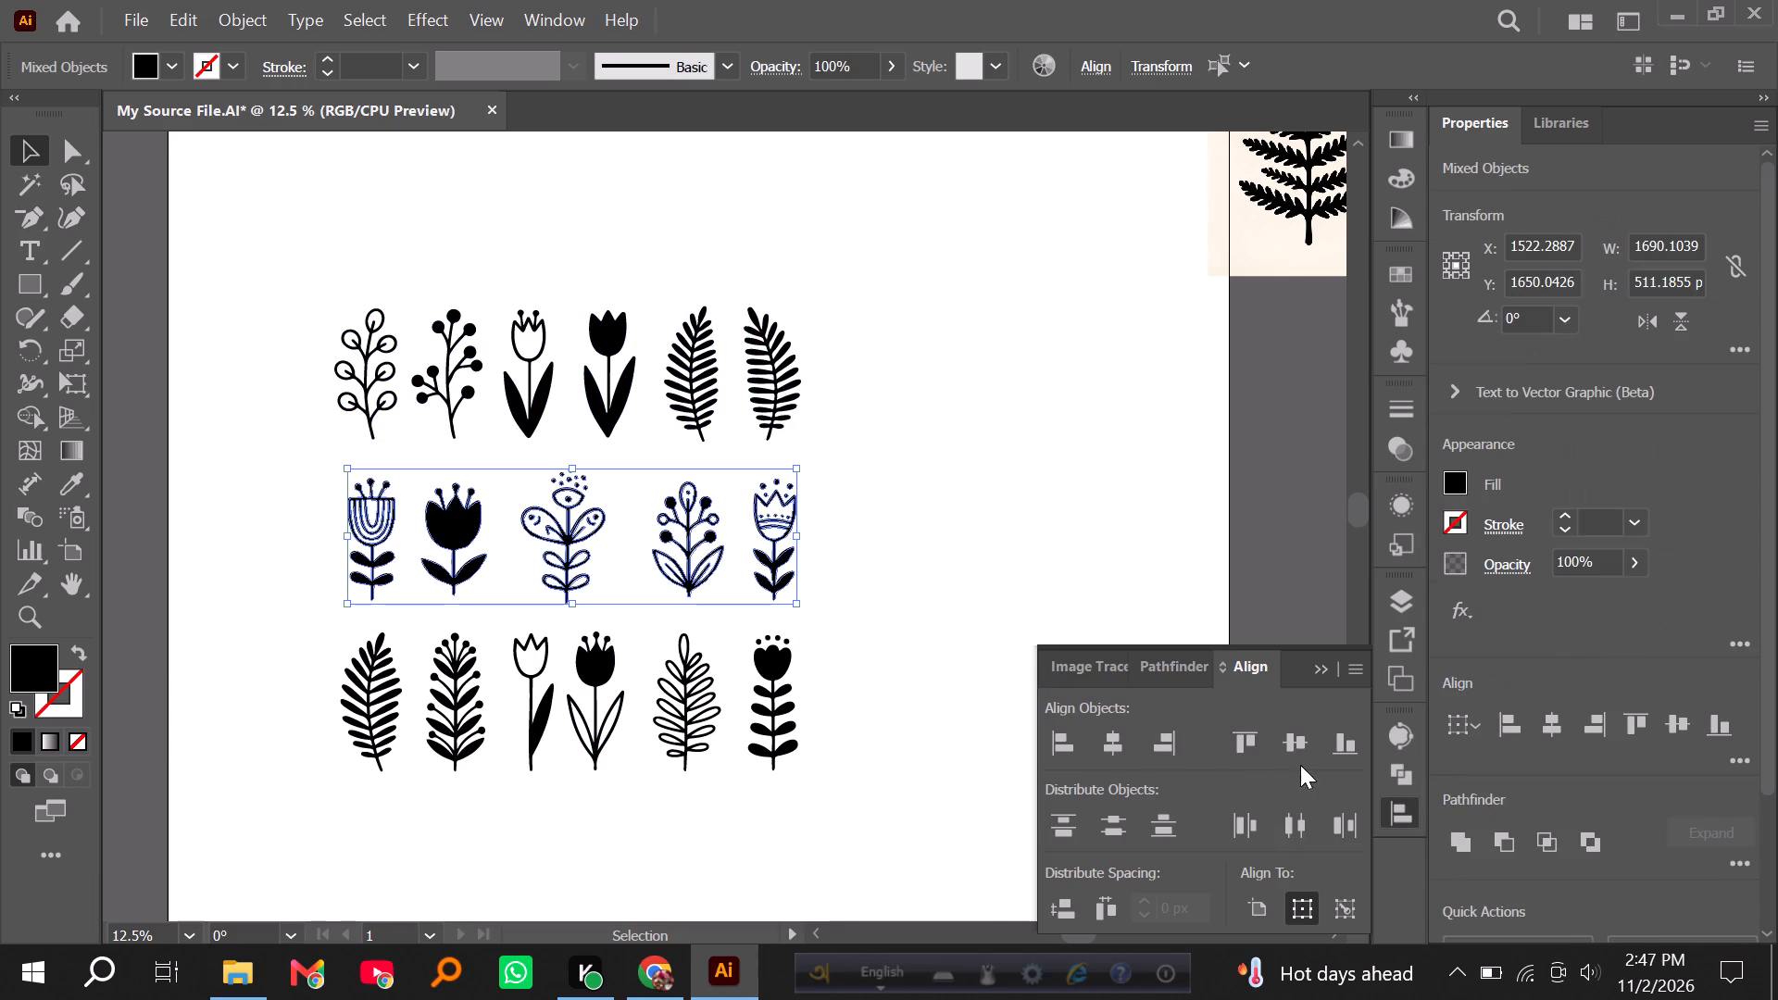
pyautogui.click(1292, 739)
pyautogui.click(1292, 739)
pyautogui.click(927, 481)
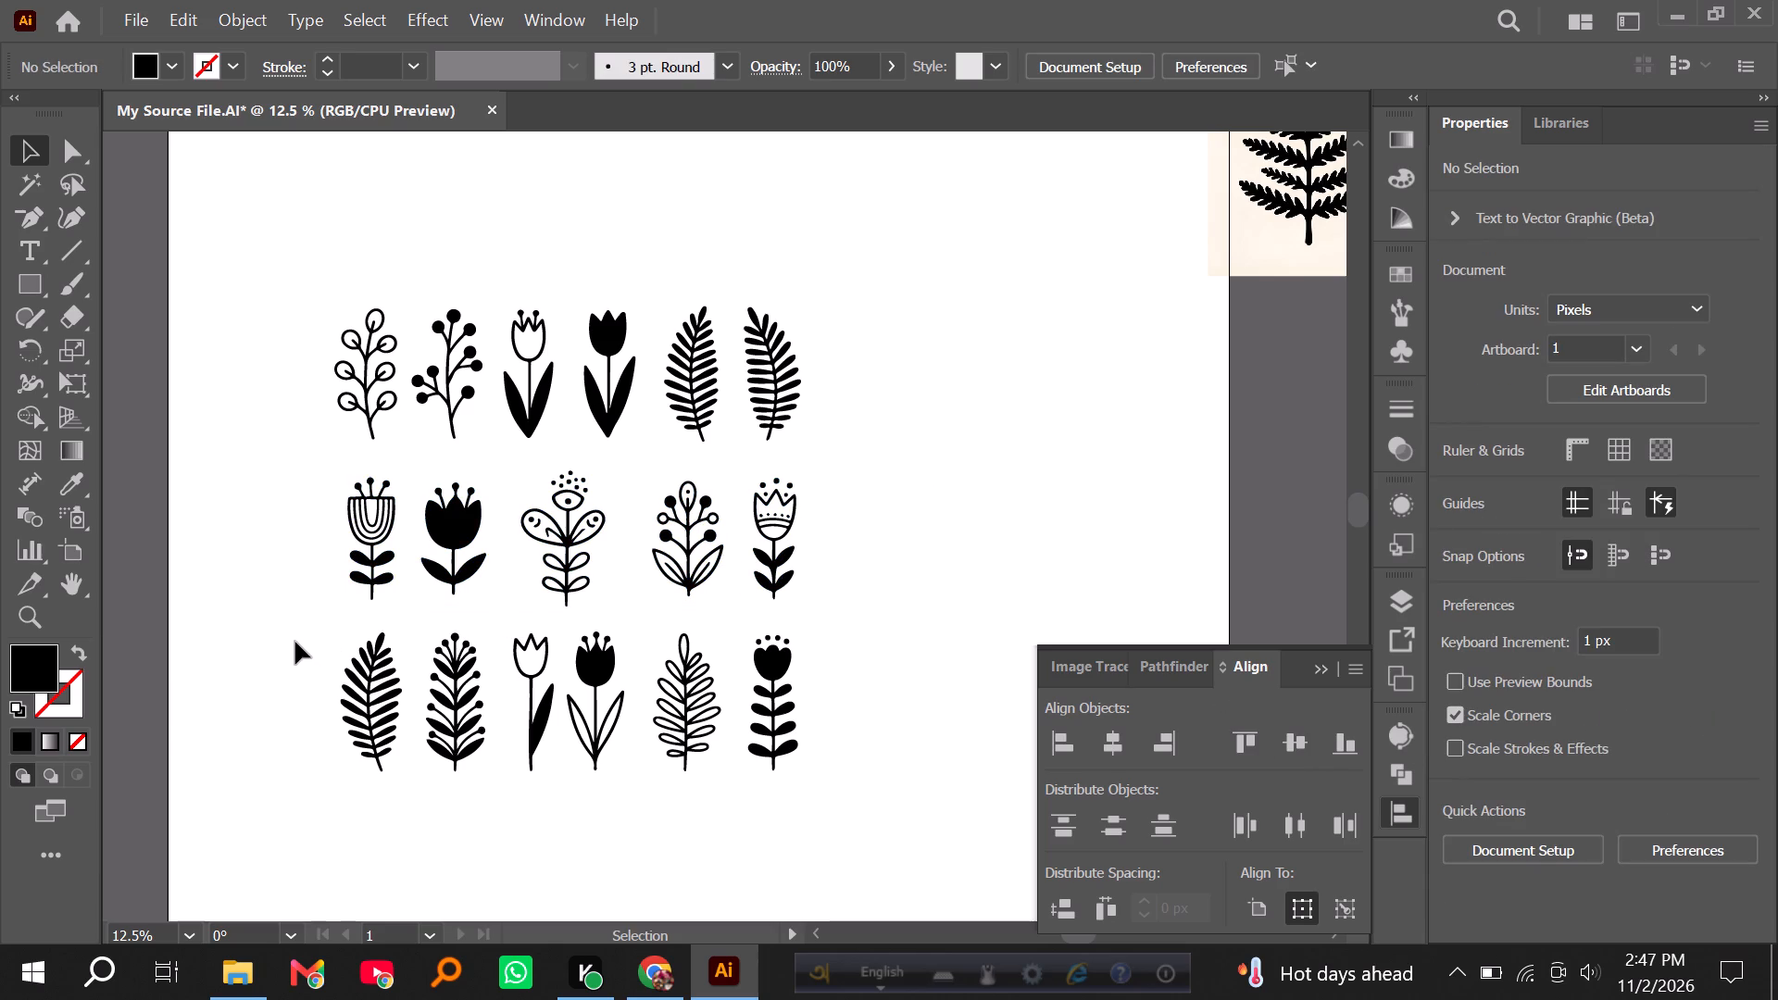
# Align the six plants in the bottom row by their vertical centers.
pyautogui.moveTo(293, 645); pyautogui.dragTo(851, 723)
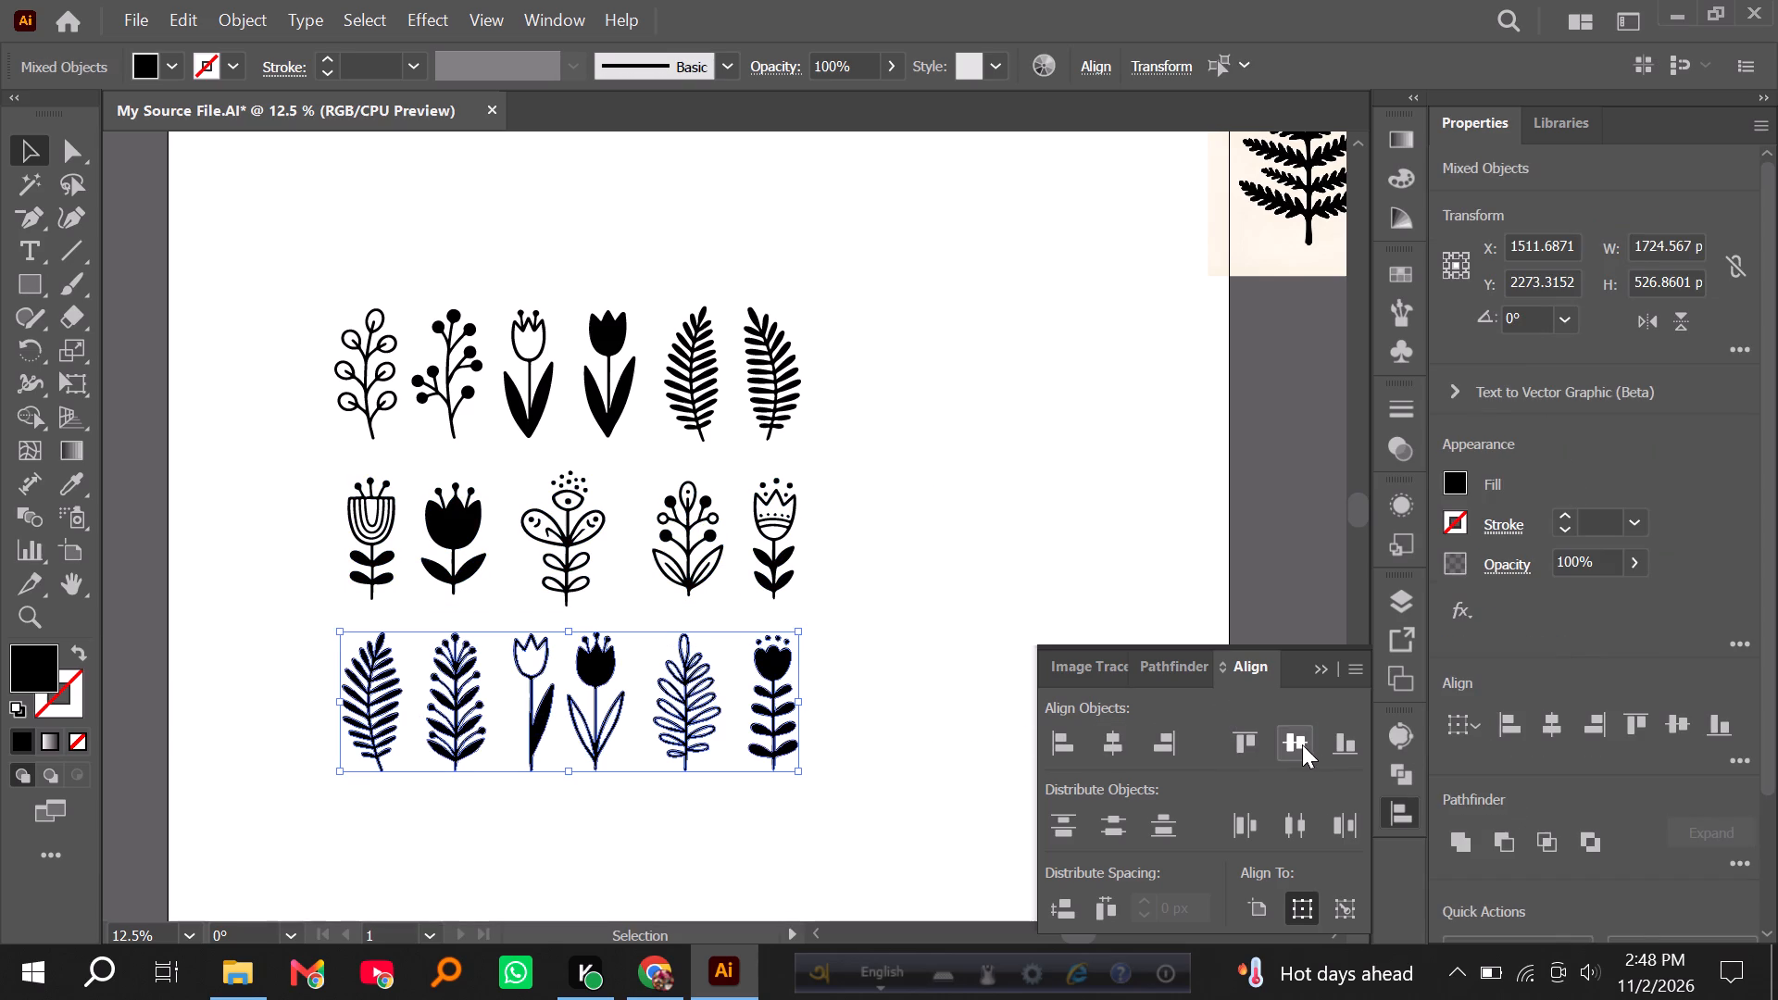
pyautogui.click(1296, 743)
pyautogui.click(1296, 743)
pyautogui.doubleClick(918, 579)
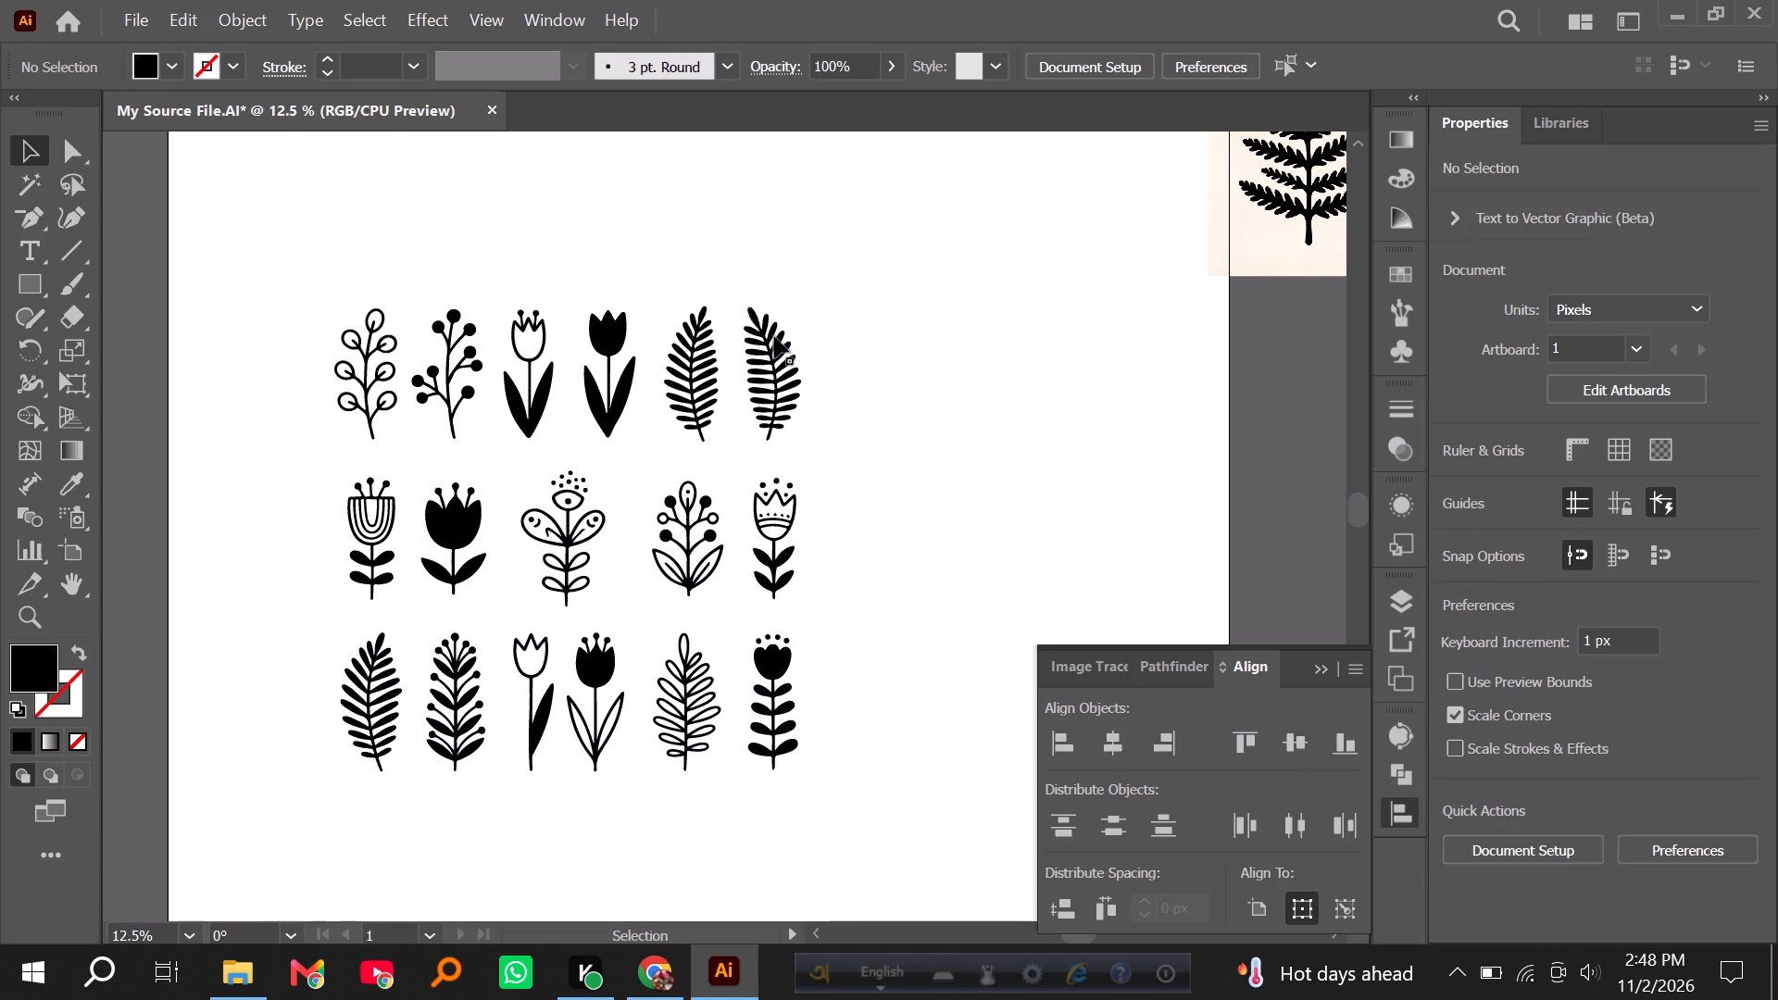
# Align the last column's three plants by horizontal centers, with the top fern as key object.
pyautogui.moveTo(752, 256); pyautogui.dragTo(794, 719)
pyautogui.click(779, 398)
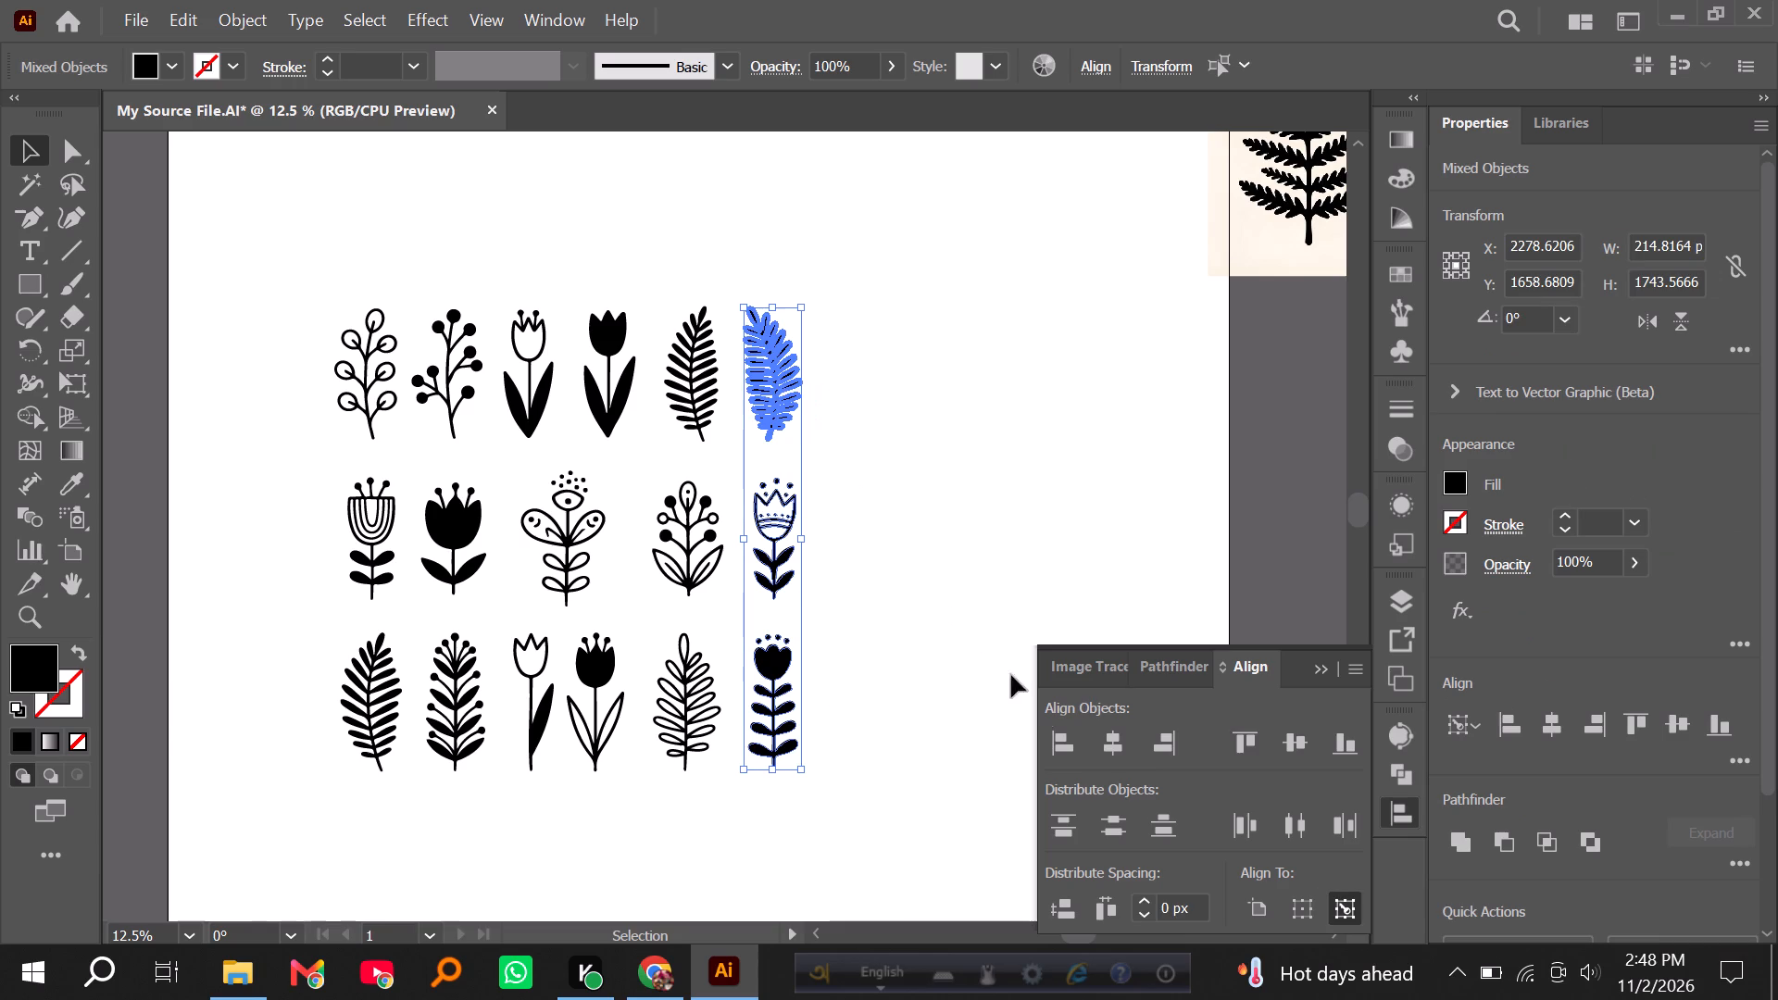
pyautogui.click(1113, 746)
# Align the fifth column's berry plant and leafy branch by horizontal centers to the top fern as key object.
pyautogui.moveTo(684, 244); pyautogui.dragTo(690, 660)
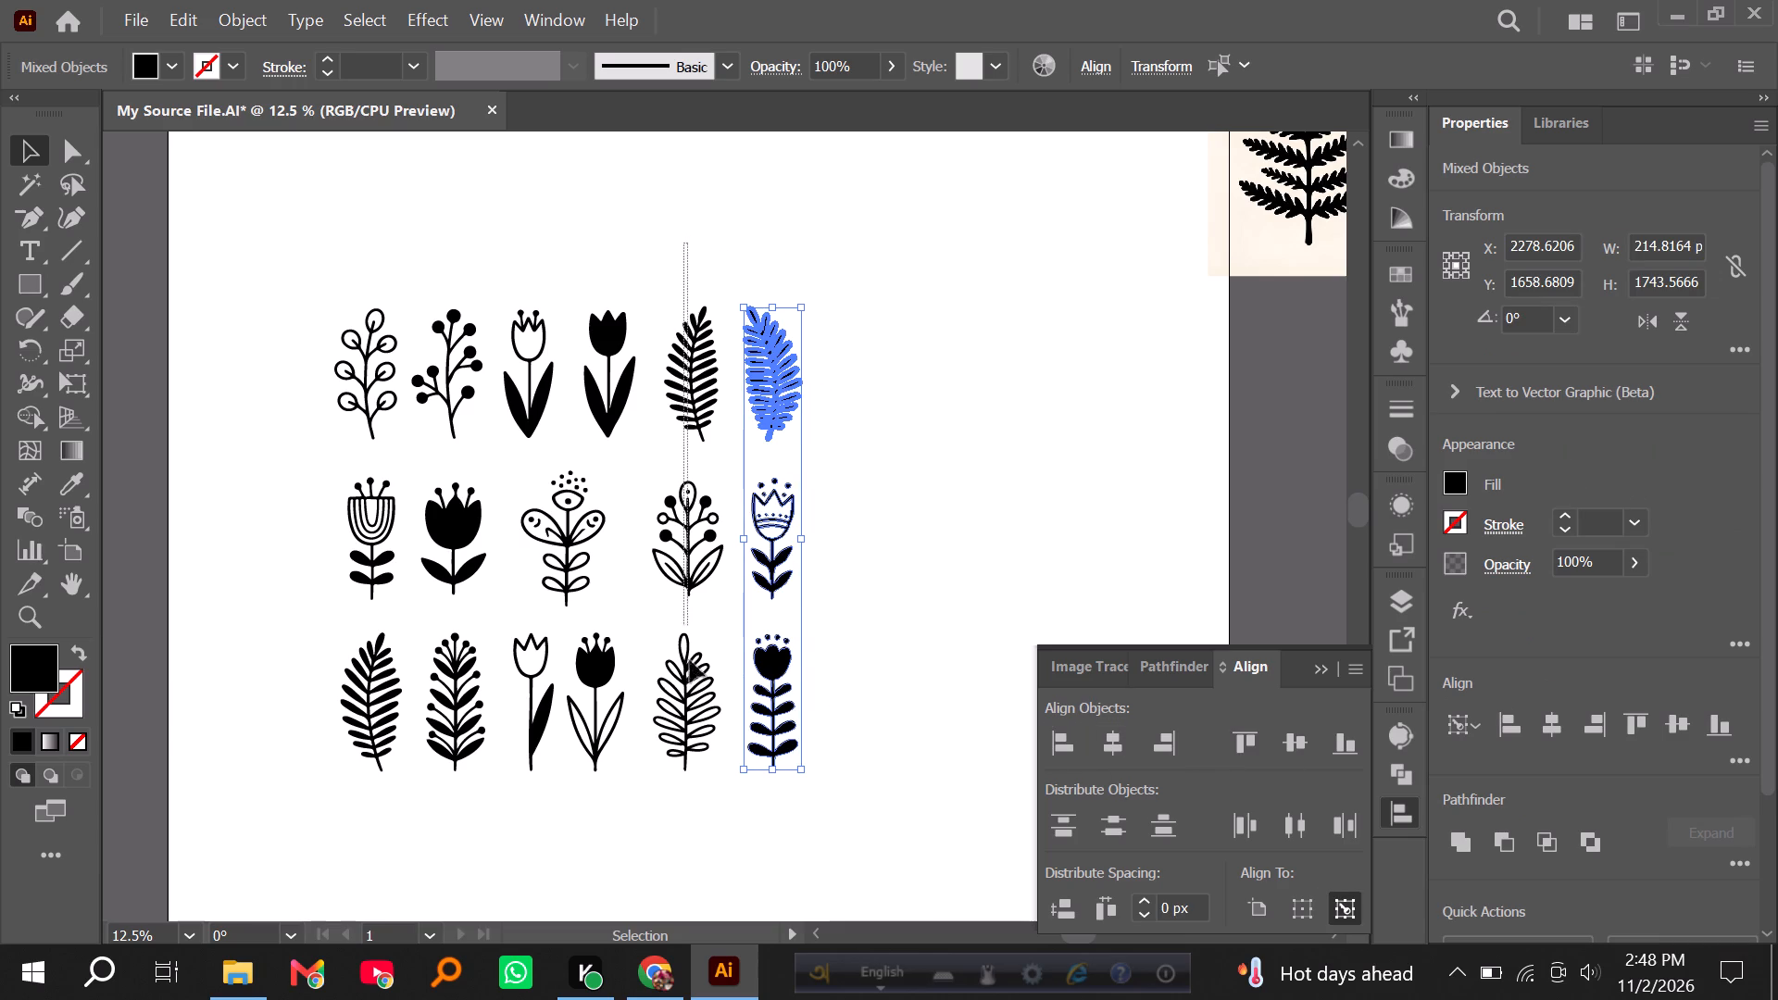
pyautogui.moveTo(690, 660); pyautogui.dragTo(697, 710)
pyautogui.click(692, 381)
pyautogui.click(1103, 738)
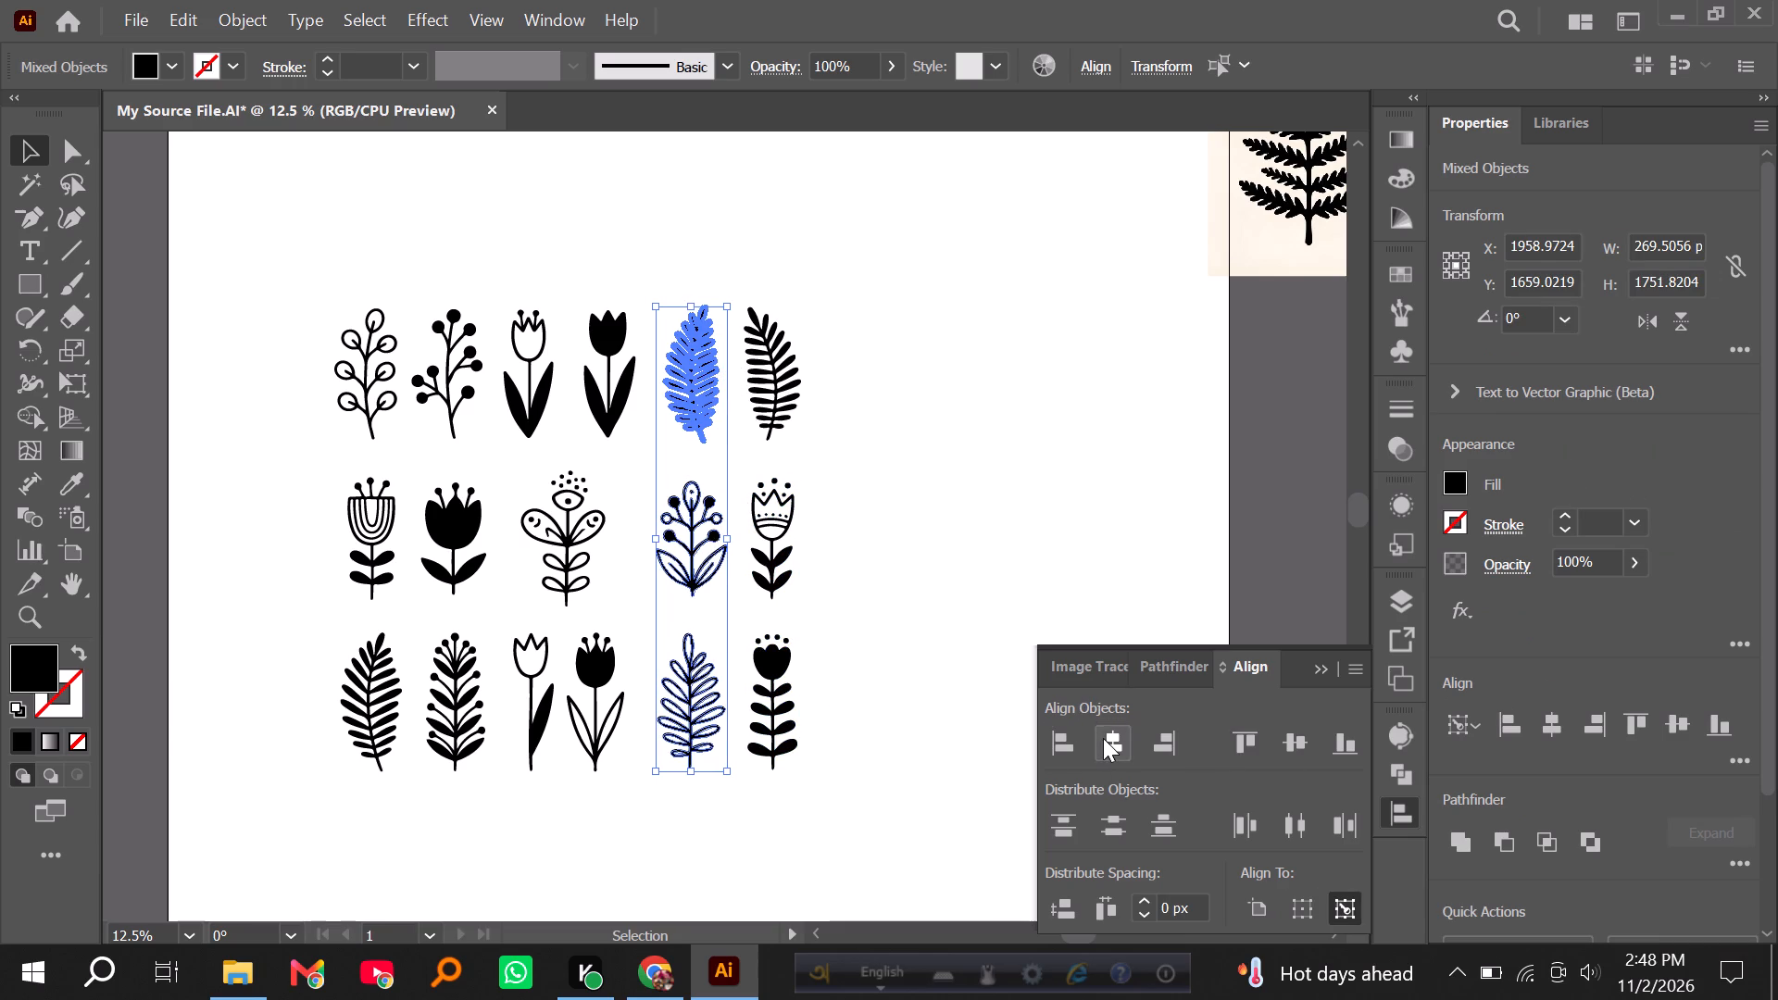
# Align the bottom row's black dotted tulip by horizontal centers to the top row's black tulip as key object.
pyautogui.moveTo(590, 250); pyautogui.dragTo(607, 644)
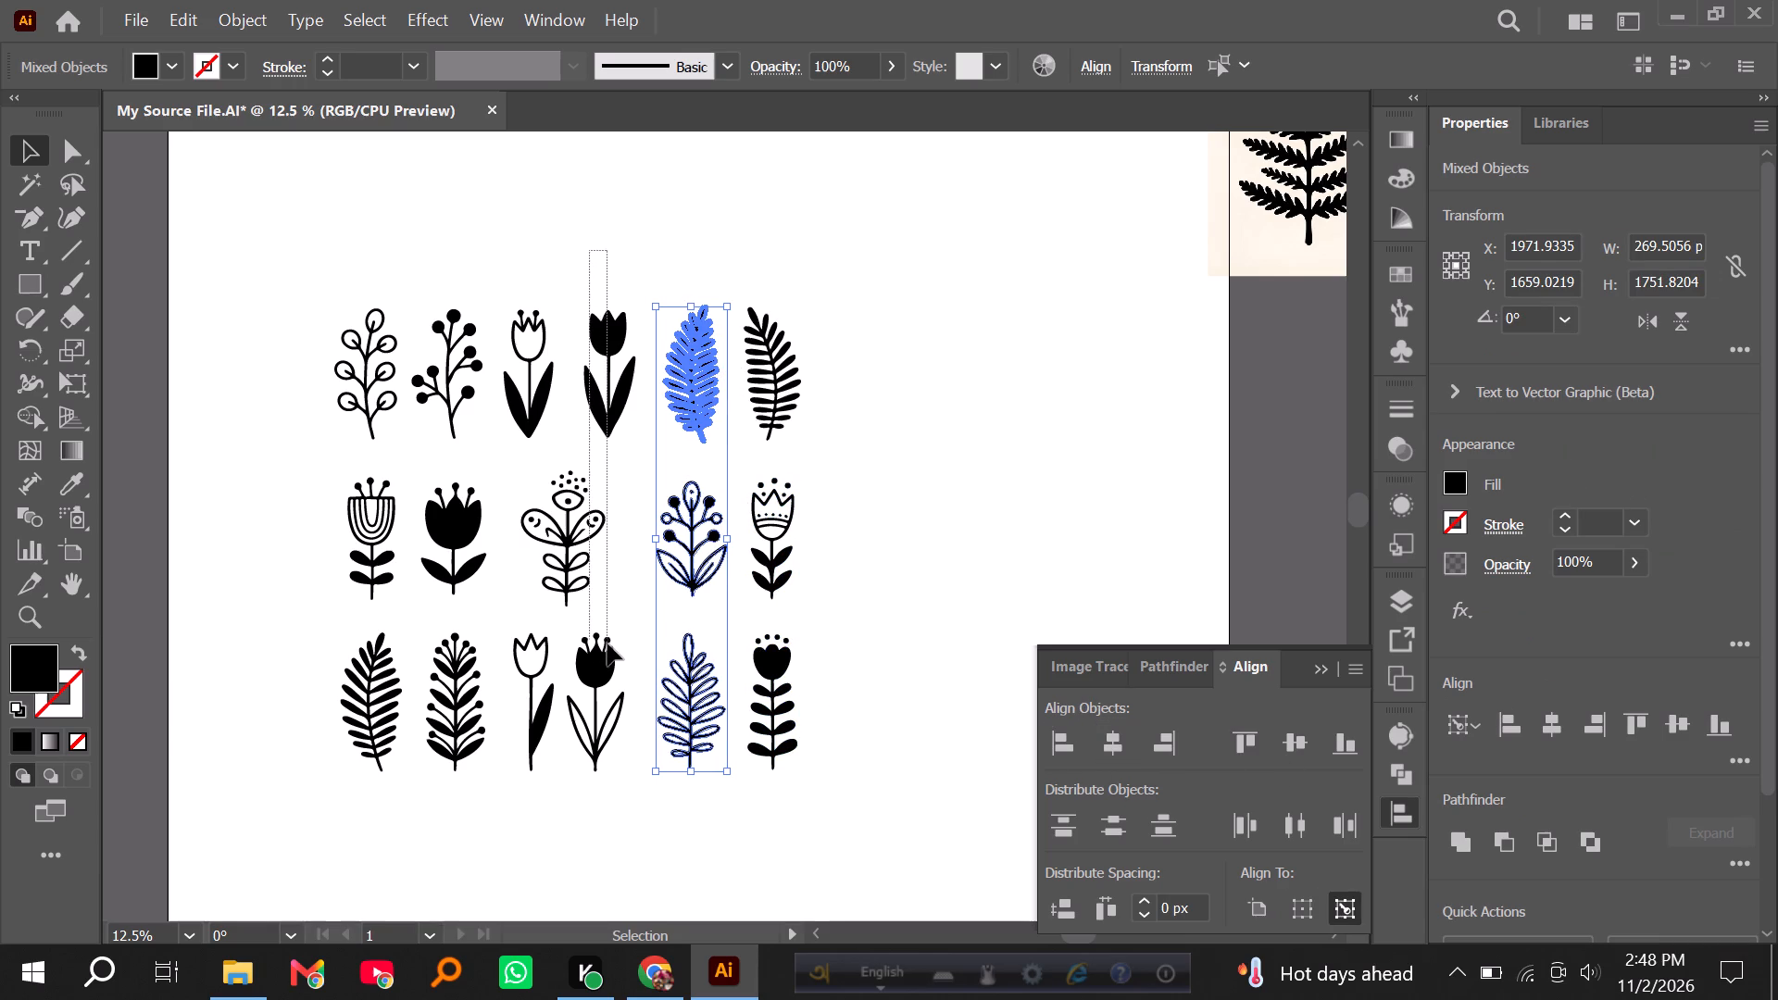
pyautogui.moveTo(607, 644); pyautogui.dragTo(607, 653)
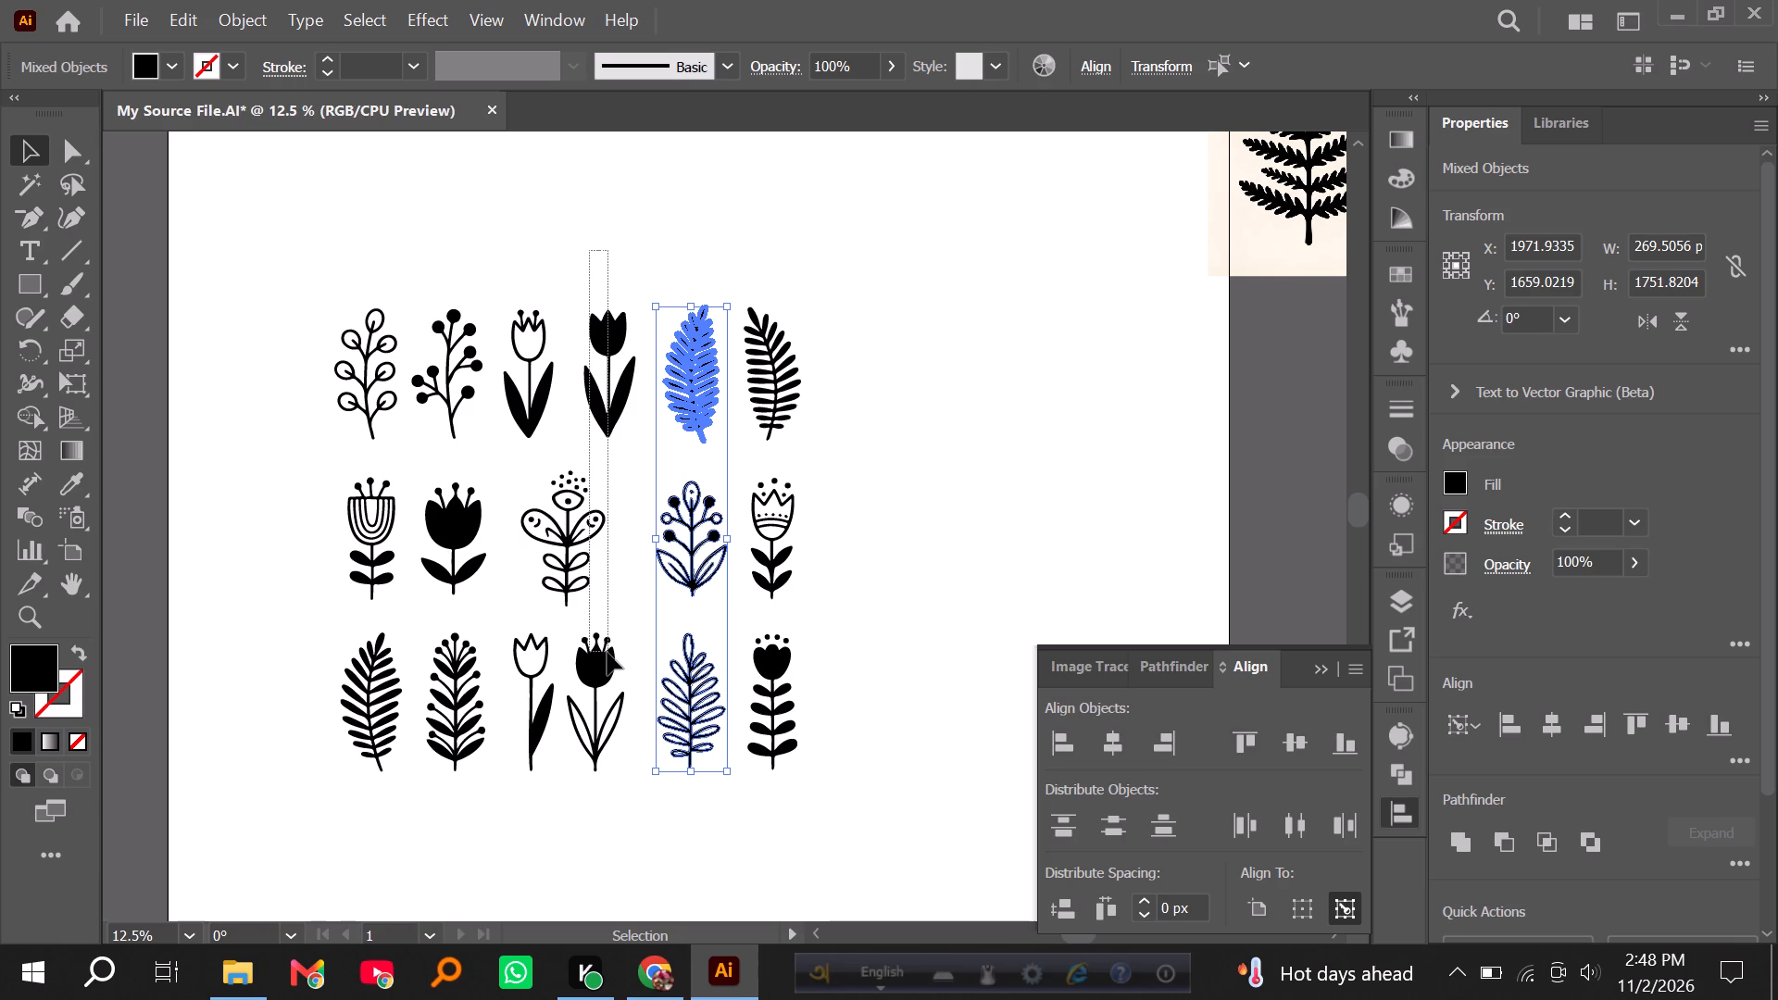
pyautogui.moveTo(607, 653); pyautogui.dragTo(605, 106)
pyautogui.click(599, 422)
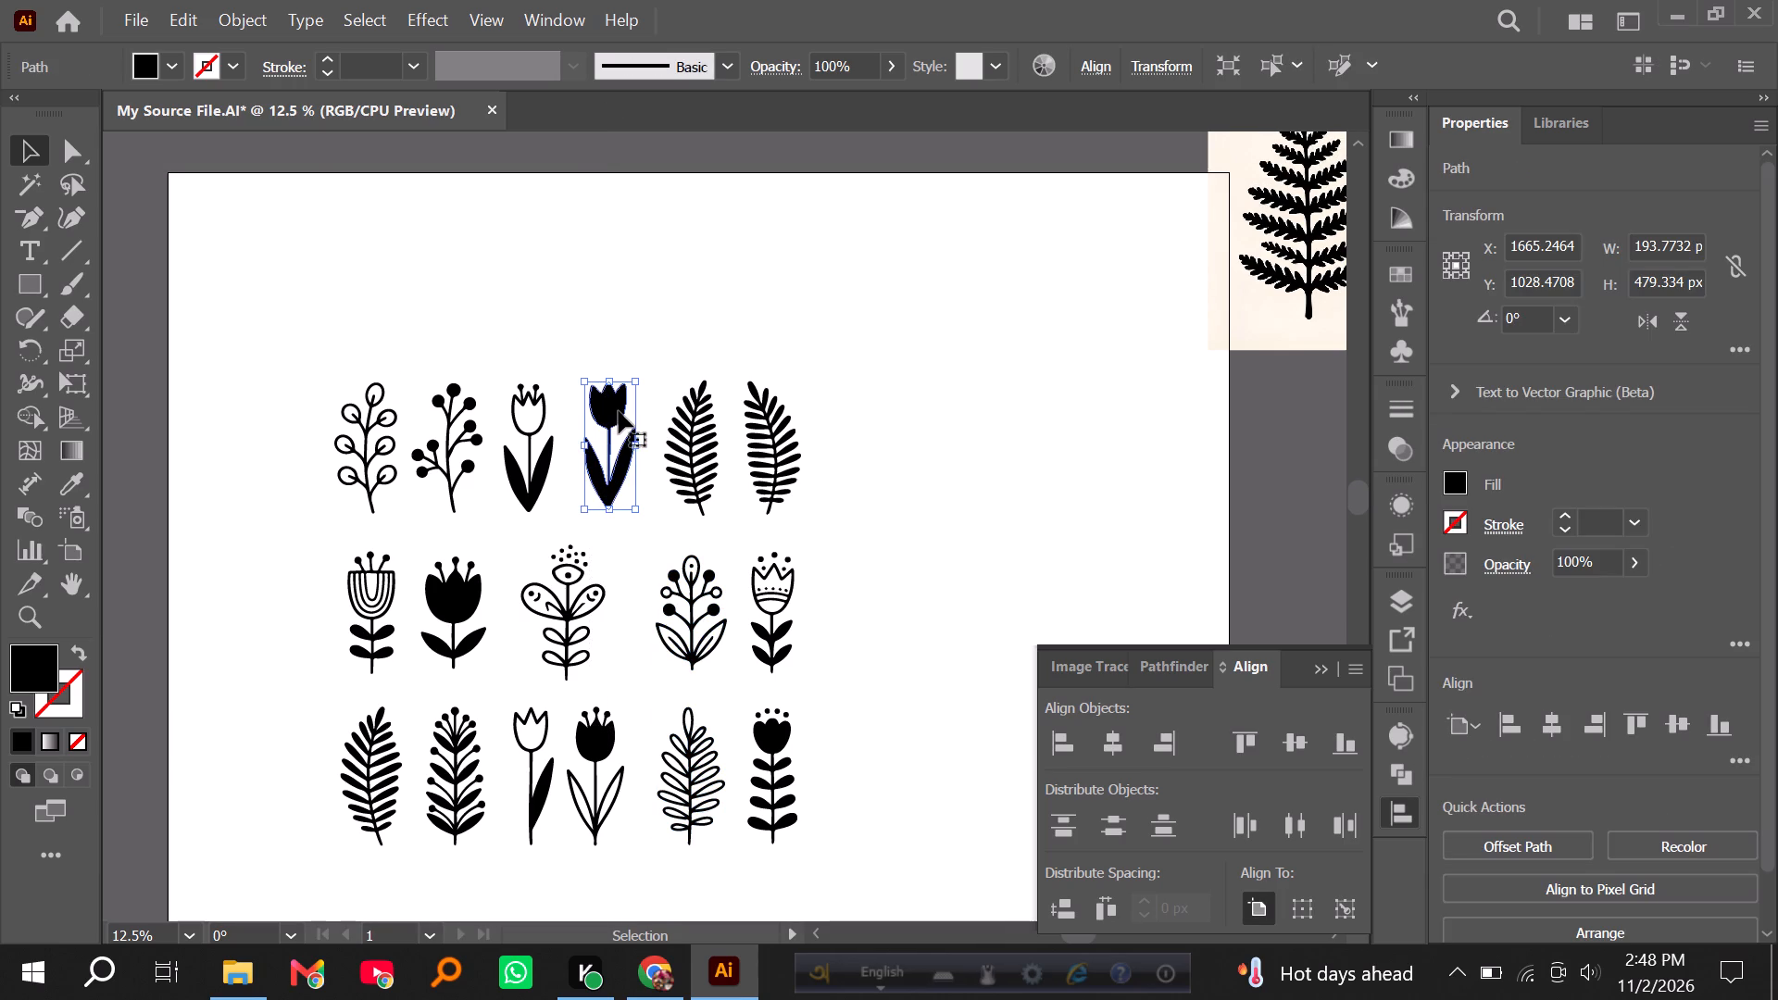
pyautogui.hotkey('ctrl', 'z')
pyautogui.scroll(-2, 626, 400)
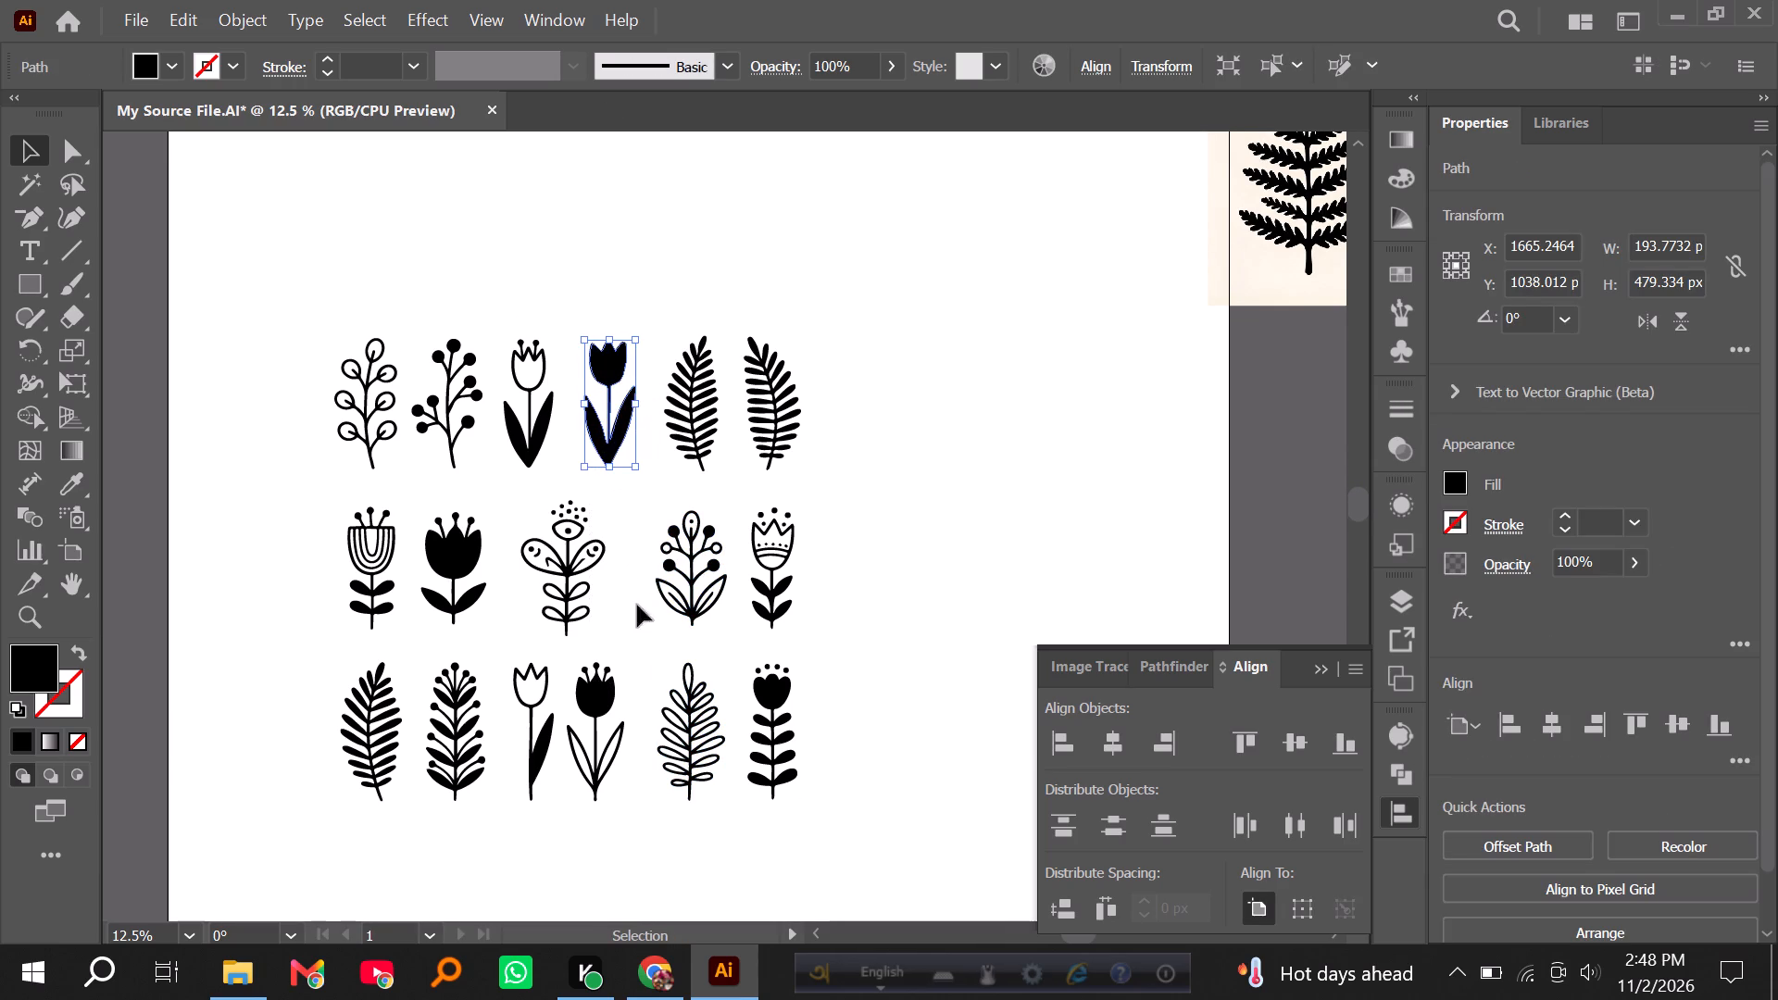
pyautogui.keyDown('shift'); pyautogui.click(586, 706); pyautogui.keyUp('shift')
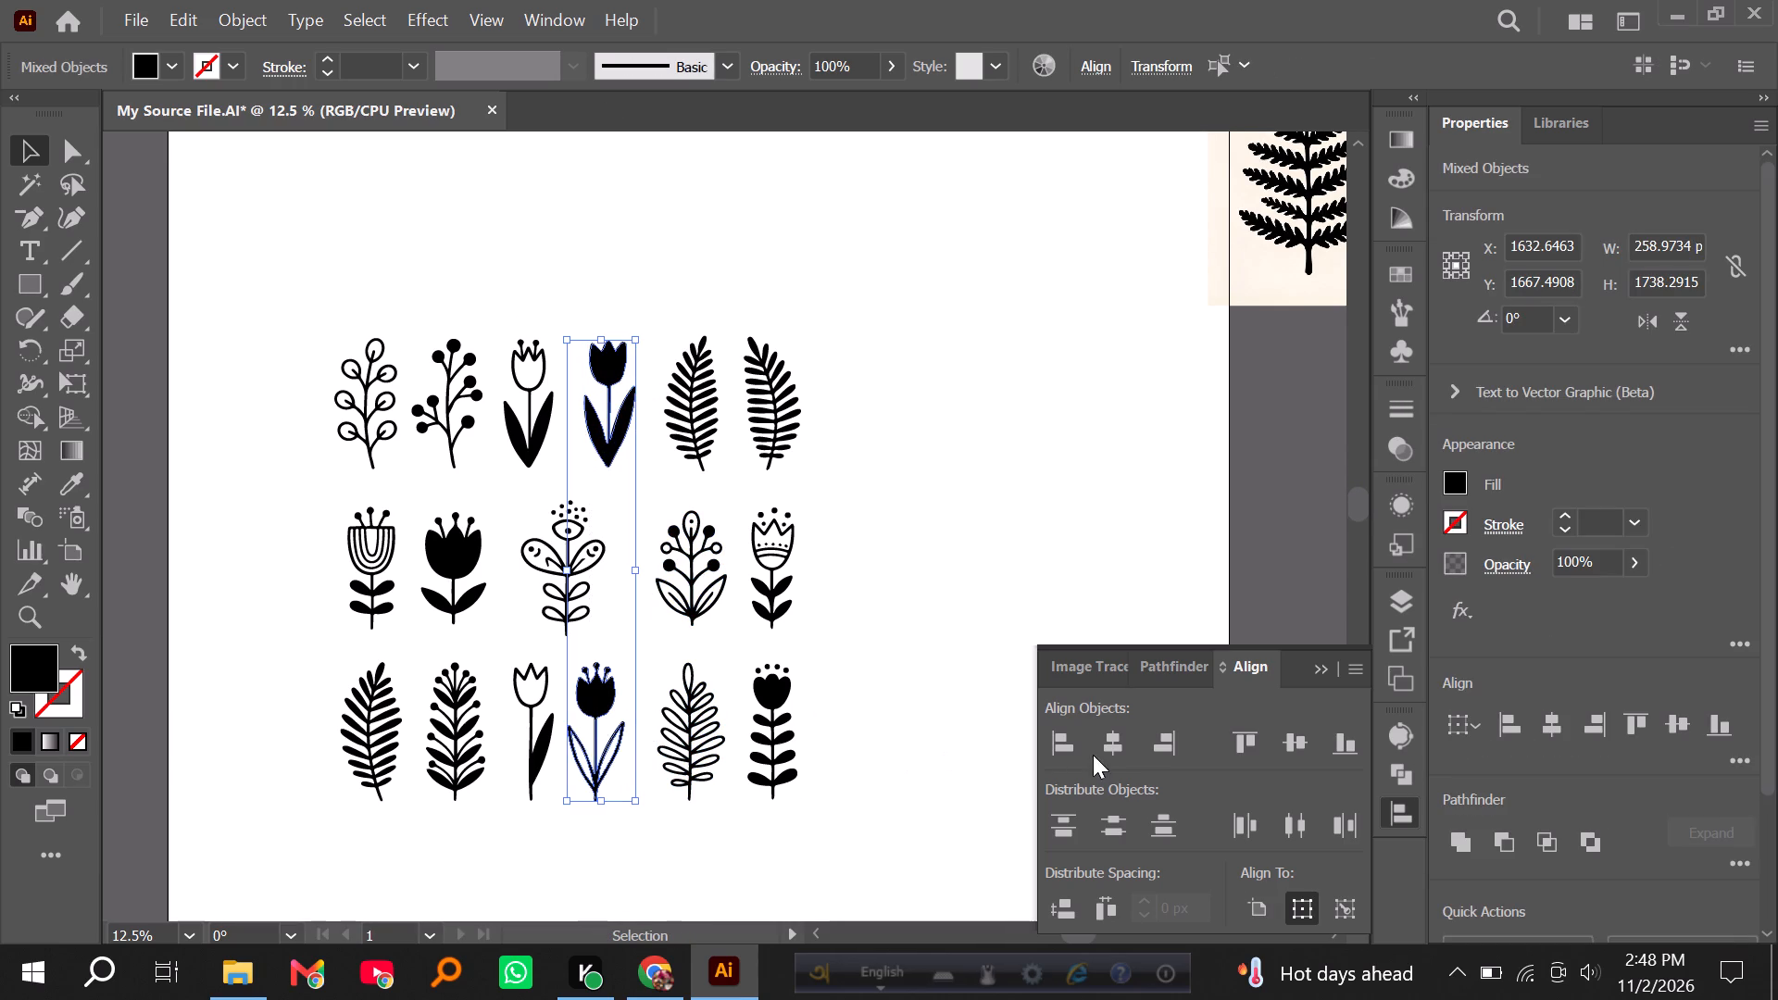
pyautogui.click(605, 348)
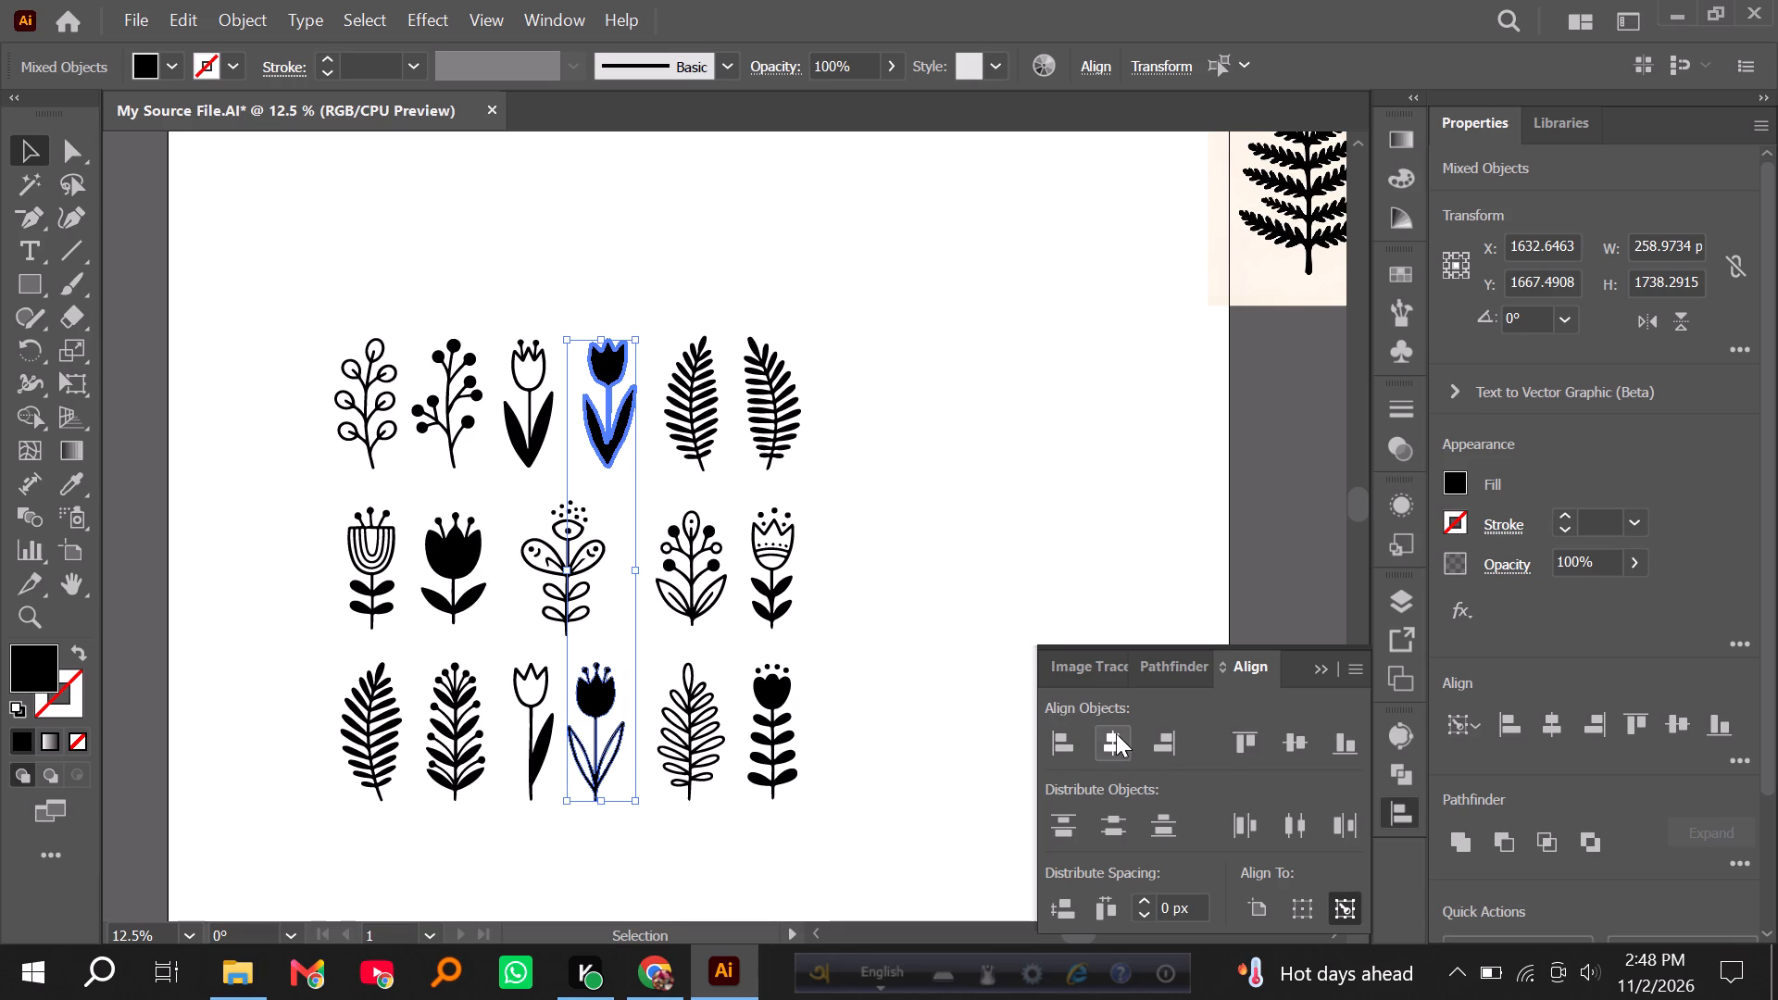
pyautogui.click(1115, 733)
pyautogui.click(507, 278)
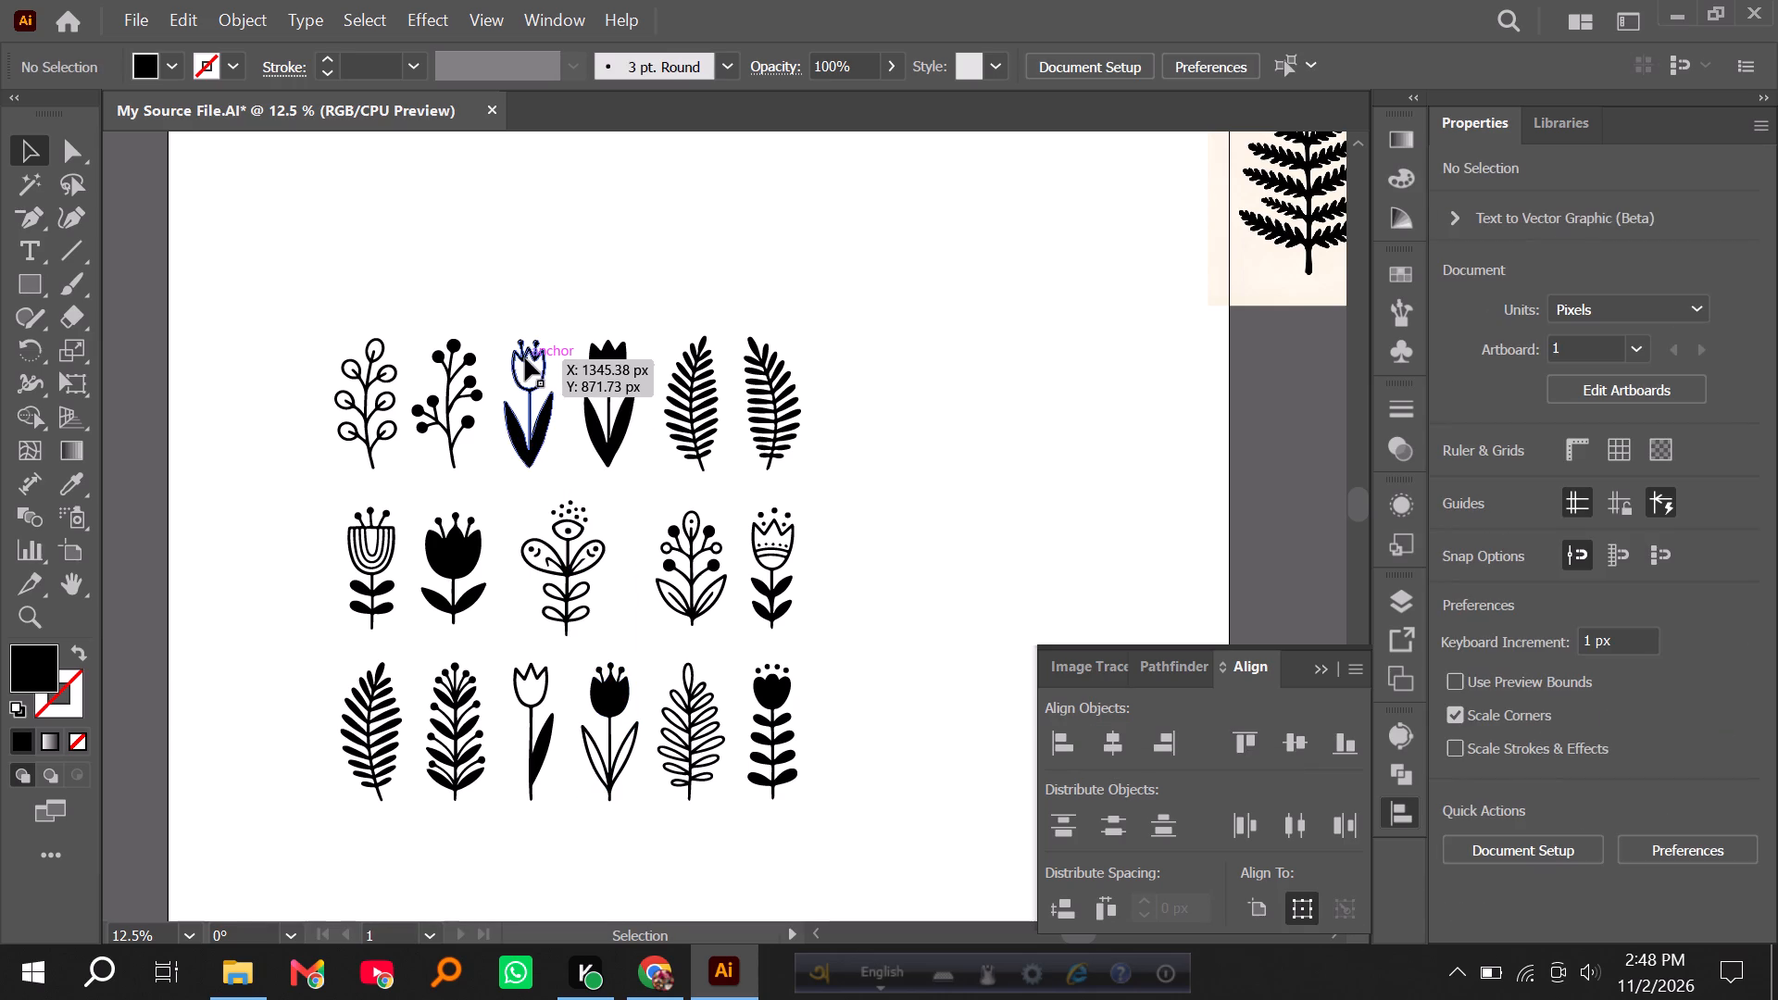
# Align the bottom row's outlined tulip by horizontal centers to the top row's outlined tulip as key object.
pyautogui.click(525, 358)
pyautogui.keyDown('shift'); pyautogui.click(537, 673); pyautogui.keyUp('shift')
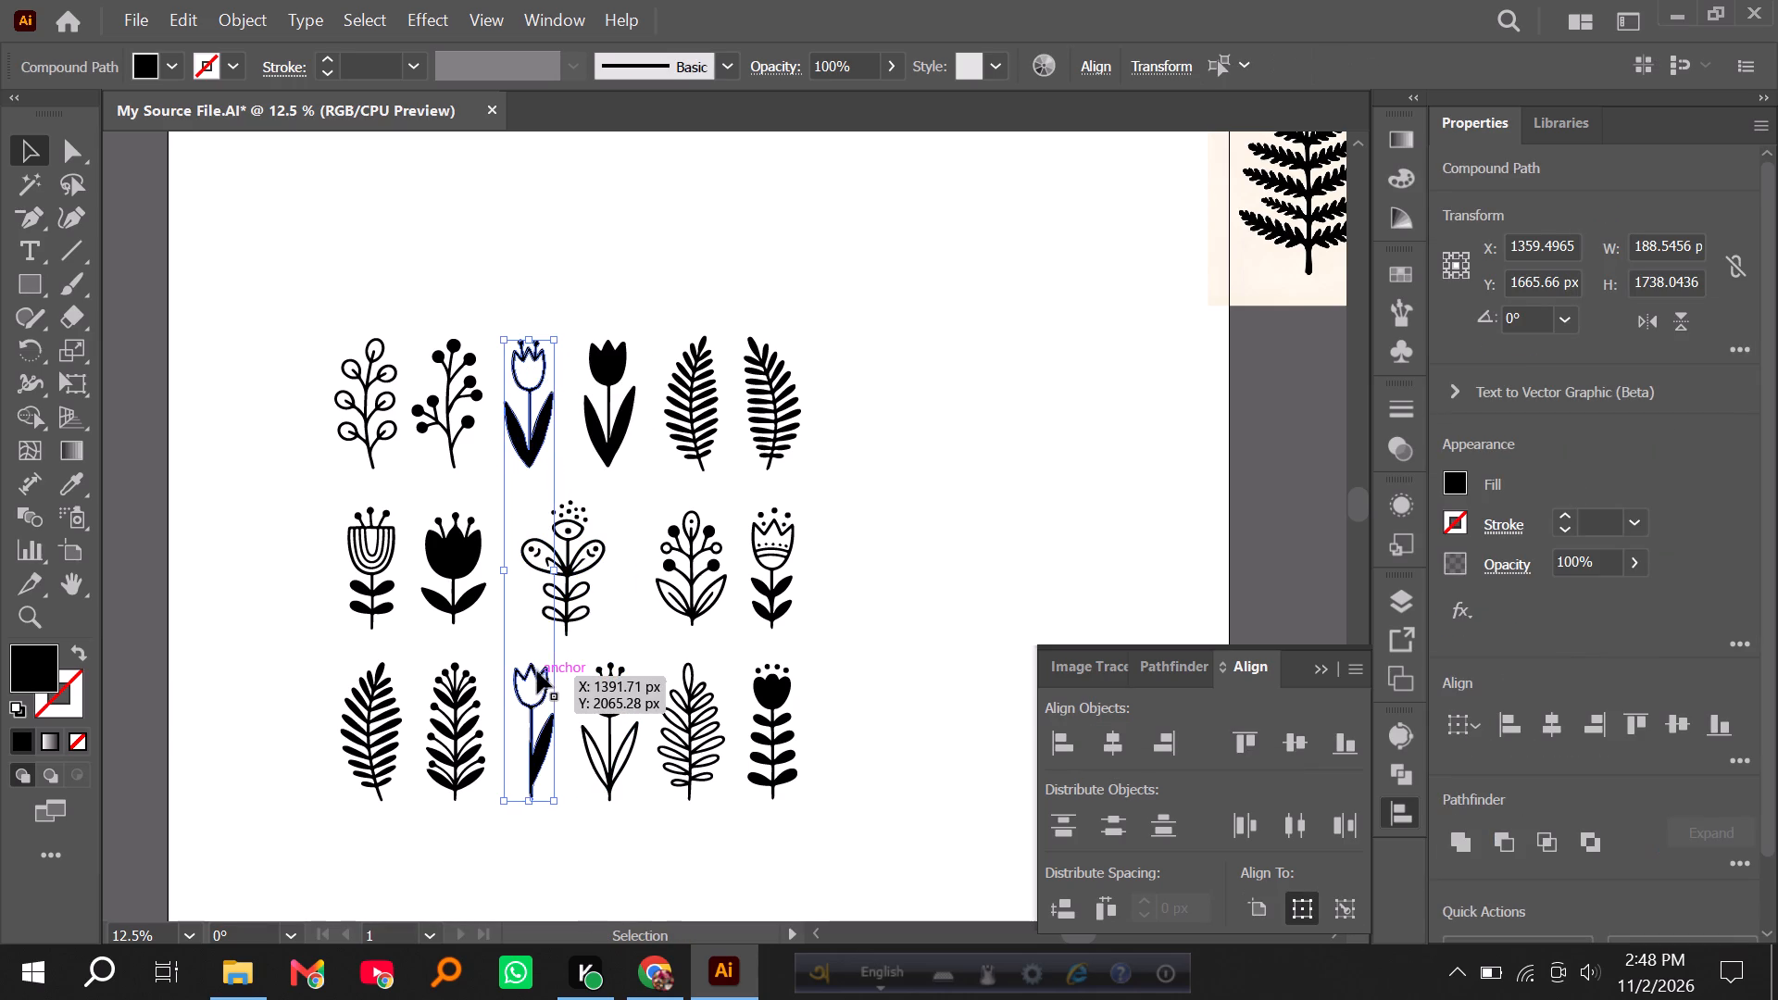
pyautogui.click(542, 426)
pyautogui.doubleClick(1107, 749)
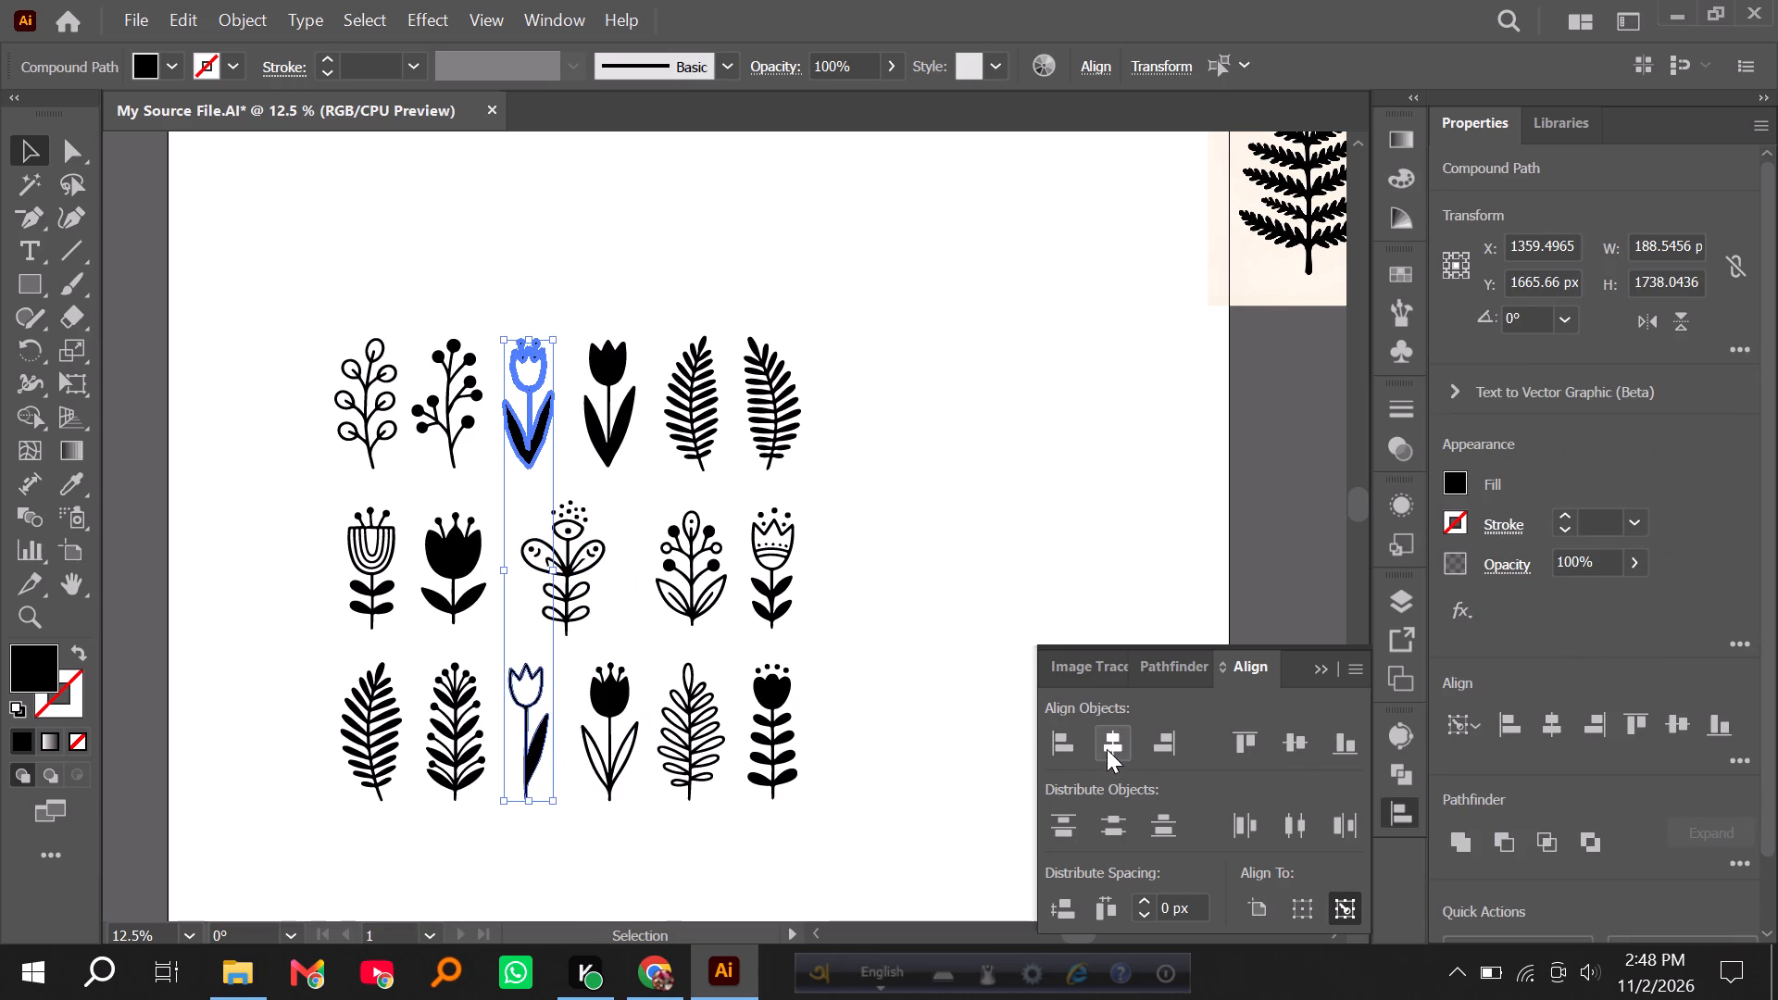
pyautogui.click(424, 279)
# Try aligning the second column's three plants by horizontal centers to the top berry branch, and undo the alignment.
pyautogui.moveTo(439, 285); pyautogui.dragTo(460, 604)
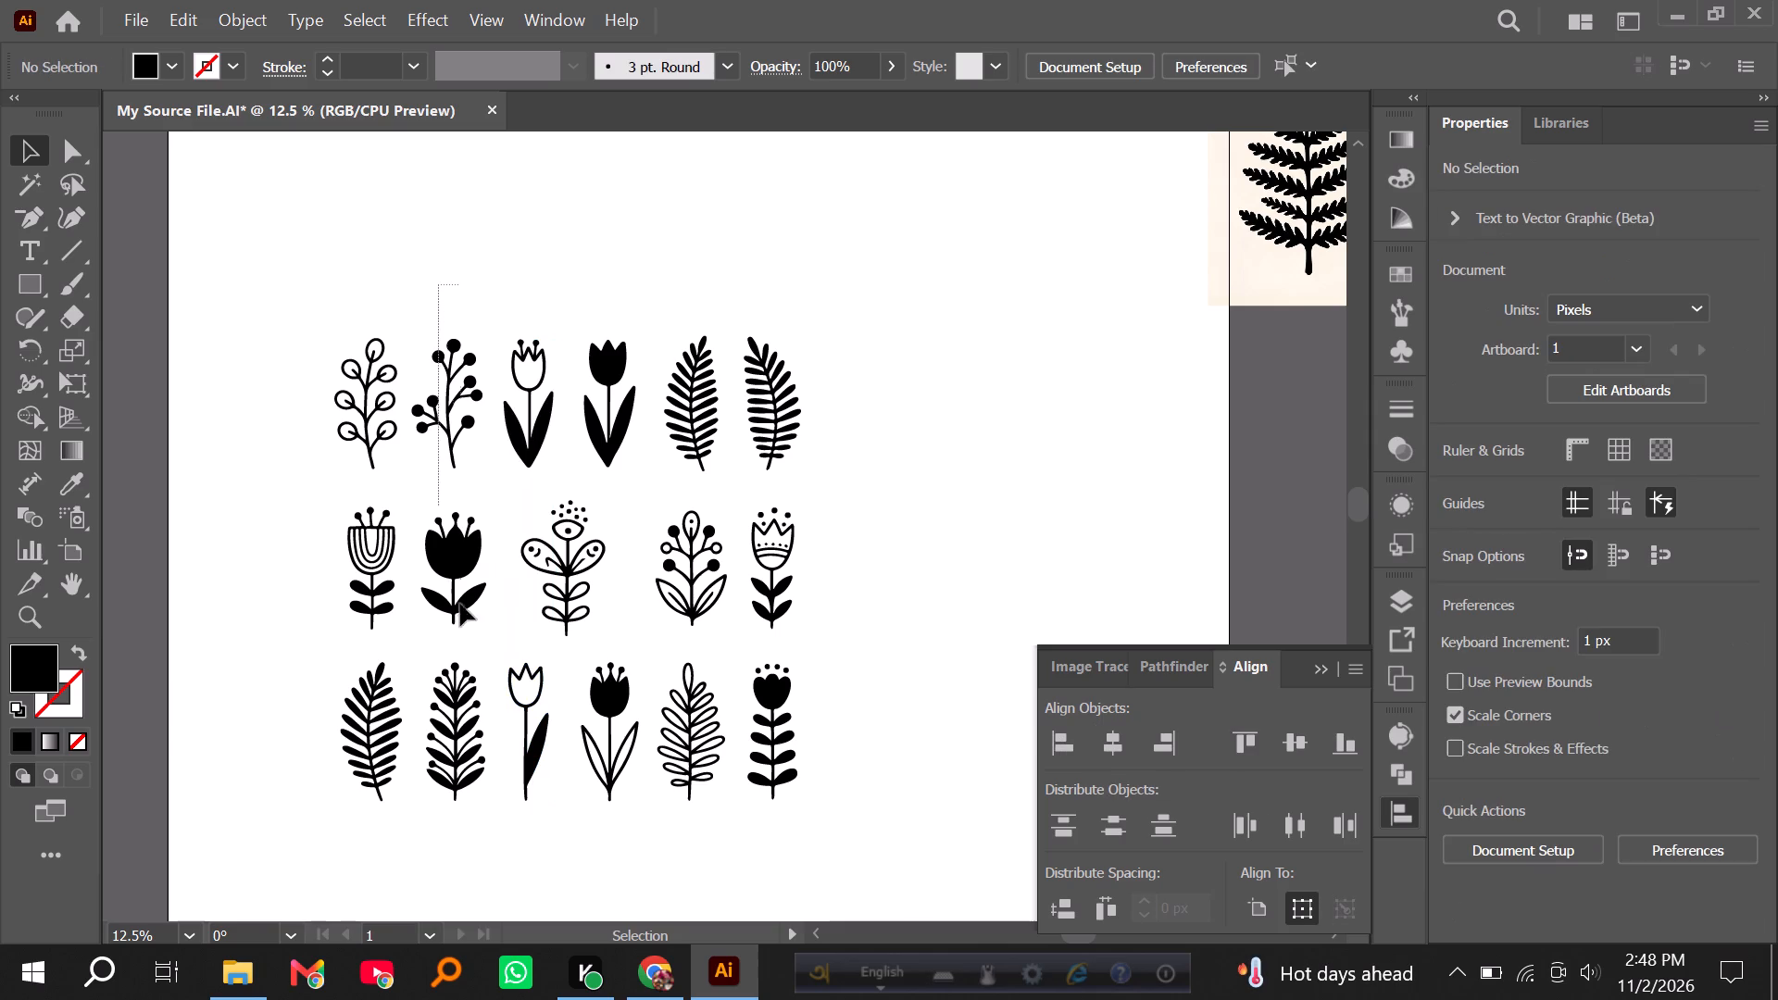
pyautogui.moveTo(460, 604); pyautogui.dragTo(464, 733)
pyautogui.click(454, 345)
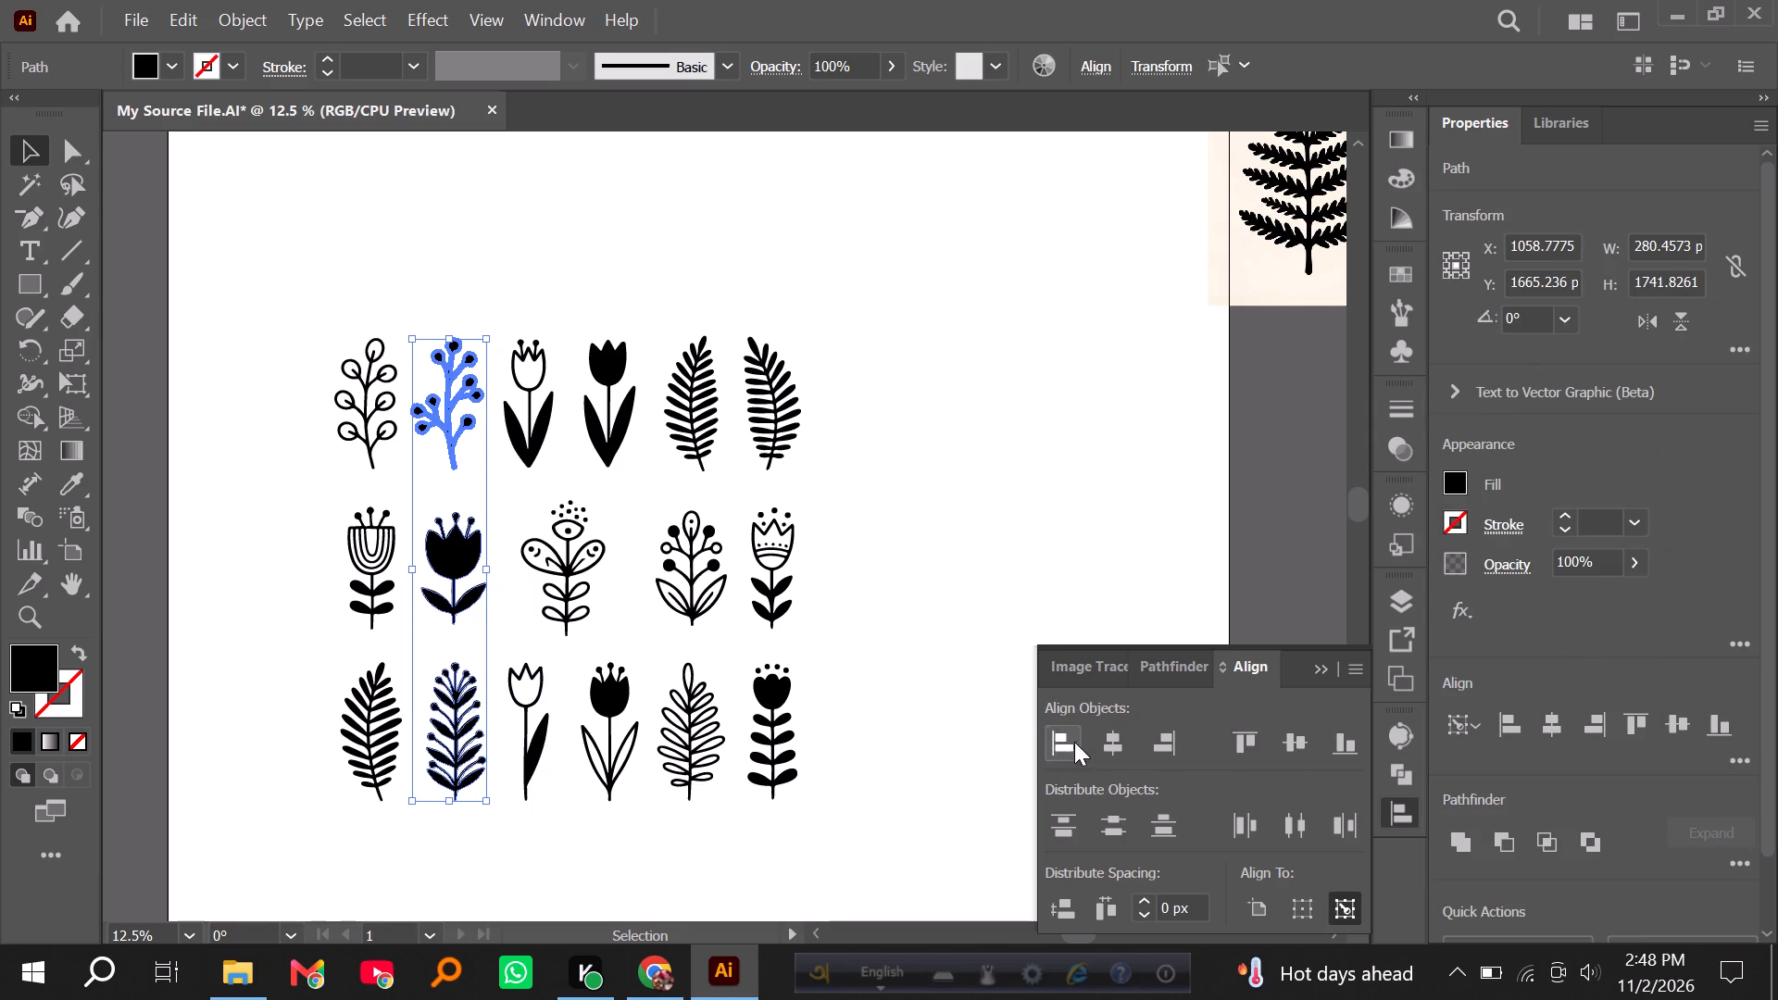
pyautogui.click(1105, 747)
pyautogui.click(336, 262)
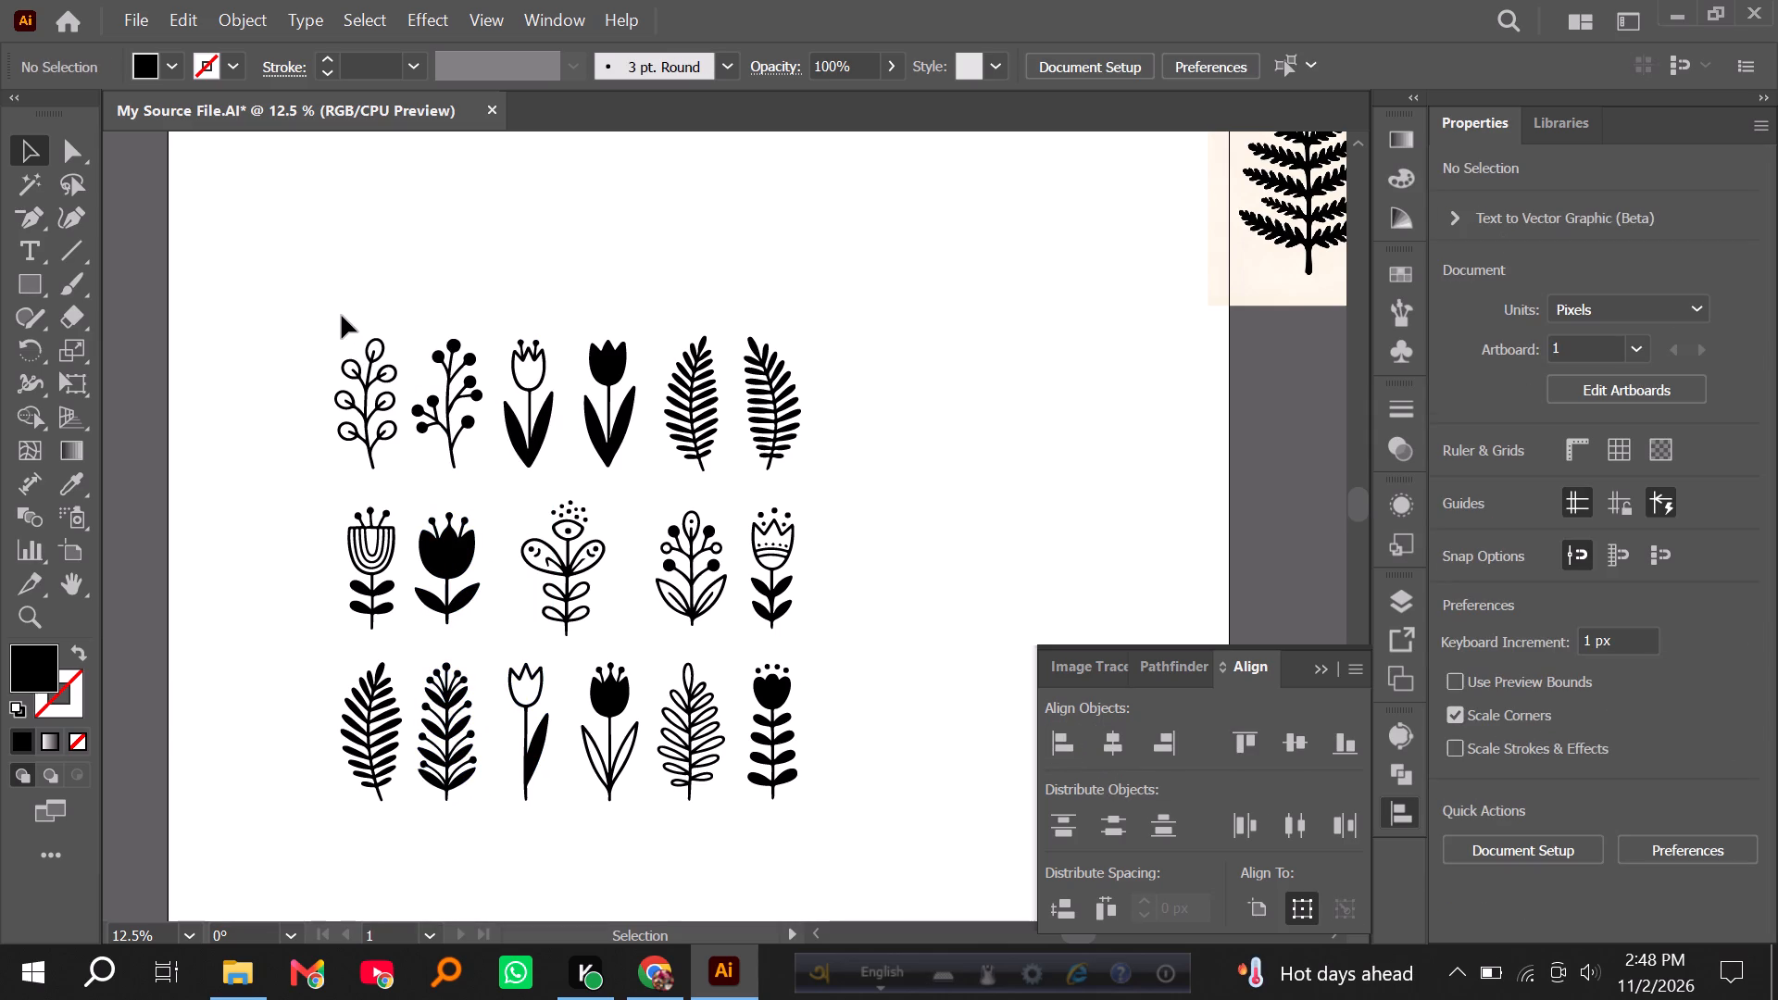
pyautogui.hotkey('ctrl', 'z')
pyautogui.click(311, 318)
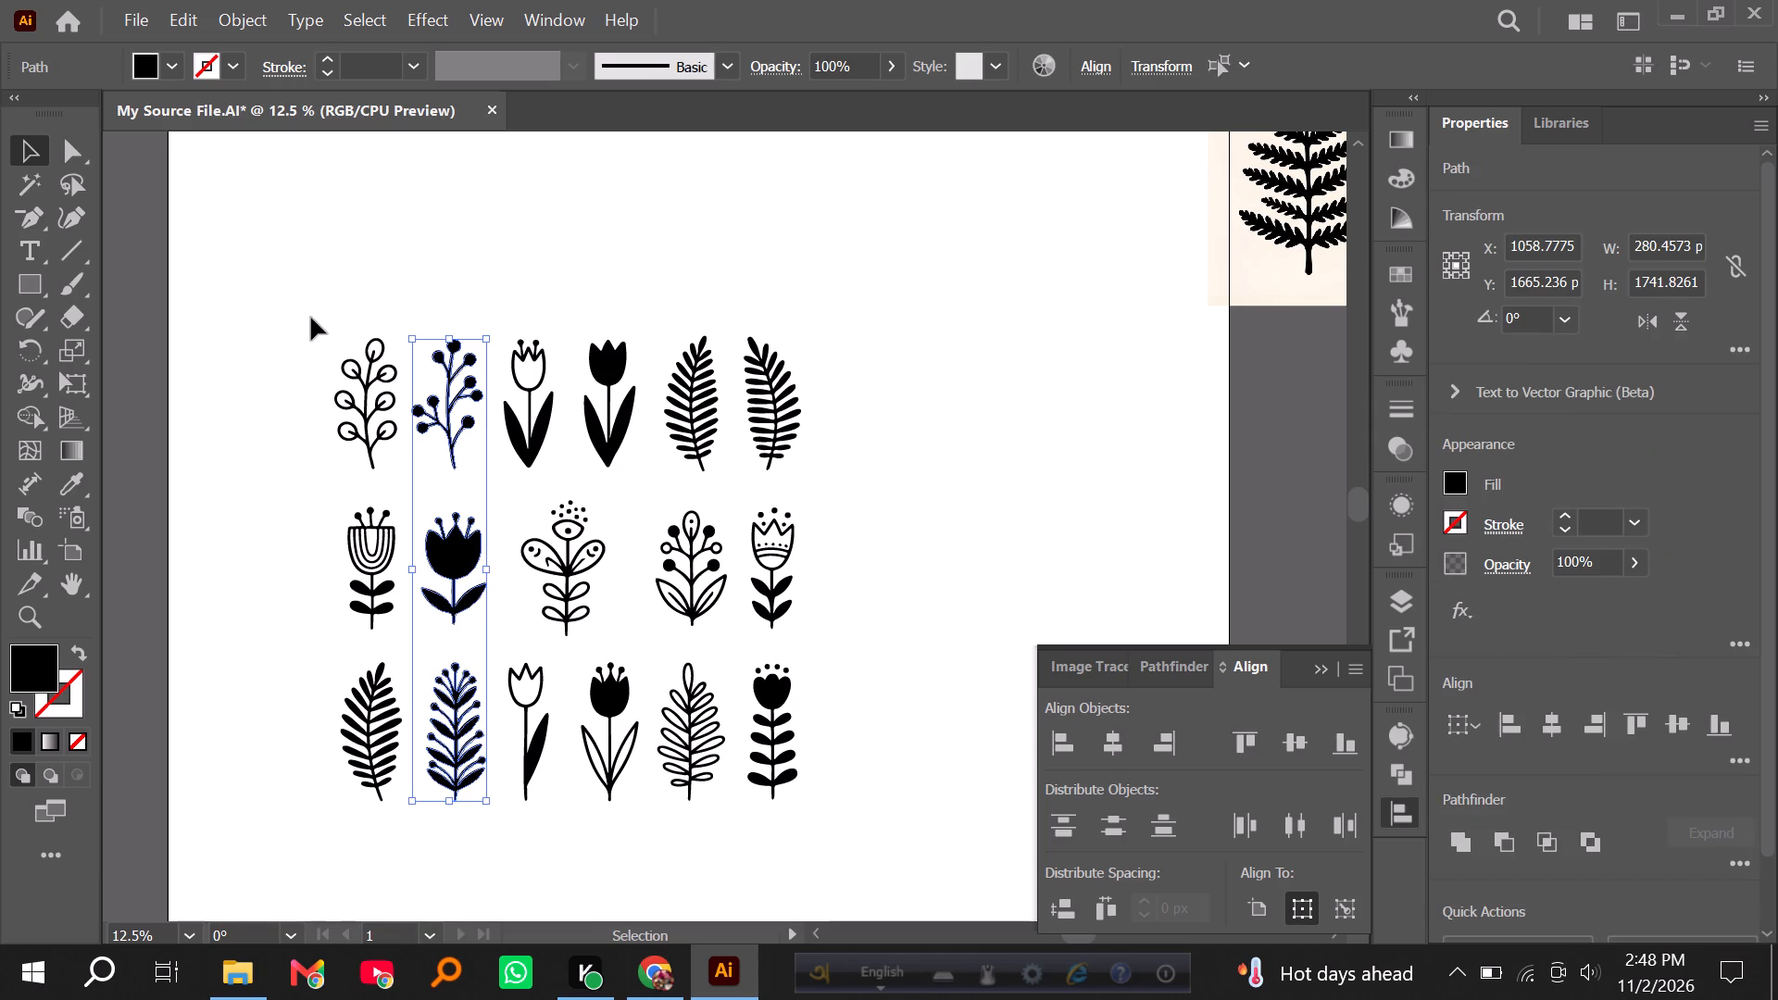
# Align the first column's three plants by horizontal centers, with the top round-leaf branch as key object.
pyautogui.moveTo(327, 306); pyautogui.dragTo(376, 784)
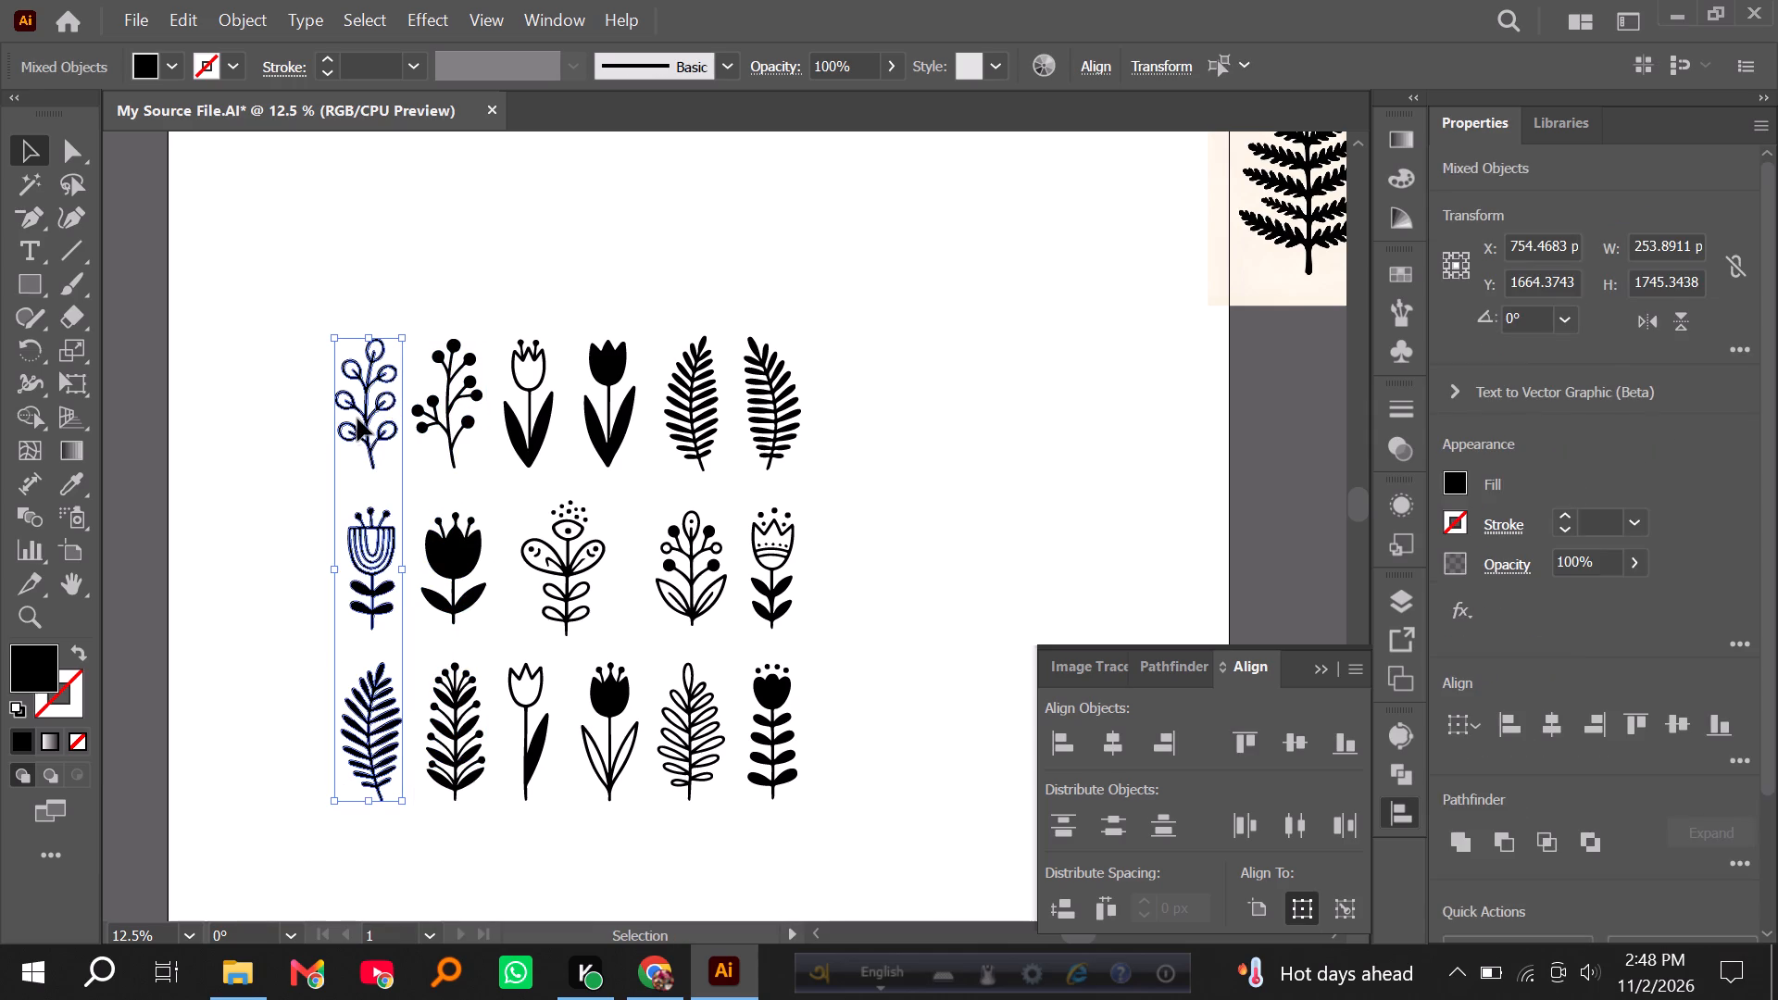
pyautogui.click(357, 419)
pyautogui.moveTo(338, 328); pyautogui.dragTo(370, 769)
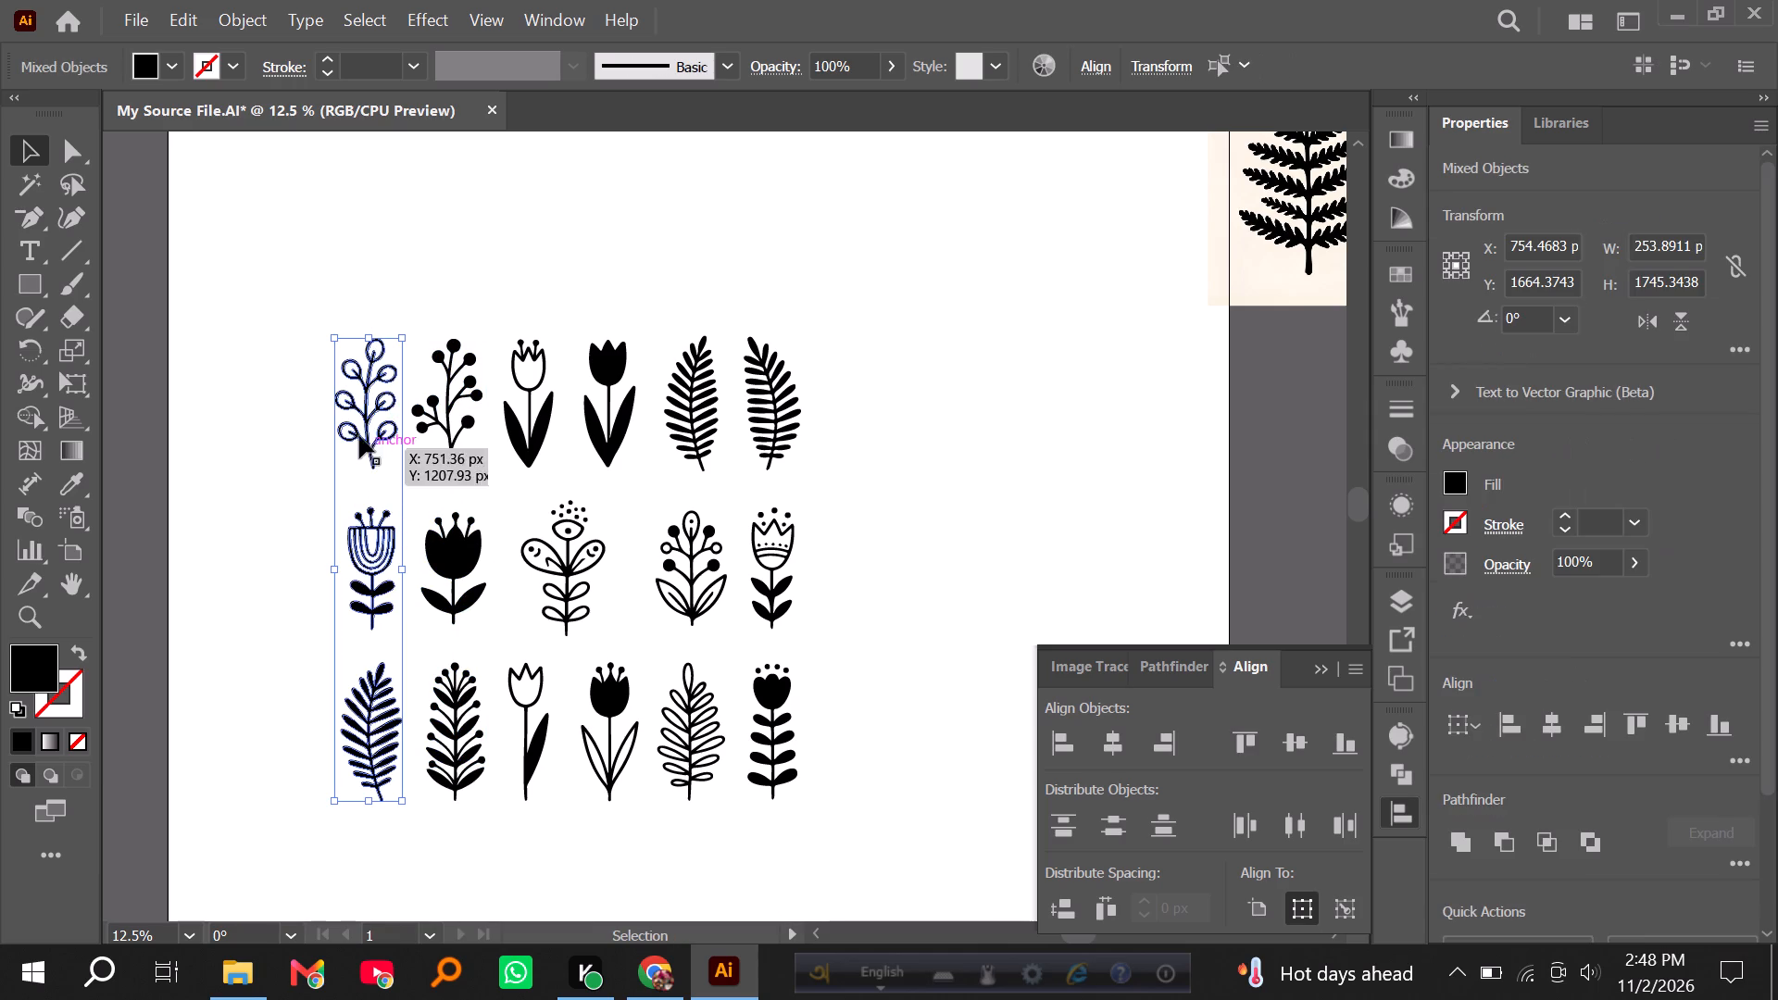
pyautogui.click(366, 425)
pyautogui.doubleClick(1106, 751)
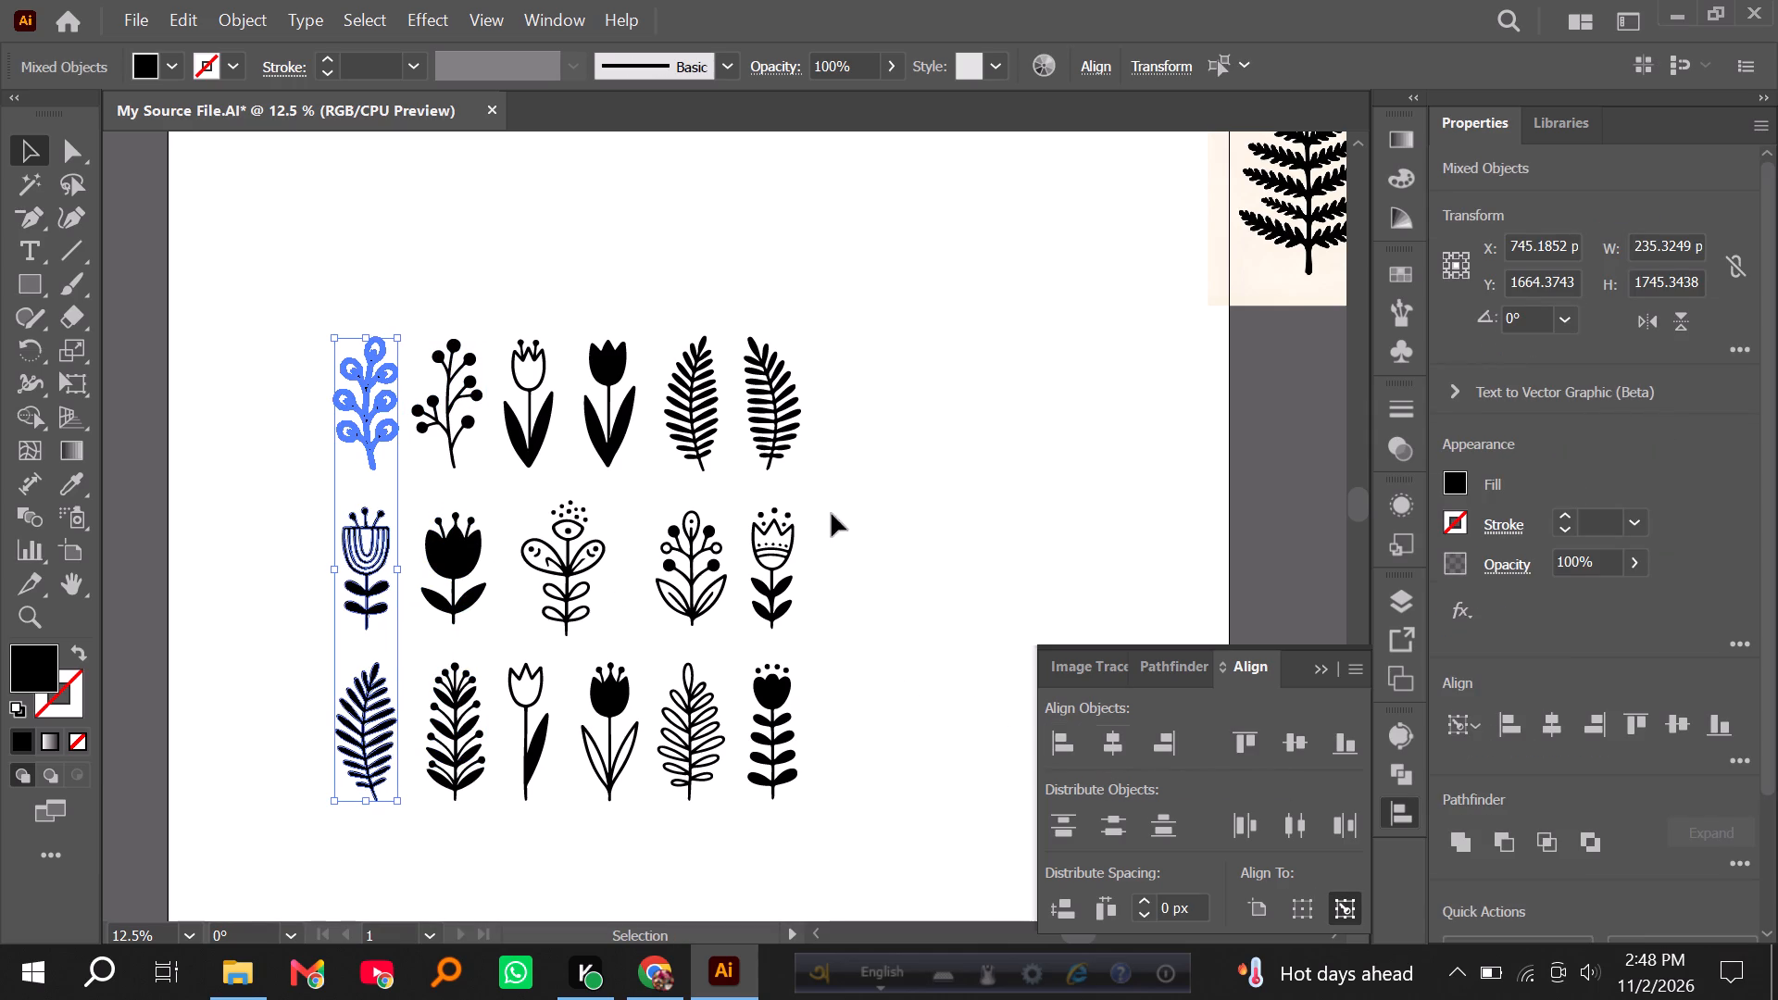
pyautogui.click(655, 307)
# Select all three rows of aligned plants on the artboard and group them.
pyautogui.scroll(-1, 592, 340)
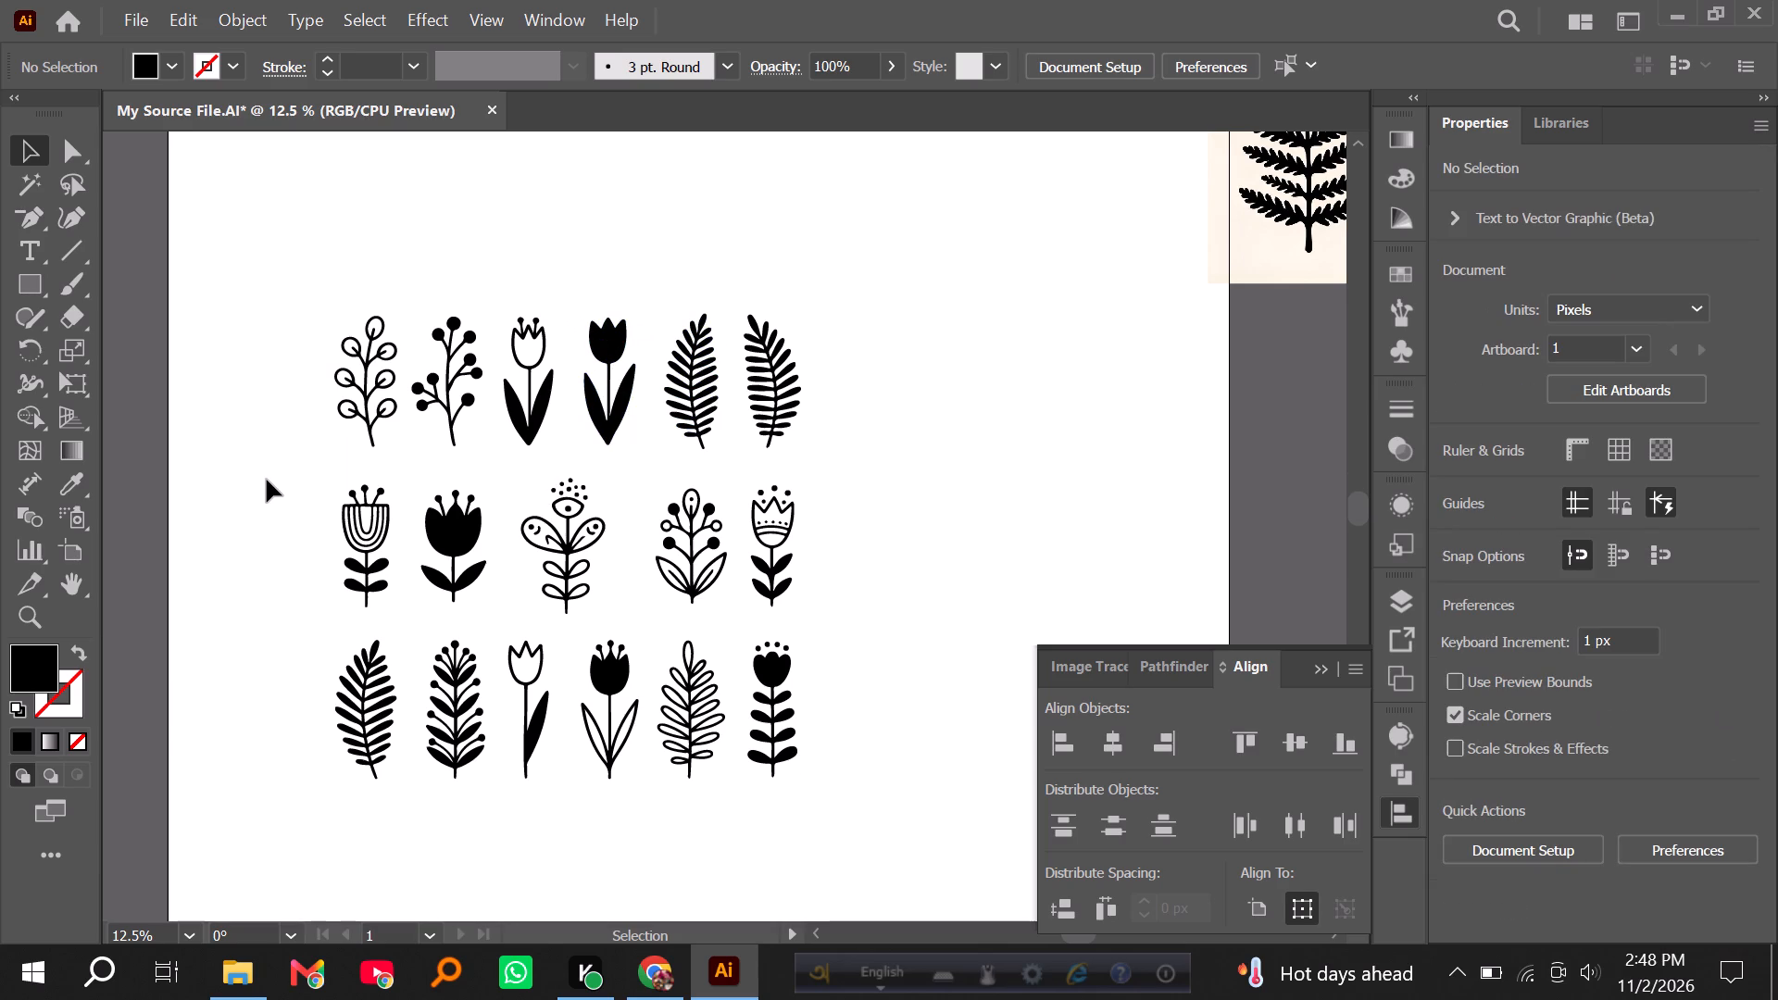
pyautogui.moveTo(277, 306); pyautogui.dragTo(566, 645)
pyautogui.moveTo(566, 645); pyautogui.dragTo(792, 762)
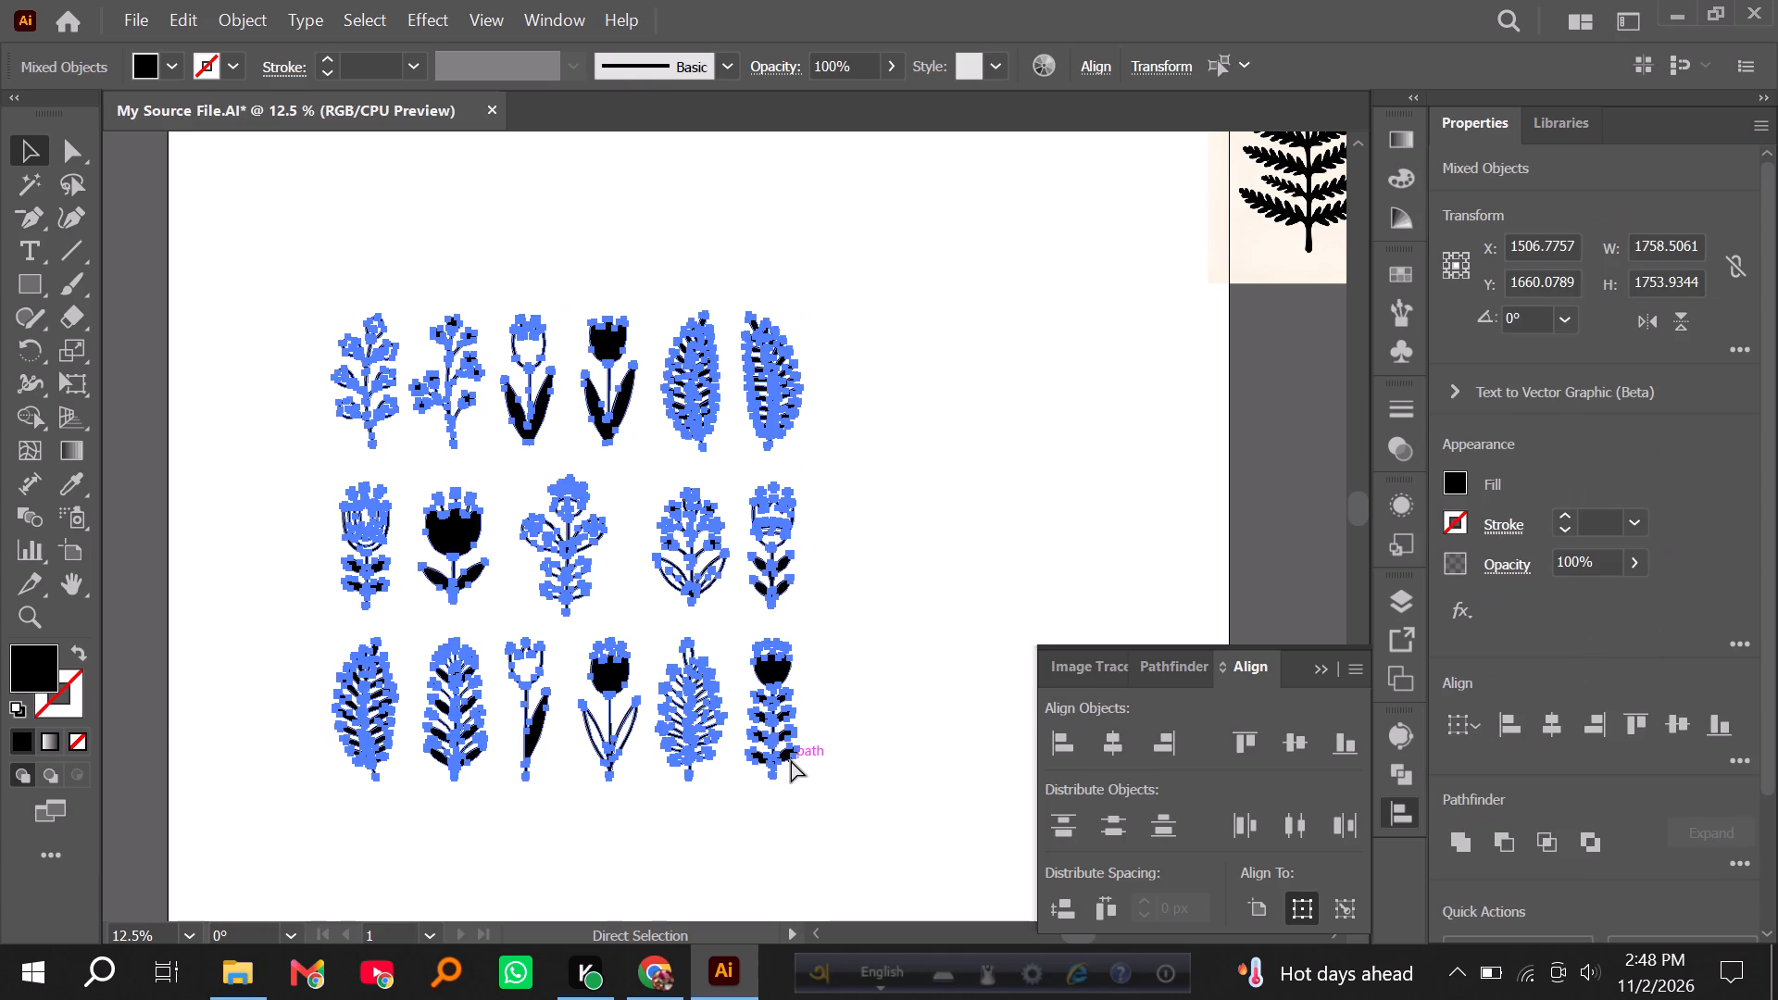
pyautogui.hotkey('ctrl', 'g')
# Move the grouped plants off the artboard to the space below the coloured flower-and-leaf image, and deselect them.
pyautogui.keyDown('alt'); pyautogui.scroll(-4, 704, 575); pyautogui.keyUp('alt')
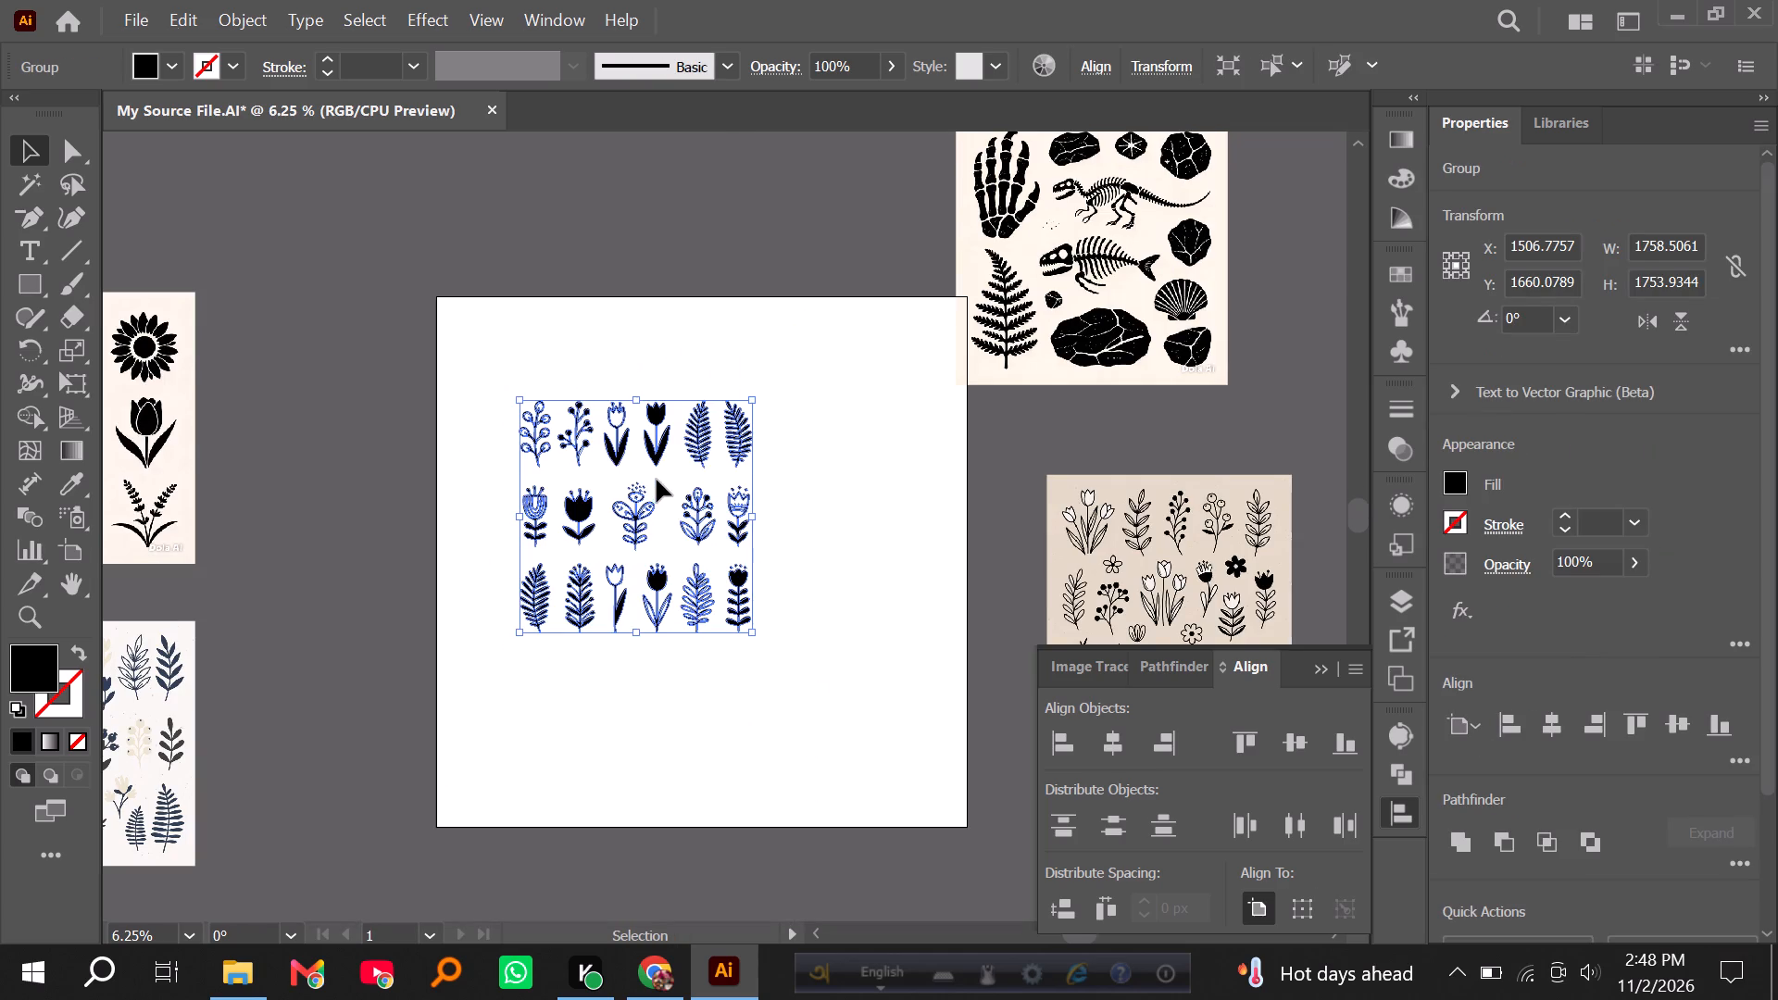
pyautogui.keyDown('alt'); pyautogui.scroll(-2, 657, 496); pyautogui.keyUp('alt')
pyautogui.moveTo(655, 444); pyautogui.dragTo(334, 790)
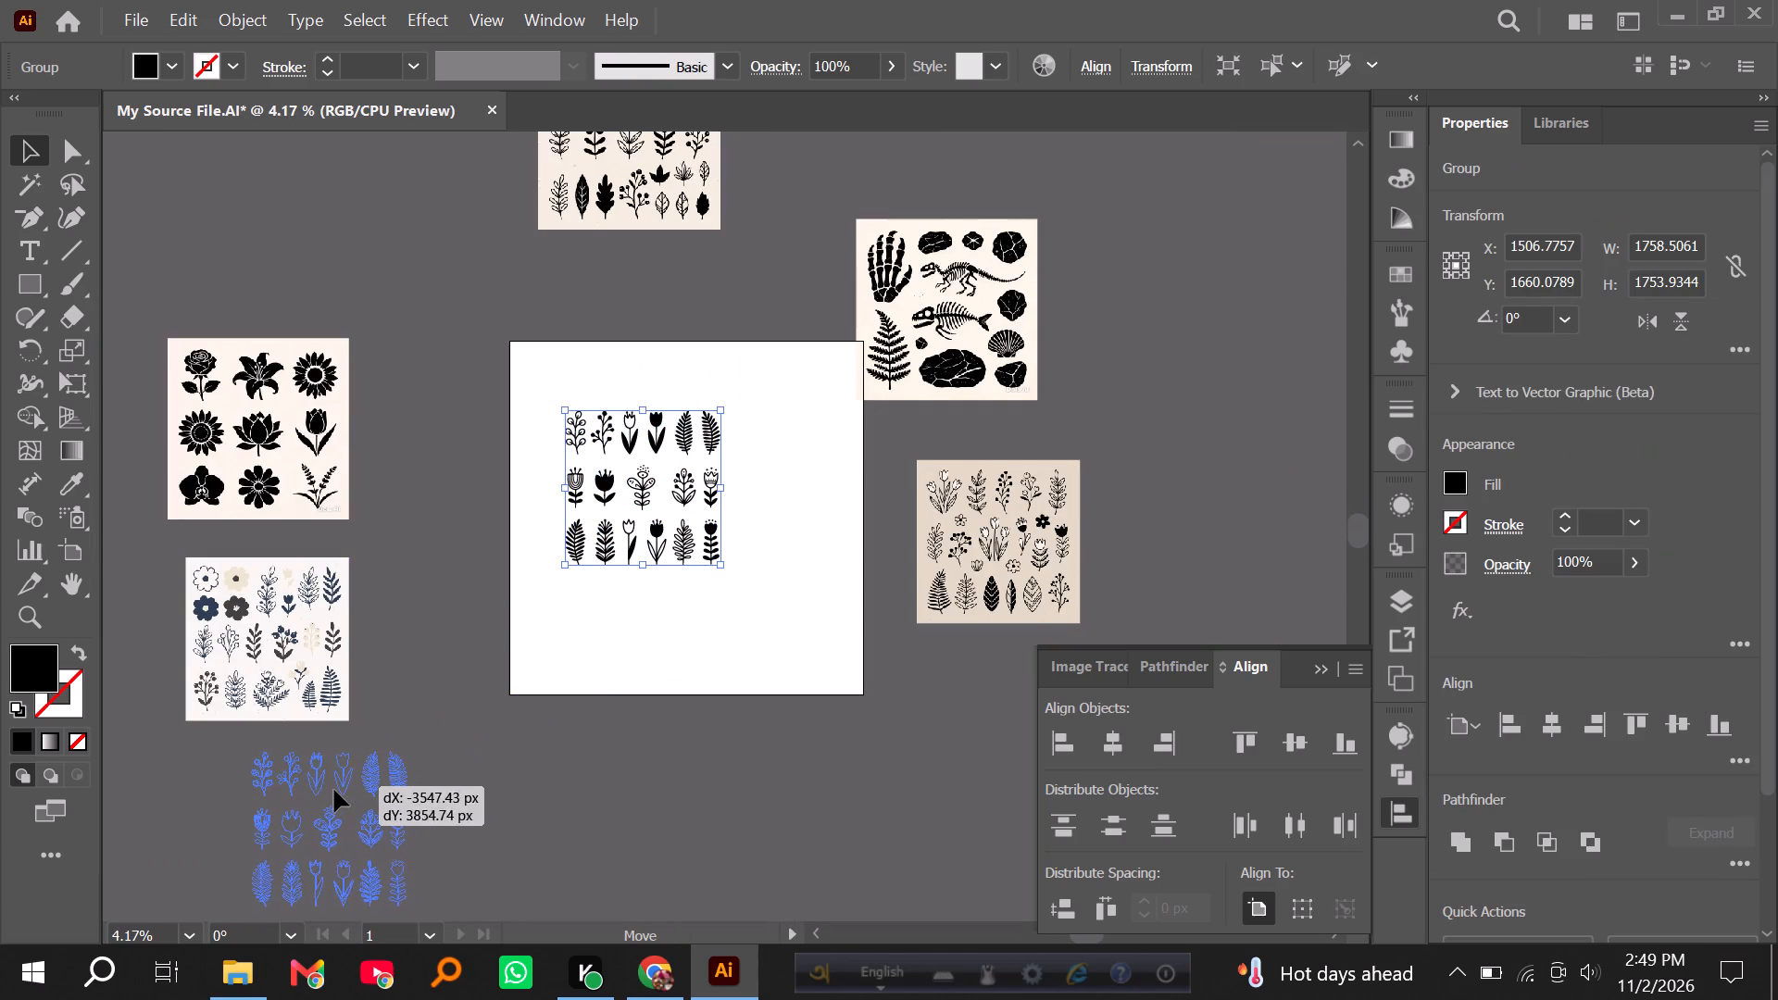
pyautogui.moveTo(334, 790); pyautogui.dragTo(326, 793)
pyautogui.click(433, 748)
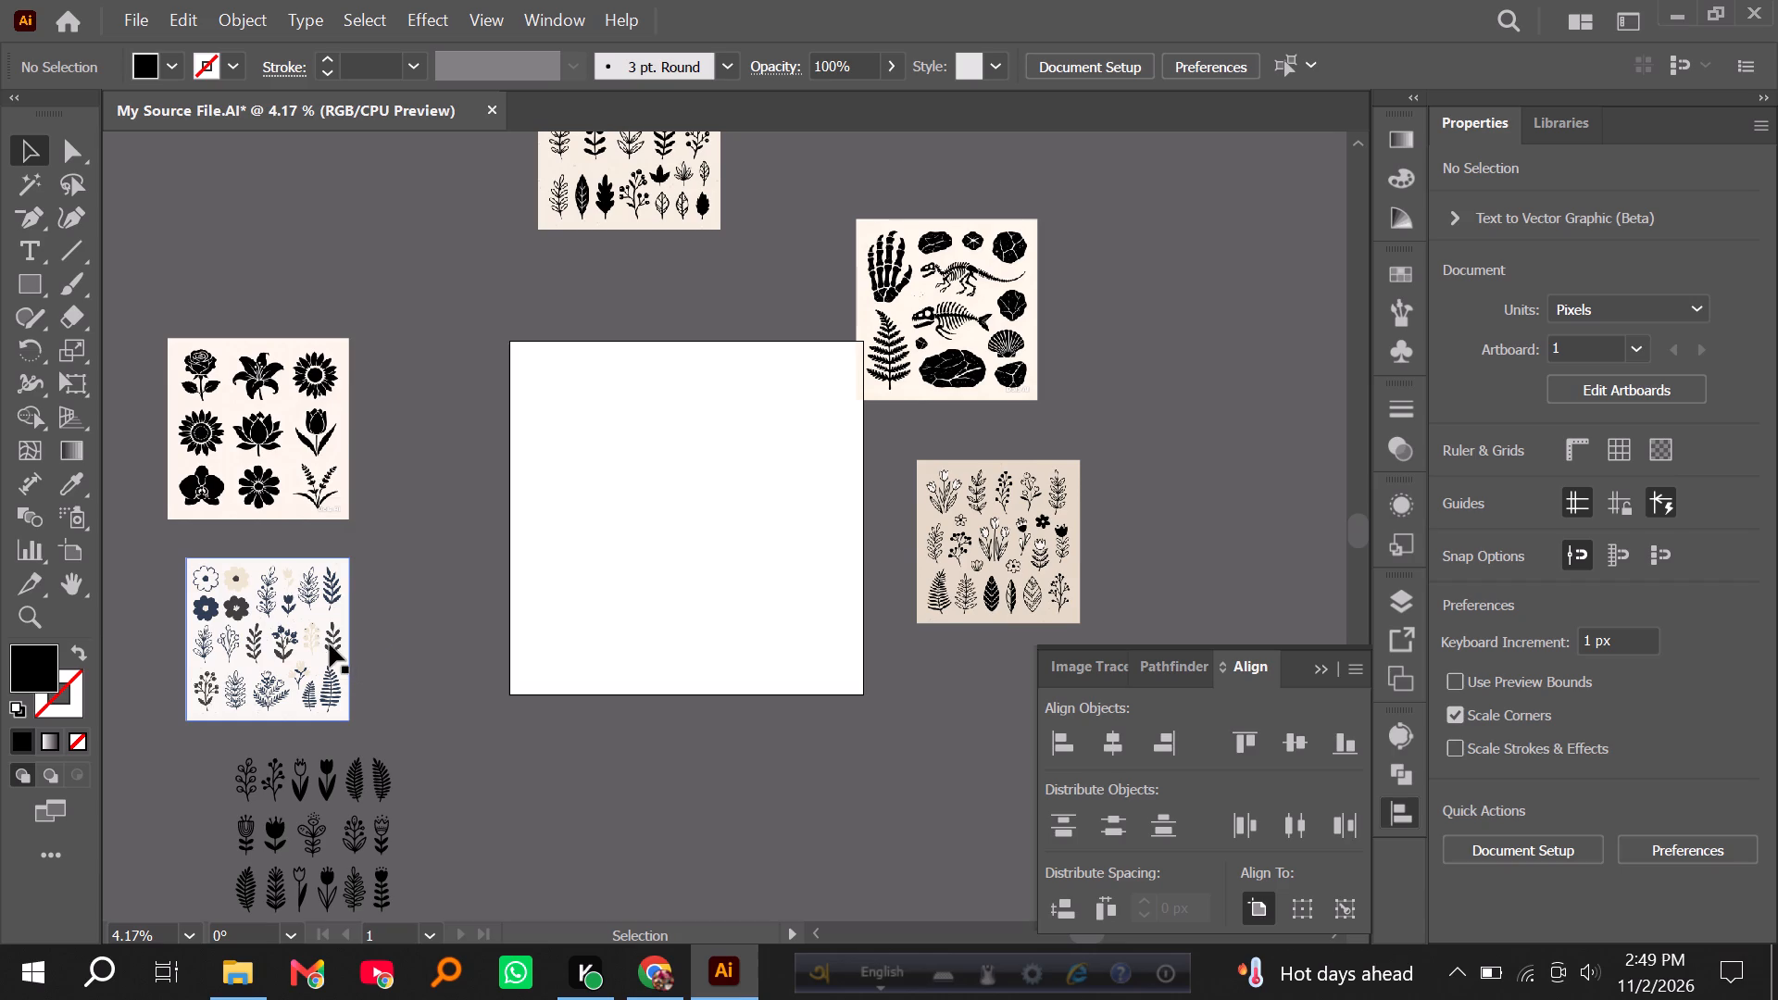
# Bring the coloured flower-and-leaf image r (2).jpg onto the artboard for a closer look and delete it.
pyautogui.moveTo(297, 636); pyautogui.dragTo(655, 544)
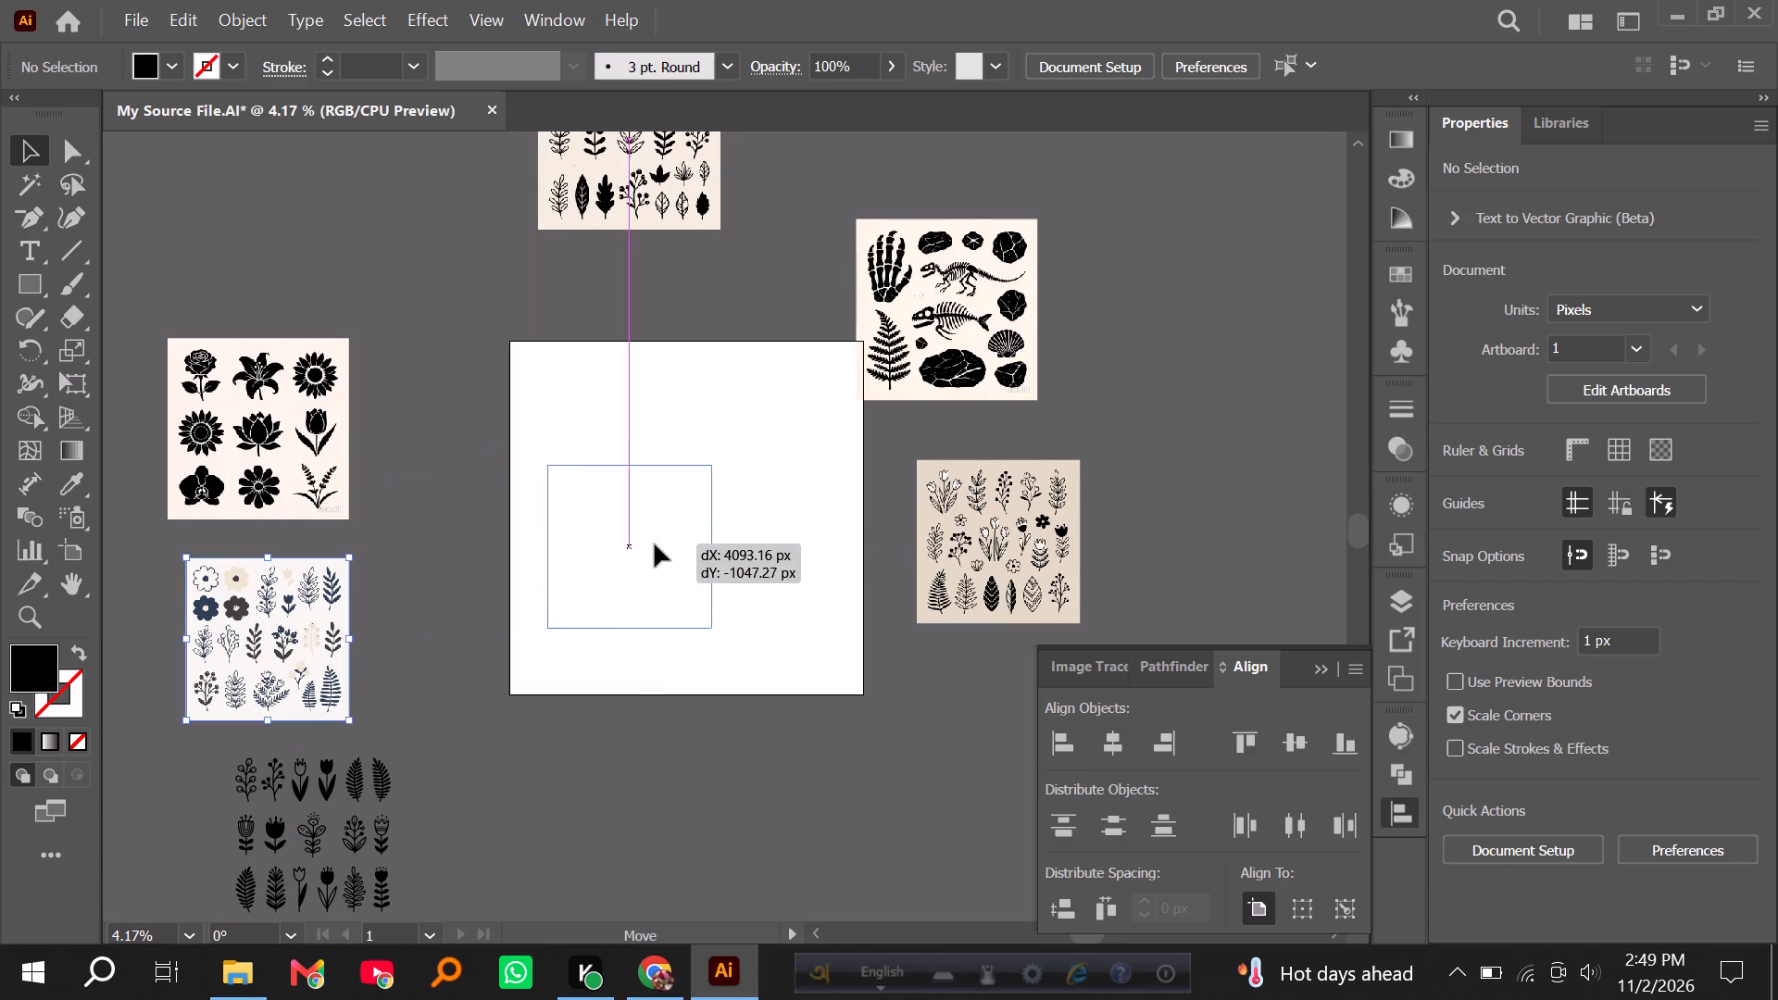
pyautogui.moveTo(655, 544); pyautogui.dragTo(650, 546)
pyautogui.keyDown('alt'); pyautogui.scroll(4, 649, 546); pyautogui.keyUp('alt')
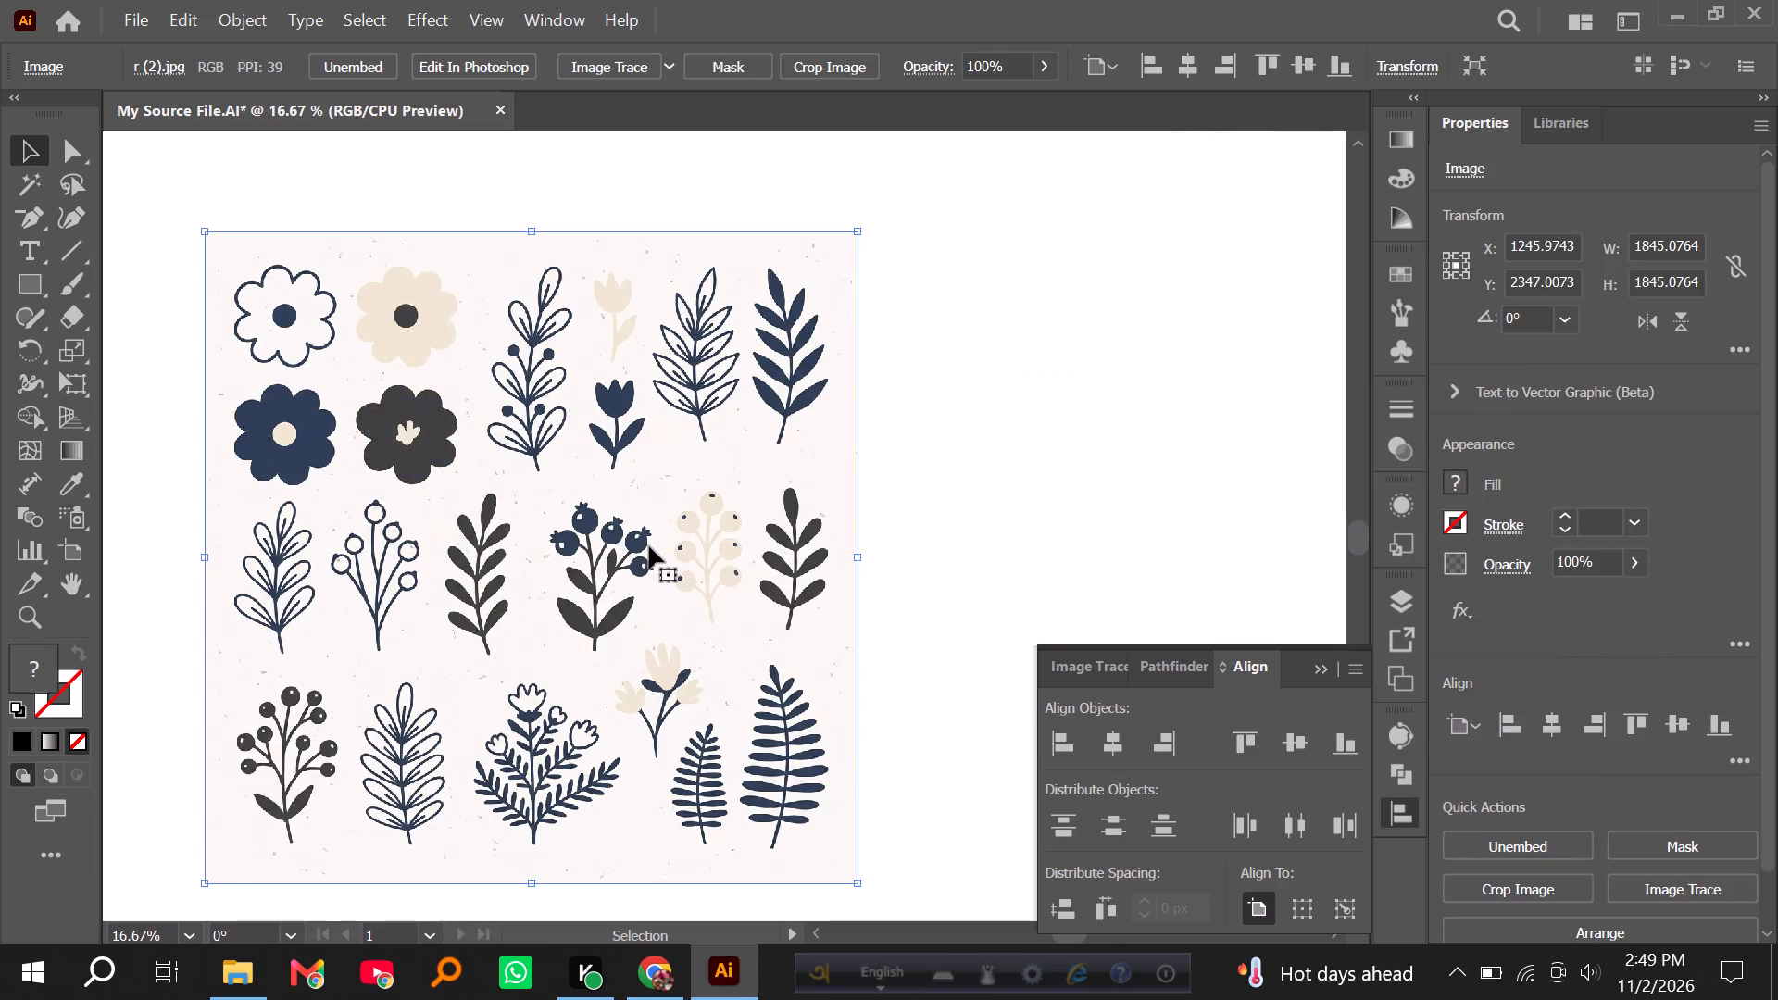
pyautogui.press('Delete')
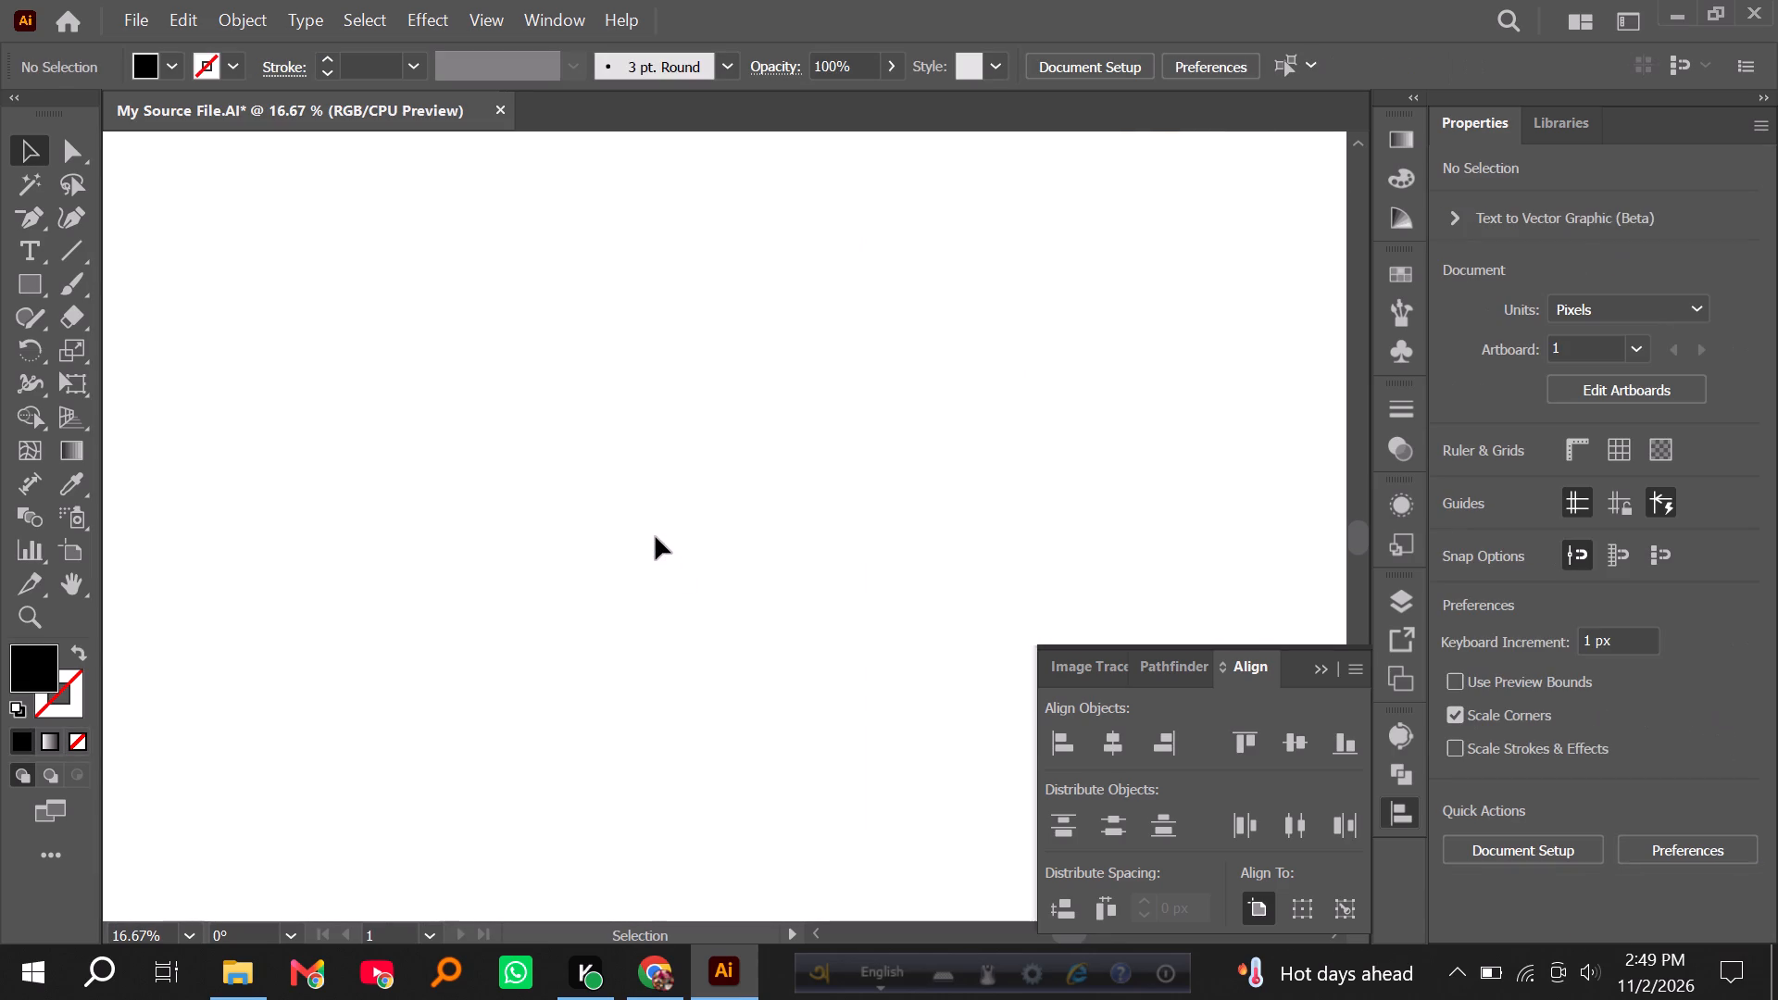
# Move the grouped plants up into the space below the nine-flower silhouette image.
pyautogui.keyDown('alt'); pyautogui.scroll(-5, 663, 522); pyautogui.keyUp('alt')
pyautogui.moveTo(357, 749); pyautogui.dragTo(356, 580)
pyautogui.scroll(1, 311, 386)
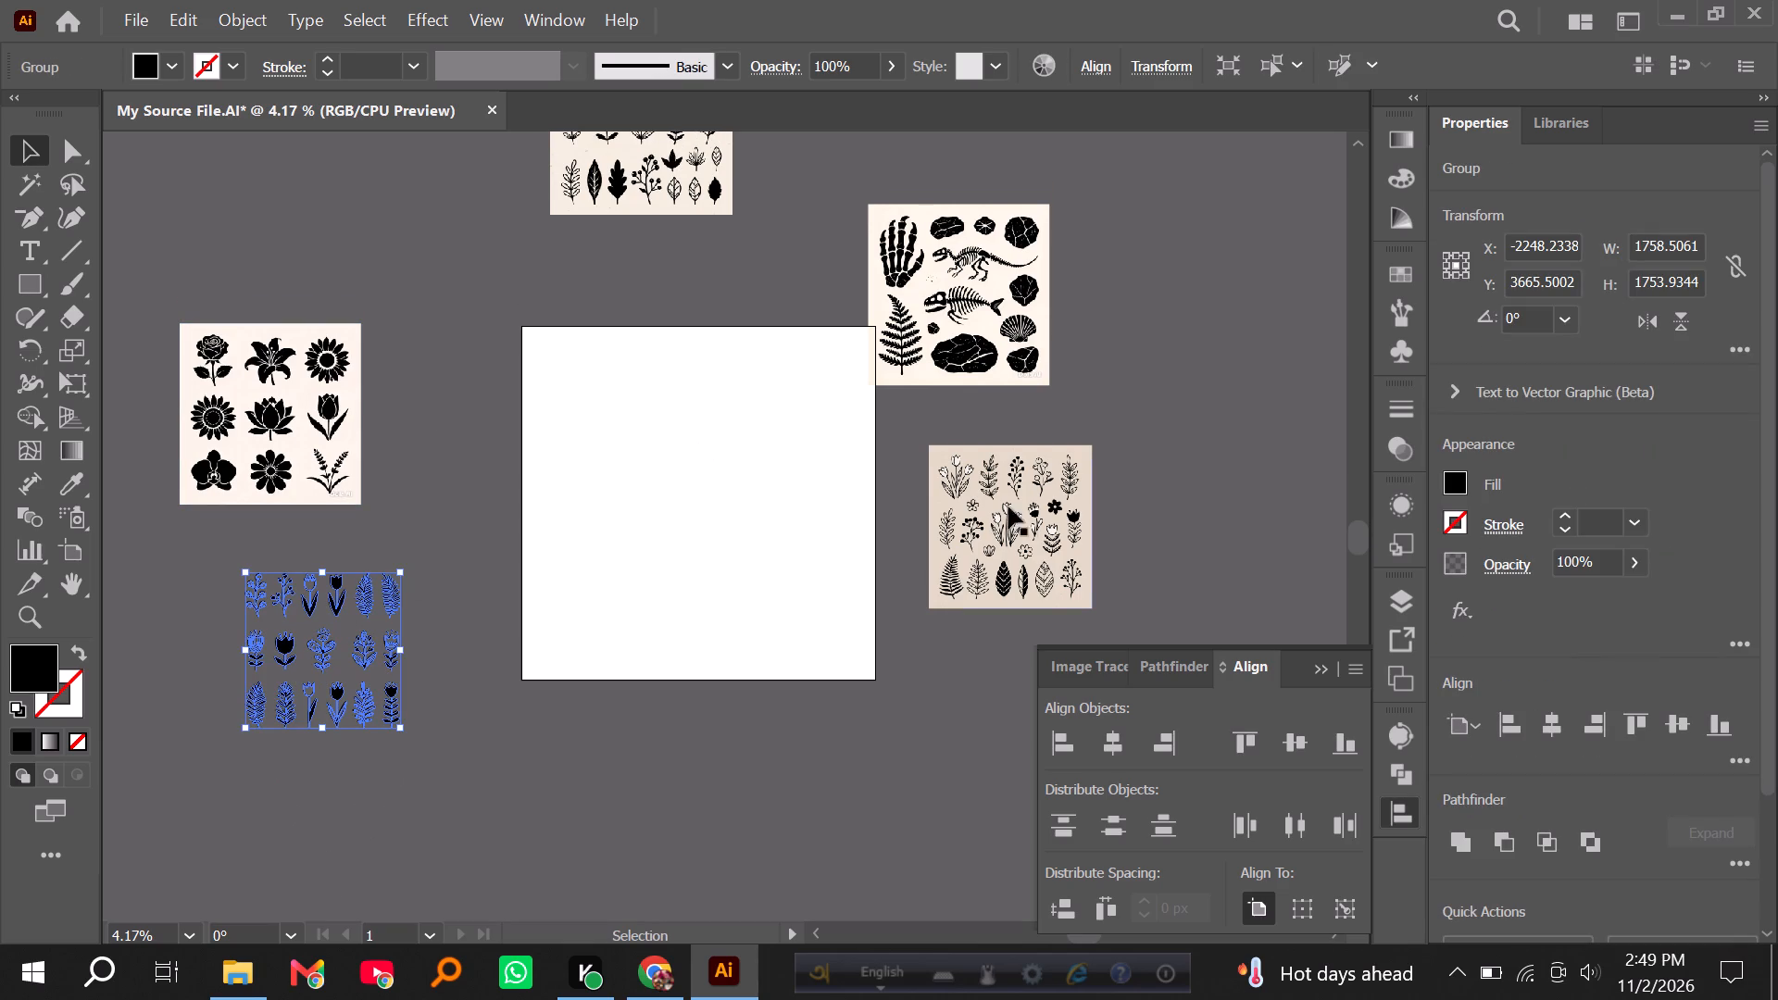
# Move the beige plant image r (1).jpg from beside the artboard onto it.
pyautogui.moveTo(1027, 524); pyautogui.dragTo(675, 514)
pyautogui.keyDown('alt'); pyautogui.scroll(3, 675, 514); pyautogui.keyUp('alt')
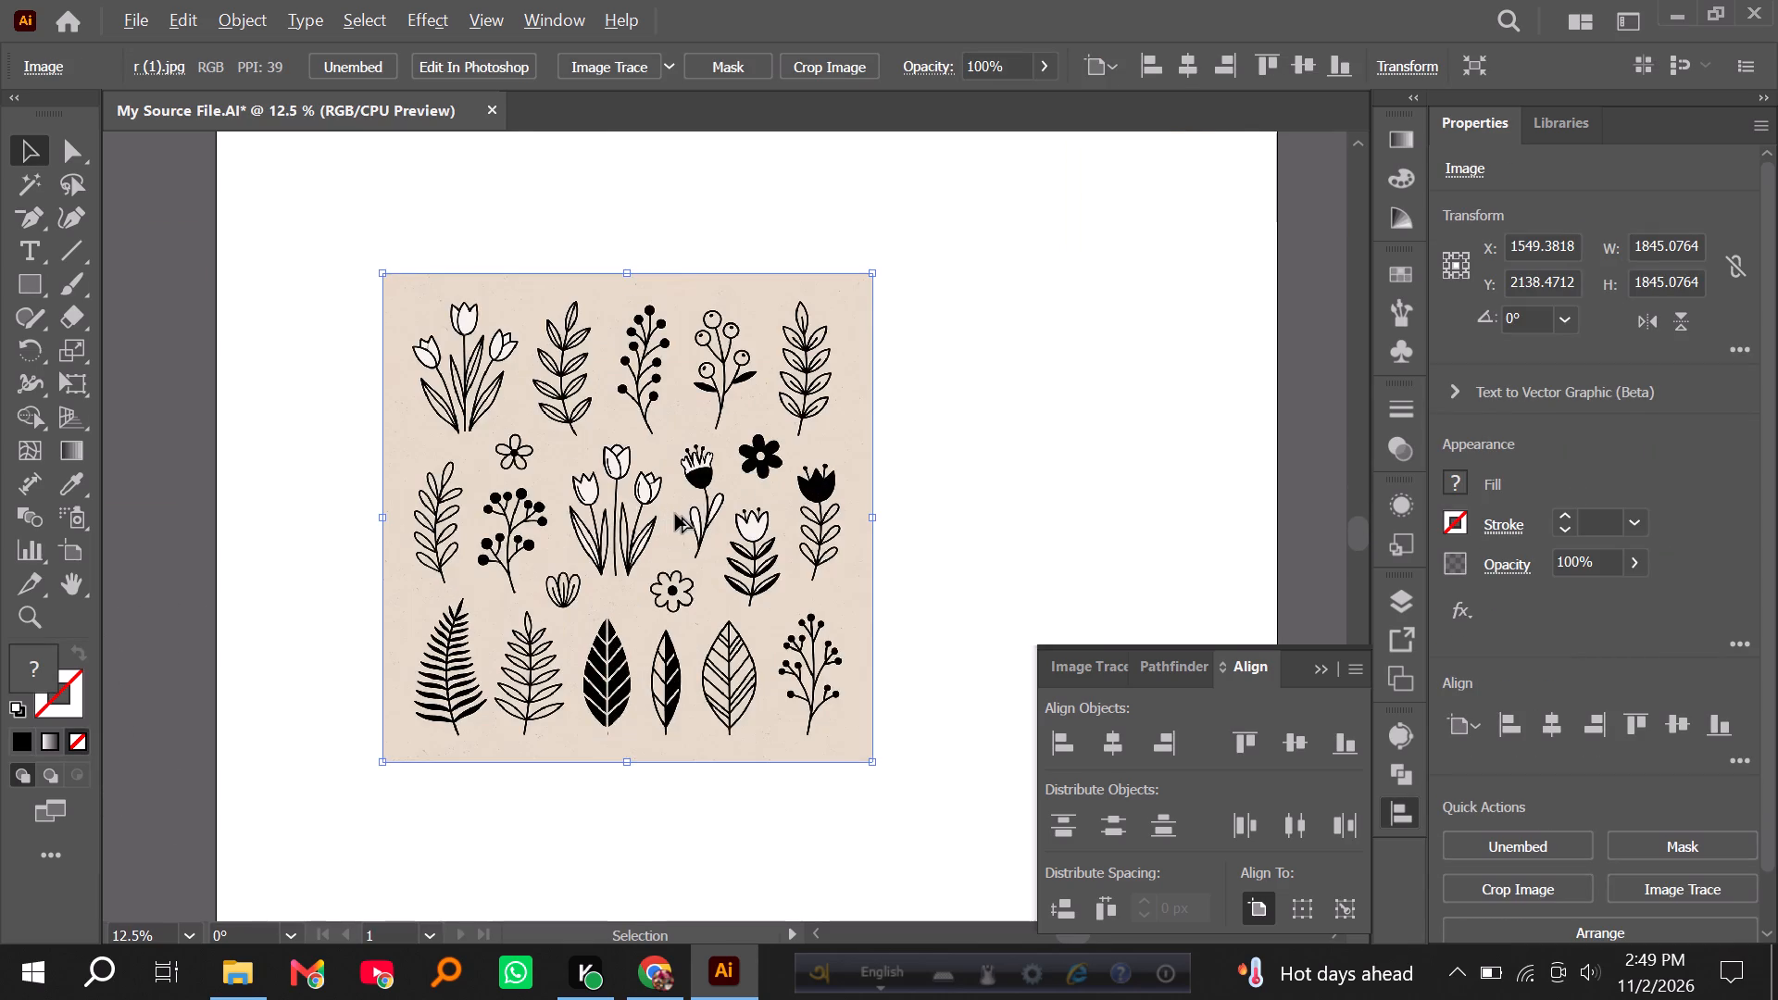
pyautogui.keyDown('alt'); pyautogui.scroll(2, 675, 514); pyautogui.keyUp('alt')
pyautogui.keyDown('alt'); pyautogui.scroll(-1, 675, 514); pyautogui.keyUp('alt')
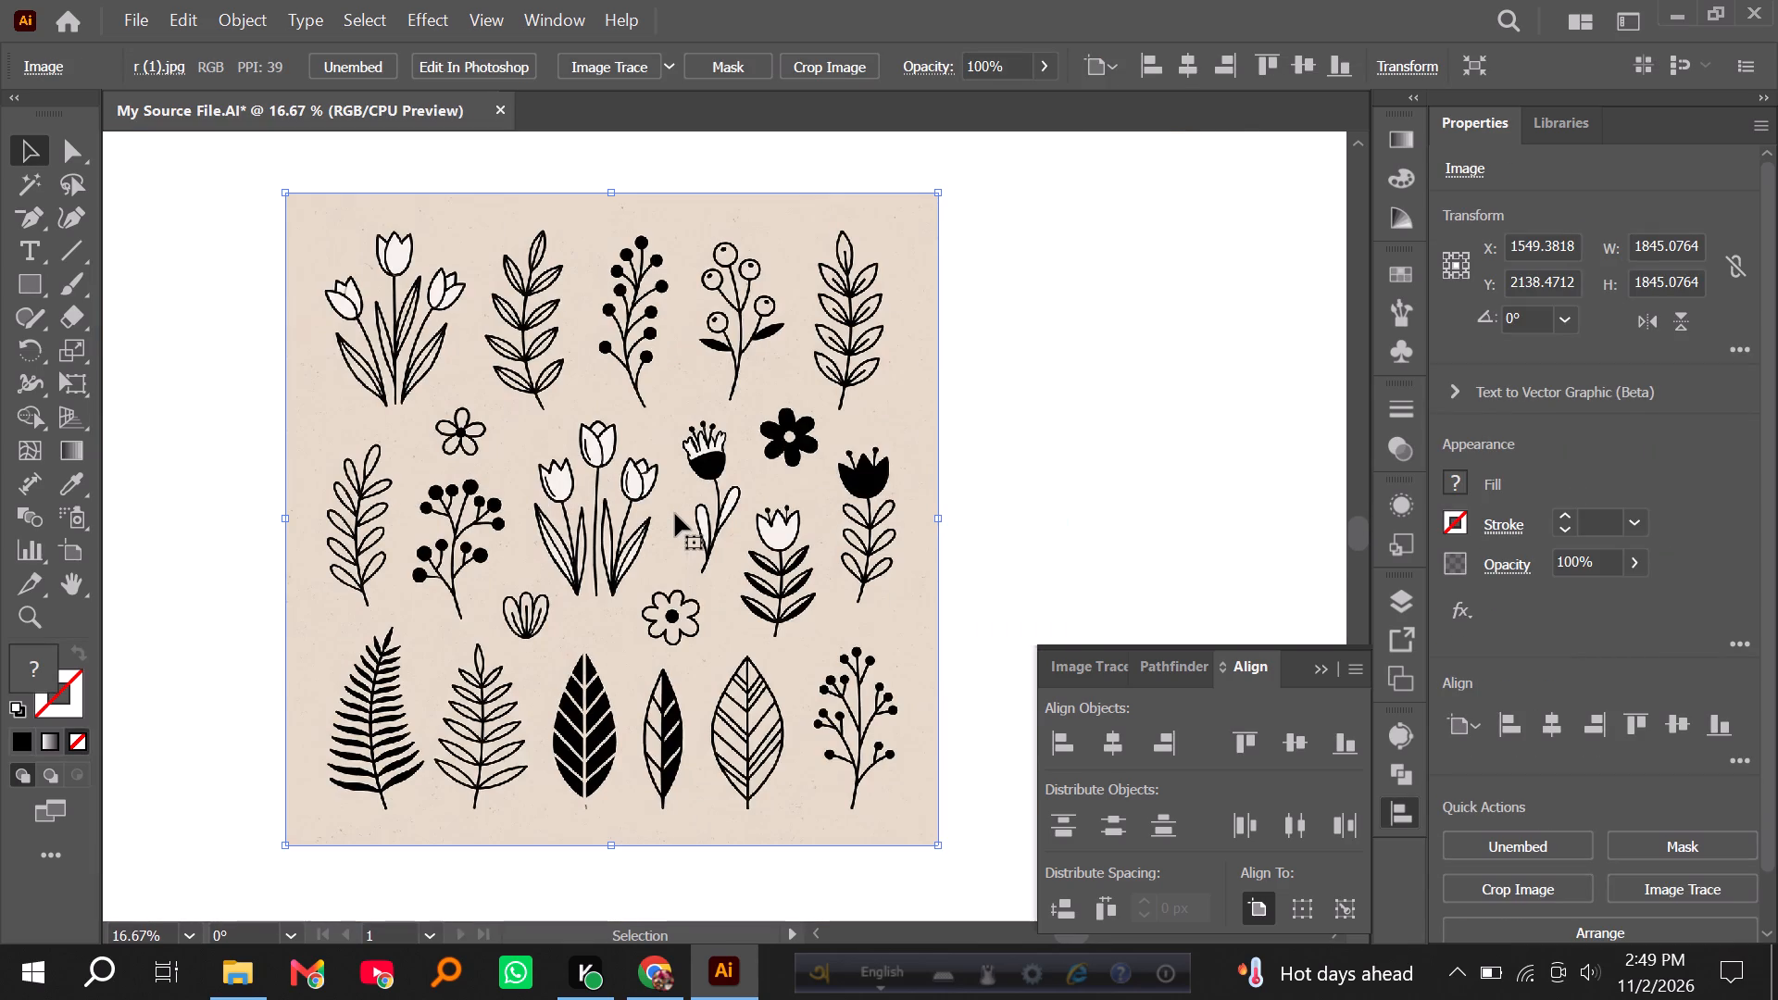
# Trace the beige plant image with the Sketched Art preset, expand the tracing, and deselect it.
pyautogui.click(670, 64)
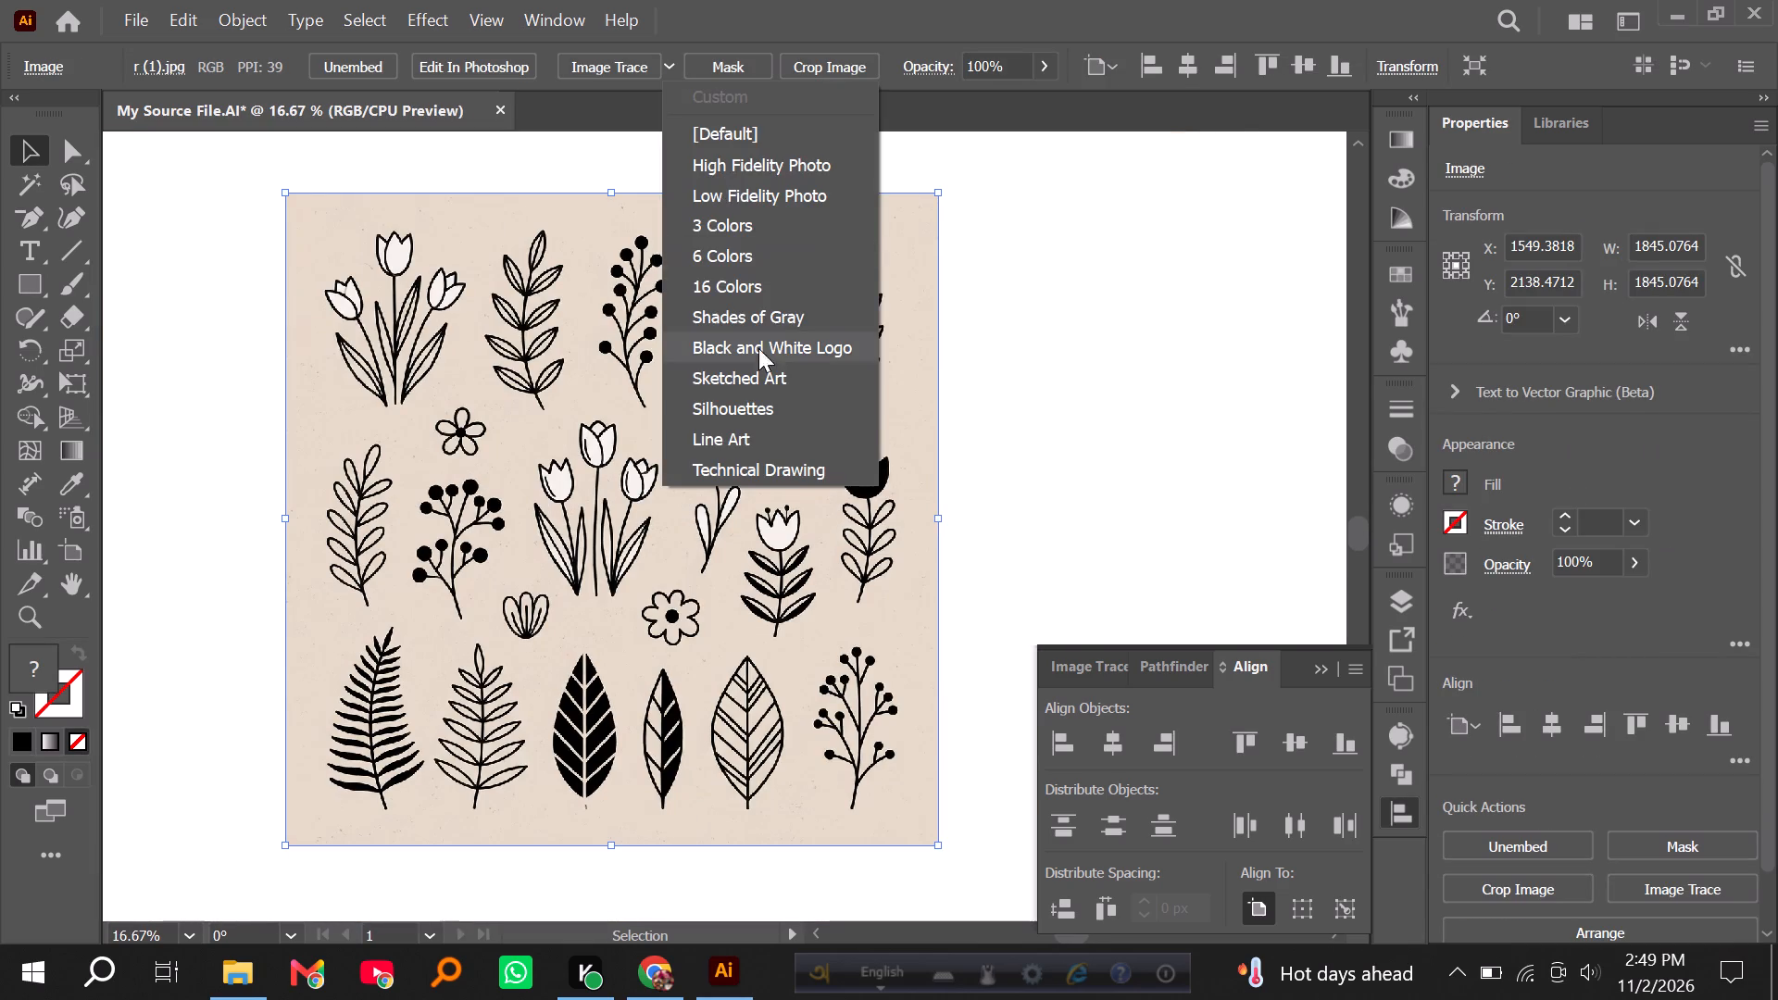
pyautogui.click(748, 377)
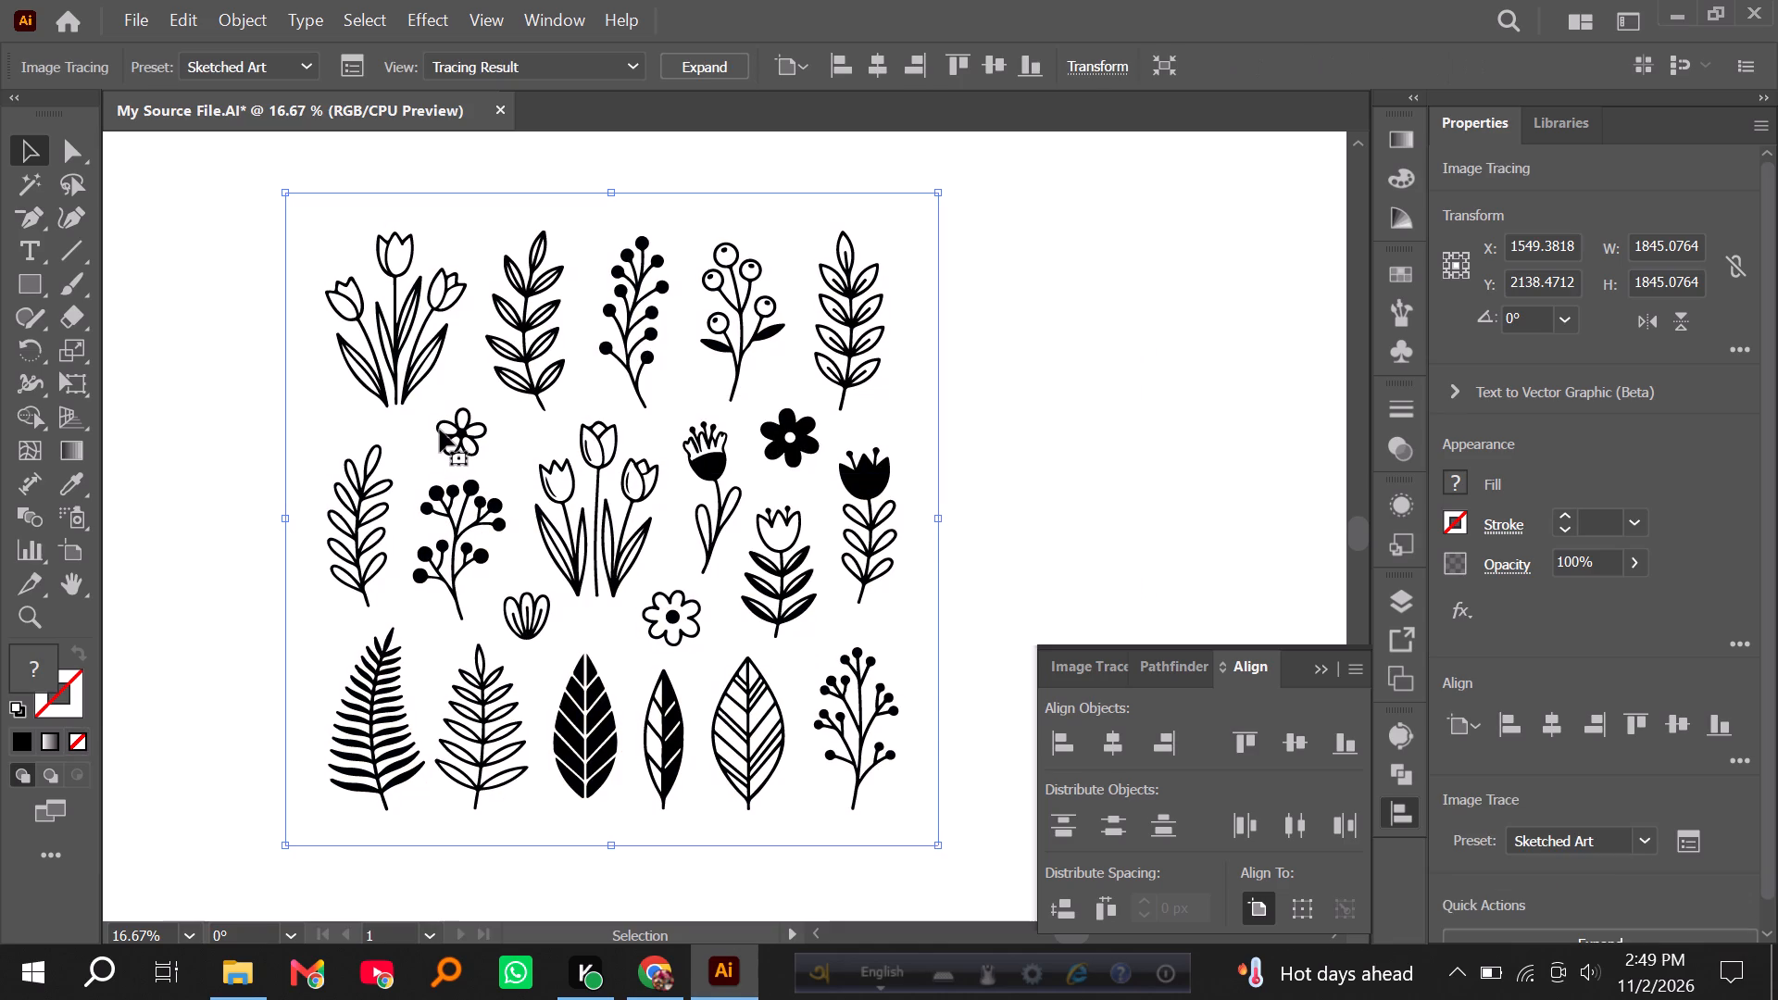
pyautogui.click(690, 68)
pyautogui.rightClick(603, 347)
pyautogui.click(958, 550)
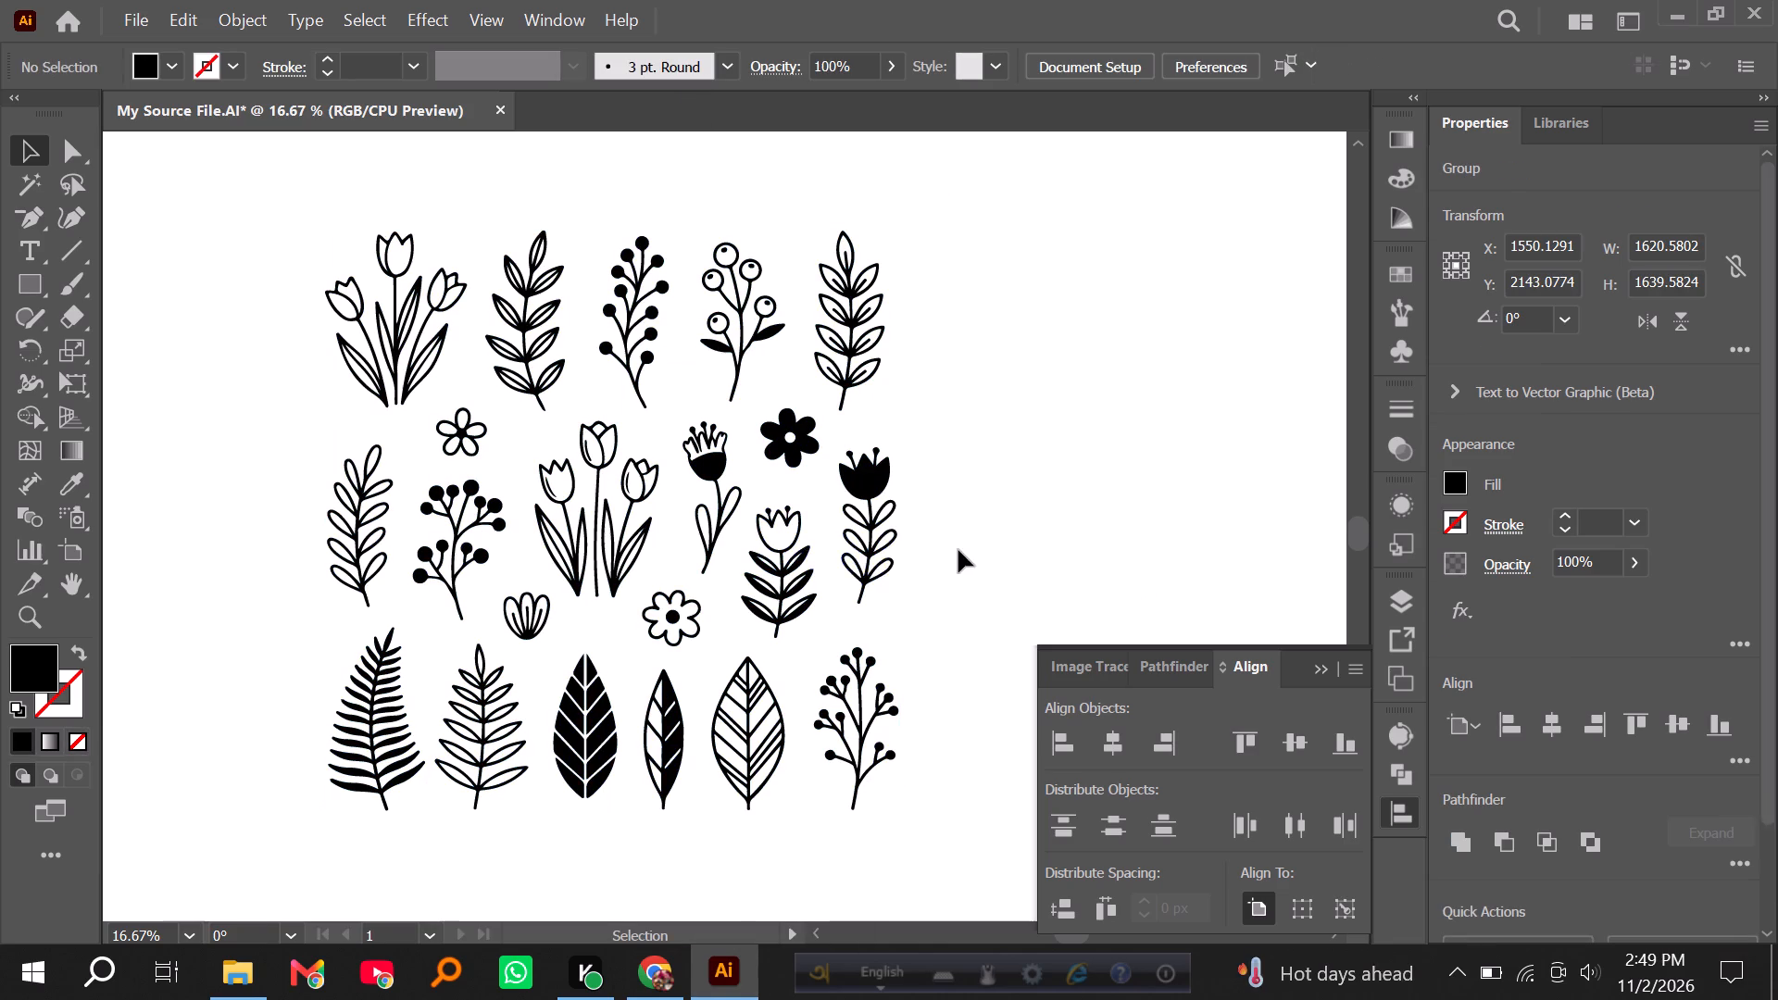
# Move the newly traced plant group off the artboard to sit beside the first plant group.
pyautogui.keyDown('alt'); pyautogui.scroll(3, 707, 506); pyautogui.keyUp('alt')
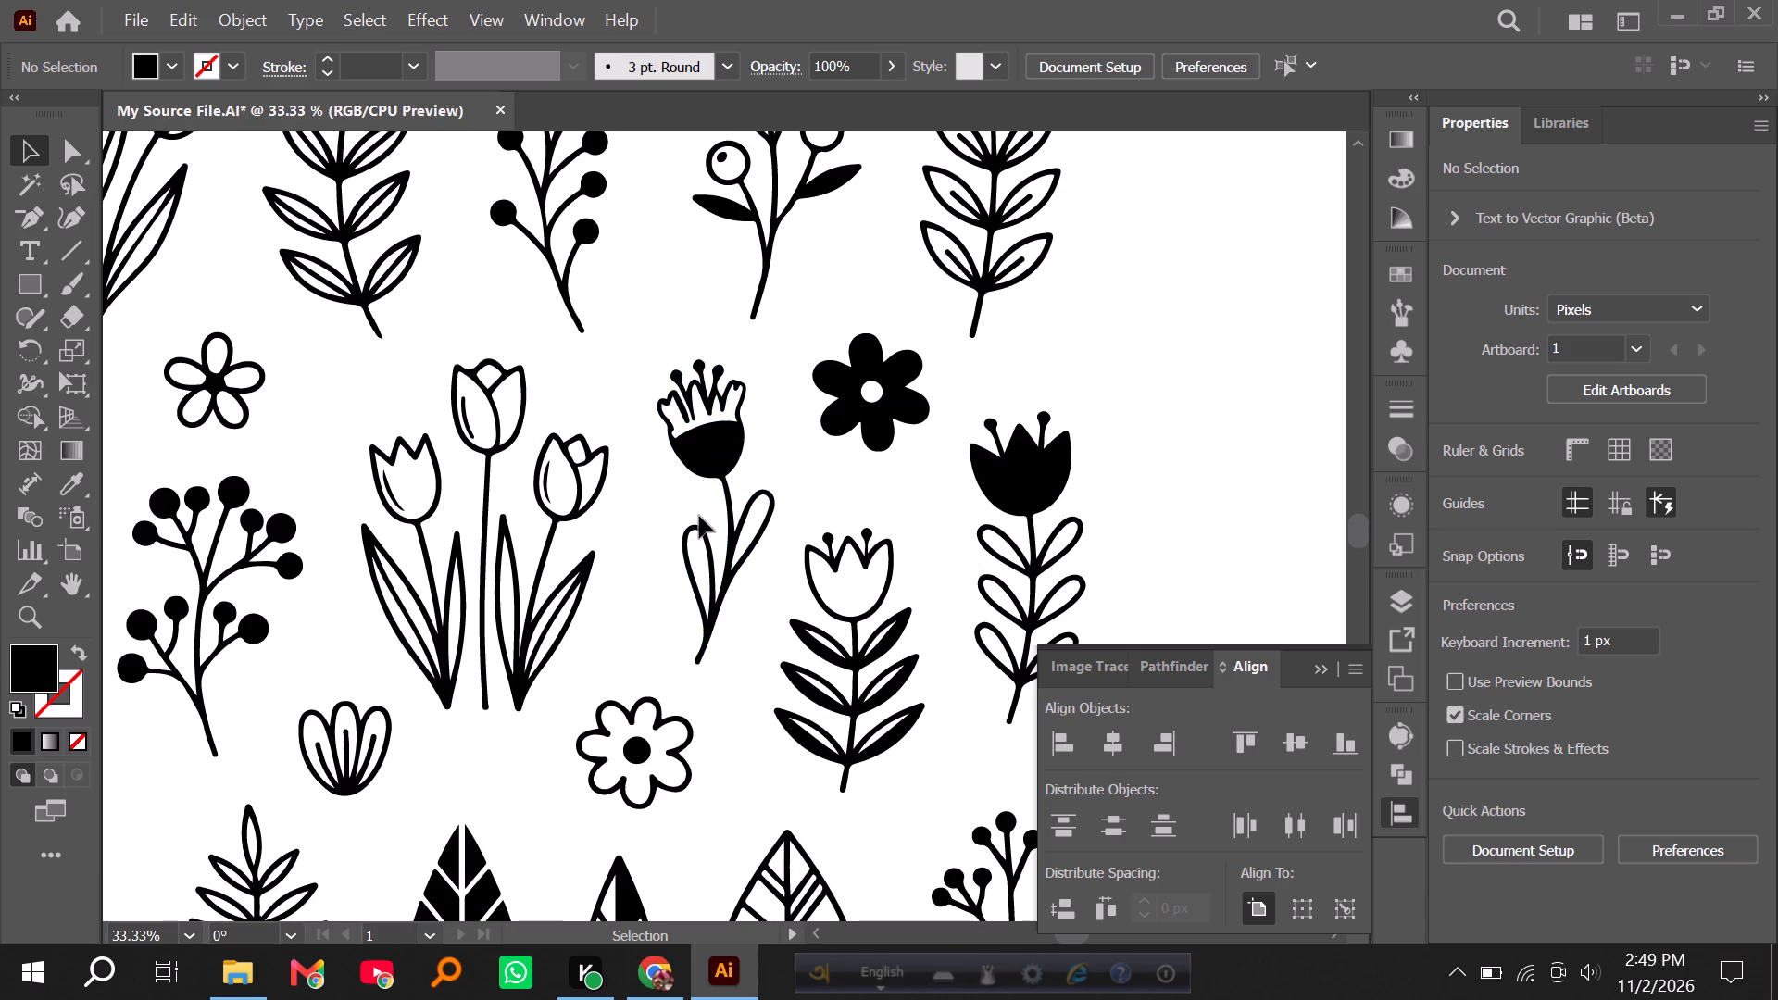
pyautogui.keyDown('alt'); pyautogui.scroll(-3, 698, 516); pyautogui.keyUp('alt')
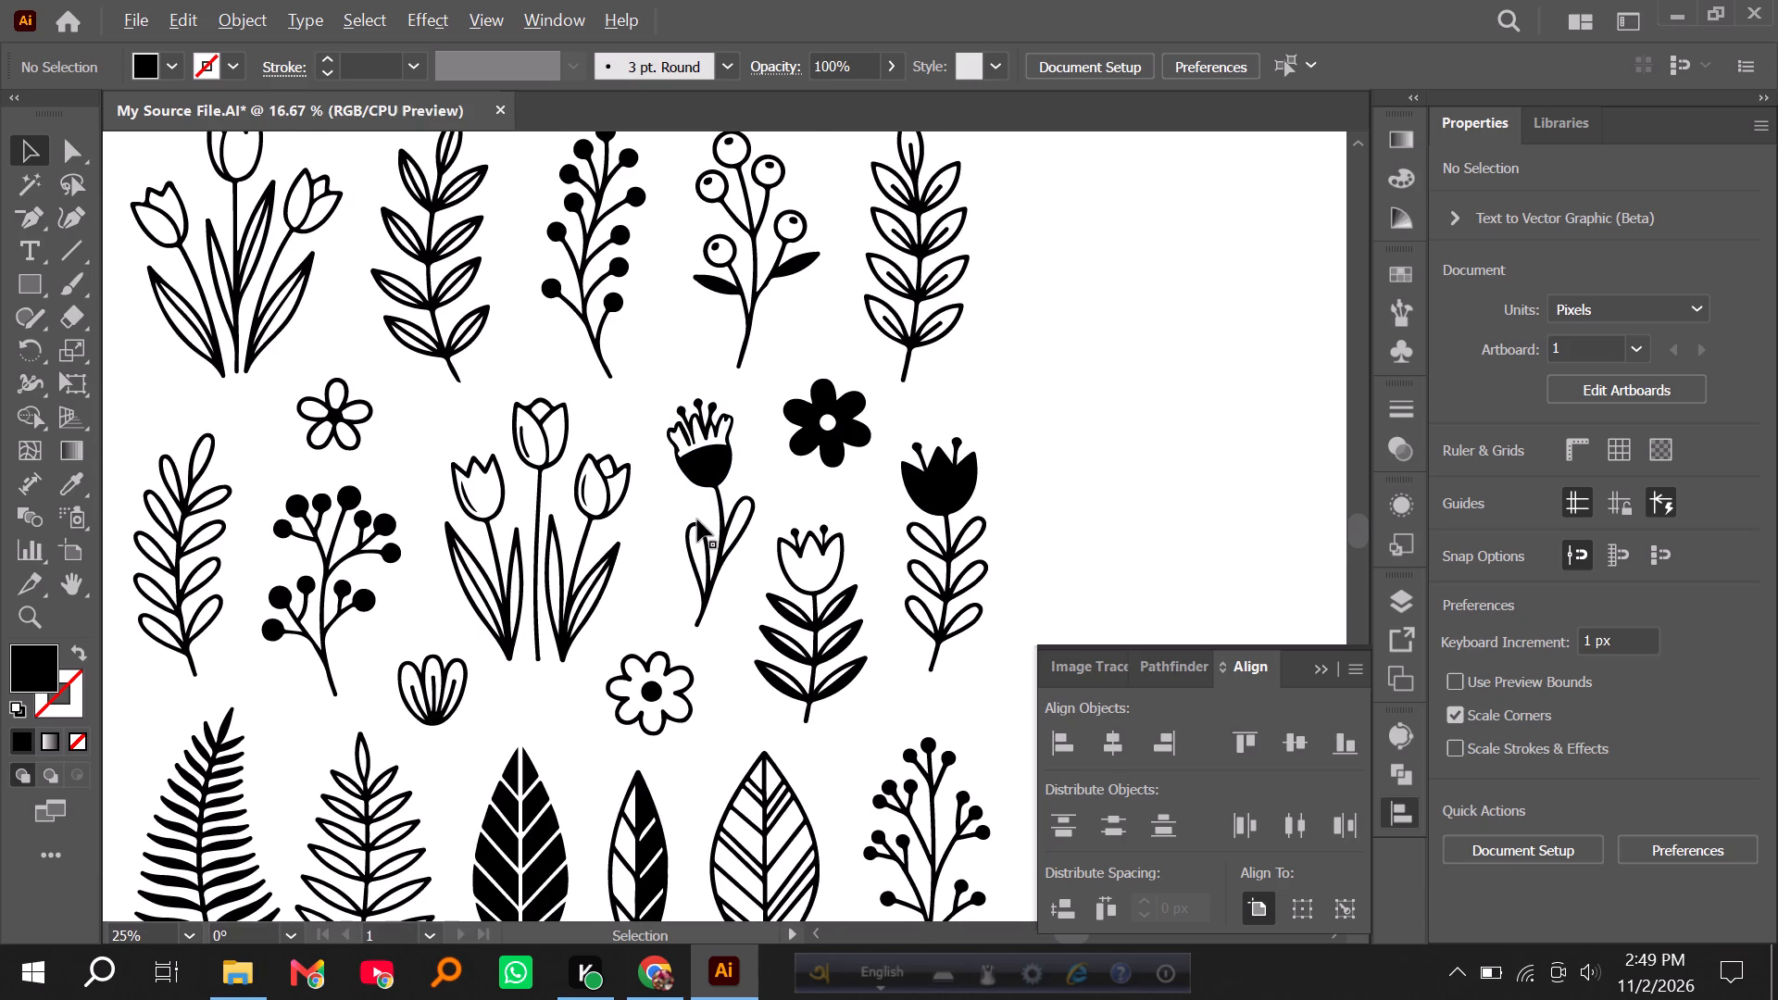
pyautogui.keyDown('alt'); pyautogui.scroll(-2, 697, 519); pyautogui.keyUp('alt')
pyautogui.moveTo(719, 498); pyautogui.dragTo(678, 573)
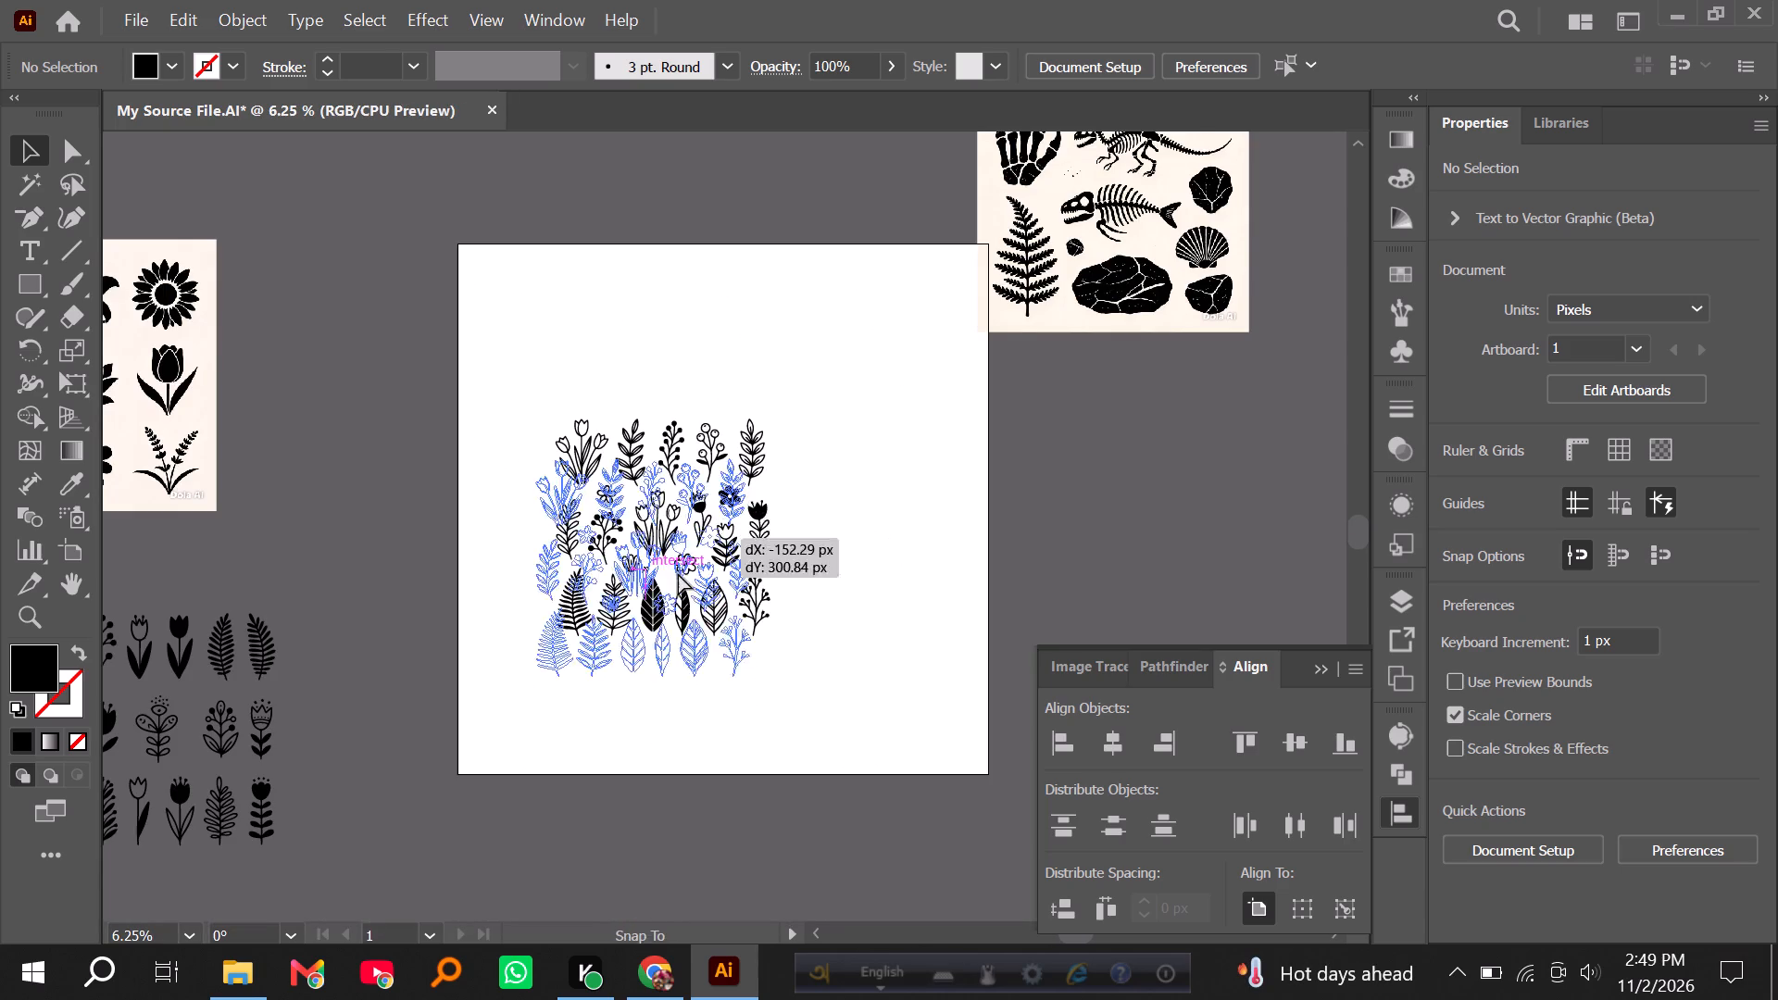
pyautogui.moveTo(678, 573); pyautogui.dragTo(636, 614)
pyautogui.keyDown('alt'); pyautogui.scroll(-2, 644, 600); pyautogui.keyUp('alt')
pyautogui.moveTo(623, 593); pyautogui.dragTo(515, 697)
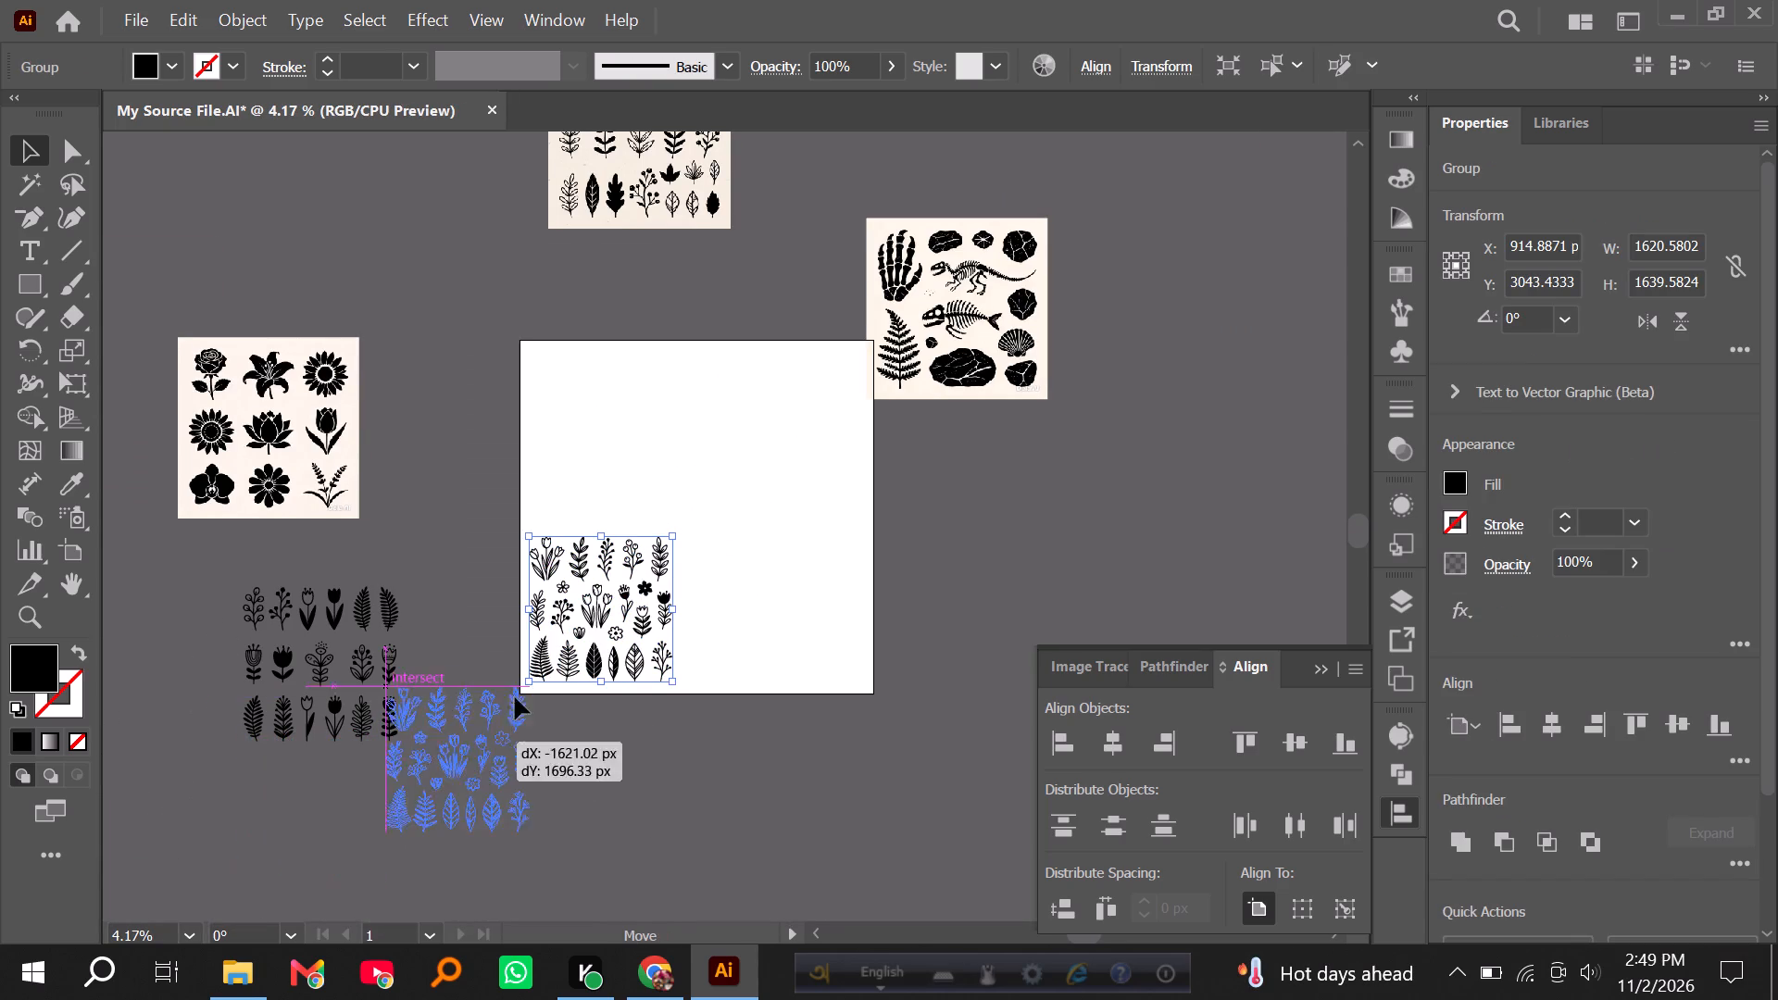
pyautogui.moveTo(515, 697); pyautogui.dragTo(518, 642)
# Select both plant groups, shift them clear of the artboard, and align them to each other by vertical centers.
pyautogui.moveTo(199, 629); pyautogui.dragTo(497, 696)
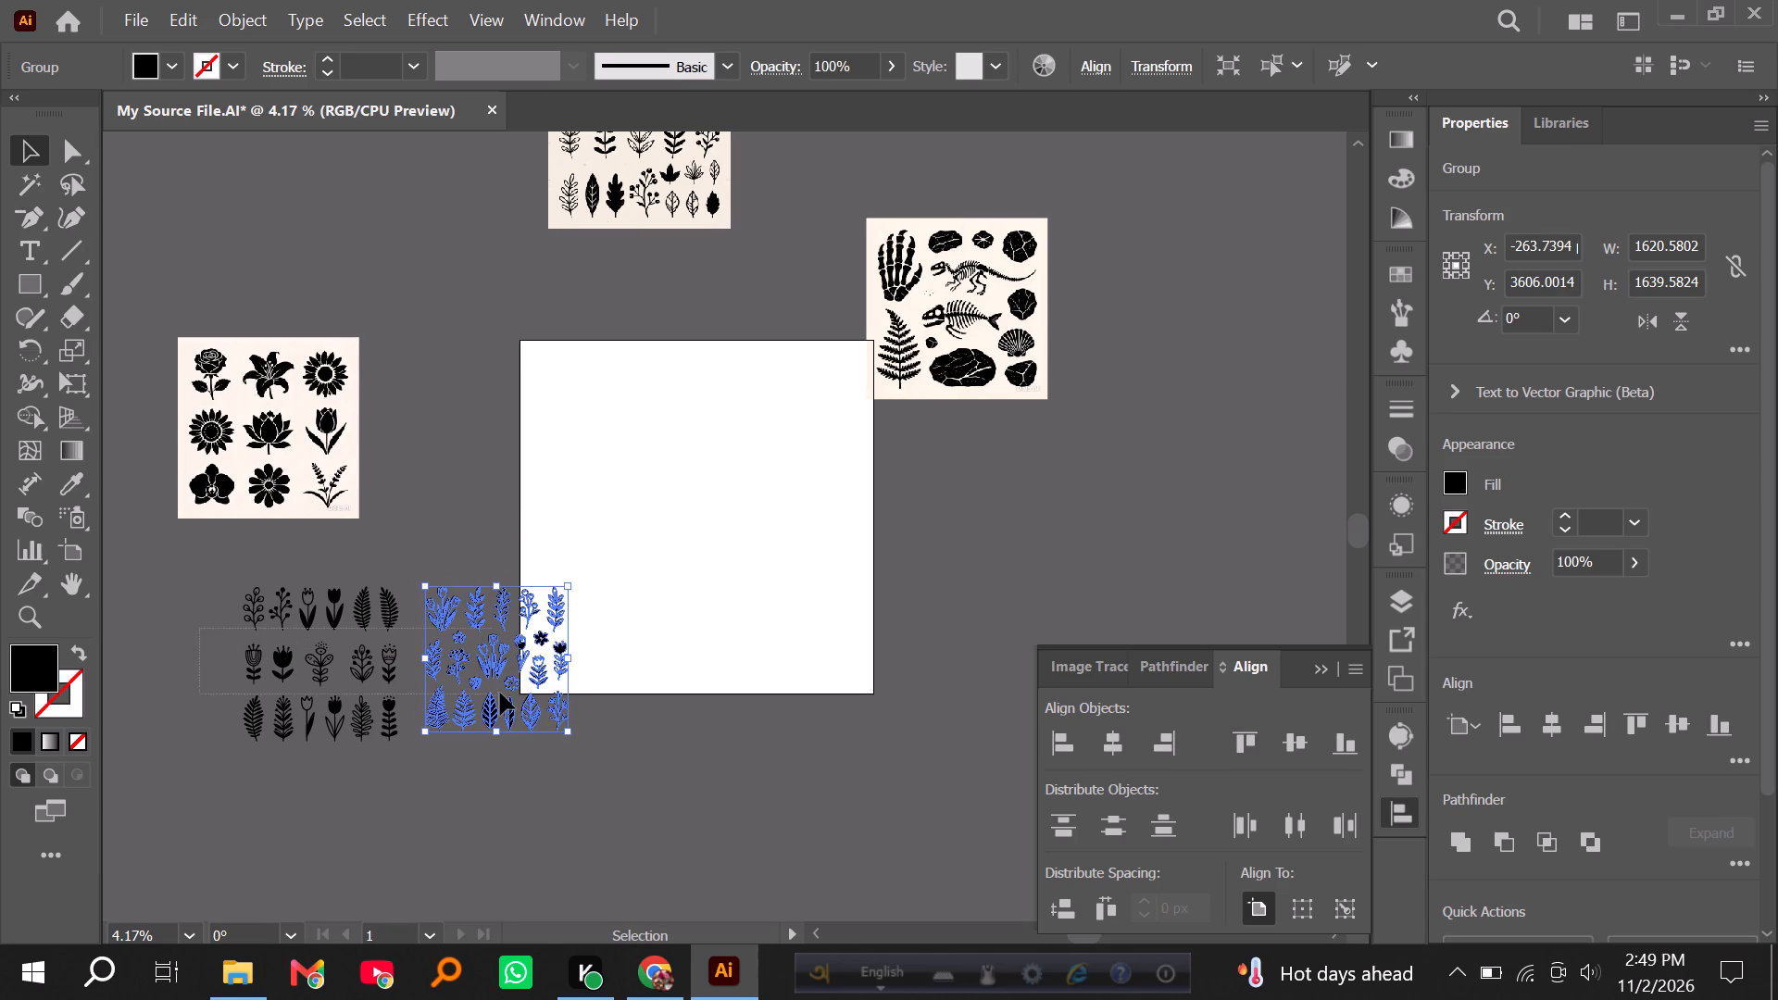
pyautogui.moveTo(448, 615); pyautogui.dragTo(347, 613)
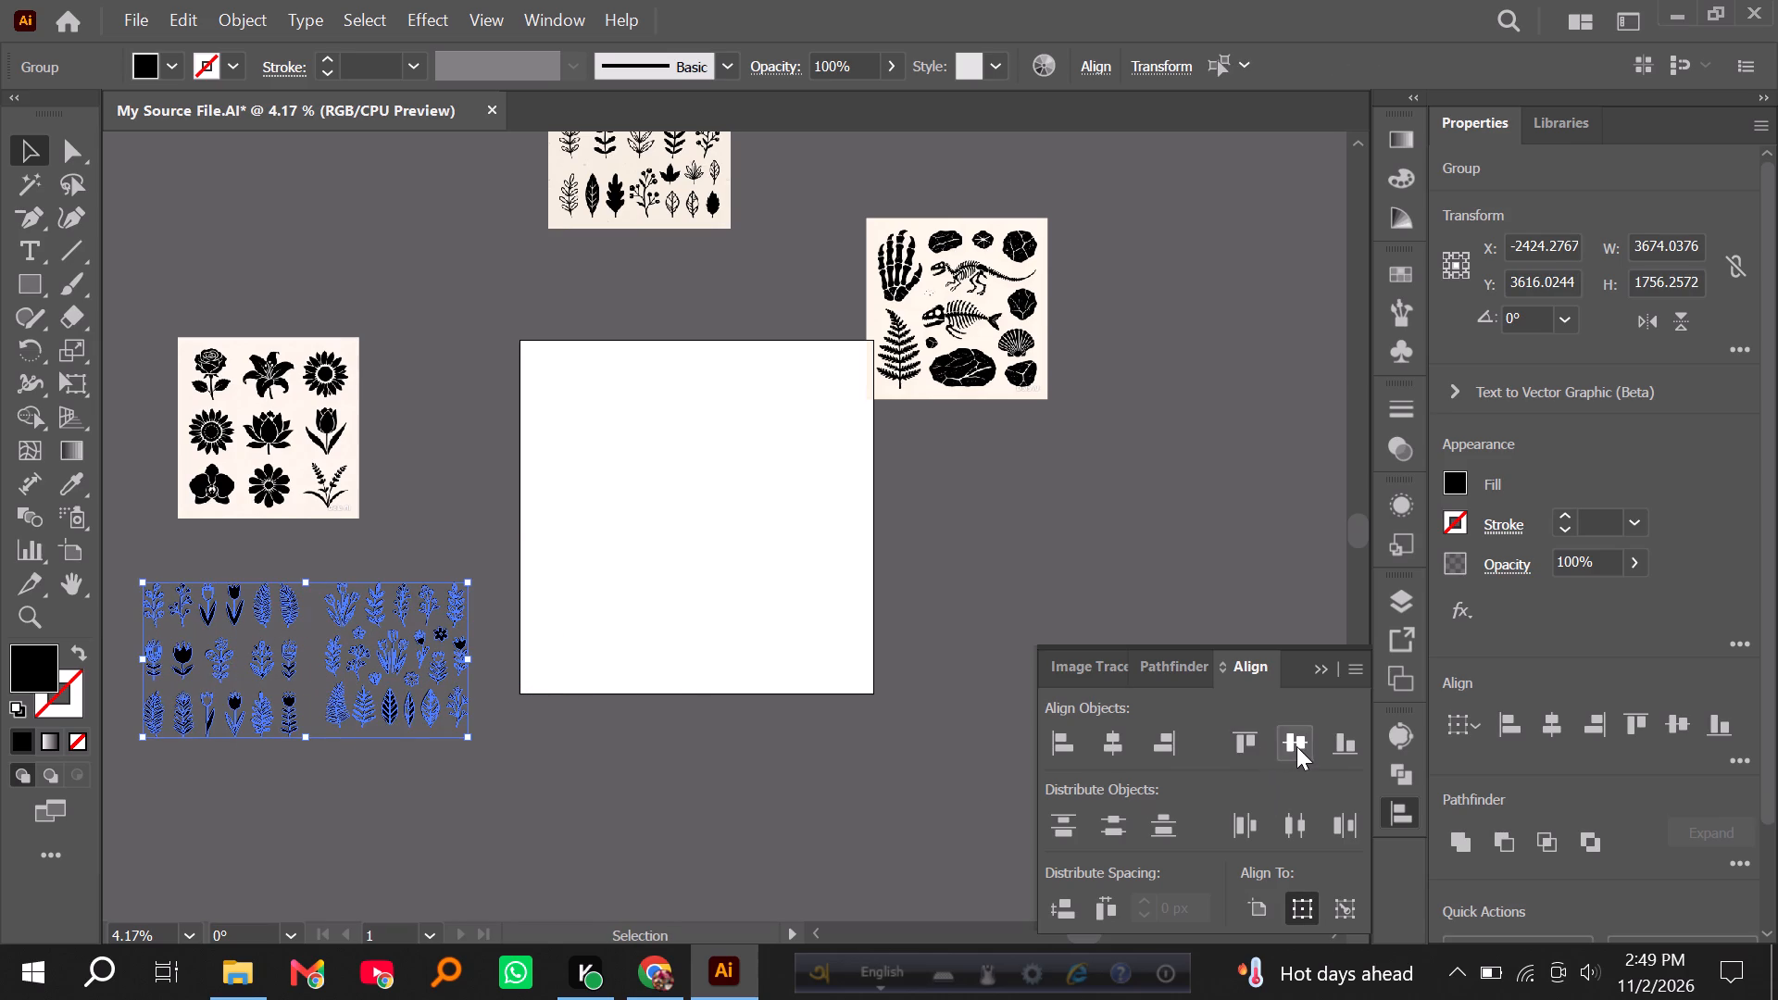
pyautogui.click(1296, 746)
pyautogui.doubleClick(748, 789)
pyautogui.scroll(2, 695, 493)
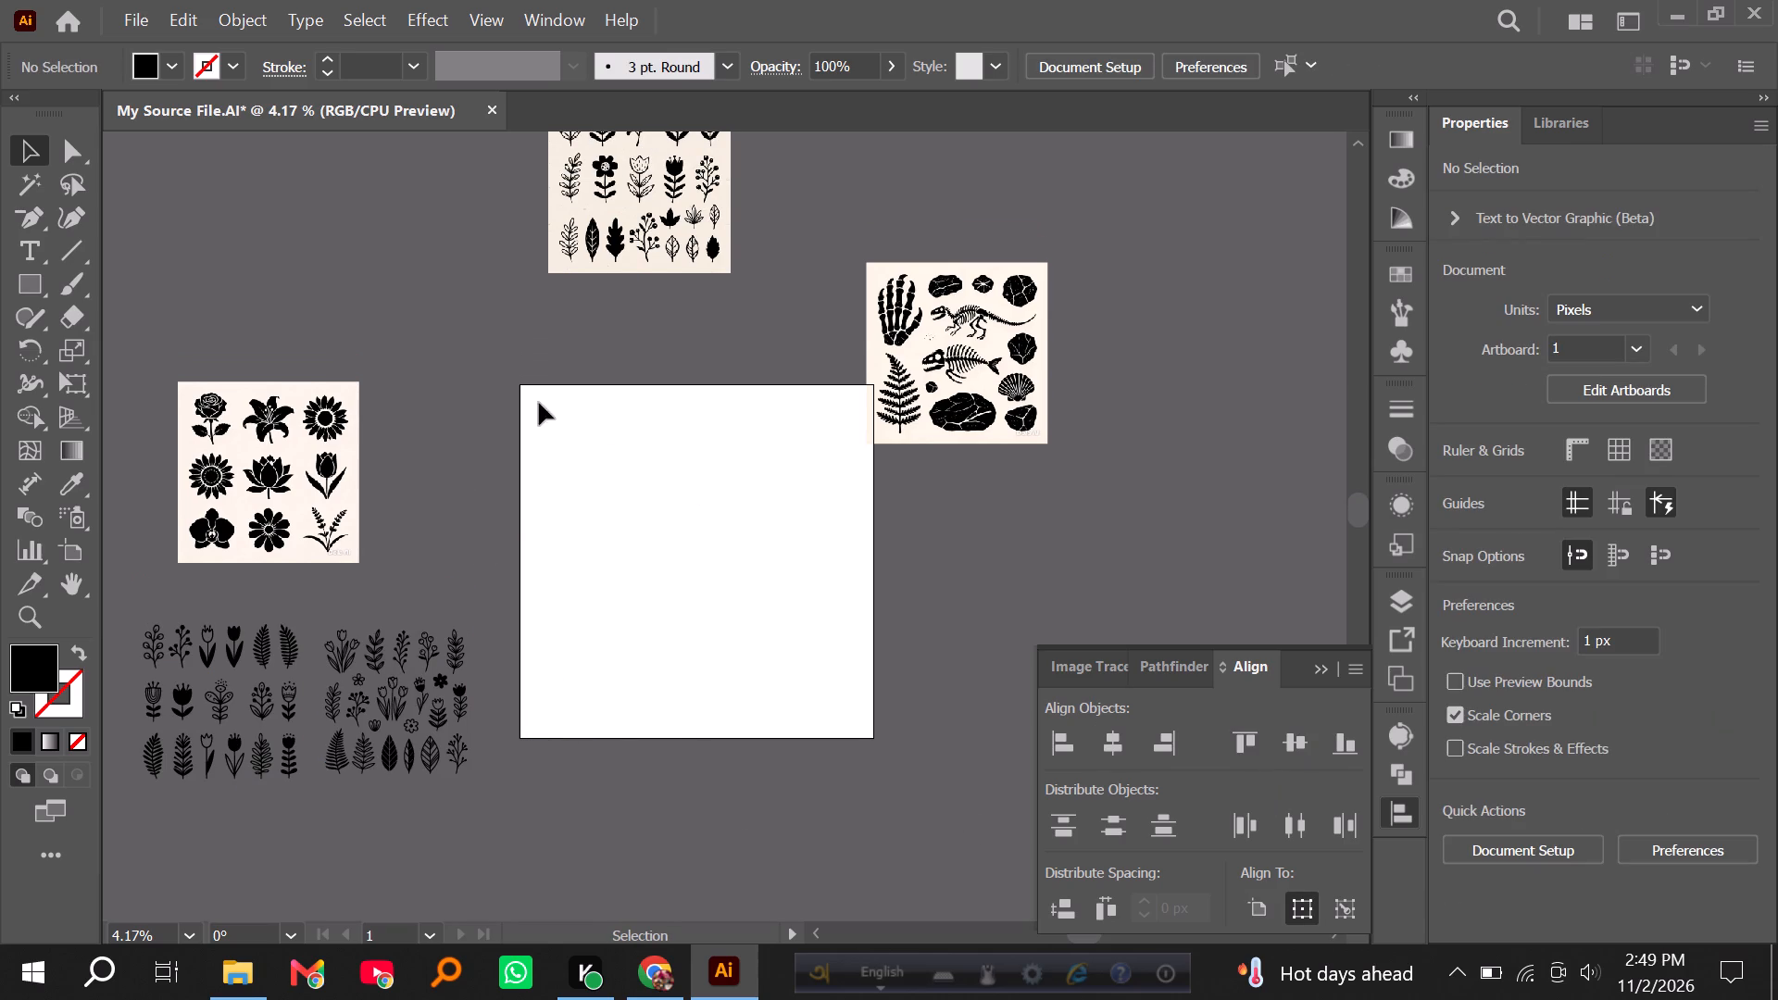
pyautogui.moveTo(540, 402); pyautogui.dragTo(796, 797)
# Move the nine-flower silhouette image Fossil Vector Art (5).png onto the artboard.
pyautogui.moveTo(259, 458); pyautogui.dragTo(567, 489)
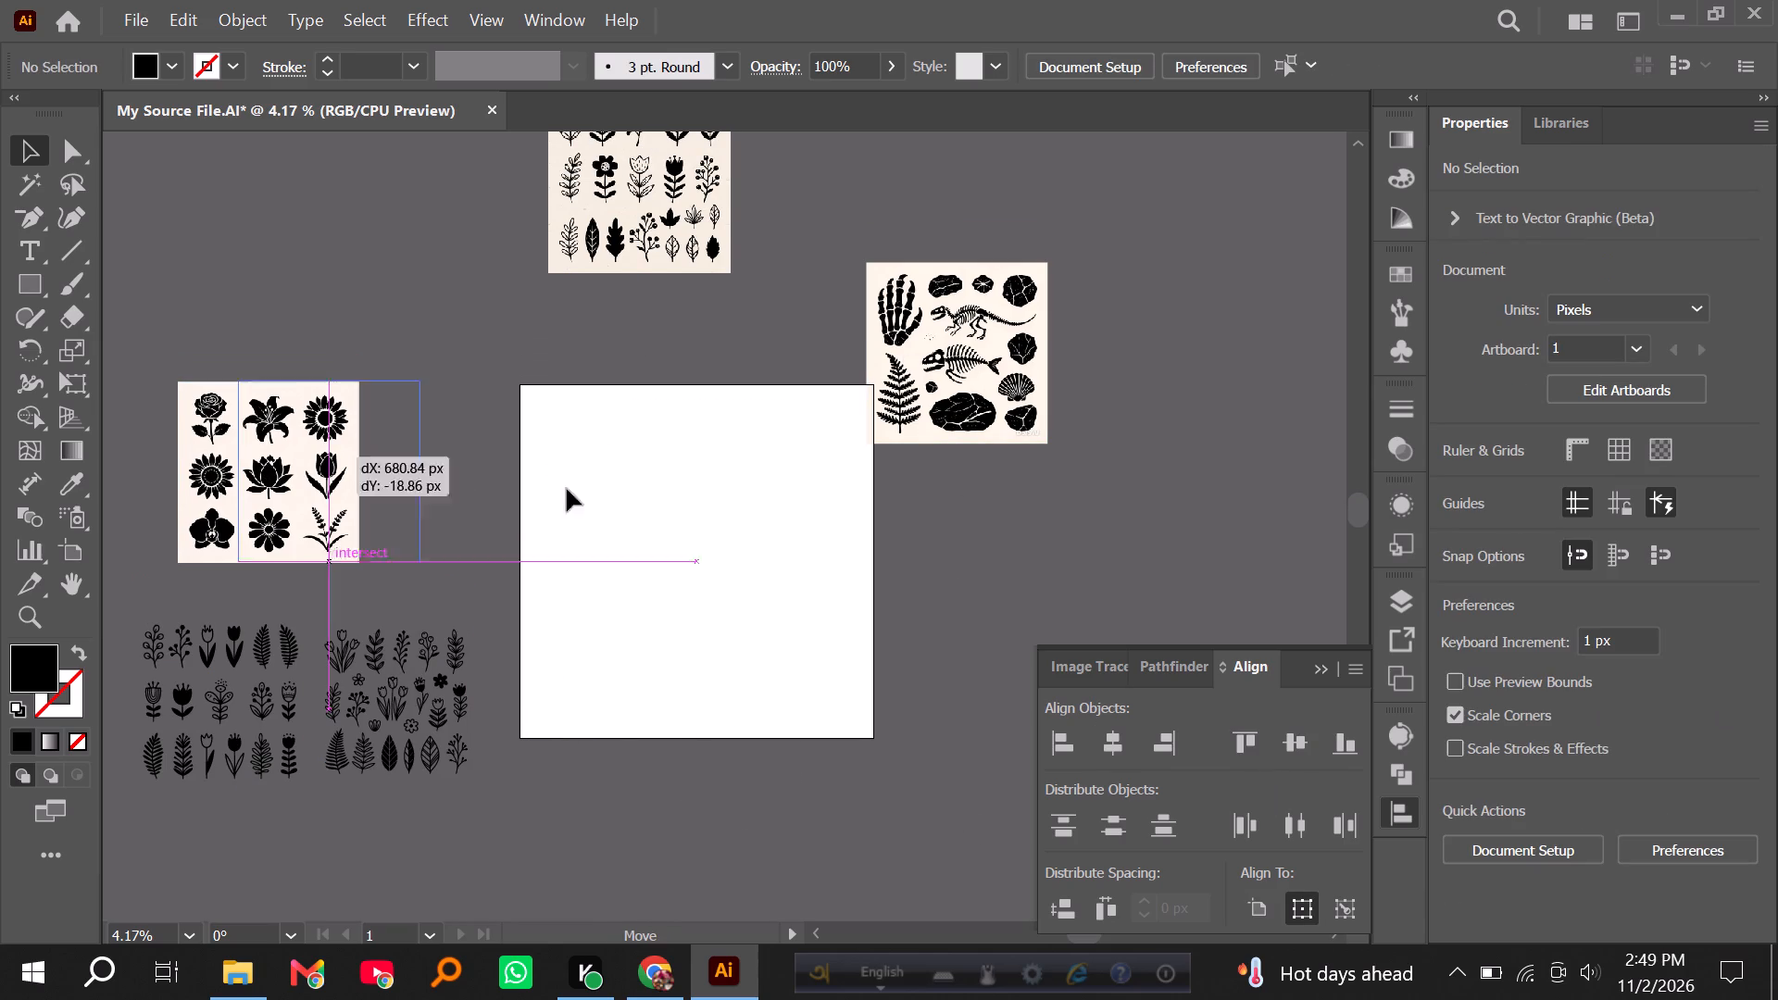
pyautogui.moveTo(567, 489); pyautogui.dragTo(665, 540)
pyautogui.keyDown('alt'); pyautogui.scroll(4, 692, 552); pyautogui.keyUp('alt')
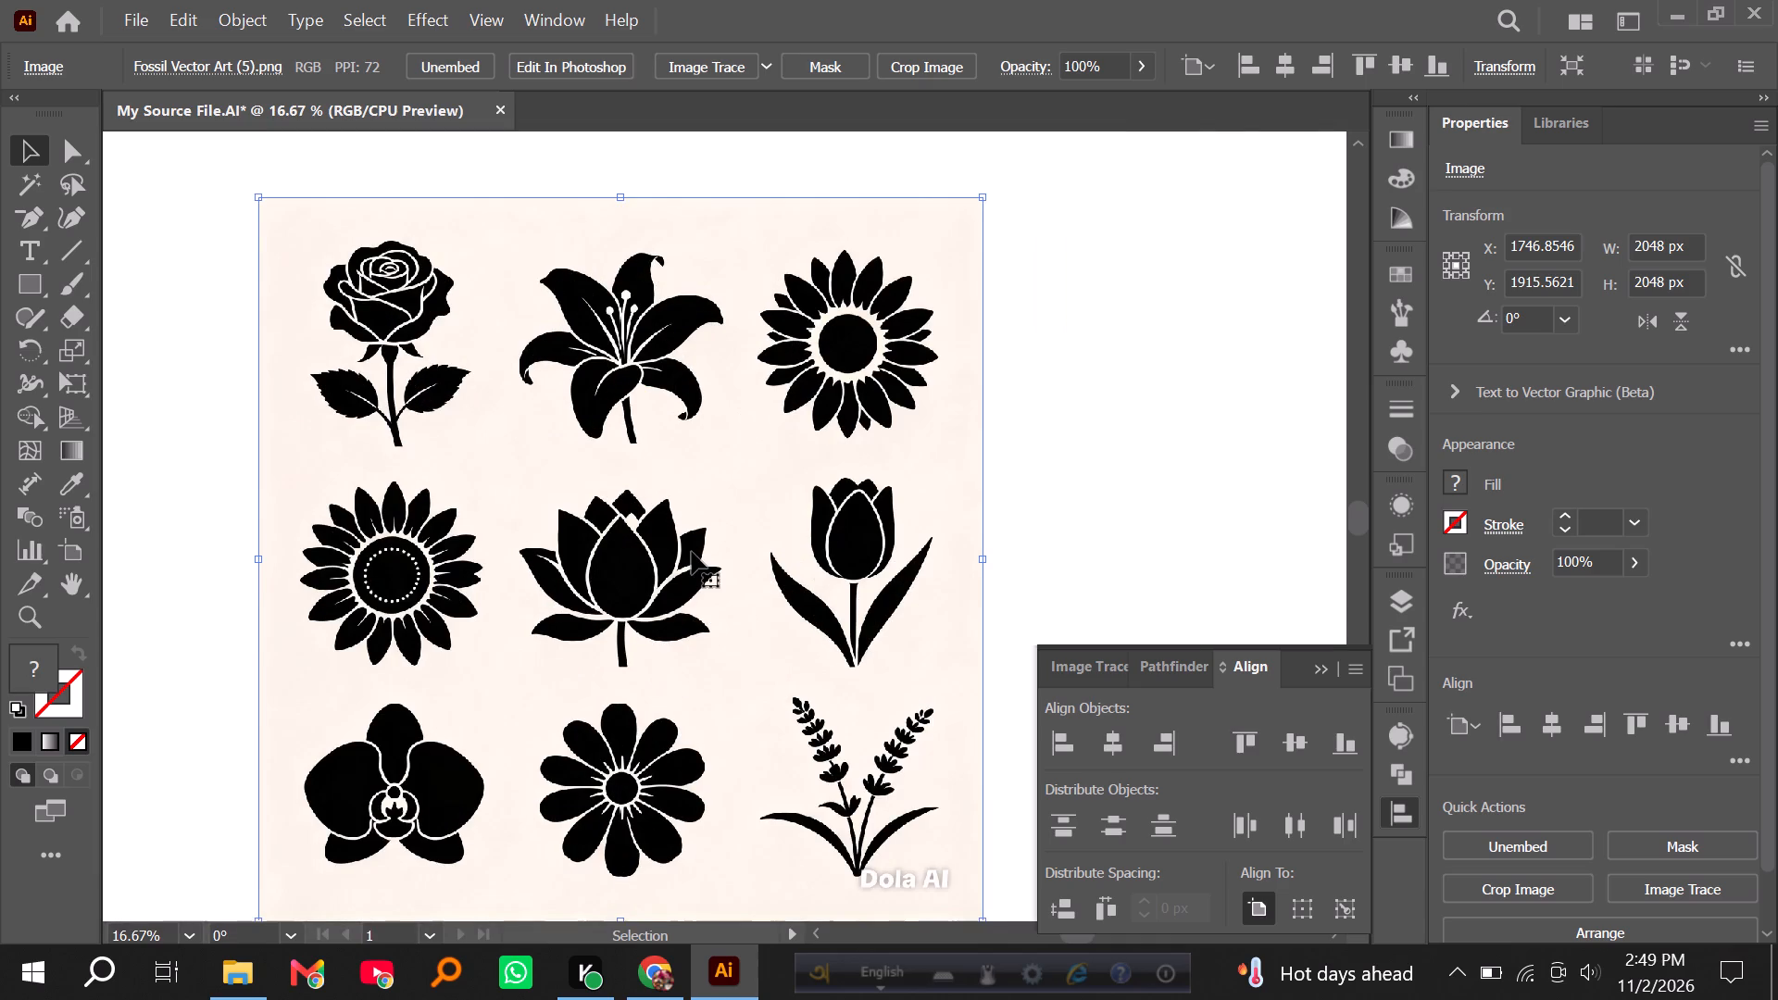
pyautogui.scroll(-1, 692, 555)
# Trace the nine-flower image with the Sketched Art preset, compare it with the original, and expand the tracing.
pyautogui.click(765, 62)
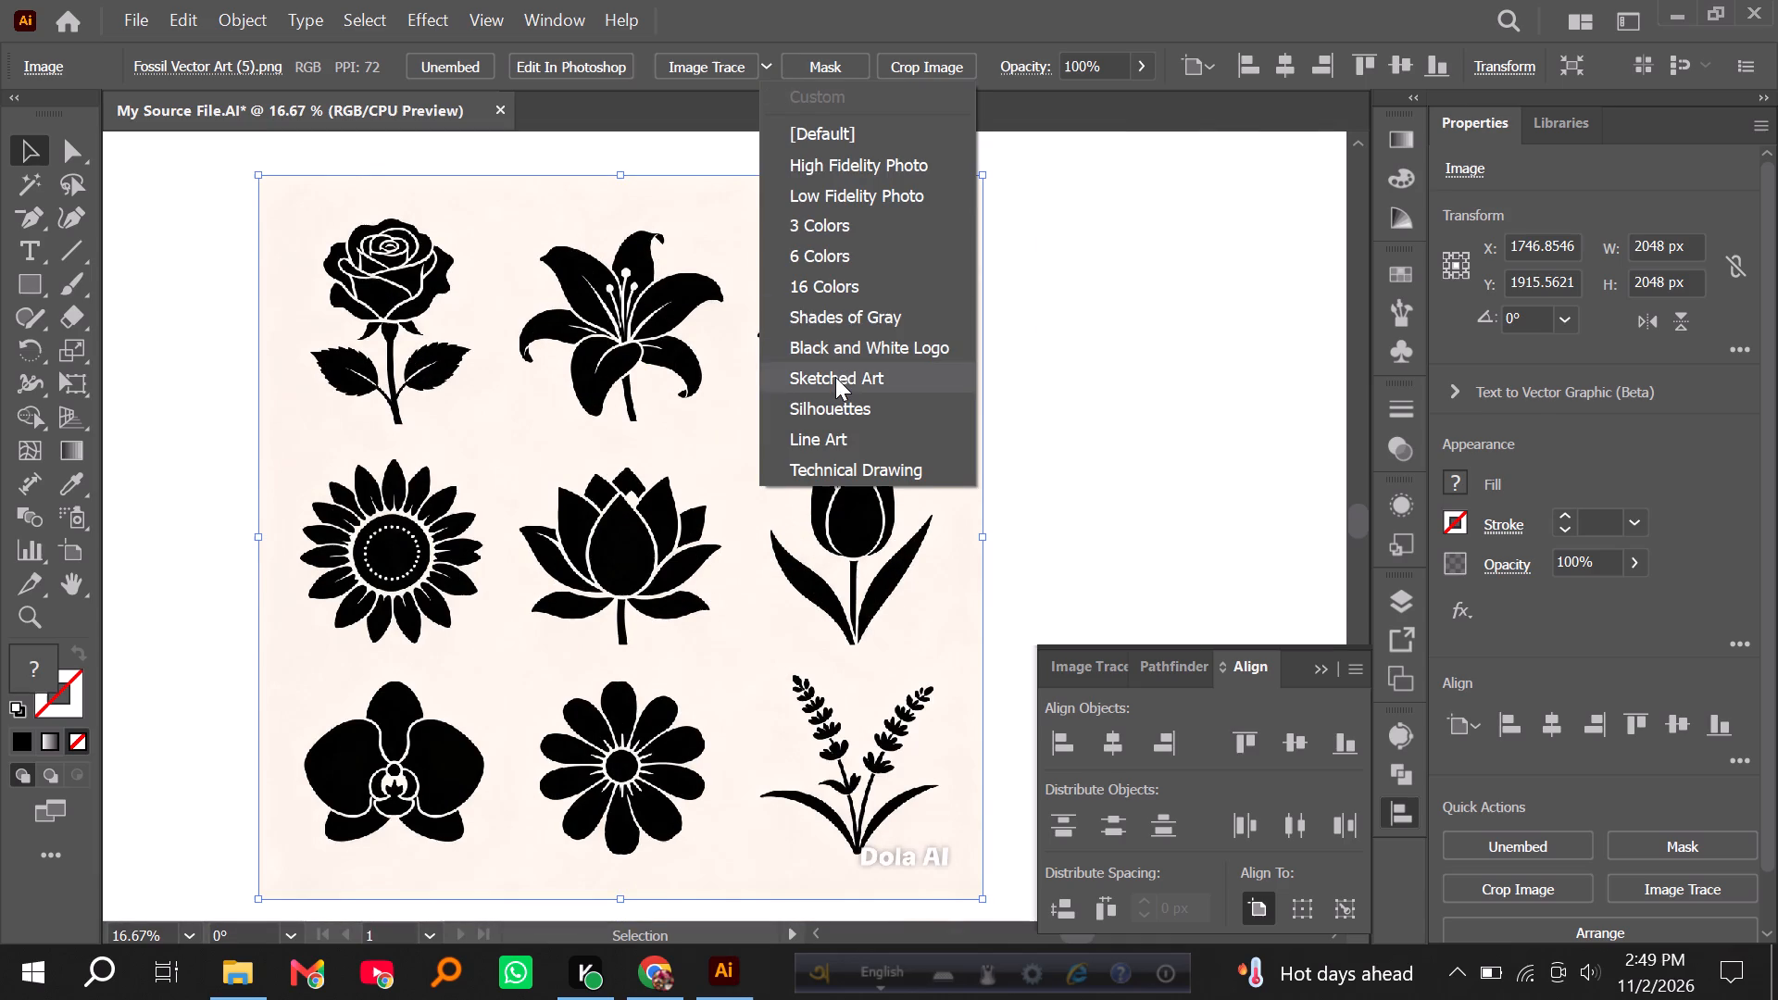
pyautogui.click(835, 377)
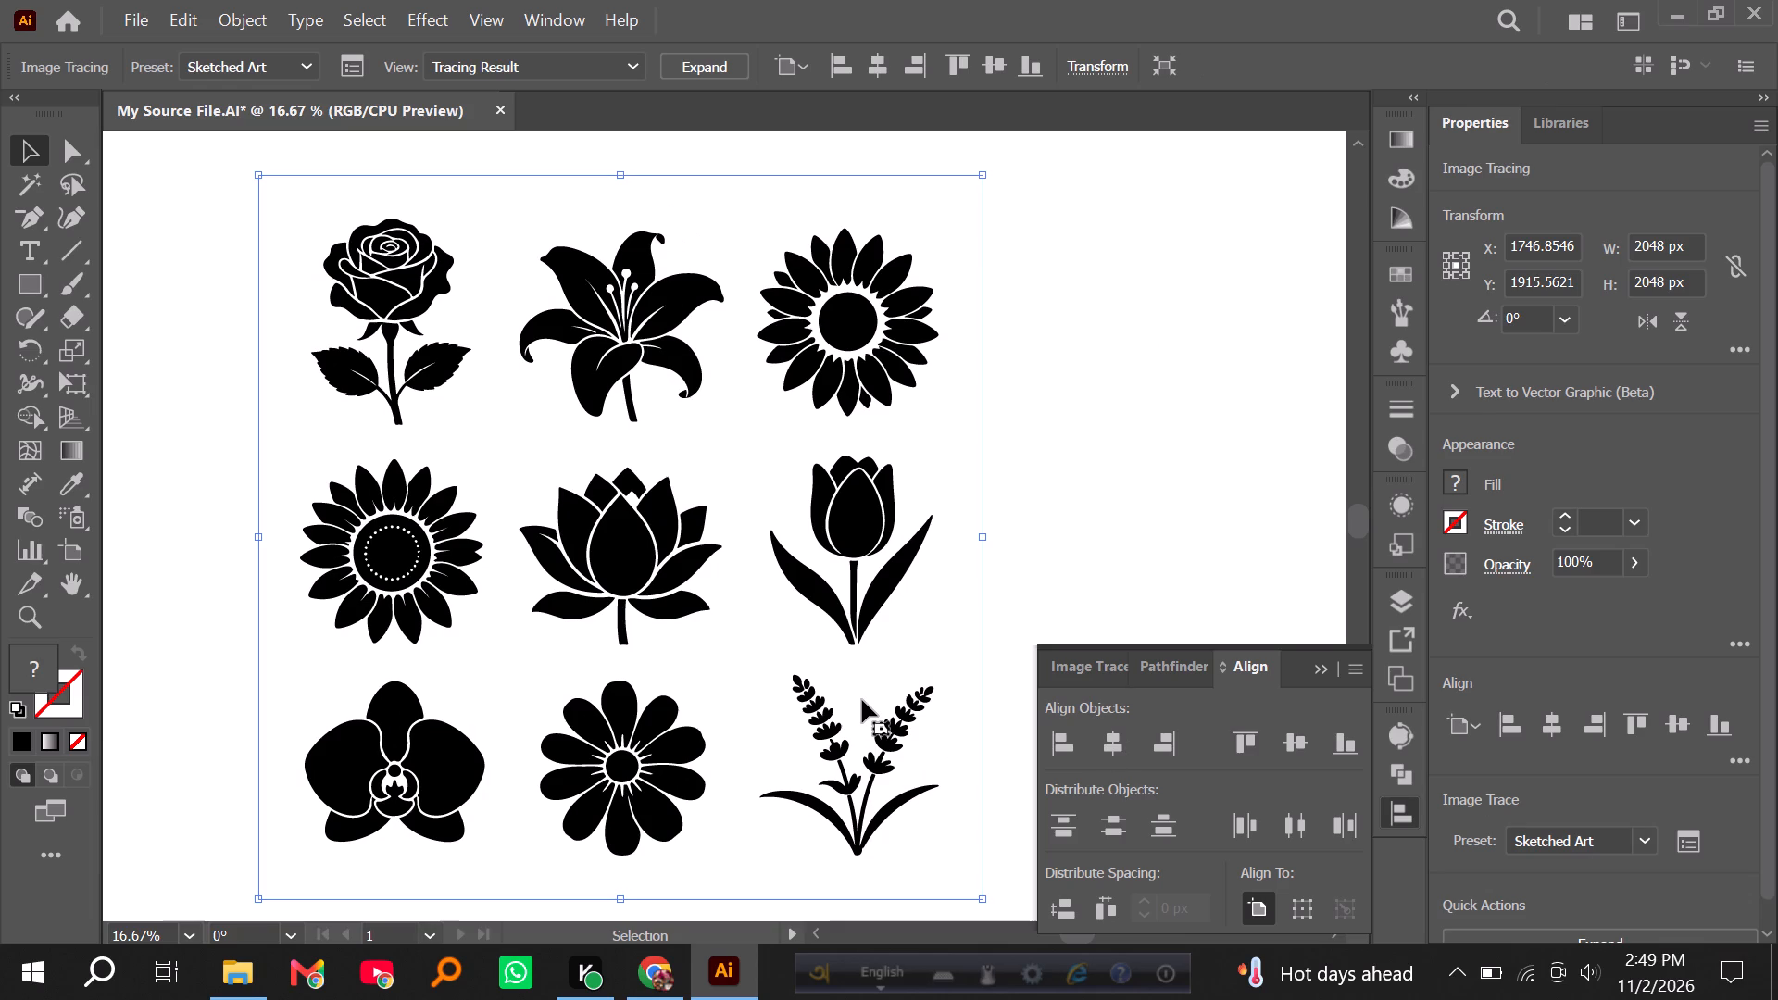
pyautogui.hotkey('ctrl', 'z')
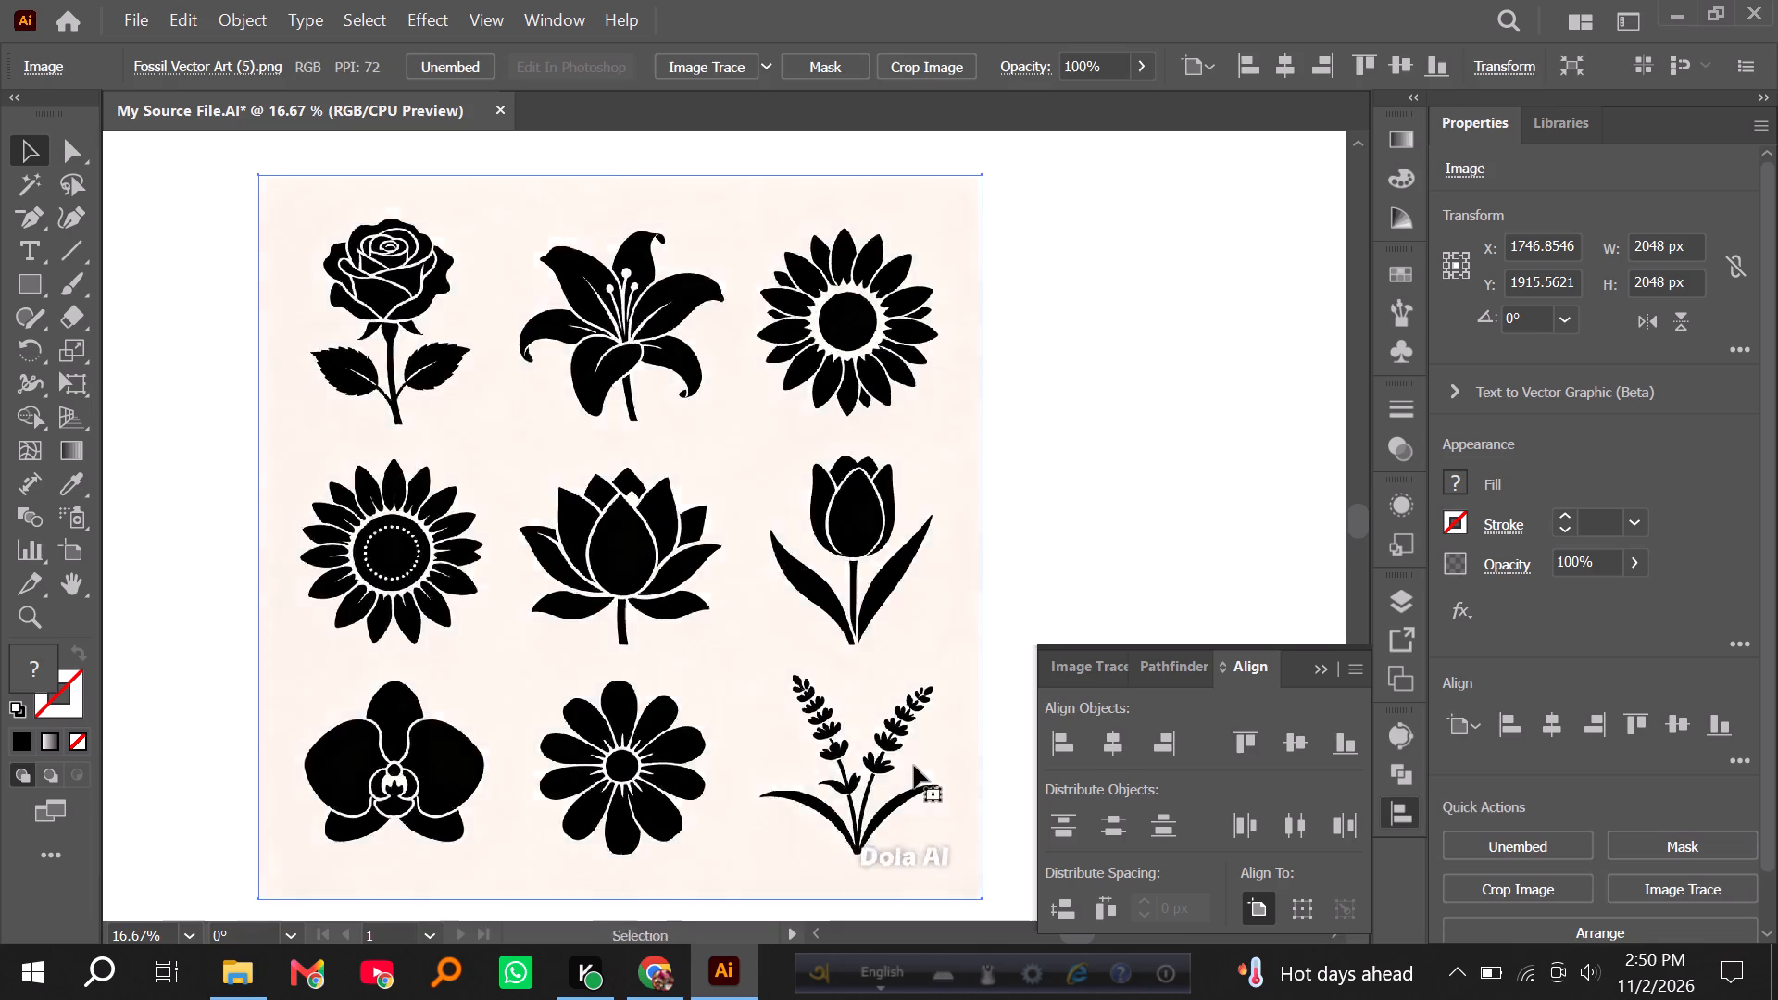
pyautogui.hotkey('ctrl', 'shift', 'z')
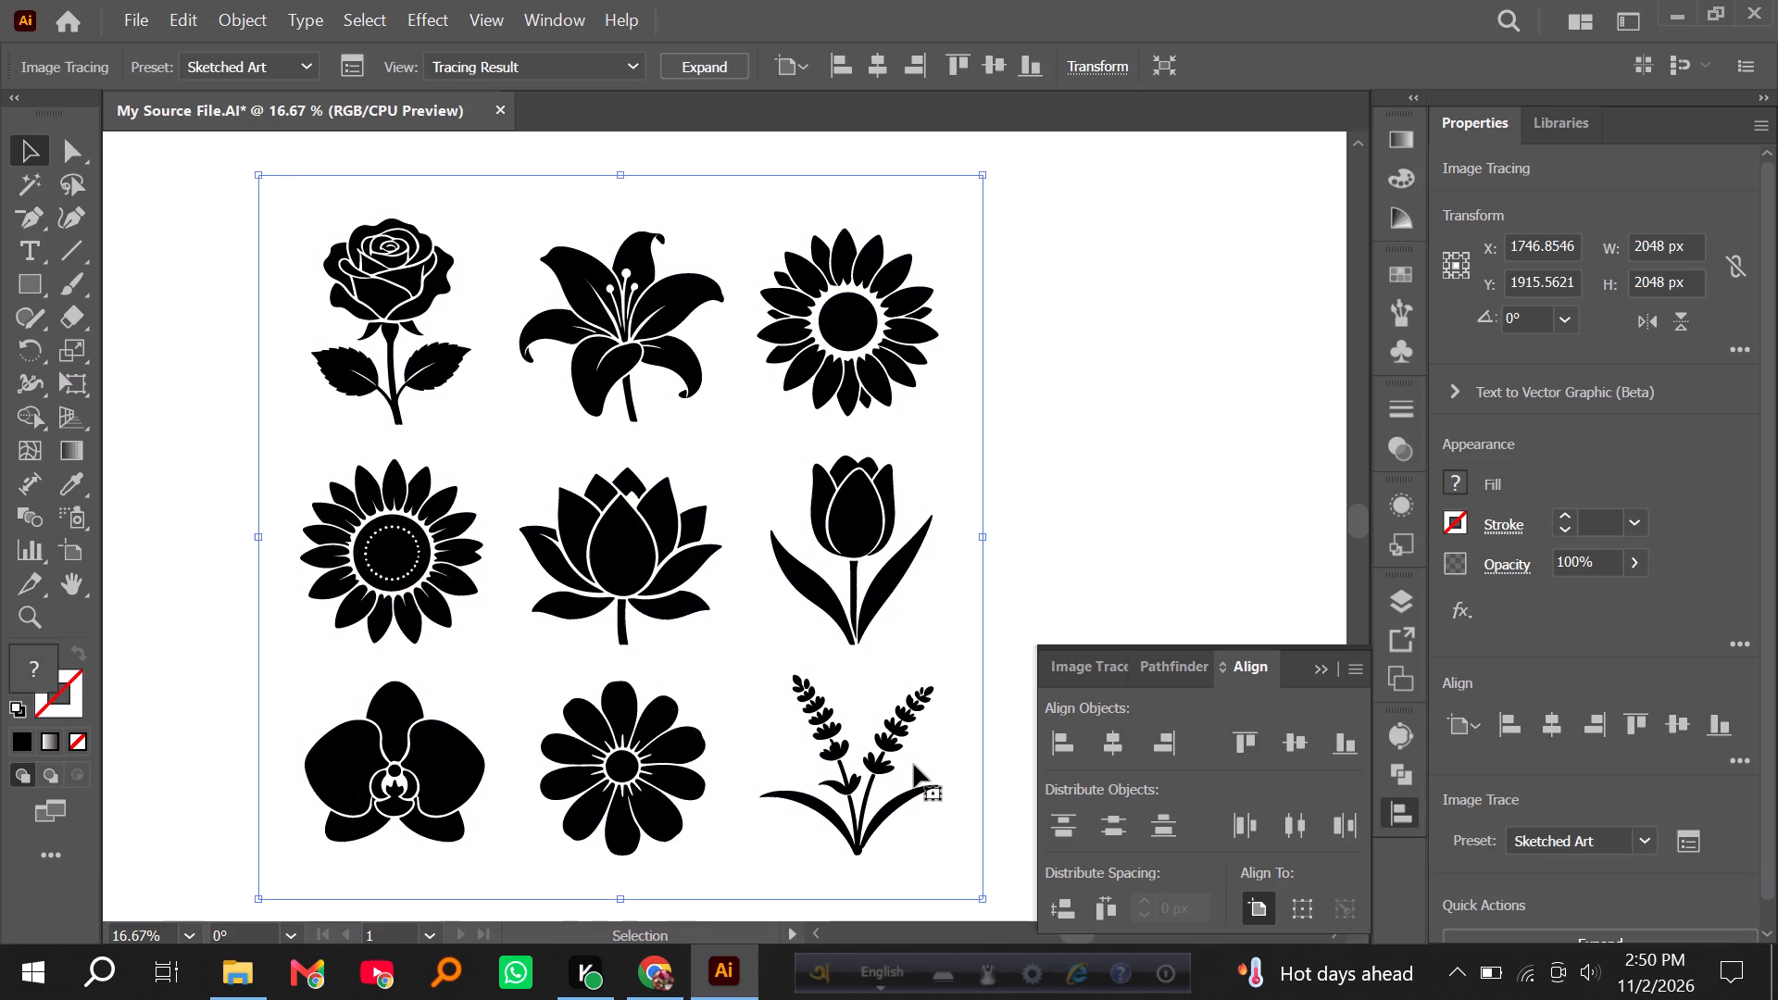
pyautogui.click(697, 67)
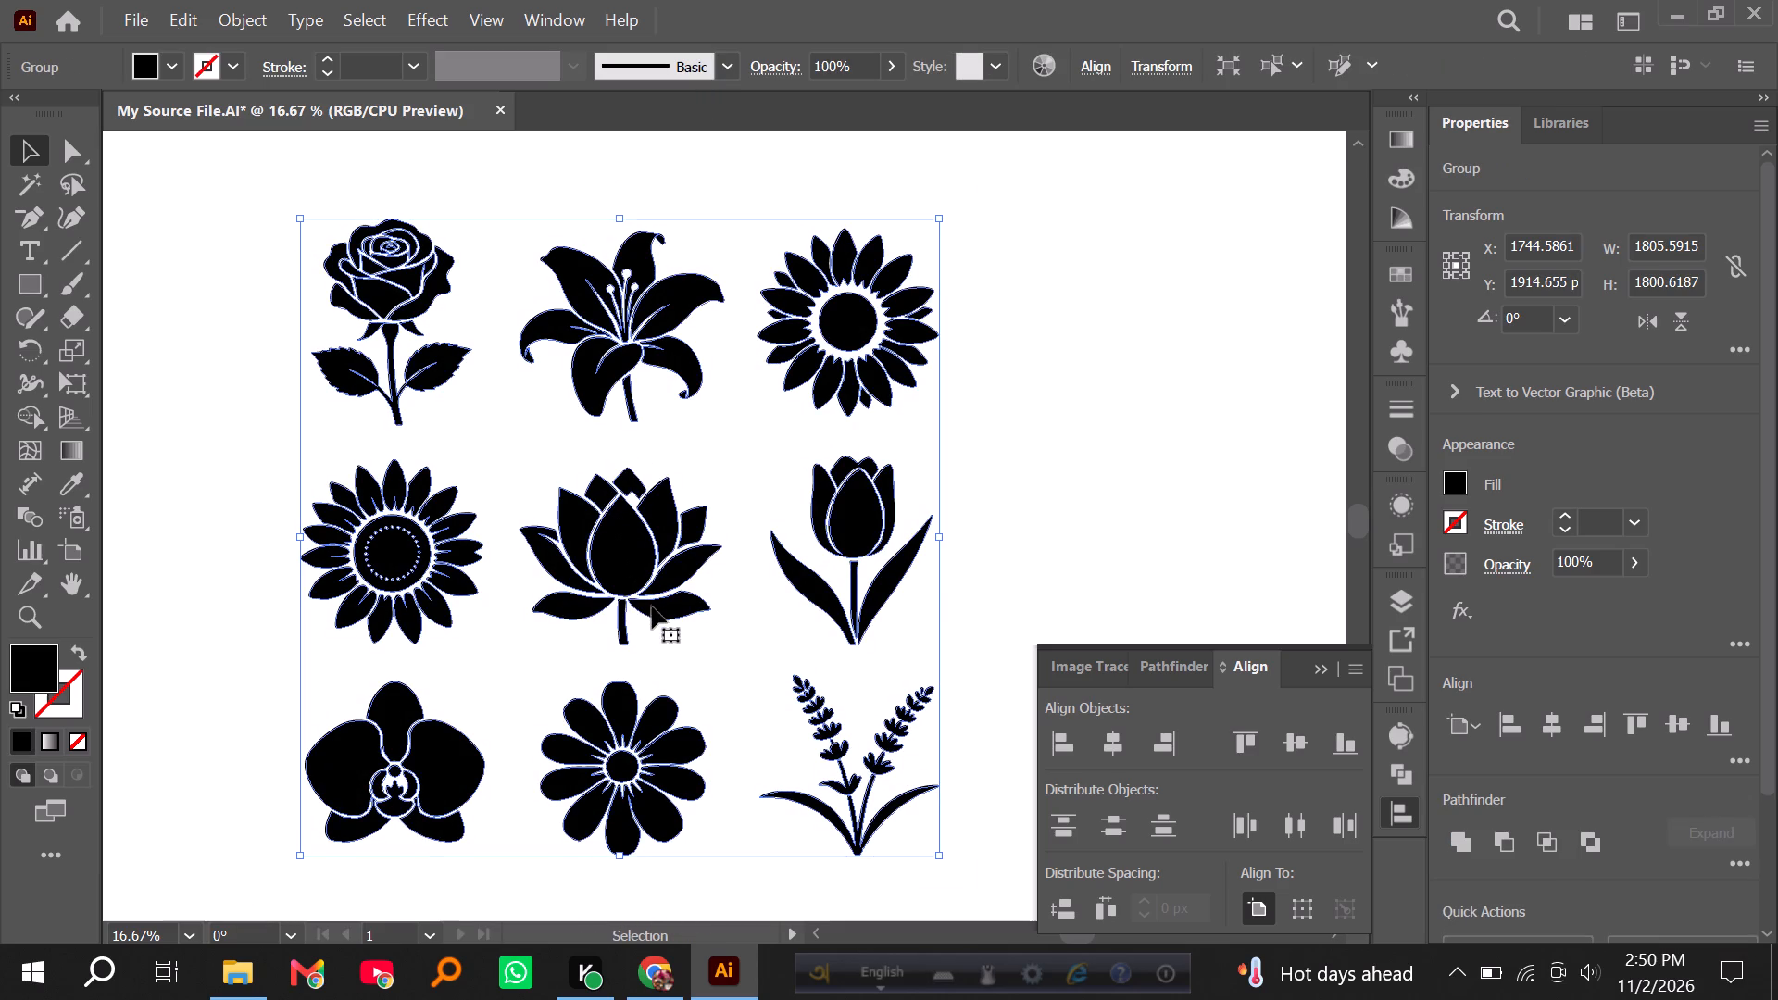
# Move the expanded nine-flower group off the artboard to the space above the second traced plant group.
pyautogui.keyDown('alt'); pyautogui.scroll(-3, 717, 590); pyautogui.keyUp('alt')
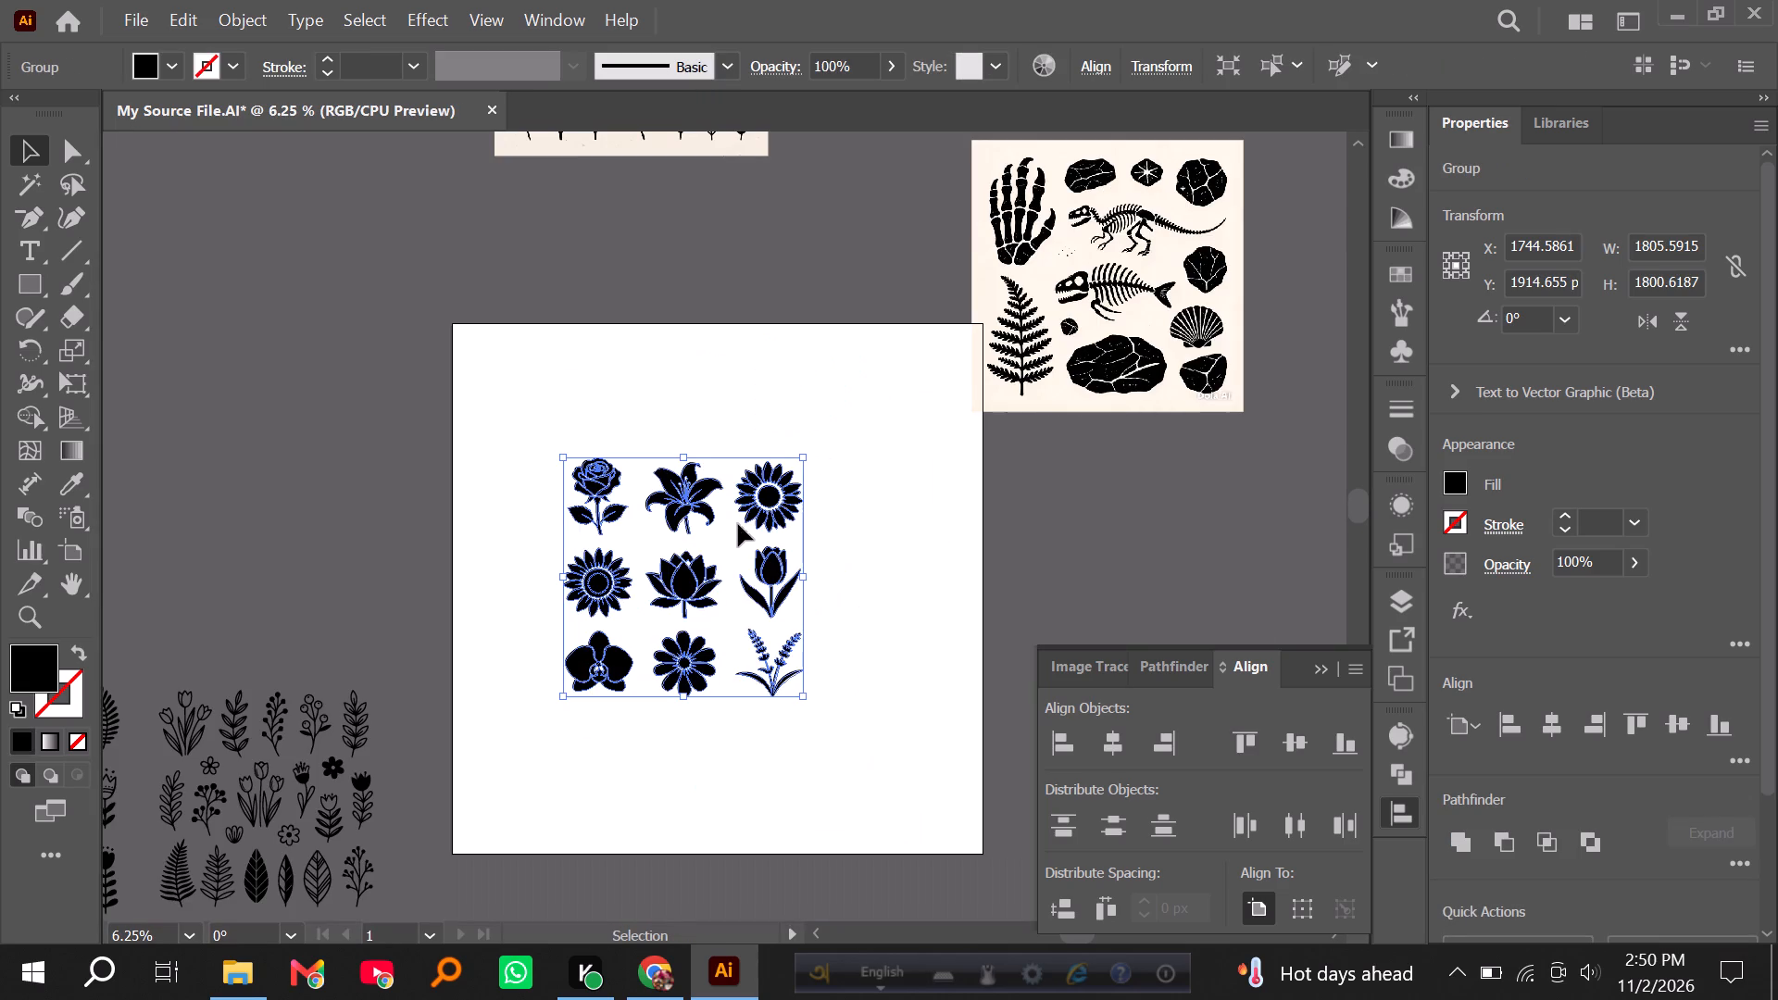
pyautogui.moveTo(776, 502); pyautogui.dragTo(367, 457)
pyautogui.click(453, 439)
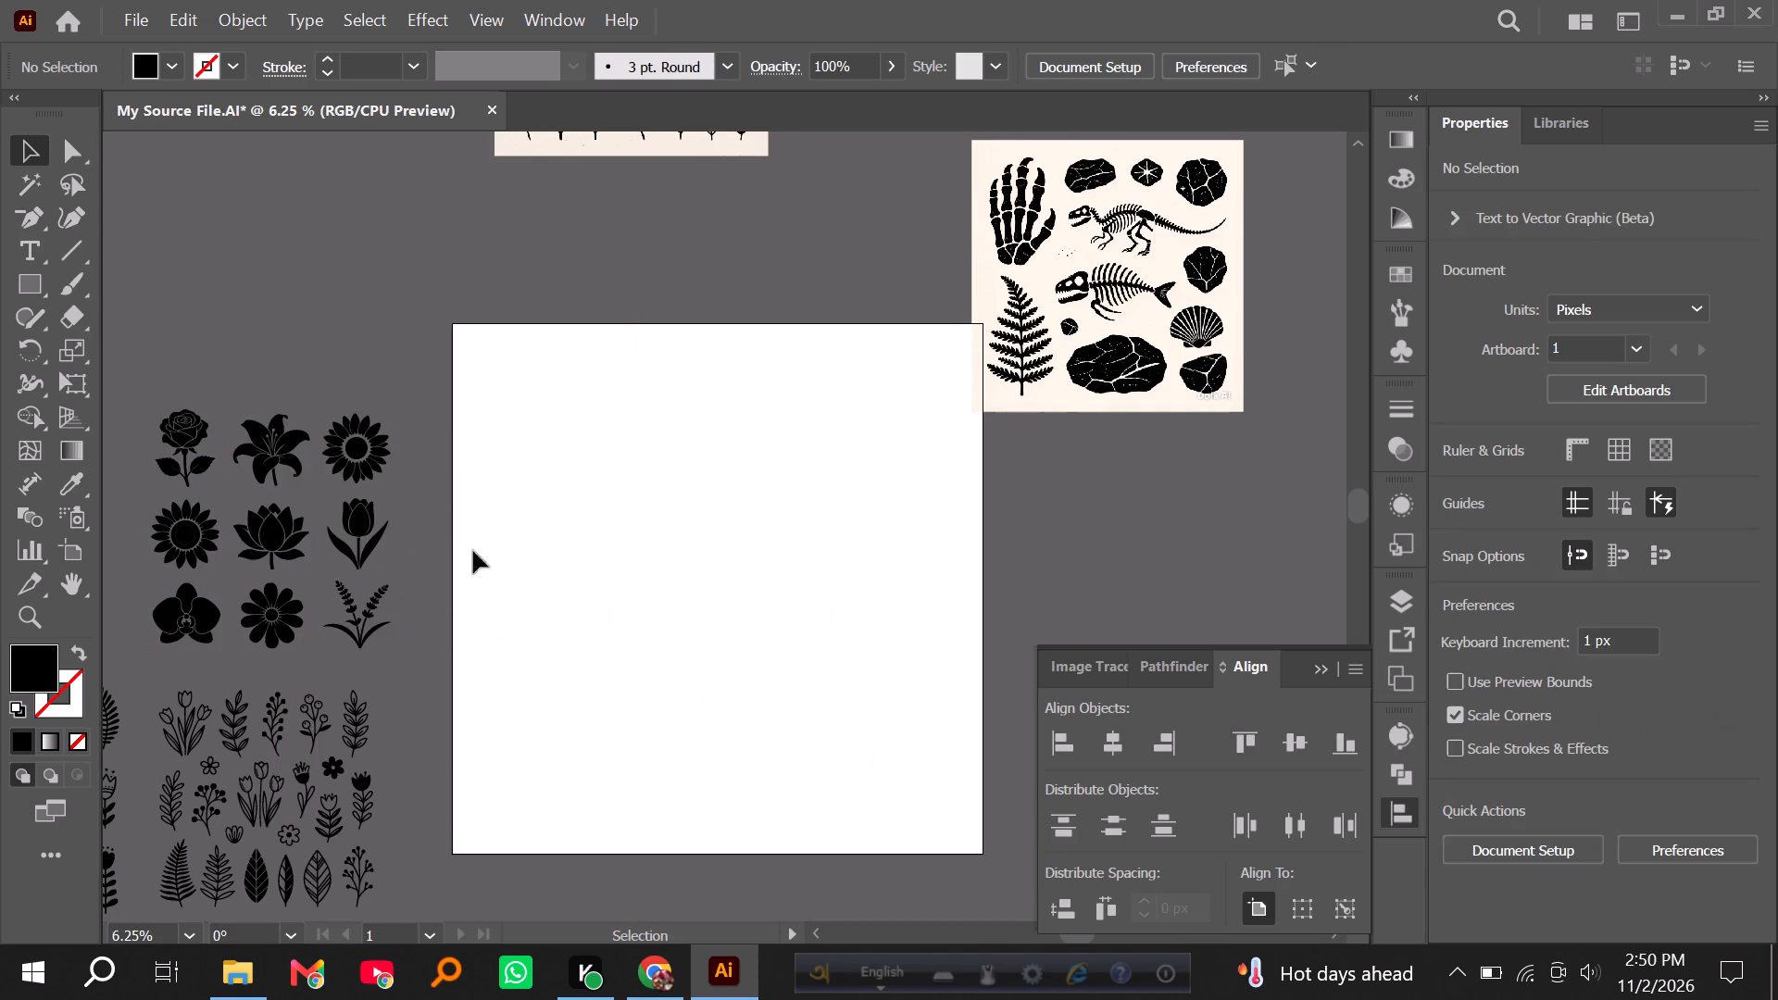
# Move the tulip, berry and leaf image r (4).jpg from above the artboard onto it.
pyautogui.scroll(7, 482, 625)
pyautogui.keyDown('alt'); pyautogui.scroll(-3, 564, 569); pyautogui.keyUp('alt')
pyautogui.moveTo(549, 518); pyautogui.dragTo(691, 787)
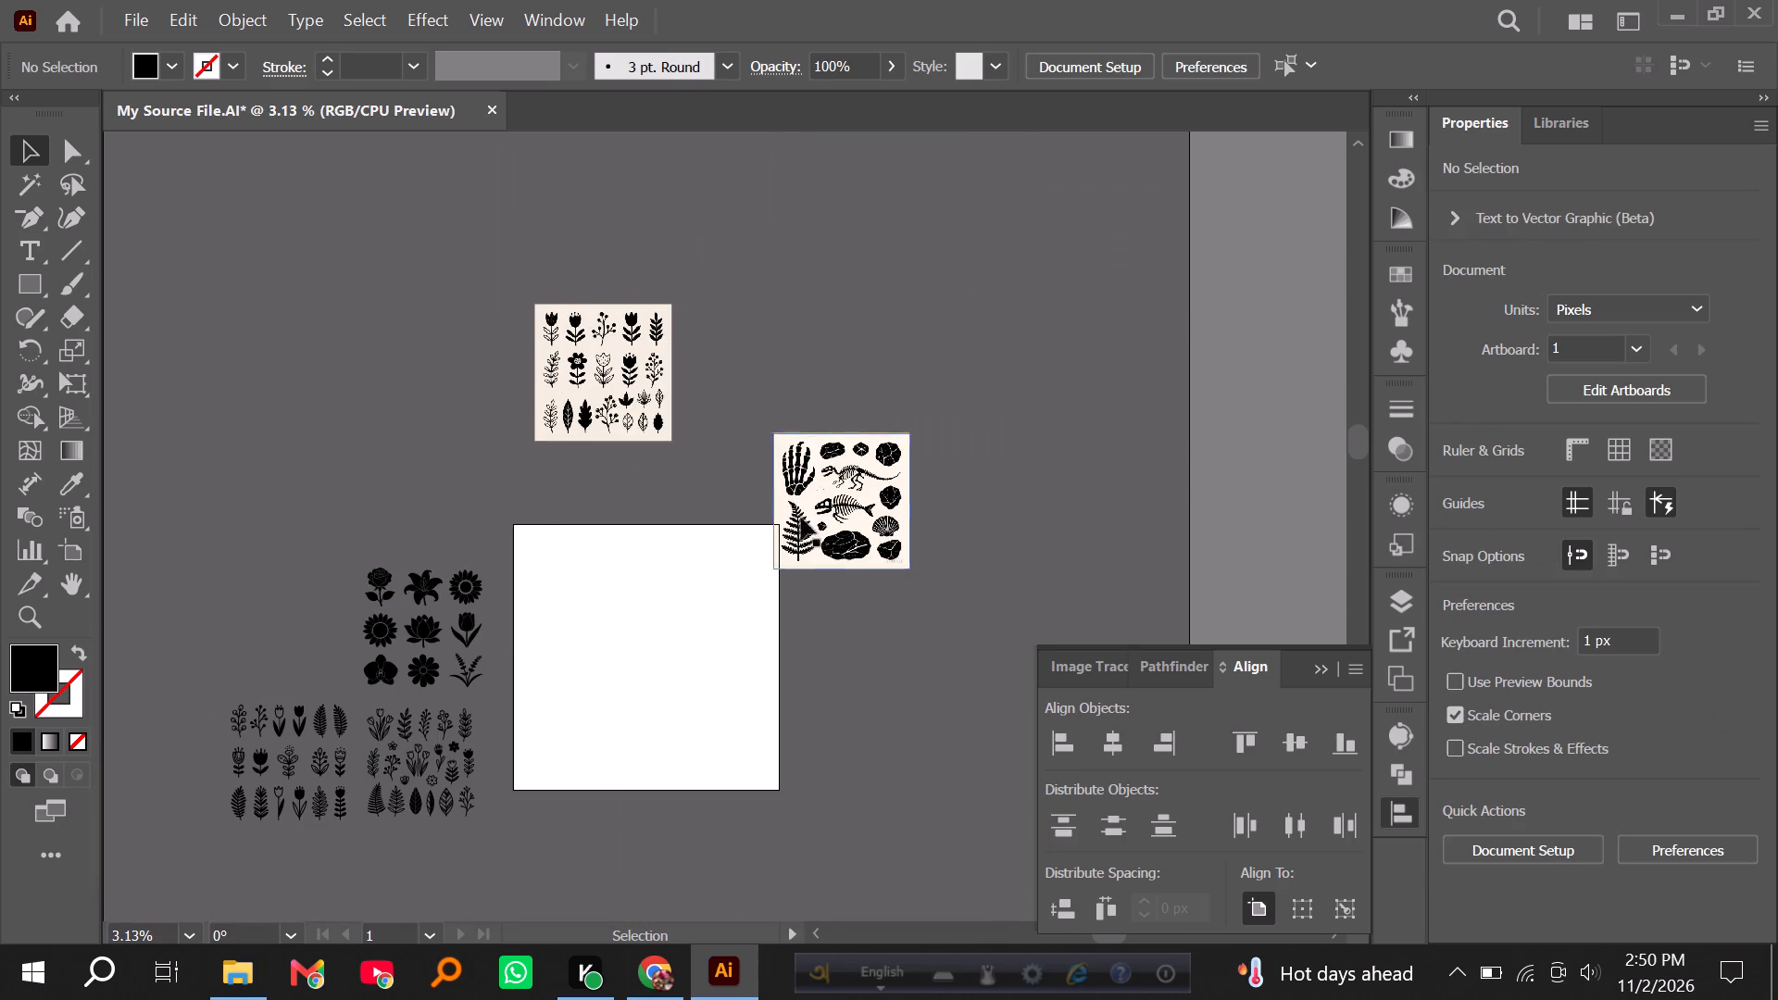
pyautogui.moveTo(598, 370); pyautogui.dragTo(626, 607)
pyautogui.keyDown('alt'); pyautogui.scroll(2, 626, 607); pyautogui.keyUp('alt')
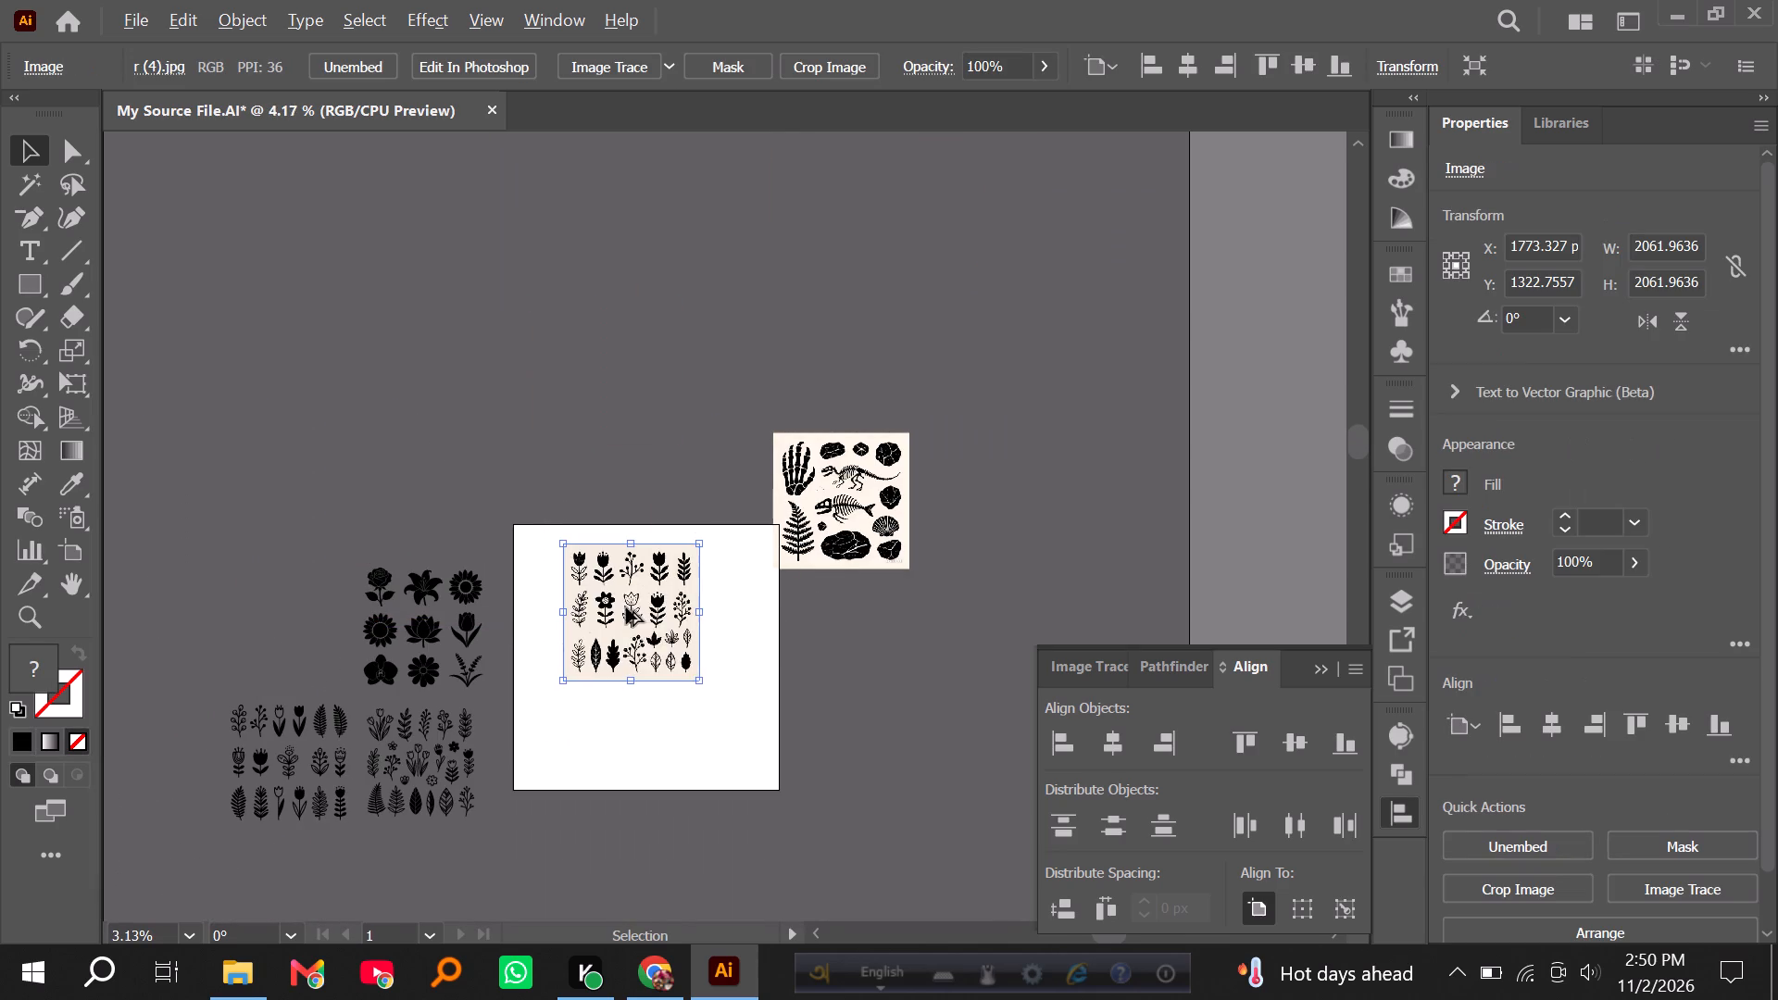
pyautogui.keyDown('alt'); pyautogui.scroll(2, 626, 607); pyautogui.keyUp('alt')
pyautogui.scroll(-2, 660, 657)
pyautogui.keyDown('alt'); pyautogui.scroll(1, 660, 659); pyautogui.keyUp('alt')
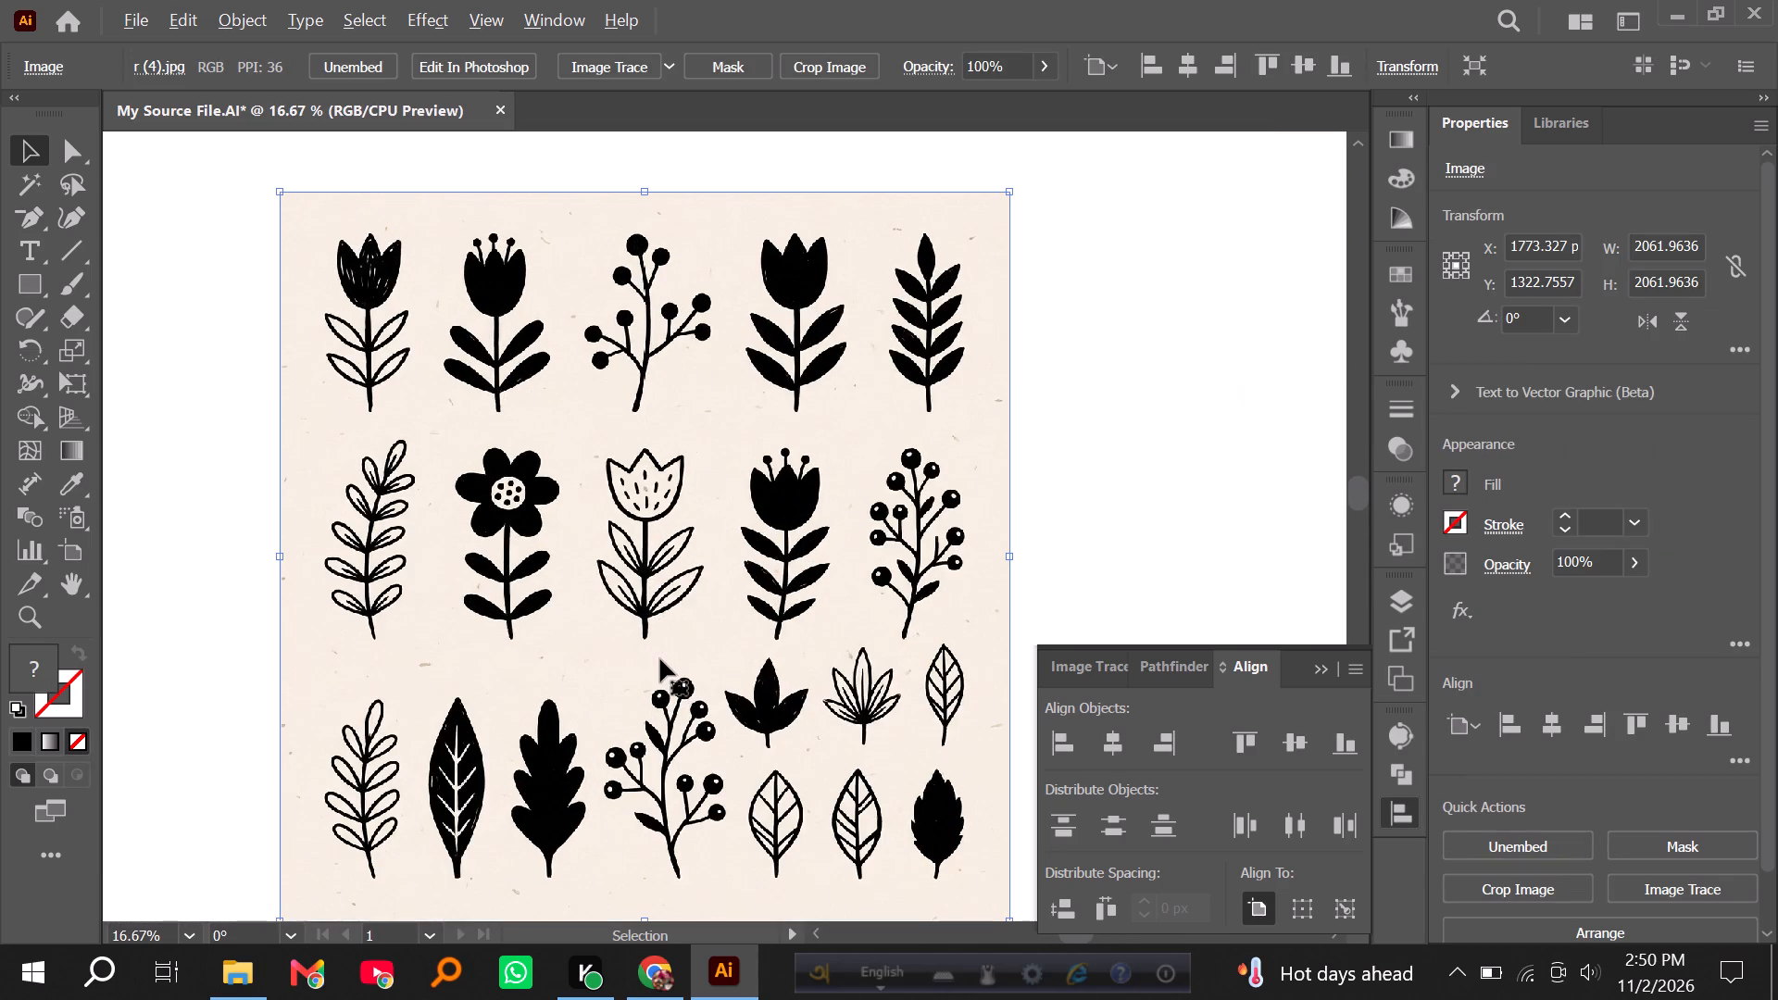
pyautogui.scroll(-1, 660, 661)
# Trace the tulip, berry and leaf image with the Sketched Art preset and expand the tracing.
pyautogui.click(672, 69)
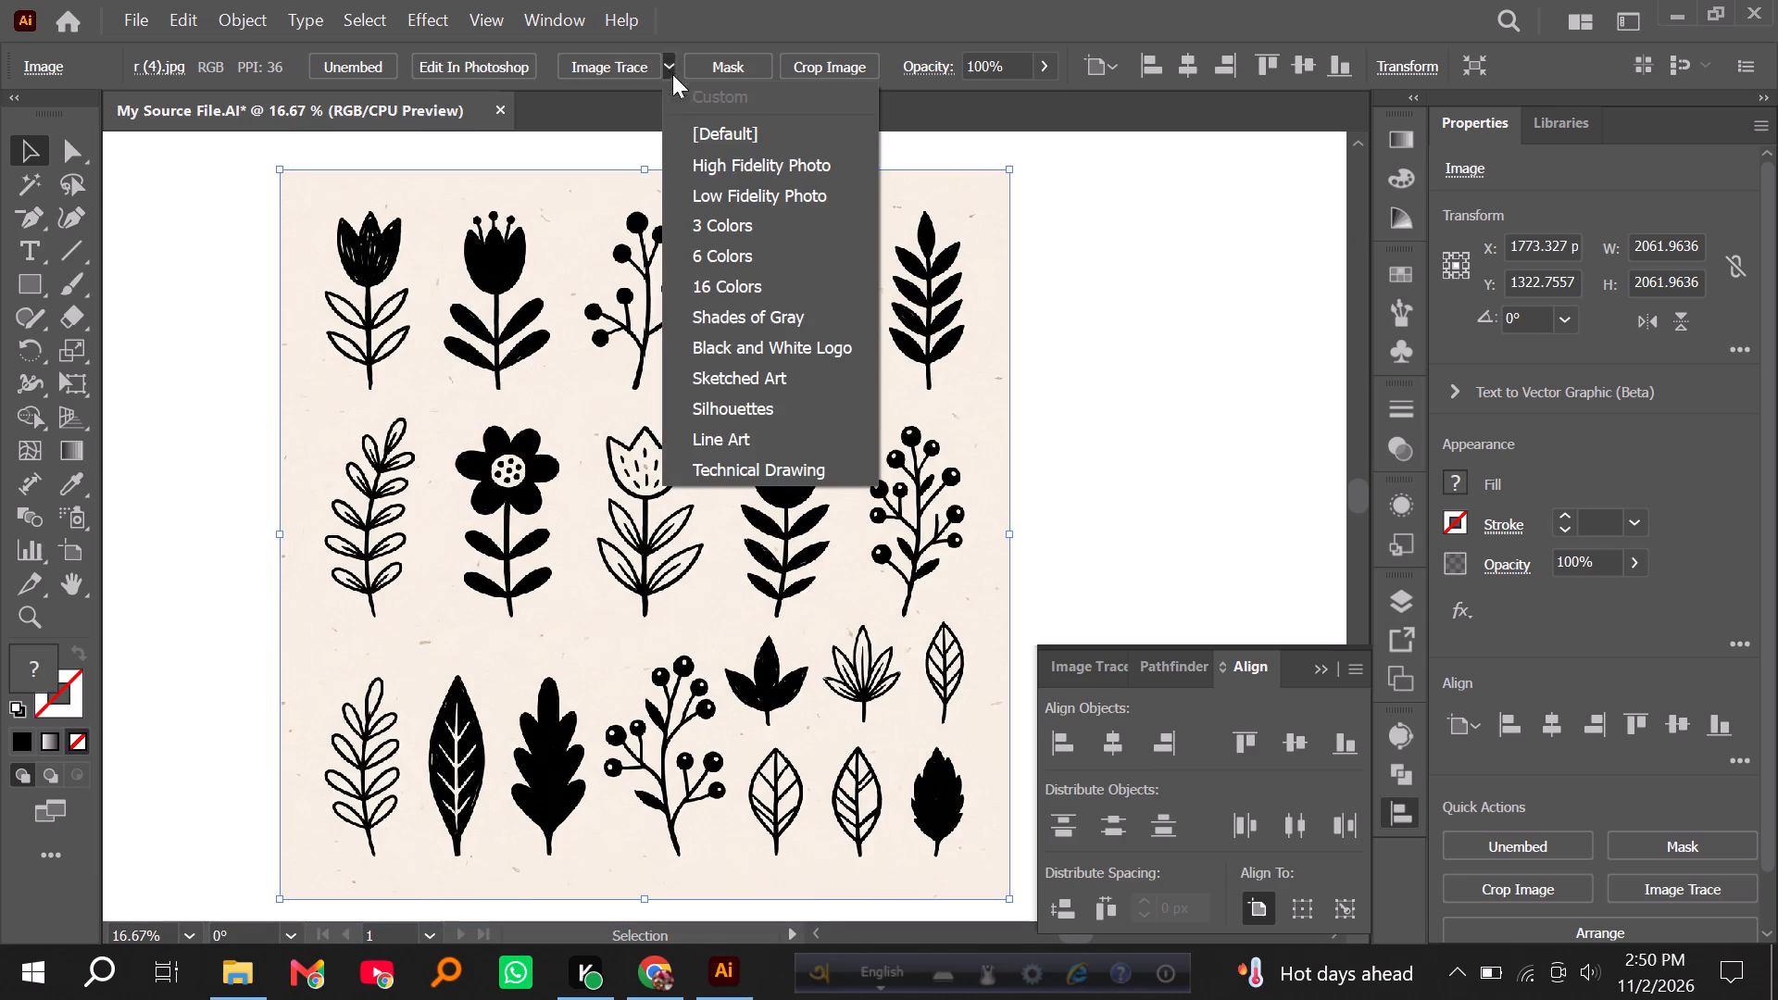
pyautogui.click(748, 380)
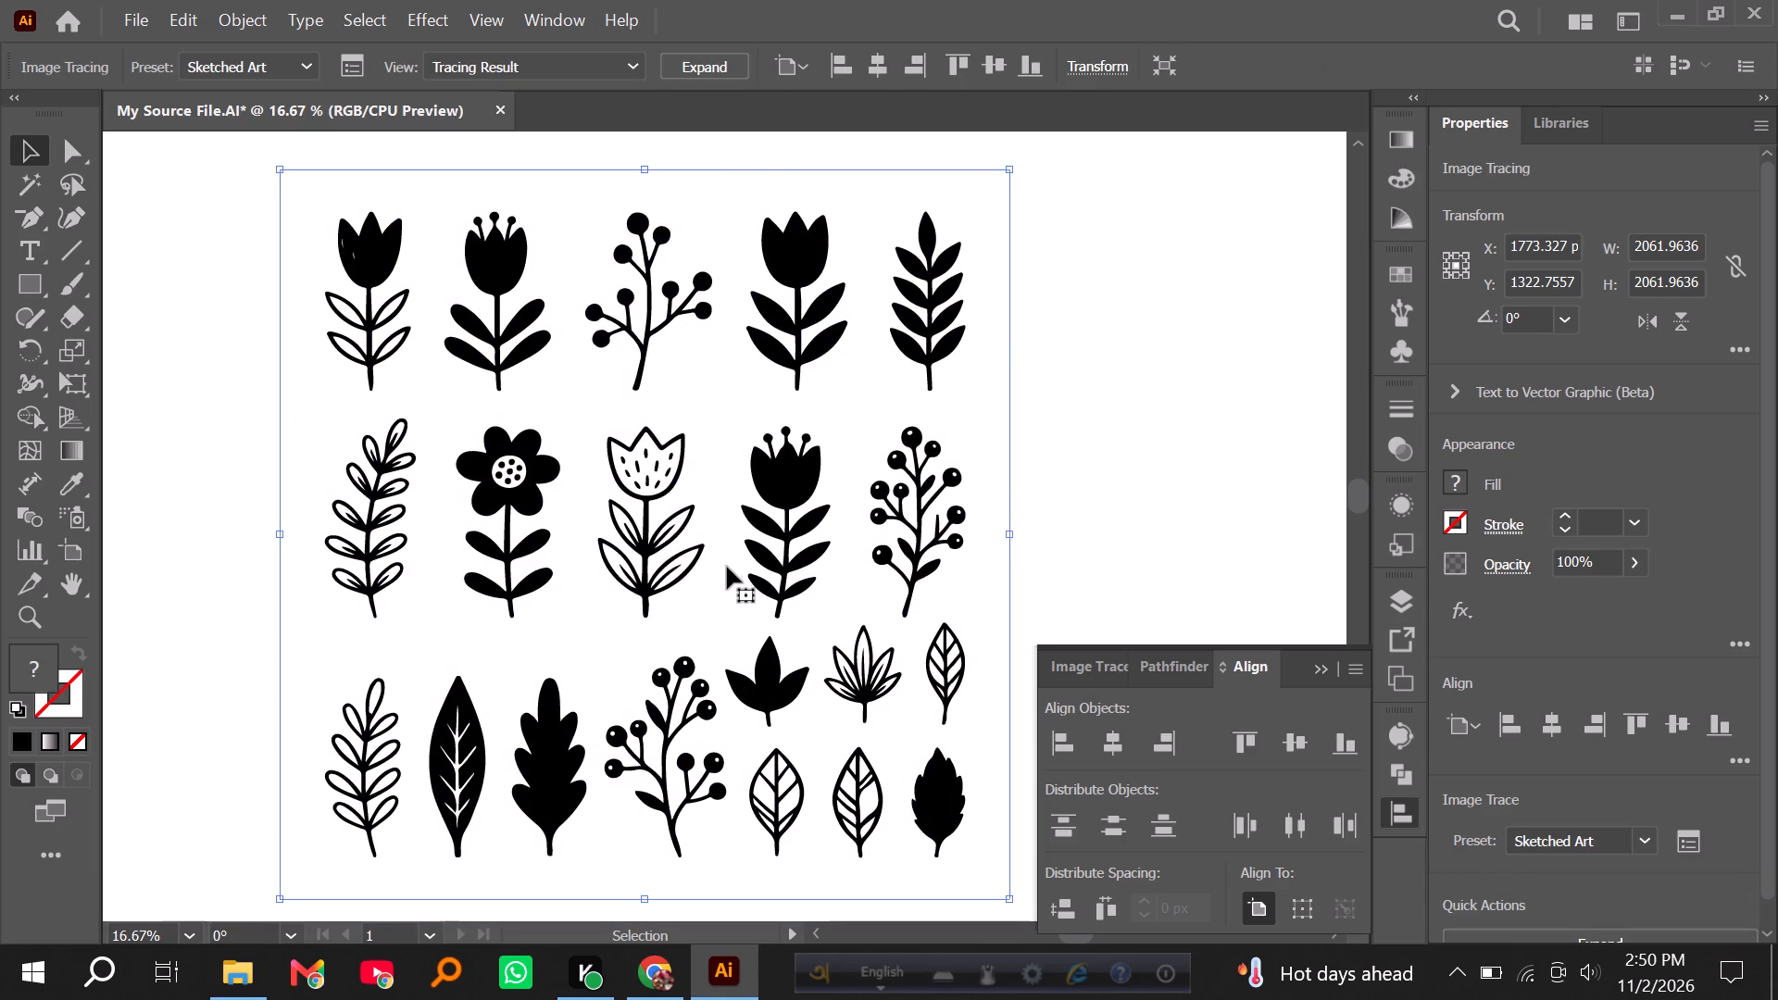
pyautogui.click(694, 58)
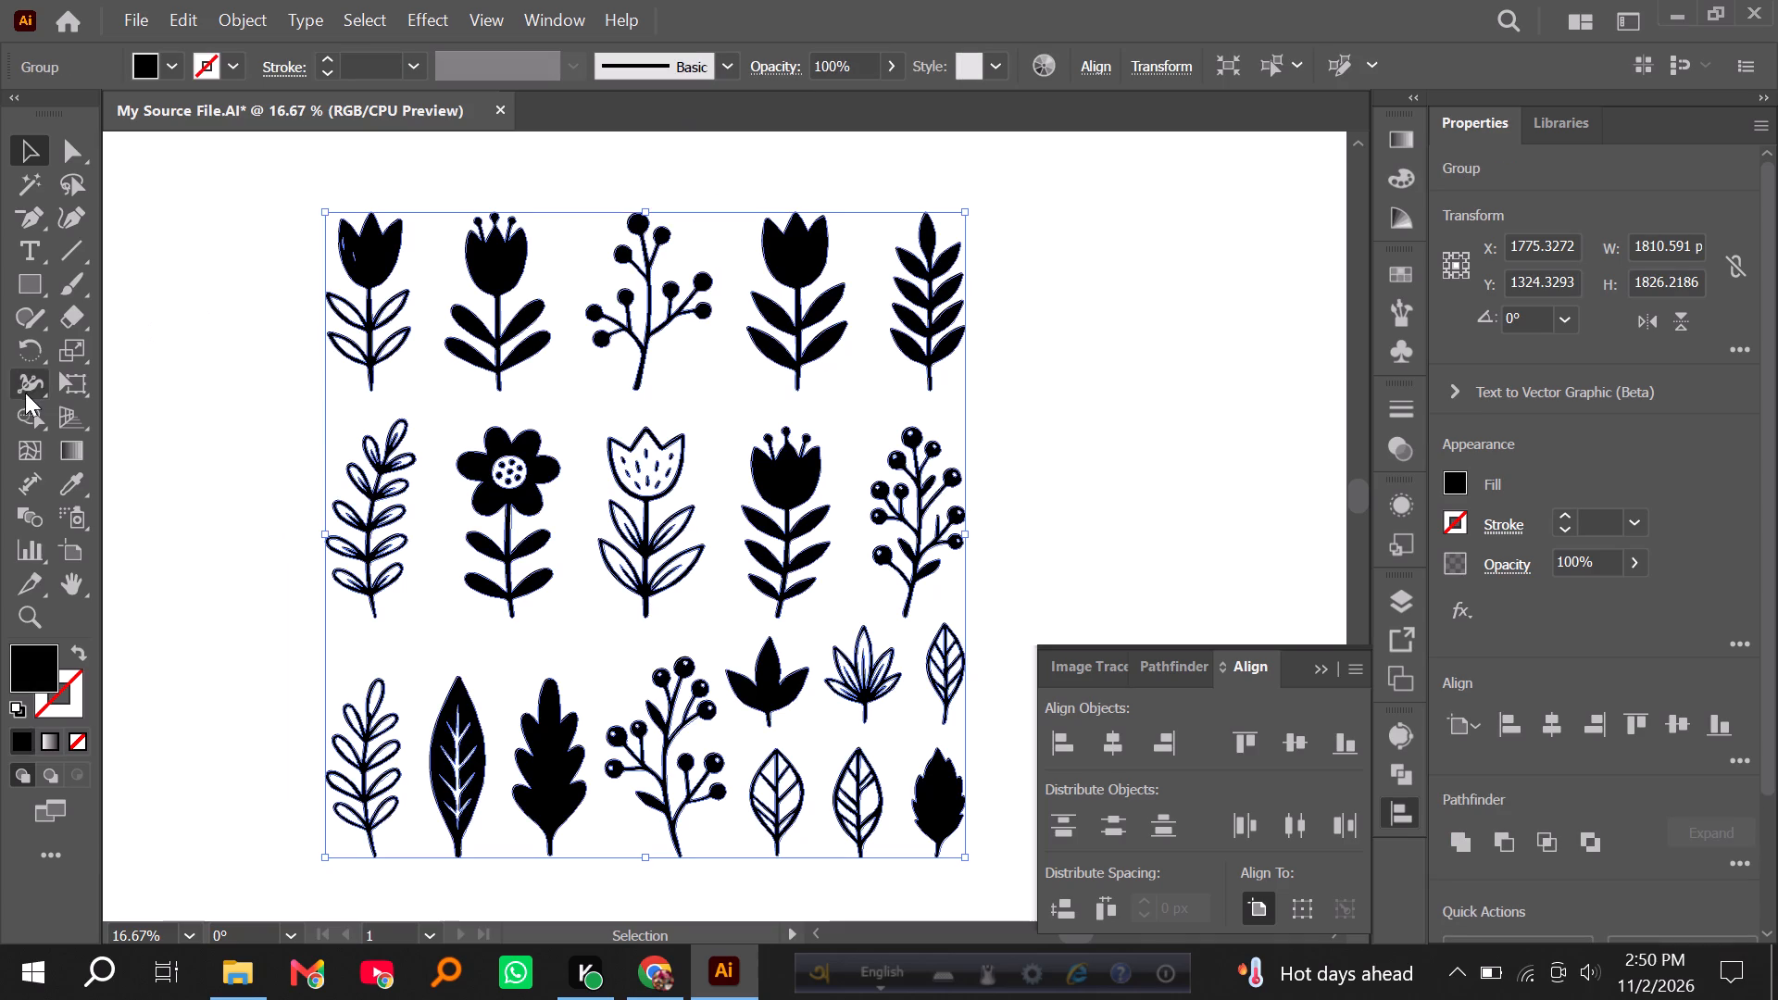
# Merge the small slivers in the first tulip's head into its solid black shape with the Shape Builder tool.
pyautogui.click(29, 409)
pyautogui.keyDown('alt'); pyautogui.scroll(3, 245, 299); pyautogui.keyUp('alt')
pyautogui.scroll(8, 426, 428)
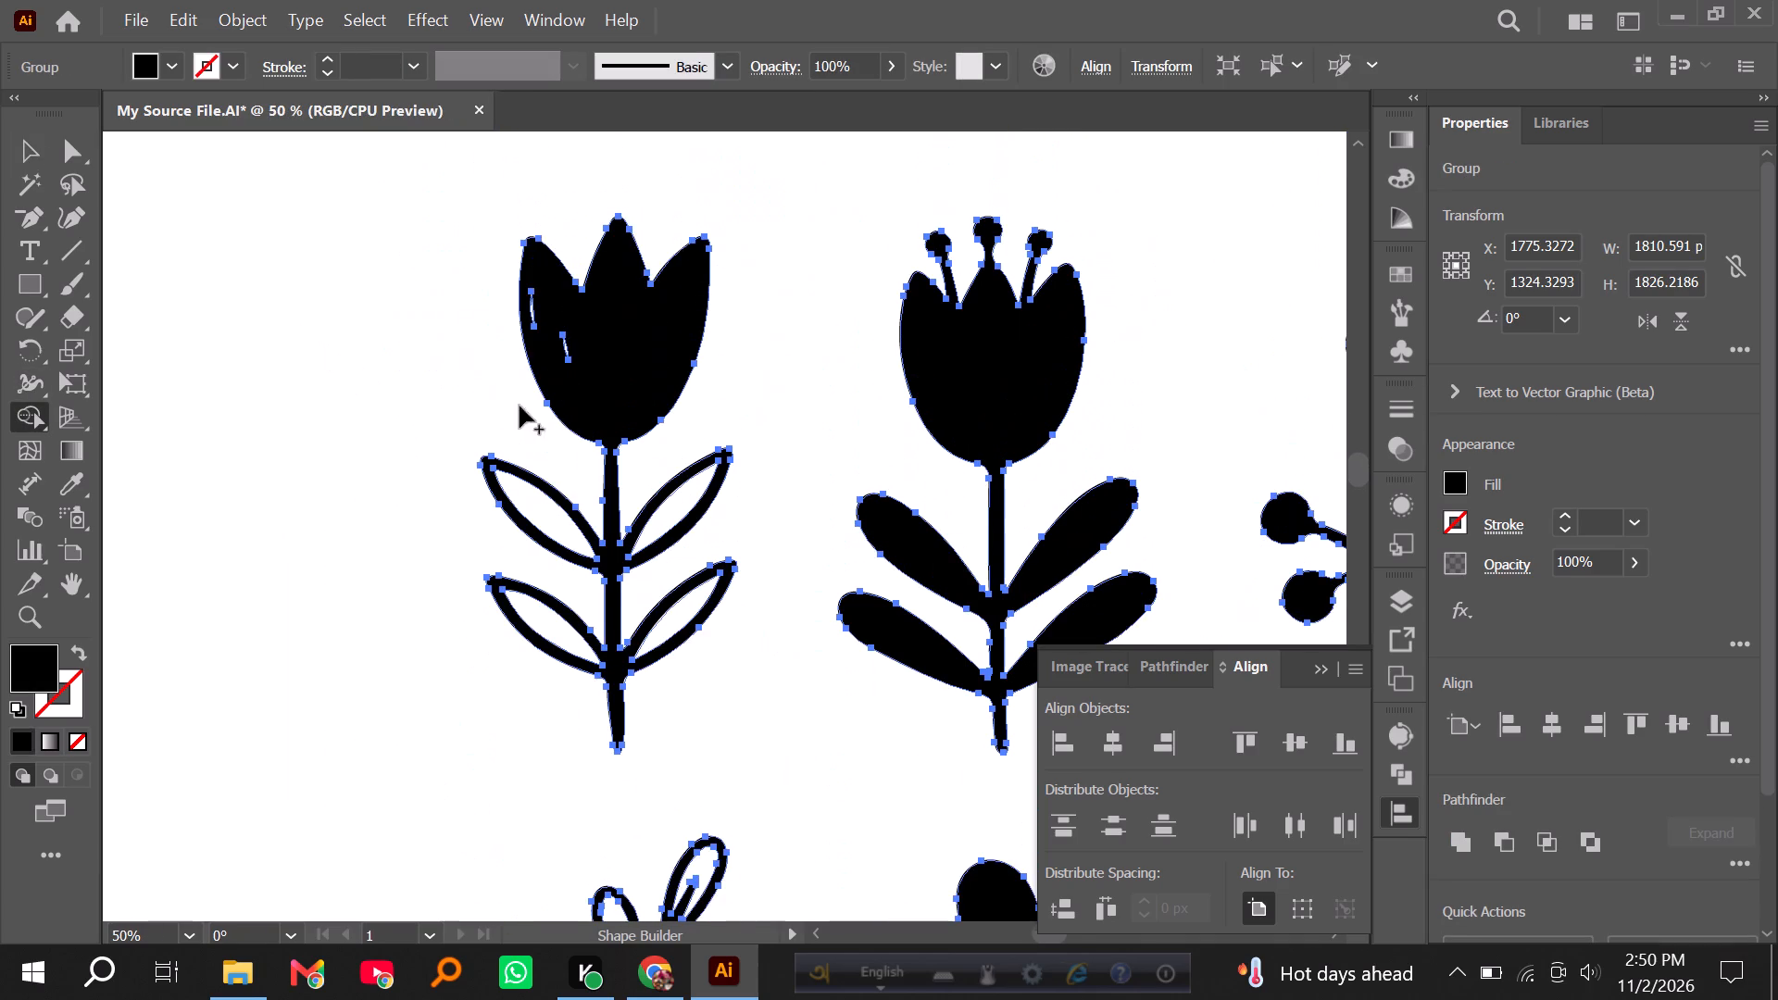
pyautogui.moveTo(602, 362); pyautogui.dragTo(559, 318)
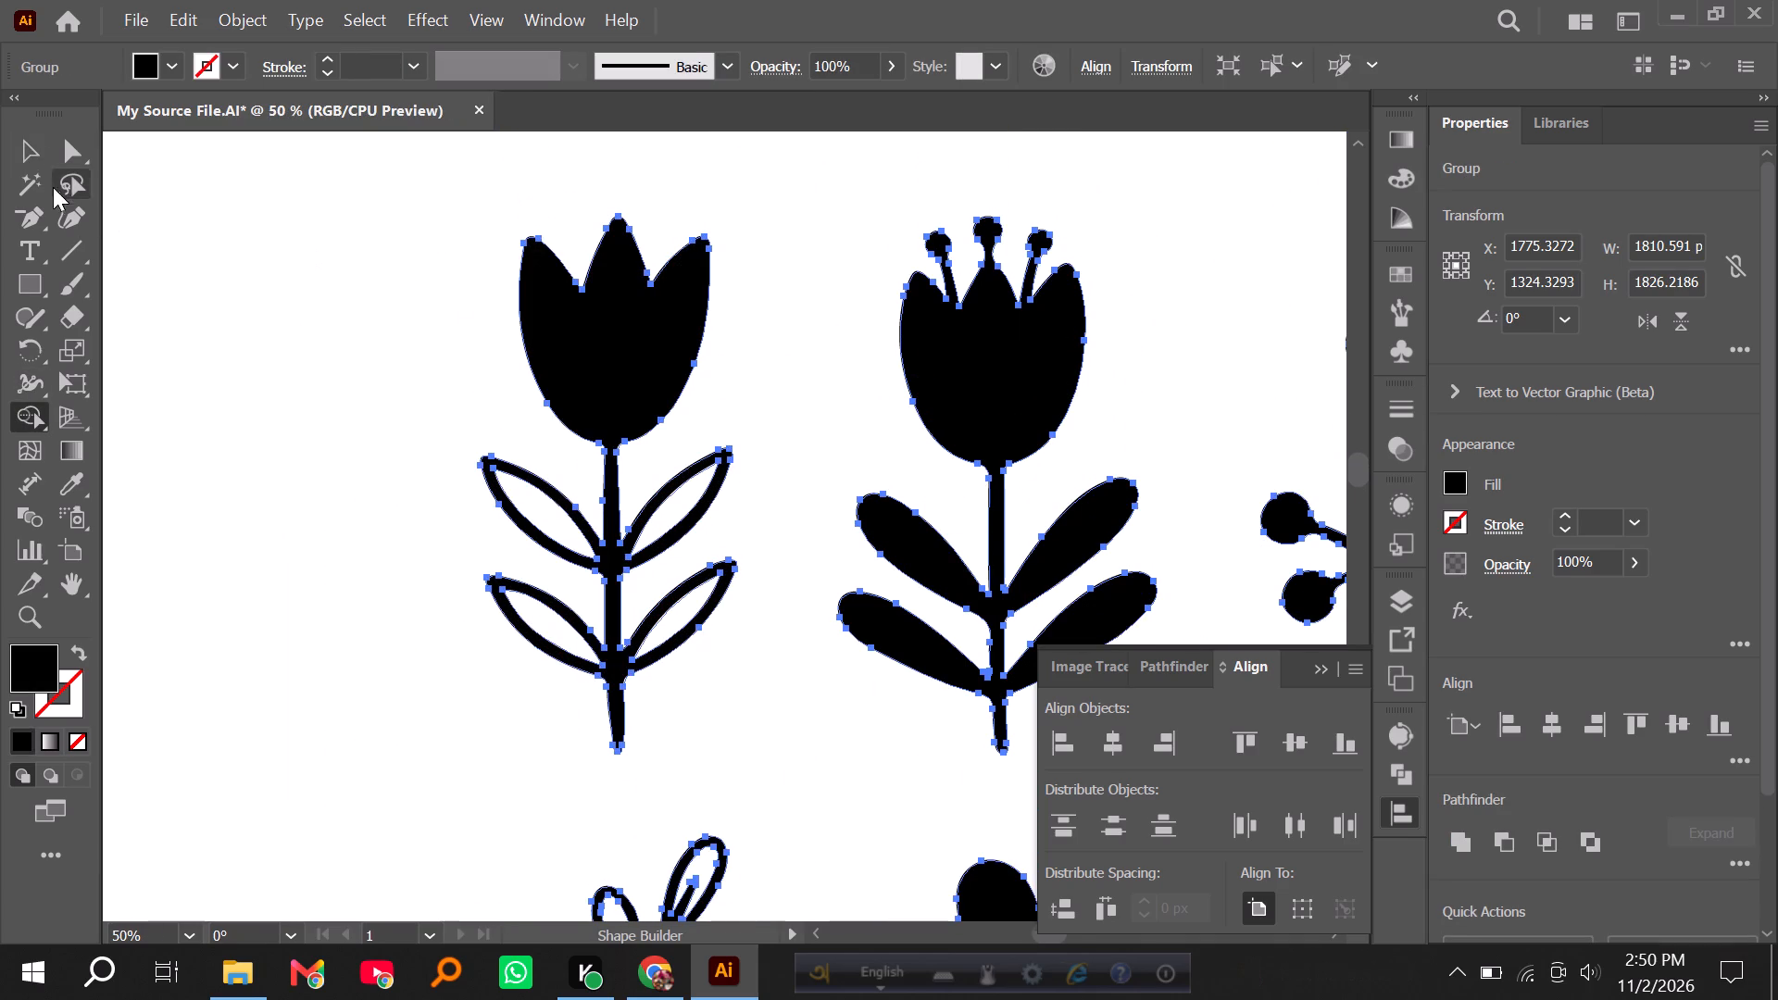
pyautogui.click(27, 146)
pyautogui.click(212, 296)
# Examine all three rows of traced flowers, berry branches and leaves up close for leftover gaps or flaws.
pyautogui.keyDown('alt'); pyautogui.scroll(-2, 194, 431); pyautogui.keyUp('alt')
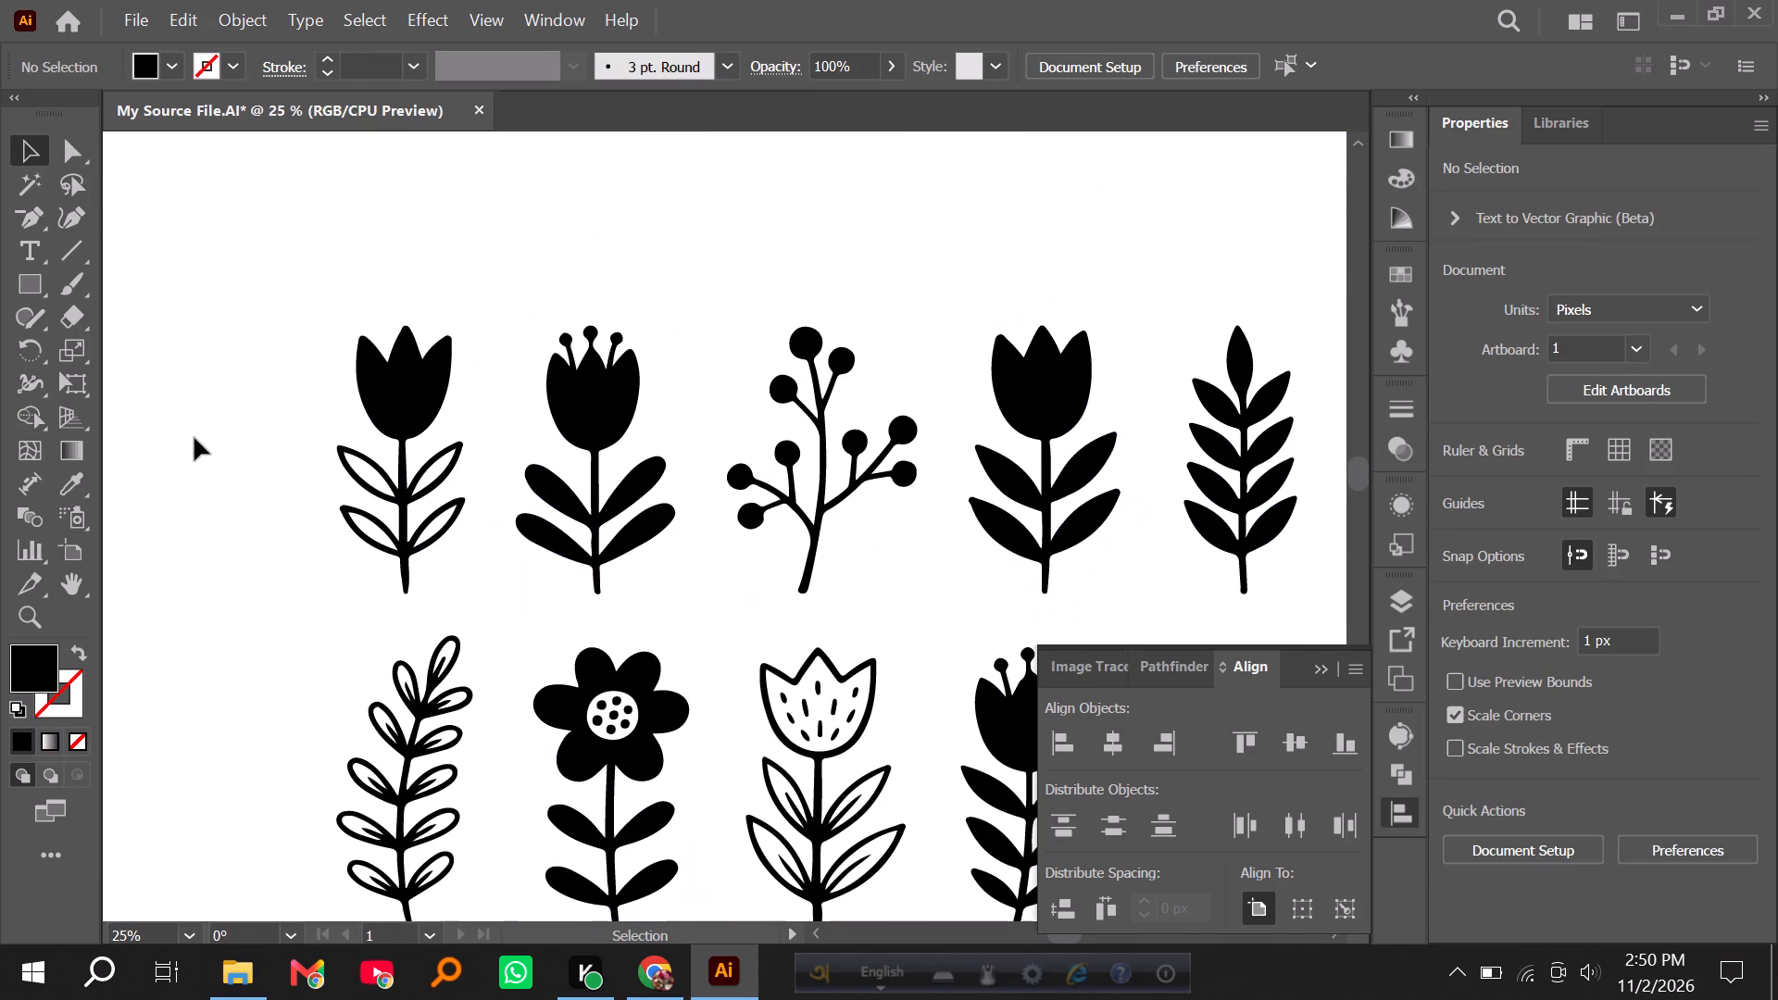
pyautogui.keyDown('alt'); pyautogui.scroll(-1, 194, 438); pyautogui.keyUp('alt')
pyautogui.scroll(-3, 195, 439)
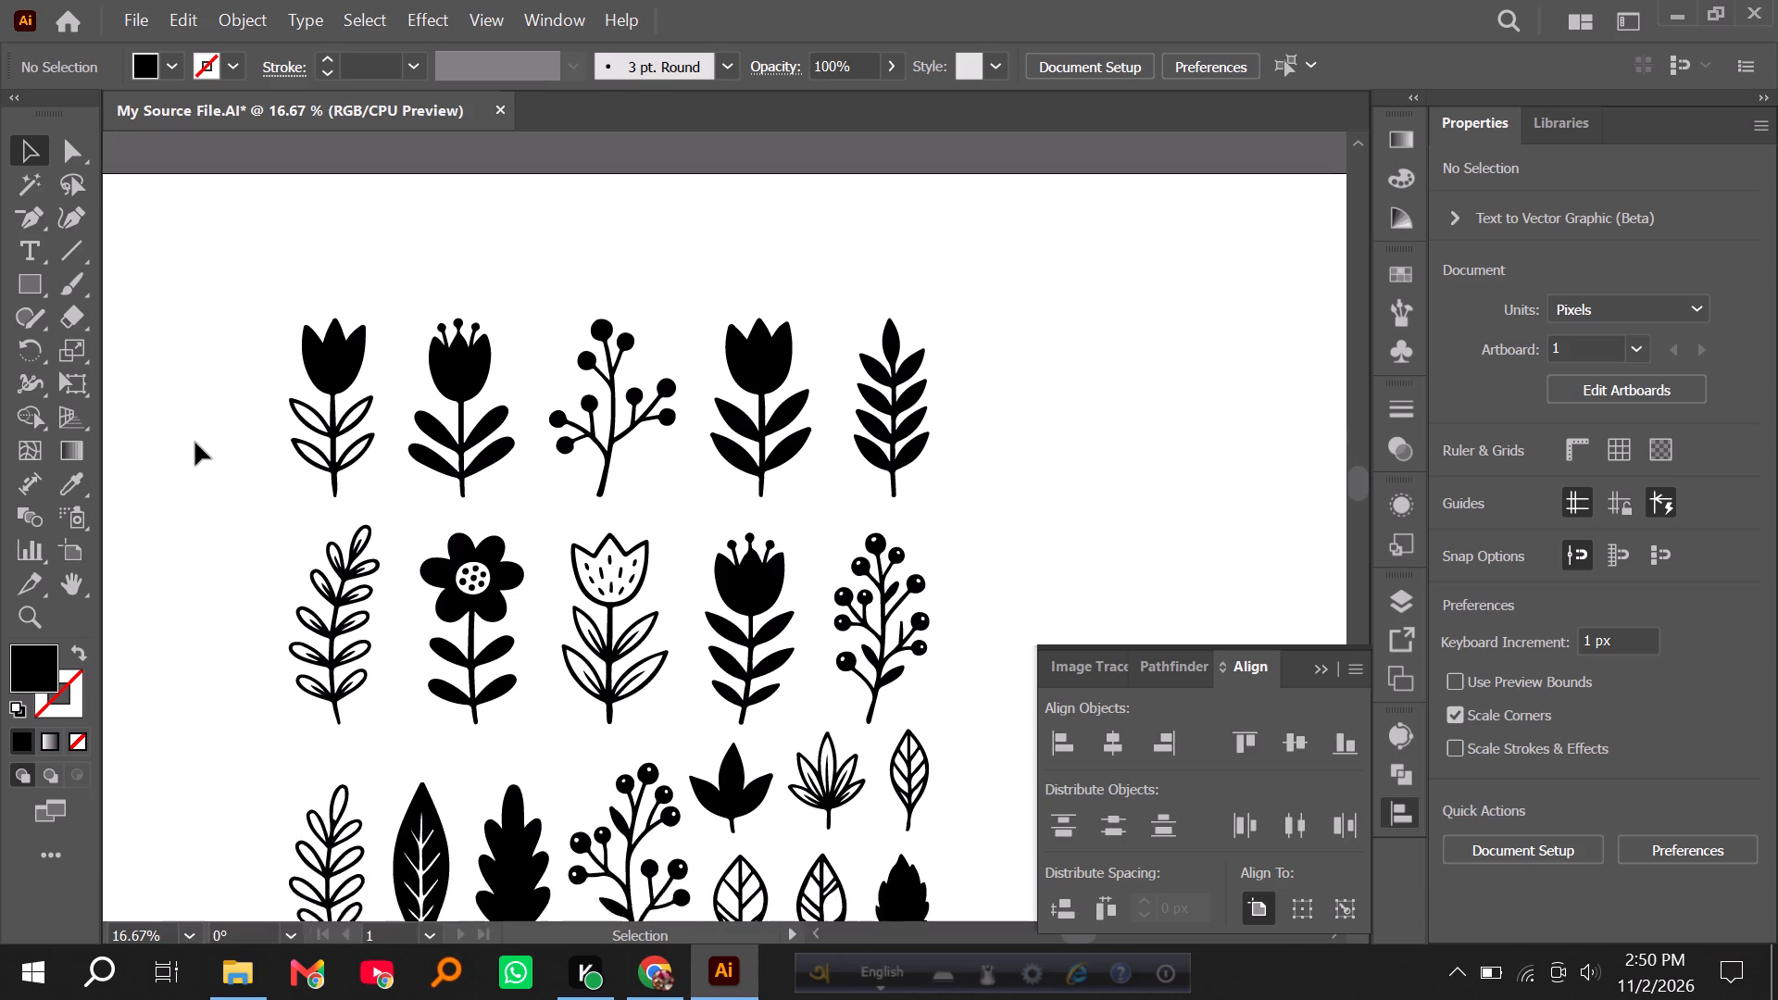
pyautogui.scroll(-1, 202, 482)
pyautogui.keyDown('alt'); pyautogui.scroll(2, 341, 656); pyautogui.keyUp('alt')
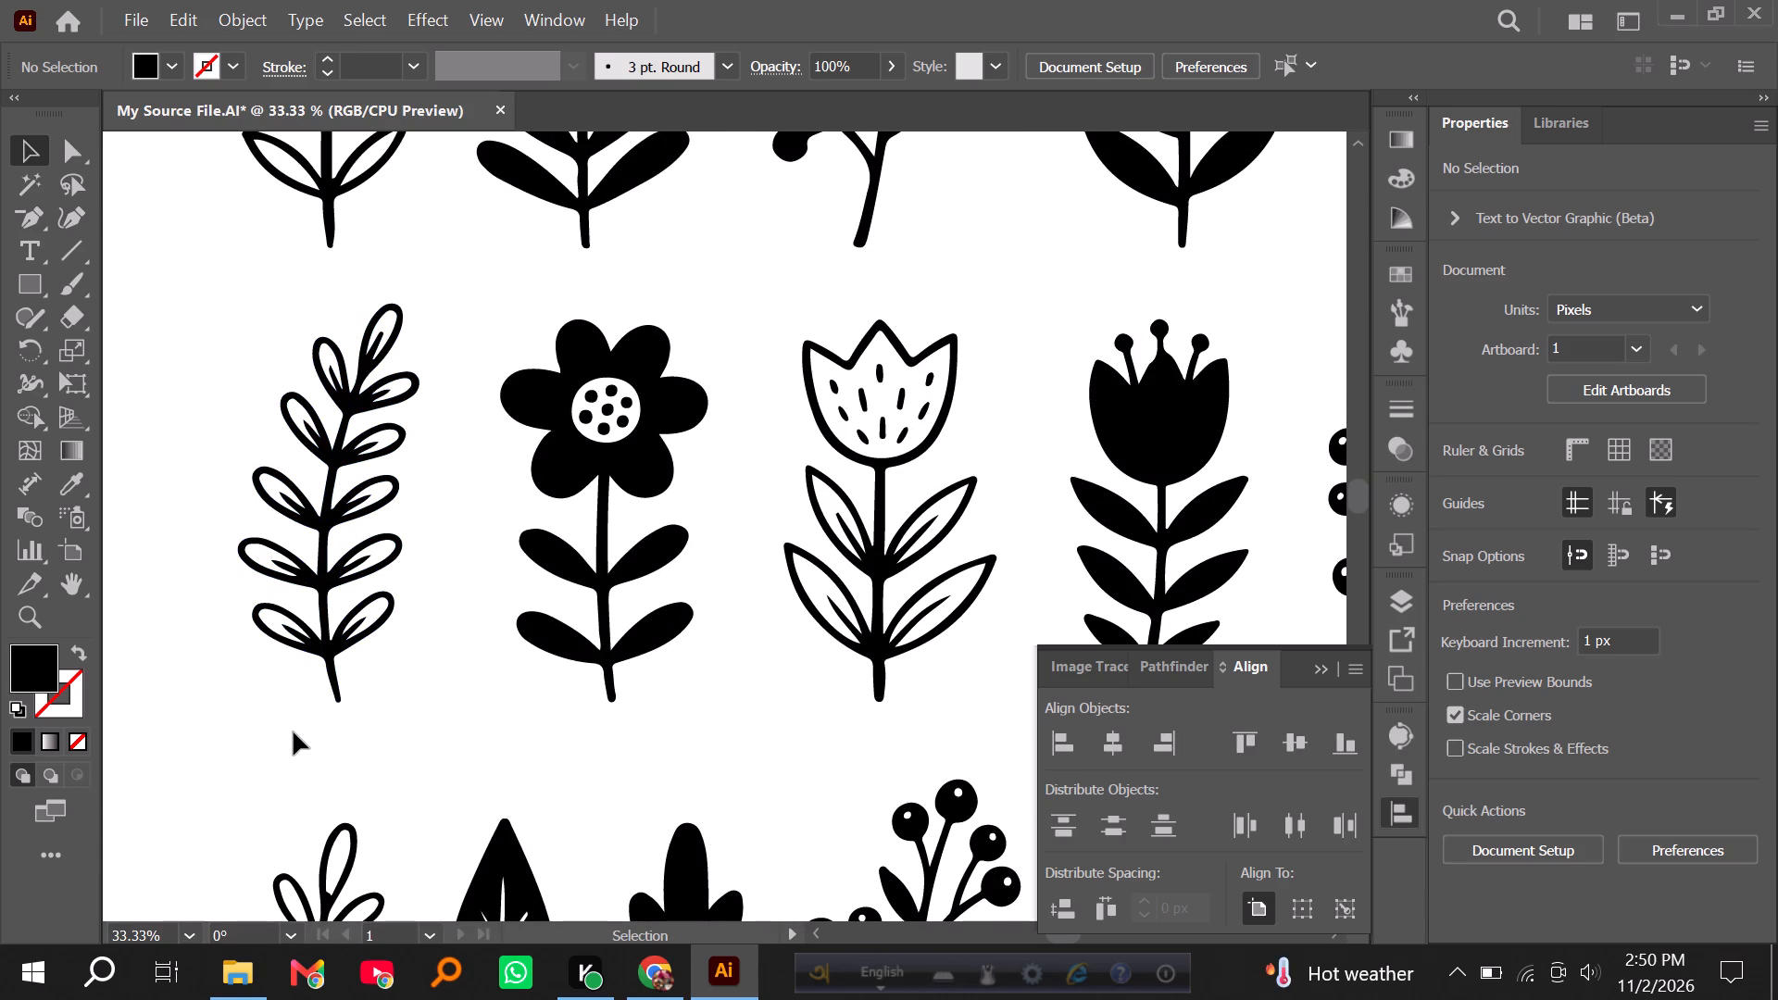
pyautogui.keyDown('alt'); pyautogui.scroll(-2, 294, 728); pyautogui.keyUp('alt')
pyautogui.keyDown('alt'); pyautogui.scroll(3, 937, 739); pyautogui.keyUp('alt')
pyautogui.keyDown('alt'); pyautogui.scroll(-1, 905, 735); pyautogui.keyUp('alt')
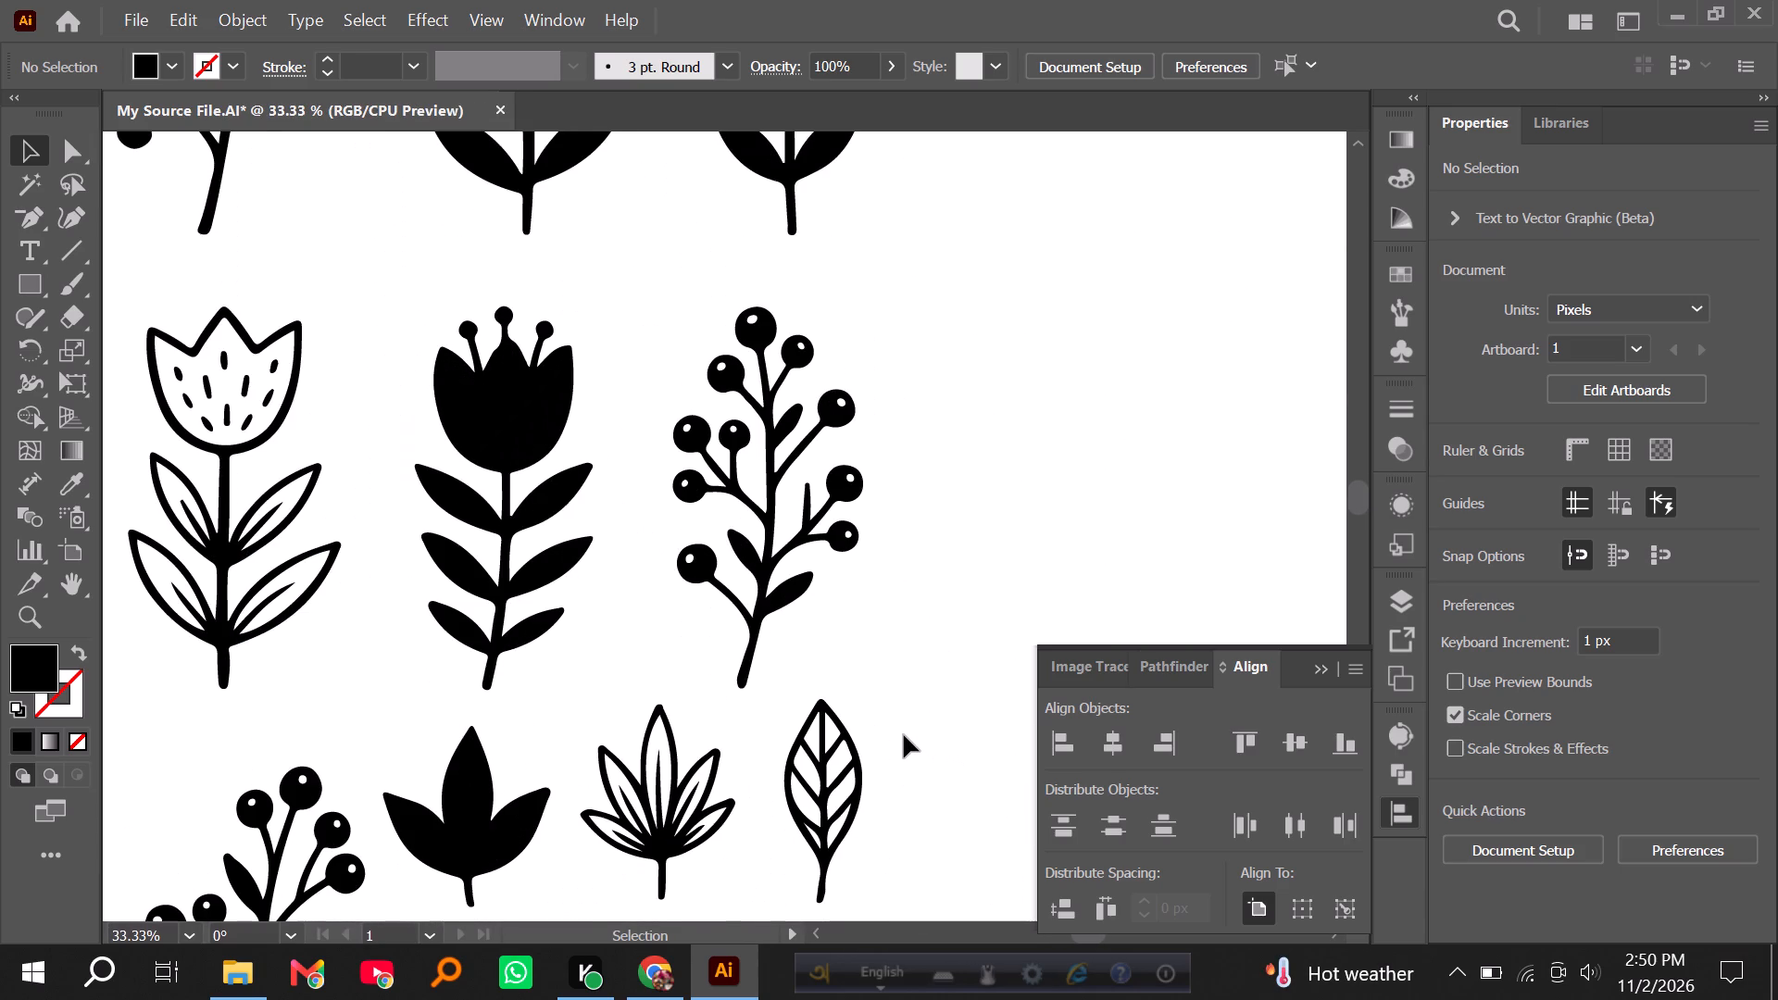
pyautogui.keyDown('ctrl'); pyautogui.scroll(13, 883, 726); pyautogui.keyUp('ctrl')
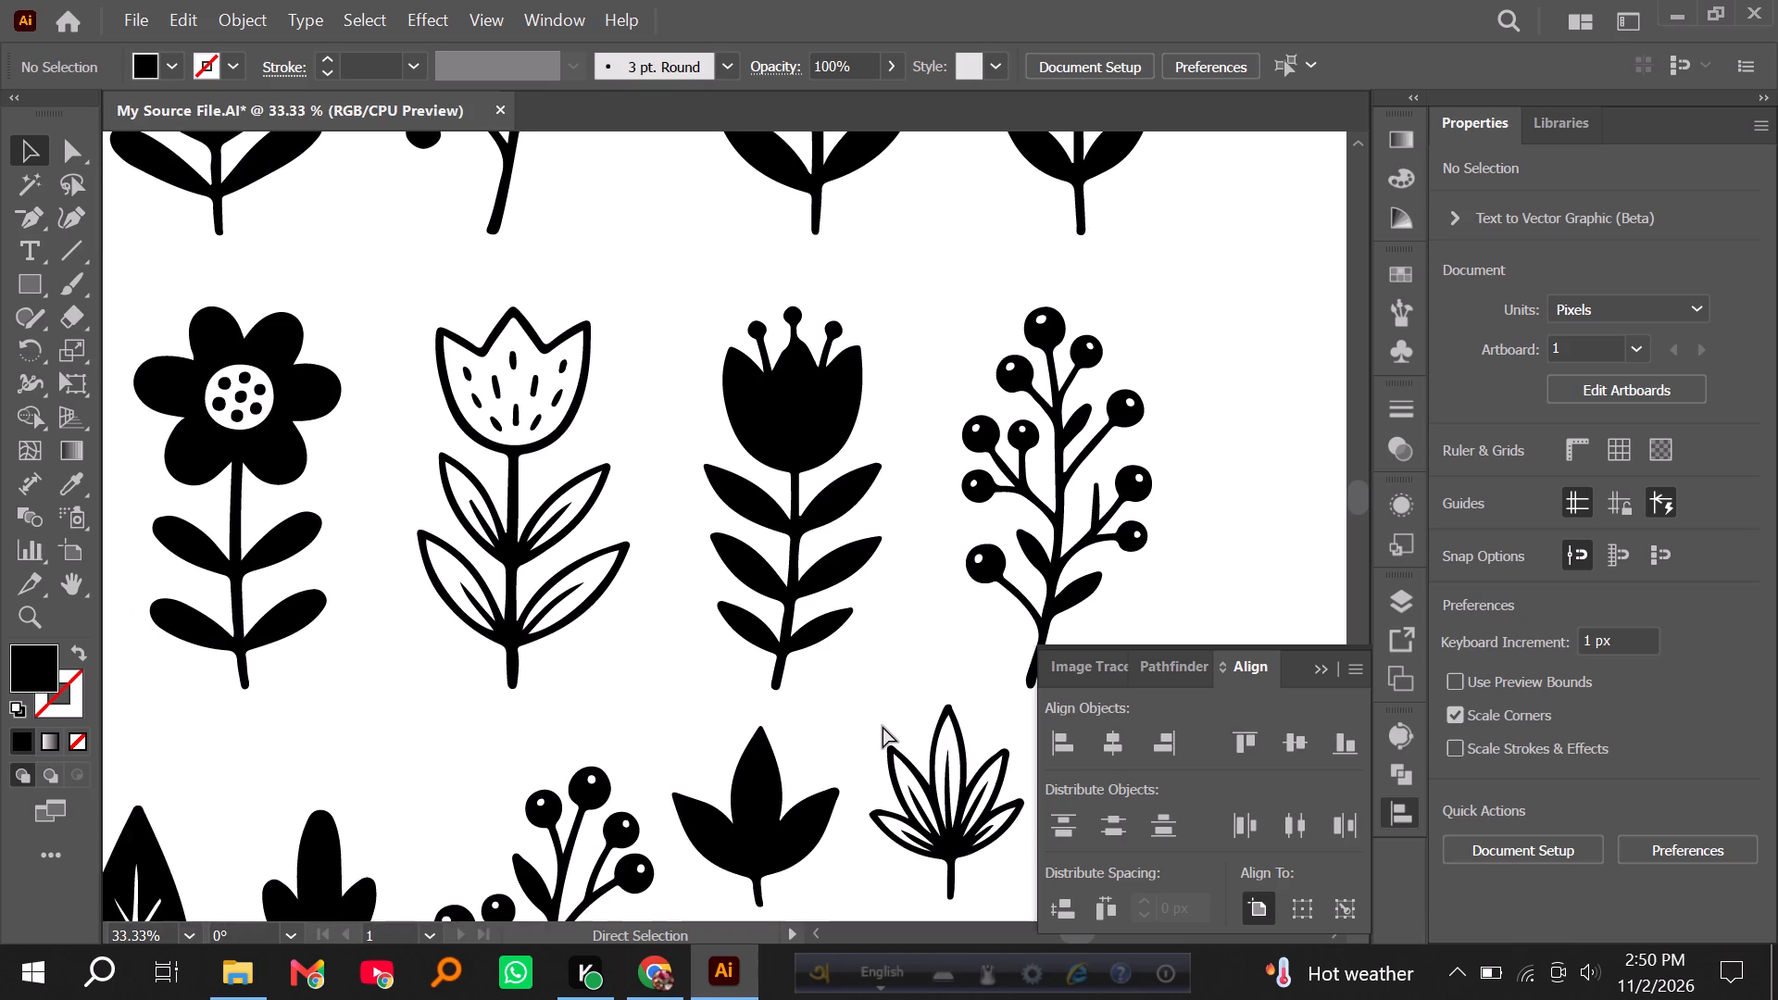
pyautogui.keyDown('ctrl'); pyautogui.scroll(3, 883, 726); pyautogui.keyUp('ctrl')
pyautogui.scroll(-5, 748, 711)
pyautogui.keyDown('alt'); pyautogui.scroll(-2, 746, 709); pyautogui.keyUp('alt')
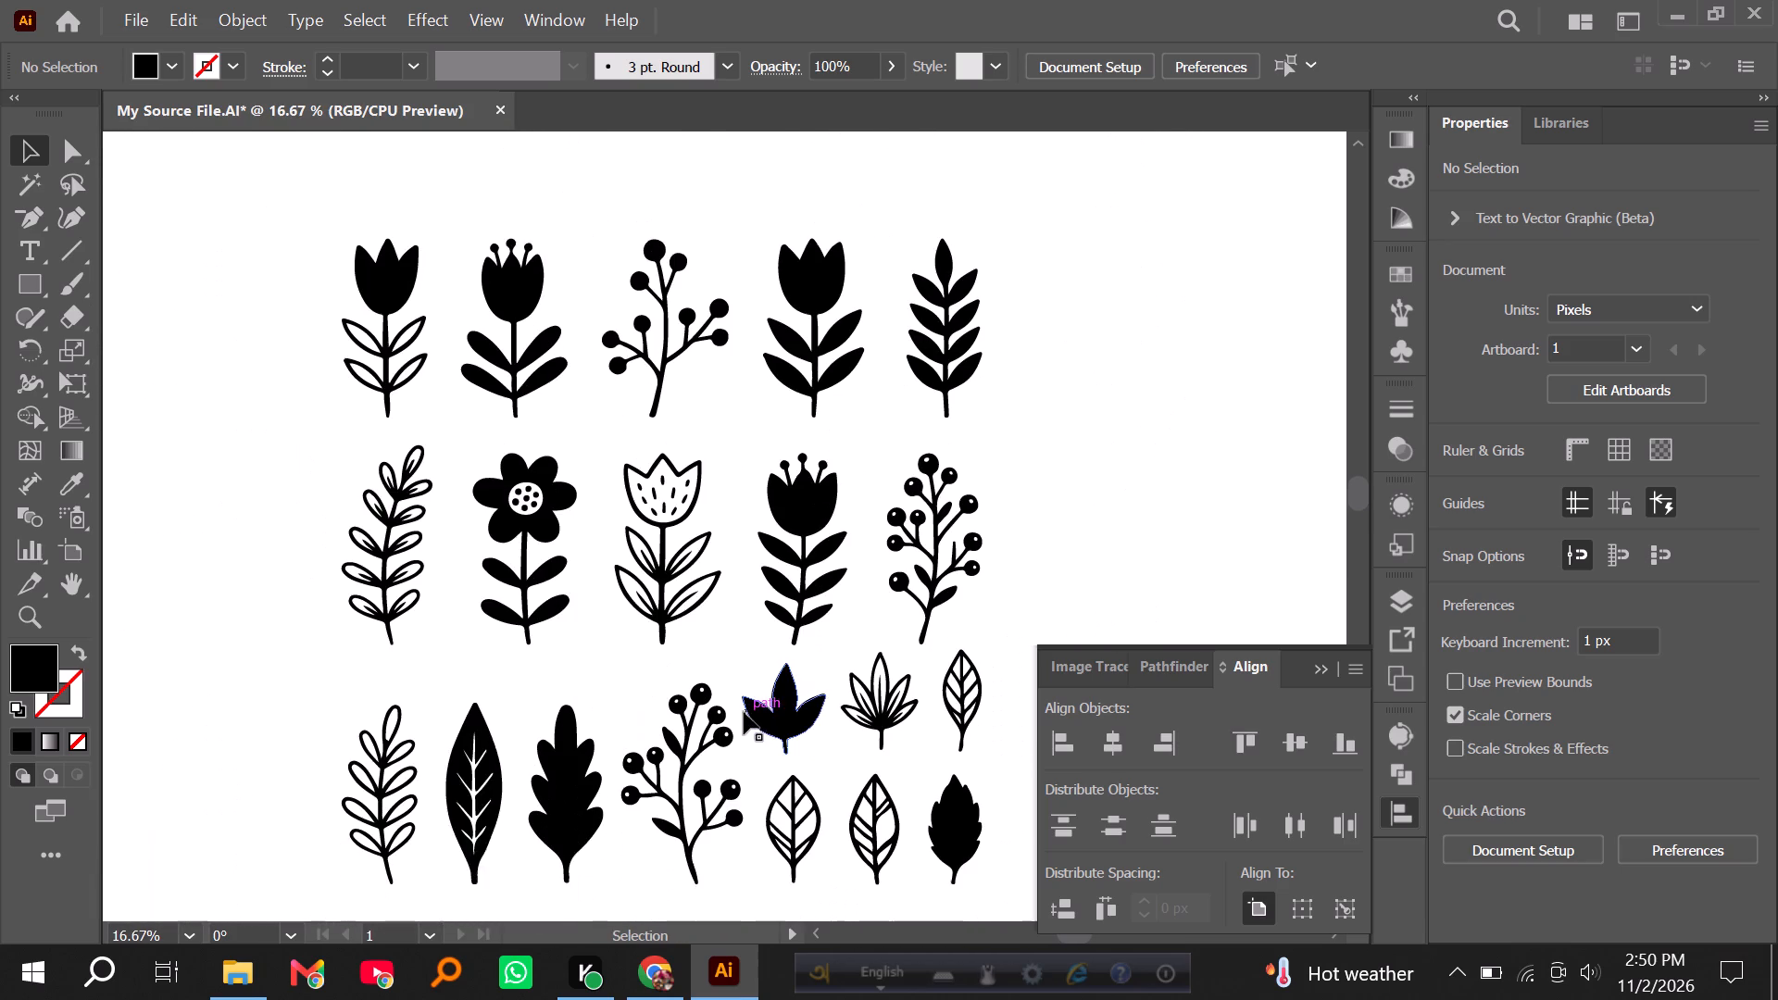
pyautogui.scroll(-7, 744, 712)
pyautogui.keyDown('alt'); pyautogui.scroll(1, 482, 751); pyautogui.keyUp('alt')
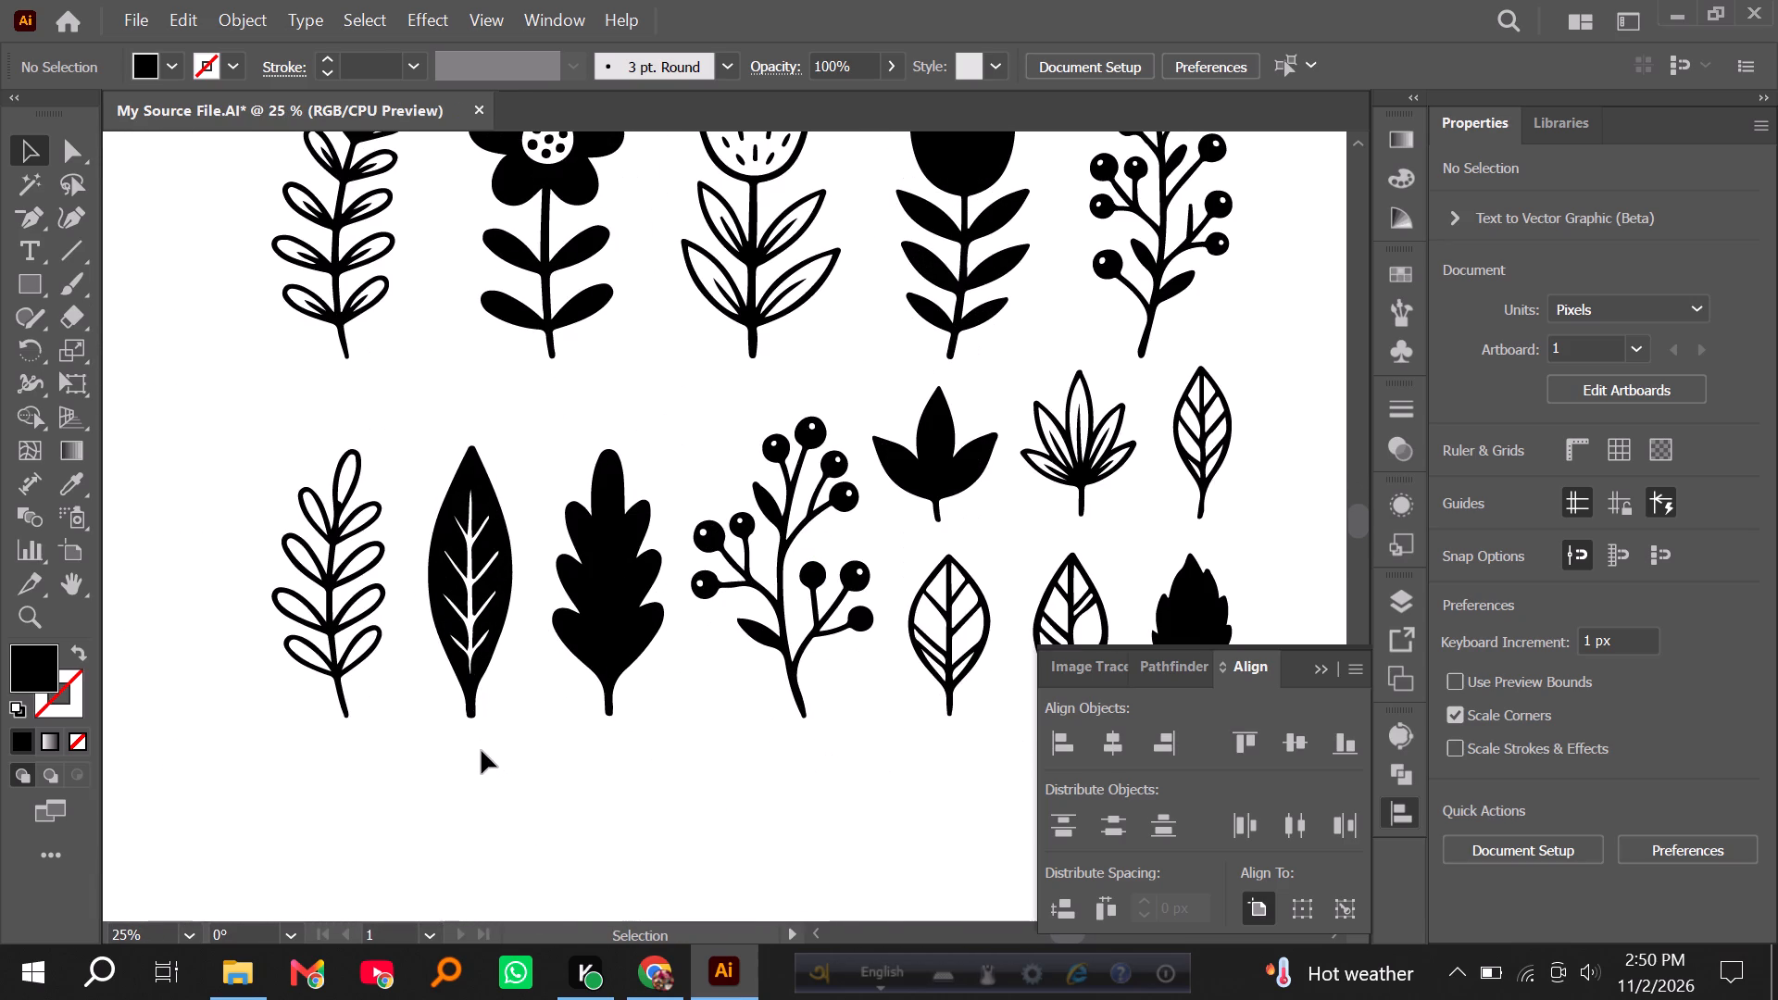
pyautogui.keyDown('alt'); pyautogui.scroll(-2, 482, 748); pyautogui.keyUp('alt')
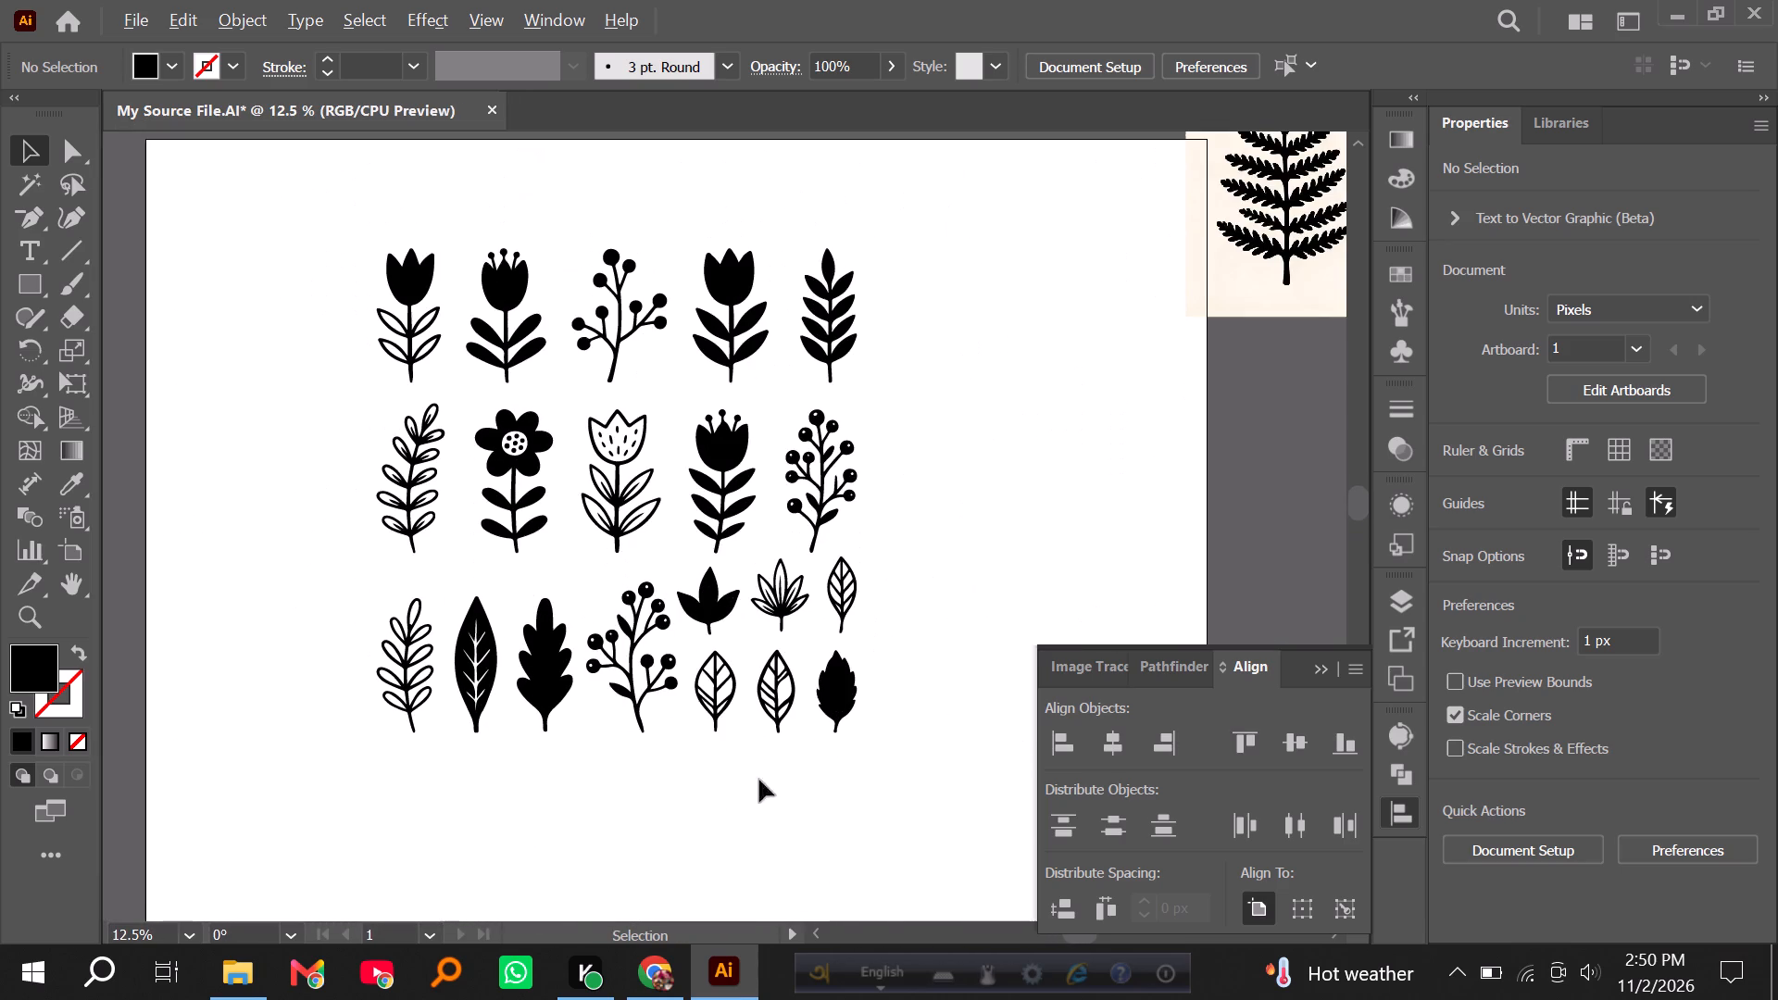
pyautogui.keyDown('alt'); pyautogui.scroll(3, 874, 773); pyautogui.keyUp('alt')
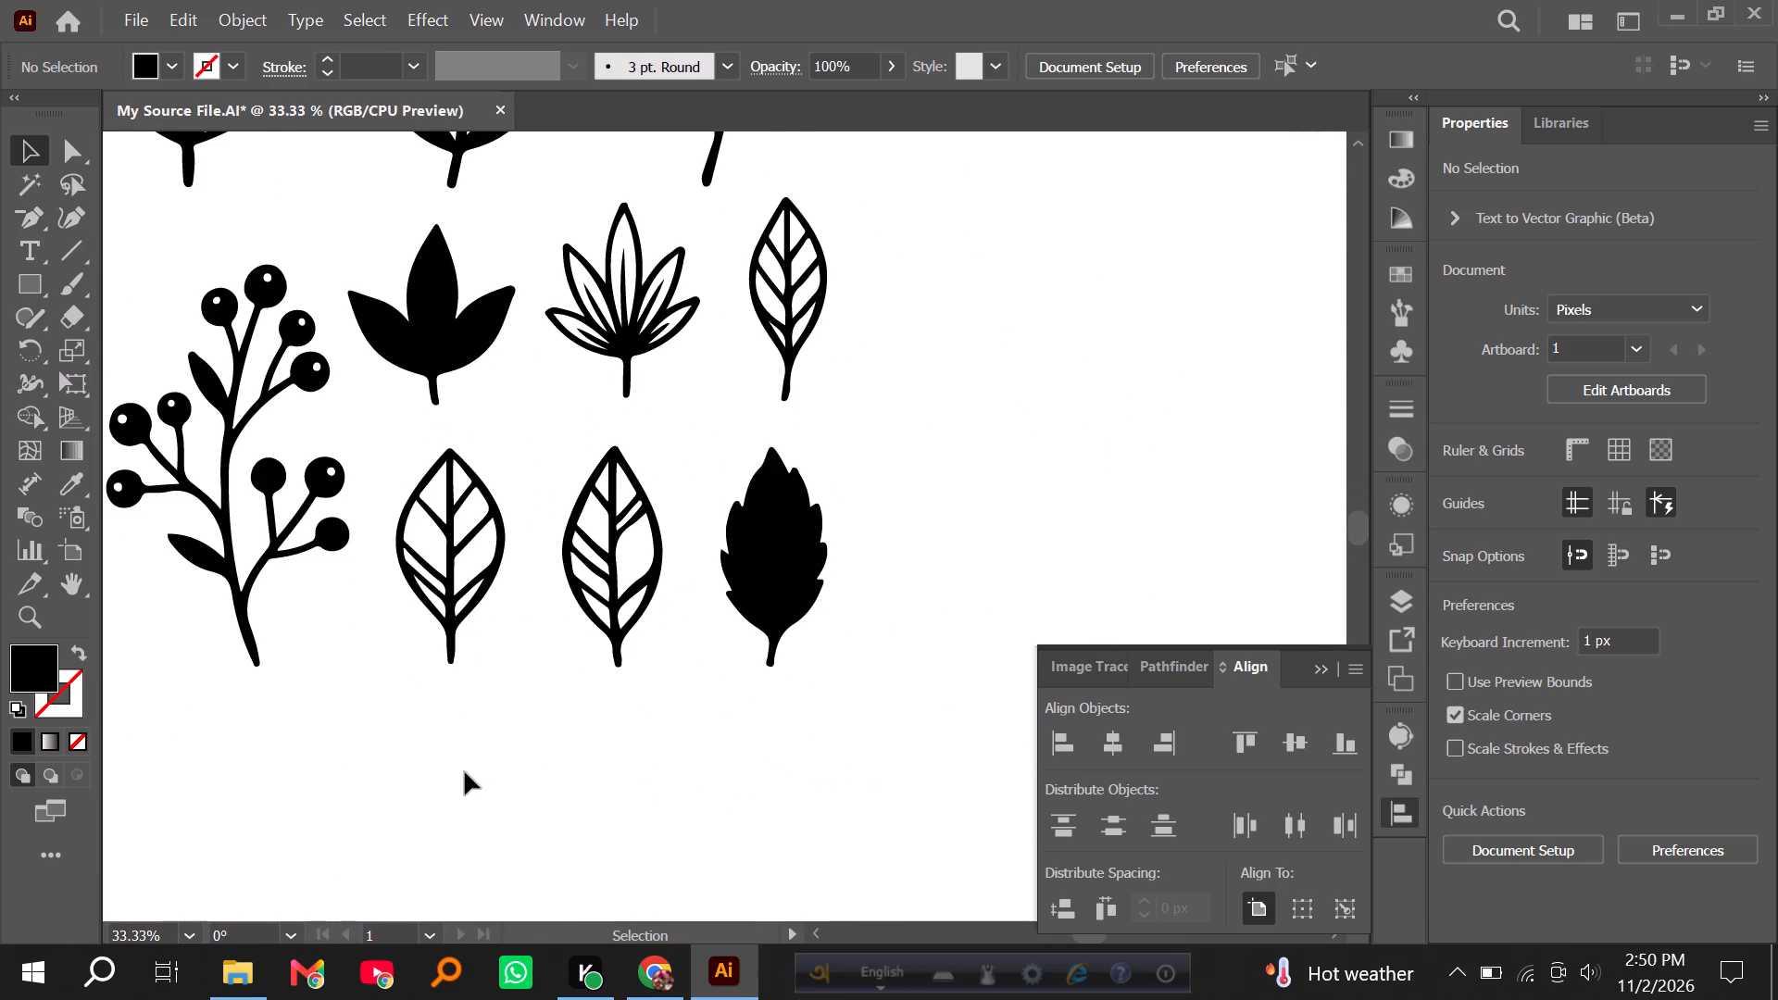
pyautogui.scroll(4, 465, 772)
pyautogui.keyDown('alt'); pyautogui.scroll(-4, 714, 584); pyautogui.keyUp('alt')
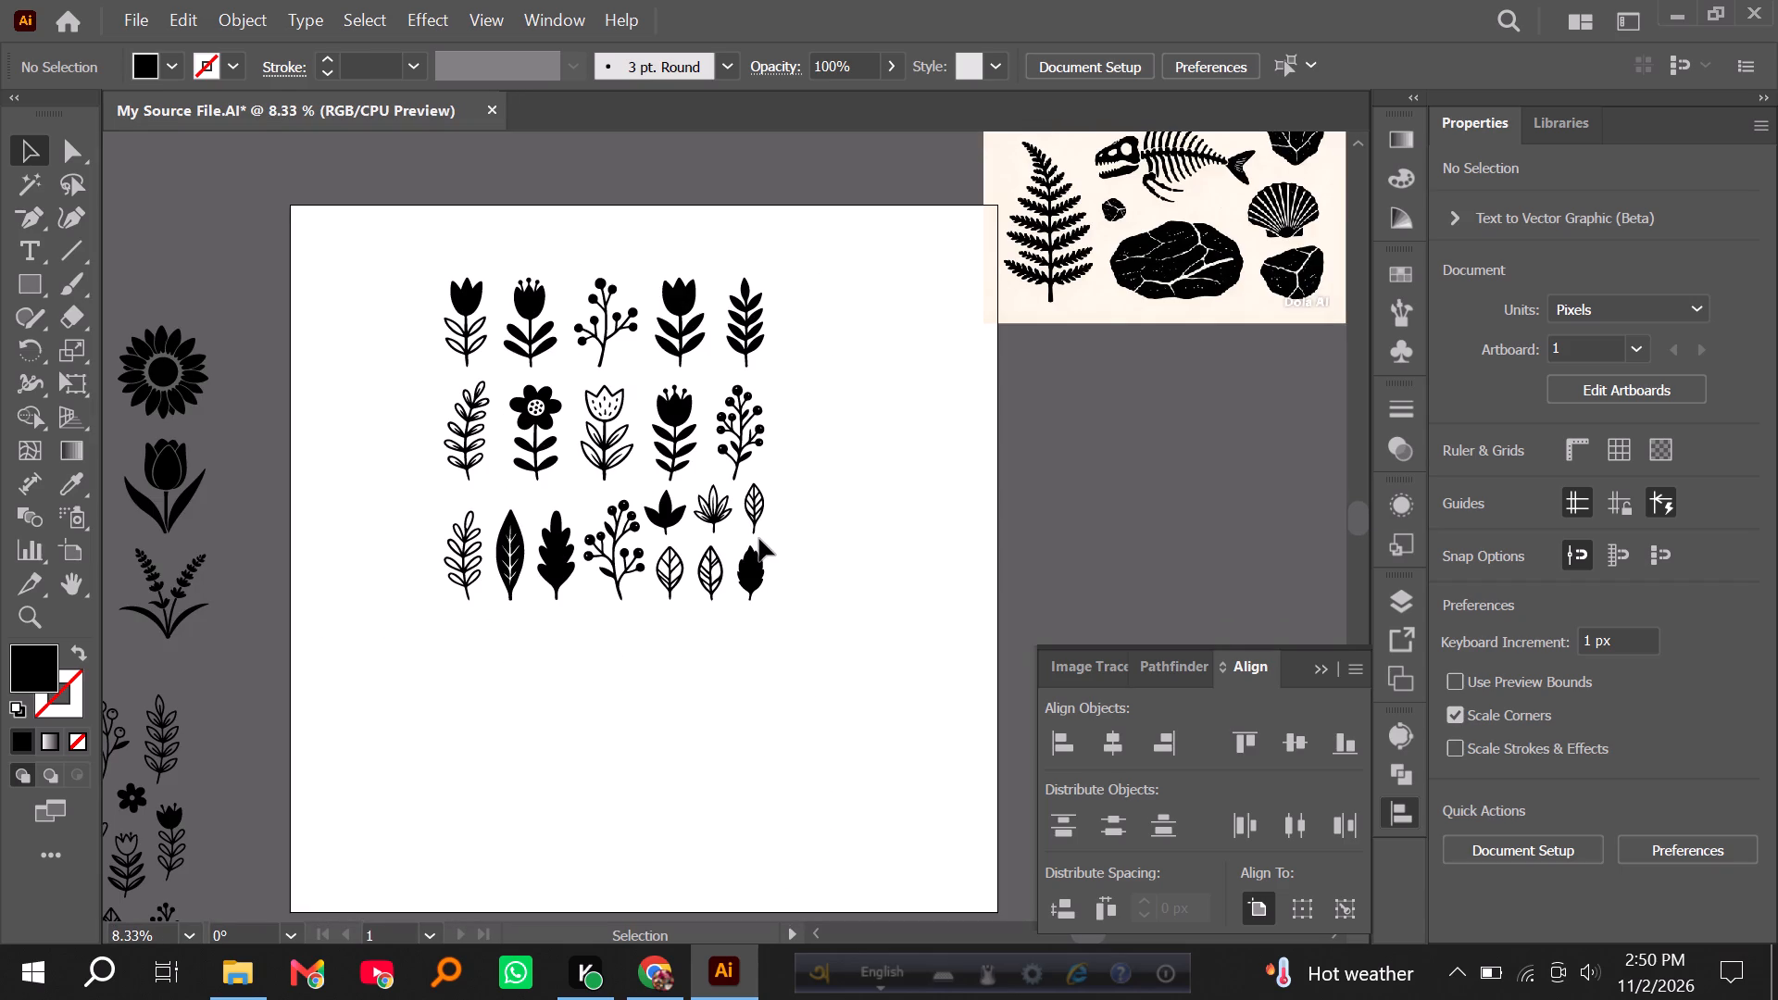
# Ungroup the expanded tracing into its separate plants.
pyautogui.click(751, 518)
pyautogui.rightClick(751, 518)
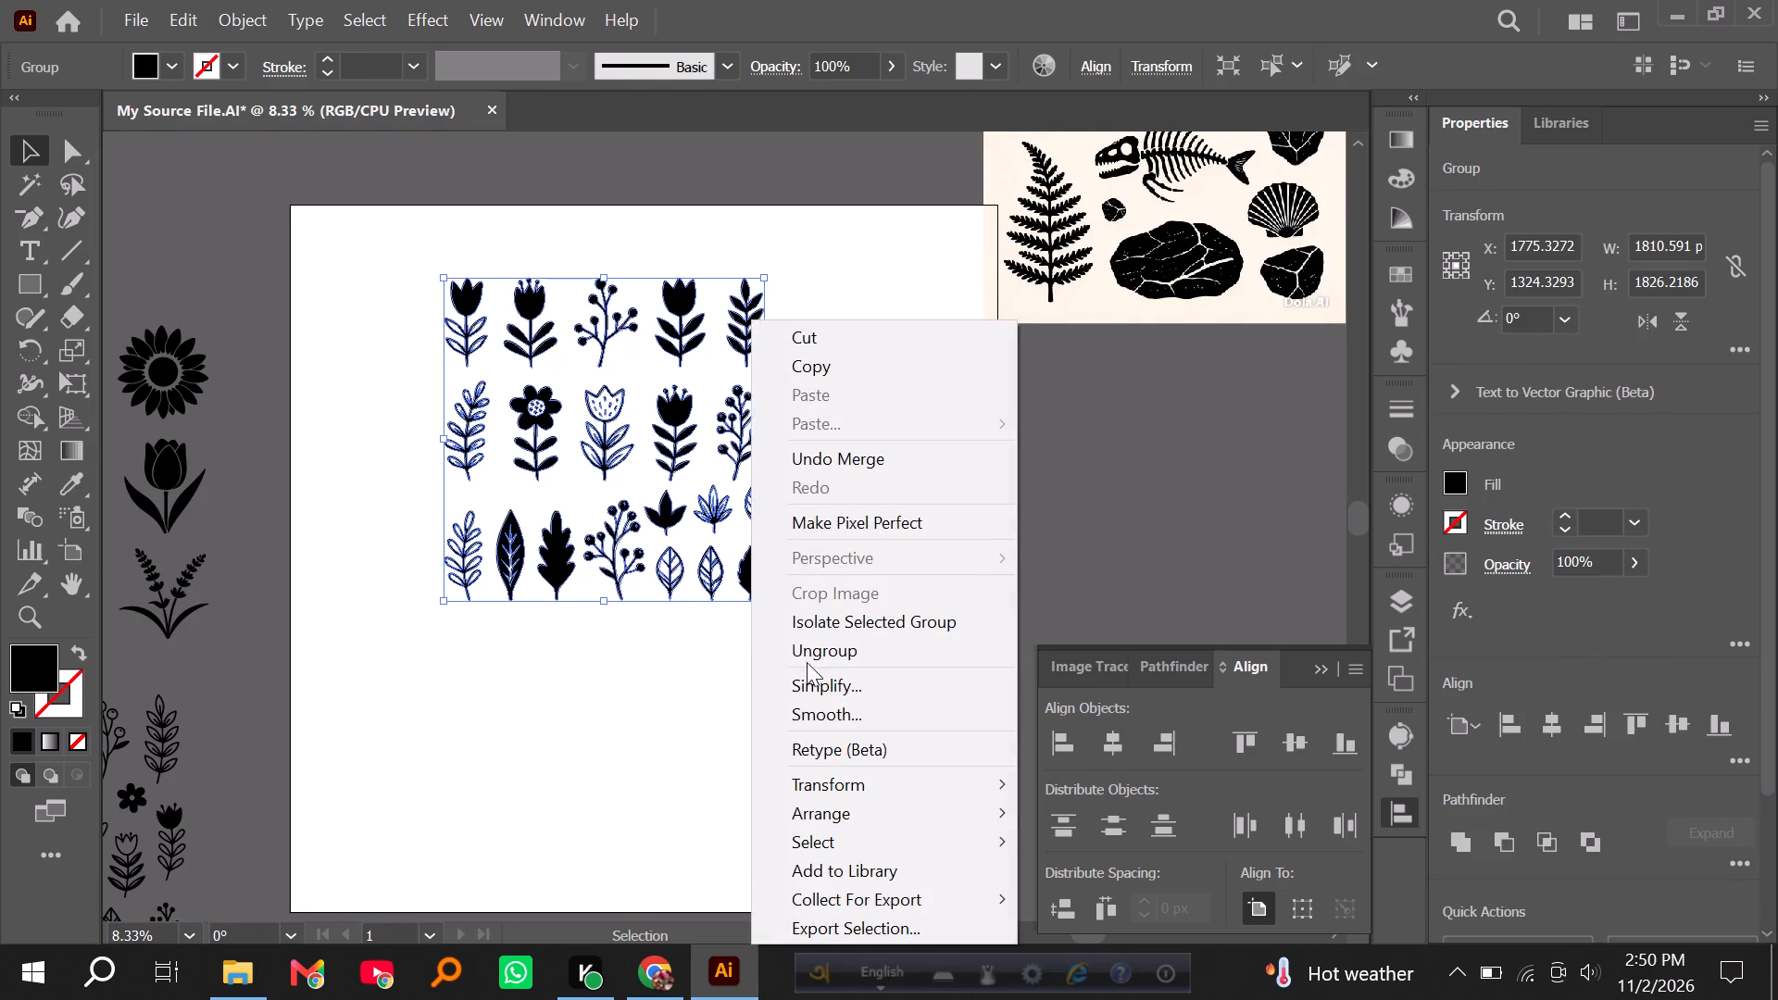
pyautogui.click(807, 655)
pyautogui.click(854, 591)
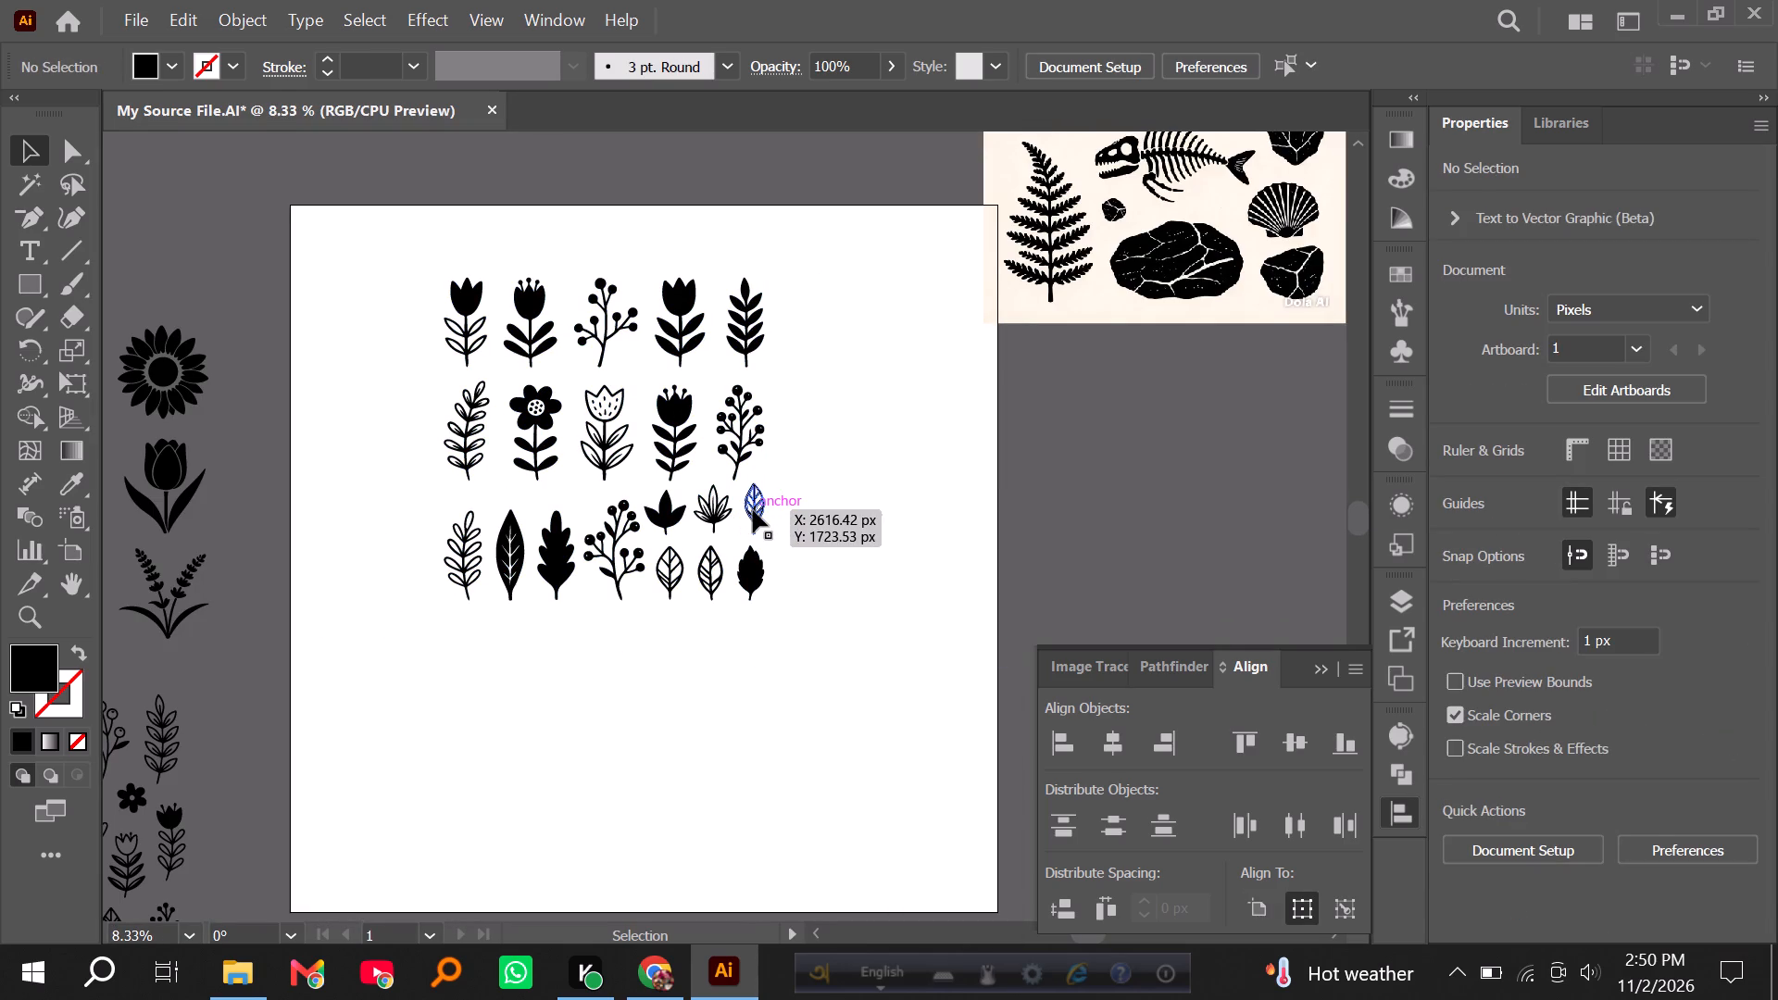
# Delete the small outlined leaf above the solid serrated leaf at the end of the bottom row.
pyautogui.click(753, 510)
pyautogui.press('Delete')
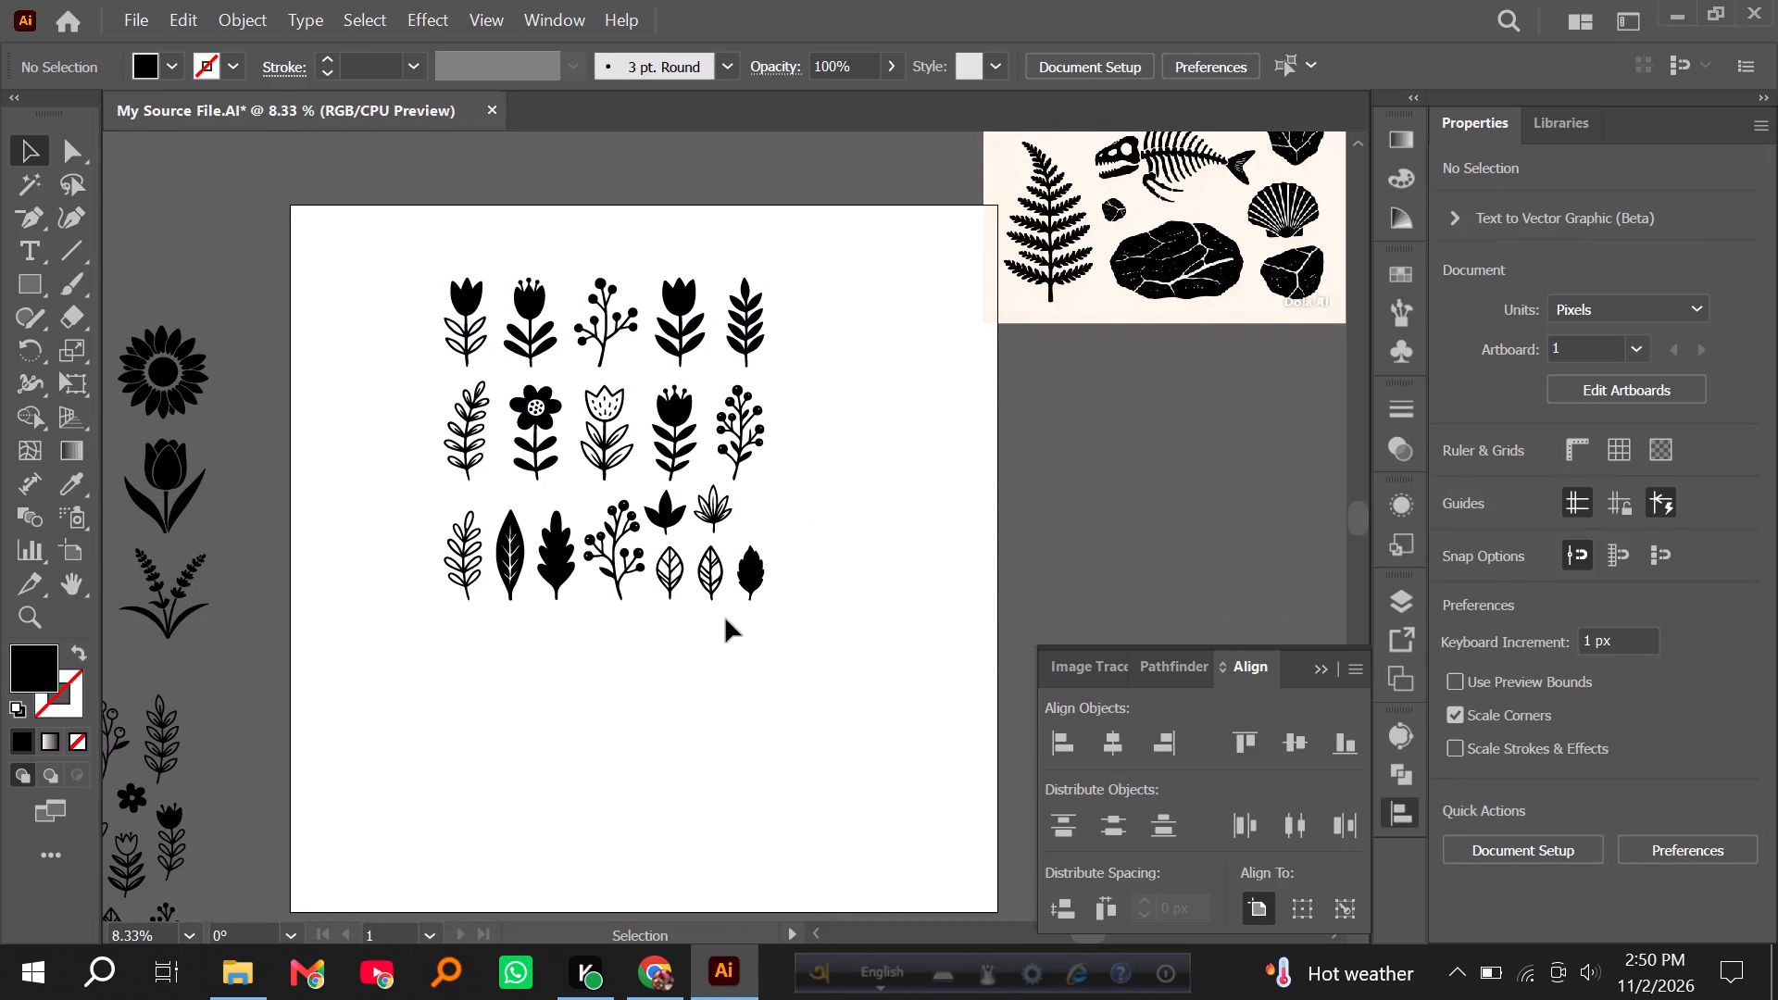
# Group the solid three-lobed leaf with the outlined veined leaf directly beneath it.
pyautogui.keyDown('alt'); pyautogui.scroll(2, 621, 587); pyautogui.keyUp('alt')
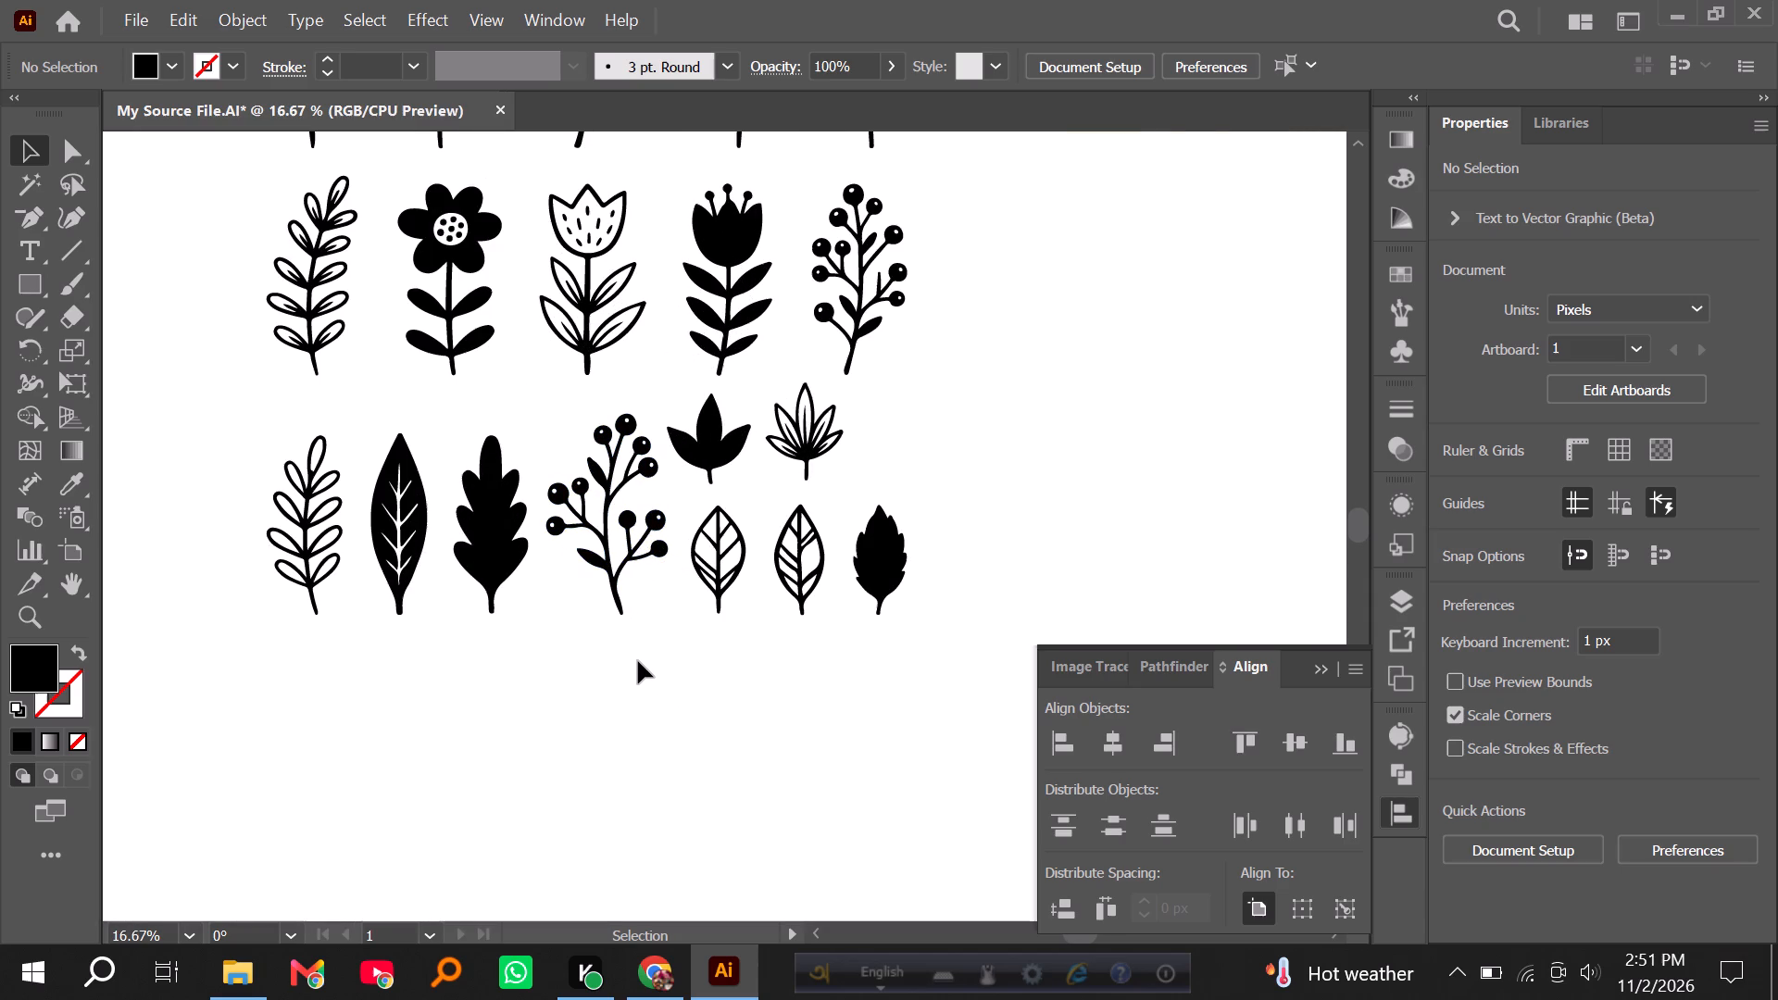
pyautogui.moveTo(703, 464); pyautogui.dragTo(727, 551)
pyautogui.hotkey('ctrl', 'z')
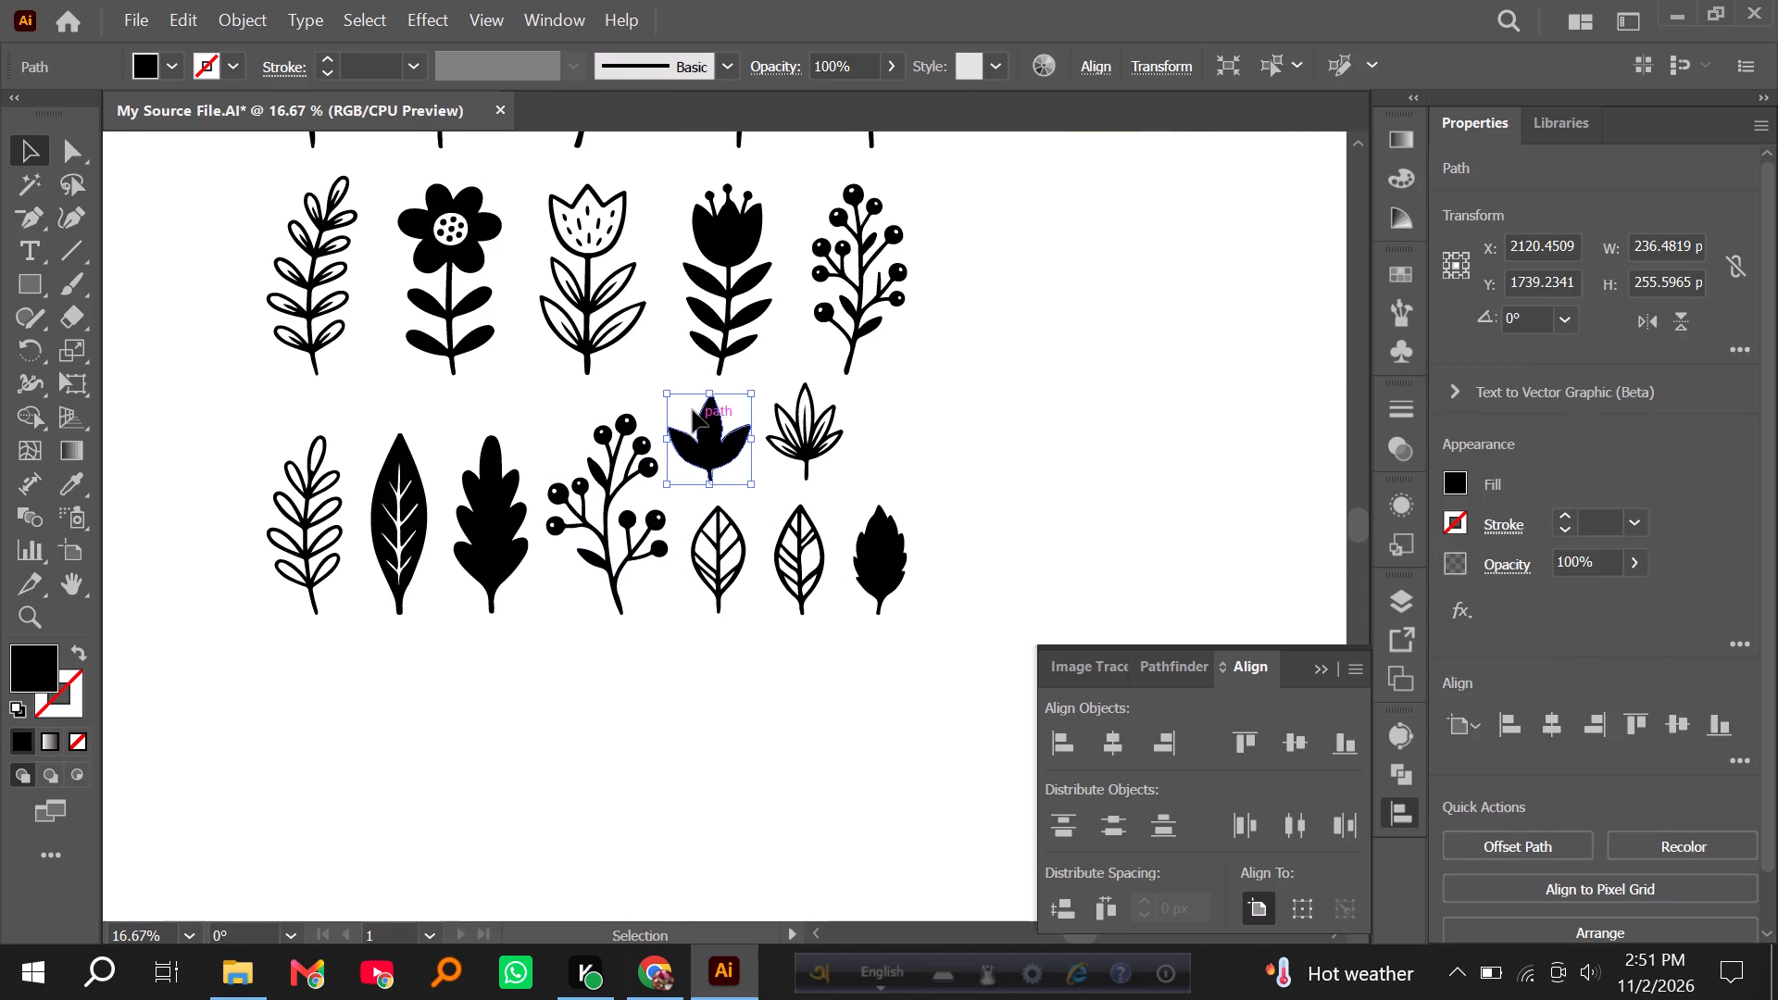
pyautogui.click(682, 403)
pyautogui.moveTo(682, 403); pyautogui.dragTo(732, 562)
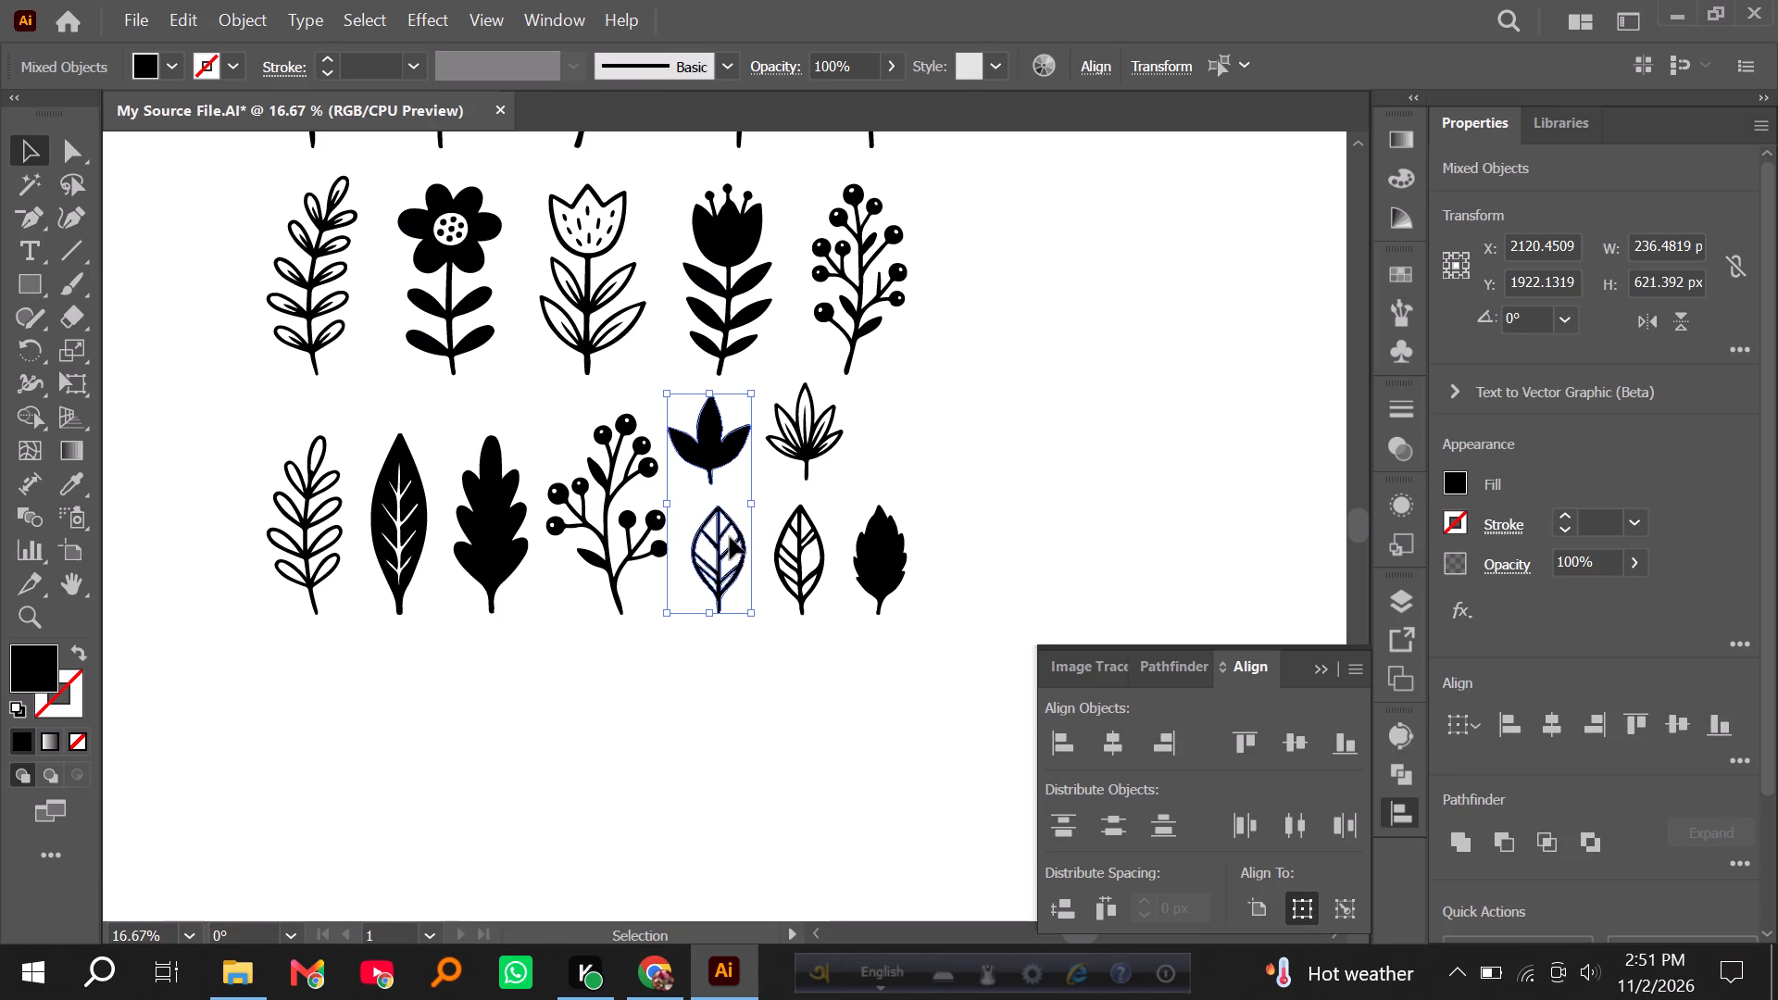
pyautogui.hotkey('ctrl', 'g')
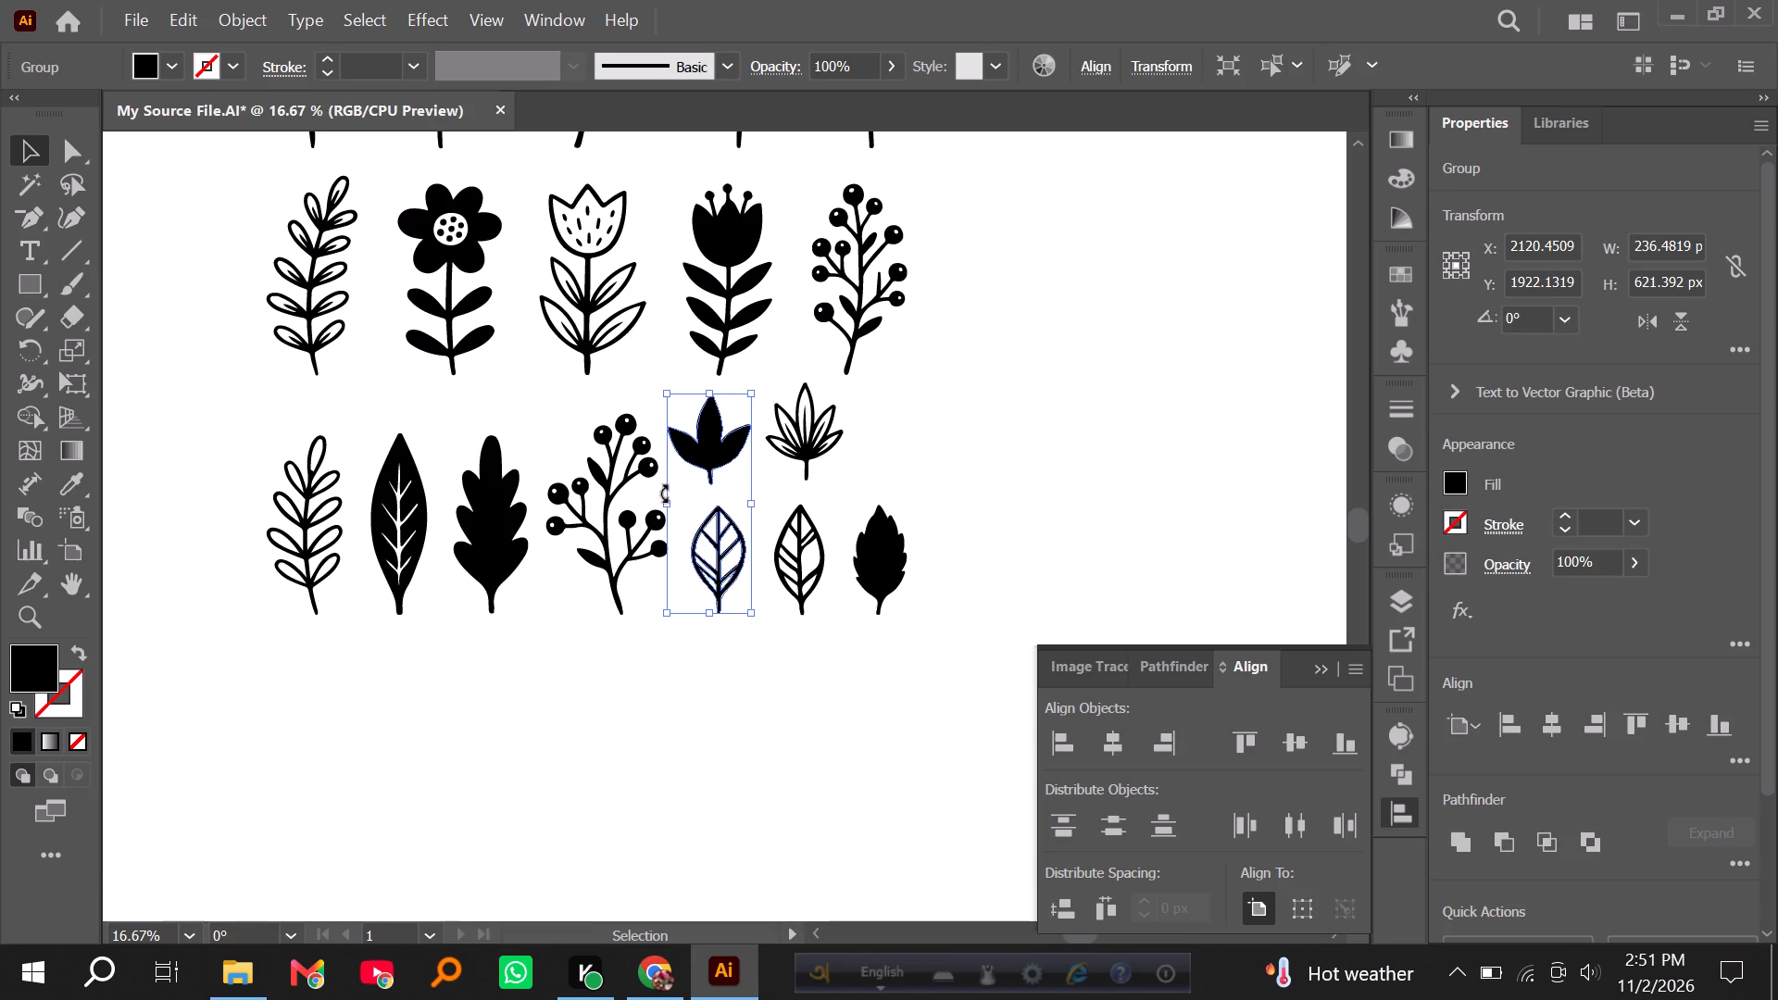
# Swap the leaf pair and the berry branch in the bottom row, moving the pair about 294 px left and keeping both at their heights.
pyautogui.keyDown('shift'); pyautogui.moveTo(719, 452); pyautogui.dragTo(705, 452); pyautogui.keyUp('shift')
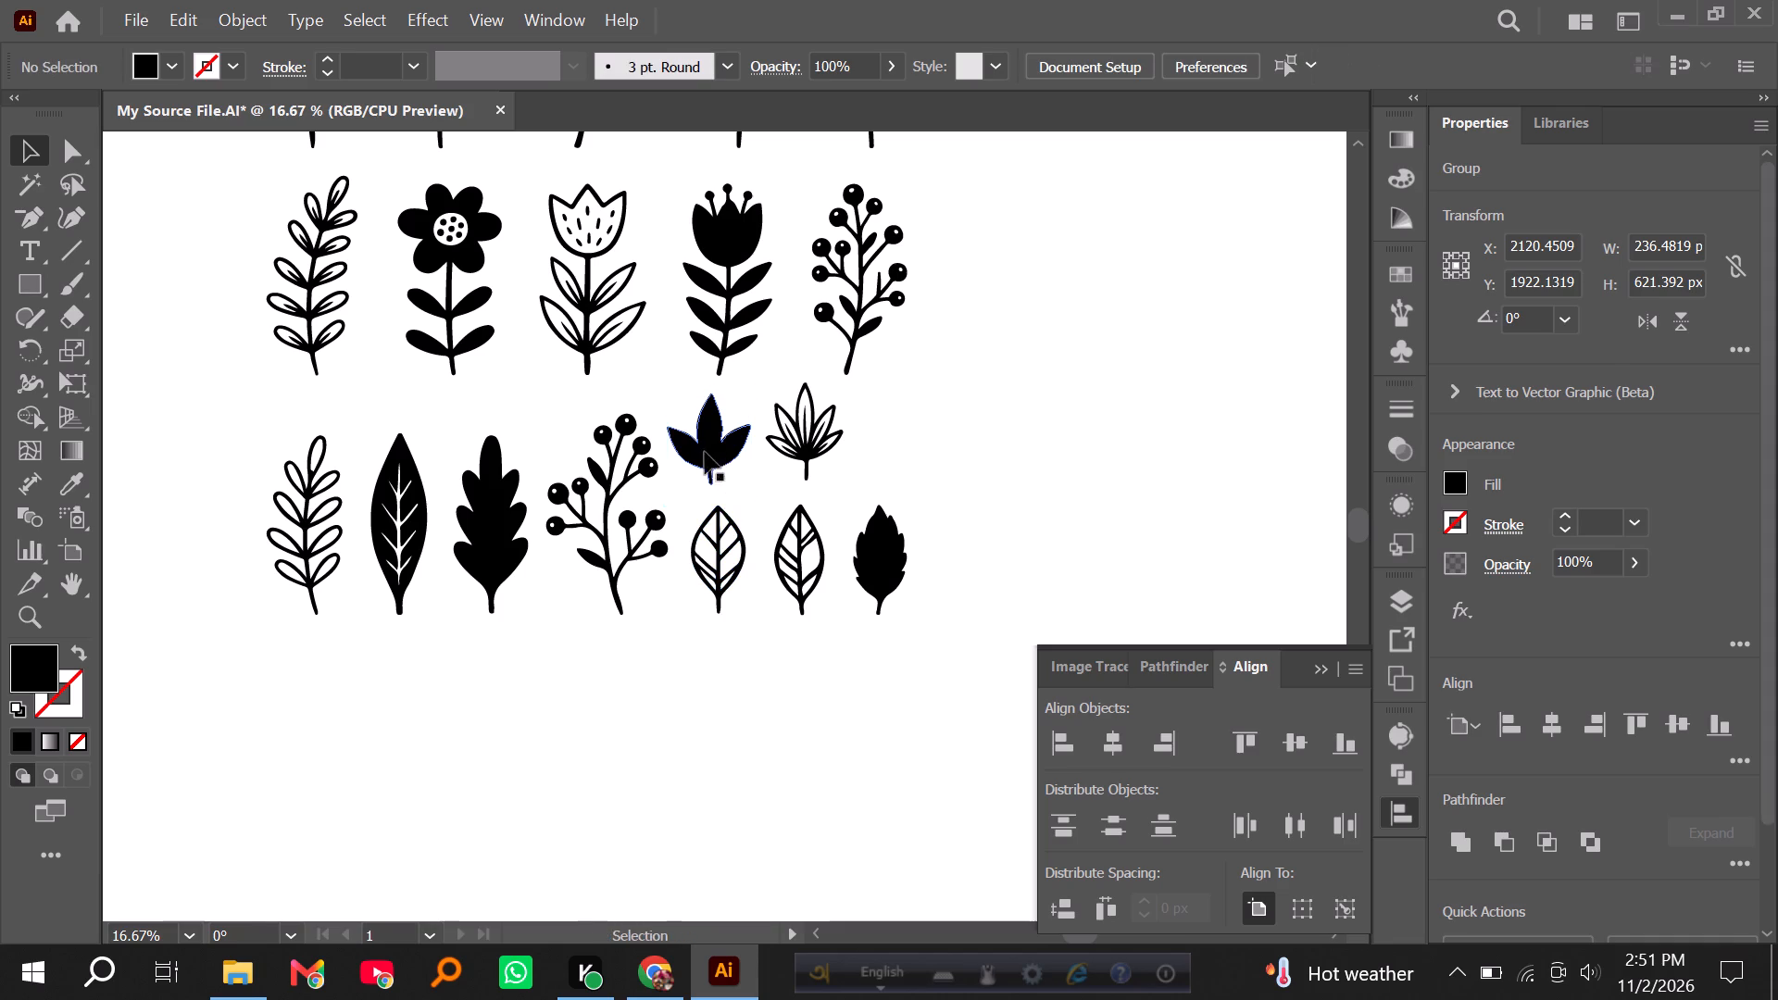
pyautogui.keyDown('shift'); pyautogui.moveTo(705, 452); pyautogui.dragTo(644, 455); pyautogui.keyUp('shift')
pyautogui.moveTo(715, 457); pyautogui.dragTo(614, 451)
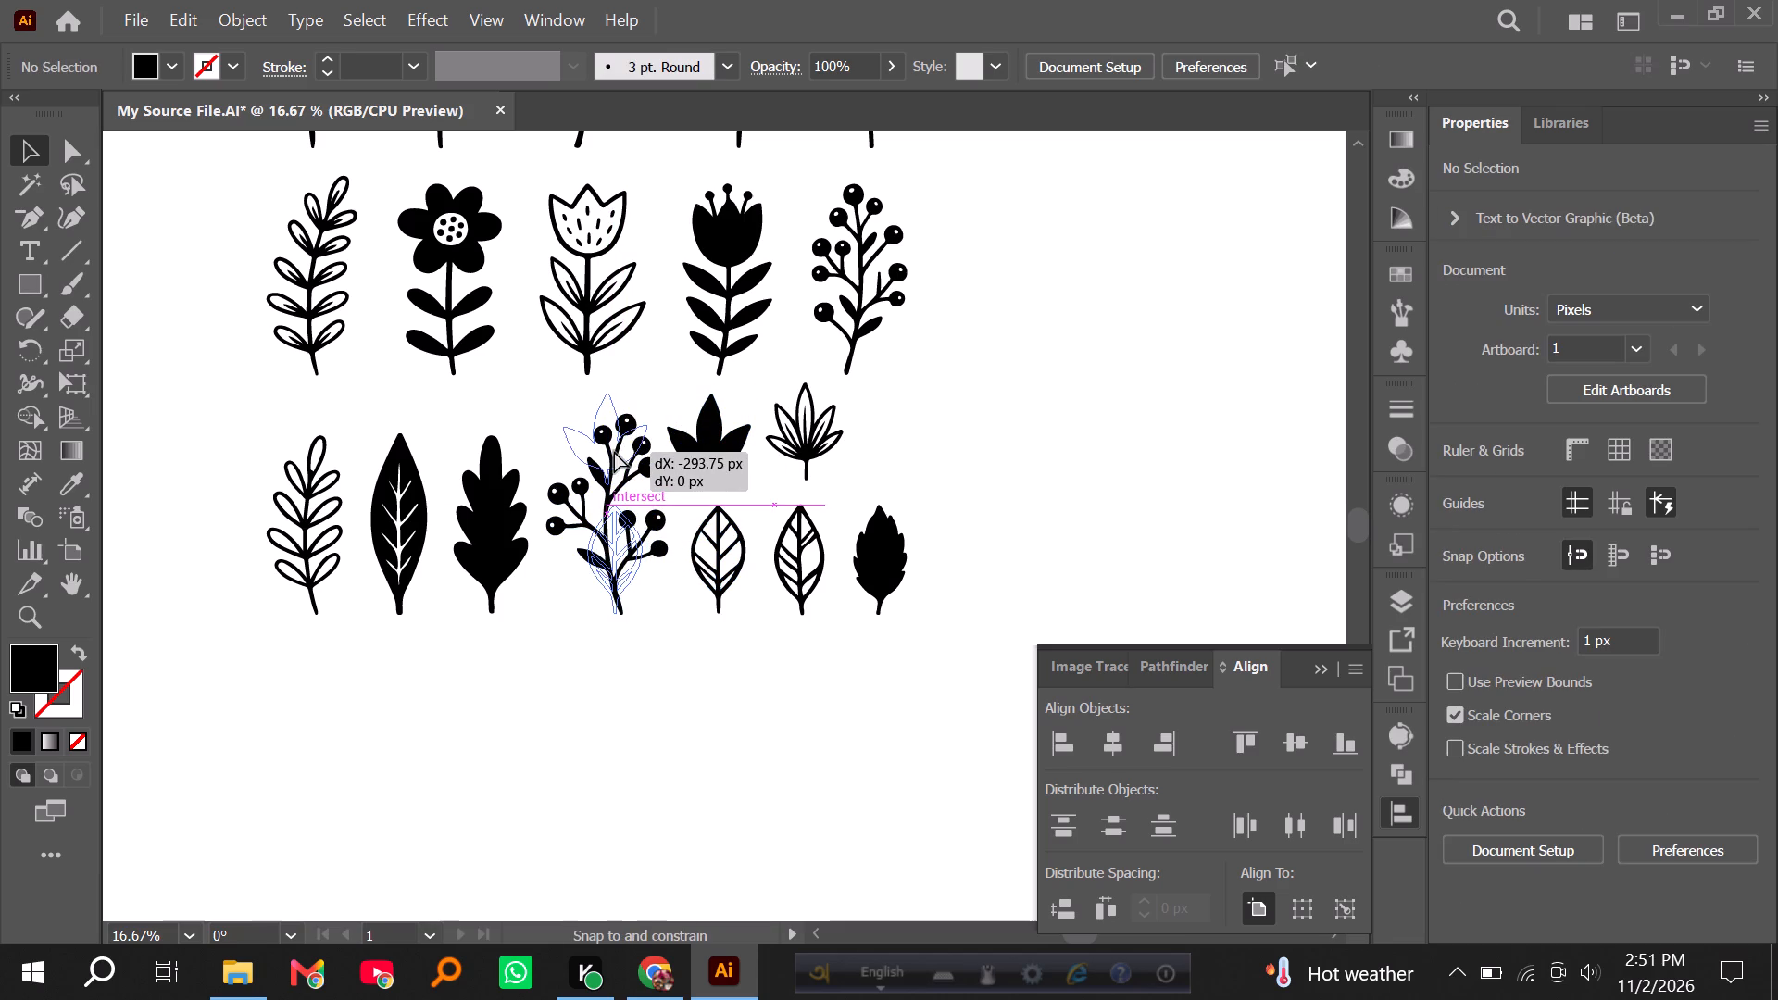
pyautogui.moveTo(614, 451); pyautogui.dragTo(612, 452)
pyautogui.moveTo(653, 467); pyautogui.dragTo(750, 461)
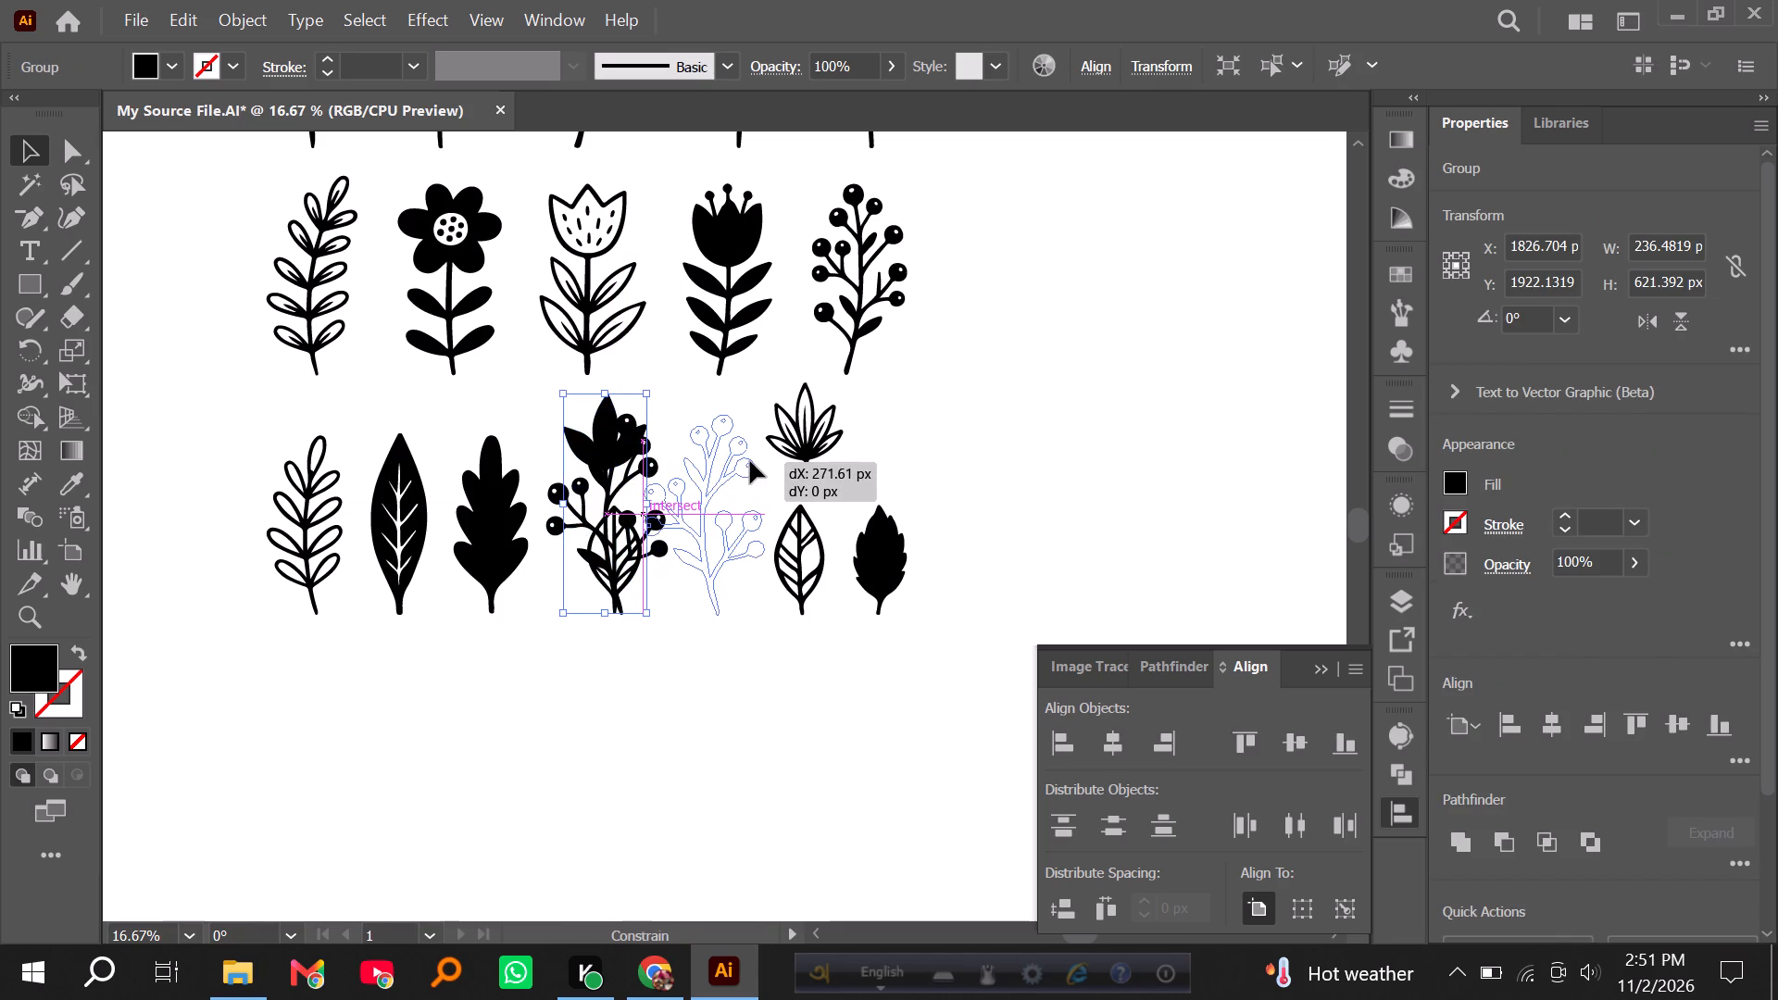
pyautogui.moveTo(750, 461); pyautogui.dragTo(750, 459)
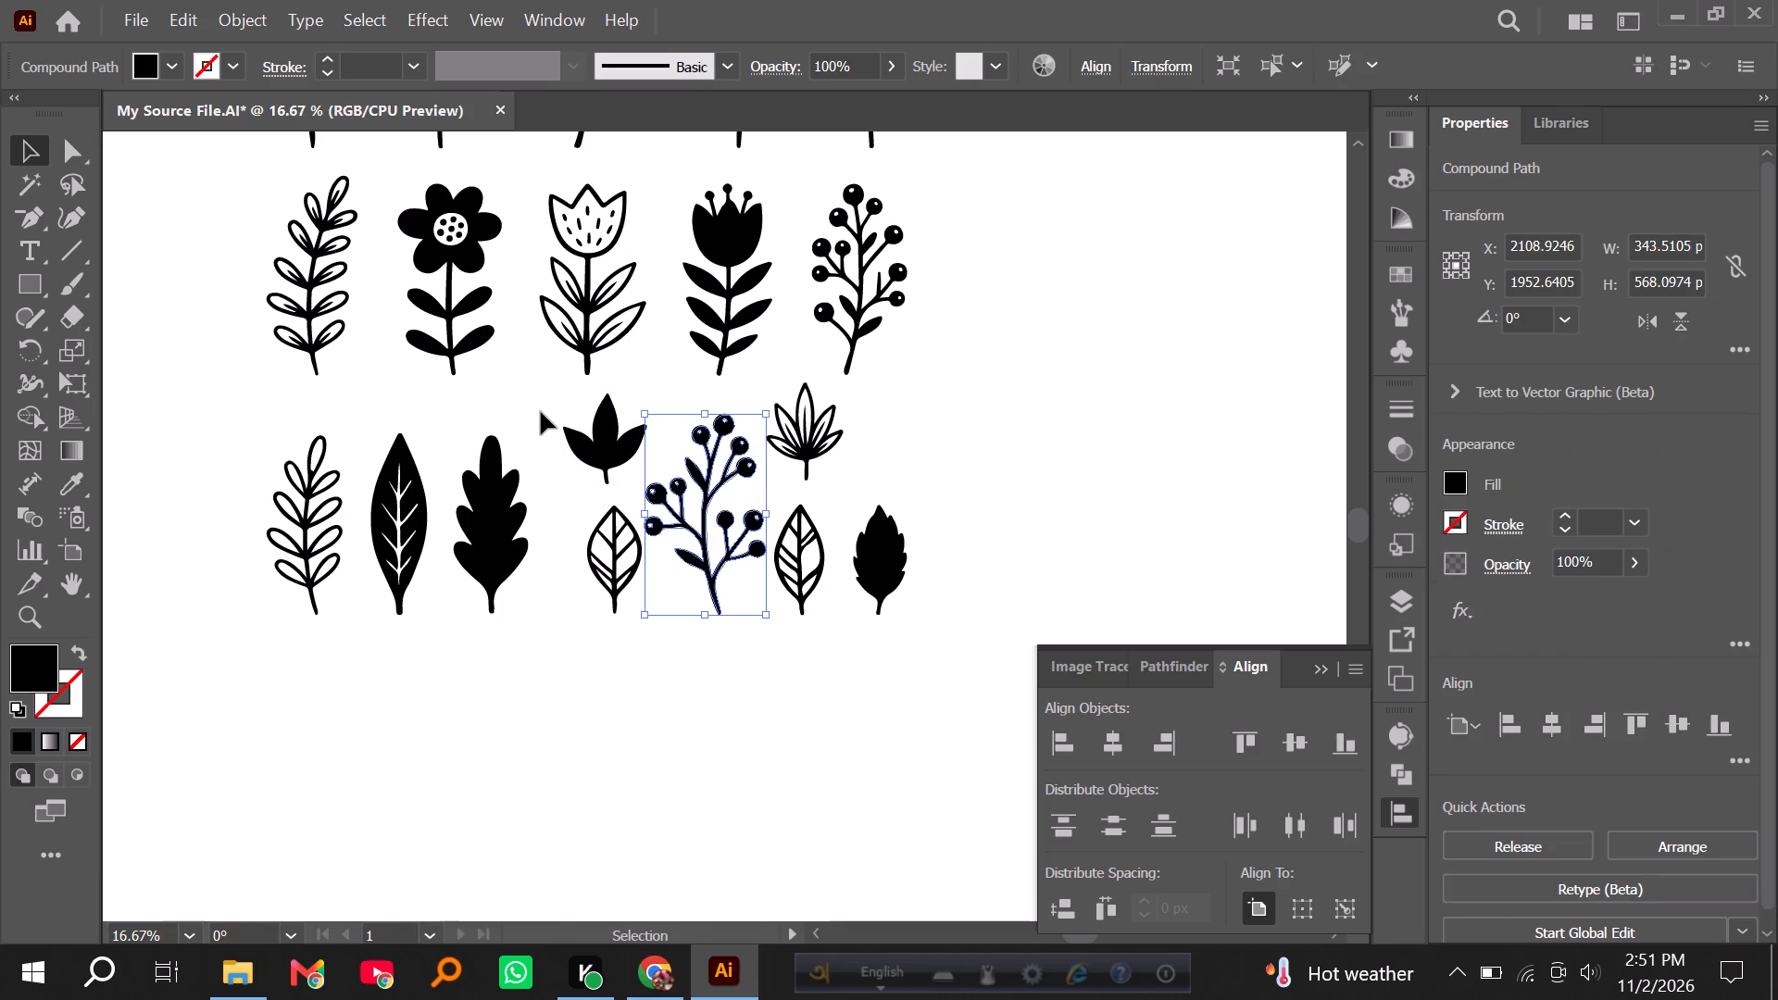
# Nudge the leaf pair slightly left, away from the berry branch and closer to the solid lobed leaf.
pyautogui.click(581, 457)
pyautogui.press('Left')
pyautogui.press('Left')
pyautogui.press('Left')
pyautogui.press('Left')
pyautogui.press('Left')
pyautogui.press('Left')
pyautogui.press('Left')
pyautogui.press('Left')
pyautogui.press('Left')
pyautogui.press('Left')
pyautogui.press('Left')
pyautogui.press('Left')
pyautogui.press('Left')
pyautogui.press('Left')
pyautogui.press('Left')
pyautogui.press('Left')
pyautogui.press('Left')
pyautogui.press('Left')
pyautogui.press('Left')
pyautogui.press('Left')
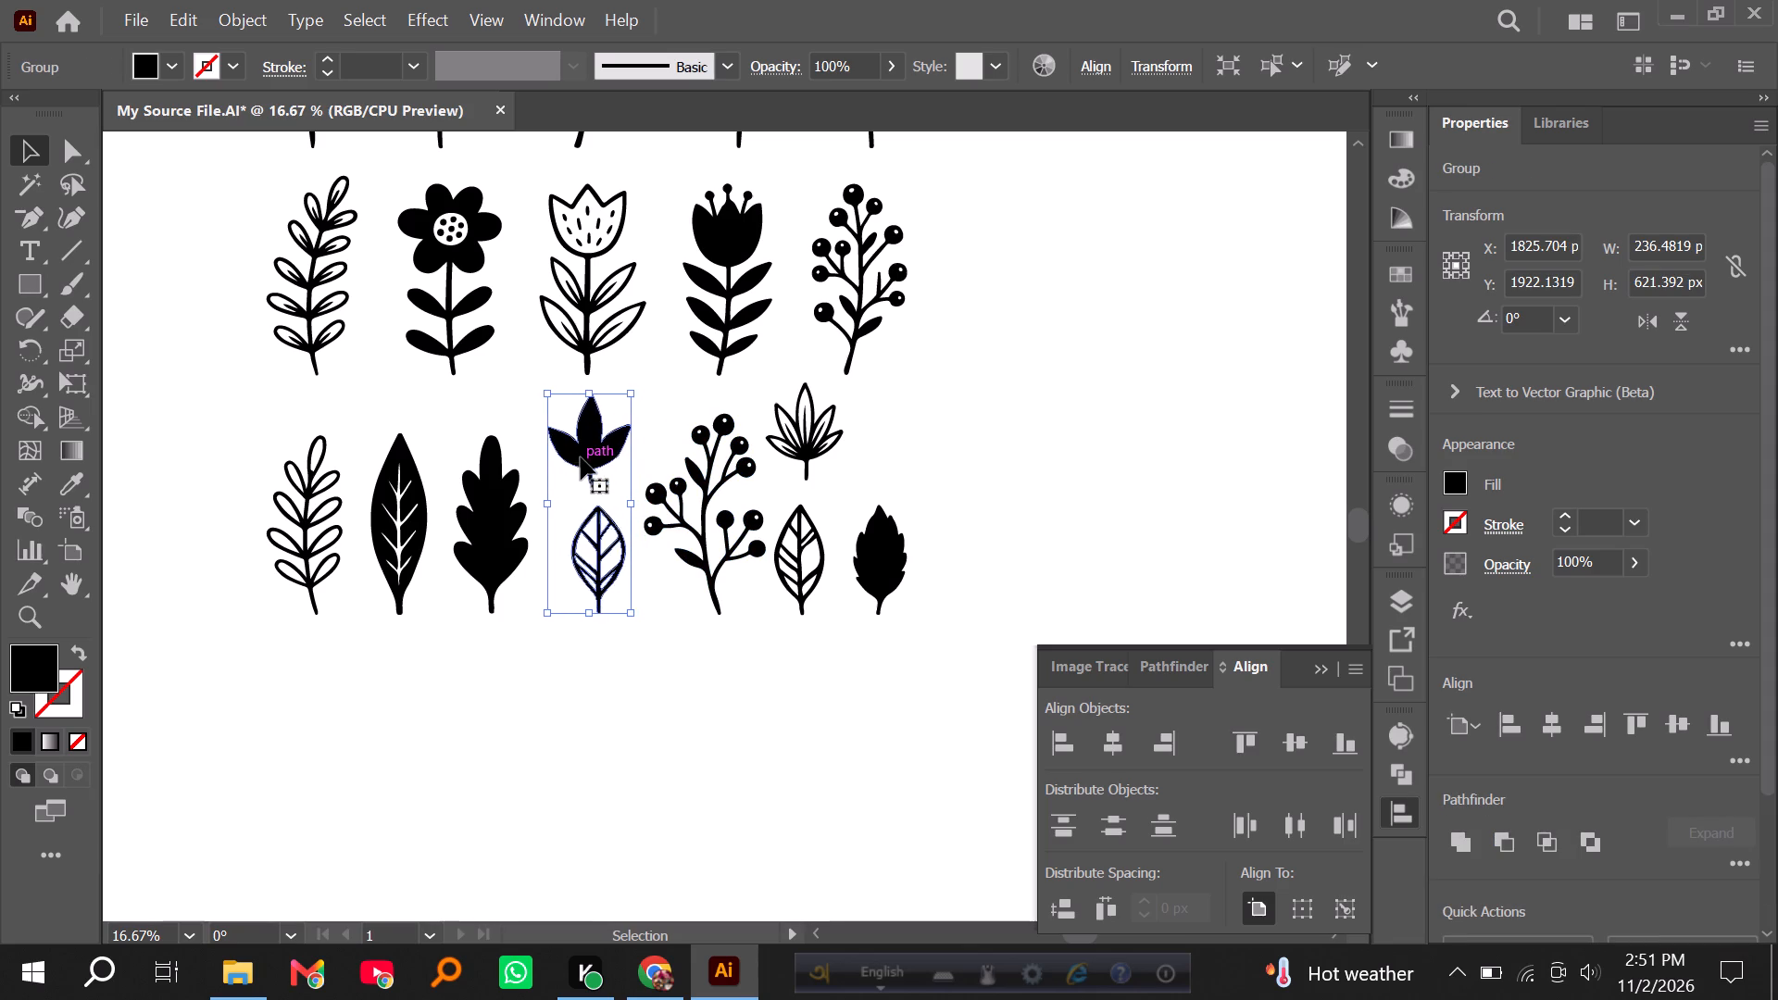
pyautogui.click(702, 681)
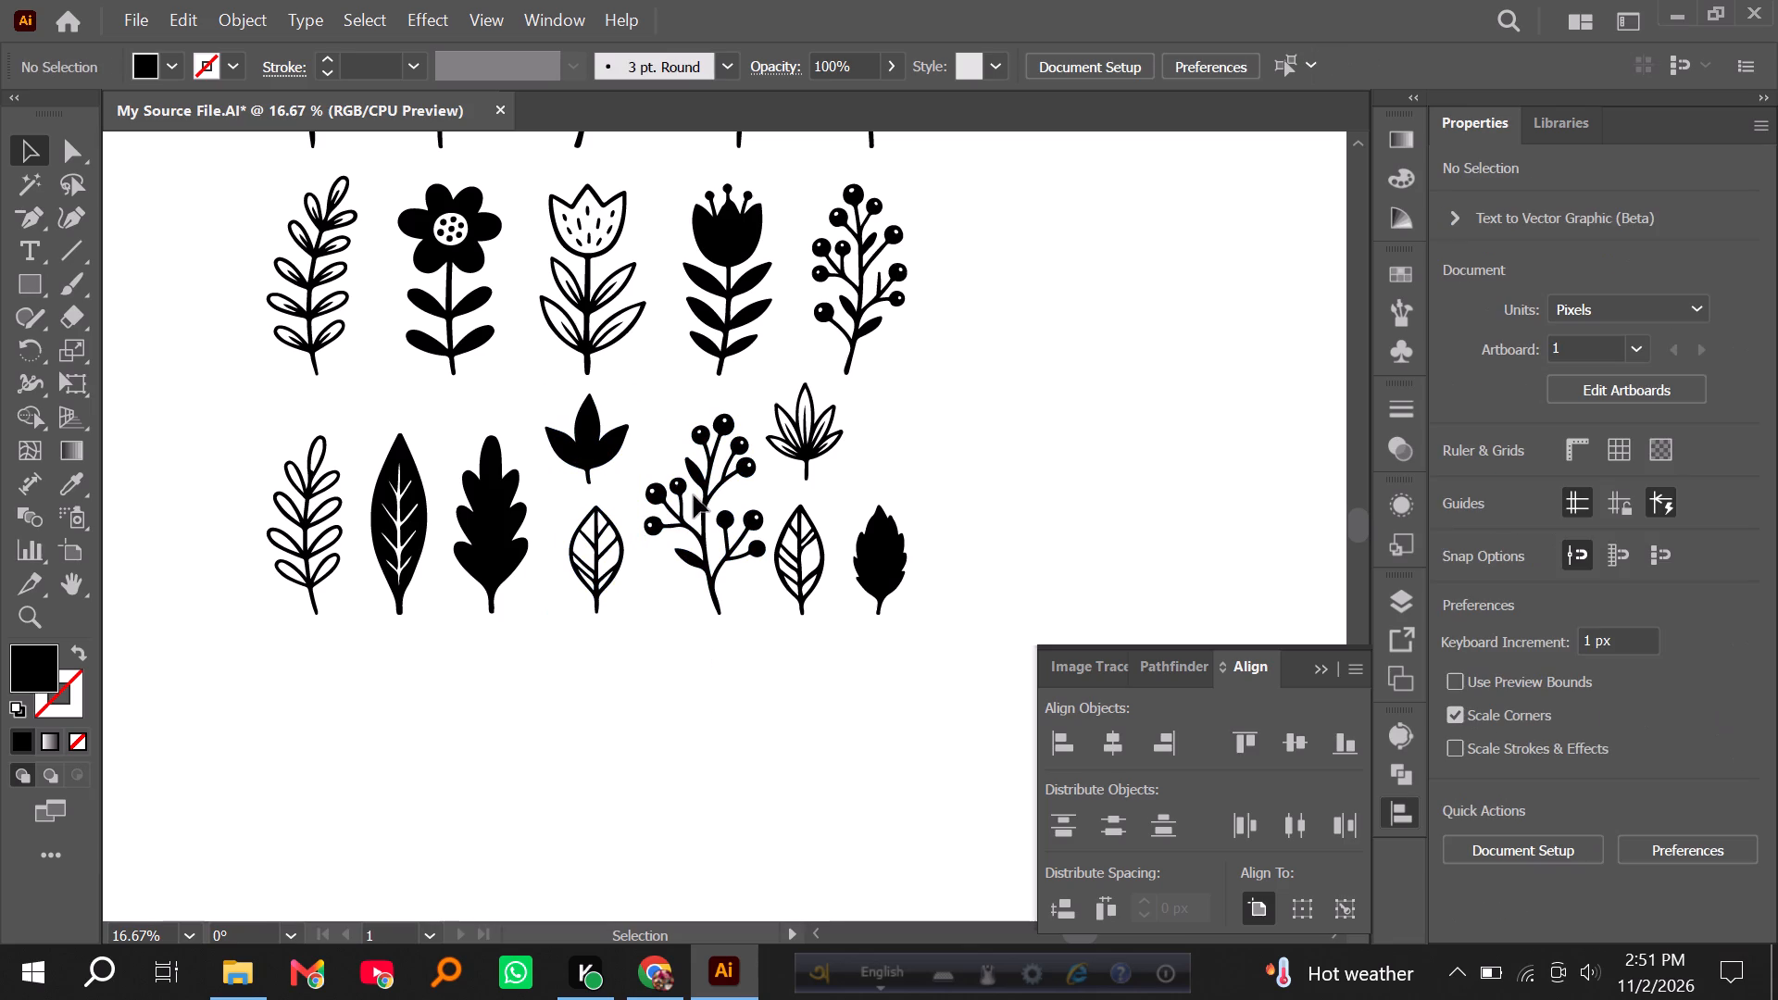
# Shift the bottom-row berry branch slightly left to even its spacing between the neighbouring leaves.
pyautogui.moveTo(703, 485); pyautogui.dragTo(691, 482)
pyautogui.click(726, 696)
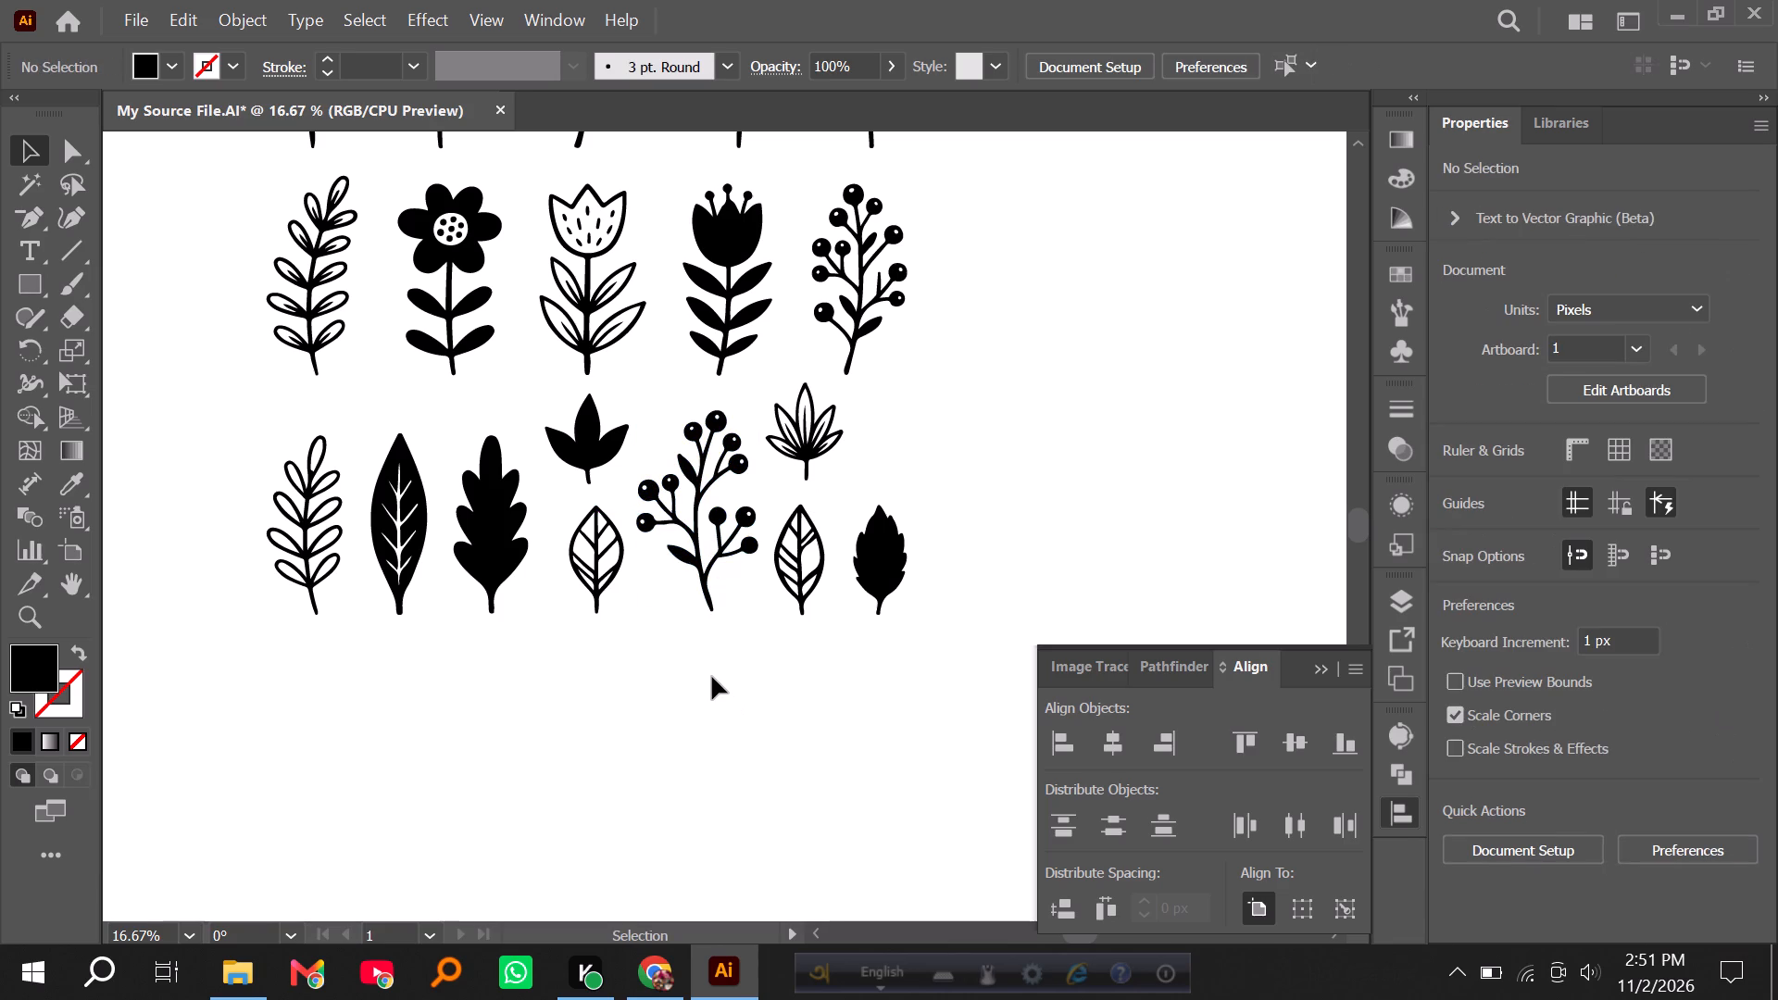
# Align the five plants of the top row on their vertical centres.
pyautogui.keyDown('alt'); pyautogui.scroll(-1, 700, 644); pyautogui.keyUp('alt')
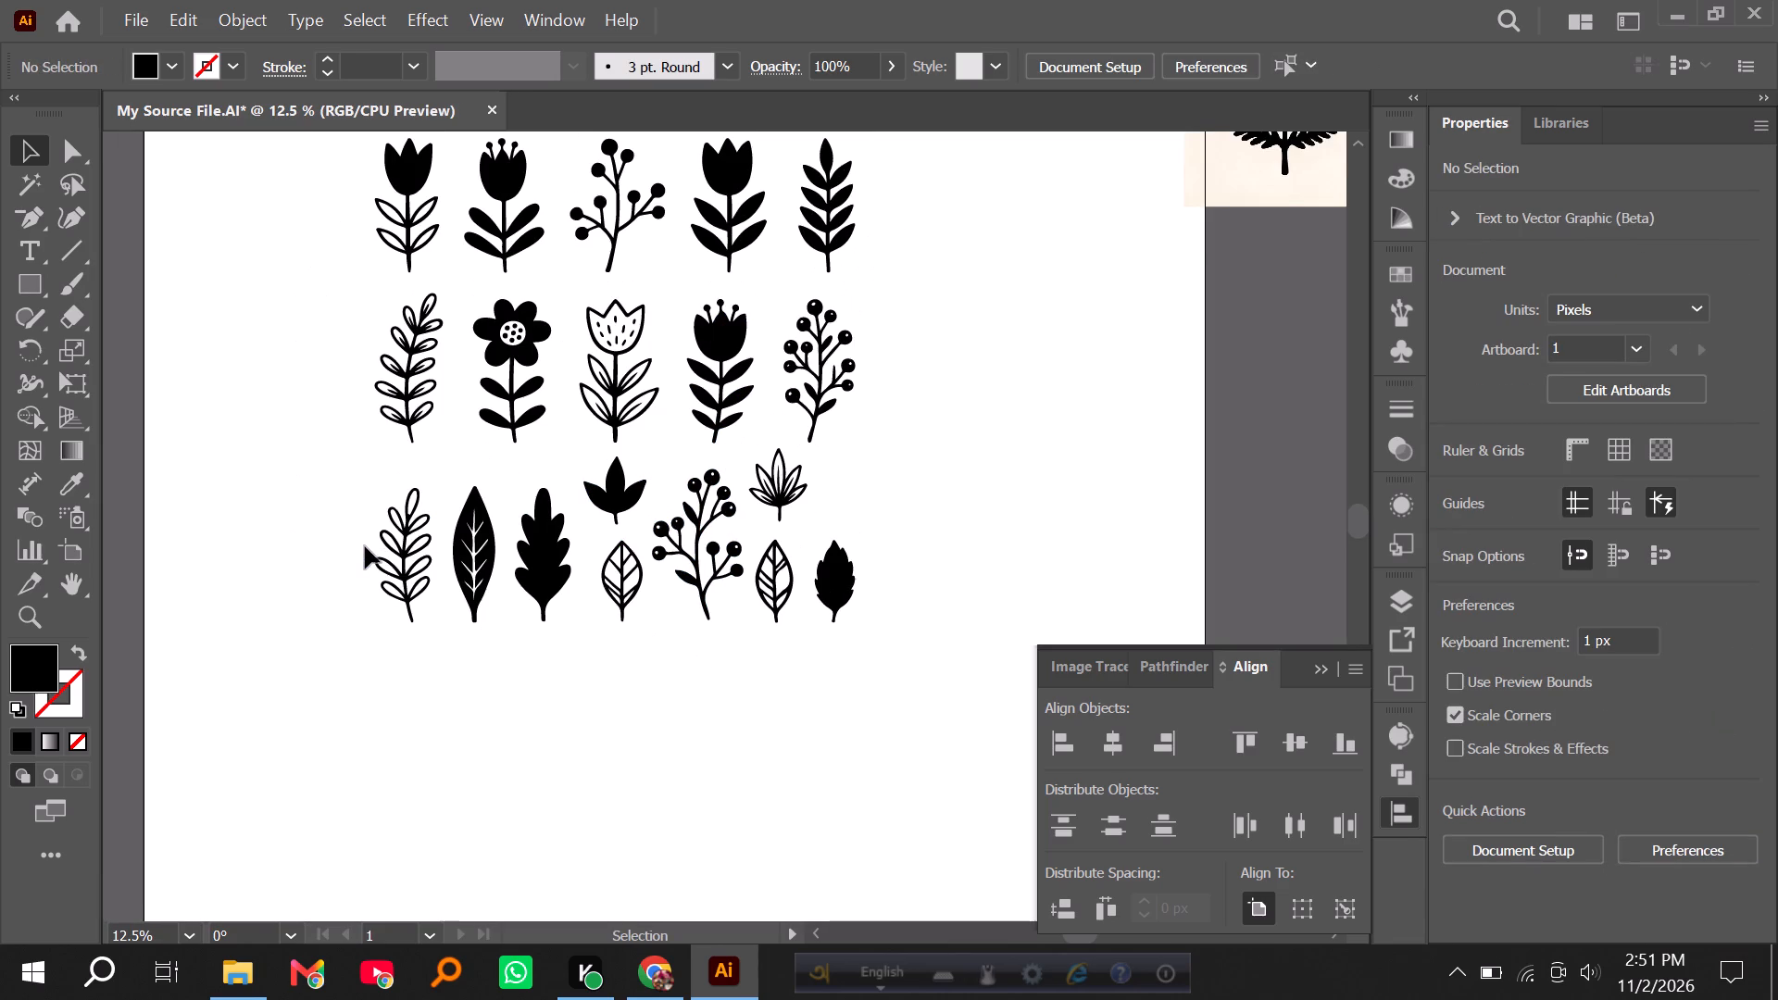
pyautogui.scroll(5, 365, 549)
pyautogui.moveTo(352, 269); pyautogui.dragTo(952, 366)
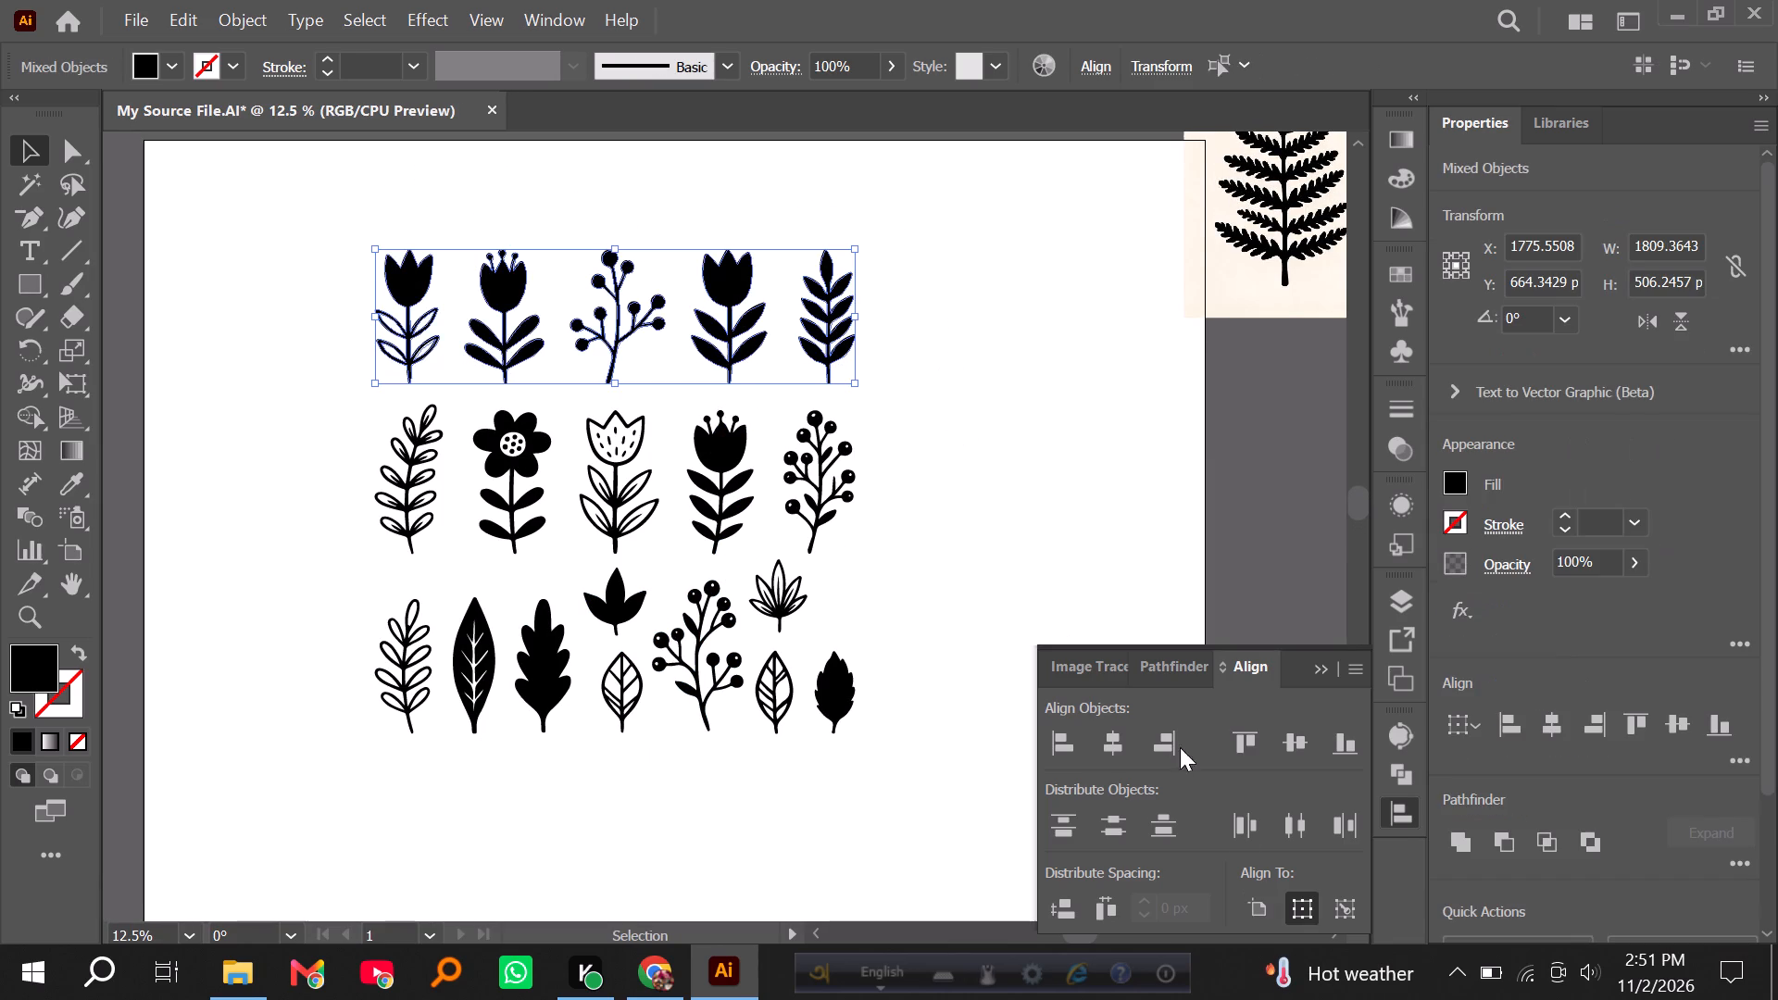
pyautogui.click(1289, 746)
pyautogui.doubleClick(1289, 746)
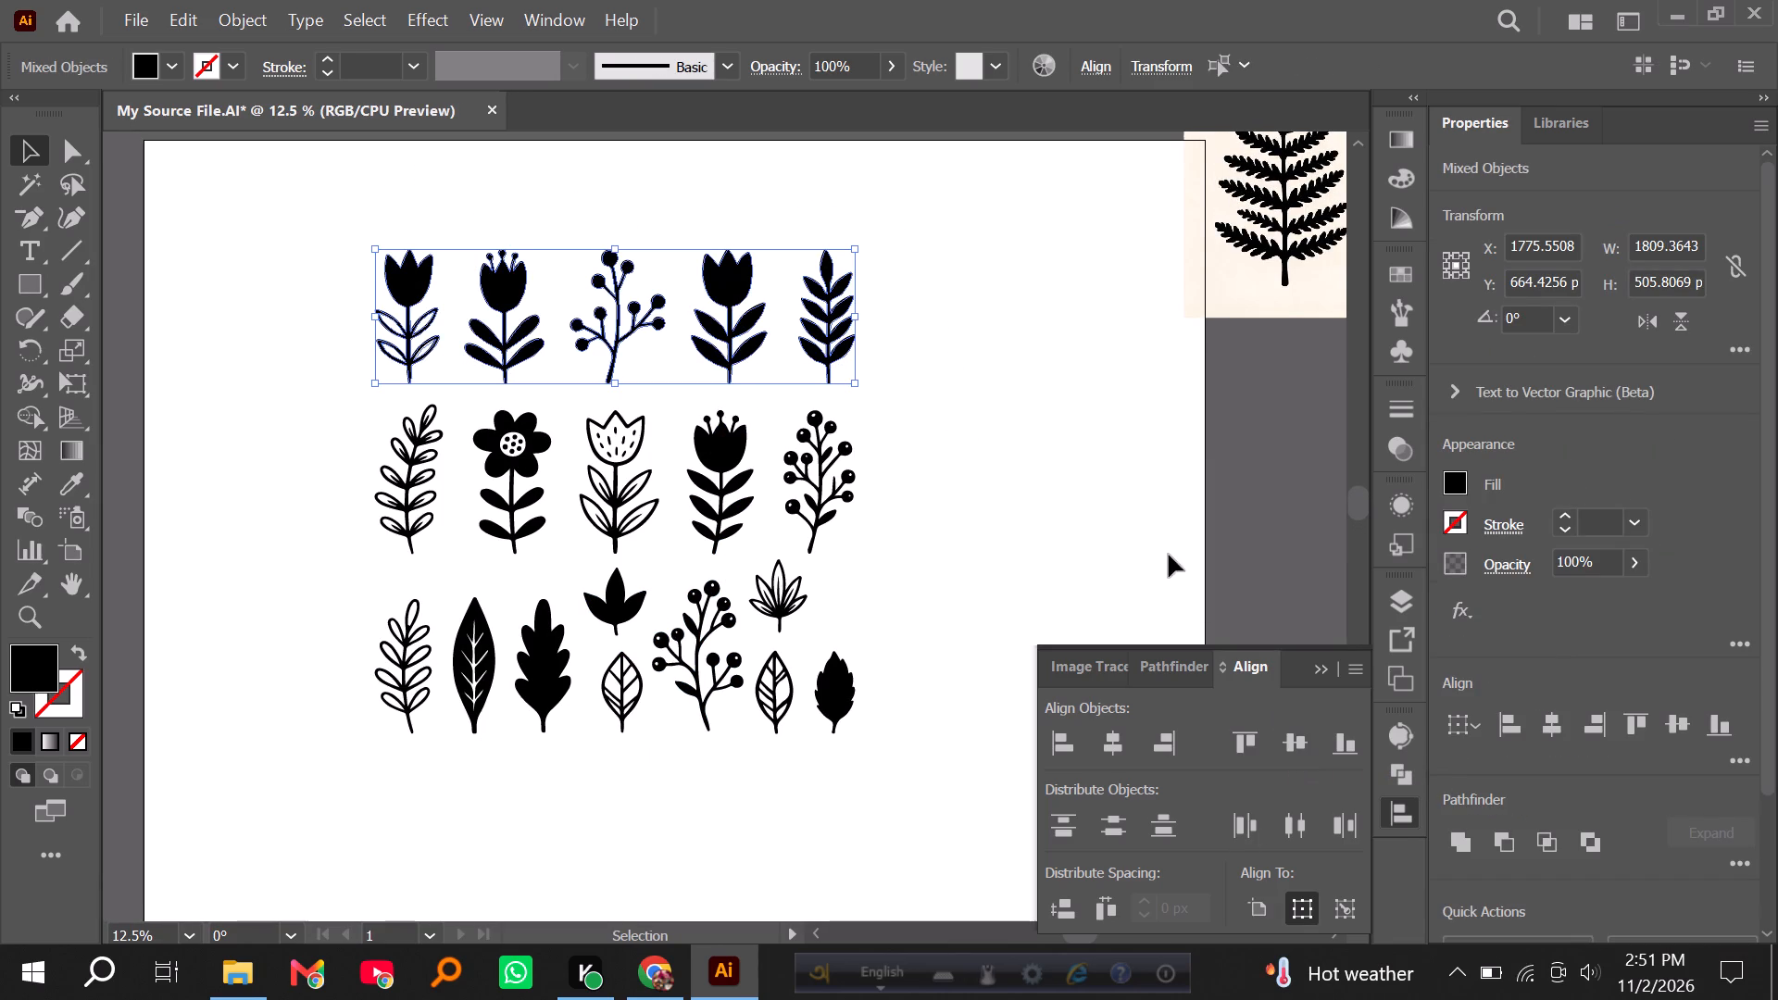
pyautogui.doubleClick(1146, 524)
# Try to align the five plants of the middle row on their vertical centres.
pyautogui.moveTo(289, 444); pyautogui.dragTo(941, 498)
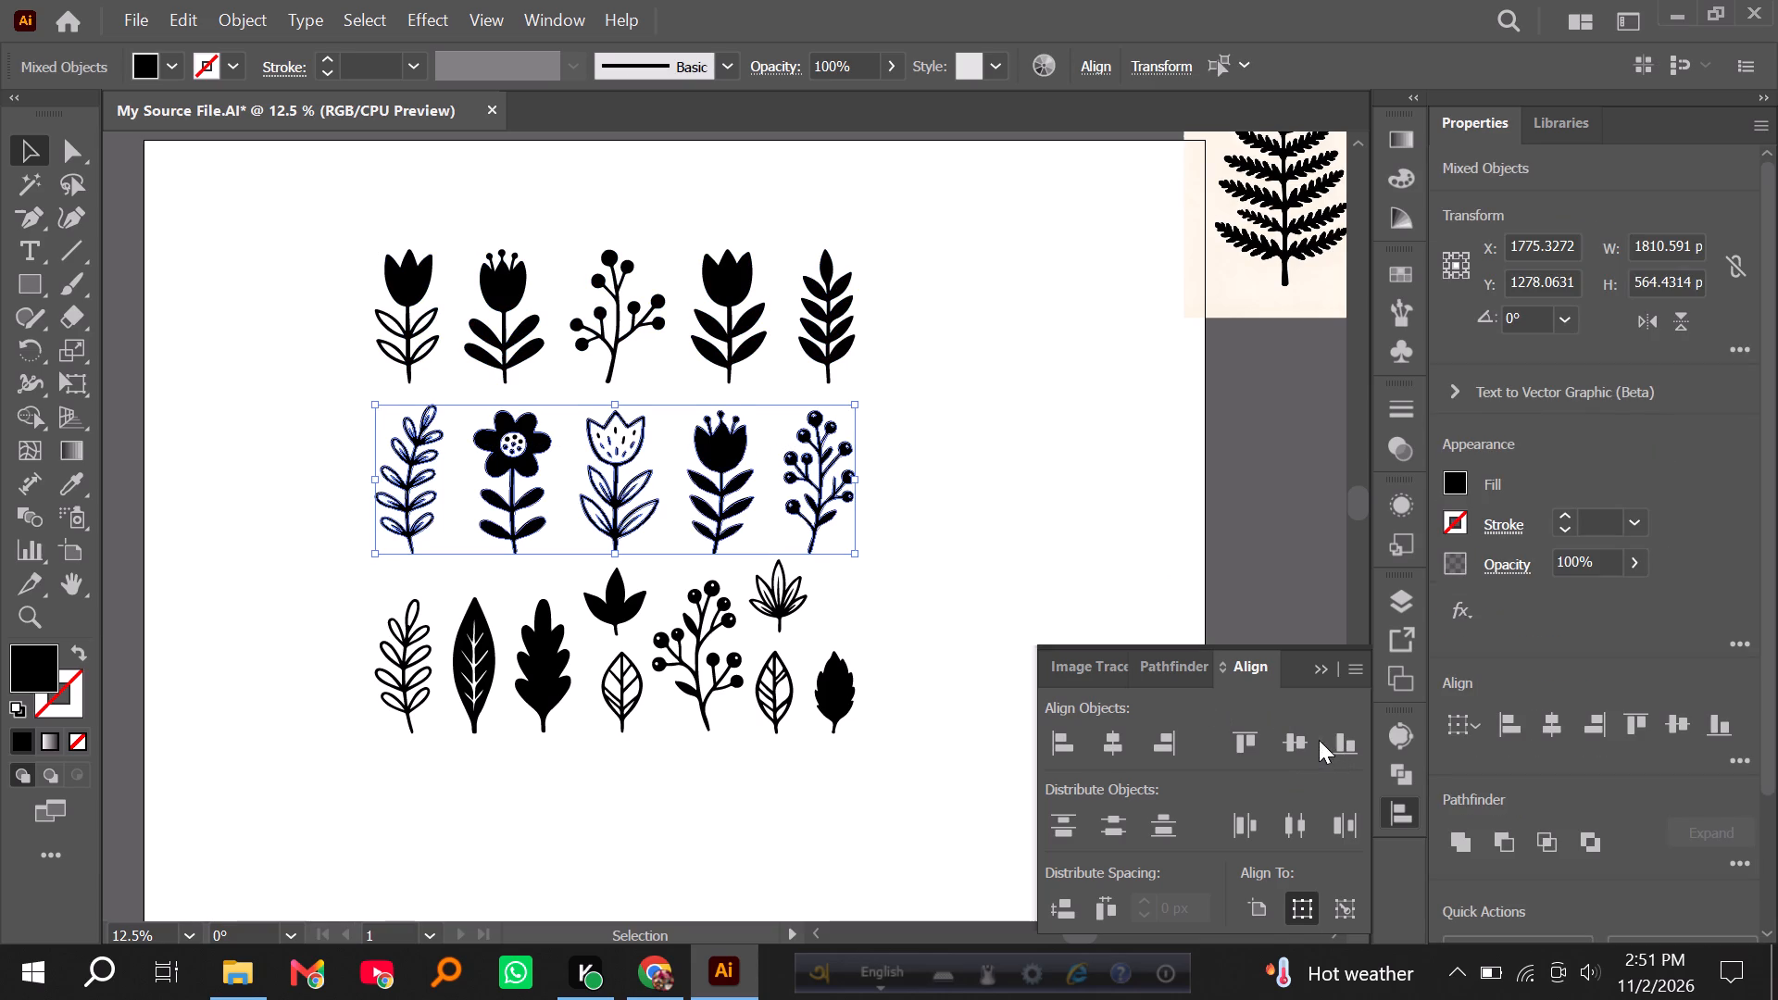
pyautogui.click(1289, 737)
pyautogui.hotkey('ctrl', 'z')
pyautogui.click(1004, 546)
# Group the parts of the middle row's outlined tulip, and separately those of the round-petalled flower.
pyautogui.keyDown('alt'); pyautogui.scroll(3, 723, 468); pyautogui.keyUp('alt')
pyautogui.moveTo(400, 298); pyautogui.dragTo(541, 522)
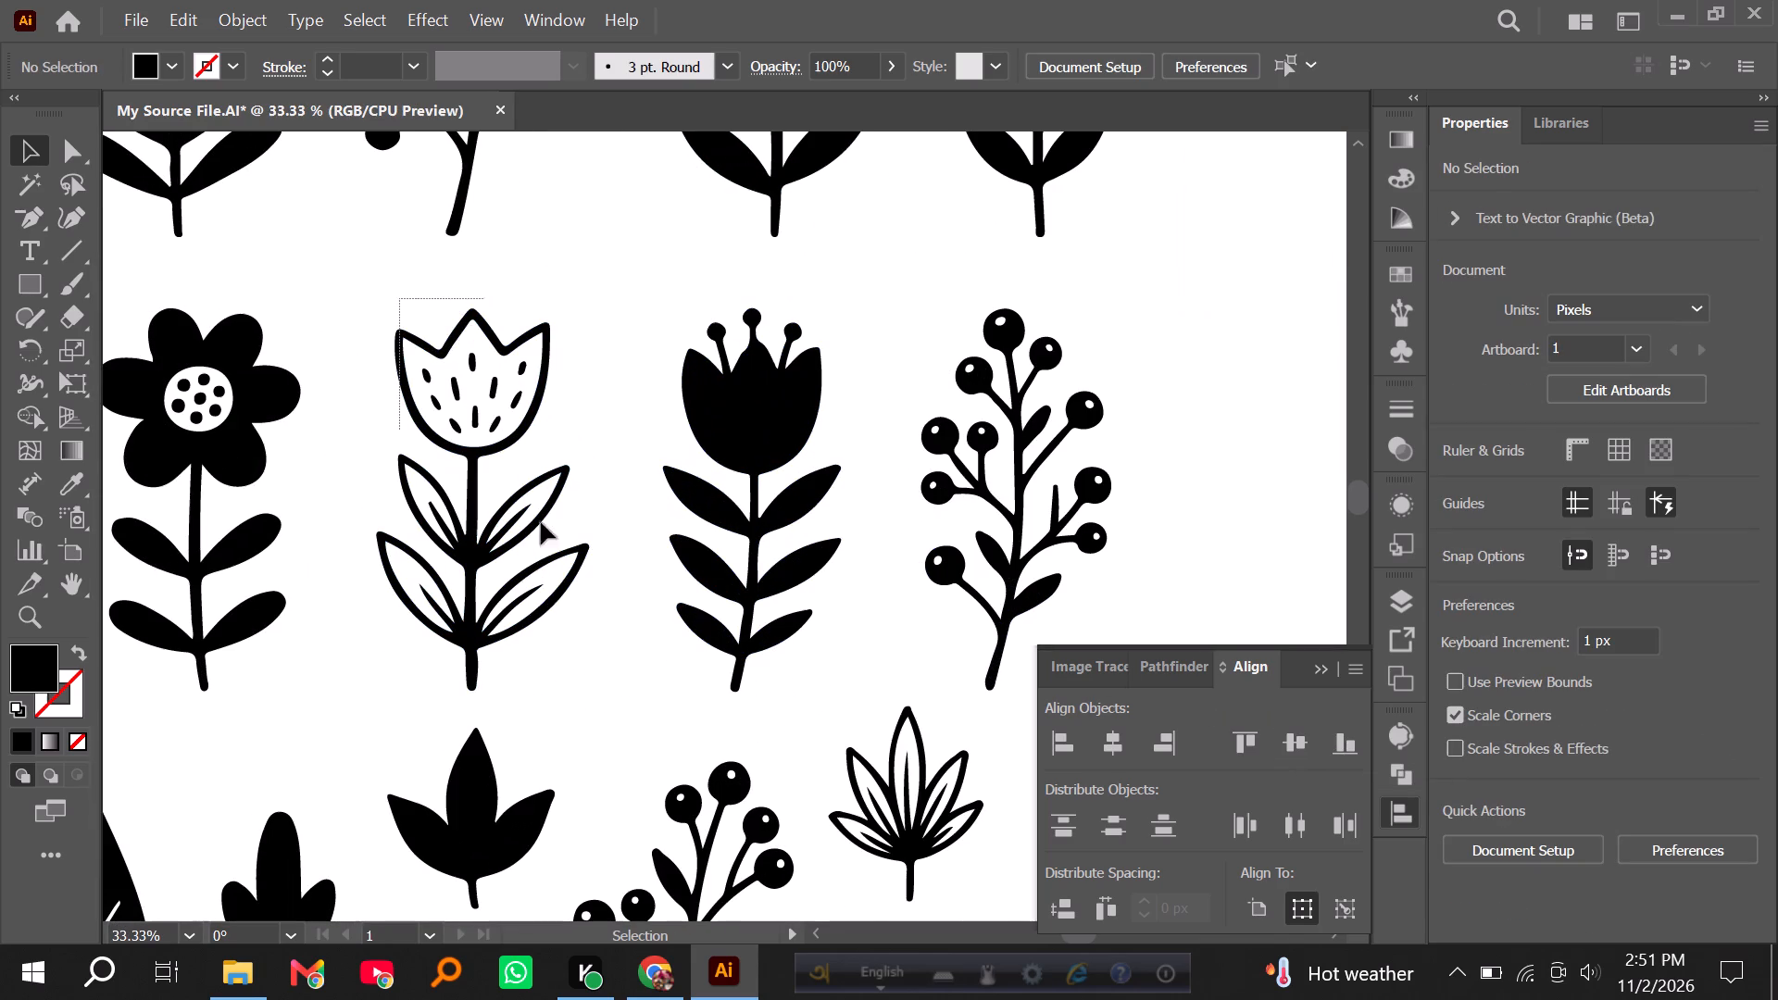
pyautogui.moveTo(541, 522); pyautogui.dragTo(574, 602)
pyautogui.hotkey('ctrl', 'g')
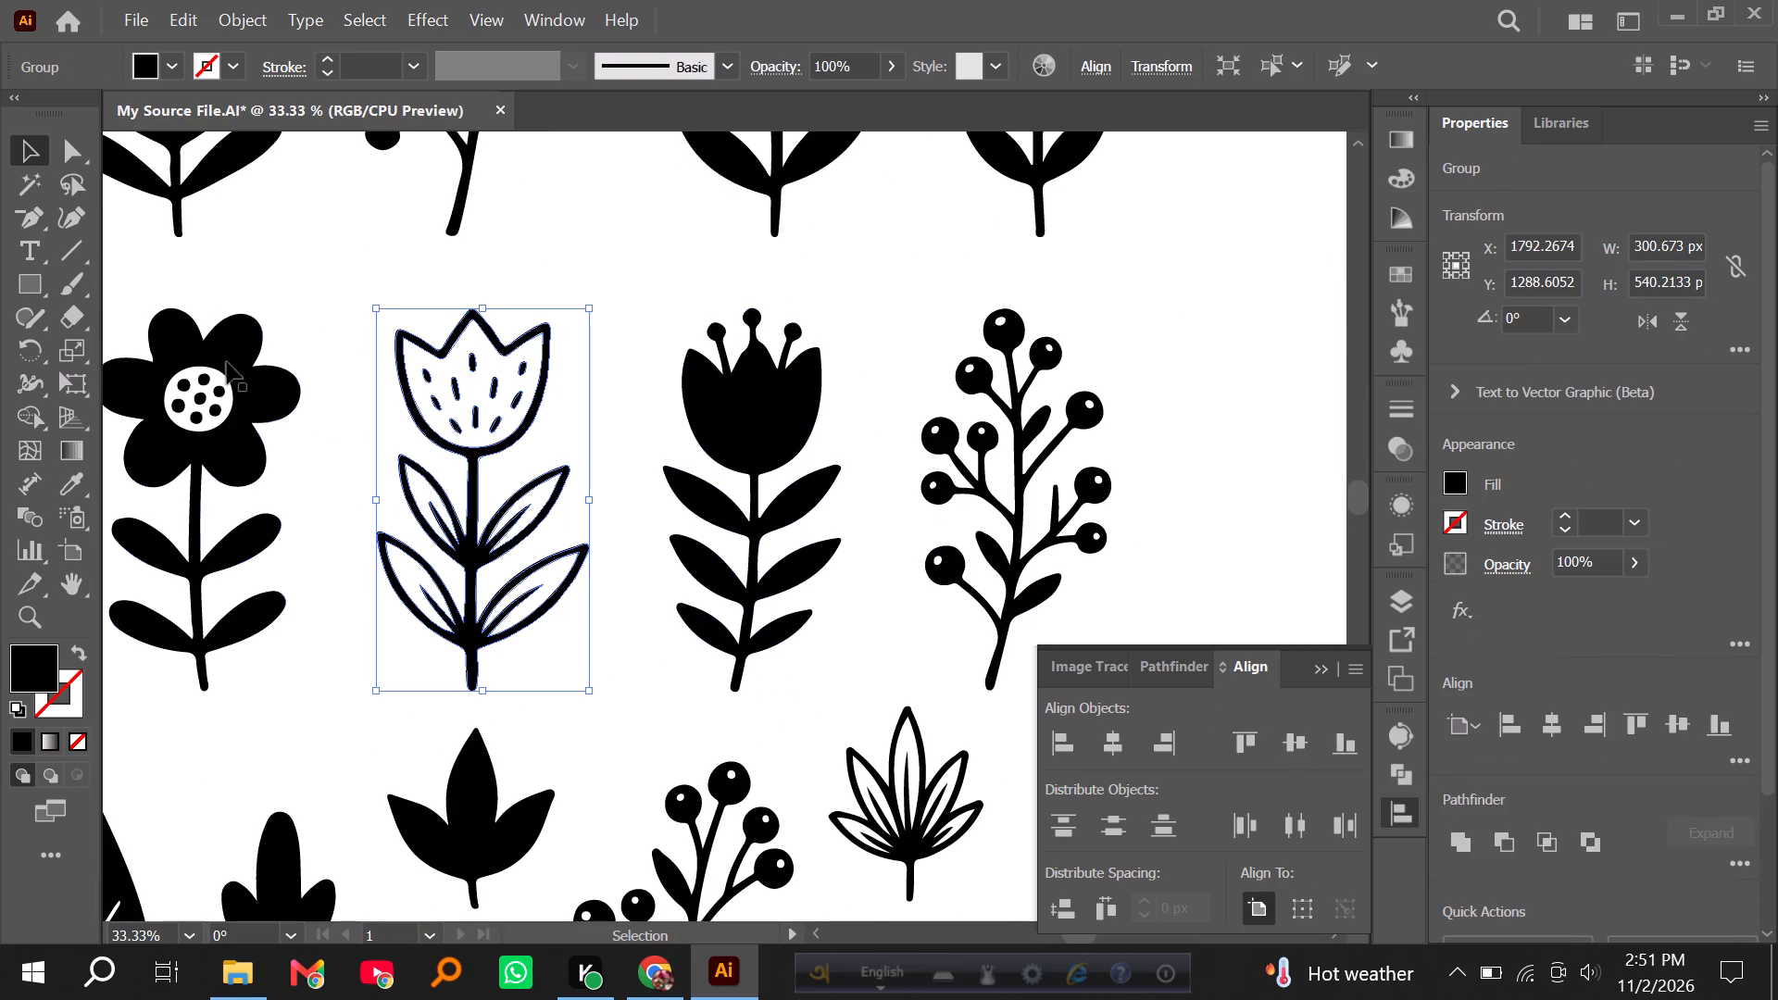
pyautogui.moveTo(122, 279); pyautogui.dragTo(238, 482)
pyautogui.hotkey('ctrl', 'g')
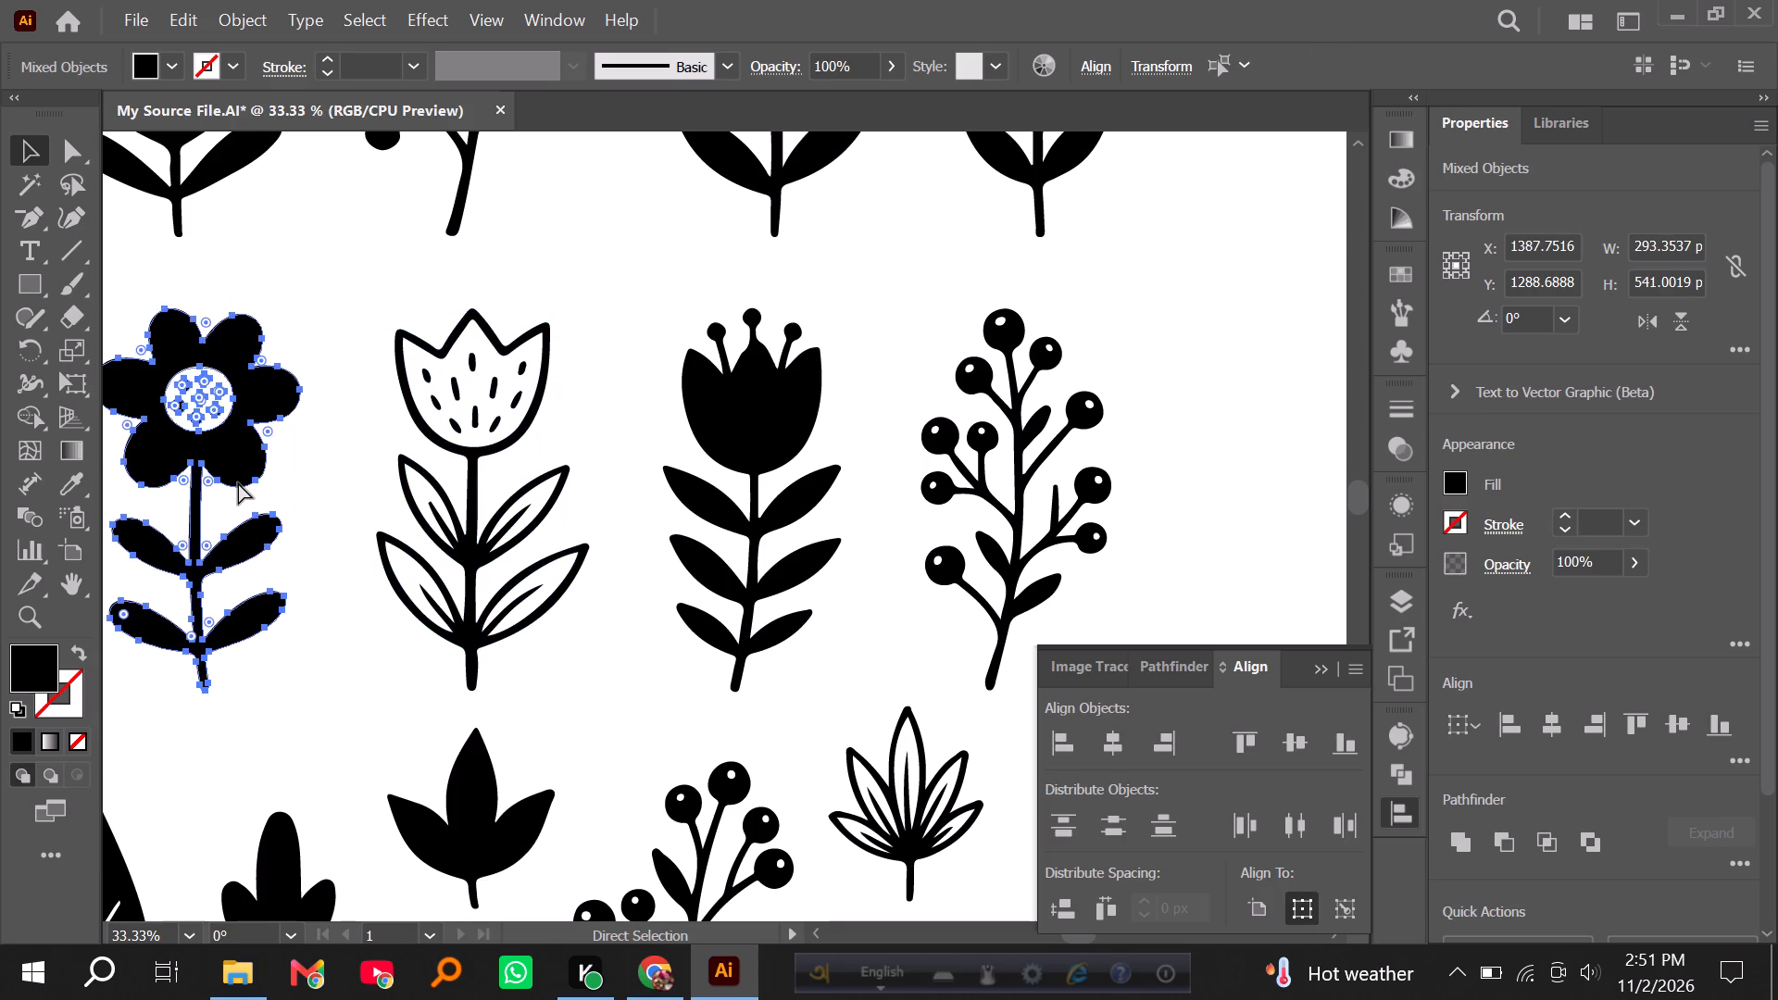
# Align the five plants of the middle row on their vertical centres.
pyautogui.keyDown('alt'); pyautogui.scroll(-5, 475, 431); pyautogui.keyUp('alt')
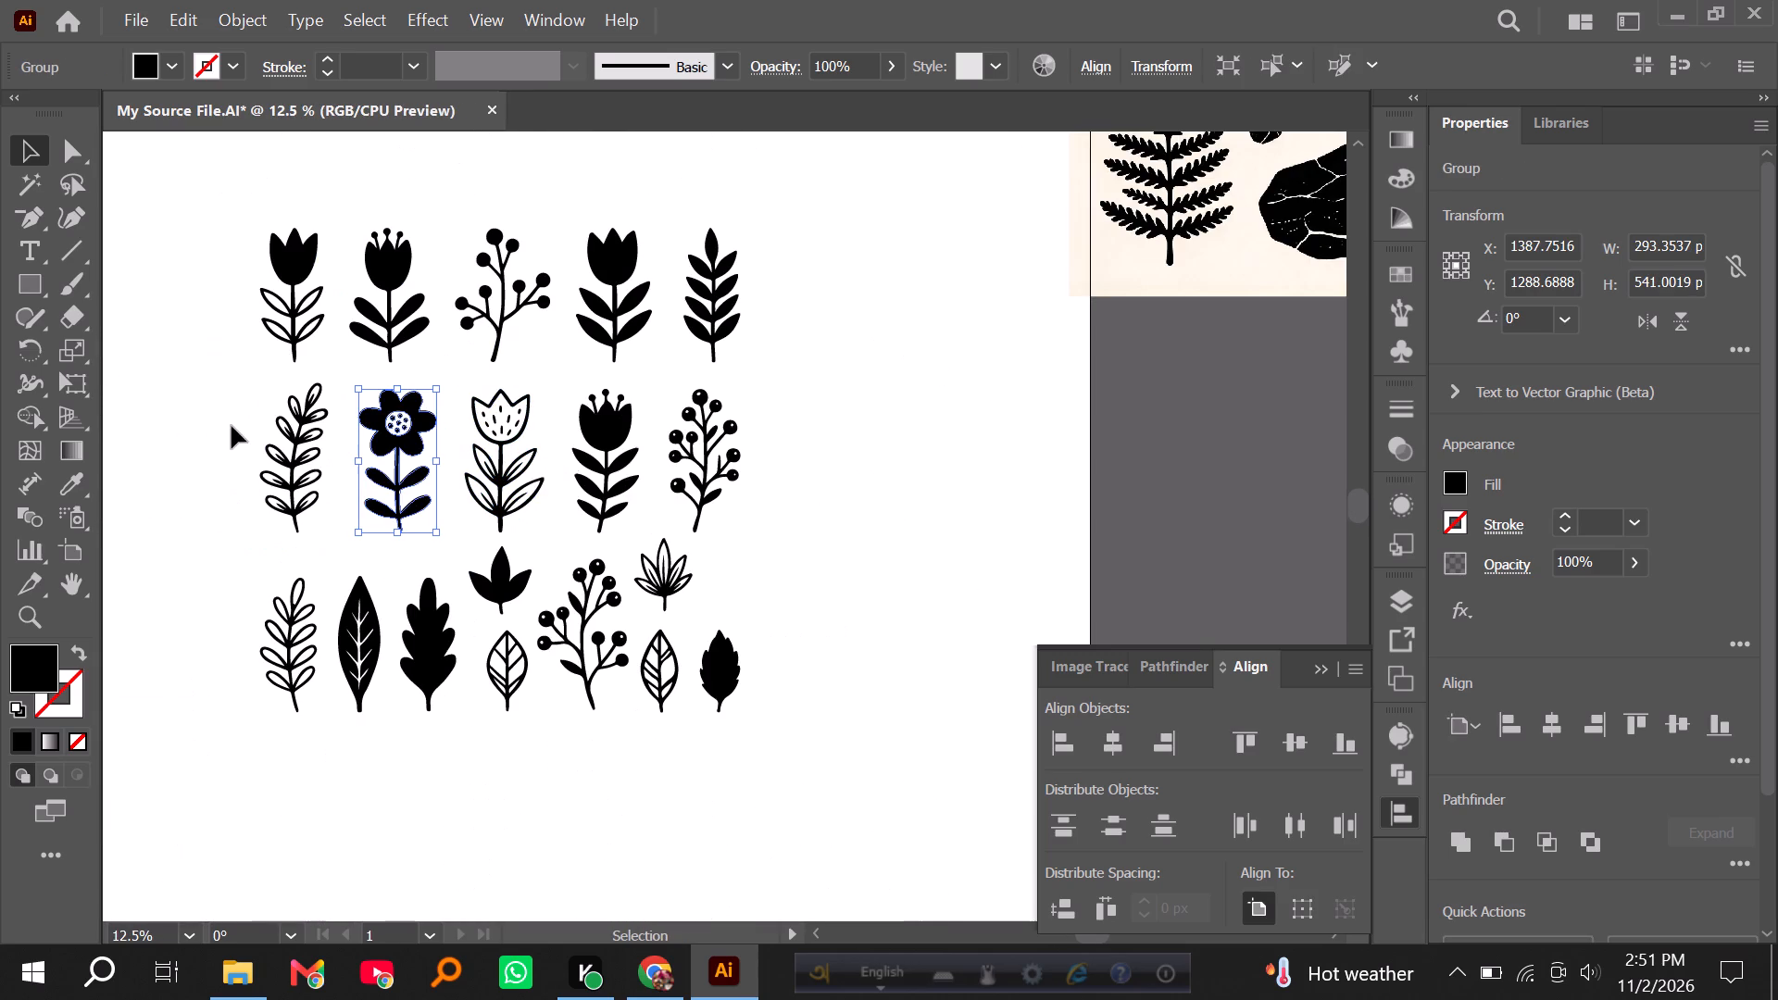
pyautogui.moveTo(230, 425); pyautogui.dragTo(795, 490)
pyautogui.tripleClick(1298, 741)
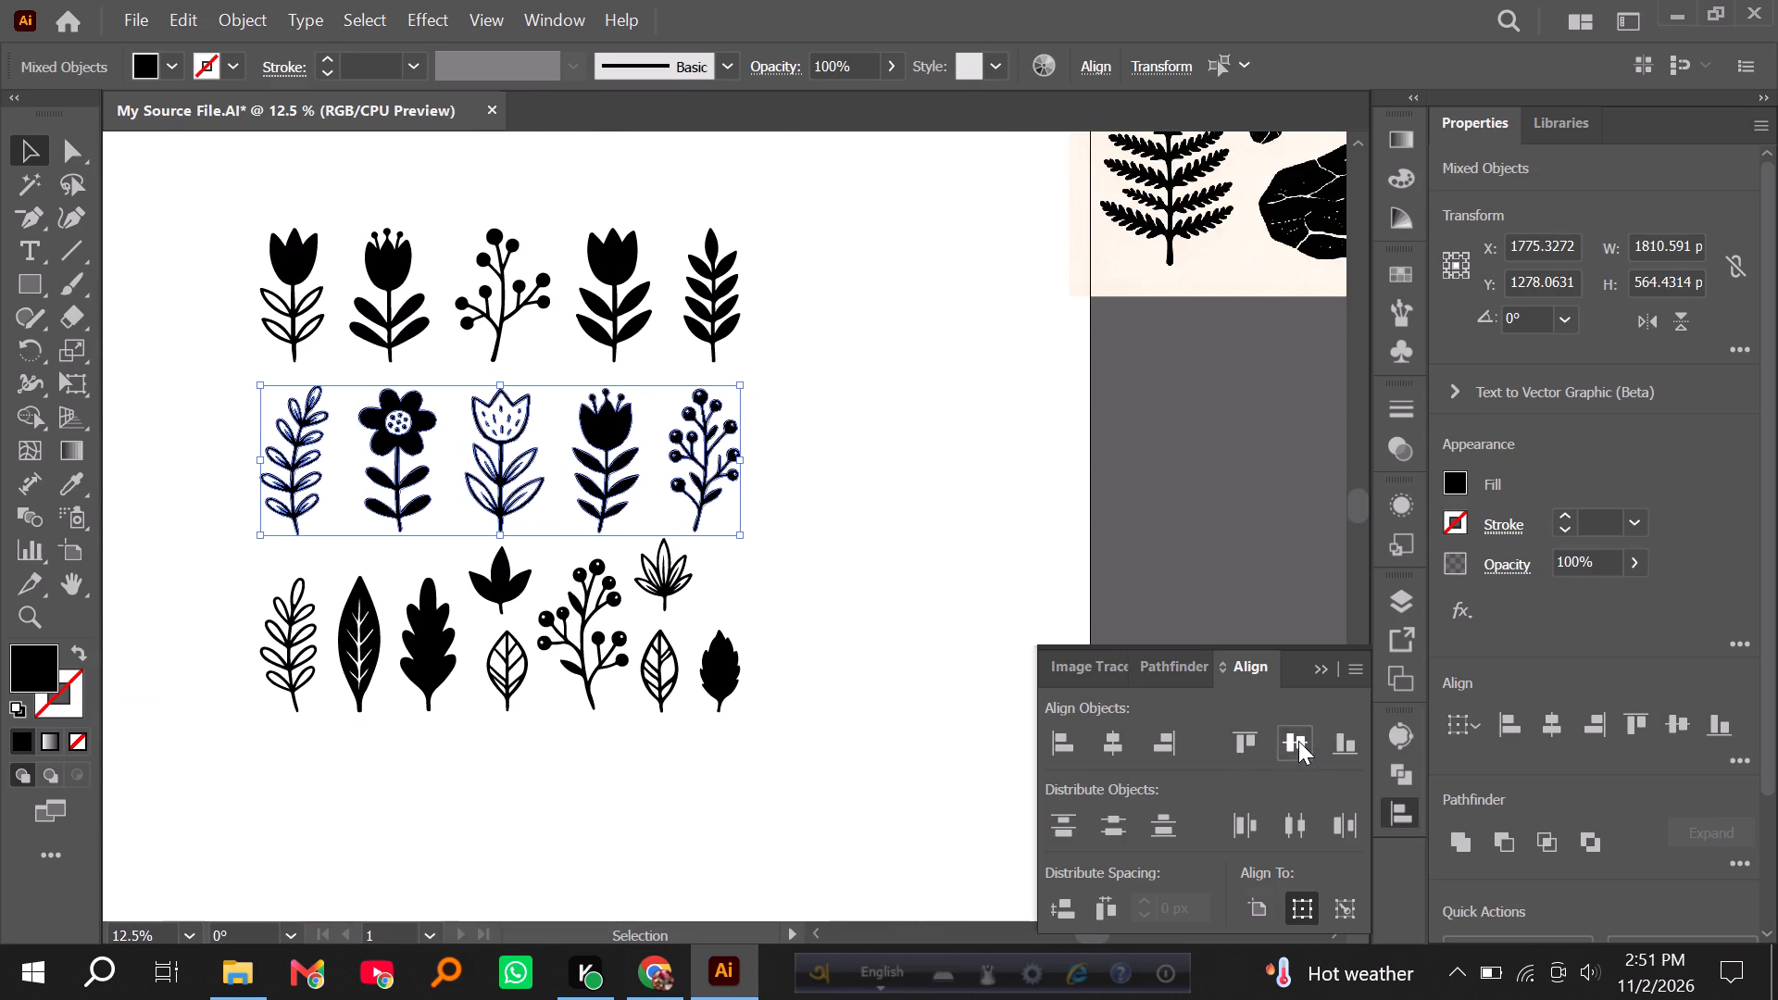
pyautogui.doubleClick(990, 481)
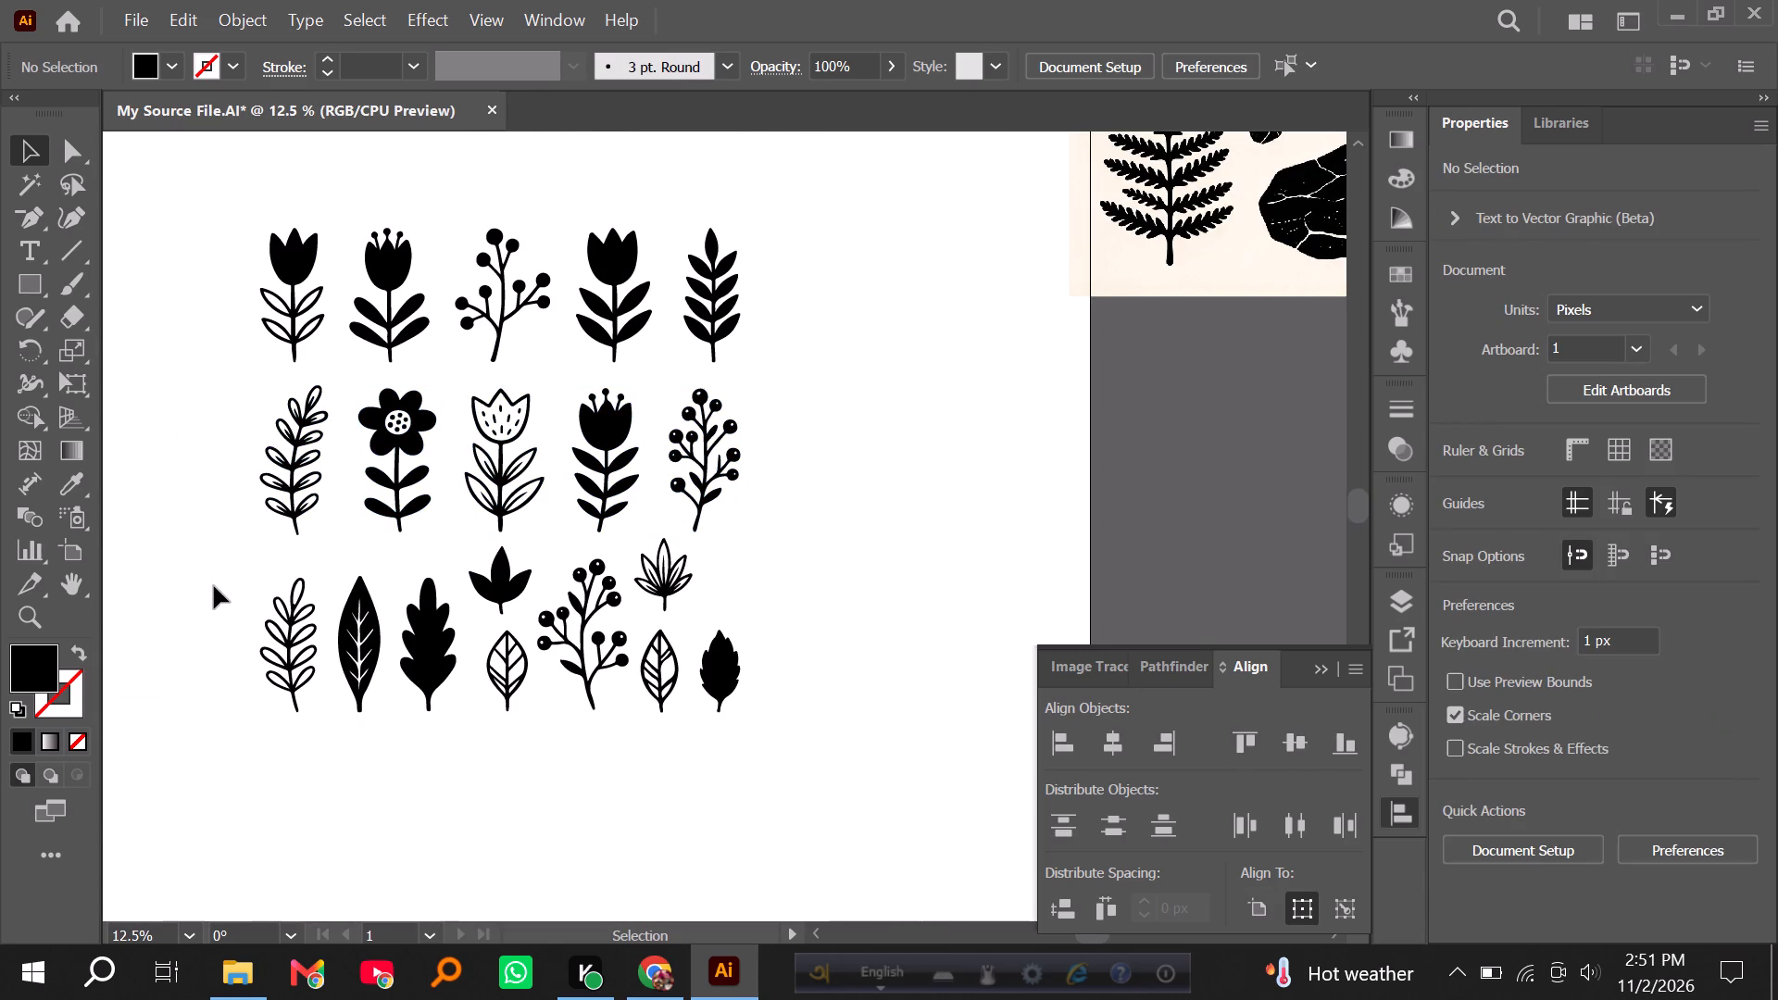
# Align the bottom row's outlined sprig, two large solid leaves and berry branch on their vertical centres, leaving out the leaf pair.
pyautogui.moveTo(205, 598); pyautogui.dragTo(444, 664)
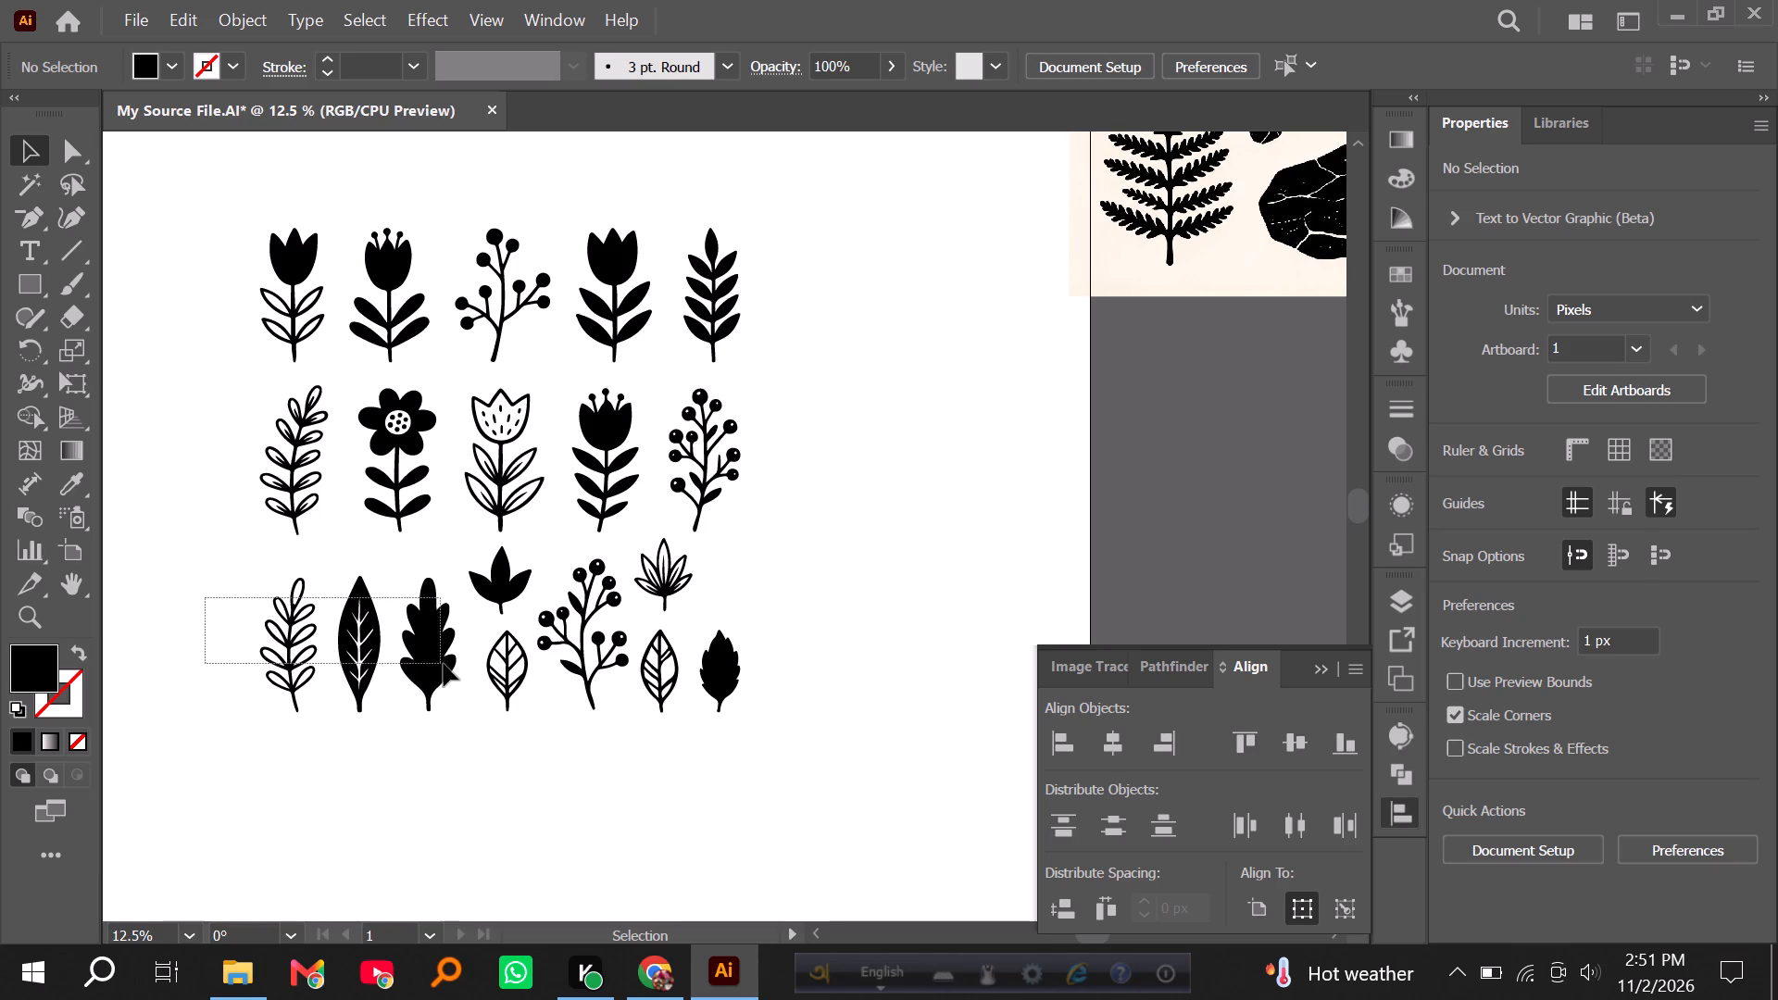
pyautogui.moveTo(444, 664); pyautogui.dragTo(784, 694)
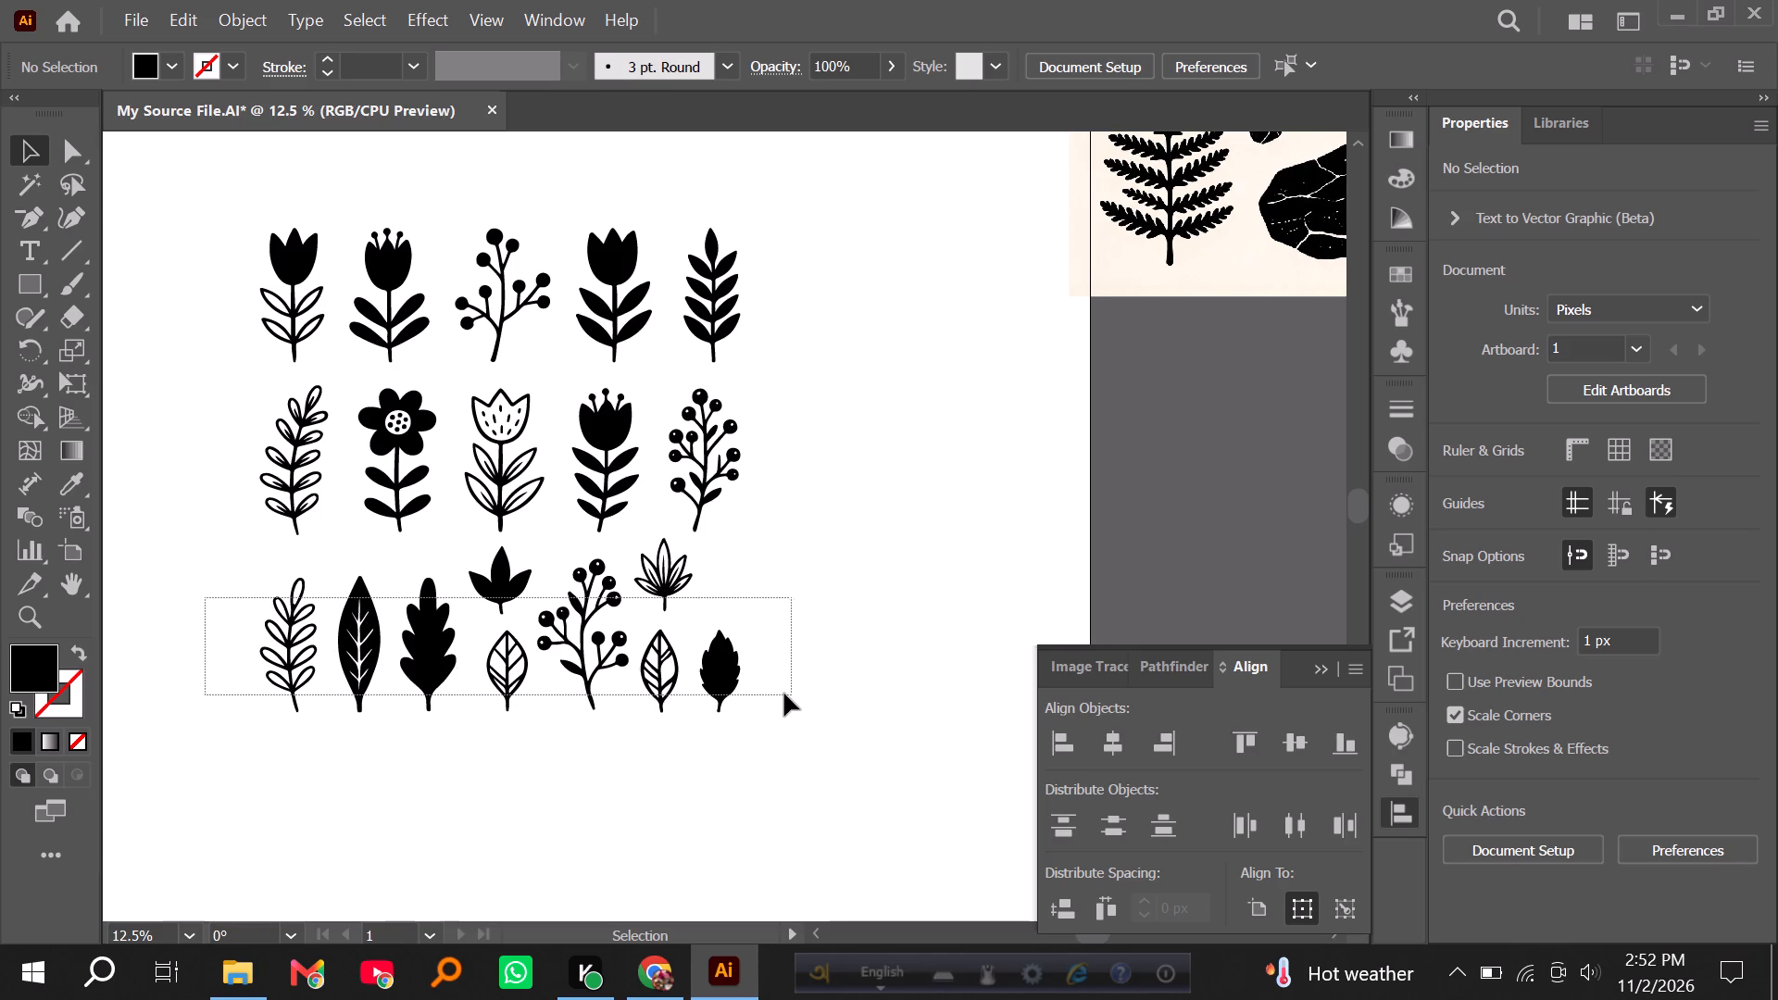
pyautogui.moveTo(784, 694); pyautogui.dragTo(608, 656)
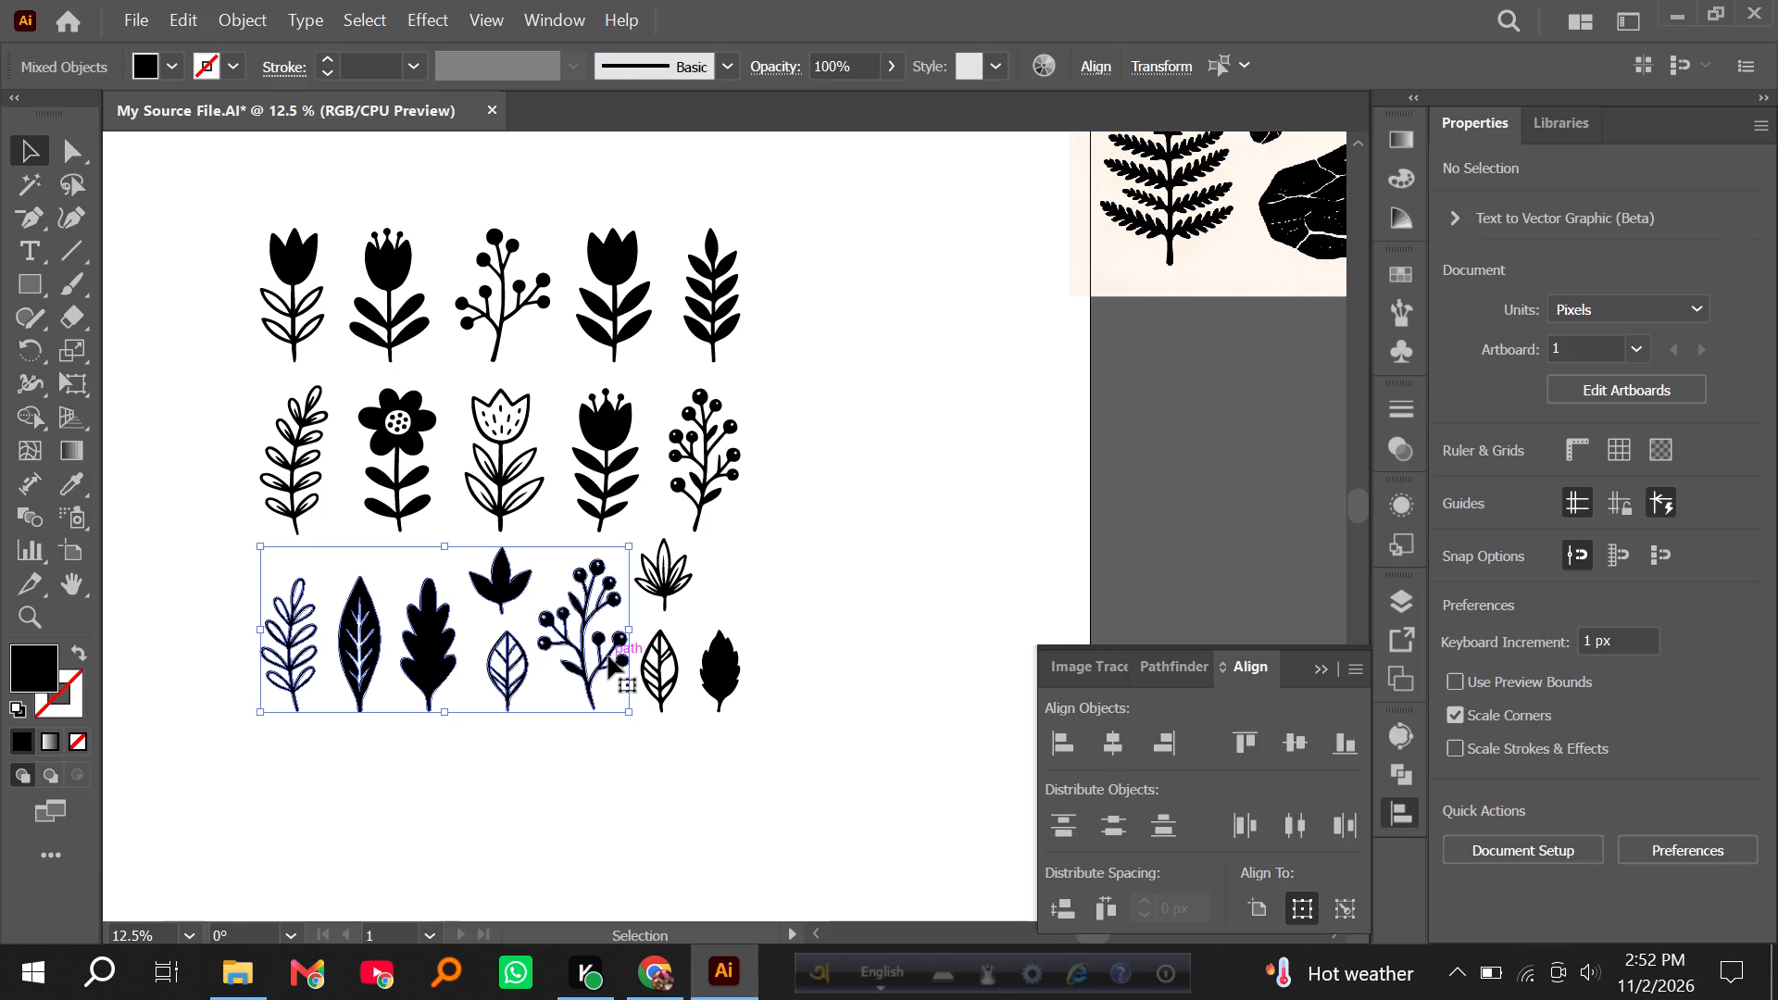
pyautogui.keyDown('shift'); pyautogui.click(508, 588); pyautogui.keyUp('shift')
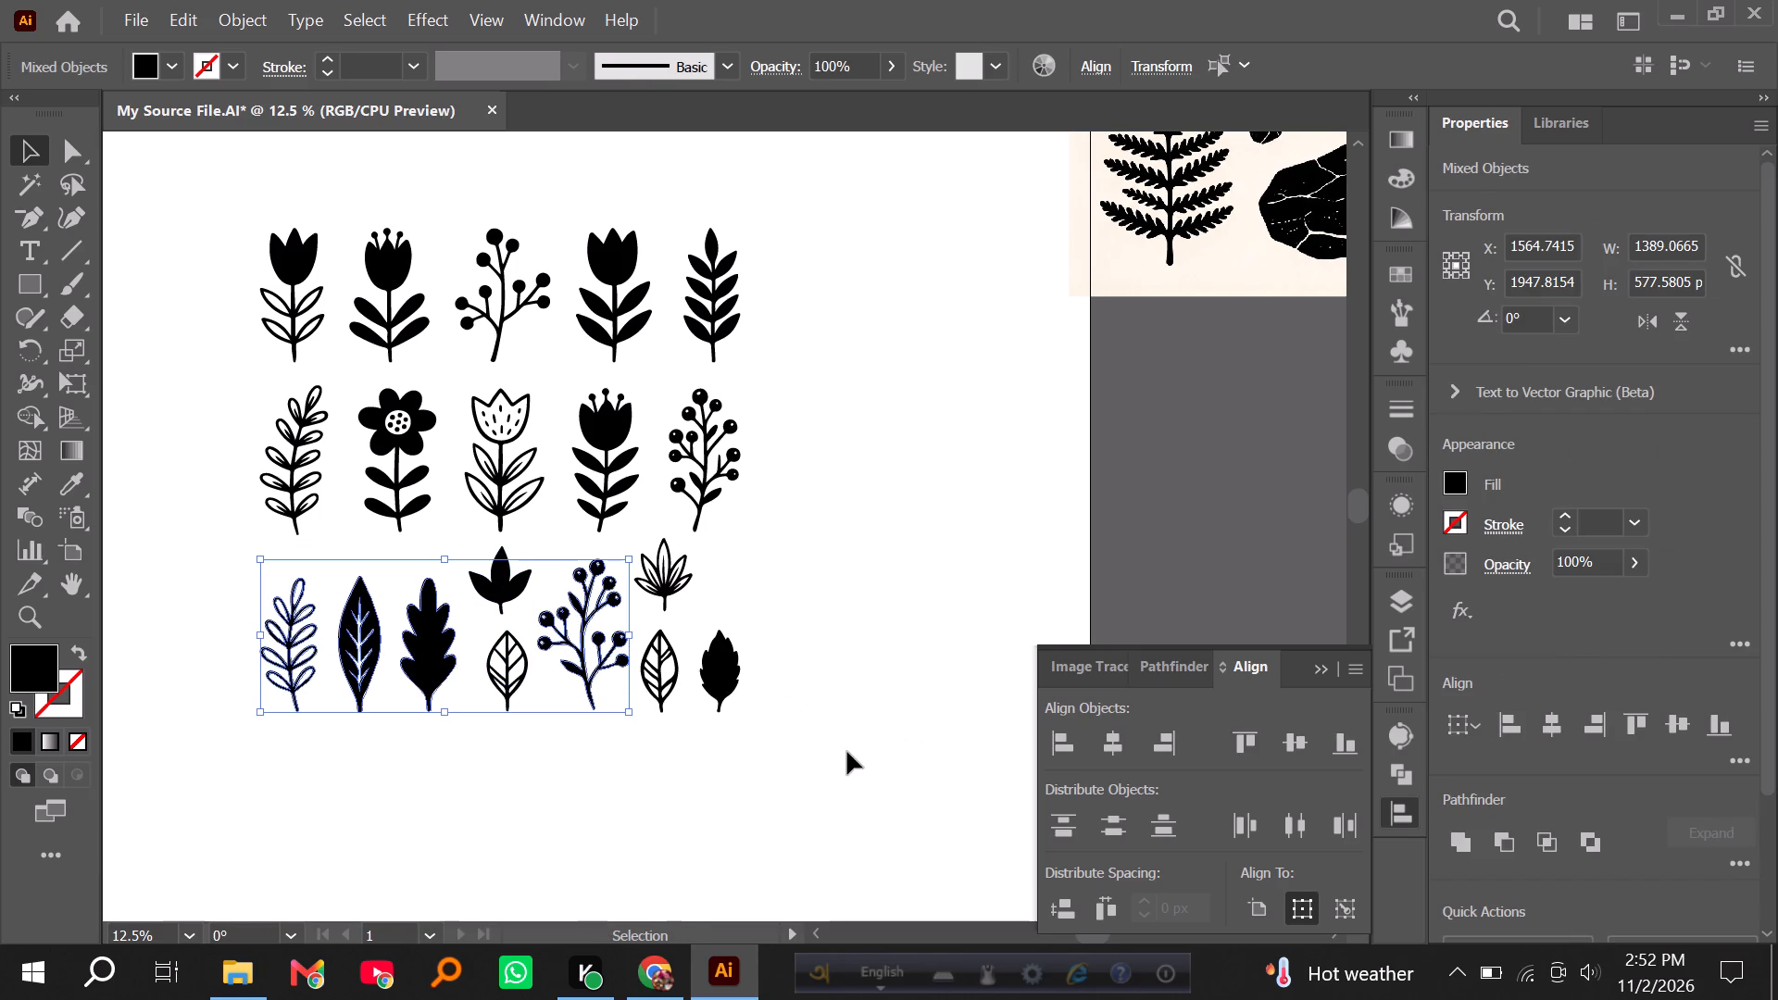
pyautogui.click(1283, 743)
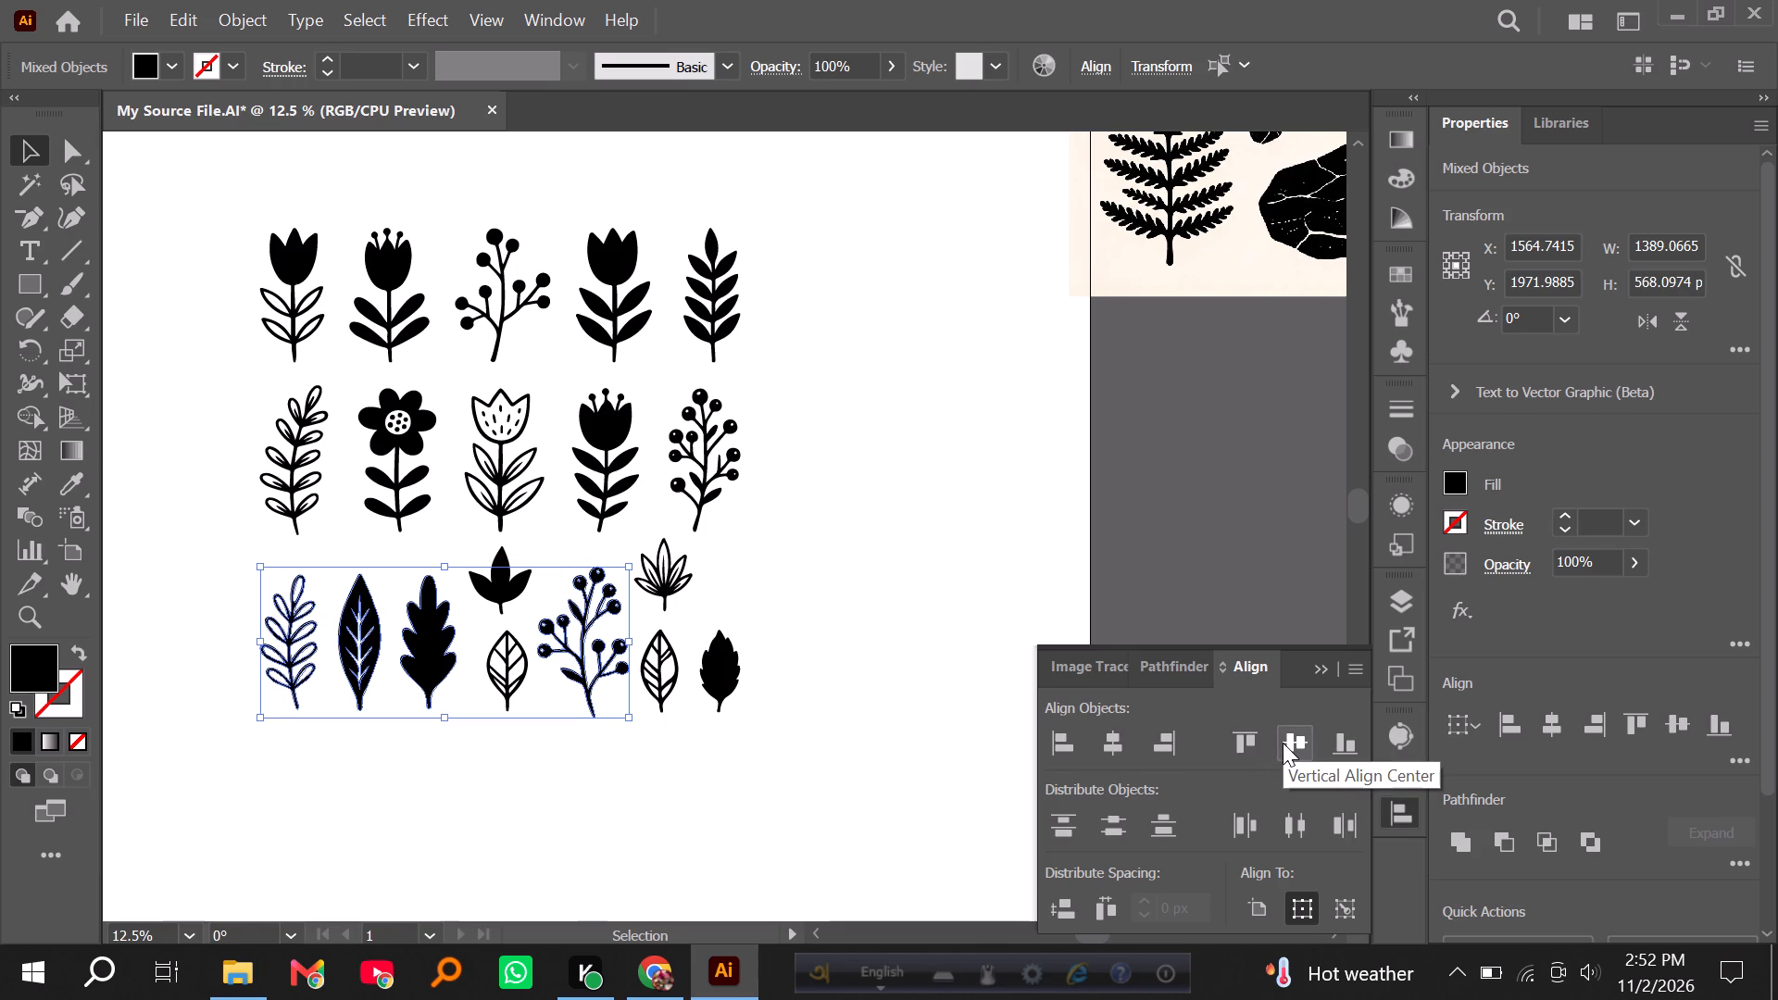
pyautogui.click(1283, 743)
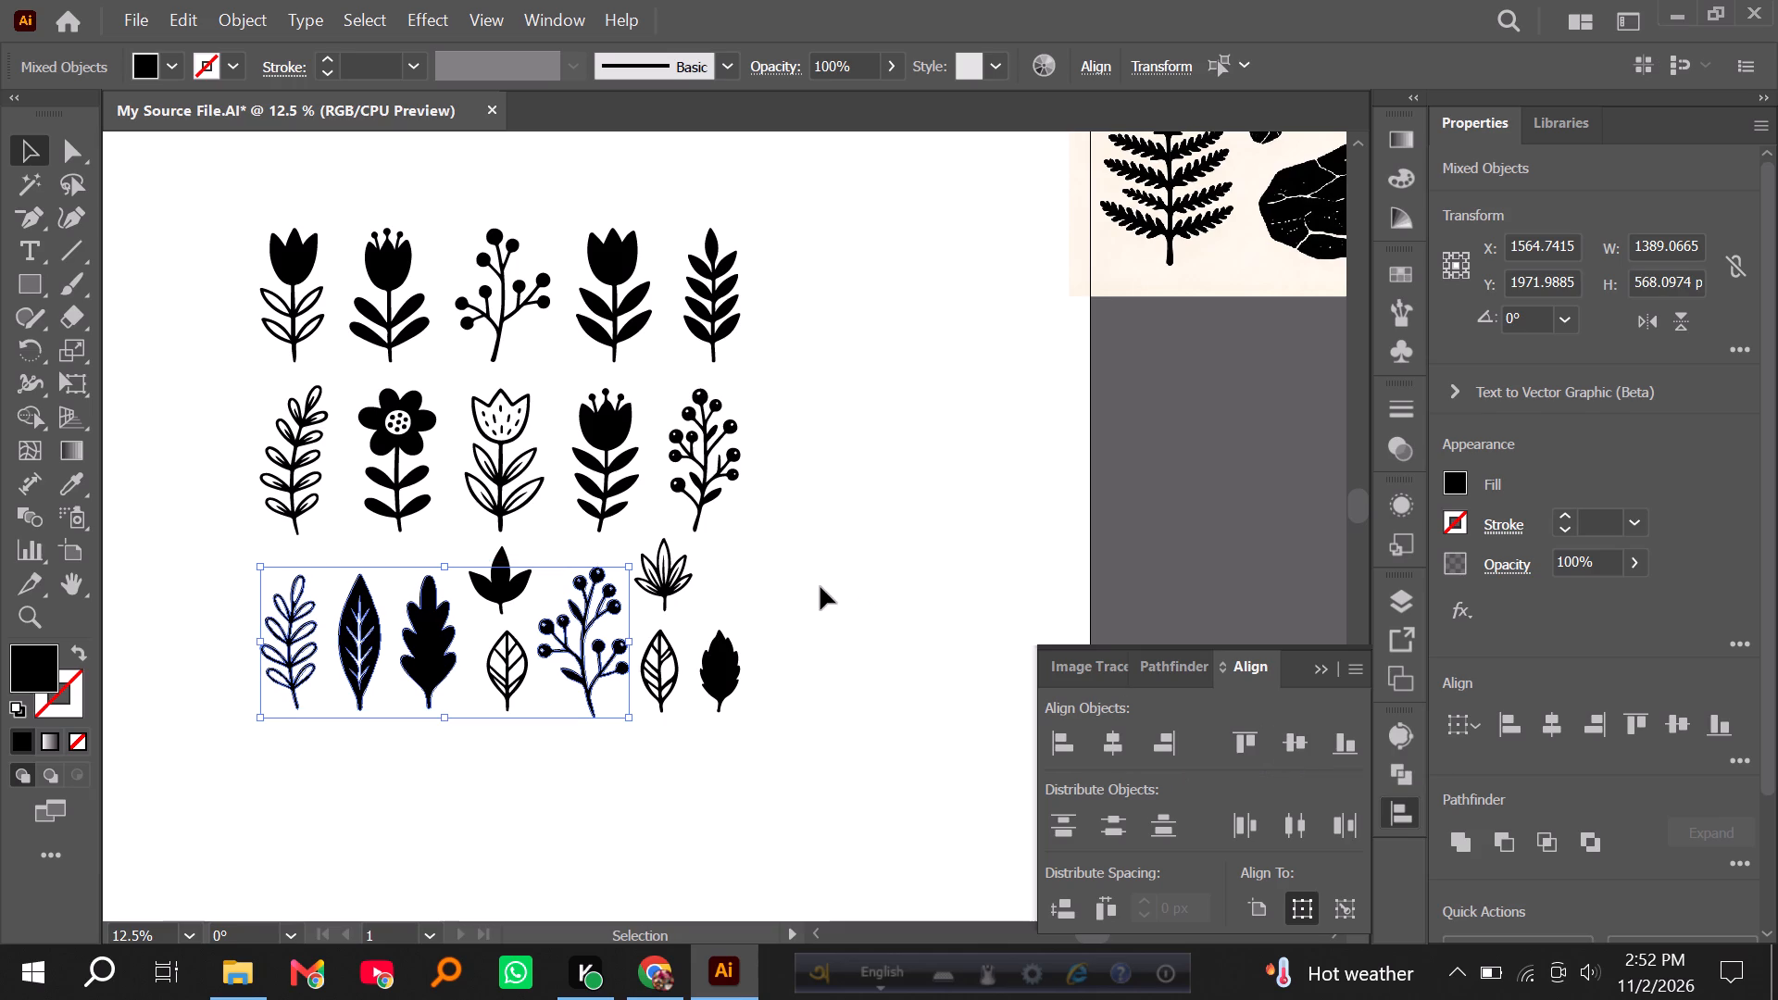
pyautogui.click(820, 587)
pyautogui.click(820, 587)
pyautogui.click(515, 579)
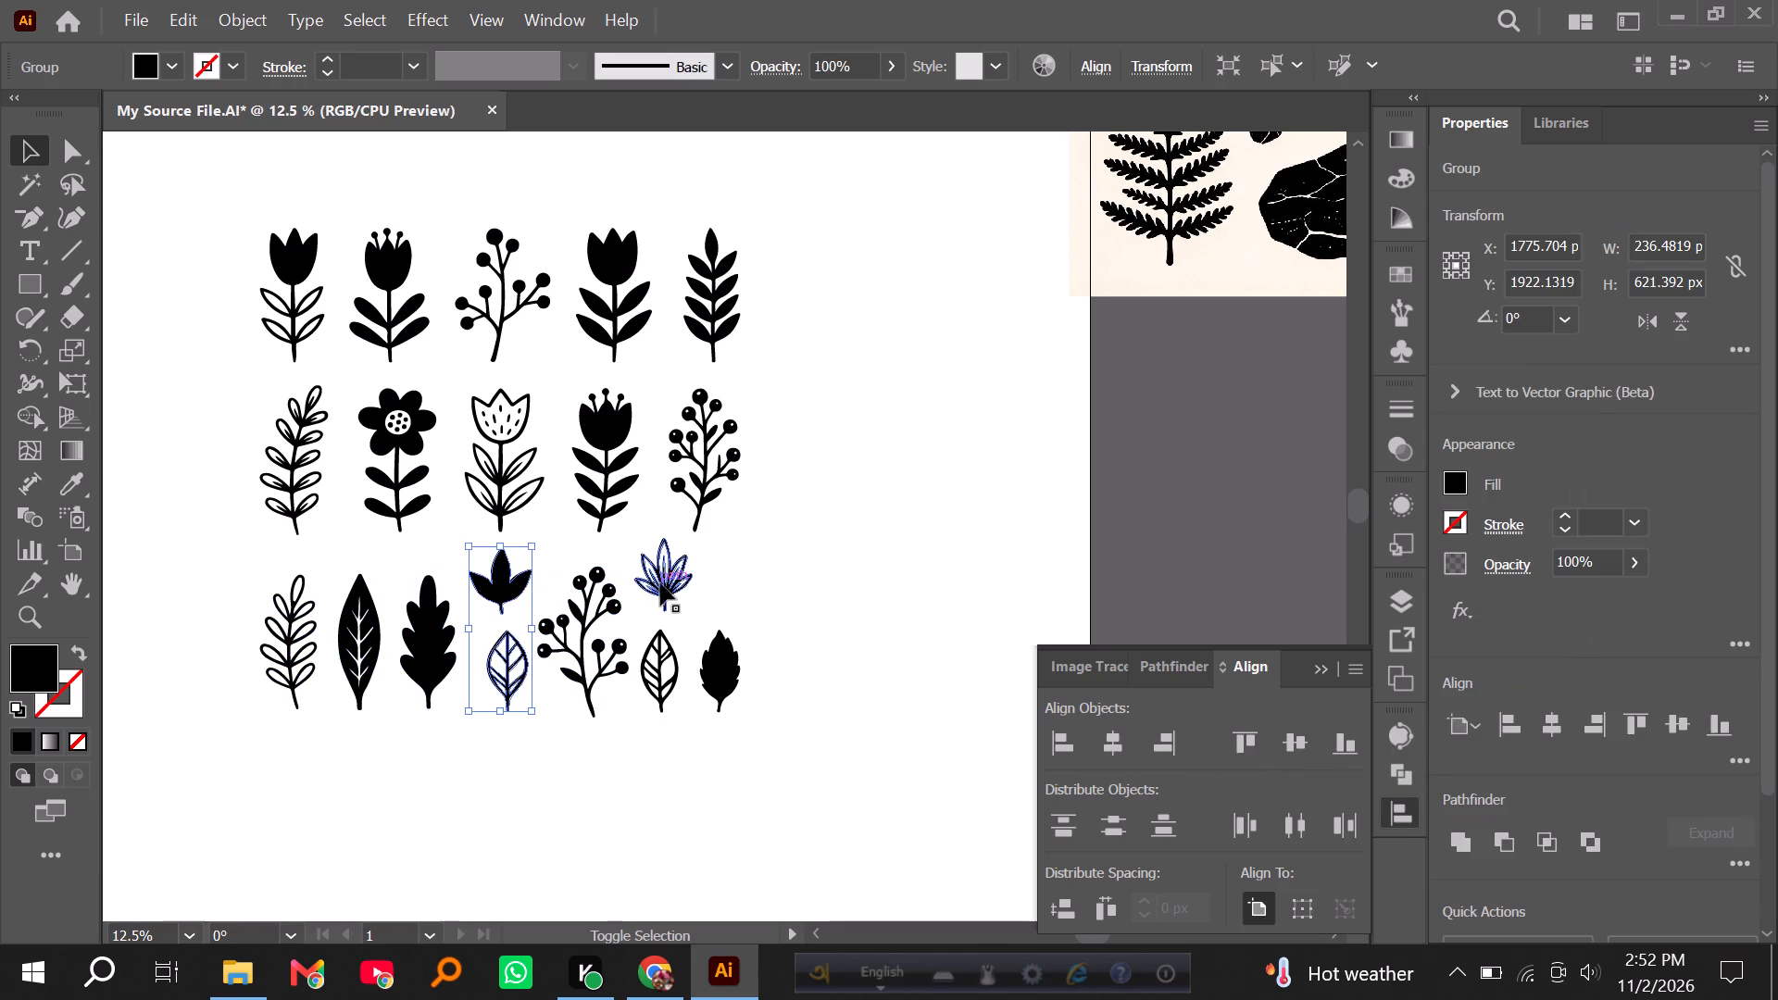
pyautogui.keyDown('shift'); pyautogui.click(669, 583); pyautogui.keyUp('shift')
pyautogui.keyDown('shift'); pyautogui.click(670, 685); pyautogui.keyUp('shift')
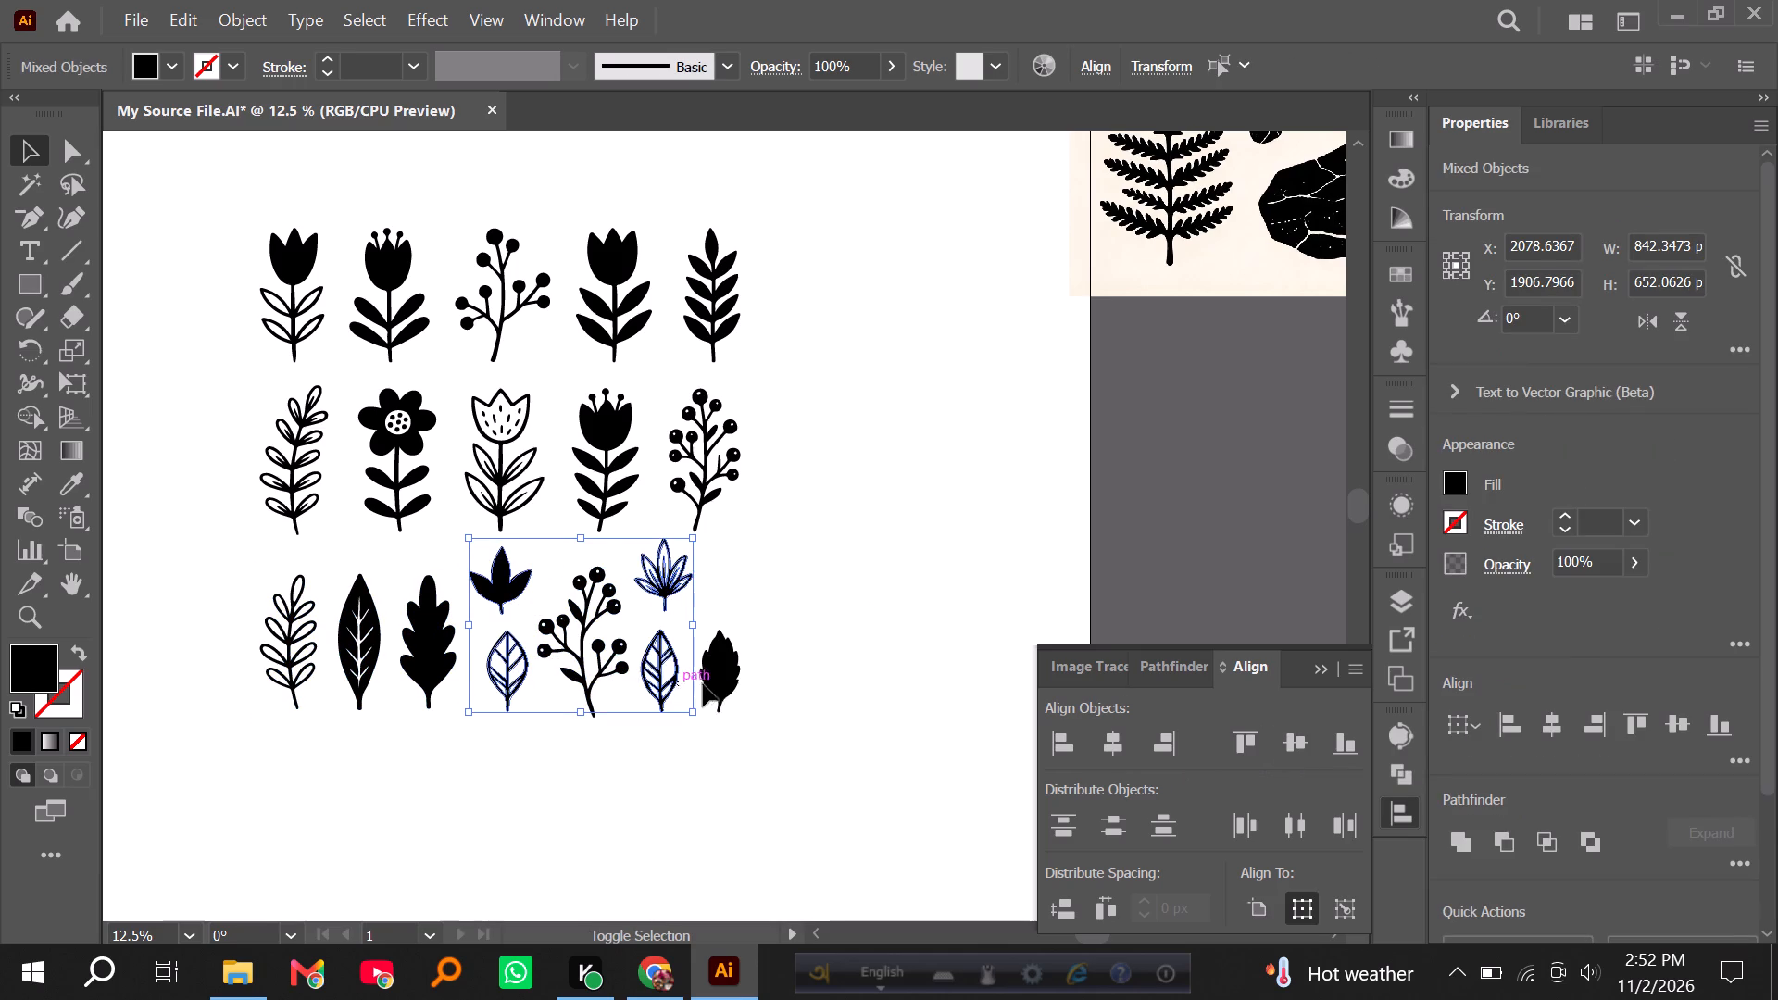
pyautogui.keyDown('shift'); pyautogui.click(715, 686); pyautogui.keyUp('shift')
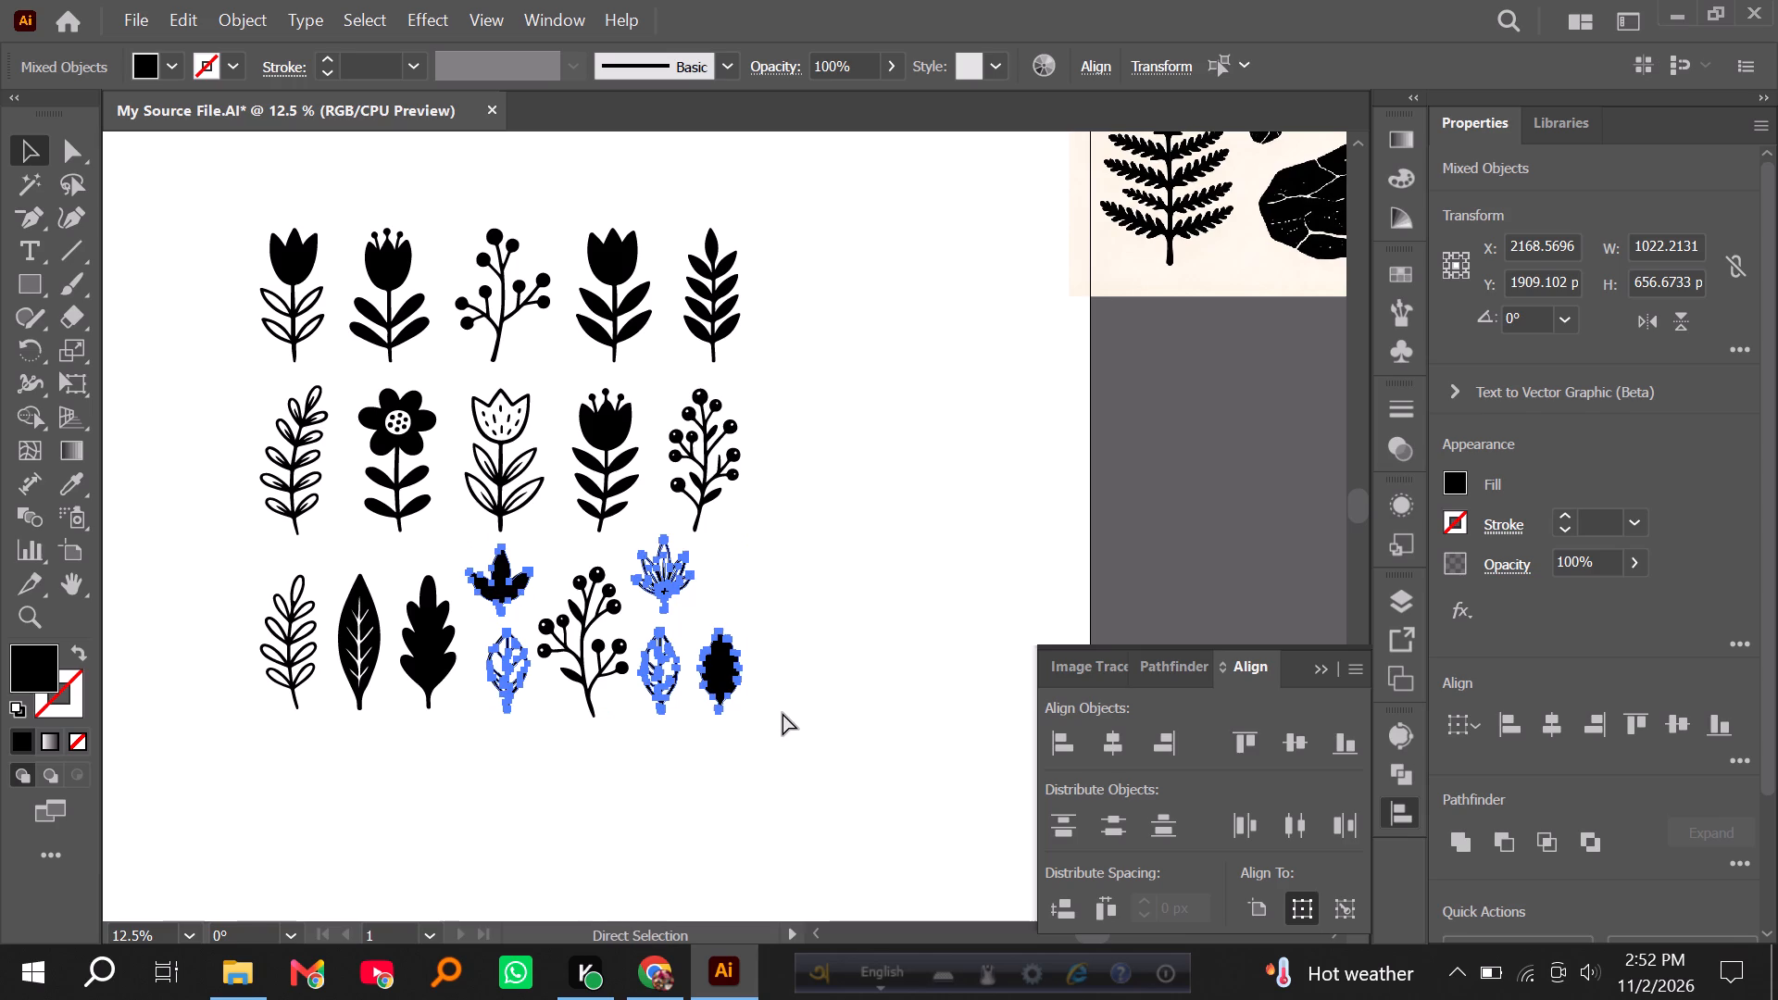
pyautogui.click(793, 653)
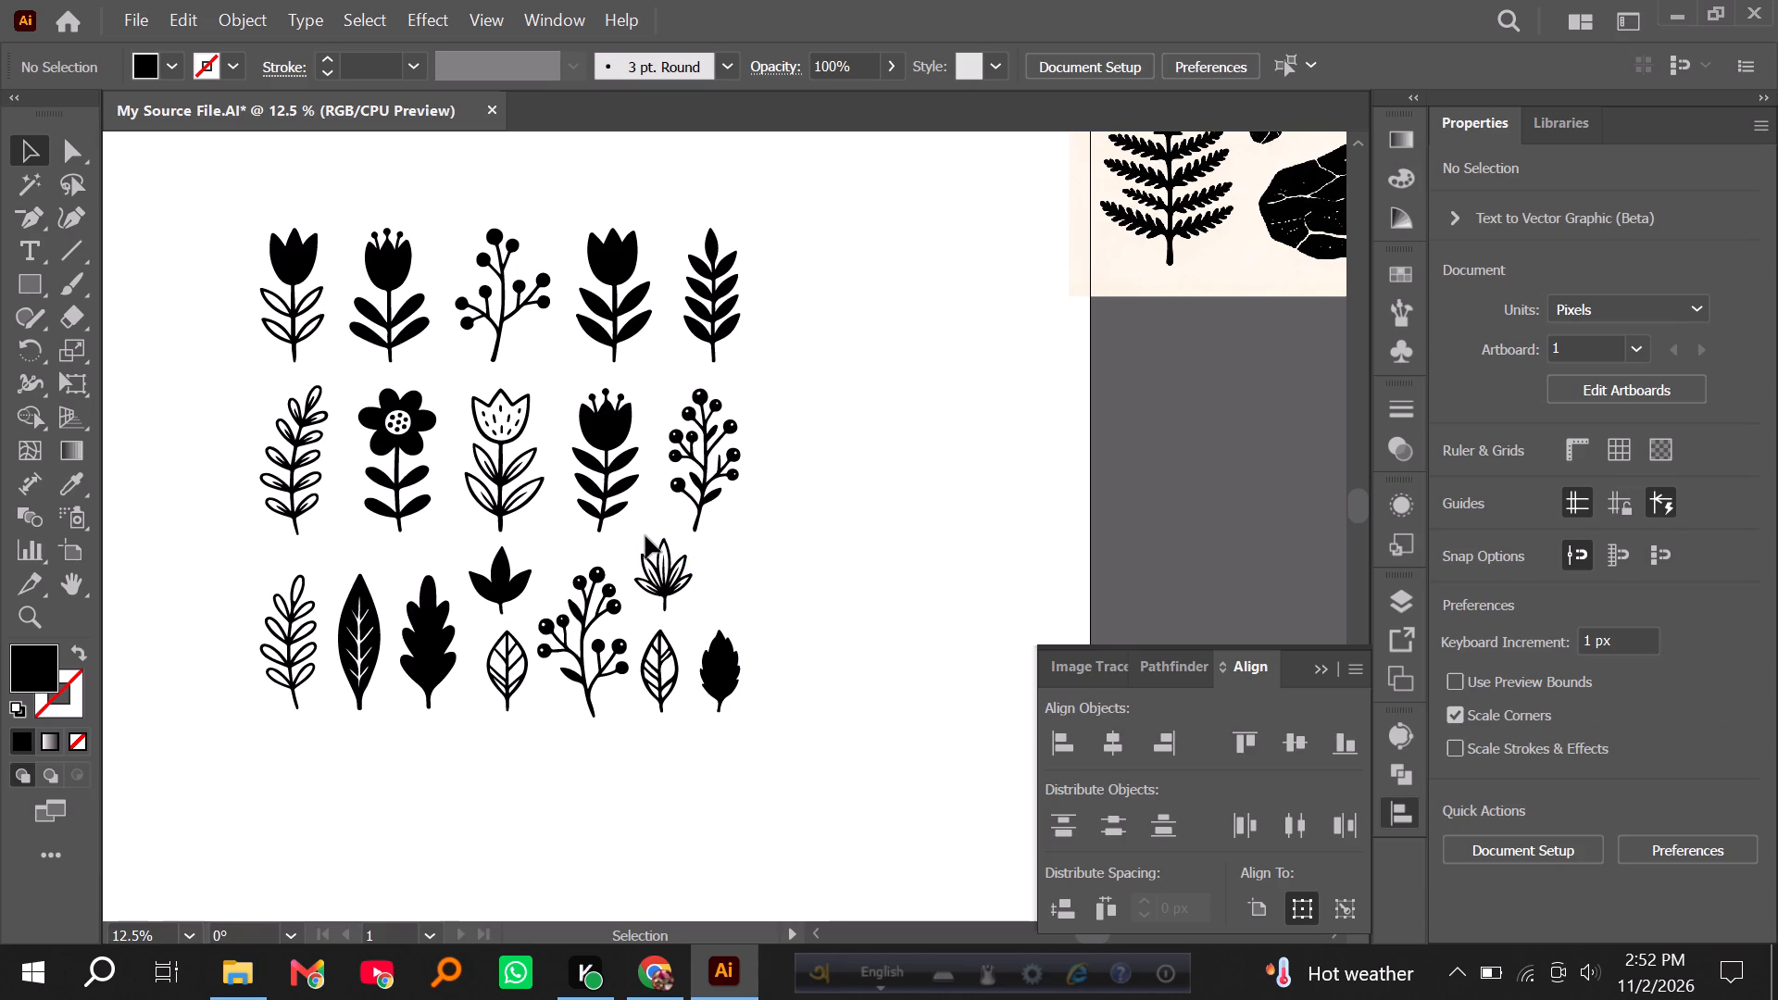
# Swap the last two small bottom-row leaves, placing the solid one under the fan-shaped leaf and the outlined one higher at the row's end.
pyautogui.moveTo(723, 666); pyautogui.dragTo(723, 665)
pyautogui.moveTo(723, 665); pyautogui.dragTo(718, 606)
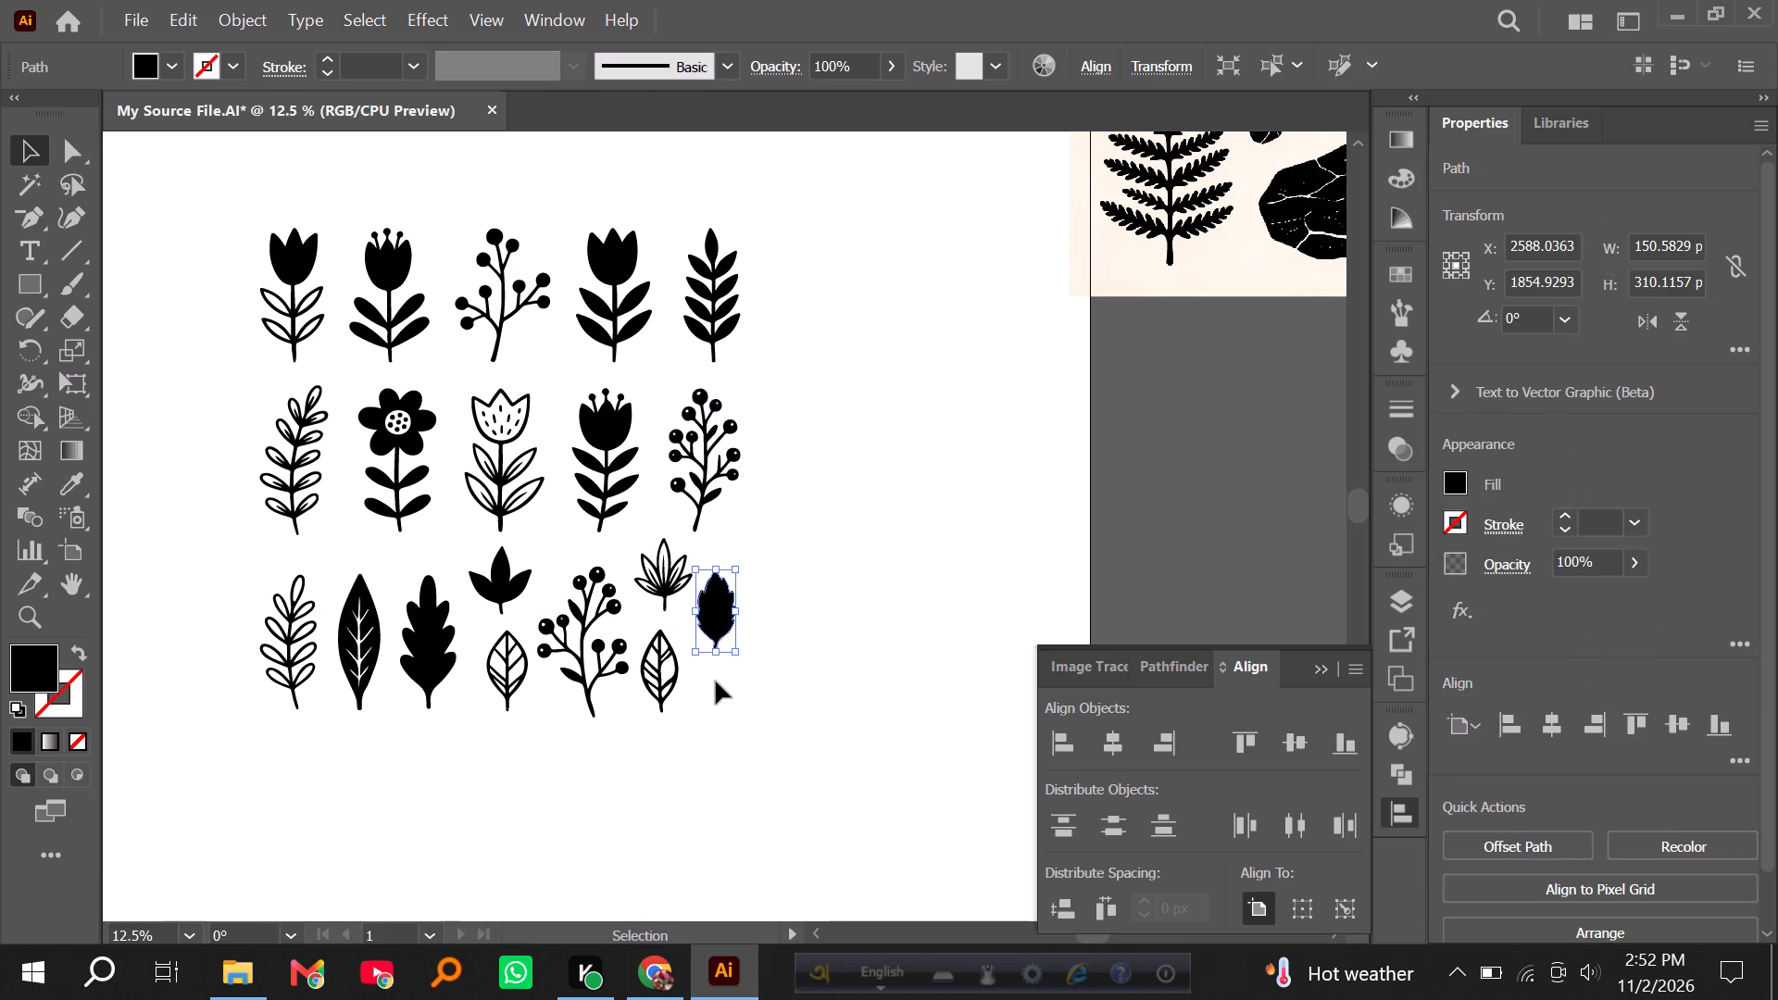
pyautogui.click(716, 681)
pyautogui.moveTo(662, 666); pyautogui.dragTo(764, 650)
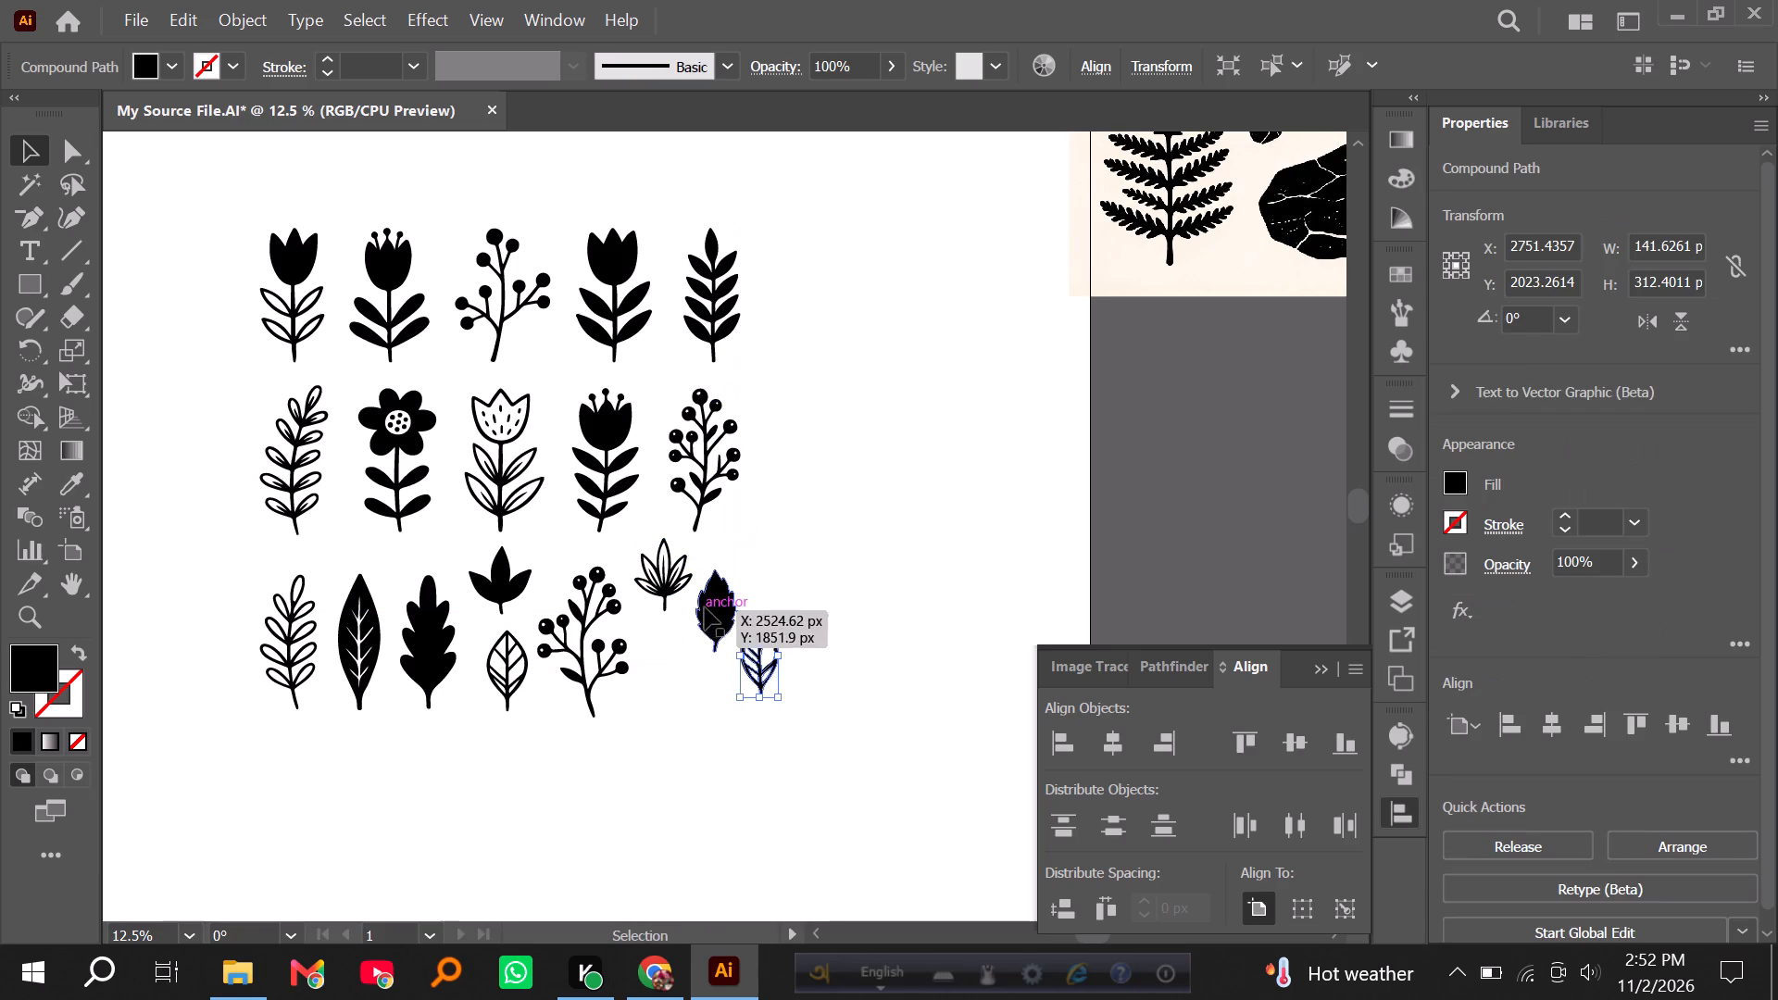
pyautogui.moveTo(710, 608); pyautogui.dragTo(674, 659)
pyautogui.moveTo(761, 653); pyautogui.dragTo(736, 594)
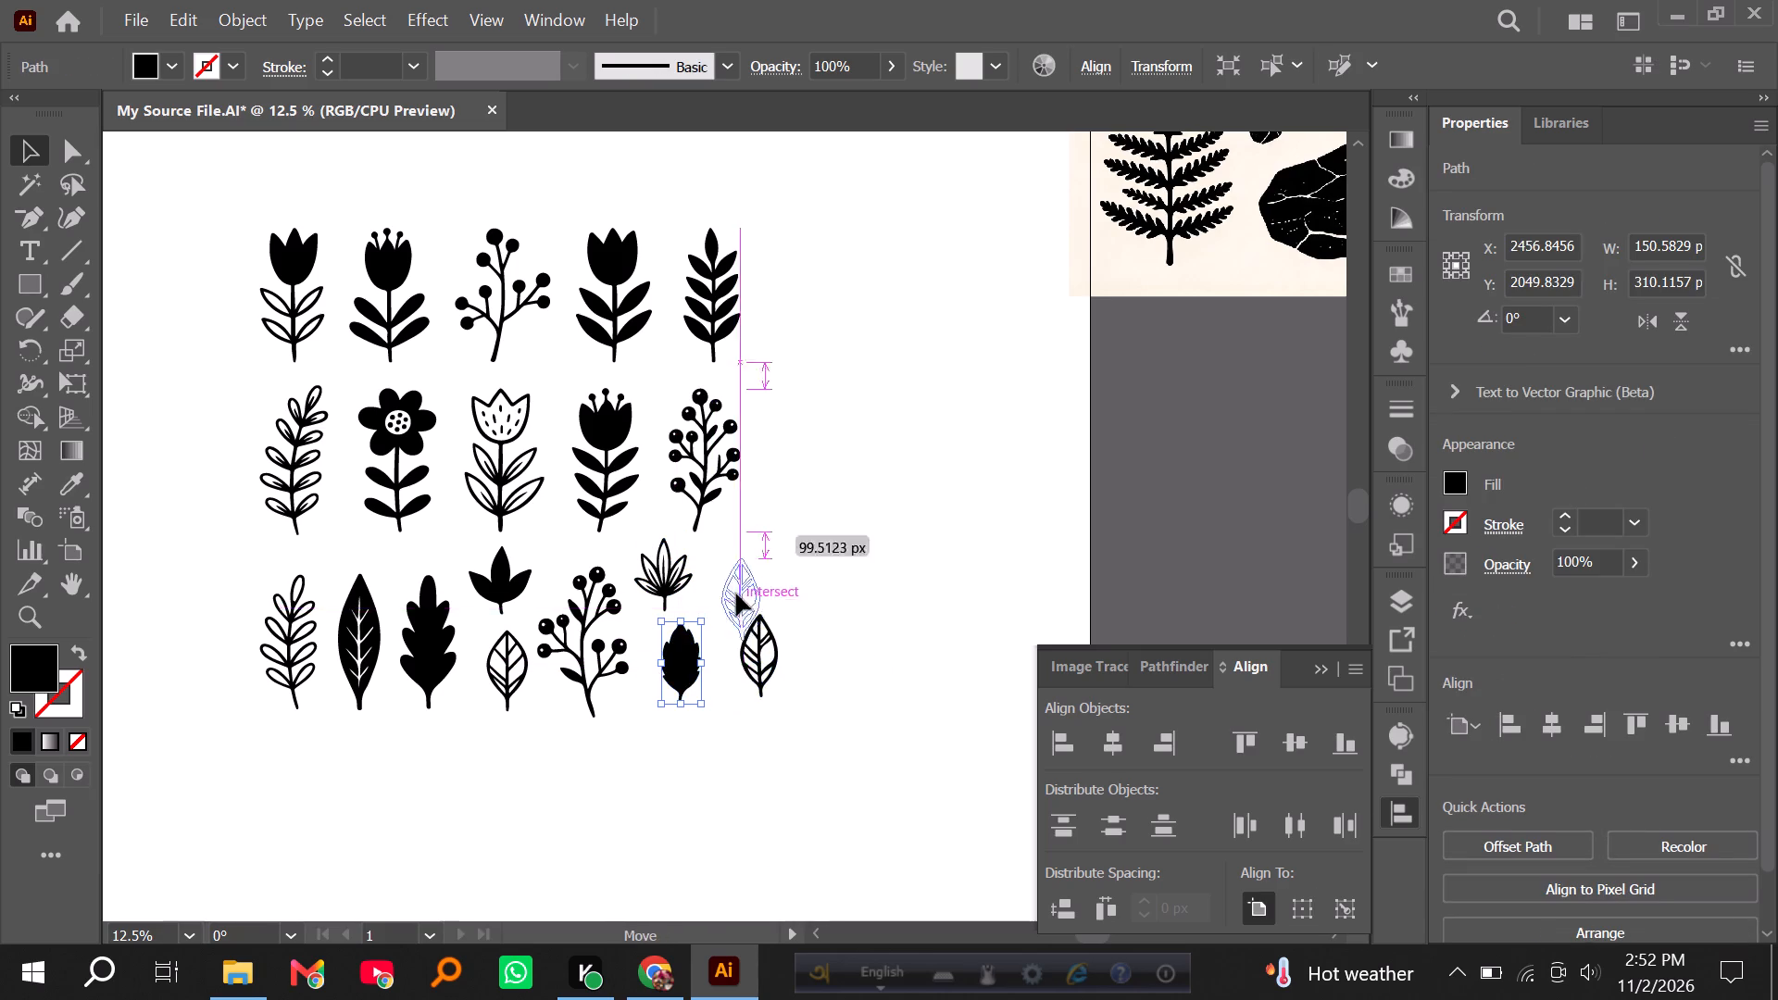
pyautogui.moveTo(736, 594); pyautogui.dragTo(726, 614)
# Reflect the outlined leaf at the end of the bottom row across the vertical axis.
pyautogui.rightClick(726, 614)
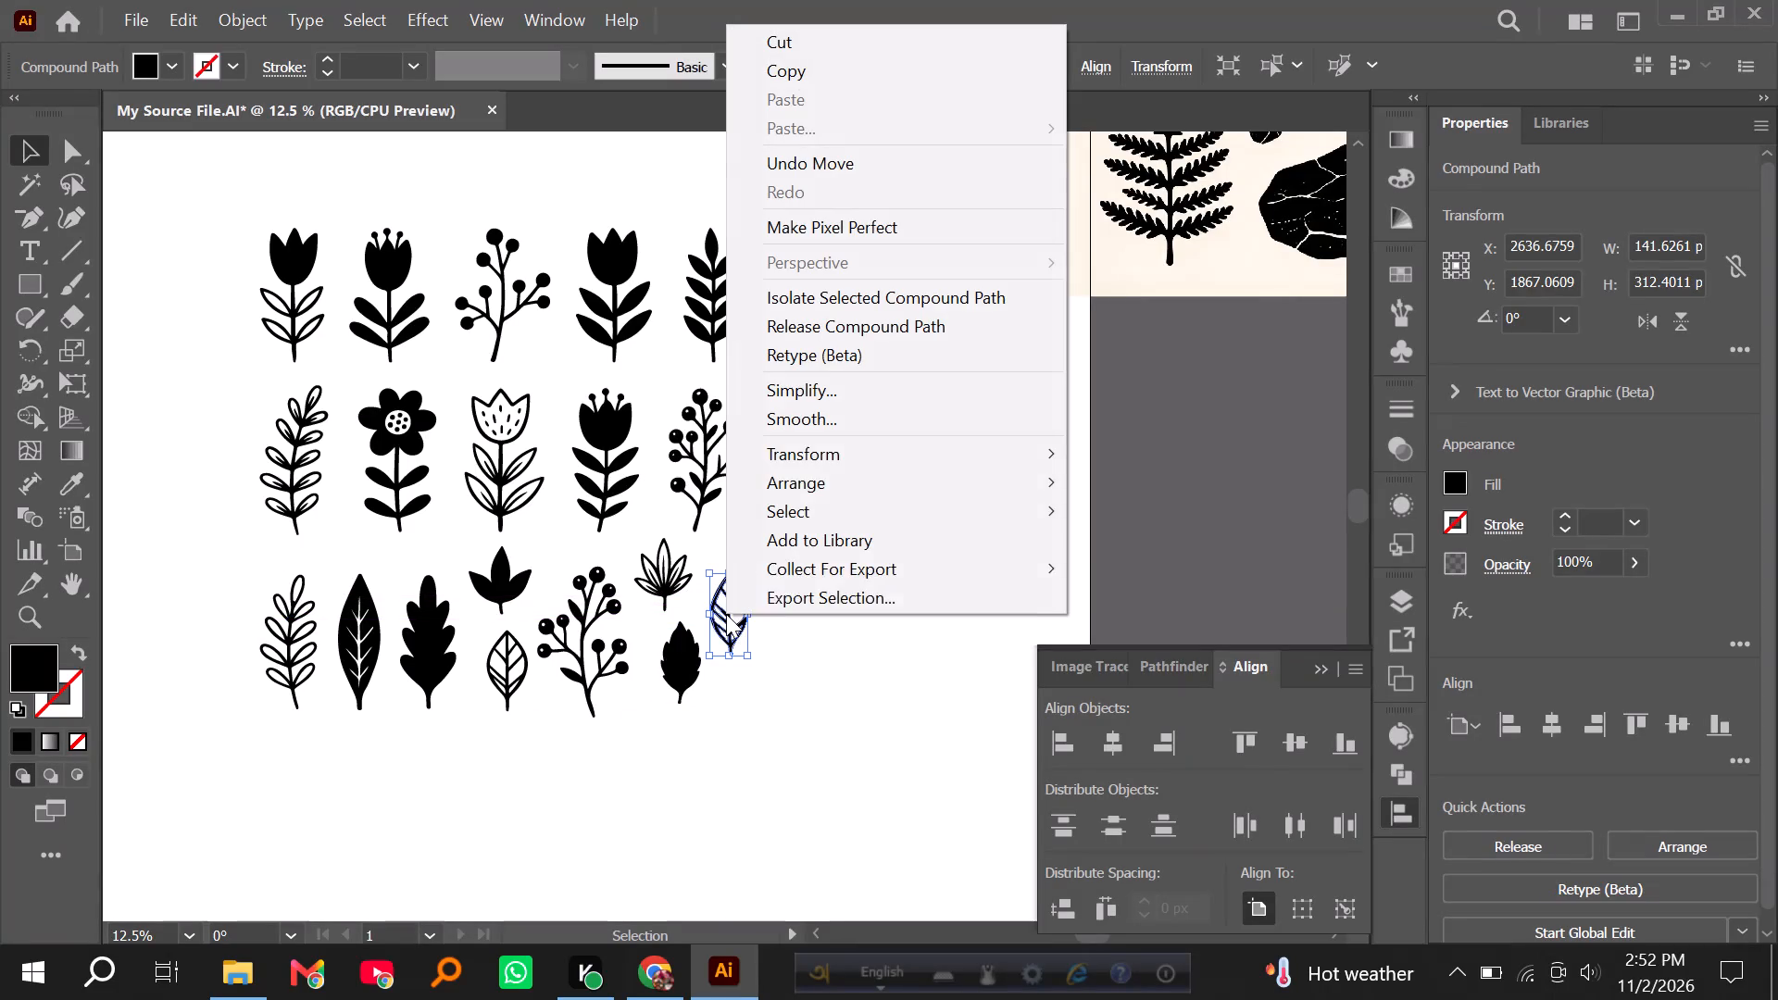
pyautogui.click(814, 458)
pyautogui.click(1108, 549)
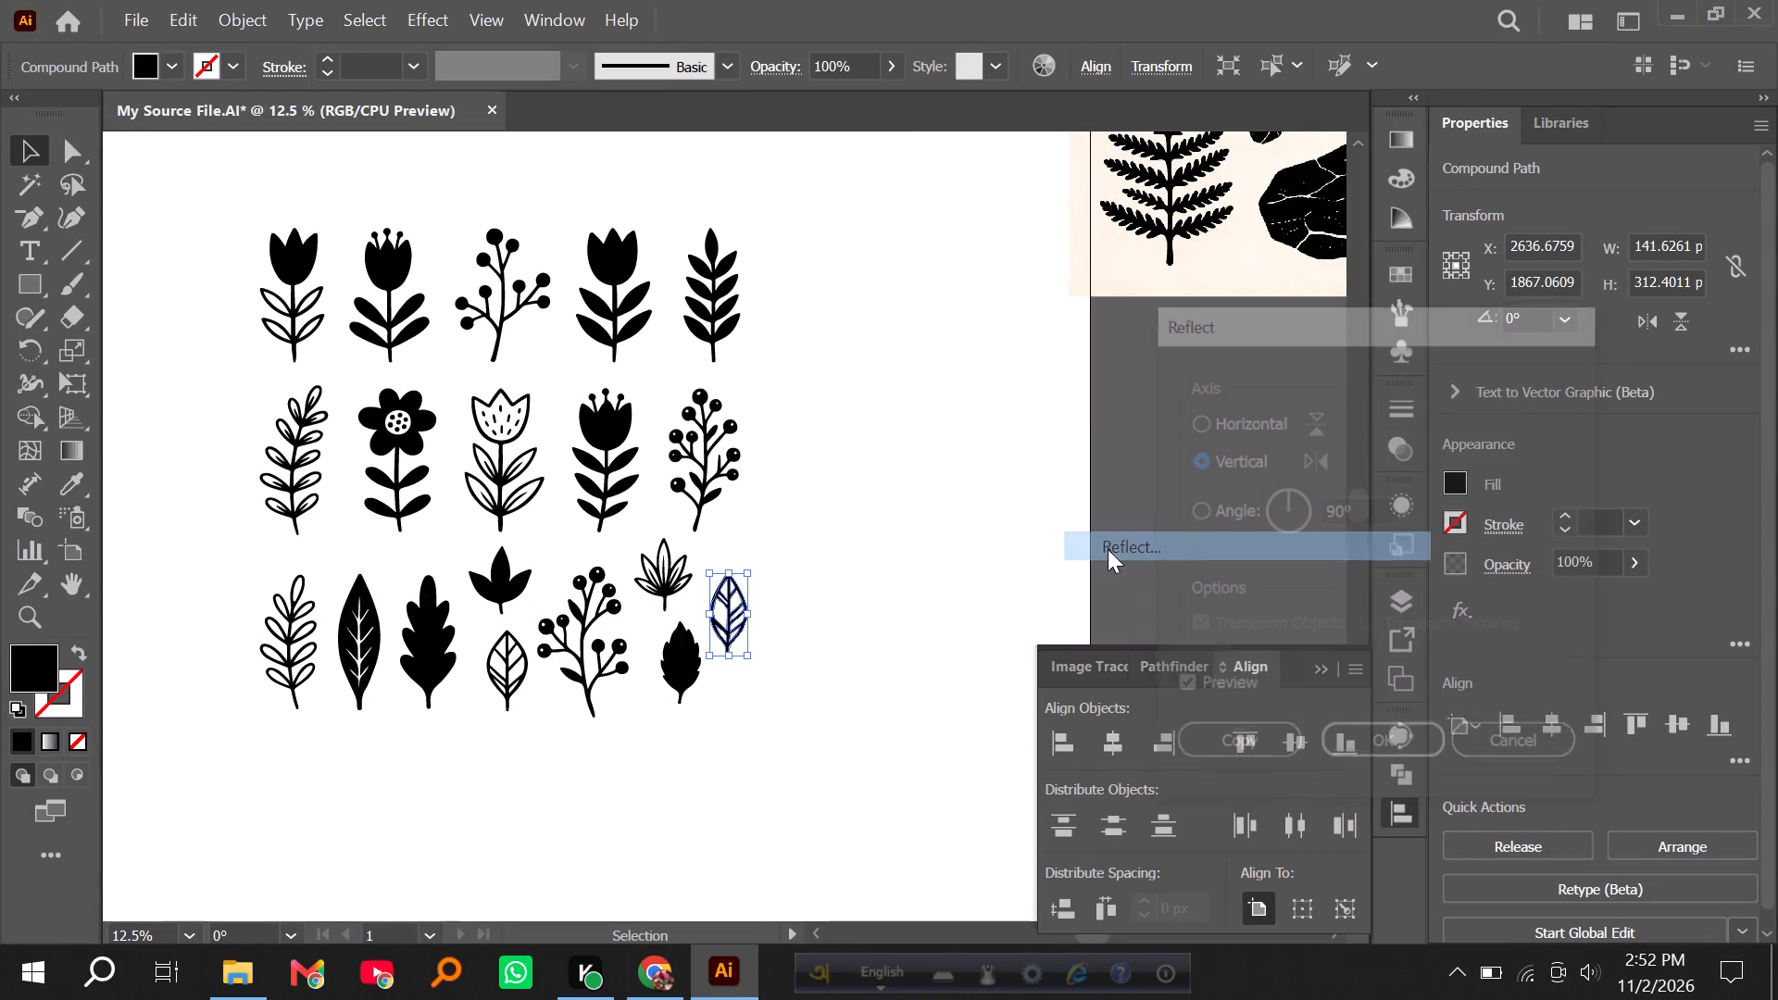
pyautogui.click(1359, 753)
pyautogui.click(984, 595)
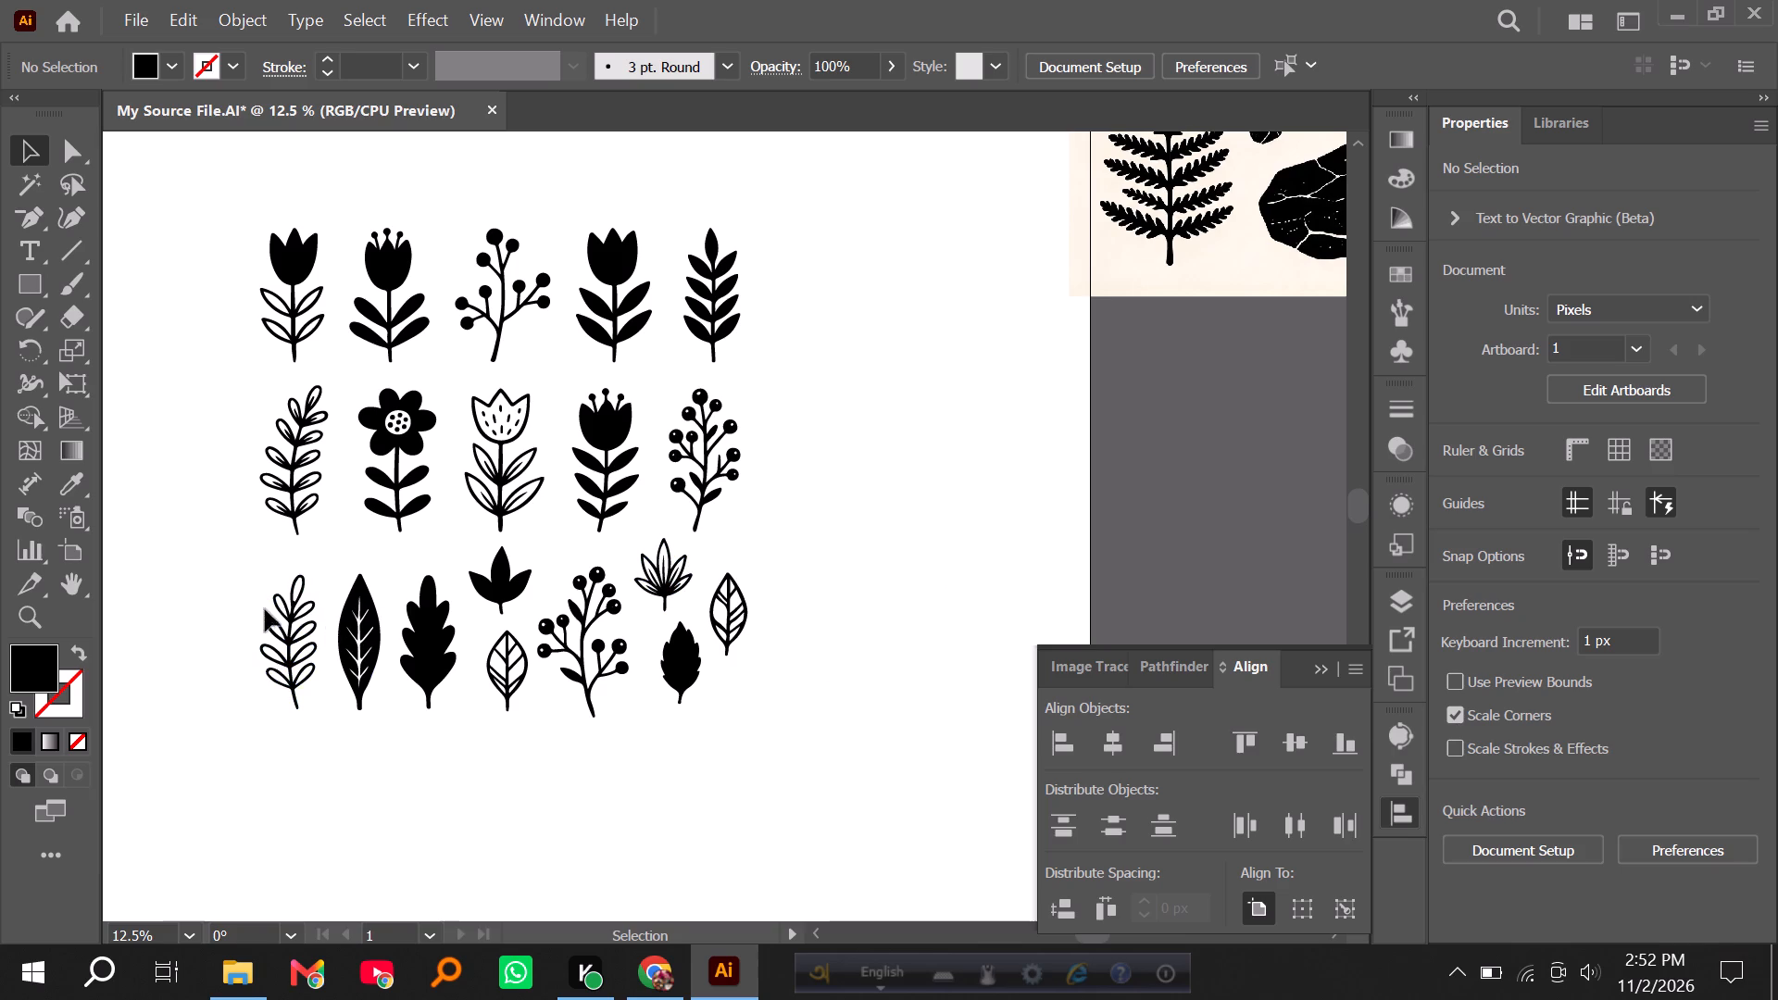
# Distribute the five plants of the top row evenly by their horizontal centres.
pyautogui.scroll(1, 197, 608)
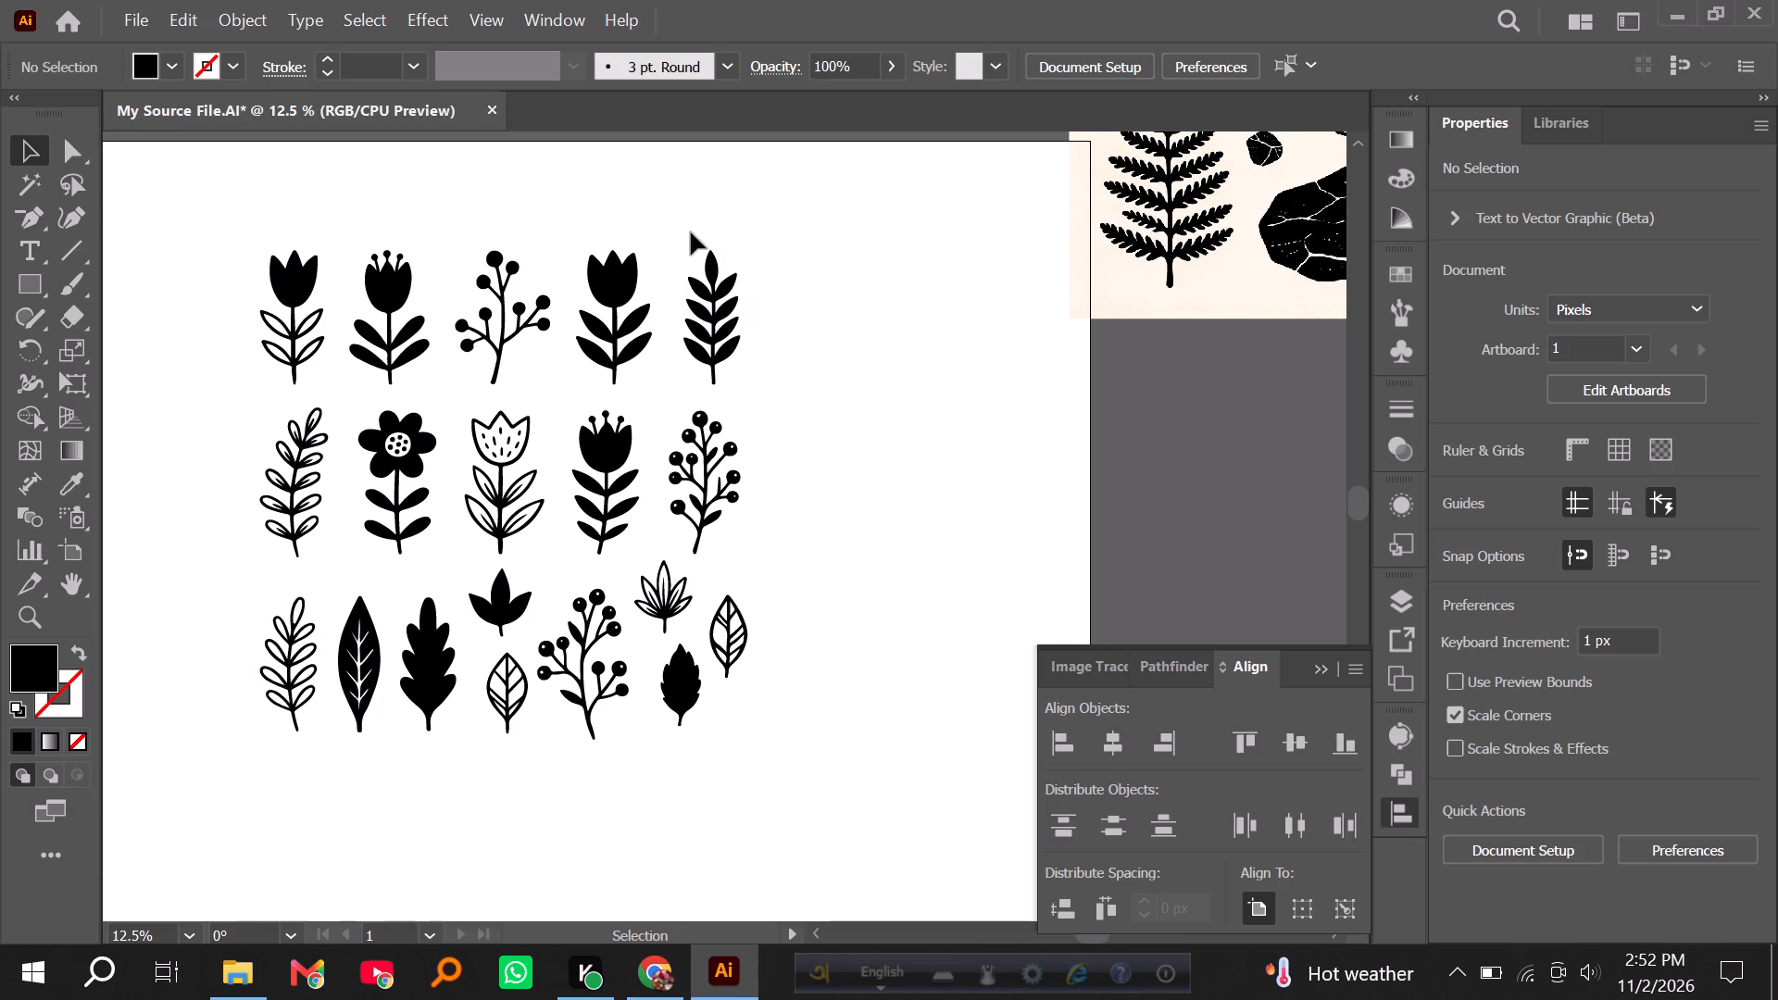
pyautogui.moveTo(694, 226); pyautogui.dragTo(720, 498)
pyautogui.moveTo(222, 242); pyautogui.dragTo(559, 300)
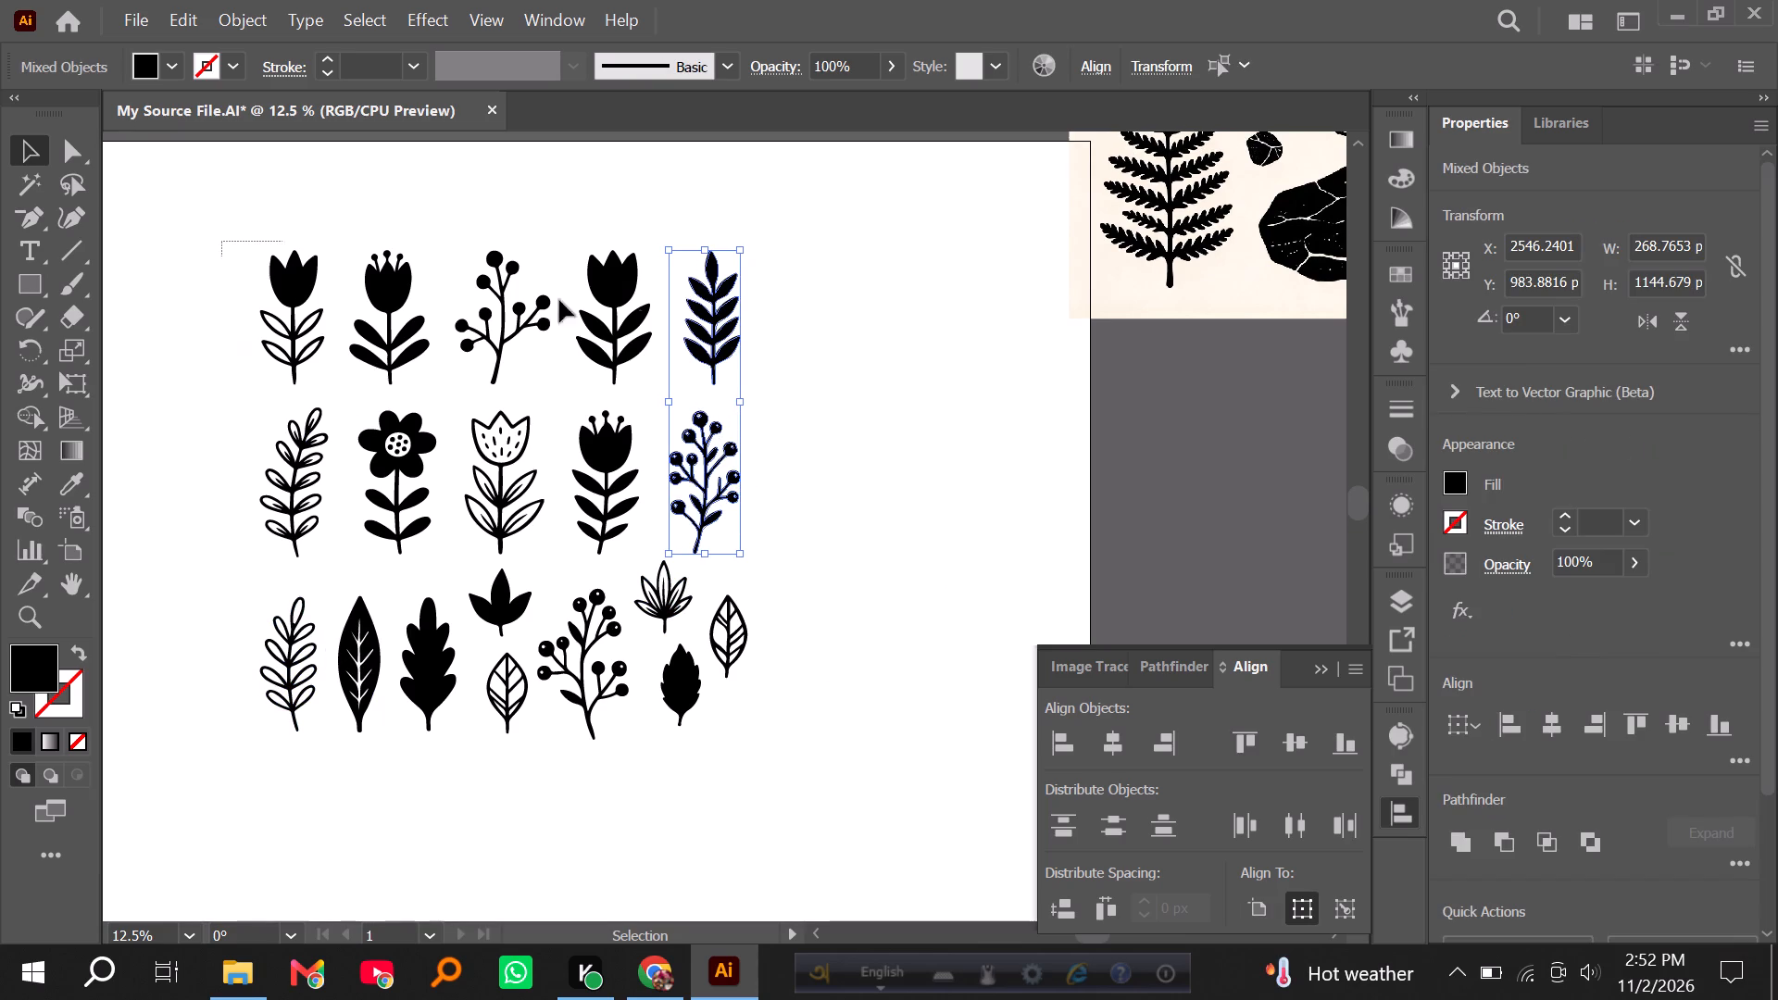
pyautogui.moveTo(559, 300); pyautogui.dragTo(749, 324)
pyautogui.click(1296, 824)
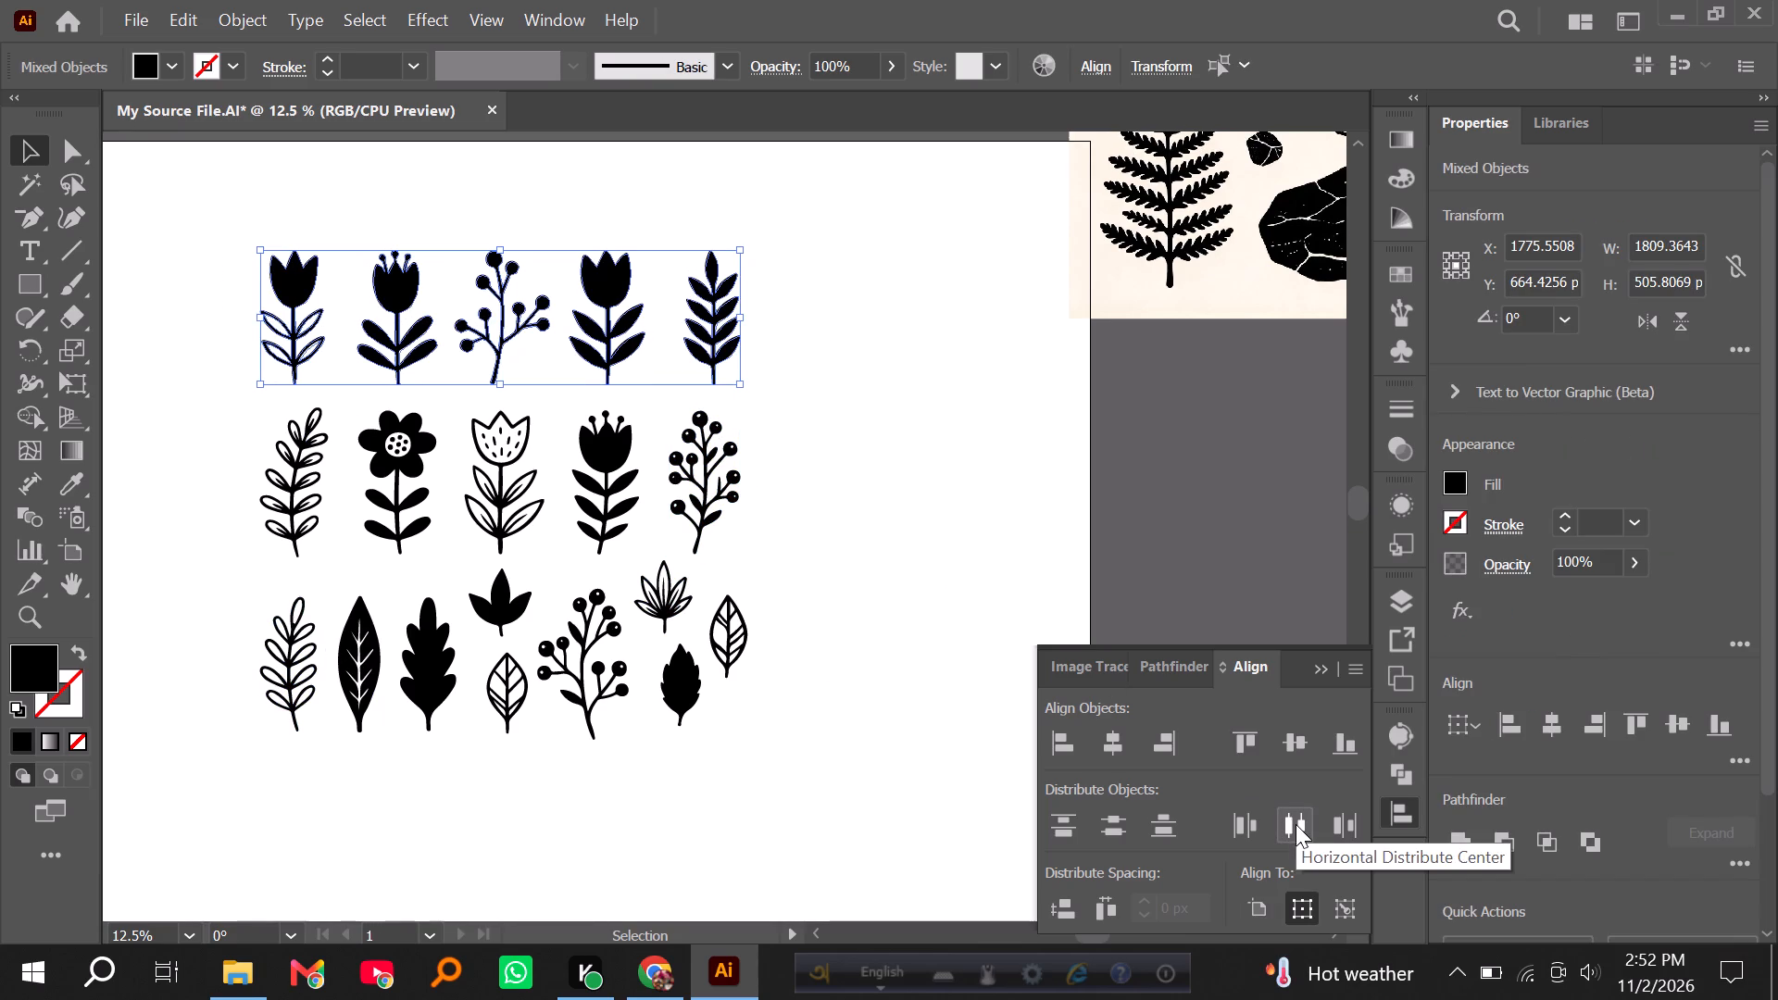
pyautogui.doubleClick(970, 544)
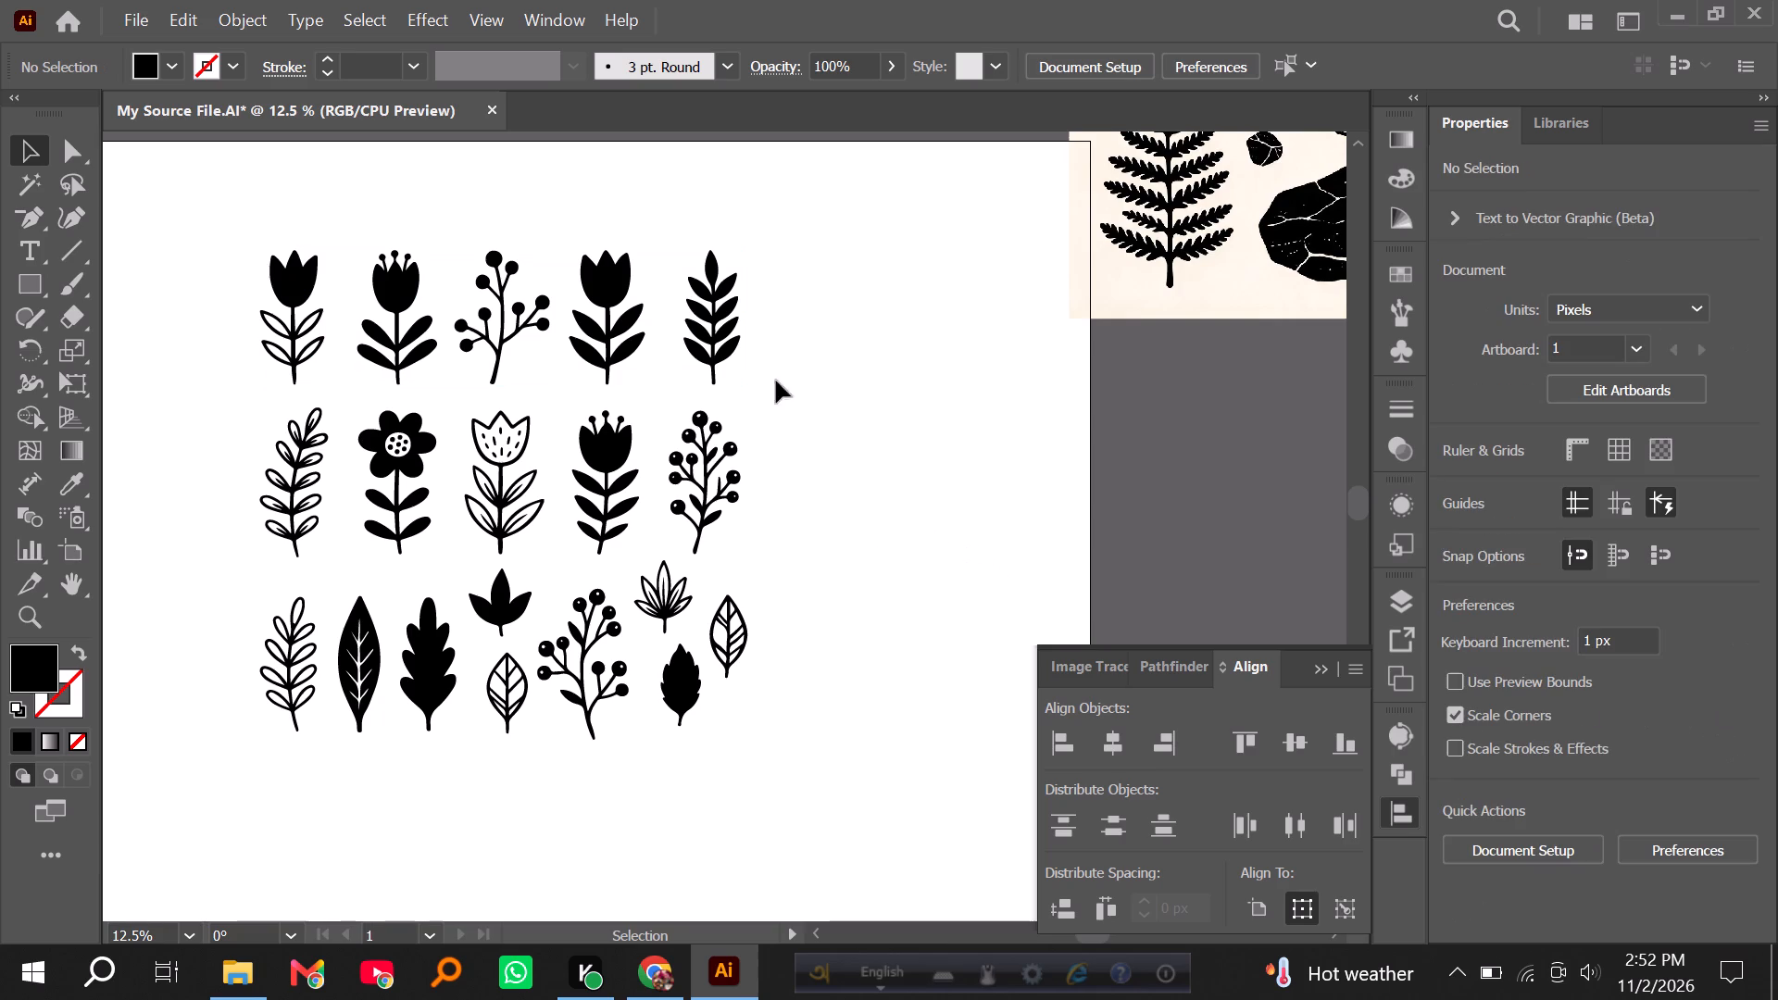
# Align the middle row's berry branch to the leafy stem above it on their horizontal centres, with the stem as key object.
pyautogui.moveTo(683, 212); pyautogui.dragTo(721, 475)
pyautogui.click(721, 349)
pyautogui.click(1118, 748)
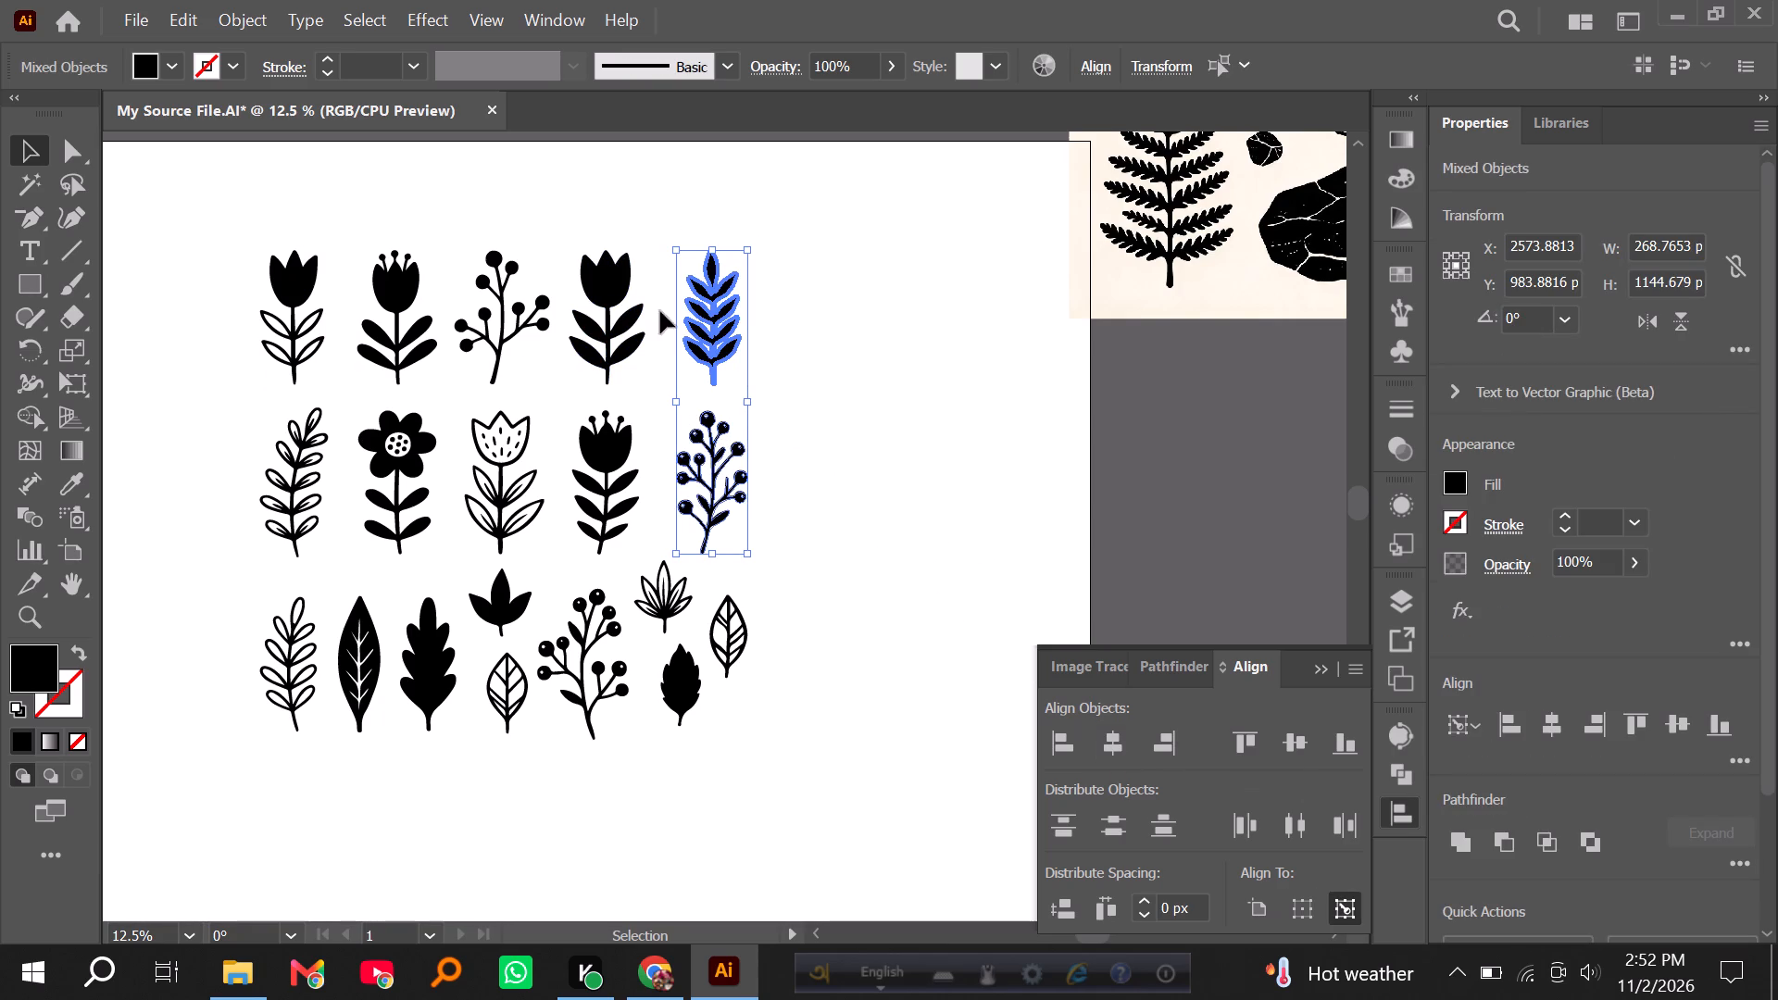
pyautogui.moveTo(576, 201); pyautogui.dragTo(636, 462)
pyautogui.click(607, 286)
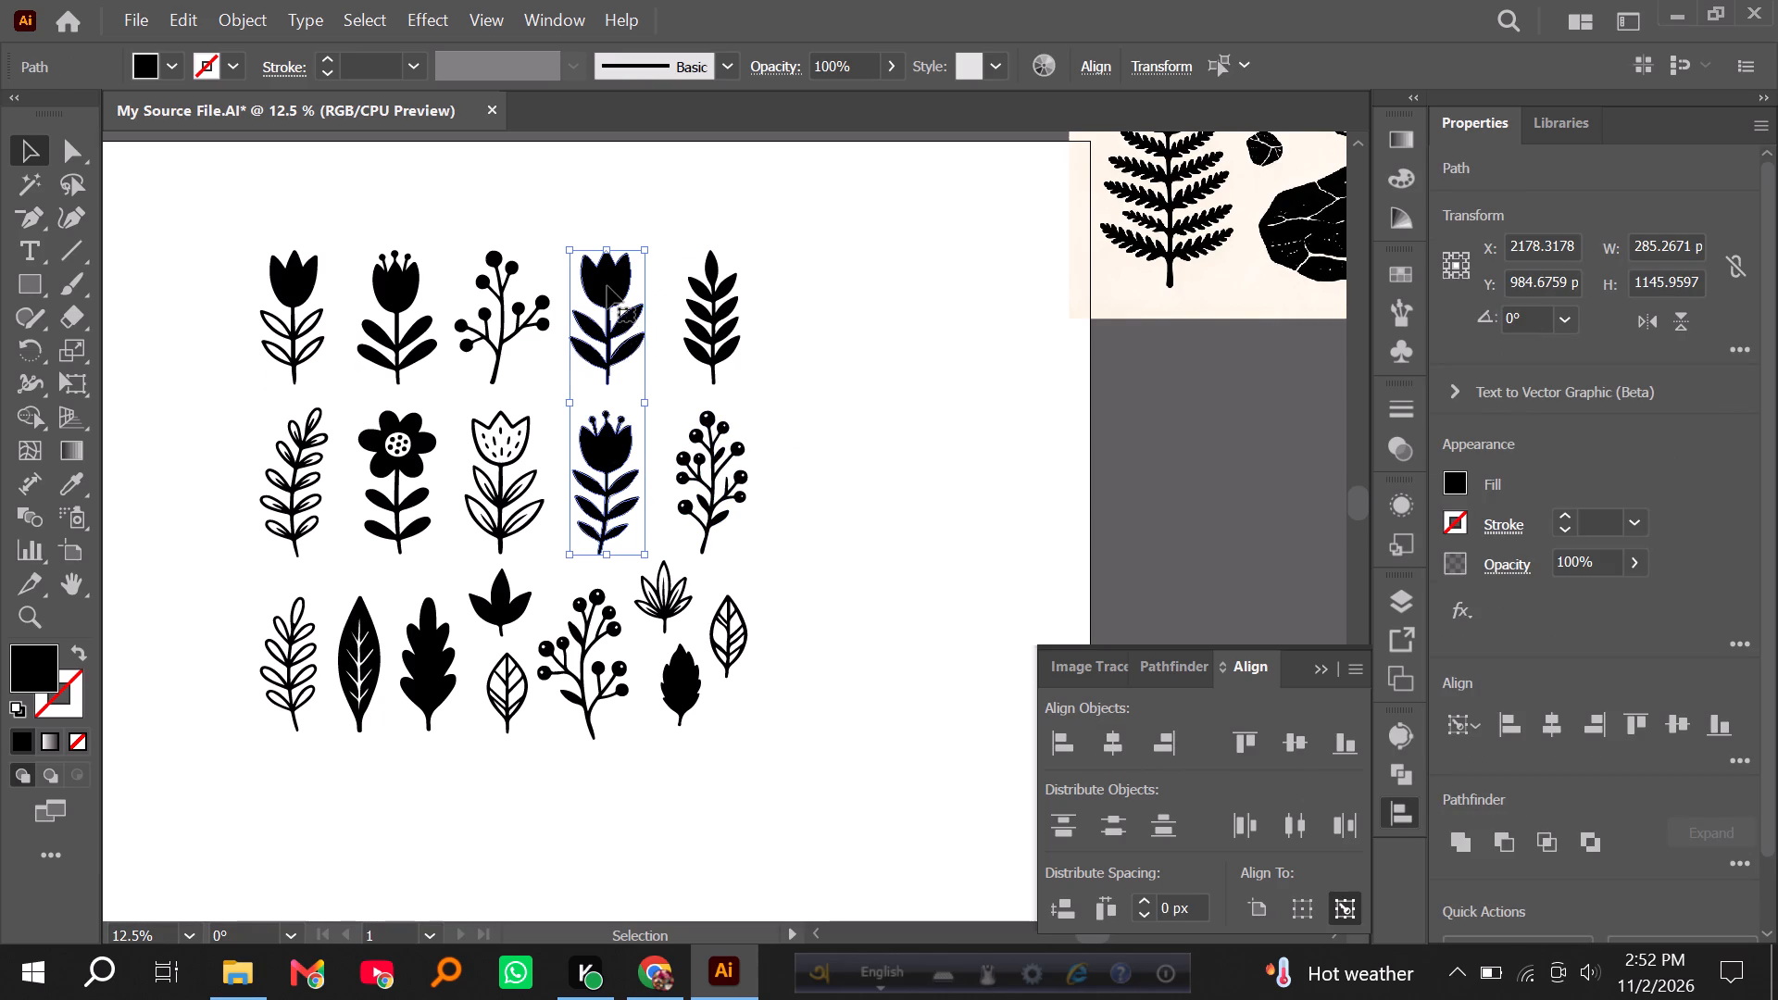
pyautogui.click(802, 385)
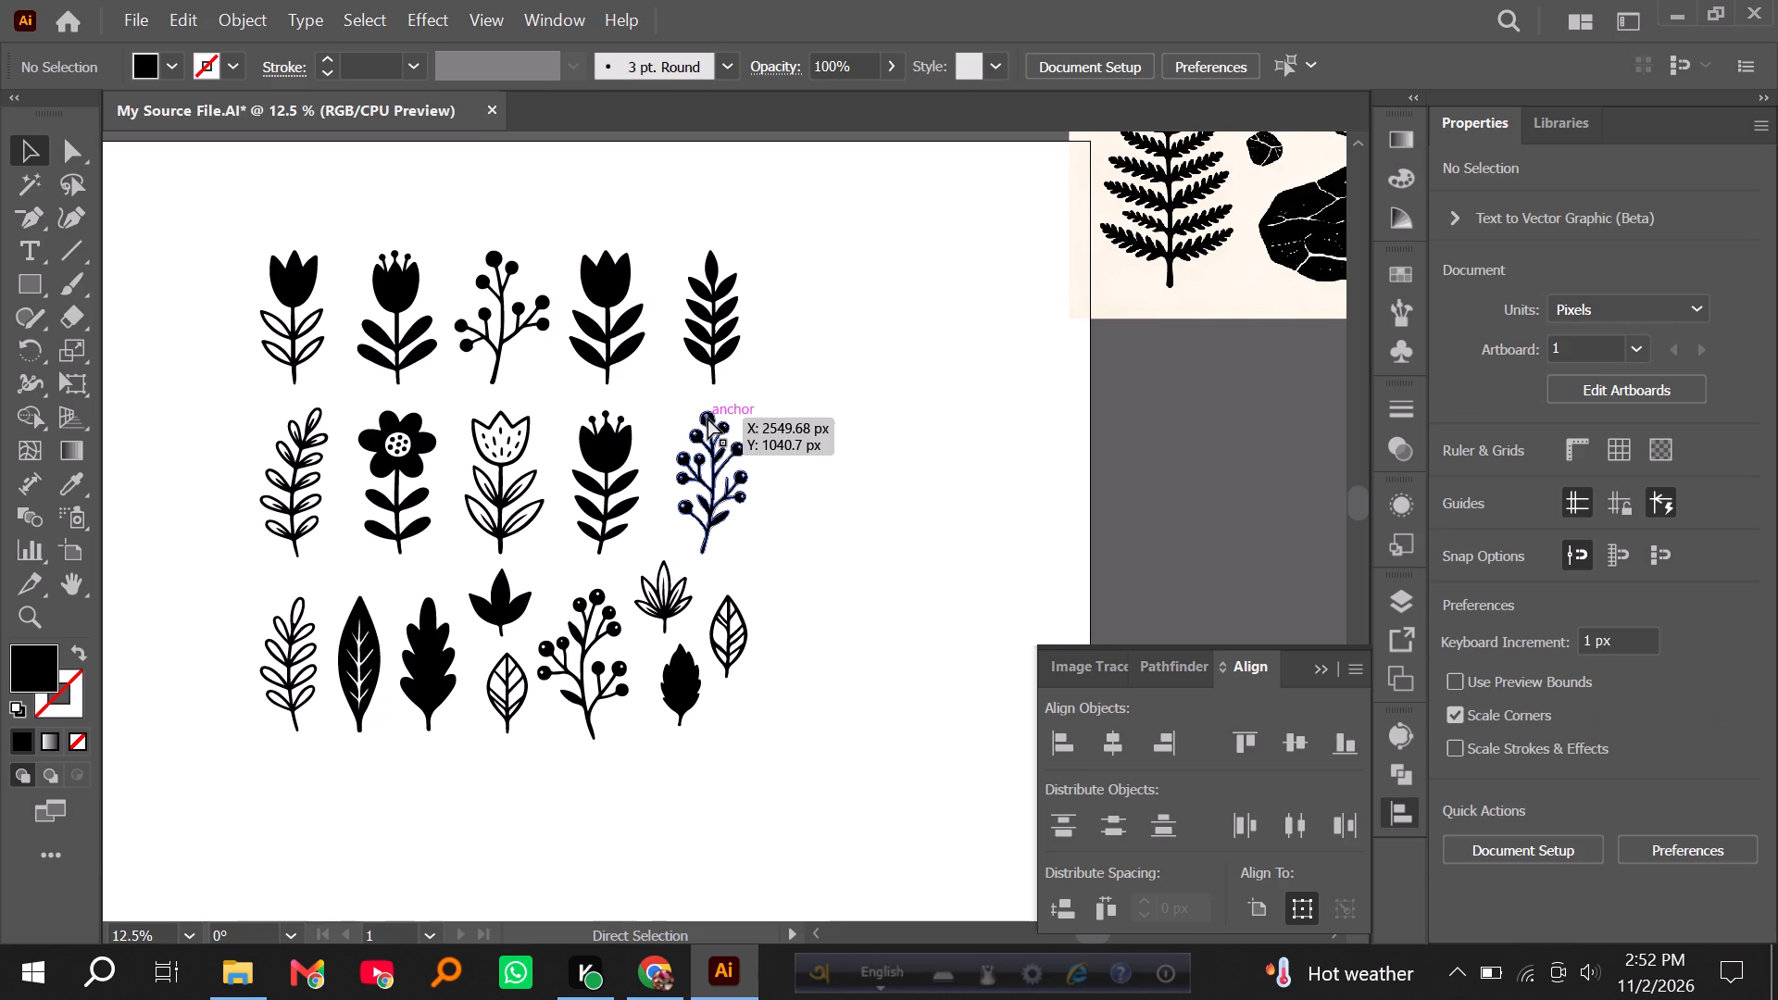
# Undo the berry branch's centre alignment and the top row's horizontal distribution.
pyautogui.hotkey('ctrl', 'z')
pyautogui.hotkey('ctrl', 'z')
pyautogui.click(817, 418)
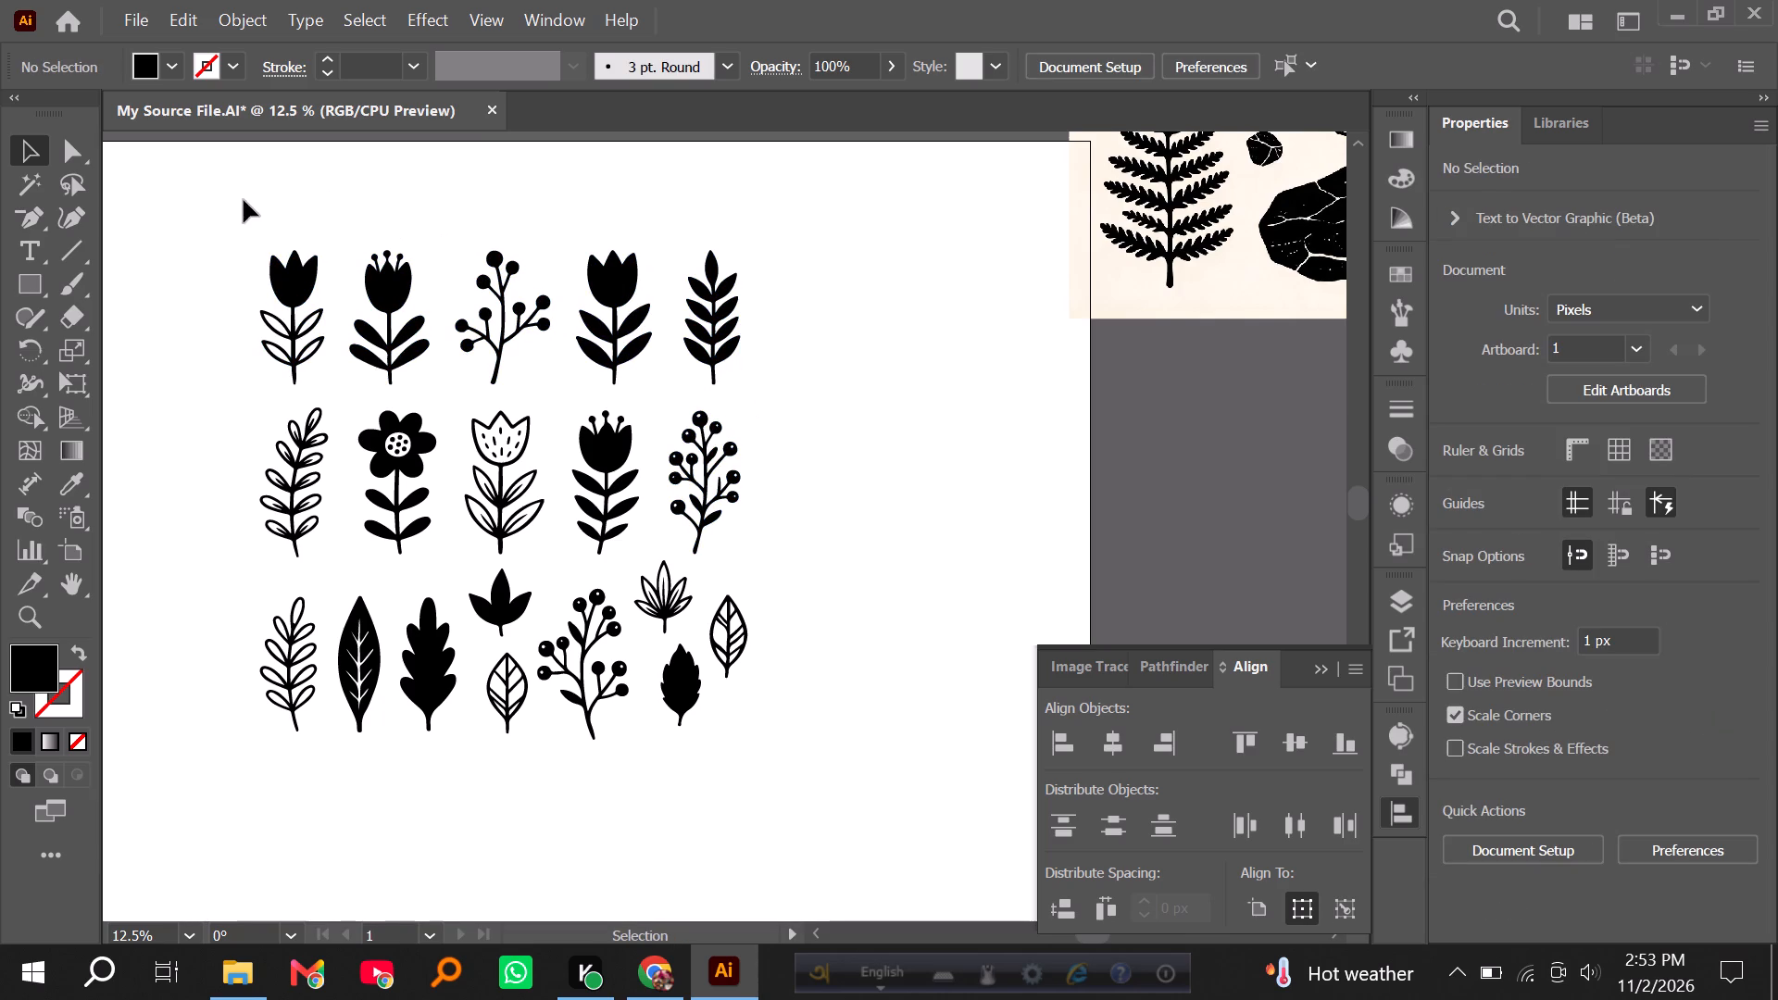
# Align the five top-row plants on their vertical centres and distribute them horizontally by their left edges.
pyautogui.moveTo(244, 200); pyautogui.dragTo(757, 326)
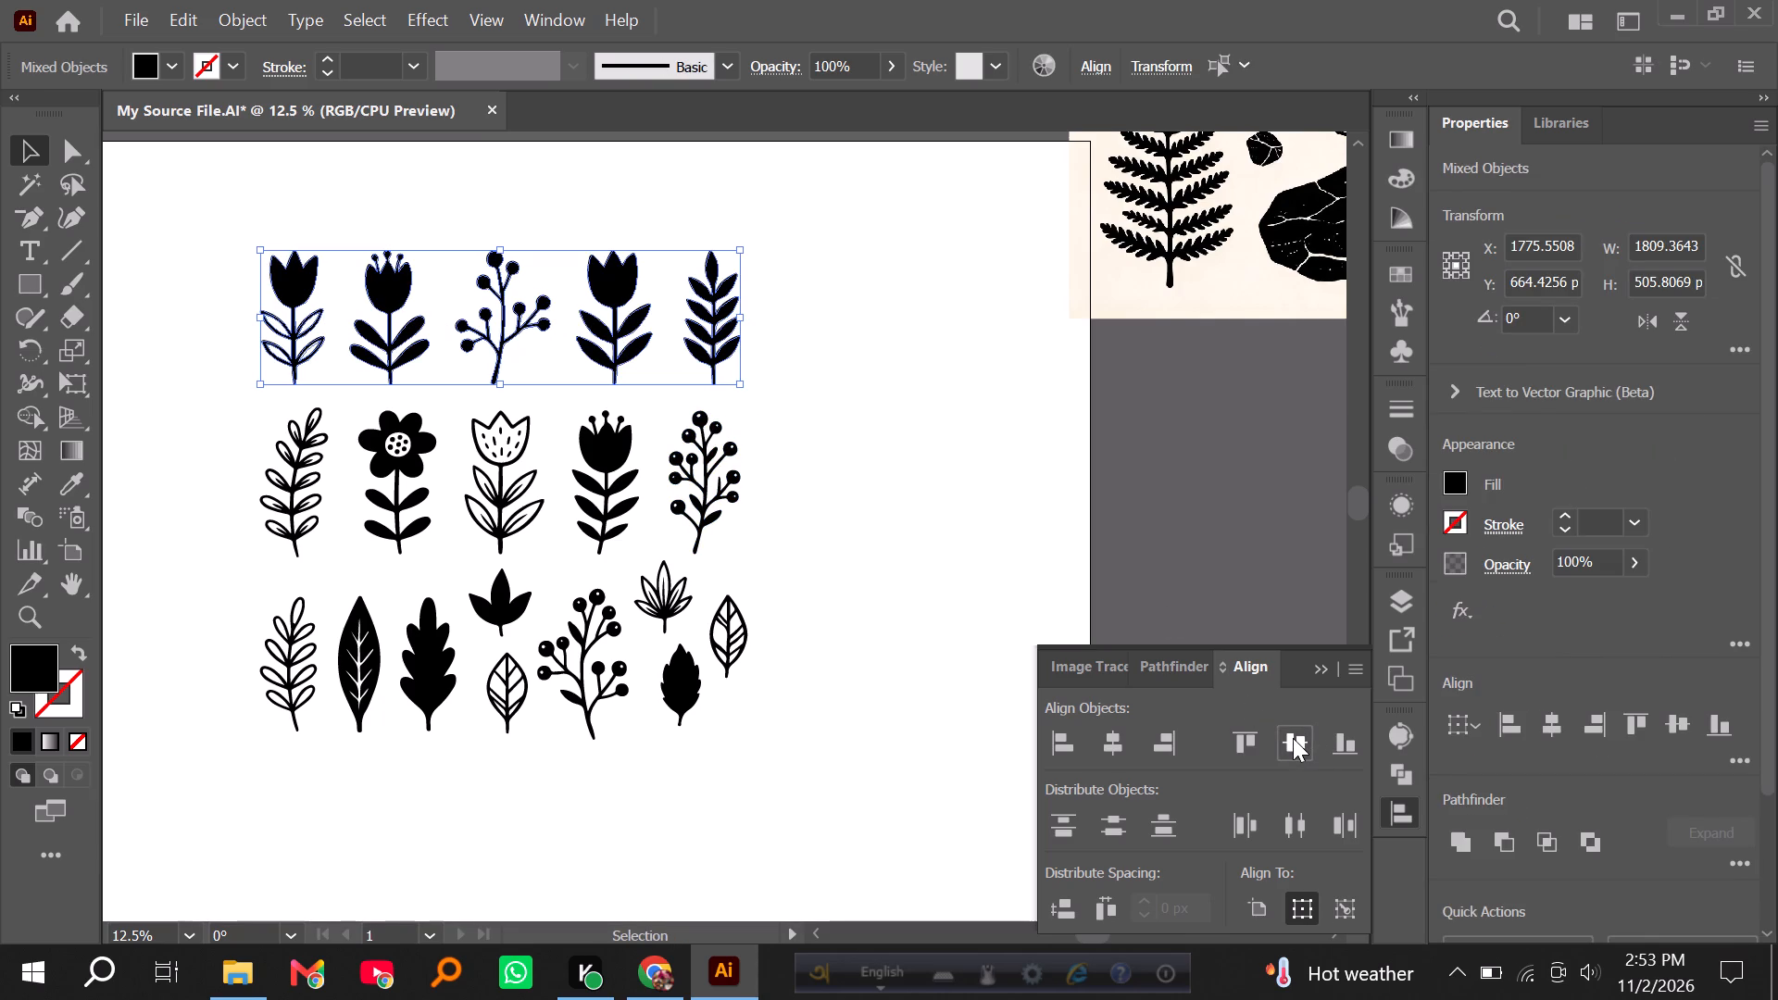
pyautogui.tripleClick(1295, 737)
pyautogui.tripleClick(1293, 738)
pyautogui.tripleClick(1293, 738)
pyautogui.doubleClick(1293, 738)
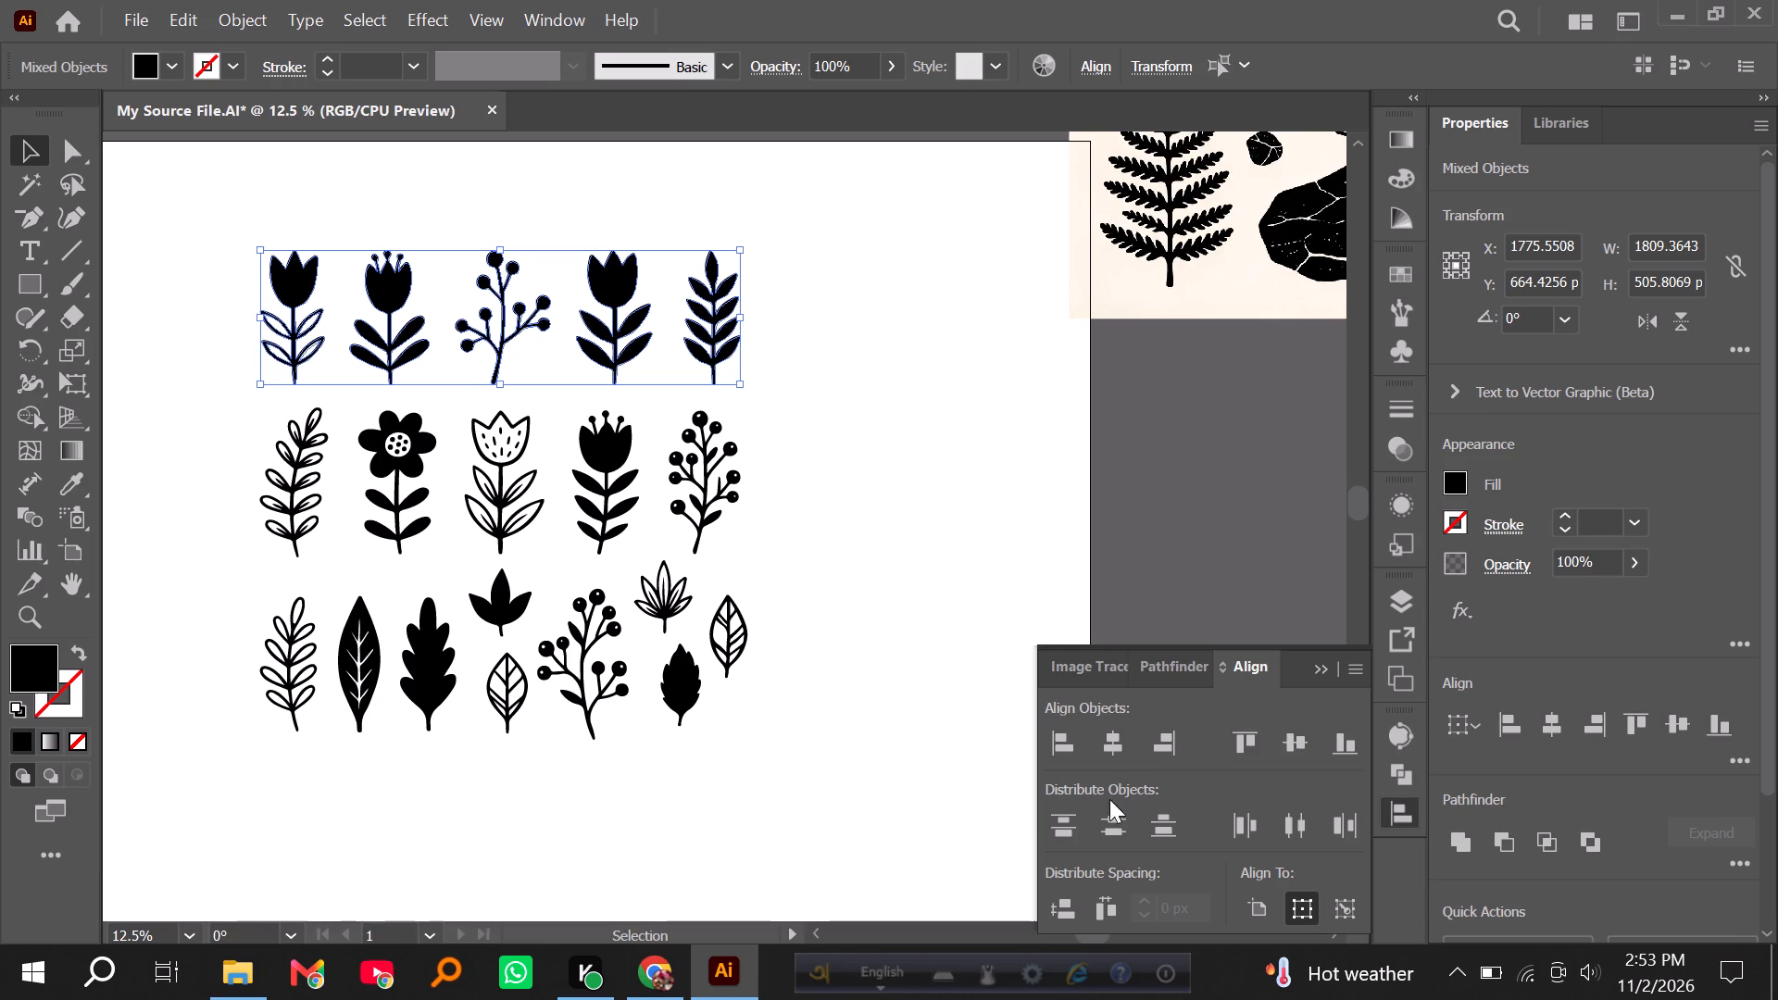
pyautogui.click(1112, 820)
pyautogui.doubleClick(1112, 820)
pyautogui.click(1243, 824)
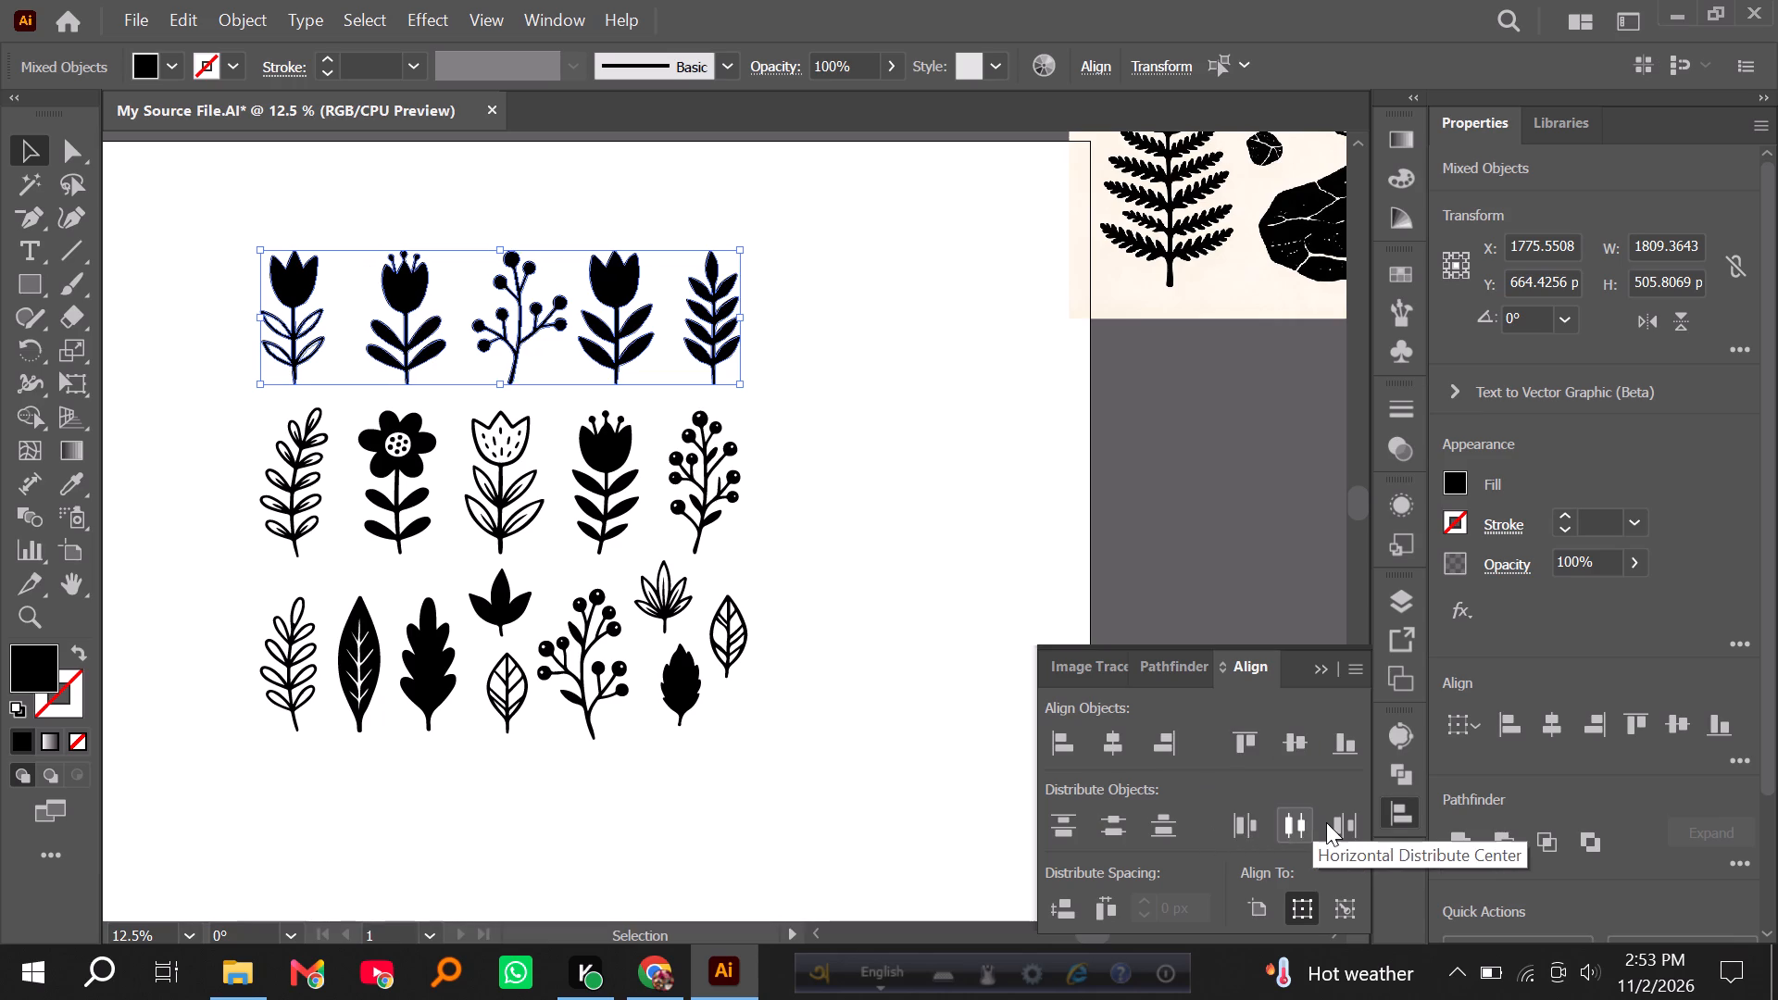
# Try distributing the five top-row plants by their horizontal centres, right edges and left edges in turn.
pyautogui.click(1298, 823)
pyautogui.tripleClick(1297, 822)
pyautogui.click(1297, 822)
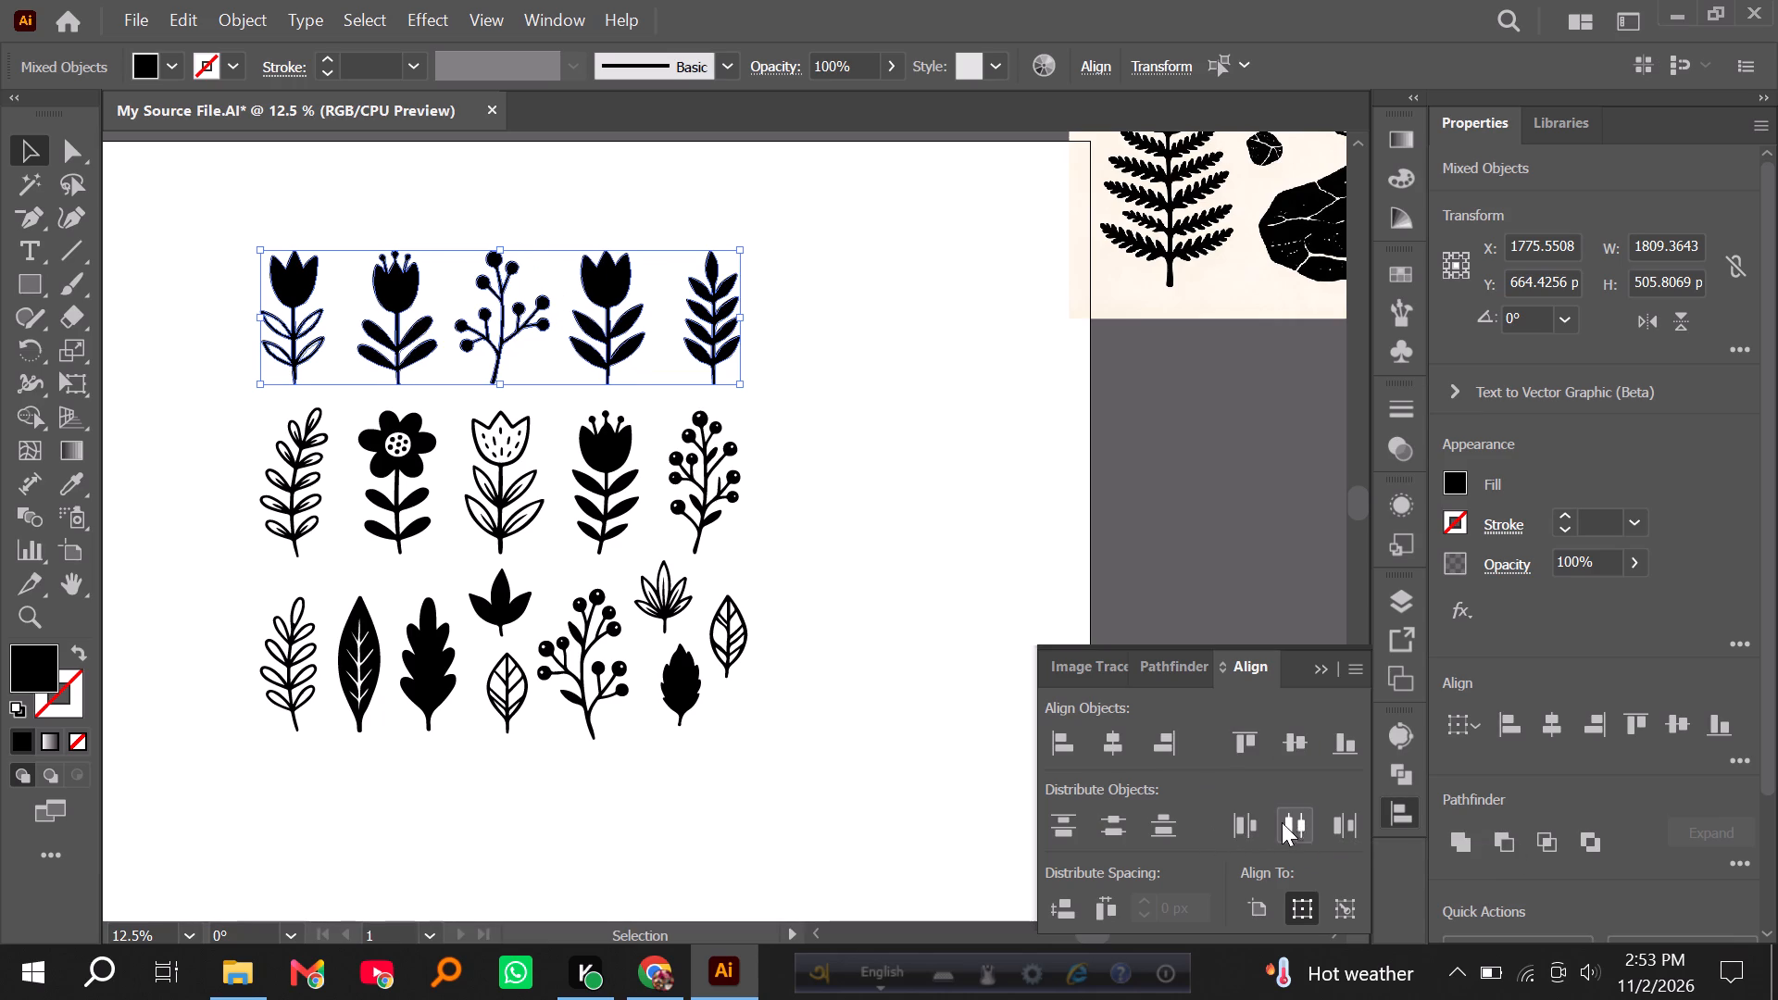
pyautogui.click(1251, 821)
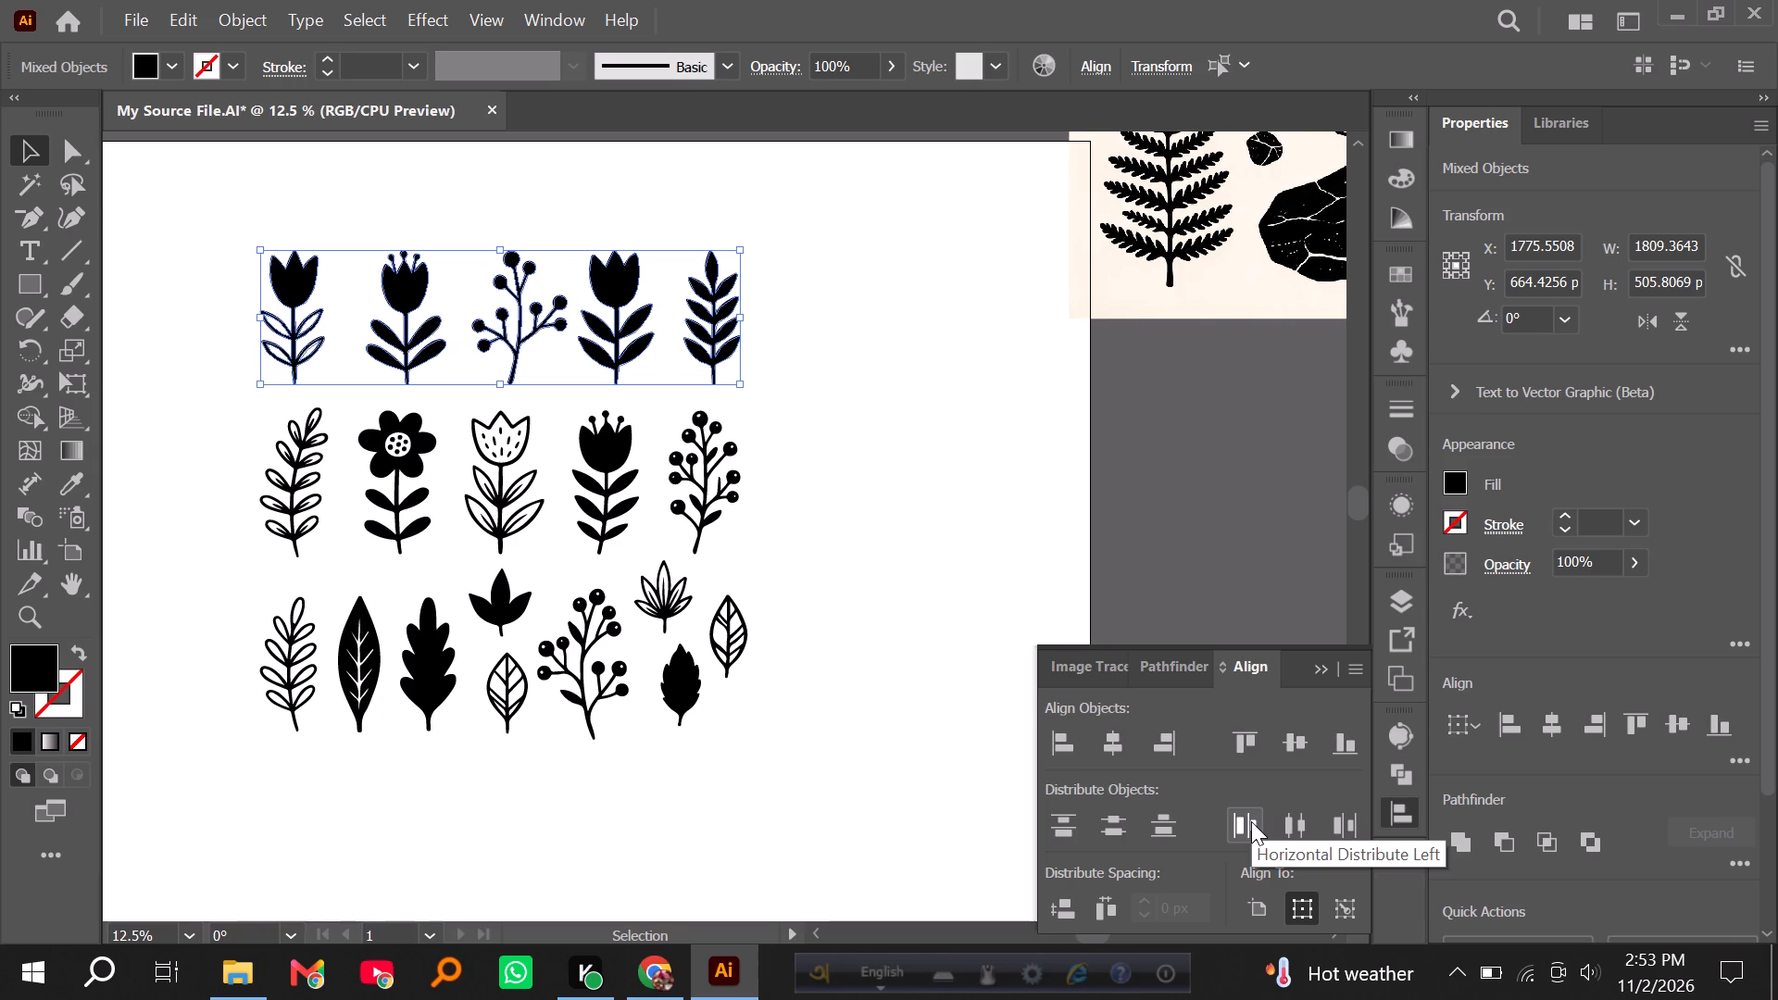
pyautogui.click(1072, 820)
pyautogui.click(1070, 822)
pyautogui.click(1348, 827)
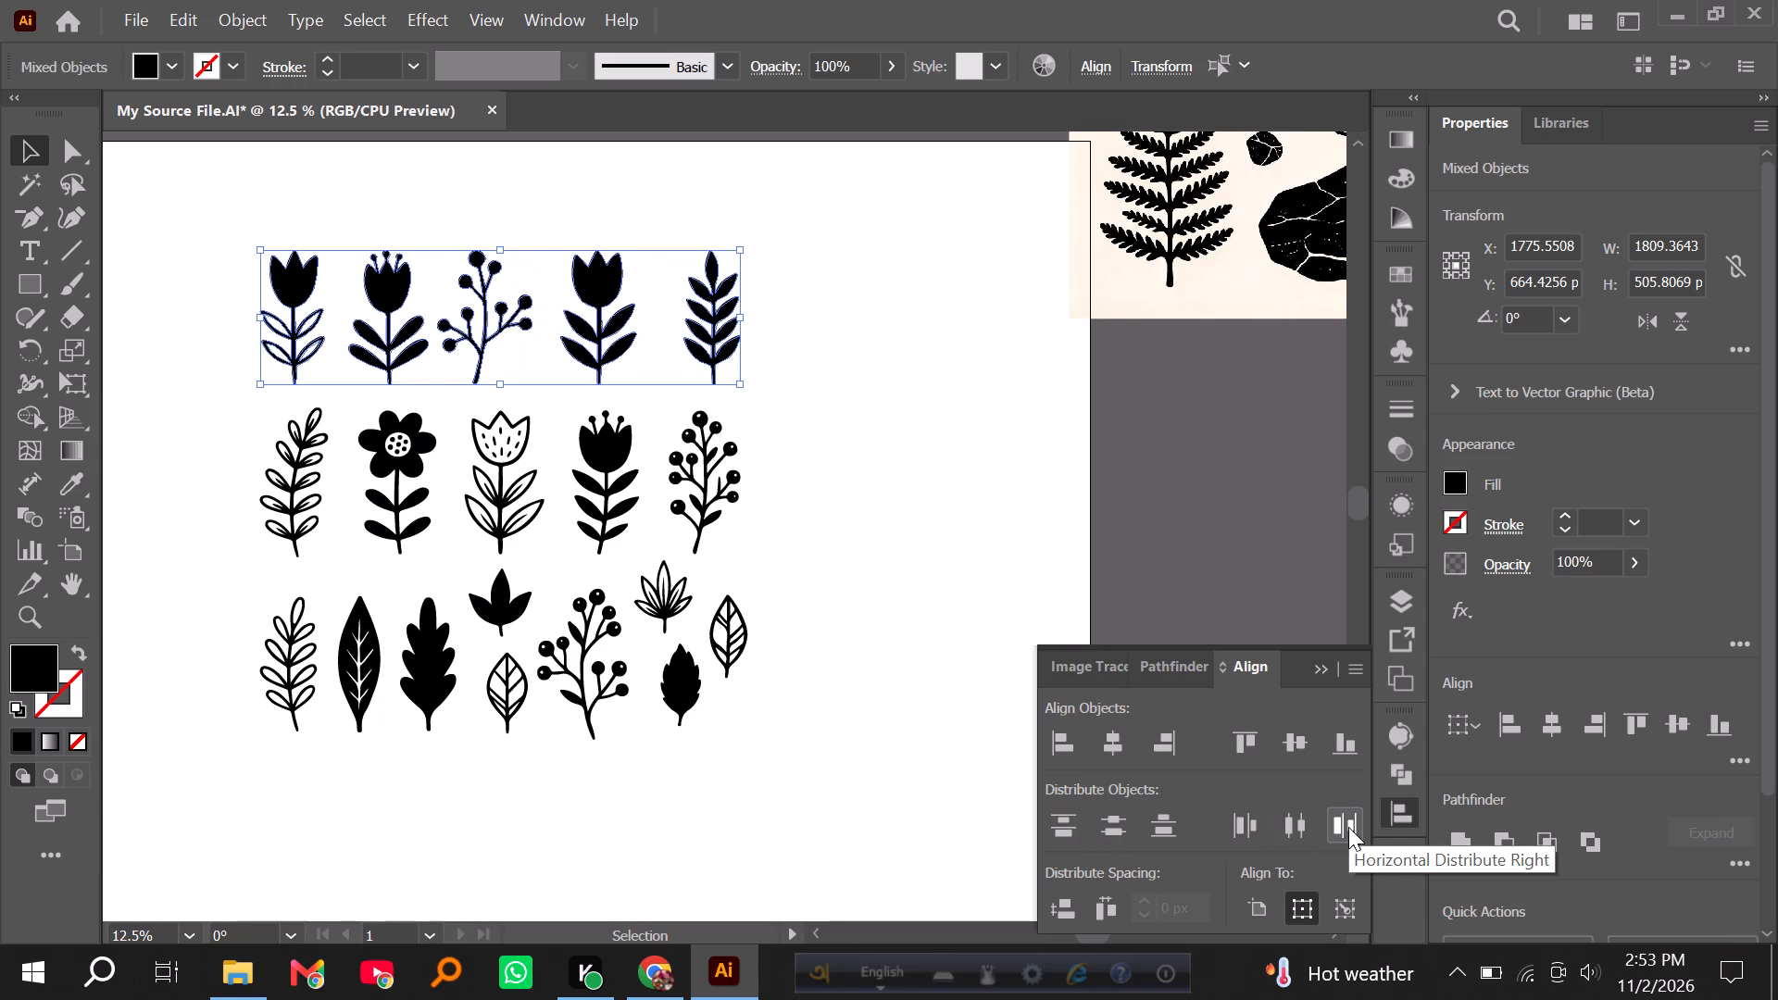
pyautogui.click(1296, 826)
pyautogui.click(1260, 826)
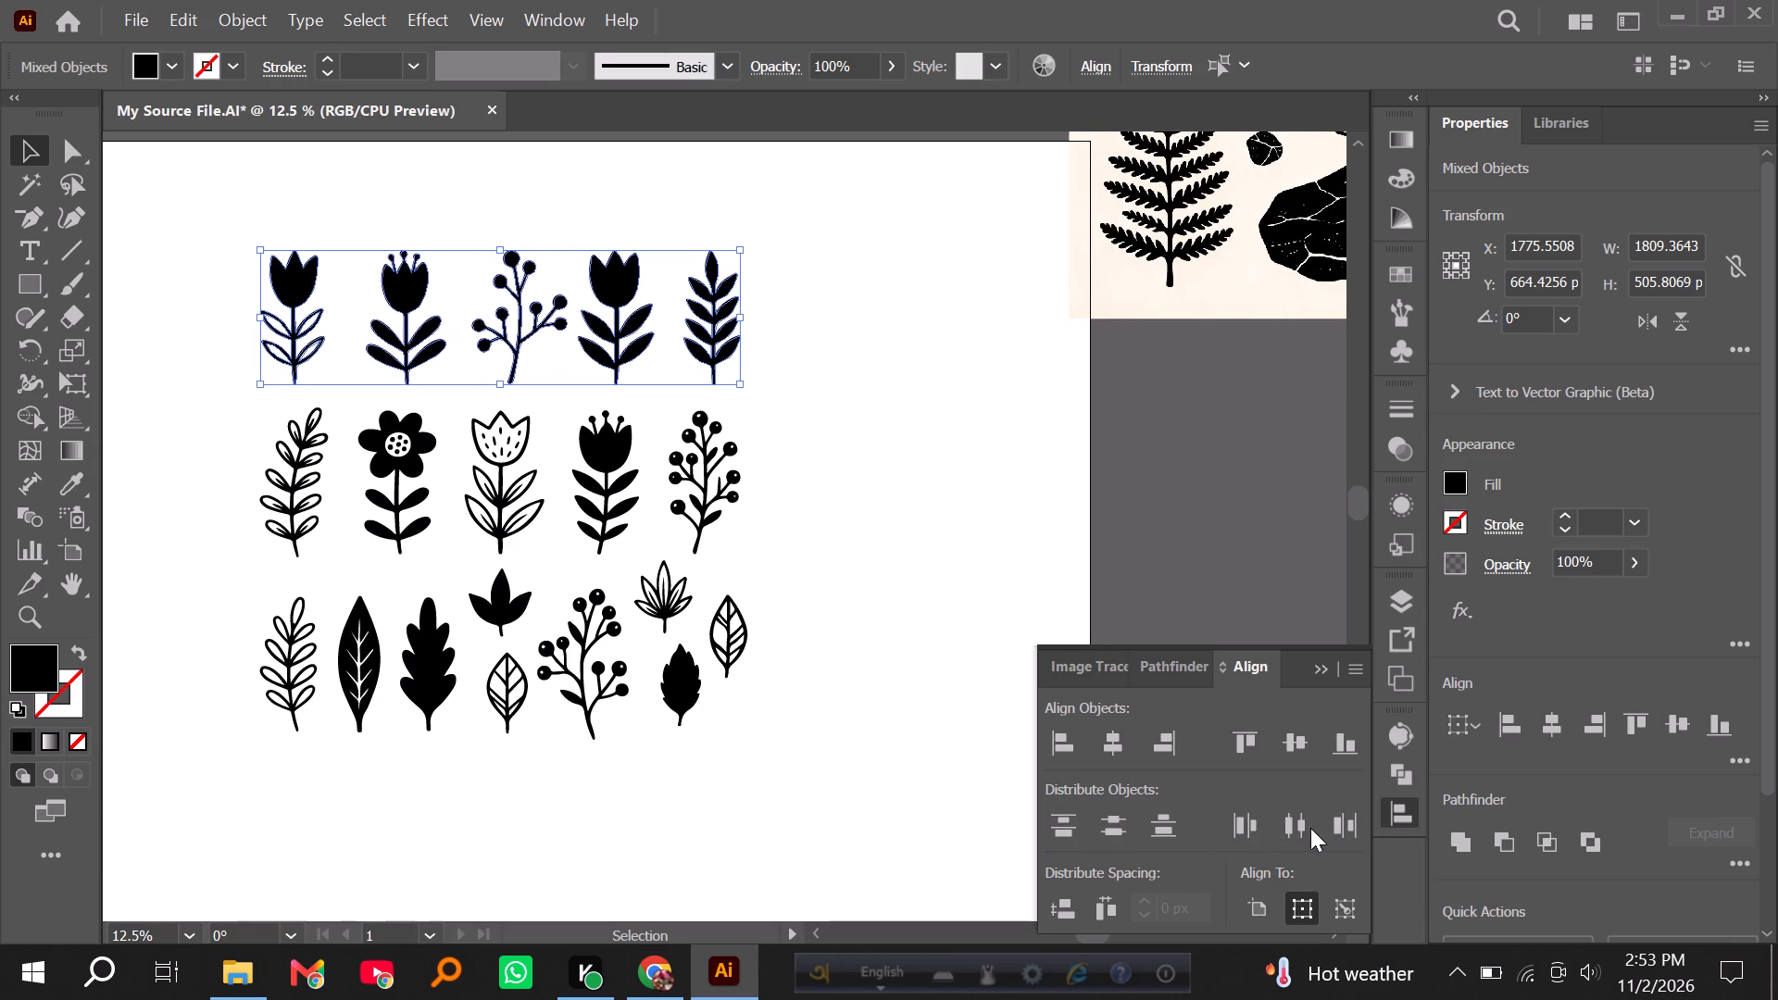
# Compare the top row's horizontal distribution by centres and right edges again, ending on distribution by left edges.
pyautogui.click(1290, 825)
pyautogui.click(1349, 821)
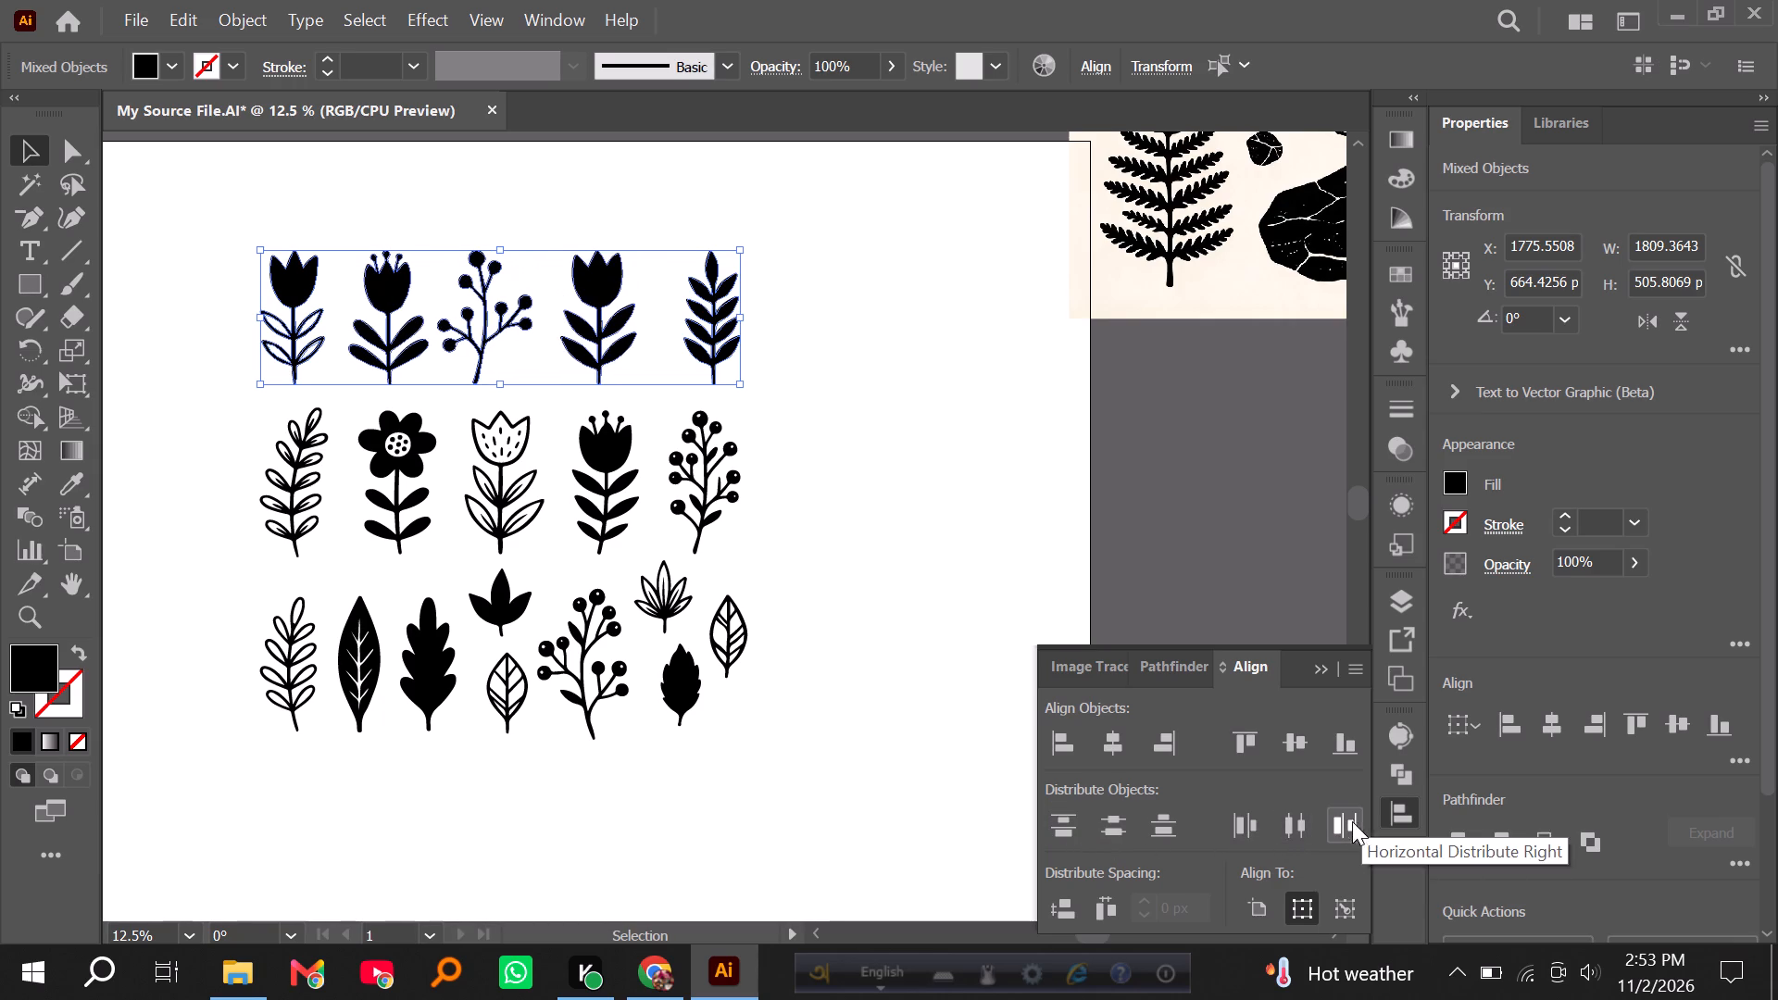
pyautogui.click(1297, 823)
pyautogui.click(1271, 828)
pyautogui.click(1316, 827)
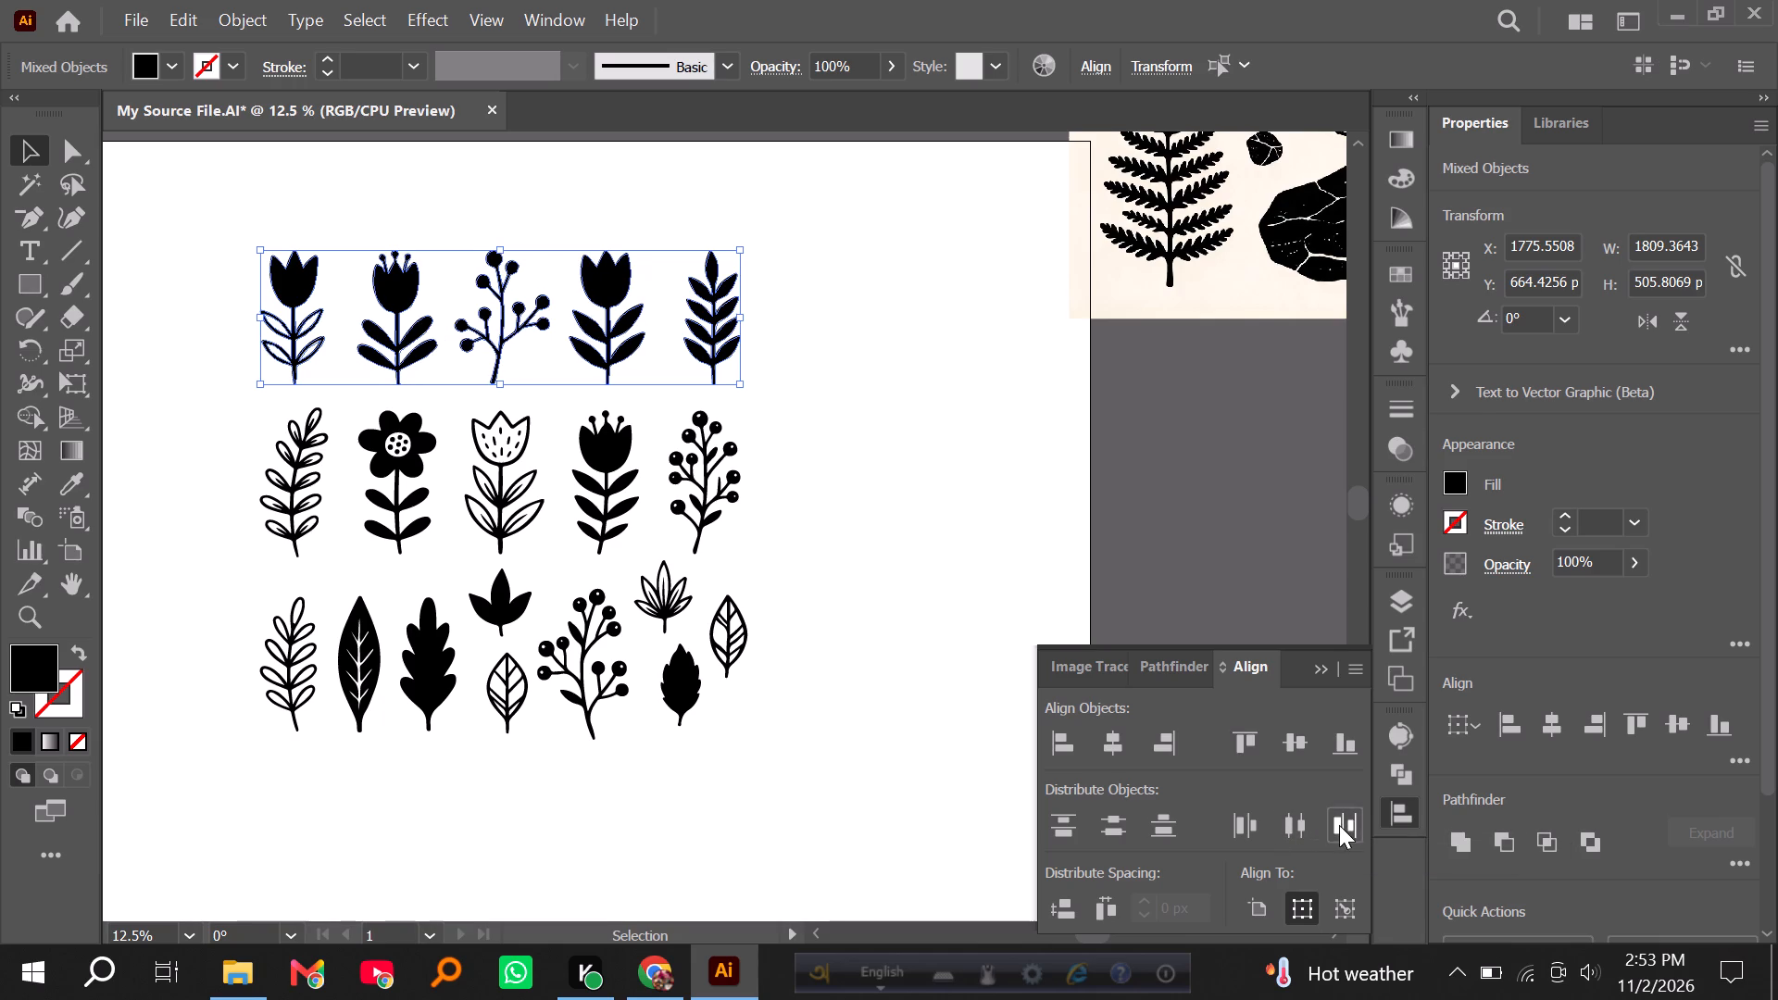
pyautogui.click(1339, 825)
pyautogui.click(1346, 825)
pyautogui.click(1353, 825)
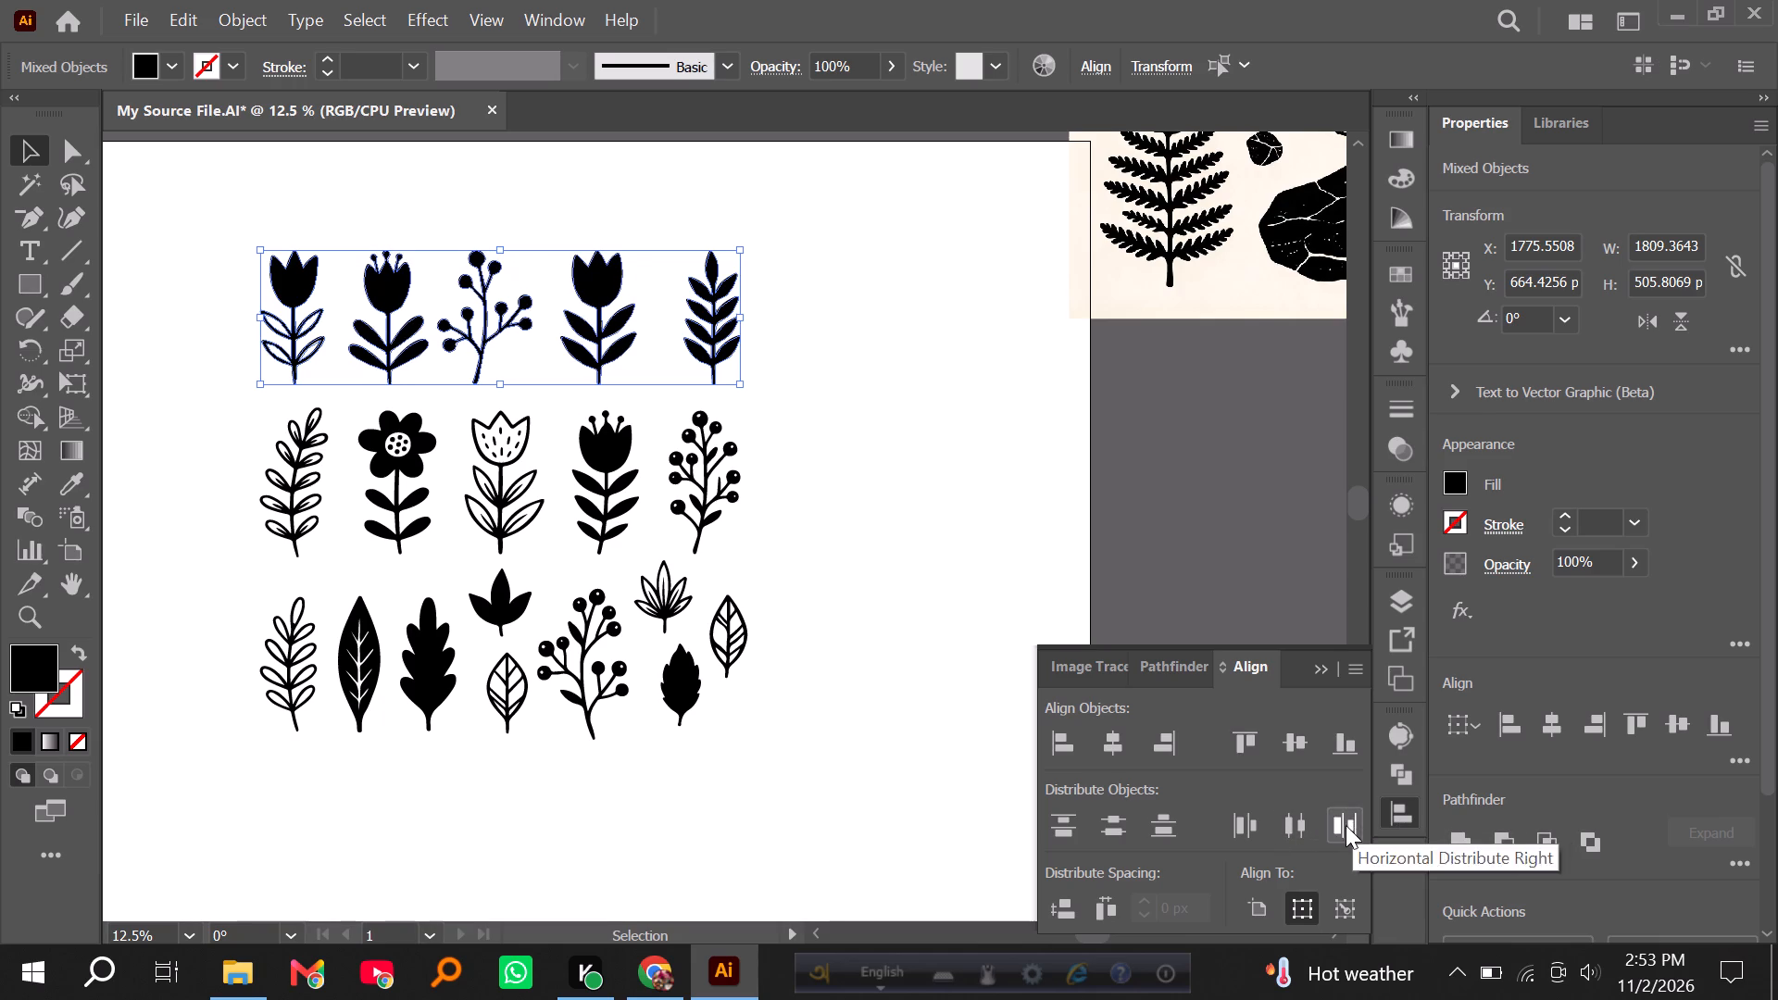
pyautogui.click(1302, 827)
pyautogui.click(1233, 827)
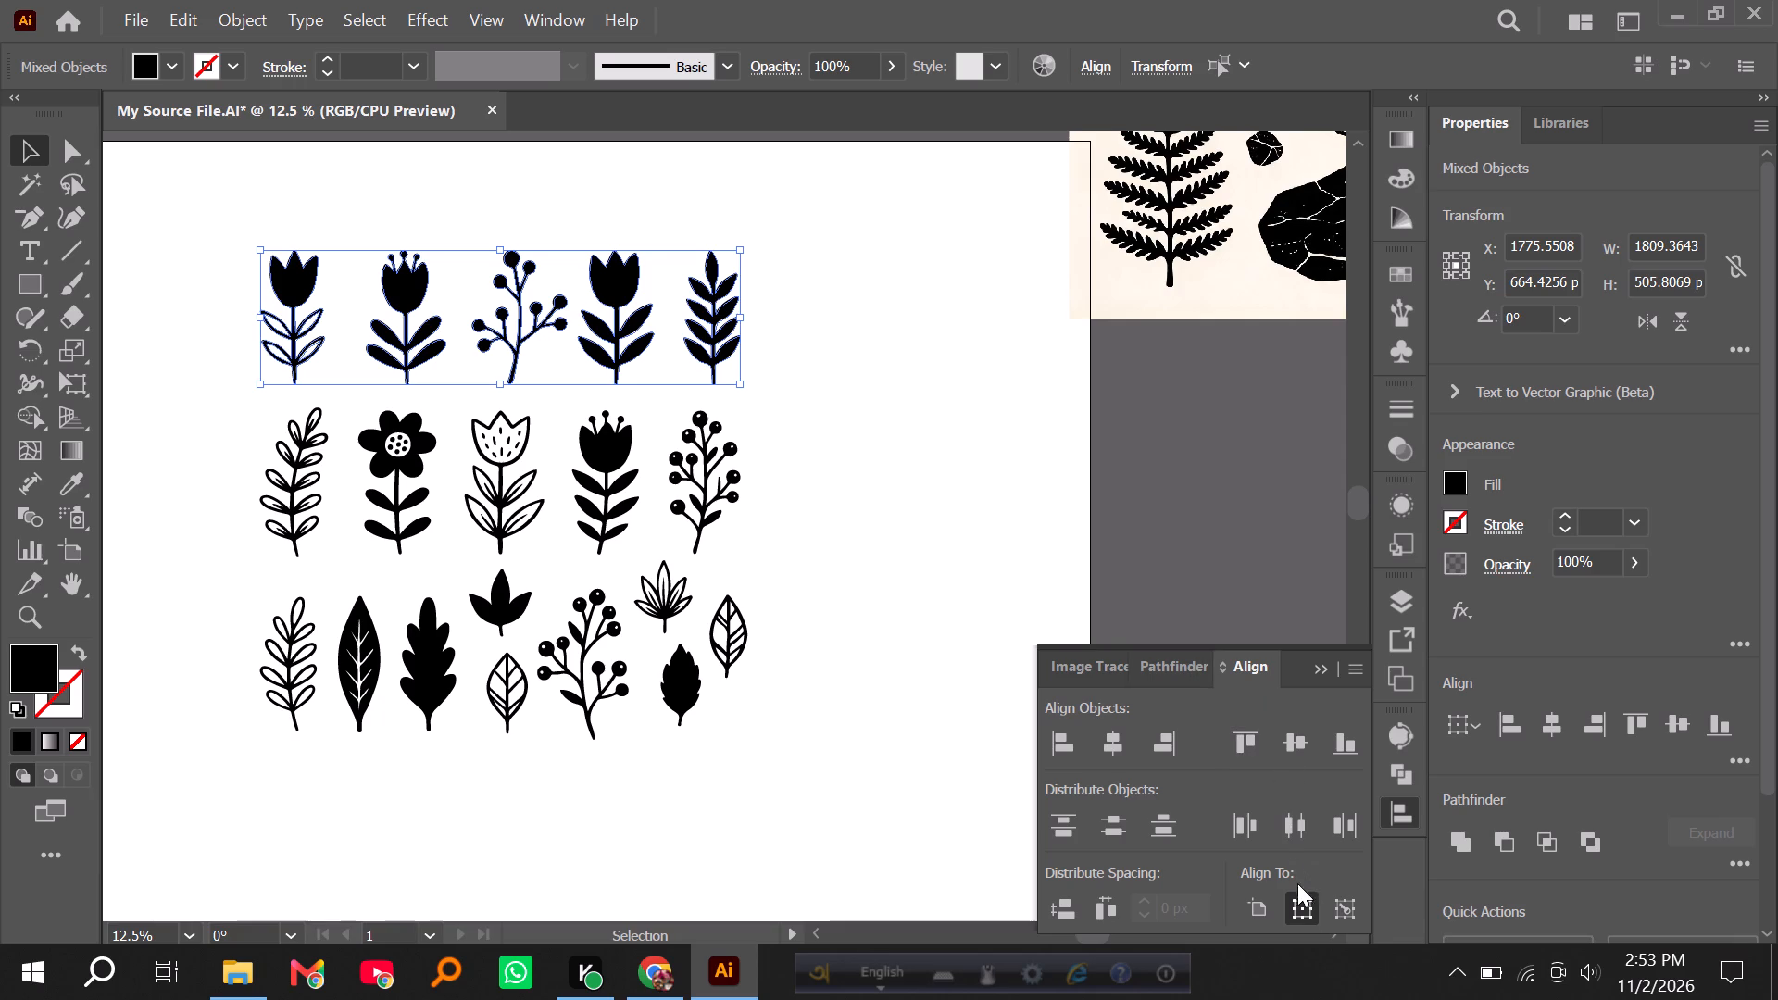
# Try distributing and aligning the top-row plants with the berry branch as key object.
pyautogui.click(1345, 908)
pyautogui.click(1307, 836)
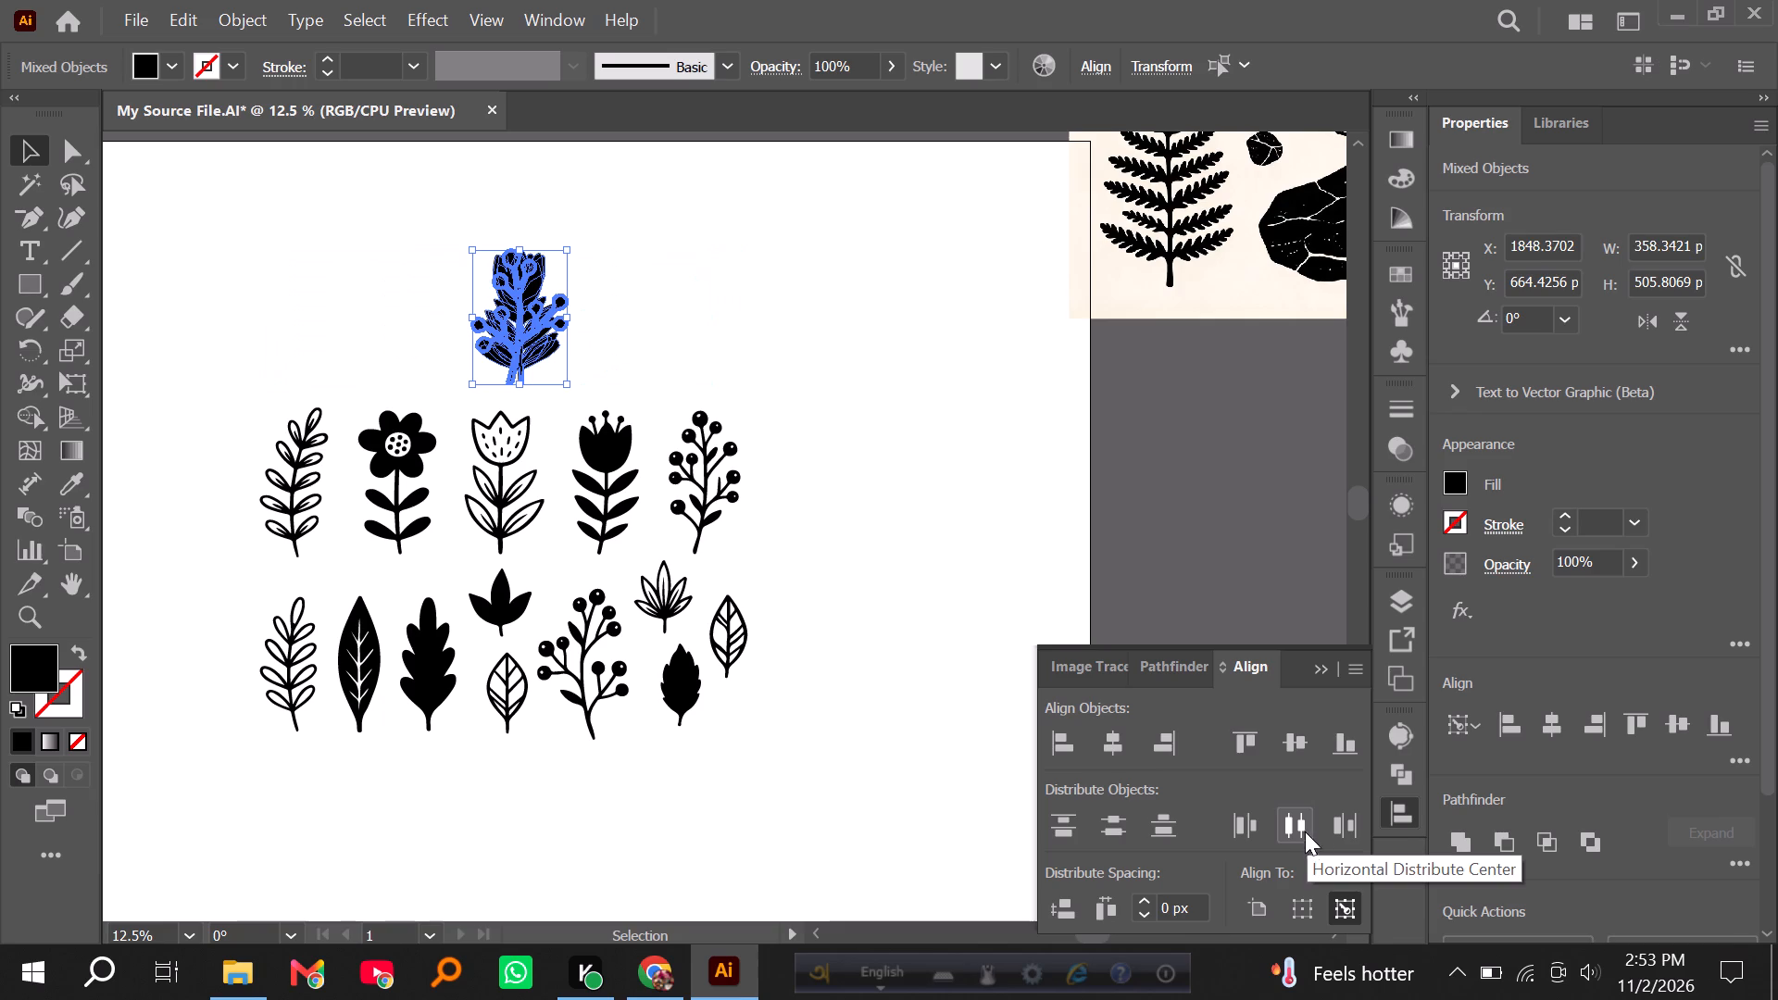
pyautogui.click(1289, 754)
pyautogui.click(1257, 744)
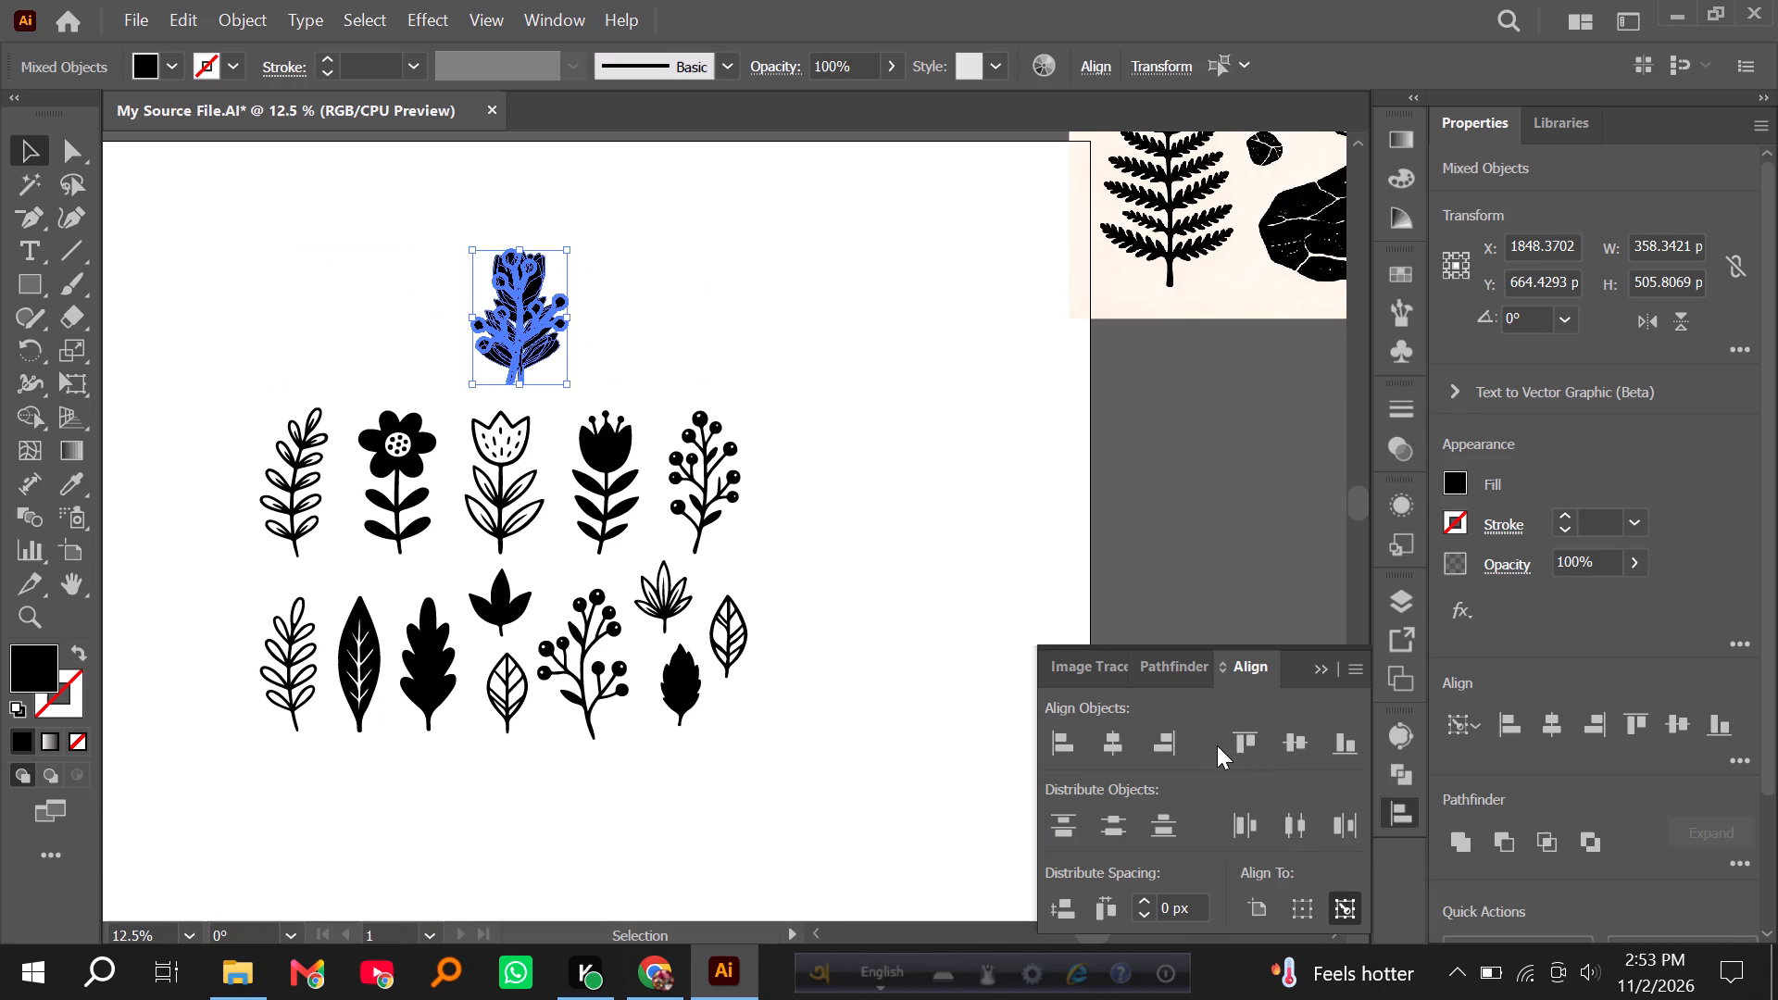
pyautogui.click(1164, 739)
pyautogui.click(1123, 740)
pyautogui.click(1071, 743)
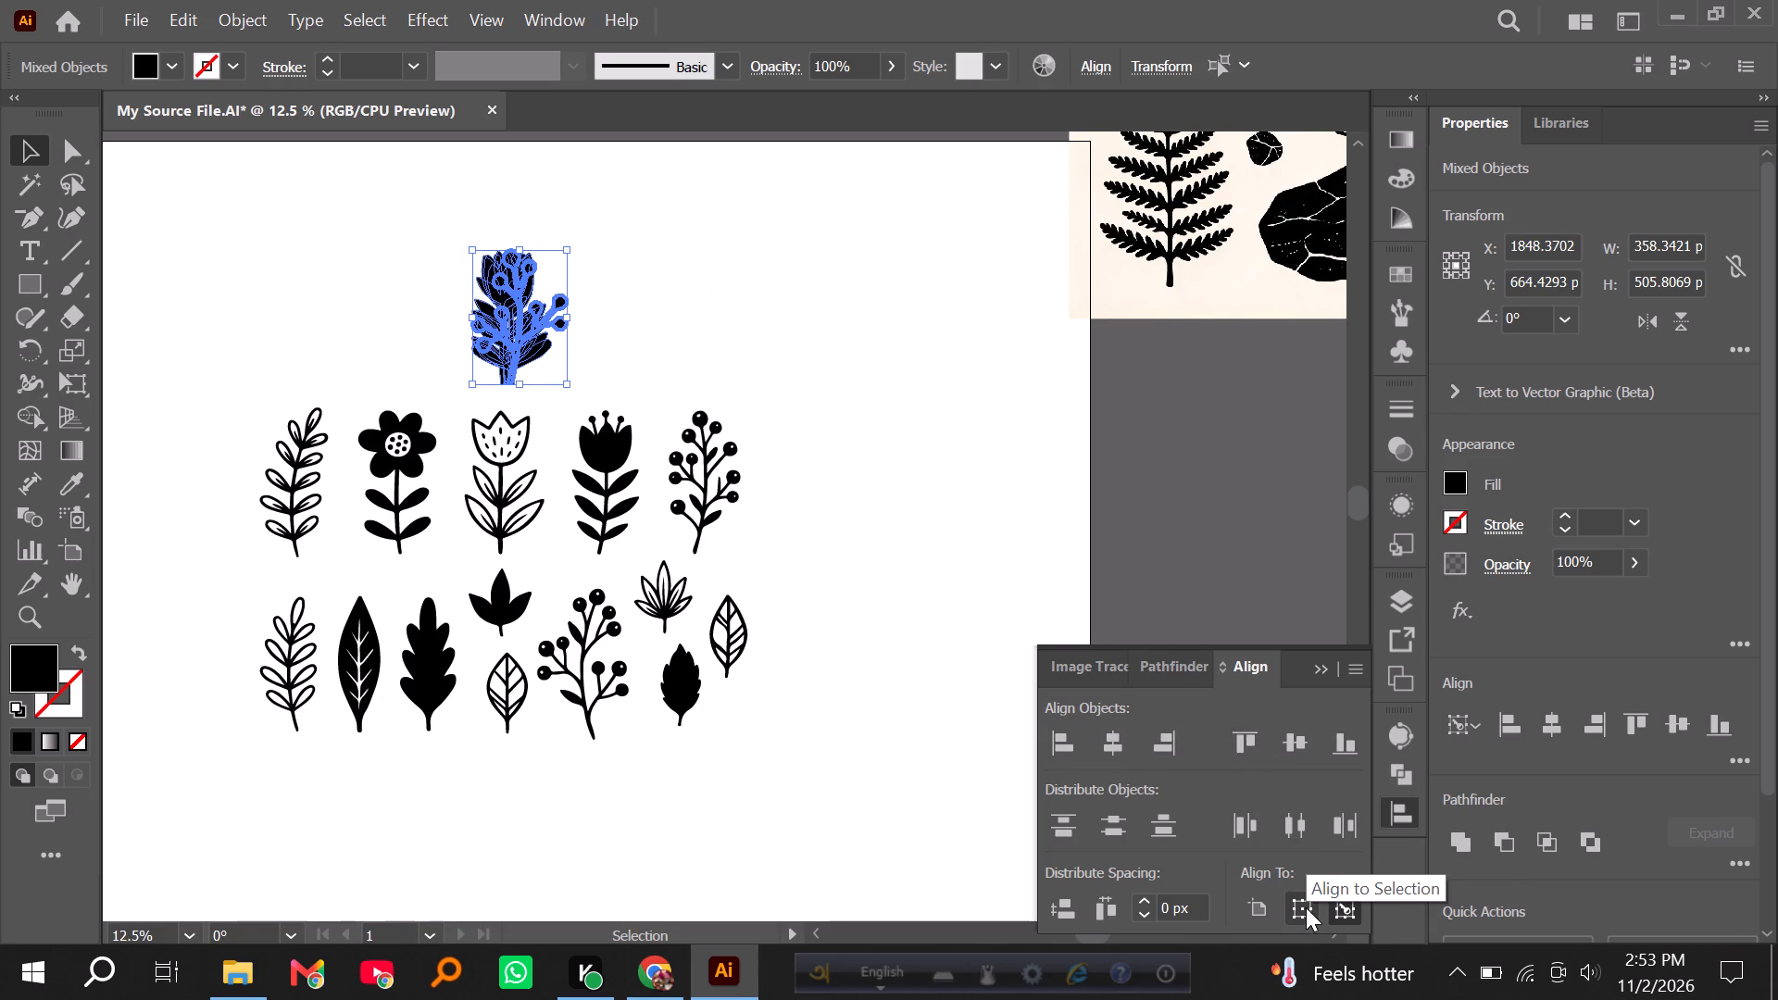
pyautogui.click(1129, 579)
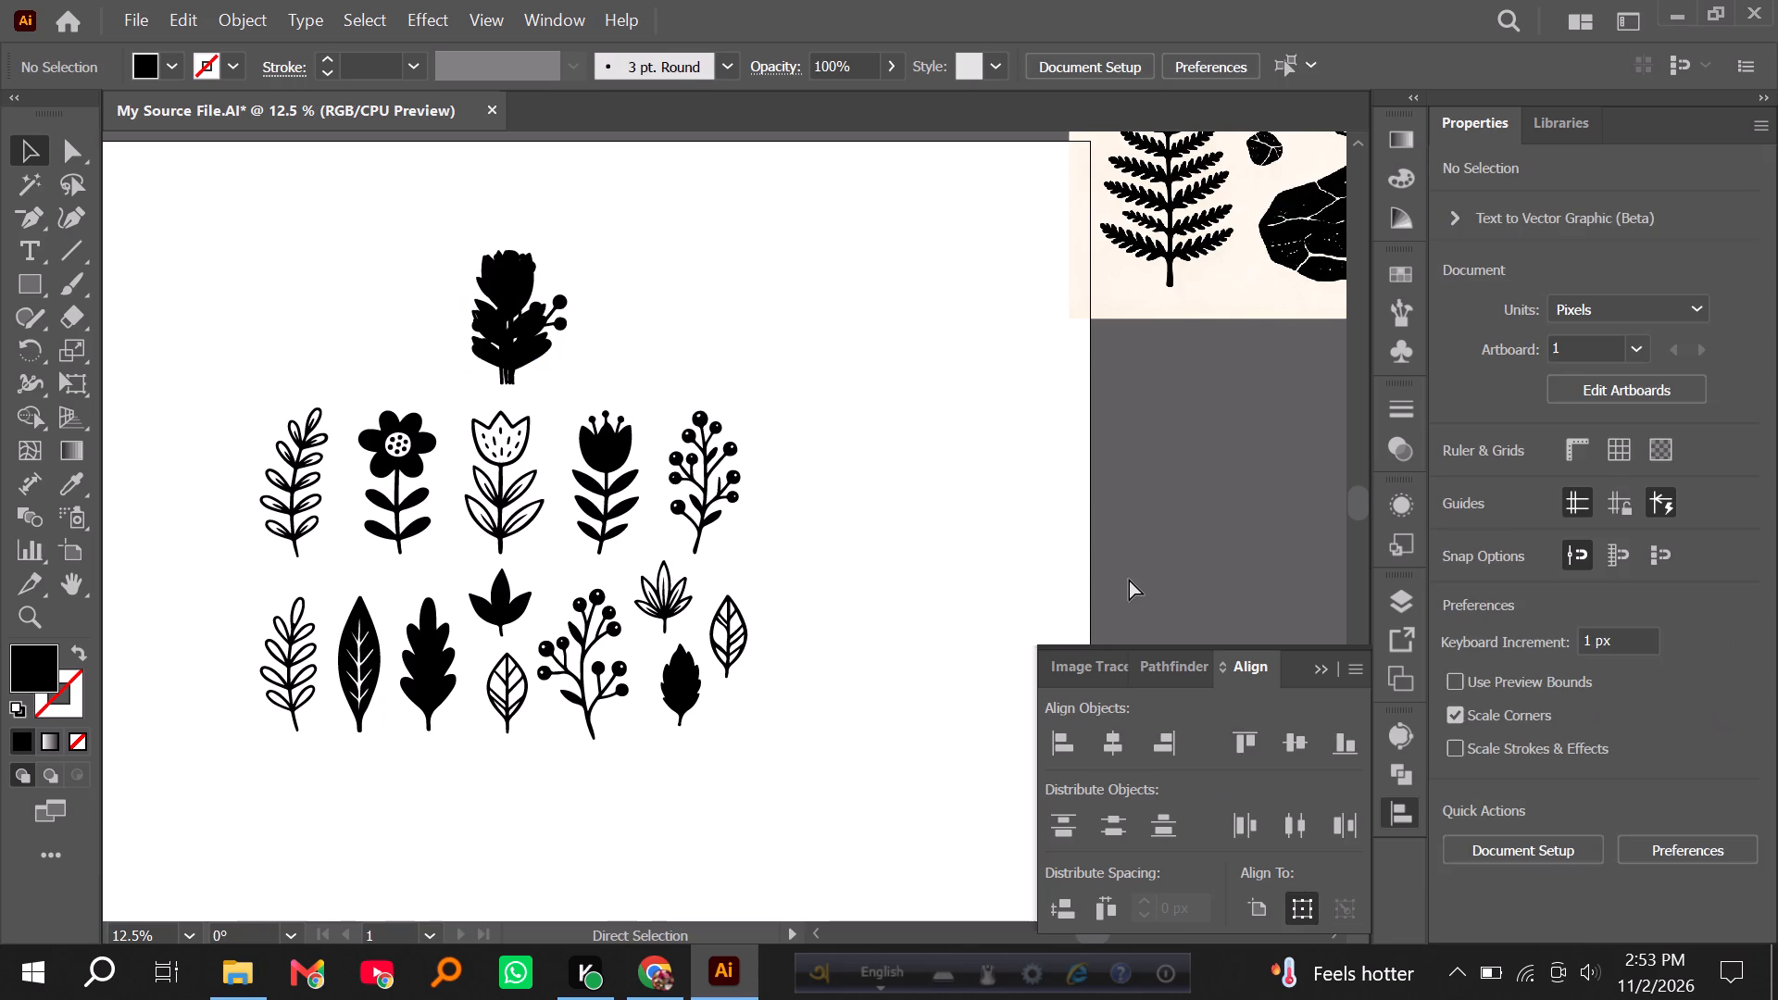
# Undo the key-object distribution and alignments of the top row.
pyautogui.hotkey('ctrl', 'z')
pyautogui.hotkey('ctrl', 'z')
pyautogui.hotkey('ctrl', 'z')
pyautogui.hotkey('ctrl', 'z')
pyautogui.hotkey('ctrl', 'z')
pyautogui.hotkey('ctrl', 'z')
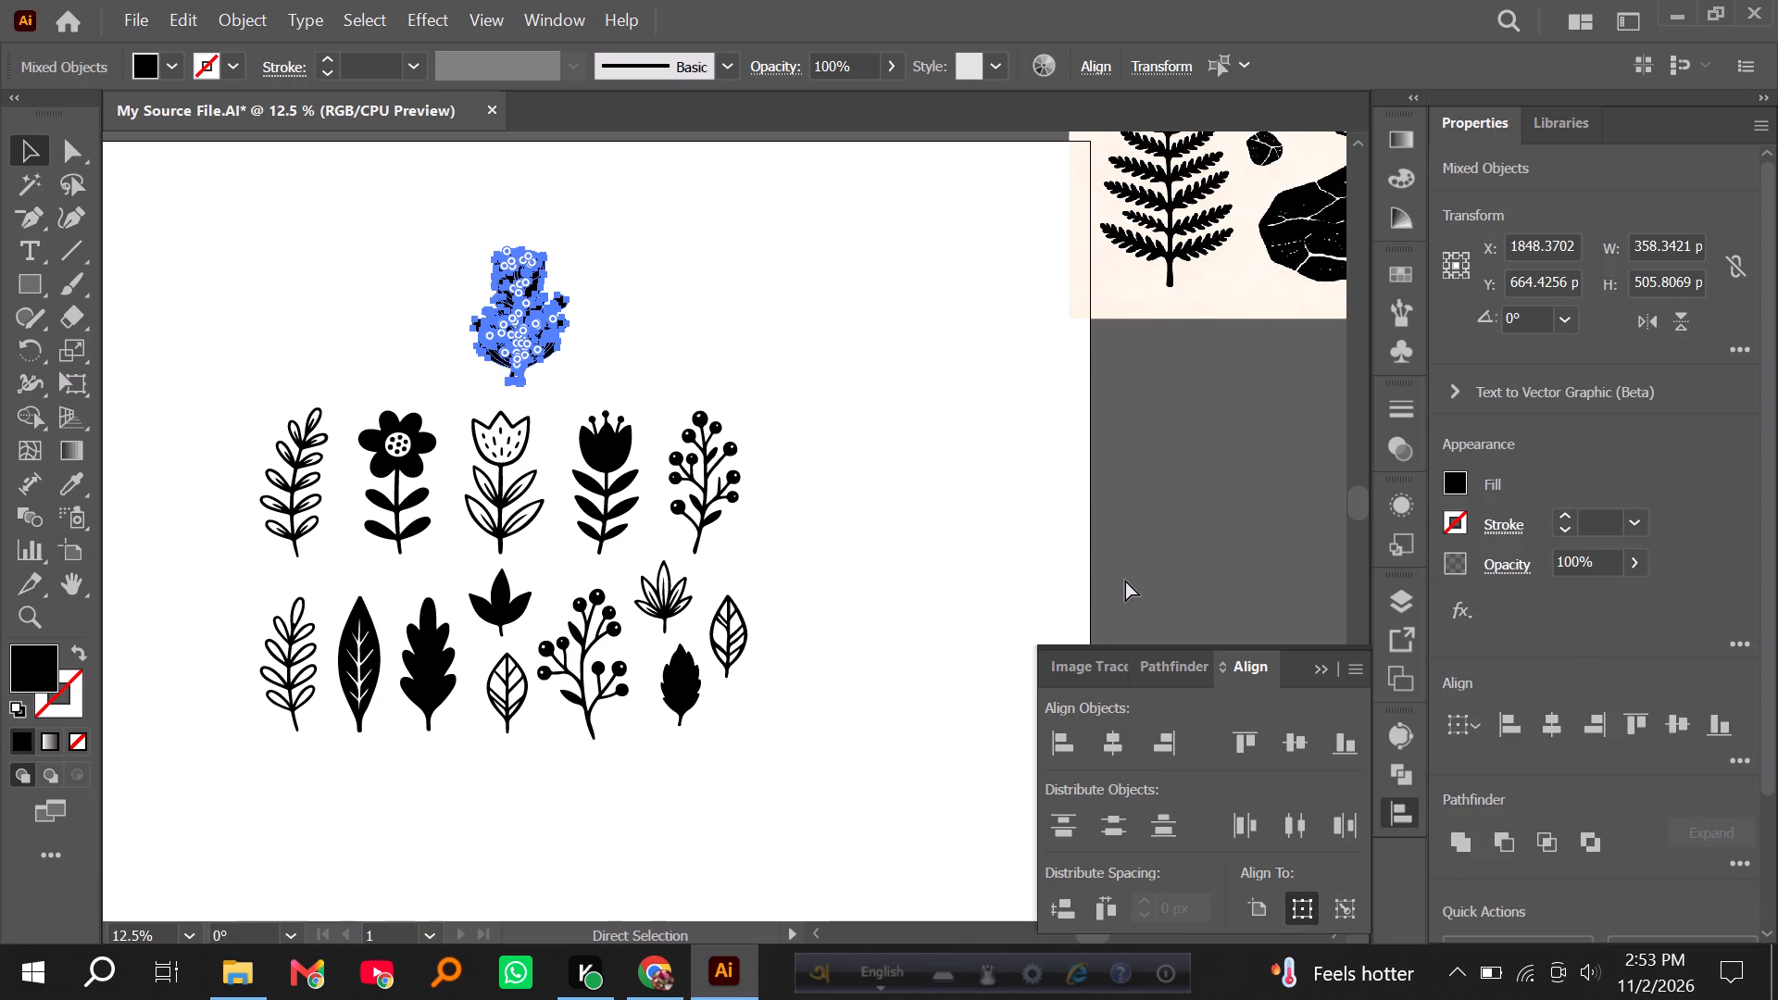
# Align the five top-row plants on their vertical centres, relative to the selection.
pyautogui.click(1307, 909)
pyautogui.tripleClick(1292, 746)
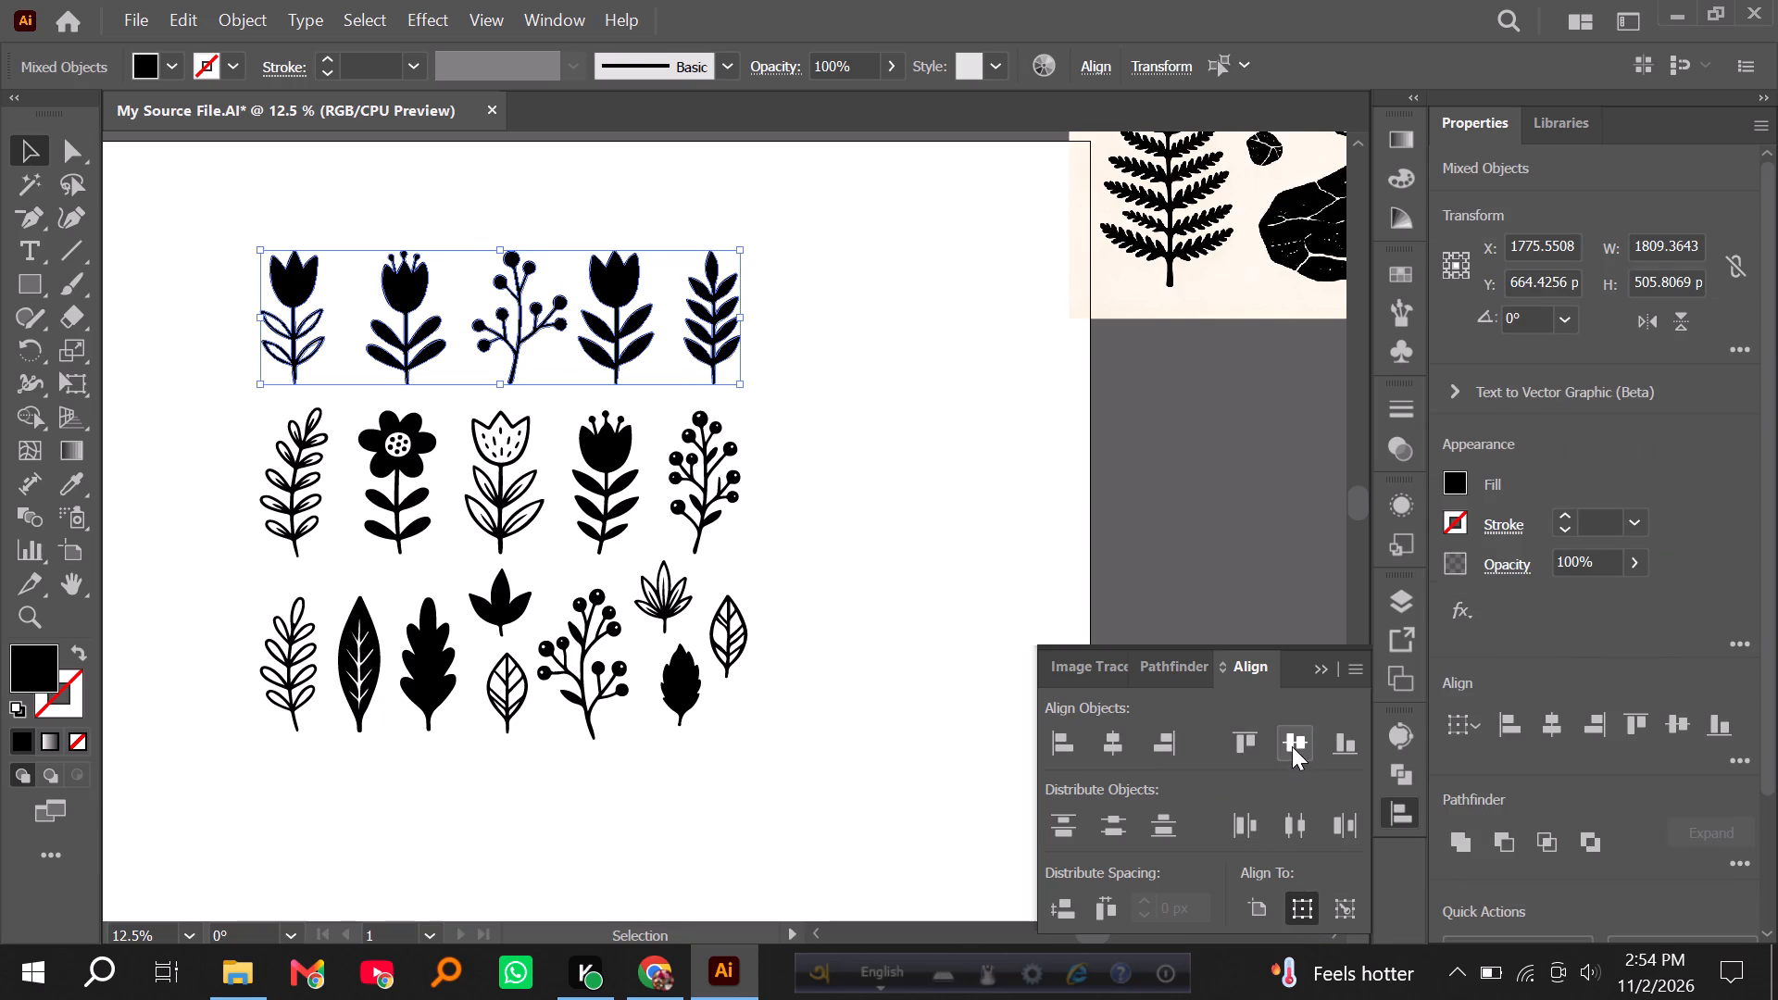
pyautogui.click(1292, 746)
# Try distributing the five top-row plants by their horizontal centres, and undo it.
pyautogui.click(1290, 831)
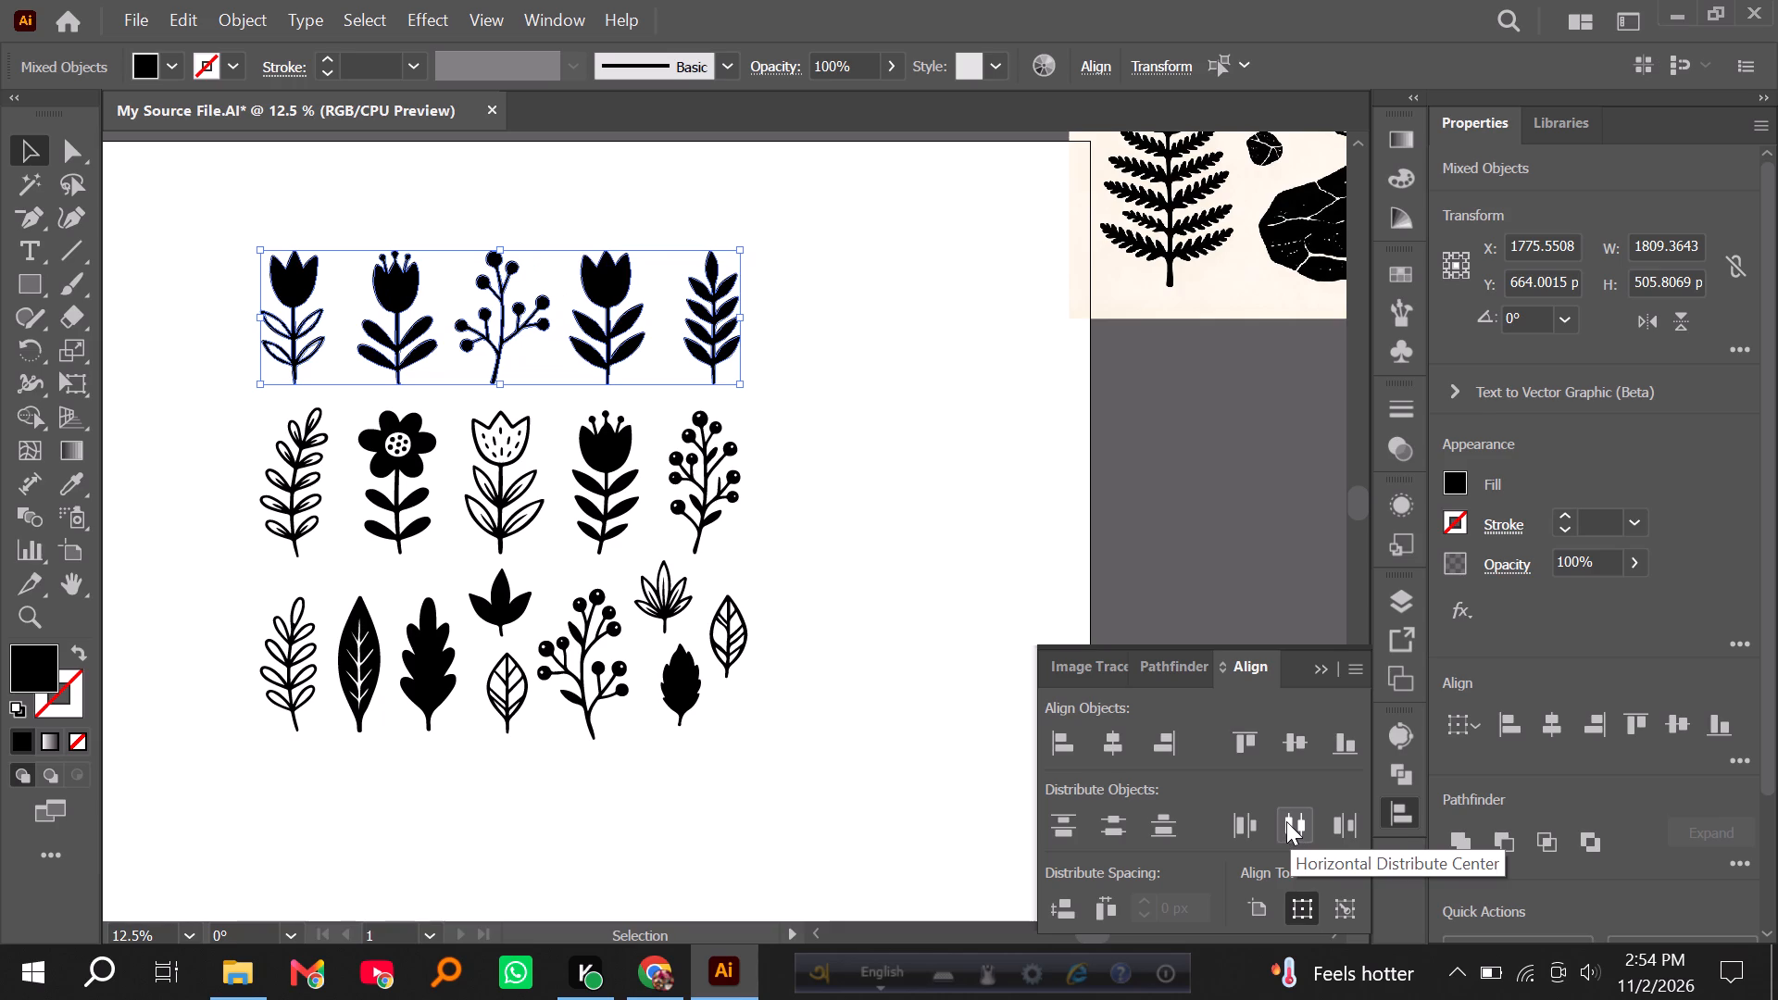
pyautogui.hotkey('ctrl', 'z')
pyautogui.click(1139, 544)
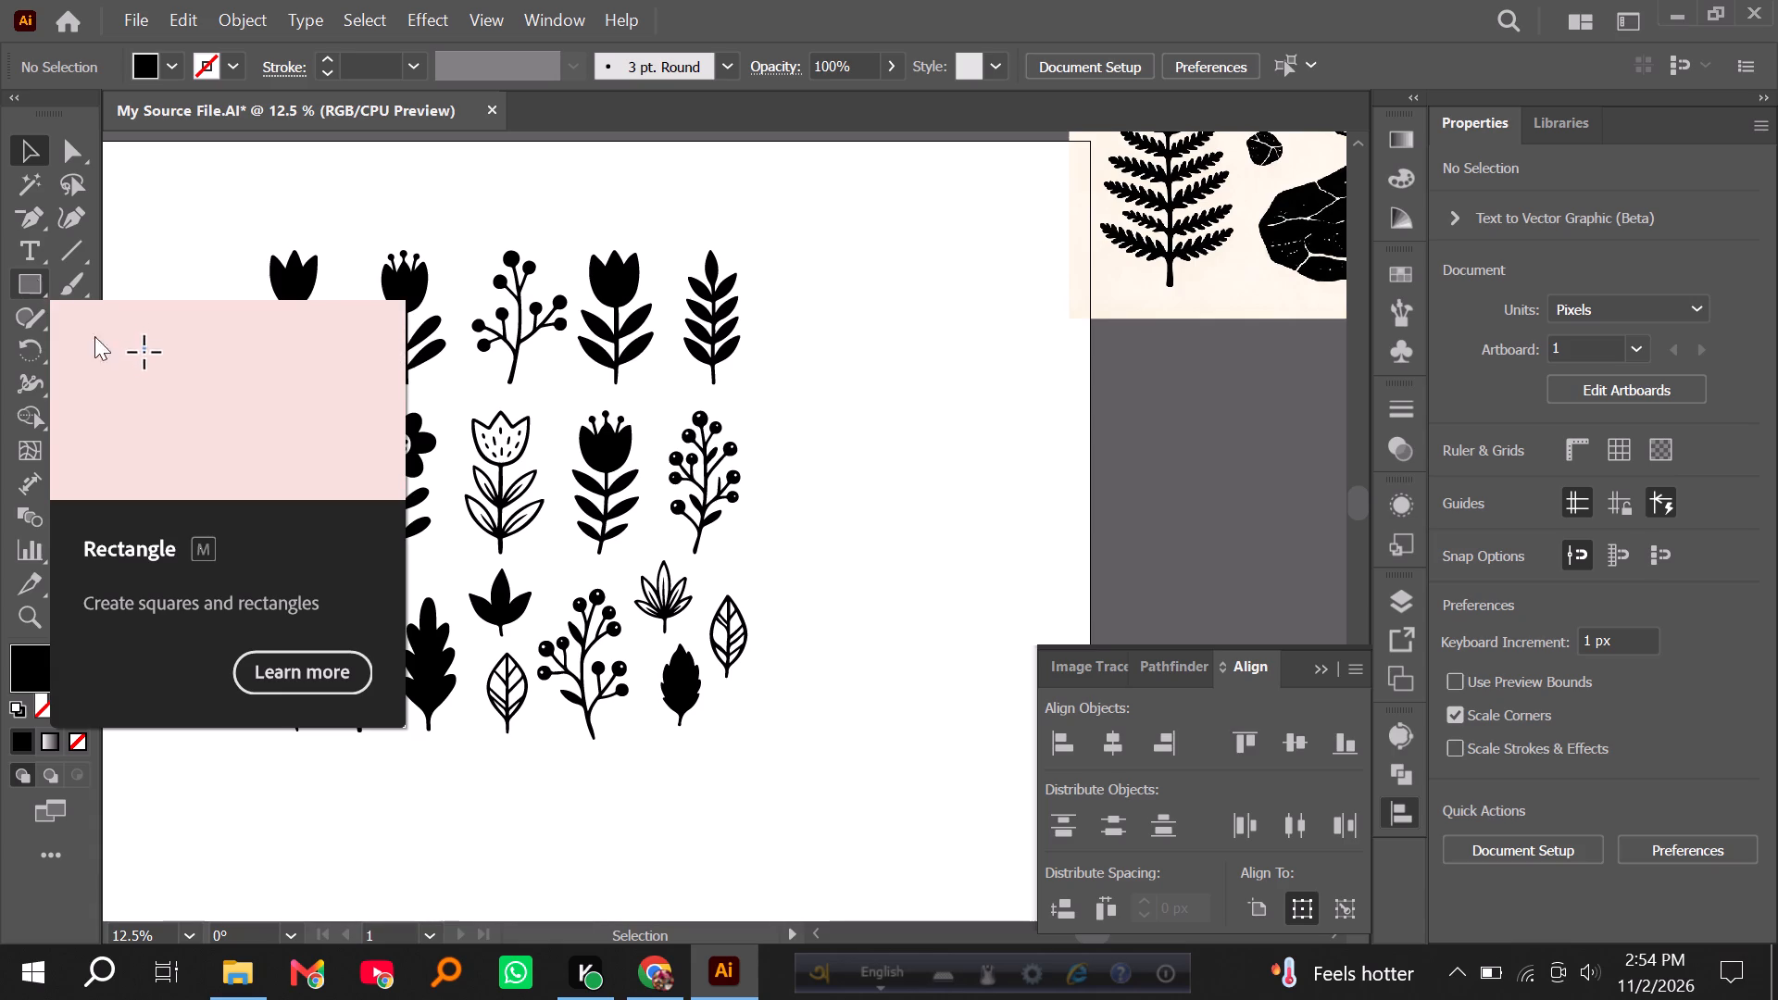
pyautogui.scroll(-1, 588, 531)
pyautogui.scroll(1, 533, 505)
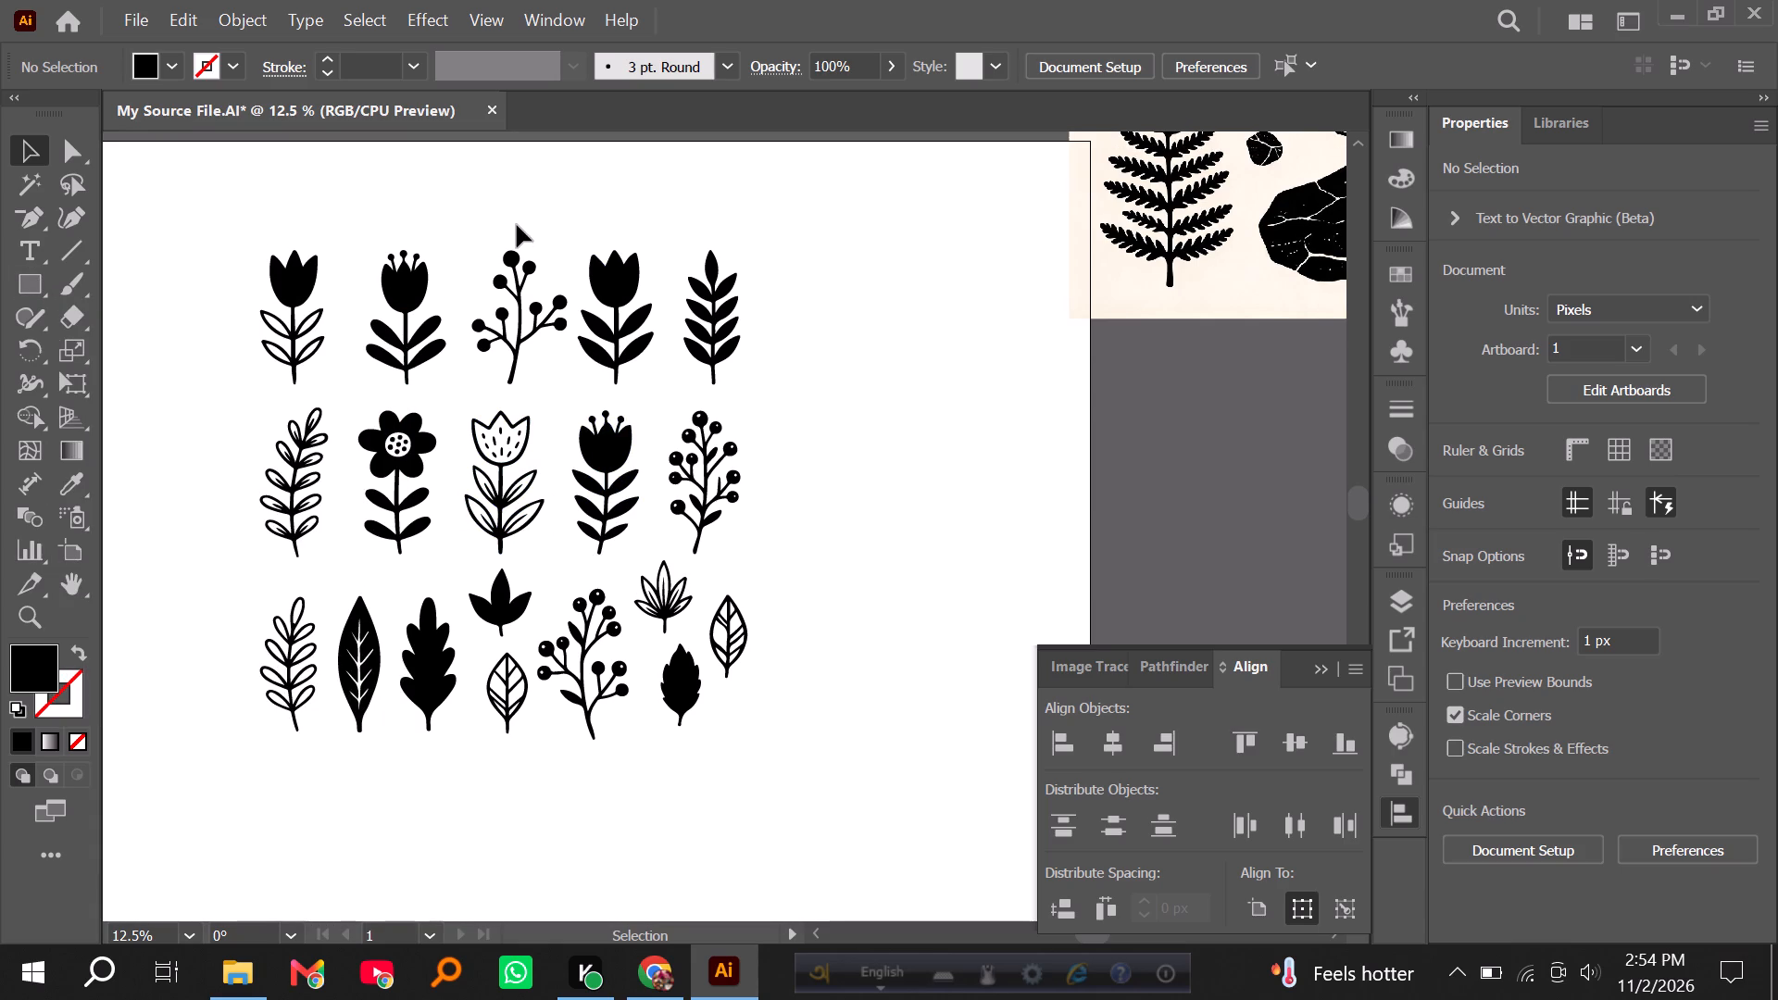
# Distribute the top row's berry branch, solid tulip and leafy stem evenly by their horizontal centres.
pyautogui.moveTo(504, 218); pyautogui.dragTo(722, 304)
pyautogui.click(1290, 822)
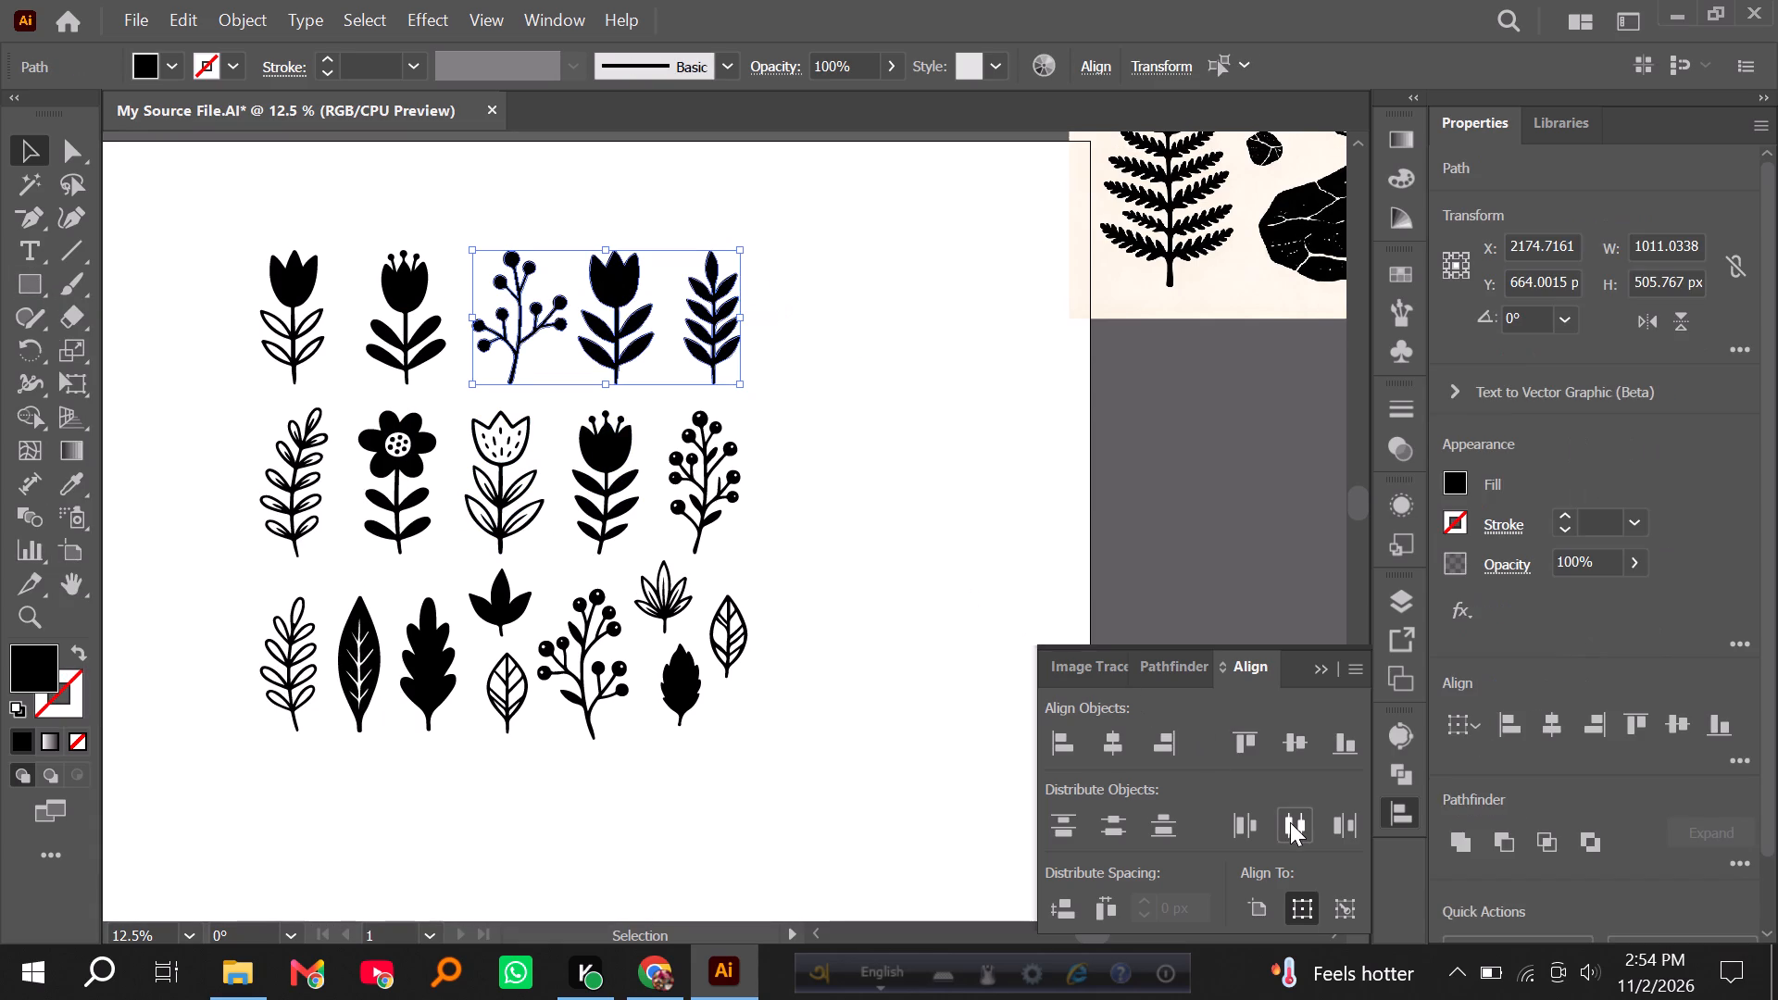
pyautogui.tripleClick(1290, 822)
# Distribute the first three top-row plants, up to the berry branch, evenly by their horizontal centres.
pyautogui.moveTo(243, 236); pyautogui.dragTo(534, 369)
pyautogui.click(1298, 819)
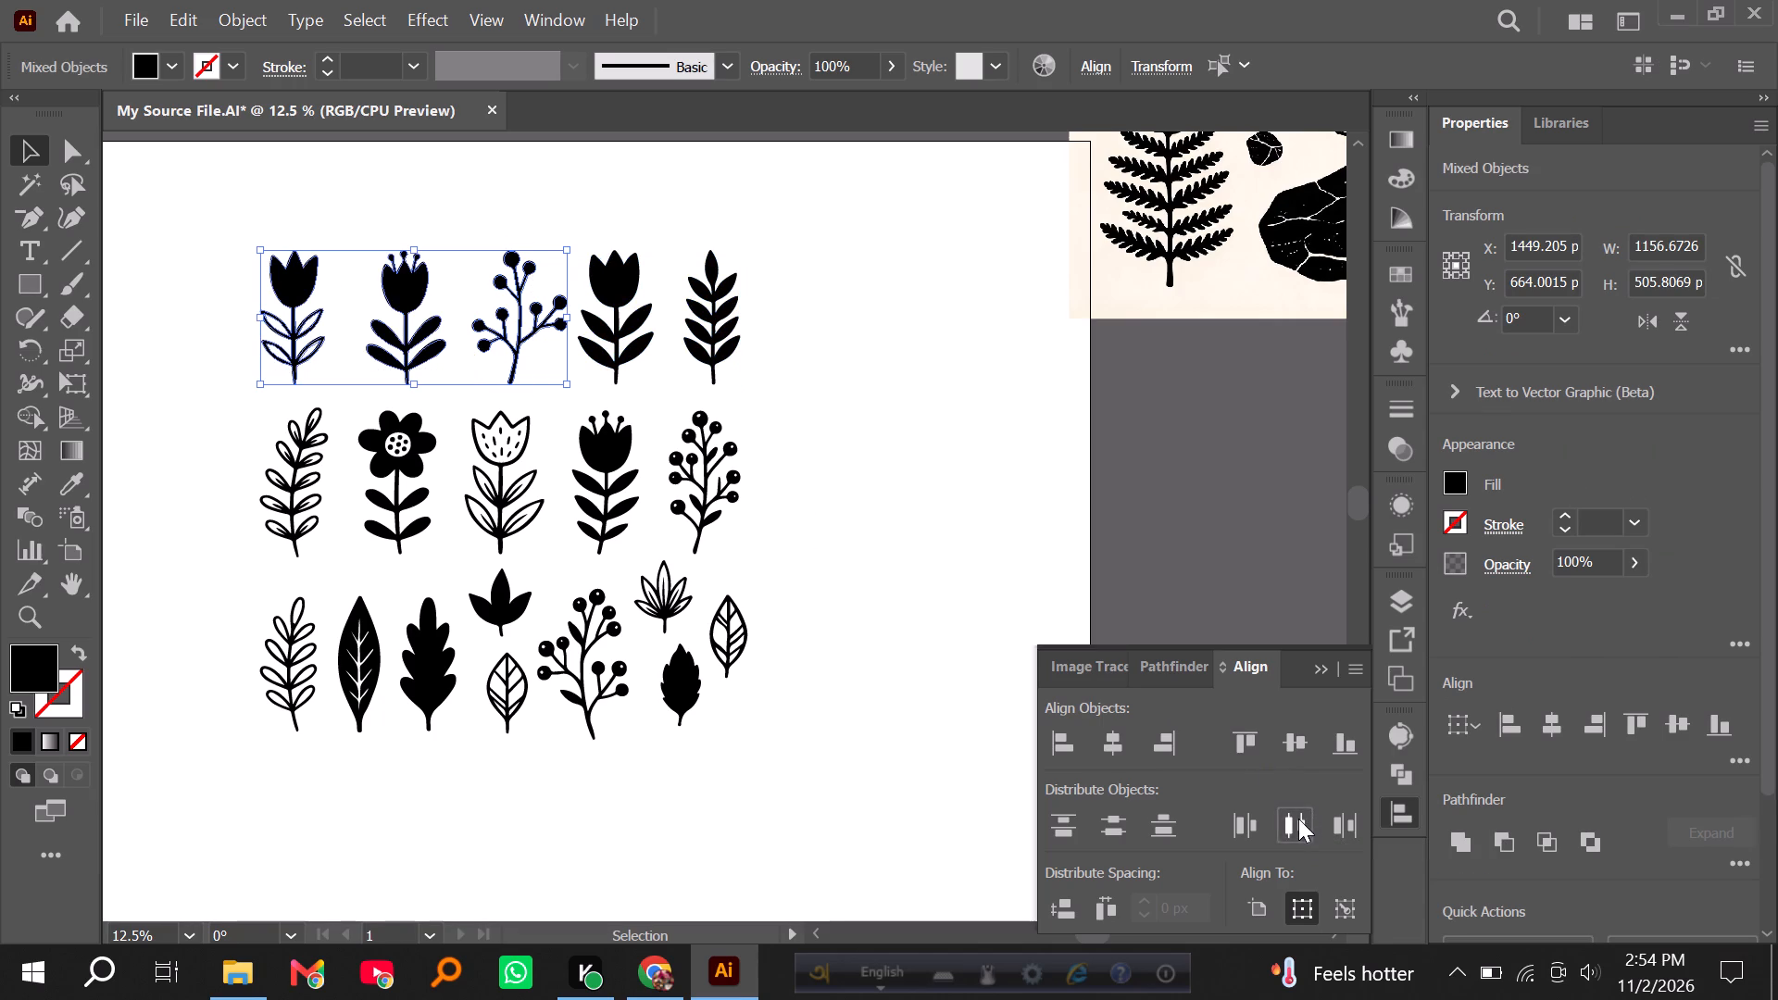
pyautogui.tripleClick(1298, 819)
pyautogui.click(1298, 819)
# Distribute the middle three top-row plants evenly by their horizontal centres.
pyautogui.moveTo(398, 216); pyautogui.dragTo(643, 325)
pyautogui.click(1289, 827)
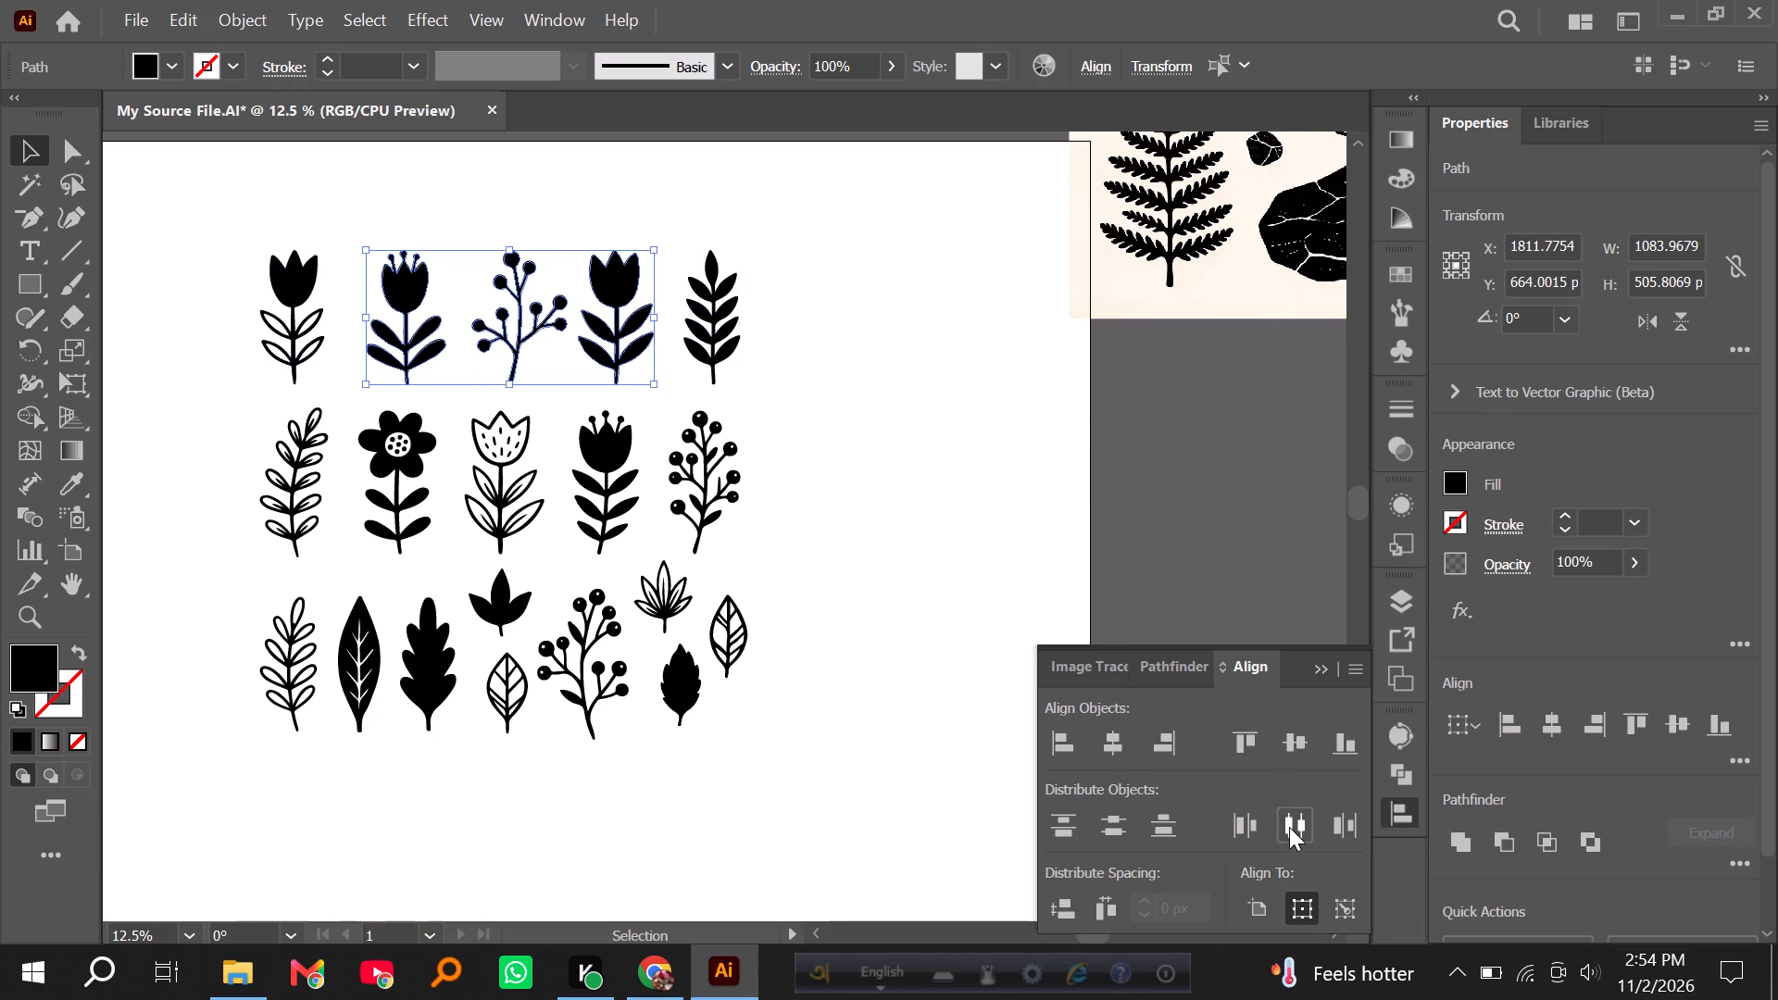
pyautogui.click(1289, 827)
pyautogui.click(944, 488)
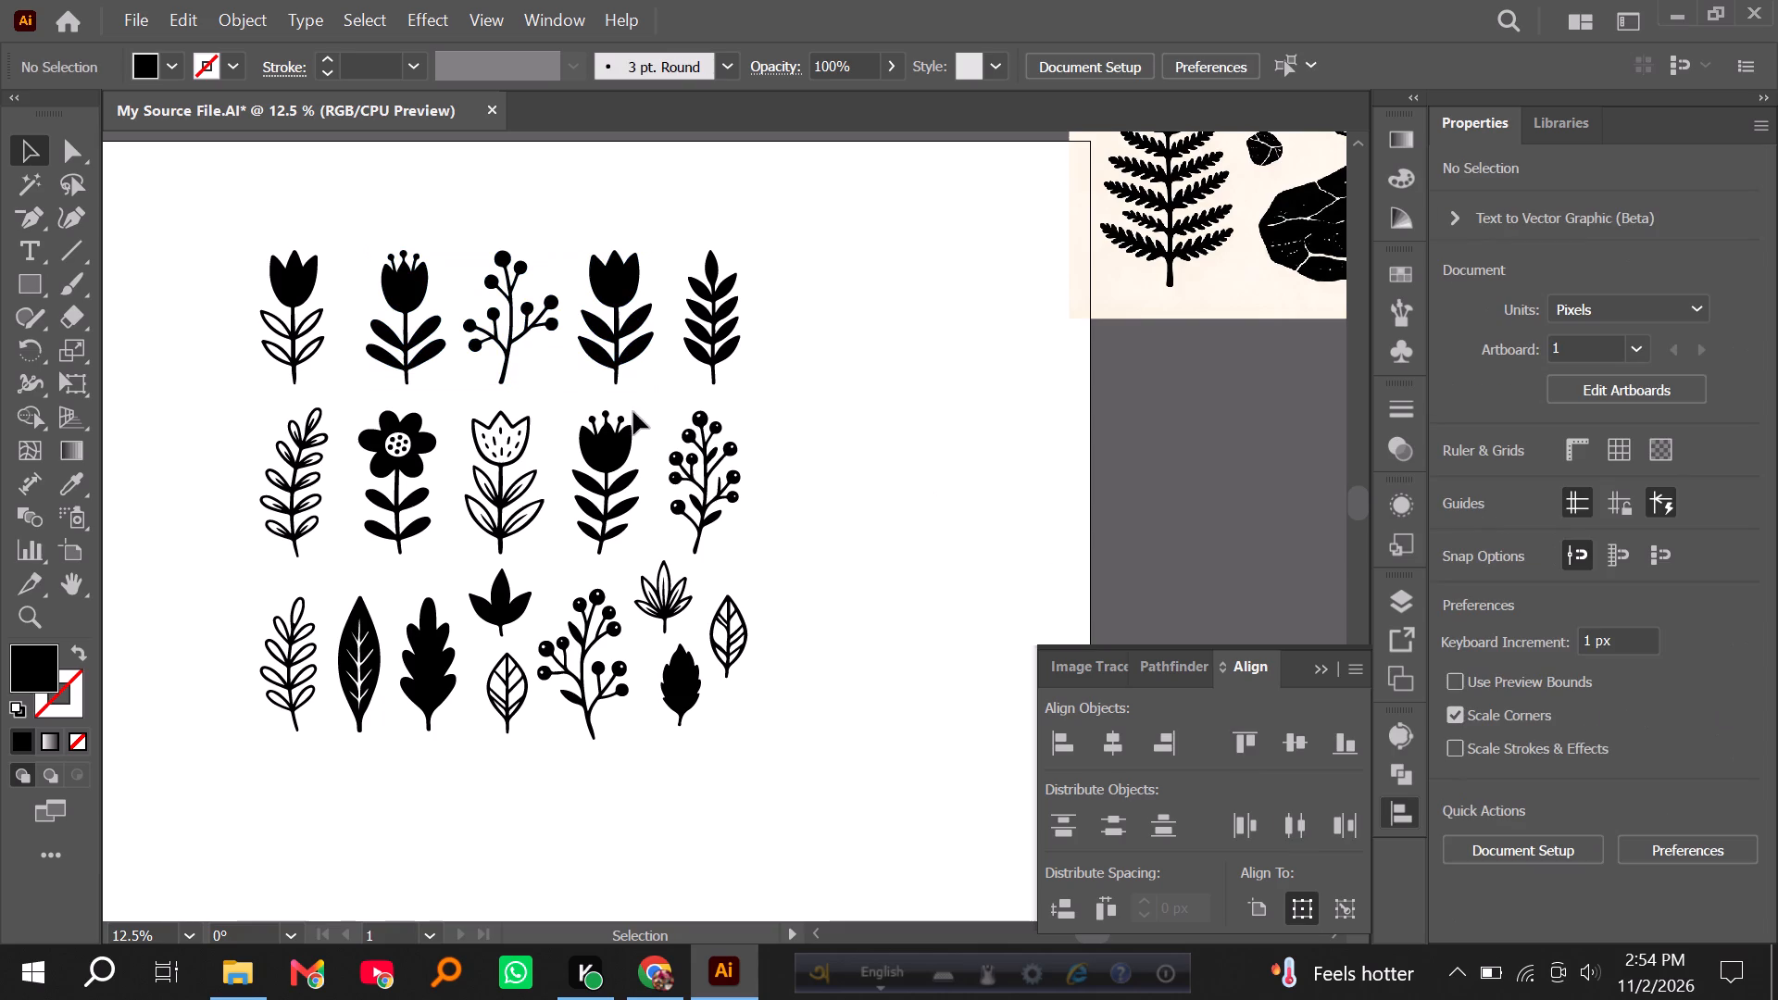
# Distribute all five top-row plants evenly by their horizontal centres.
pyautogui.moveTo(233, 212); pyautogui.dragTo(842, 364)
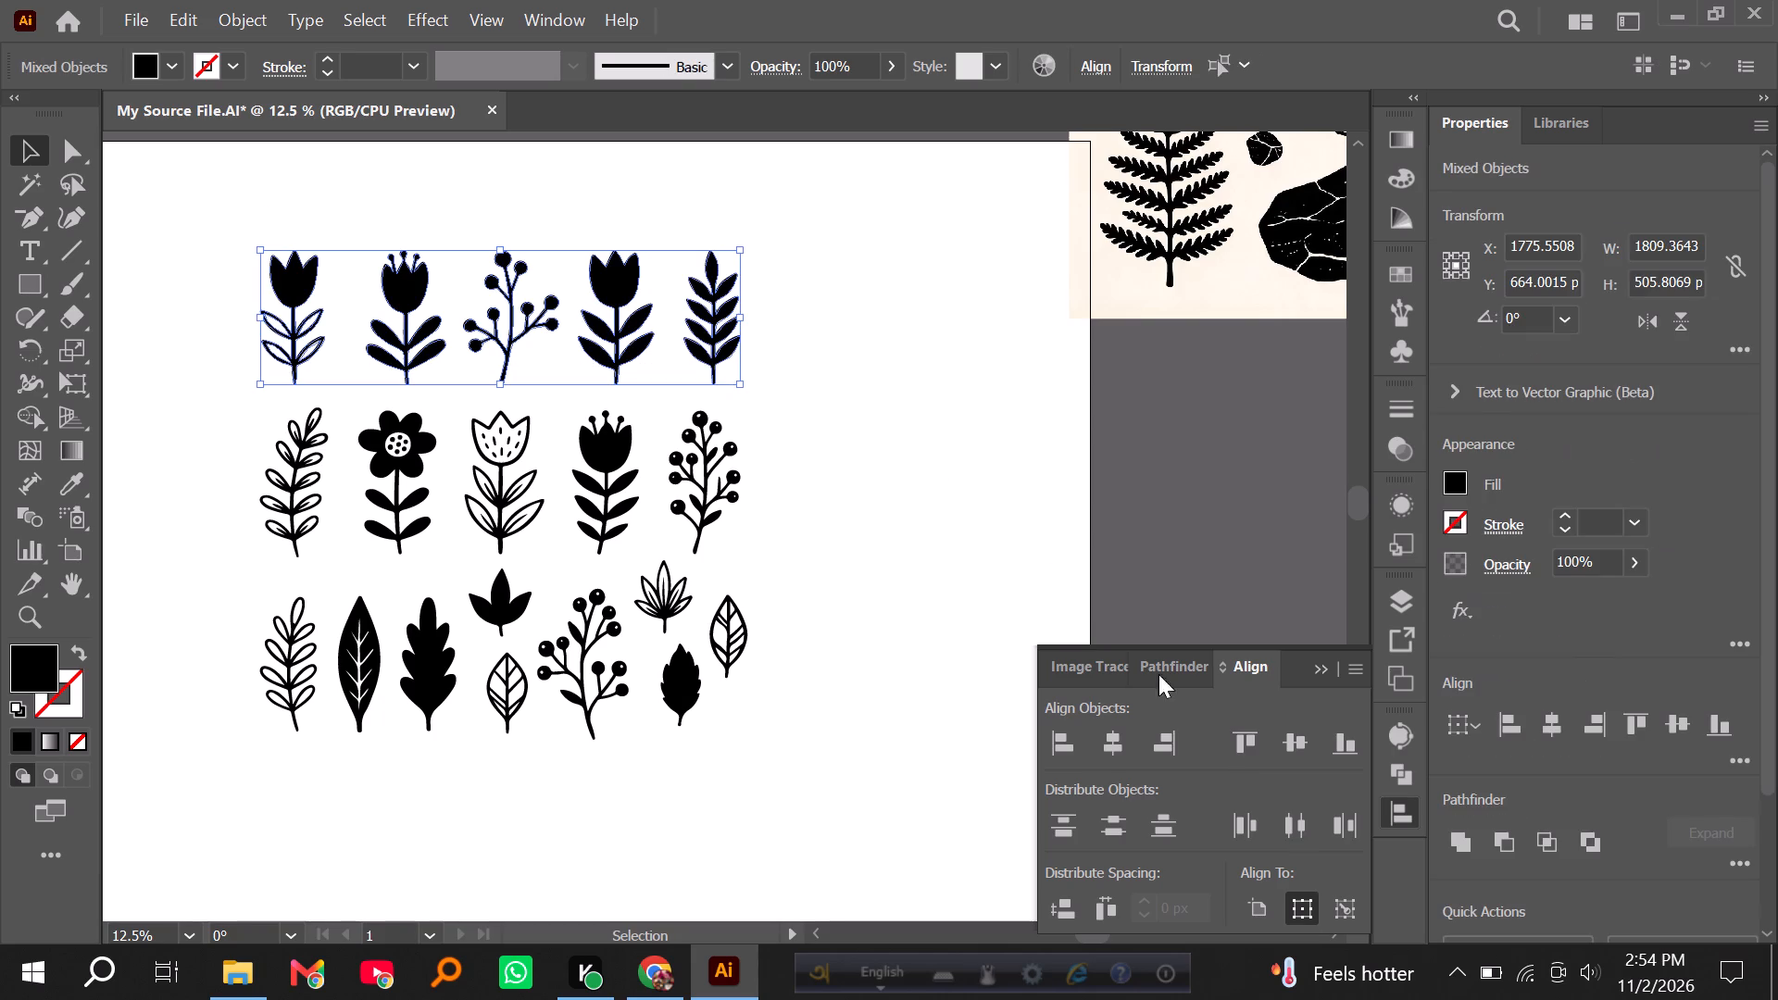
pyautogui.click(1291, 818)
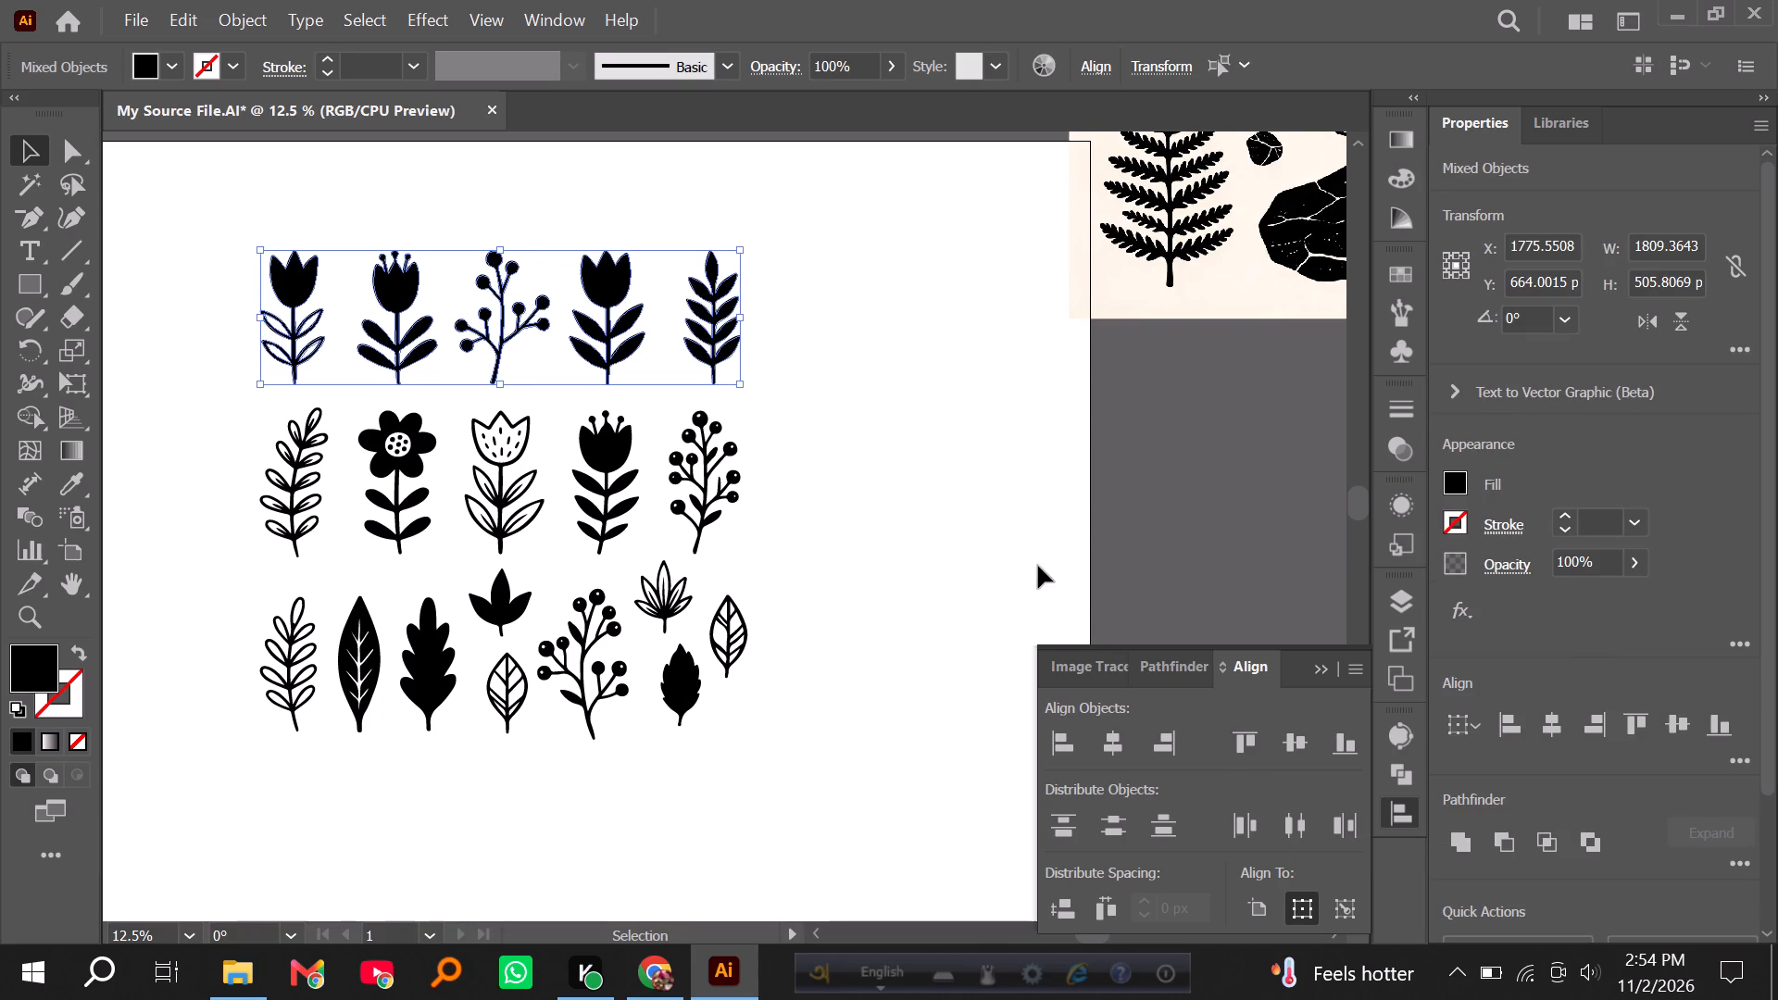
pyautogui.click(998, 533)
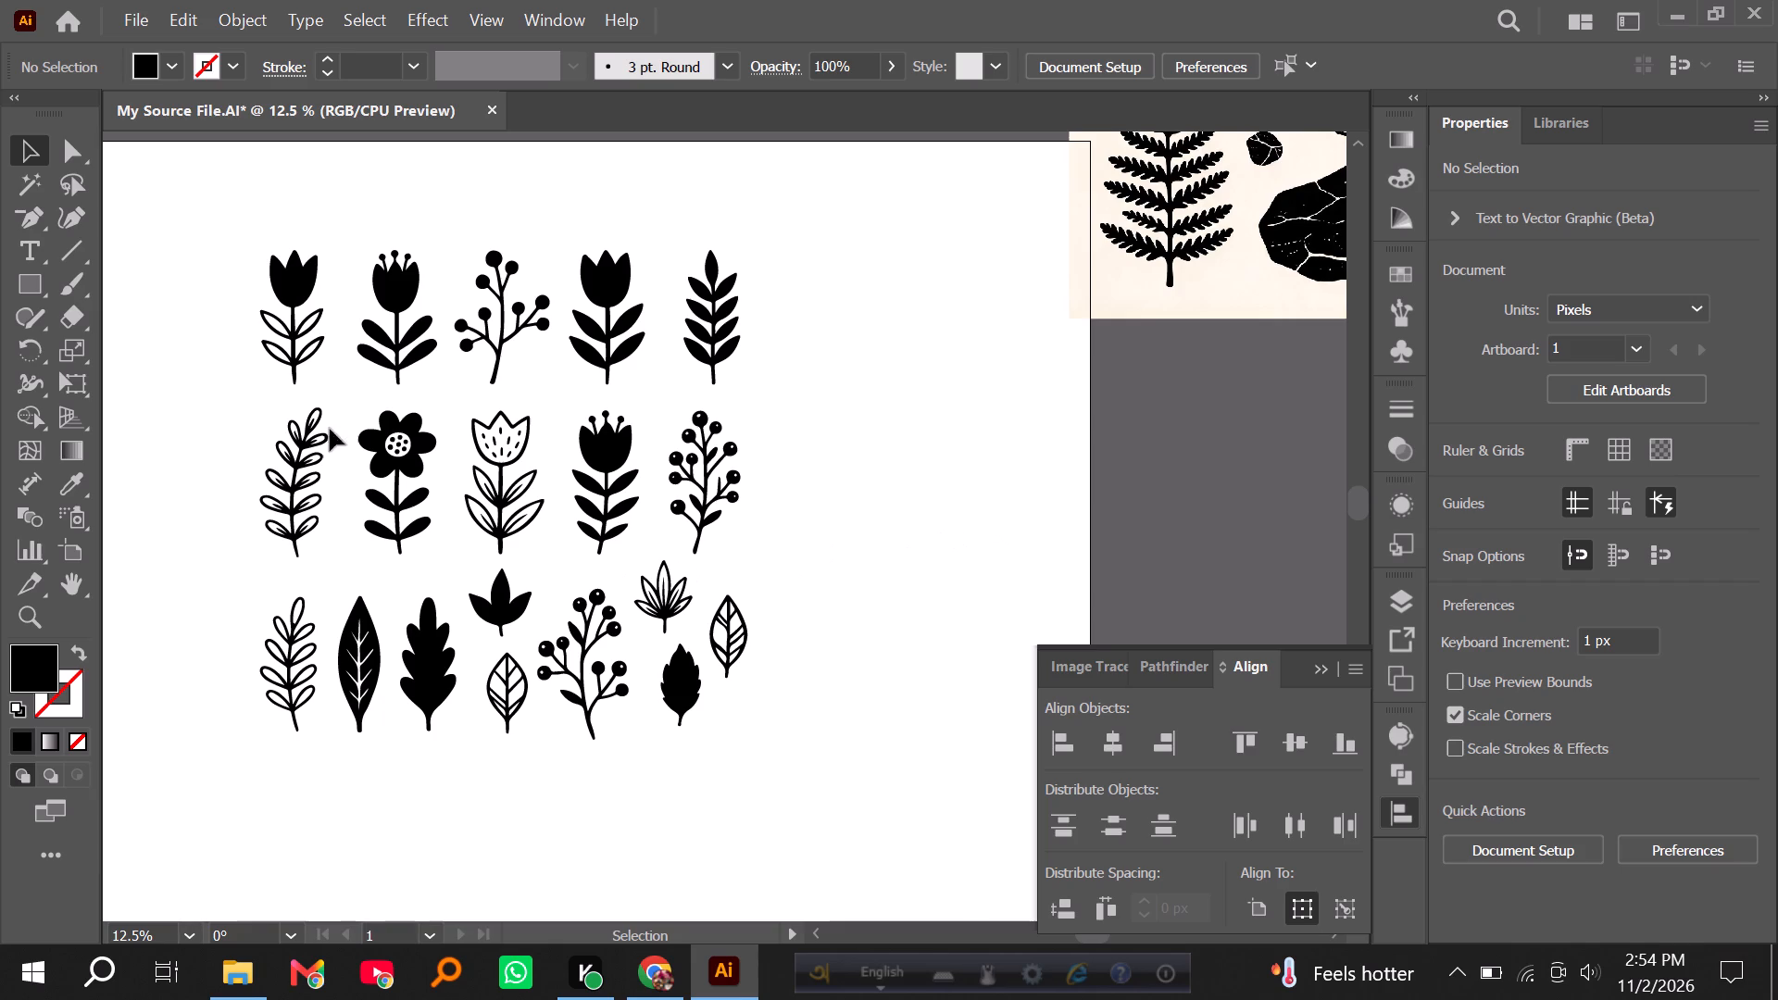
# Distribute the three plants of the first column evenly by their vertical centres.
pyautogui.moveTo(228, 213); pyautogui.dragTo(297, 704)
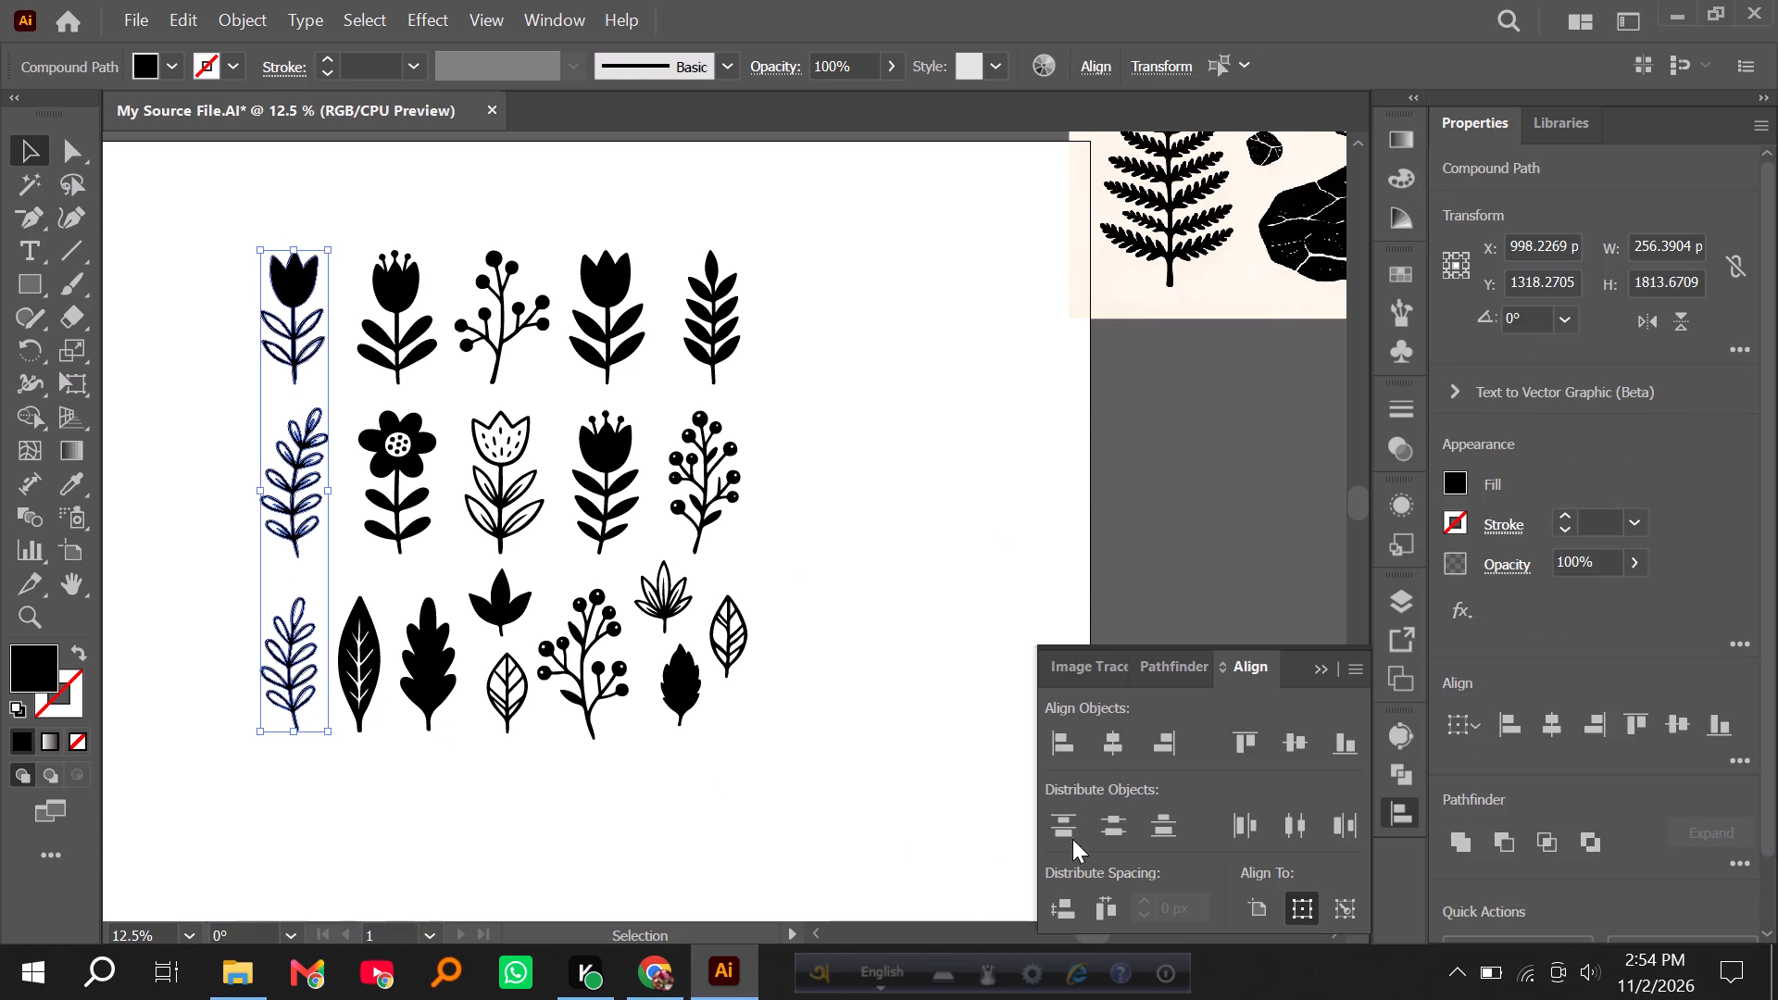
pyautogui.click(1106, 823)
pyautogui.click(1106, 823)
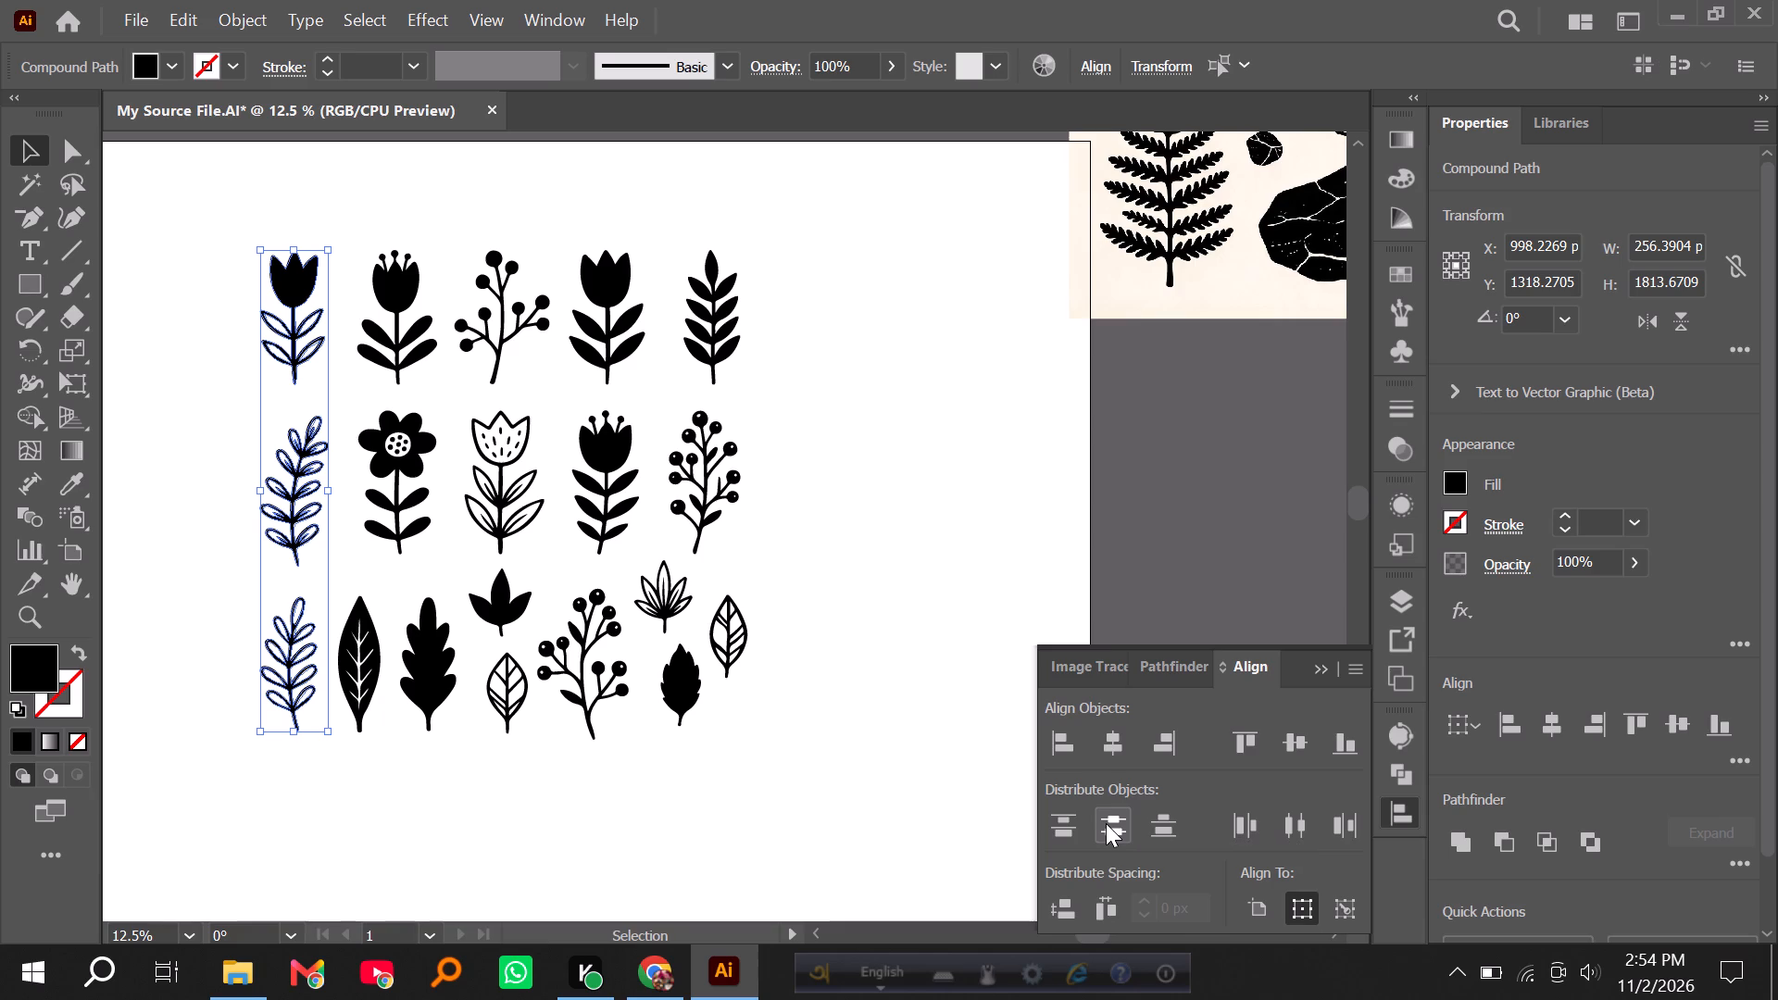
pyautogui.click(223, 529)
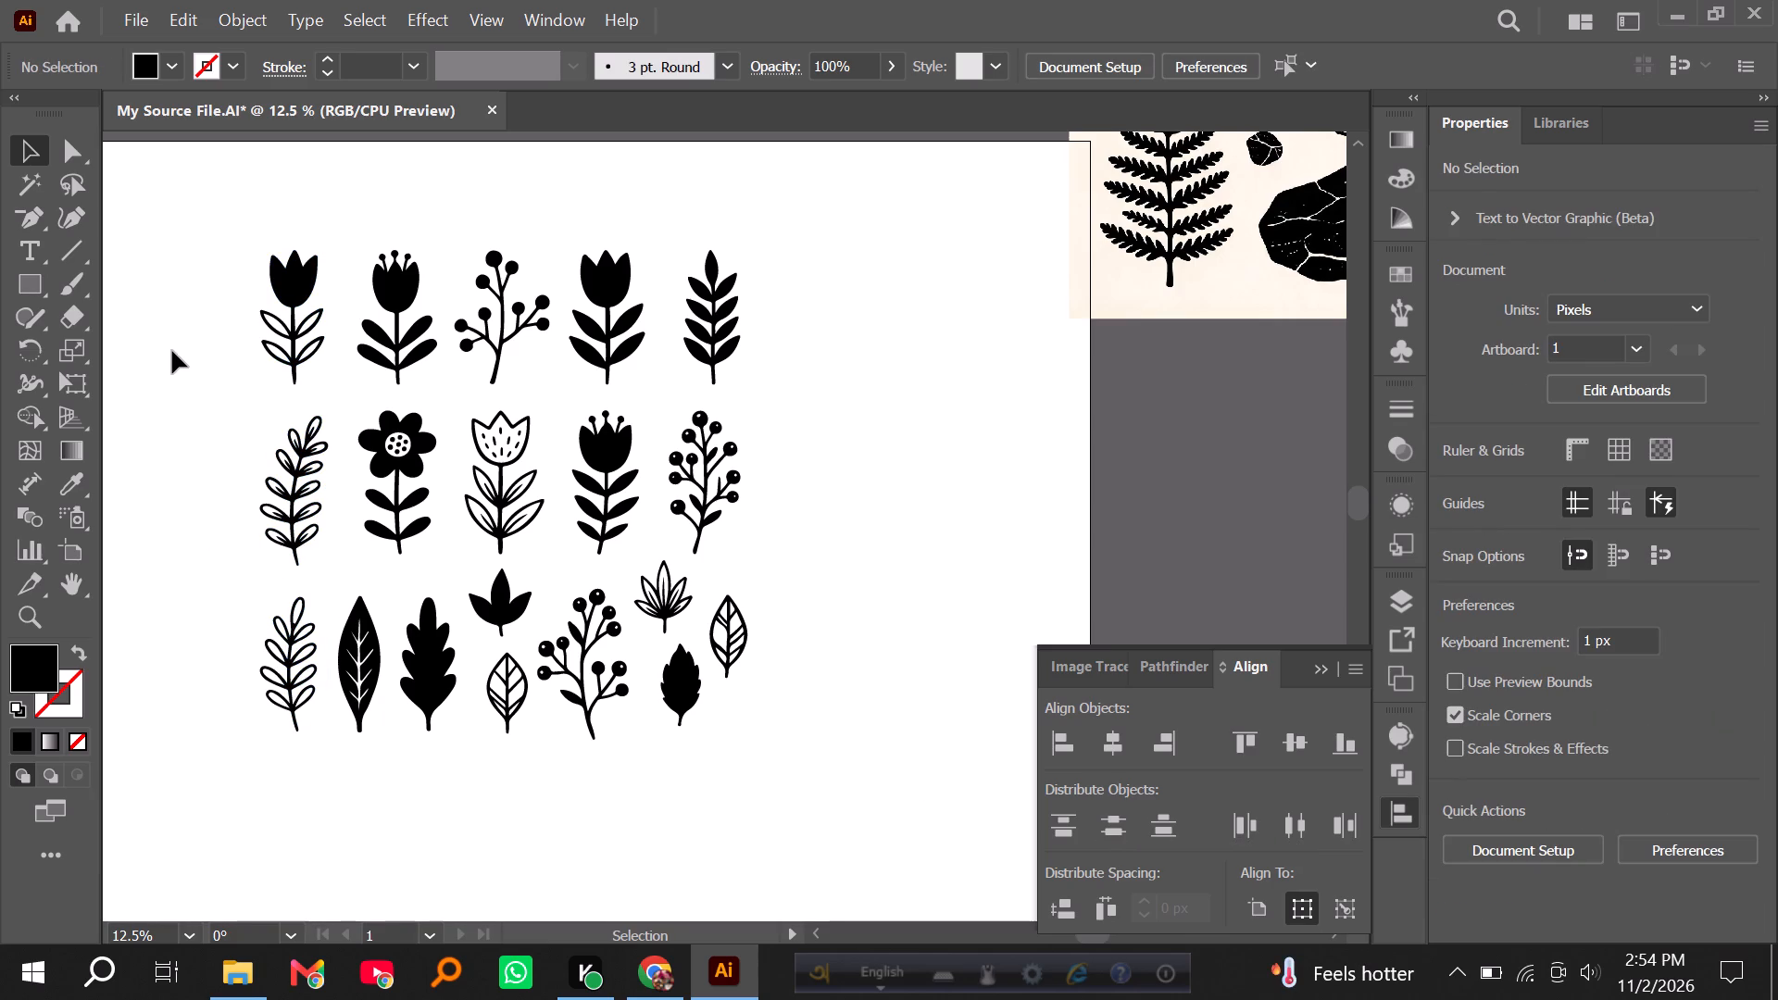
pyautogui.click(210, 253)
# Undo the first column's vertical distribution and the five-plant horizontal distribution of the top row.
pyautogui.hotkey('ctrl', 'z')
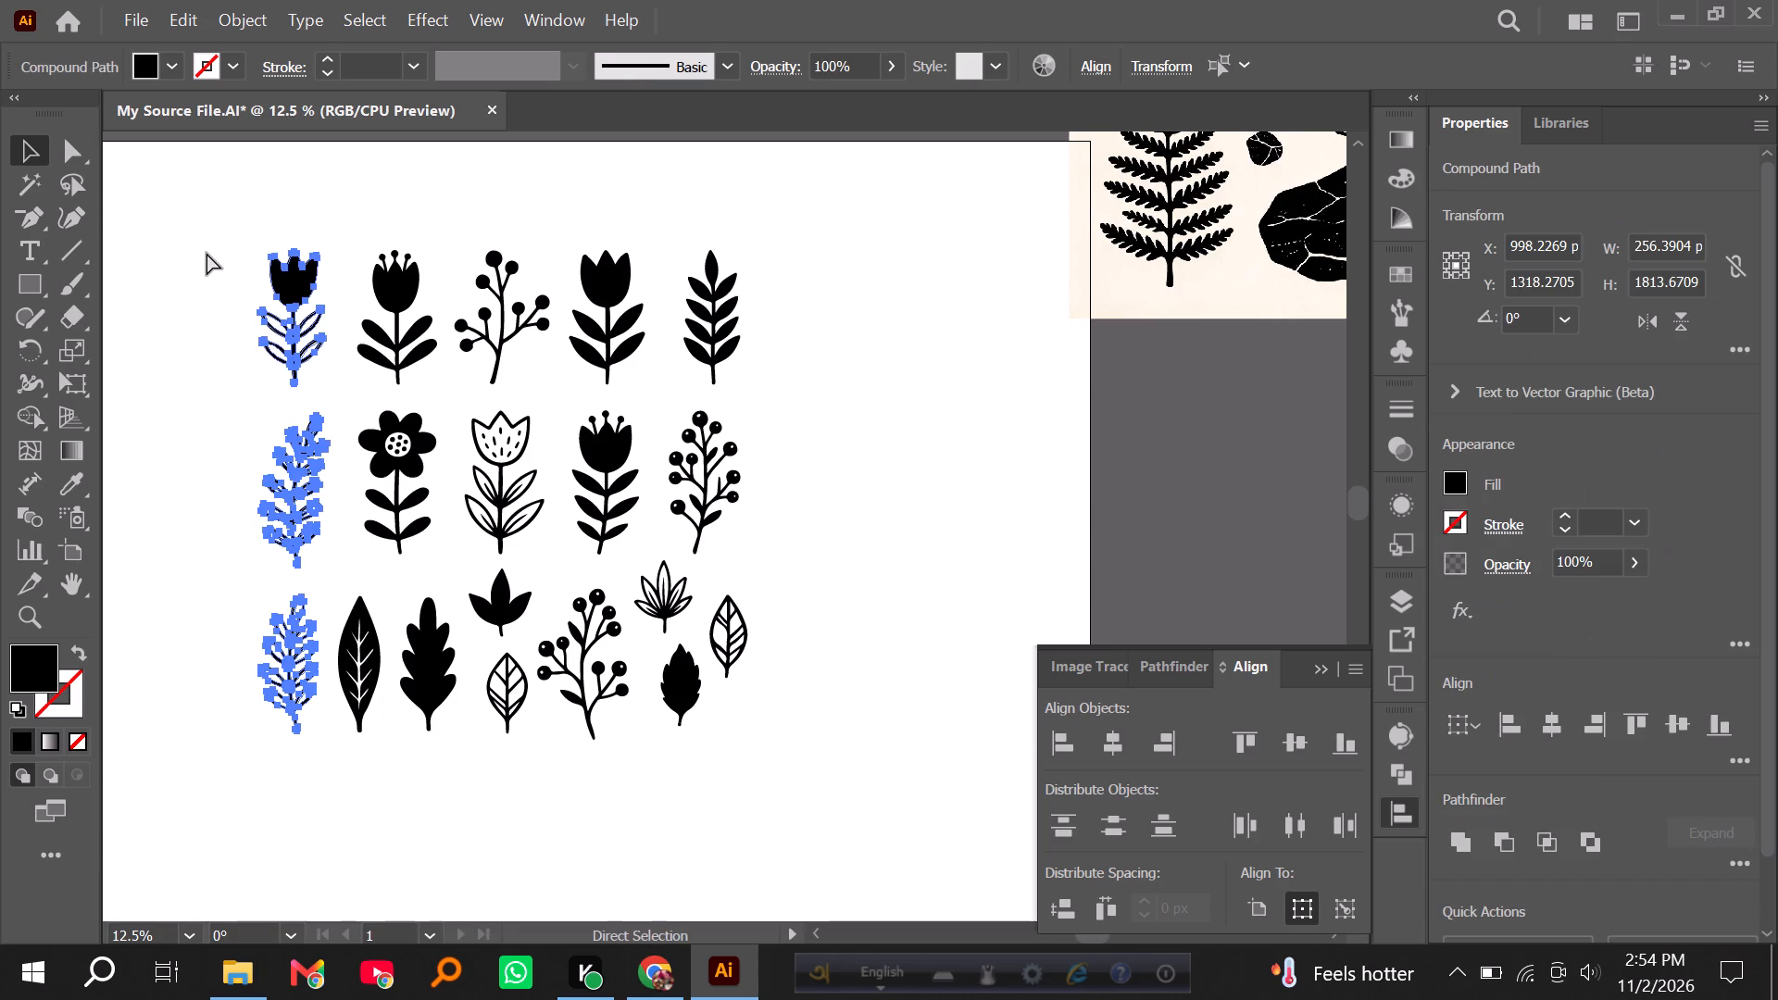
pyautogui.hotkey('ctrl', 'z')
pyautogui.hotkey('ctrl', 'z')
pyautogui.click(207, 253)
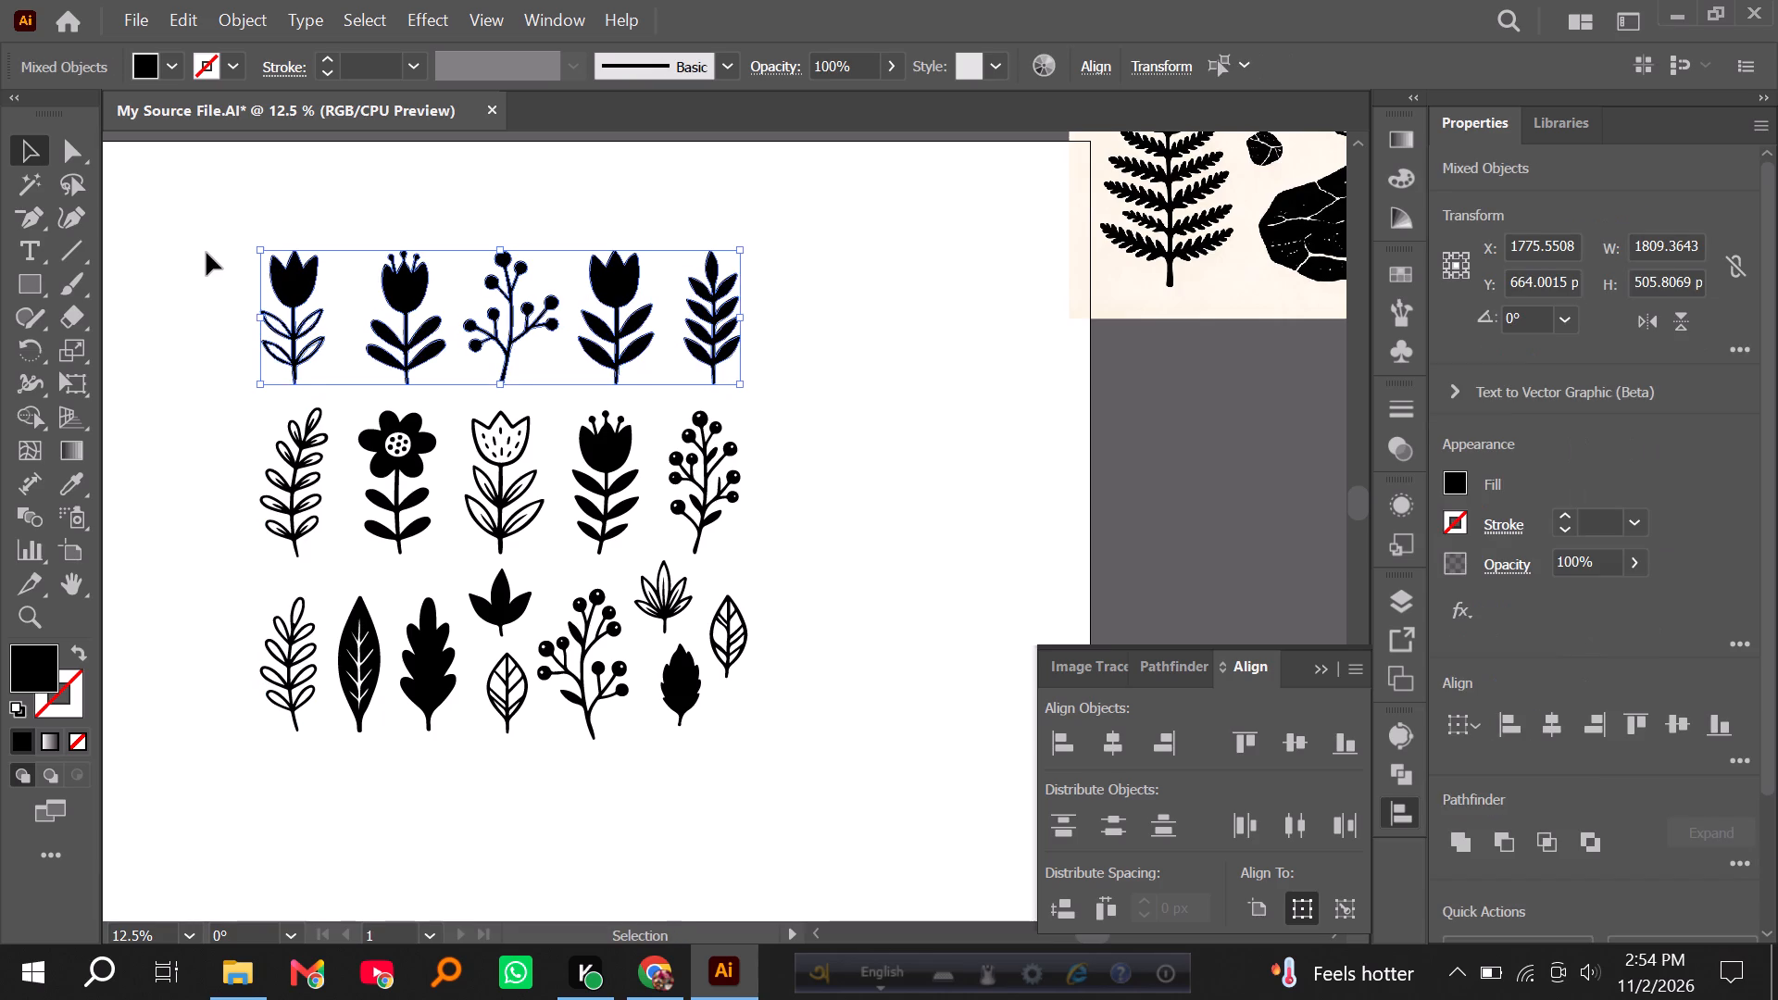
# Distribute the three plants of the first column evenly by their vertical centres.
pyautogui.moveTo(211, 237); pyautogui.dragTo(297, 702)
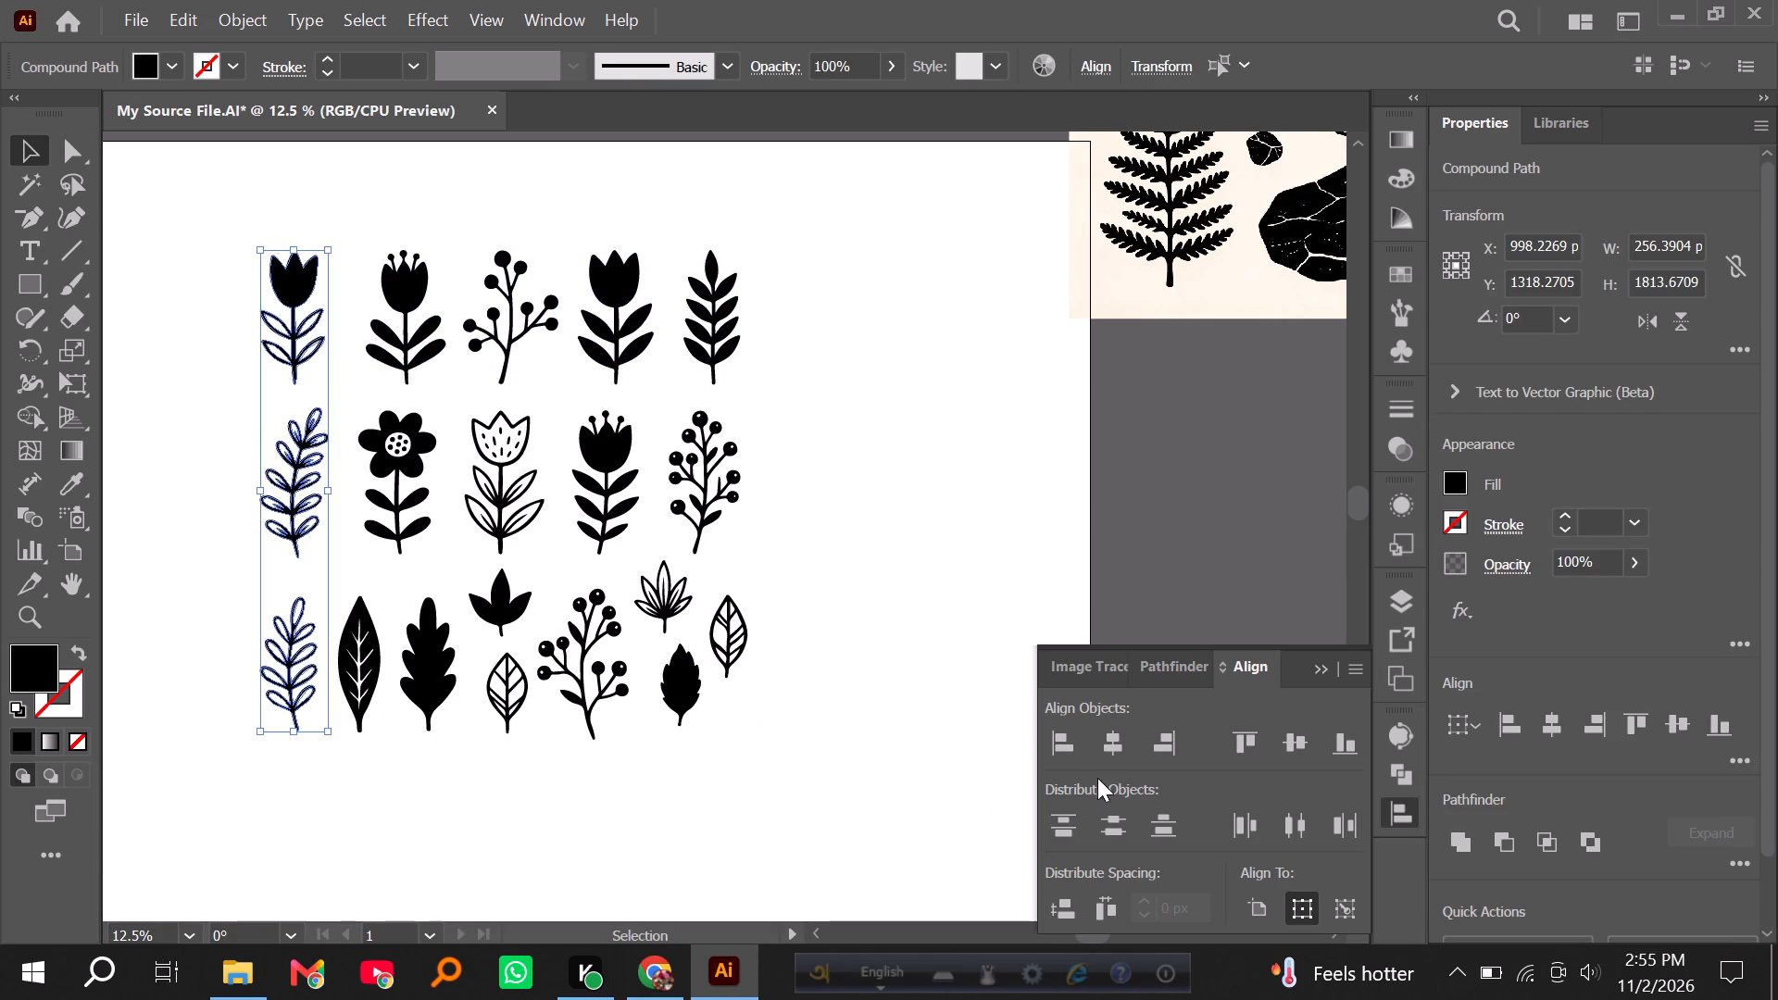
pyautogui.click(1110, 822)
pyautogui.click(184, 475)
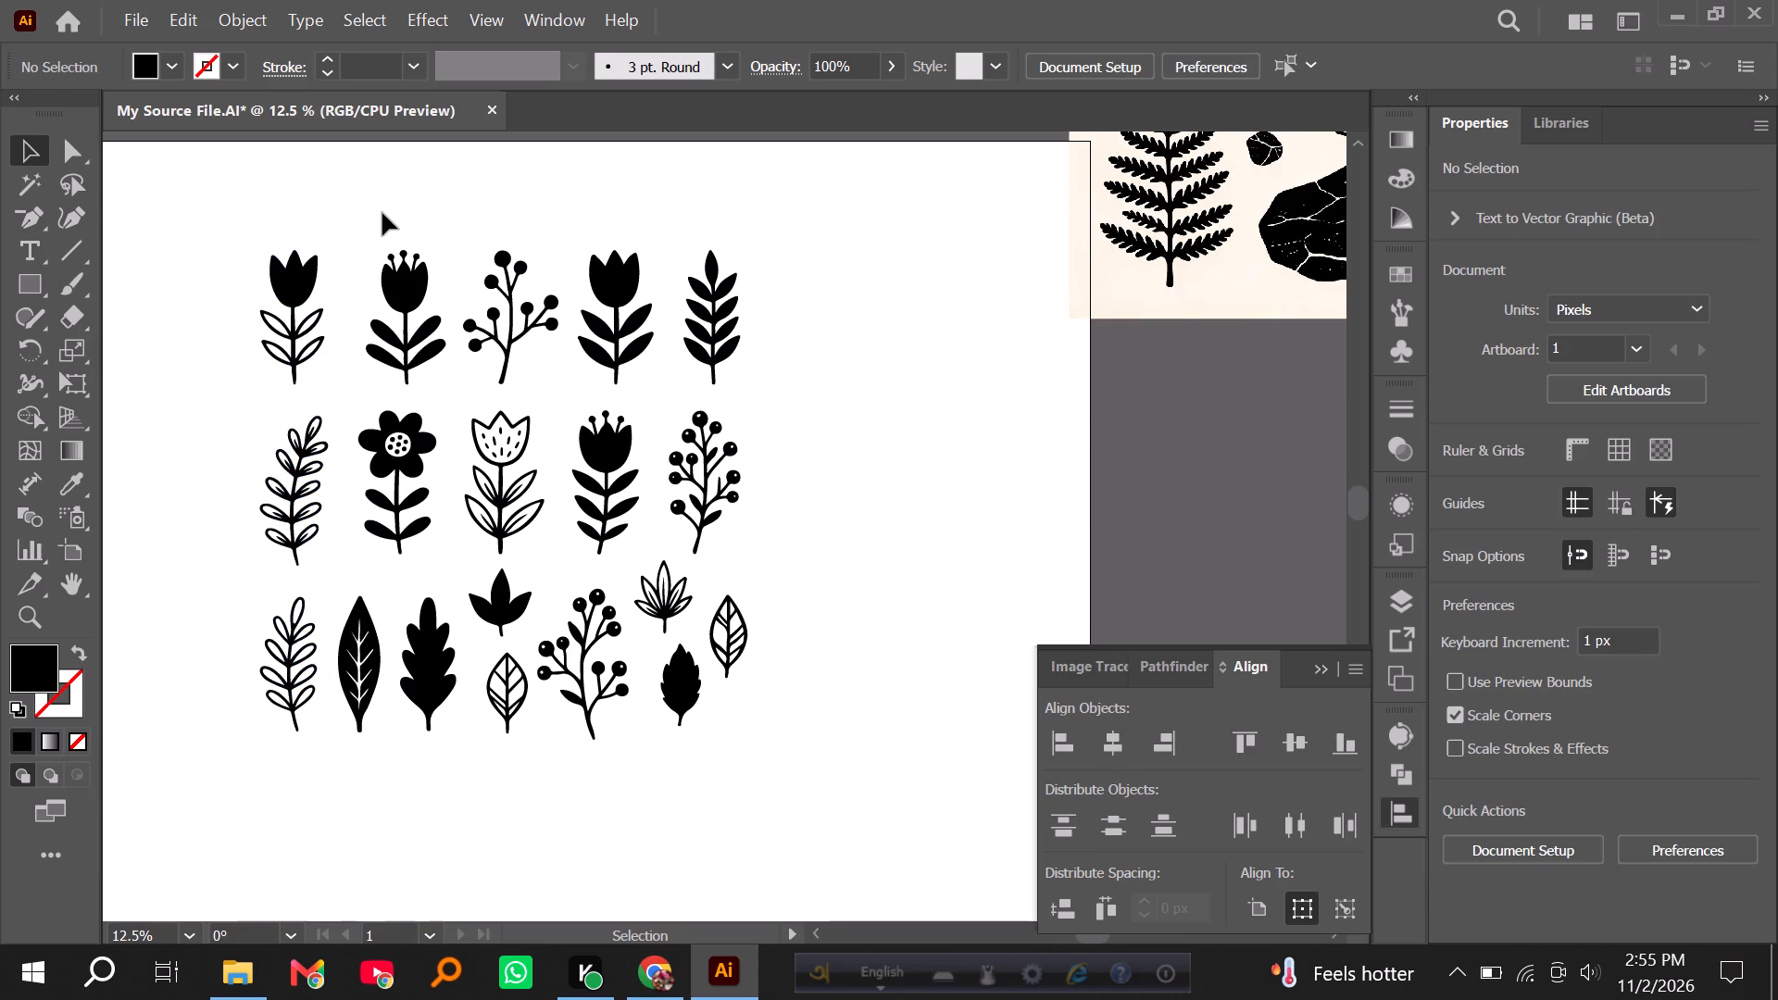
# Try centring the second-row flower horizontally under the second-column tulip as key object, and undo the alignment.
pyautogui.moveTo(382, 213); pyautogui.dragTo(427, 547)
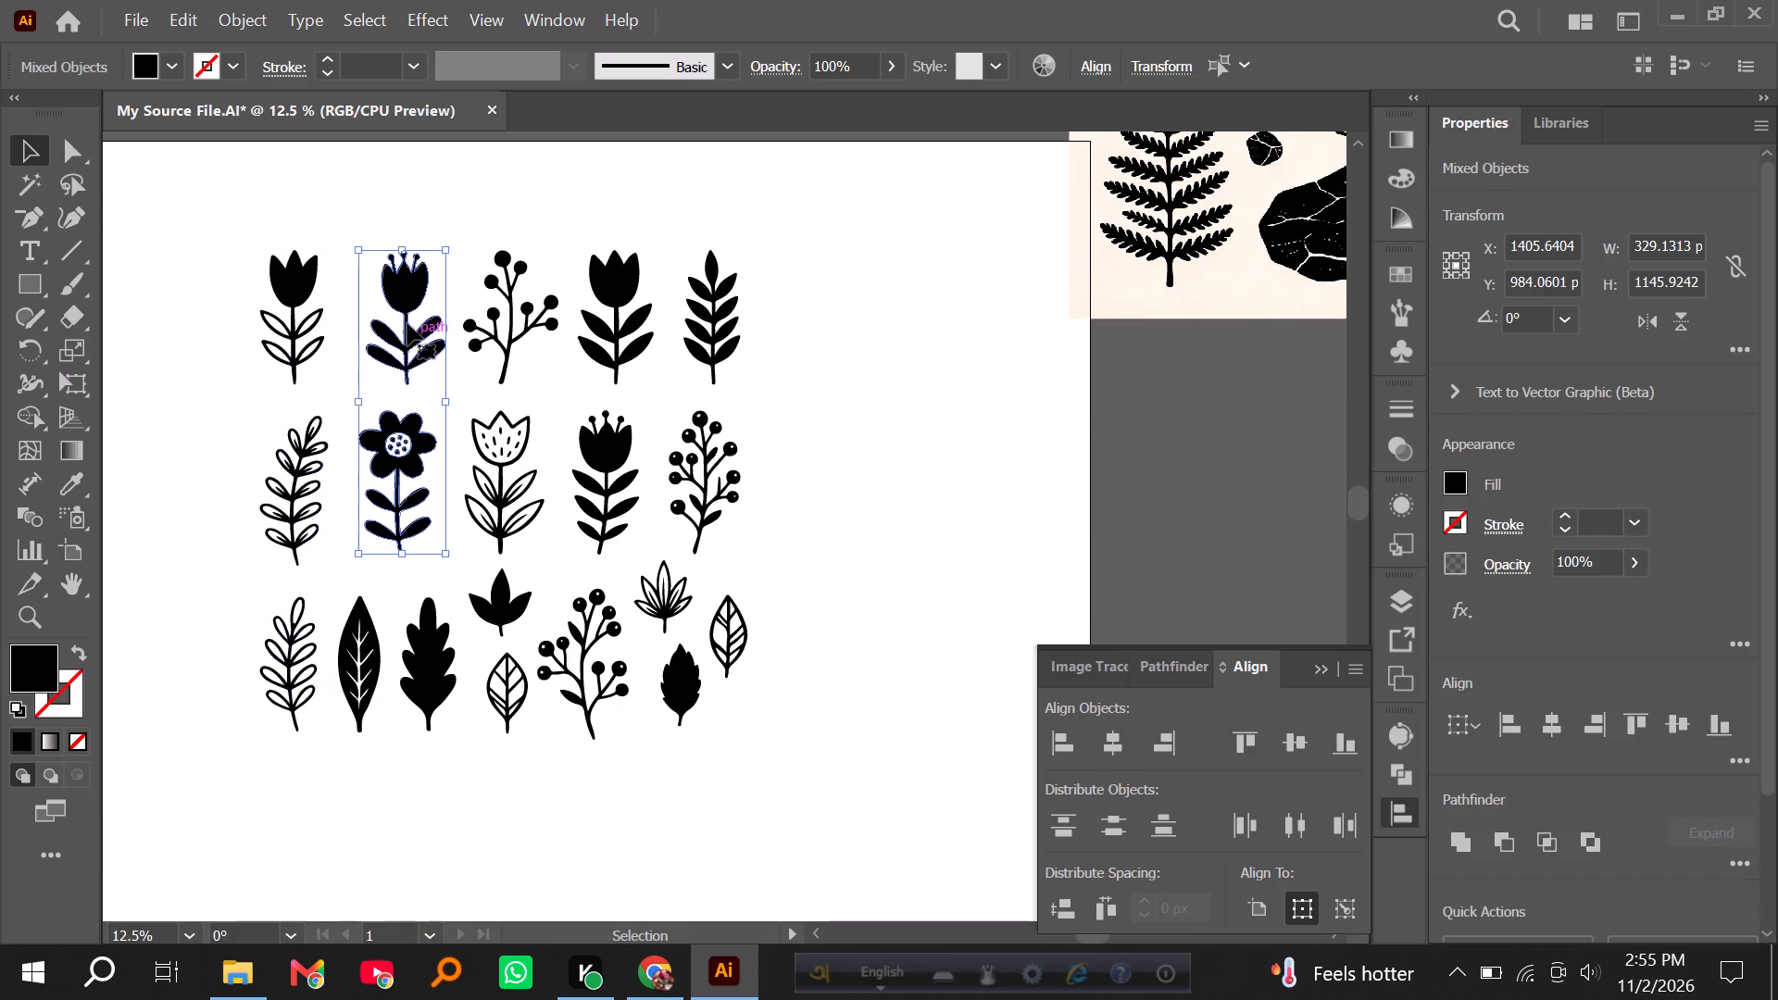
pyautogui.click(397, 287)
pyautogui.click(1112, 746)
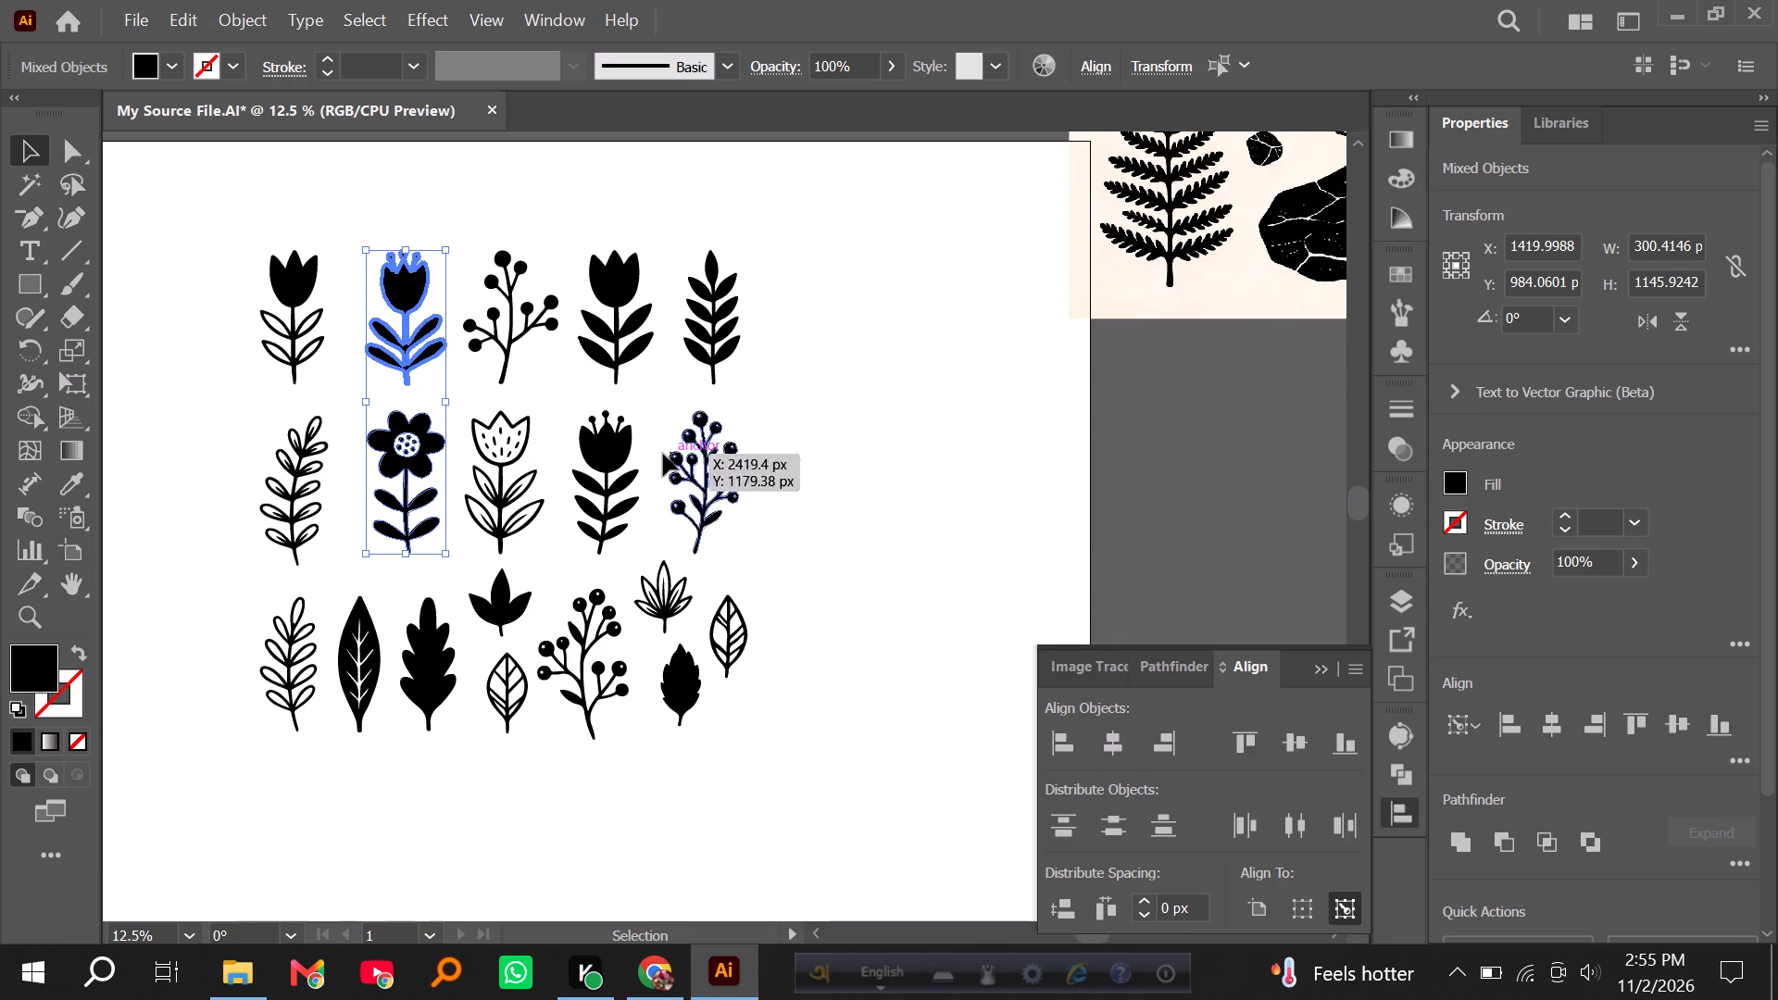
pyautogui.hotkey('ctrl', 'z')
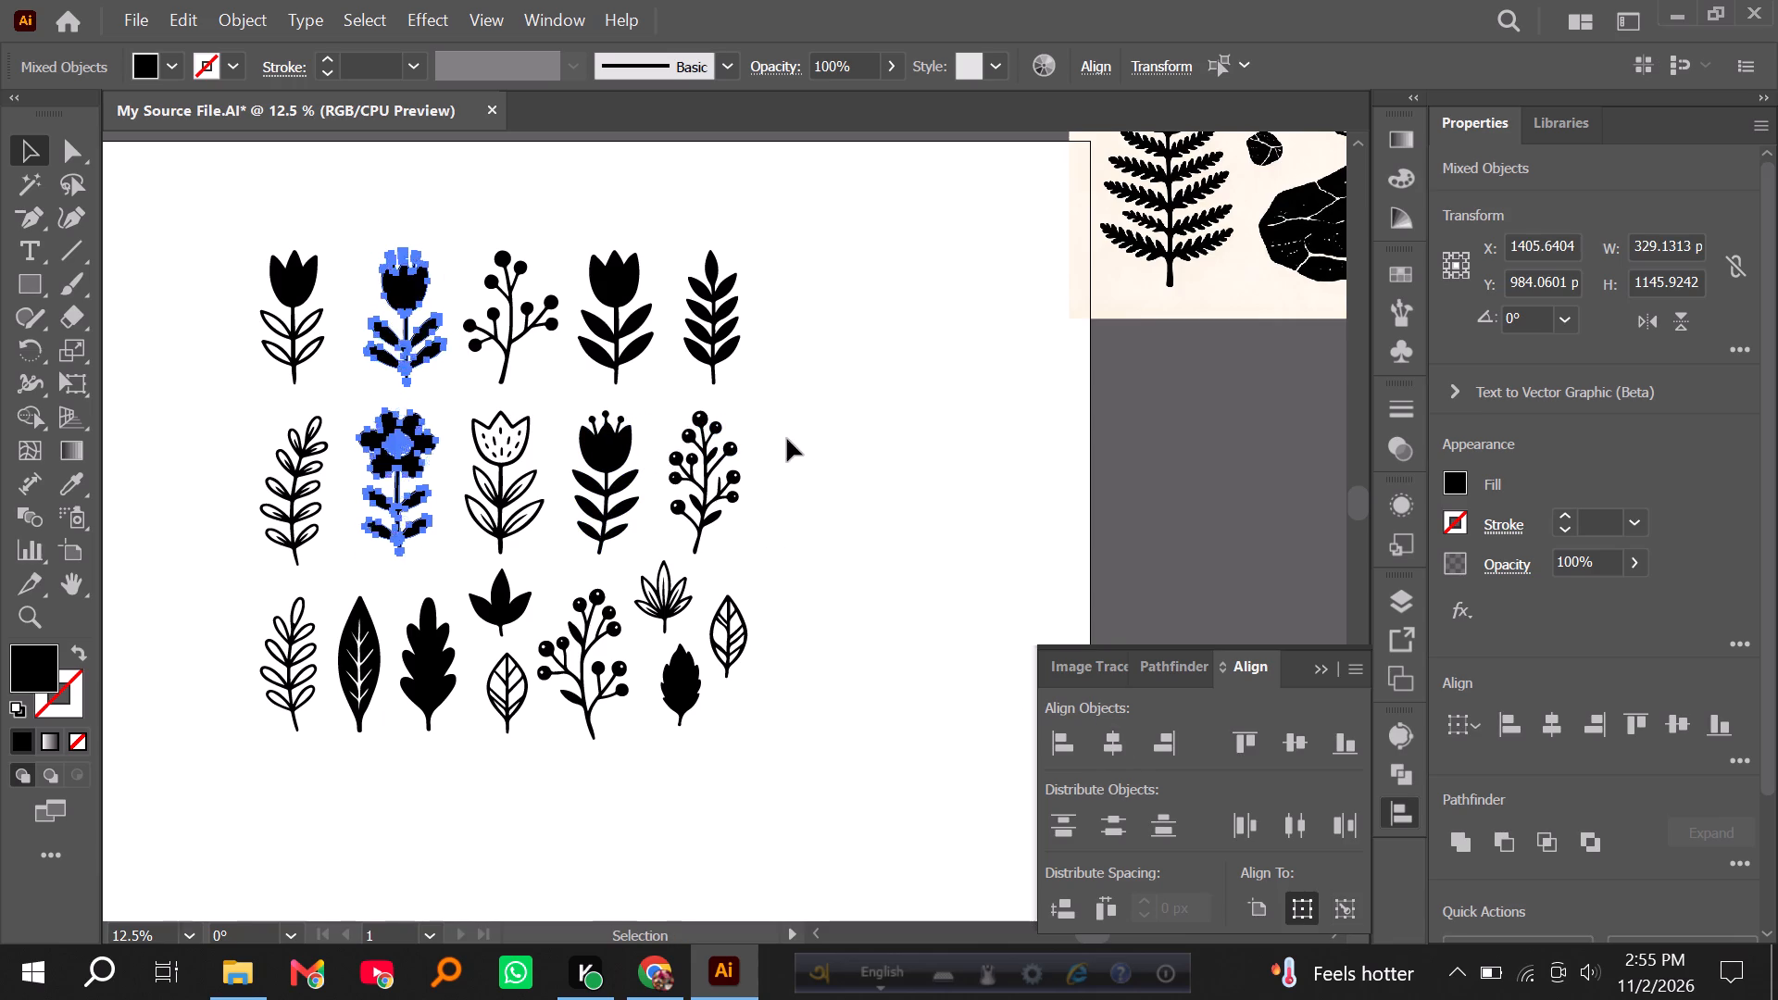
# Nudge the five second-row plants together 6 px to the right.
pyautogui.click(810, 444)
pyautogui.moveTo(165, 447); pyautogui.dragTo(854, 495)
pyautogui.press('Right')
pyautogui.press('Right')
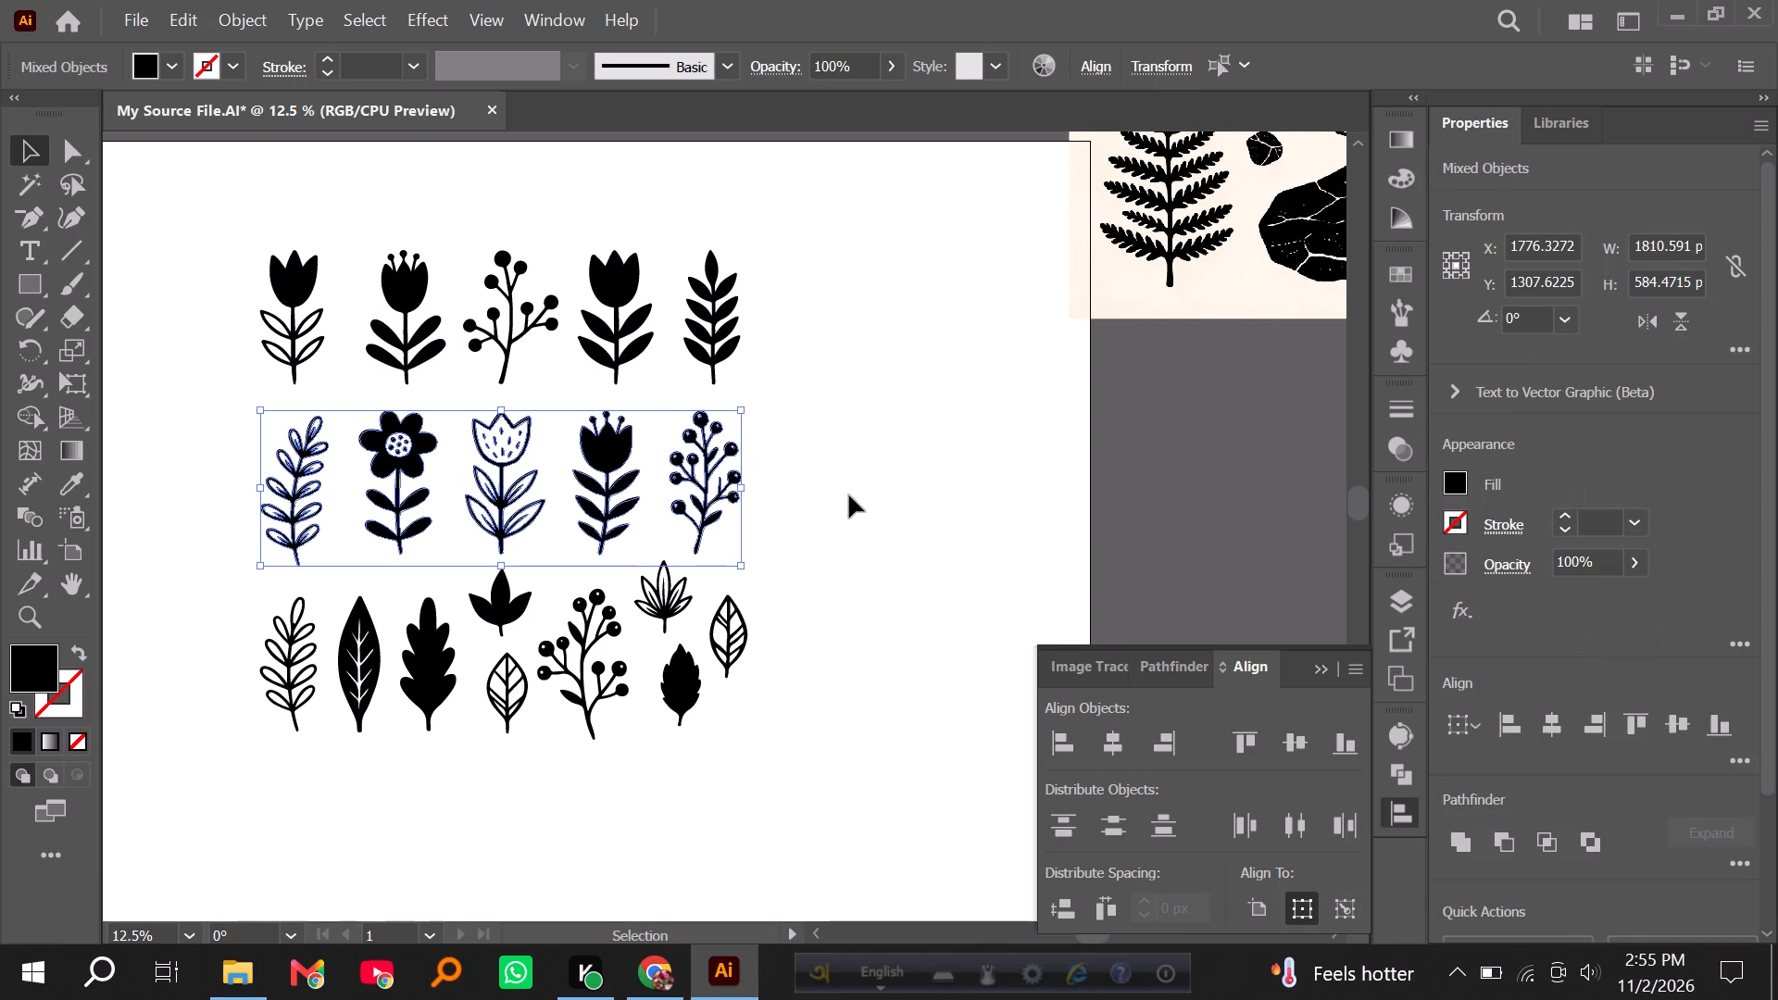
pyautogui.press('Right')
pyautogui.press('Right')
pyautogui.press('Right')
pyautogui.press('Right')
# Group all plants of the current set and move the group off the artboard, above the collected sets beside it.
pyautogui.moveTo(208, 219); pyautogui.dragTo(741, 743)
pyautogui.hotkey('ctrl', 'g')
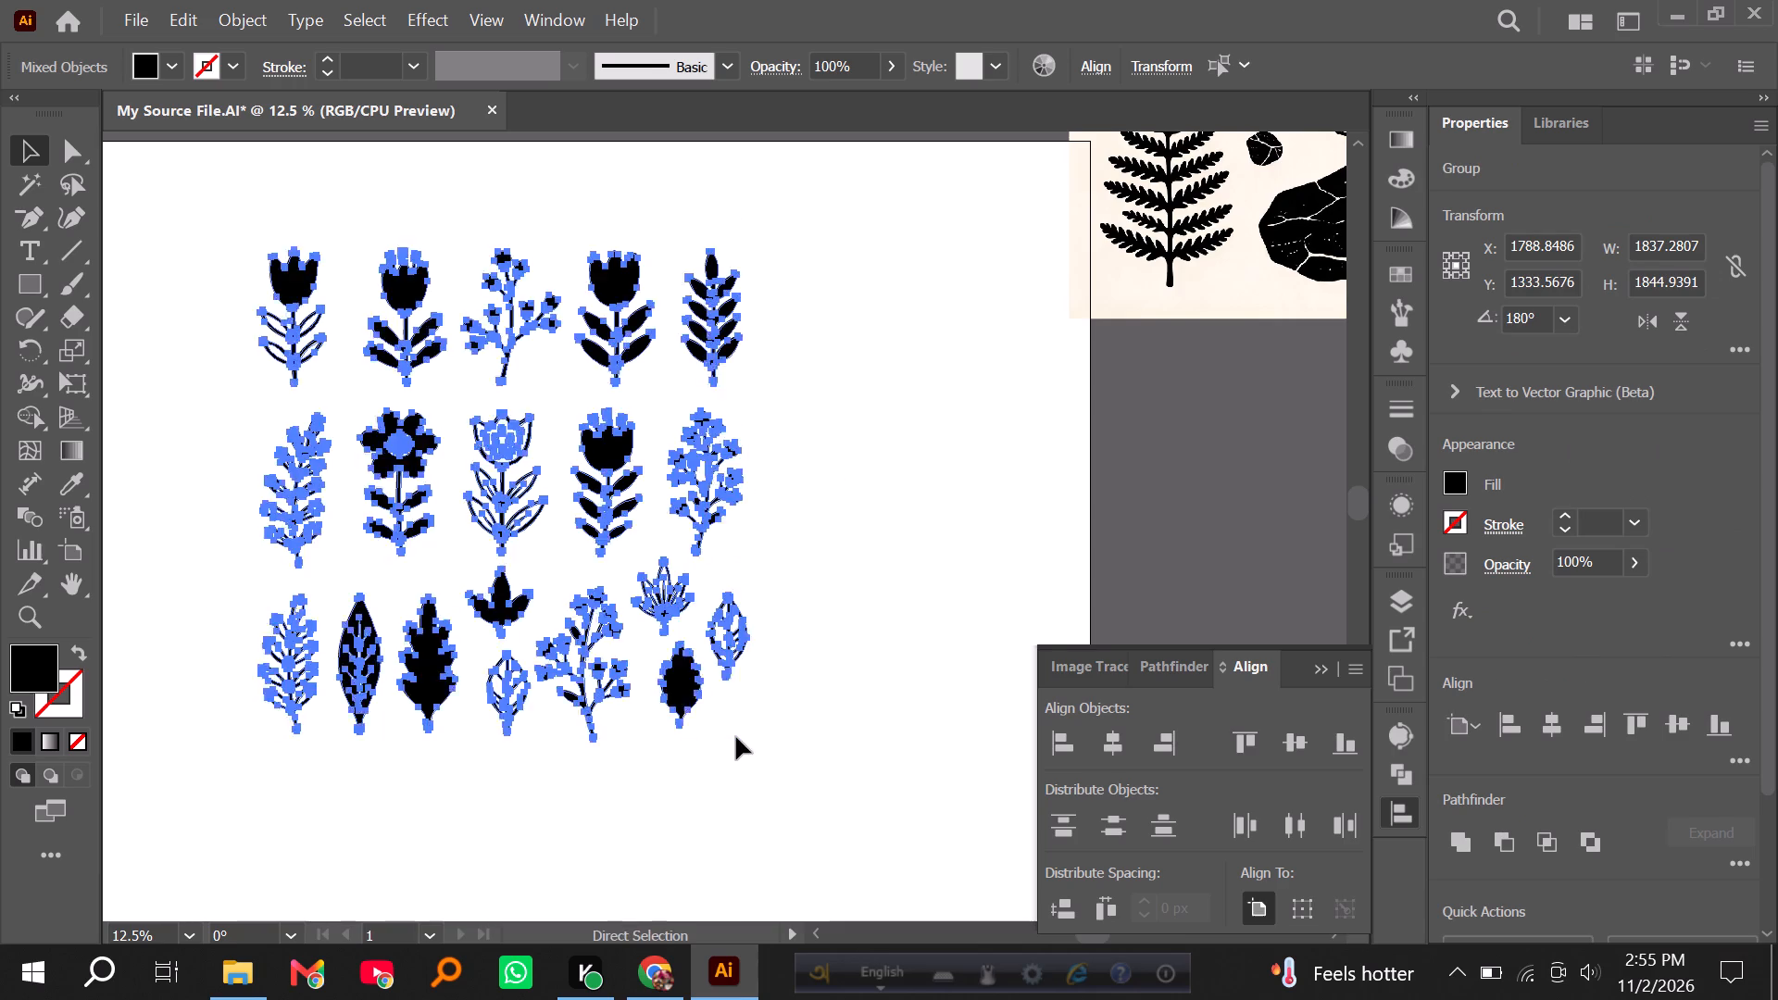
pyautogui.keyDown('alt'); pyautogui.scroll(-4, 709, 596); pyautogui.keyUp('alt')
pyautogui.moveTo(692, 563); pyautogui.dragTo(364, 560)
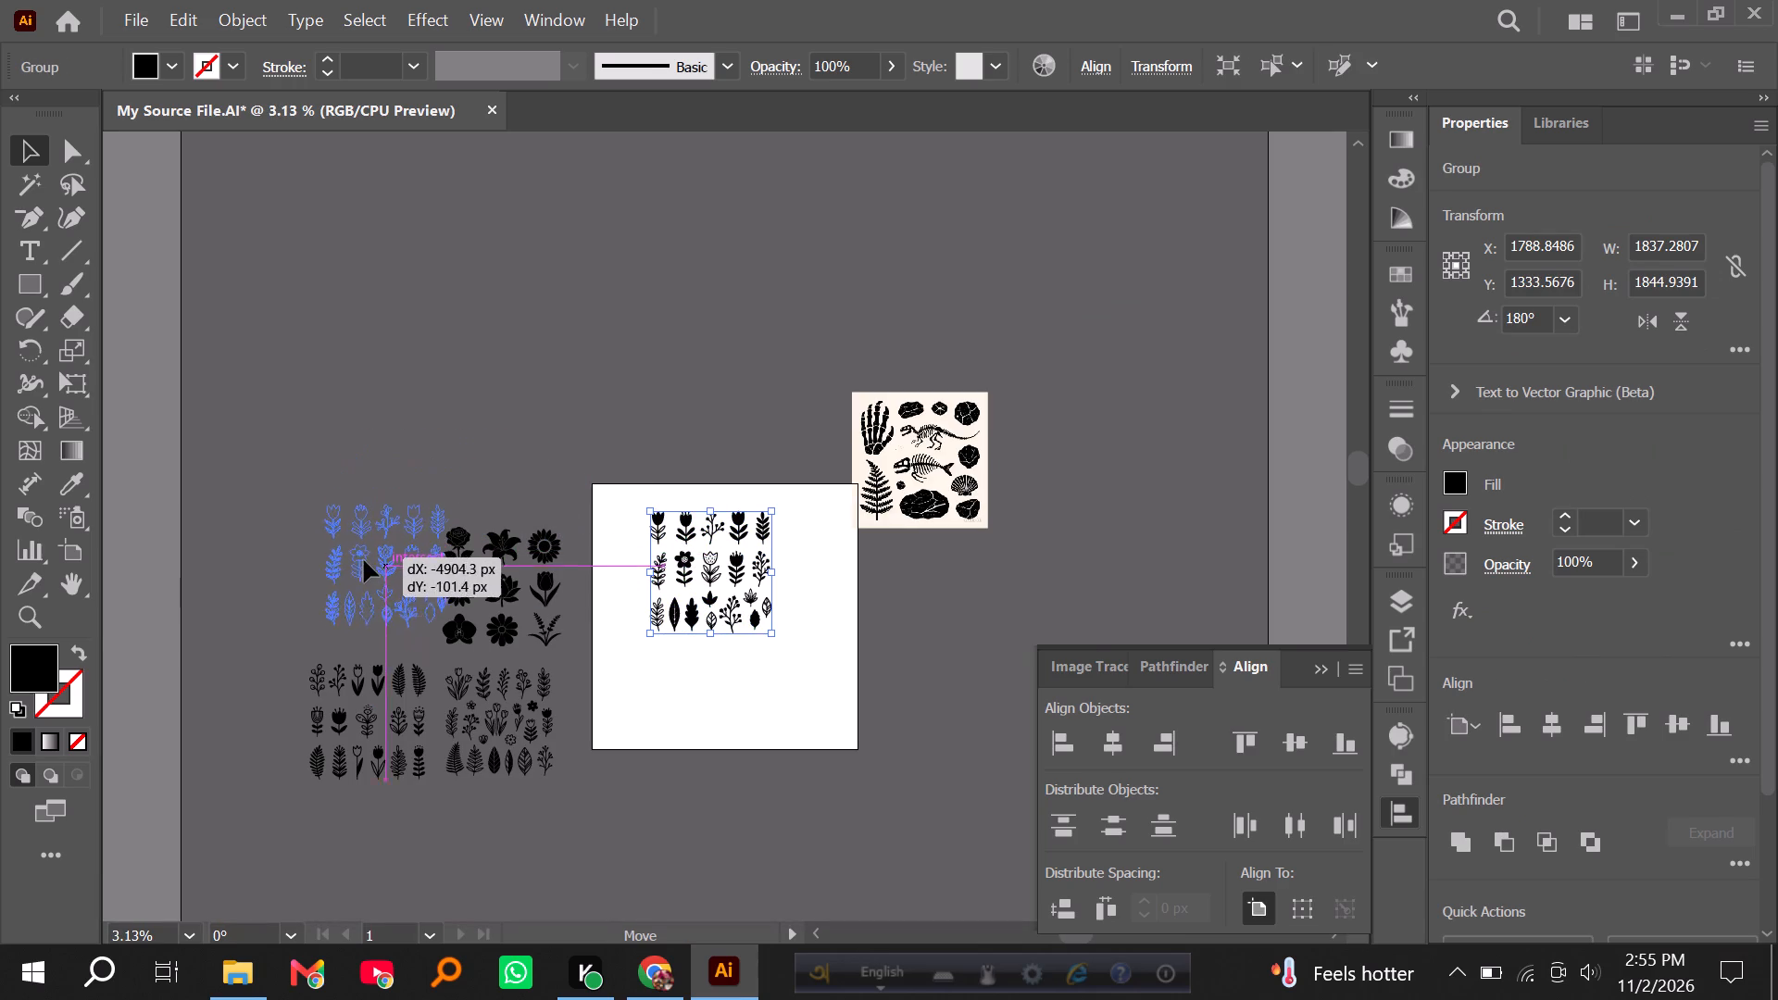
pyautogui.moveTo(364, 560); pyautogui.dragTo(346, 561)
pyautogui.click(552, 504)
# Move the Fossil Vector Art image onto the empty artboard.
pyautogui.moveTo(934, 464); pyautogui.dragTo(1021, 404)
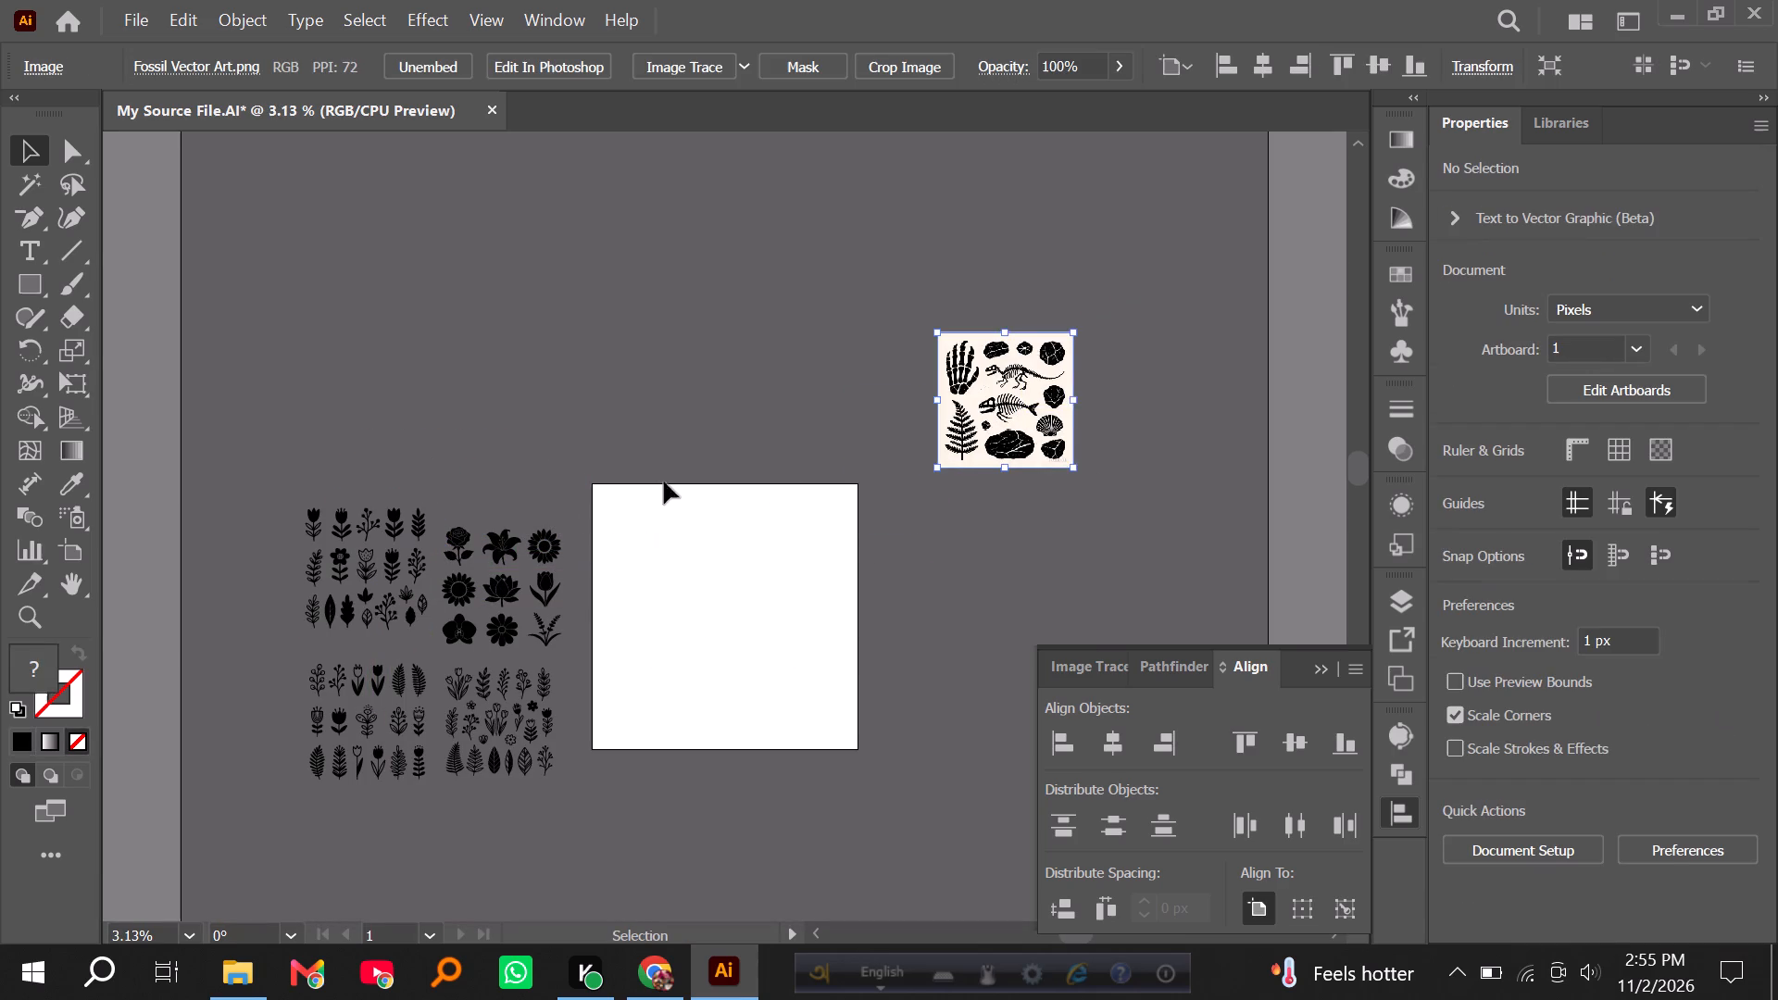
pyautogui.moveTo(622, 480); pyautogui.dragTo(883, 846)
pyautogui.moveTo(1015, 387); pyautogui.dragTo(748, 589)
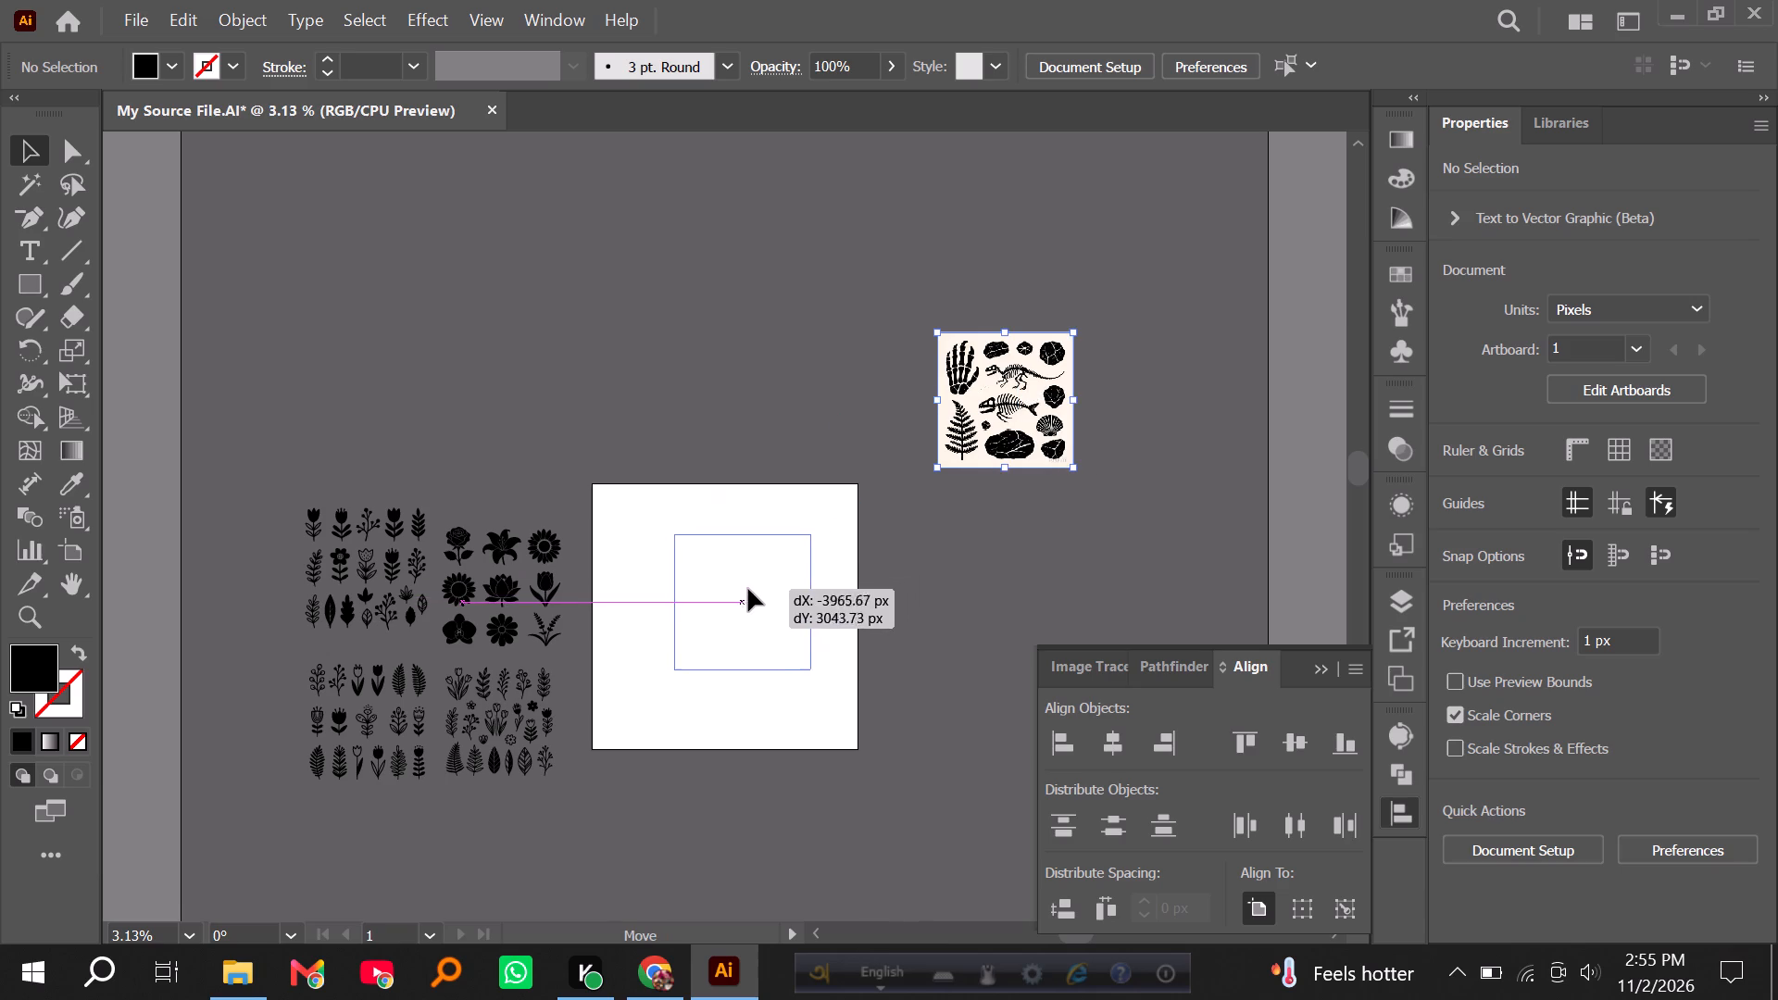
pyautogui.moveTo(748, 589); pyautogui.dragTo(746, 587)
pyautogui.keyDown('alt'); pyautogui.scroll(4, 797, 666); pyautogui.keyUp('alt')
pyautogui.scroll(3, 652, 601)
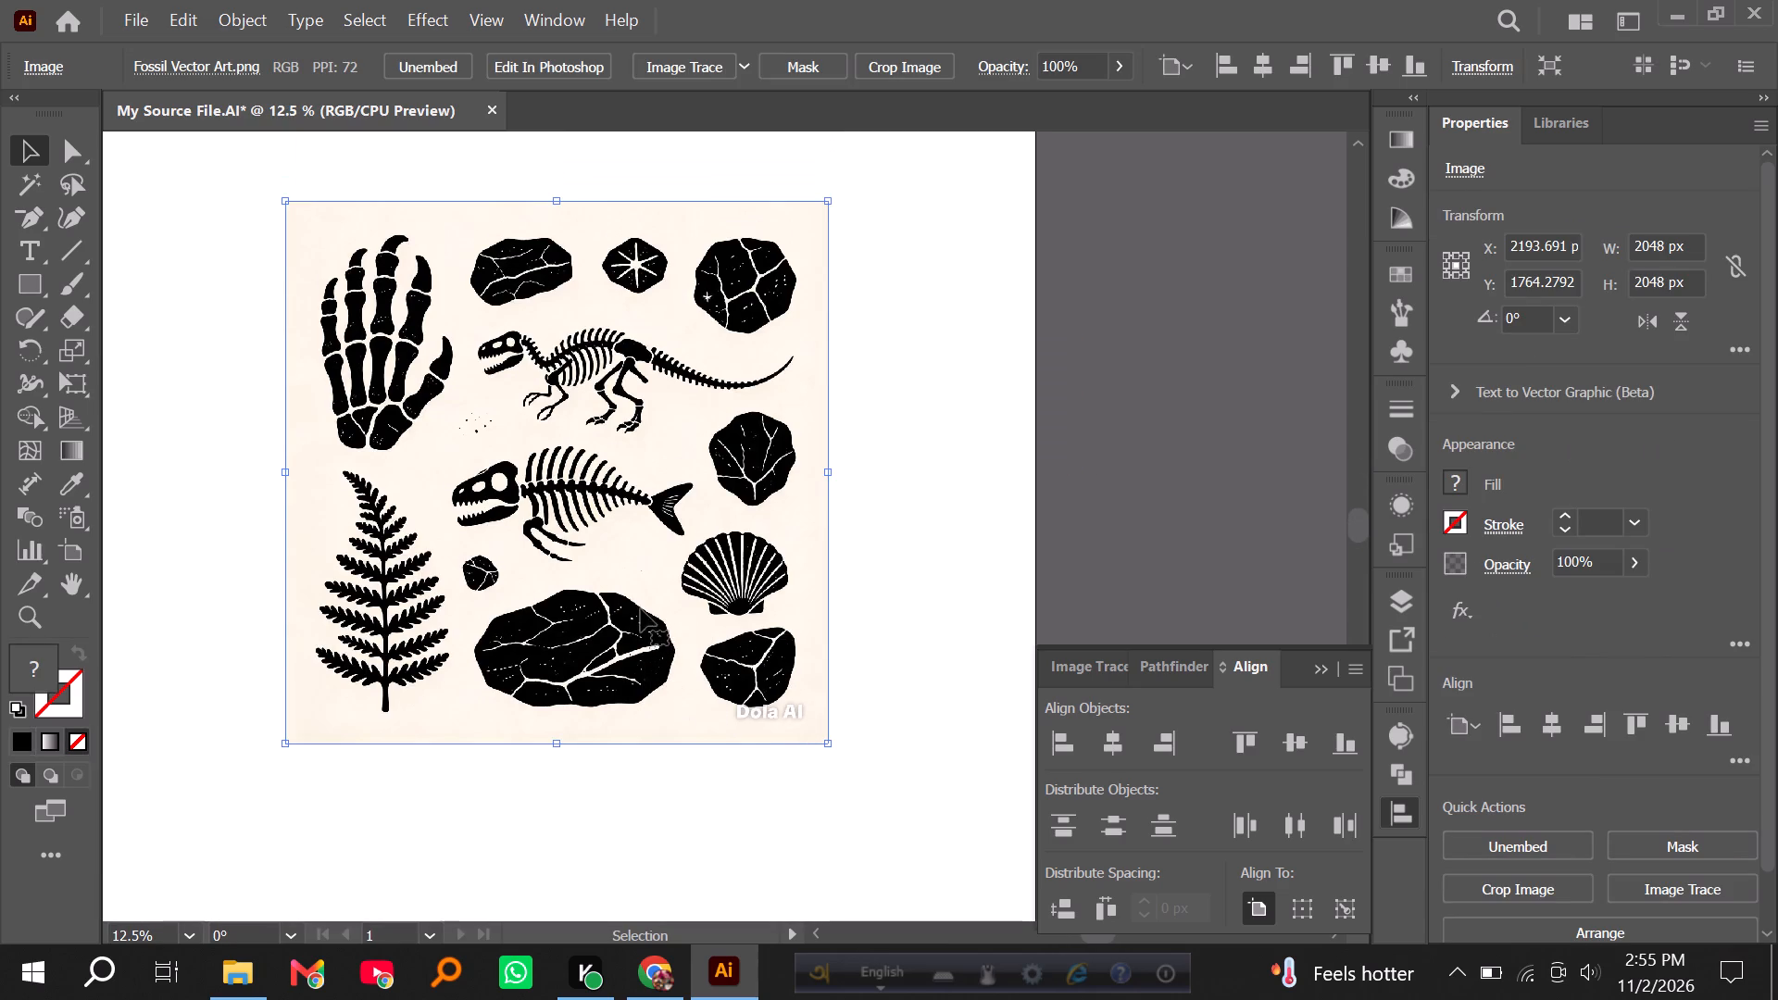
# Duplicate the fossil image beside the original as a reference copy.
pyautogui.moveTo(566, 531); pyautogui.dragTo(1215, 444)
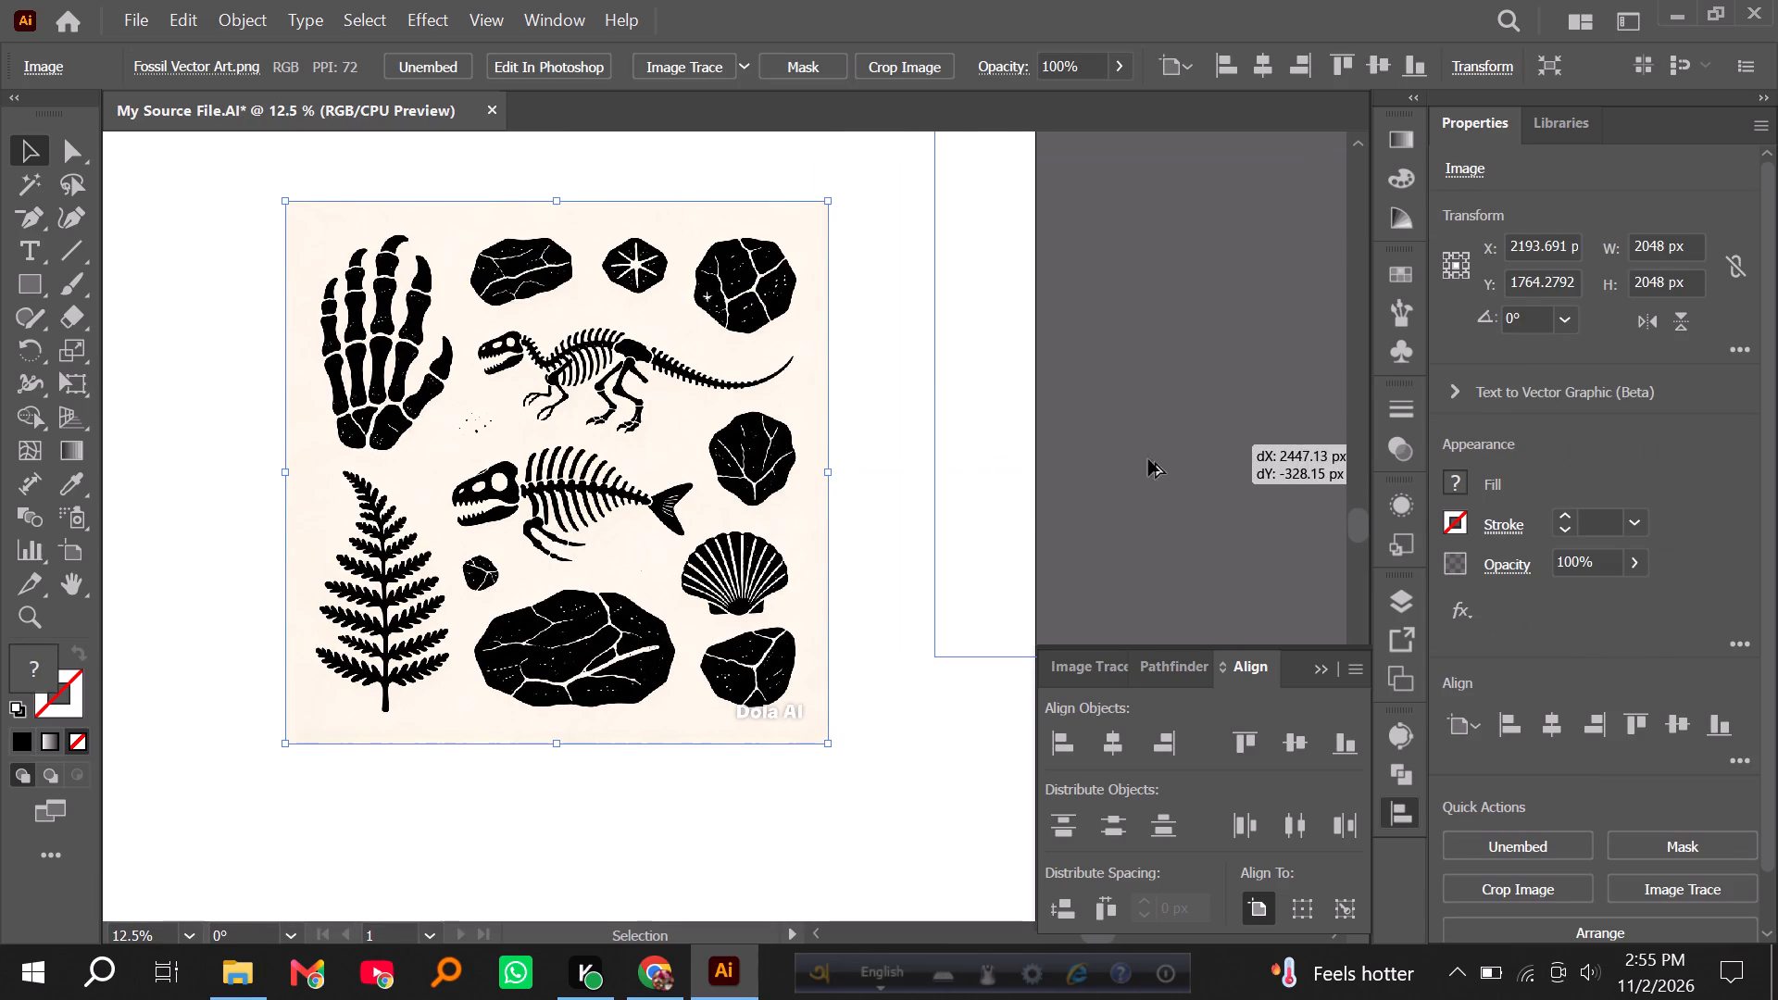
# Image trace the fossil image on the artboard with the Sketched Art preset.
pyautogui.click(618, 381)
pyautogui.click(742, 68)
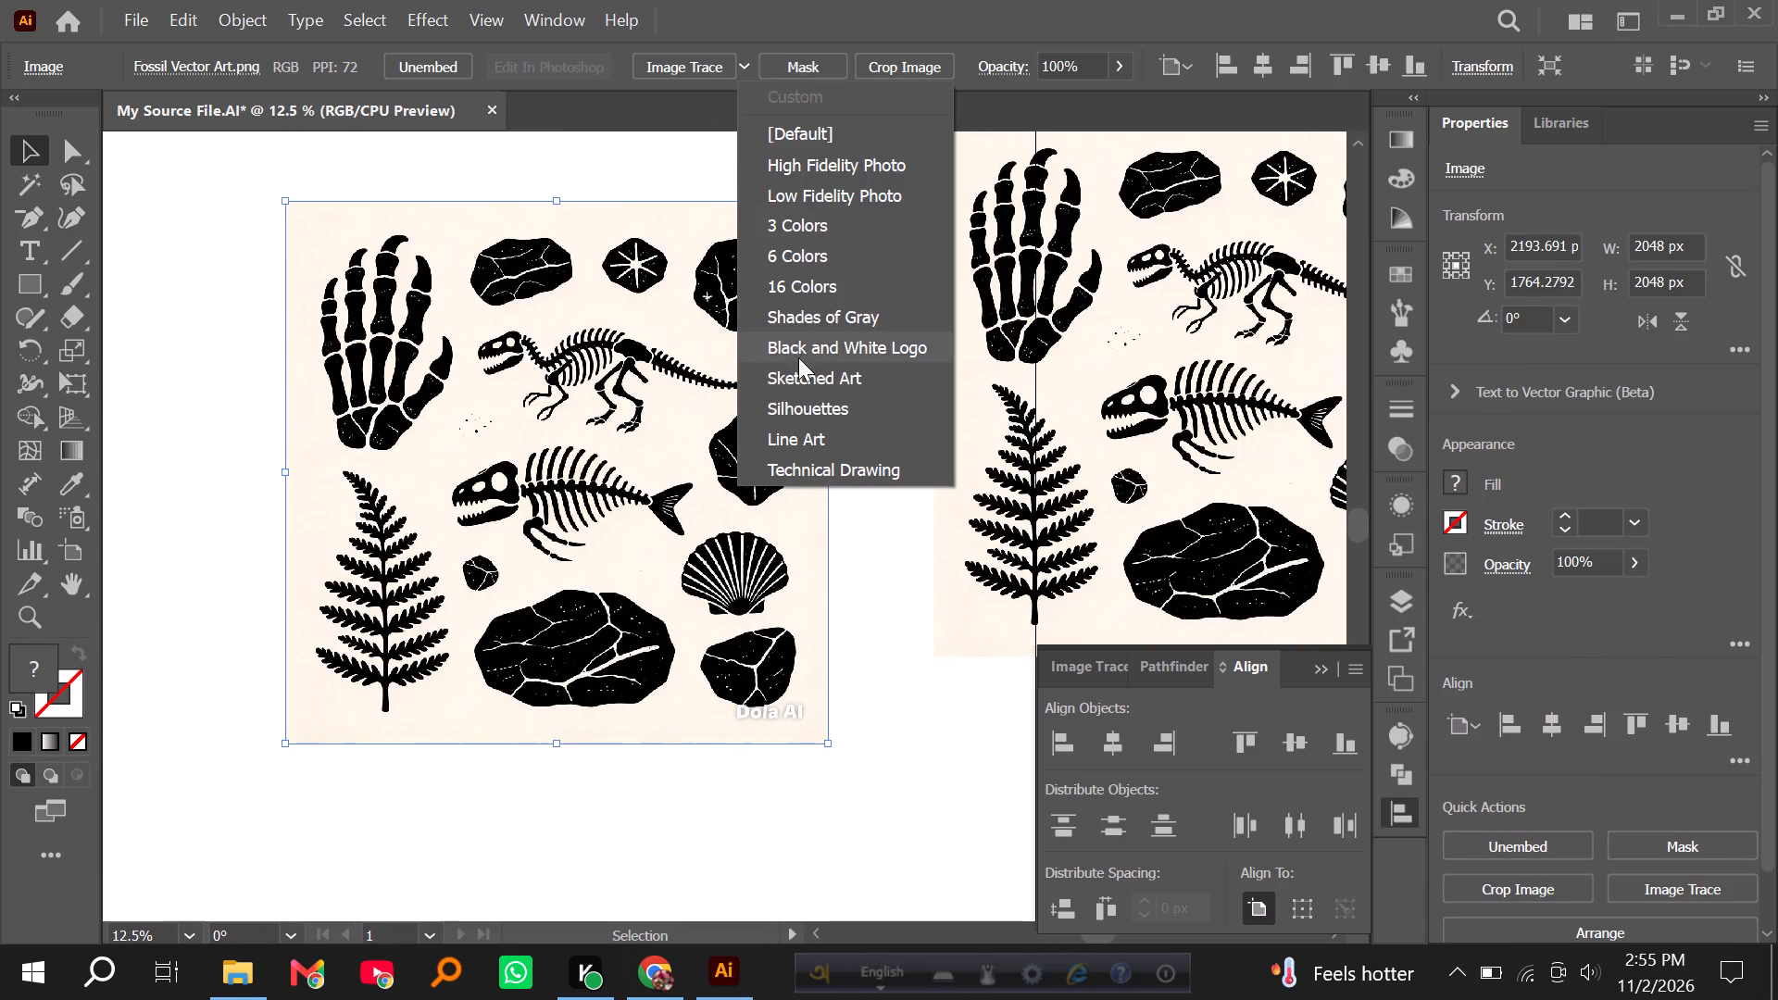
pyautogui.click(805, 374)
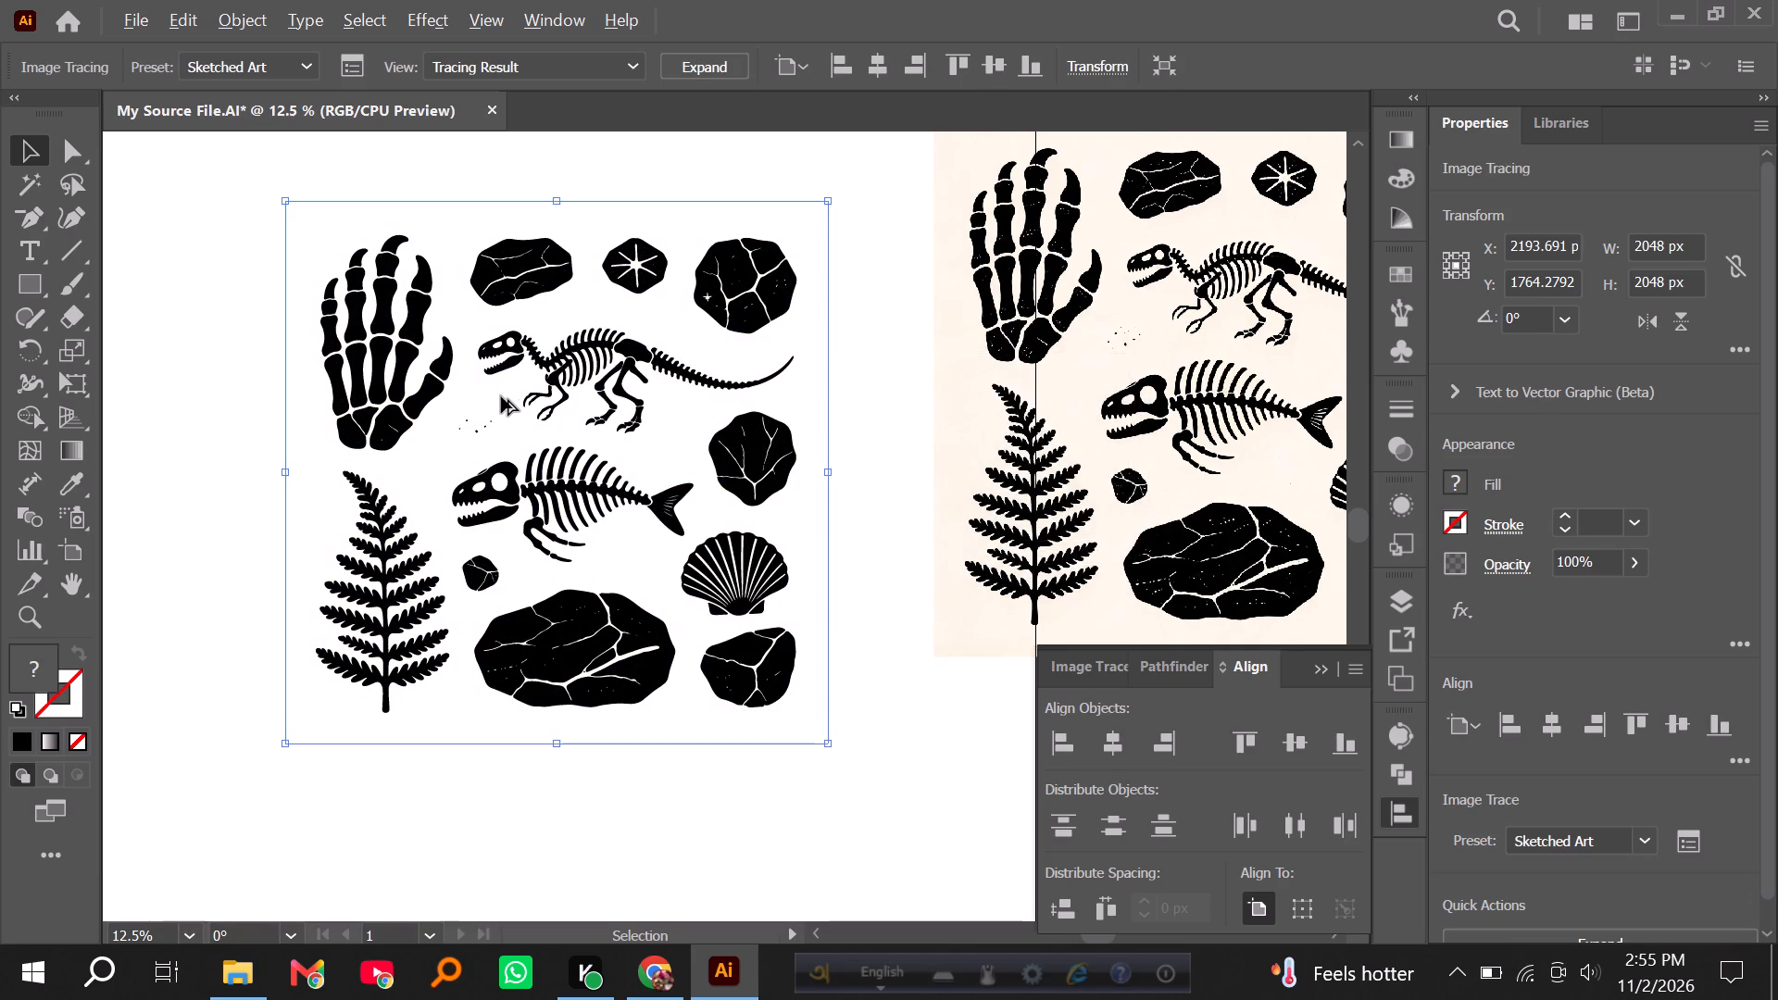
# Expand the fossil tracing into vector paths and ungroup them.
pyautogui.keyDown('alt'); pyautogui.scroll(3, 501, 396); pyautogui.keyUp('alt')
pyautogui.keyDown('alt'); pyautogui.scroll(-2, 484, 482); pyautogui.keyUp('alt')
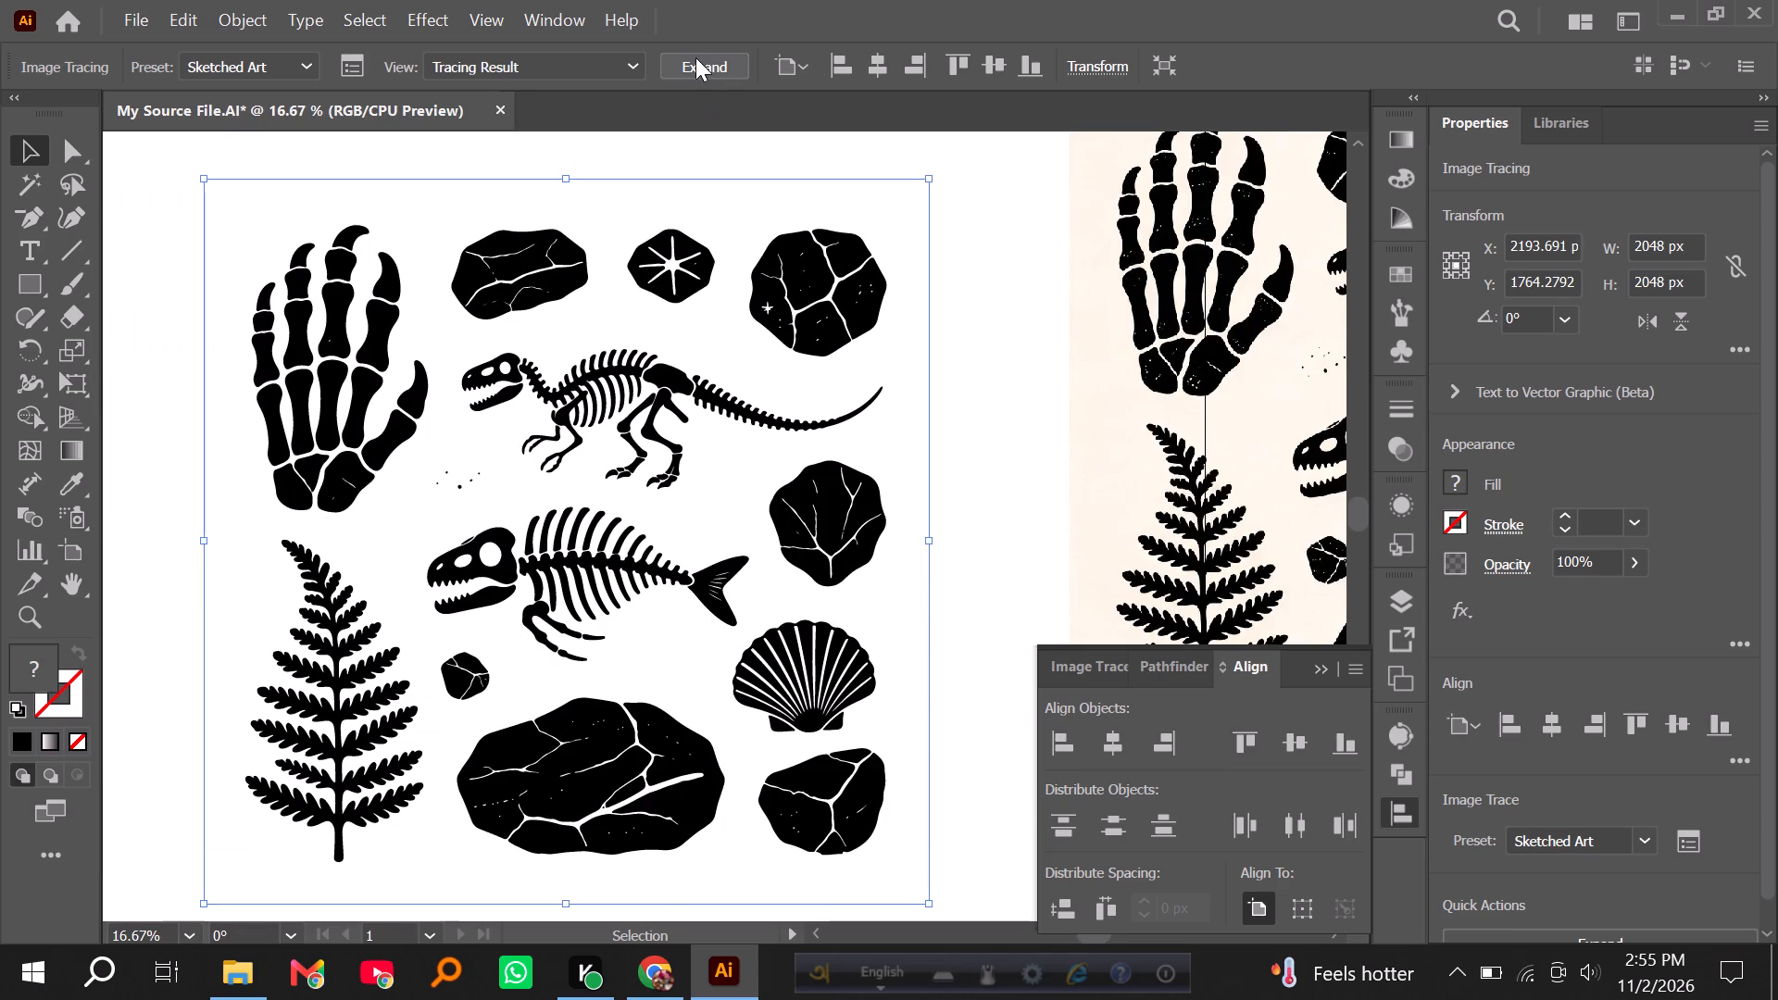
pyautogui.click(695, 63)
pyautogui.rightClick(613, 347)
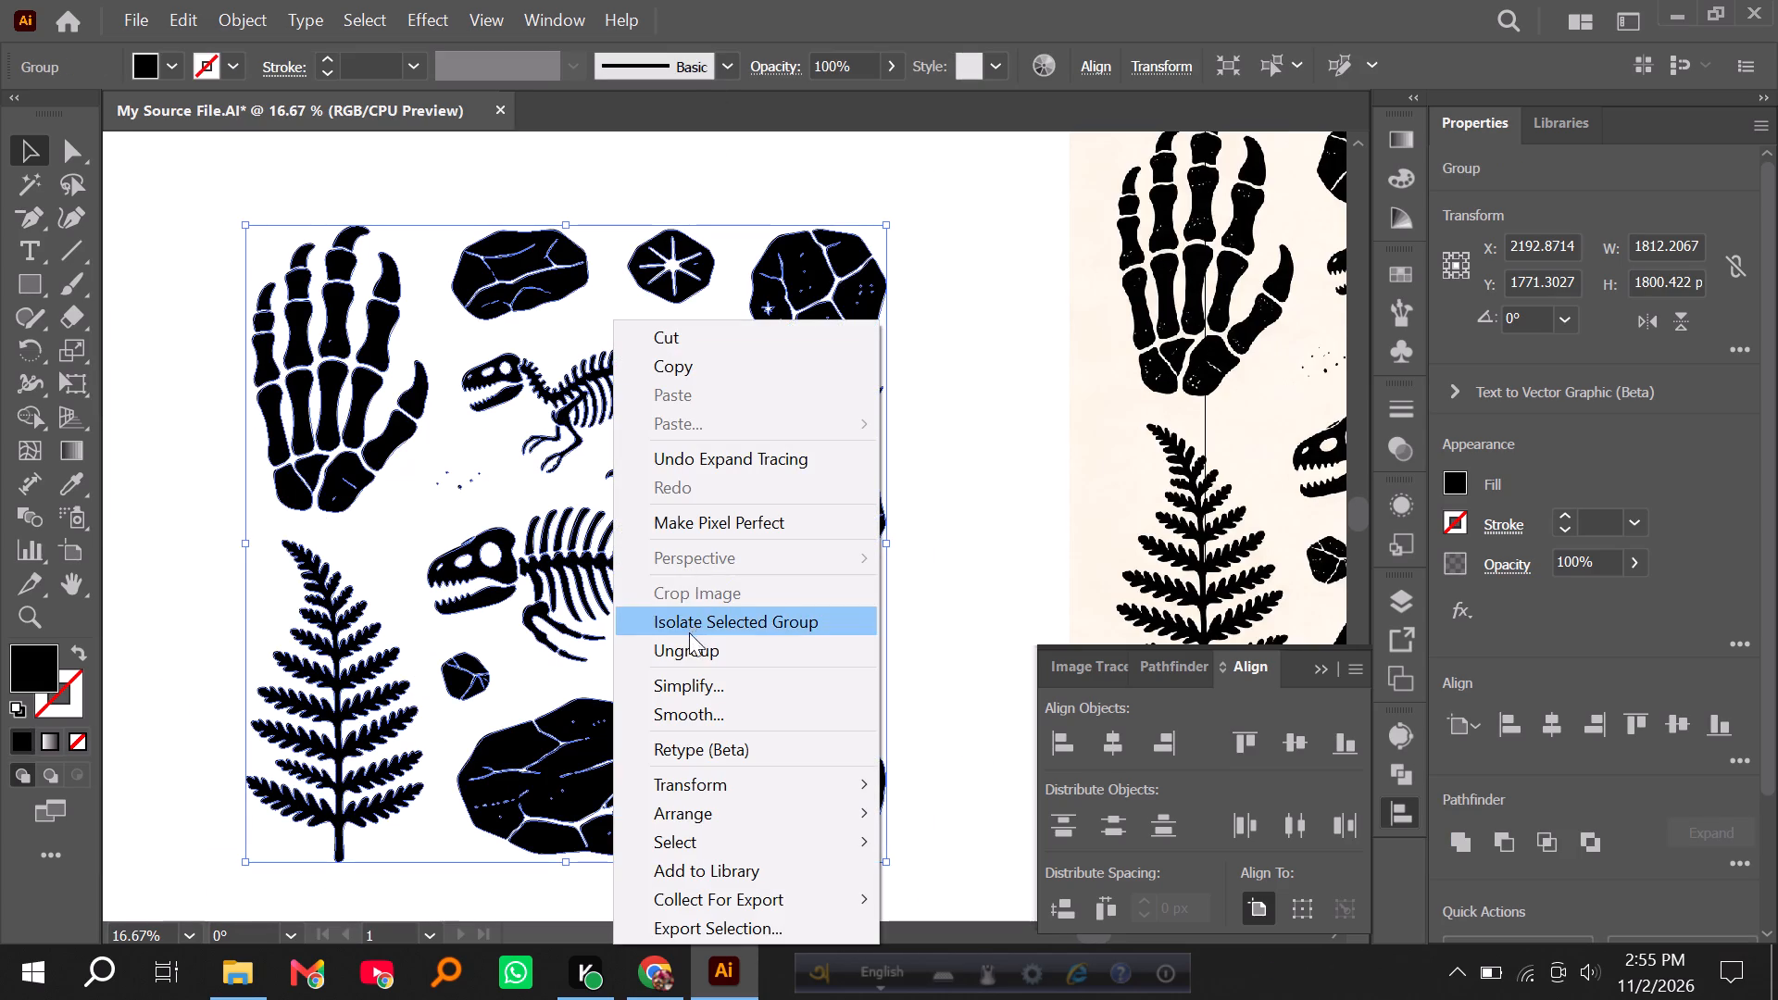
pyautogui.click(676, 647)
# Delete the cluster of small stray dots between the skeletal hand and the dinosaur skeleton.
pyautogui.keyDown('alt'); pyautogui.scroll(-1, 545, 577); pyautogui.keyUp('alt')
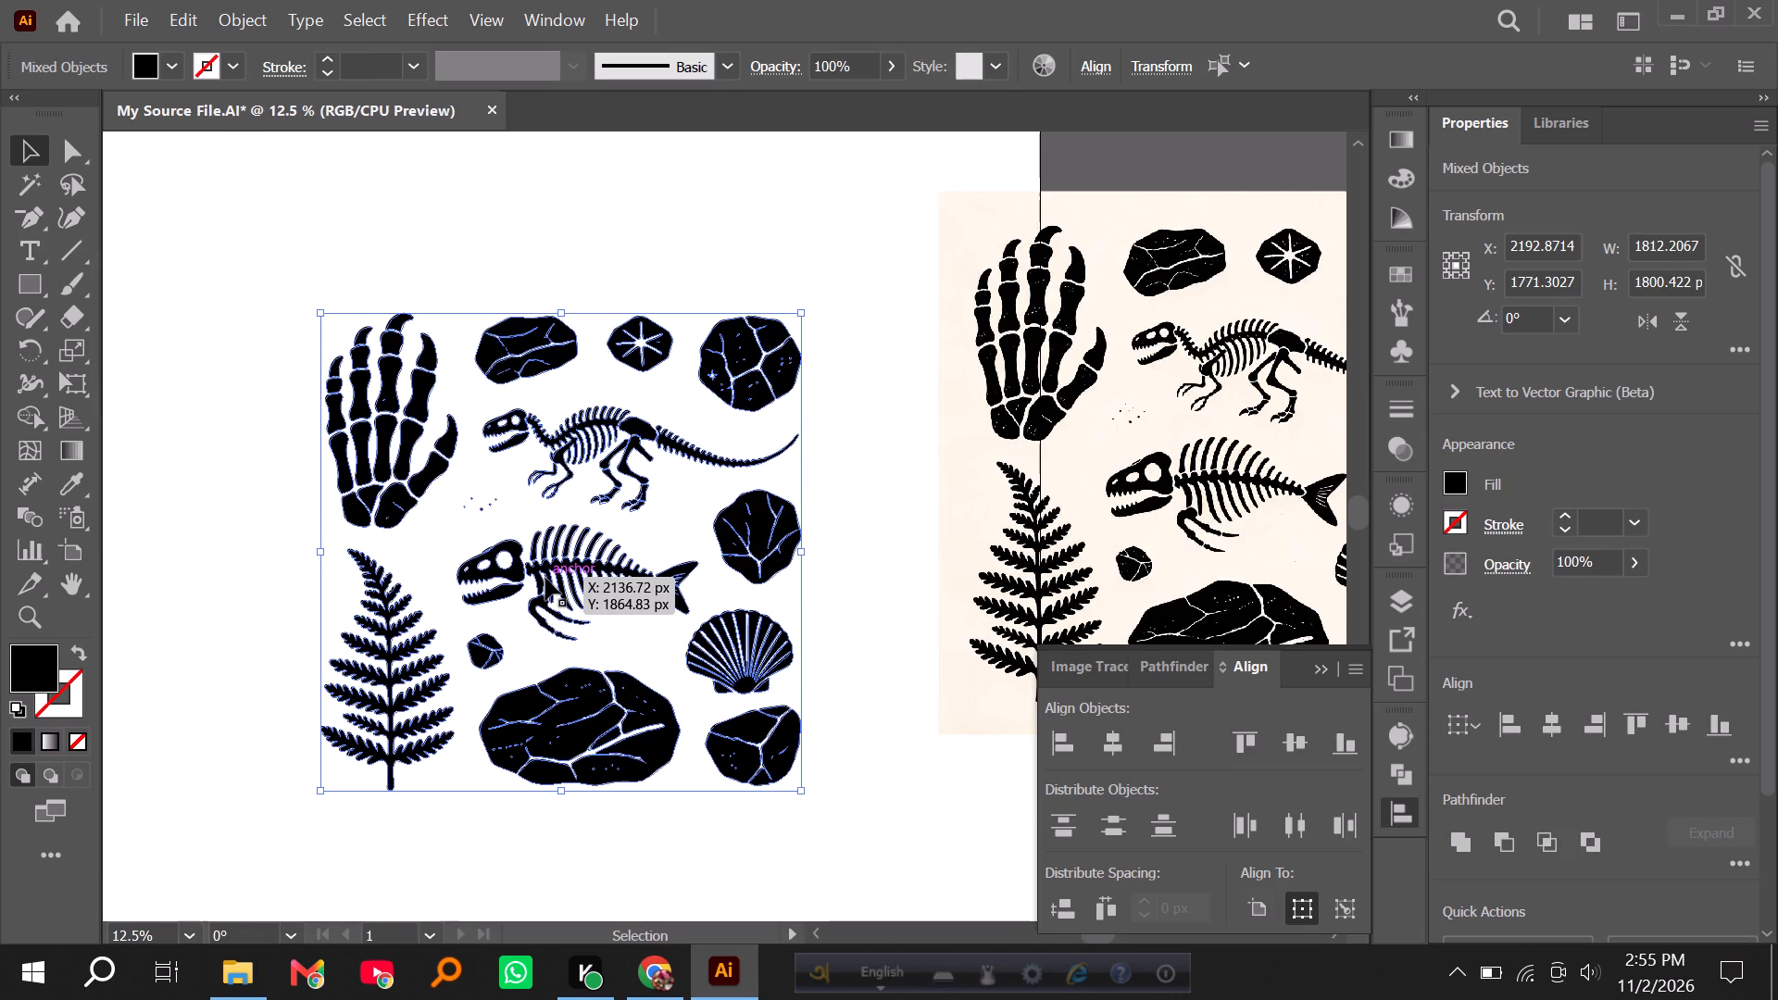
pyautogui.scroll(1, 399, 537)
pyautogui.click(433, 550)
pyautogui.keyDown('alt'); pyautogui.scroll(2, 450, 530); pyautogui.keyUp('alt')
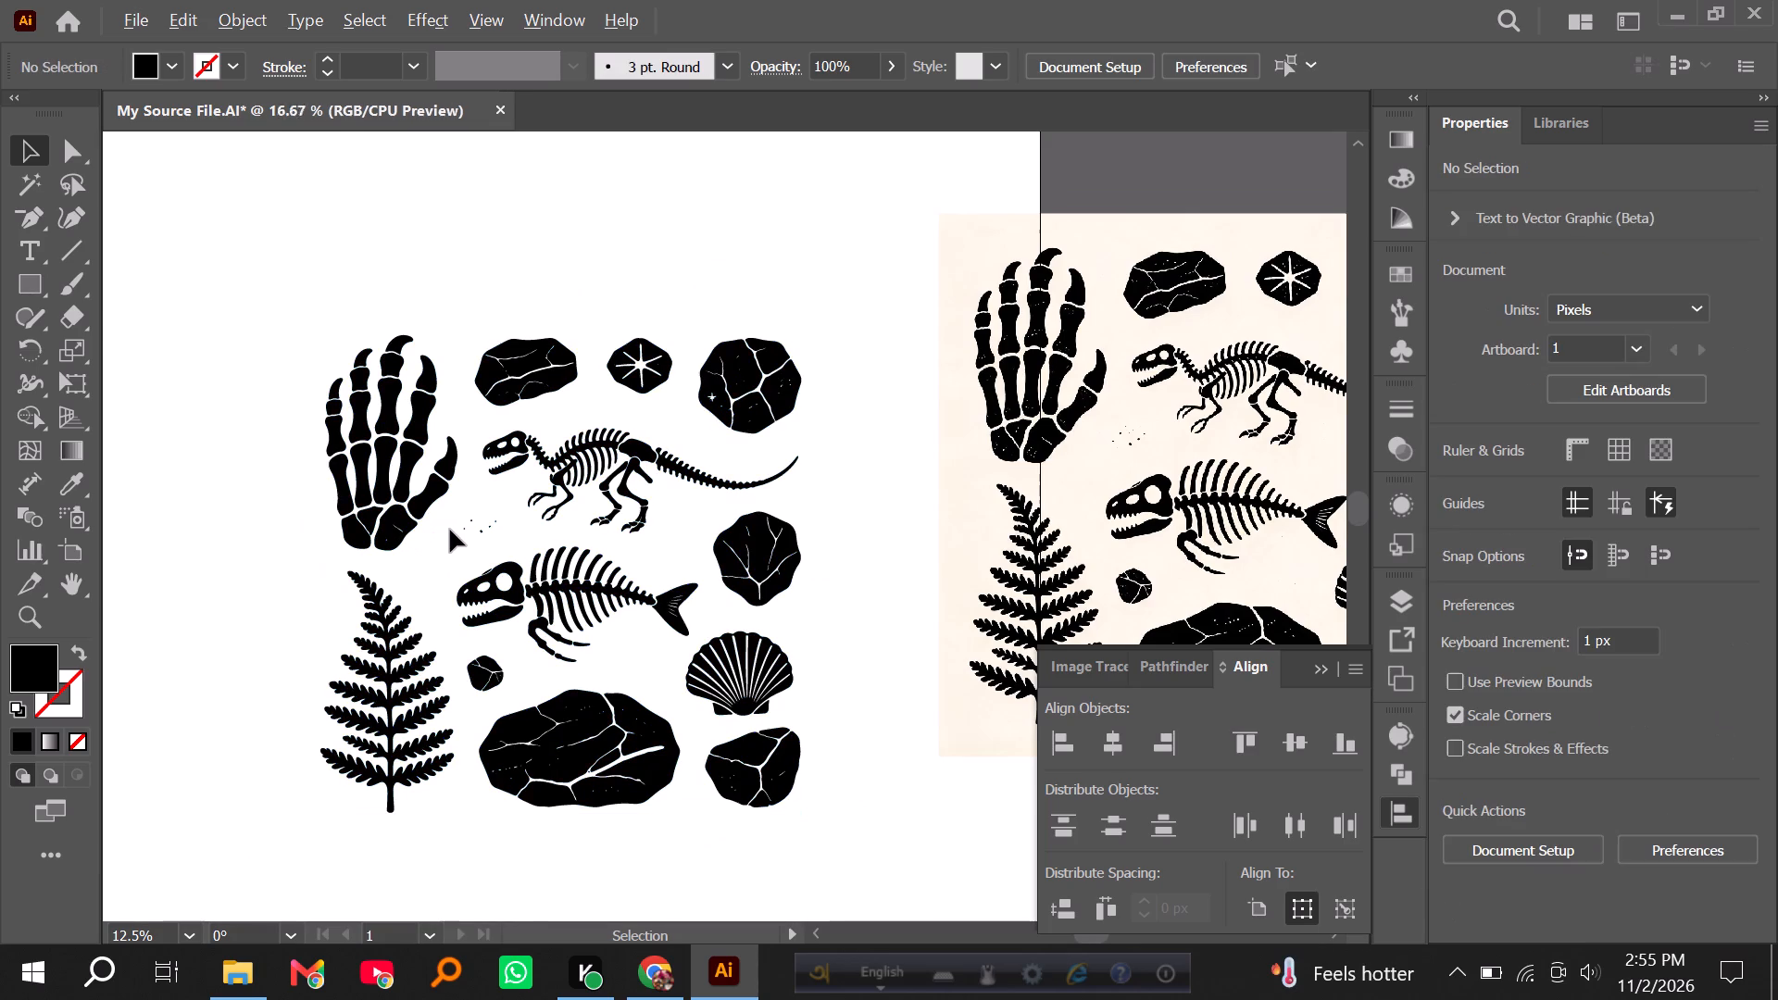
pyautogui.keyDown('alt'); pyautogui.scroll(2, 450, 530); pyautogui.keyUp('alt')
pyautogui.moveTo(463, 421); pyautogui.dragTo(687, 594)
pyautogui.press('Delete')
# Group all the bones of the skeletal hand.
pyautogui.keyDown('alt'); pyautogui.scroll(-3, 572, 541); pyautogui.keyUp('alt')
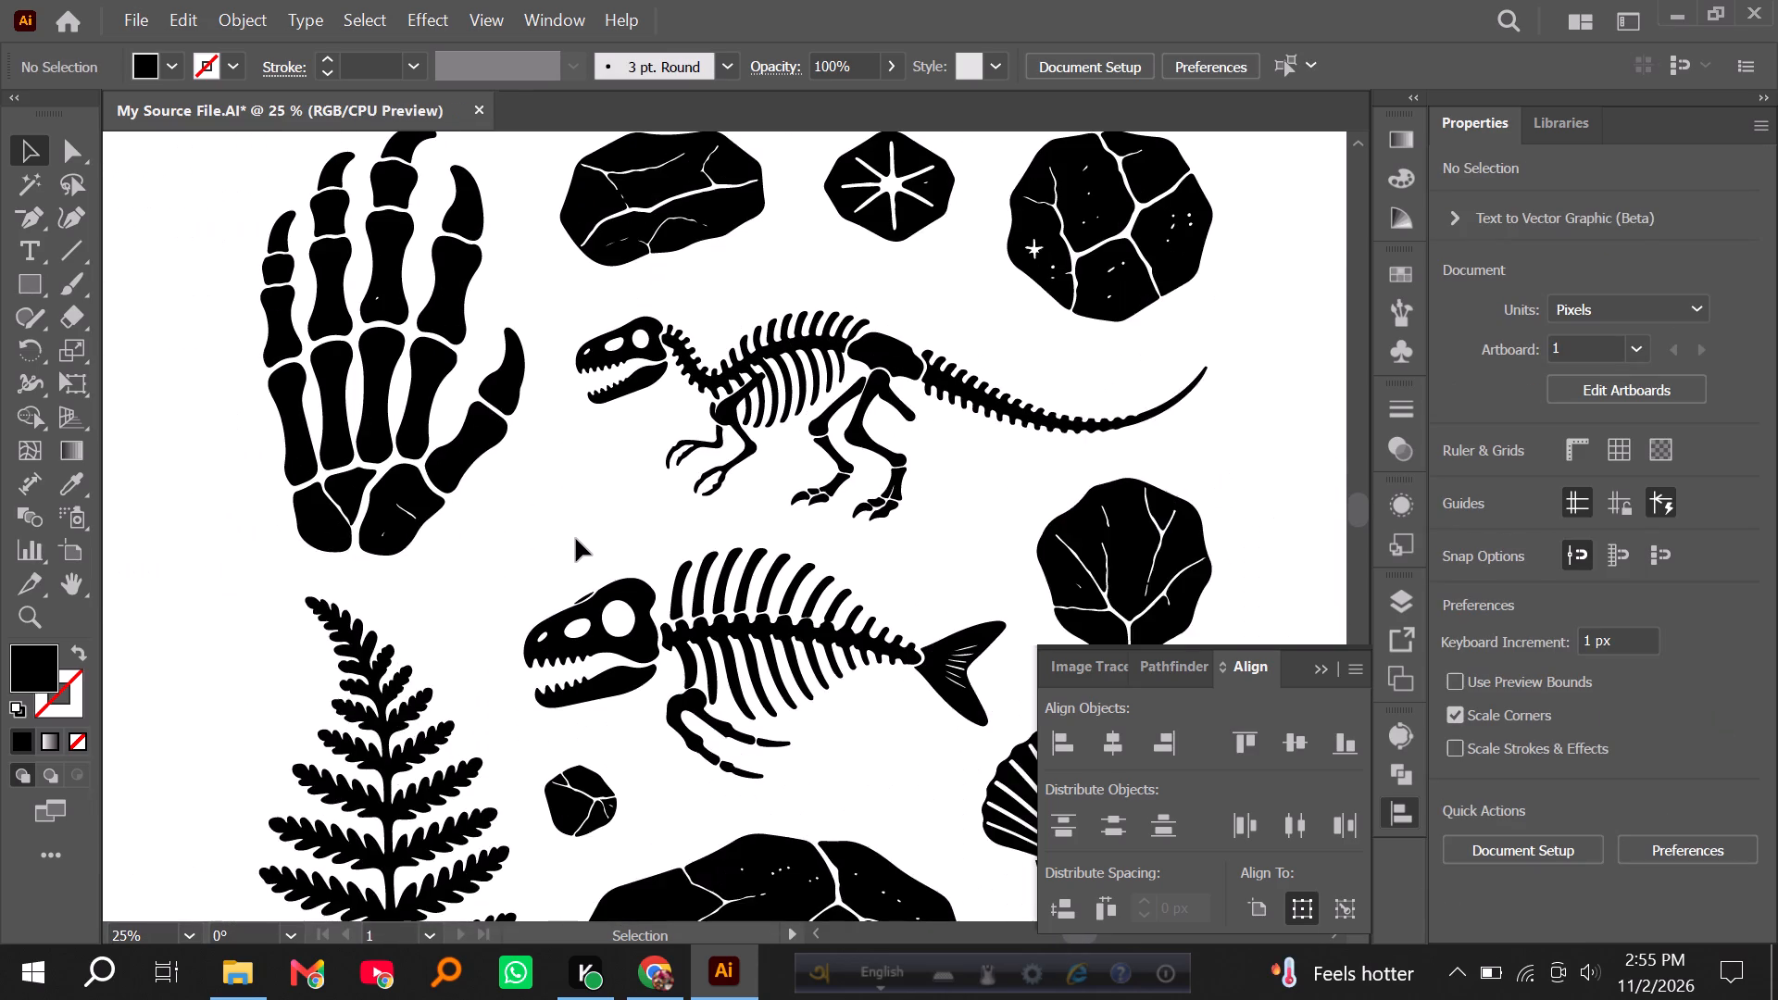
pyautogui.scroll(4, 576, 539)
pyautogui.click(389, 381)
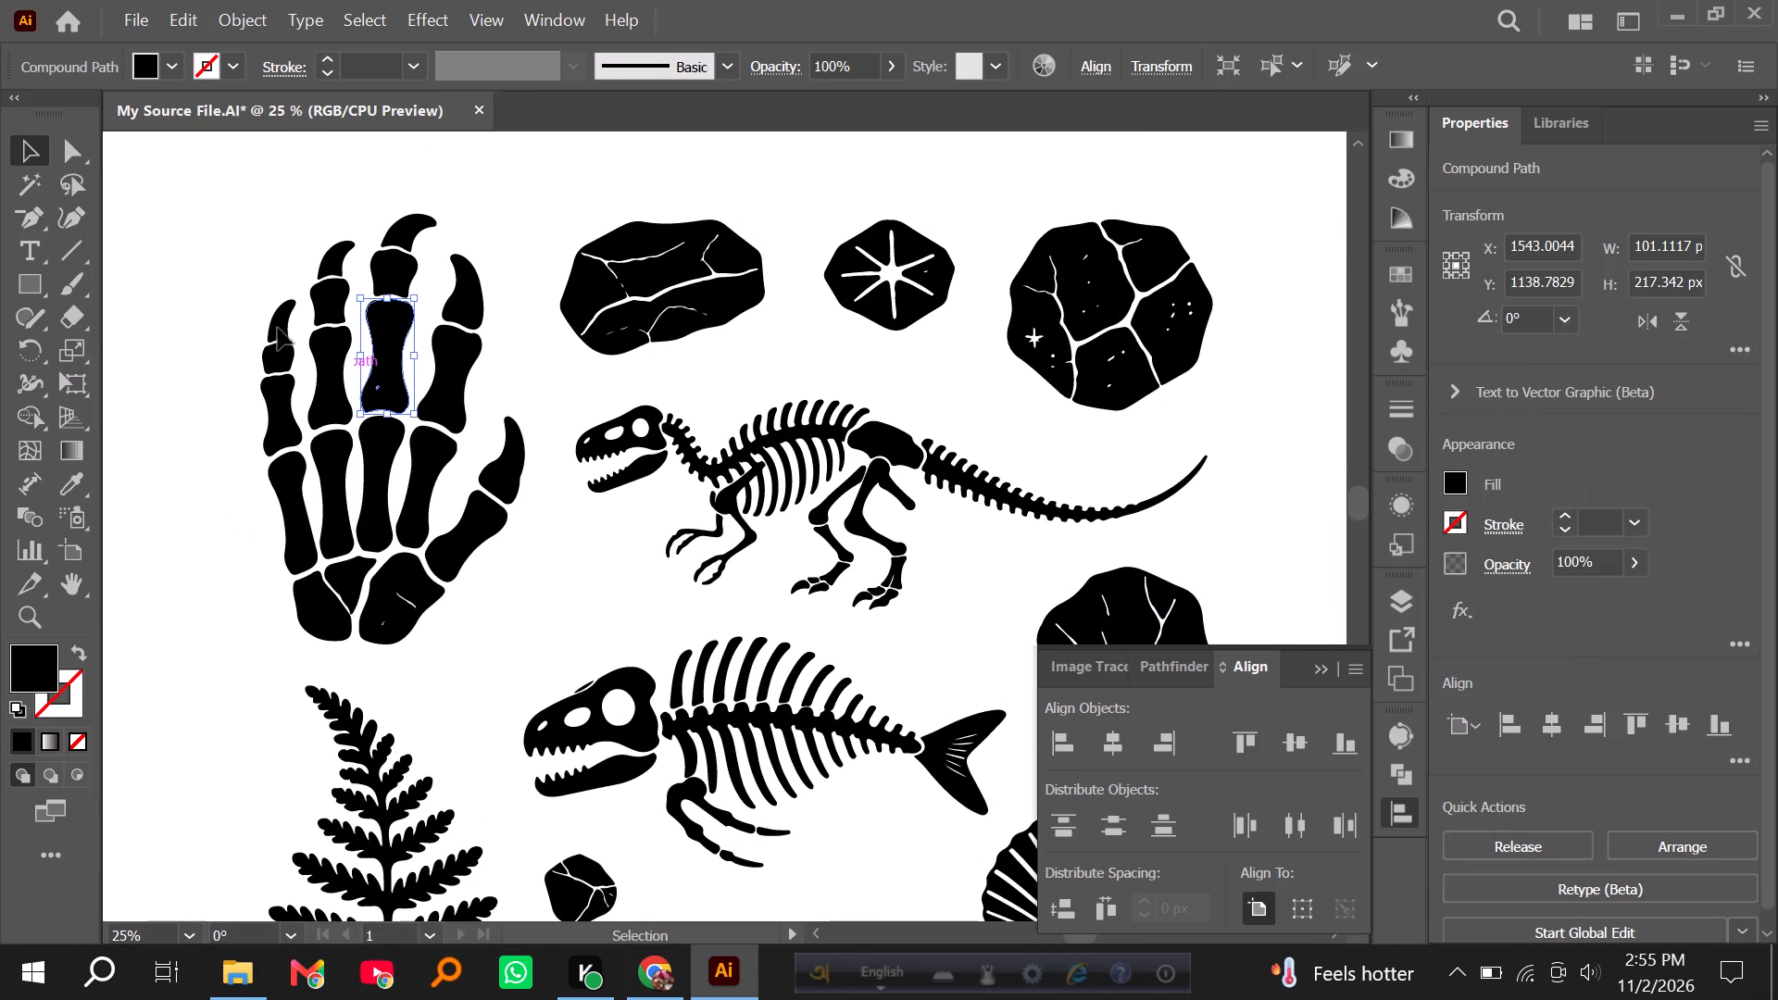
pyautogui.moveTo(239, 272); pyautogui.dragTo(239, 230)
pyautogui.moveTo(230, 201); pyautogui.dragTo(503, 645)
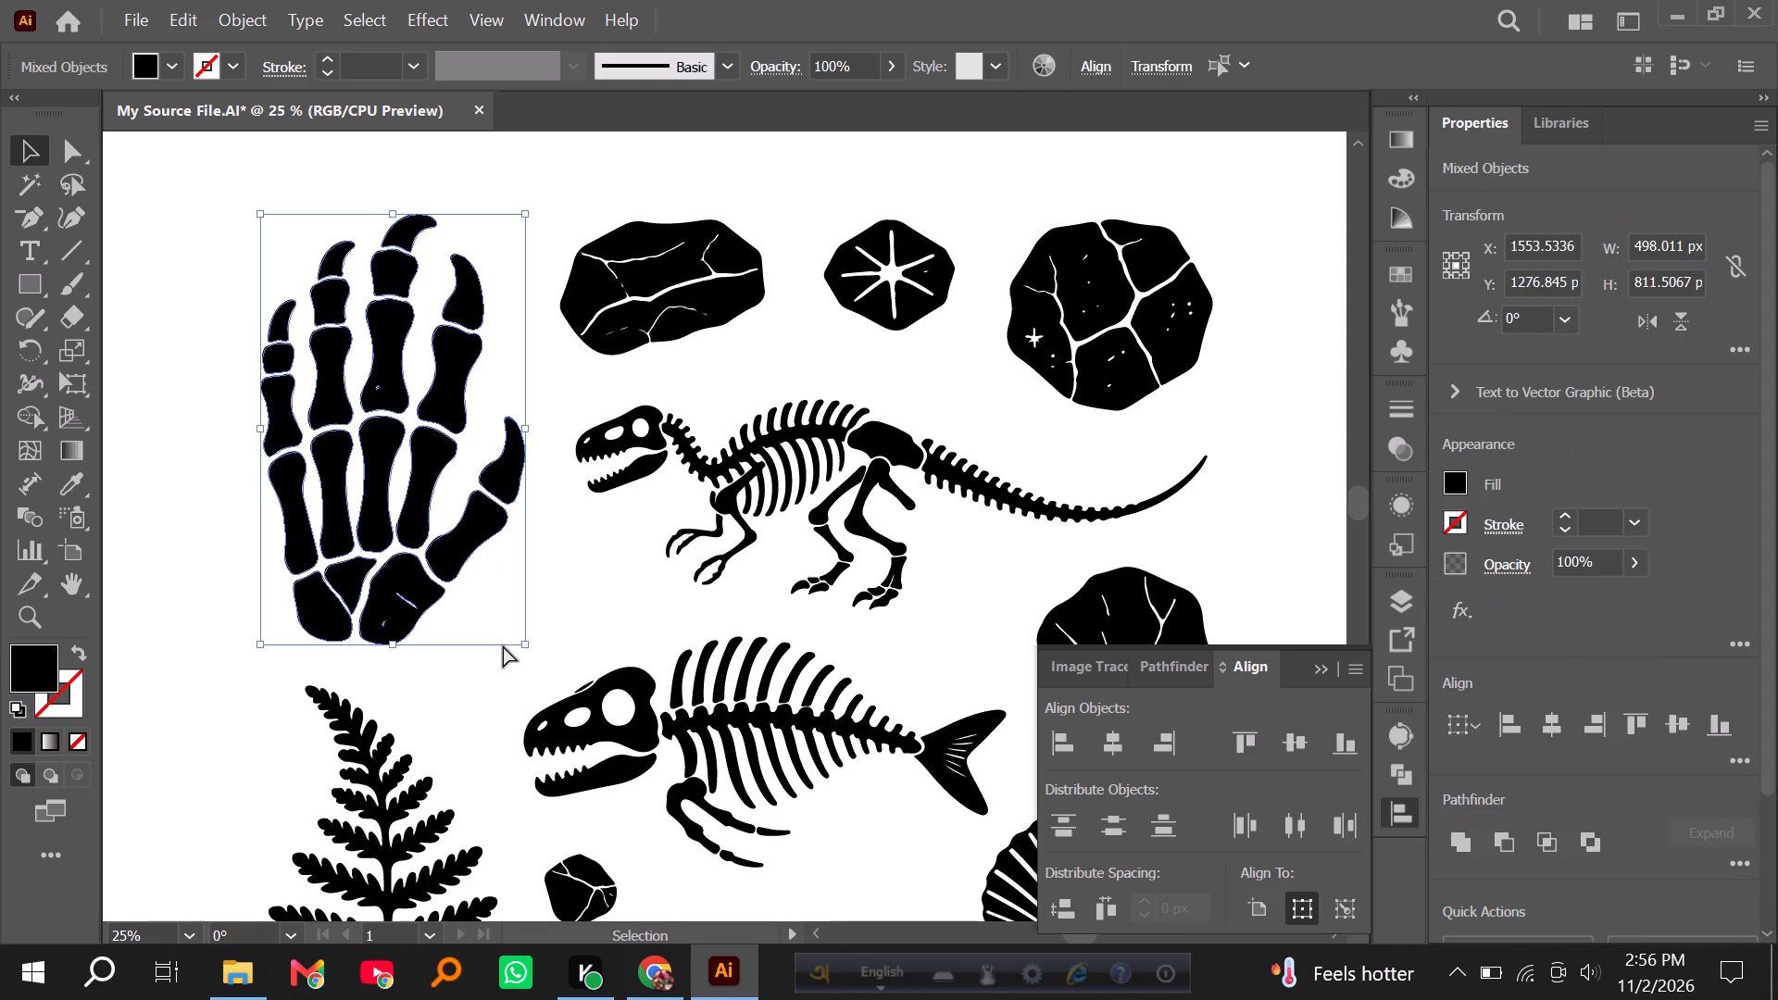
pyautogui.hotkey('ctrl', 'g')
# Merge away the small specks and cracks inside the hand's middle finger bone and lower wrist bone with Shape Builder.
pyautogui.click(38, 417)
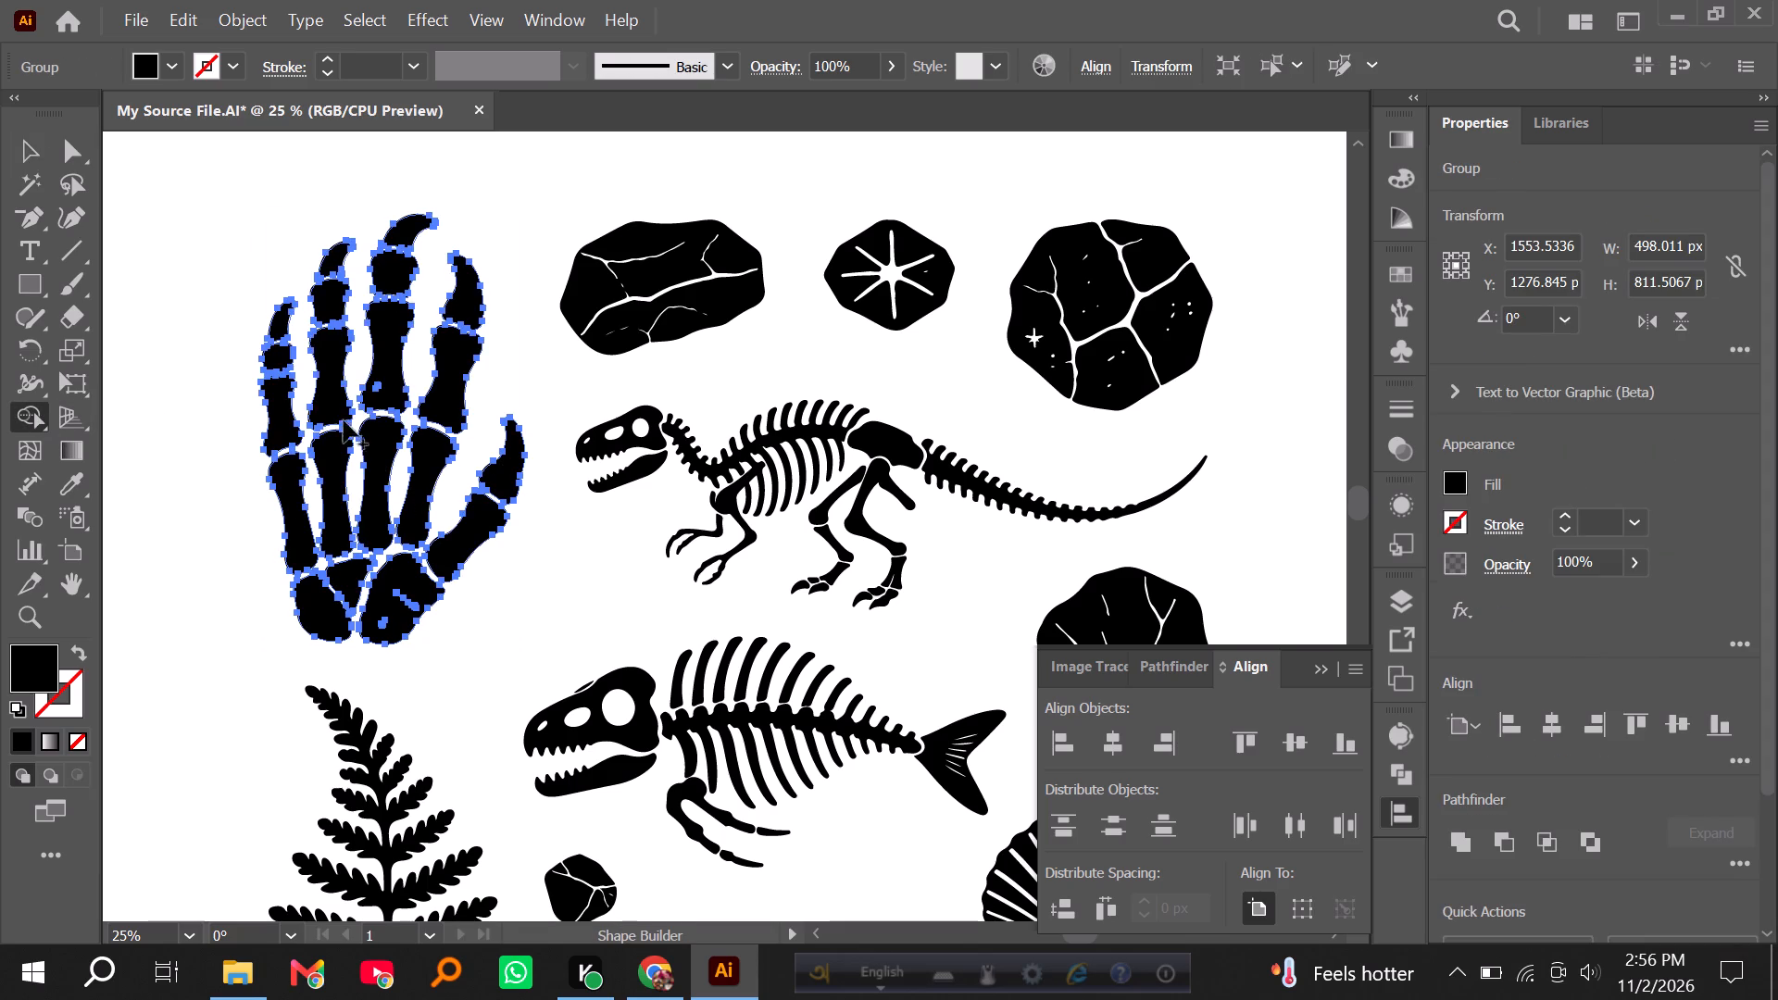
pyautogui.moveTo(383, 385); pyautogui.dragTo(371, 389)
pyautogui.moveTo(382, 384); pyautogui.dragTo(379, 394)
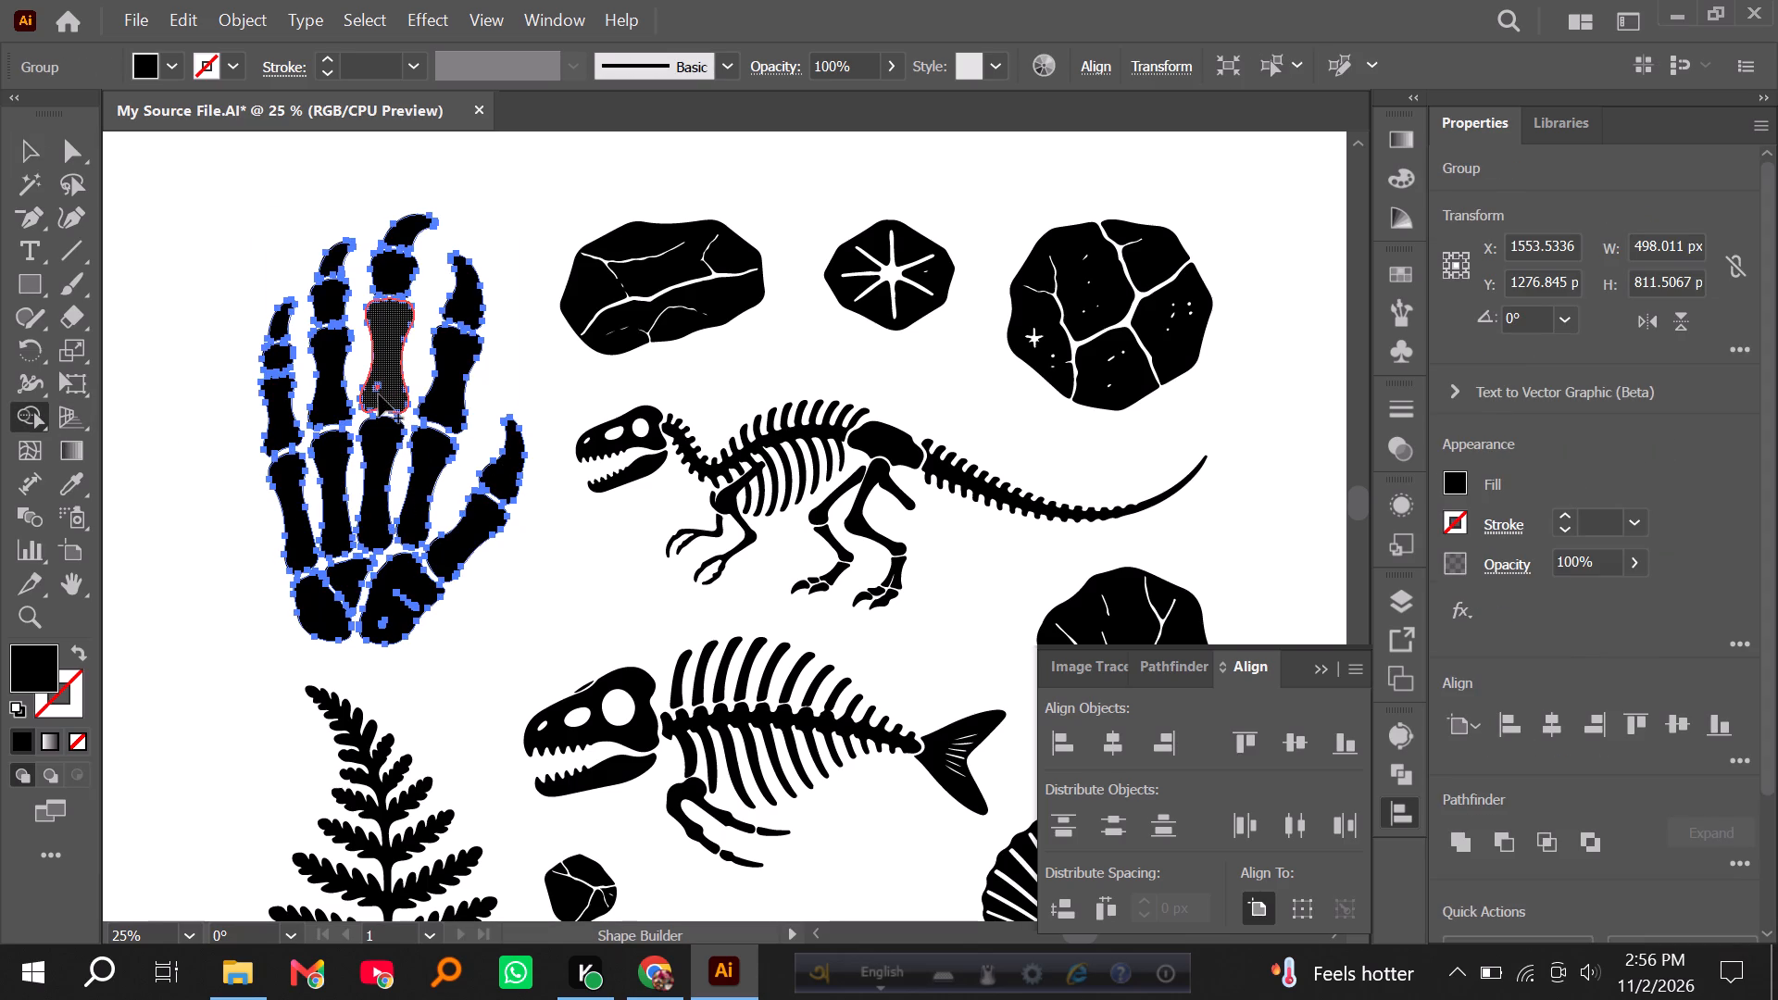
pyautogui.moveTo(378, 383); pyautogui.dragTo(376, 393)
pyautogui.moveTo(402, 585); pyautogui.dragTo(385, 621)
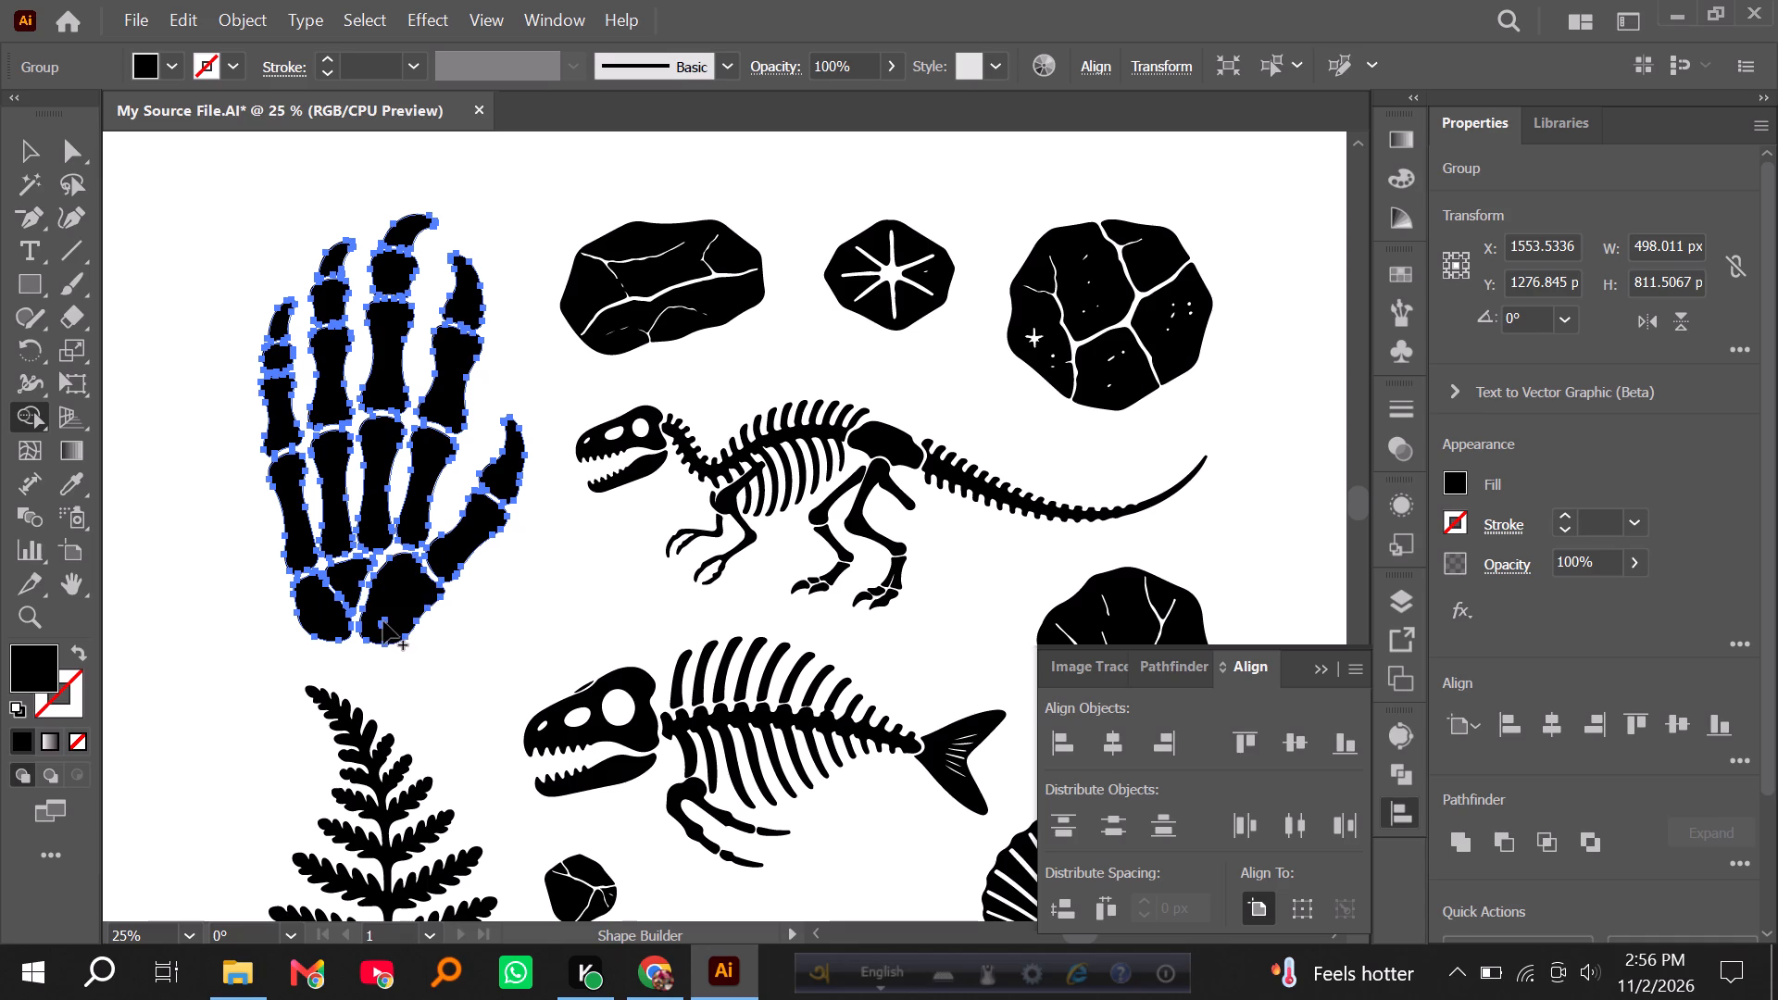
pyautogui.click(383, 621)
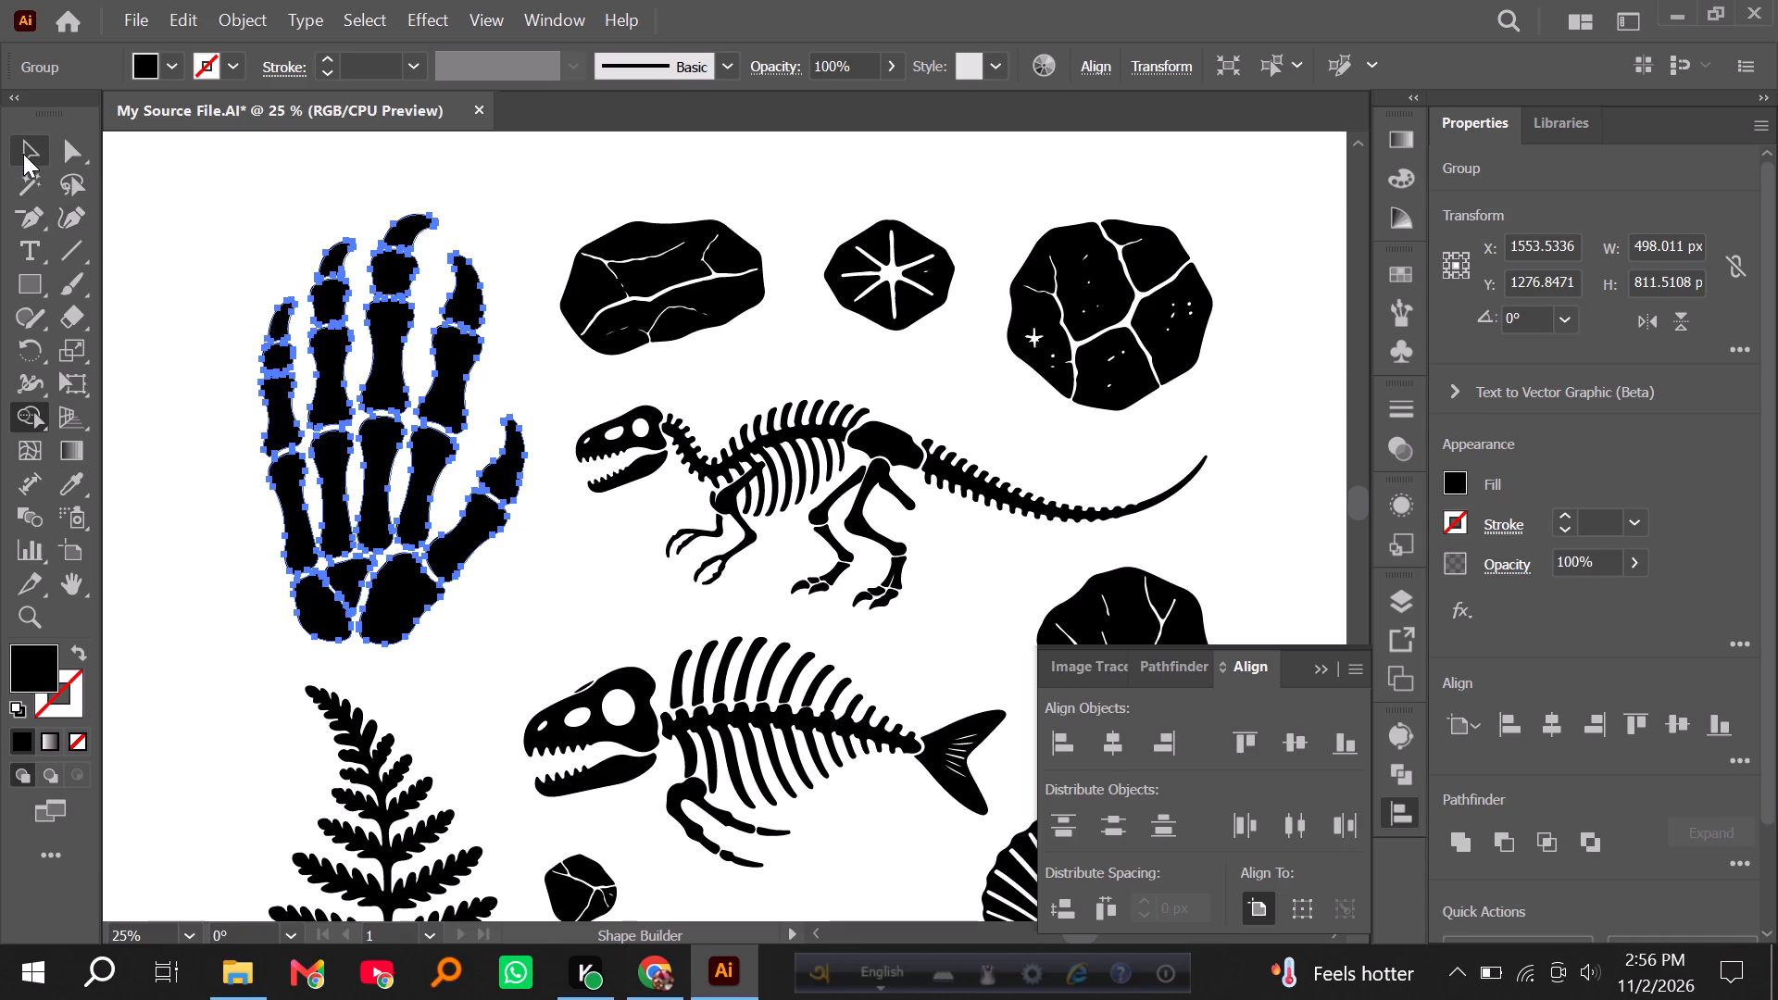
pyautogui.click(23, 154)
pyautogui.click(157, 241)
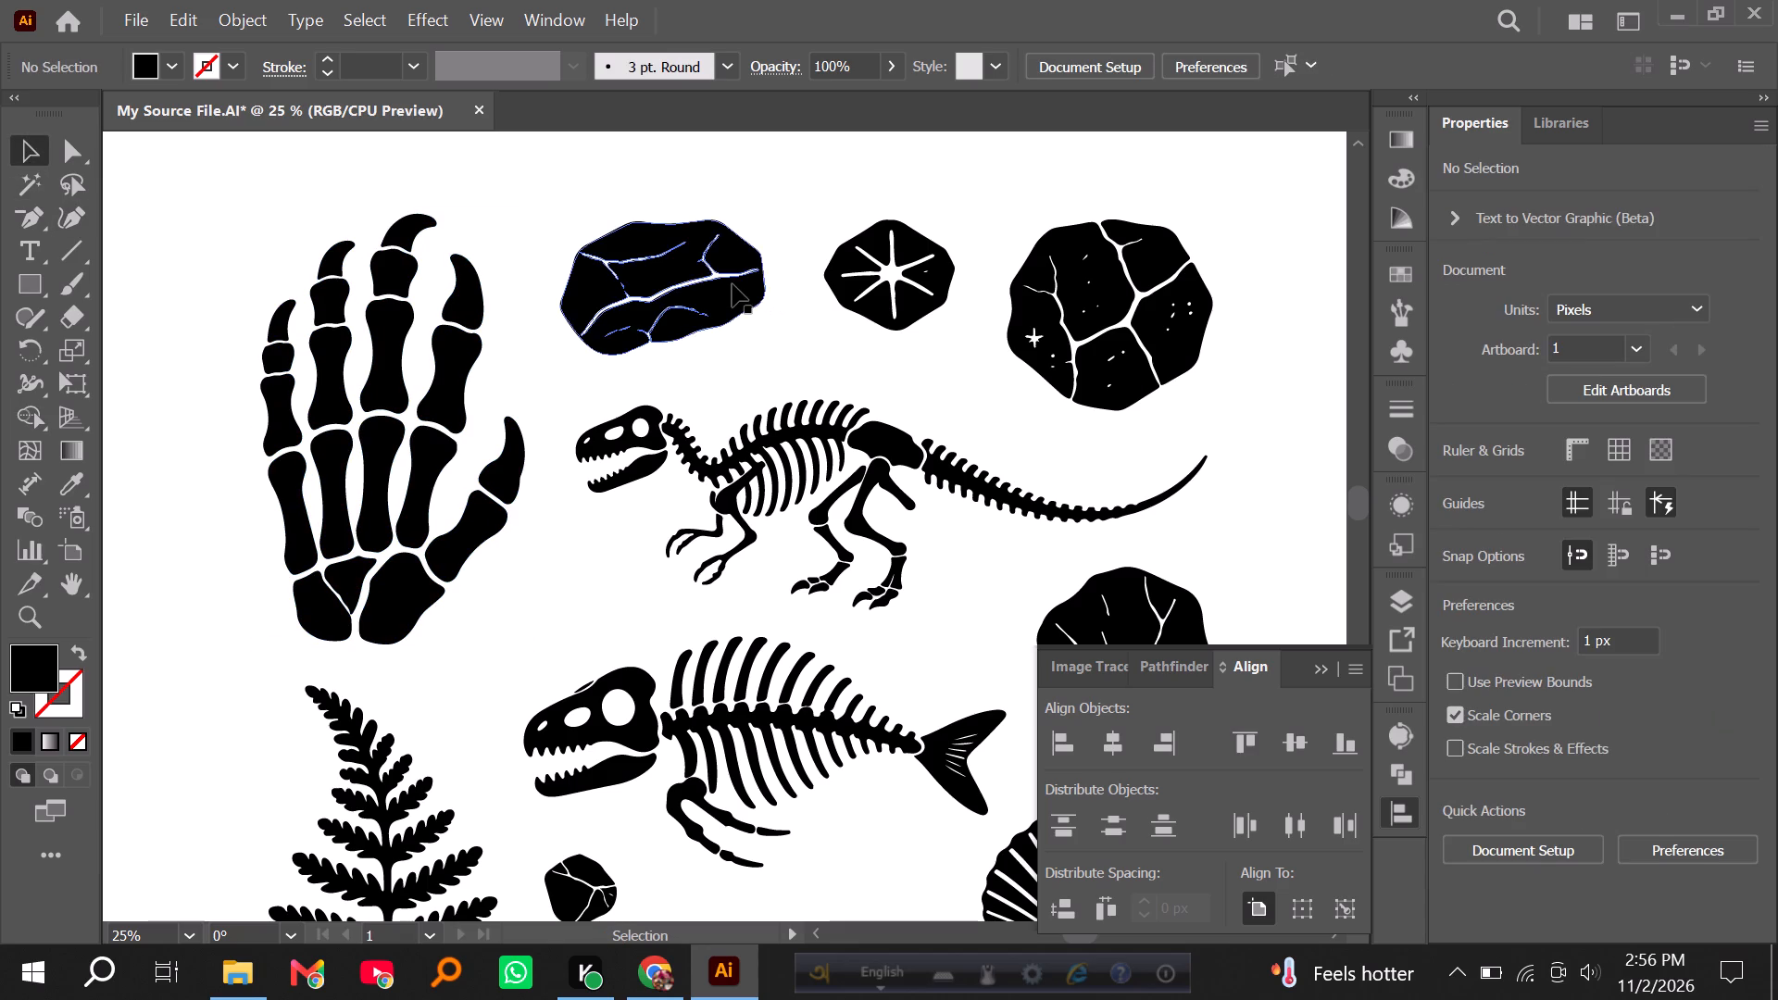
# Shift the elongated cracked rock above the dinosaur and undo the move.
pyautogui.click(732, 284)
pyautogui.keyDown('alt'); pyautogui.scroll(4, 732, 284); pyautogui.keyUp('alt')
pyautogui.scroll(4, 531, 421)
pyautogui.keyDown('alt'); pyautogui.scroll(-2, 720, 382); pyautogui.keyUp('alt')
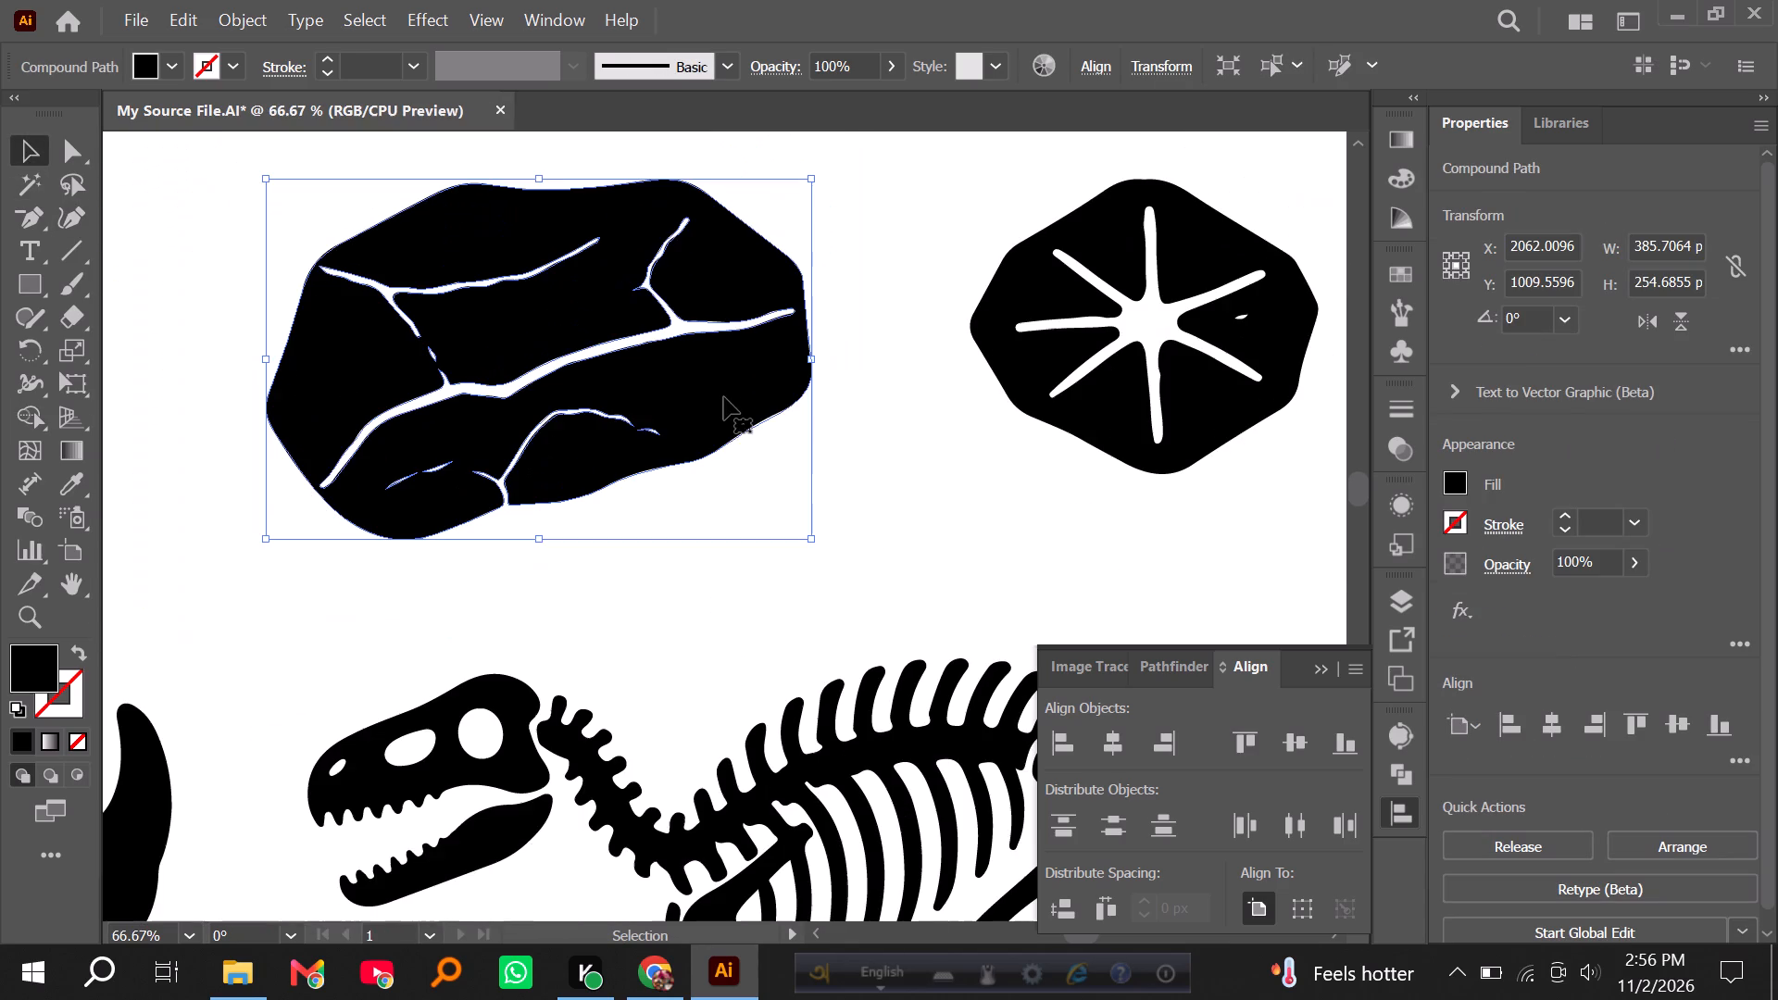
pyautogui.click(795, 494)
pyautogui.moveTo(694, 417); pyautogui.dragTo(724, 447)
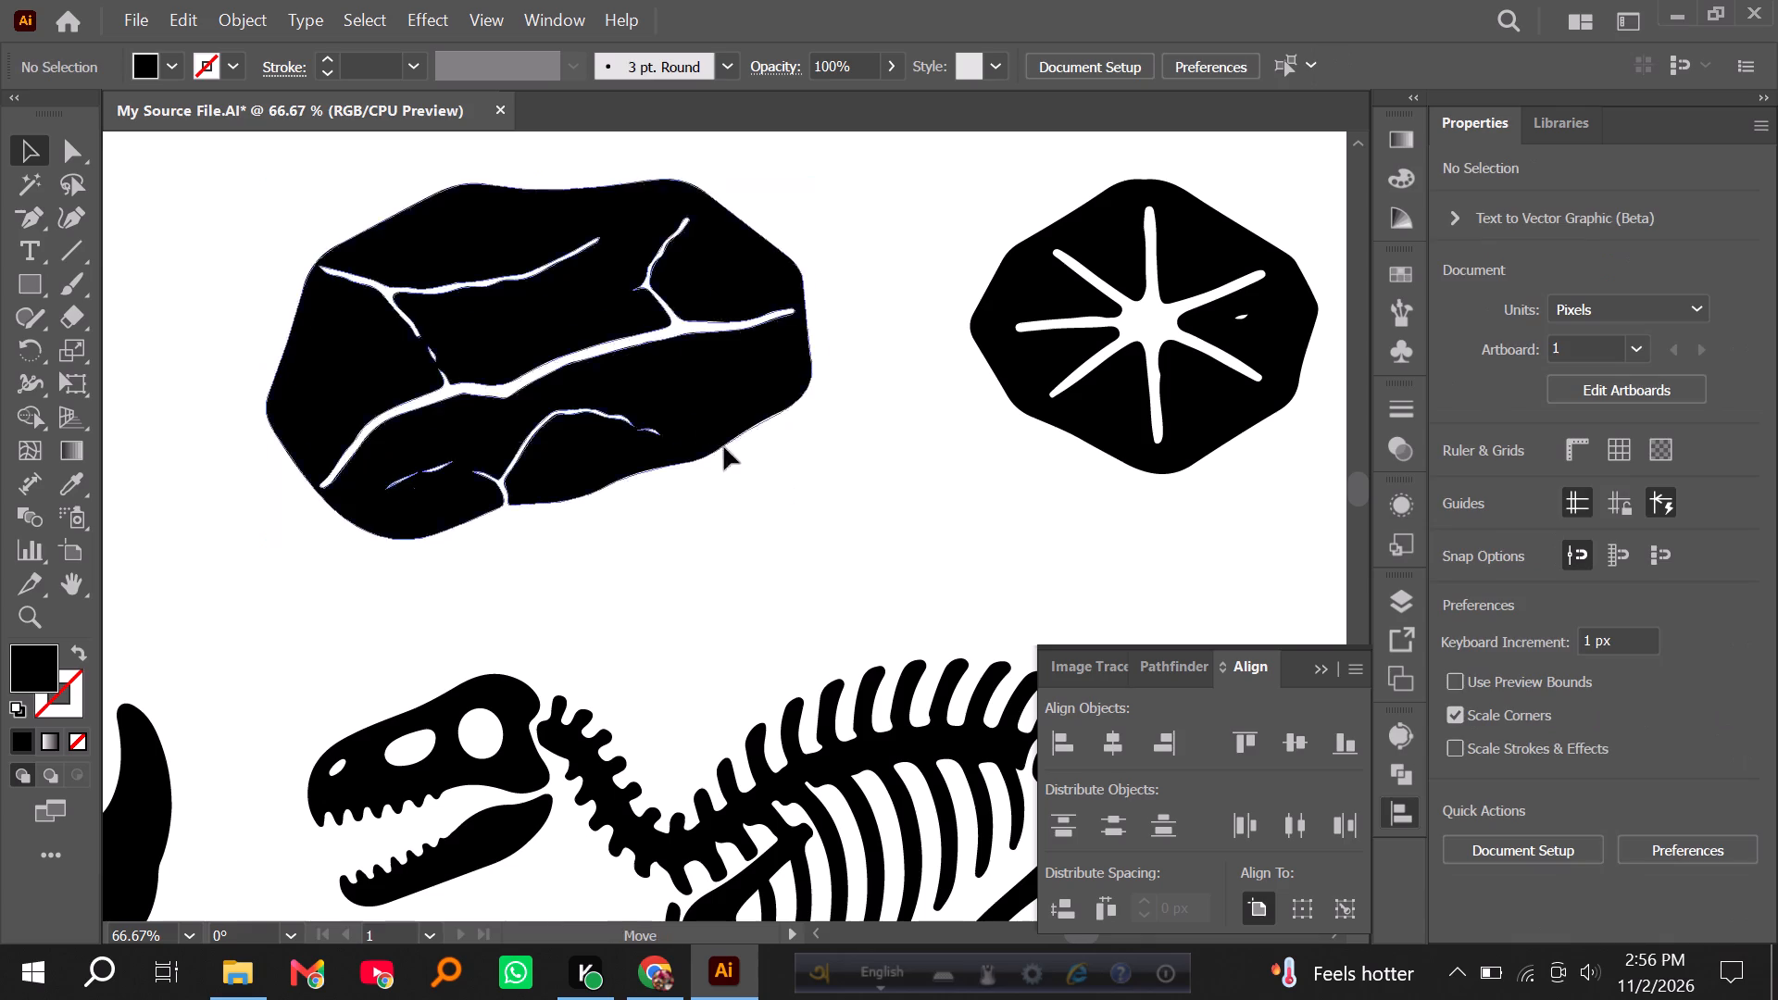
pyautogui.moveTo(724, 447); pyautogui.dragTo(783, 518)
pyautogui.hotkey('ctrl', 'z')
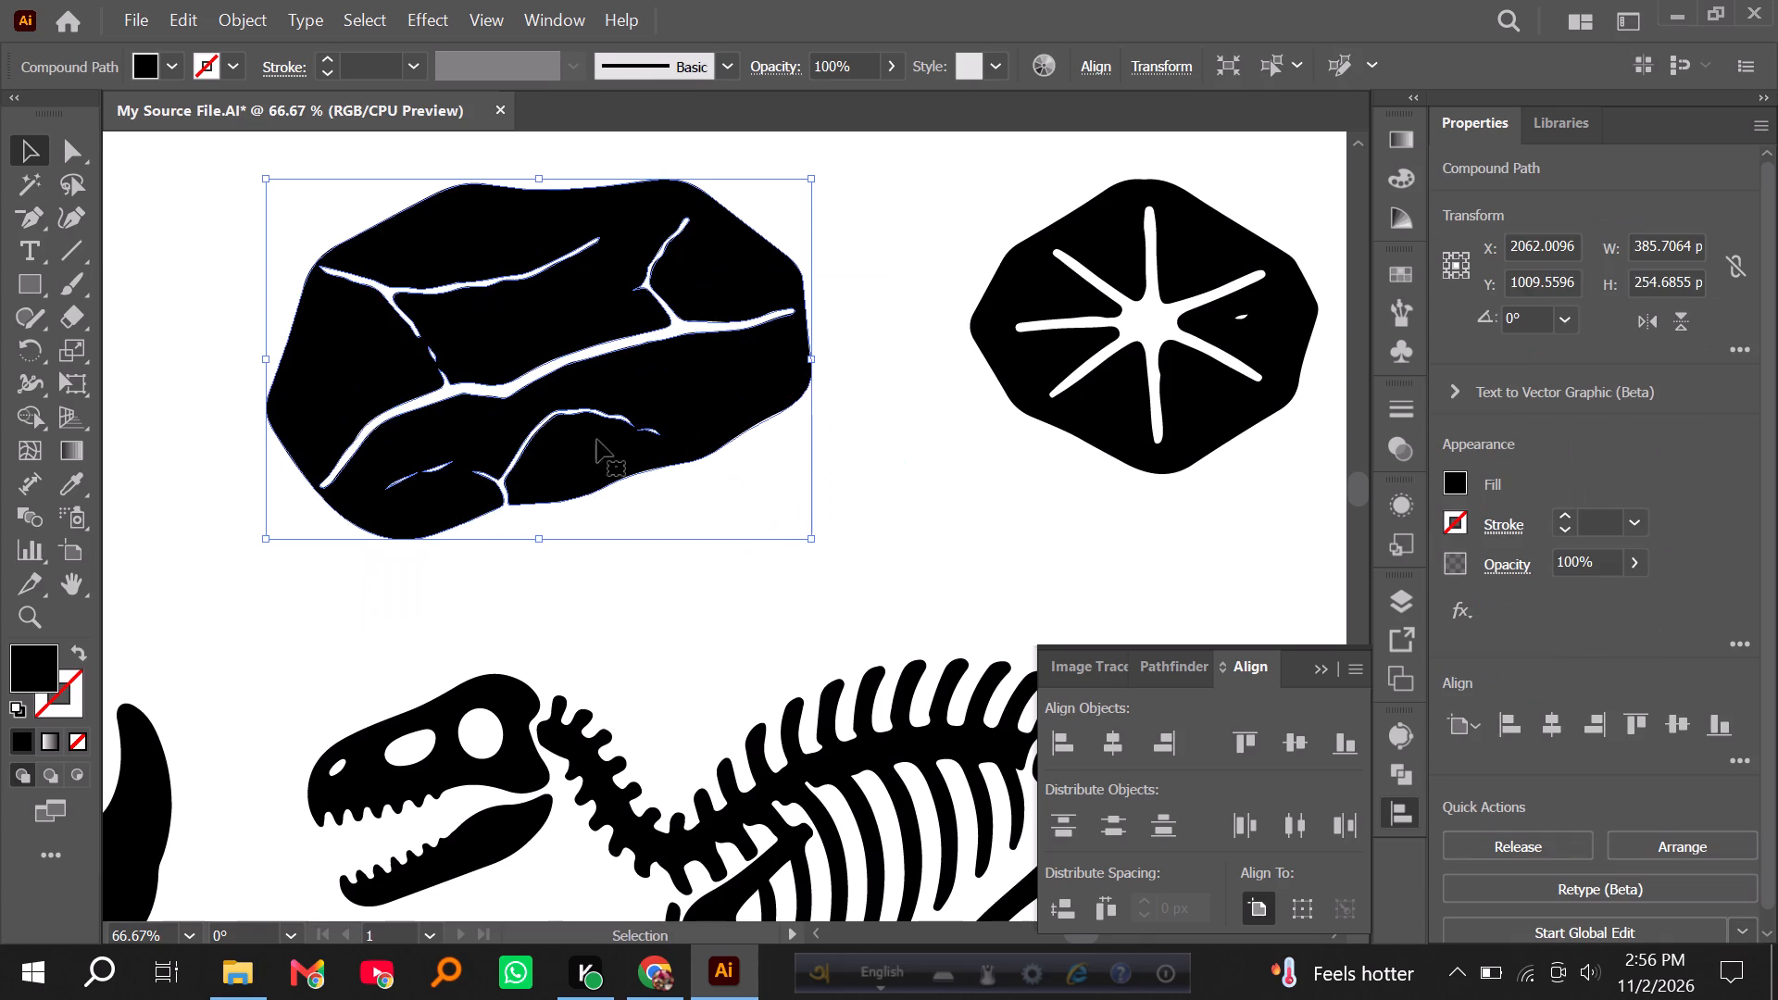
# Fill the detached hairline crack in the elongated rock's lower part with Shape Builder.
pyautogui.click(33, 417)
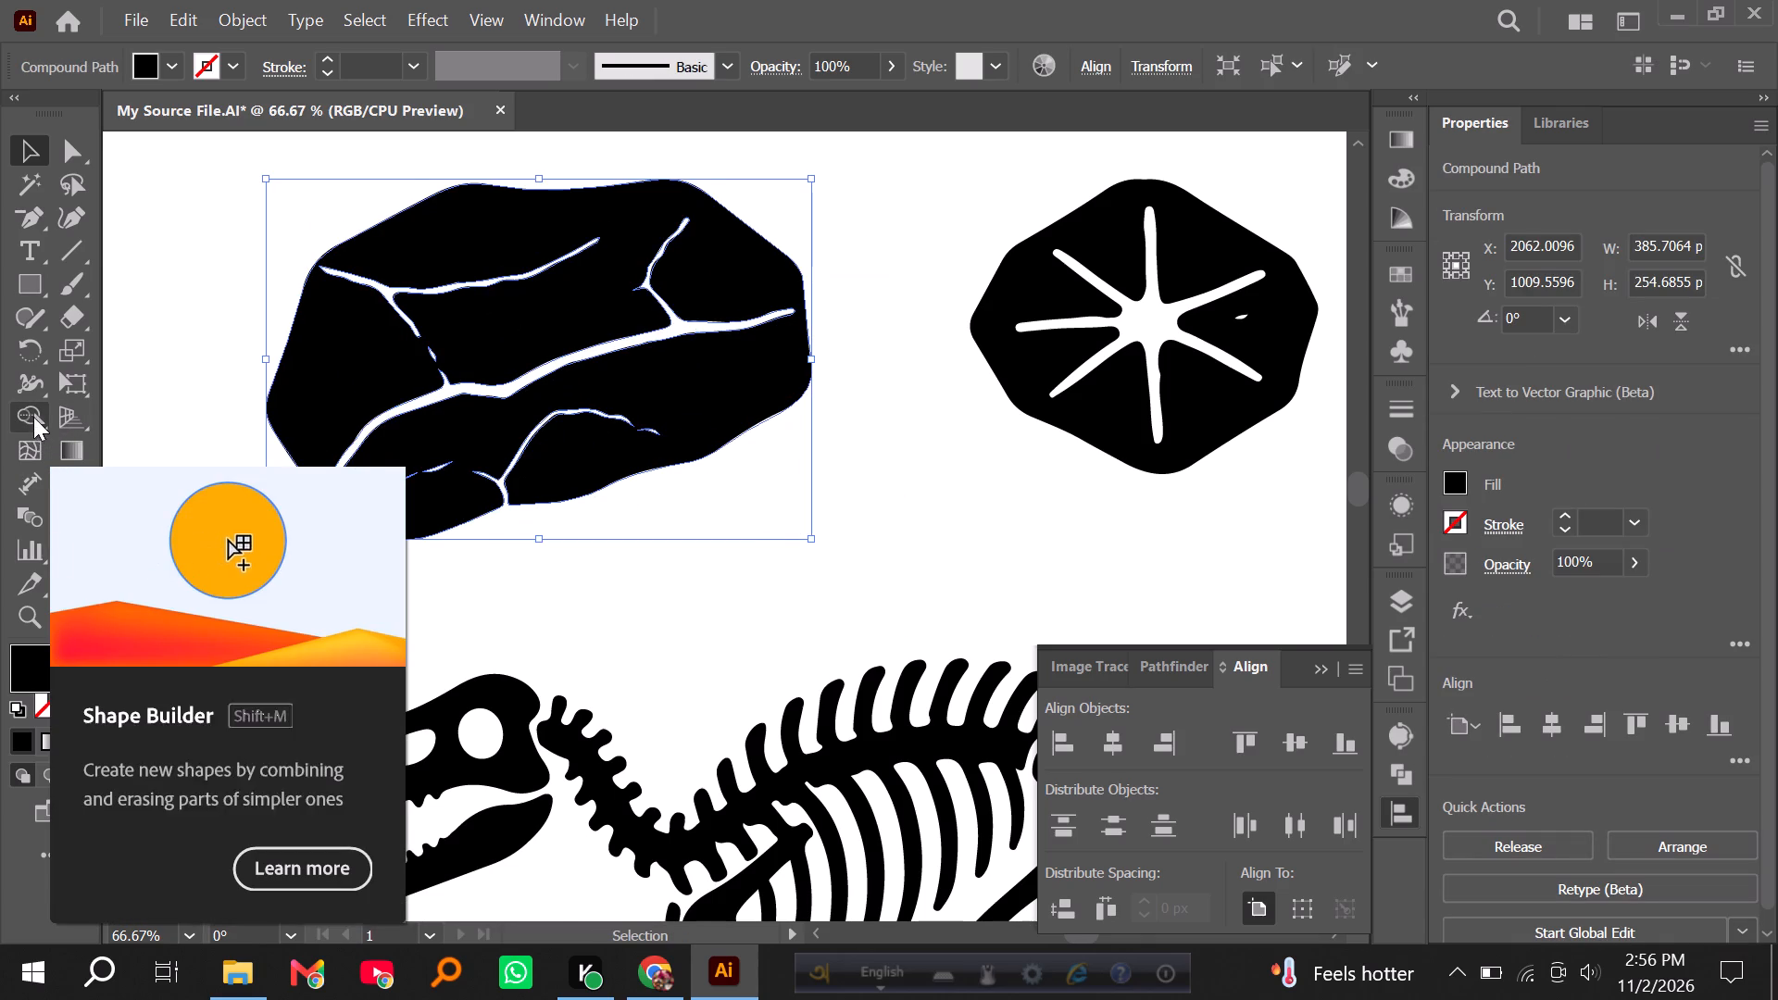
pyautogui.moveTo(437, 452); pyautogui.dragTo(438, 479)
pyautogui.moveTo(402, 463); pyautogui.dragTo(405, 474)
pyautogui.click(407, 474)
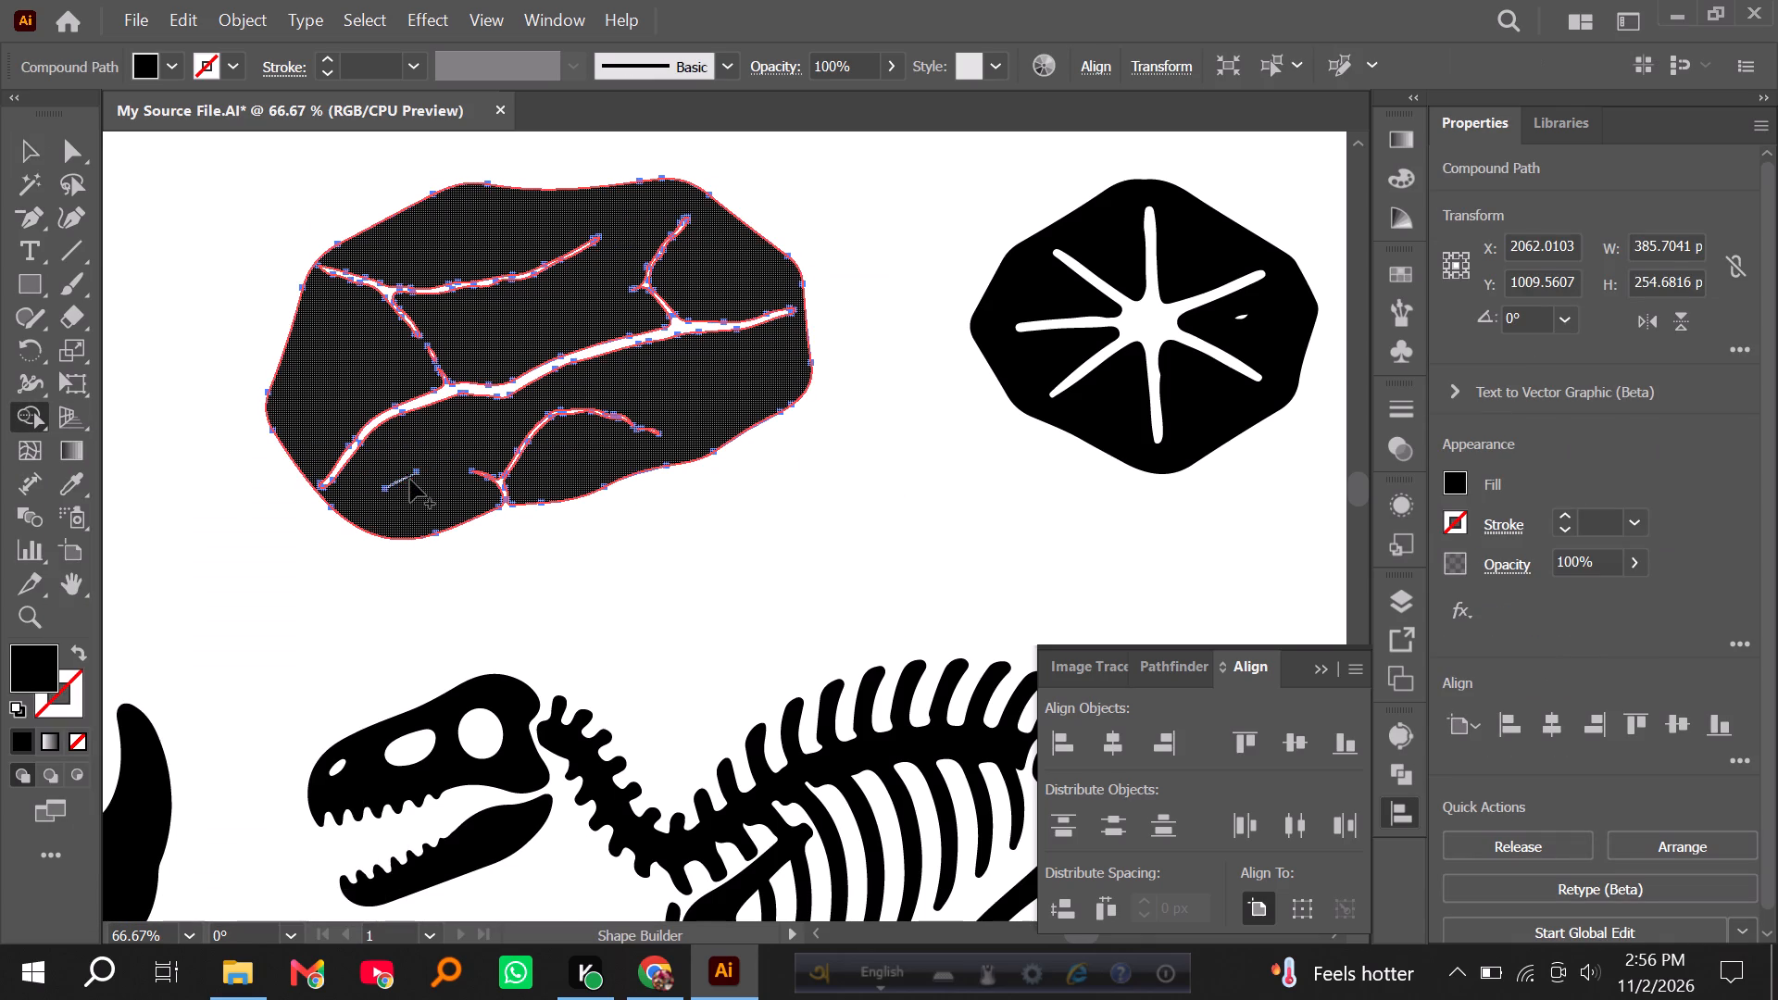
pyautogui.moveTo(407, 467); pyautogui.dragTo(407, 483)
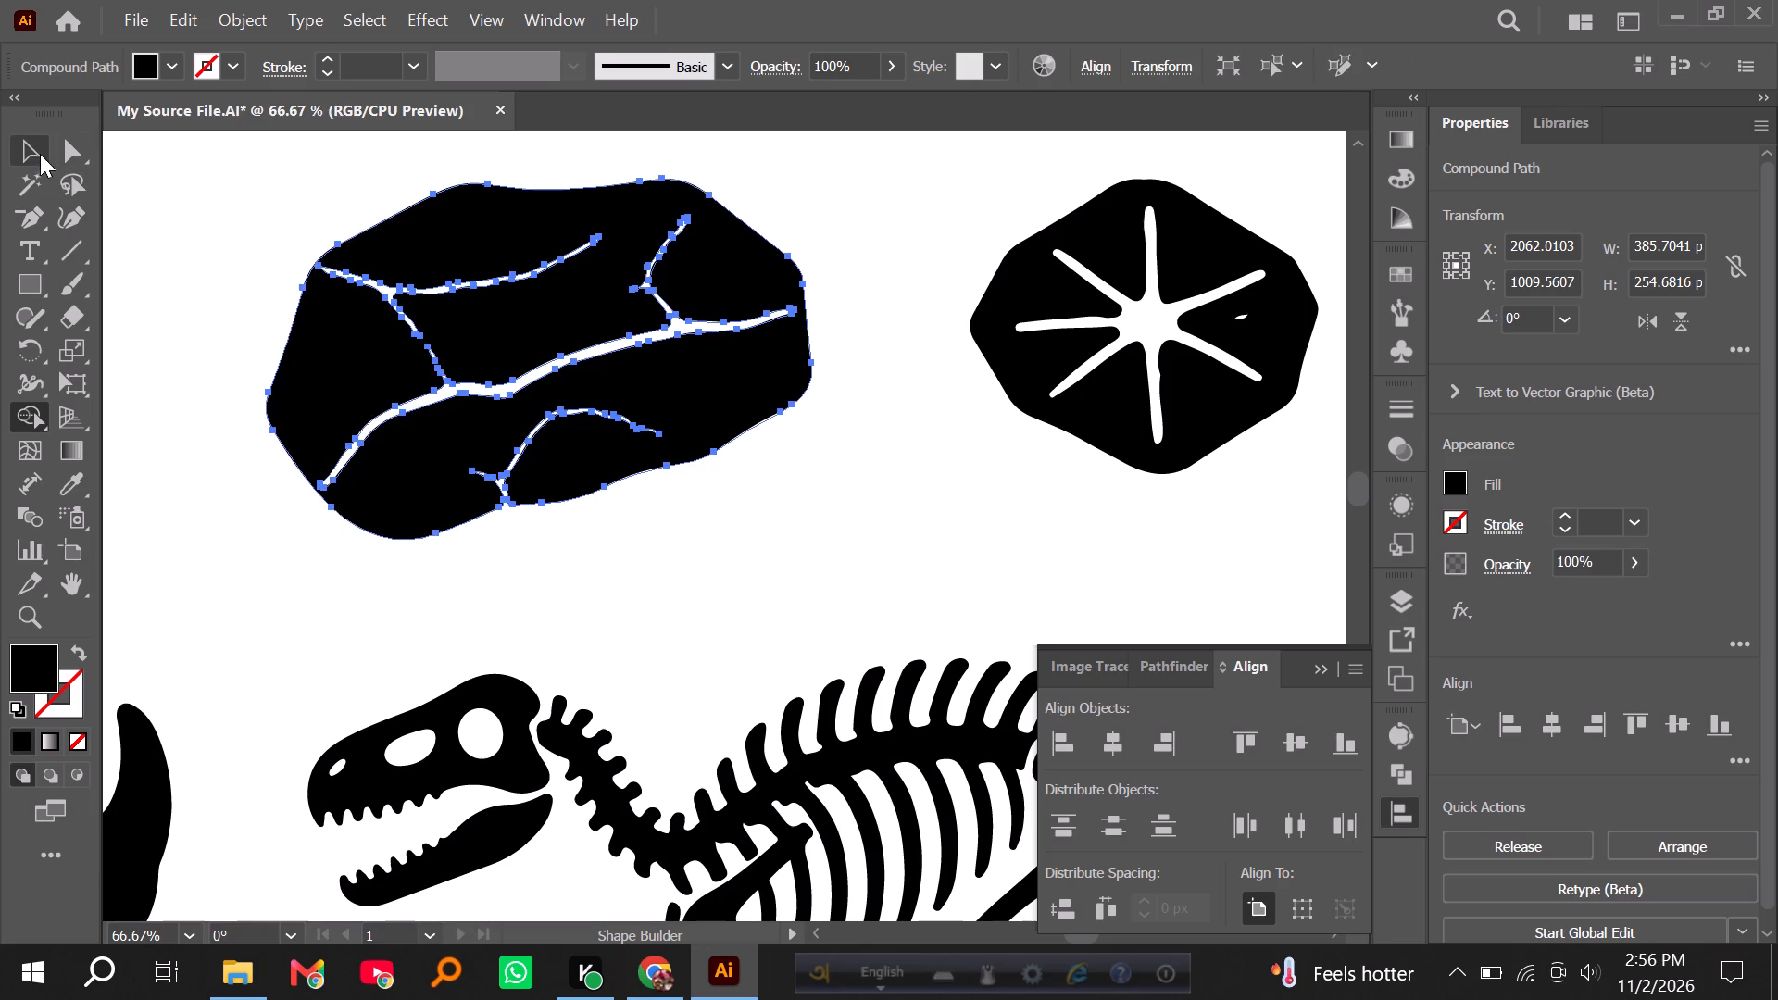
pyautogui.click(39, 153)
pyautogui.click(144, 189)
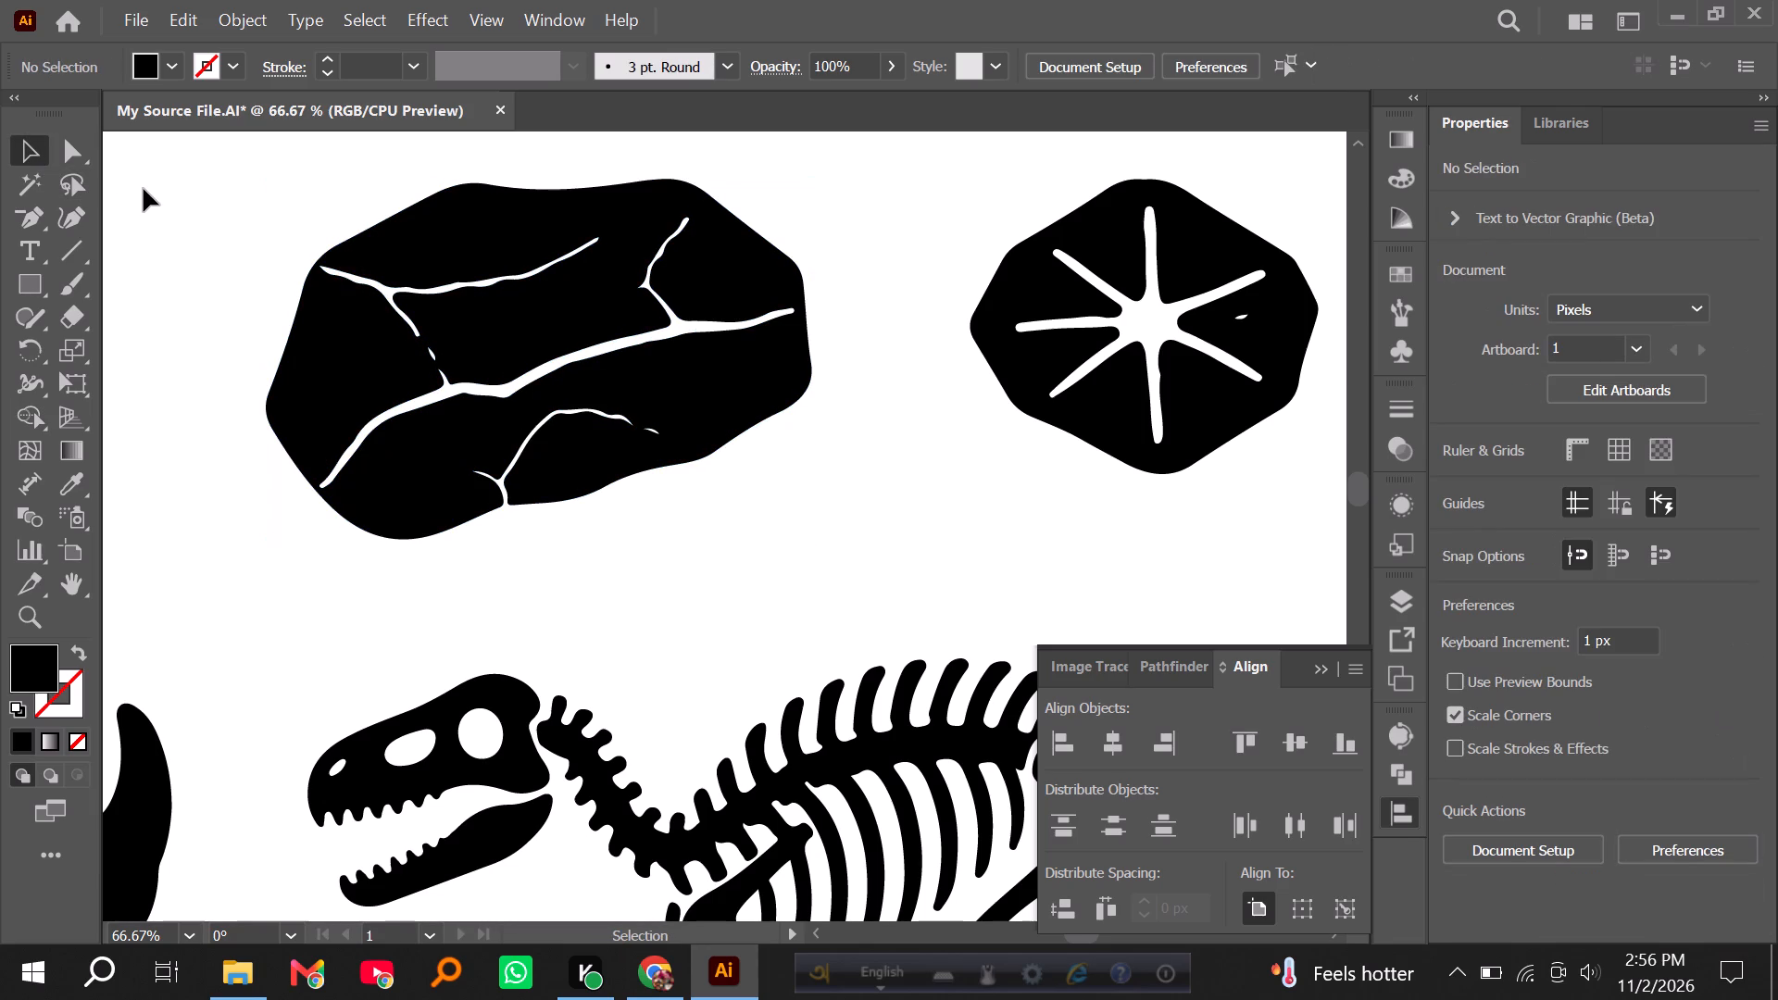
# Fill the small detached speck beside the star-shaped crack in the octagonal rock with Shape Builder.
pyautogui.click(1171, 381)
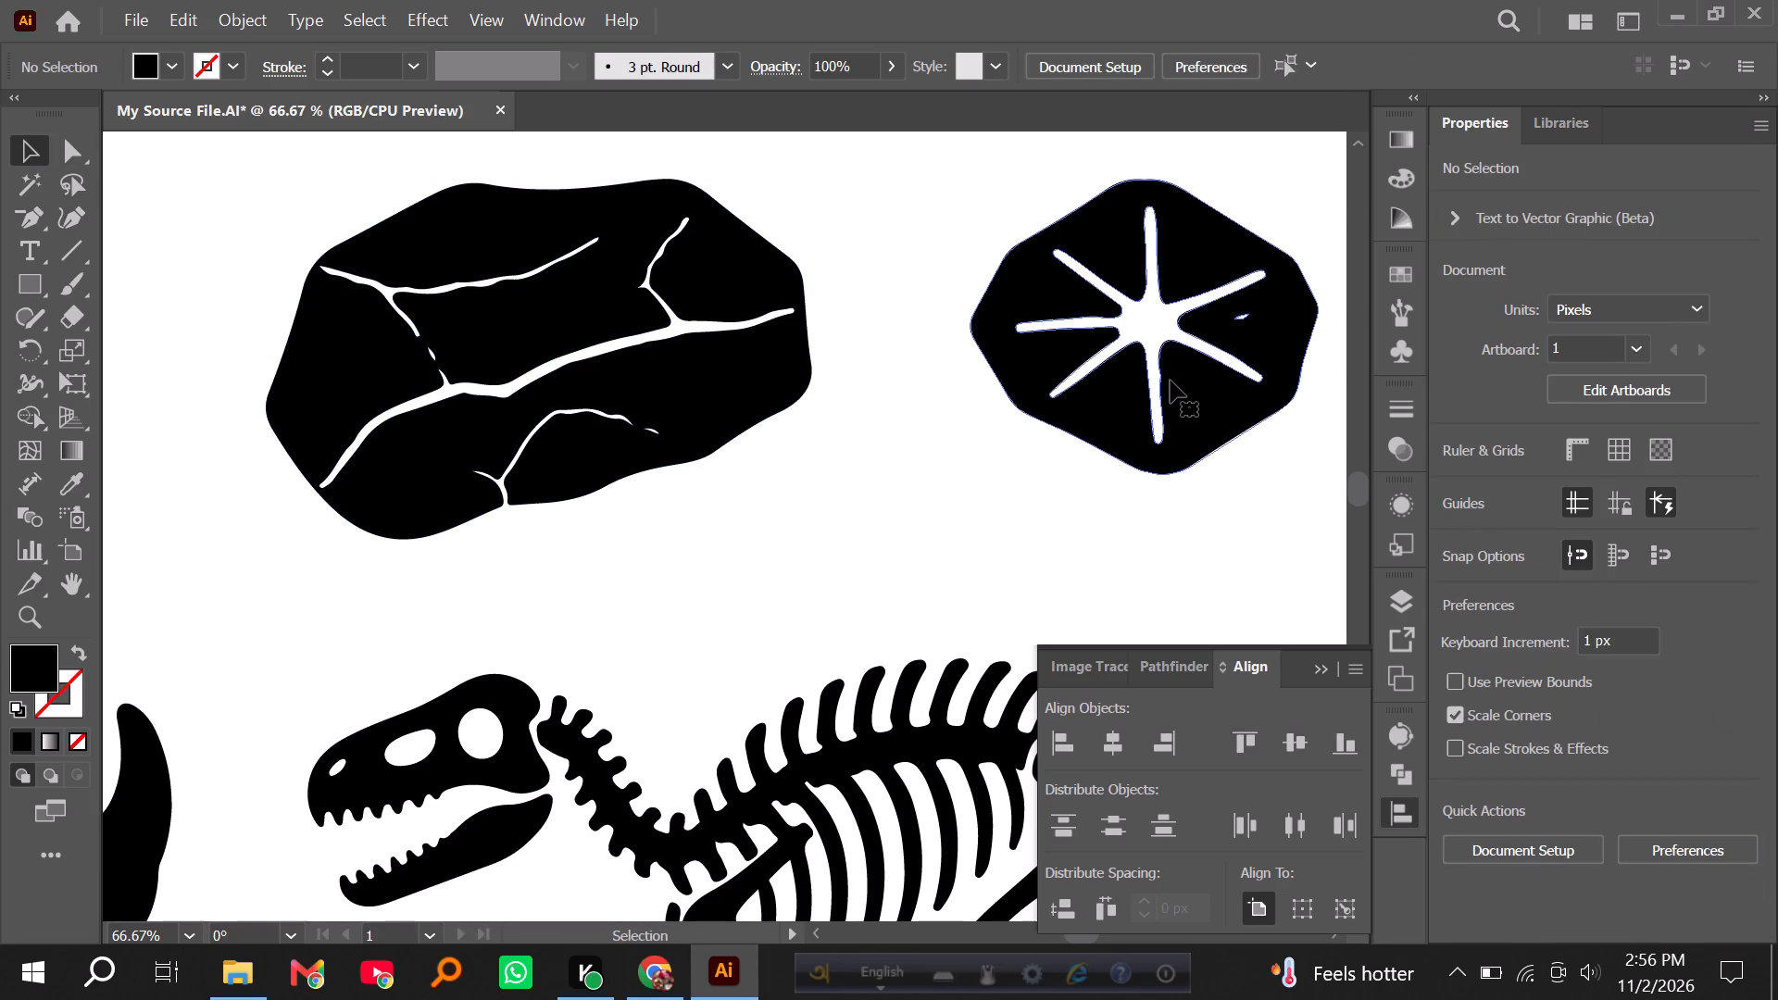
pyautogui.keyDown('alt'); pyautogui.scroll(3, 1283, 348); pyautogui.keyUp('alt')
pyautogui.keyDown('ctrl'); pyautogui.scroll(-4, 1294, 343); pyautogui.keyUp('ctrl')
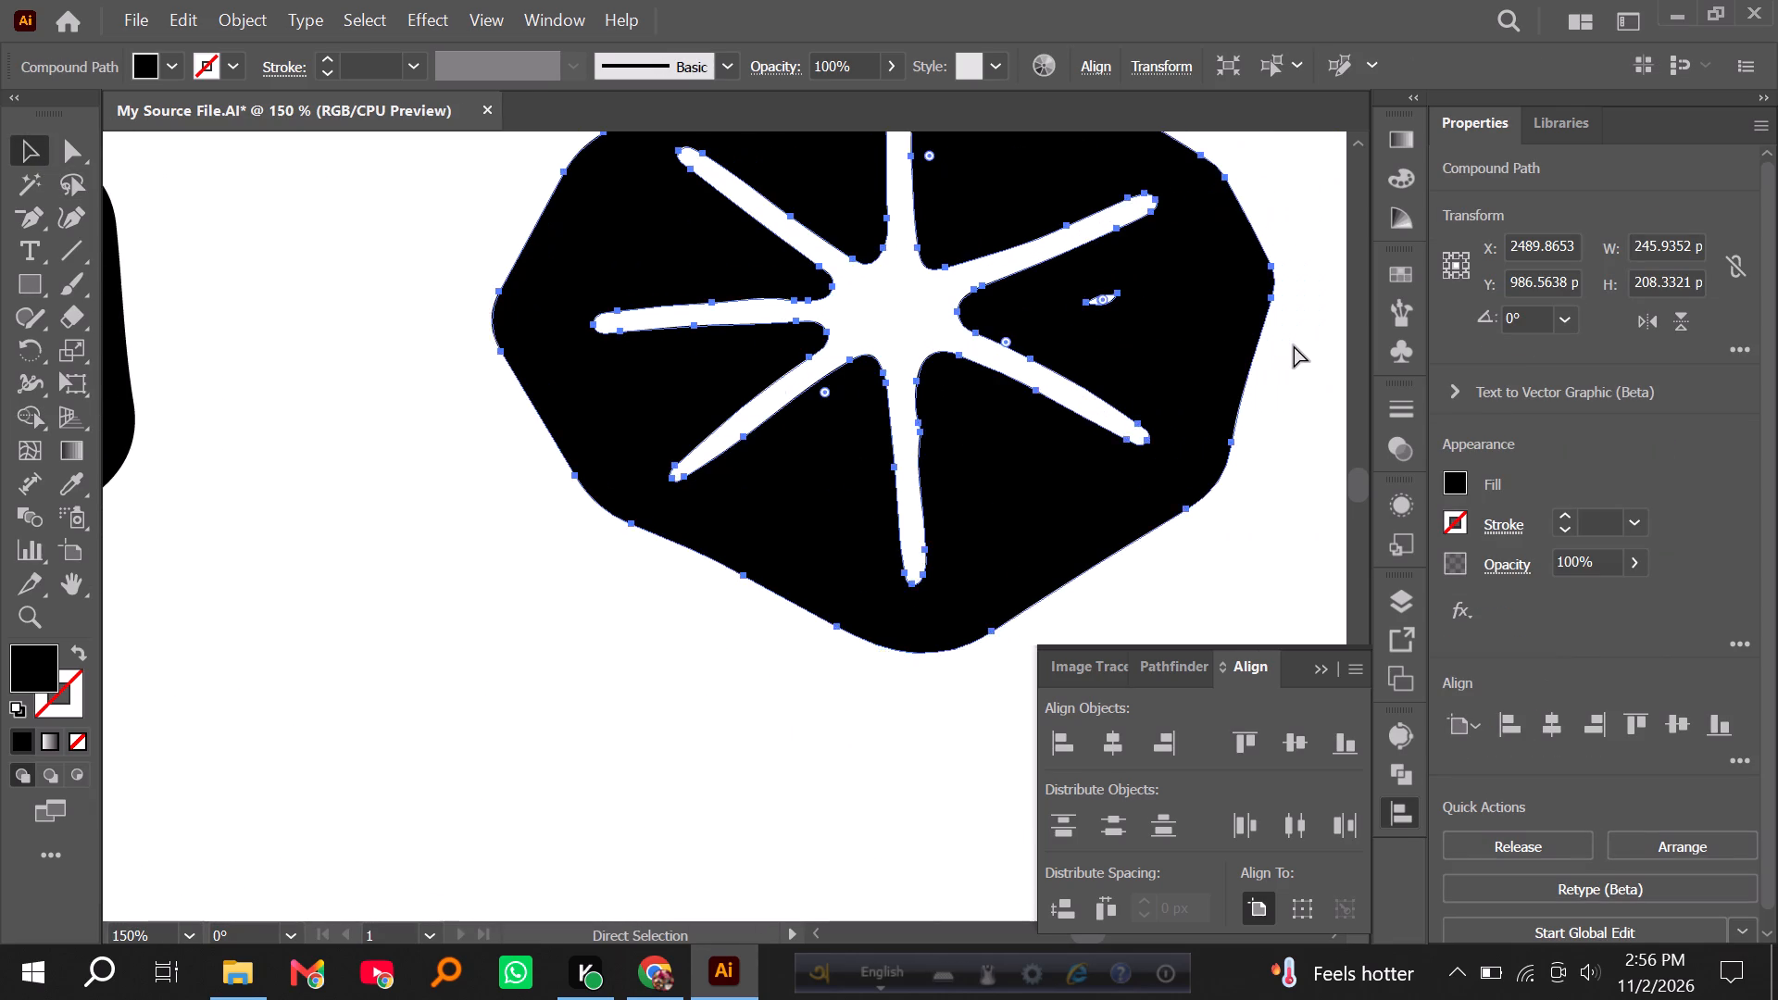
pyautogui.keyDown('ctrl'); pyautogui.scroll(-2, 1292, 349); pyautogui.keyUp('ctrl')
pyautogui.scroll(1, 1047, 417)
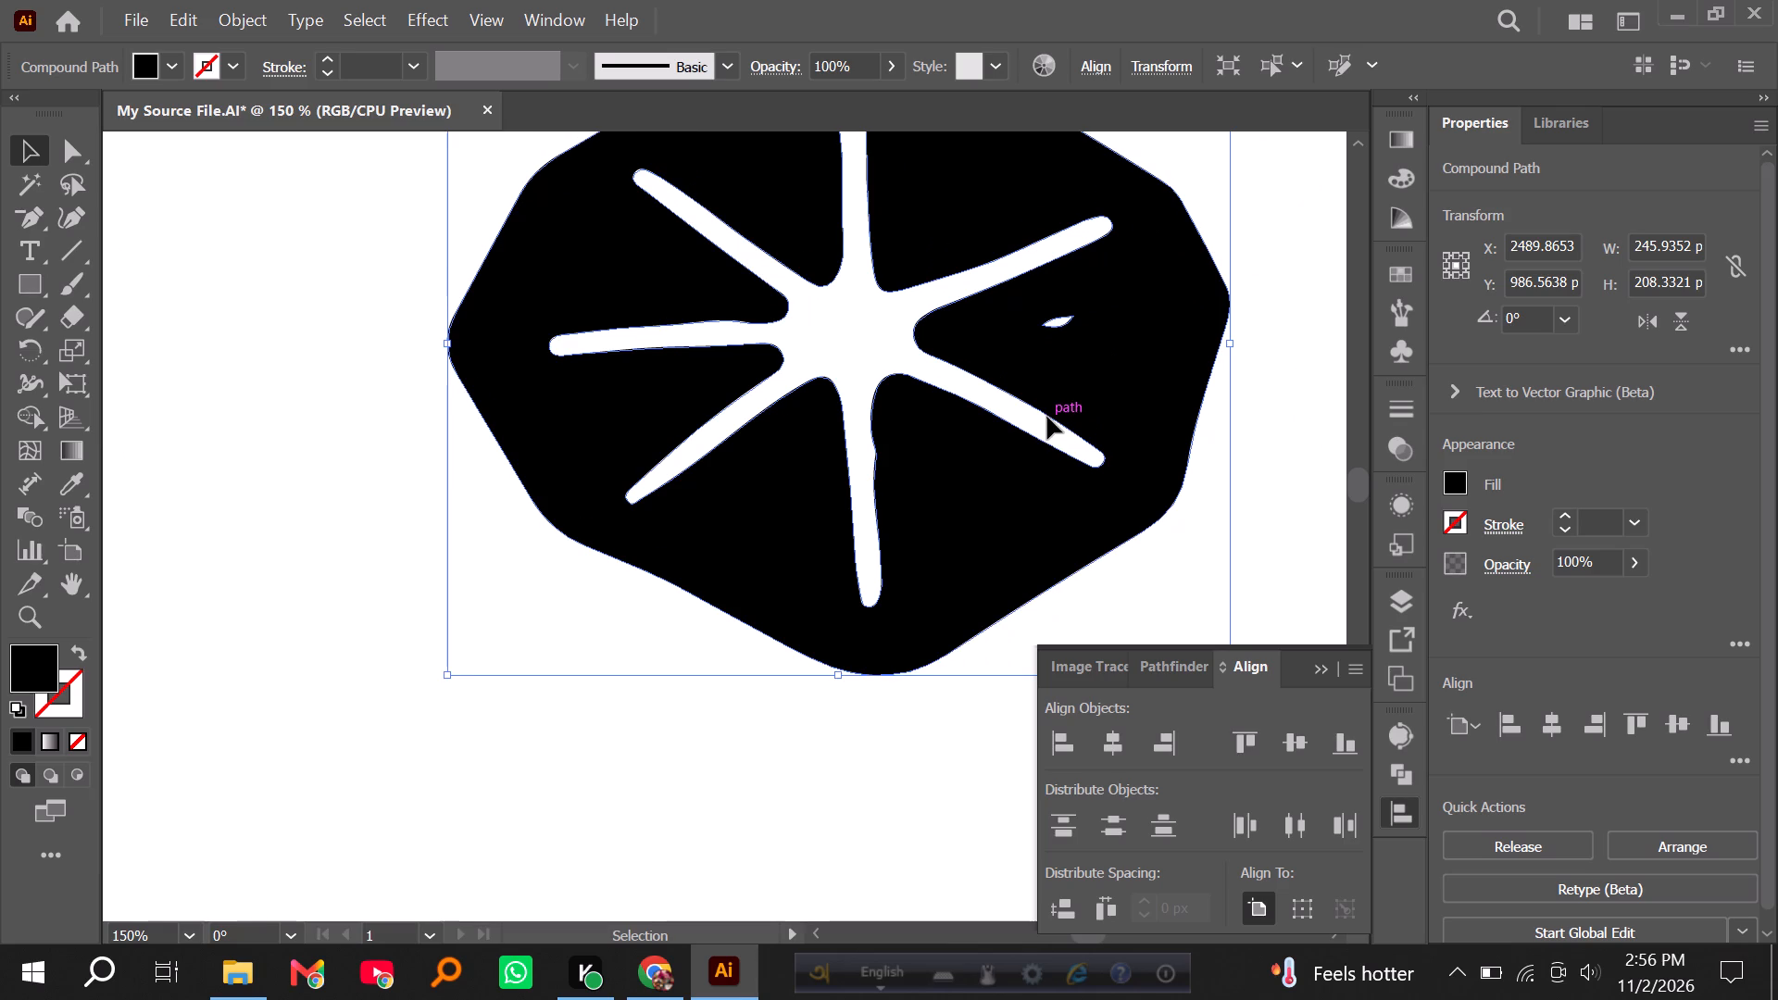
pyautogui.scroll(4, 1047, 417)
pyautogui.keyDown('ctrl'); pyautogui.scroll(-4, 1049, 421); pyautogui.keyUp('ctrl')
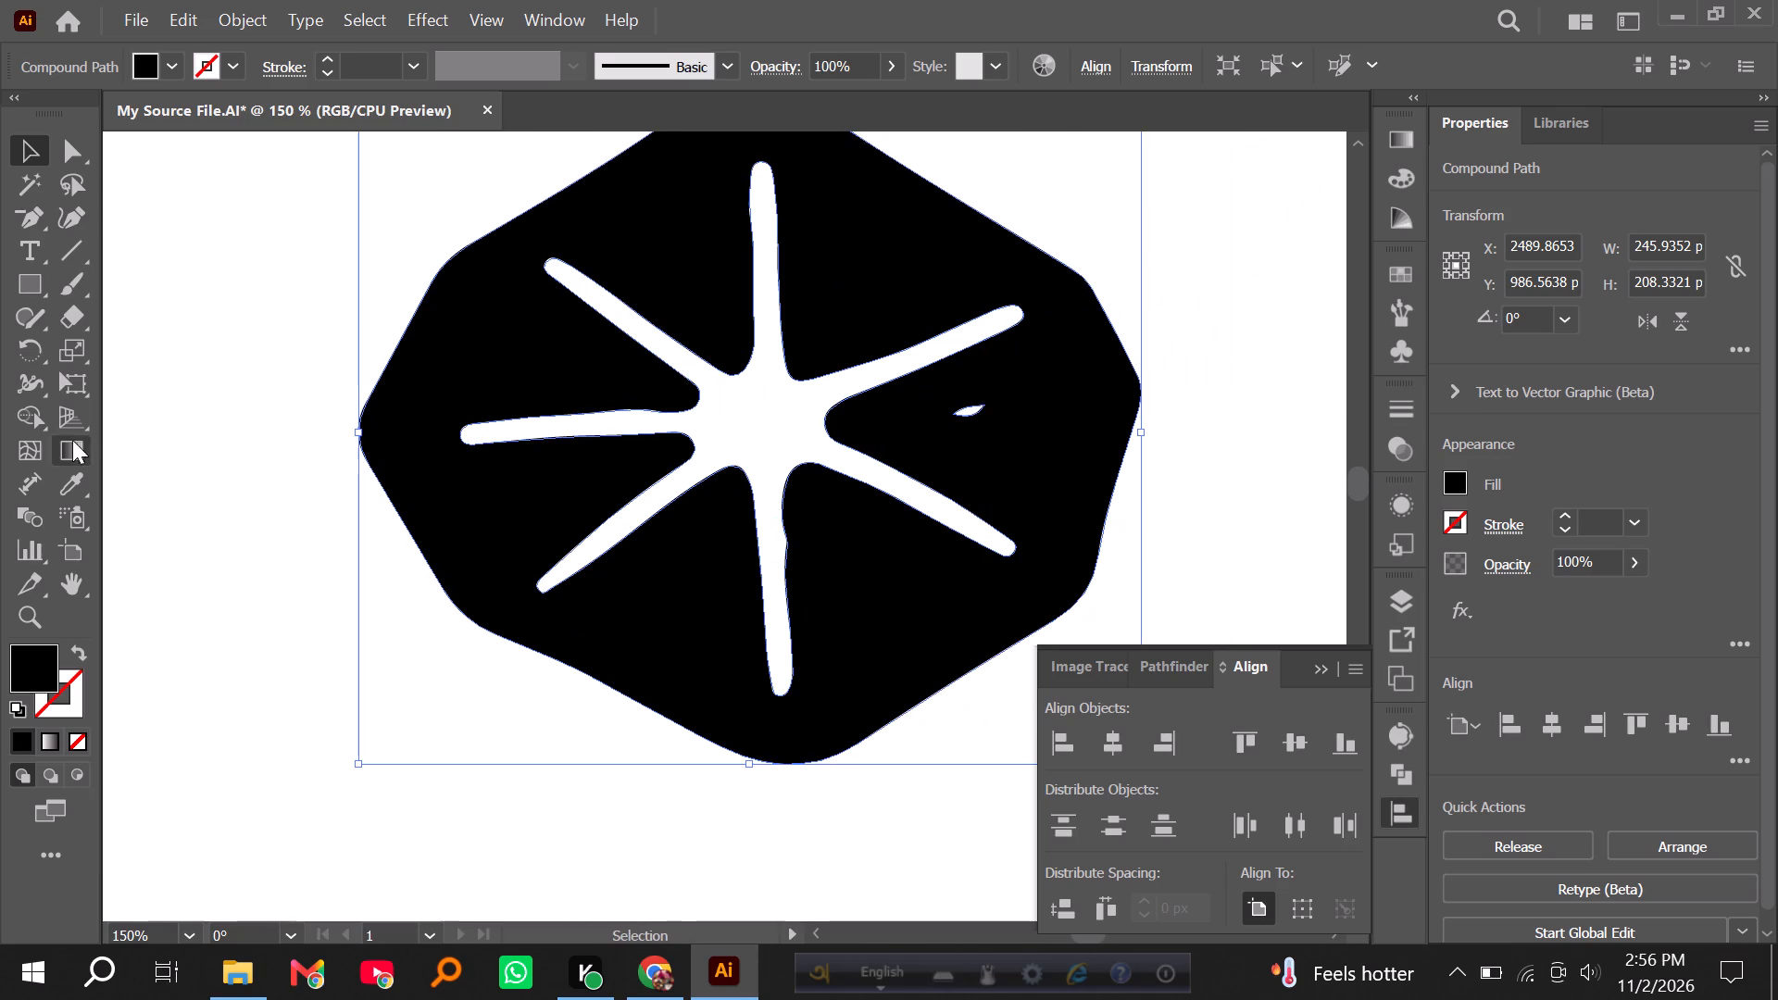
pyautogui.click(32, 405)
pyautogui.moveTo(961, 394); pyautogui.dragTo(962, 418)
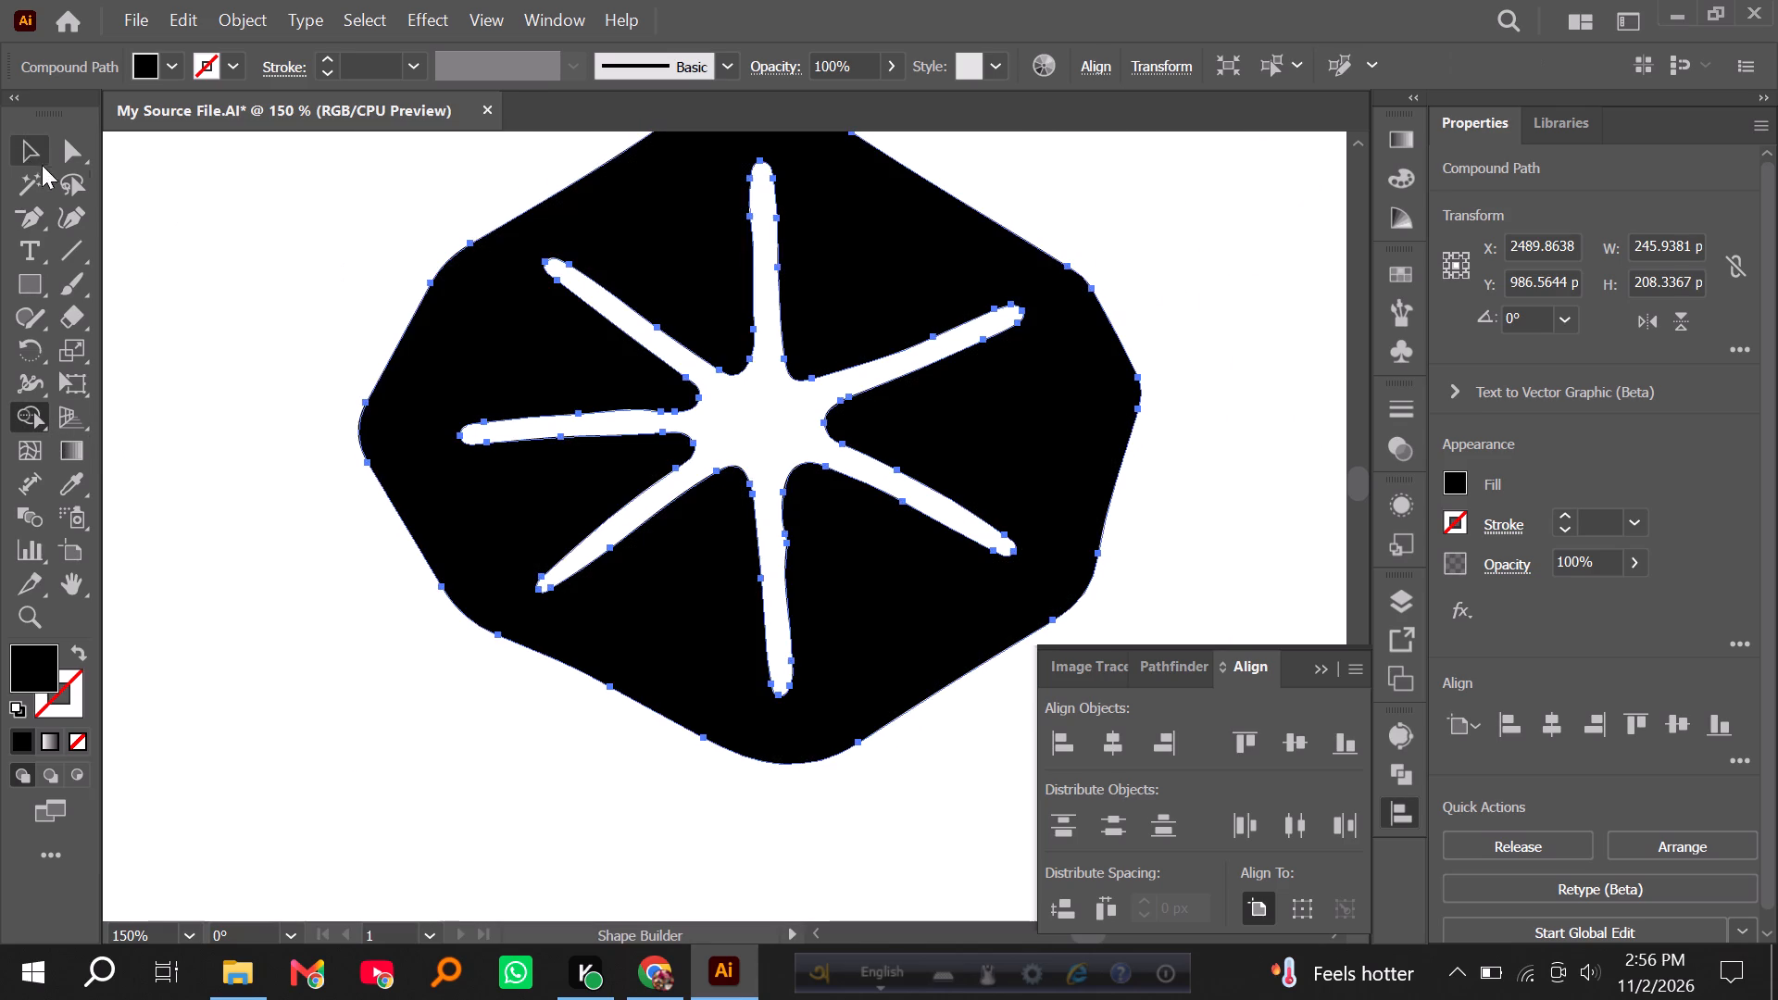
pyautogui.click(29, 152)
pyautogui.click(220, 242)
# Smooth the right edge of the star crack's bottom ray by deleting the two anchor points at its bump.
pyautogui.keyDown('alt'); pyautogui.scroll(-3, 314, 286); pyautogui.keyUp('alt')
pyautogui.keyDown('alt'); pyautogui.scroll(4, 517, 410); pyautogui.keyUp('alt')
pyautogui.click(610, 406)
pyautogui.click(25, 220)
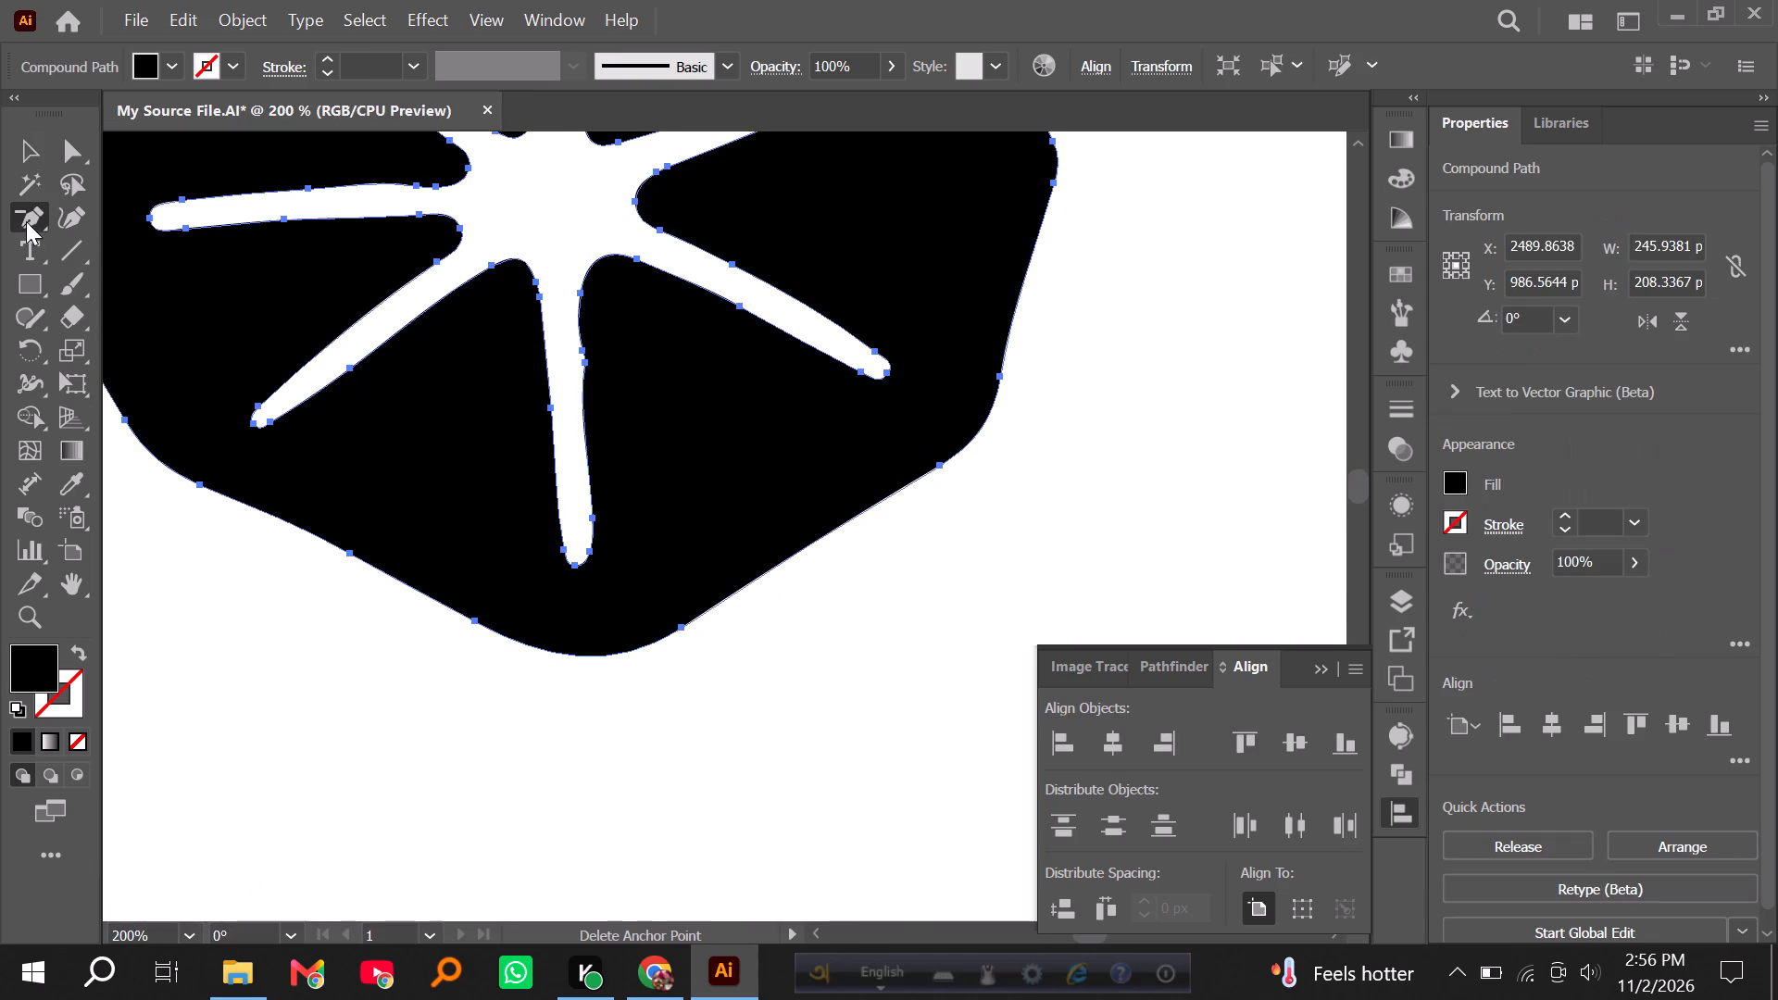
pyautogui.click(585, 365)
pyautogui.click(583, 351)
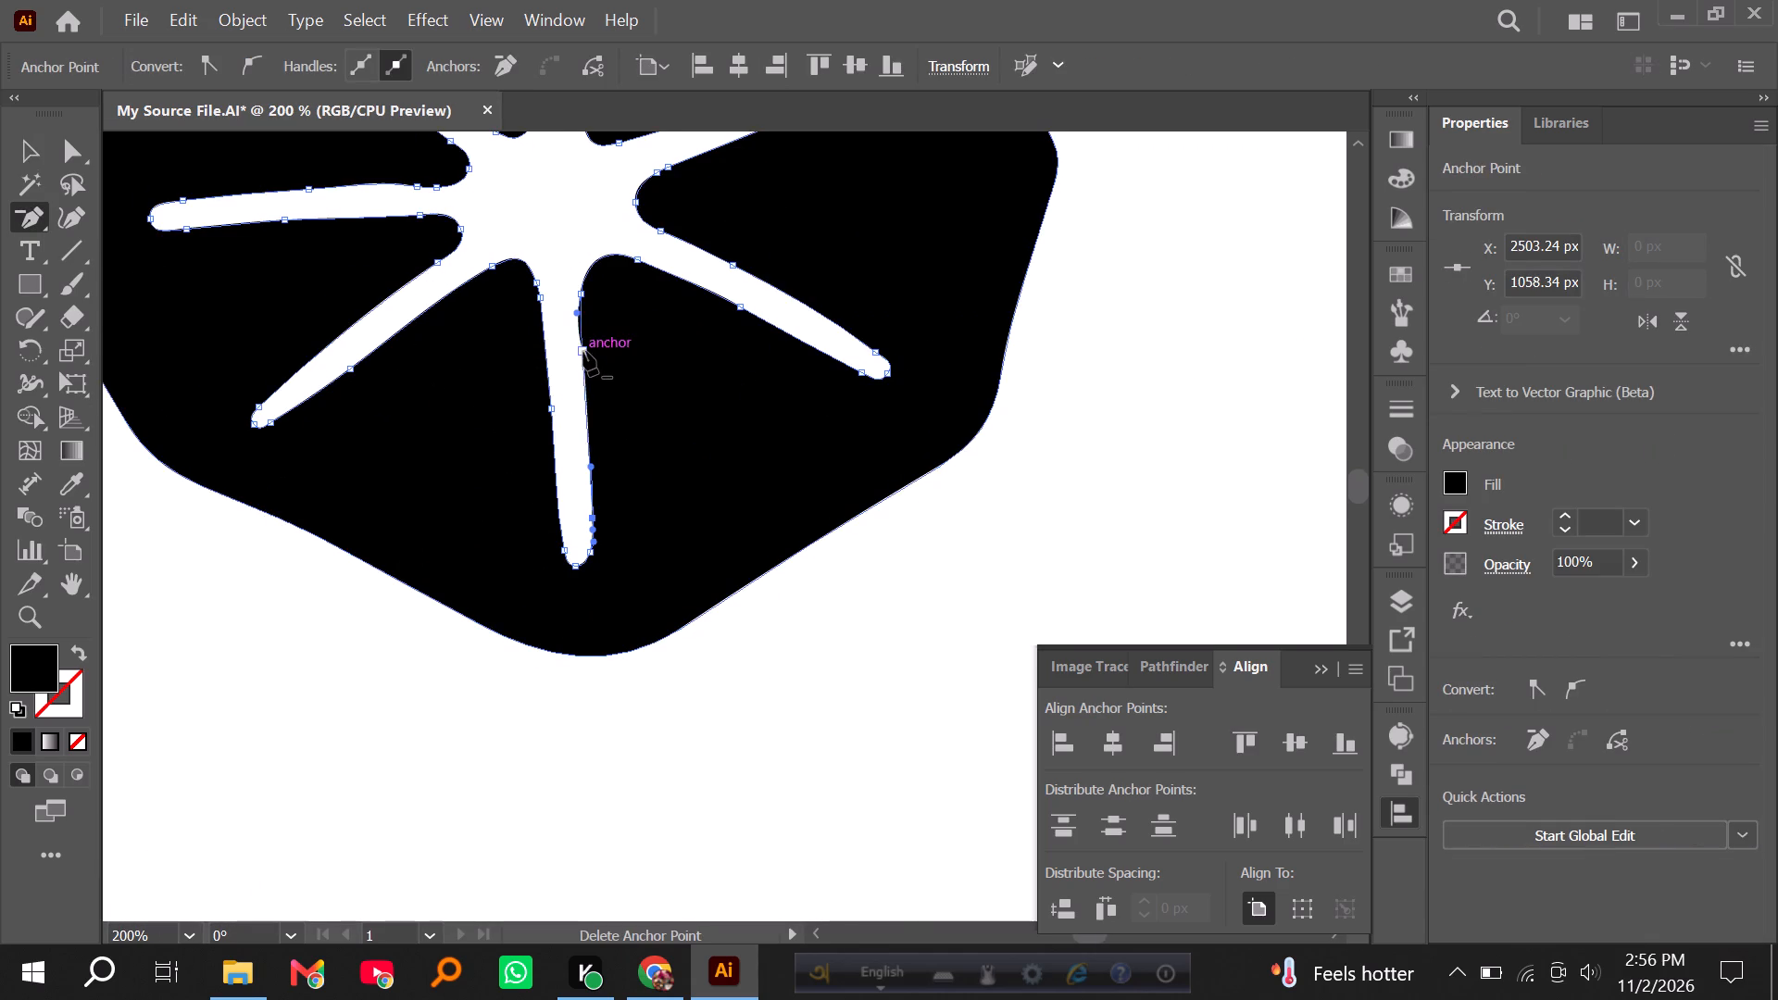
pyautogui.click(31, 150)
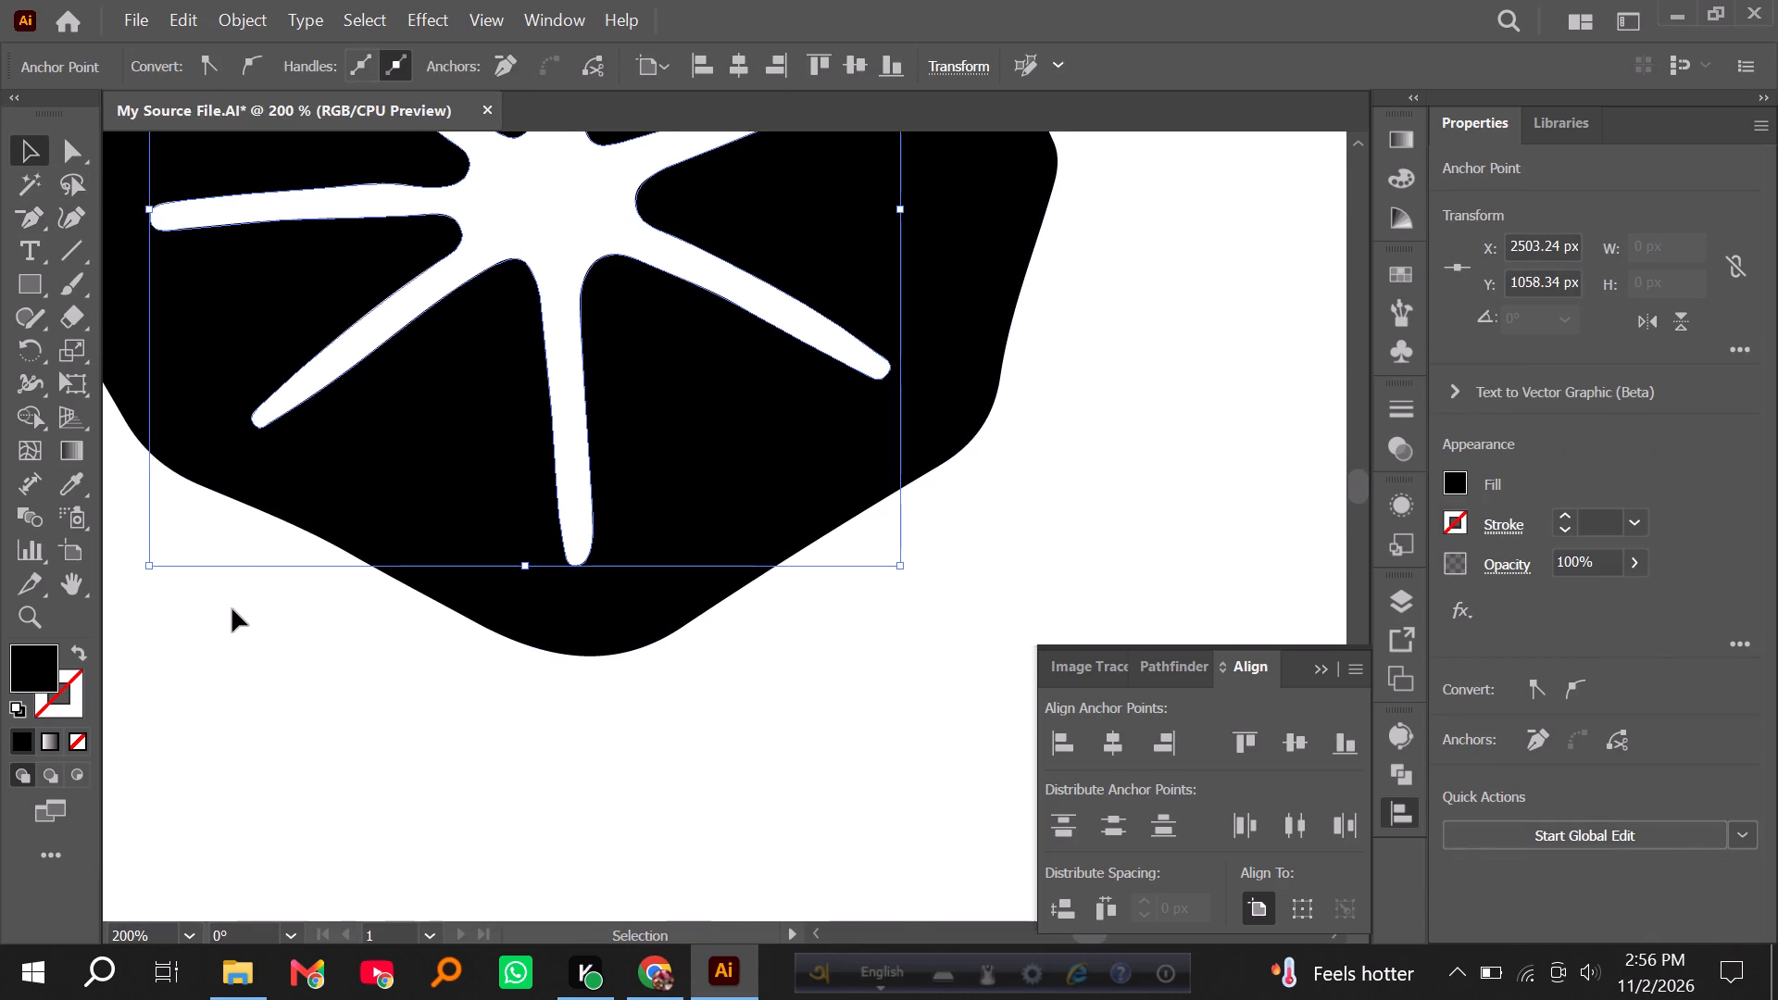
pyautogui.click(232, 609)
# Smooth the upper edge of the star crack's left ray by deleting two anchor points along it.
pyautogui.keyDown('alt'); pyautogui.scroll(-2, 322, 564); pyautogui.keyUp('alt')
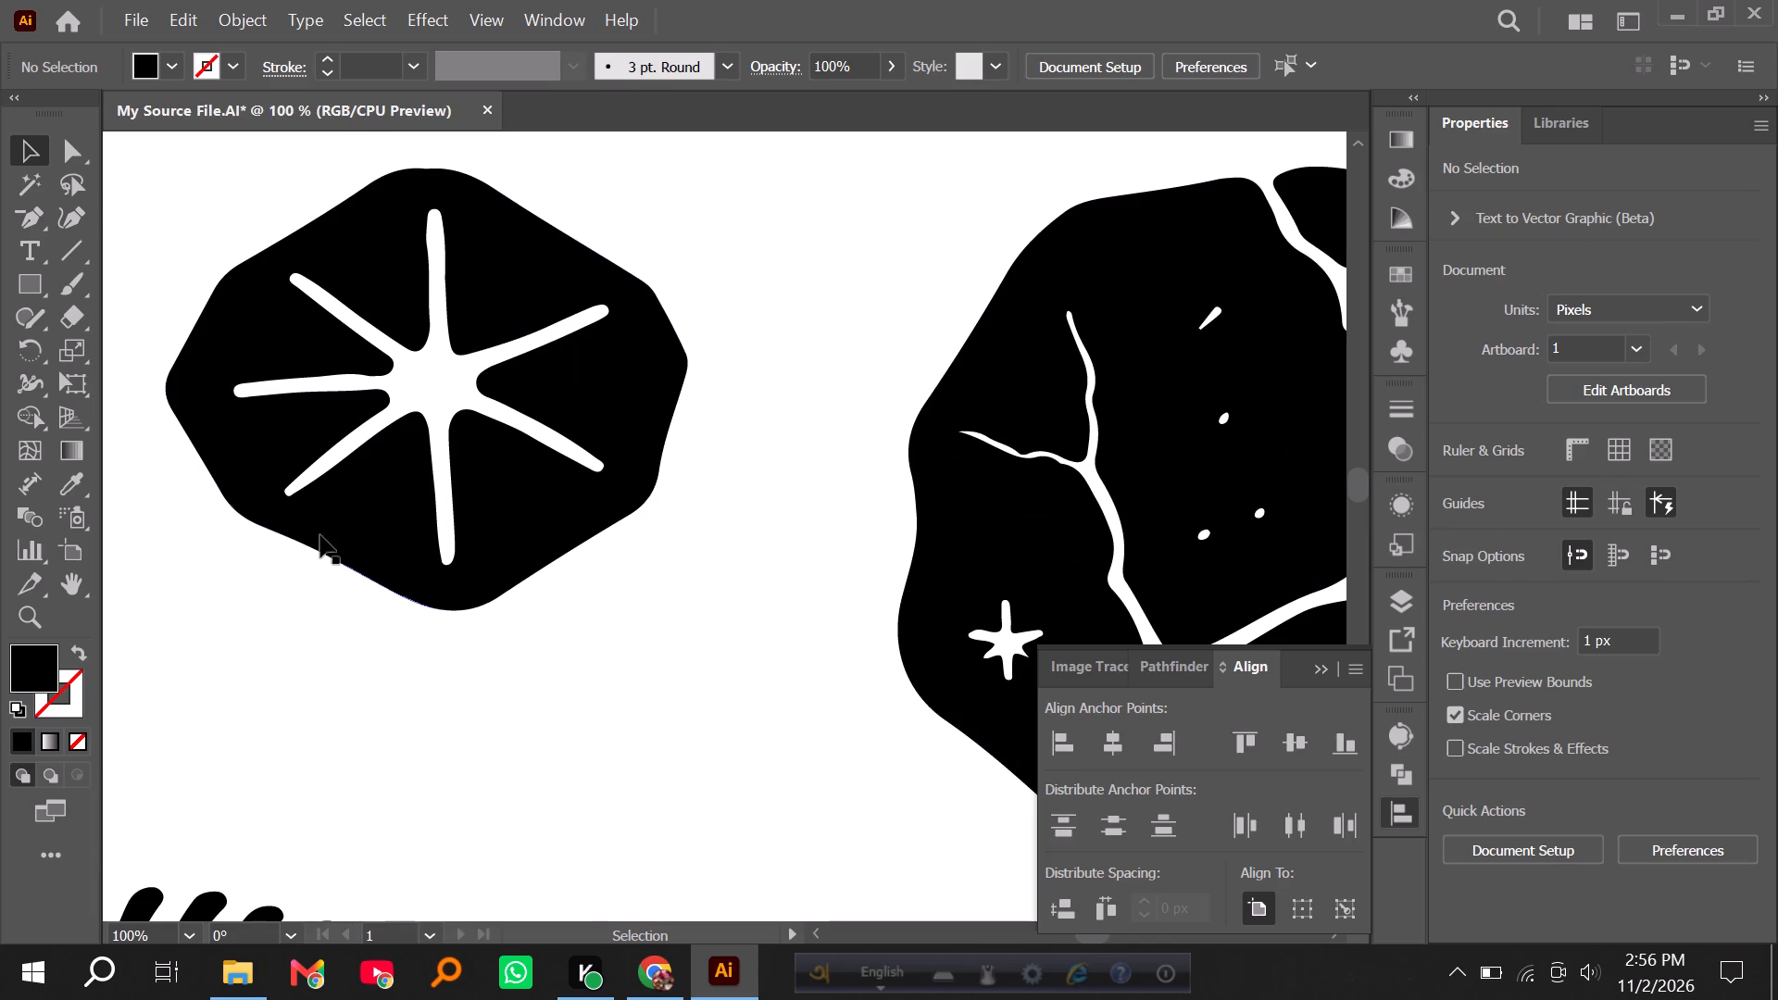
pyautogui.keyDown('alt'); pyautogui.scroll(3, 257, 386); pyautogui.keyUp('alt')
pyautogui.click(451, 415)
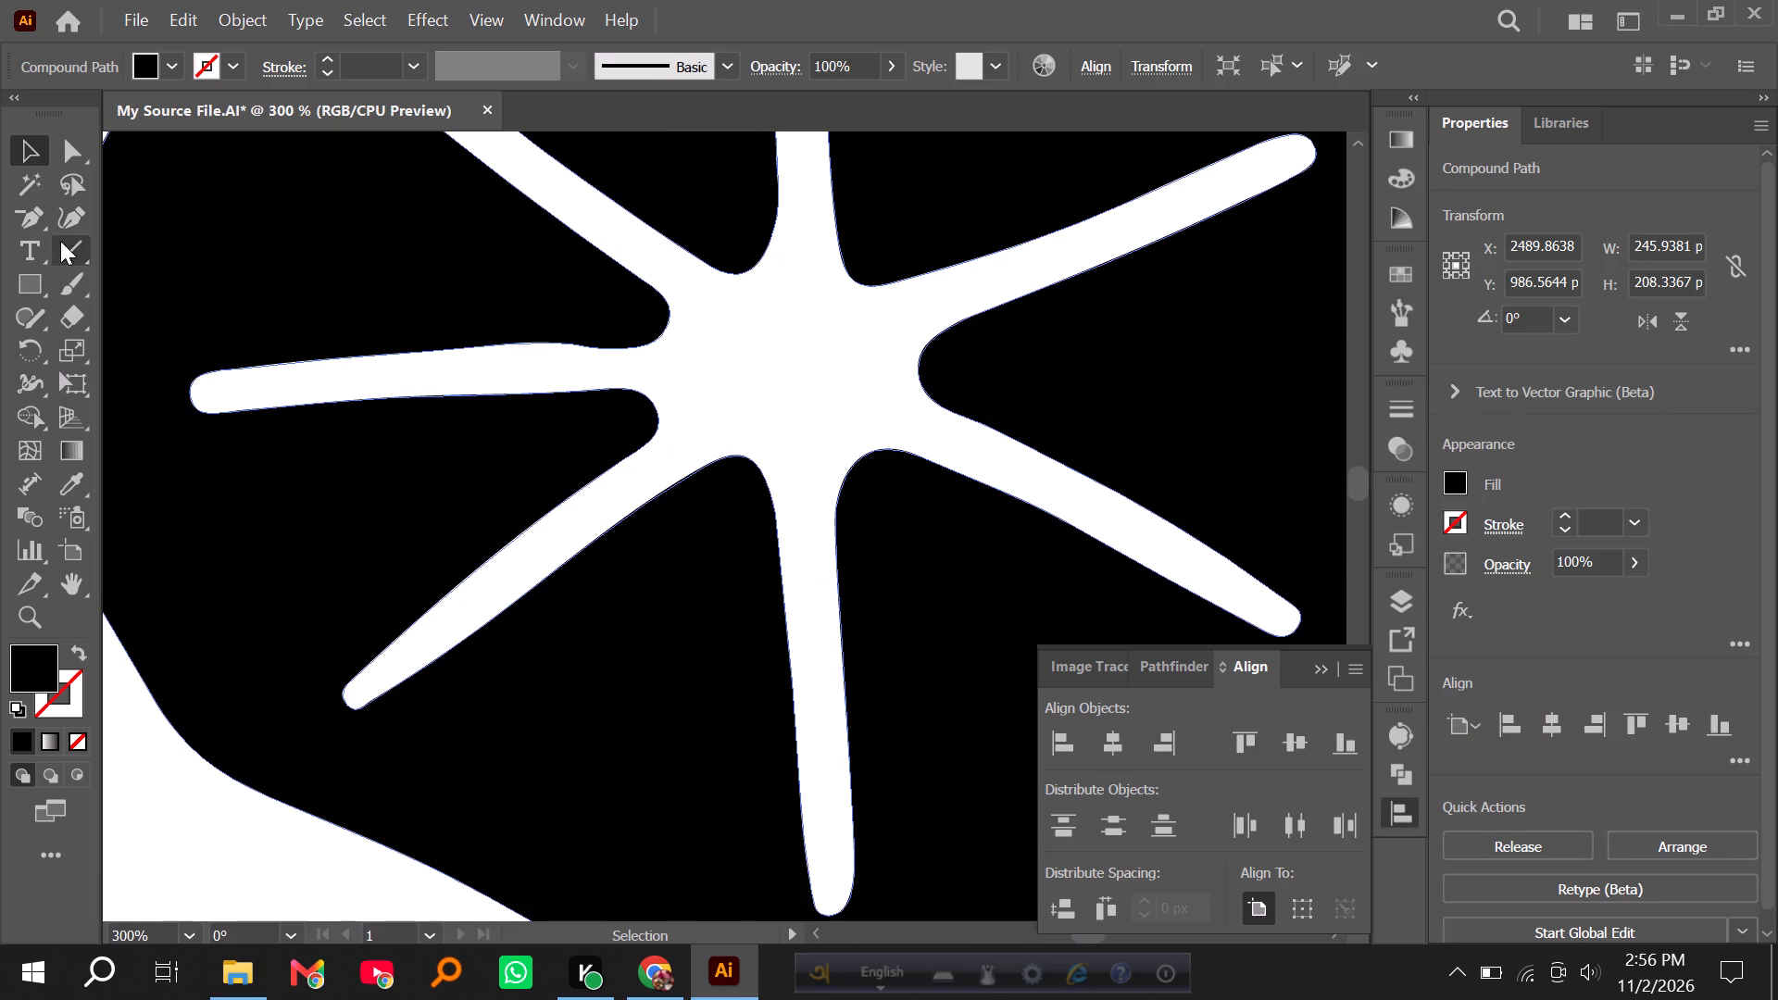
pyautogui.click(33, 215)
pyautogui.click(589, 348)
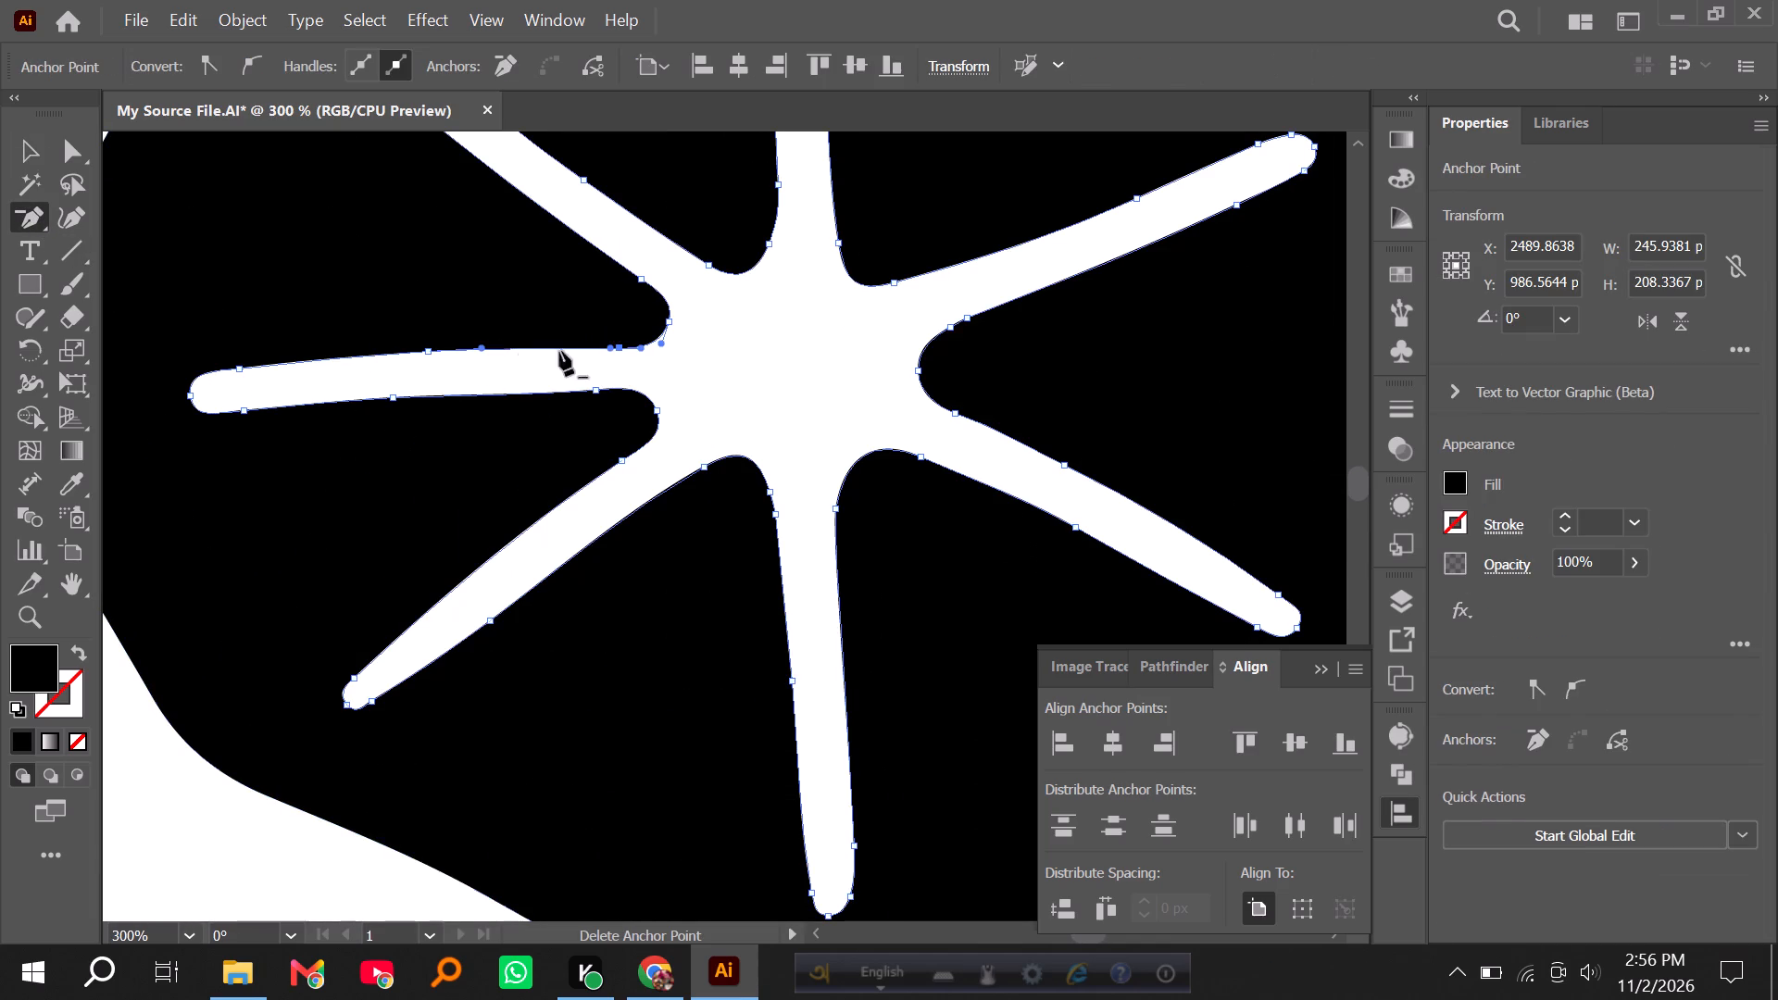
pyautogui.click(428, 350)
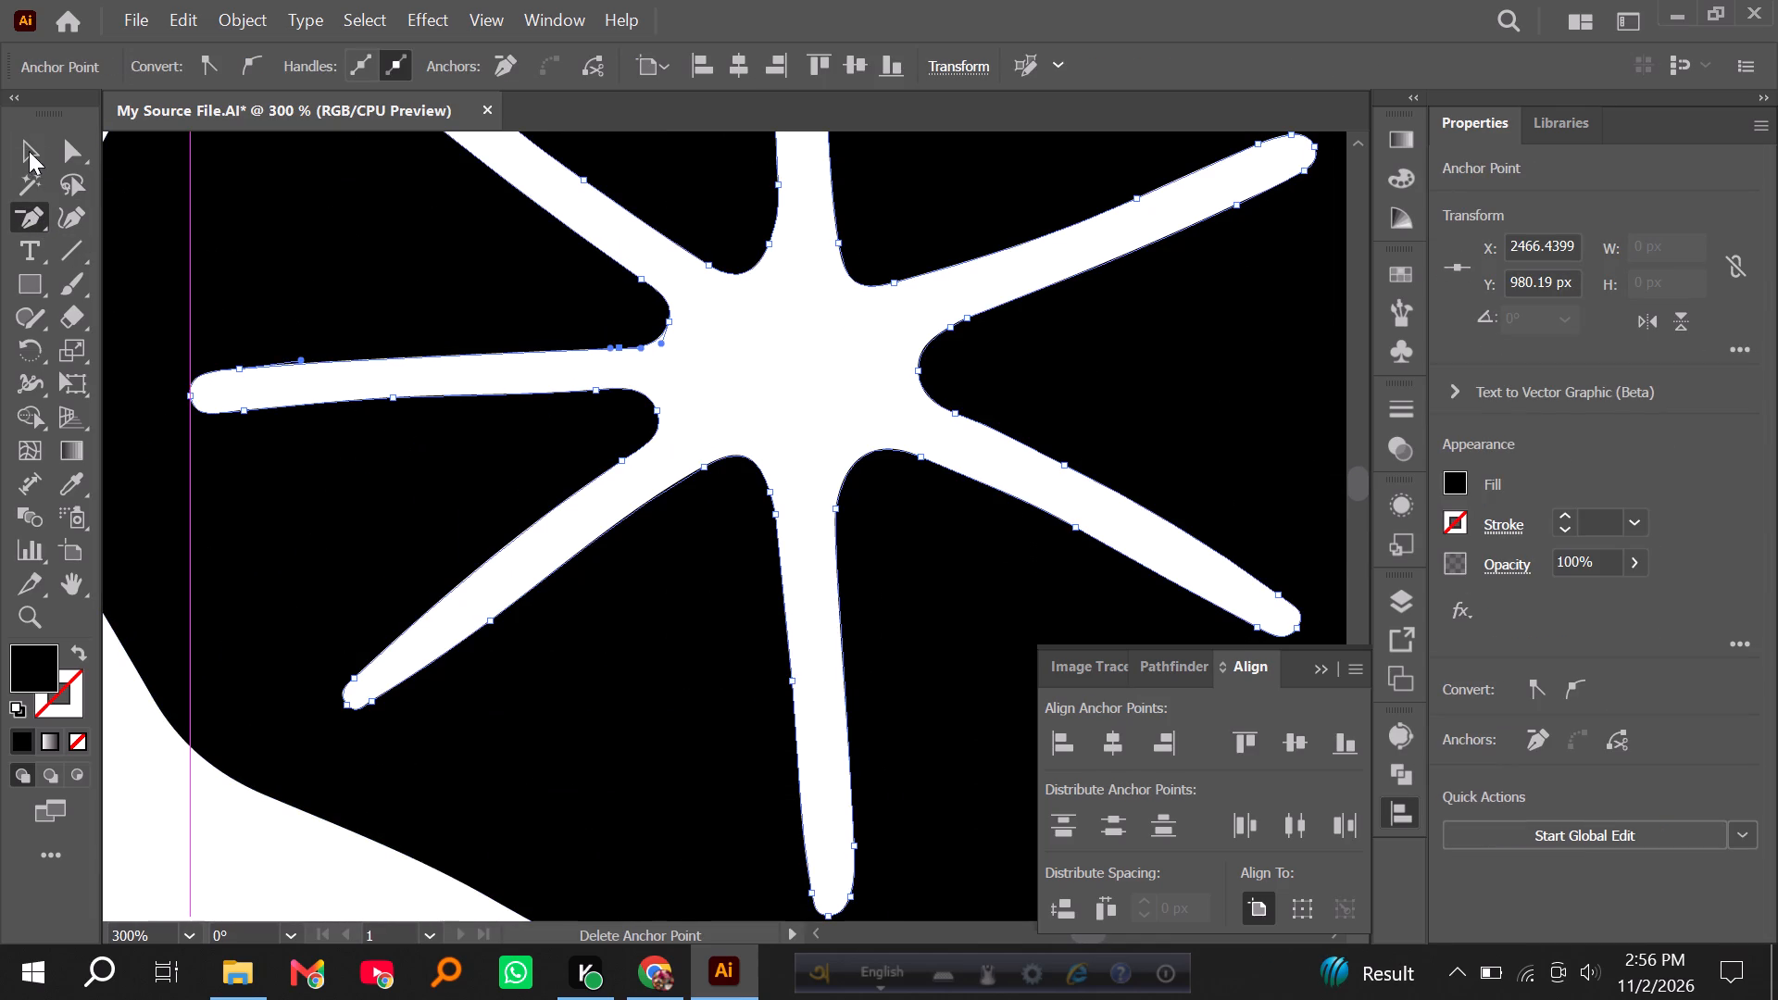
pyautogui.click(29, 151)
pyautogui.click(723, 421)
# Fill the remaining crack fragment at the end of the elongated rock's lower curved crack with Shape Builder.
pyautogui.keyDown('alt'); pyautogui.scroll(-4, 699, 419); pyautogui.keyUp('alt')
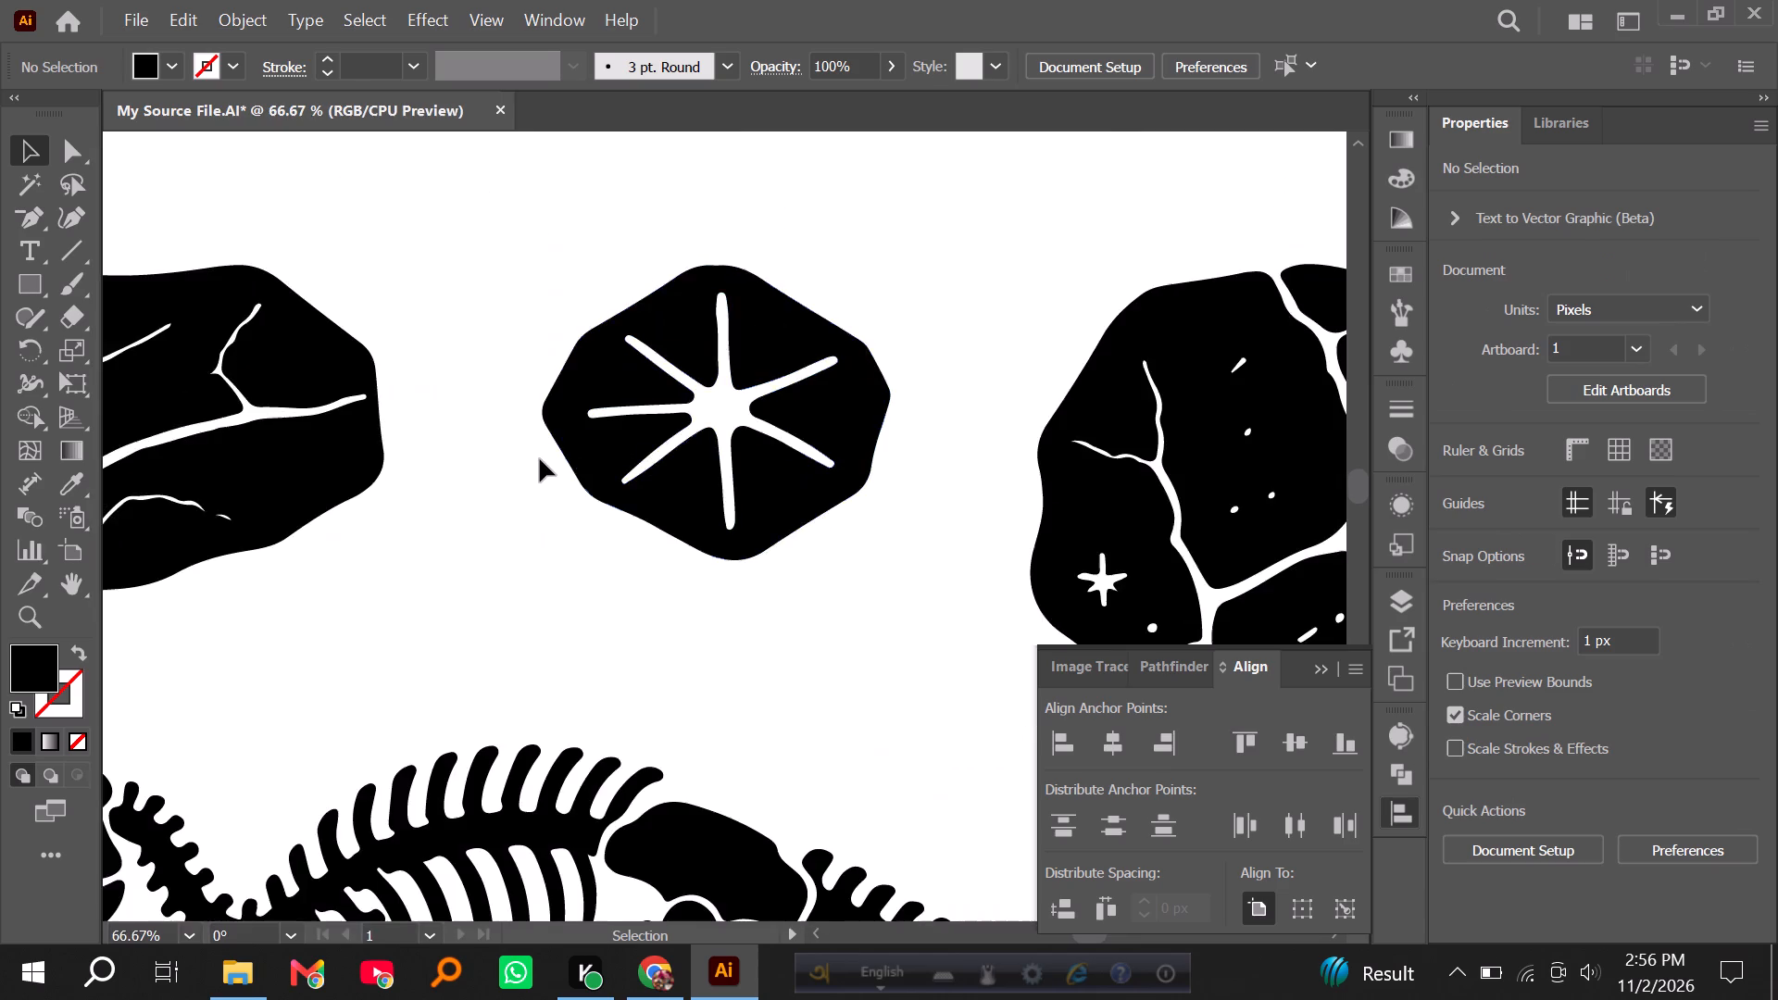
pyautogui.keyDown('alt'); pyautogui.scroll(-3, 540, 459); pyautogui.keyUp('alt')
pyautogui.keyDown('alt'); pyautogui.scroll(4, 839, 538); pyautogui.keyUp('alt')
pyautogui.scroll(5, 863, 545)
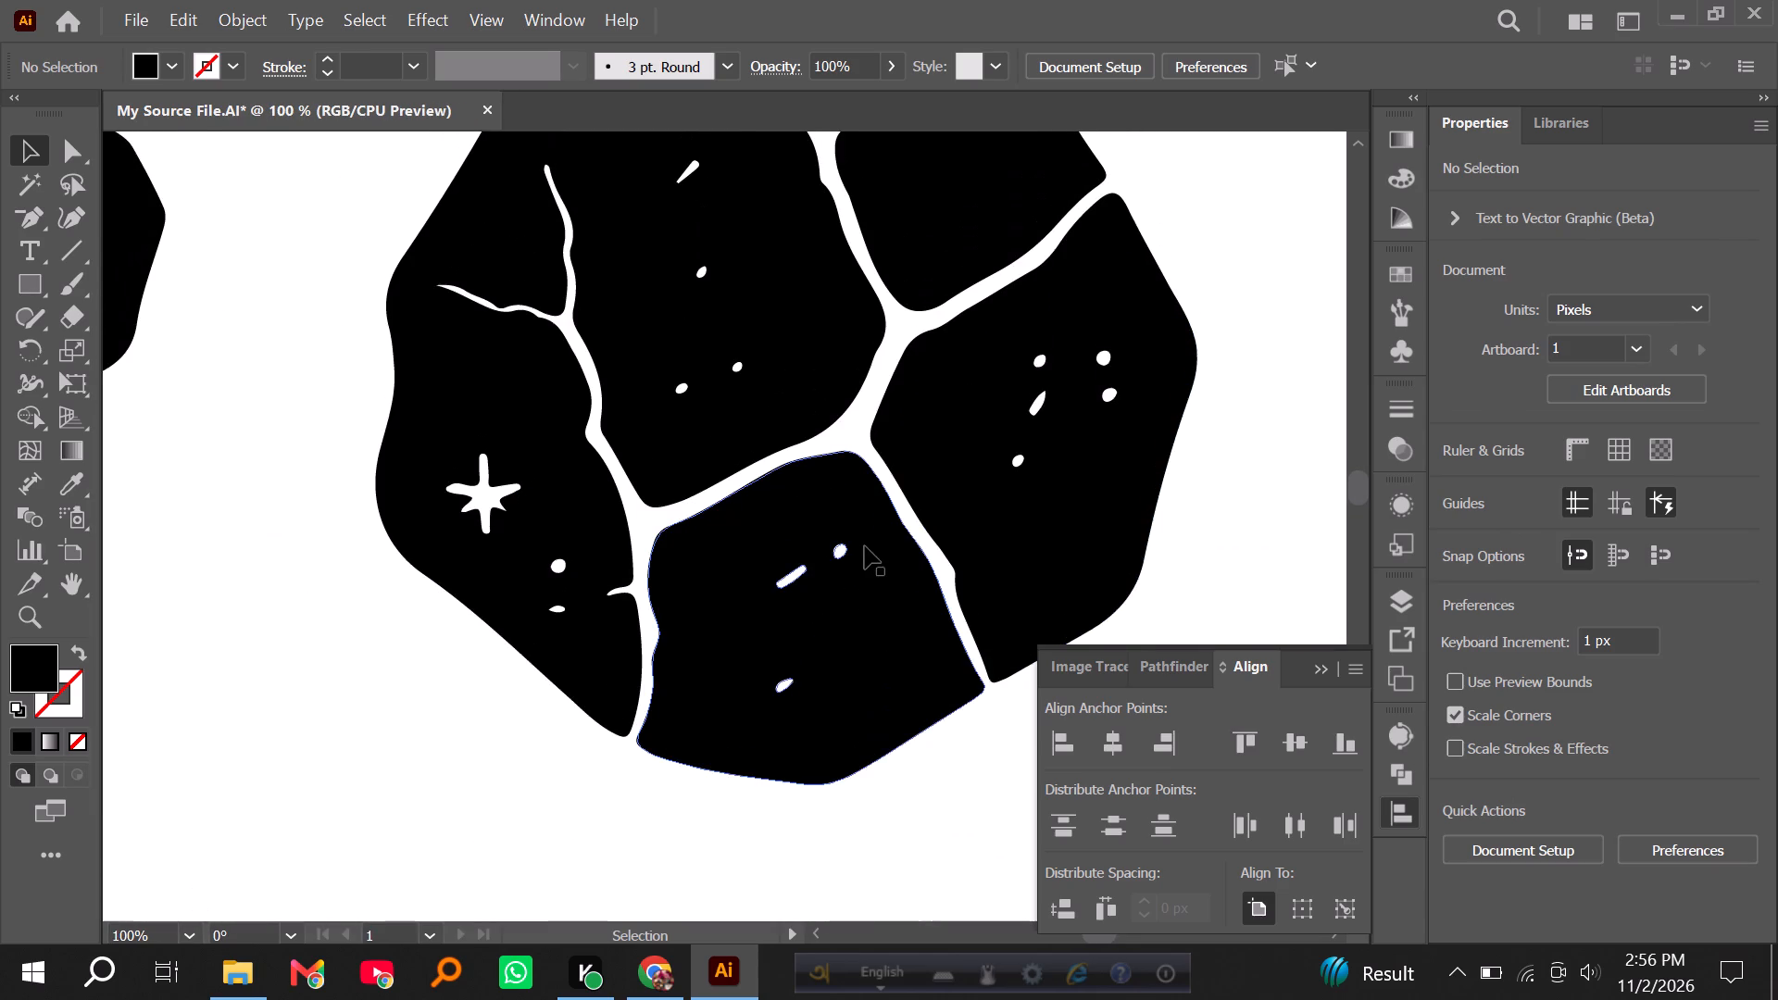
pyautogui.scroll(2, 865, 546)
pyautogui.keyDown('alt'); pyautogui.scroll(-5, 916, 515); pyautogui.keyUp('alt')
pyautogui.scroll(-7, 979, 523)
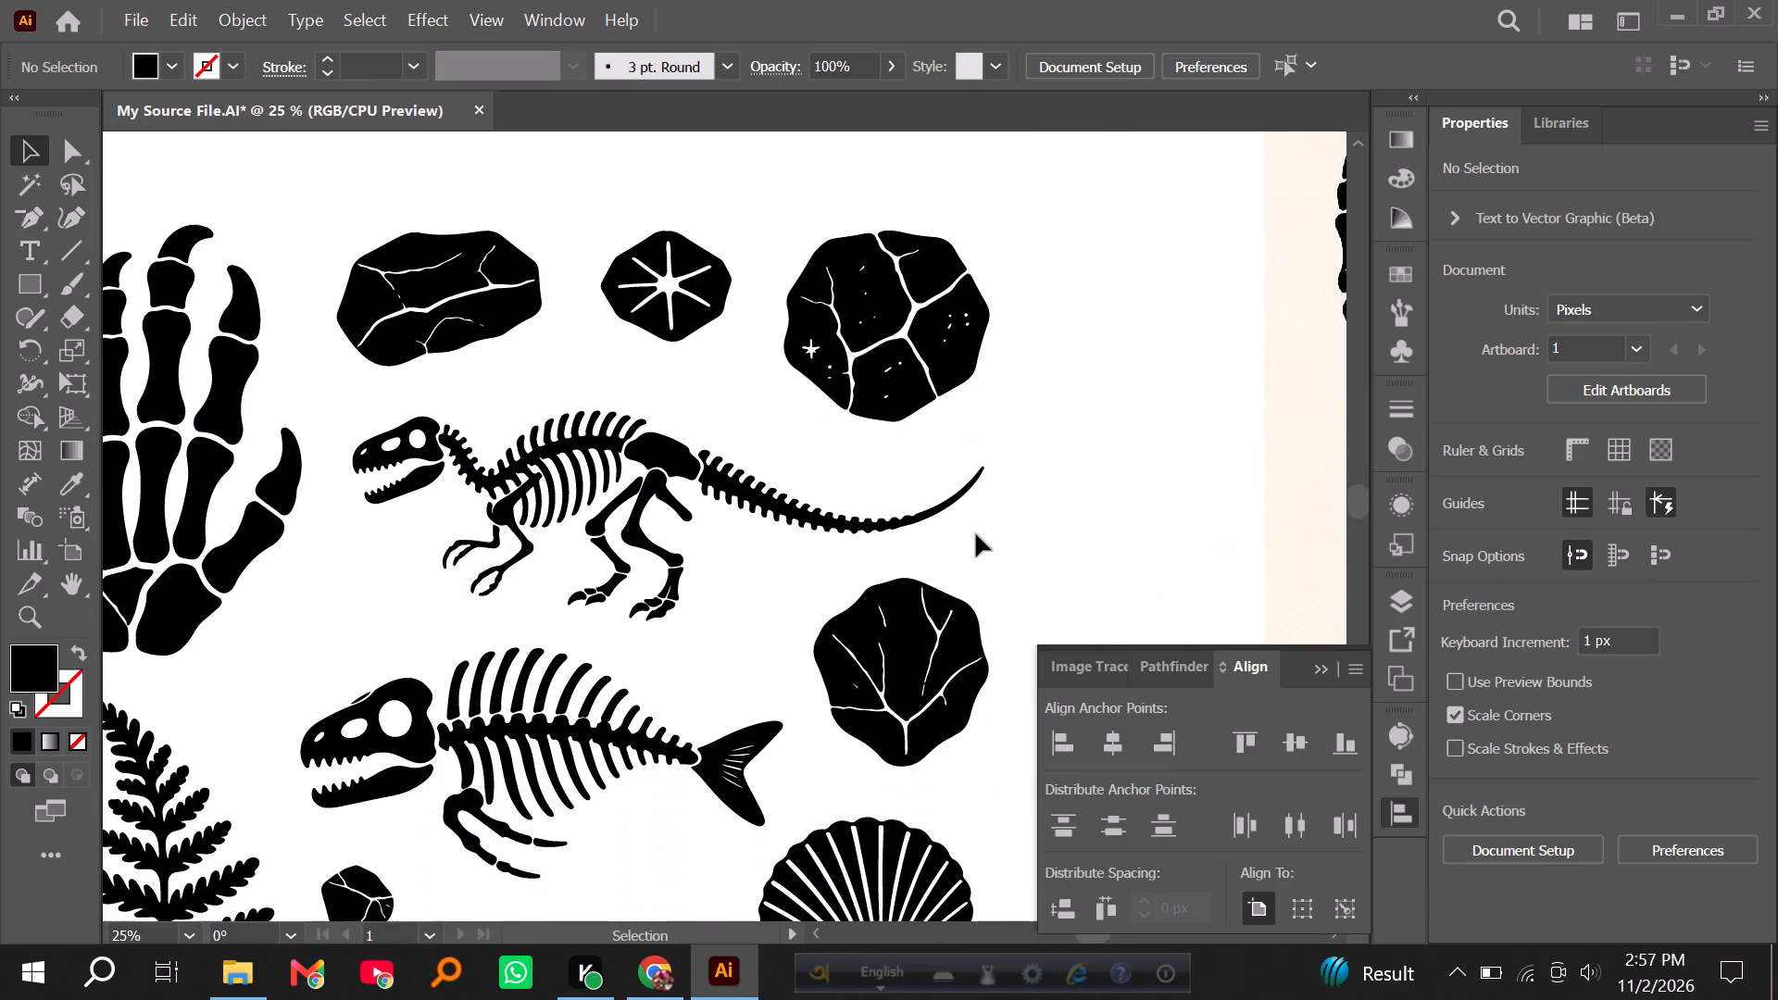
pyautogui.keyDown('alt'); pyautogui.scroll(3, 496, 345); pyautogui.keyUp('alt')
pyautogui.click(463, 304)
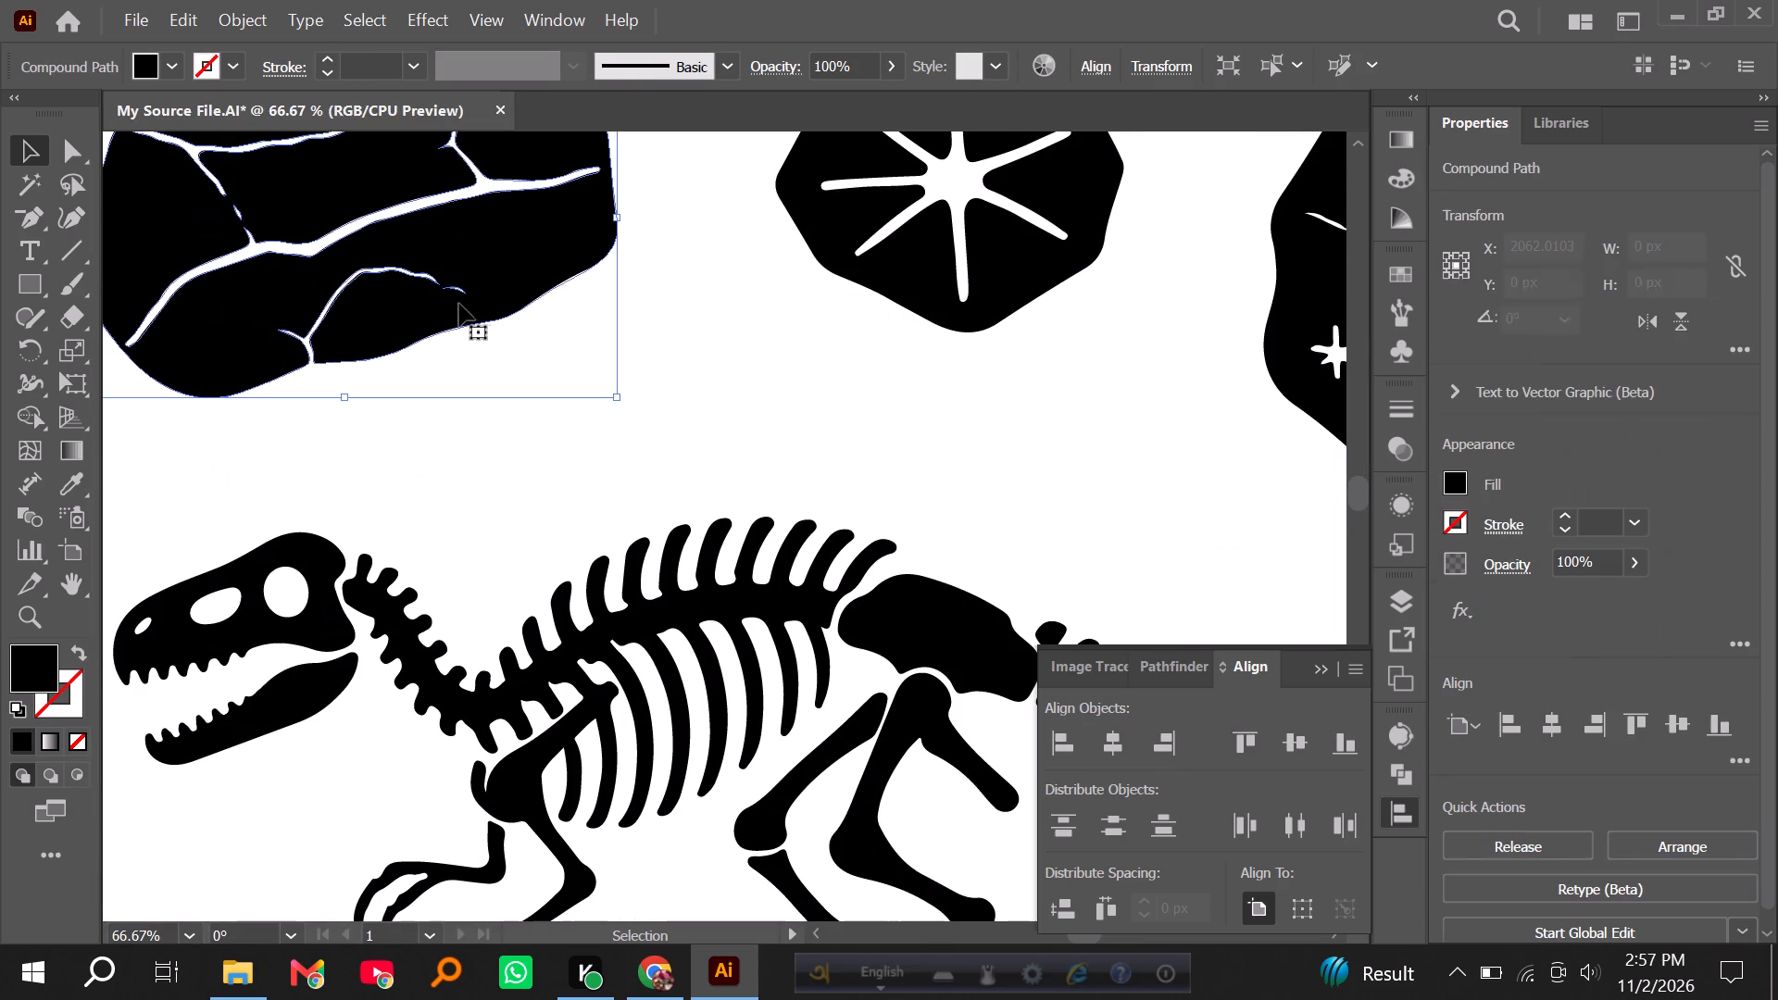
pyautogui.click(22, 403)
pyautogui.click(460, 285)
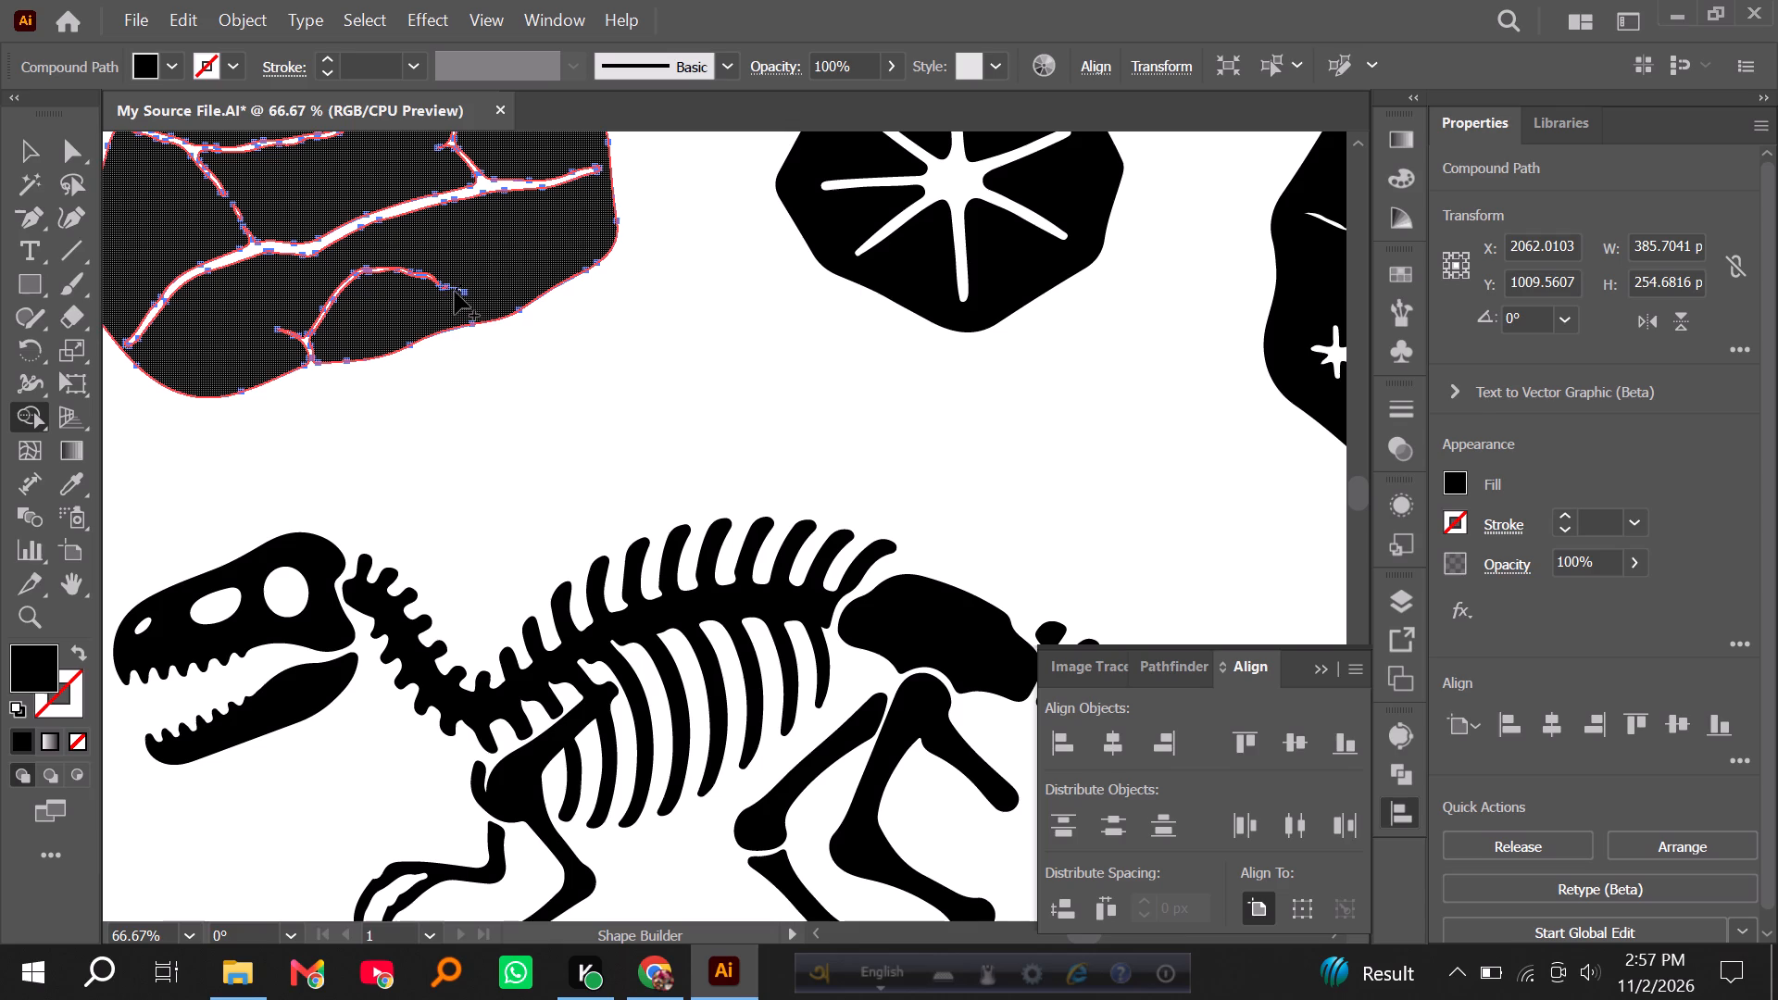
pyautogui.click(19, 148)
pyautogui.click(426, 418)
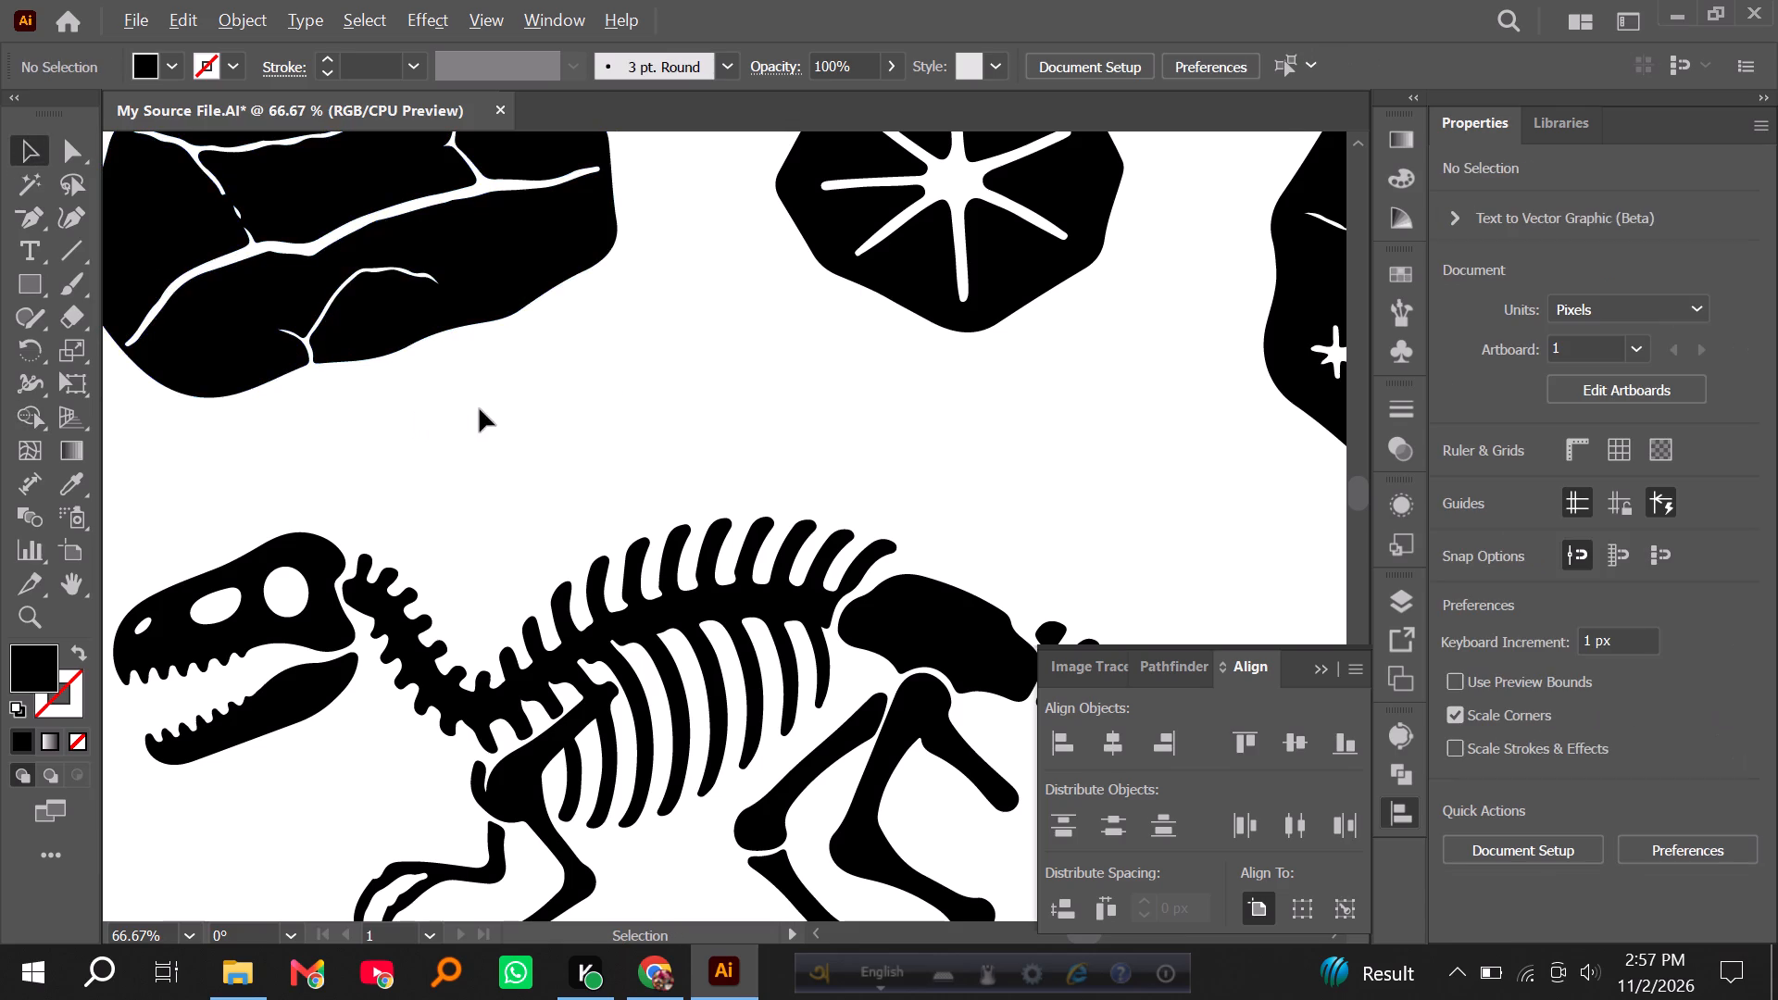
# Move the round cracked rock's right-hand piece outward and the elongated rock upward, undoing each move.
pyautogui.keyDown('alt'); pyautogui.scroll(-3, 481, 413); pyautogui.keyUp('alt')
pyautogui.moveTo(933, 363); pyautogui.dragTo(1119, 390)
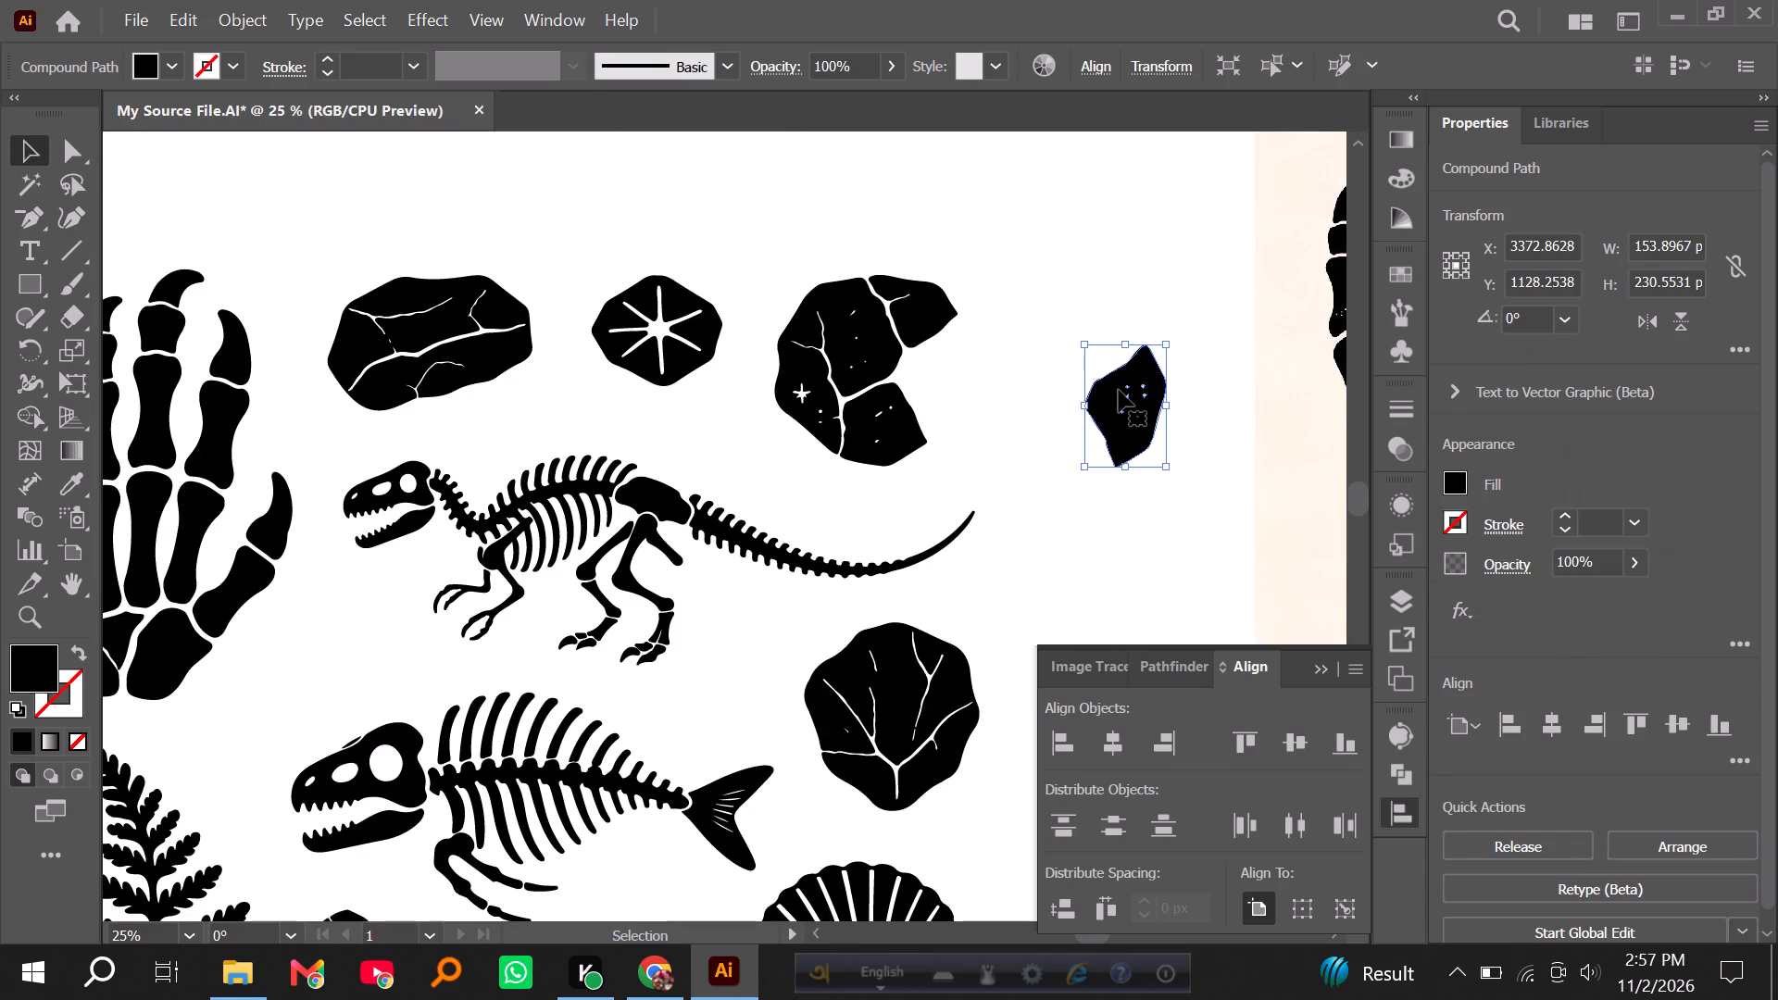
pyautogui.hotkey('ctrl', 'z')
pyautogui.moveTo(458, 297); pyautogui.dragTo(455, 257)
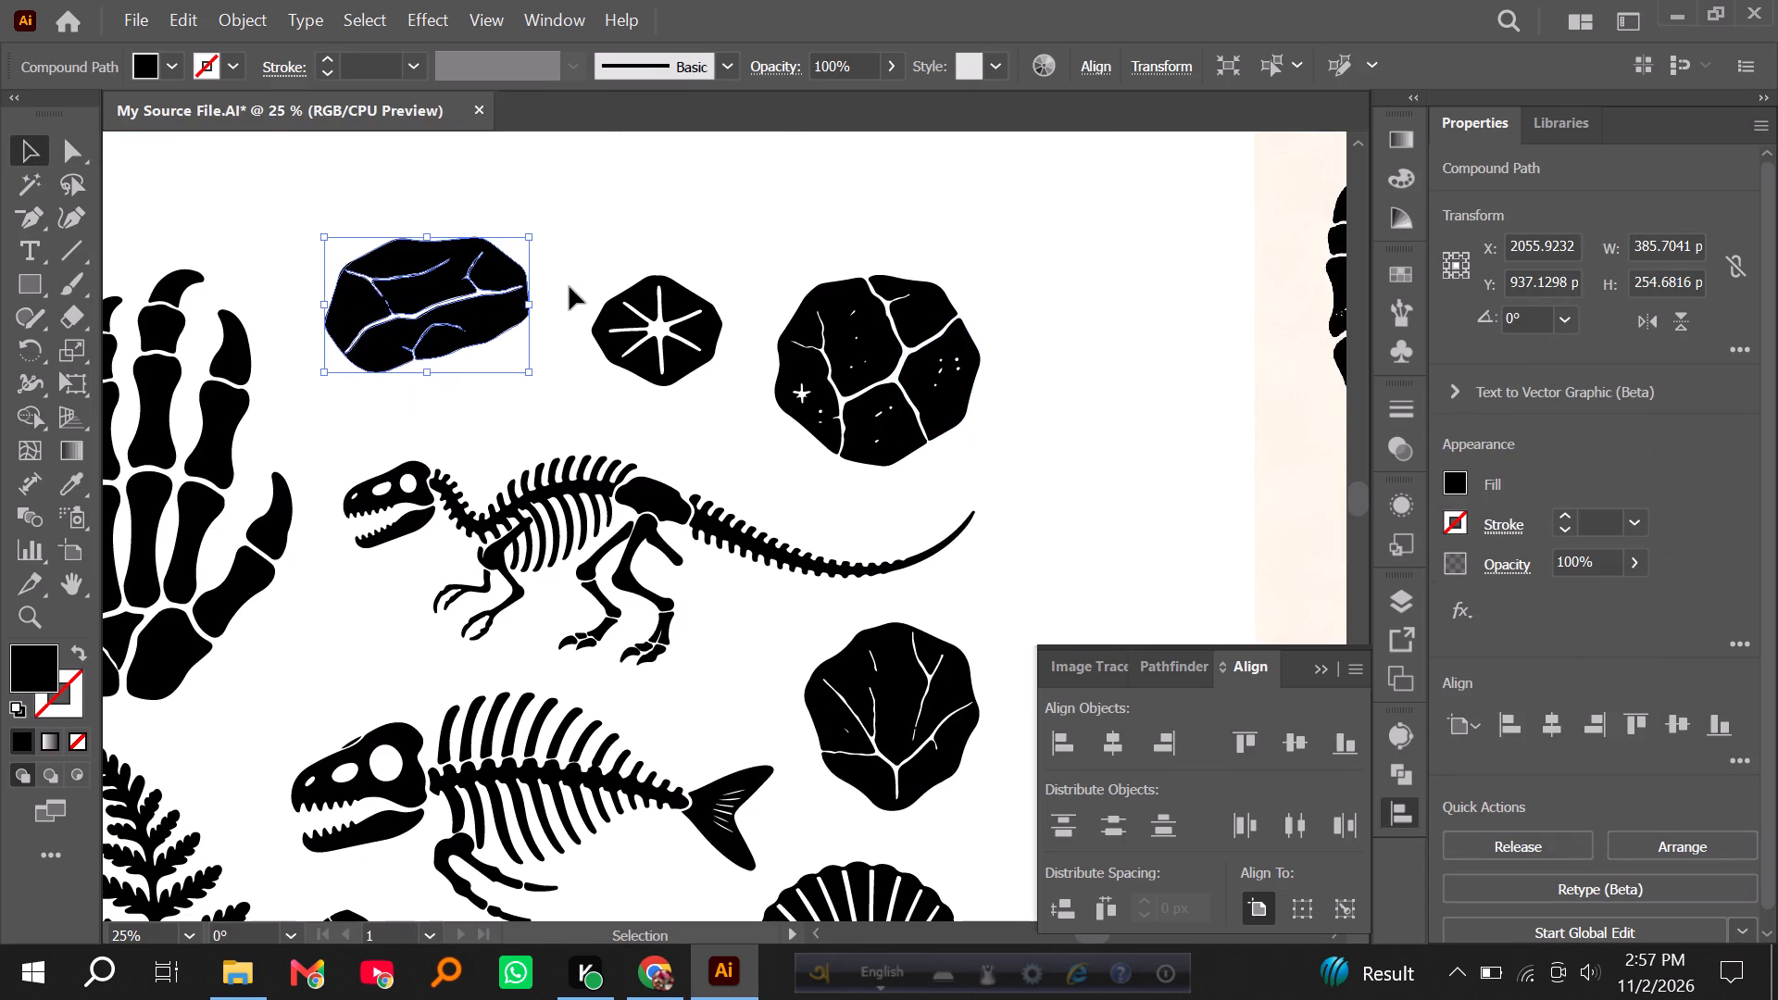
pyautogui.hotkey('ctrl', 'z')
# Group all the pieces of the round cracked rock above the dinosaur's tail.
pyautogui.click(710, 231)
pyautogui.moveTo(770, 230); pyautogui.dragTo(981, 469)
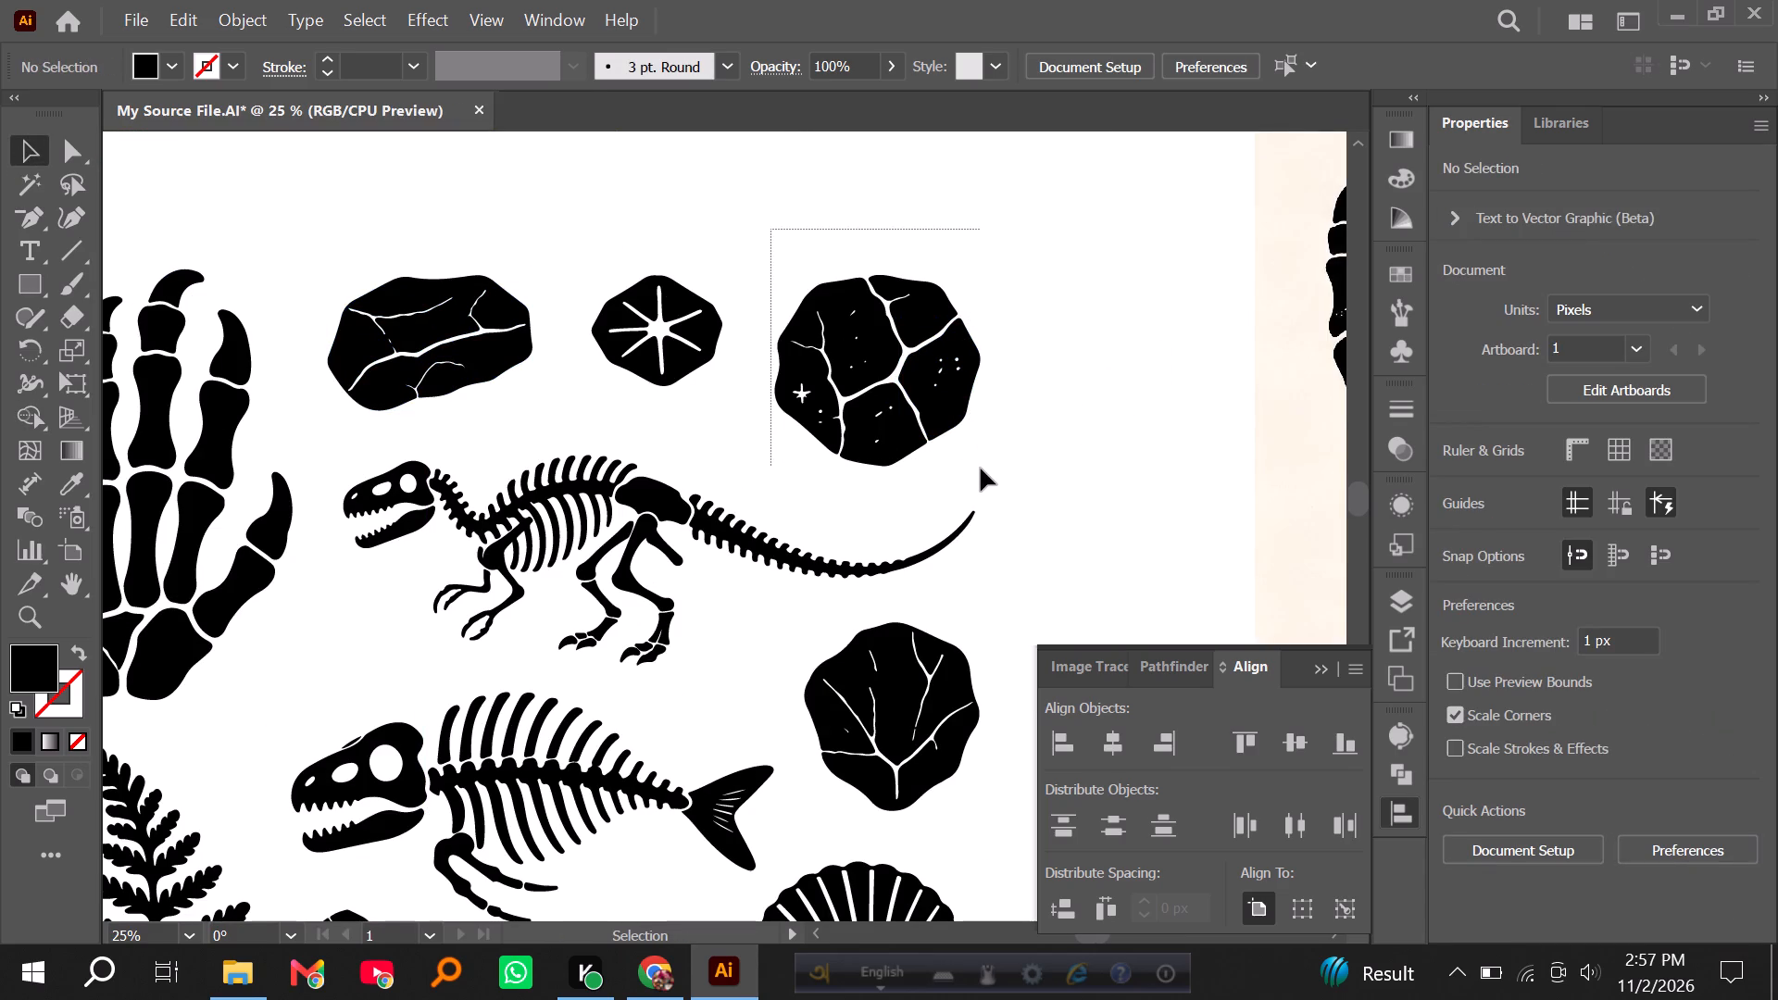
pyautogui.moveTo(981, 469); pyautogui.dragTo(984, 474)
pyautogui.hotkey('ctrl', 'g')
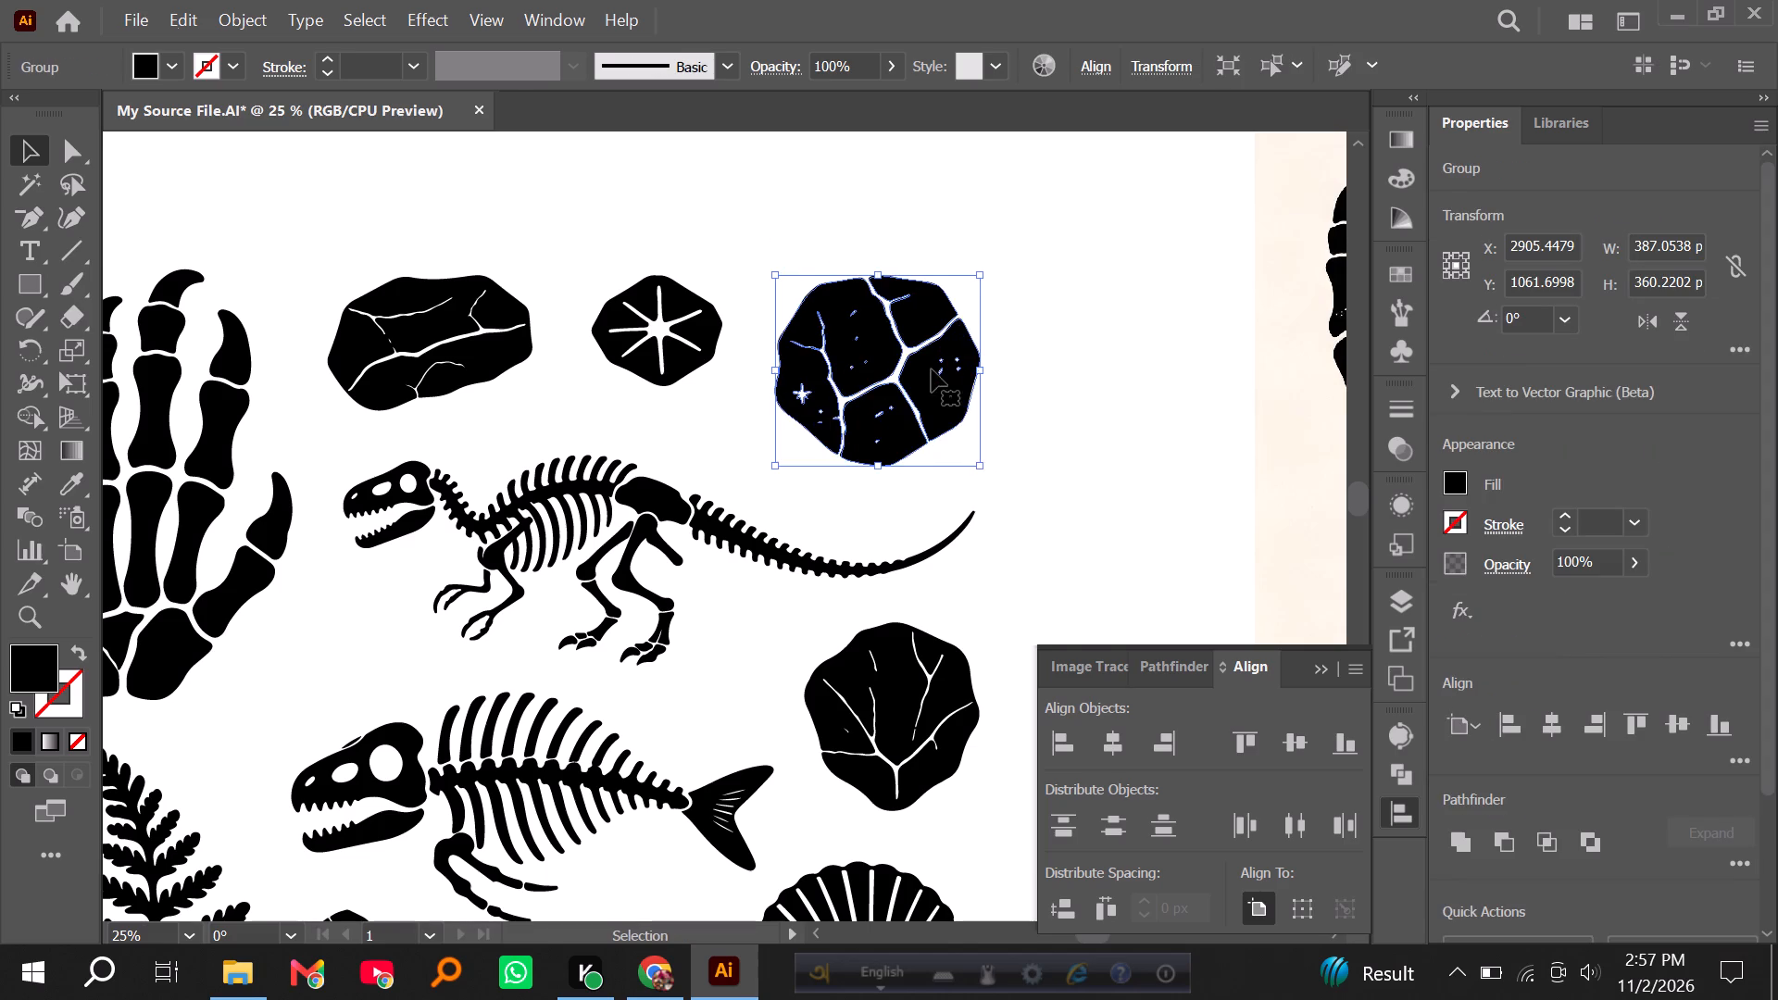
pyautogui.keyDown('alt'); pyautogui.scroll(5, 919, 339); pyautogui.keyUp('alt')
pyautogui.scroll(-1, 814, 502)
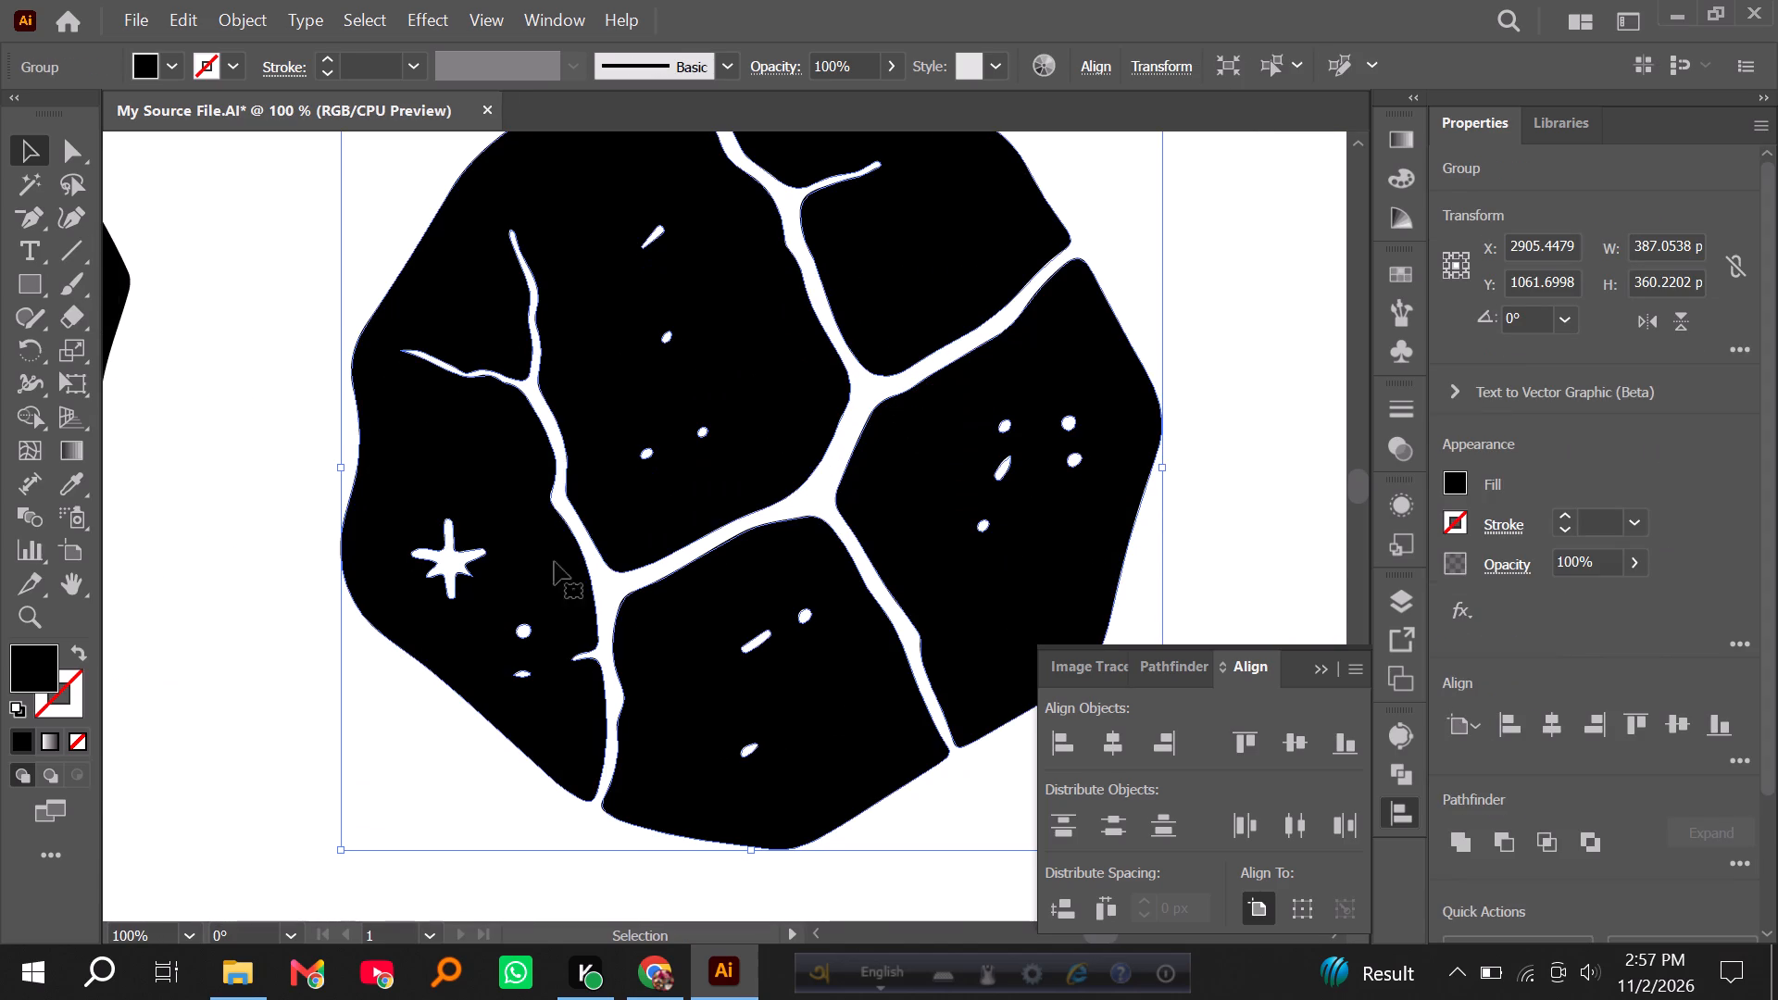
pyautogui.keyDown('alt'); pyautogui.scroll(-2, 184, 498); pyautogui.keyUp('alt')
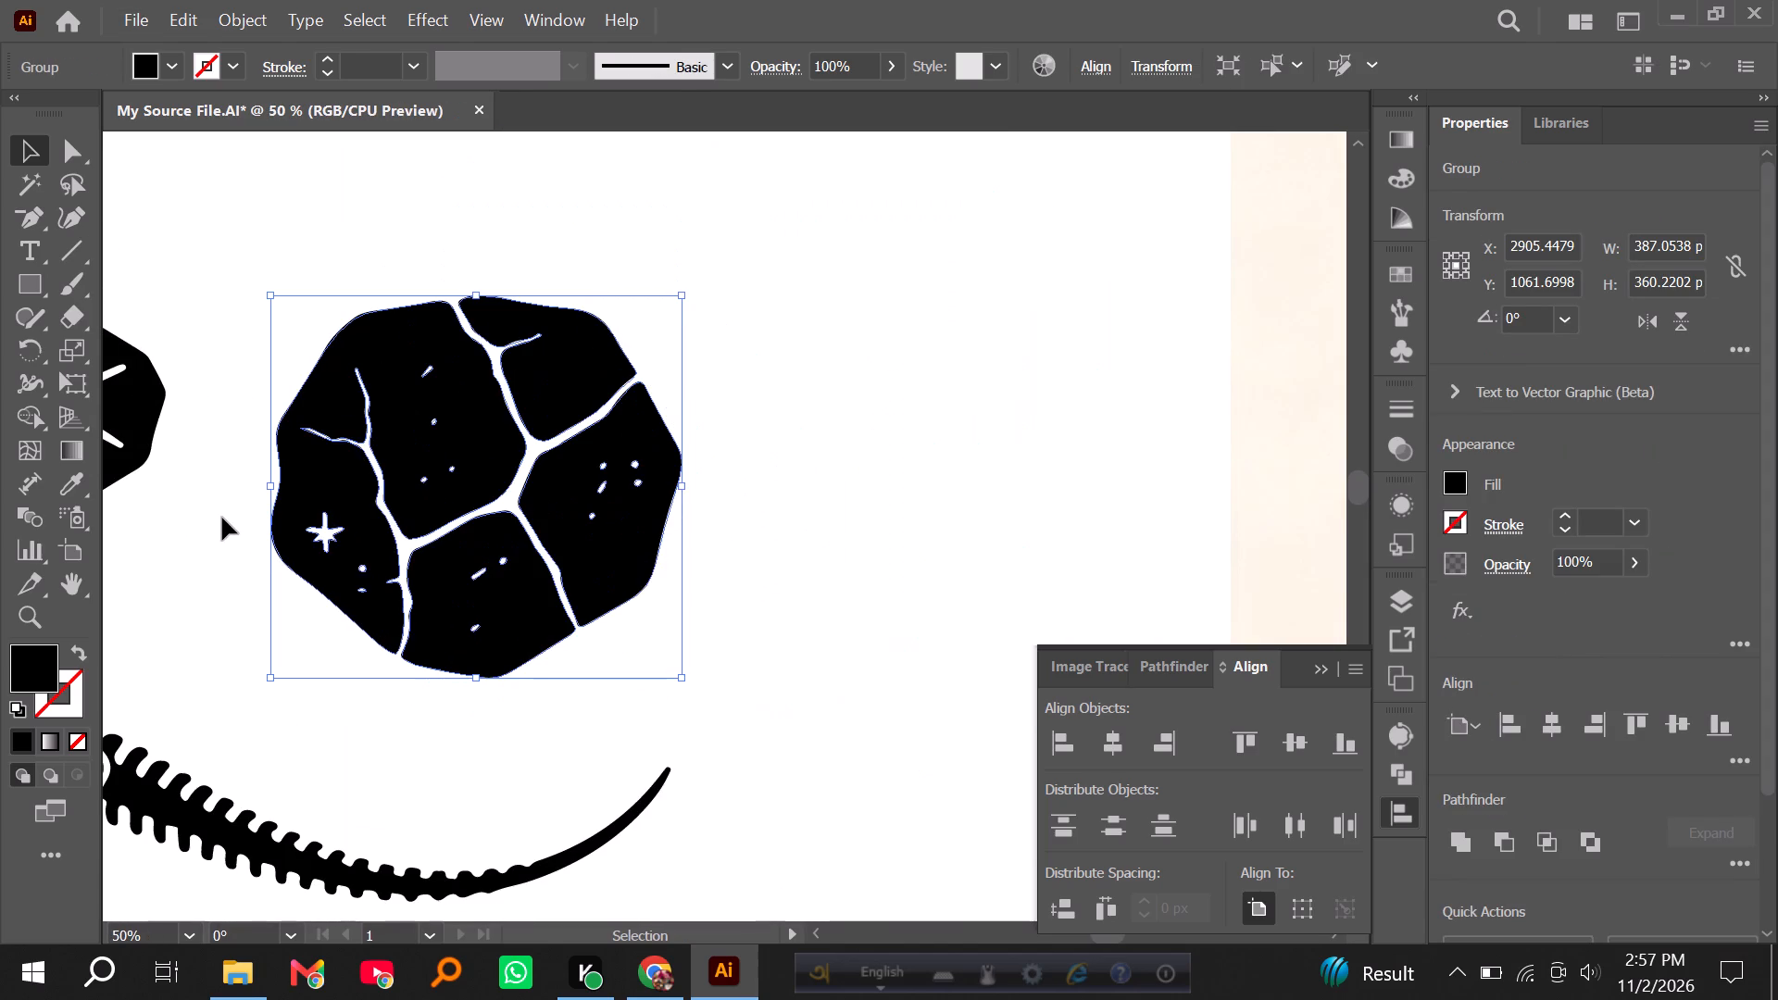
pyautogui.click(214, 524)
# Group the pieces of the rock with branching, vein-like cracks below the dinosaur's tail.
pyautogui.keyDown('alt'); pyautogui.scroll(-3, 744, 498); pyautogui.keyUp('alt')
pyautogui.scroll(-8, 765, 512)
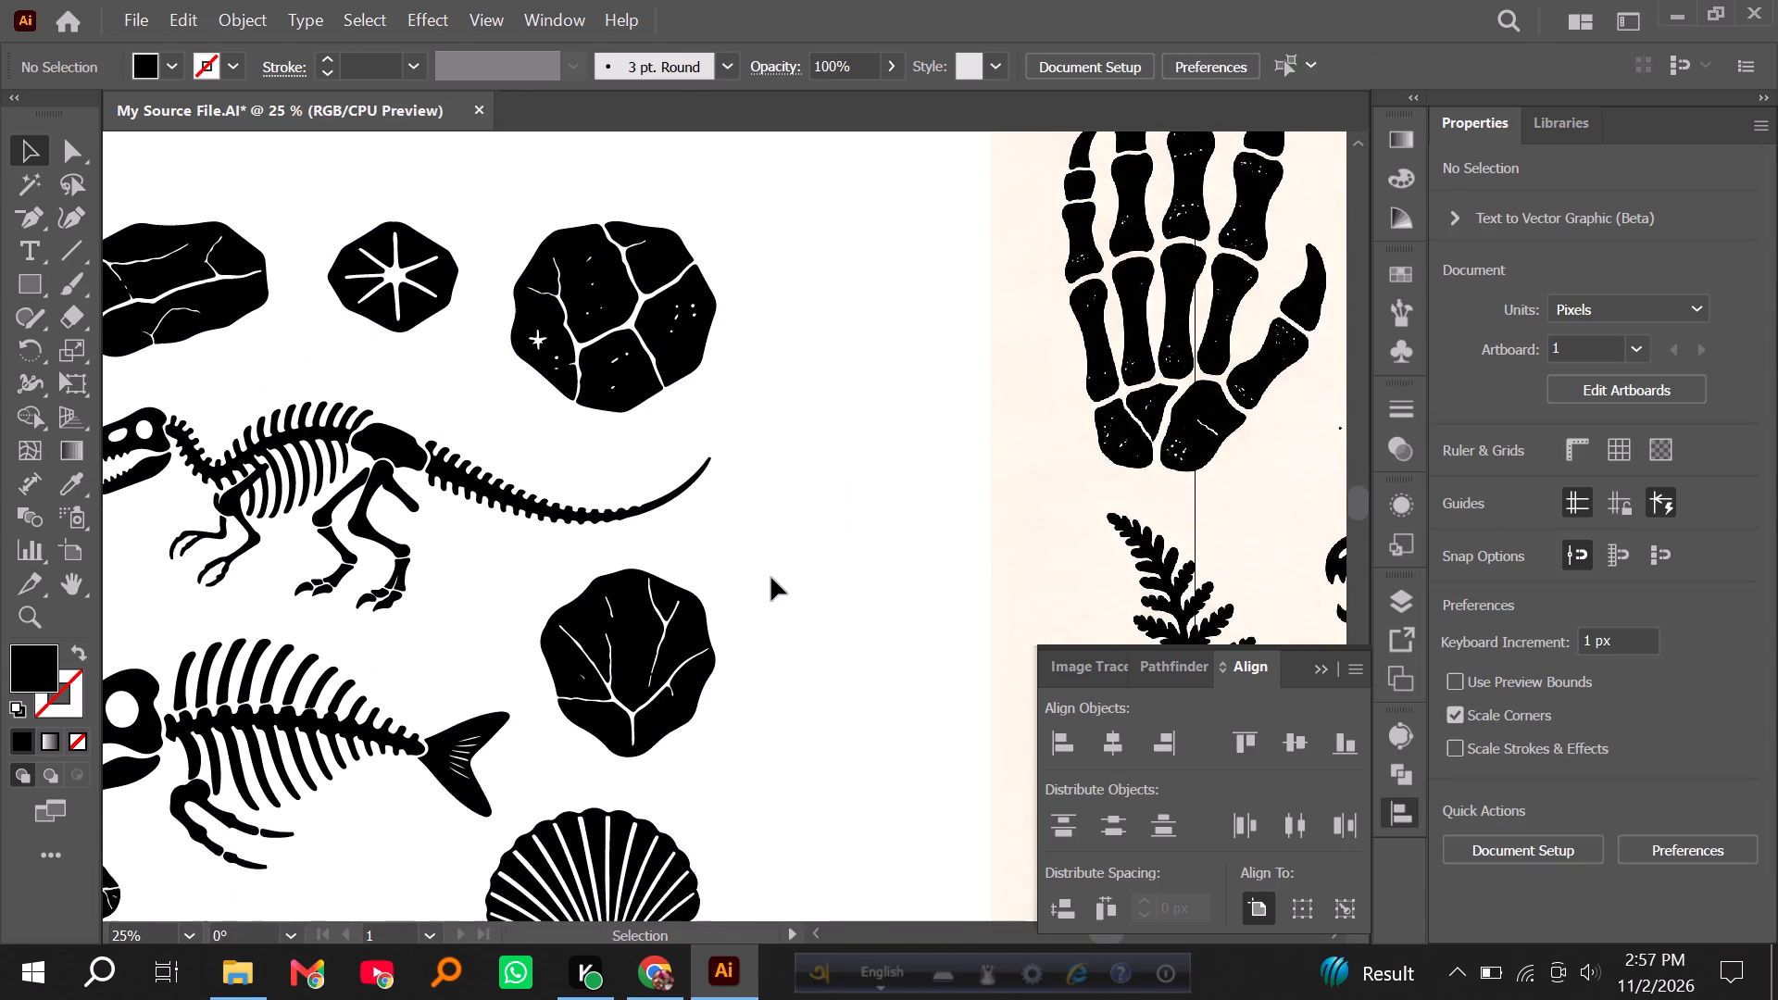
pyautogui.keyDown('alt'); pyautogui.scroll(3, 677, 705); pyautogui.keyUp('alt')
pyautogui.moveTo(277, 356); pyautogui.dragTo(677, 693)
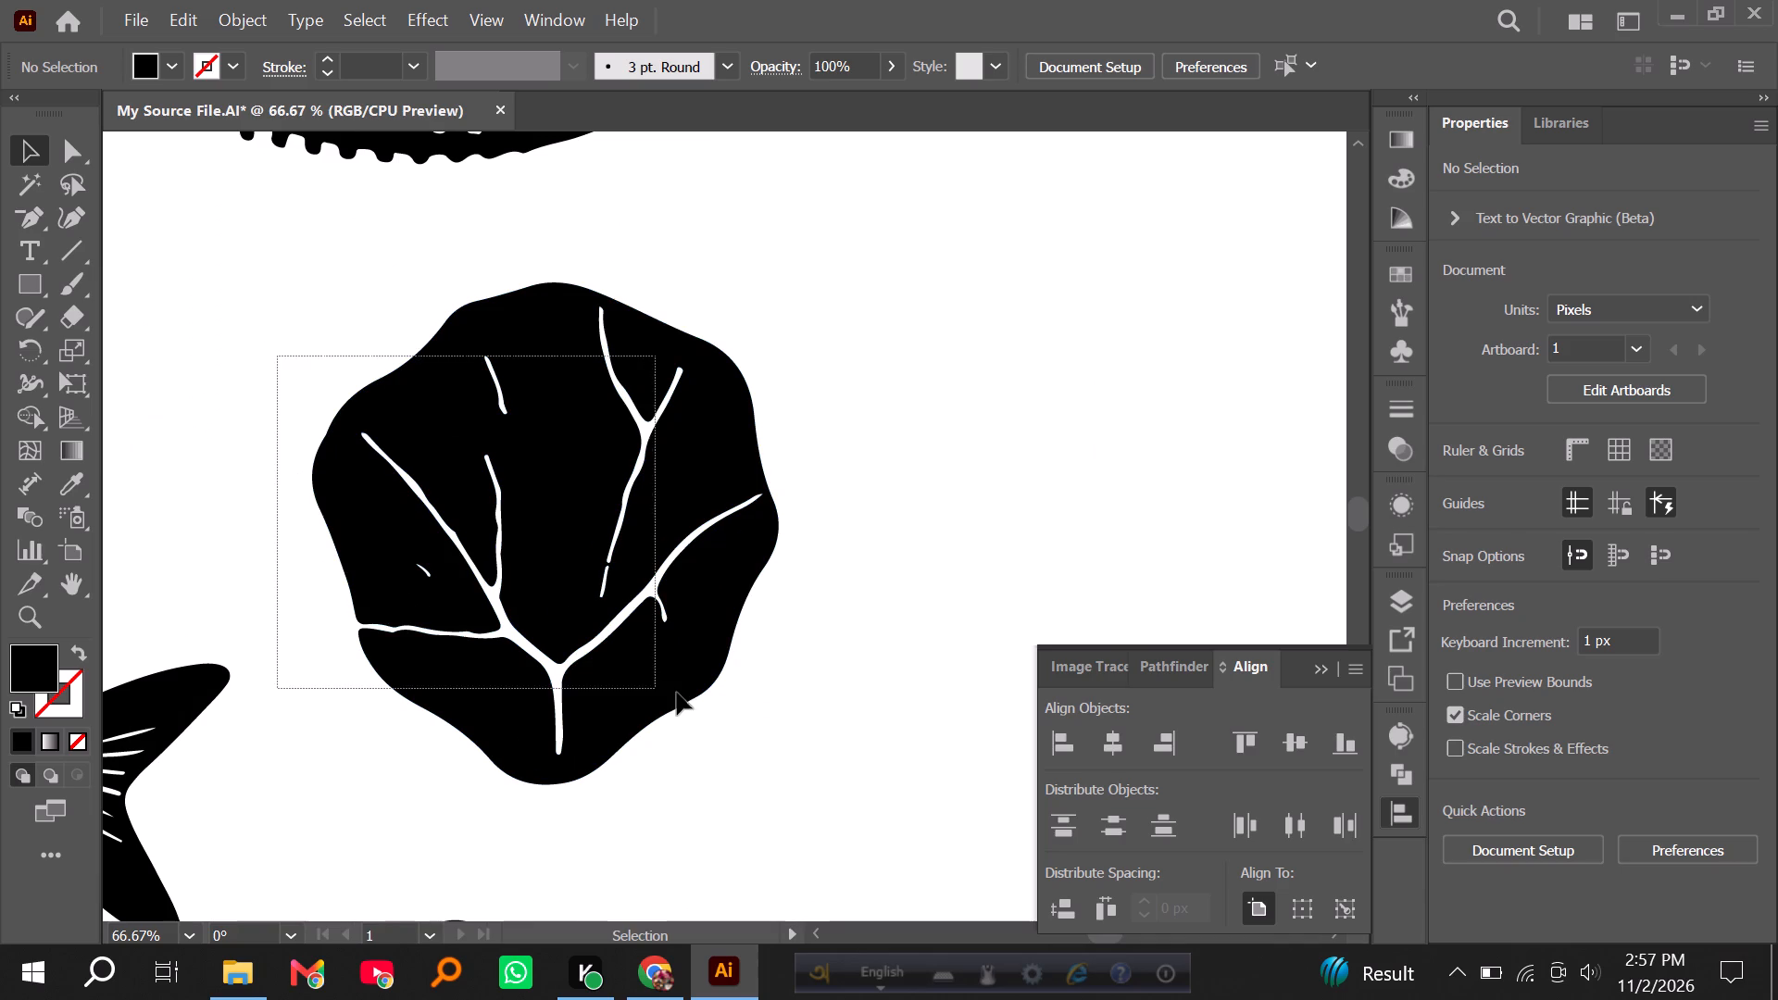
pyautogui.moveTo(677, 693); pyautogui.dragTo(763, 719)
pyautogui.hotkey('ctrl', 'g')
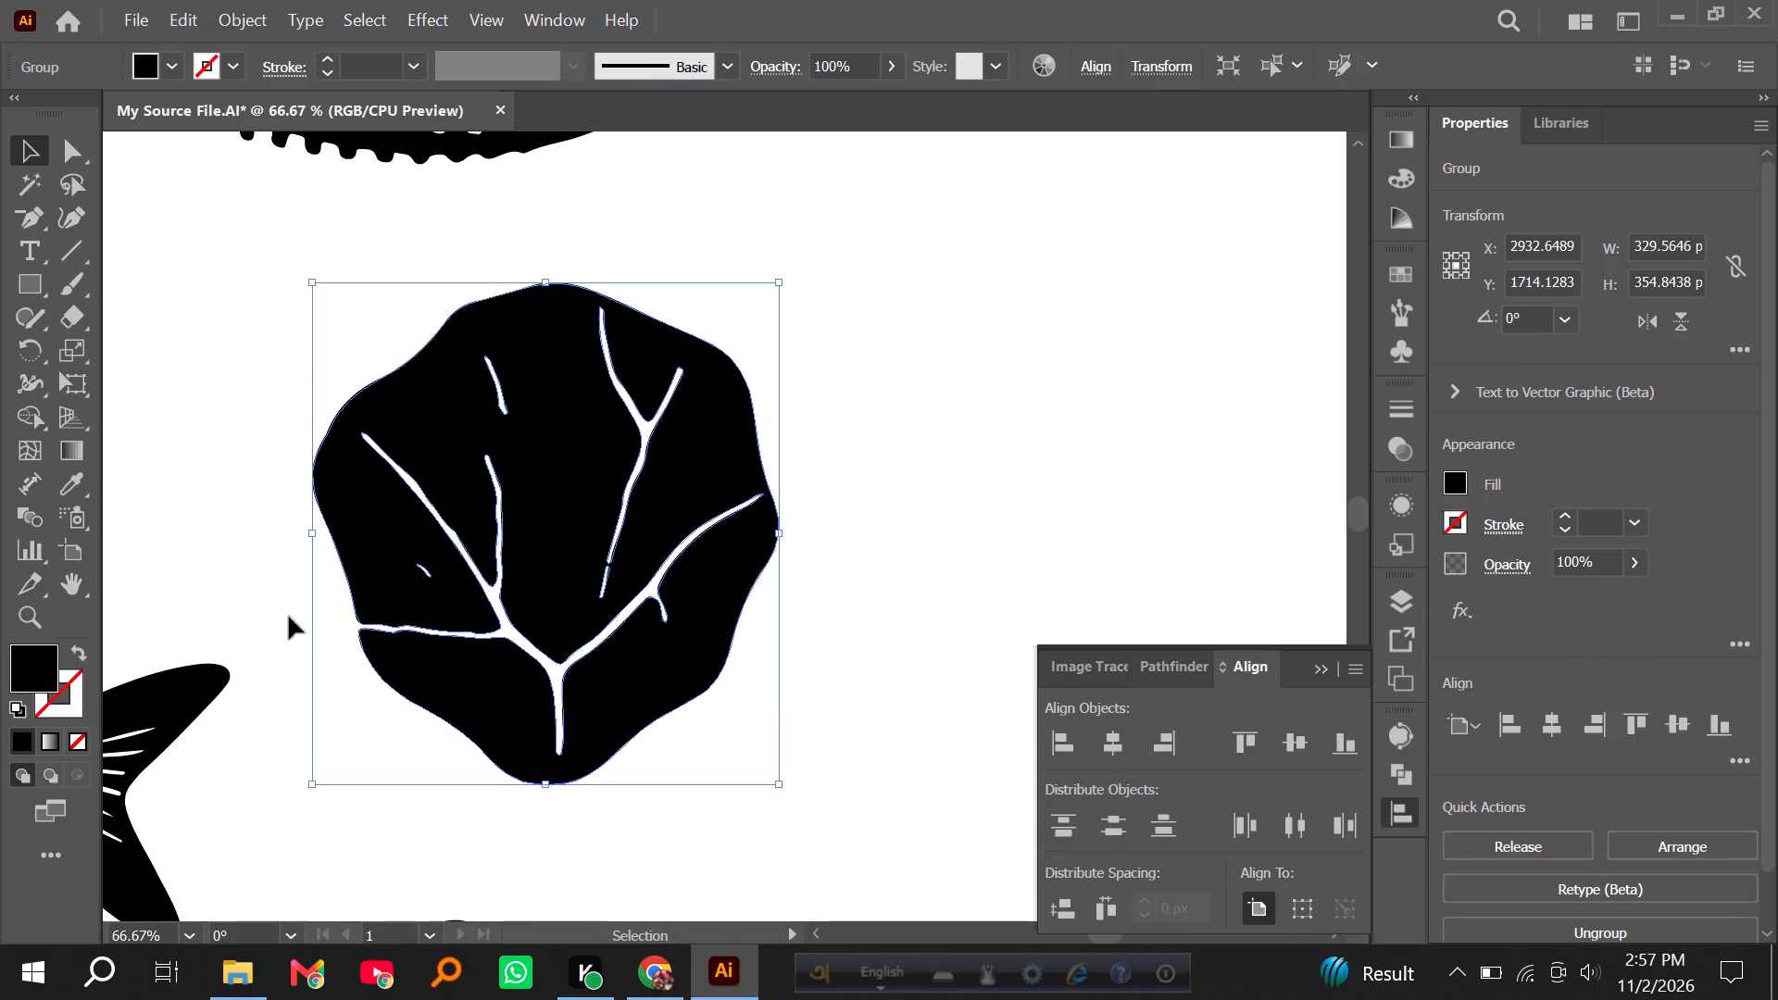
# Fill the tiny isolated crack on the left side of the vein-cracked rock with Shape Builder.
pyautogui.click(36, 409)
pyautogui.moveTo(435, 566); pyautogui.dragTo(394, 573)
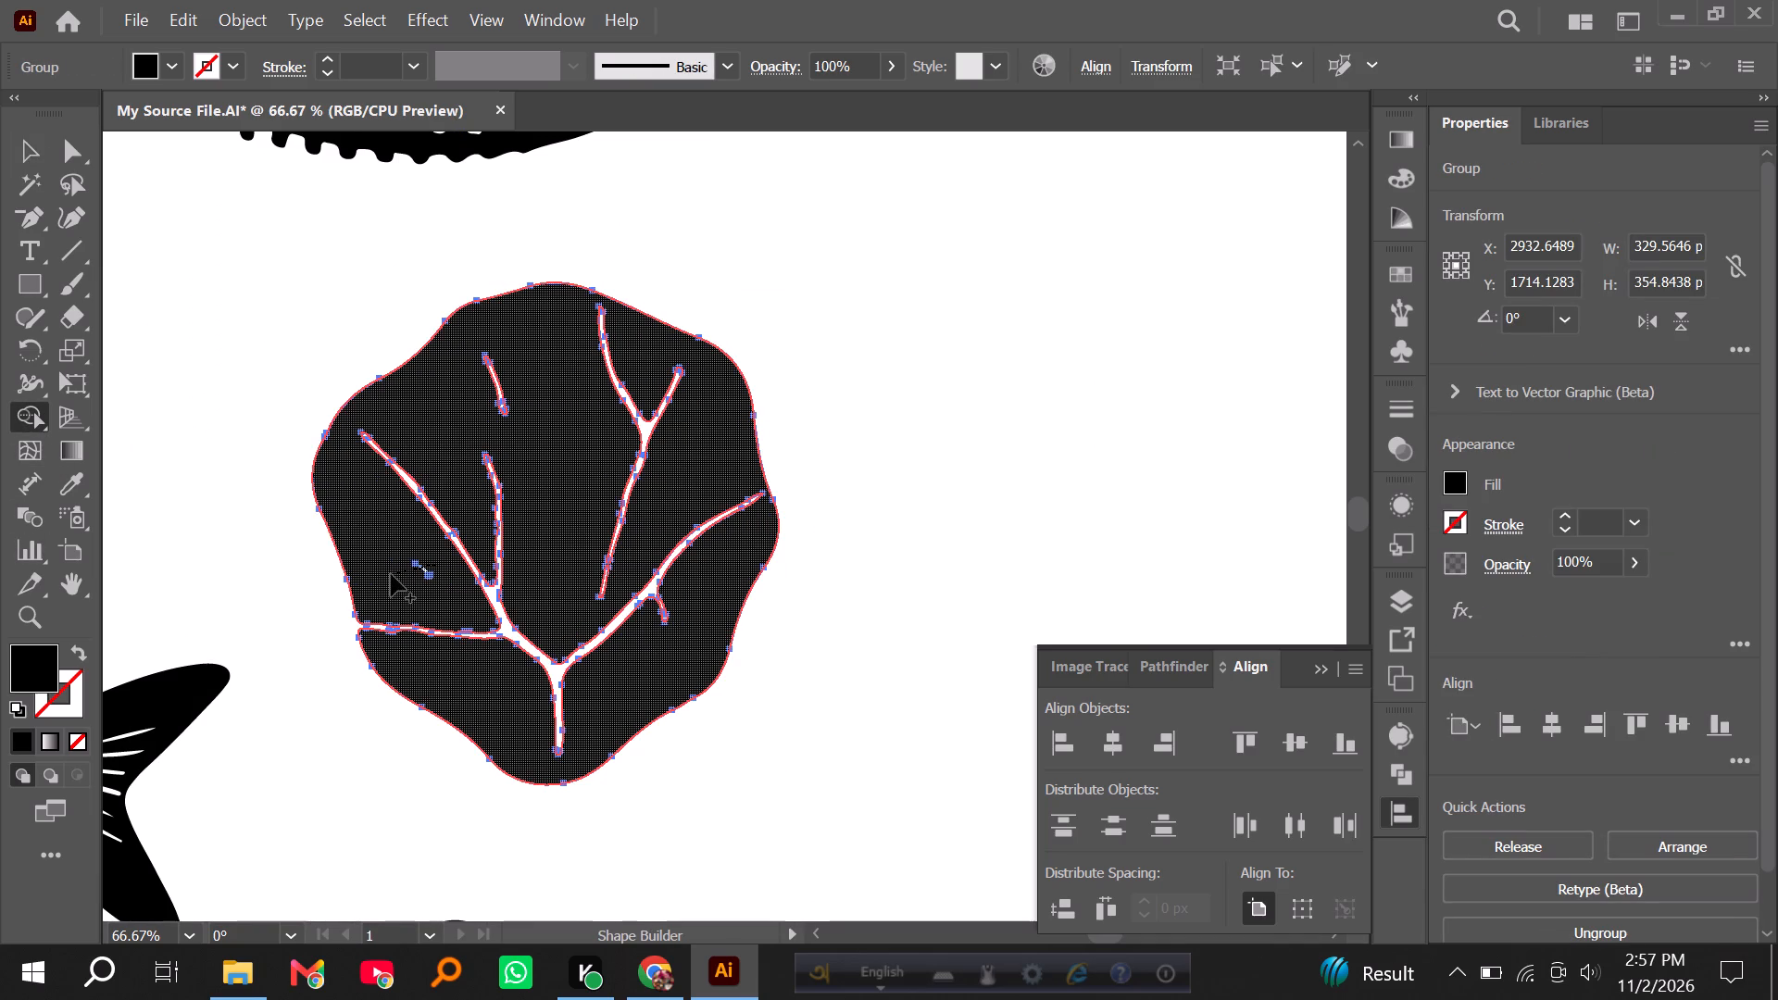
pyautogui.click(31, 151)
pyautogui.click(270, 205)
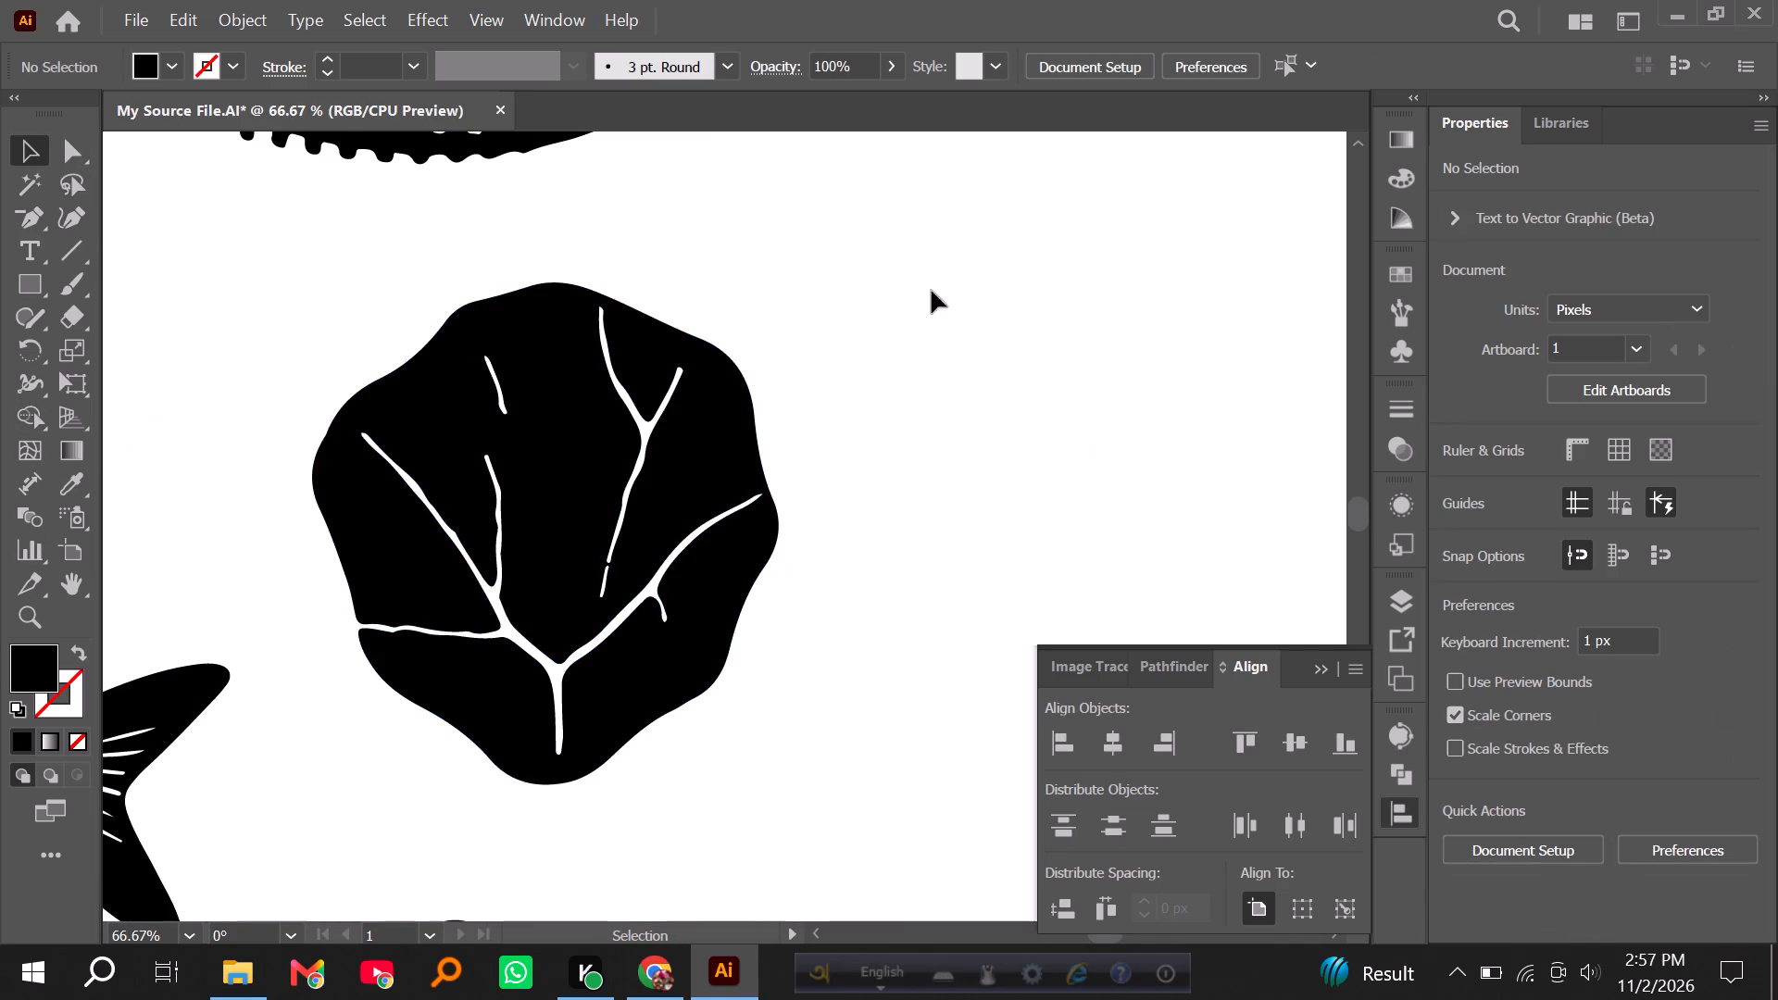
# Group all the bones of the dinosaur skeleton.
pyautogui.keyDown('alt'); pyautogui.scroll(-3, 1002, 336); pyautogui.keyUp('alt')
pyautogui.keyDown('alt'); pyautogui.scroll(-2, 705, 478); pyautogui.keyUp('alt')
pyautogui.scroll(4, 714, 486)
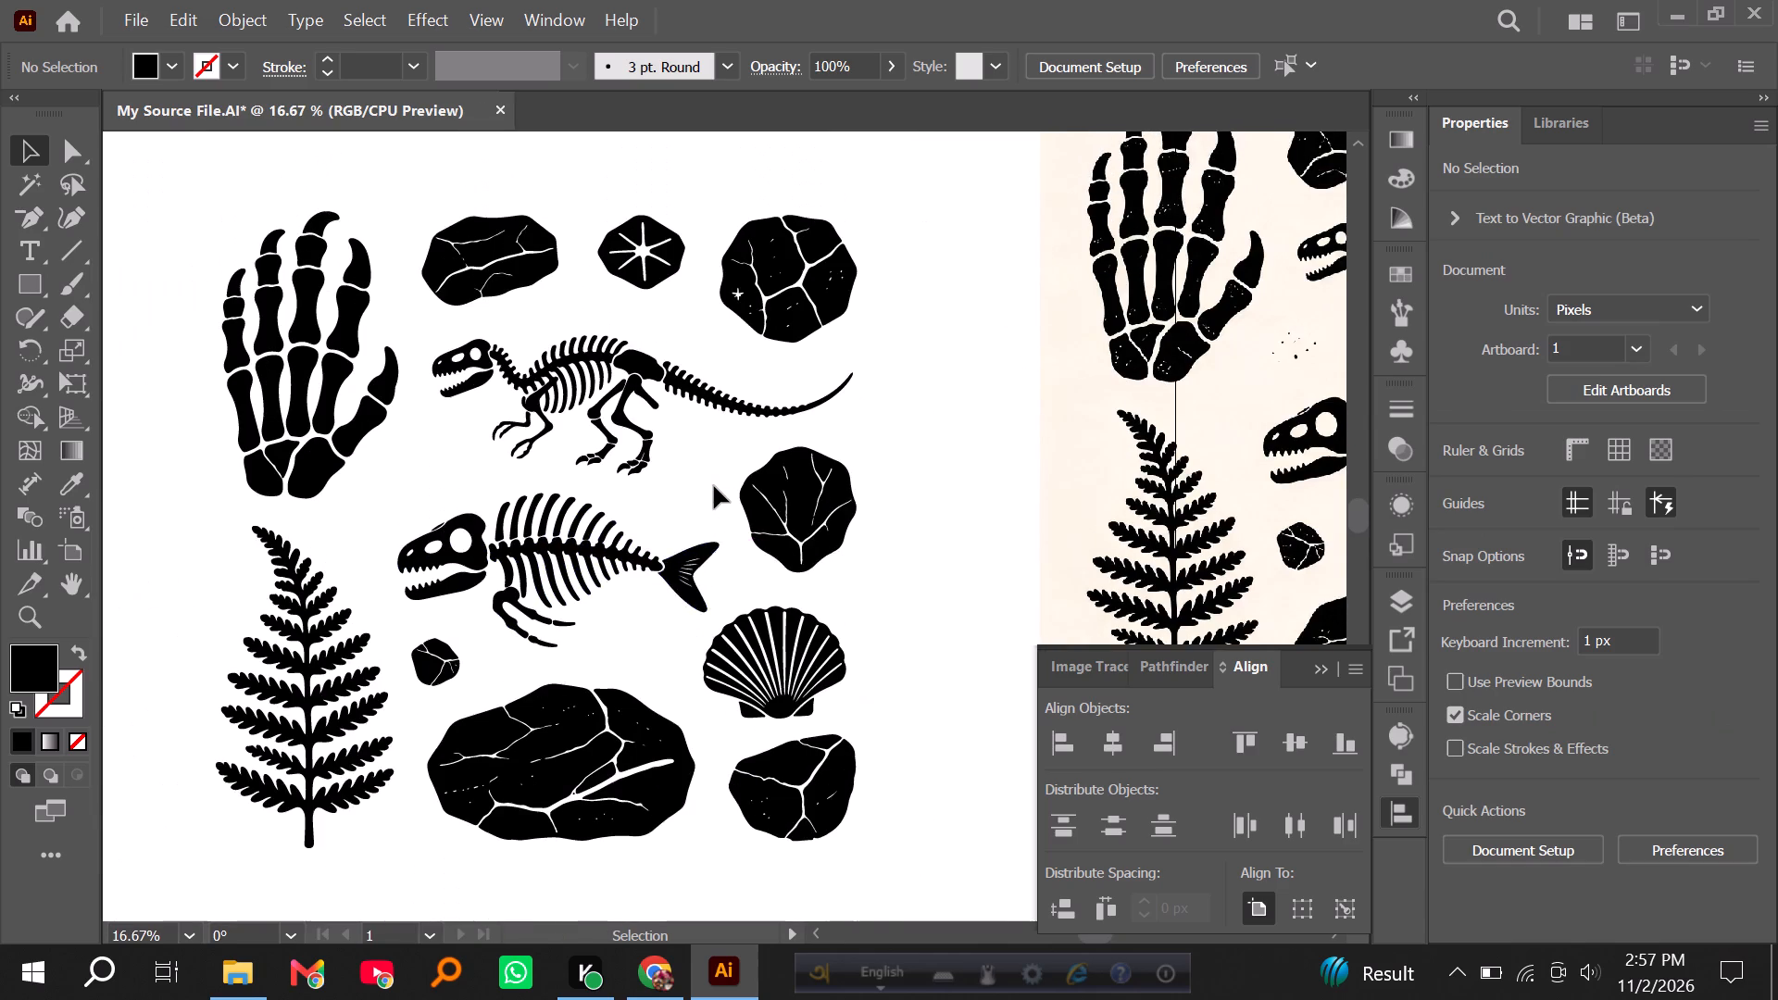
pyautogui.keyDown('alt'); pyautogui.scroll(4, 435, 344); pyautogui.keyUp('alt')
pyautogui.keyDown('alt'); pyautogui.scroll(-2, 414, 367); pyautogui.keyUp('alt')
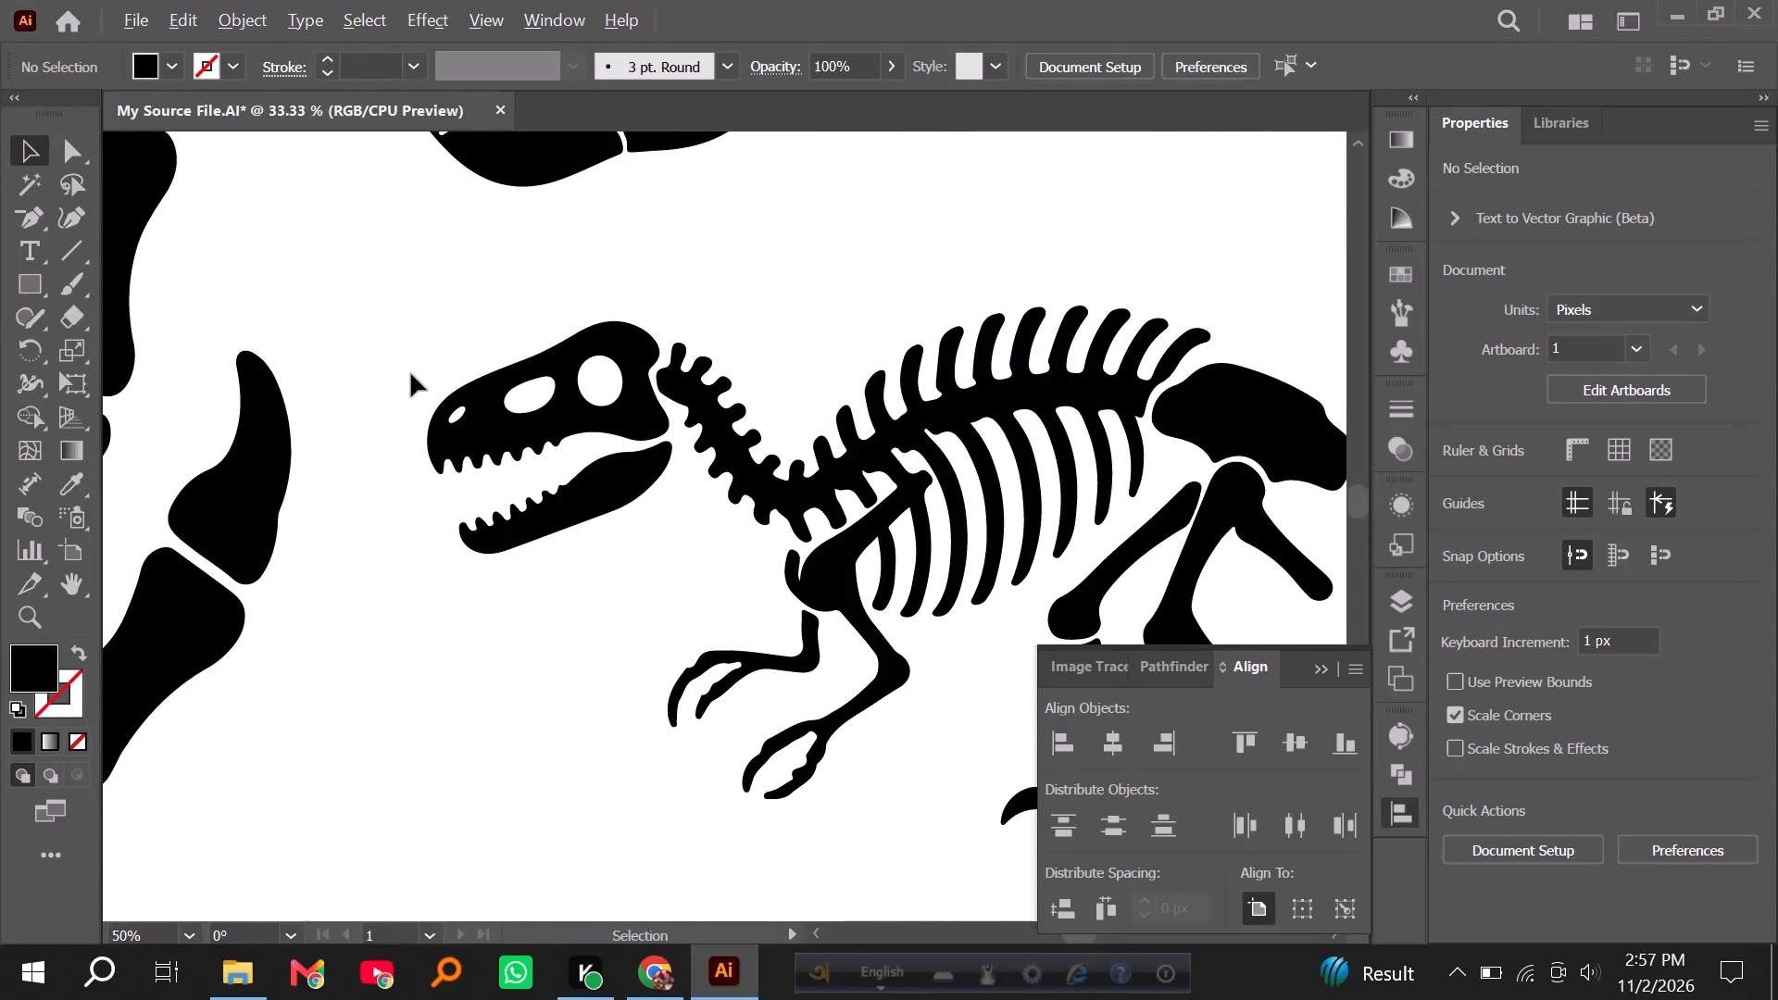
pyautogui.moveTo(415, 332); pyautogui.dragTo(964, 556)
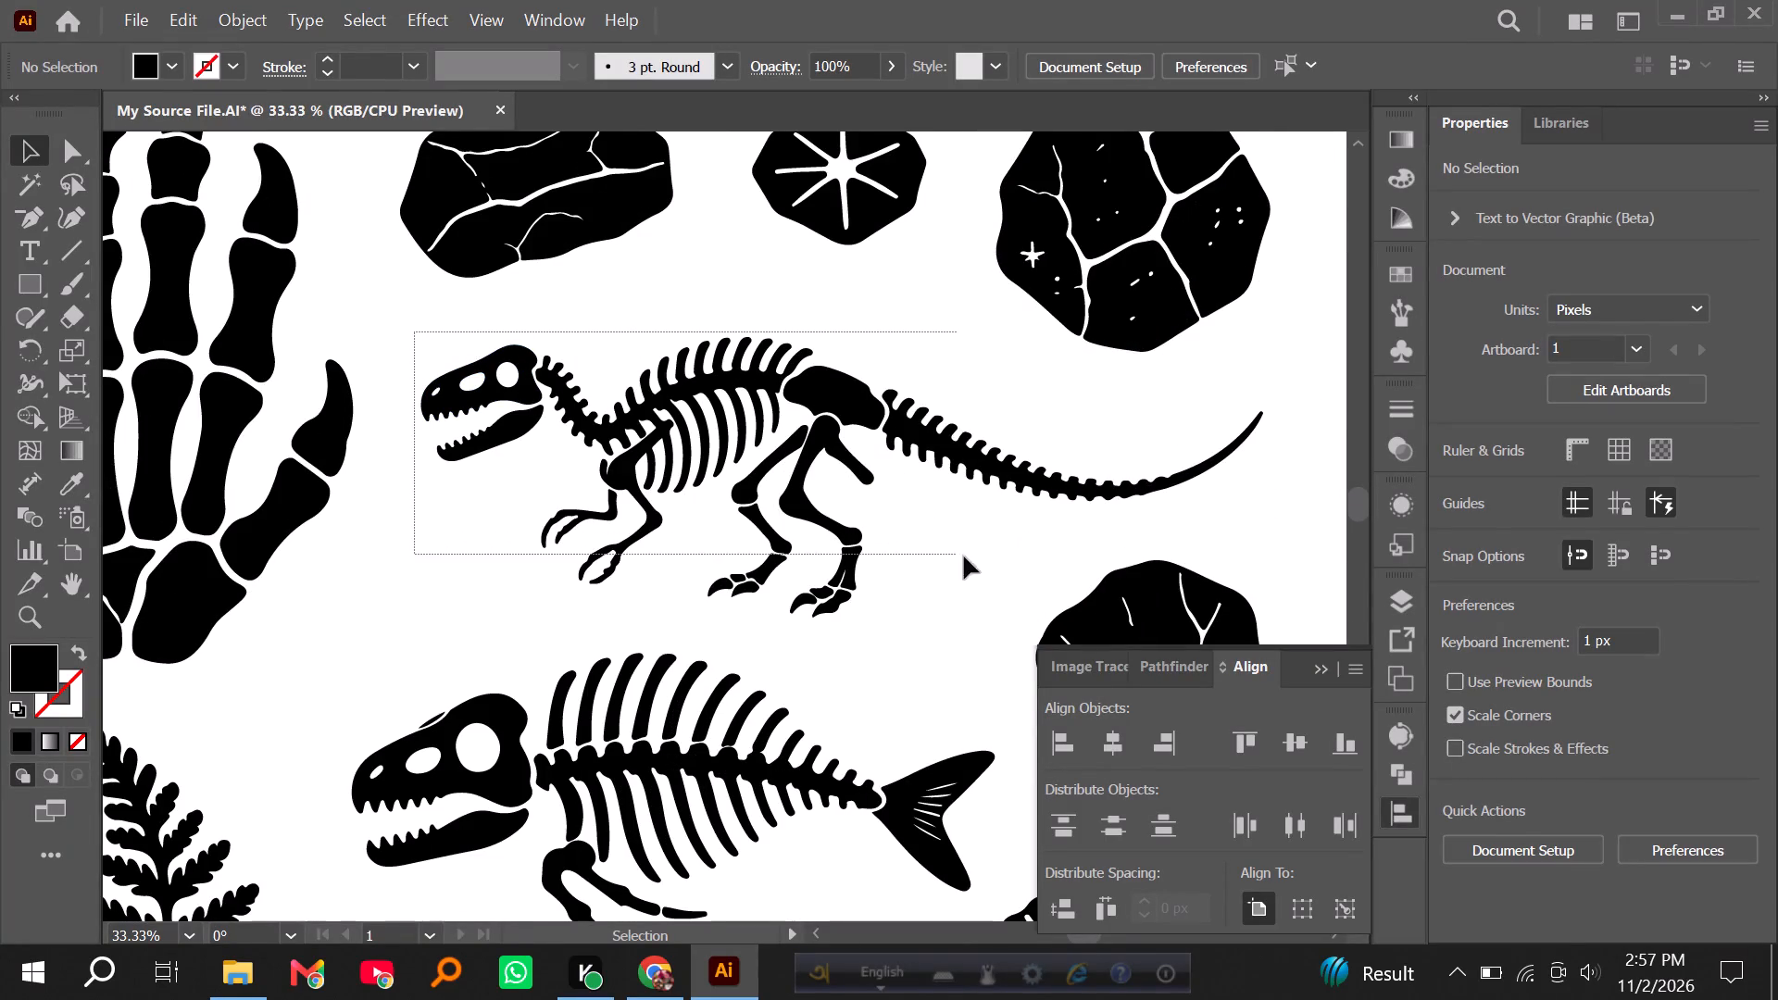
pyautogui.moveTo(964, 556); pyautogui.dragTo(990, 613)
pyautogui.hotkey('ctrl', 'g')
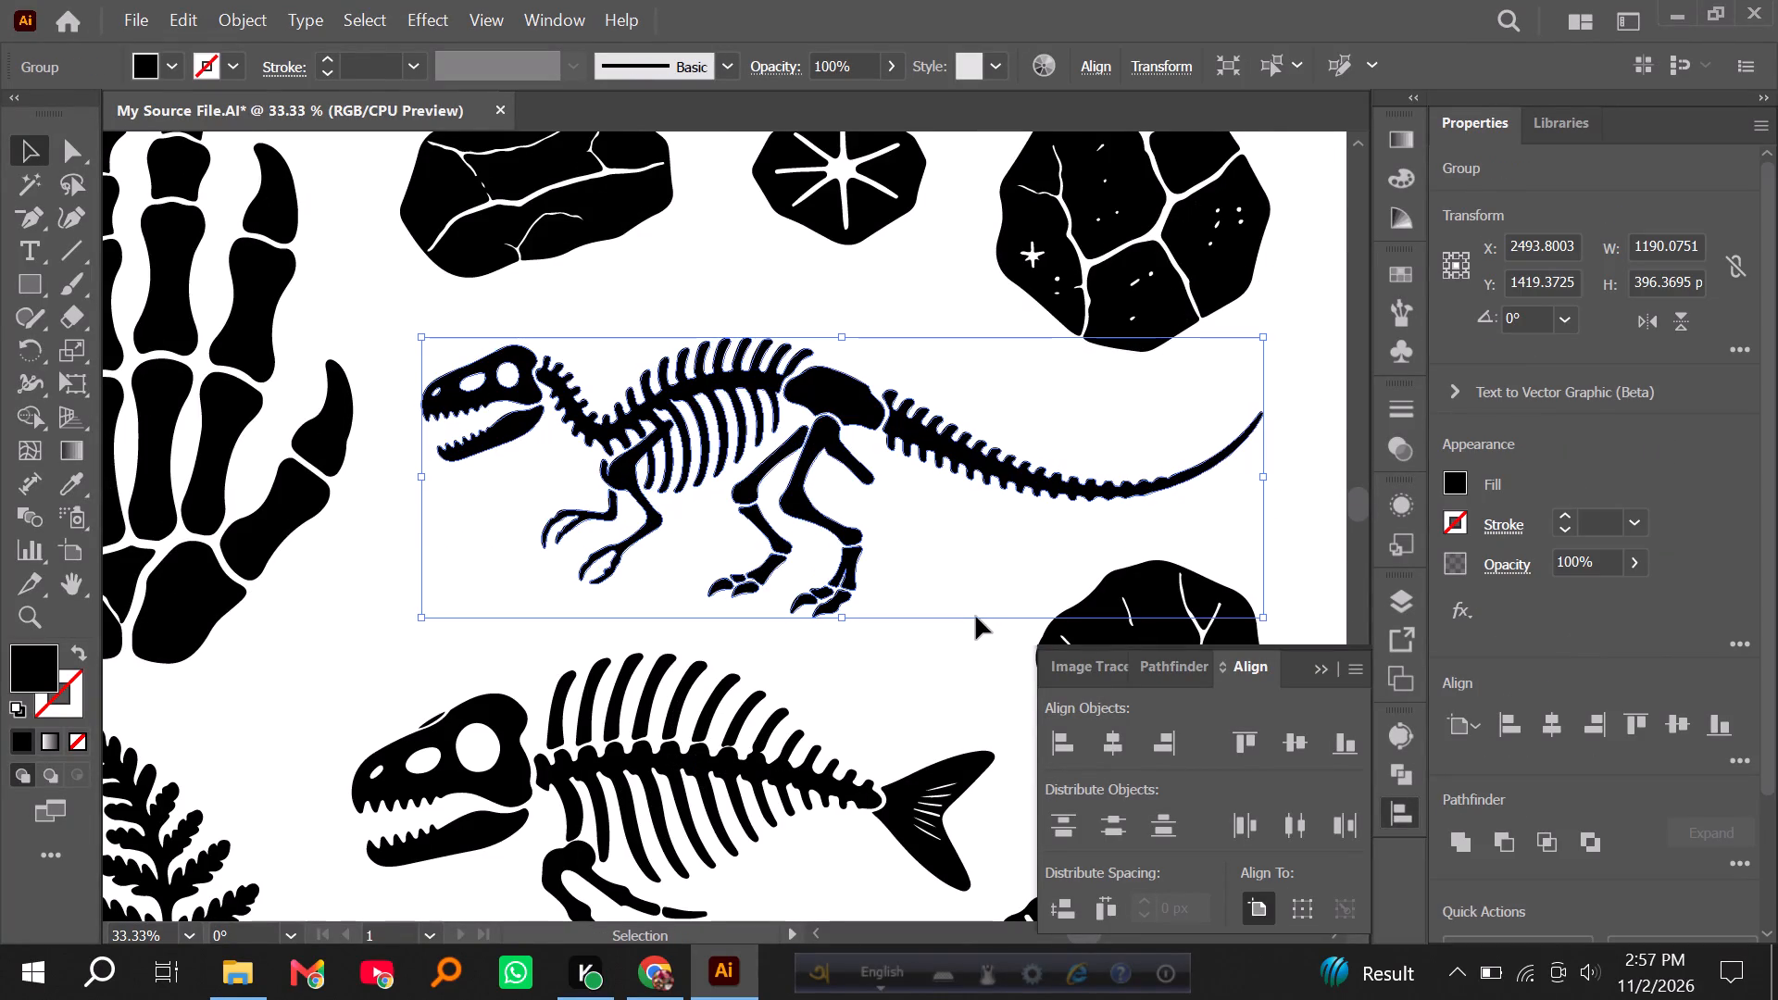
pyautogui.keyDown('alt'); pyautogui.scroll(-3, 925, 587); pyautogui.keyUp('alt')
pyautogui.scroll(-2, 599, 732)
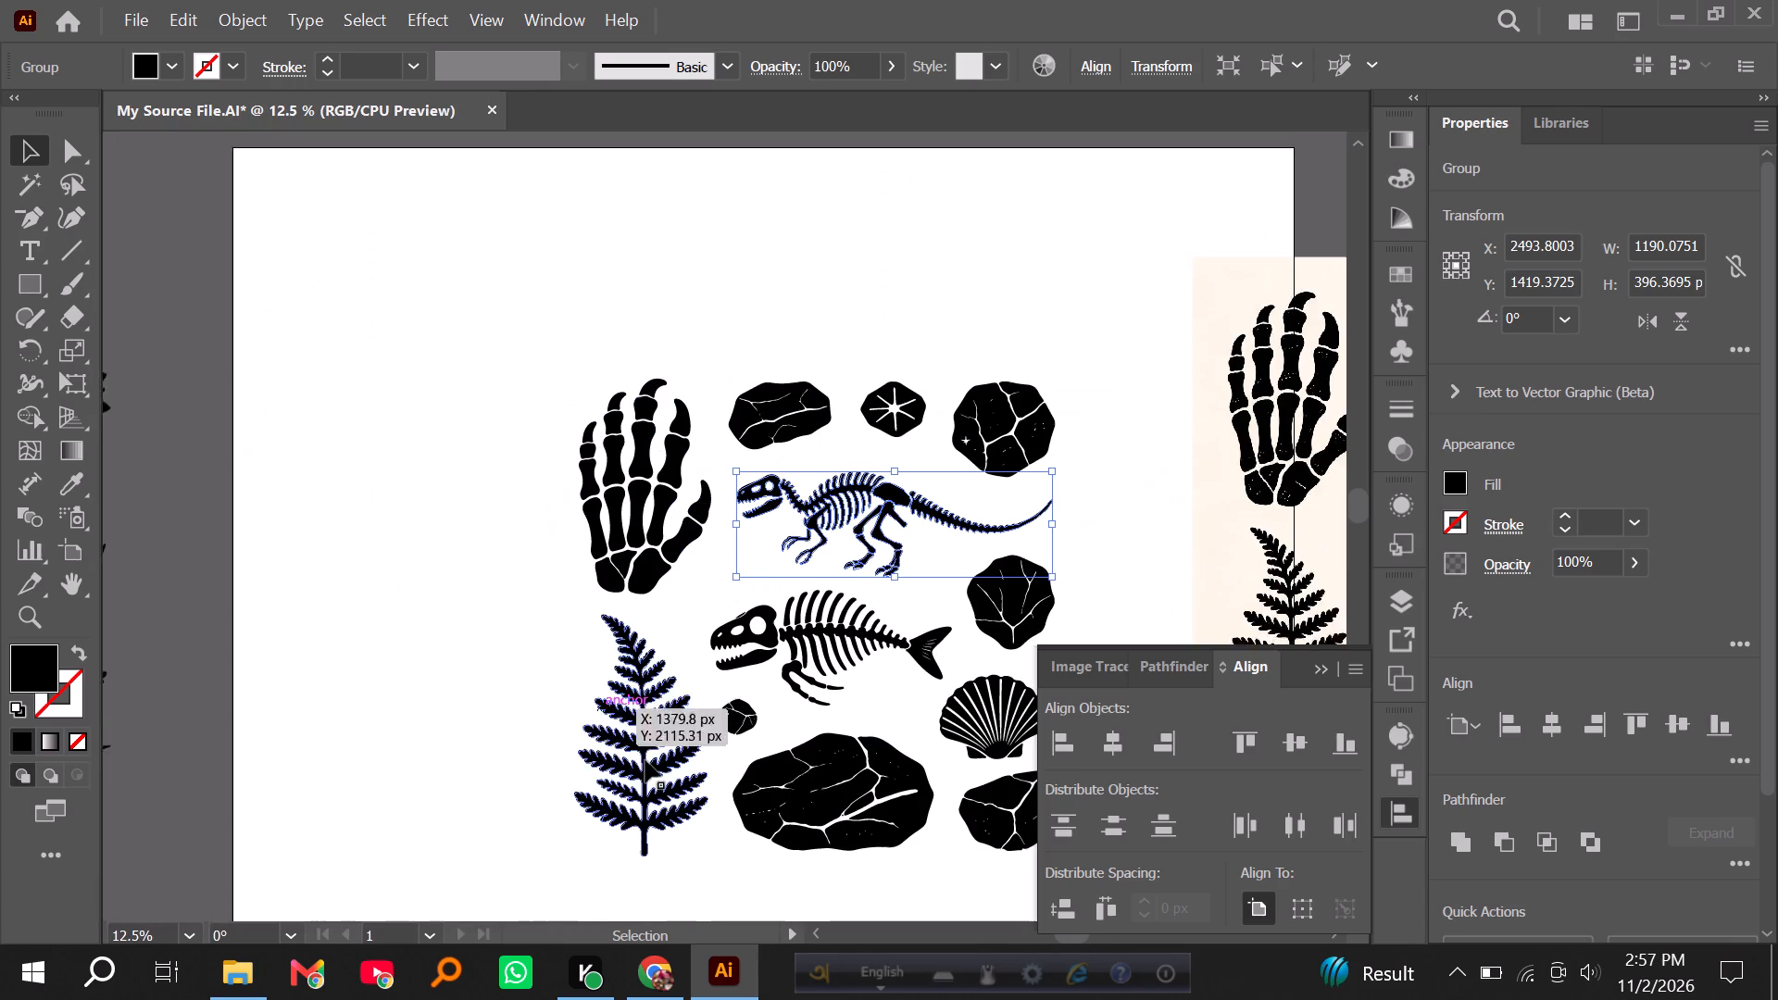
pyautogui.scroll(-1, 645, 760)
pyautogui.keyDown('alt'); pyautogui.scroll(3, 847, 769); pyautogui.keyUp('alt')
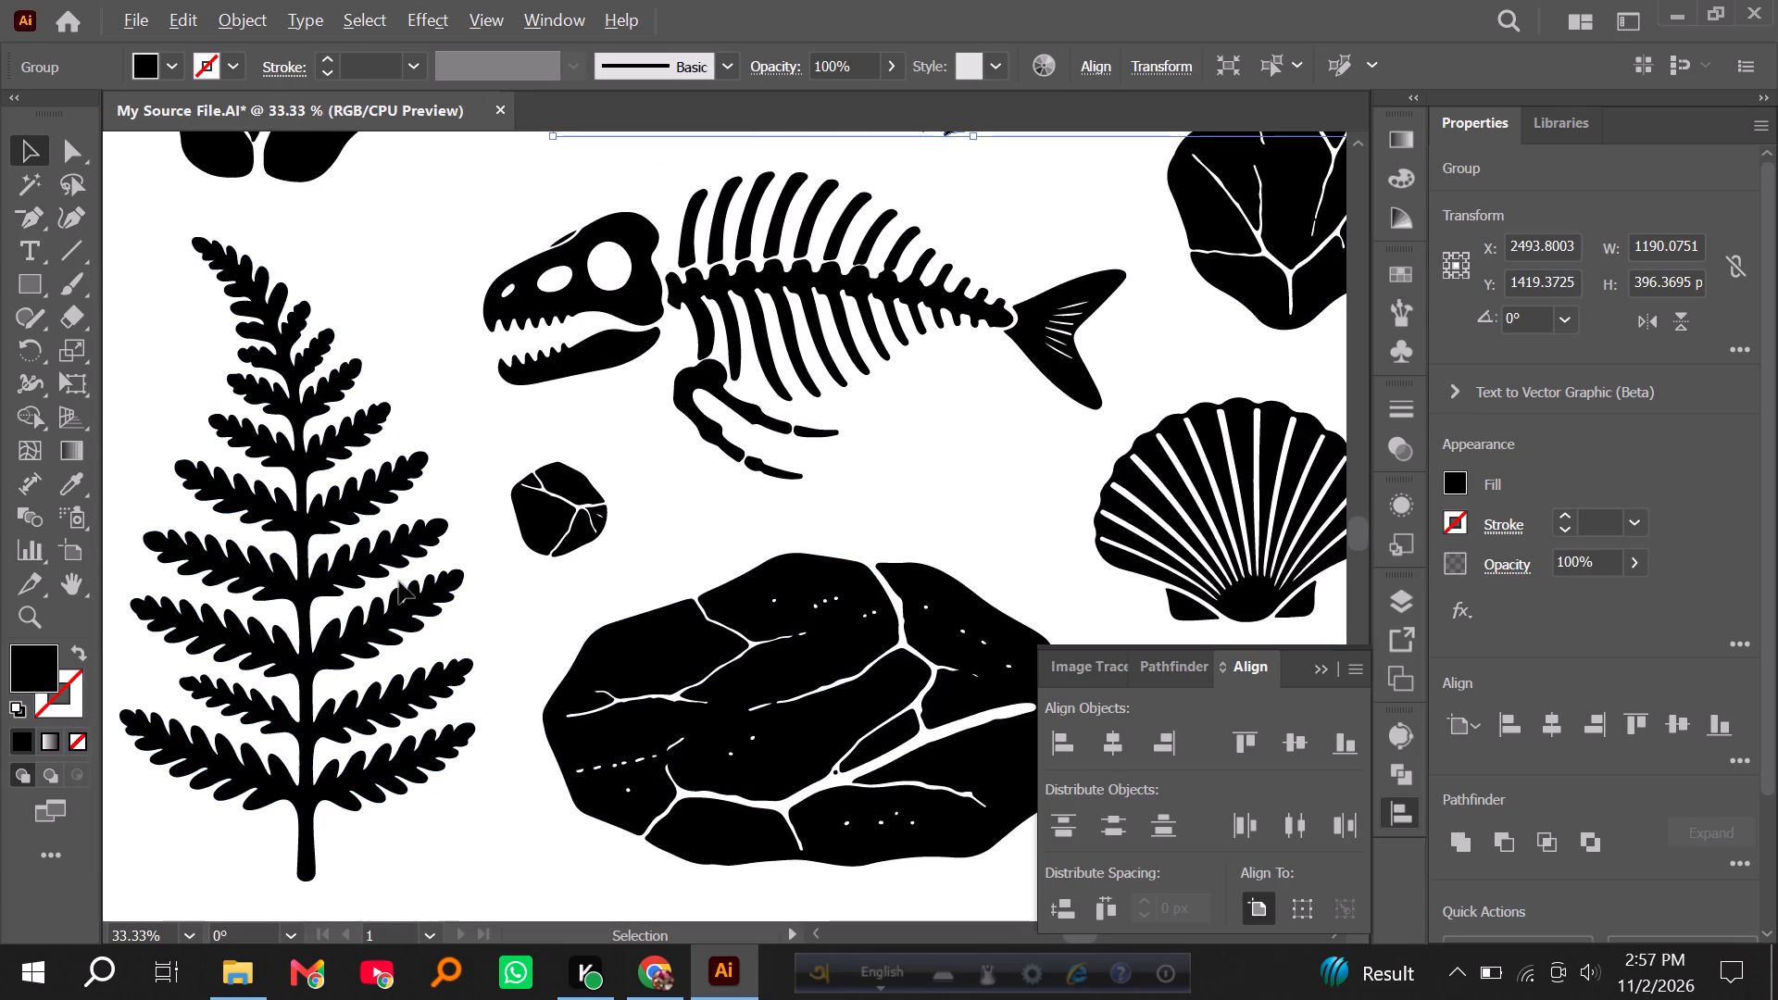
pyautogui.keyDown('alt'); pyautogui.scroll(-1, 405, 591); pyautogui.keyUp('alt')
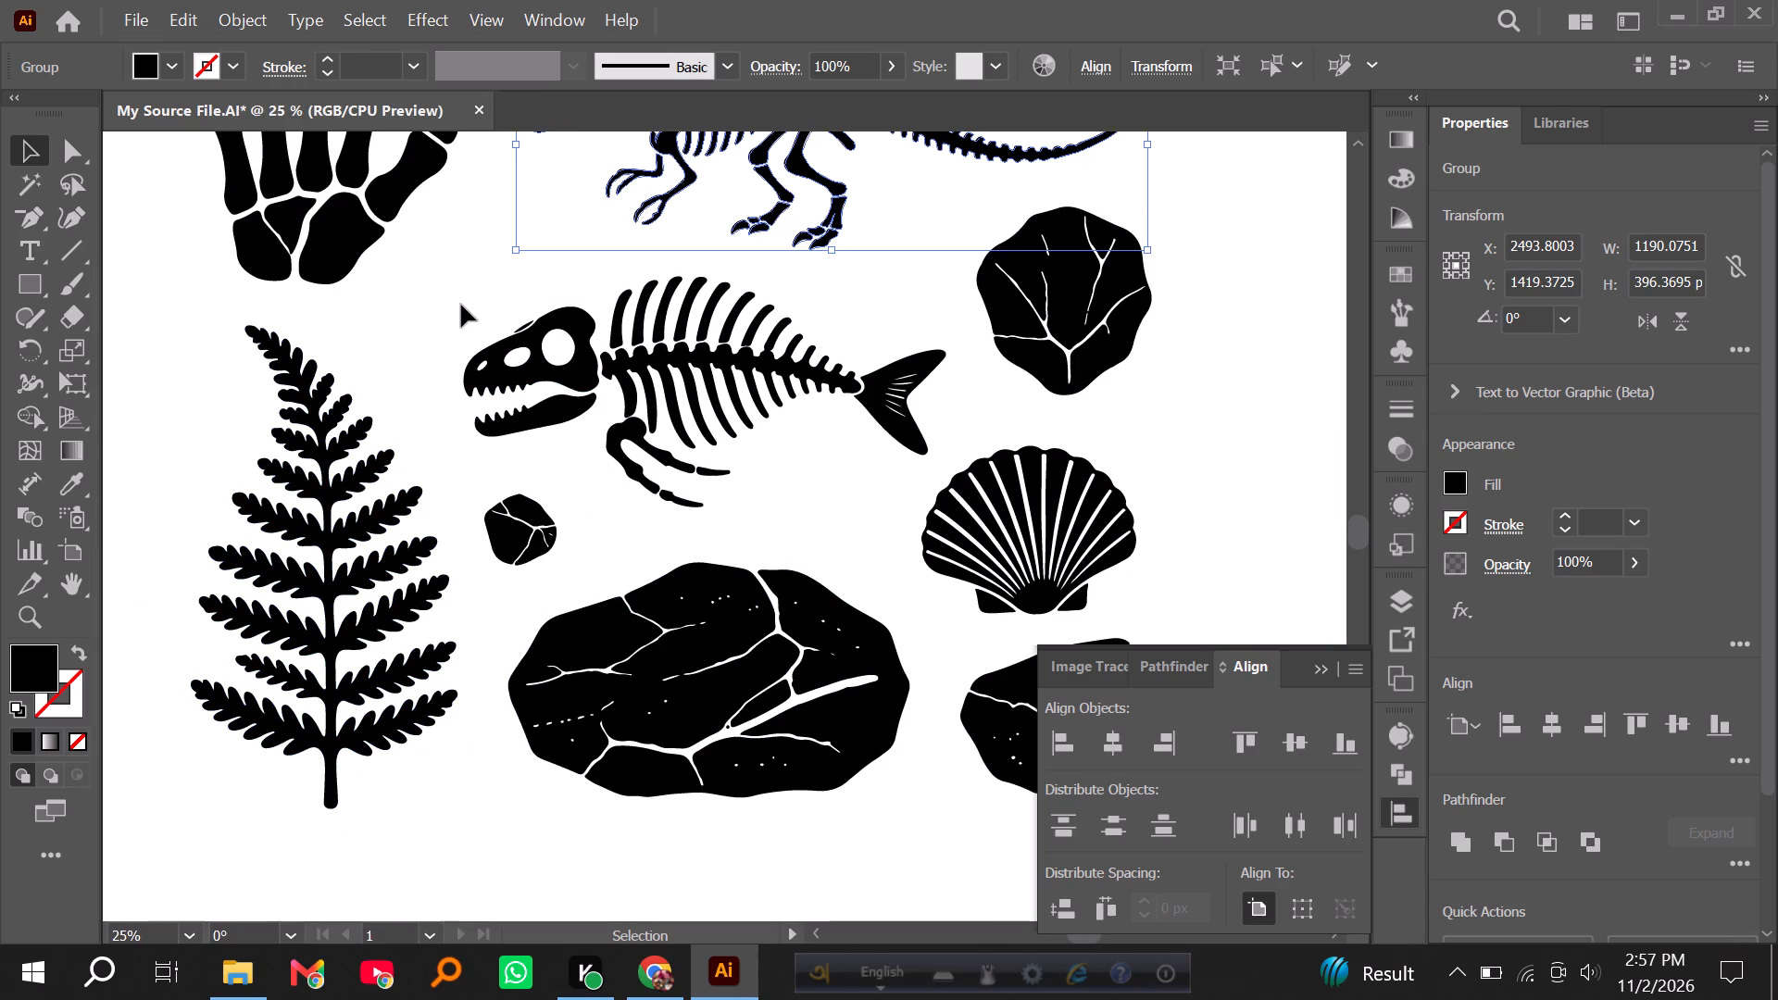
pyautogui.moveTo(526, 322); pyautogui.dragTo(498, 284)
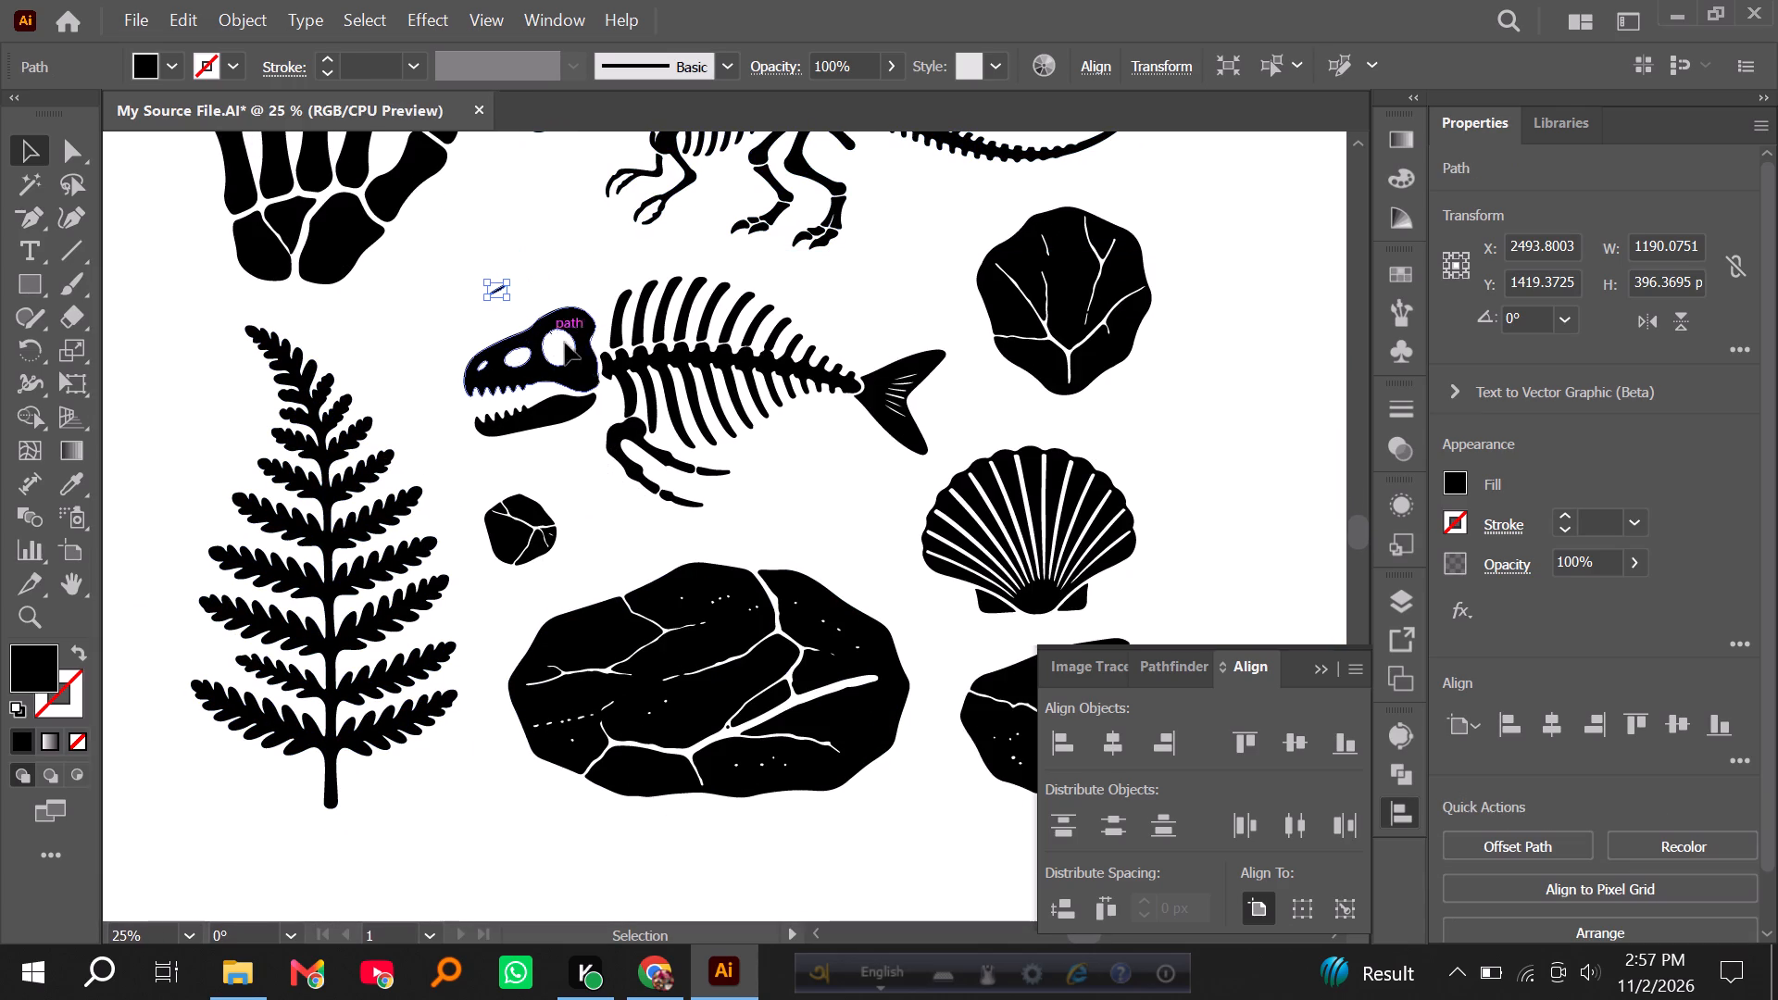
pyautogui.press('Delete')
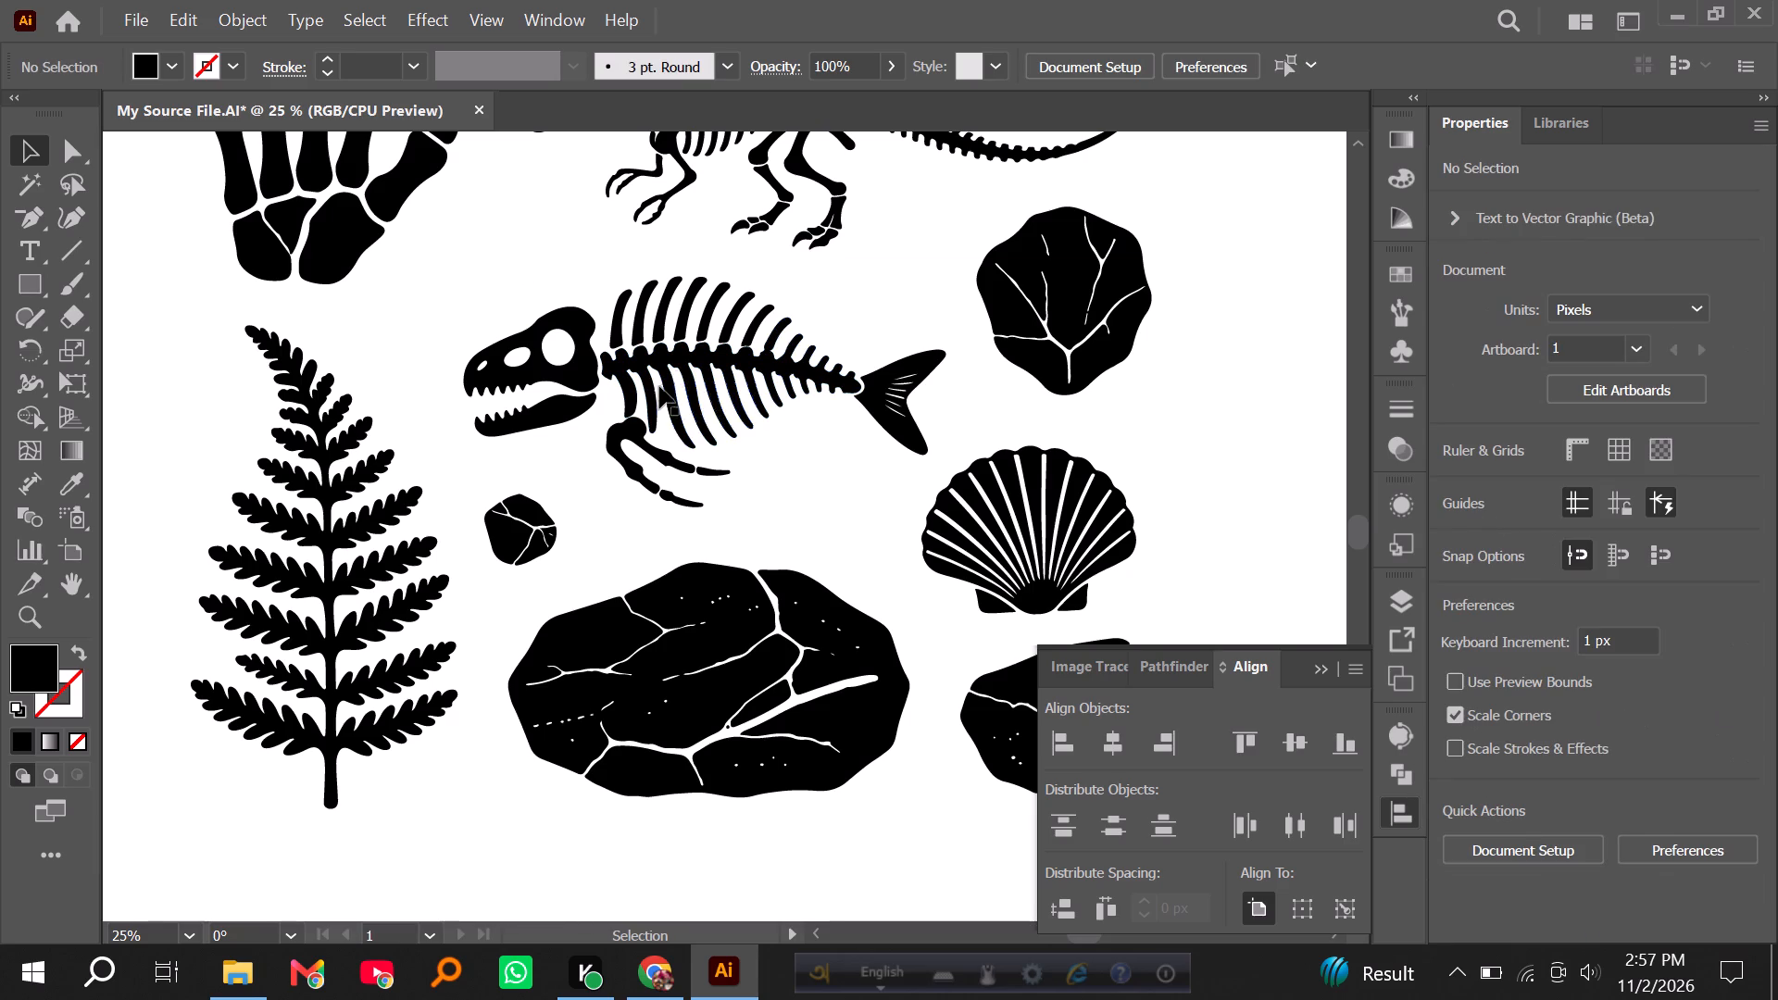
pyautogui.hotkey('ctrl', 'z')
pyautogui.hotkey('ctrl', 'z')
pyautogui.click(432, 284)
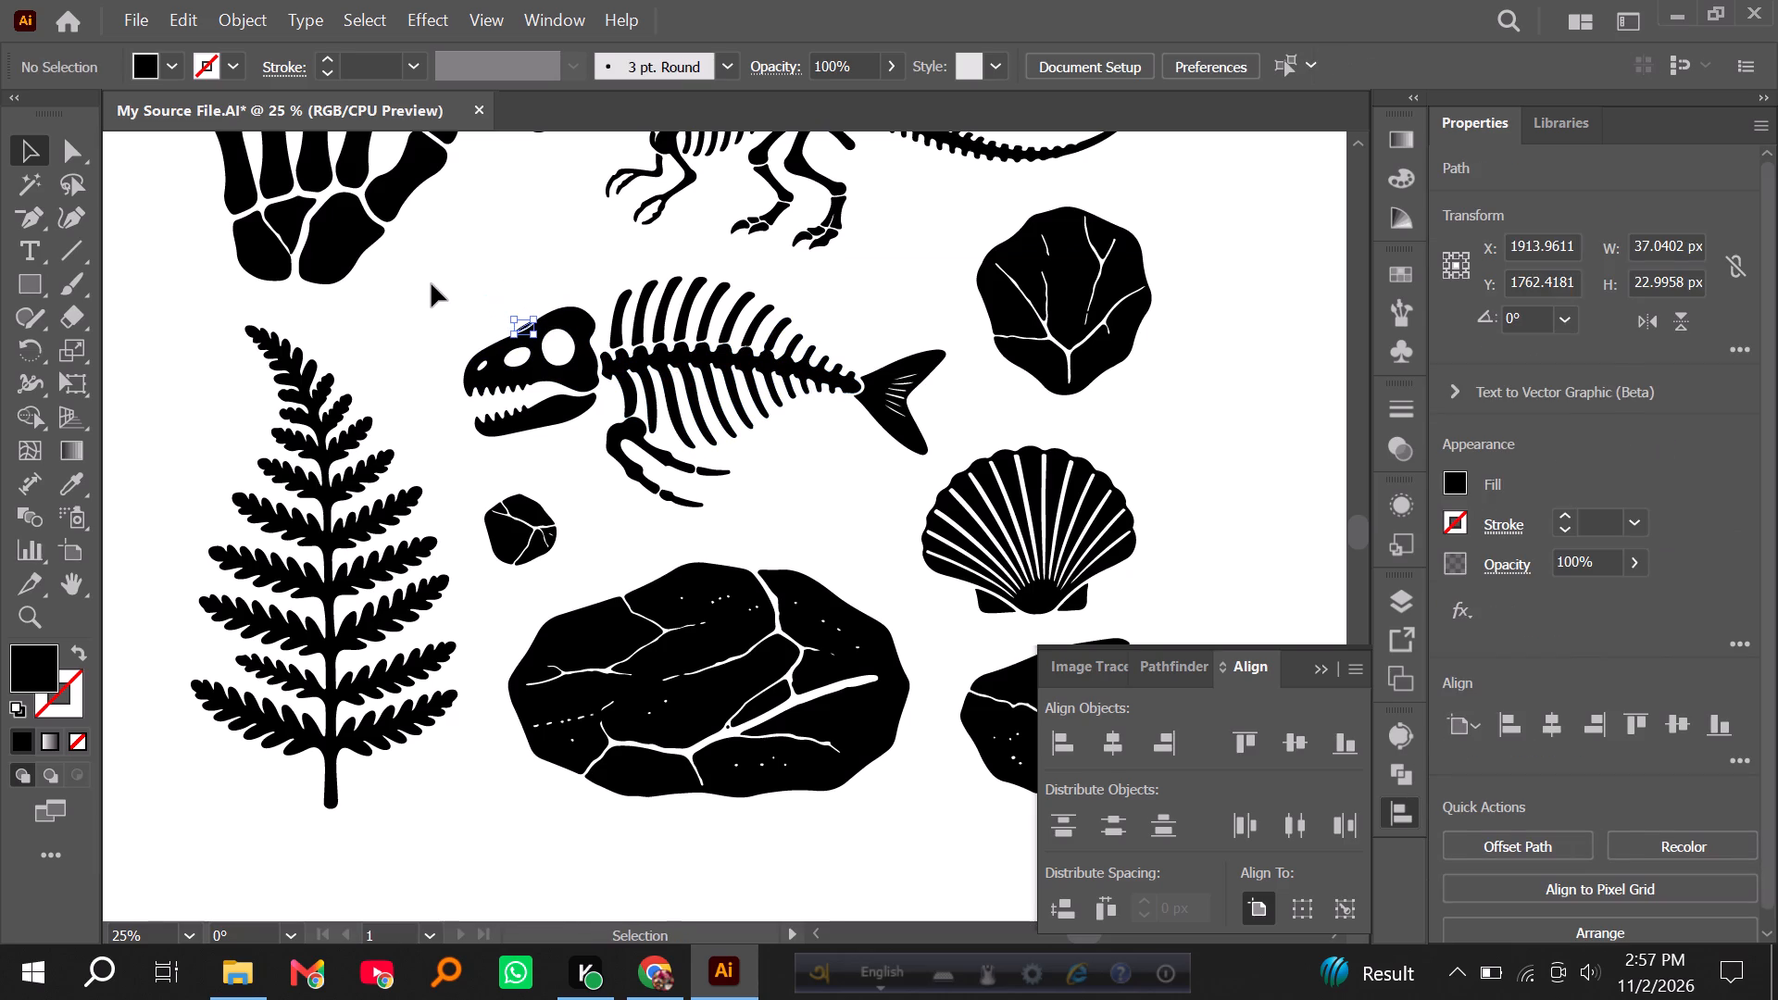
# Delete the stray sliver on top of the fish skeleton's skull.
pyautogui.keyDown('alt'); pyautogui.scroll(-1, 432, 299); pyautogui.keyUp('alt')
pyautogui.scroll(3, 445, 357)
pyautogui.keyDown('alt'); pyautogui.scroll(-1, 389, 413); pyautogui.keyUp('alt')
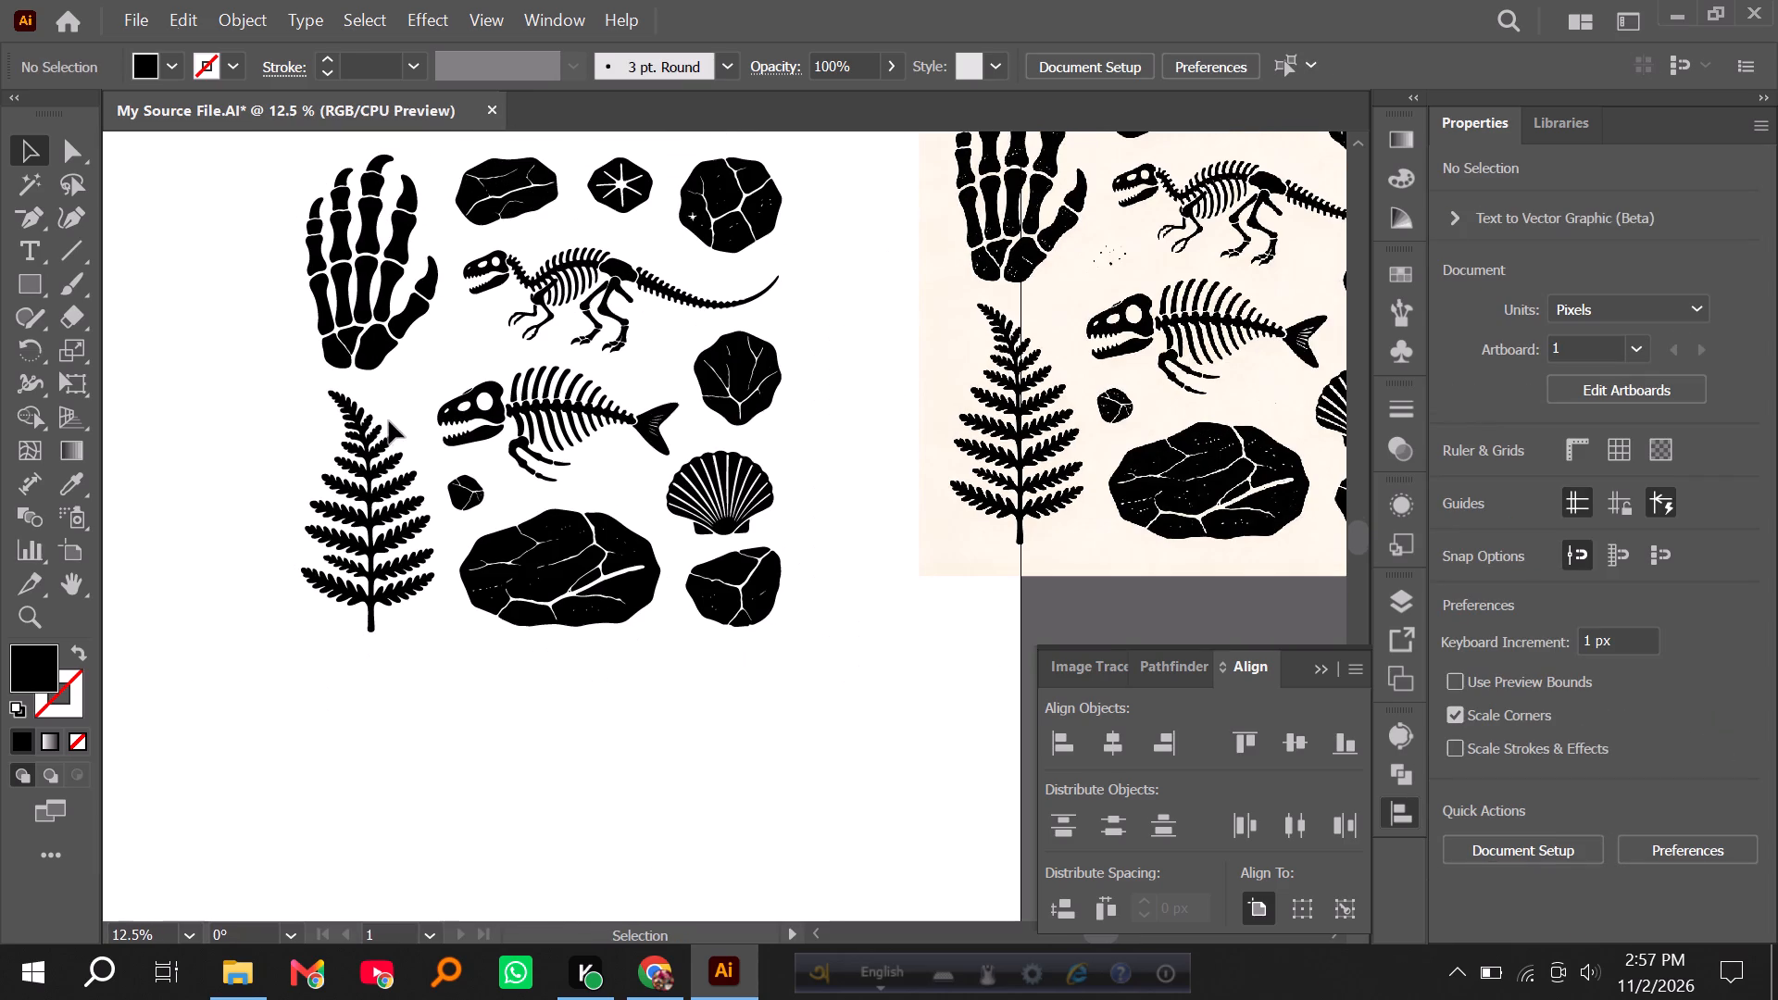
pyautogui.keyDown('alt'); pyautogui.scroll(3, 451, 412); pyautogui.keyUp('alt')
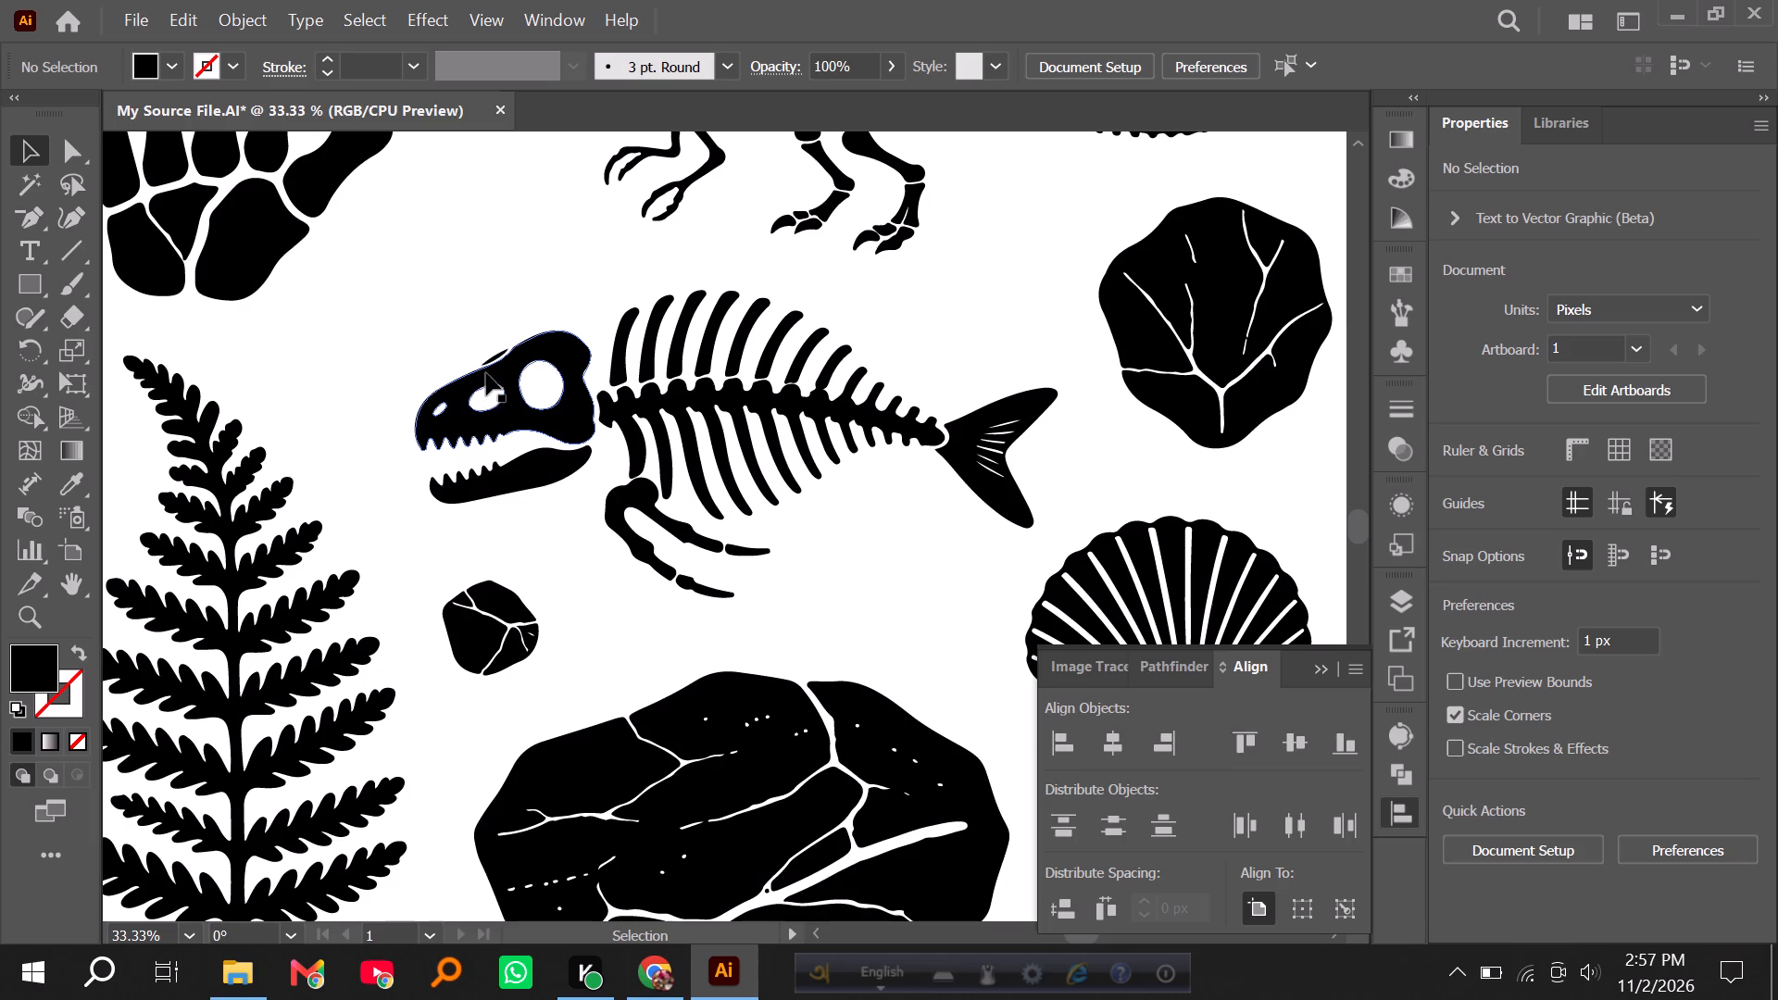
pyautogui.click(492, 360)
pyautogui.press('Delete')
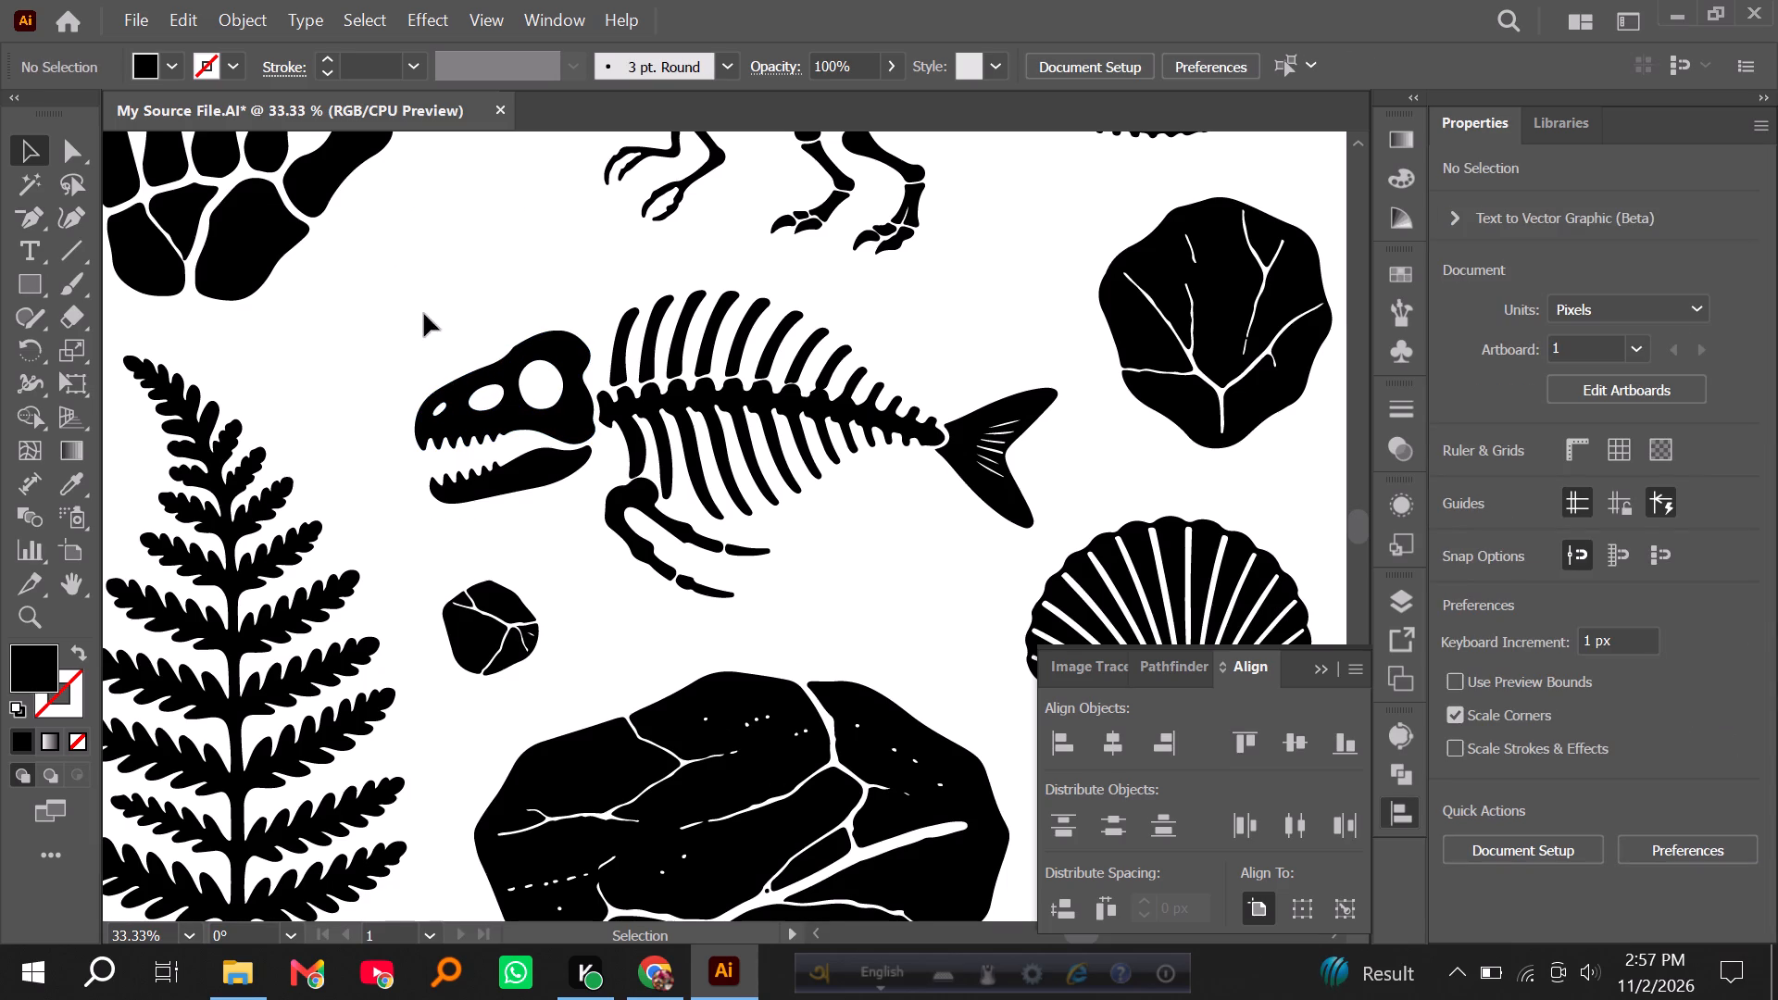
# Group all the bones of the fish skeleton, including its skull and tail.
pyautogui.moveTo(424, 314); pyautogui.dragTo(1016, 551)
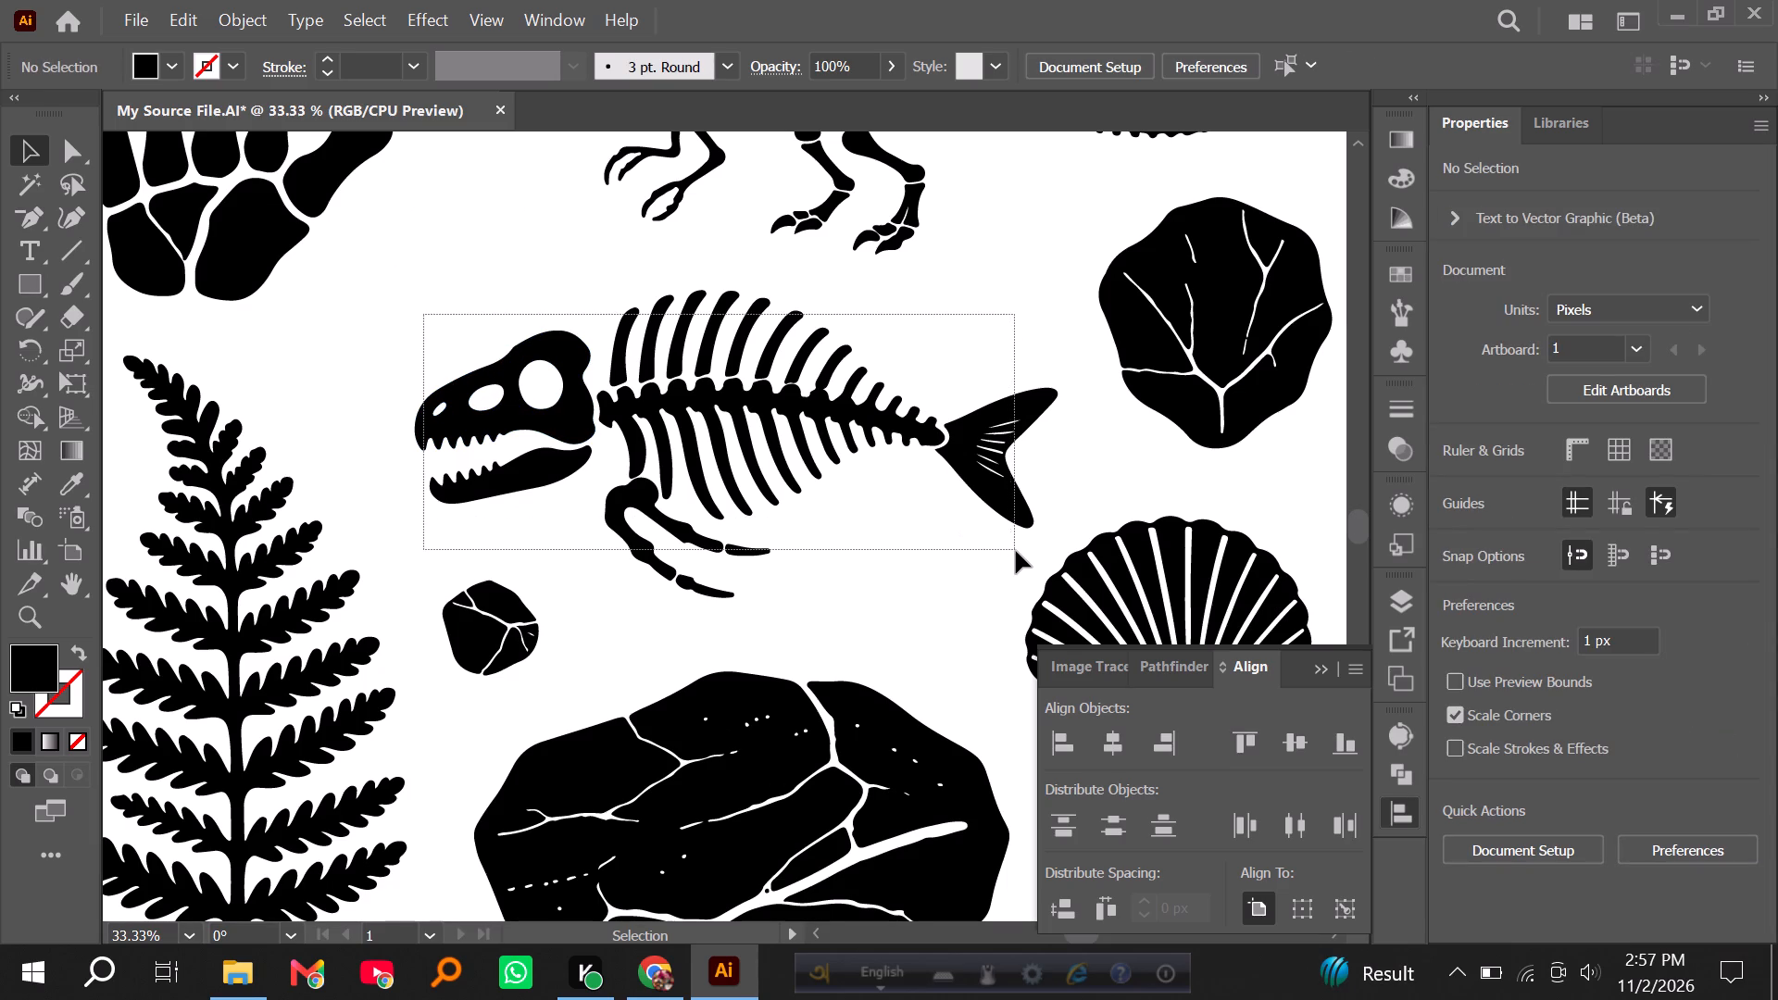
pyautogui.moveTo(1016, 551); pyautogui.dragTo(1024, 579)
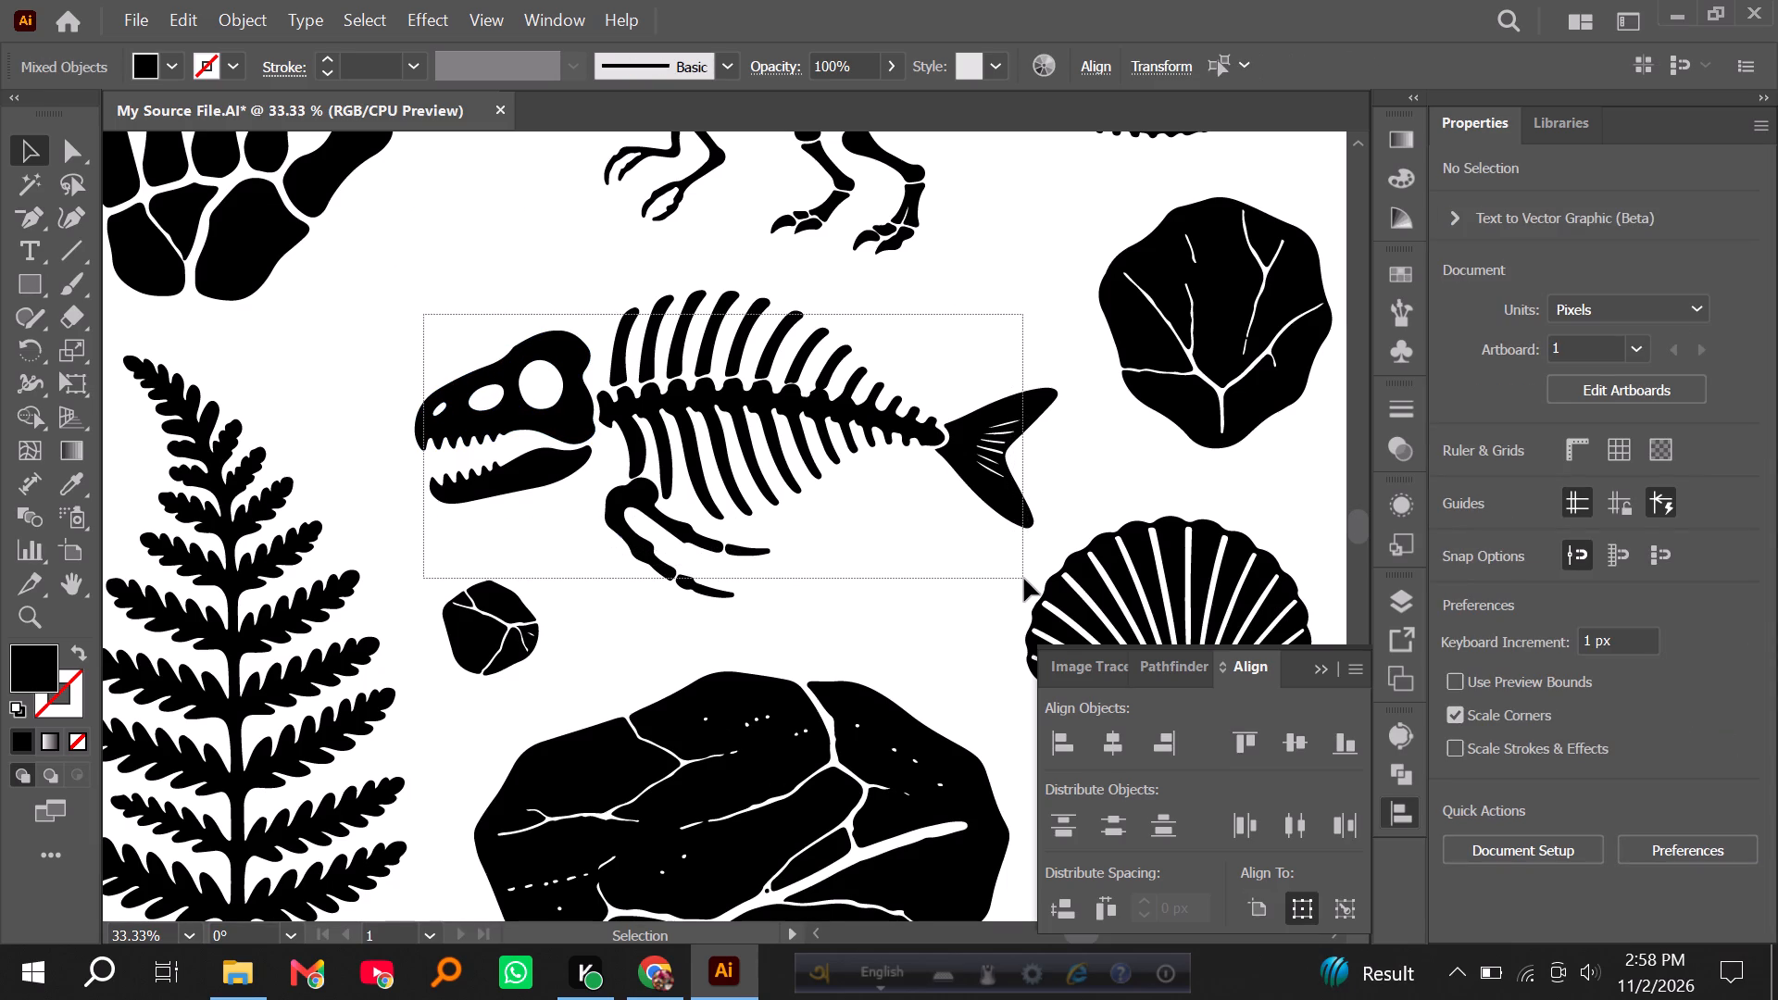
pyautogui.hotkey('ctrl', 'g')
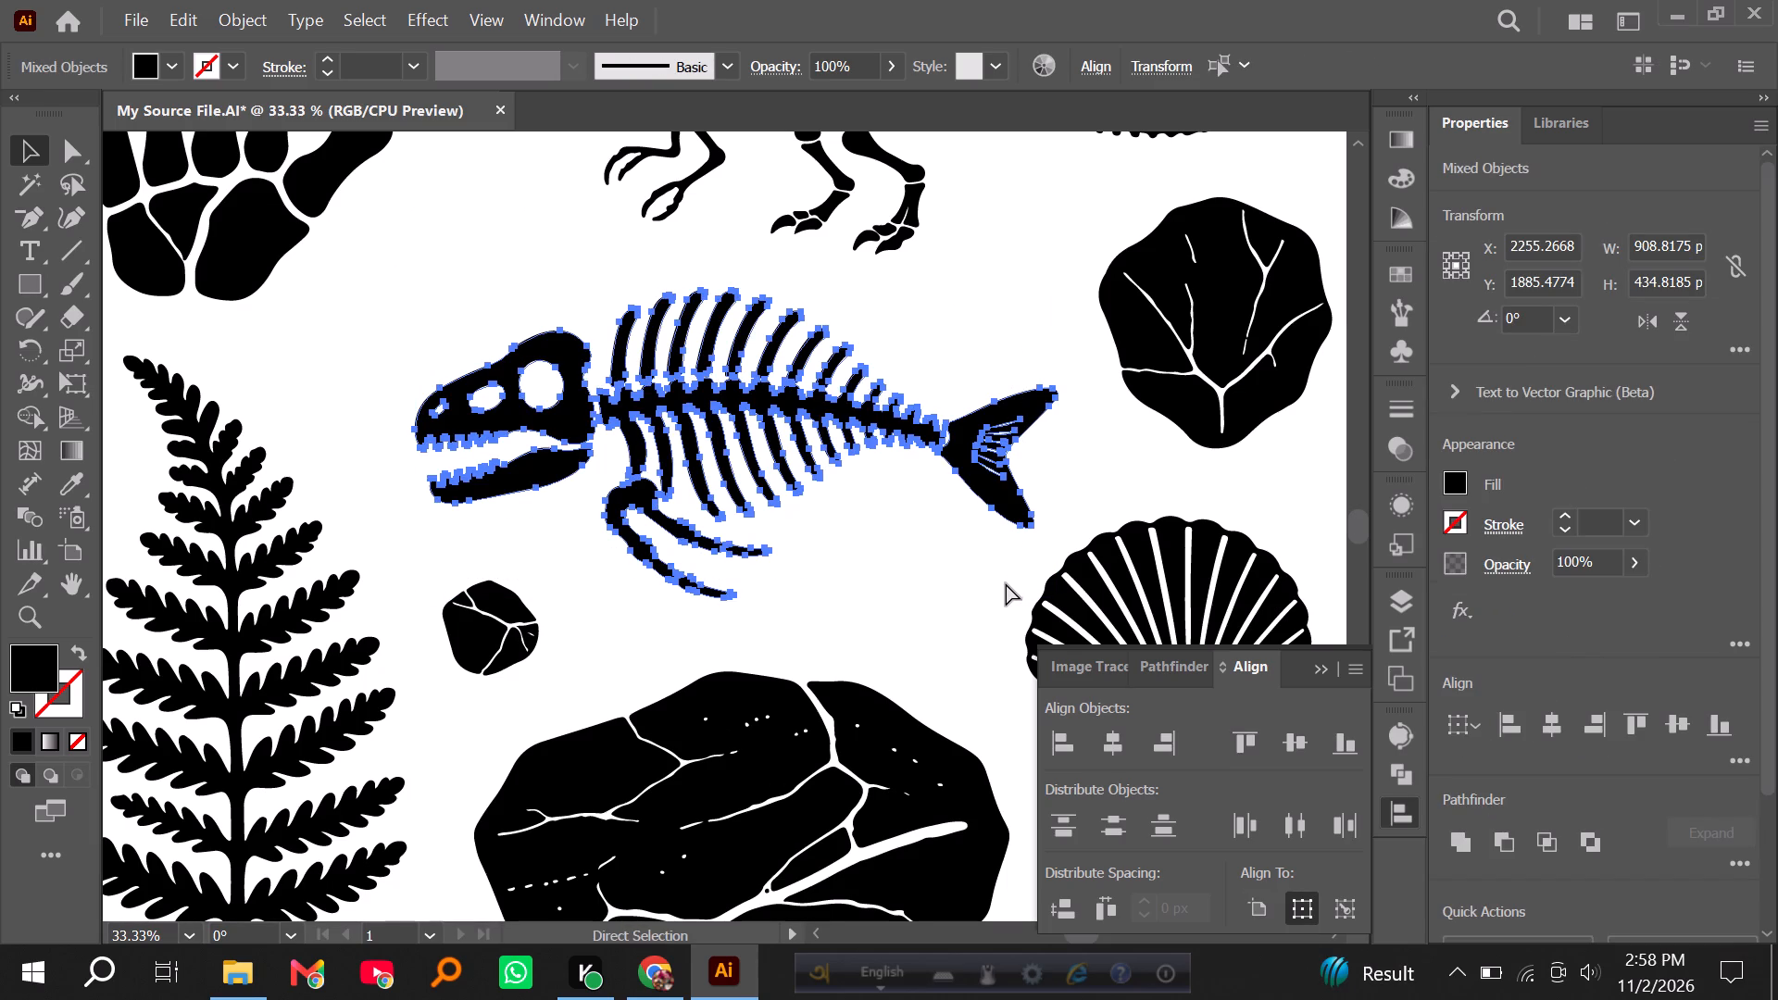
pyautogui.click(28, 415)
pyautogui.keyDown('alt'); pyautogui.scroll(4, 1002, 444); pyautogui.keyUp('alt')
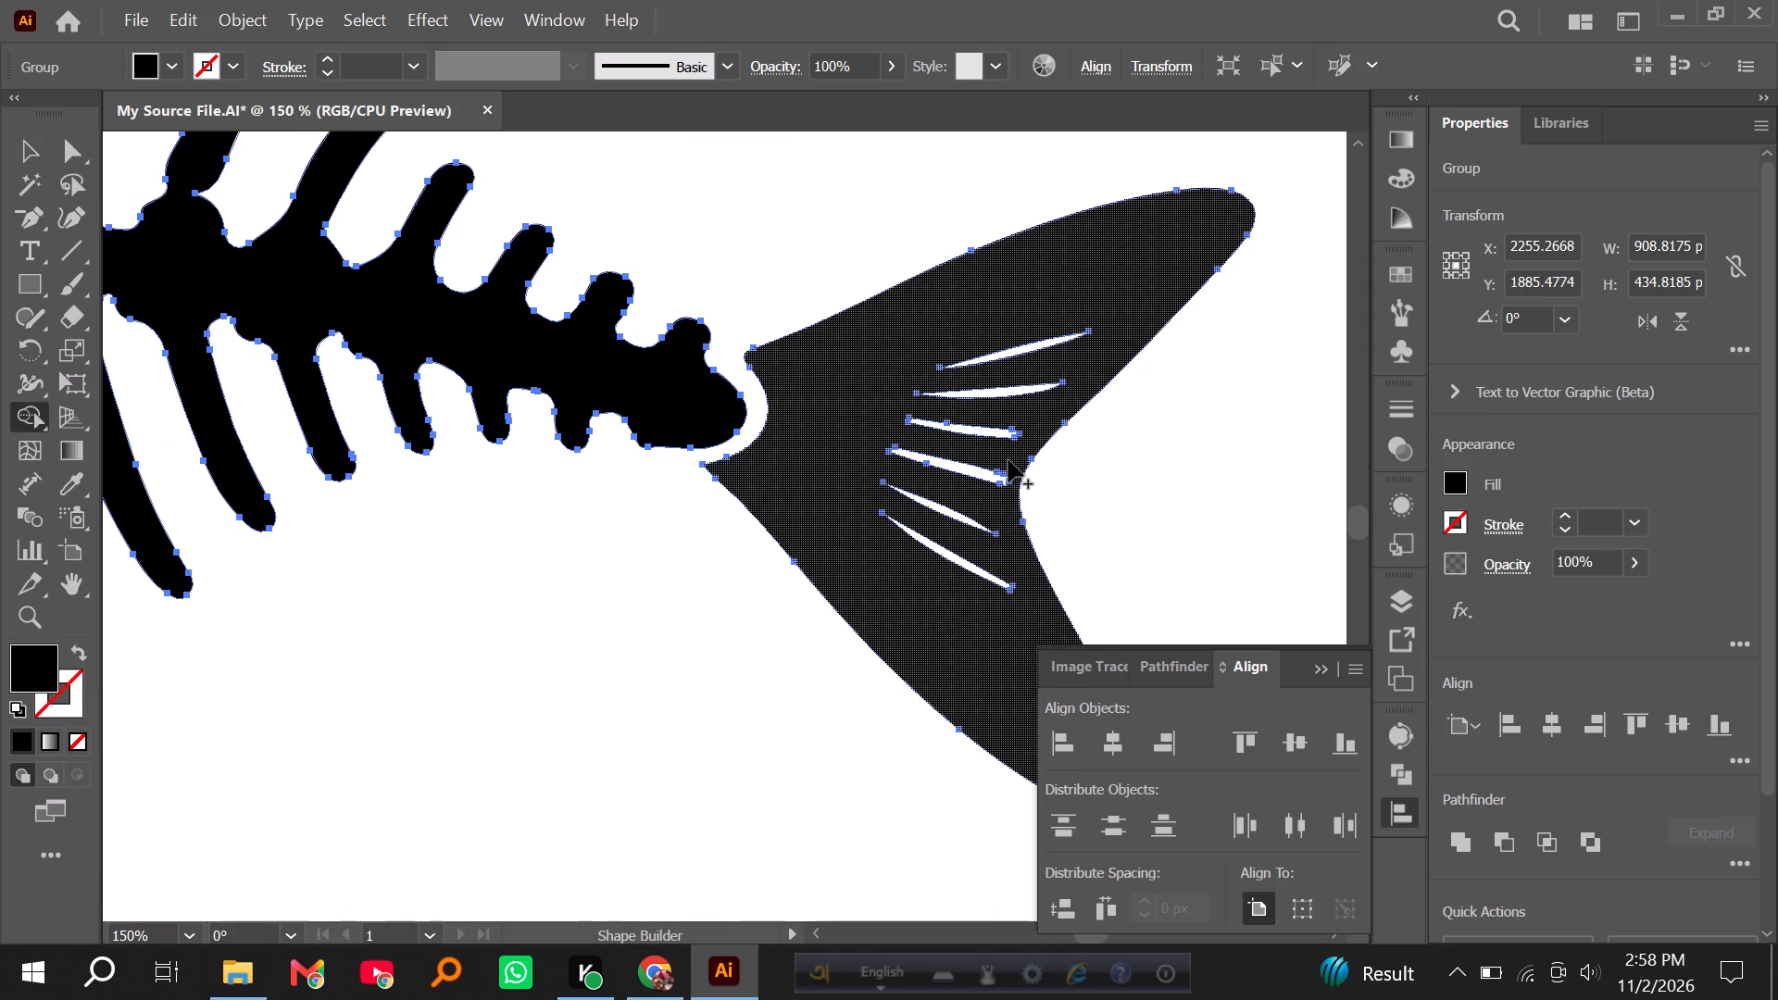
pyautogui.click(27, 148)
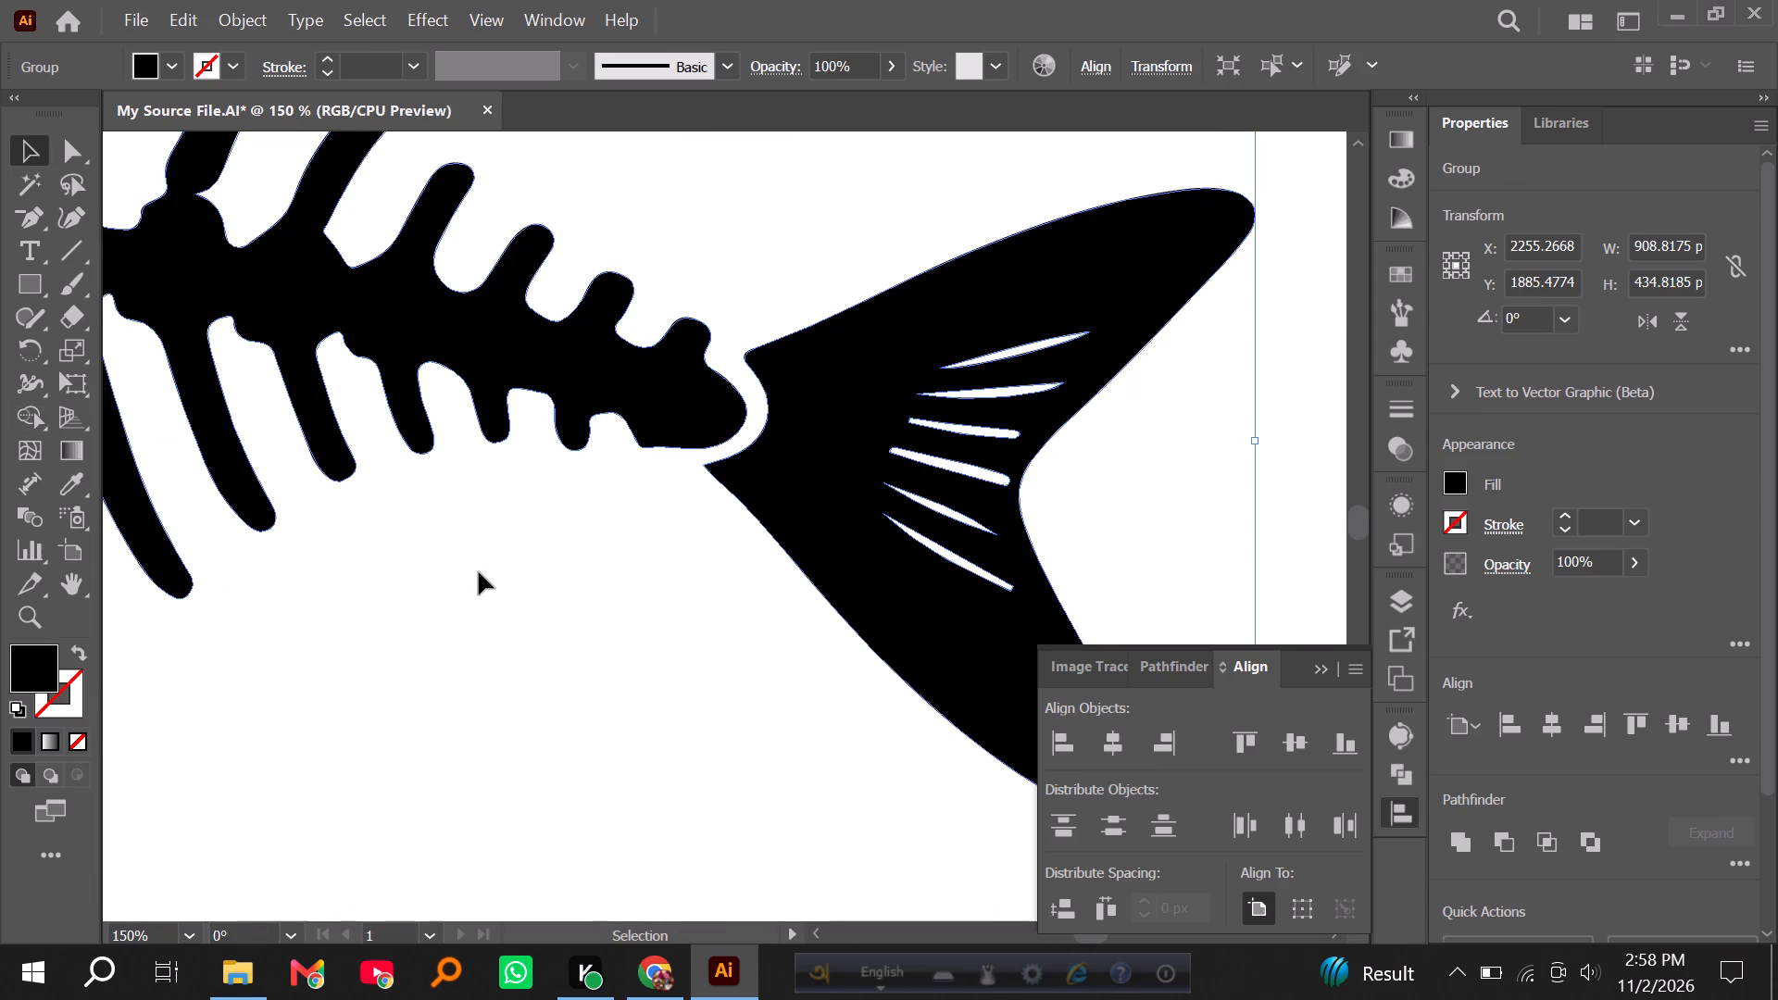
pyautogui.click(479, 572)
# Group all the pieces of the scallop shell.
pyautogui.scroll(-1, 491, 526)
pyautogui.keyDown('alt'); pyautogui.scroll(-3, 462, 536); pyautogui.keyUp('alt')
pyautogui.scroll(-2, 460, 540)
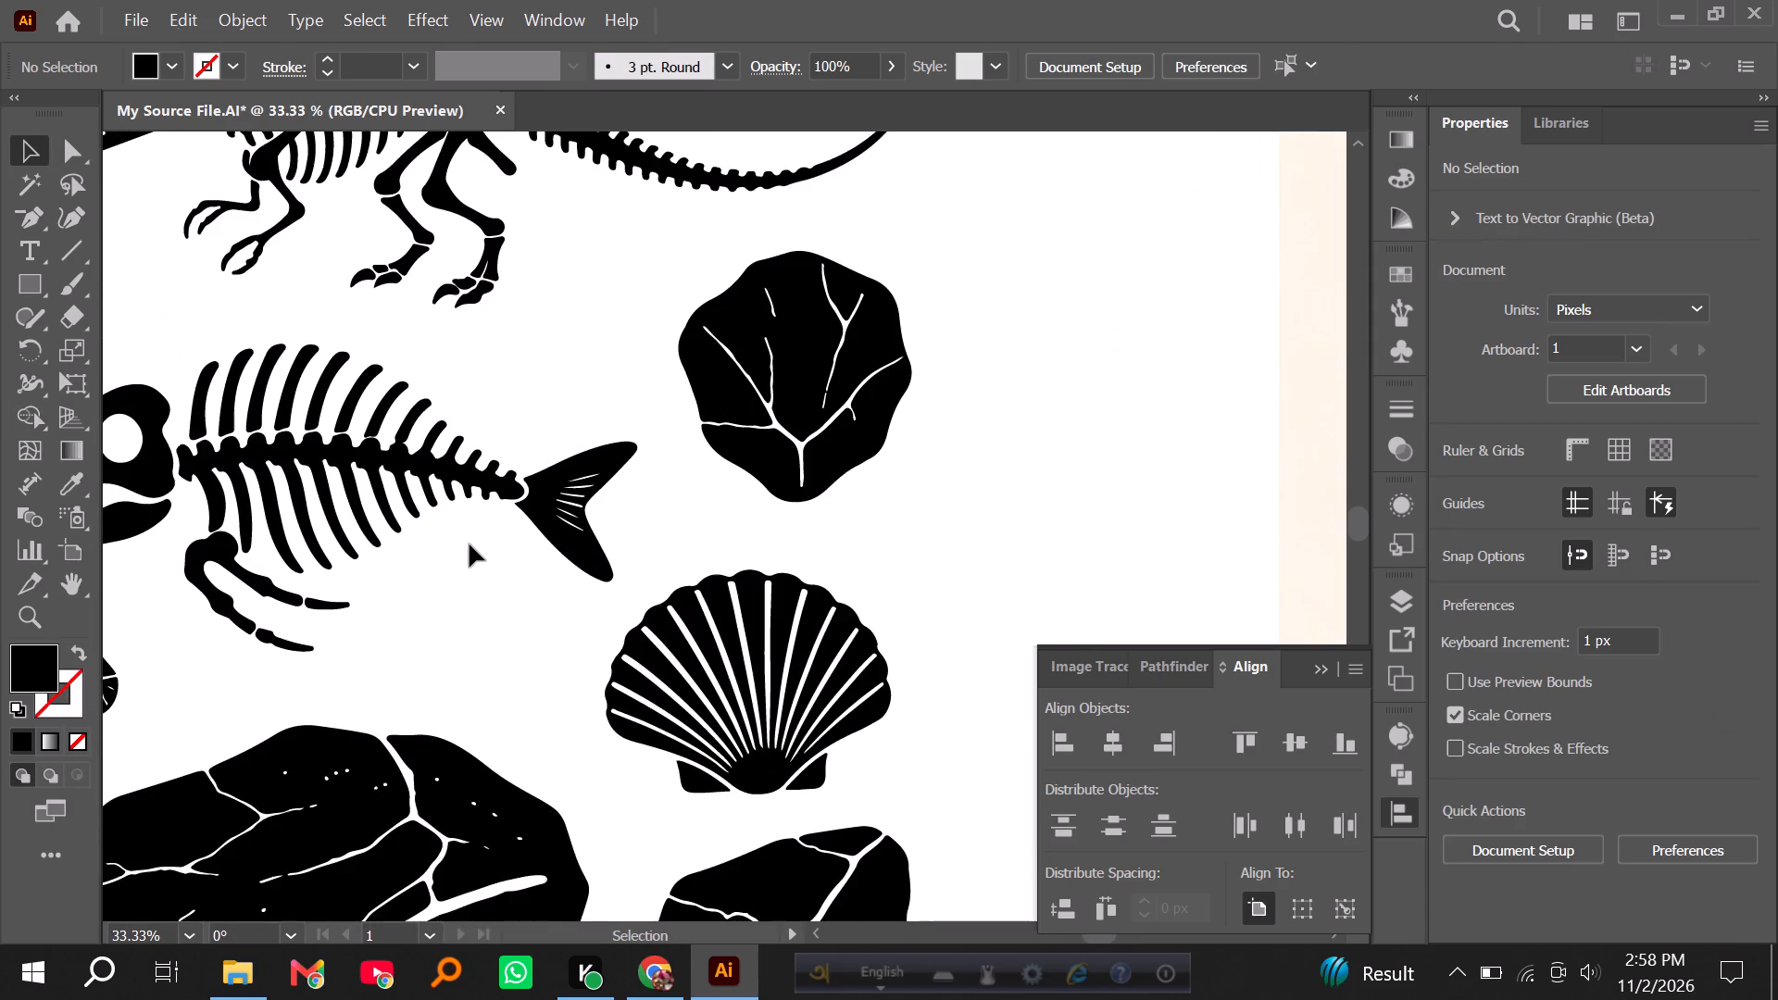
pyautogui.scroll(-3, 572, 571)
pyautogui.moveTo(553, 549); pyautogui.dragTo(898, 711)
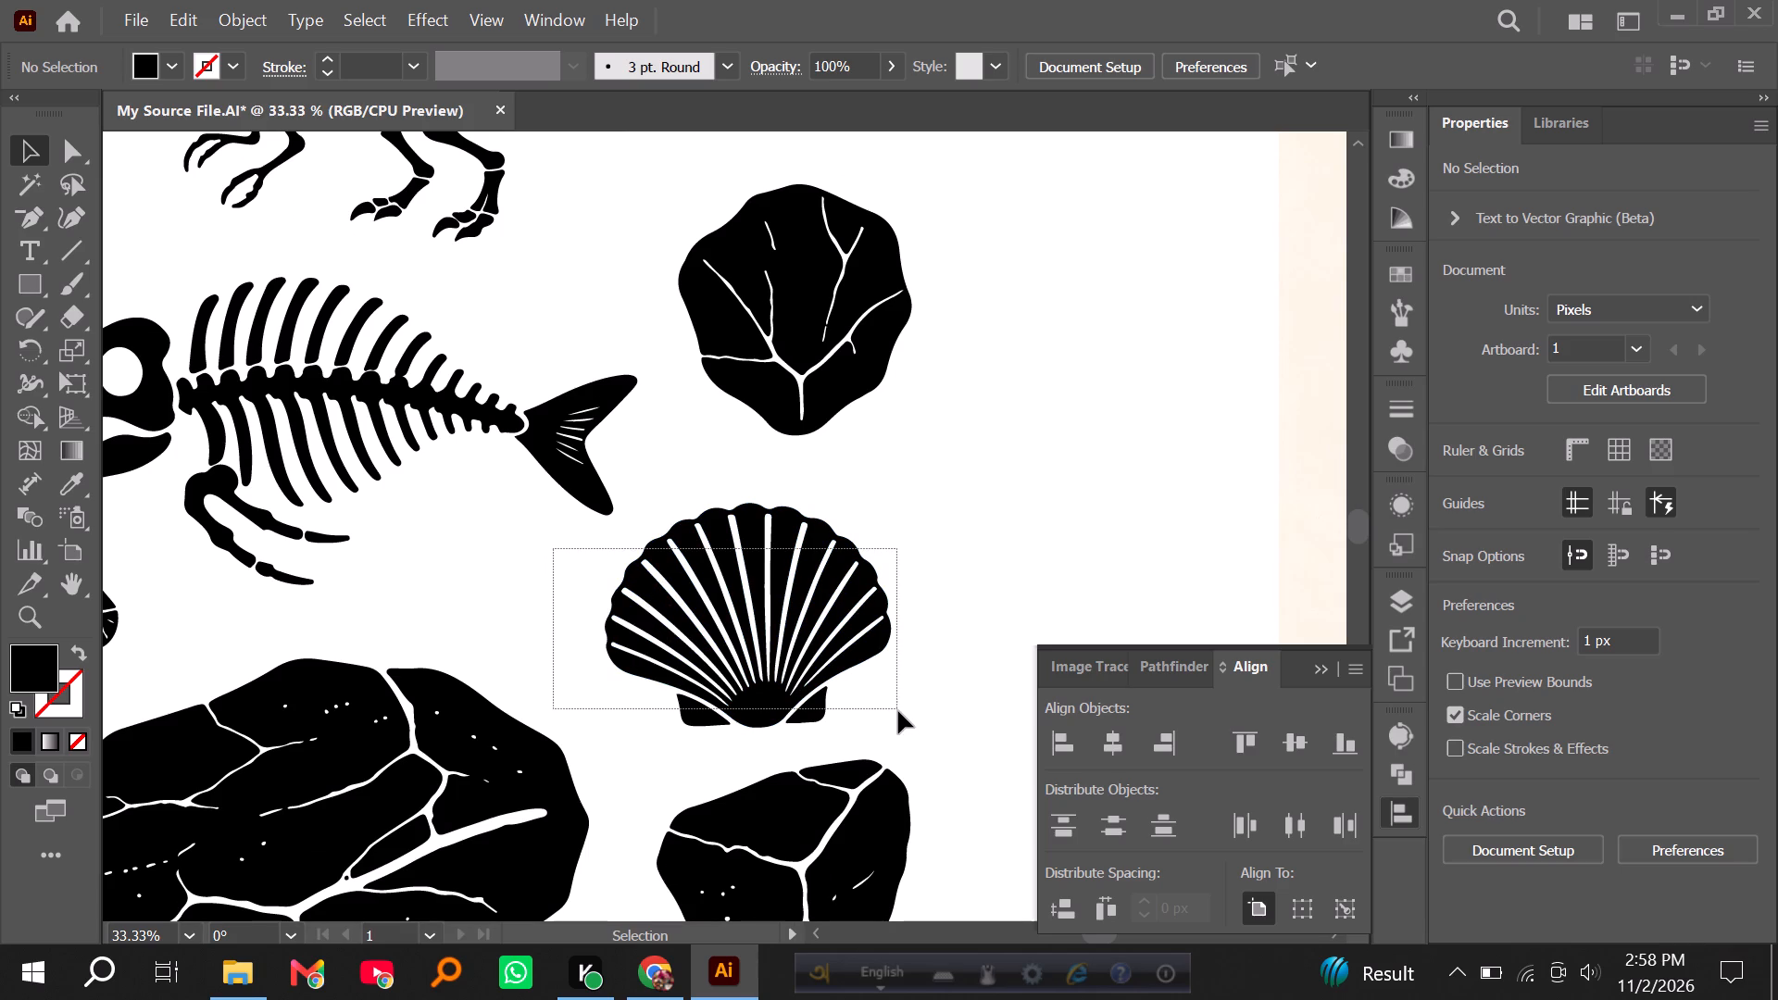
pyautogui.moveTo(898, 711); pyautogui.dragTo(899, 712)
pyautogui.hotkey('ctrl', 'g')
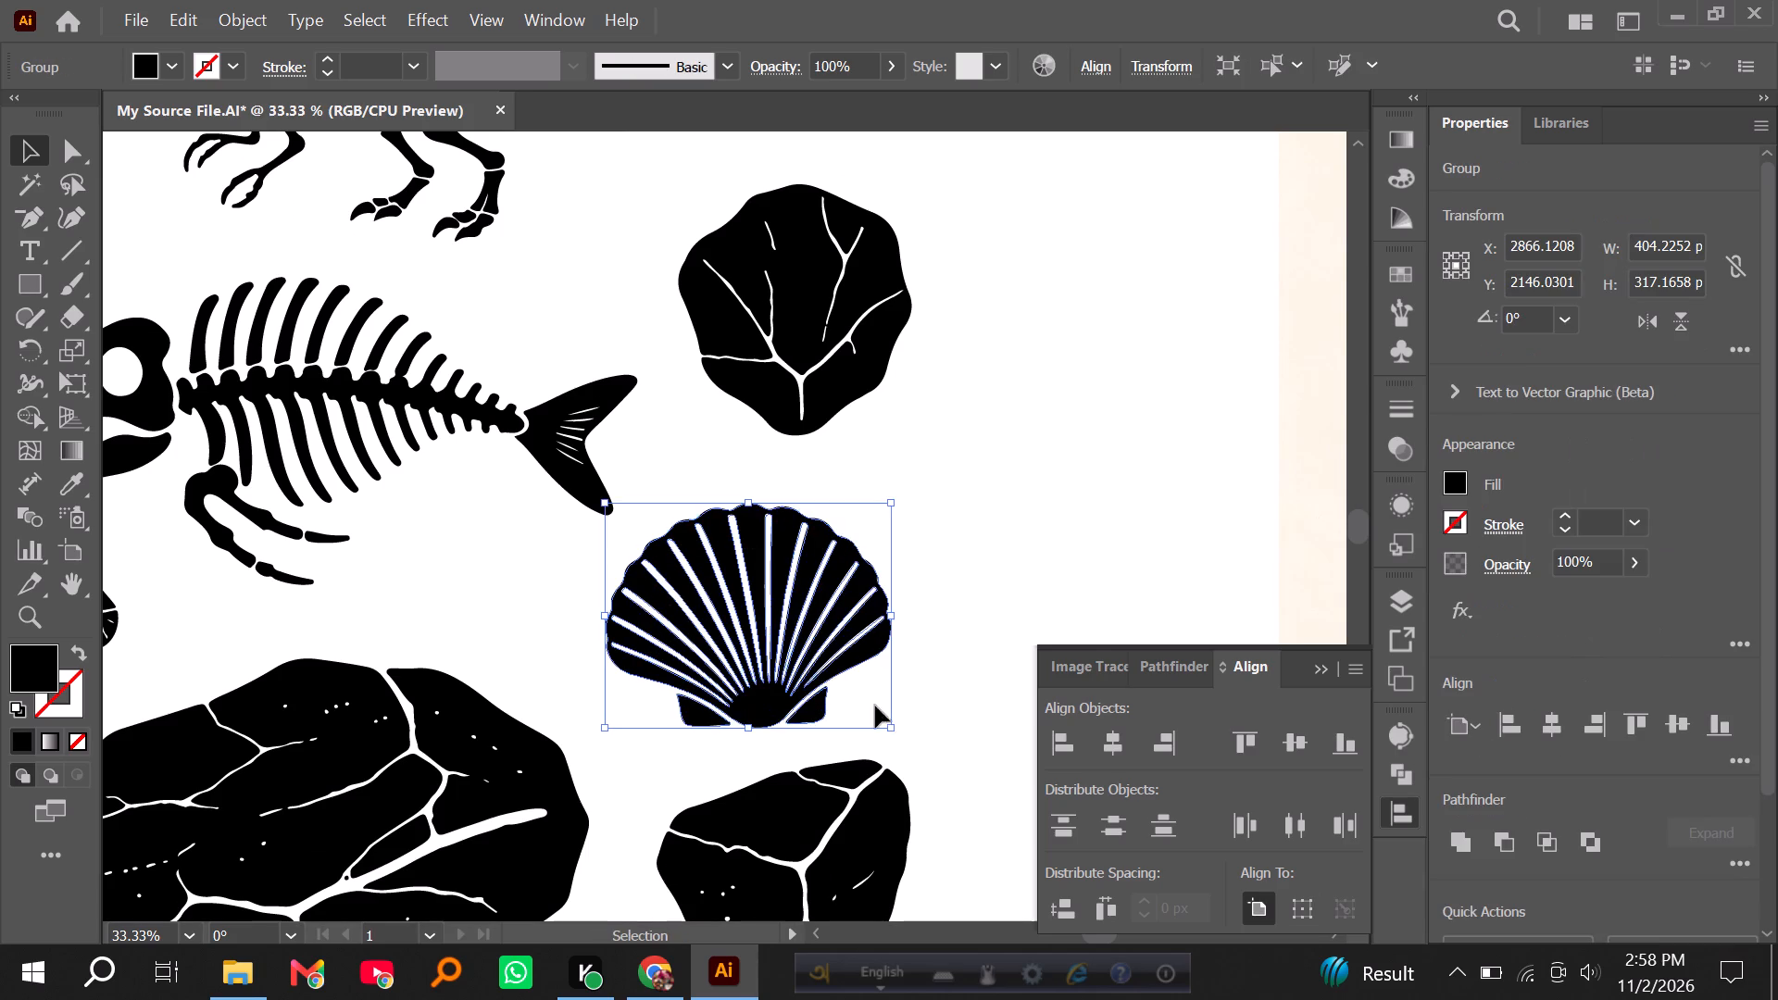
# Group all the pieces of the cracked rock below the scallop shell.
pyautogui.keyDown('alt'); pyautogui.scroll(-4, 822, 668); pyautogui.keyUp('alt')
pyautogui.scroll(-2, 835, 708)
pyautogui.keyDown('alt'); pyautogui.scroll(2, 833, 725); pyautogui.keyUp('alt')
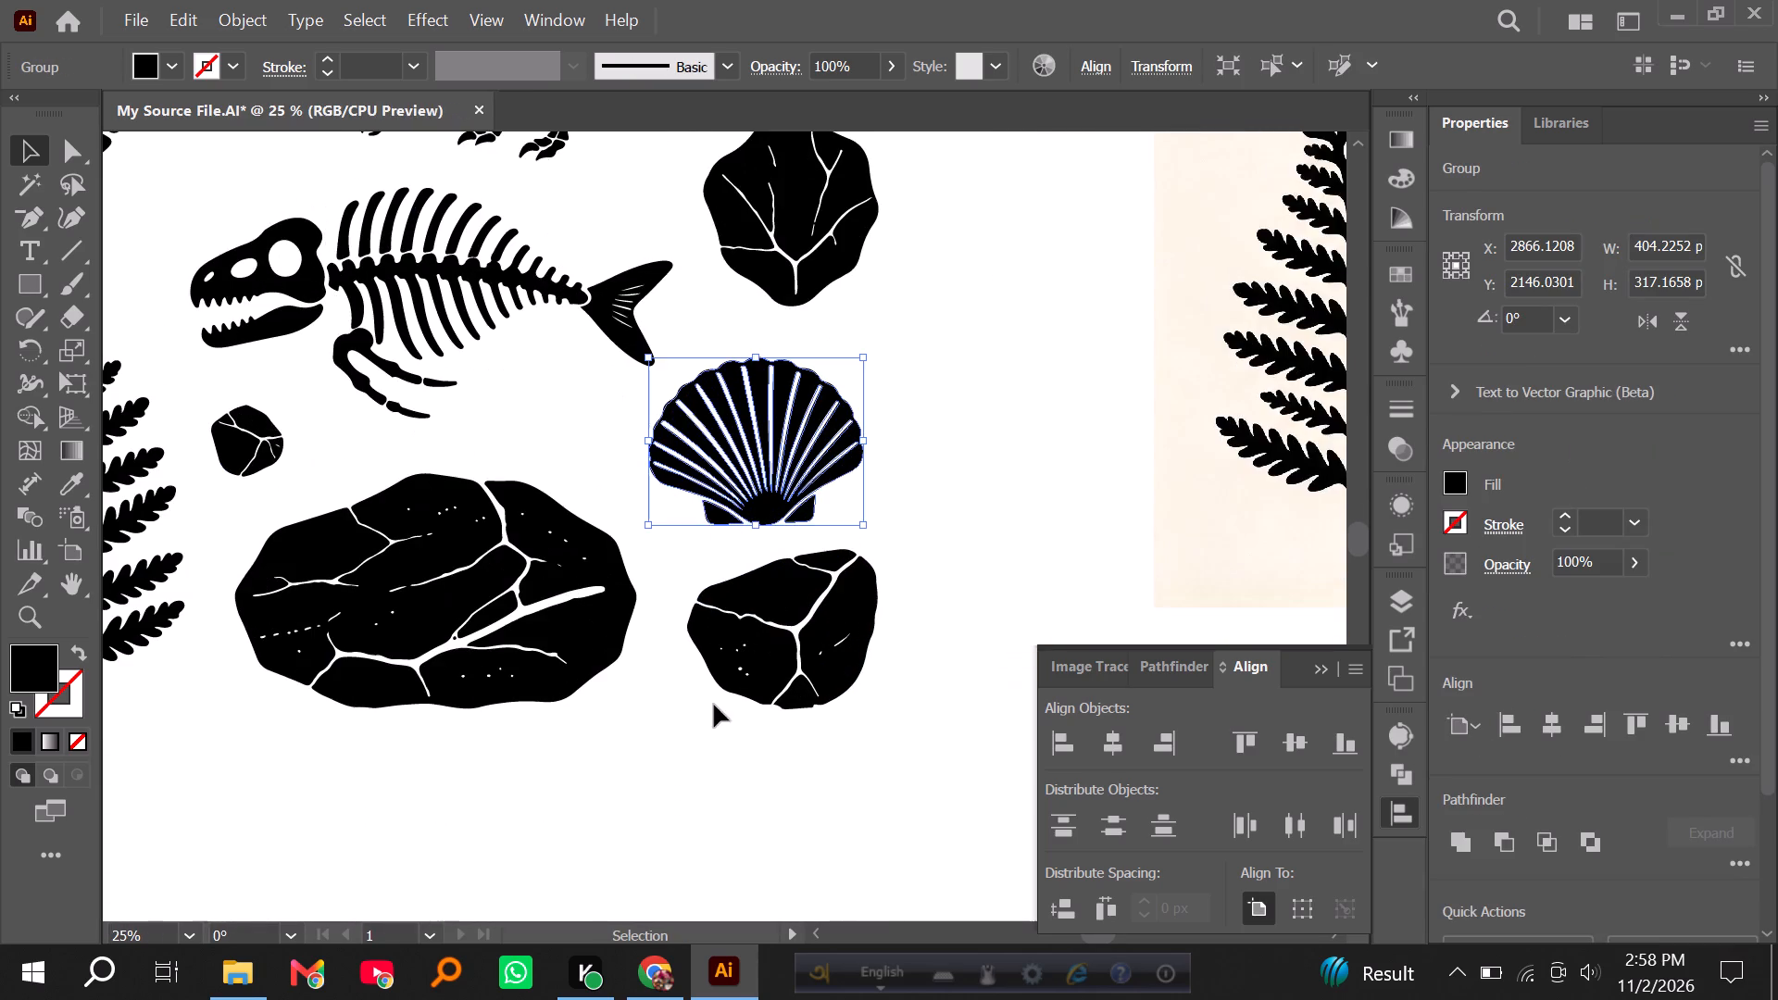
pyautogui.keyDown('alt'); pyautogui.scroll(3, 851, 704); pyautogui.keyUp('alt')
pyautogui.moveTo(518, 456); pyautogui.dragTo(944, 814)
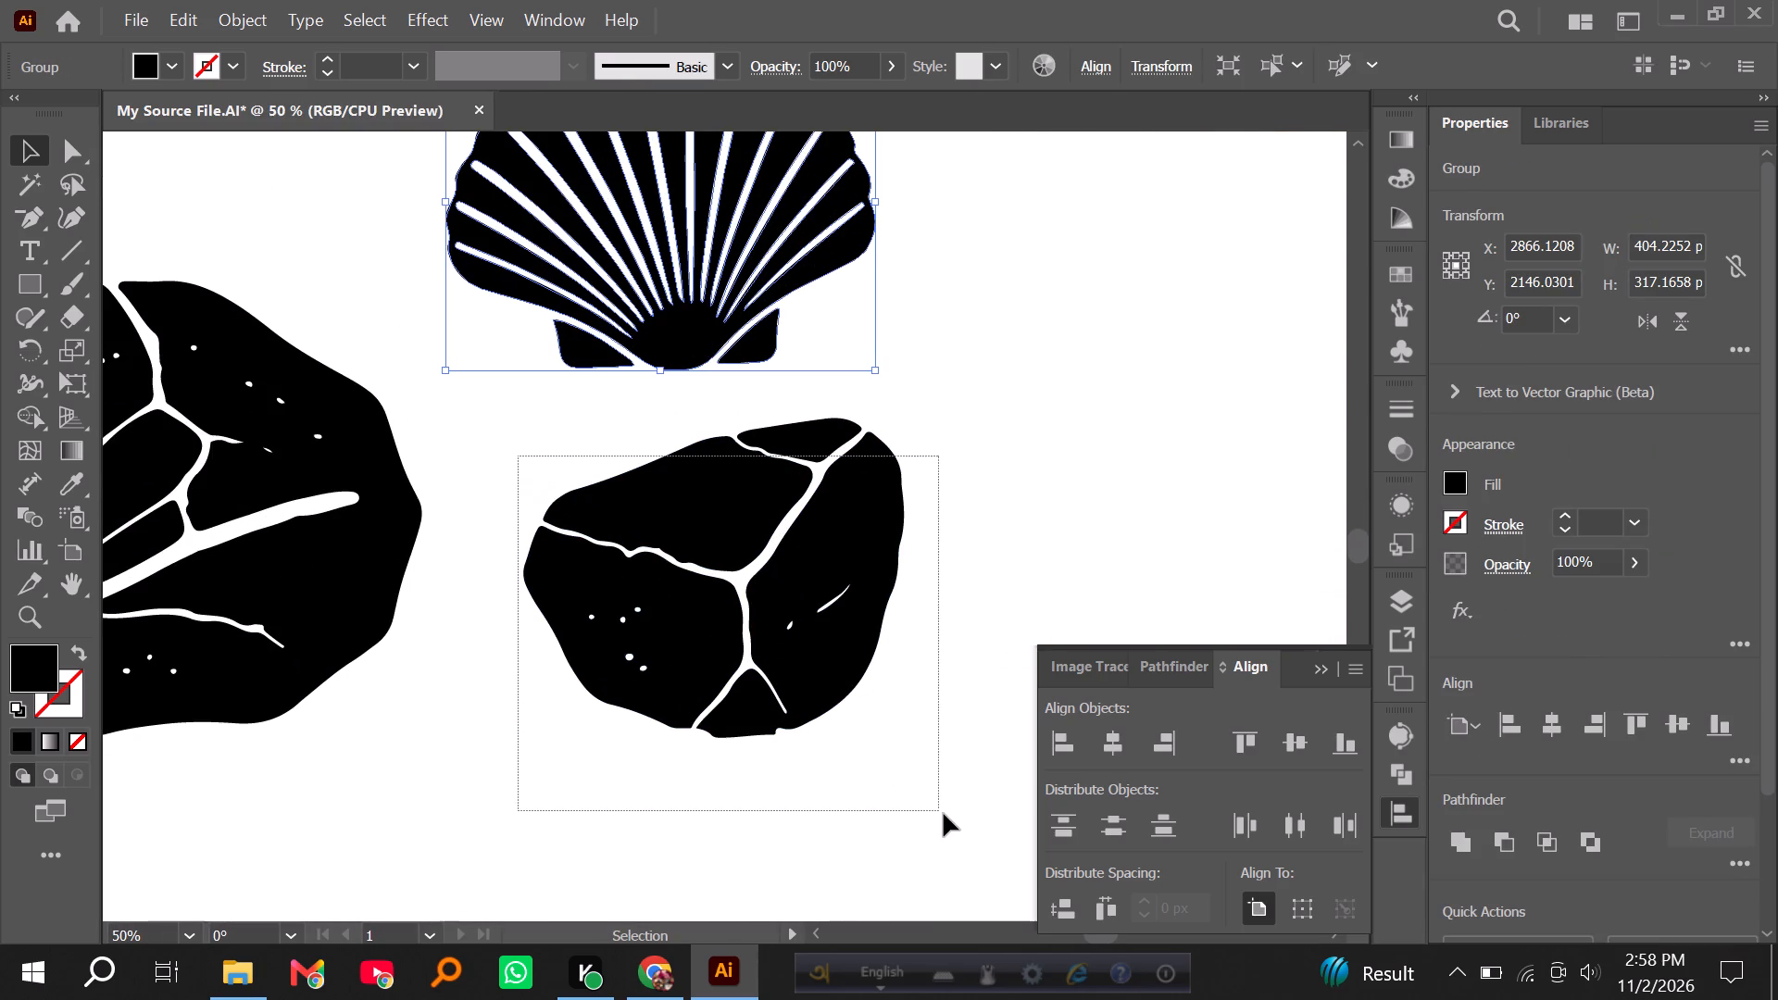
pyautogui.moveTo(944, 814); pyautogui.dragTo(924, 777)
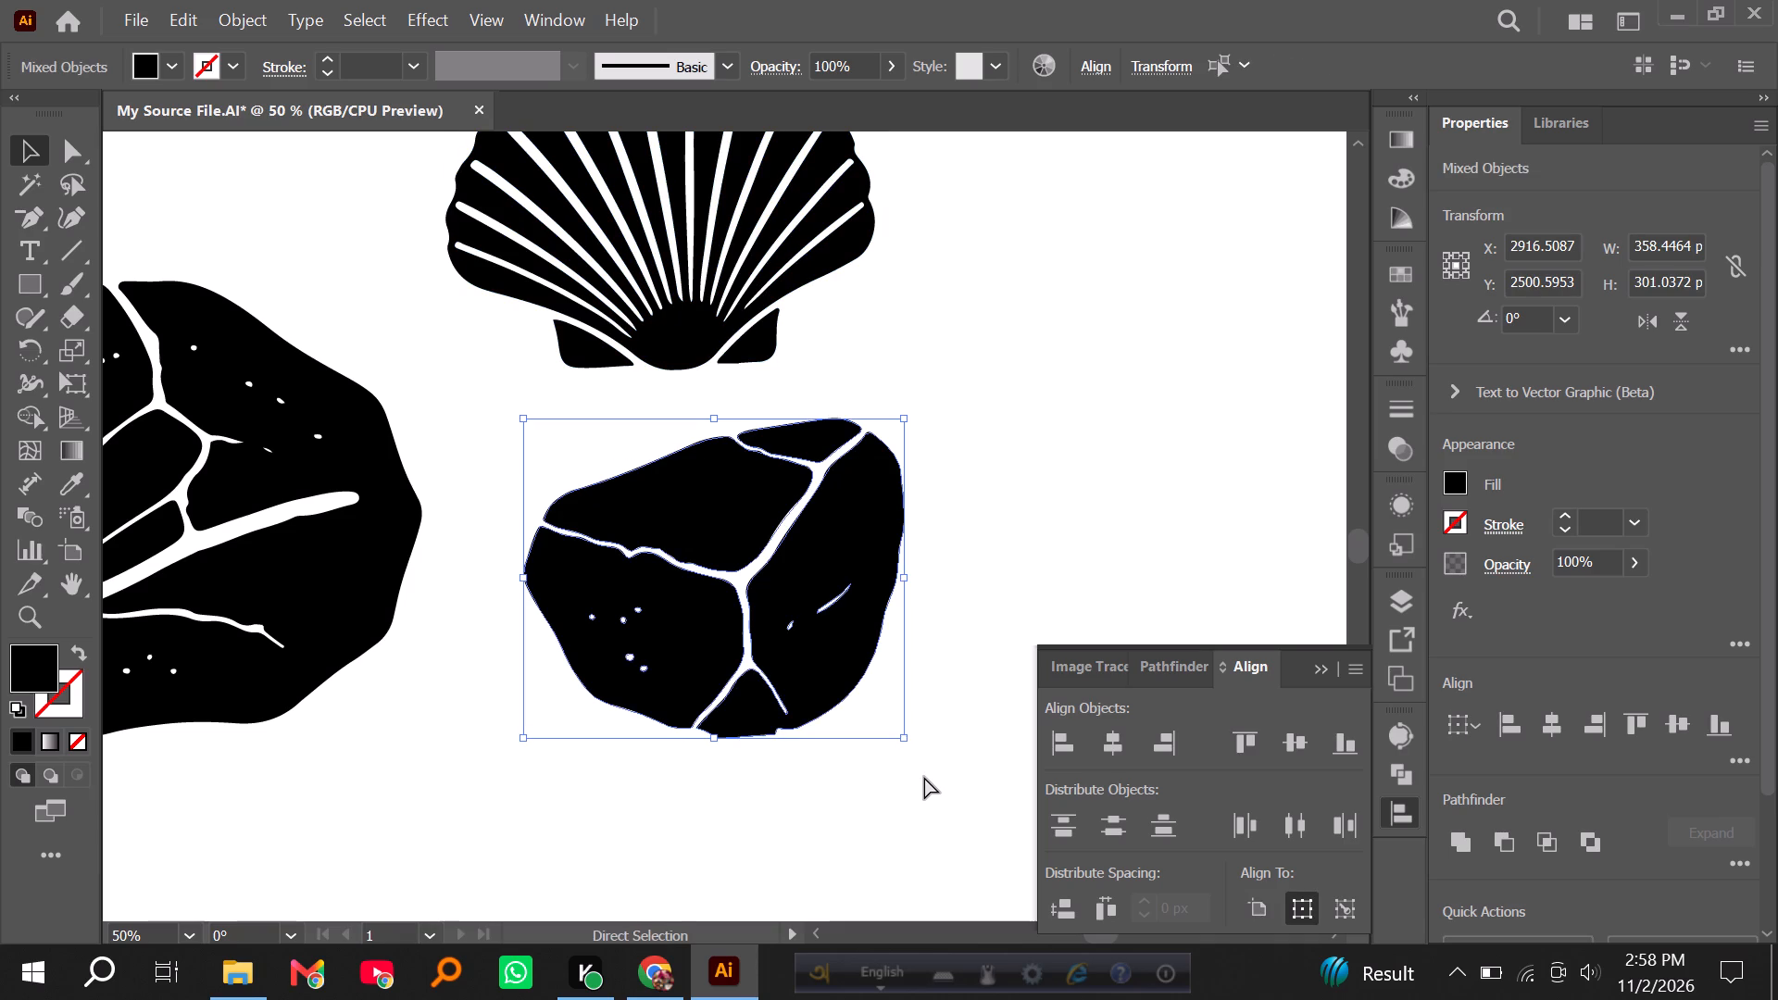
pyautogui.hotkey('ctrl', 'g')
# Fill the tiny isolated mark beside the short diagonal crack in the rock below the shell with Shape Builder.
pyautogui.click(27, 418)
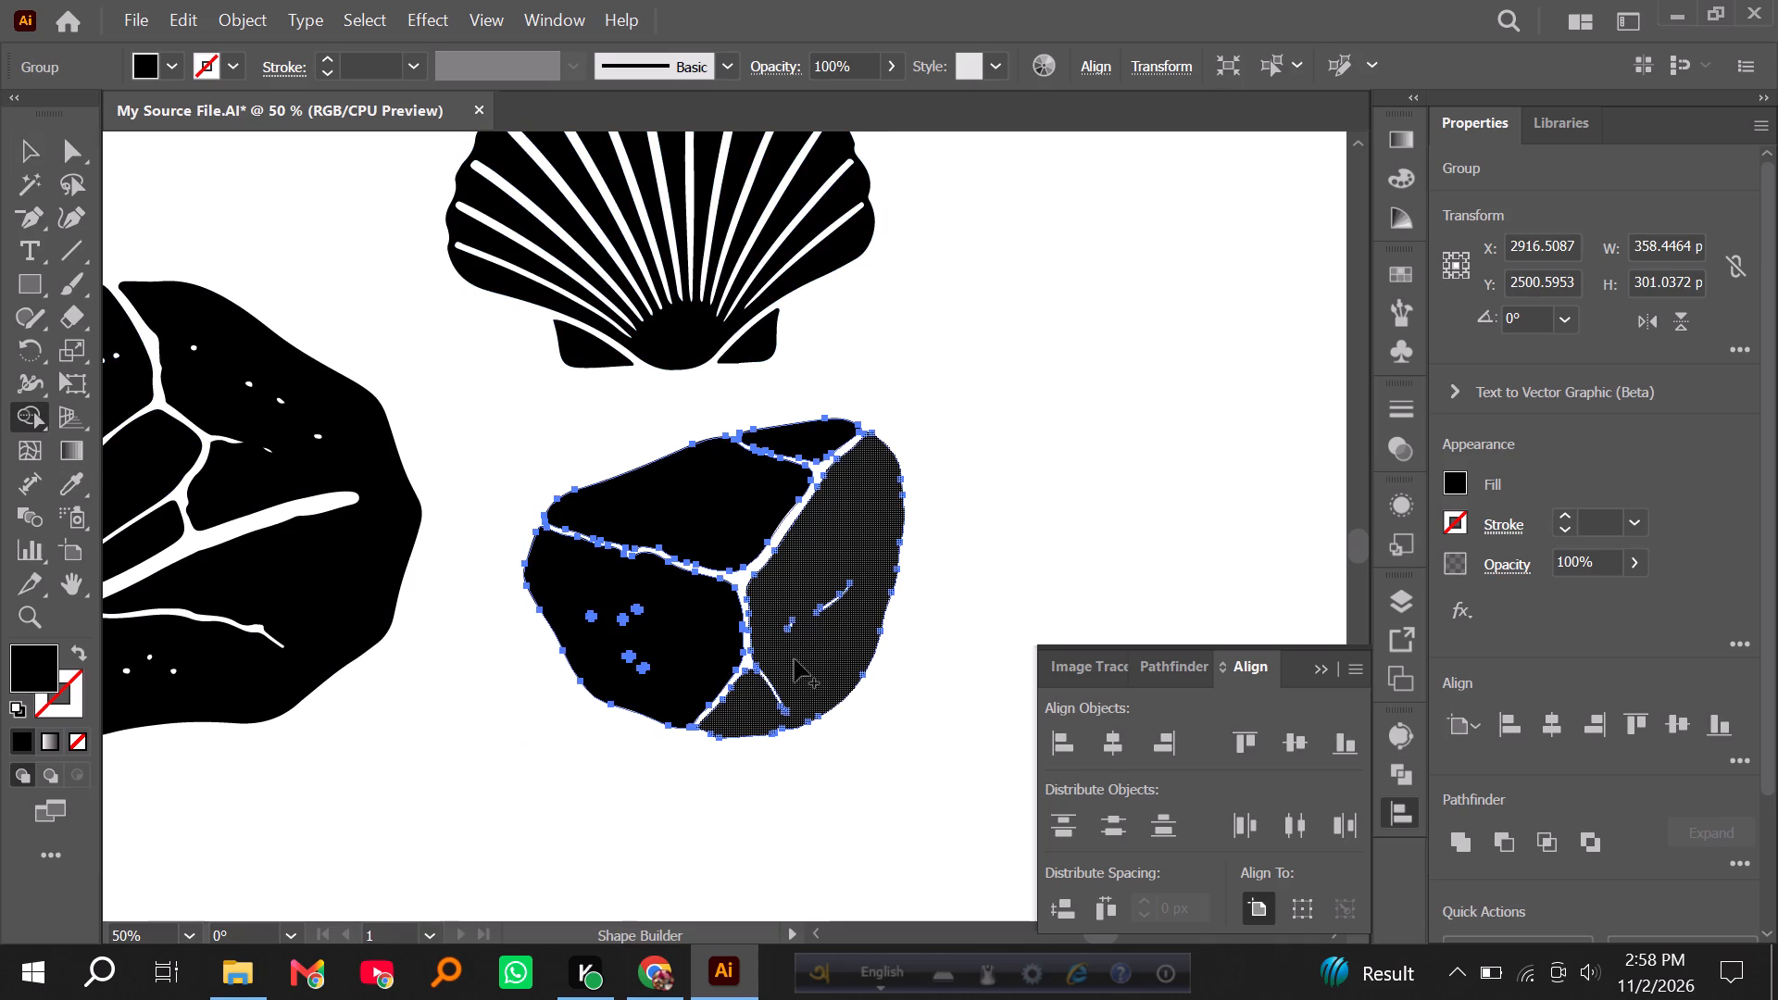
pyautogui.moveTo(777, 627); pyautogui.dragTo(791, 629)
pyautogui.click(22, 150)
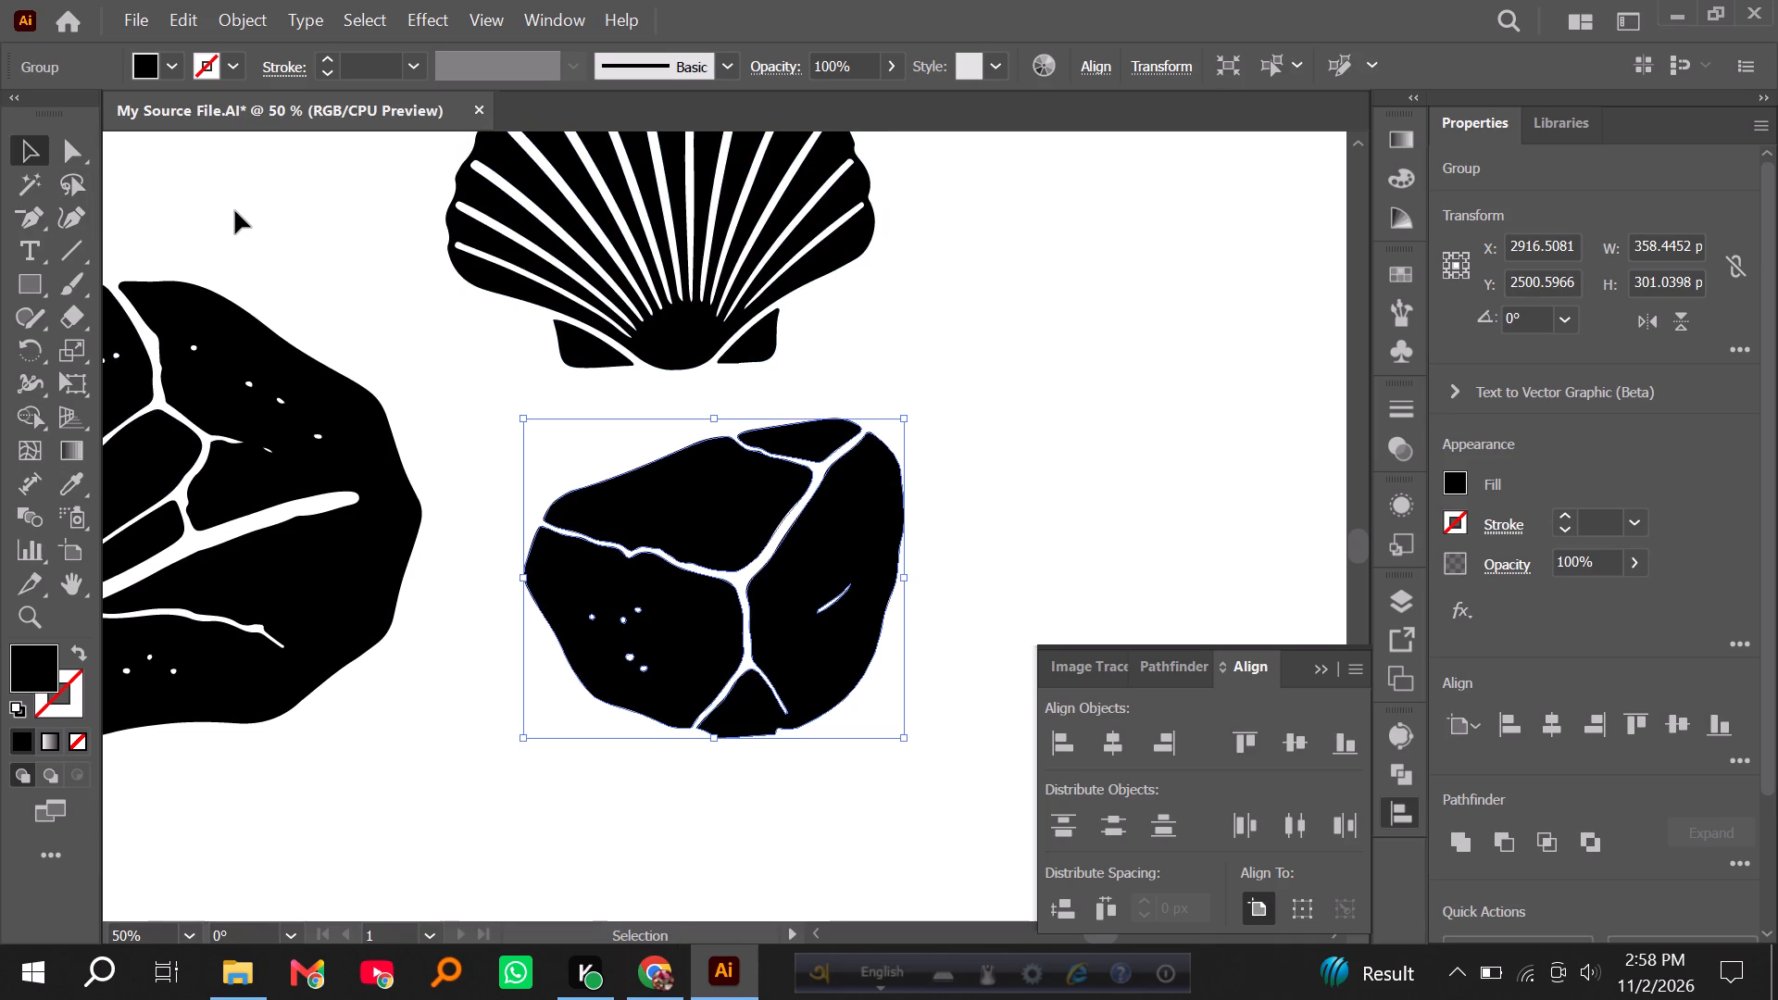
pyautogui.click(235, 211)
# Group all the pieces of the large cracked rock below the fish skeleton.
pyautogui.keyDown('alt'); pyautogui.scroll(-2, 789, 444); pyautogui.keyUp('alt')
pyautogui.scroll(1, 221, 403)
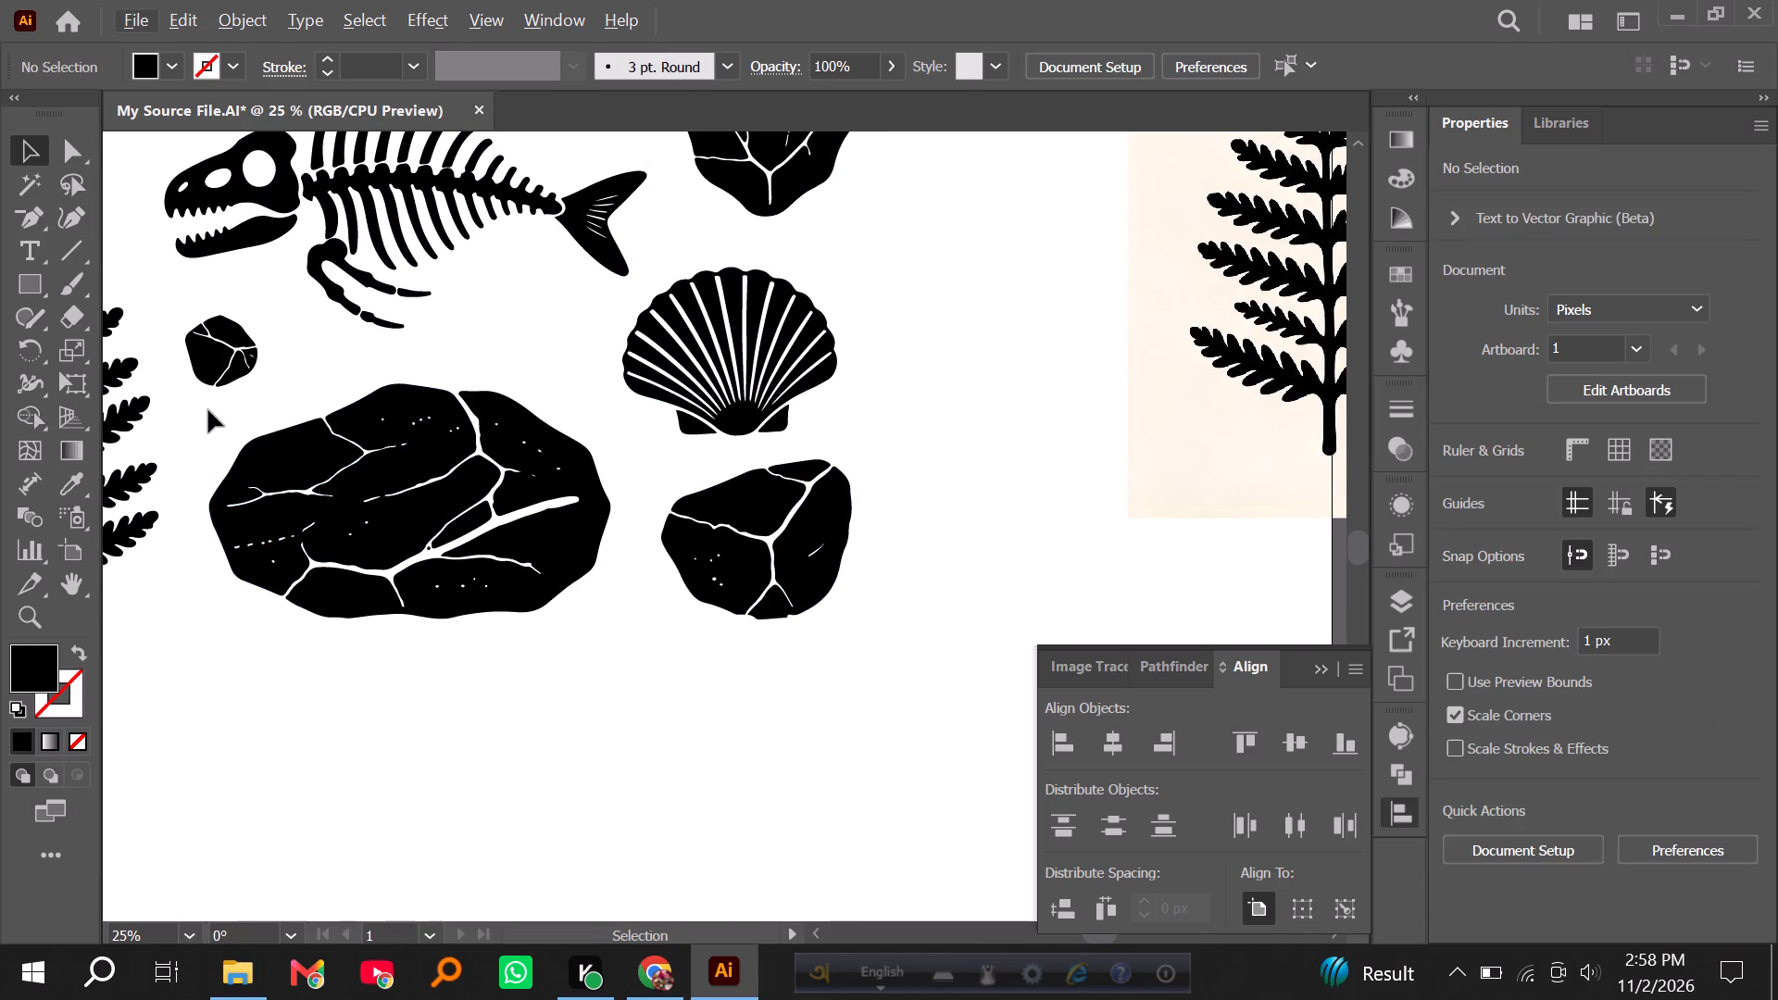
pyautogui.moveTo(208, 405); pyautogui.dragTo(575, 620)
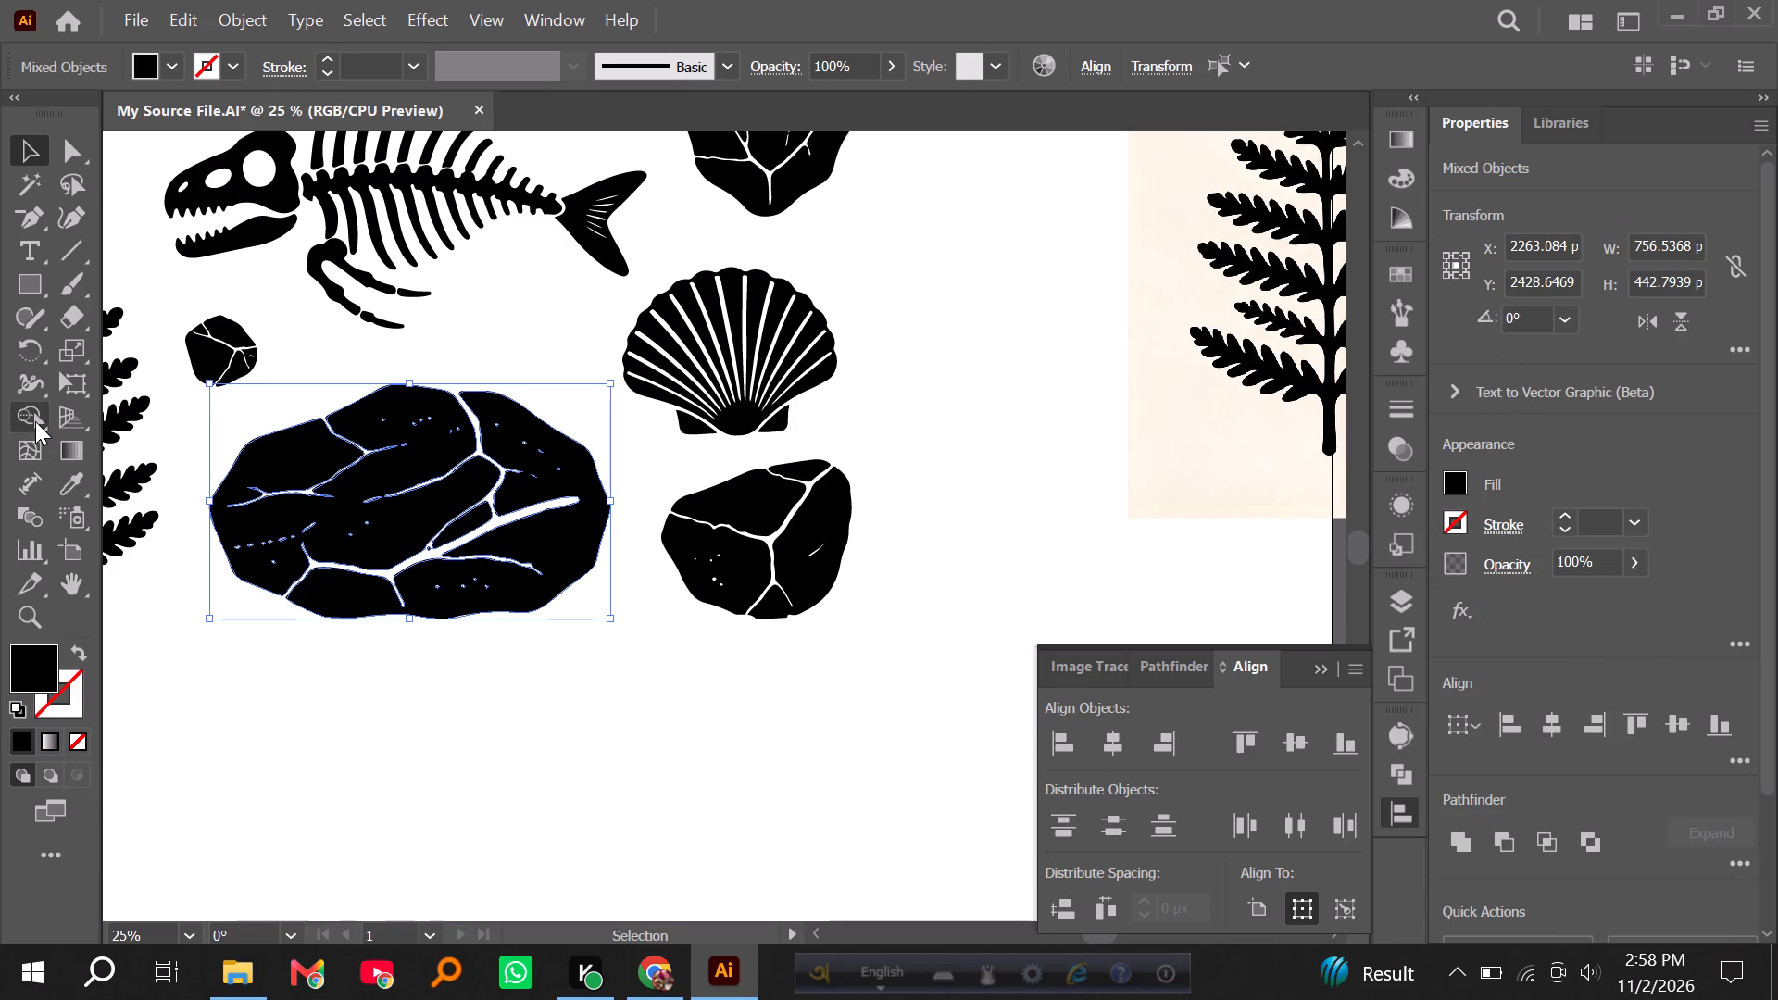
pyautogui.hotkey('ctrl', 'g')
# Fill the tiny isolated crack in the right part of the large rock with Shape Builder.
pyautogui.click(26, 412)
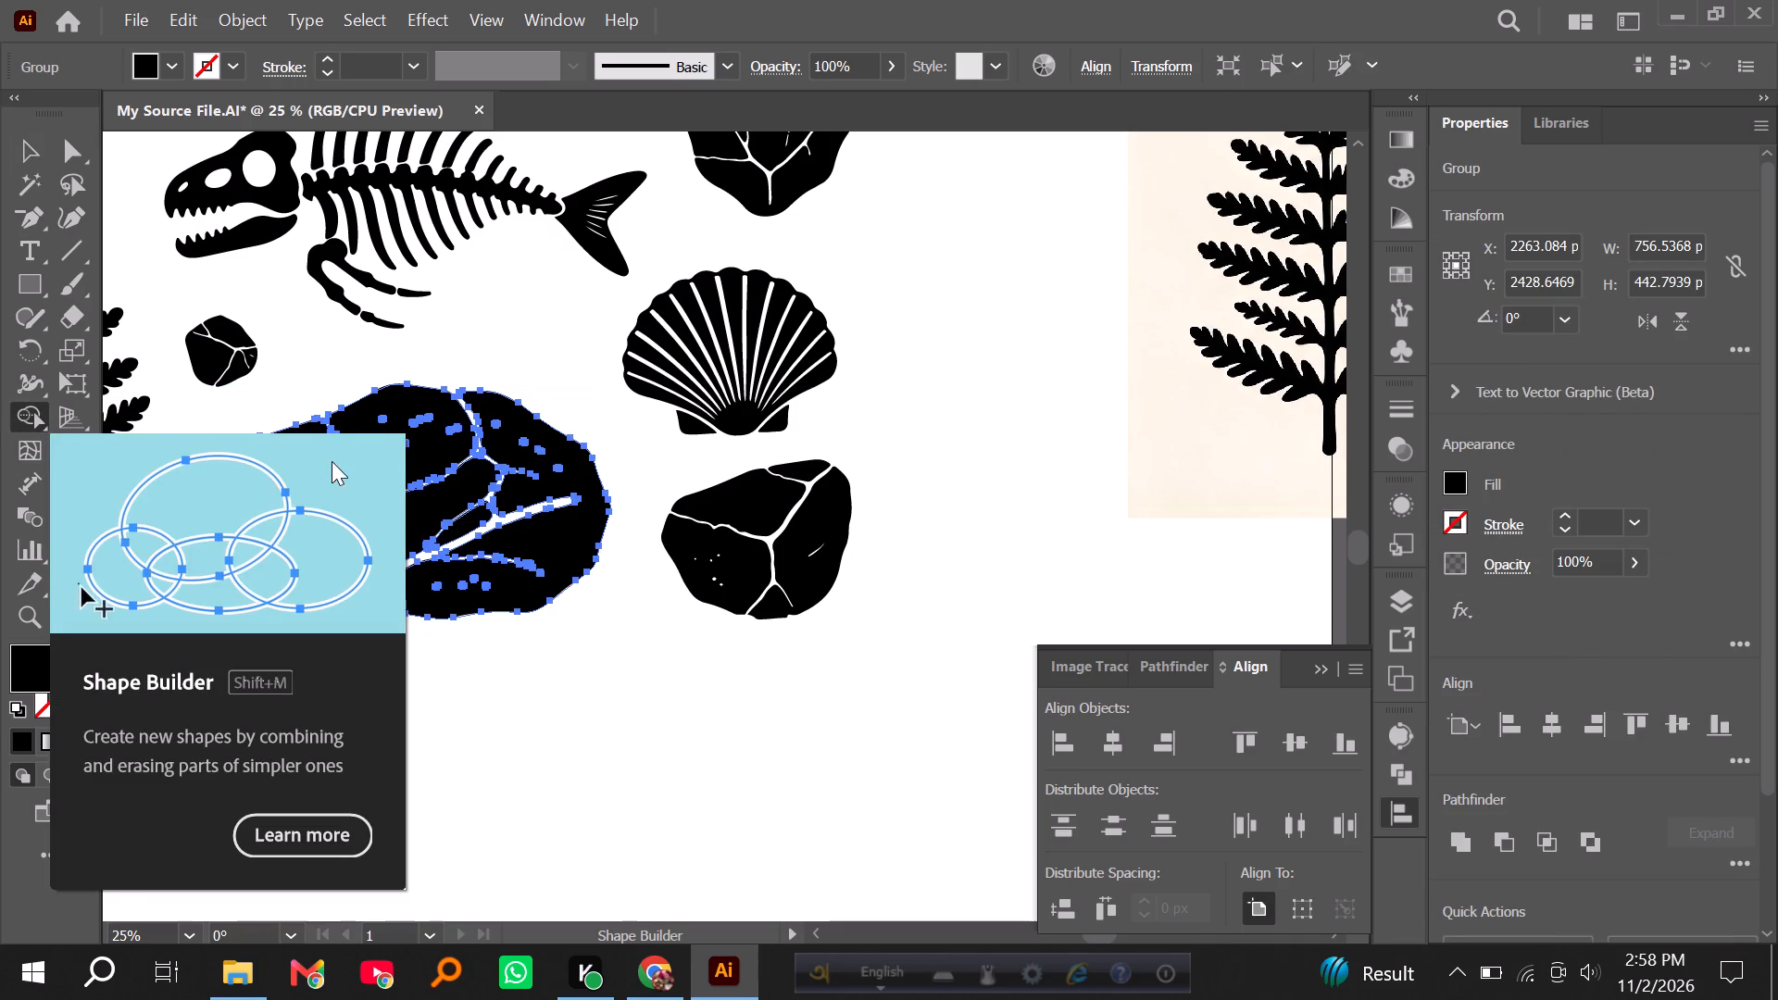
pyautogui.keyDown('alt'); pyautogui.scroll(2, 332, 459); pyautogui.keyUp('alt')
pyautogui.keyDown('alt'); pyautogui.scroll(1, 619, 538); pyautogui.keyUp('alt')
pyautogui.keyDown('alt'); pyautogui.scroll(4, 610, 375); pyautogui.keyUp('alt')
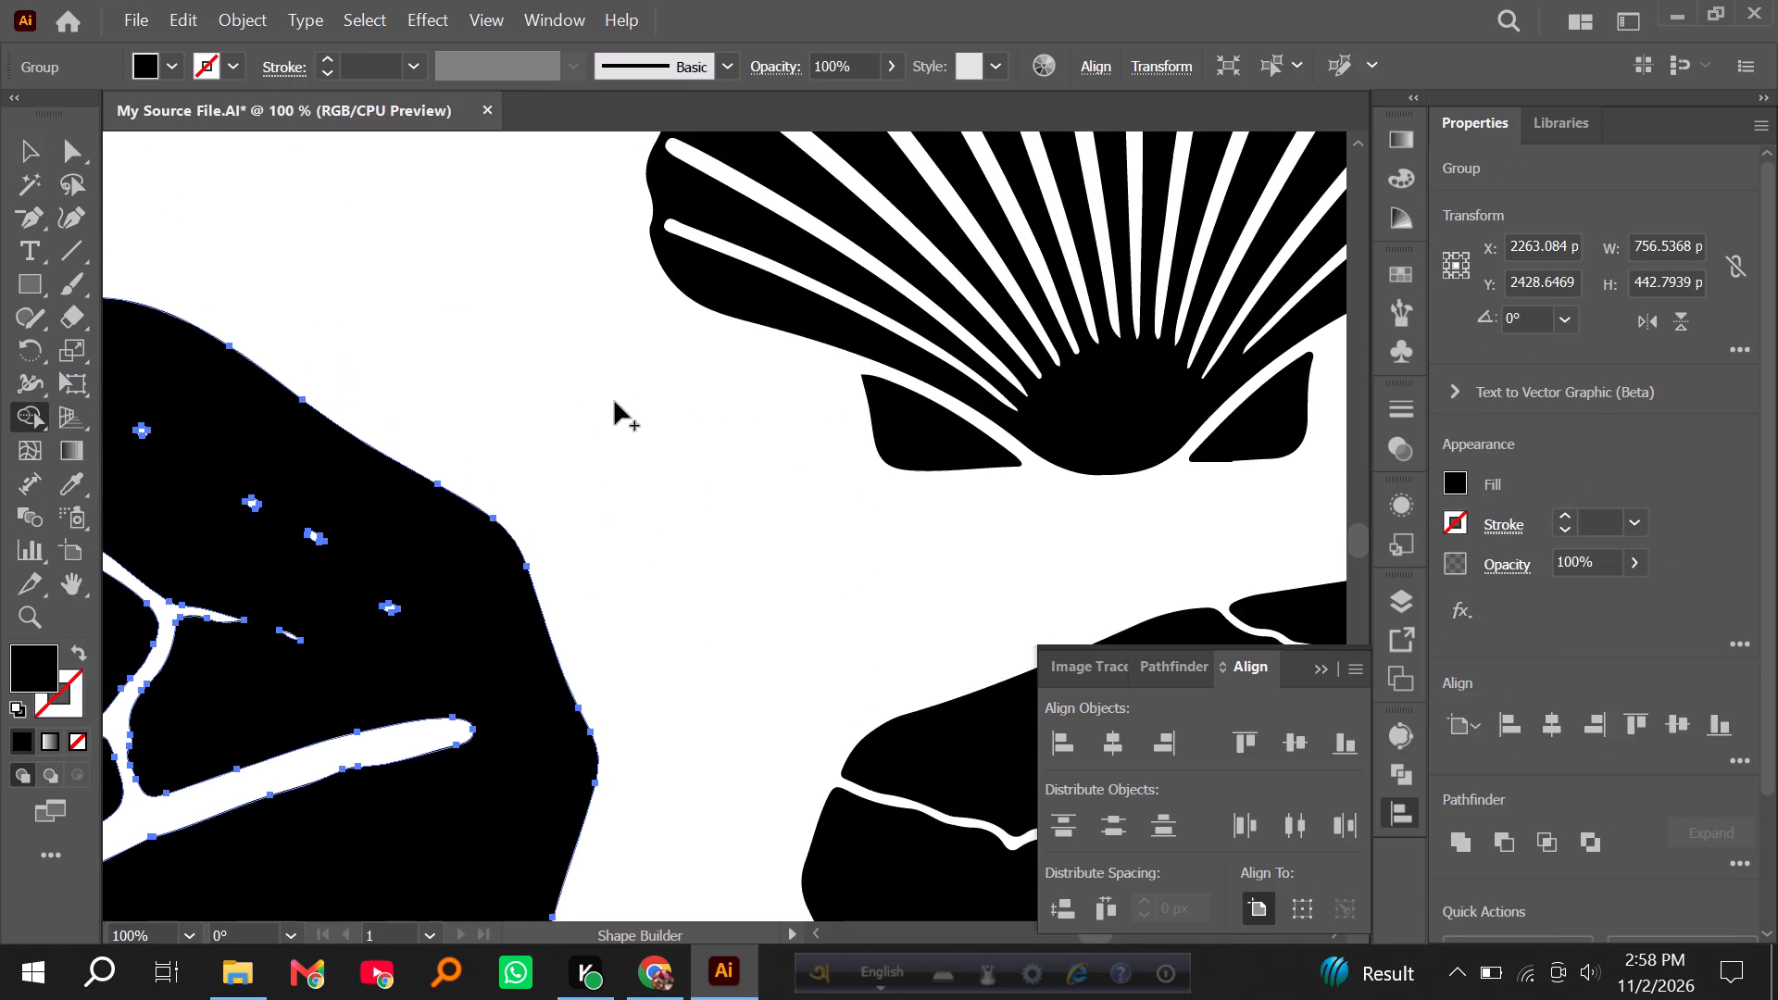
pyautogui.keyDown('alt'); pyautogui.scroll(-2, 876, 469); pyautogui.keyUp('alt')
pyautogui.keyDown('alt'); pyautogui.scroll(-2, 1003, 545); pyautogui.keyUp('alt')
pyautogui.keyDown('alt'); pyautogui.scroll(2, 711, 551); pyautogui.keyUp('alt')
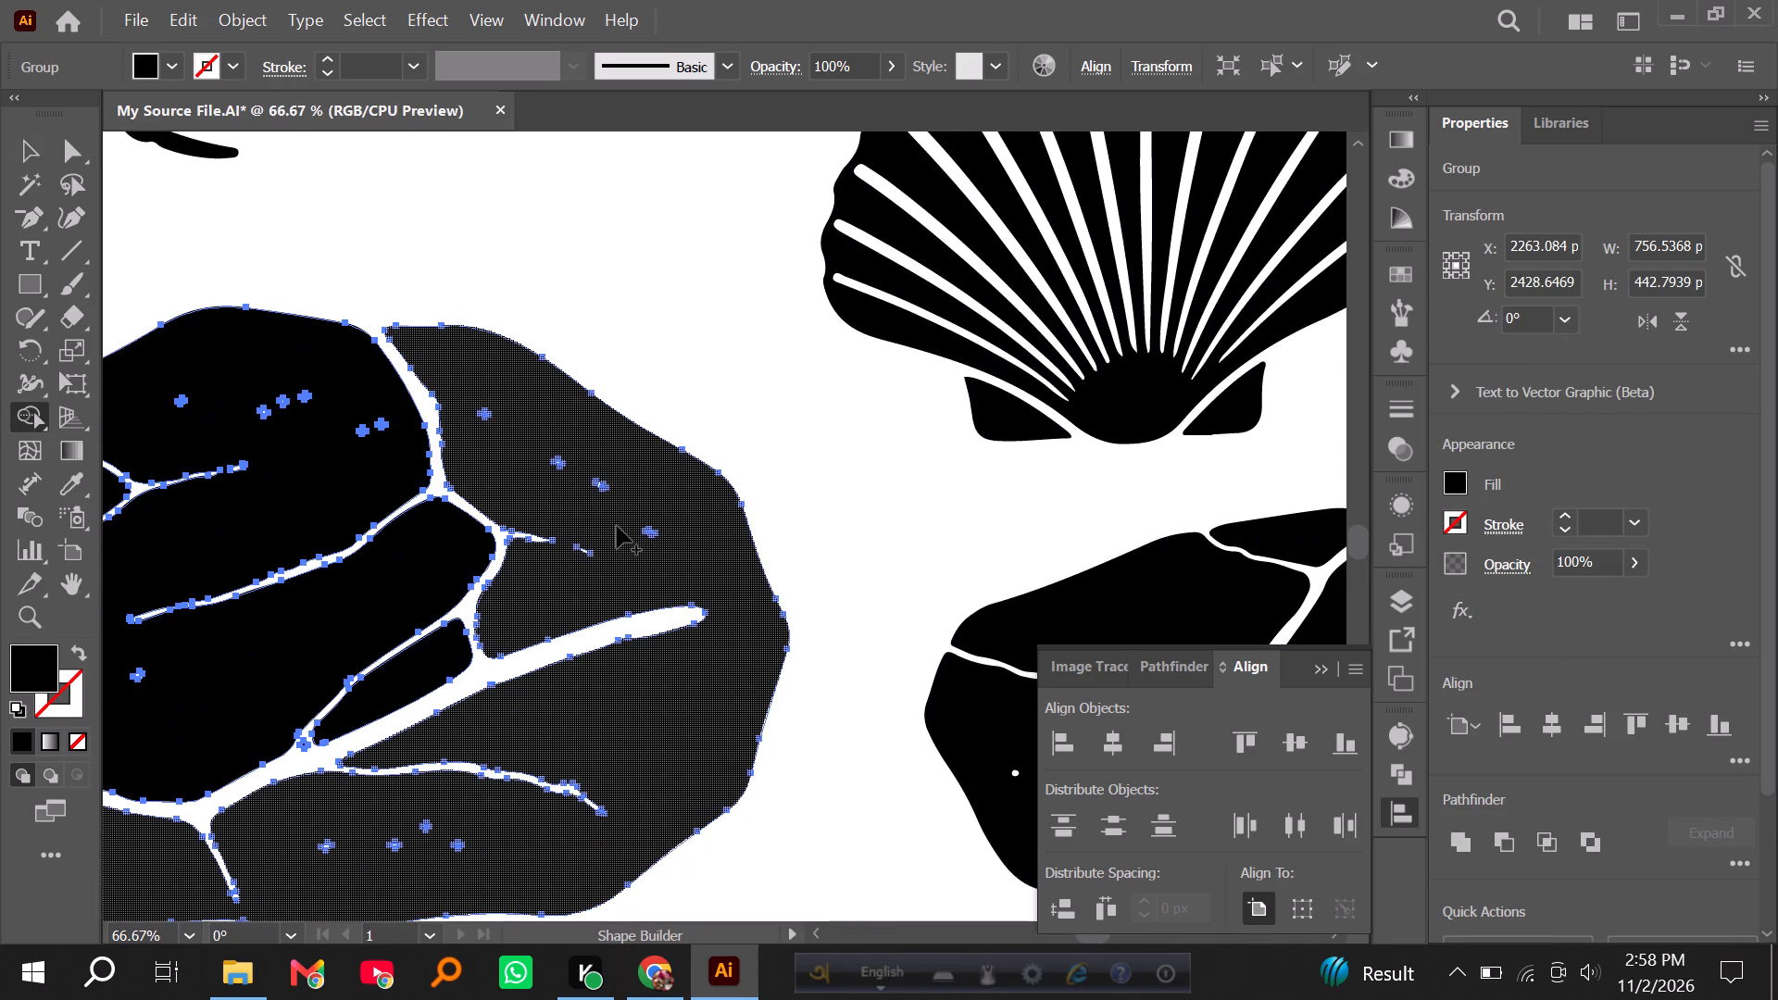
pyautogui.moveTo(587, 531); pyautogui.dragTo(575, 571)
pyautogui.keyDown('alt'); pyautogui.scroll(-2, 972, 441); pyautogui.keyUp('alt')
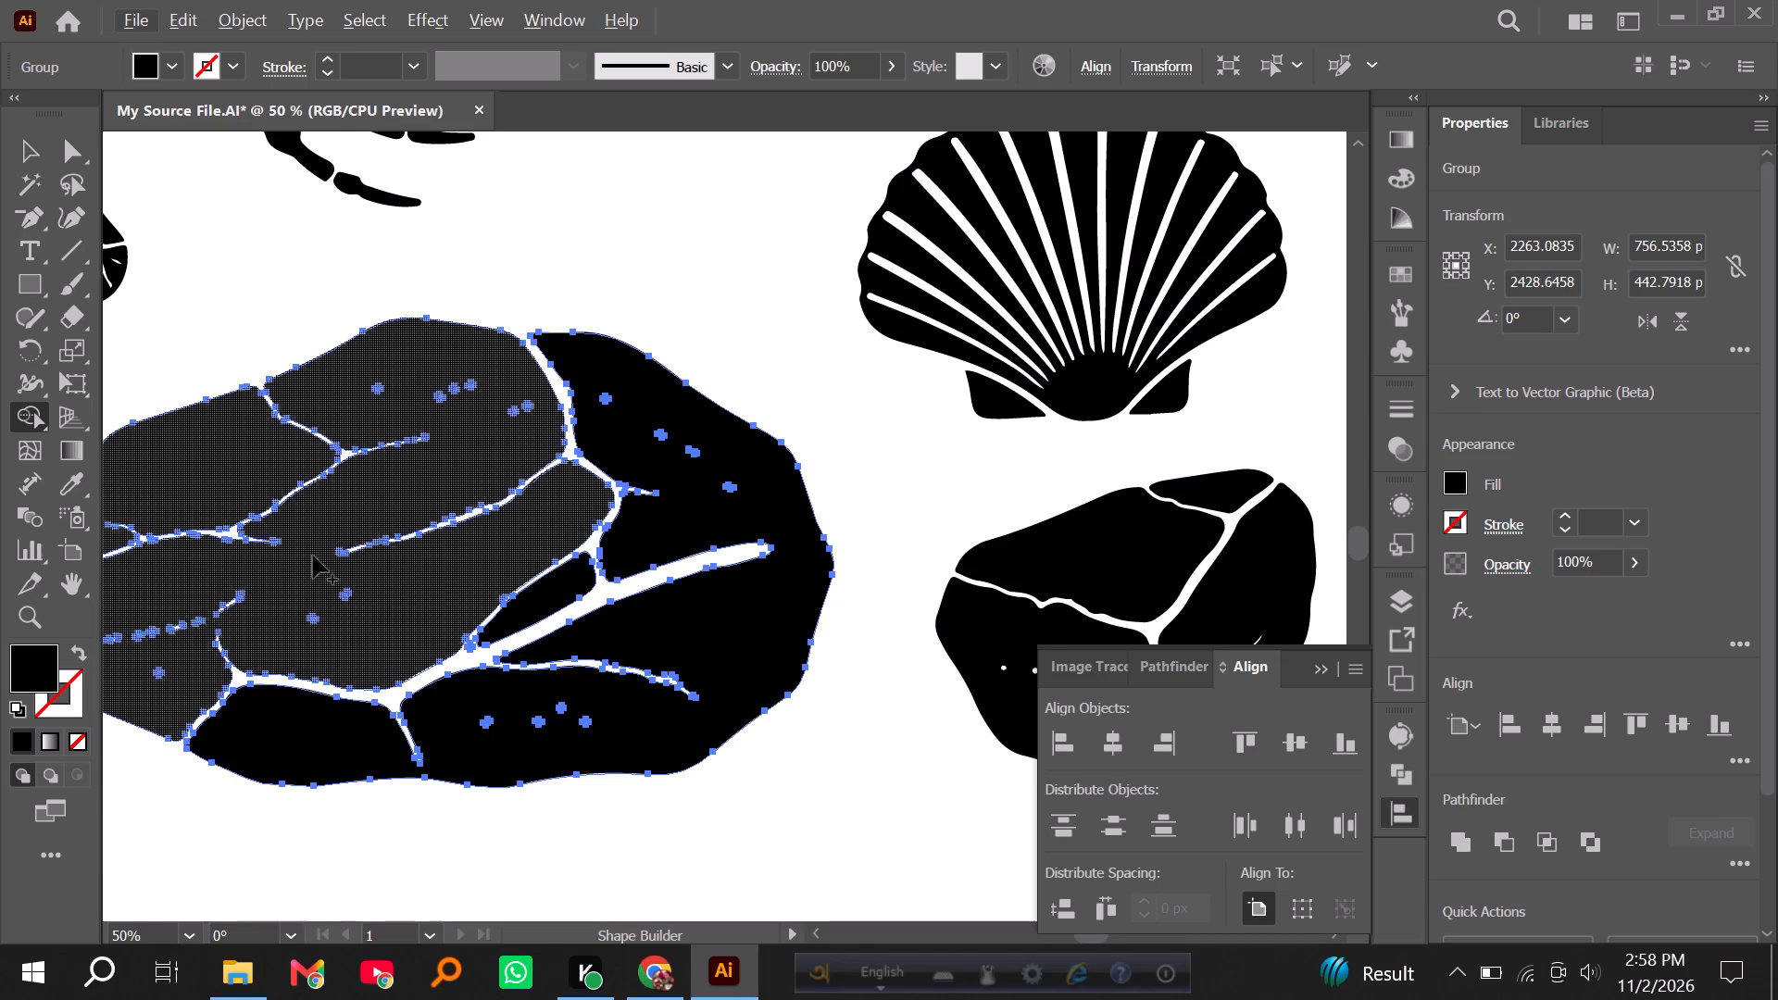
pyautogui.keyDown('alt'); pyautogui.scroll(-2, 957, 543); pyautogui.keyUp('alt')
pyautogui.keyDown('alt'); pyautogui.scroll(4, 644, 555); pyautogui.keyUp('alt')
pyautogui.keyDown('alt'); pyautogui.scroll(3, 824, 587); pyautogui.keyUp('alt')
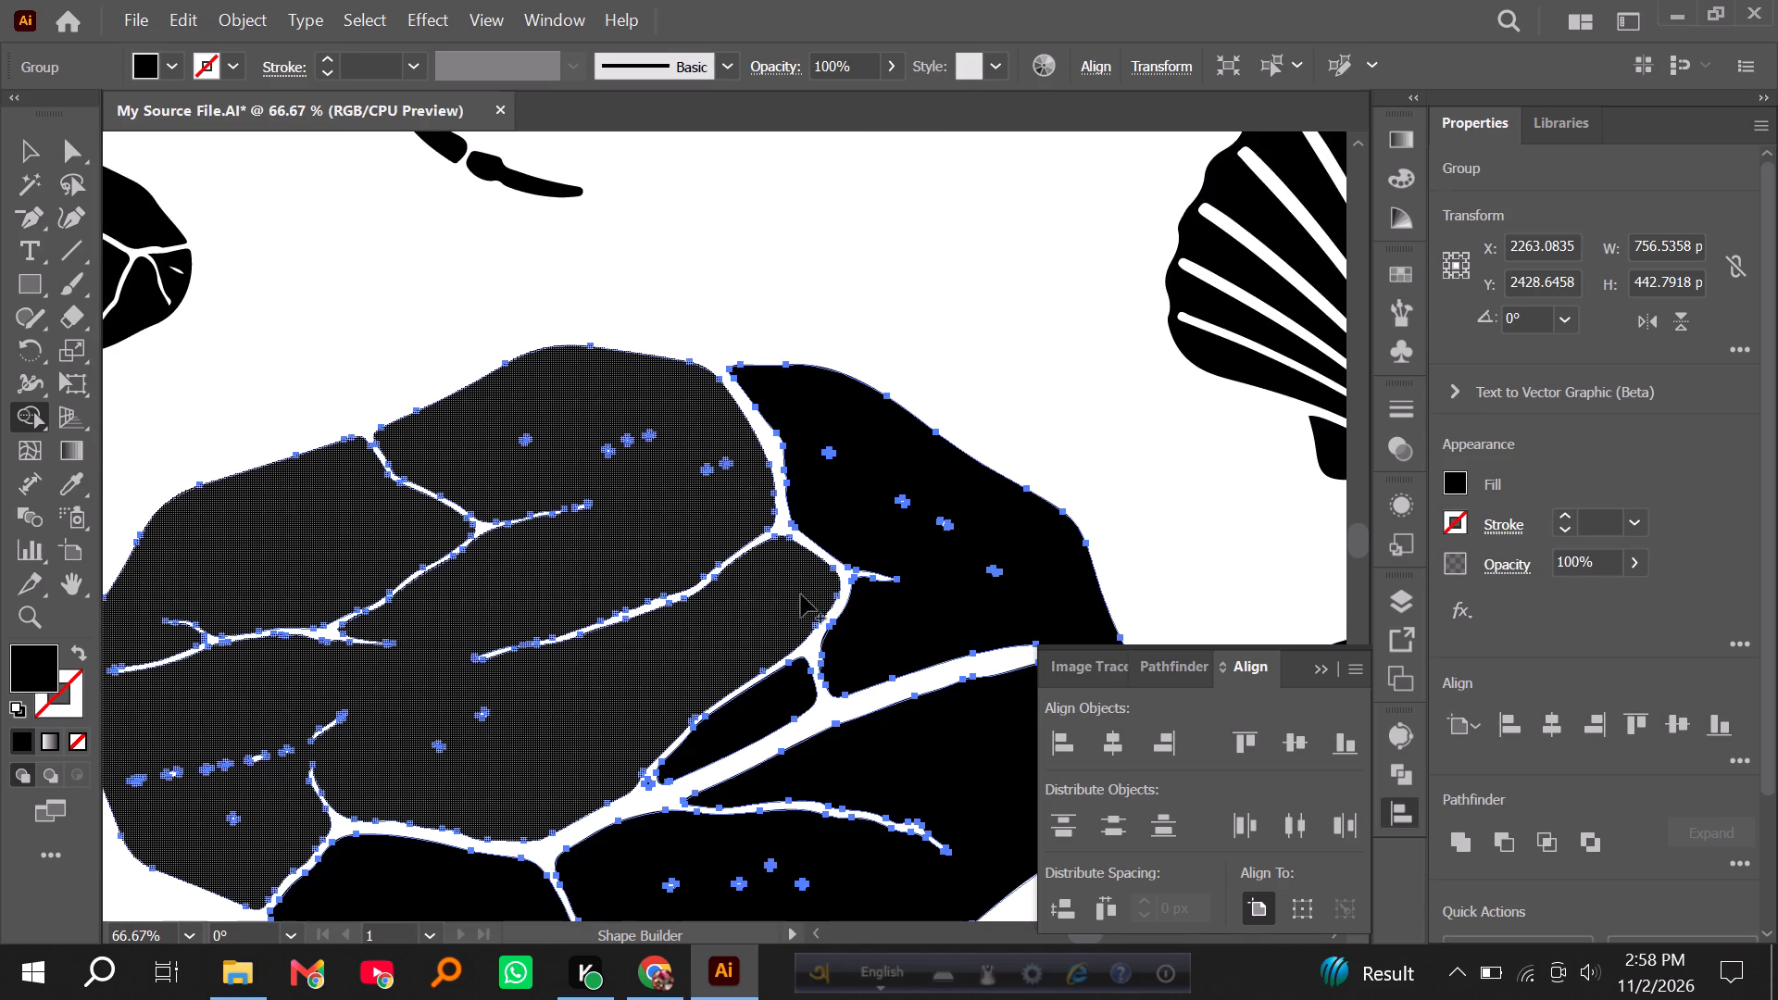
pyautogui.scroll(-4, 797, 595)
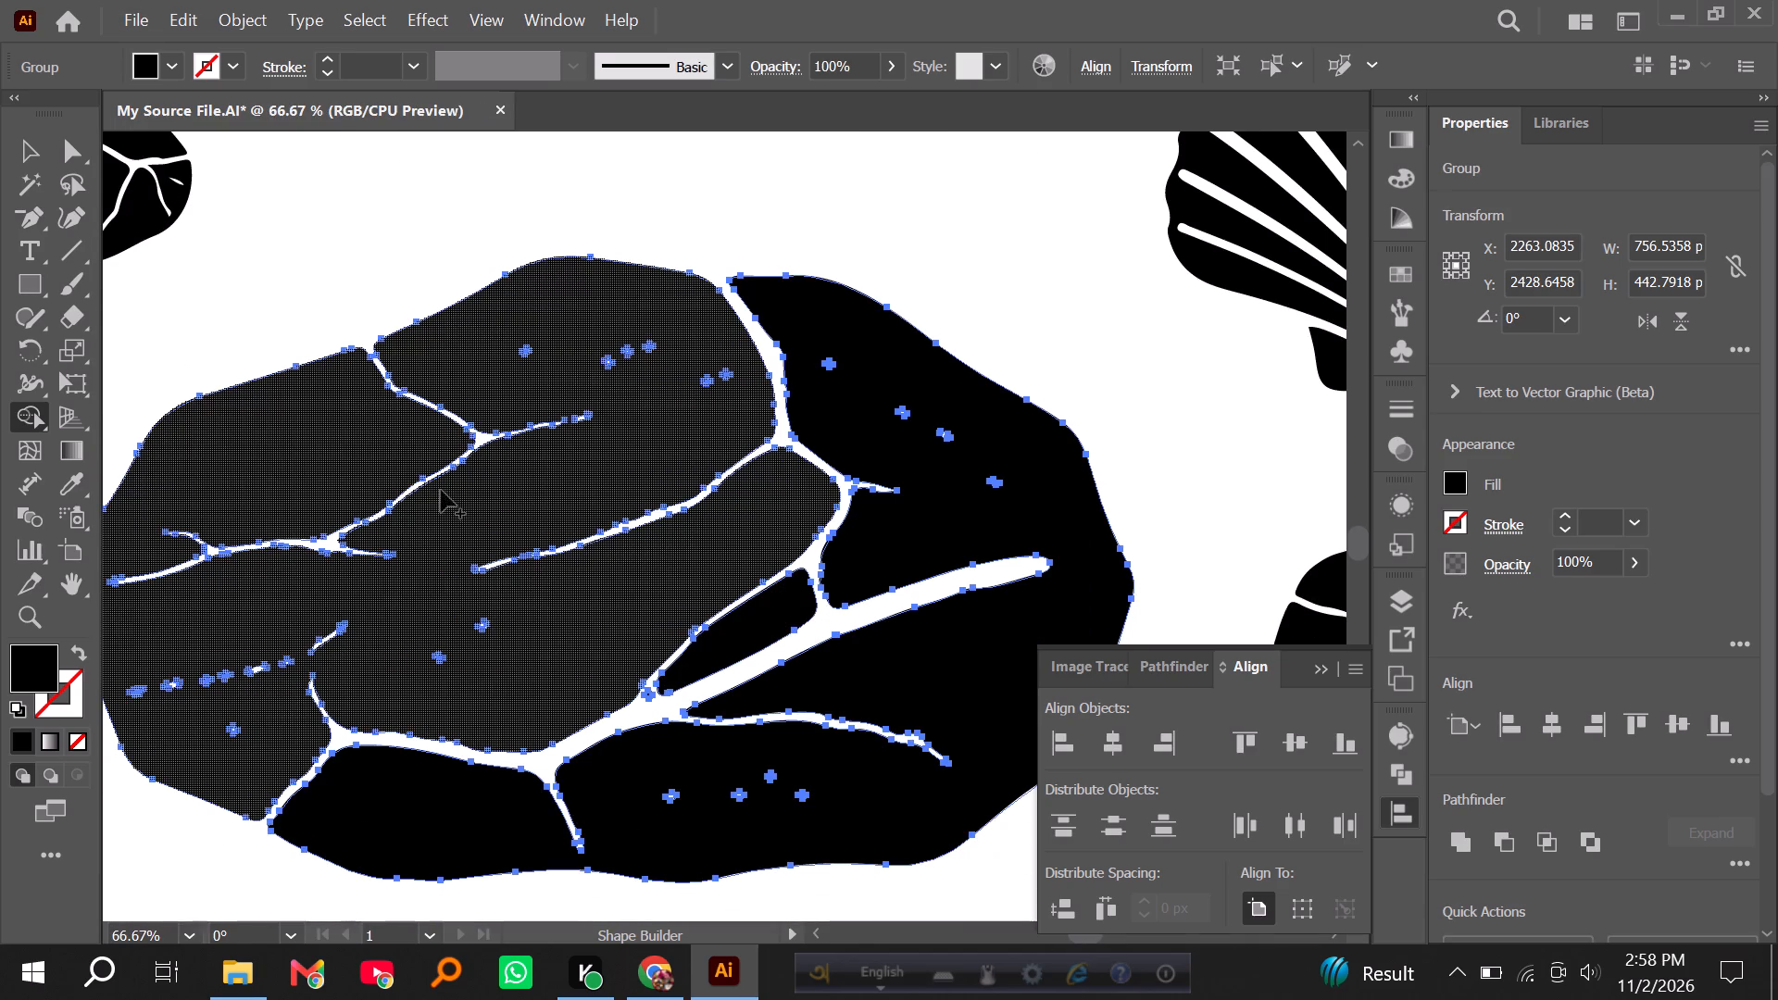
pyautogui.click(31, 151)
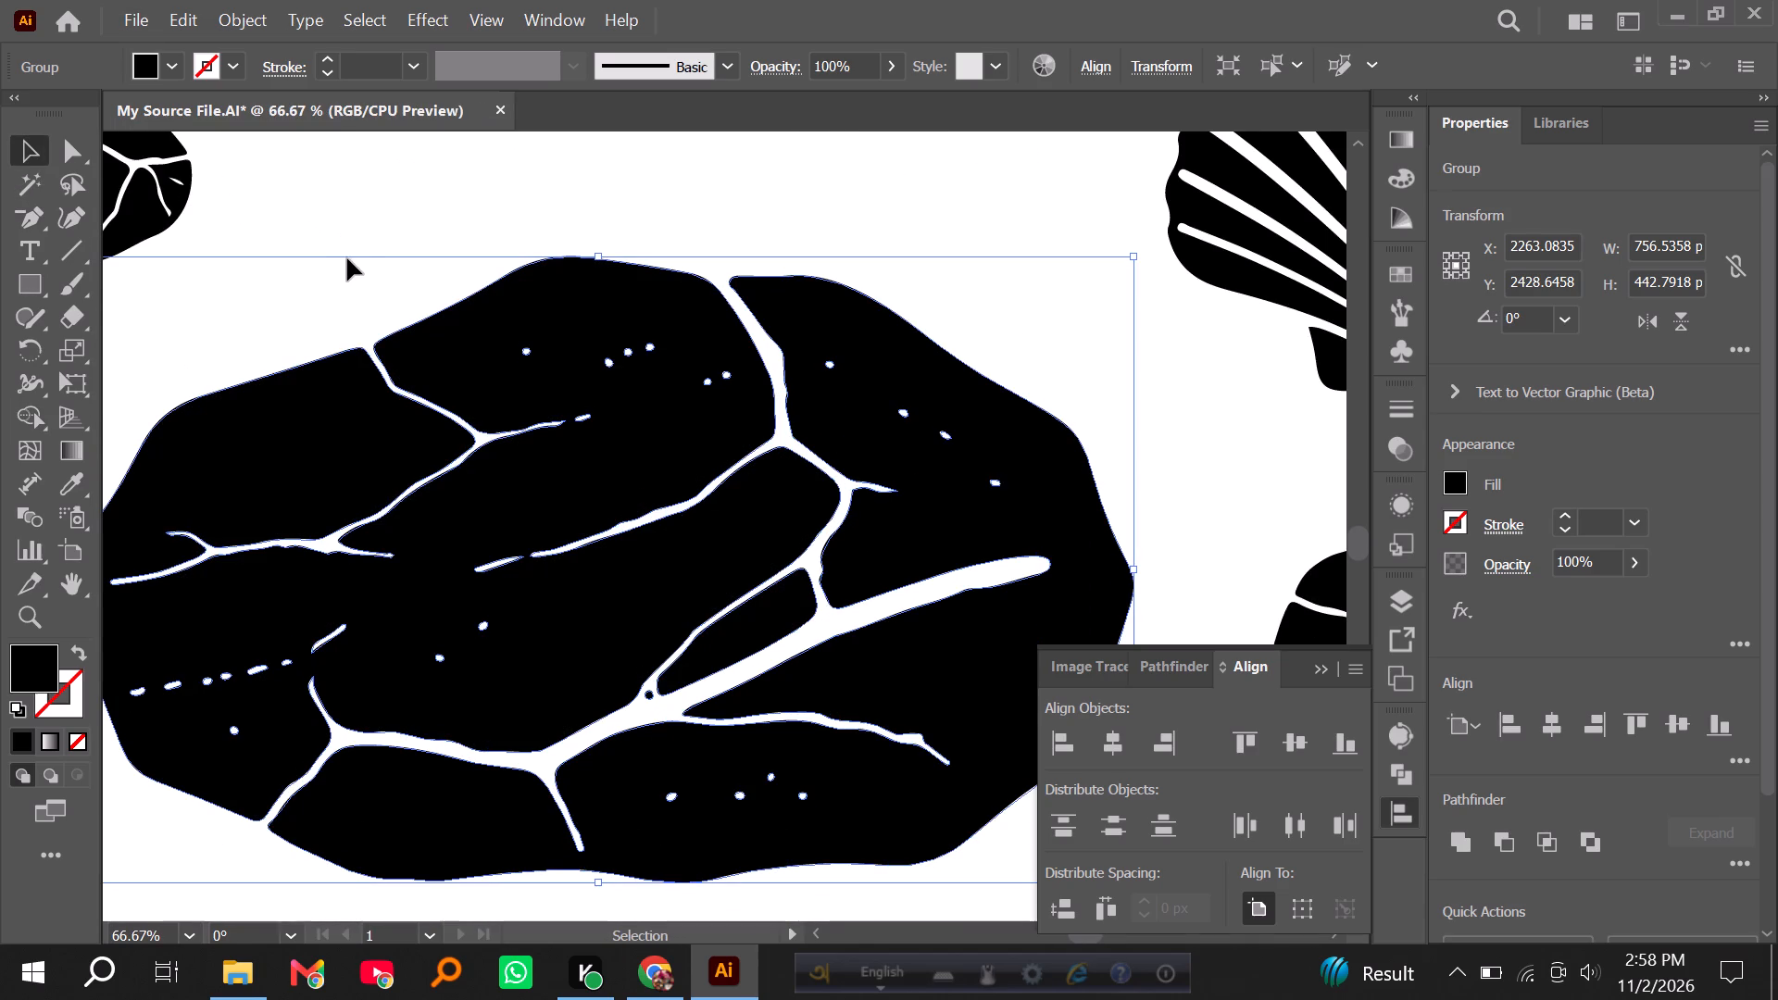
pyautogui.click(350, 265)
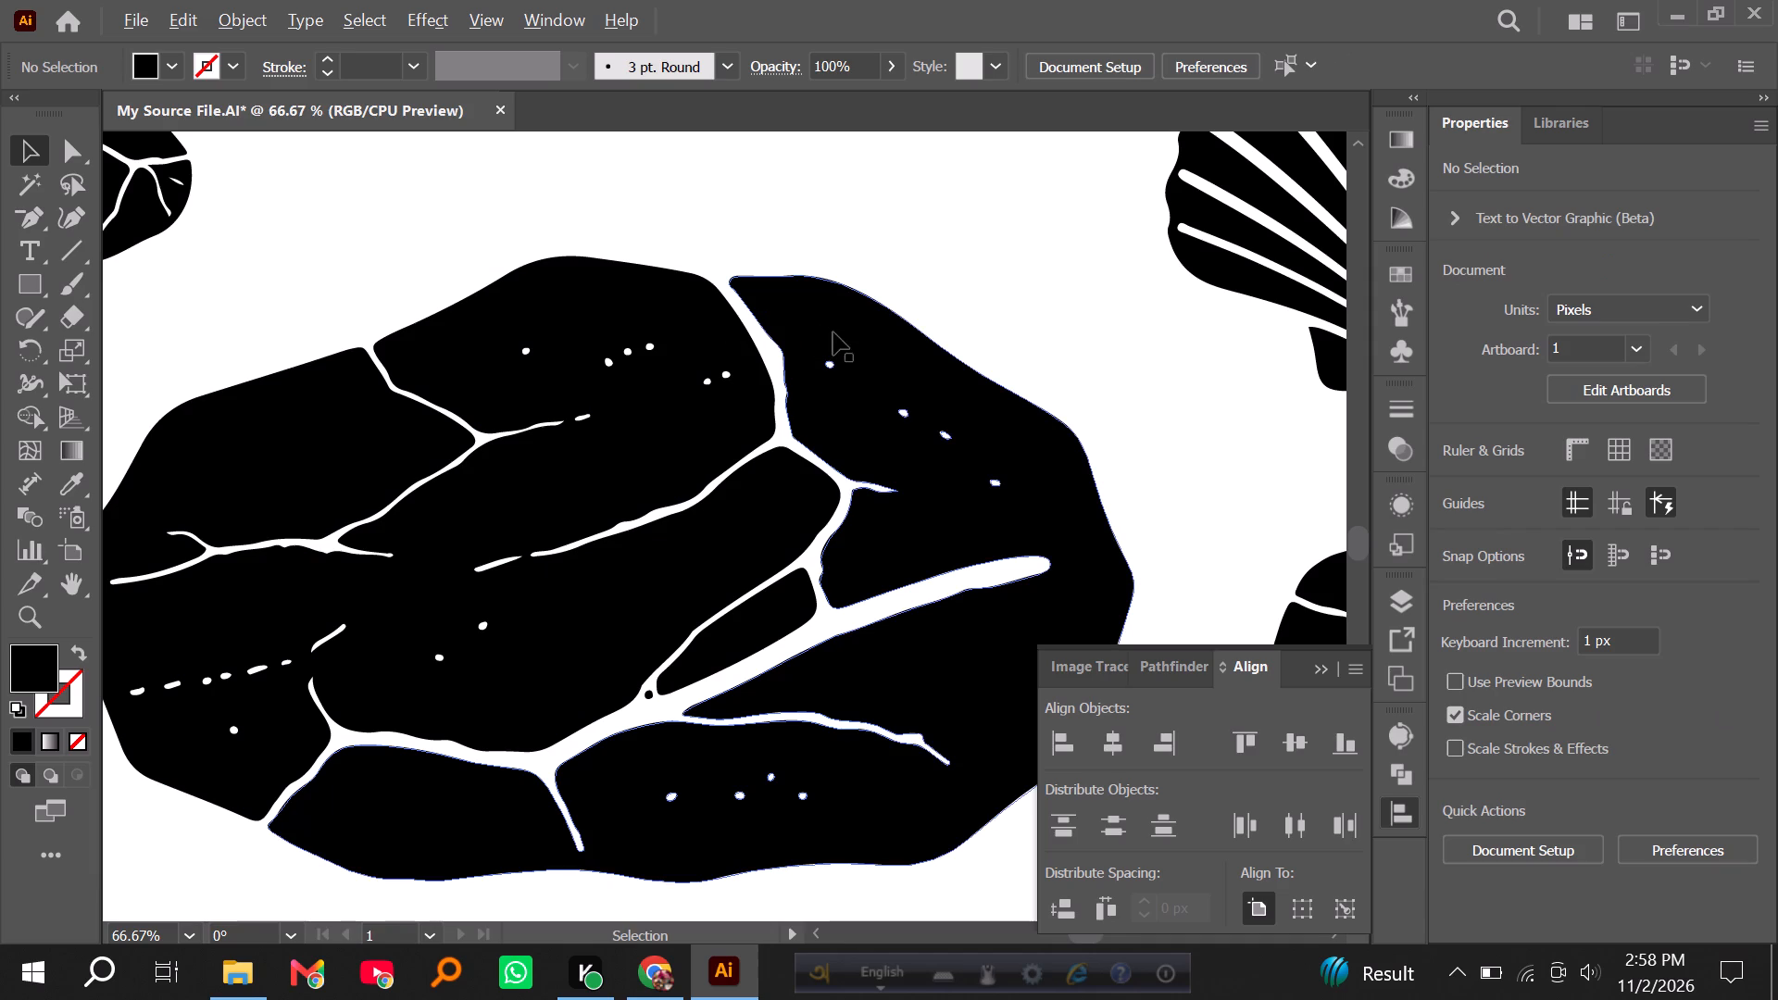
# Ungroup the large cracked rock so the small black speck at its crack junction can be selected separately.
pyautogui.keyDown('alt'); pyautogui.scroll(-3, 896, 356); pyautogui.keyUp('alt')
pyautogui.keyDown('alt'); pyautogui.scroll(2, 856, 594); pyautogui.keyUp('alt')
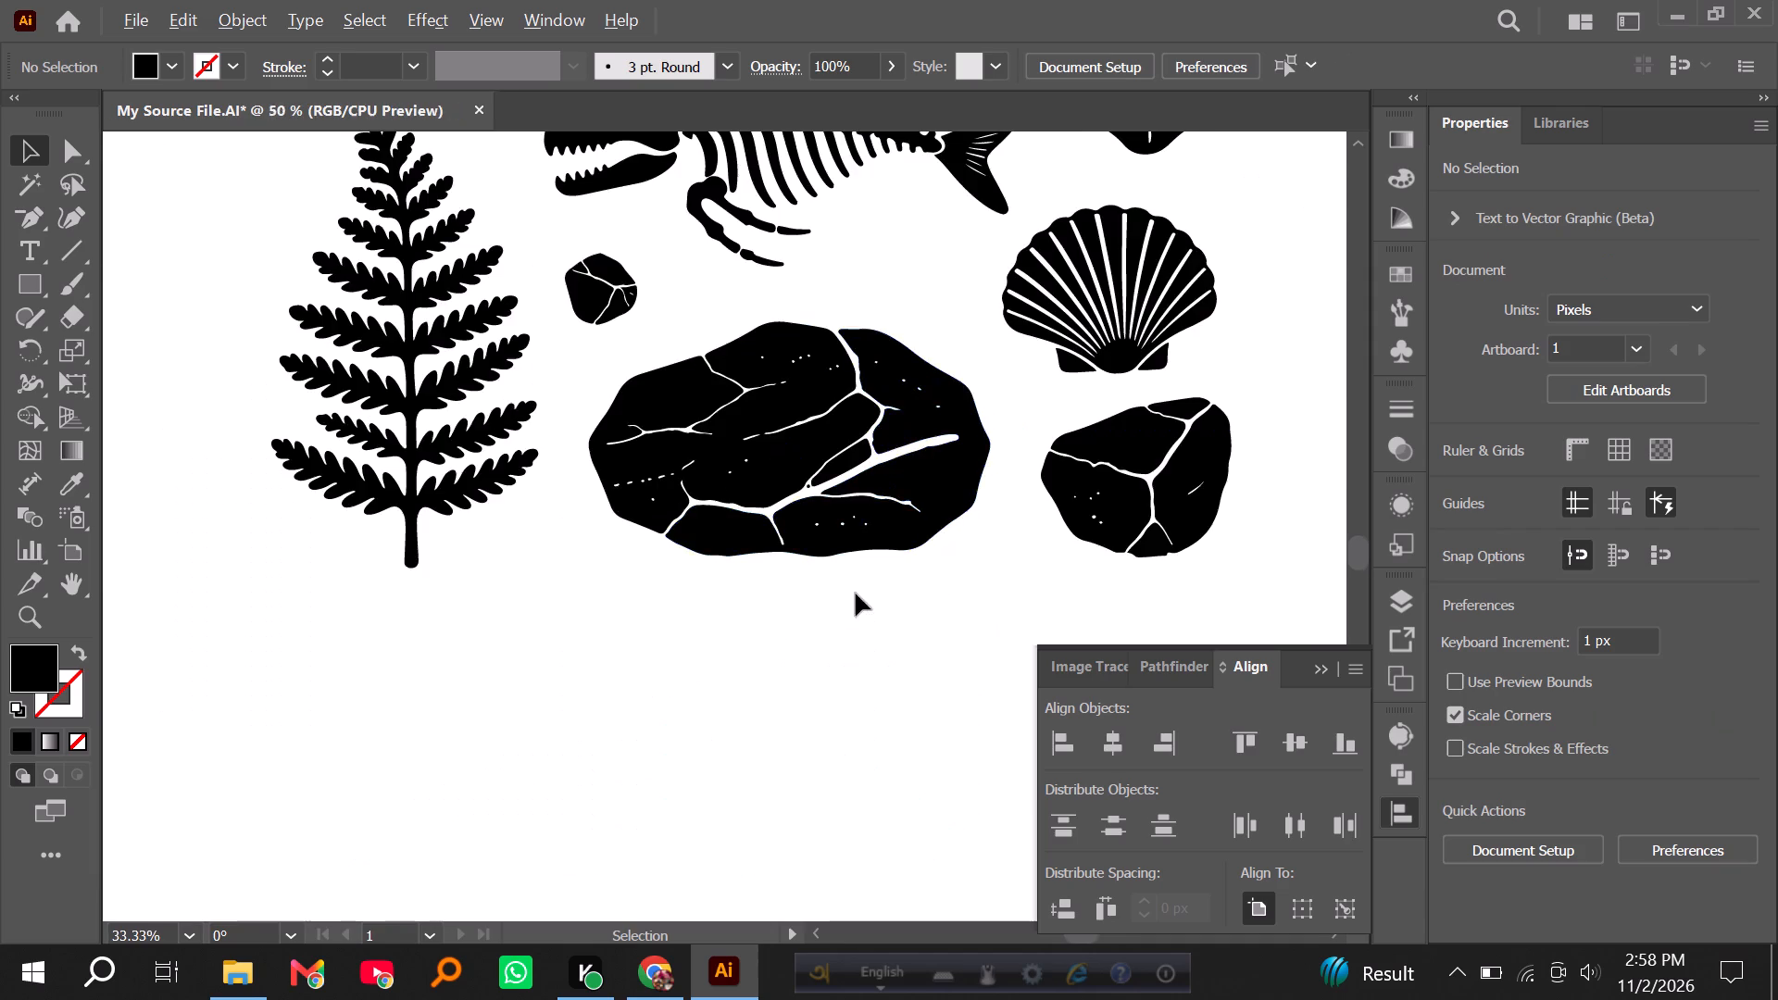
pyautogui.keyDown('alt'); pyautogui.scroll(1, 856, 594); pyautogui.keyUp('alt')
pyautogui.scroll(4, 759, 328)
pyautogui.click(674, 340)
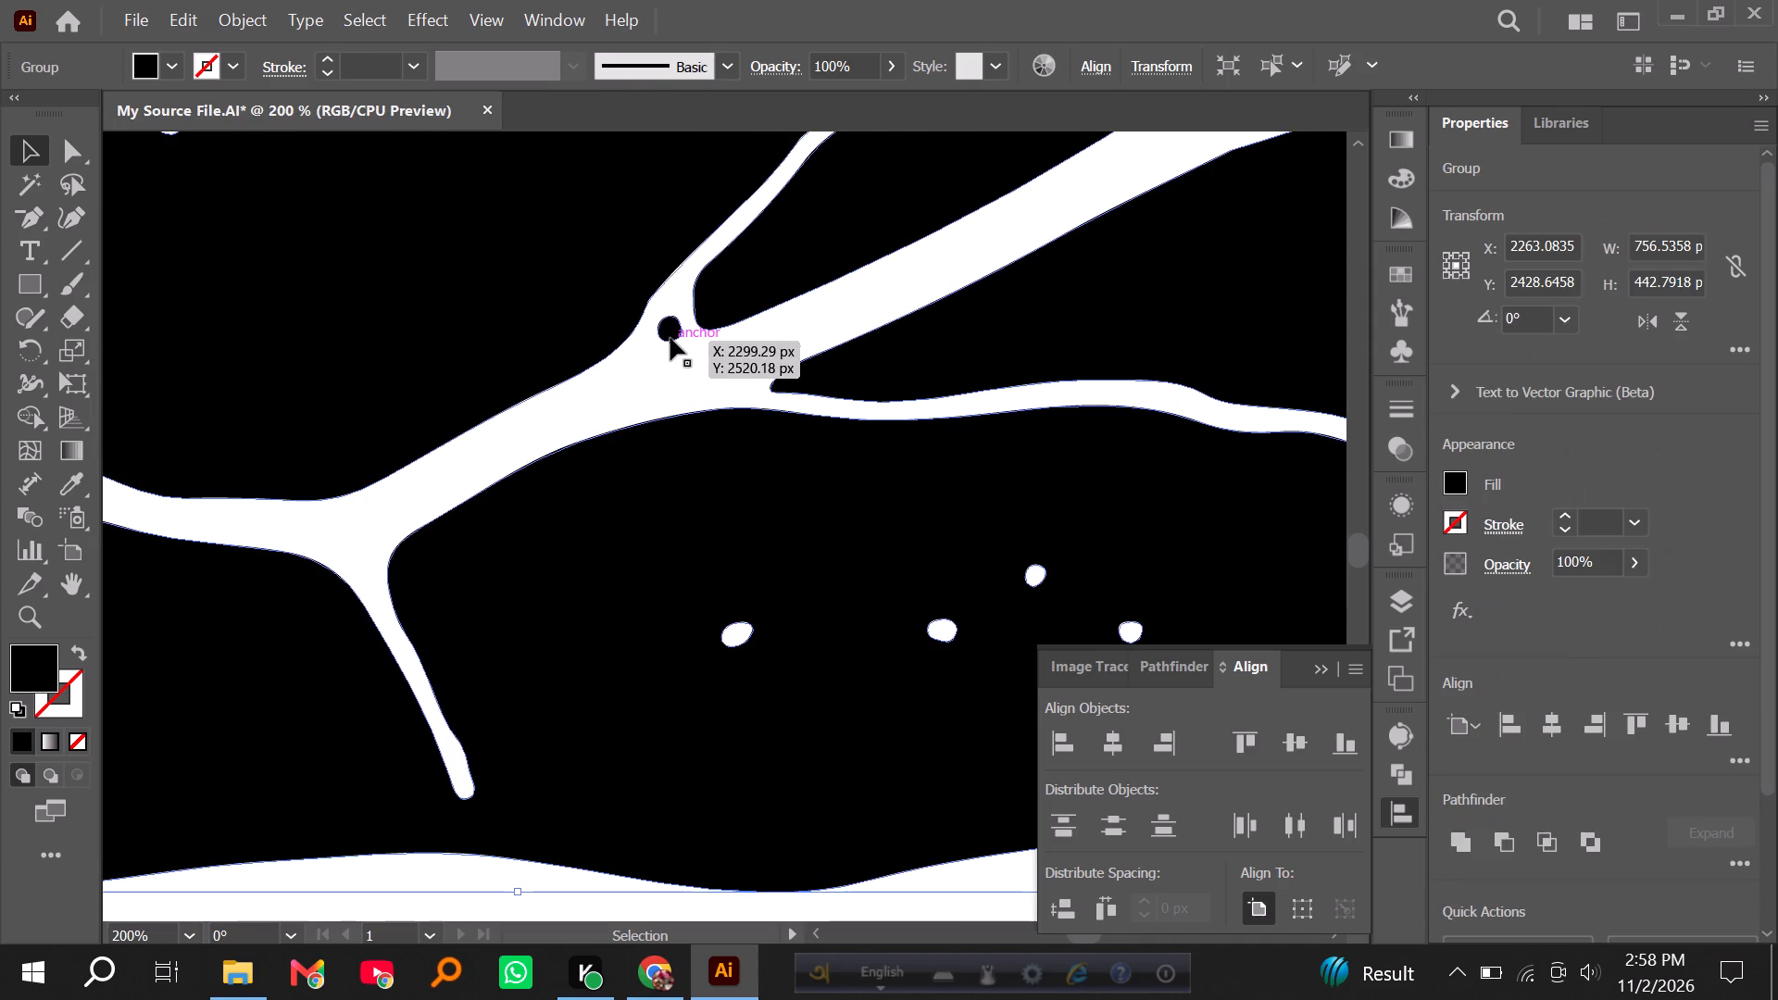
pyautogui.rightClick(669, 338)
pyautogui.click(631, 411)
pyautogui.keyDown('alt'); pyautogui.scroll(-4, 652, 396); pyautogui.keyUp('alt')
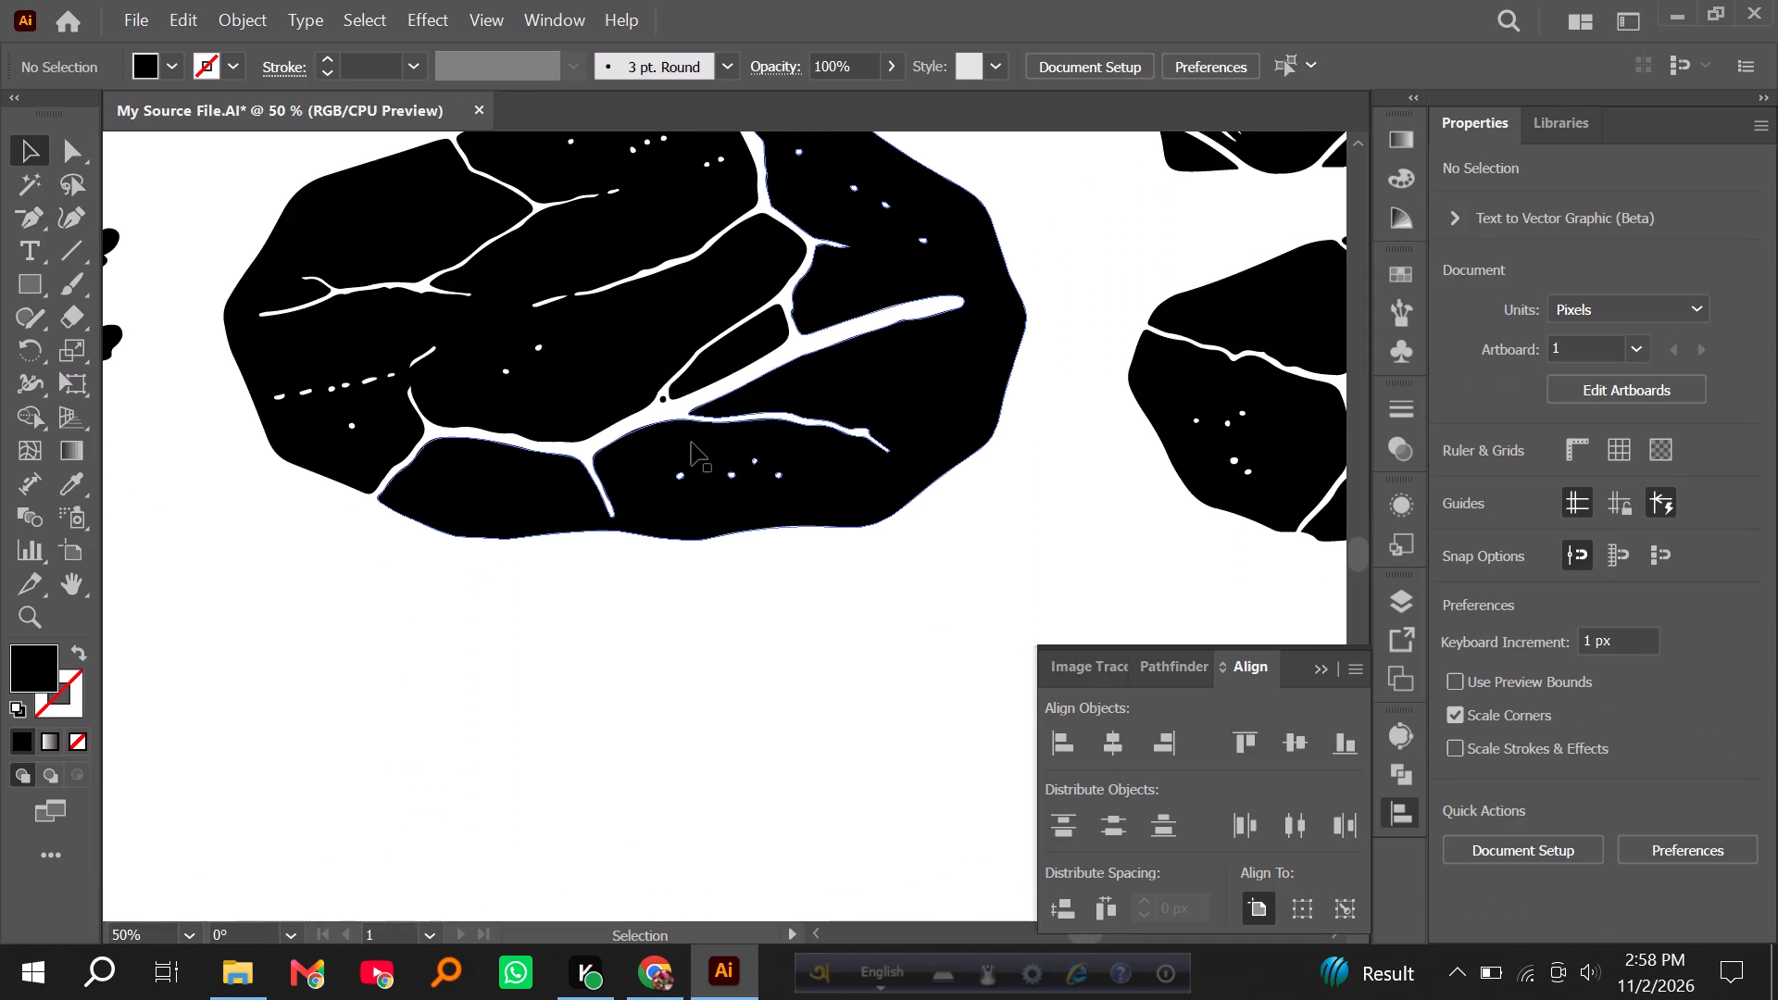
pyautogui.keyDown('alt'); pyautogui.scroll(4, 657, 410); pyautogui.keyUp('alt')
pyautogui.rightClick(670, 406)
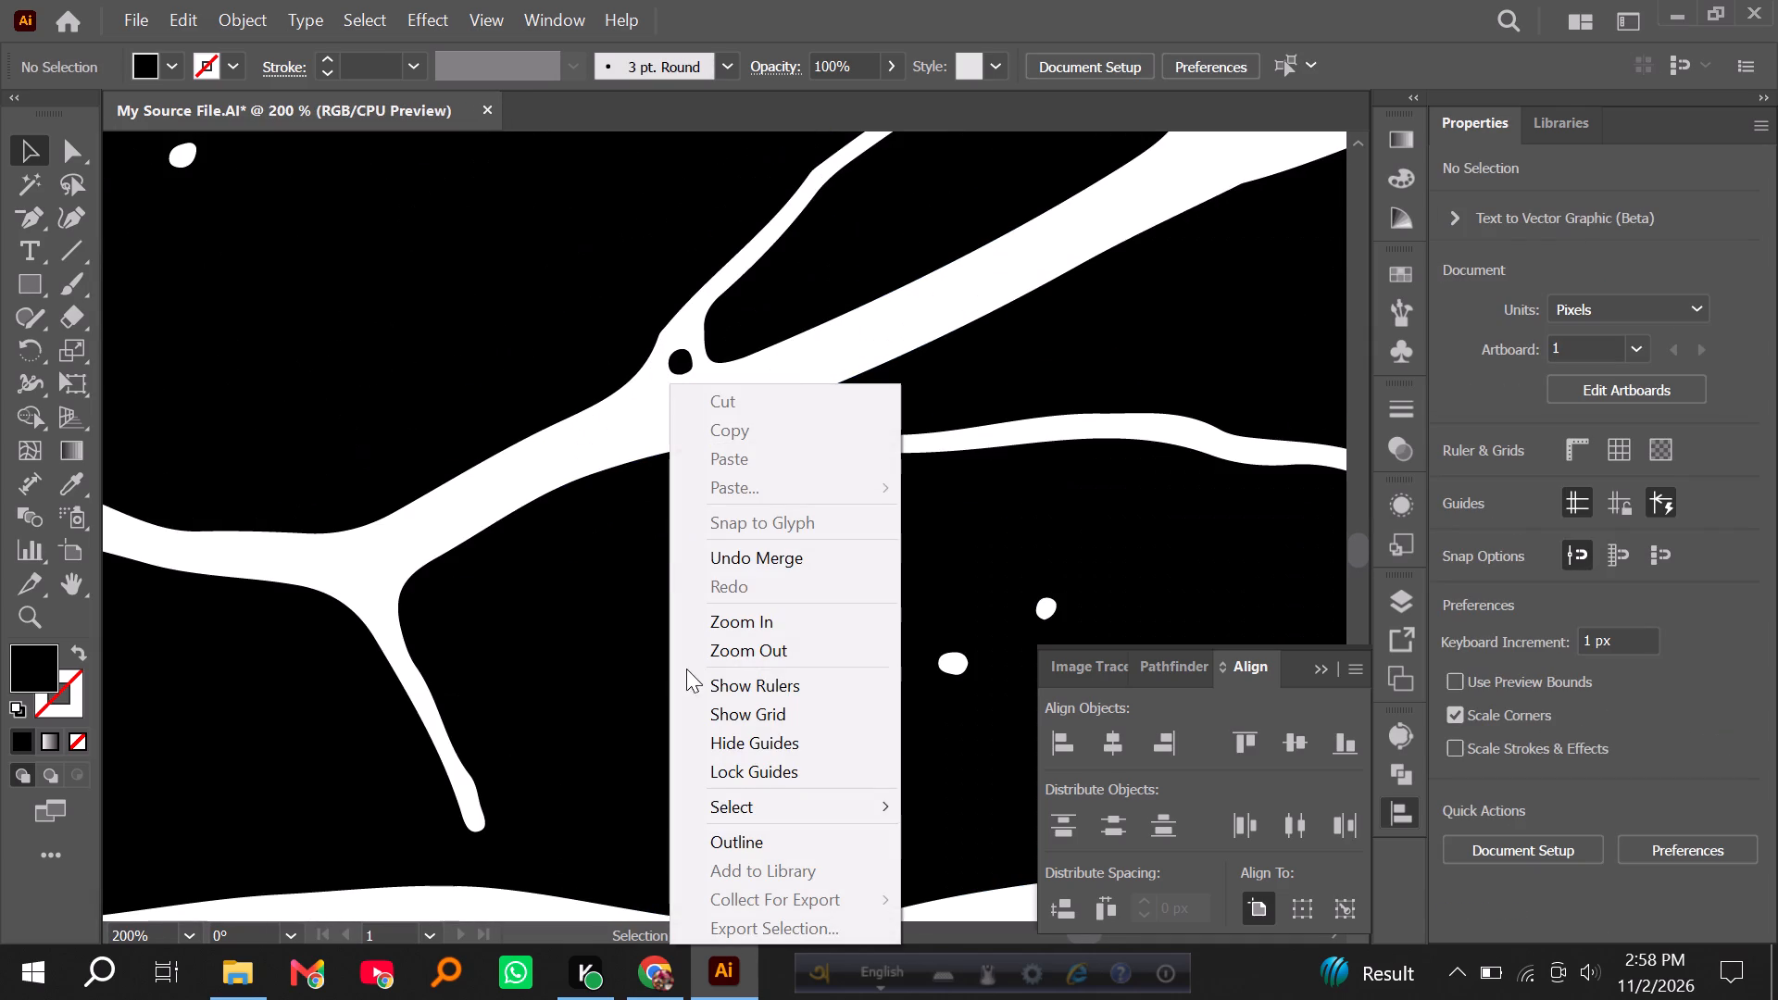
pyautogui.click(591, 481)
pyautogui.rightClick(591, 481)
pyautogui.click(621, 654)
pyautogui.click(626, 455)
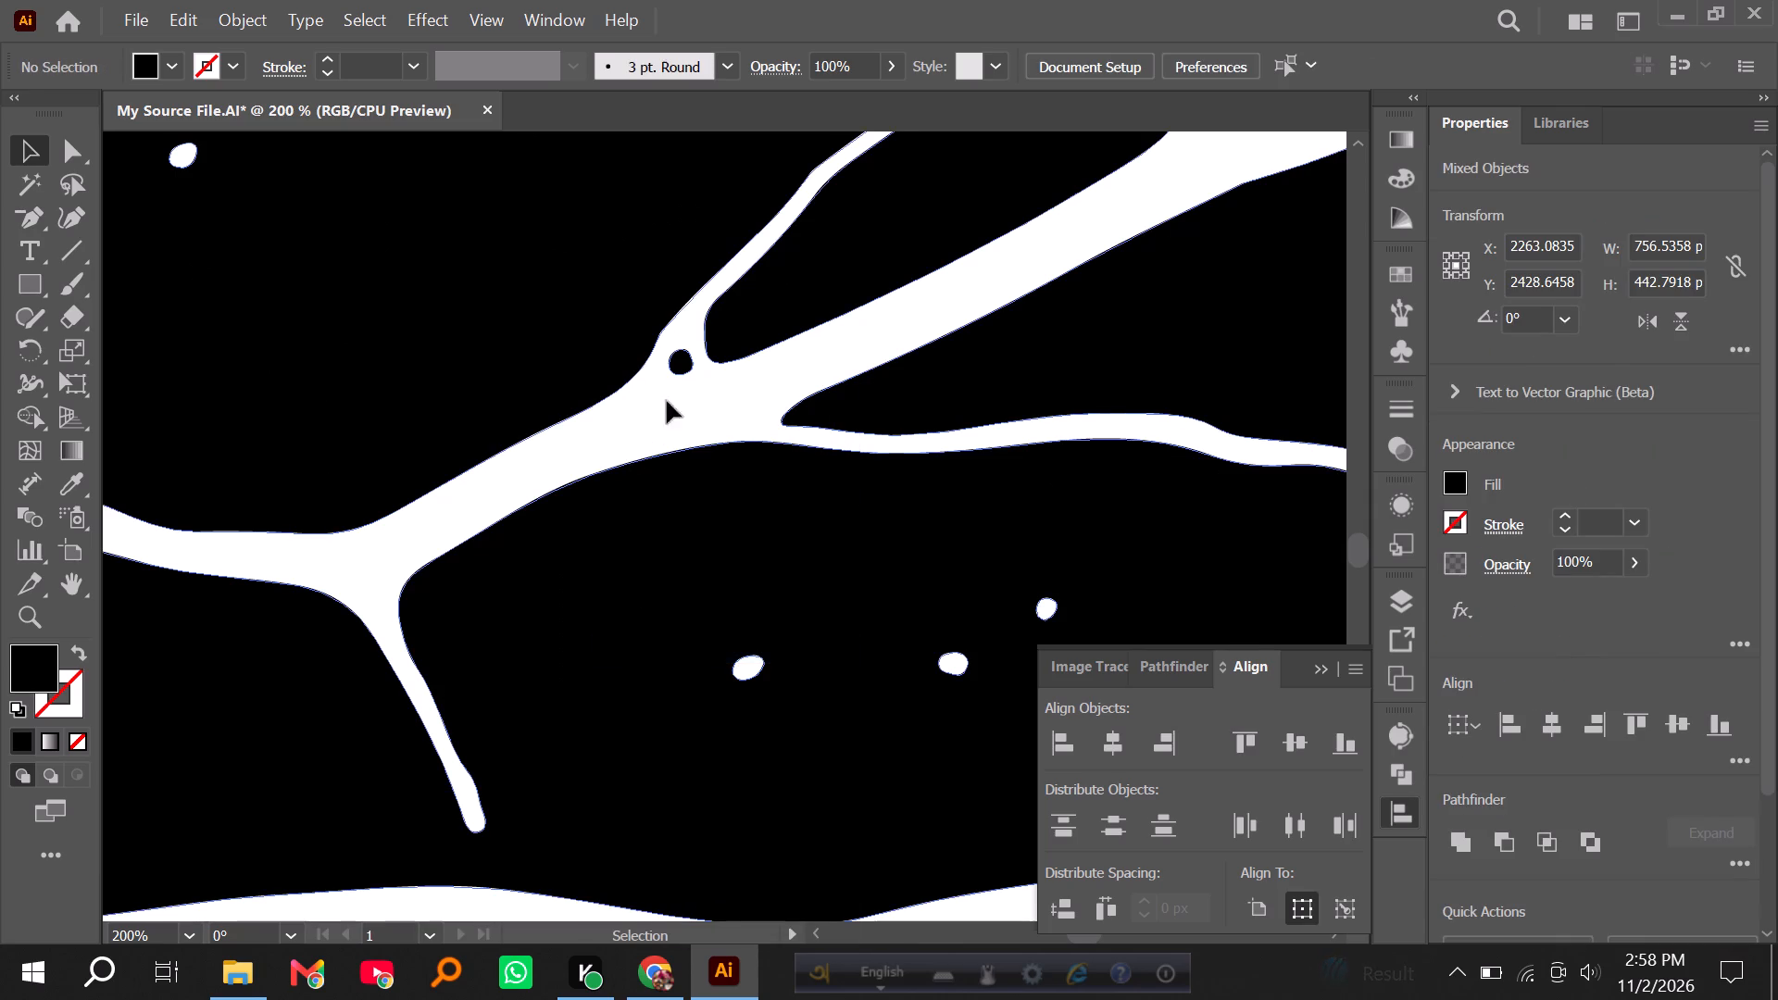
# Delete the small black speck at the crack junction of the large rock.
pyautogui.click(675, 370)
pyautogui.press('Delete')
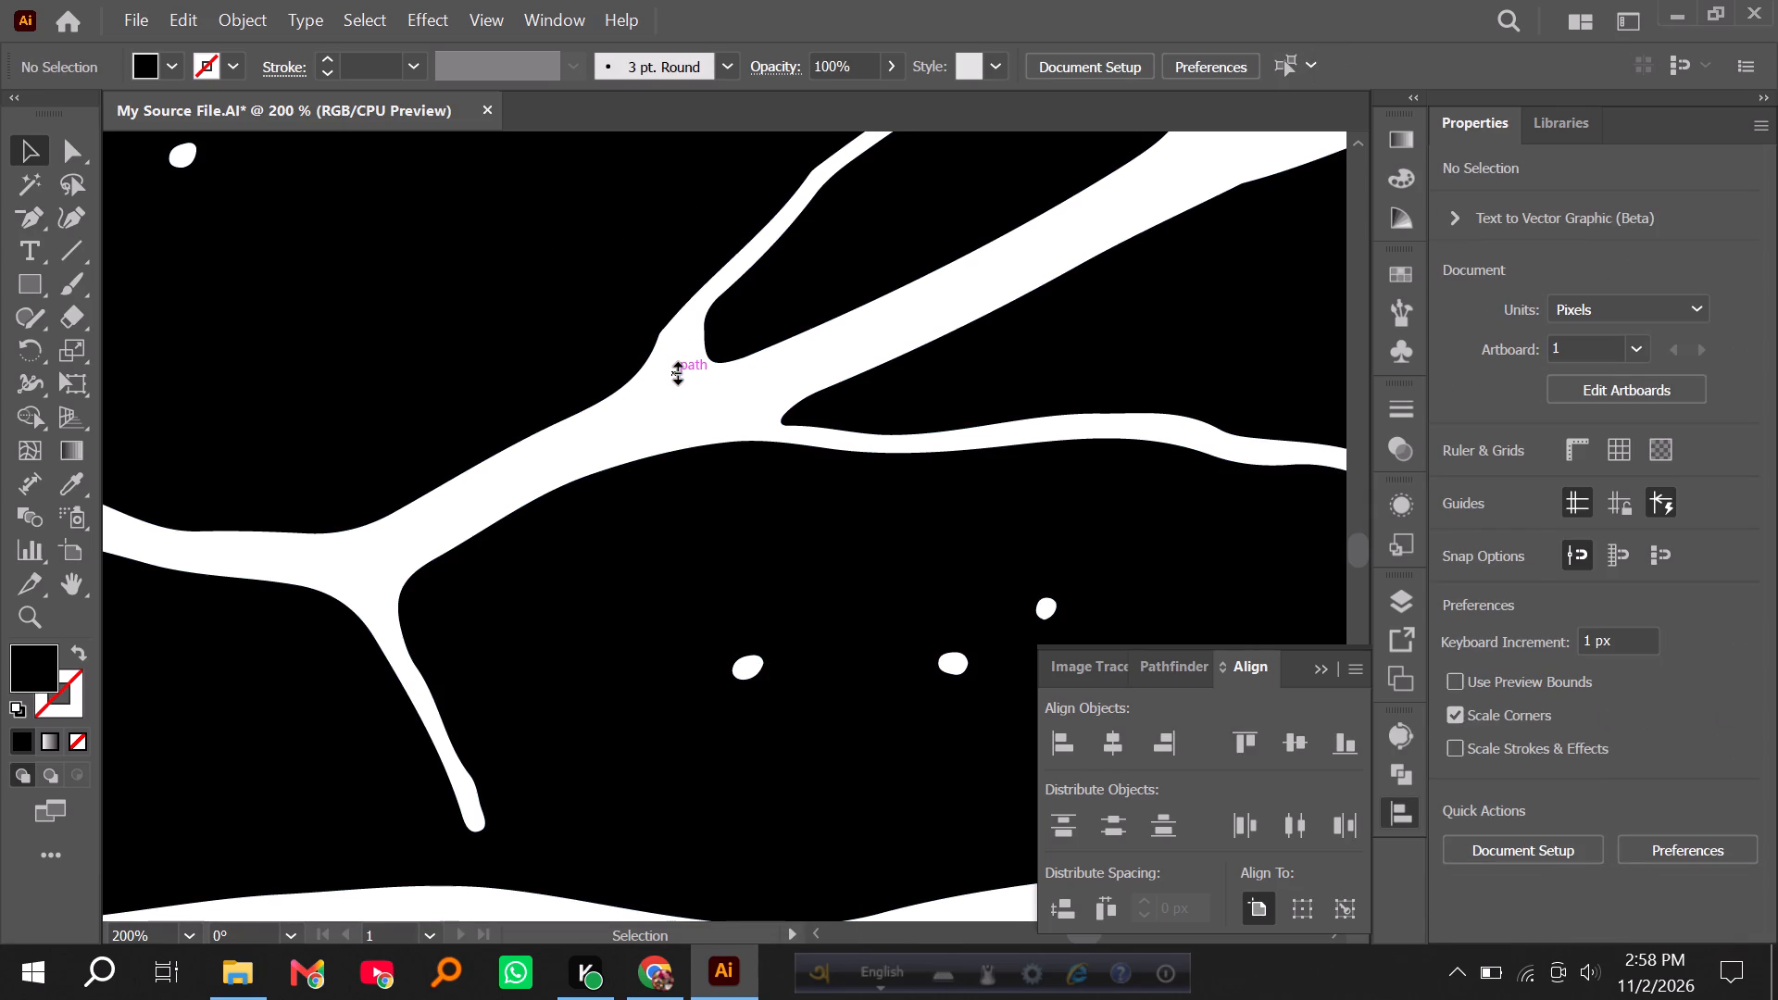
# Group all the pieces of the large cracked rock below the fish skeleton again.
pyautogui.keyDown('alt'); pyautogui.scroll(-5, 674, 372); pyautogui.keyUp('alt')
pyautogui.scroll(2, 675, 377)
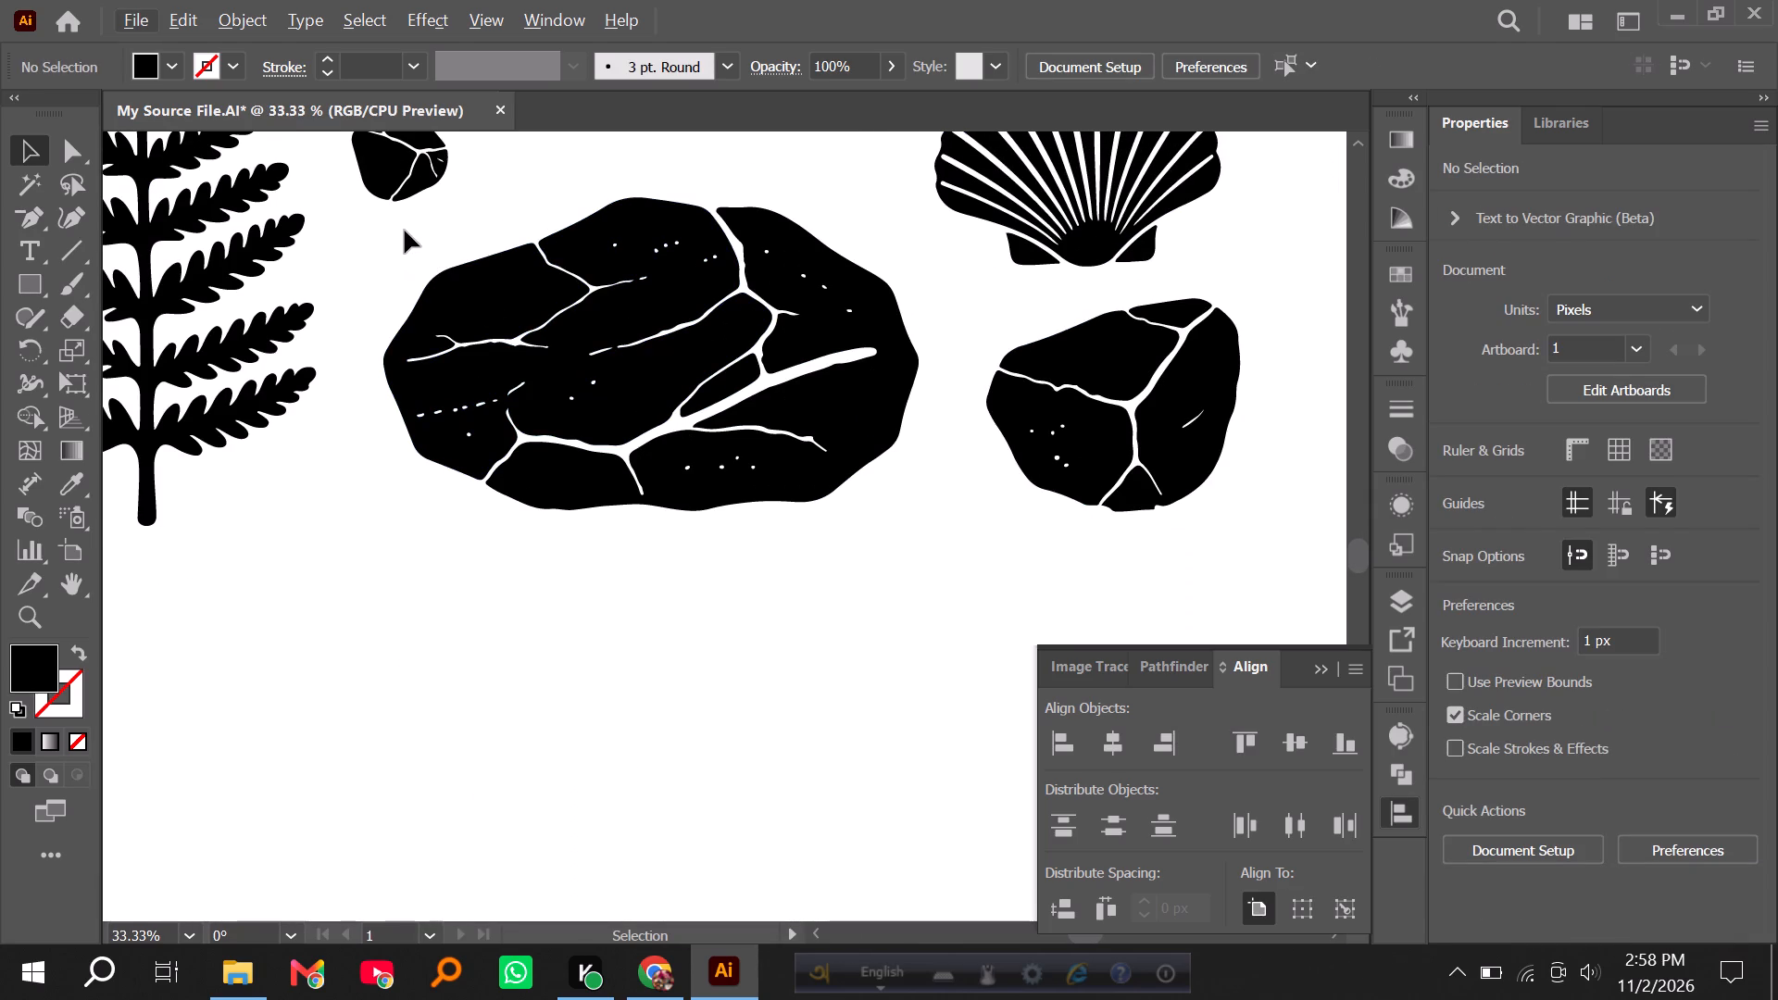
pyautogui.moveTo(397, 224); pyautogui.dragTo(906, 567)
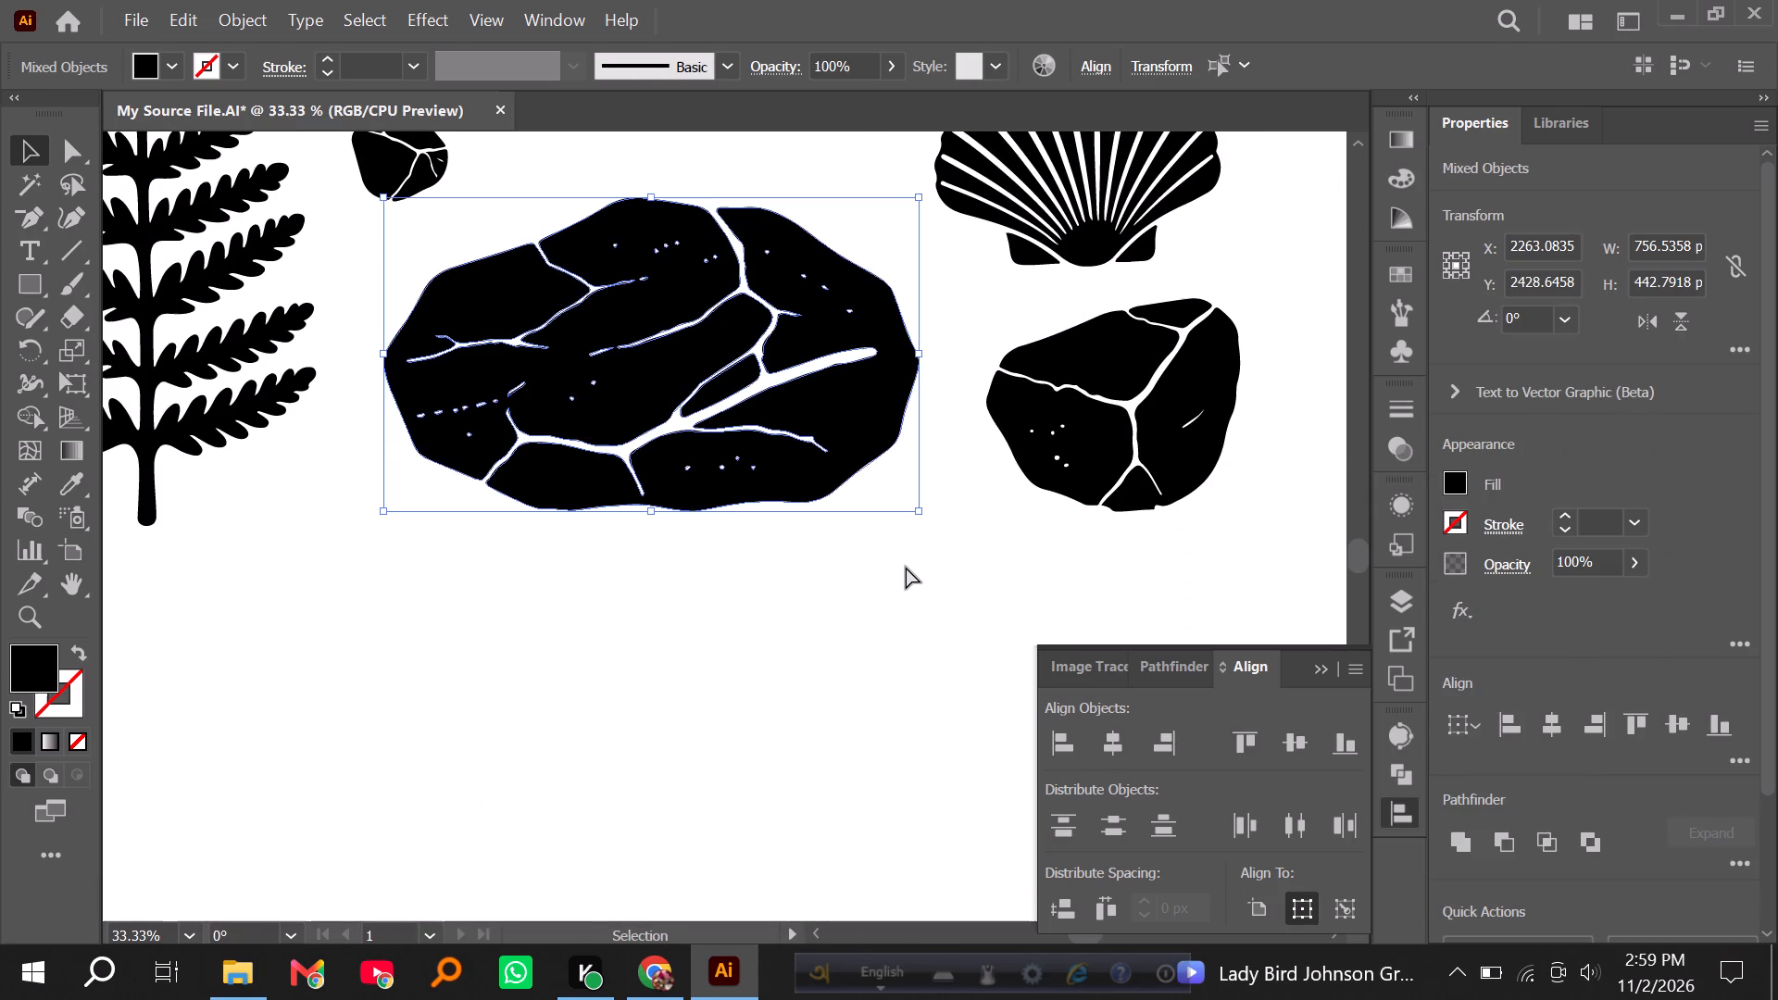
pyautogui.hotkey('ctrl', 'g')
# Group all the pieces of the small cracked rock between the fern and the fish skeleton.
pyautogui.keyDown('alt'); pyautogui.scroll(2, 868, 564); pyautogui.keyUp('alt')
pyautogui.keyDown('alt'); pyautogui.scroll(-3, 873, 611); pyautogui.keyUp('alt')
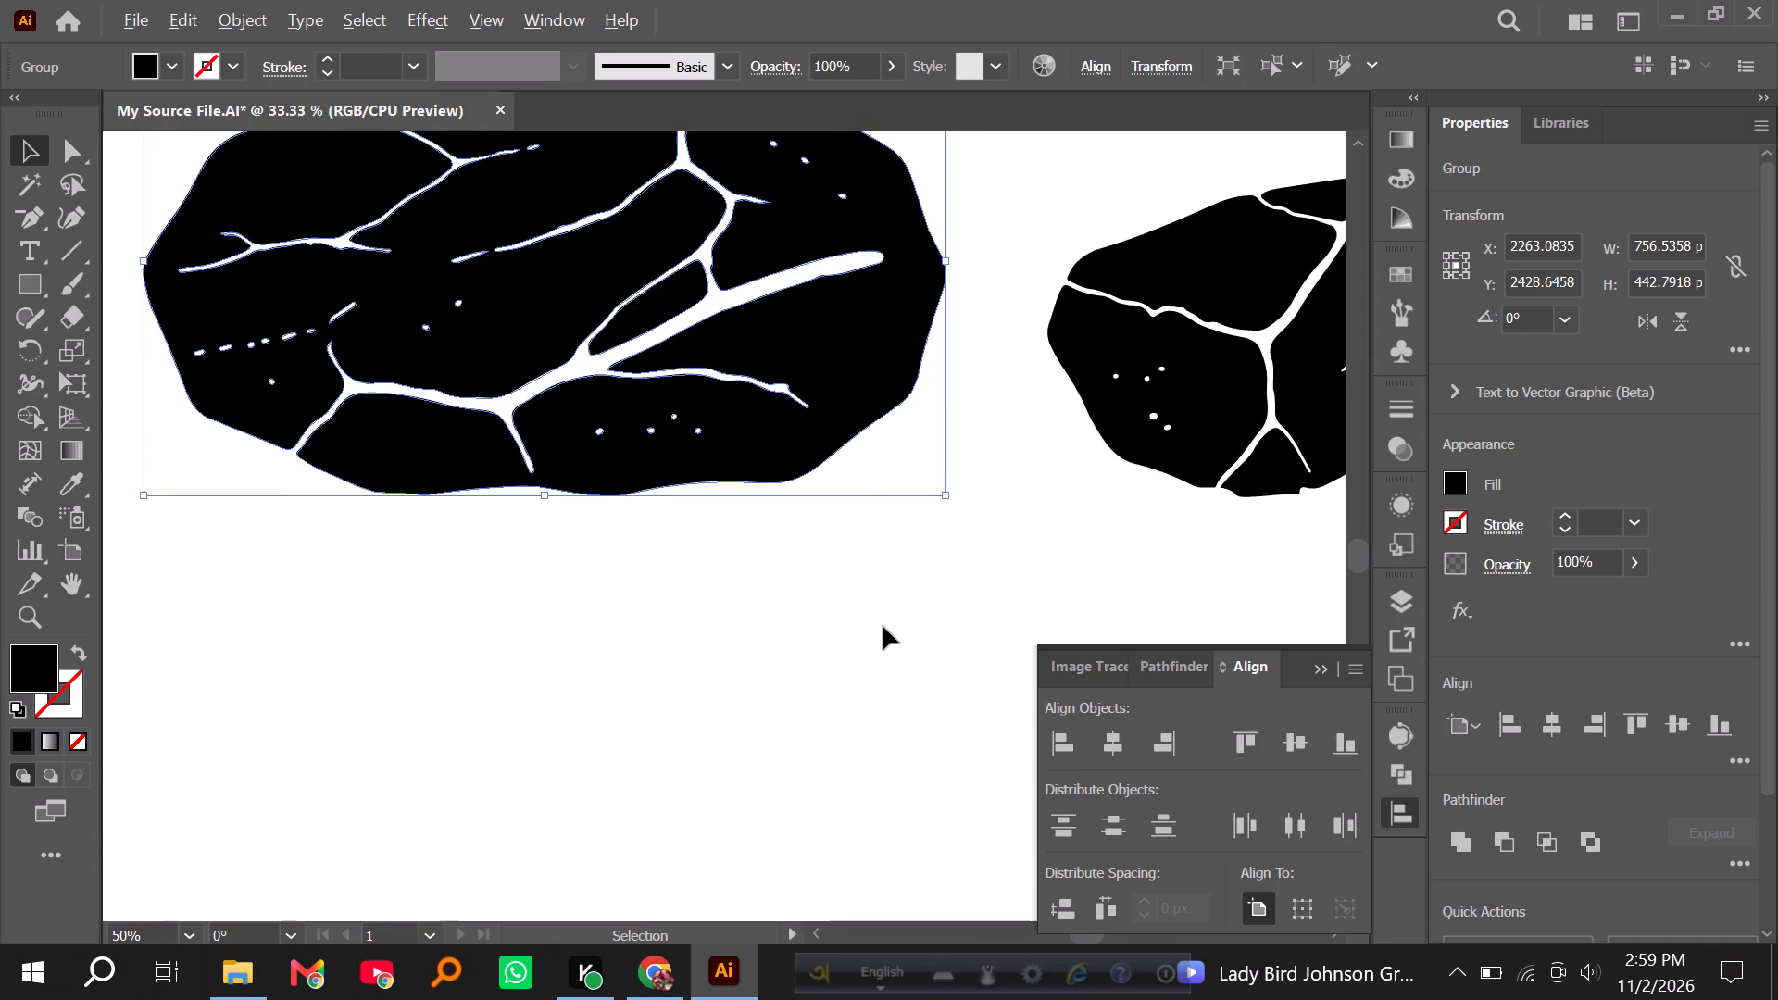
pyautogui.keyDown('alt'); pyautogui.scroll(-1, 883, 627); pyautogui.keyUp('alt')
pyautogui.scroll(1, 611, 383)
pyautogui.keyDown('alt'); pyautogui.scroll(4, 652, 449); pyautogui.keyUp('alt')
pyautogui.scroll(2, 646, 419)
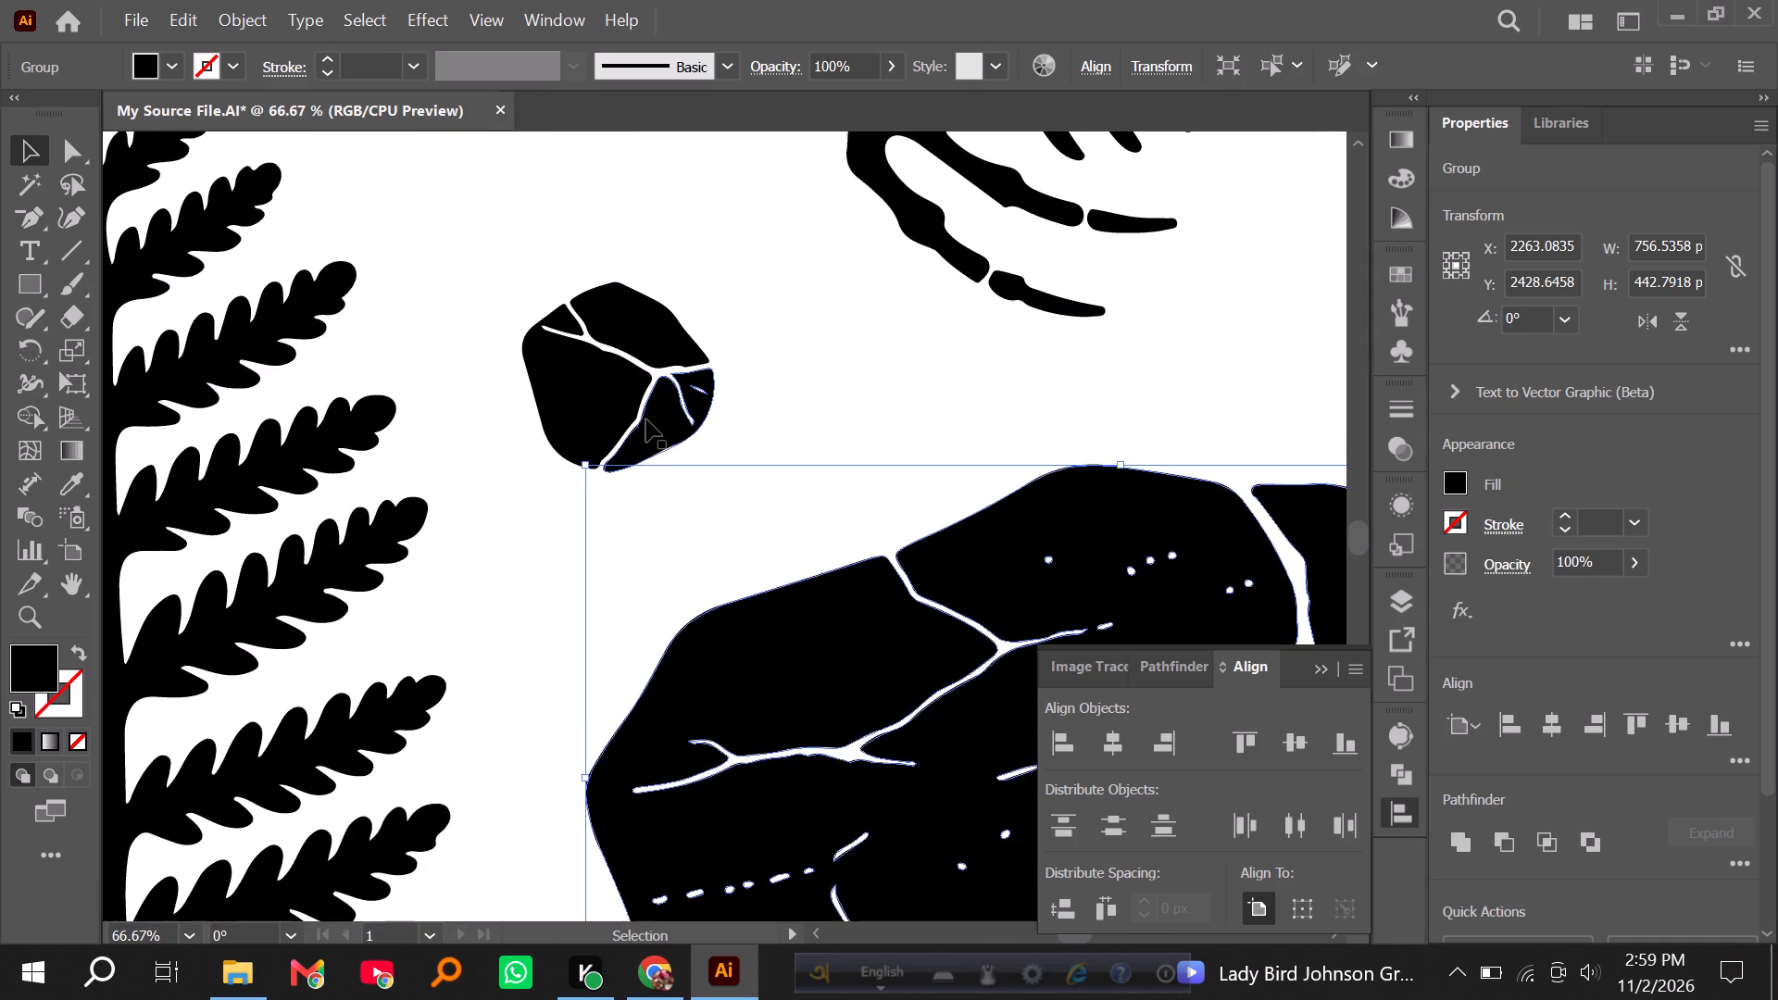
pyautogui.scroll(3, 646, 419)
pyautogui.moveTo(647, 387); pyautogui.dragTo(686, 331)
pyautogui.hotkey('ctrl', 'z')
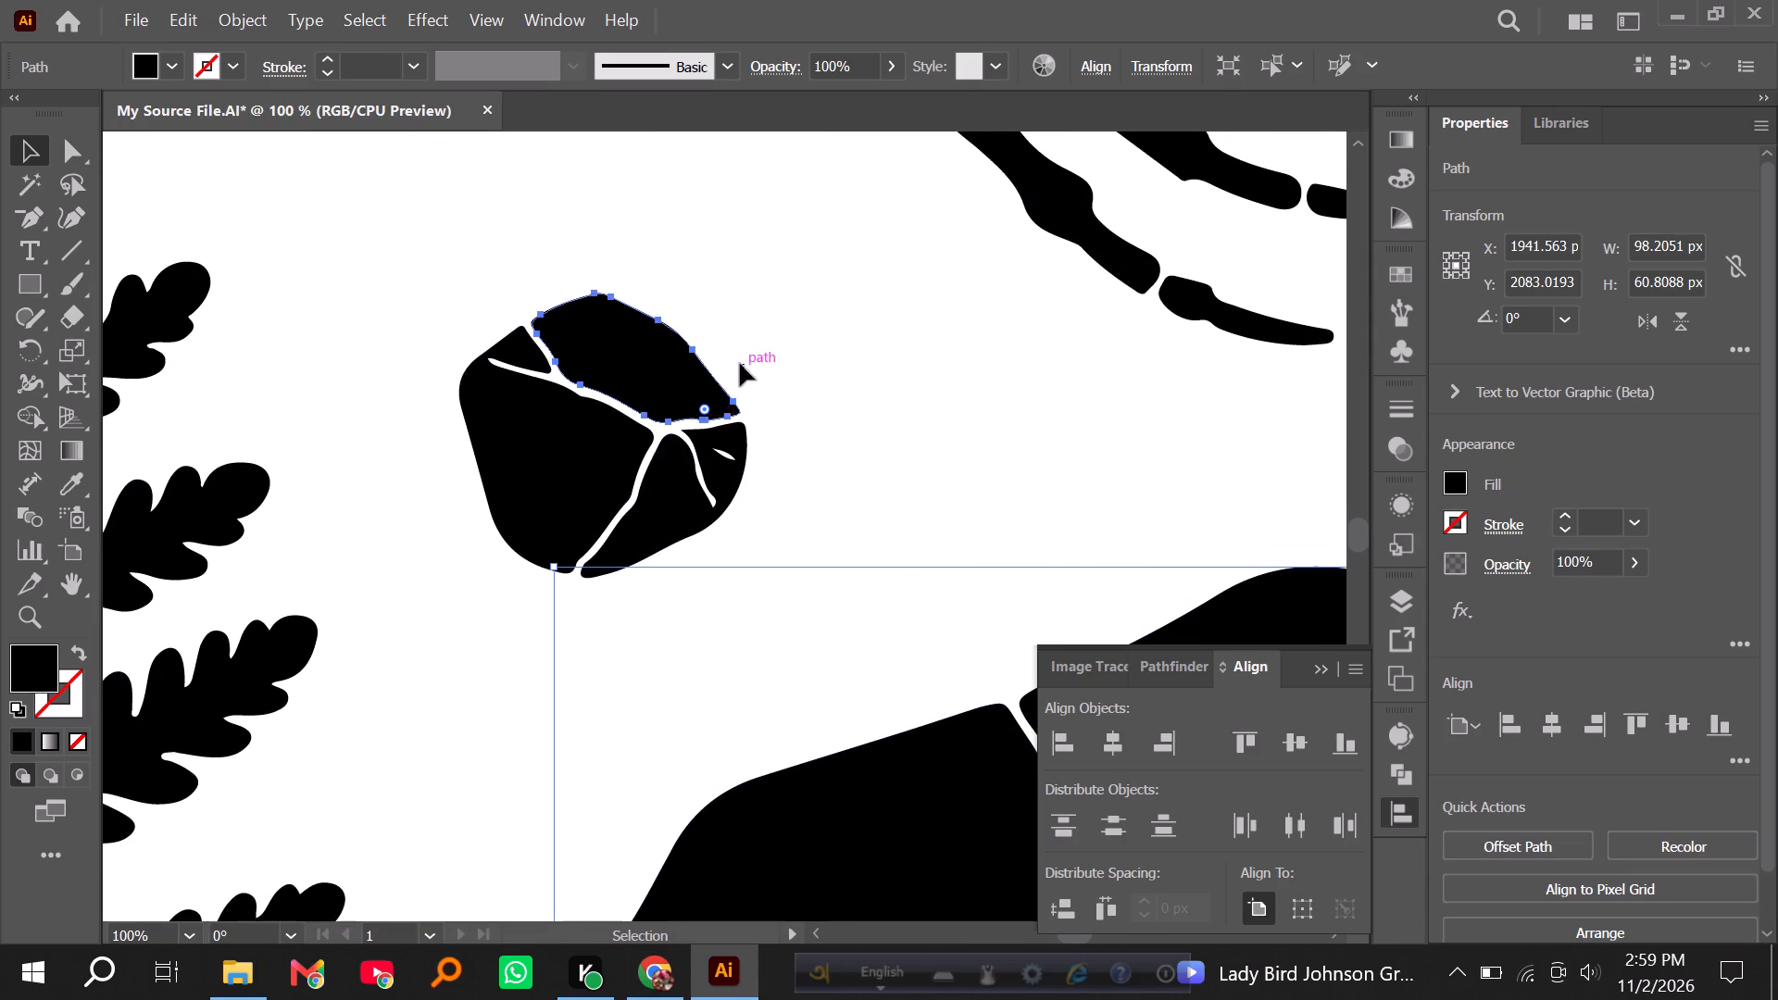
pyautogui.click(764, 368)
pyautogui.moveTo(451, 283); pyautogui.dragTo(750, 531)
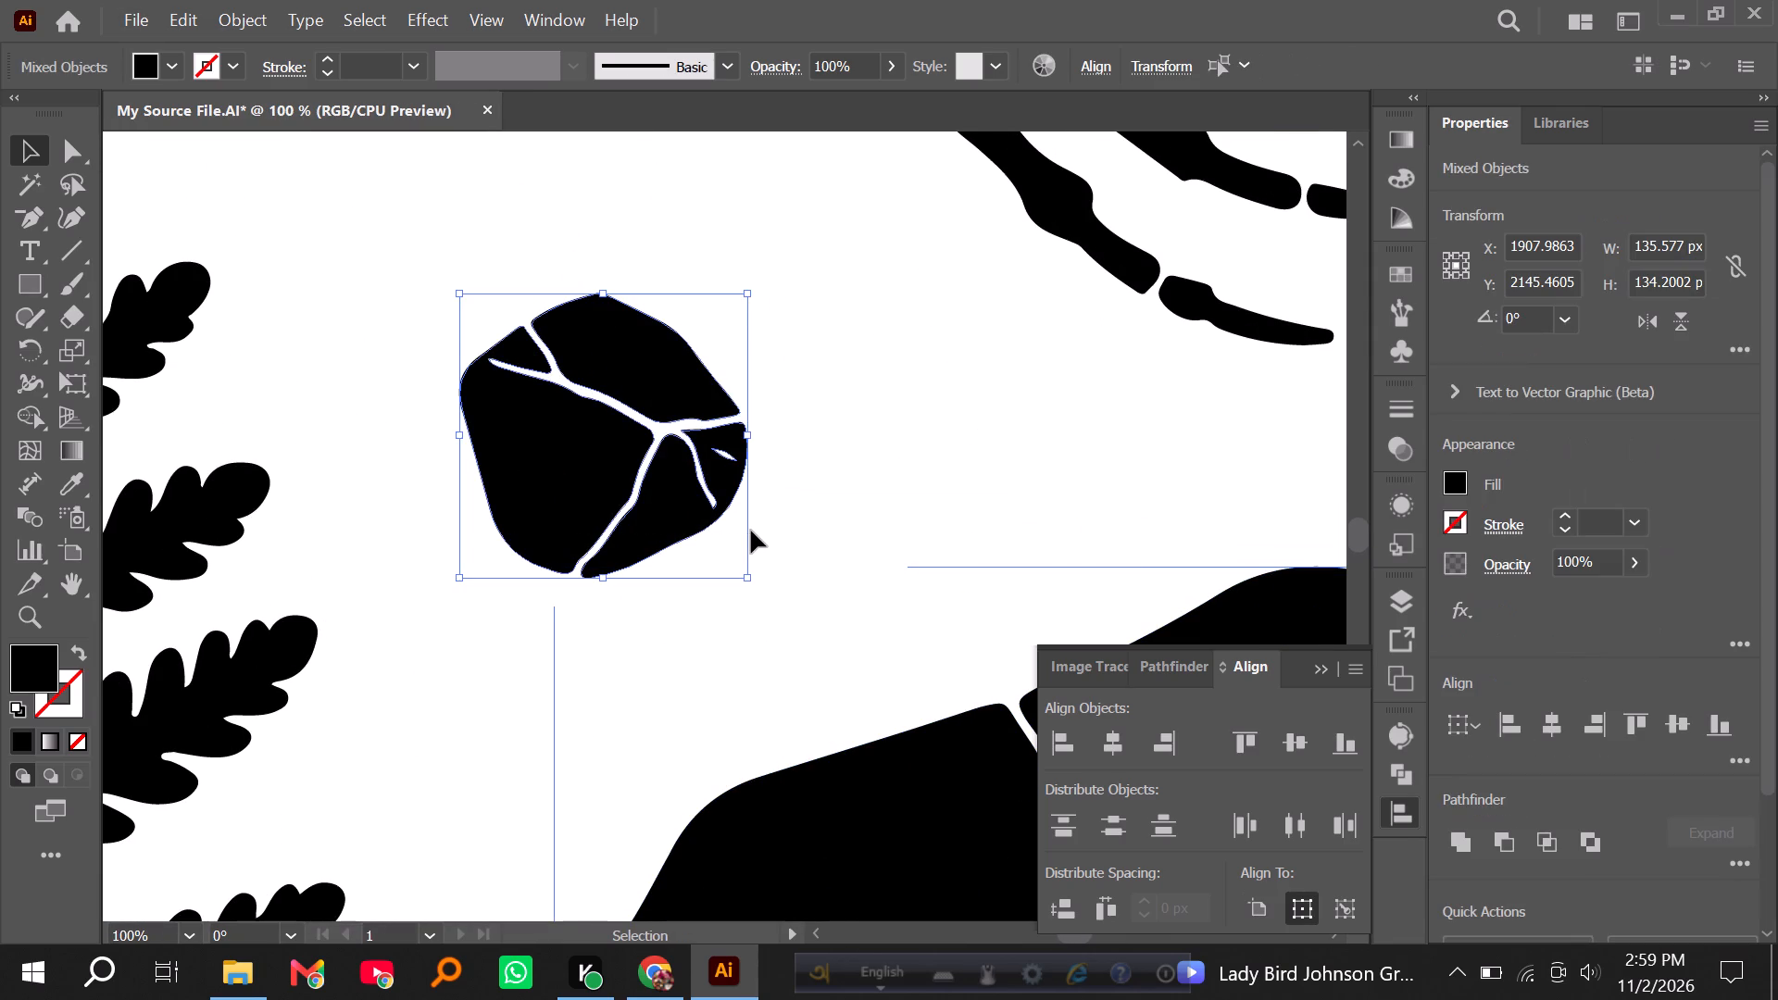
pyautogui.hotkey('ctrl', 'g')
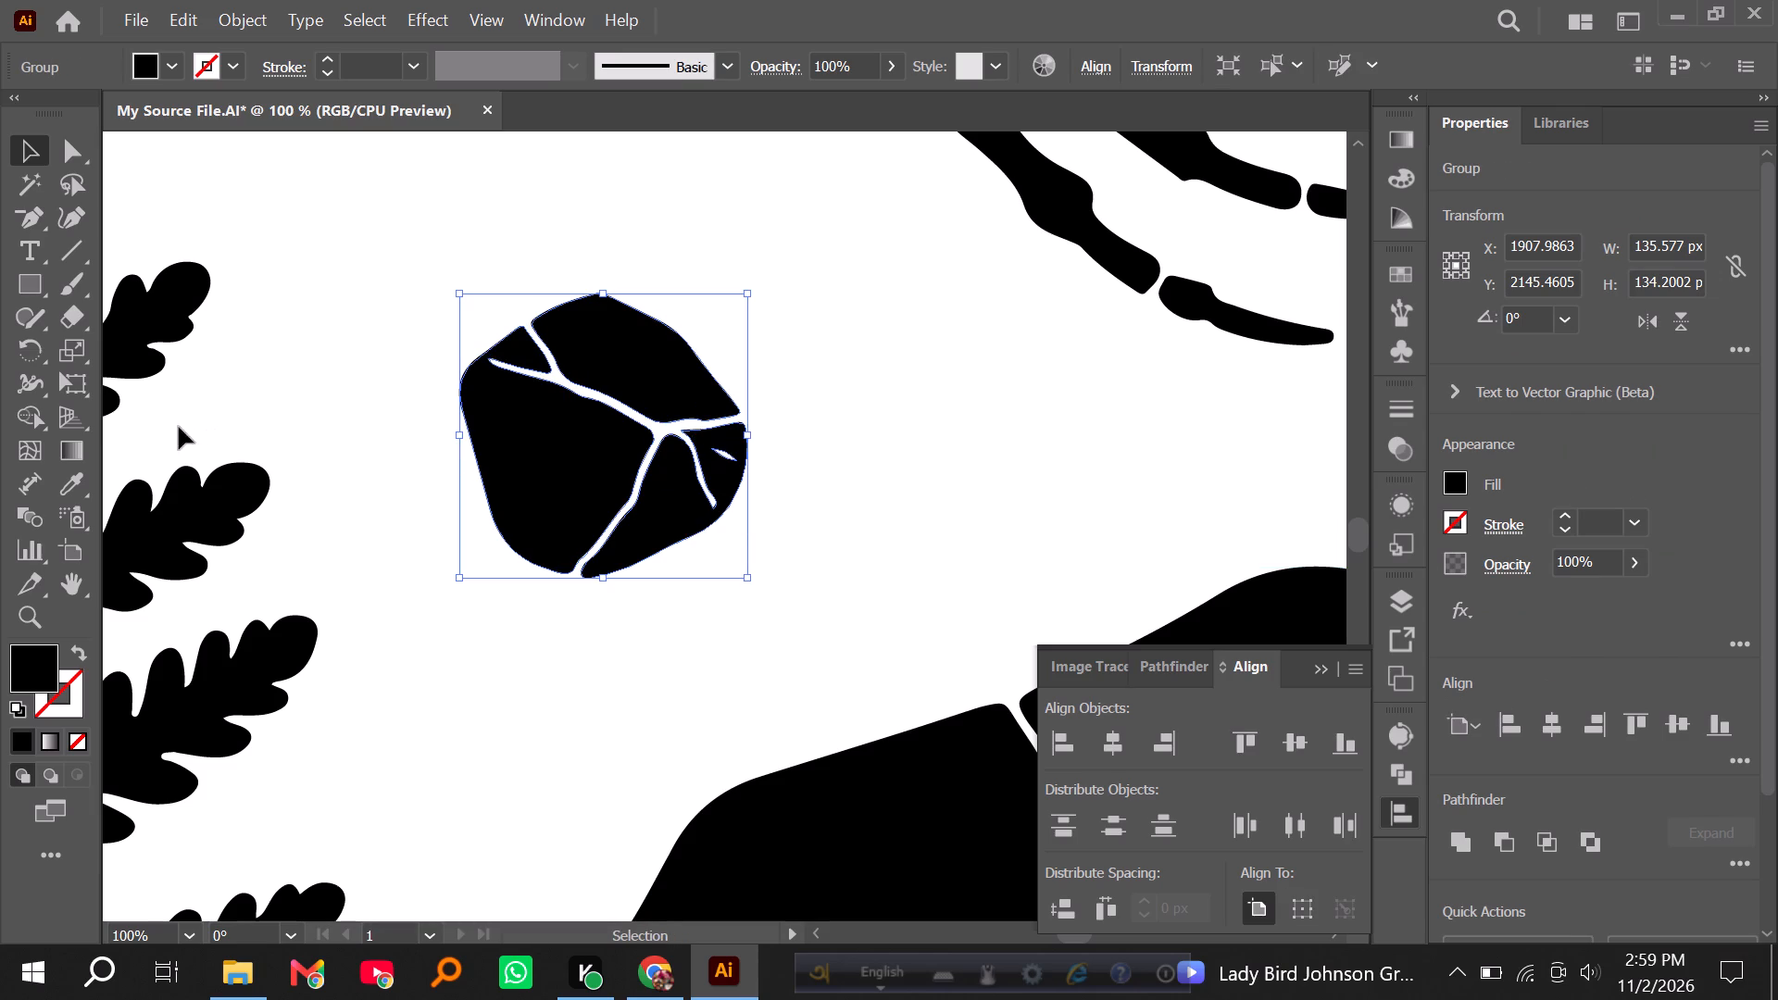
# Fill the tiny isolated crack in the right piece of the small rock with Shape Builder.
pyautogui.click(21, 415)
pyautogui.moveTo(723, 451); pyautogui.dragTo(715, 461)
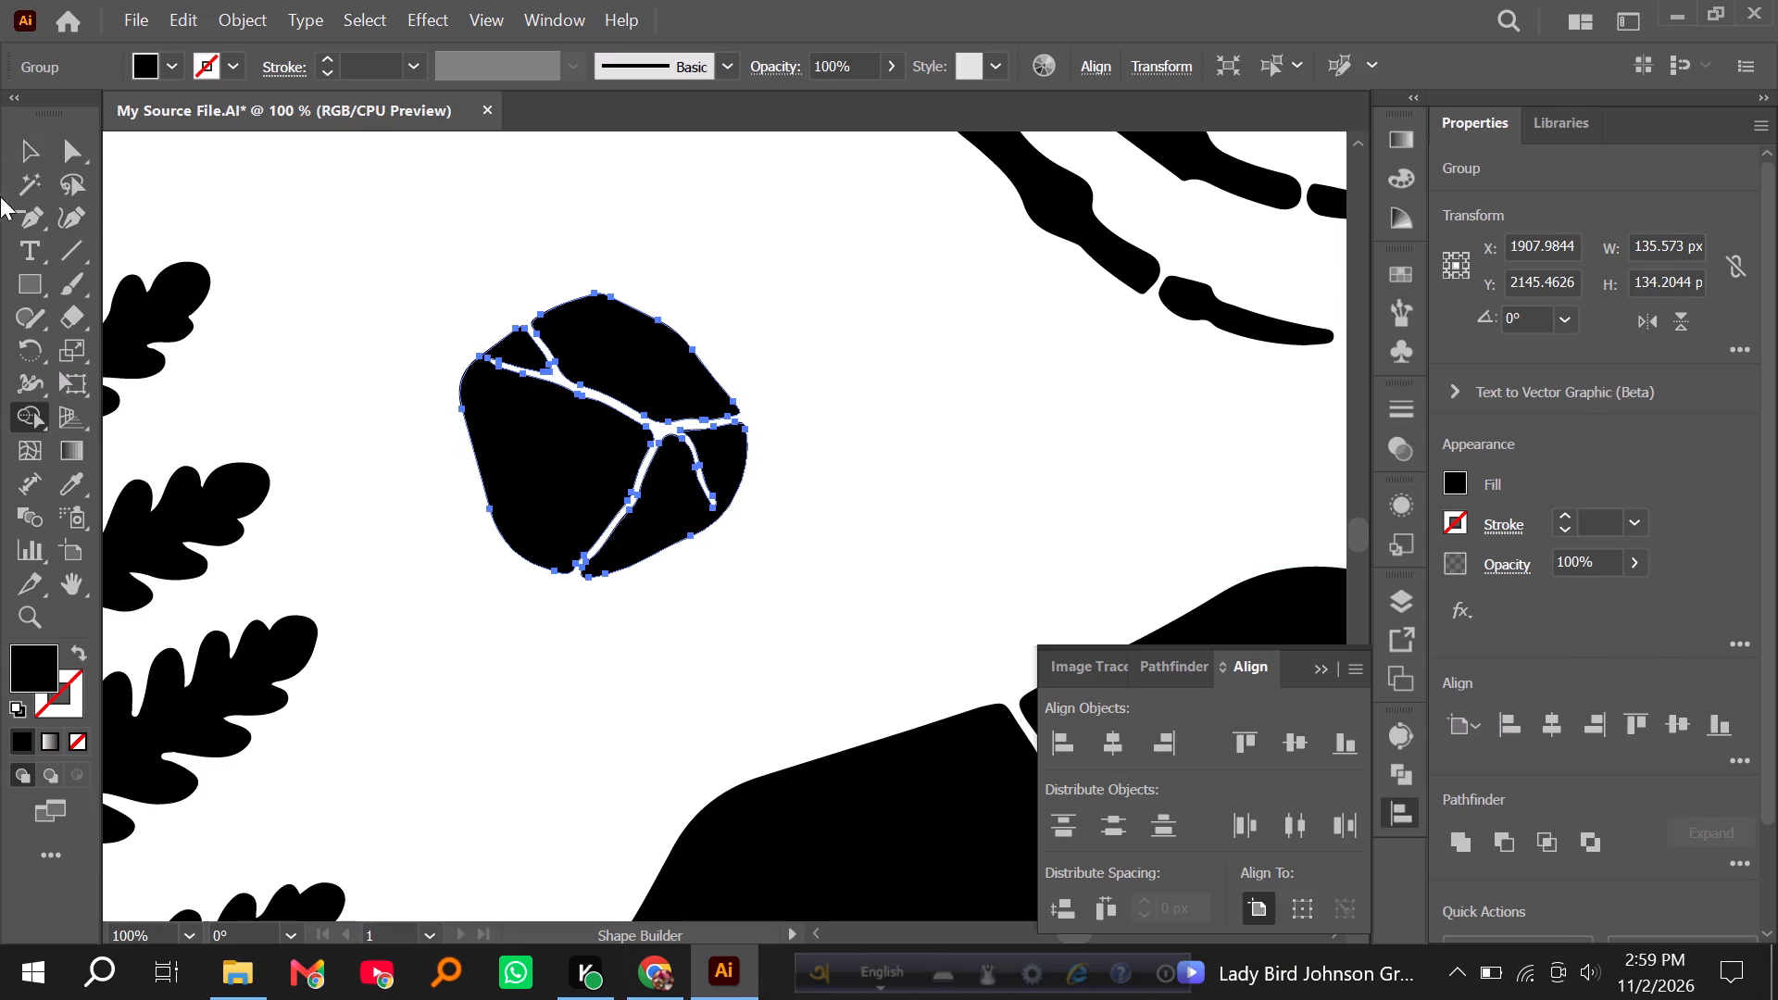
pyautogui.click(26, 150)
pyautogui.click(273, 212)
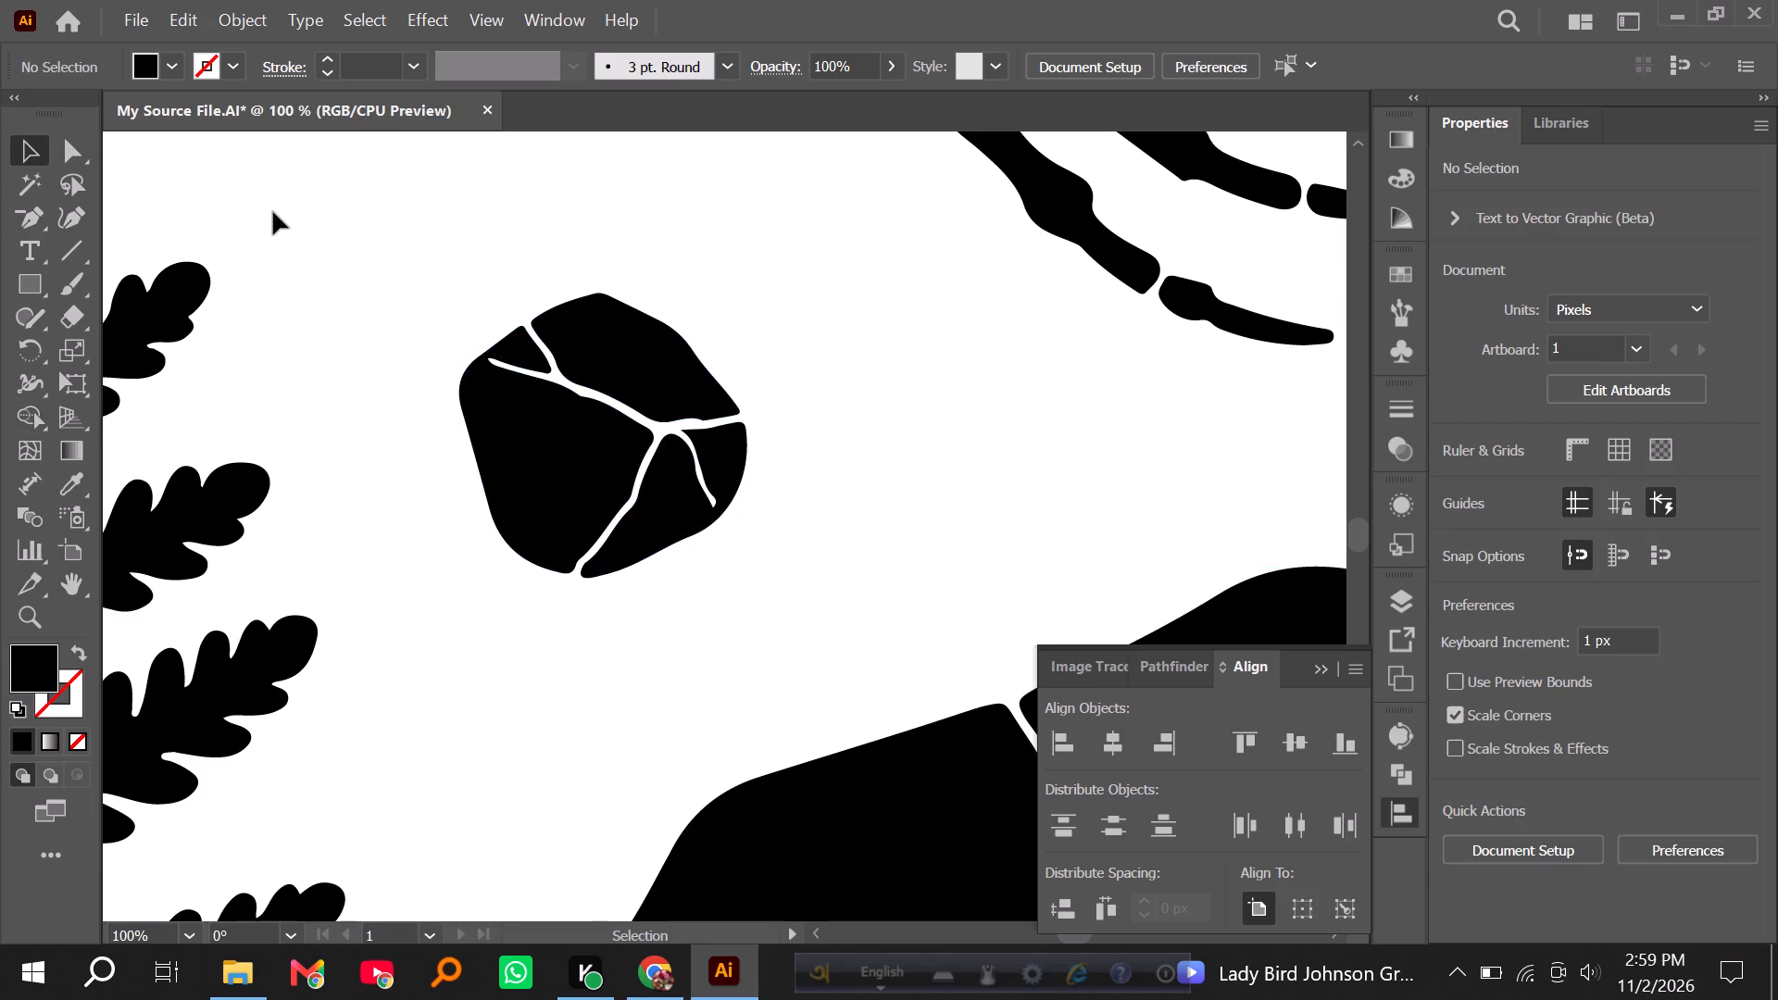
# Group all the cleaned fossil, rock, shell and fern silhouettes on the artboard into one set.
pyautogui.keyDown('alt'); pyautogui.scroll(-4, 282, 227); pyautogui.keyUp('alt')
pyautogui.keyDown('alt'); pyautogui.scroll(-3, 449, 481); pyautogui.keyUp('alt')
pyautogui.scroll(4, 454, 493)
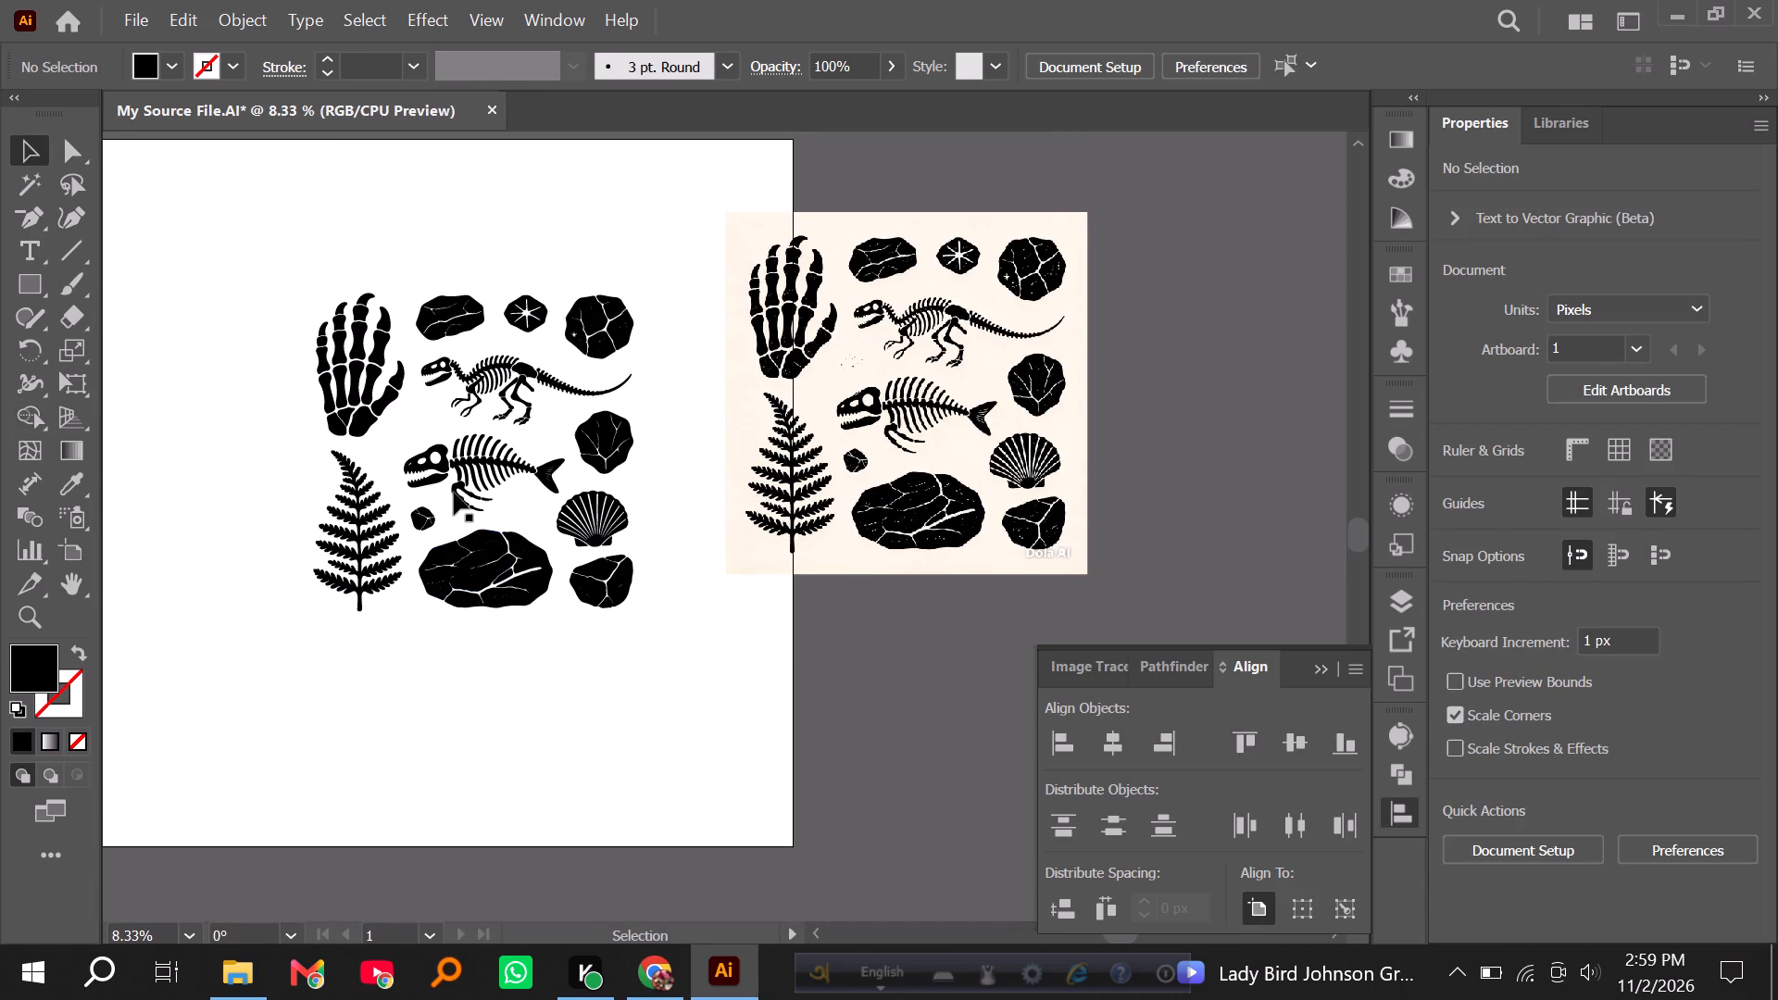
pyautogui.moveTo(303, 239); pyautogui.dragTo(629, 625)
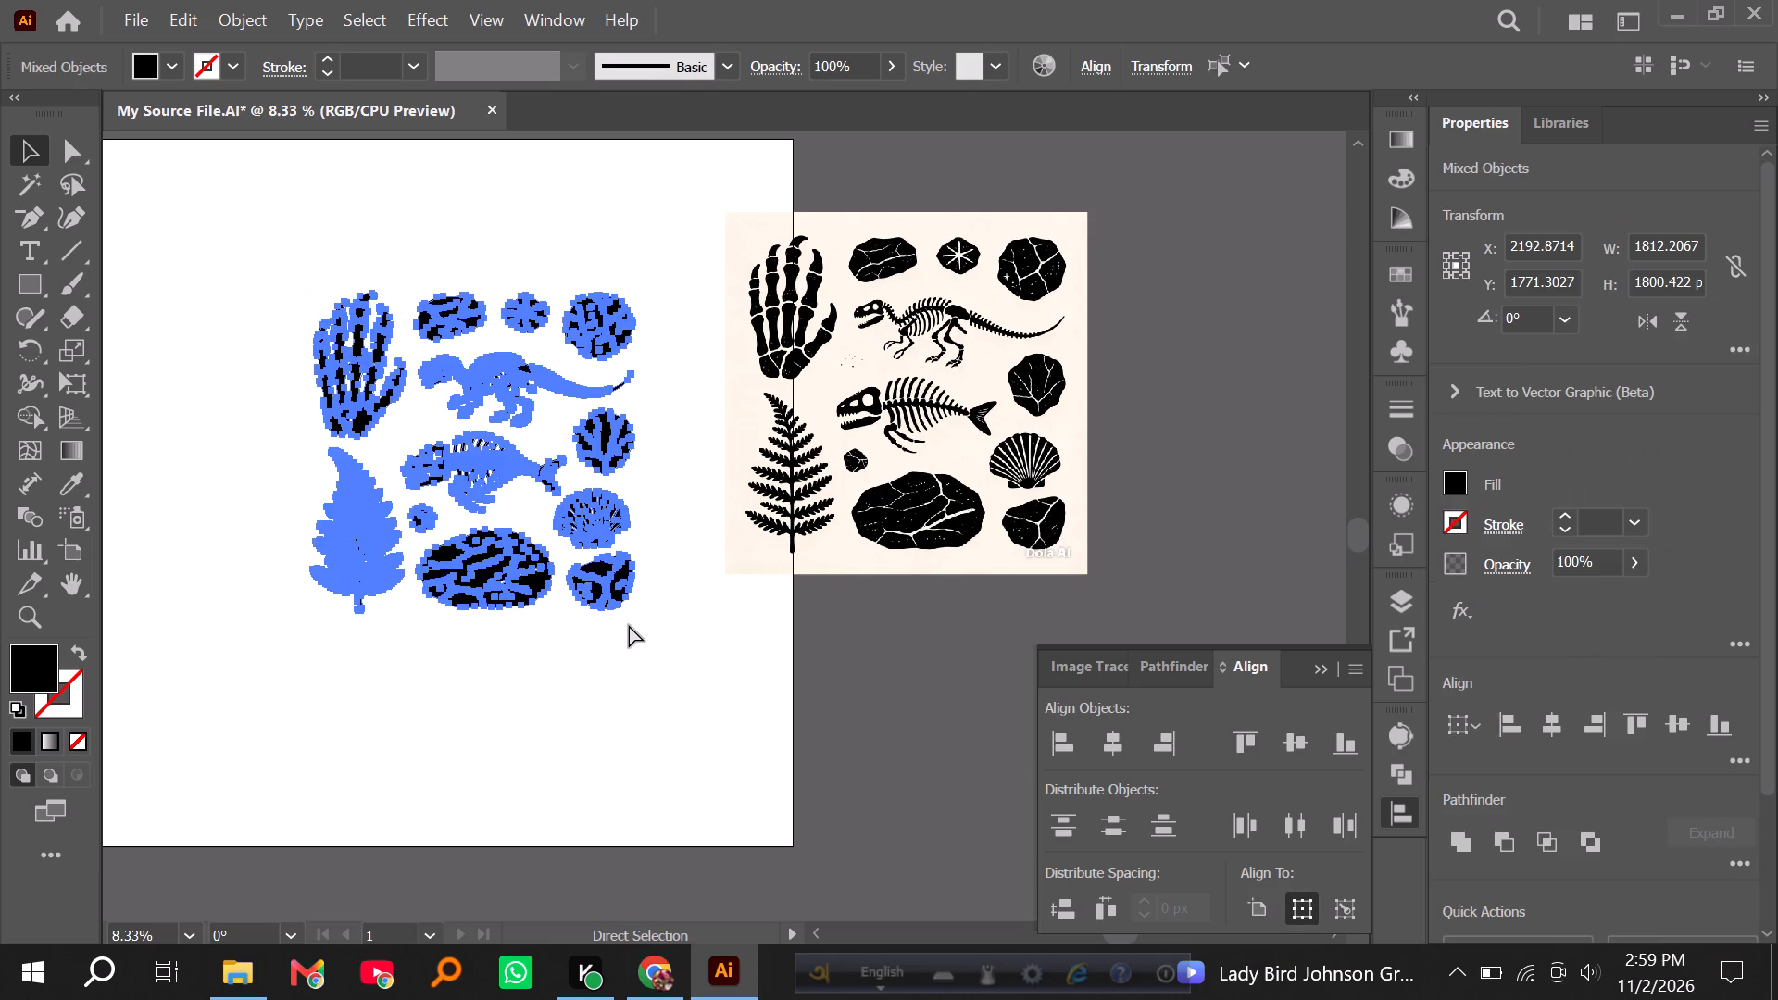
pyautogui.hotkey('ctrl', 'g')
# Move the fossil set off the artboard to the space above the finished floral sets.
pyautogui.keyDown('alt'); pyautogui.scroll(-3, 630, 621); pyautogui.keyUp('alt')
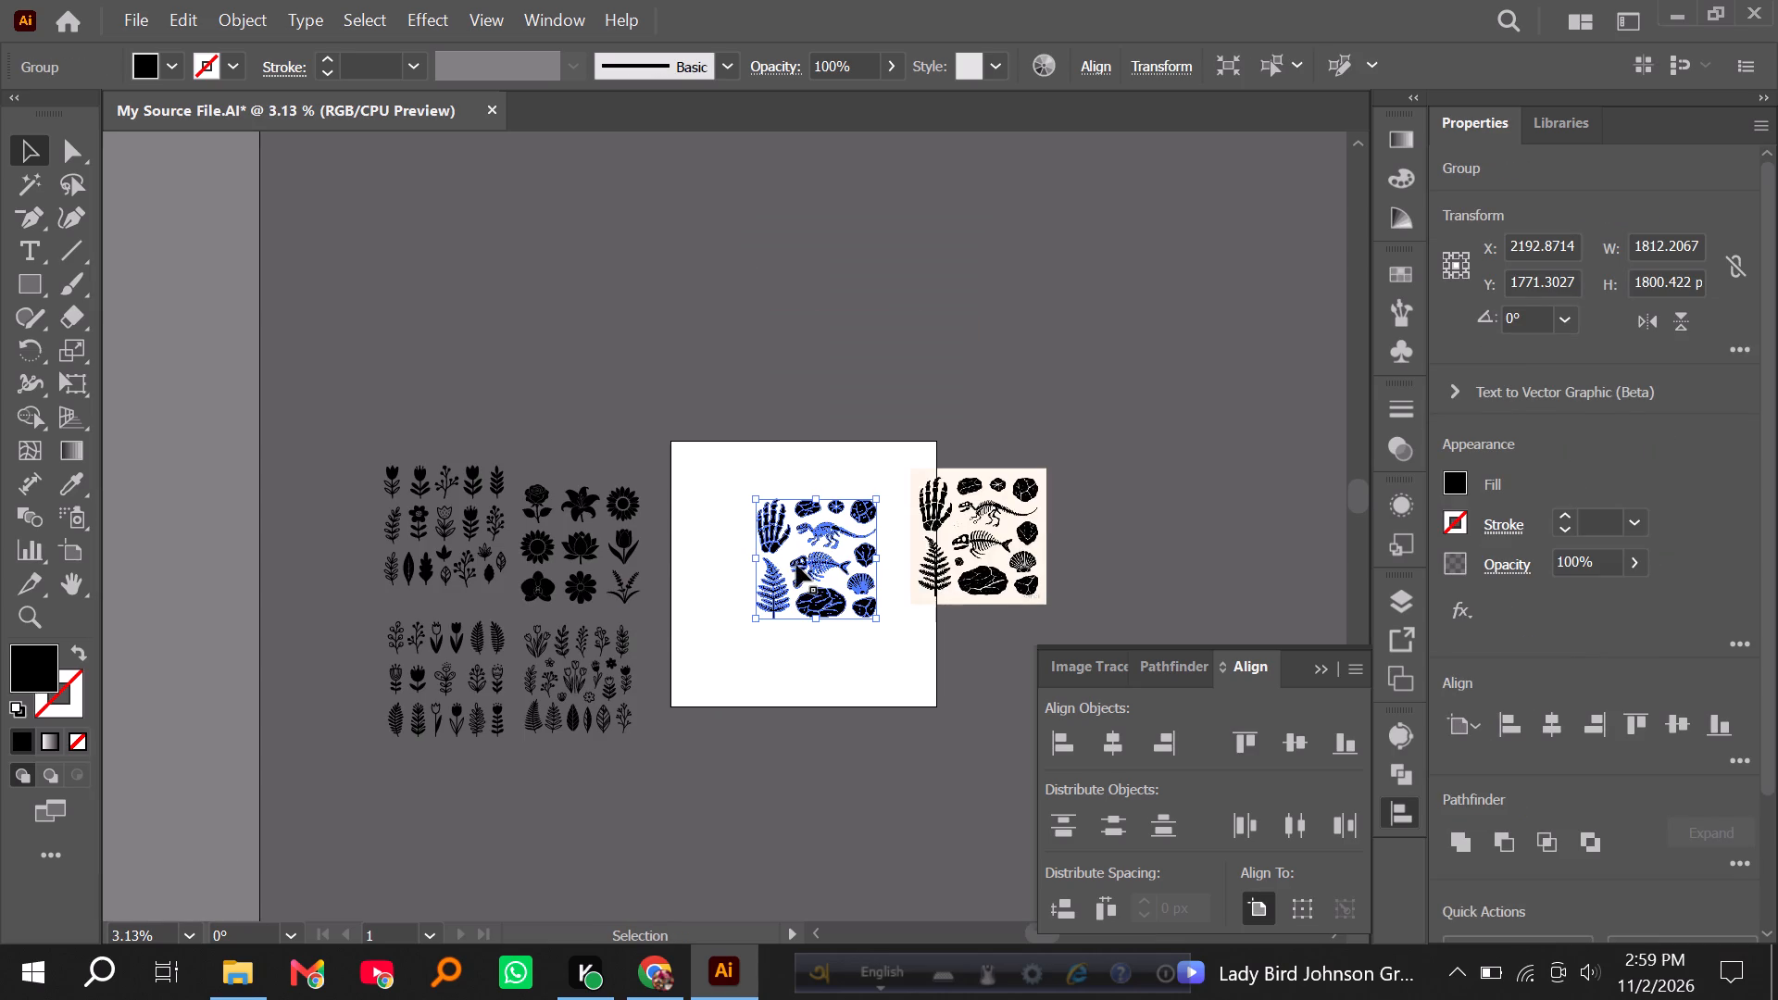
pyautogui.moveTo(796, 565); pyautogui.dragTo(529, 376)
pyautogui.click(646, 374)
# Delete the Fossil Vector Art.png reference image beside the artboard.
pyautogui.click(1004, 553)
pyautogui.press('Delete')
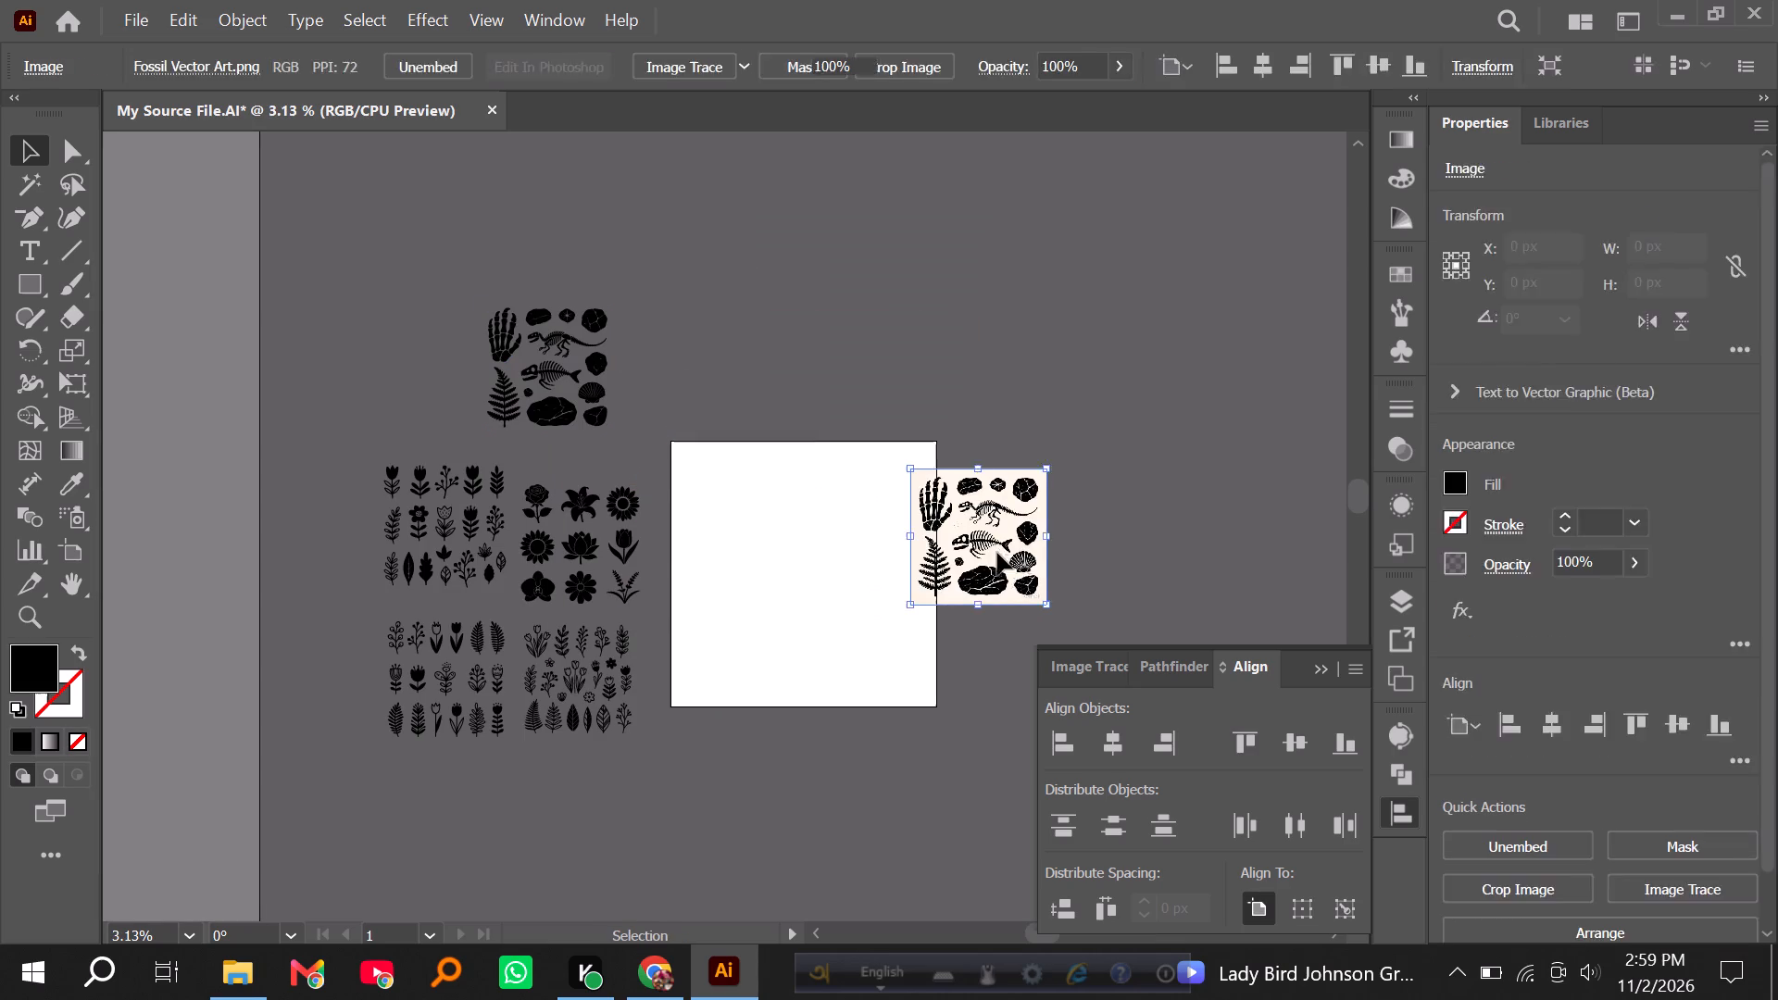
pyautogui.moveTo(770, 361); pyautogui.dragTo(947, 754)
# In File Explorer, delete the six selected source images, Fossil Vector Art (5).png, Fossil Vector Art.png and r (1) to r (4).jpg, and return to Illustrator.
pyautogui.click(235, 977)
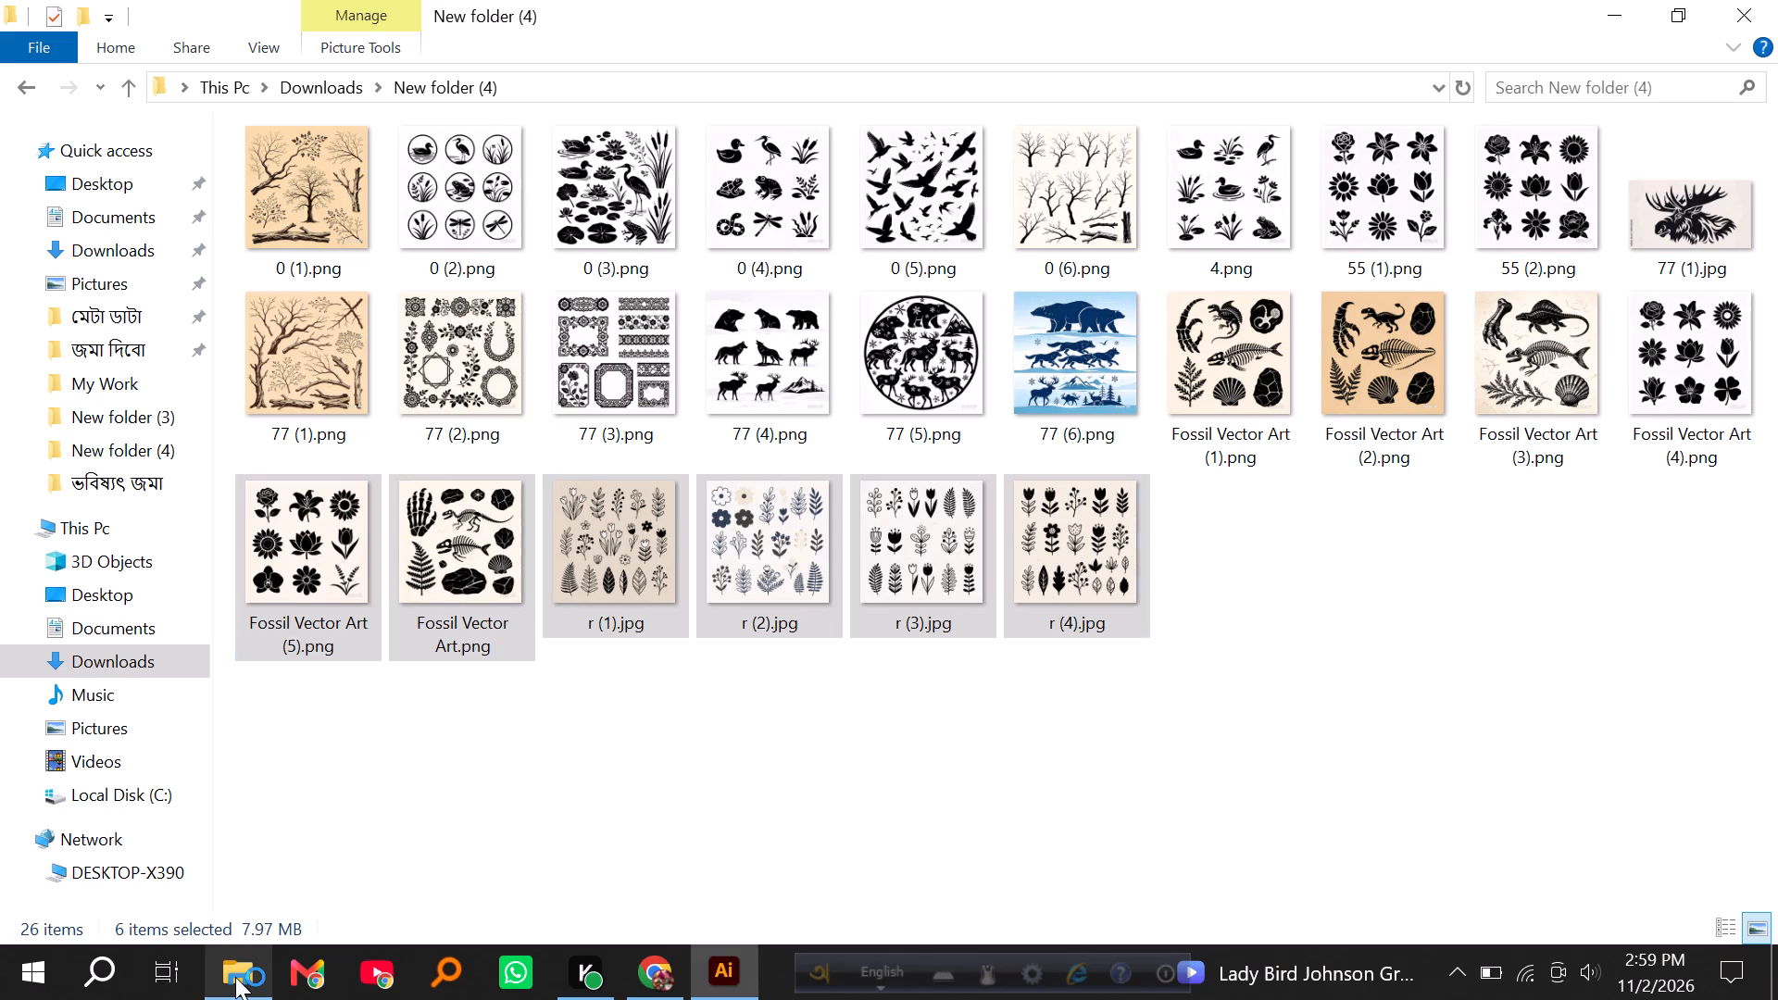
pyautogui.press('Delete')
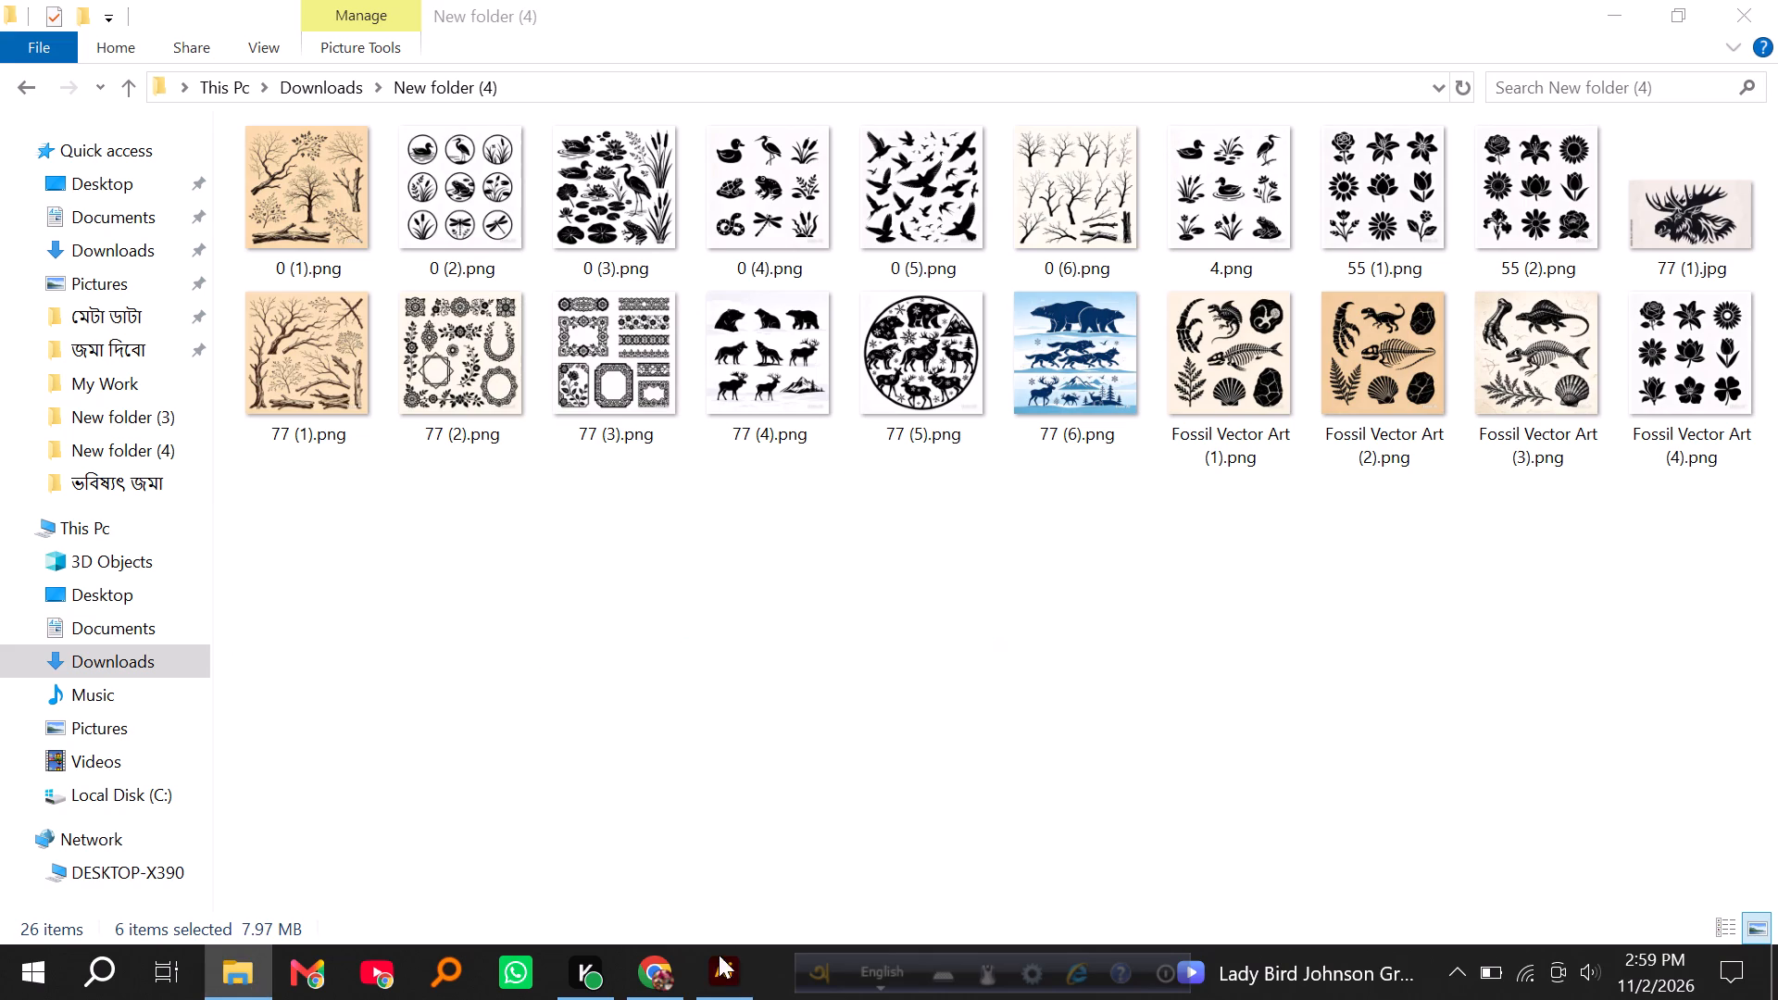
pyautogui.click(706, 969)
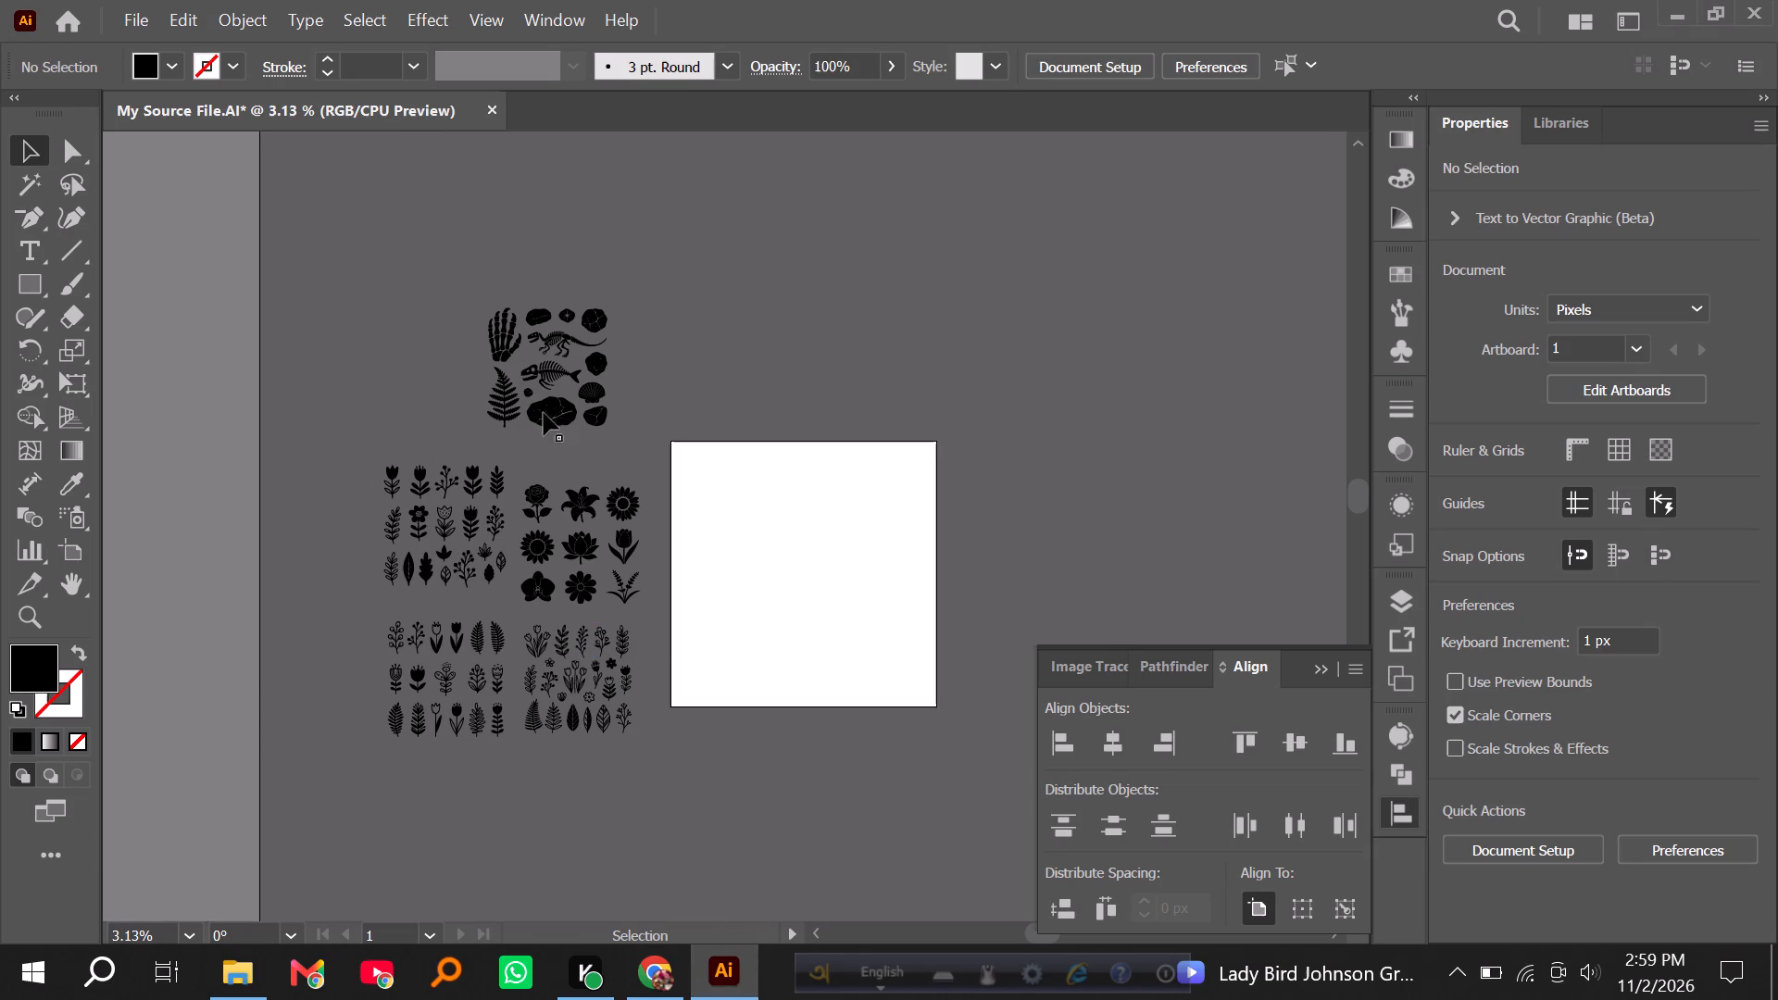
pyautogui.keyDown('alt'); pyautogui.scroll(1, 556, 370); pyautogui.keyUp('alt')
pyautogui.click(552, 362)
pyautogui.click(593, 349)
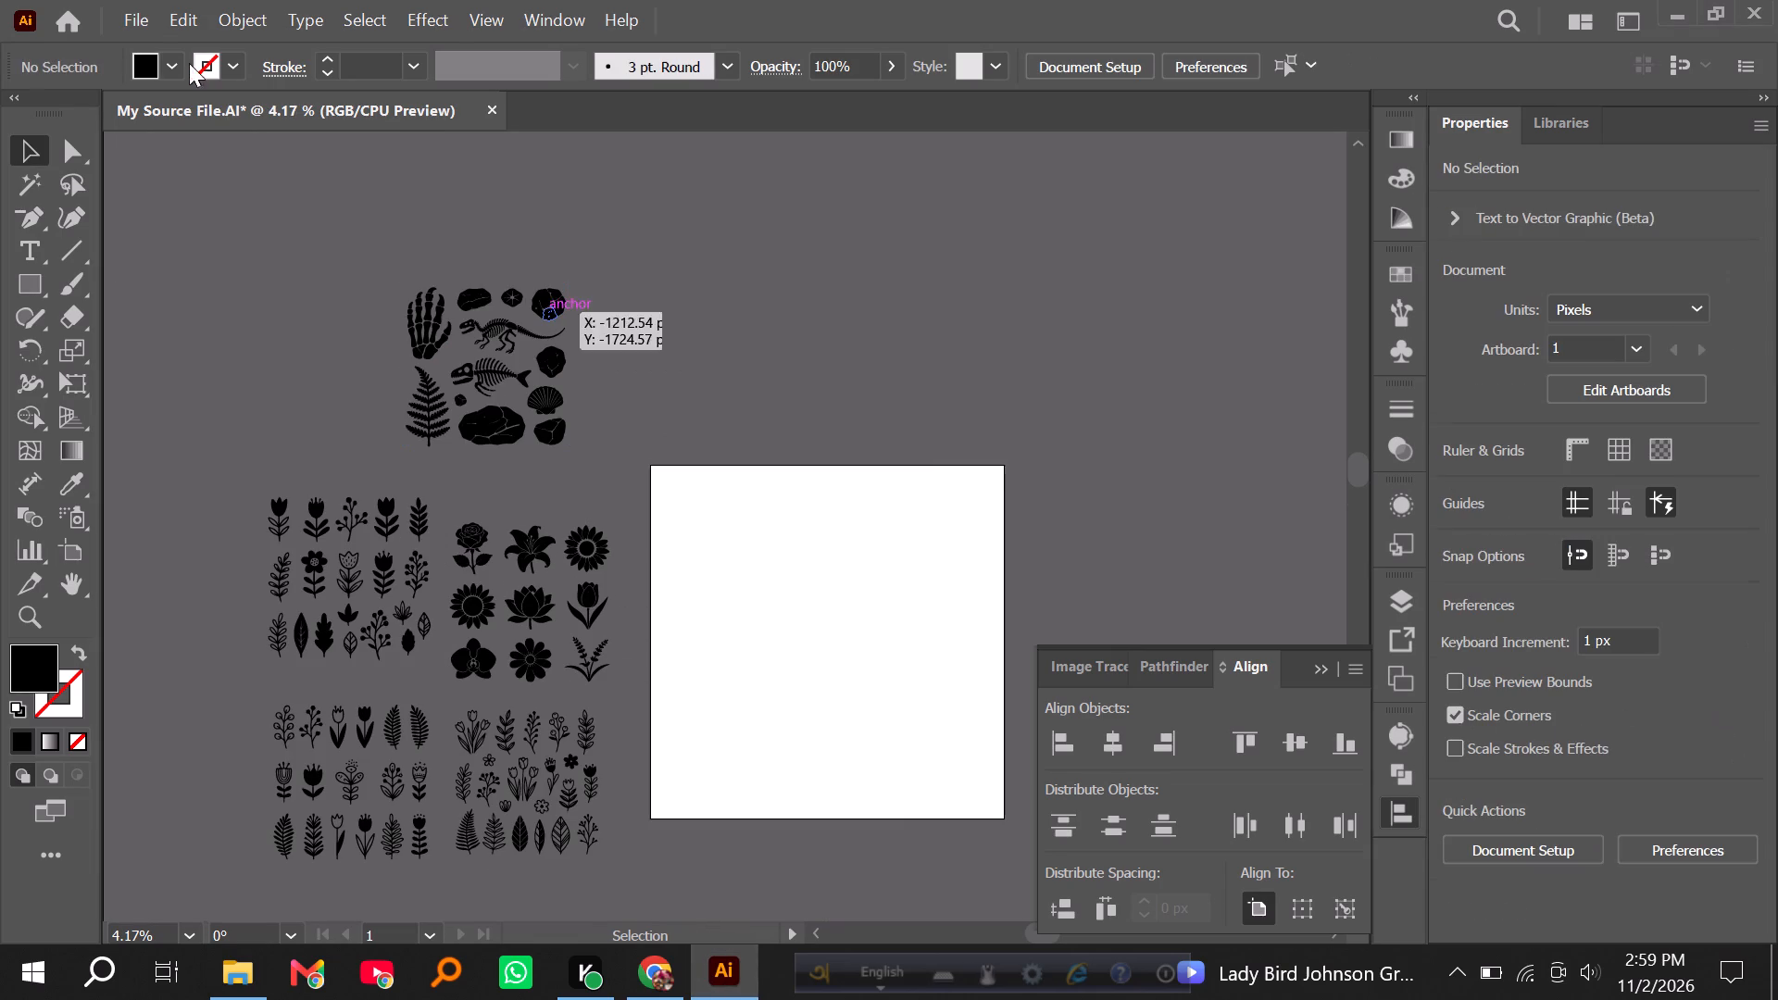
# Create a new 4000 x 4000 px RGB document with one artboard.
pyautogui.click(135, 27)
pyautogui.click(167, 51)
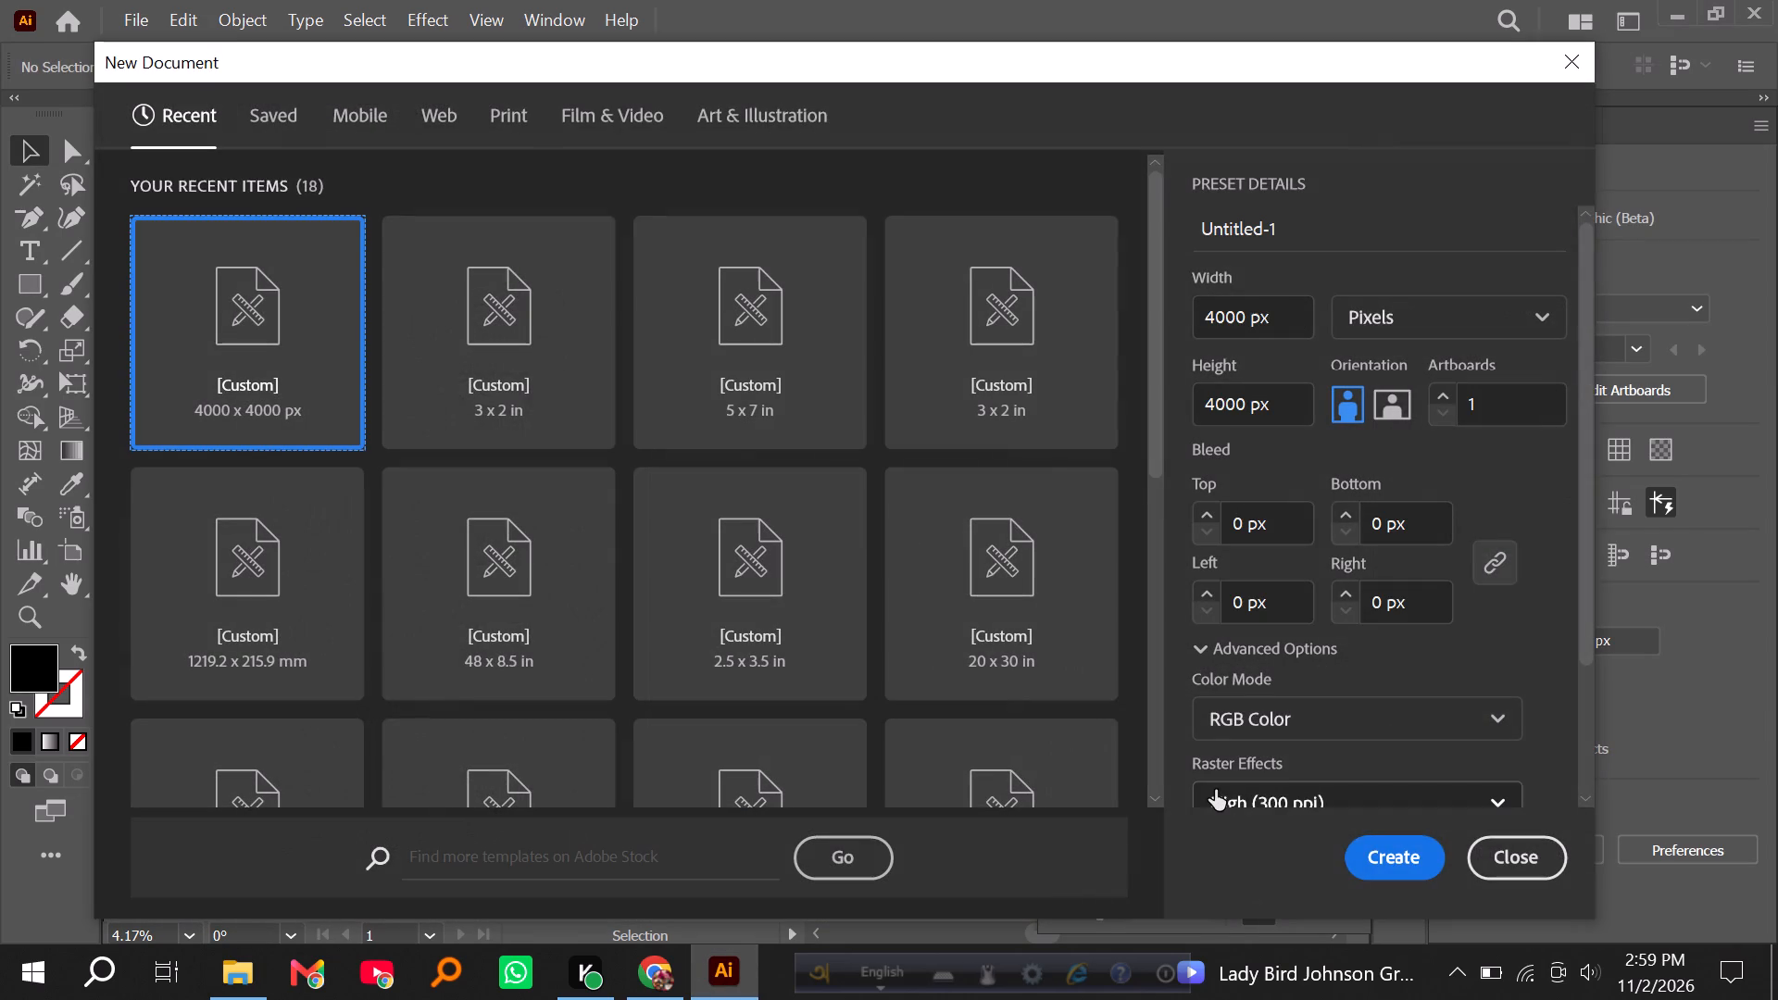
pyautogui.click(1382, 856)
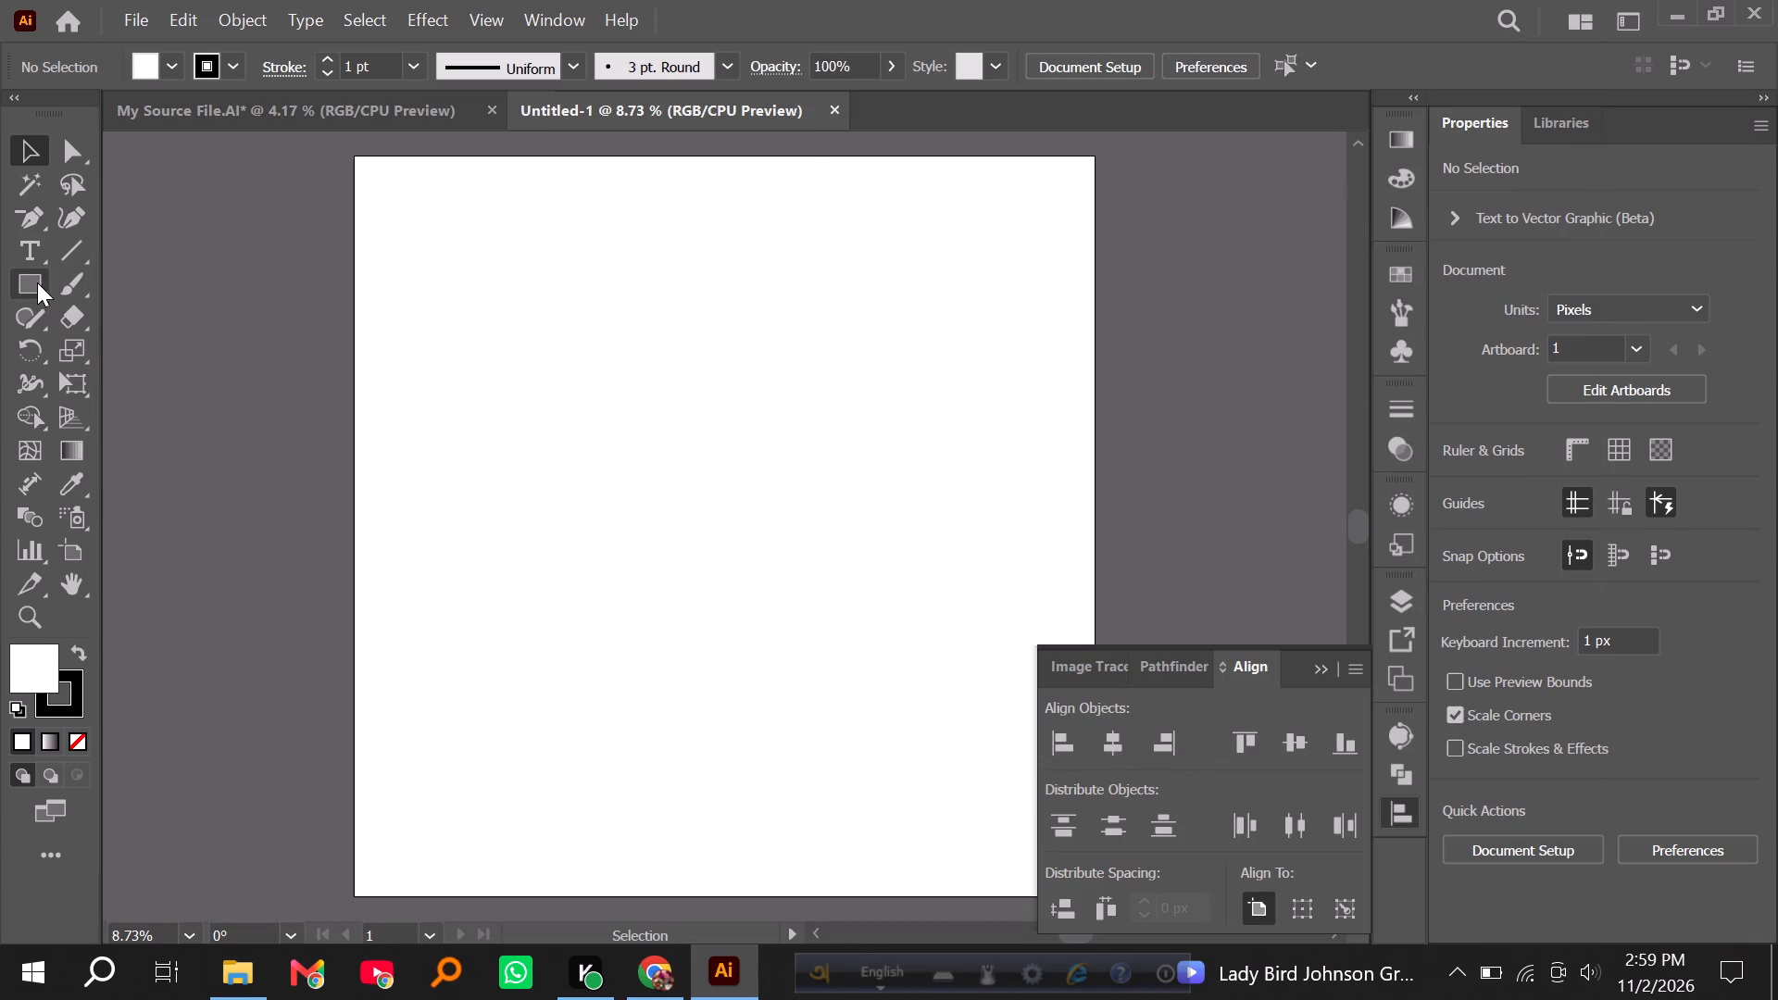
# Create a white rectangle 4000 px wide and 4000 px high in the new document.
pyautogui.click(32, 279)
pyautogui.click(534, 328)
pyautogui.write('4000')
pyautogui.press('Down')
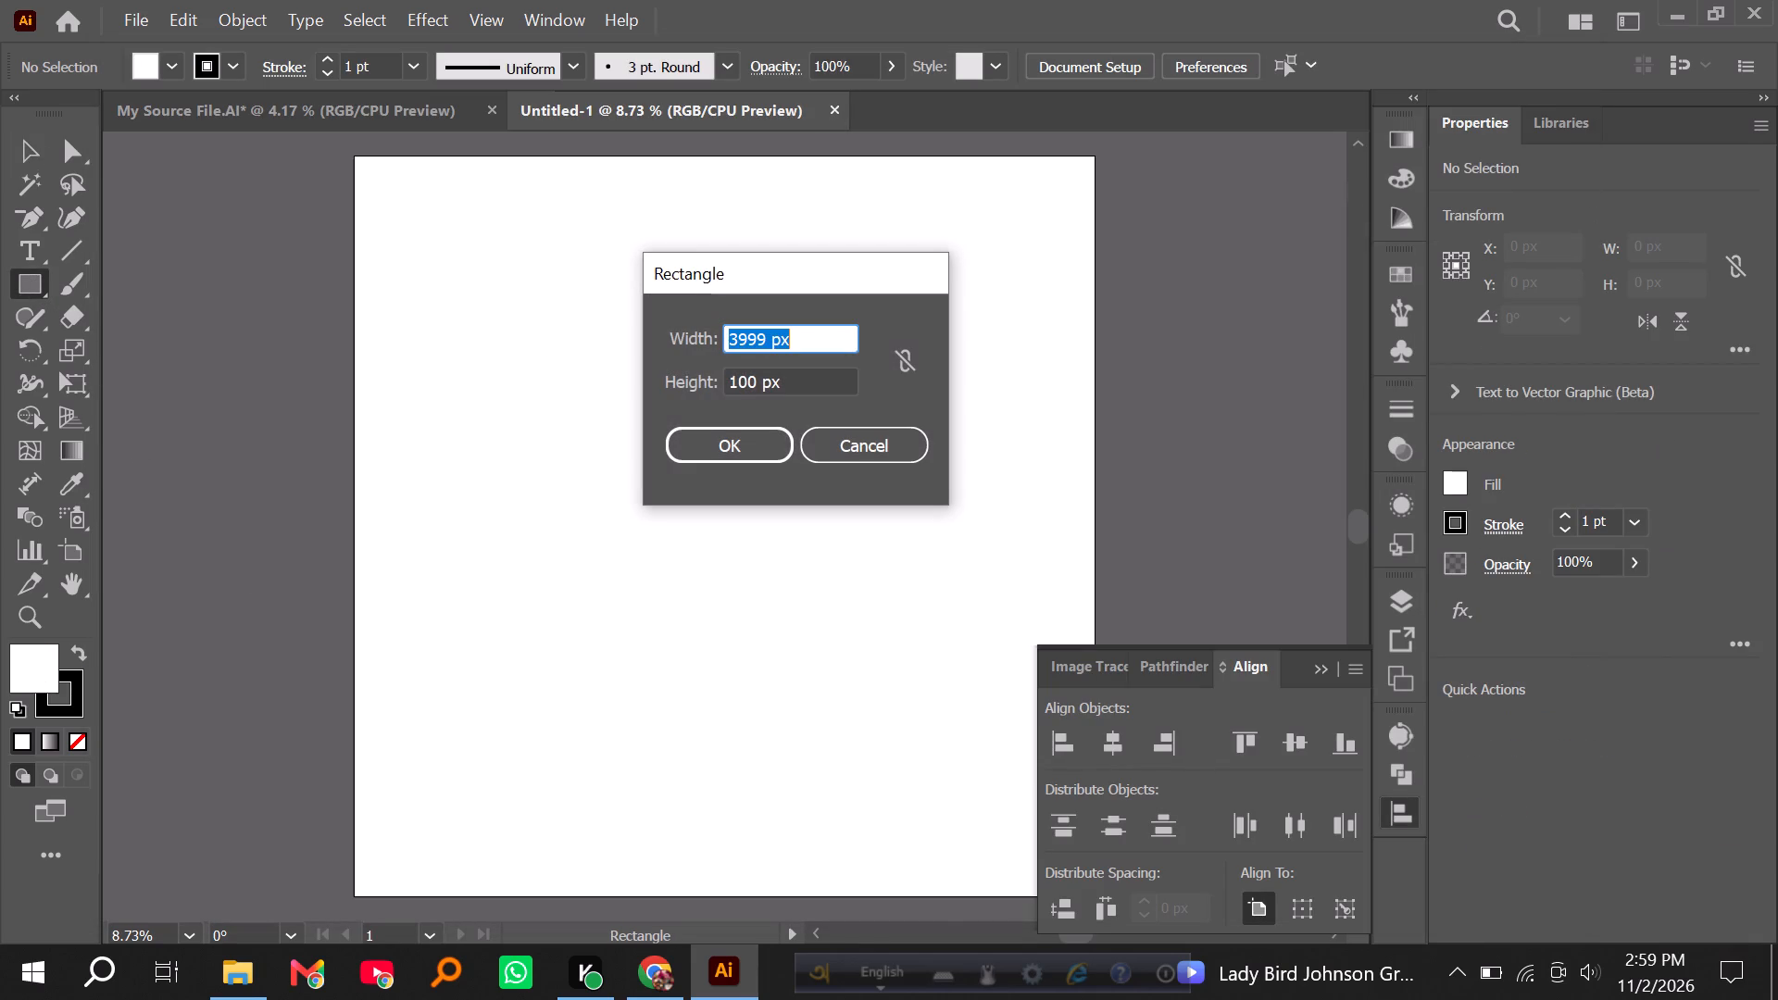
pyautogui.press('Up')
pyautogui.moveTo(797, 385); pyautogui.dragTo(700, 381)
pyautogui.write('4000')
pyautogui.click(733, 450)
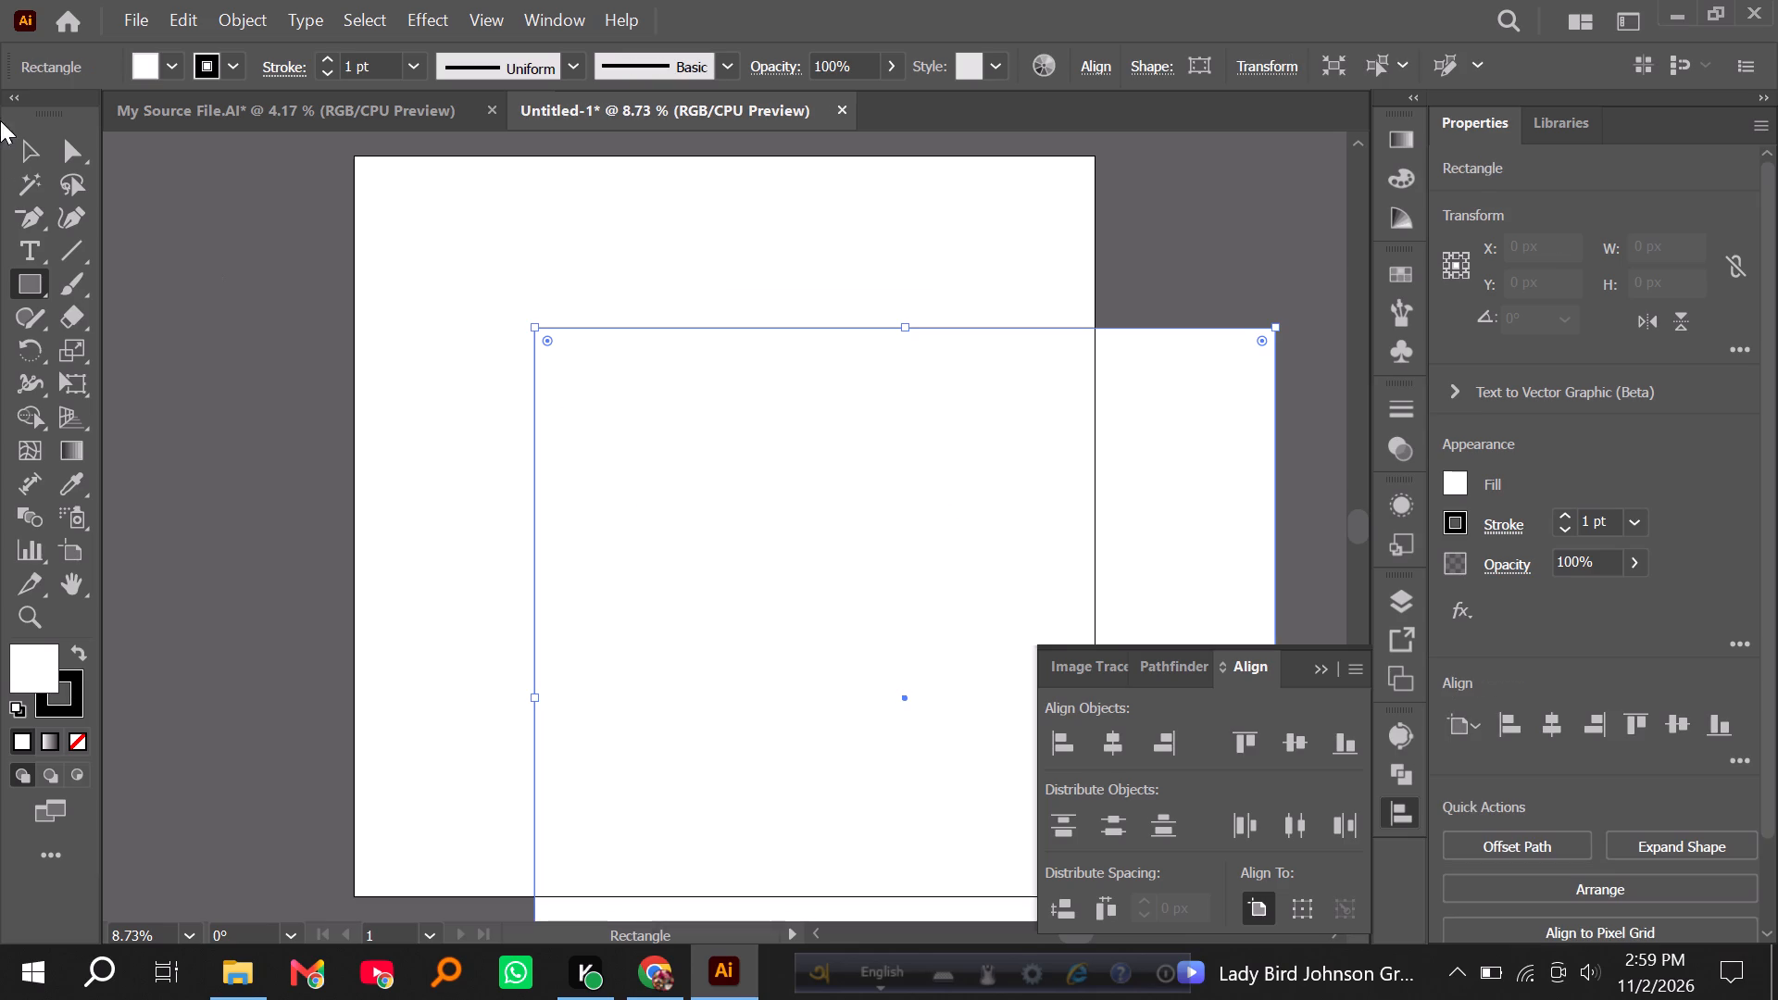
# Remove the stroke from the white rectangle.
pyautogui.click(29, 156)
pyautogui.click(235, 67)
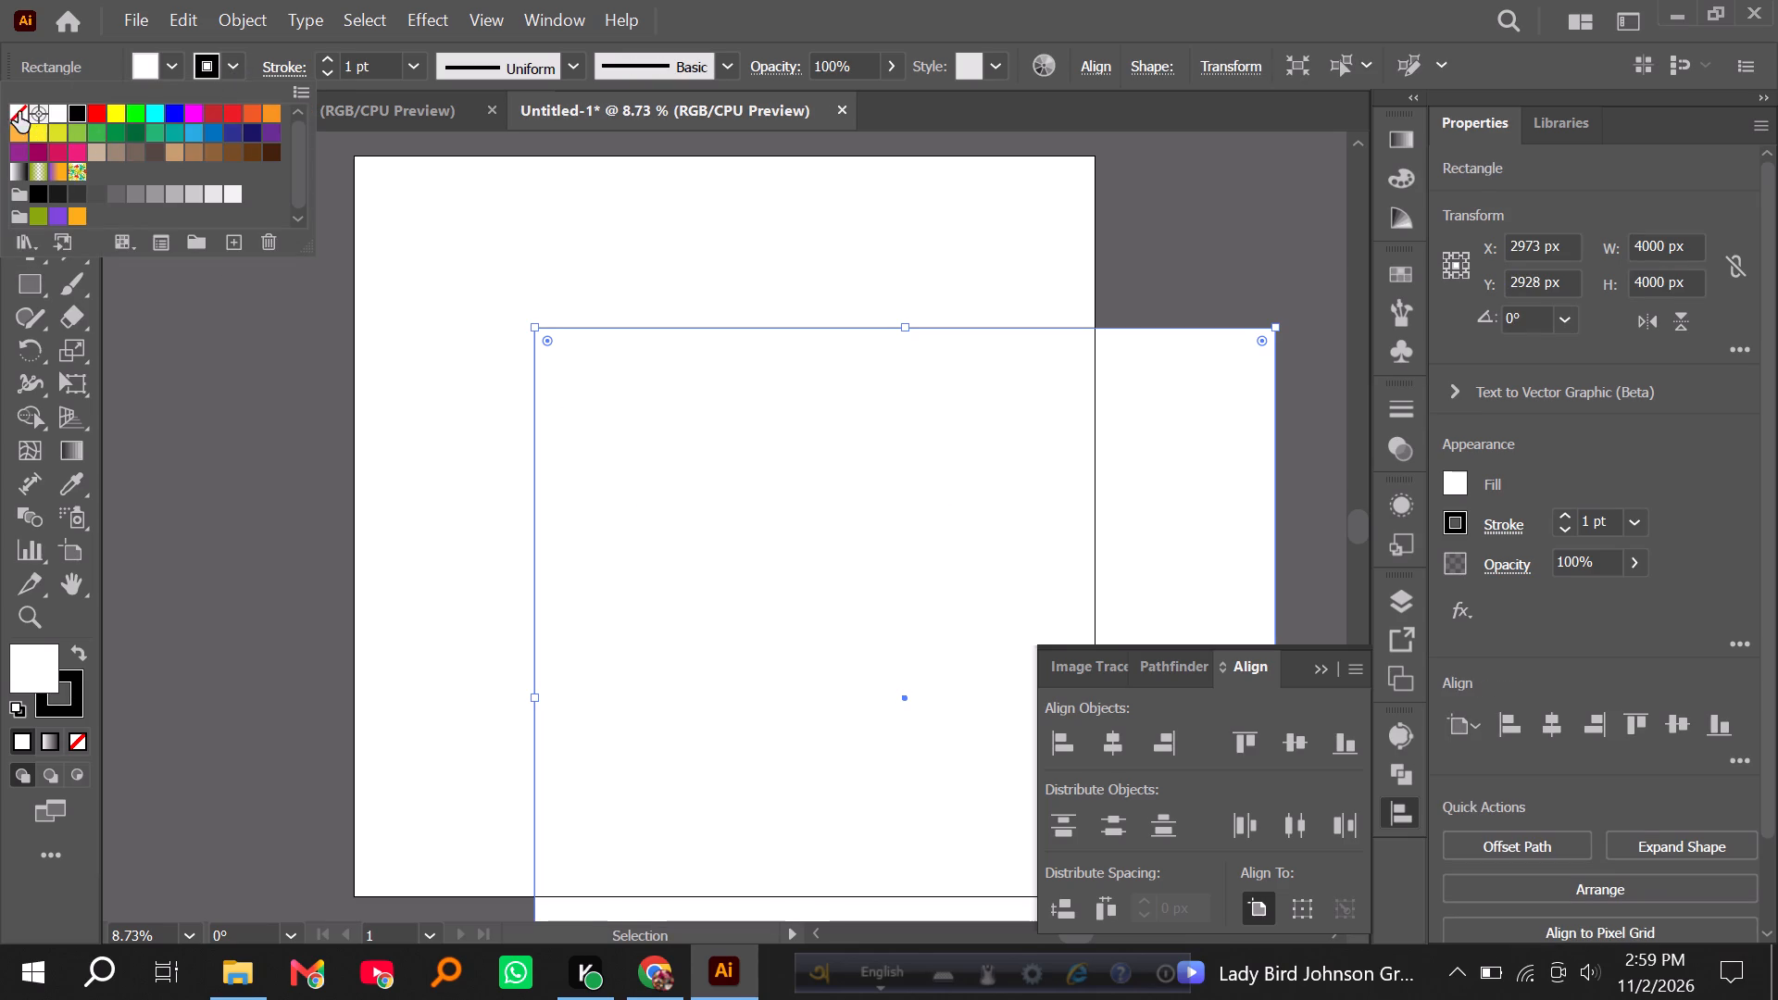
pyautogui.click(15, 111)
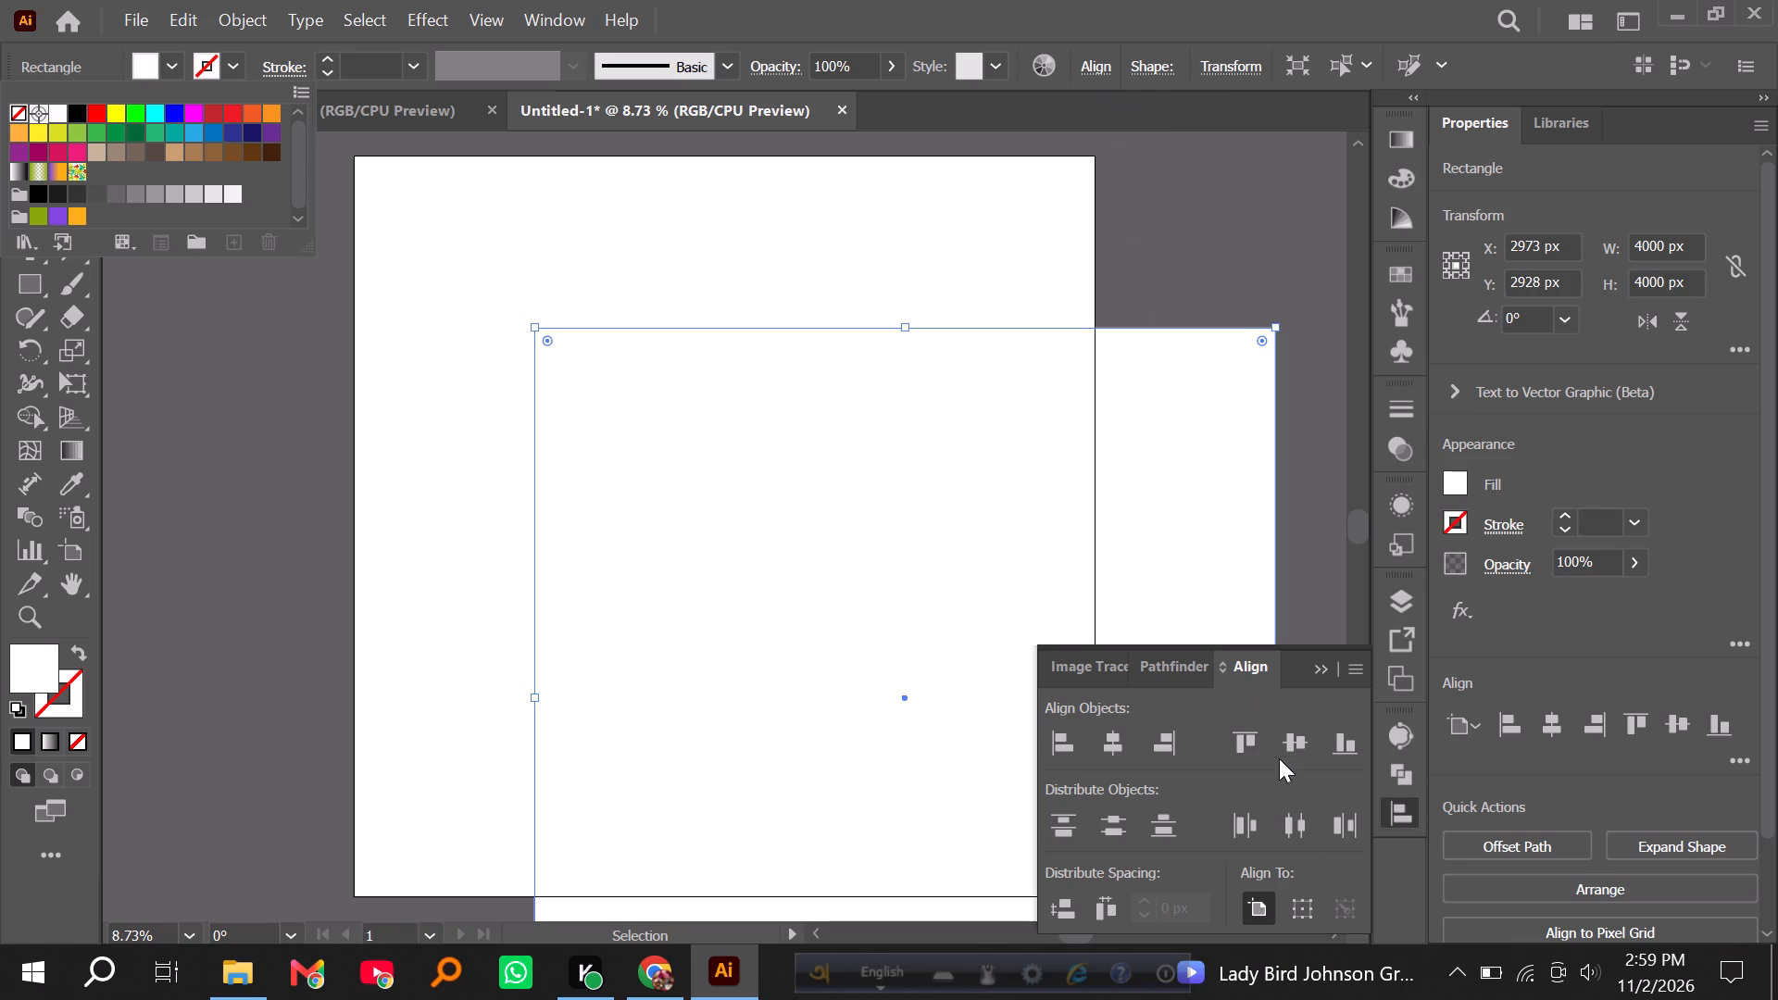
# Center the white rectangle horizontally on the artboard.
pyautogui.click(1293, 744)
pyautogui.doubleClick(1117, 739)
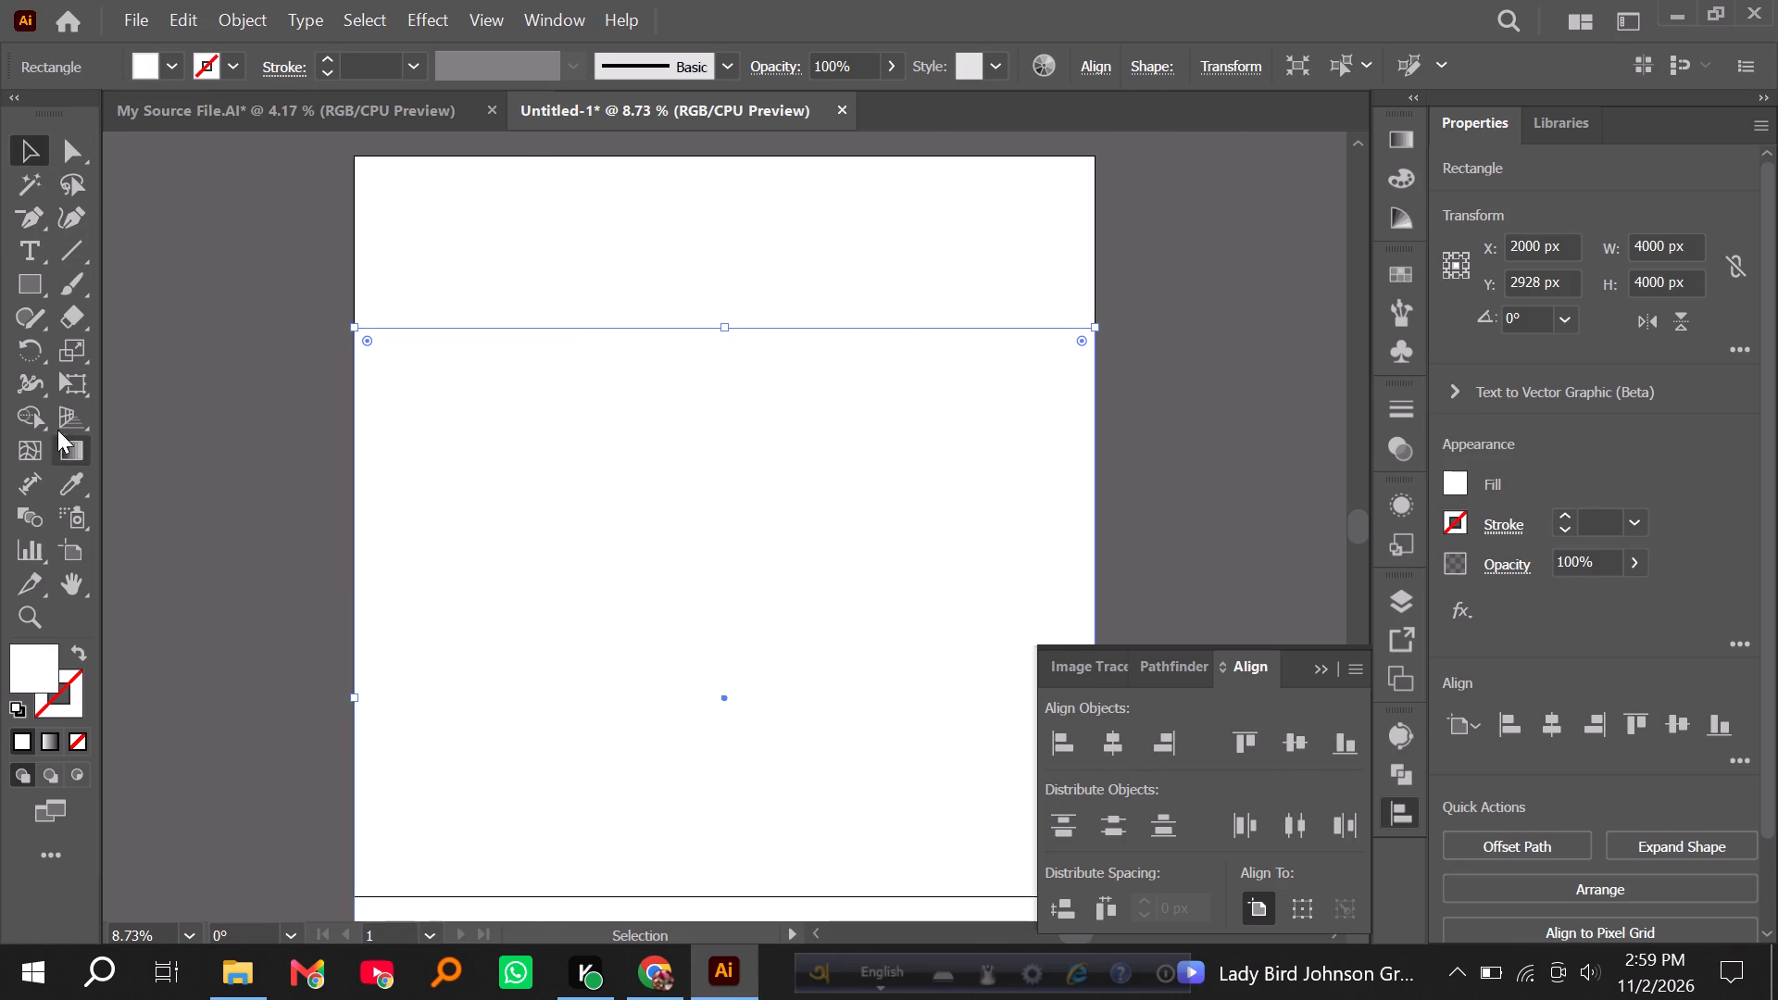
# Convert the white rectangle into a plain path with Shape Builder.
pyautogui.click(31, 416)
pyautogui.click(516, 478)
pyautogui.click(19, 157)
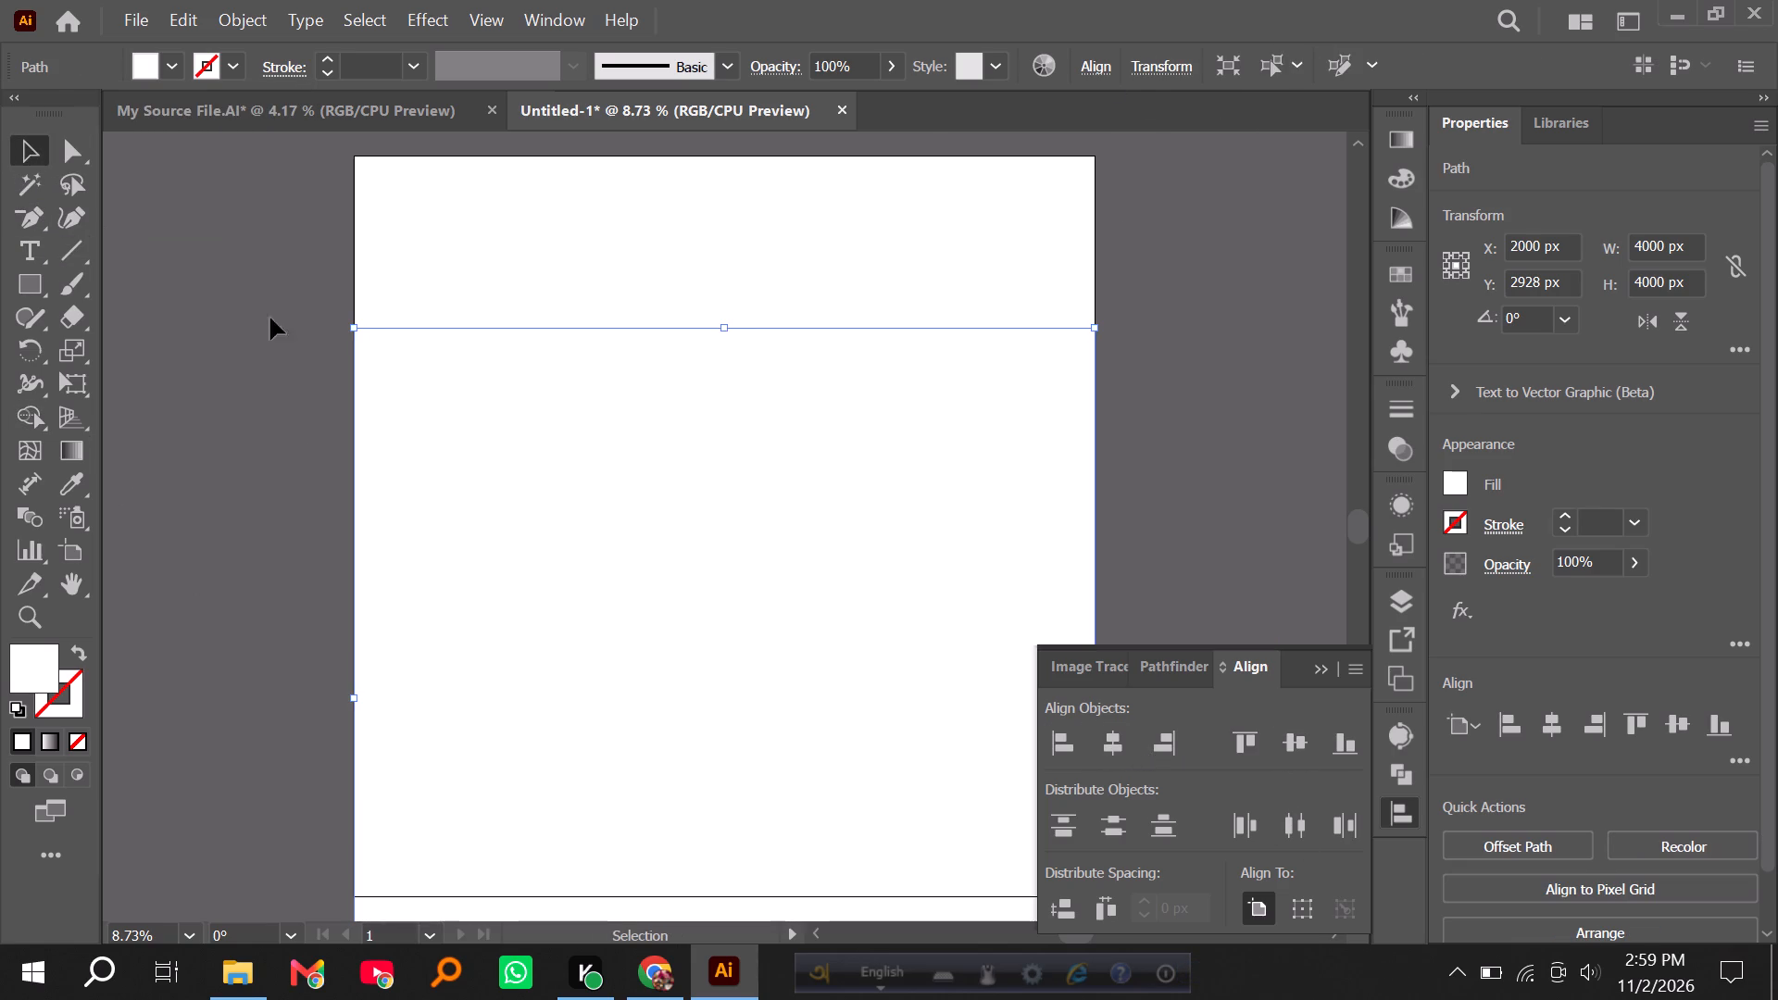
# Center the white square horizontally and vertically on the artboard so it covers it exactly.
pyautogui.doubleClick(1103, 739)
pyautogui.tripleClick(1287, 736)
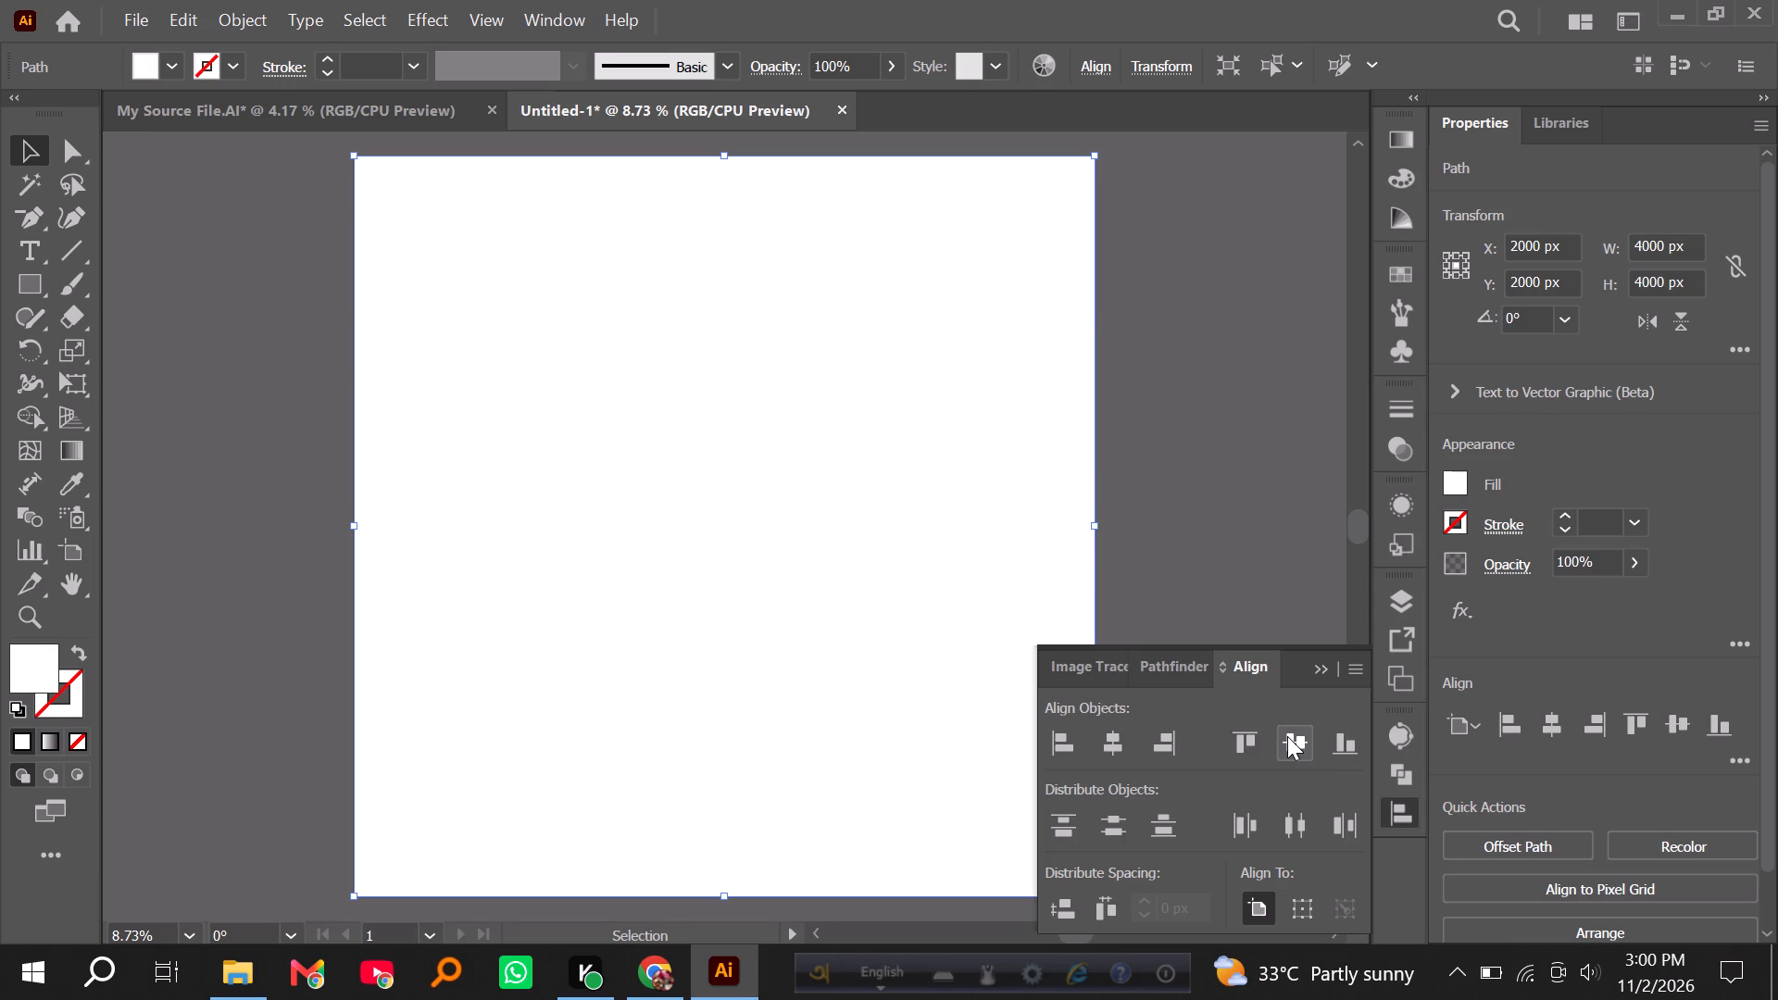
pyautogui.click(1116, 756)
pyautogui.click(1293, 740)
pyautogui.click(104, 299)
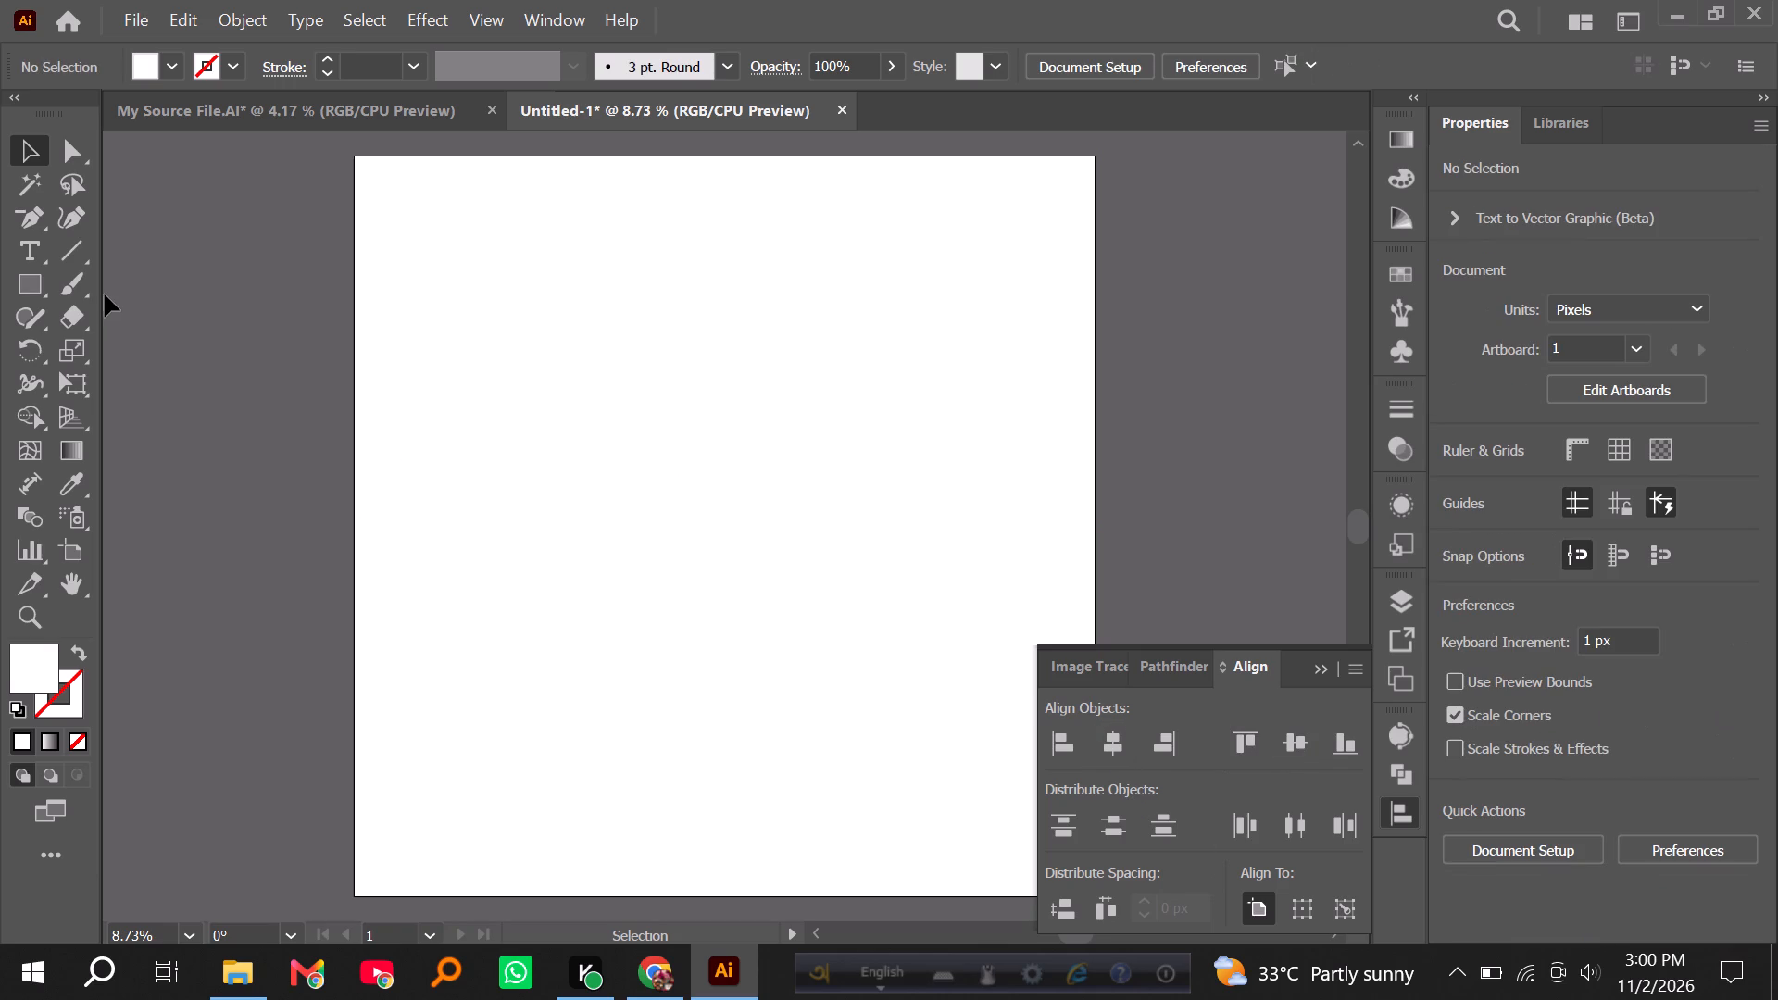
# Return to My Source File.AI and check the grouping of the fossil set and the nine-flower set.
pyautogui.click(284, 114)
pyautogui.click(502, 319)
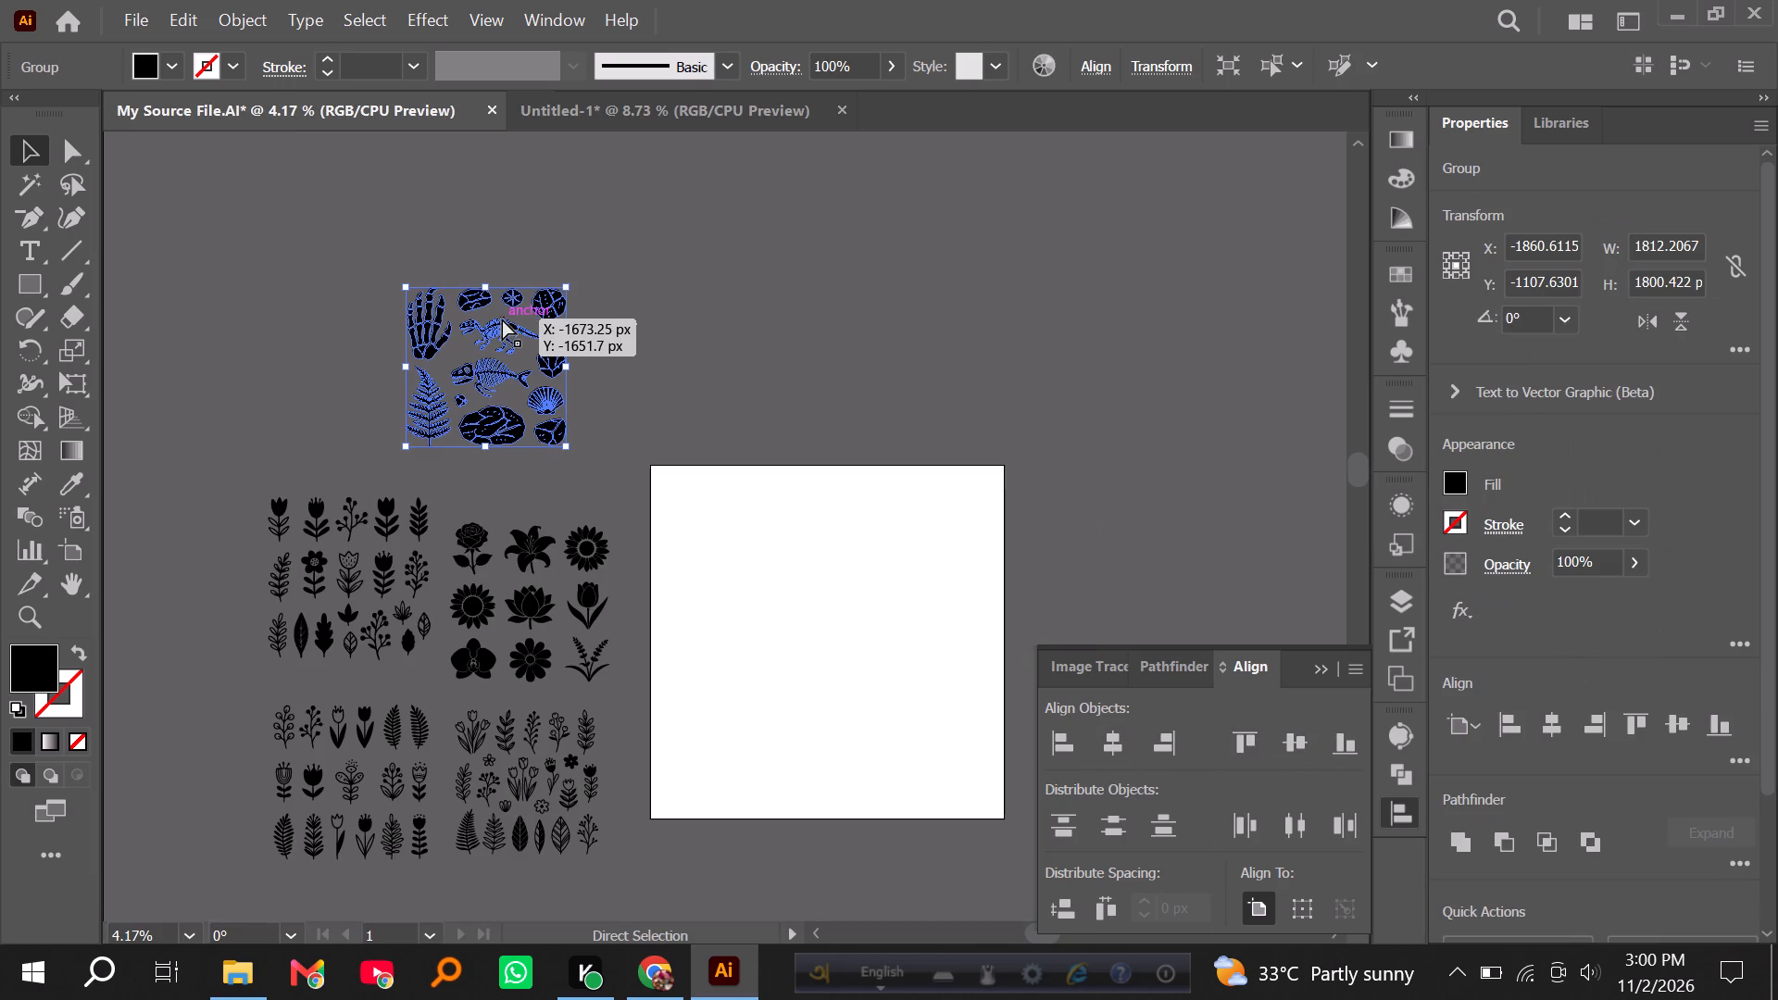
pyautogui.click(341, 422)
pyautogui.click(484, 553)
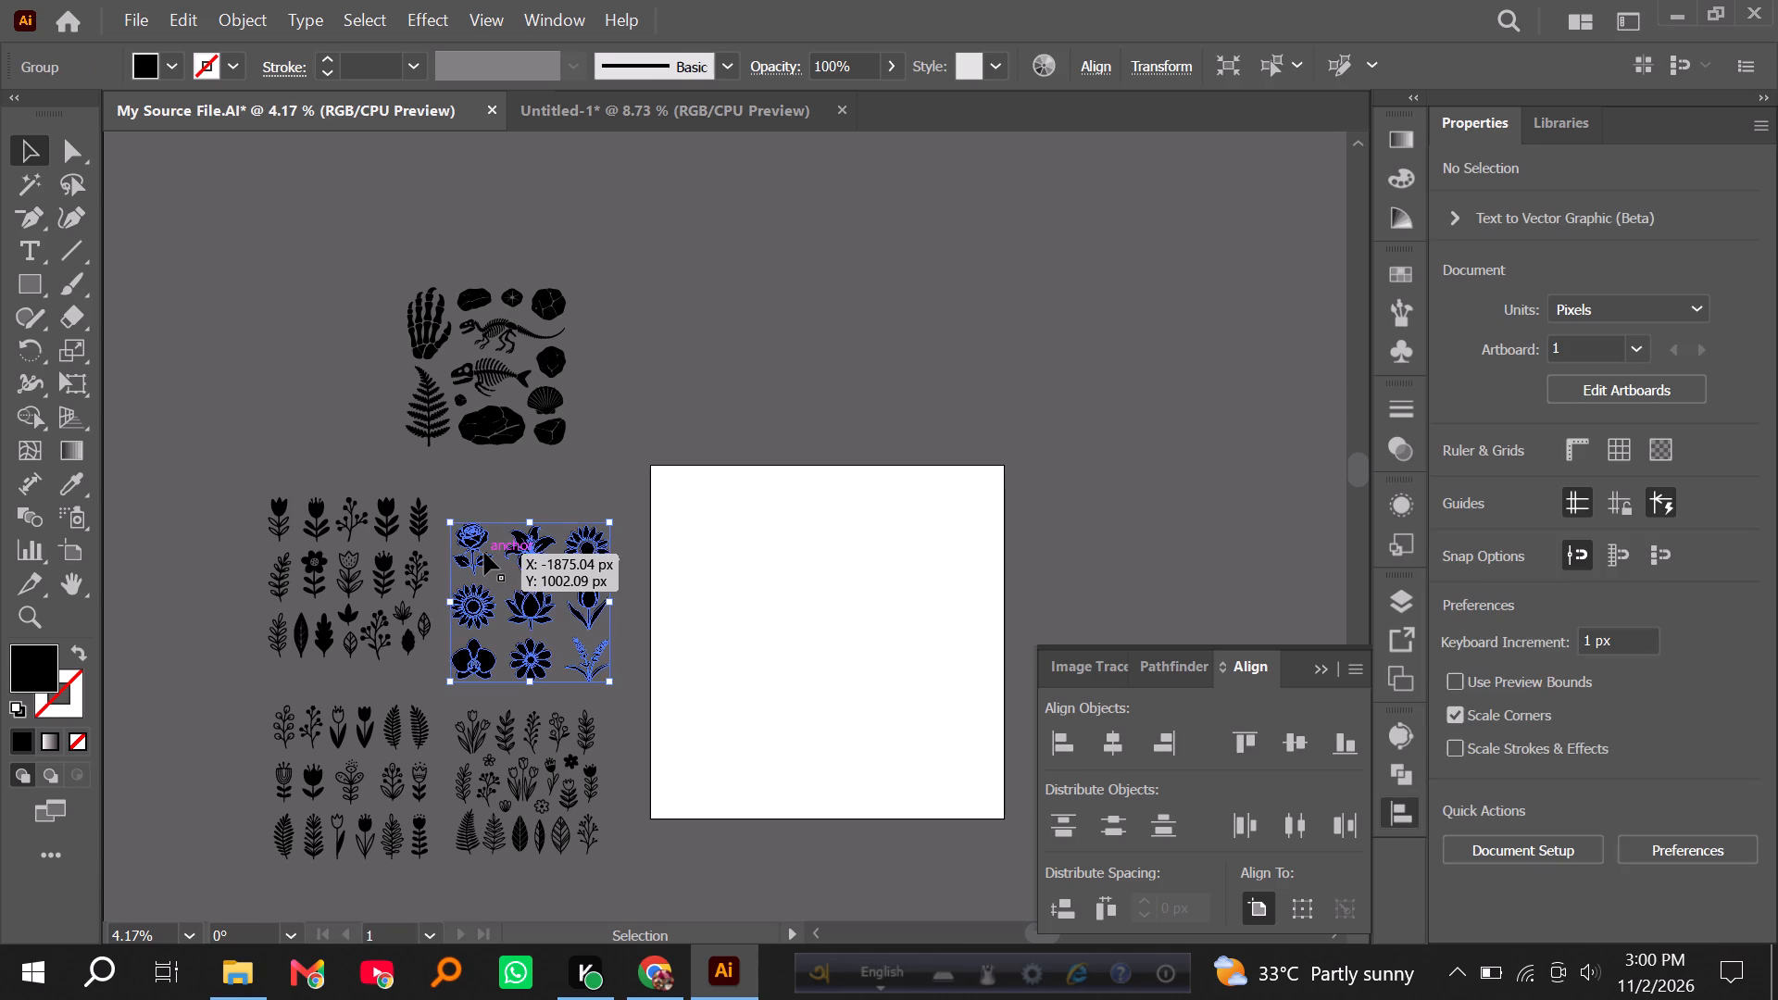
pyautogui.click(331, 423)
# Place 55 (1).png, 55 (2).png and Fossil Vector Art (1).png through (4).png from New folder (4) into My Source File.AI.
pyautogui.click(233, 980)
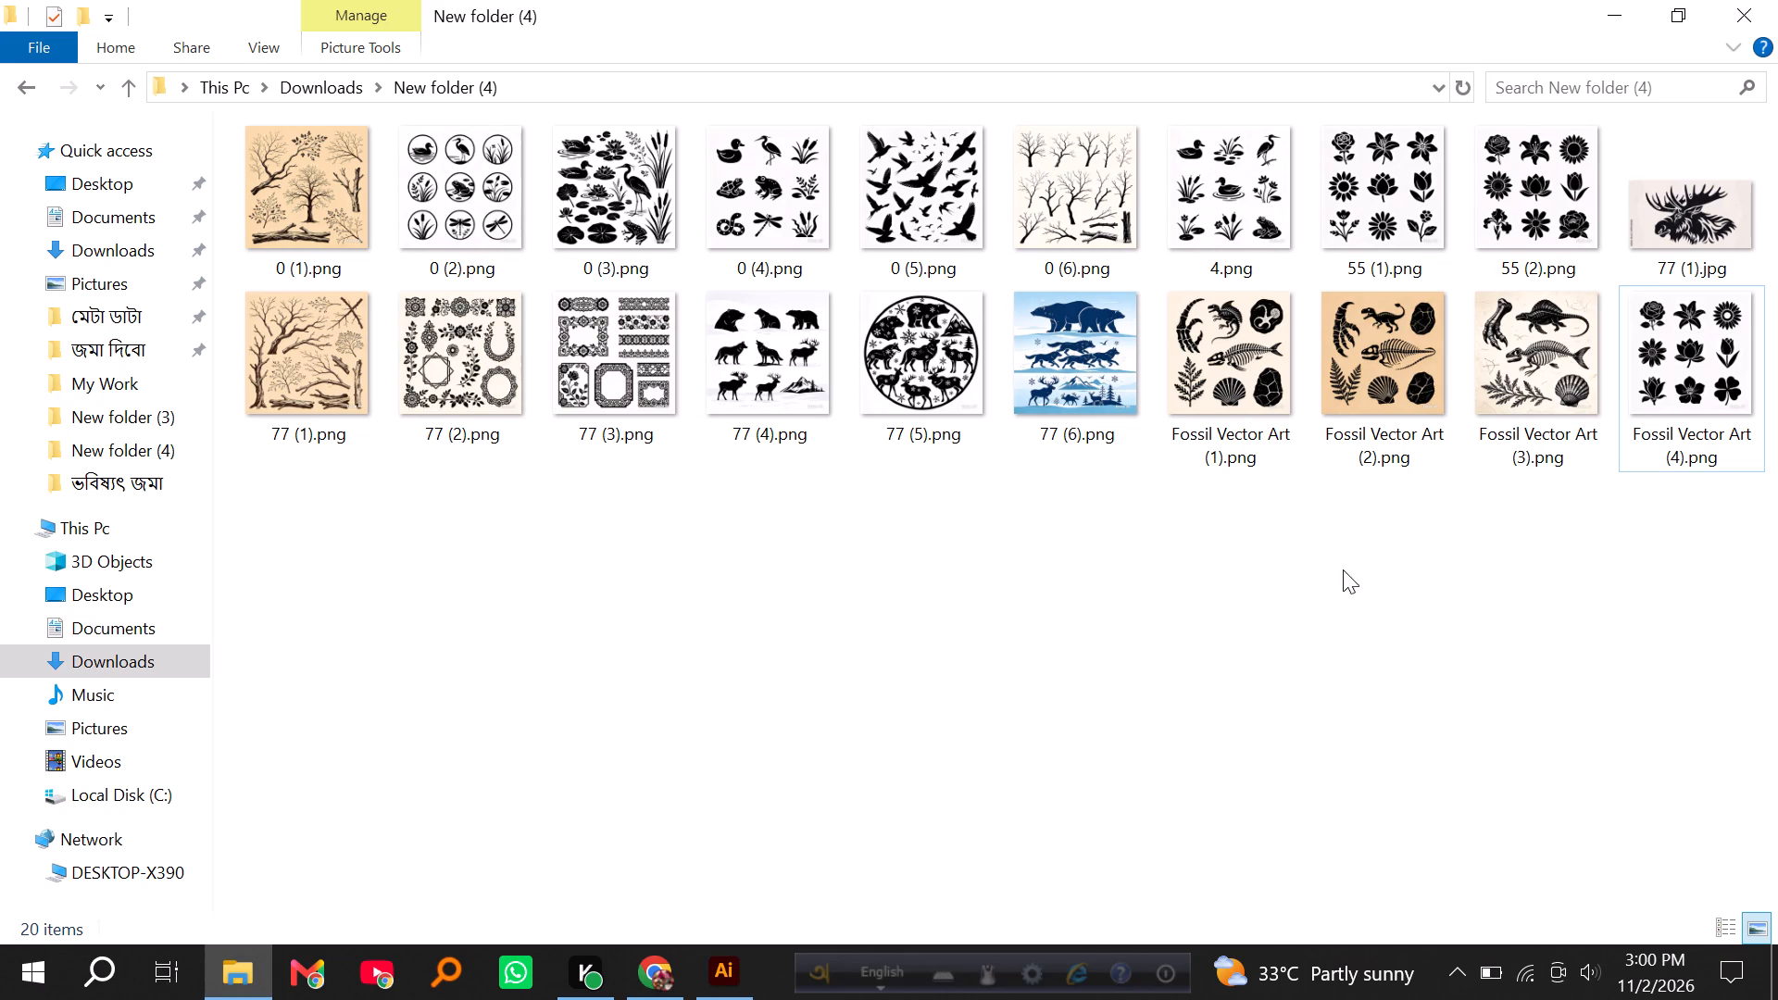
pyautogui.click(1667, 426)
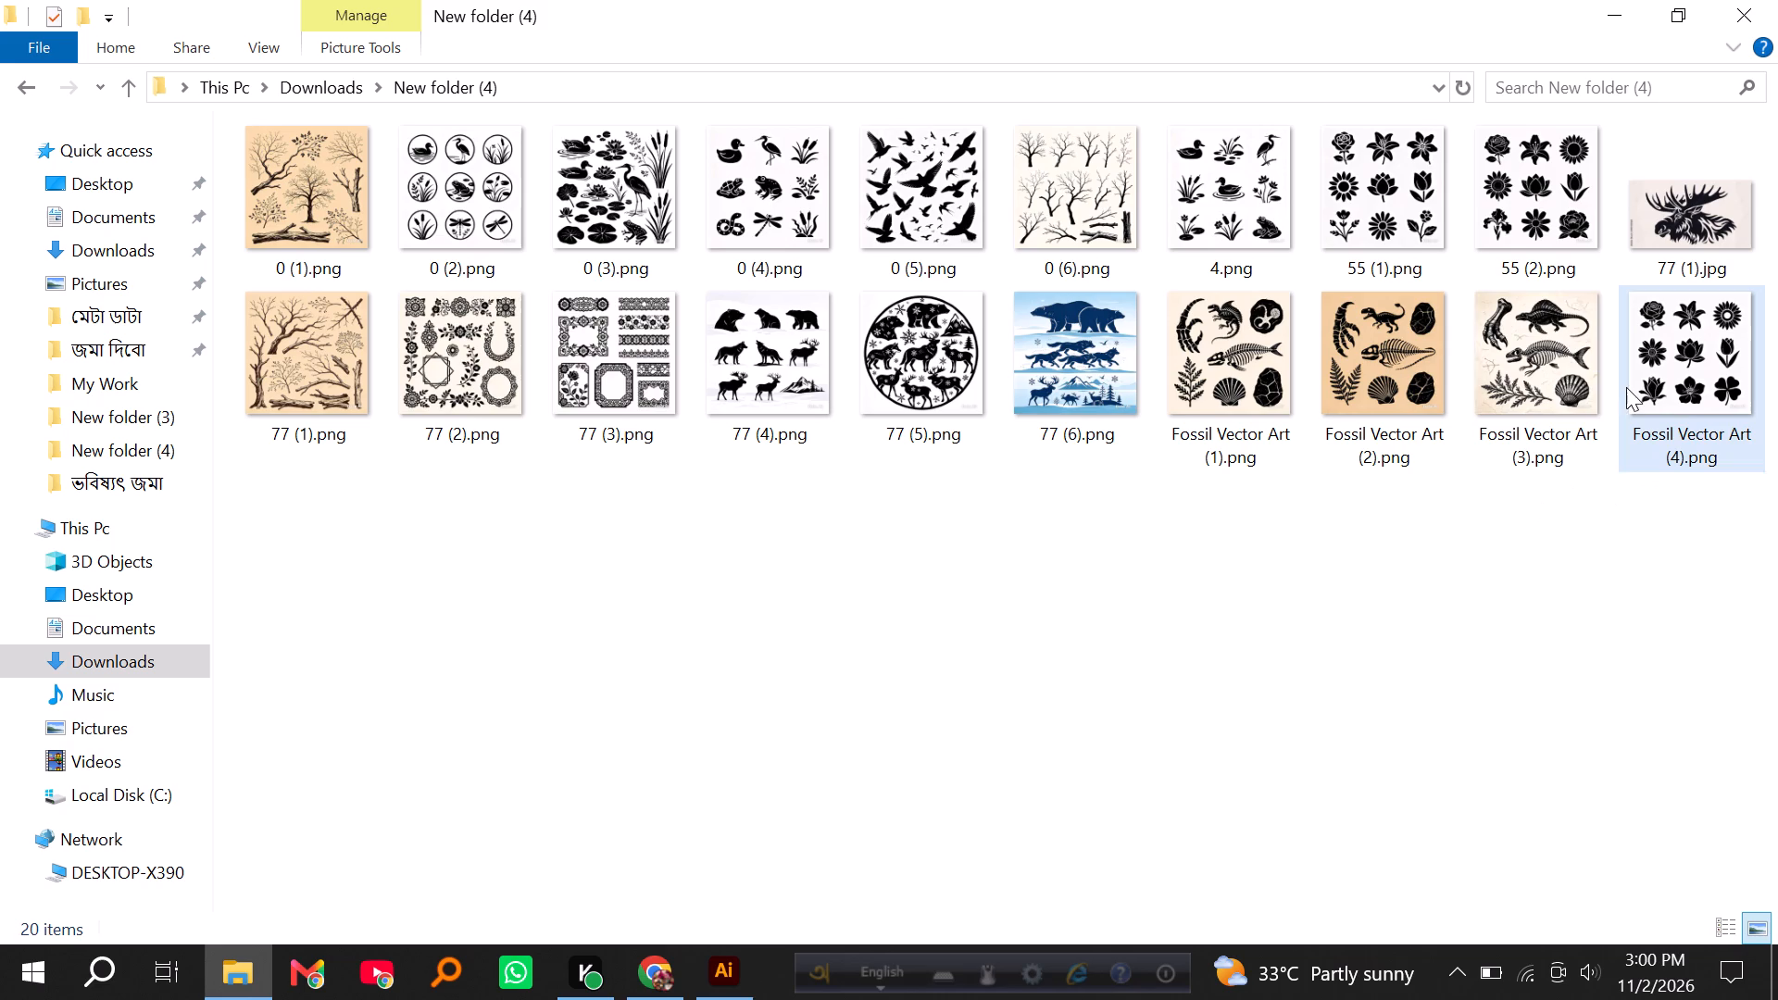
pyautogui.keyDown('ctrl'); pyautogui.click(1551, 223); pyautogui.keyUp('ctrl')
pyautogui.keyDown('ctrl'); pyautogui.click(1367, 201); pyautogui.keyUp('ctrl')
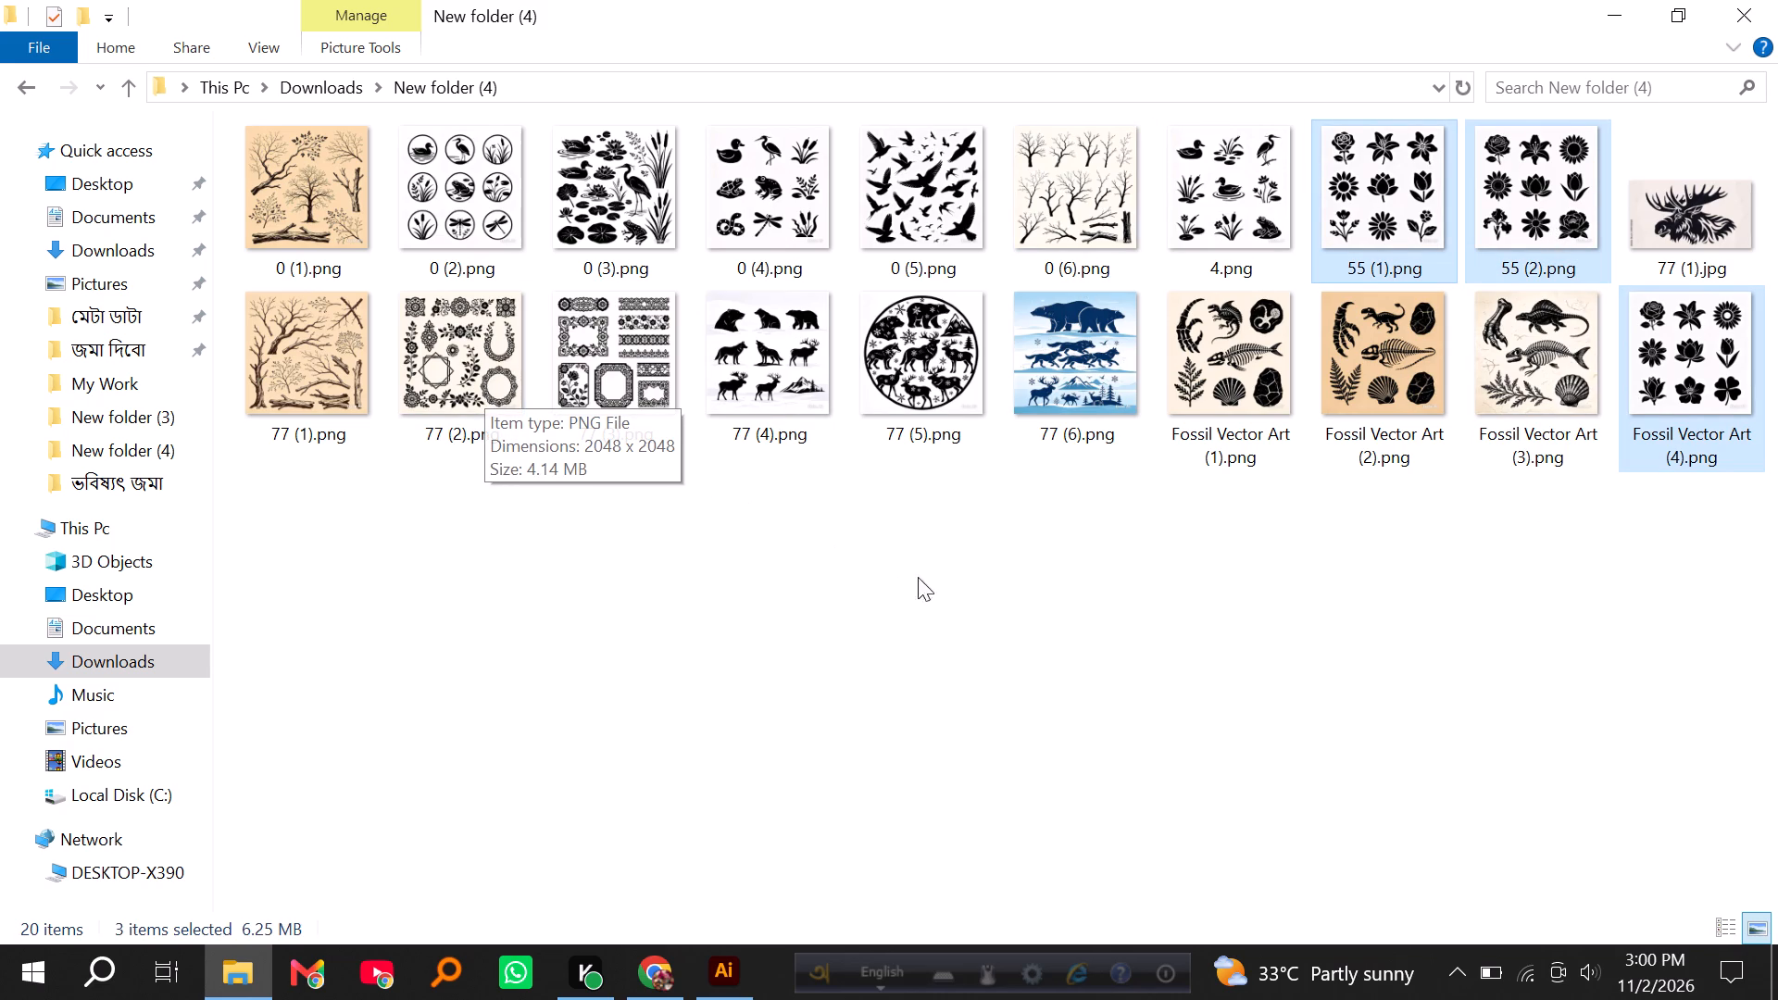
pyautogui.keyDown('ctrl'); pyautogui.click(1559, 358); pyautogui.keyUp('ctrl')
pyautogui.keyDown('ctrl'); pyautogui.click(1396, 362); pyautogui.keyUp('ctrl')
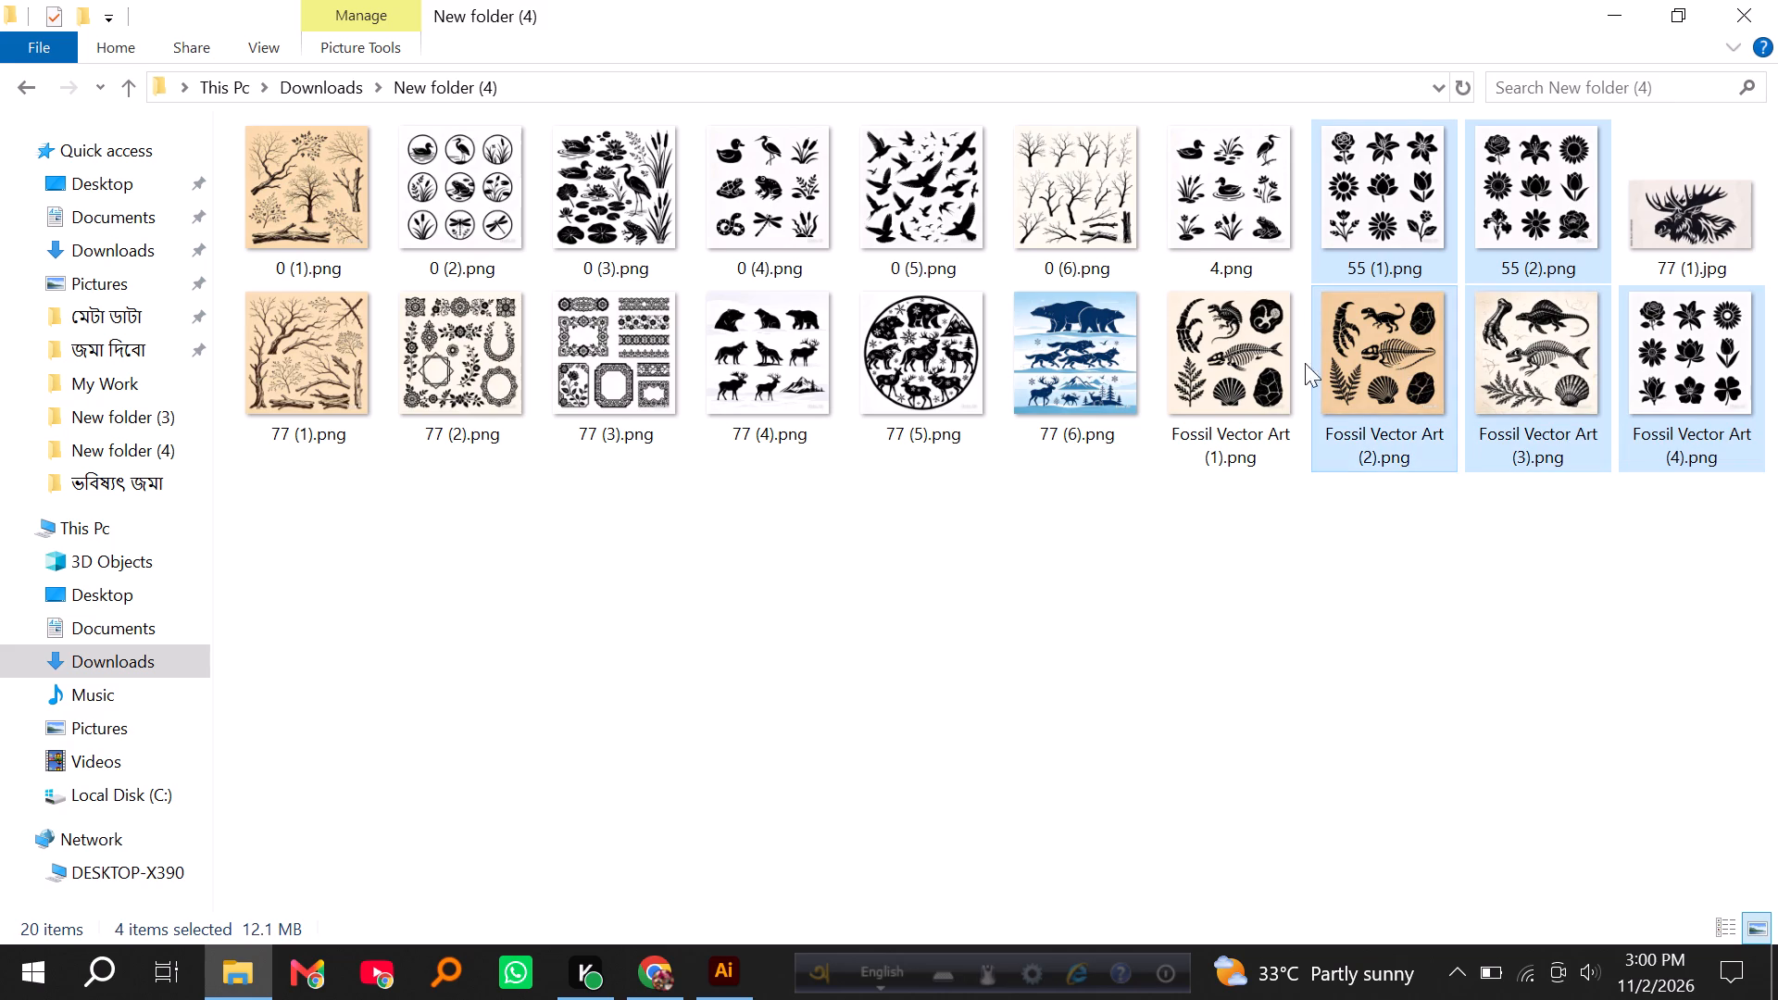
pyautogui.keyDown('ctrl'); pyautogui.click(1258, 363); pyautogui.keyUp('ctrl')
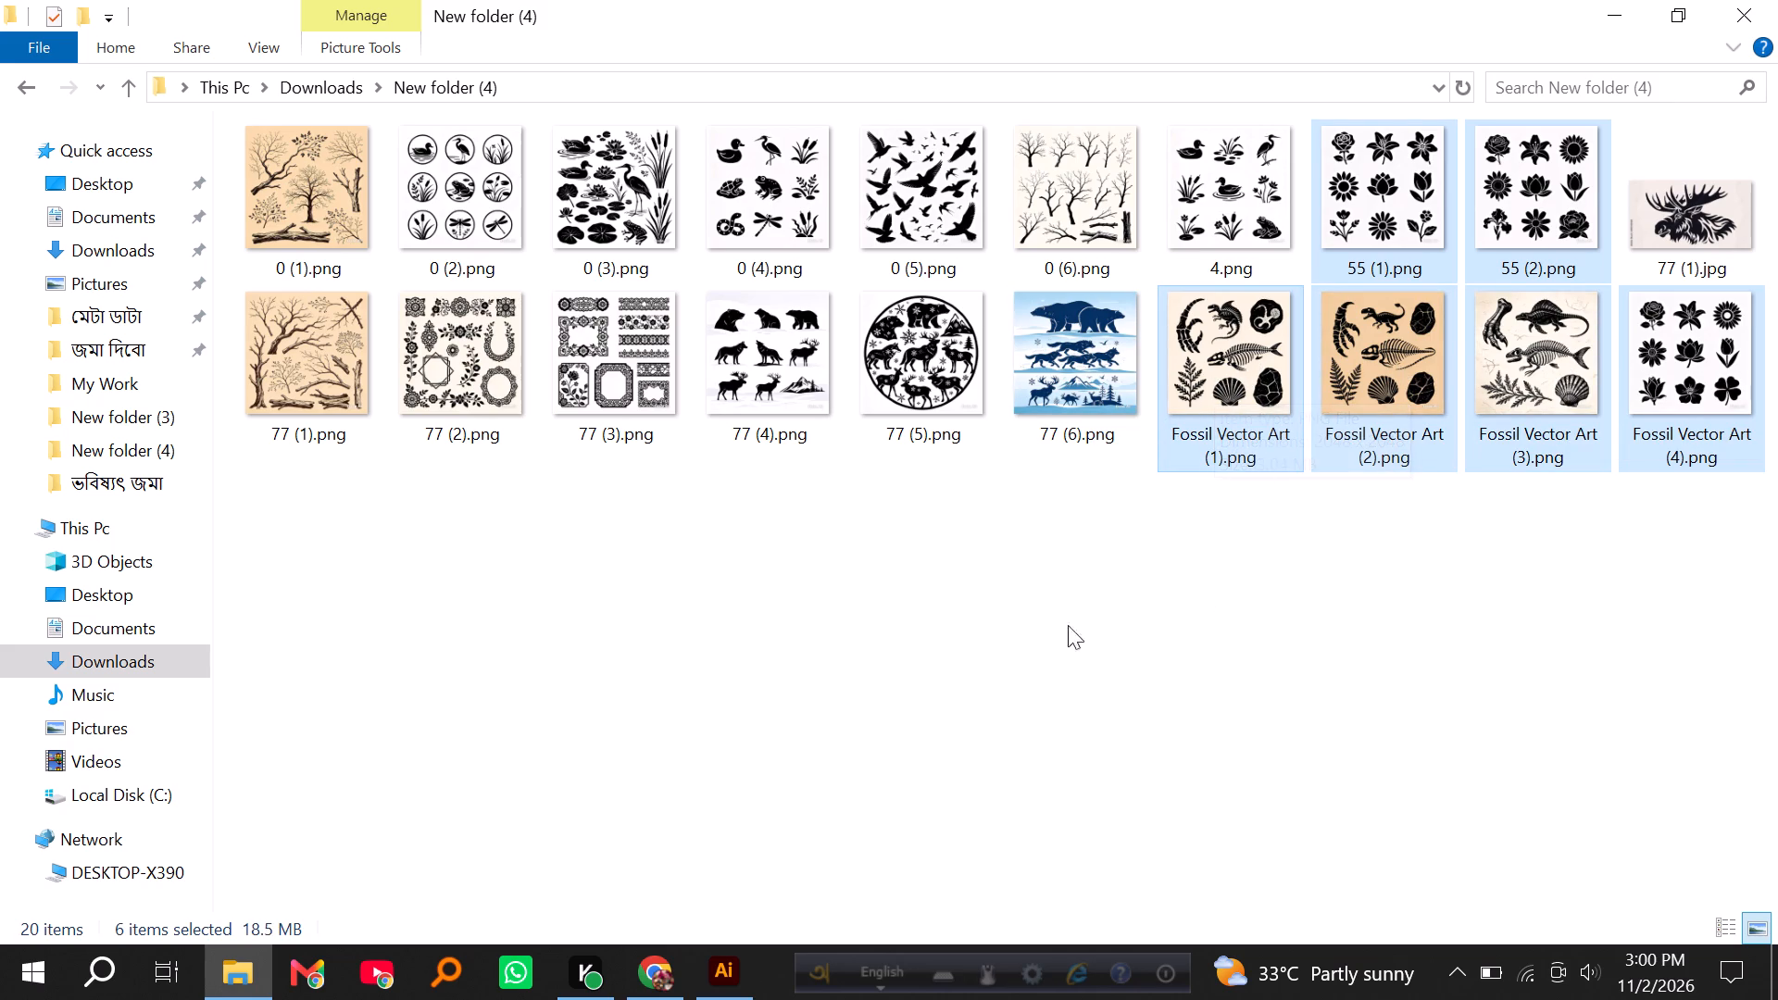
pyautogui.moveTo(1209, 370); pyautogui.dragTo(576, 937)
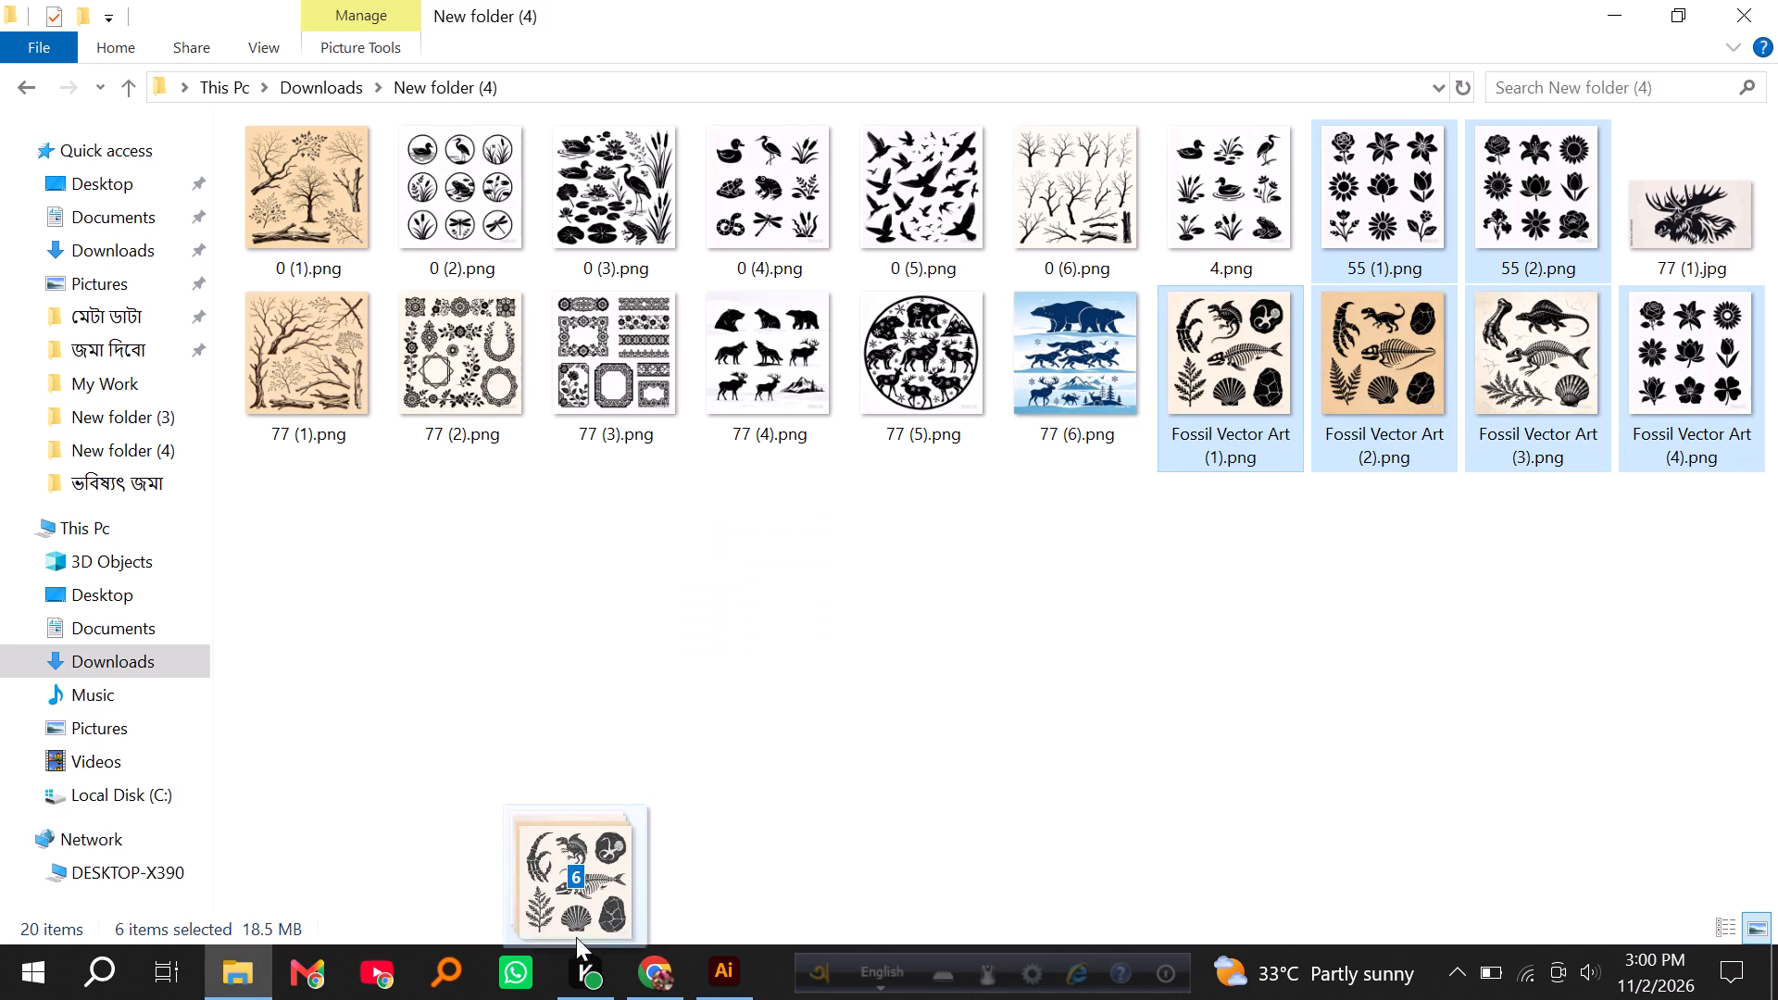
pyautogui.moveTo(576, 937); pyautogui.dragTo(821, 667)
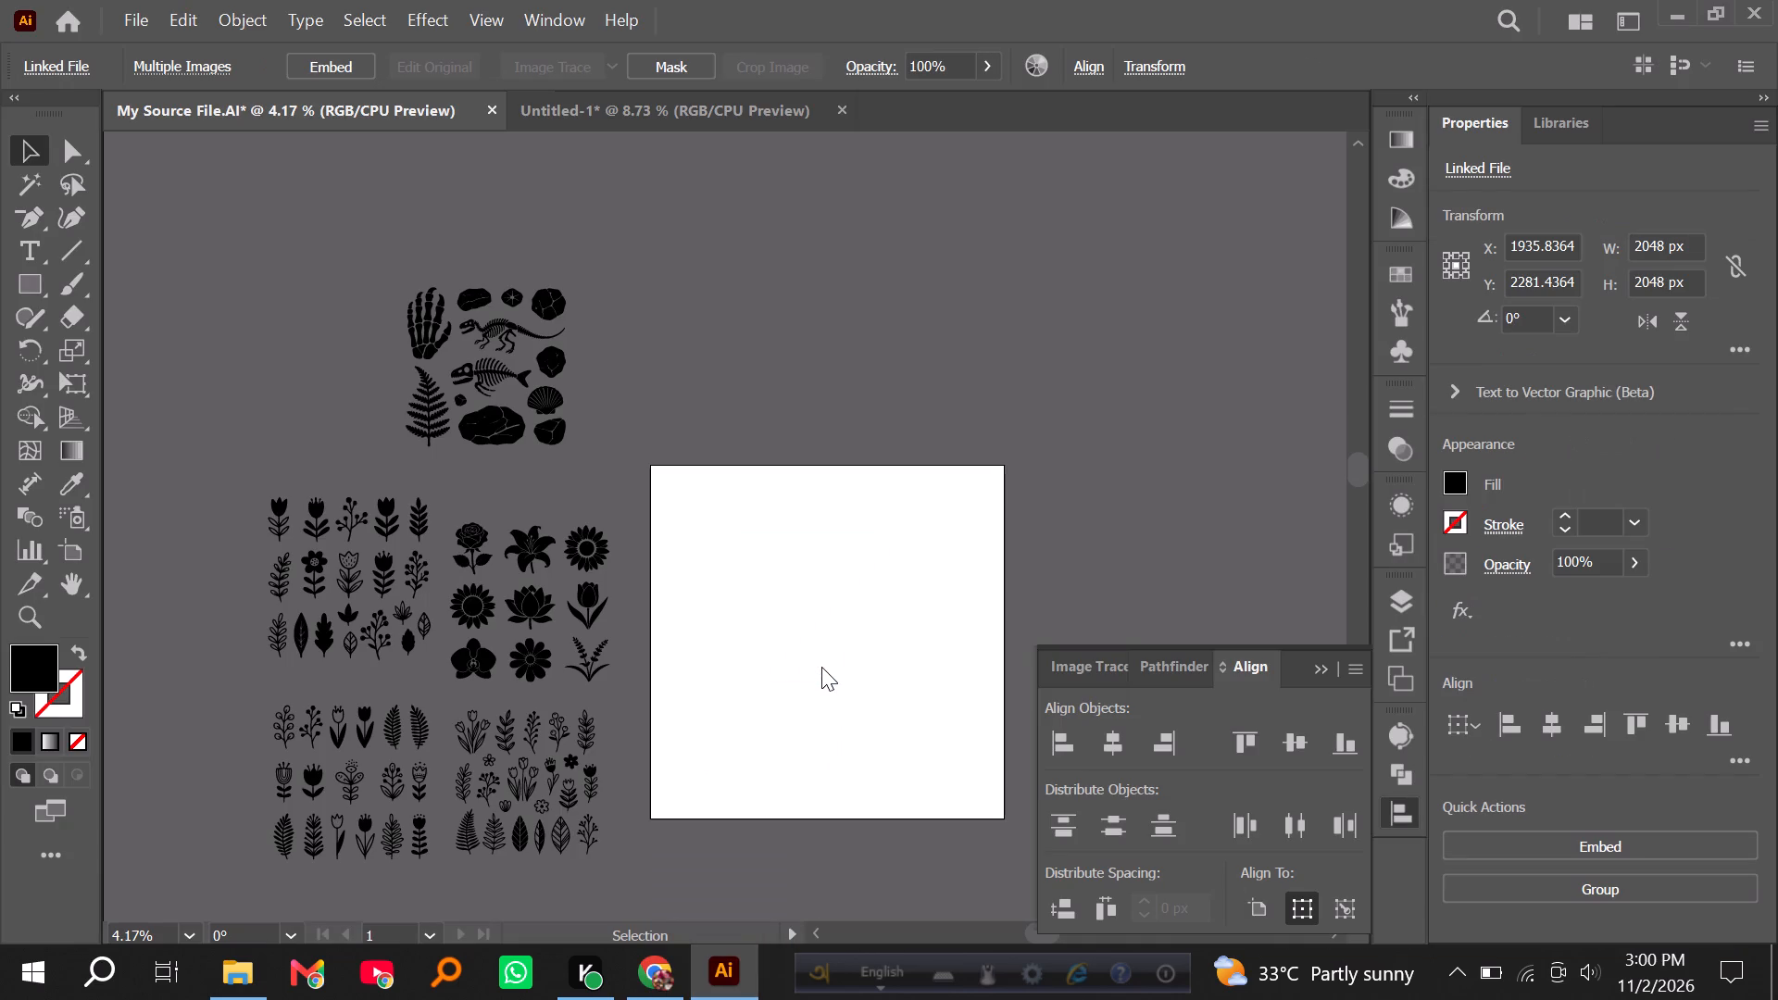
# Embed the six placed images in My Source File.AI.
pyautogui.click(342, 59)
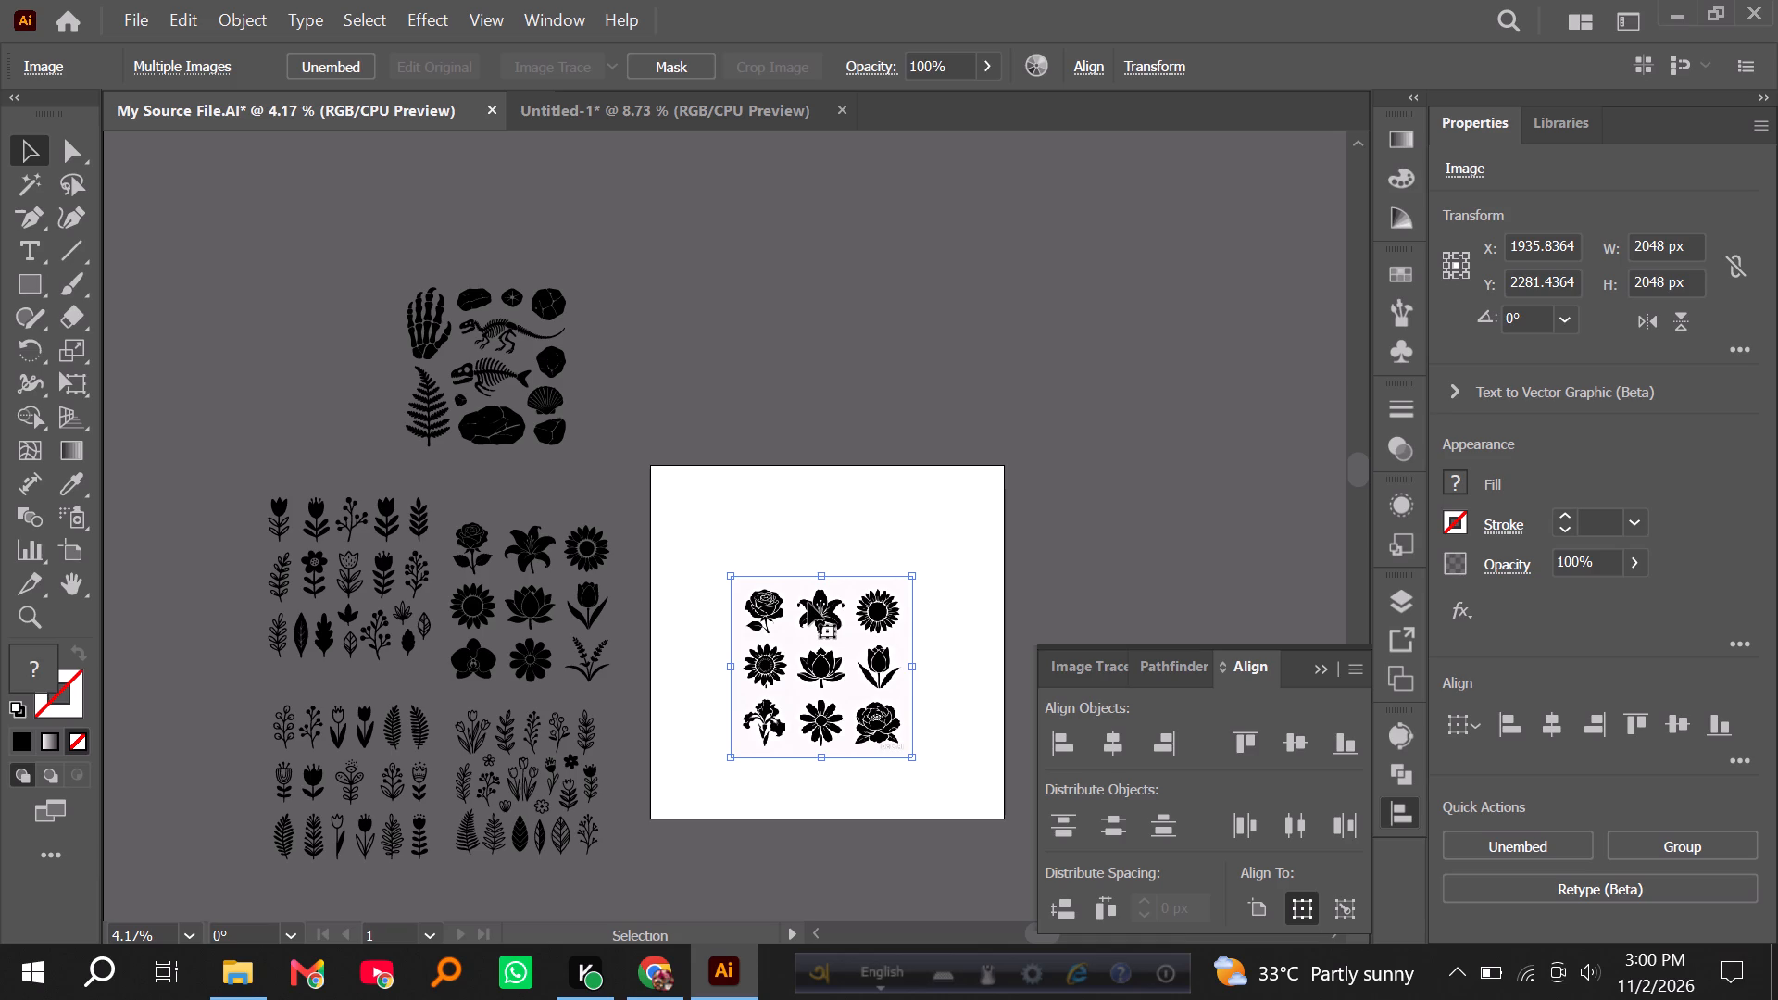
# Spread the six stacked flower and fossil images apart around the artboard so each can be seen separately.
pyautogui.scroll(-2, 808, 612)
pyautogui.keyDown('alt'); pyautogui.scroll(1, 1083, 631); pyautogui.keyUp('alt')
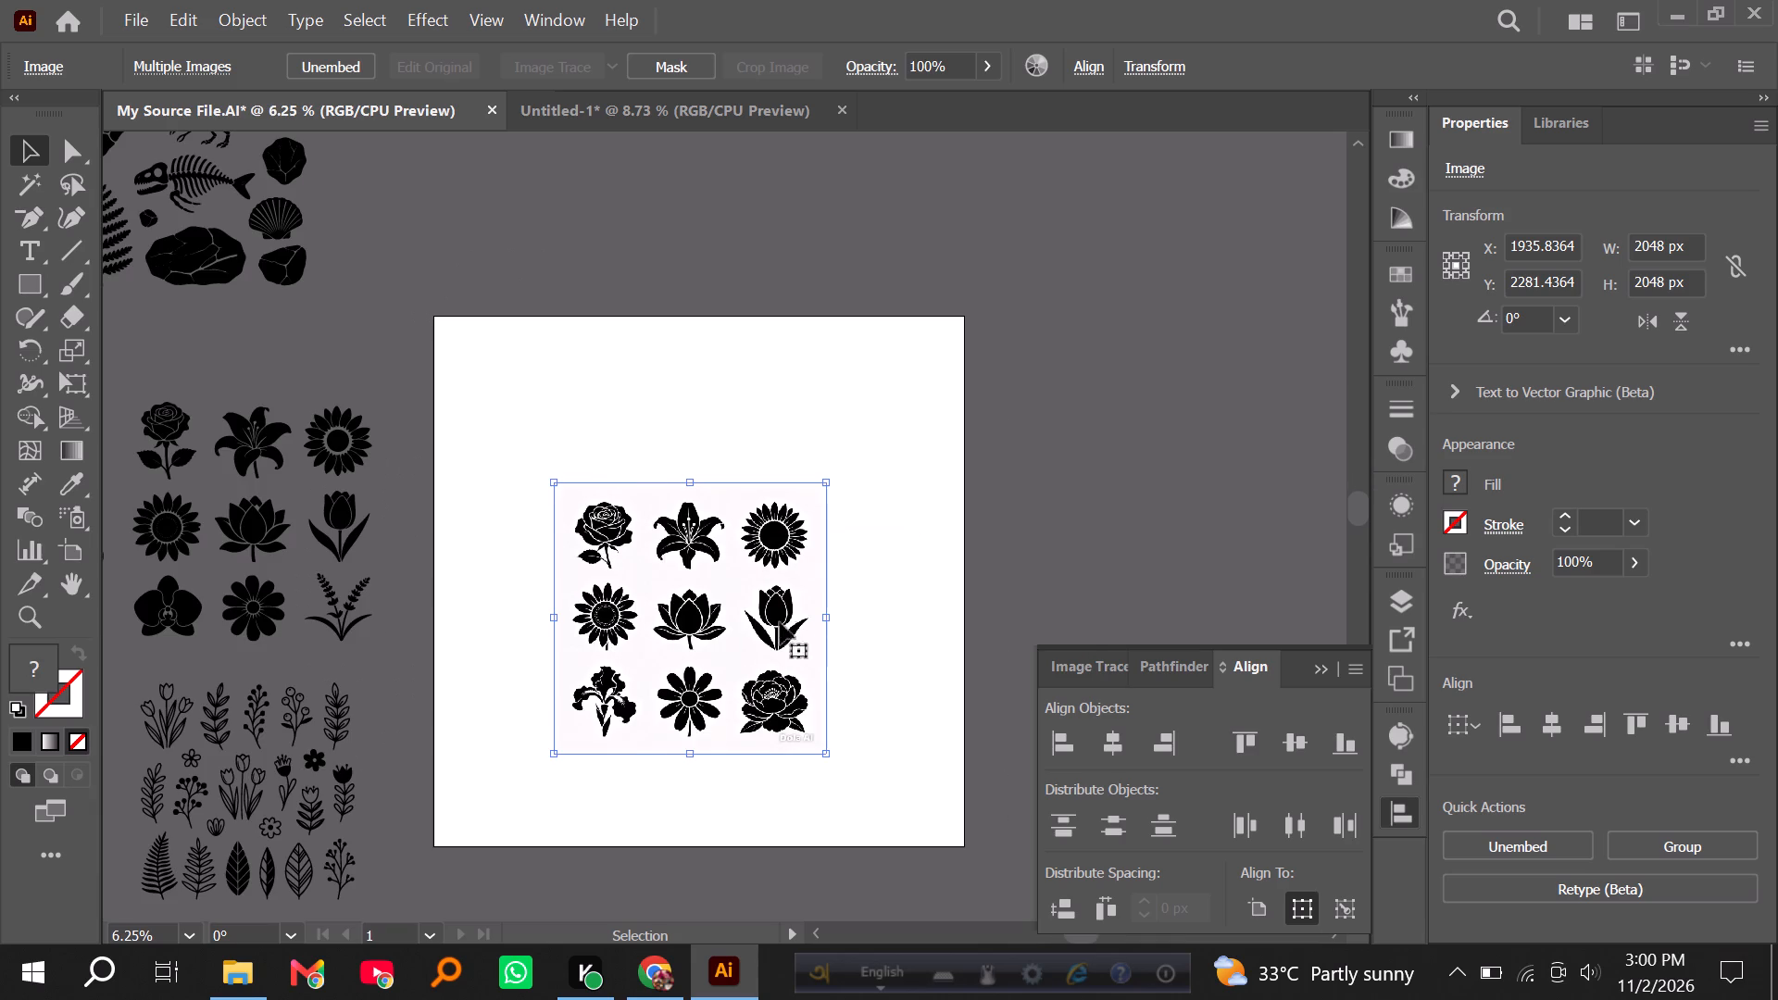
pyautogui.click(667, 453)
pyautogui.moveTo(690, 591); pyautogui.dragTo(1118, 347)
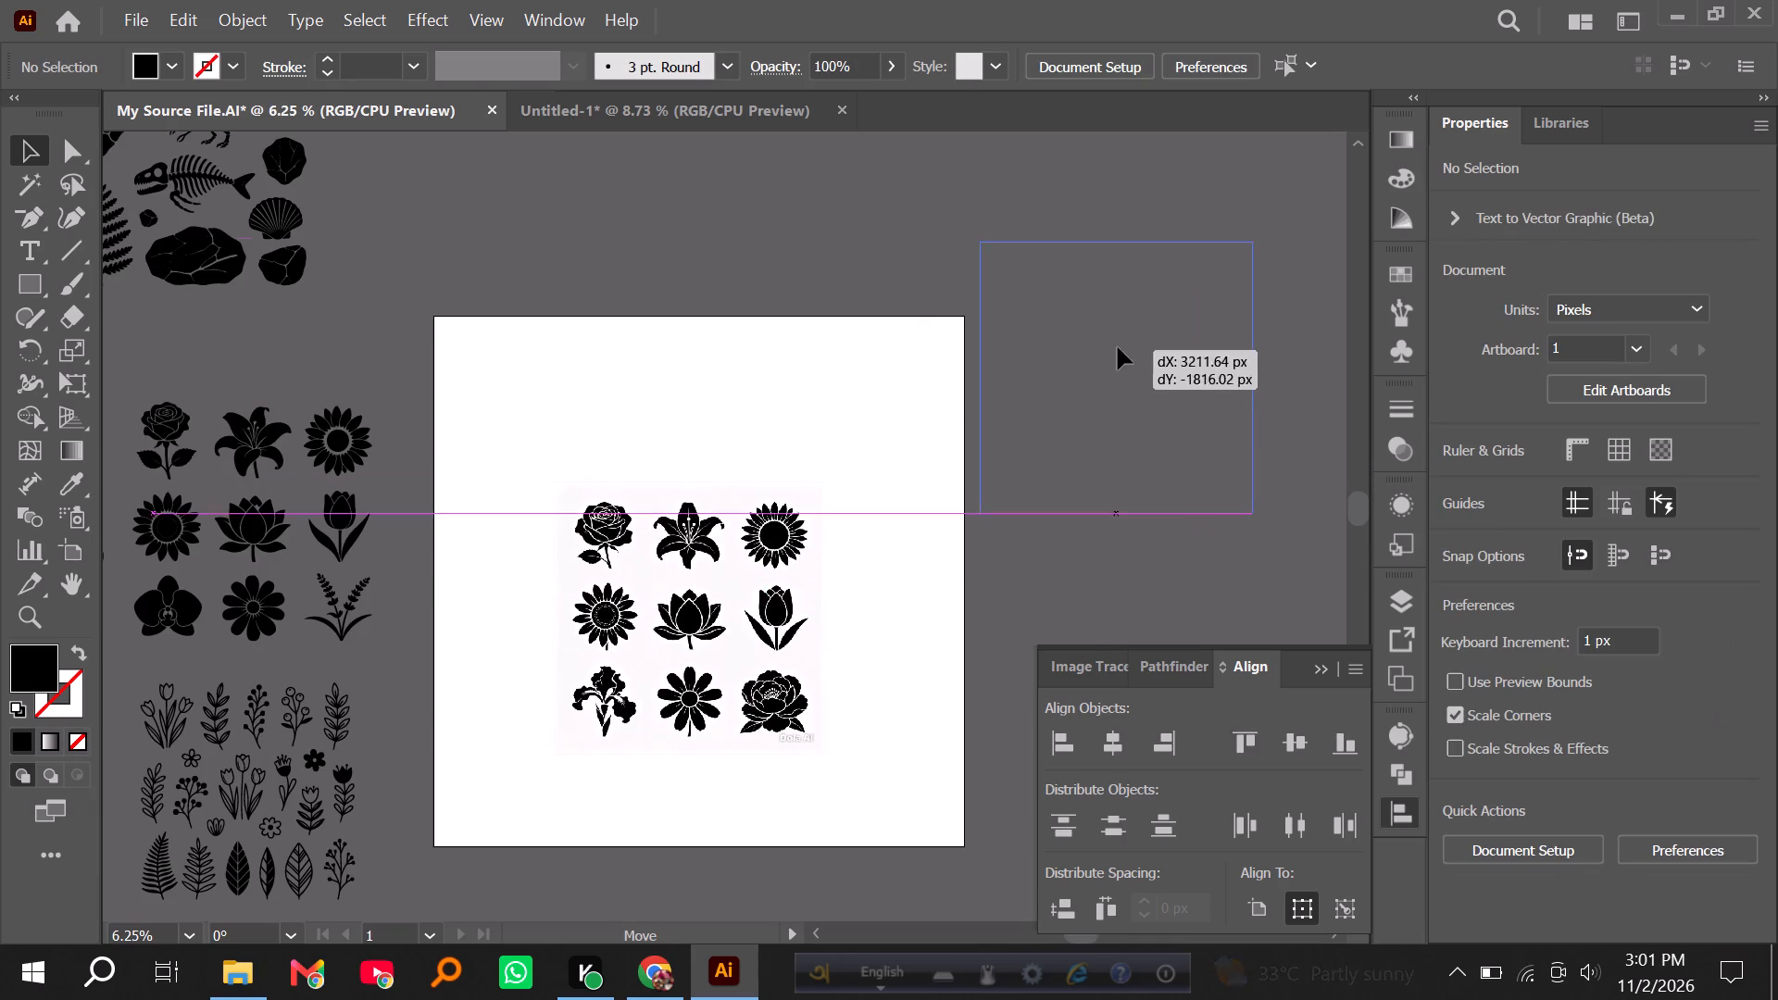
pyautogui.moveTo(1118, 347); pyautogui.dragTo(1120, 341)
pyautogui.moveTo(724, 597); pyautogui.dragTo(630, 263)
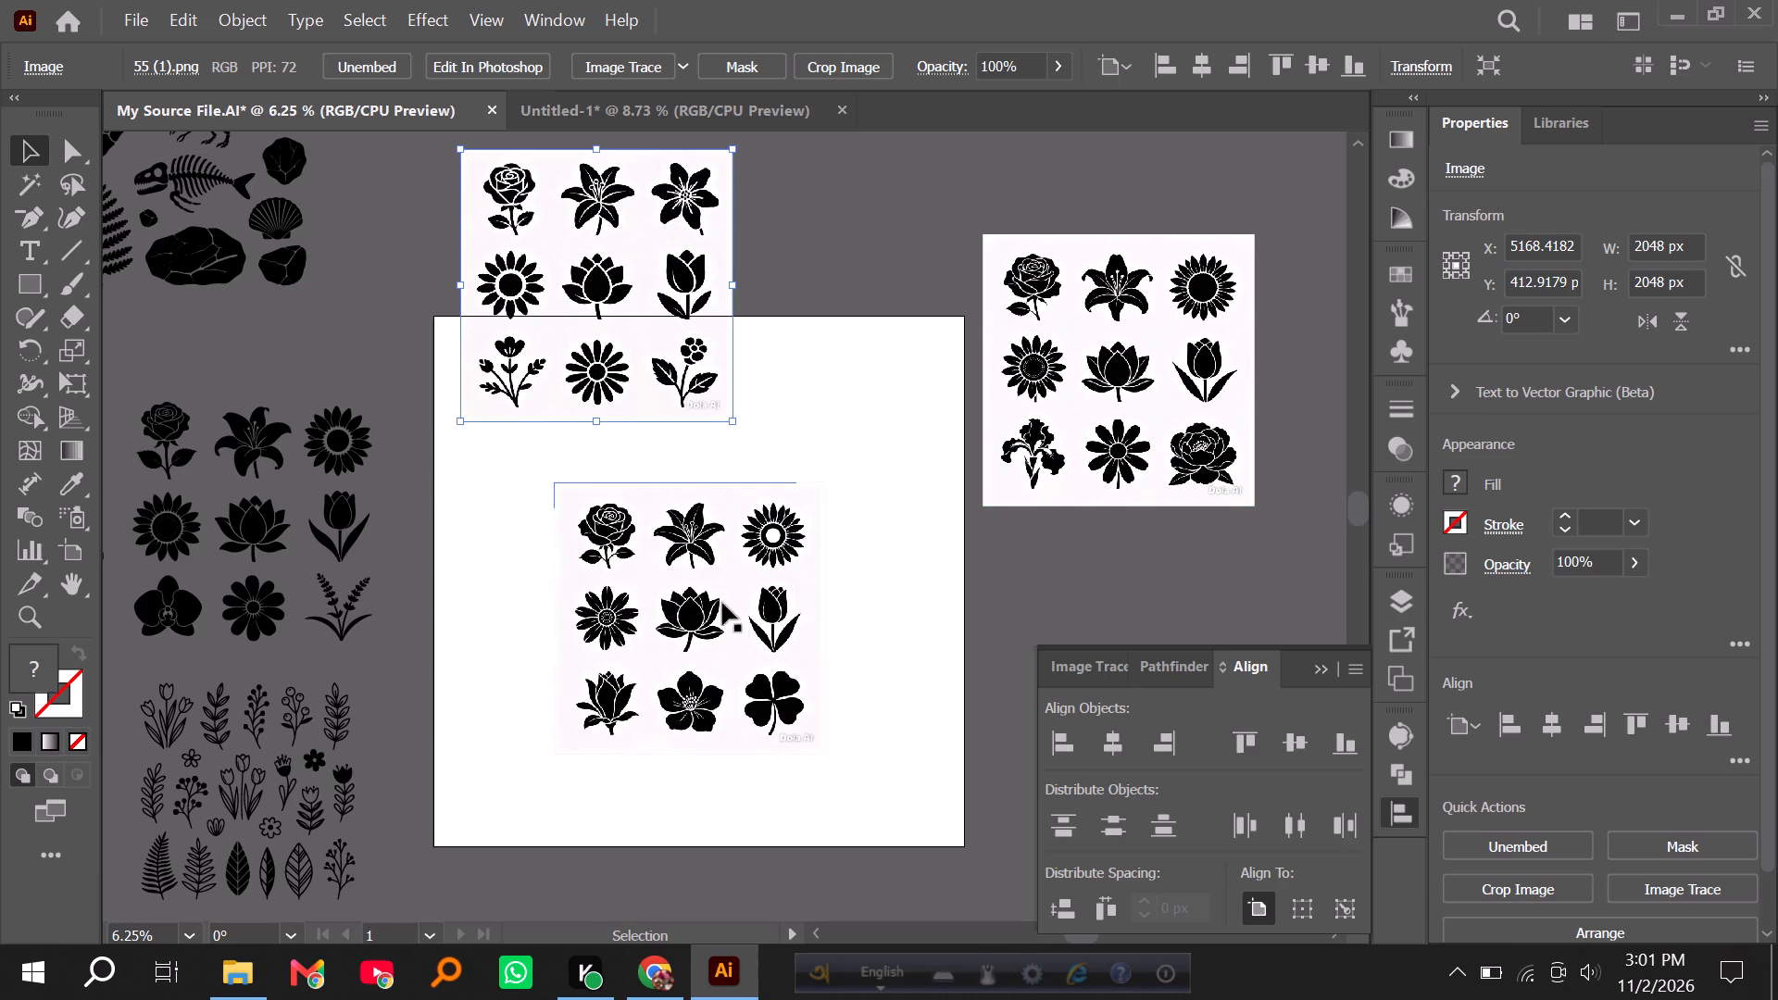
pyautogui.keyDown('alt'); pyautogui.scroll(-2, 691, 633); pyautogui.keyUp('alt')
pyautogui.moveTo(710, 625); pyautogui.dragTo(522, 585)
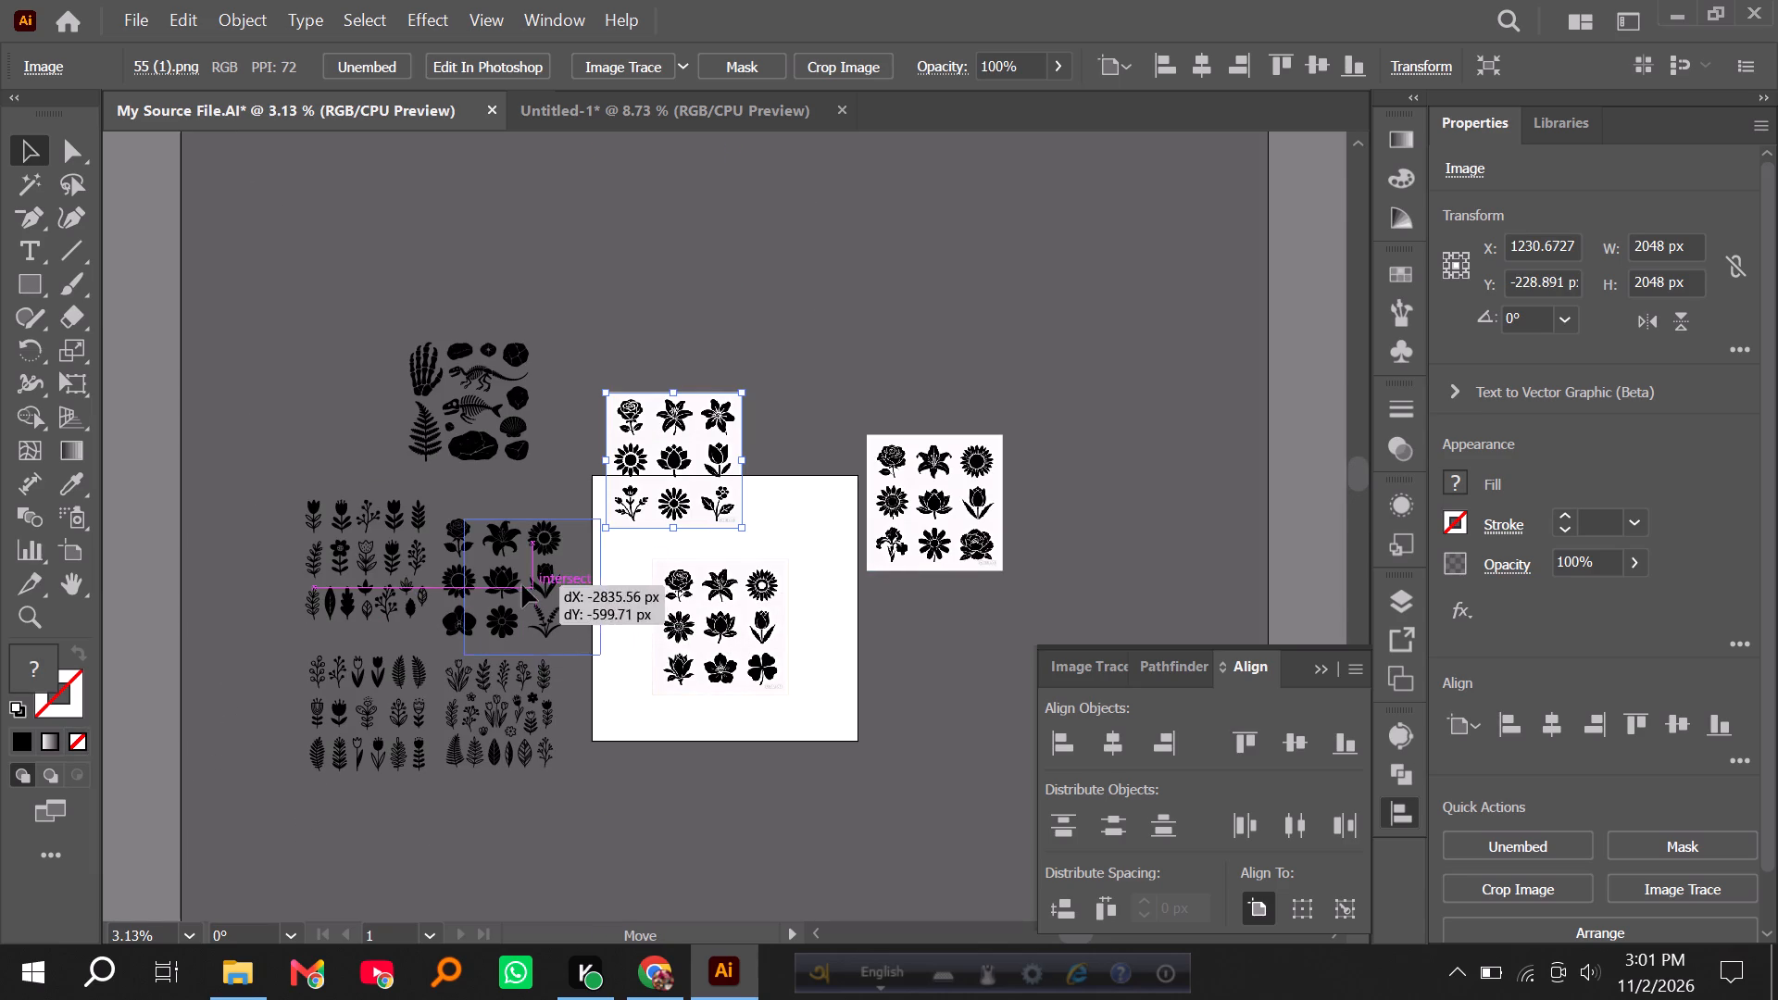
pyautogui.moveTo(522, 585); pyautogui.dragTo(746, 339)
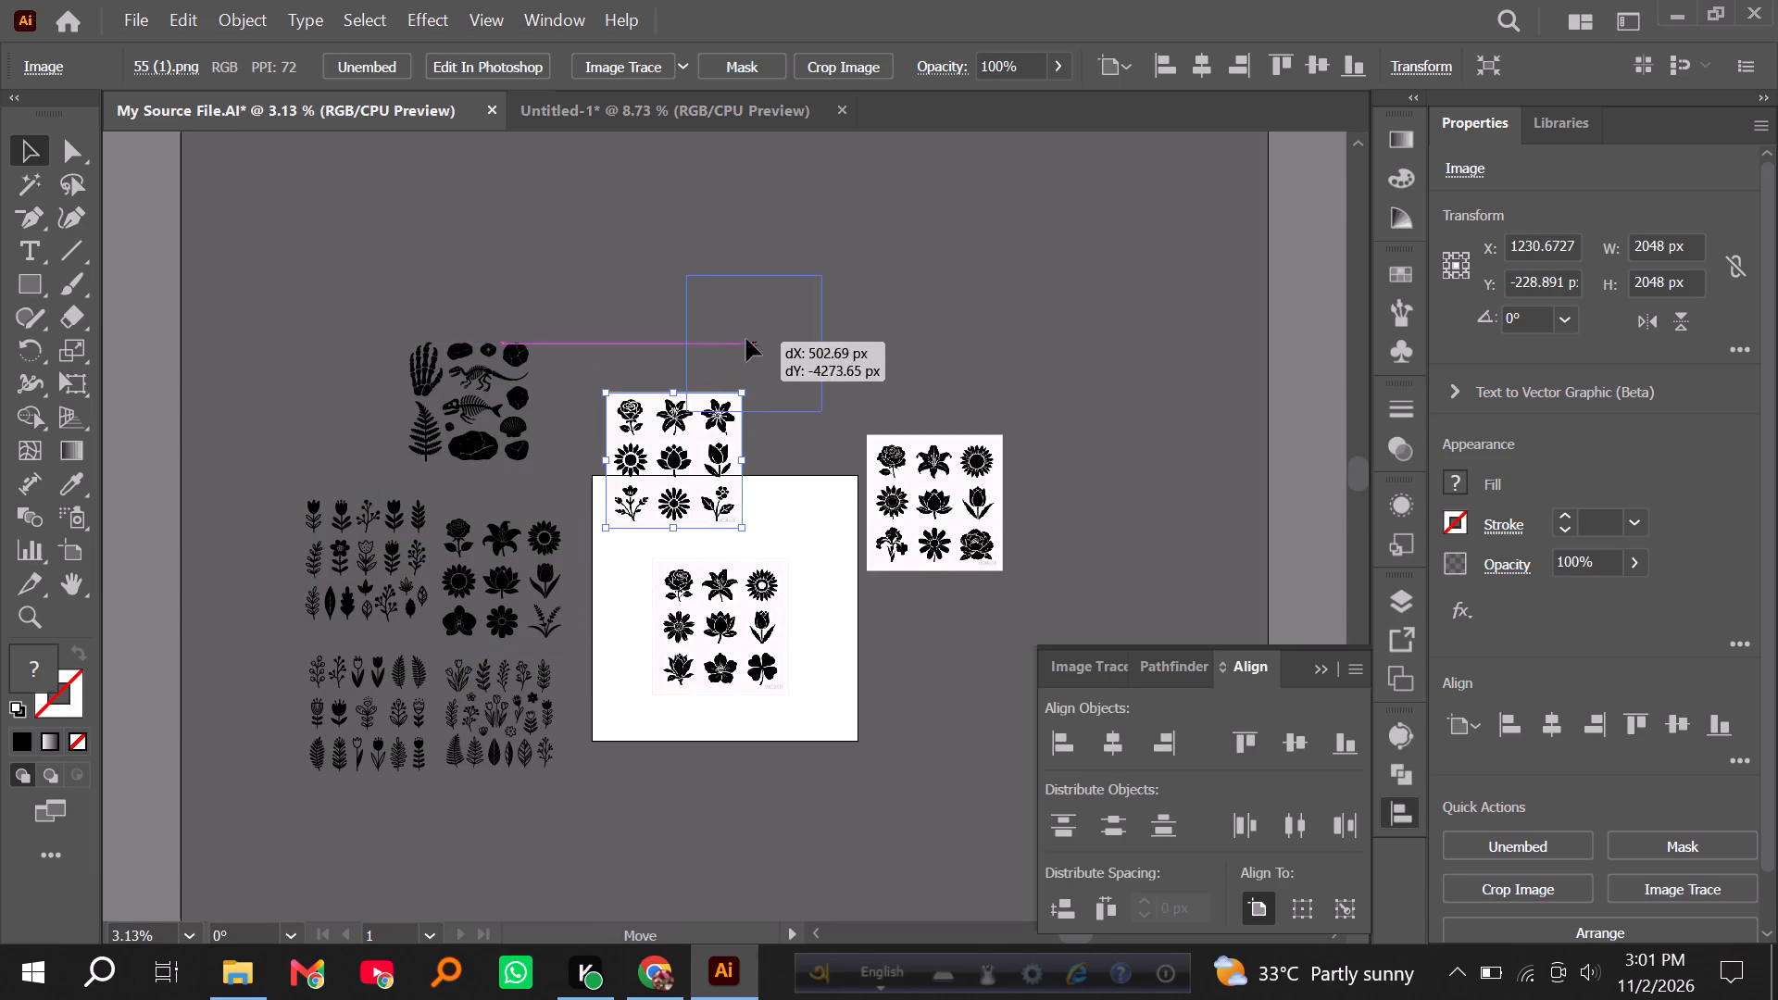
pyautogui.moveTo(746, 339); pyautogui.dragTo(834, 324)
pyautogui.moveTo(710, 615); pyautogui.dragTo(938, 674)
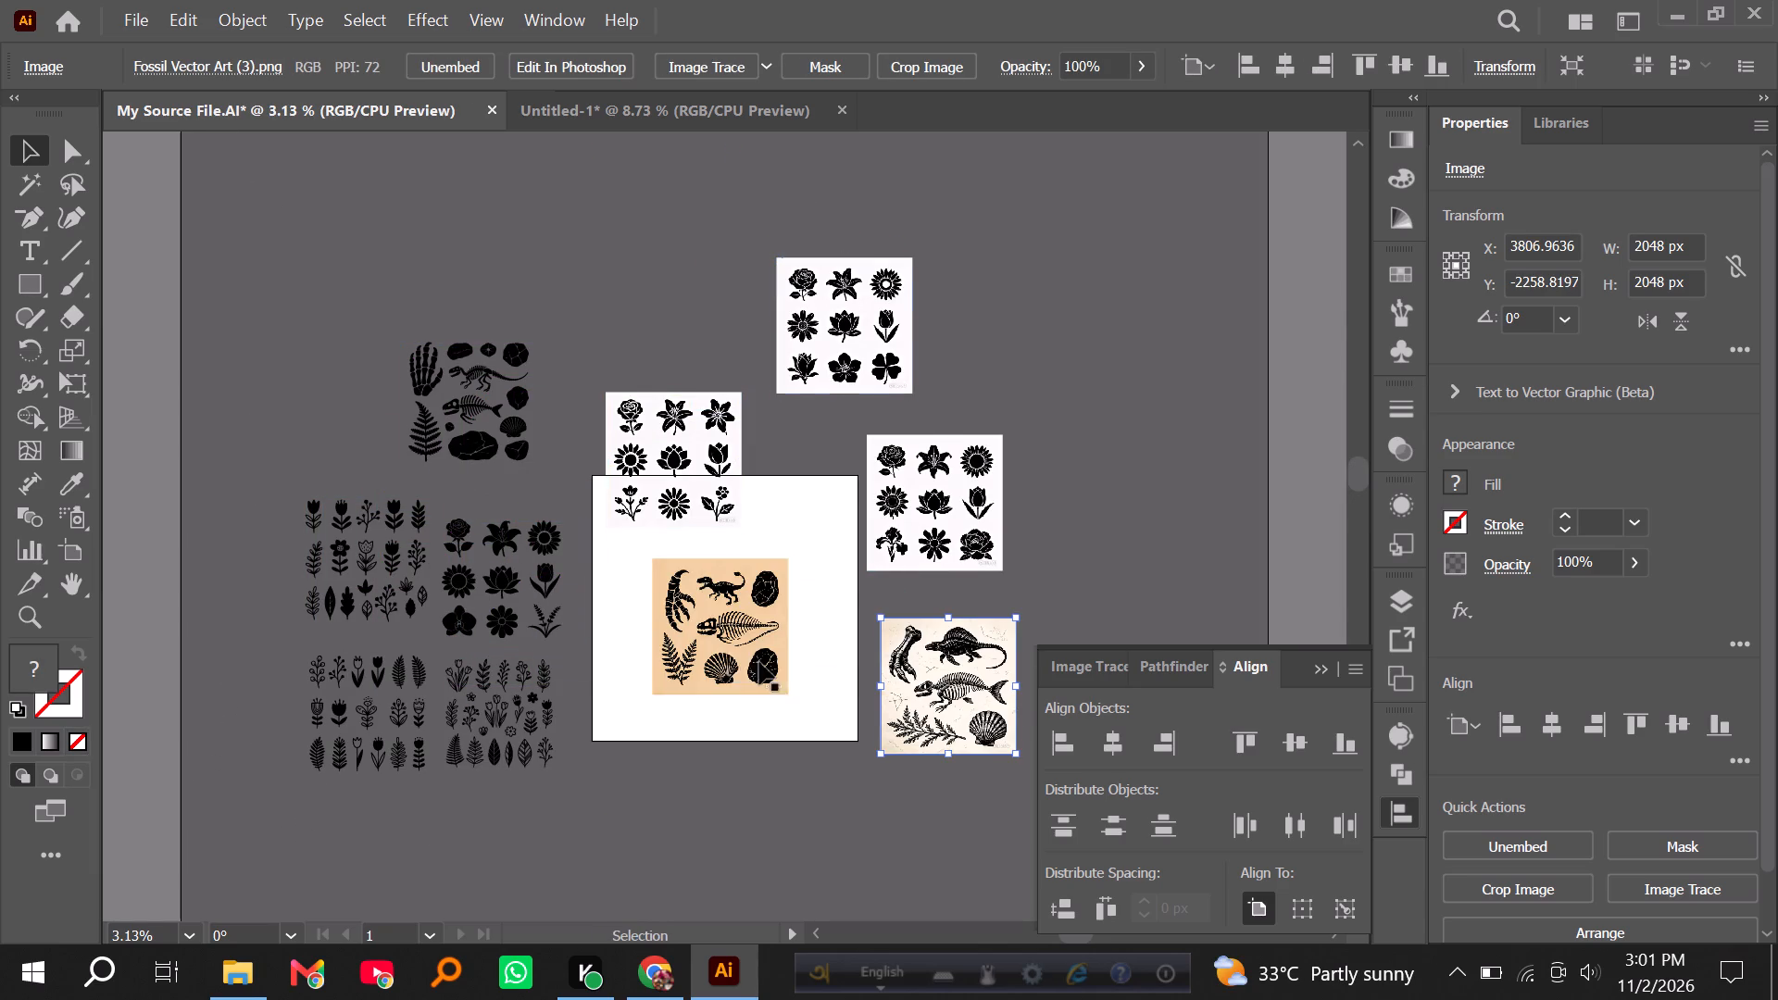
pyautogui.moveTo(728, 641); pyautogui.dragTo(578, 833)
pyautogui.moveTo(734, 615); pyautogui.dragTo(769, 813)
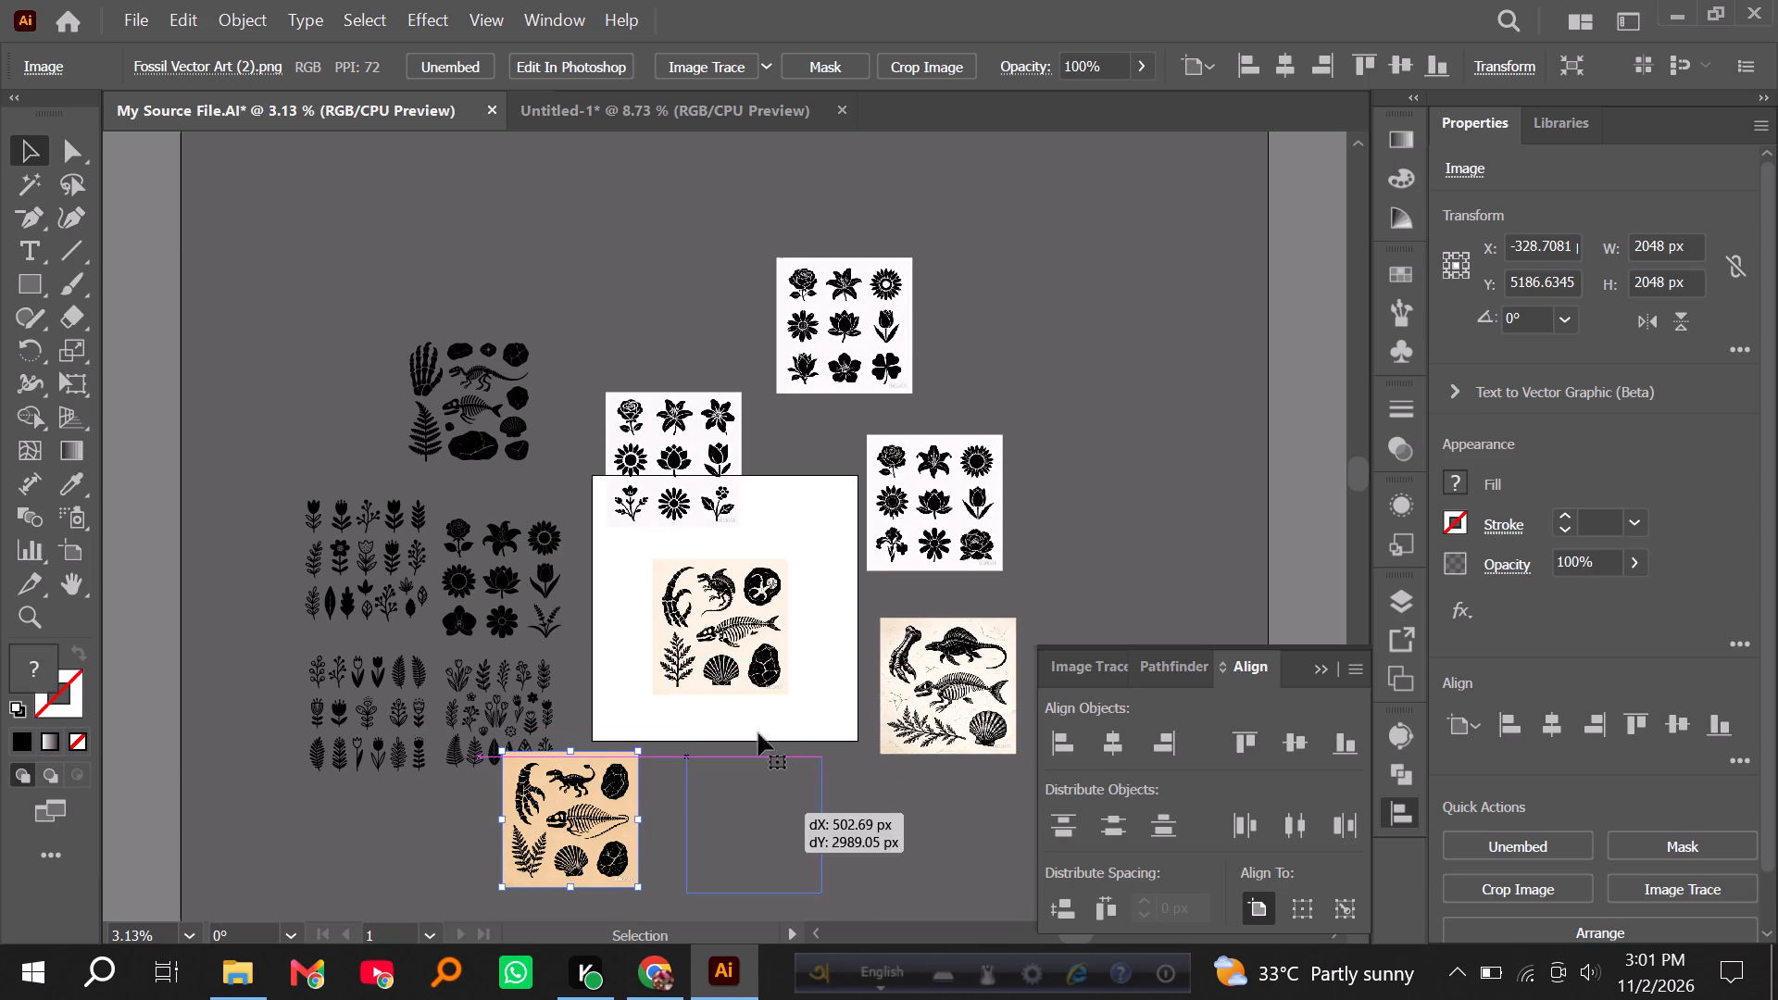
pyautogui.click(730, 609)
# Move the 55 (1).png flower image down so it lies fully on the white artboard.
pyautogui.keyDown('alt'); pyautogui.scroll(1, 751, 560); pyautogui.keyUp('alt')
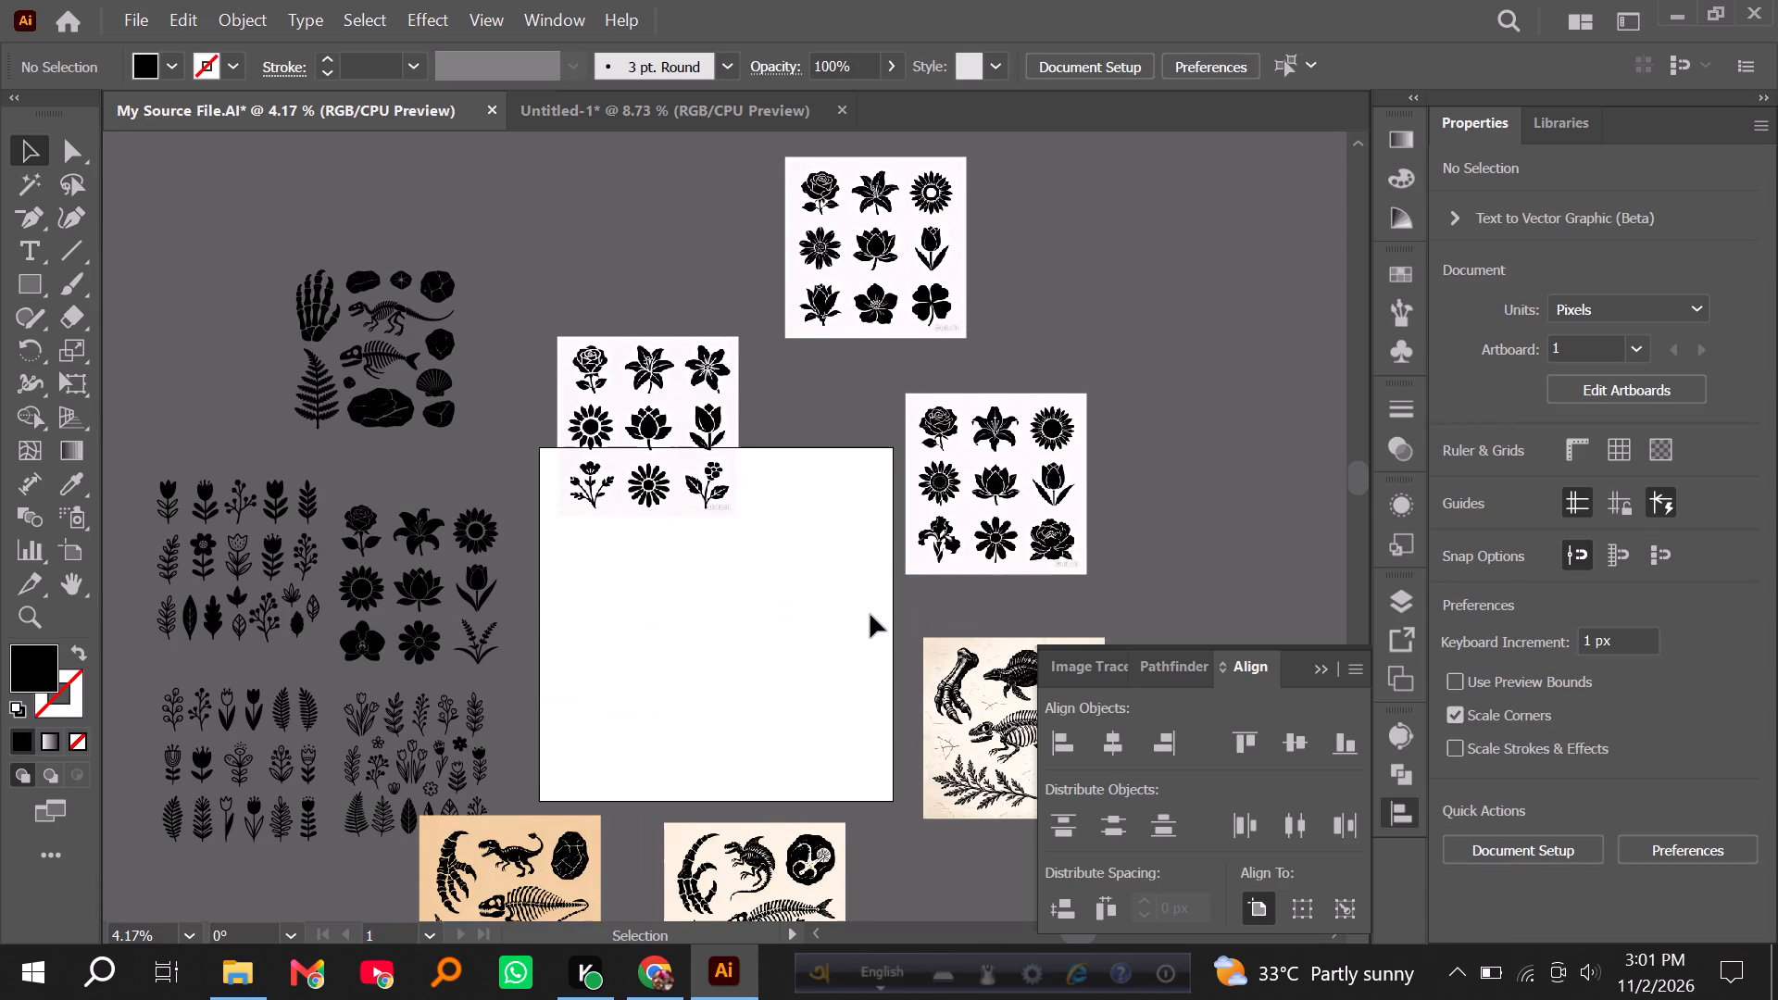
pyautogui.scroll(-1, 869, 618)
pyautogui.scroll(1, 783, 590)
pyautogui.scroll(-6, 779, 590)
pyautogui.moveTo(625, 429); pyautogui.dragTo(735, 532)
pyautogui.moveTo(670, 306); pyautogui.dragTo(681, 373)
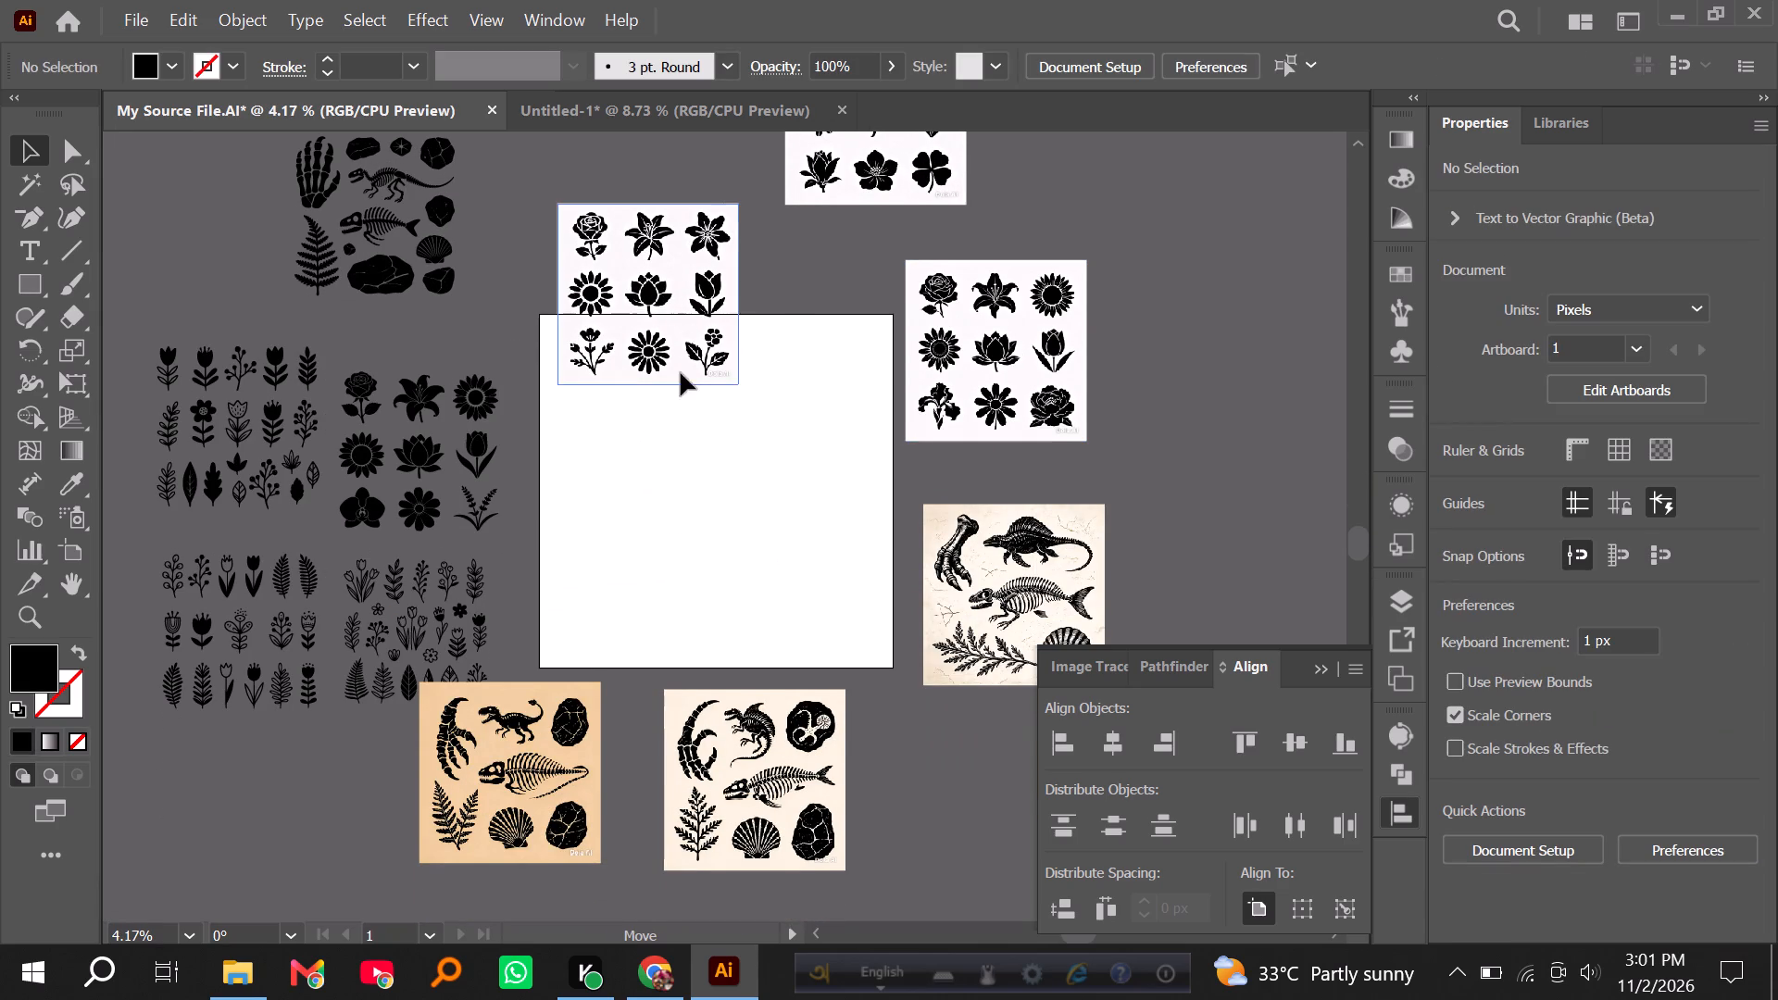
pyautogui.moveTo(681, 373); pyautogui.dragTo(686, 448)
# Trace the 55 (1).png flower image with the Sketched Art preset and expand the tracing into paths.
pyautogui.keyDown('alt'); pyautogui.scroll(3, 685, 446); pyautogui.keyUp('alt')
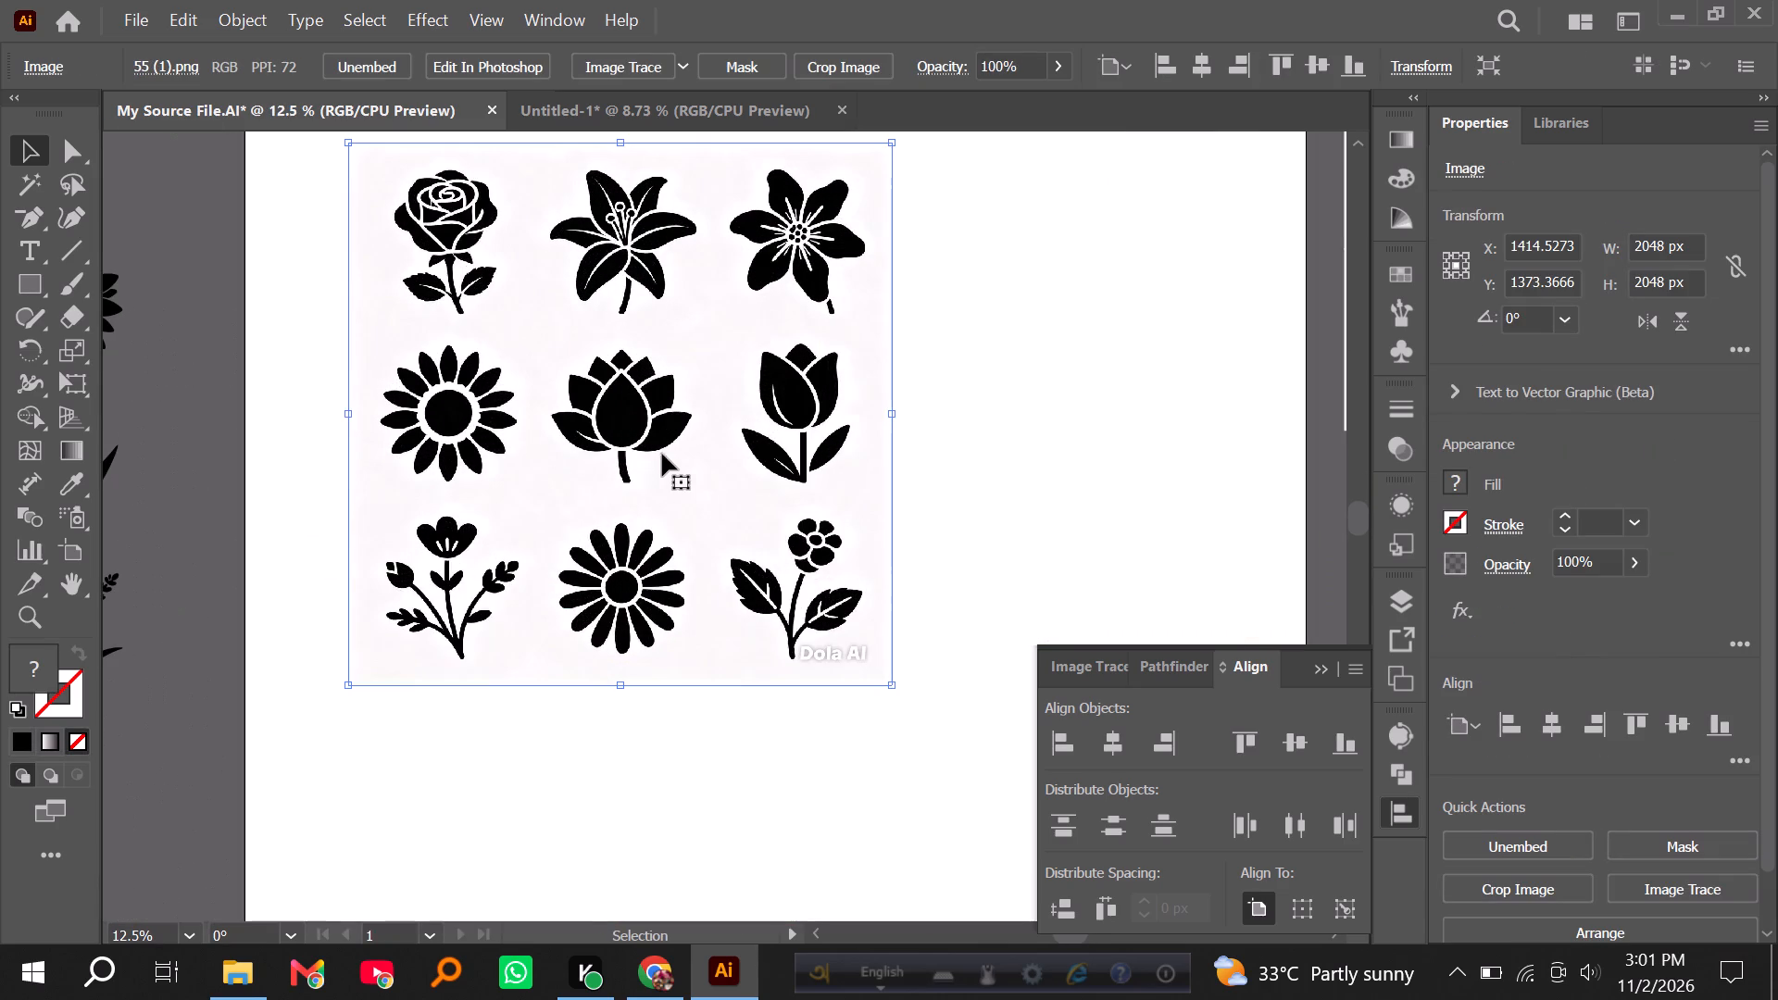
pyautogui.scroll(2, 645, 458)
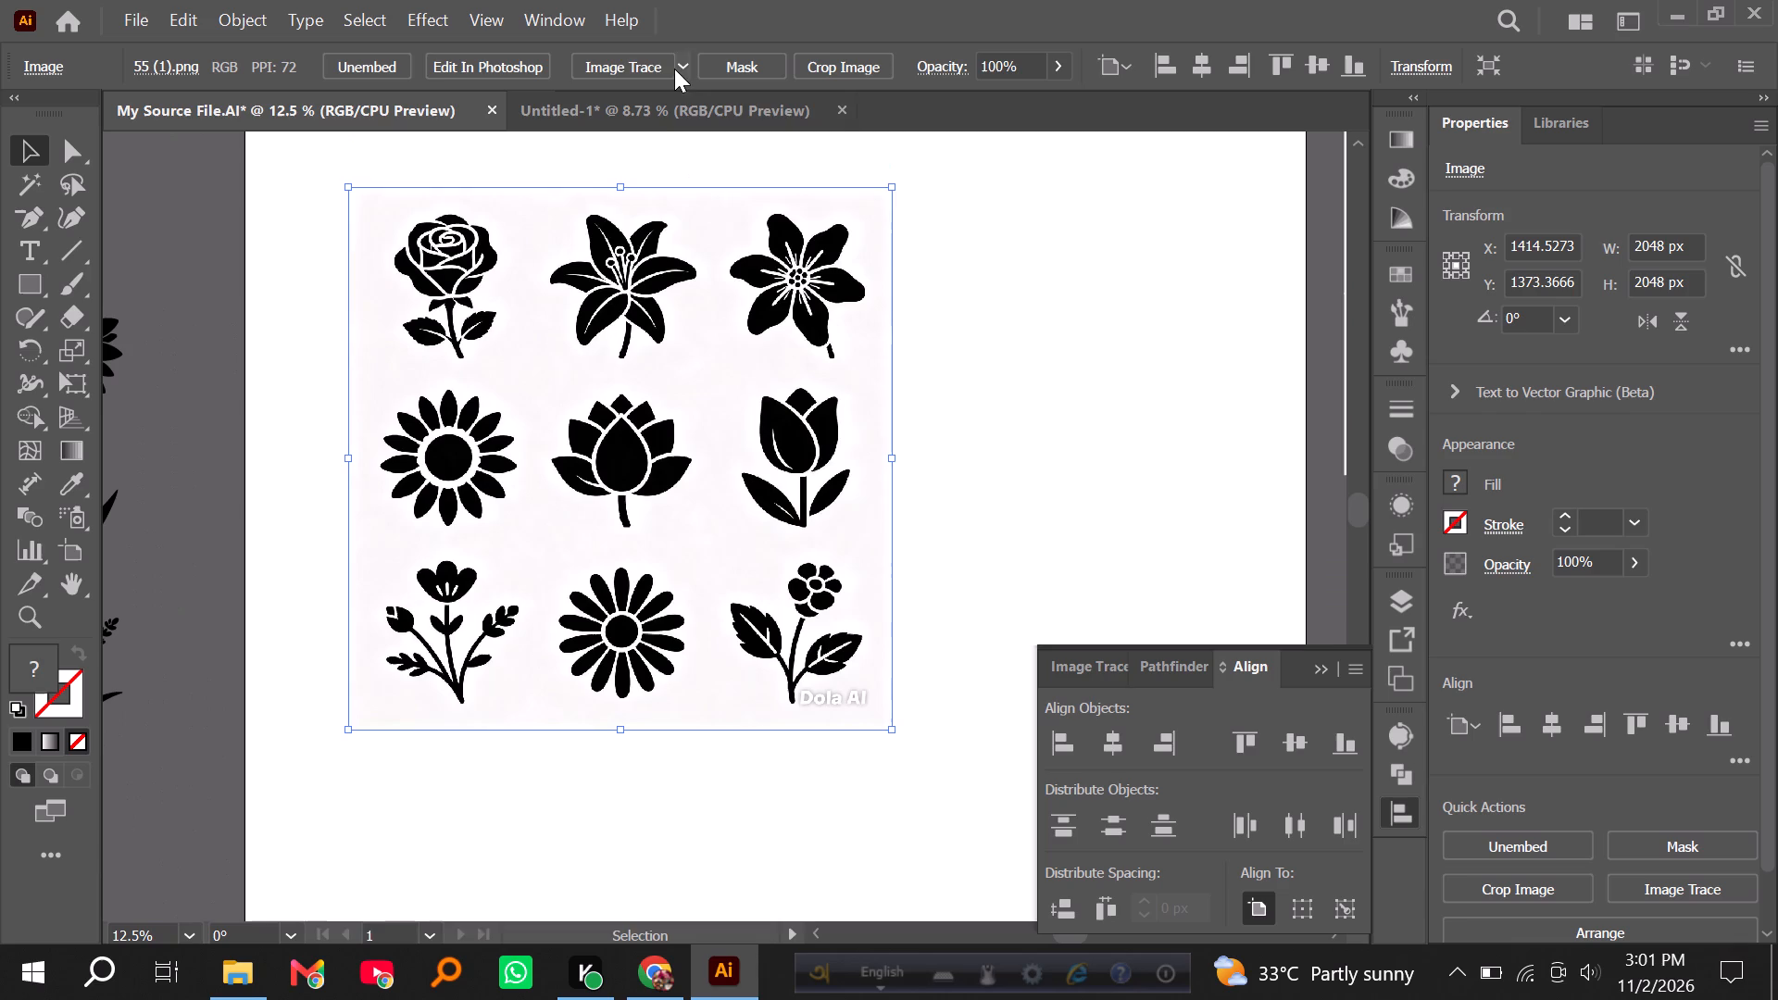
pyautogui.click(680, 63)
pyautogui.click(734, 383)
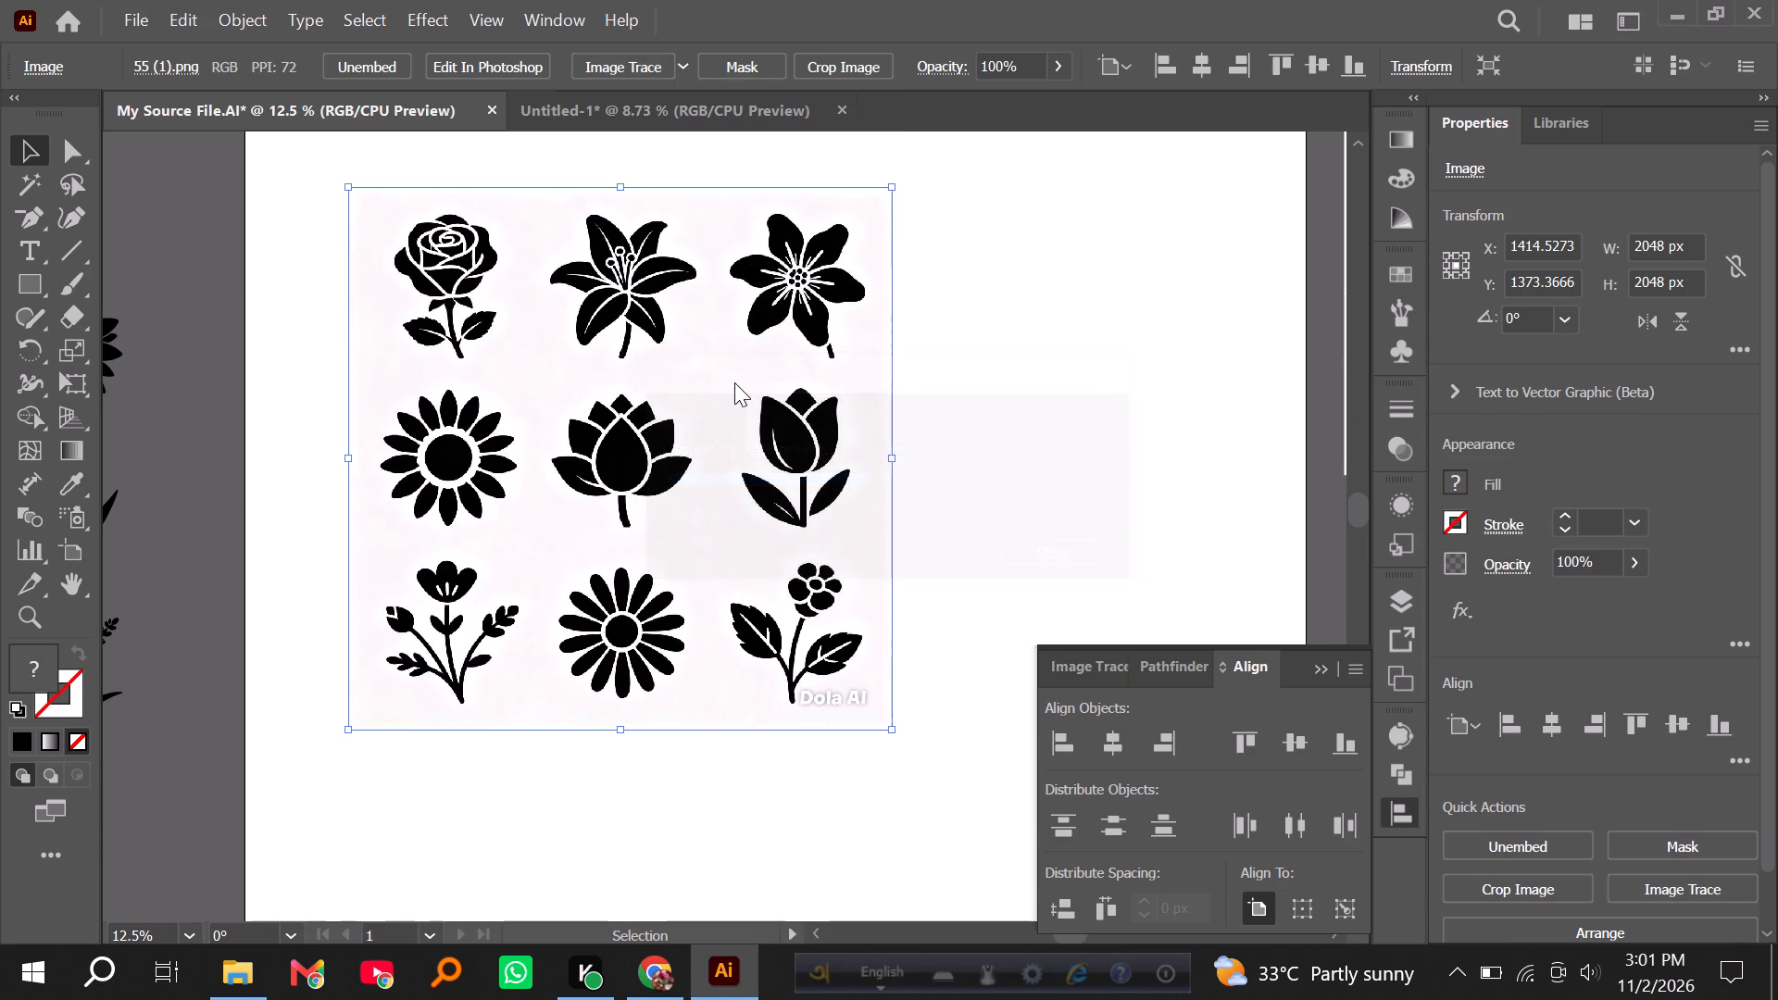
pyautogui.keyDown('alt'); pyautogui.scroll(1, 629, 350); pyautogui.keyUp('alt')
pyautogui.scroll(1, 621, 356)
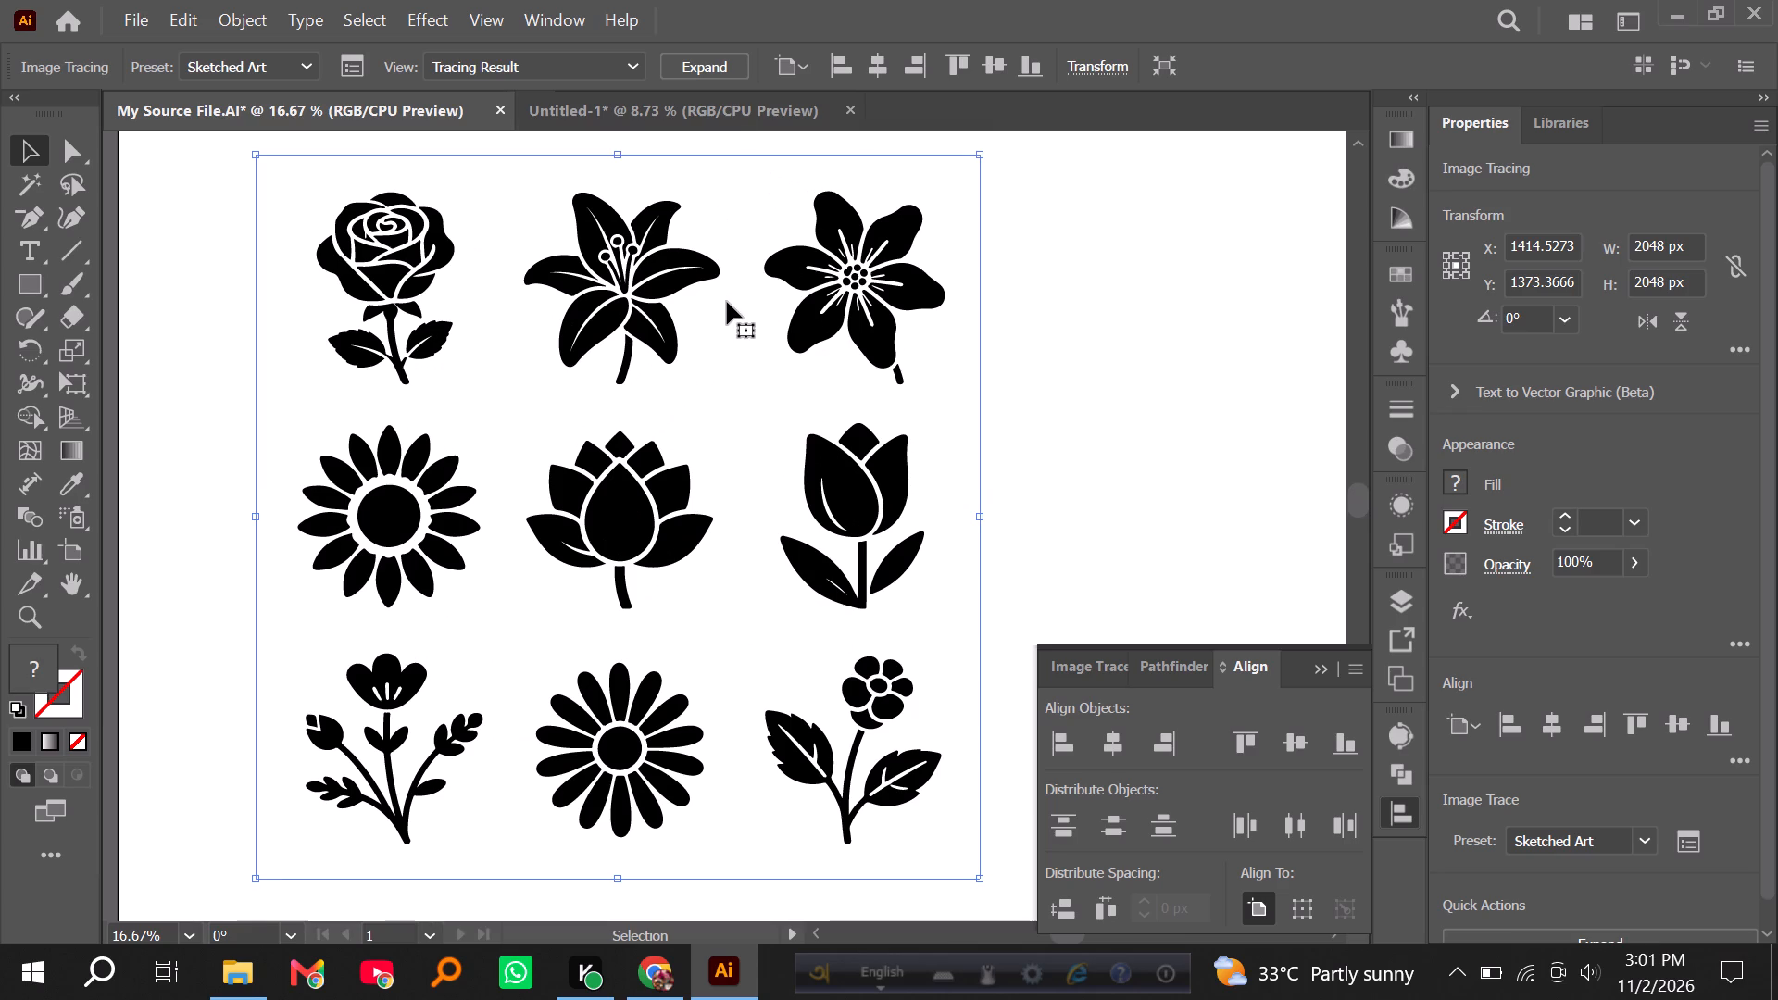
pyautogui.click(695, 69)
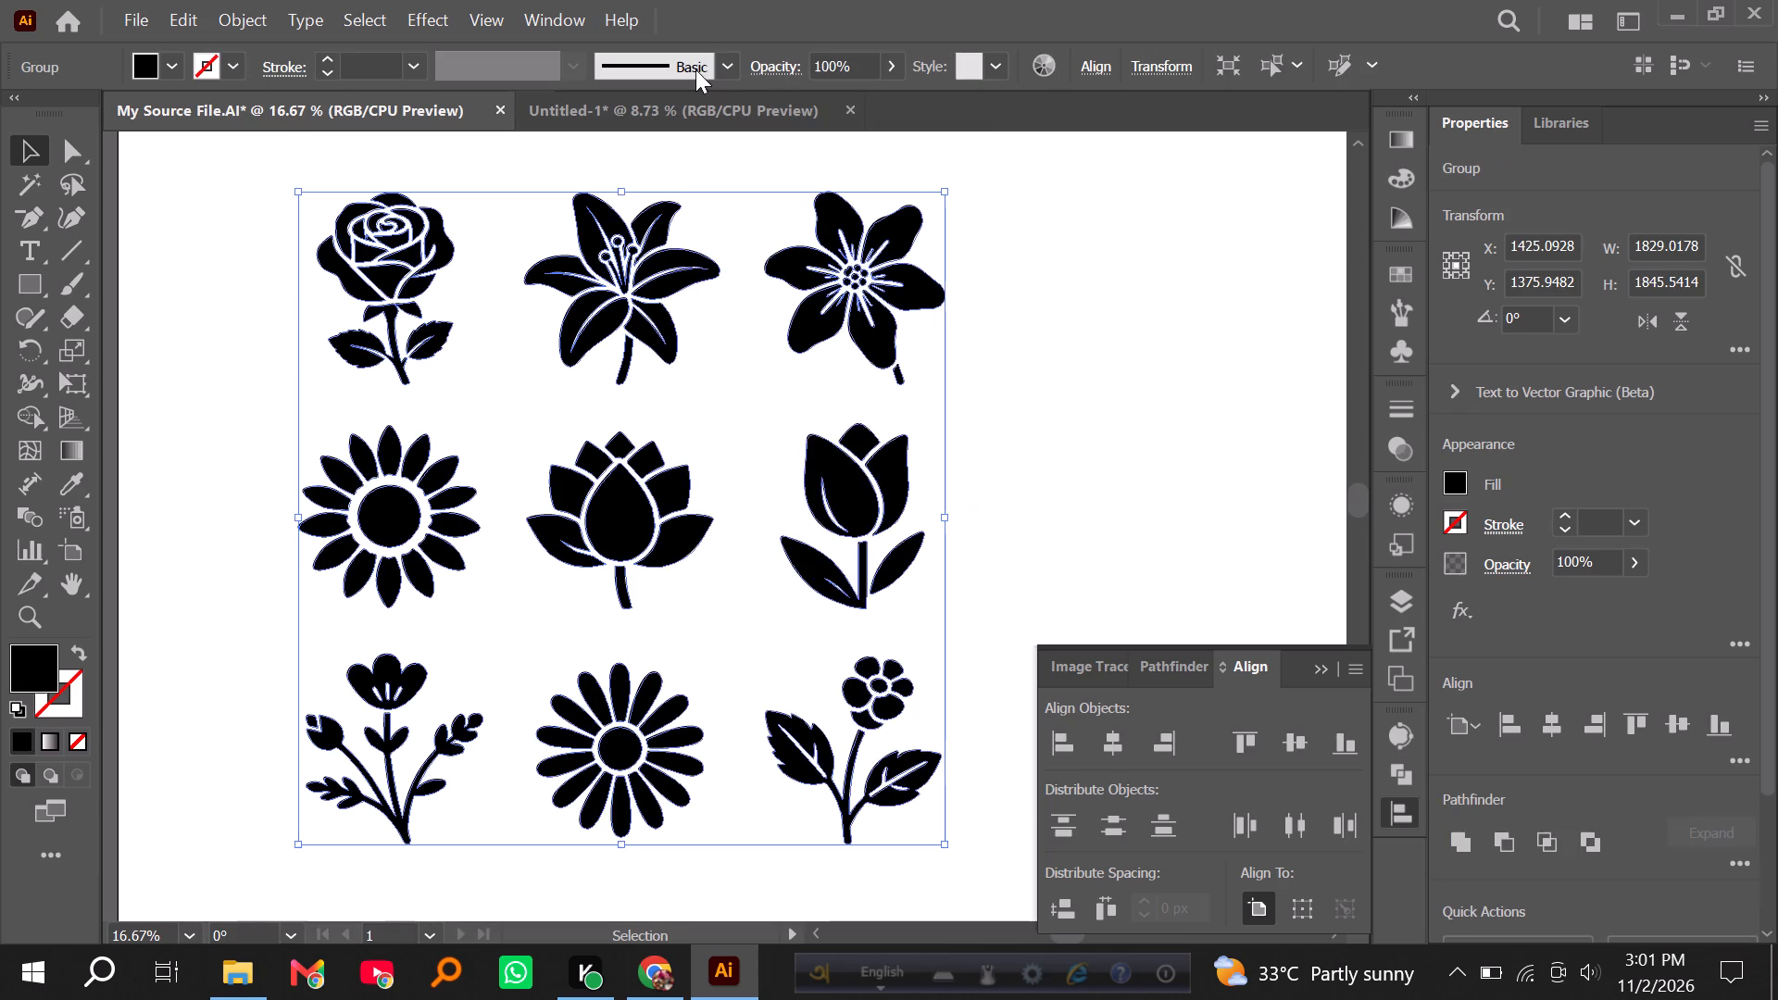
# Ungroup the expanded tracing of the nine flowers and deselect it.
pyautogui.rightClick(652, 256)
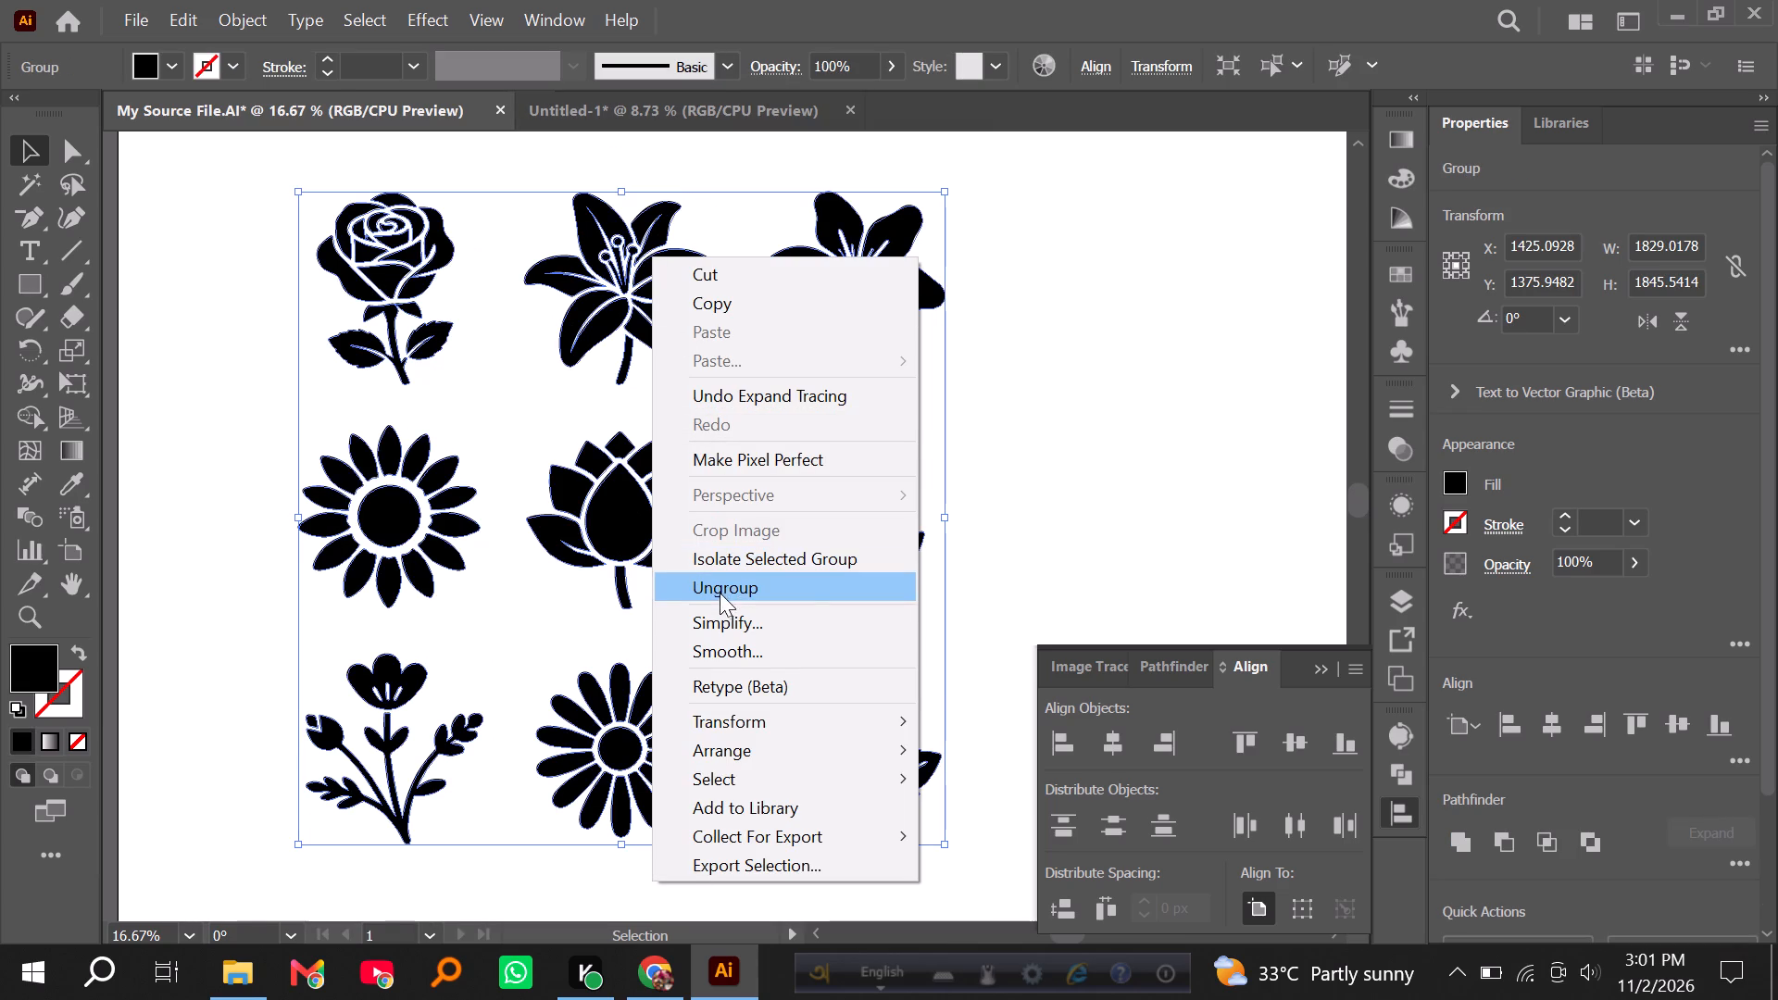
pyautogui.click(720, 591)
pyautogui.click(714, 451)
# Group the paths of the rose and those of the lily beside it as two separate groups.
pyautogui.keyDown('alt'); pyautogui.scroll(3, 326, 220); pyautogui.keyUp('alt')
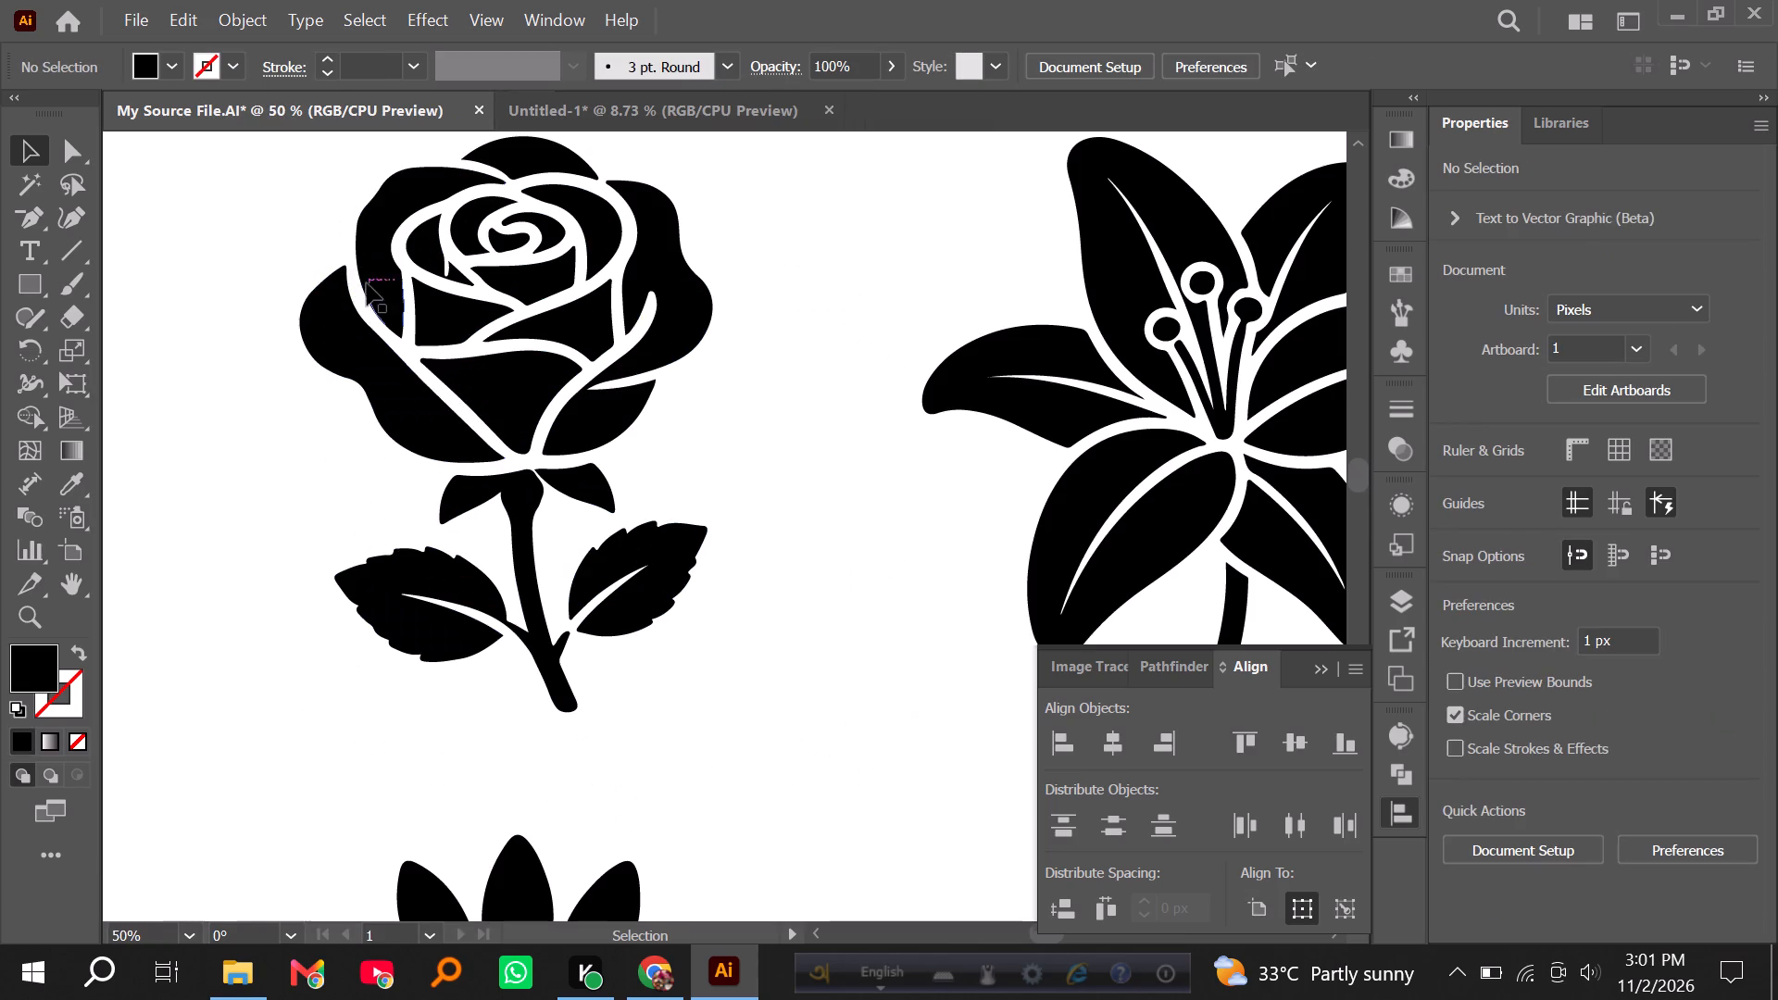
pyautogui.keyDown('alt'); pyautogui.scroll(-1, 357, 282); pyautogui.keyUp('alt')
pyautogui.moveTo(289, 187); pyautogui.dragTo(612, 558)
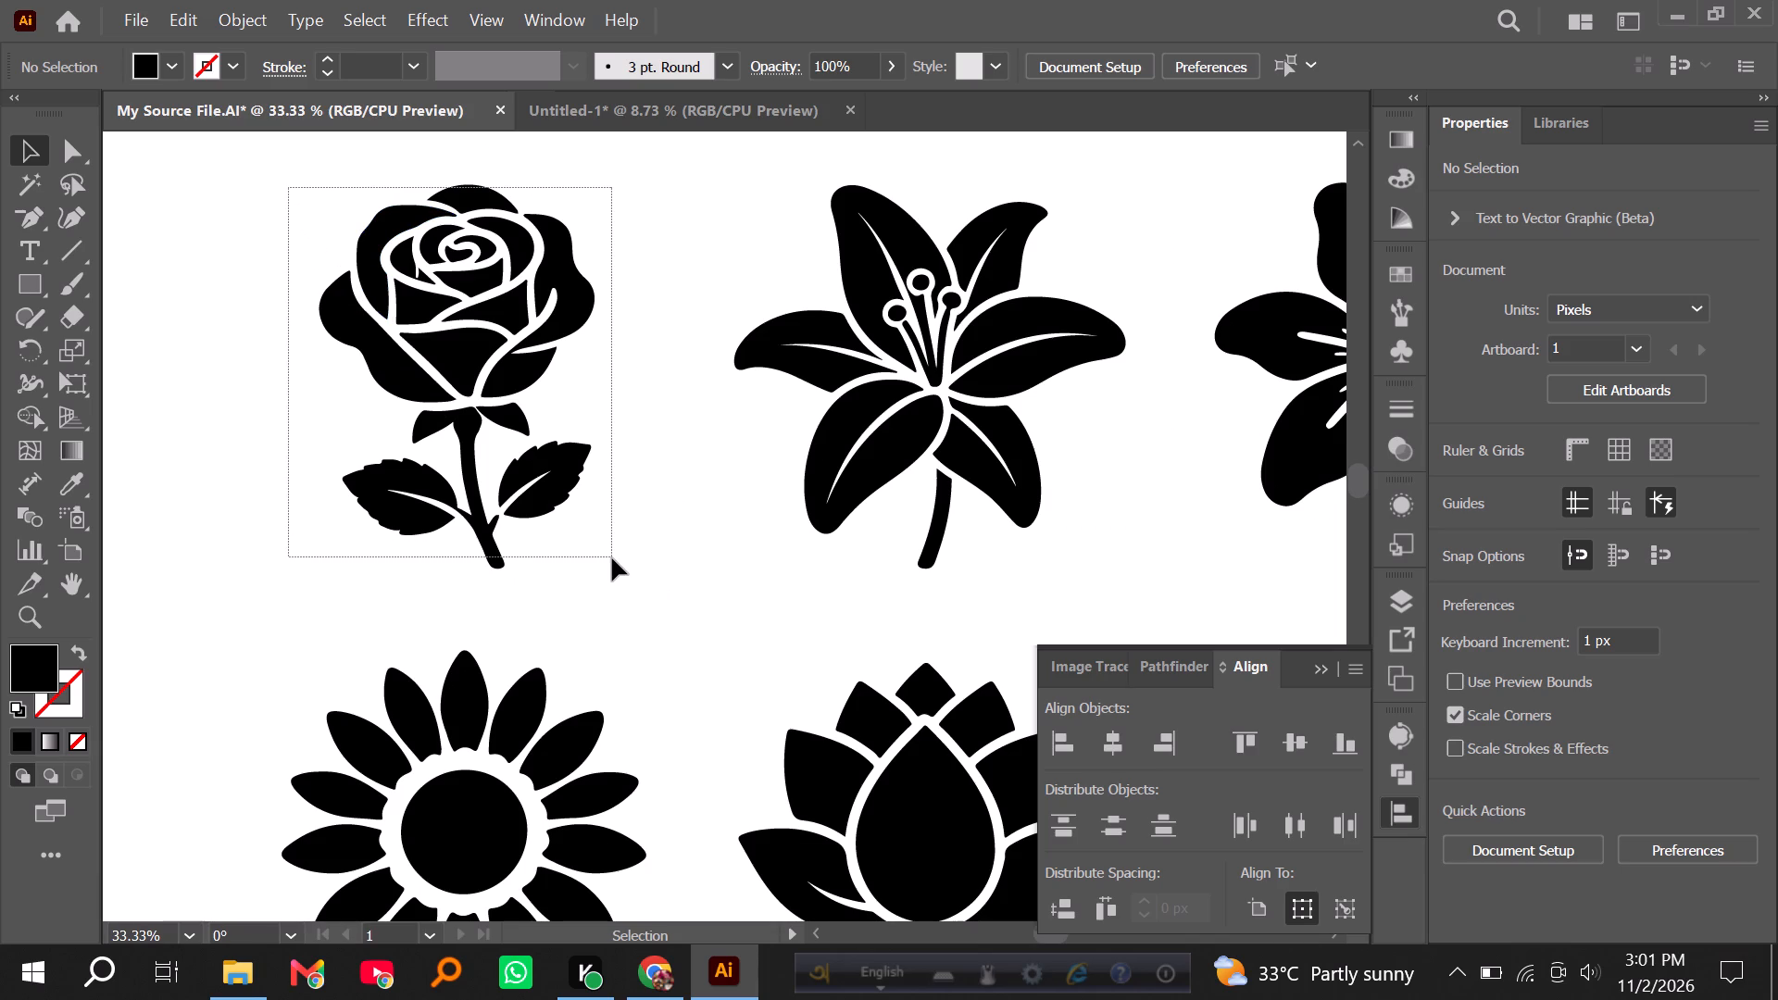
pyautogui.moveTo(612, 558); pyautogui.dragTo(612, 559)
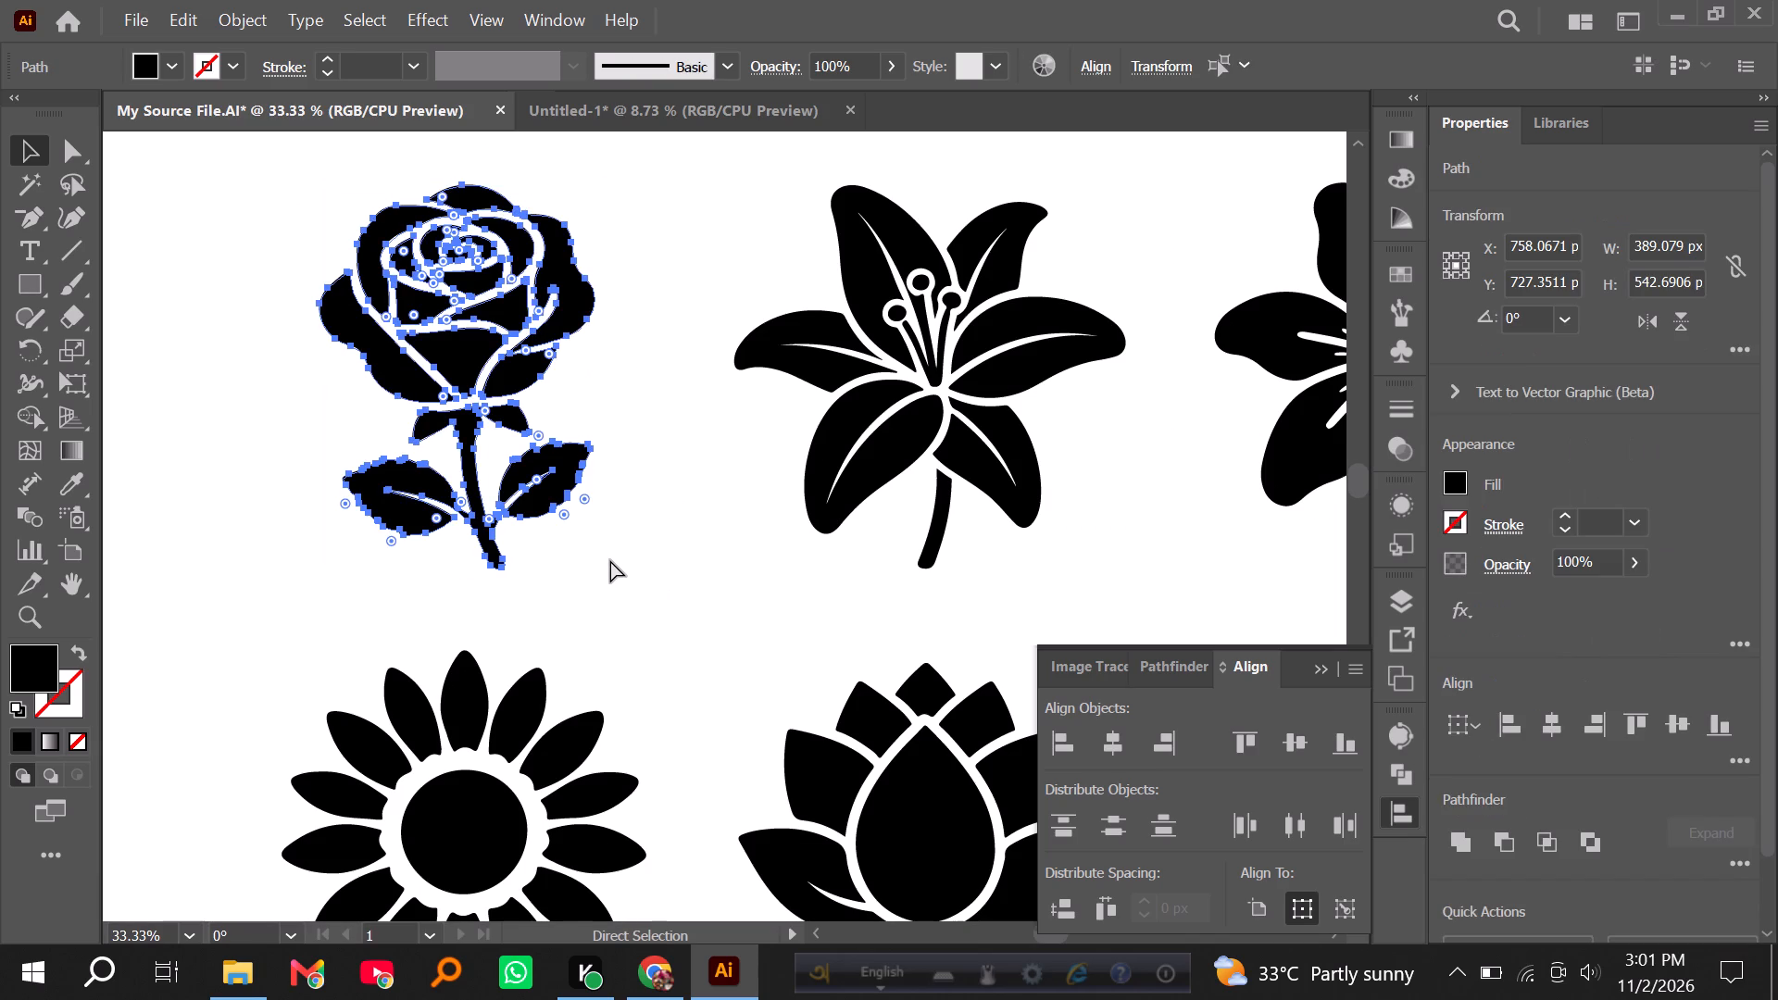
pyautogui.hotkey('ctrl', 'g')
pyautogui.keyDown('alt'); pyautogui.scroll(-2, 562, 538); pyautogui.keyUp('alt')
pyautogui.moveTo(682, 320); pyautogui.dragTo(819, 553)
pyautogui.hotkey('ctrl', 'g')
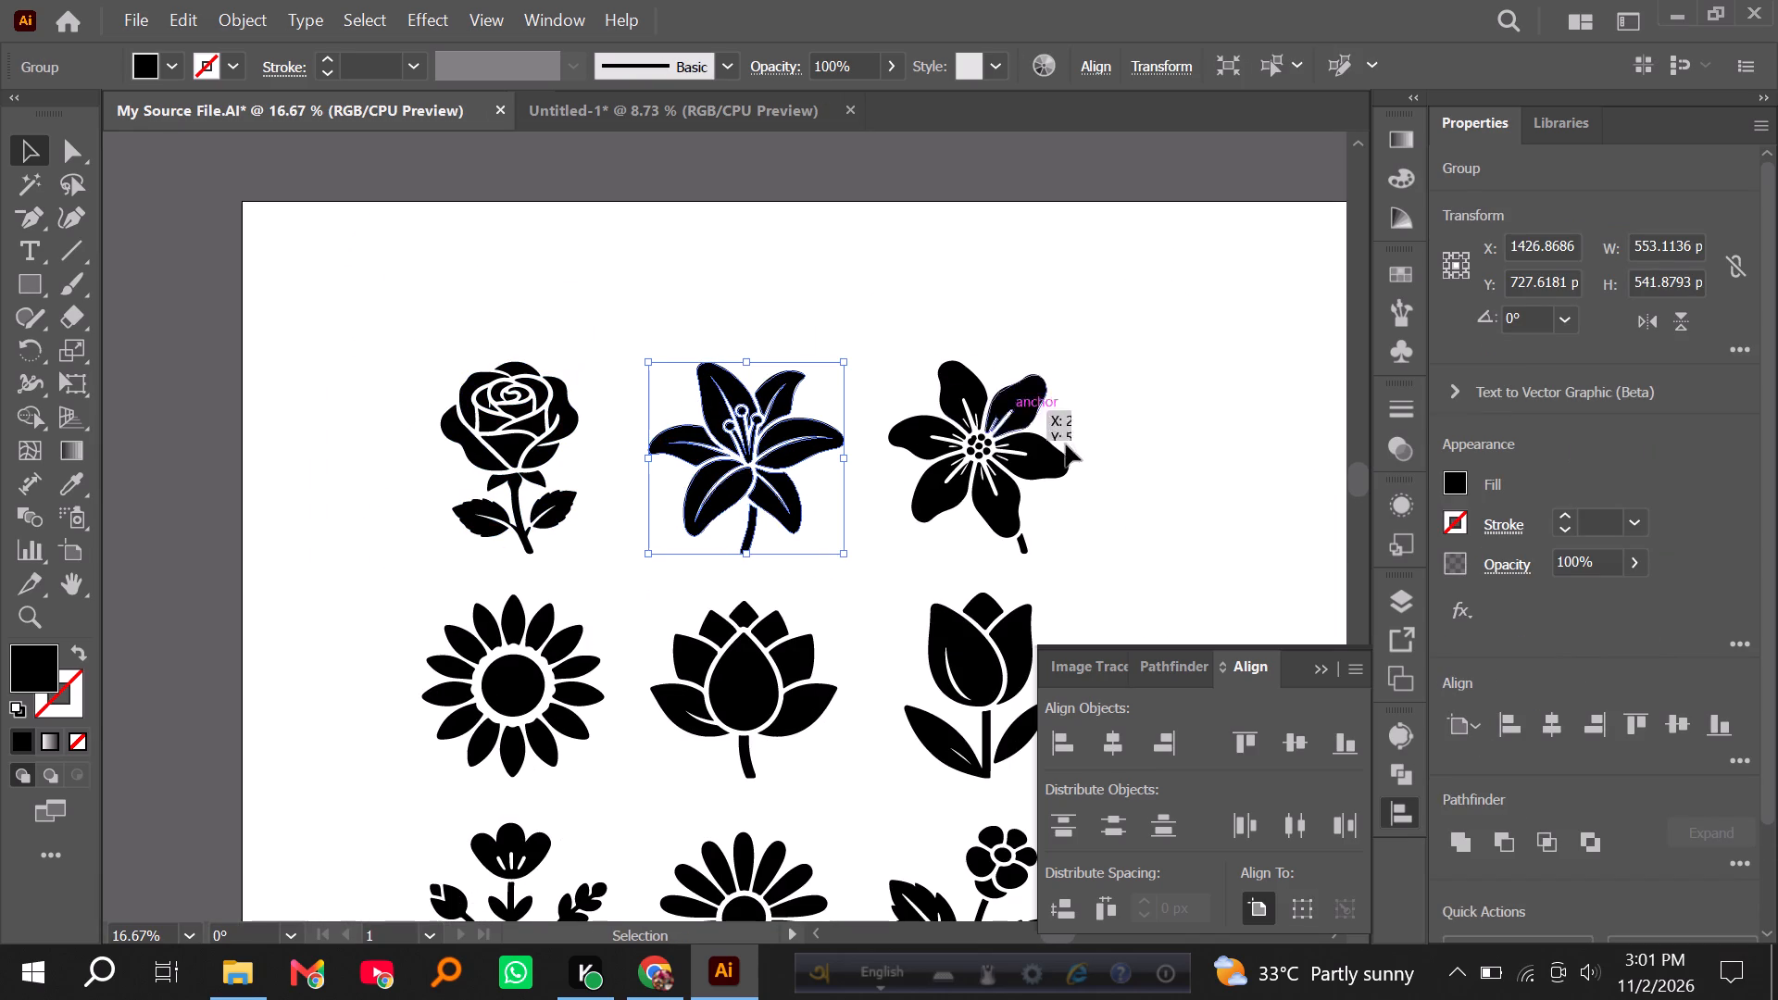
# Draw a black circle about 19 px across over the central dot of the third flower in the top row.
pyautogui.keyDown('alt'); pyautogui.scroll(2, 1142, 501); pyautogui.keyUp('alt')
pyautogui.keyDown('alt'); pyautogui.scroll(4, 920, 389); pyautogui.keyUp('alt')
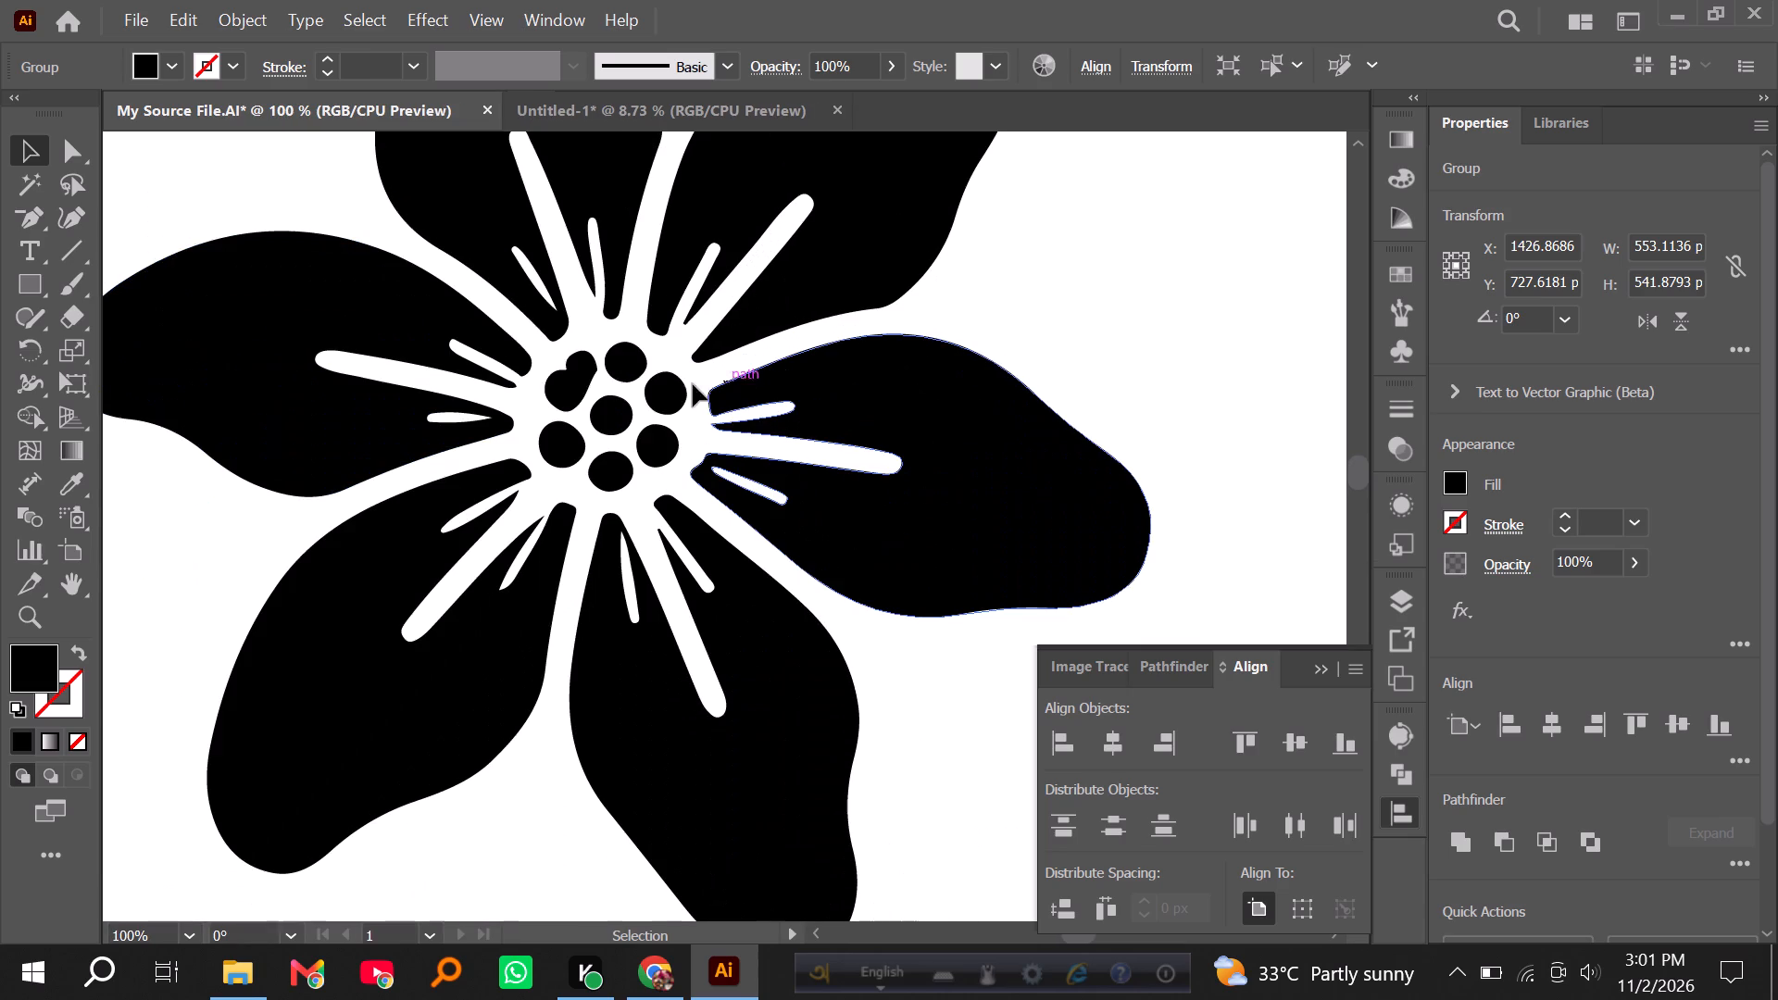
pyautogui.keyDown('alt'); pyautogui.scroll(3, 573, 382); pyautogui.keyUp('alt')
pyautogui.keyDown('alt'); pyautogui.scroll(-1, 609, 402); pyautogui.keyUp('alt')
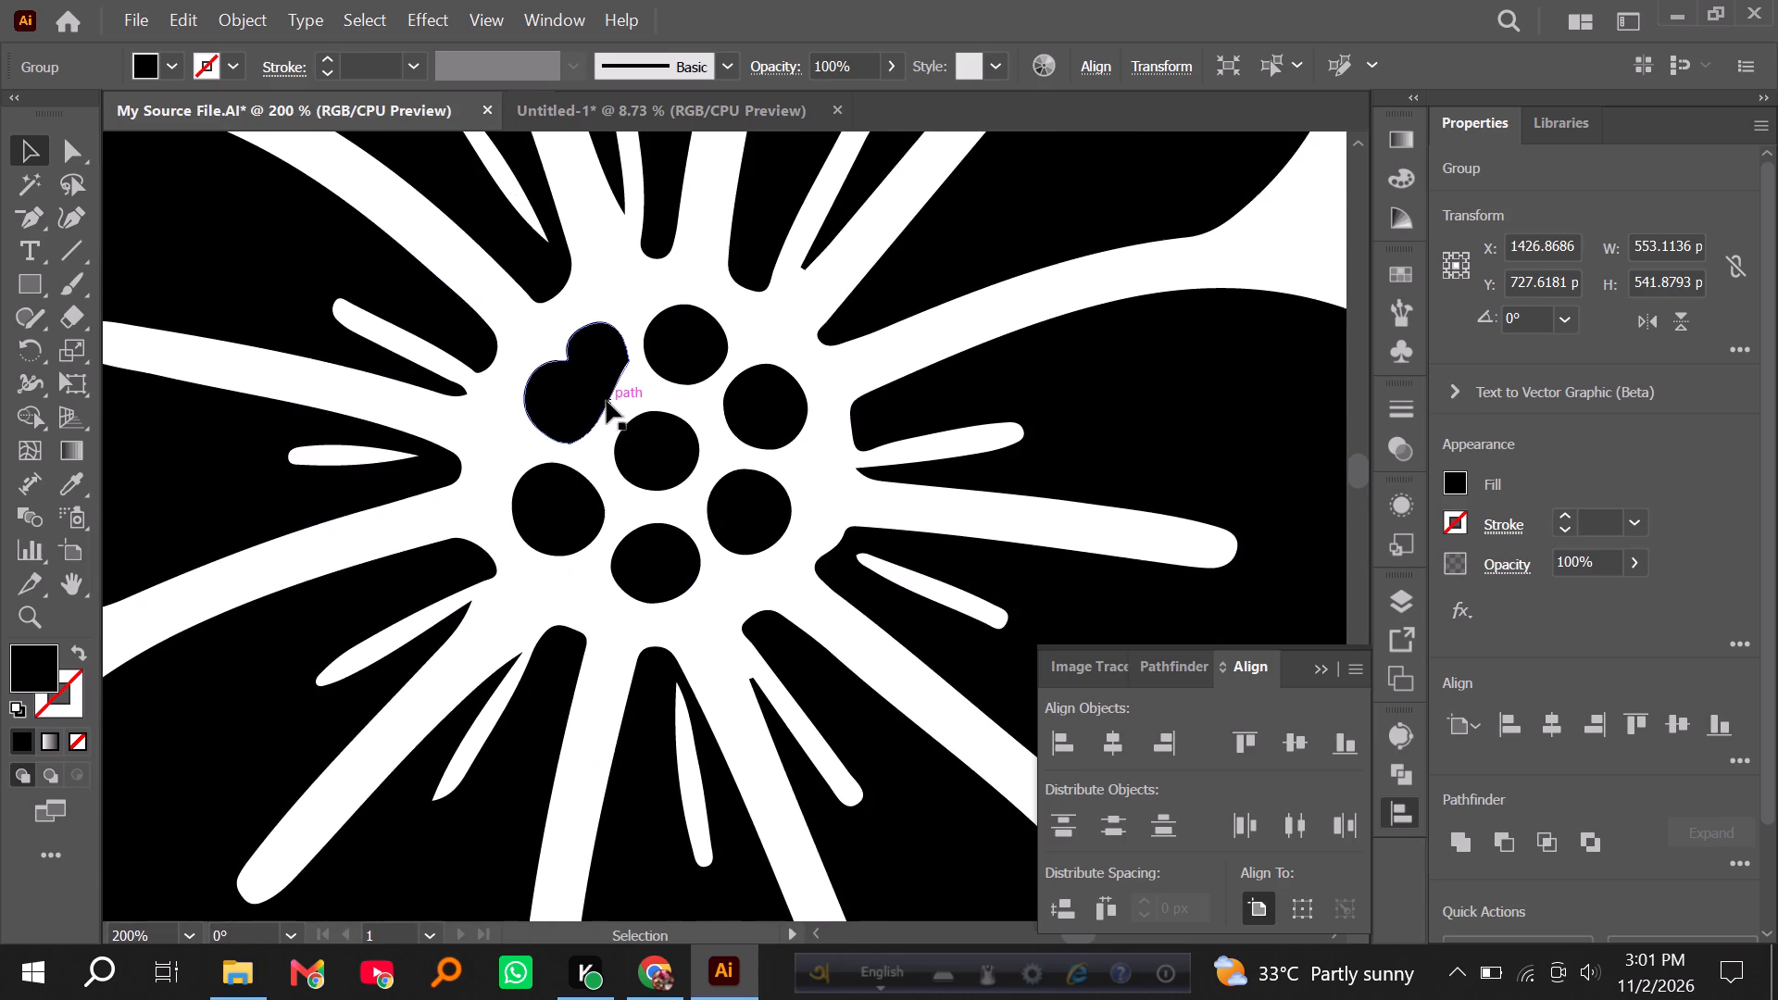
pyautogui.keyDown('alt'); pyautogui.scroll(1, 735, 424); pyautogui.keyUp('alt')
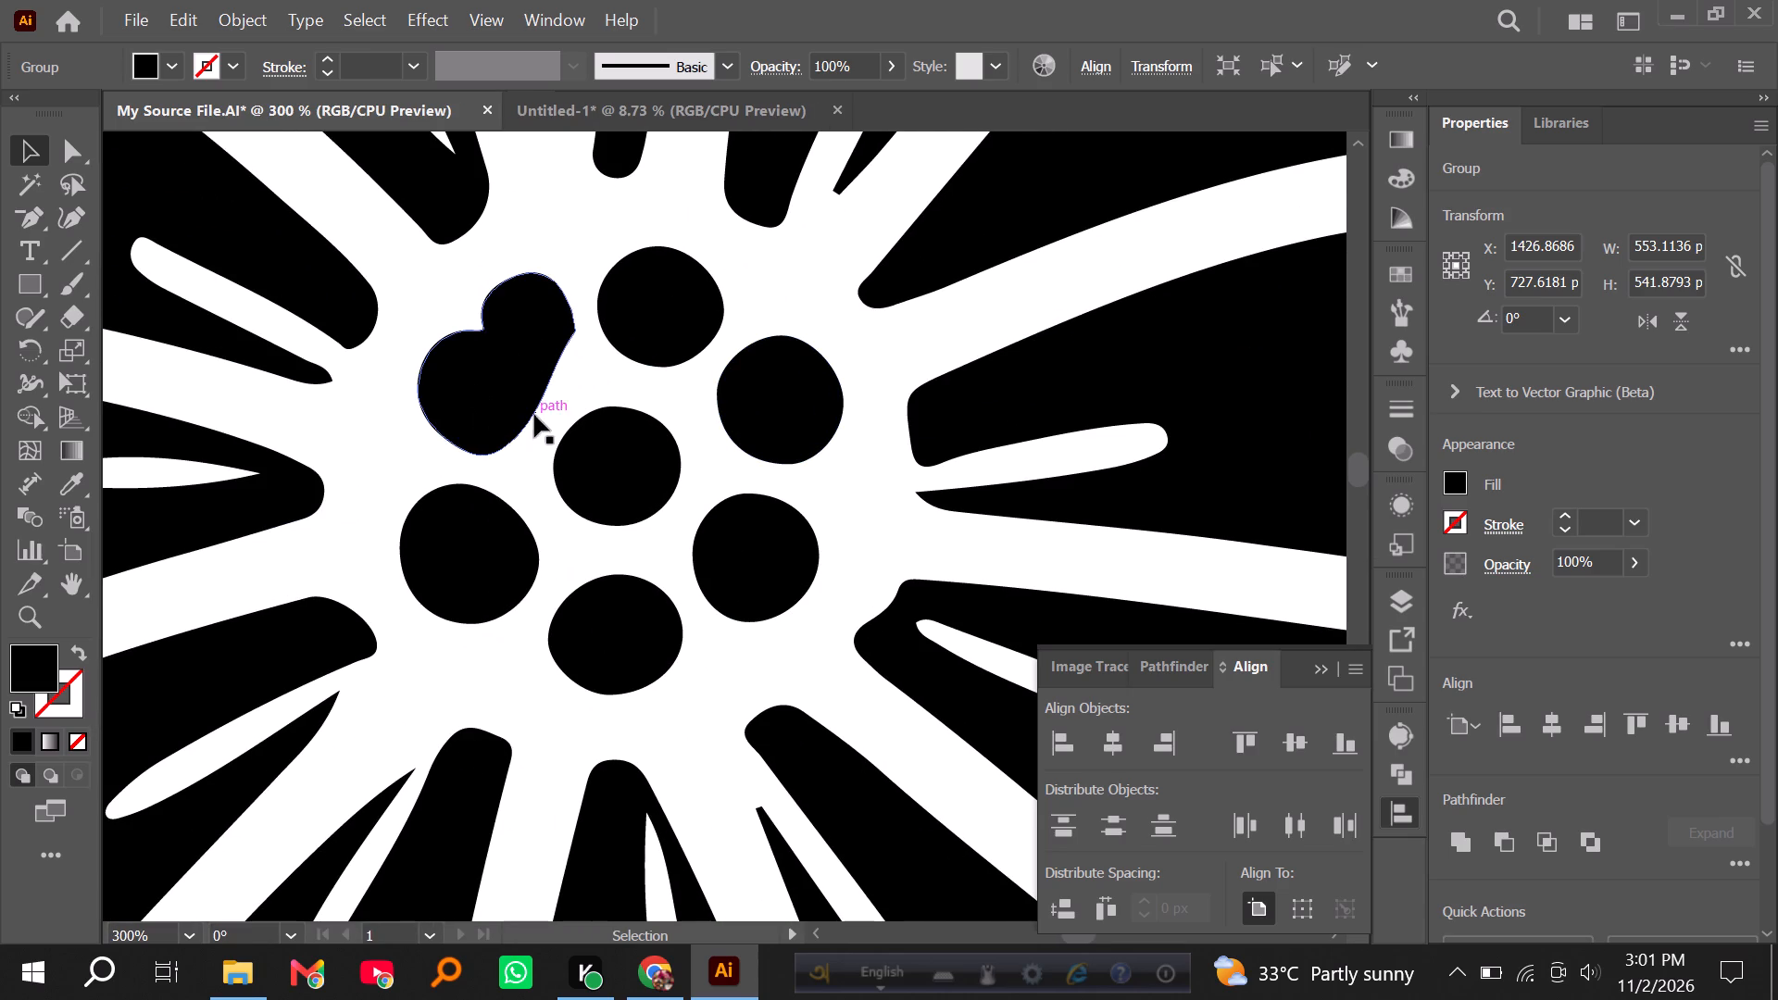
pyautogui.rightClick(24, 288)
pyautogui.click(123, 350)
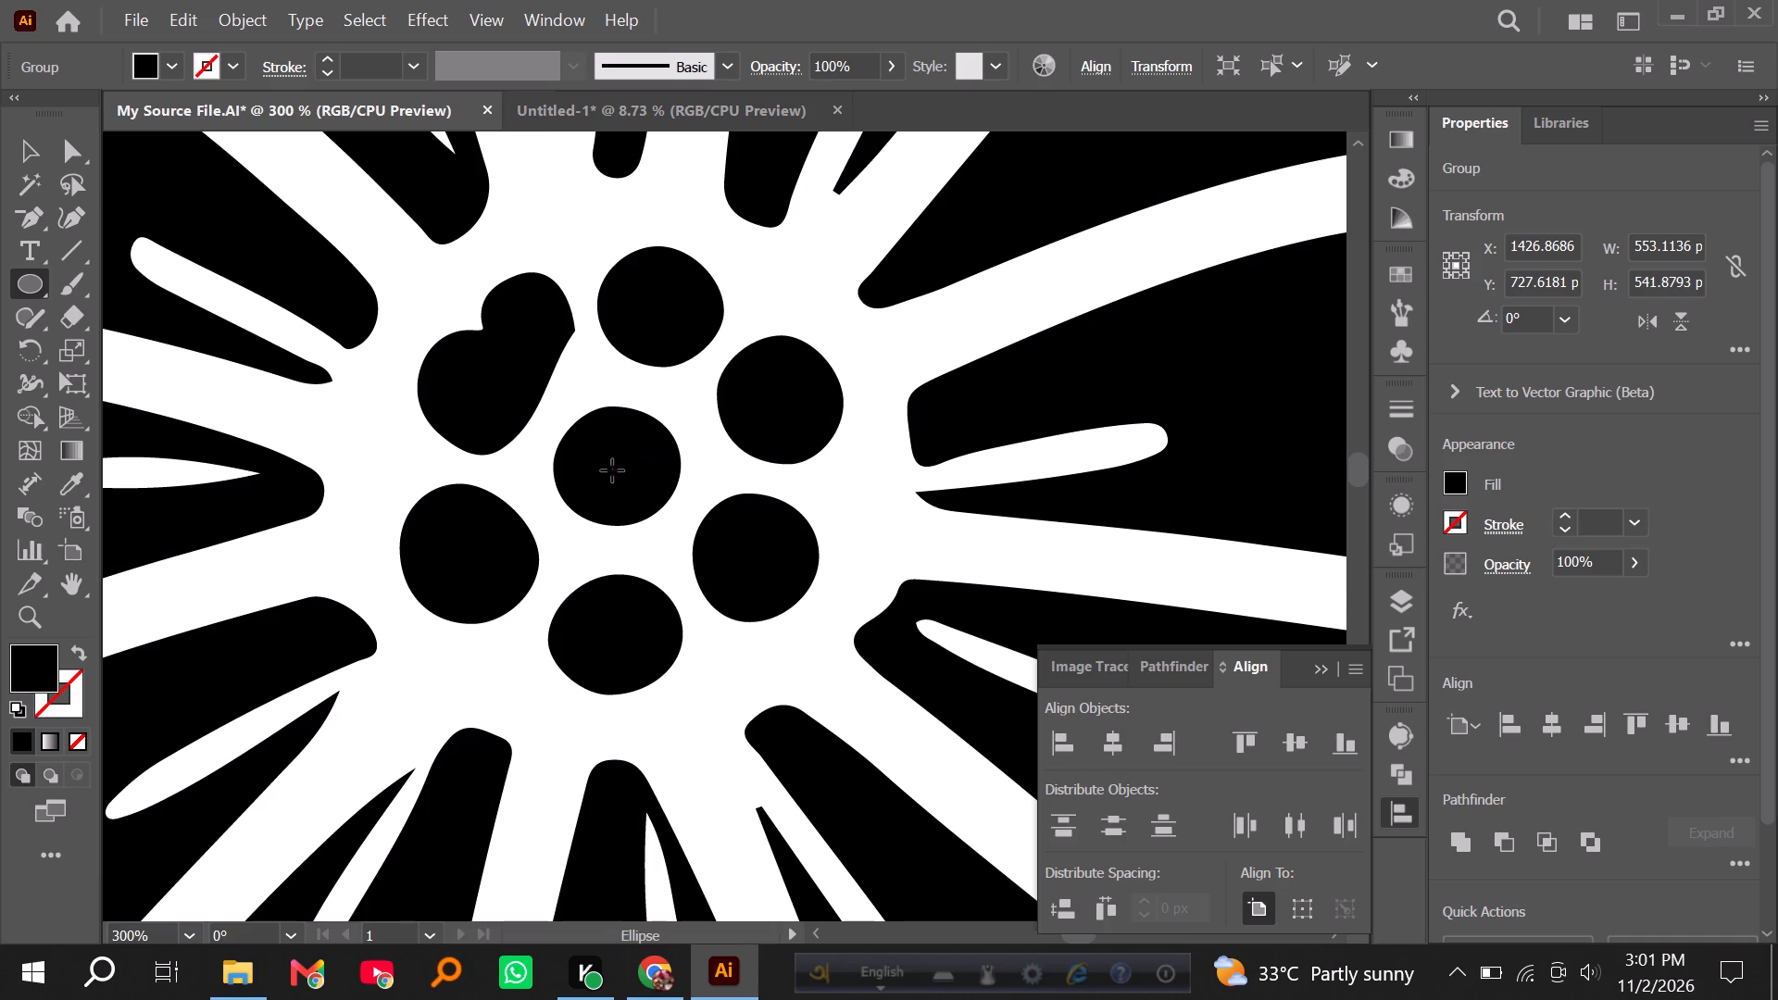
pyautogui.moveTo(615, 468); pyautogui.dragTo(662, 523)
pyautogui.click(27, 152)
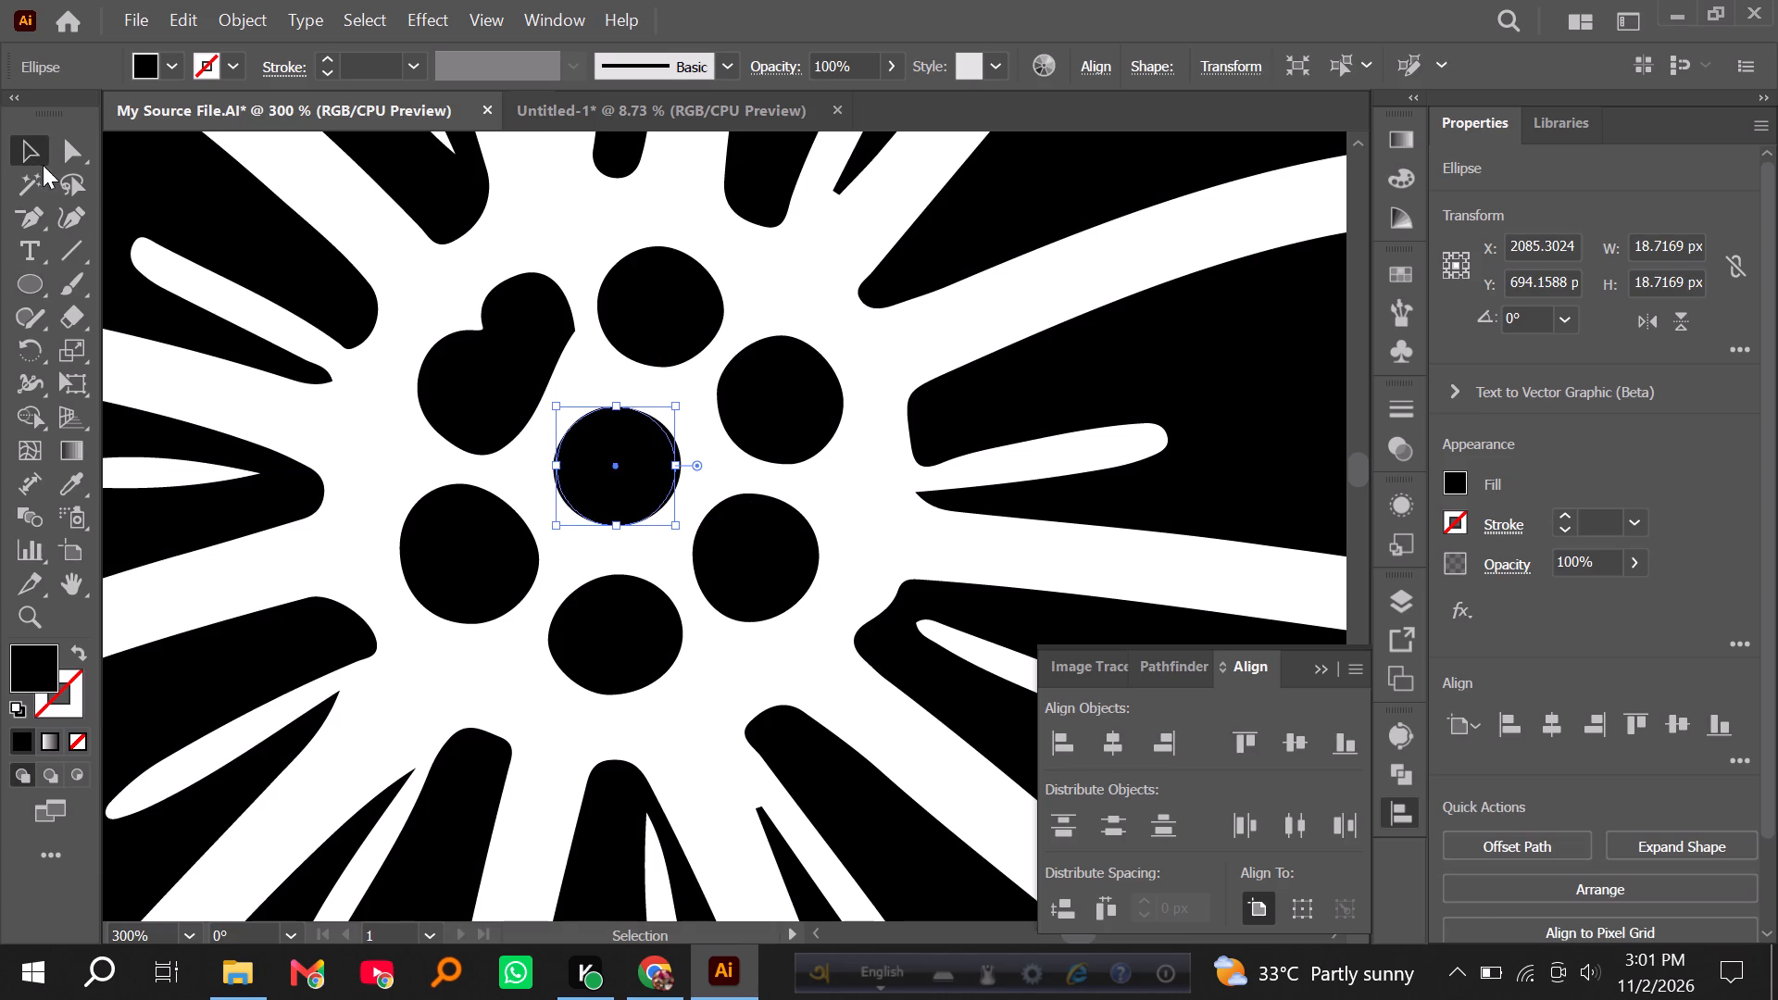
# Delete the irregular traced dot beneath the new circle at the flower's centre.
pyautogui.click(388, 383)
pyautogui.click(682, 462)
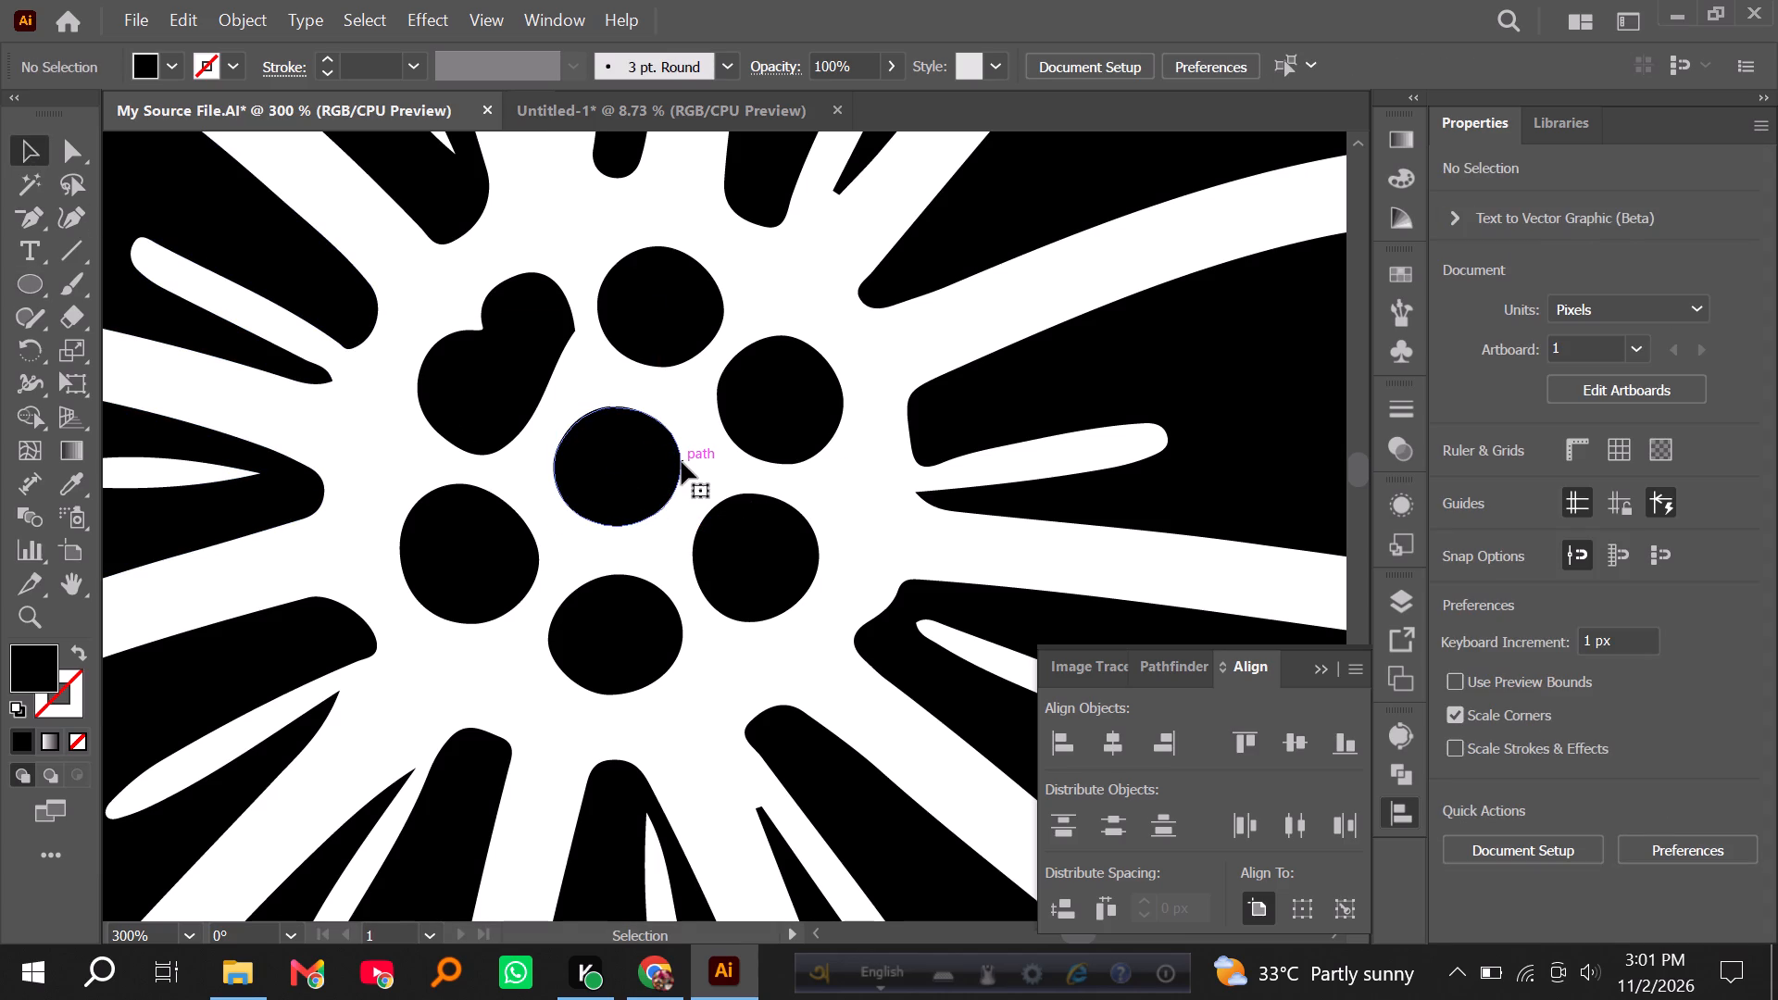
pyautogui.press('Delete')
# Convert the new central circle into a plain path with Shape Builder.
pyautogui.click(672, 469)
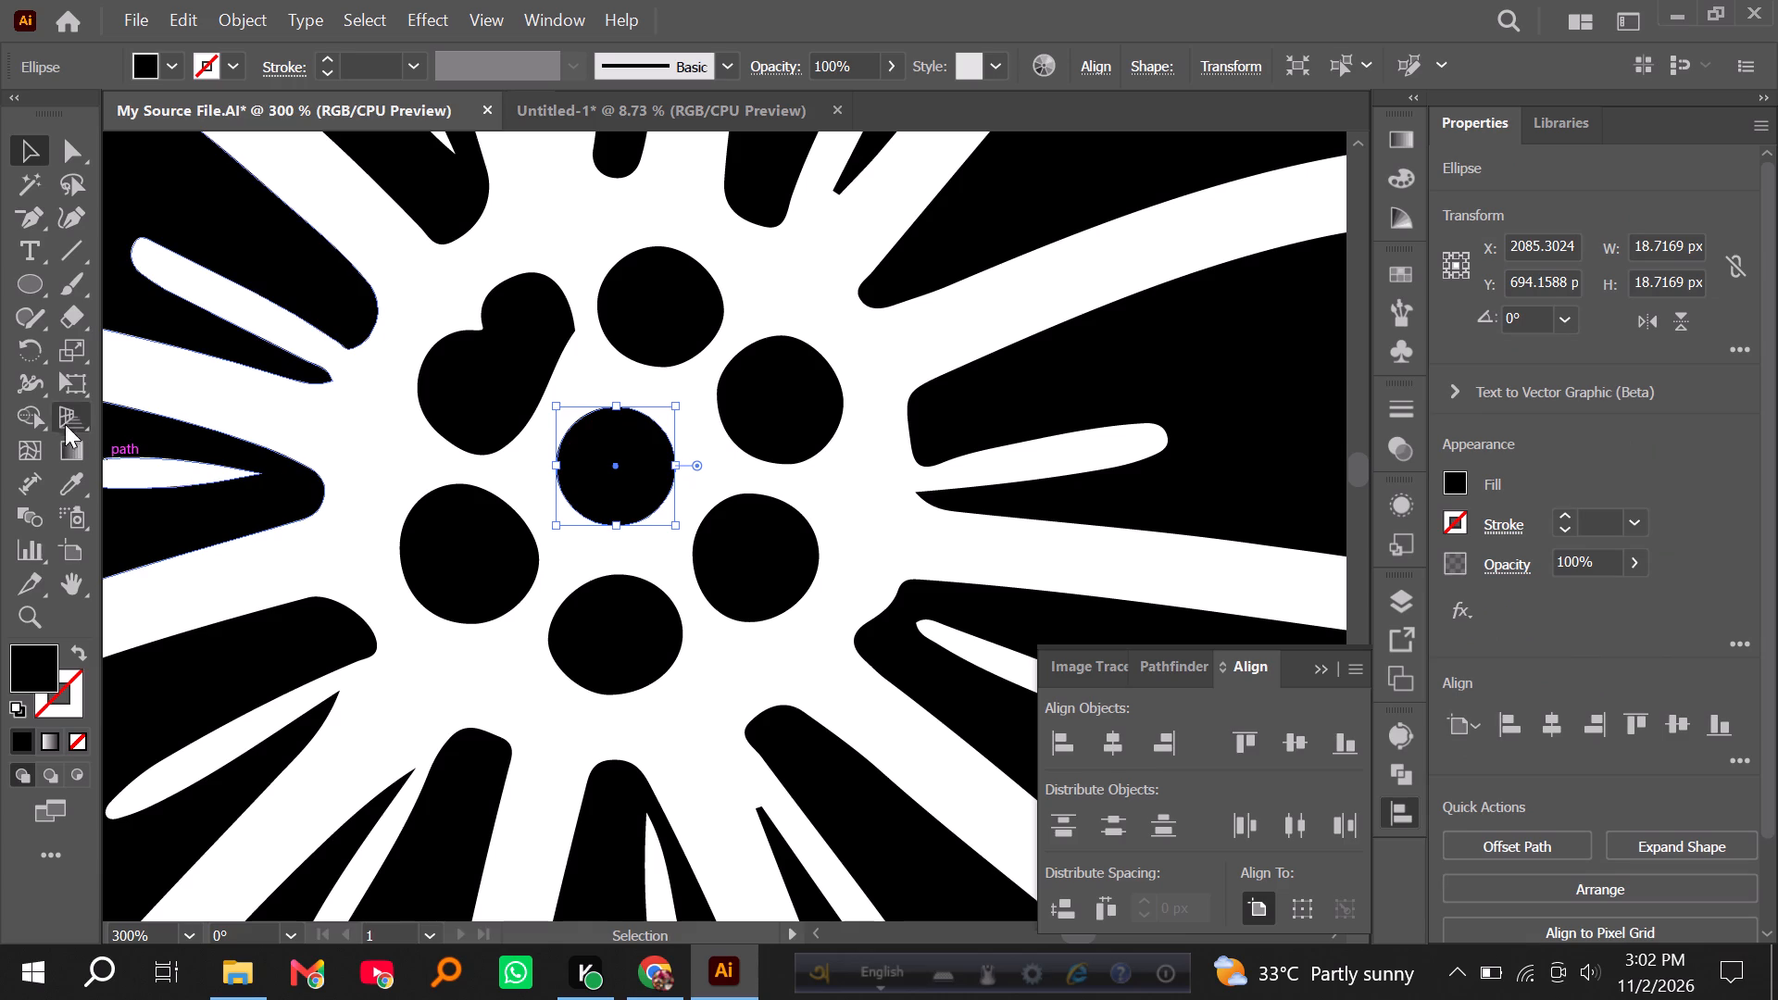
pyautogui.click(20, 414)
pyautogui.click(625, 480)
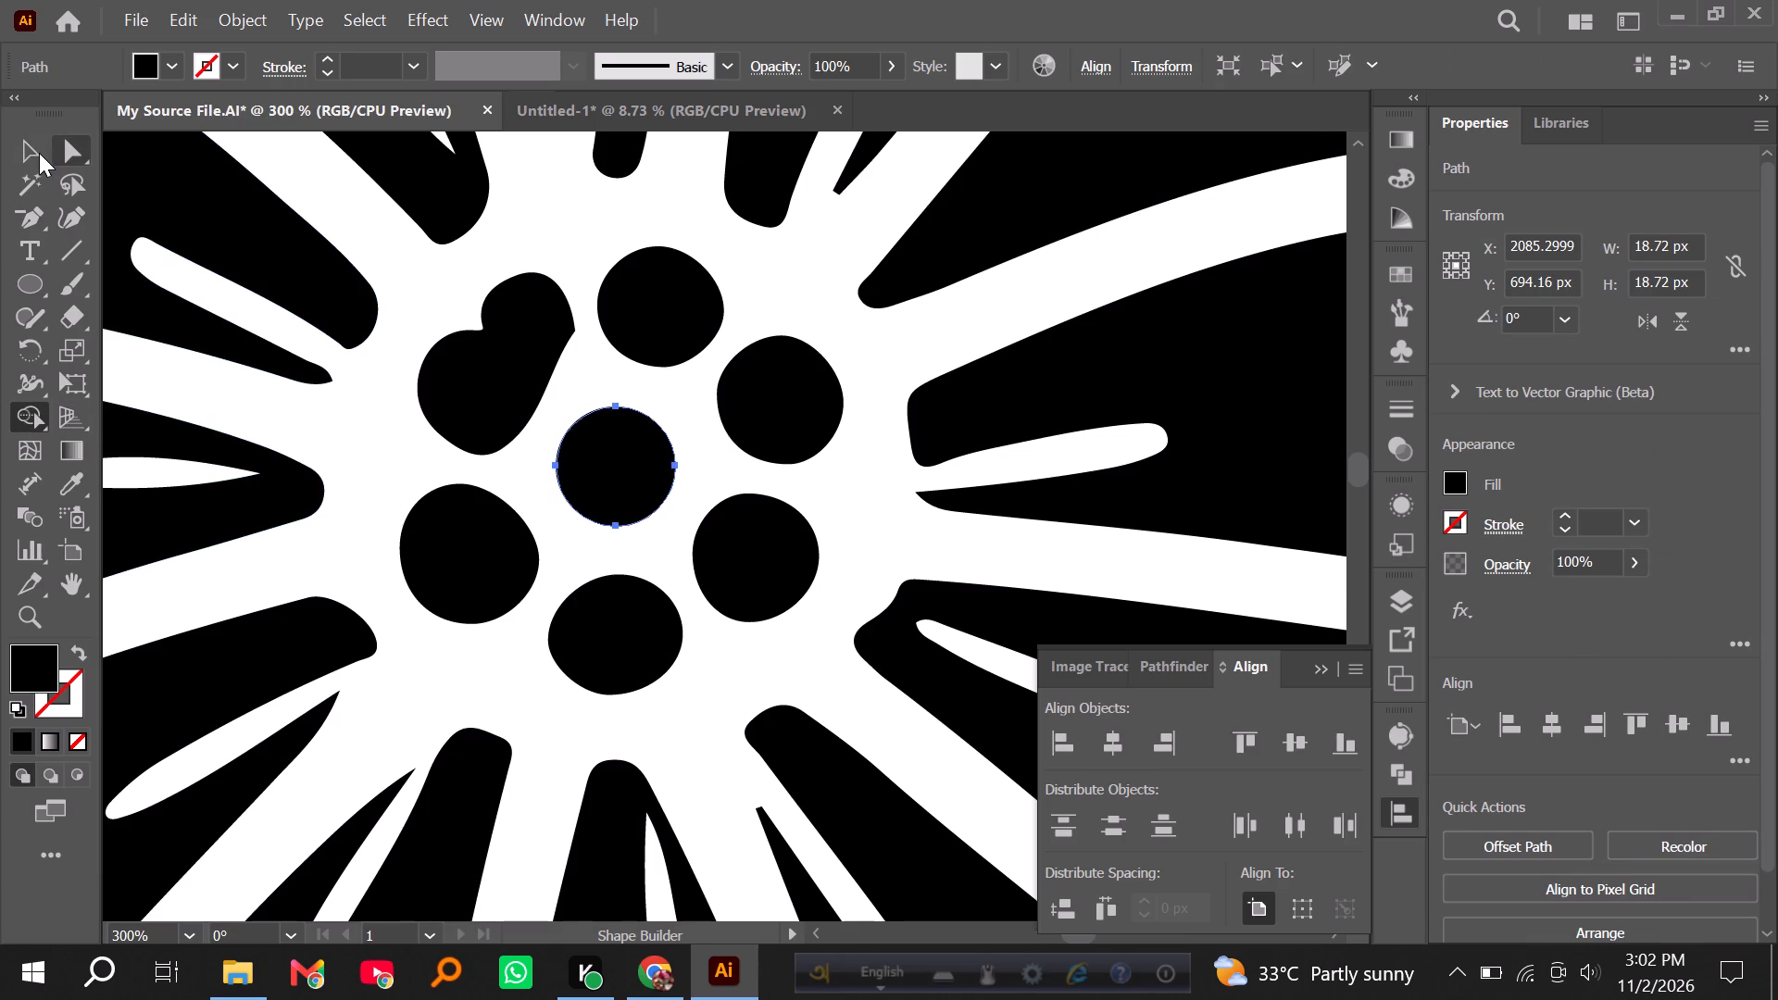
# Replace the irregular dot above the flower's central circle with a copy of that circle placed about 24 px straight up.
pyautogui.click(37, 153)
pyautogui.click(399, 412)
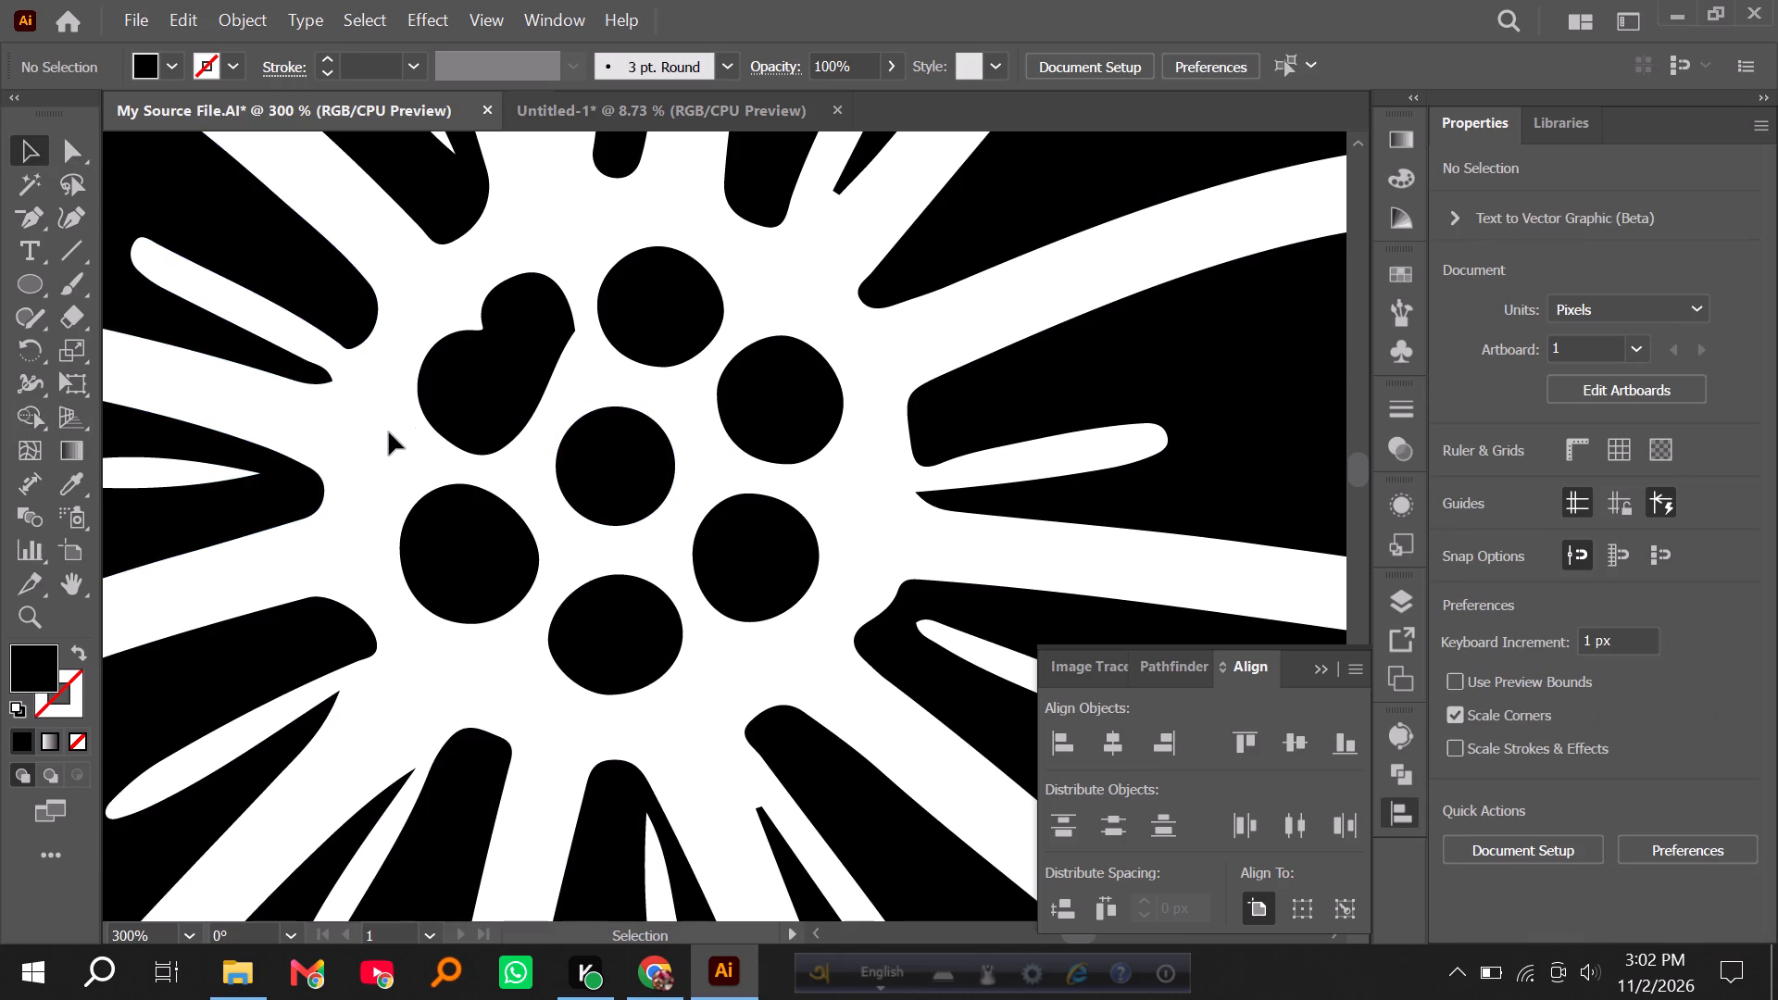
pyautogui.click(639, 315)
pyautogui.press('Delete')
pyautogui.moveTo(614, 486); pyautogui.dragTo(648, 337)
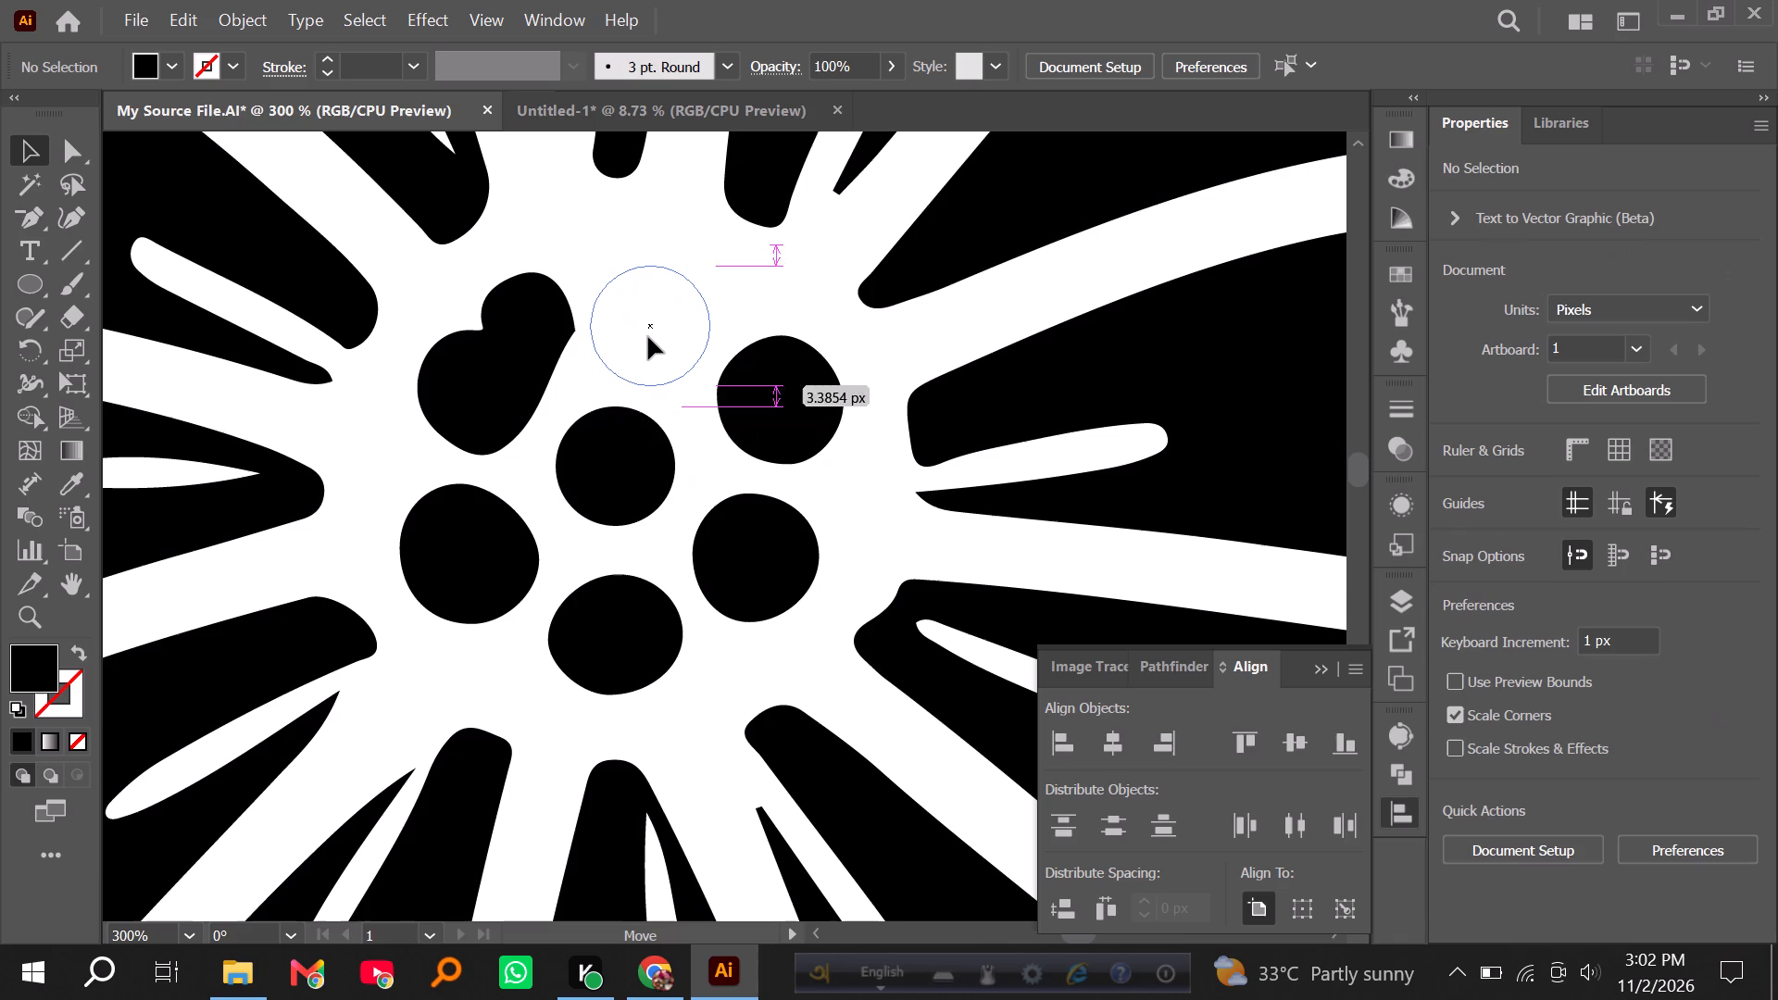
pyautogui.moveTo(648, 337); pyautogui.dragTo(647, 333)
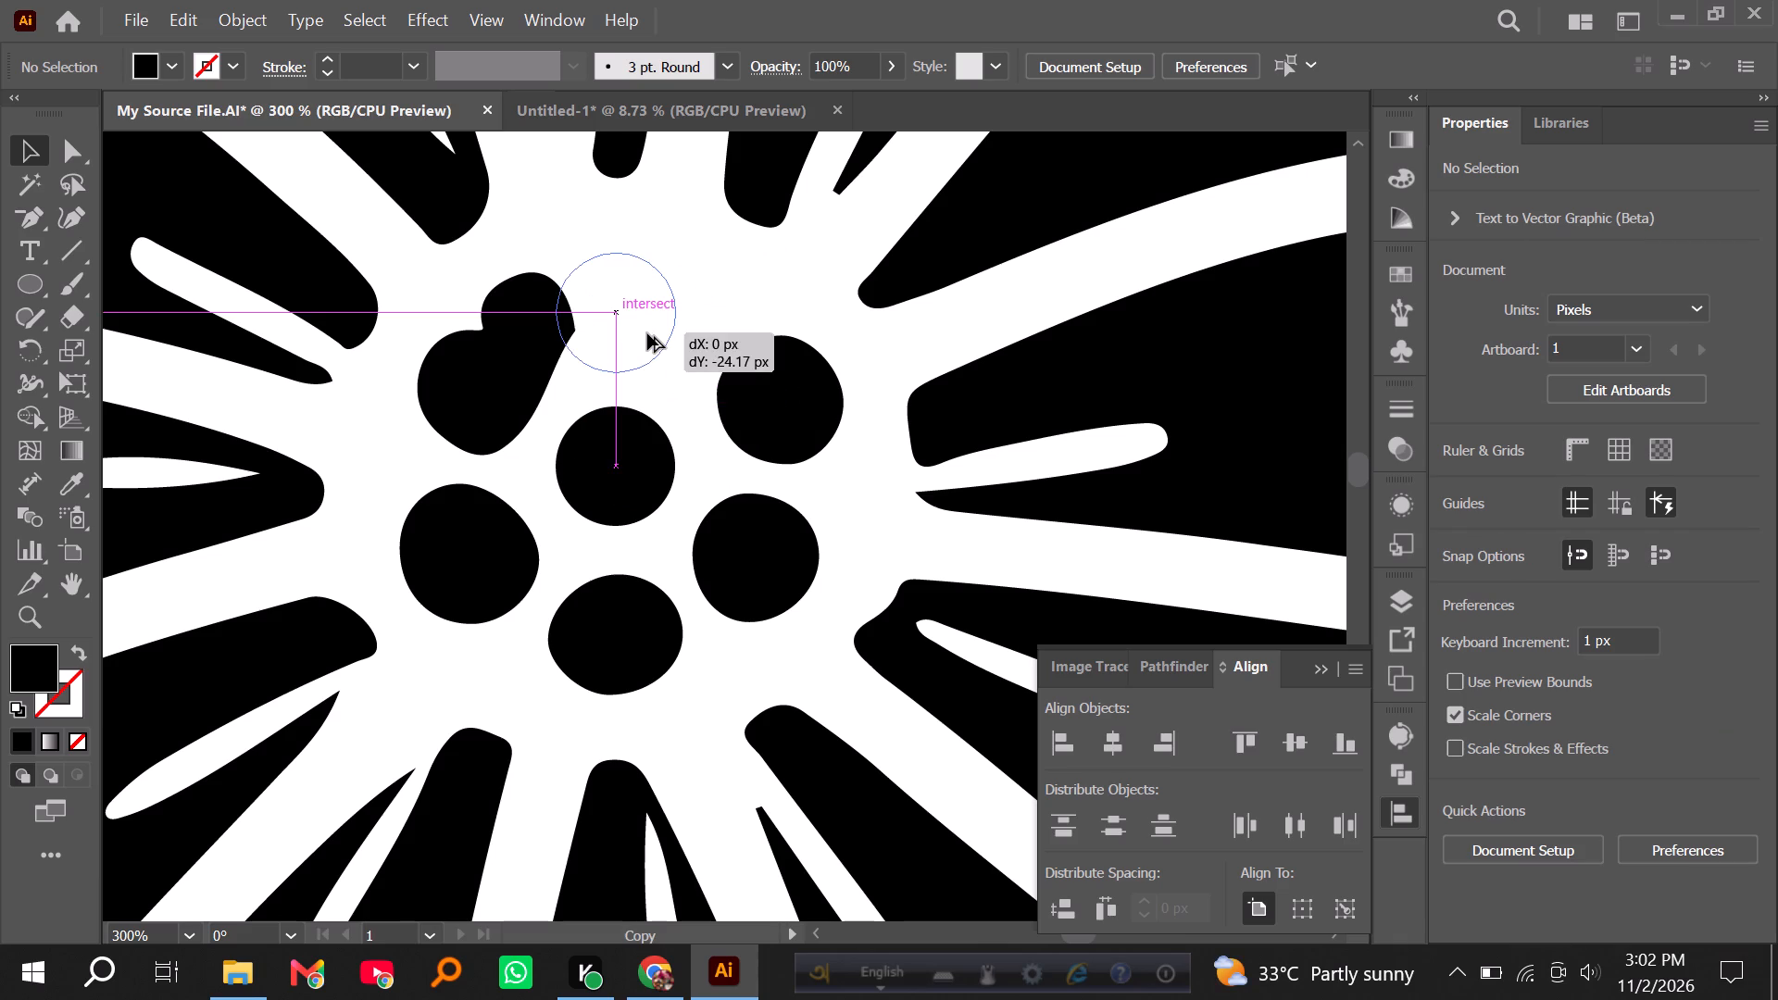
pyautogui.moveTo(647, 333); pyautogui.dragTo(630, 331)
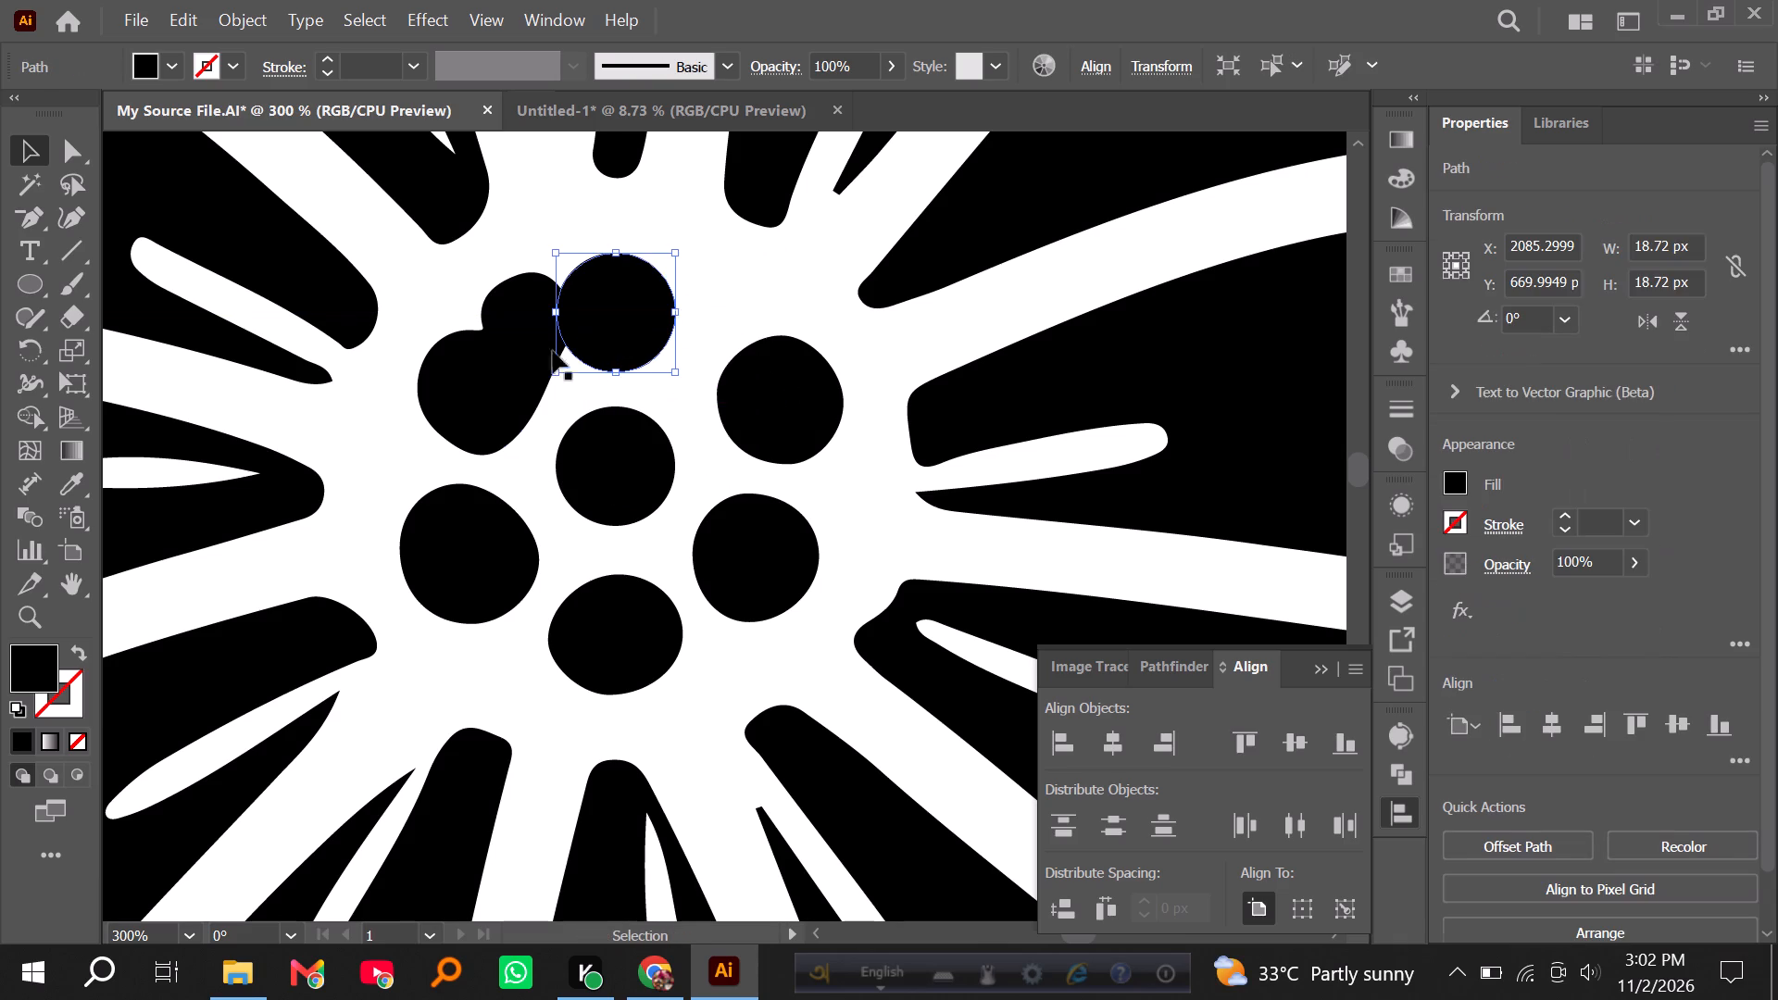
# Delete the five remaining irregular traced dots around the central circle, keeping the two clean circles.
pyautogui.click(507, 369)
pyautogui.press('Delete')
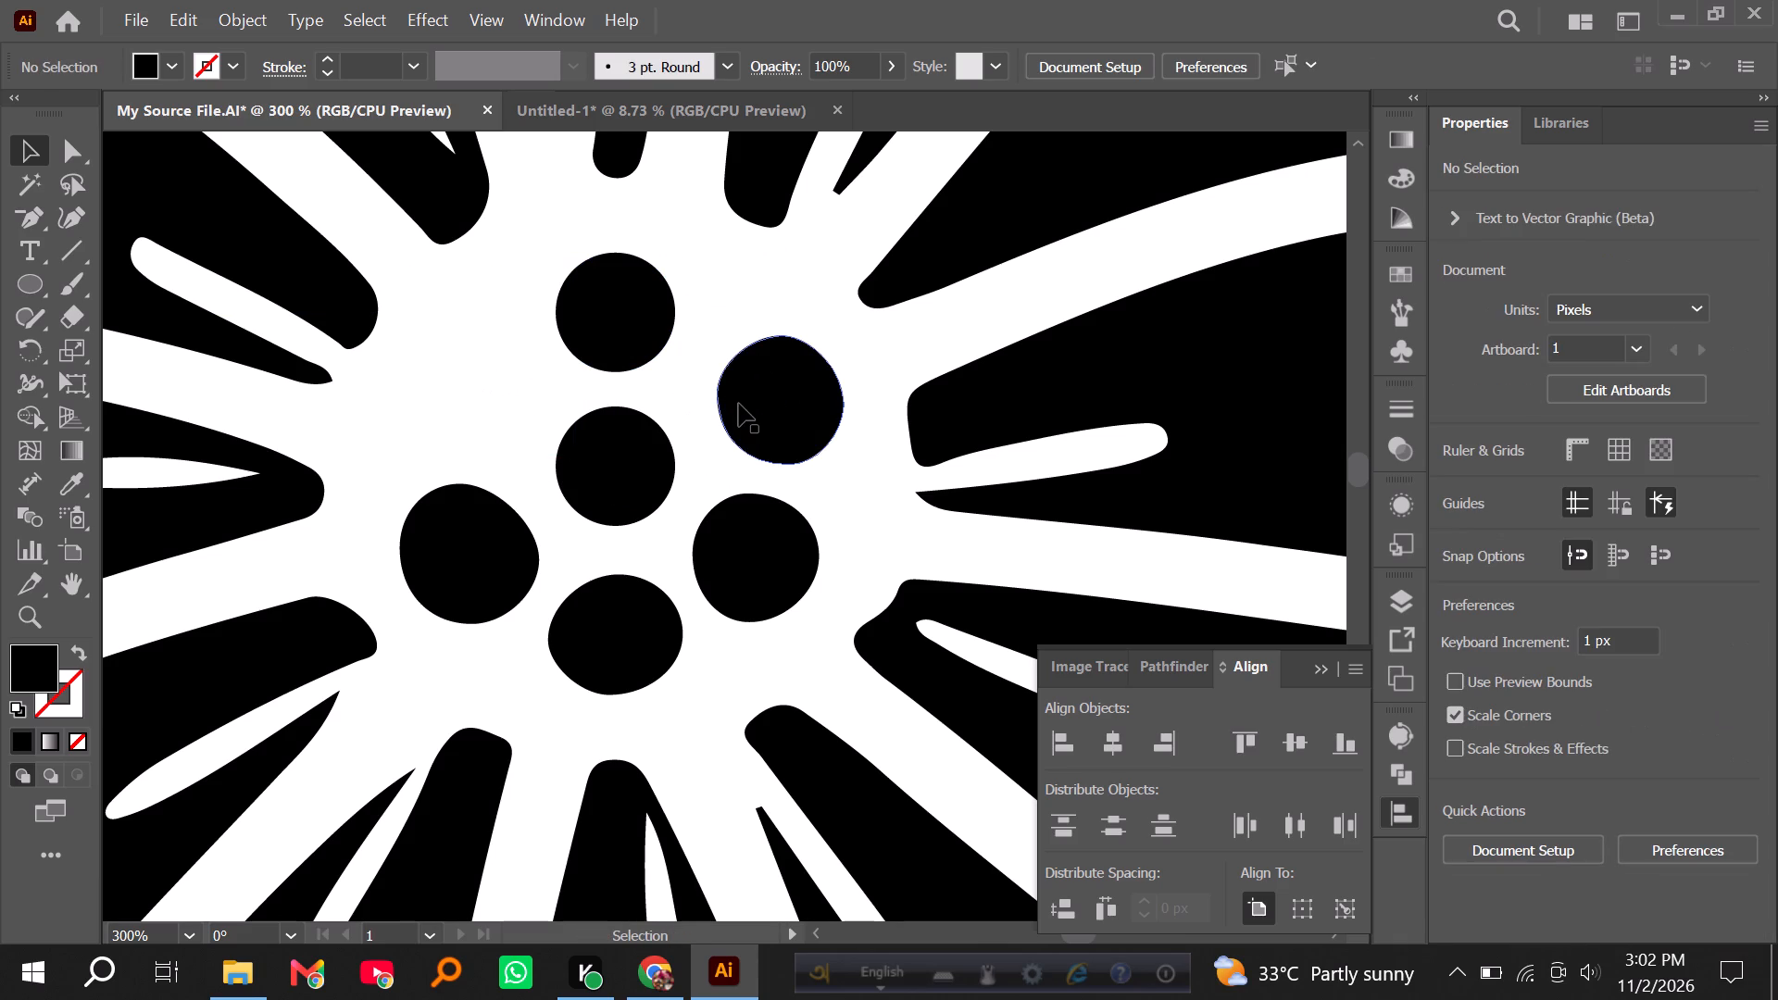
pyautogui.click(739, 404)
pyautogui.press('Delete')
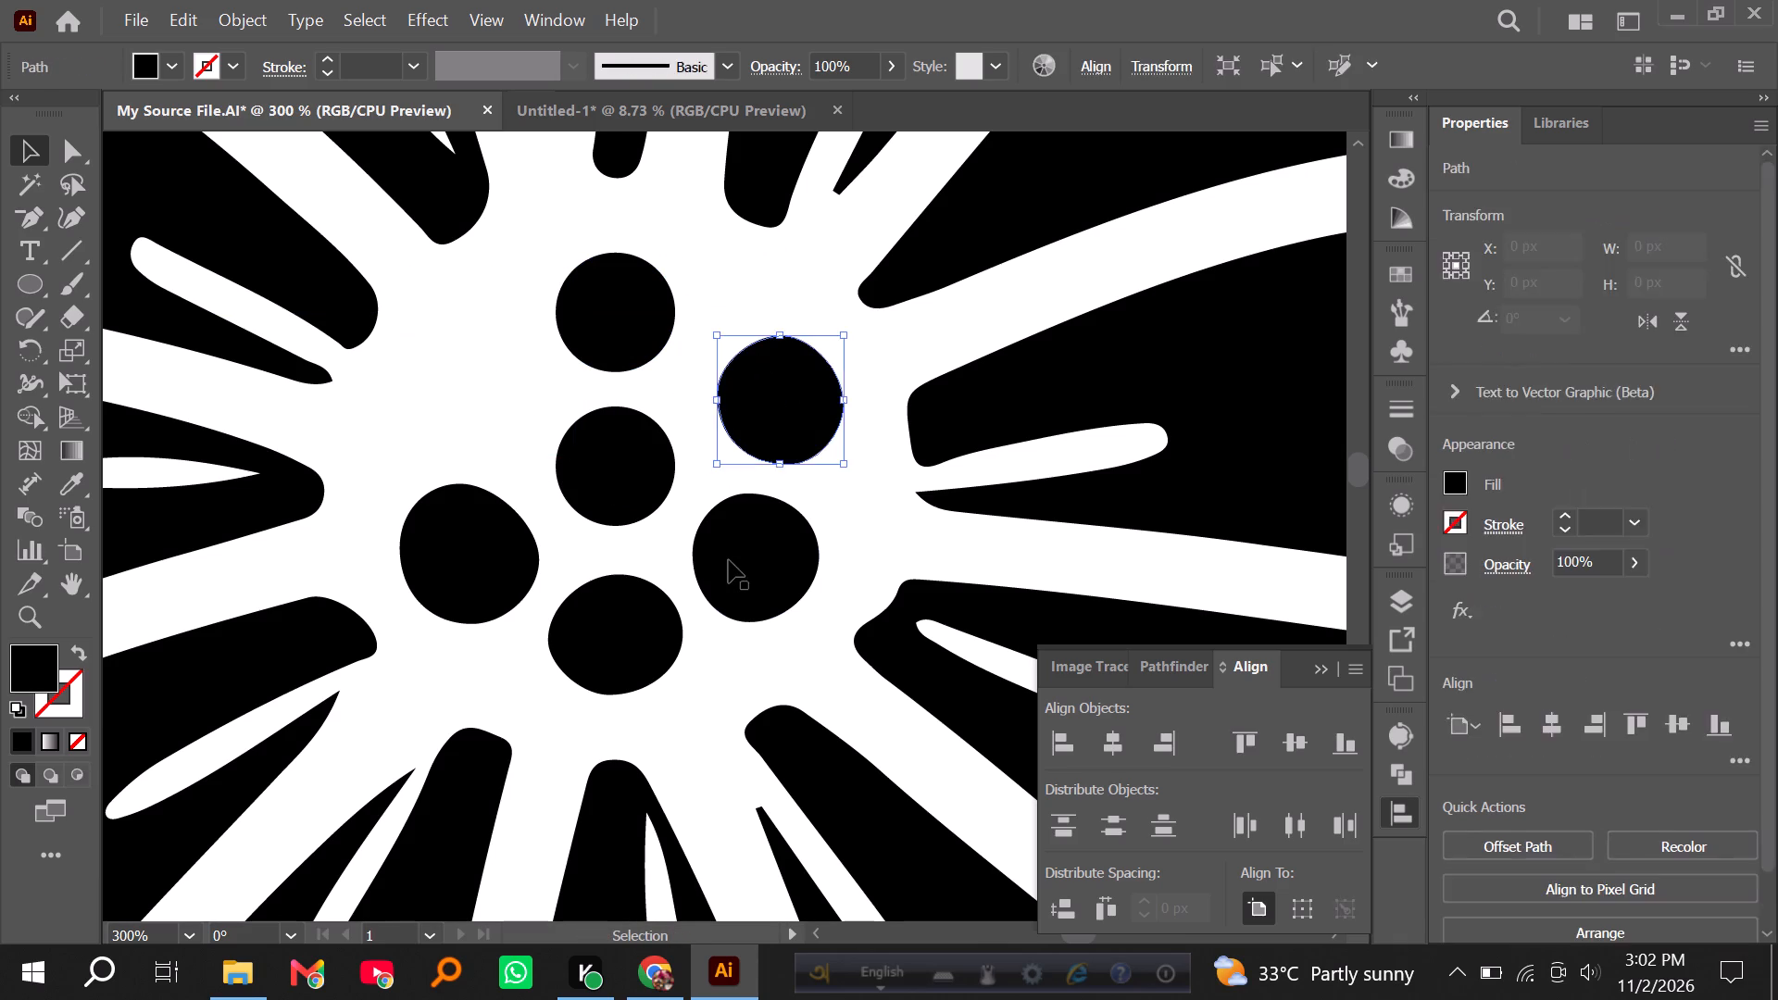
pyautogui.click(729, 560)
pyautogui.press('Delete')
pyautogui.click(600, 633)
pyautogui.press('Delete')
pyautogui.click(496, 565)
pyautogui.press('Delete')
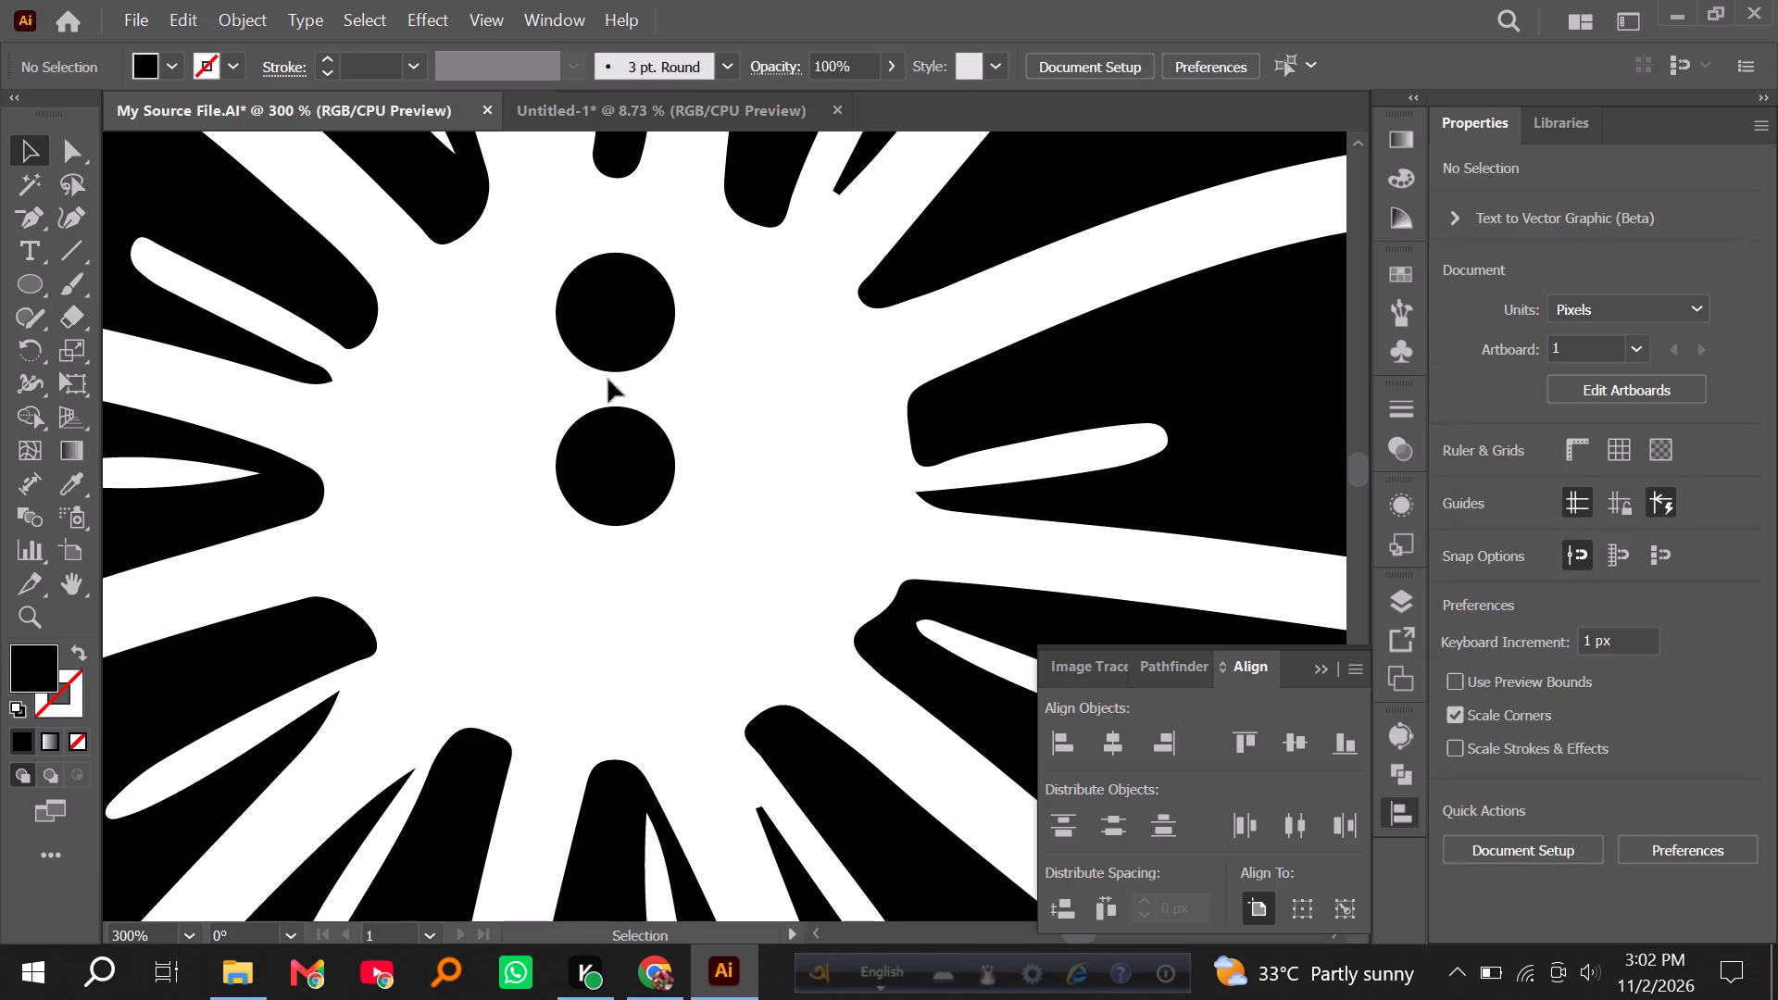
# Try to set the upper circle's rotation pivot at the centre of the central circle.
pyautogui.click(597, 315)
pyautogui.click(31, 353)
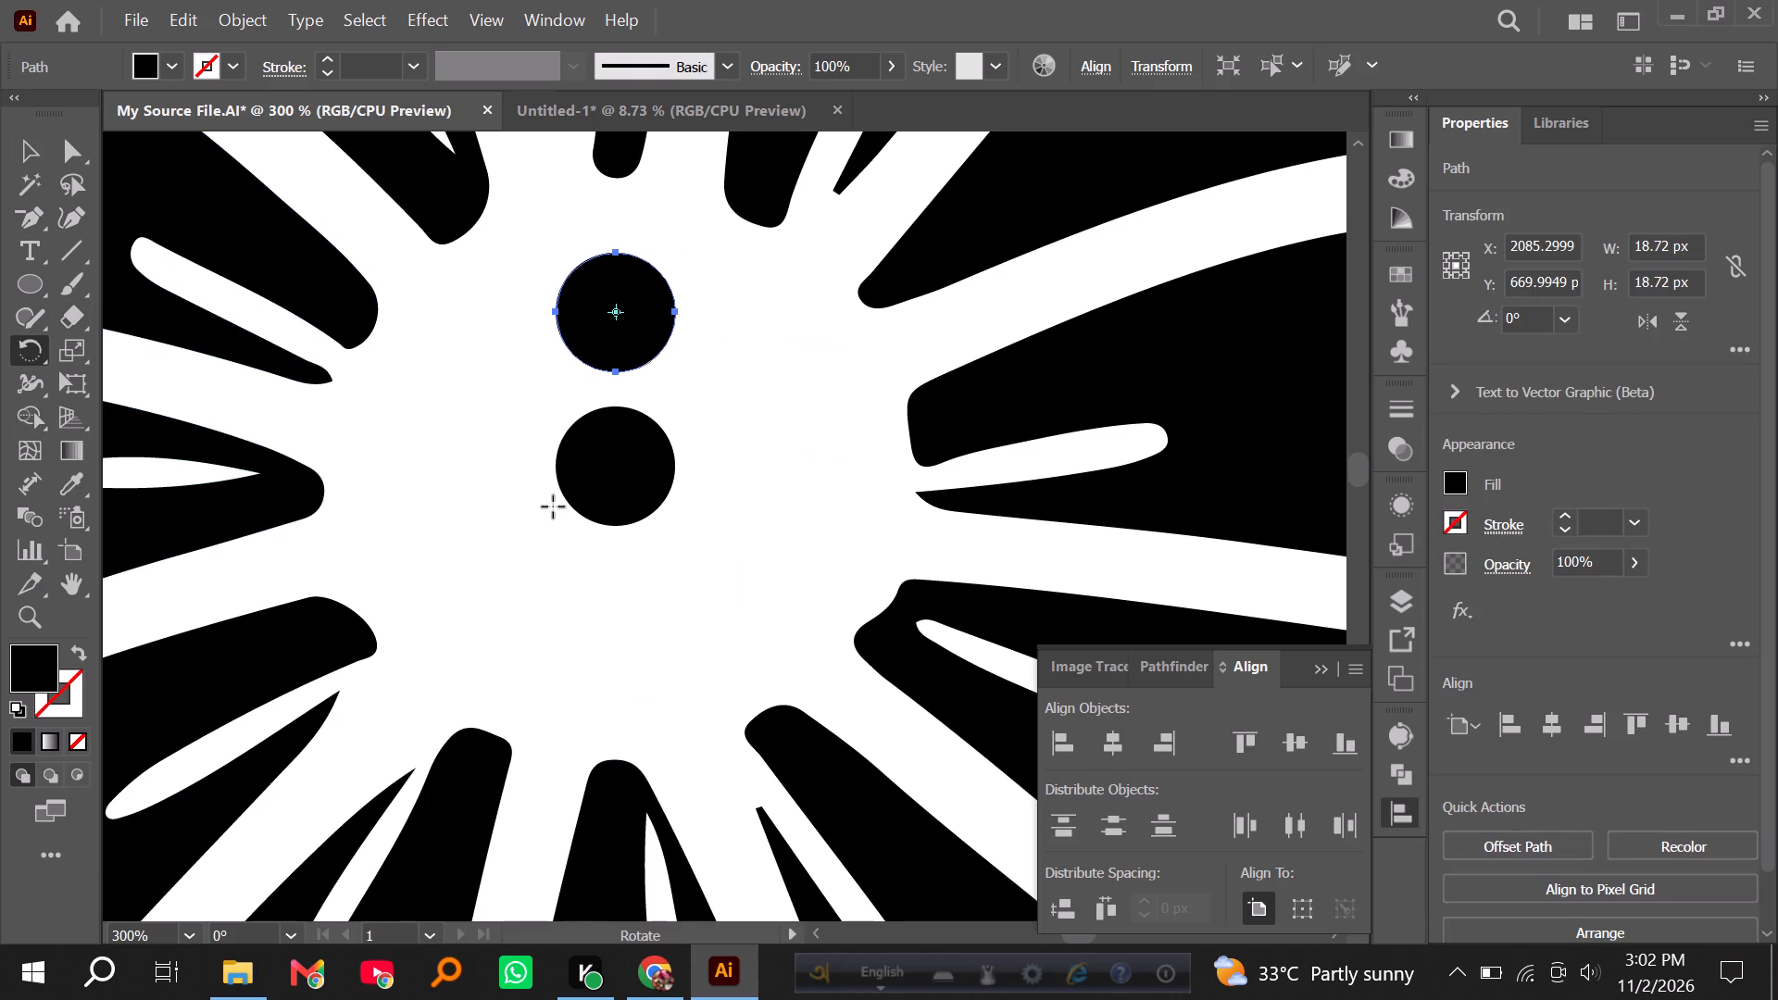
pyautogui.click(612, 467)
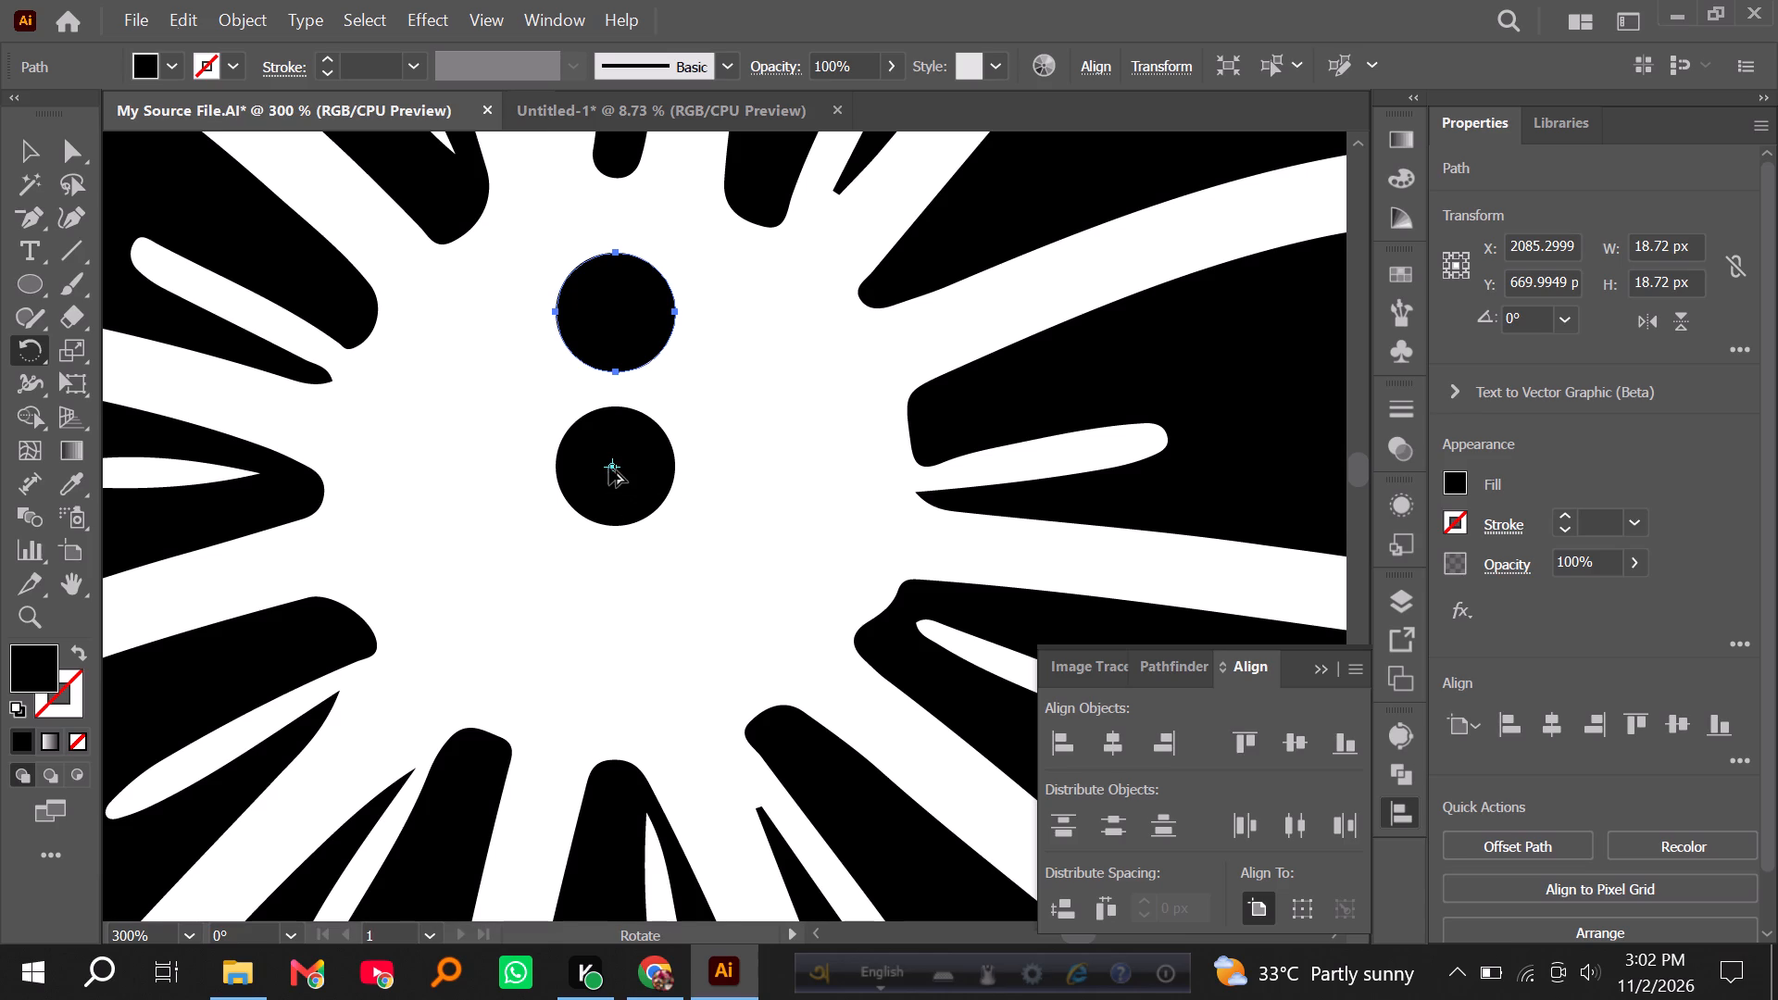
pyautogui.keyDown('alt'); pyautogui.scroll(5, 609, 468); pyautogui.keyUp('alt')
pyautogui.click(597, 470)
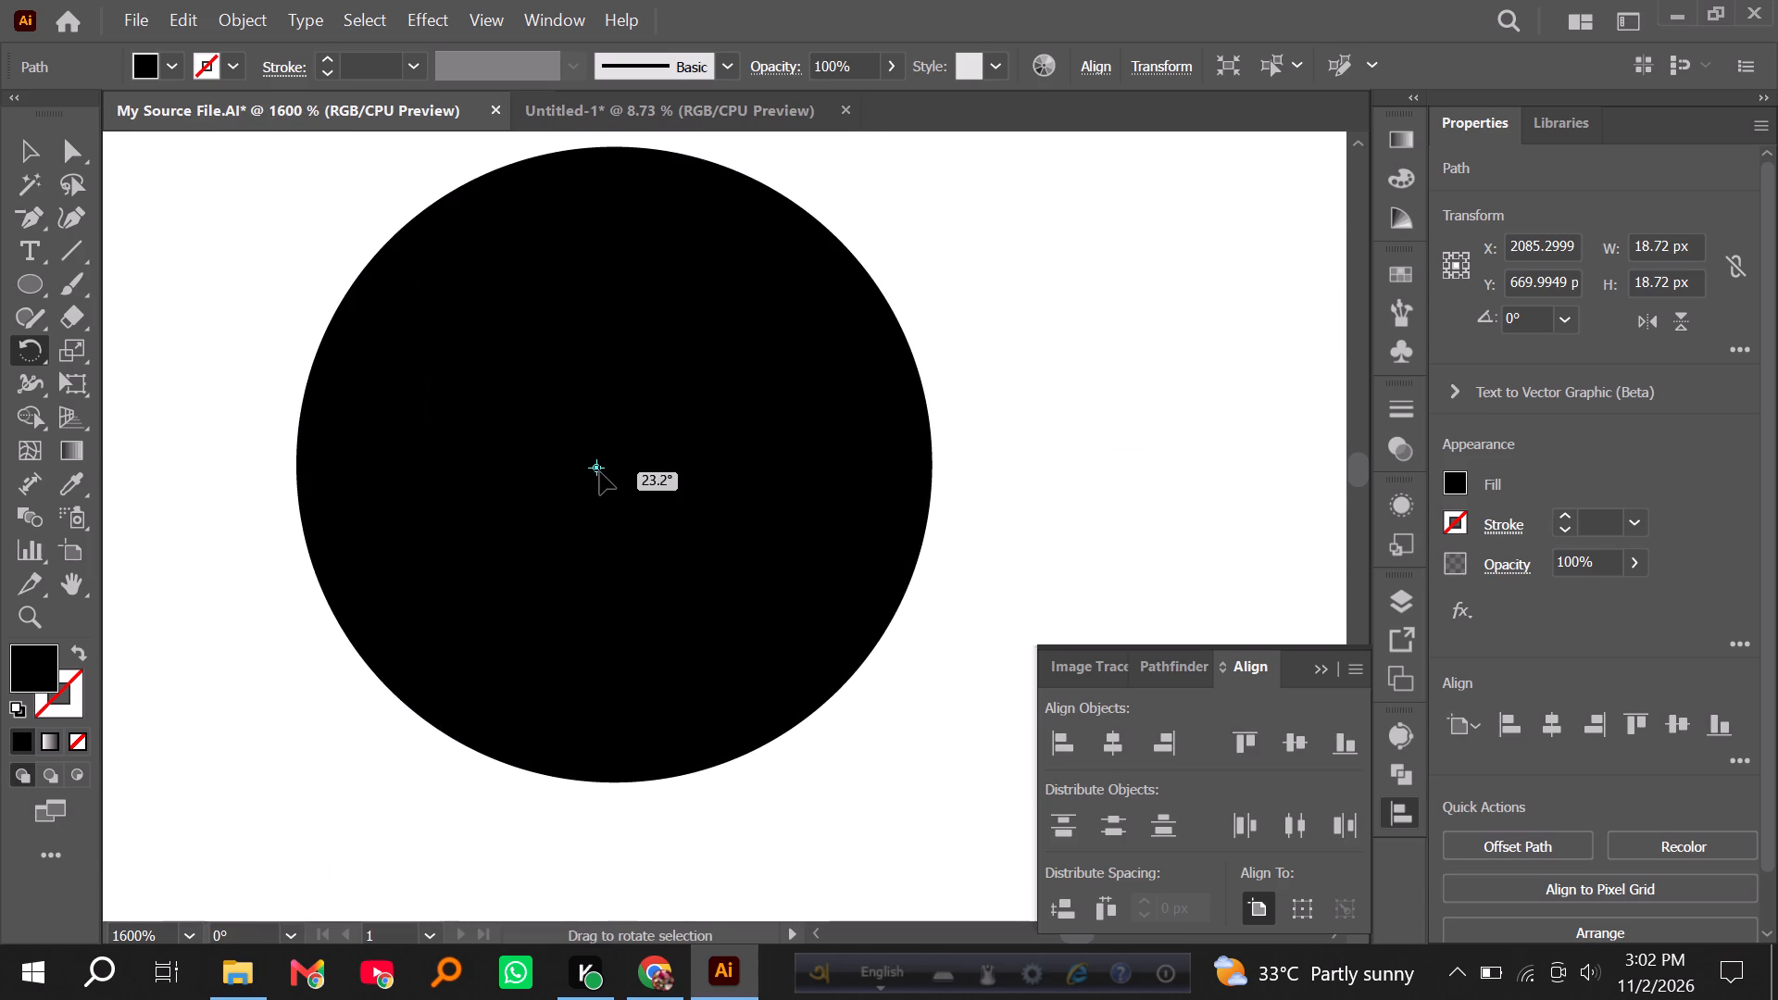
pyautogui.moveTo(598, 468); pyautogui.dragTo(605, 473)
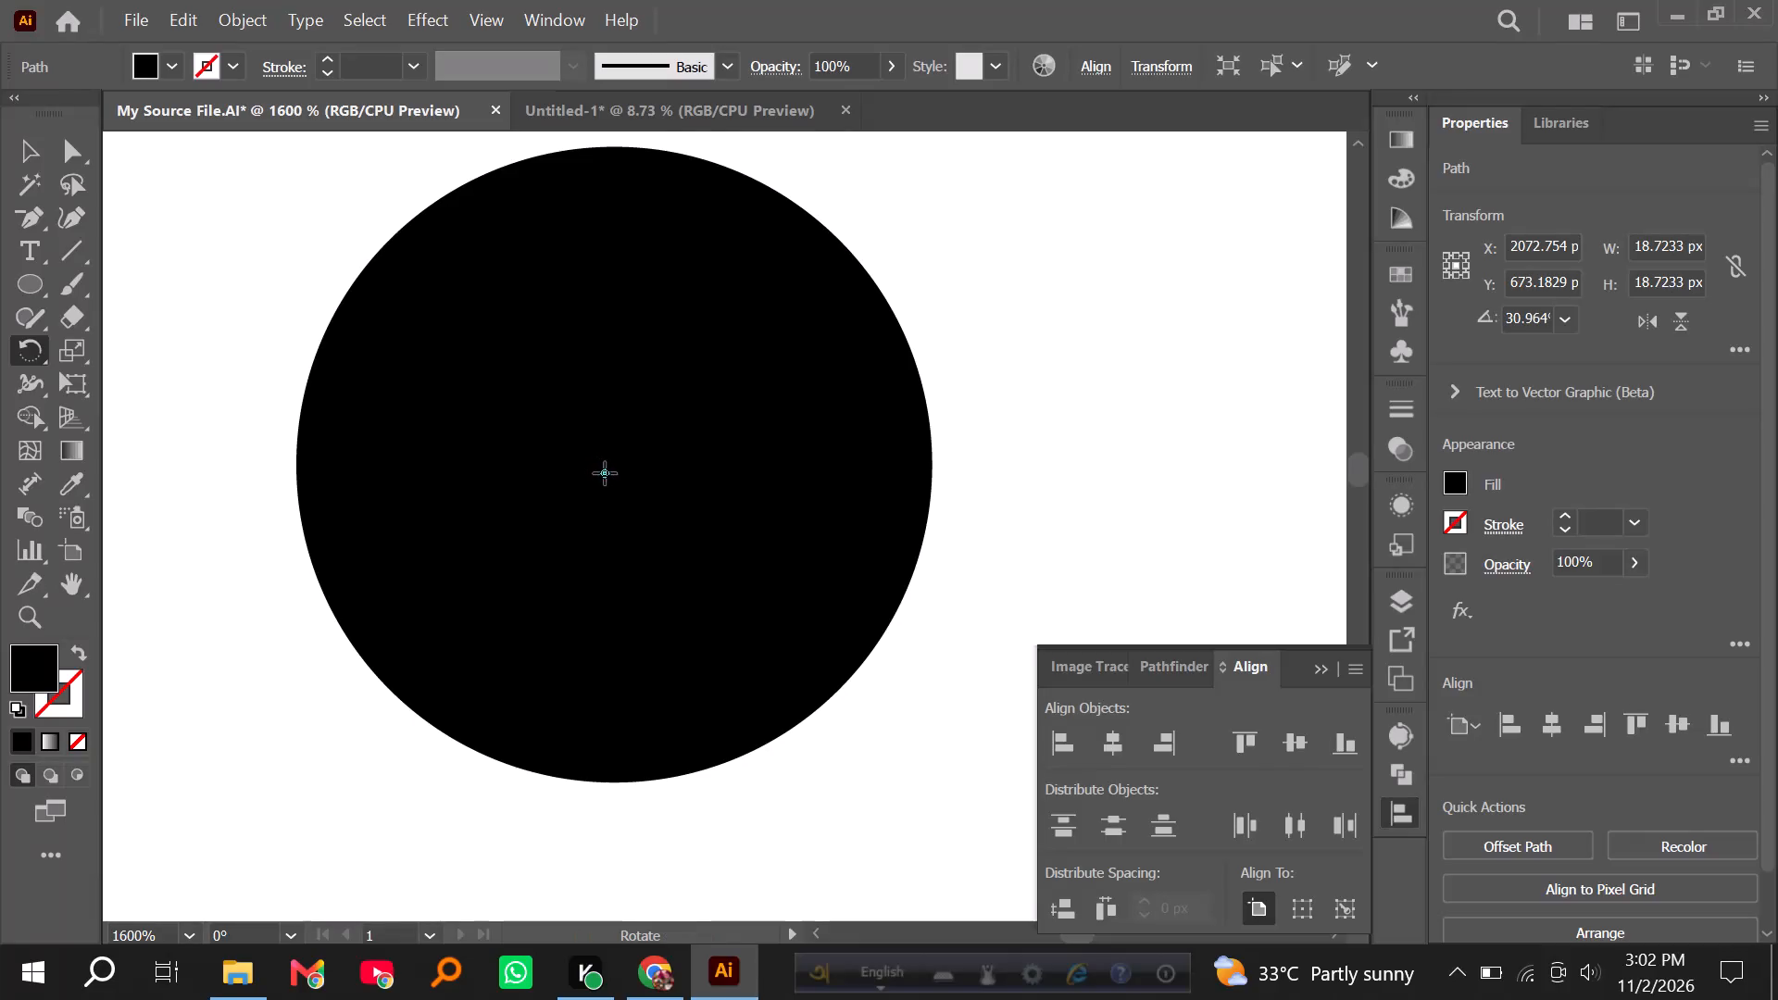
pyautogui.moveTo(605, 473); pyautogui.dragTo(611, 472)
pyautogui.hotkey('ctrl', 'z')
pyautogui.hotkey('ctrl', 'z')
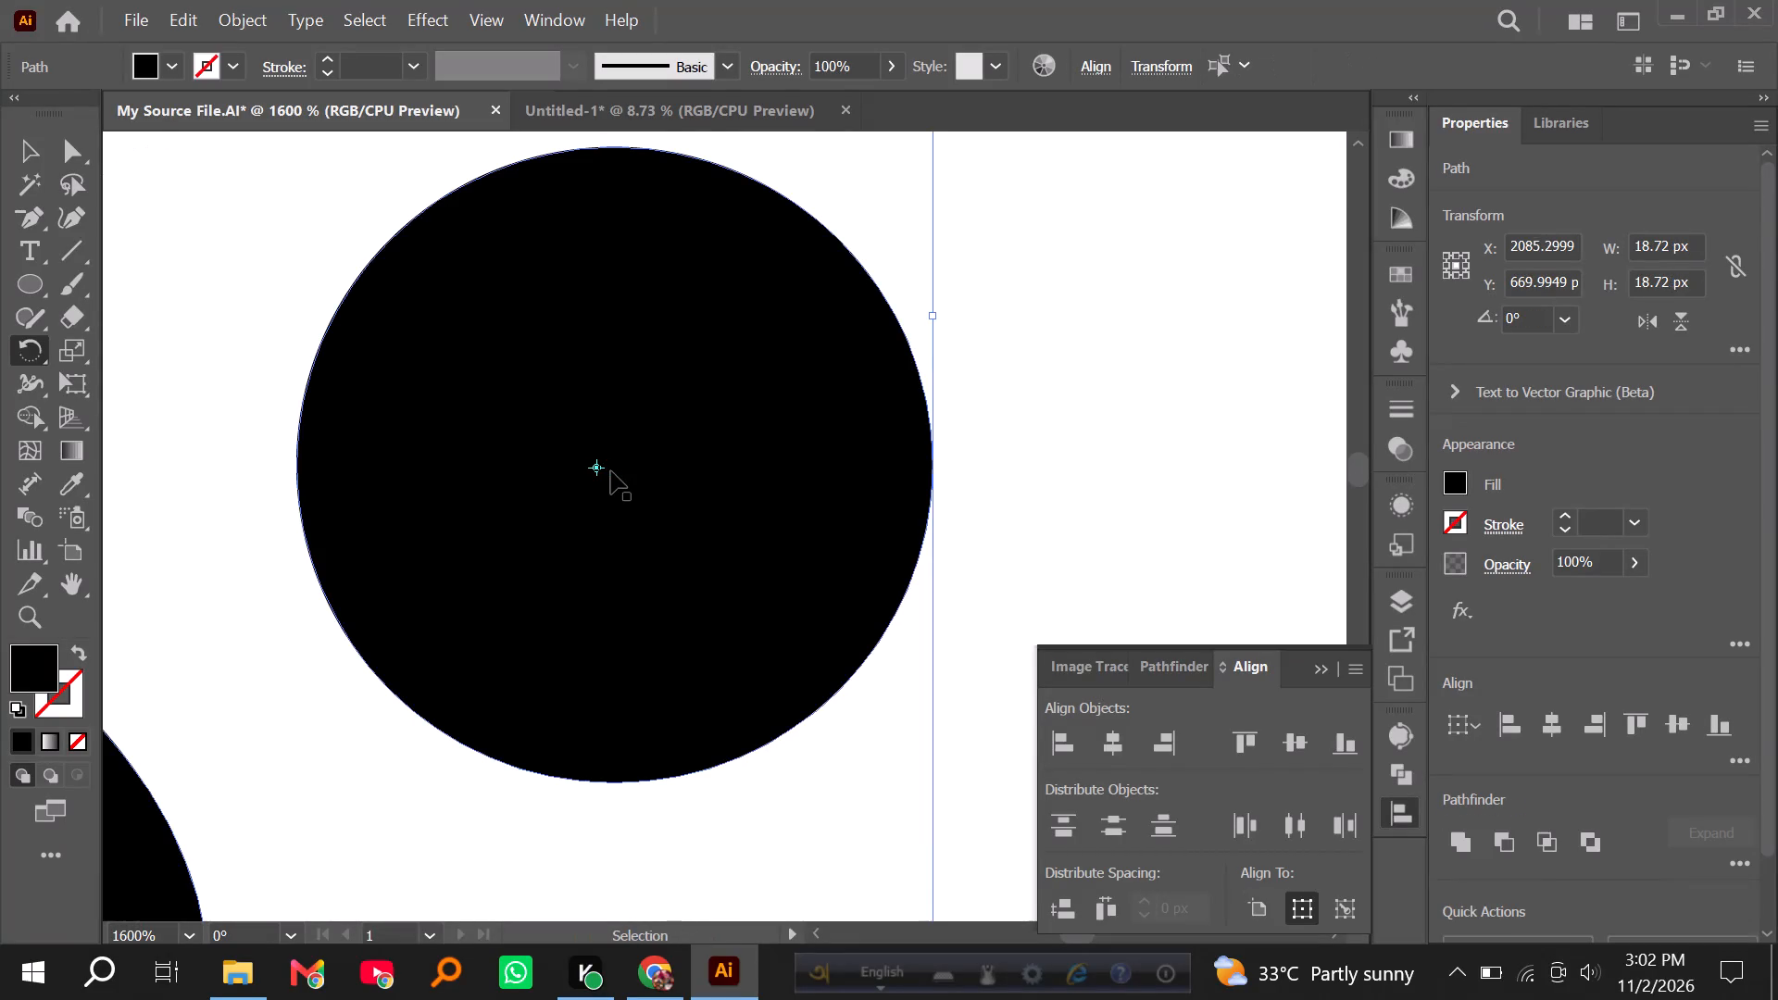
# Delete the irregular dot below and to the left of the central circle.
pyautogui.keyDown('alt'); pyautogui.scroll(-7, 607, 472); pyautogui.keyUp('alt')
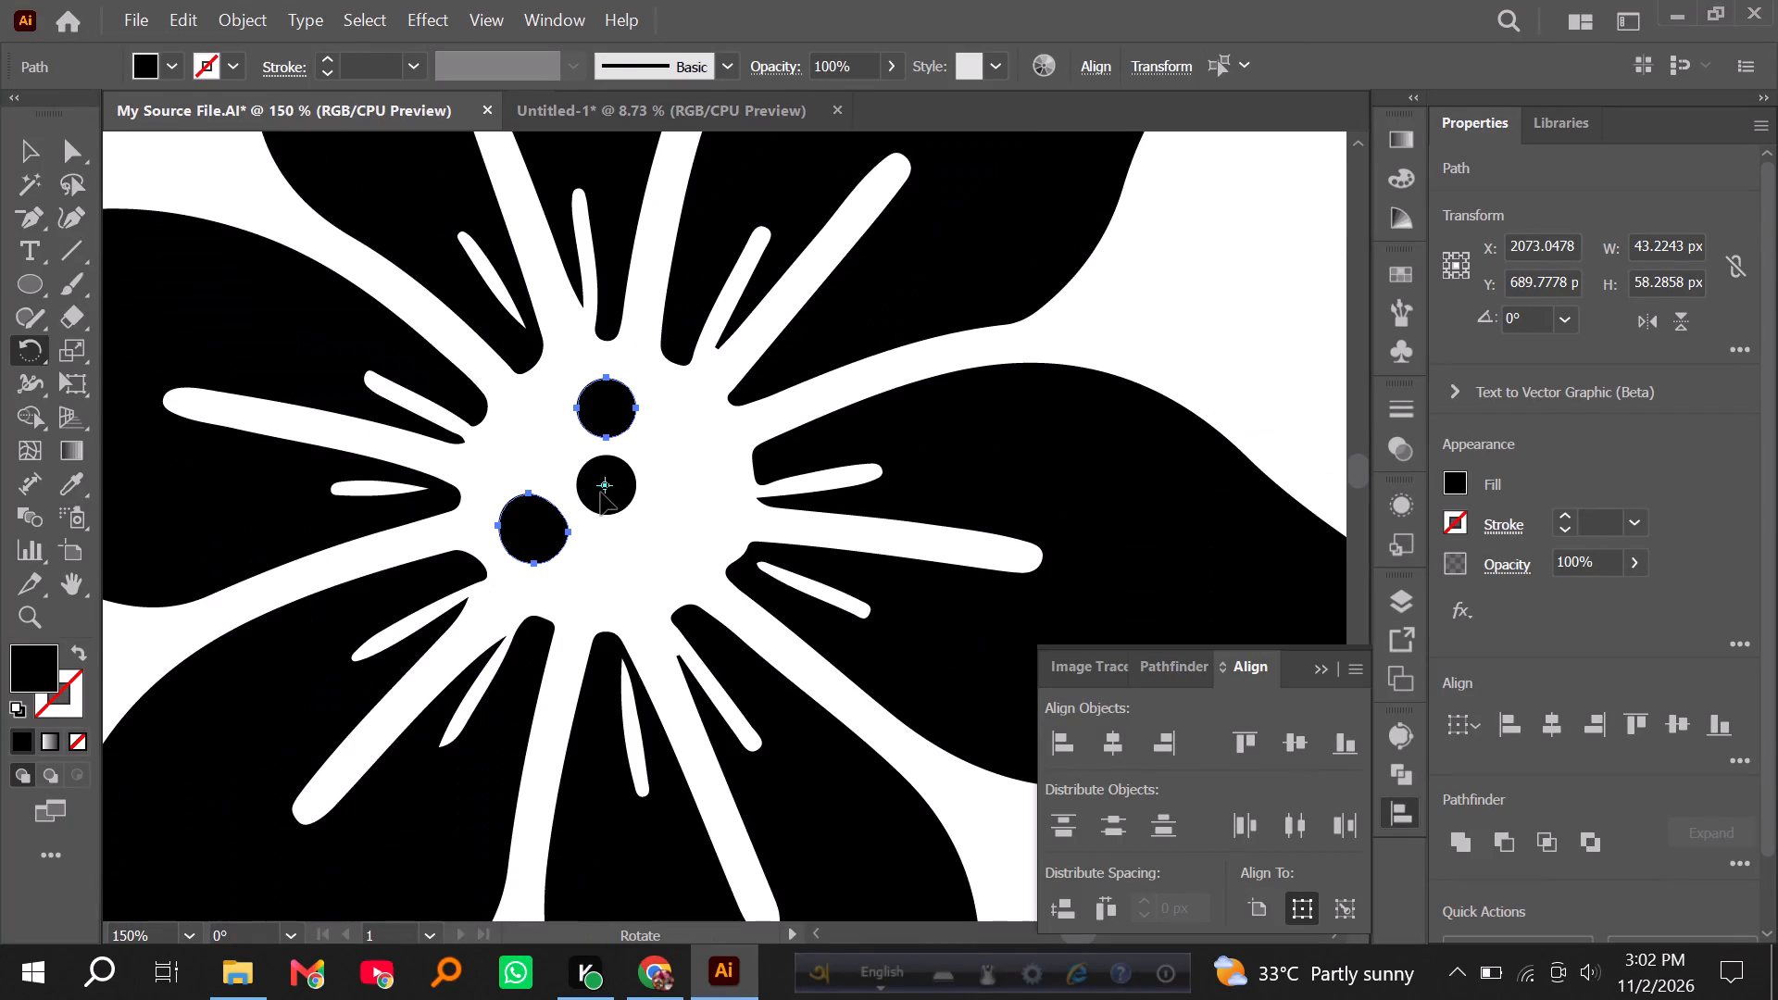
pyautogui.click(654, 501)
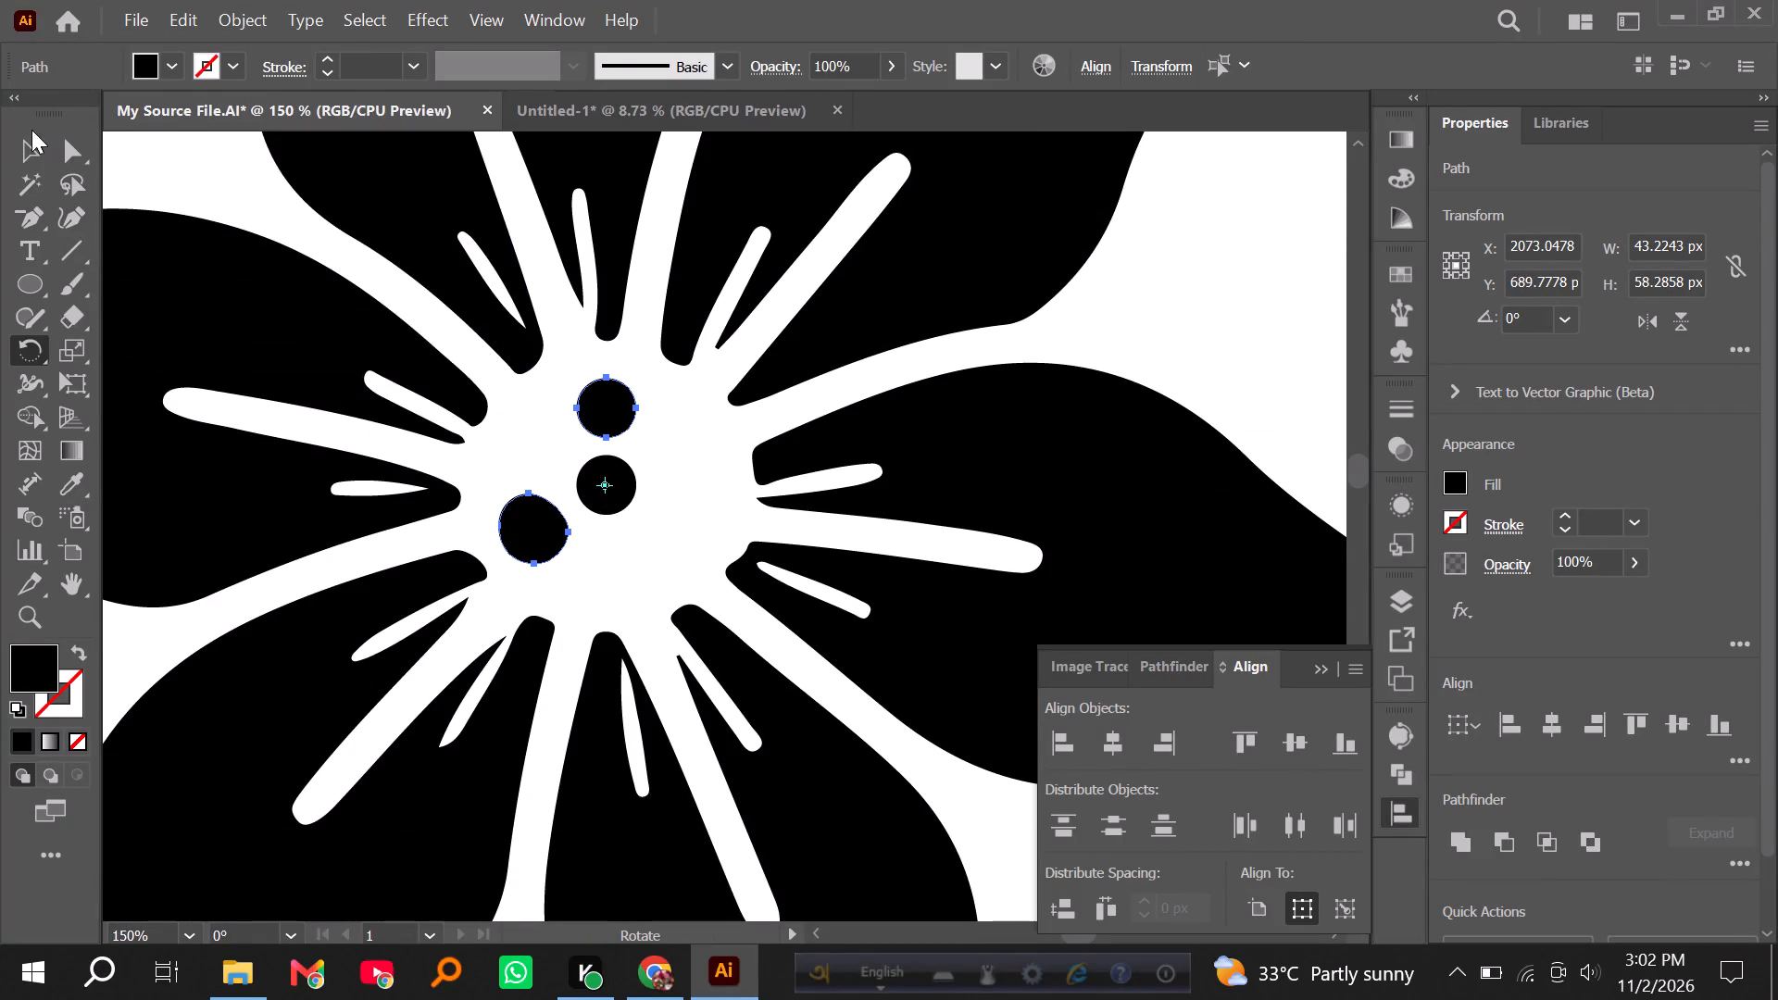
pyautogui.click(25, 144)
pyautogui.click(170, 163)
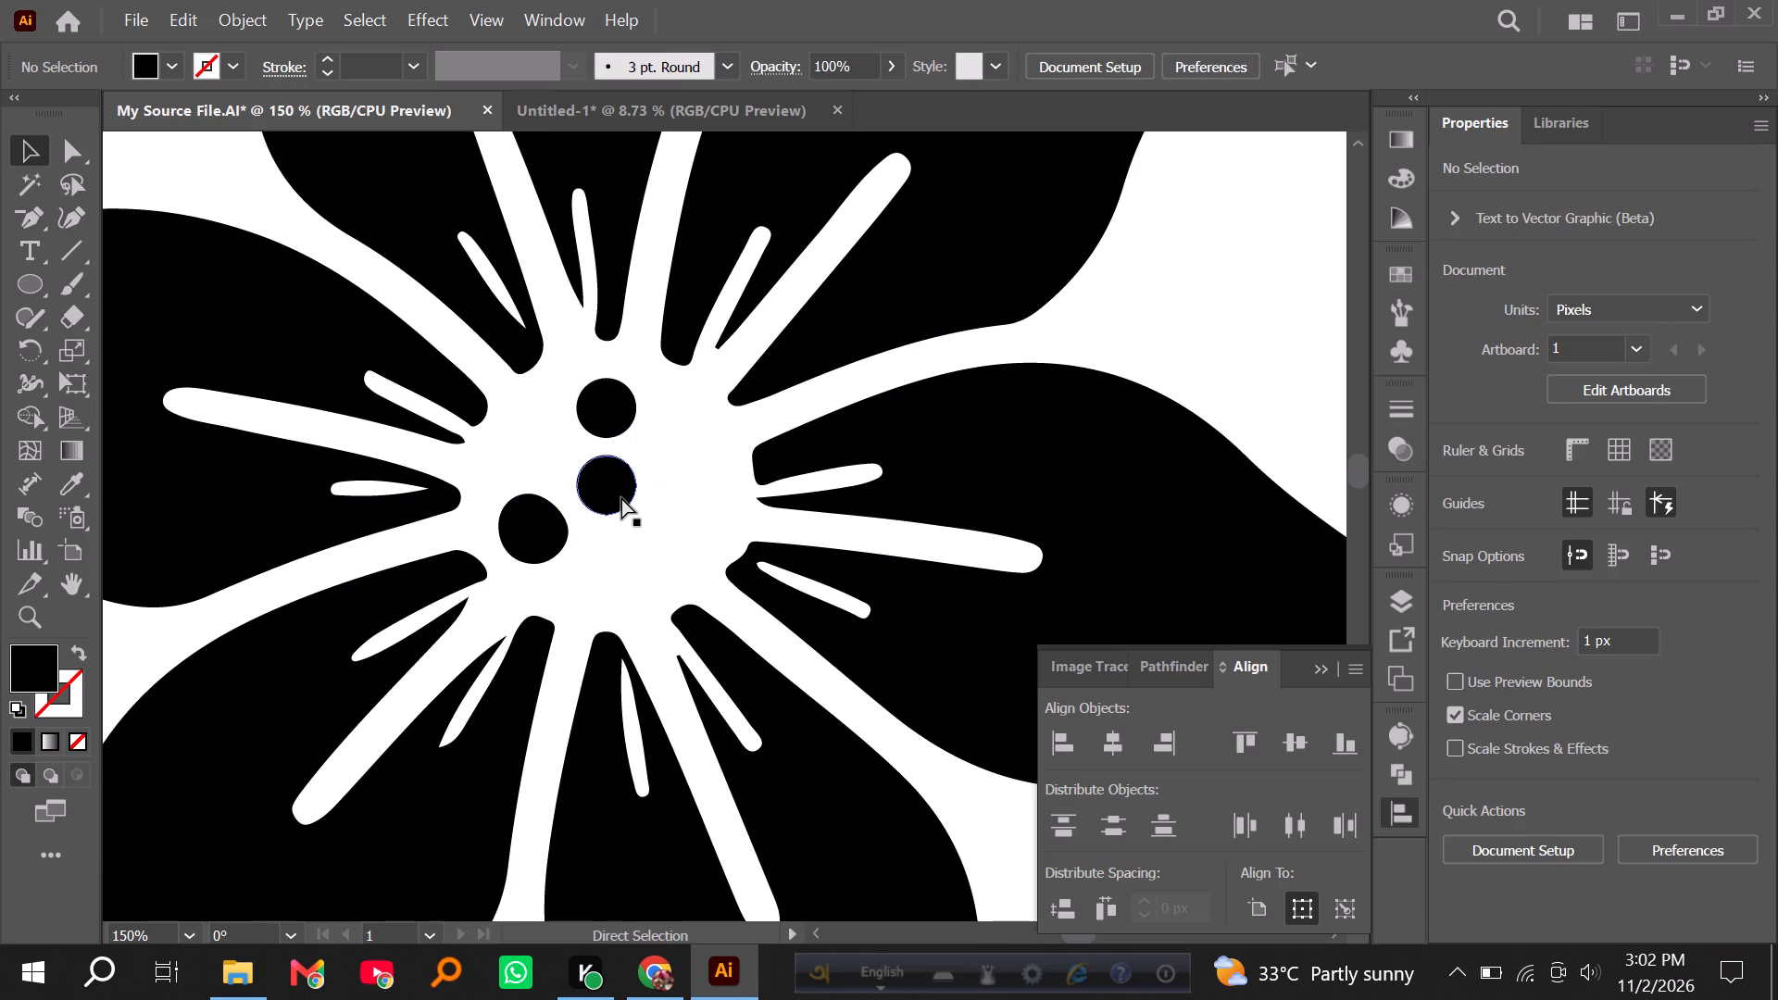
pyautogui.hotkey('ctrl', 'z')
pyautogui.press('Delete')
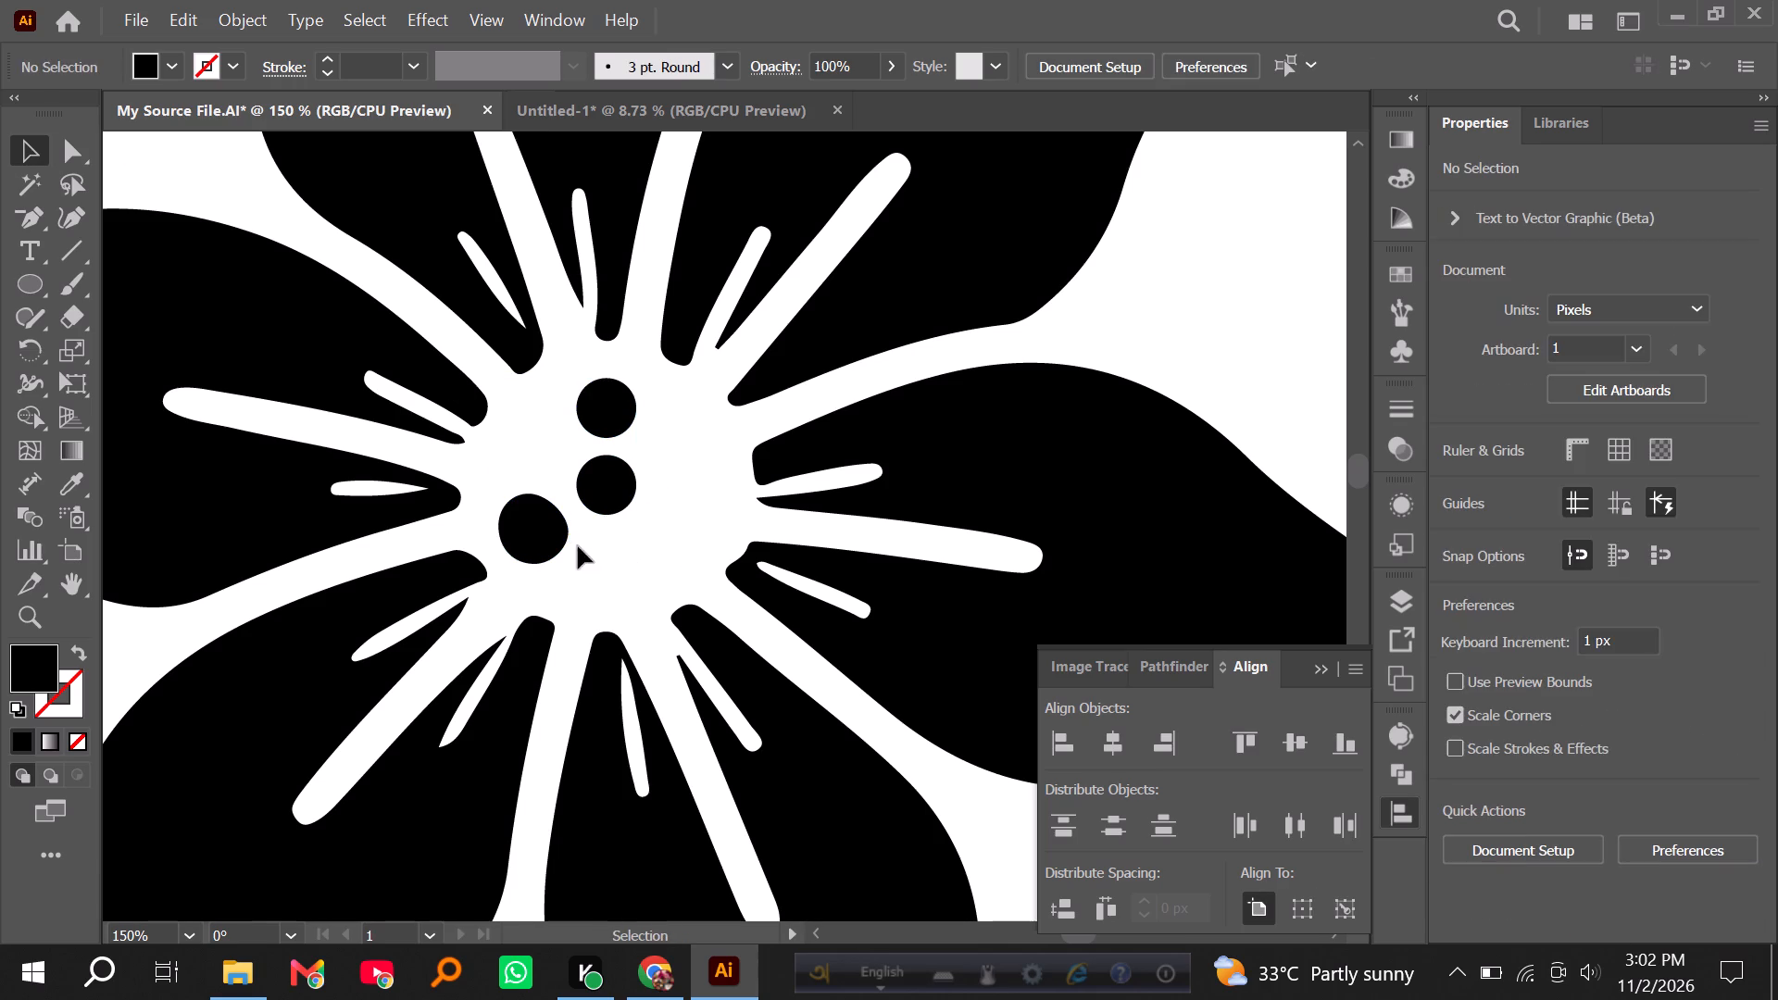
pyautogui.click(557, 533)
pyautogui.press('Delete')
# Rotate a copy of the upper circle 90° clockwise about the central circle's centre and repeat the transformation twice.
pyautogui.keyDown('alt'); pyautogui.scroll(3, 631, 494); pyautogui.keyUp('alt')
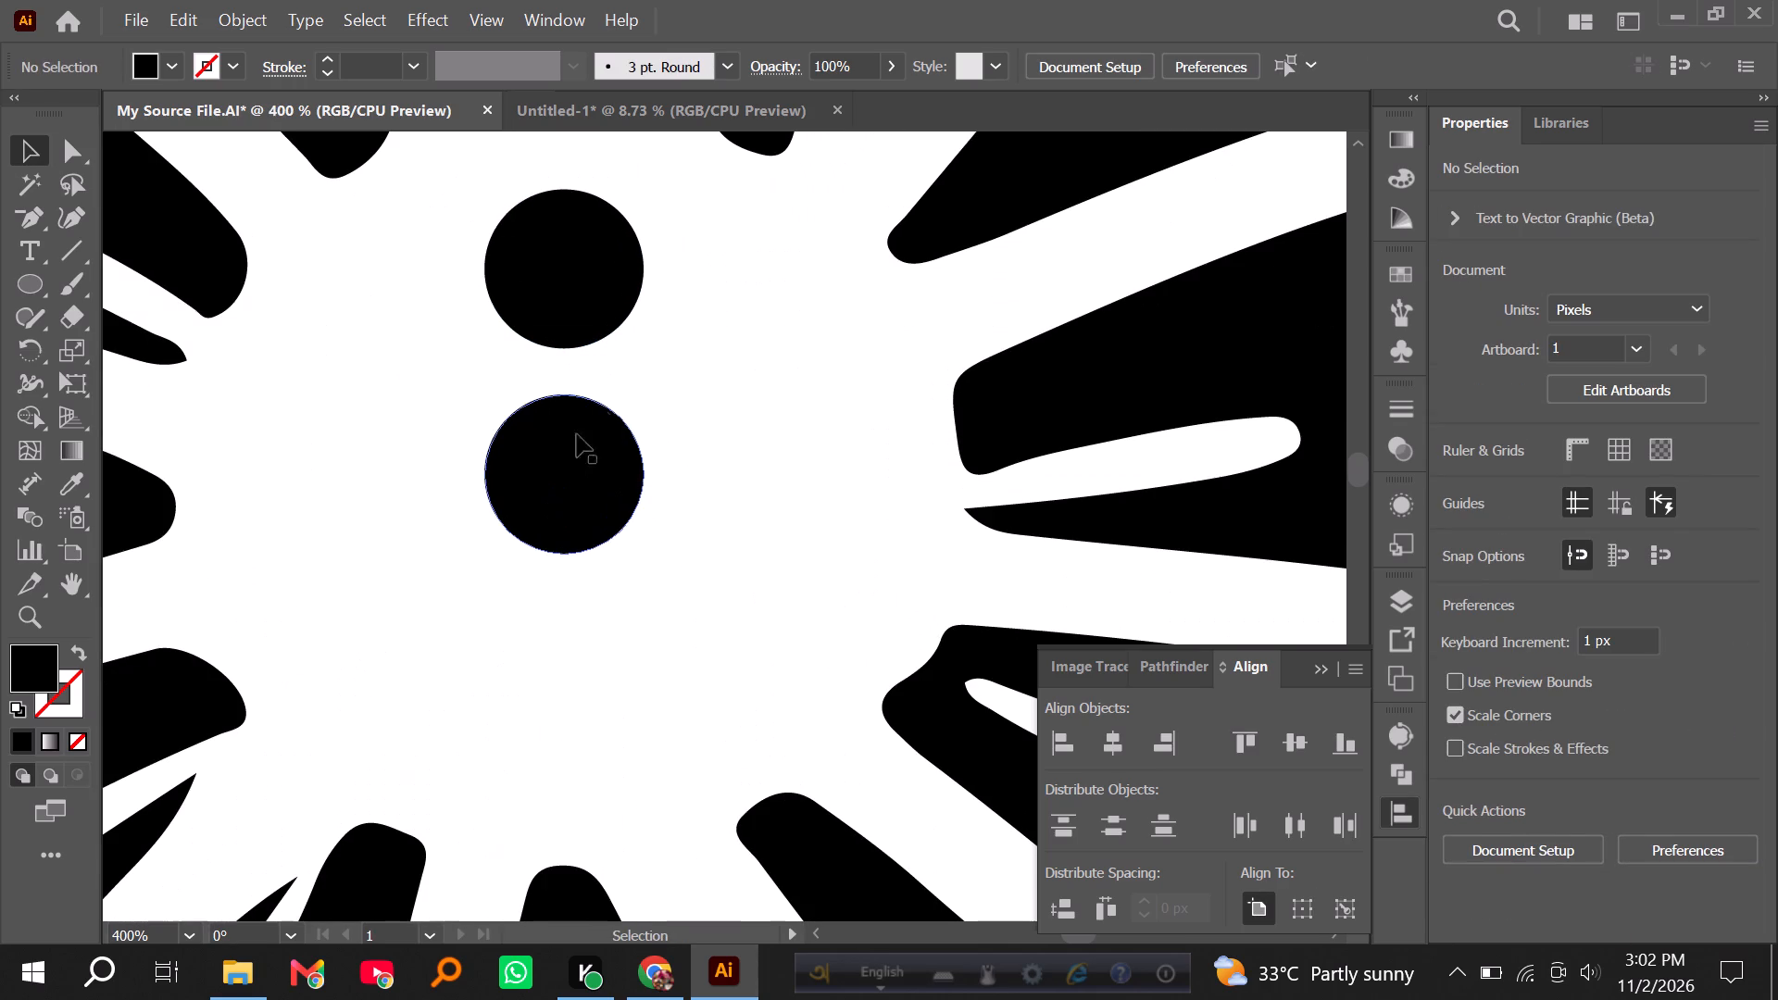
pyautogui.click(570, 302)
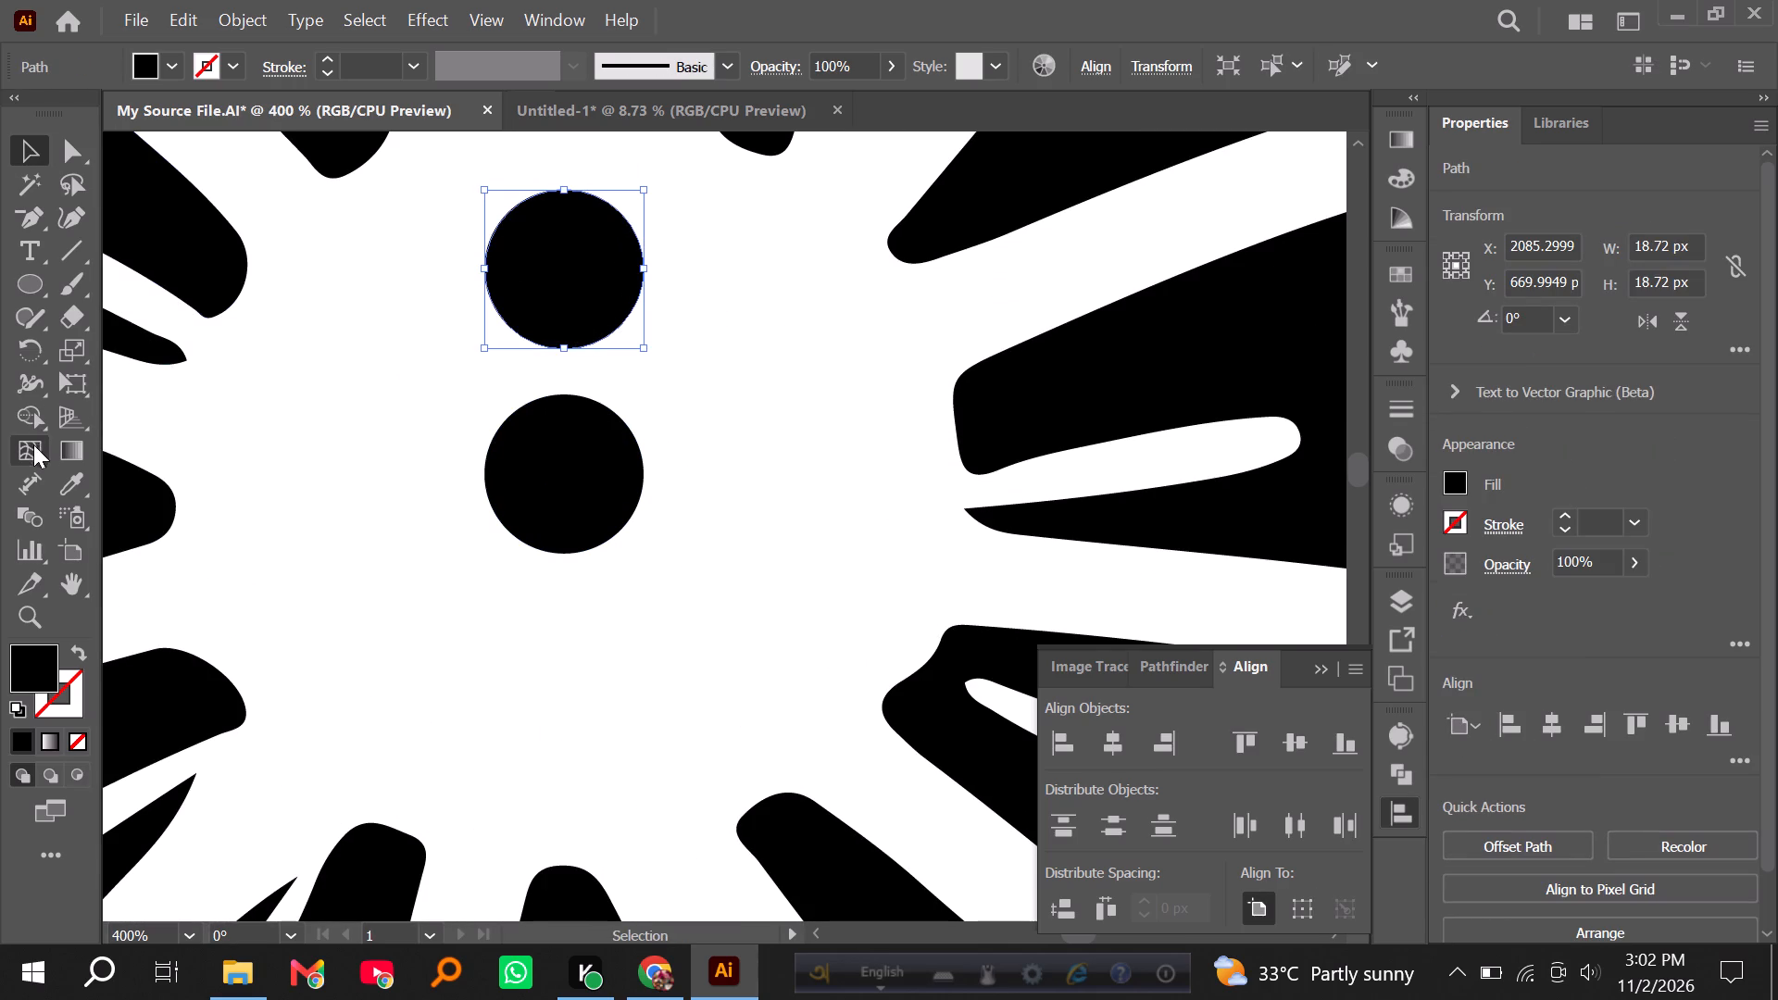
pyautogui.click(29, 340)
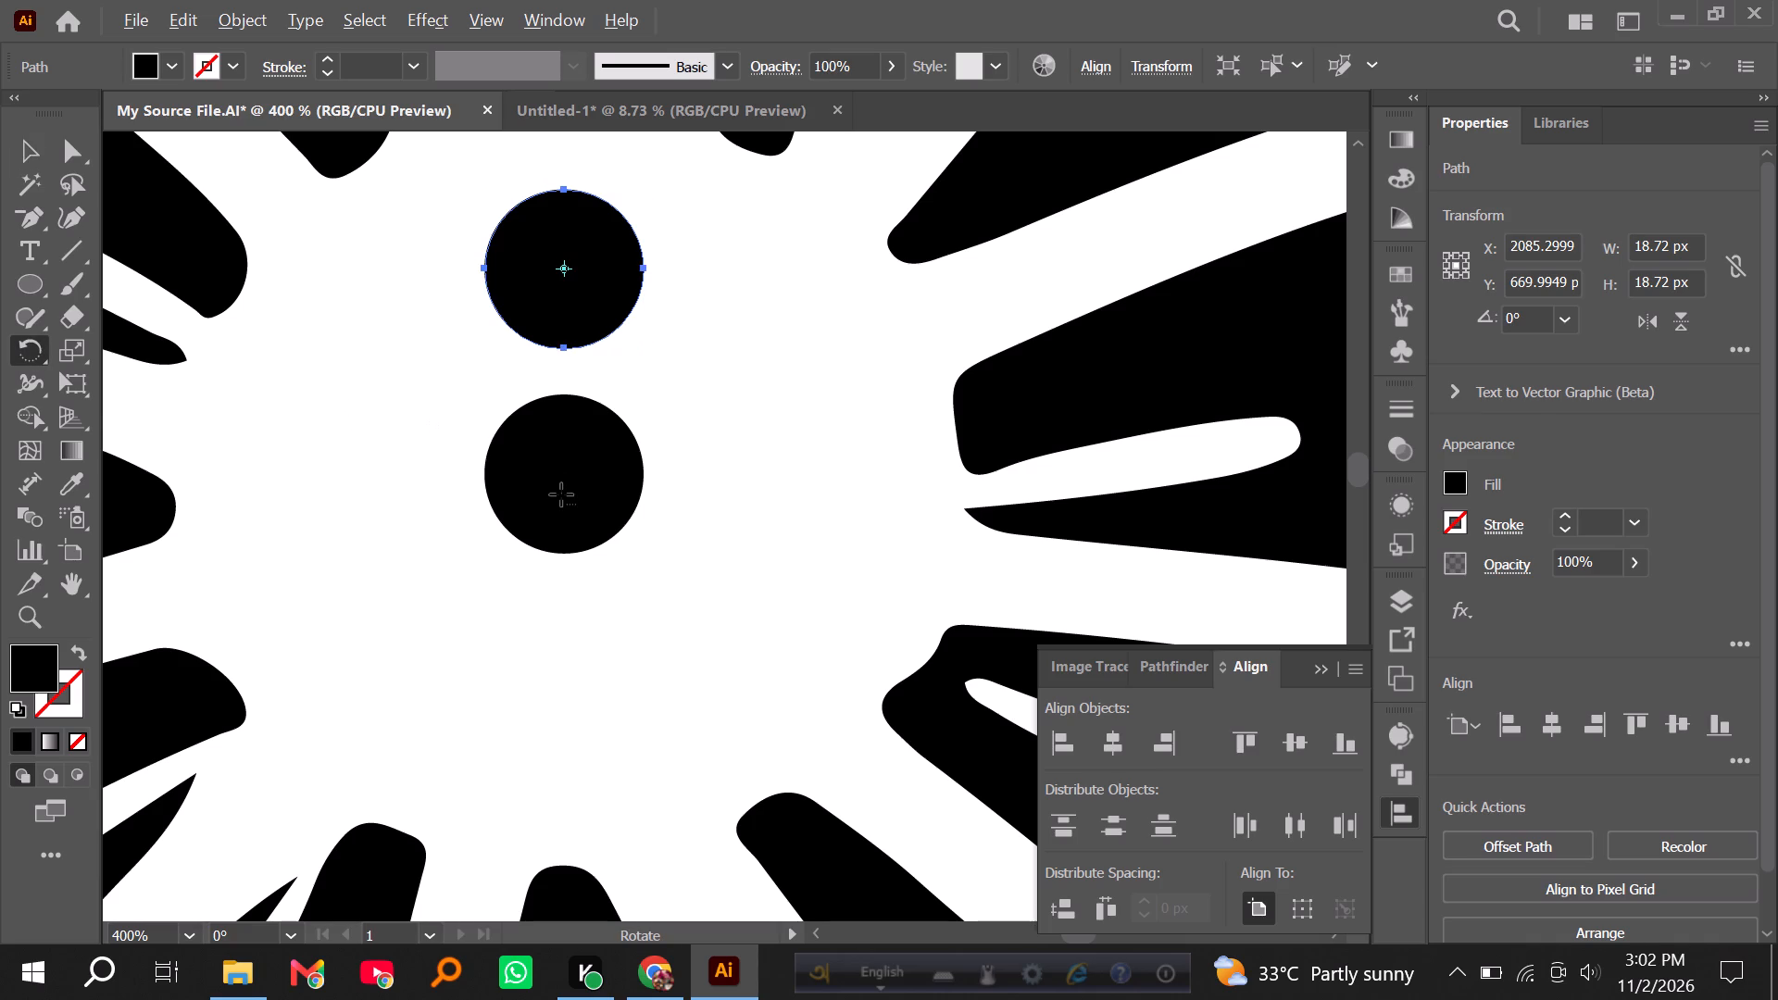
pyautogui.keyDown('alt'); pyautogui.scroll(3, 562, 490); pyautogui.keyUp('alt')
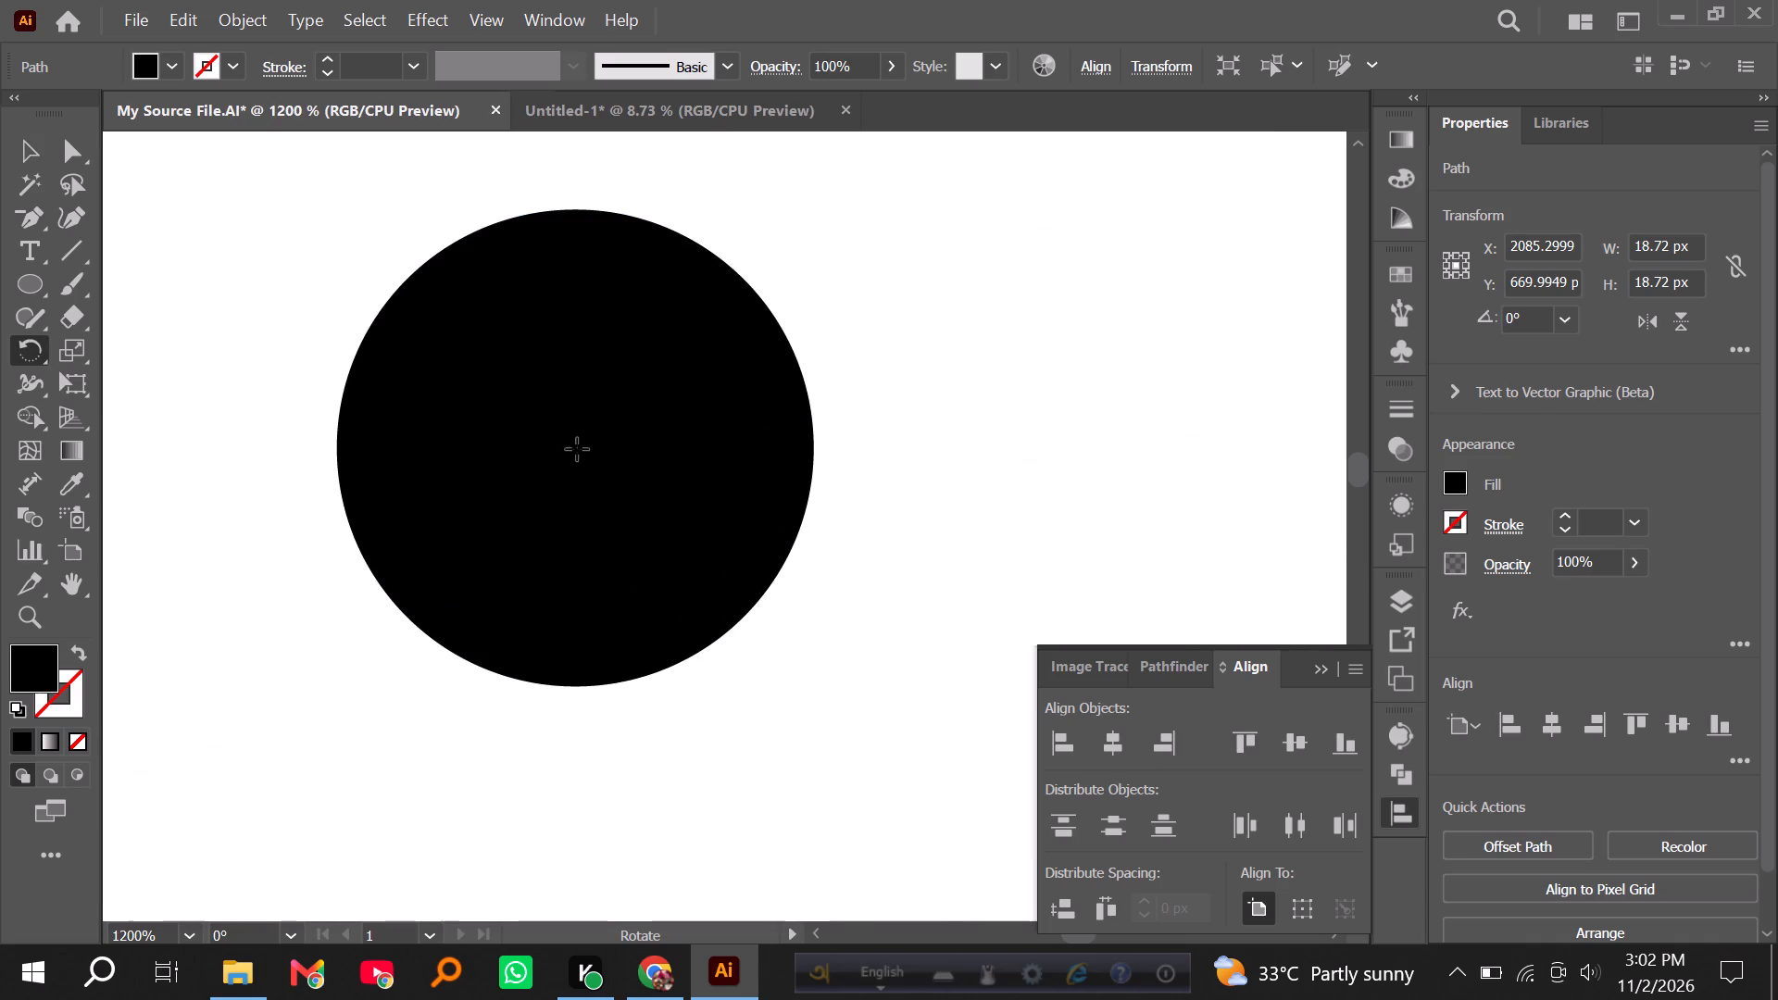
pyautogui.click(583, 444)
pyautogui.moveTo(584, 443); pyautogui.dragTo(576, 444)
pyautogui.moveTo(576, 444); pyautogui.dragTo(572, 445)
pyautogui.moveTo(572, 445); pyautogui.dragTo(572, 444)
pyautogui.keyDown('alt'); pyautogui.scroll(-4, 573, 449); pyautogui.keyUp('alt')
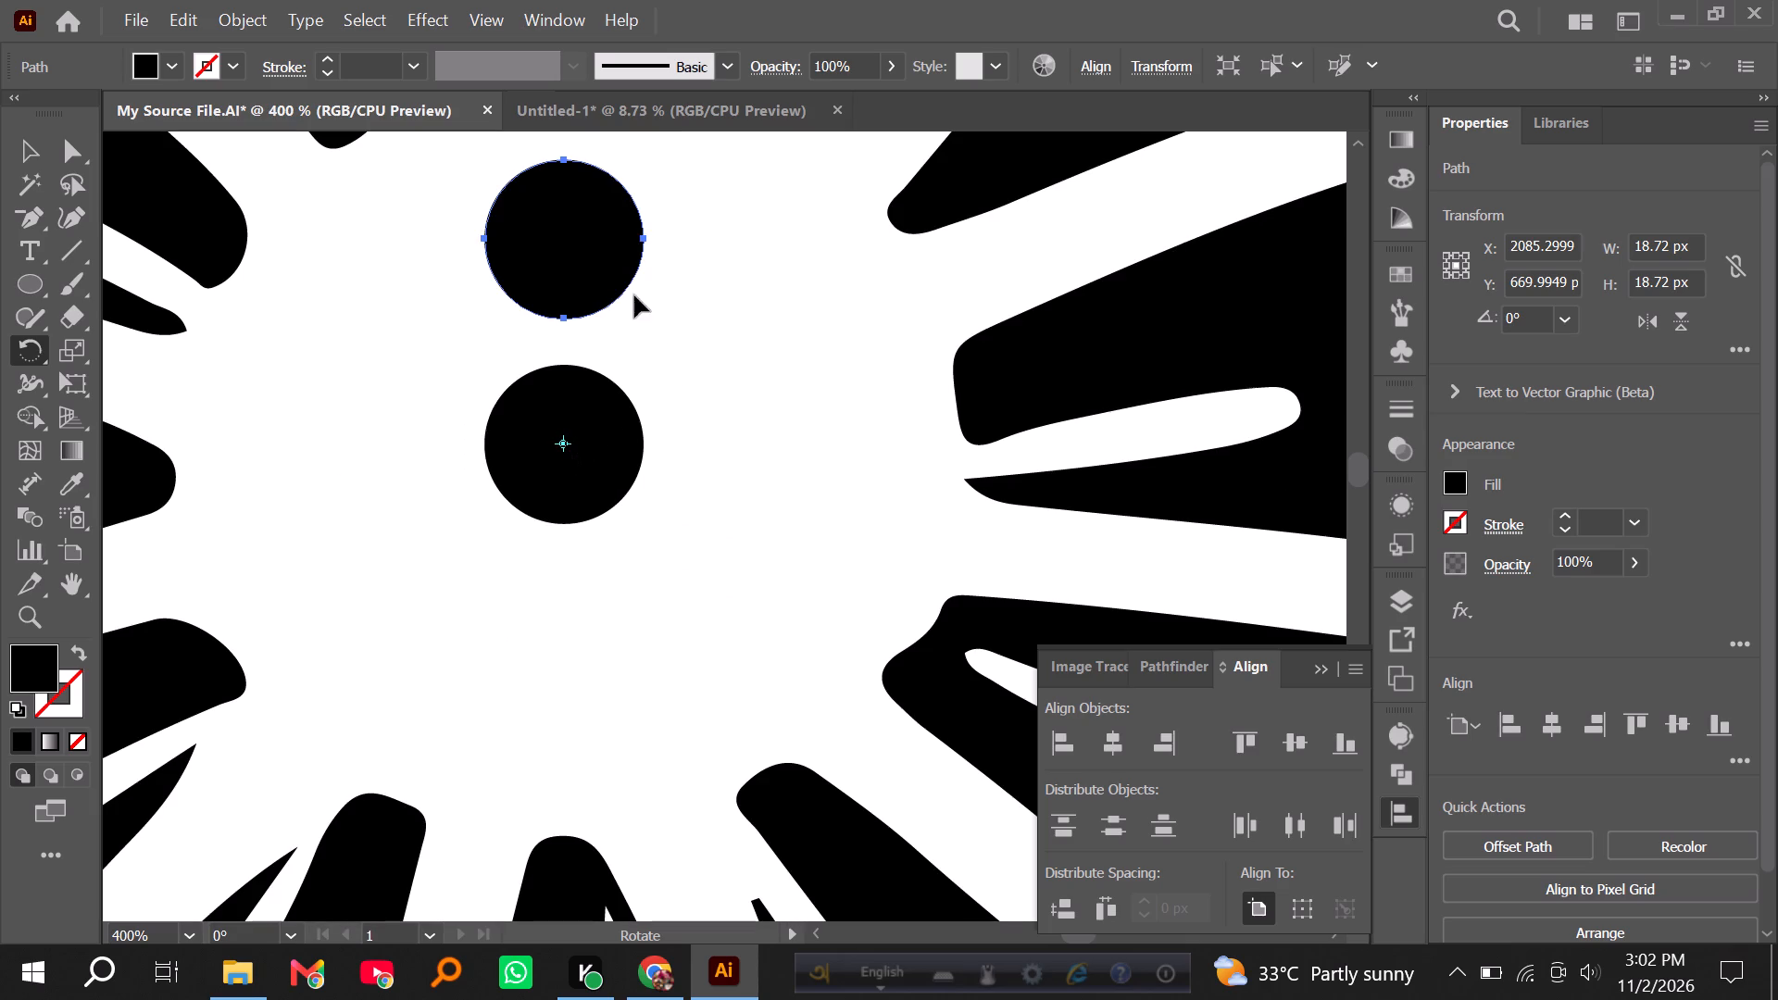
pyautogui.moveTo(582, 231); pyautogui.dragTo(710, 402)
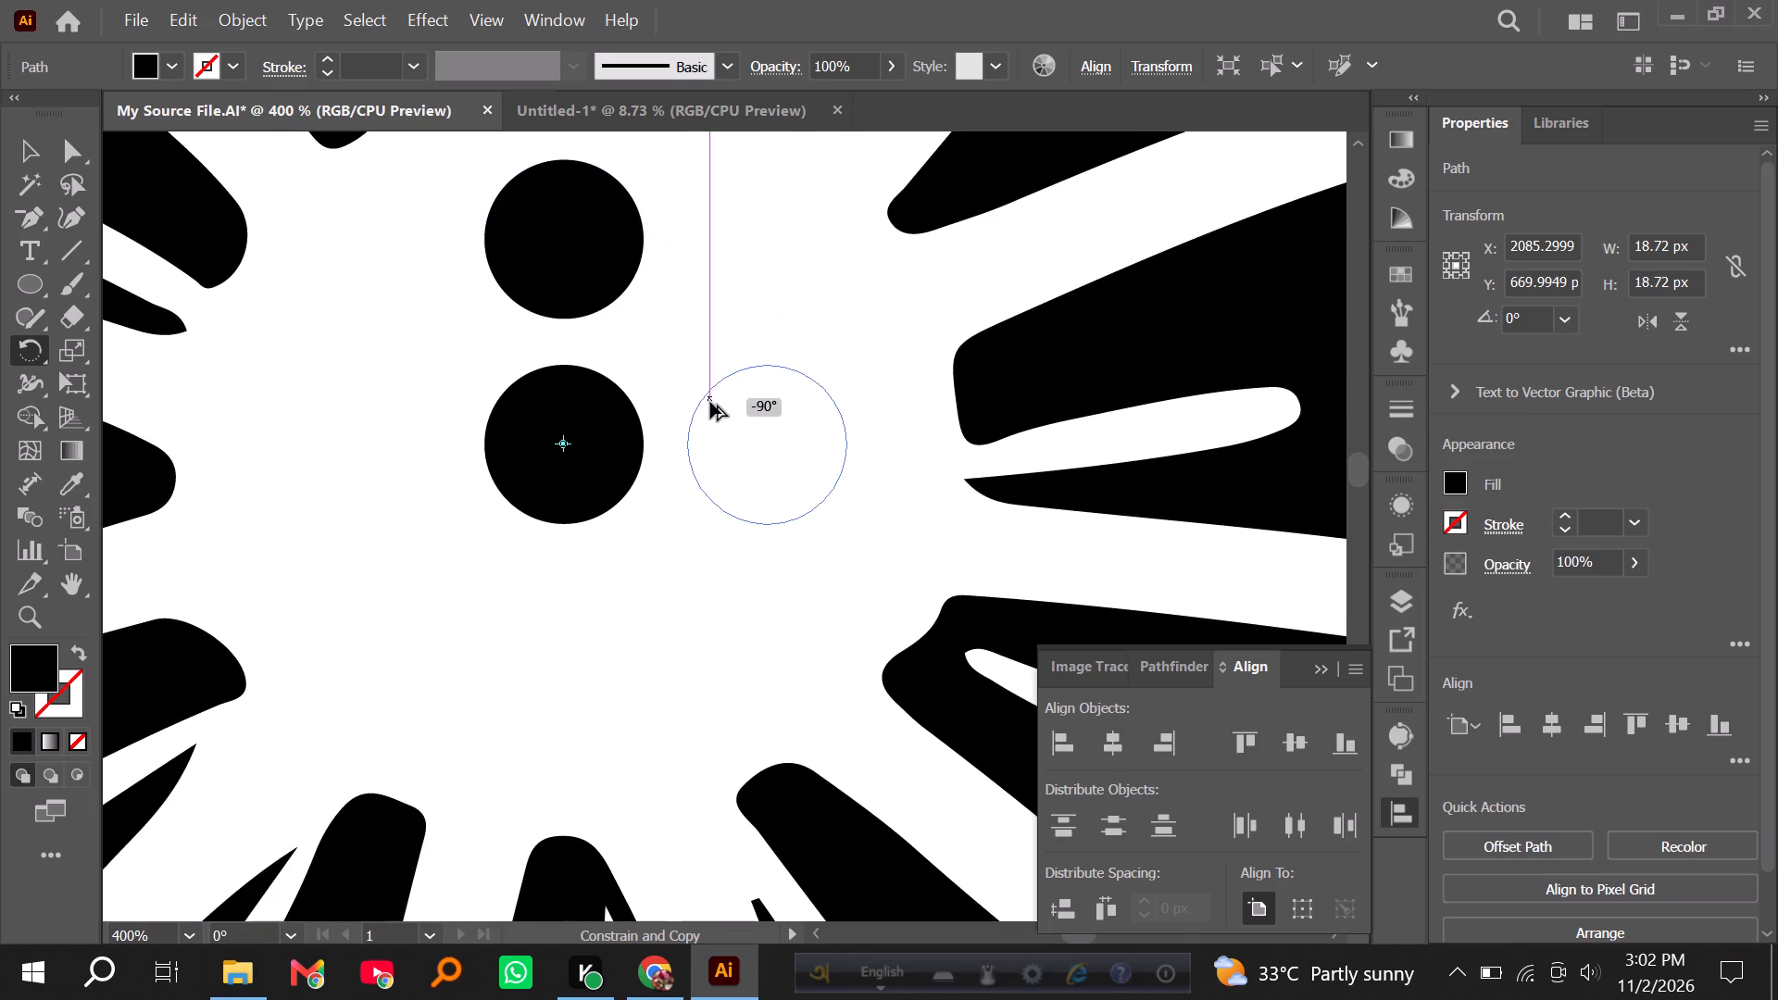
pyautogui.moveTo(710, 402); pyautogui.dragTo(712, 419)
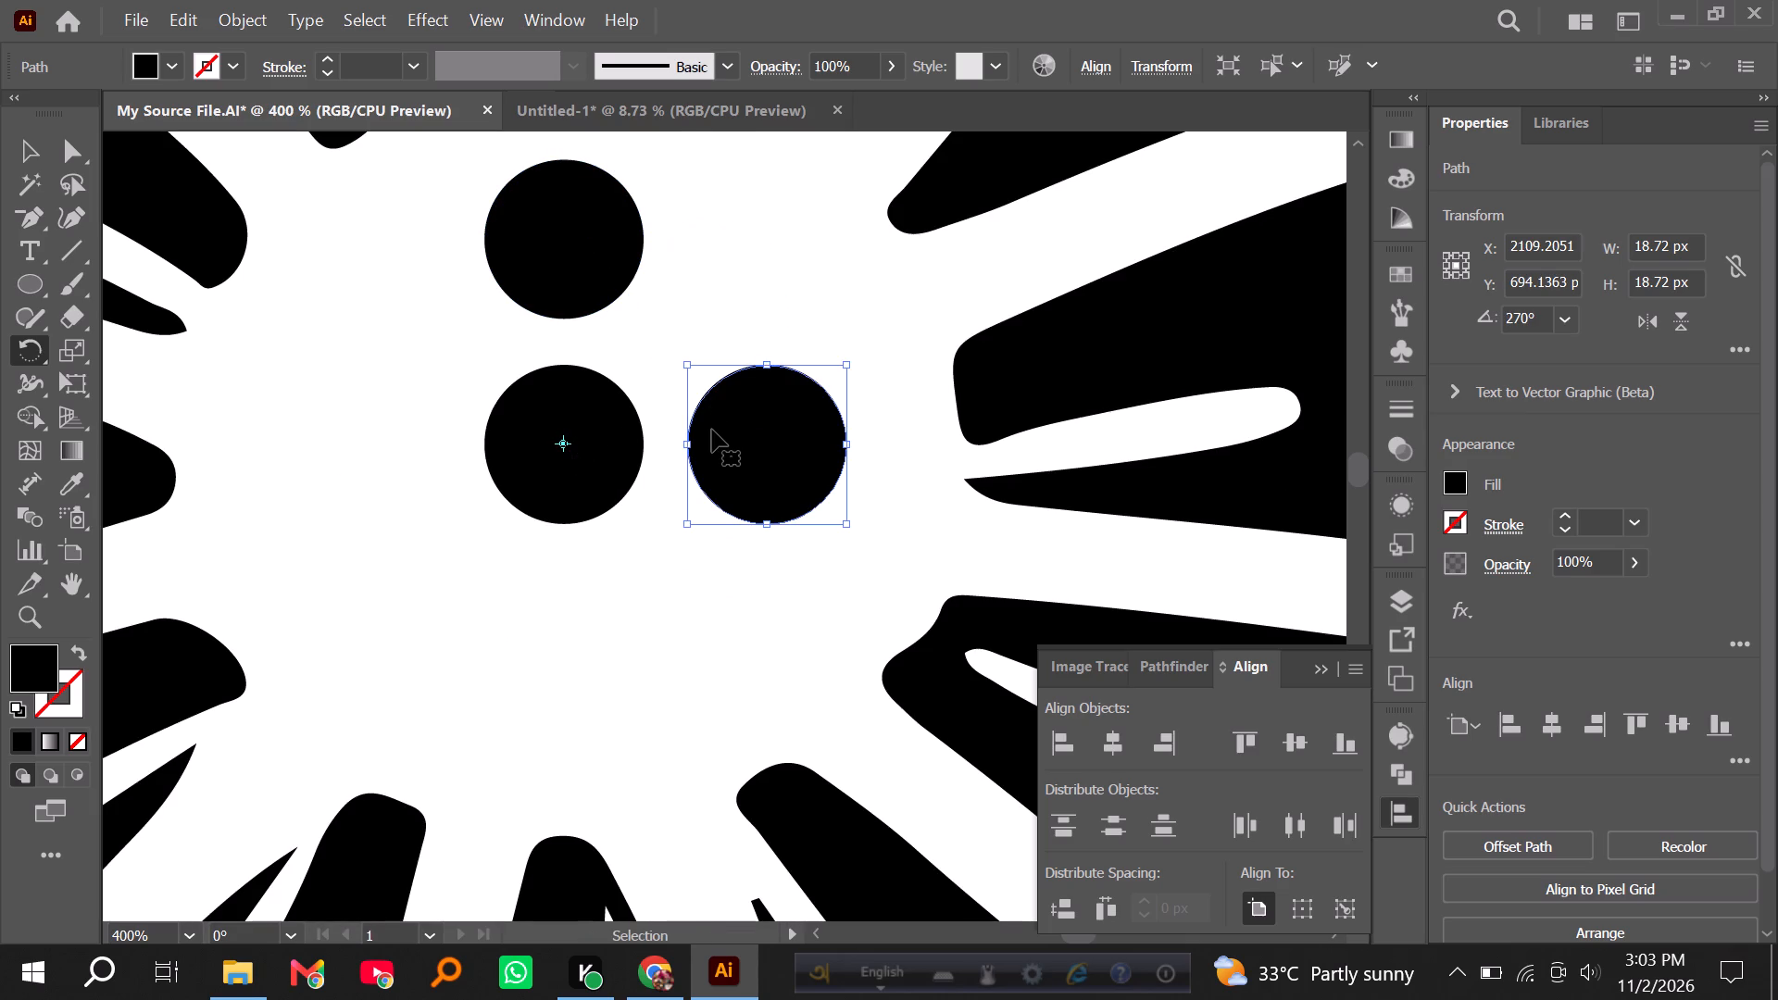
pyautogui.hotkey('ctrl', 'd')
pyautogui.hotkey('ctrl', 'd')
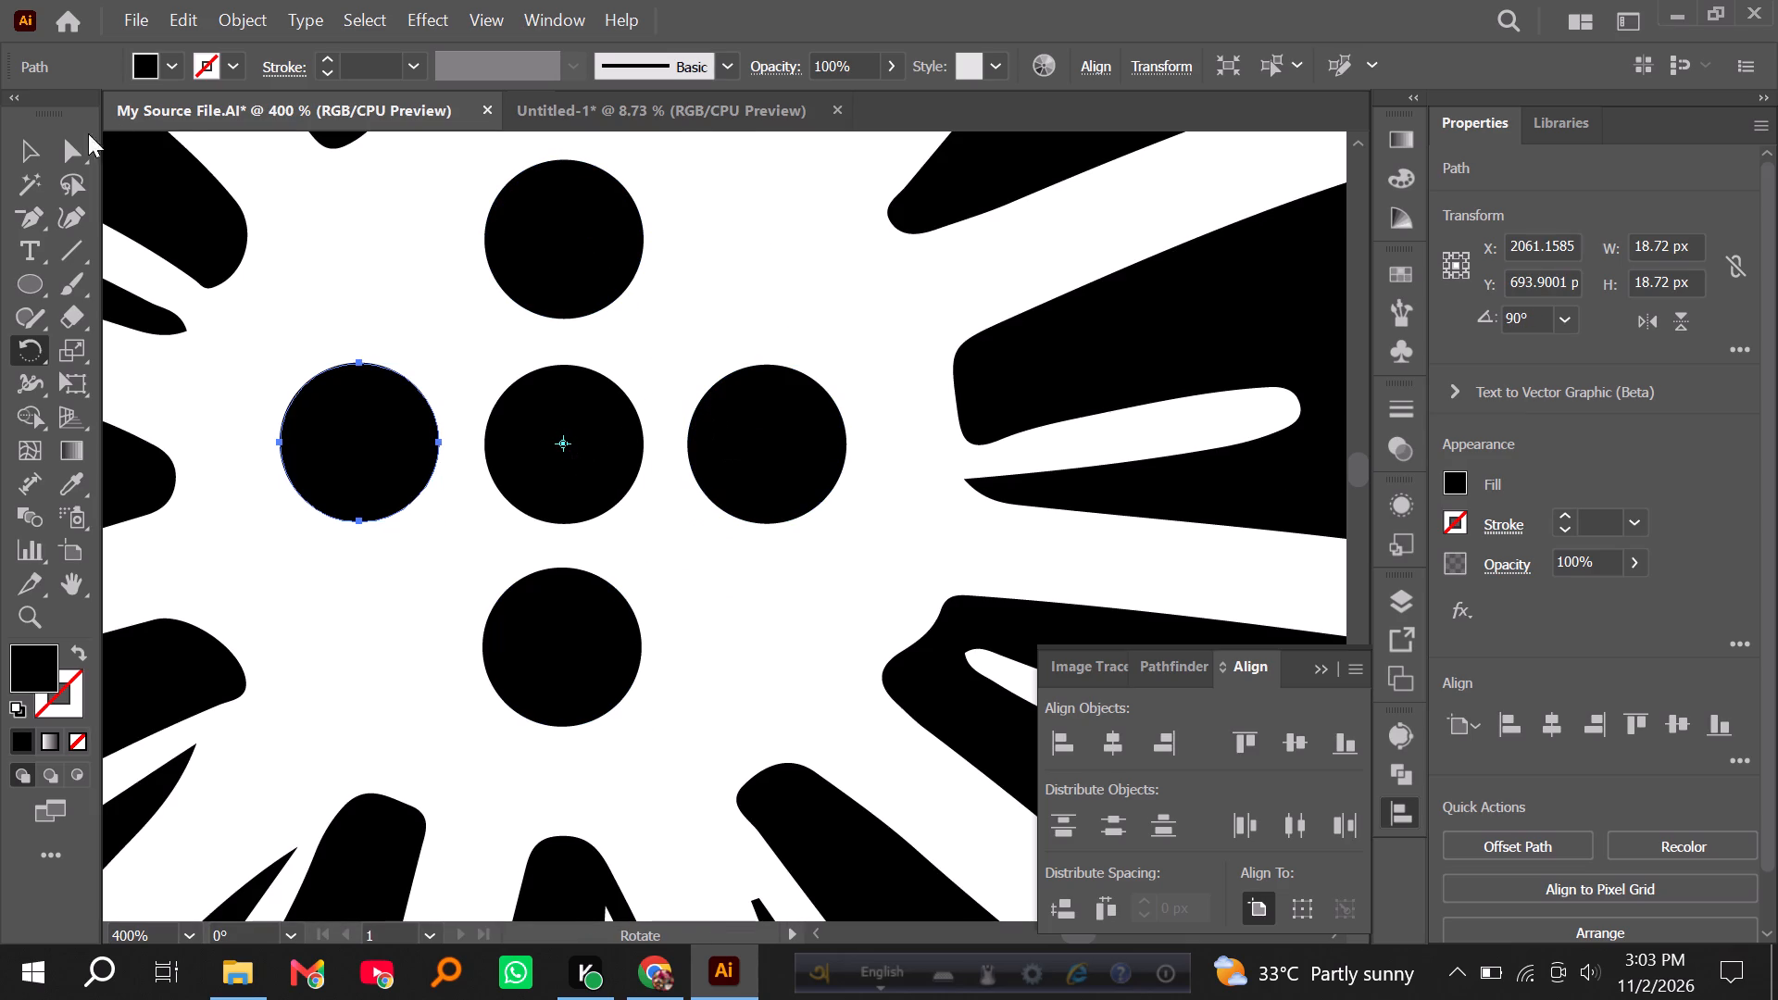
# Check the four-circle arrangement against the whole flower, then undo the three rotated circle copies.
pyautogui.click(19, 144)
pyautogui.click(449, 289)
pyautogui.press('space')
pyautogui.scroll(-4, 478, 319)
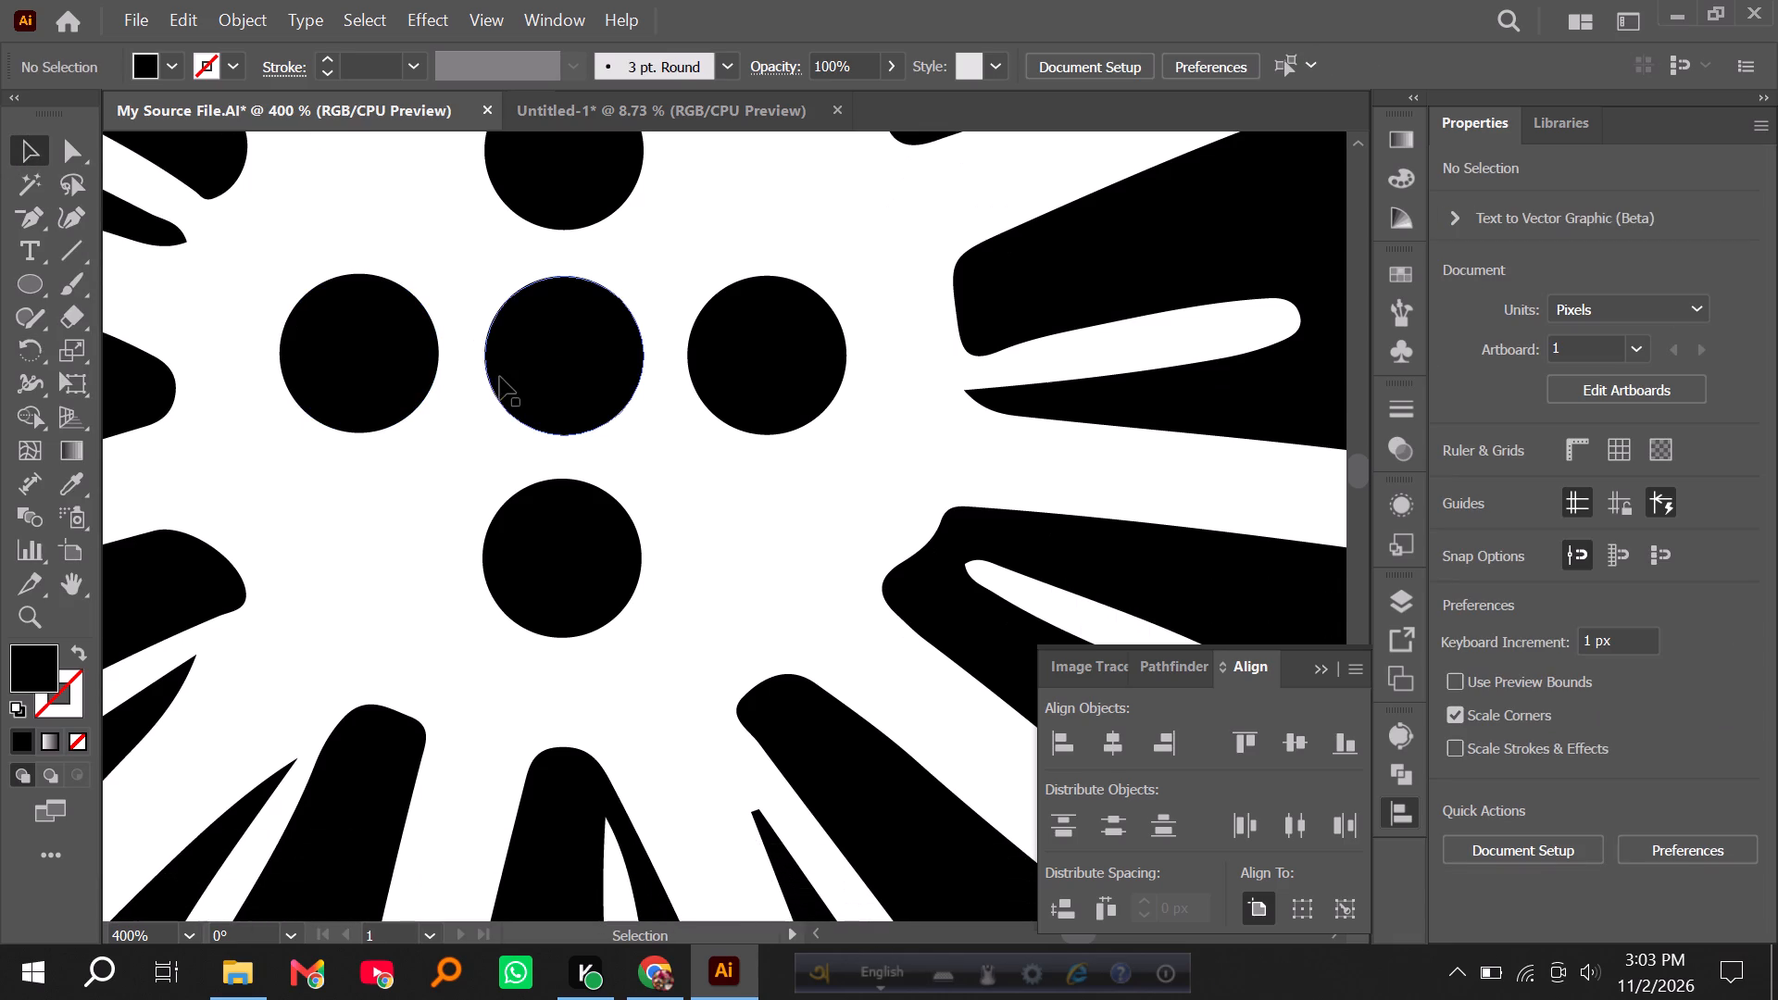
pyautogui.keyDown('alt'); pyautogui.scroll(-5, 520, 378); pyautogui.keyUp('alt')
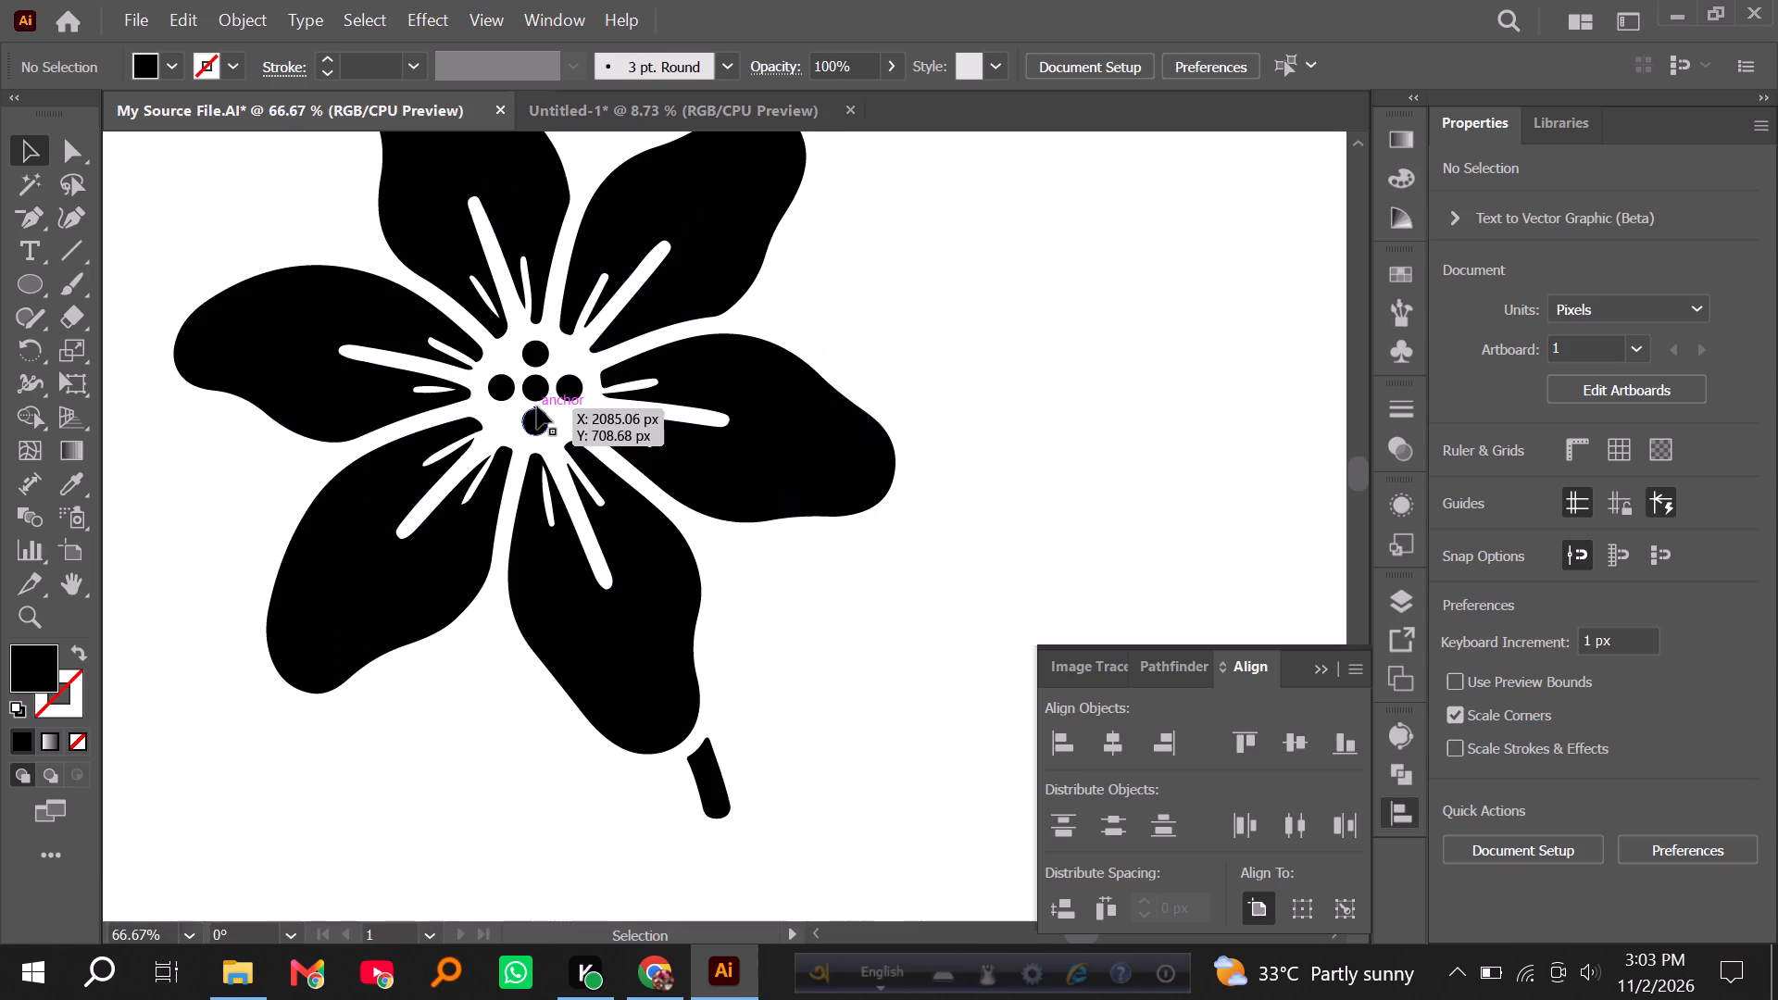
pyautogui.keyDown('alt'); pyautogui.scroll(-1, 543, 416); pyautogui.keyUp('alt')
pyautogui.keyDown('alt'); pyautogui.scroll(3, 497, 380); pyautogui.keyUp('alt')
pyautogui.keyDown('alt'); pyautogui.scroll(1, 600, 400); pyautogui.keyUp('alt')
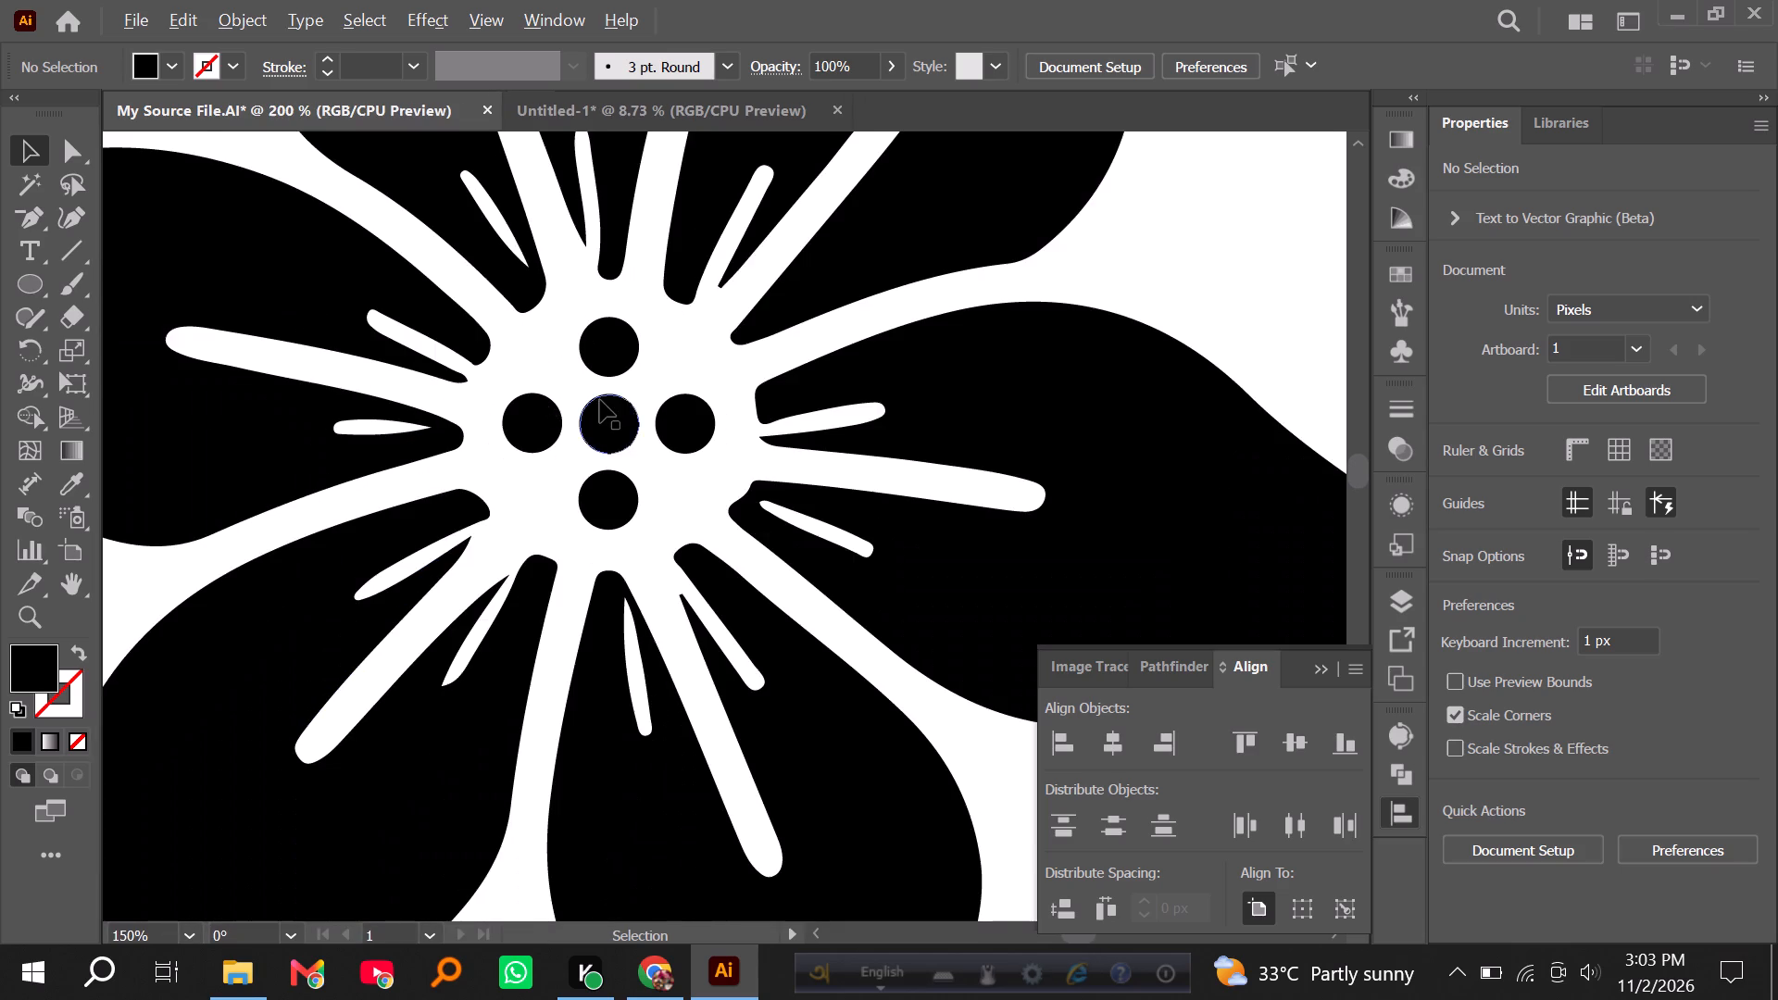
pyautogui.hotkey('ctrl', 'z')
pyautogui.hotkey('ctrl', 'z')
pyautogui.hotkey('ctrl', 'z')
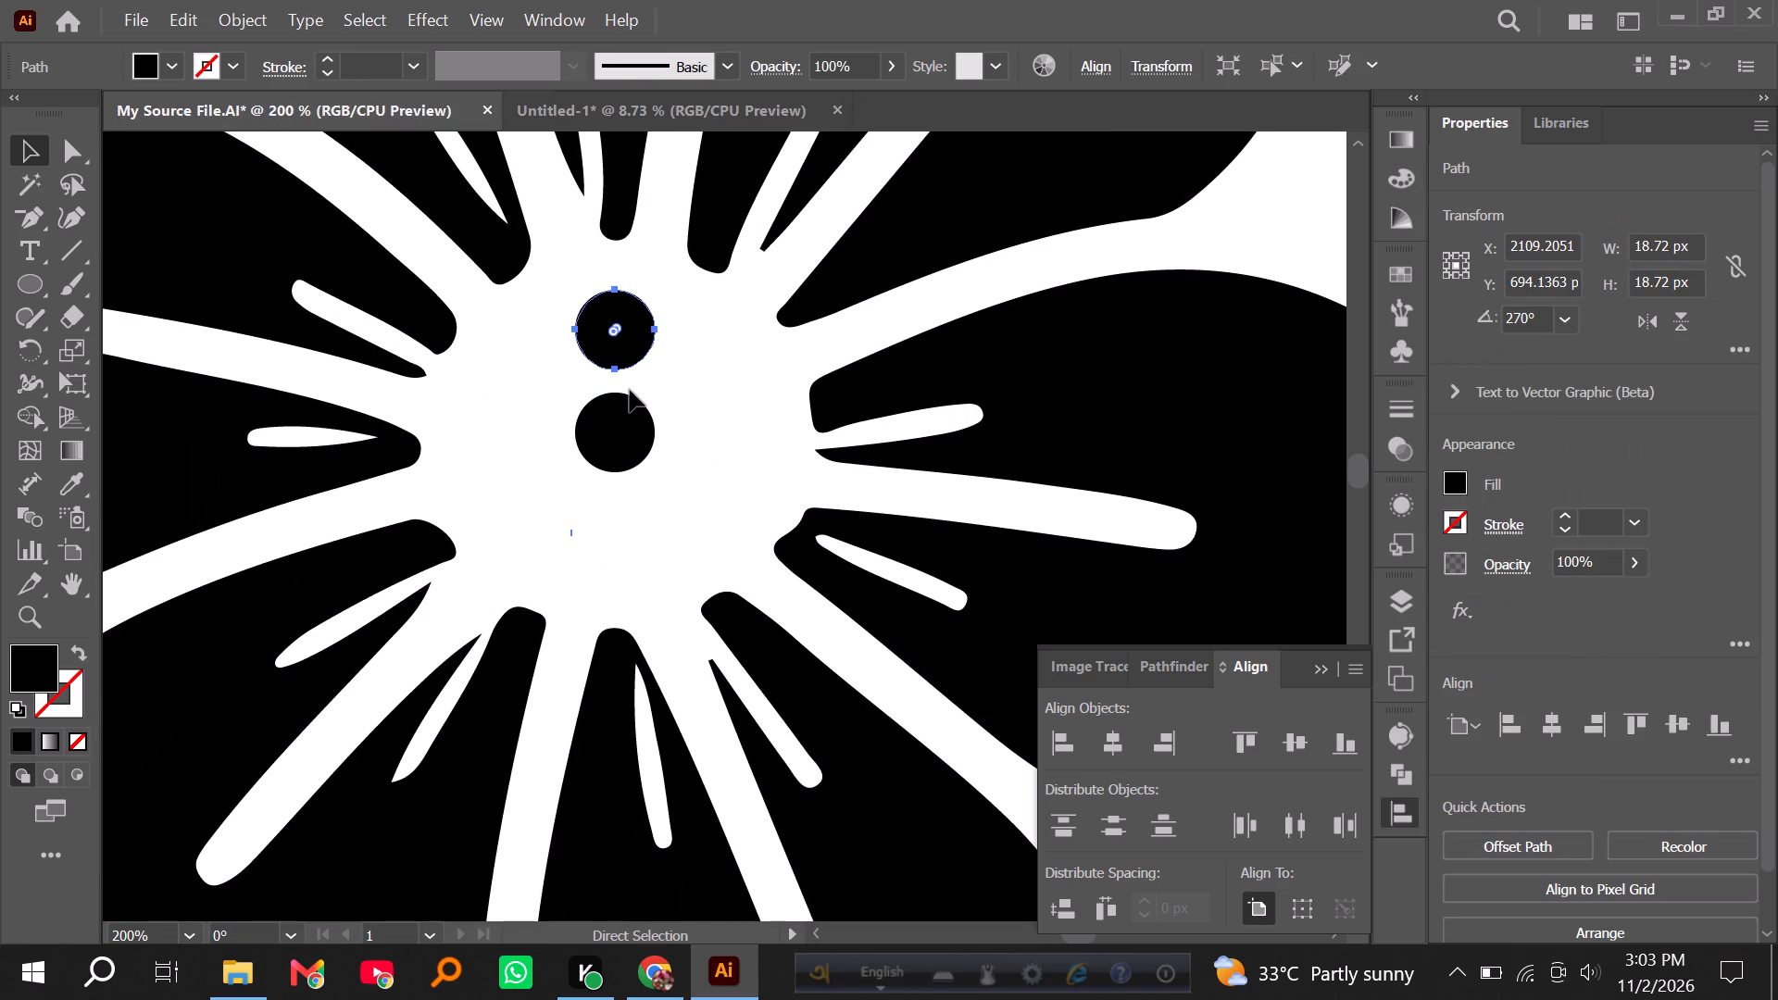
# Rotate a copy of the upper circle clockwise by just over 70° about the central circle's centre and repeat the transformation three times.
pyautogui.click(28, 344)
pyautogui.keyDown('alt'); pyautogui.scroll(3, 550, 412); pyautogui.keyUp('alt')
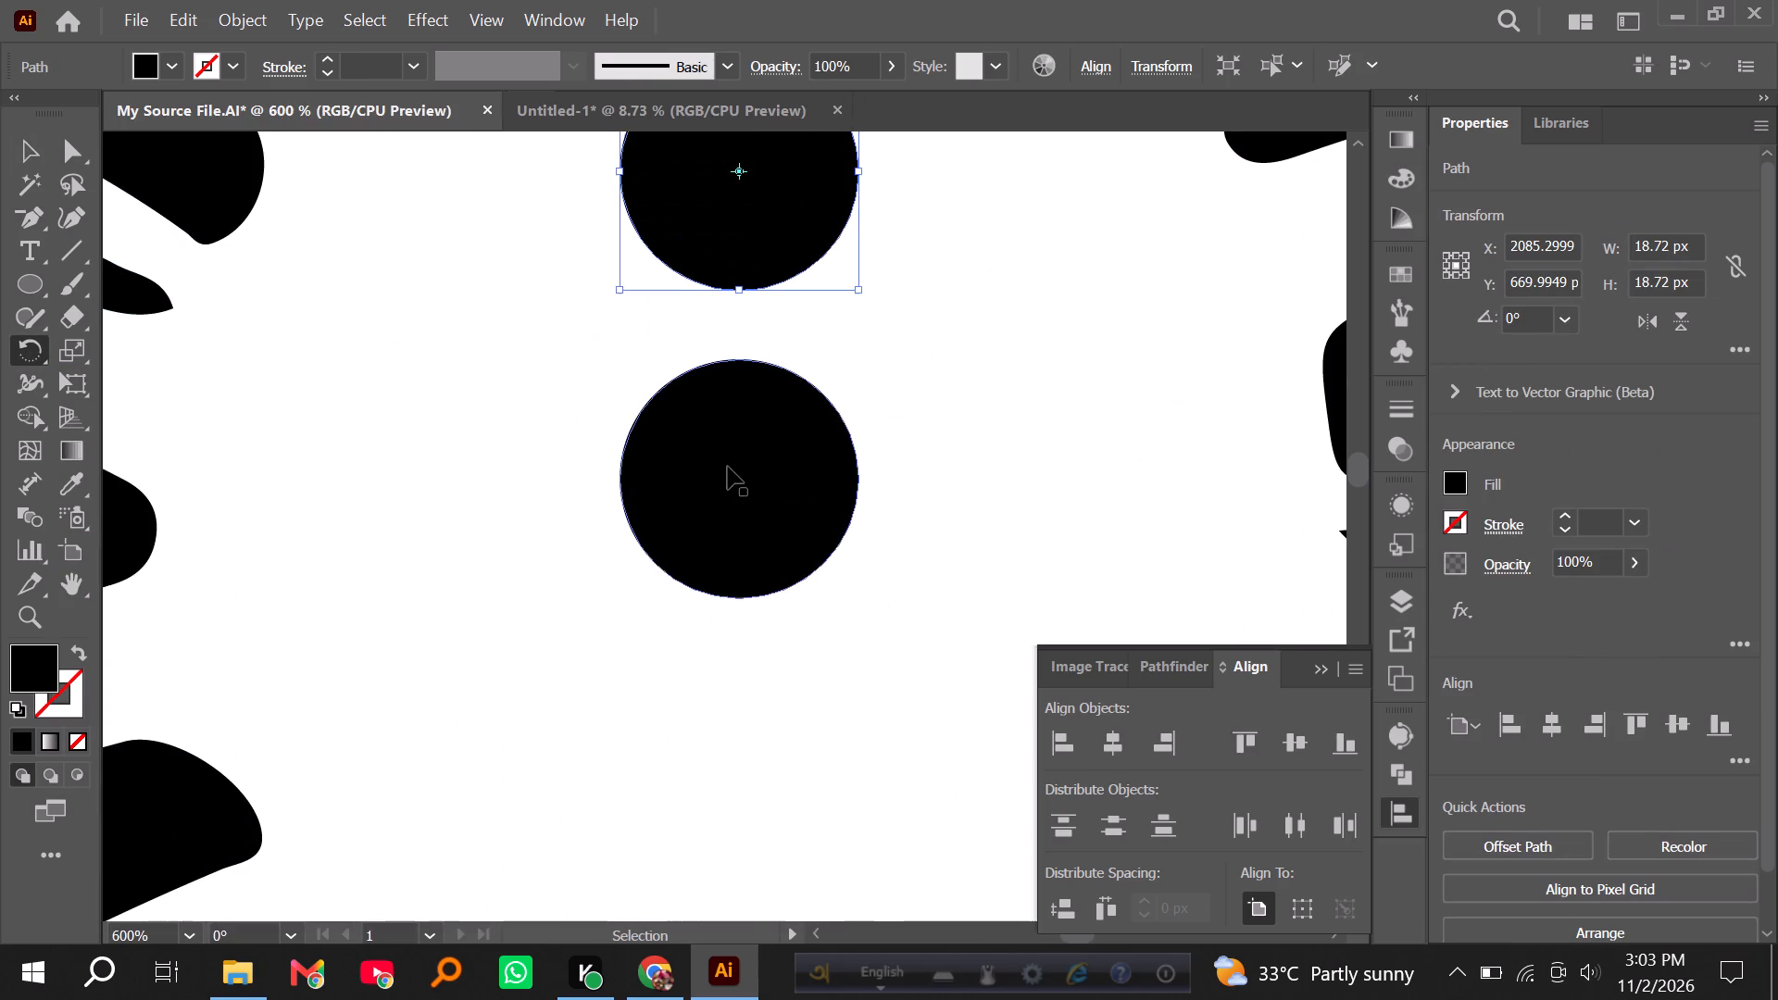
pyautogui.keyDown('ctrl'); pyautogui.scroll(-4, 730, 470); pyautogui.keyUp('ctrl')
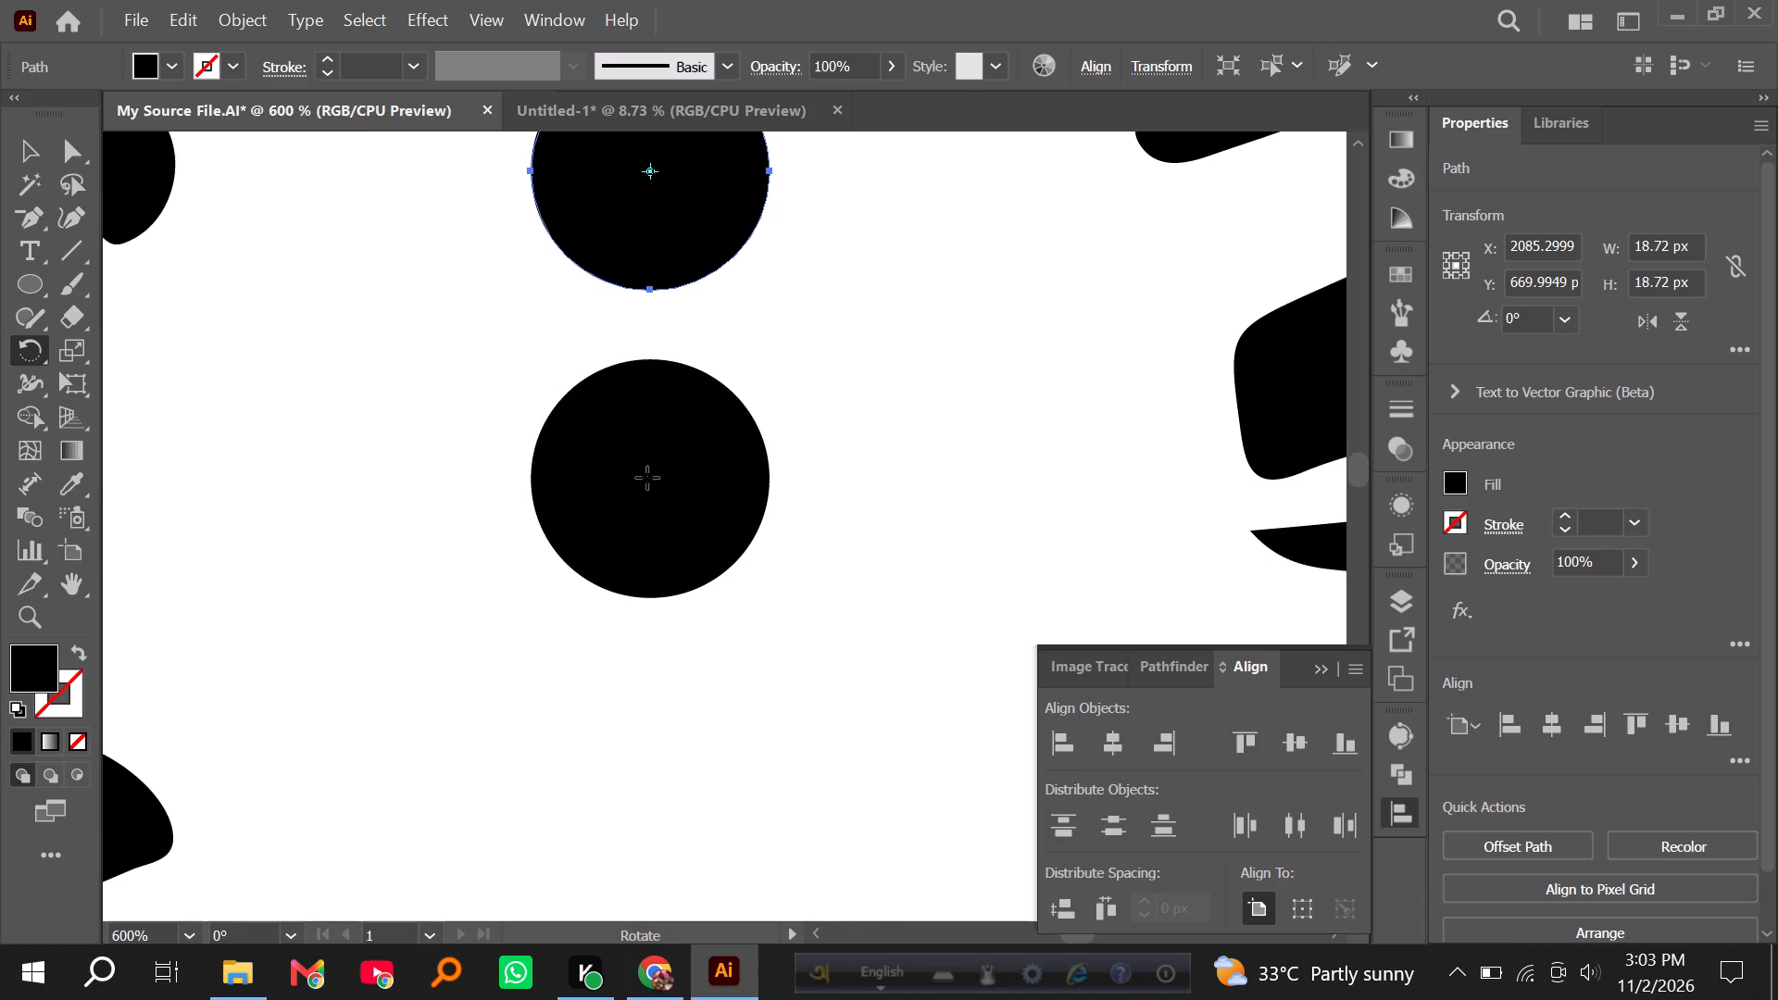
pyautogui.click(648, 477)
pyautogui.keyDown('alt'); pyautogui.scroll(-3, 641, 466); pyautogui.keyUp('alt')
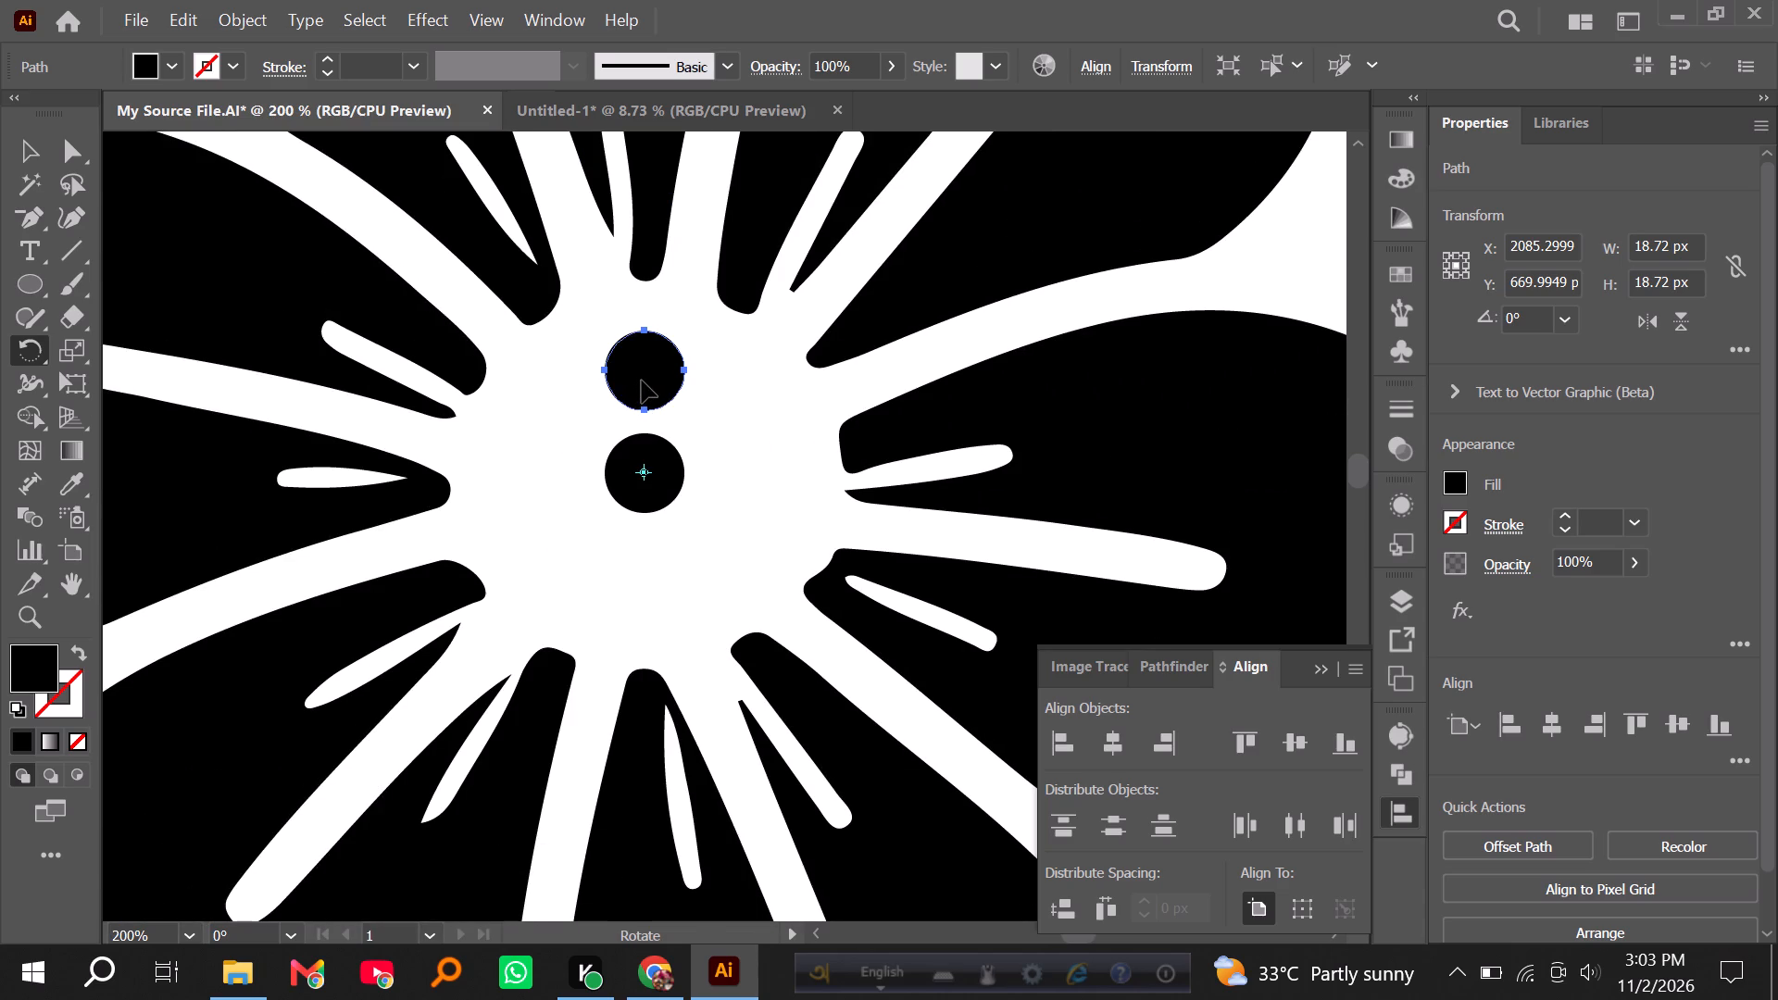
pyautogui.moveTo(642, 381); pyautogui.dragTo(729, 431)
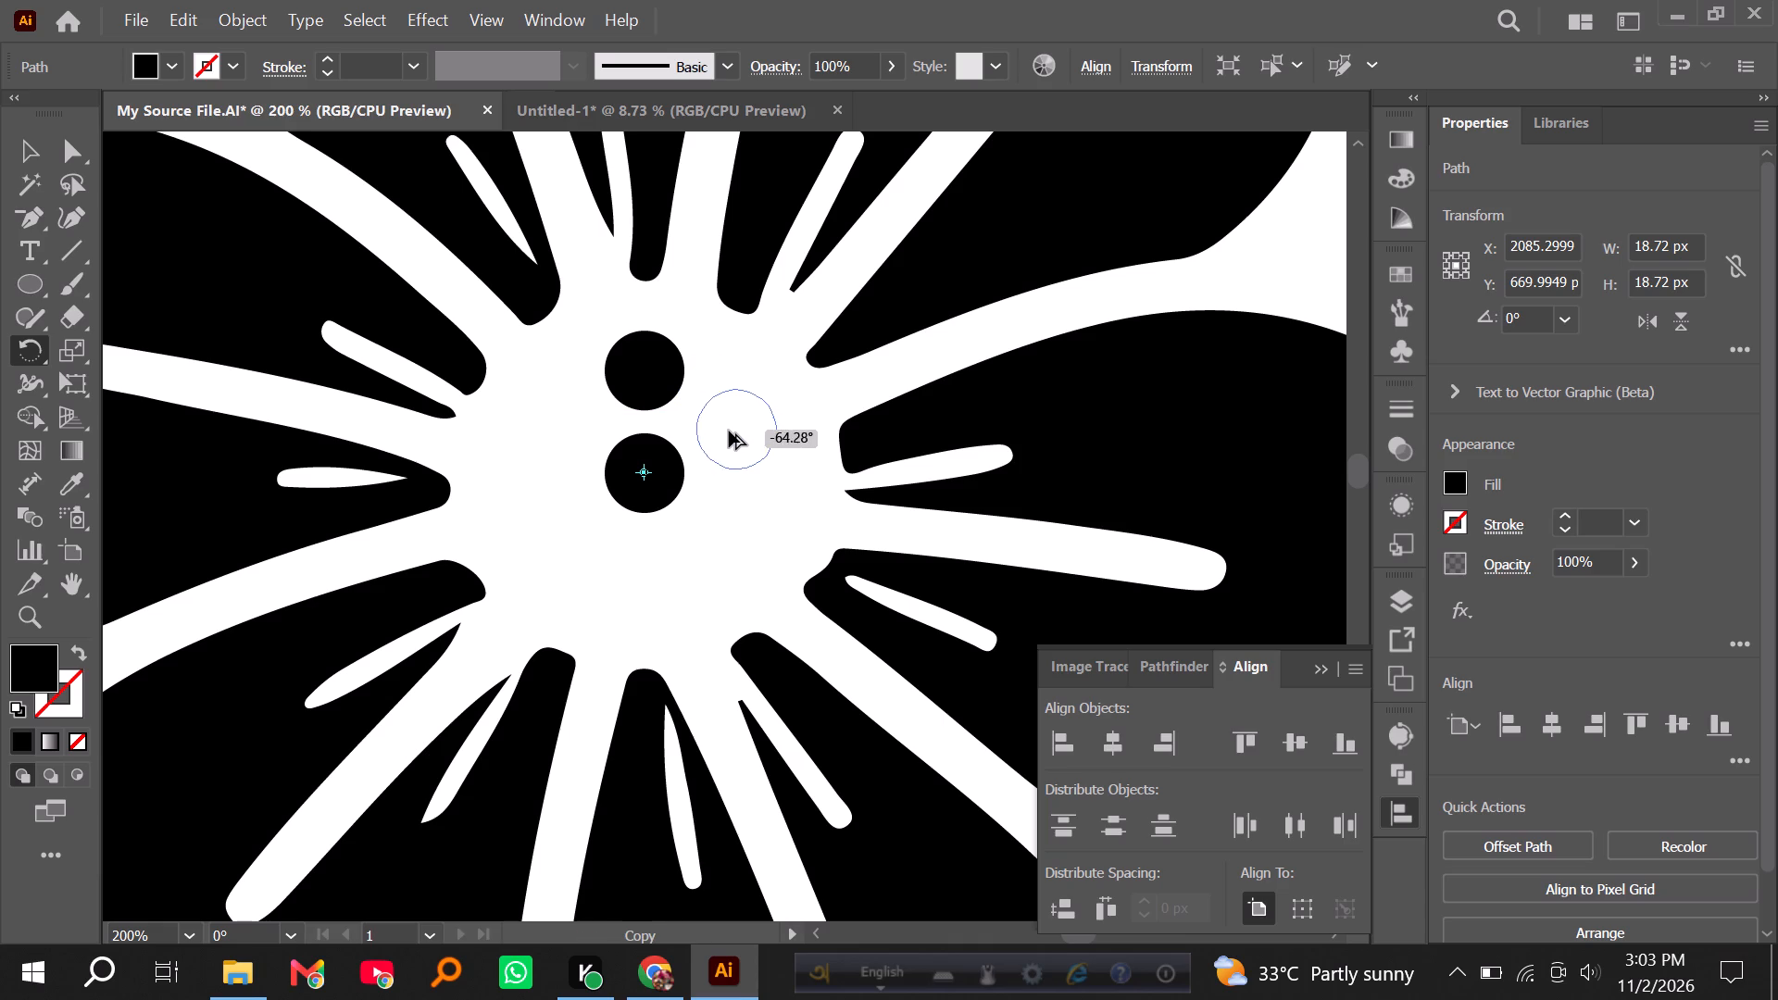
pyautogui.moveTo(729, 431); pyautogui.dragTo(736, 441)
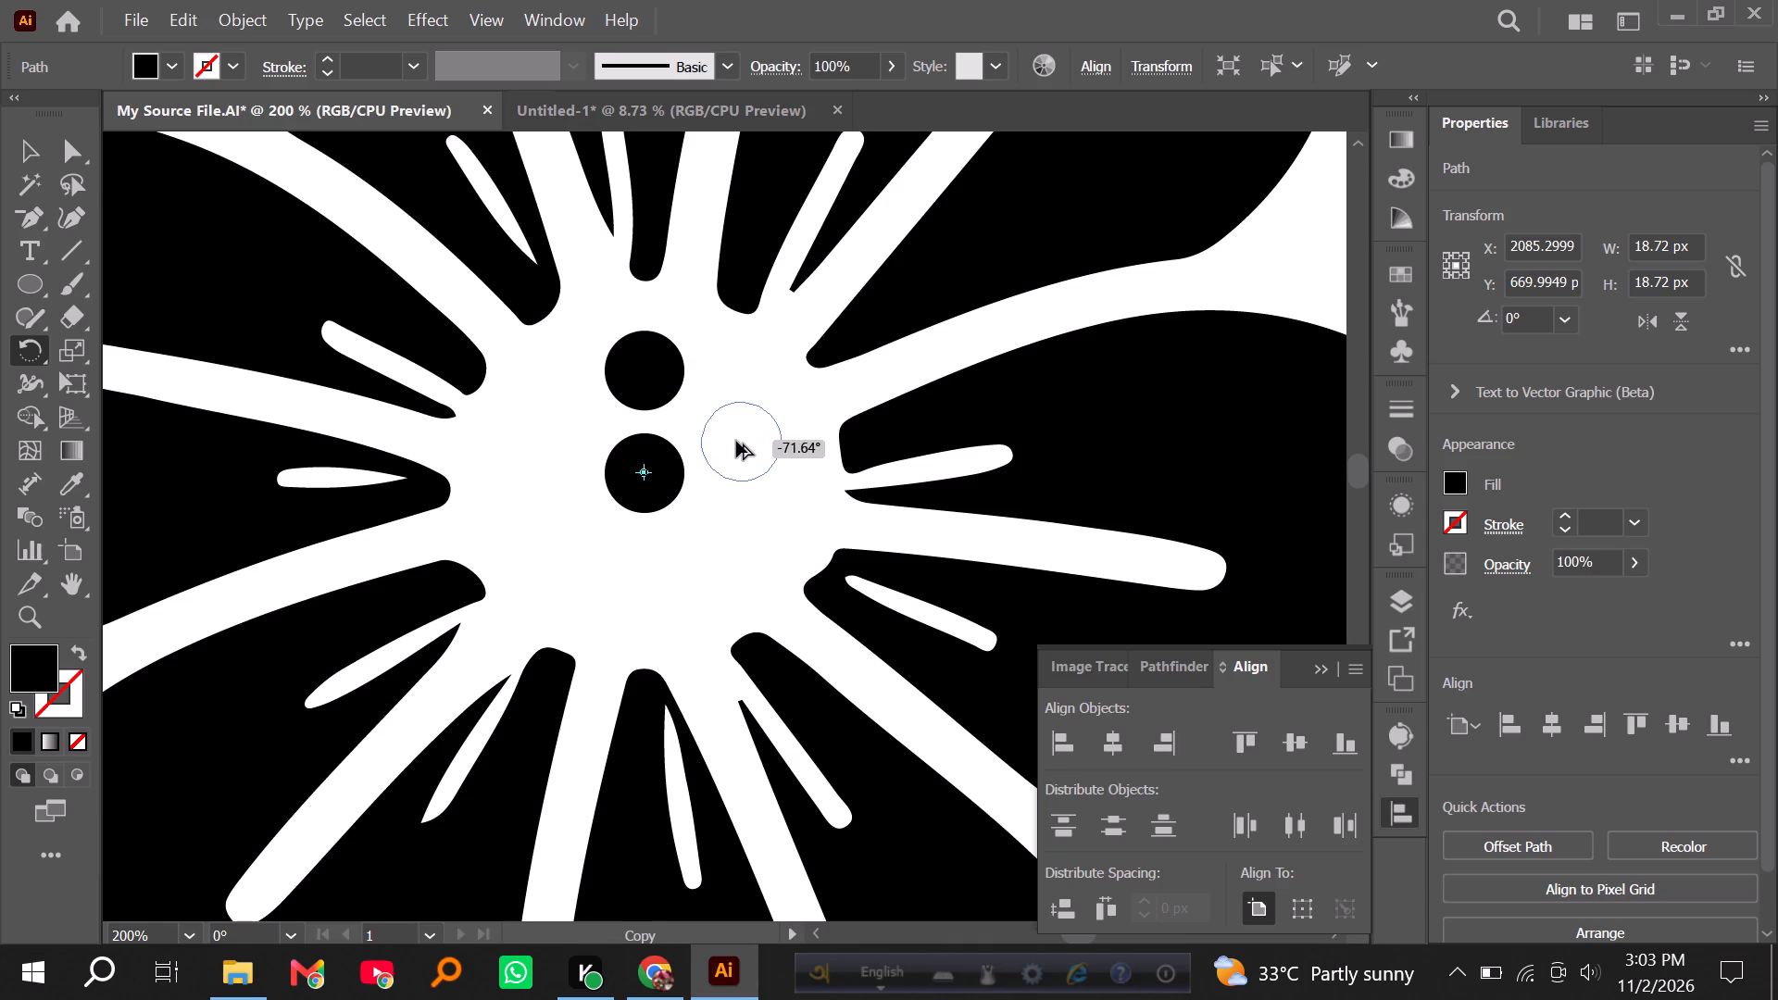
pyautogui.moveTo(736, 441); pyautogui.dragTo(737, 444)
pyautogui.hotkey('ctrl', 'd')
pyautogui.hotkey('ctrl', 'd')
pyautogui.hotkey('ctrl', 'd')
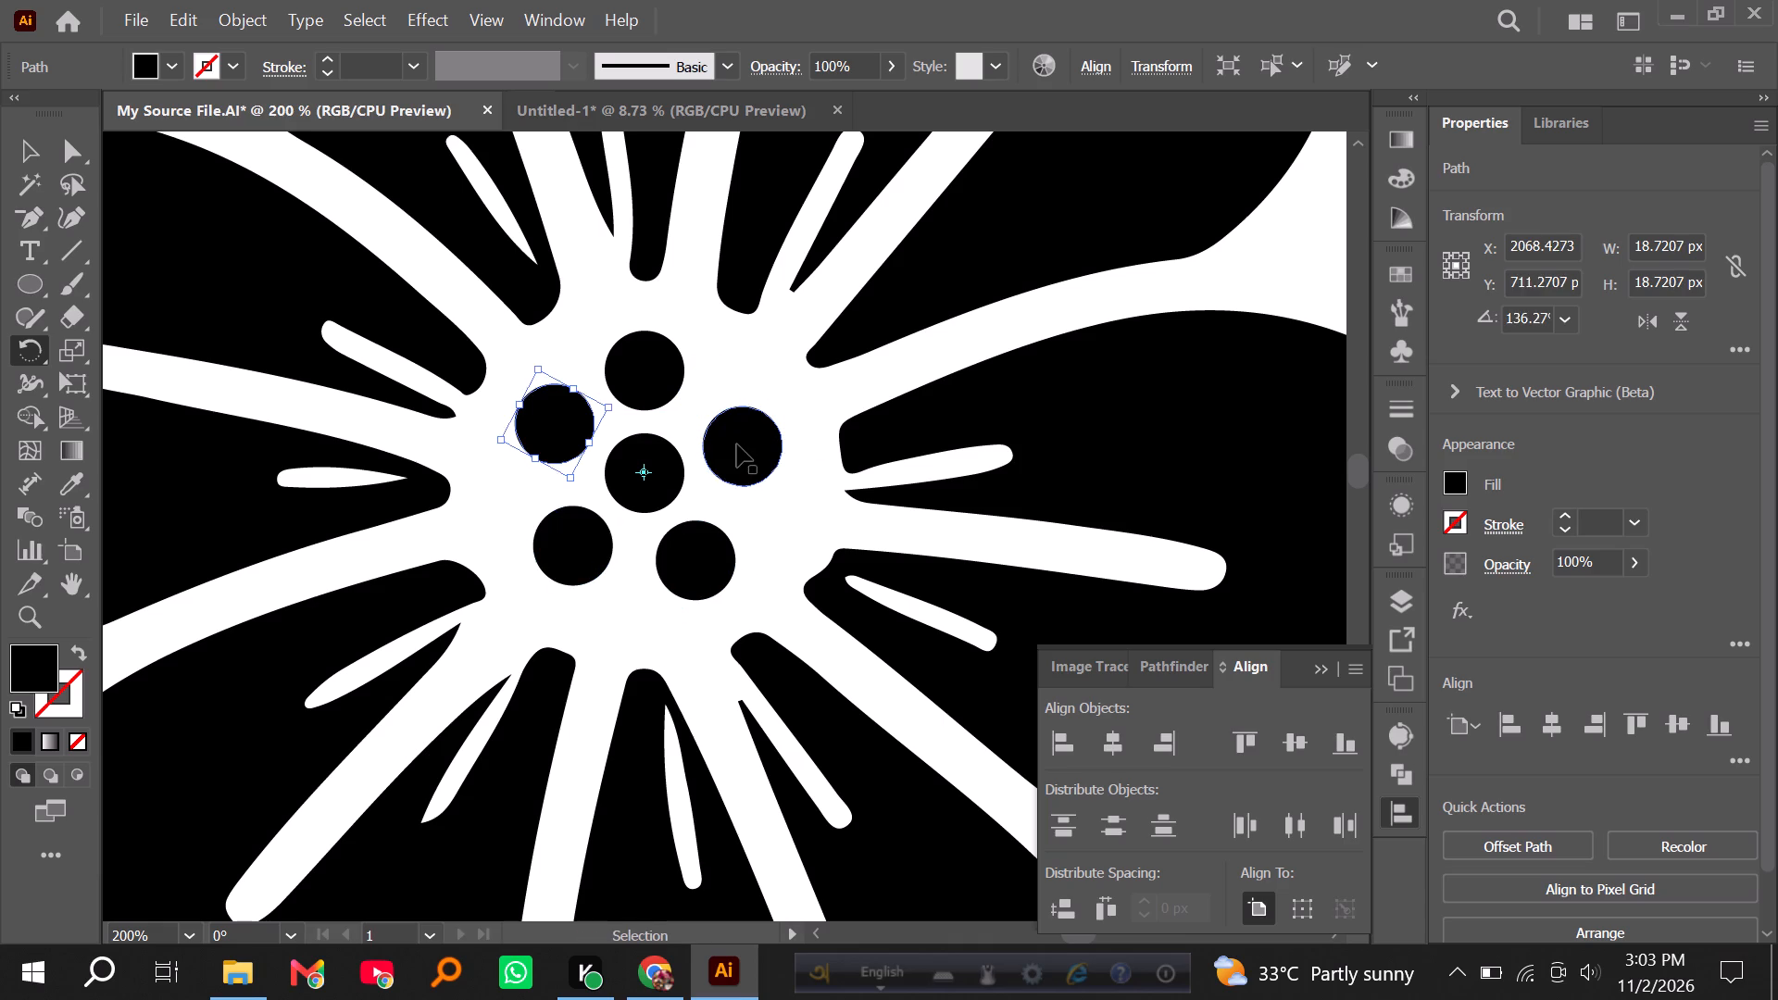
pyautogui.click(32, 157)
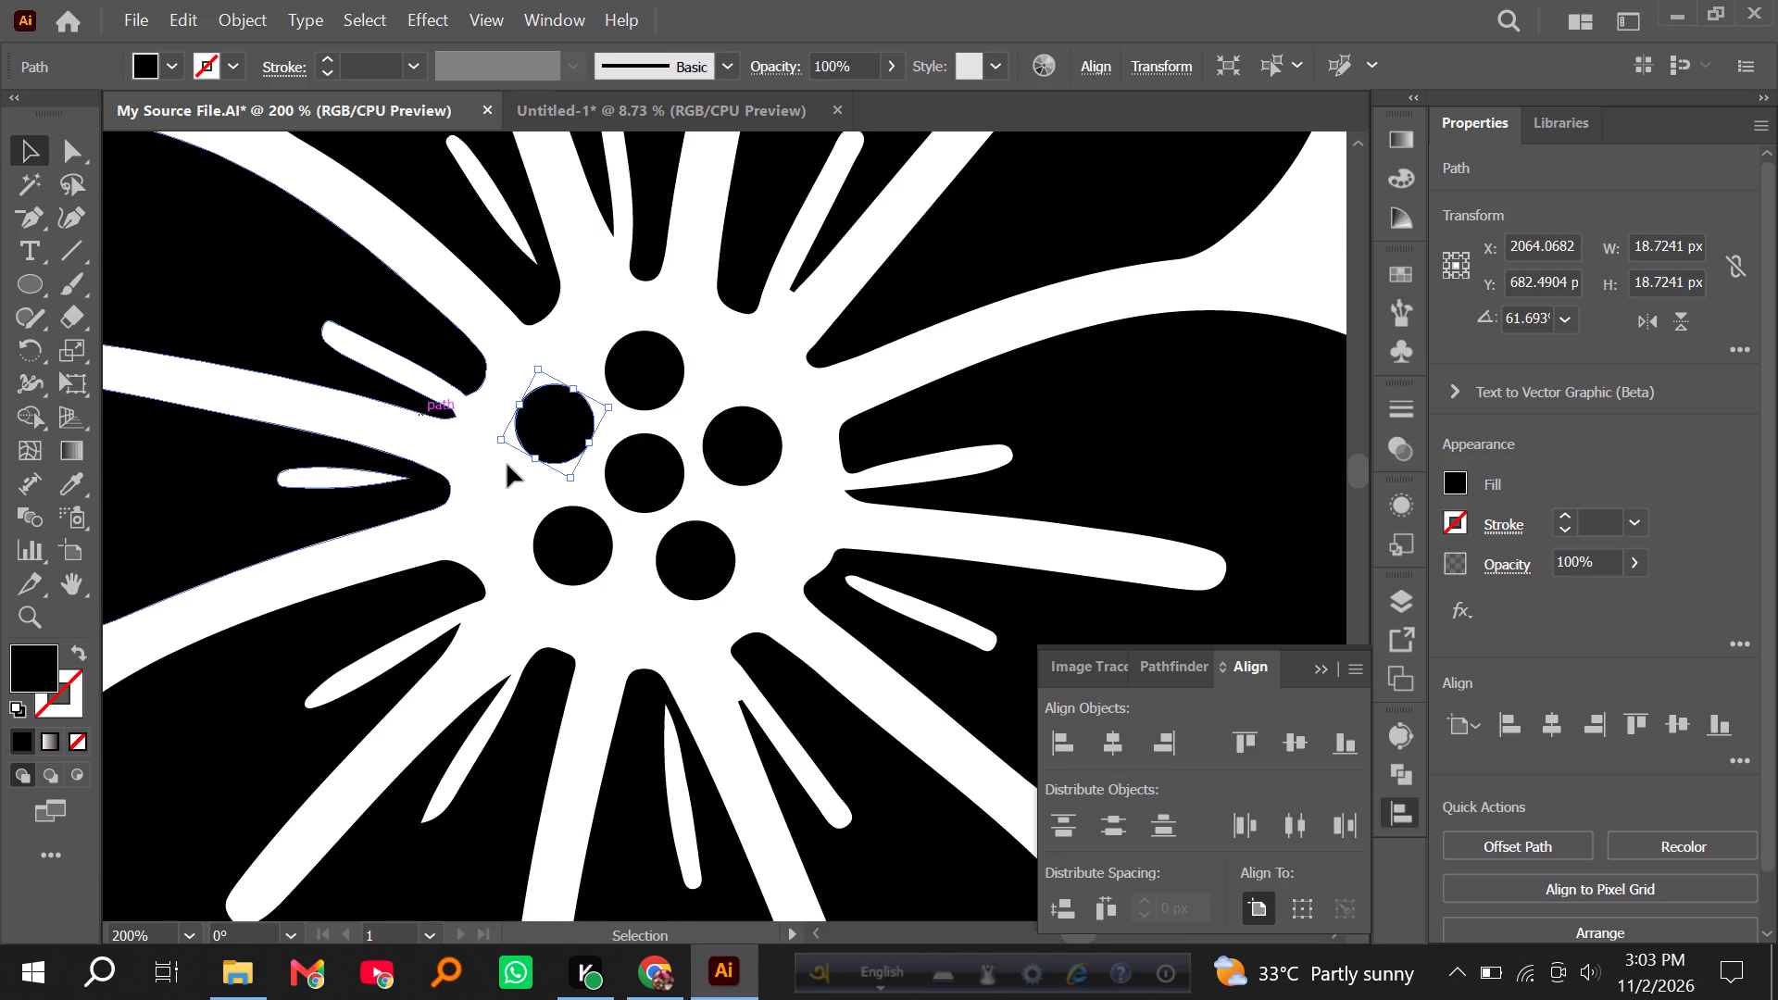
pyautogui.click(532, 478)
# Examine the new ring of circles against the whole third flower, its petals and its stem.
pyautogui.keyDown('alt'); pyautogui.scroll(-2, 482, 465); pyautogui.keyUp('alt')
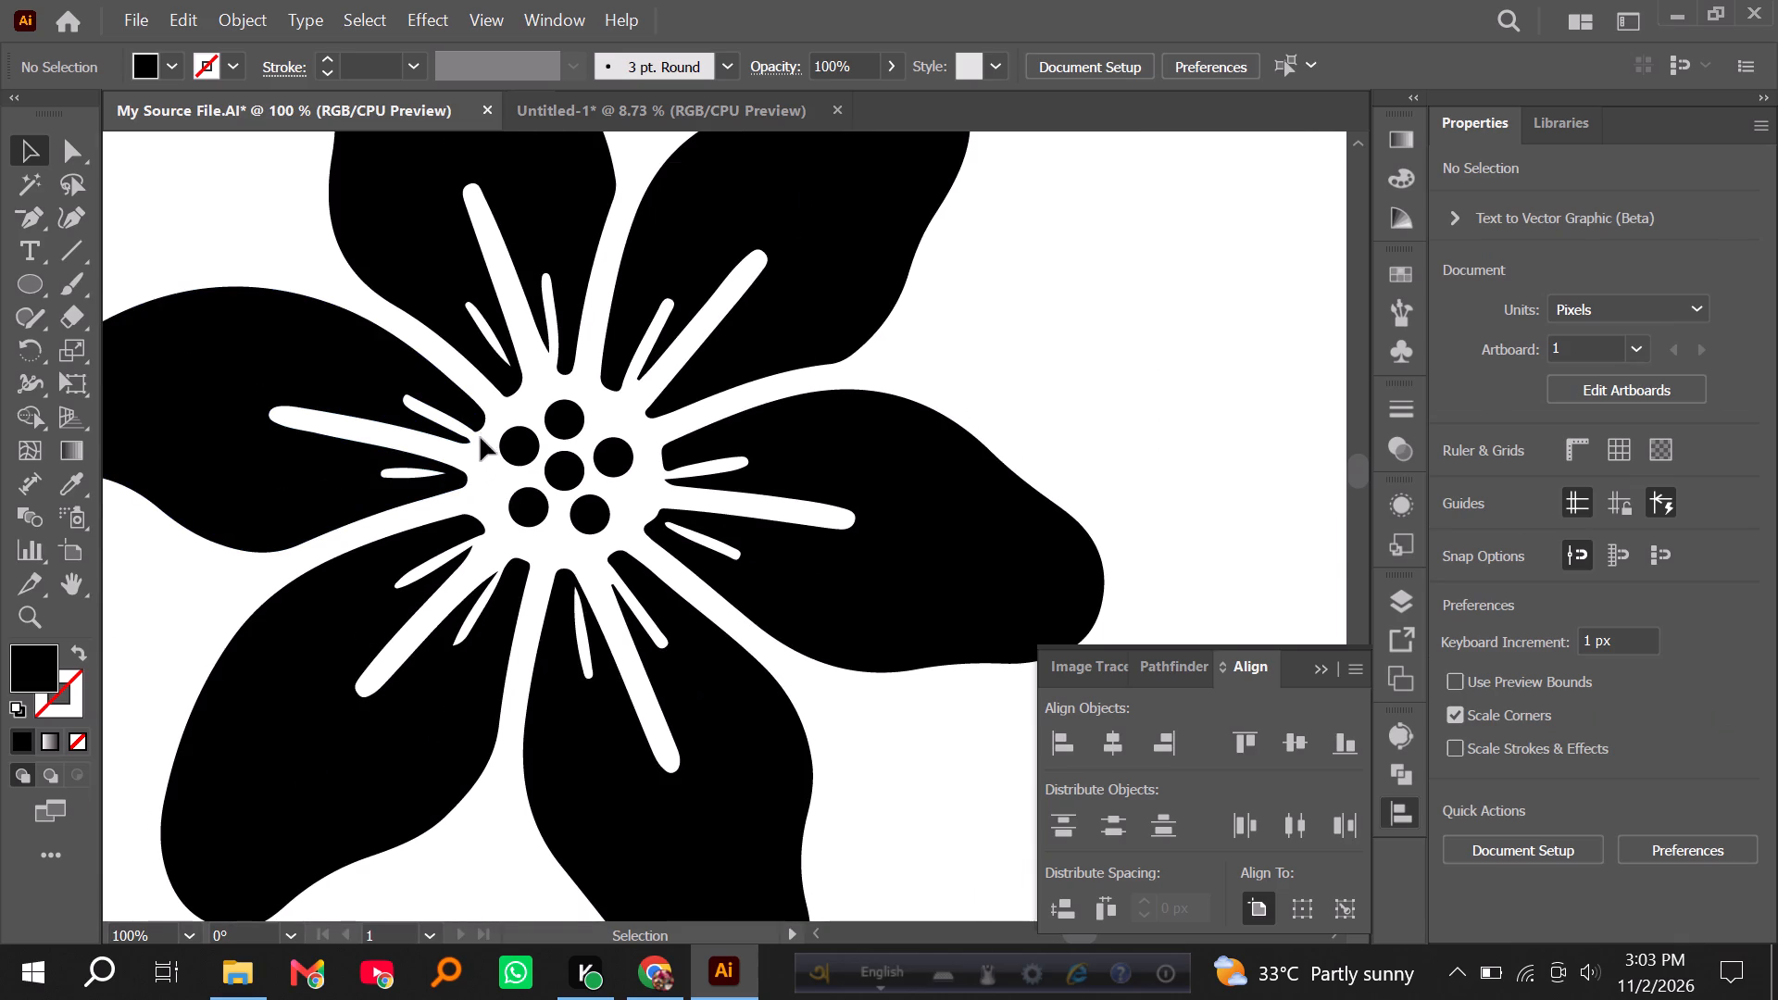
pyautogui.keyDown('alt'); pyautogui.scroll(-3, 482, 439); pyautogui.keyUp('alt')
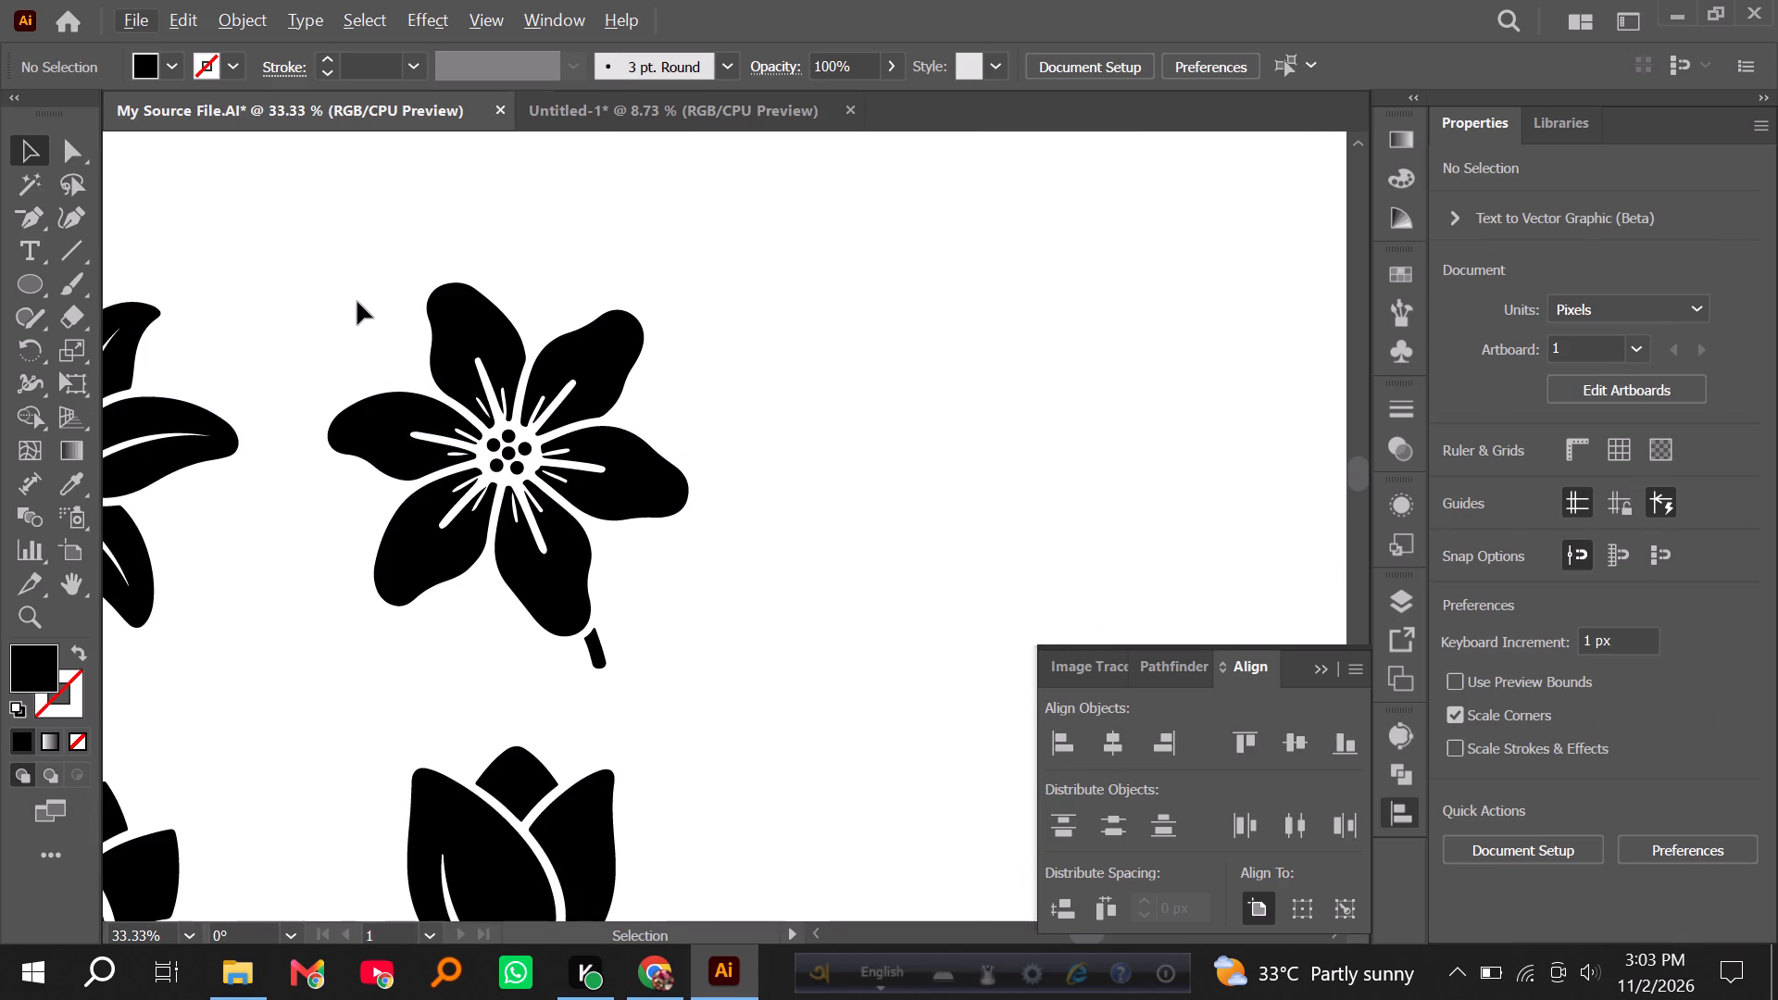
pyautogui.keyDown('alt'); pyautogui.scroll(2, 345, 356); pyautogui.keyUp('alt')
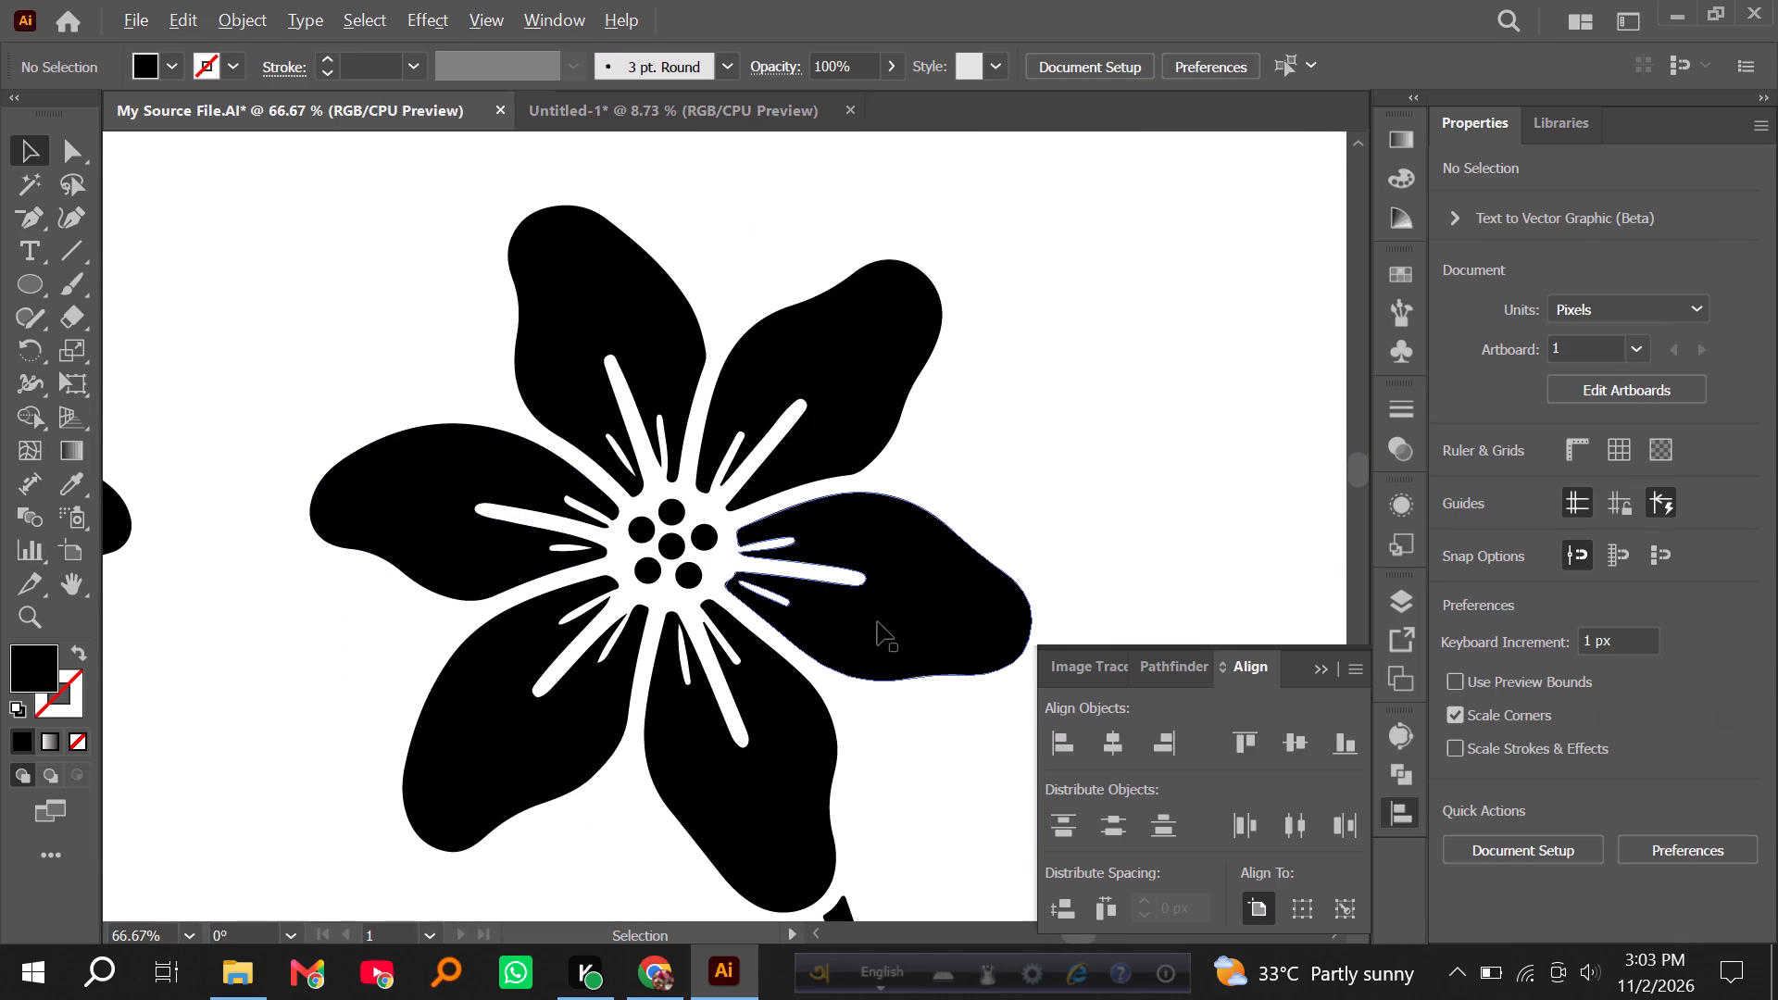
pyautogui.keyDown('alt'); pyautogui.scroll(1, 791, 699); pyautogui.keyUp('alt')
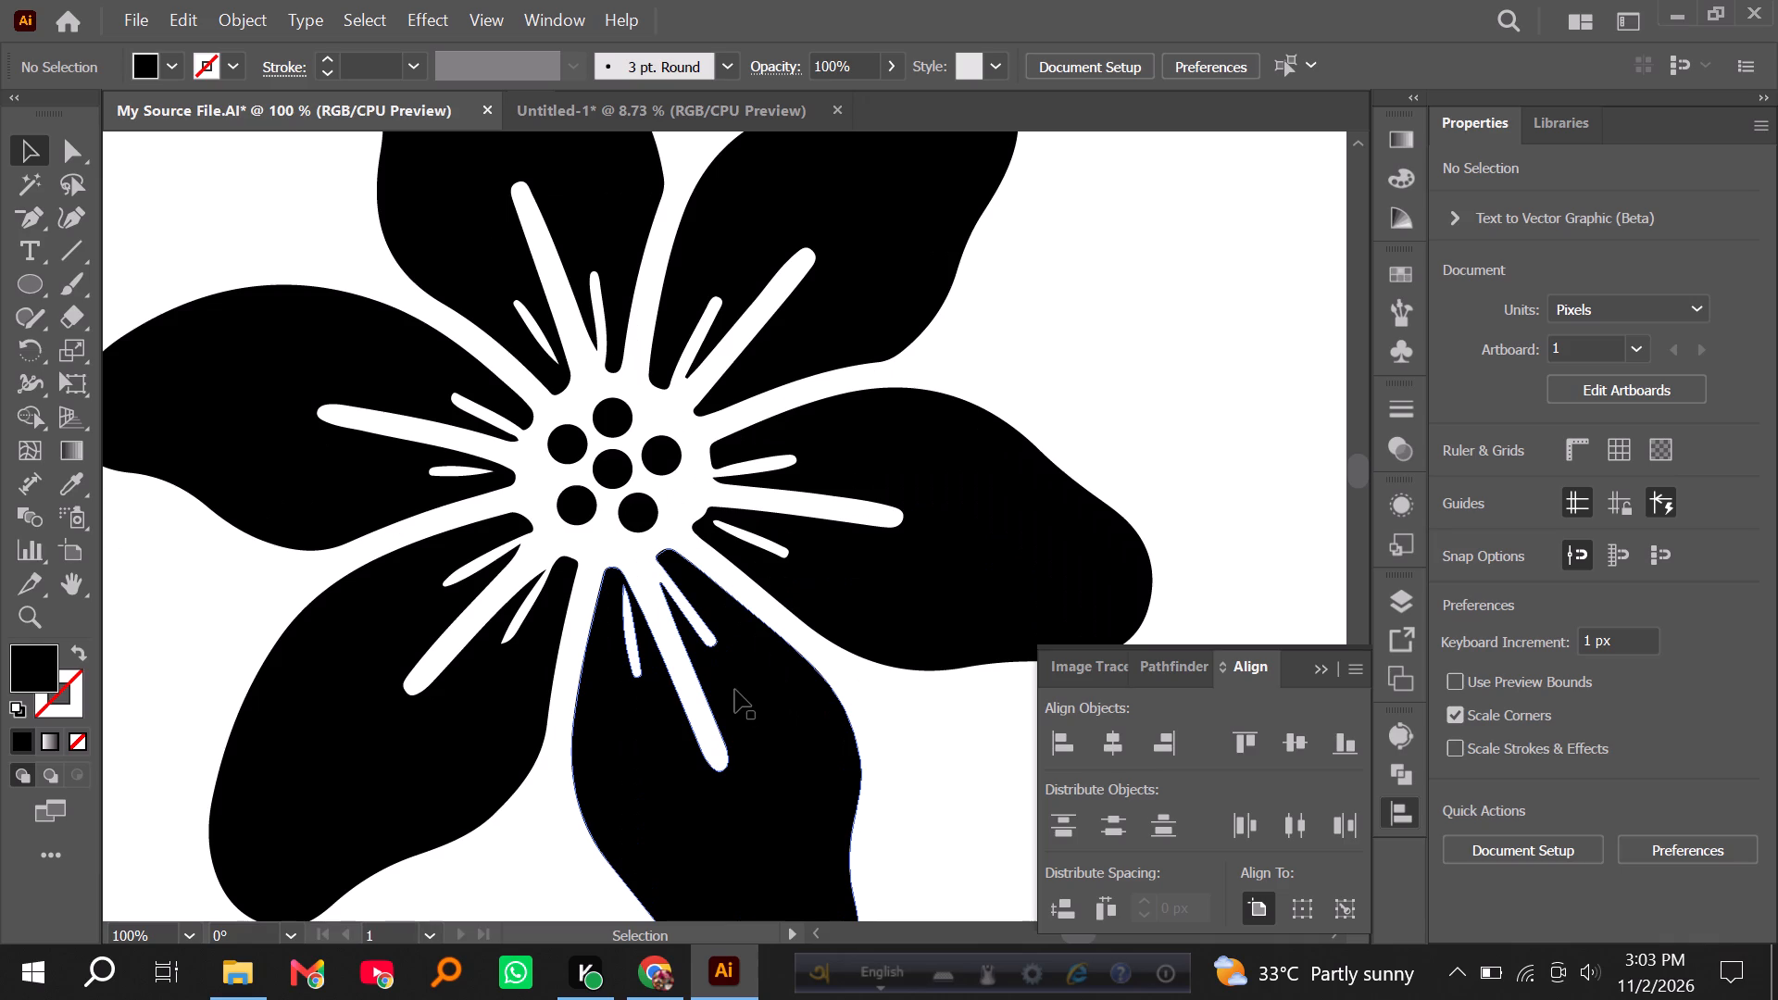
pyautogui.scroll(-4, 696, 669)
pyautogui.keyDown('alt'); pyautogui.scroll(-1, 695, 668); pyautogui.keyUp('alt')
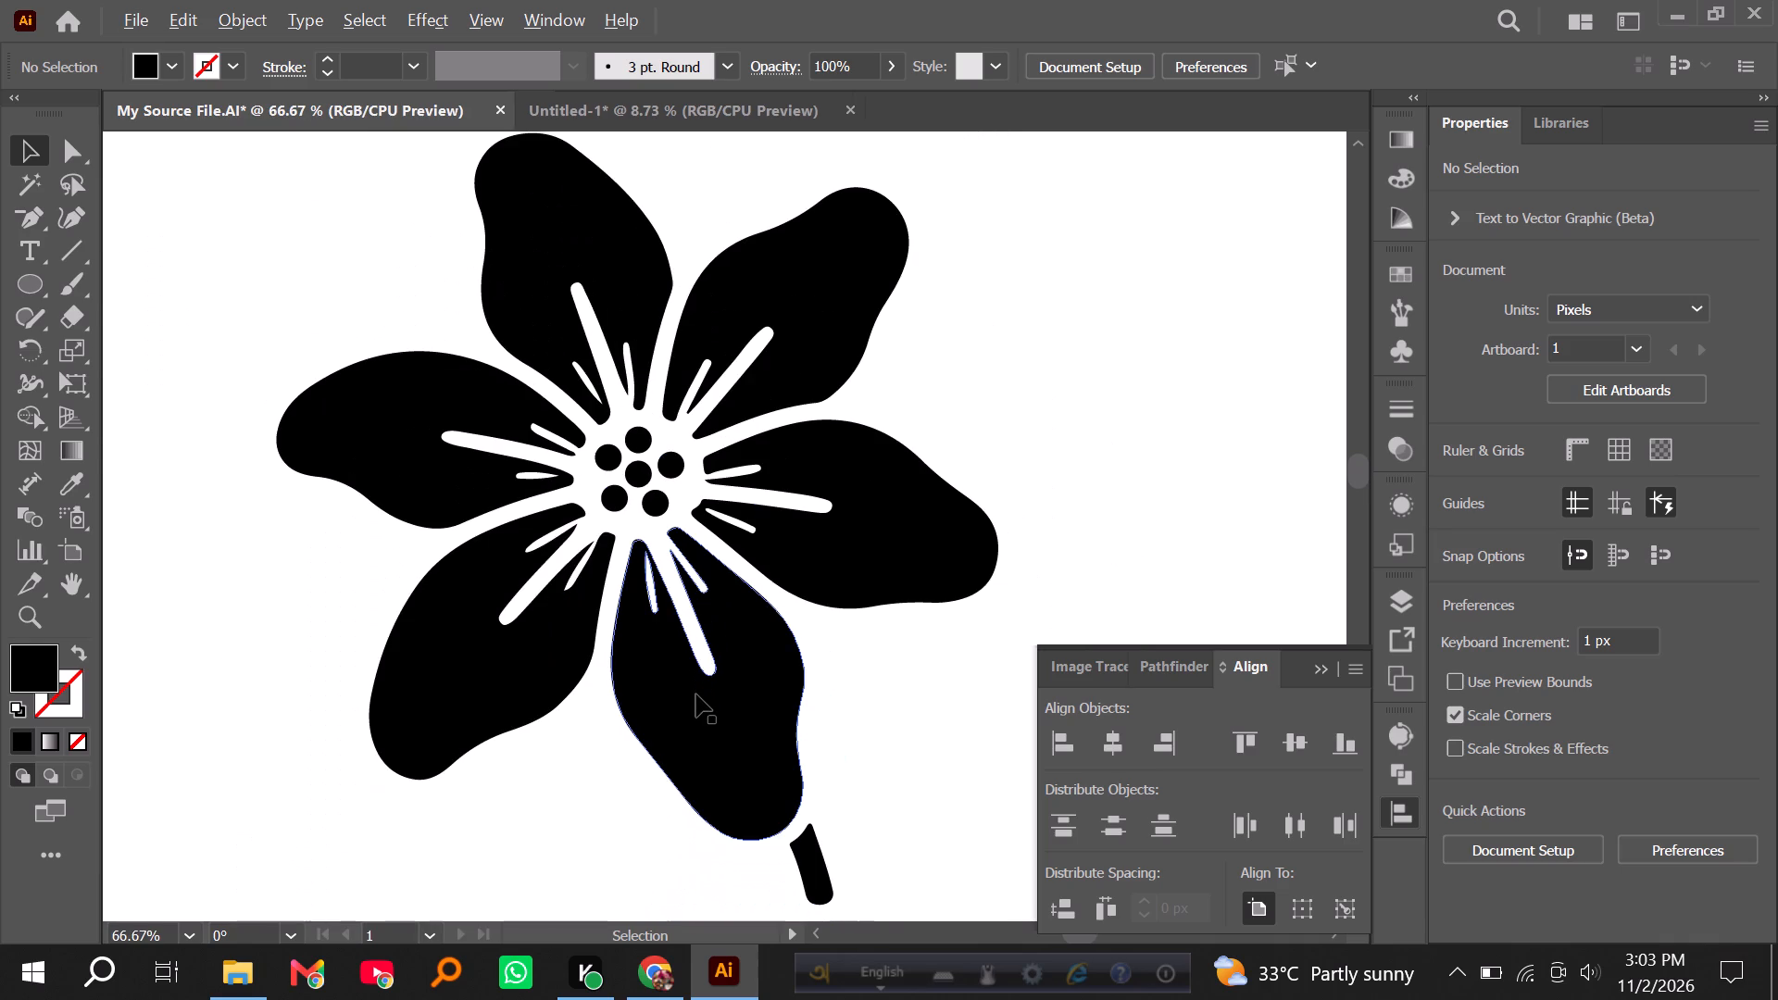
pyautogui.keyDown('alt'); pyautogui.scroll(-1, 696, 694); pyautogui.keyUp('alt')
pyautogui.keyDown('alt'); pyautogui.scroll(1, 717, 705); pyautogui.keyUp('alt')
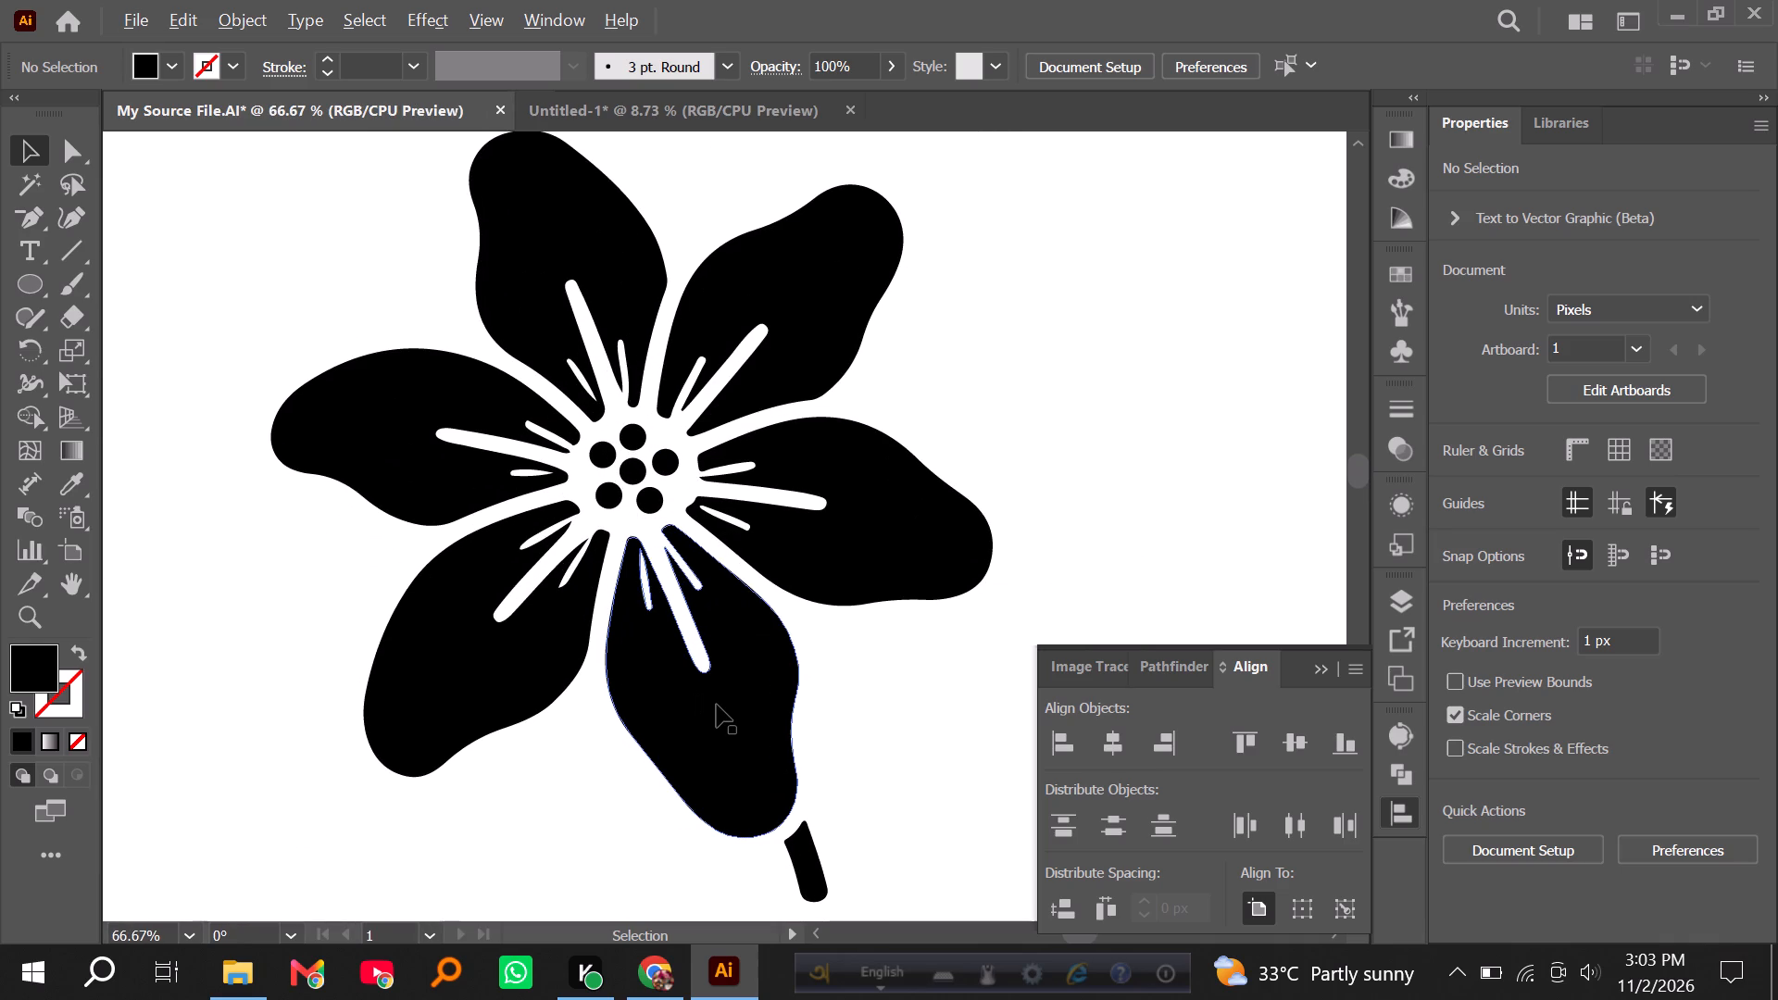
pyautogui.scroll(-3, 718, 703)
pyautogui.keyDown('alt'); pyautogui.scroll(1, 718, 703); pyautogui.keyUp('alt')
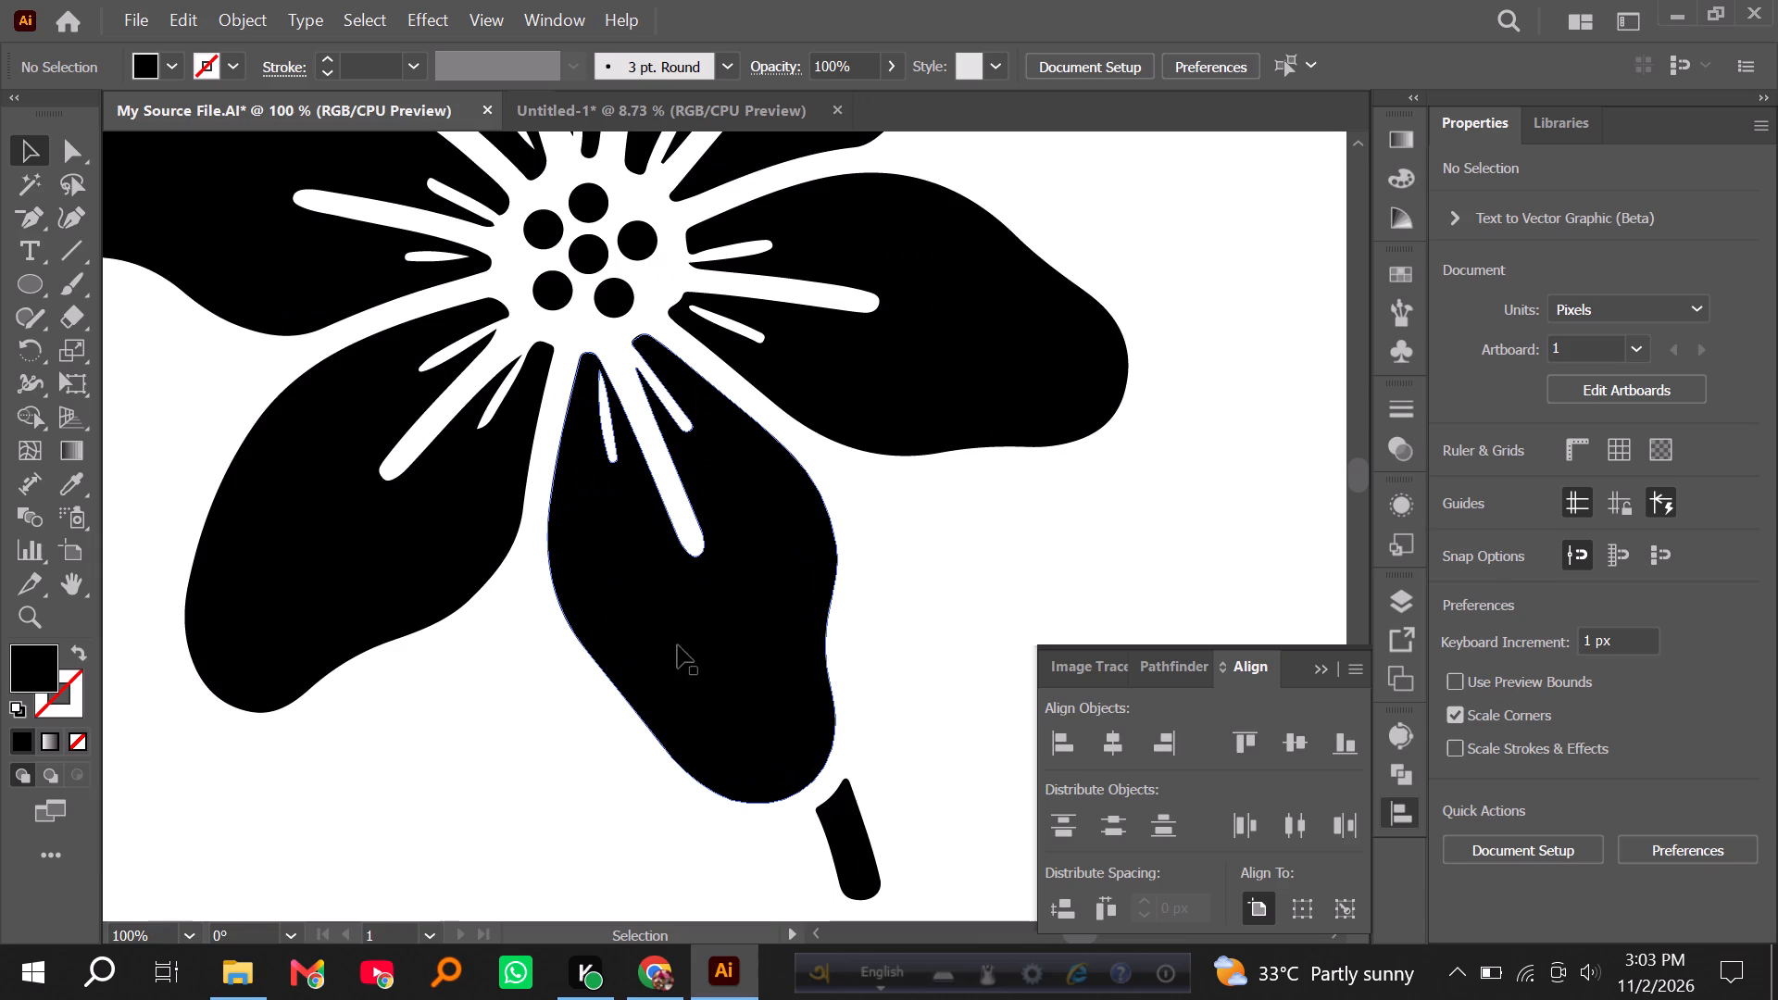
pyautogui.keyDown('alt'); pyautogui.scroll(-1, 579, 571); pyautogui.keyUp('alt')
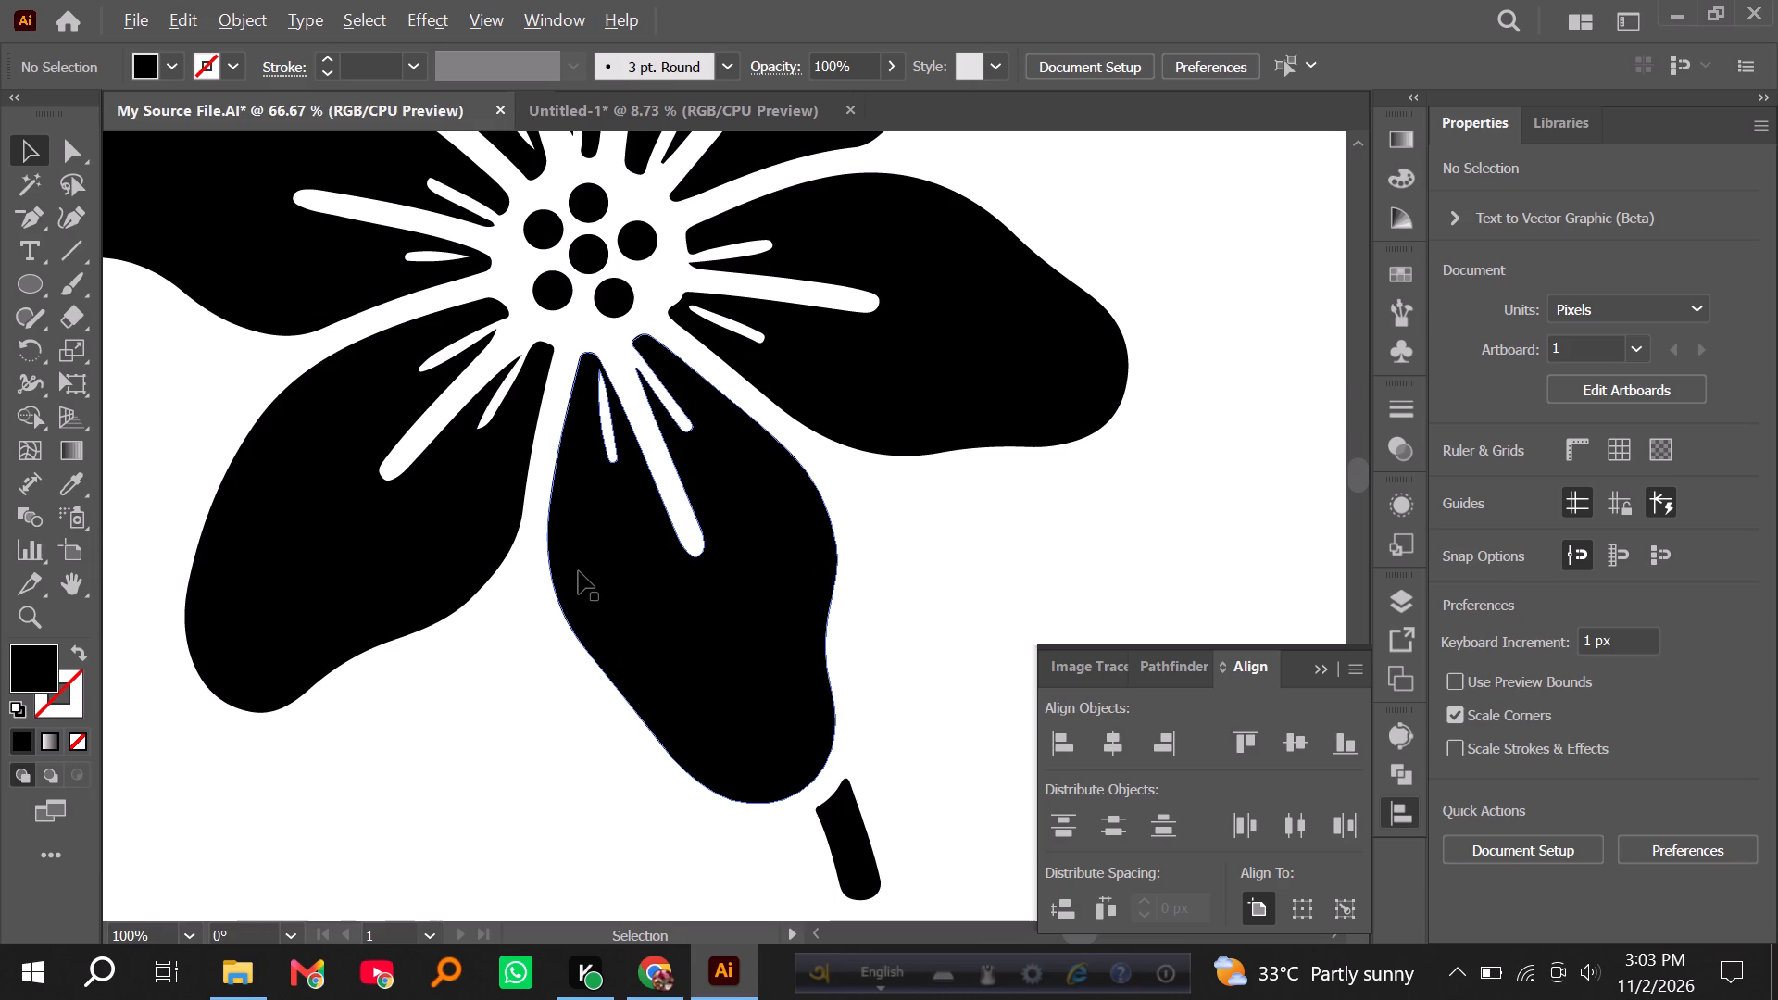
# Delete five of the third flower's petals, keeping only the lower-left petal, the centre circles and the stem.
pyautogui.click(377, 312)
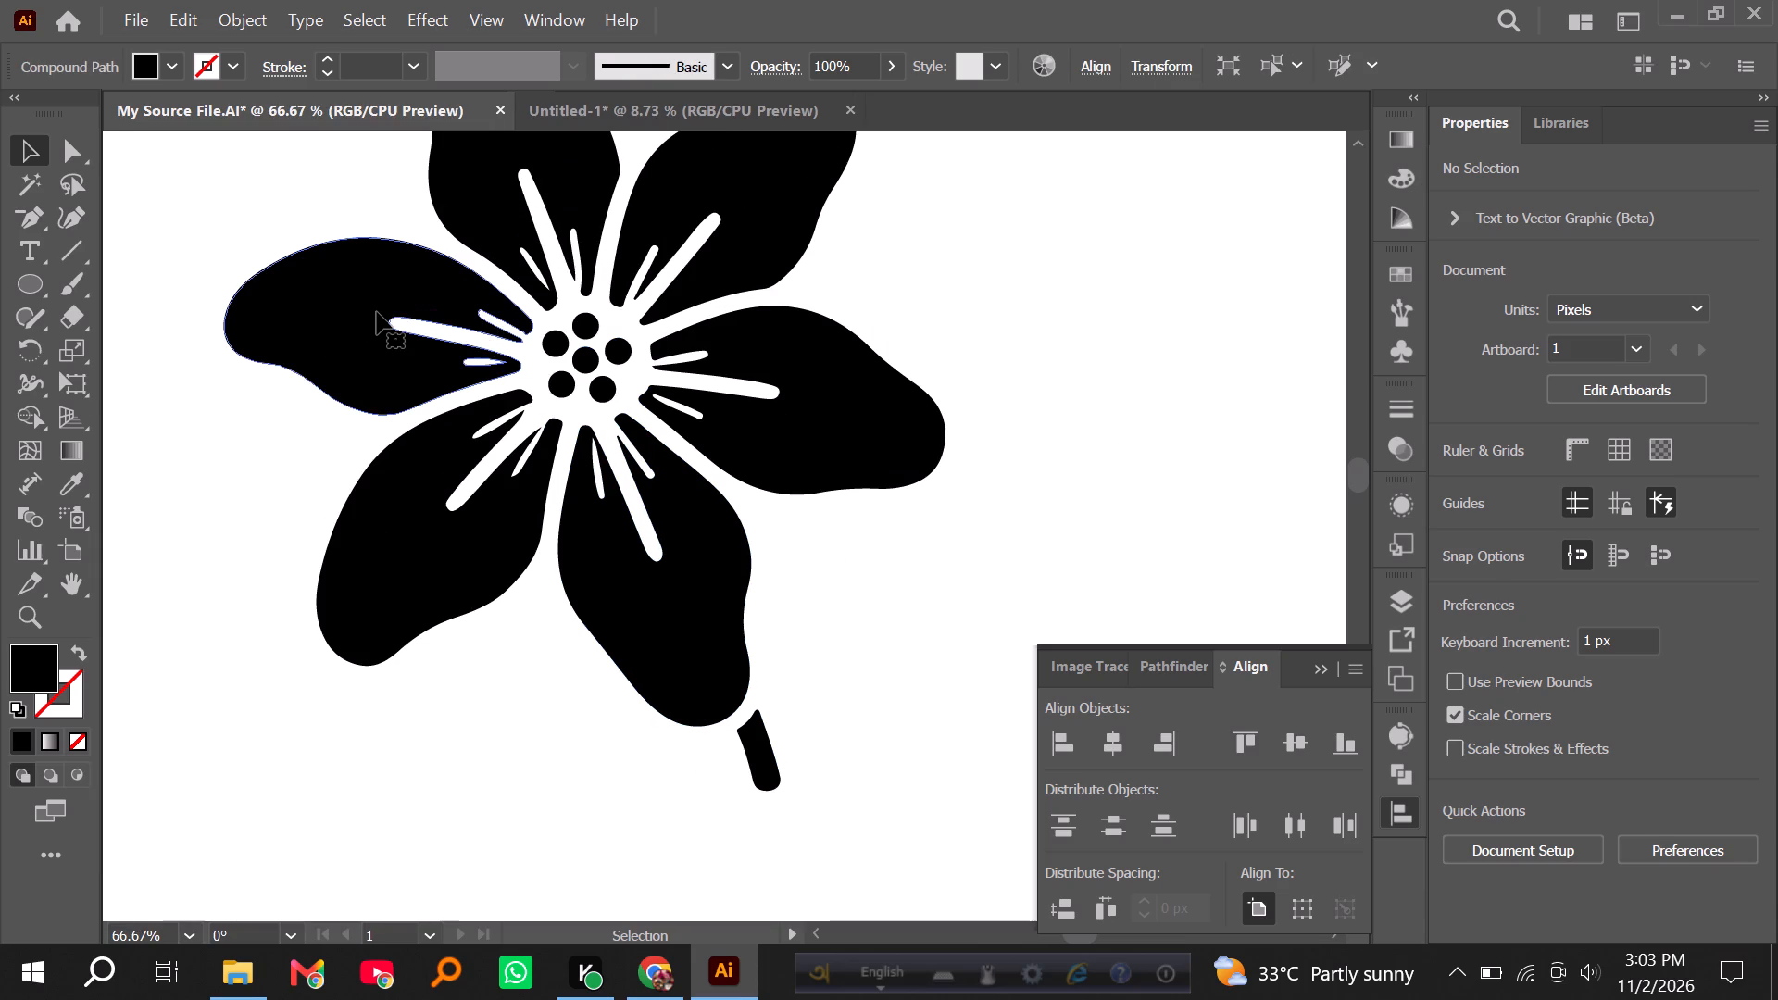
pyautogui.keyDown('alt'); pyautogui.scroll(-2, 382, 317); pyautogui.keyUp('alt')
pyautogui.scroll(4, 402, 343)
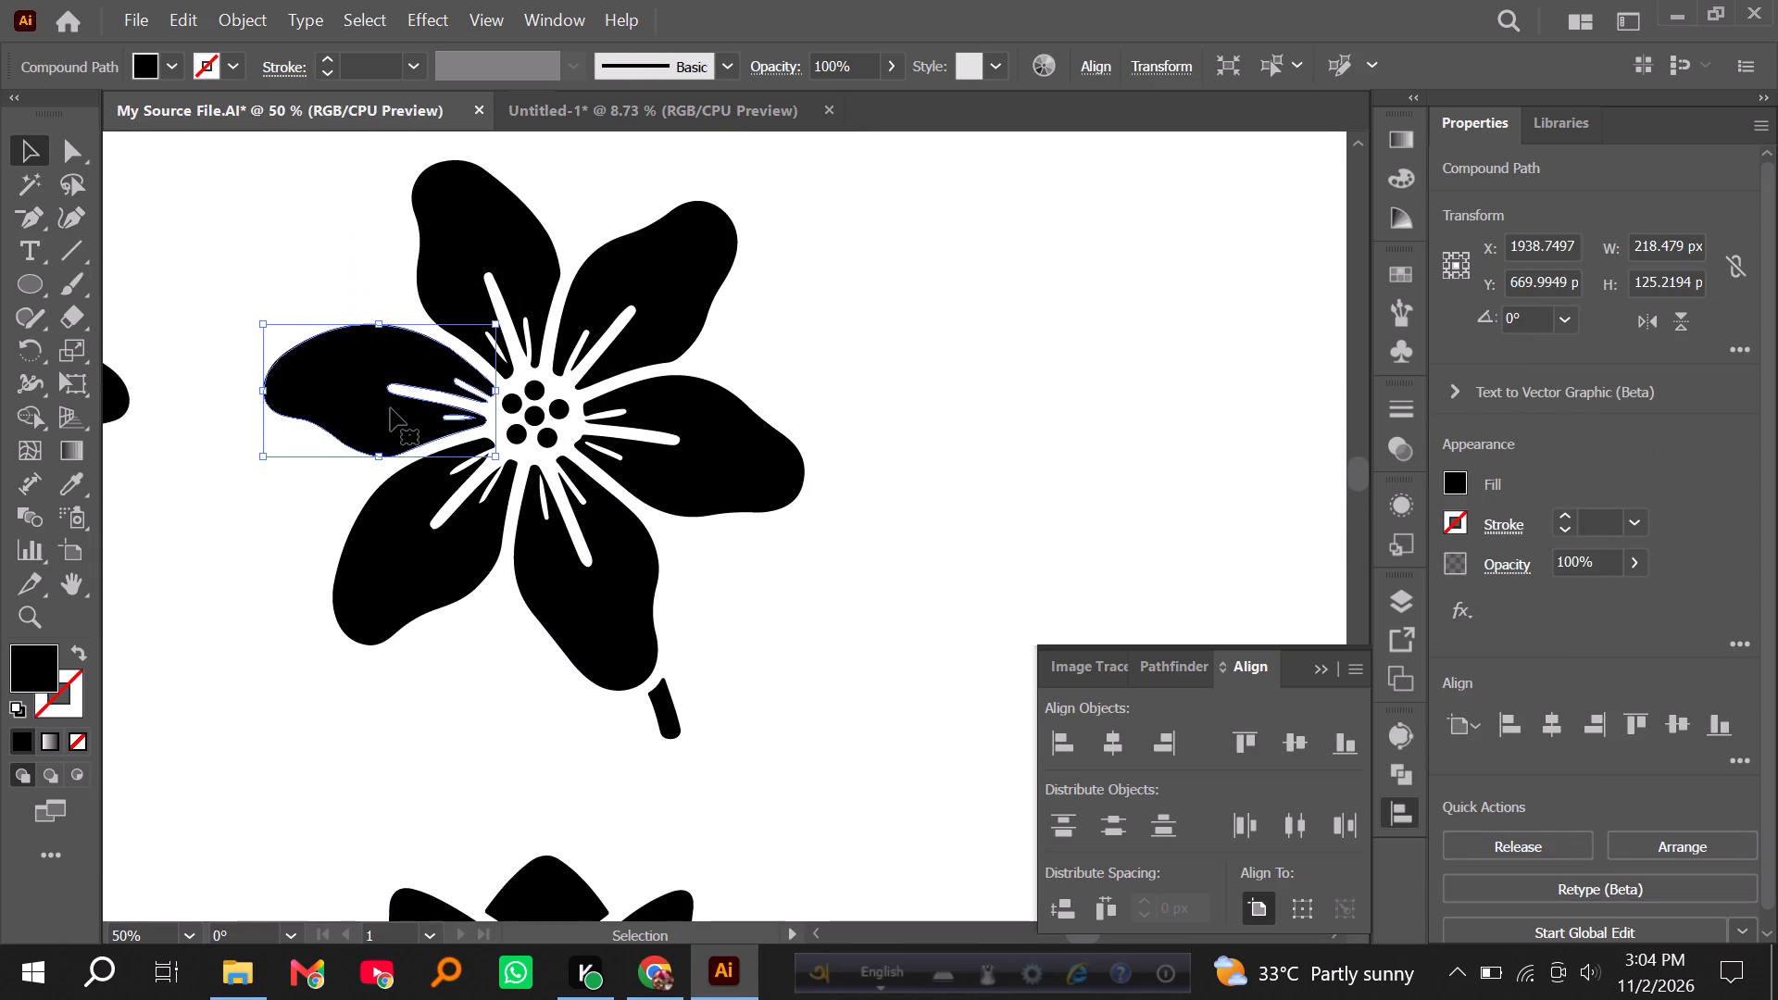
pyautogui.press('Delete')
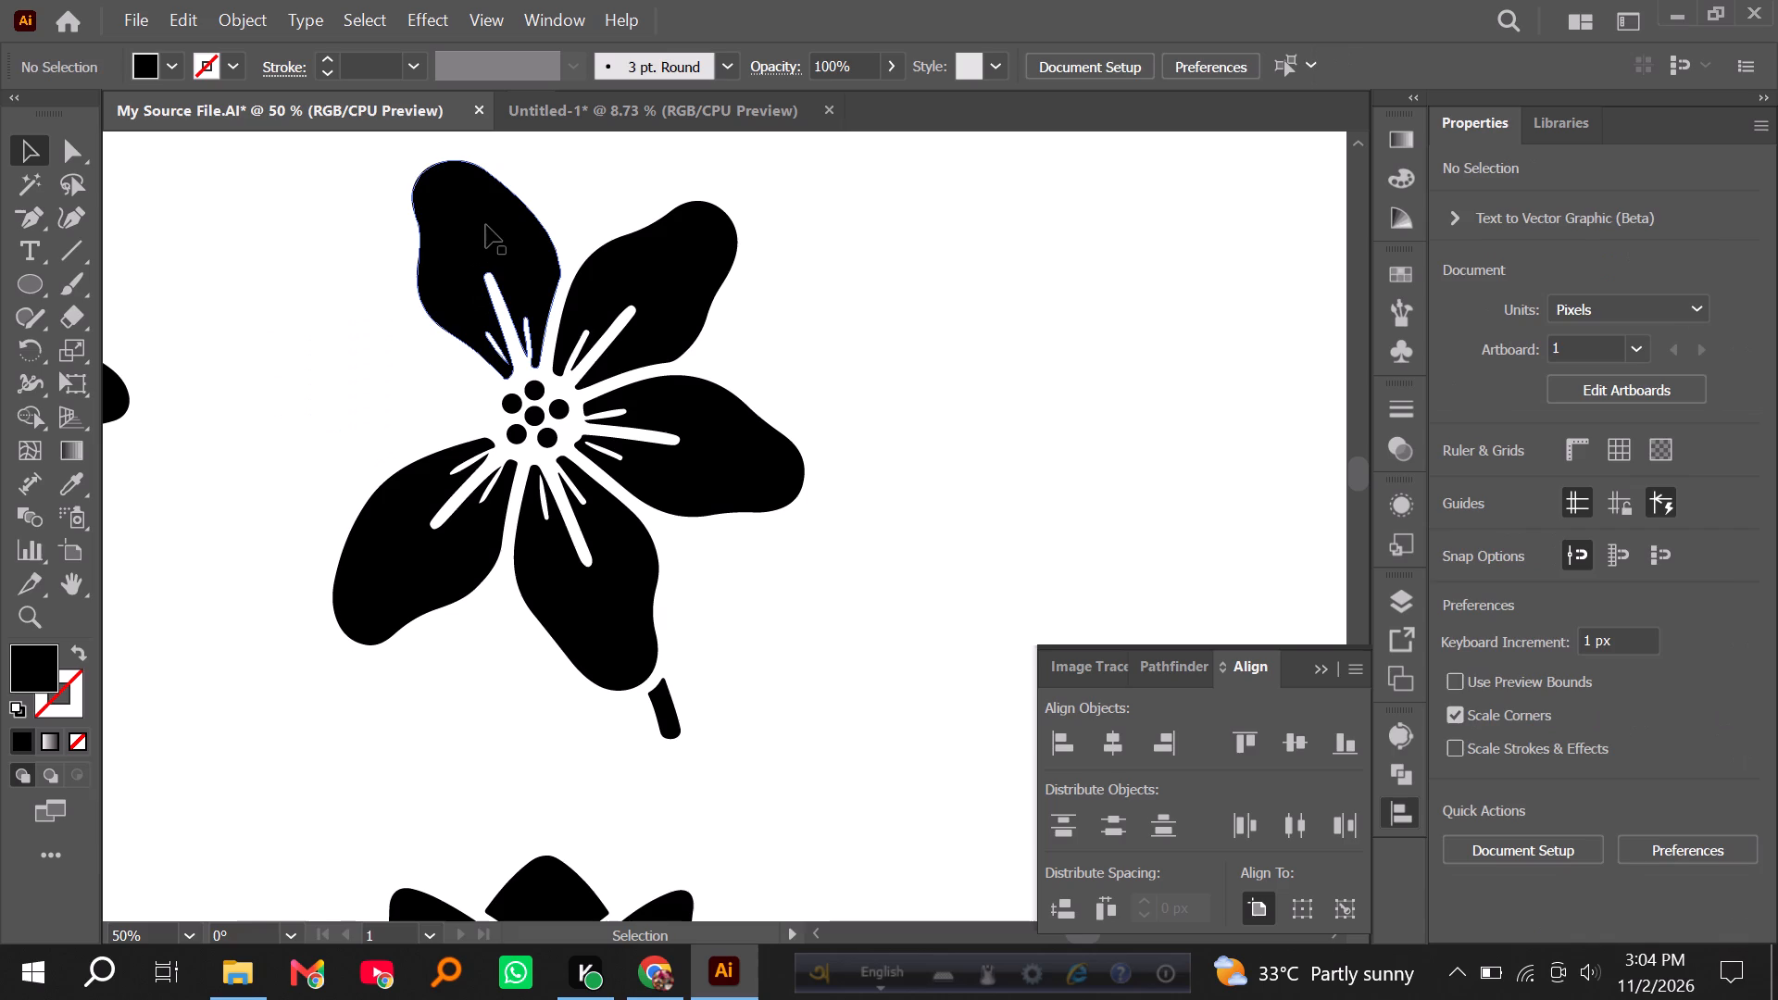
pyautogui.click(486, 225)
pyautogui.press('Delete')
pyautogui.click(658, 251)
pyautogui.press('Delete')
pyautogui.click(713, 440)
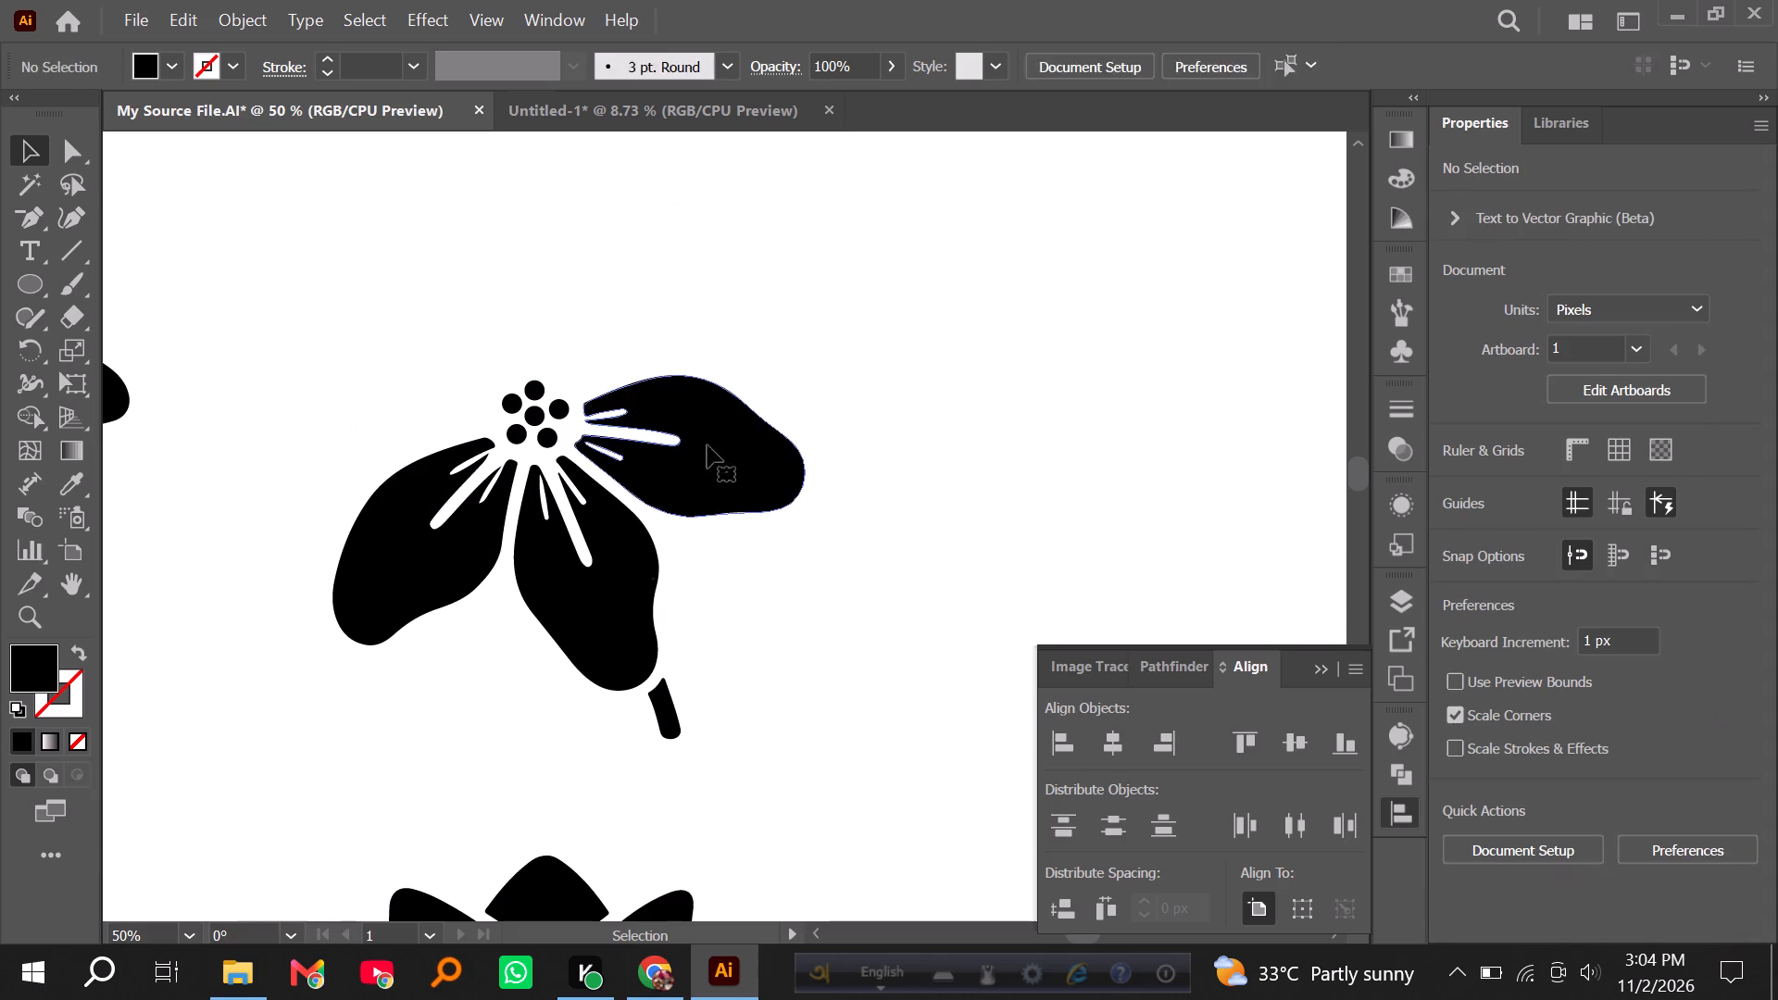
pyautogui.press('Delete')
pyautogui.click(584, 577)
pyautogui.press('Delete')
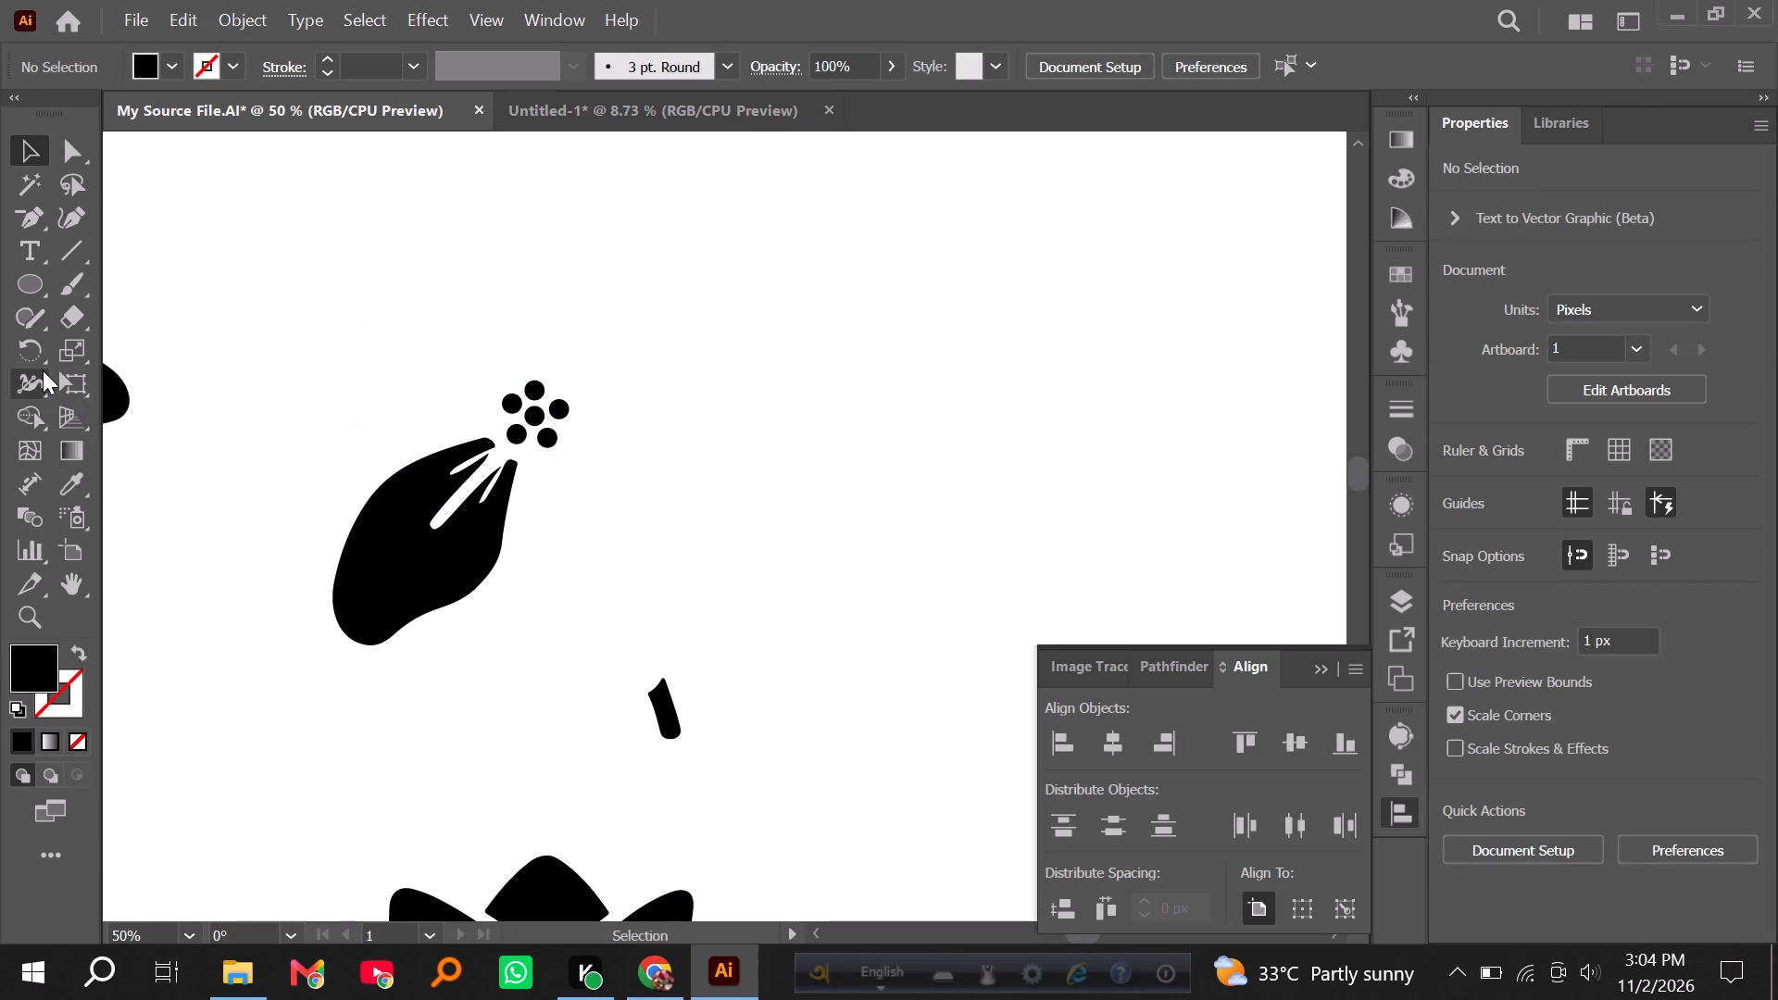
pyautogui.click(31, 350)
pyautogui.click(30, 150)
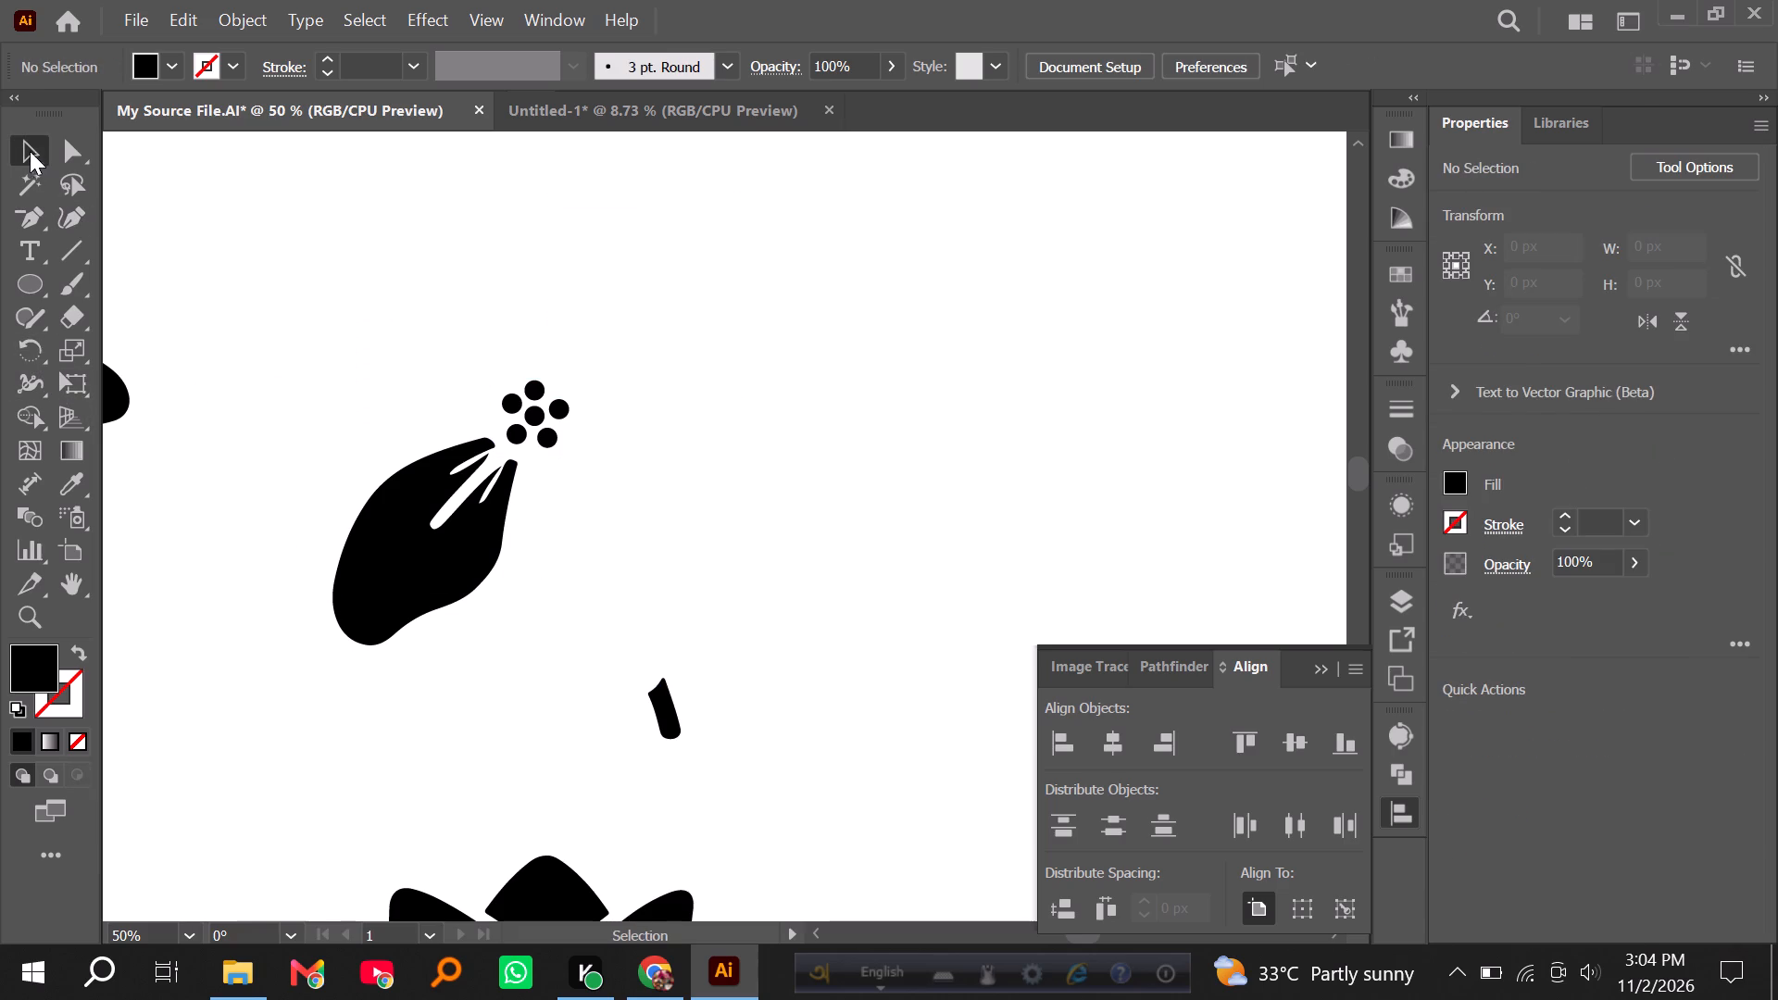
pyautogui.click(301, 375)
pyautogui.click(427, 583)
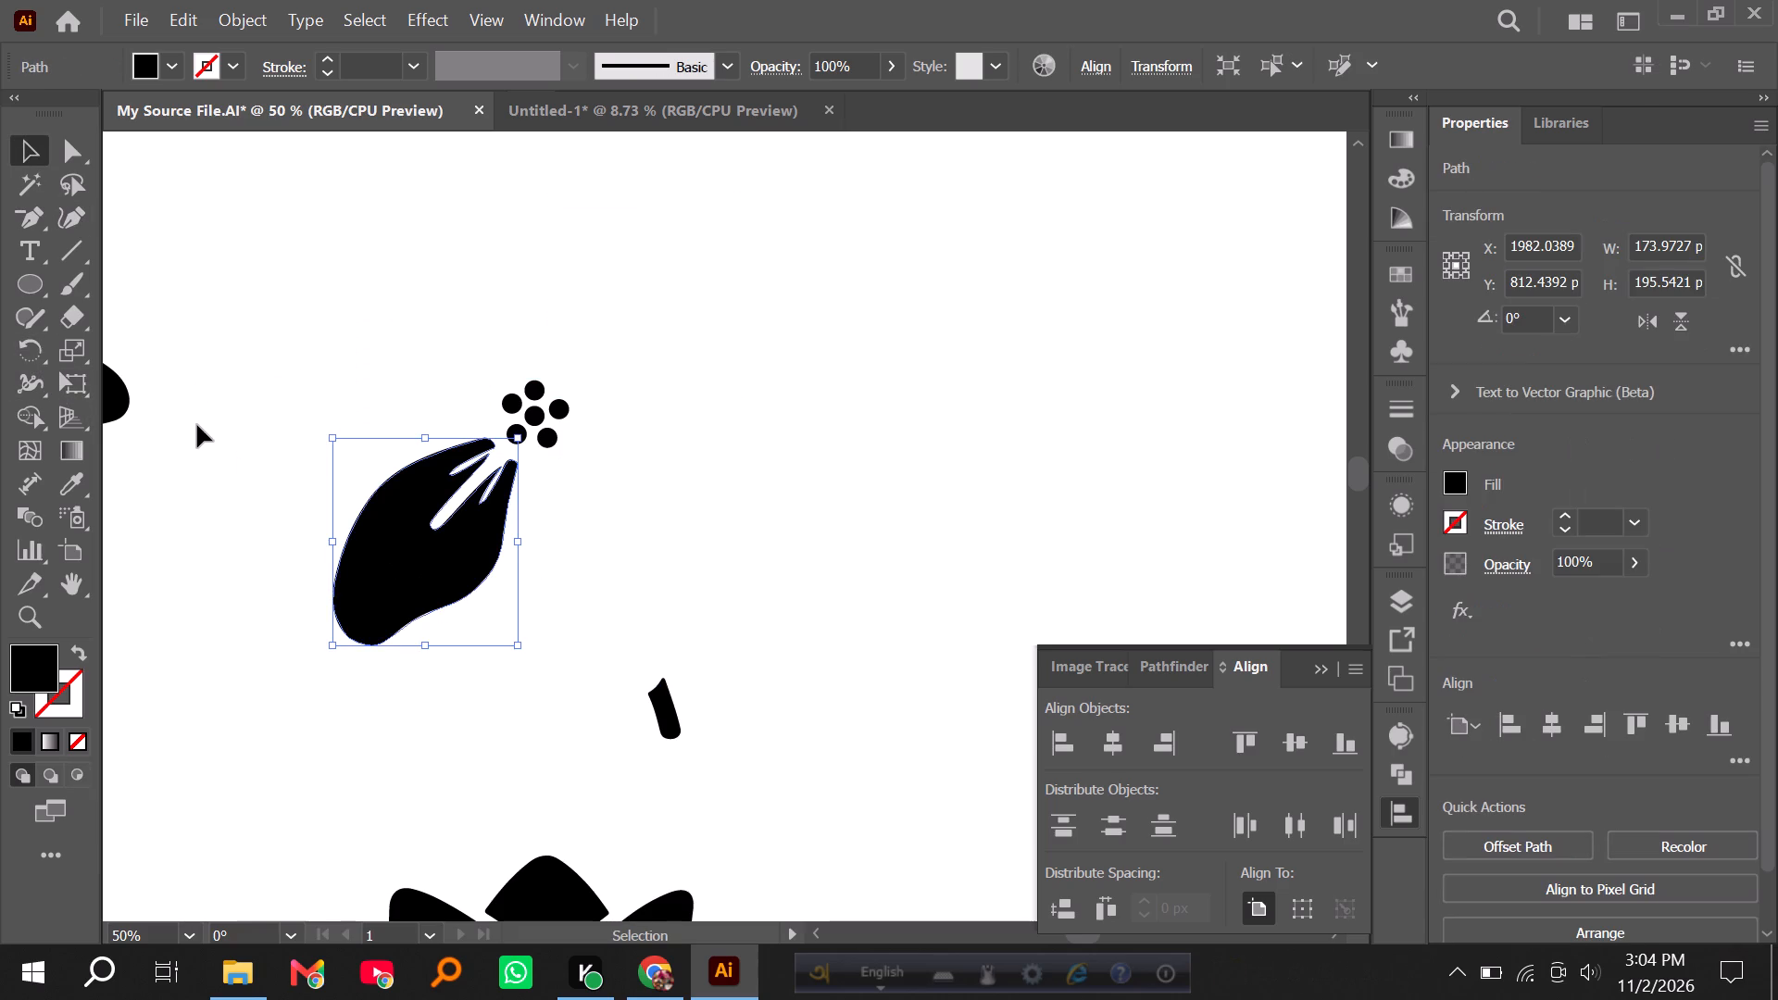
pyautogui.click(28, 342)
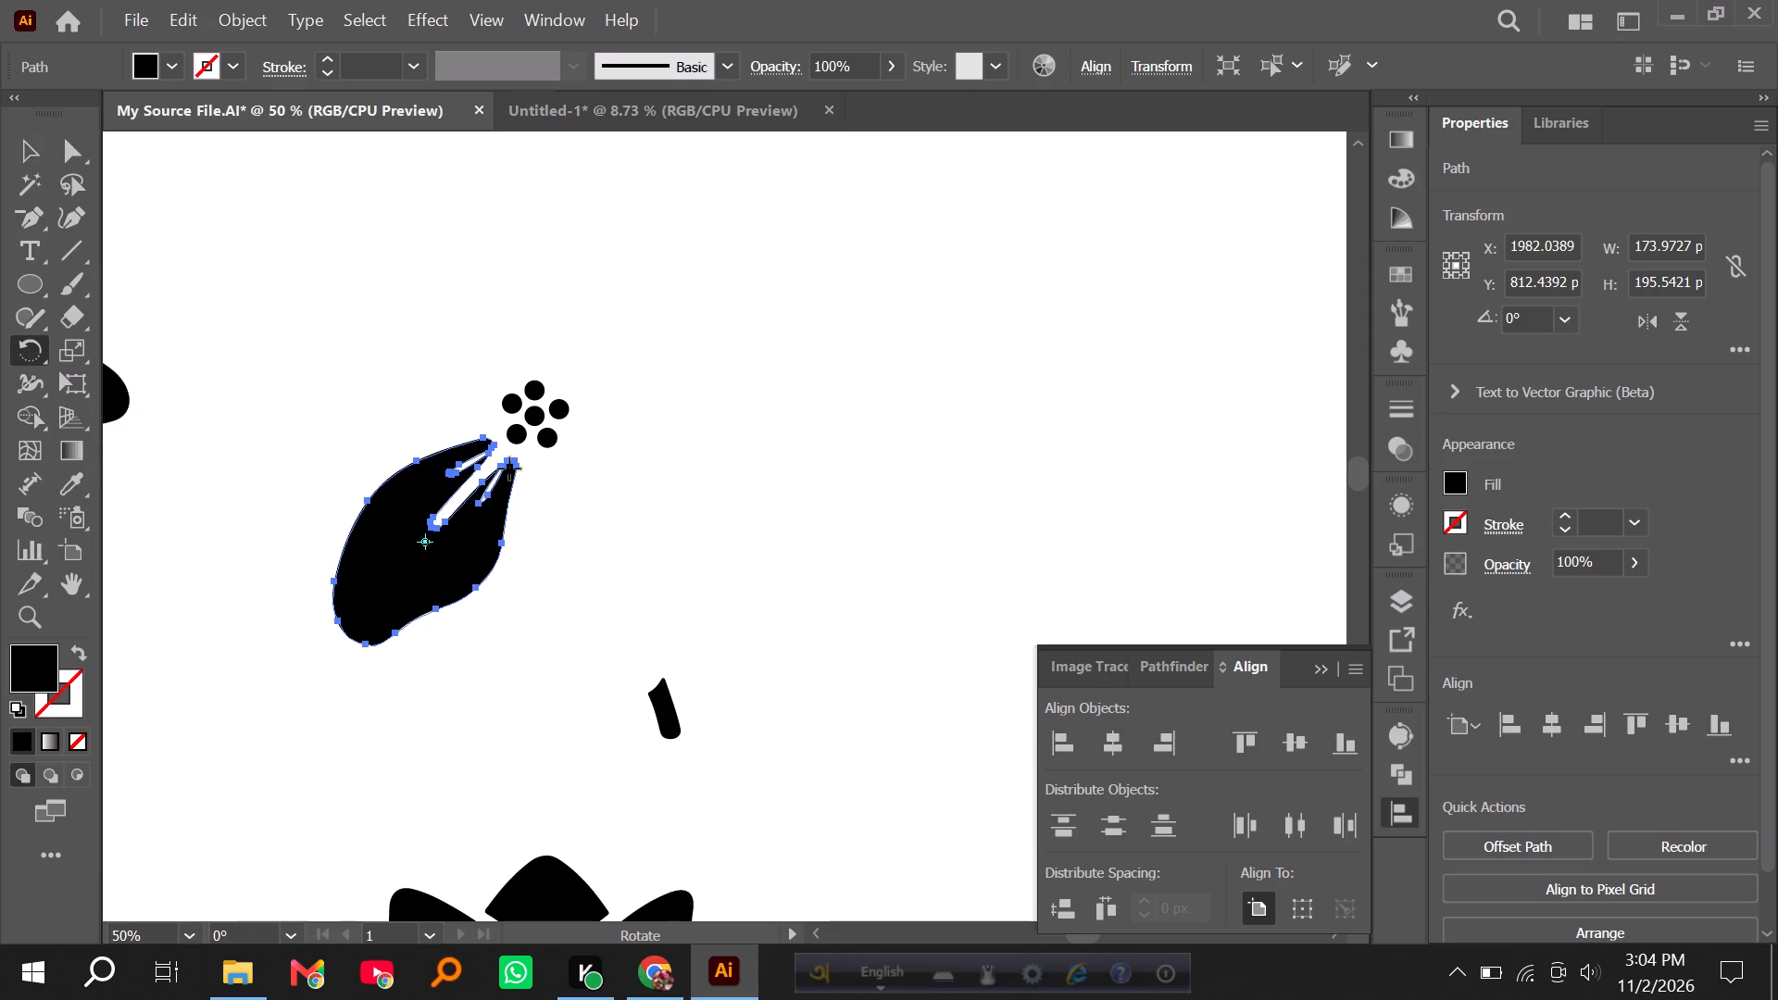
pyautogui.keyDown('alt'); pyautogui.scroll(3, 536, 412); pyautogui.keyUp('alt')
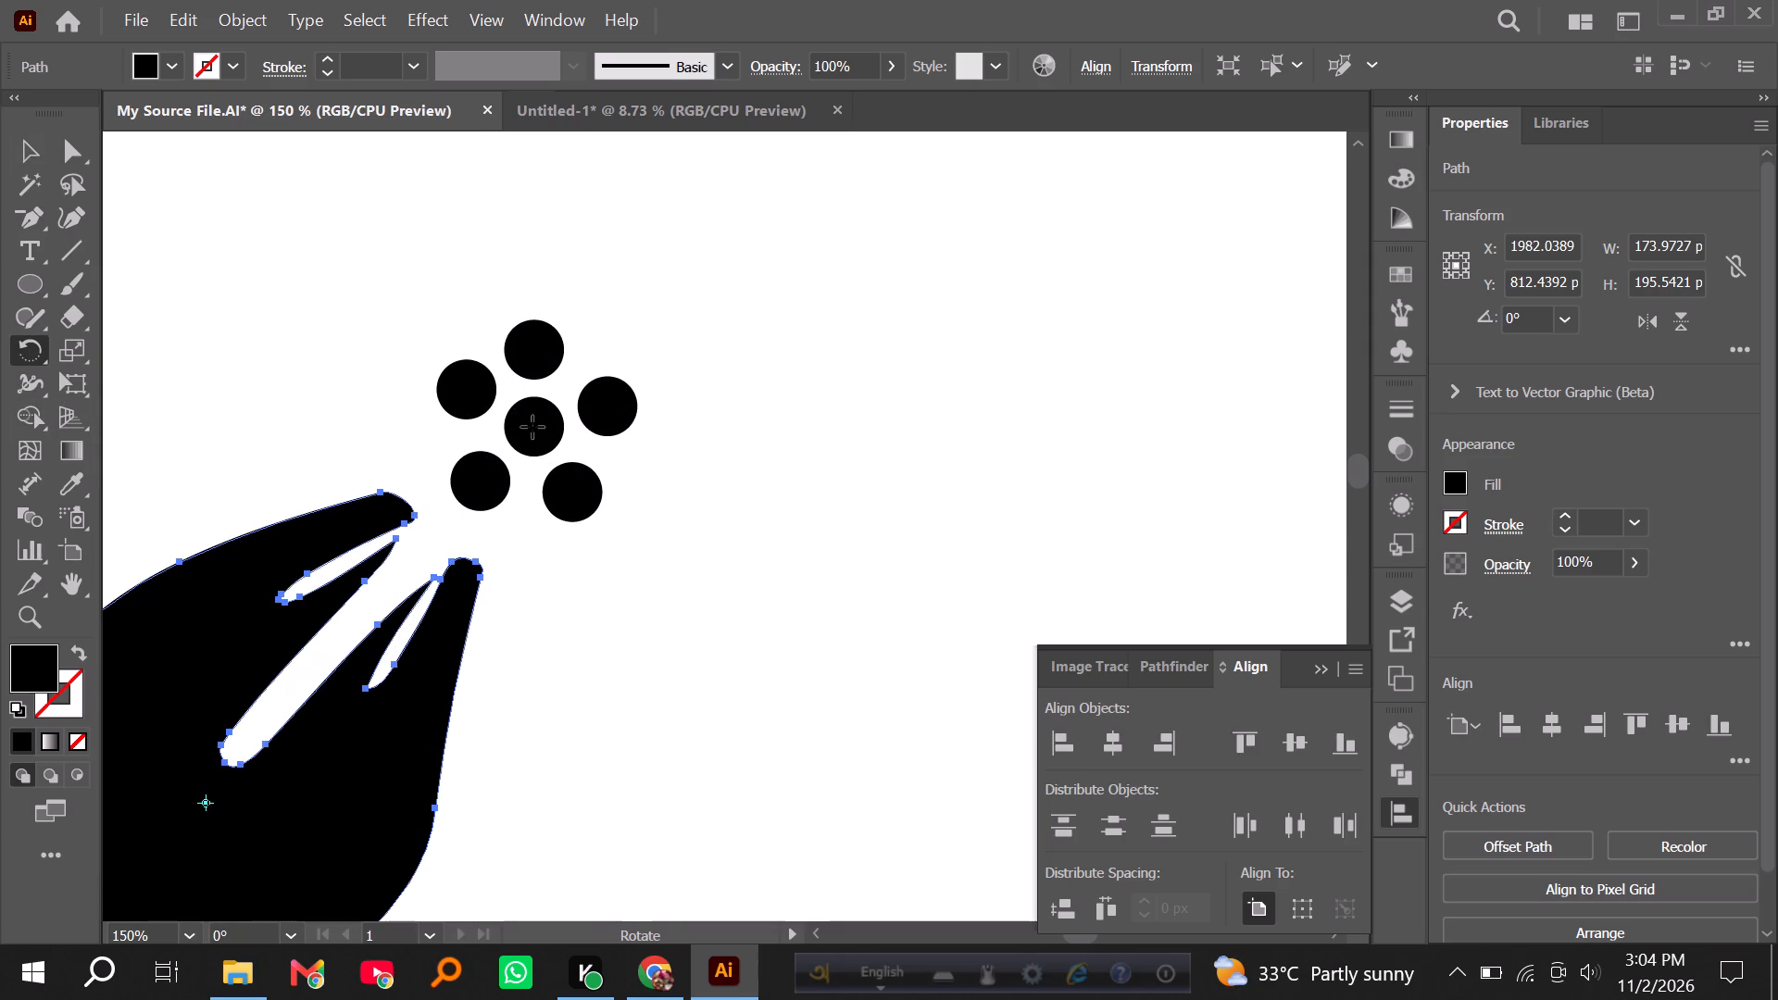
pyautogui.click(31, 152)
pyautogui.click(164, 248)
# Draw a horizontal and a vertical straight line with the Pen tool, crossing at the central circle's centre.
pyautogui.rightClick(27, 219)
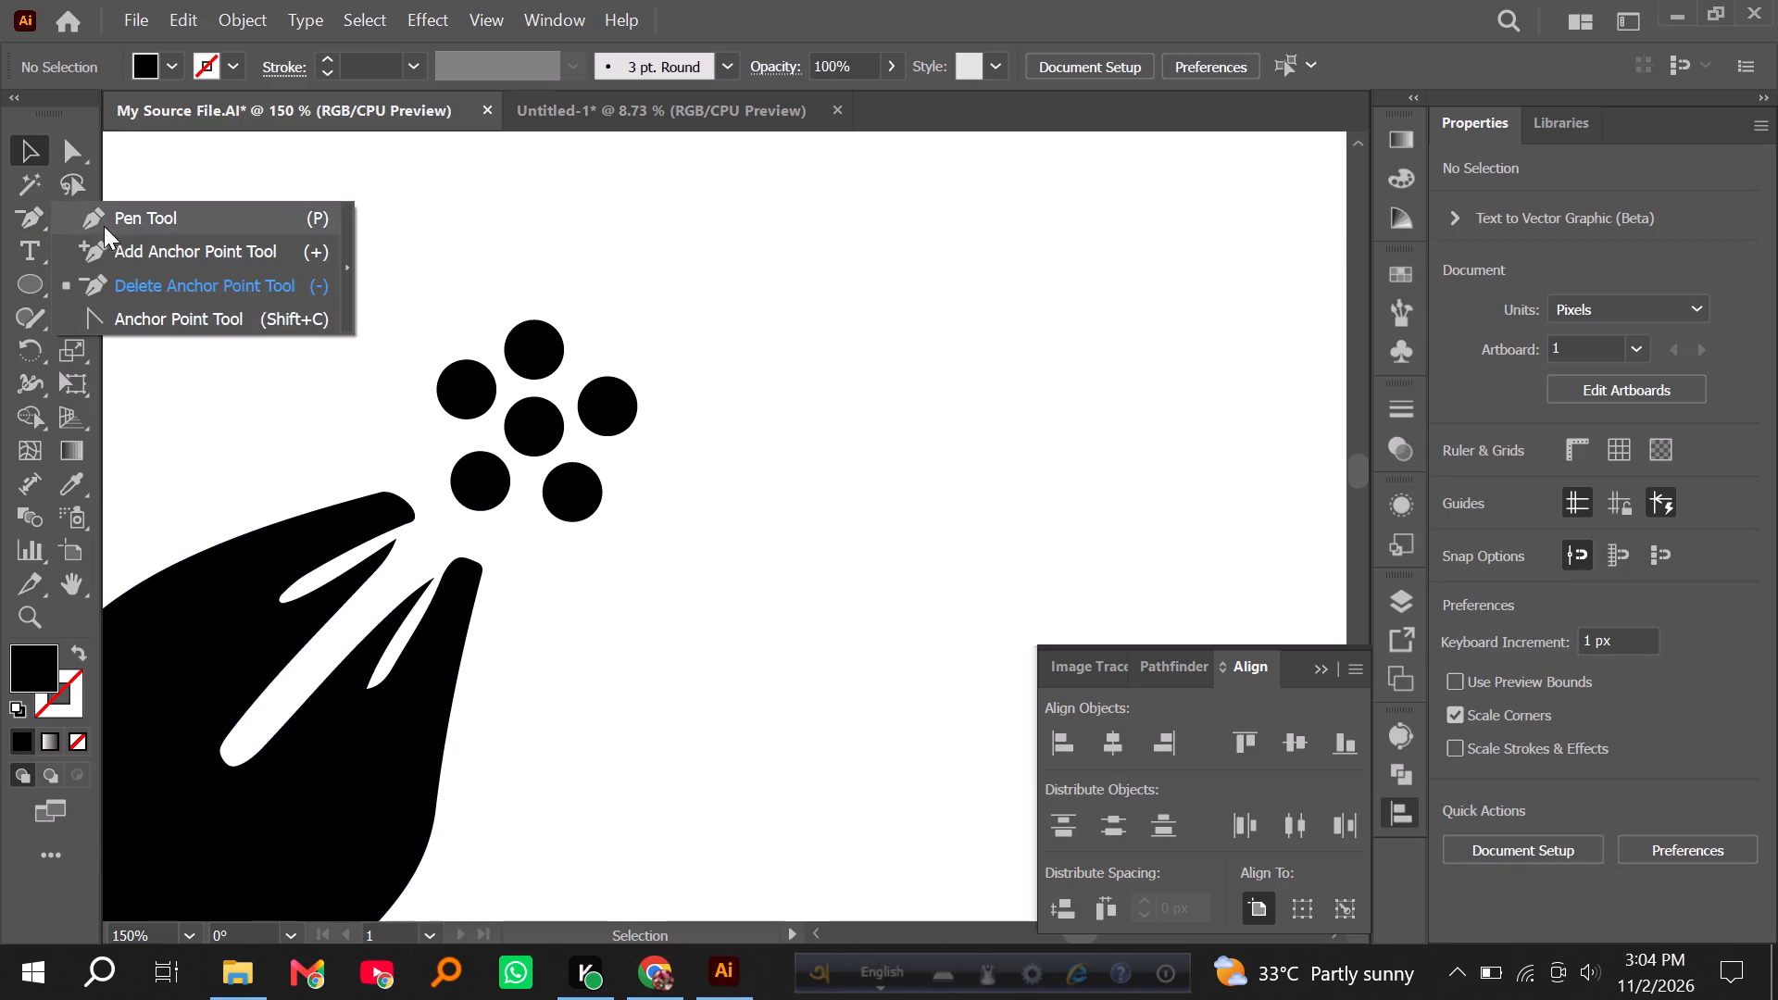
pyautogui.click(111, 220)
pyautogui.keyDown('alt'); pyautogui.scroll(1, 548, 438); pyautogui.keyUp('alt')
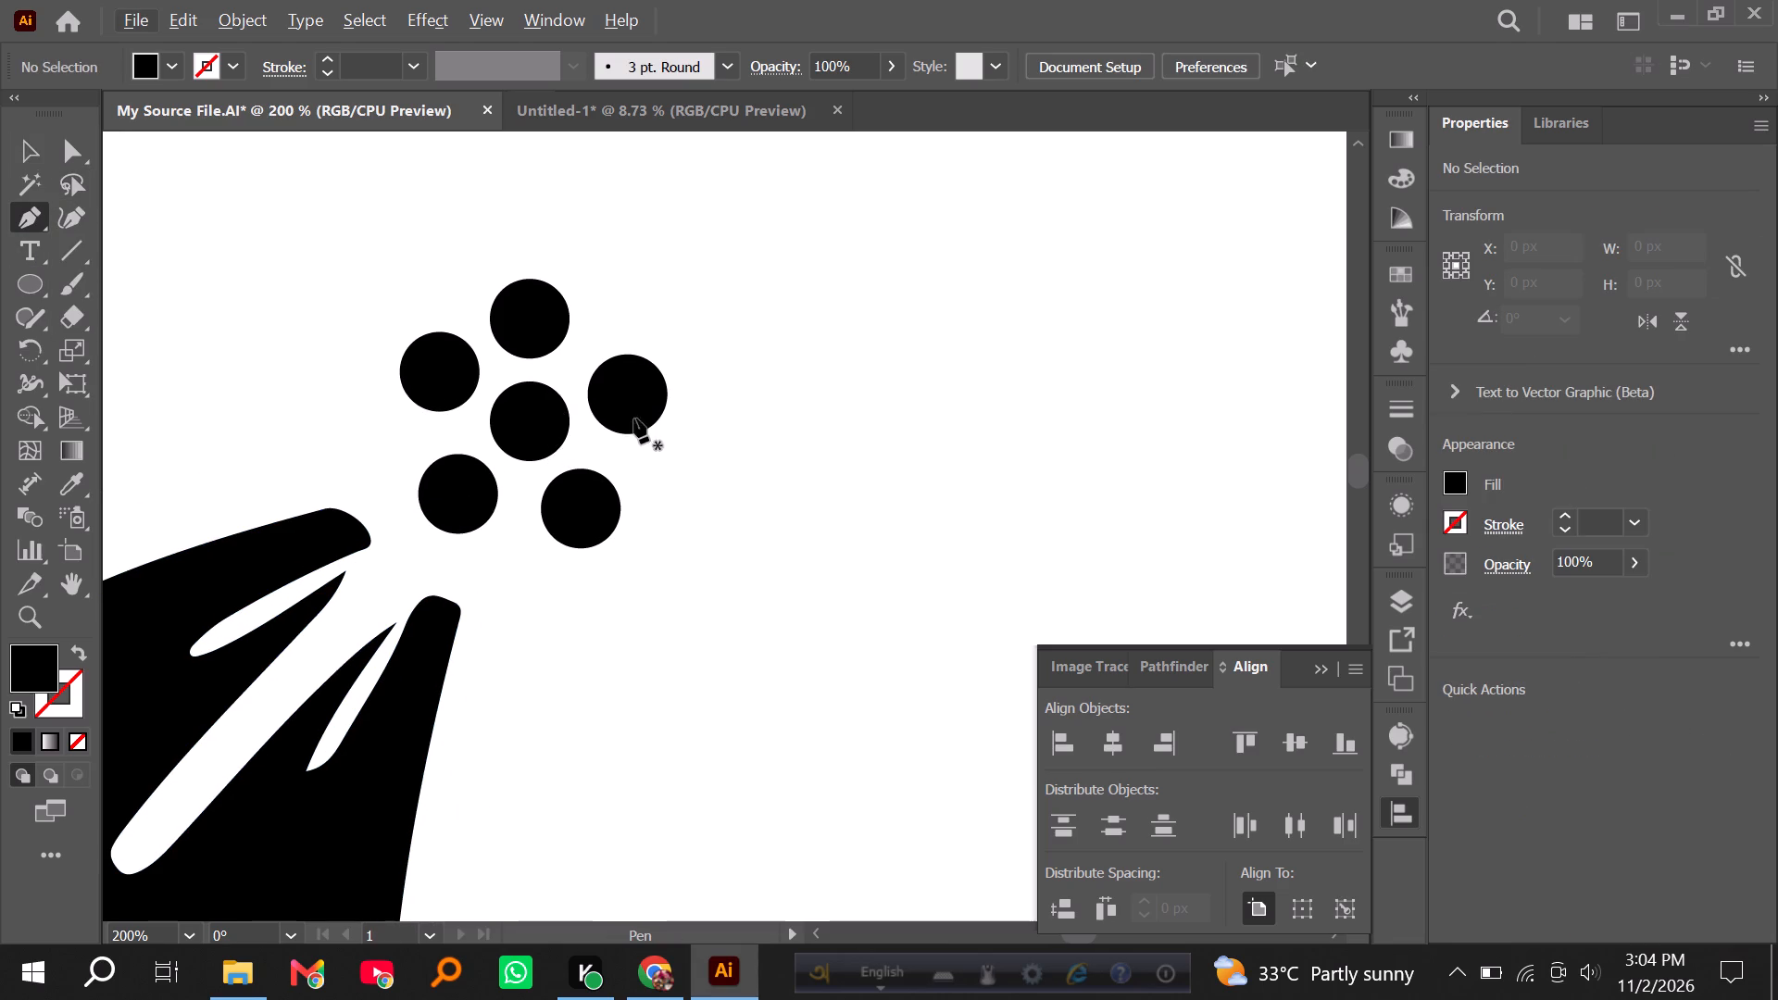
pyautogui.click(682, 418)
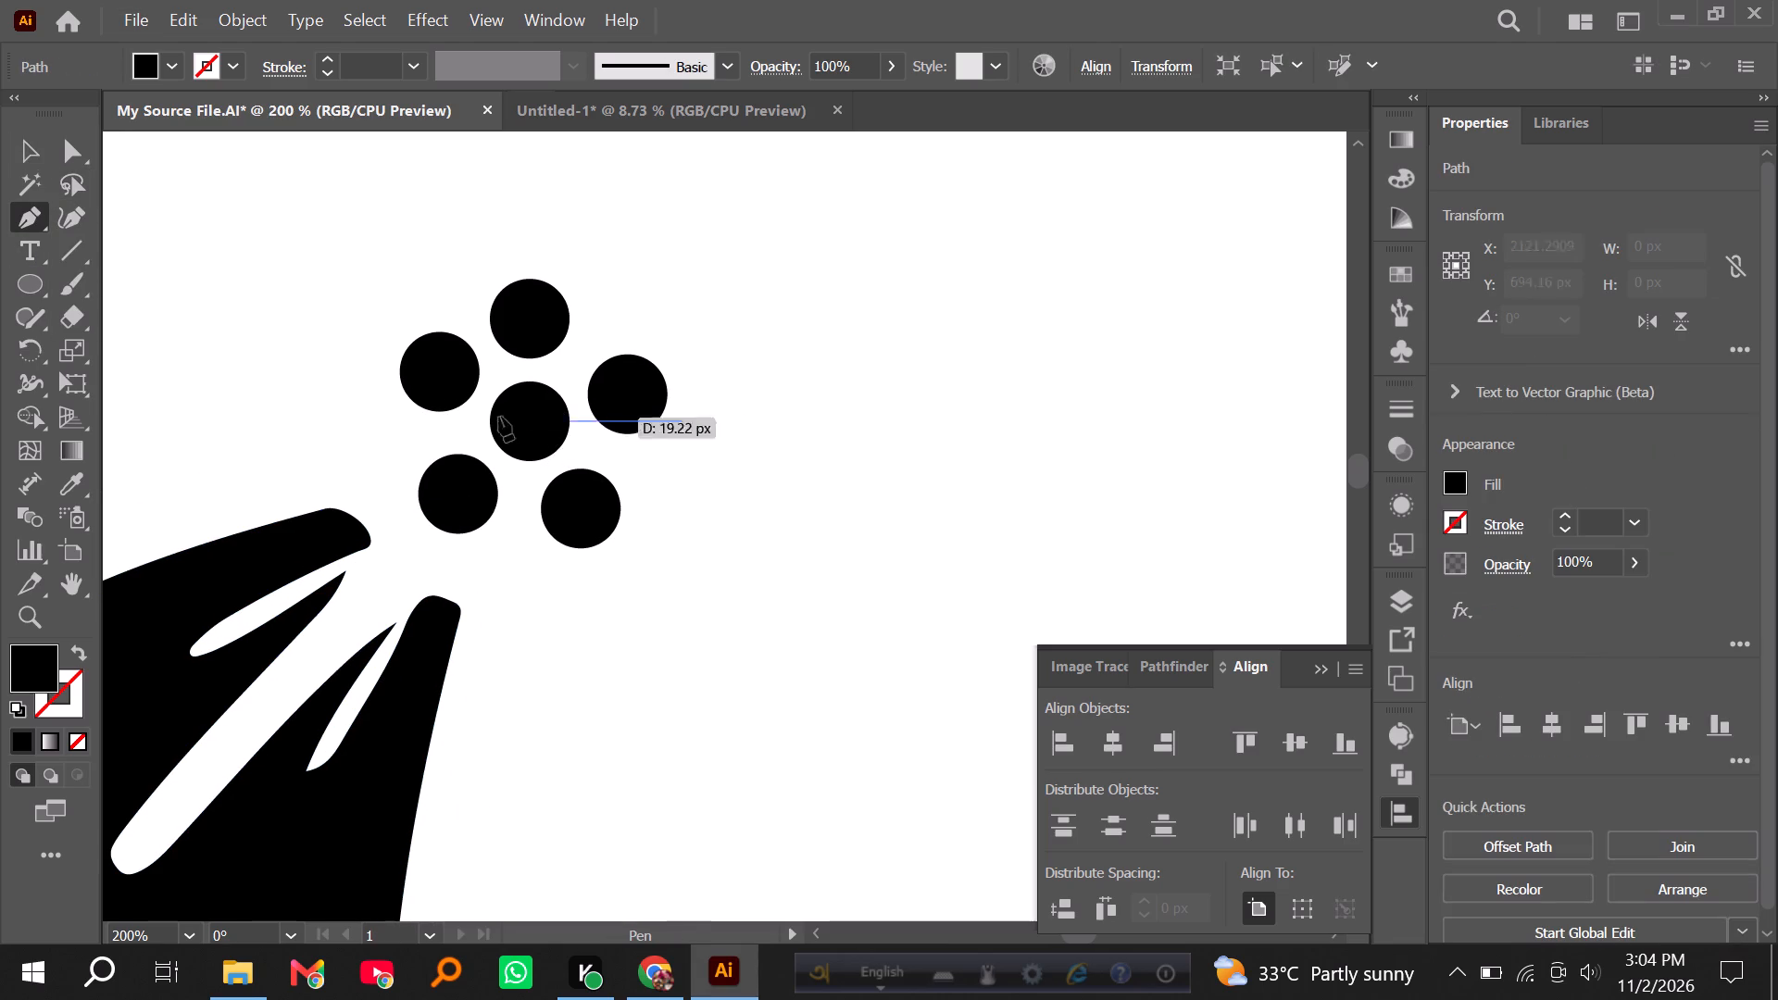
pyautogui.keyDown('shift'); pyautogui.click(247, 417); pyautogui.keyUp('shift')
pyautogui.click(29, 146)
pyautogui.click(25, 216)
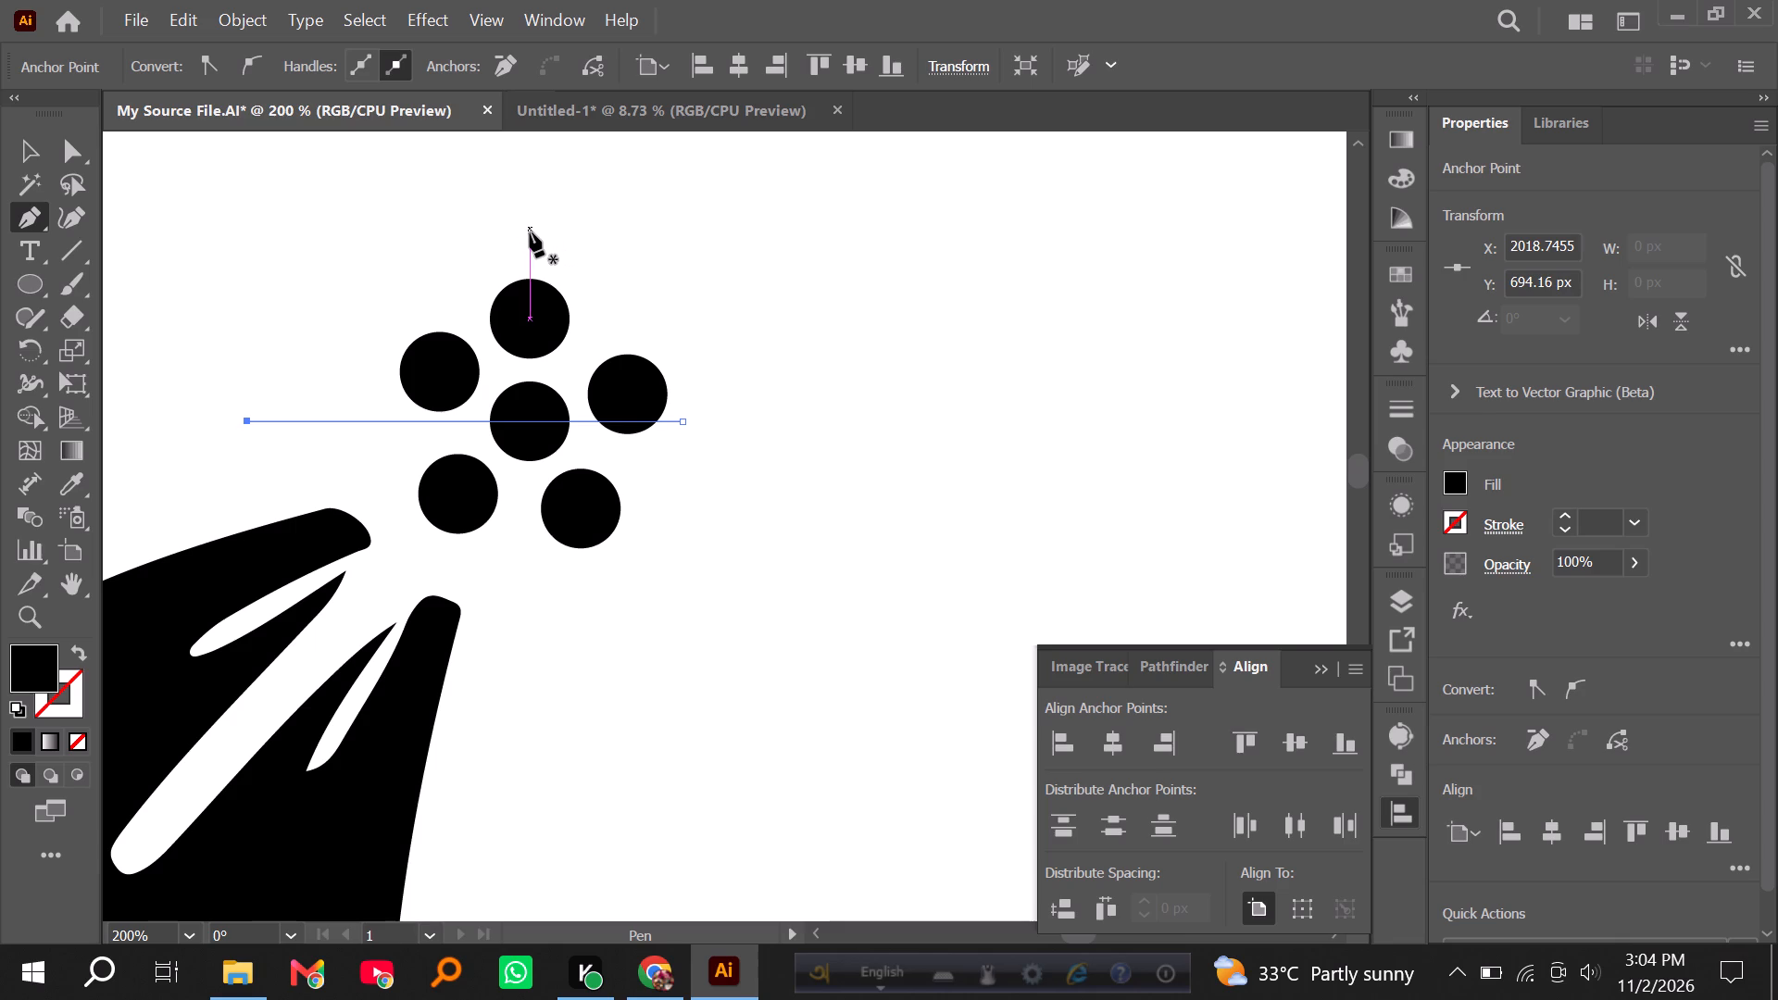
pyautogui.click(532, 557)
pyautogui.keyDown('shift'); pyautogui.click(539, 204); pyautogui.keyUp('shift')
pyautogui.click(26, 143)
pyautogui.click(213, 260)
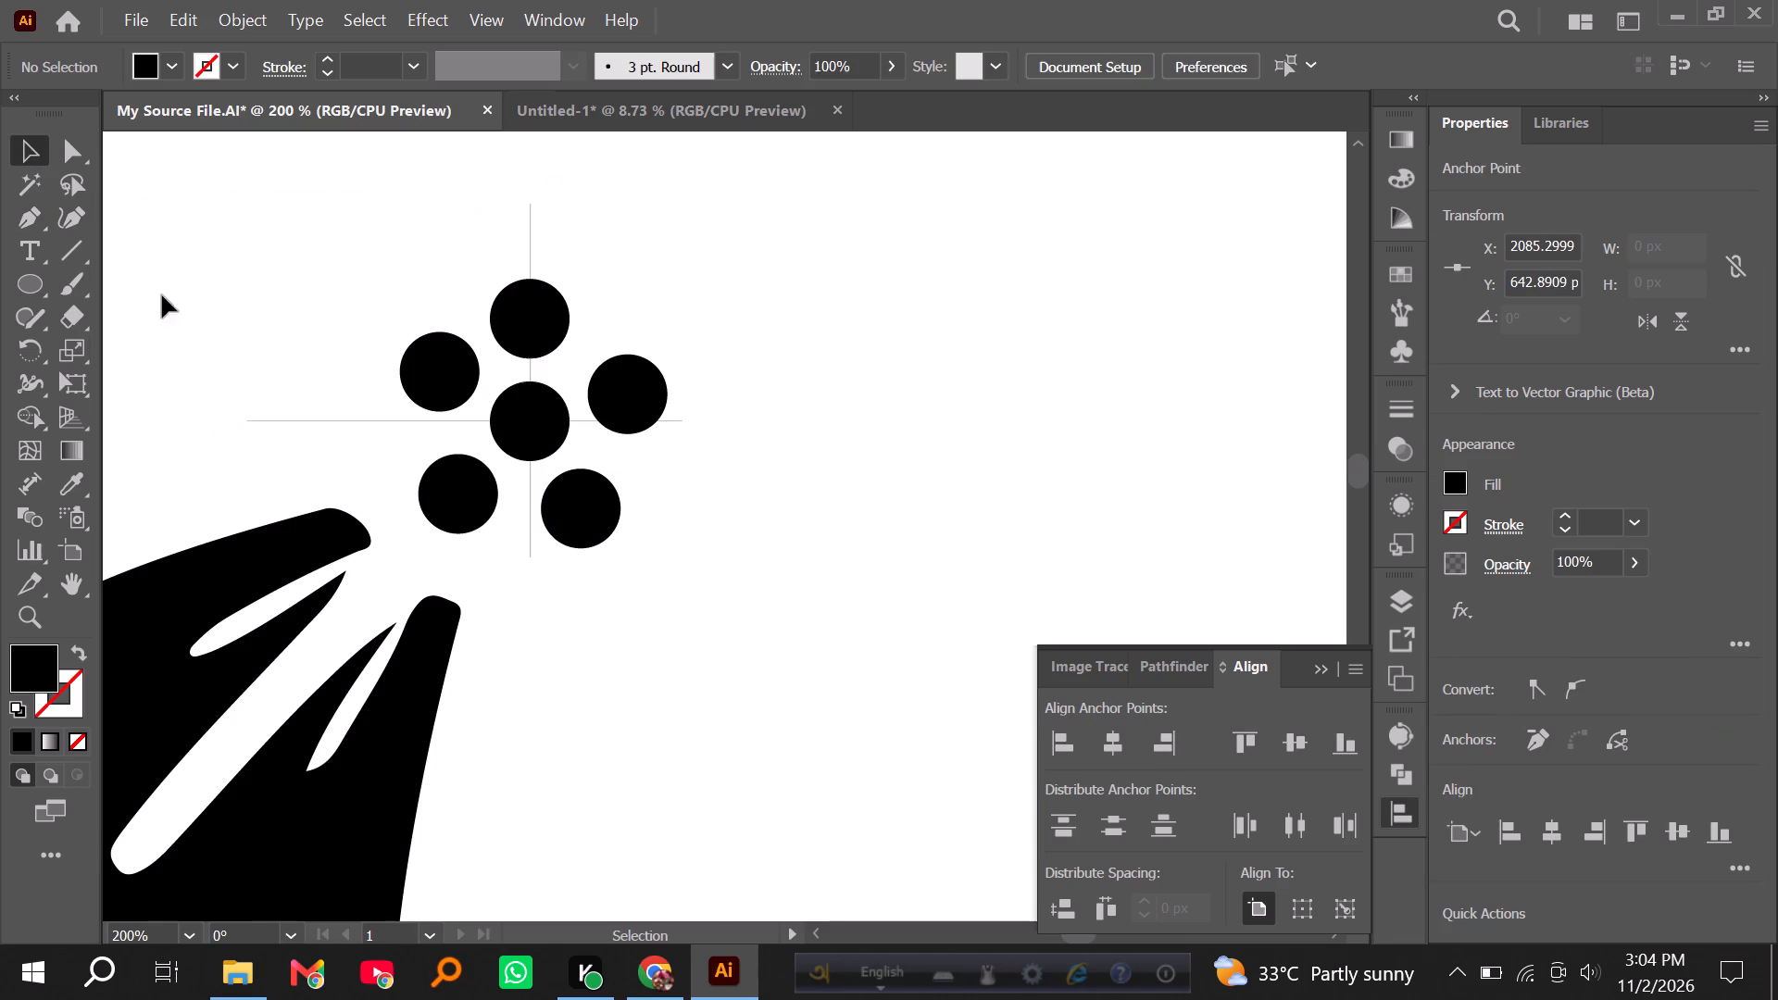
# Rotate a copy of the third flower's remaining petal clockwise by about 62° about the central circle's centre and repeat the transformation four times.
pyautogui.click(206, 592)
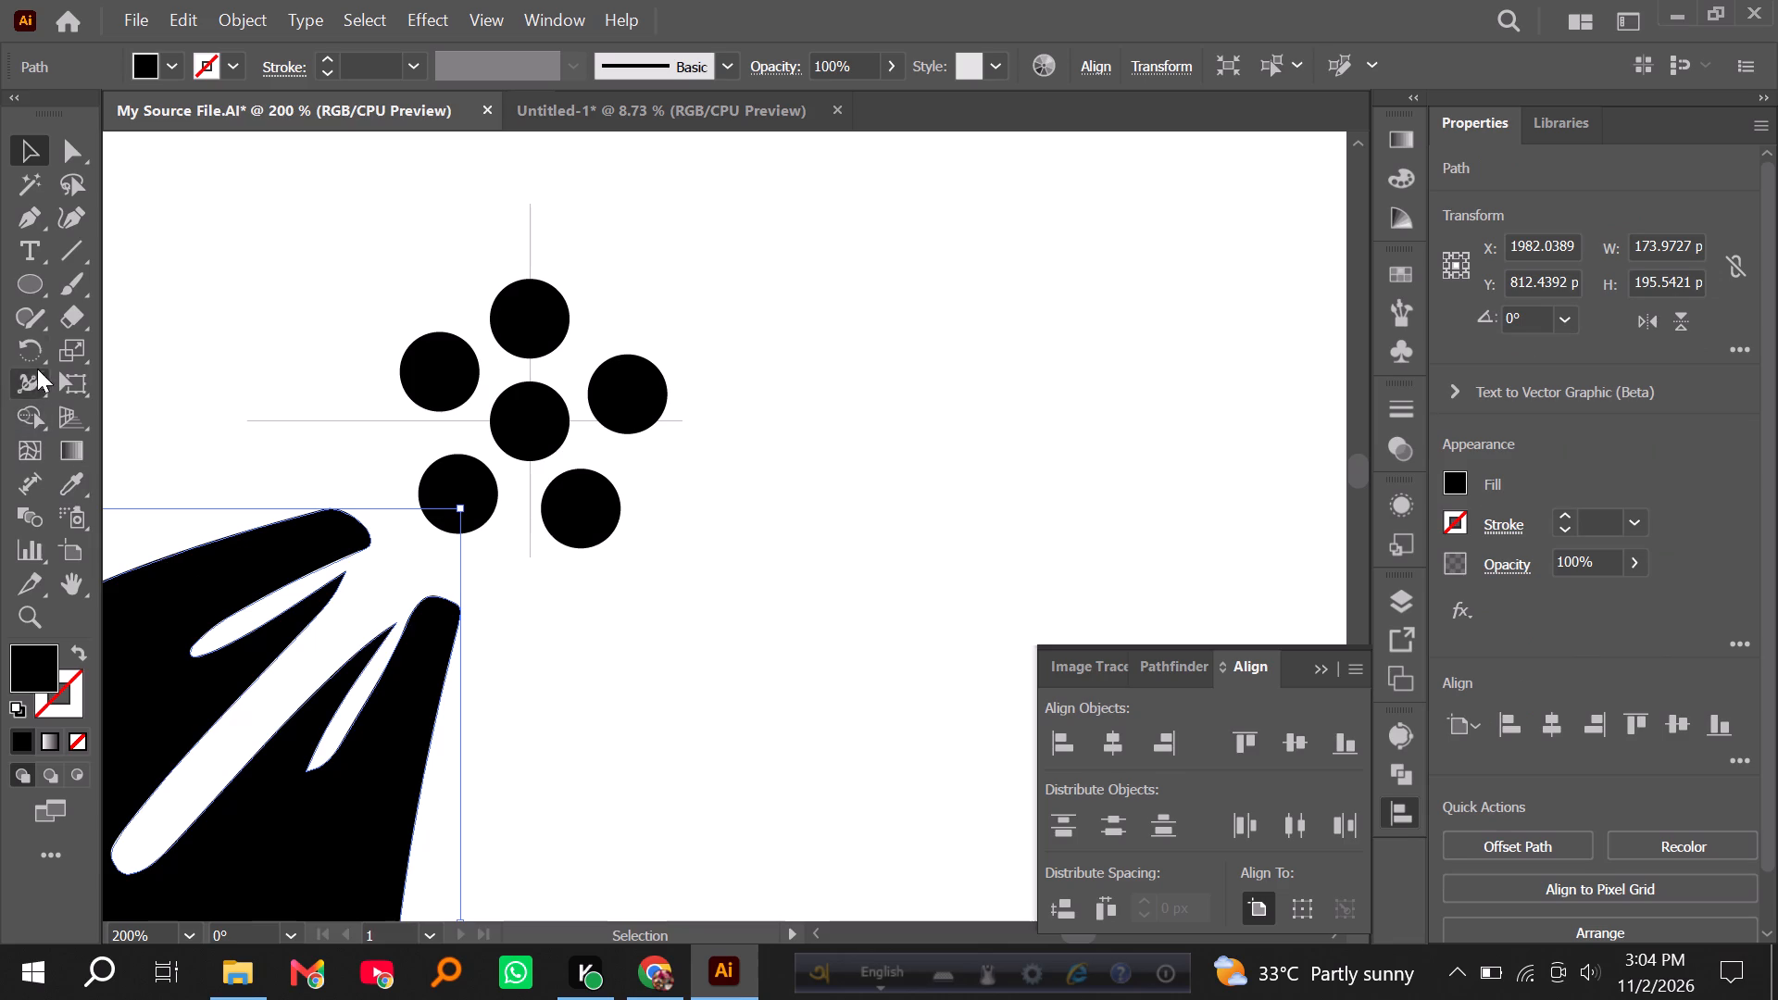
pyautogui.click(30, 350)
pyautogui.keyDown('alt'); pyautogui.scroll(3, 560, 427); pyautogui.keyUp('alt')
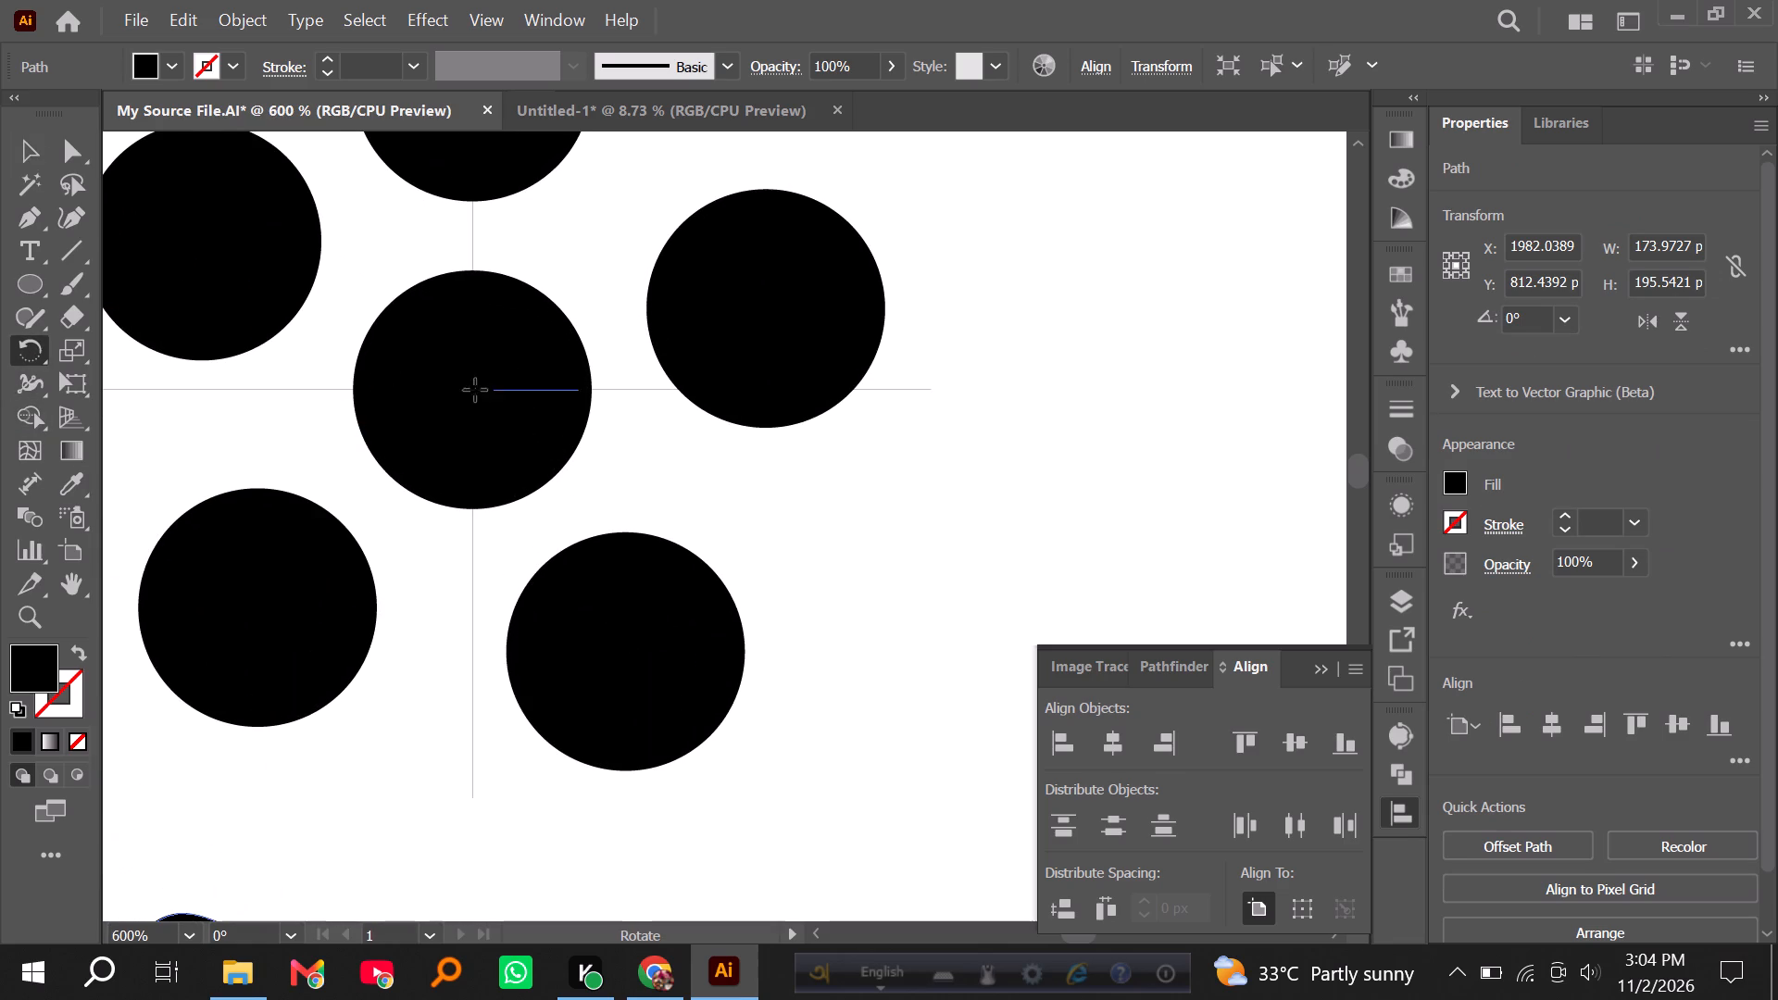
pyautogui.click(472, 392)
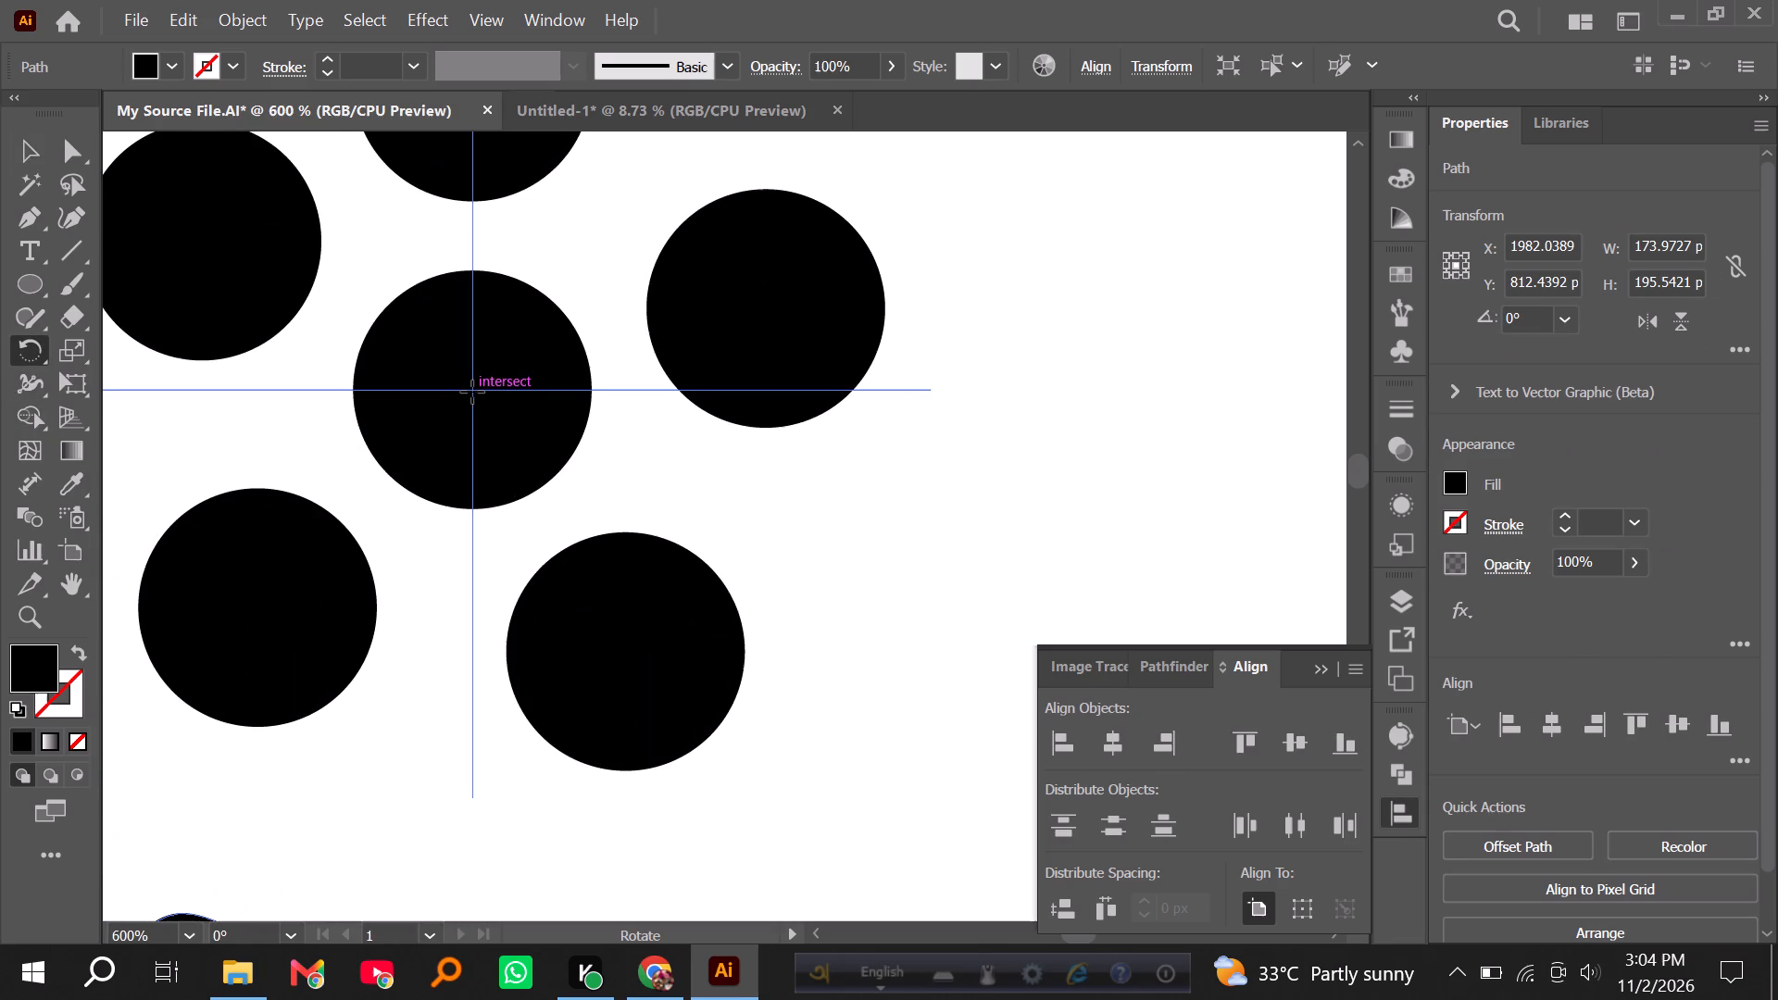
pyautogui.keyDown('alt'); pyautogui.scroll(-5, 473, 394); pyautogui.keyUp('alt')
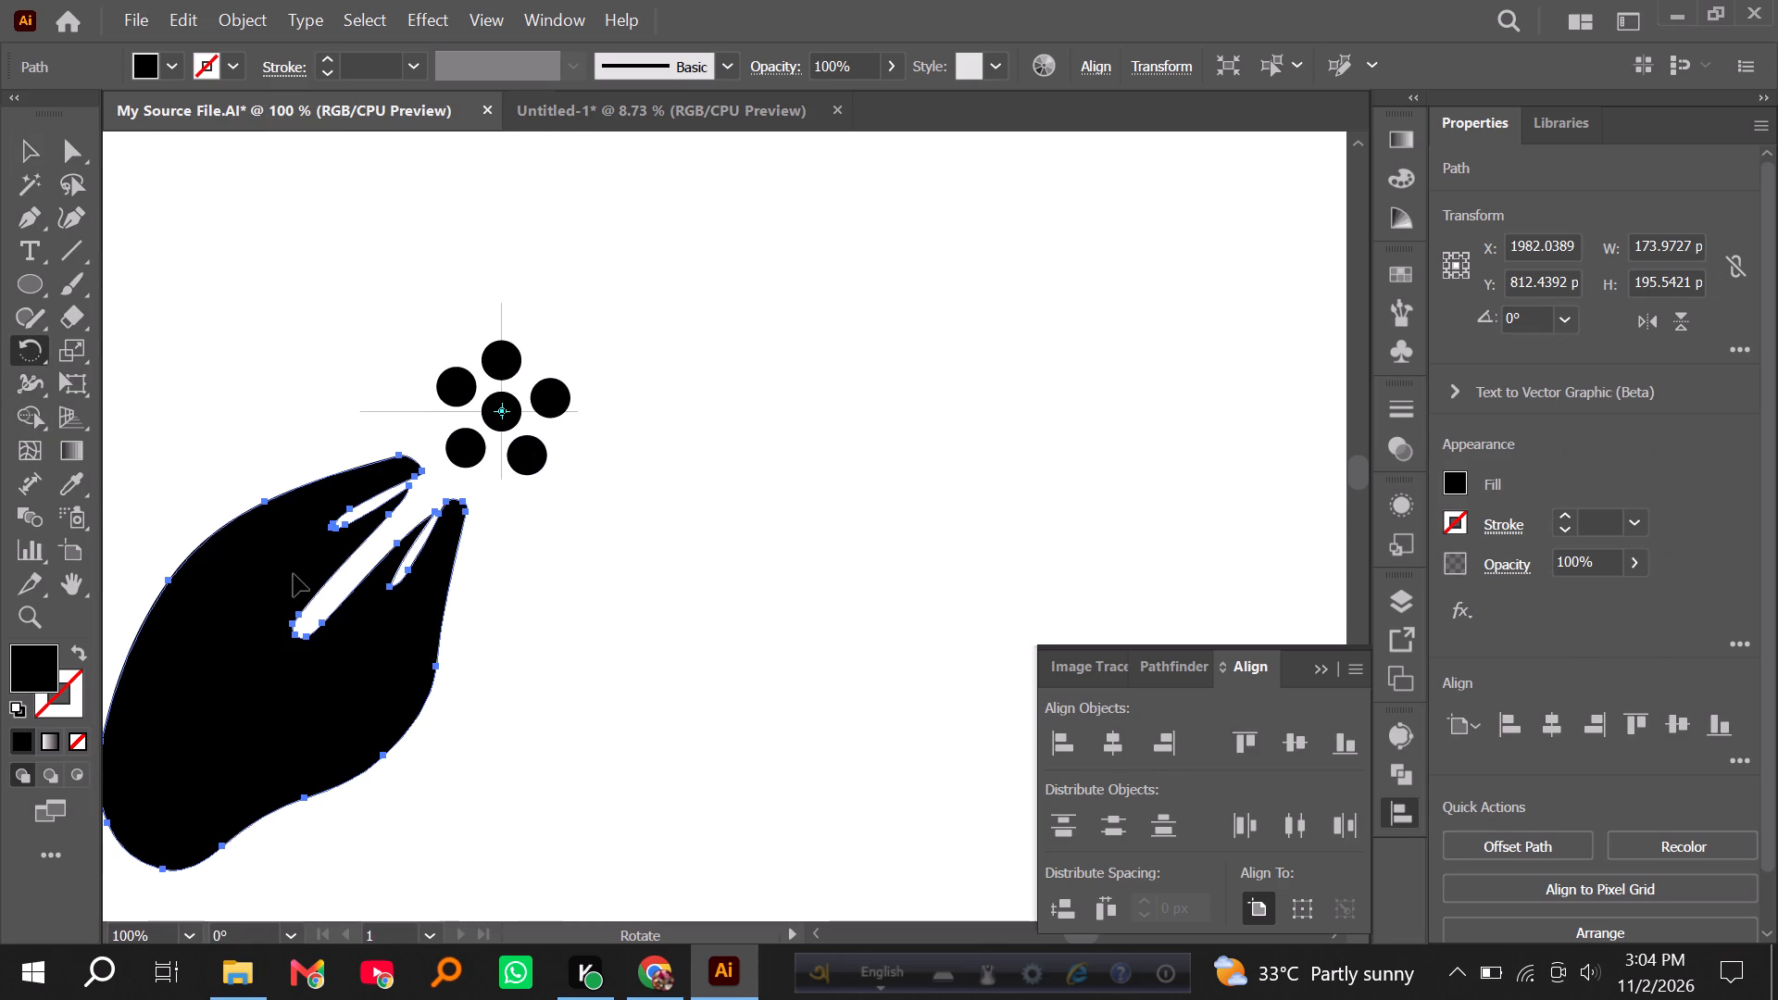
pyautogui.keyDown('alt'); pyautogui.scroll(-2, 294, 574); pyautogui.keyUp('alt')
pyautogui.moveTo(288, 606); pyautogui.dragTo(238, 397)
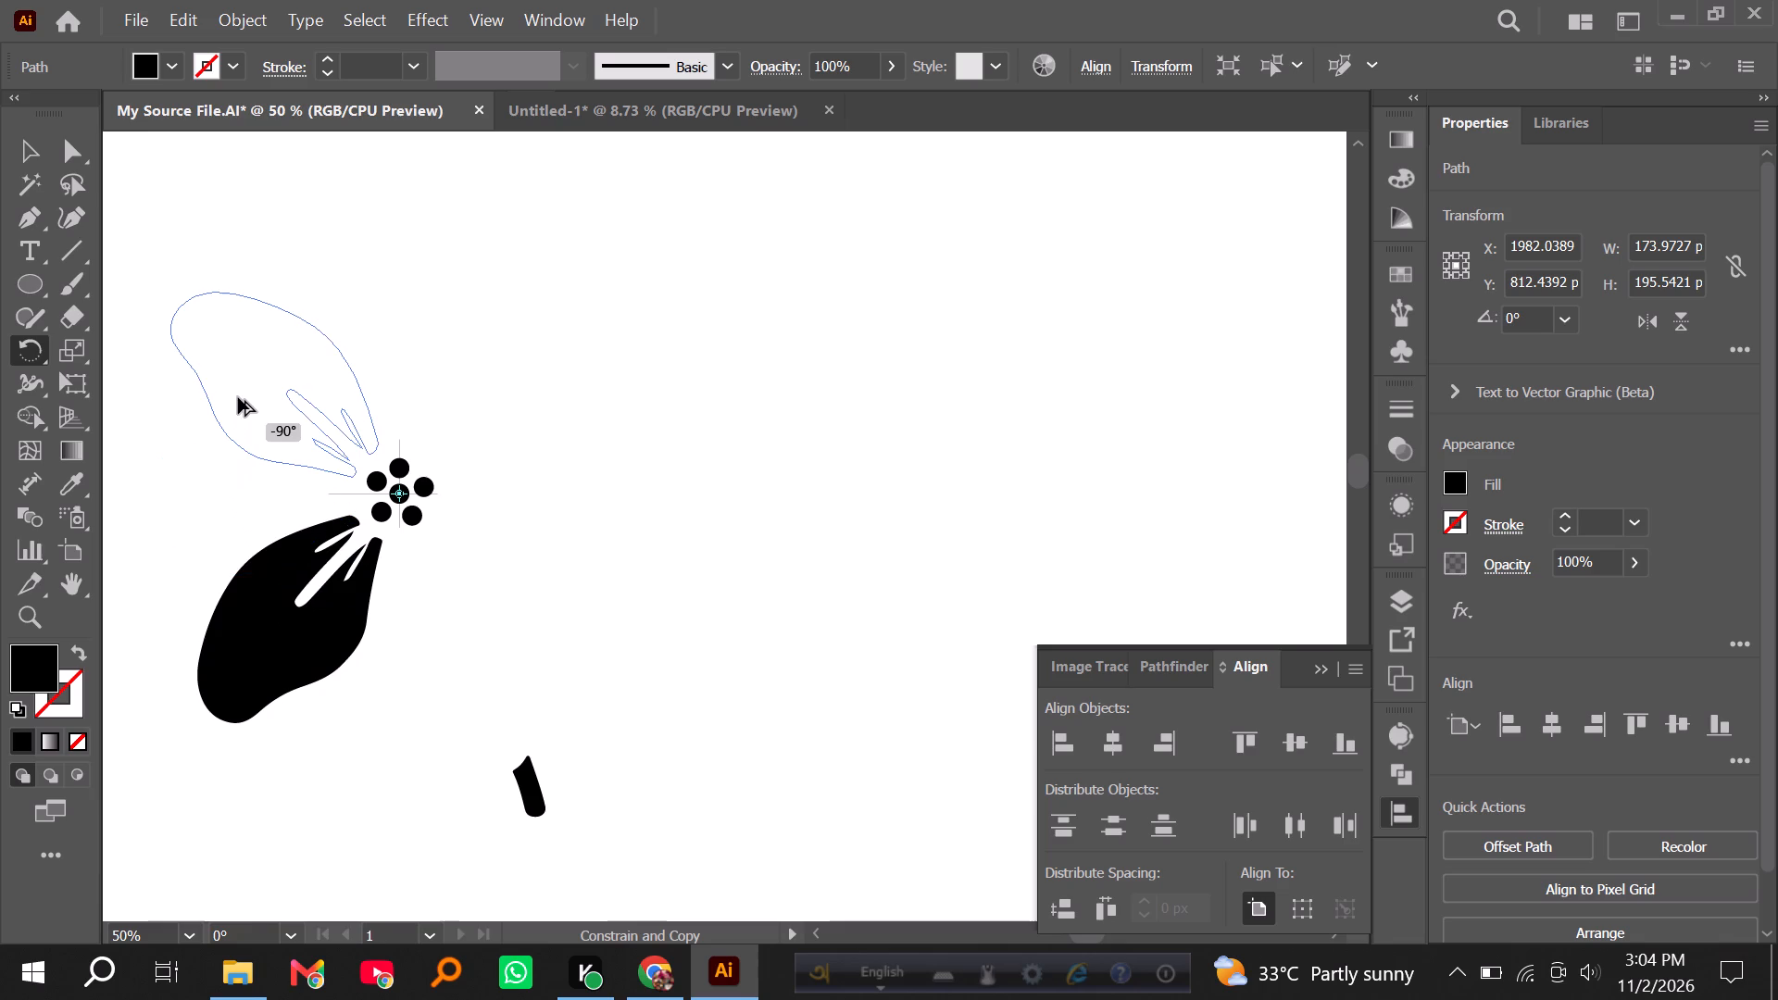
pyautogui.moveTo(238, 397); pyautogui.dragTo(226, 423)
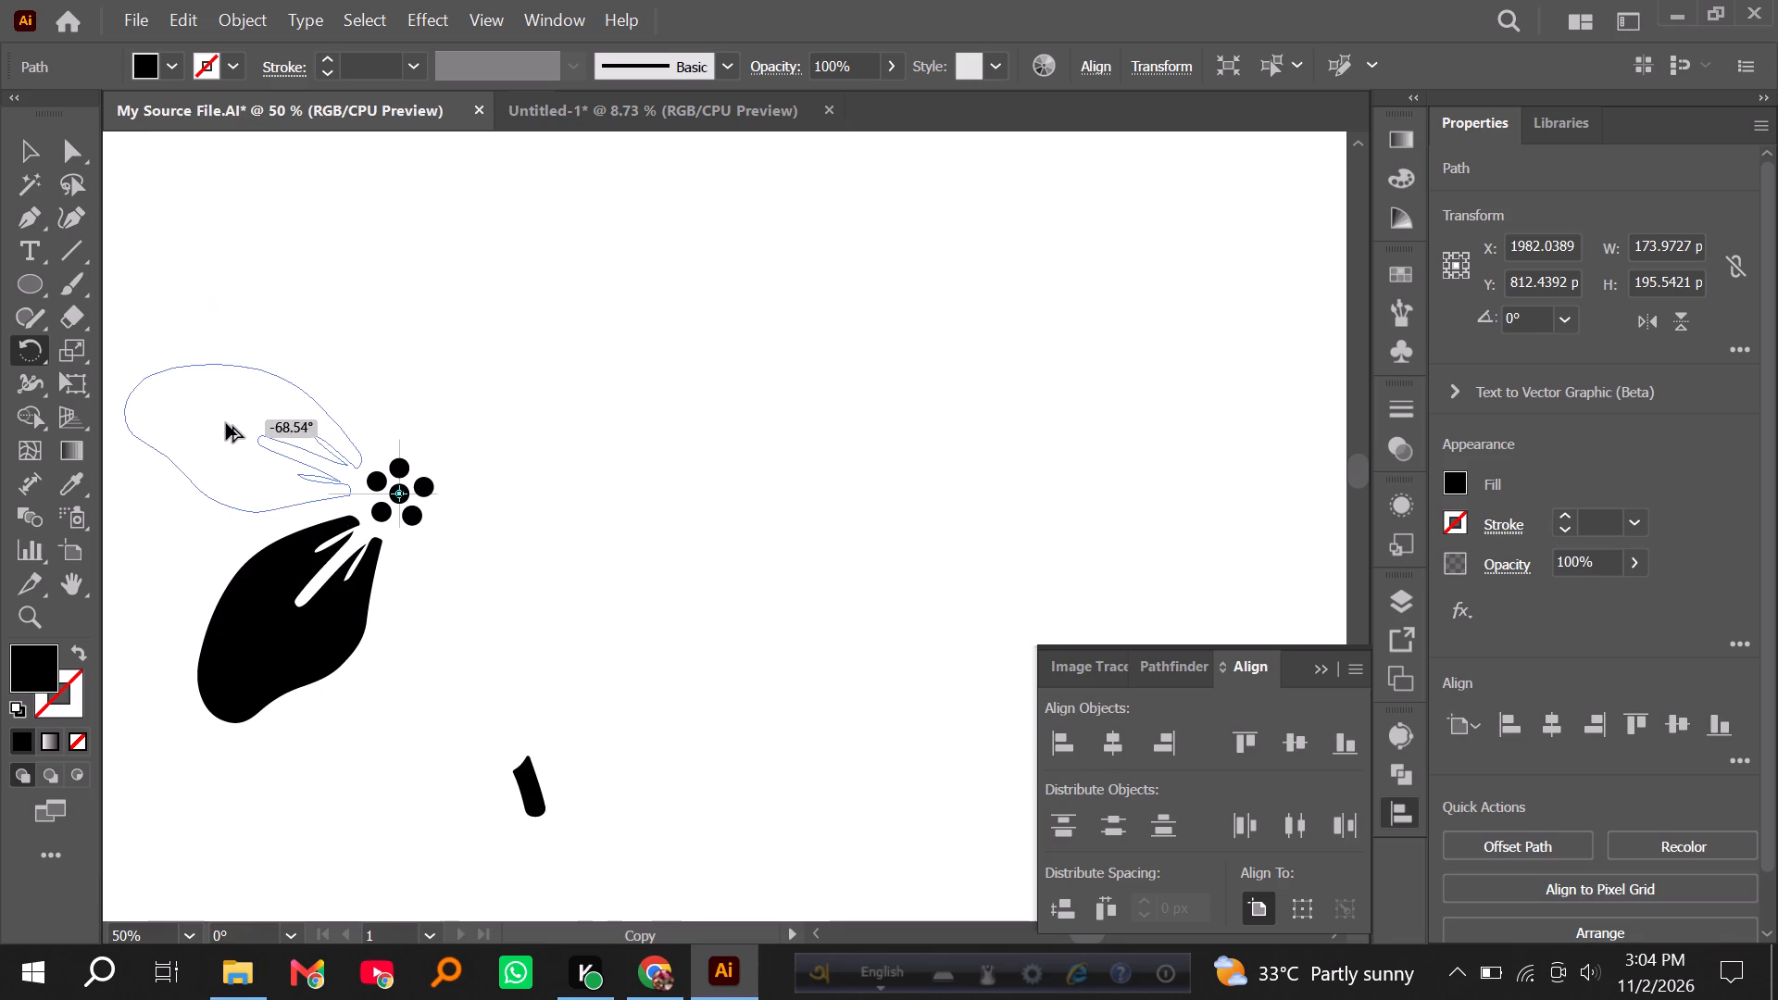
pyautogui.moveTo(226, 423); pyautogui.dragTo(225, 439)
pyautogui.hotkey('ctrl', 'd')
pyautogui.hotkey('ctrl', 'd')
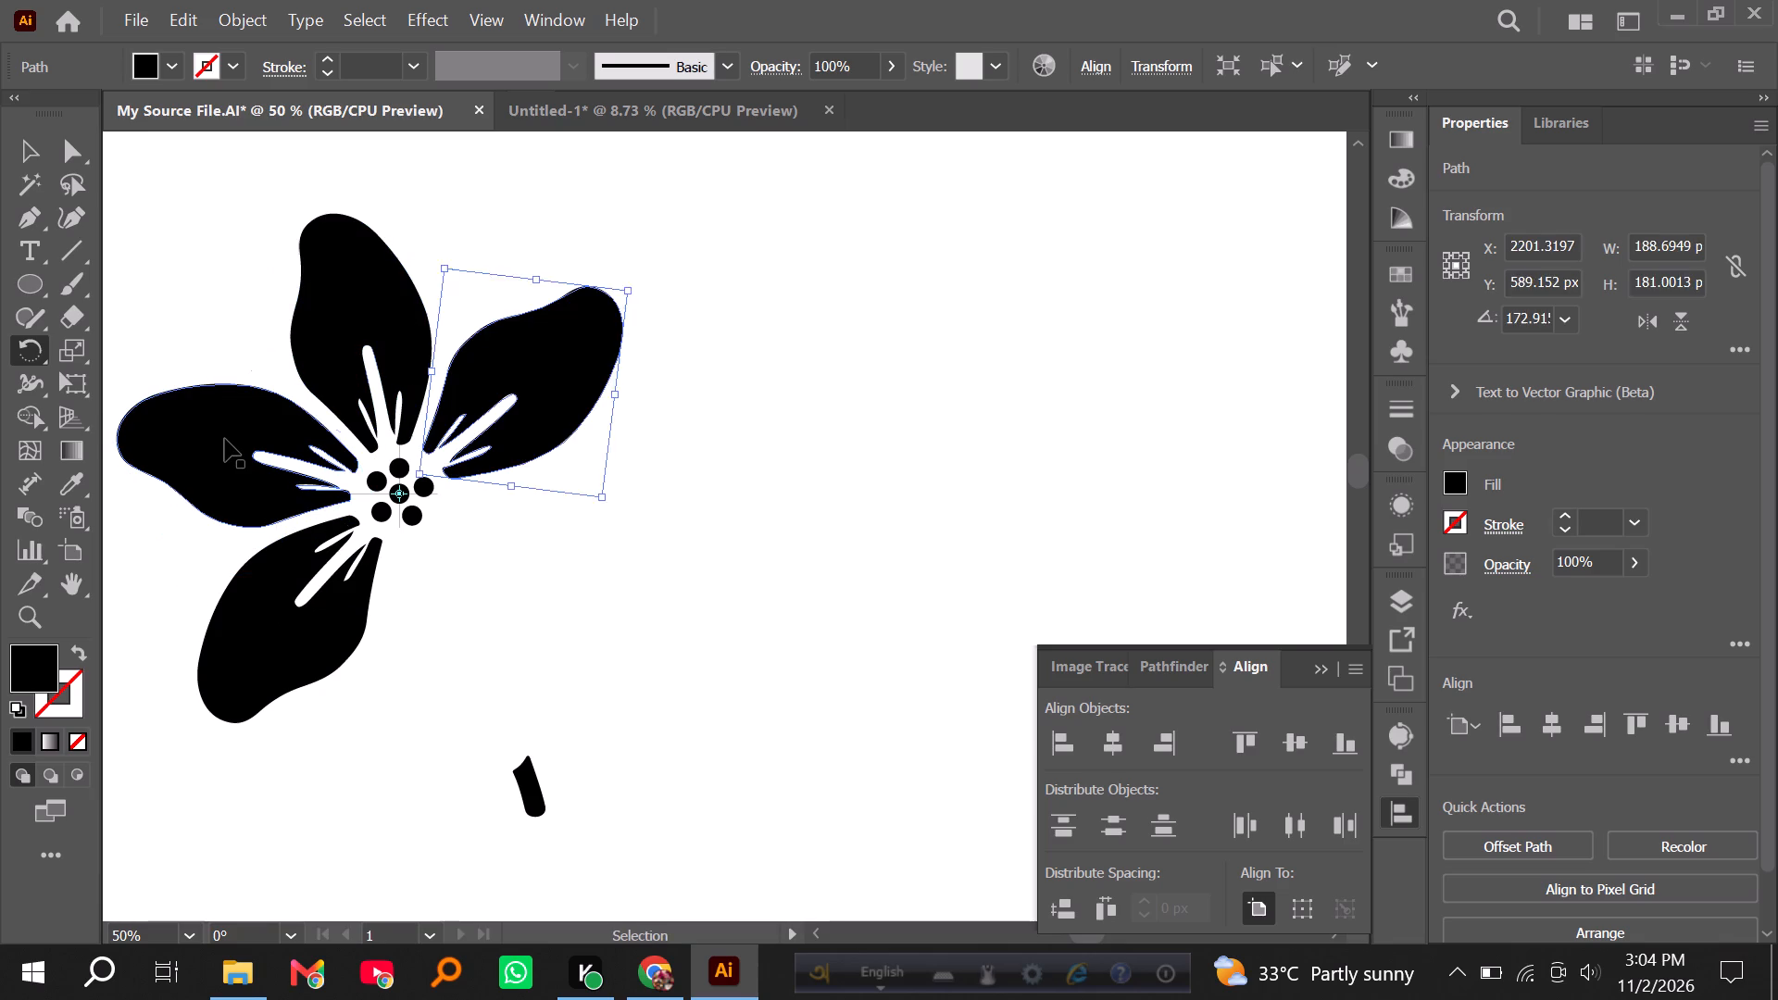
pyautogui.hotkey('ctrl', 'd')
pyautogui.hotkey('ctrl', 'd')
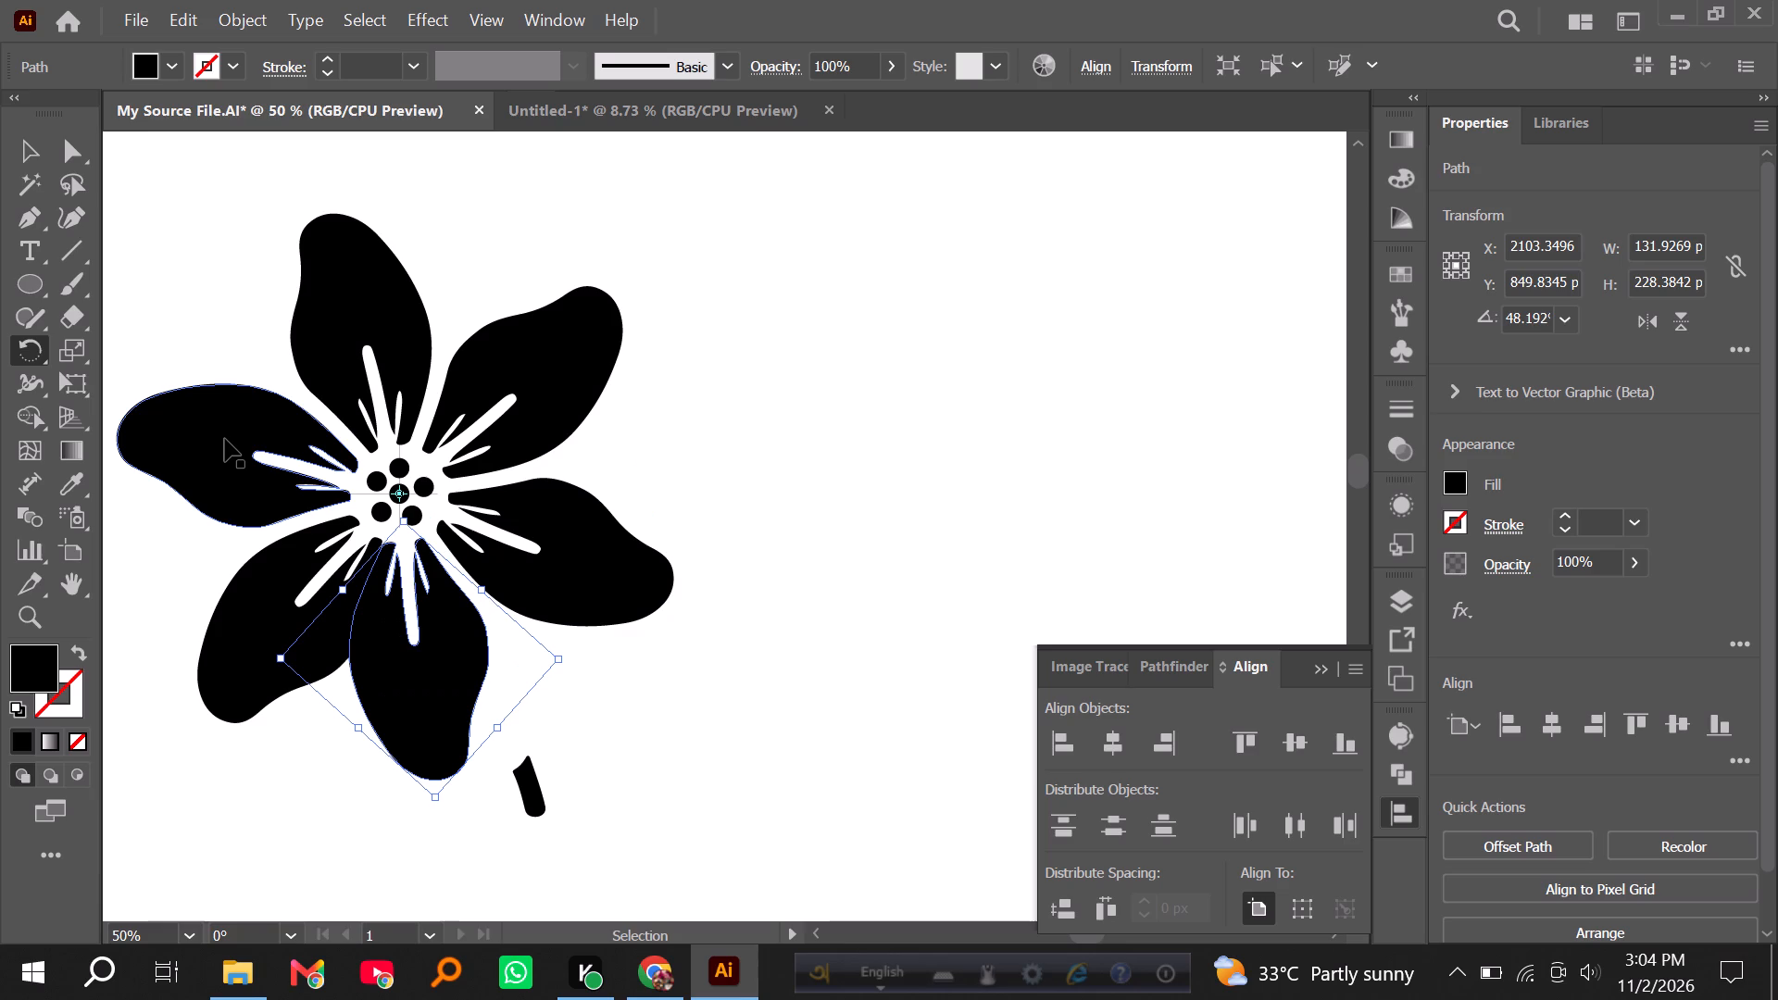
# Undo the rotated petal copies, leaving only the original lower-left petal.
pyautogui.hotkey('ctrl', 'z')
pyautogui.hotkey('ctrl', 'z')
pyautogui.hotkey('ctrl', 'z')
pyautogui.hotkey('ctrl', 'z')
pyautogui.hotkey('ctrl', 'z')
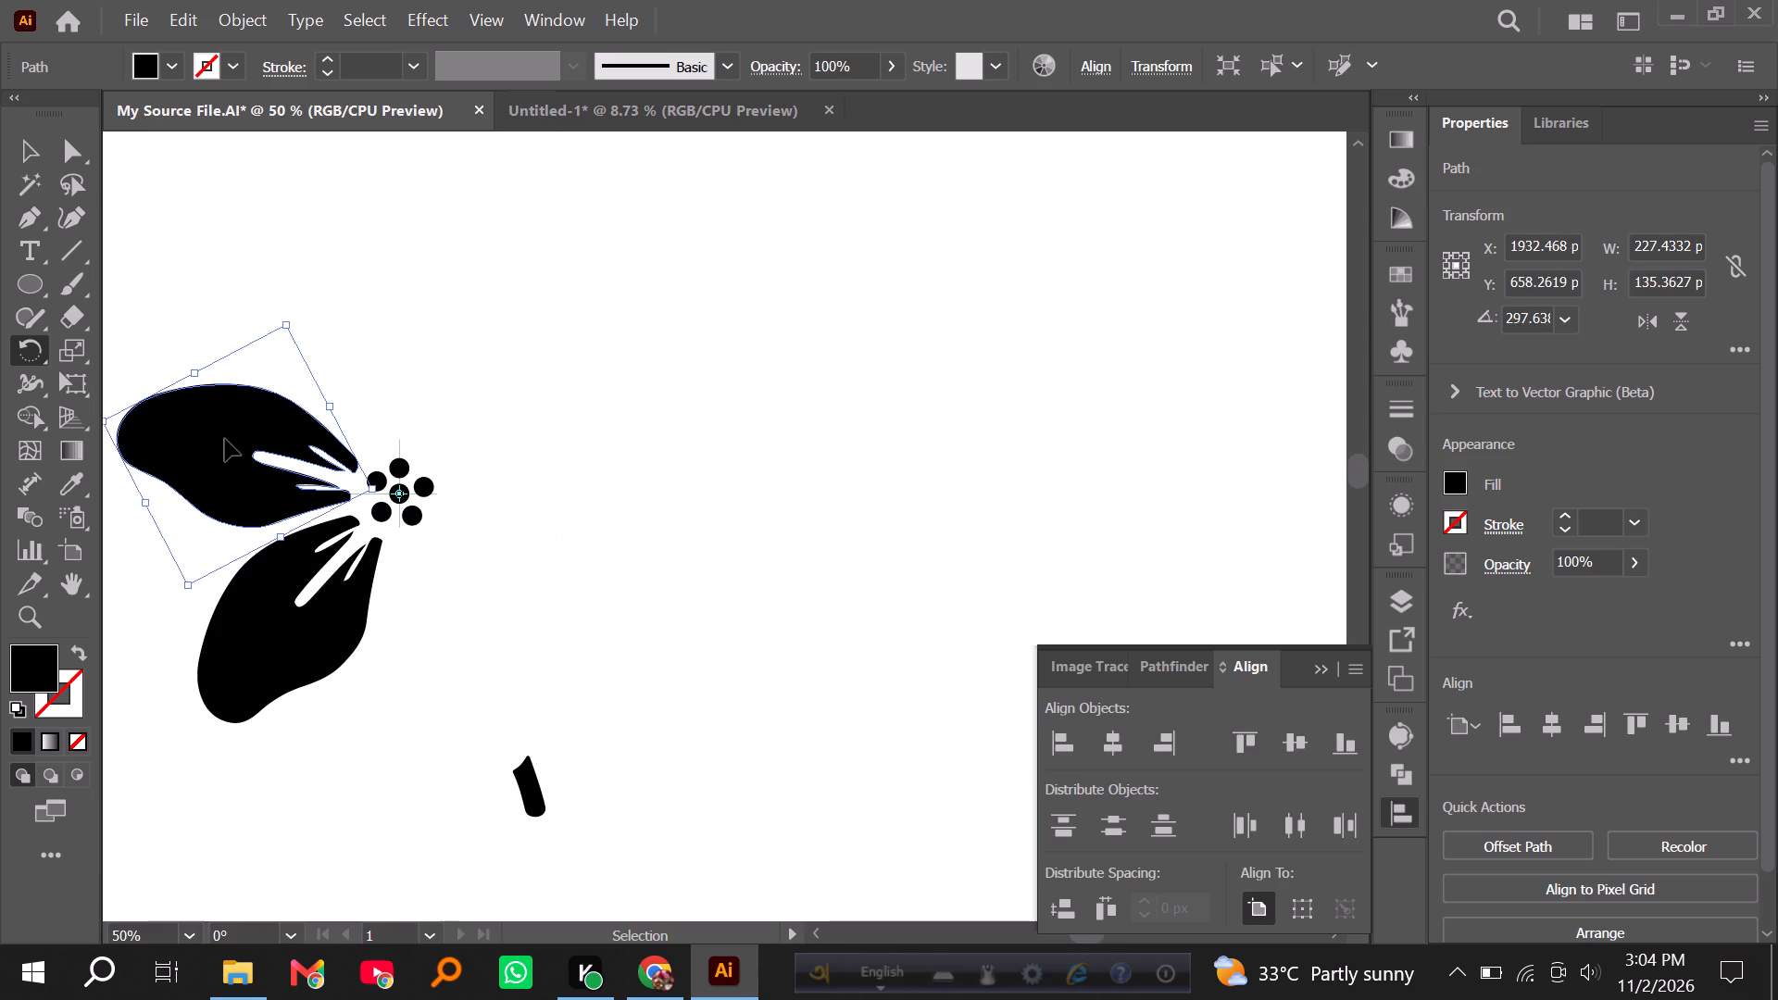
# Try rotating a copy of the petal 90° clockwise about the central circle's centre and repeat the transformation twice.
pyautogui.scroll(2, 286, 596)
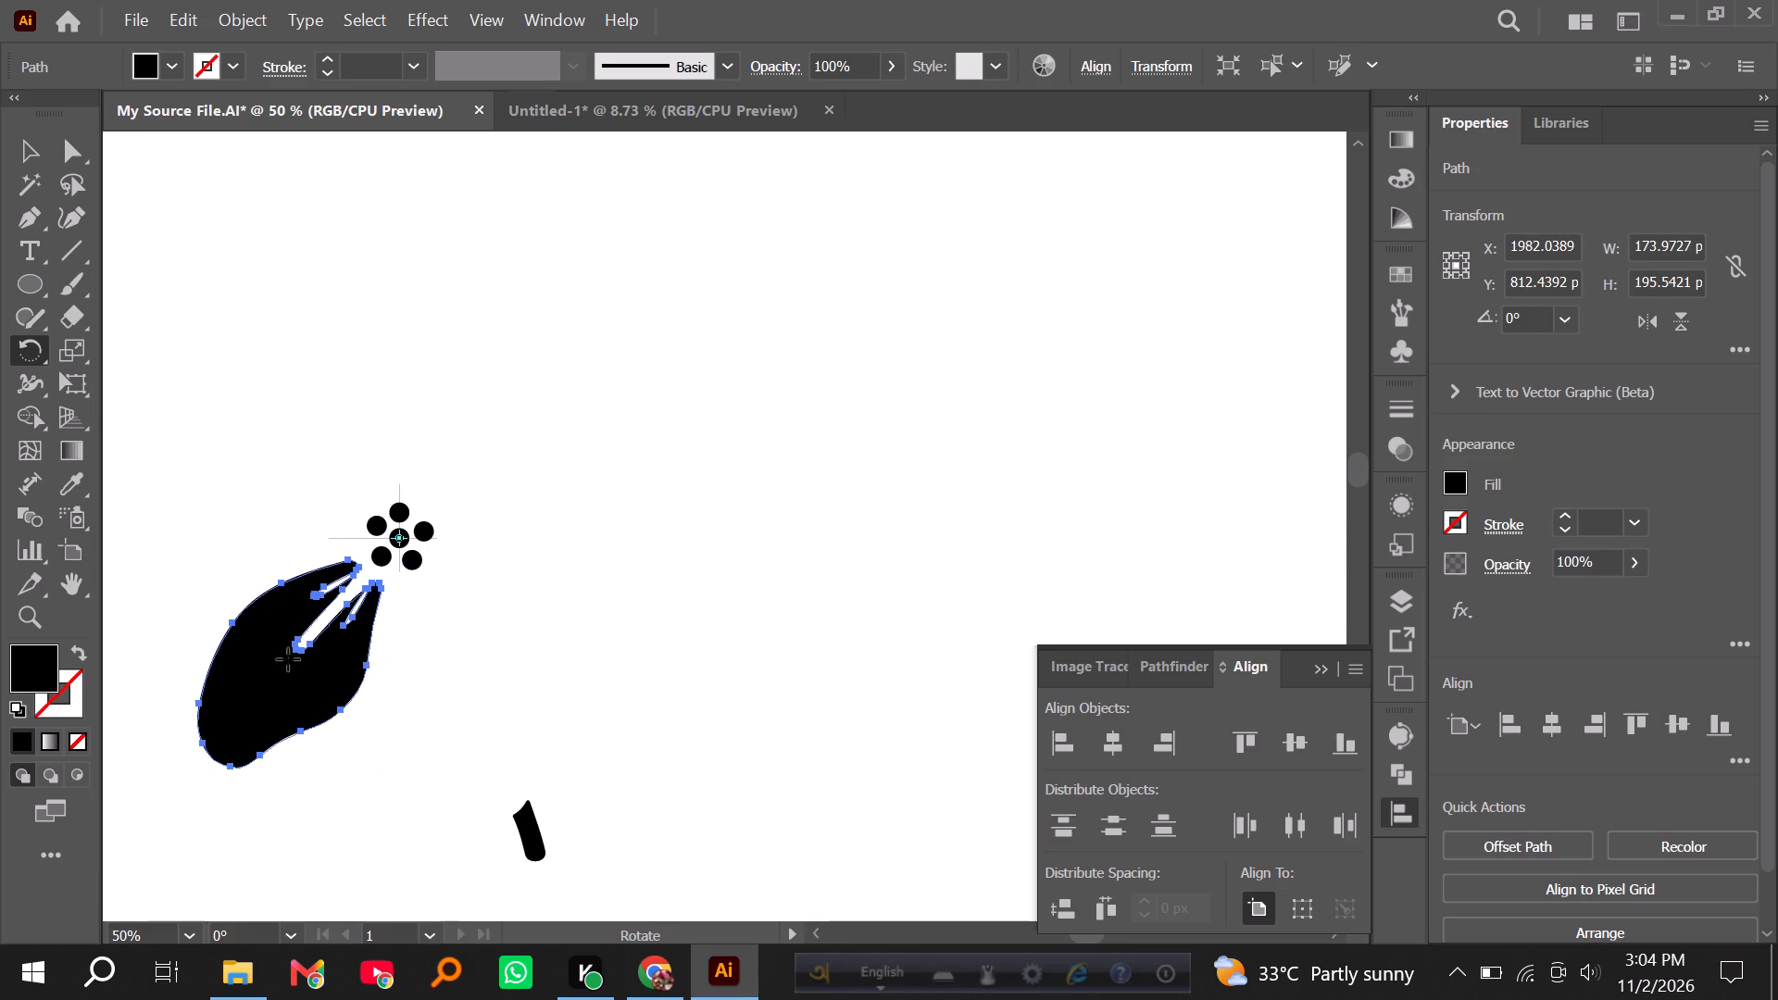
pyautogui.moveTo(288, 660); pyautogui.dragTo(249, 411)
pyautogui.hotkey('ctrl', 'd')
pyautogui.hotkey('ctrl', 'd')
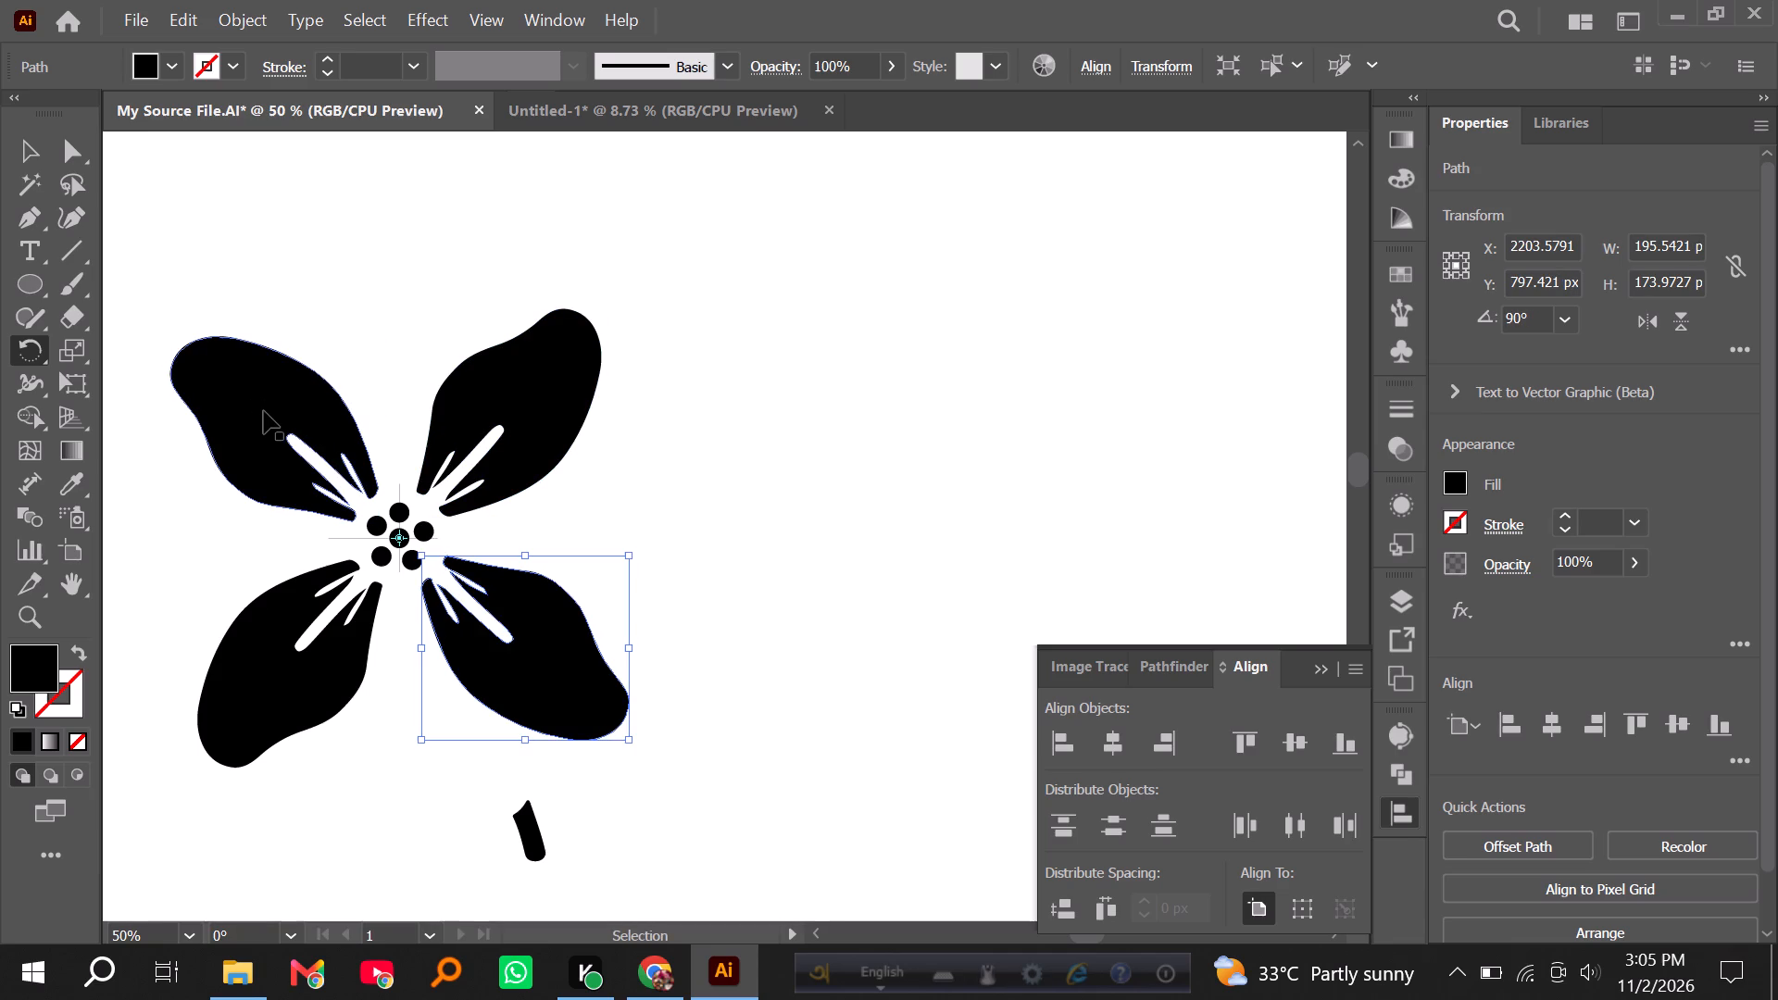
# Undo the petal copies, the crossing lines and the petal deletions, restoring the third flower's six petals while keeping the complete ring of circles.
pyautogui.click(23, 156)
pyautogui.hotkey('ctrl', 'z')
pyautogui.hotkey('ctrl', 'z')
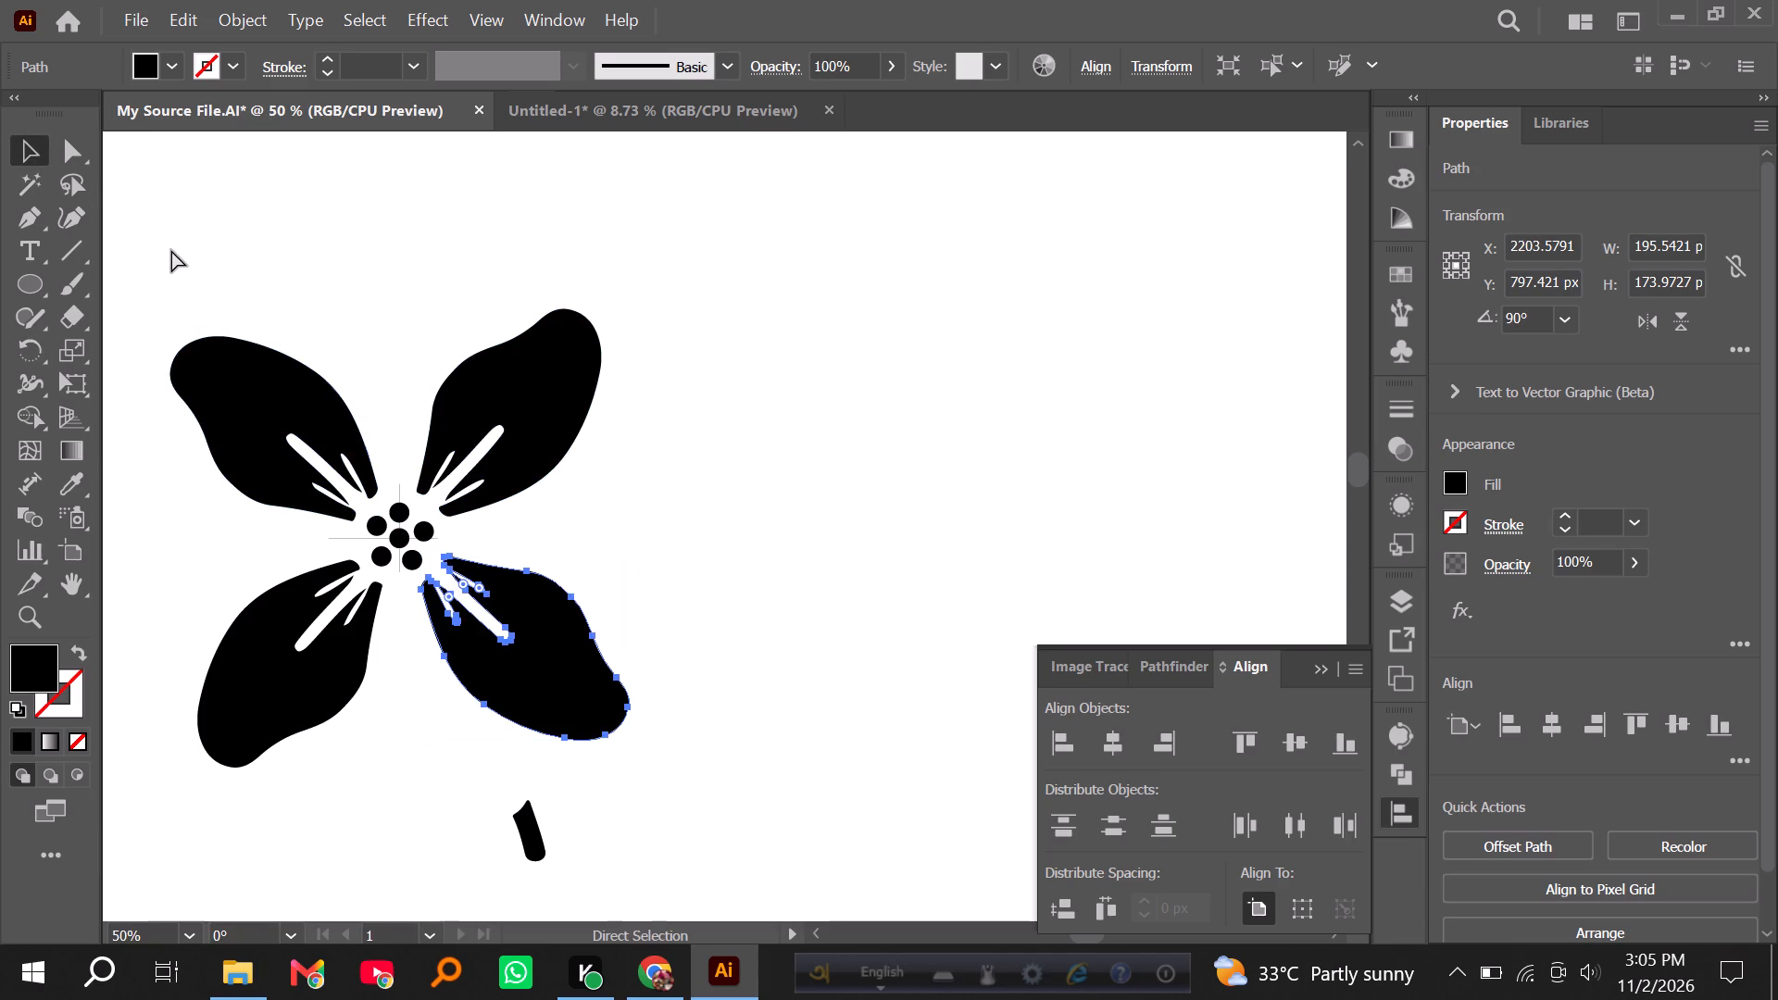
pyautogui.hotkey('ctrl', 'z')
pyautogui.hotkey('ctrl', 'z')
pyautogui.hotkey('ctrl', 'z')
pyautogui.hotkey('ctrl', 'z')
pyautogui.hotkey('ctrl', 'z')
pyautogui.hotkey('ctrl', 'z')
pyautogui.hotkey('ctrl', 'z')
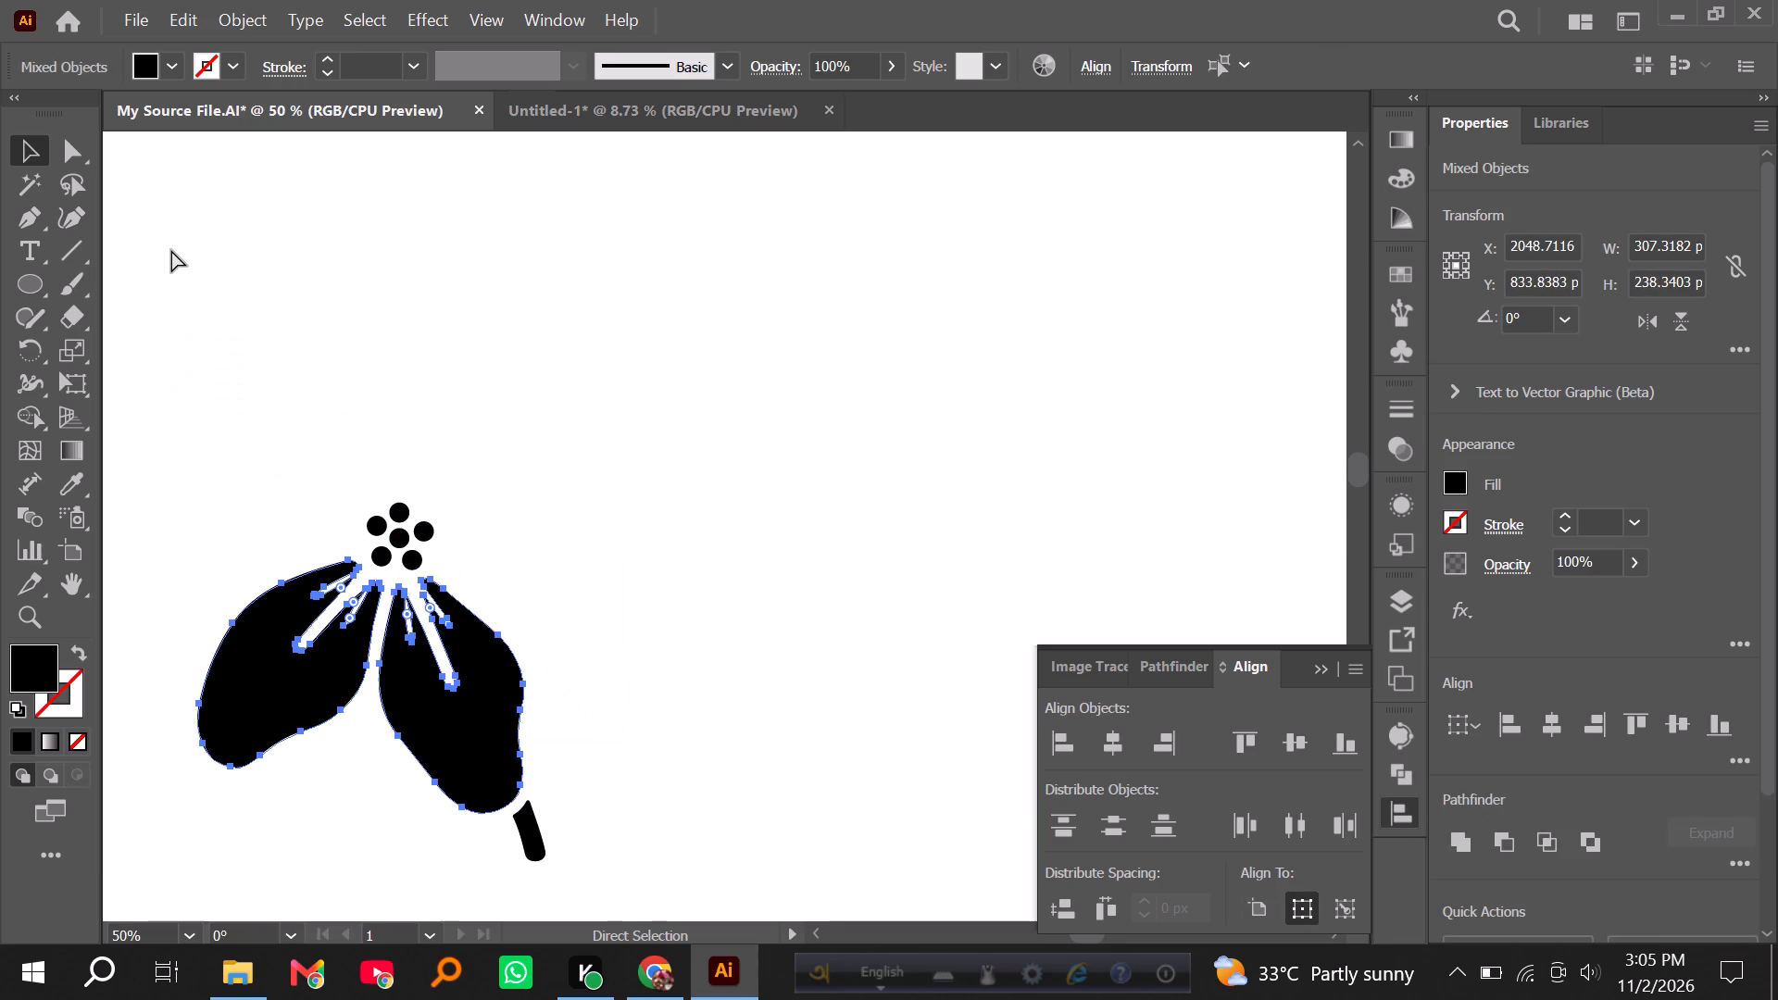
pyautogui.hotkey('ctrl', 'z')
pyautogui.hotkey('ctrl', 'z')
pyautogui.hotkey('ctrl', 'z')
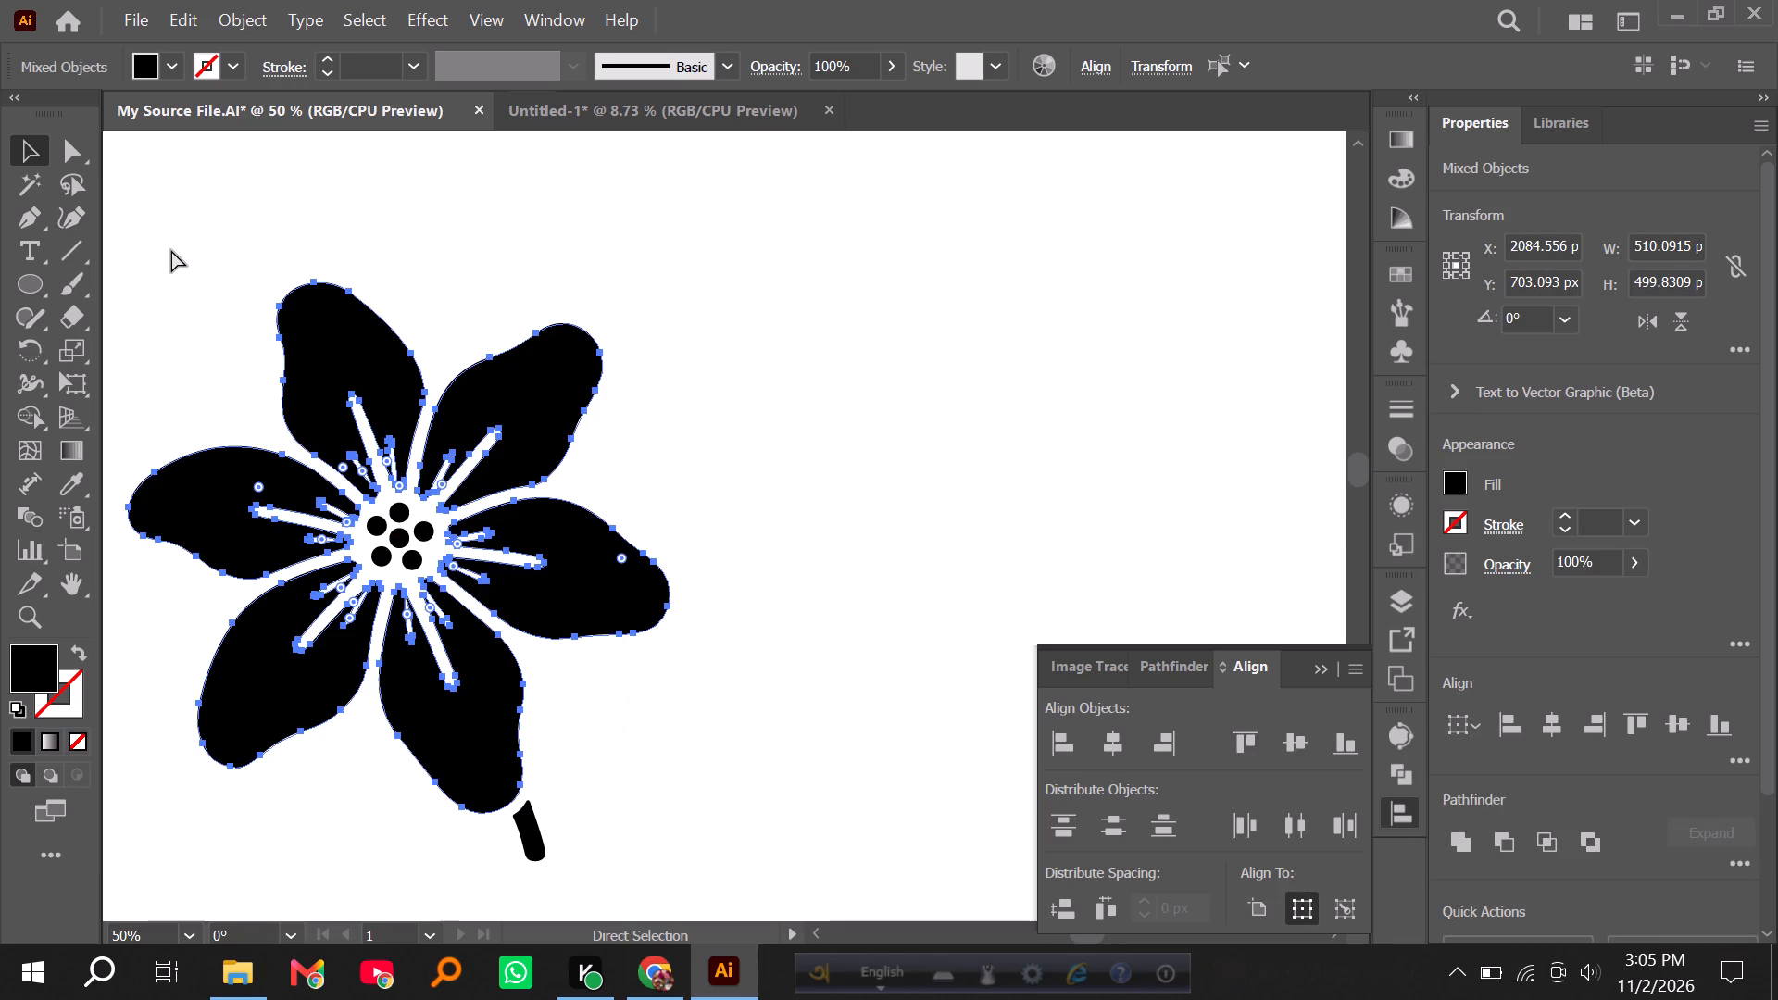
pyautogui.hotkey('ctrl', 'z')
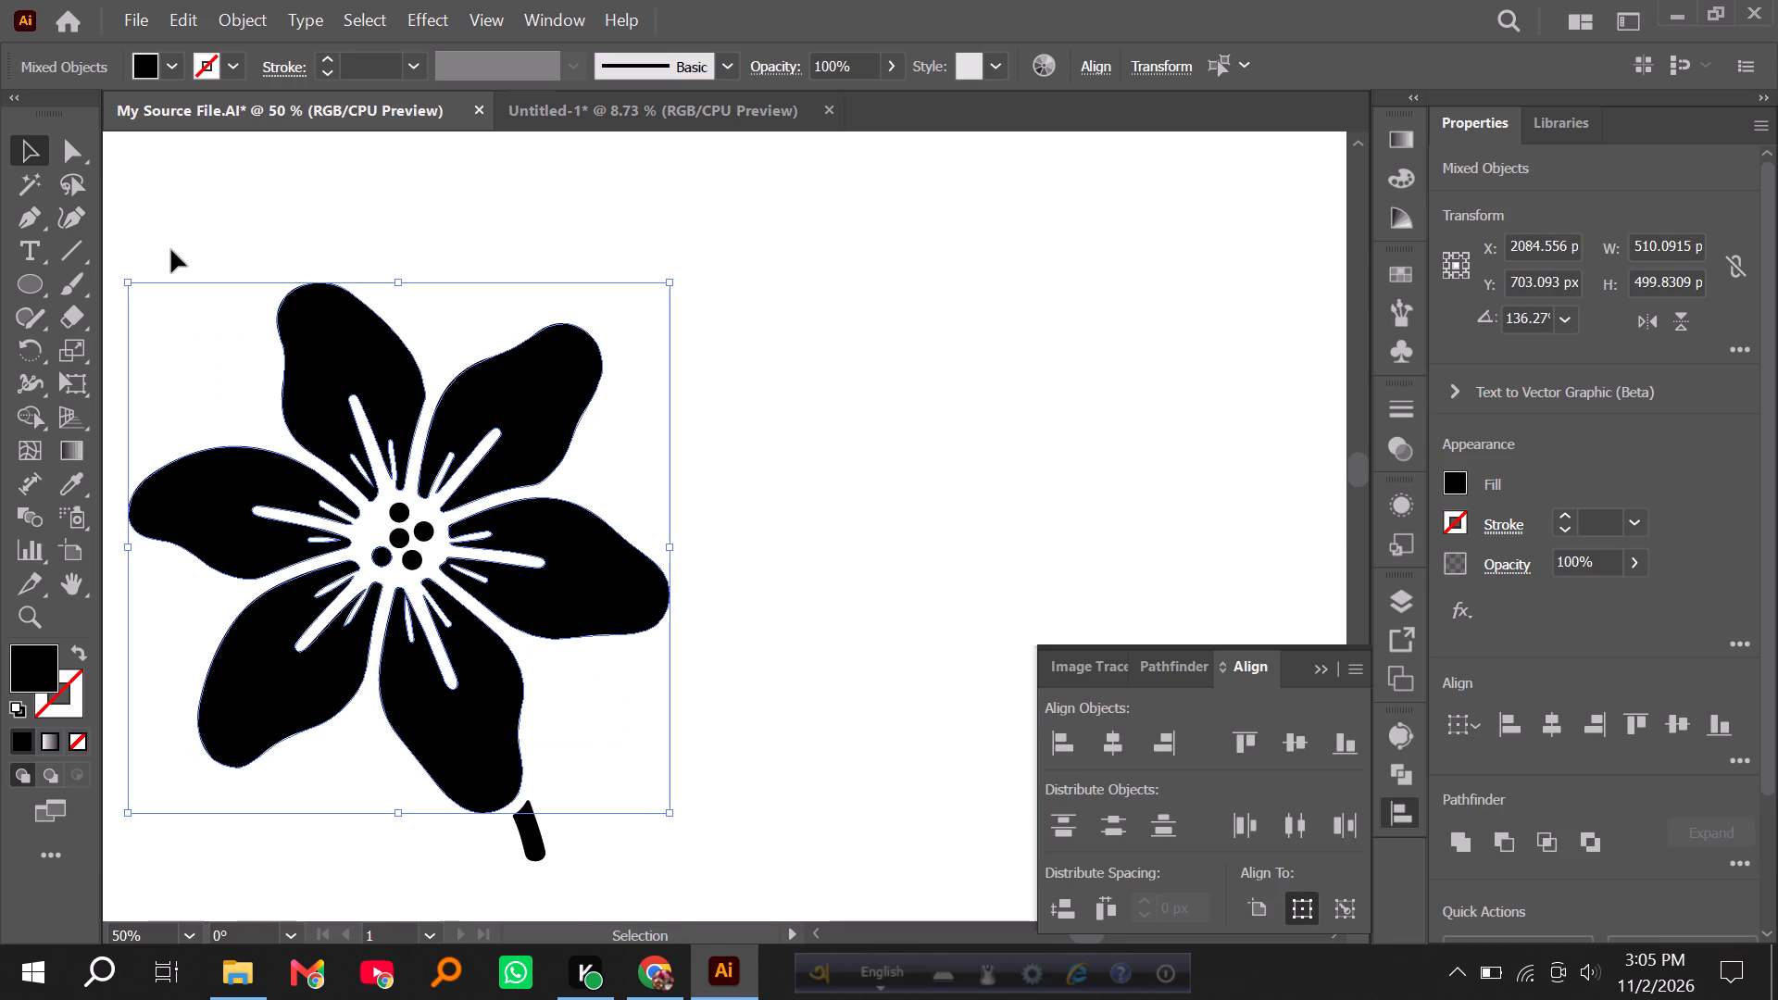
pyautogui.hotkey('ctrl', 'shift', 'z')
pyautogui.click(169, 220)
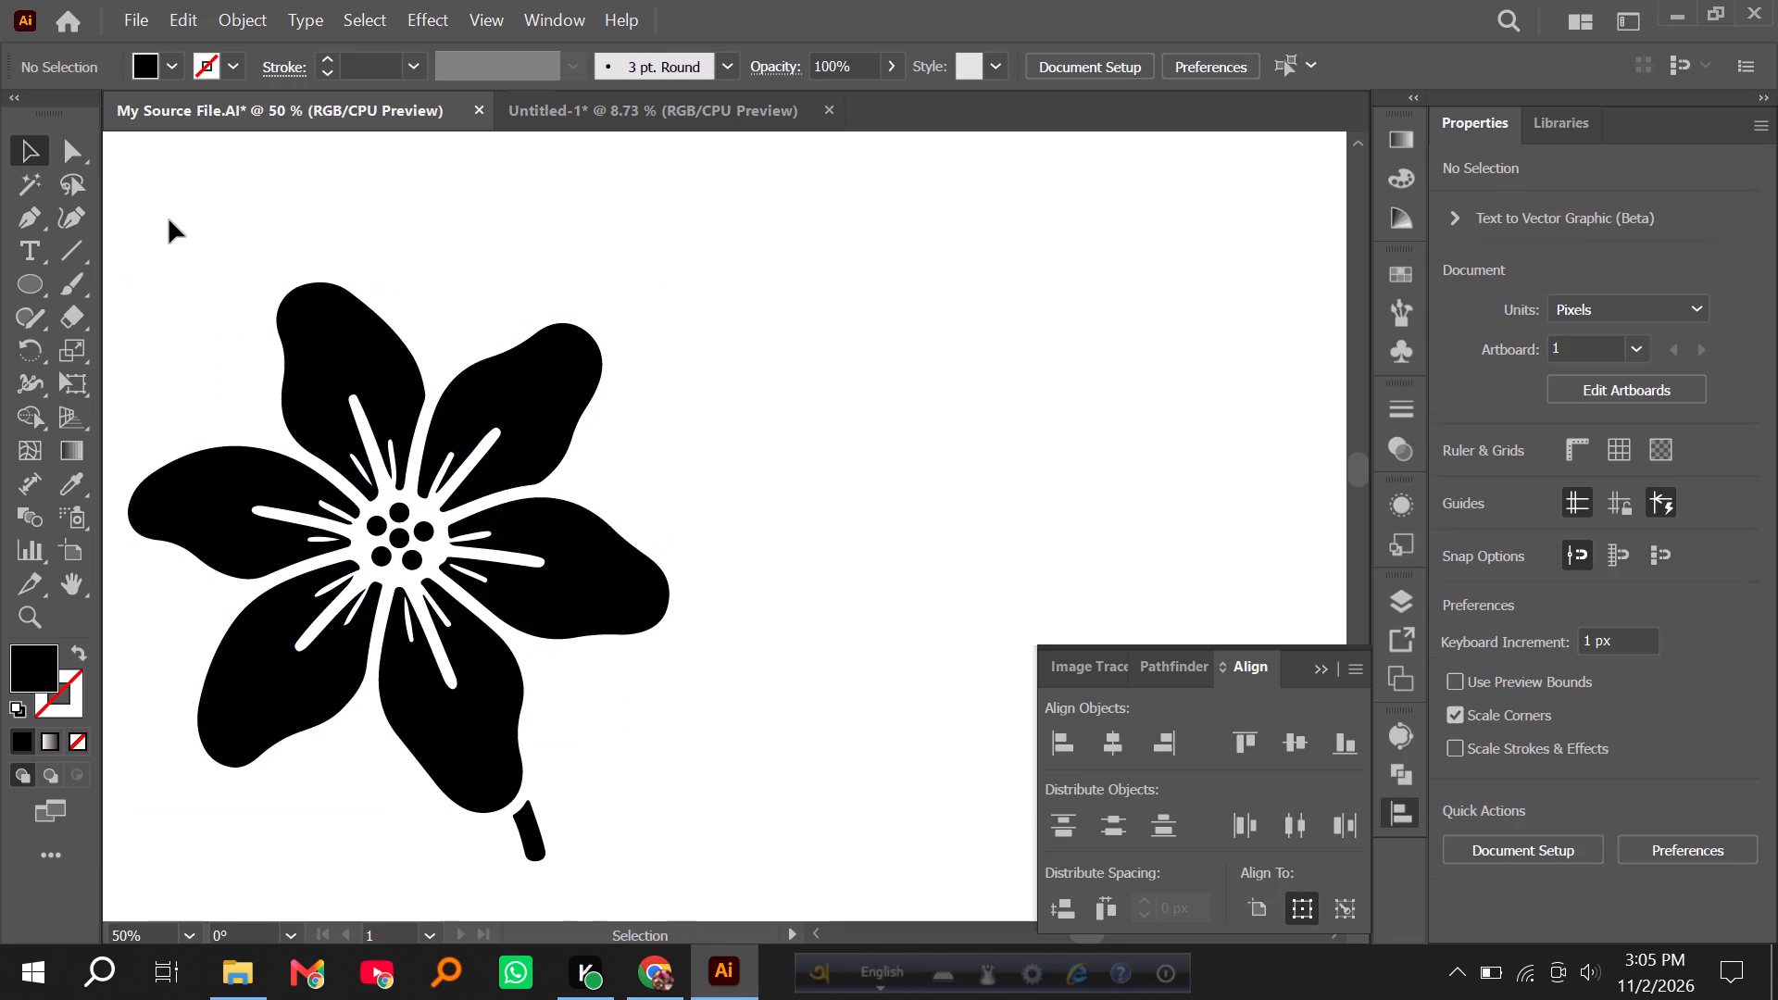
# Group the third flower's petals, circles and stem together, and group the tulip's parts below it separately.
pyautogui.keyDown('alt'); pyautogui.scroll(-2, 532, 341); pyautogui.keyUp('alt')
pyautogui.moveTo(329, 284); pyautogui.dragTo(633, 609)
pyautogui.hotkey('ctrl', 'g')
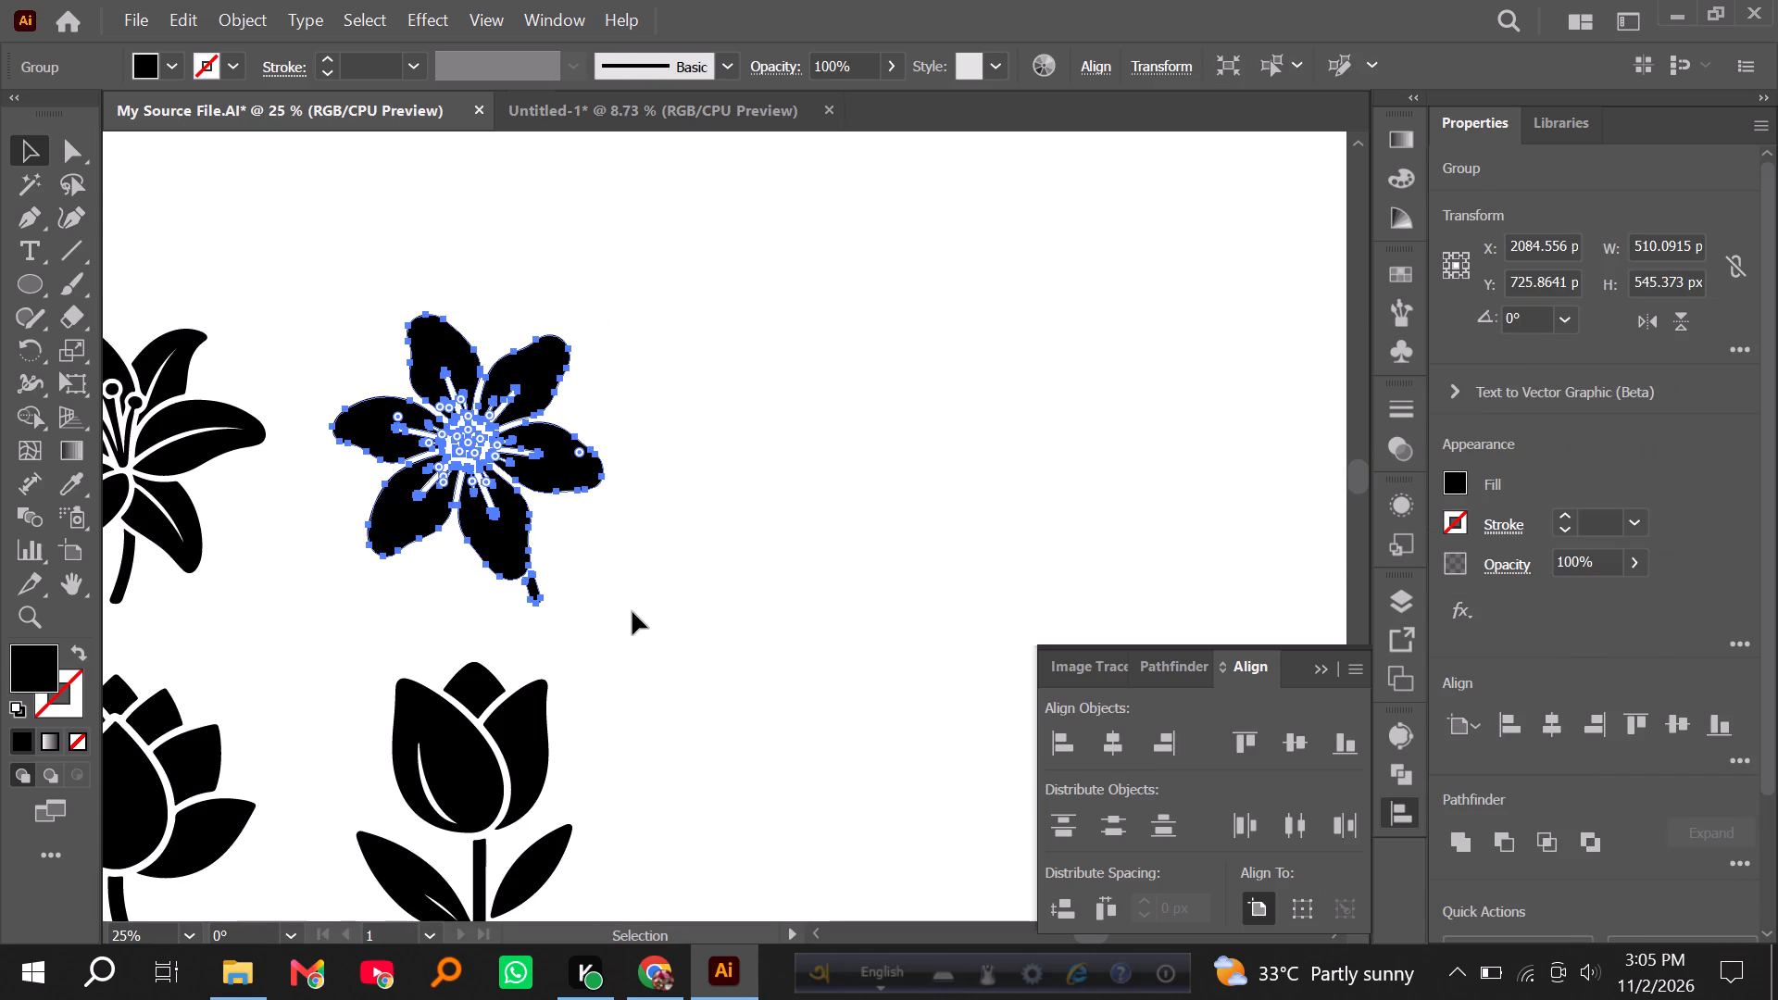
pyautogui.keyDown('alt'); pyautogui.scroll(-3, 660, 581); pyautogui.keyUp('alt')
pyautogui.scroll(-3, 655, 629)
pyautogui.moveTo(435, 548); pyautogui.dragTo(611, 722)
pyautogui.hotkey('ctrl', 'g')
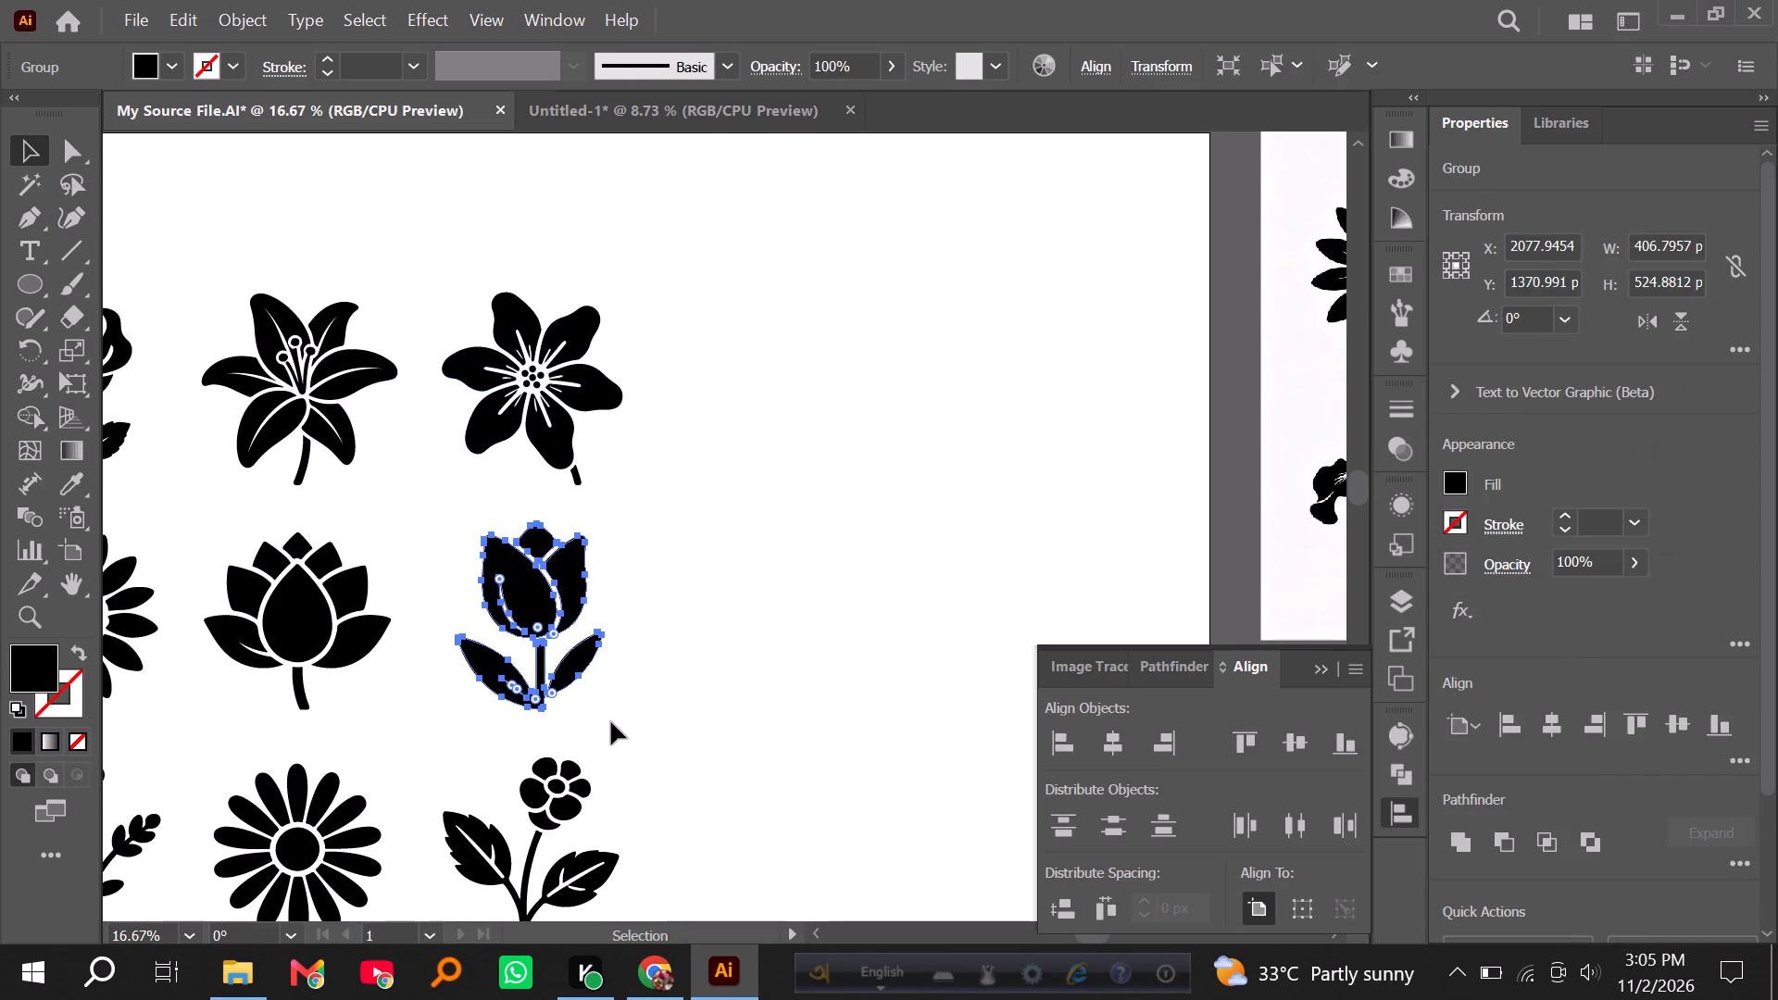
# Group the lotus's petals and stem together, and group the sunflower's petals and centre separately.
pyautogui.keyDown('alt'); pyautogui.scroll(2, 549, 714); pyautogui.keyUp('alt')
pyautogui.keyDown('alt'); pyautogui.scroll(-2, 540, 688); pyautogui.keyUp('alt')
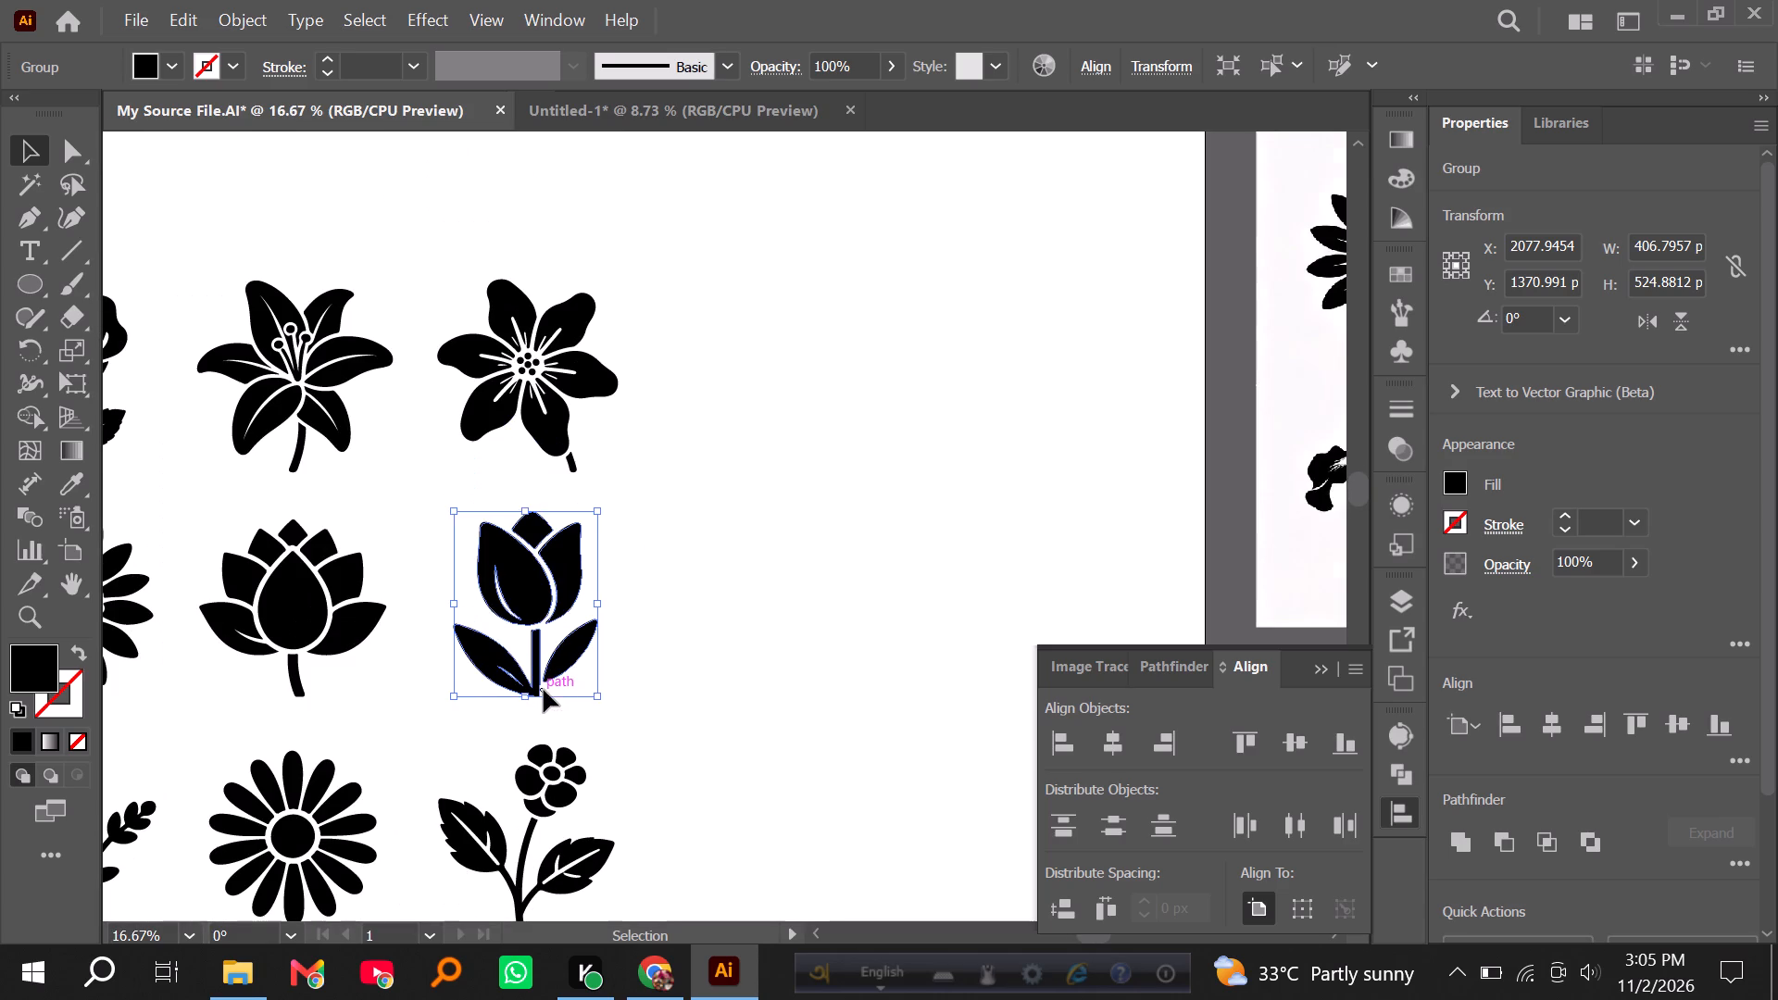
pyautogui.keyDown('alt'); pyautogui.scroll(-1, 603, 692); pyautogui.keyUp('alt')
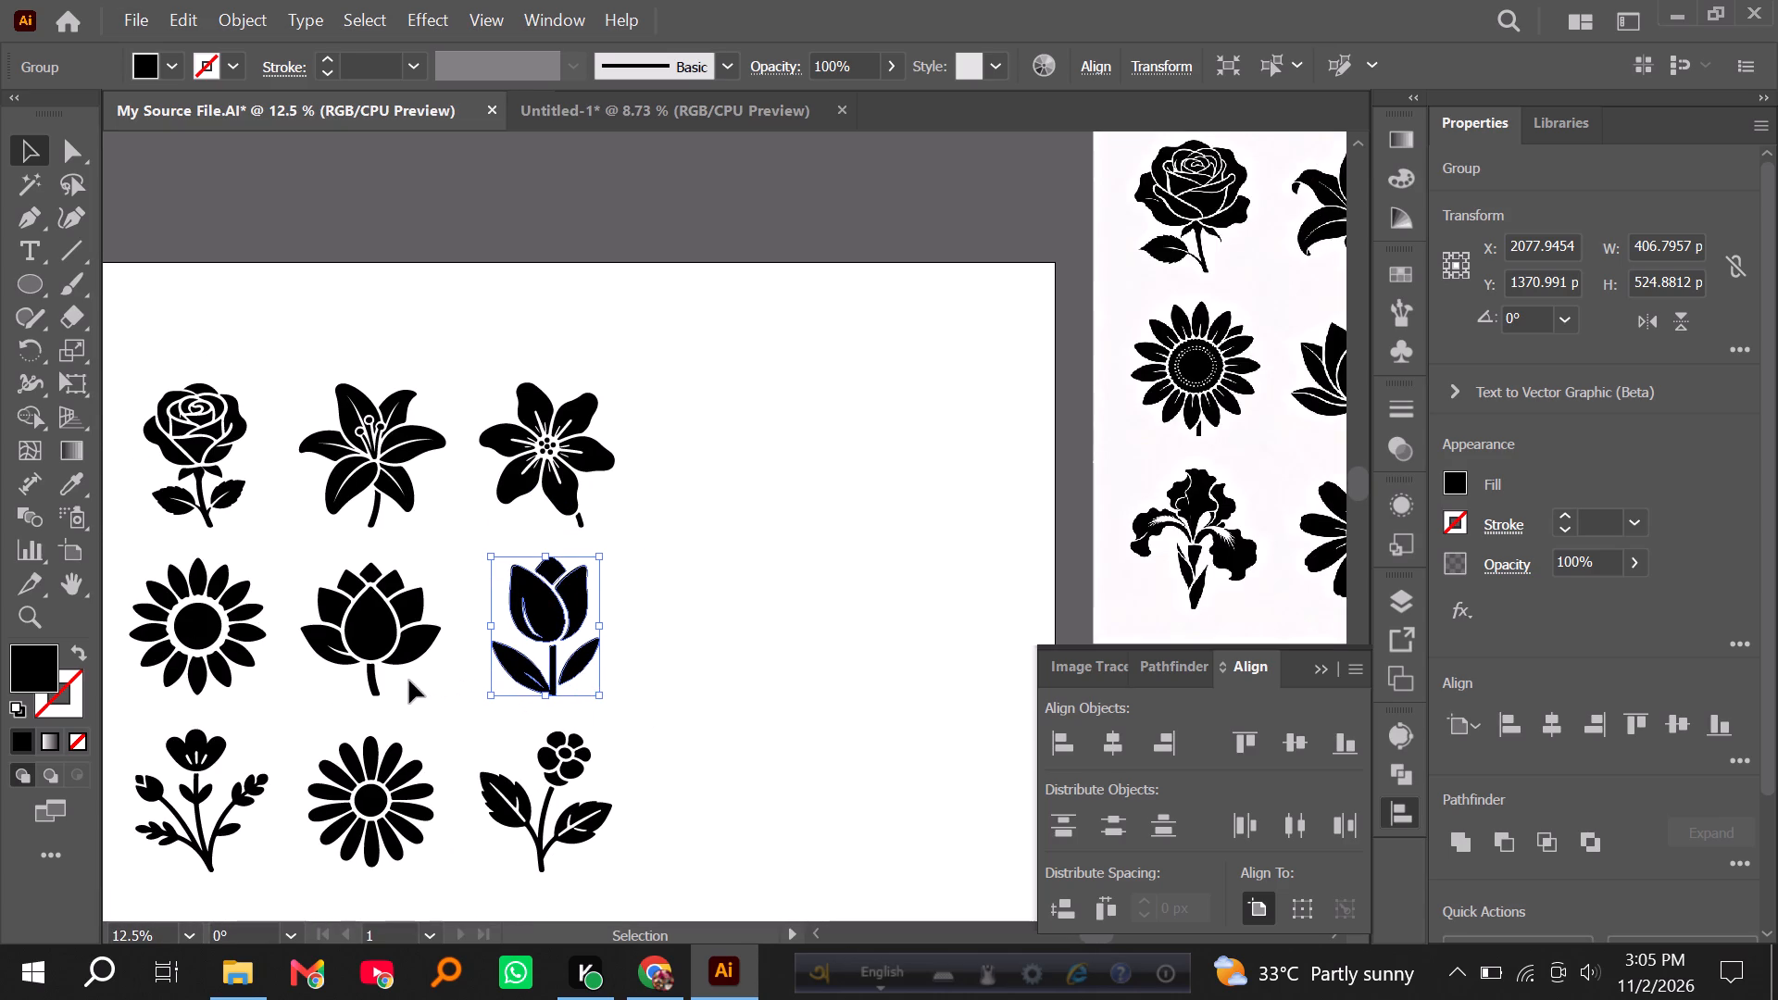
pyautogui.moveTo(307, 559); pyautogui.dragTo(426, 717)
pyautogui.hotkey('ctrl', 'g')
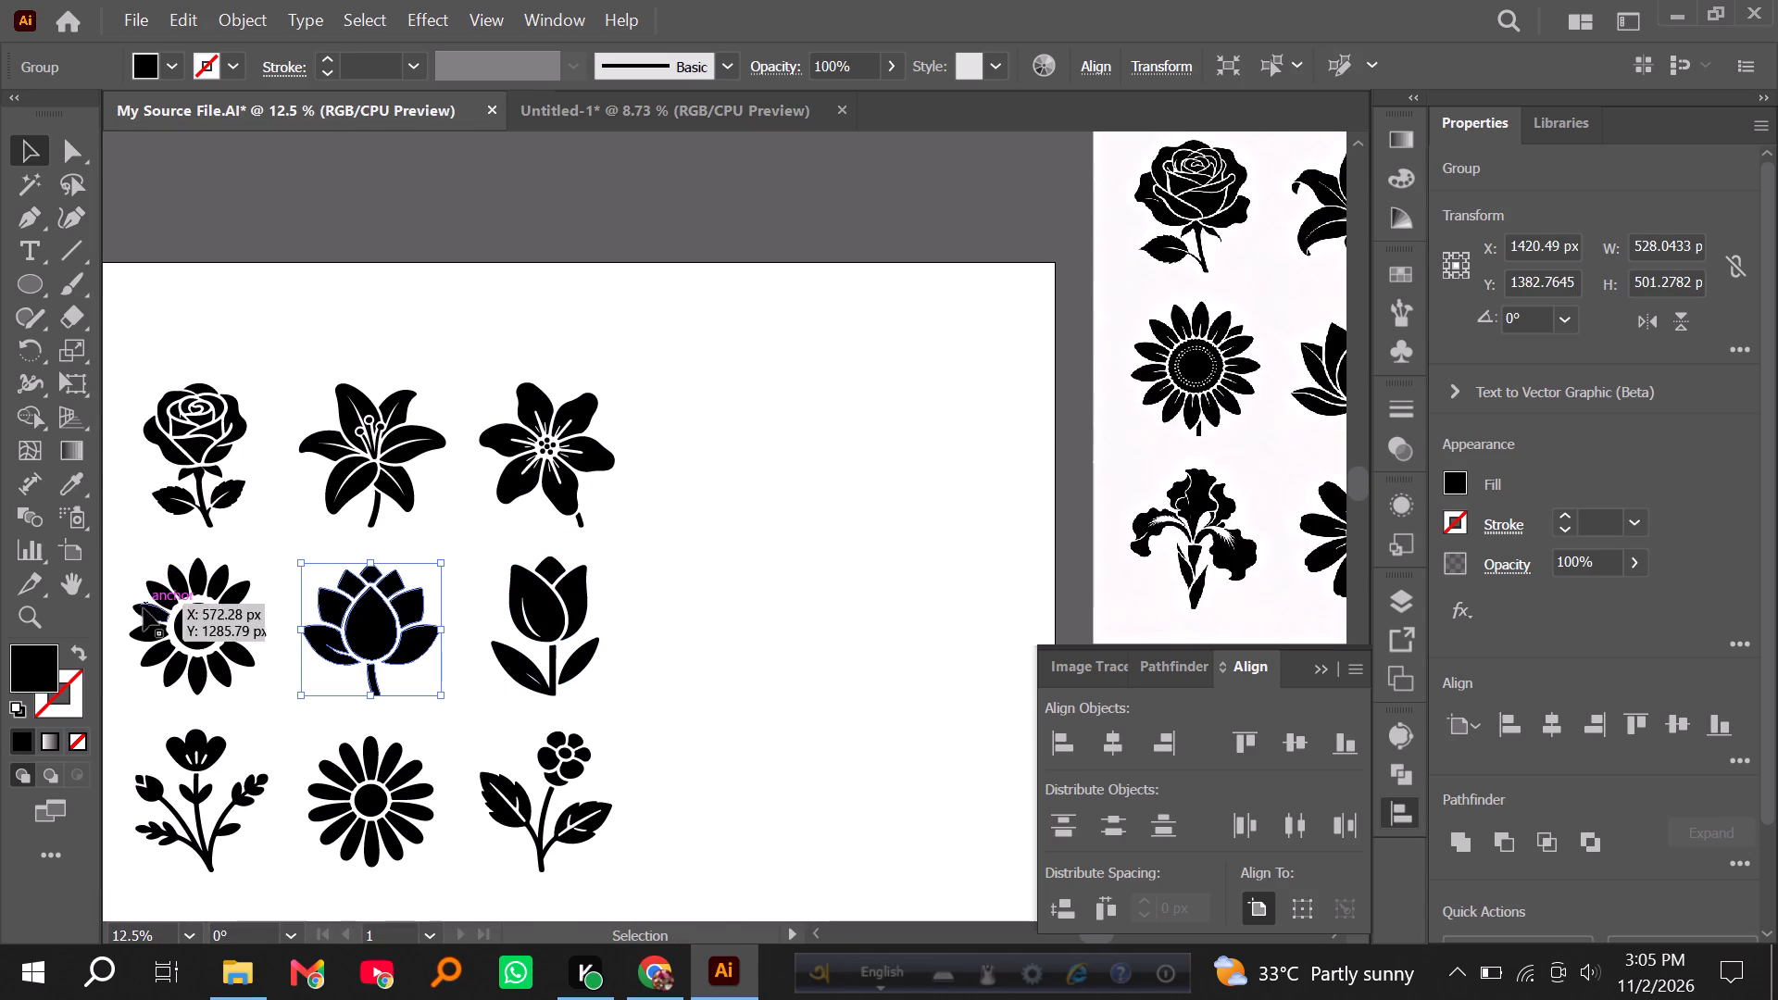
pyautogui.keyDown('alt'); pyautogui.scroll(4, 139, 615); pyautogui.keyUp('alt')
pyautogui.scroll(-3, 165, 494)
pyautogui.keyDown('ctrl'); pyautogui.scroll(1, 148, 483); pyautogui.keyUp('ctrl')
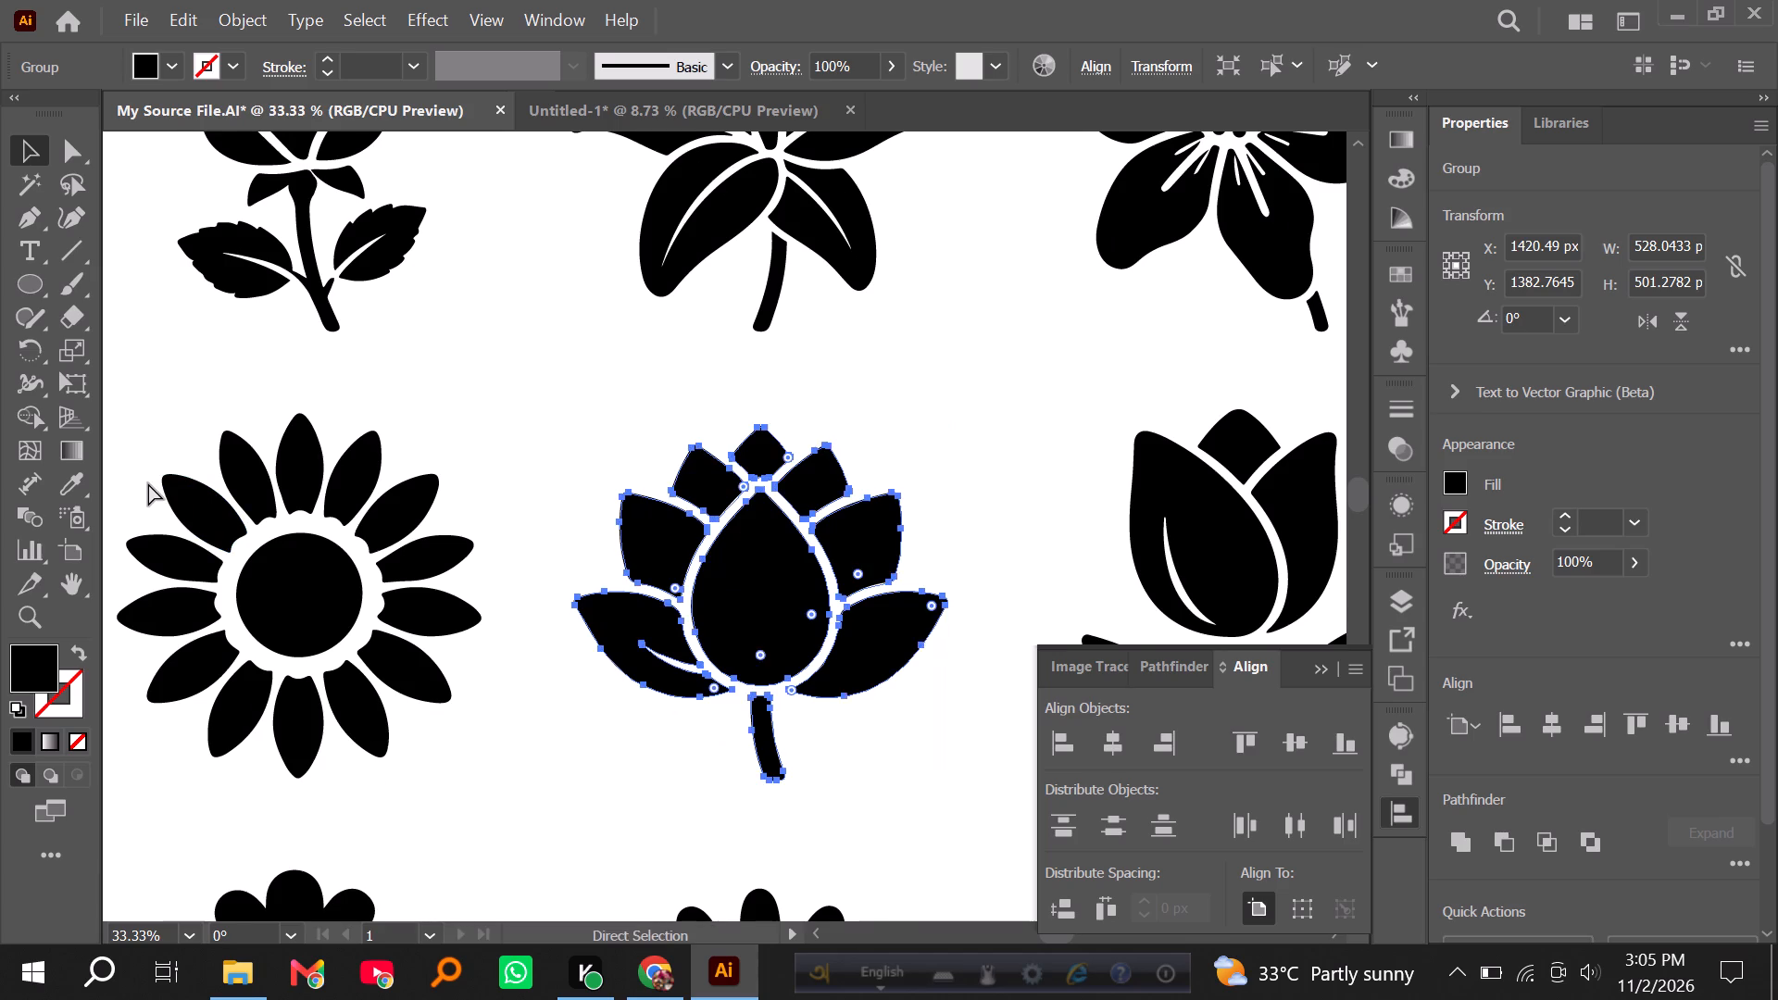
pyautogui.keyDown('ctrl'); pyautogui.scroll(1, 148, 483); pyautogui.keyUp('ctrl')
pyautogui.moveTo(151, 441); pyautogui.dragTo(495, 801)
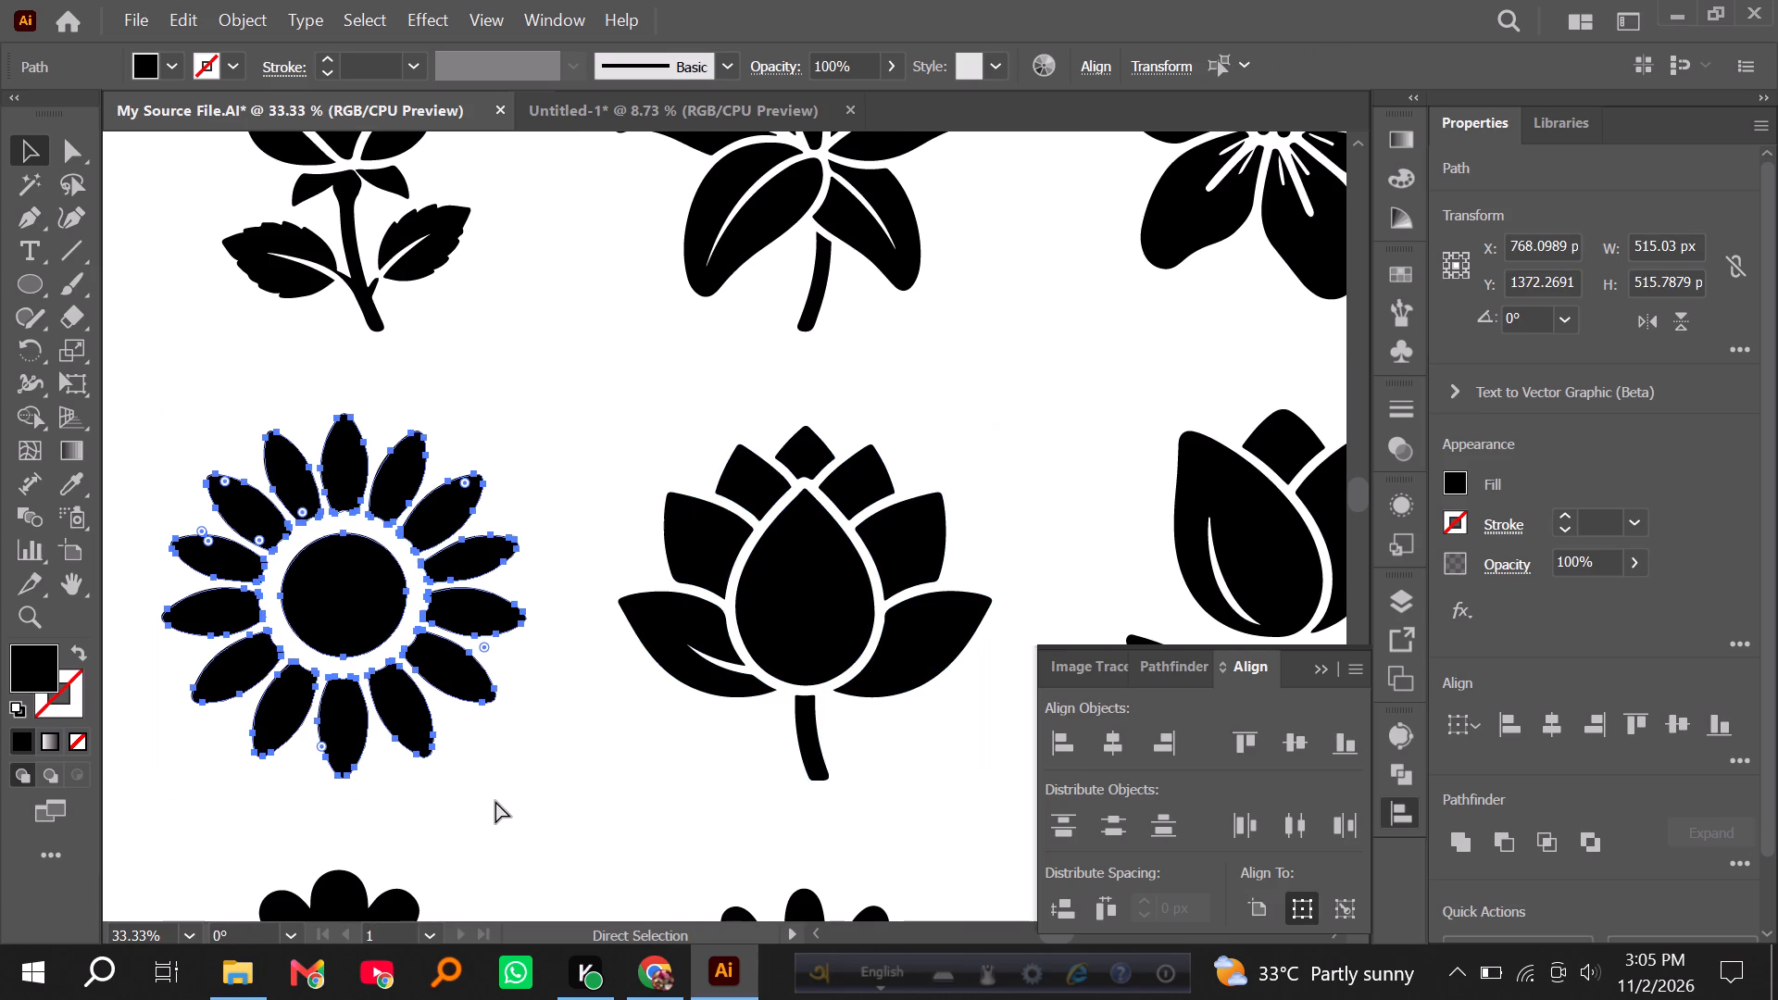
pyautogui.hotkey('ctrl', 'g')
# Group all parts of the branching flower with buds and leaves at the start of the bottom row.
pyautogui.keyDown('alt'); pyautogui.scroll(-4, 612, 675); pyautogui.keyUp('alt')
pyautogui.scroll(-3, 607, 706)
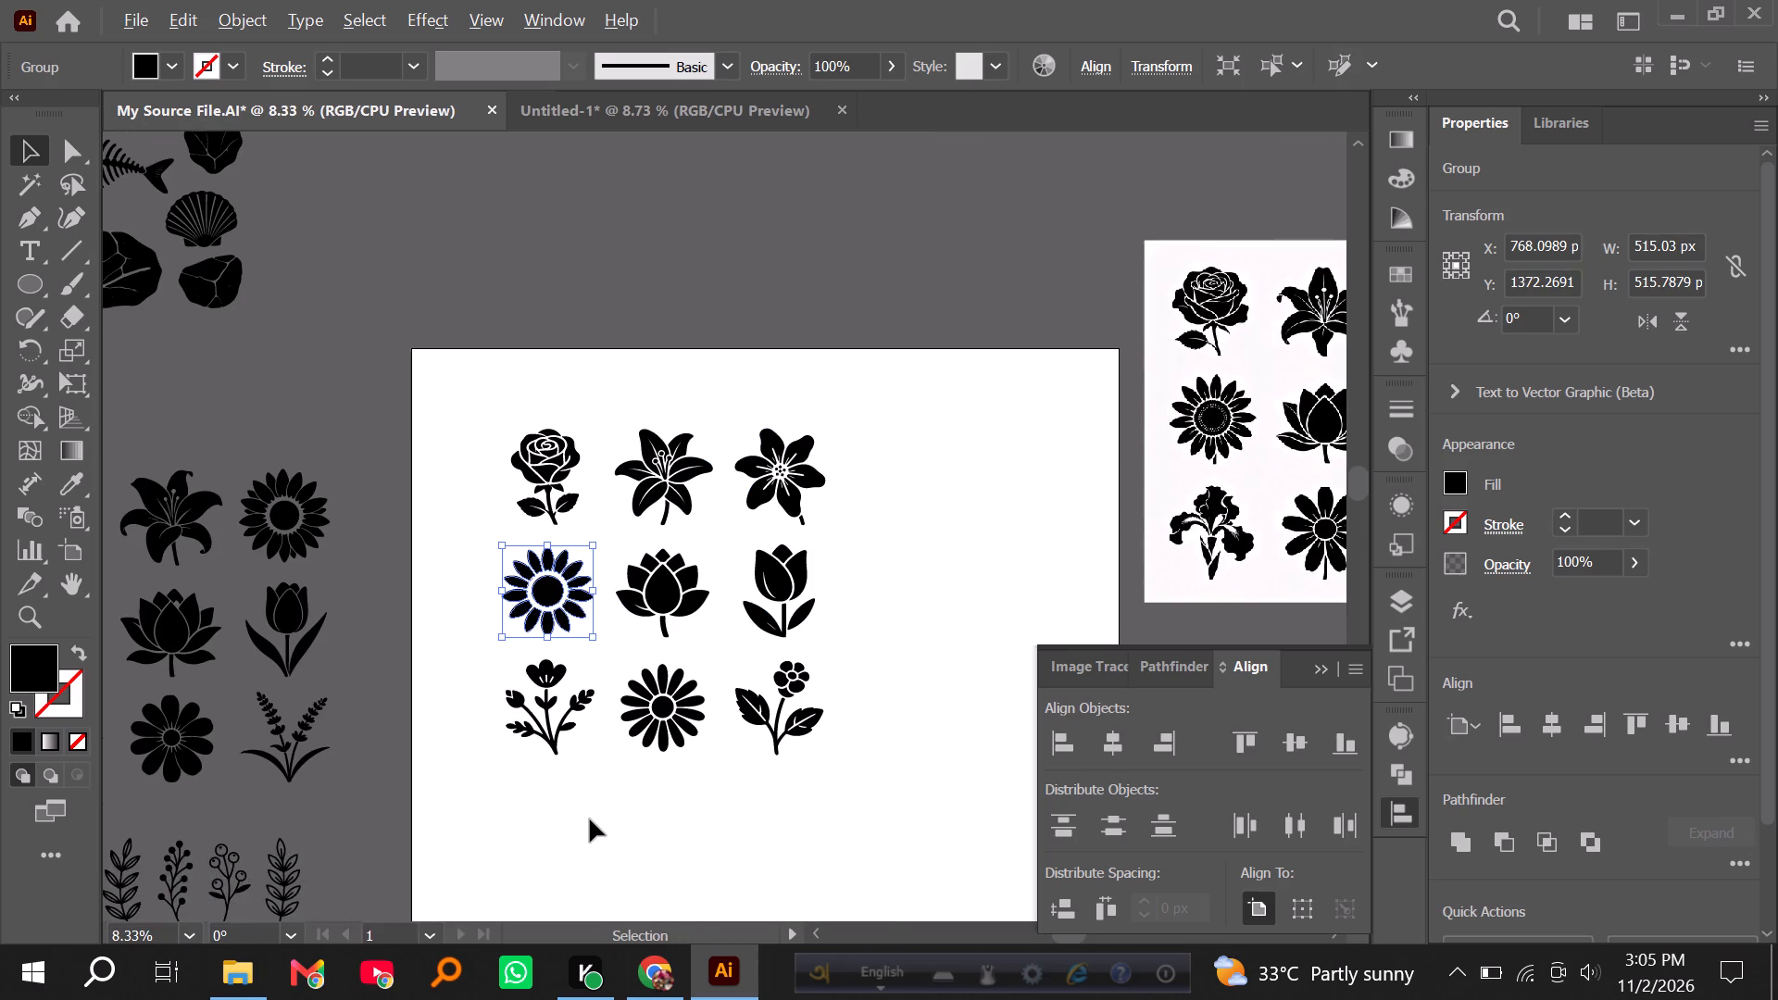
pyautogui.keyDown('alt'); pyautogui.scroll(3, 589, 818); pyautogui.keyUp('alt')
pyautogui.moveTo(294, 362); pyautogui.dragTo(566, 630)
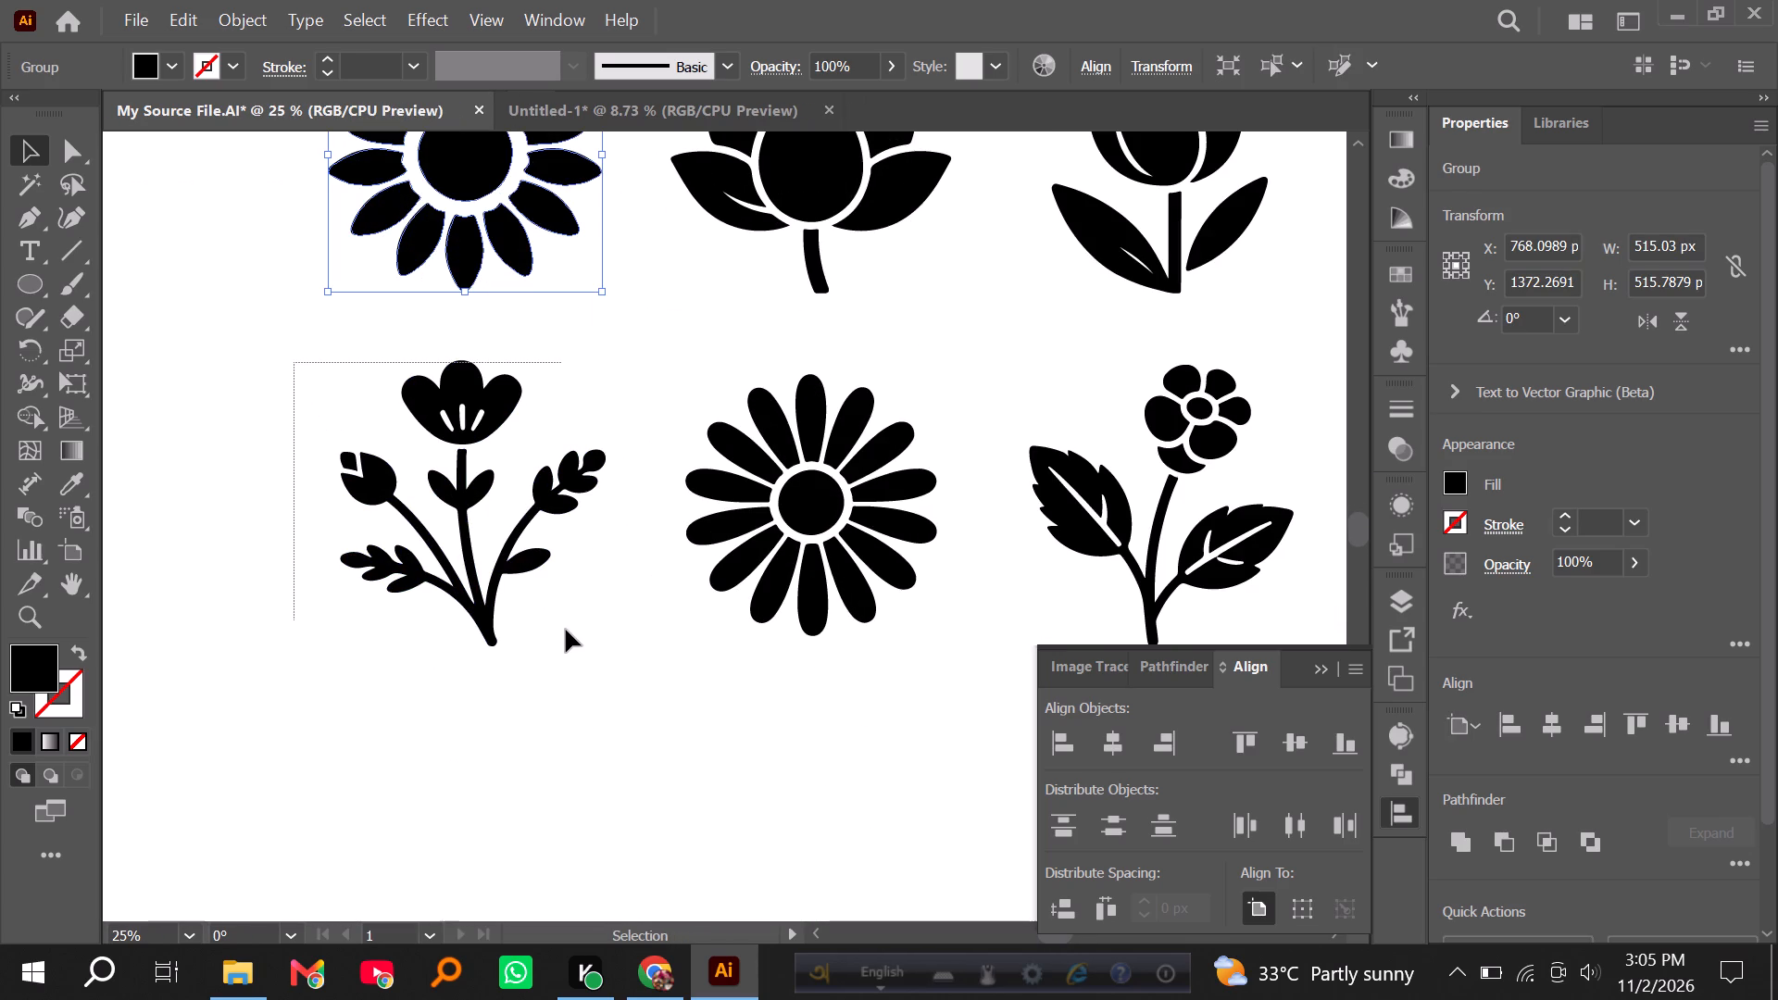
pyautogui.moveTo(566, 630); pyautogui.dragTo(574, 644)
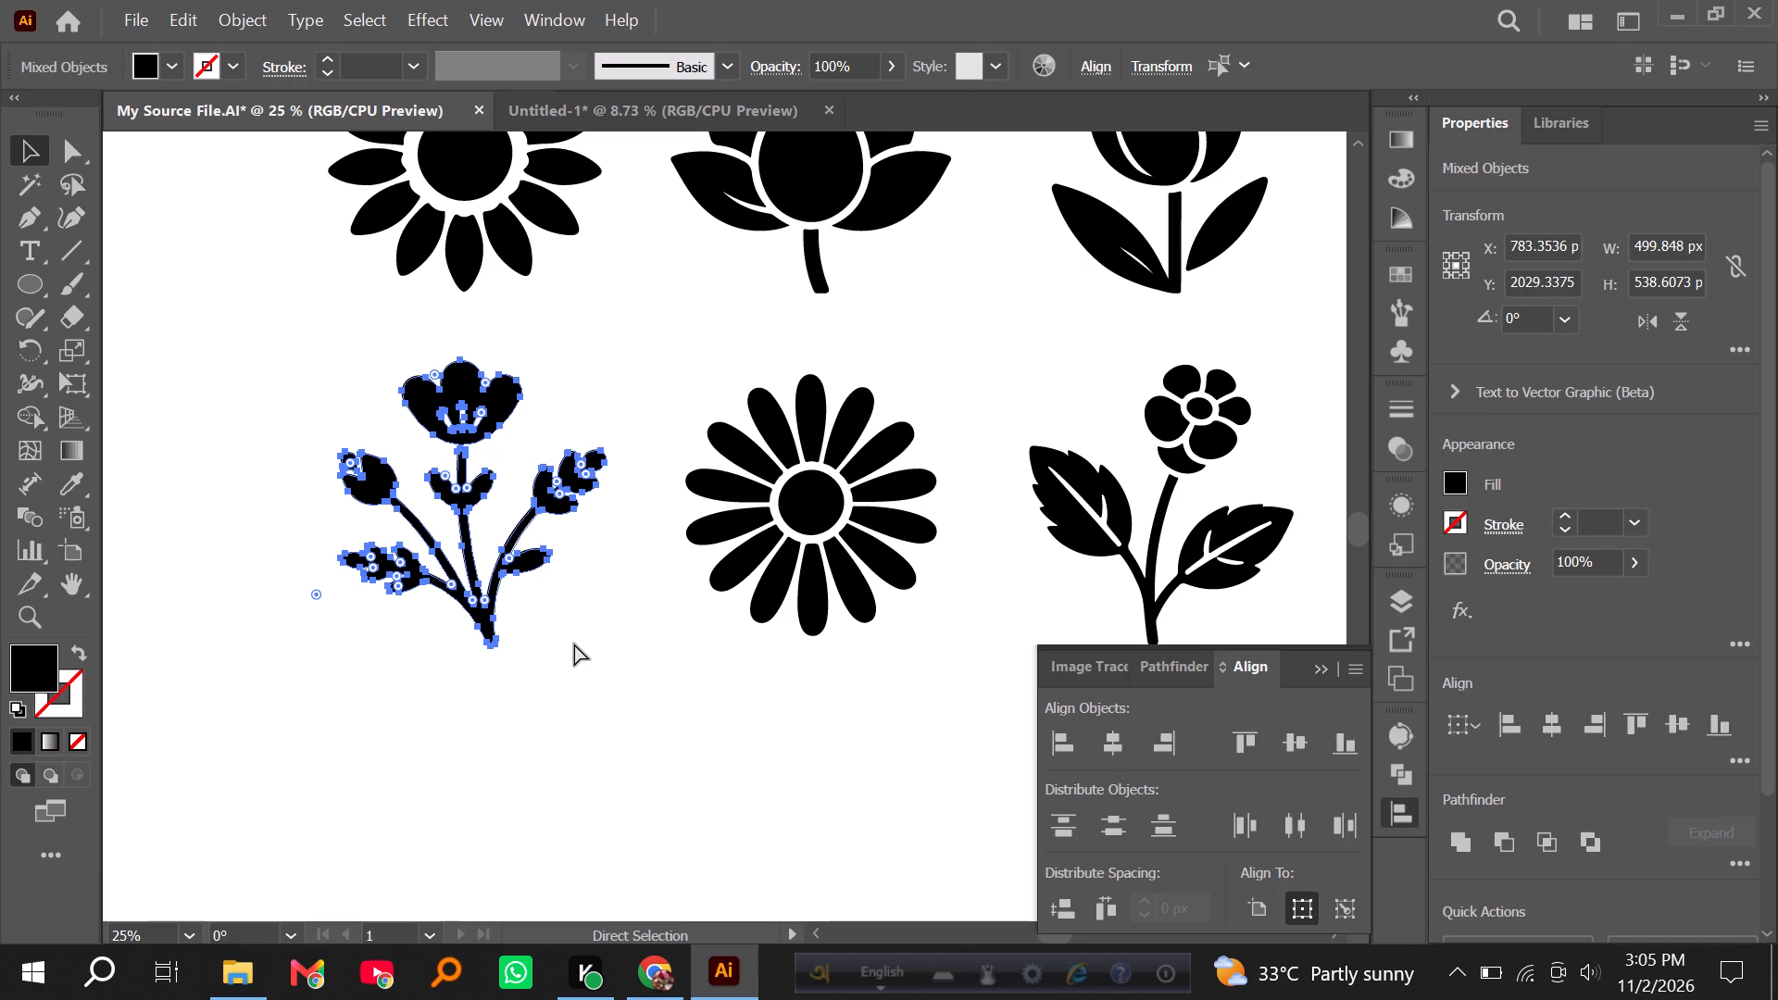
pyautogui.hotkey('ctrl', 'g')
# Group the bottom row's daisy, and group the two-leaf flower beside it as a separate object.
pyautogui.keyDown('alt'); pyautogui.scroll(-2, 540, 594); pyautogui.keyUp('alt')
pyautogui.keyDown('alt'); pyautogui.scroll(1, 735, 585); pyautogui.keyUp('alt')
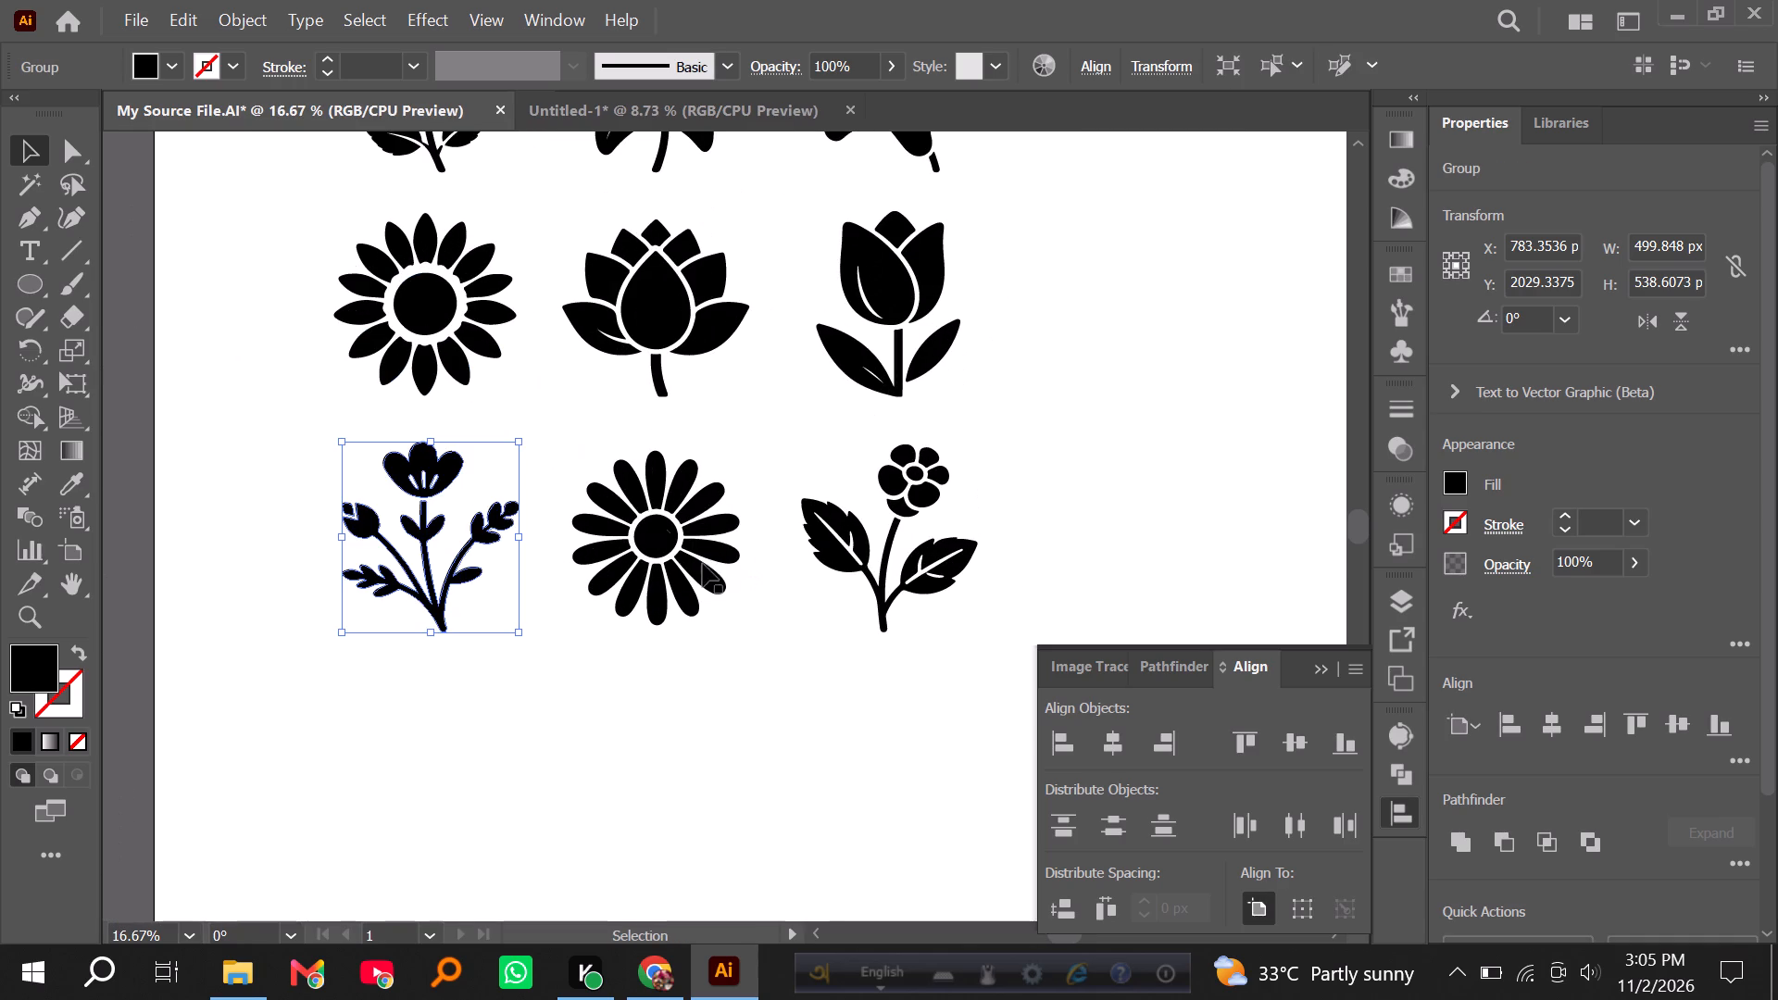
pyautogui.moveTo(570, 444); pyautogui.dragTo(720, 631)
pyautogui.hotkey('ctrl', 'g')
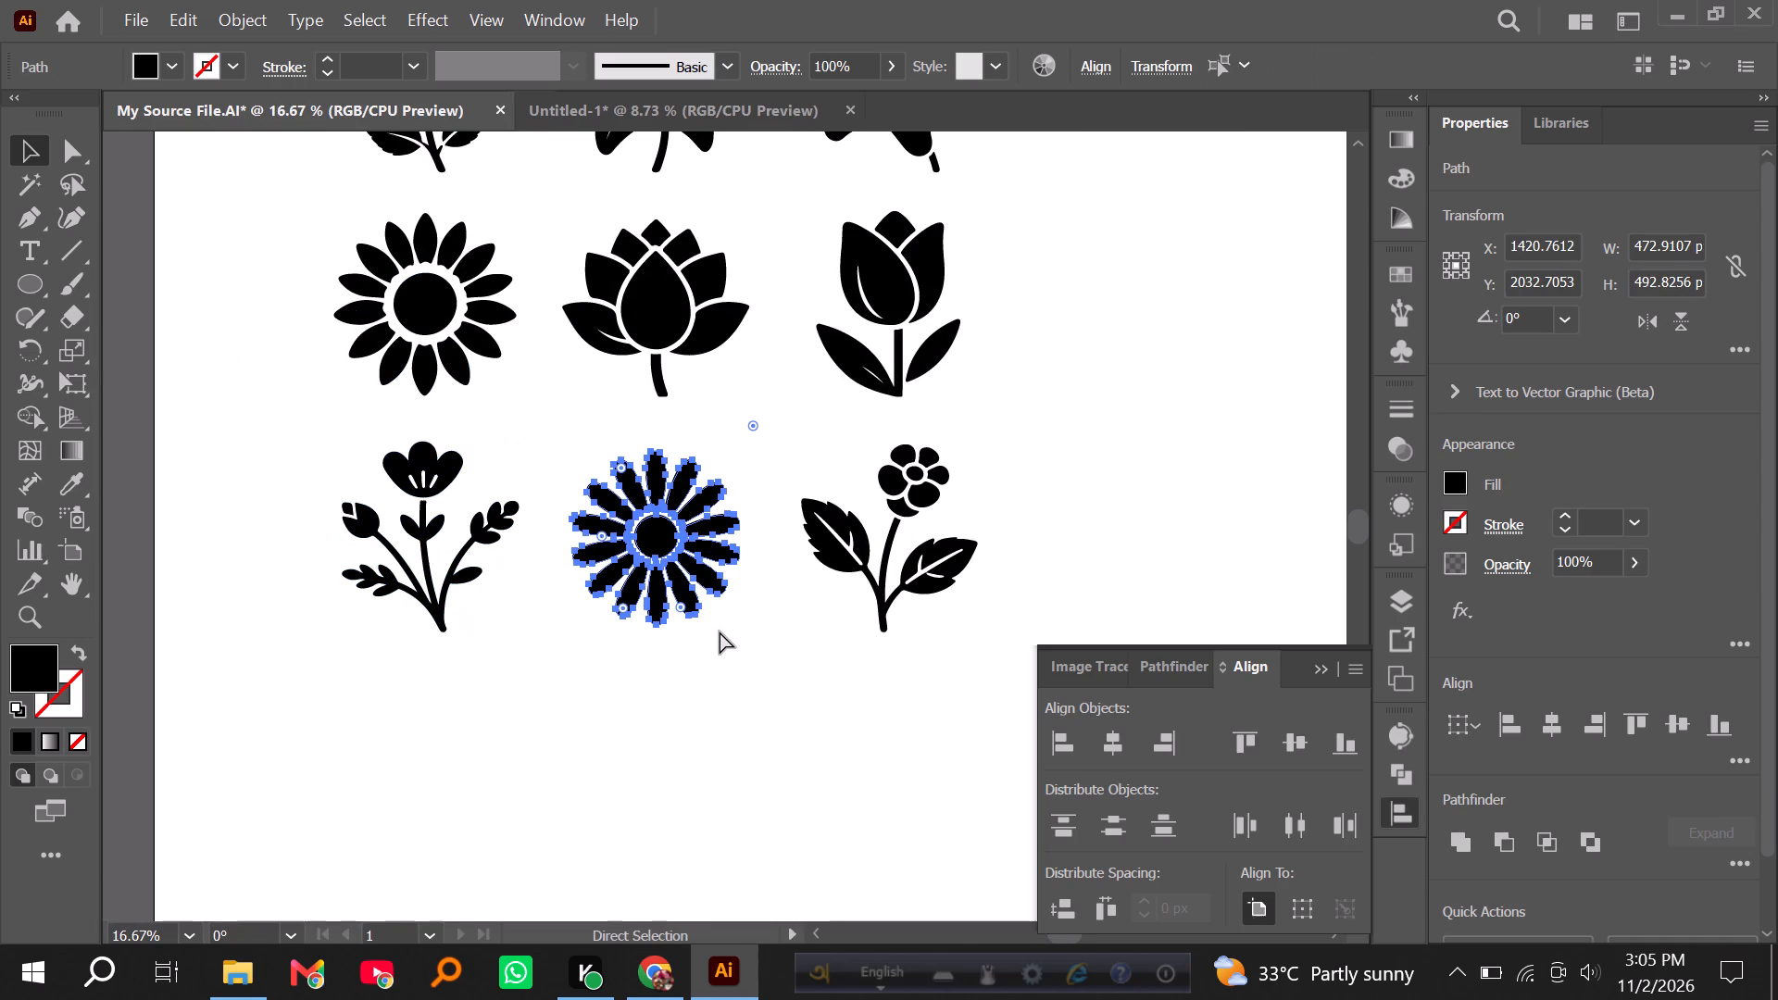
pyautogui.moveTo(801, 432); pyautogui.dragTo(976, 717)
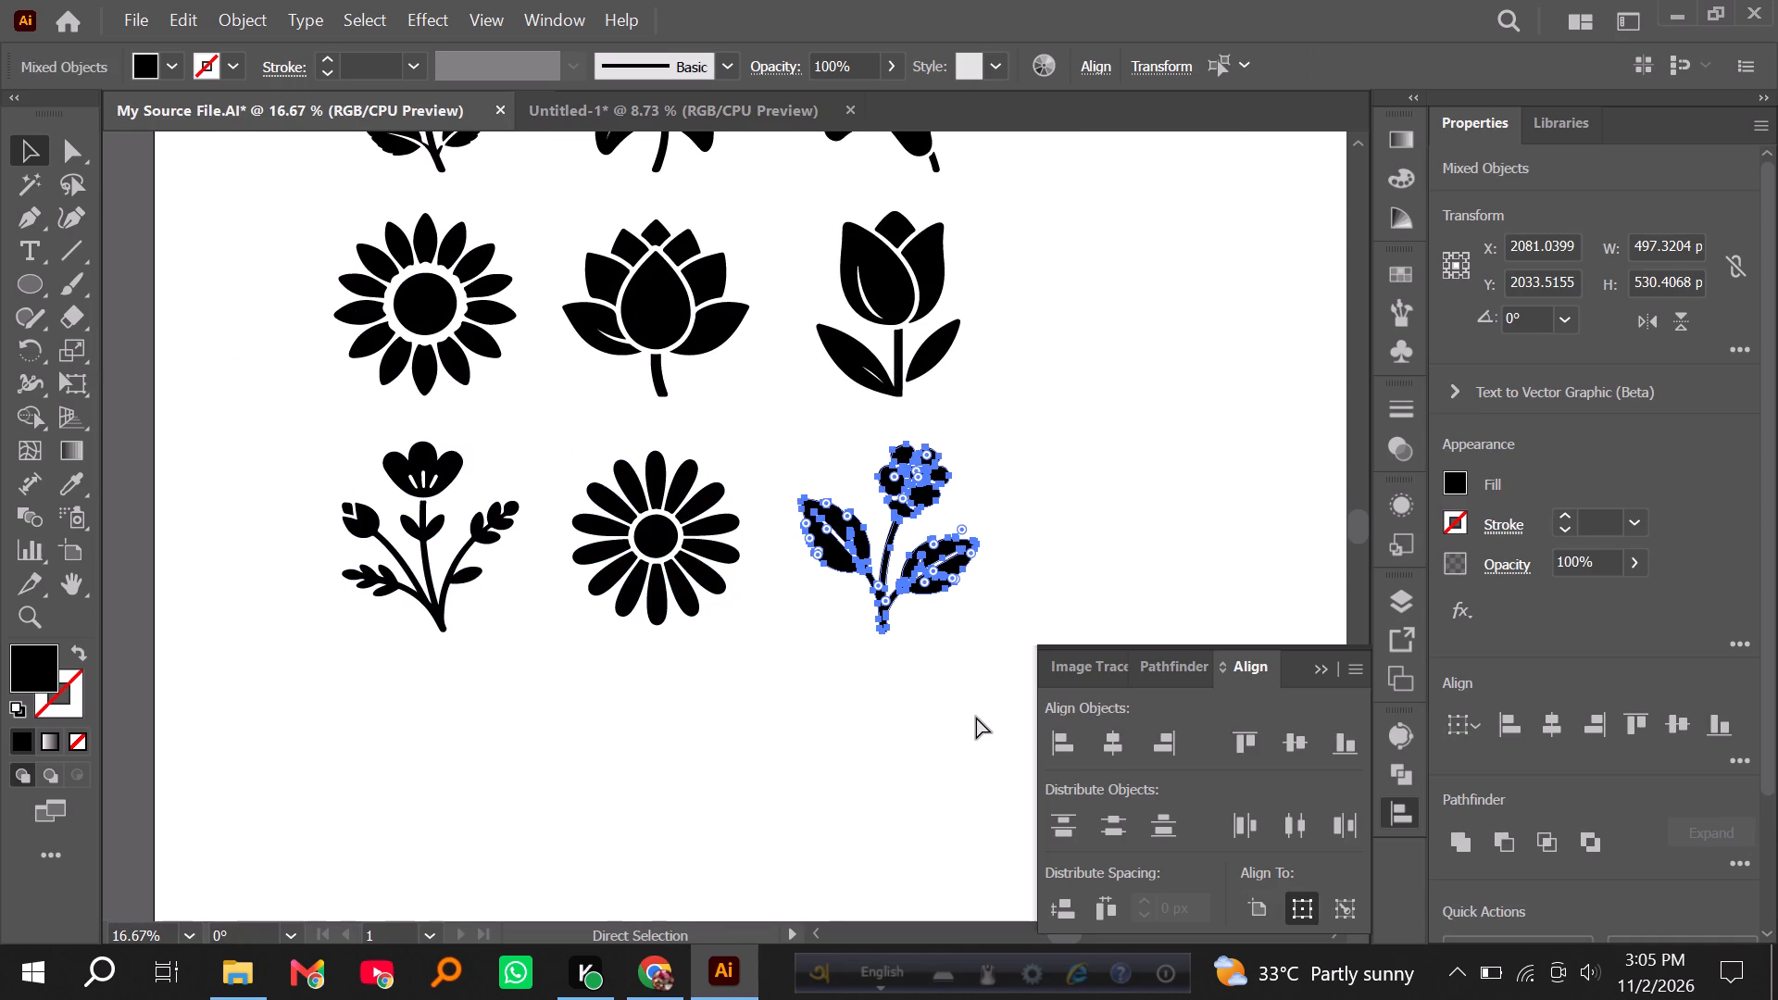
pyautogui.hotkey('ctrl', 'g')
# Align the three flowers of the top row to one another by their vertical centres.
pyautogui.keyDown('alt'); pyautogui.scroll(-3, 869, 631); pyautogui.keyUp('alt')
pyautogui.keyDown('alt'); pyautogui.scroll(2, 895, 566); pyautogui.keyUp('alt')
pyautogui.scroll(1, 1066, 478)
pyautogui.moveTo(370, 226); pyautogui.dragTo(908, 336)
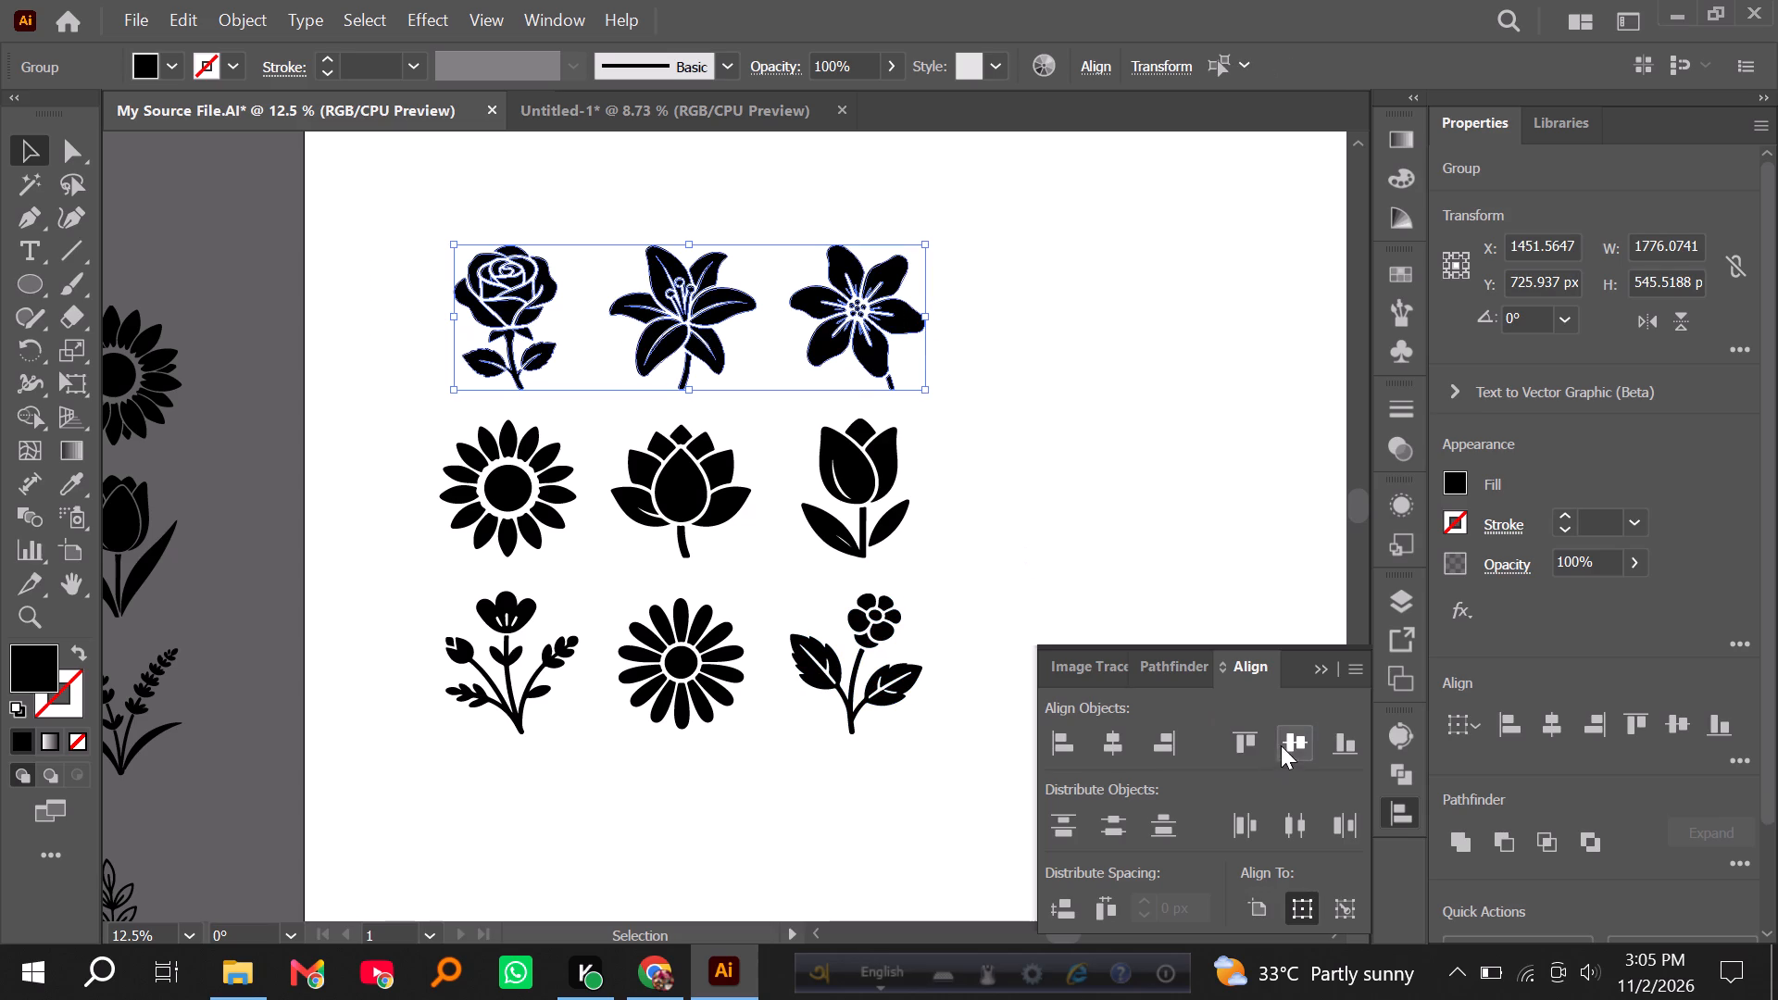
pyautogui.click(1292, 739)
pyautogui.doubleClick(1292, 739)
# Align the middle row's three flowers by their vertical centres, and the bottom row's three flowers the same way.
pyautogui.moveTo(416, 444); pyautogui.dragTo(922, 474)
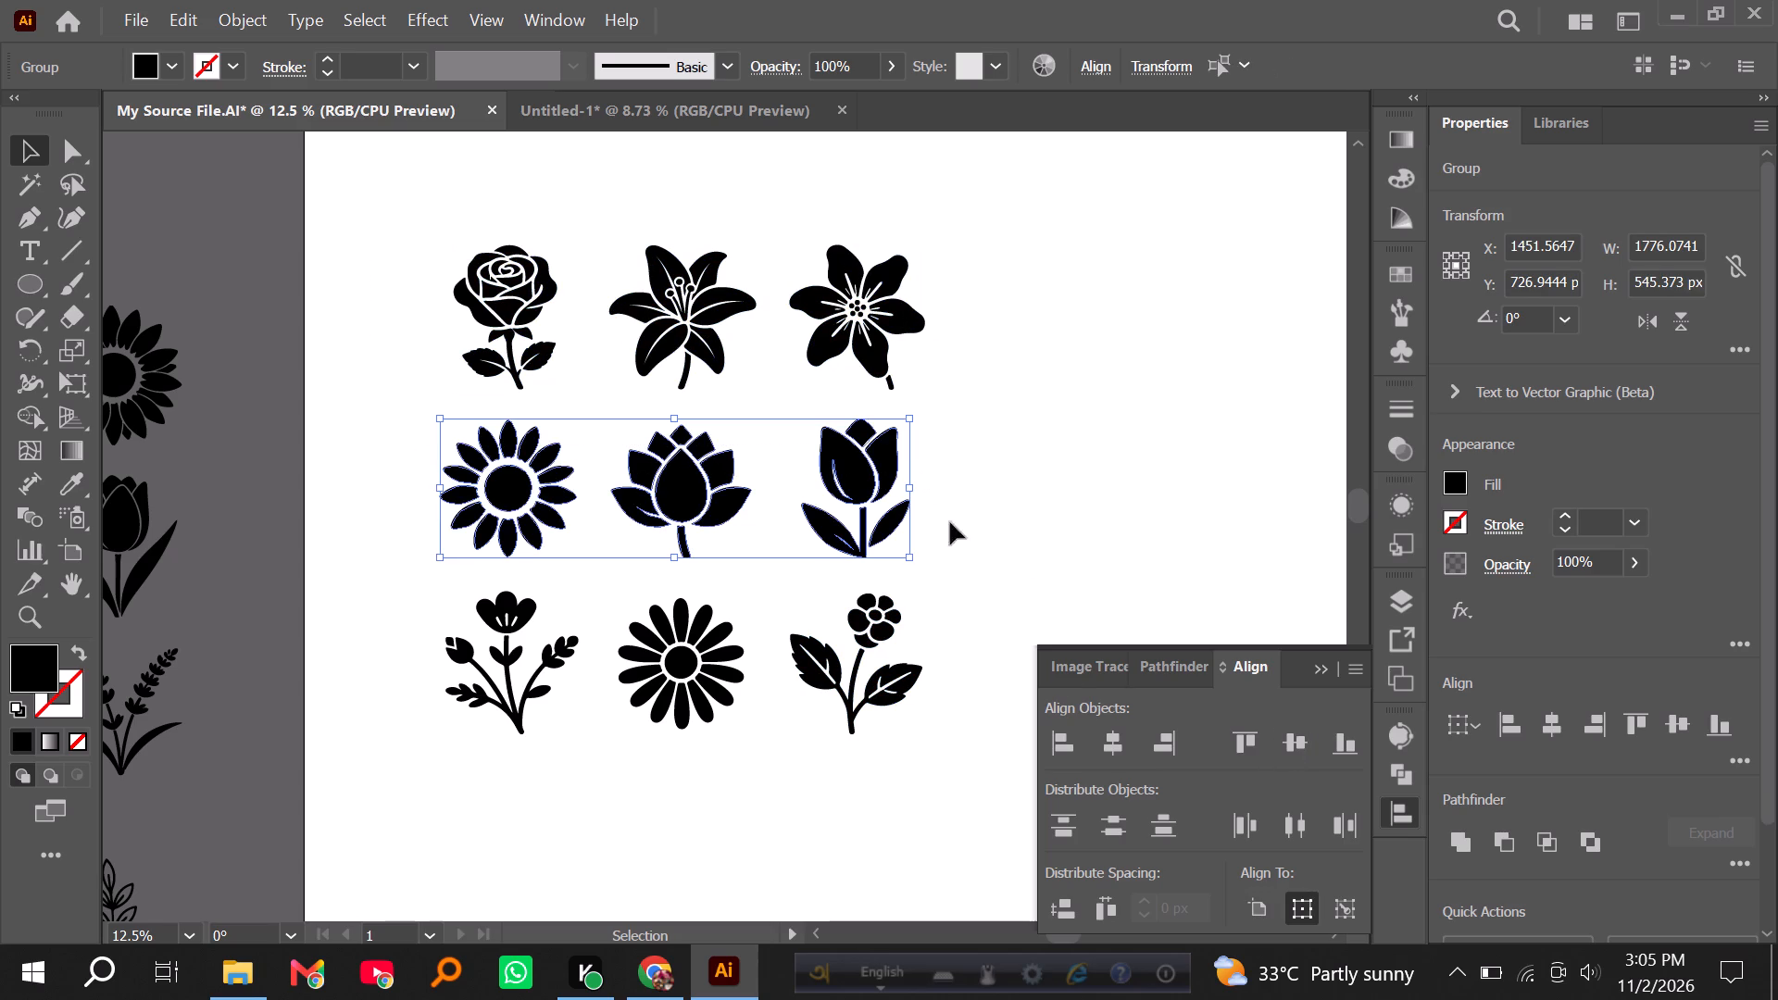
pyautogui.click(1291, 744)
pyautogui.moveTo(420, 609); pyautogui.dragTo(906, 686)
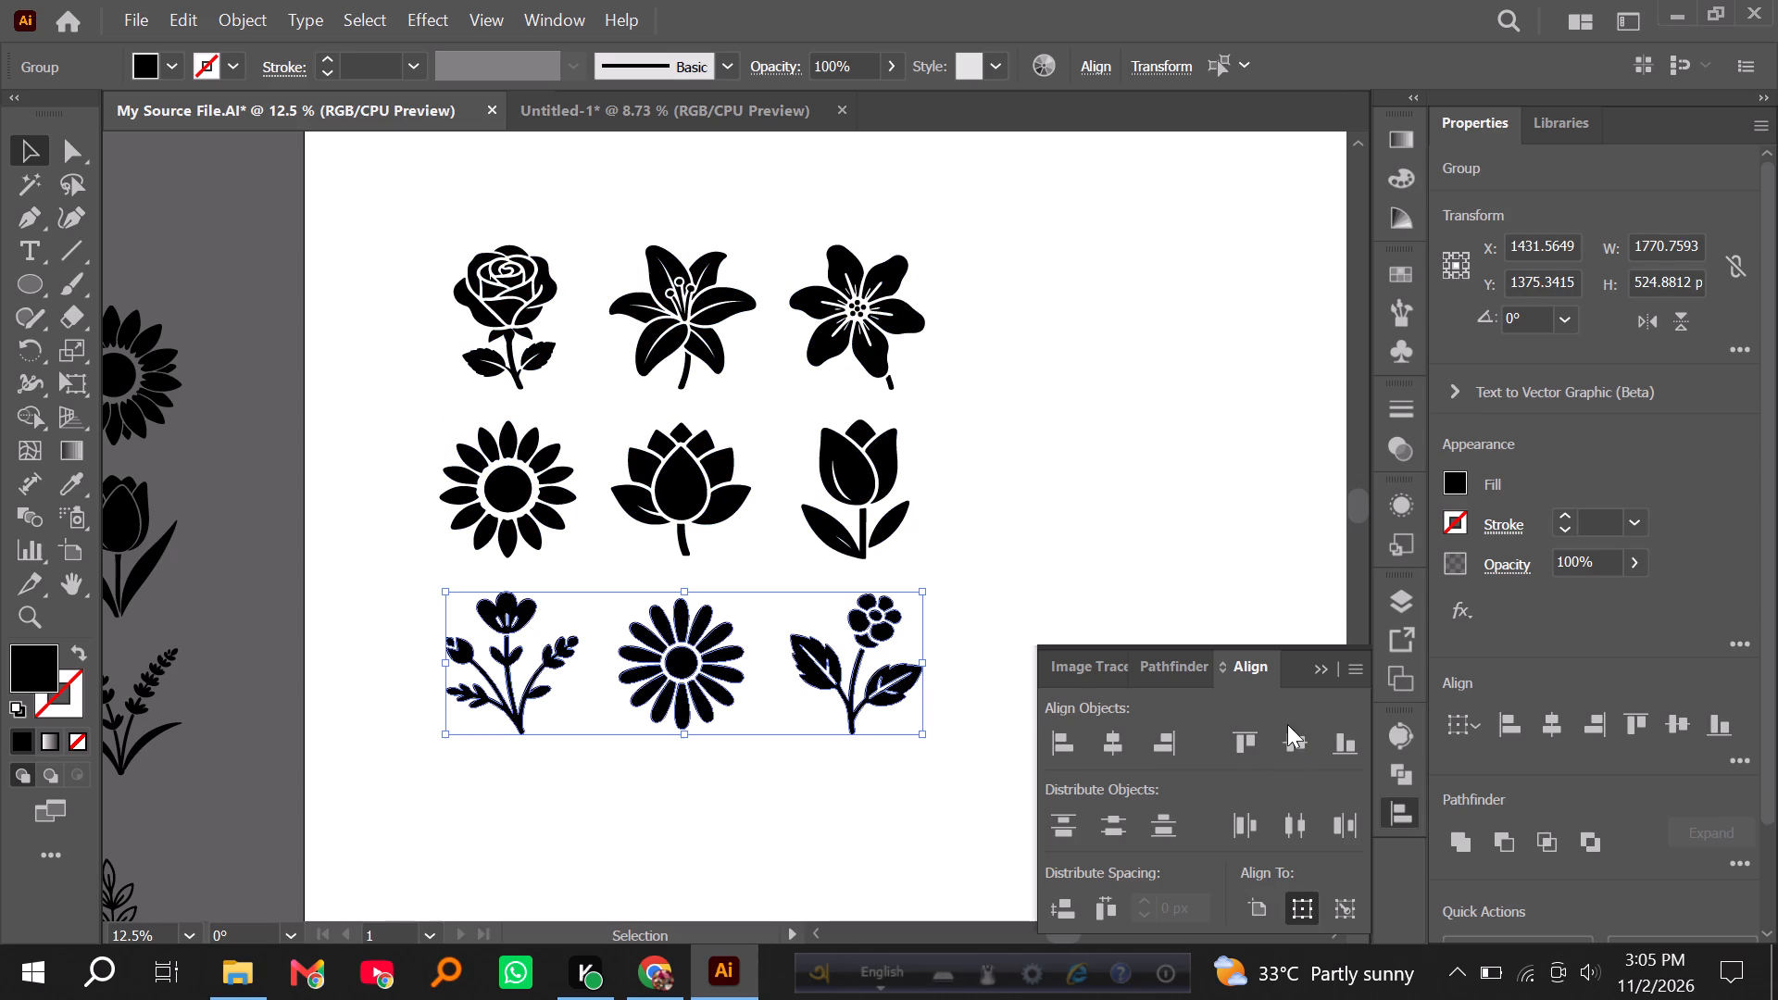
pyautogui.doubleClick(1295, 736)
pyautogui.click(1055, 484)
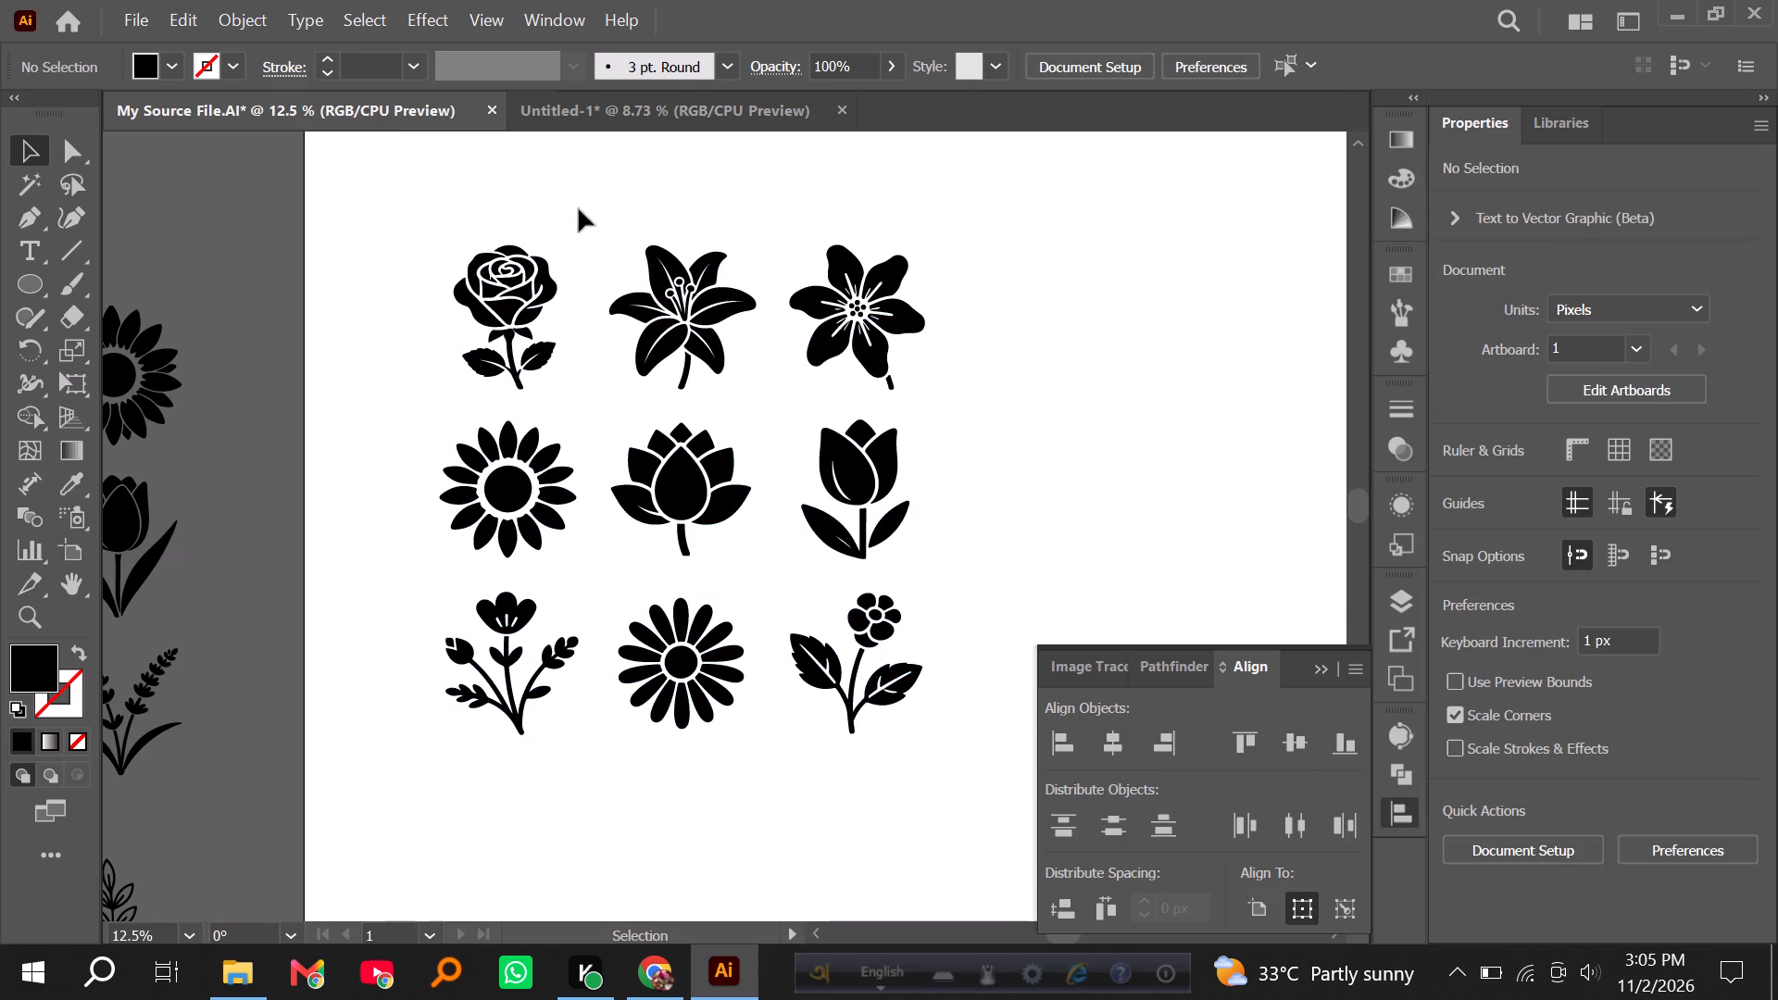
# Distribute the three flowers of the top row evenly by their horizontal centres.
pyautogui.moveTo(444, 191); pyautogui.dragTo(968, 311)
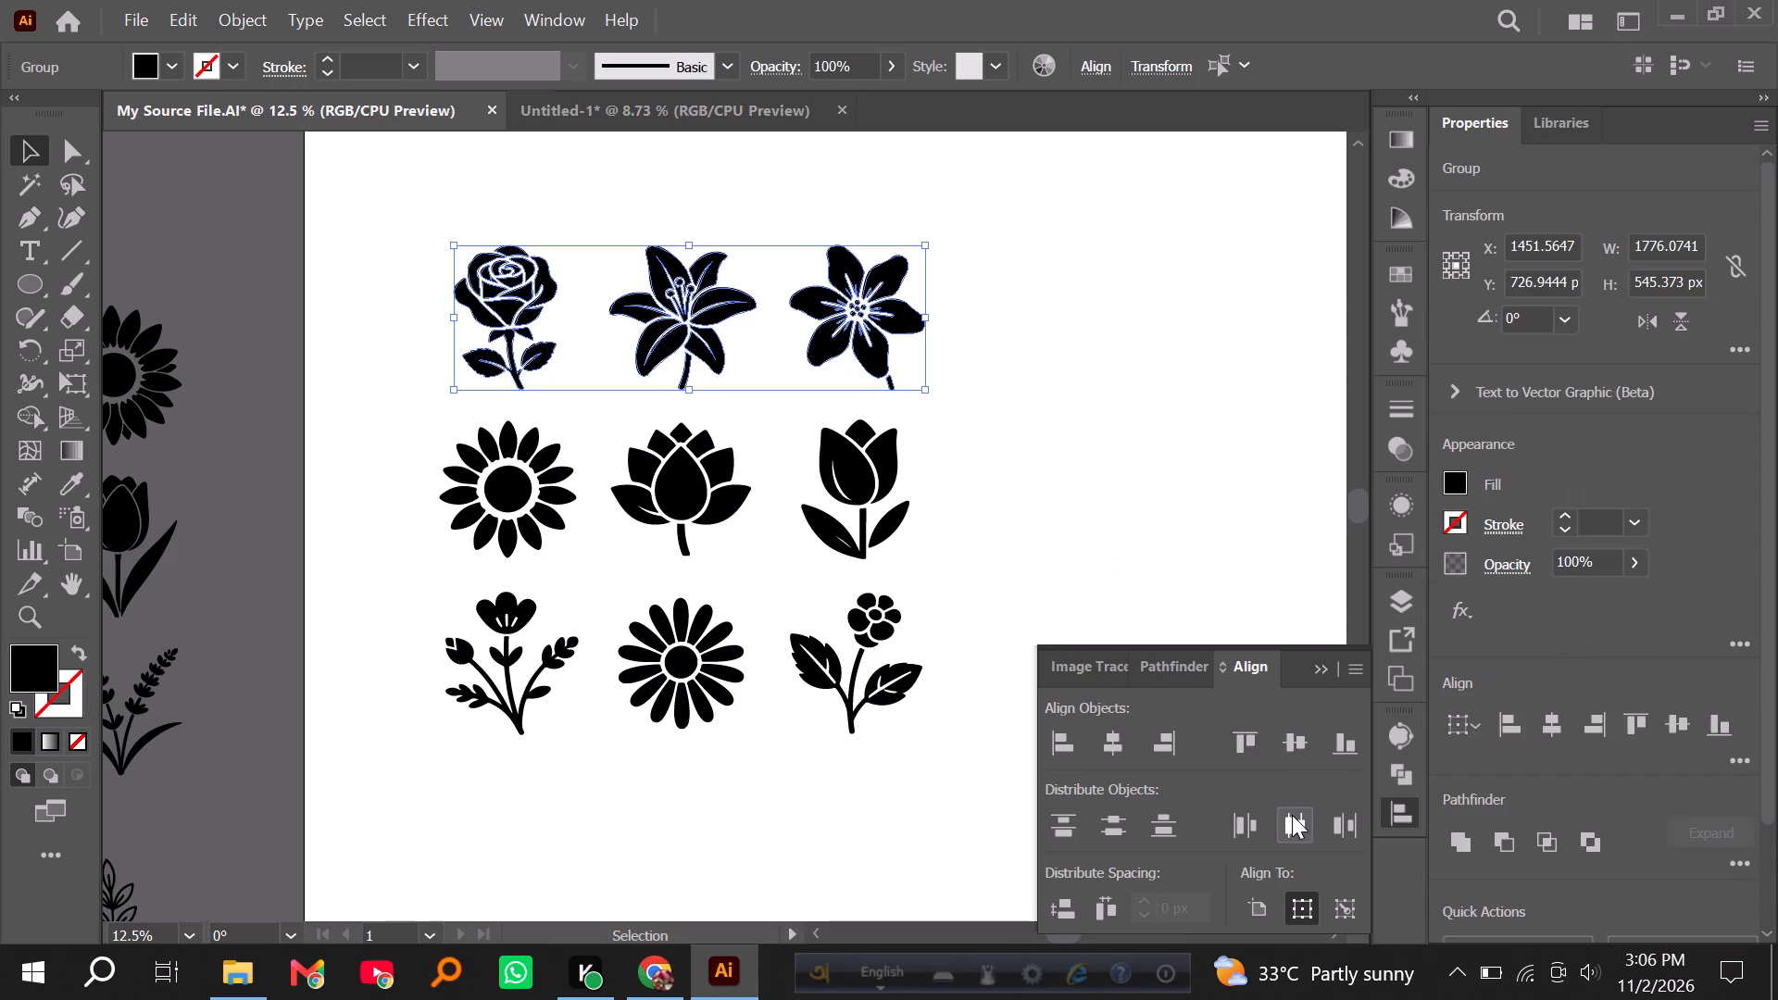
pyautogui.click(1292, 816)
pyautogui.click(1292, 816)
pyautogui.click(1110, 473)
# Align the flowers within each of the three columns by horizontal centres, using each column's top flower as the key object.
pyautogui.moveTo(812, 185); pyautogui.dragTo(848, 336)
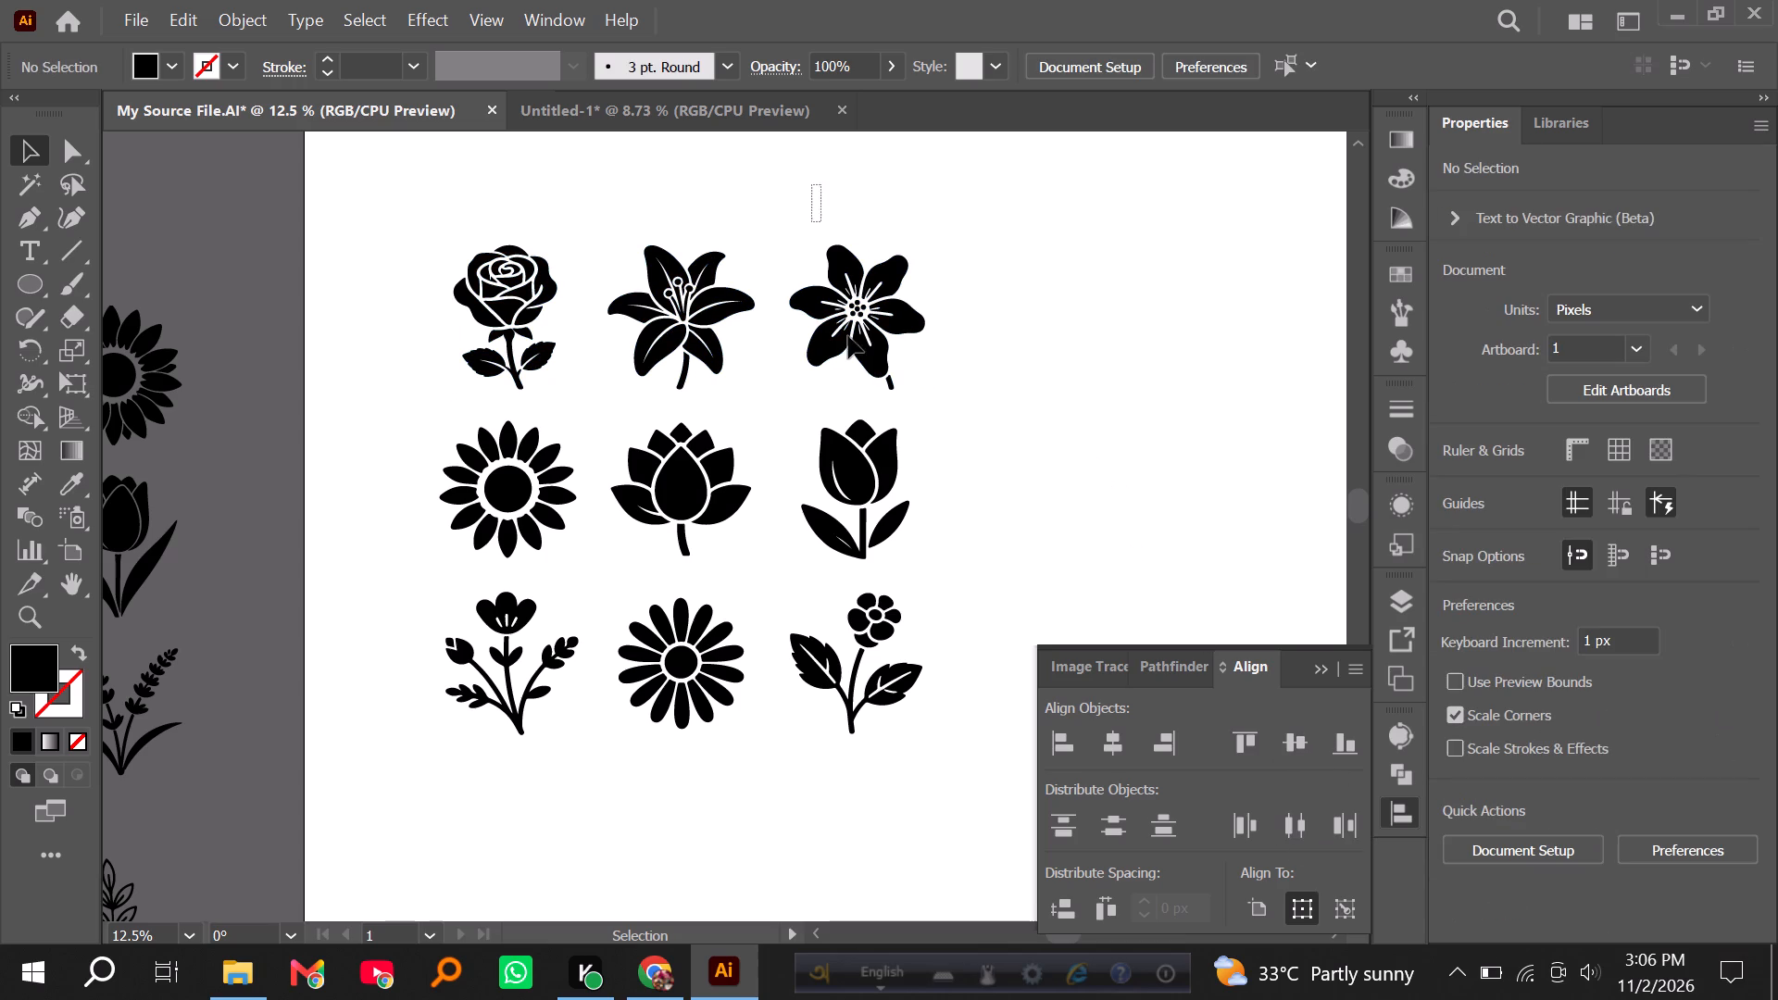
pyautogui.moveTo(848, 336); pyautogui.dragTo(933, 787)
pyautogui.click(858, 350)
pyautogui.click(1108, 750)
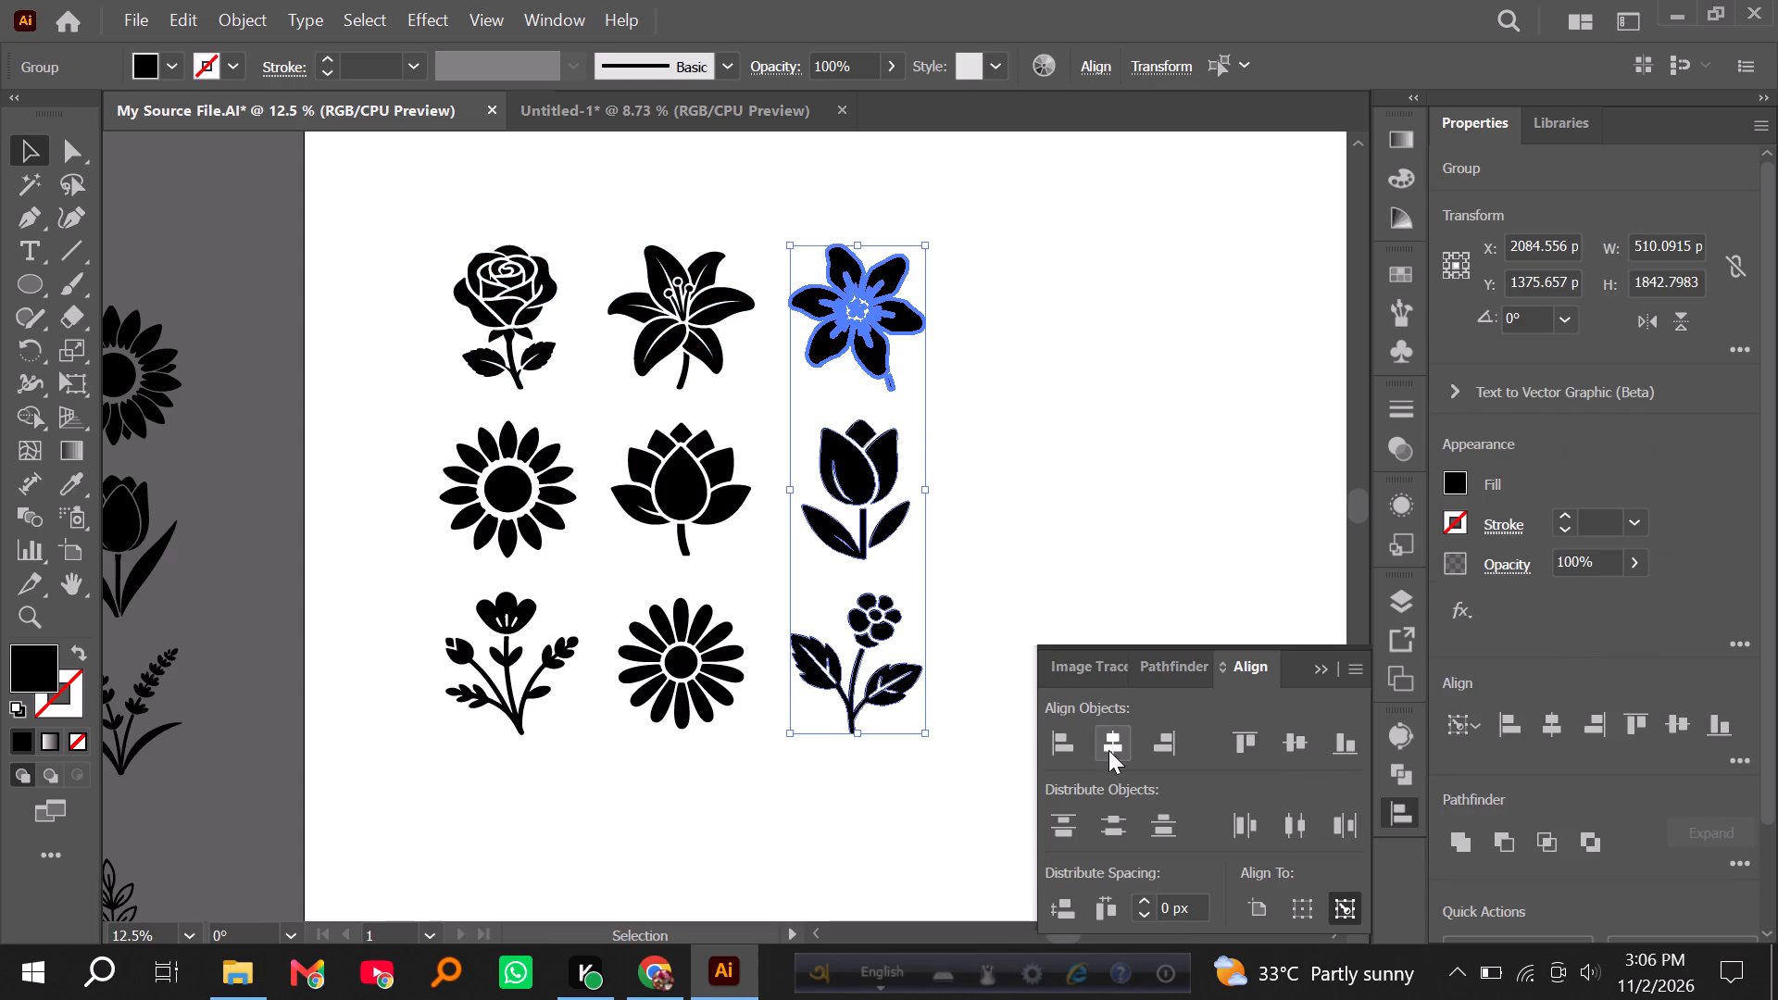
pyautogui.moveTo(667, 181); pyautogui.dragTo(713, 669)
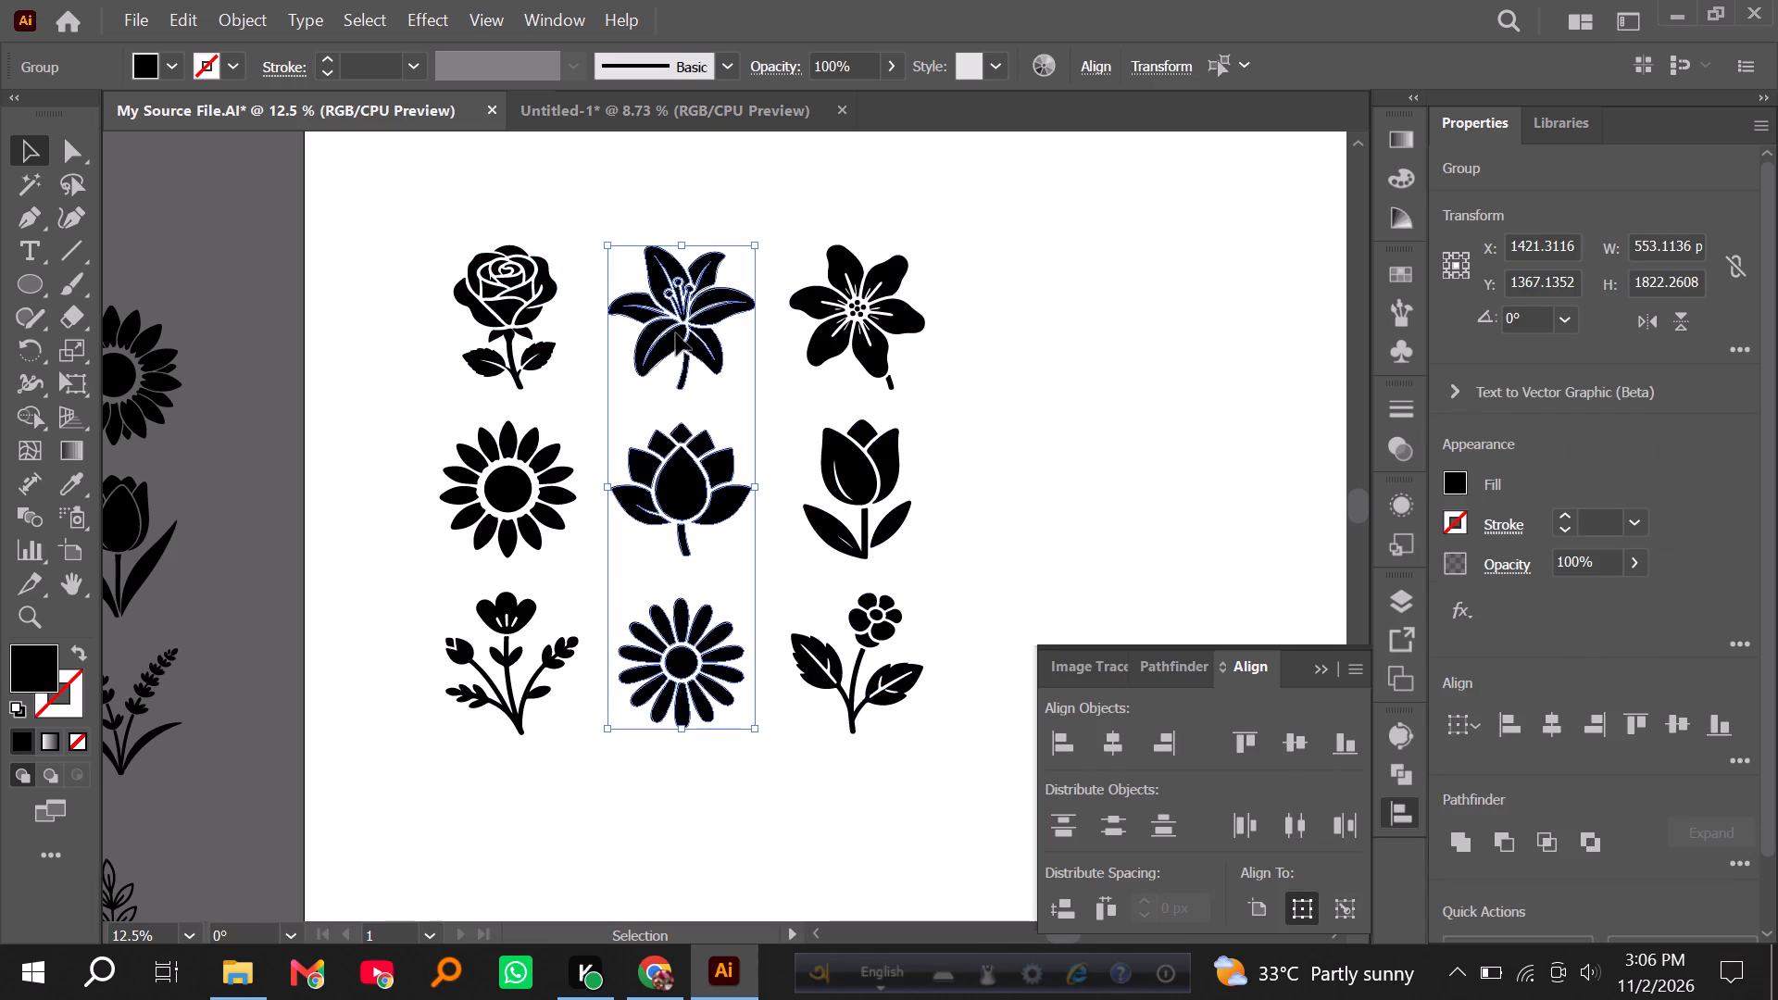
pyautogui.click(676, 333)
pyautogui.click(1124, 743)
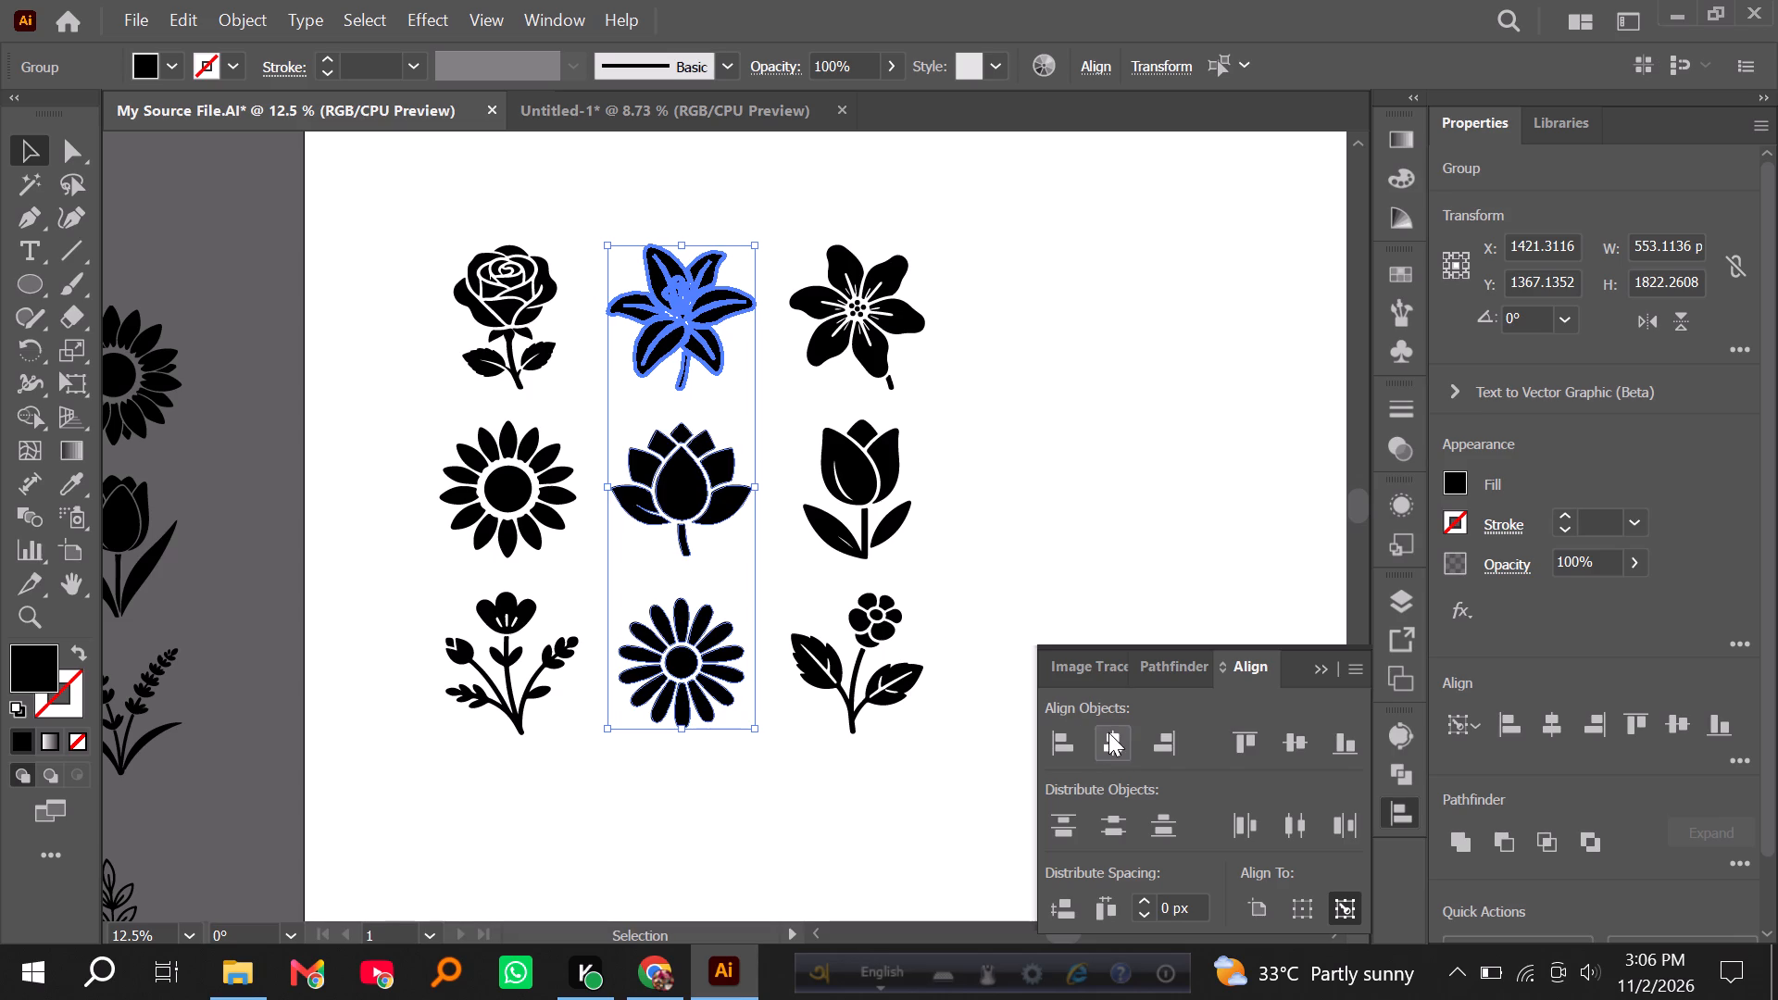
pyautogui.click(1107, 731)
pyautogui.moveTo(461, 202); pyautogui.dragTo(562, 665)
pyautogui.click(495, 319)
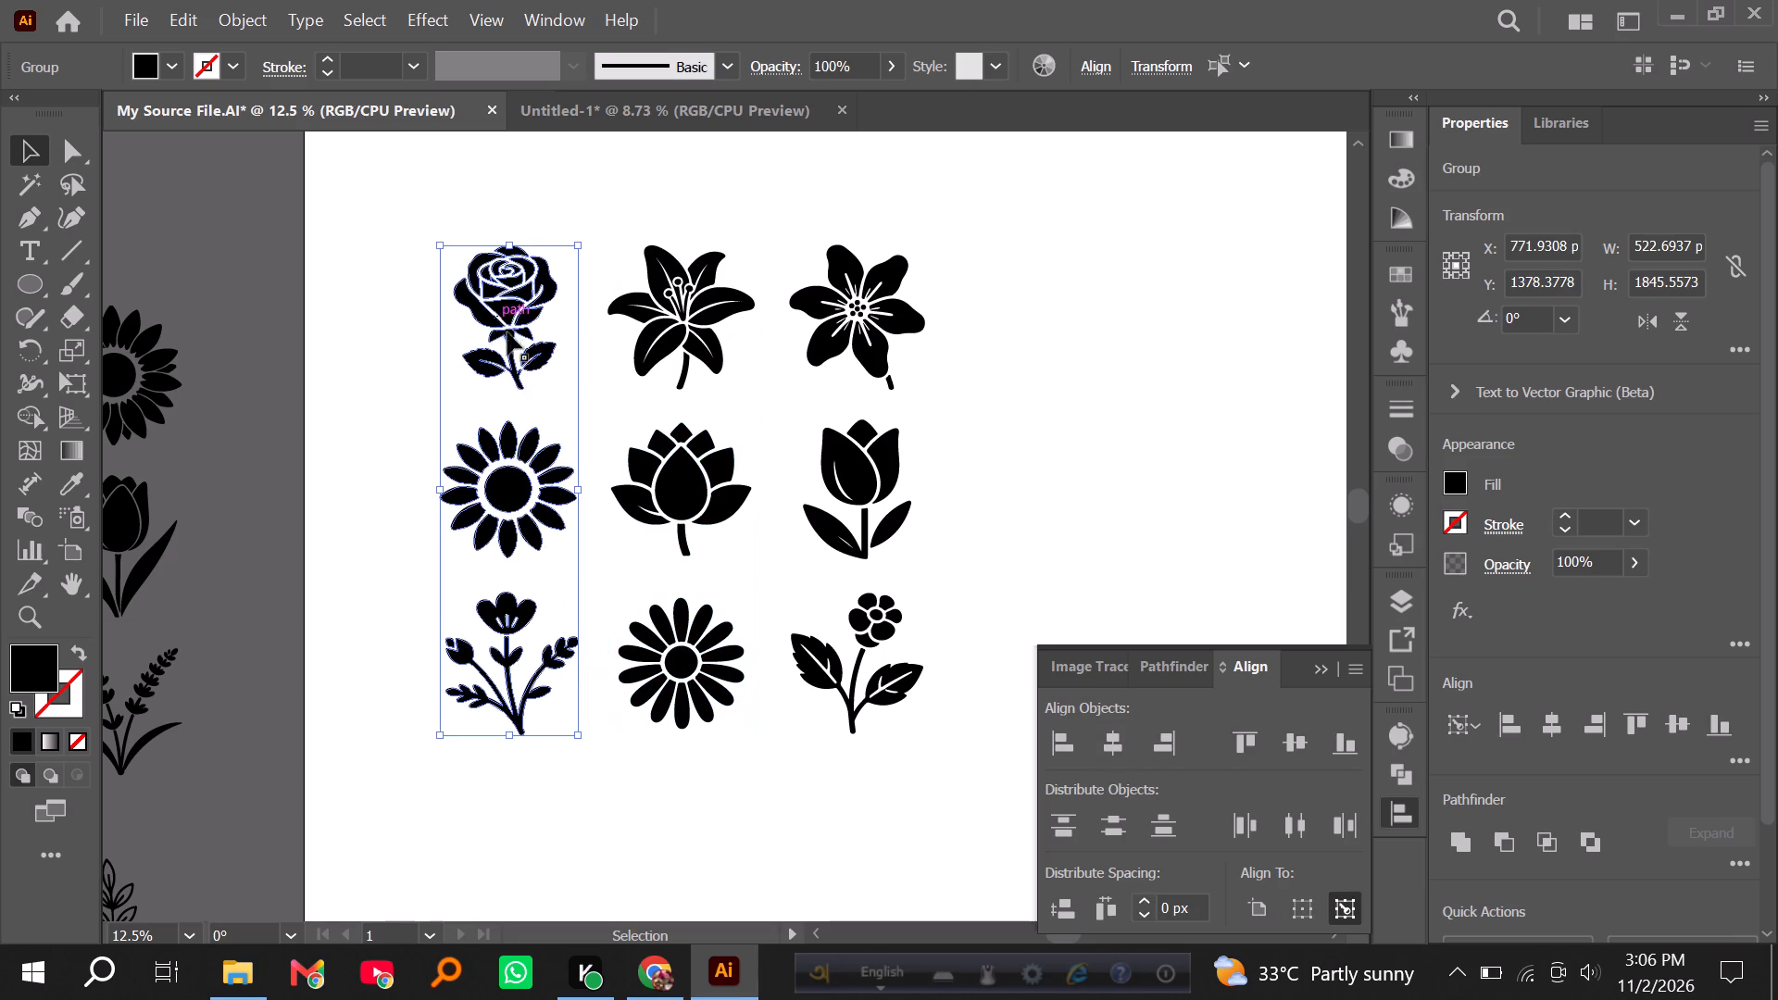
pyautogui.click(1115, 737)
# Group all nine aligned flowers into one set.
pyautogui.moveTo(394, 187); pyautogui.dragTo(806, 608)
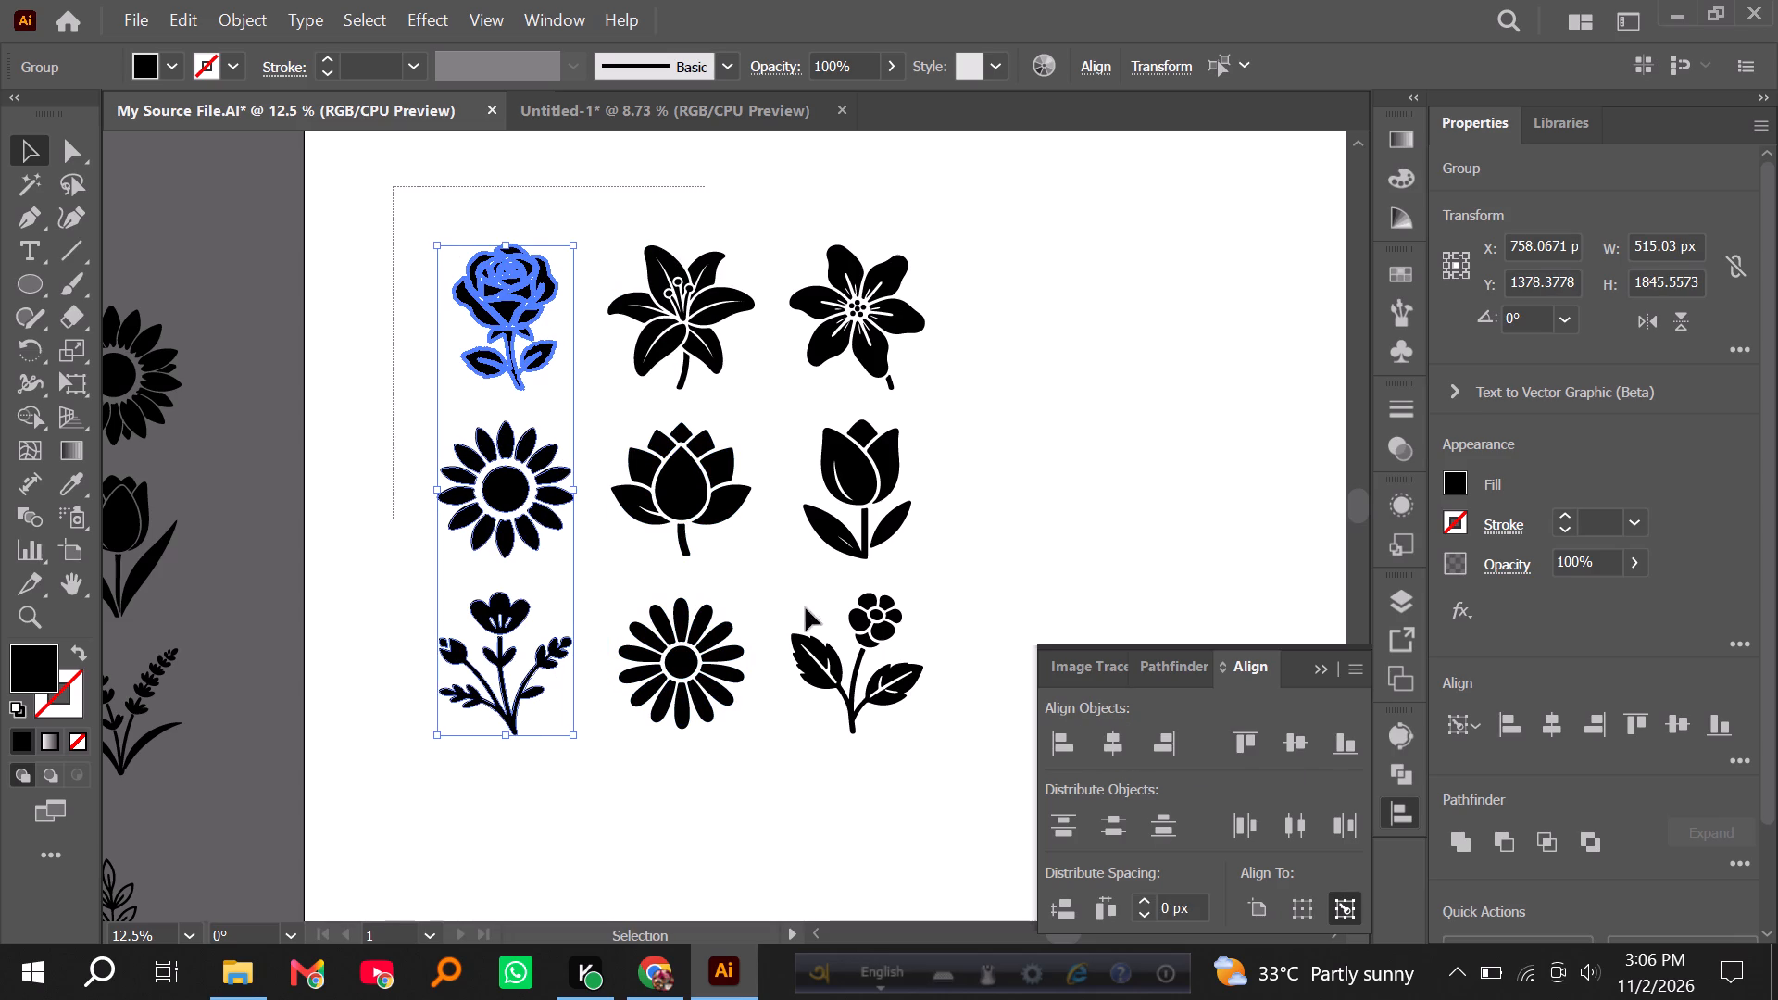
pyautogui.moveTo(806, 608); pyautogui.dragTo(915, 706)
pyautogui.hotkey('ctrl', 'g')
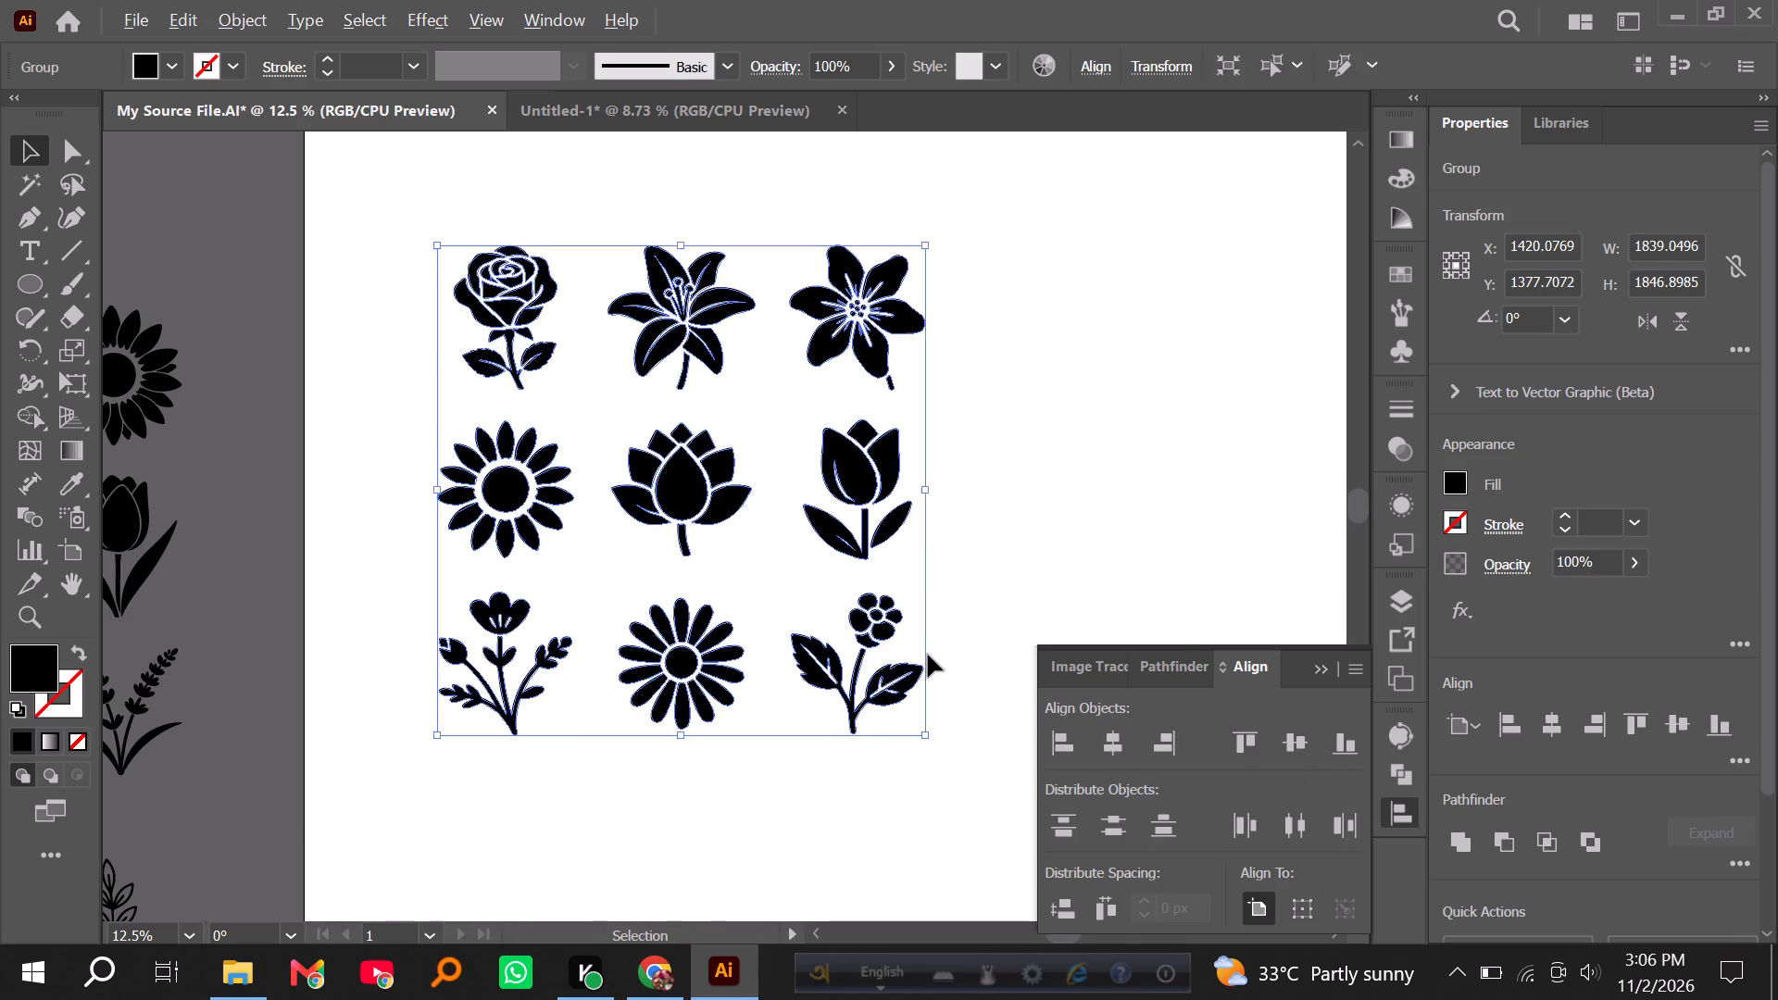
# Move the fossil silhouette set farther up and place the nine-flower group off the artboard, just above the small botanical sets.
pyautogui.keyDown('alt'); pyautogui.scroll(-4, 929, 655); pyautogui.keyUp('alt')
pyautogui.moveTo(604, 604); pyautogui.dragTo(306, 390)
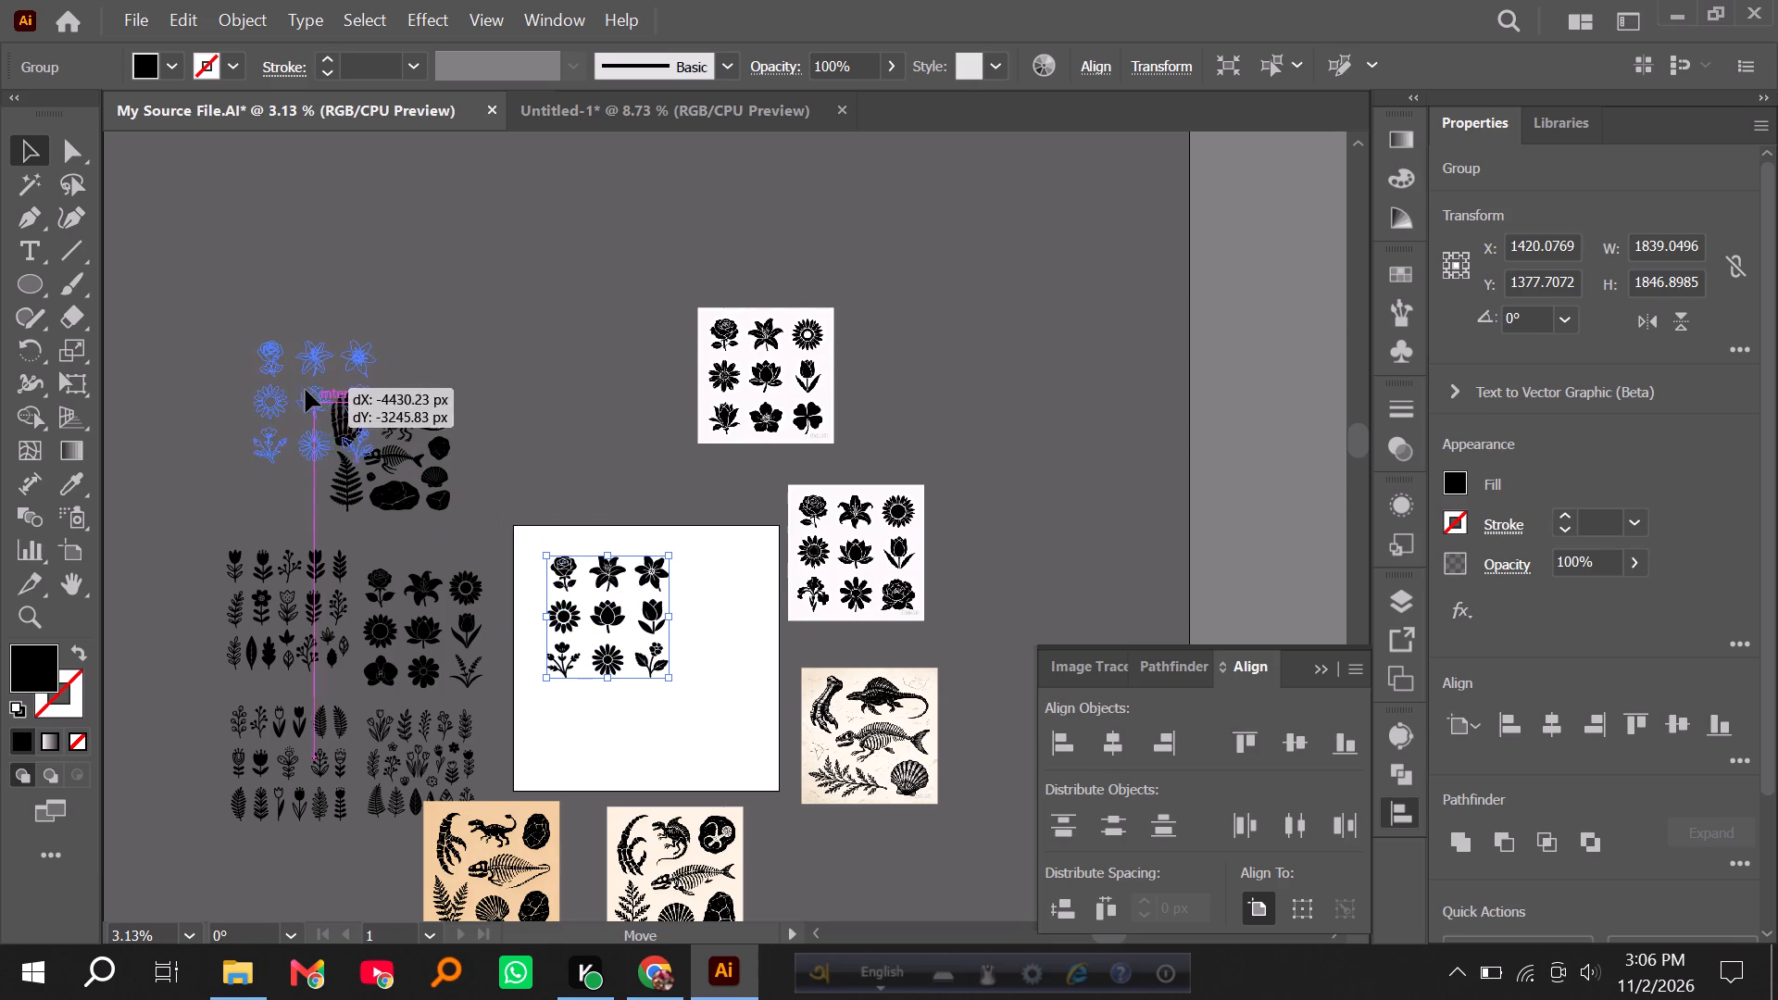
pyautogui.moveTo(306, 390); pyautogui.dragTo(540, 411)
pyautogui.moveTo(394, 440); pyautogui.dragTo(343, 216)
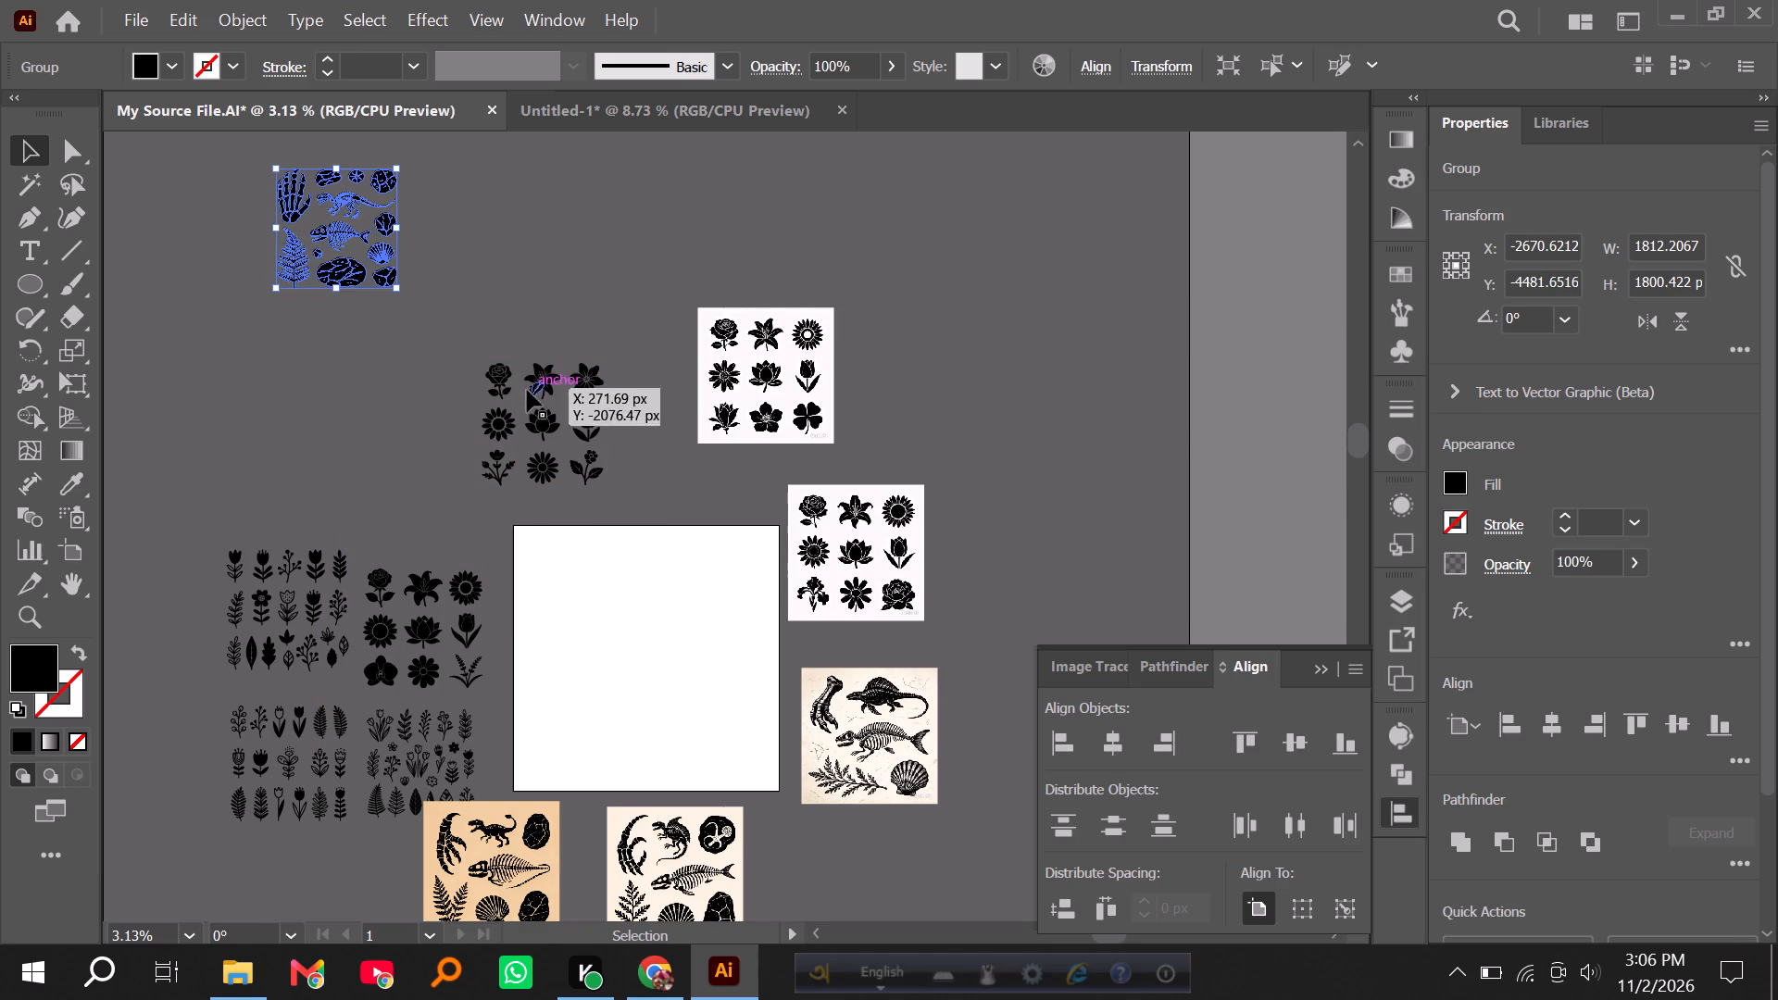
pyautogui.moveTo(506, 380); pyautogui.dragTo(262, 420)
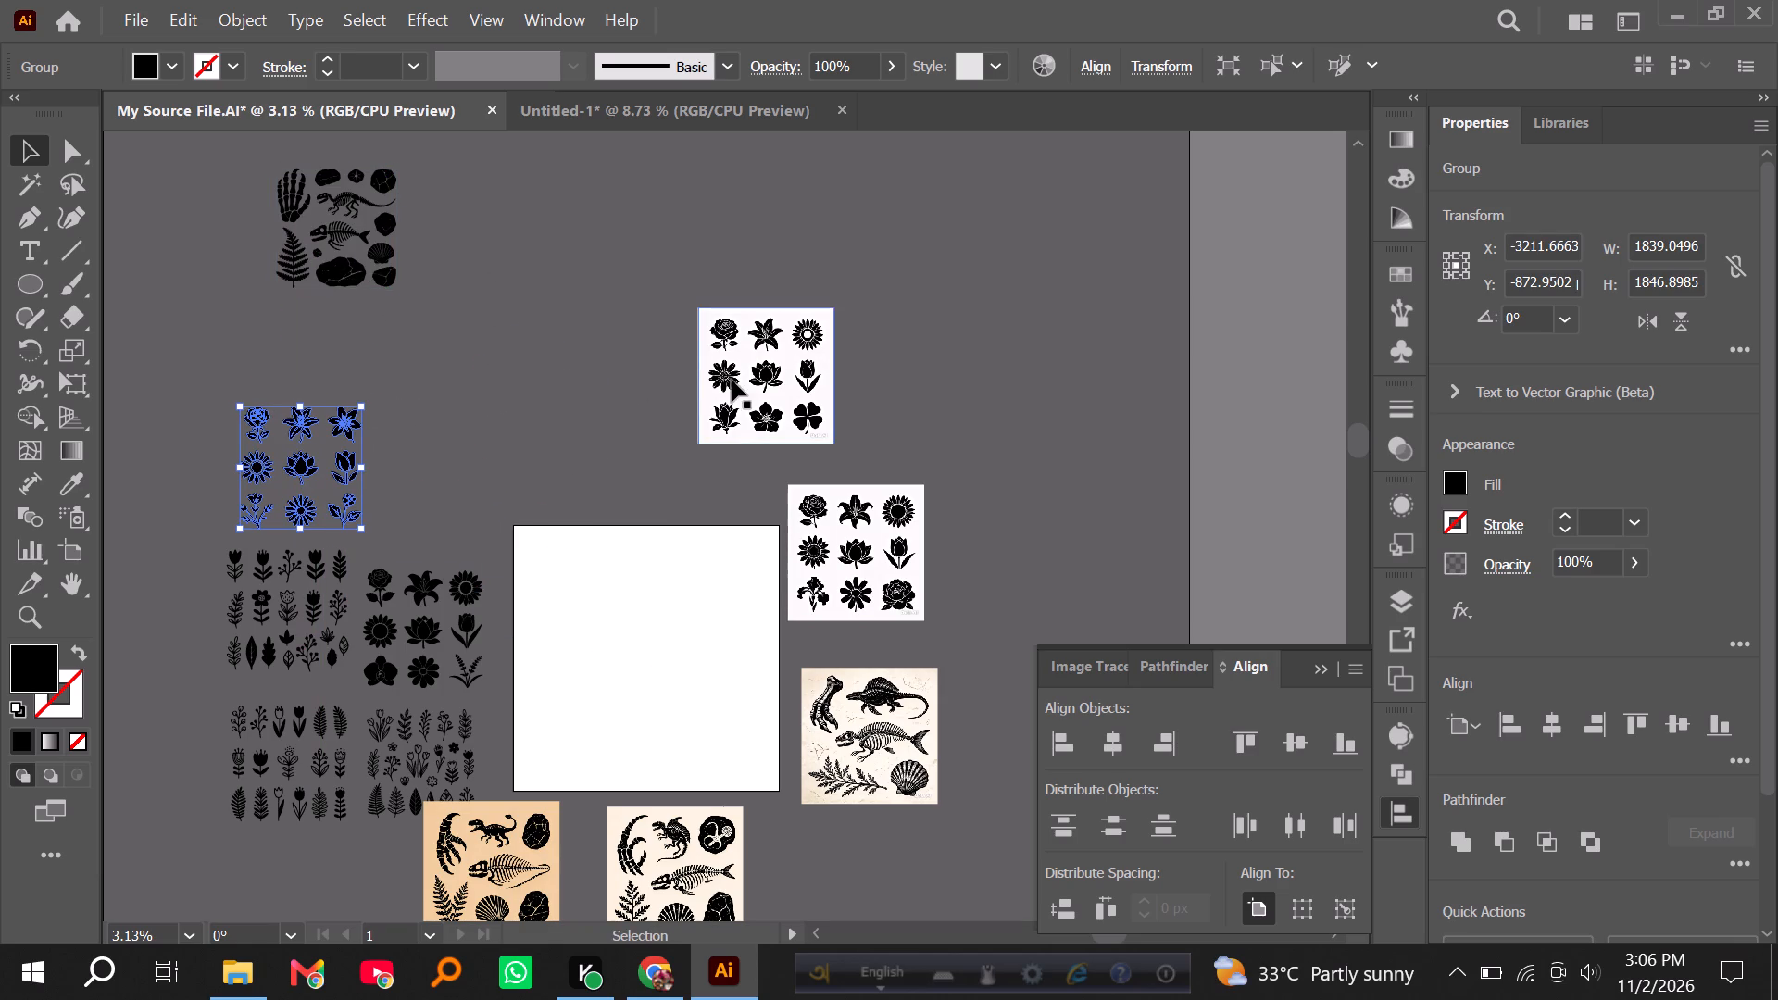
# Move the nine-flower image Fossil Vector Art (4).png, with the four-leaf clover, beside the newly placed nine-flower group.
pyautogui.moveTo(741, 399); pyautogui.dragTo(620, 626)
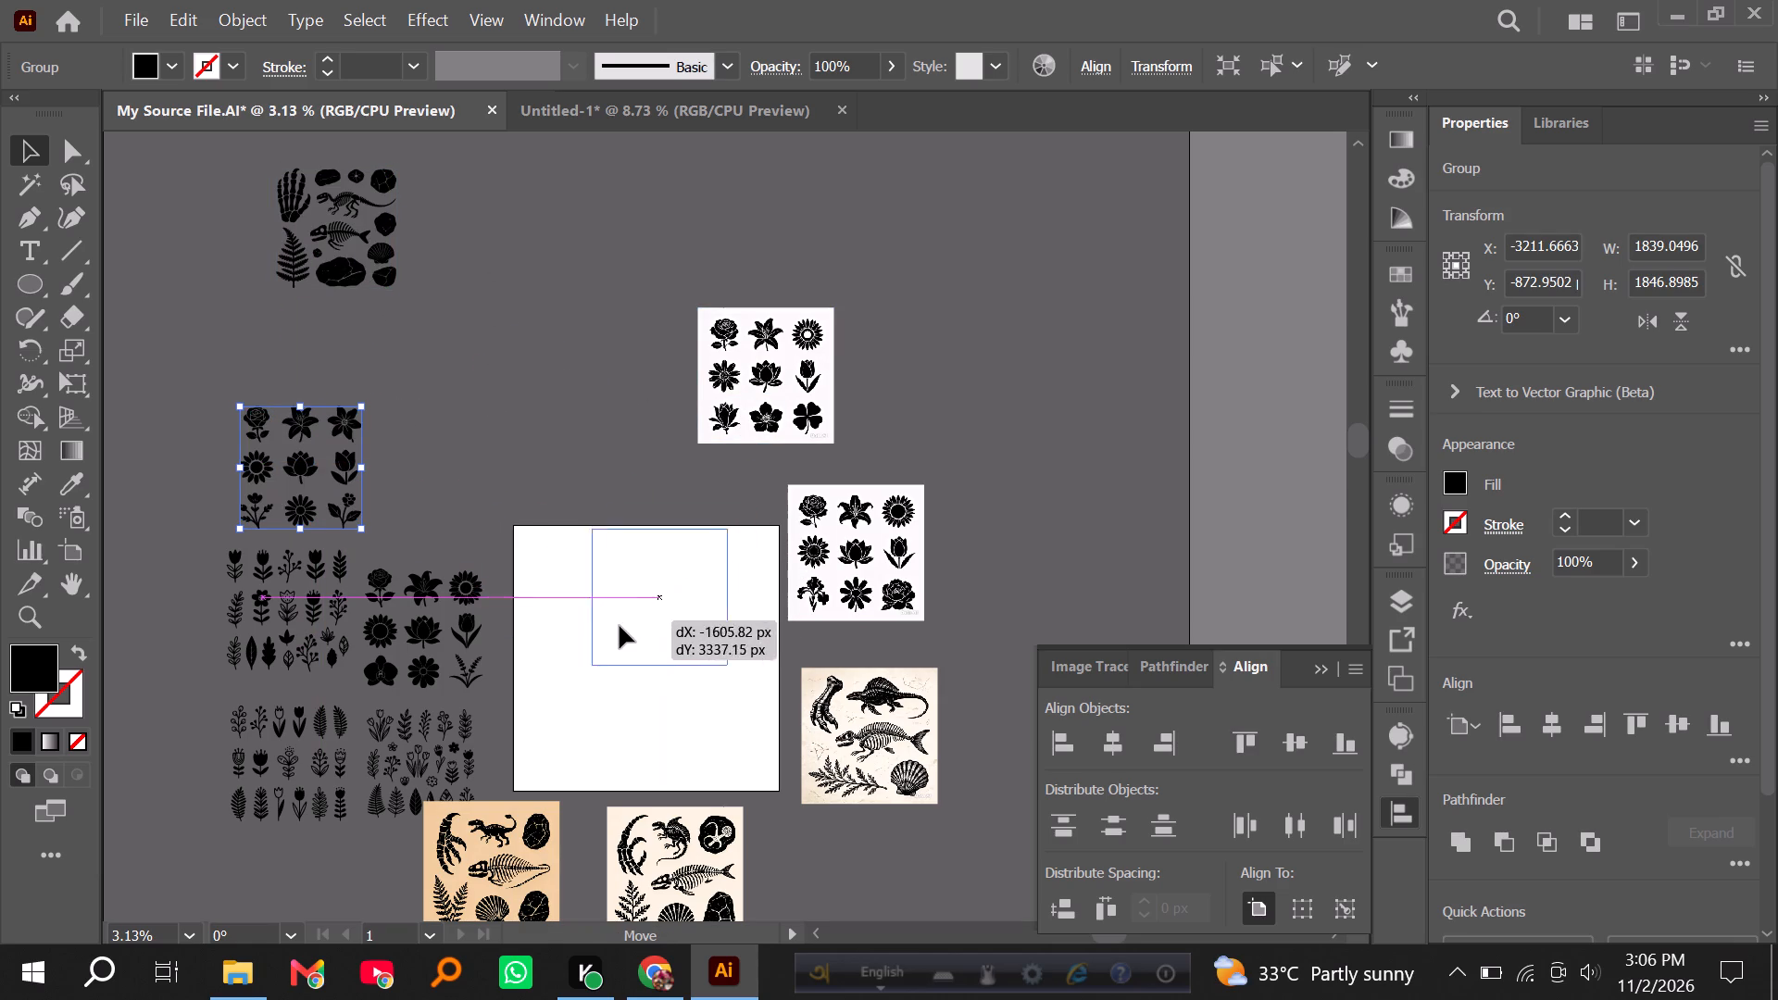
pyautogui.moveTo(620, 626); pyautogui.dragTo(578, 642)
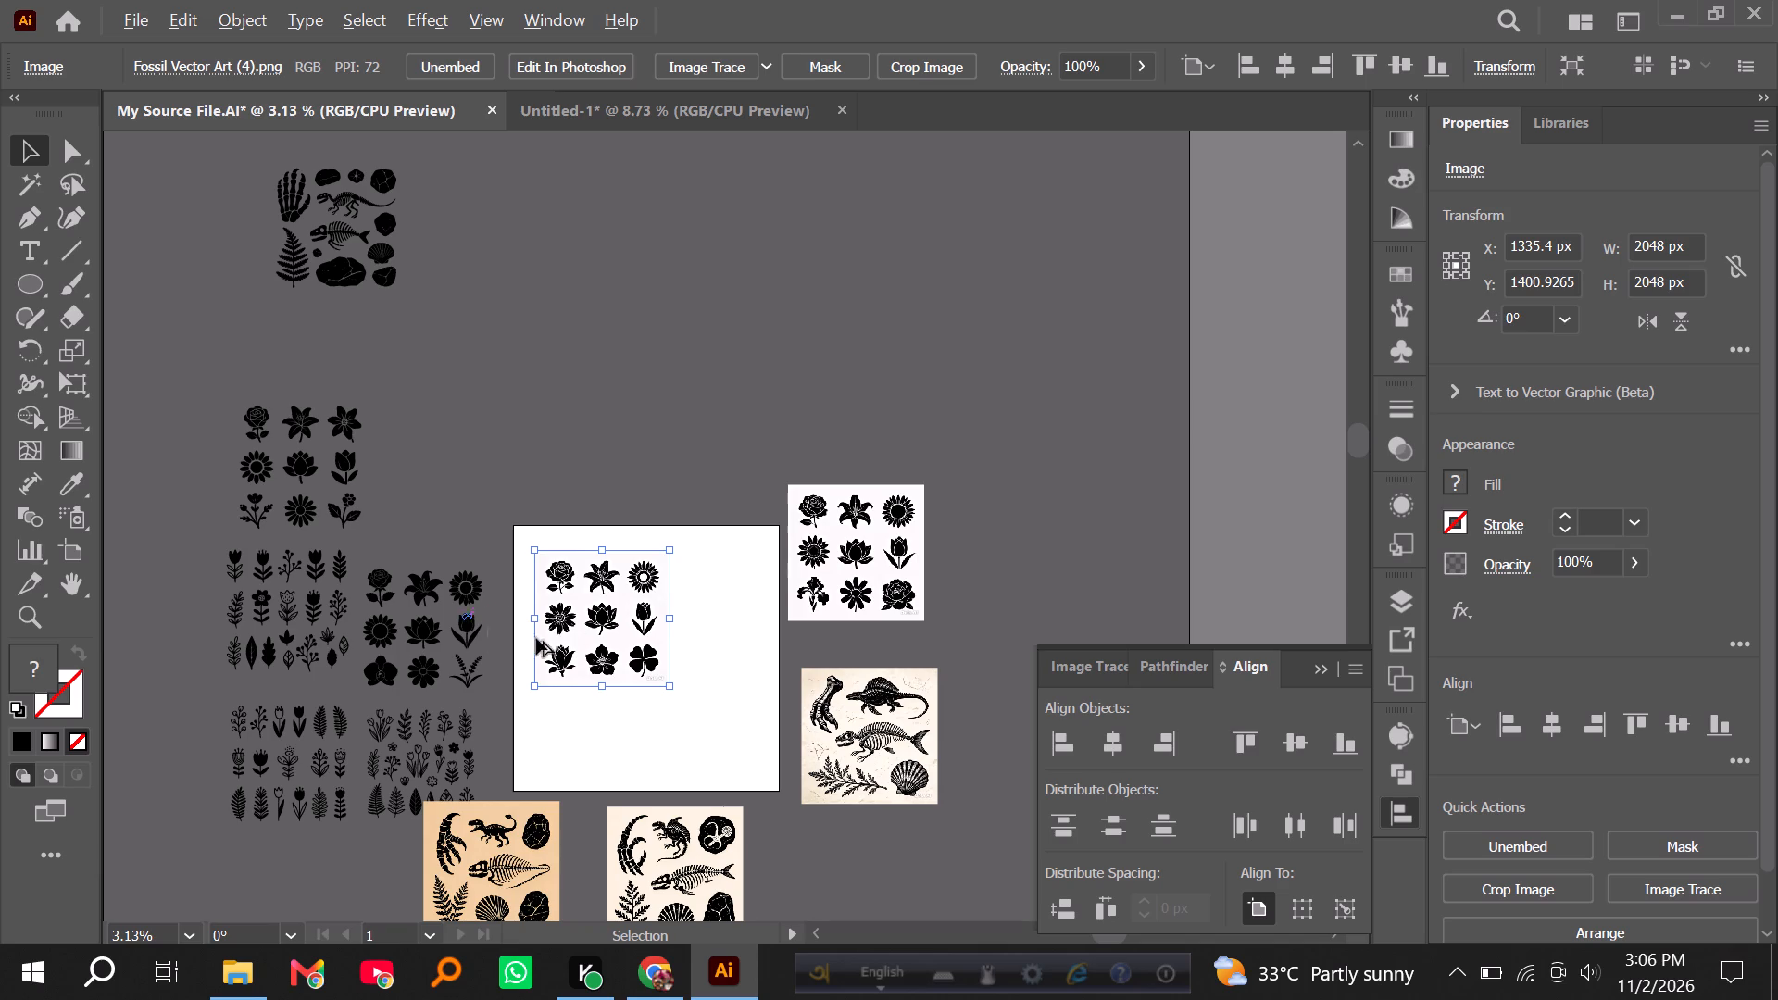
pyautogui.moveTo(617, 644); pyautogui.dragTo(459, 492)
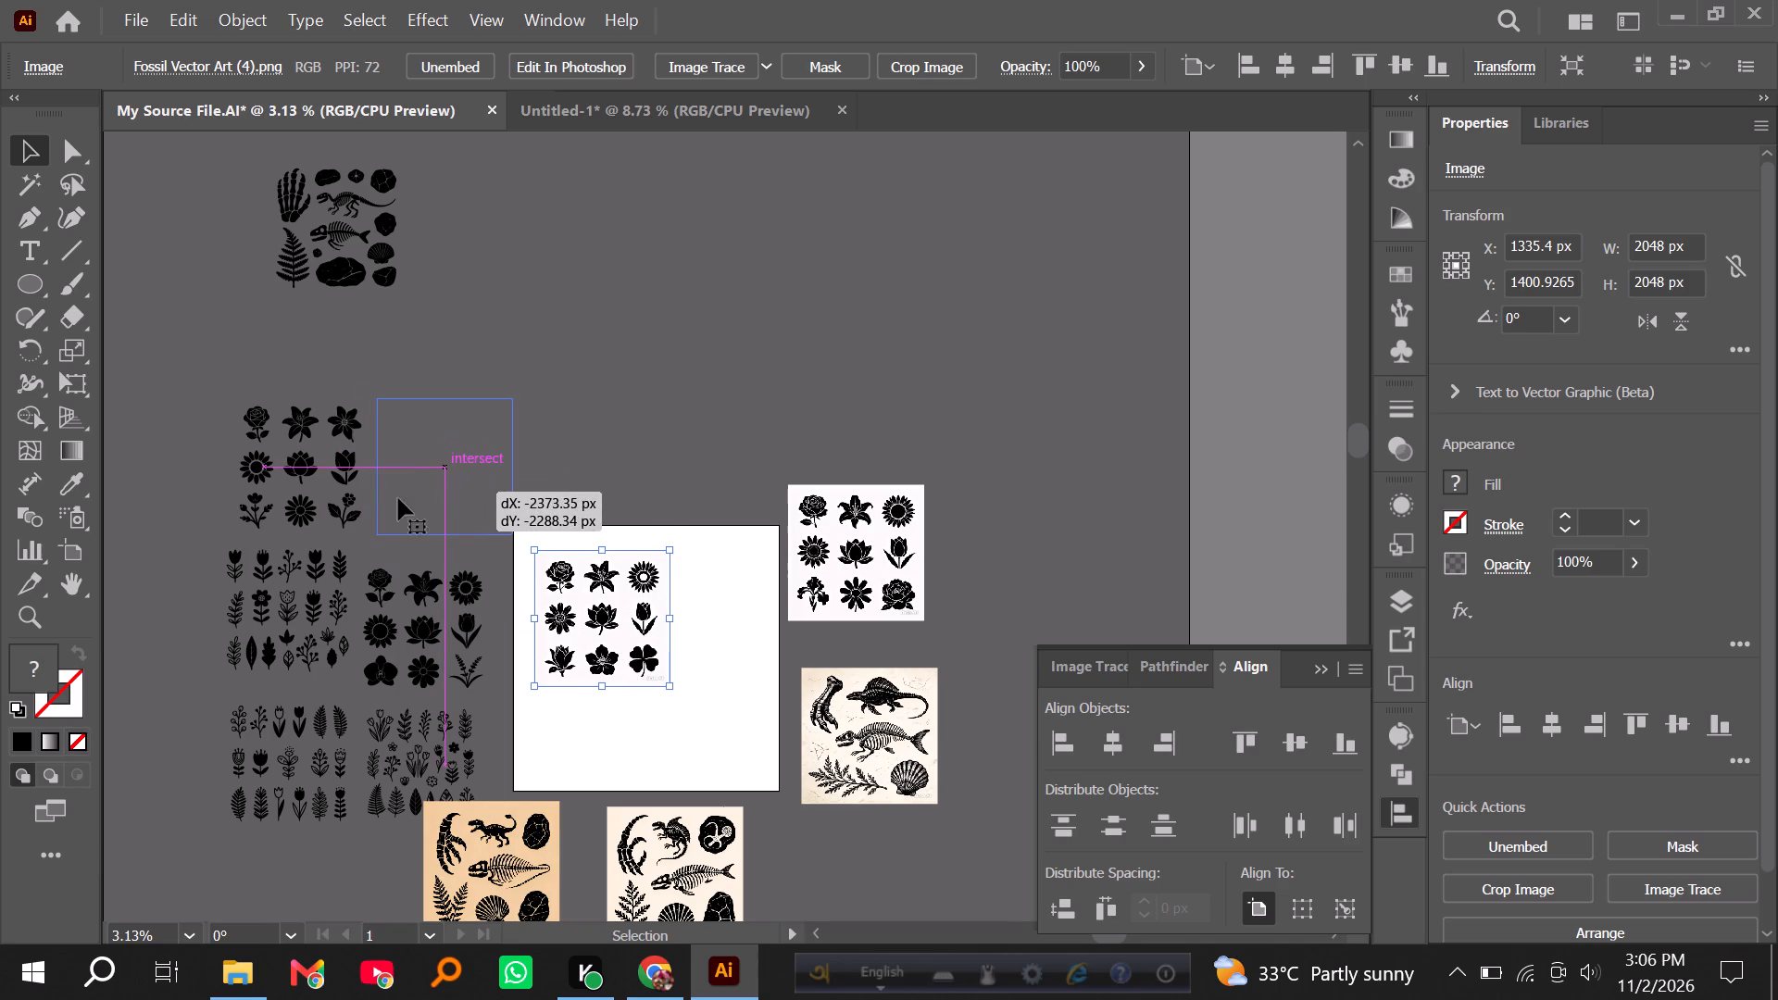
# Trace the Fossil Vector Art (4).png flower image with the Sketched Art preset.
pyautogui.keyDown('alt'); pyautogui.scroll(3, 291, 478); pyautogui.keyUp('alt')
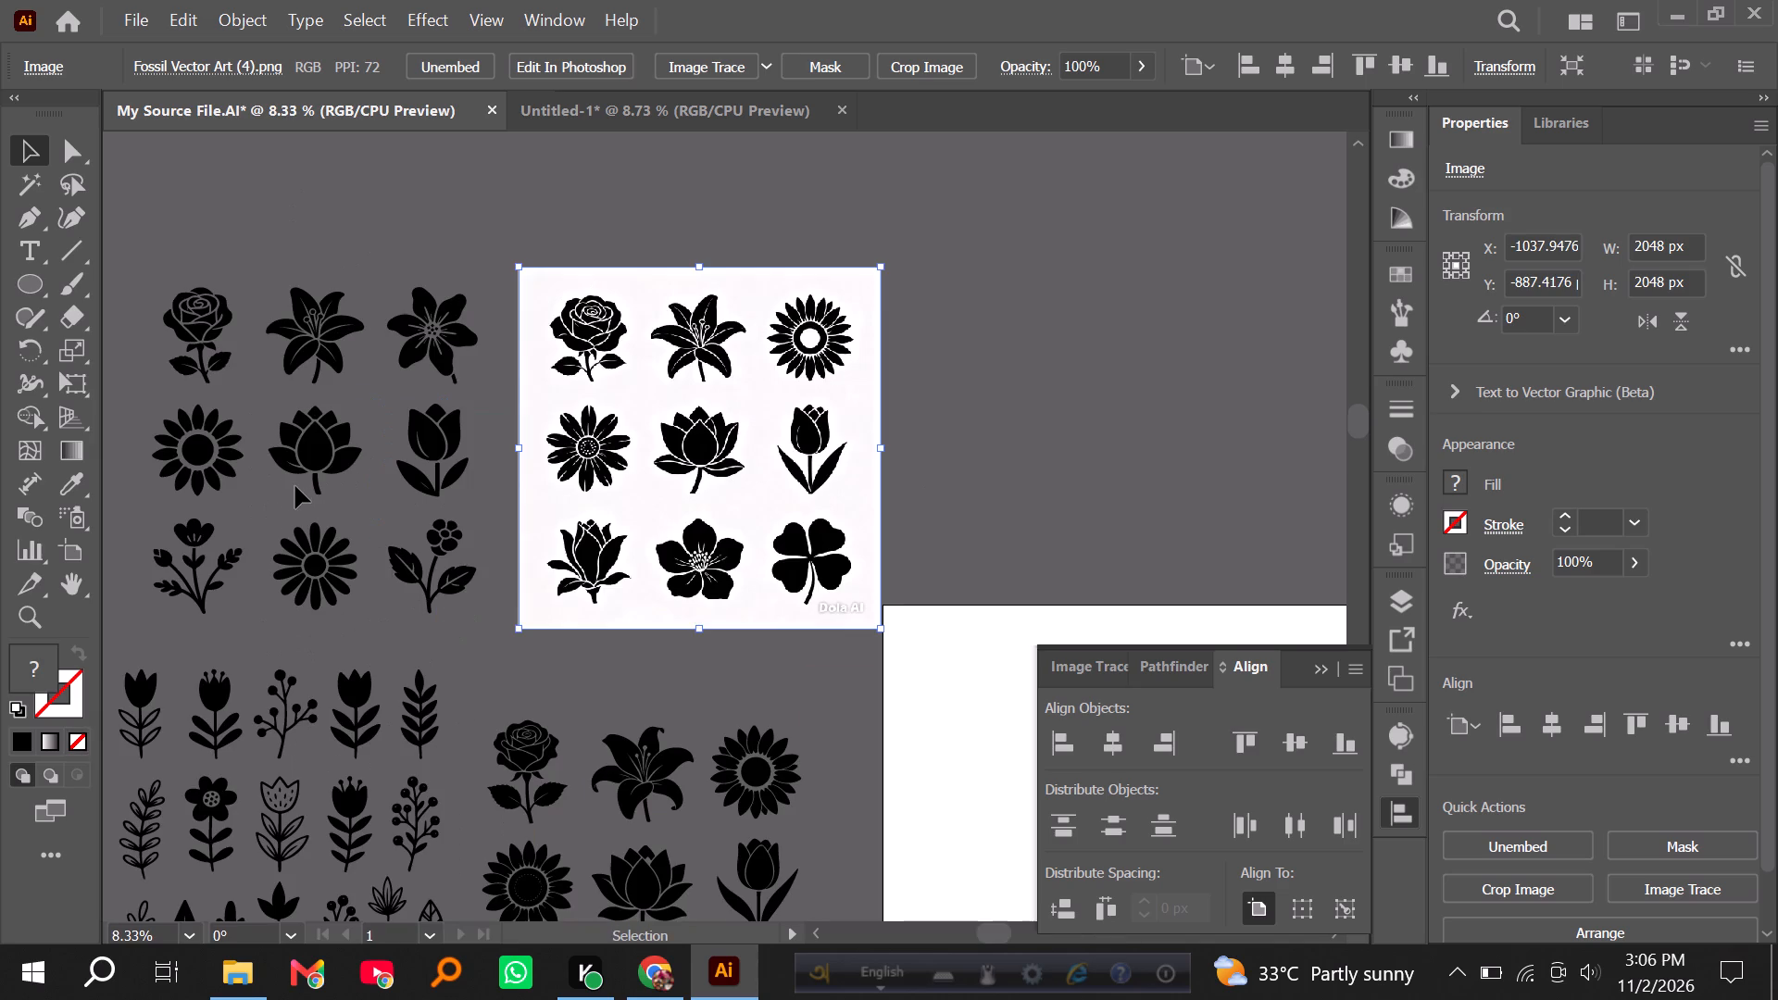
pyautogui.click(735, 334)
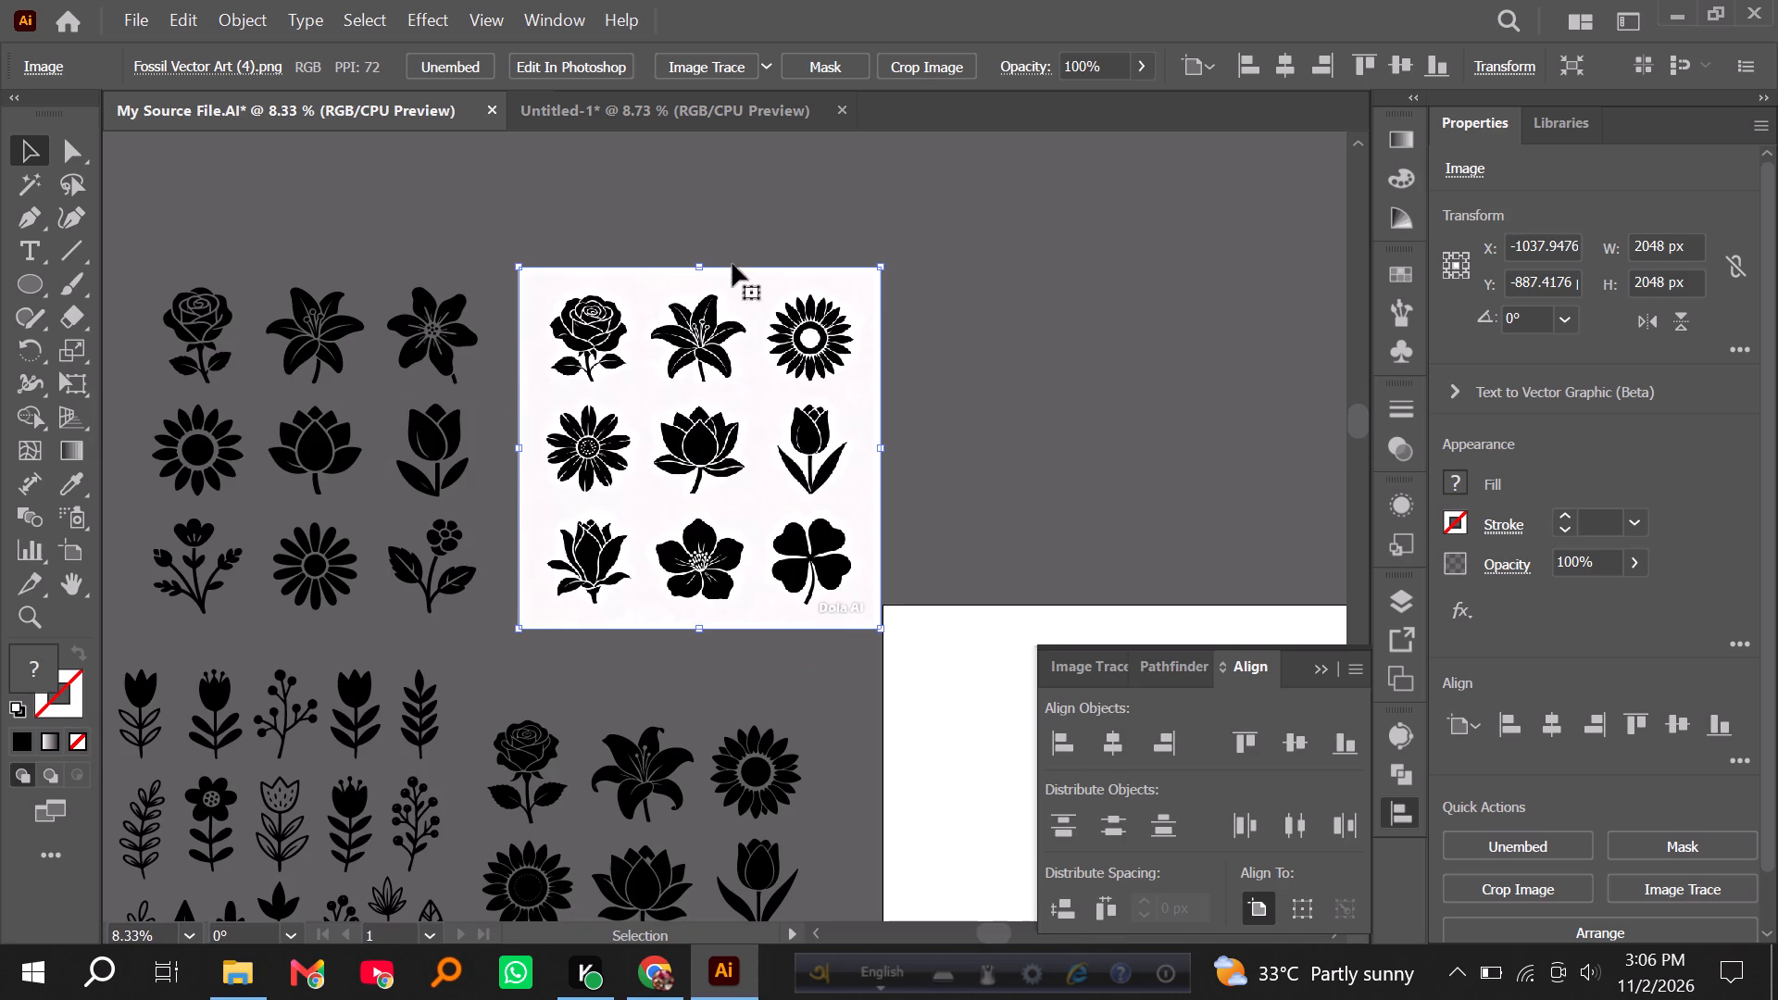
pyautogui.click(731, 242)
pyautogui.click(756, 349)
pyautogui.click(761, 65)
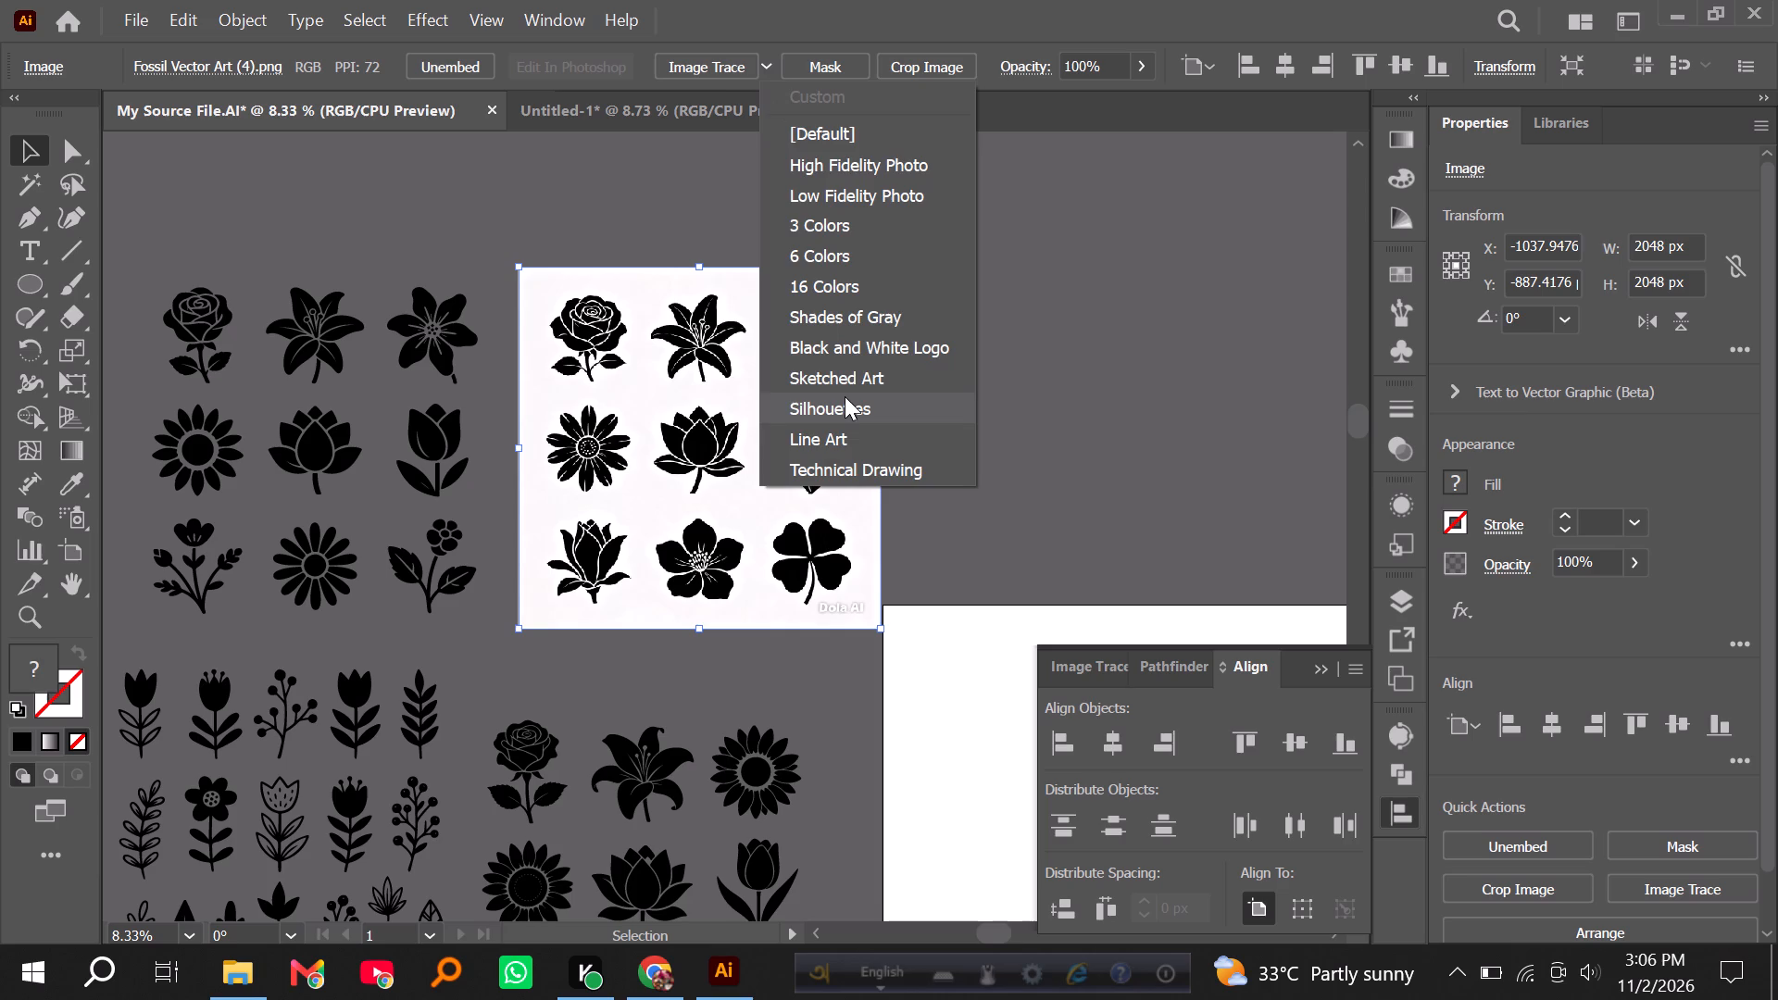
pyautogui.click(845, 380)
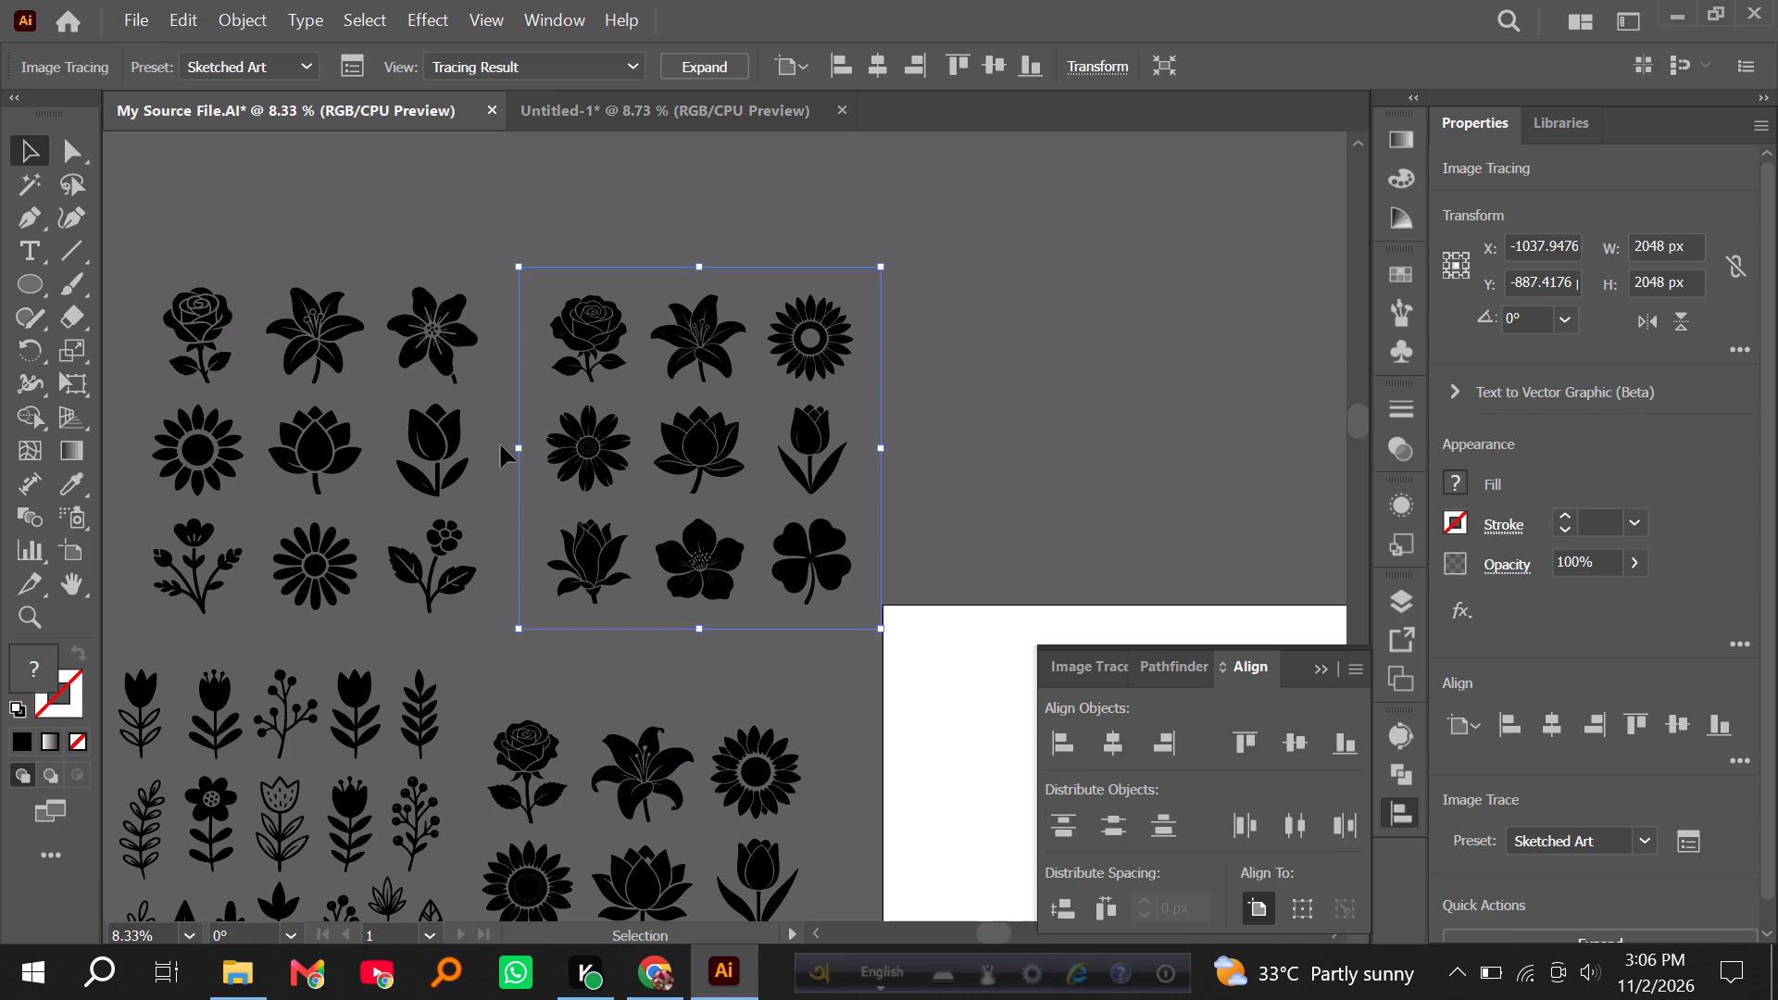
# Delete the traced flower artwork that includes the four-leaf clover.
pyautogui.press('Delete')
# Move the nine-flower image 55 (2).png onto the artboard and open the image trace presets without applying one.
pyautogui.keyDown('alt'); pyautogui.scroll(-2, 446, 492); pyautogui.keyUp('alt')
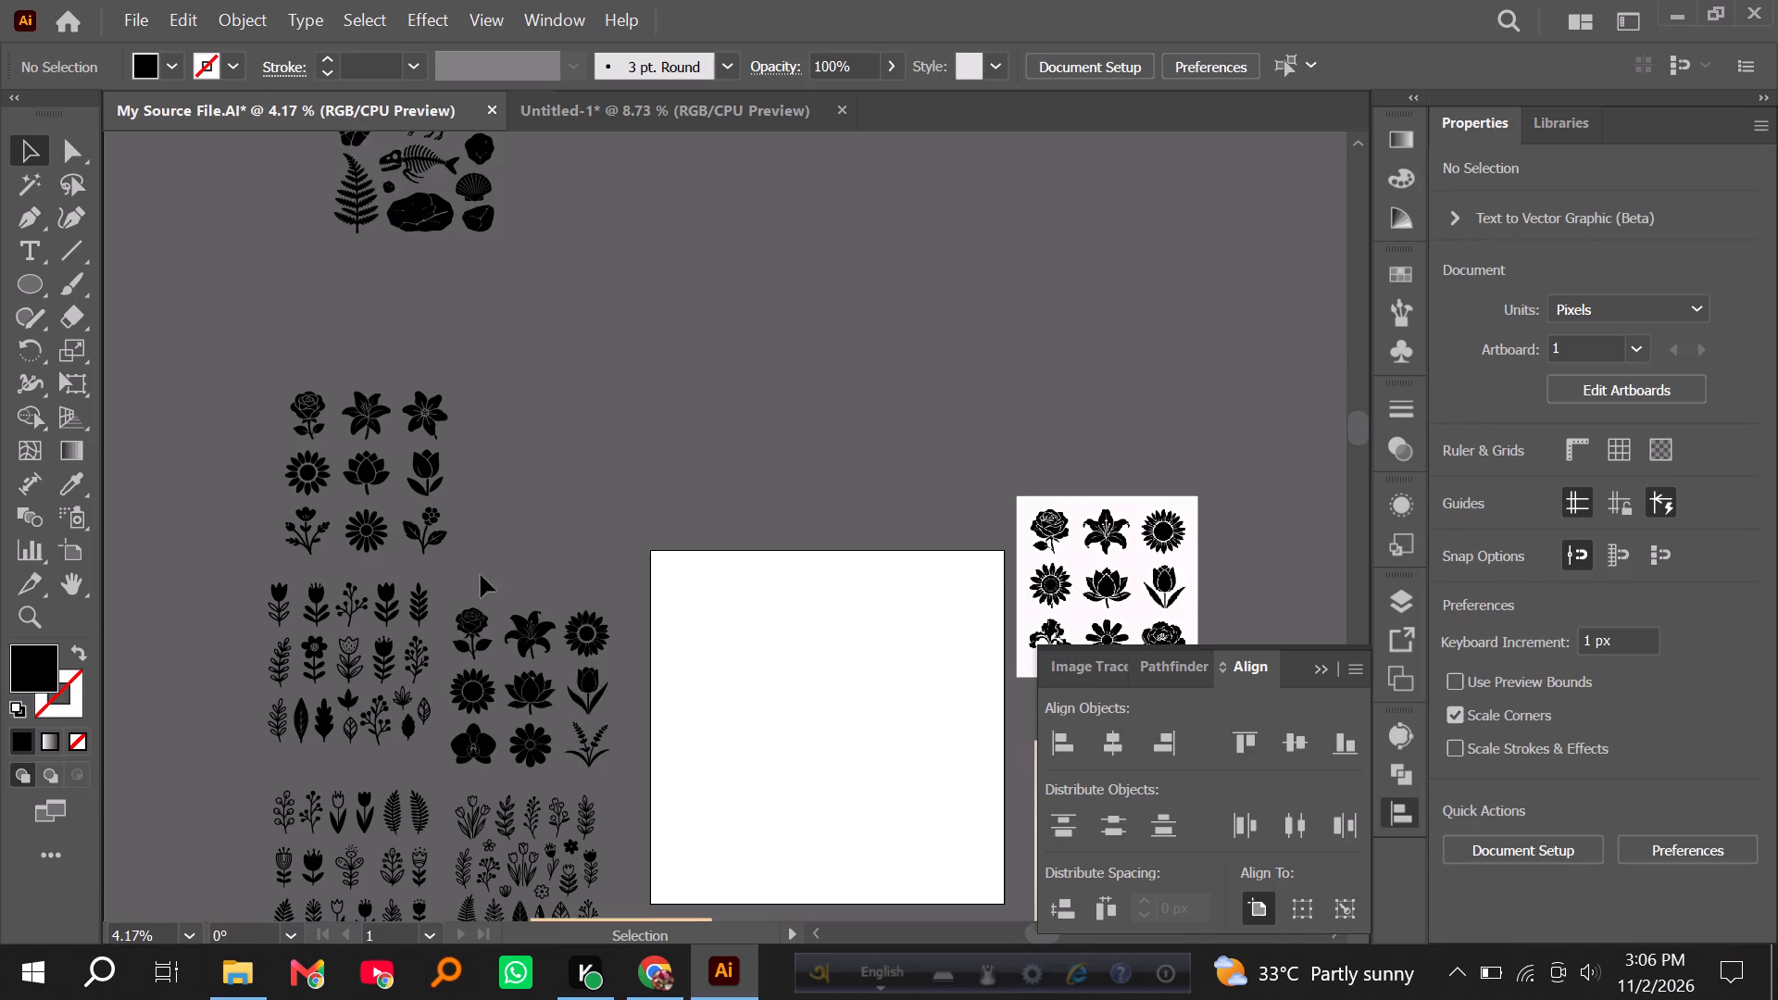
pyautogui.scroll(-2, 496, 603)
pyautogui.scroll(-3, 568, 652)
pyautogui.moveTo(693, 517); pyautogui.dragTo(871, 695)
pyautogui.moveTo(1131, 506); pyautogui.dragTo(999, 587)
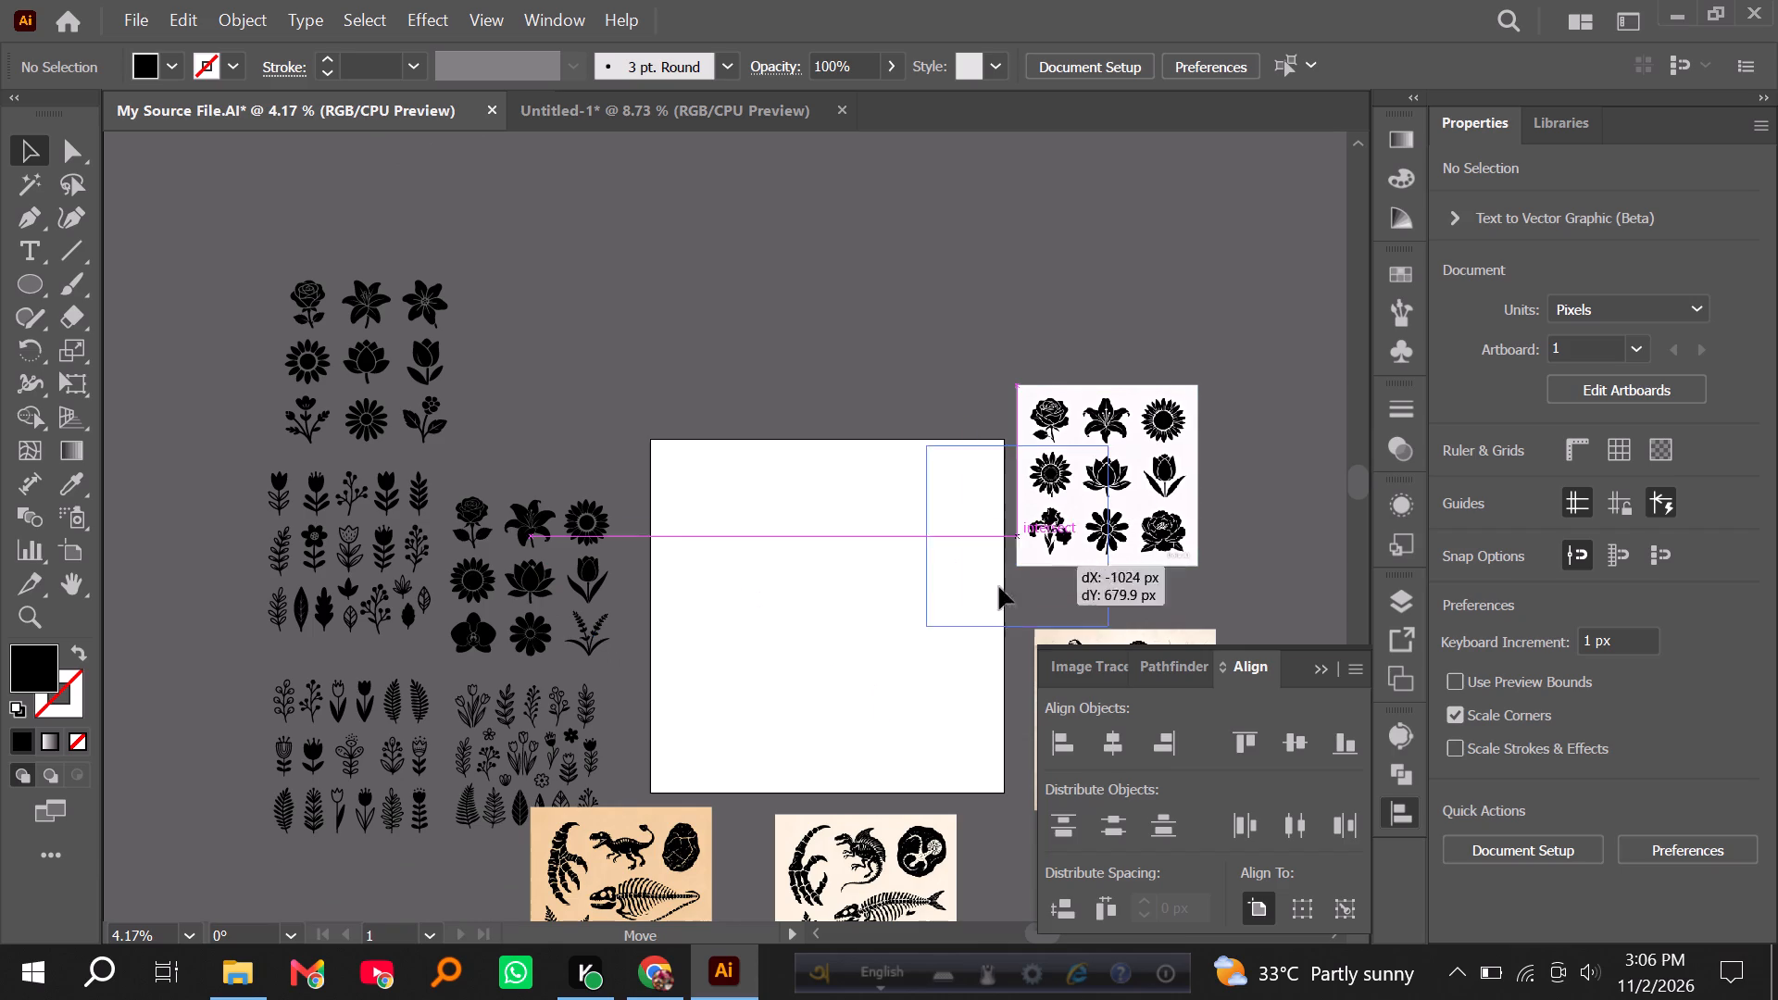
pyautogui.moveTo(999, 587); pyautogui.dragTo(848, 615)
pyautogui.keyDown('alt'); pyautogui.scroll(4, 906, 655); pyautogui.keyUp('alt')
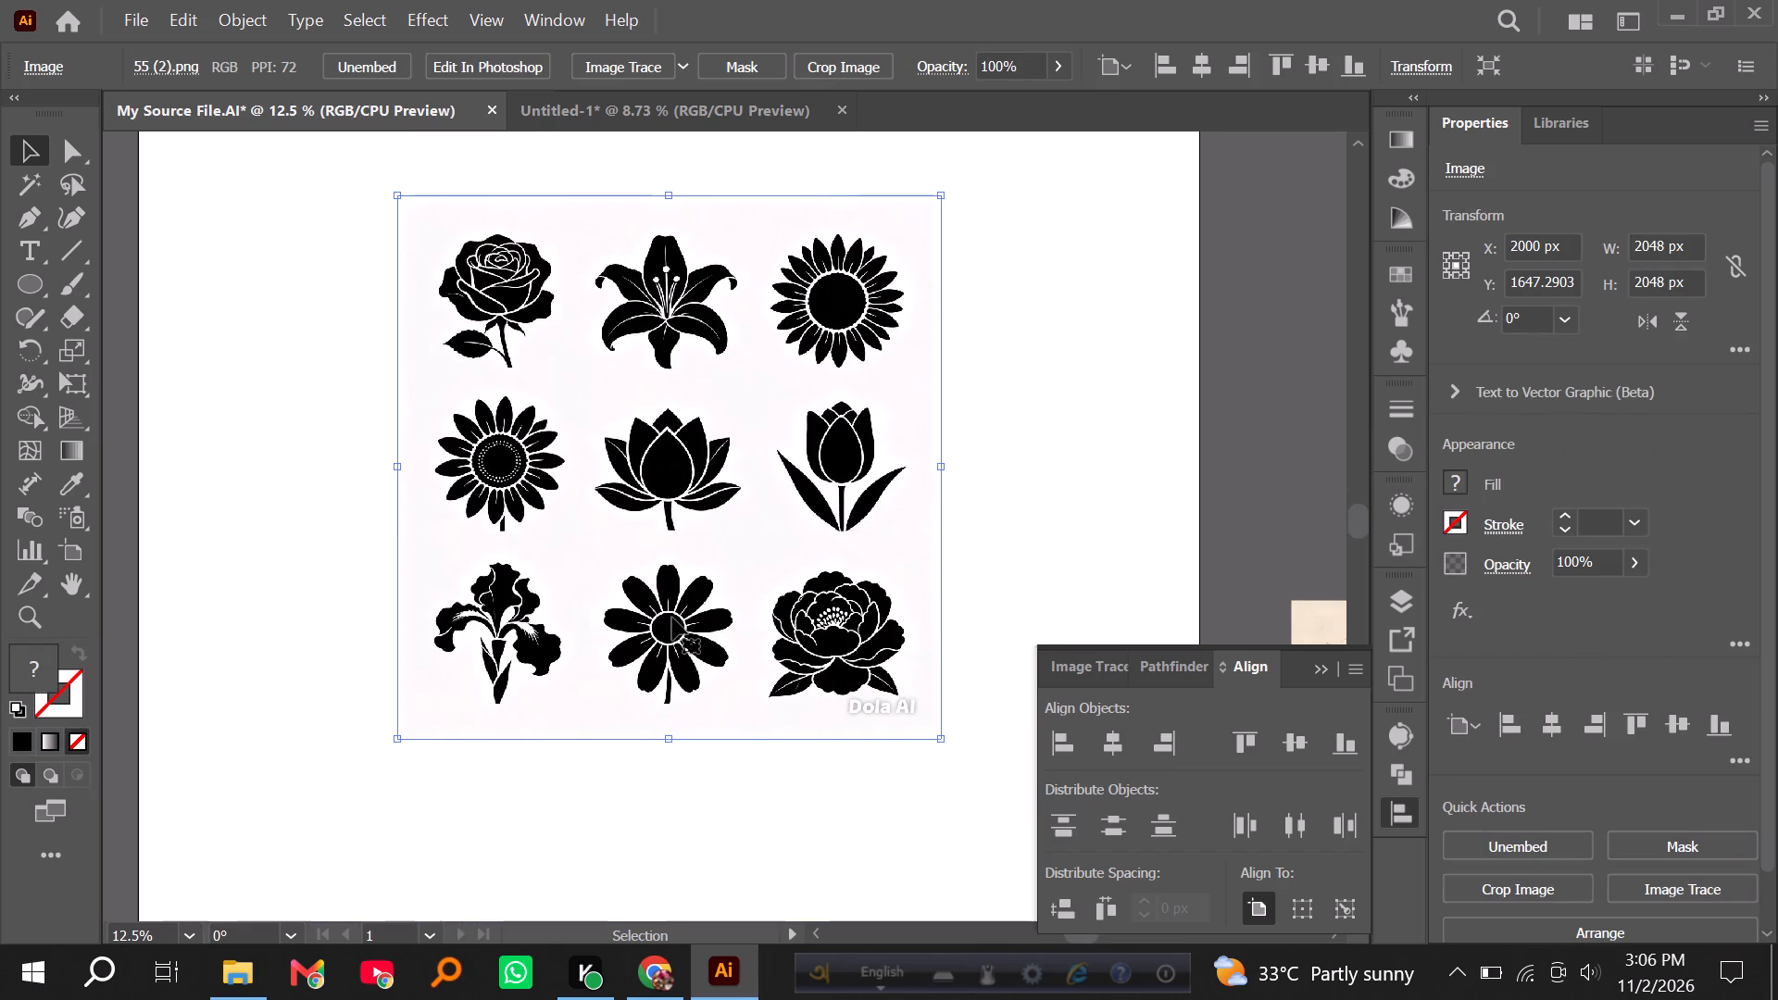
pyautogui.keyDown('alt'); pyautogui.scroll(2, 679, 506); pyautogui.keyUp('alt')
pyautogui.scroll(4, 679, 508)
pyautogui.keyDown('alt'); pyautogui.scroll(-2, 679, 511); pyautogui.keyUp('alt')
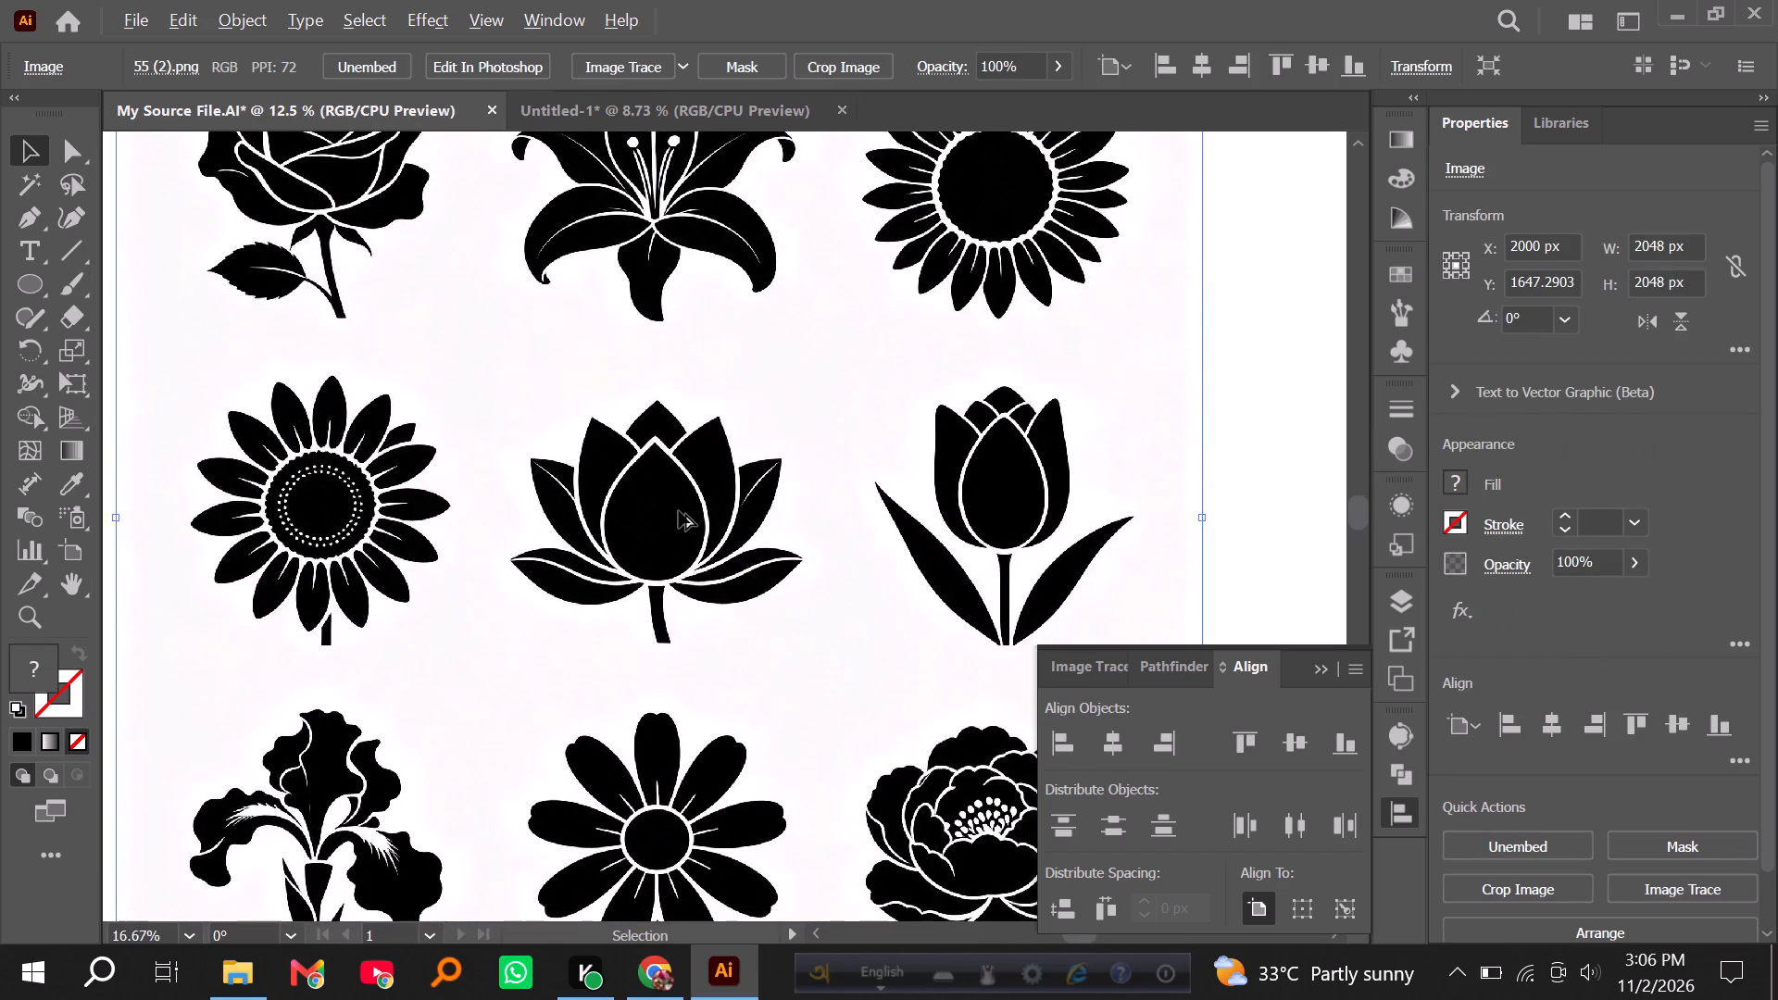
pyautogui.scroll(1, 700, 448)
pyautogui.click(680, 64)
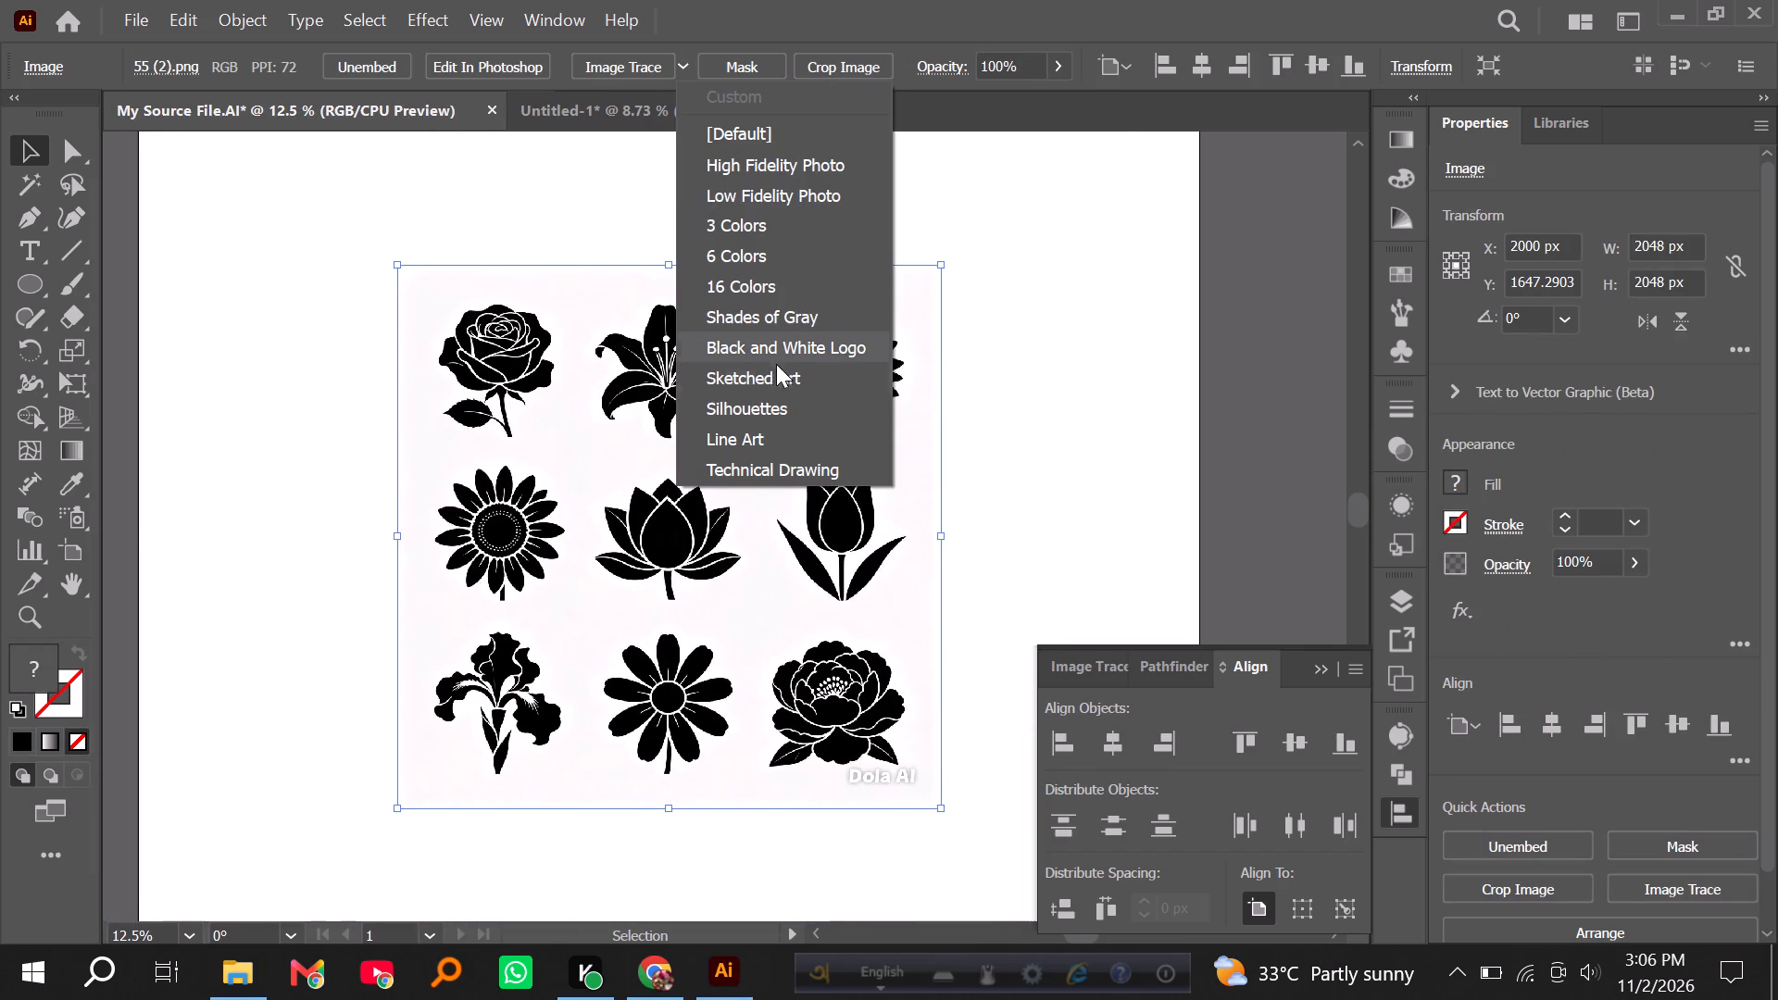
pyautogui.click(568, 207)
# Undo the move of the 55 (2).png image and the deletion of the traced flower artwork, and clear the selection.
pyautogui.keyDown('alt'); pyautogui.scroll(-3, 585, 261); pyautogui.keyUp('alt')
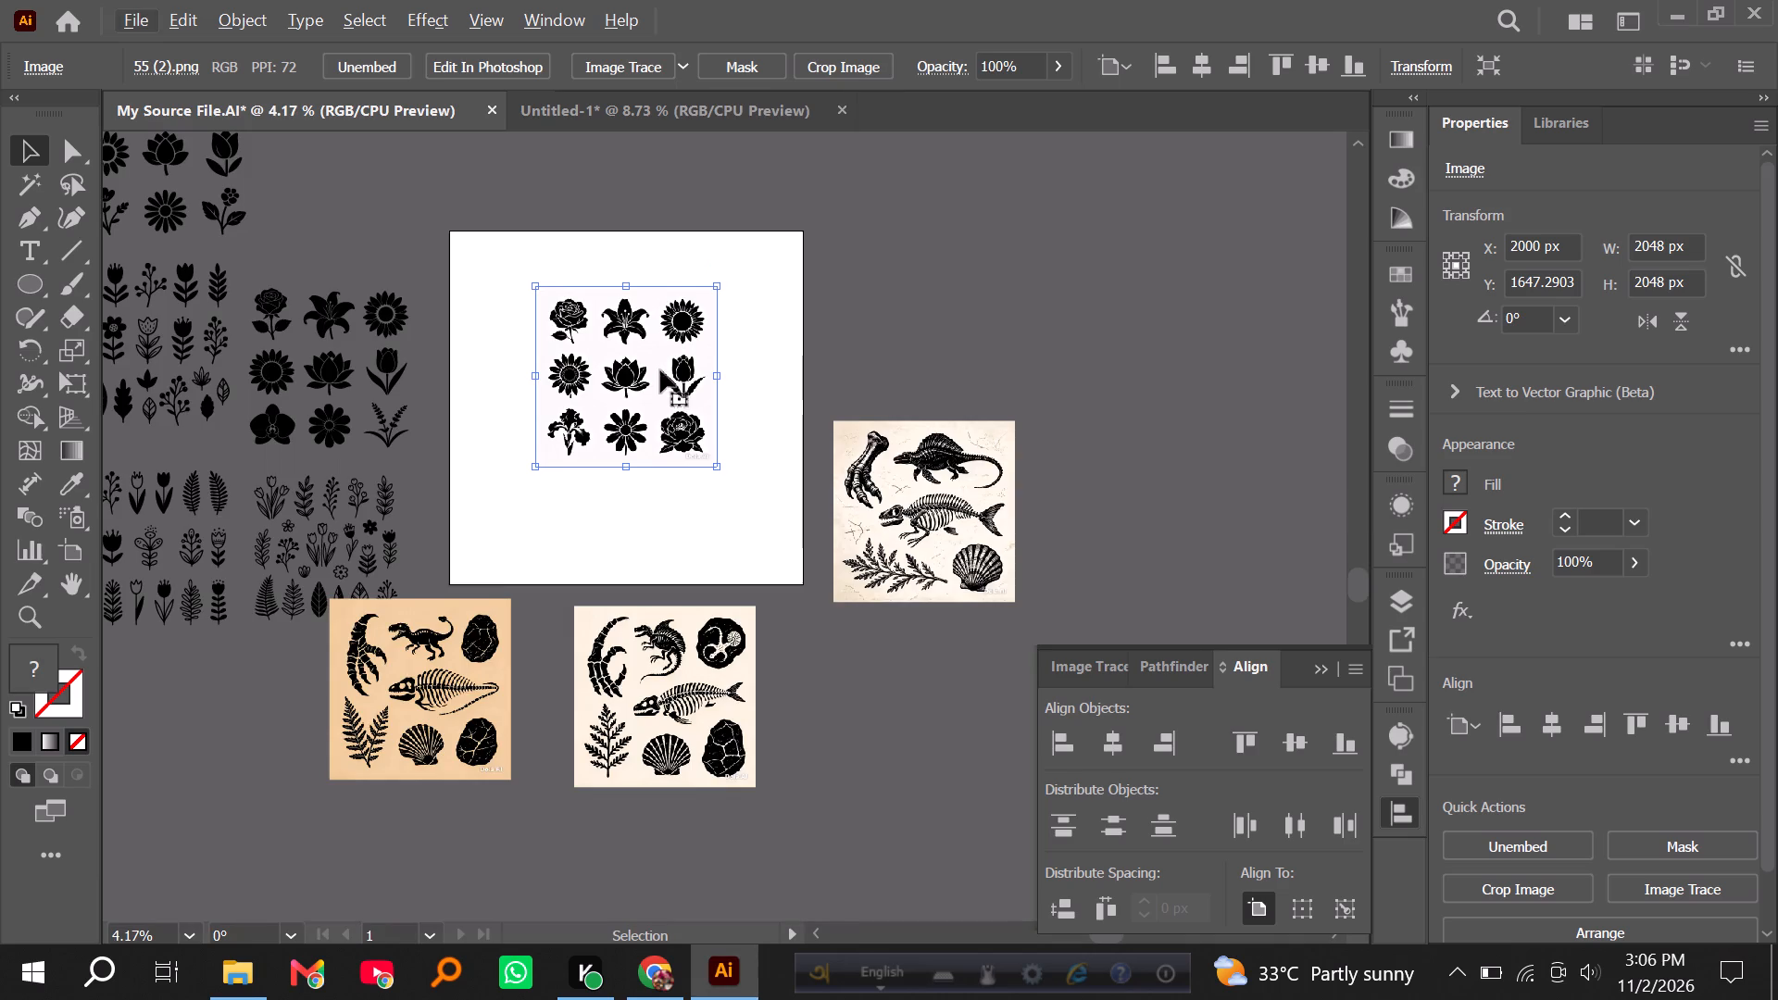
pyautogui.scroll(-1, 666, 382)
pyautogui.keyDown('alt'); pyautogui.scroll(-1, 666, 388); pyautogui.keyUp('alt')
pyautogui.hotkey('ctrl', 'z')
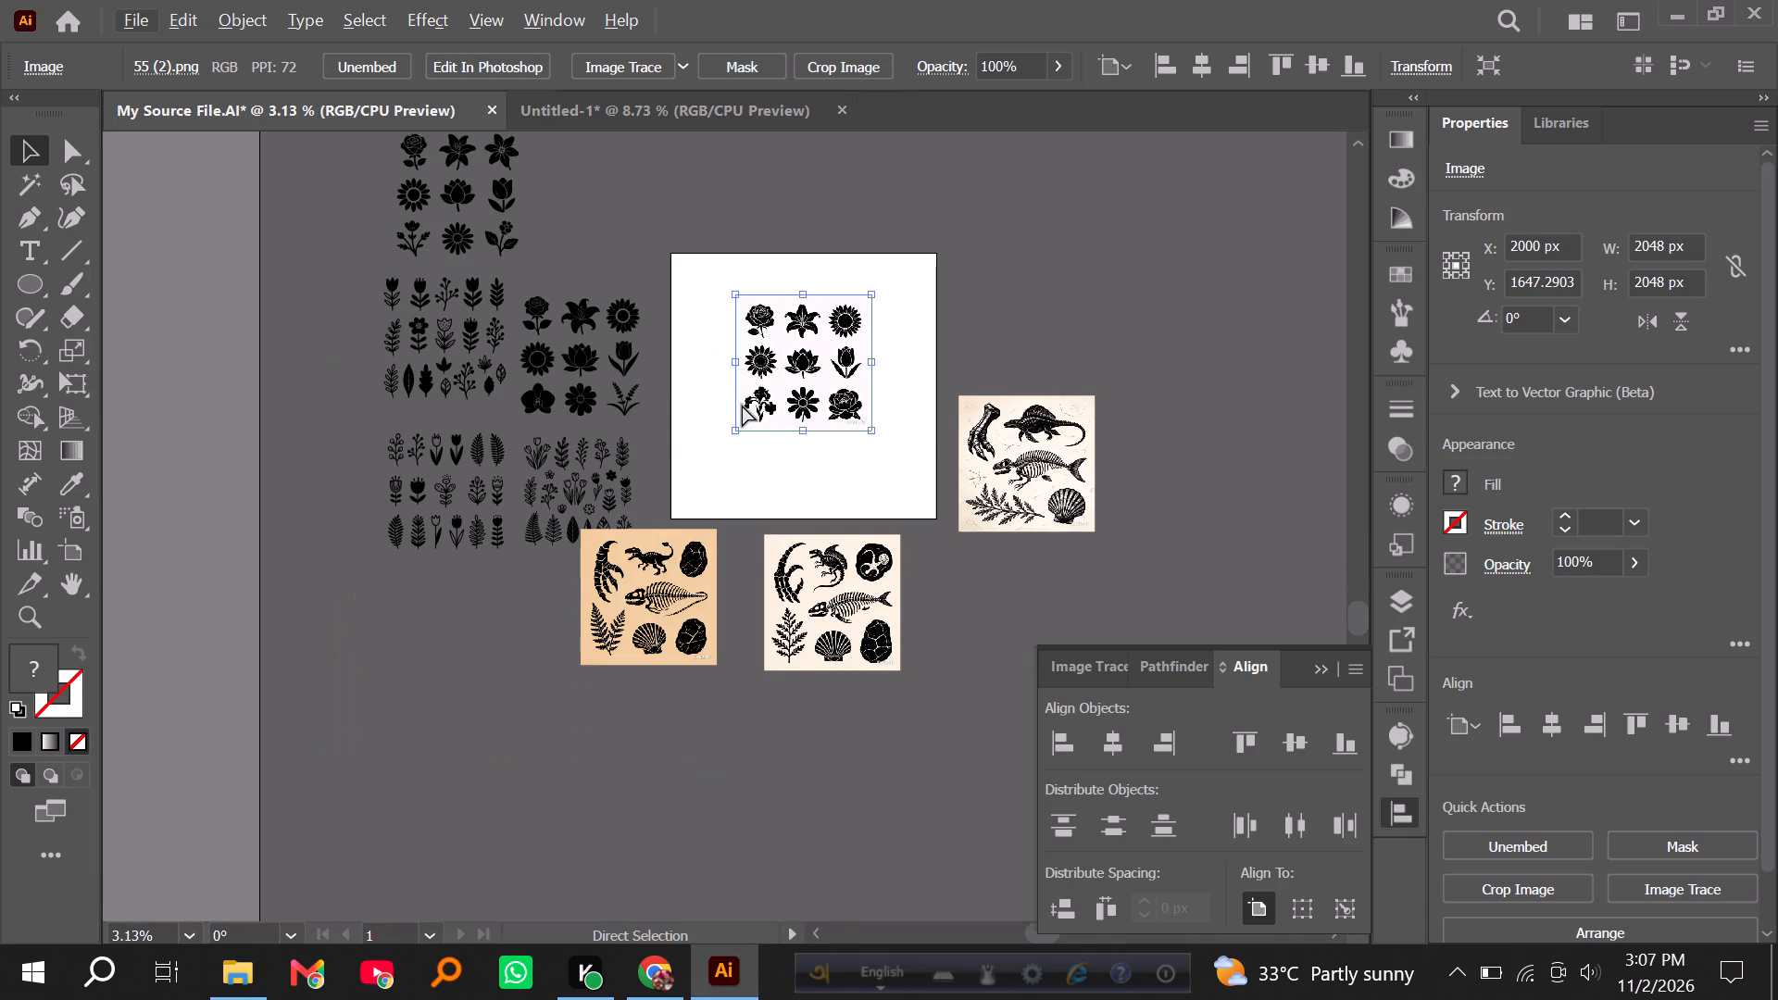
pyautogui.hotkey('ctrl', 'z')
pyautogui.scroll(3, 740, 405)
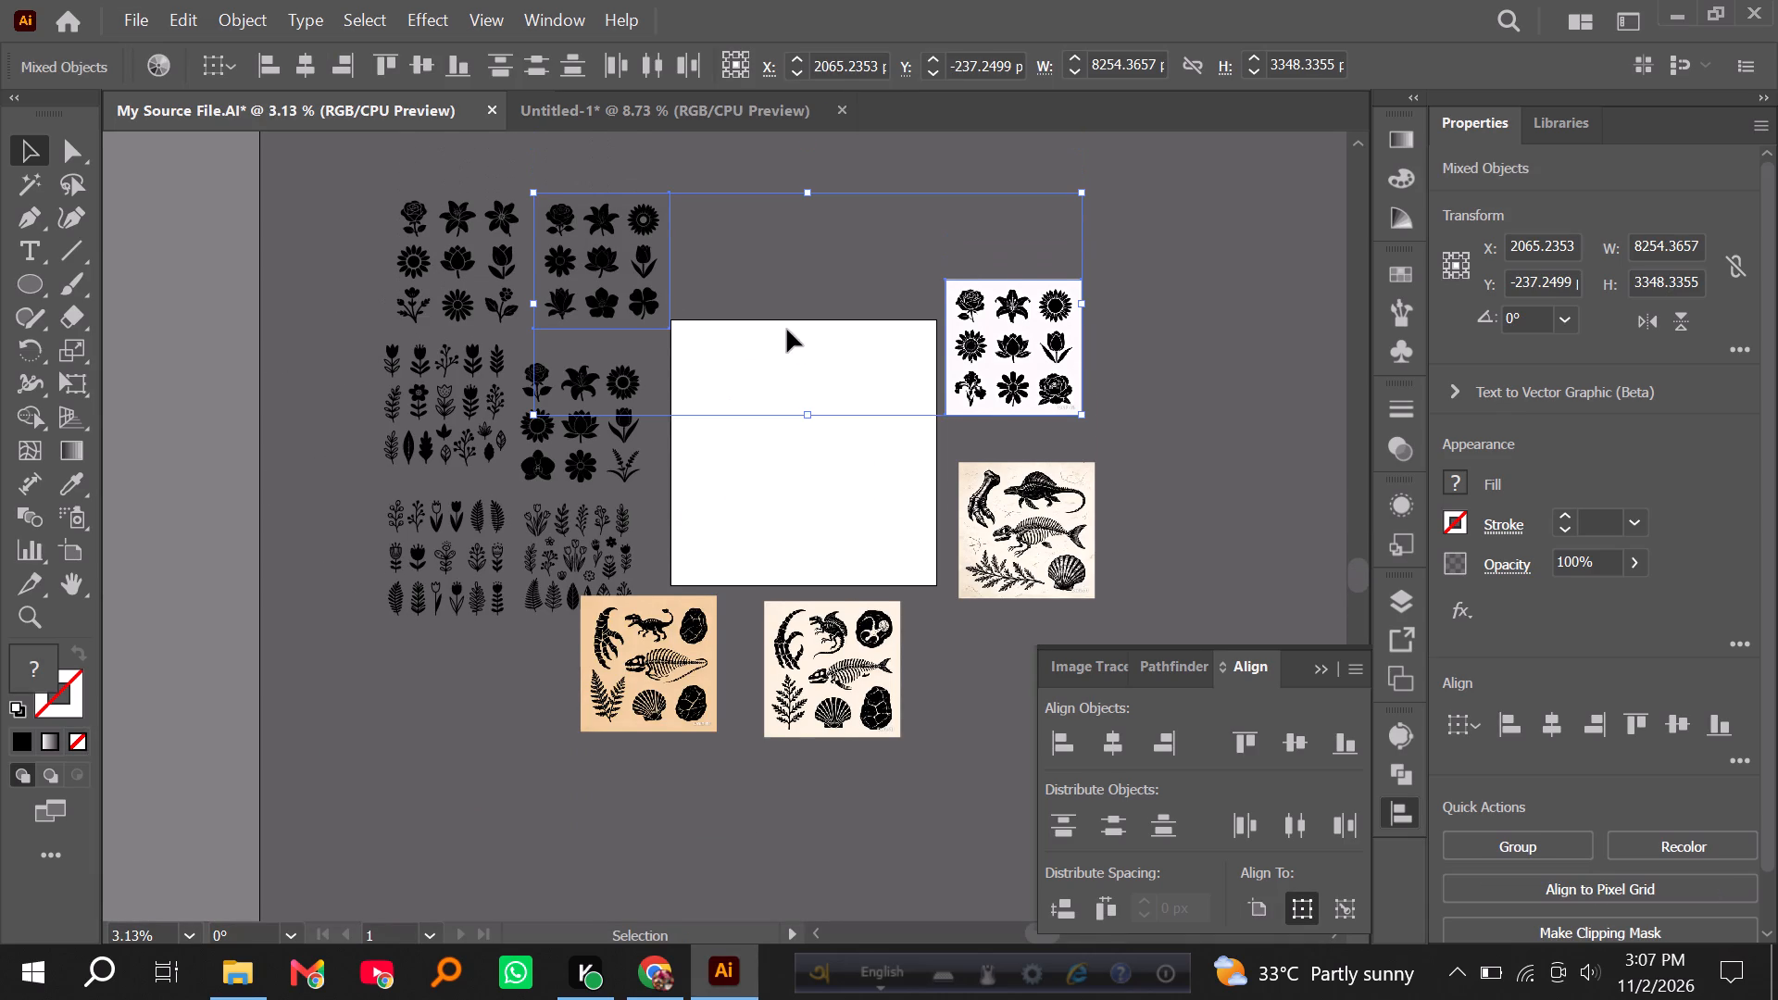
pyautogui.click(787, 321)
# Move the traced flower artwork with the clover onto the empty artboard and expand its tracing into vector shapes.
pyautogui.moveTo(602, 223); pyautogui.dragTo(806, 396)
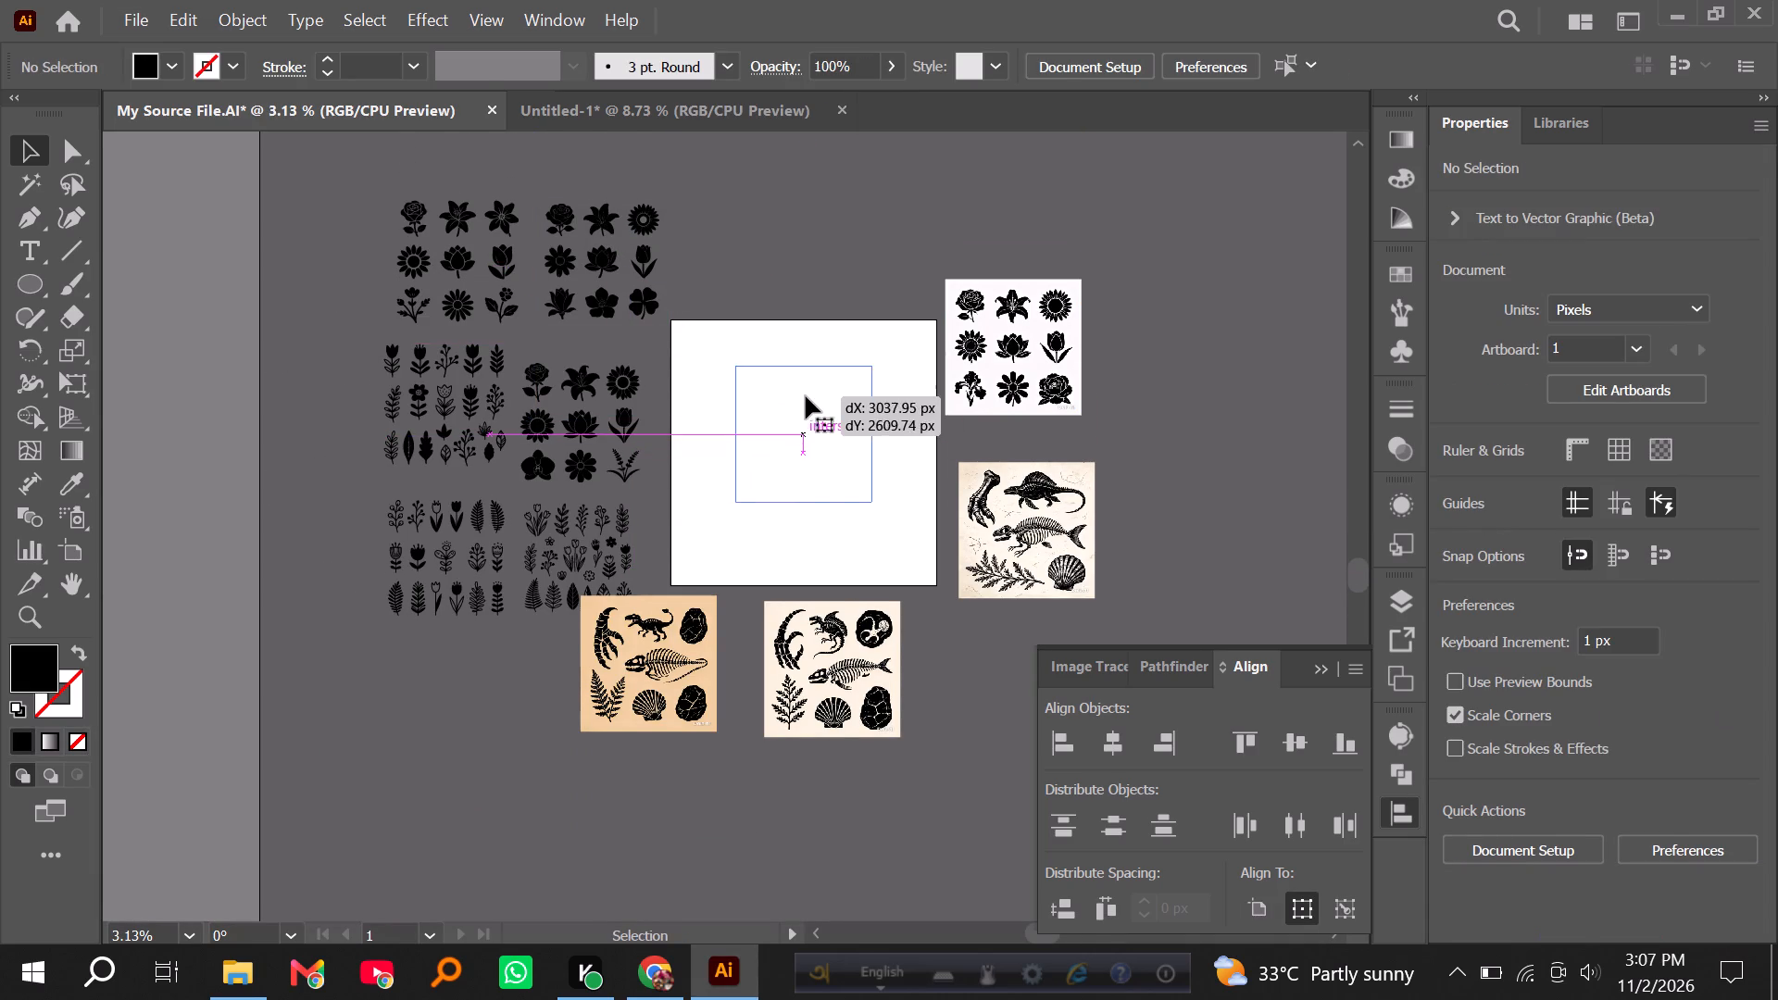
pyautogui.keyDown('alt'); pyautogui.scroll(3, 824, 481); pyautogui.keyUp('alt')
pyautogui.scroll(5, 809, 467)
pyautogui.keyDown('alt'); pyautogui.scroll(3, 847, 455); pyautogui.keyUp('alt')
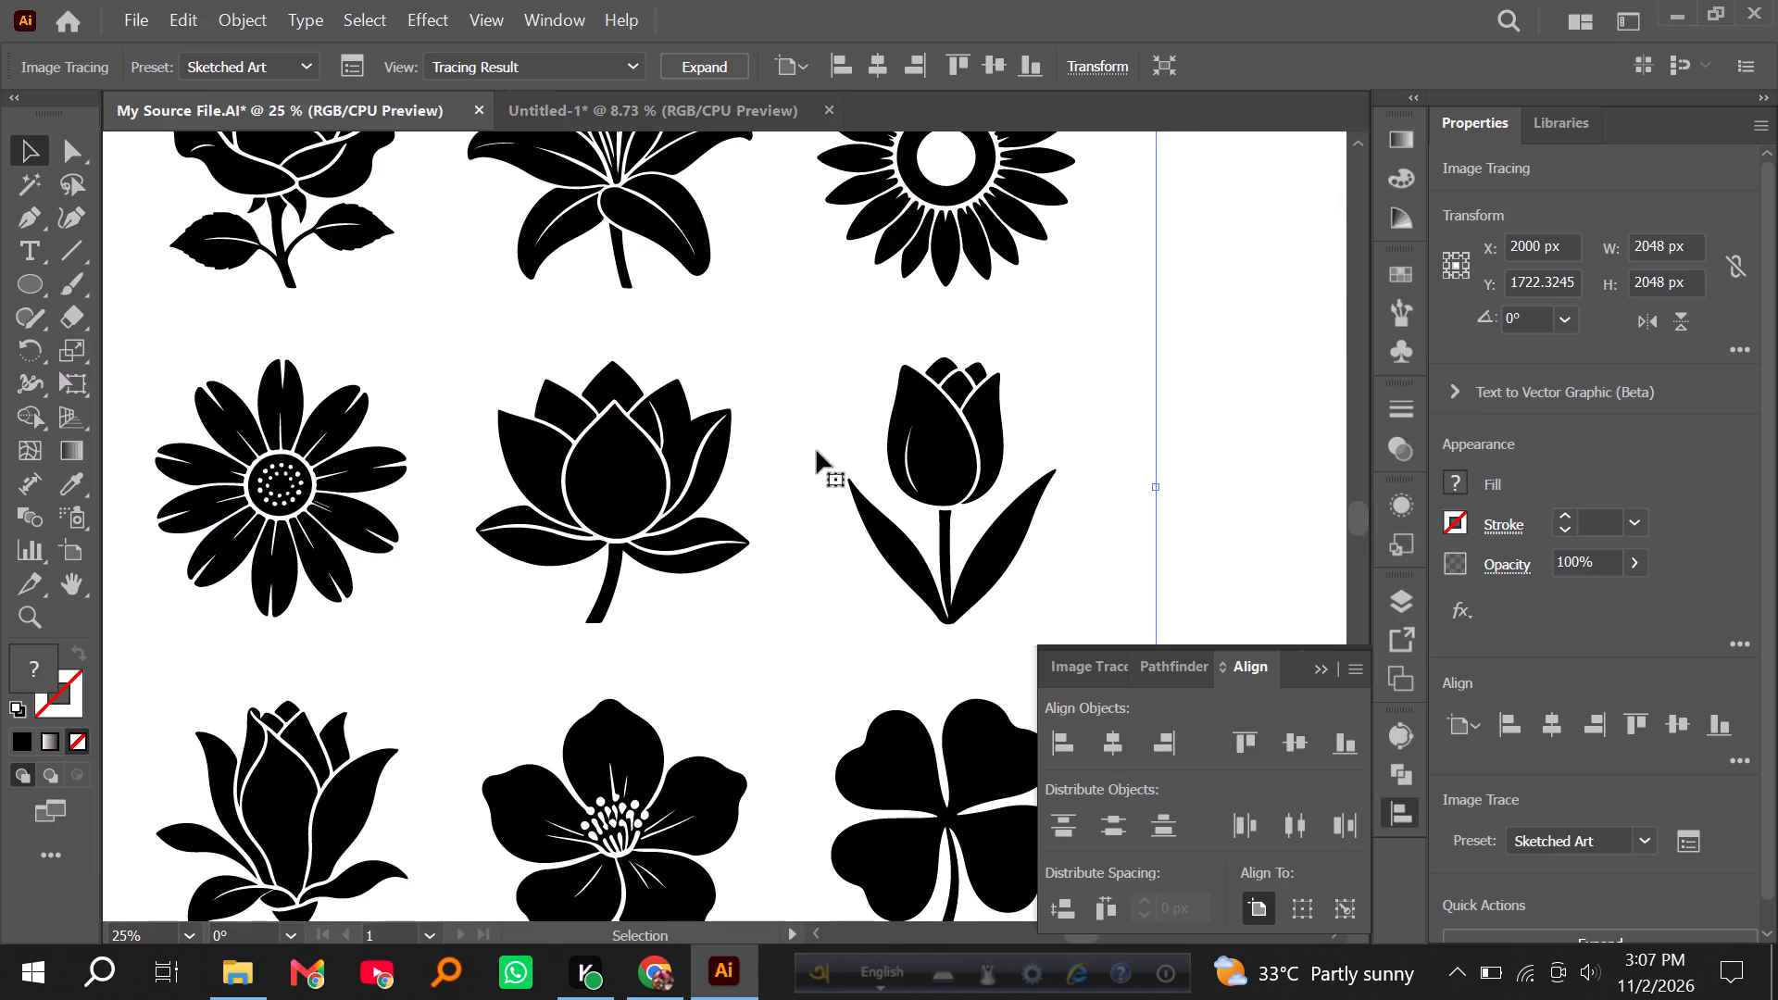
pyautogui.click(705, 66)
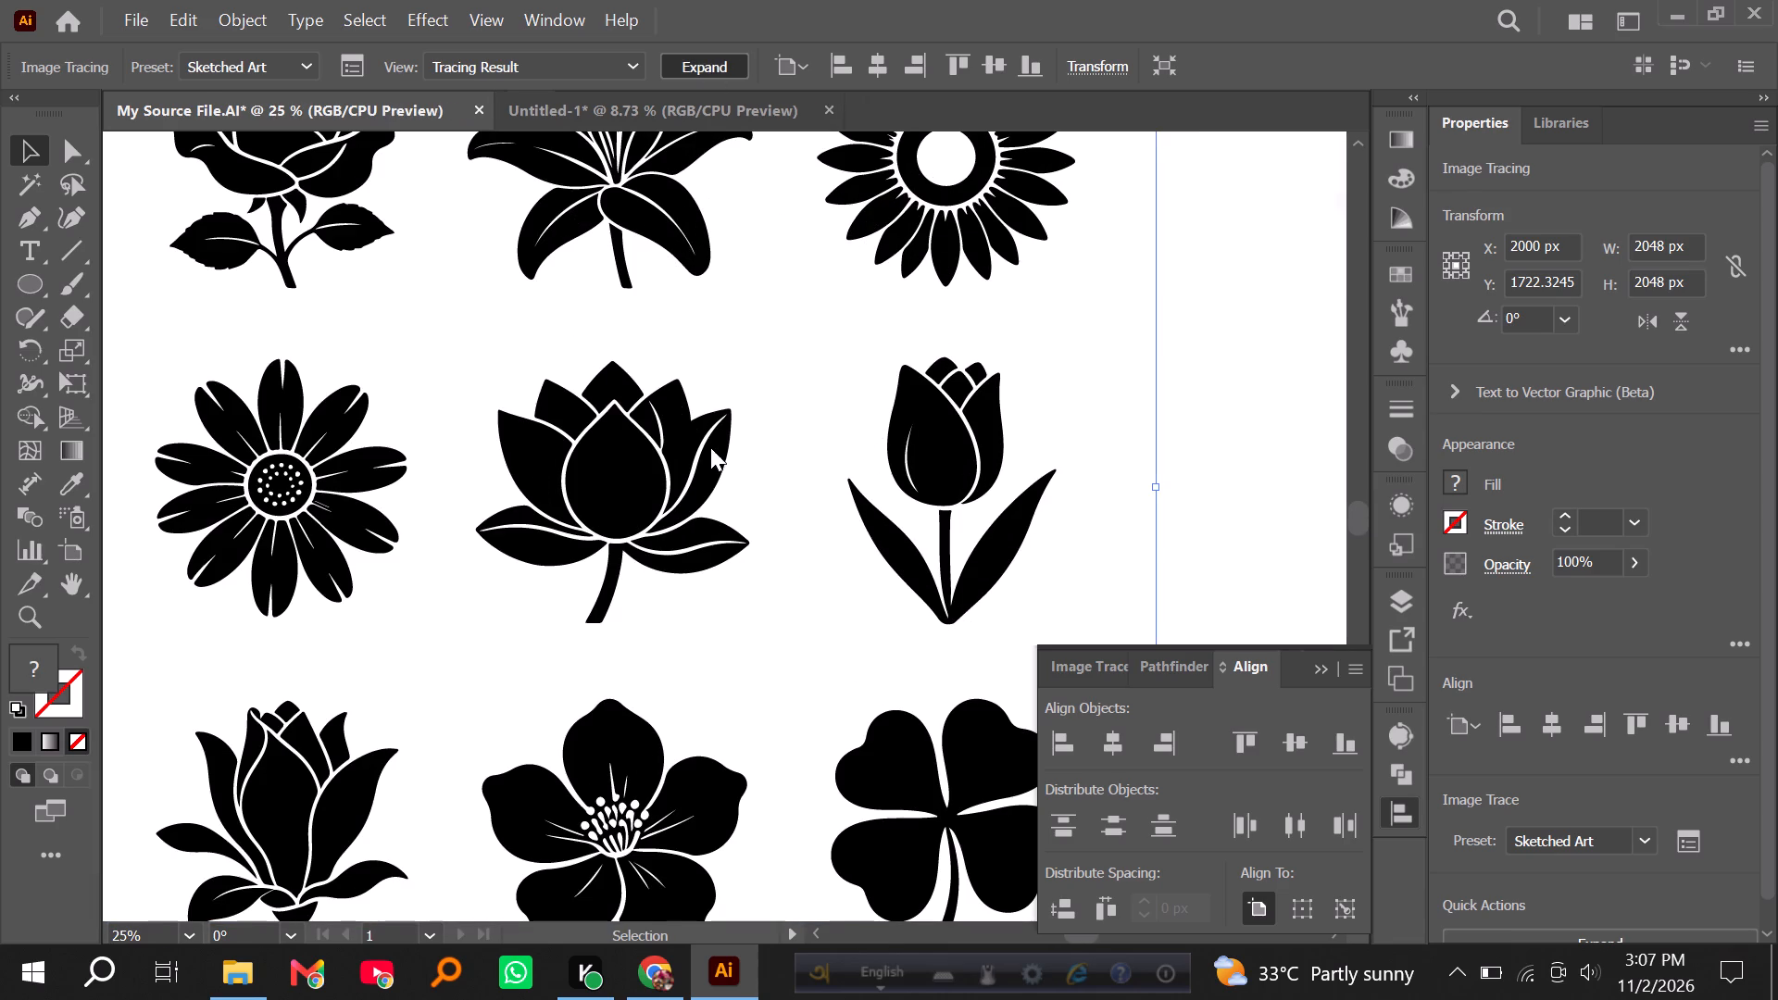
pyautogui.keyDown('alt'); pyautogui.scroll(-4, 710, 453); pyautogui.keyUp('alt')
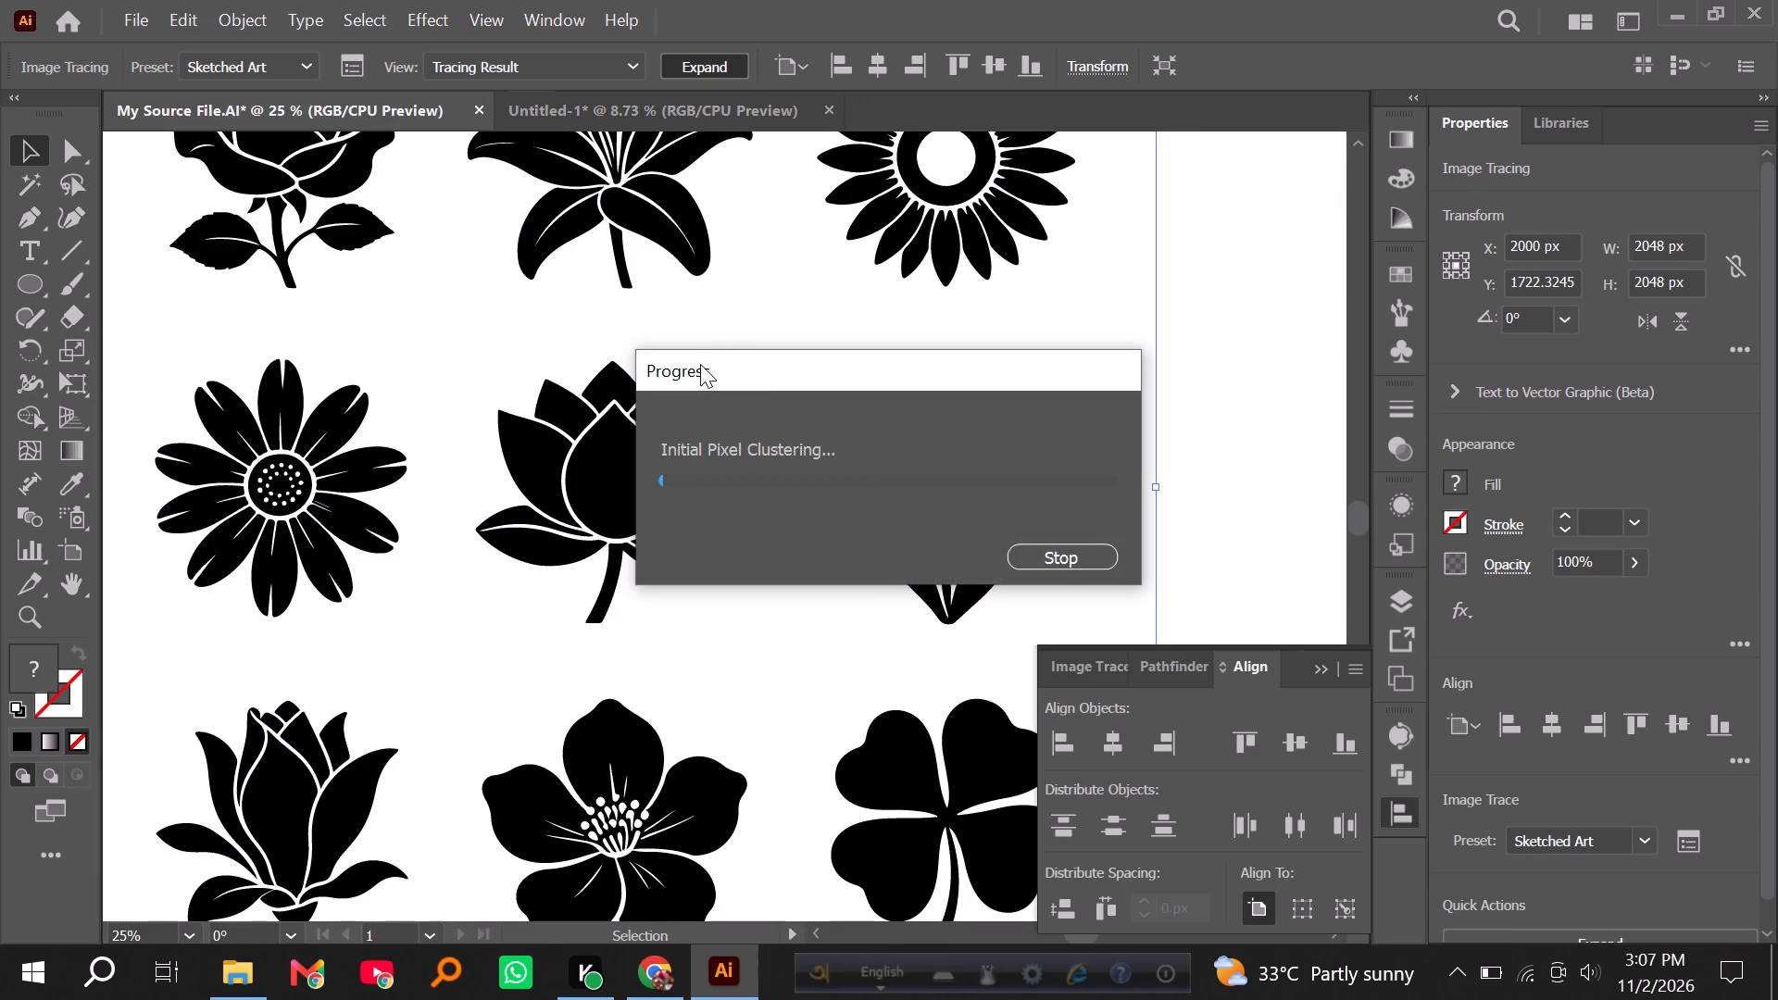
pyautogui.scroll(-1, 709, 439)
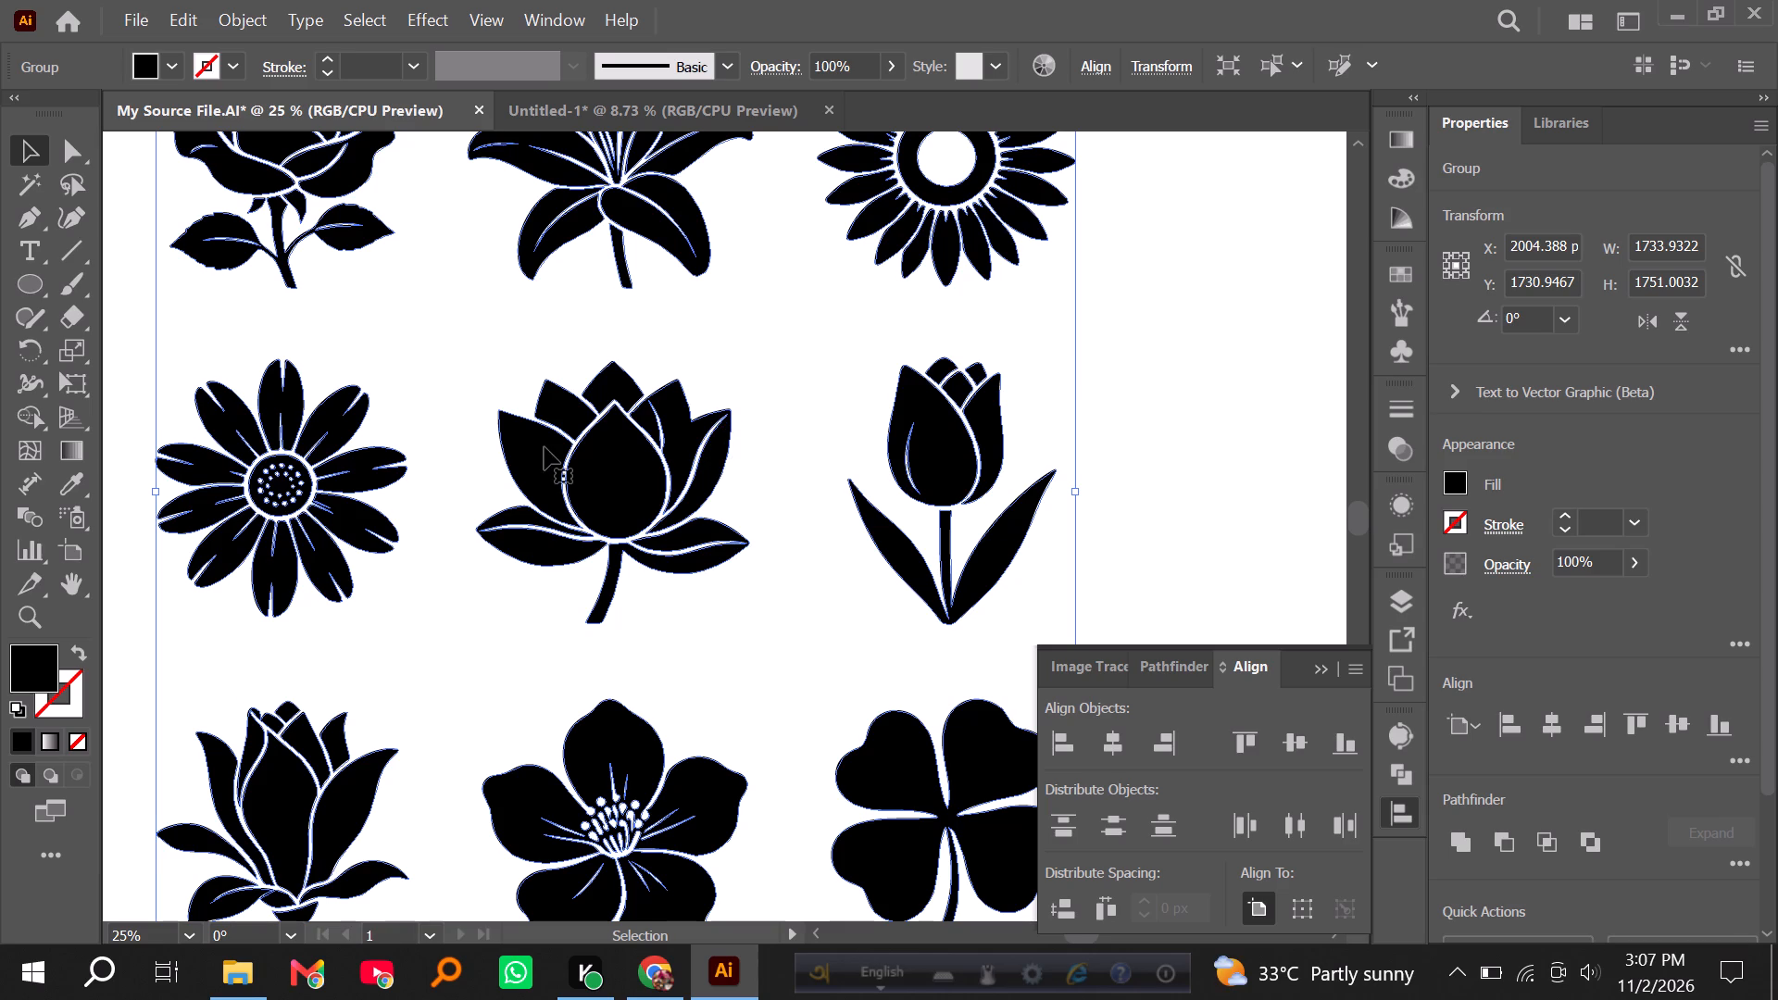
pyautogui.scroll(-5, 564, 503)
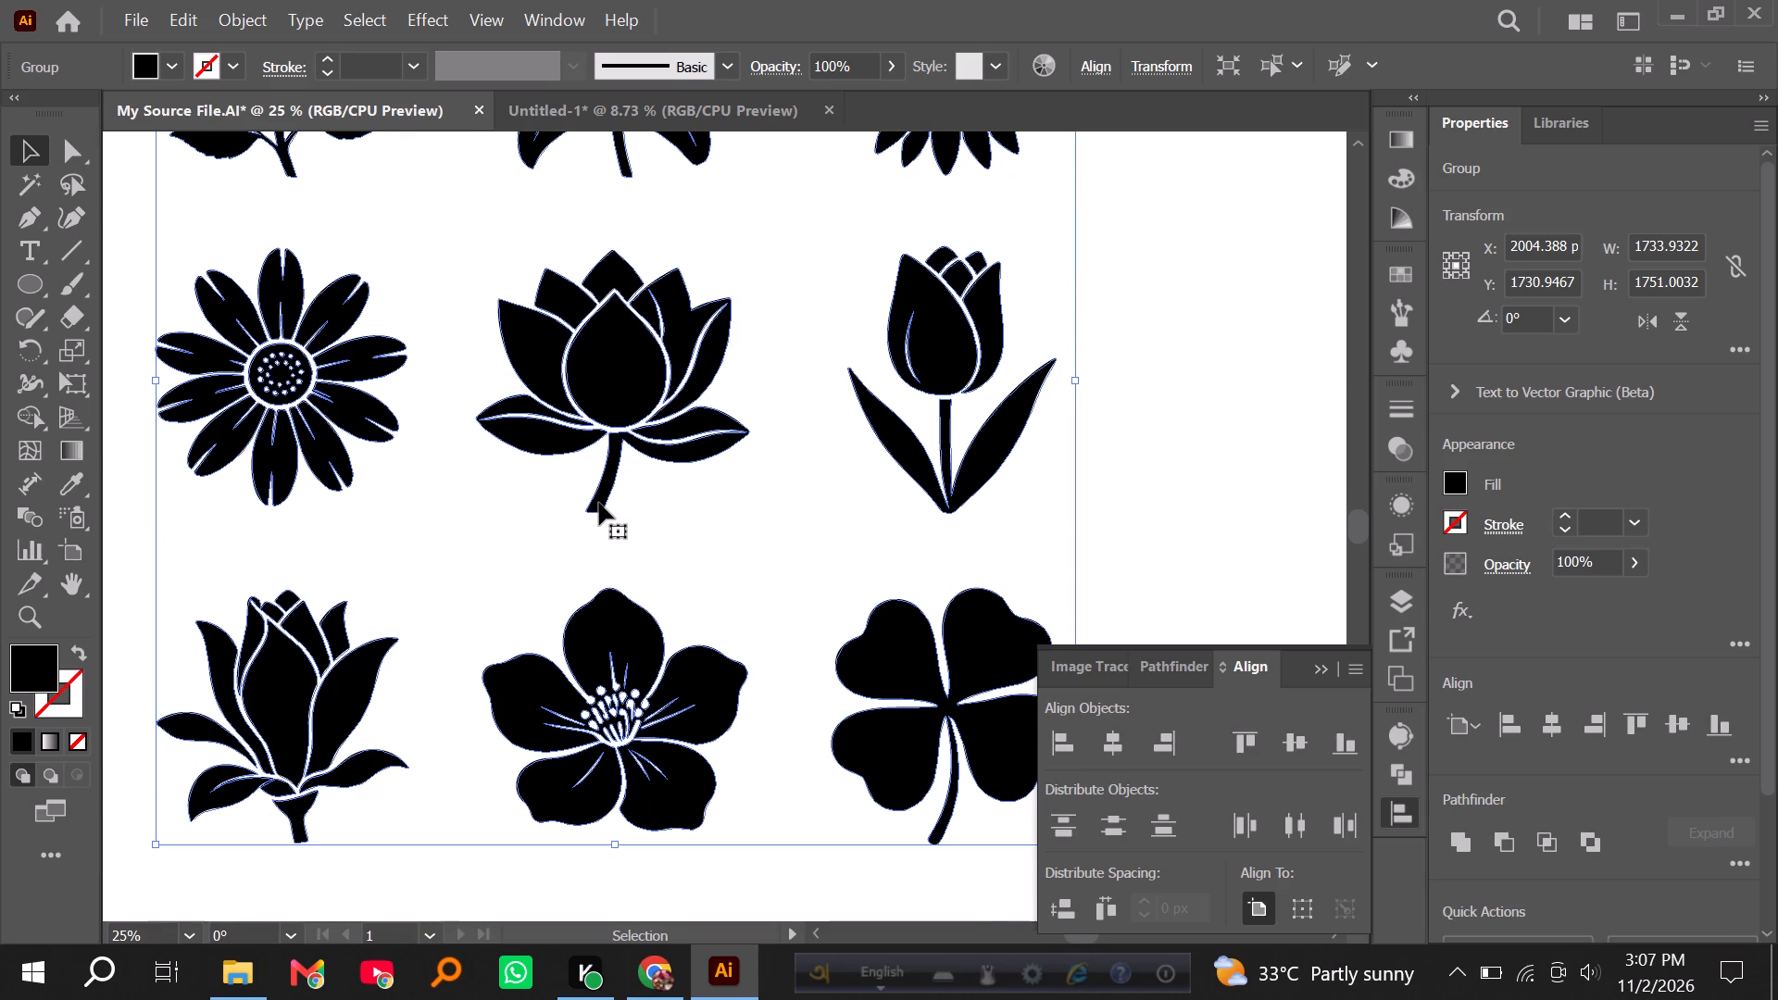
pyautogui.click(1100, 446)
# Move the expanded nine-flower set off the artboard, placing it beside the previously grouped nine-flower set.
pyautogui.keyDown('alt'); pyautogui.scroll(-2, 953, 449); pyautogui.keyUp('alt')
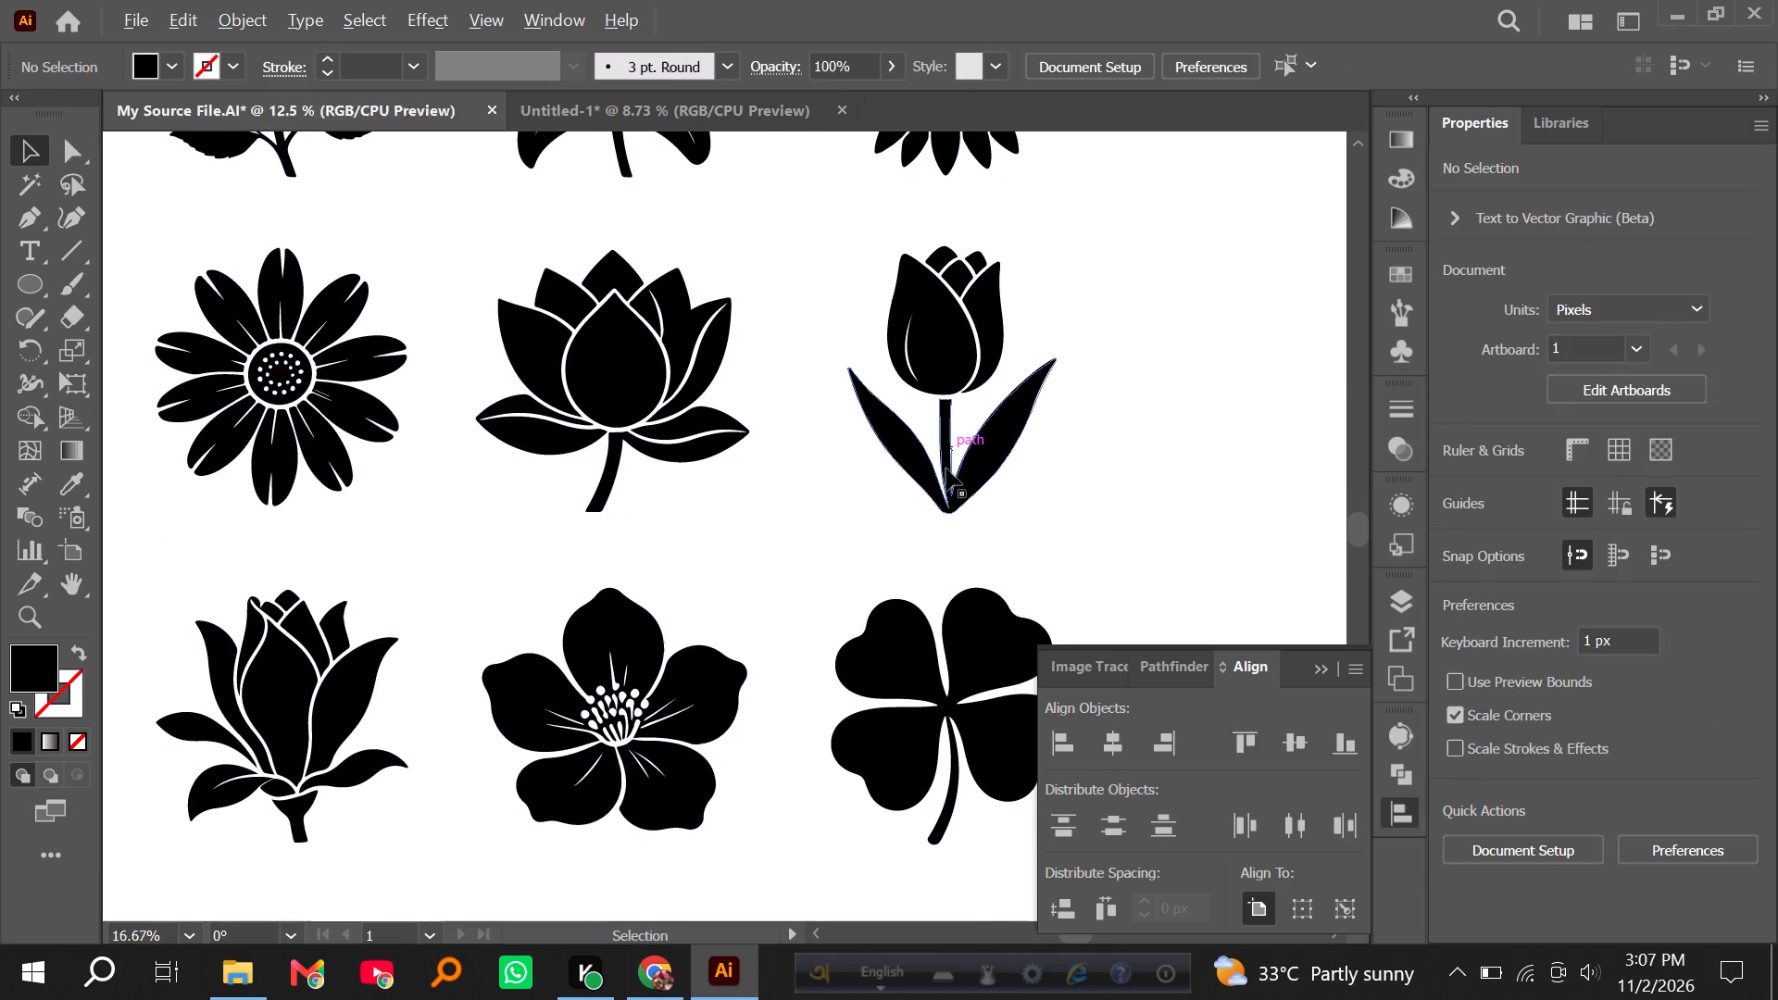
pyautogui.keyDown('alt'); pyautogui.scroll(-1, 946, 469); pyautogui.keyUp('alt')
pyautogui.keyDown('alt'); pyautogui.scroll(-2, 808, 510); pyautogui.keyUp('alt')
pyautogui.scroll(3, 818, 542)
pyautogui.moveTo(828, 493); pyautogui.dragTo(606, 290)
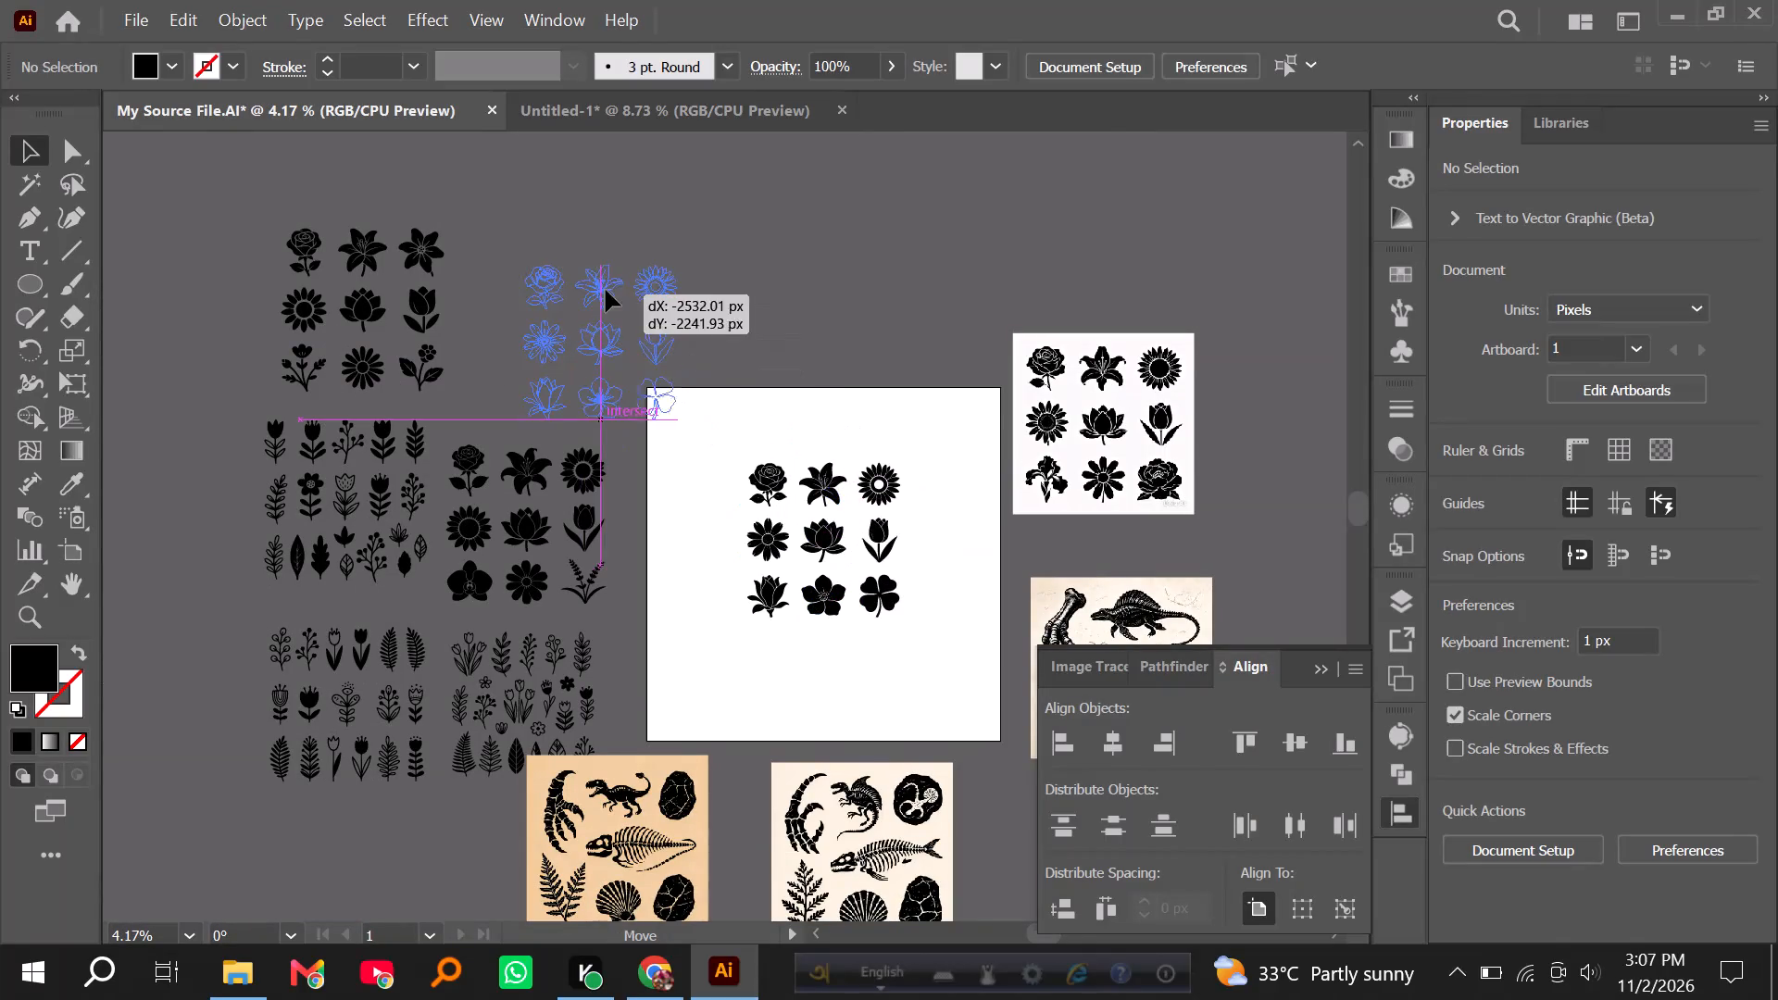
pyautogui.moveTo(606, 290); pyautogui.dragTo(598, 281)
pyautogui.click(730, 271)
# Move the expanded nine-flower set with the clover back onto the empty artboard and clear the selection.
pyautogui.click(400, 265)
pyautogui.click(415, 249)
pyautogui.click(532, 243)
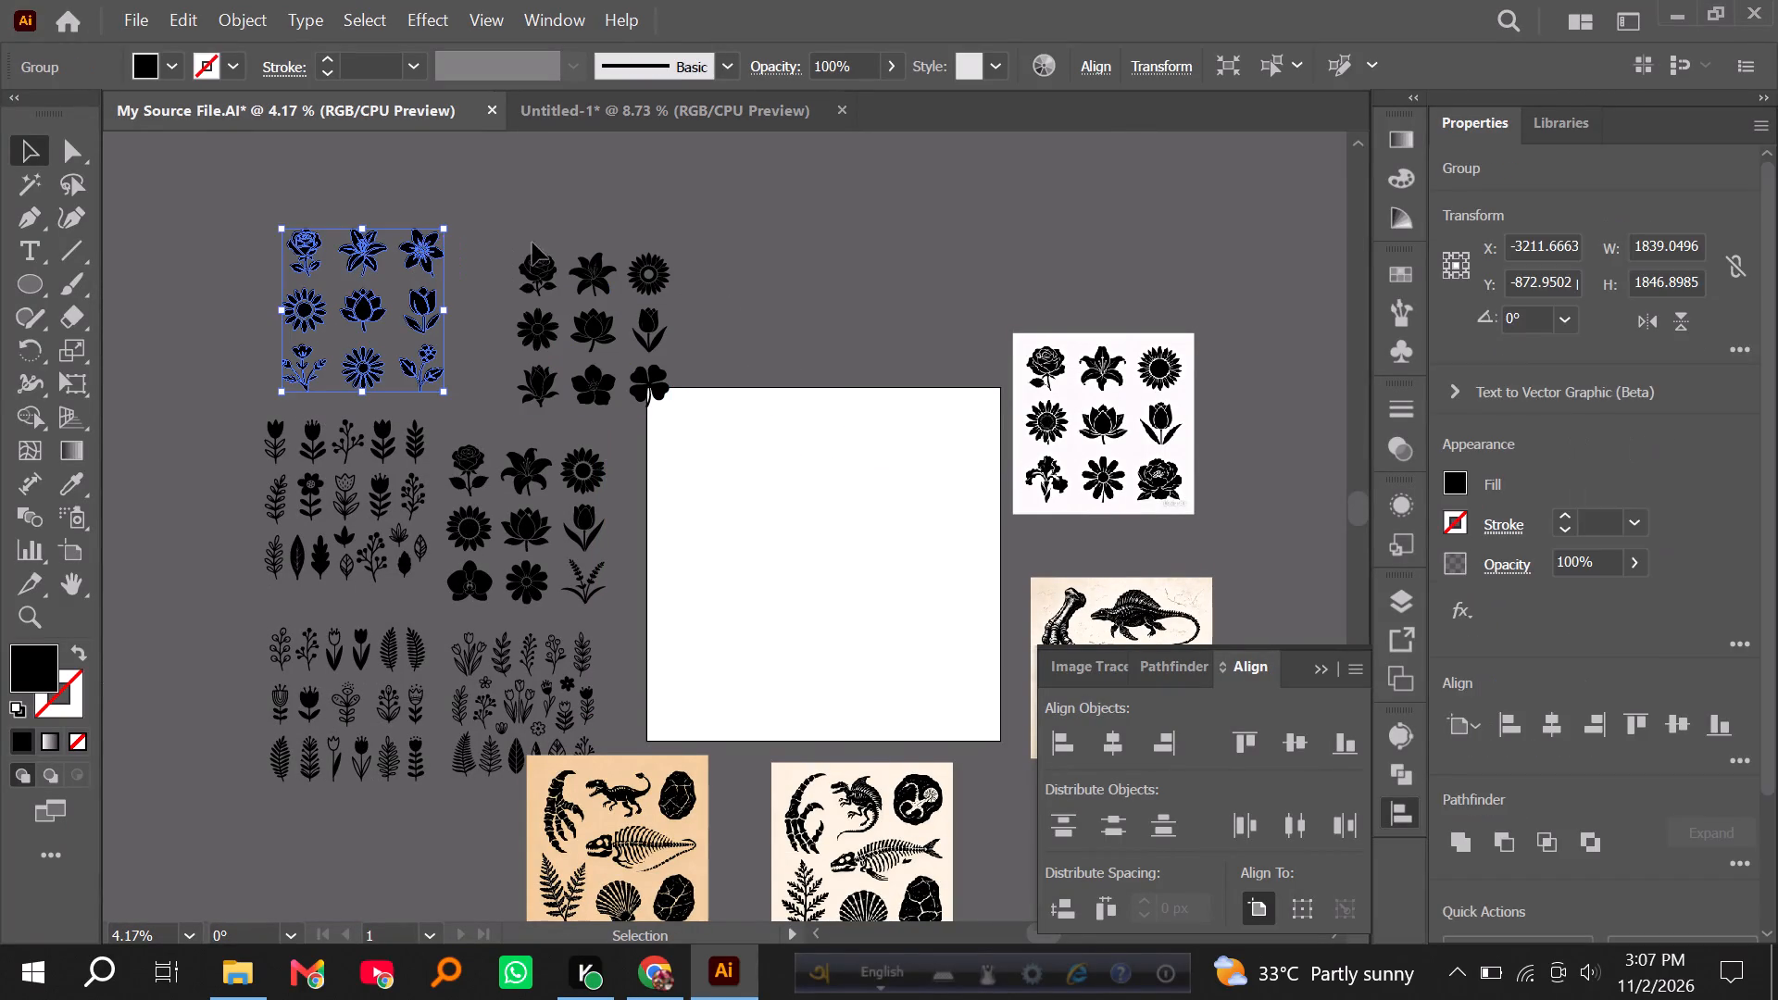
pyautogui.moveTo(586, 270); pyautogui.dragTo(774, 441)
pyautogui.keyDown('alt'); pyautogui.scroll(3, 859, 533); pyautogui.keyUp('alt')
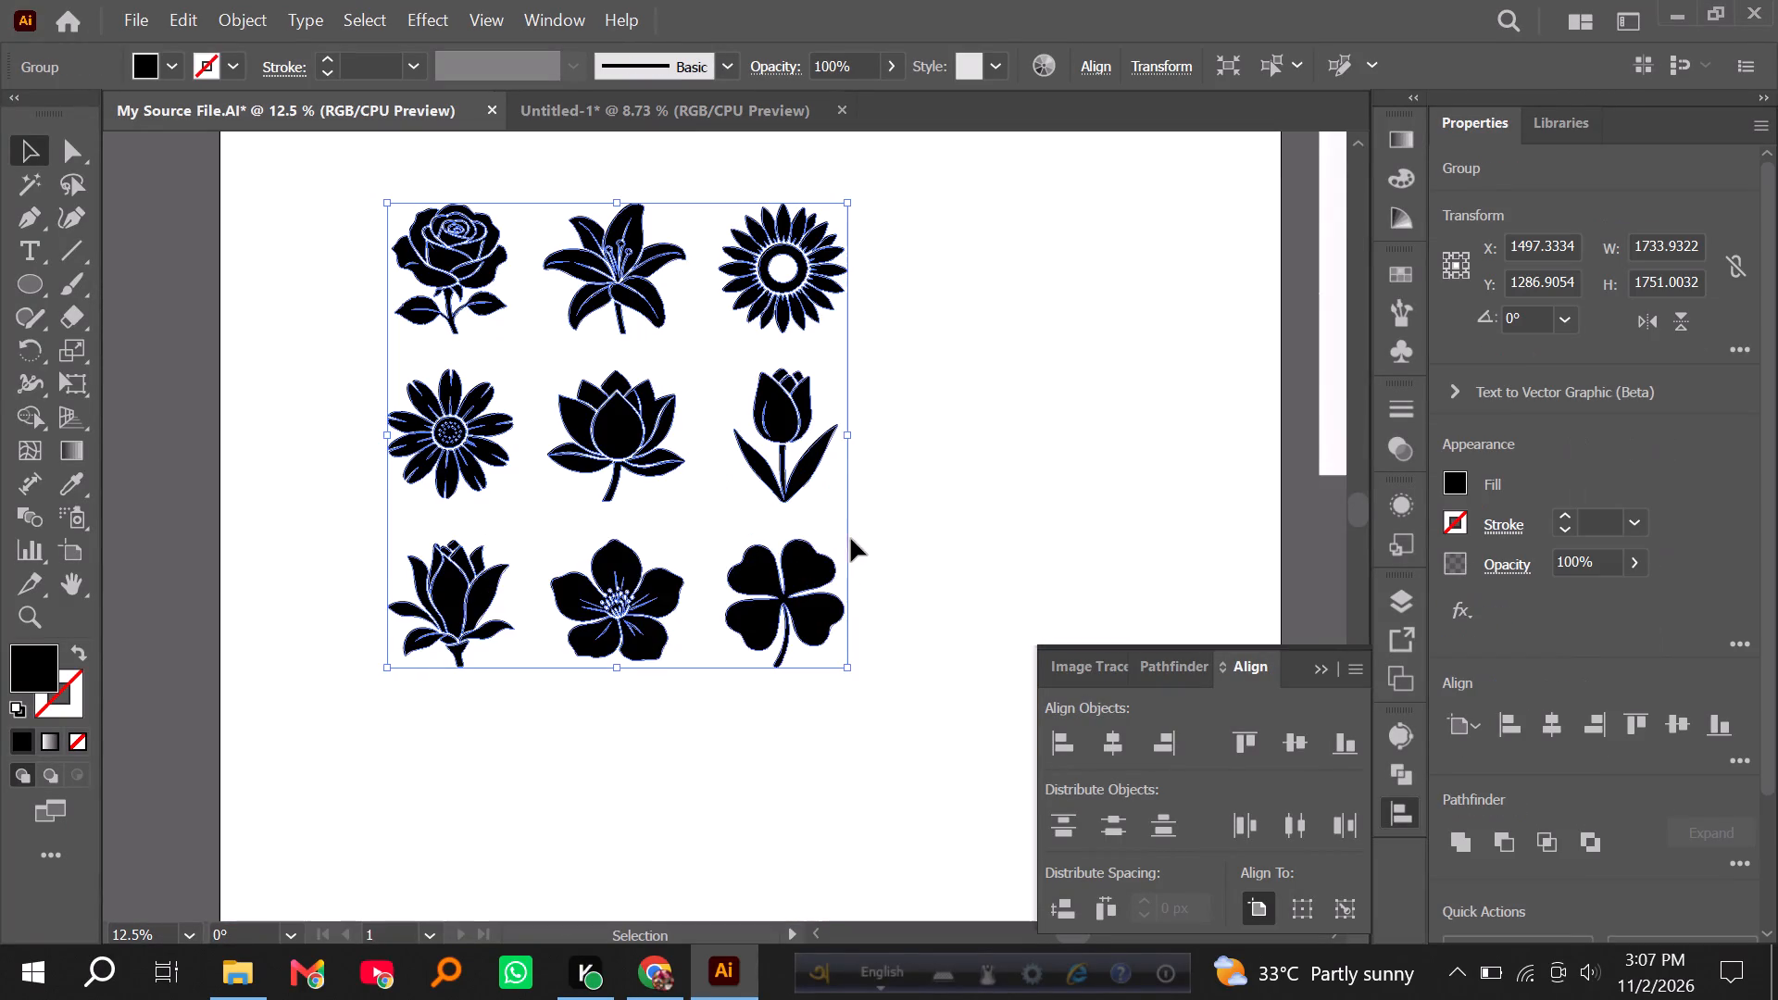
pyautogui.scroll(5, 647, 614)
pyautogui.click(703, 384)
pyautogui.click(704, 309)
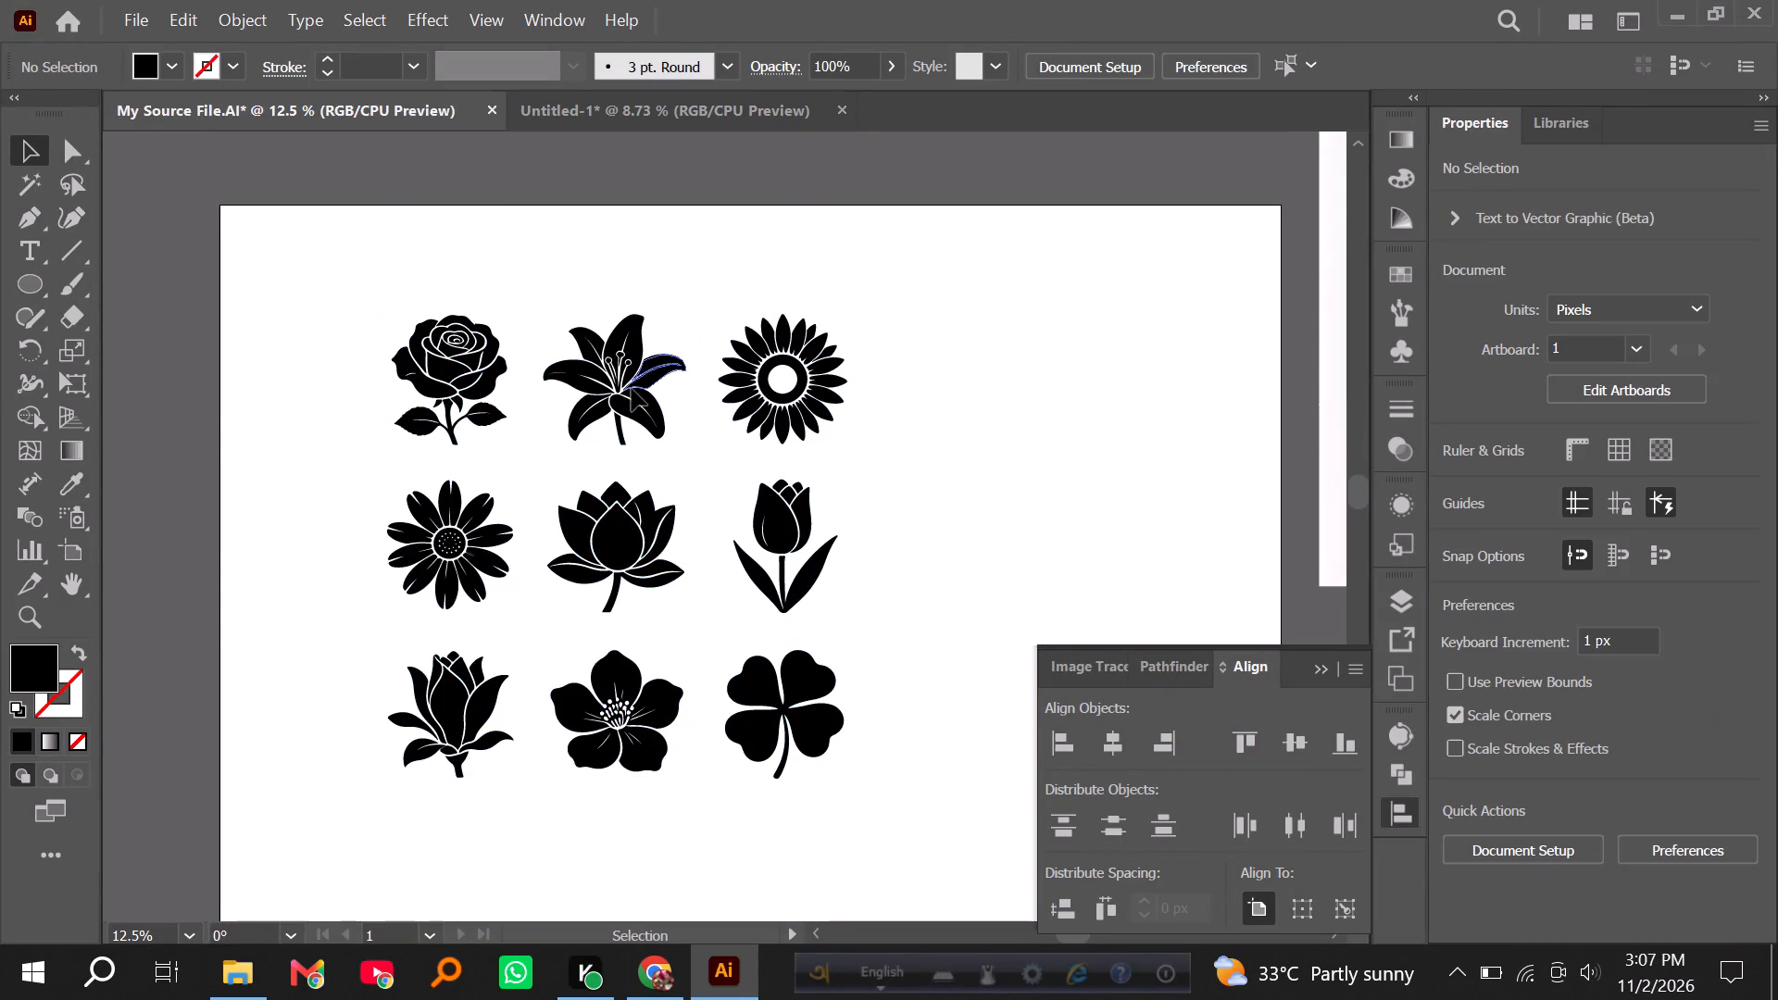
# Ungroup the nine-flower set on the artboard into separate shapes and clear the selection.
pyautogui.click(632, 389)
pyautogui.rightClick(632, 389)
pyautogui.click(694, 646)
pyautogui.click(912, 576)
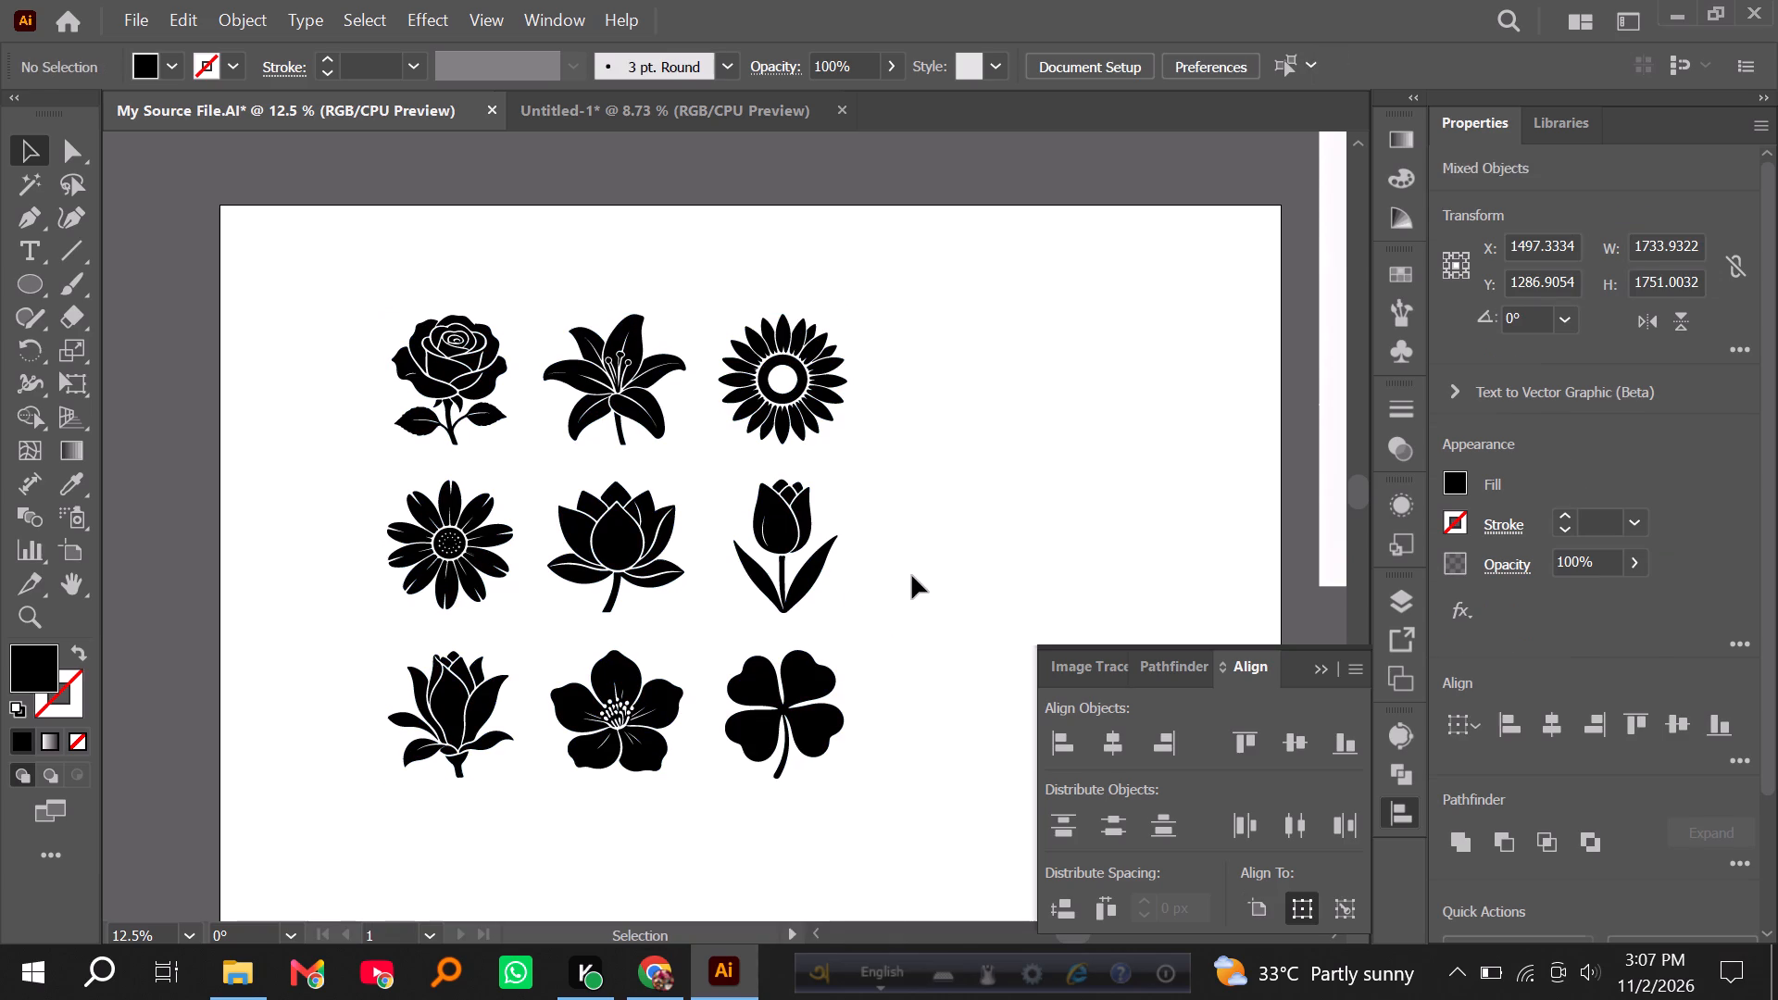
# Move the four-leaf clover off the artboard into the empty area above it.
pyautogui.scroll(-2, 840, 631)
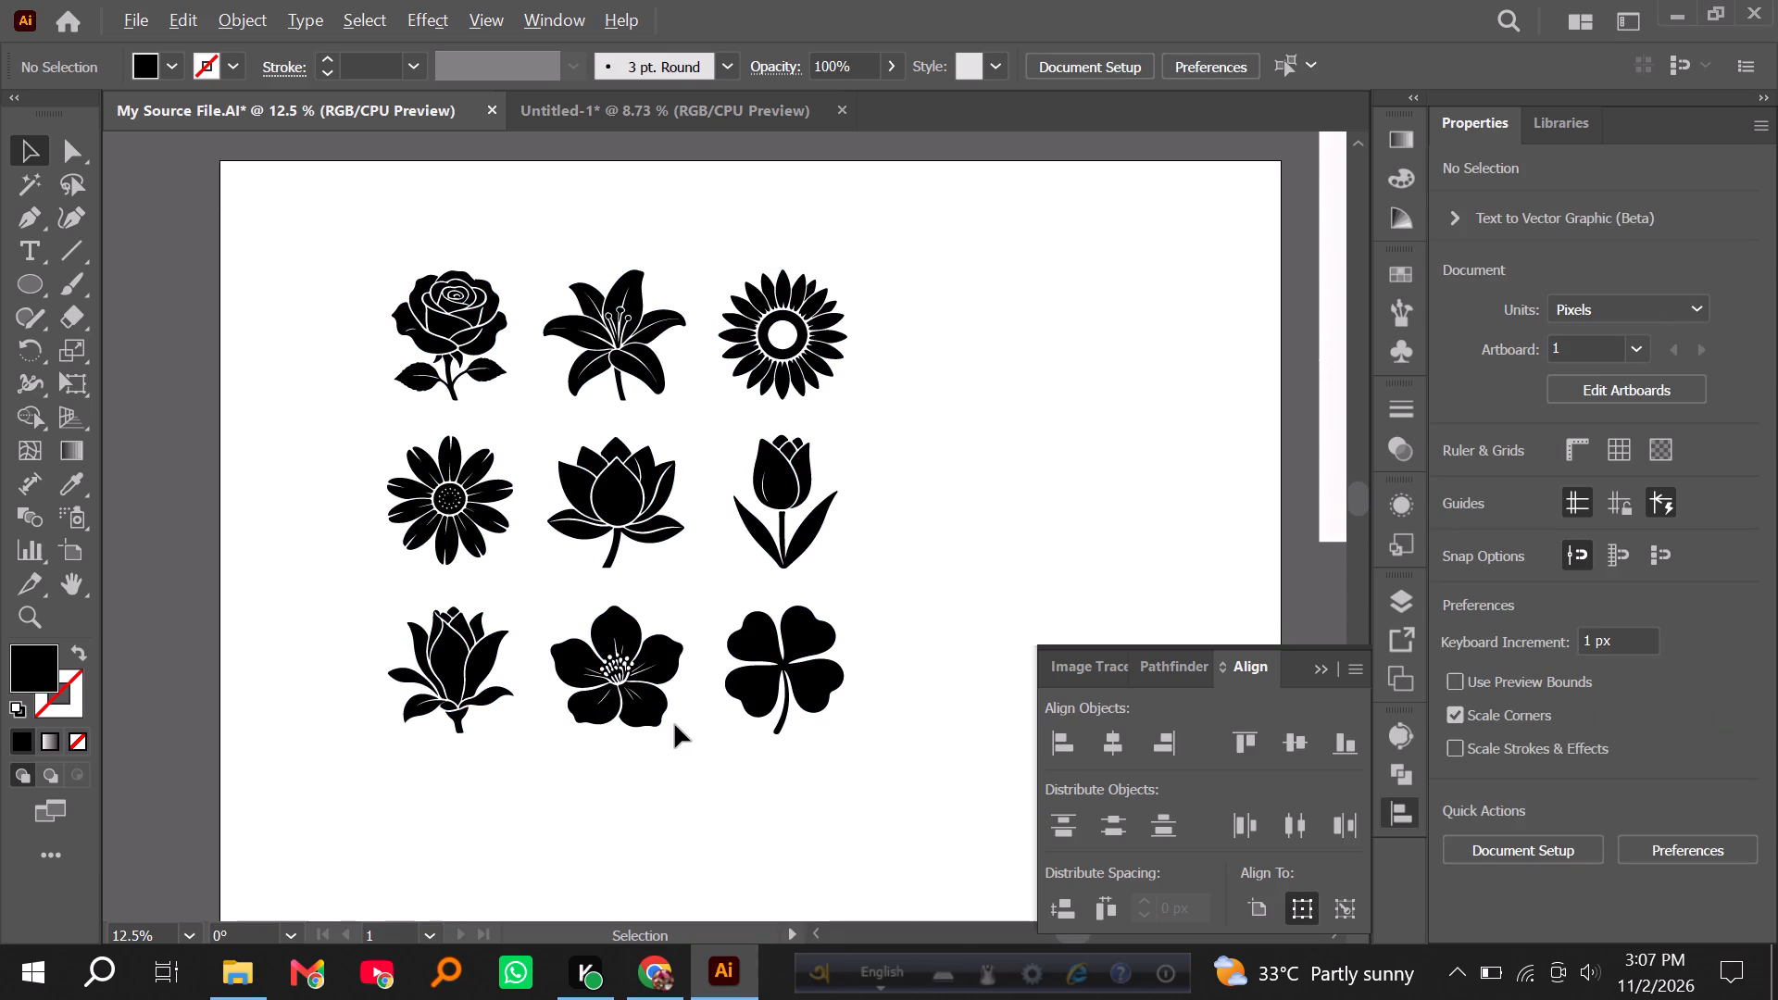
pyautogui.keyDown('alt'); pyautogui.scroll(-3, 679, 724); pyautogui.keyUp('alt')
pyautogui.scroll(-1, 701, 738)
pyautogui.moveTo(728, 692); pyautogui.dragTo(749, 406)
pyautogui.click(796, 425)
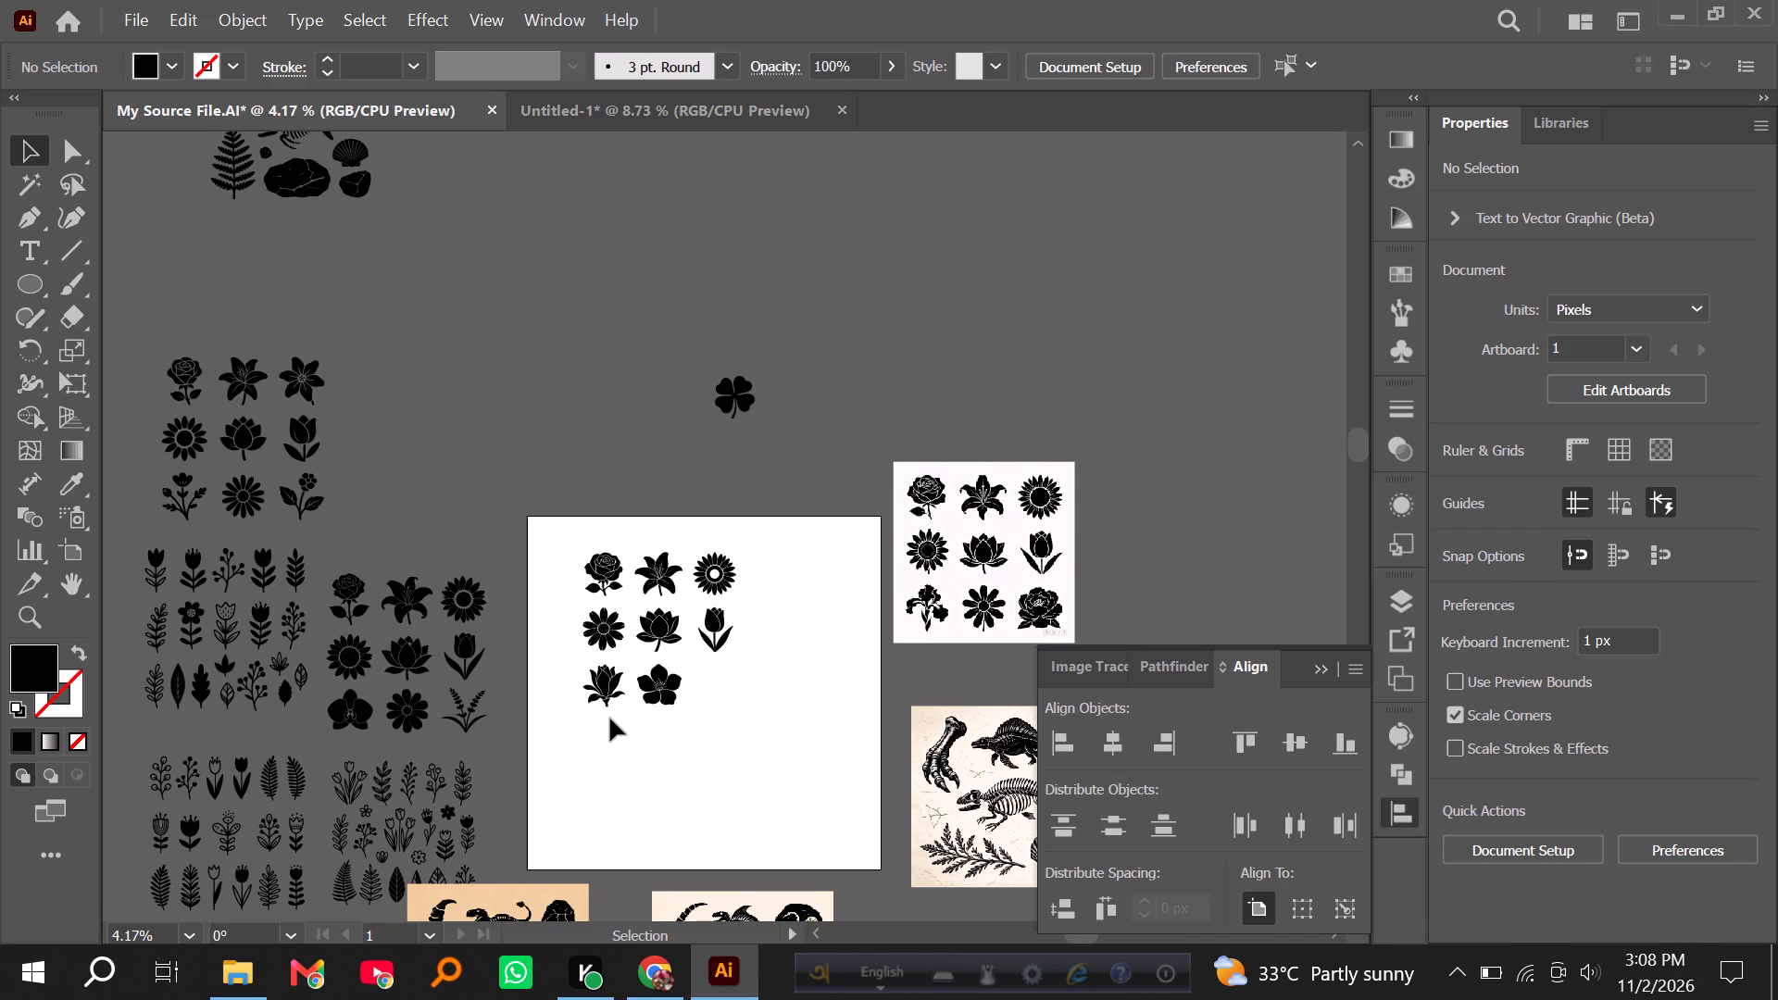
# Group all the petal and stem shapes of the half-open flower in the set's bottom row.
pyautogui.keyDown('alt'); pyautogui.scroll(1, 657, 710); pyautogui.keyUp('alt')
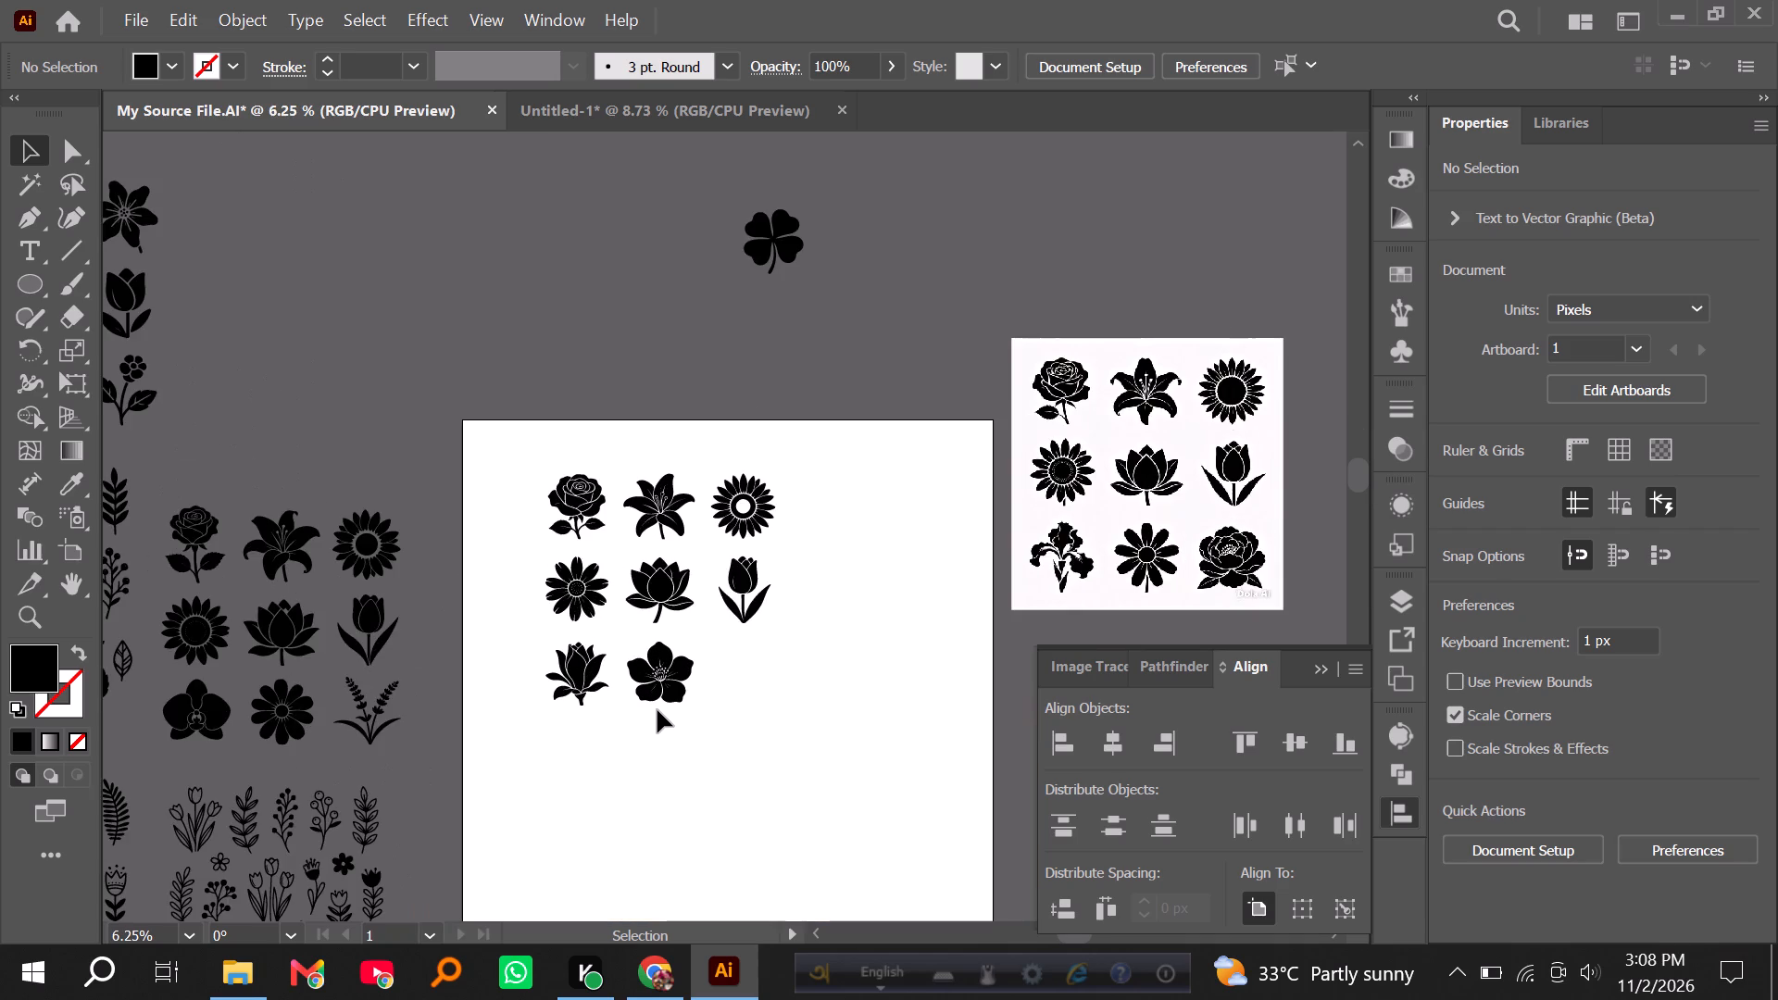
pyautogui.keyDown('alt'); pyautogui.scroll(2, 657, 710); pyautogui.keyUp('alt')
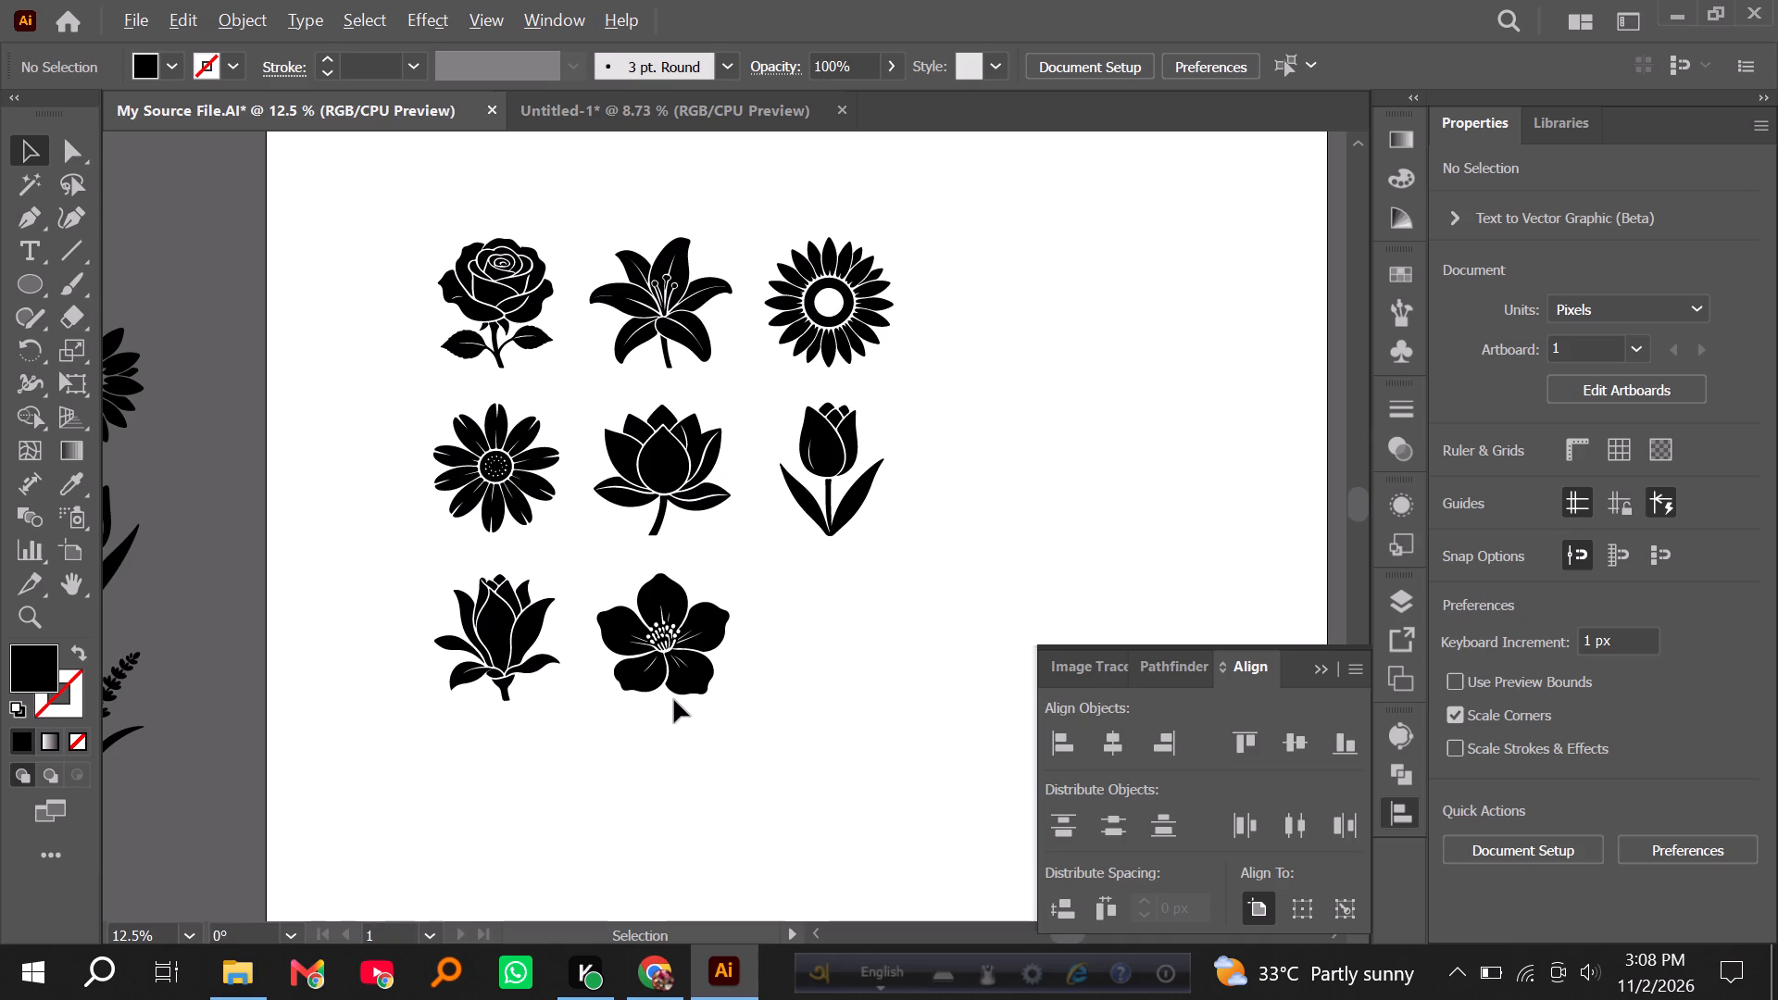
pyautogui.keyDown('alt'); pyautogui.scroll(3, 514, 689); pyautogui.keyUp('alt')
pyautogui.click(434, 569)
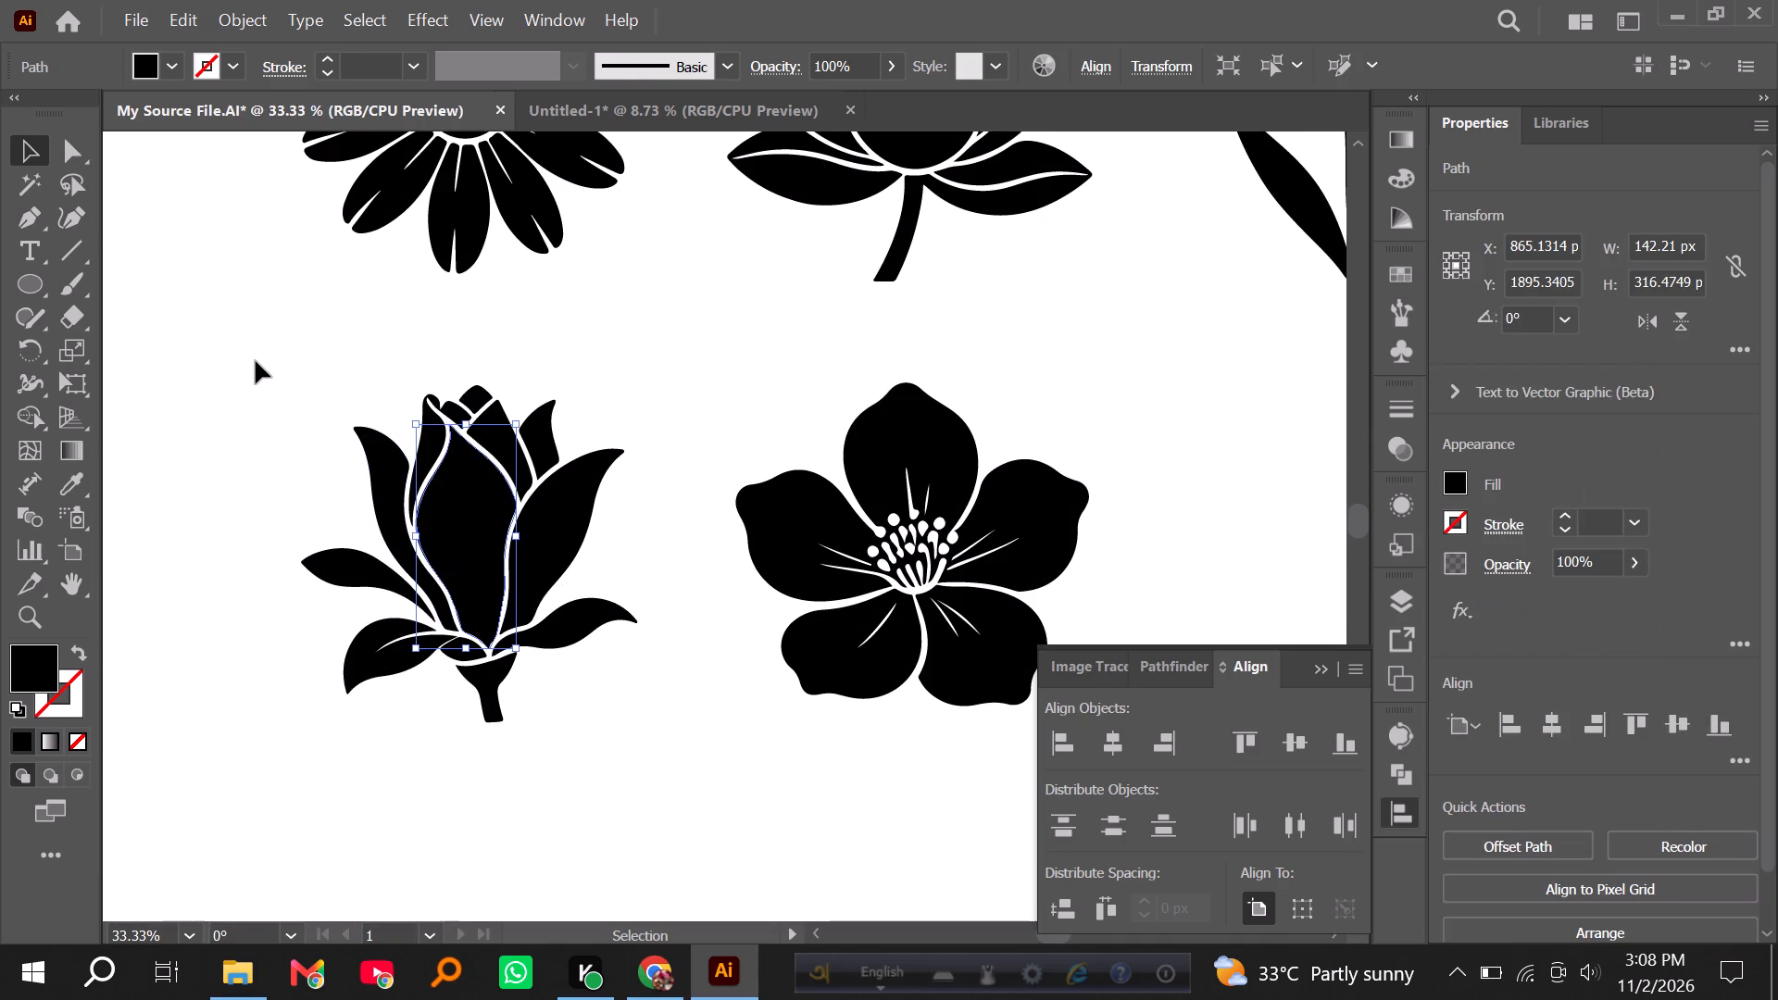
pyautogui.click(256, 361)
pyautogui.moveTo(253, 352); pyautogui.dragTo(664, 734)
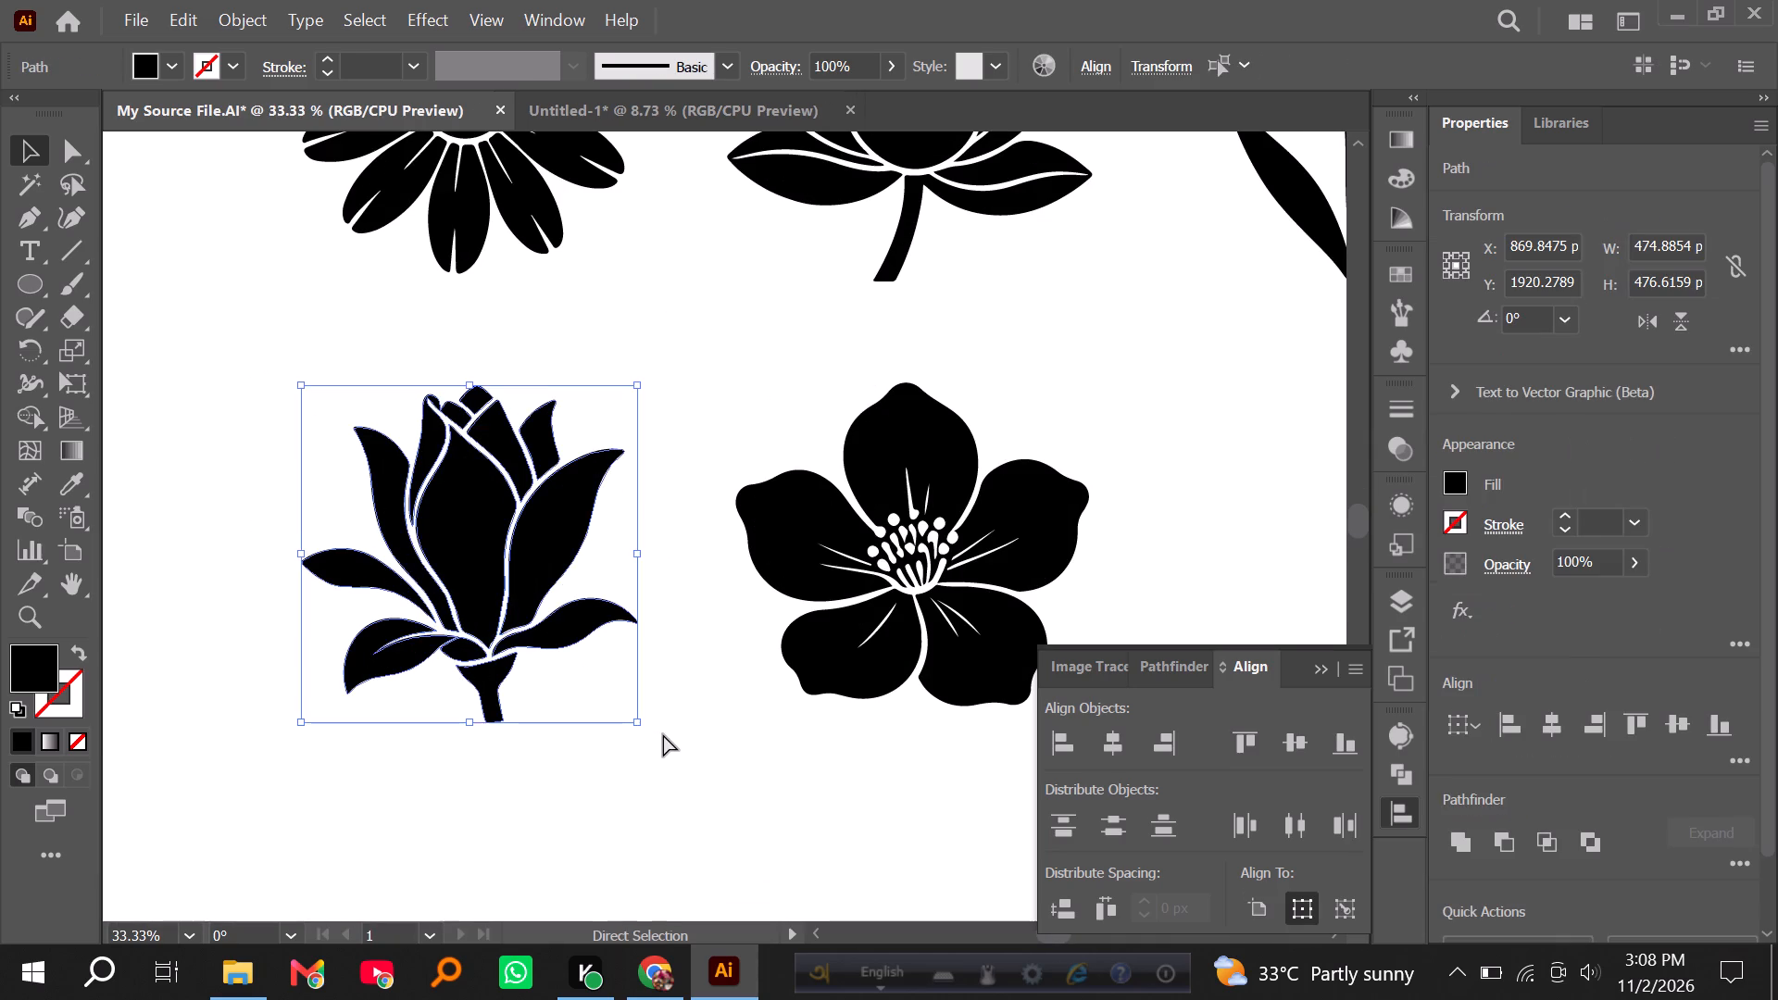
pyautogui.hotkey('ctrl', 'g')
# Shift the off-artboard nine-flower set with the orchid and lavender slightly closer to the artboard.
pyautogui.keyDown('alt'); pyautogui.scroll(-2, 469, 680); pyautogui.keyUp('alt')
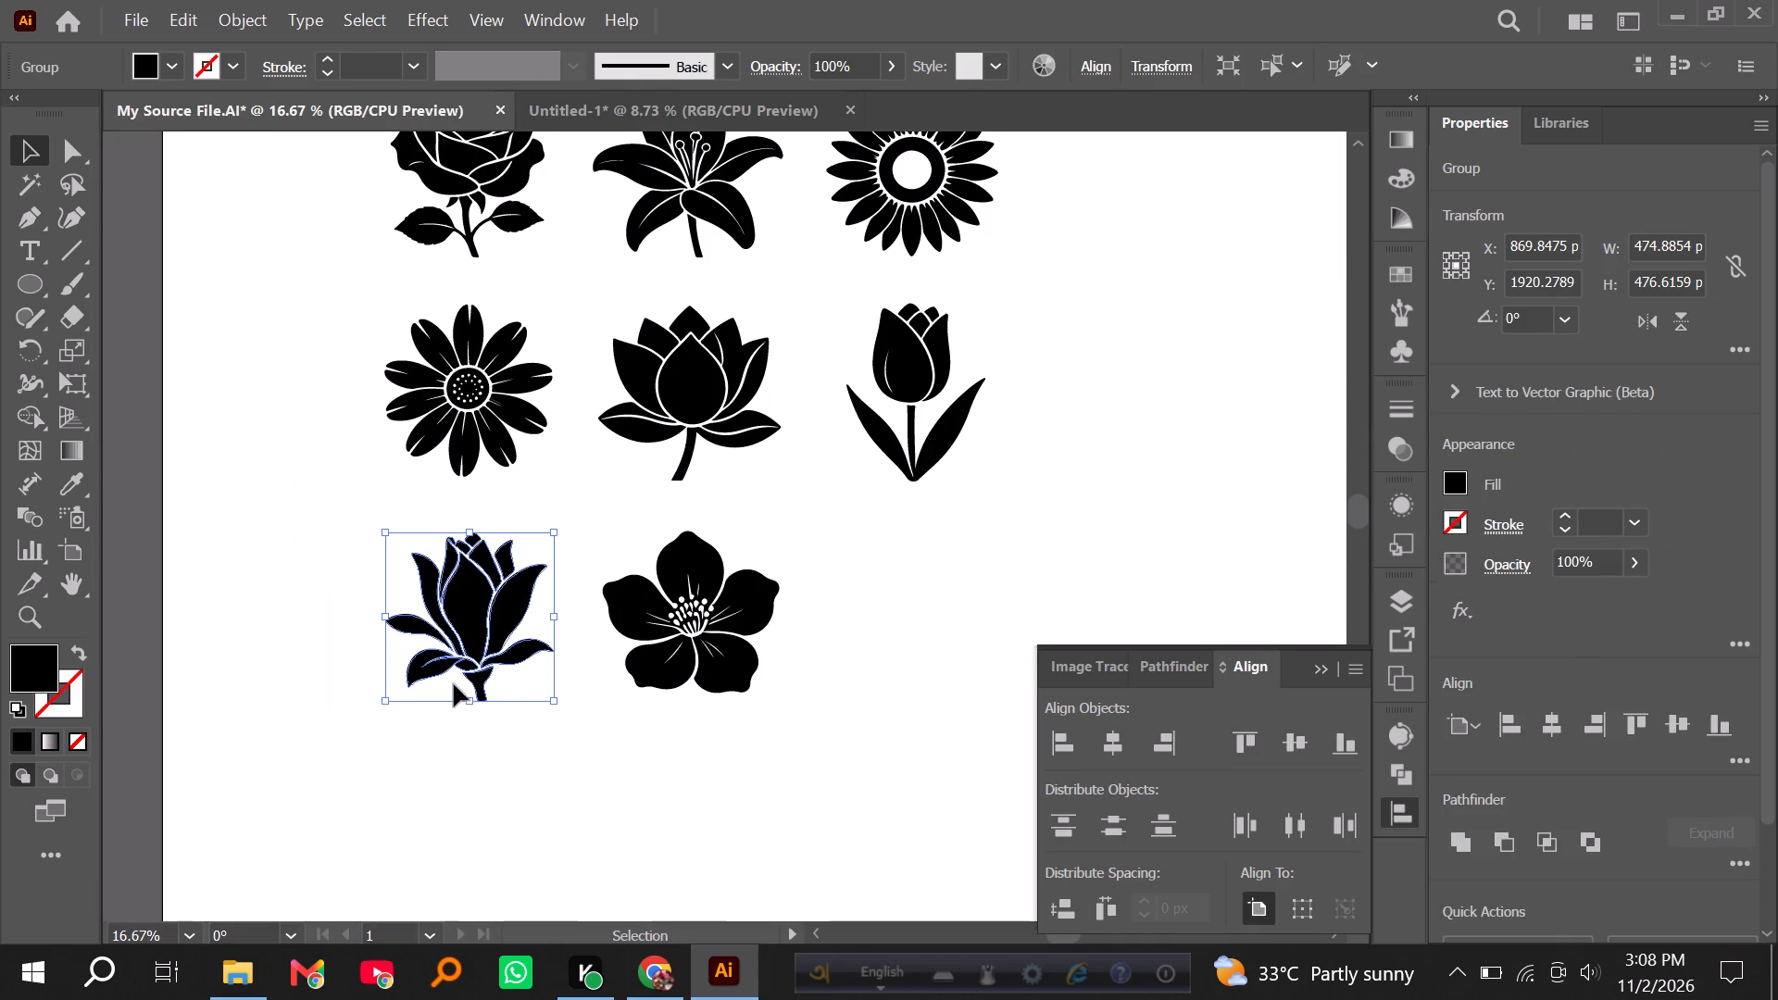
pyautogui.keyDown('alt'); pyautogui.scroll(-3, 745, 648); pyautogui.keyUp('alt')
pyautogui.keyDown('ctrl'); pyautogui.scroll(2, 752, 651); pyautogui.keyUp('ctrl')
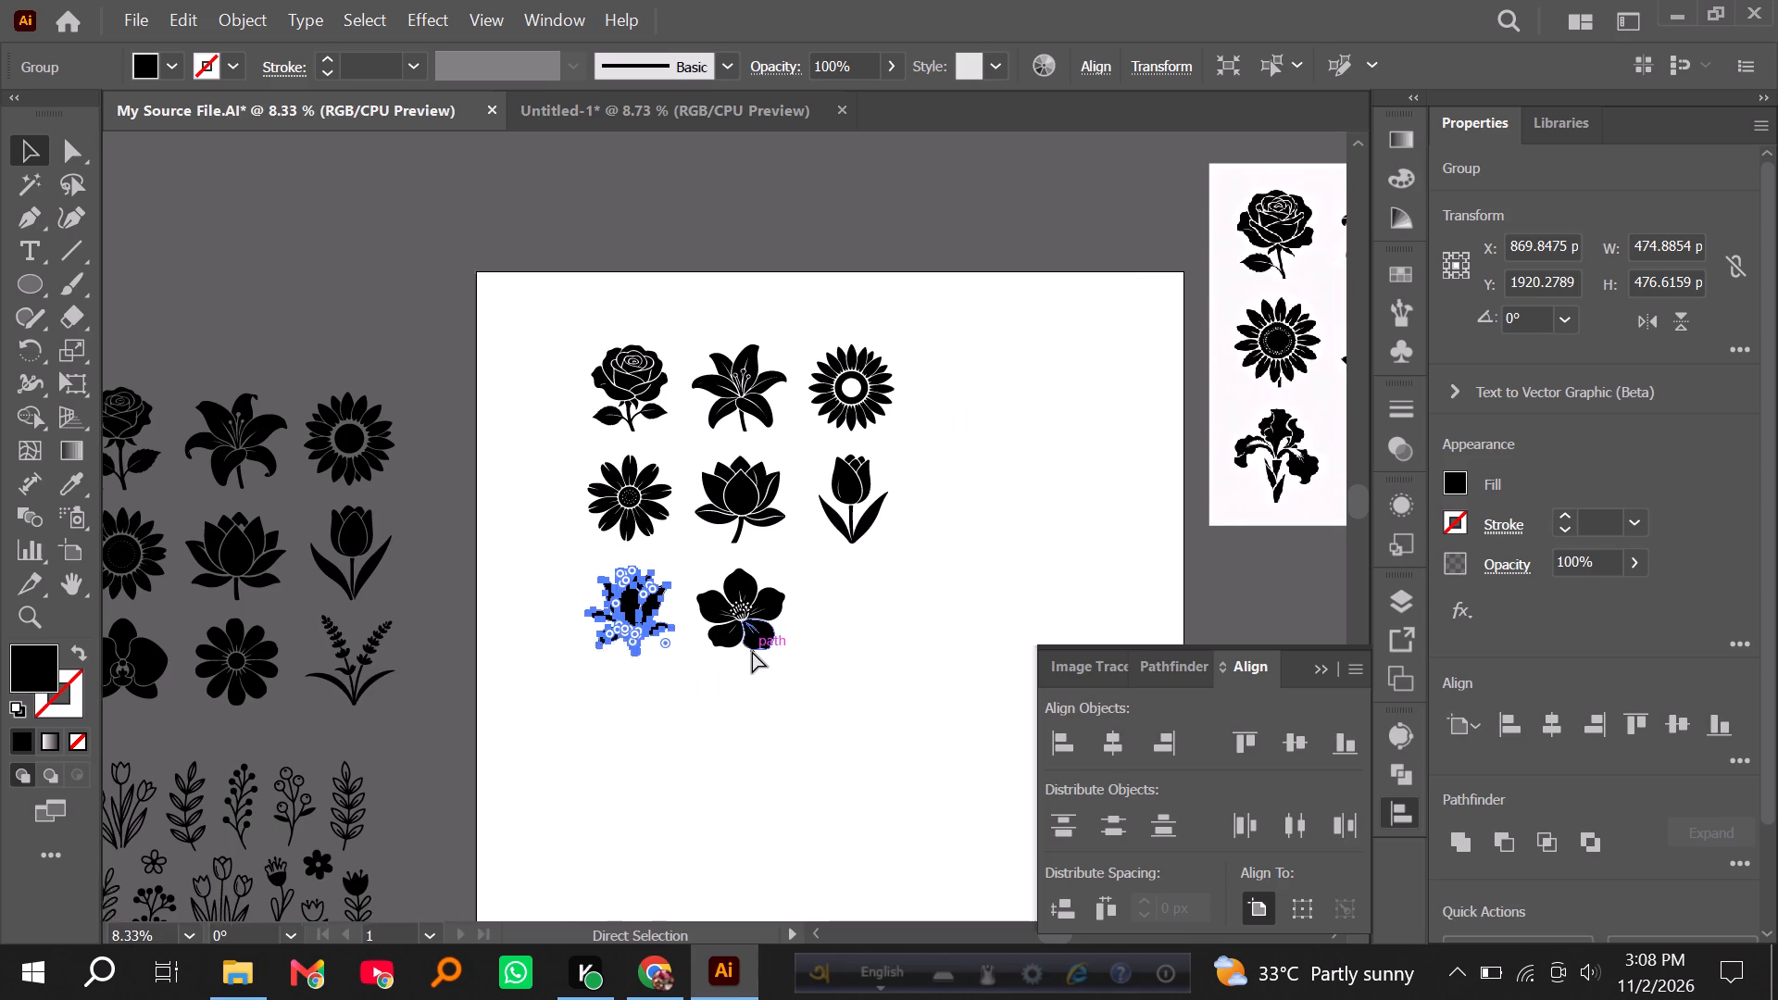
pyautogui.keyDown('ctrl'); pyautogui.scroll(5, 752, 651); pyautogui.keyUp('ctrl')
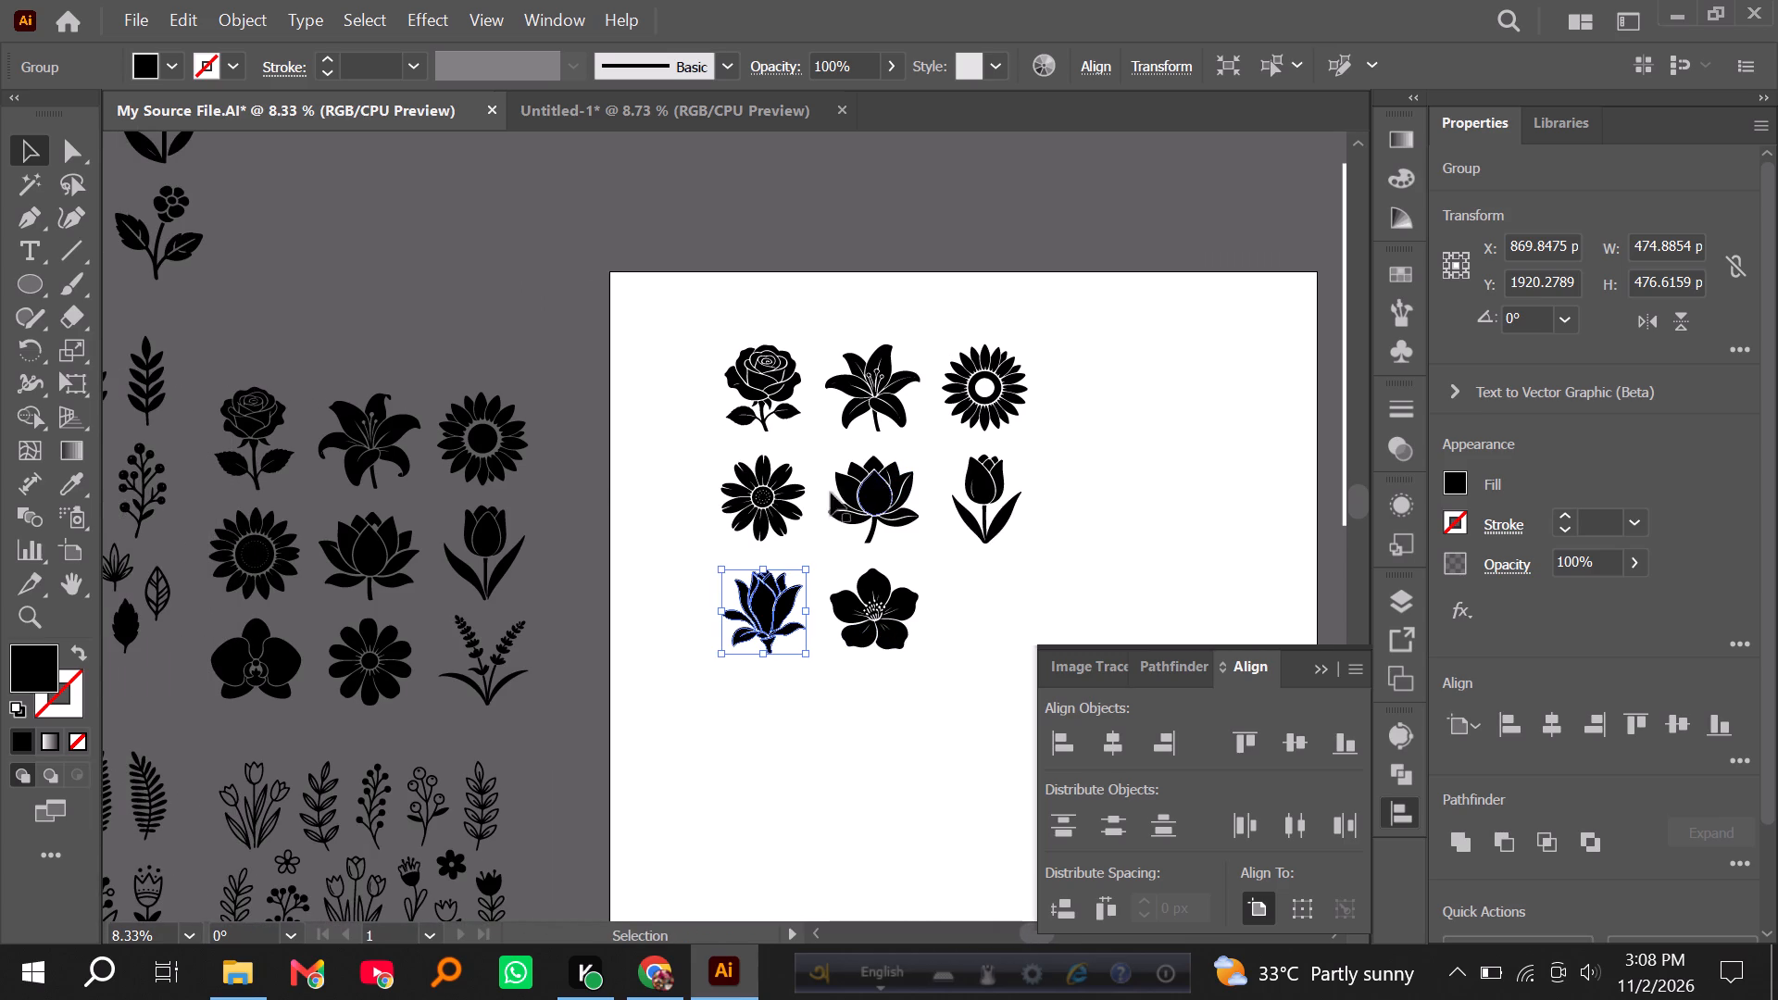
pyautogui.click(506, 444)
pyautogui.moveTo(499, 442); pyautogui.dragTo(525, 440)
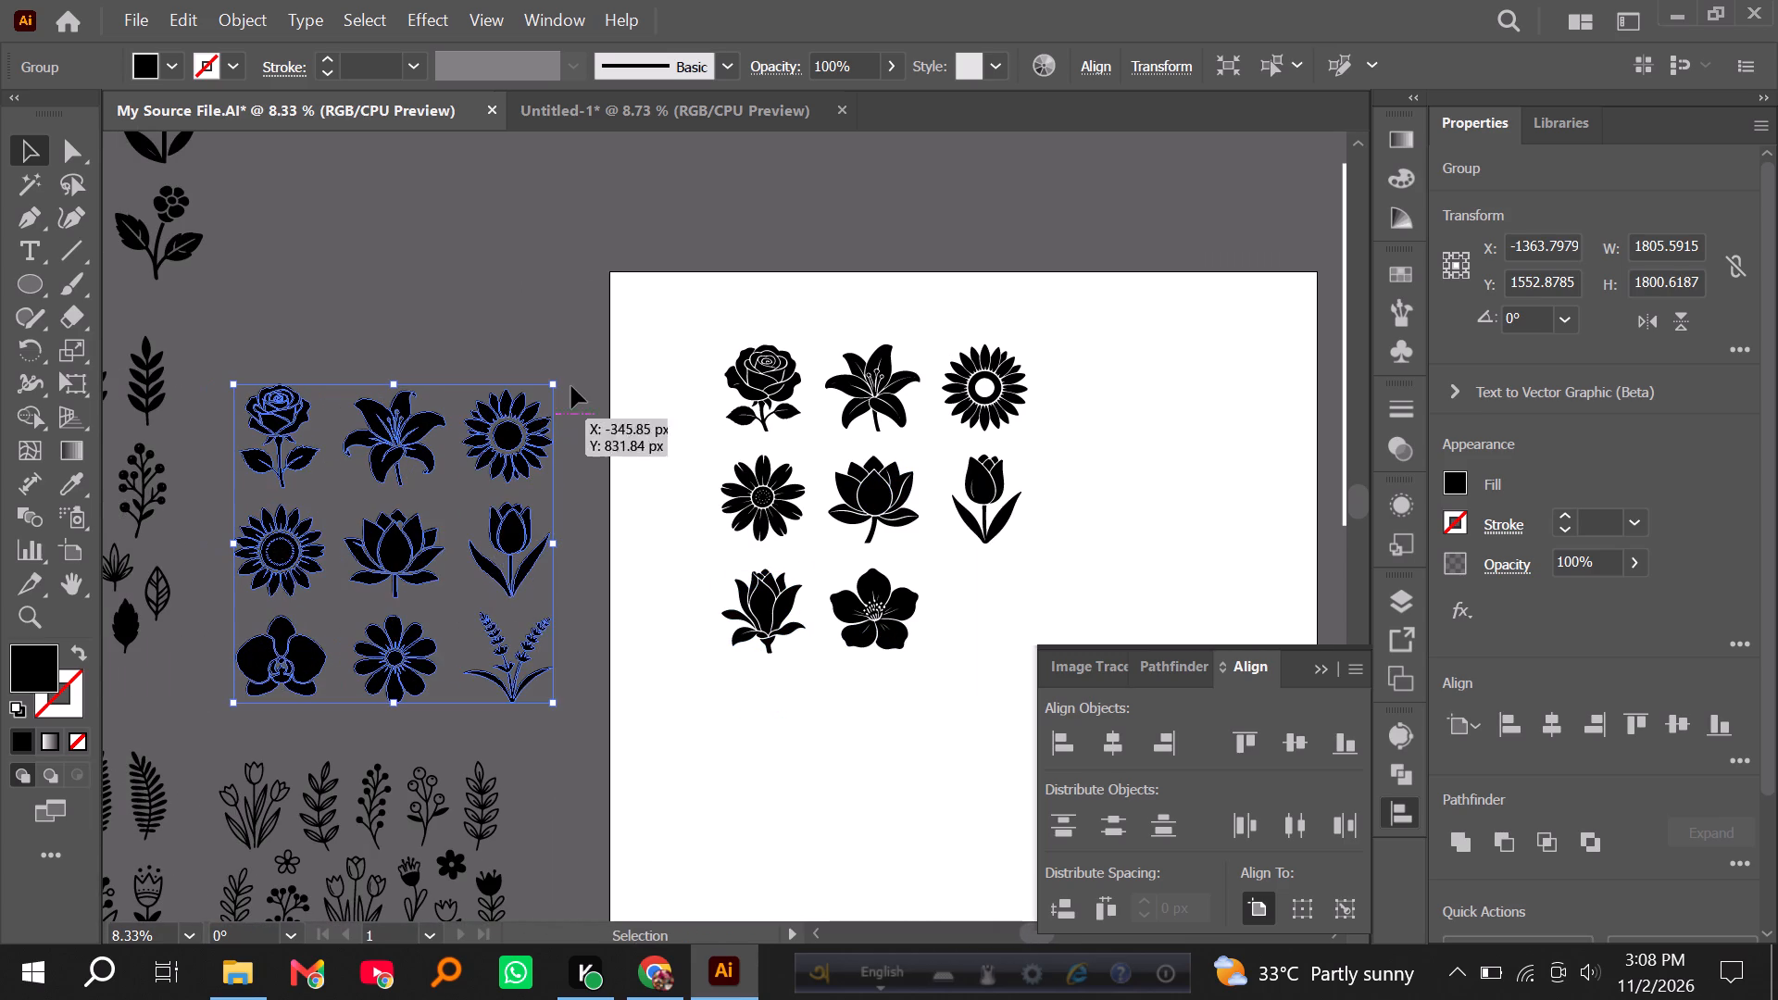
pyautogui.click(570, 359)
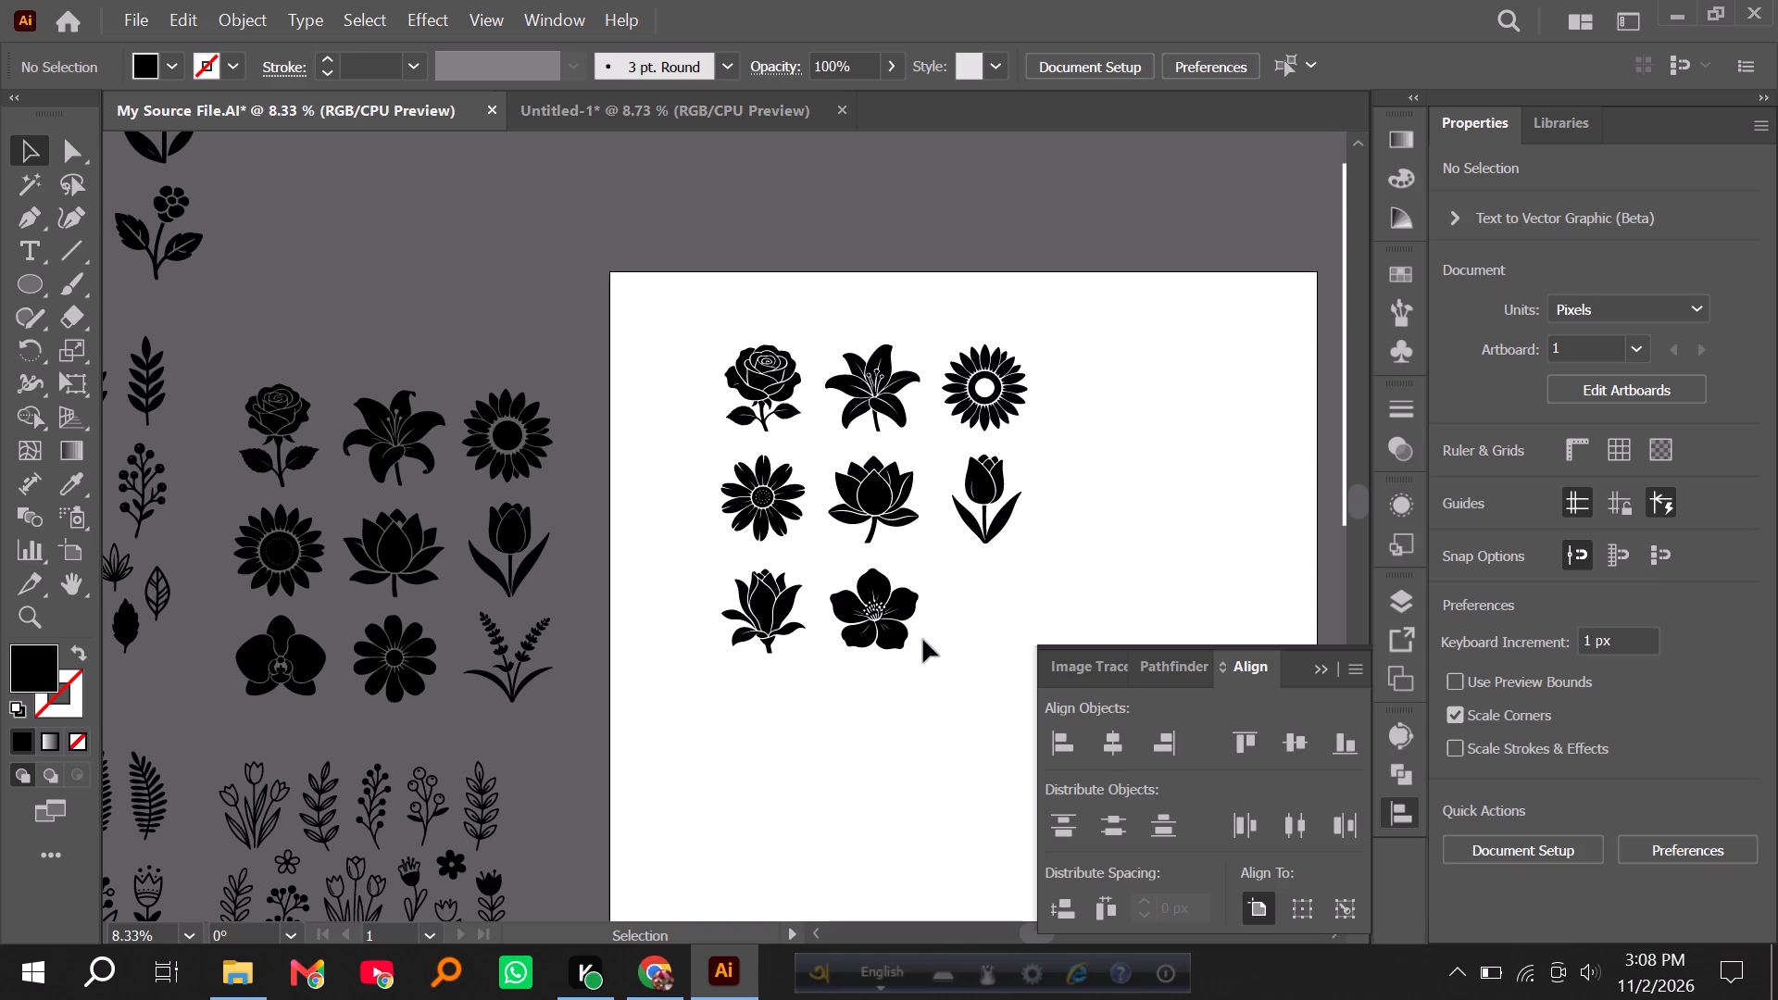
# Move the grouped half-open flower off the artboard, just above its upper-left corner.
pyautogui.moveTo(765, 599); pyautogui.dragTo(577, 207)
pyautogui.click(988, 496)
pyautogui.click(1044, 501)
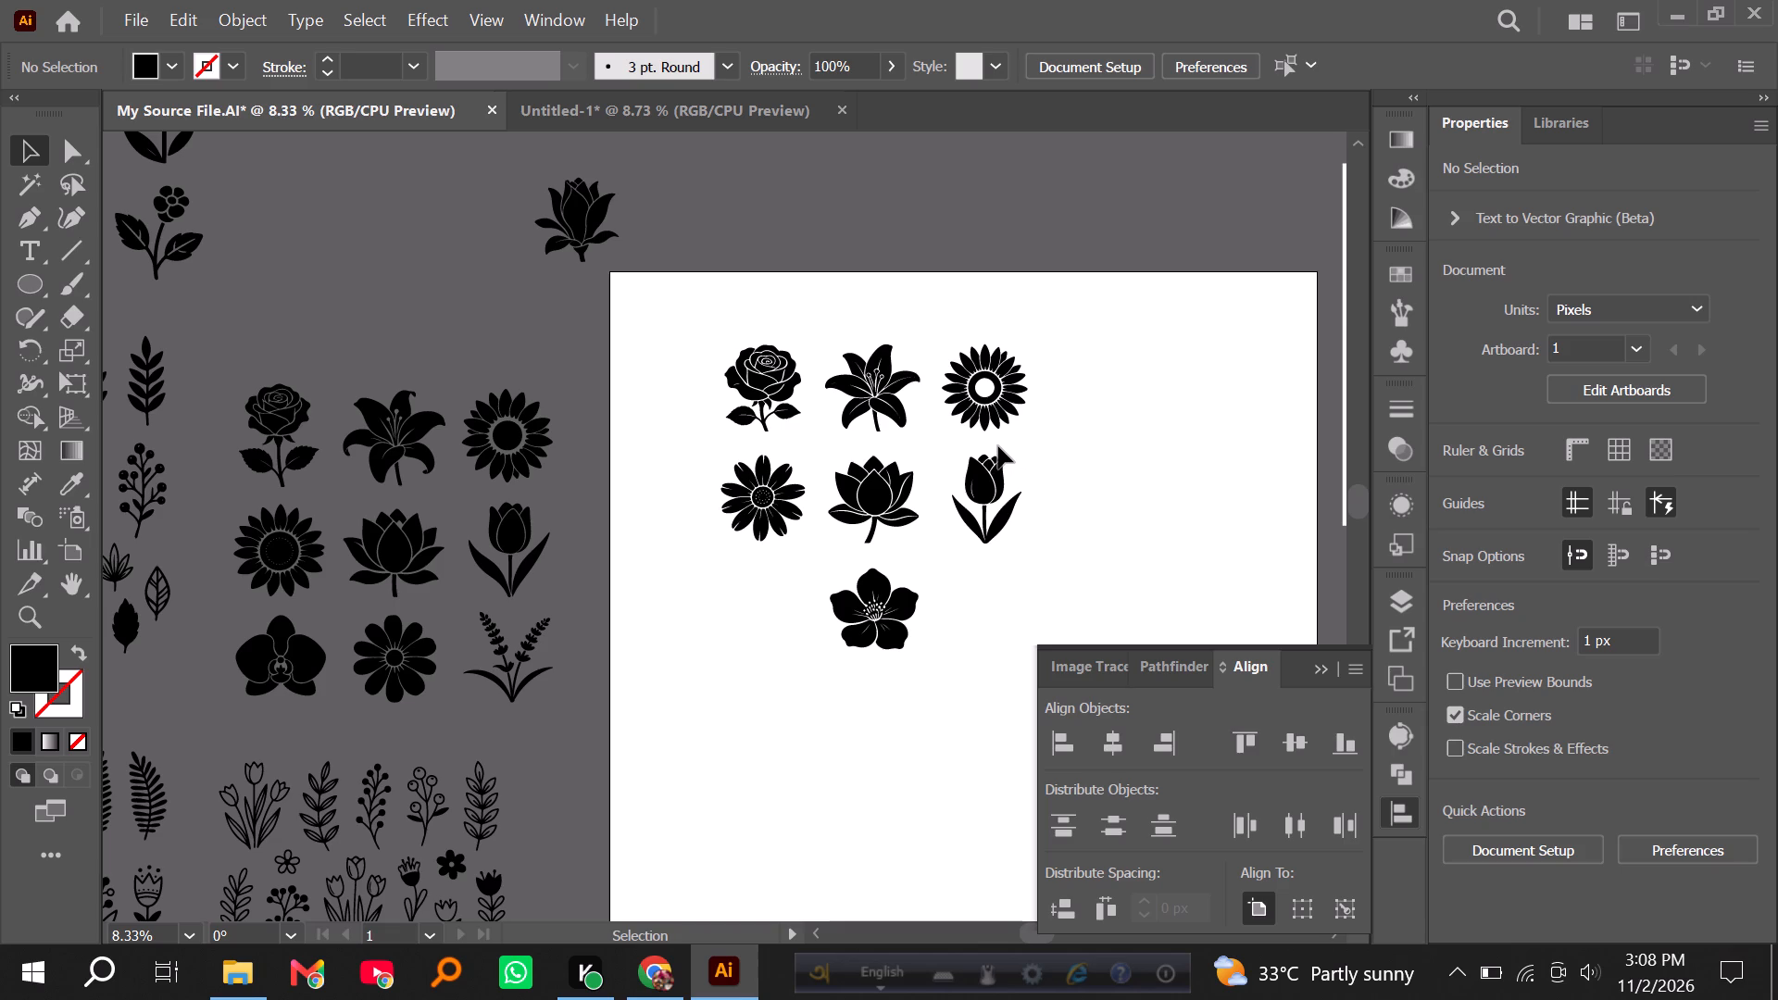
# Delete the seven remaining flowers of the nine-flower set from the artboard.
pyautogui.keyDown('alt'); pyautogui.scroll(-2, 1054, 449); pyautogui.keyUp('alt')
pyautogui.scroll(2, 1056, 459)
pyautogui.moveTo(678, 406); pyautogui.dragTo(940, 633)
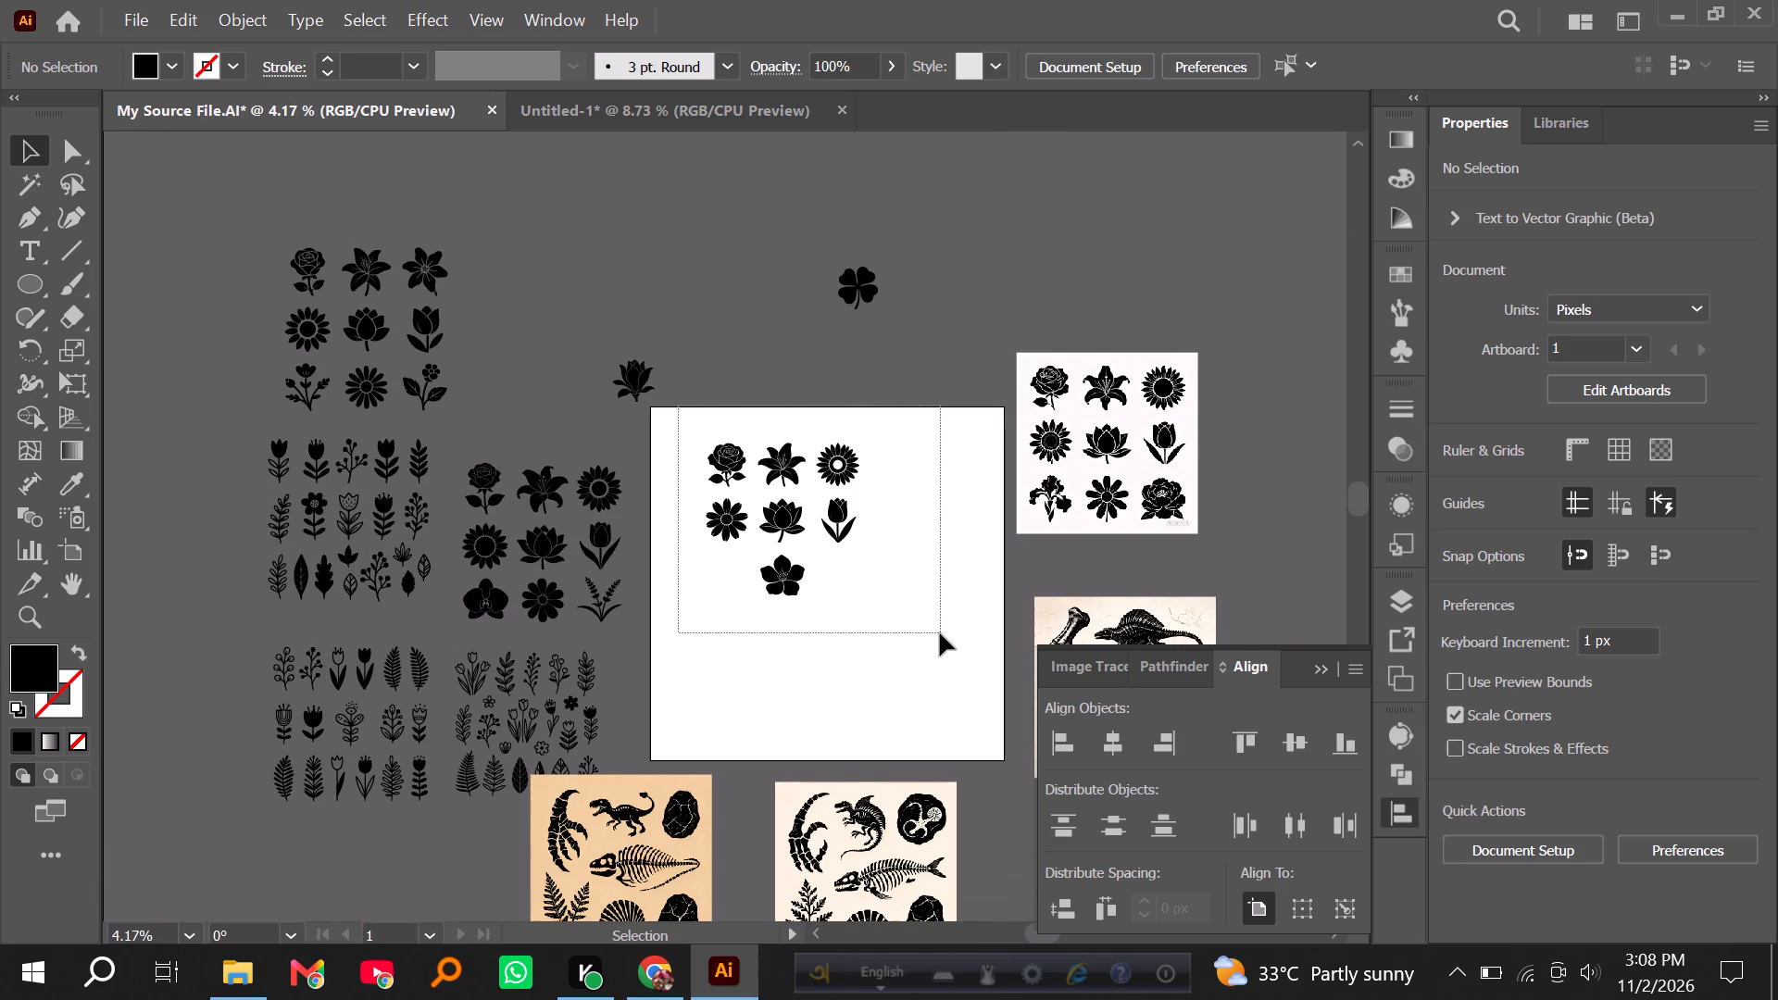
pyautogui.moveTo(940, 633); pyautogui.dragTo(939, 634)
pyautogui.press('Delete')
# Move the four-leaf clover beside the half-open flower, just above the artboard's upper-left corner.
pyautogui.moveTo(857, 287); pyautogui.dragTo(754, 344)
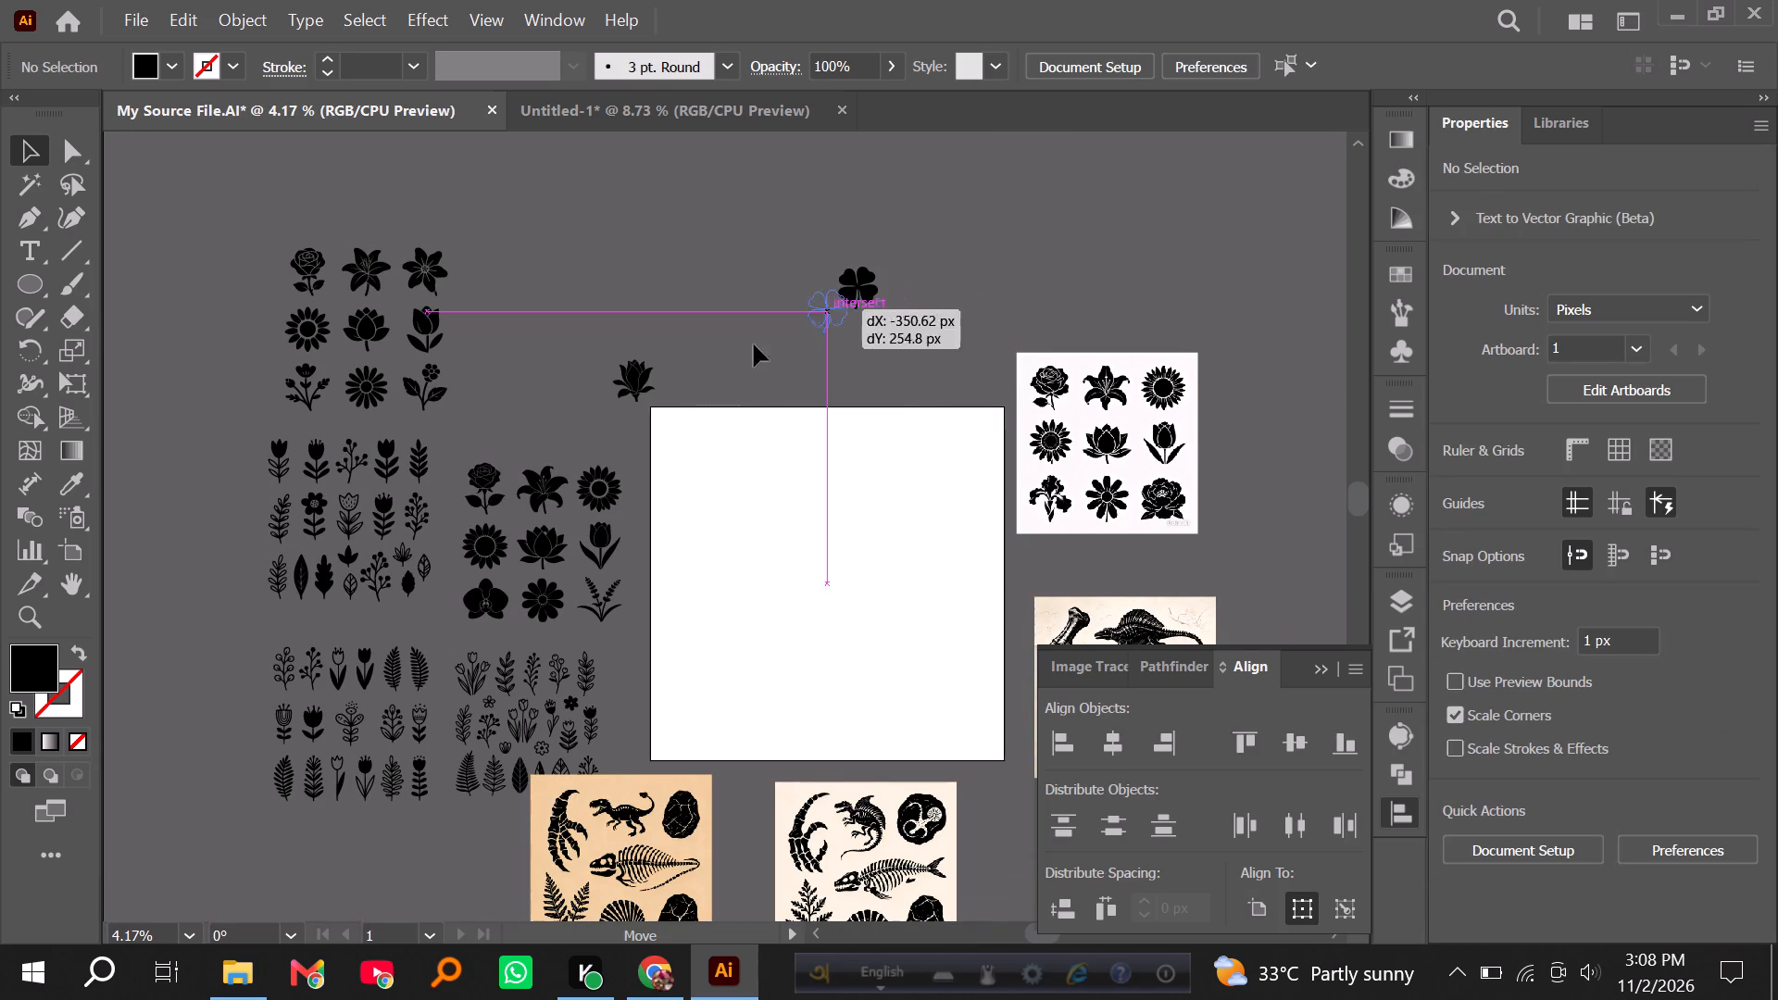
pyautogui.moveTo(754, 344); pyautogui.dragTo(695, 371)
pyautogui.moveTo(695, 371); pyautogui.dragTo(718, 449)
pyautogui.keyDown('alt'); pyautogui.scroll(2, 718, 449); pyautogui.keyUp('alt')
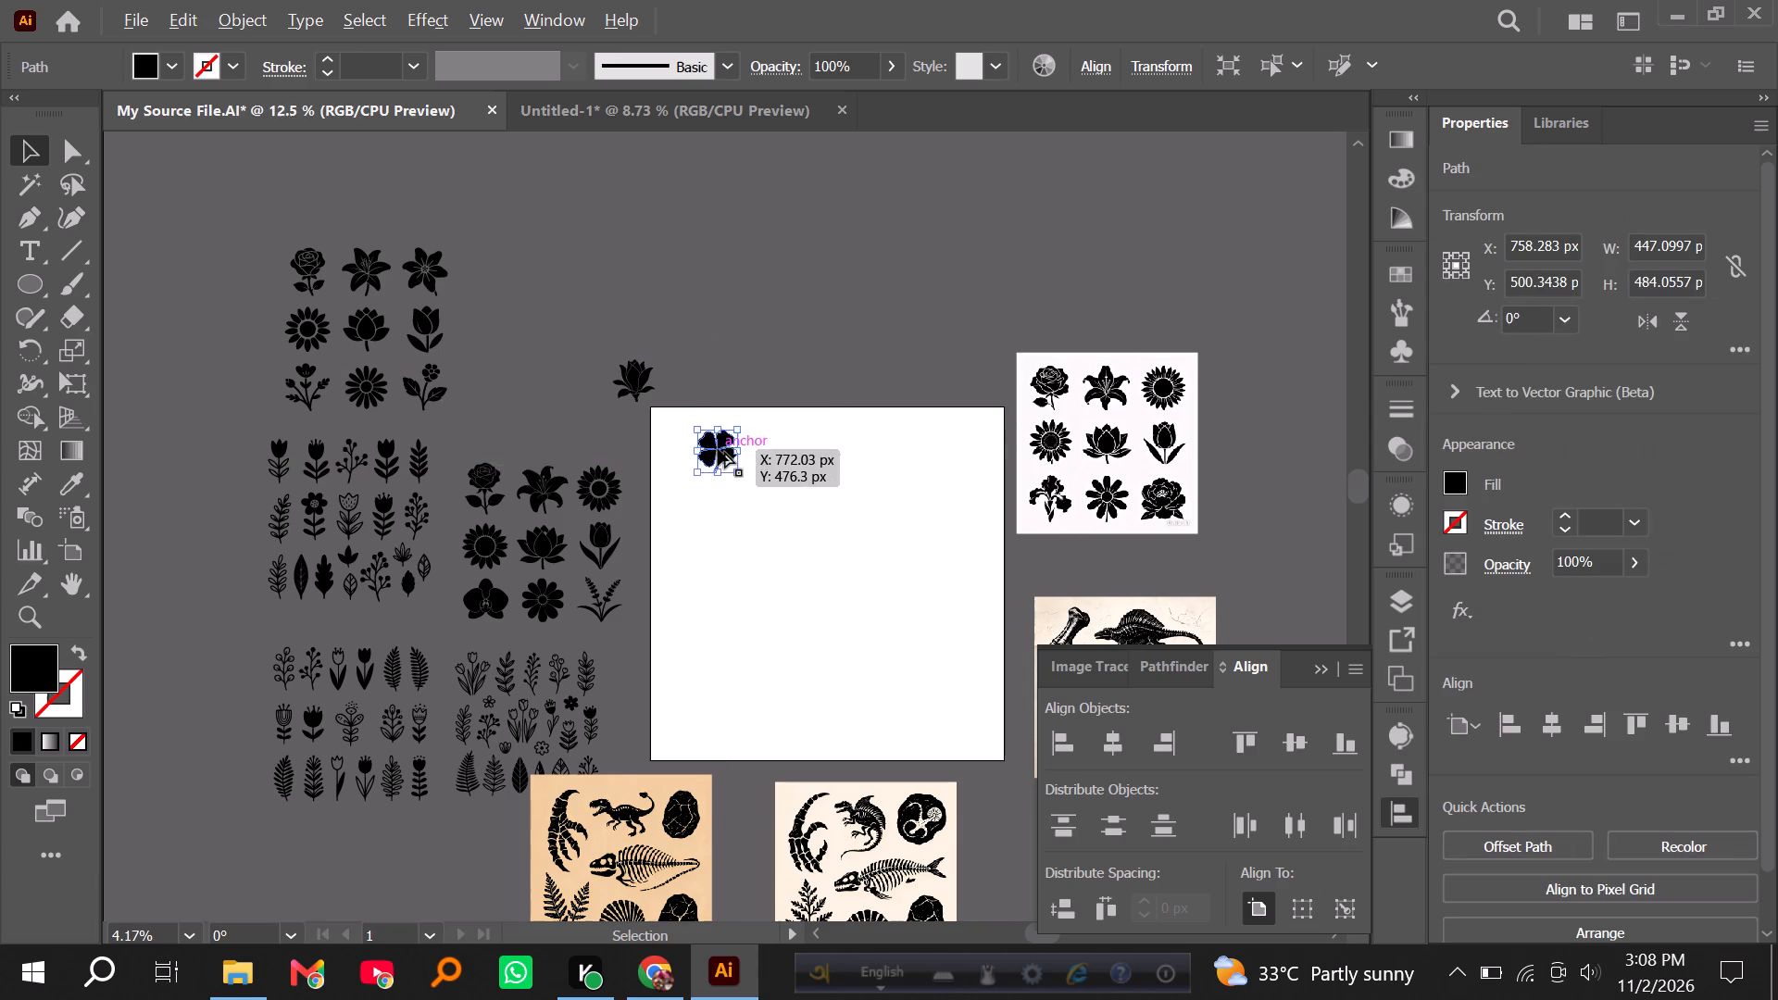
pyautogui.keyDown('alt'); pyautogui.scroll(2, 718, 449); pyautogui.keyUp('alt')
pyautogui.scroll(4, 718, 449)
pyautogui.keyDown('alt'); pyautogui.scroll(-4, 725, 463); pyautogui.keyUp('alt')
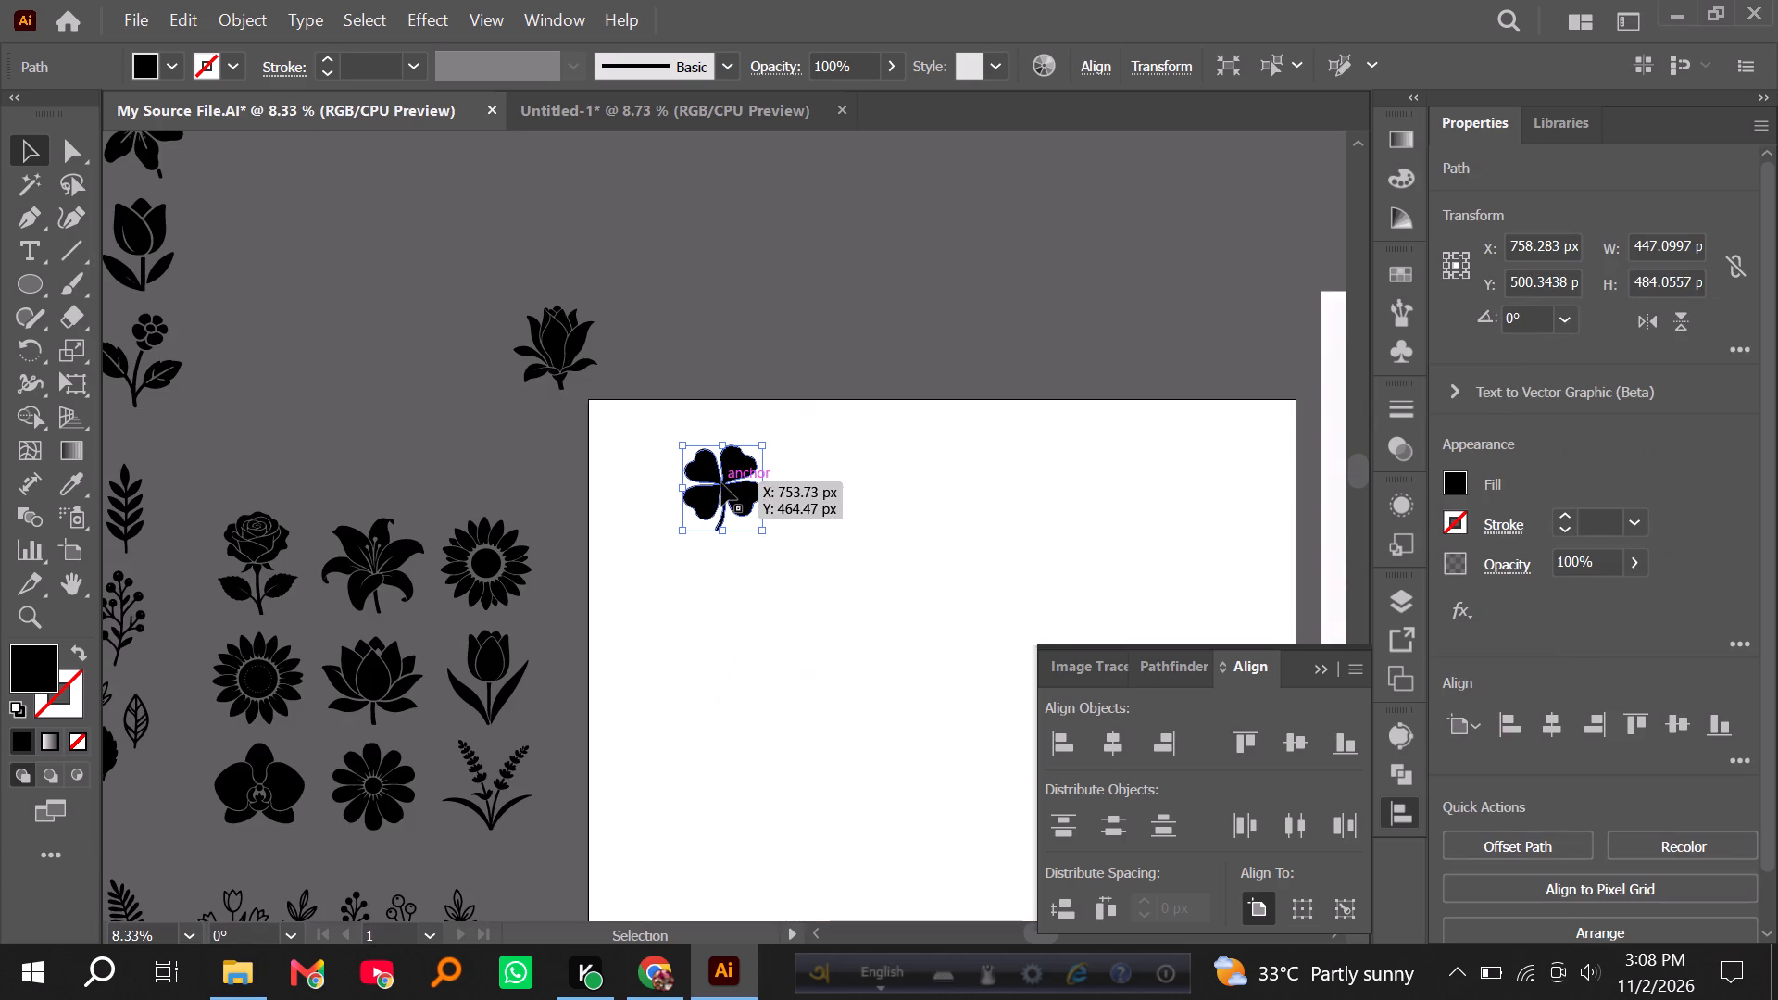
pyautogui.moveTo(720, 485); pyautogui.dragTo(660, 344)
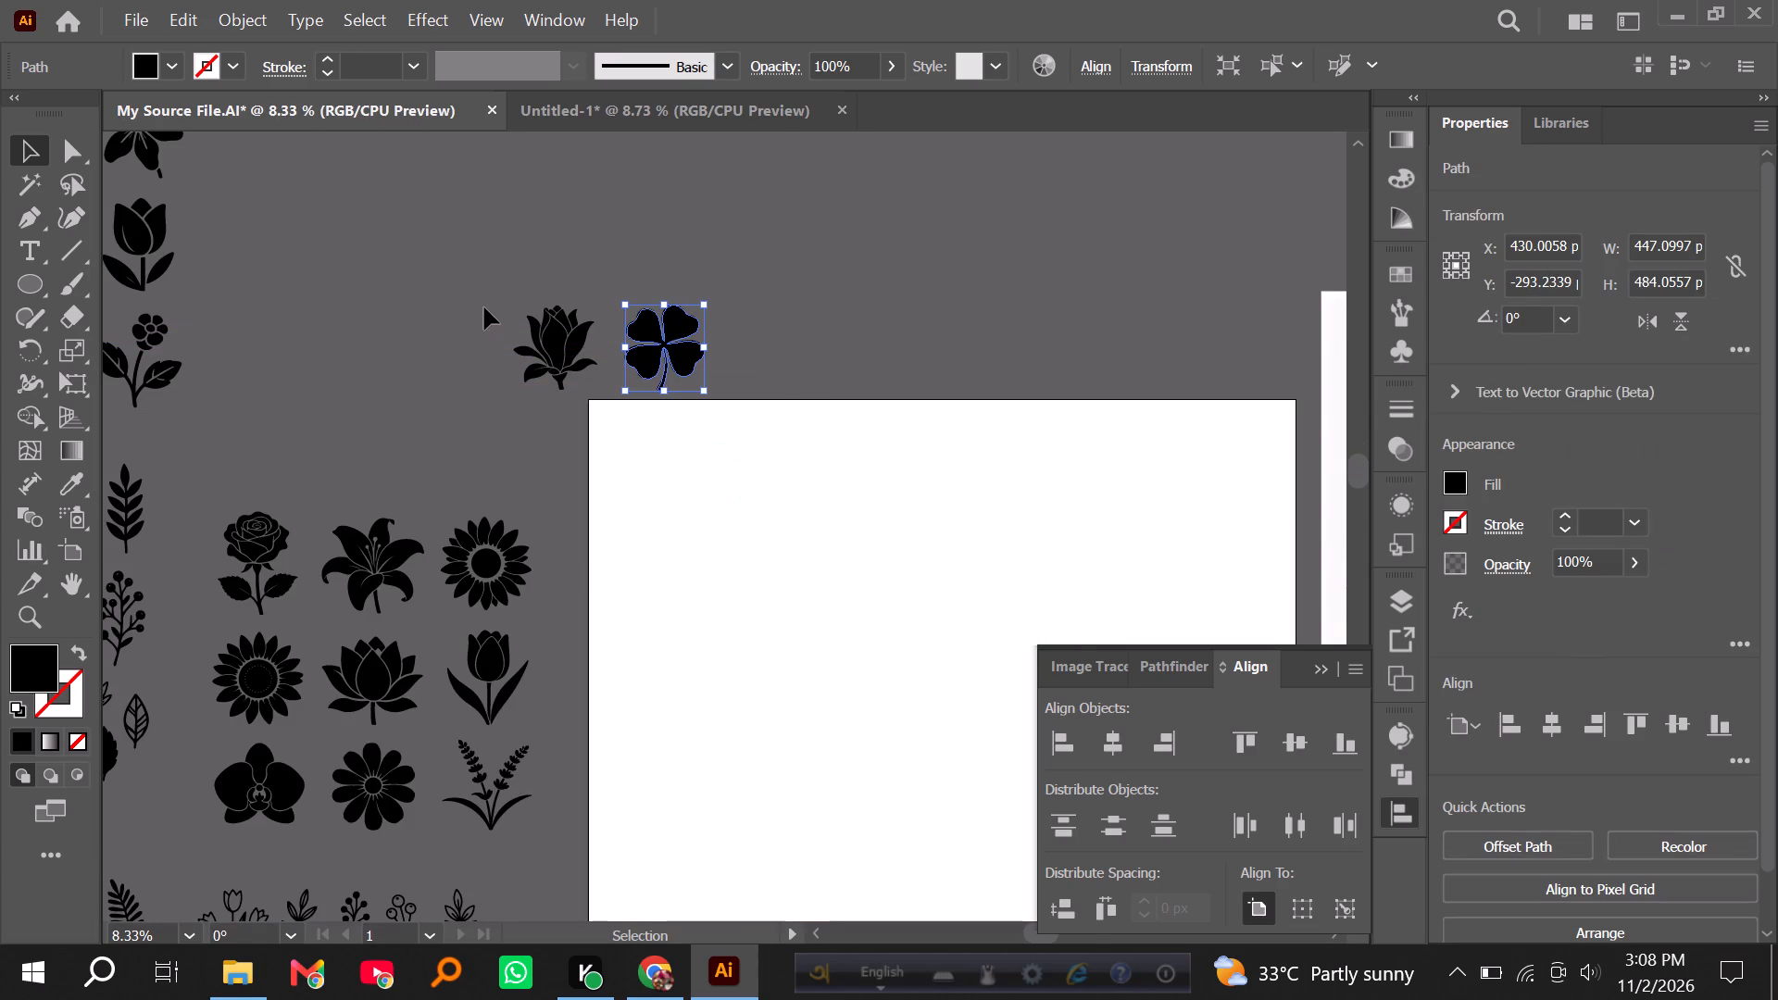
# Move the nine-flower image with the iris and peony from beside the artboard onto it.
pyautogui.keyDown('alt'); pyautogui.scroll(-2, 485, 365); pyautogui.keyUp('alt')
pyautogui.moveTo(966, 426); pyautogui.dragTo(639, 514)
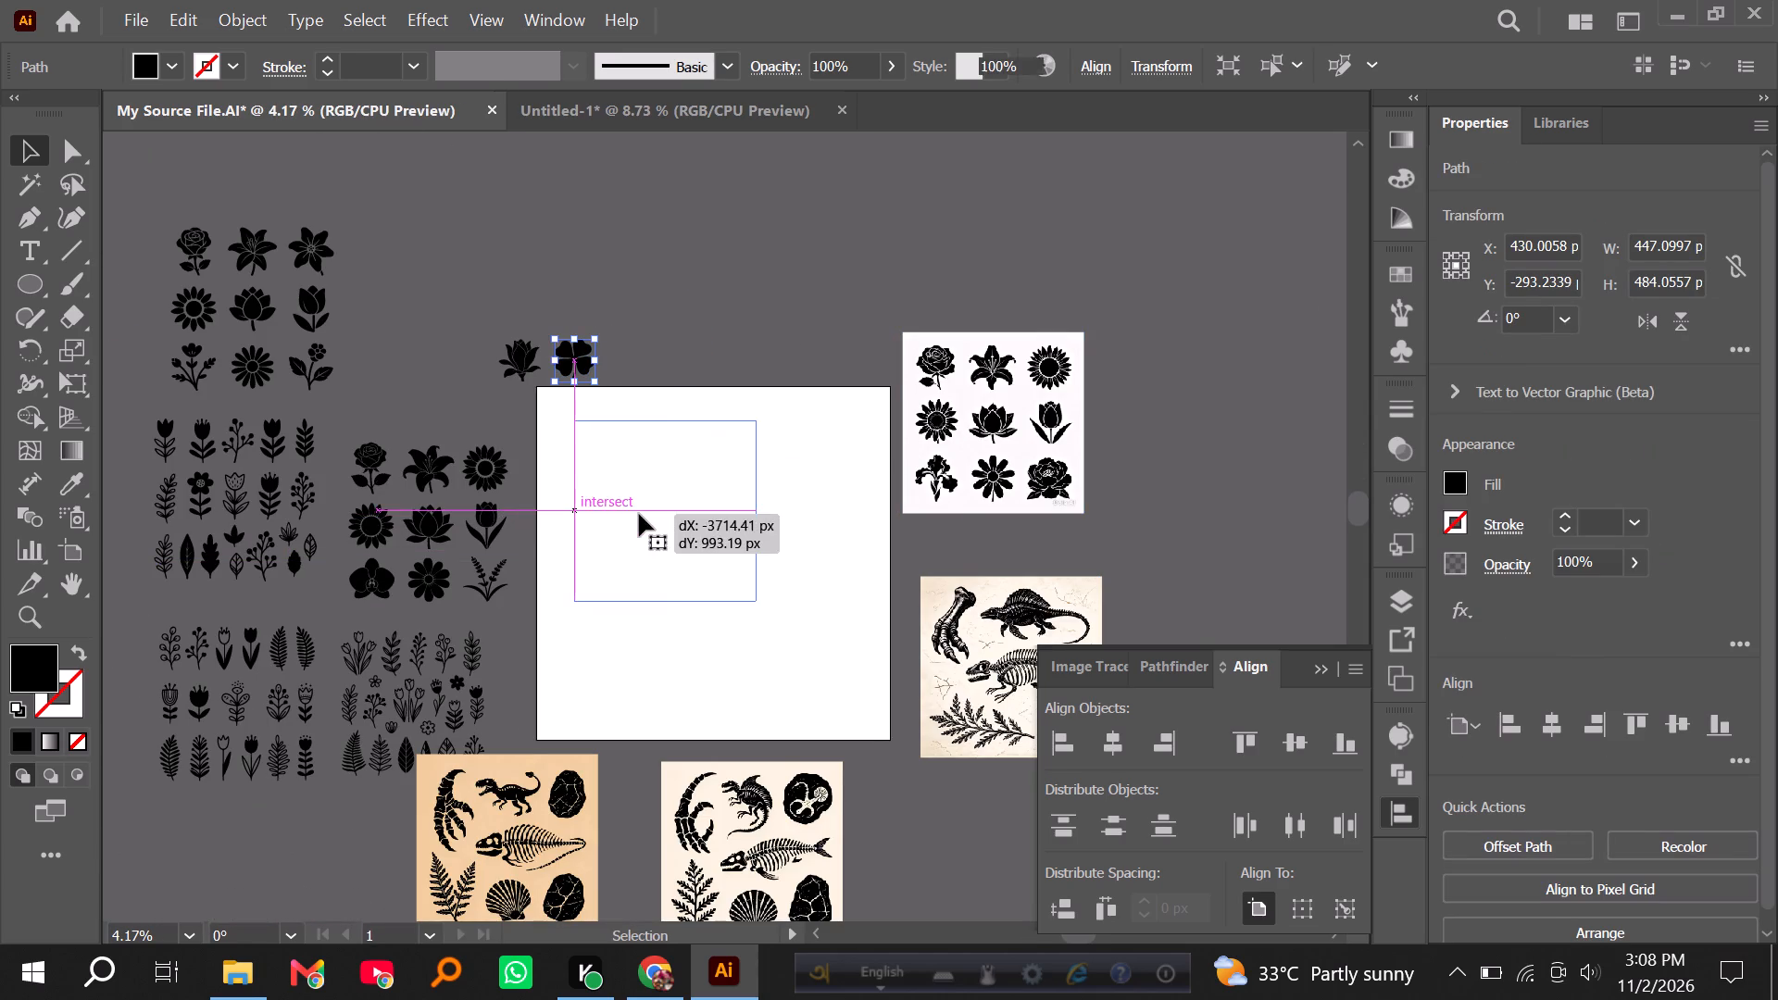
# Image-trace the nine-flower image with the Sketched Art preset.
pyautogui.keyDown('alt'); pyautogui.scroll(3, 645, 506); pyautogui.keyUp('alt')
pyautogui.click(686, 60)
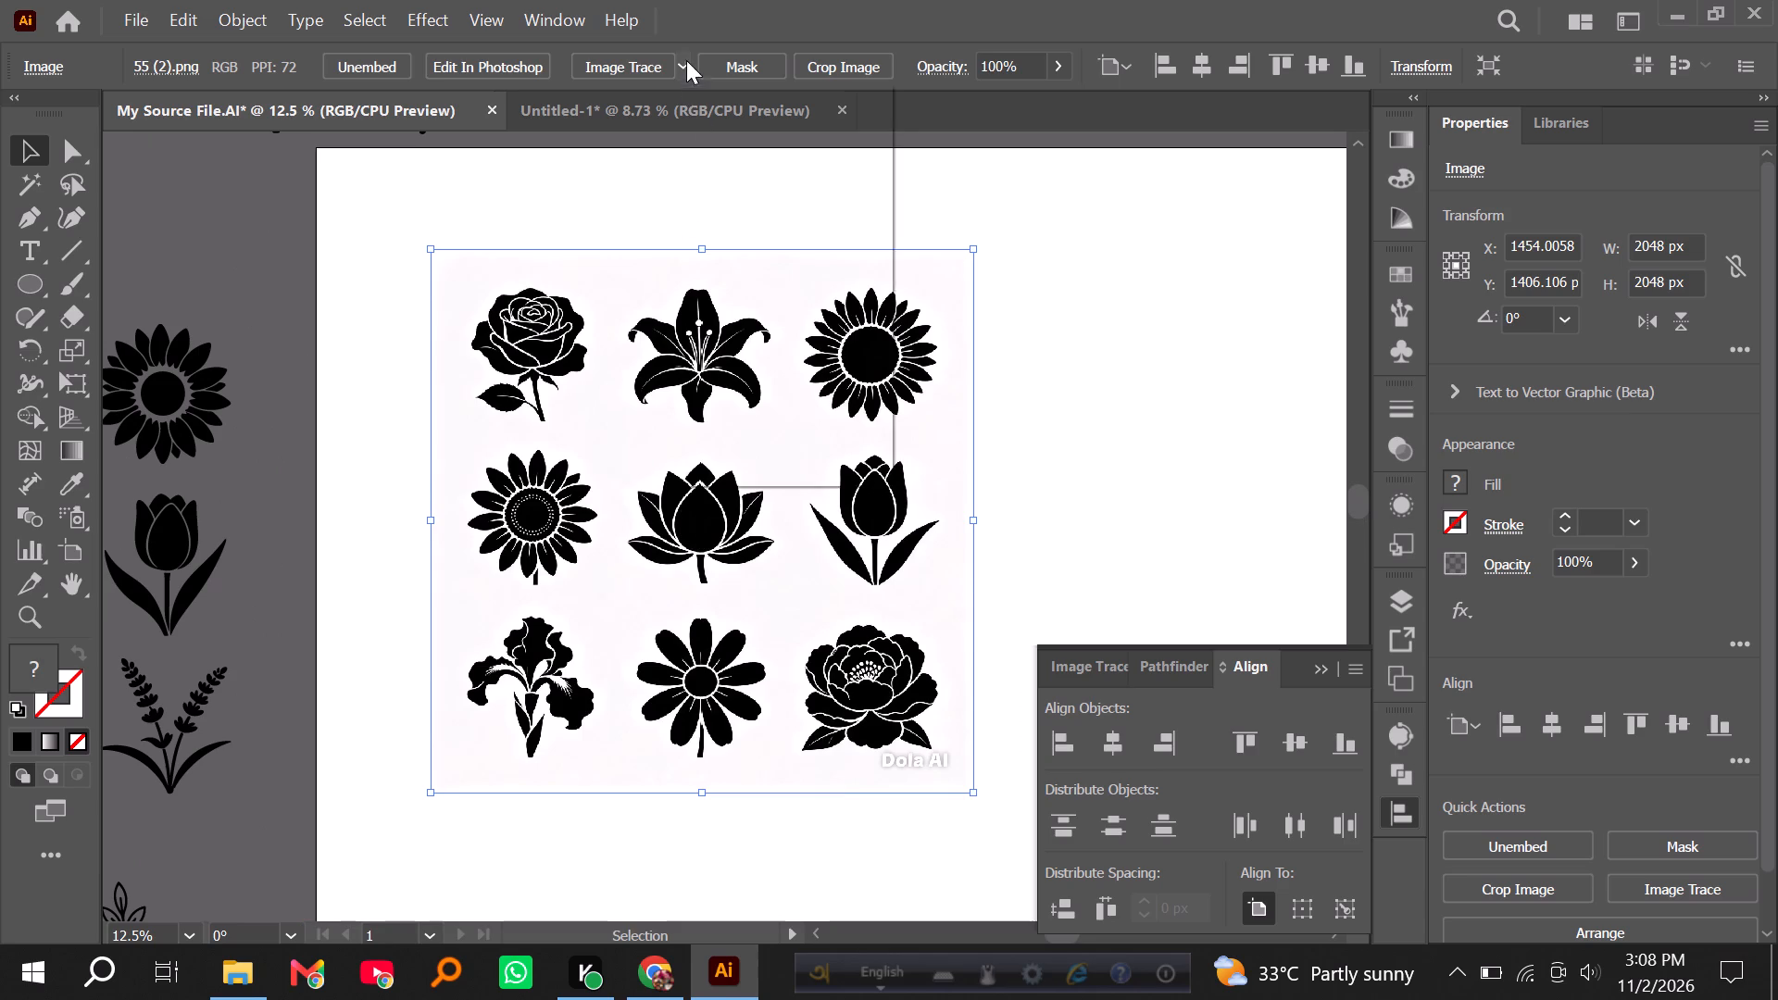
pyautogui.click(731, 378)
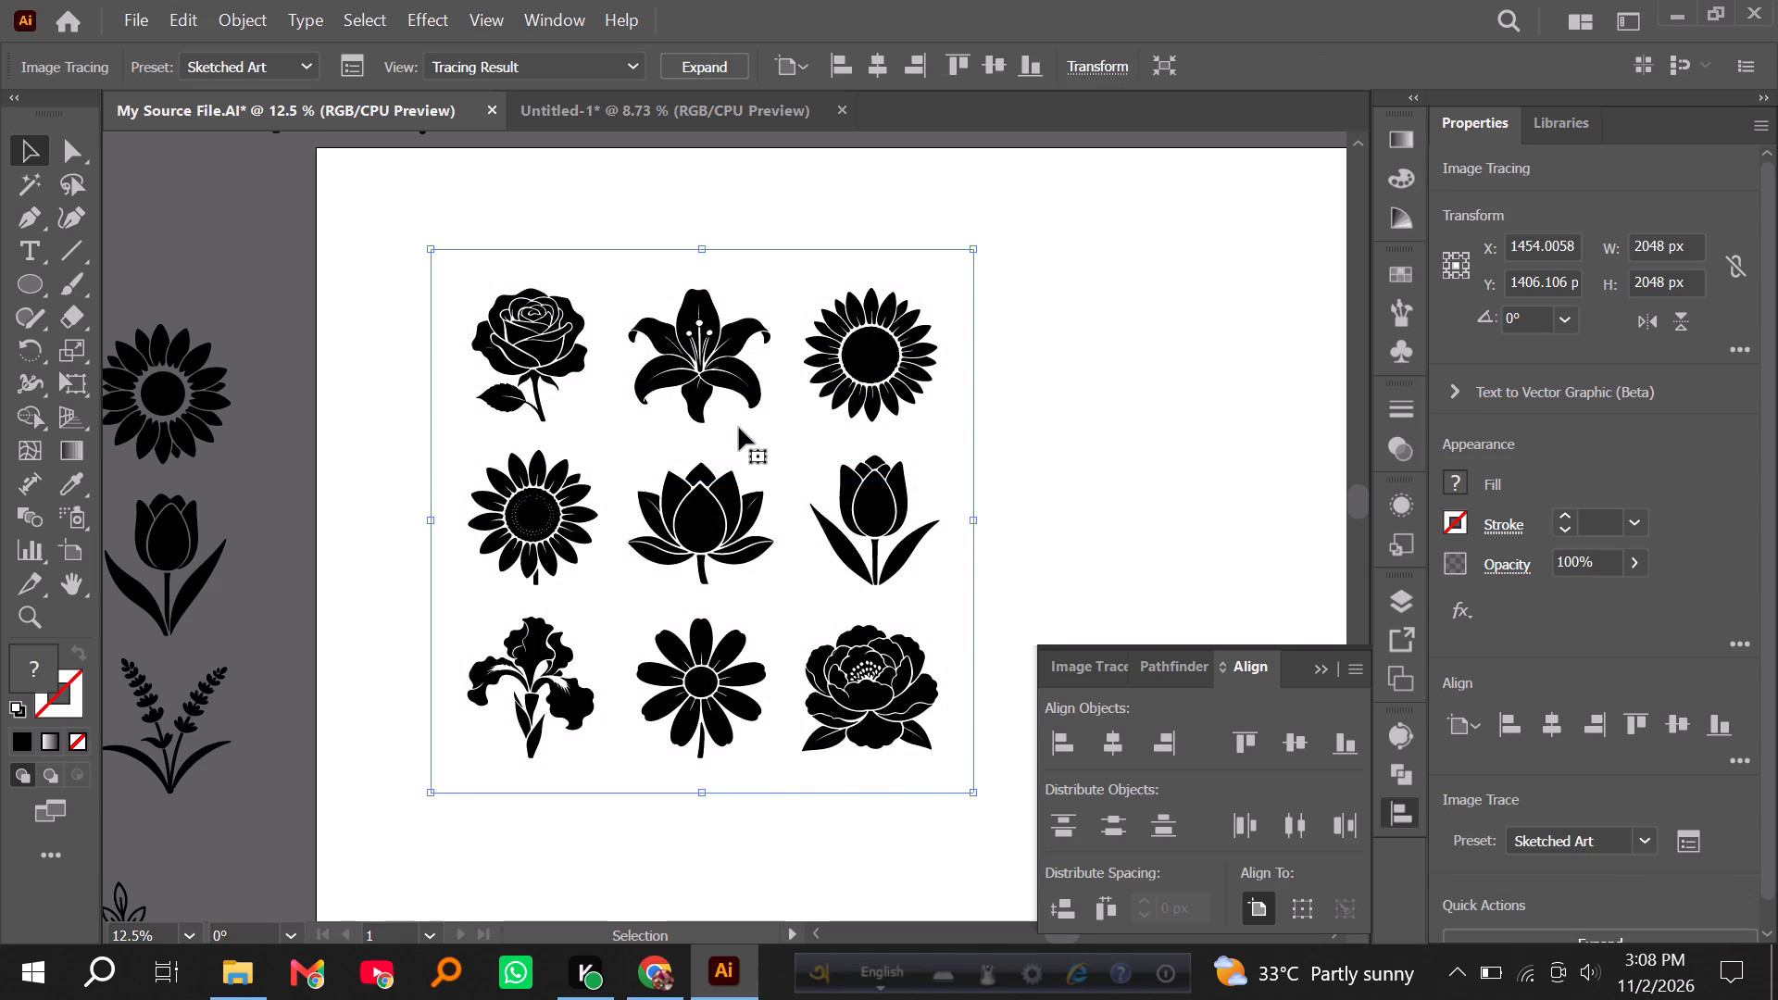
pyautogui.press('Escape')
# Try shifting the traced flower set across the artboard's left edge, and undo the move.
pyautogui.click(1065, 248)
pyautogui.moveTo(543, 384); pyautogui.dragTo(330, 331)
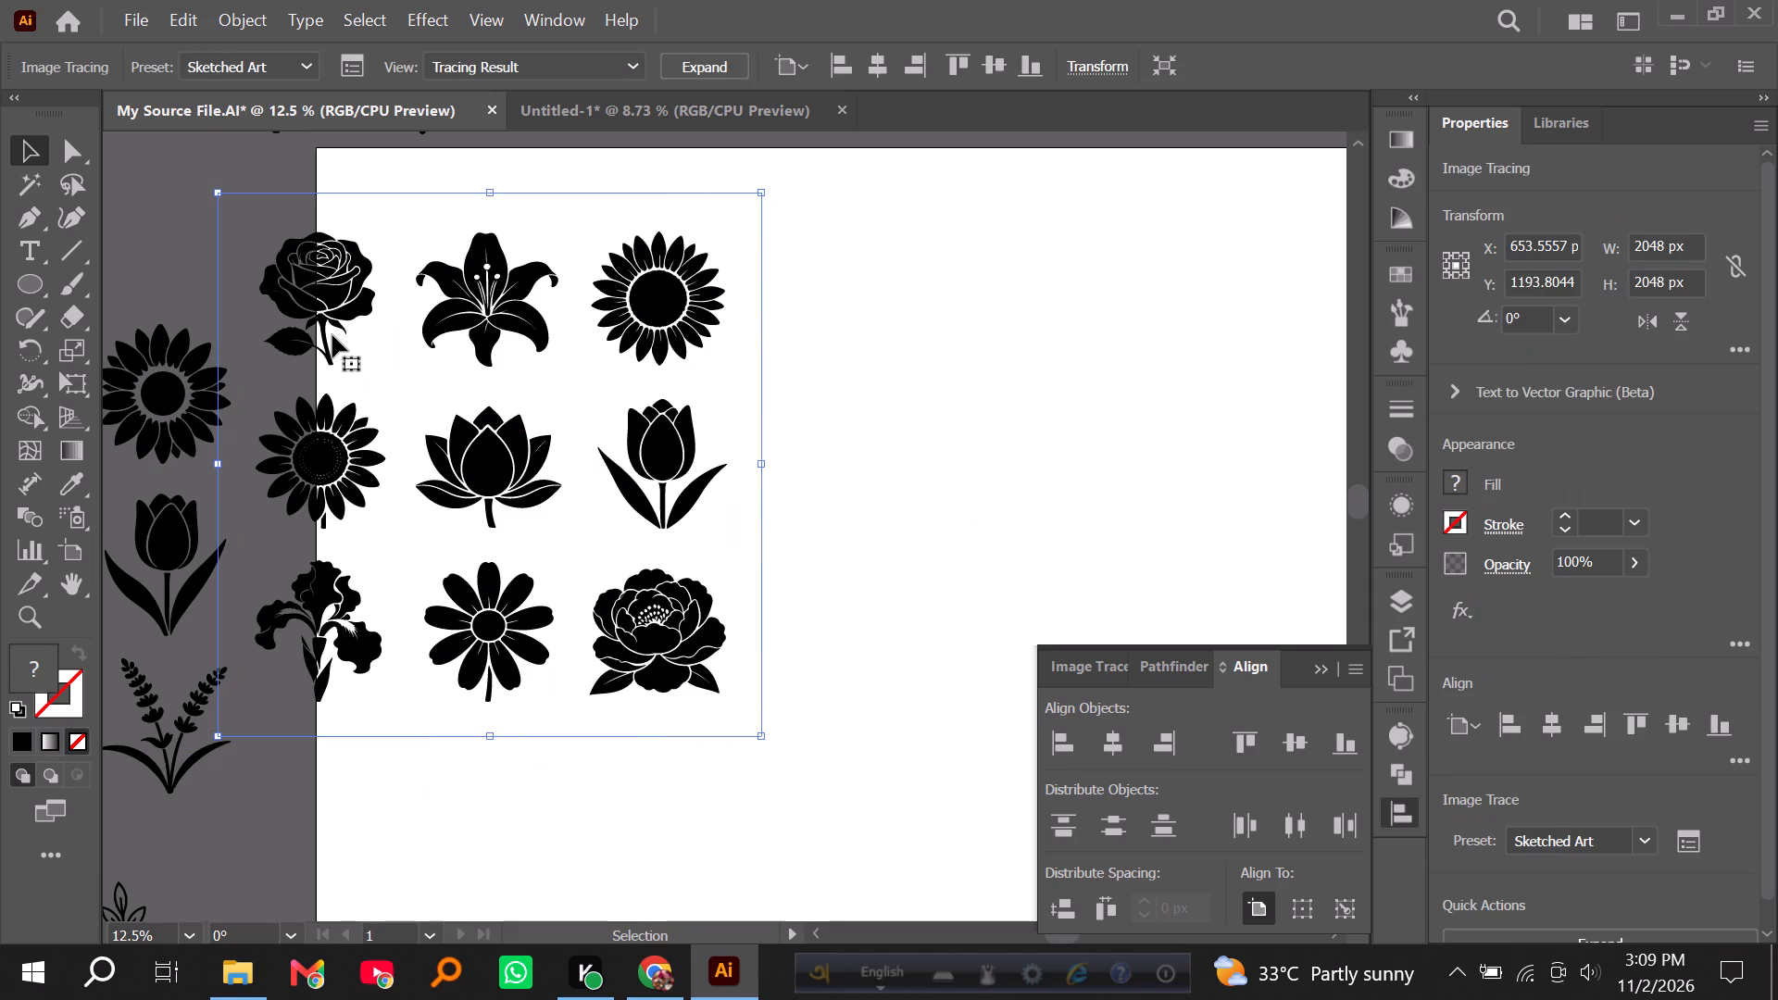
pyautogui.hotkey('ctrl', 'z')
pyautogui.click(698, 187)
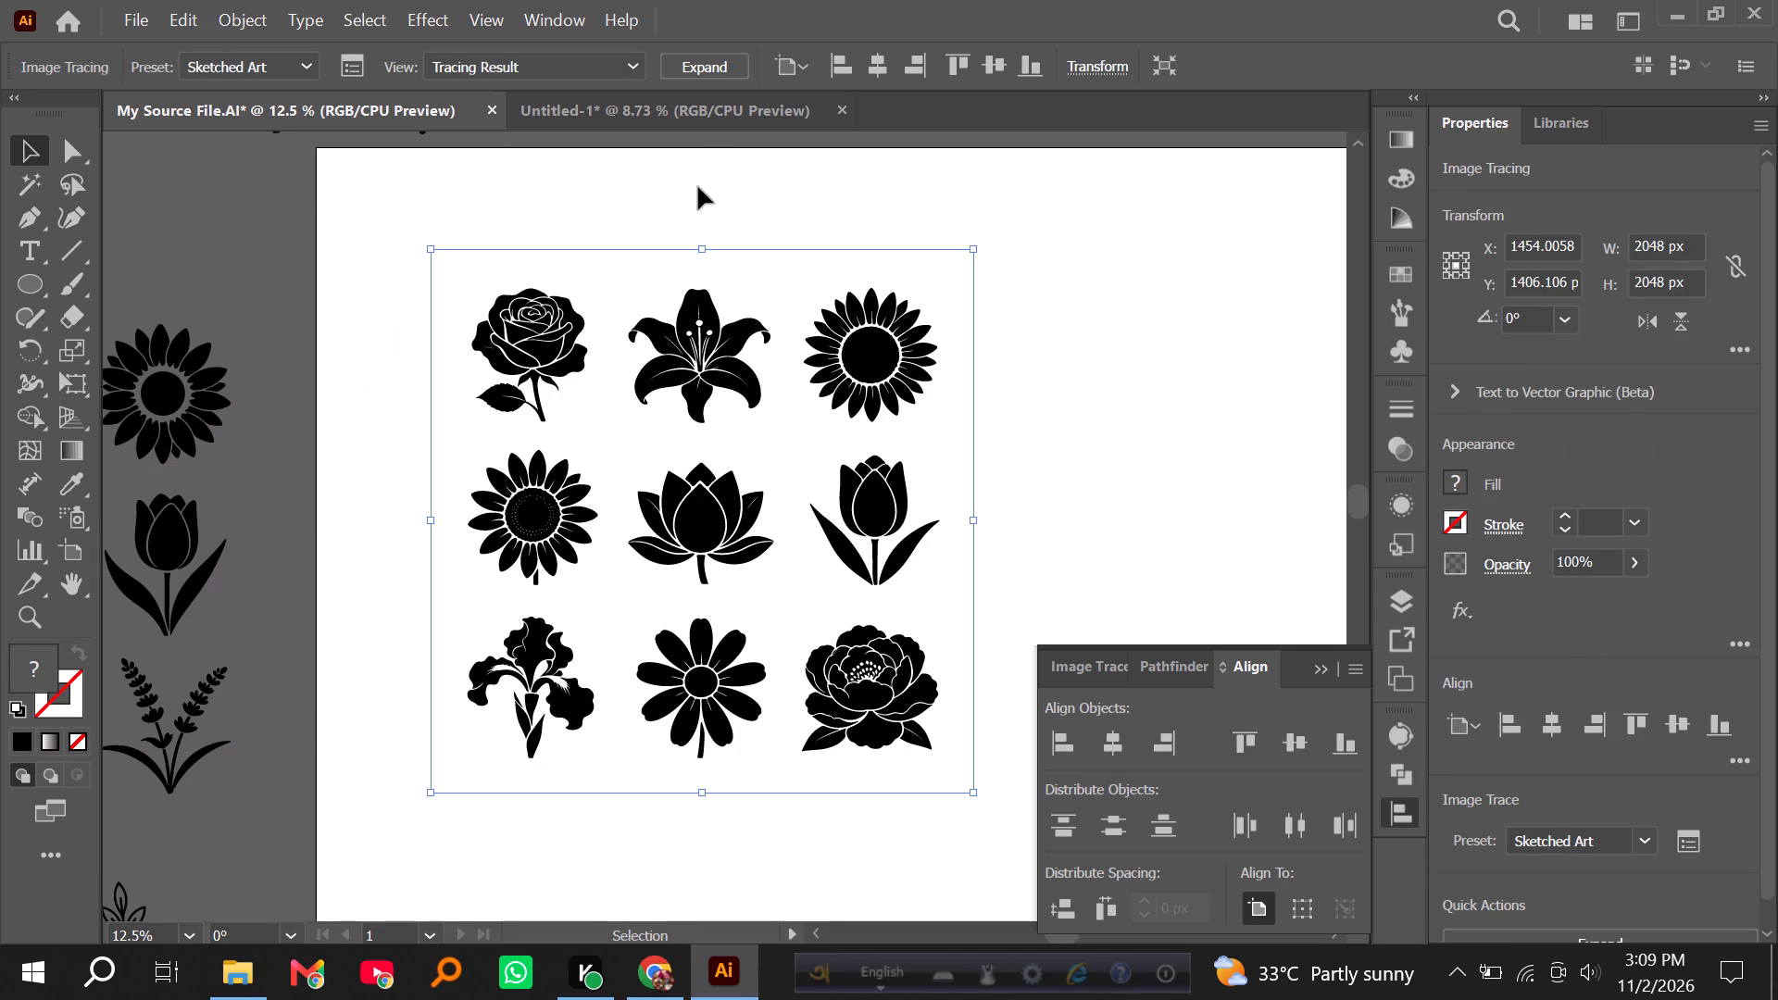
# Expand the traced nine-flower set into vector shapes and ungroup them.
pyautogui.click(677, 314)
pyautogui.click(715, 70)
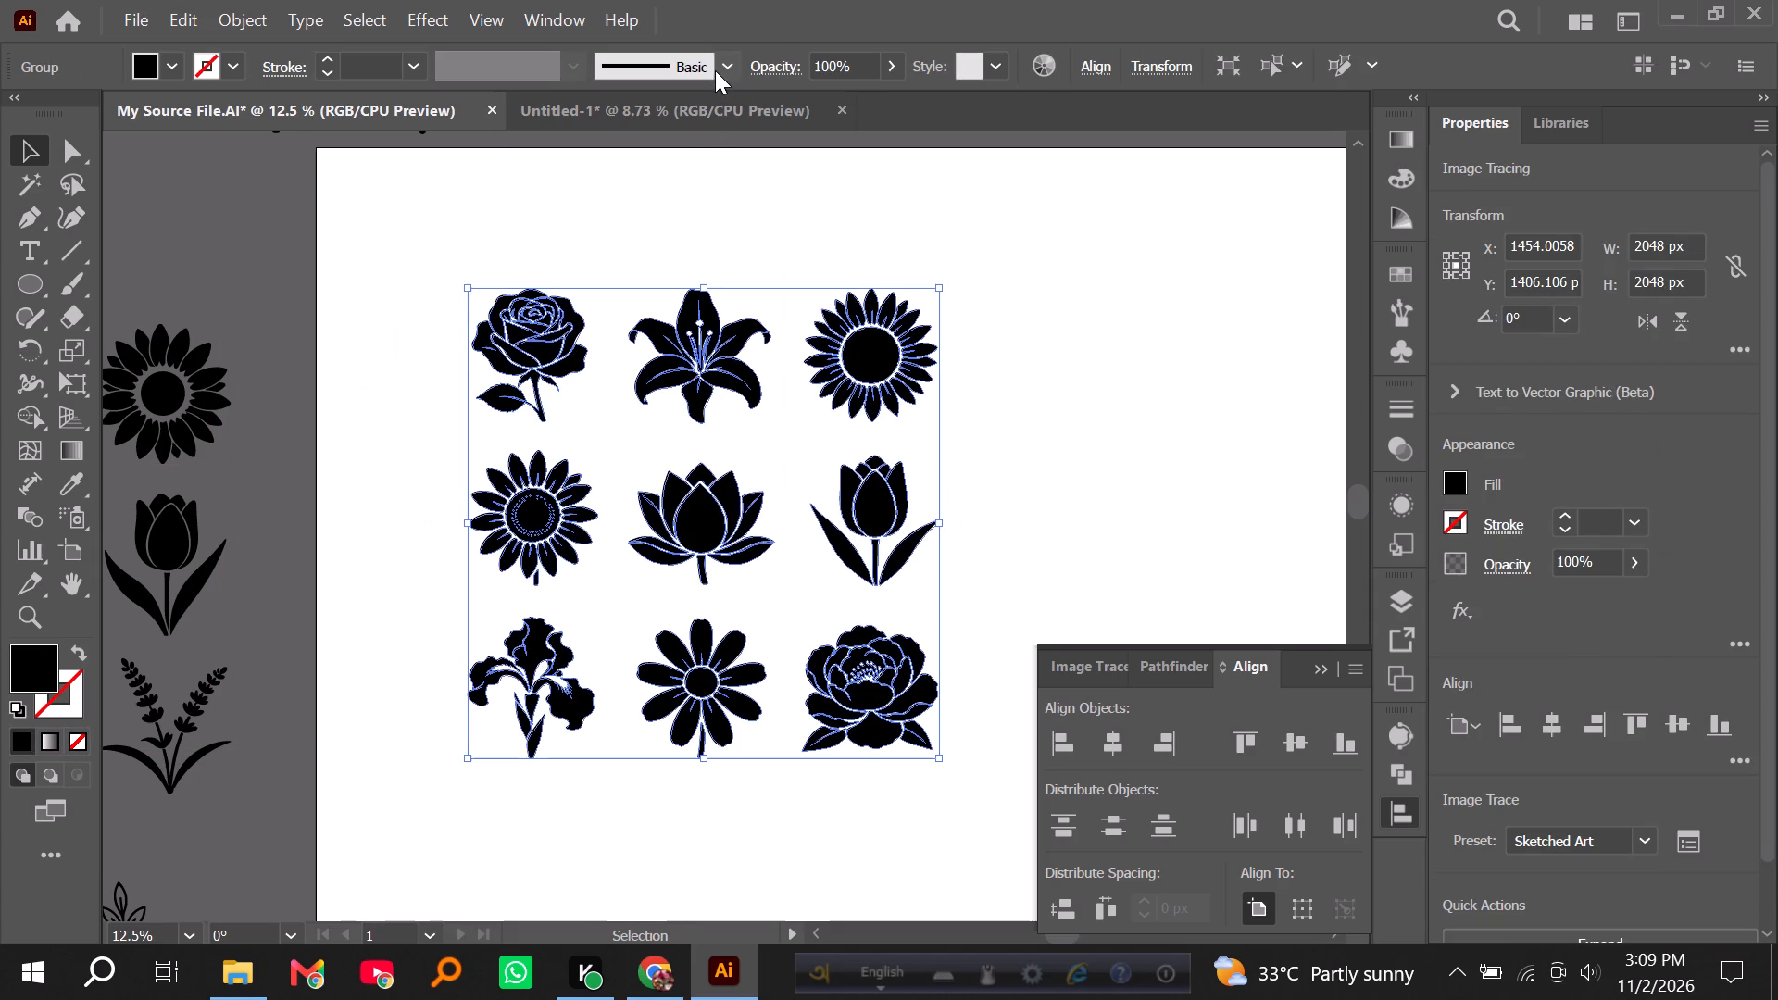
pyautogui.rightClick(714, 323)
pyautogui.click(787, 637)
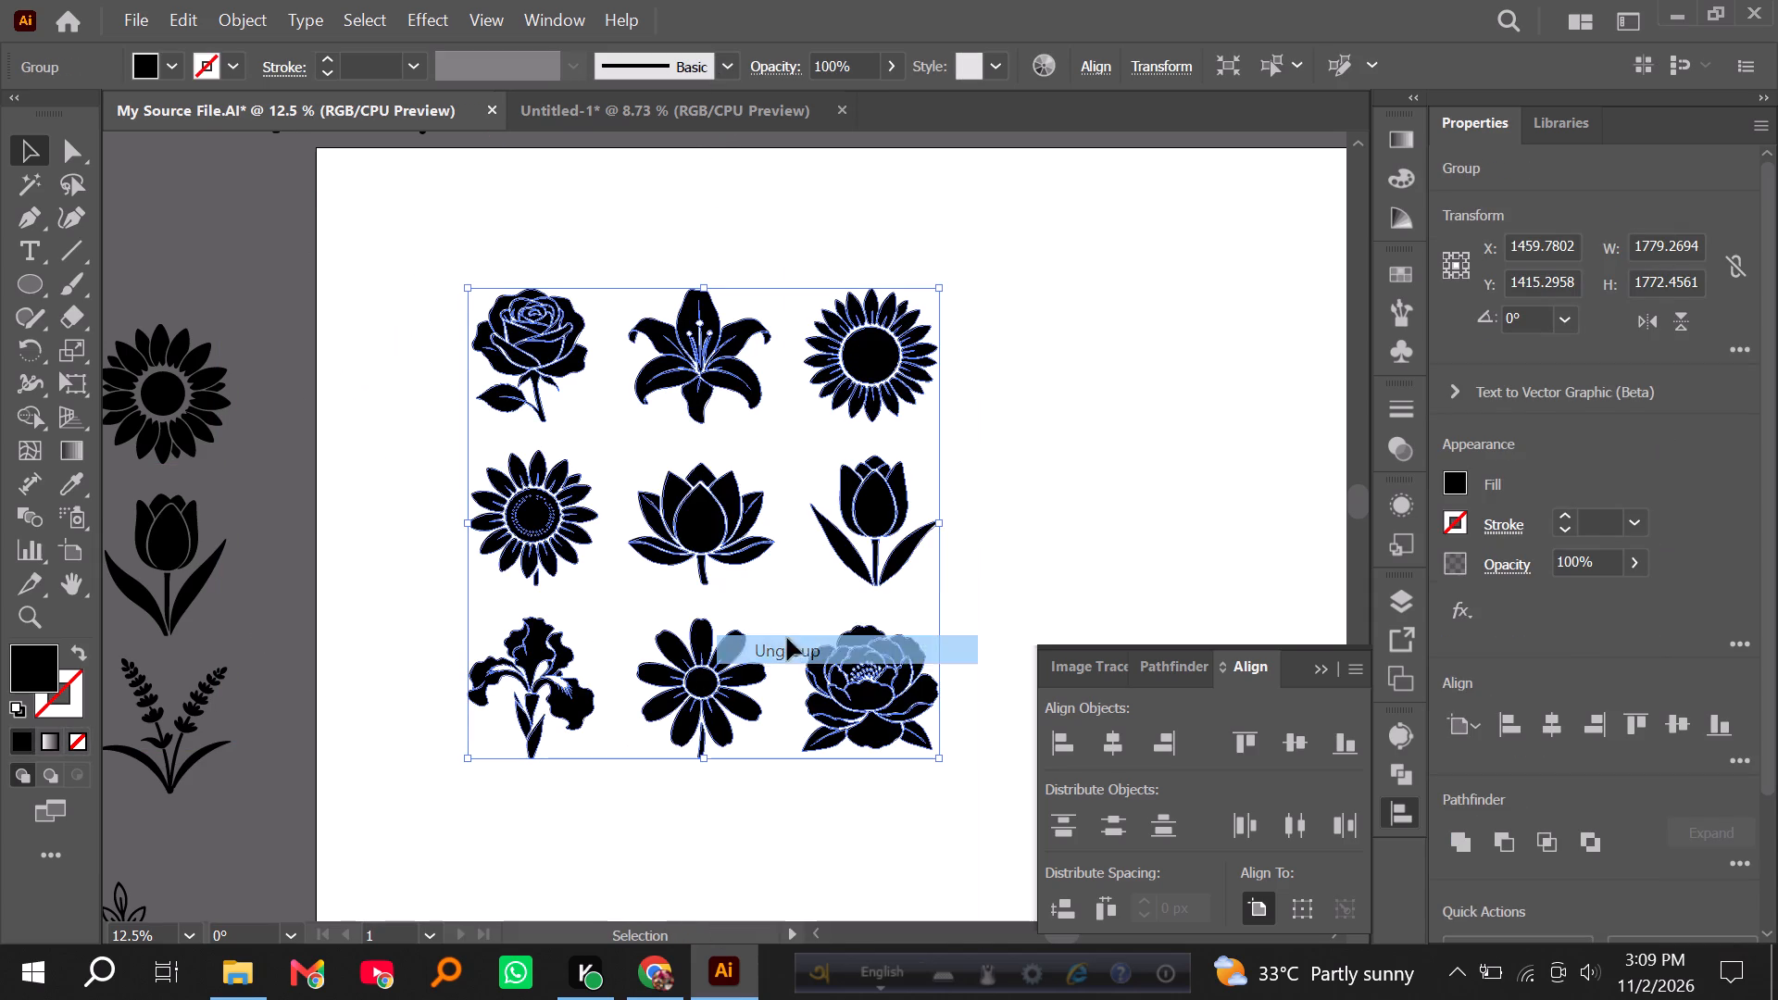
pyautogui.click(973, 575)
# Merge the enclosed white stamen shapes into the peony's upper centre petal with Shape Builder.
pyautogui.keyDown('alt'); pyautogui.scroll(-1, 882, 531); pyautogui.keyUp('alt')
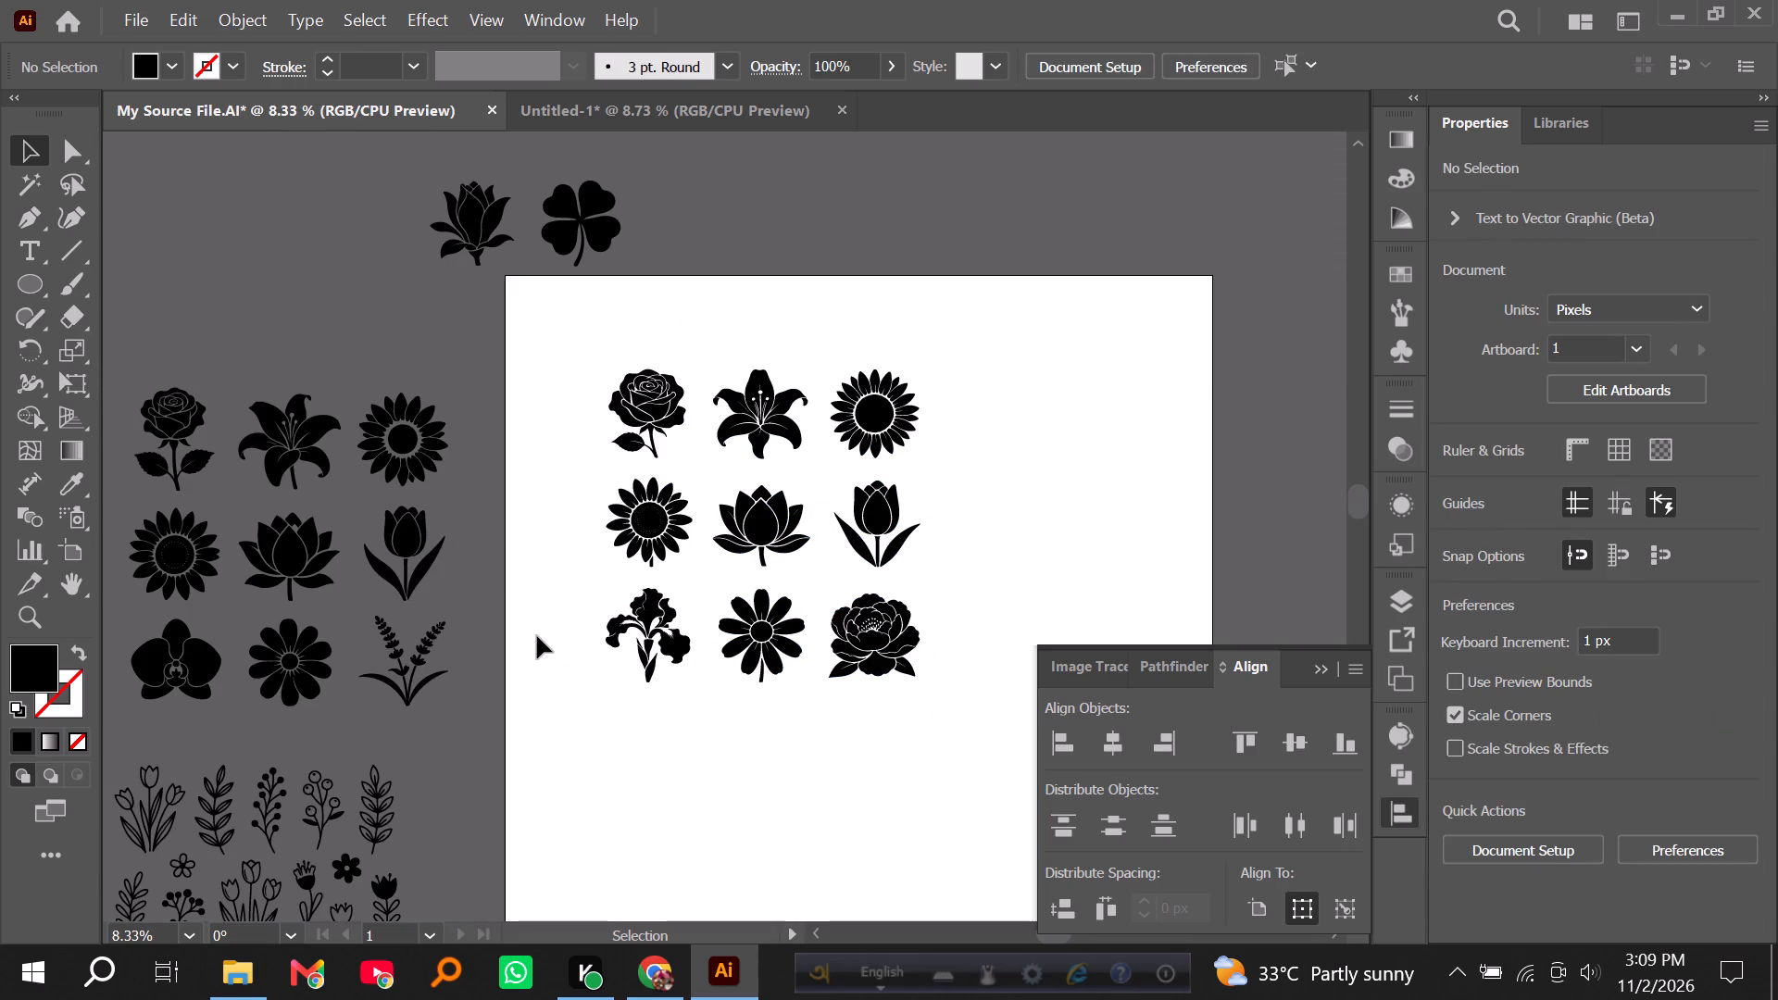
pyautogui.keyDown('alt'); pyautogui.scroll(3, 874, 637); pyautogui.keyUp('alt')
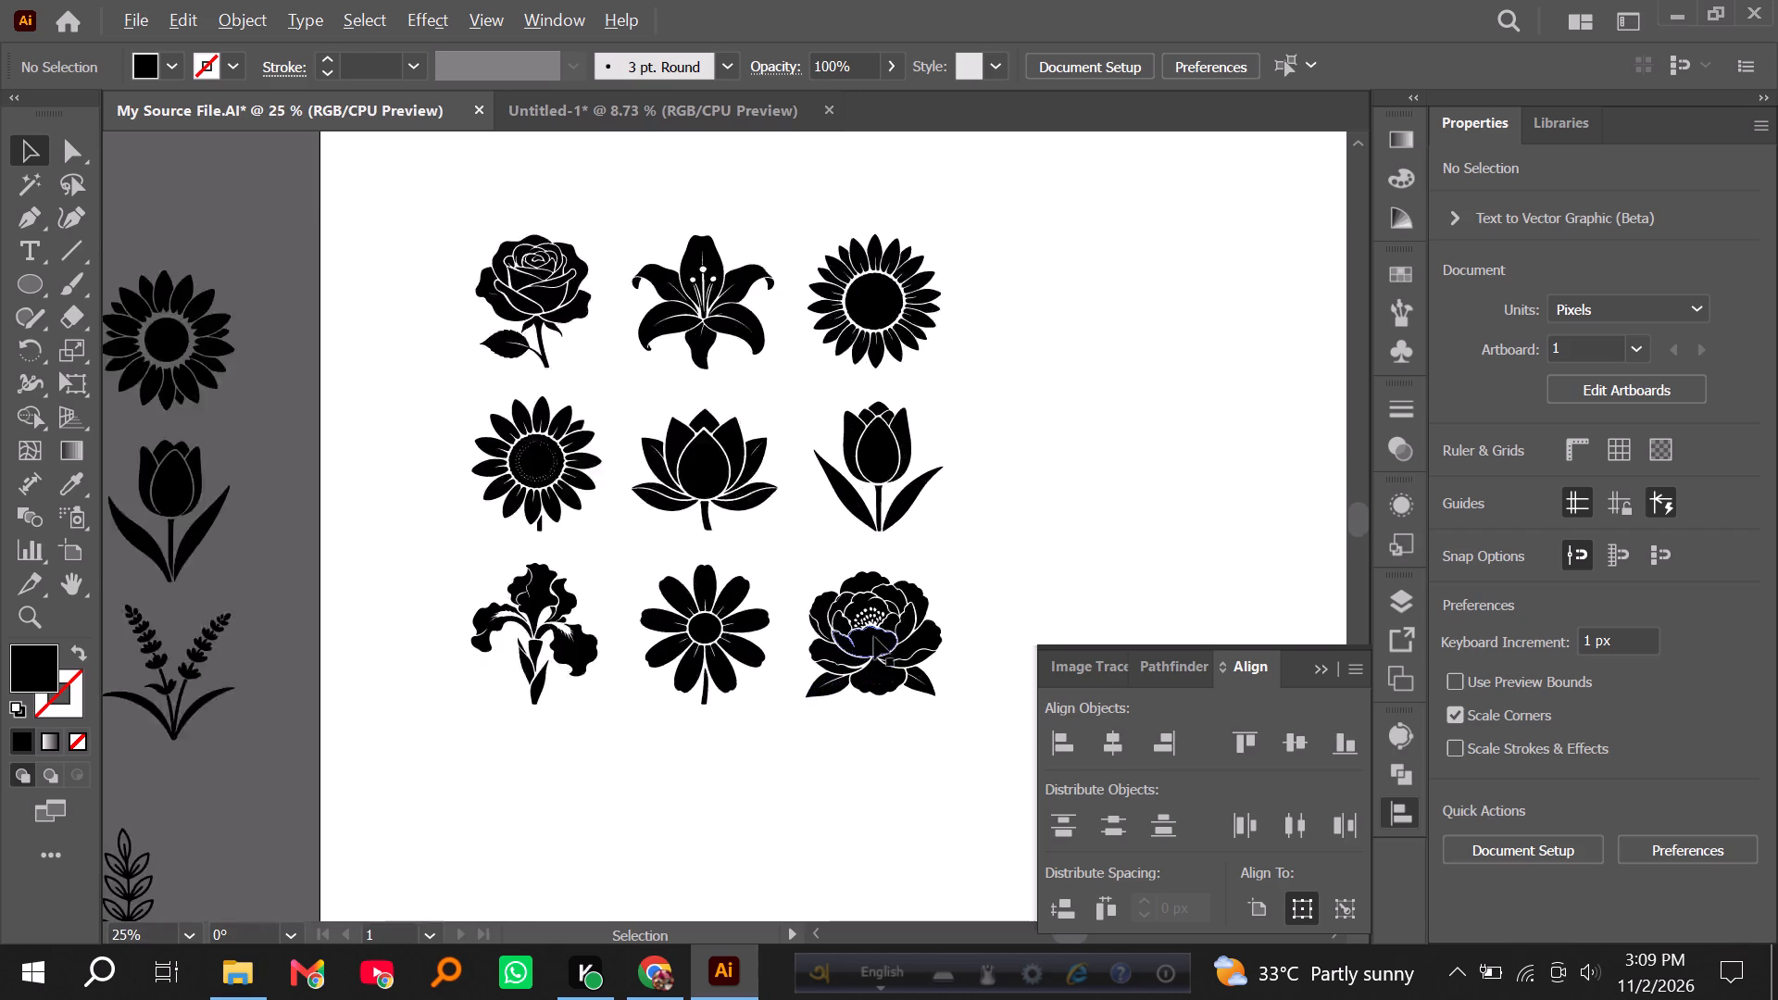
pyautogui.keyDown('alt'); pyautogui.scroll(3, 970, 722); pyautogui.keyUp('alt')
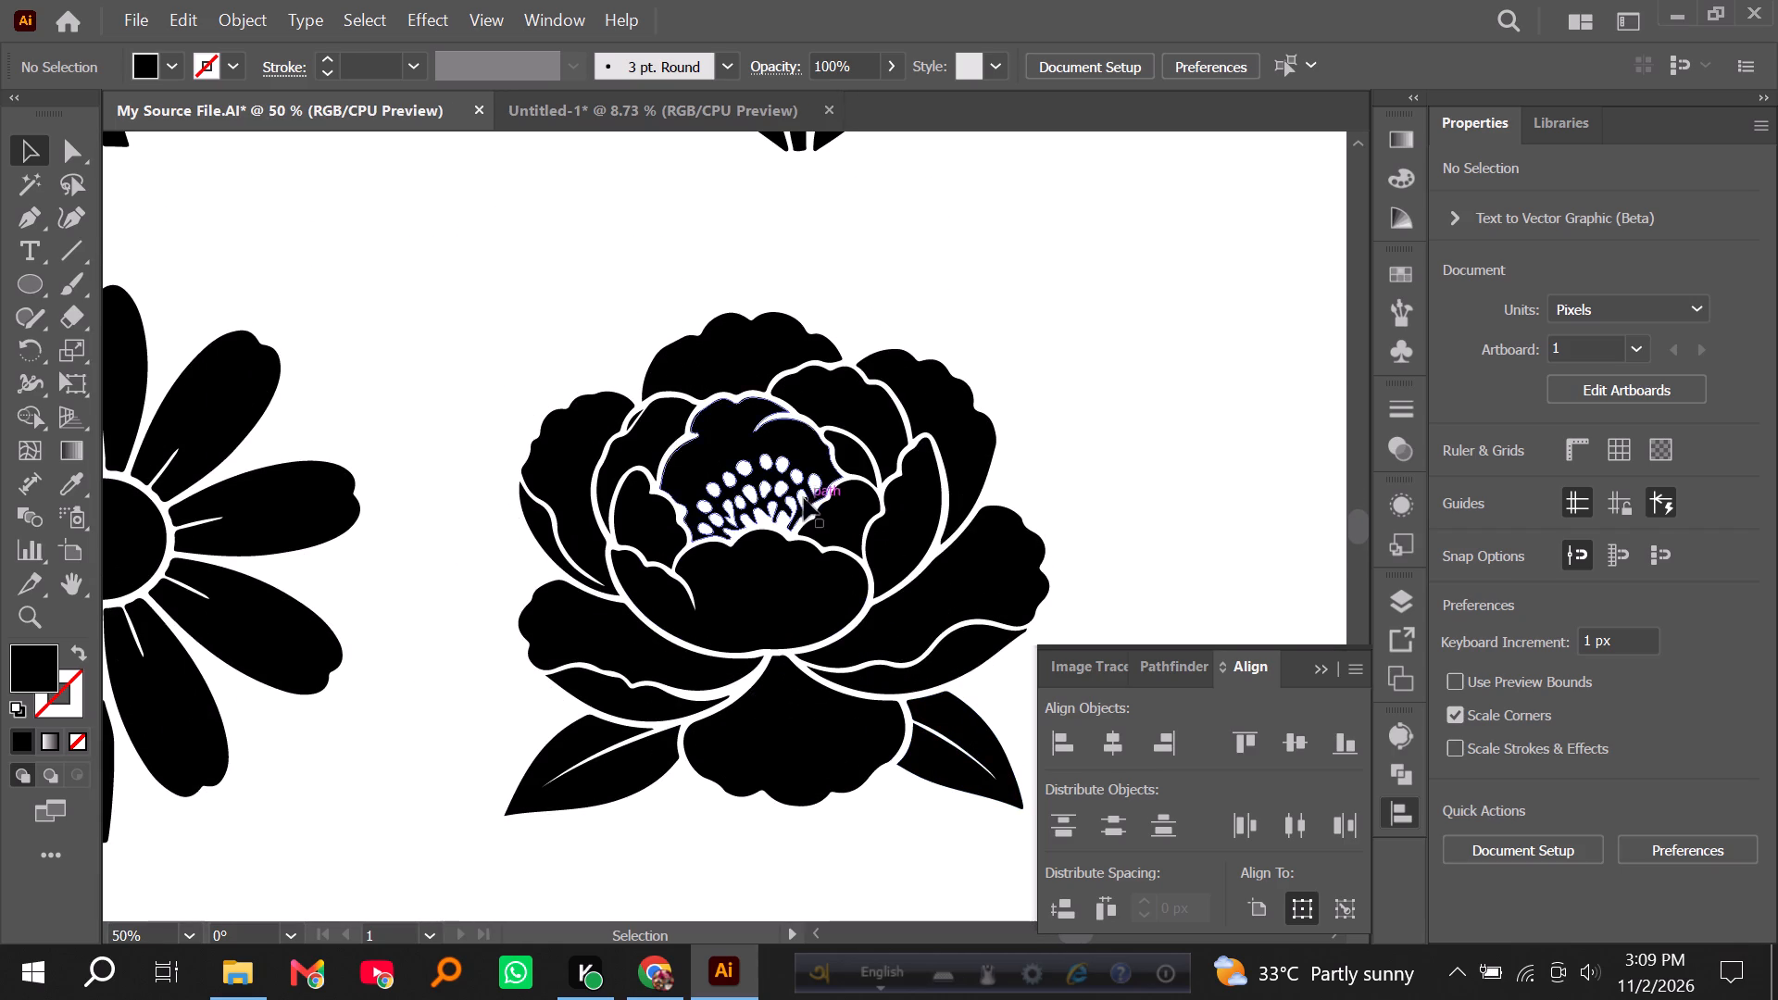
pyautogui.keyDown('alt'); pyautogui.scroll(2, 803, 498); pyautogui.keyUp('alt')
pyautogui.click(722, 482)
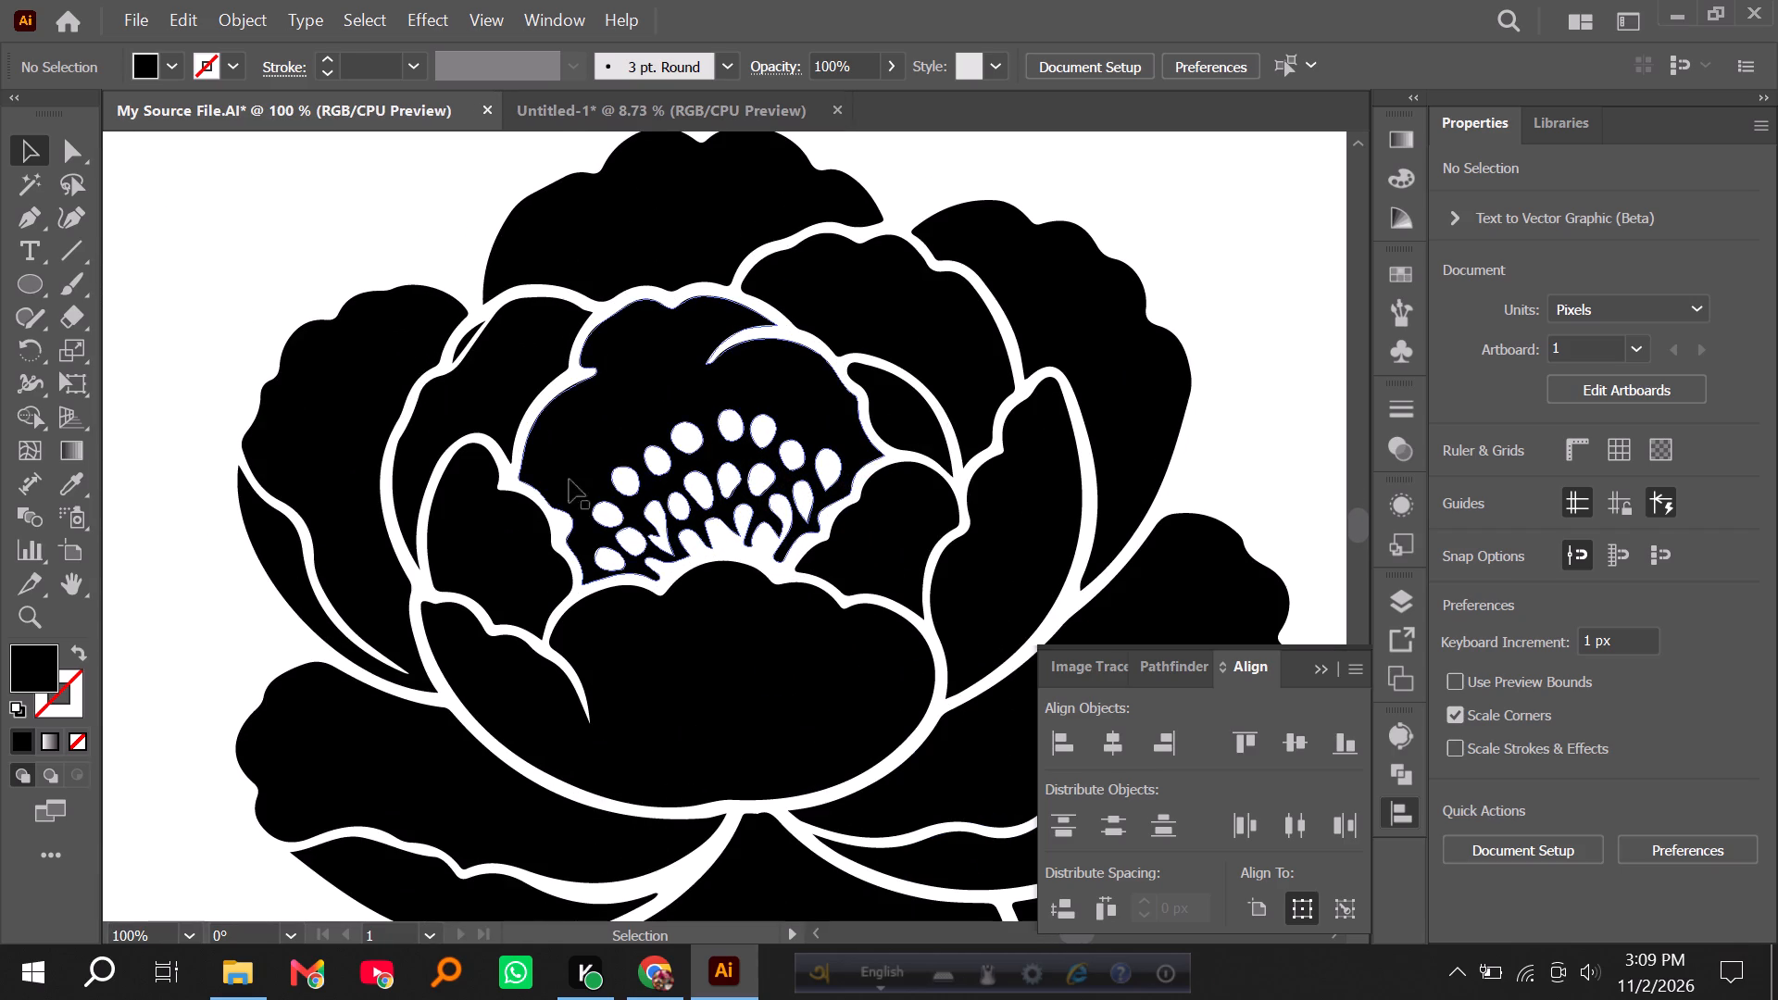
pyautogui.click(558, 427)
pyautogui.click(29, 415)
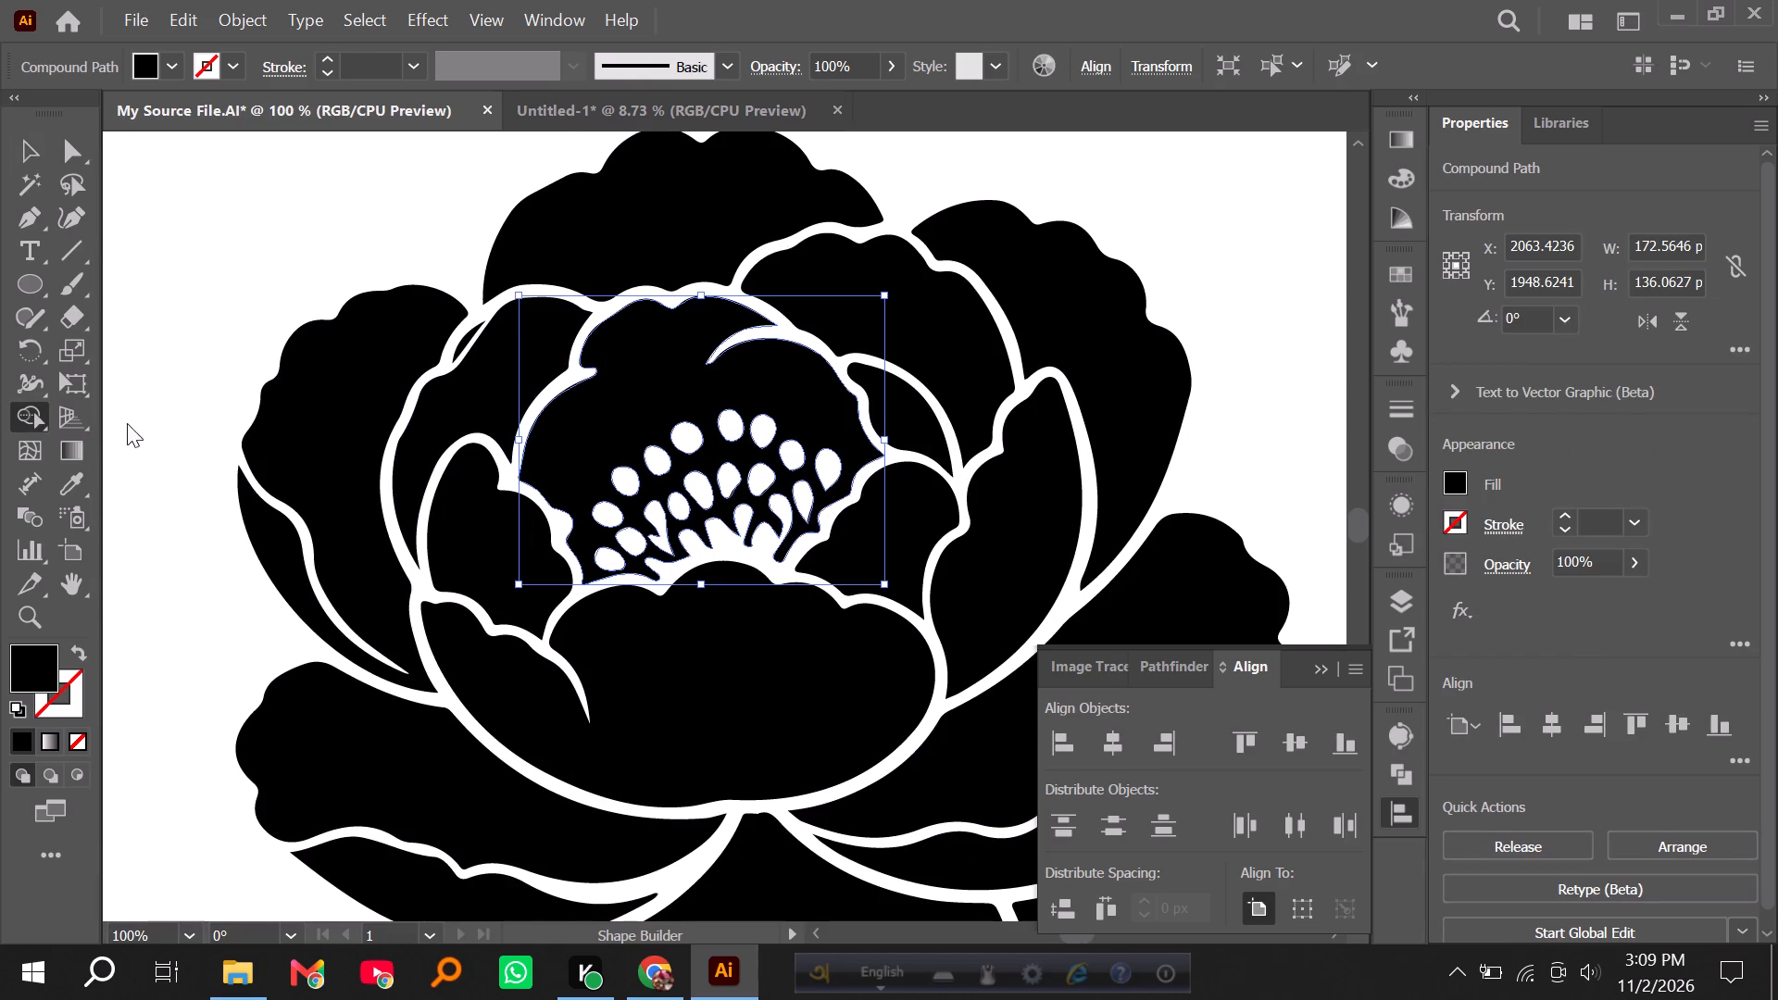
pyautogui.moveTo(593, 523); pyautogui.dragTo(779, 461)
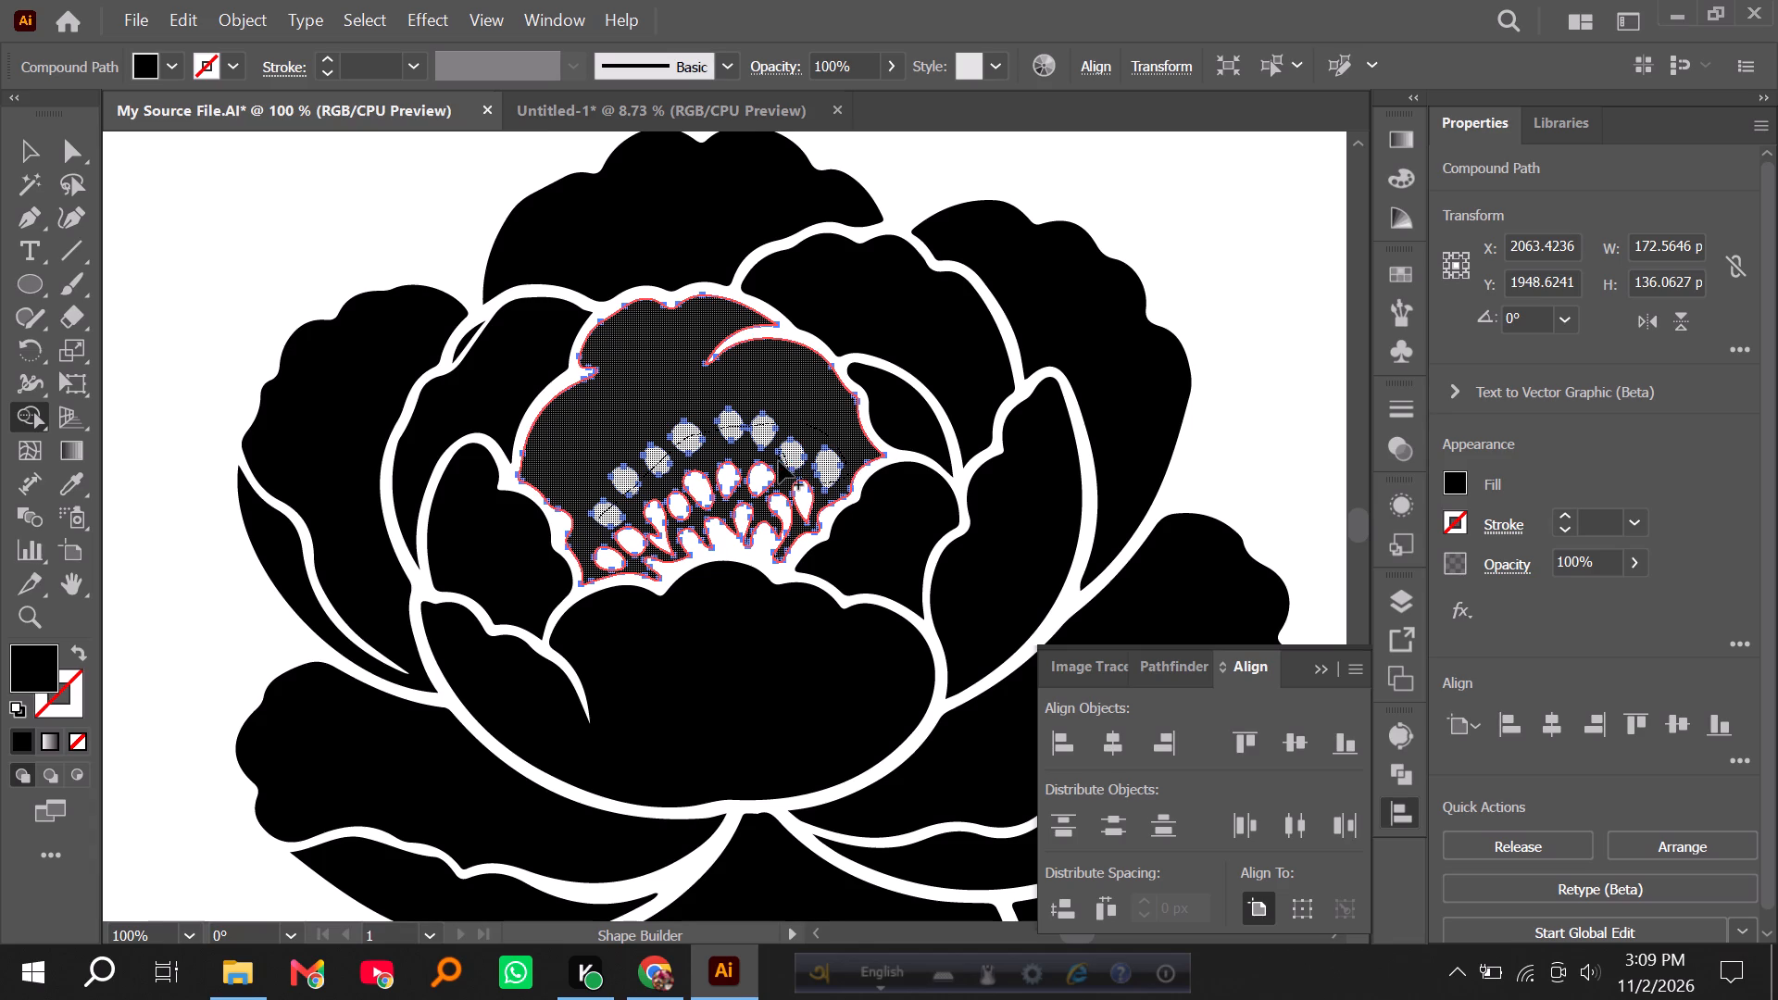
pyautogui.moveTo(779, 461); pyautogui.dragTo(745, 481)
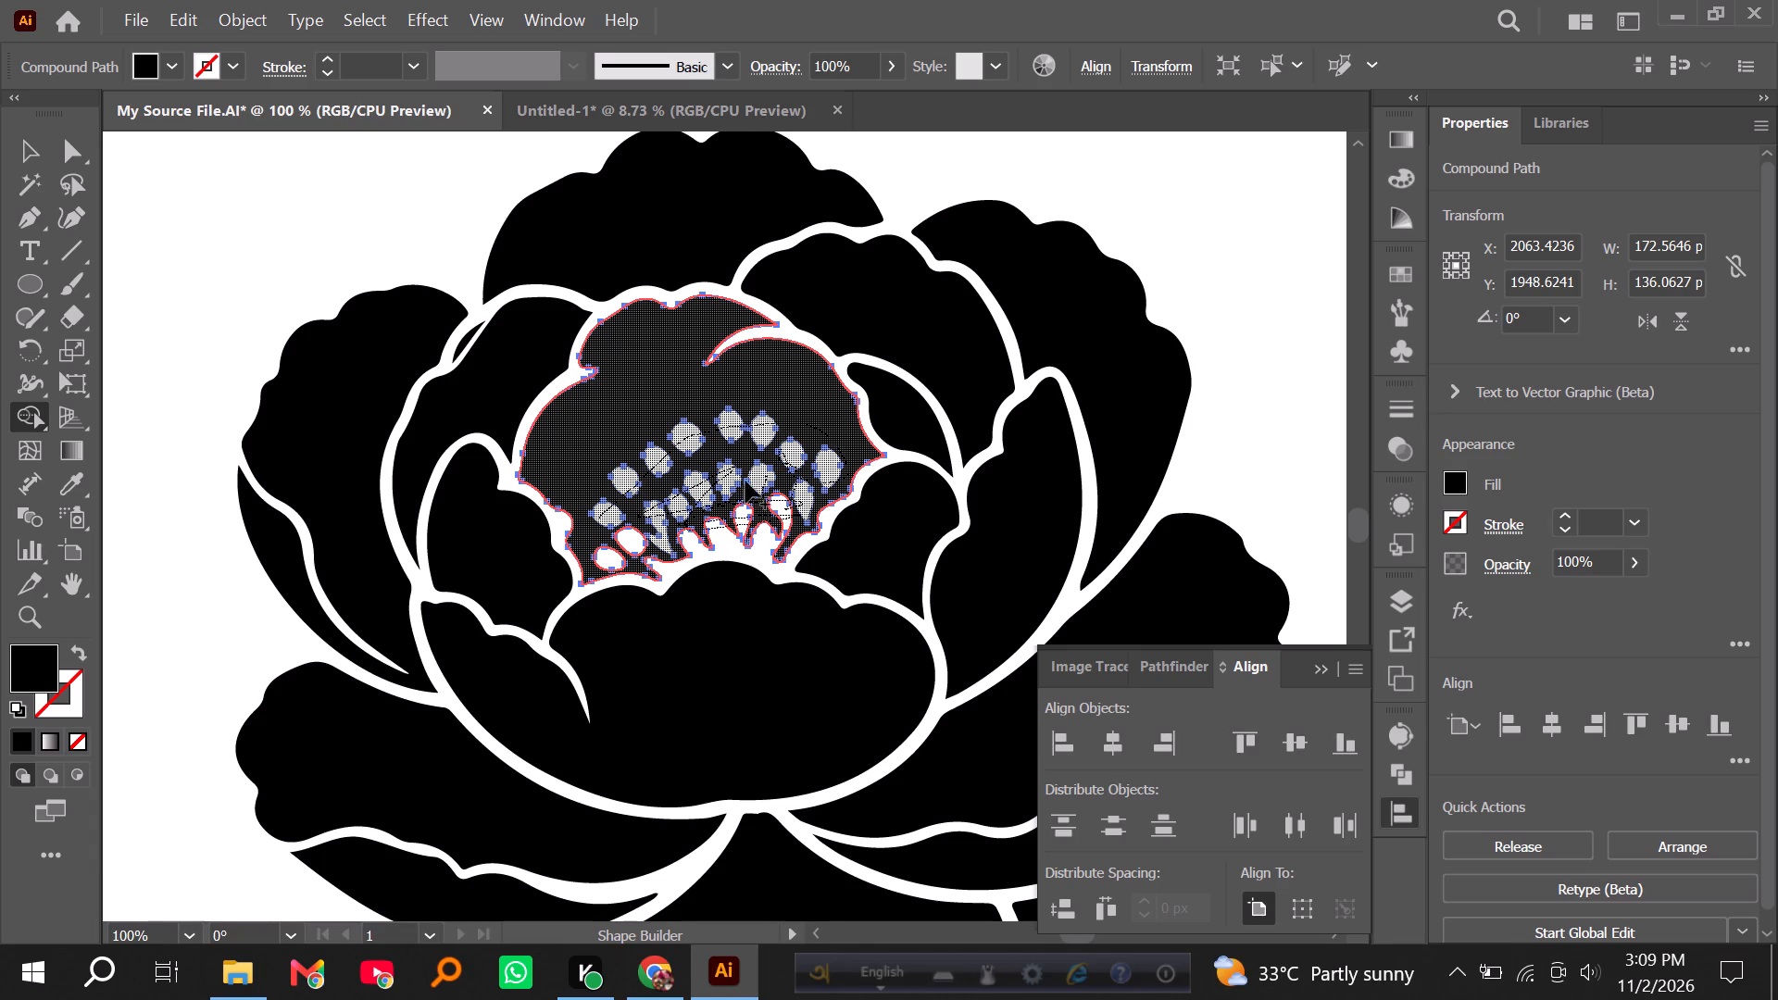
pyautogui.moveTo(745, 481); pyautogui.dragTo(614, 559)
pyautogui.moveTo(718, 515); pyautogui.dragTo(778, 508)
pyautogui.click(31, 158)
pyautogui.click(171, 206)
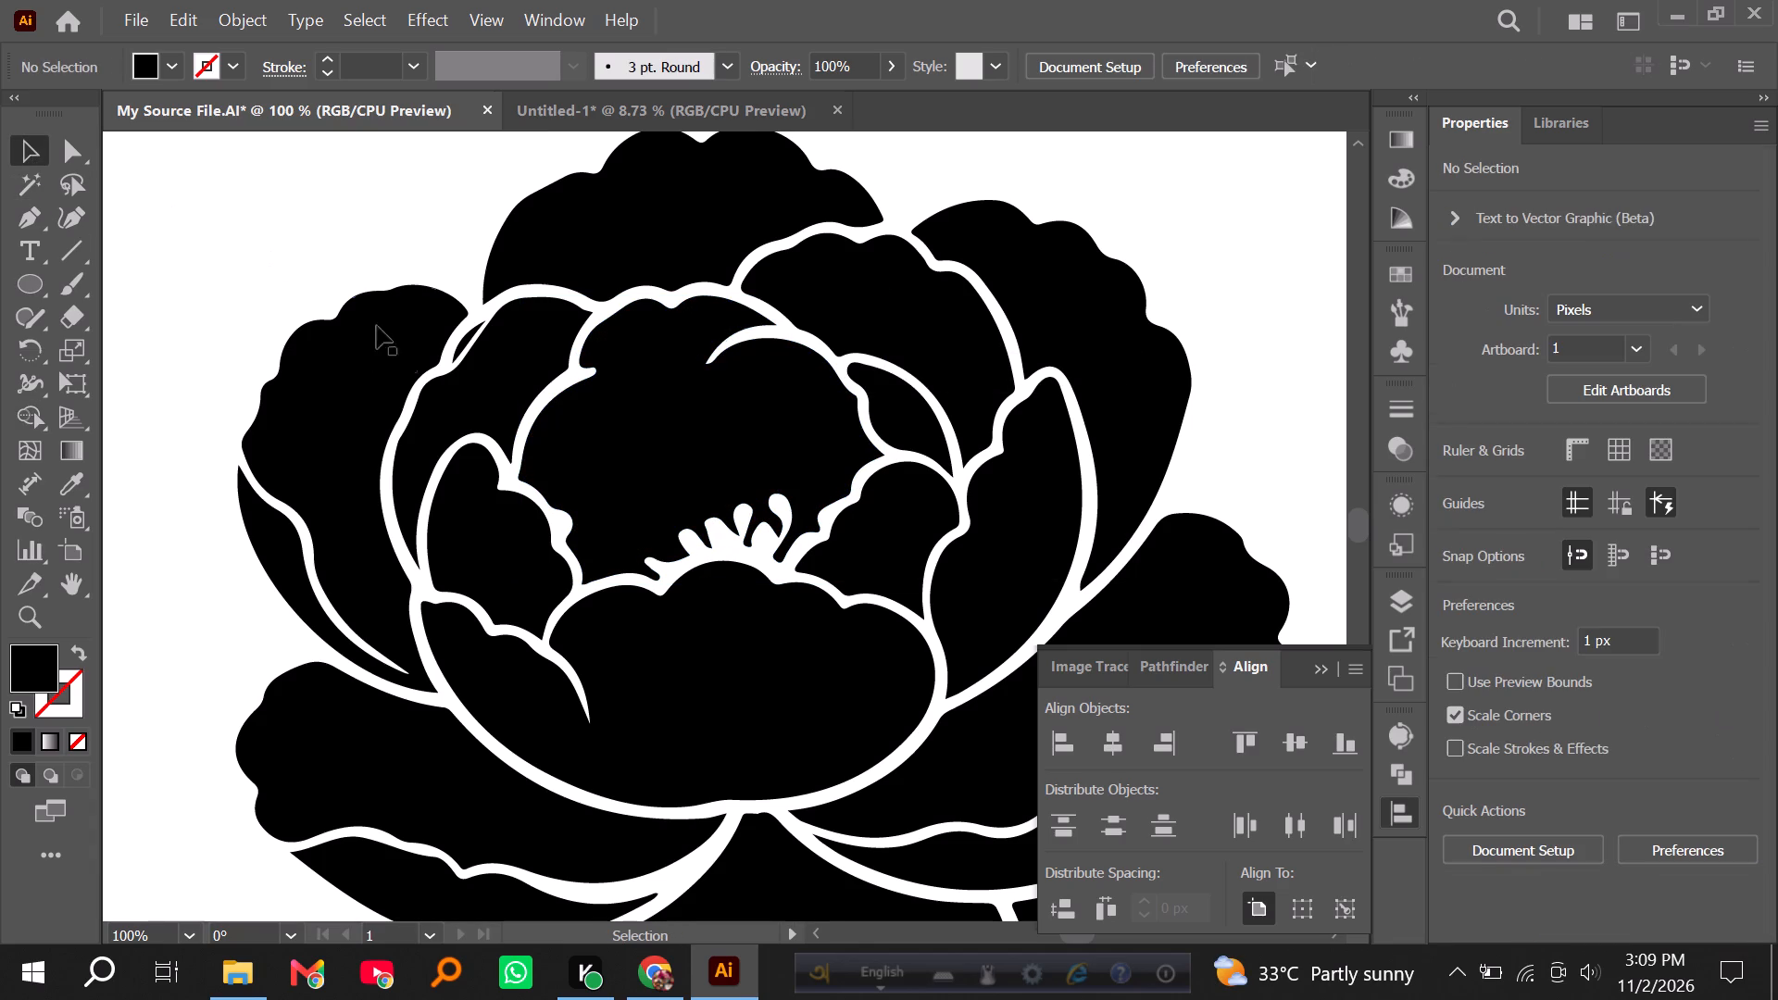
# Delete the anchor points forming the thin black slivers around the tall middle stamen remnant at the base of the peony's centre petal.
pyautogui.keyDown('alt'); pyautogui.scroll(-2, 551, 390); pyautogui.keyUp('alt')
pyautogui.keyDown('alt'); pyautogui.scroll(-2, 657, 450); pyautogui.keyUp('alt')
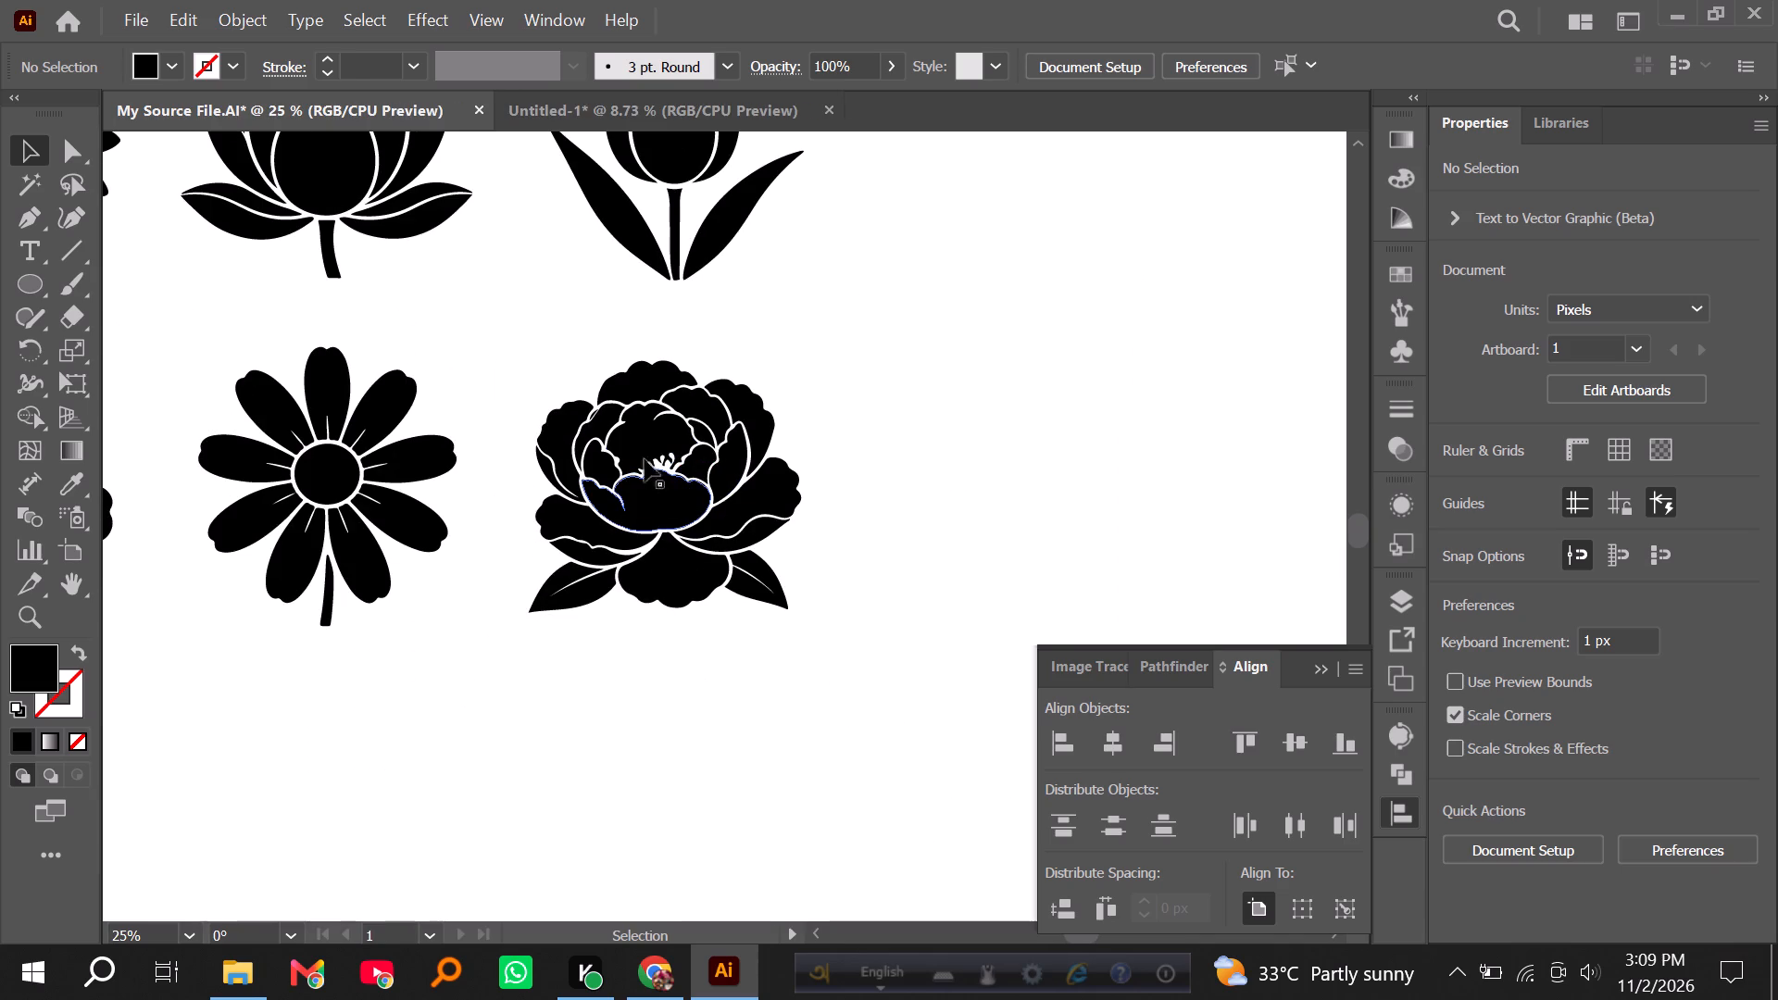
pyautogui.keyDown('alt'); pyautogui.scroll(6, 665, 475); pyautogui.keyUp('alt')
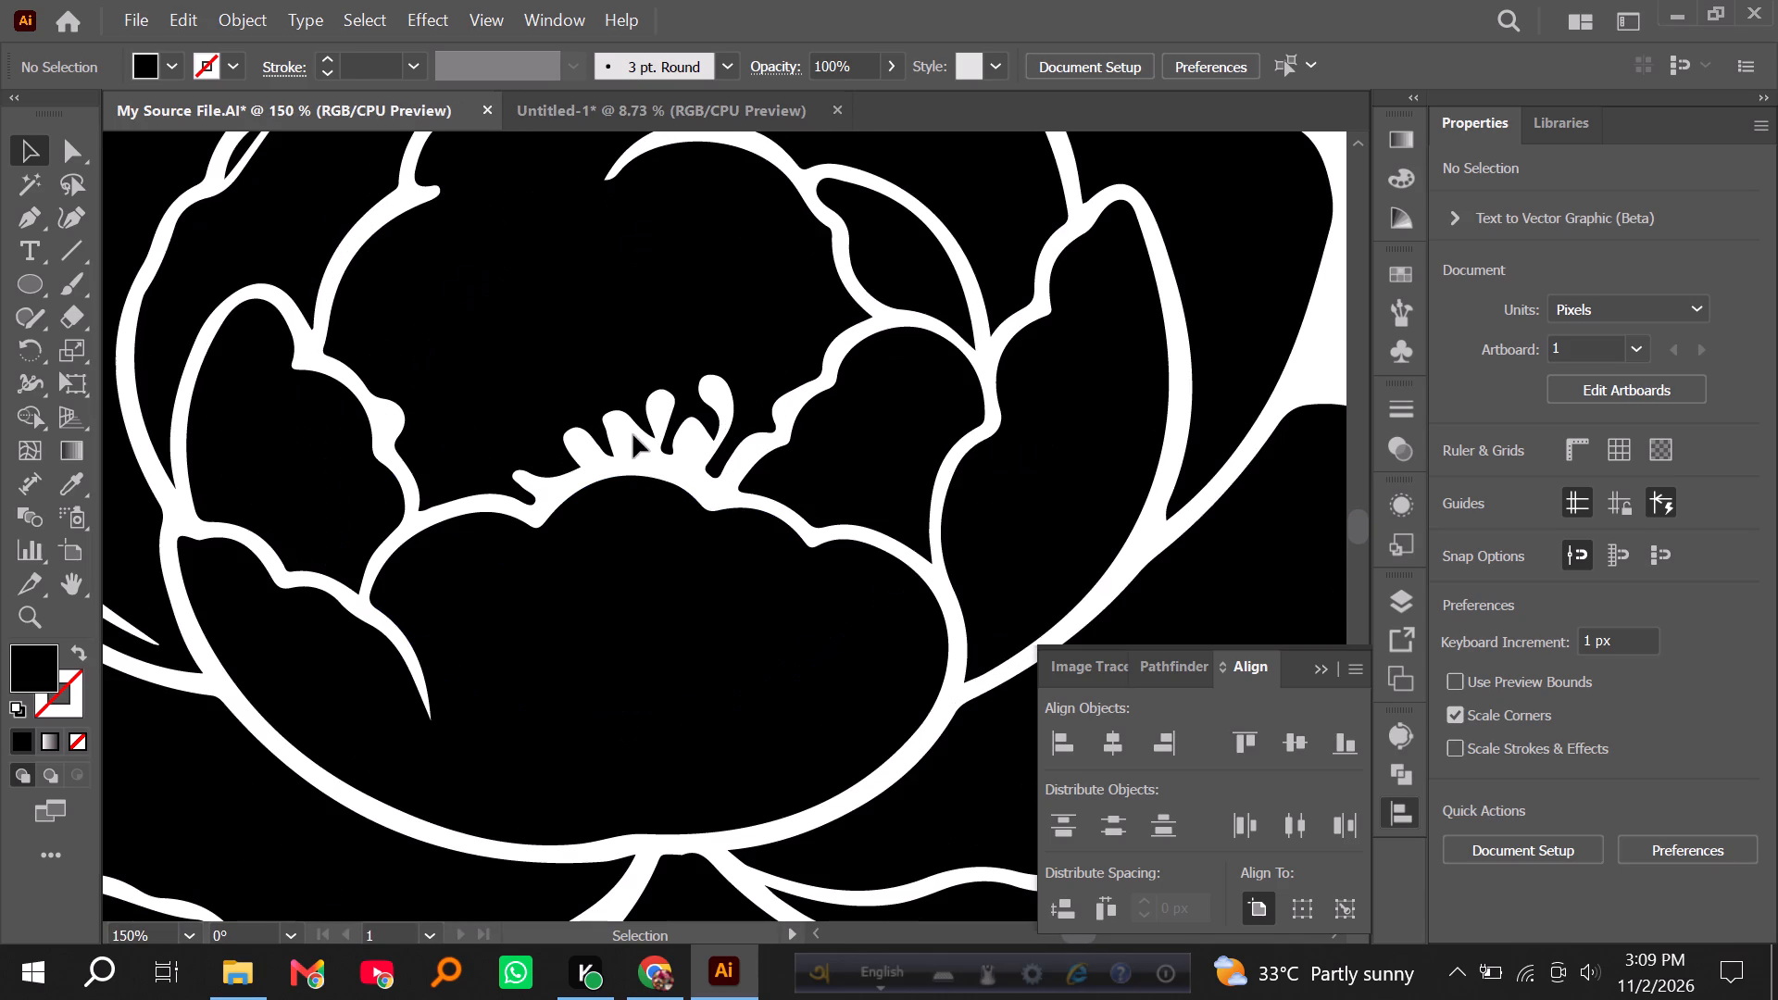
pyautogui.click(628, 412)
pyautogui.rightClick(30, 224)
pyautogui.click(148, 285)
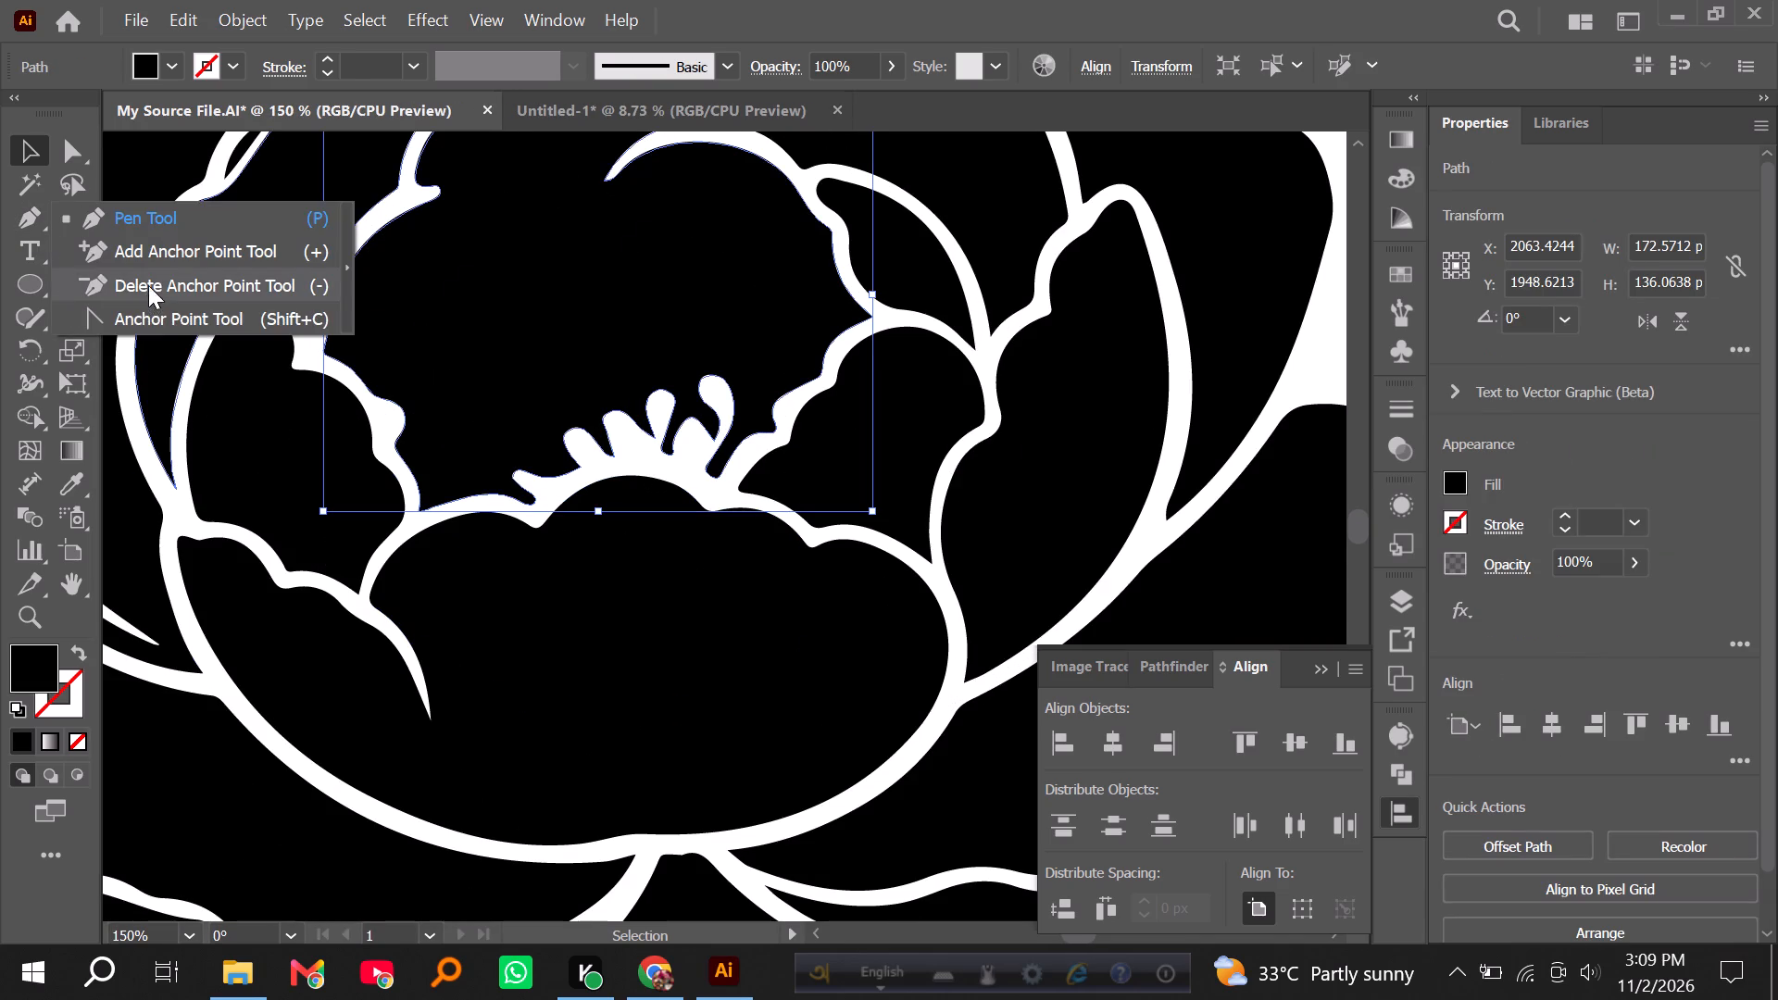
pyautogui.click(653, 437)
pyautogui.click(659, 444)
pyautogui.tripleClick(666, 447)
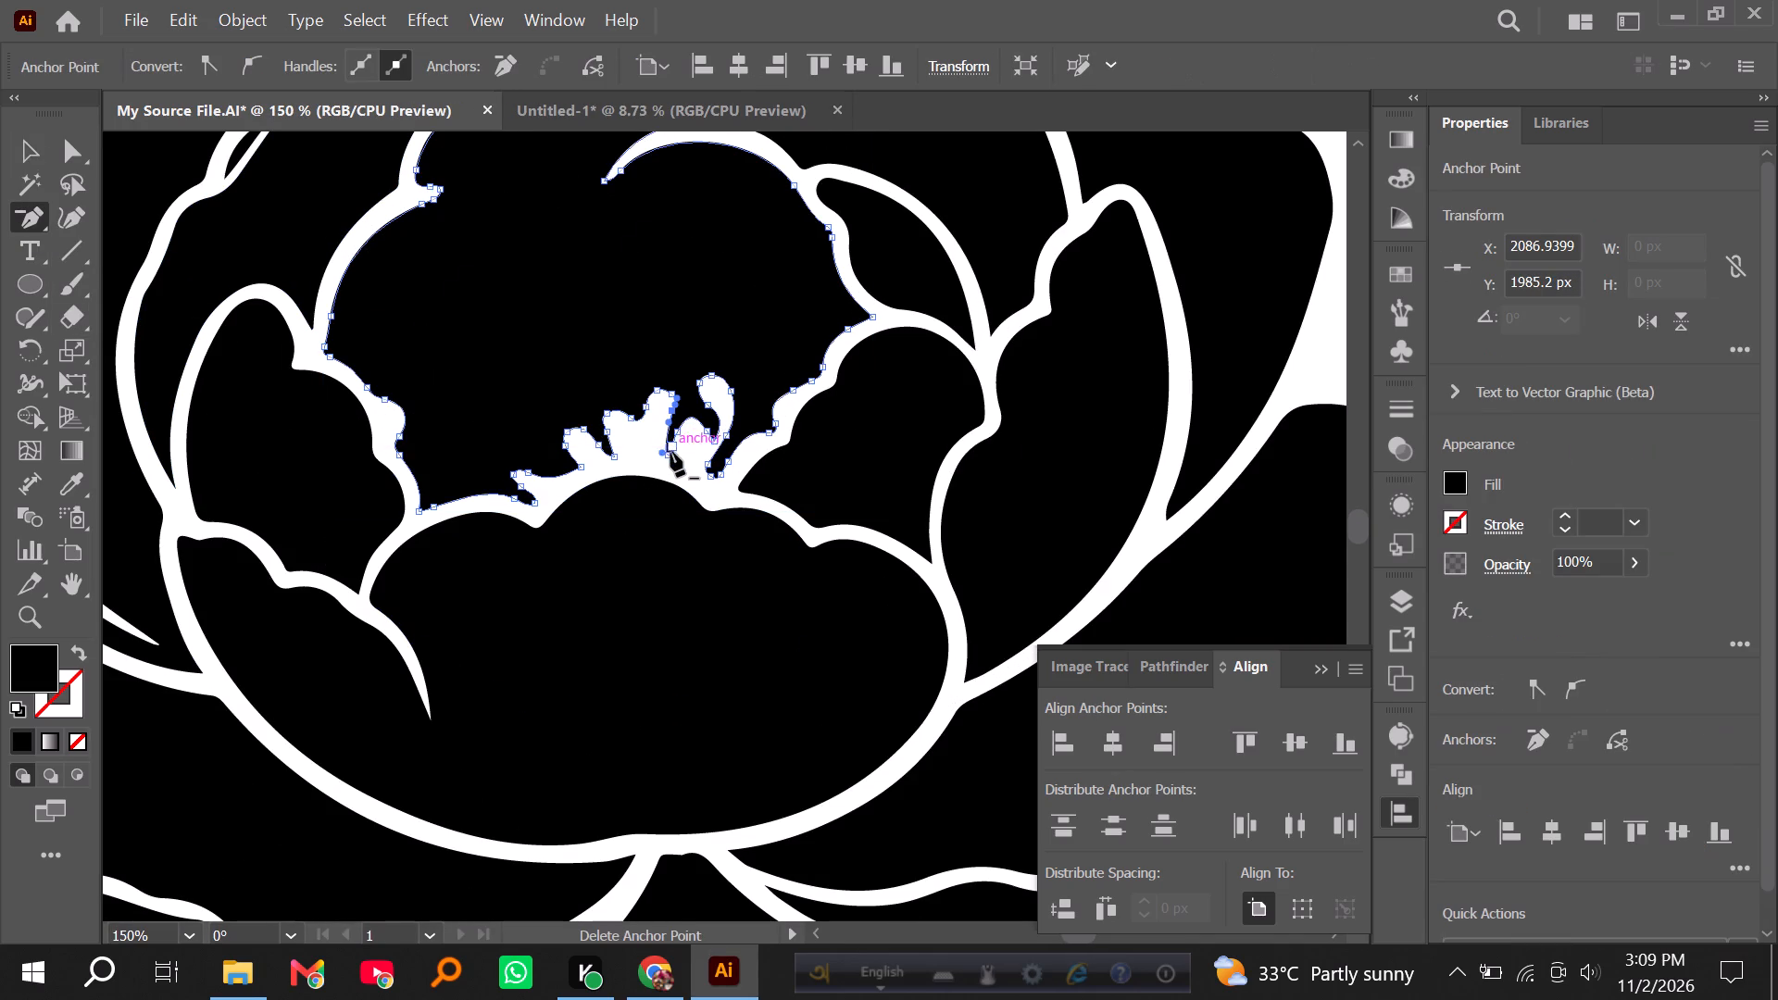
pyautogui.doubleClick(675, 432)
pyautogui.click(662, 411)
pyautogui.click(674, 403)
pyautogui.click(669, 396)
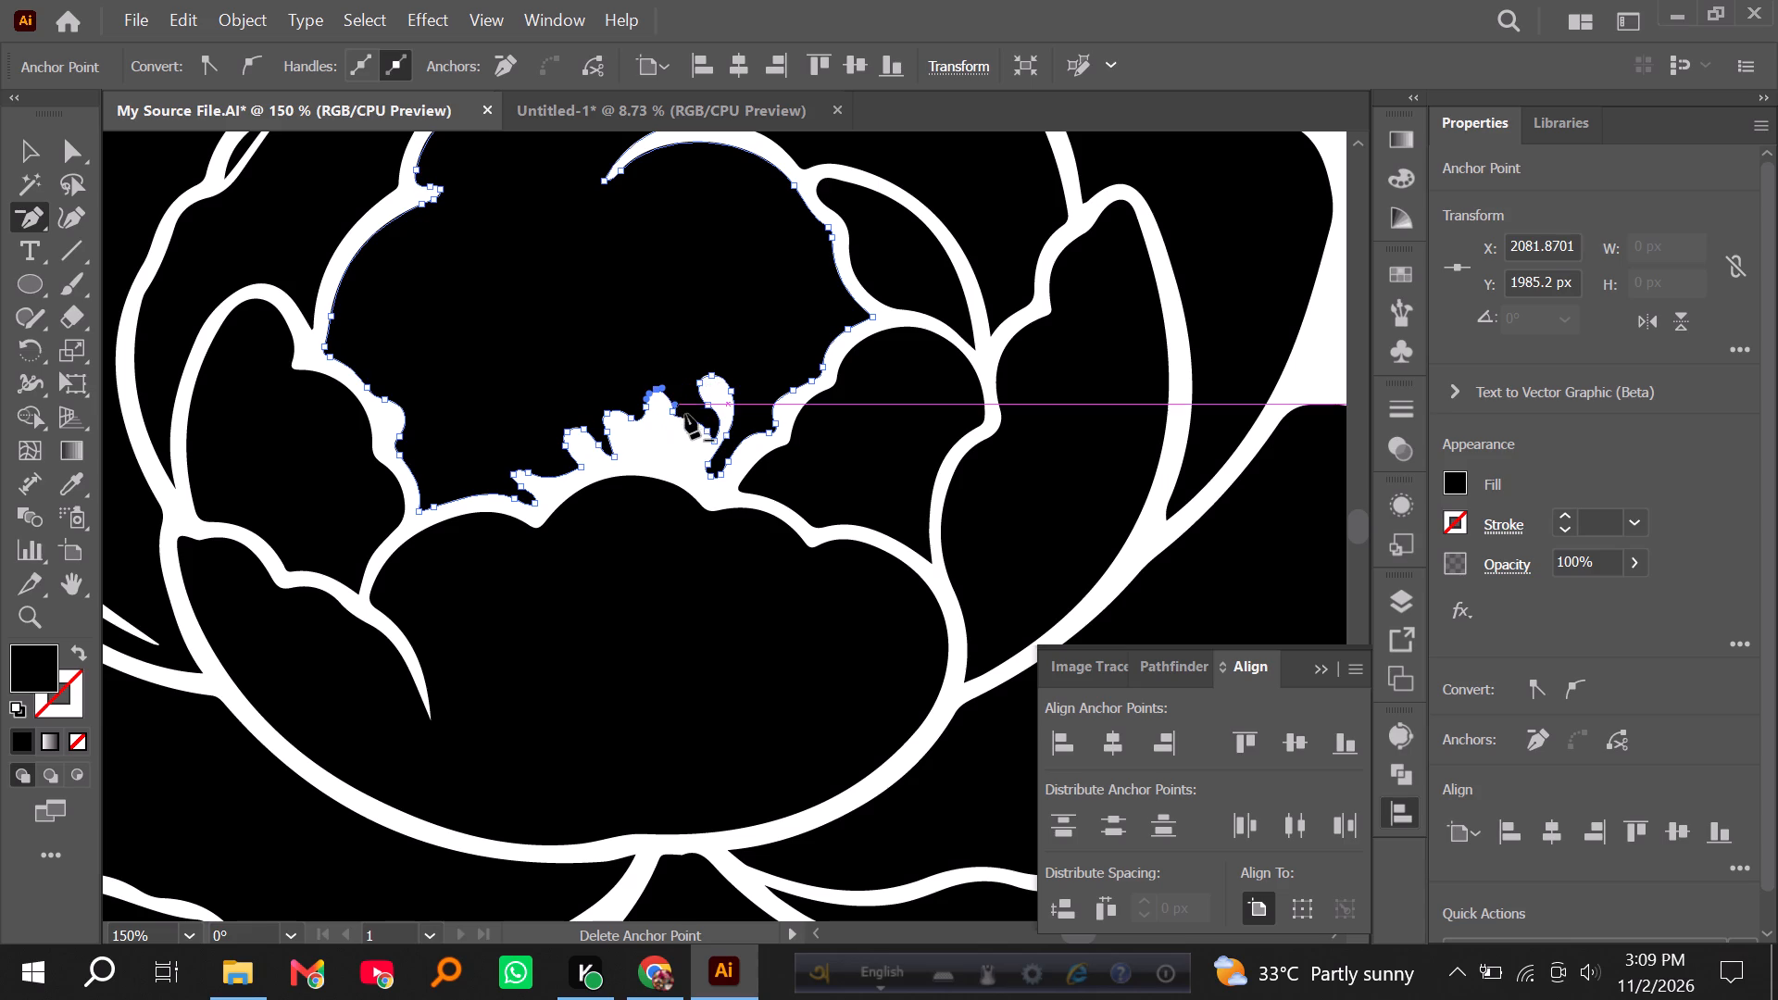
# Delete the anchor points at the tips and notches of the middle stamen remnants to simplify the petal's lower edge.
pyautogui.click(706, 432)
pyautogui.click(706, 406)
pyautogui.click(673, 409)
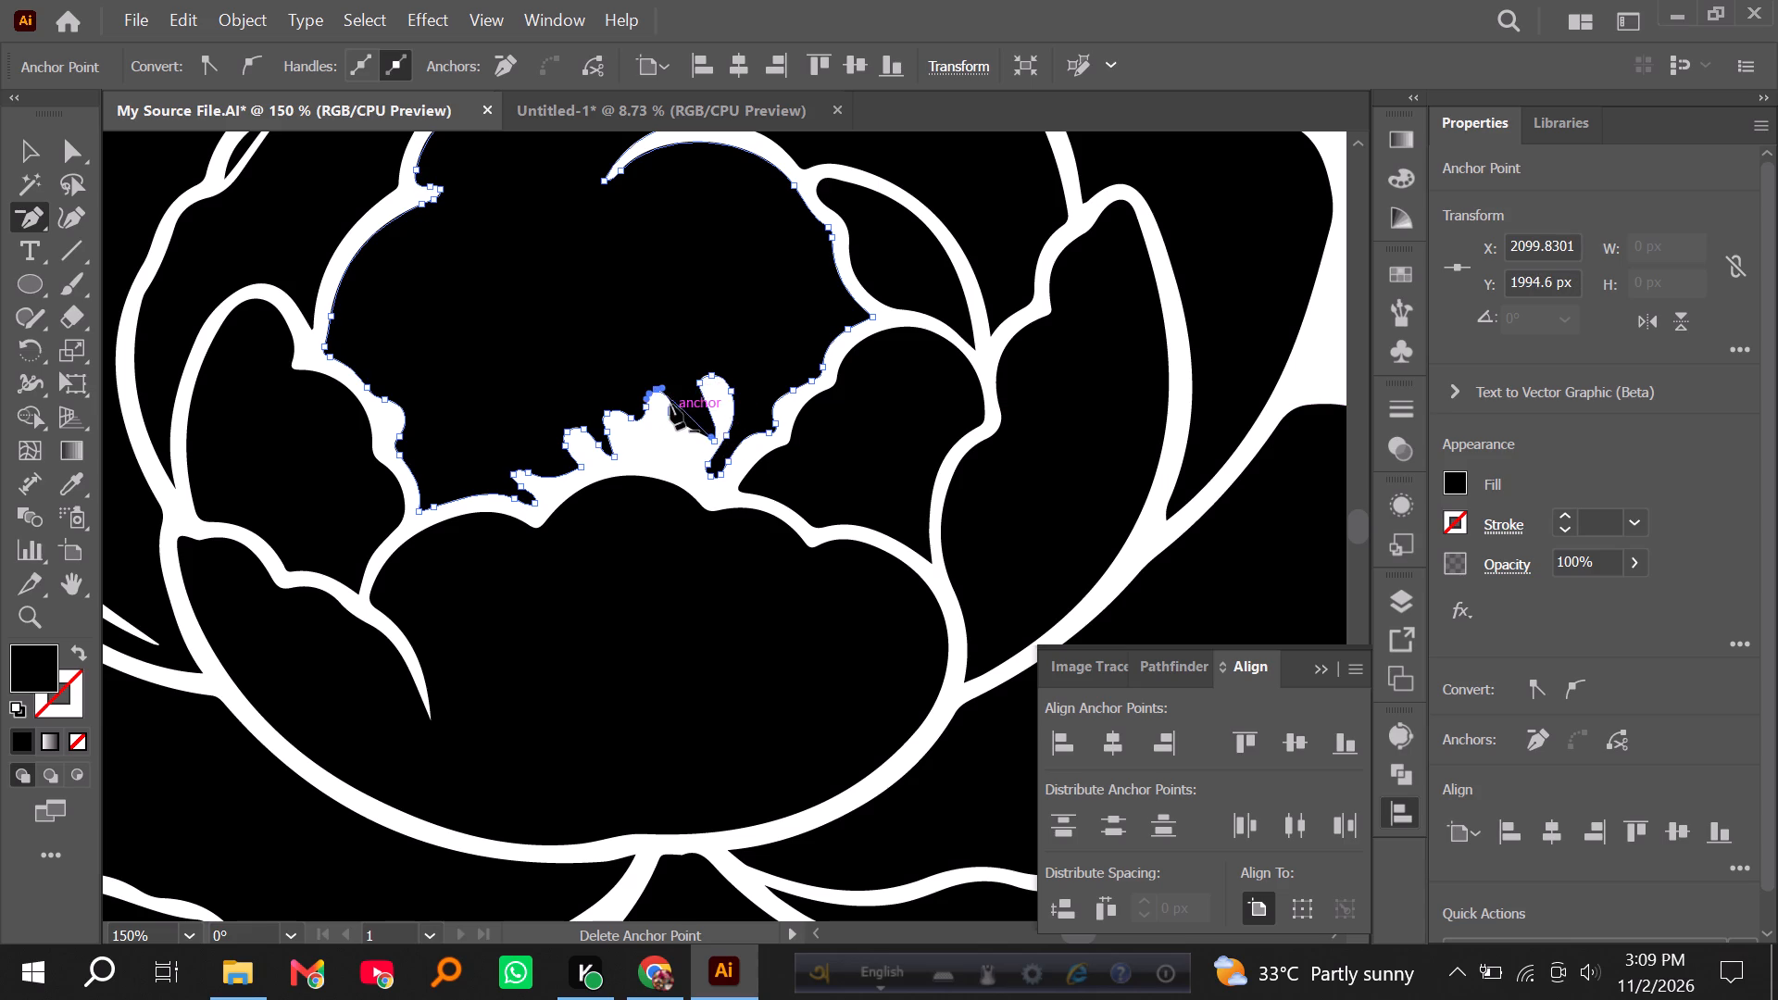
pyautogui.doubleClick(659, 393)
pyautogui.click(645, 415)
pyautogui.click(622, 418)
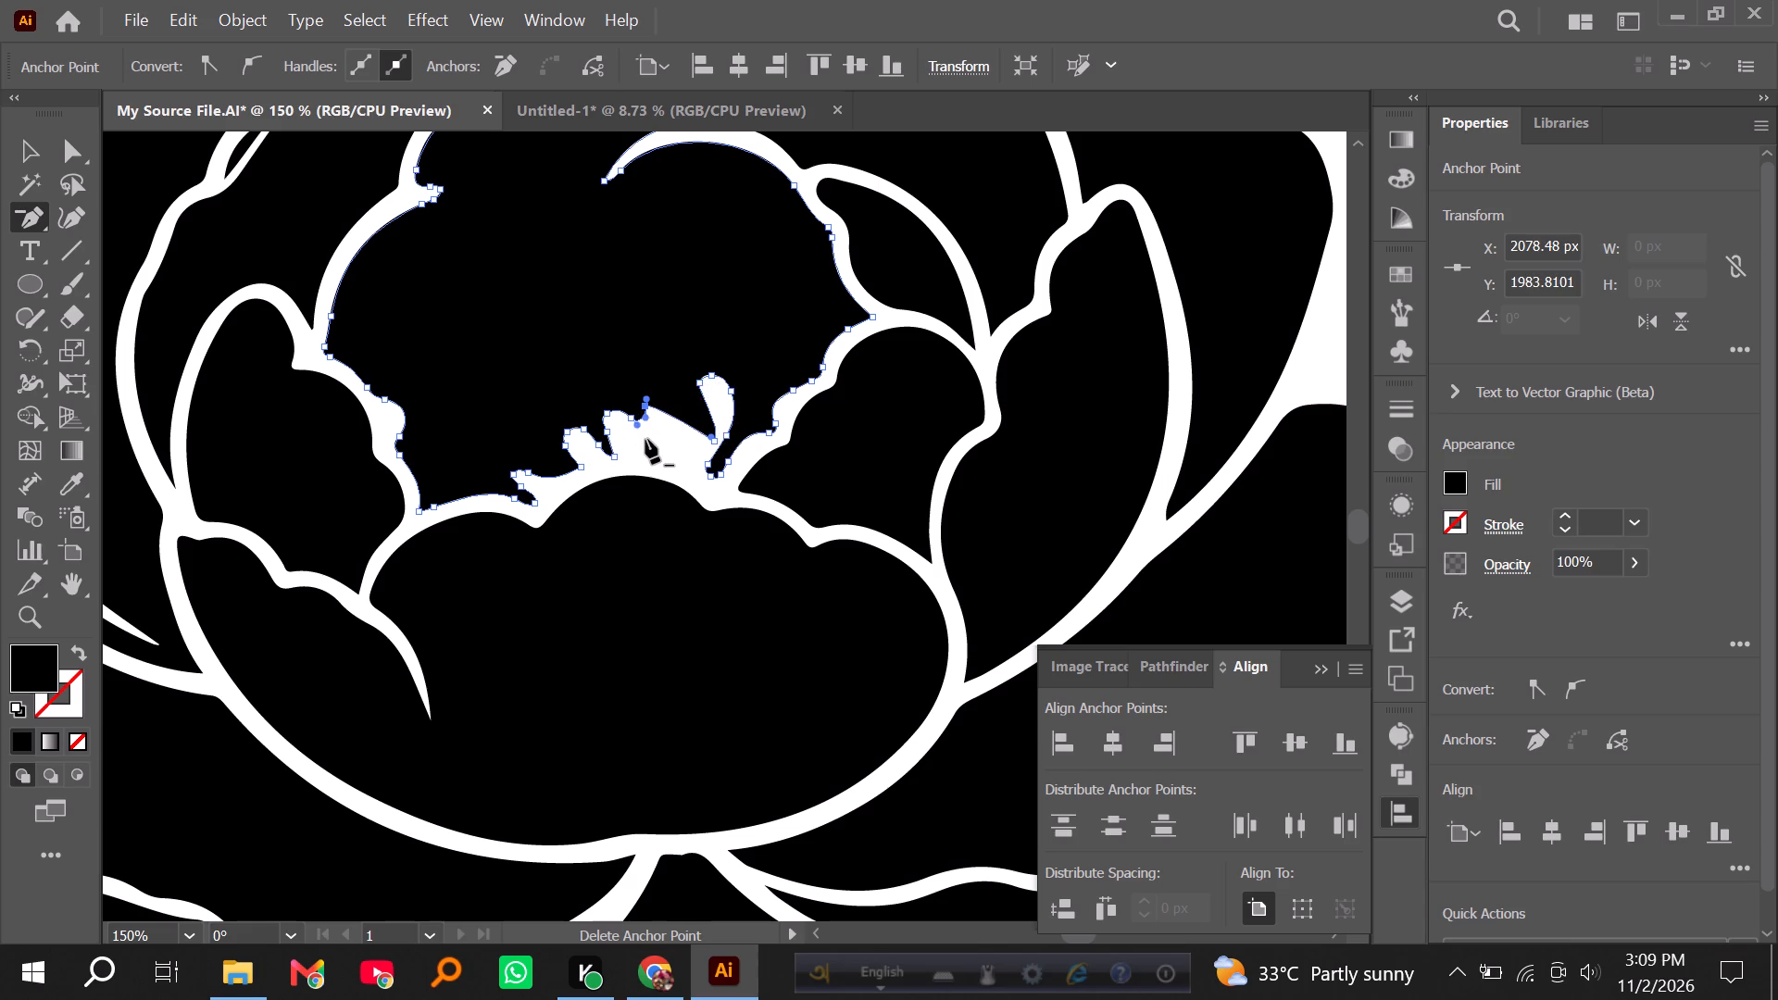
pyautogui.doubleClick(632, 424)
pyautogui.click(603, 416)
pyautogui.click(604, 414)
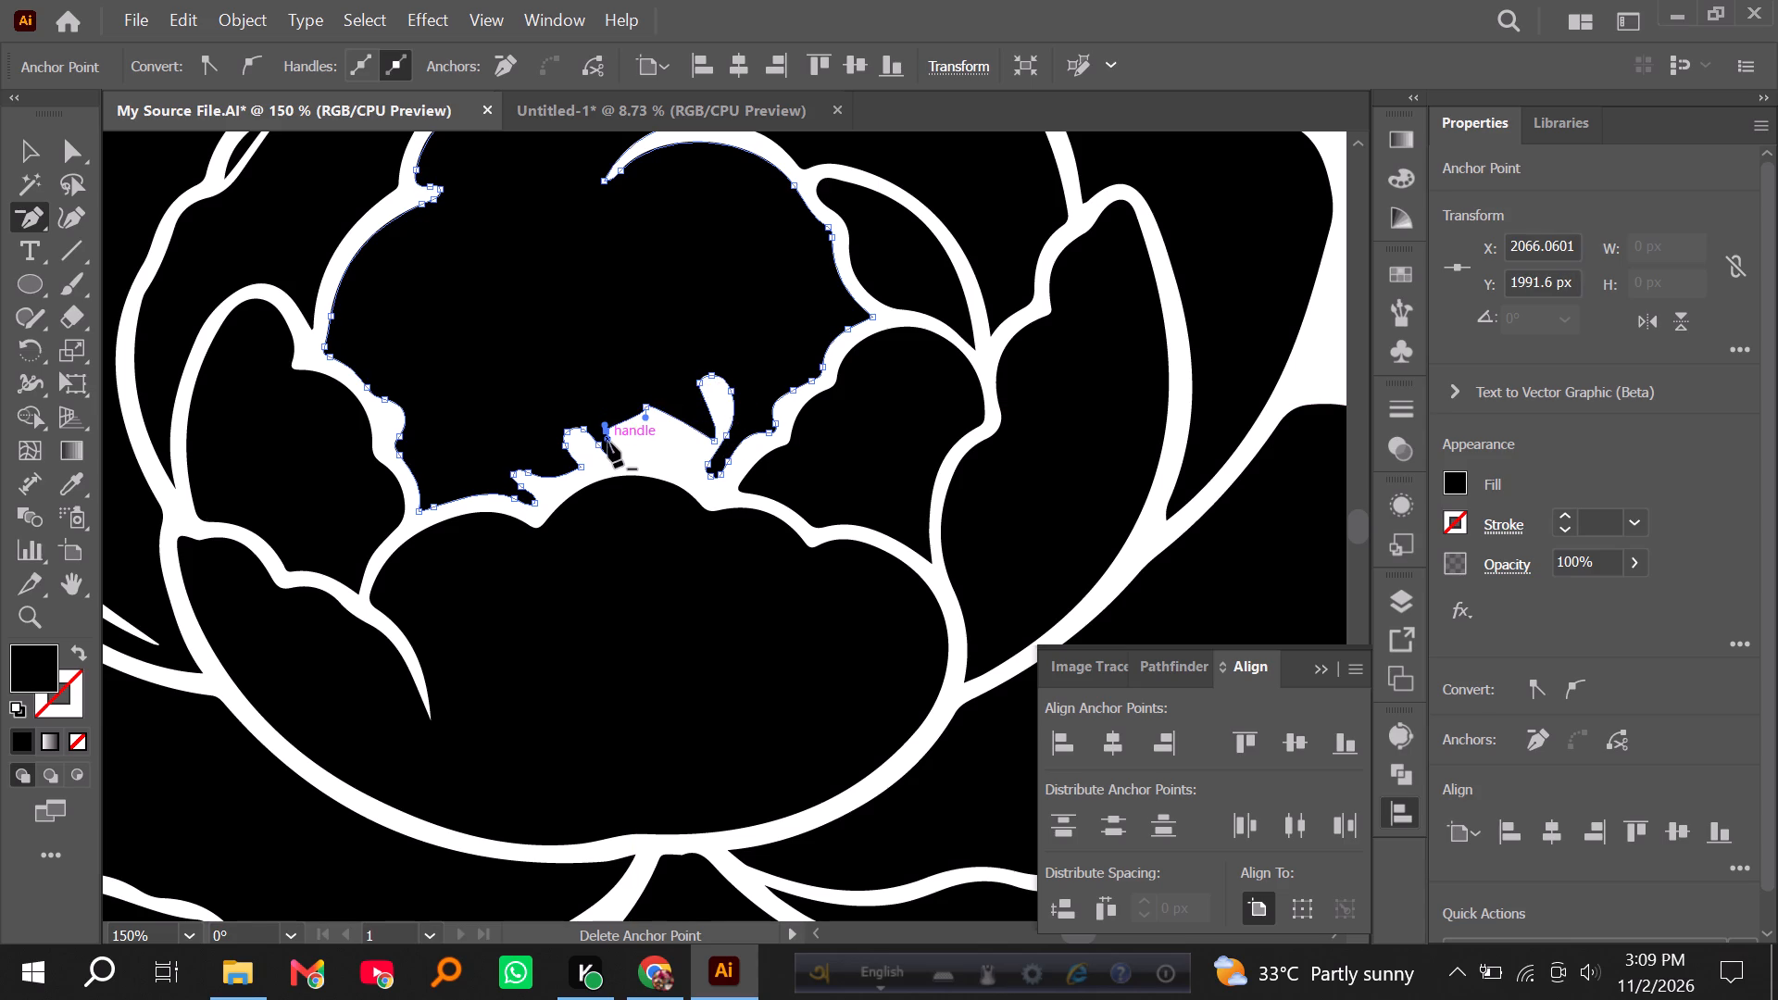
pyautogui.click(608, 443)
pyautogui.click(608, 449)
pyautogui.click(612, 455)
# Delete the anchor points of the small stamen remnant left of the middle one on the petal's lower edge.
pyautogui.click(601, 446)
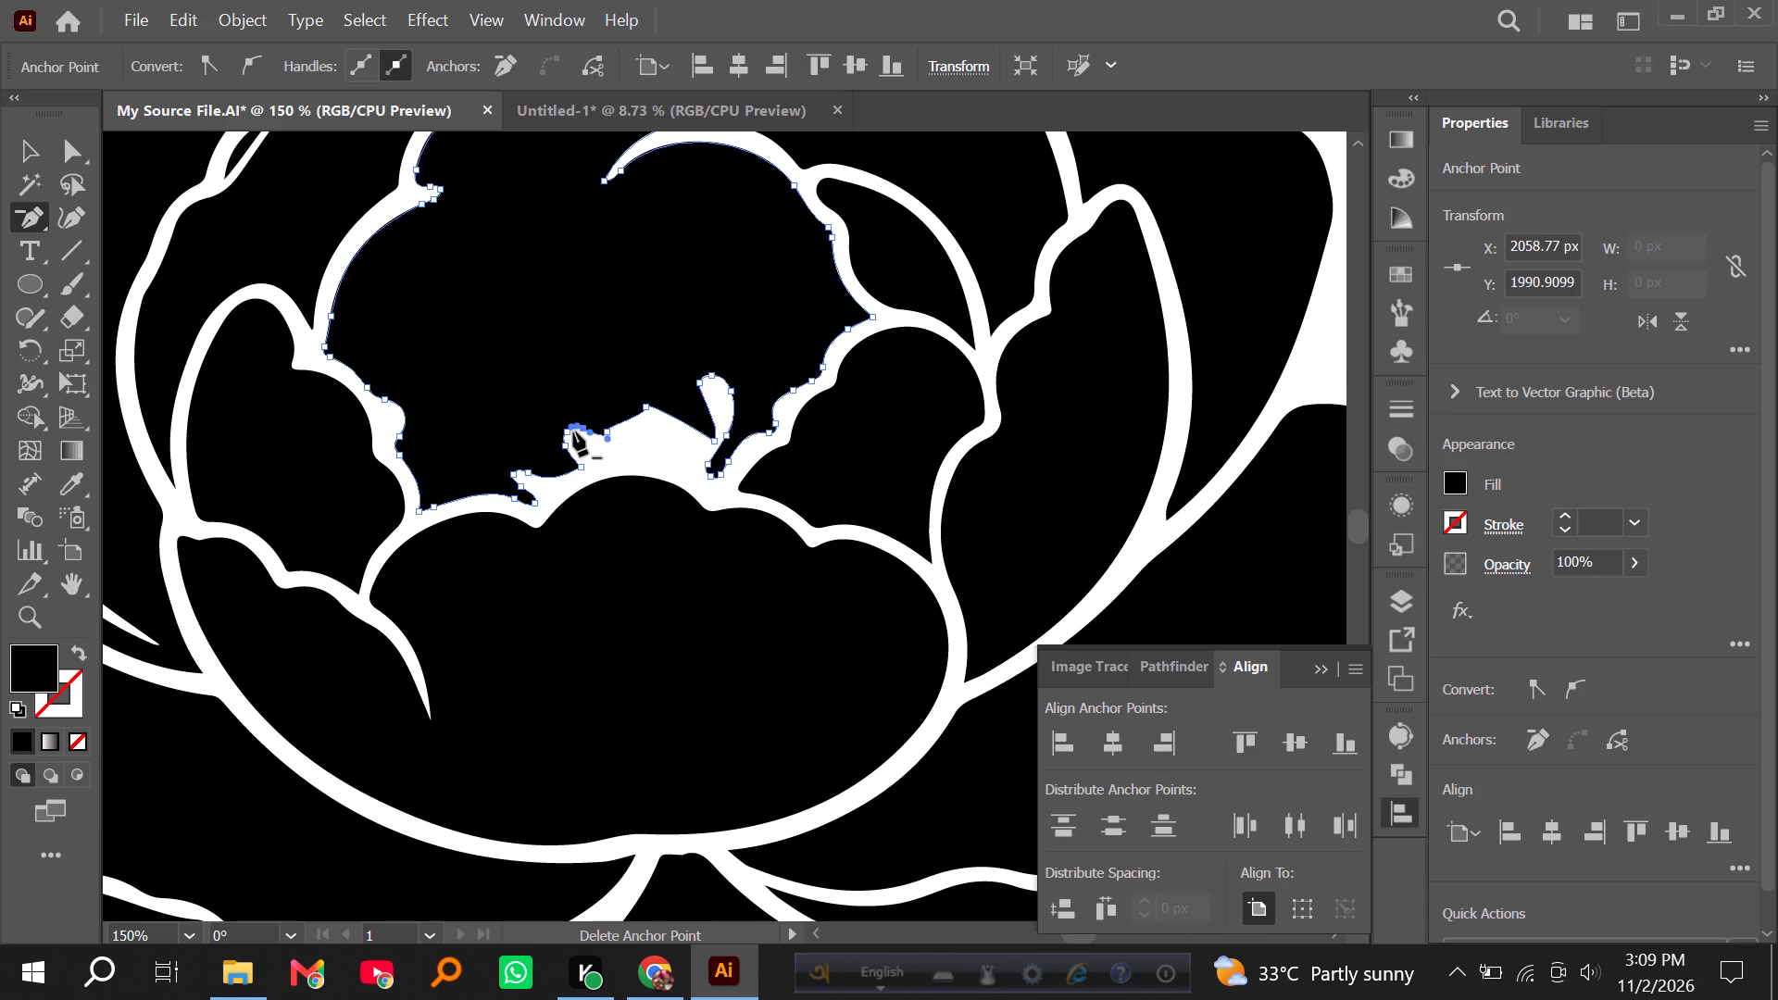
pyautogui.click(573, 430)
pyautogui.click(567, 429)
pyautogui.click(570, 445)
pyautogui.click(567, 447)
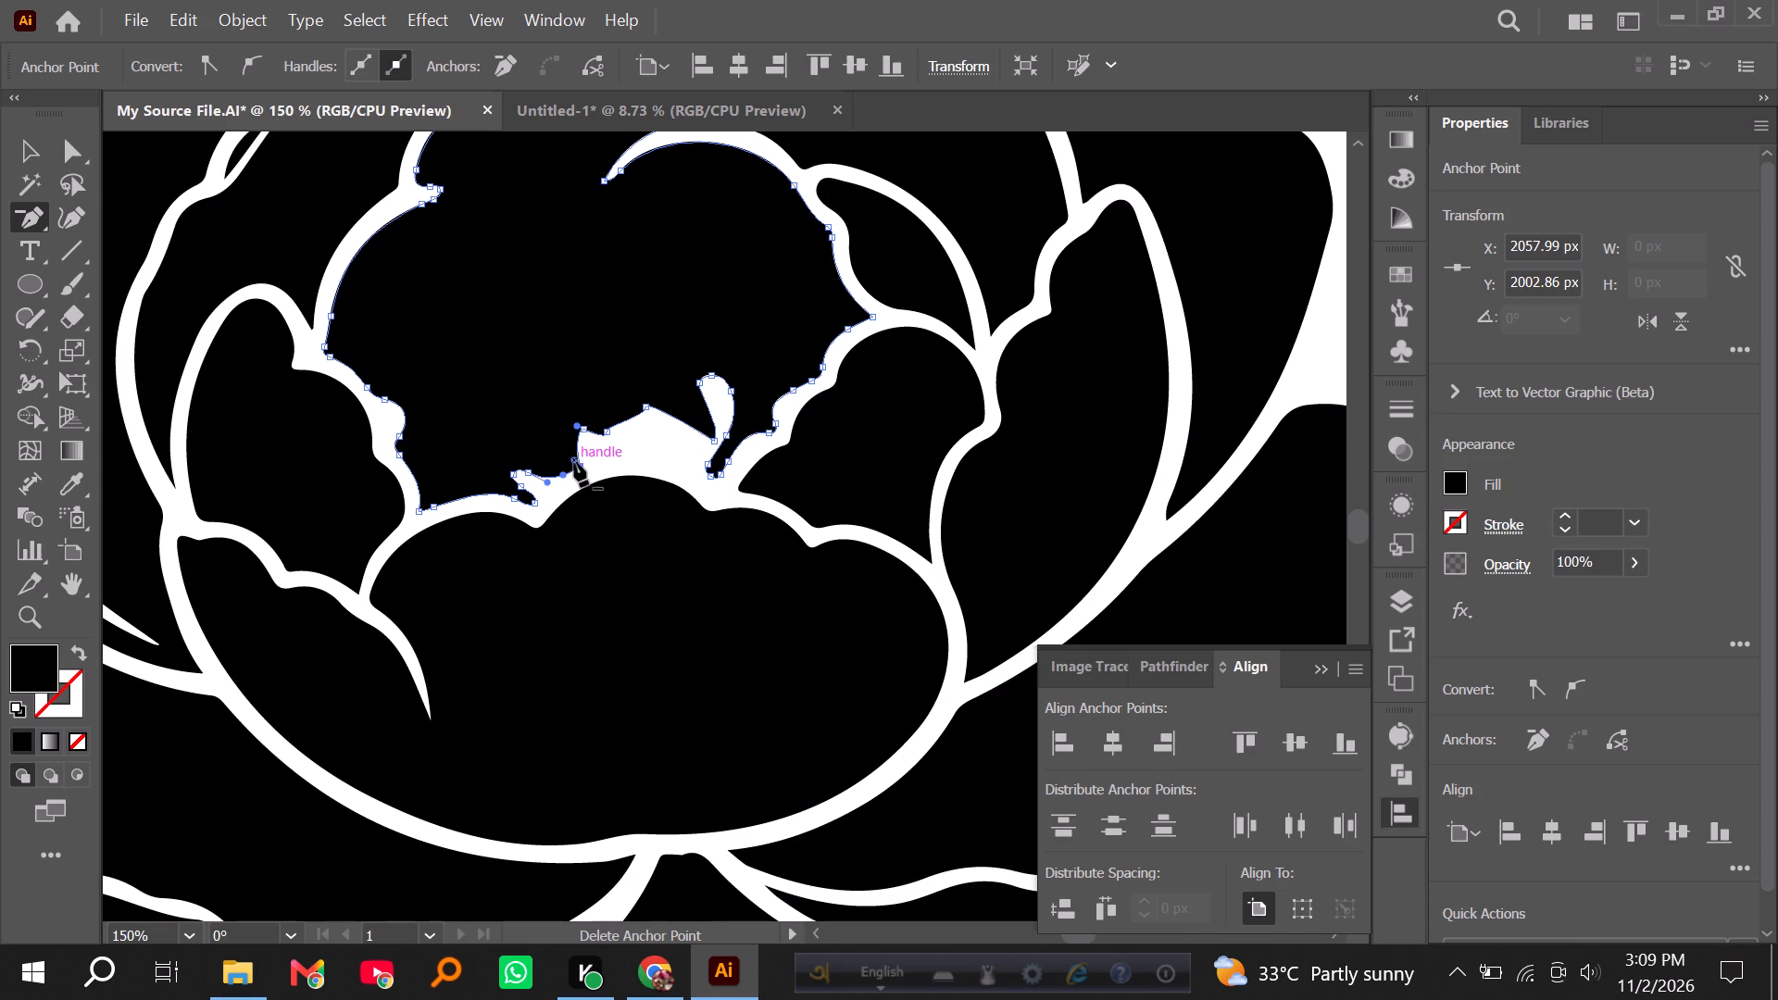
pyautogui.click(582, 463)
pyautogui.click(583, 431)
pyautogui.click(609, 431)
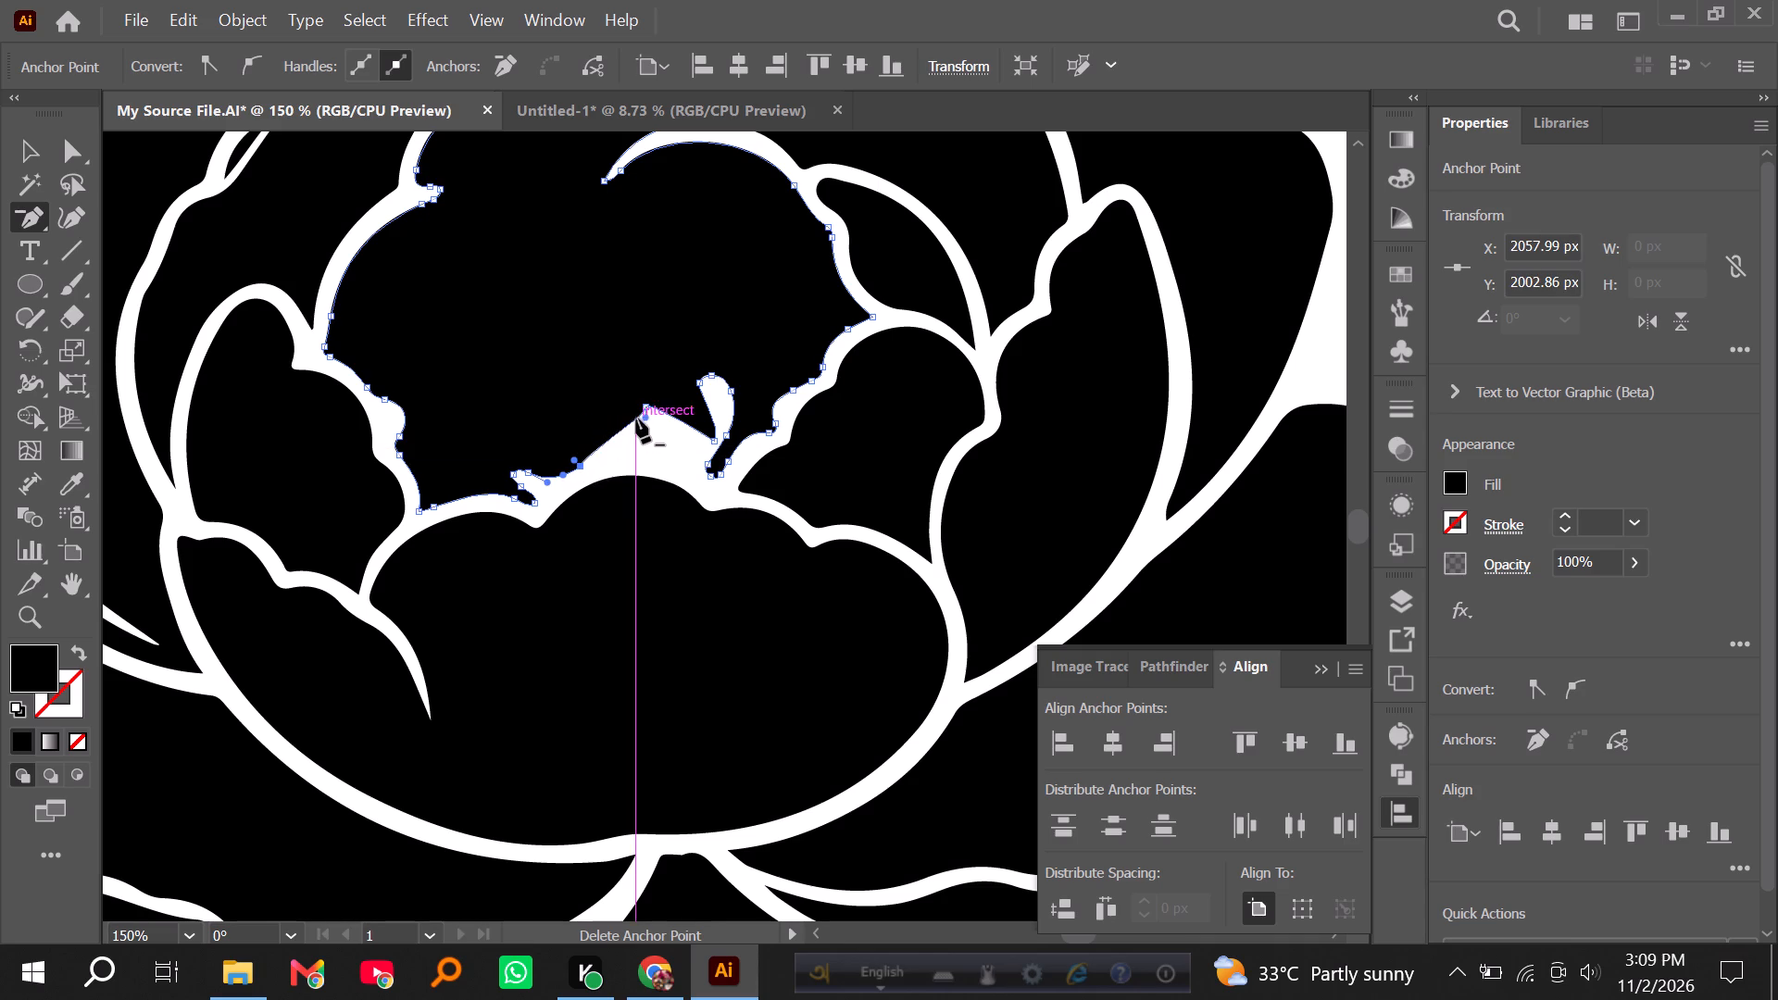
# Delete the remaining middle peak and the right stamen remnant's anchor points so the petal's lower edge follows the front petal.
pyautogui.click(647, 409)
pyautogui.click(714, 439)
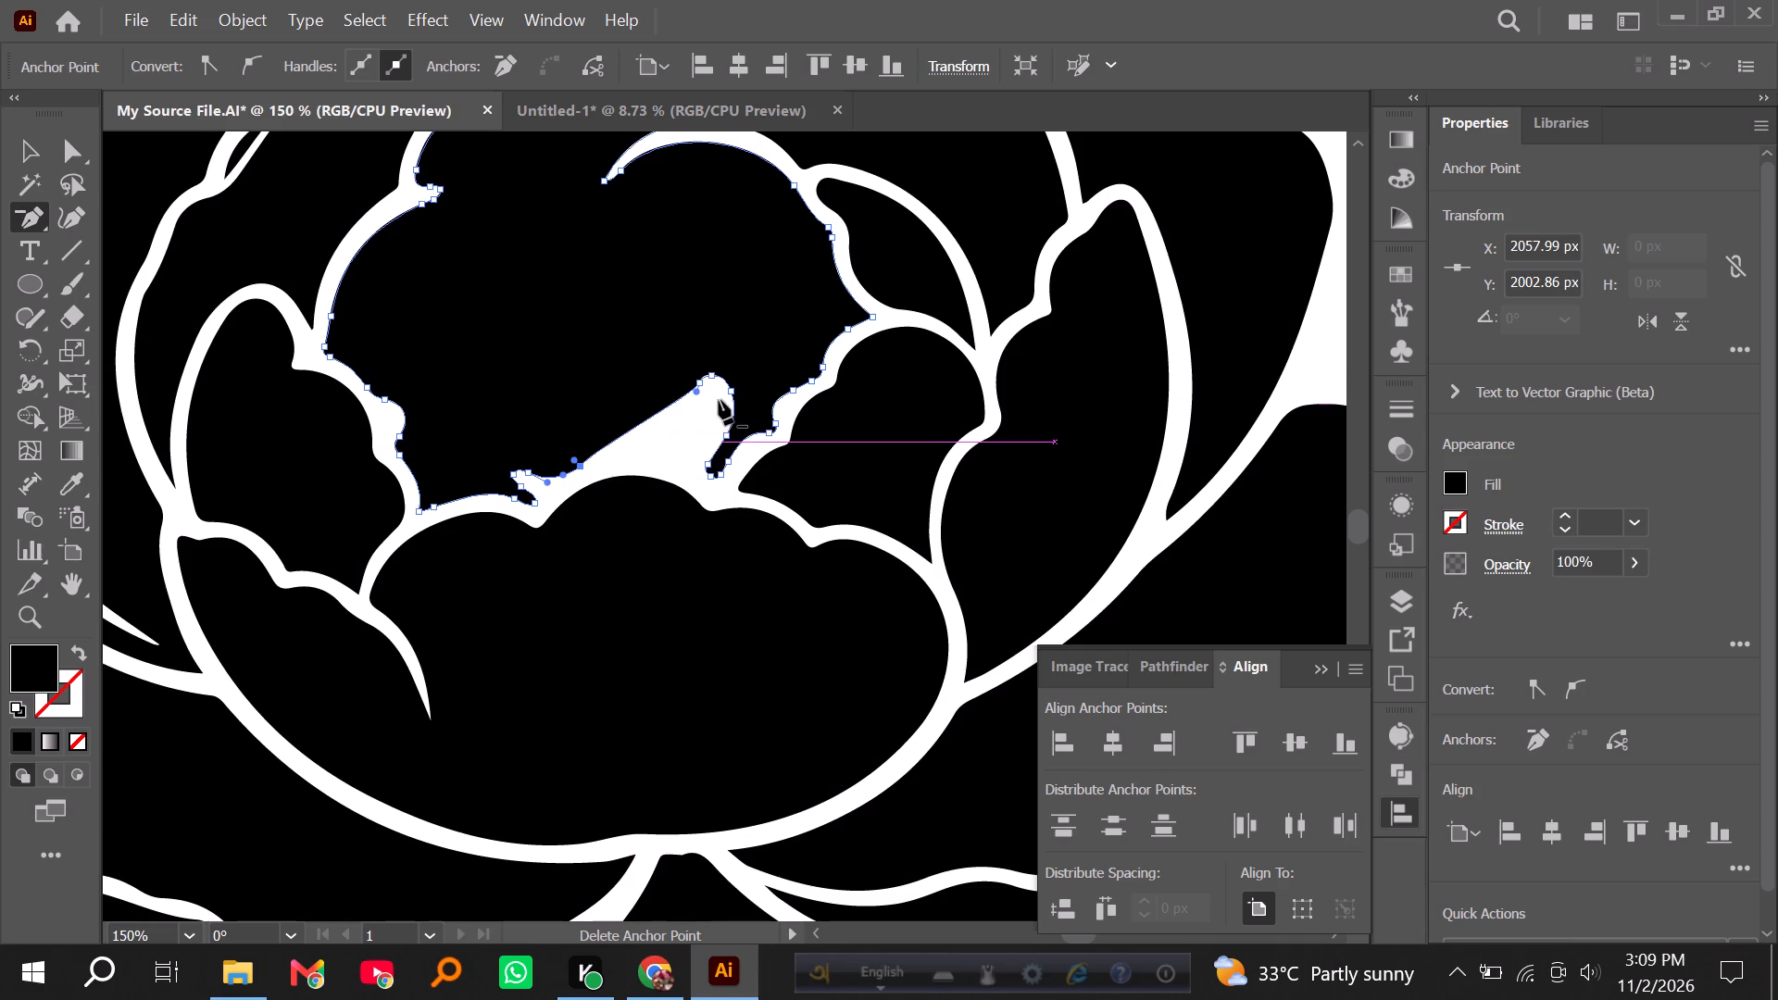
pyautogui.click(711, 376)
pyautogui.click(699, 383)
pyautogui.click(730, 392)
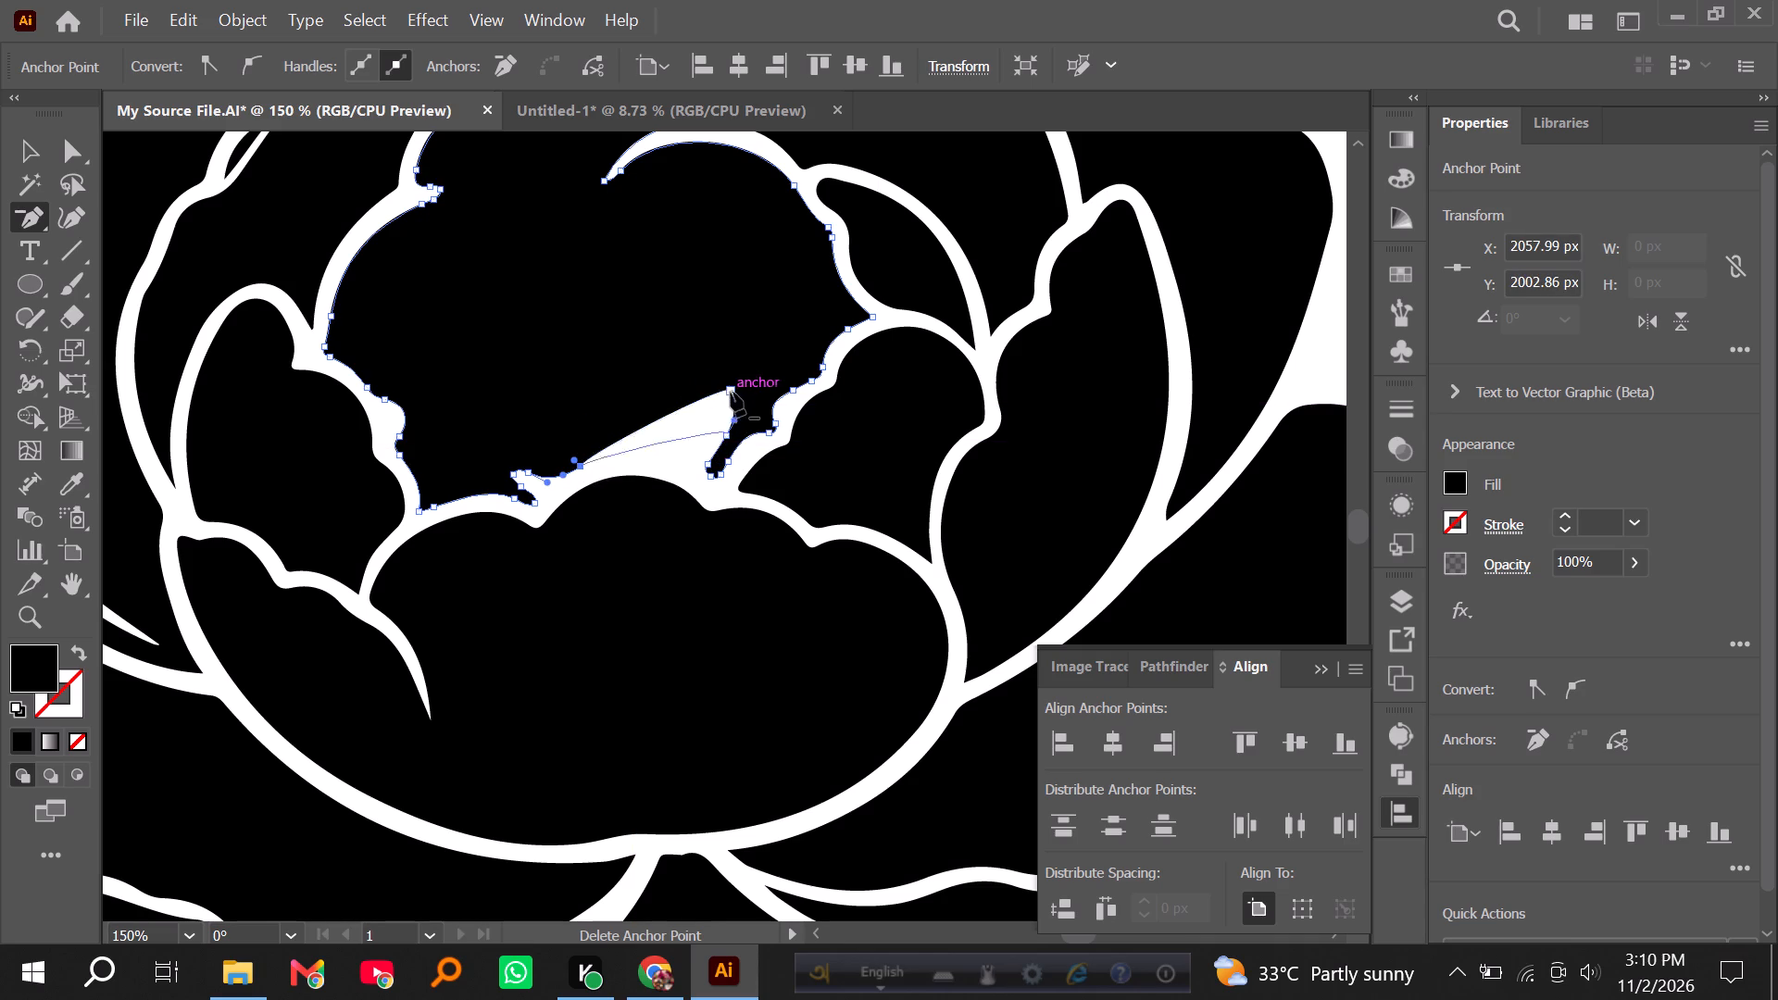
pyautogui.click(728, 435)
pyautogui.click(707, 462)
pyautogui.click(707, 472)
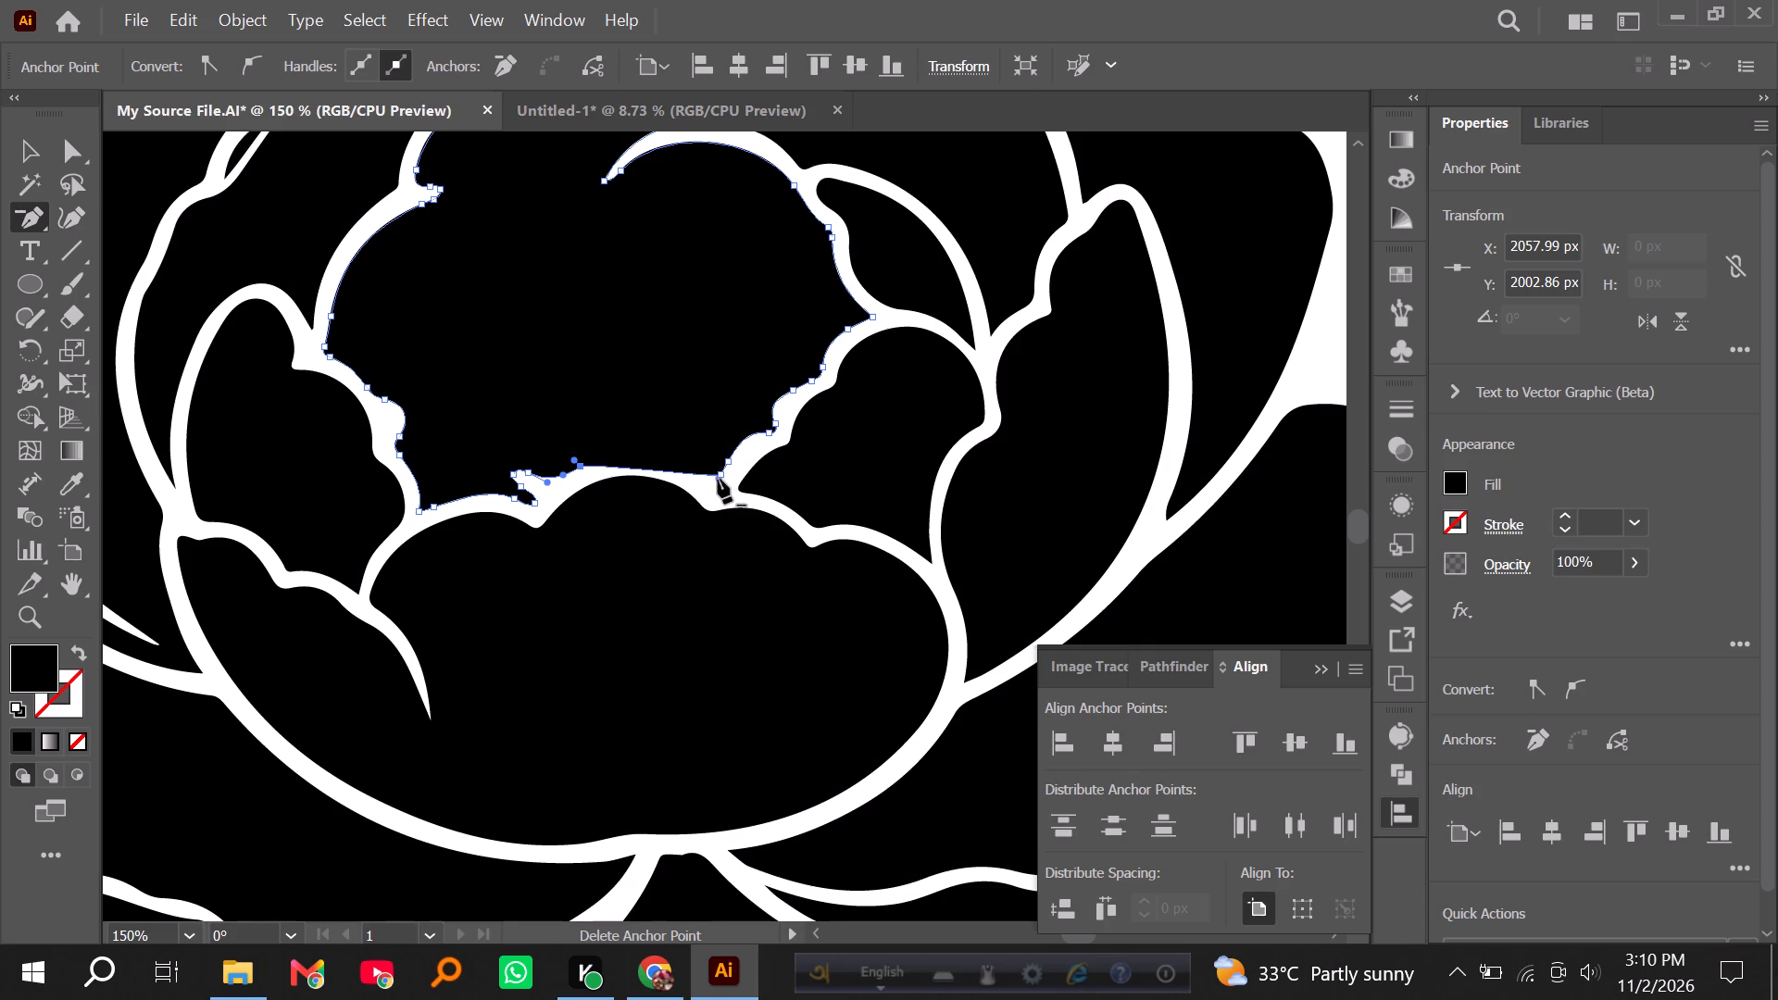
# Undo the last three anchor-point deletions along the lower edge of the peony's centre petal.
pyautogui.click(720, 476)
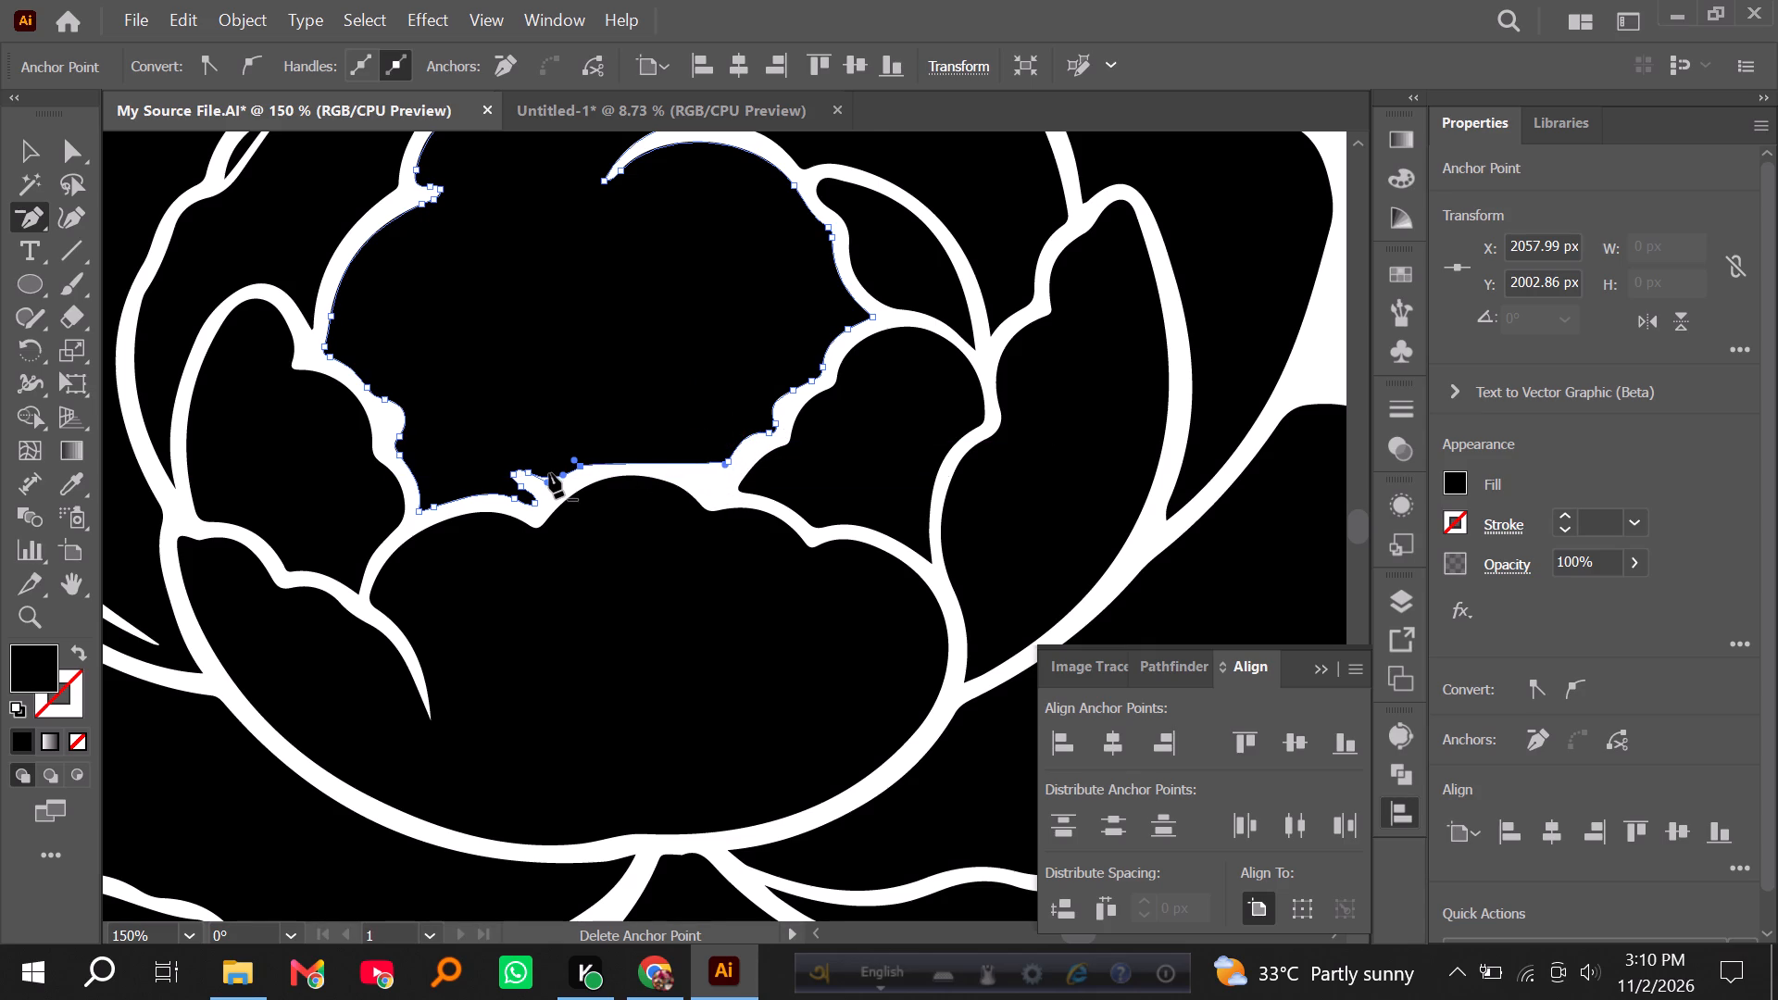
pyautogui.hotkey('ctrl', 'z')
pyautogui.hotkey('ctrl', 'z')
pyautogui.hotkey('ctrl', 'z')
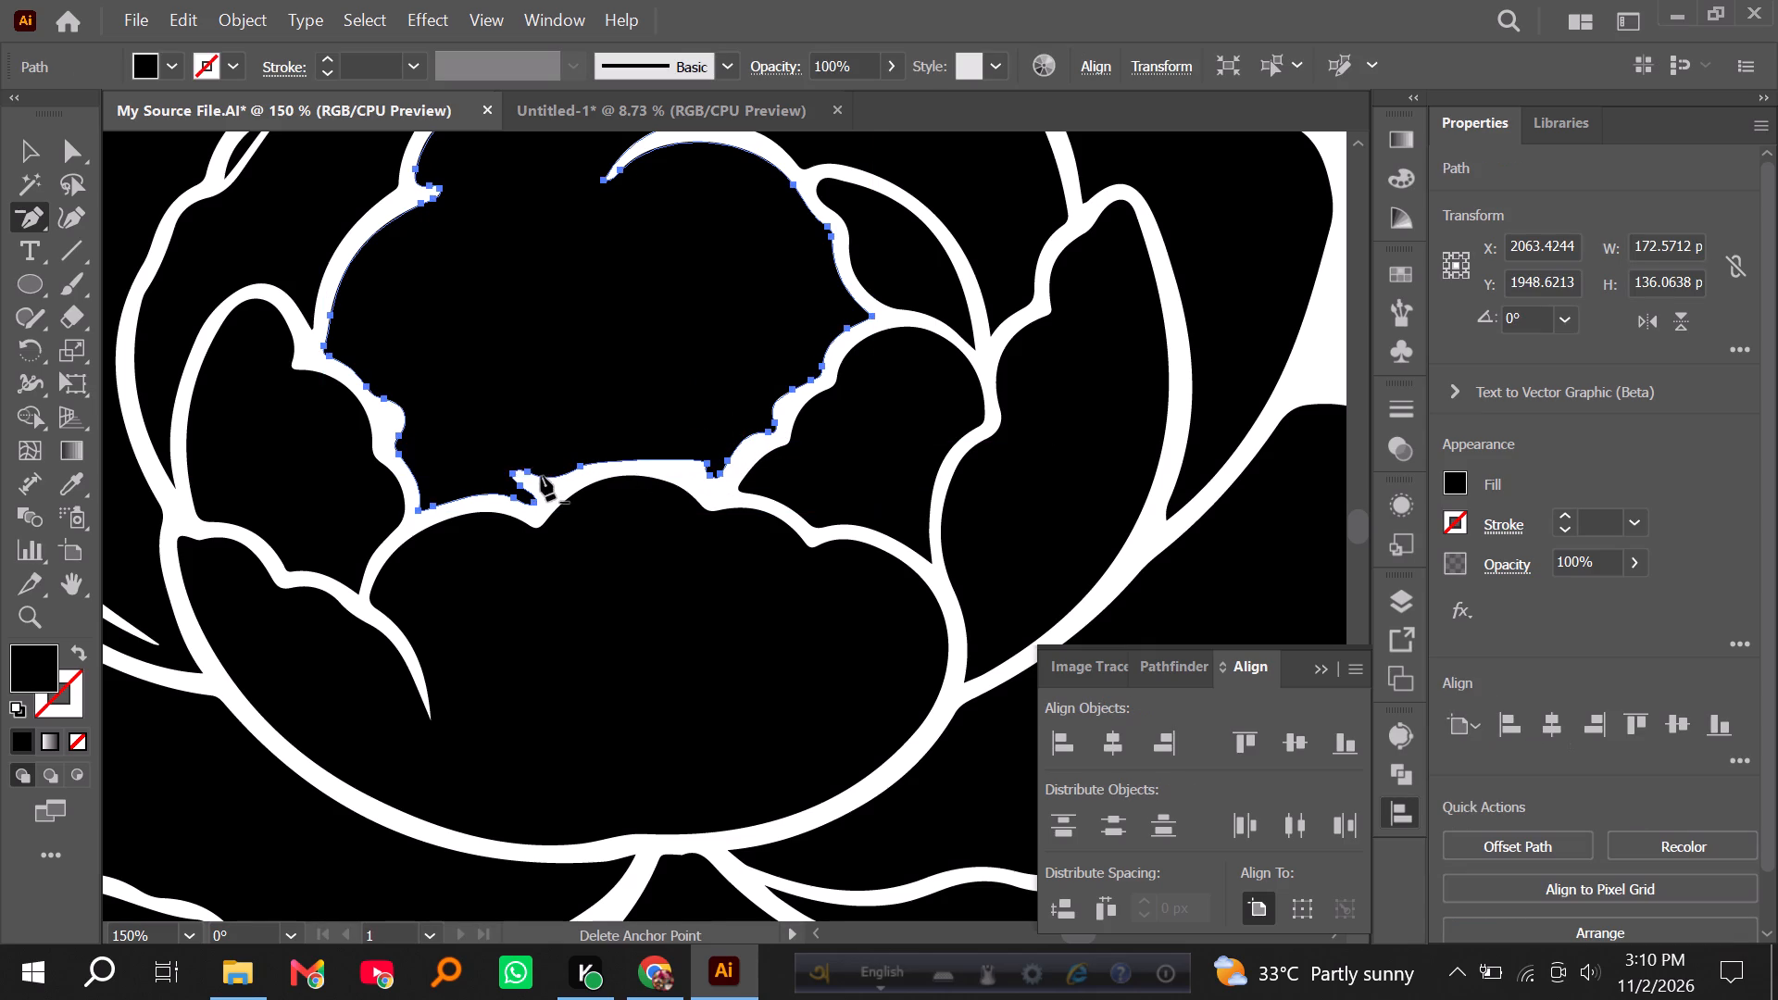
pyautogui.click(44, 153)
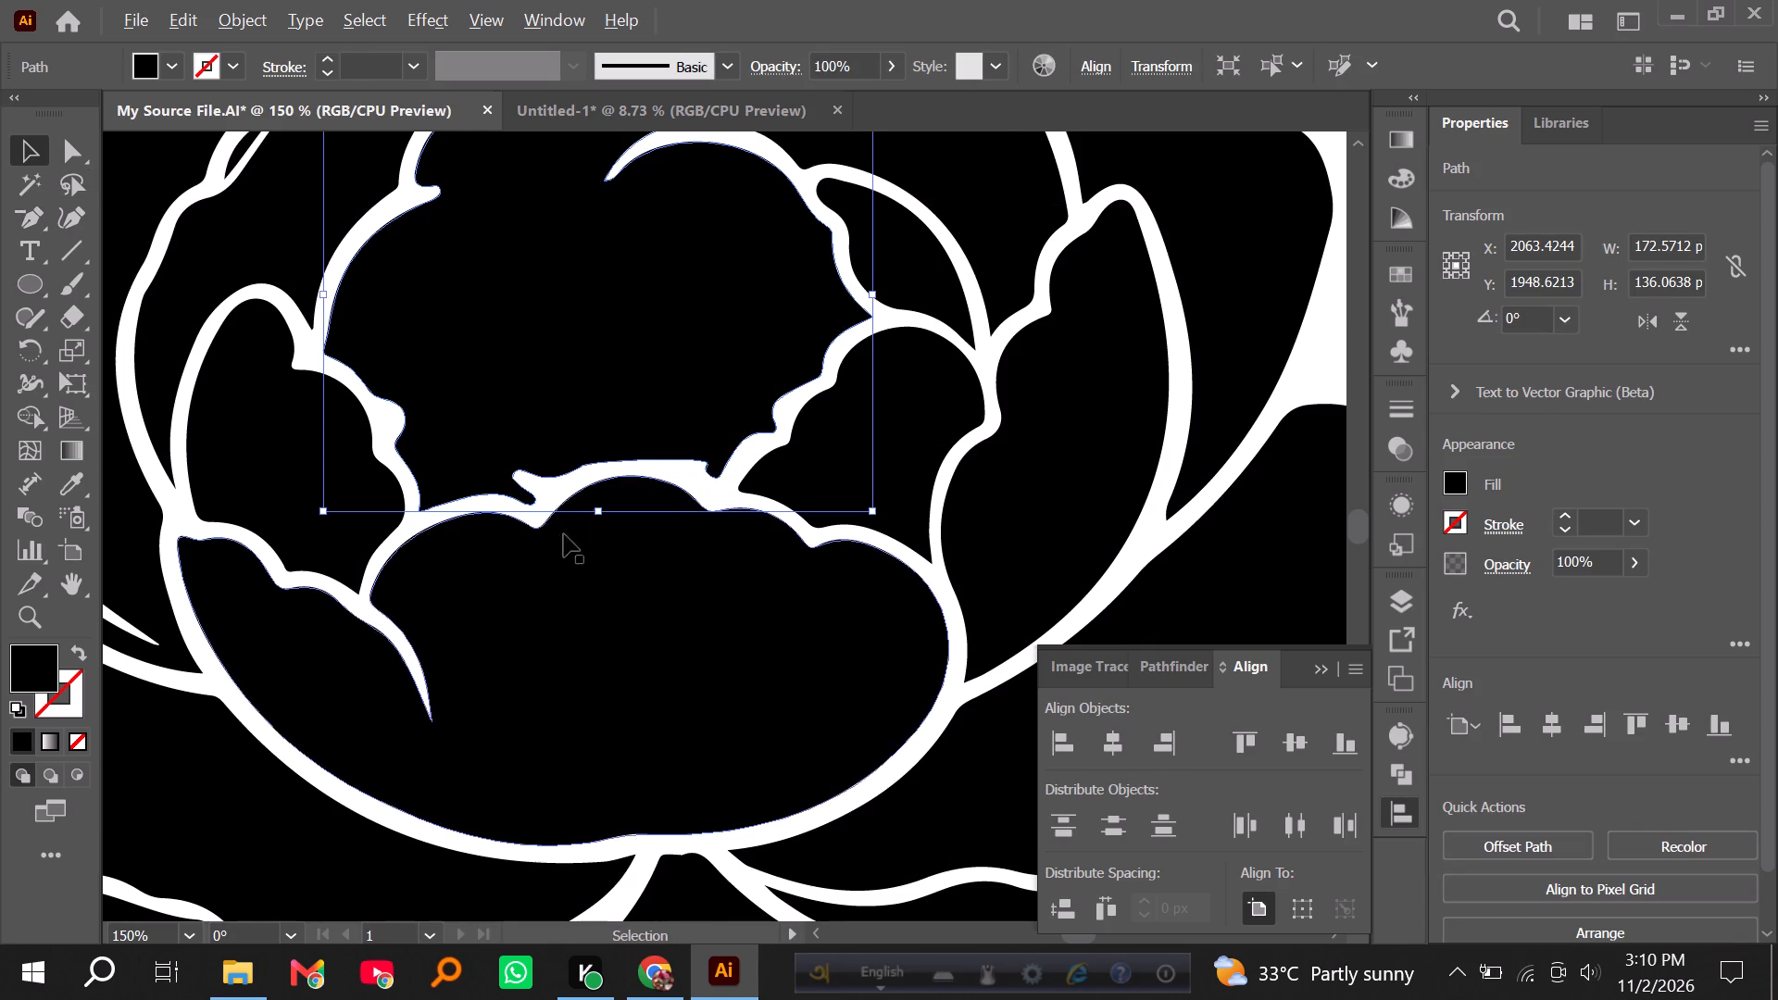
# Group all the pieces of the peony into one object.
pyautogui.keyDown('alt'); pyautogui.scroll(-4, 562, 533); pyautogui.keyUp('alt')
pyautogui.click(806, 418)
pyautogui.keyDown('alt'); pyautogui.scroll(-2, 812, 440); pyautogui.keyUp('alt')
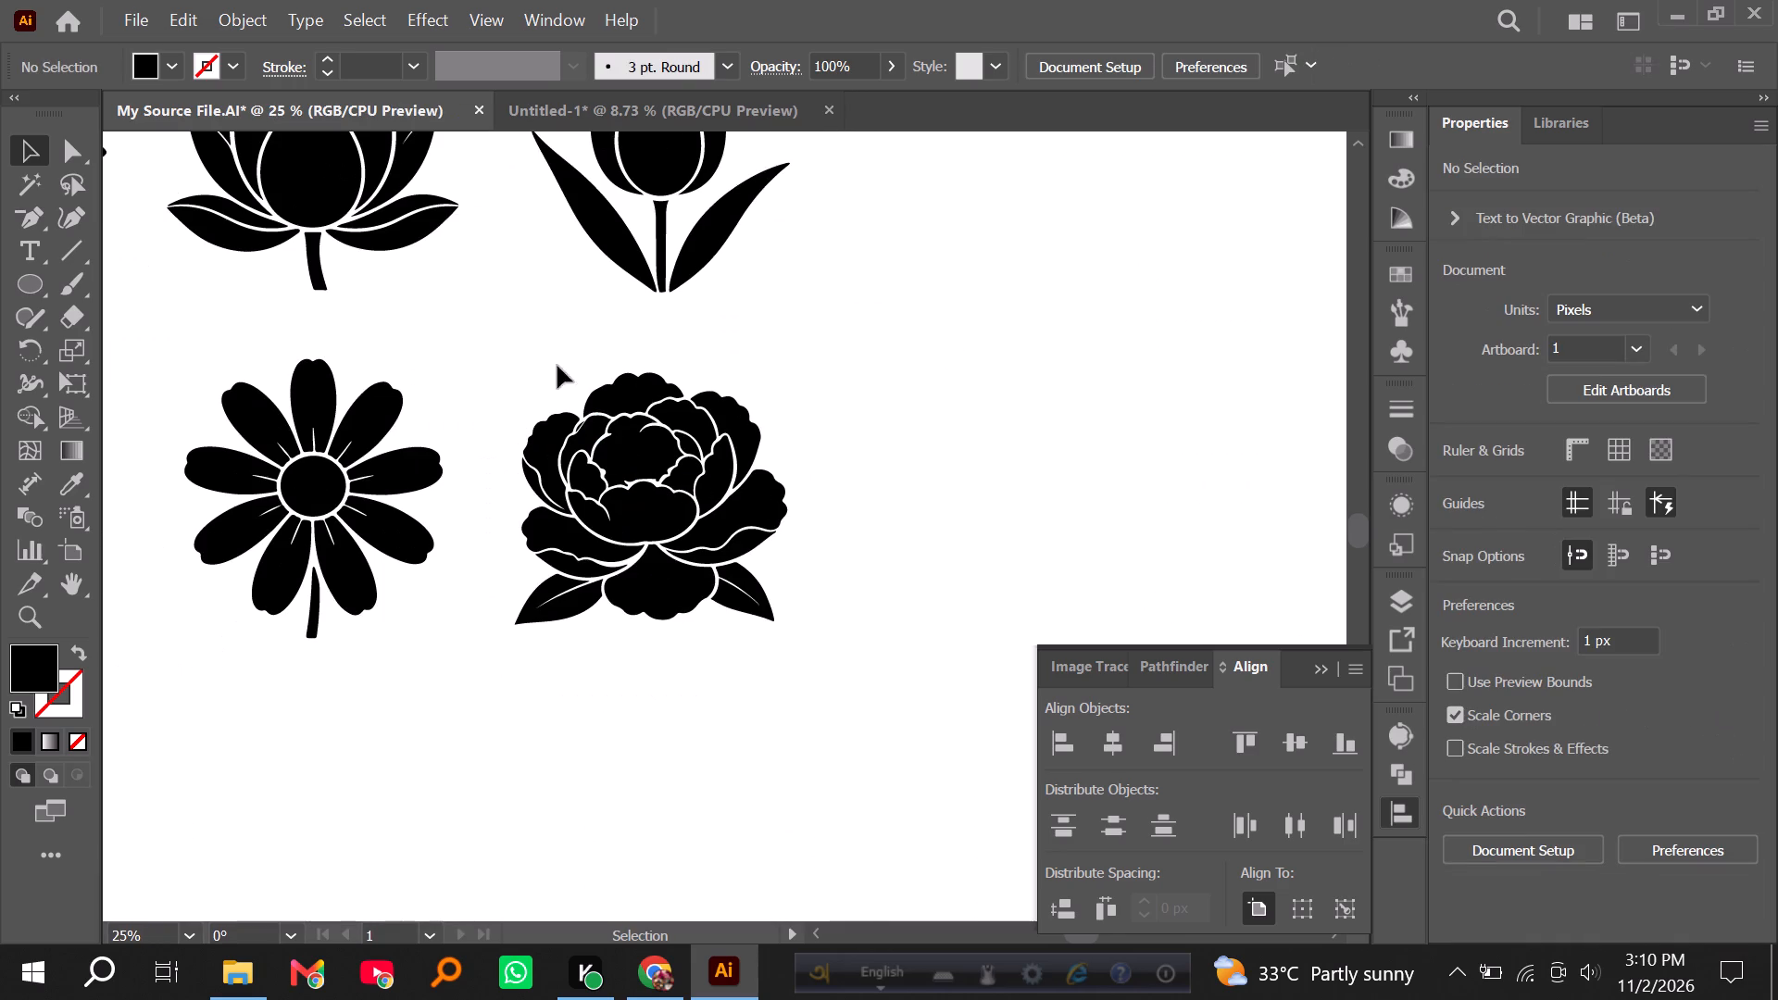
pyautogui.moveTo(523, 345); pyautogui.dragTo(833, 674)
pyautogui.hotkey('ctrl', 'g')
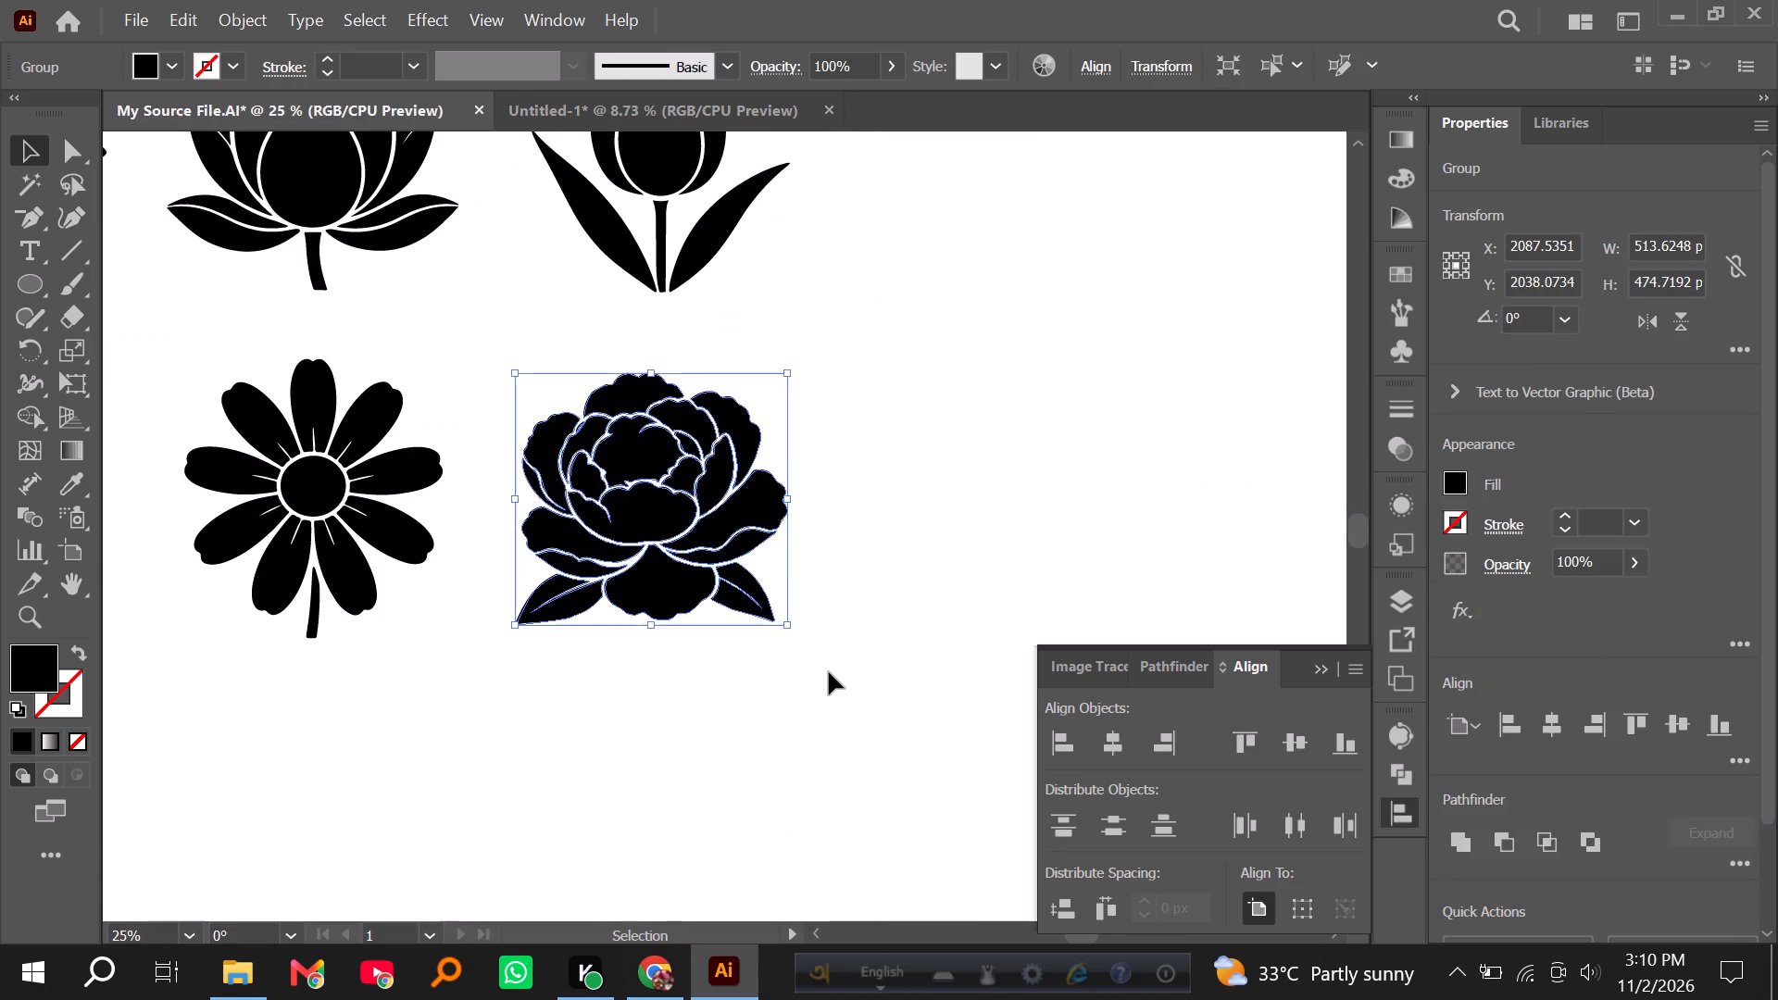
# Group all the pieces of the iris in the bottom row into one object.
pyautogui.keyDown('alt'); pyautogui.scroll(-2, 829, 600); pyautogui.keyUp('alt')
pyautogui.scroll(1, 829, 605)
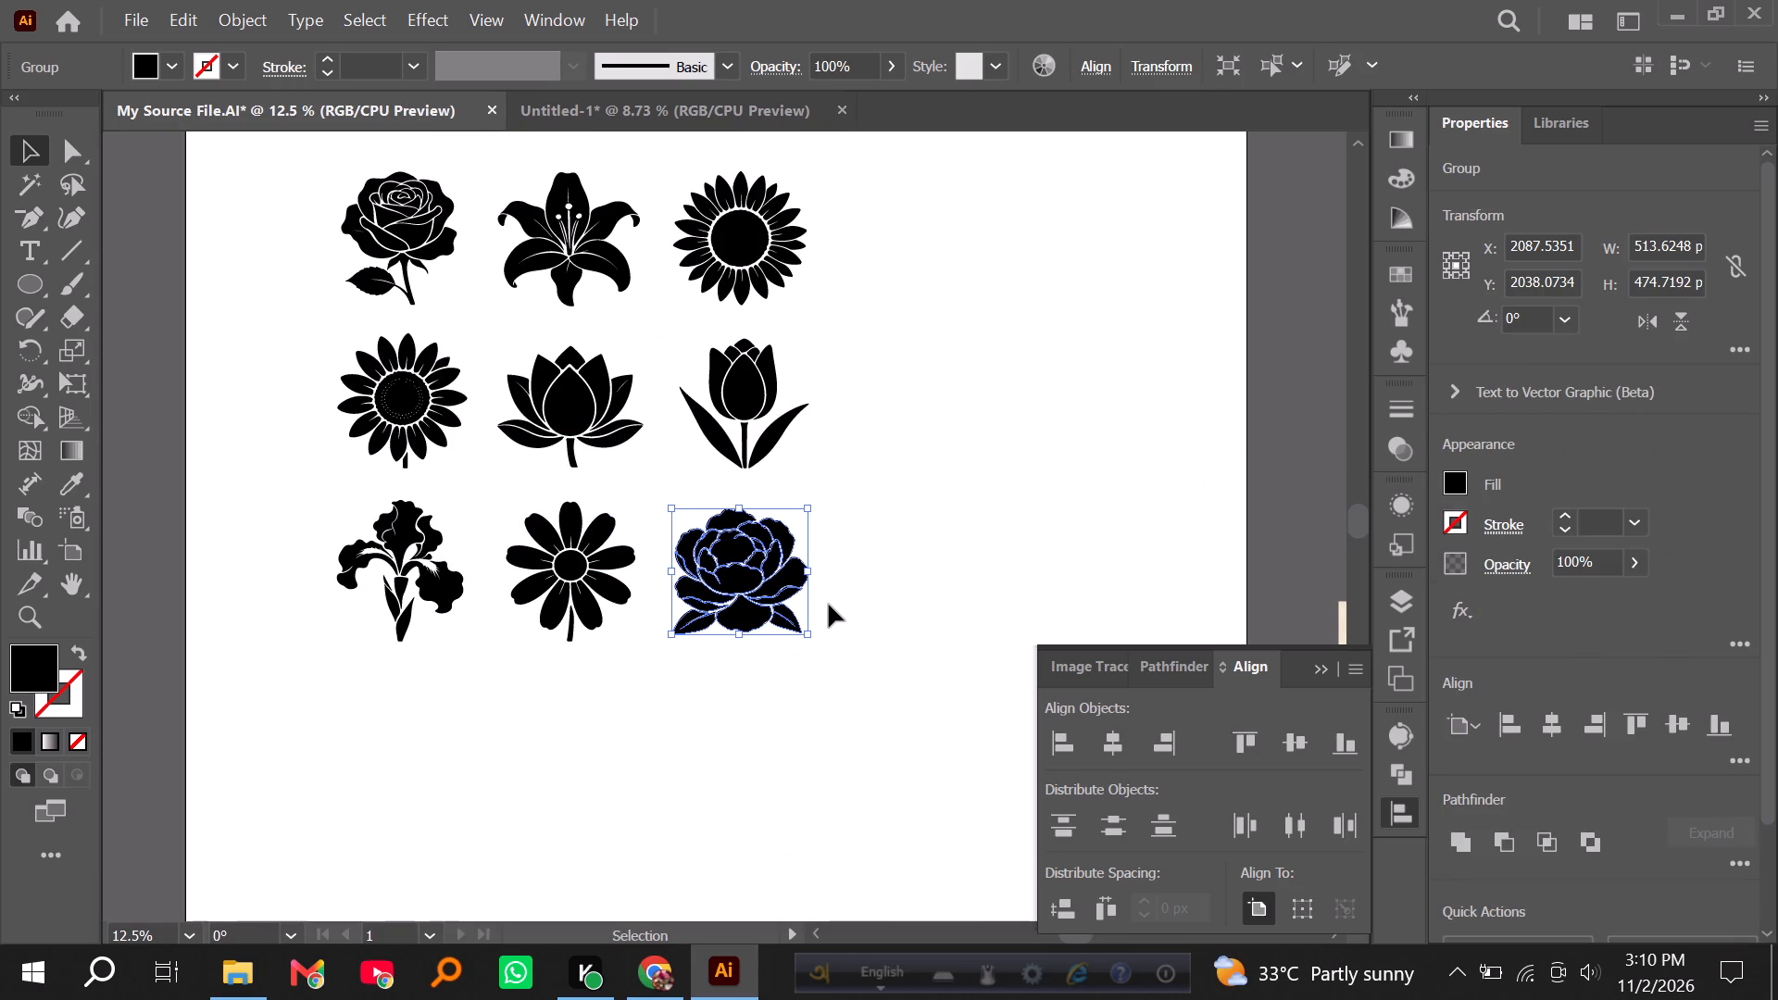
pyautogui.keyDown('alt'); pyautogui.scroll(4, 342, 564); pyautogui.keyUp('alt')
pyautogui.keyDown('alt'); pyautogui.scroll(2, 432, 628); pyautogui.keyUp('alt')
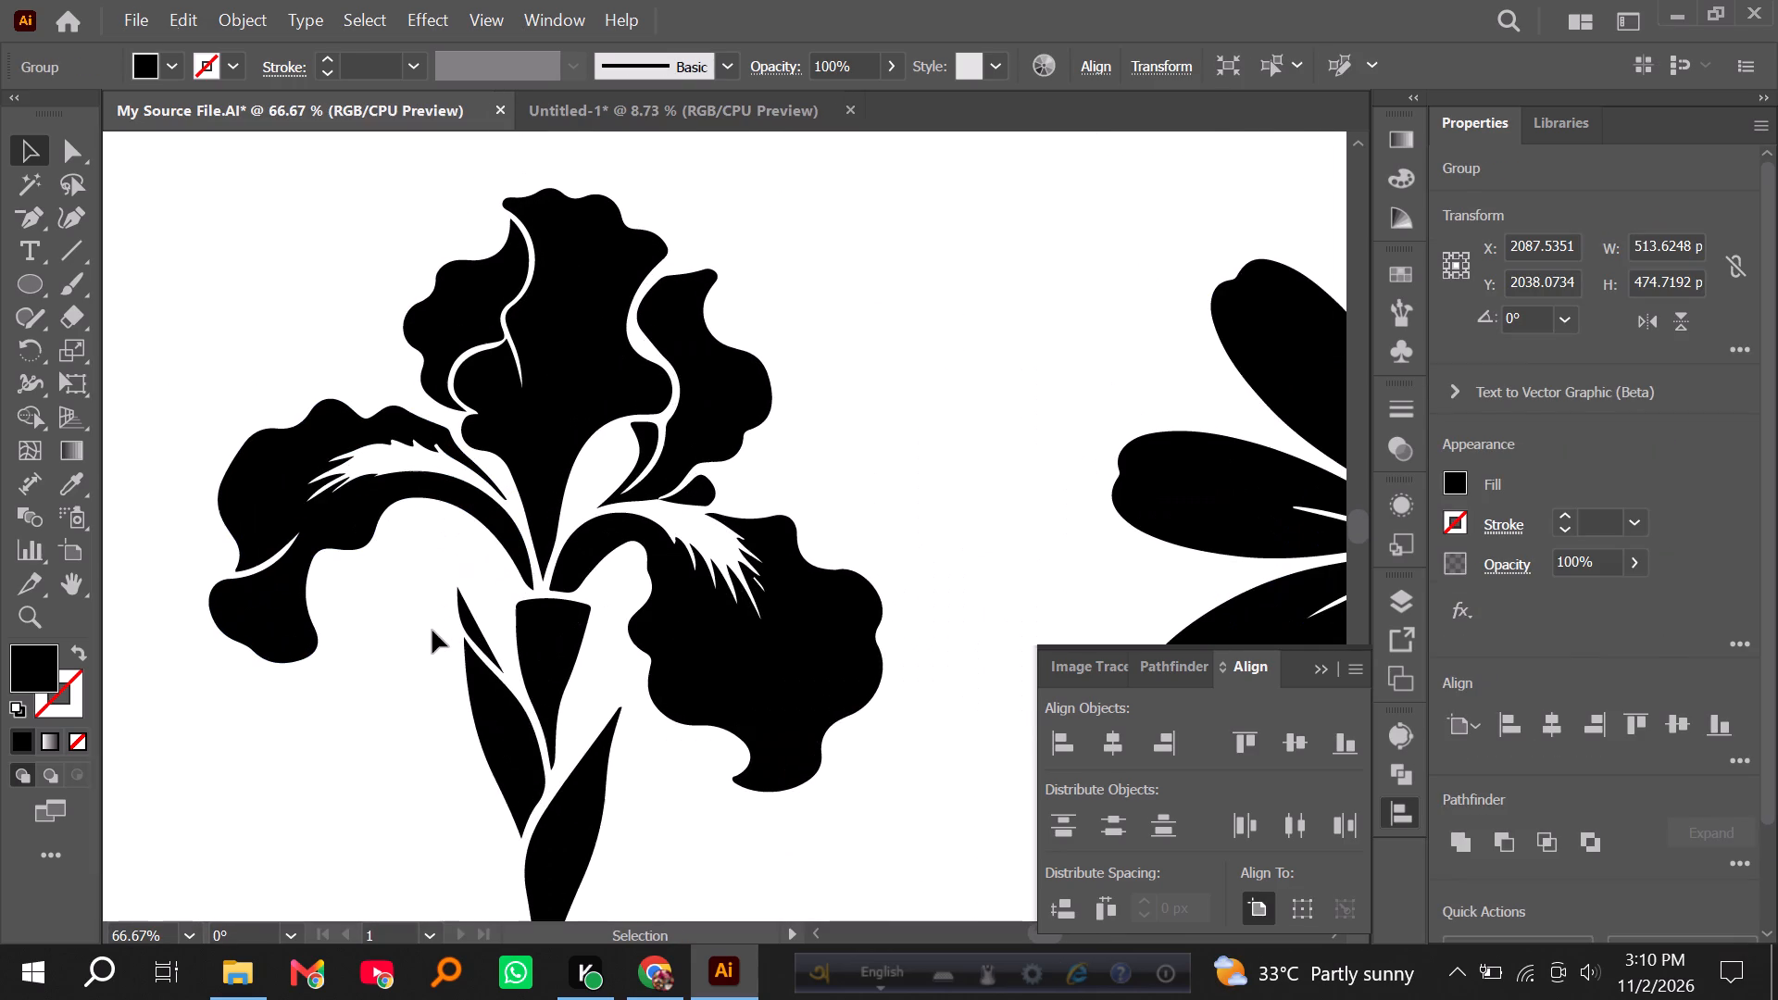
pyautogui.keyDown('alt'); pyautogui.scroll(-1, 432, 631); pyautogui.keyUp('alt')
pyautogui.moveTo(293, 314); pyautogui.dragTo(756, 864)
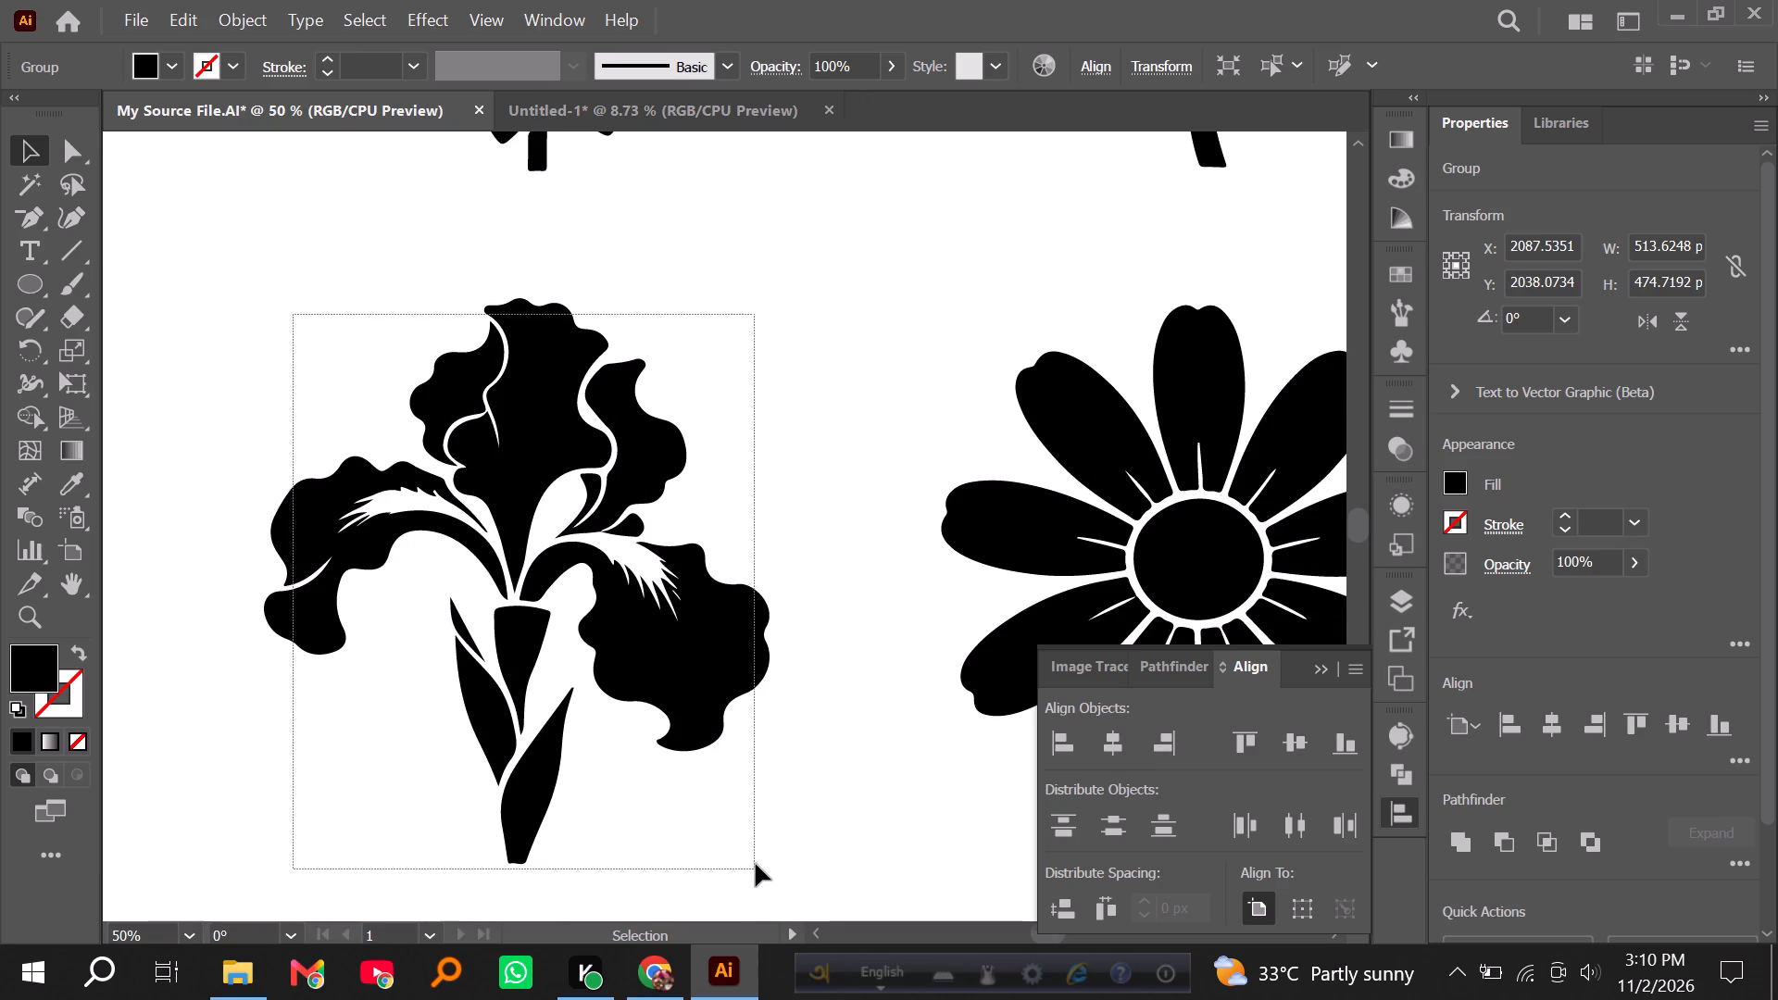
pyautogui.moveTo(756, 864); pyautogui.dragTo(757, 862)
pyautogui.hotkey('ctrl', 'g')
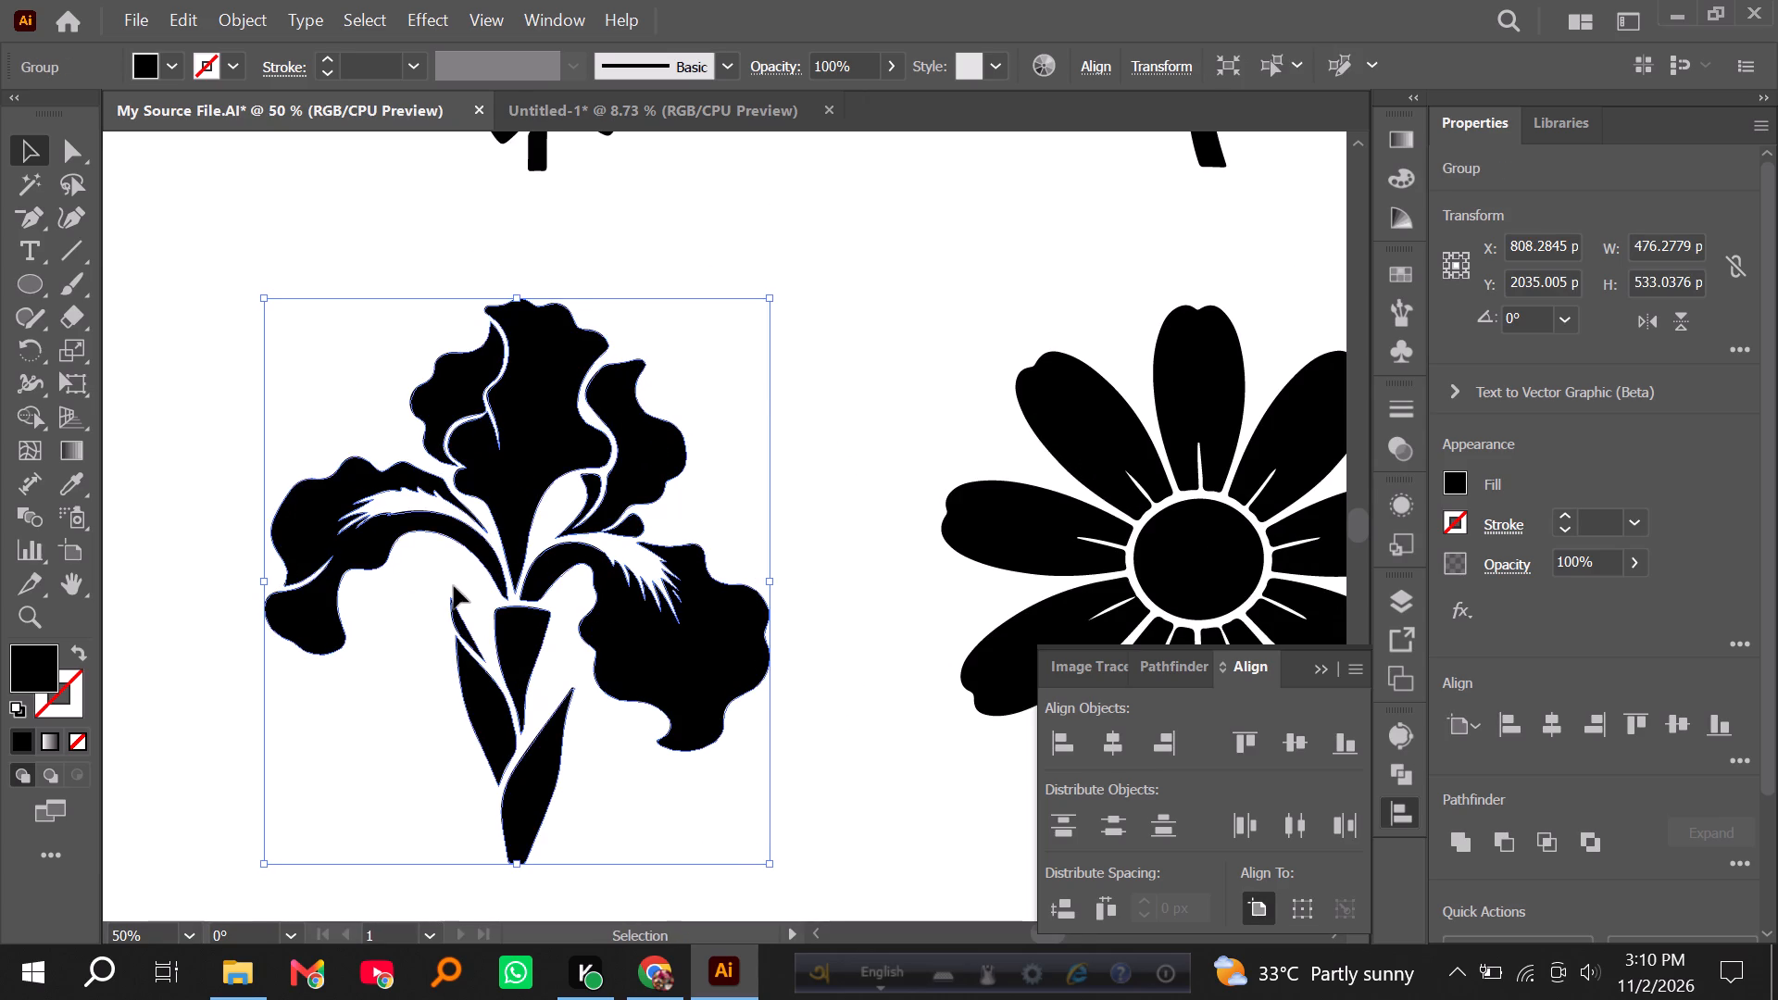
# Delete the other seven flowers of the traced set from the artboard, keeping only the iris and the peony.
pyautogui.keyDown('alt'); pyautogui.scroll(-4, 447, 595); pyautogui.keyUp('alt')
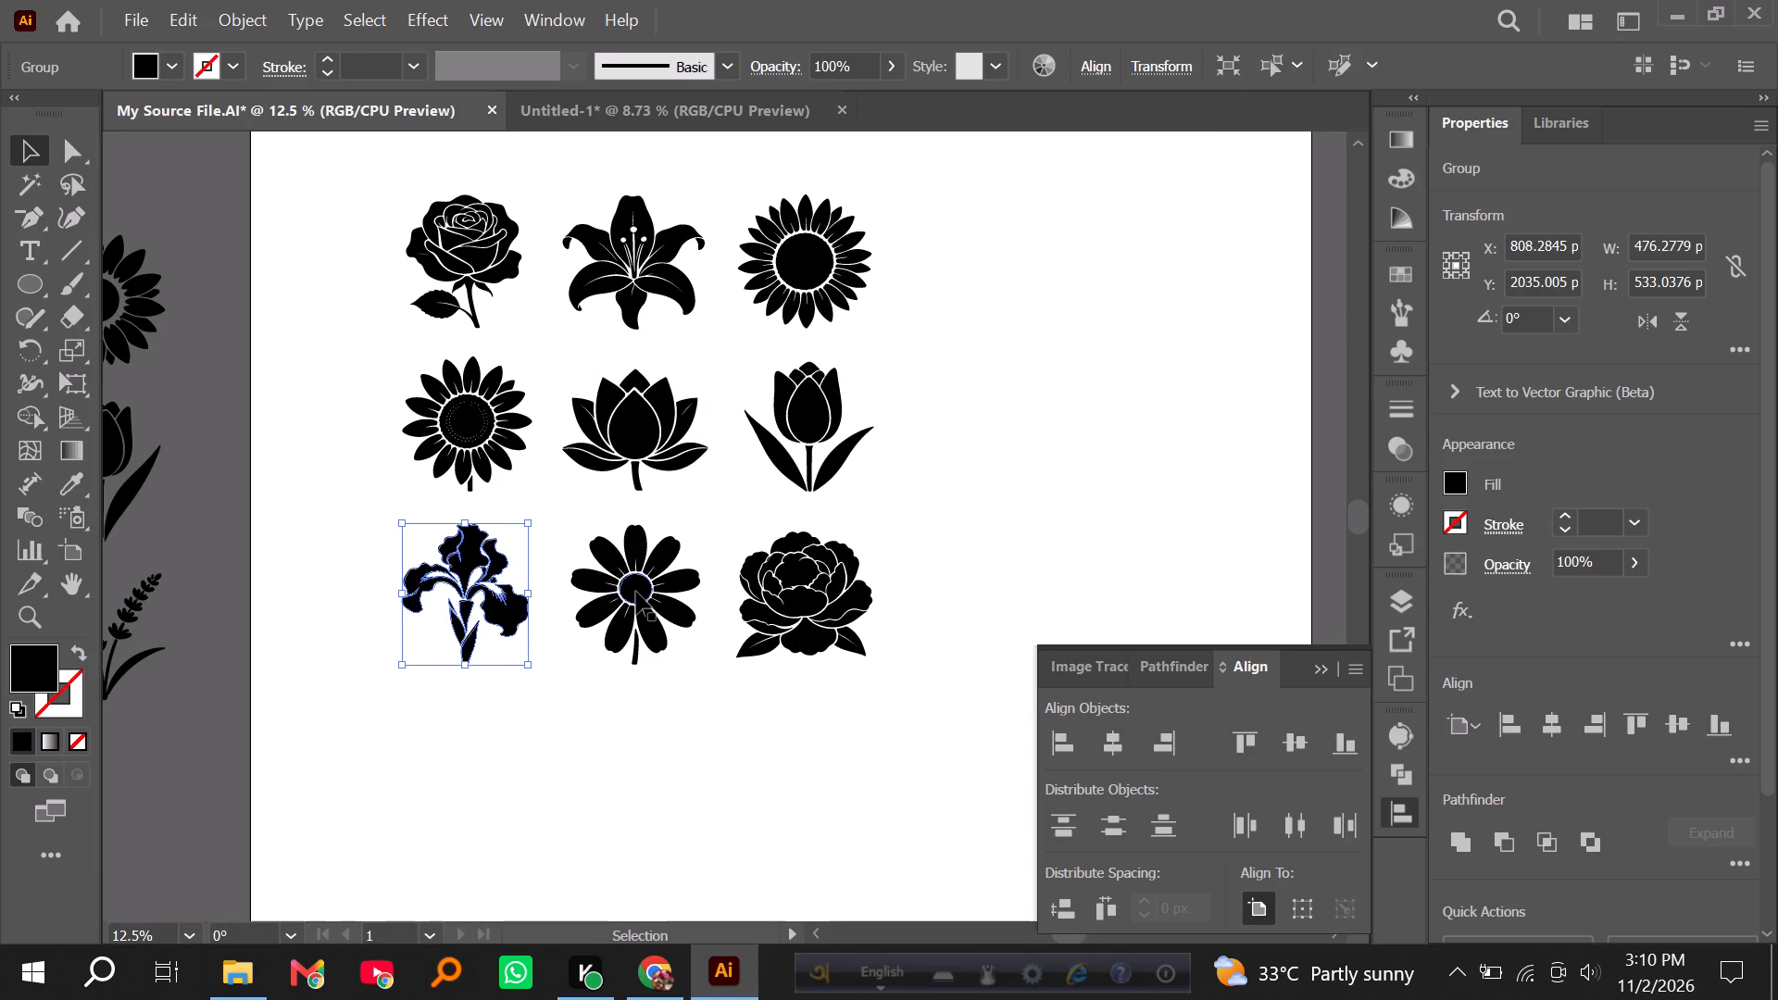
pyautogui.keyDown('alt'); pyautogui.scroll(-2, 586, 534); pyautogui.keyUp('alt')
pyautogui.moveTo(481, 338); pyautogui.dragTo(712, 569)
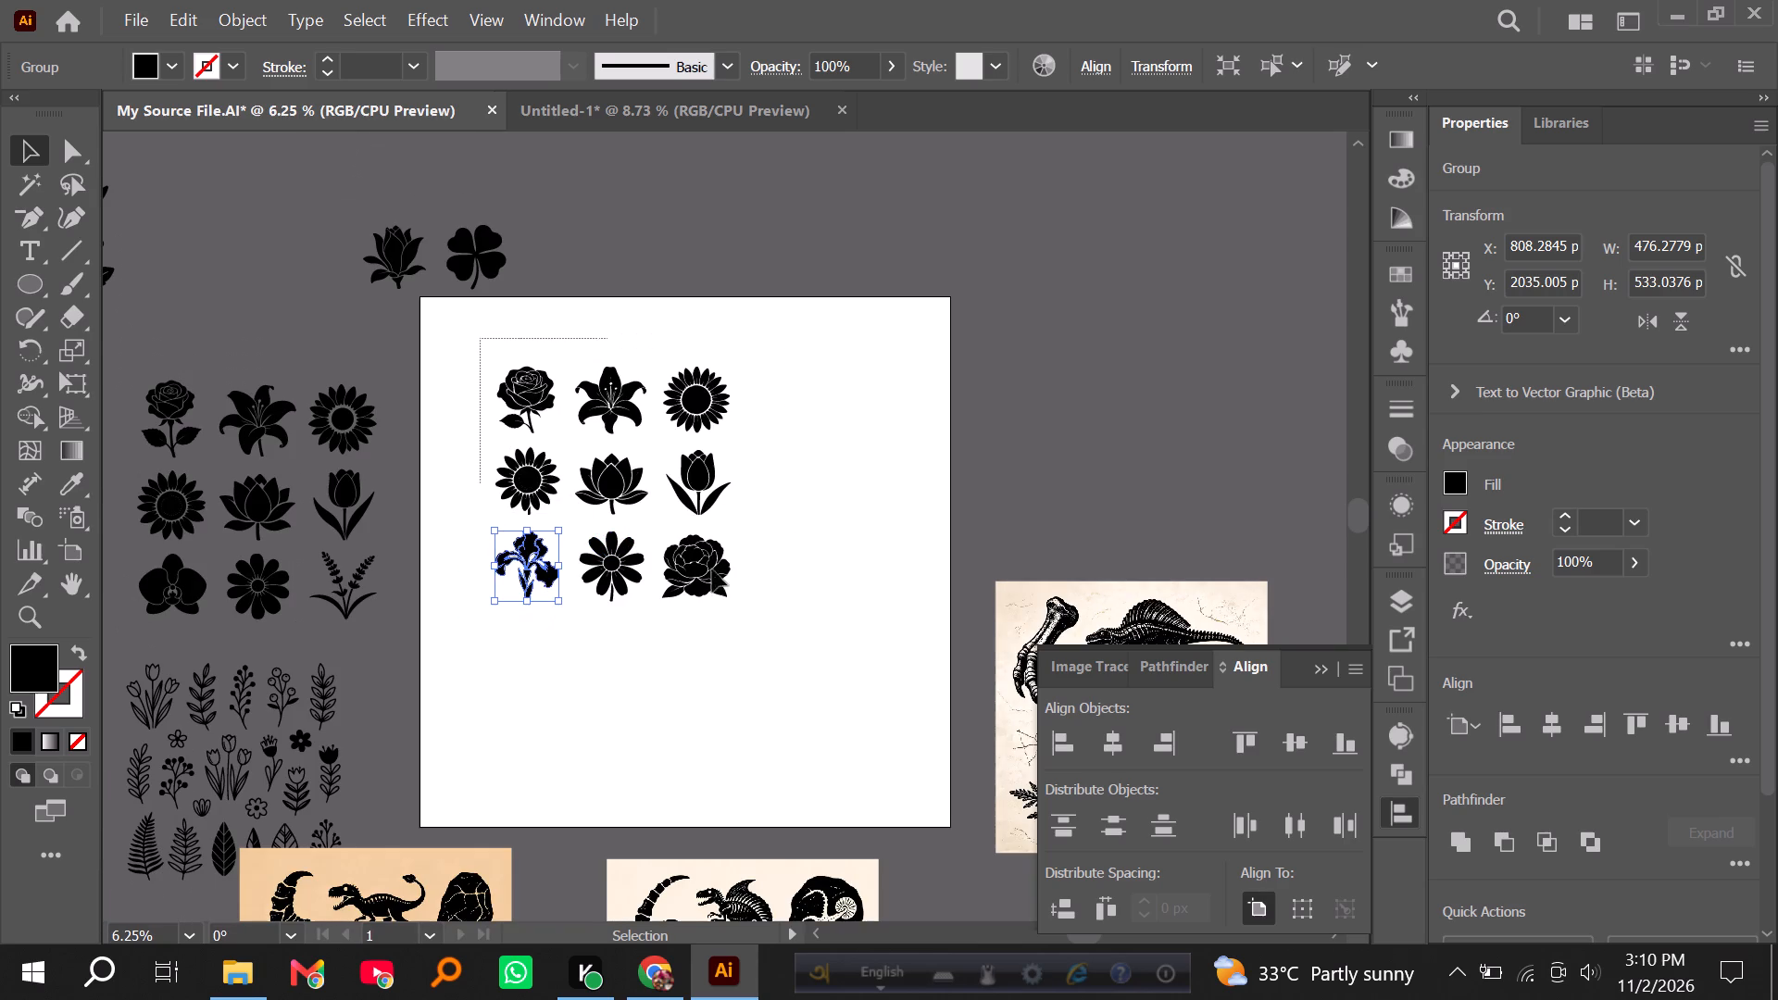
pyautogui.moveTo(712, 569); pyautogui.dragTo(765, 622)
pyautogui.keyDown('shift'); pyautogui.click(706, 563); pyautogui.keyUp('shift')
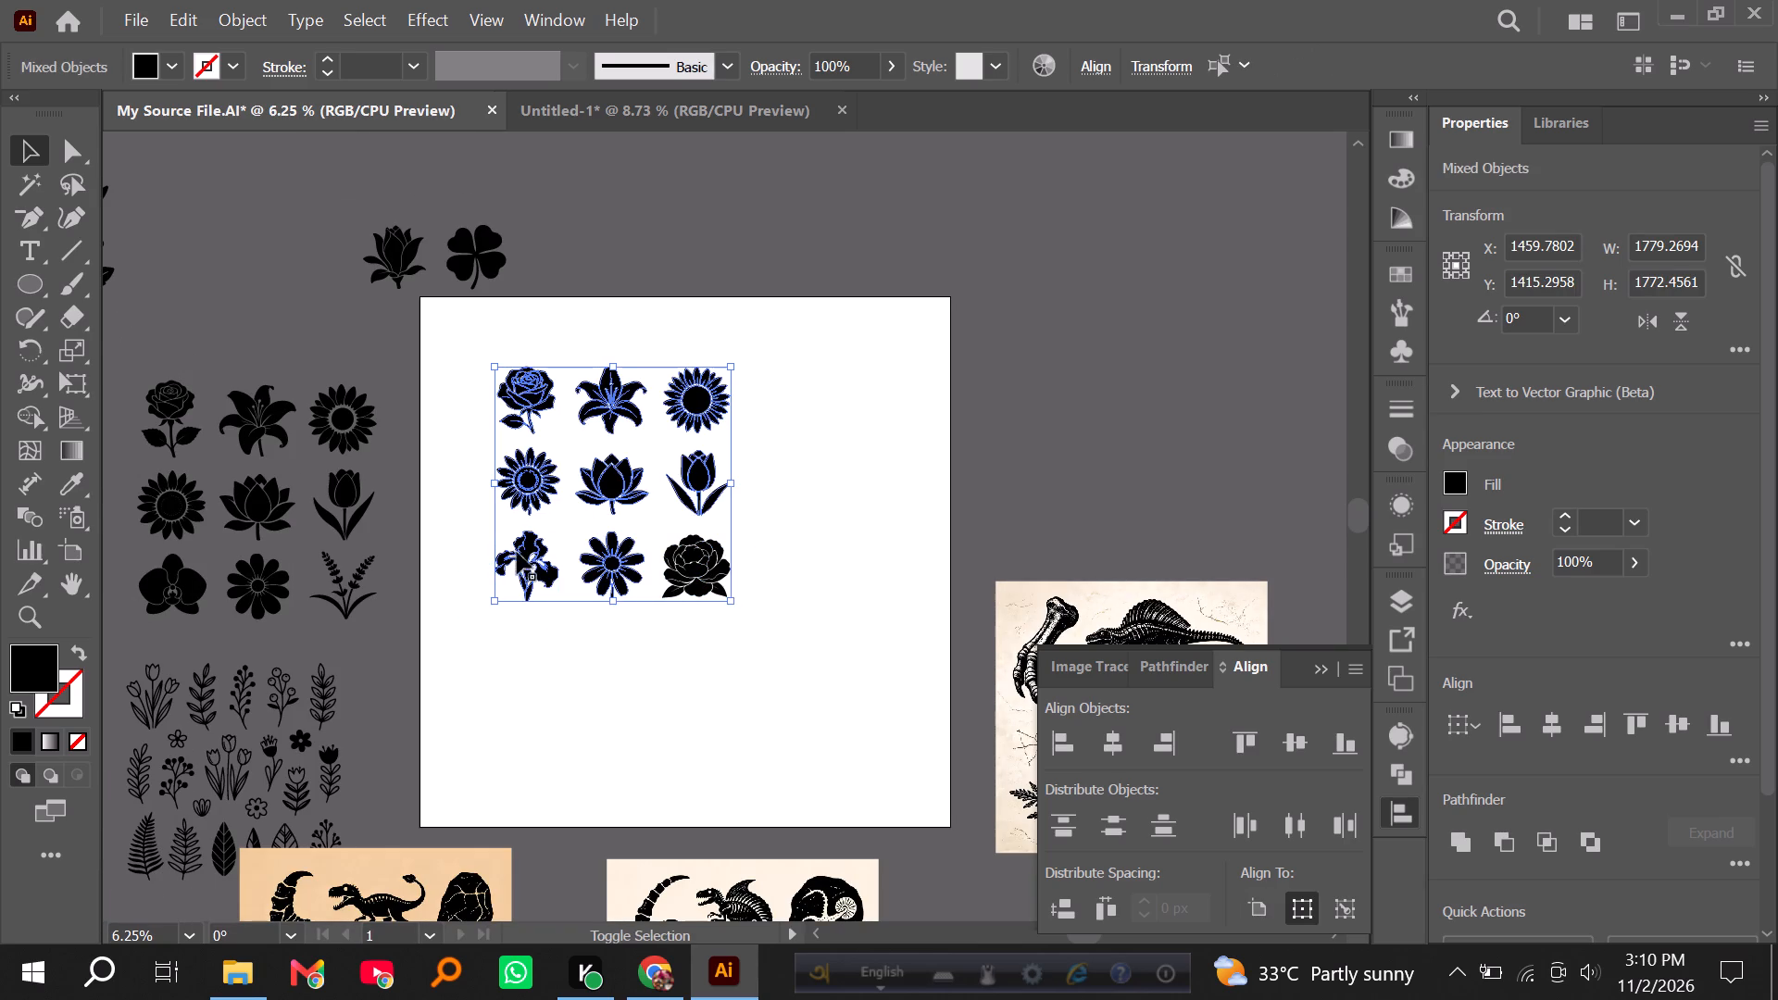
pyautogui.keyDown('shift'); pyautogui.click(526, 549); pyautogui.keyUp('shift')
pyautogui.press('Delete')
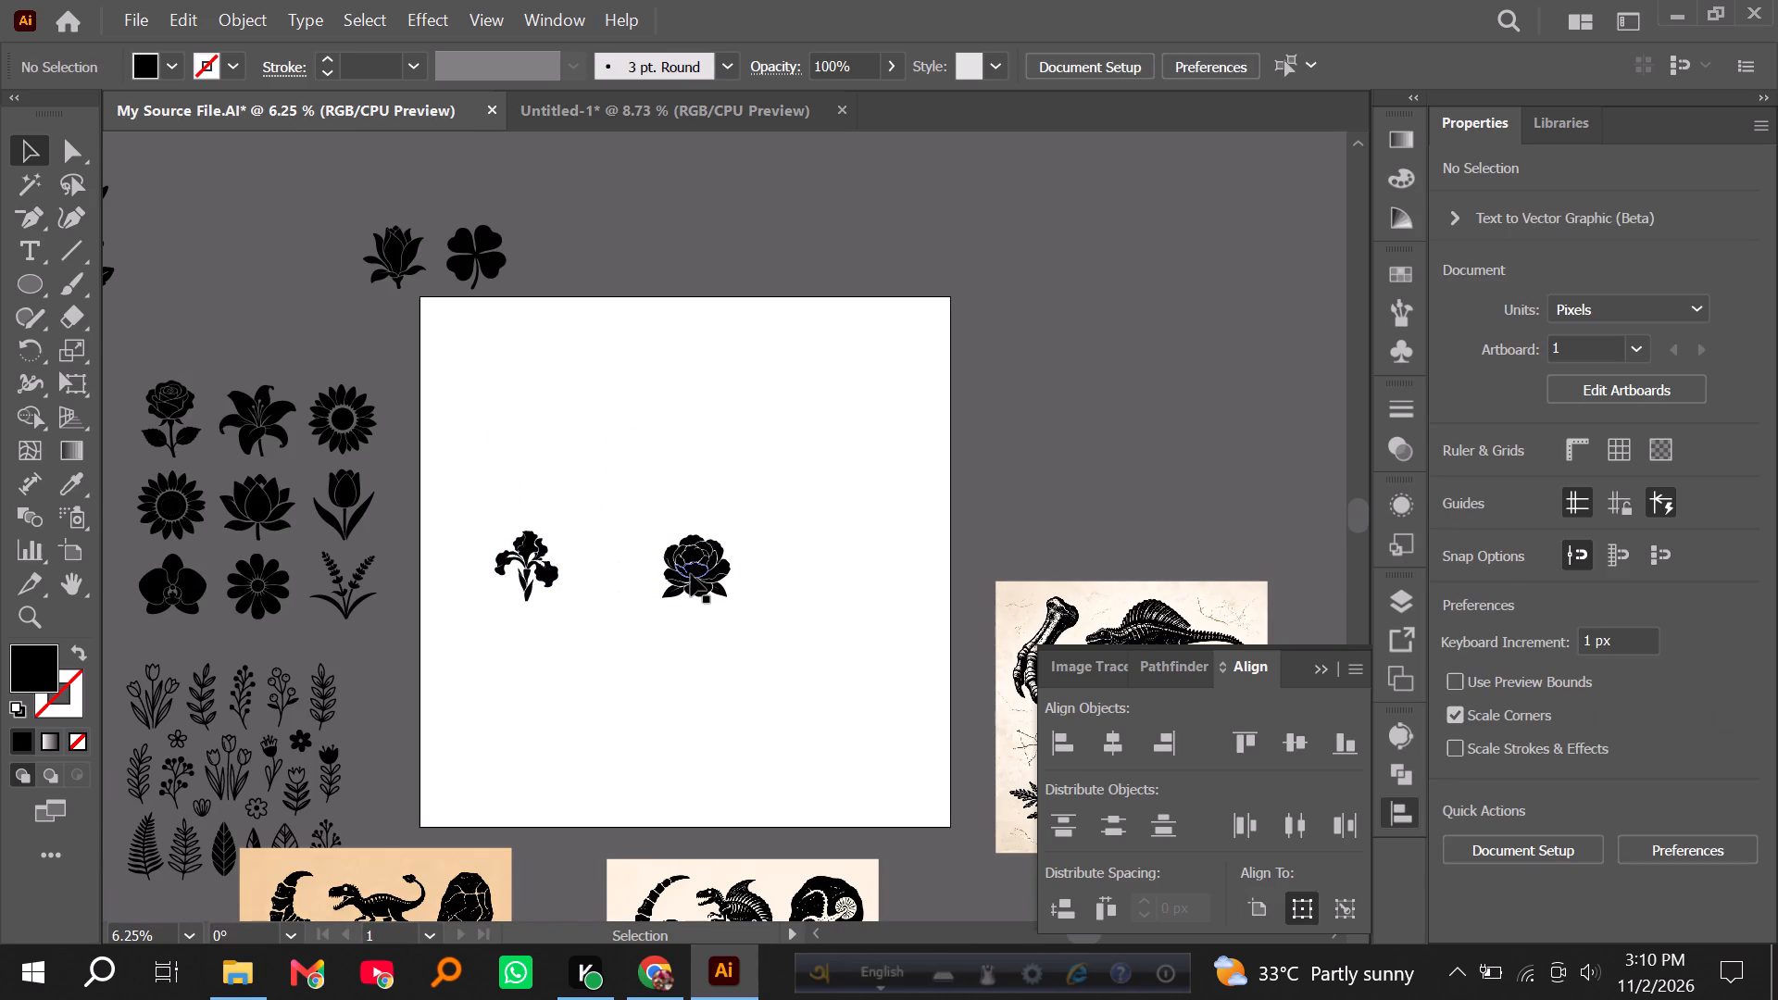
# Move the peony off the artboard beside the four-leaf clover and the iris below the magnolia-like flower.
pyautogui.moveTo(691, 574); pyautogui.dragTo(553, 264)
pyautogui.moveTo(533, 551); pyautogui.dragTo(499, 375)
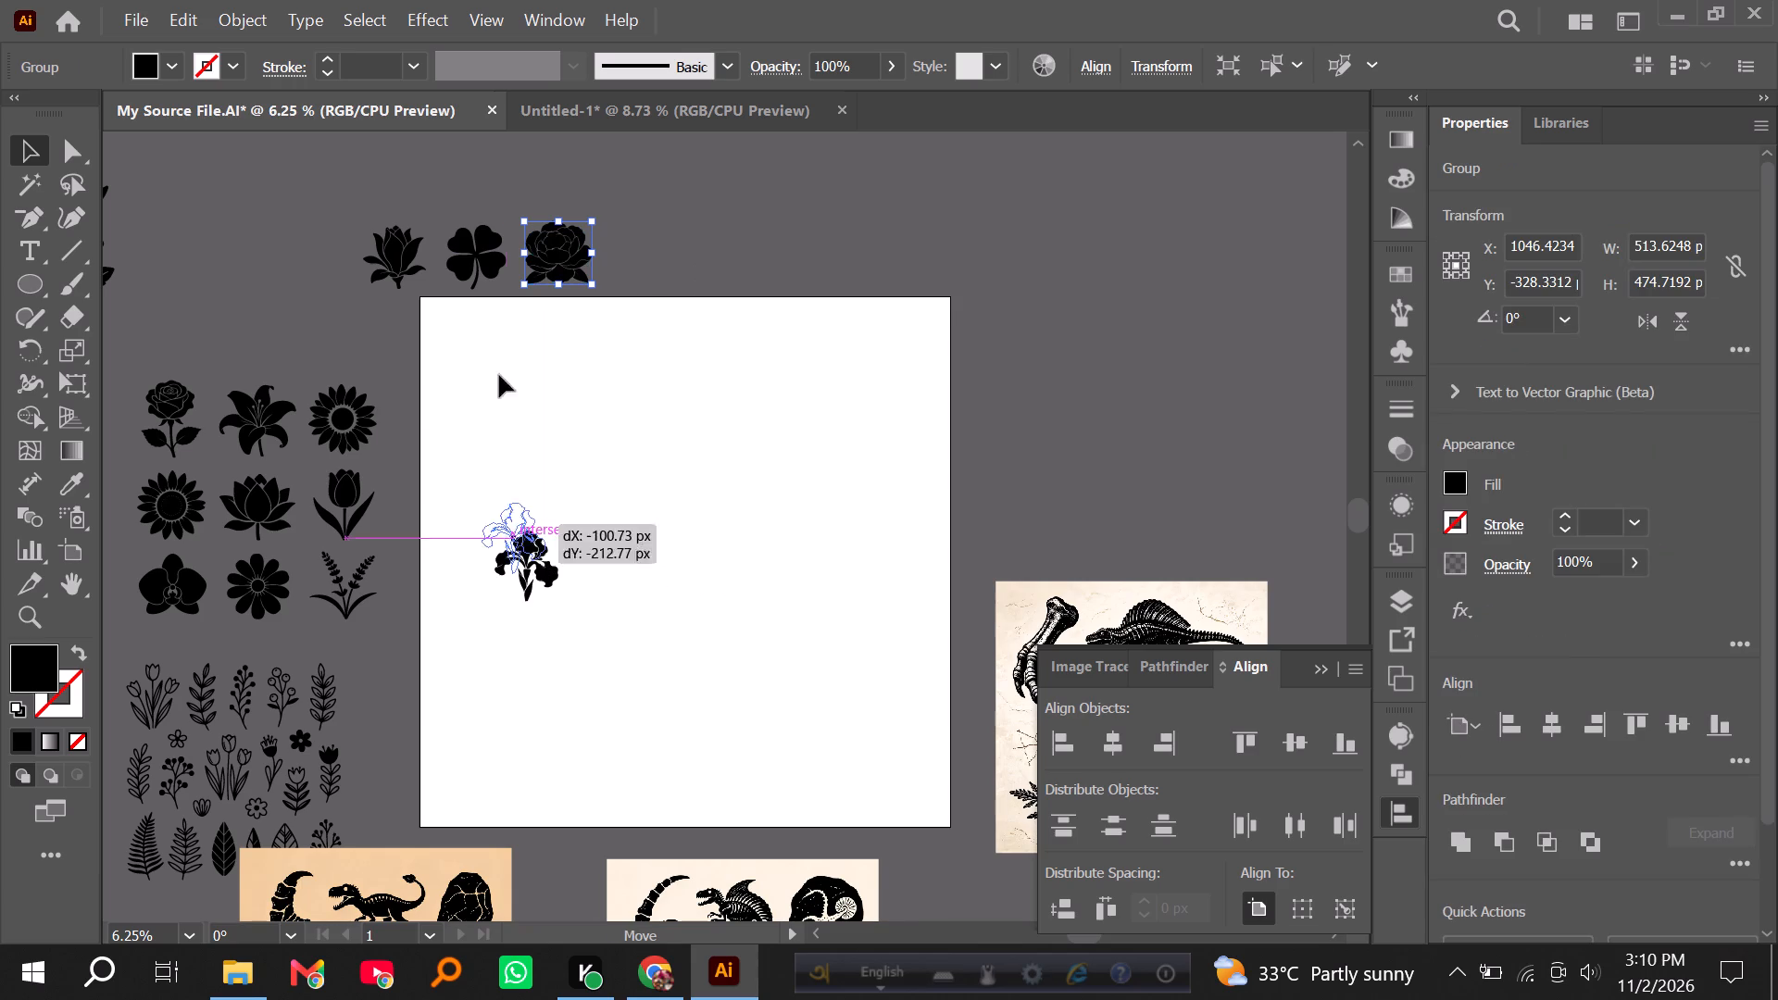
pyautogui.moveTo(499, 375); pyautogui.dragTo(416, 325)
pyautogui.moveTo(524, 394); pyautogui.dragTo(820, 644)
pyautogui.click(620, 497)
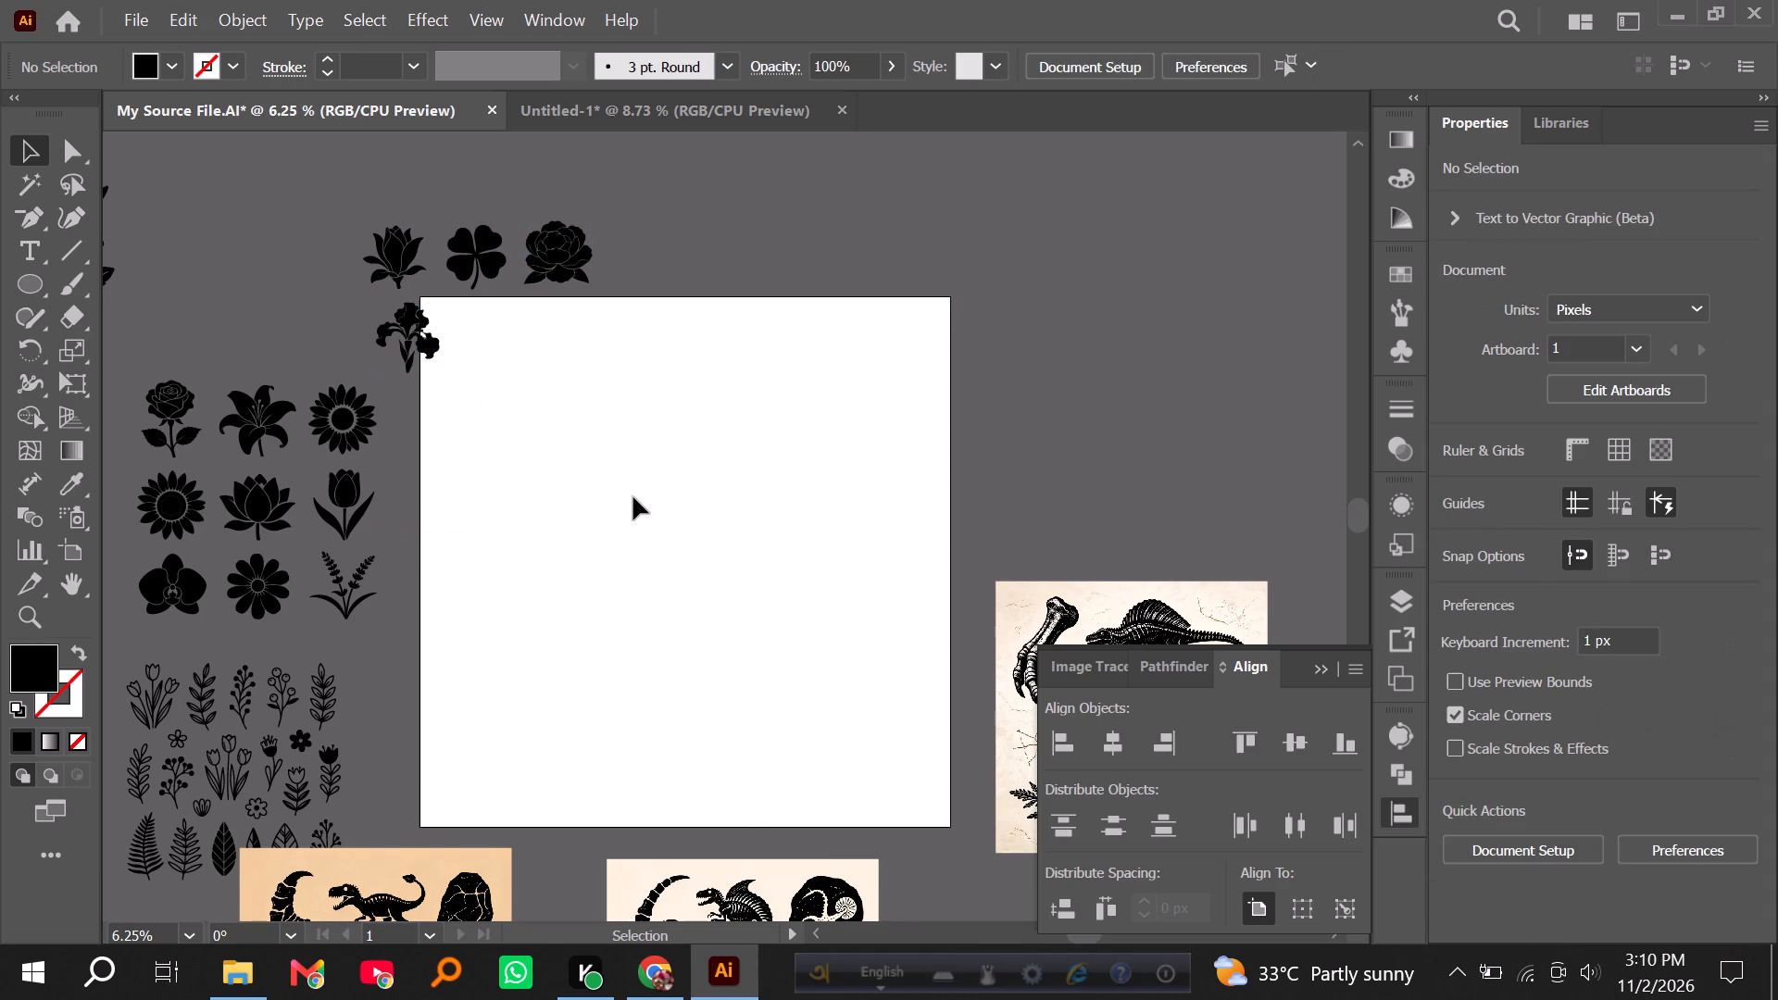
# Move the magnolia-like flower, clover, peony and iris together to the empty space above the nine-flower set with the orchid.
pyautogui.keyDown('alt'); pyautogui.scroll(-2, 664, 491); pyautogui.keyUp('alt')
pyautogui.click(459, 418)
pyautogui.click(387, 297)
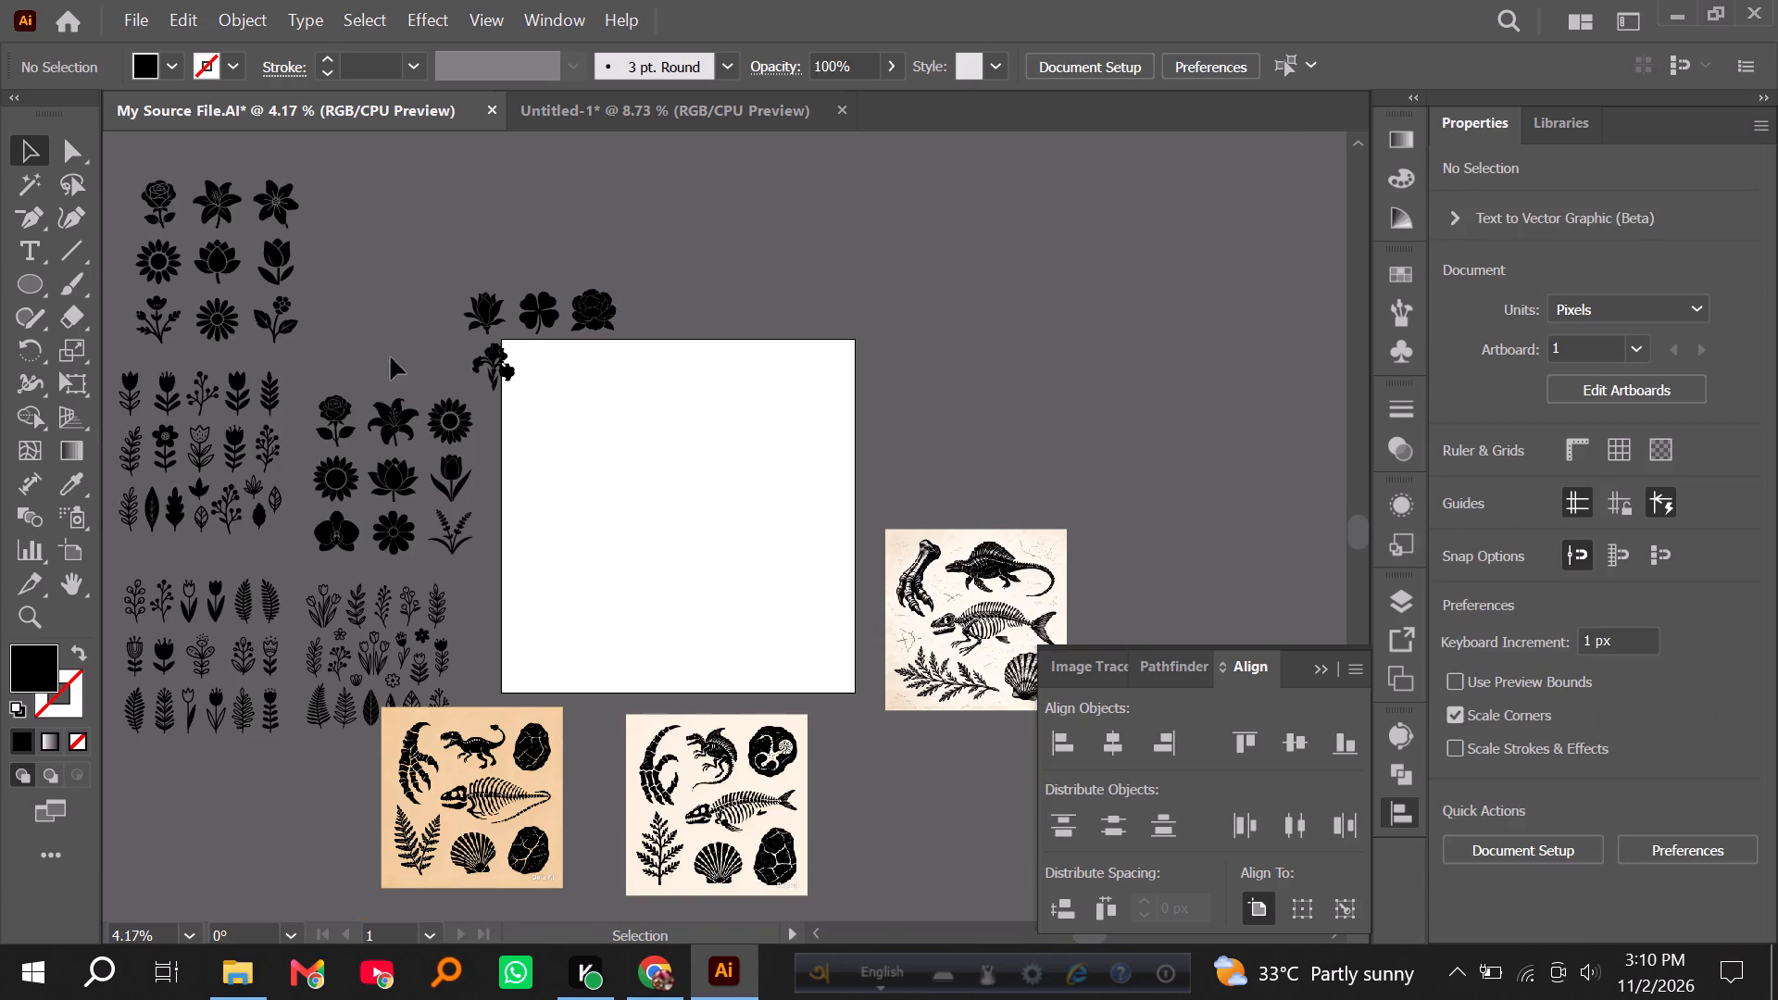
pyautogui.scroll(-2, 452, 430)
pyautogui.scroll(-1, 326, 519)
pyautogui.keyDown('alt'); pyautogui.scroll(-1, 466, 556); pyautogui.keyUp('alt')
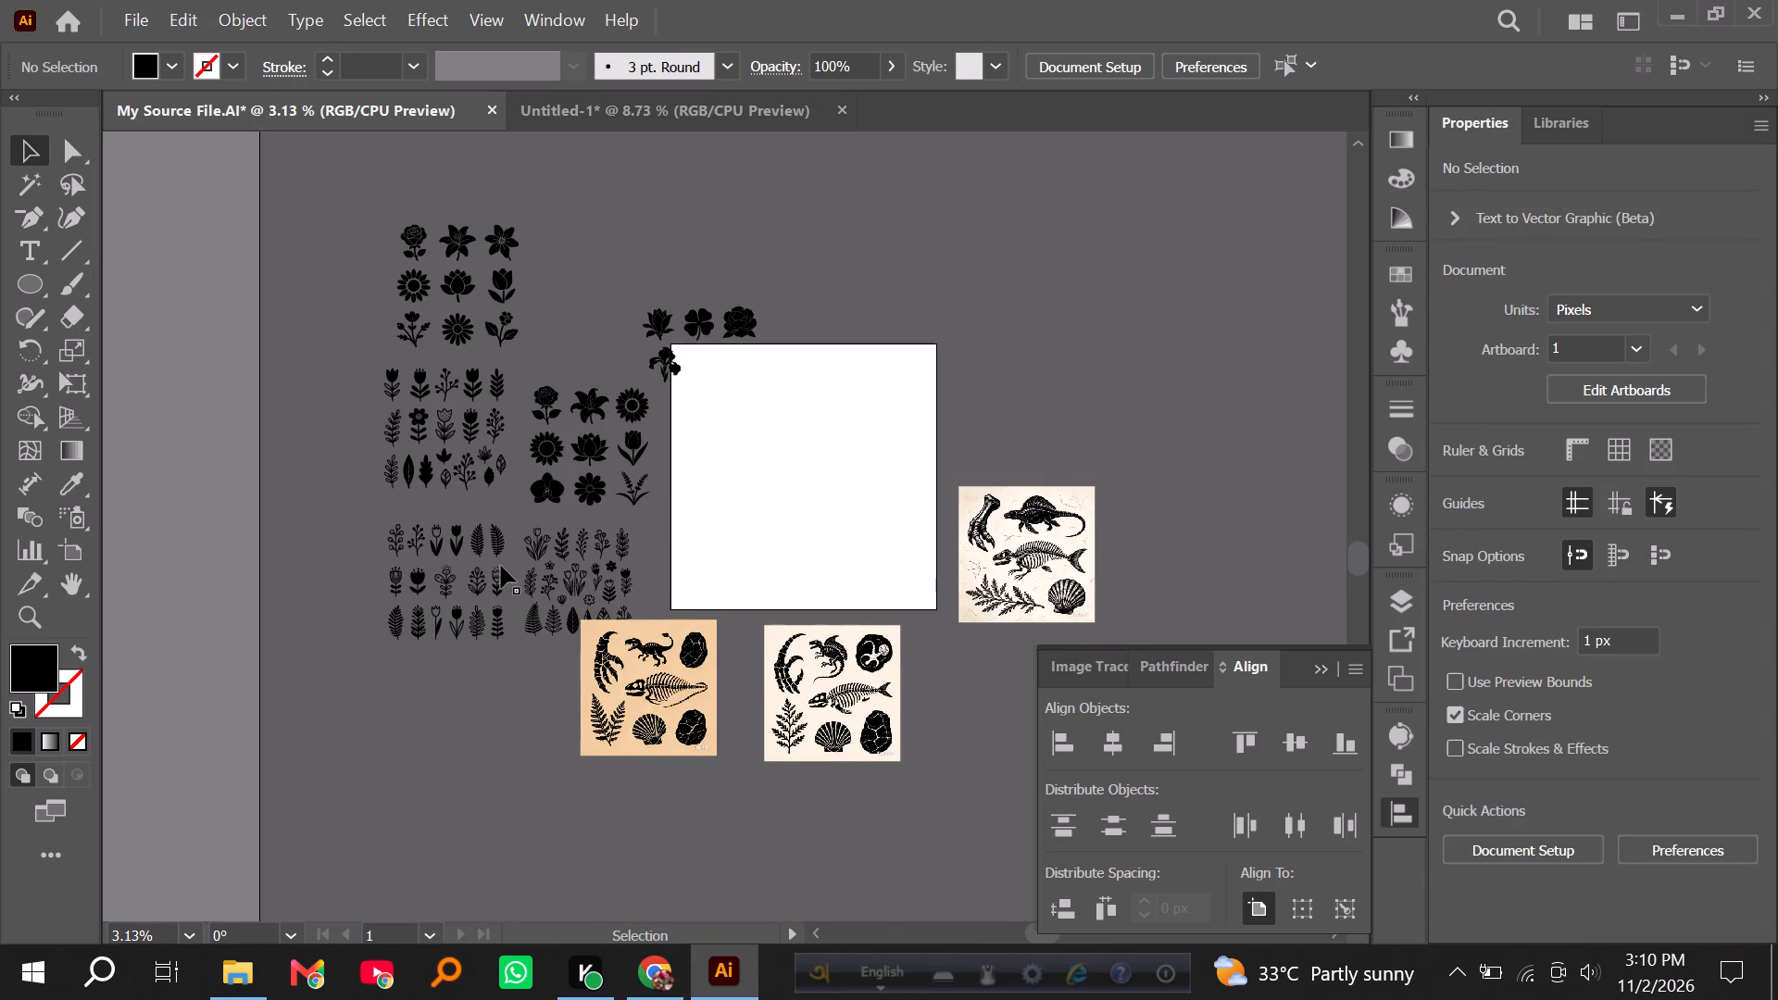
pyautogui.scroll(-2, 575, 603)
pyautogui.scroll(4, 579, 610)
pyautogui.scroll(9, 648, 413)
pyautogui.keyDown('alt'); pyautogui.scroll(3, 651, 656); pyautogui.keyUp('alt')
pyautogui.scroll(-4, 646, 651)
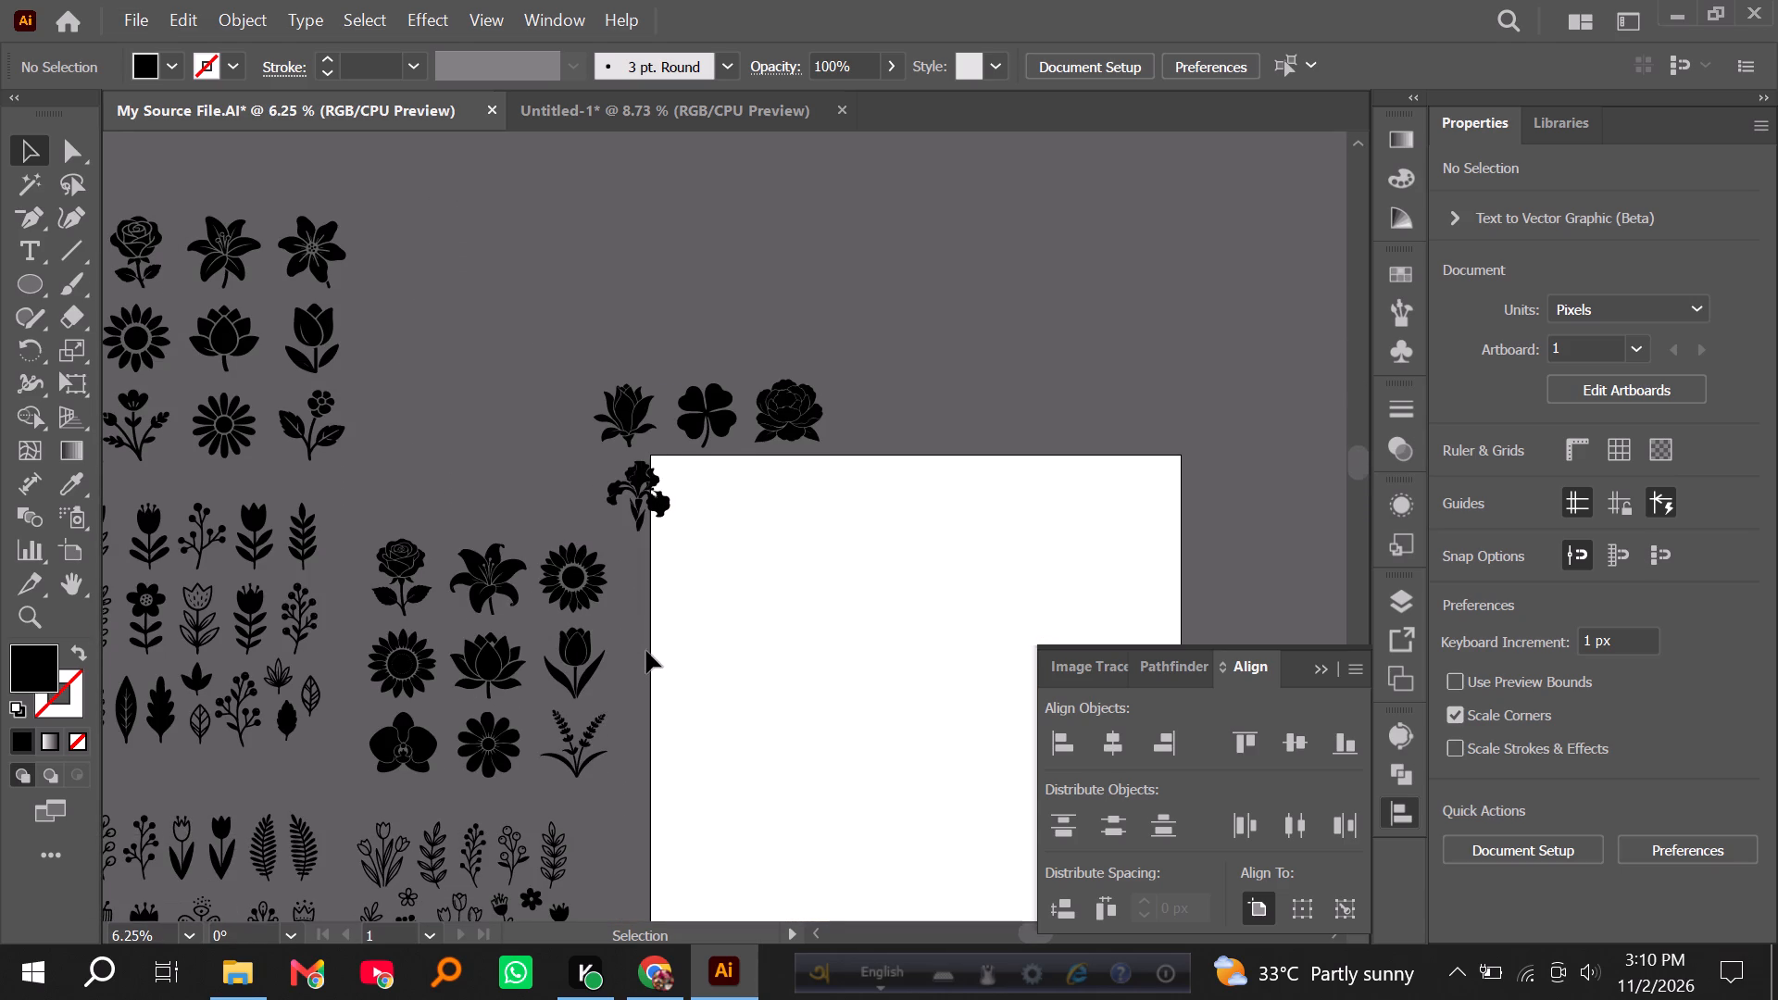
pyautogui.moveTo(583, 357); pyautogui.dragTo(810, 524)
pyautogui.moveTo(781, 420); pyautogui.dragTo(570, 338)
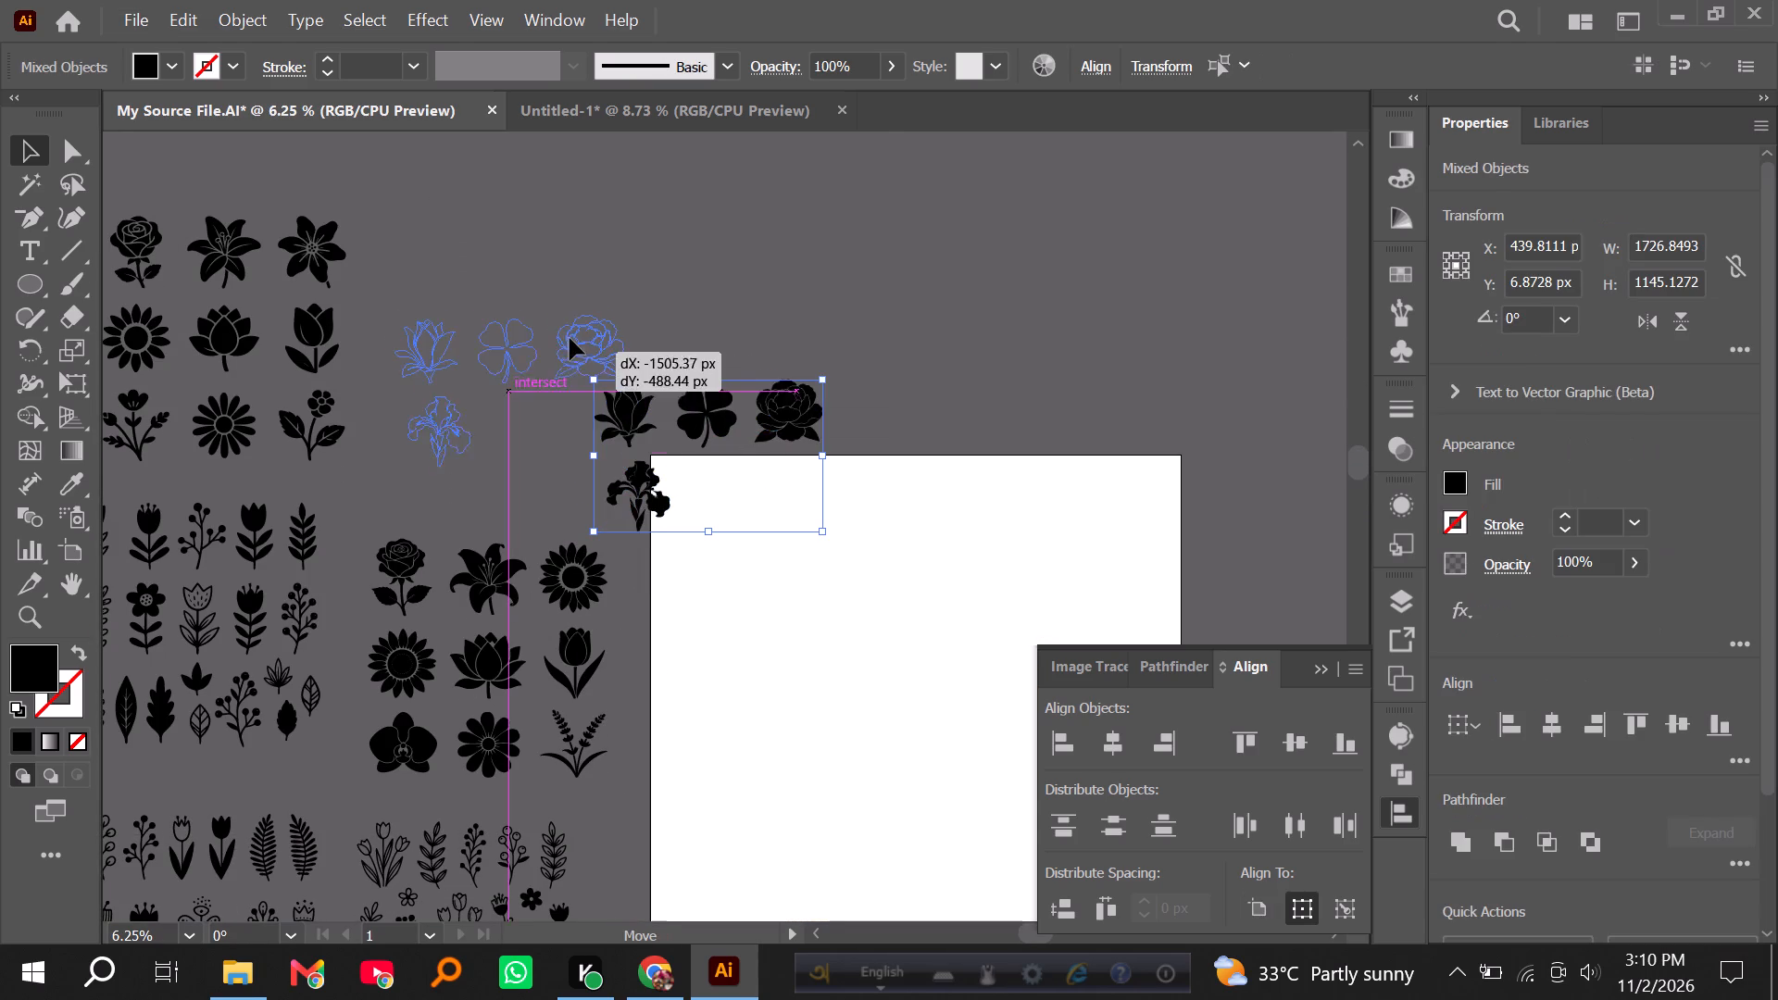
pyautogui.moveTo(570, 338); pyautogui.dragTo(570, 340)
pyautogui.click(658, 417)
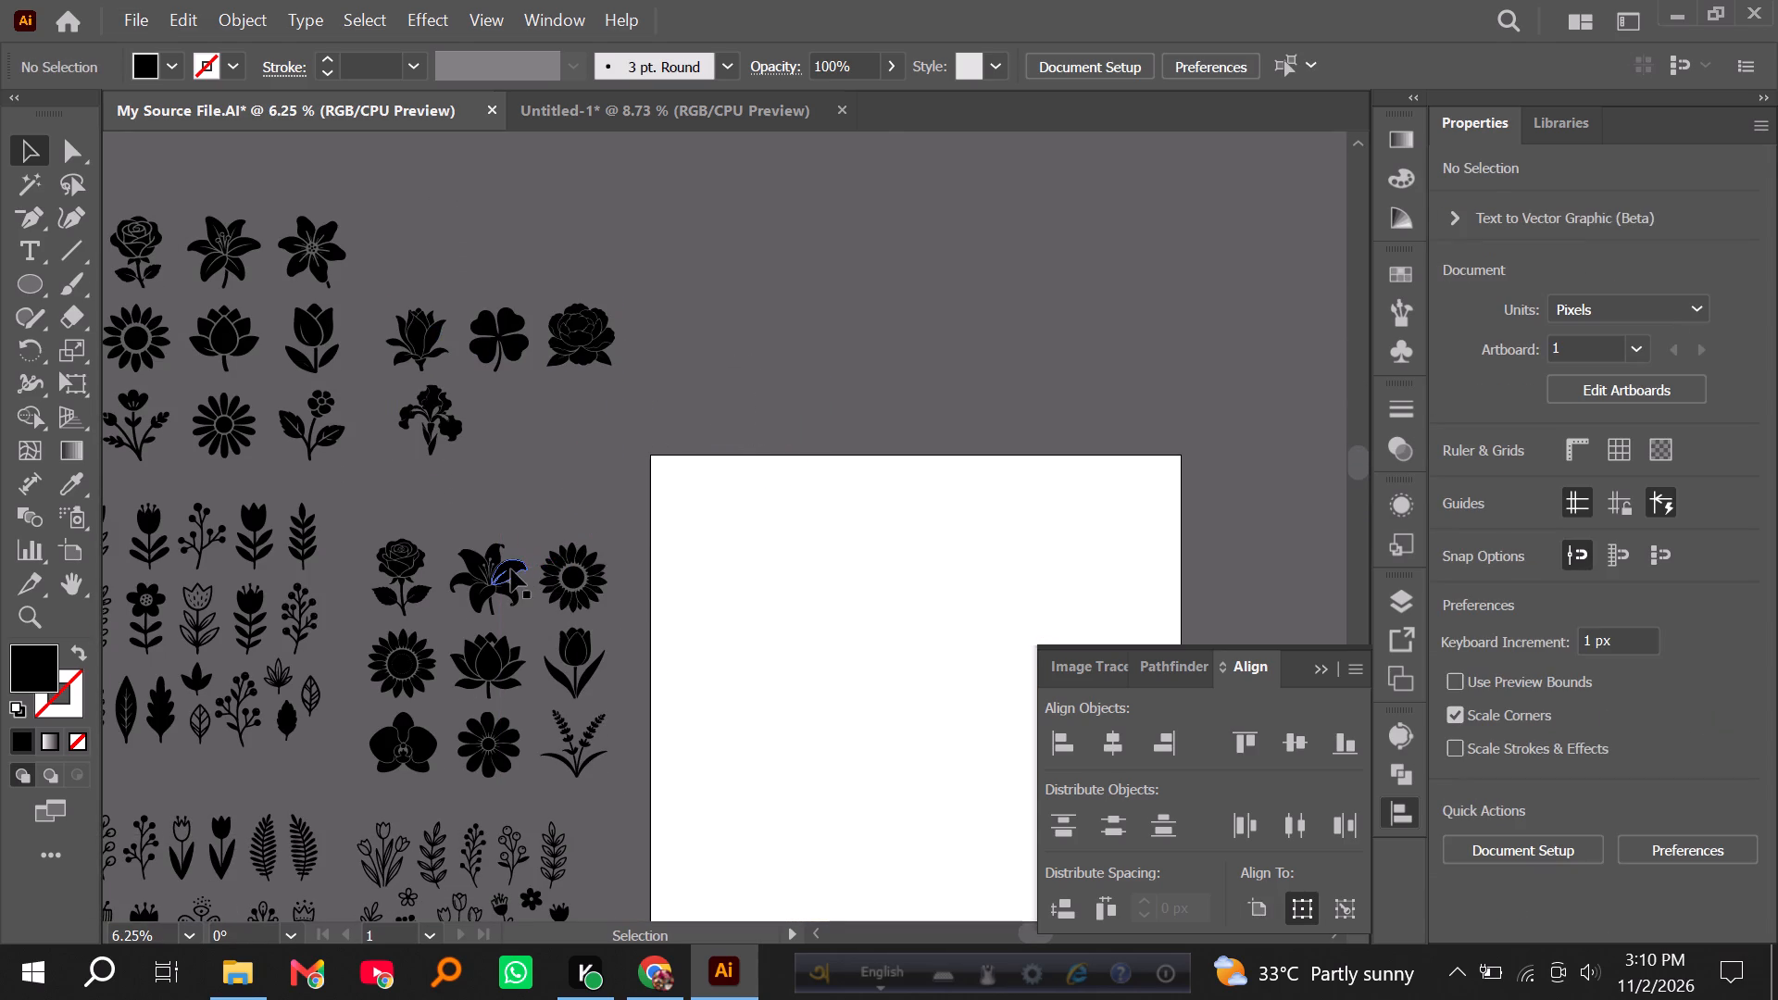
pyautogui.click(511, 569)
pyautogui.click(515, 429)
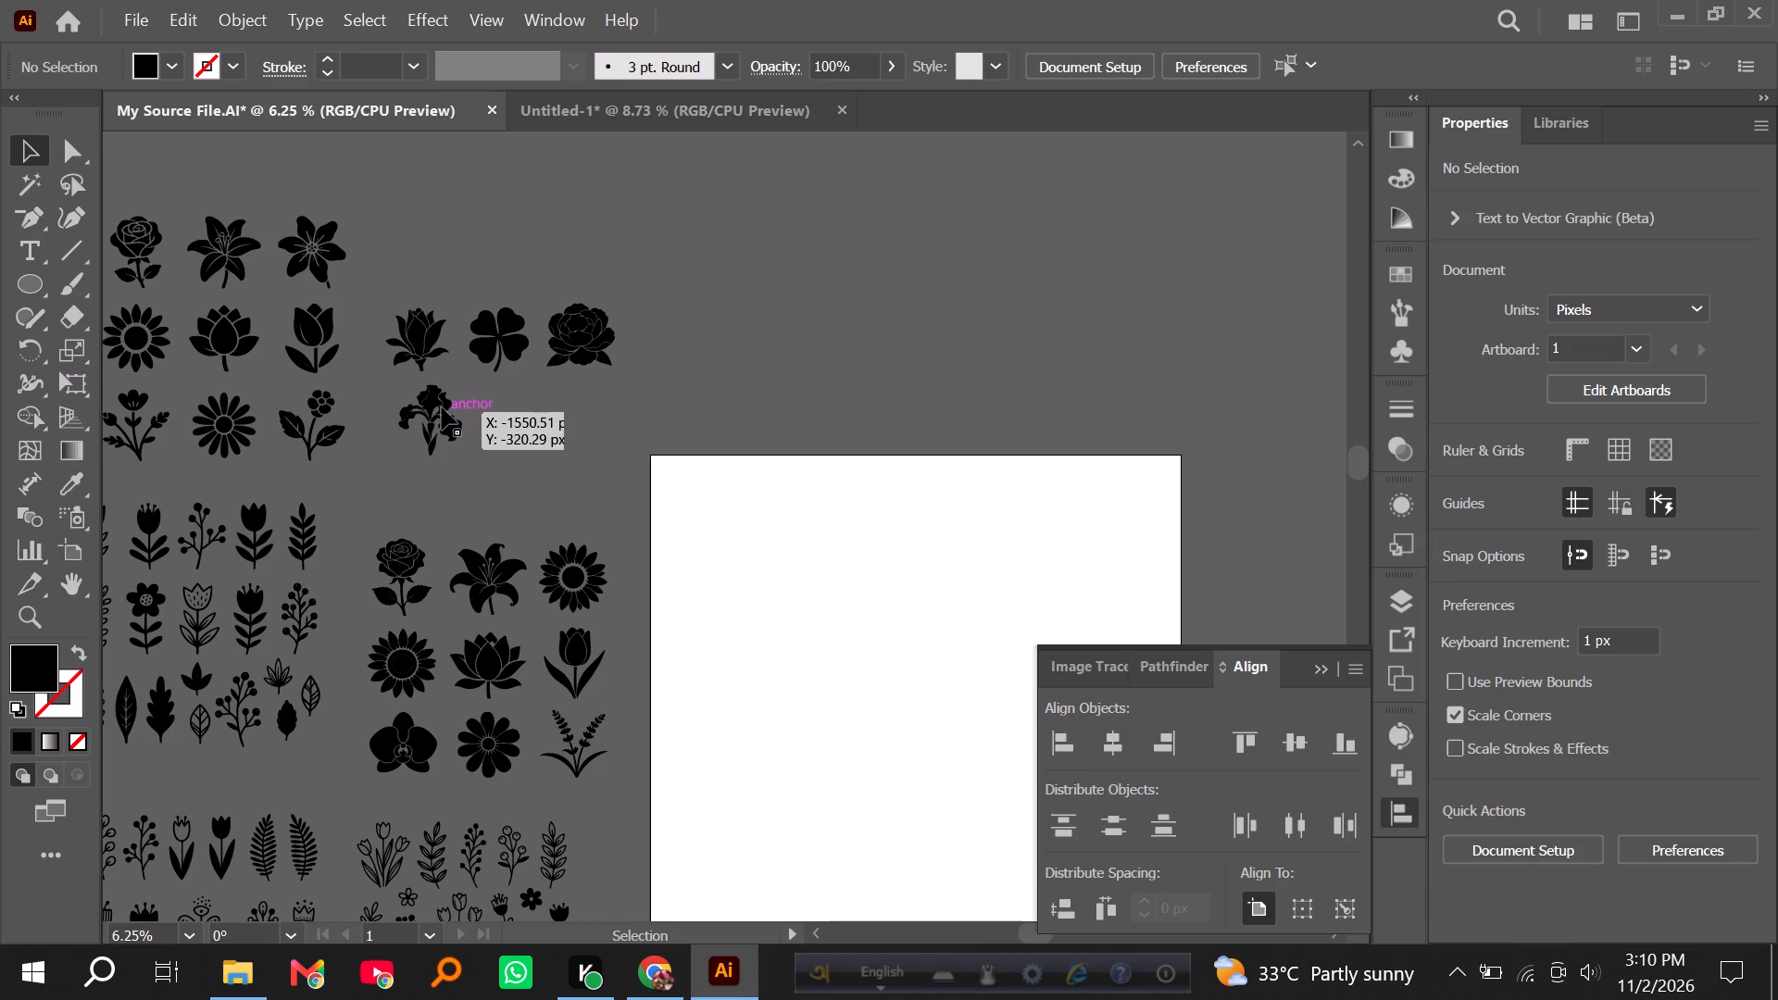
# Ungroup the nine-flower set that contains the orchid and lavender.
pyautogui.scroll(-3, 487, 516)
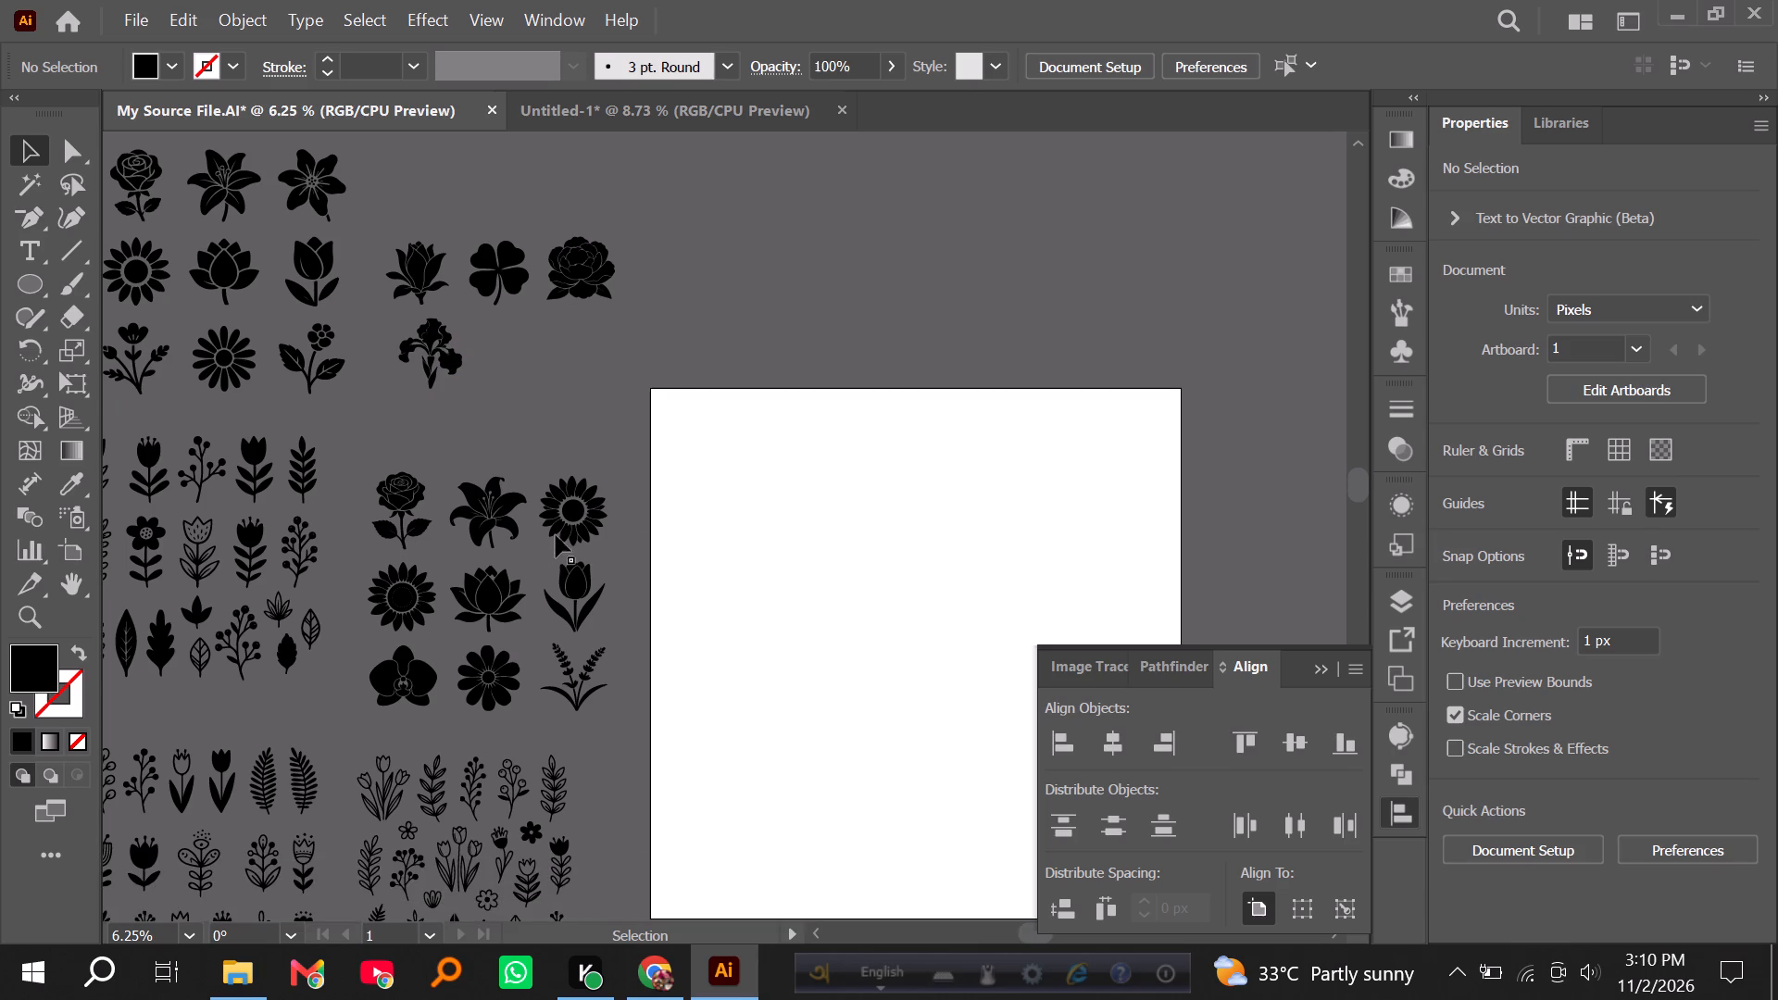
pyautogui.scroll(1, 558, 529)
pyautogui.keyDown('alt'); pyautogui.scroll(1, 558, 528); pyautogui.keyUp('alt')
pyautogui.scroll(-1, 558, 530)
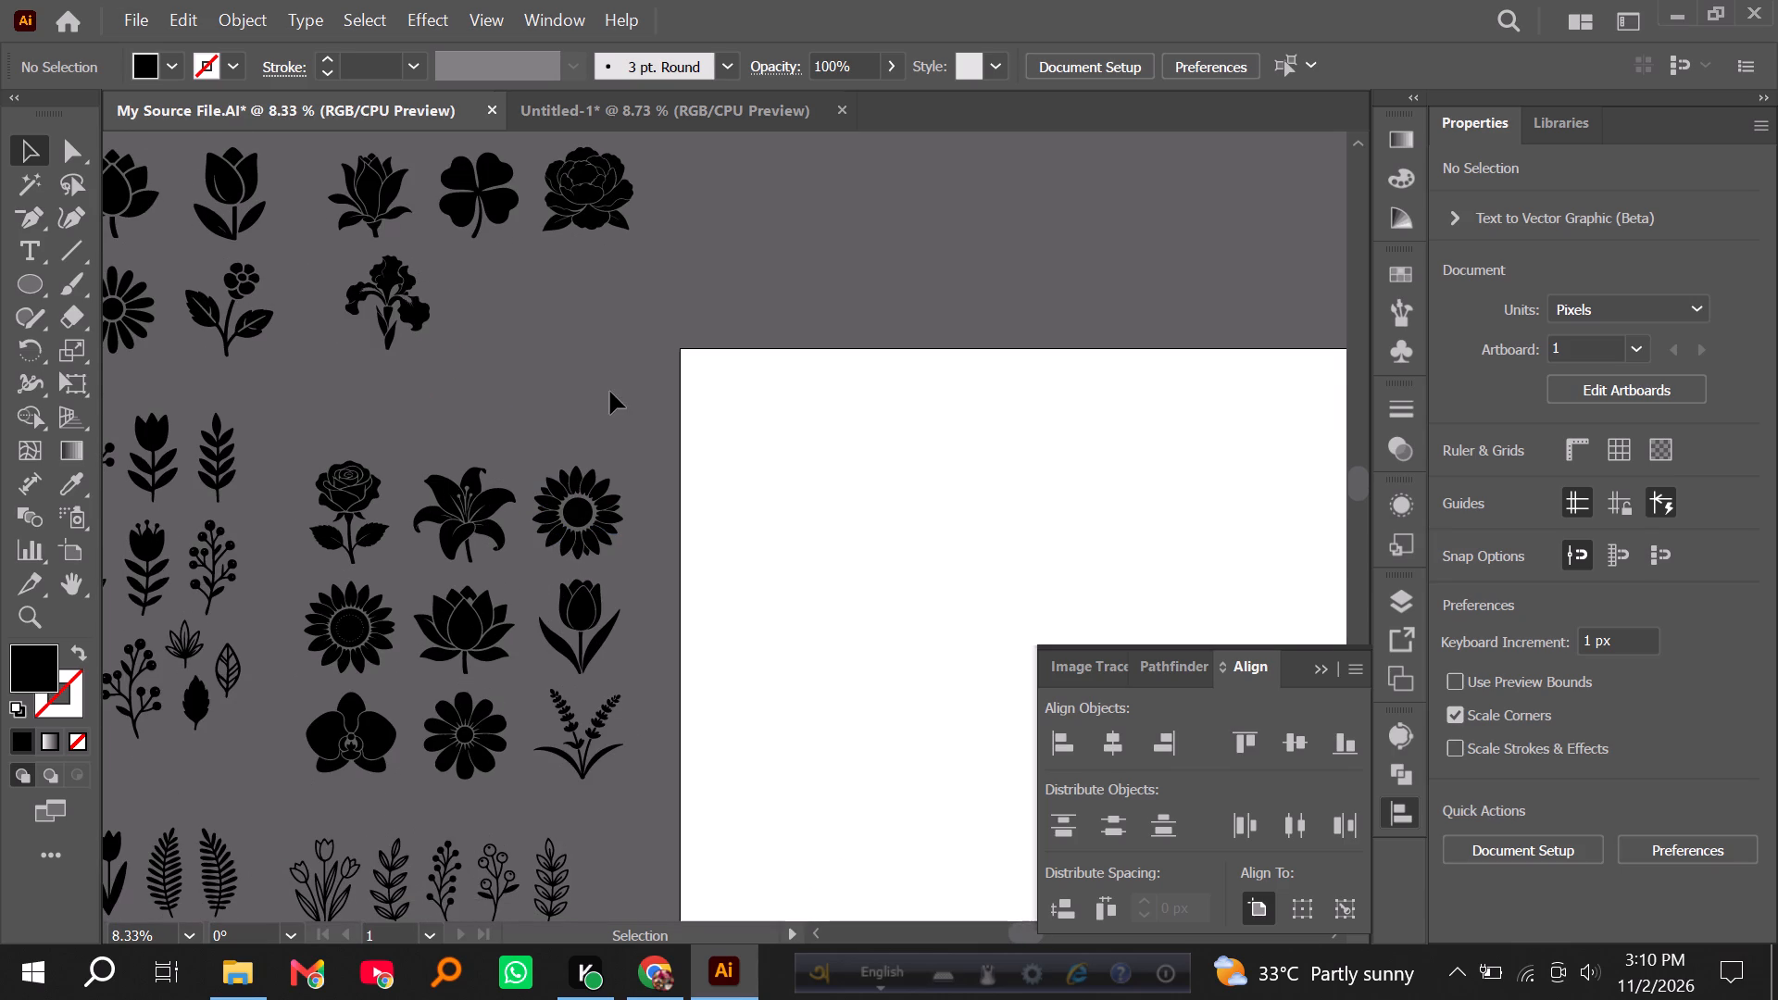
pyautogui.click(610, 392)
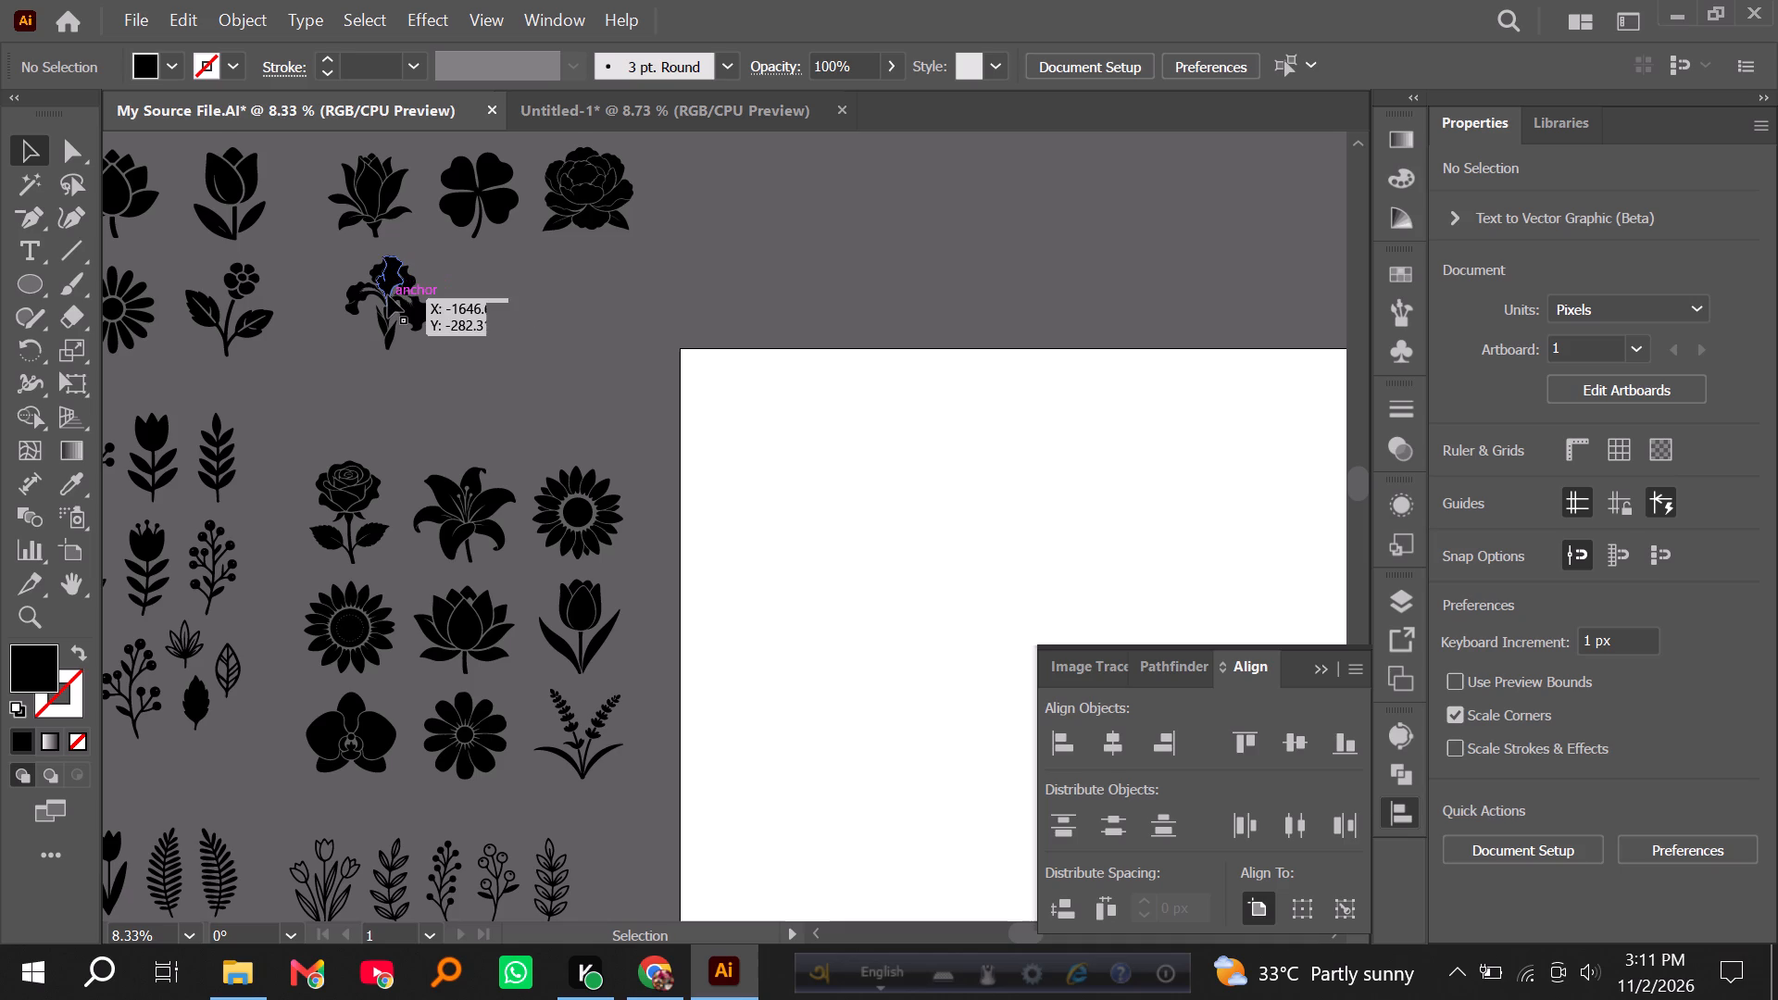
pyautogui.click(555, 510)
pyautogui.rightClick(555, 505)
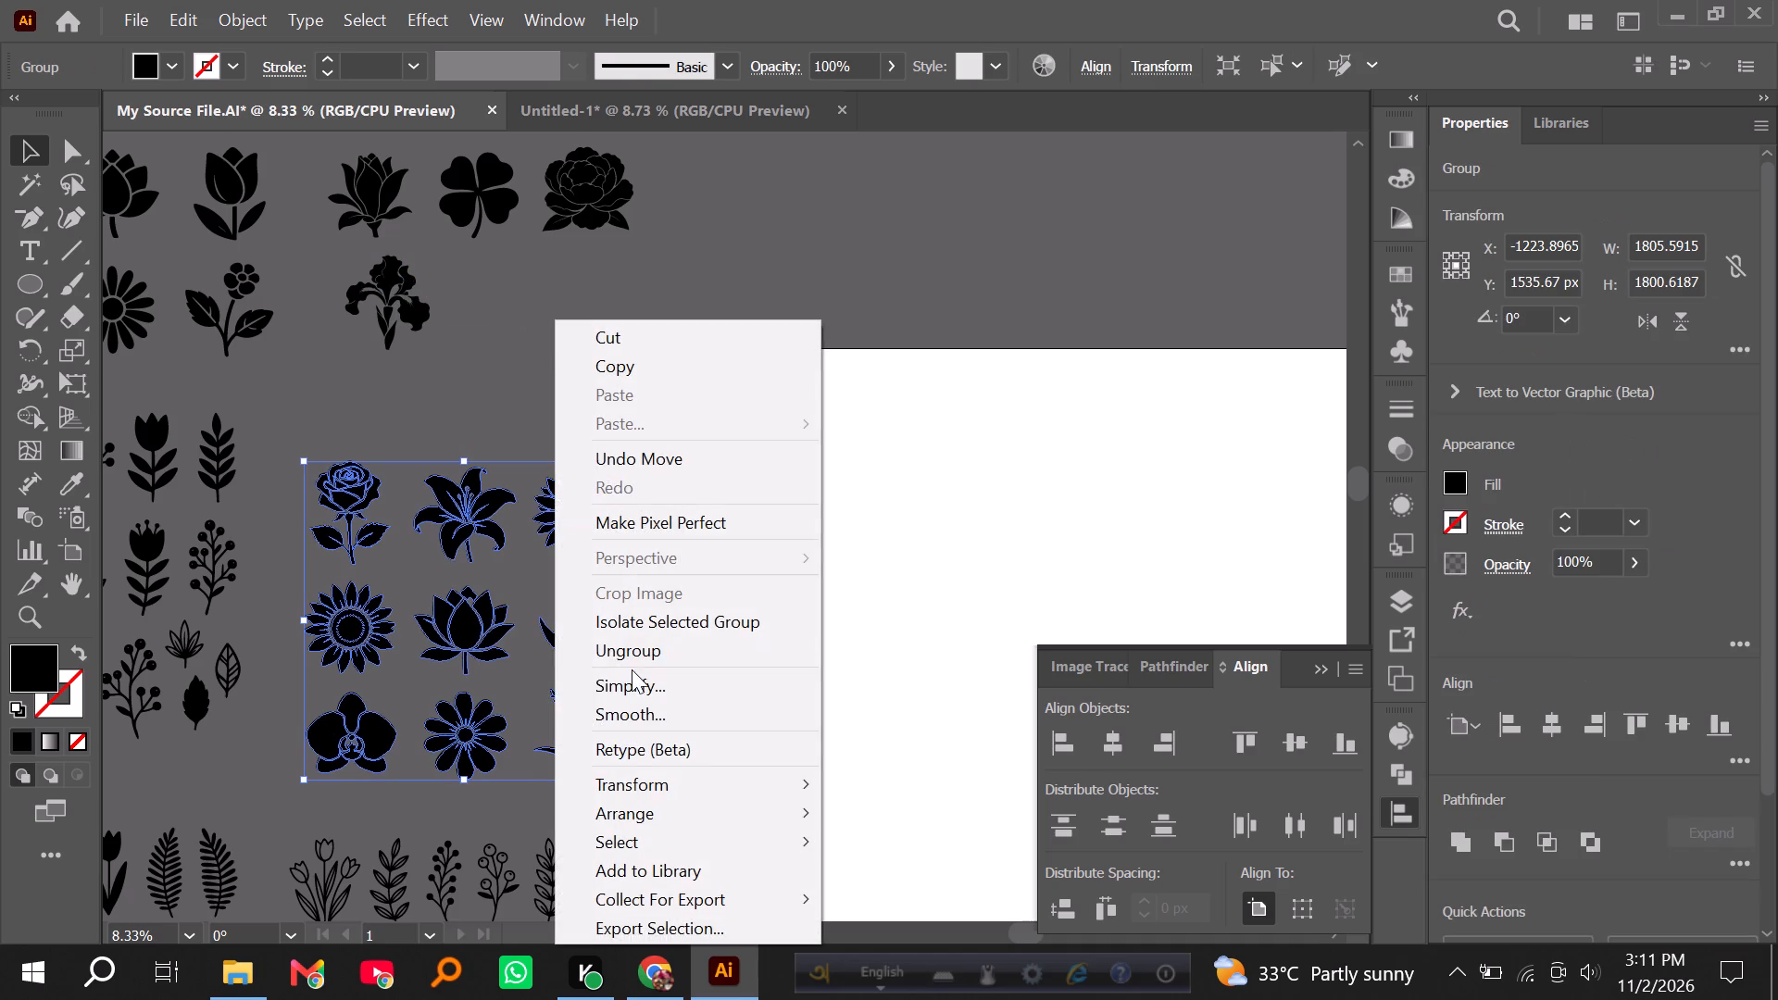
pyautogui.click(627, 657)
pyautogui.click(602, 423)
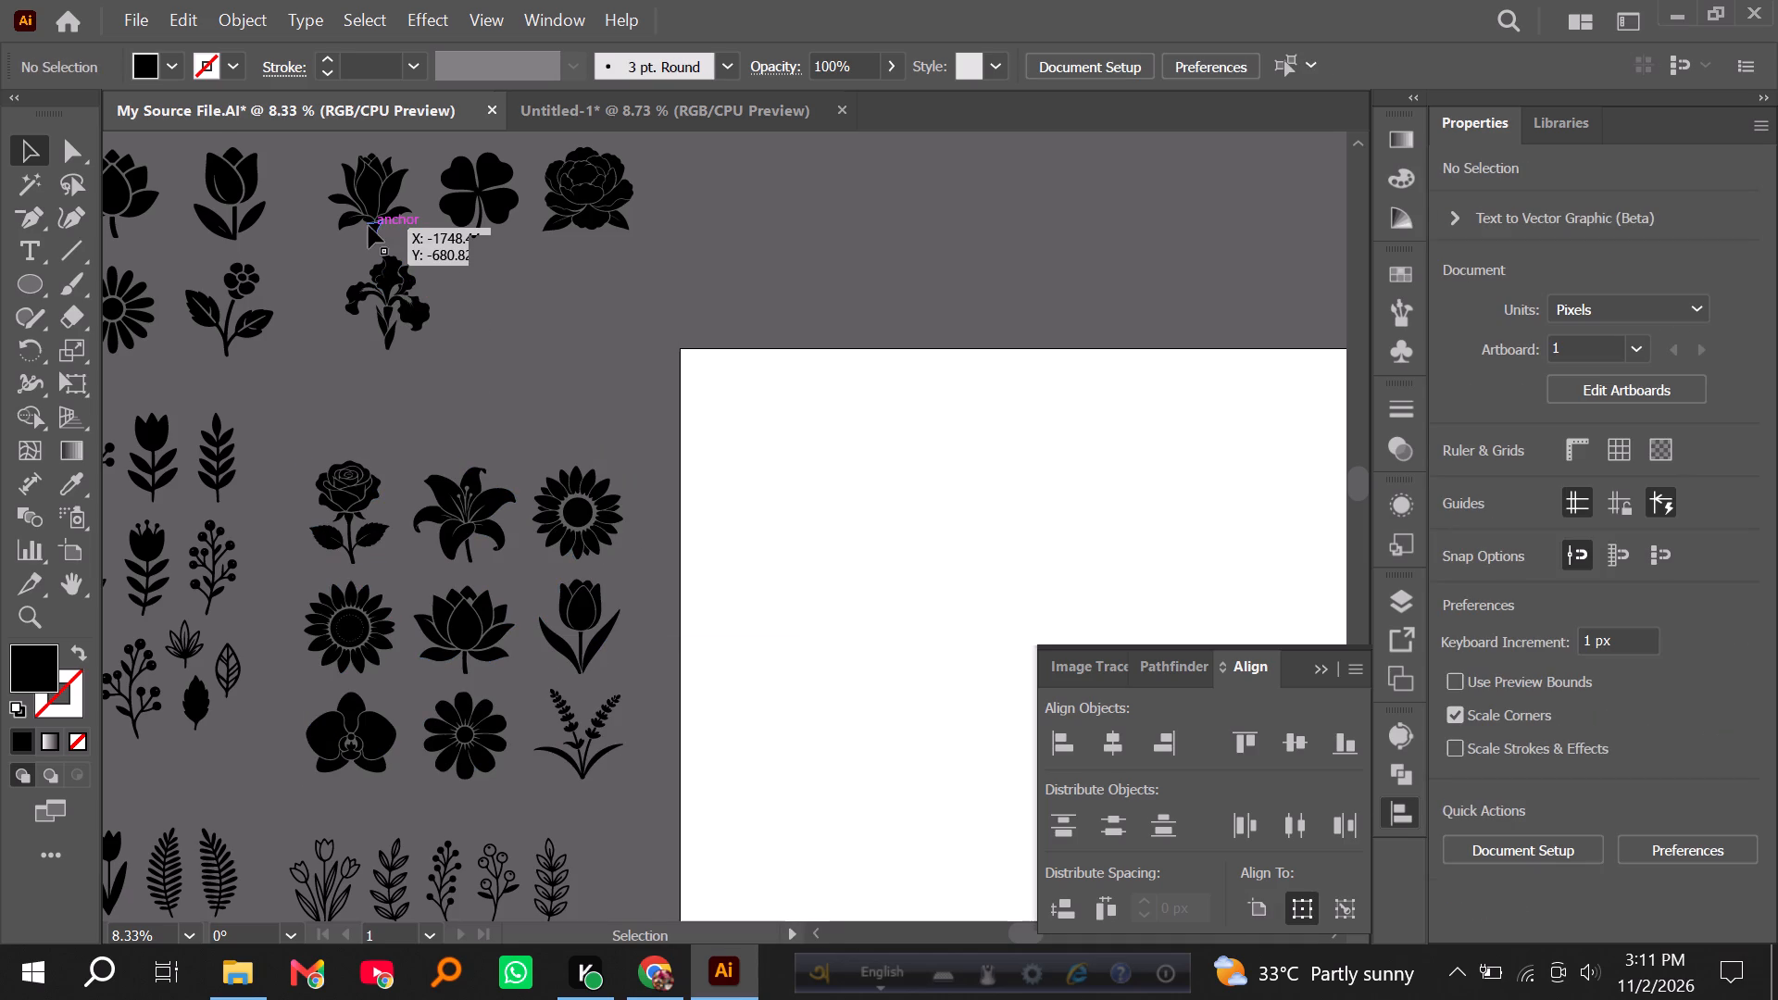
# Delete the four-leaf clover from the loose flowers.
pyautogui.click(489, 208)
pyautogui.press('Delete')
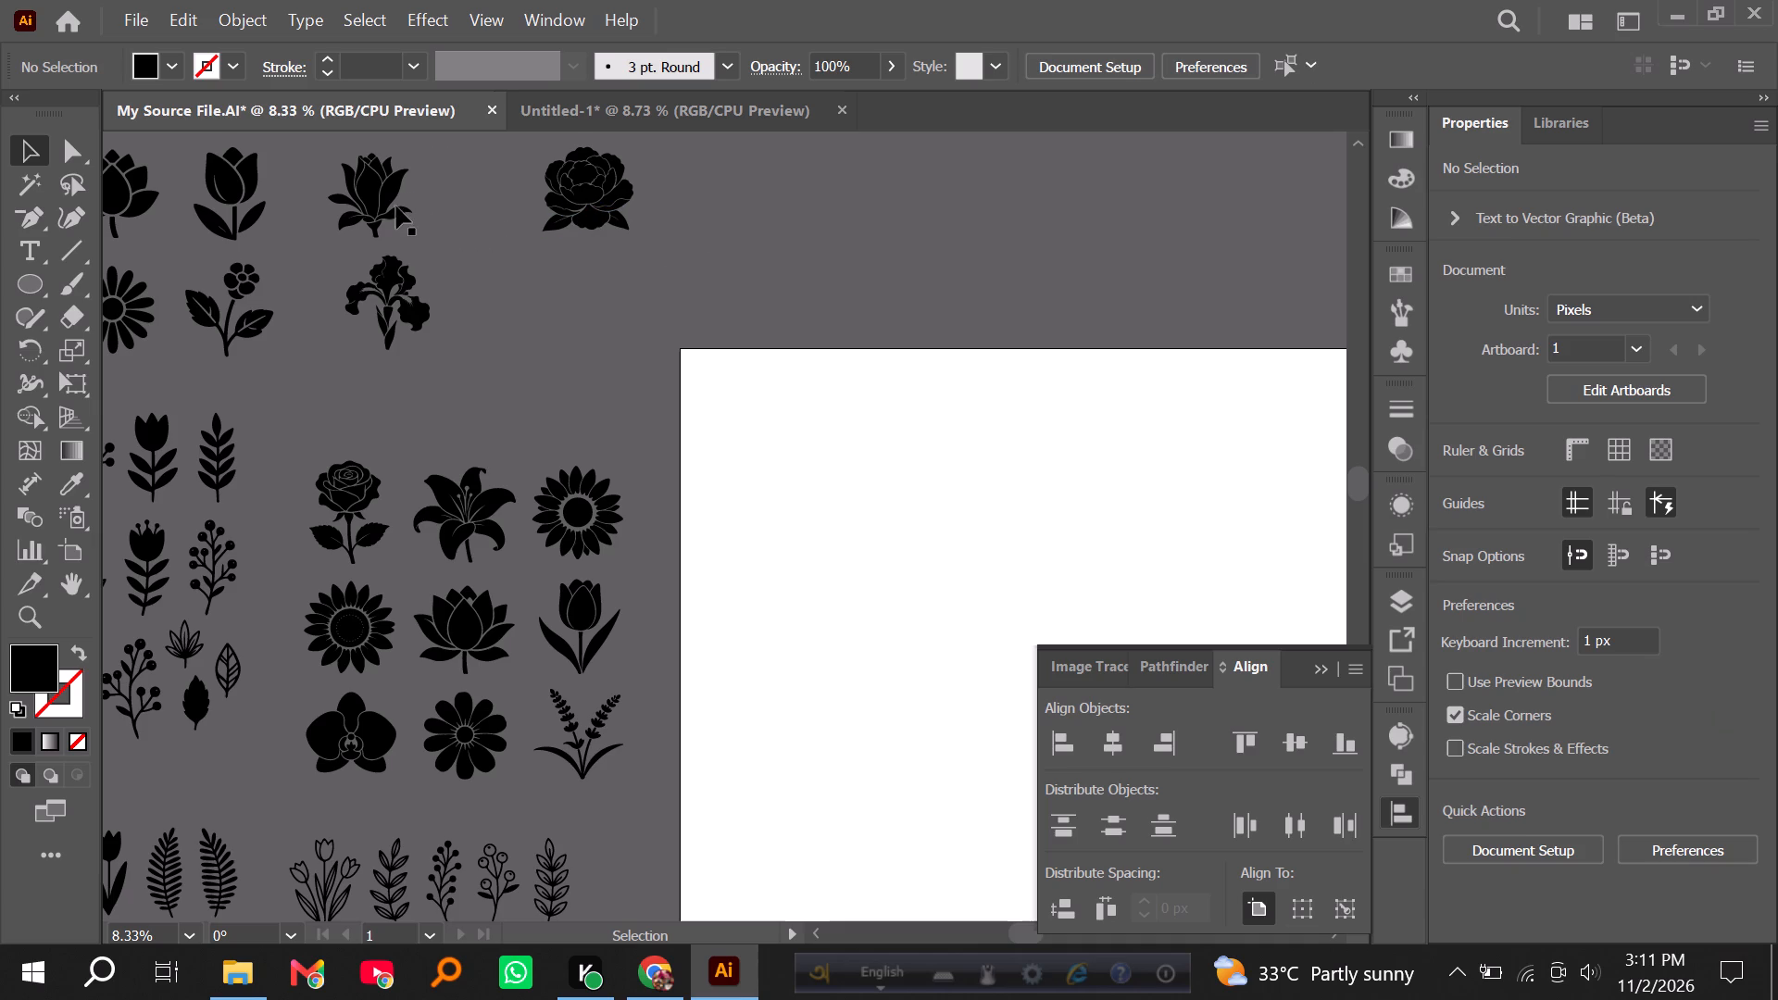
# Place the magnolia-like flower, iris and peony beside the ungrouped set as a fourth column, one per row.
pyautogui.moveTo(378, 195); pyautogui.dragTo(684, 511)
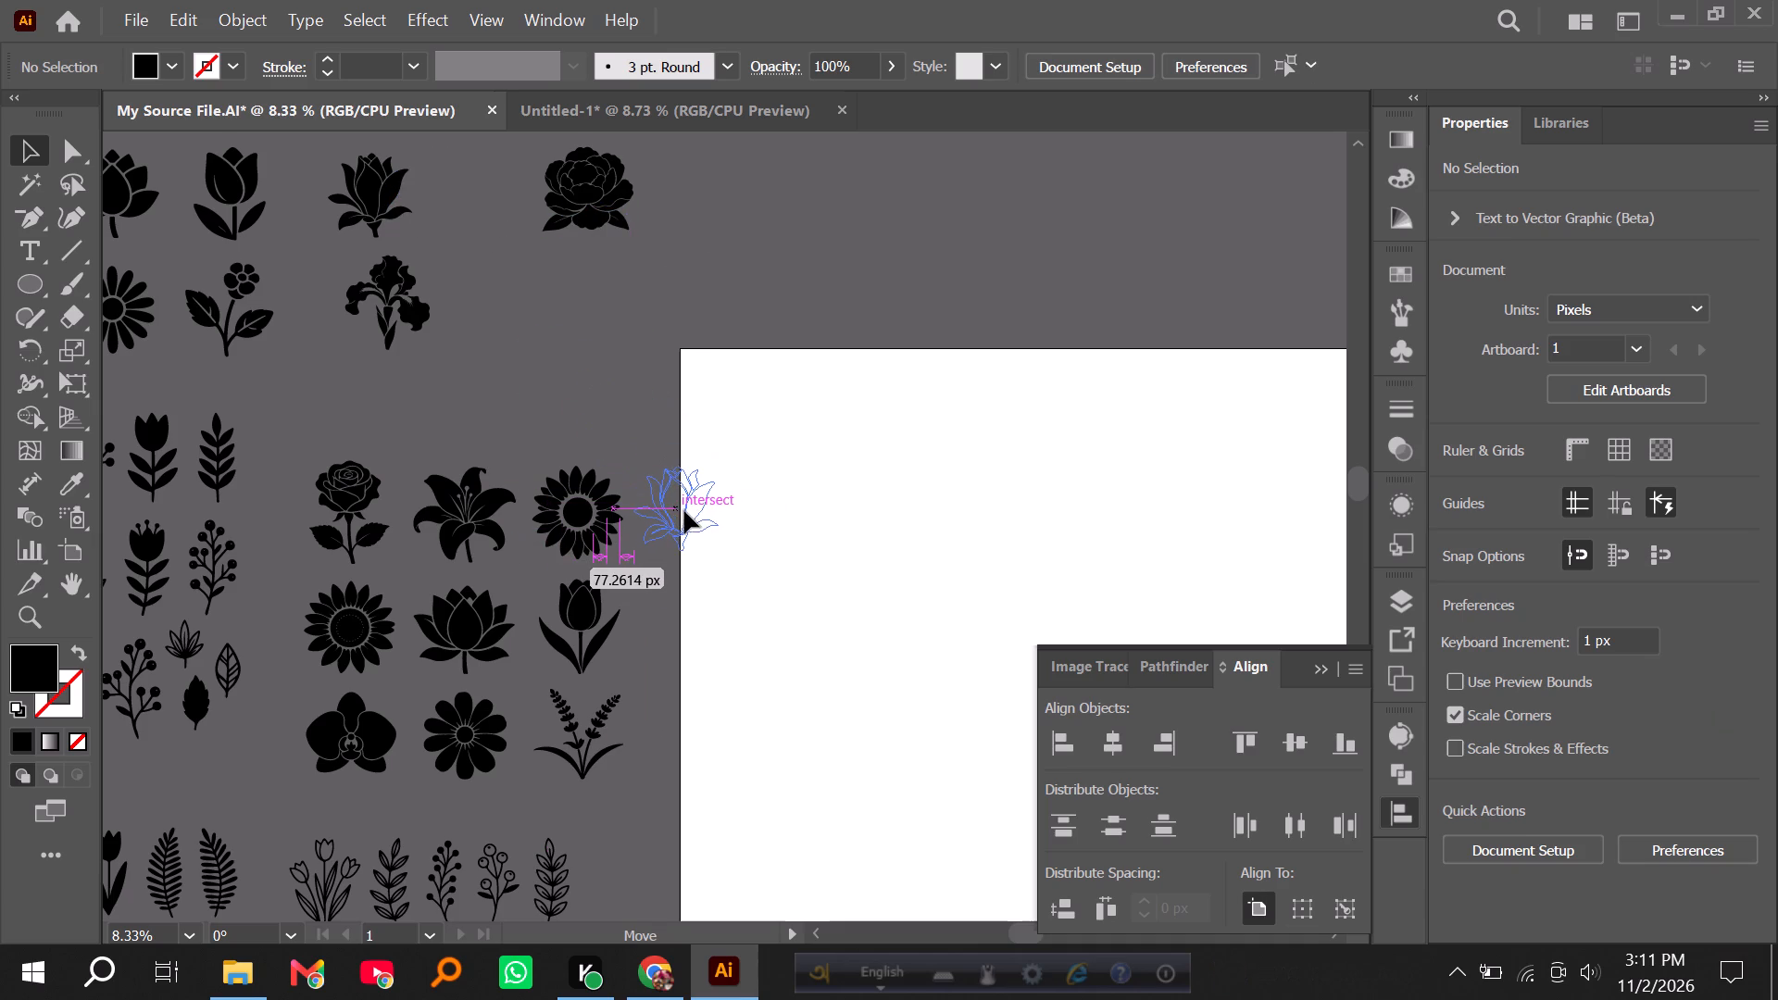
pyautogui.moveTo(684, 511); pyautogui.dragTo(688, 513)
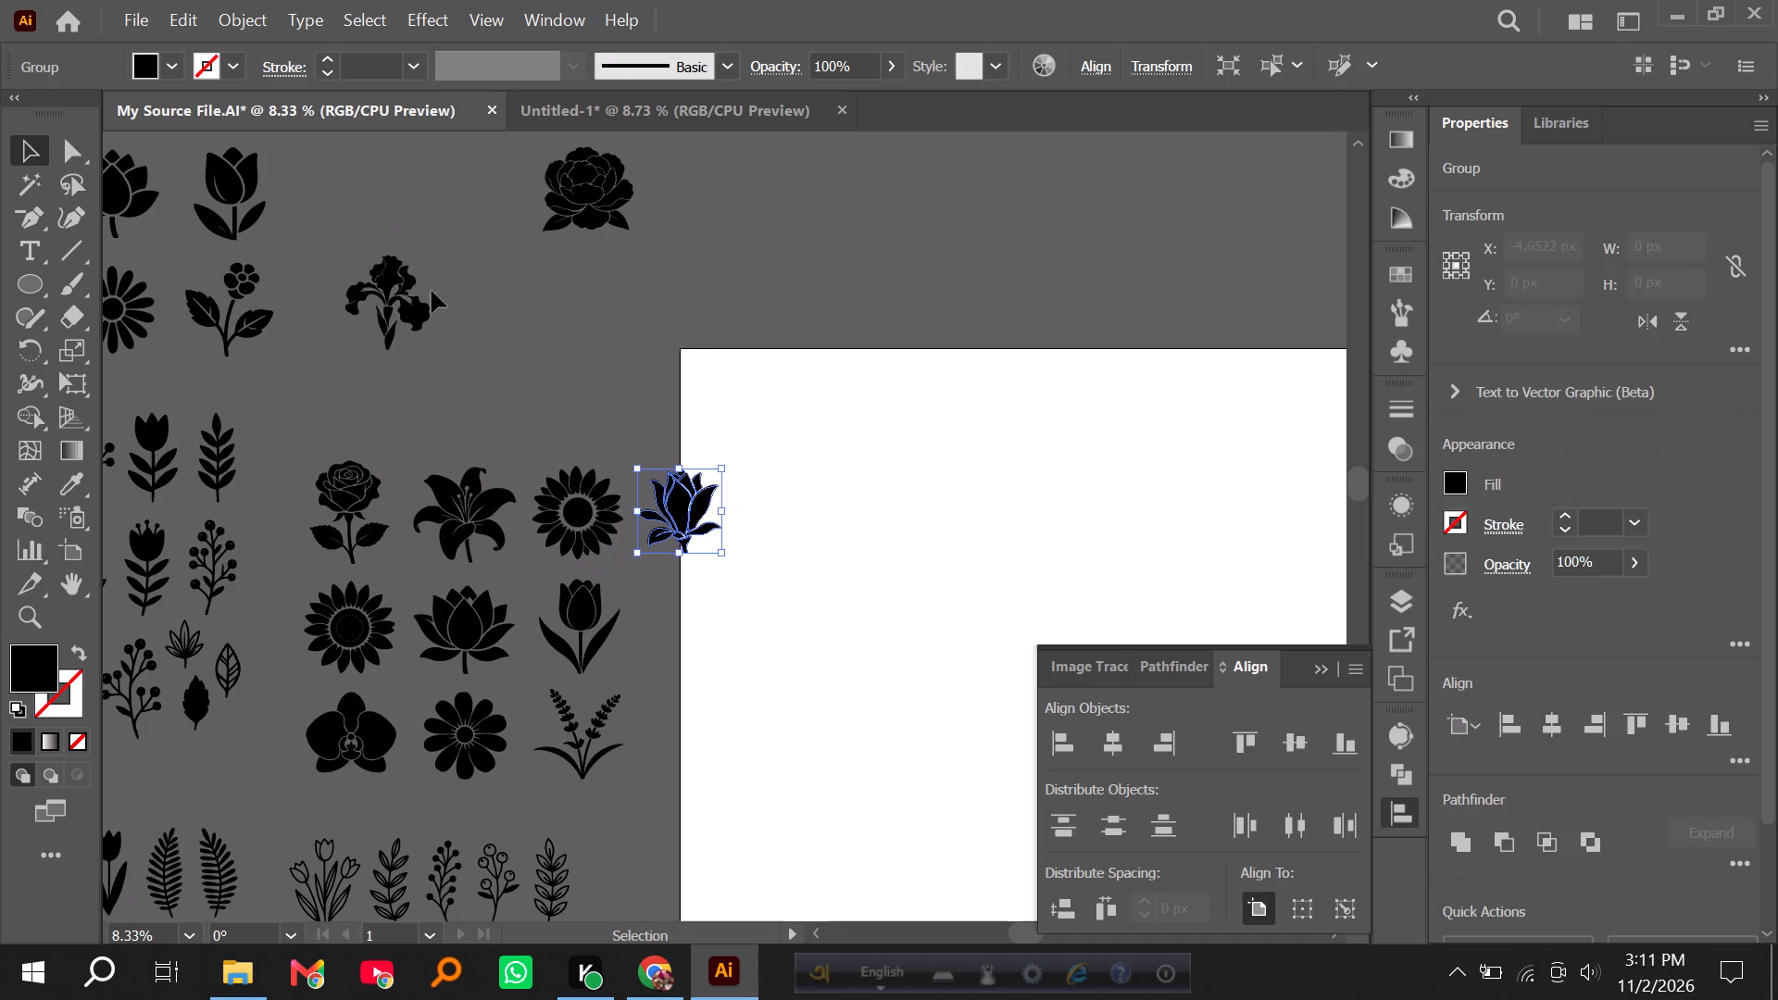
pyautogui.moveTo(385, 282); pyautogui.dragTo(673, 609)
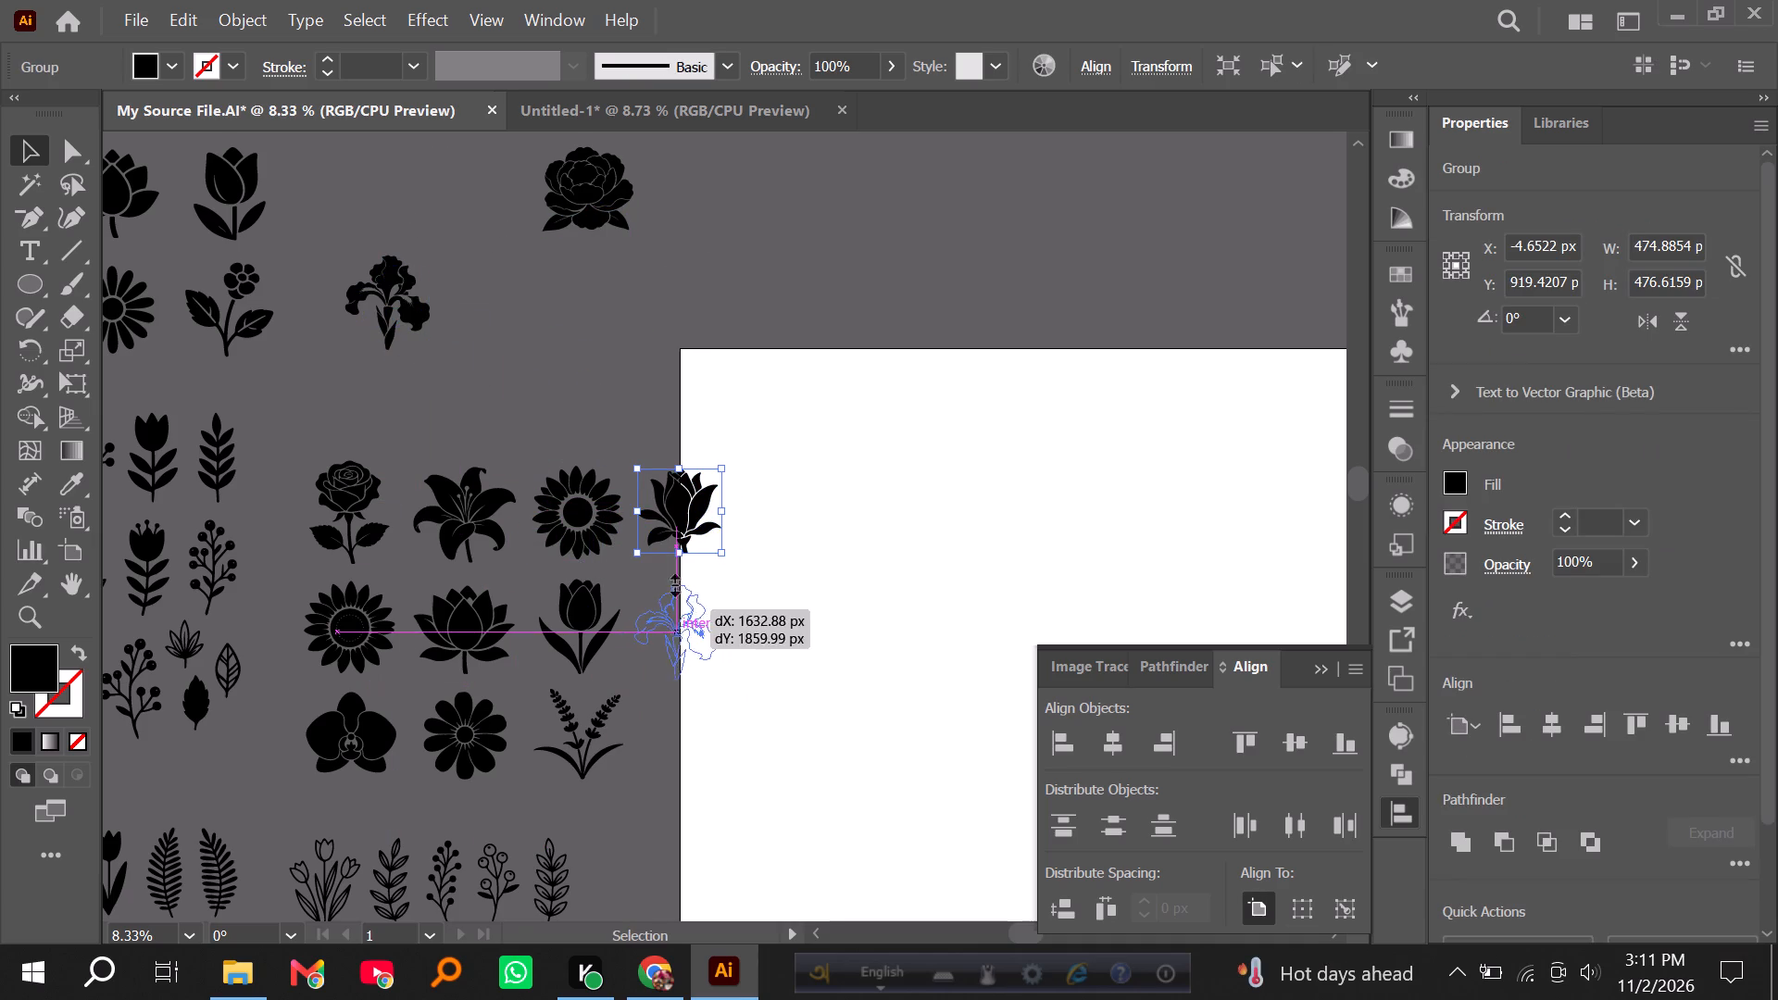
pyautogui.moveTo(589, 190); pyautogui.dragTo(690, 733)
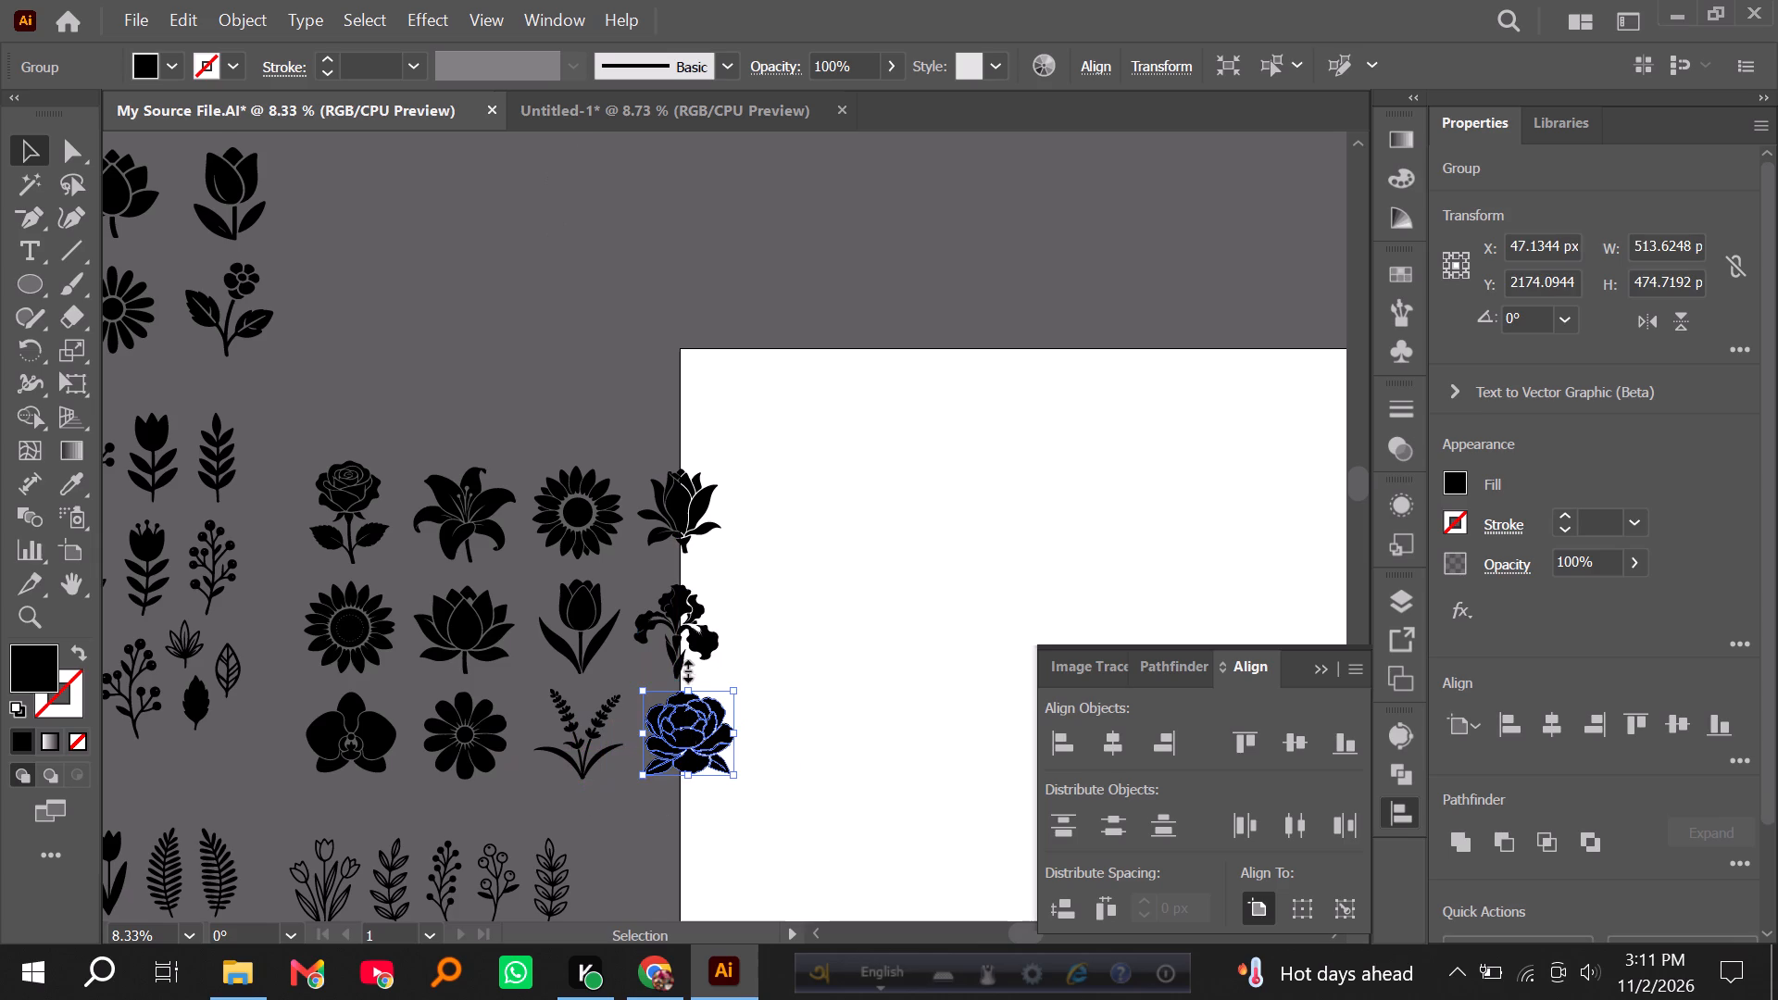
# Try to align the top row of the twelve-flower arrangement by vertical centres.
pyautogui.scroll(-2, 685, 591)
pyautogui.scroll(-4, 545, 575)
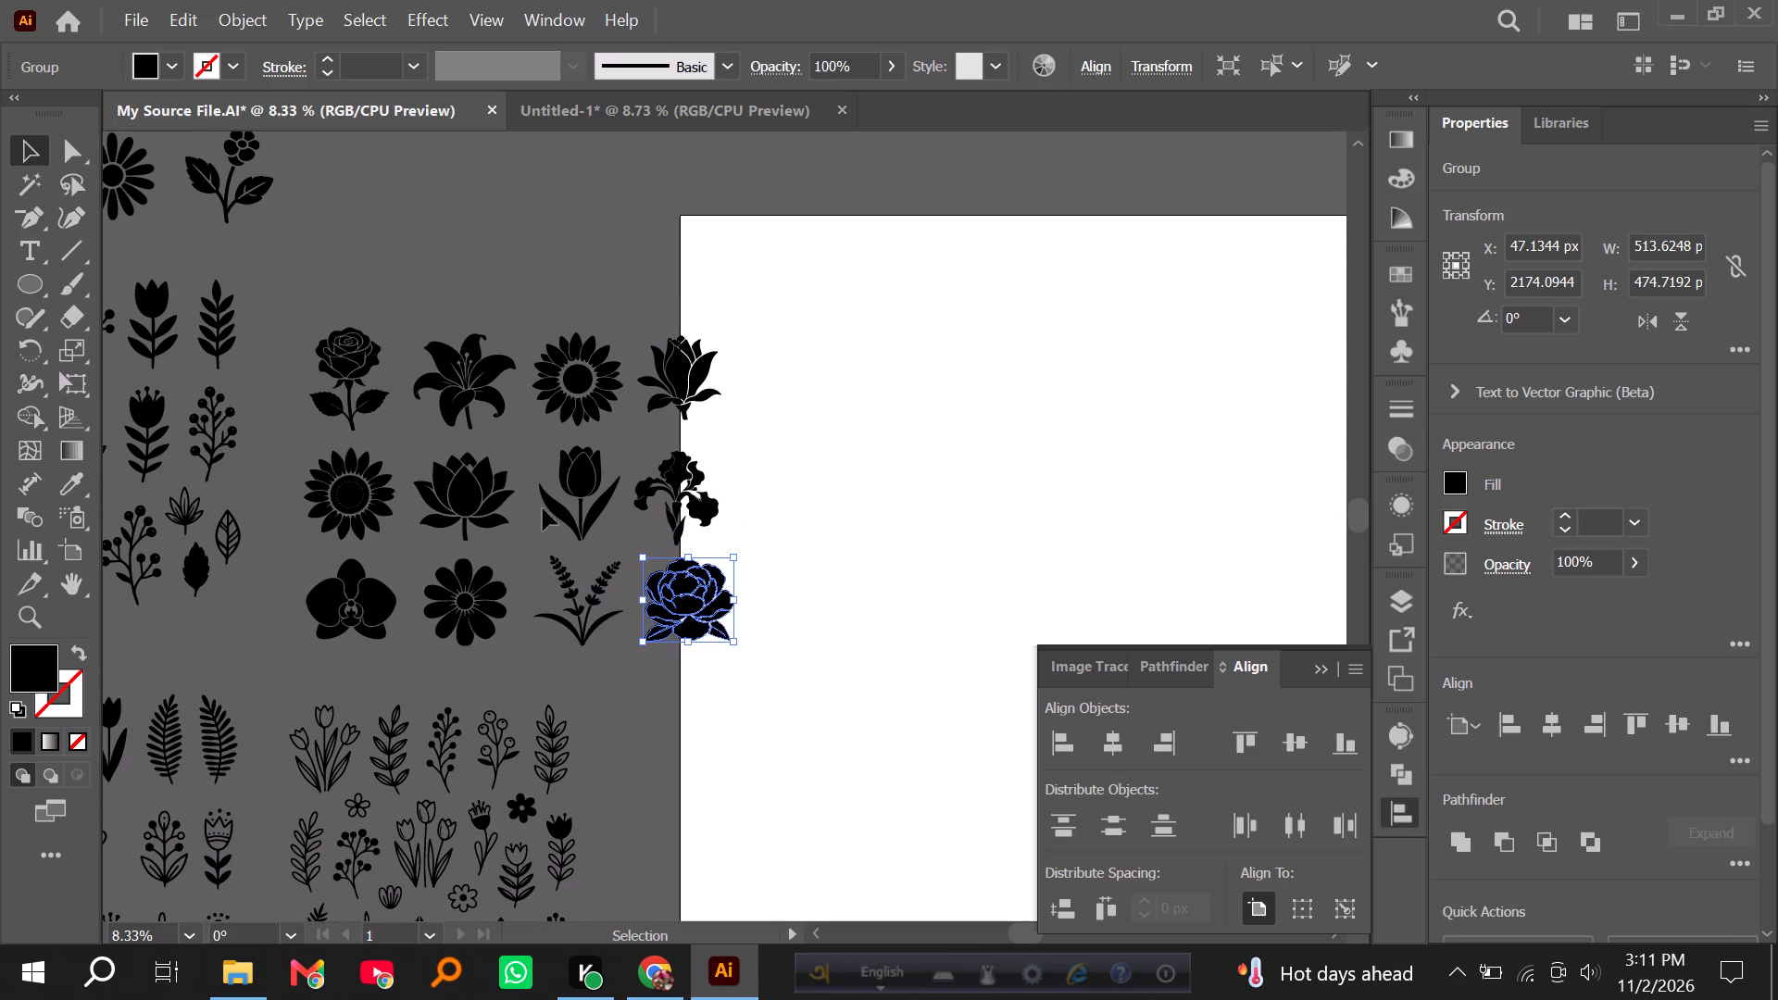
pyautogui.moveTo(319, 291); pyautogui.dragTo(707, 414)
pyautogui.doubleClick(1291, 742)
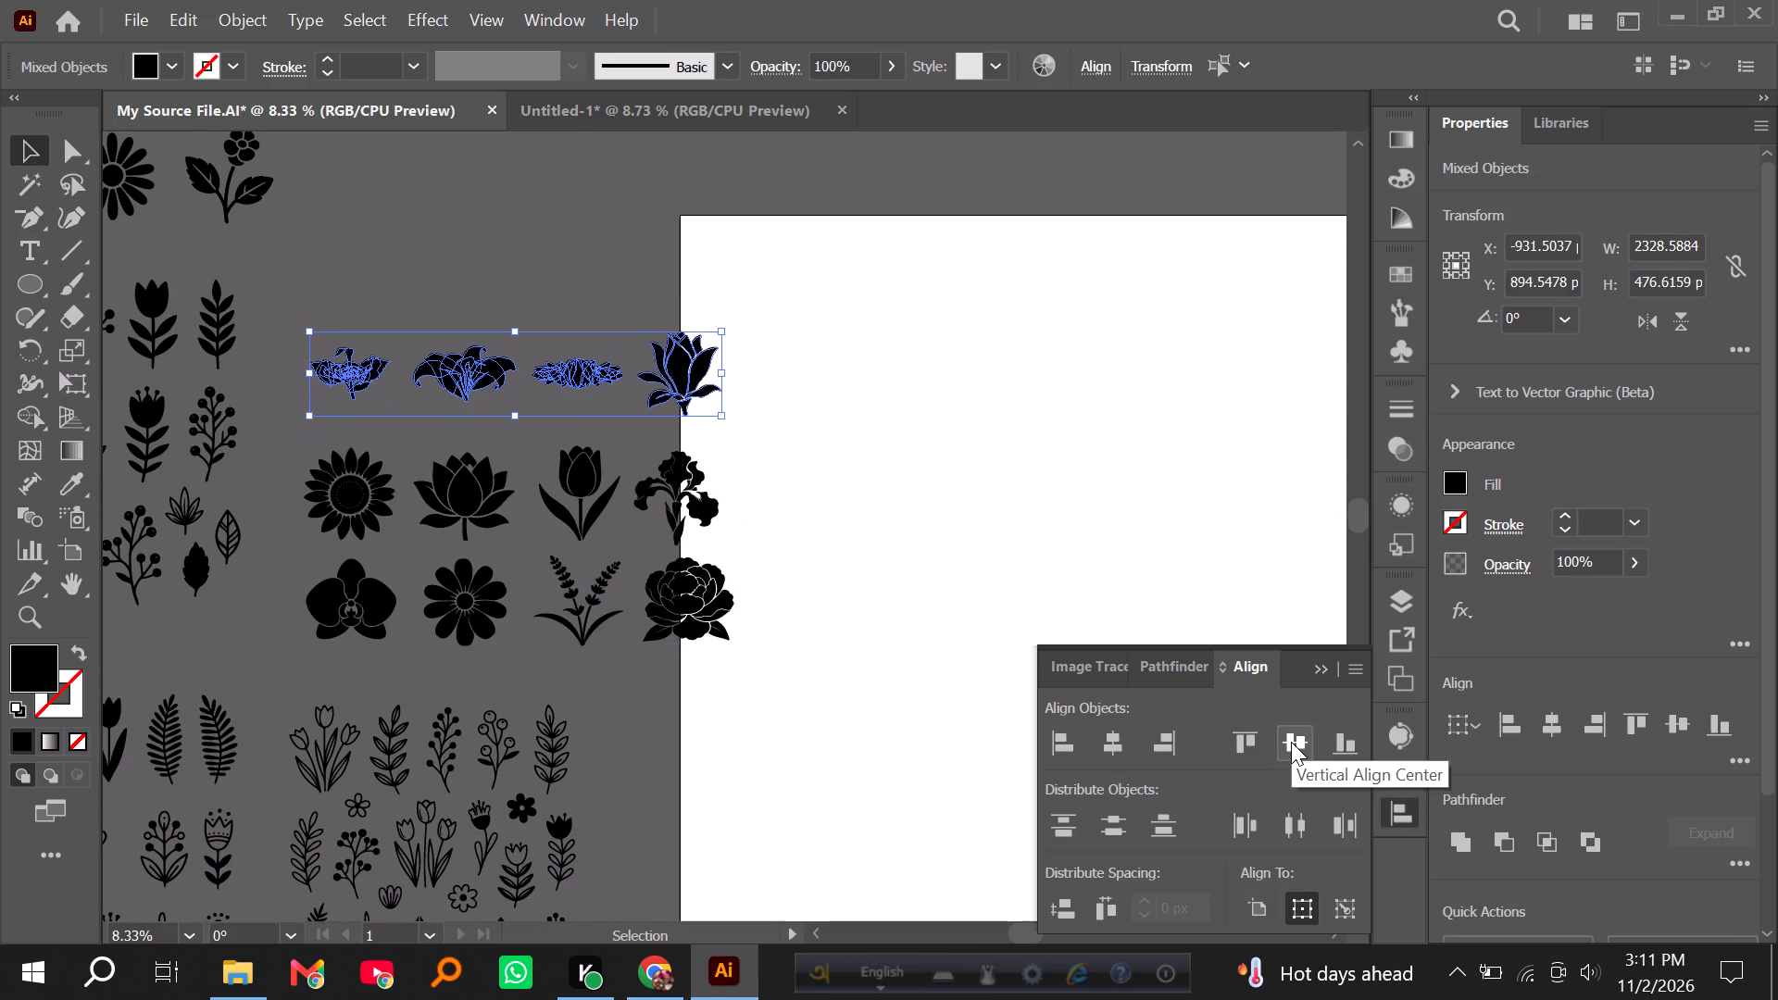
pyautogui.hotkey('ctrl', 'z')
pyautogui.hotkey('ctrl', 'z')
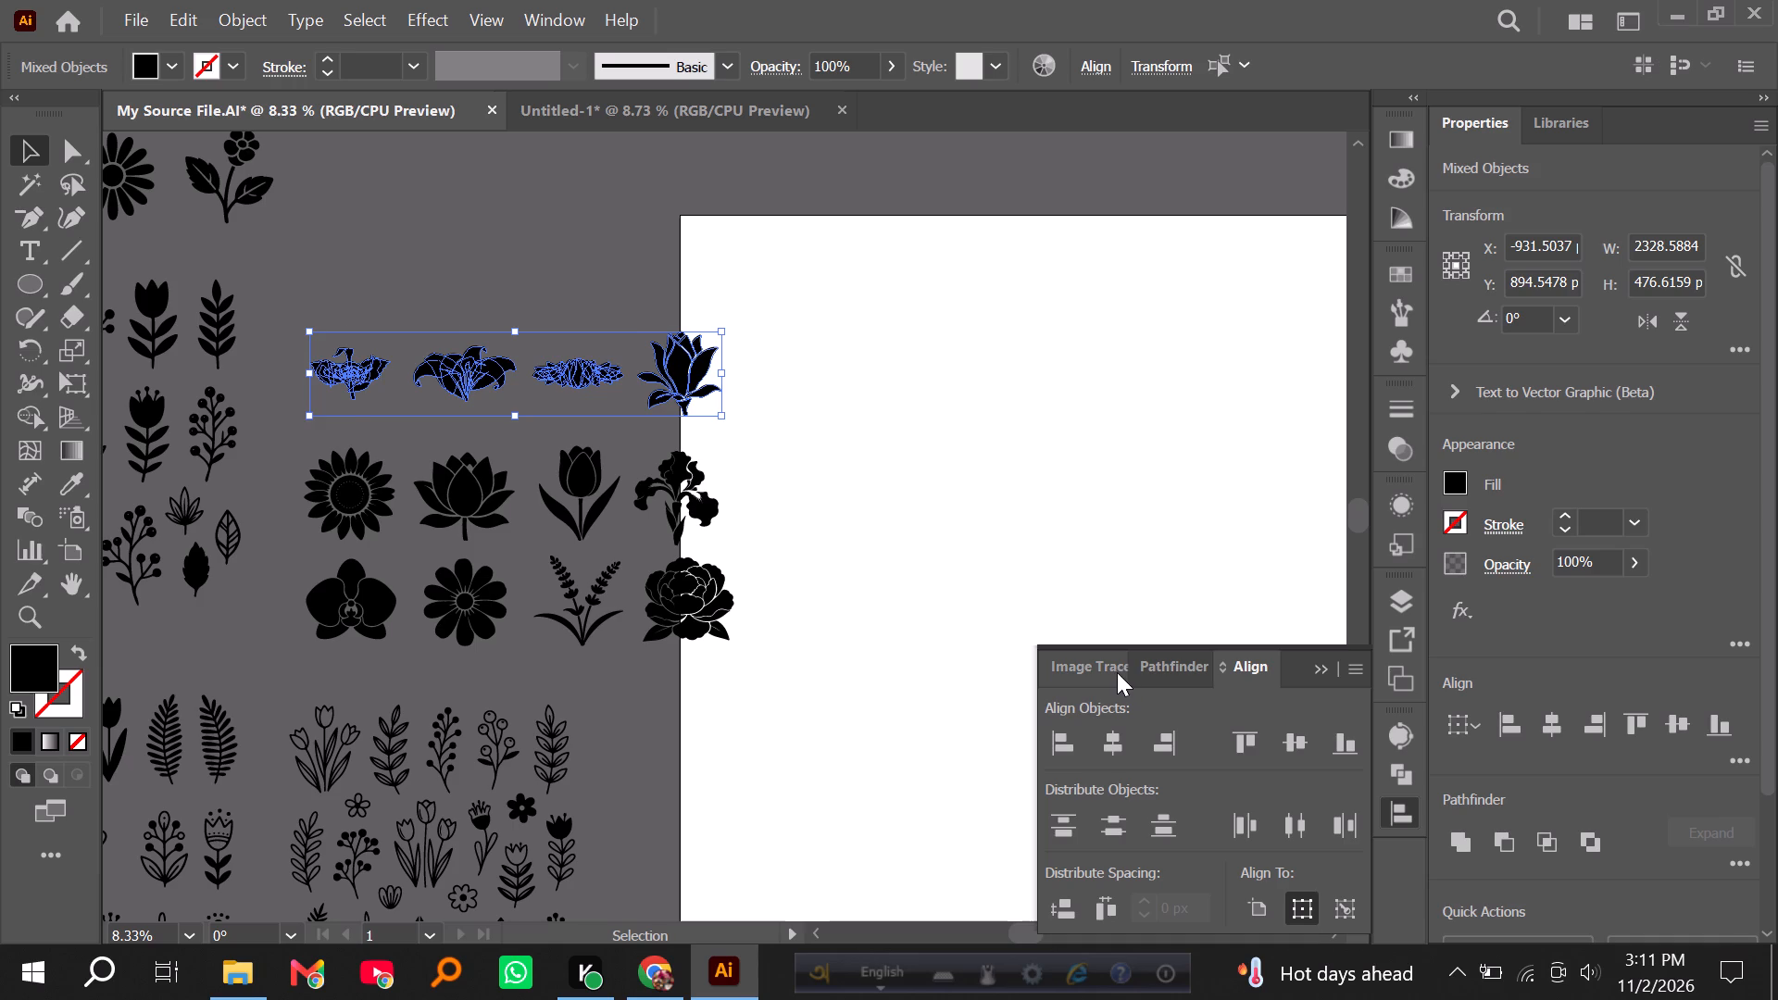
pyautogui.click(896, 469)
# Group the pieces of each top-row flower separately: the rose, the lily, the sunflower and the magnolia-like flower.
pyautogui.moveTo(309, 304); pyautogui.dragTo(378, 442)
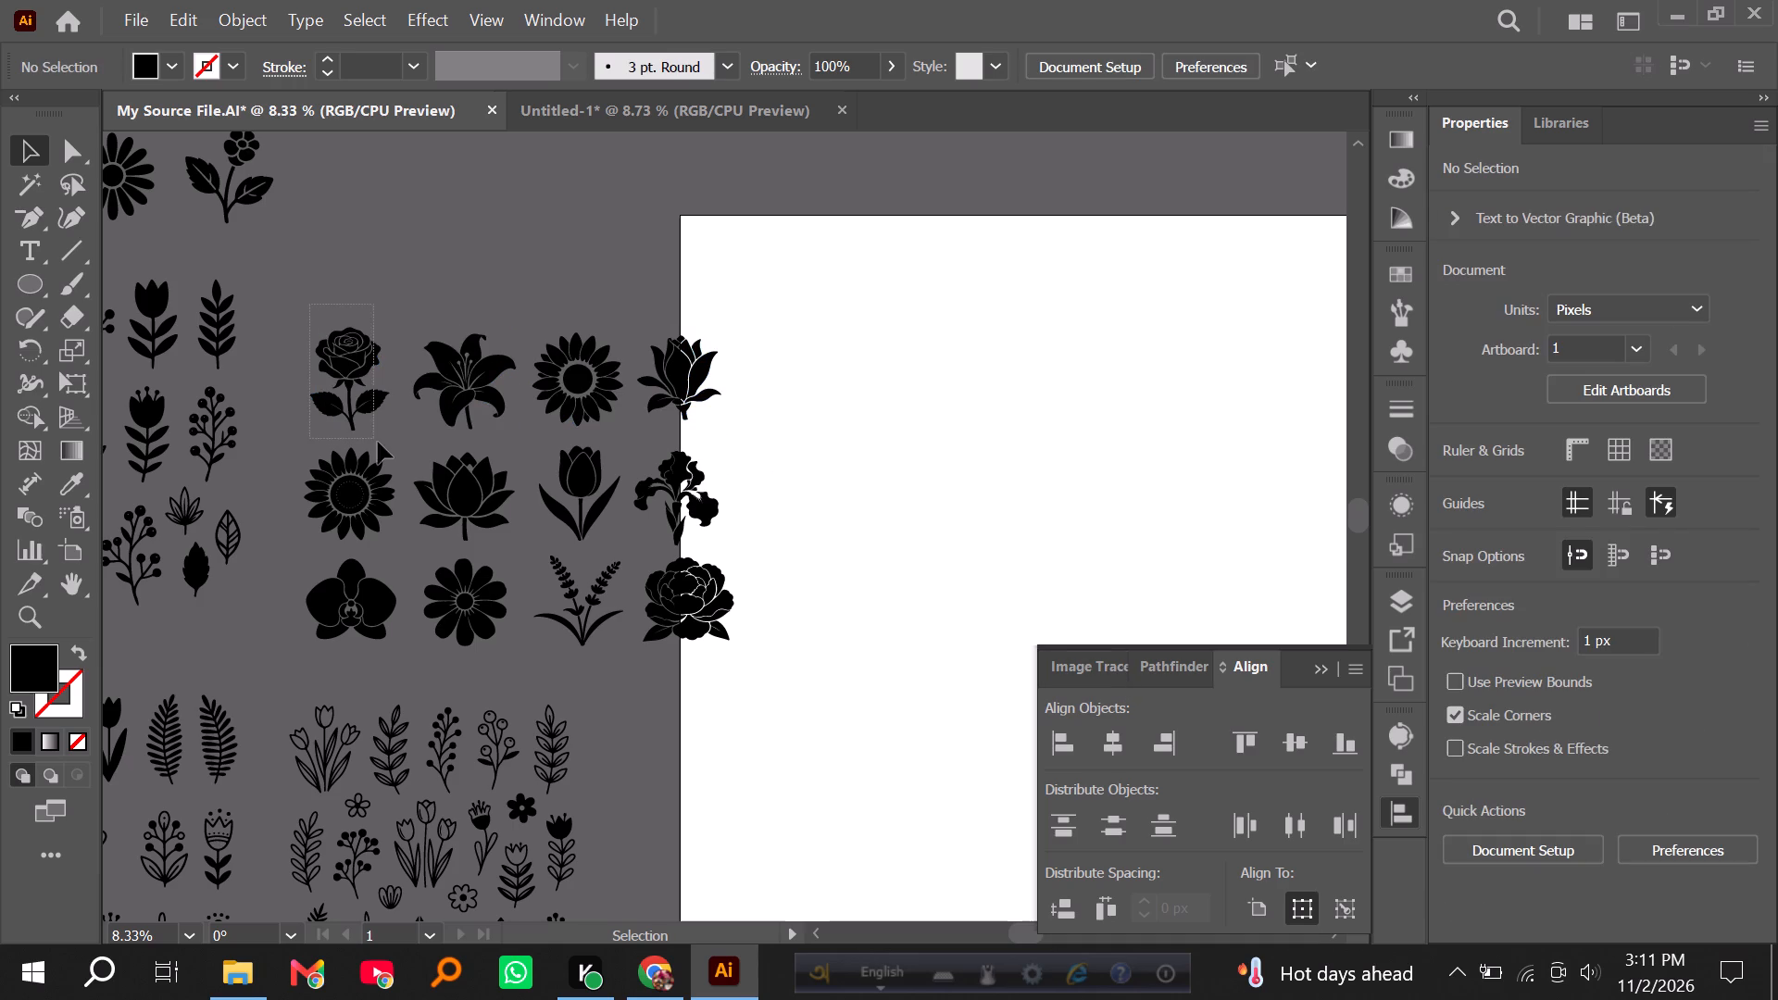
pyautogui.moveTo(378, 442); pyautogui.dragTo(380, 439)
pyautogui.hotkey('ctrl', 'g')
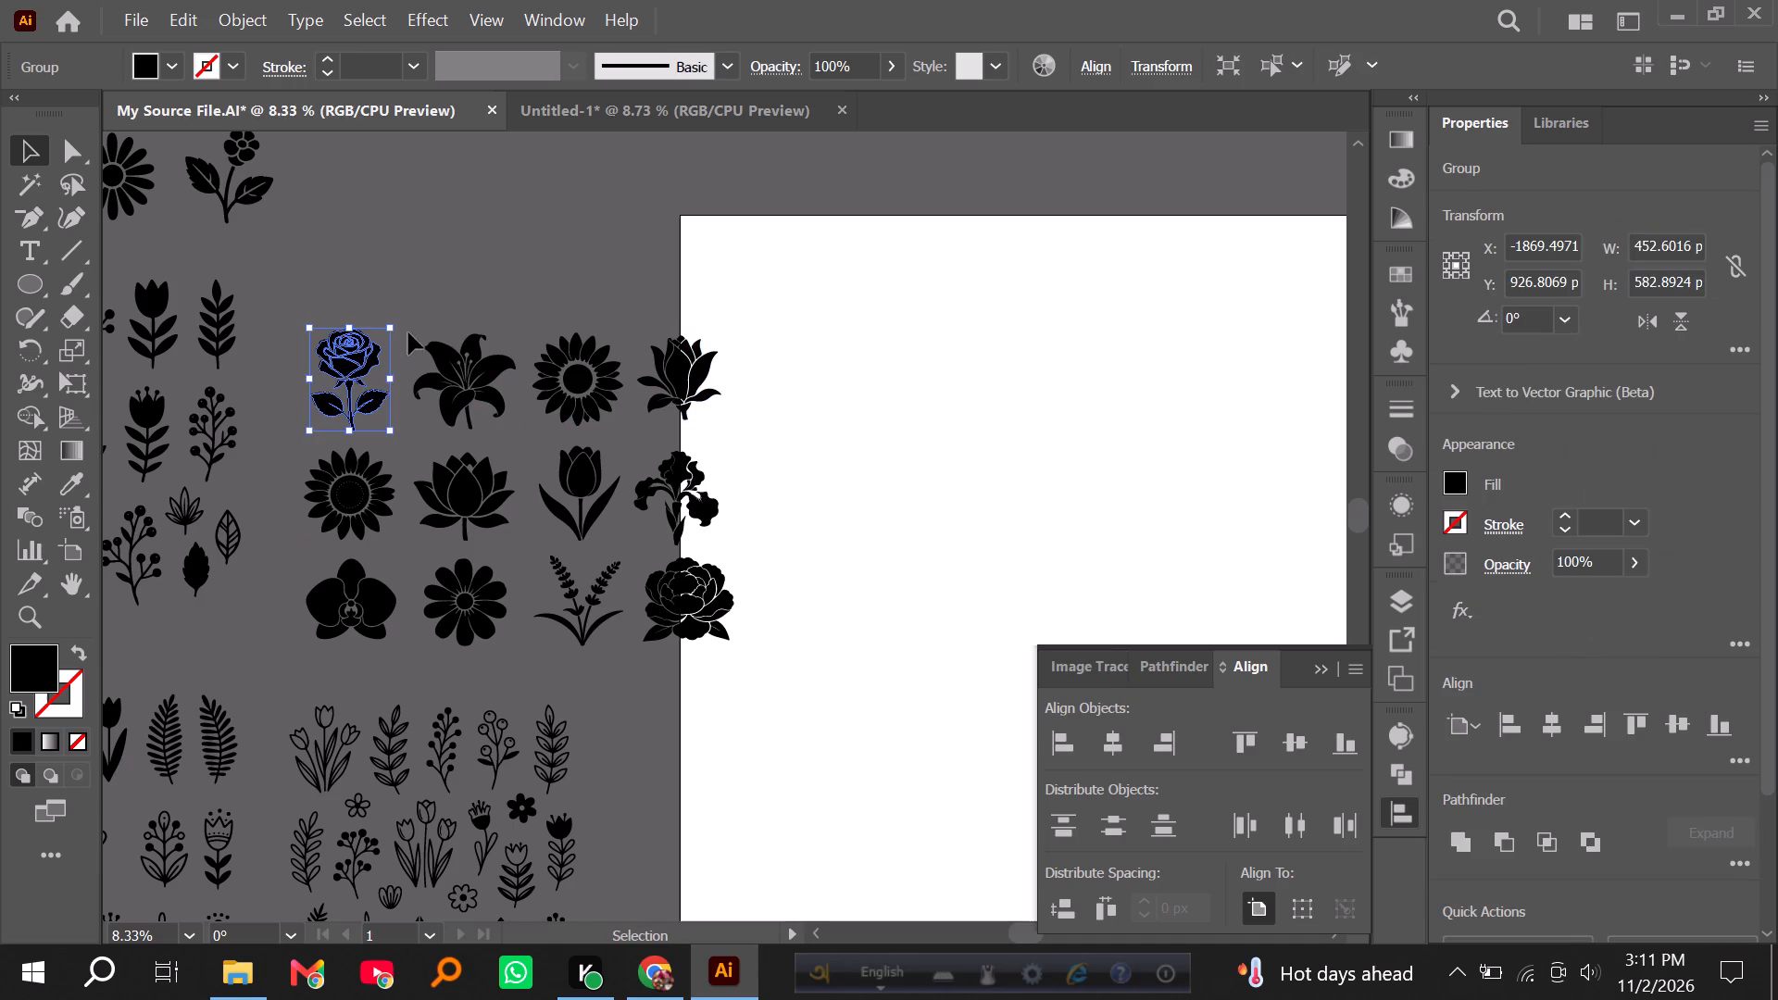
pyautogui.moveTo(423, 311); pyautogui.dragTo(500, 431)
pyautogui.hotkey('ctrl', 'g')
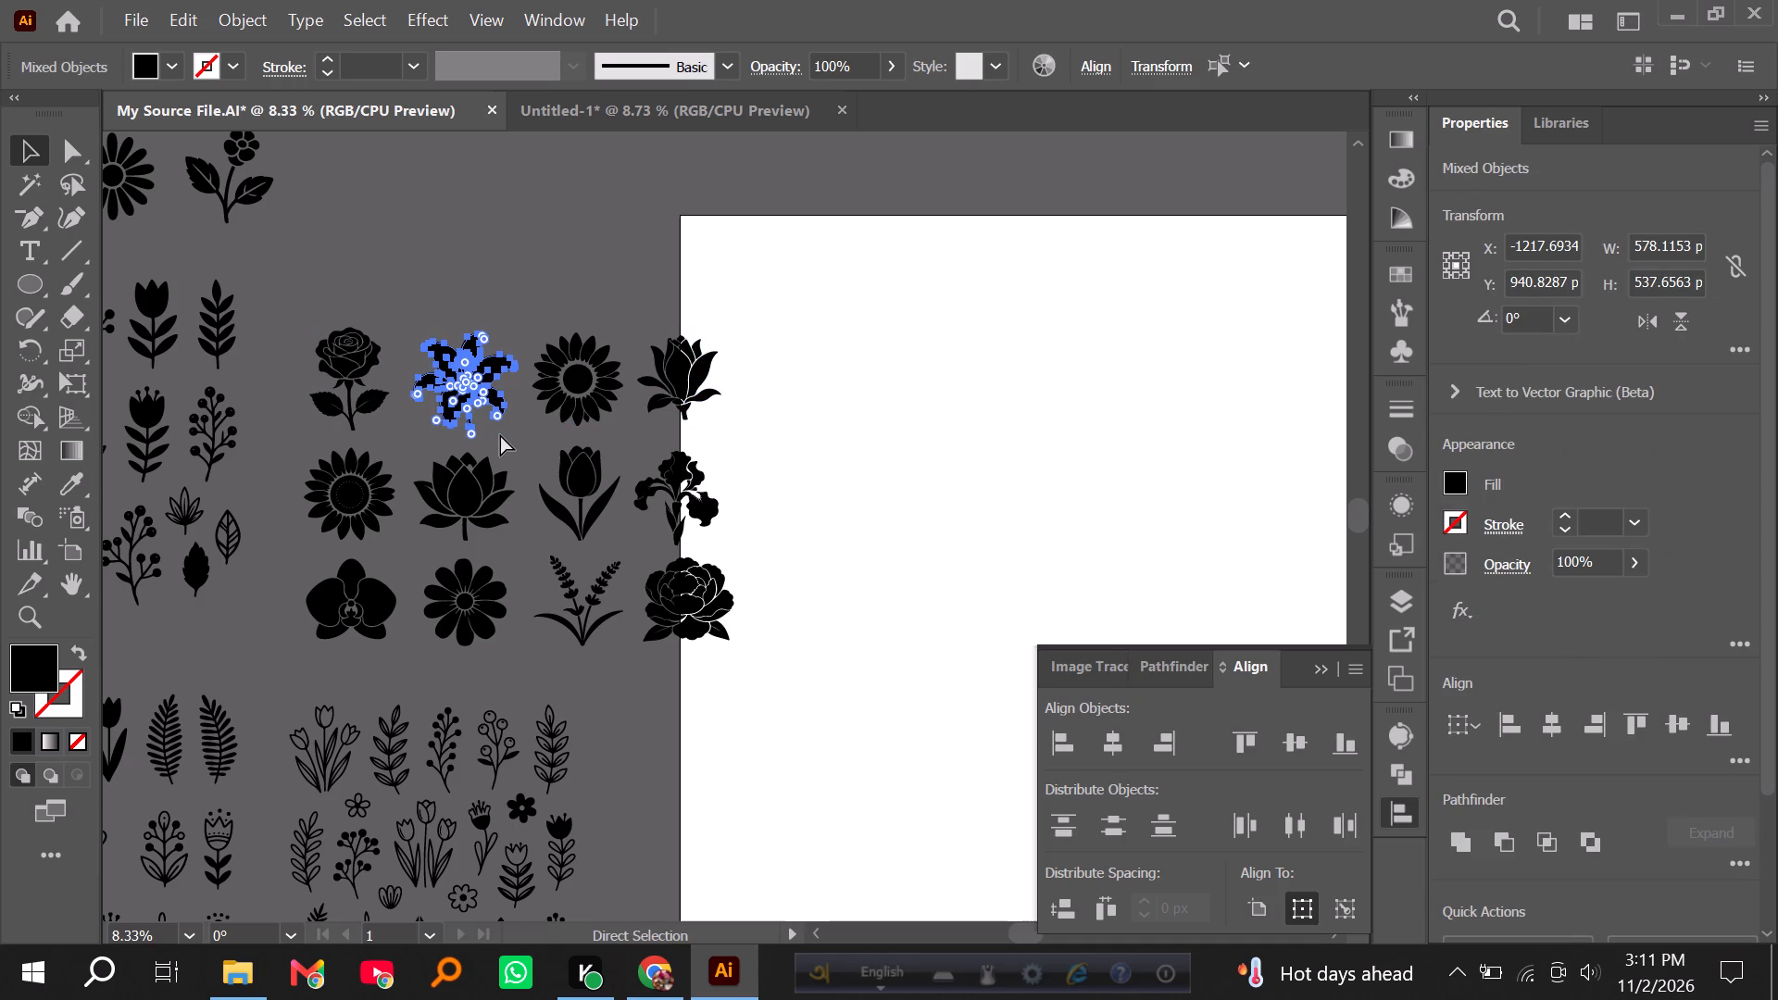
pyautogui.moveTo(538, 304); pyautogui.dragTo(620, 429)
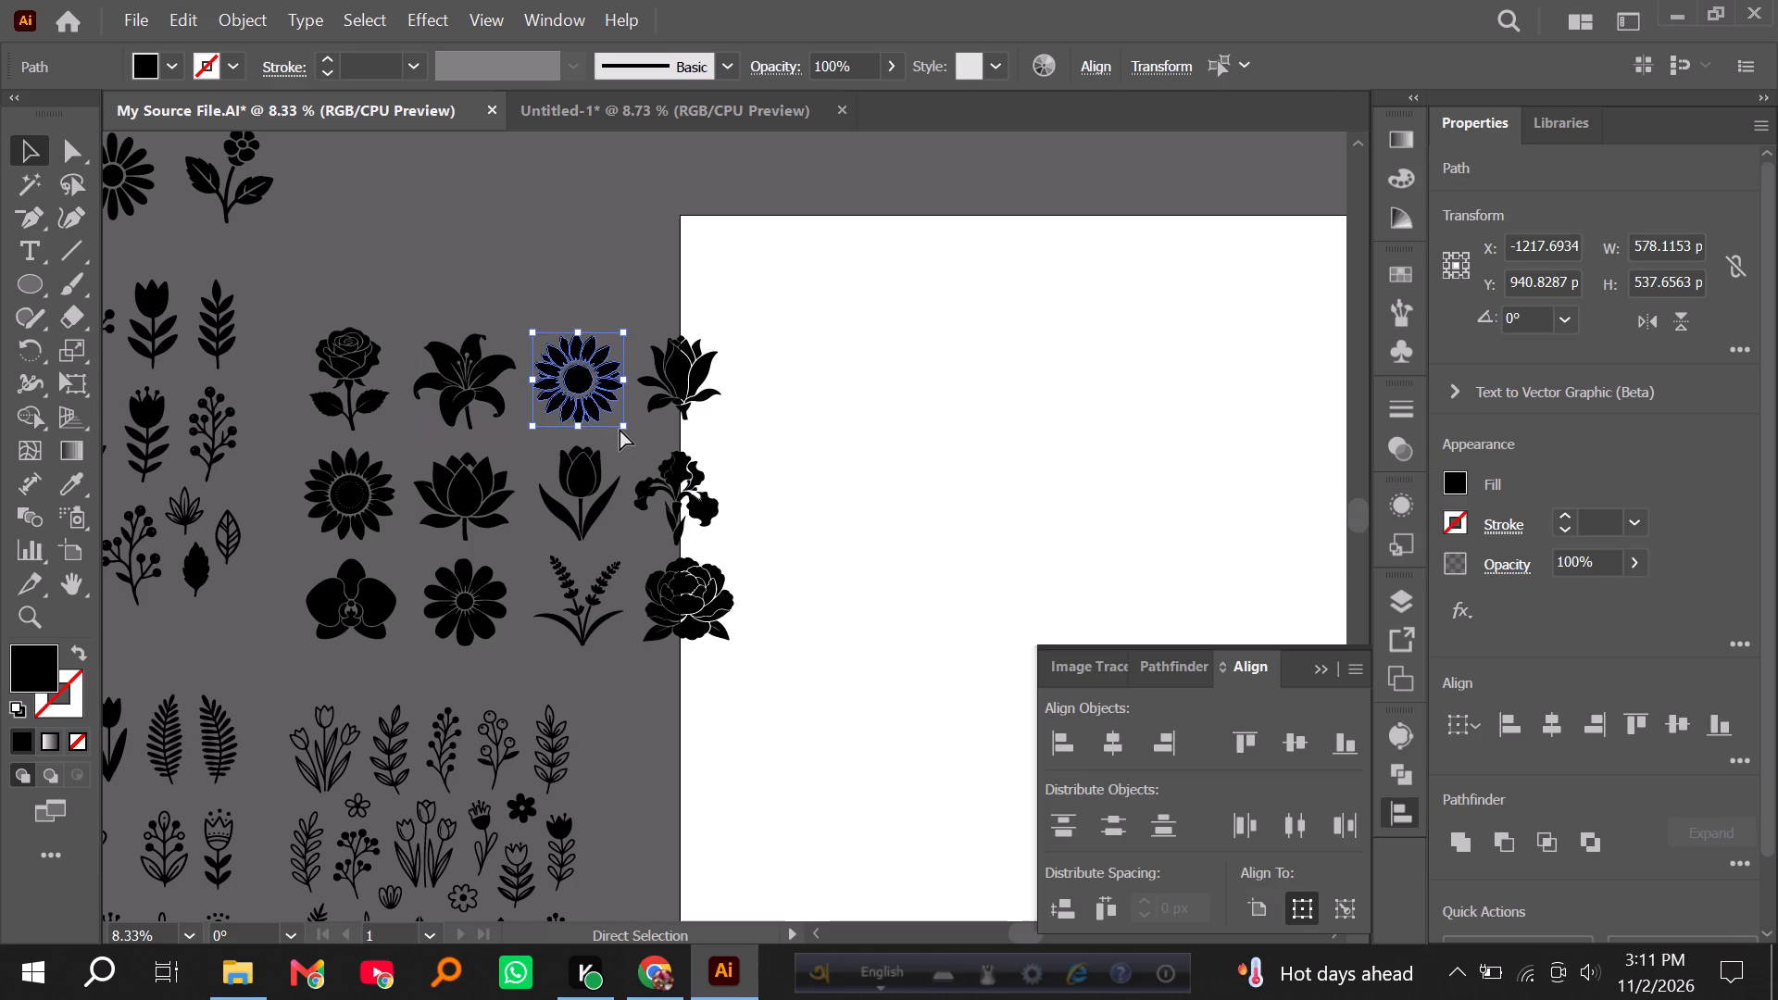
pyautogui.hotkey('ctrl', 'g')
pyautogui.moveTo(639, 316); pyautogui.dragTo(707, 464)
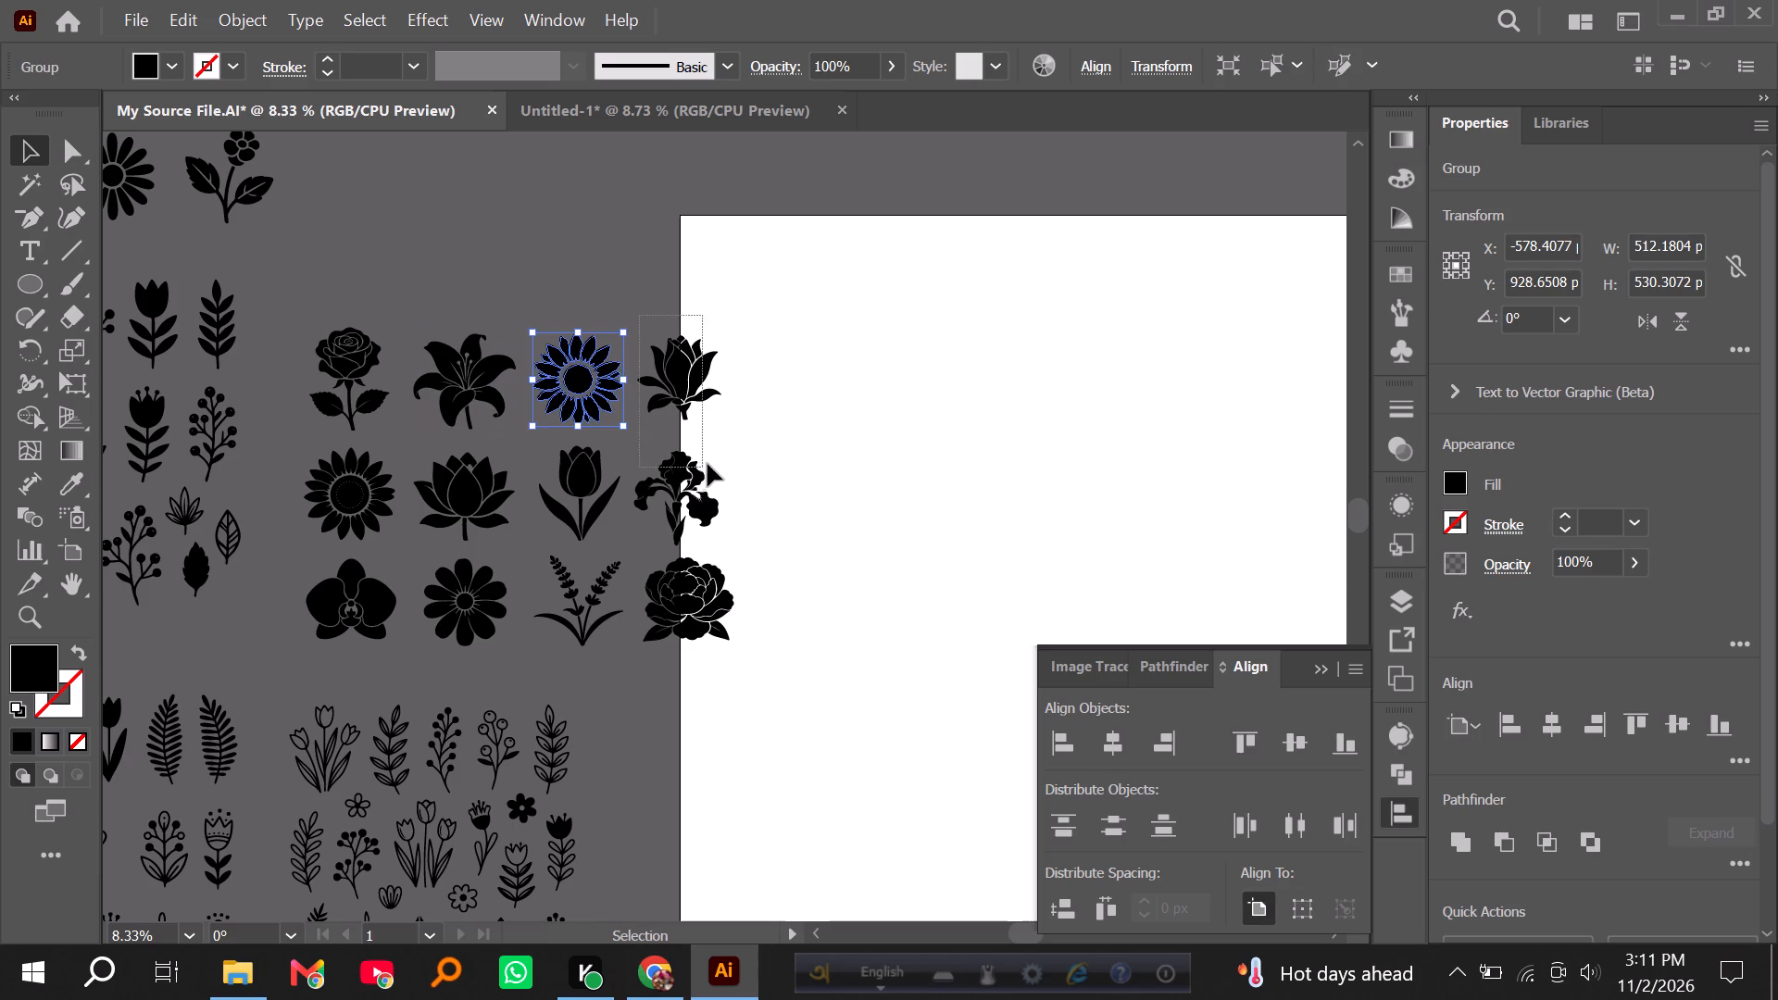
pyautogui.moveTo(707, 464); pyautogui.dragTo(714, 436)
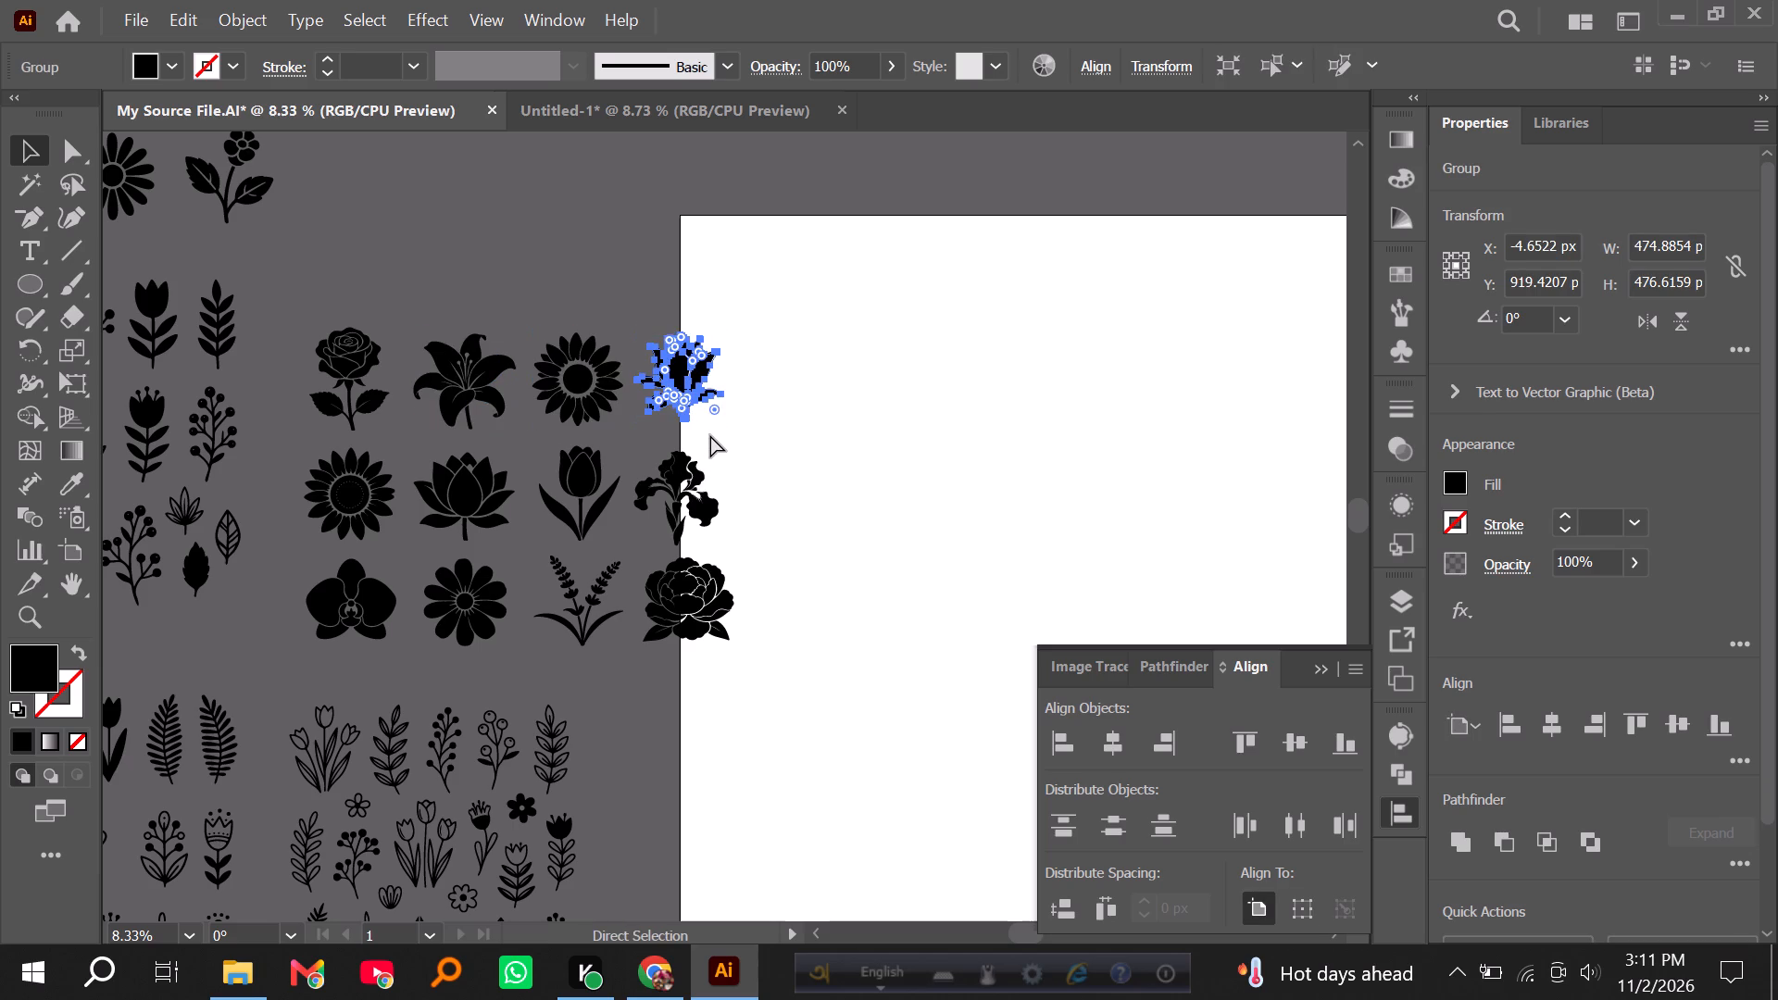
pyautogui.hotkey('ctrl', 'g')
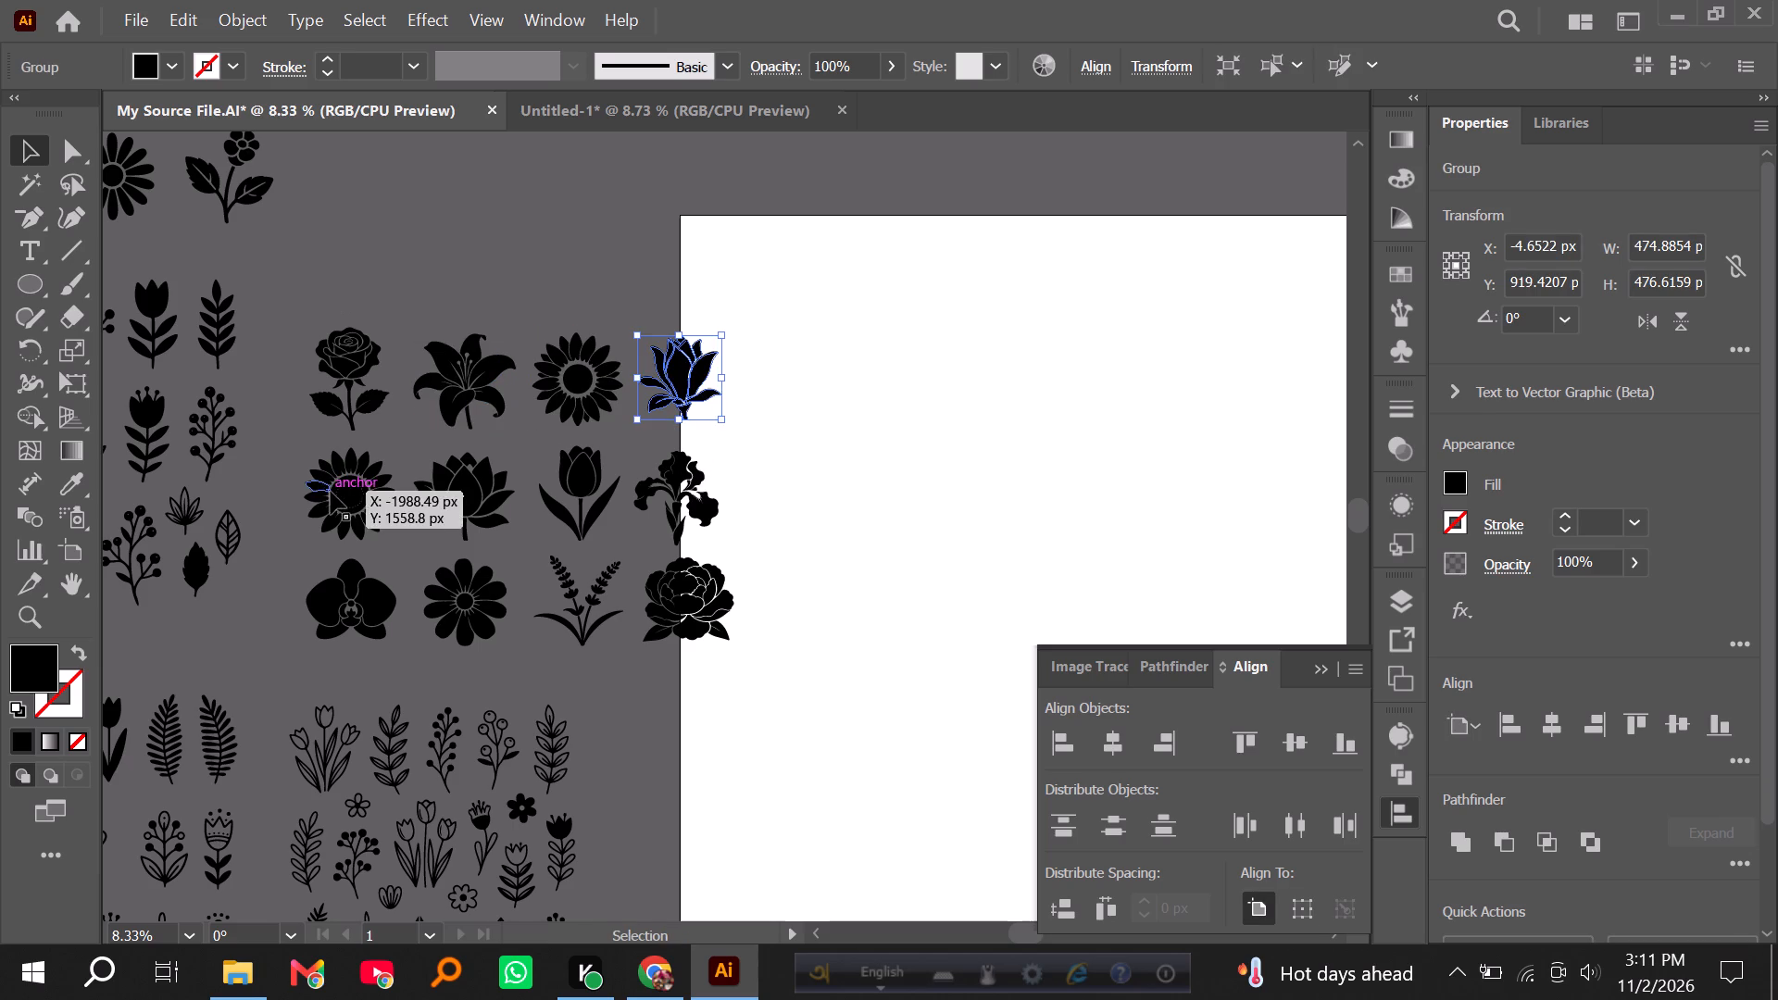
# Group all the pieces of the dotted-centre sunflower at the start of the second row.
pyautogui.click(331, 492)
pyautogui.moveTo(288, 443); pyautogui.dragTo(382, 535)
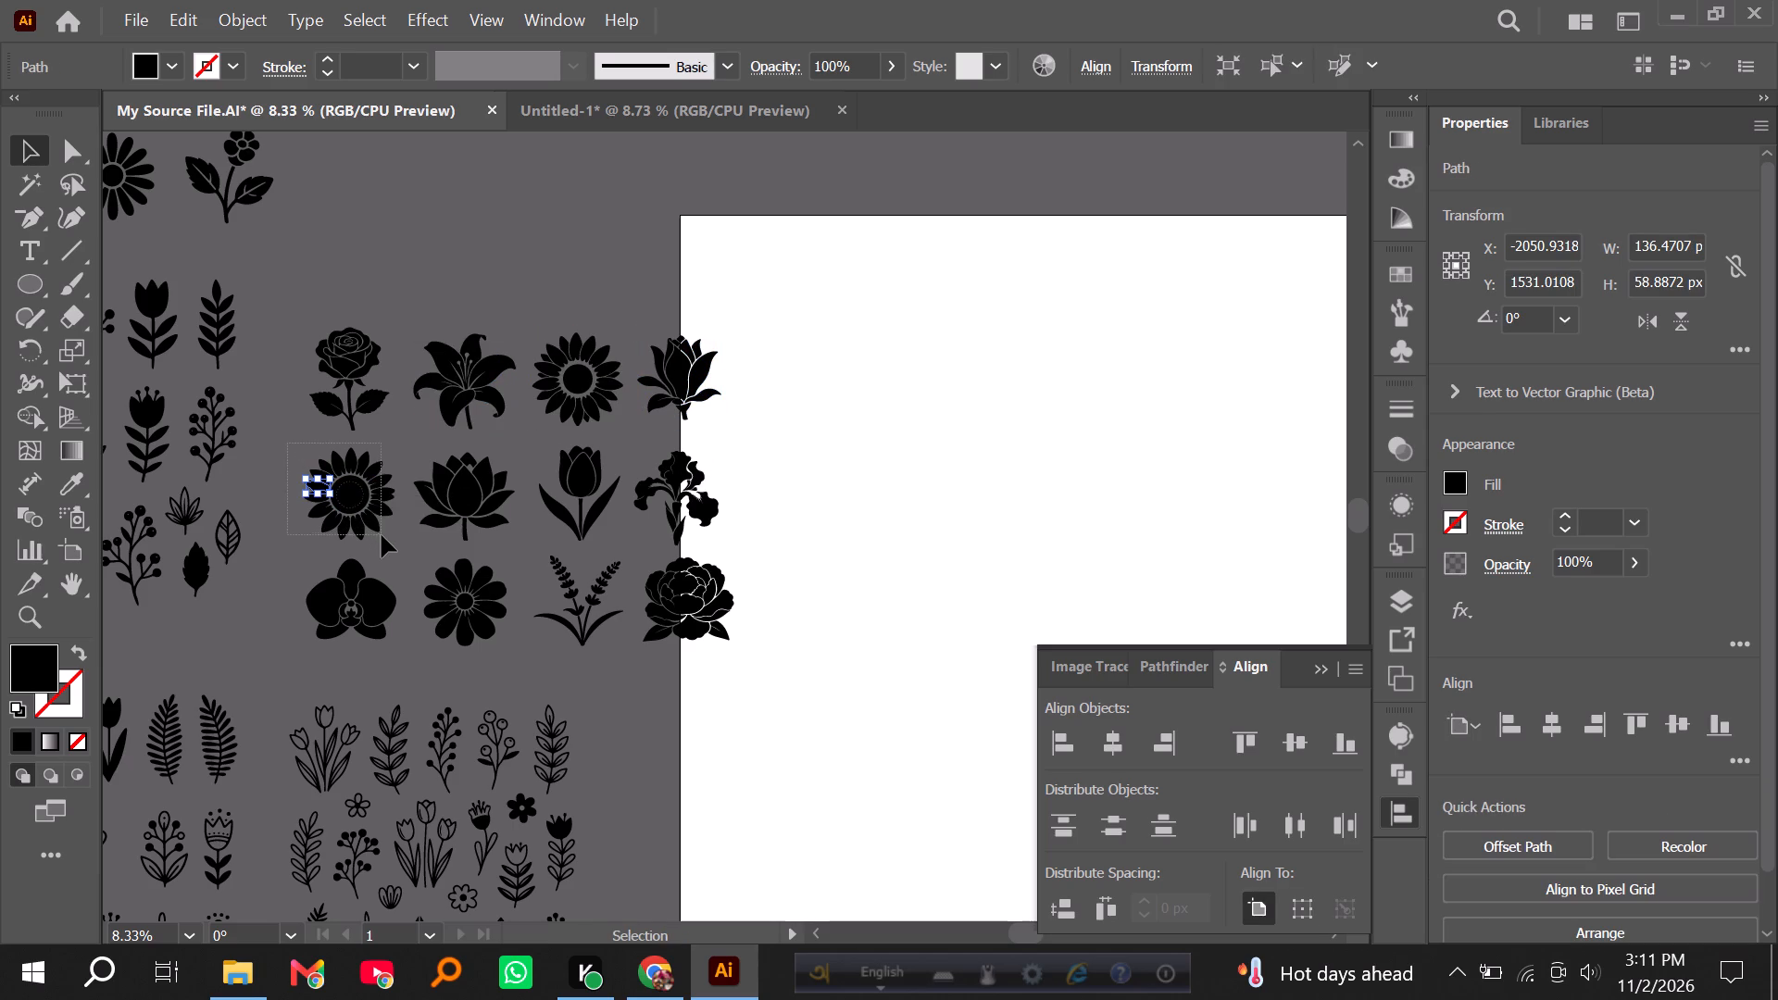
pyautogui.moveTo(382, 535); pyautogui.dragTo(387, 539)
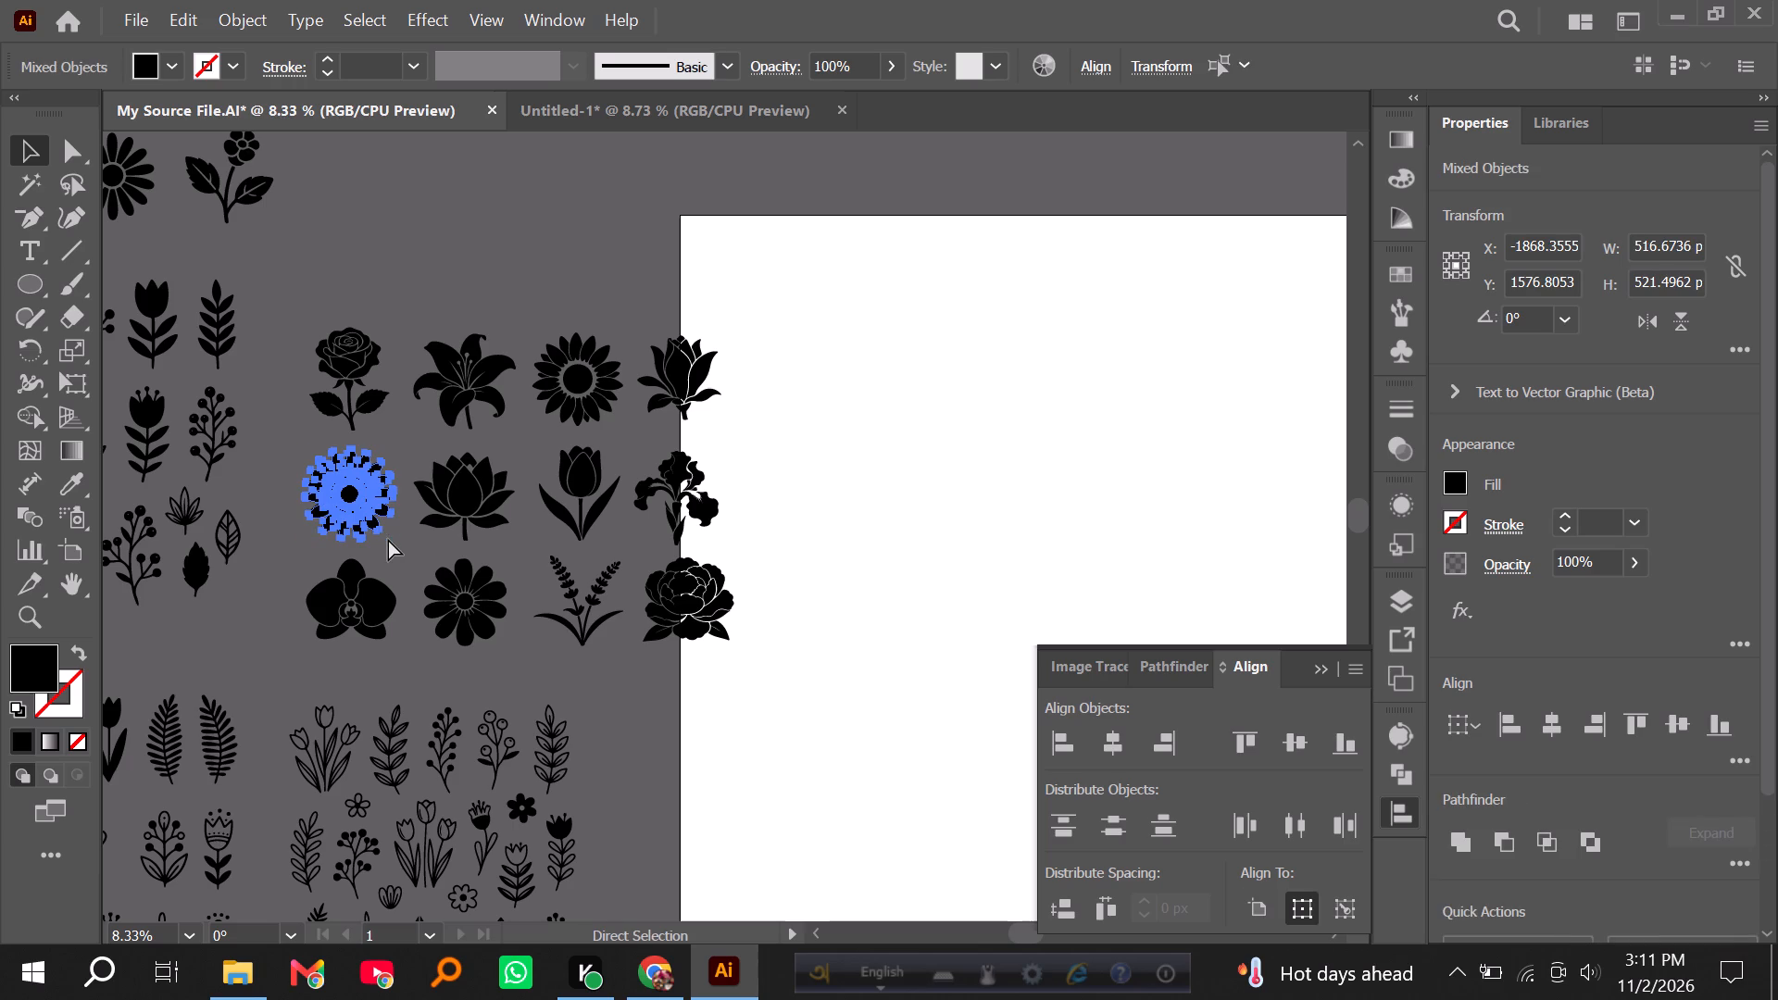
pyautogui.hotkey('ctrl', 'g')
# Examine the dotted centre disc of the second-row sunflower up close.
pyautogui.keyDown('alt'); pyautogui.scroll(3, 314, 507); pyautogui.keyUp('alt')
pyautogui.scroll(1, 403, 495)
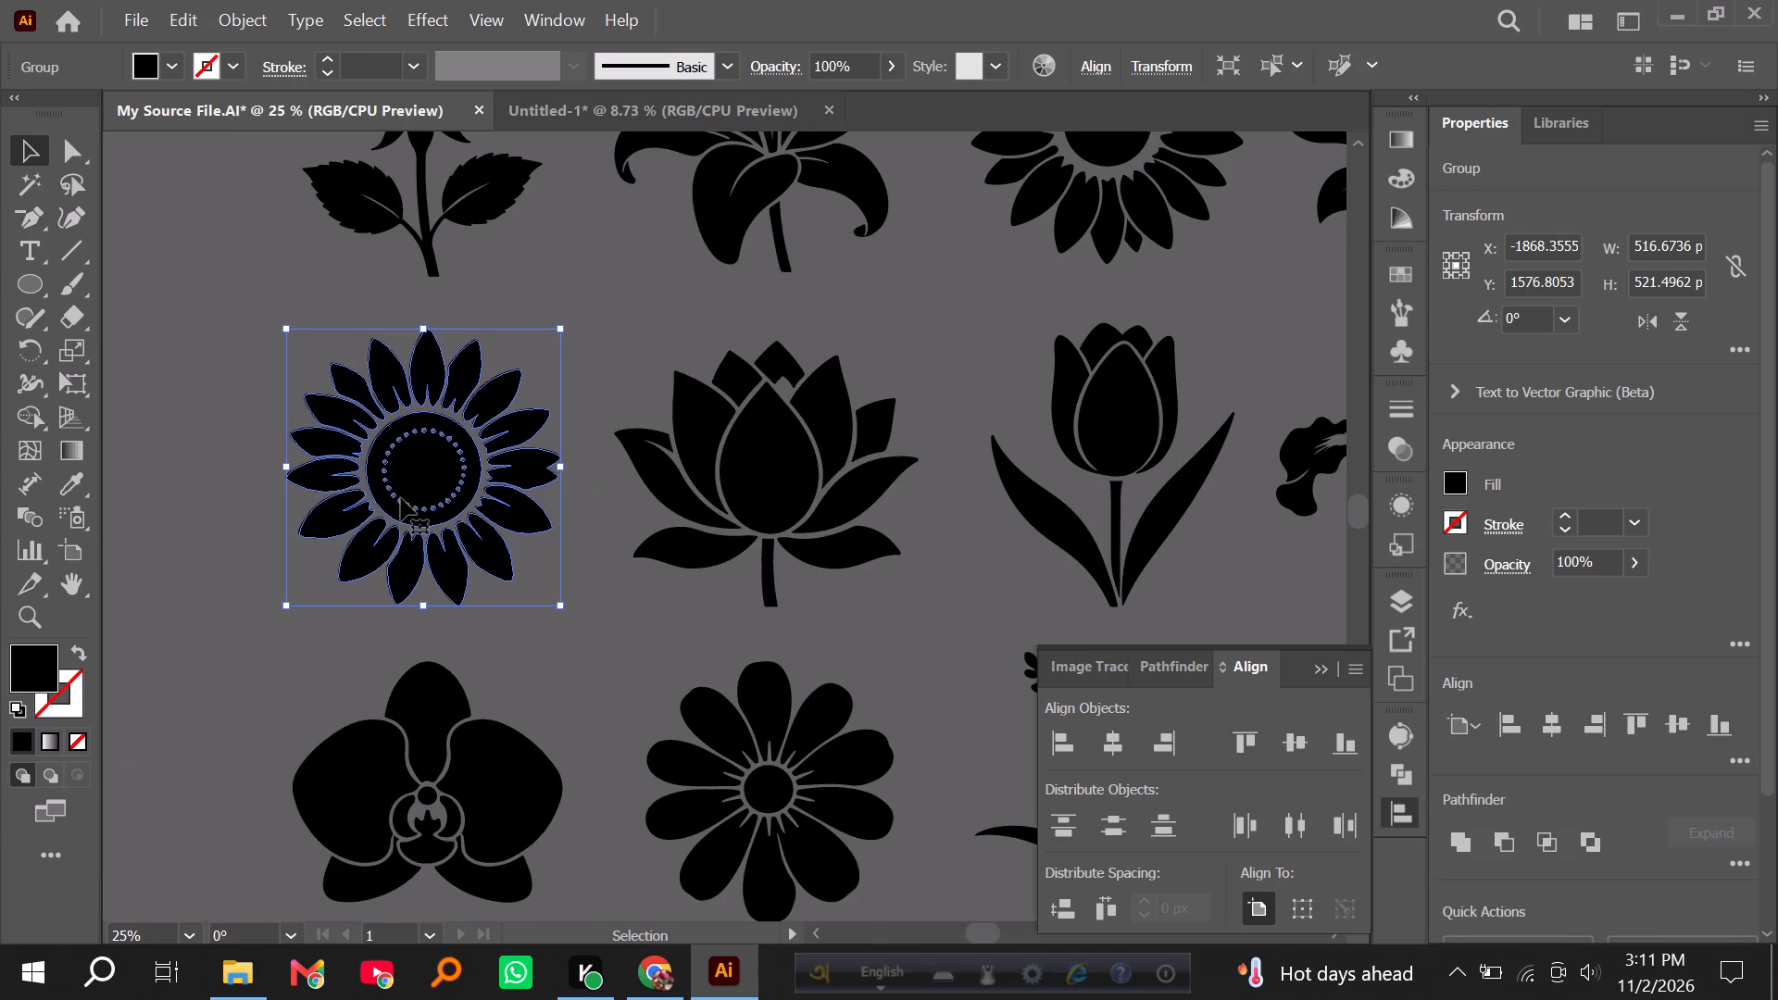
pyautogui.scroll(4, 401, 498)
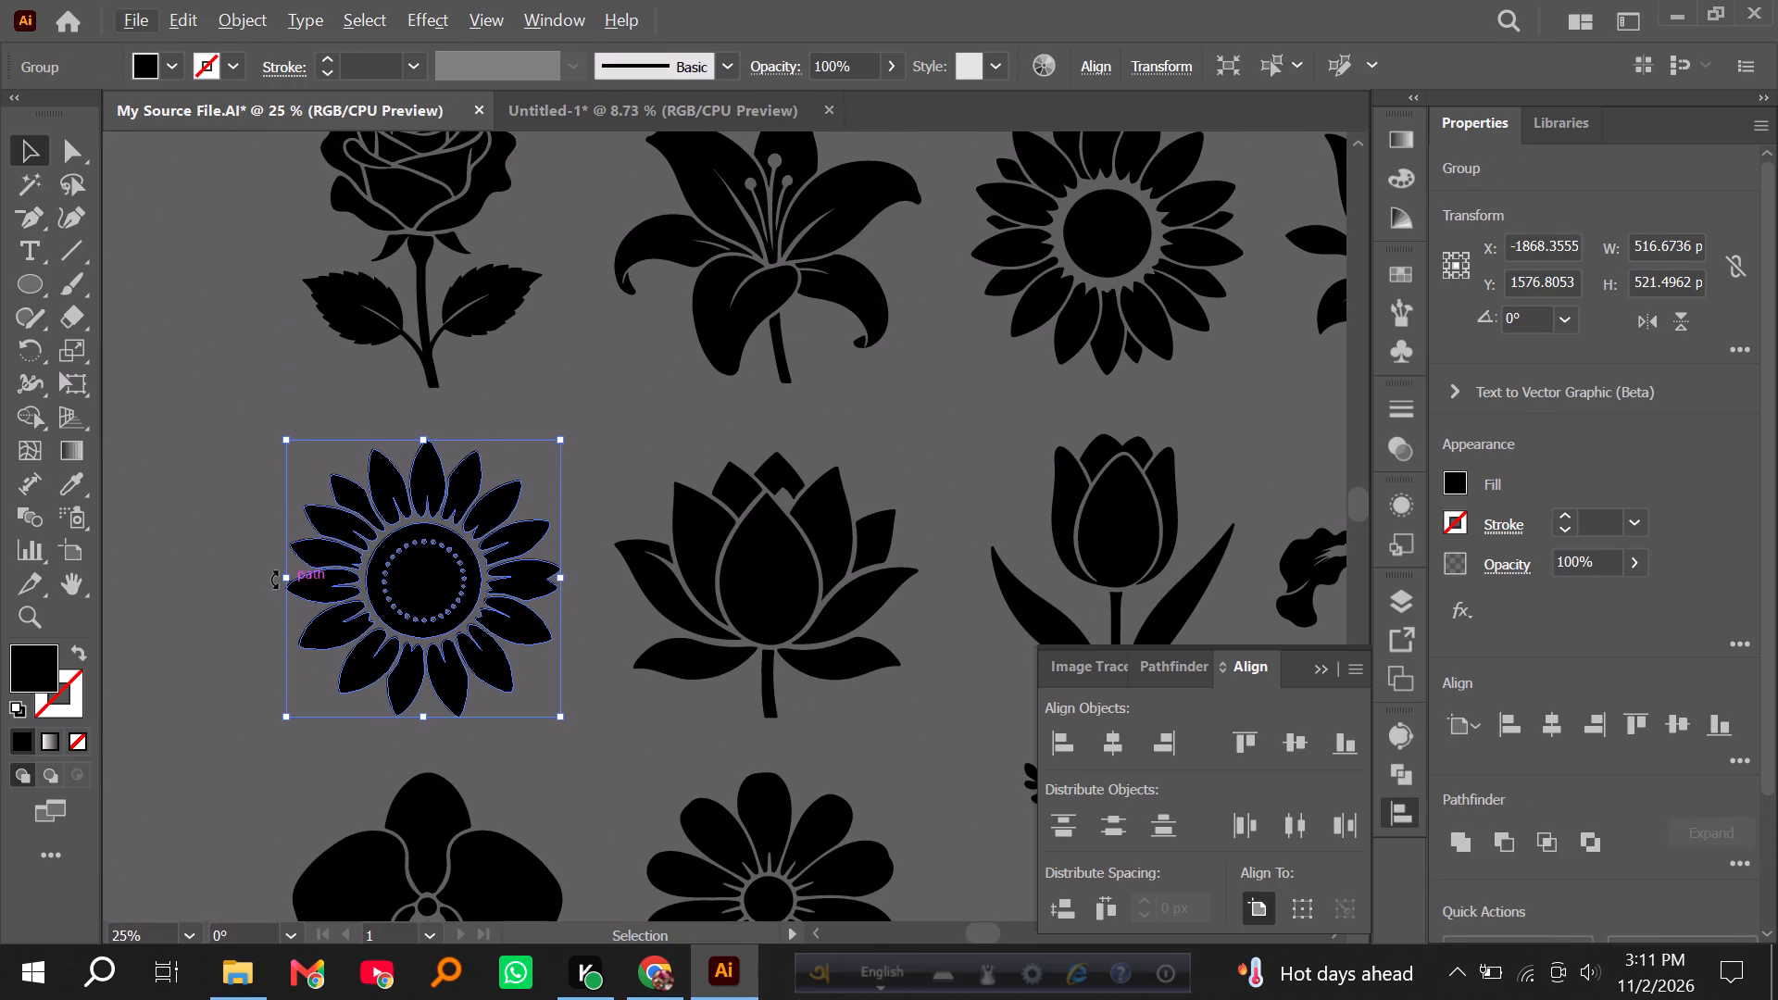
pyautogui.click(257, 569)
pyautogui.keyDown('alt'); pyautogui.scroll(4, 407, 598); pyautogui.keyUp('alt')
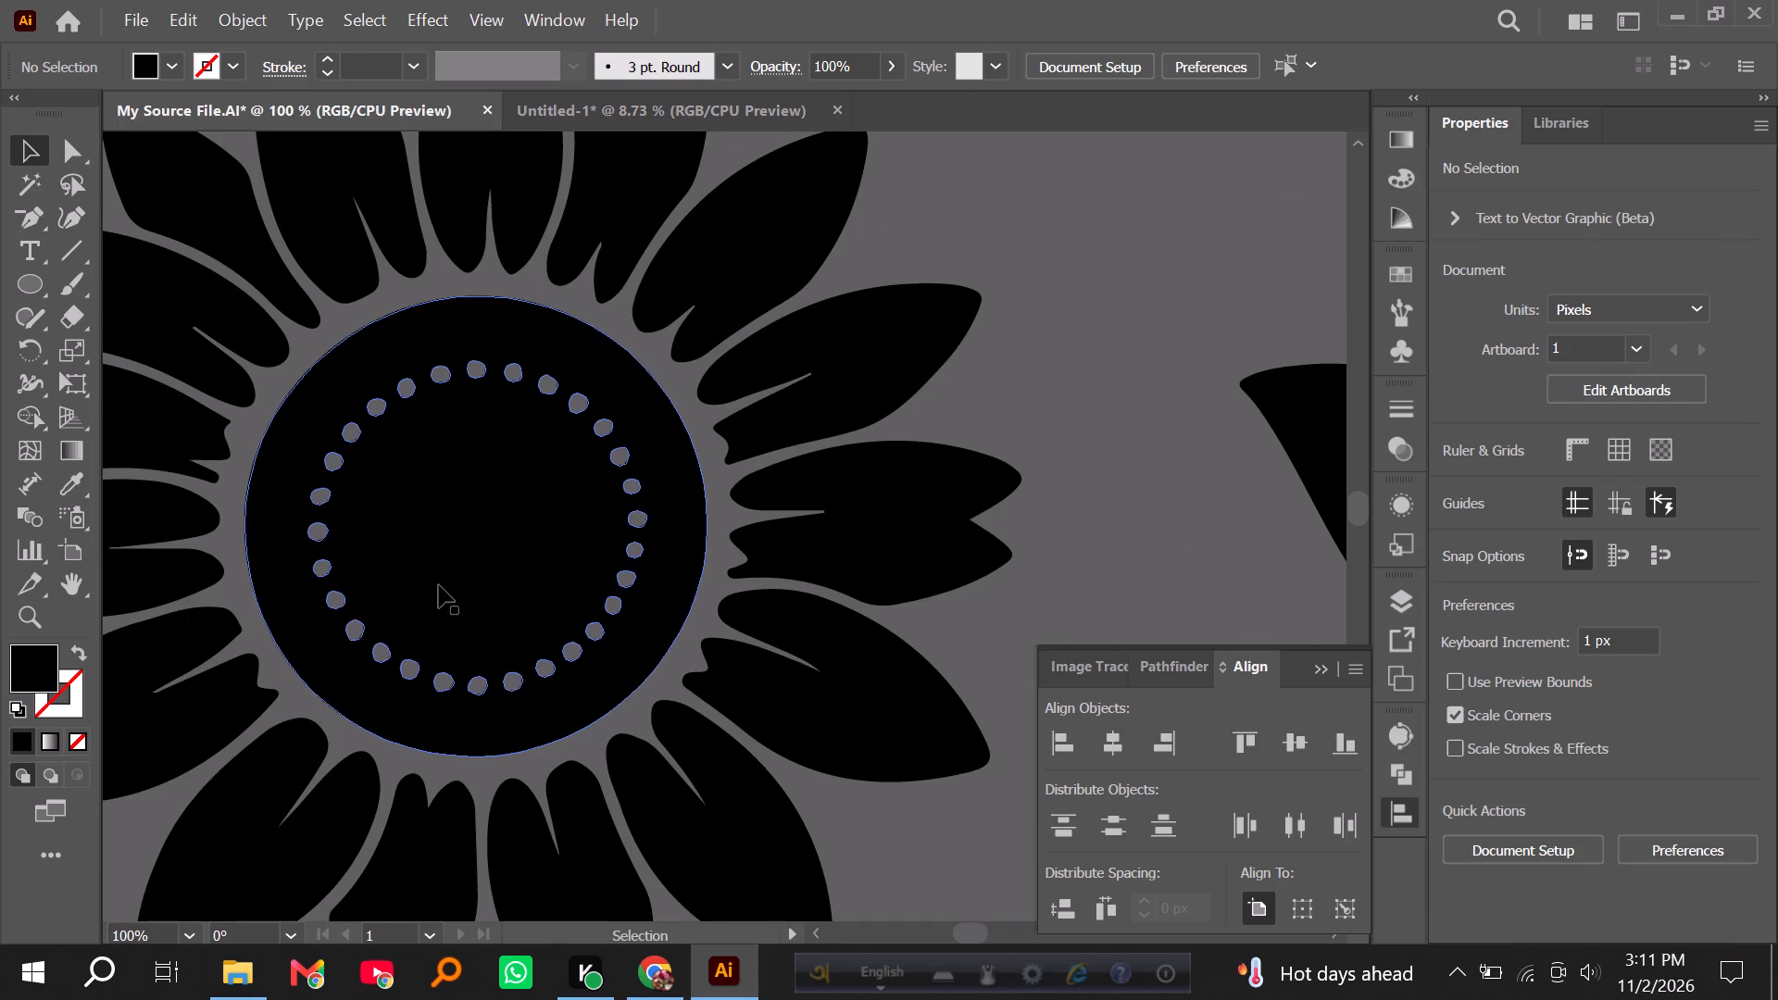
pyautogui.click(455, 514)
pyautogui.rightClick(455, 514)
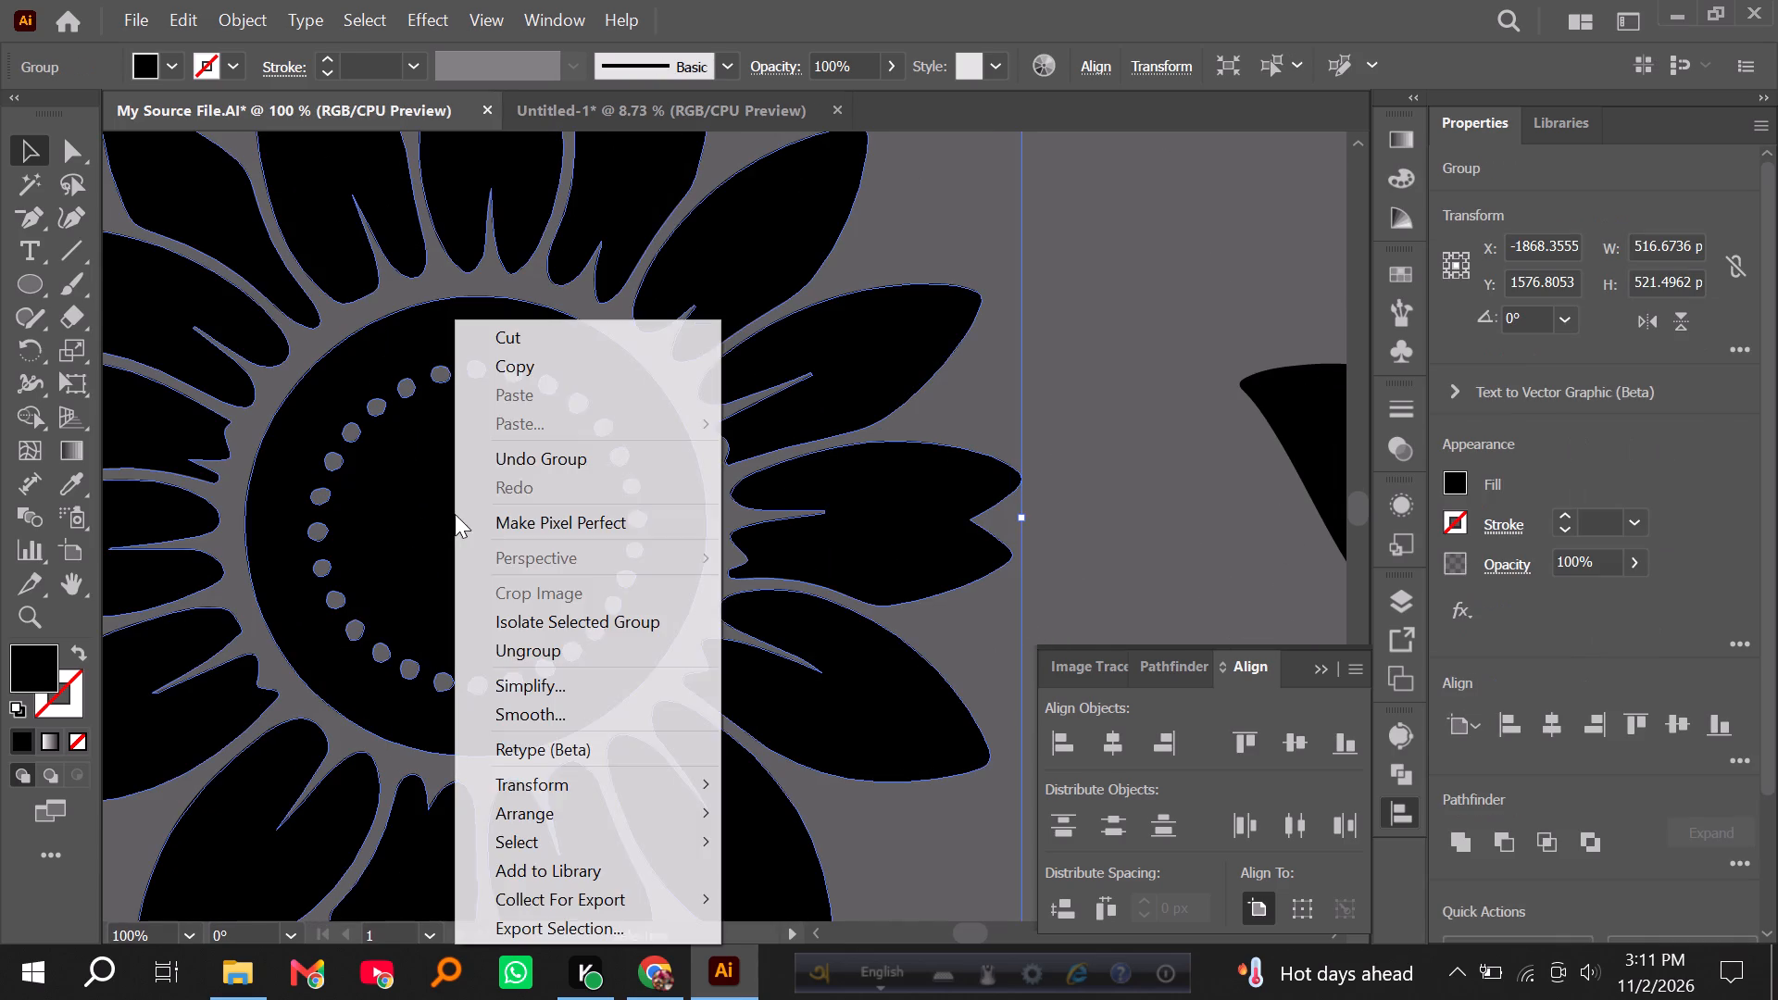
pyautogui.click(1090, 406)
pyautogui.keyDown('alt'); pyautogui.scroll(-5, 509, 430); pyautogui.keyUp('alt')
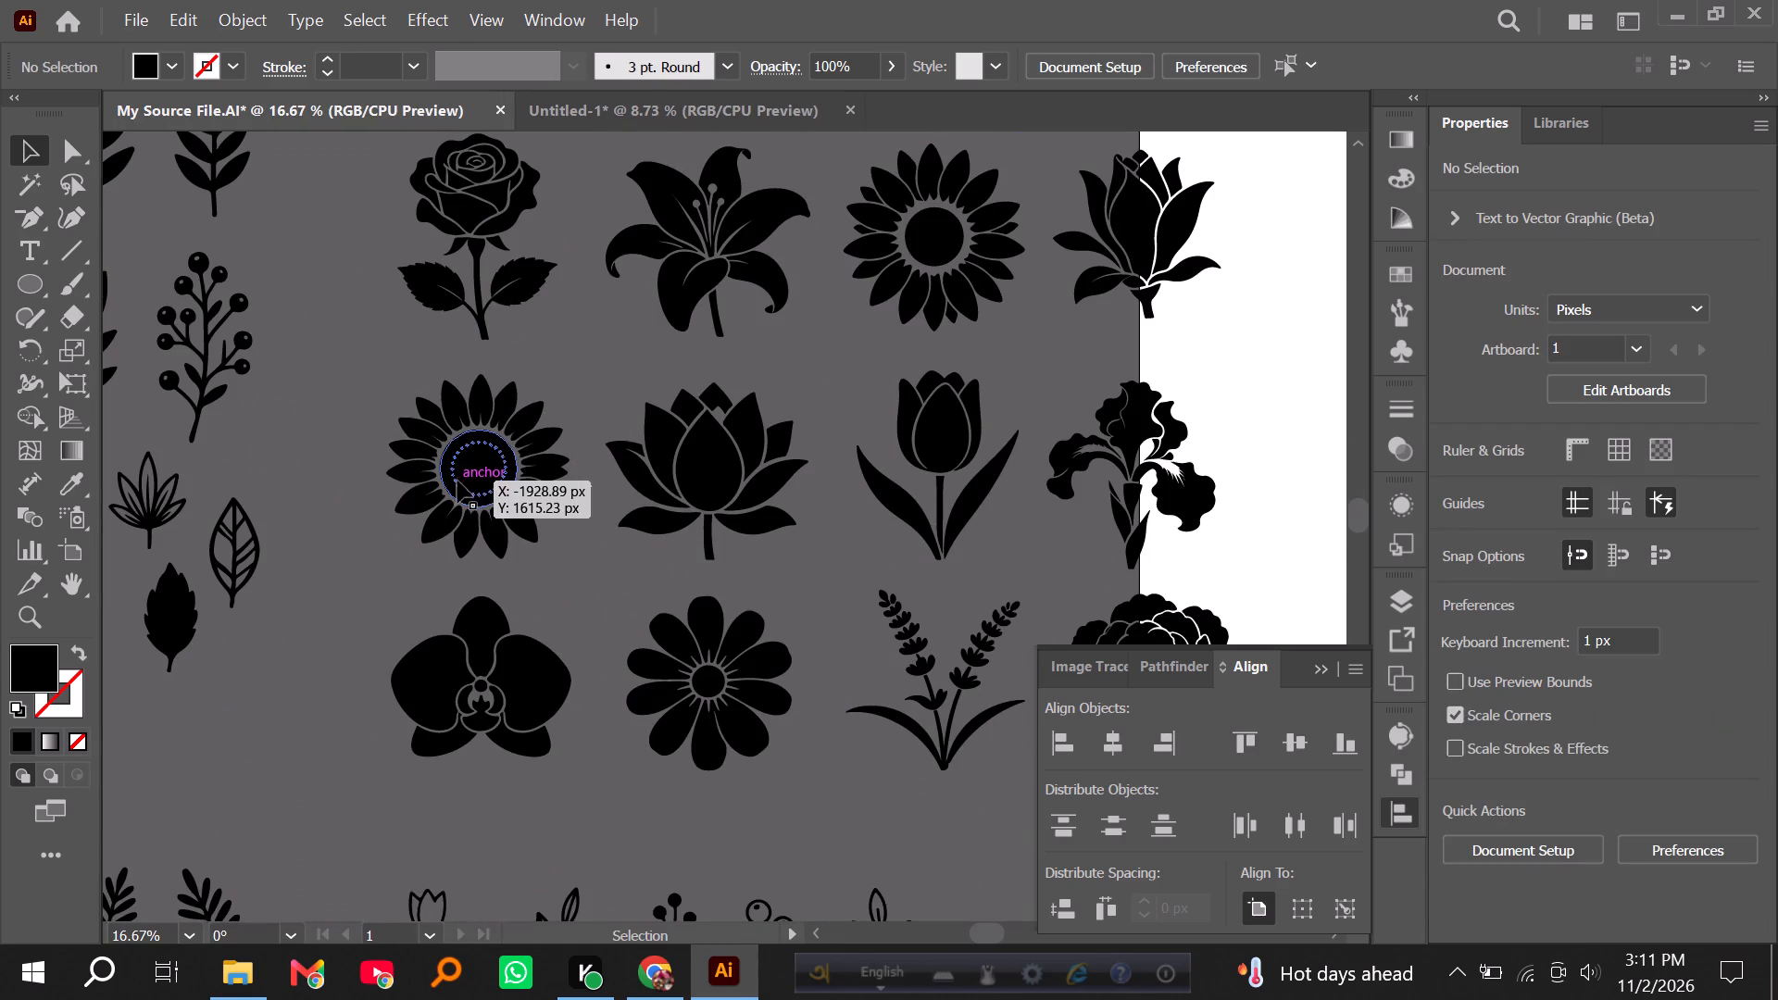
# Ungroup the top-row sunflower so its solid centre disc can be edited separately.
pyautogui.scroll(3, 456, 481)
pyautogui.keyDown('alt'); pyautogui.scroll(4, 1069, 302); pyautogui.keyUp('alt')
pyautogui.scroll(7, 720, 358)
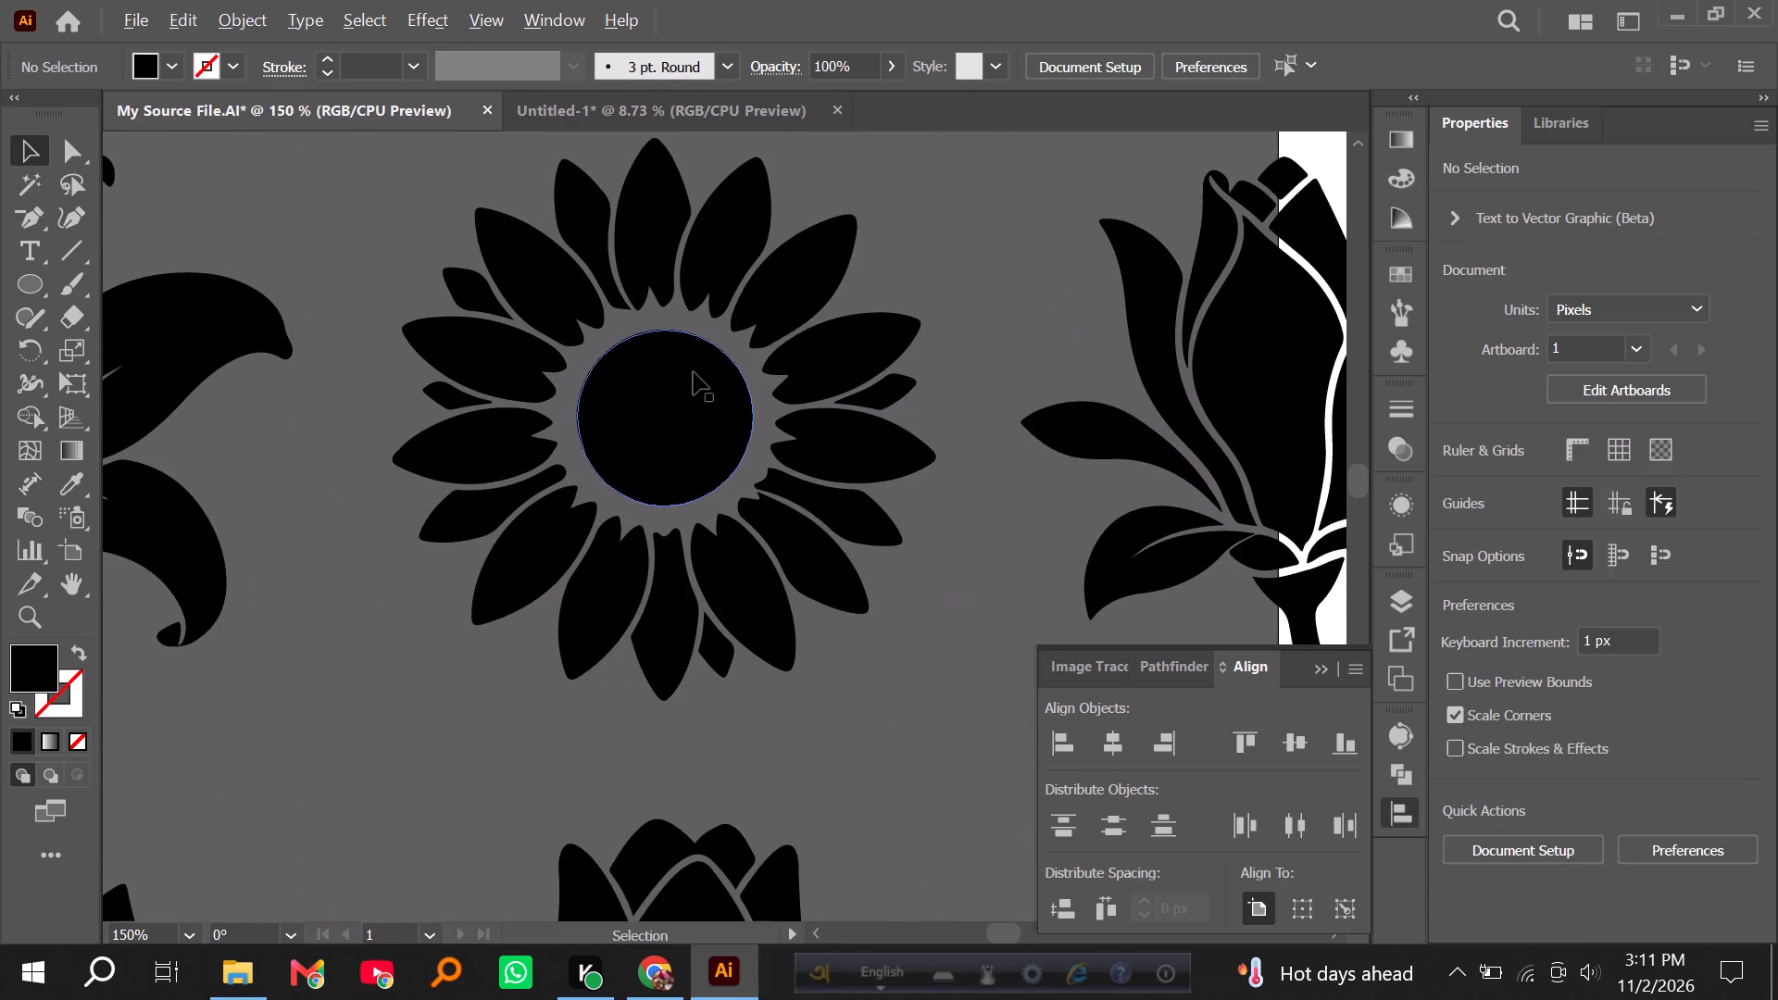
pyautogui.click(602, 443)
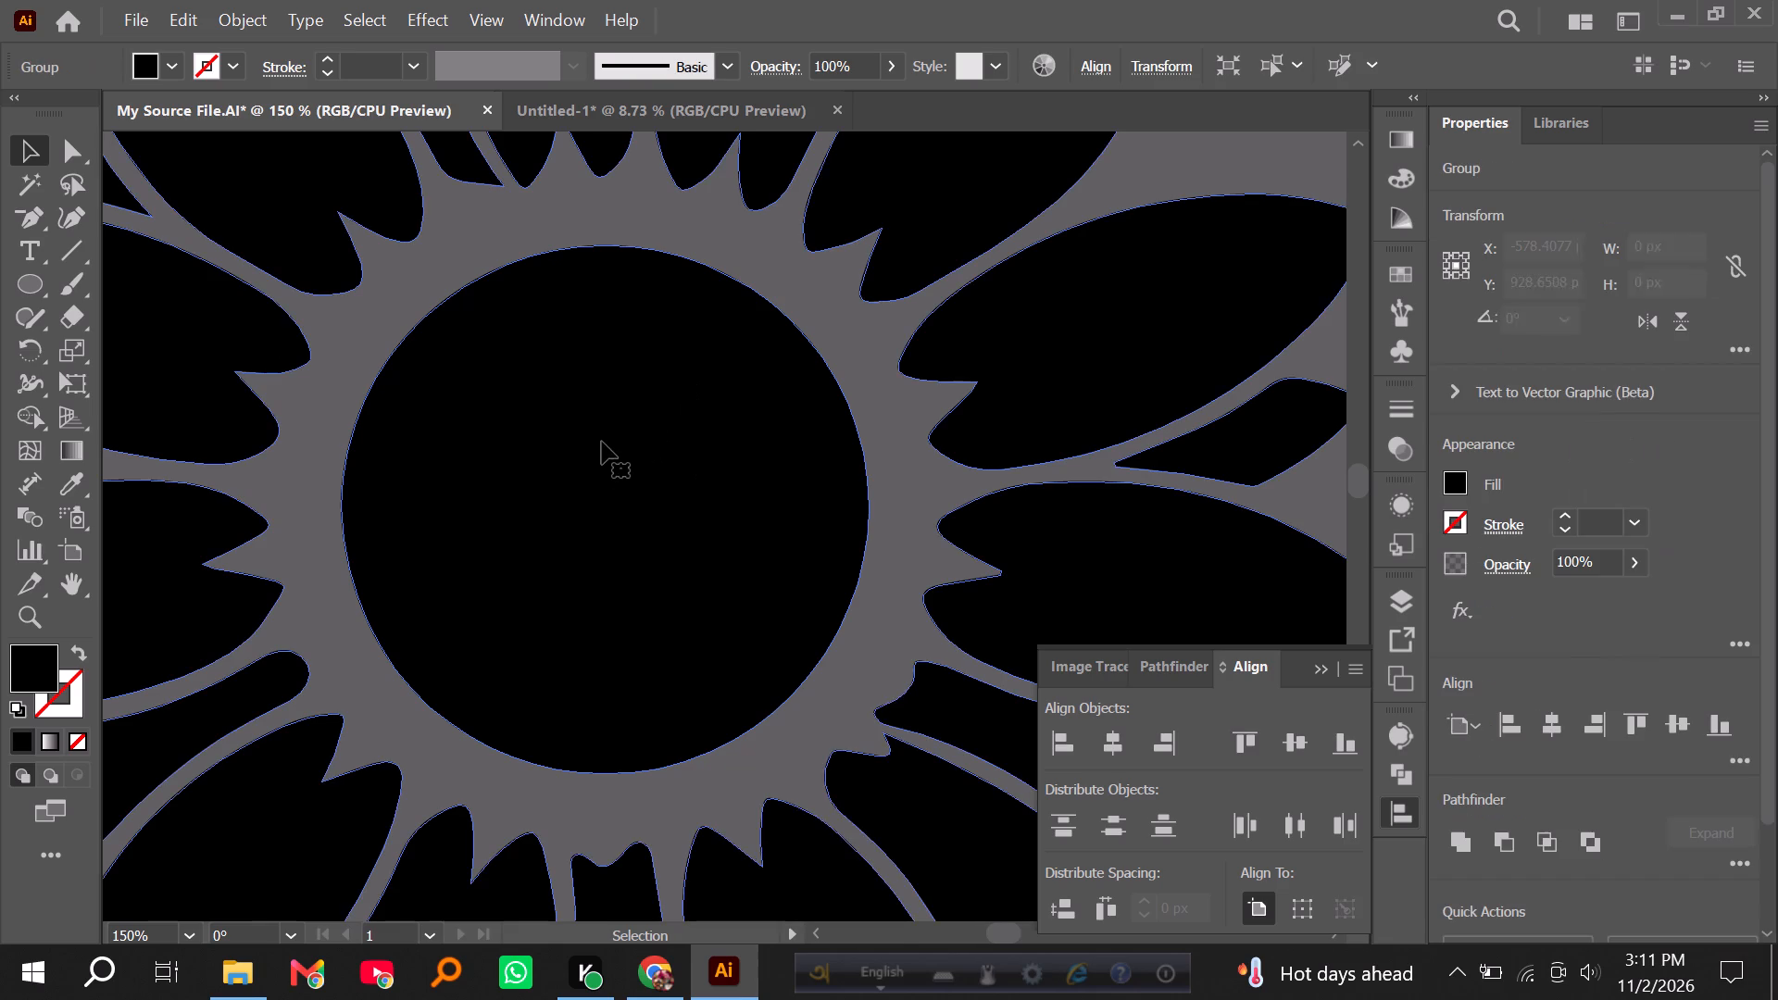
pyautogui.rightClick(640, 434)
pyautogui.click(706, 644)
pyautogui.click(883, 463)
# Copy the top-row sunflower's centre disc in place and scale the copy concentrically down to about 29 px across.
pyautogui.click(749, 450)
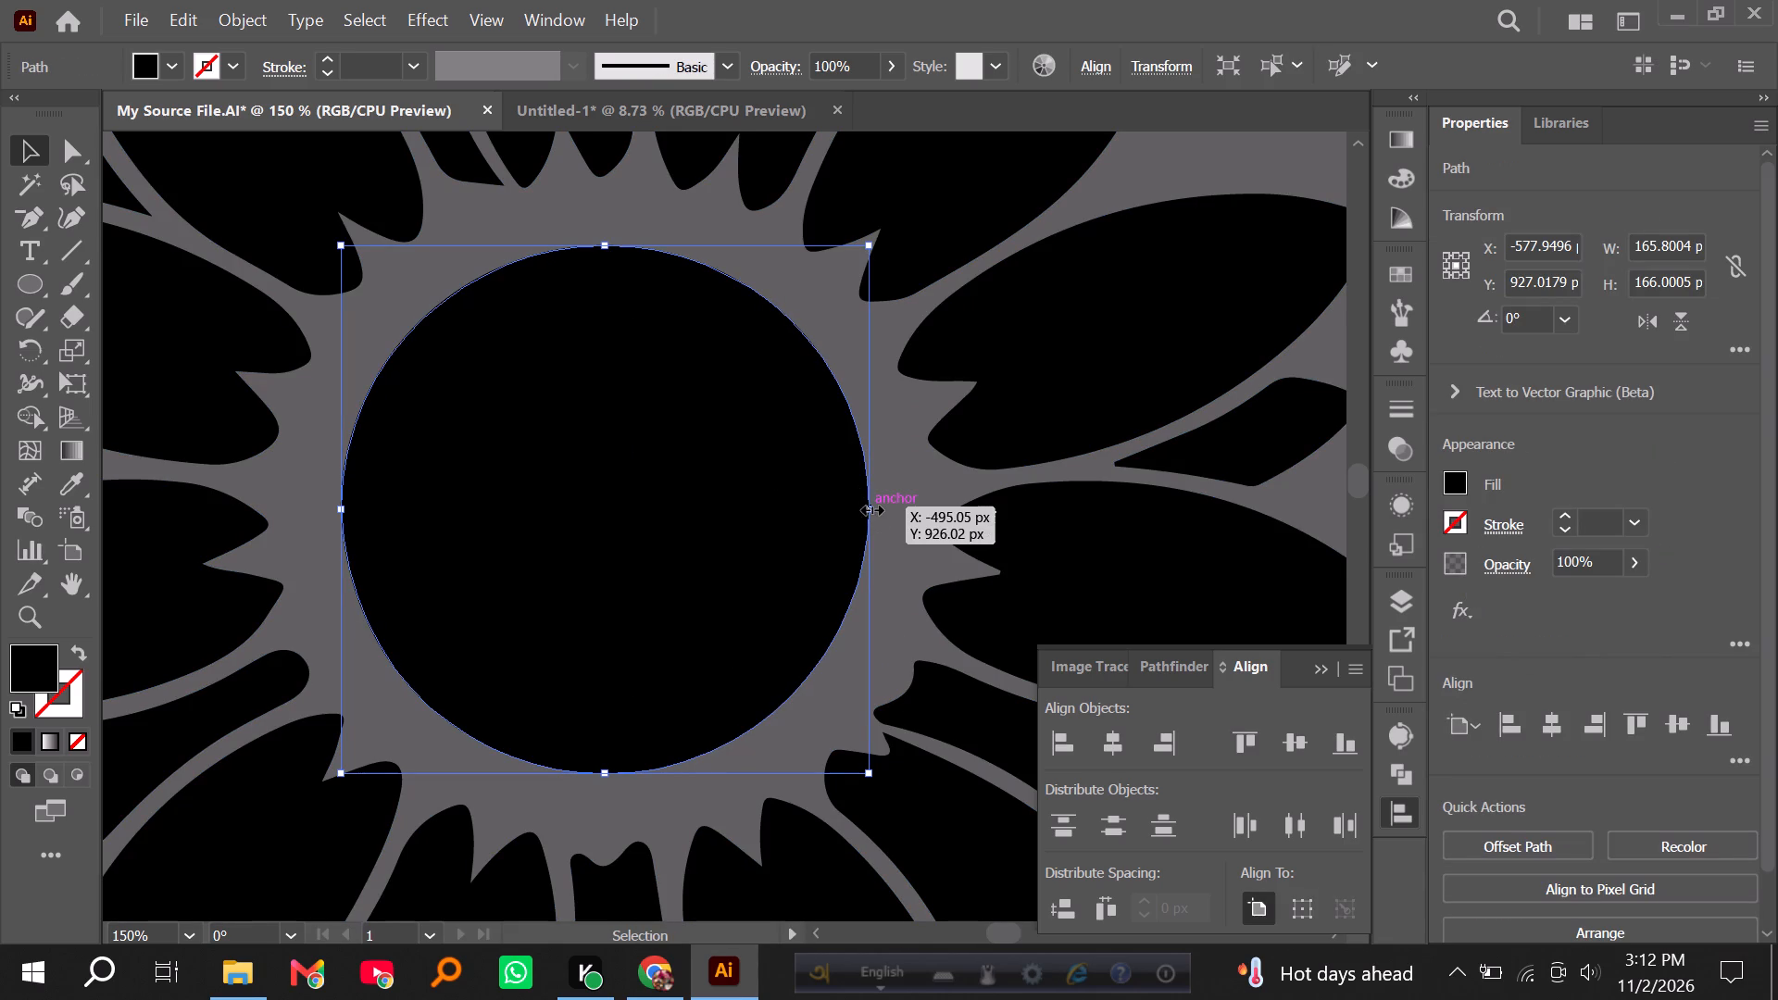
pyautogui.hotkey('ctrl', 'c')
pyautogui.hotkey('ctrl', 'f')
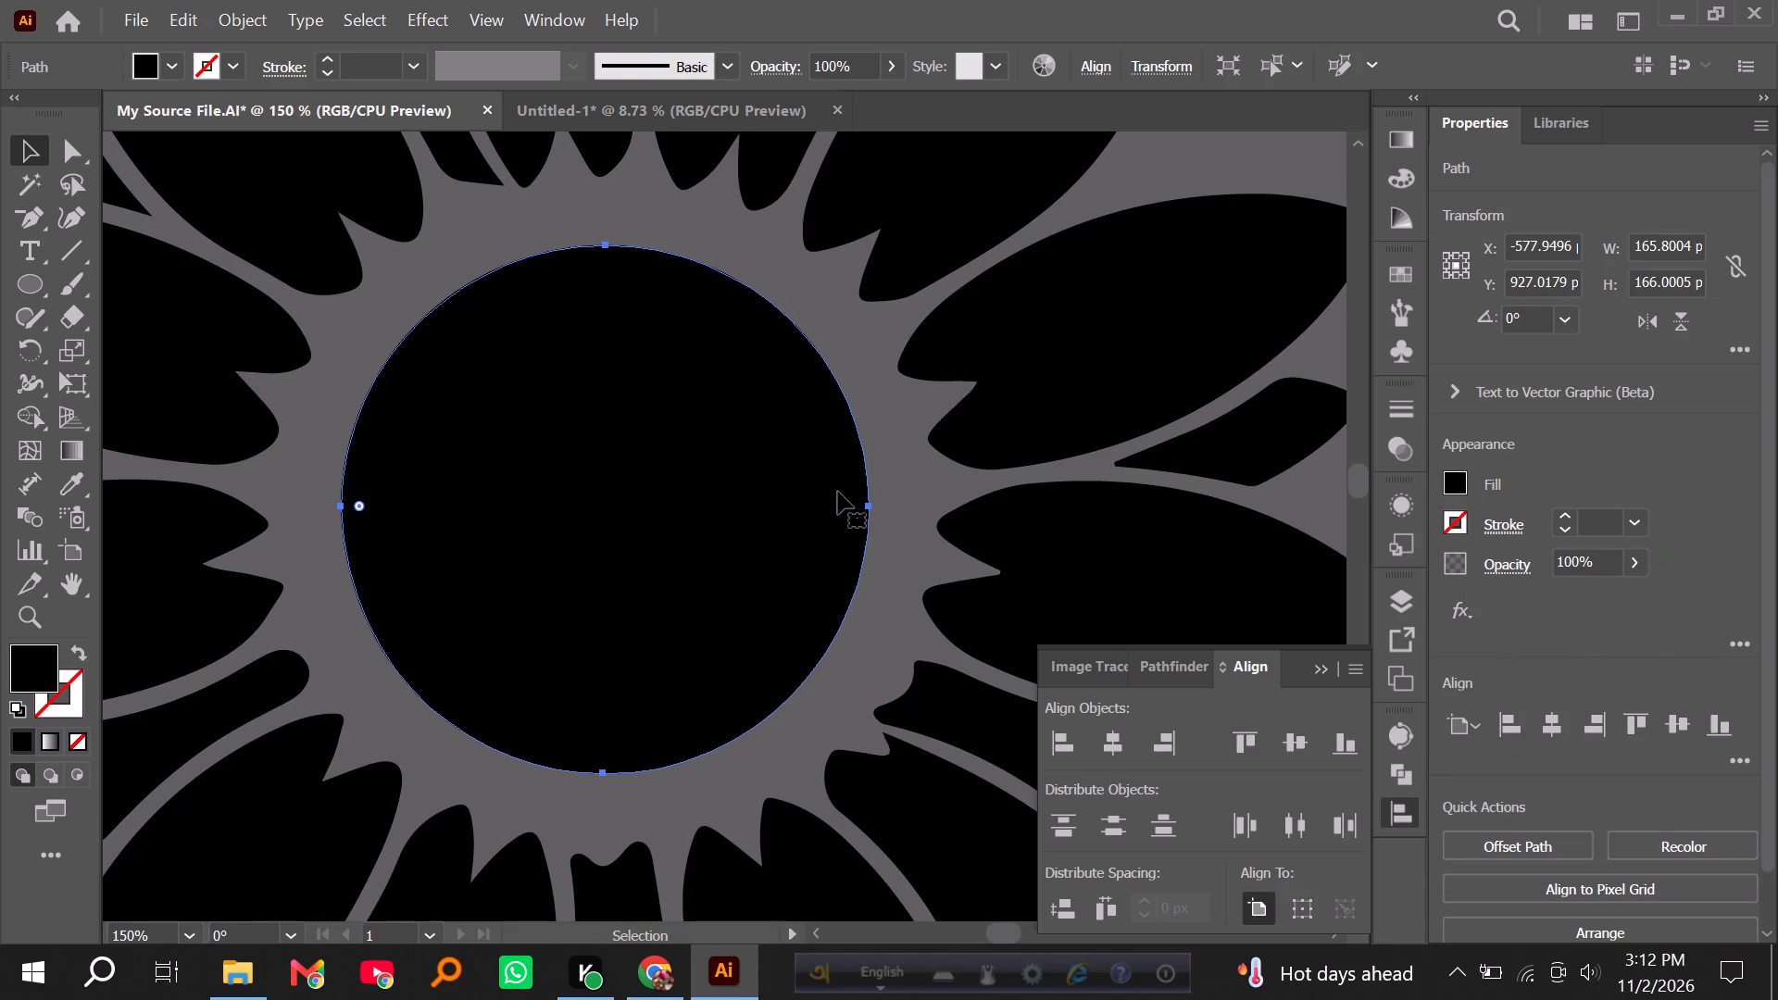
pyautogui.keyDown('alt'); pyautogui.moveTo(874, 508); pyautogui.dragTo(708, 492); pyautogui.keyUp('alt')
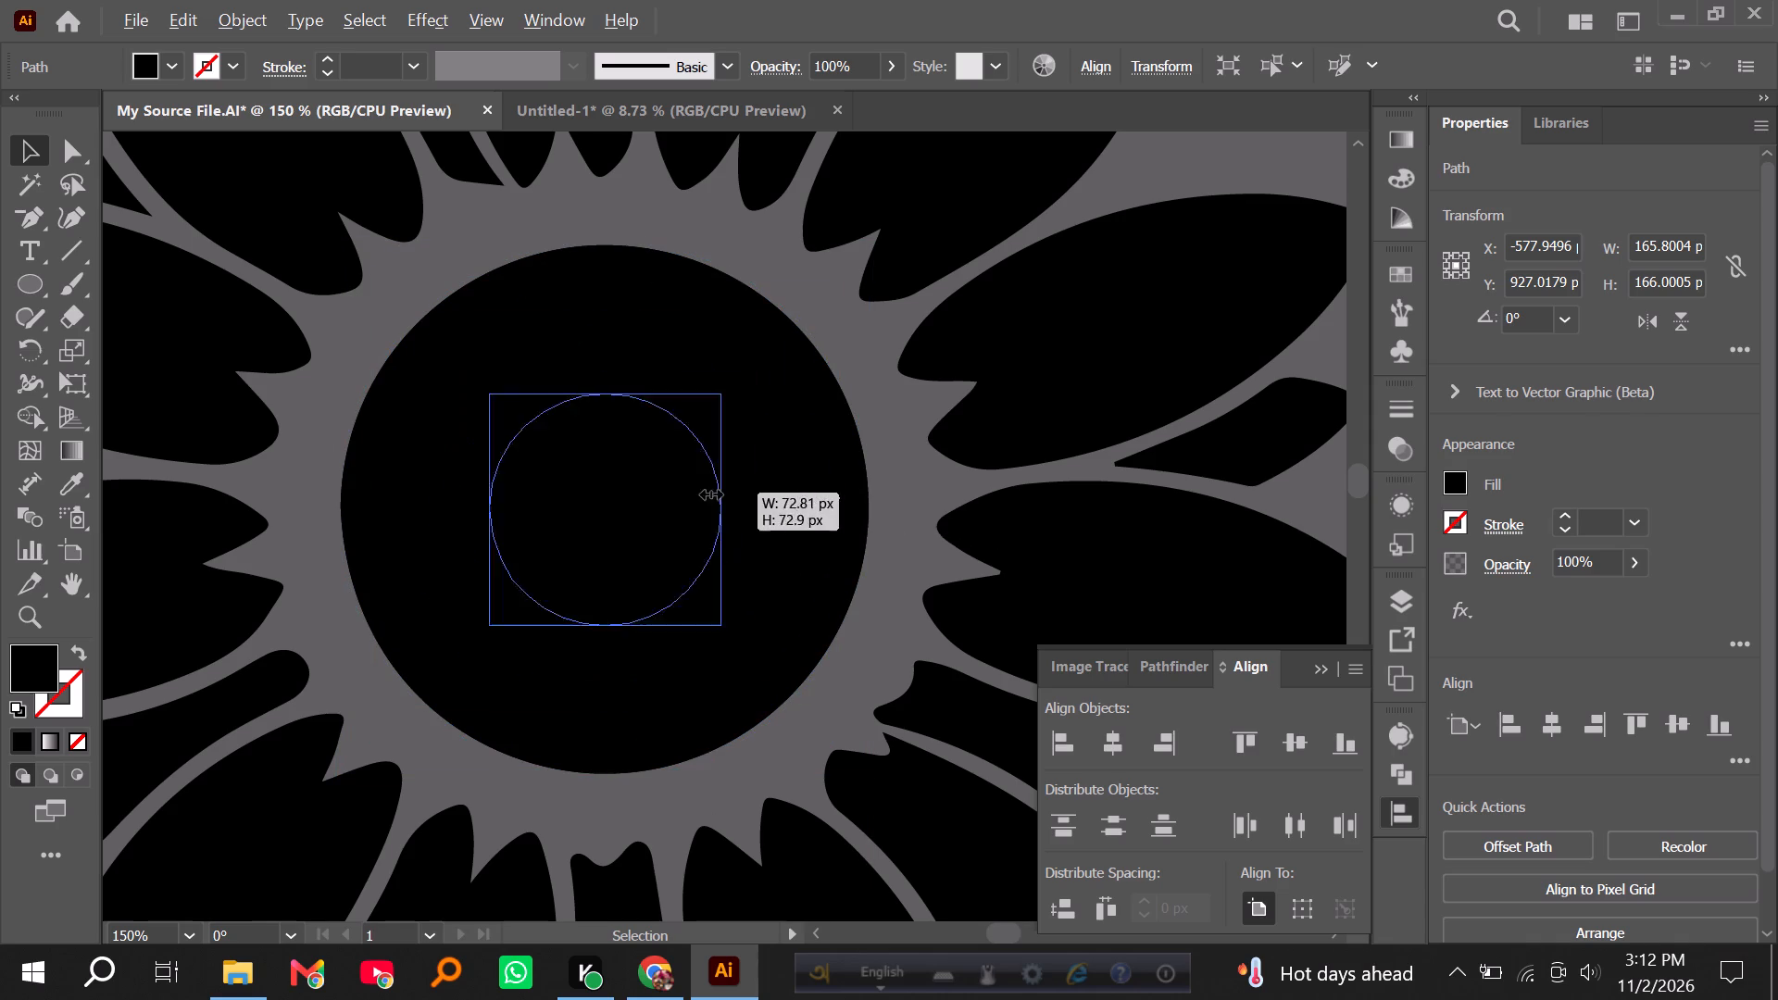
pyautogui.keyDown('alt'); pyautogui.moveTo(708, 492); pyautogui.dragTo(651, 494); pyautogui.keyUp('alt')
# Cut the small circle out of the sunflower's centre disc with the Shape Builder tool, leaving a round hole.
pyautogui.moveTo(381, 315); pyautogui.dragTo(708, 606)
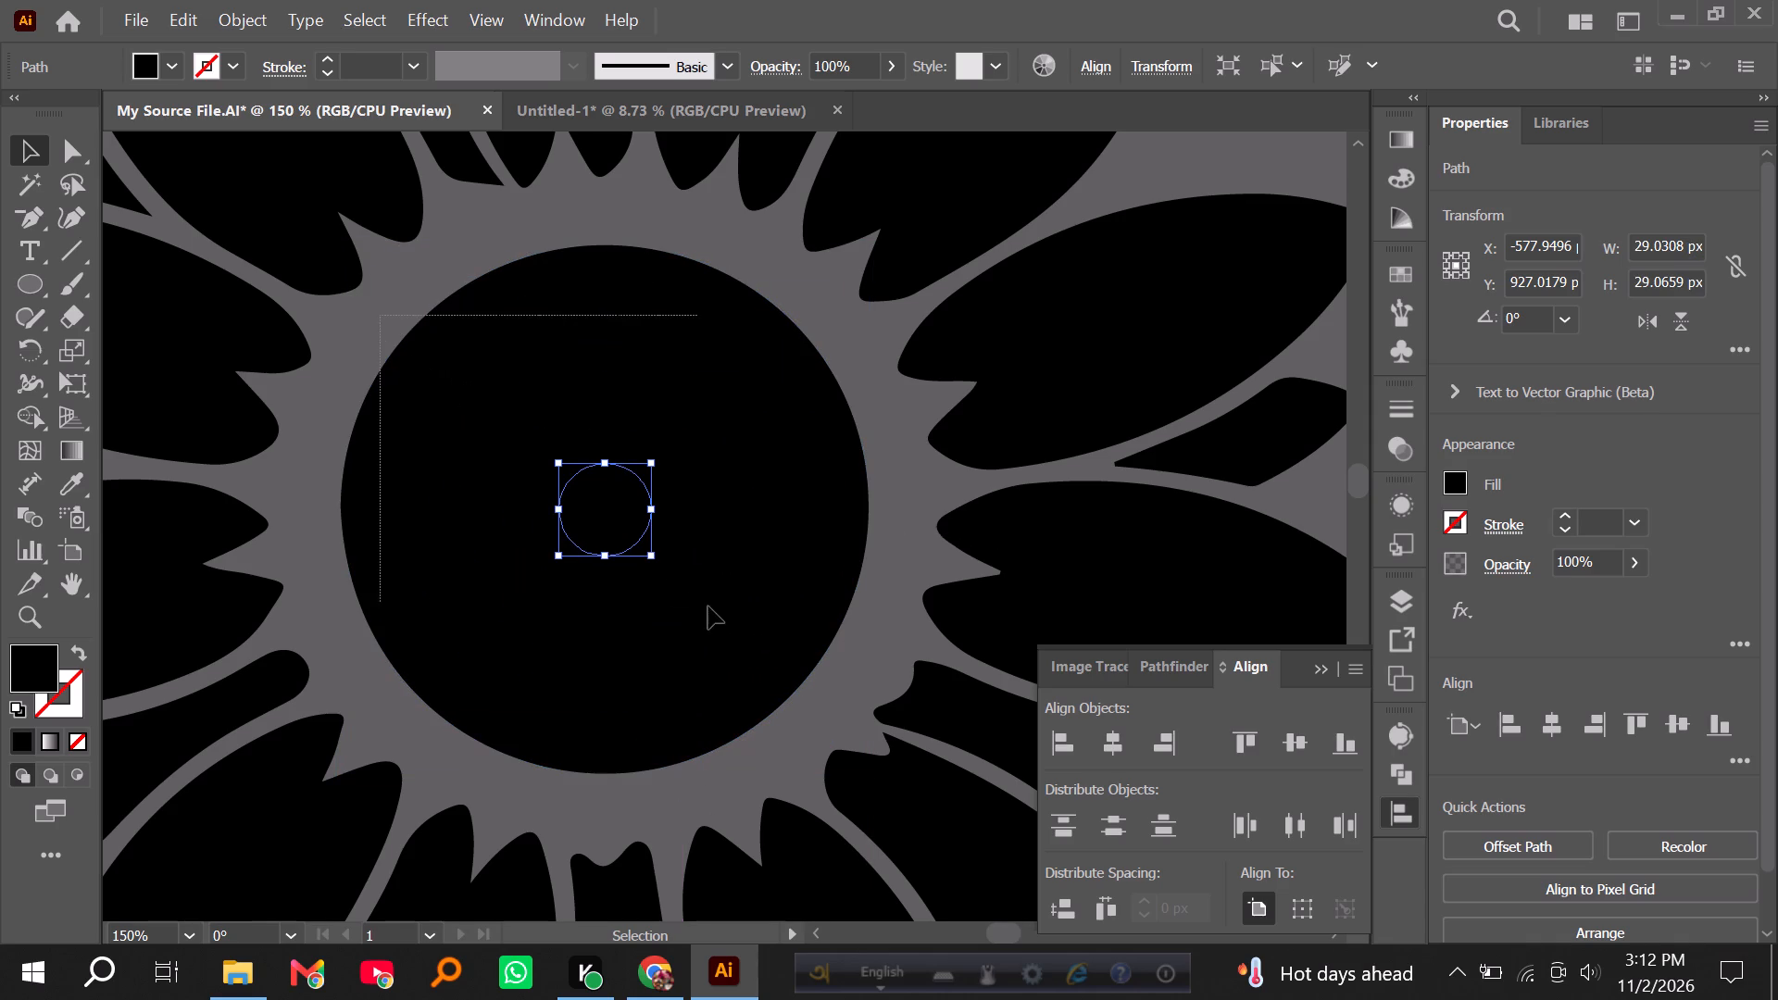
pyautogui.moveTo(708, 606); pyautogui.dragTo(713, 610)
pyautogui.click(25, 419)
pyautogui.keyDown('alt'); pyautogui.click(607, 497); pyautogui.keyUp('alt')
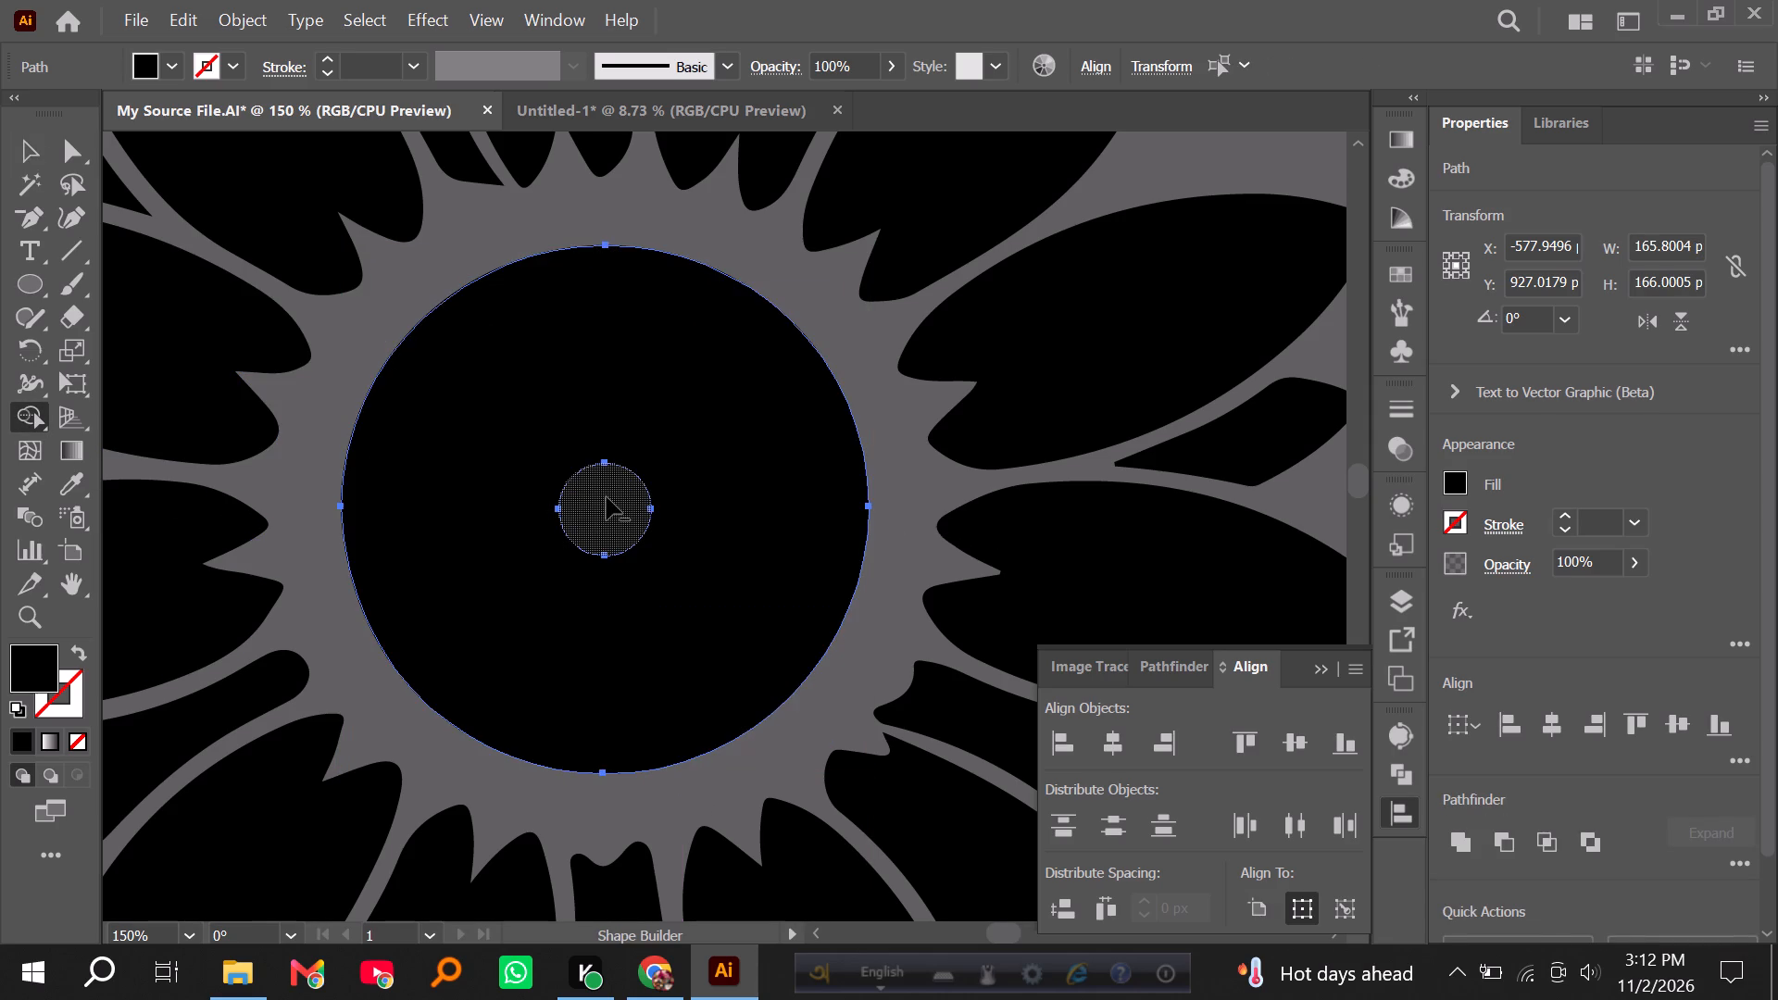
pyautogui.click(29, 150)
pyautogui.doubleClick(341, 376)
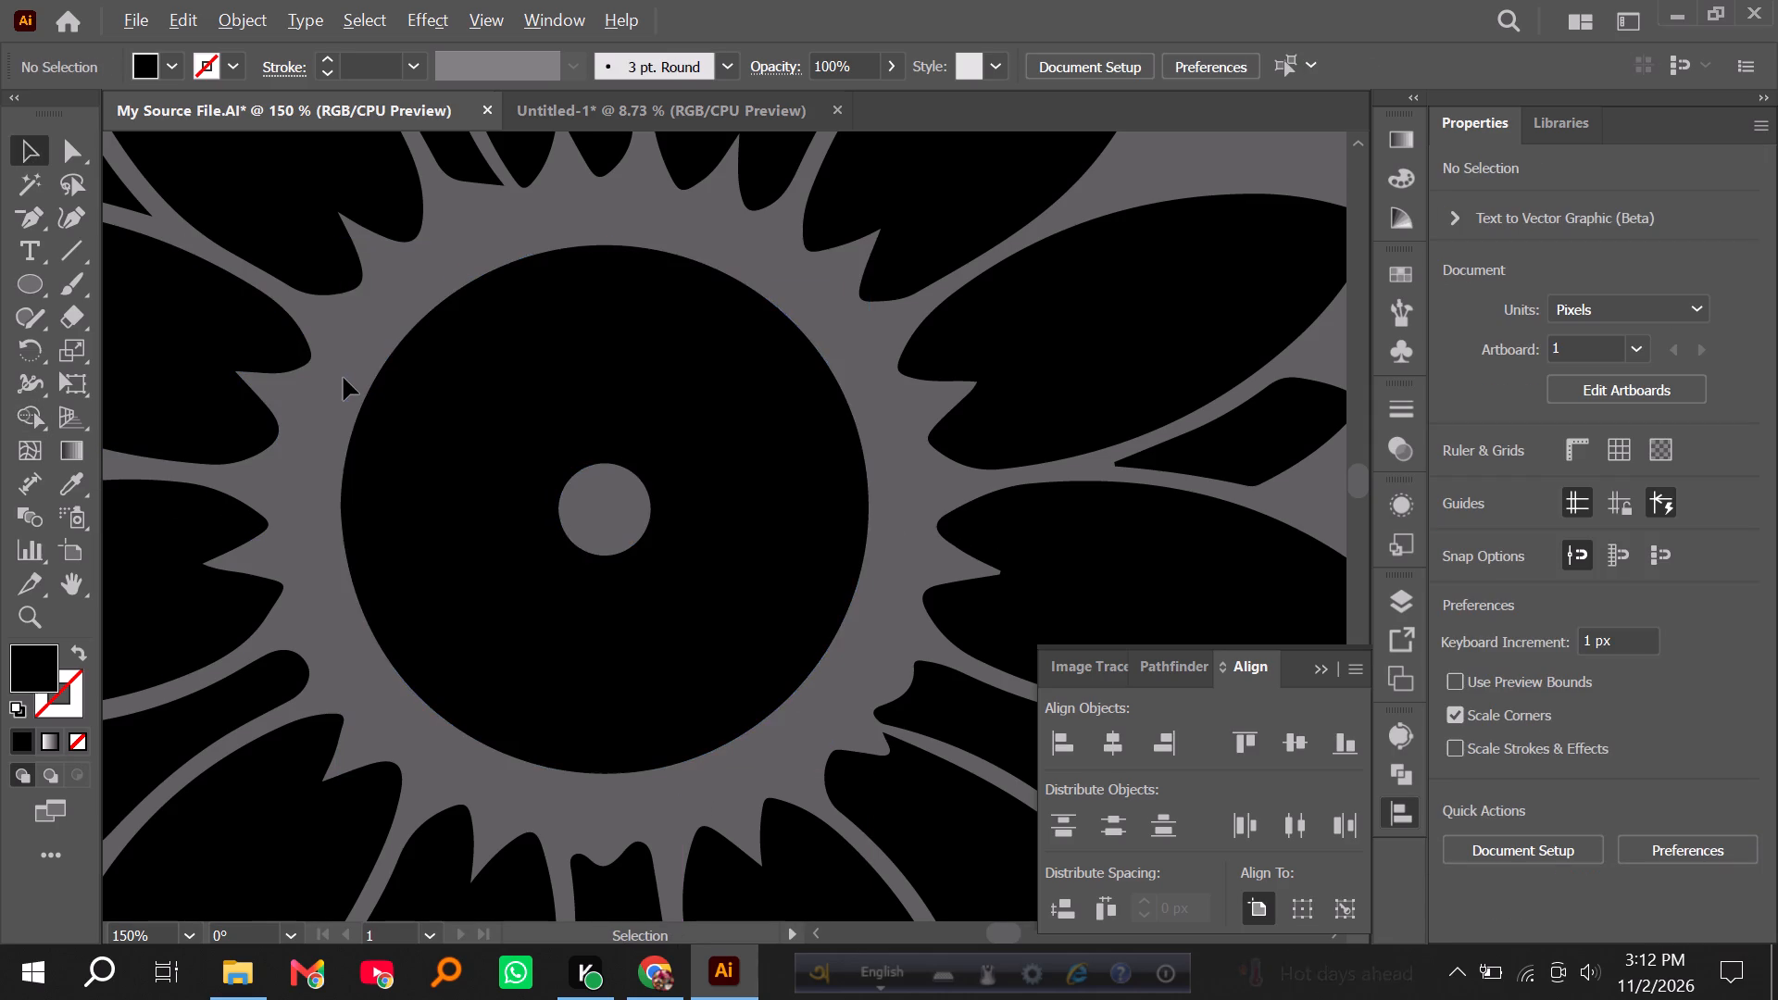
# Regroup the petals and centre disc of the top-row sunflower.
pyautogui.keyDown('alt'); pyautogui.scroll(-3, 380, 412); pyautogui.keyUp('alt')
pyautogui.keyDown('alt'); pyautogui.scroll(-3, 473, 448); pyautogui.keyUp('alt')
pyautogui.moveTo(385, 330); pyautogui.dragTo(570, 561)
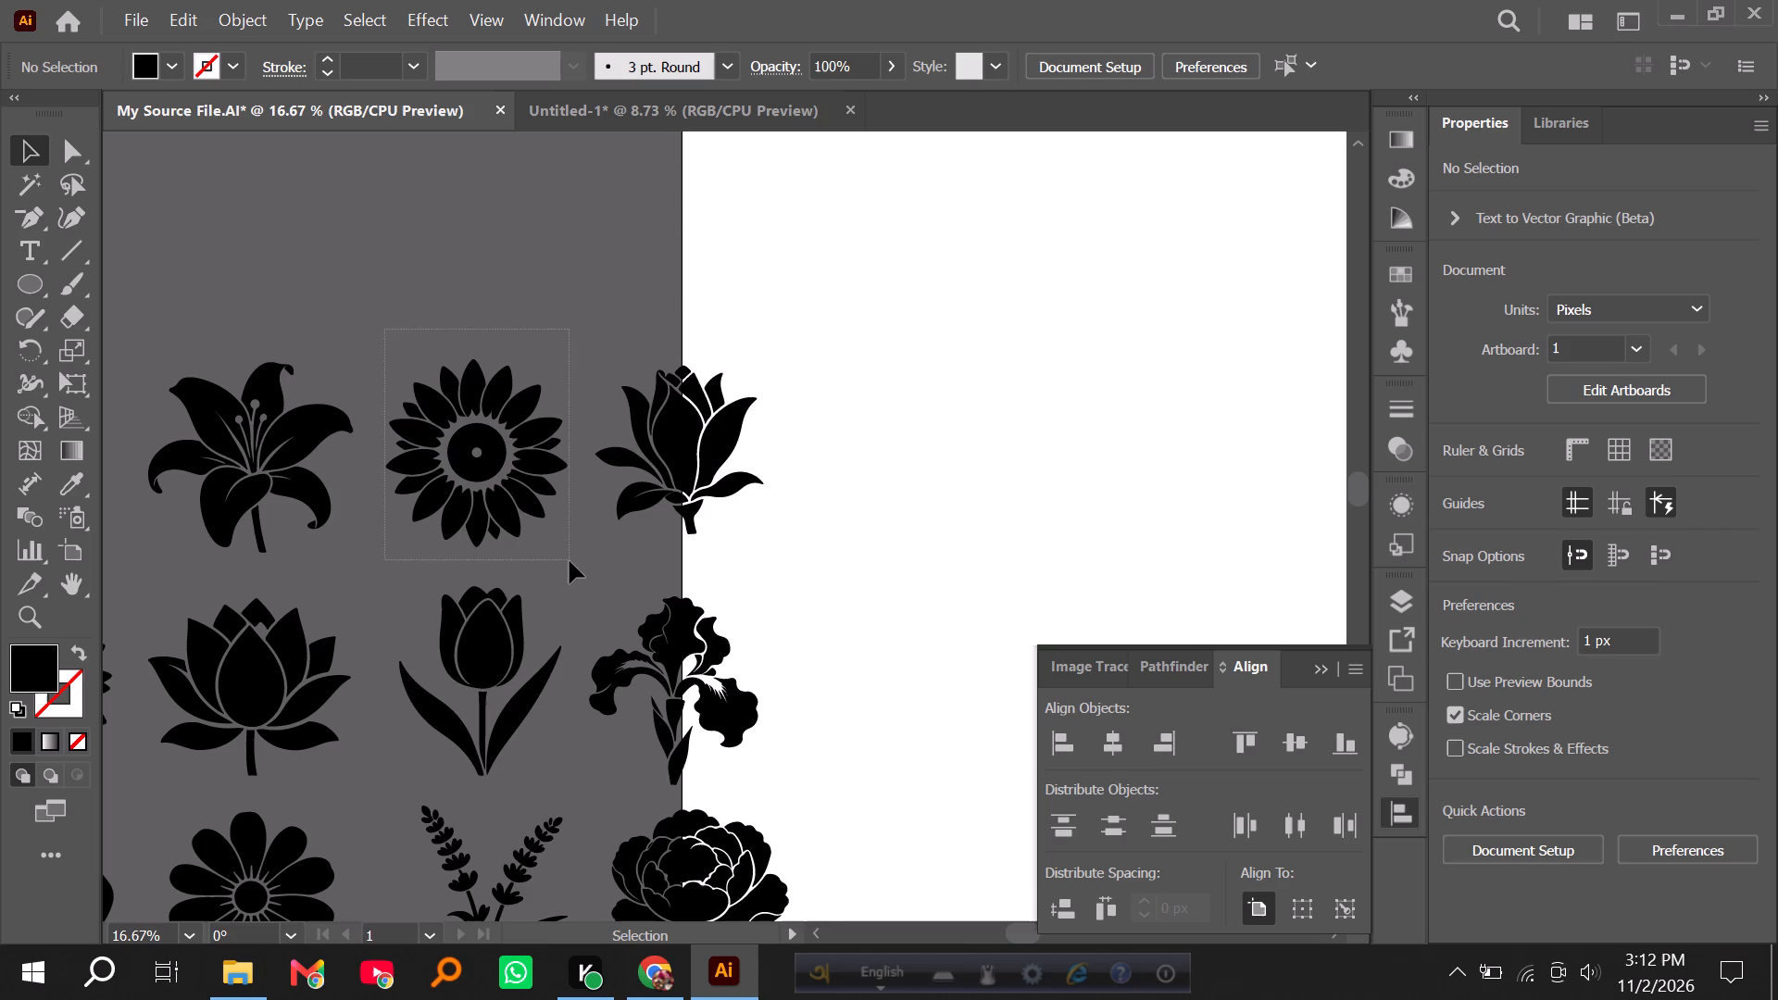
pyautogui.moveTo(570, 561); pyautogui.dragTo(565, 558)
pyautogui.hotkey('ctrl', 'g')
# Group the pieces of the lotus and of the tulip in the second row as separate flowers.
pyautogui.keyDown('alt'); pyautogui.scroll(-2, 548, 556); pyautogui.keyUp('alt')
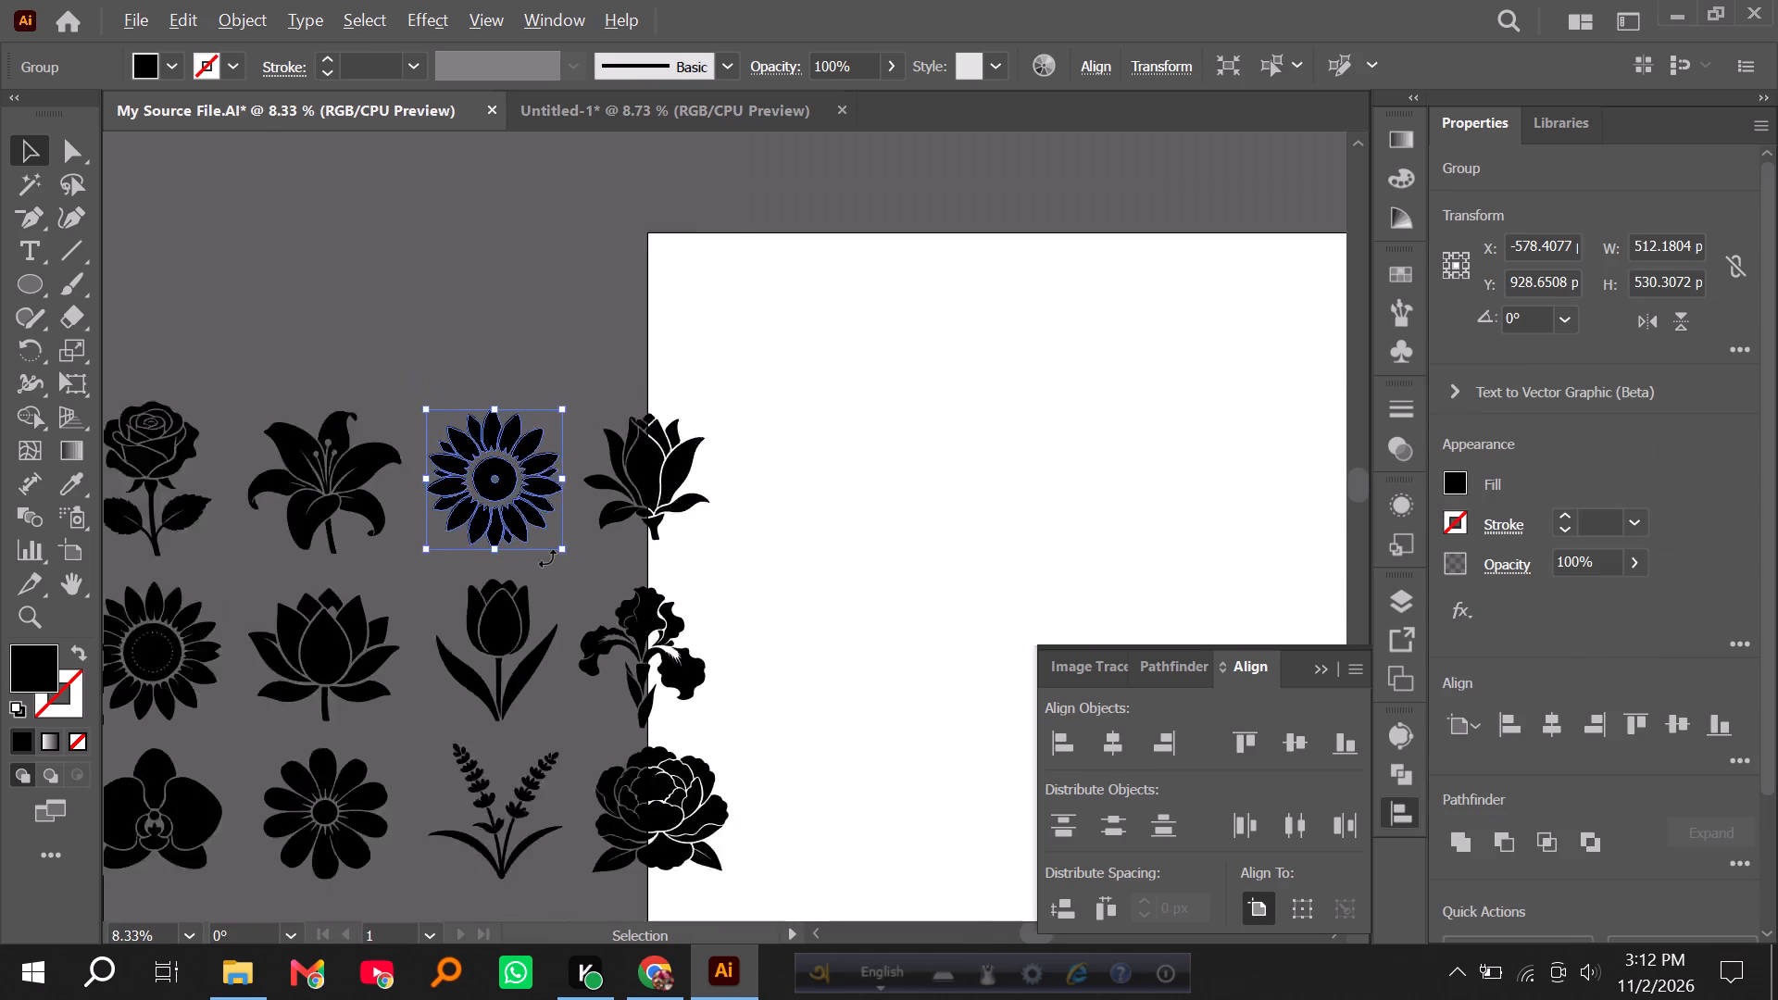
pyautogui.keyDown('alt'); pyautogui.scroll(1, 320, 644); pyautogui.keyUp('alt')
pyautogui.click(282, 603)
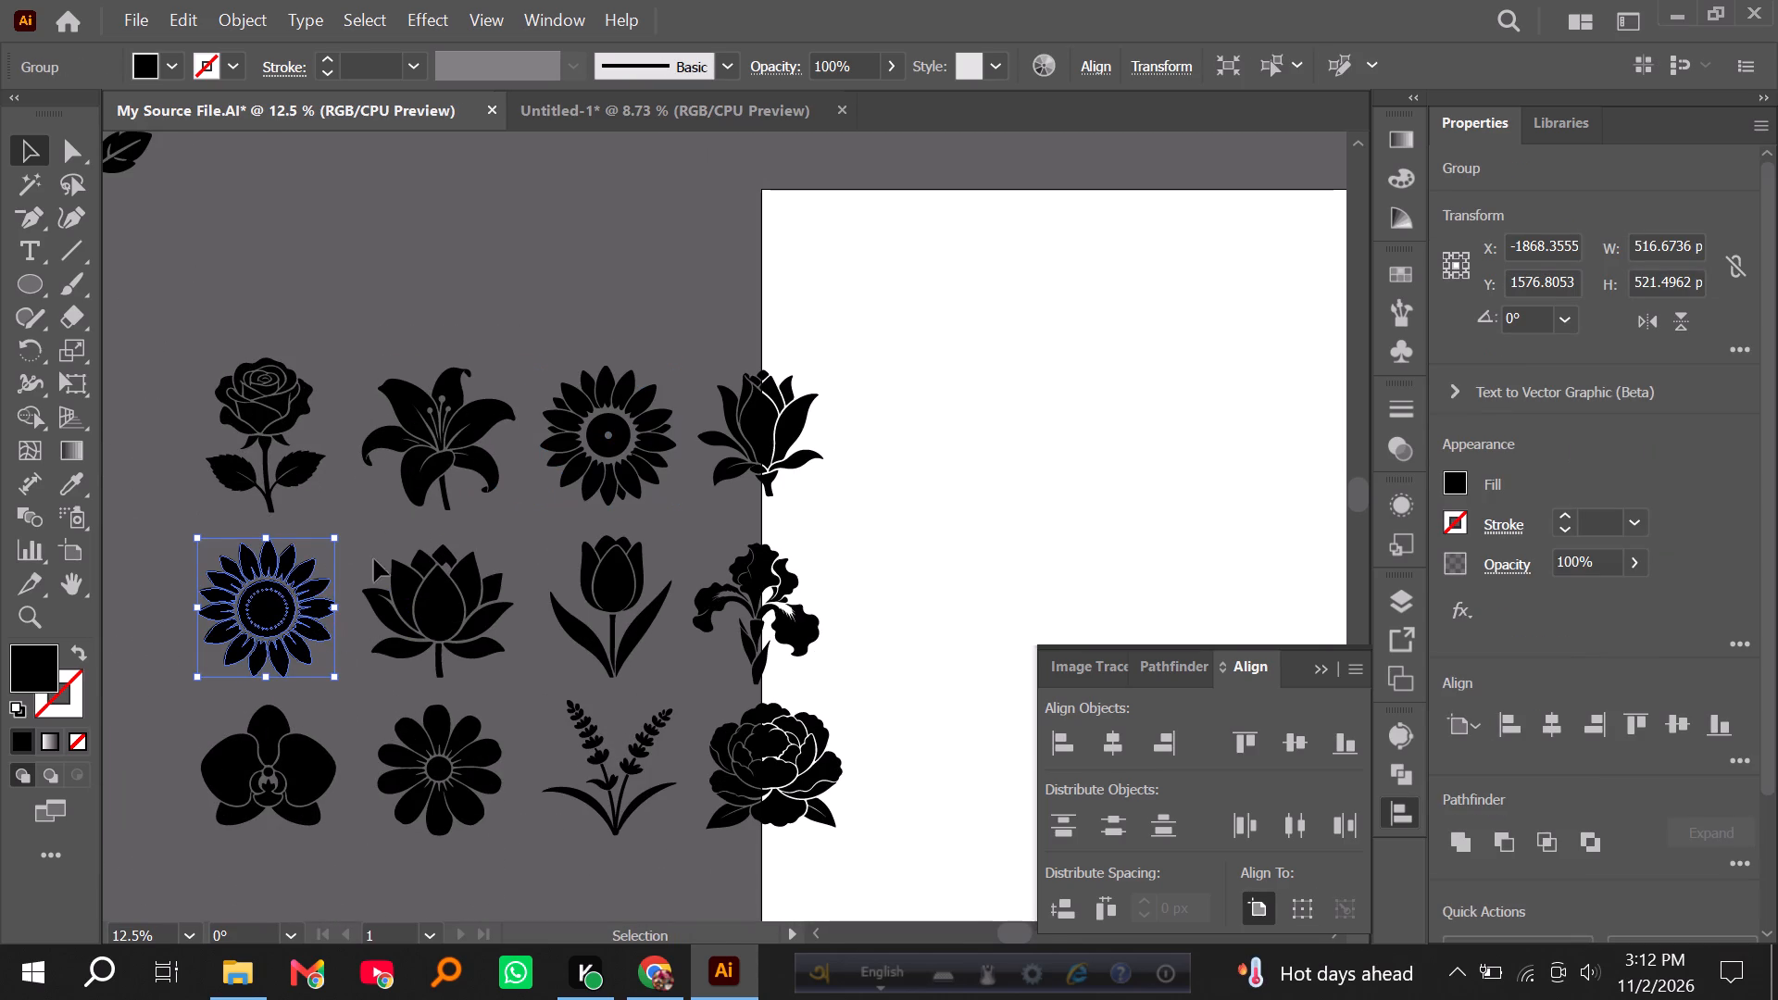
pyautogui.moveTo(371, 540); pyautogui.dragTo(495, 684)
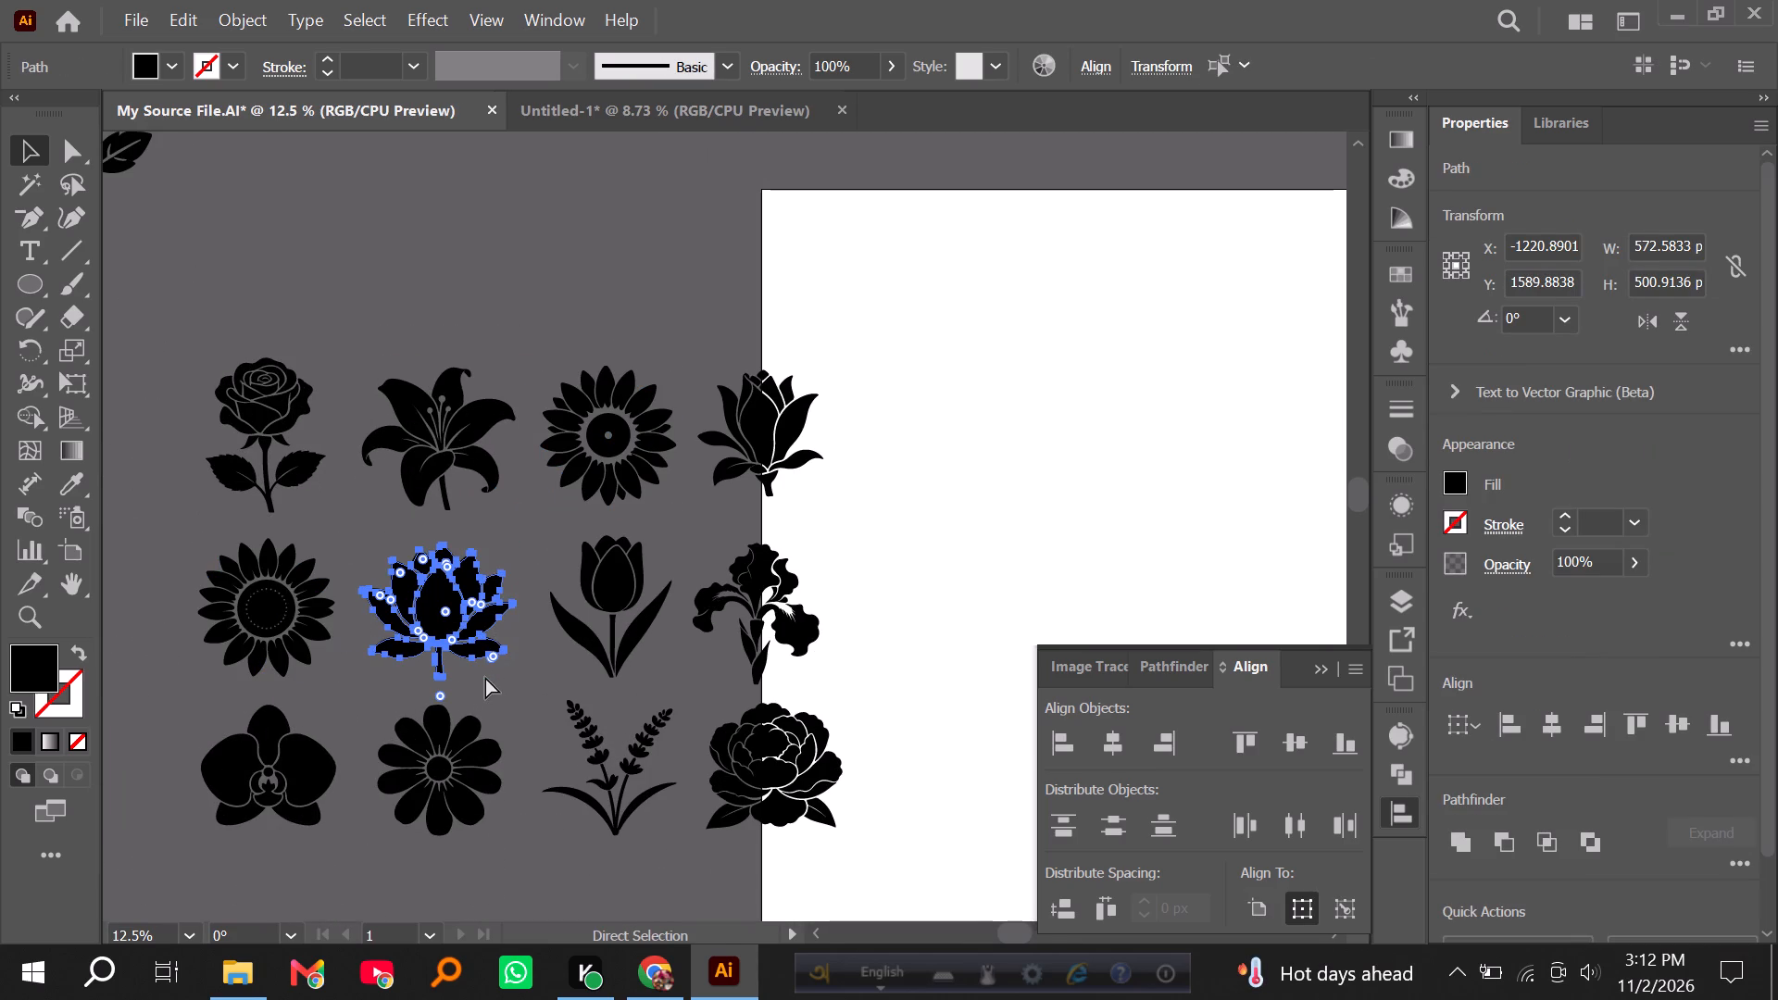
pyautogui.hotkey('ctrl', 'g')
pyautogui.moveTo(552, 533); pyautogui.dragTo(647, 658)
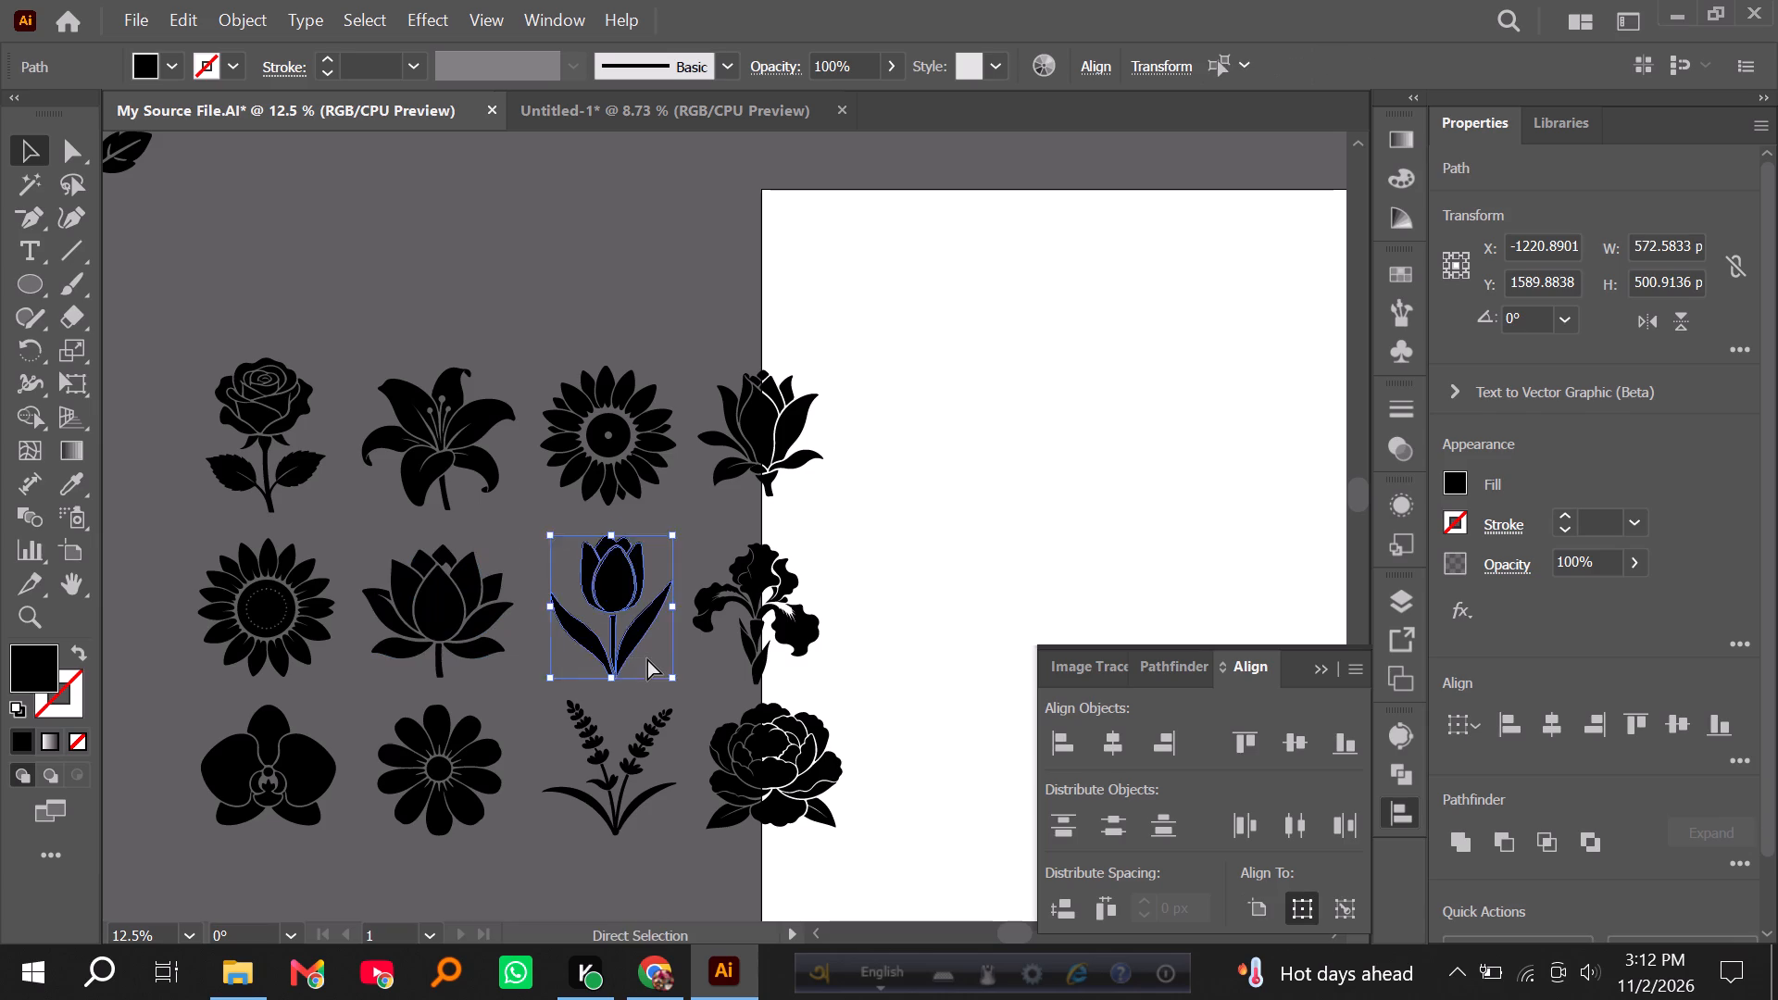
pyautogui.hotkey('ctrl', 'g')
pyautogui.click(741, 574)
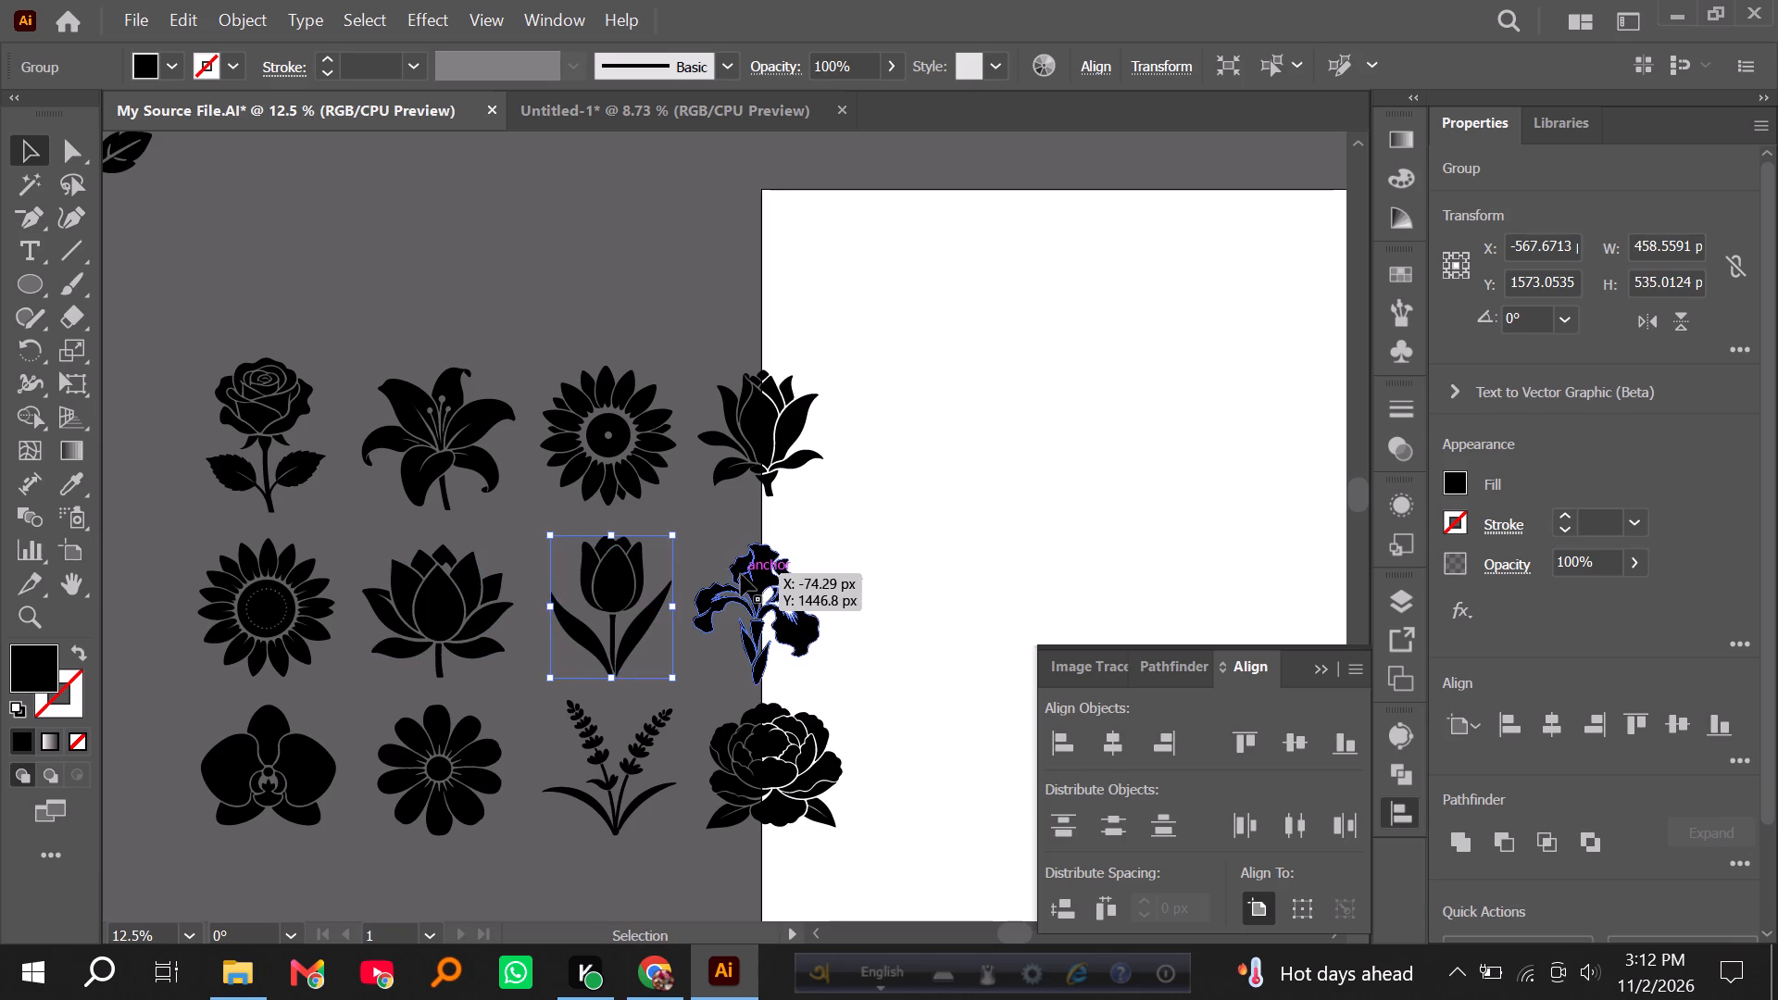
# Group the pieces of the lavender, the daisy and the orchid in the bottom row as separate flowers.
pyautogui.click(731, 753)
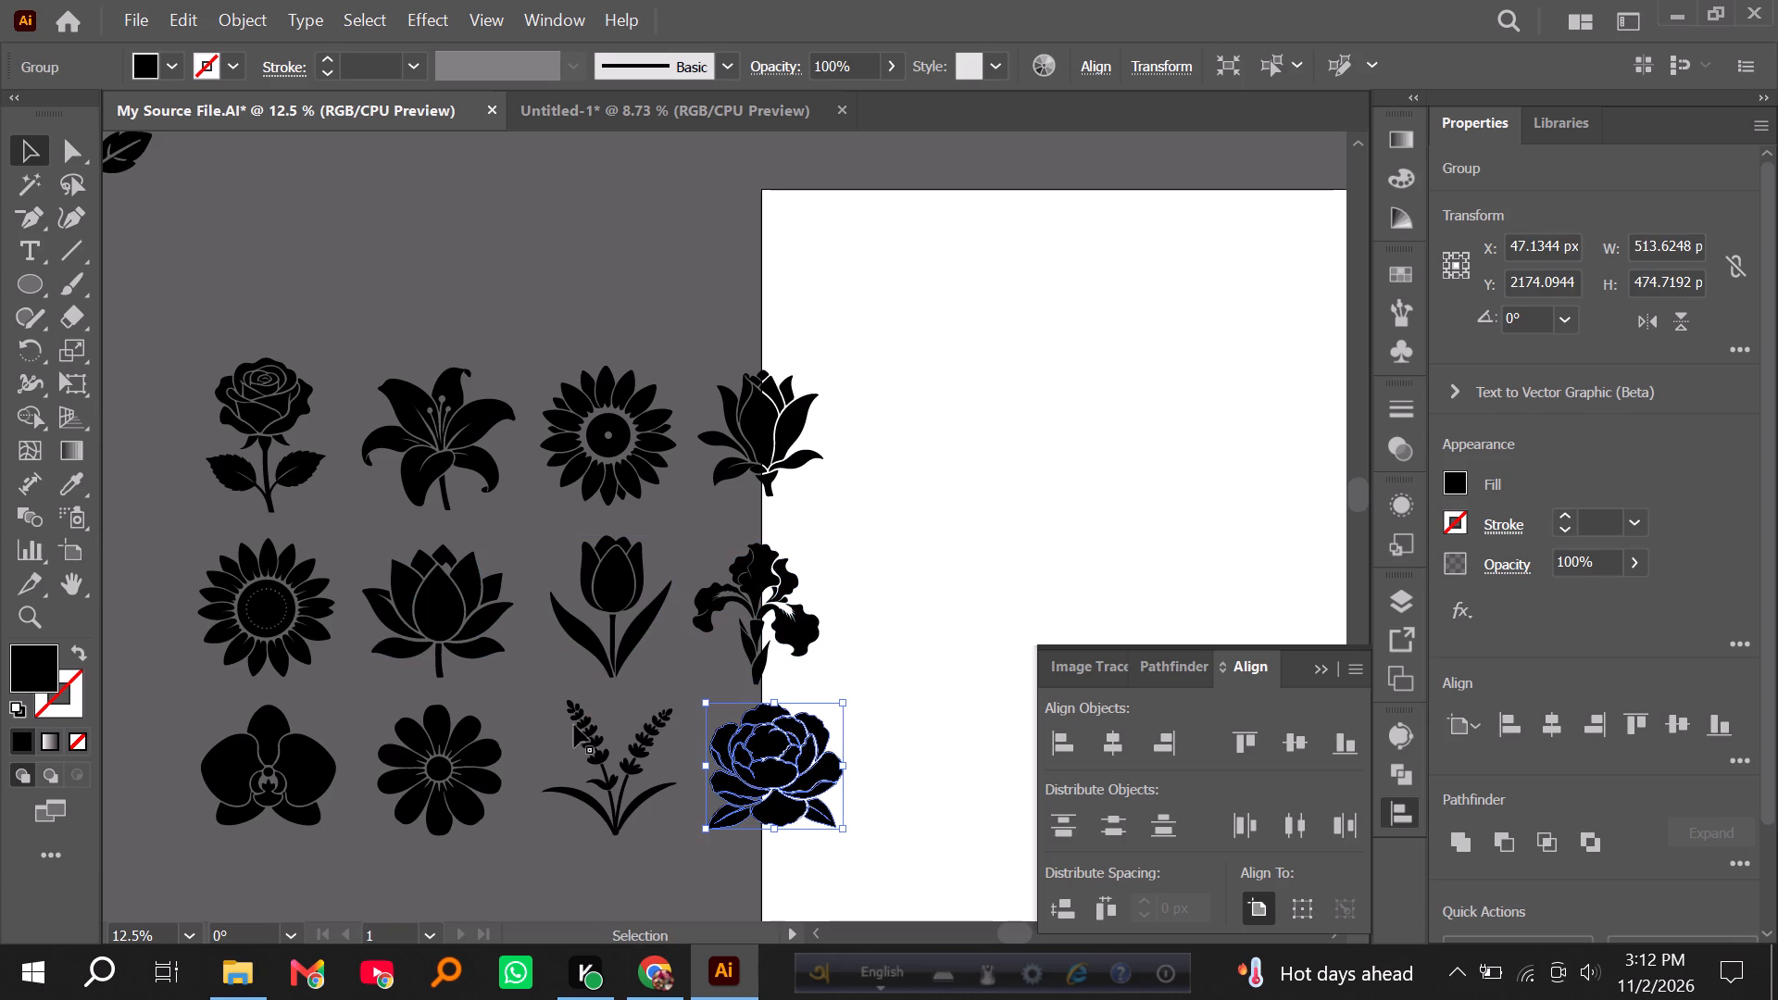
pyautogui.moveTo(553, 720); pyautogui.dragTo(650, 838)
pyautogui.hotkey('ctrl', 'g')
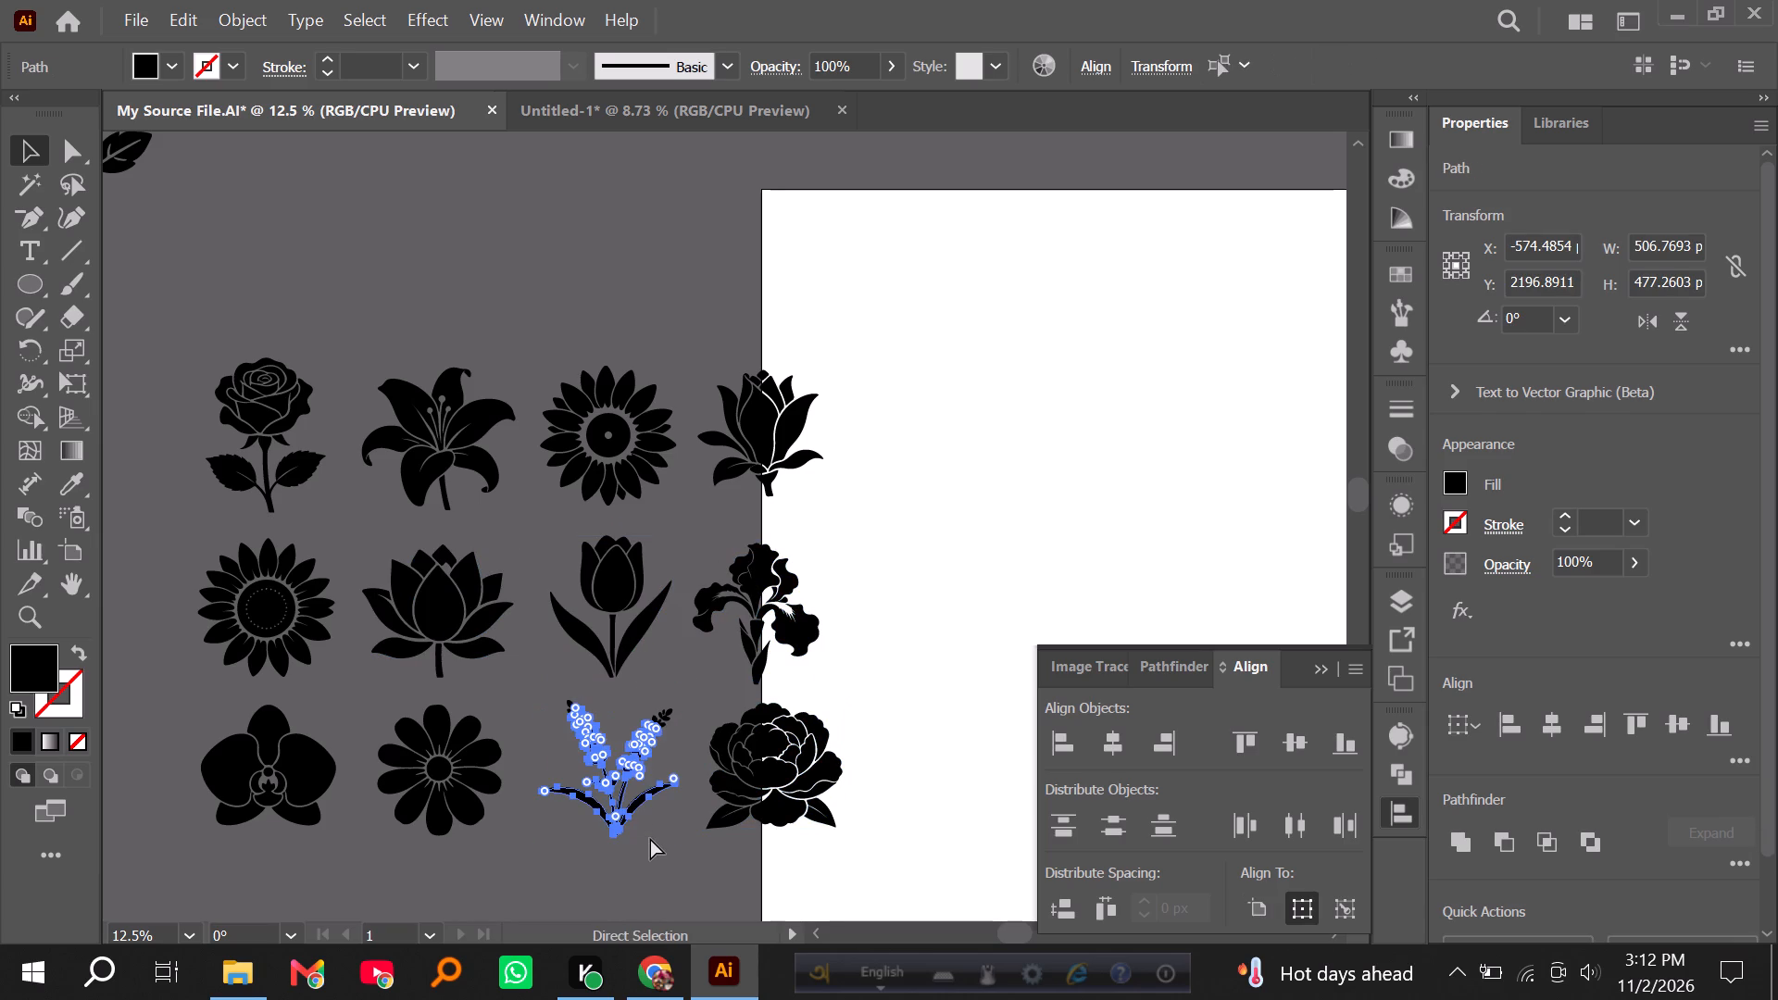
pyautogui.moveTo(378, 711); pyautogui.dragTo(486, 834)
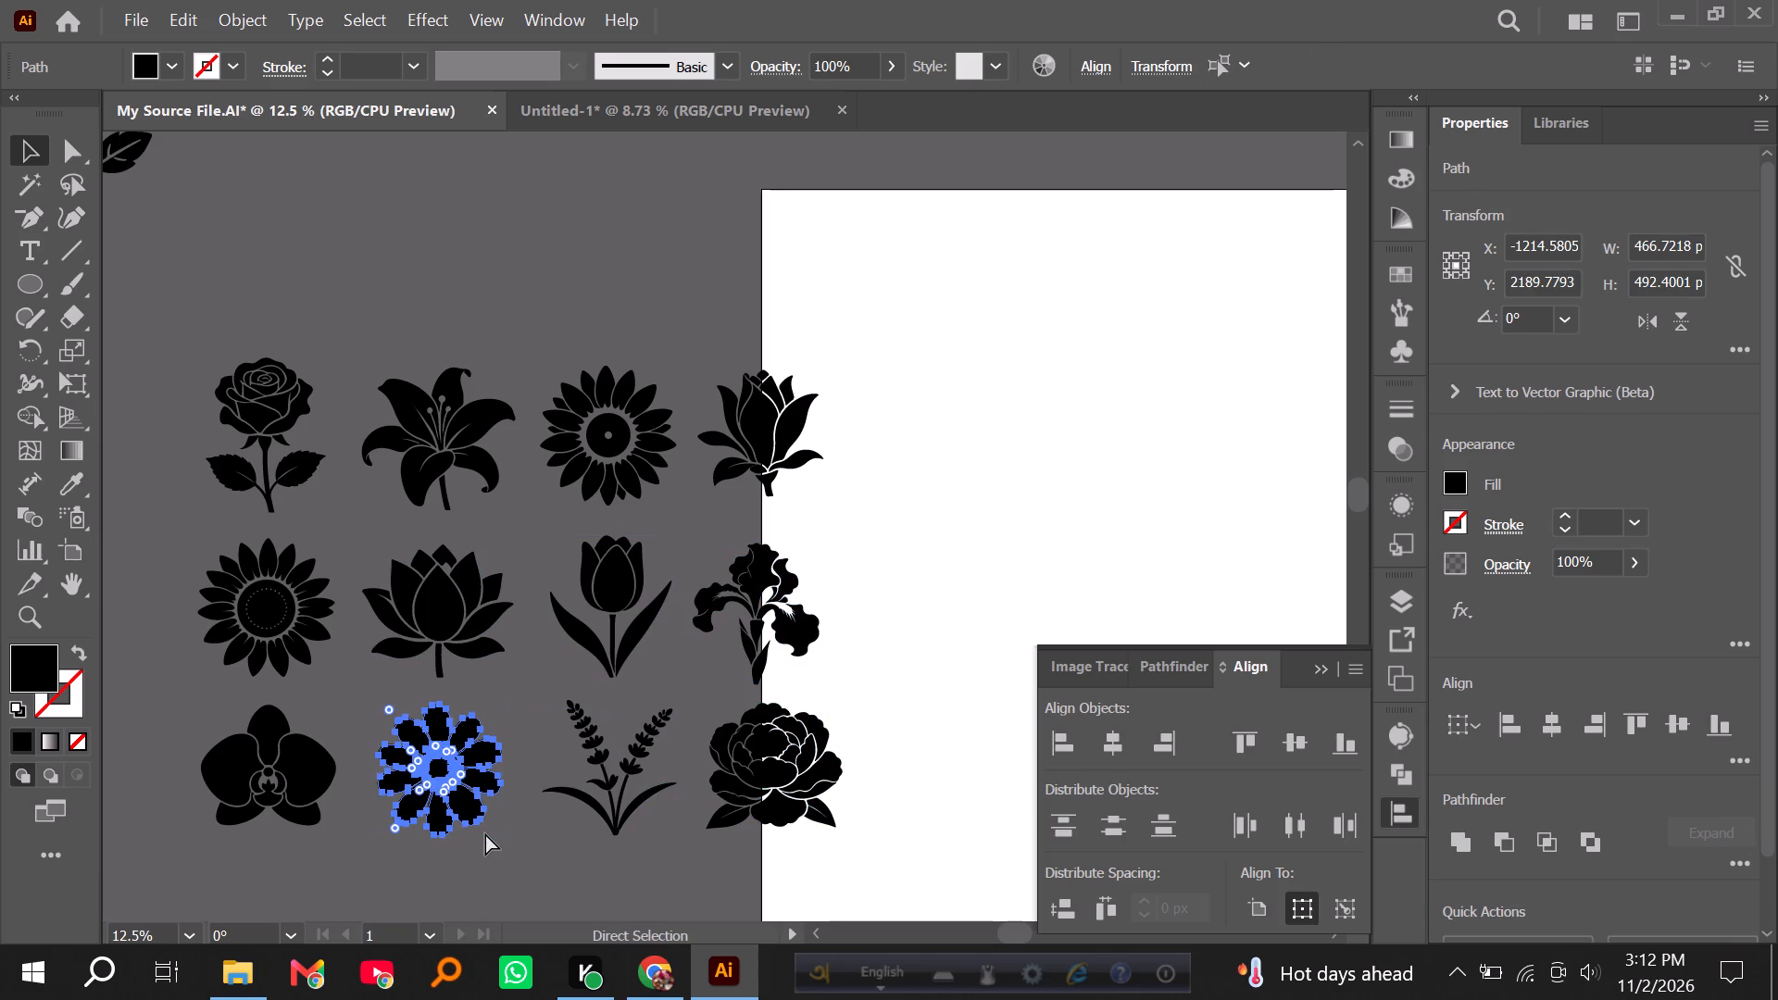
pyautogui.hotkey('ctrl', 'g')
pyautogui.moveTo(193, 710); pyautogui.dragTo(325, 856)
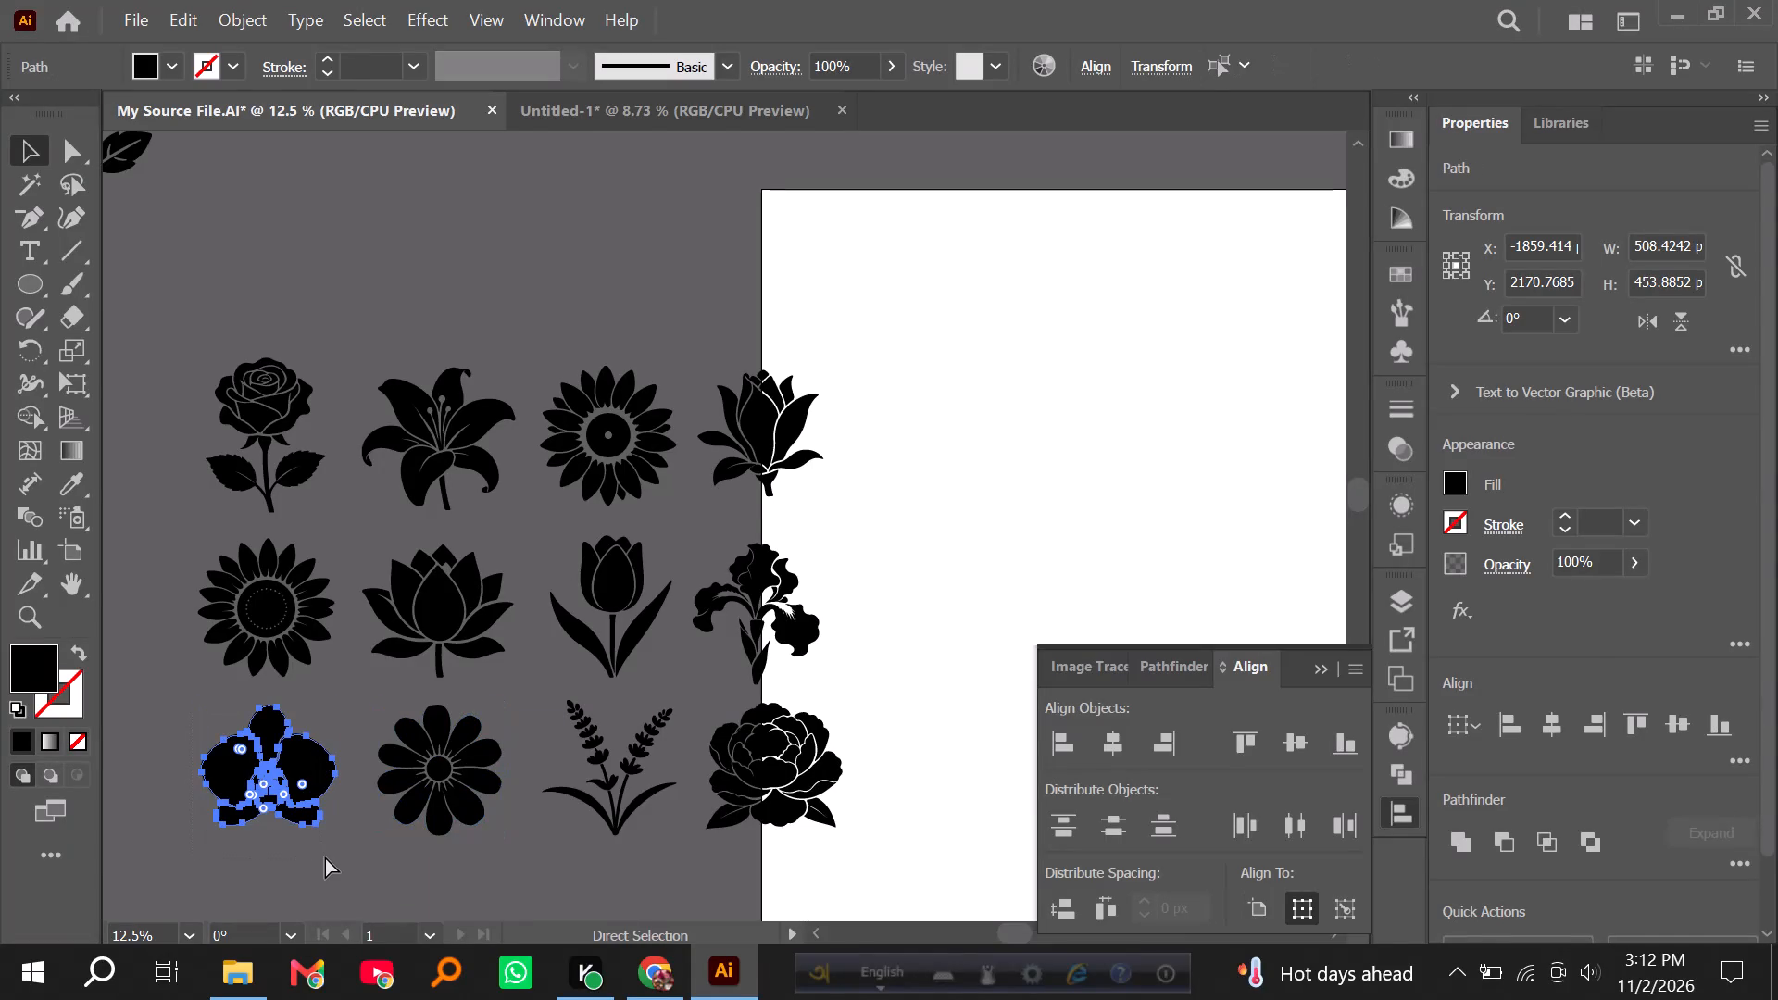
pyautogui.hotkey('ctrl', 'g')
# Align the four top-row flowers by vertical centres and distribute them by horizontal centres.
pyautogui.moveTo(200, 313); pyautogui.dragTo(549, 471)
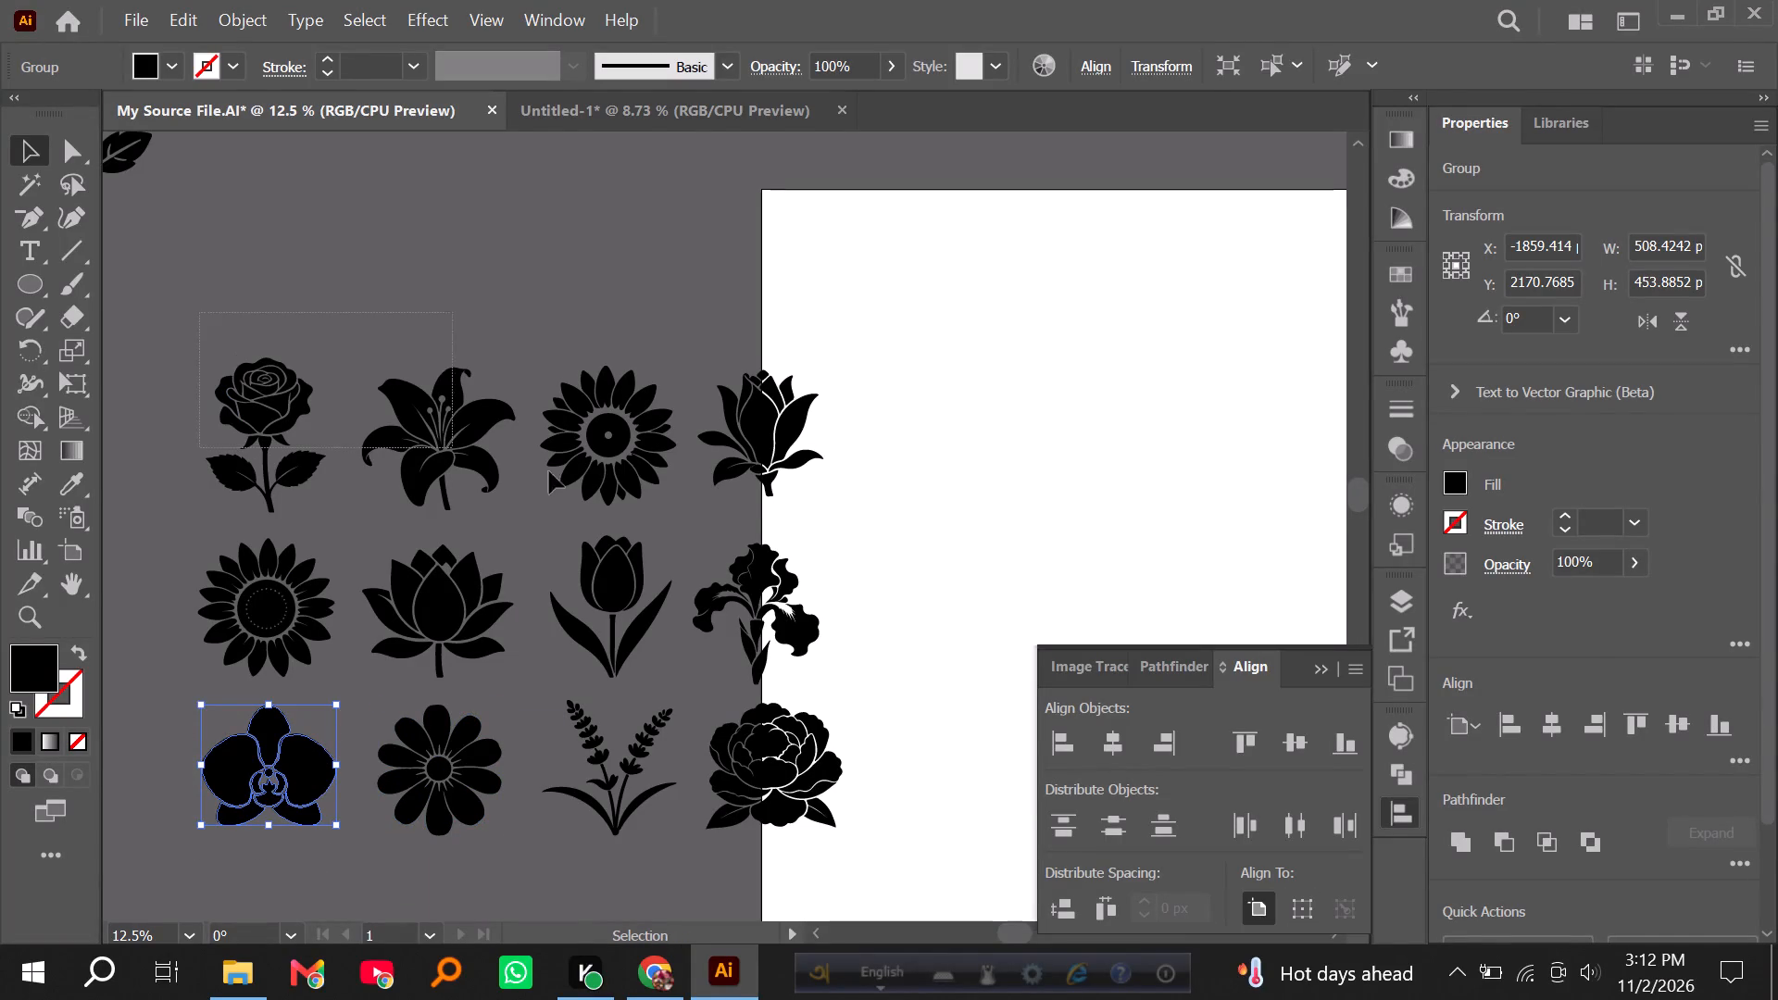
pyautogui.moveTo(549, 471); pyautogui.dragTo(808, 459)
pyautogui.click(1289, 744)
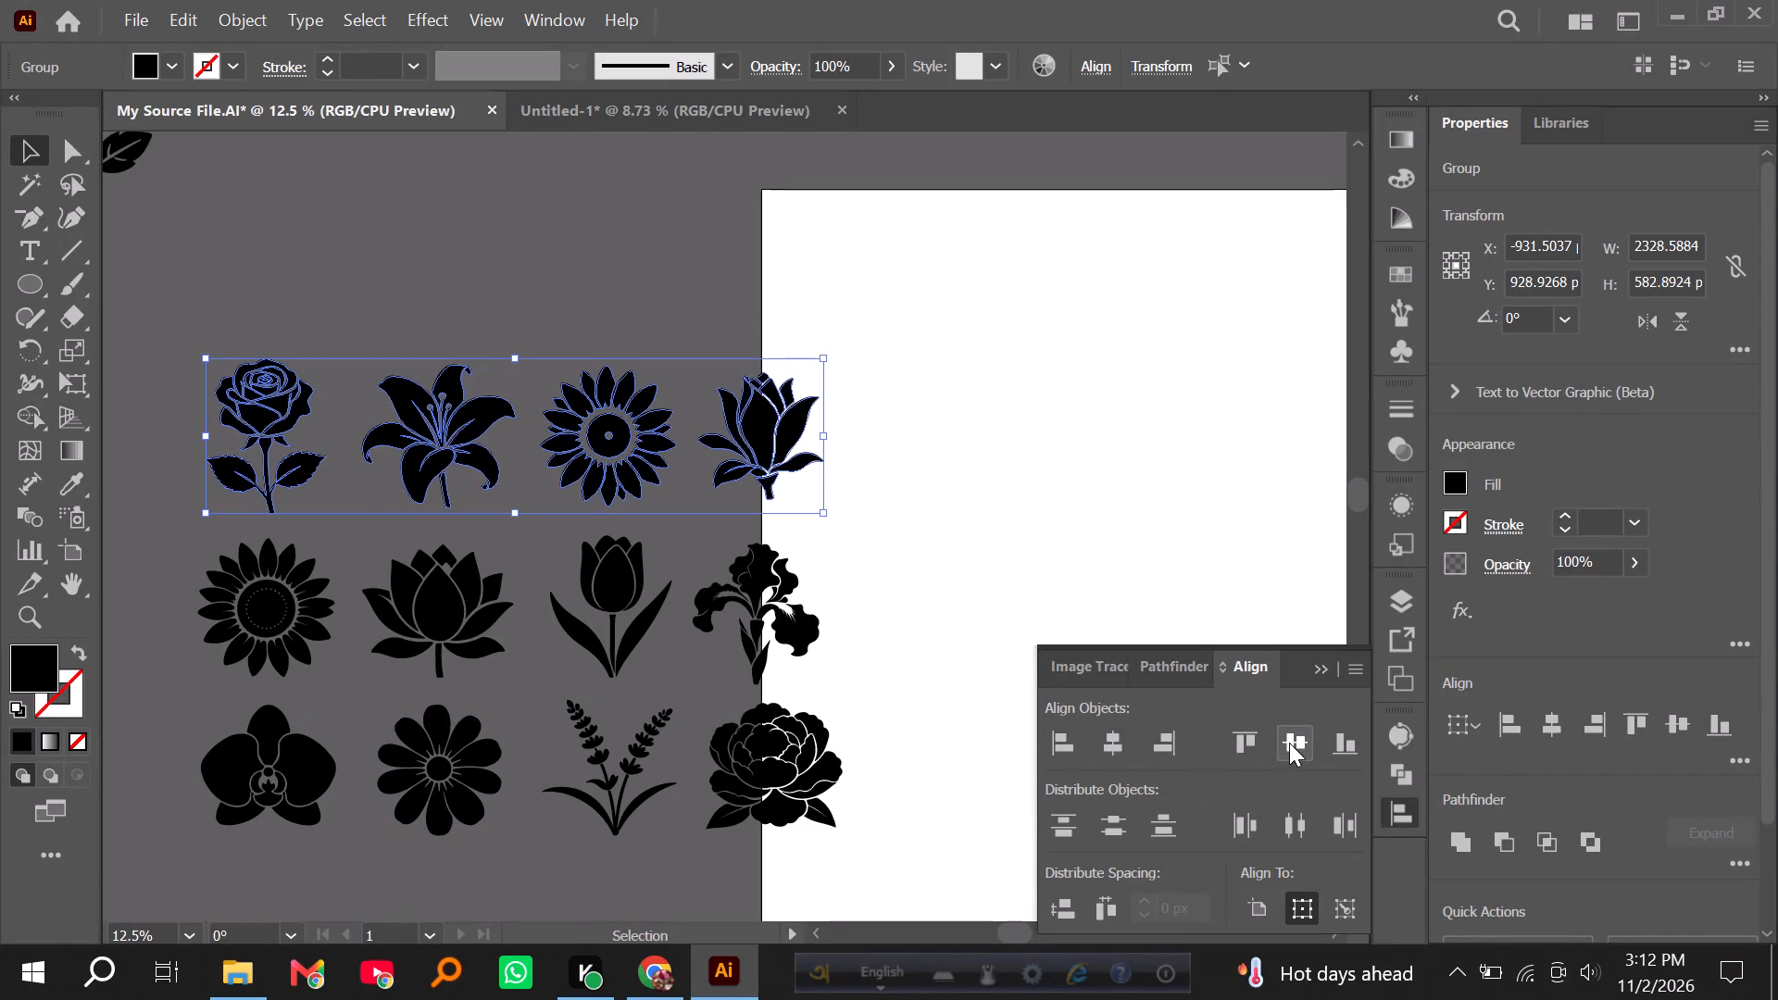
pyautogui.doubleClick(1289, 743)
pyautogui.click(1299, 824)
pyautogui.click(1297, 822)
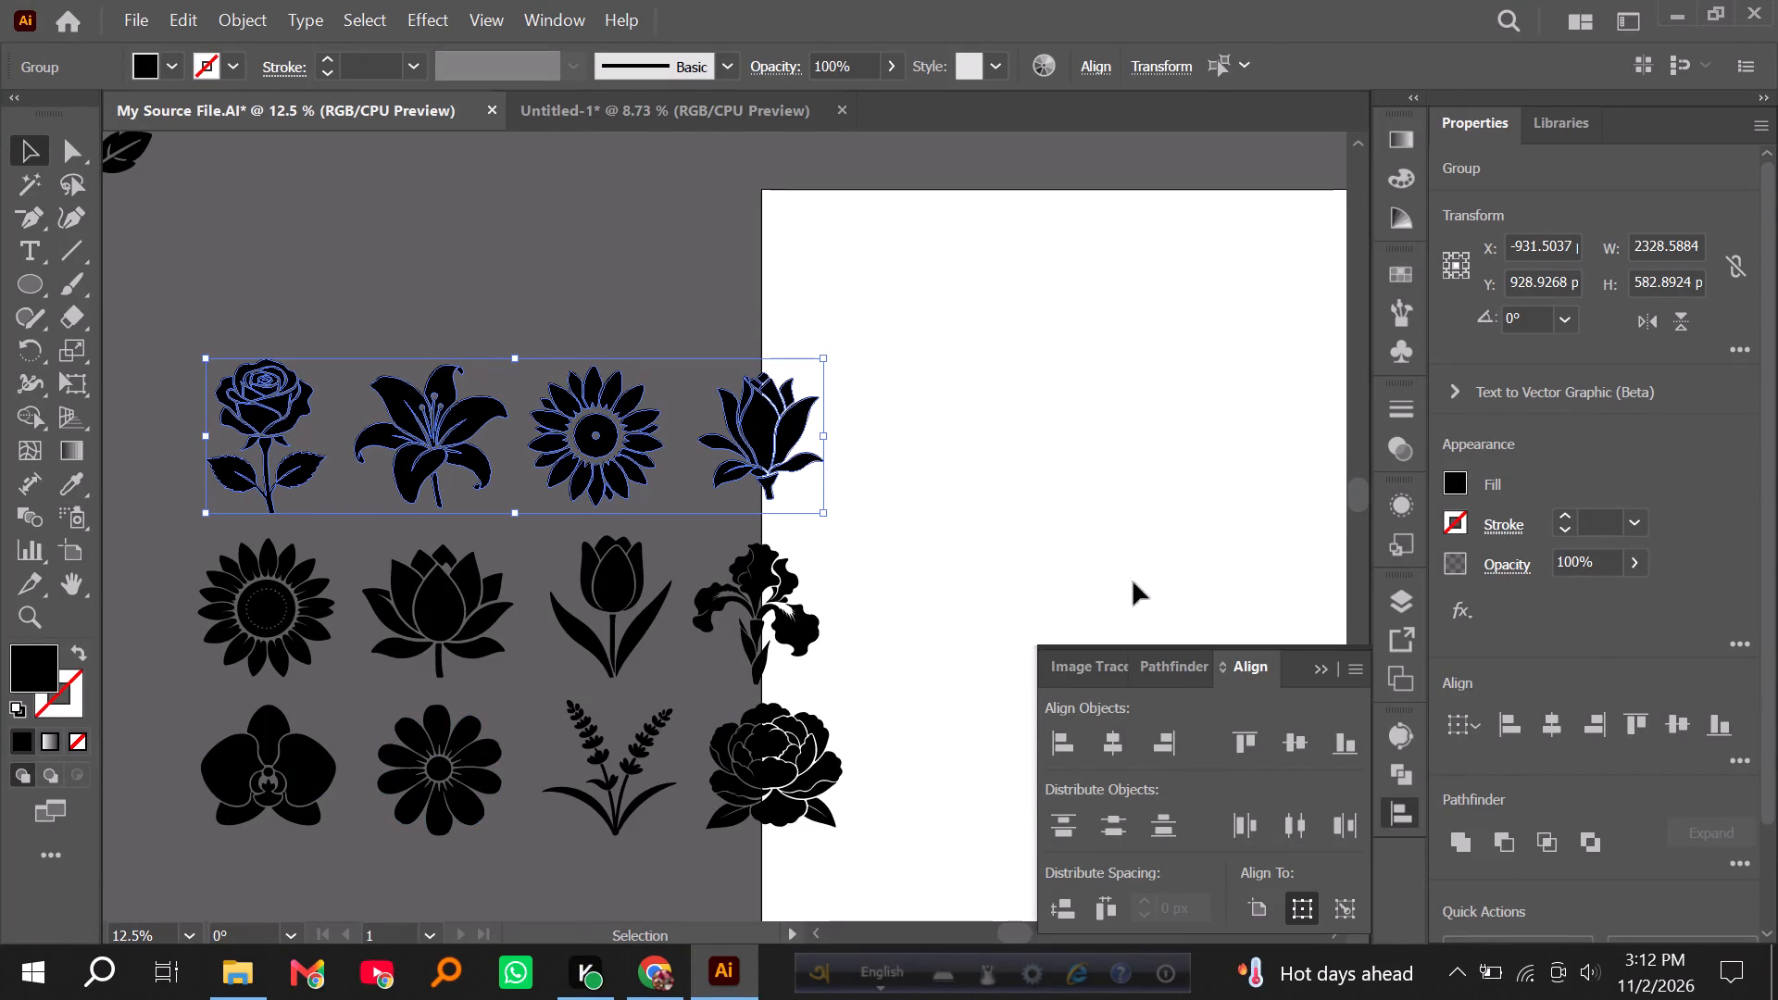
# Undo the horizontal distribution of the four top-row flowers.
pyautogui.click(1028, 447)
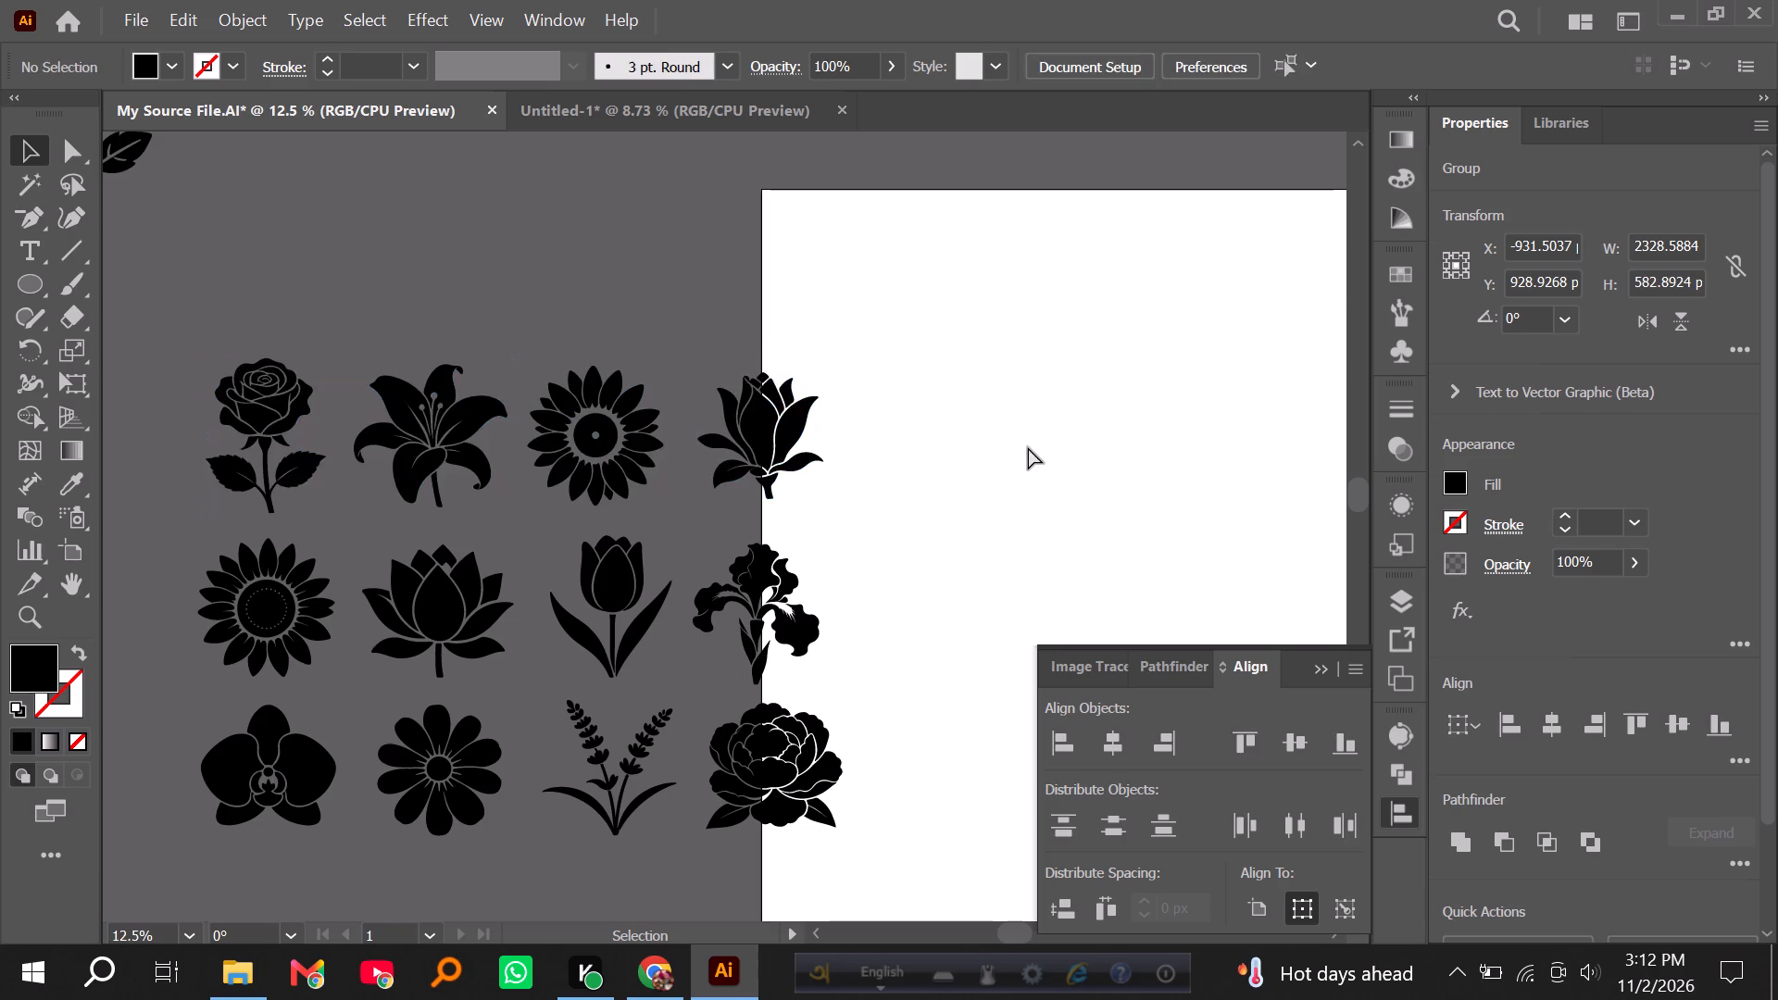
pyautogui.hotkey('ctrl', 'z')
pyautogui.hotkey('ctrl', 'z')
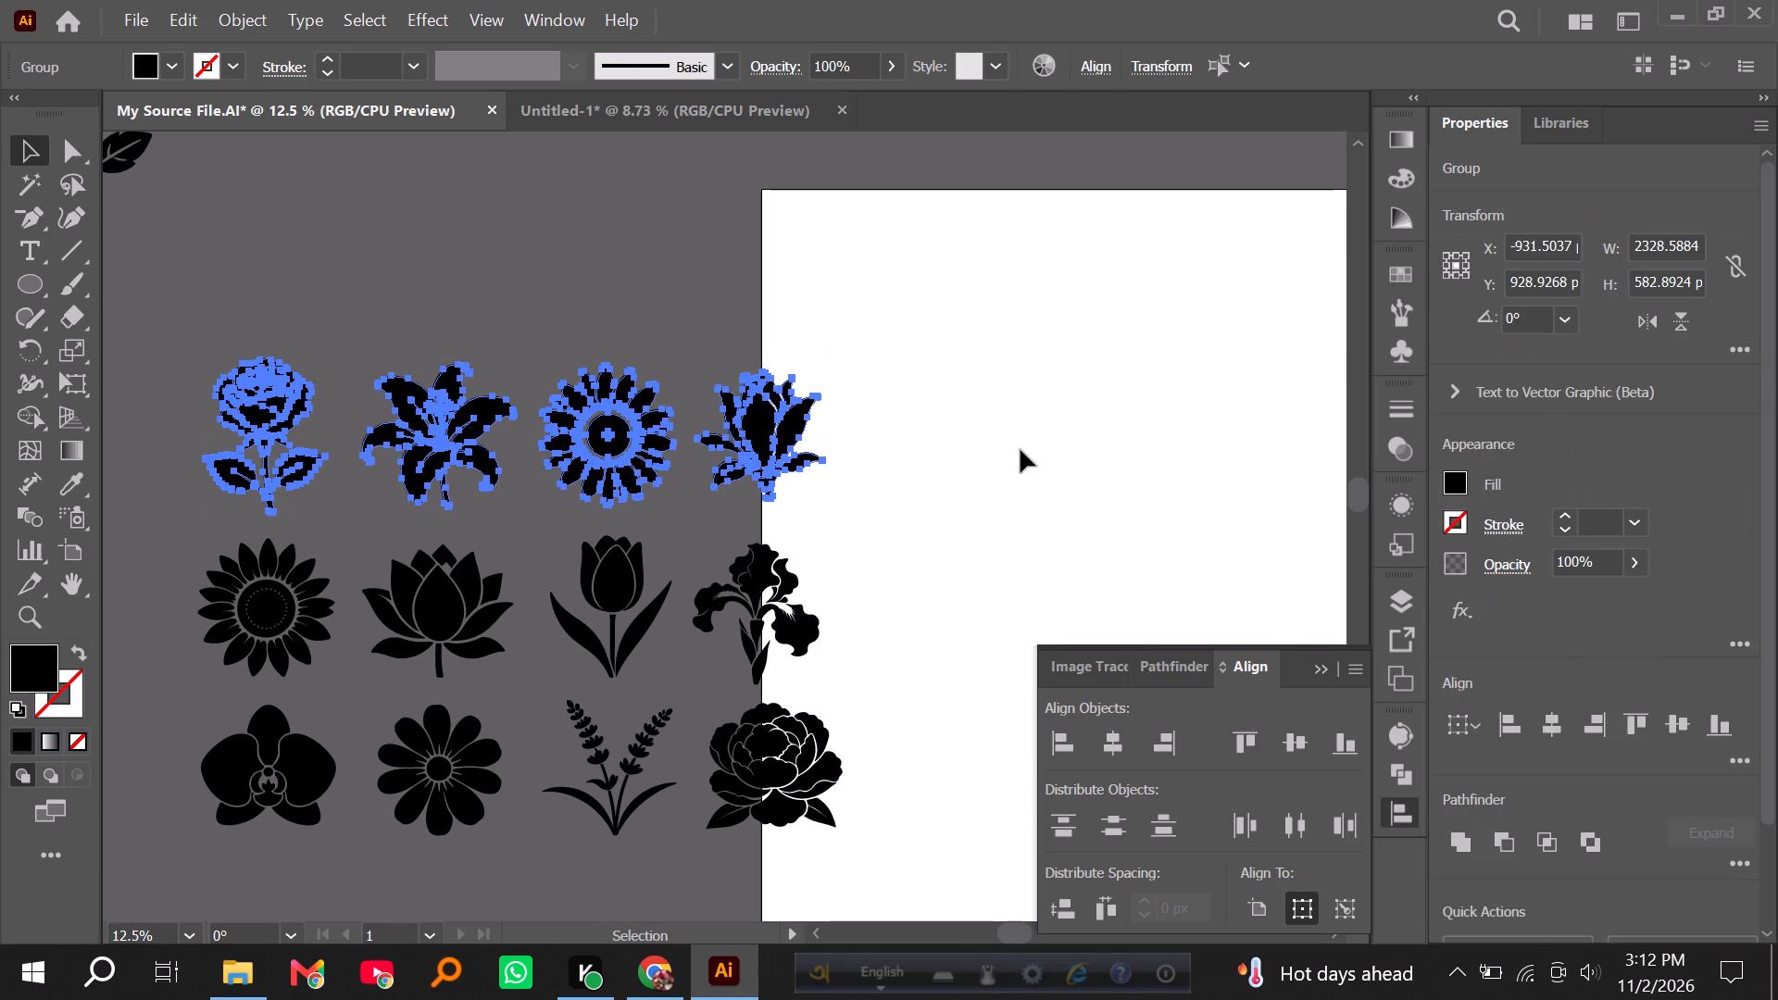
pyautogui.scroll(-5, 1020, 466)
pyautogui.click(1017, 472)
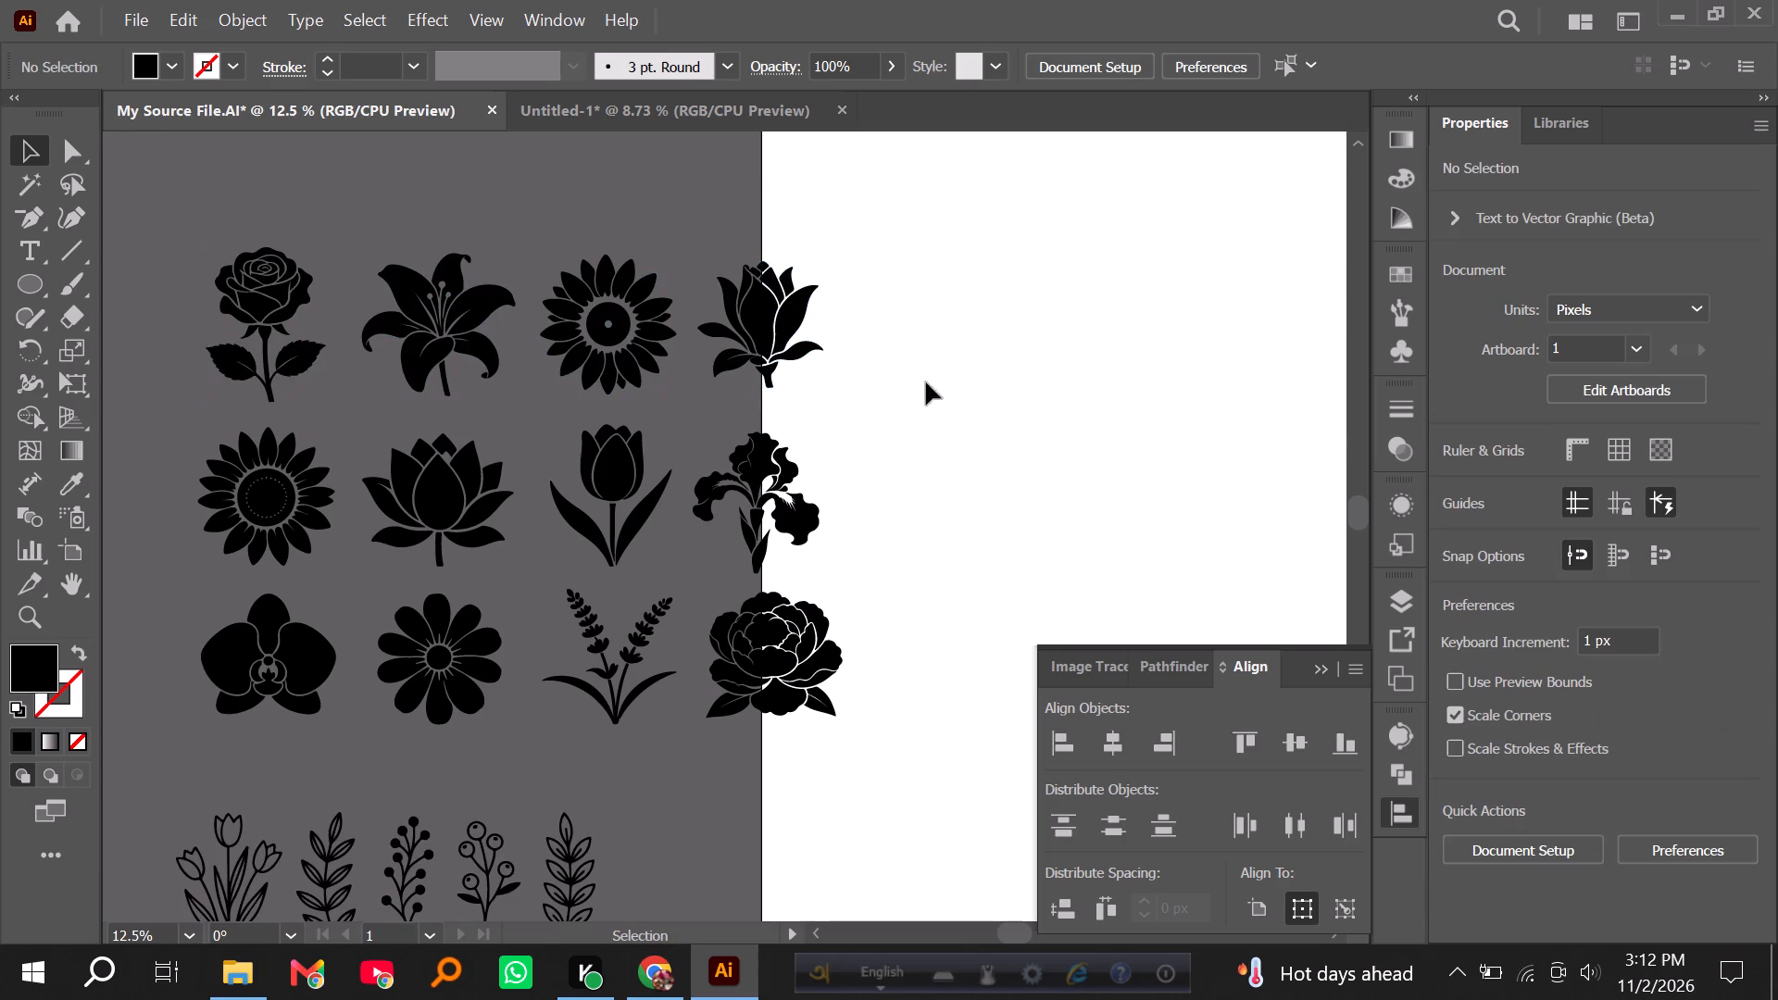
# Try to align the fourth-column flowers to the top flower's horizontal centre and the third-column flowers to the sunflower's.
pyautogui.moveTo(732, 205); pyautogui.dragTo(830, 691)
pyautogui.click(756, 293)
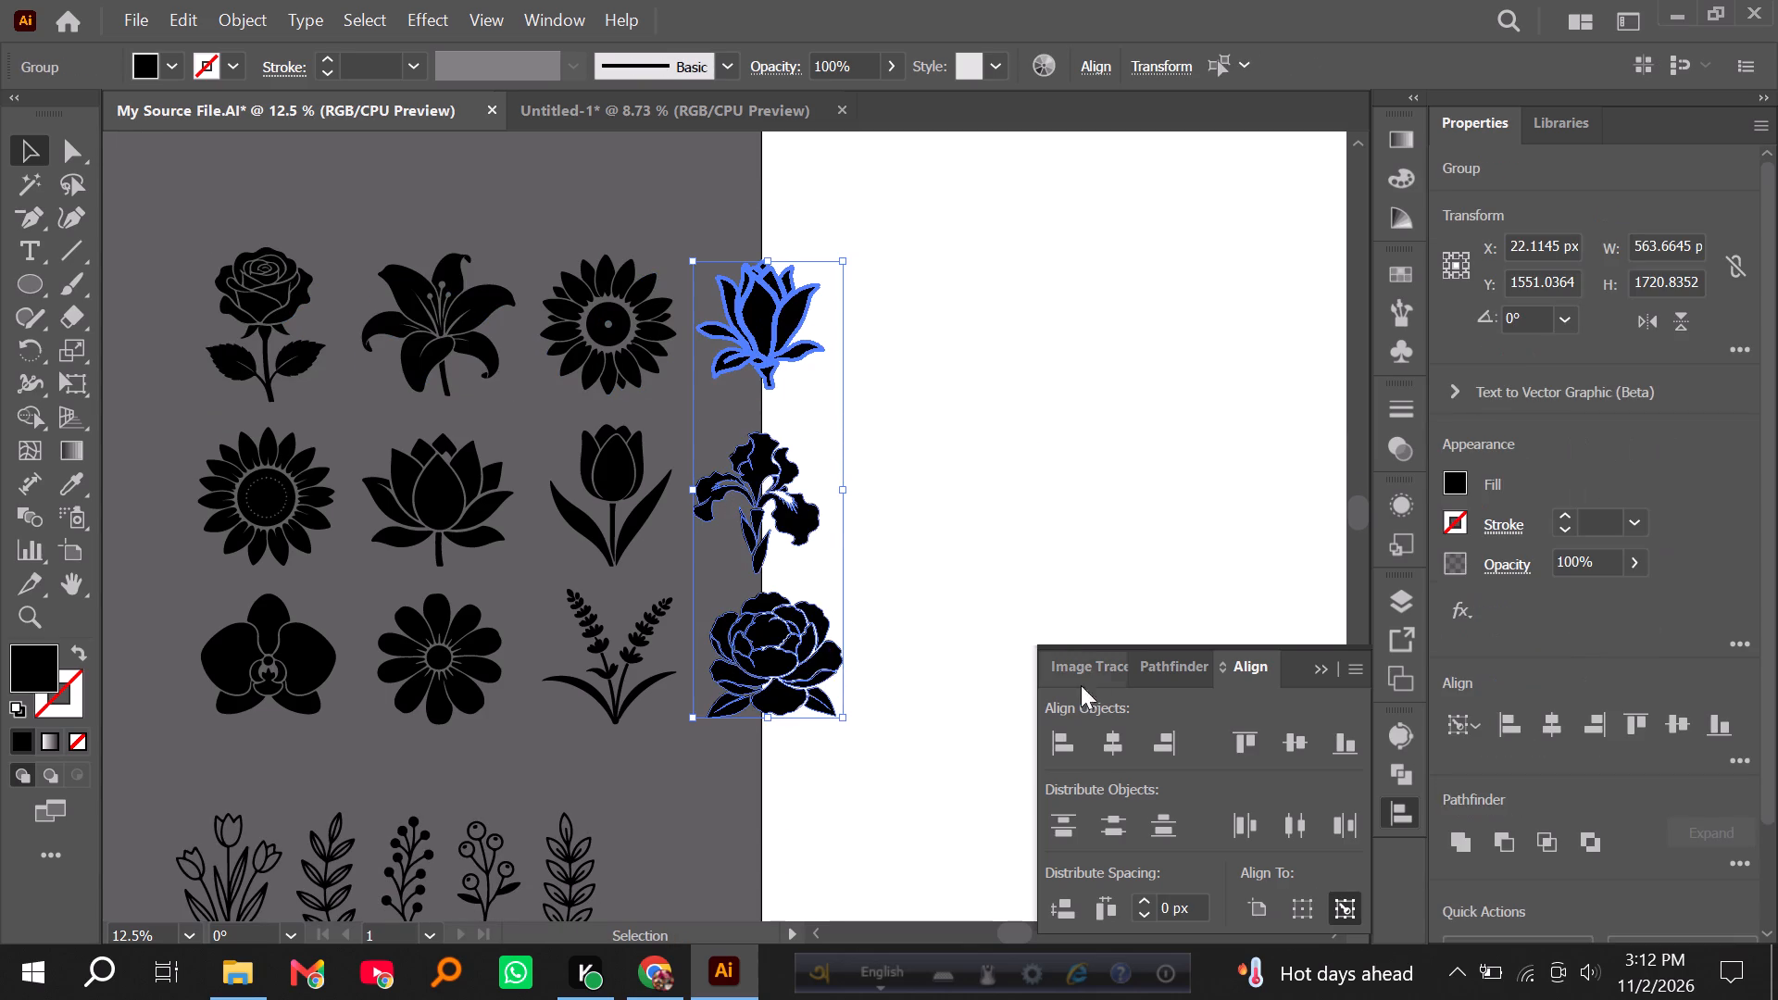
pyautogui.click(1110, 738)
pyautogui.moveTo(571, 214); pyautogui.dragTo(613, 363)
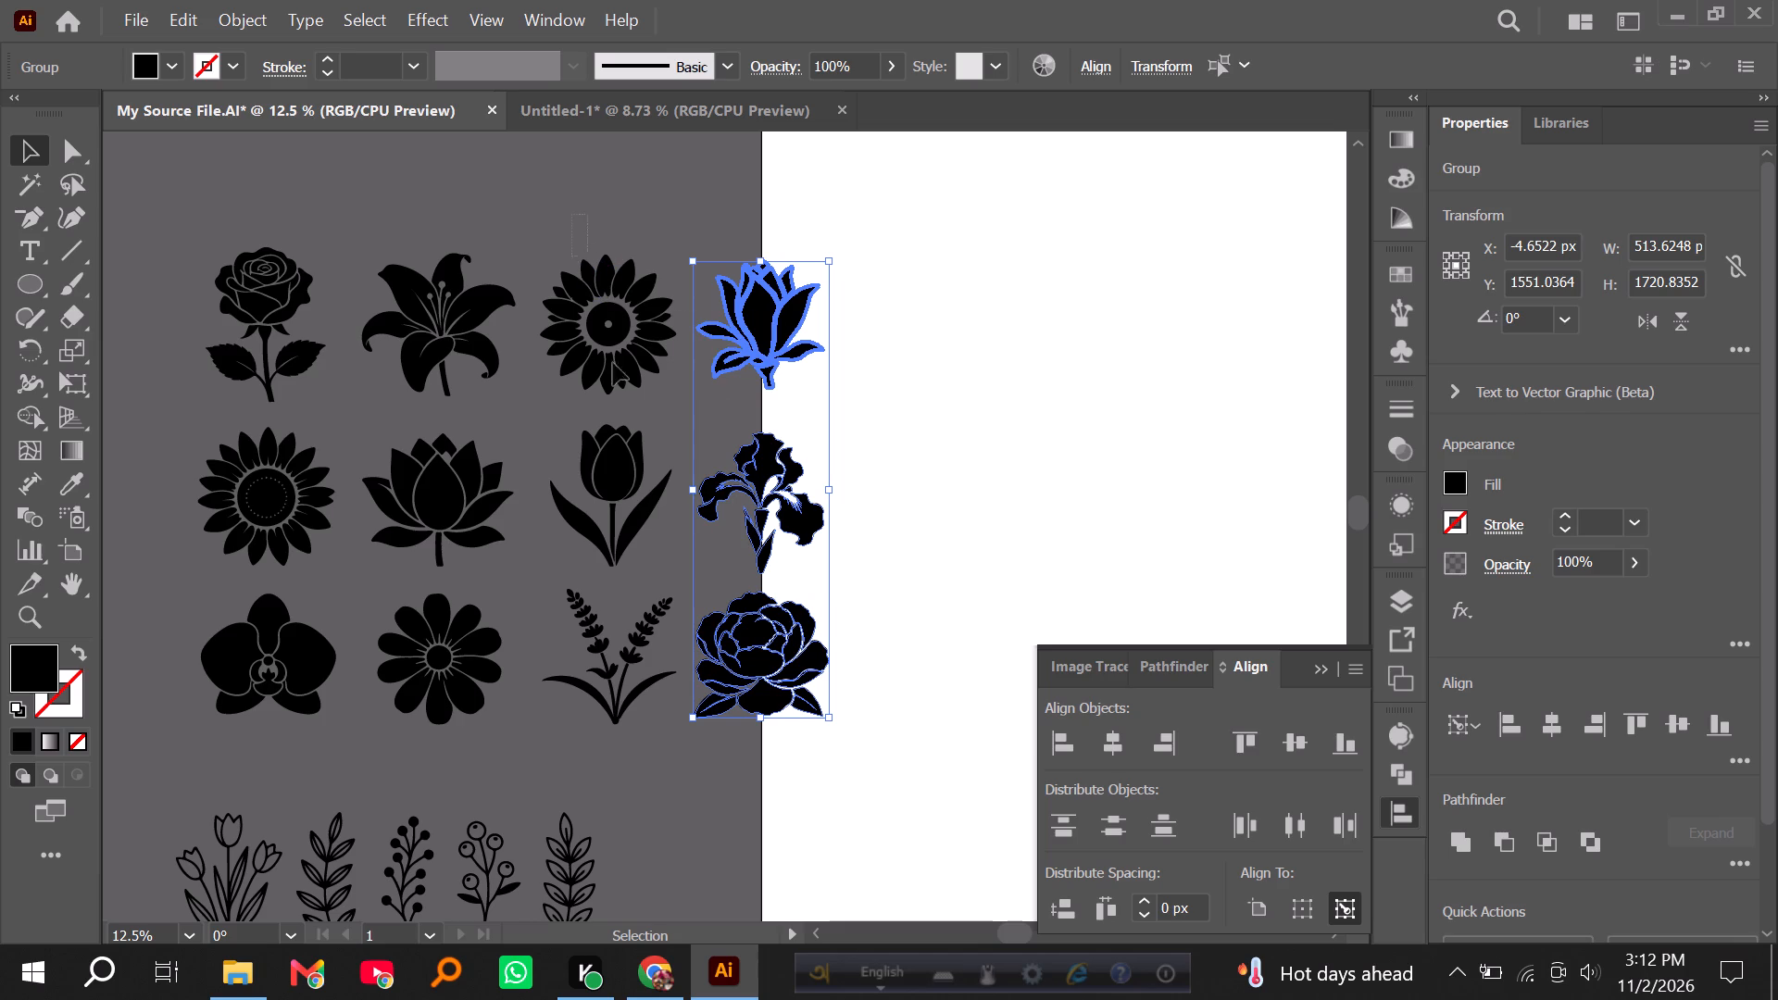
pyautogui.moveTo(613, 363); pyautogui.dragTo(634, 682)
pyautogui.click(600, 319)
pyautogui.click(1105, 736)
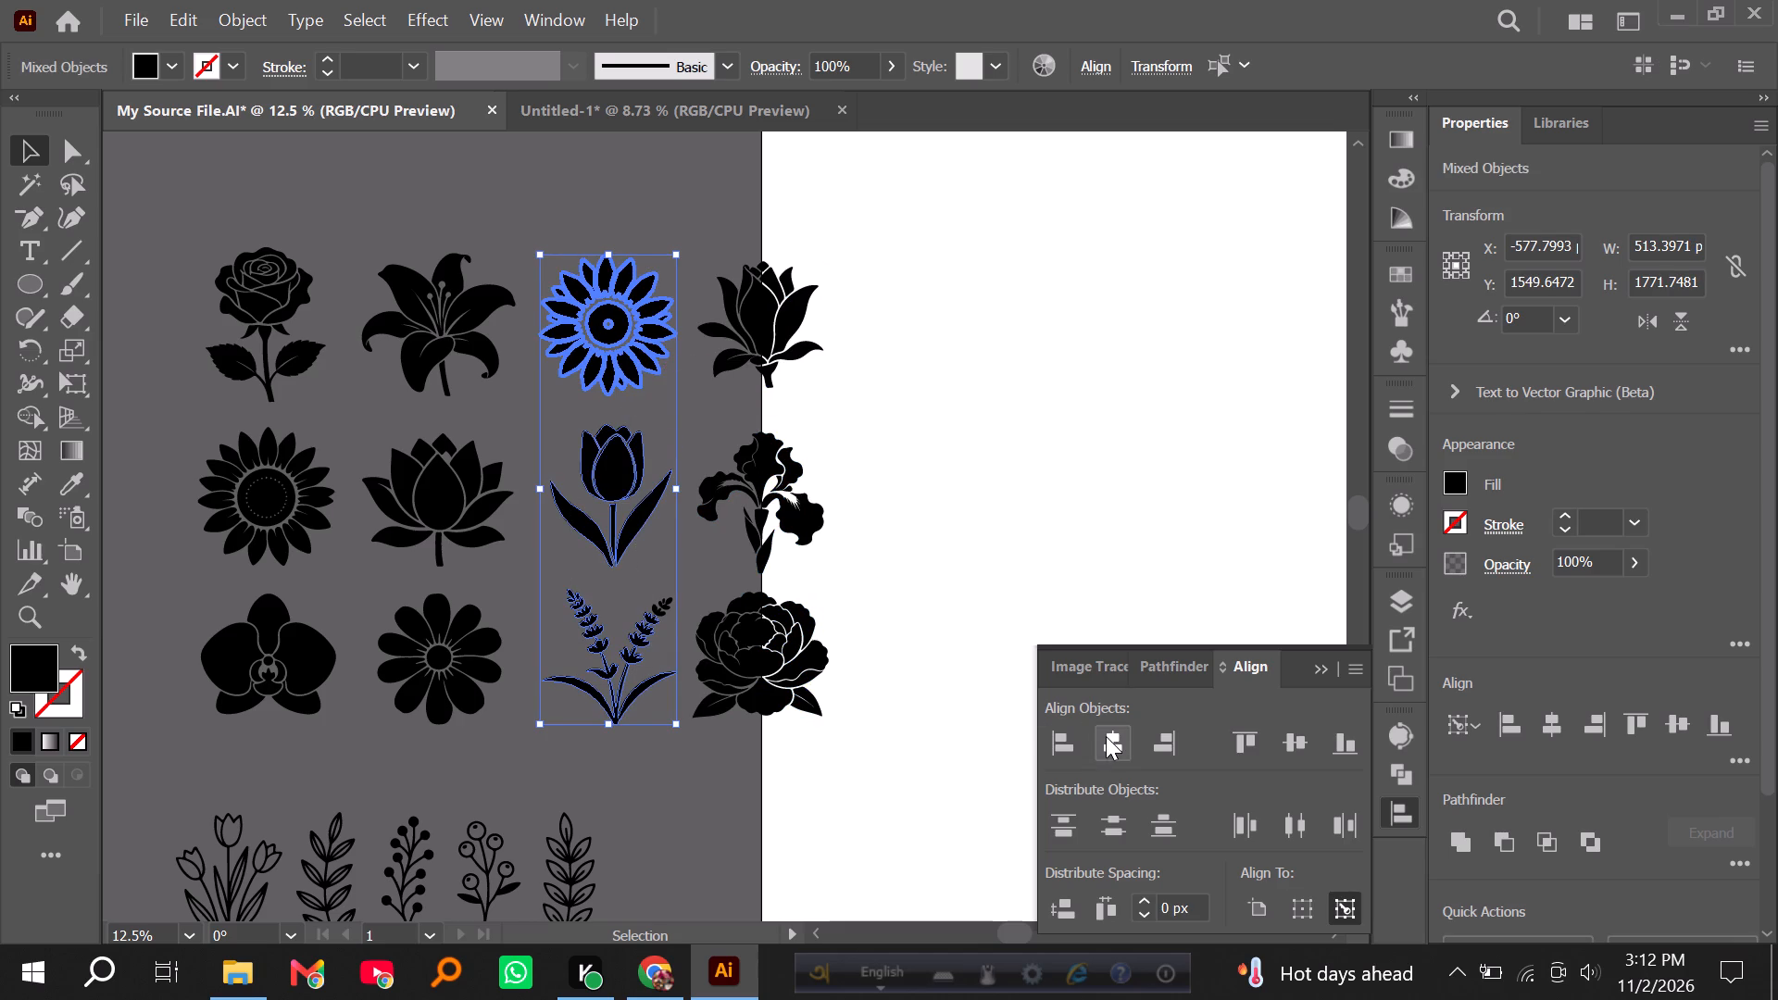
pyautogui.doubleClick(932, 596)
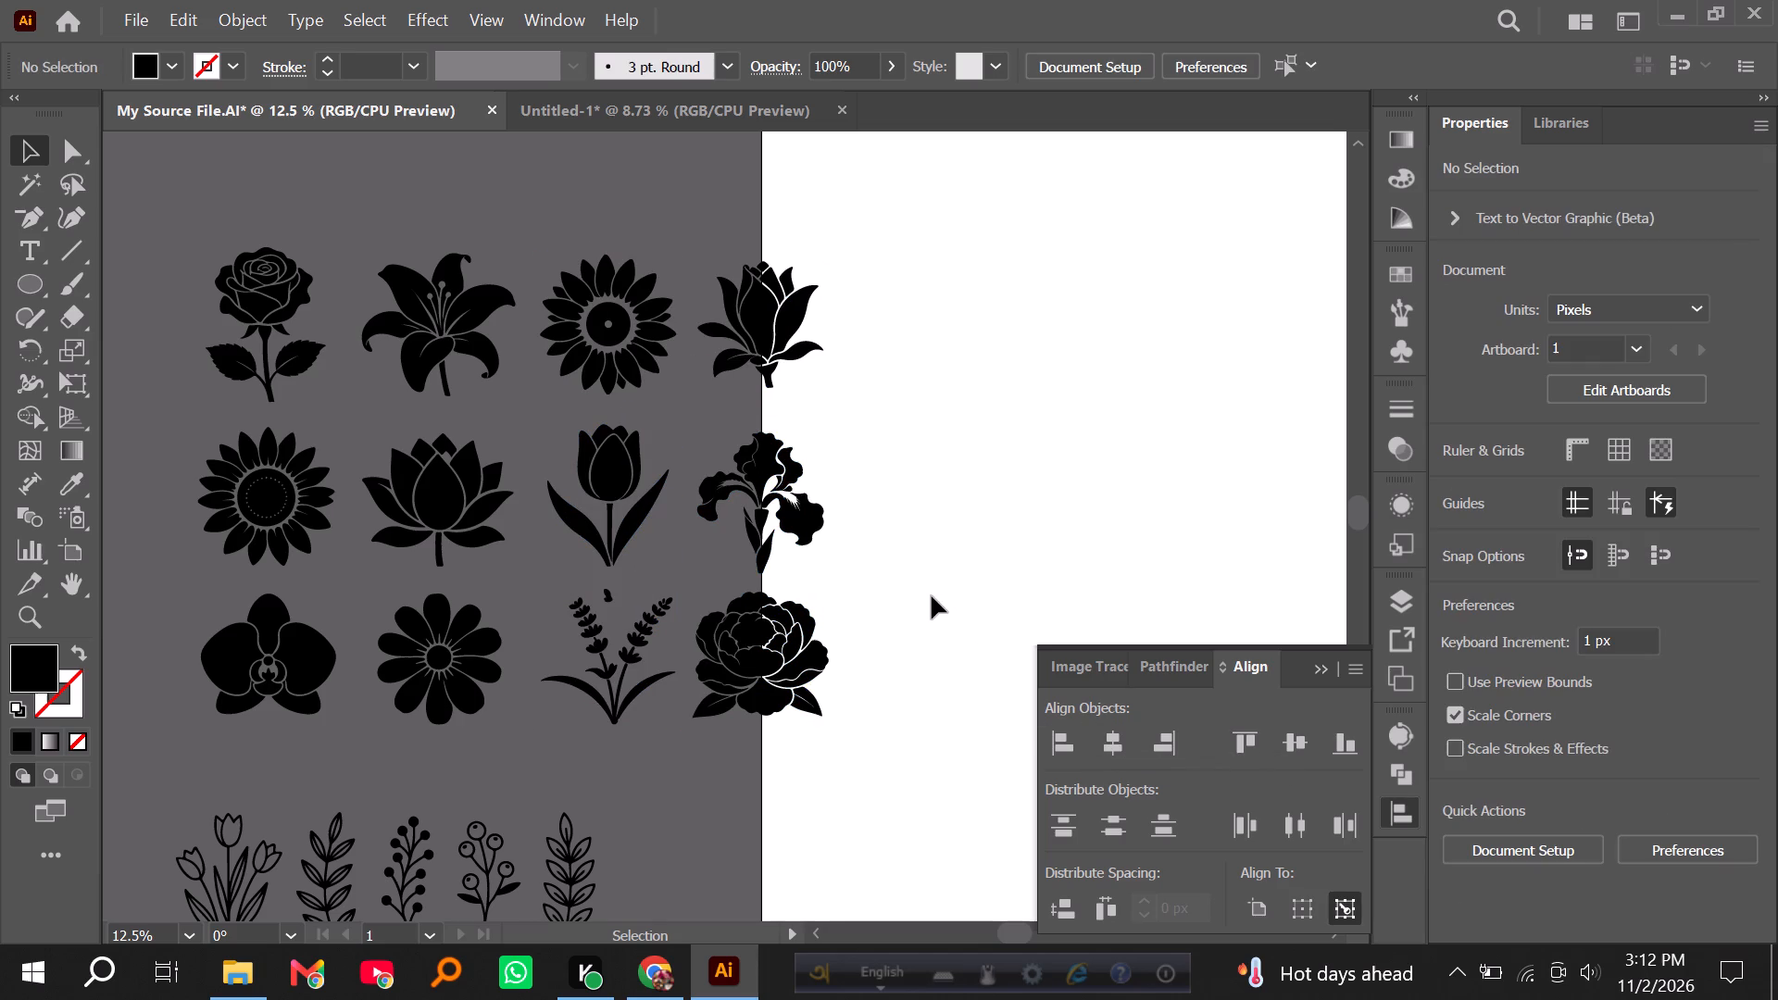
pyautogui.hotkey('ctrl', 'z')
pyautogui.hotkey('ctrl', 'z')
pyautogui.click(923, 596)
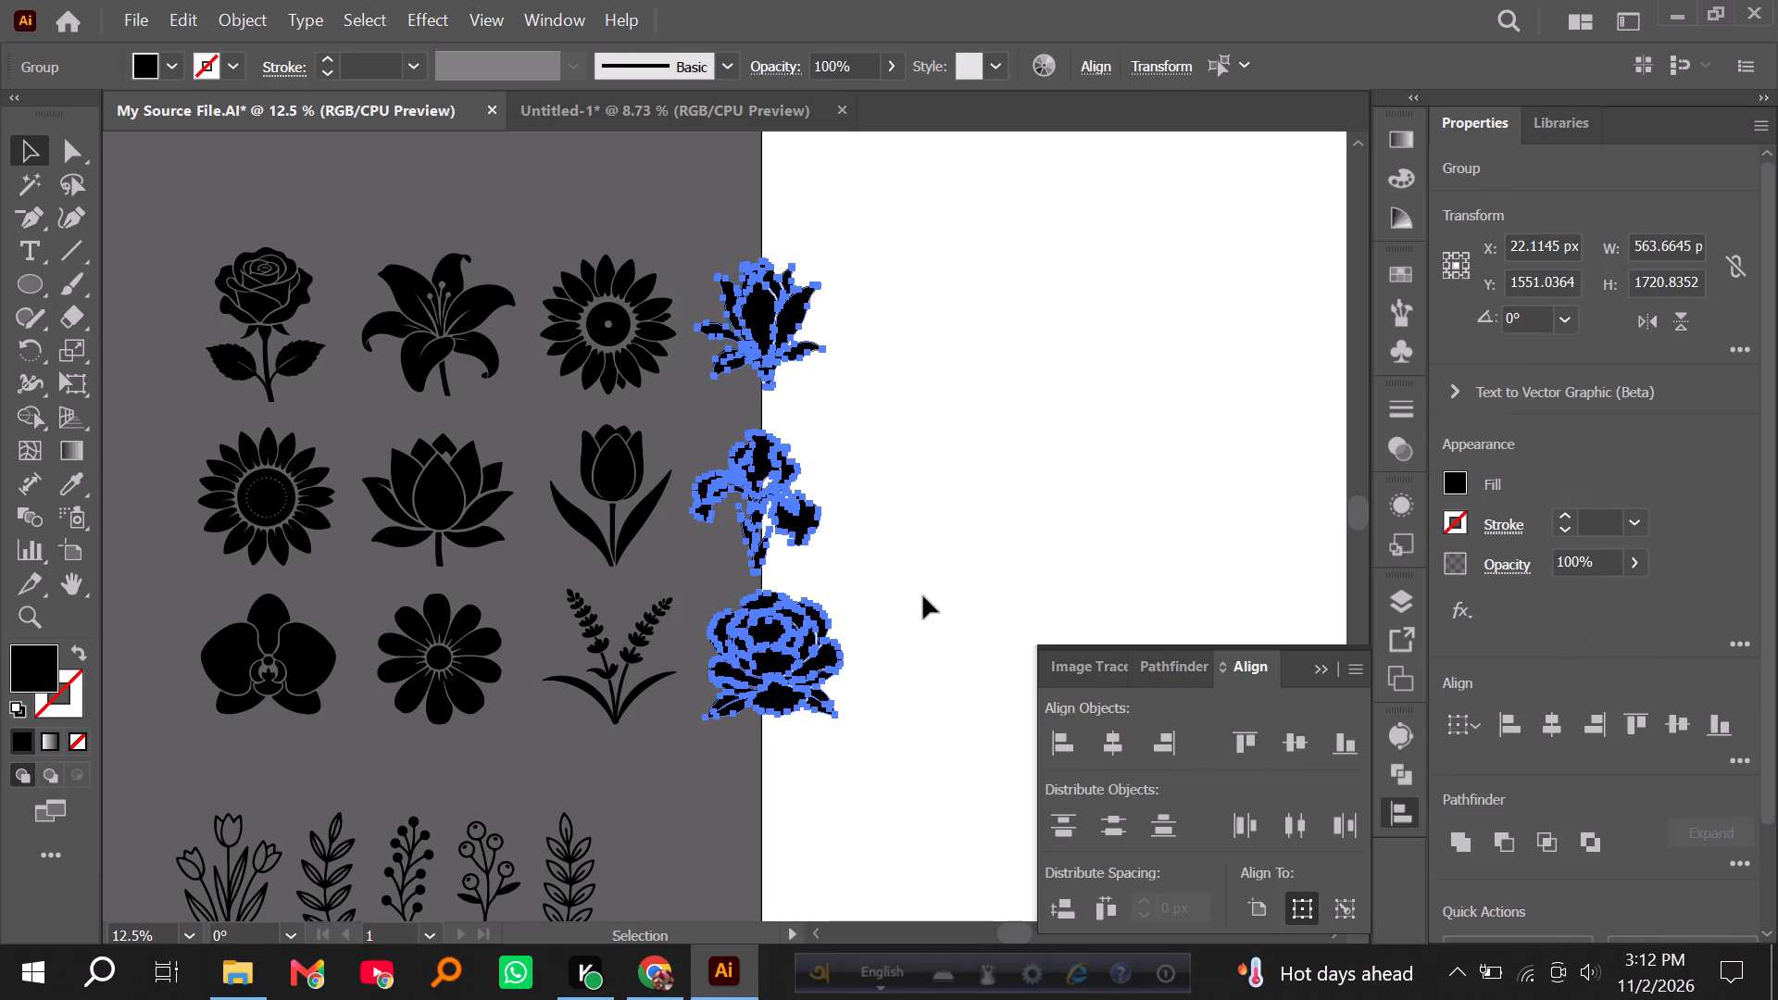
# Group all the lavender's pieces, including every flower bud and leaf, as one flower.
pyautogui.keyDown('alt'); pyautogui.scroll(2, 682, 615); pyautogui.keyUp('alt')
pyautogui.click(645, 598)
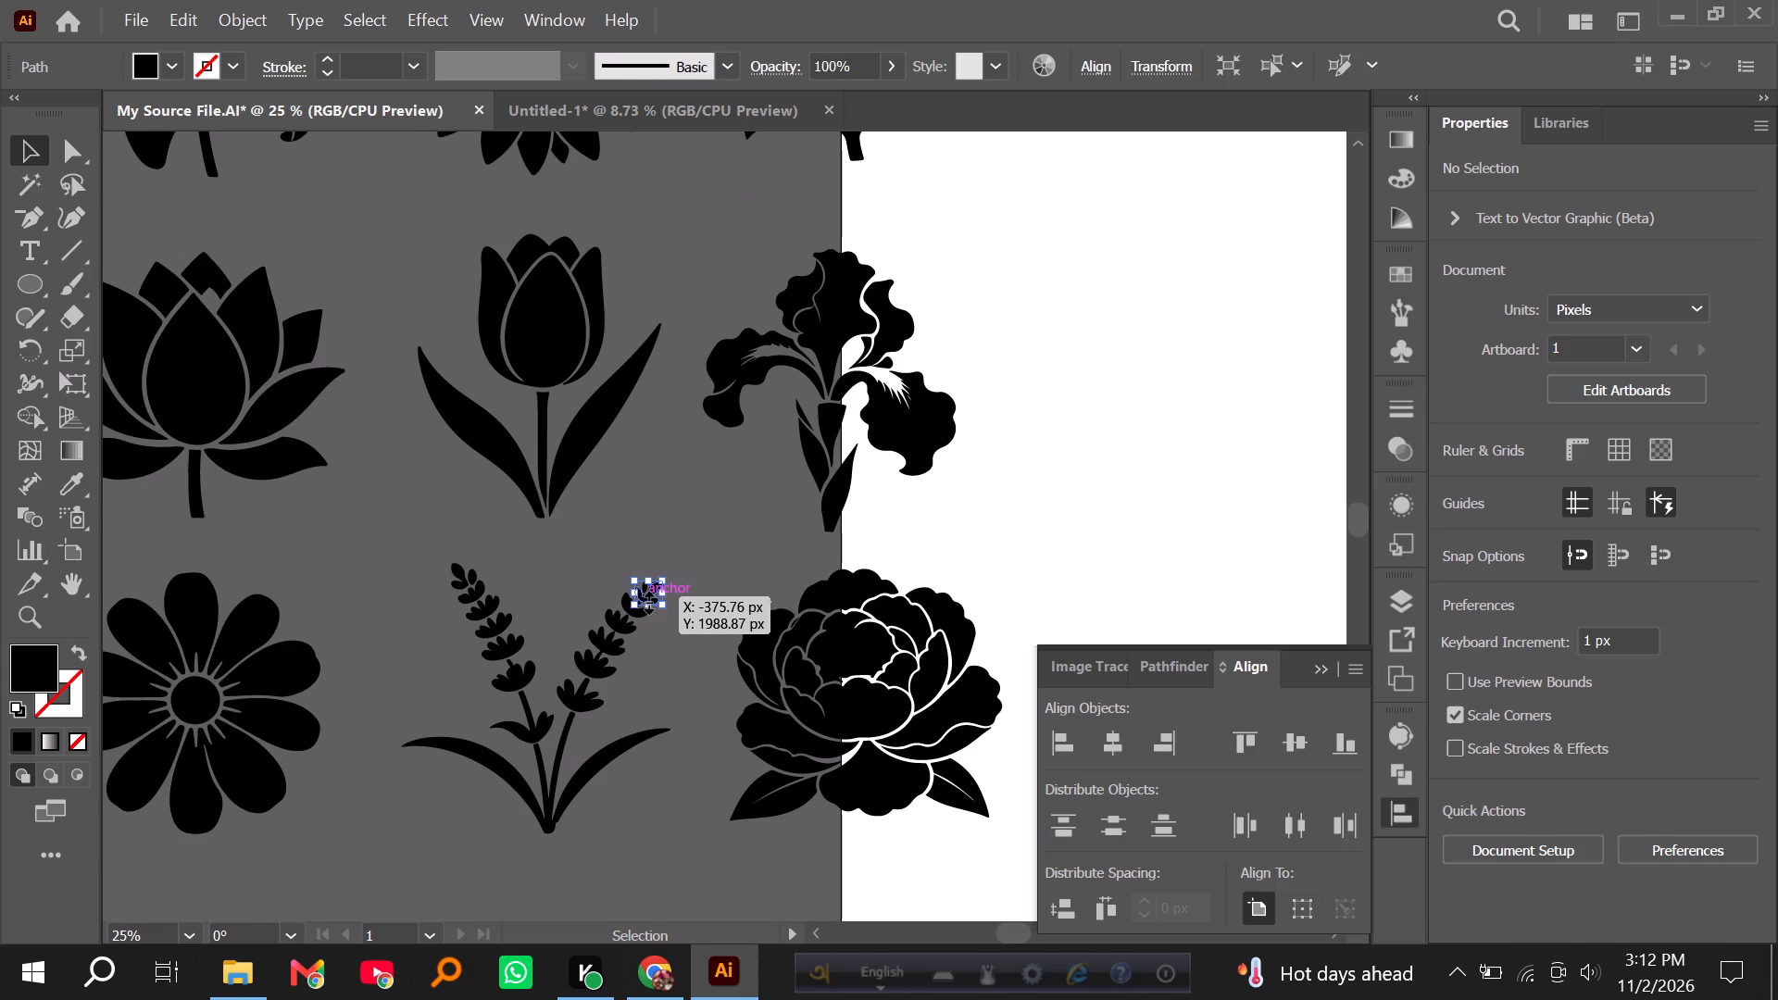
pyautogui.click(523, 582)
pyautogui.moveTo(408, 547); pyautogui.dragTo(720, 851)
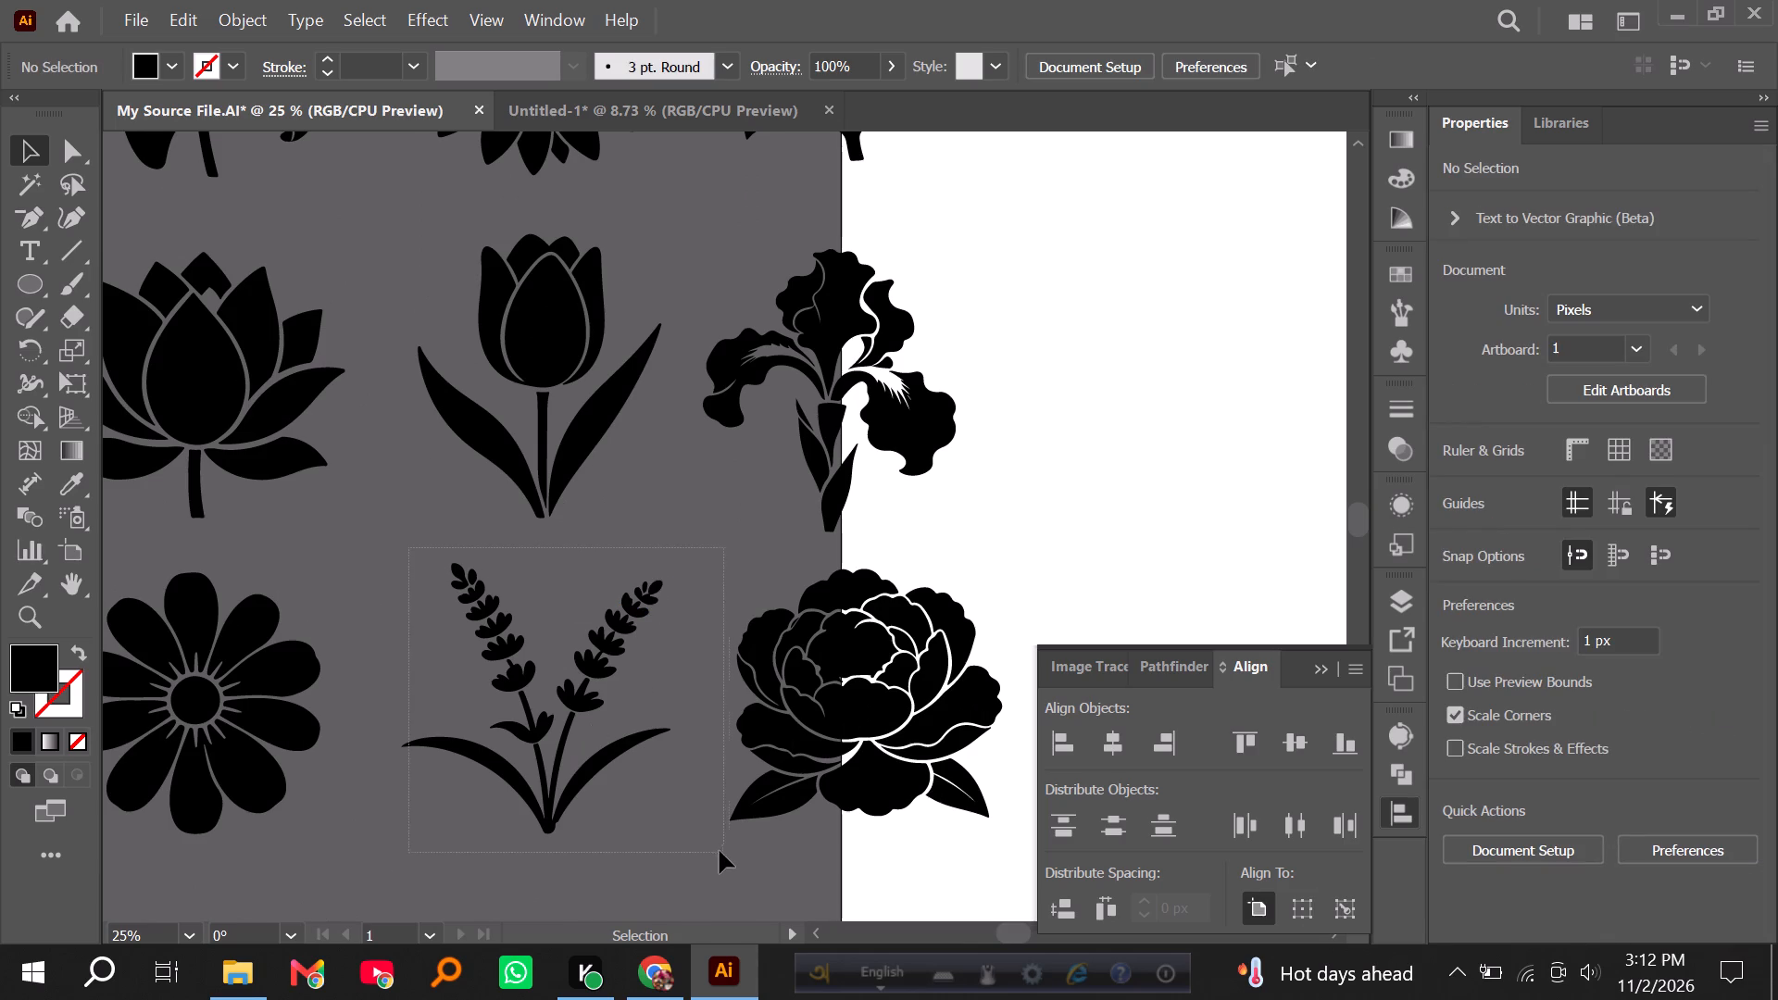
pyautogui.moveTo(720, 851); pyautogui.dragTo(706, 849)
pyautogui.hotkey('ctrl', 'g')
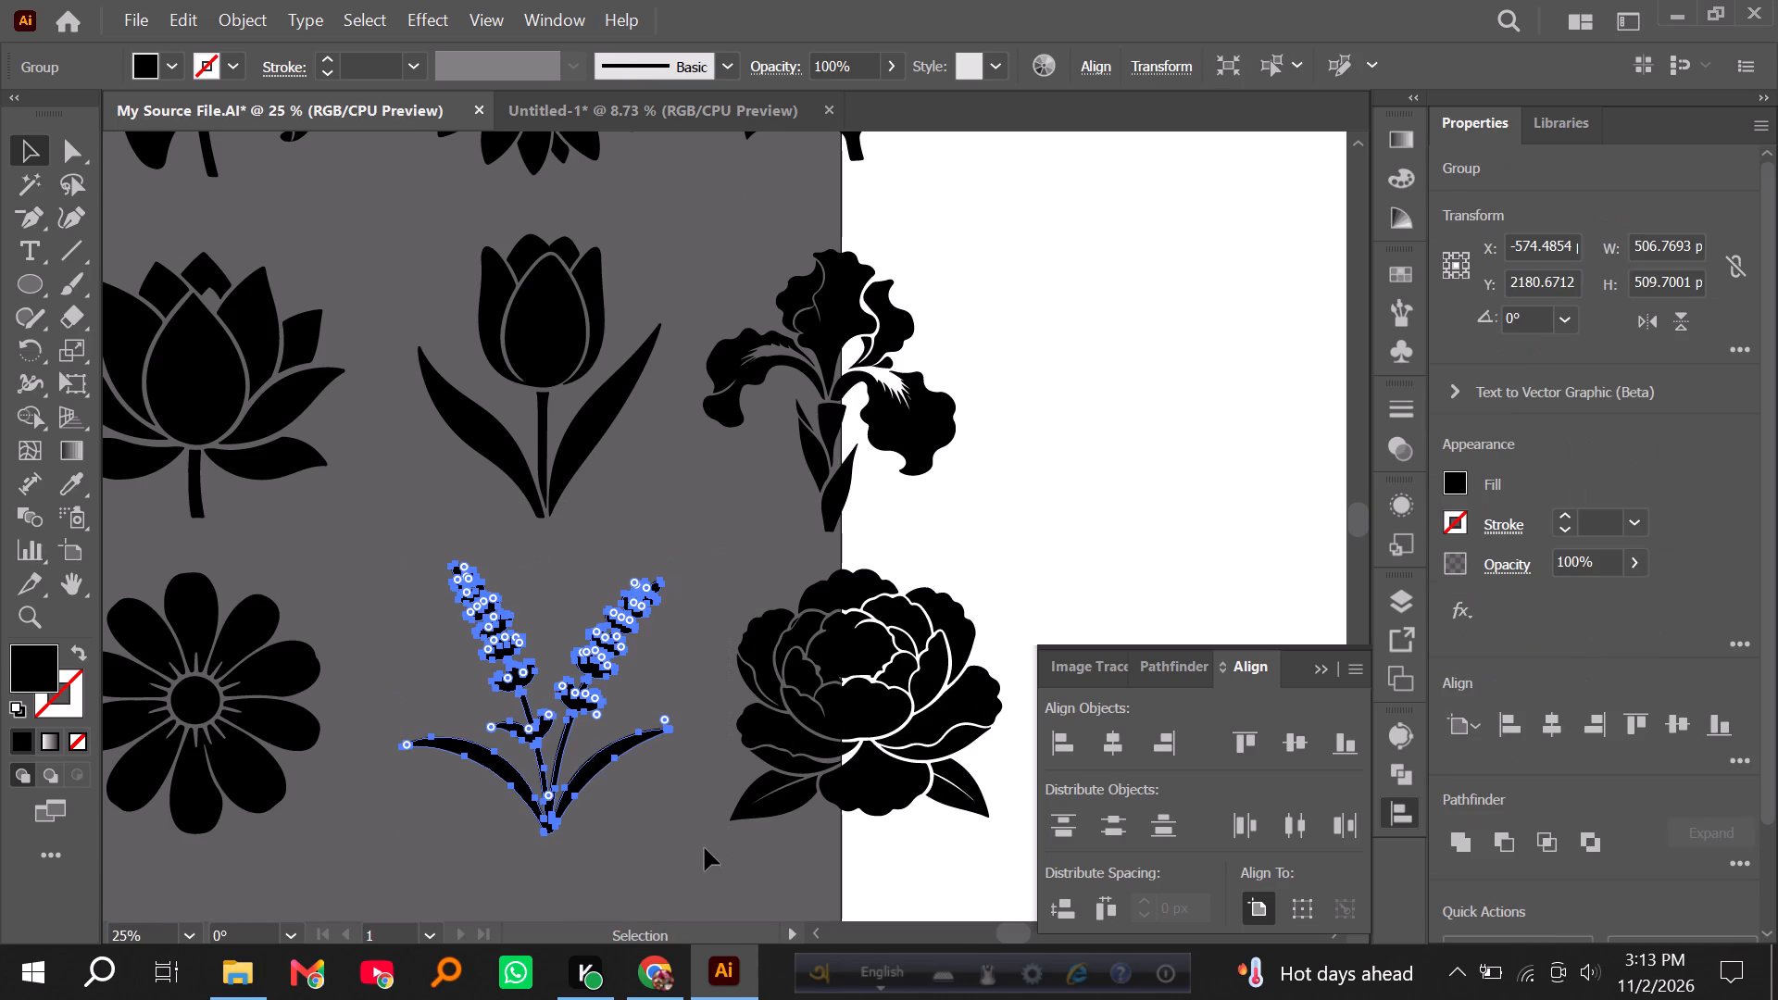
# Align the tulip and lavender to the horizontal centre of the sunflower at the top of the third column.
pyautogui.keyDown('alt'); pyautogui.scroll(-2, 690, 829); pyautogui.keyUp('alt')
pyautogui.moveTo(582, 297); pyautogui.dragTo(625, 753)
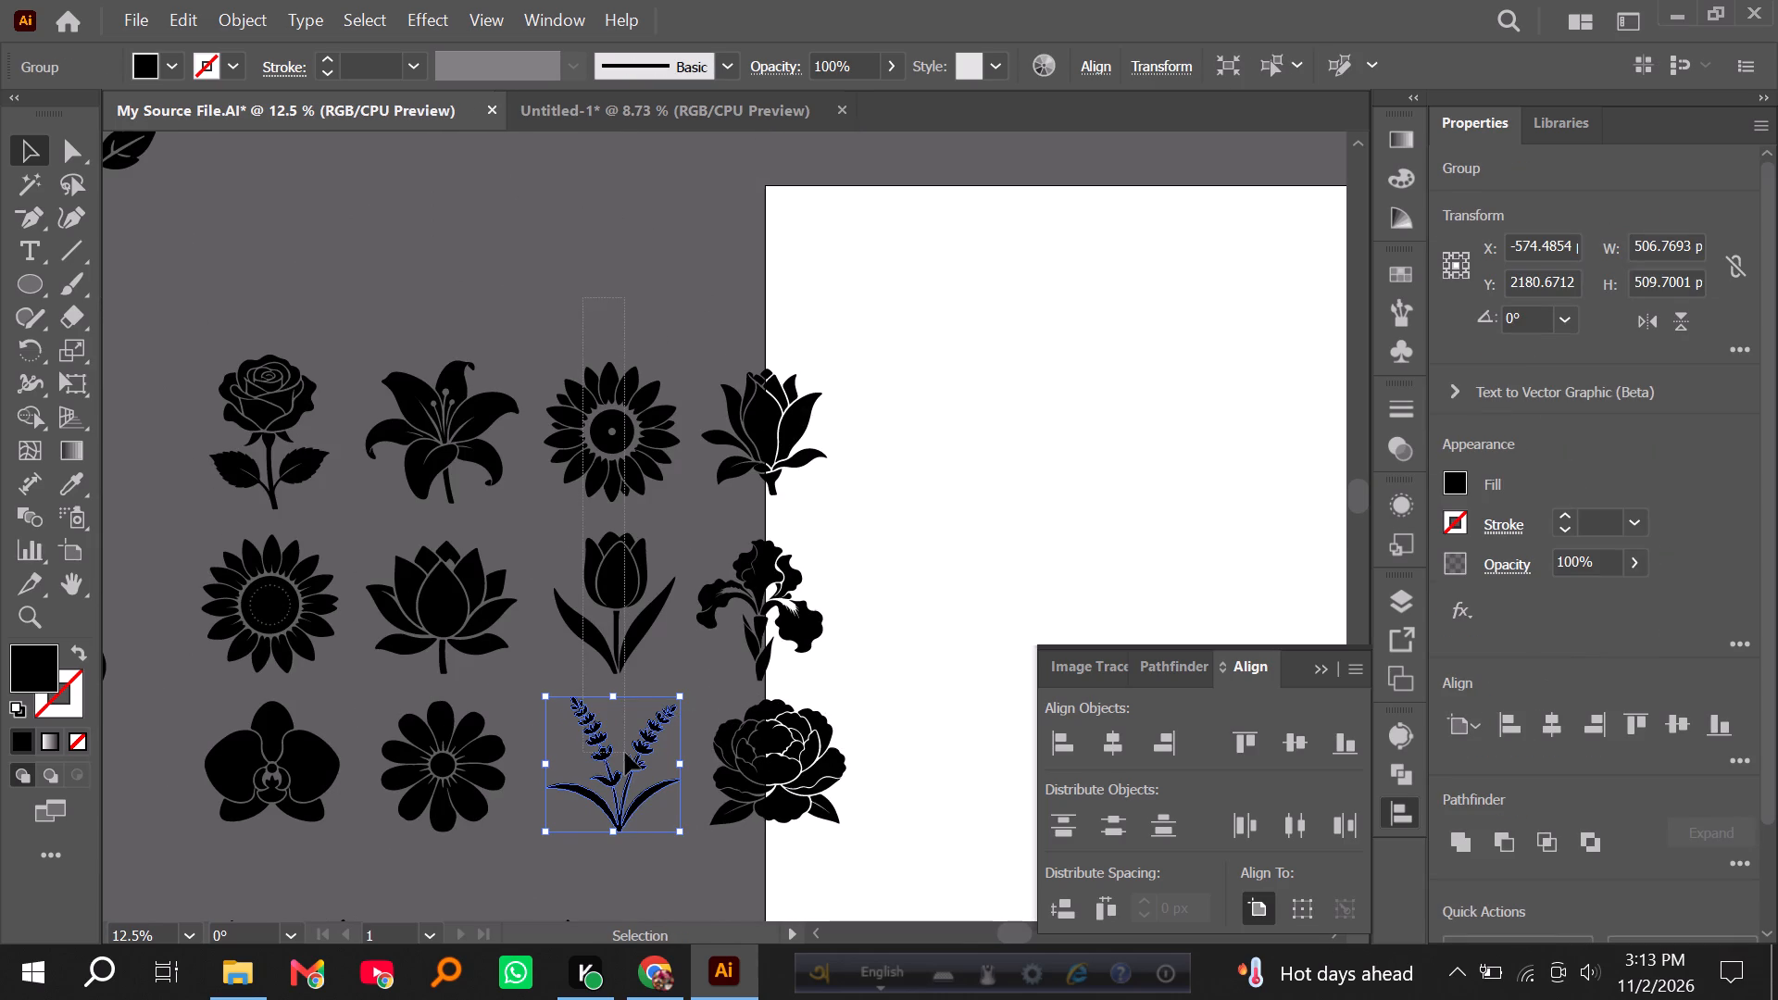
pyautogui.moveTo(625, 753); pyautogui.dragTo(627, 268)
pyautogui.moveTo(736, 279); pyautogui.dragTo(780, 762)
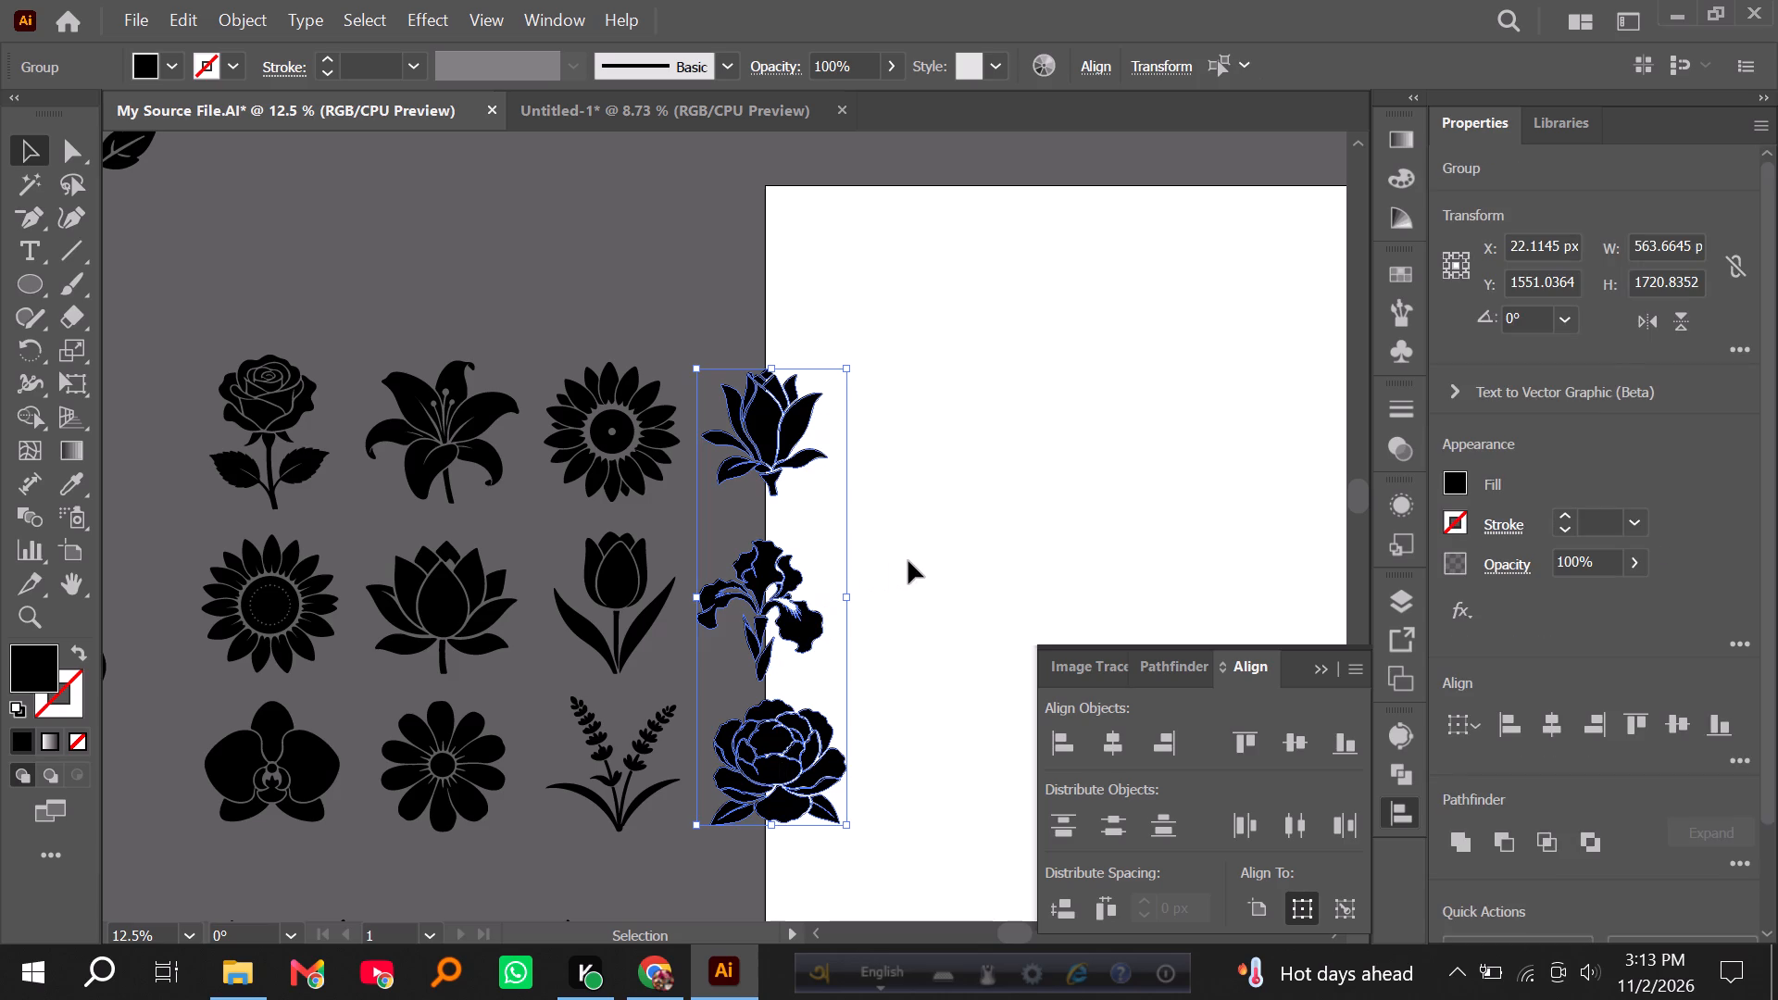
pyautogui.click(908, 561)
pyautogui.moveTo(566, 290); pyautogui.dragTo(636, 755)
pyautogui.click(627, 424)
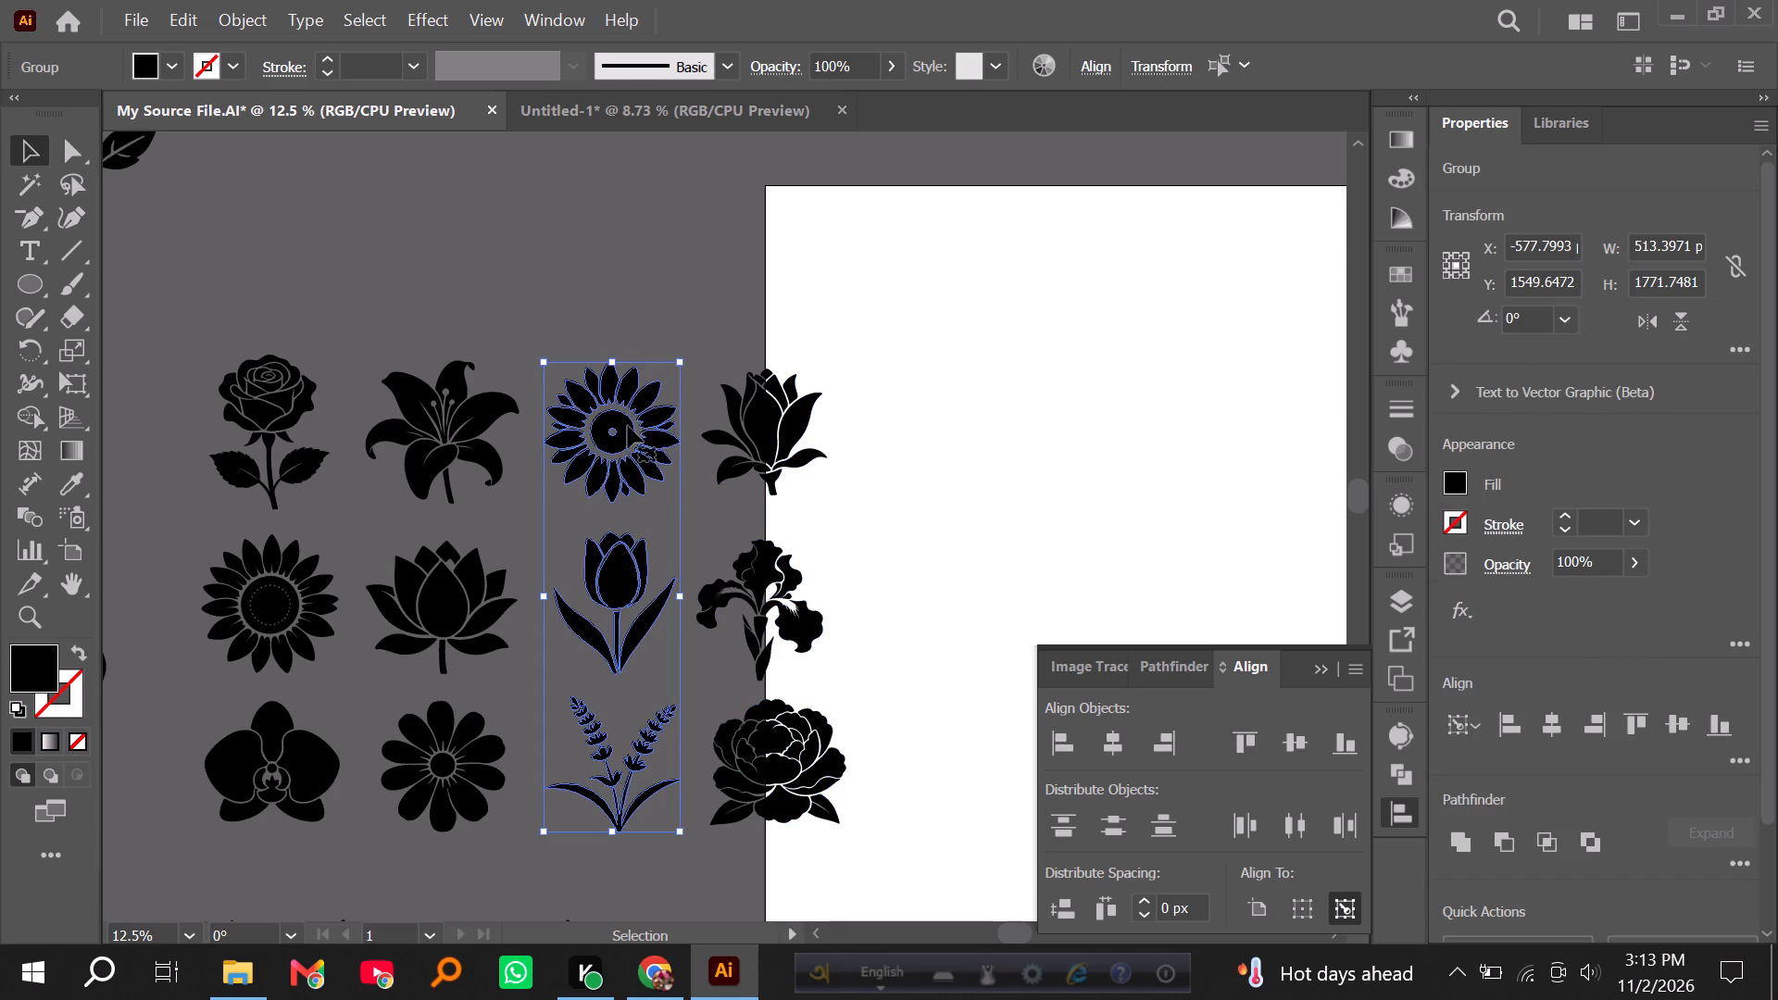
pyautogui.click(1106, 744)
# Align the second-column flowers to the lily's horizontal centre and the first-column flowers to the rose's horizontal centre.
pyautogui.moveTo(404, 295); pyautogui.dragTo(436, 711)
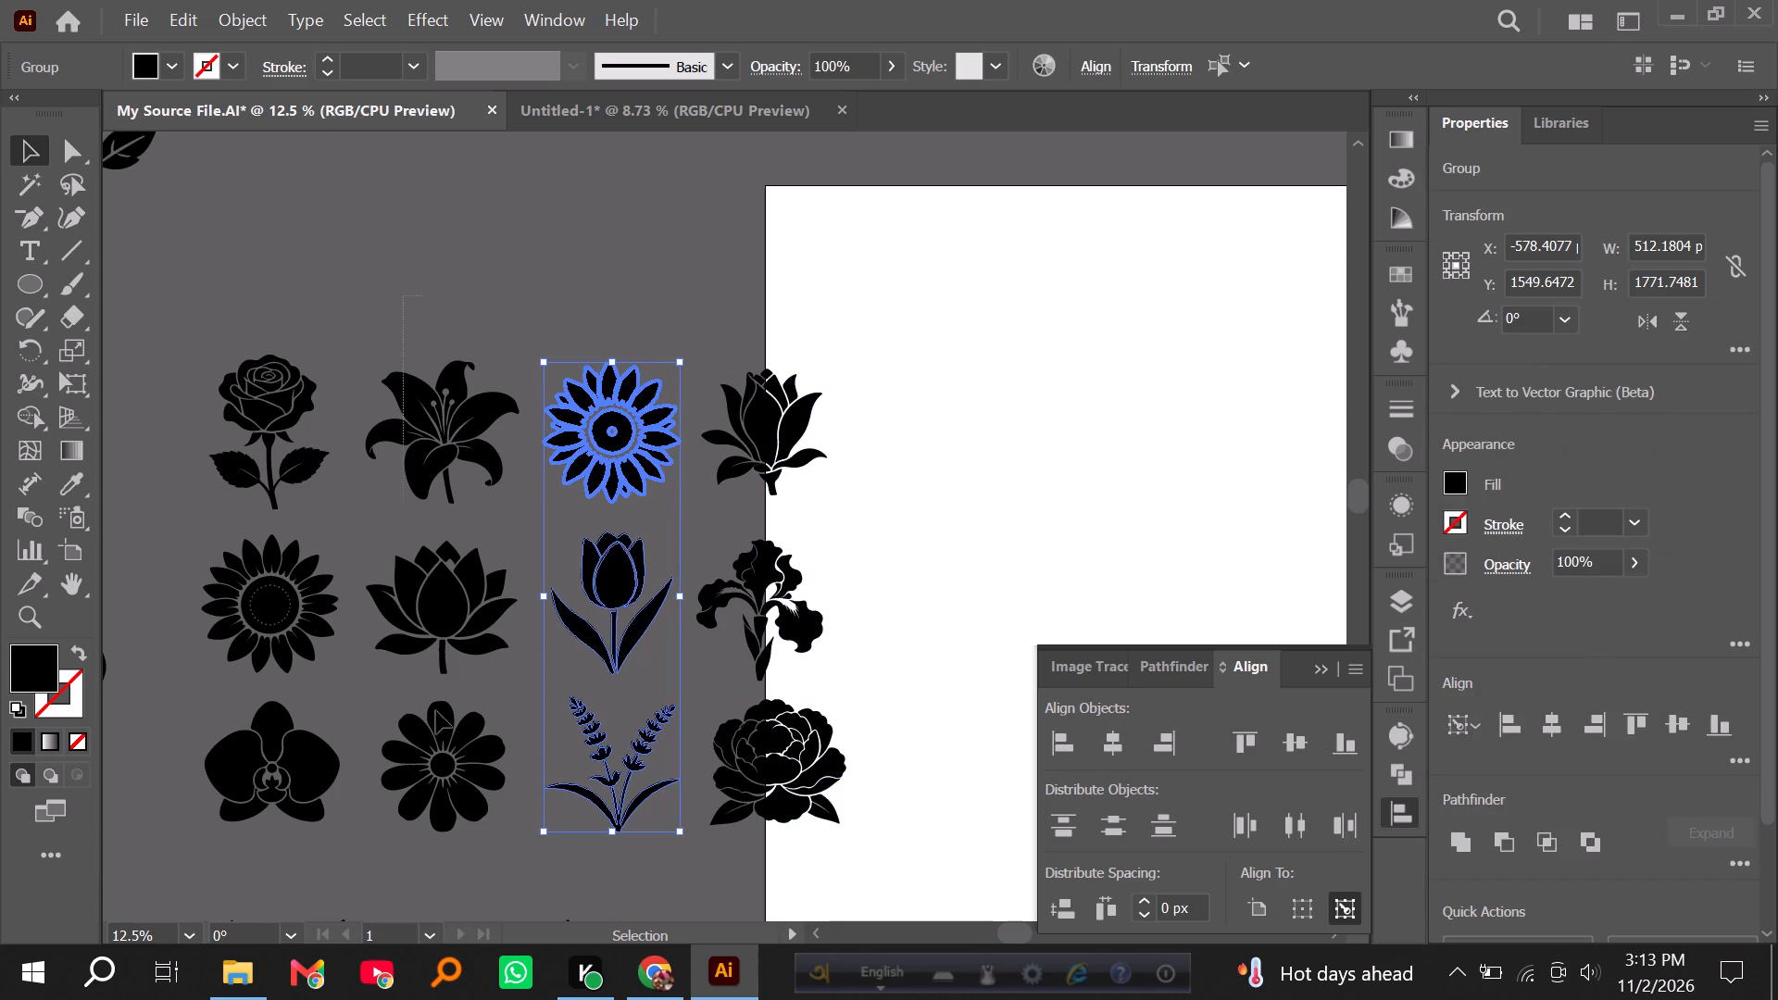
pyautogui.moveTo(436, 711); pyautogui.dragTo(457, 832)
pyautogui.click(483, 396)
pyautogui.click(1101, 745)
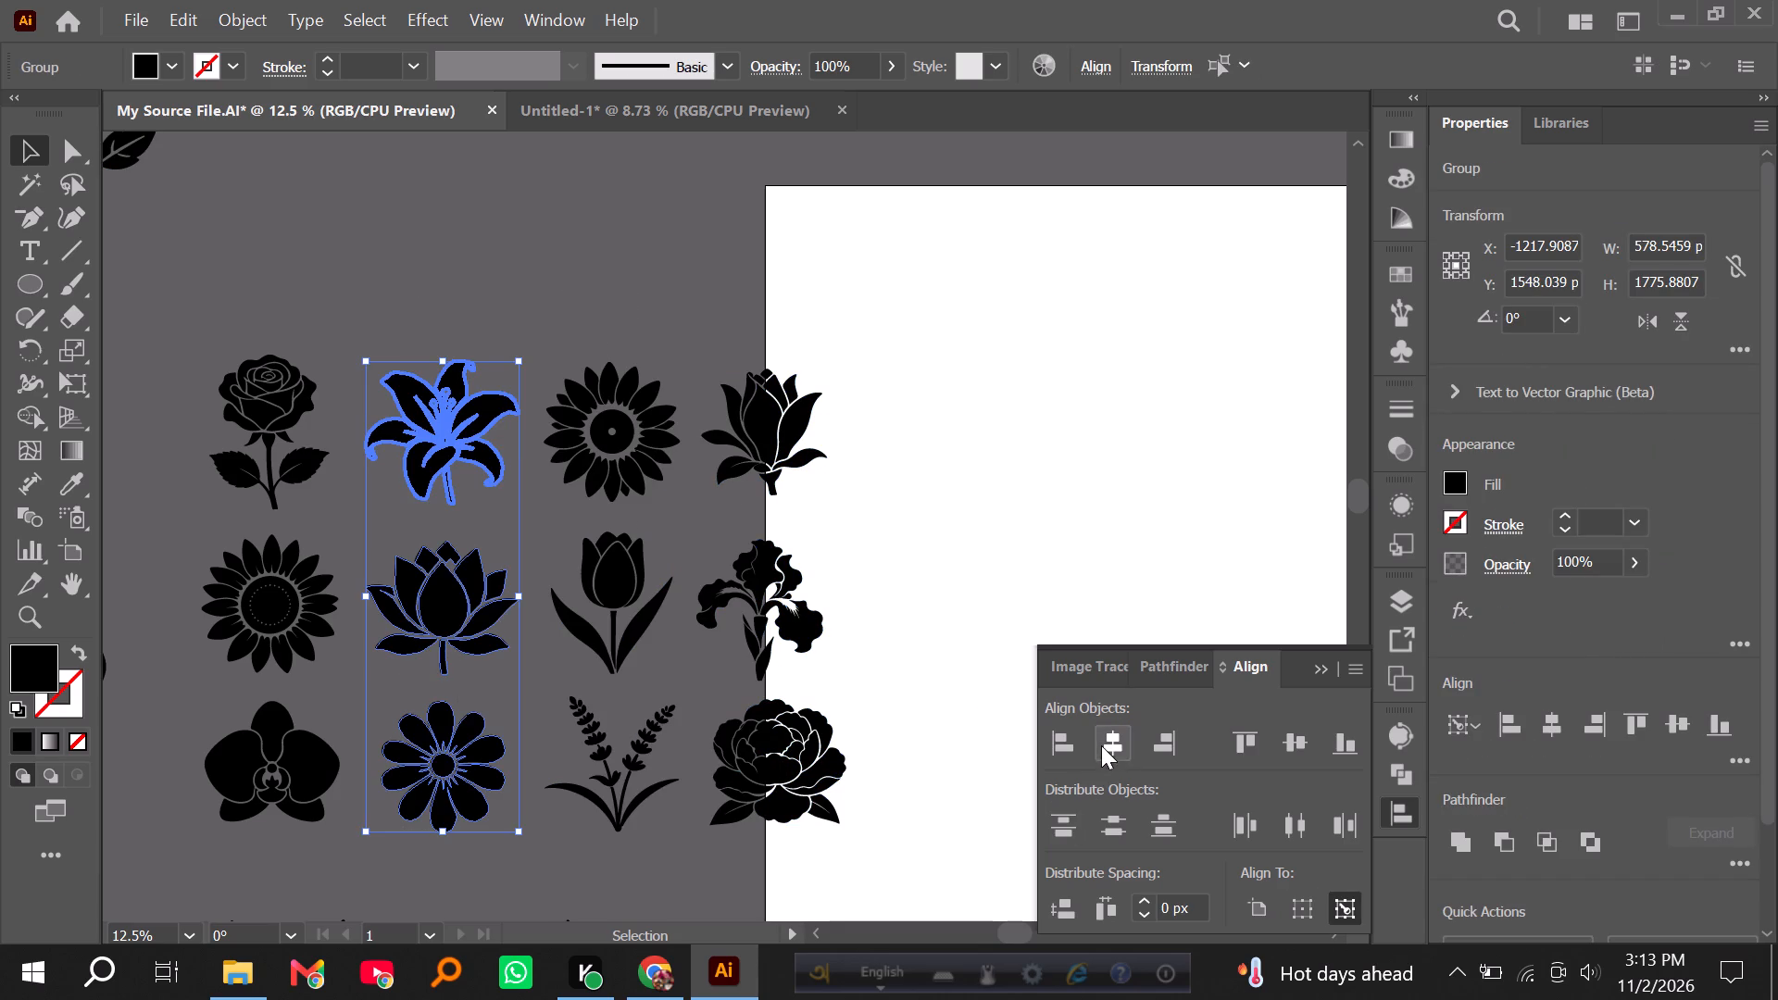
pyautogui.moveTo(258, 299); pyautogui.dragTo(291, 752)
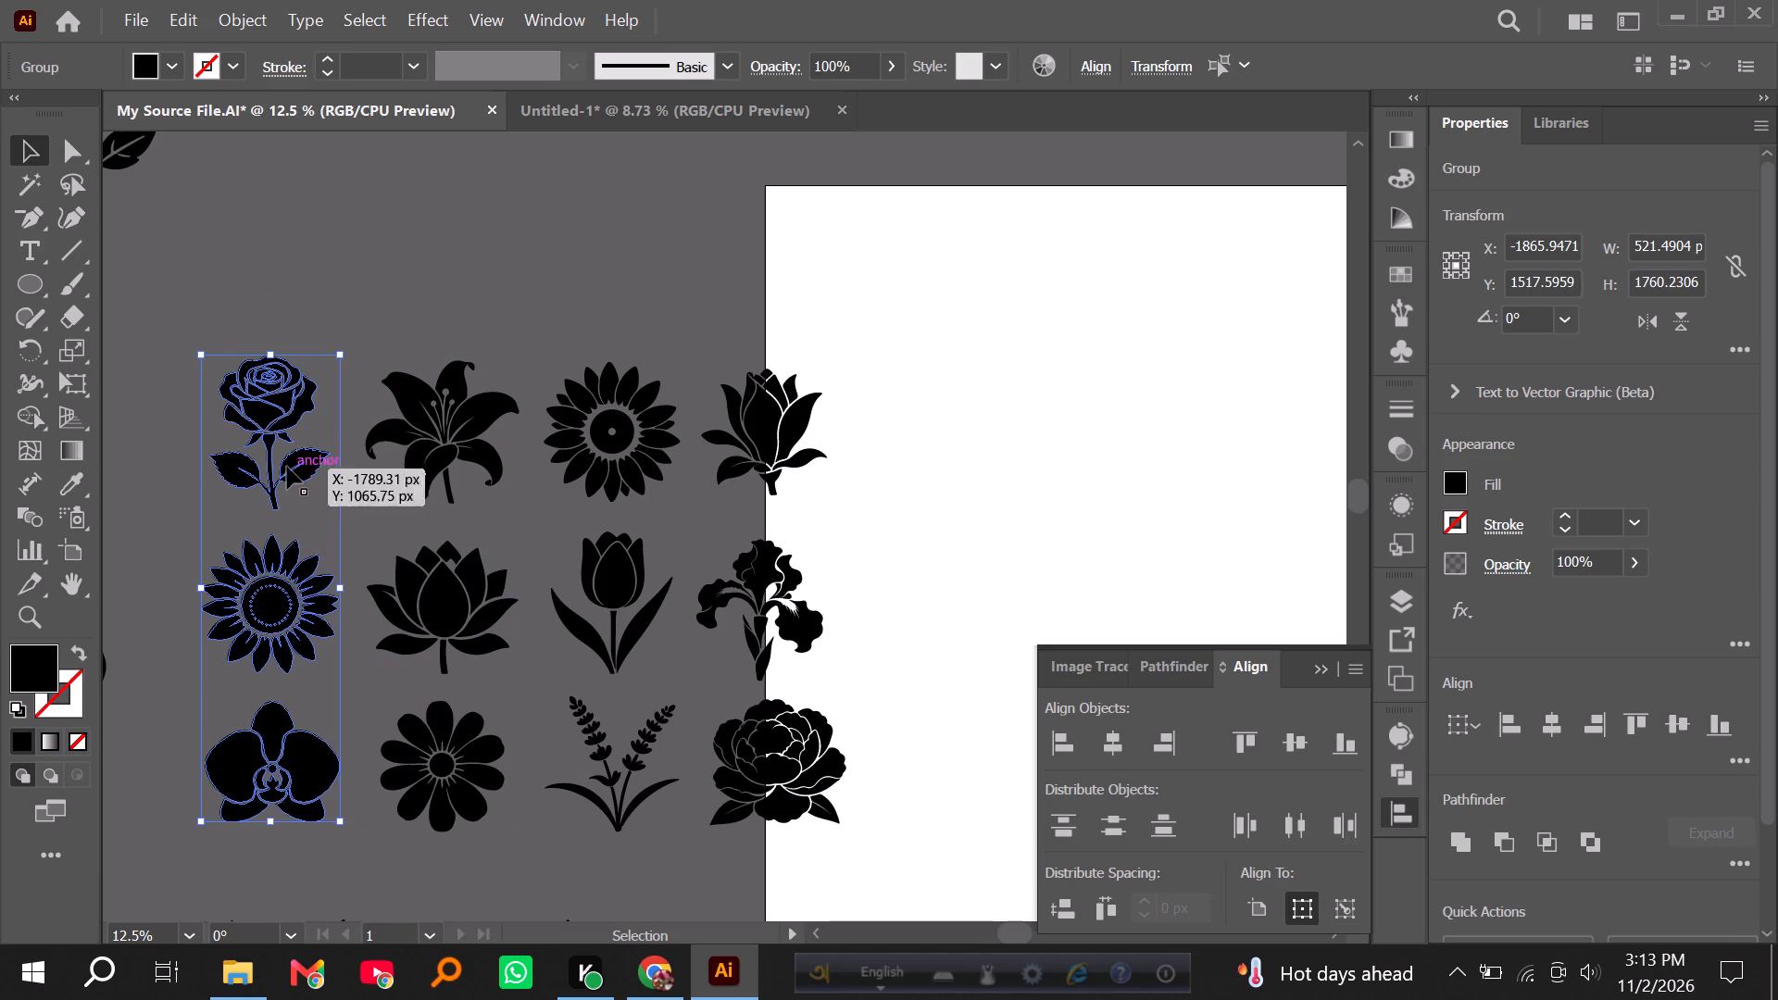
pyautogui.click(270, 410)
pyautogui.click(1110, 746)
pyautogui.doubleClick(523, 300)
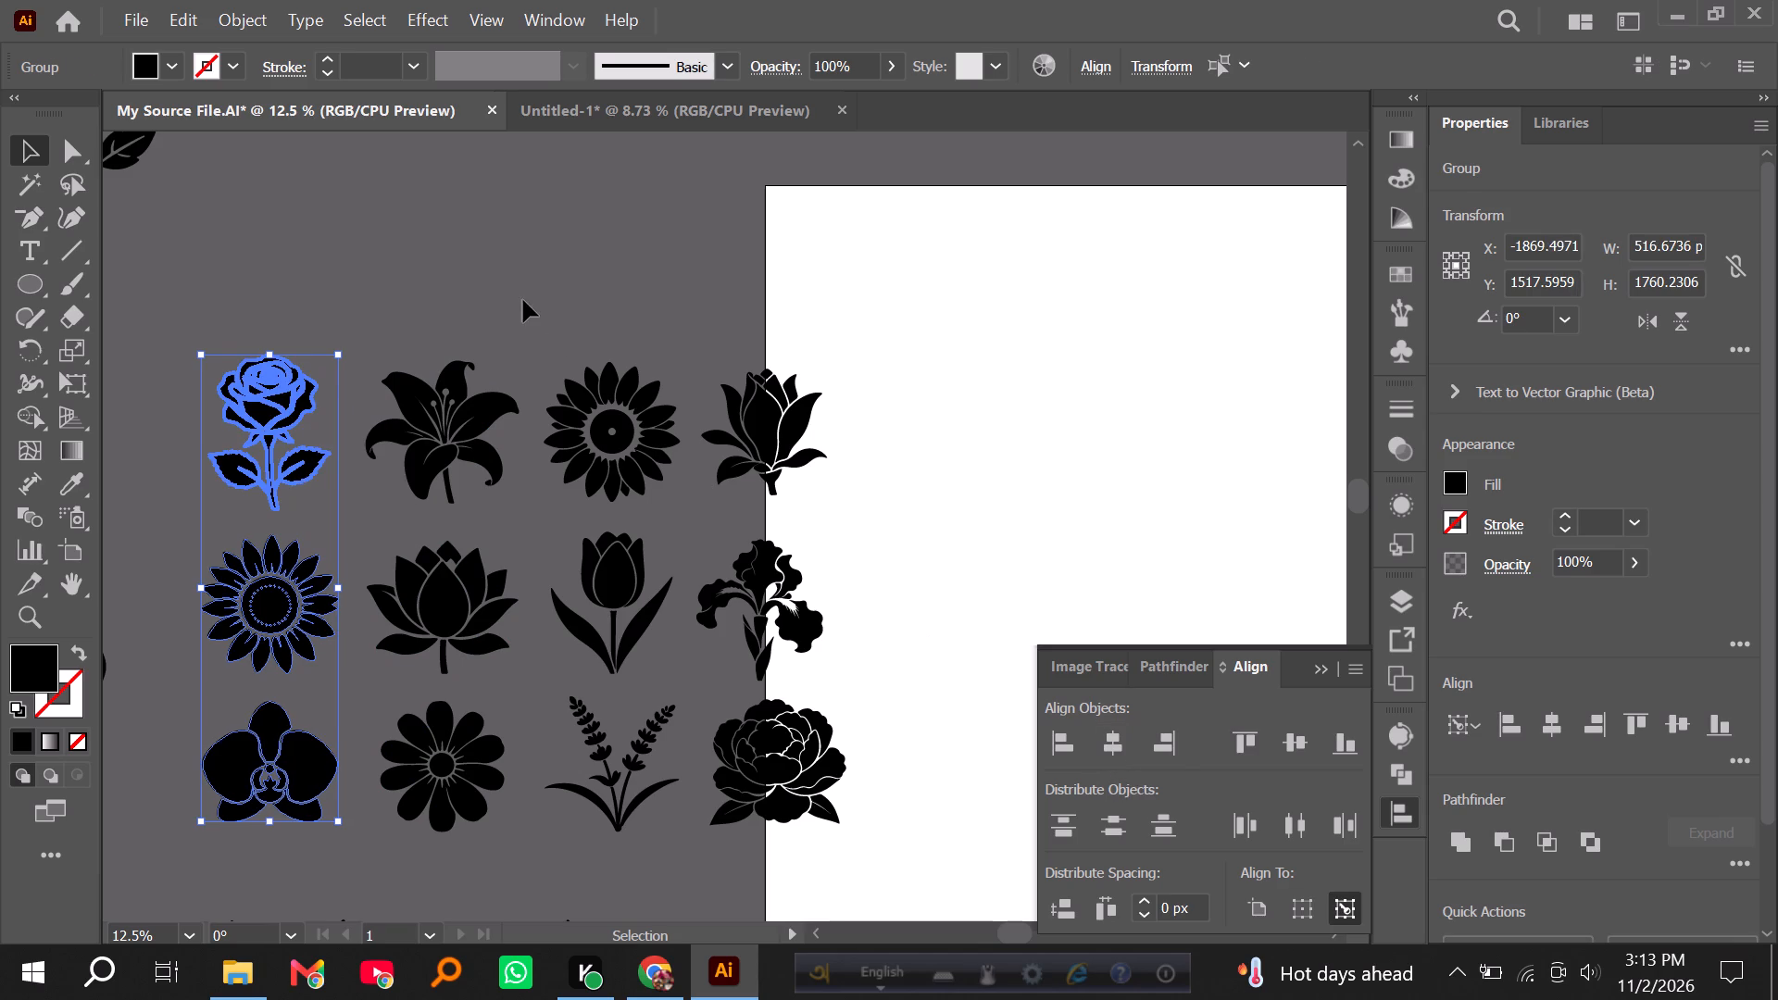
# Align the fourth-column flowers to the top flower's horizontal centre and nudge the column 5 px to the right.
pyautogui.moveTo(732, 331); pyautogui.dragTo(783, 773)
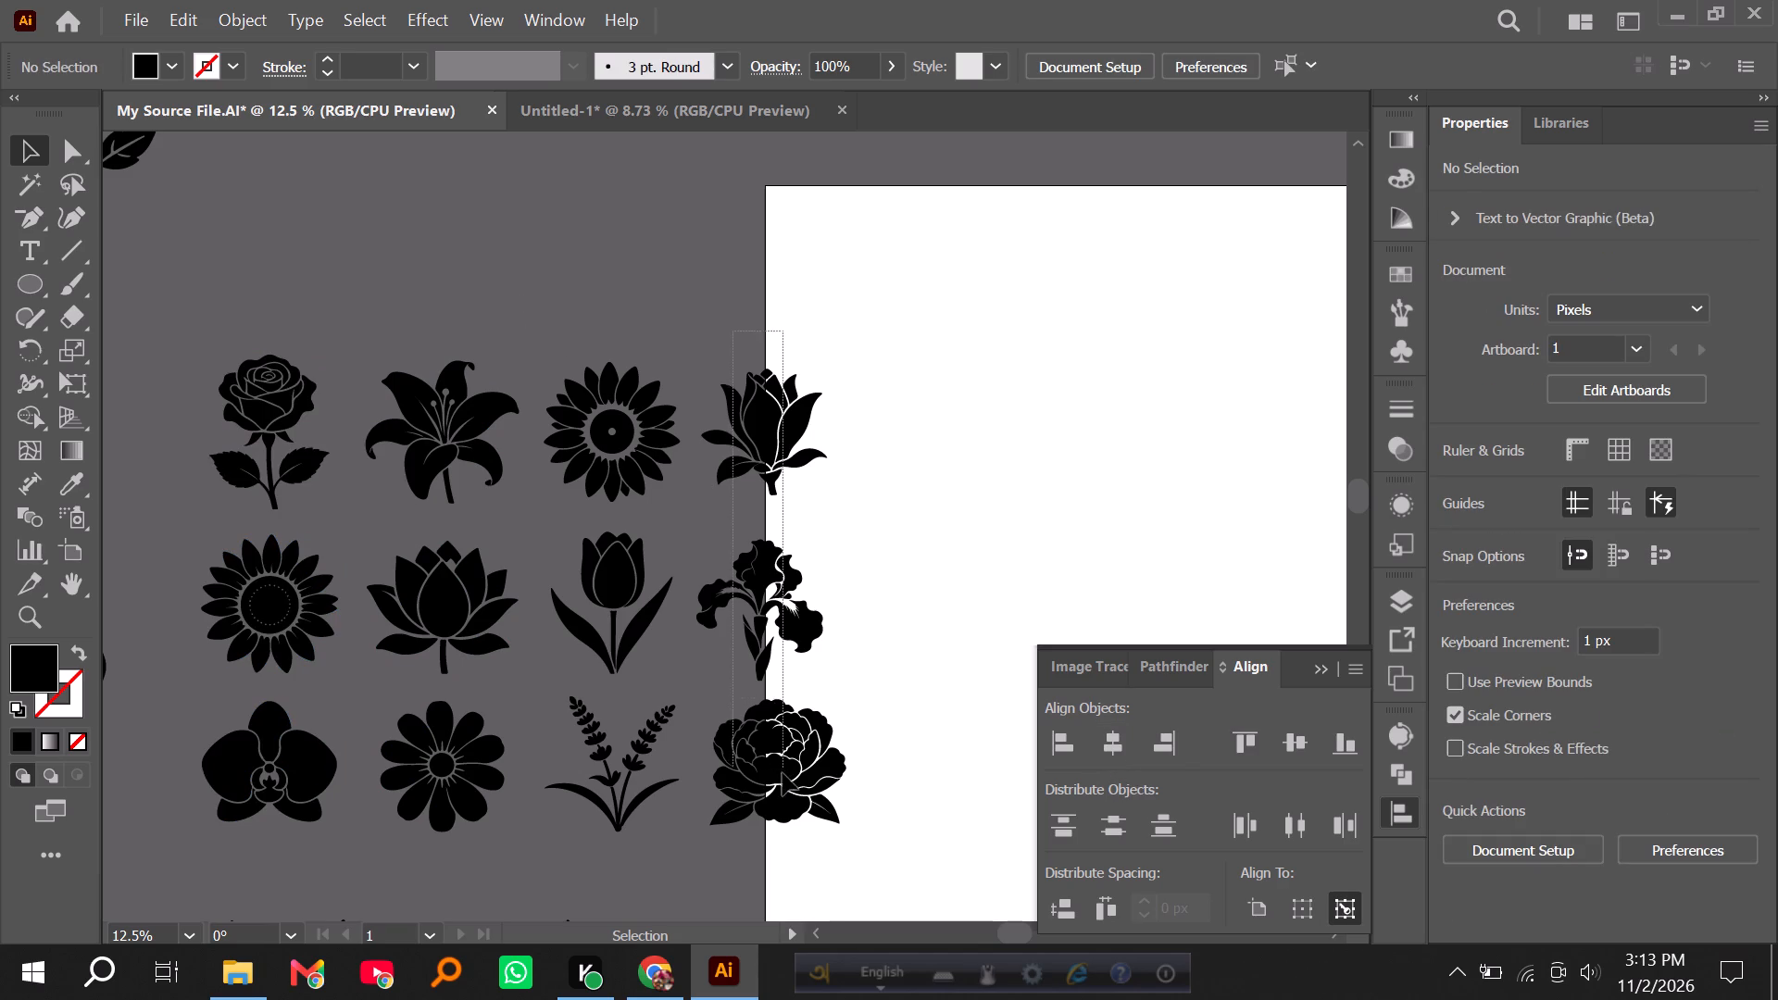
pyautogui.moveTo(783, 773); pyautogui.dragTo(783, 775)
pyautogui.click(776, 433)
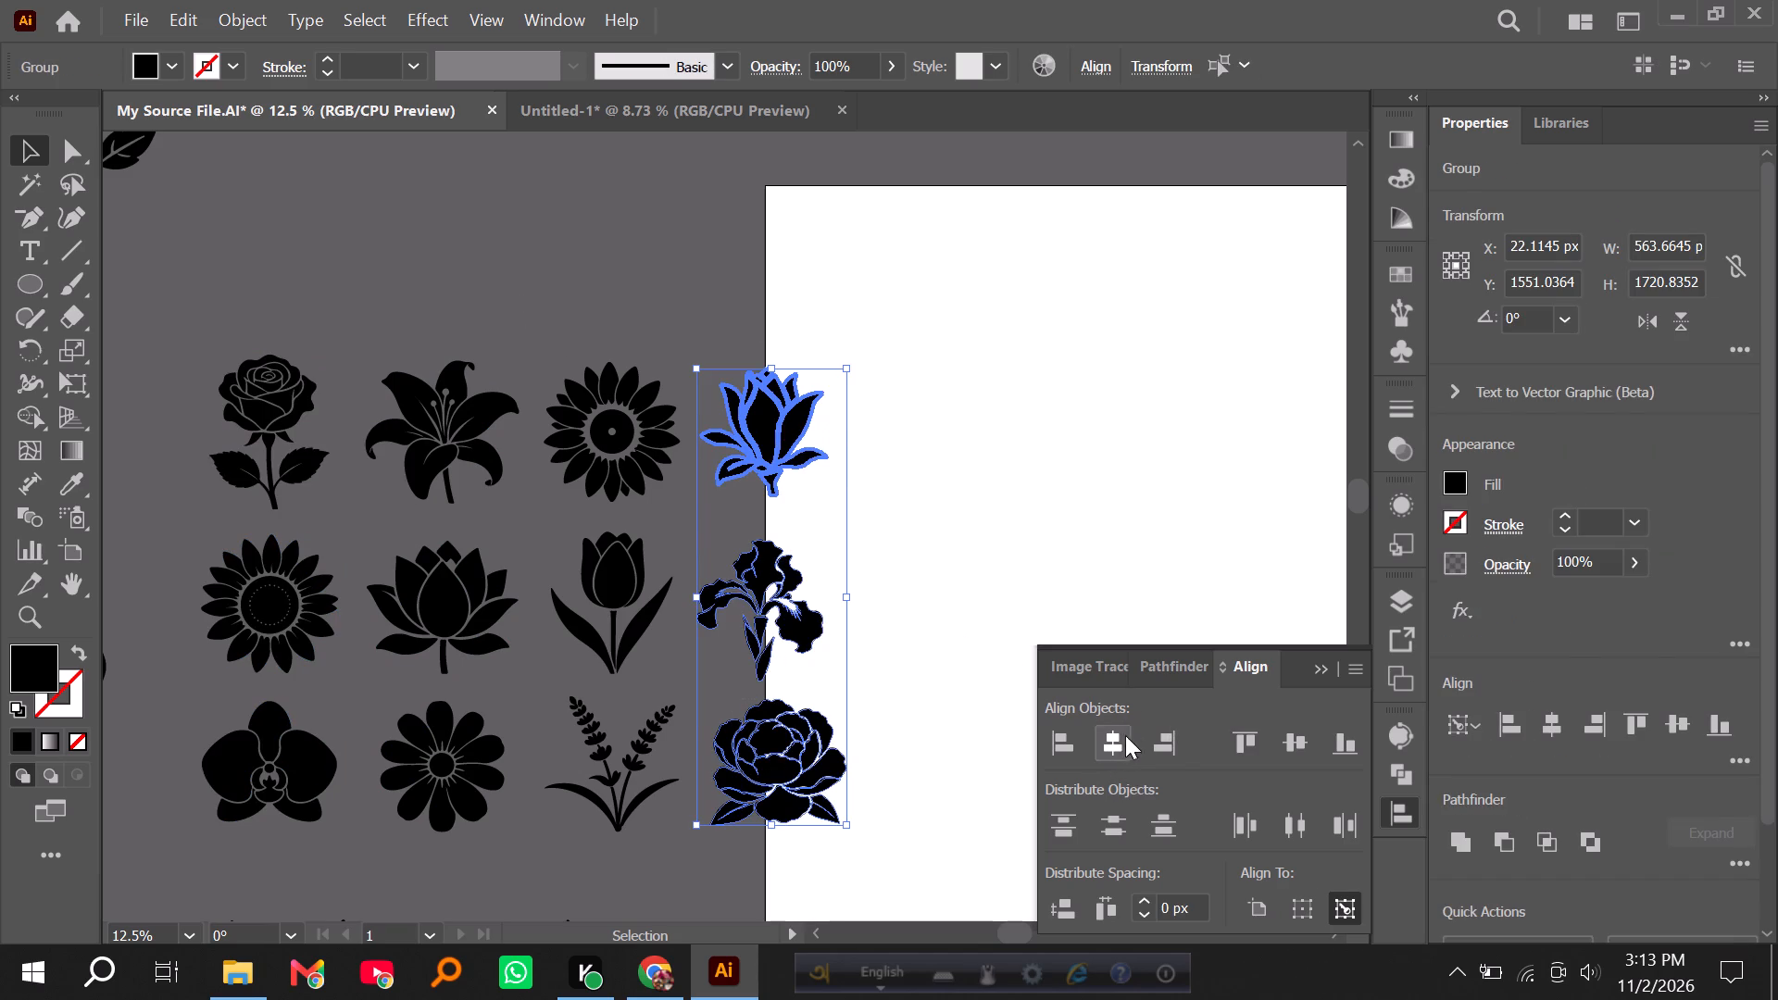
pyautogui.click(1119, 737)
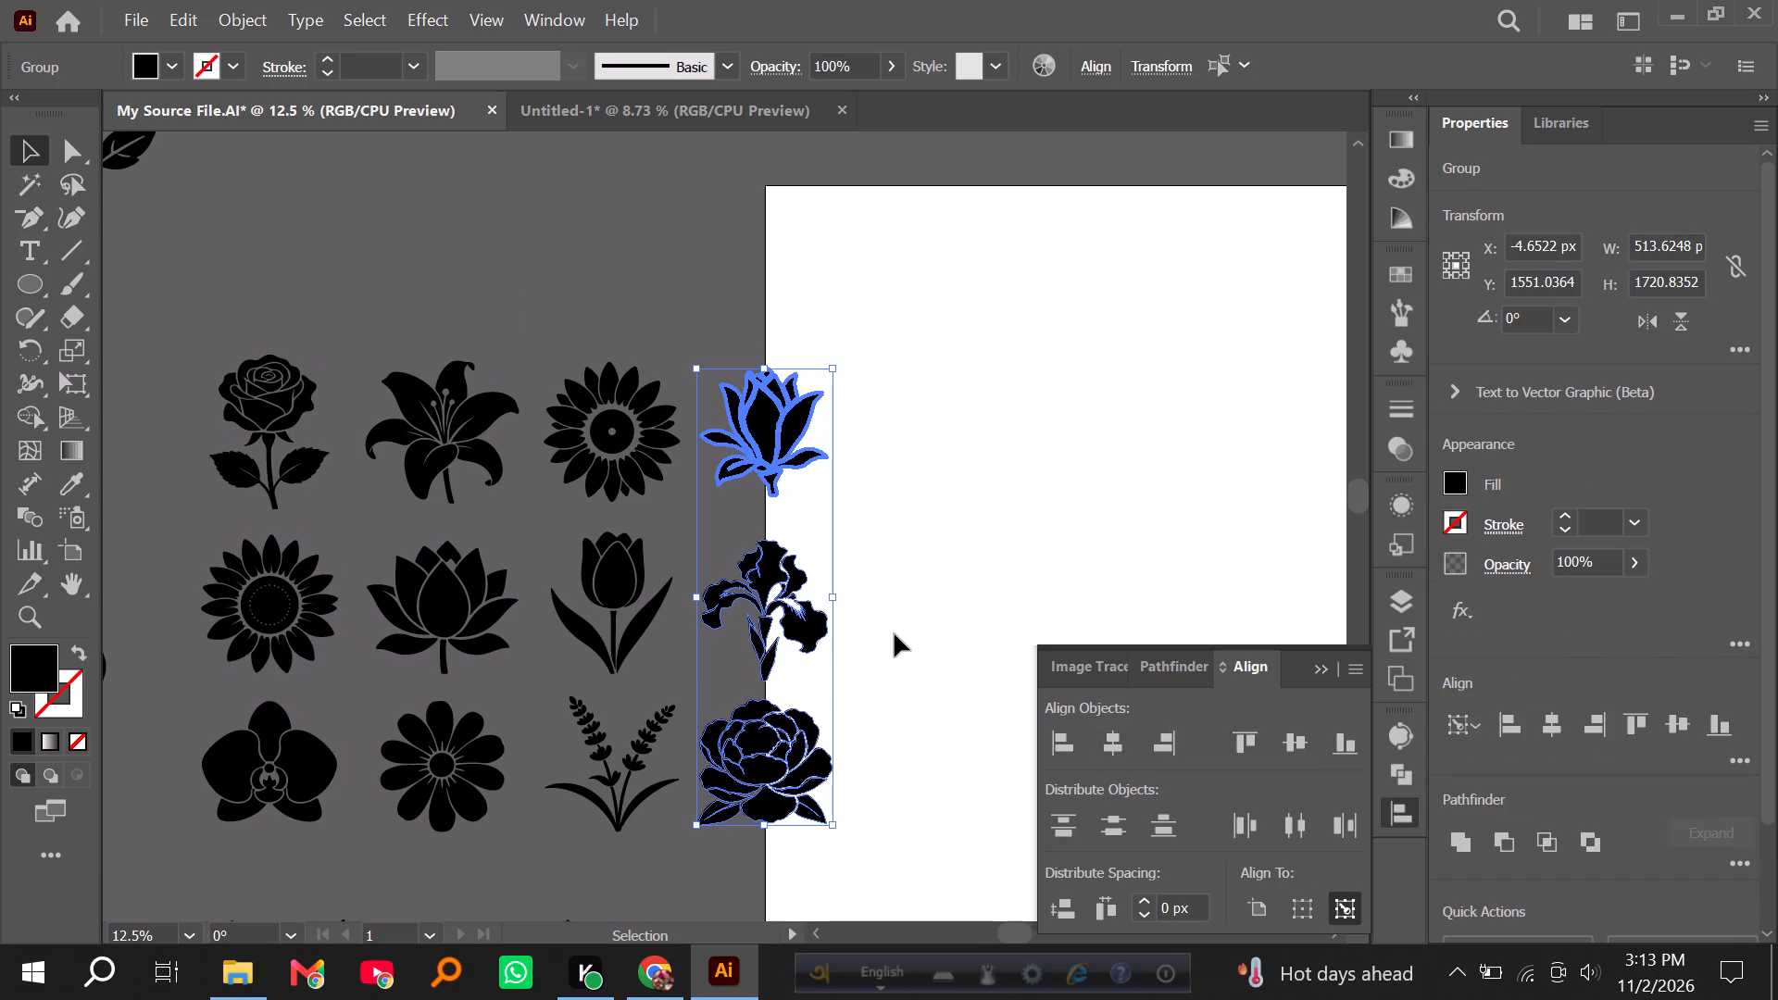
pyautogui.press('Right')
pyautogui.press('Right')
pyautogui.press('Right')
pyautogui.press('Right')
pyautogui.press('Right')
pyautogui.click(895, 634)
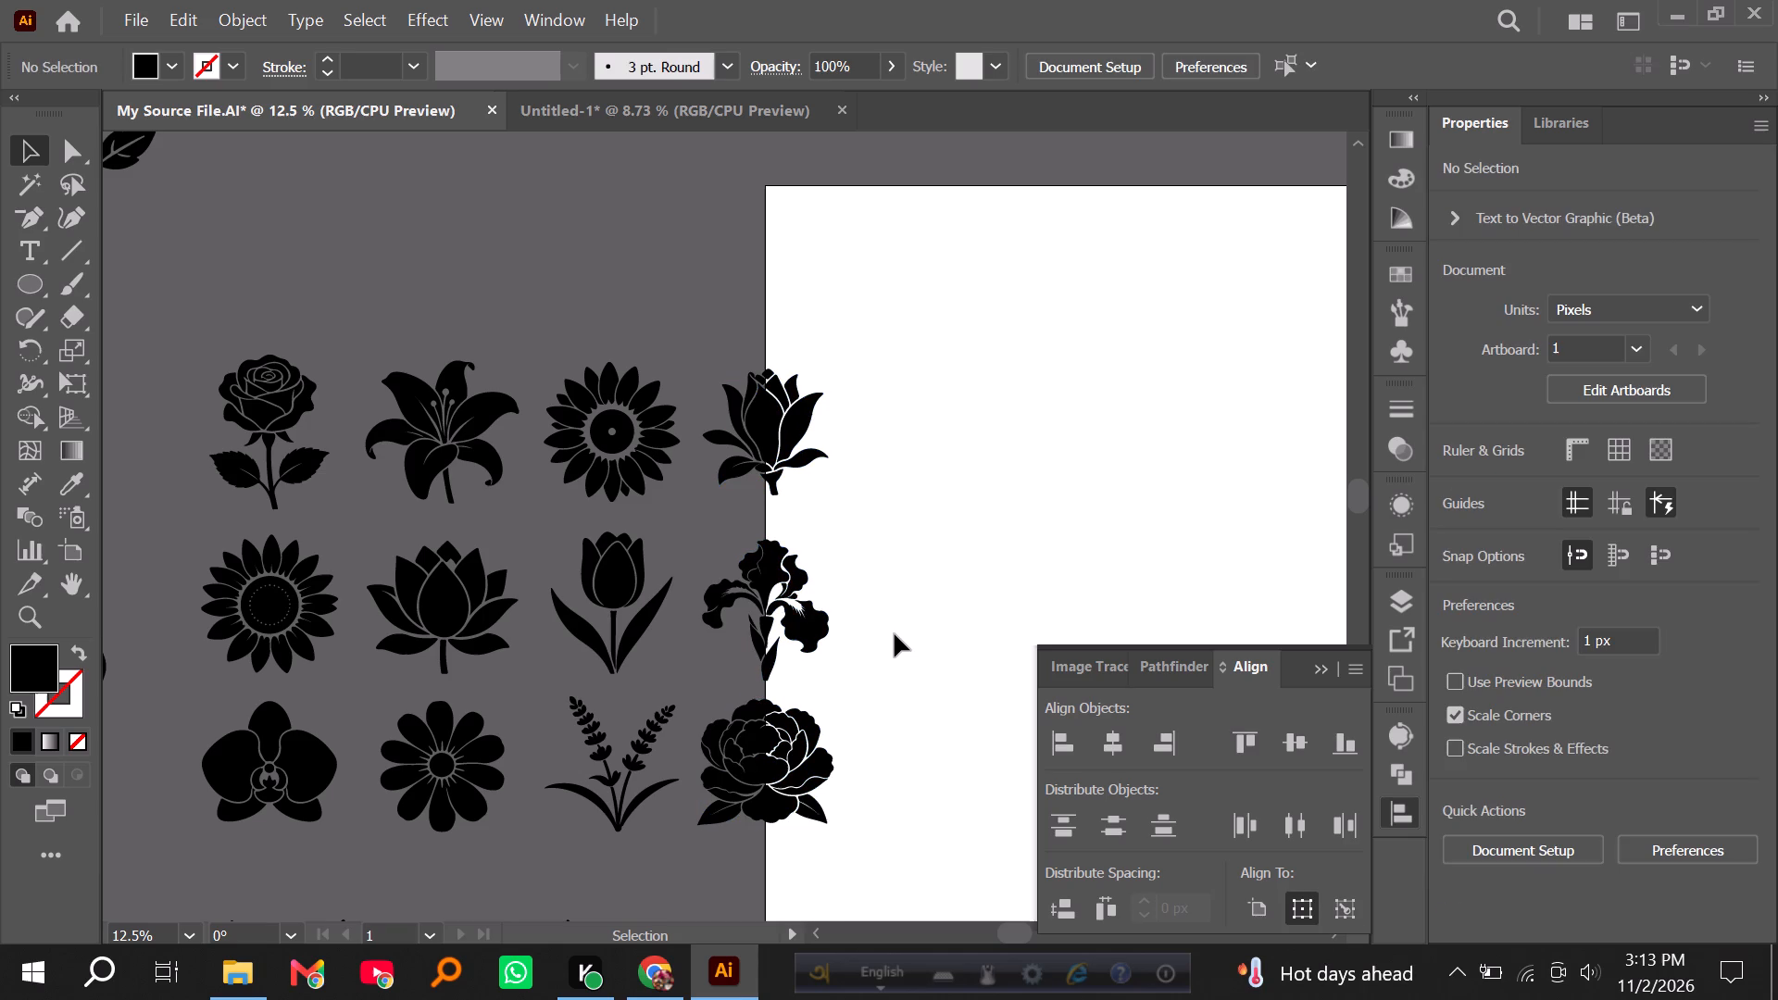
# Group all twelve flowers into one set.
pyautogui.moveTo(228, 279); pyautogui.dragTo(795, 814)
pyautogui.hotkey('ctrl', 'g')
# Move the twelve-flower set beside the nine-flower set, above and to the left of the artboard.
pyautogui.keyDown('alt'); pyautogui.scroll(-3, 650, 666); pyautogui.keyUp('alt')
pyautogui.moveTo(582, 592); pyautogui.dragTo(808, 594)
pyautogui.click(816, 733)
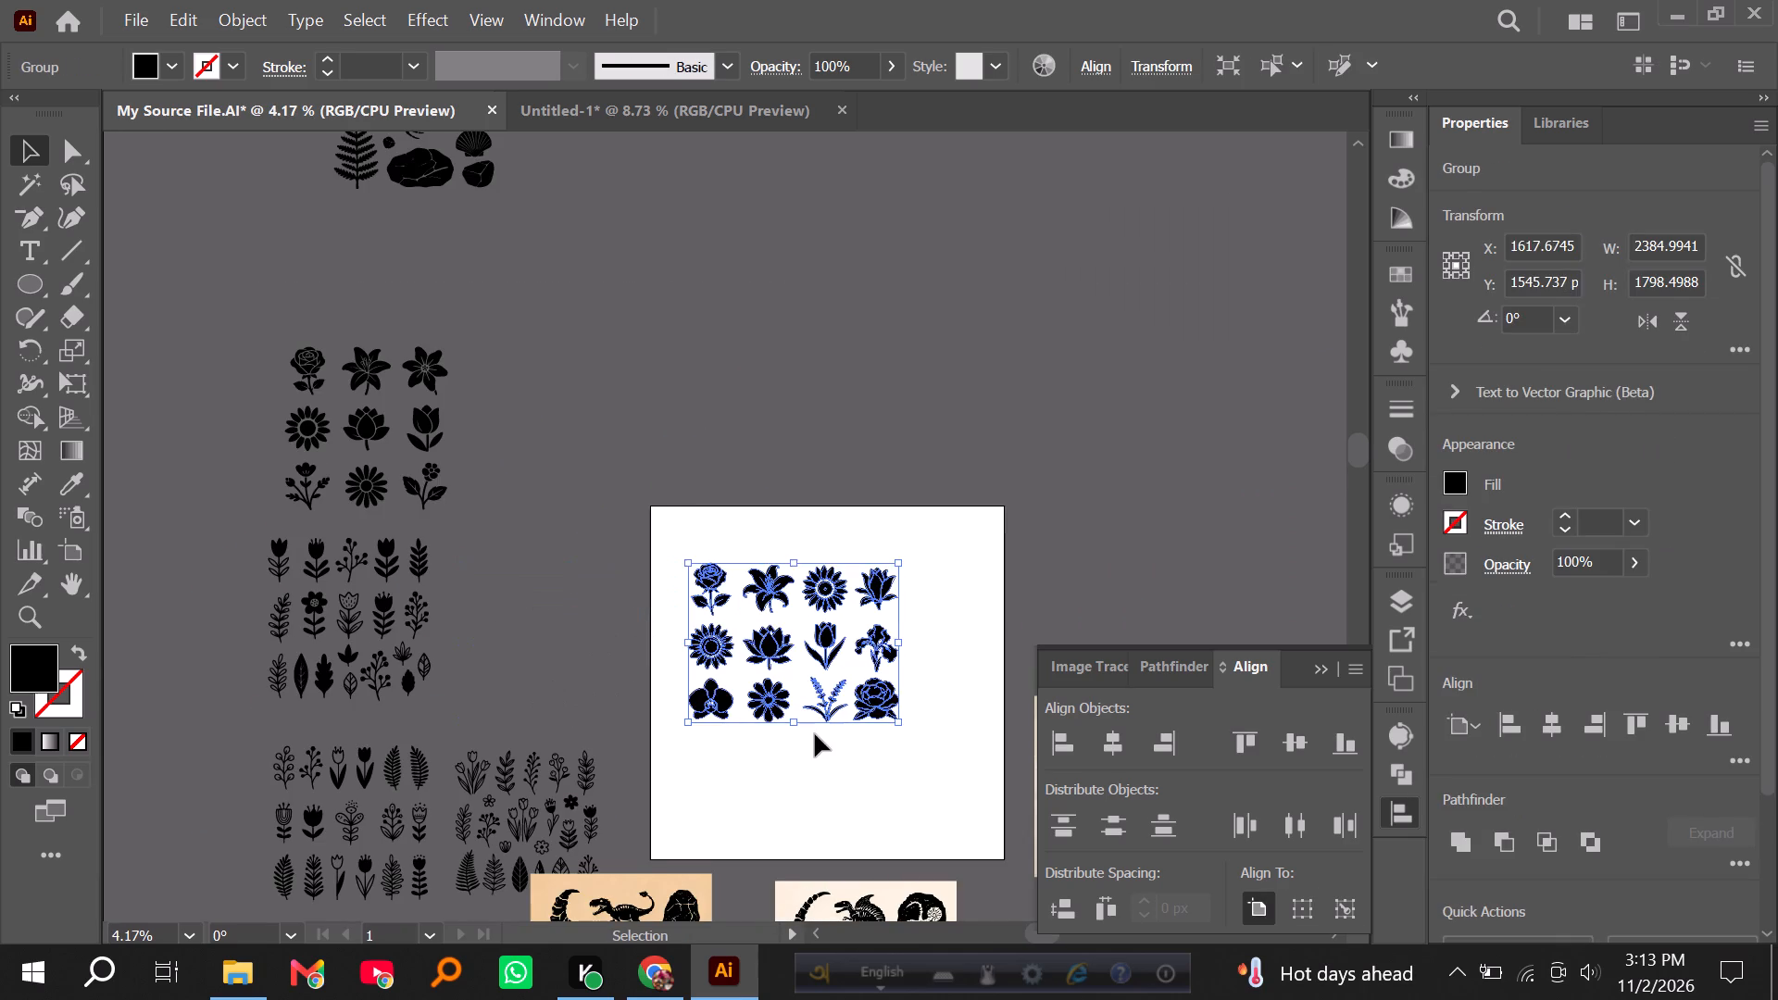
pyautogui.moveTo(726, 744); pyautogui.dragTo(900, 823)
pyautogui.click(832, 631)
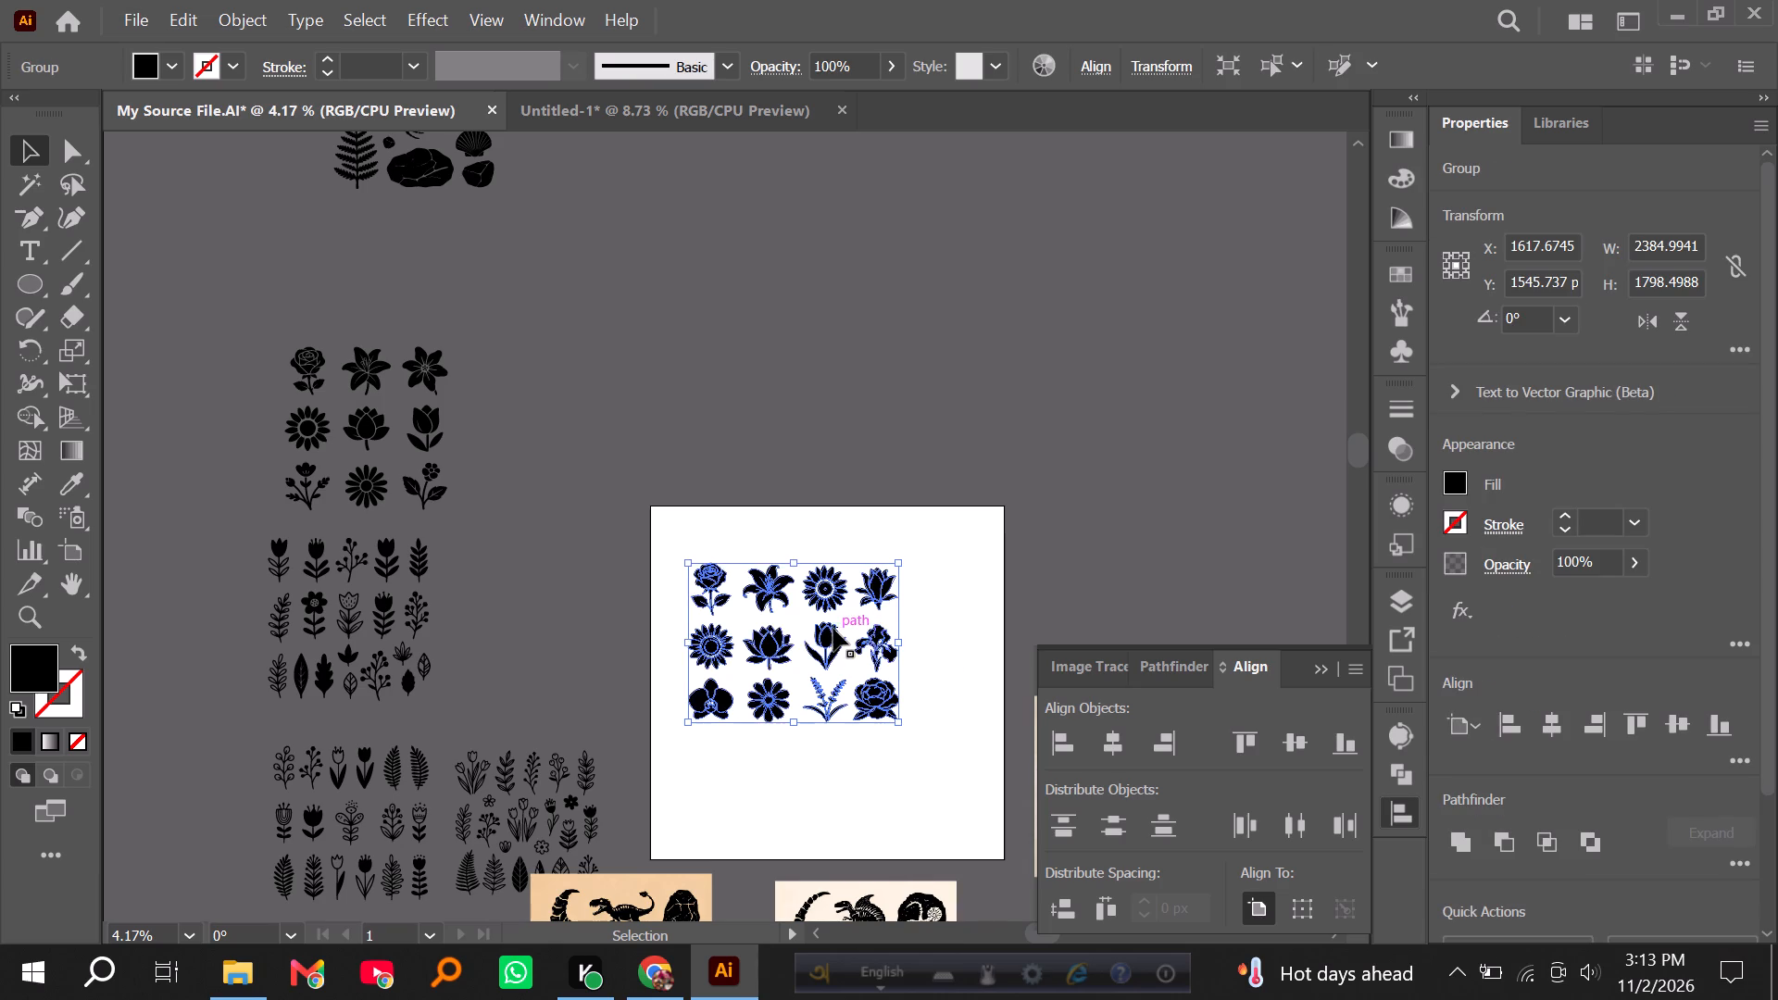
pyautogui.moveTo(833, 629); pyautogui.dragTo(638, 408)
pyautogui.click(787, 399)
# Move the tan-background fossil image, Fossil Vector Art (2).png, onto the artboard.
pyautogui.keyDown('alt'); pyautogui.scroll(-1, 745, 450); pyautogui.keyUp('alt')
pyautogui.scroll(-2, 722, 756)
pyautogui.moveTo(502, 787); pyautogui.dragTo(636, 576)
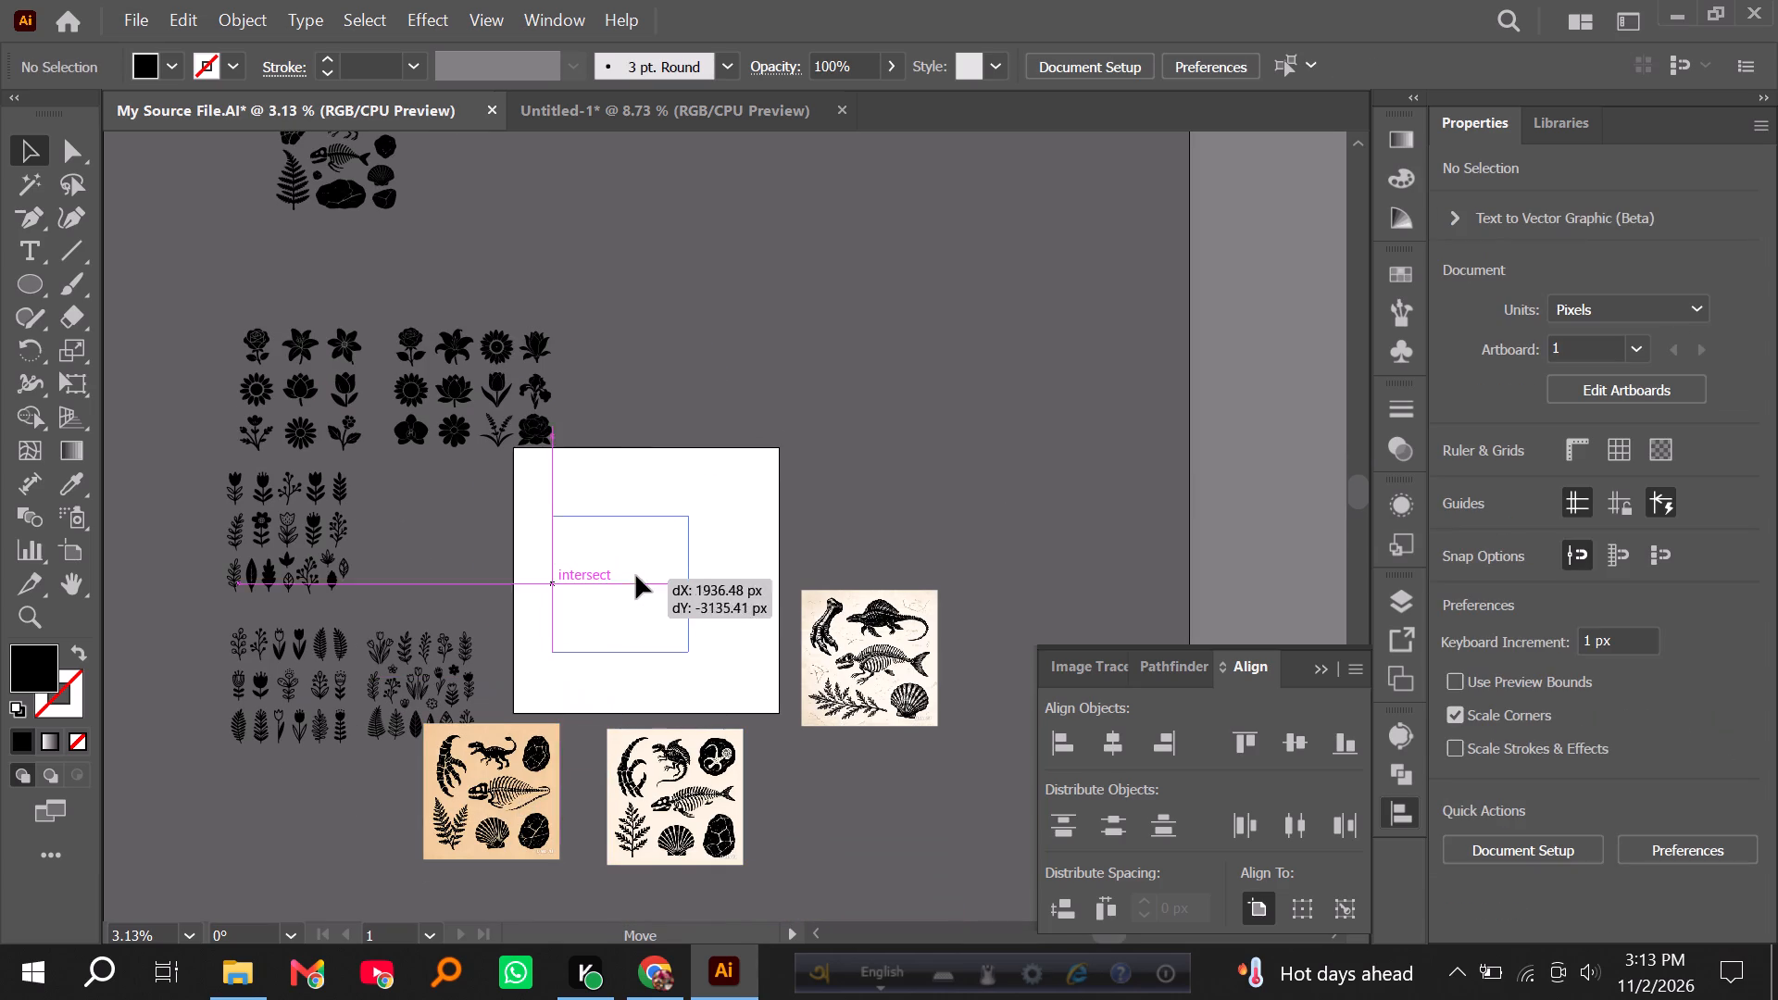
pyautogui.moveTo(636, 576); pyautogui.dragTo(621, 591)
# Move the grouped black fossil silhouettes to just above the artboard's upper right part.
pyautogui.scroll(2, 614, 580)
pyautogui.moveTo(360, 223); pyautogui.dragTo(691, 376)
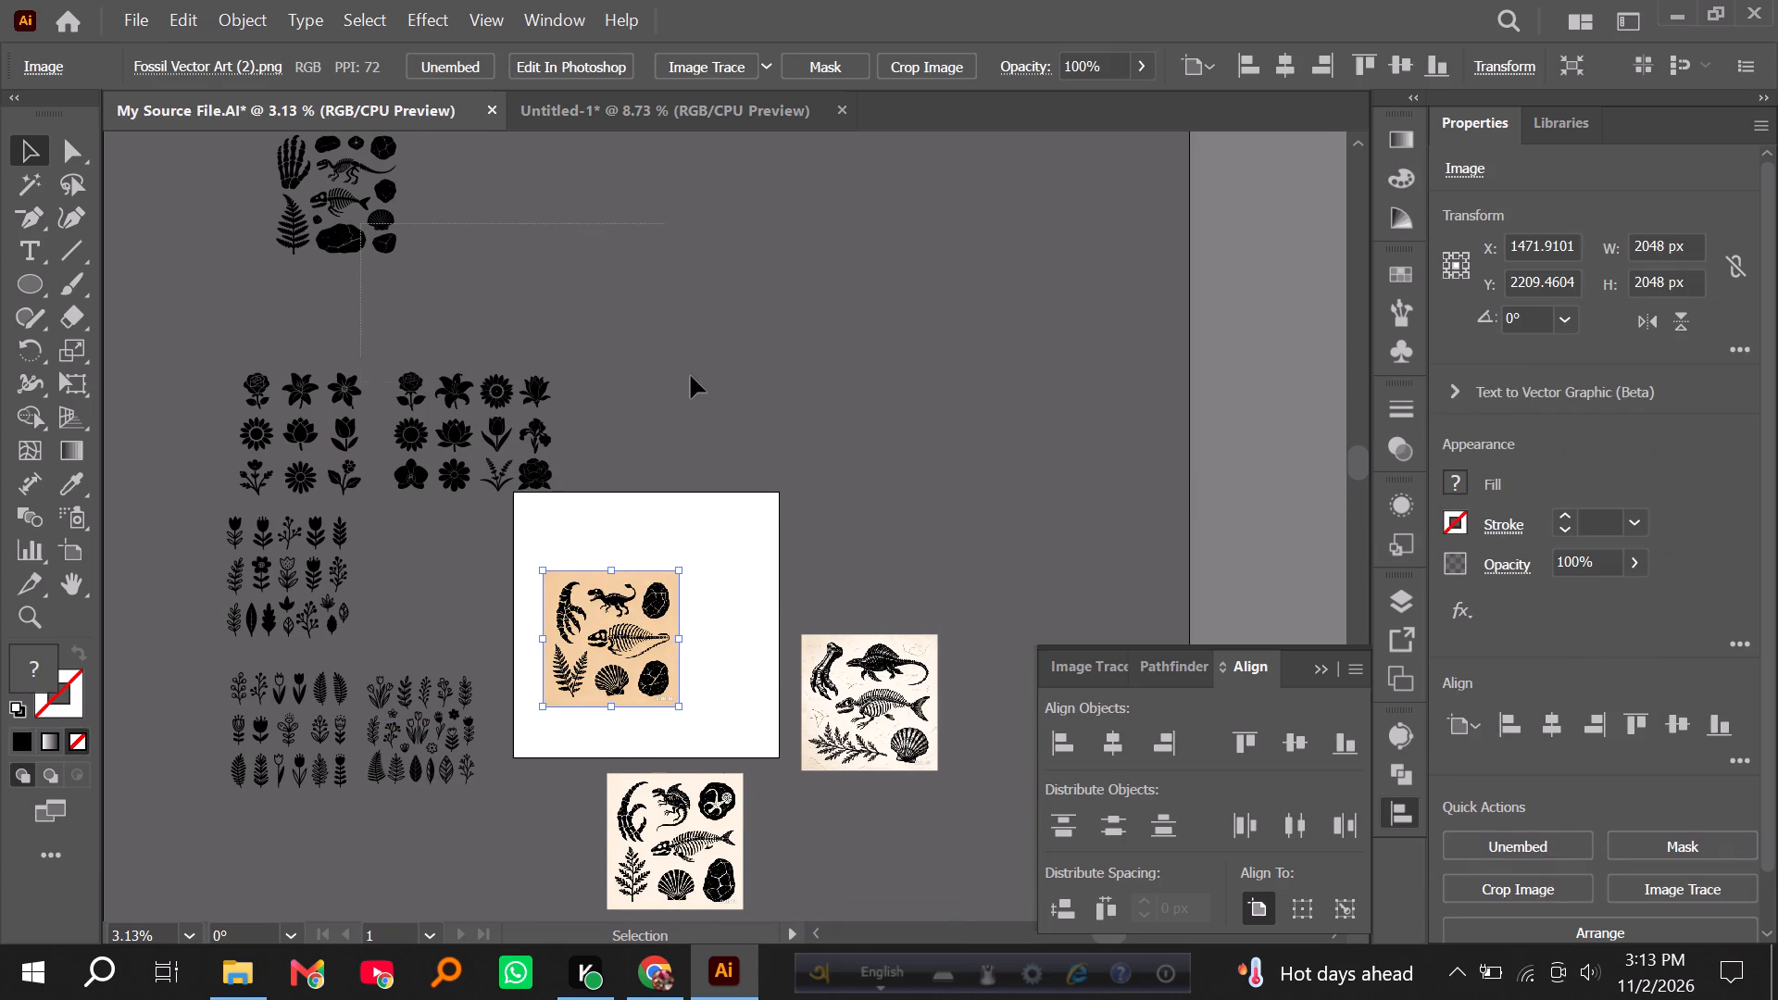
pyautogui.moveTo(691, 376); pyautogui.dragTo(741, 394)
pyautogui.click(604, 333)
pyautogui.moveTo(382, 220); pyautogui.dragTo(783, 454)
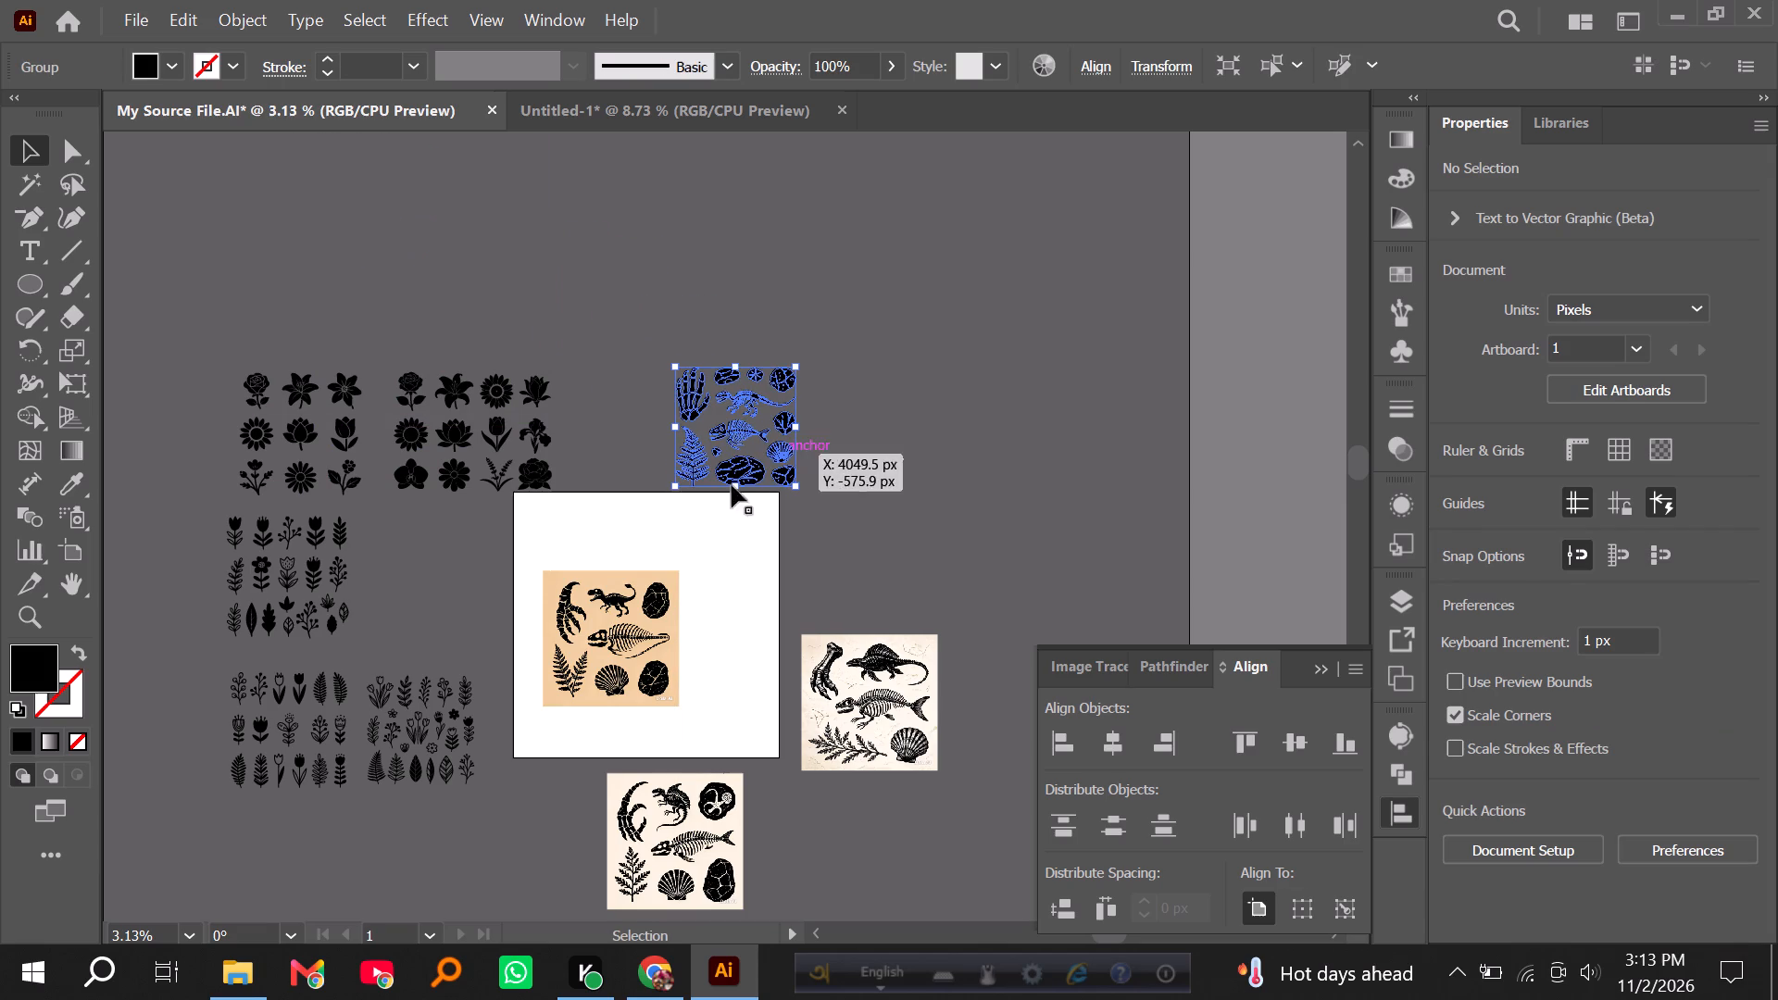
# Move the twelve-flower set beside the botanical stem set directly below the nine-flower set.
pyautogui.moveTo(456, 427); pyautogui.dragTo(425, 566)
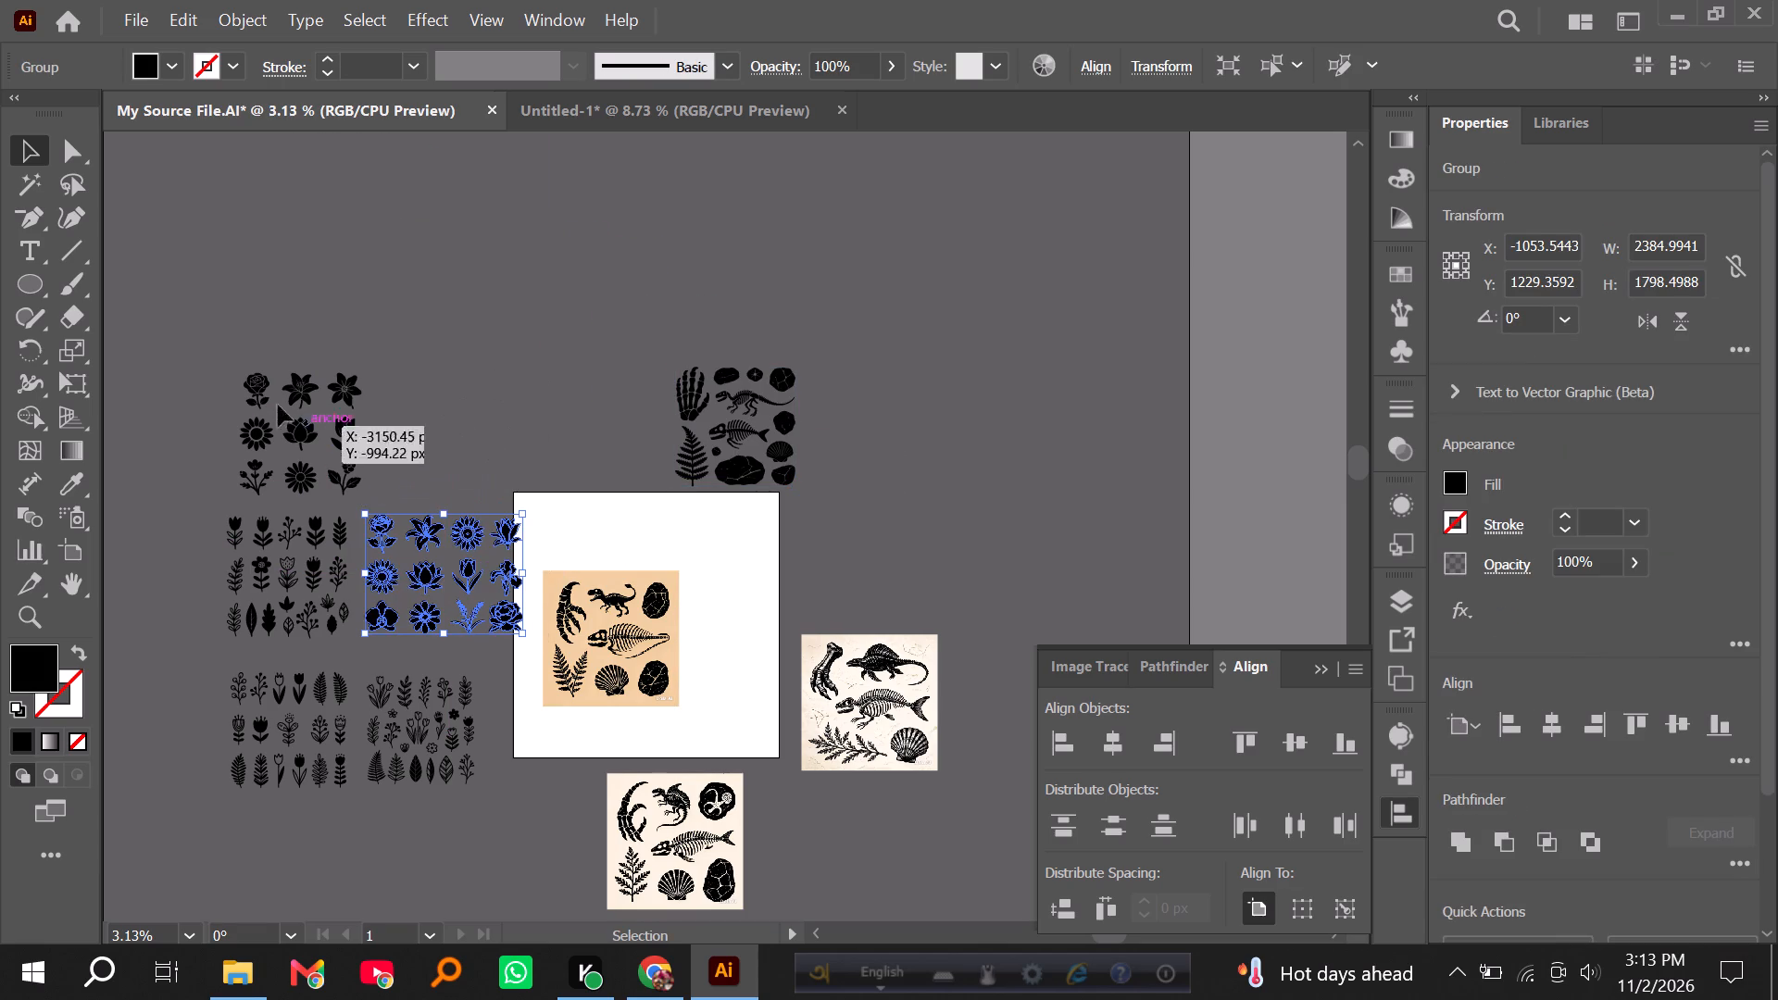
# Move all the flower and botanical sets together up and left, clear of the artboard and within the drawing area.
pyautogui.moveTo(194, 358); pyautogui.dragTo(449, 751)
pyautogui.moveTo(438, 743); pyautogui.dragTo(397, 615)
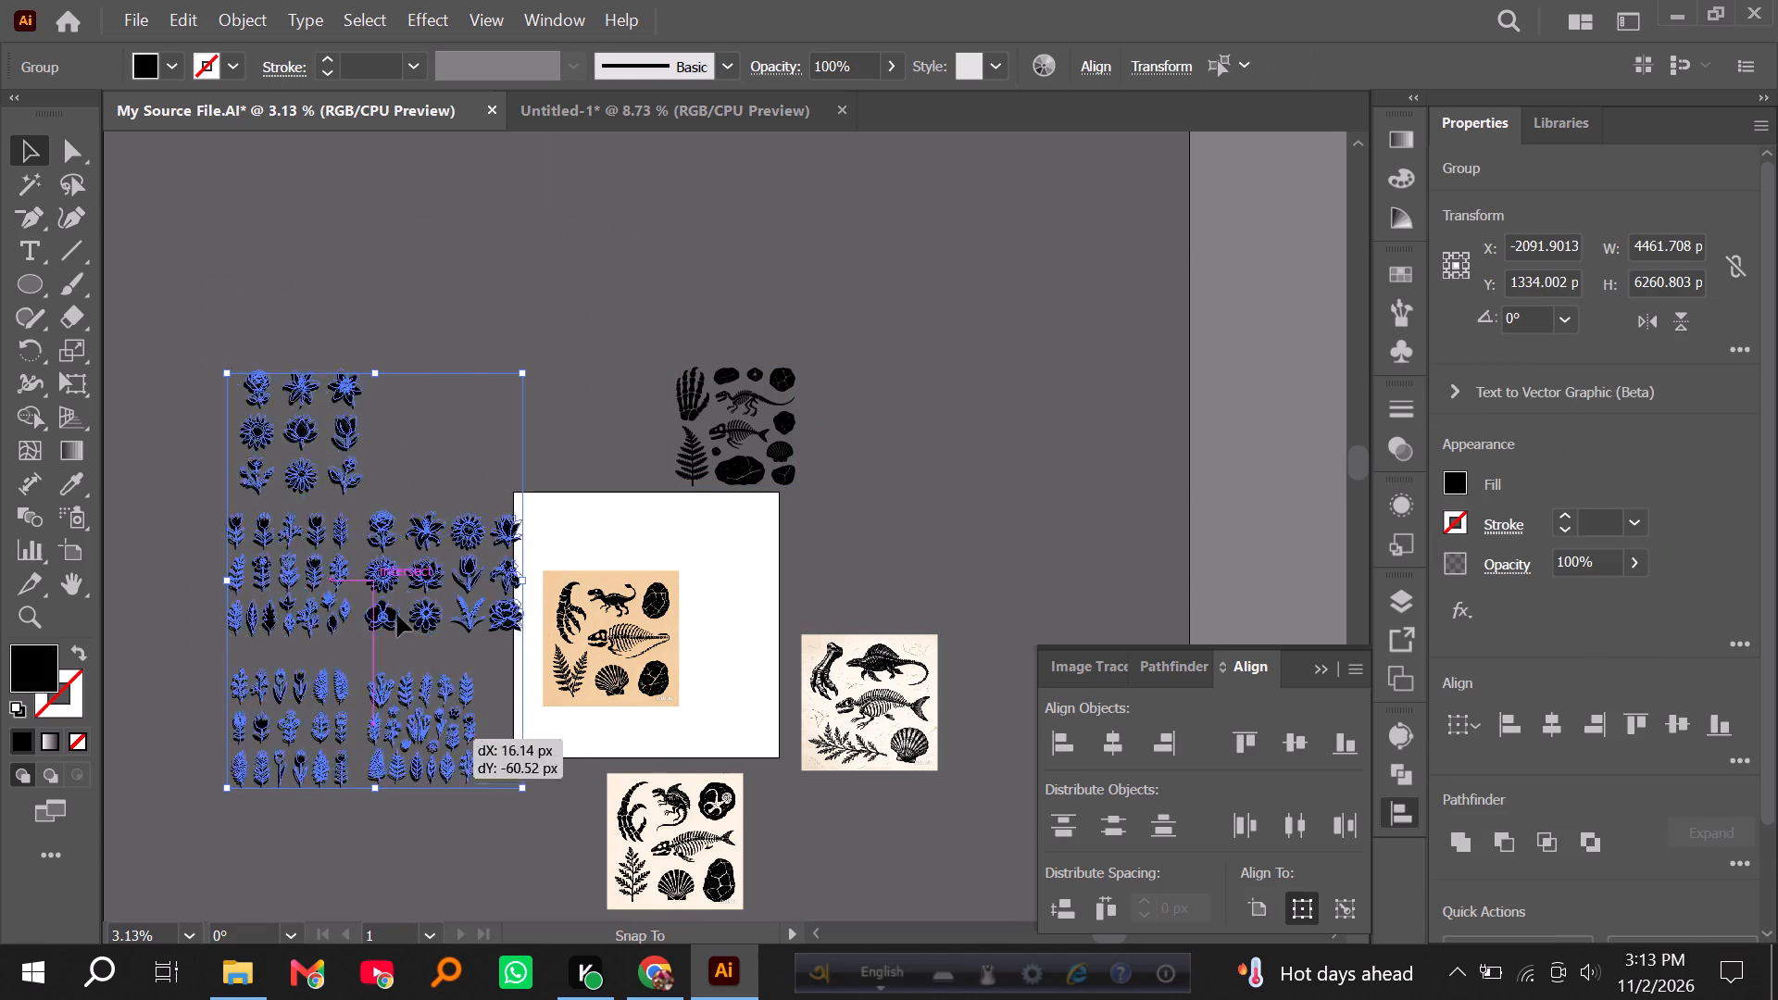
pyautogui.moveTo(397, 615); pyautogui.dragTo(318, 442)
pyautogui.click(503, 456)
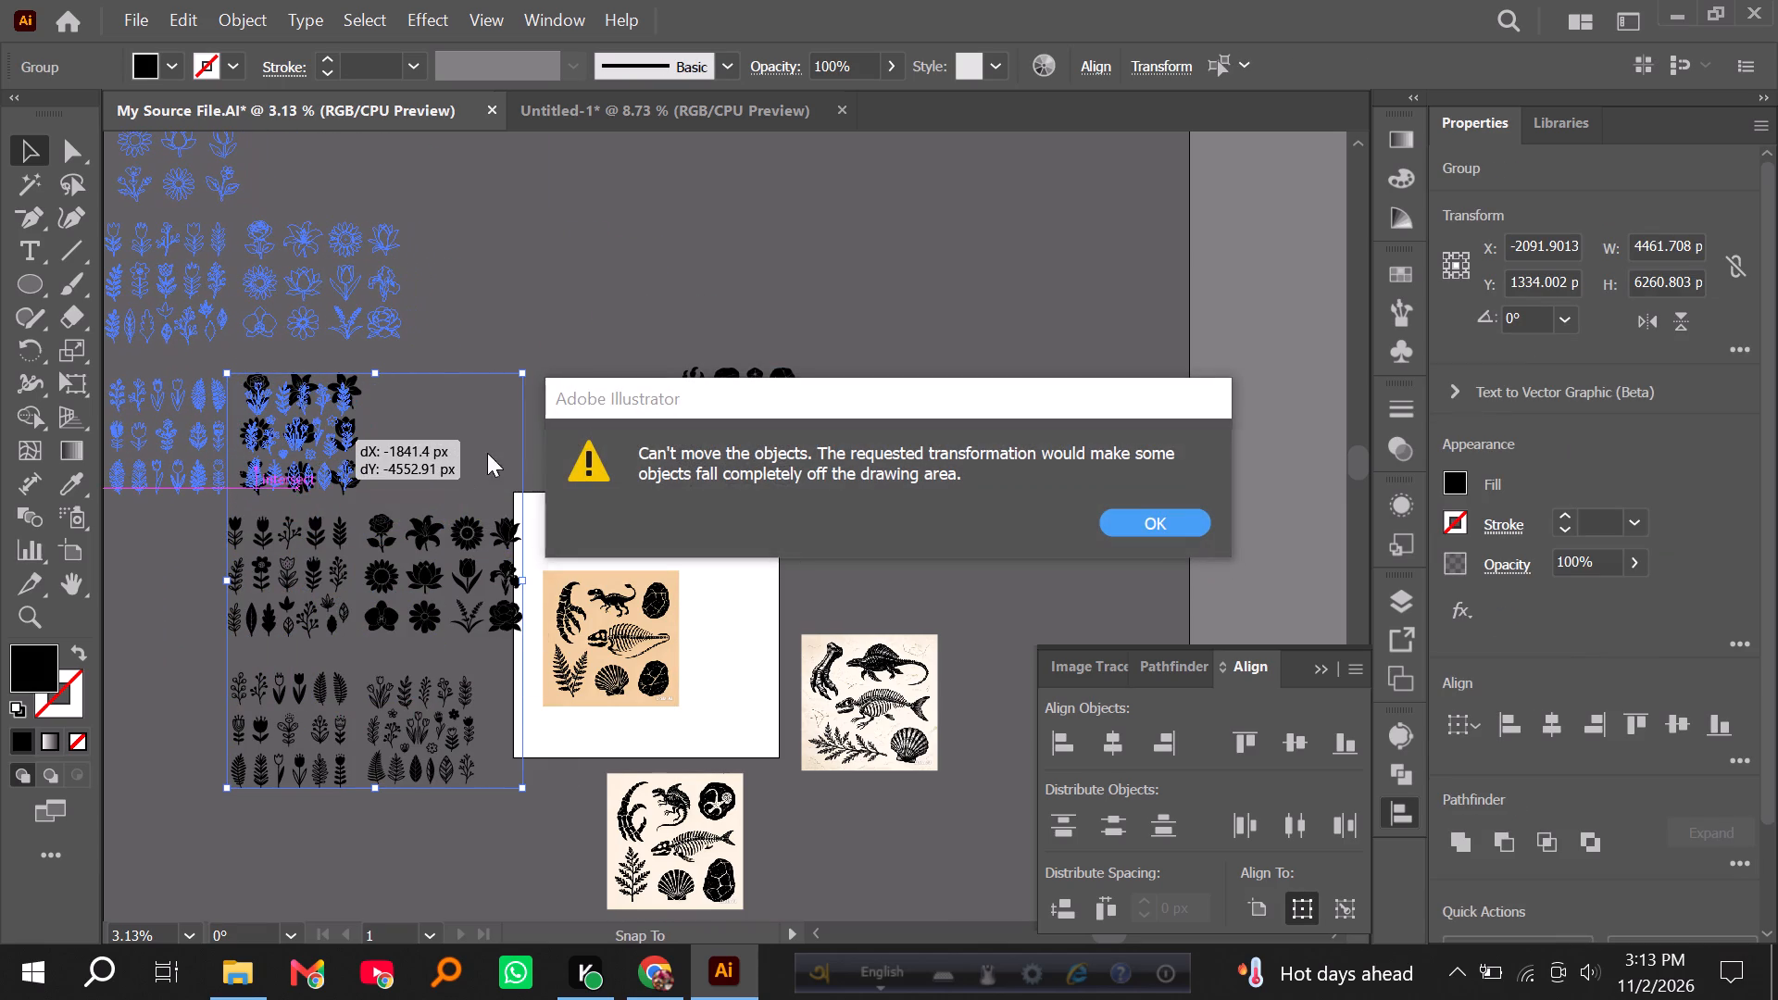
pyautogui.click(1151, 521)
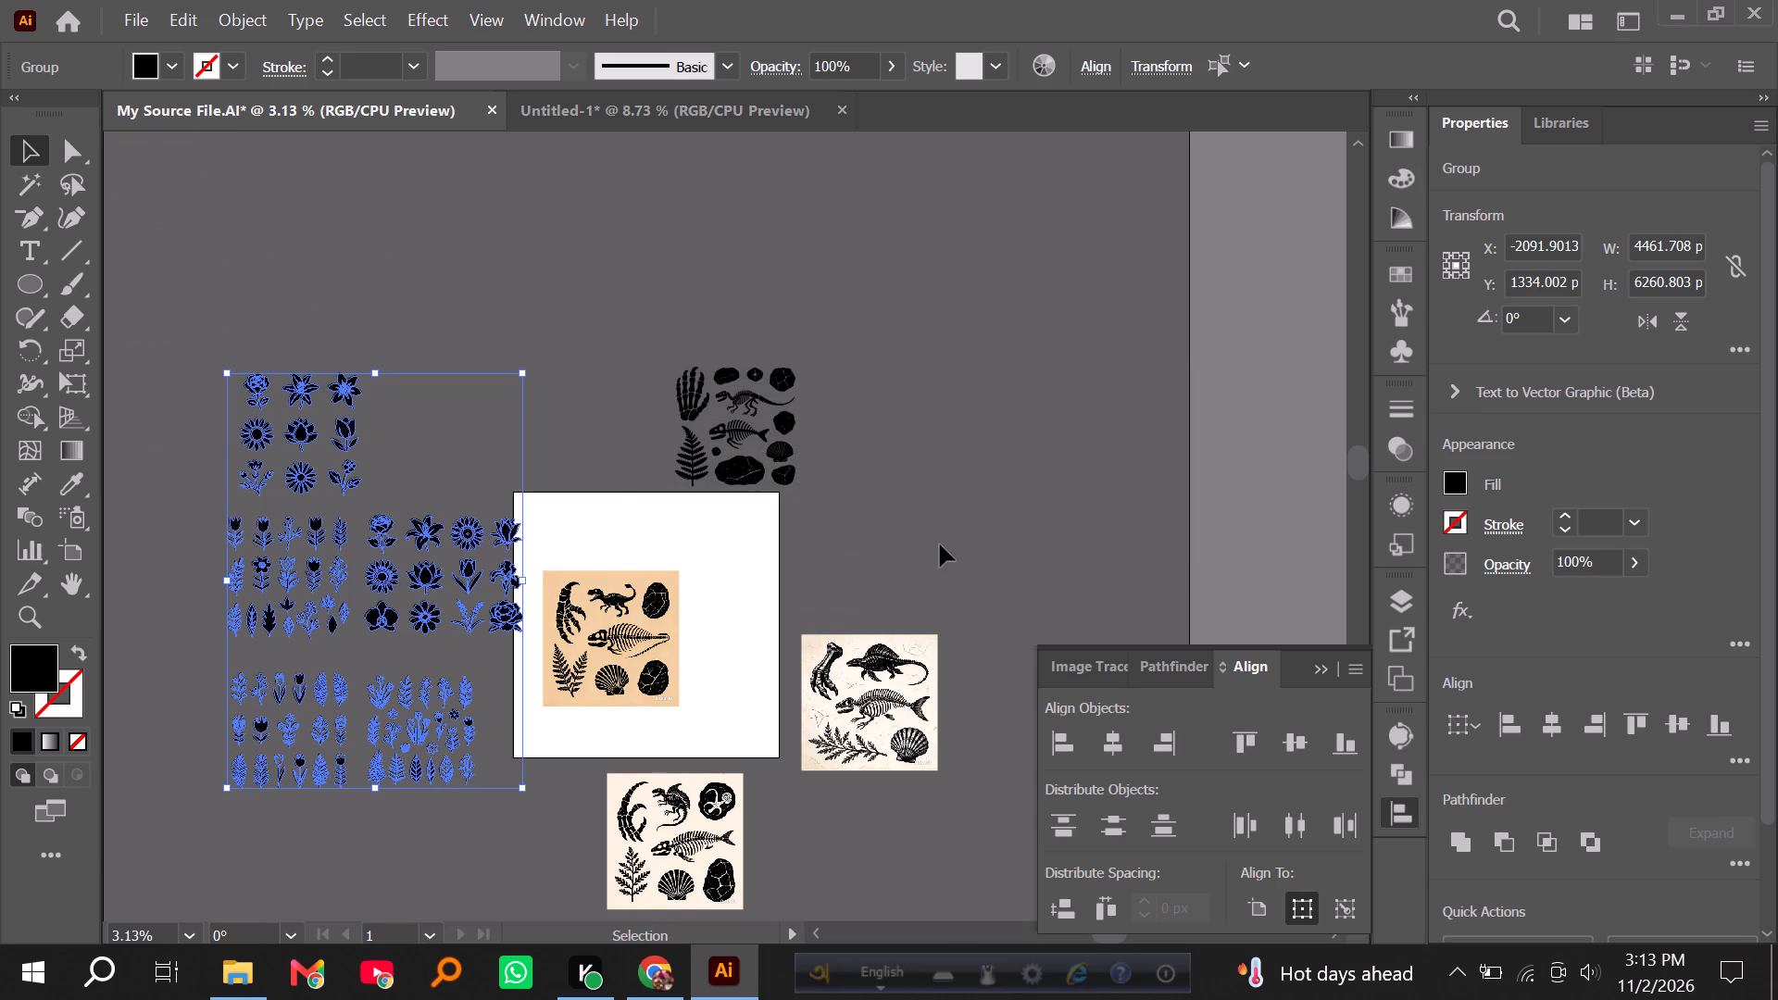
pyautogui.moveTo(429, 717); pyautogui.dragTo(320, 319)
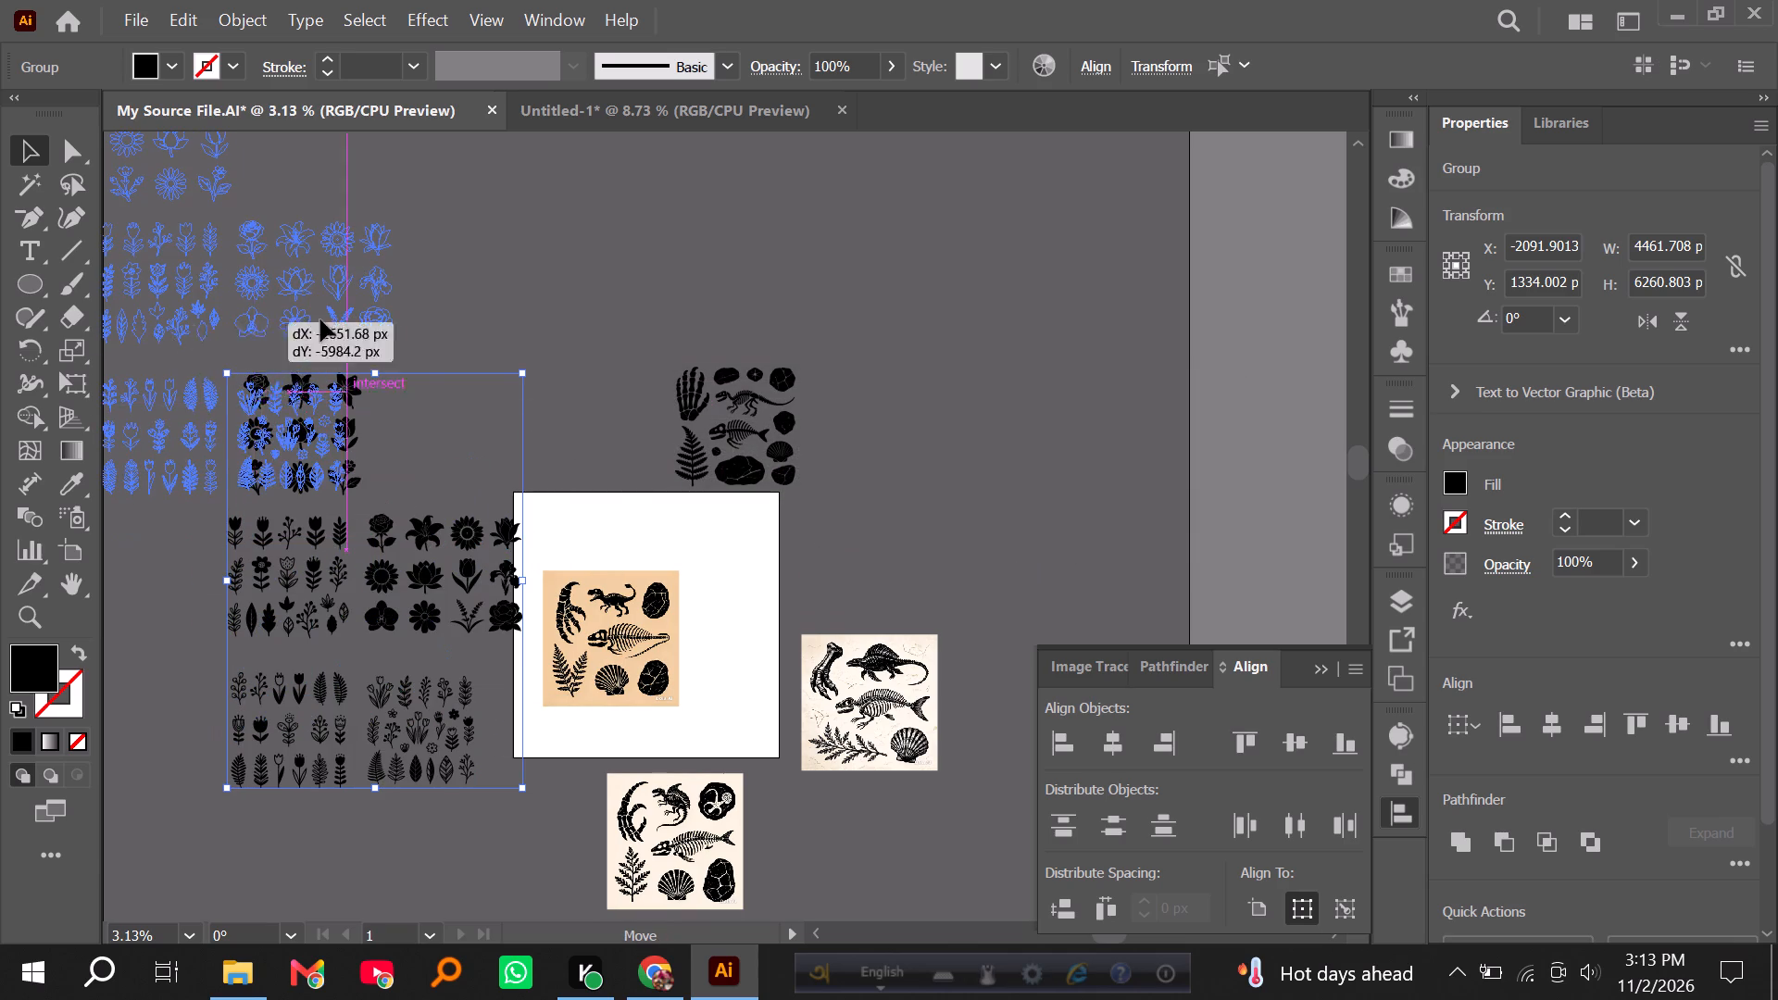
pyautogui.moveTo(320, 319); pyautogui.dragTo(339, 506)
pyautogui.click(513, 459)
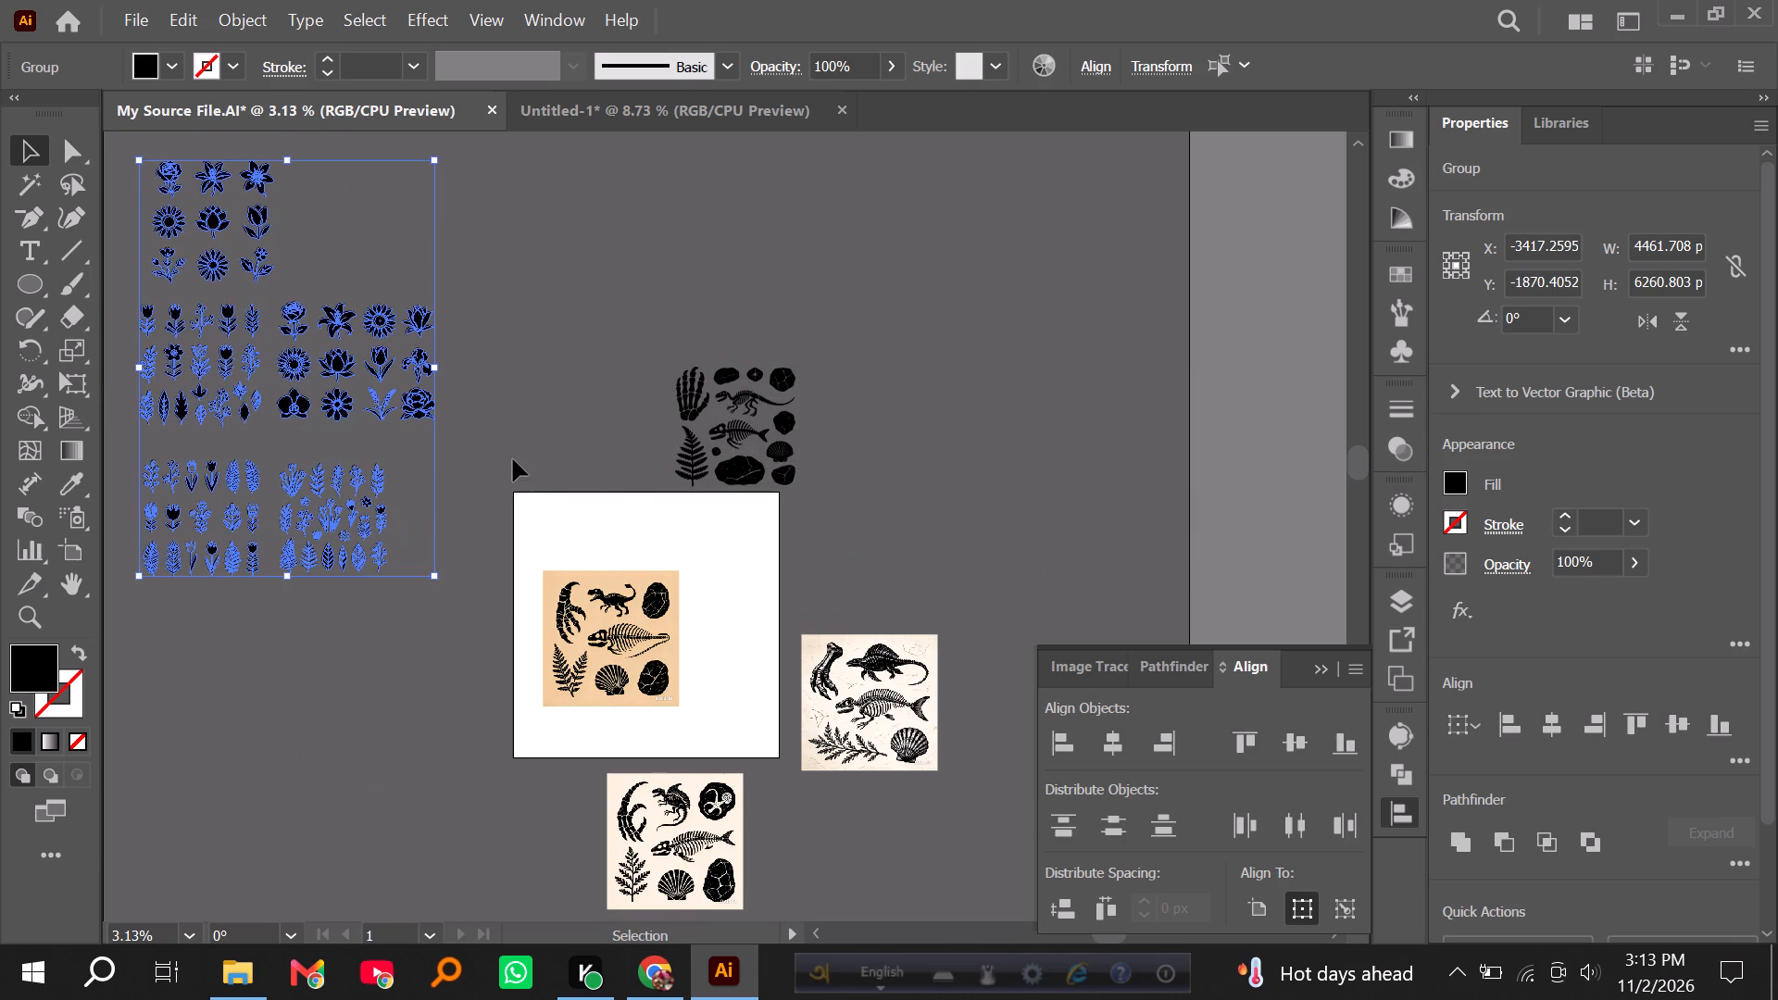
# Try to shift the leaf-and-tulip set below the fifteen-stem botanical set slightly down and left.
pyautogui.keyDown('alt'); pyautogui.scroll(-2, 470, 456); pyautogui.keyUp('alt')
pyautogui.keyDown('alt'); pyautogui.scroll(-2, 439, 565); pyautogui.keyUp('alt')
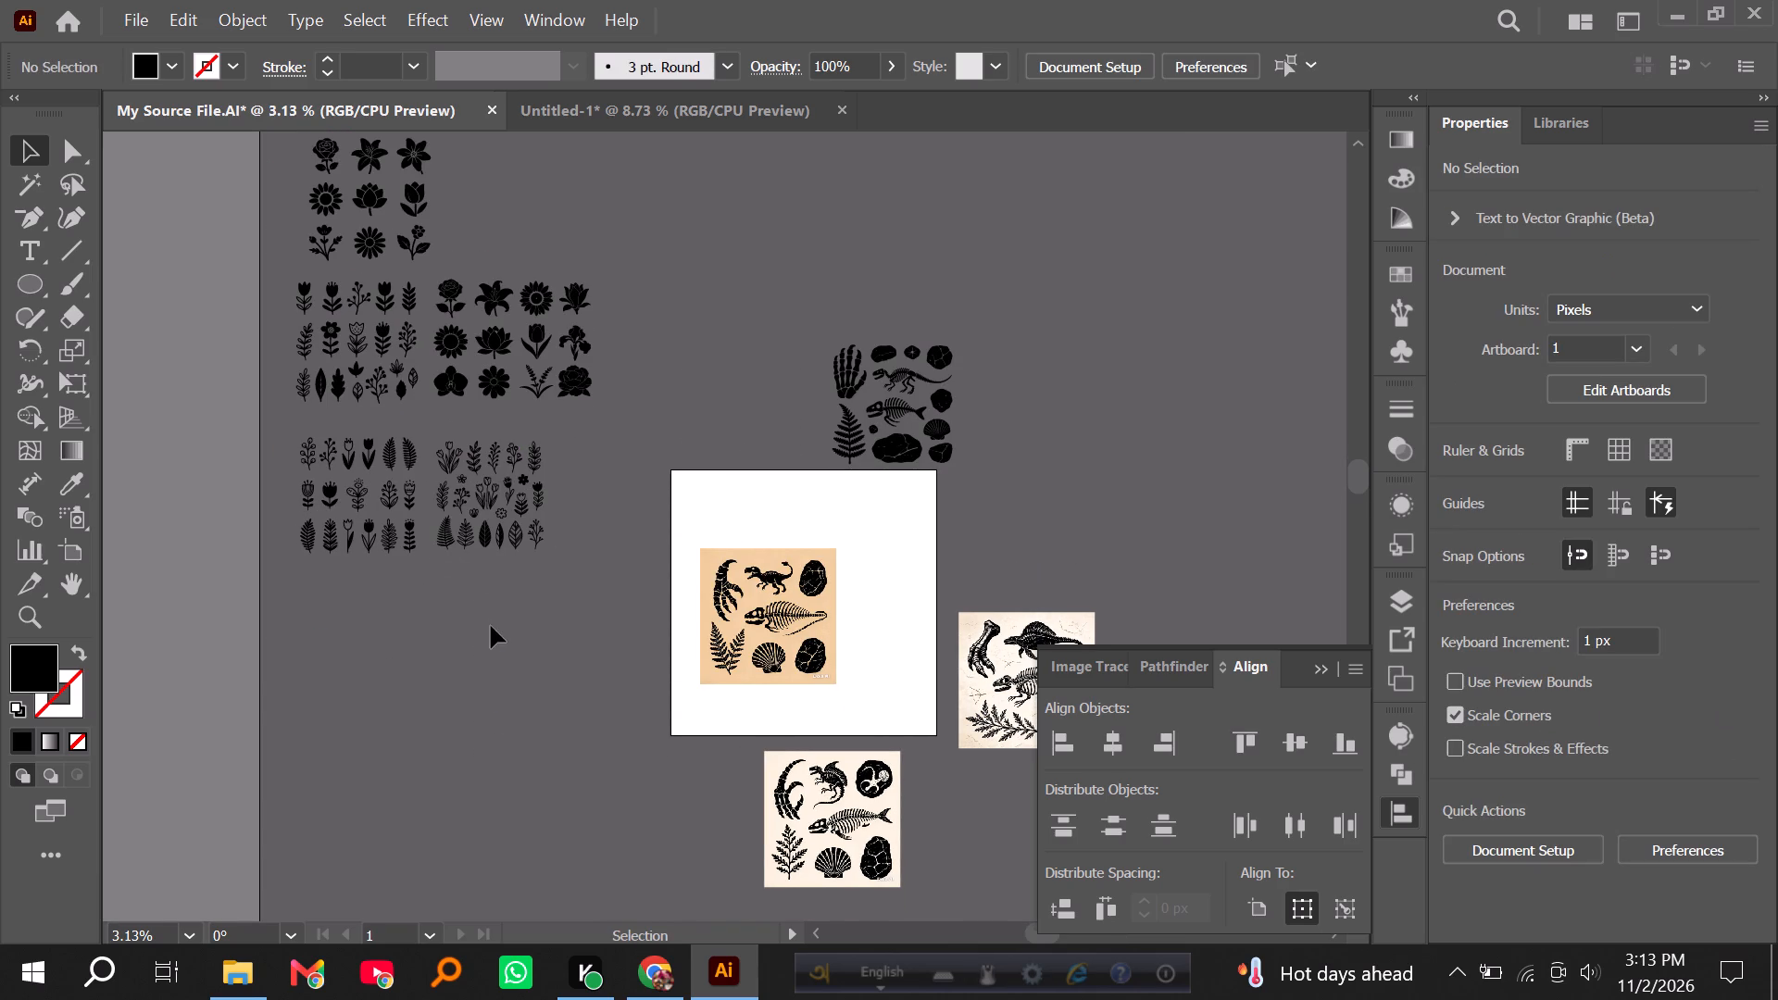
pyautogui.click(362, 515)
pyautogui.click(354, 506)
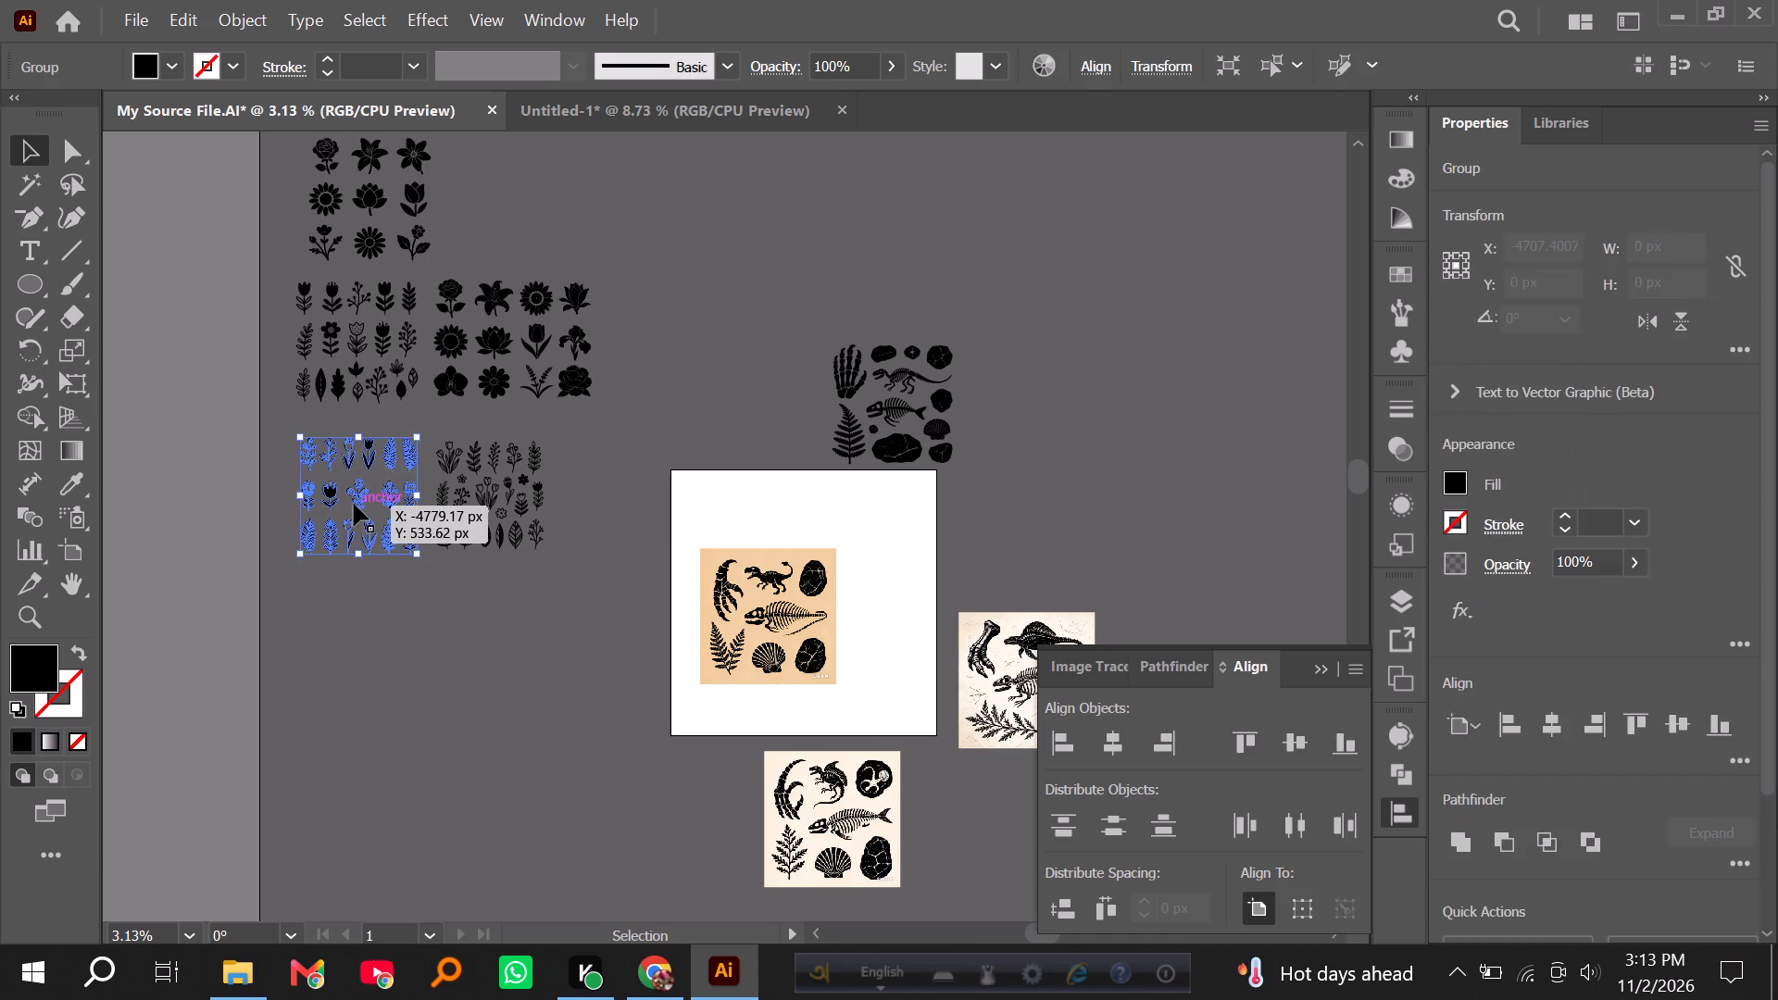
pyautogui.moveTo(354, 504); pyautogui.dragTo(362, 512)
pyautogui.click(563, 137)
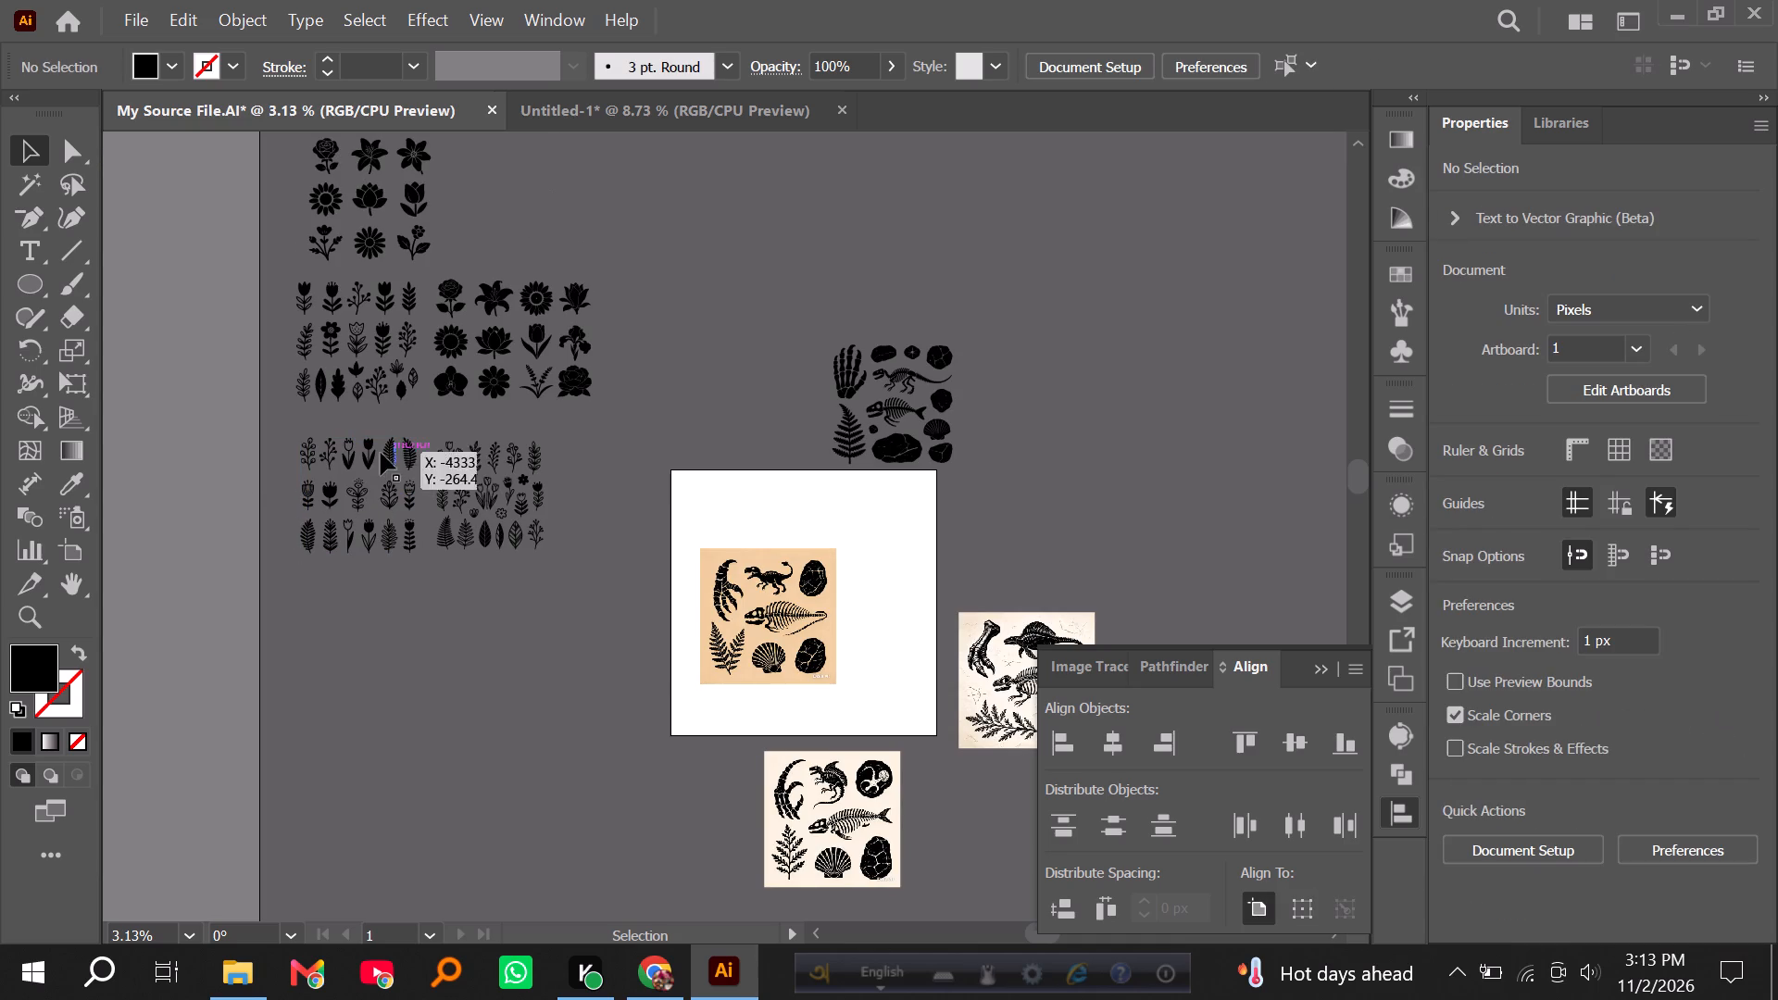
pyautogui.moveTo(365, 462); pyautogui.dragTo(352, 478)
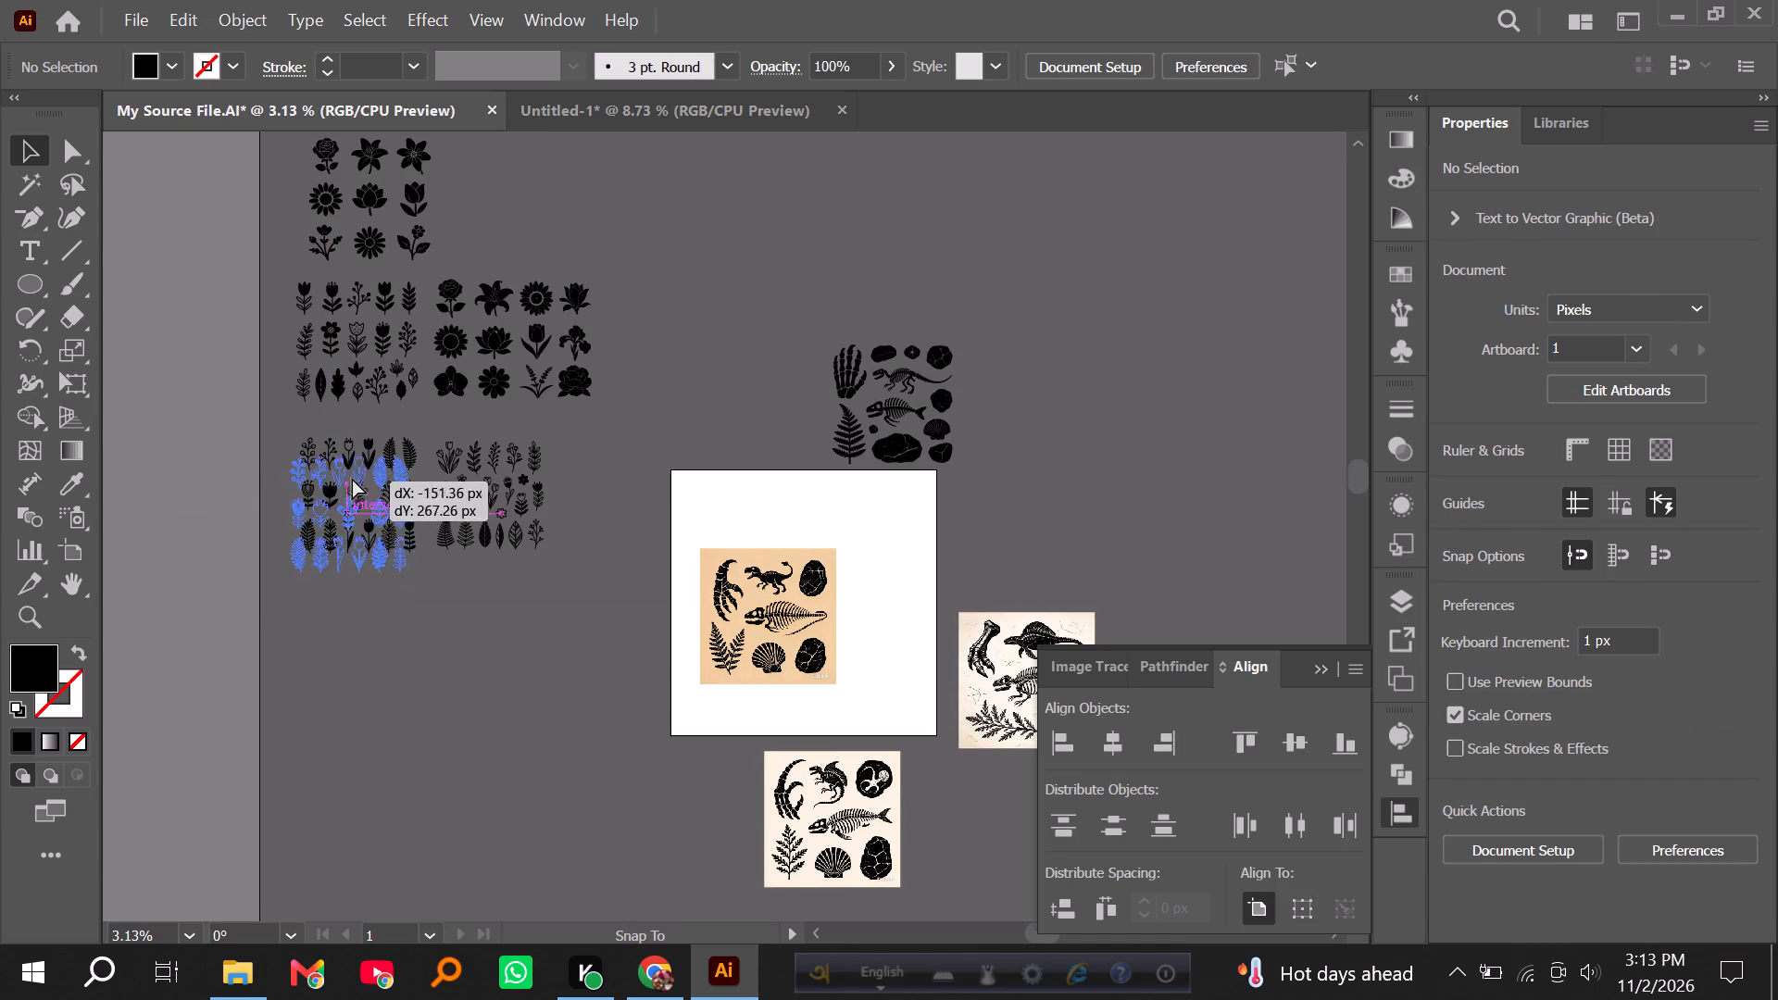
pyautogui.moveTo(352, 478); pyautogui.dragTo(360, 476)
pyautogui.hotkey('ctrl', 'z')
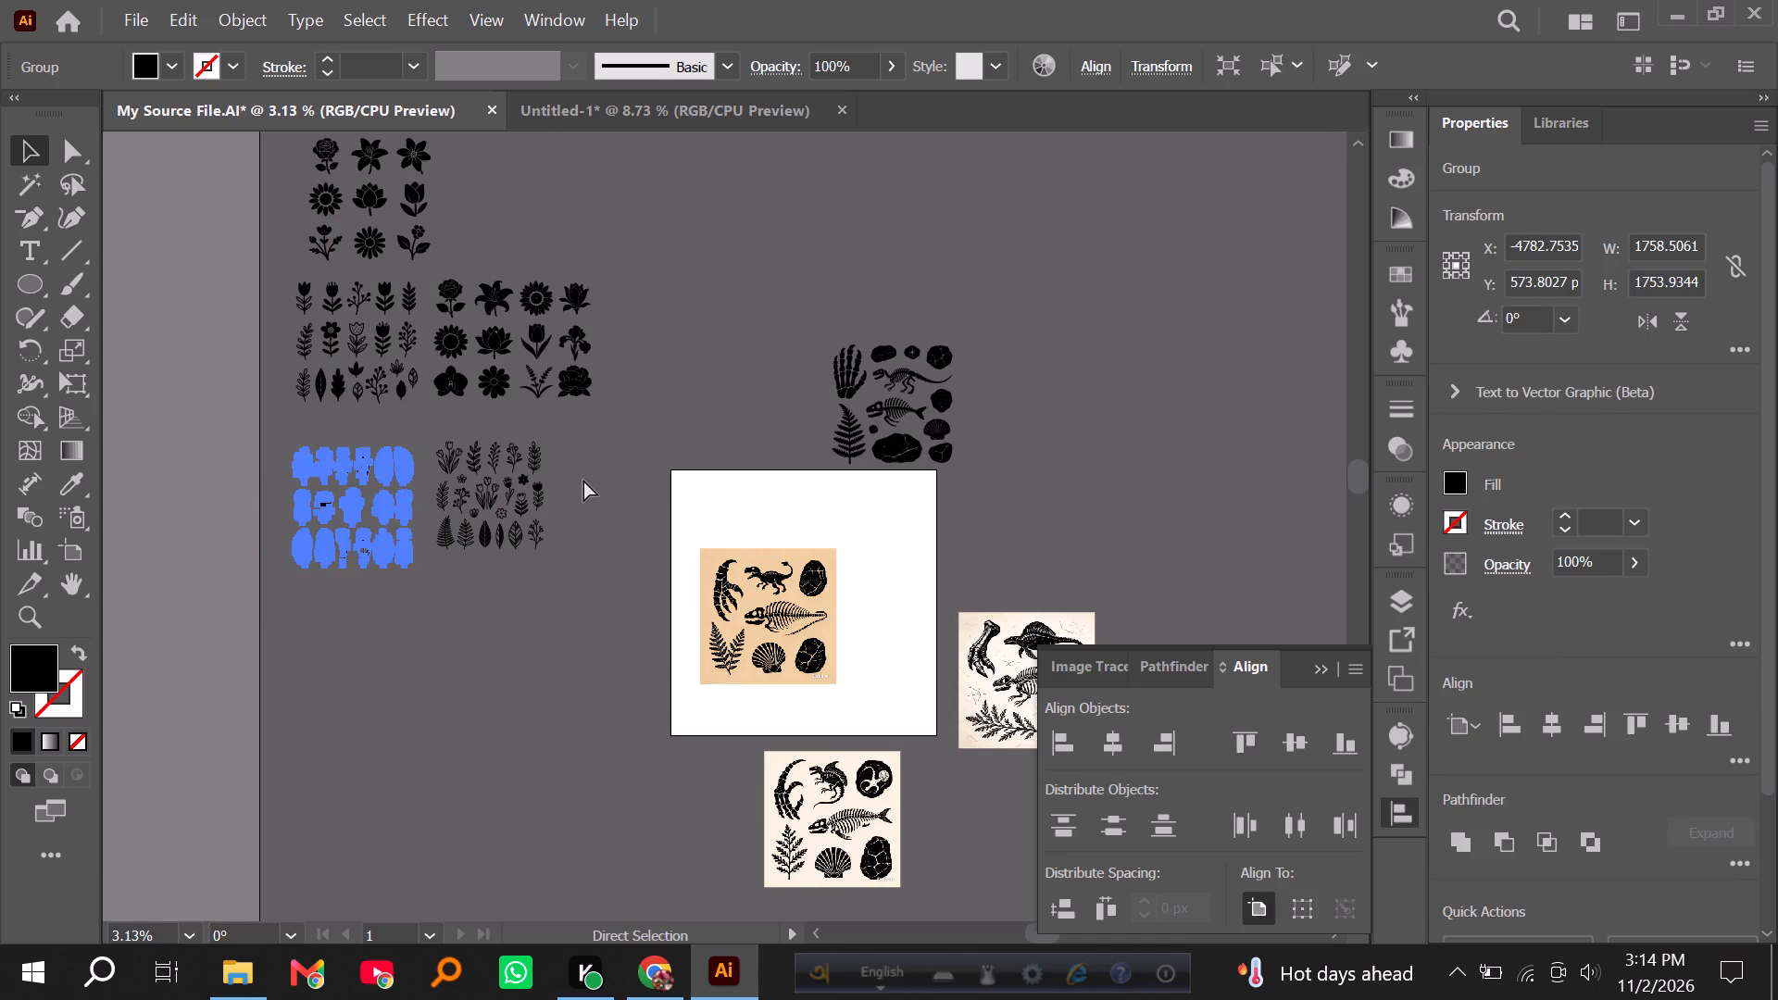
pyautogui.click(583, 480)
# Move the grouped black fossil silhouettes down over the artboard's upper right corner and nudge the tan fossil image slightly up and left.
pyautogui.keyDown('alt'); pyautogui.scroll(-1, 459, 546); pyautogui.keyUp('alt')
pyautogui.keyDown('alt'); pyautogui.scroll(2, 671, 659); pyautogui.keyUp('alt')
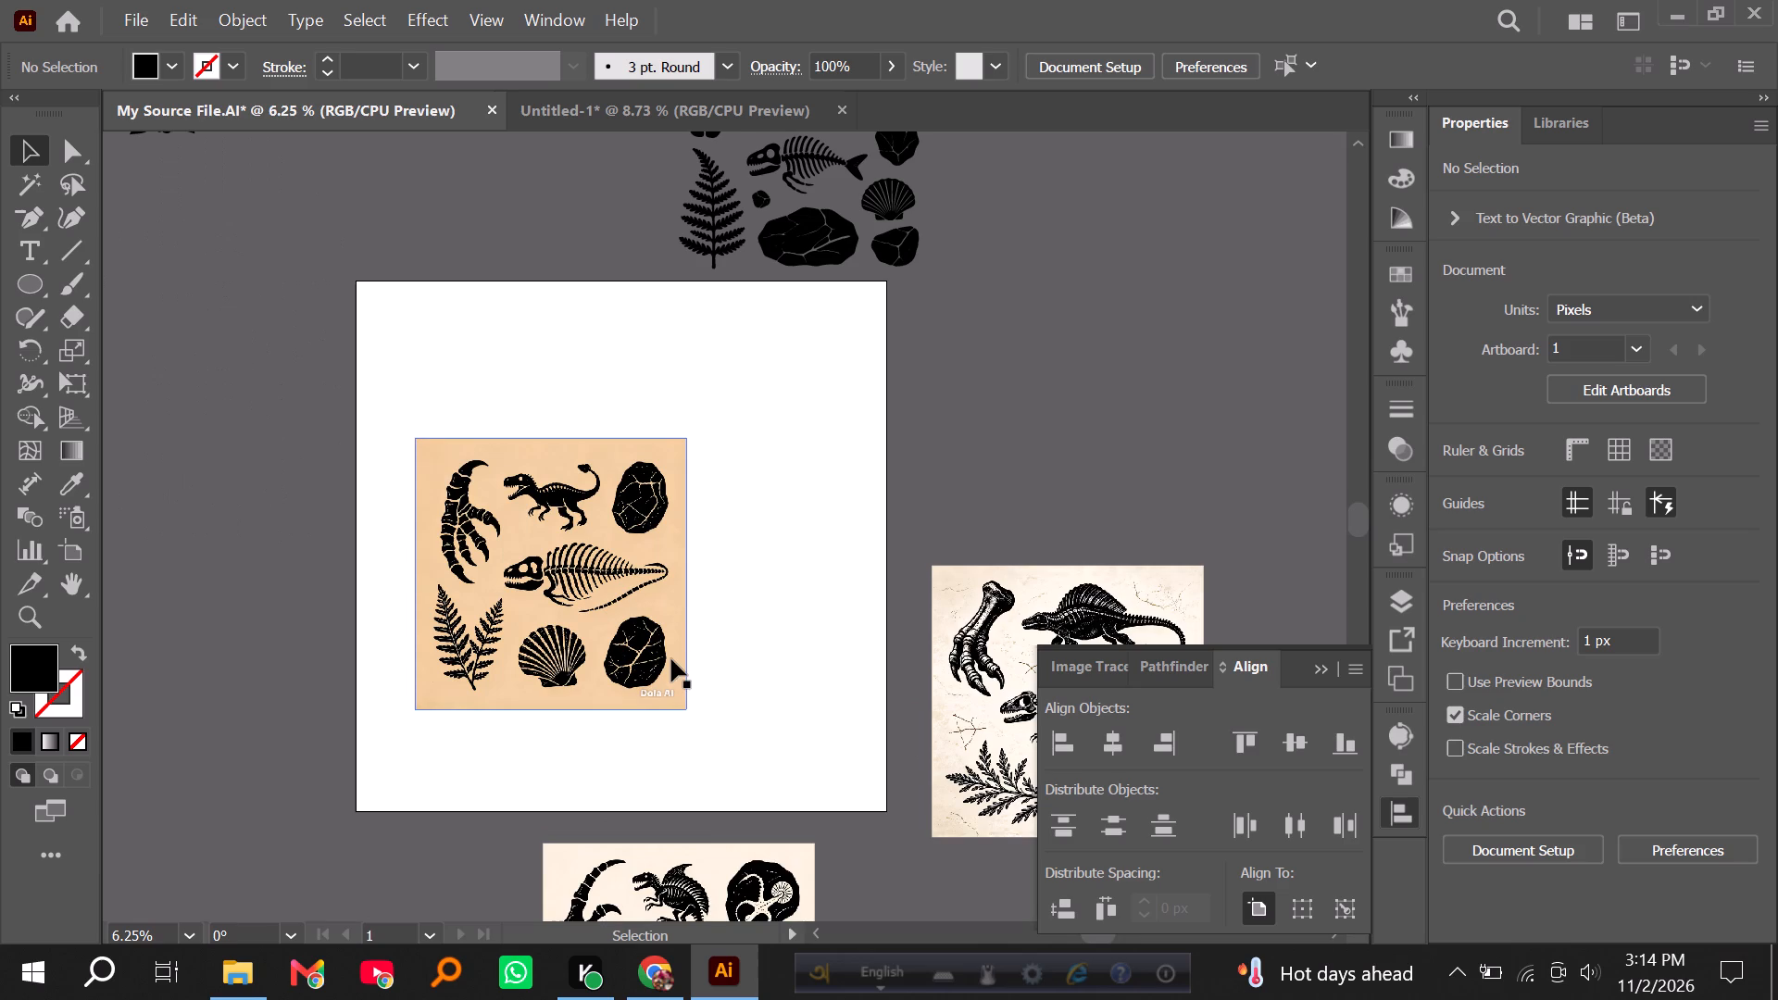
pyautogui.scroll(3, 695, 601)
pyautogui.moveTo(805, 294); pyautogui.dragTo(826, 512)
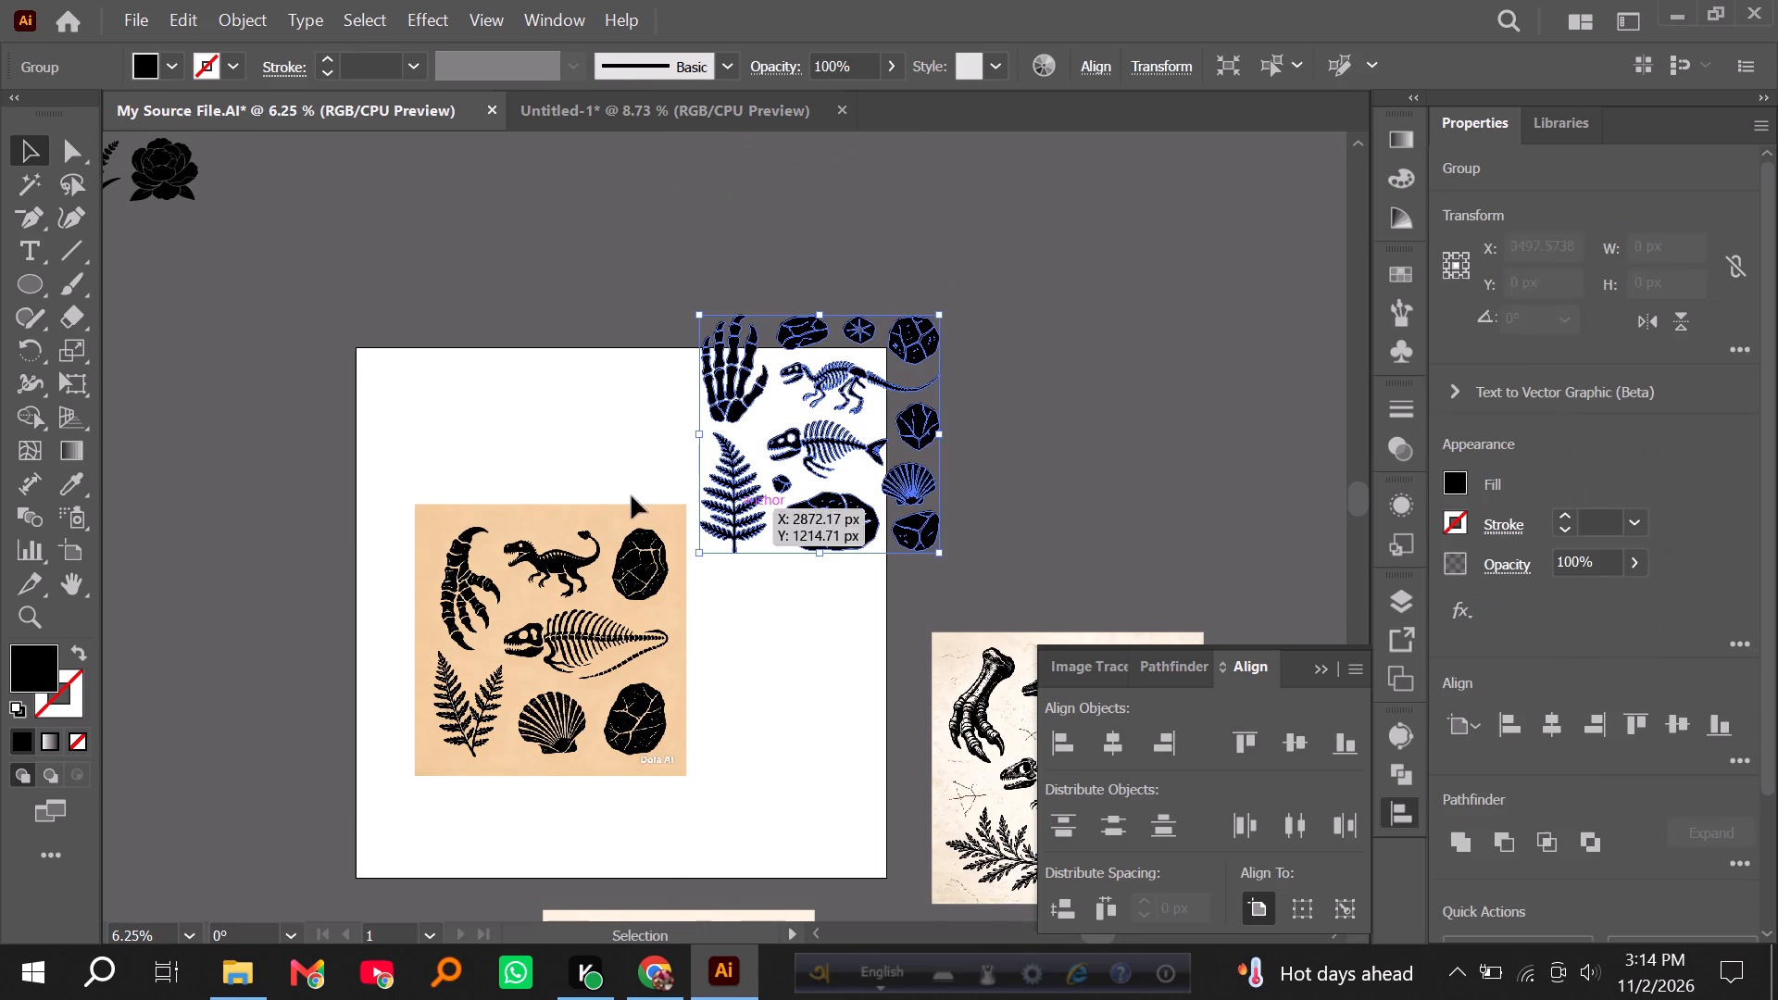
pyautogui.click(575, 407)
pyautogui.moveTo(603, 603); pyautogui.dragTo(590, 561)
pyautogui.moveTo(832, 525); pyautogui.dragTo(895, 456)
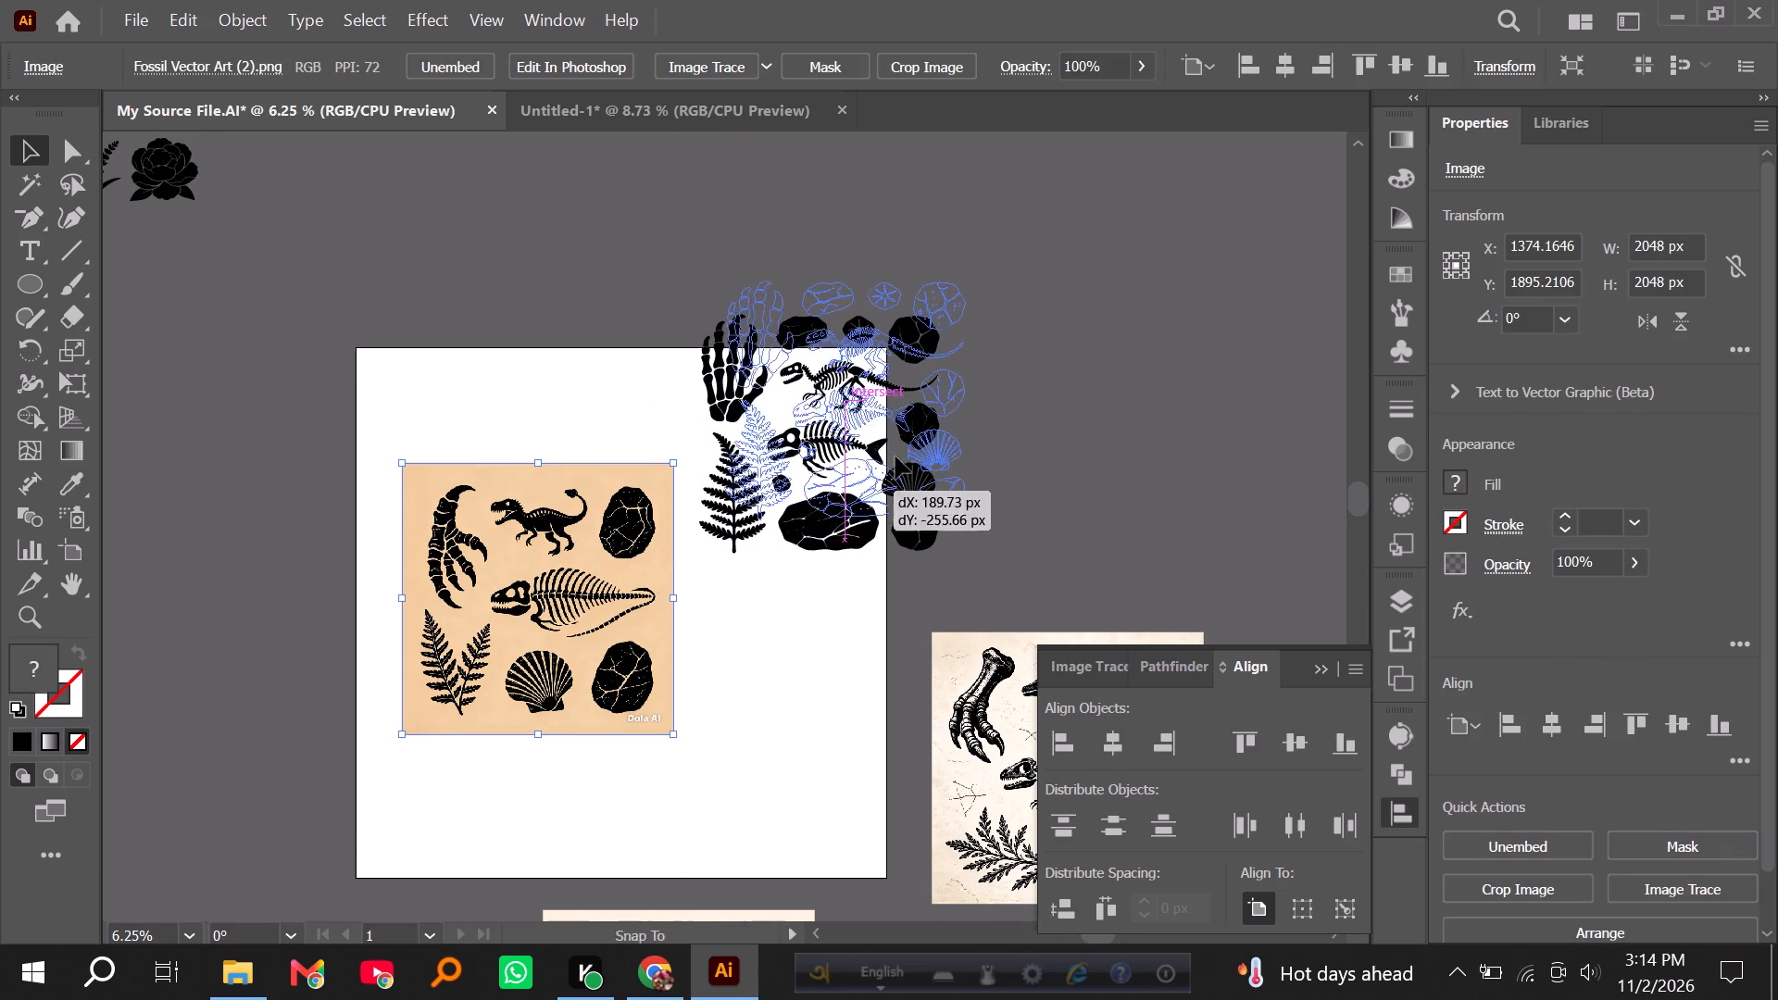
pyautogui.moveTo(895, 456); pyautogui.dragTo(899, 450)
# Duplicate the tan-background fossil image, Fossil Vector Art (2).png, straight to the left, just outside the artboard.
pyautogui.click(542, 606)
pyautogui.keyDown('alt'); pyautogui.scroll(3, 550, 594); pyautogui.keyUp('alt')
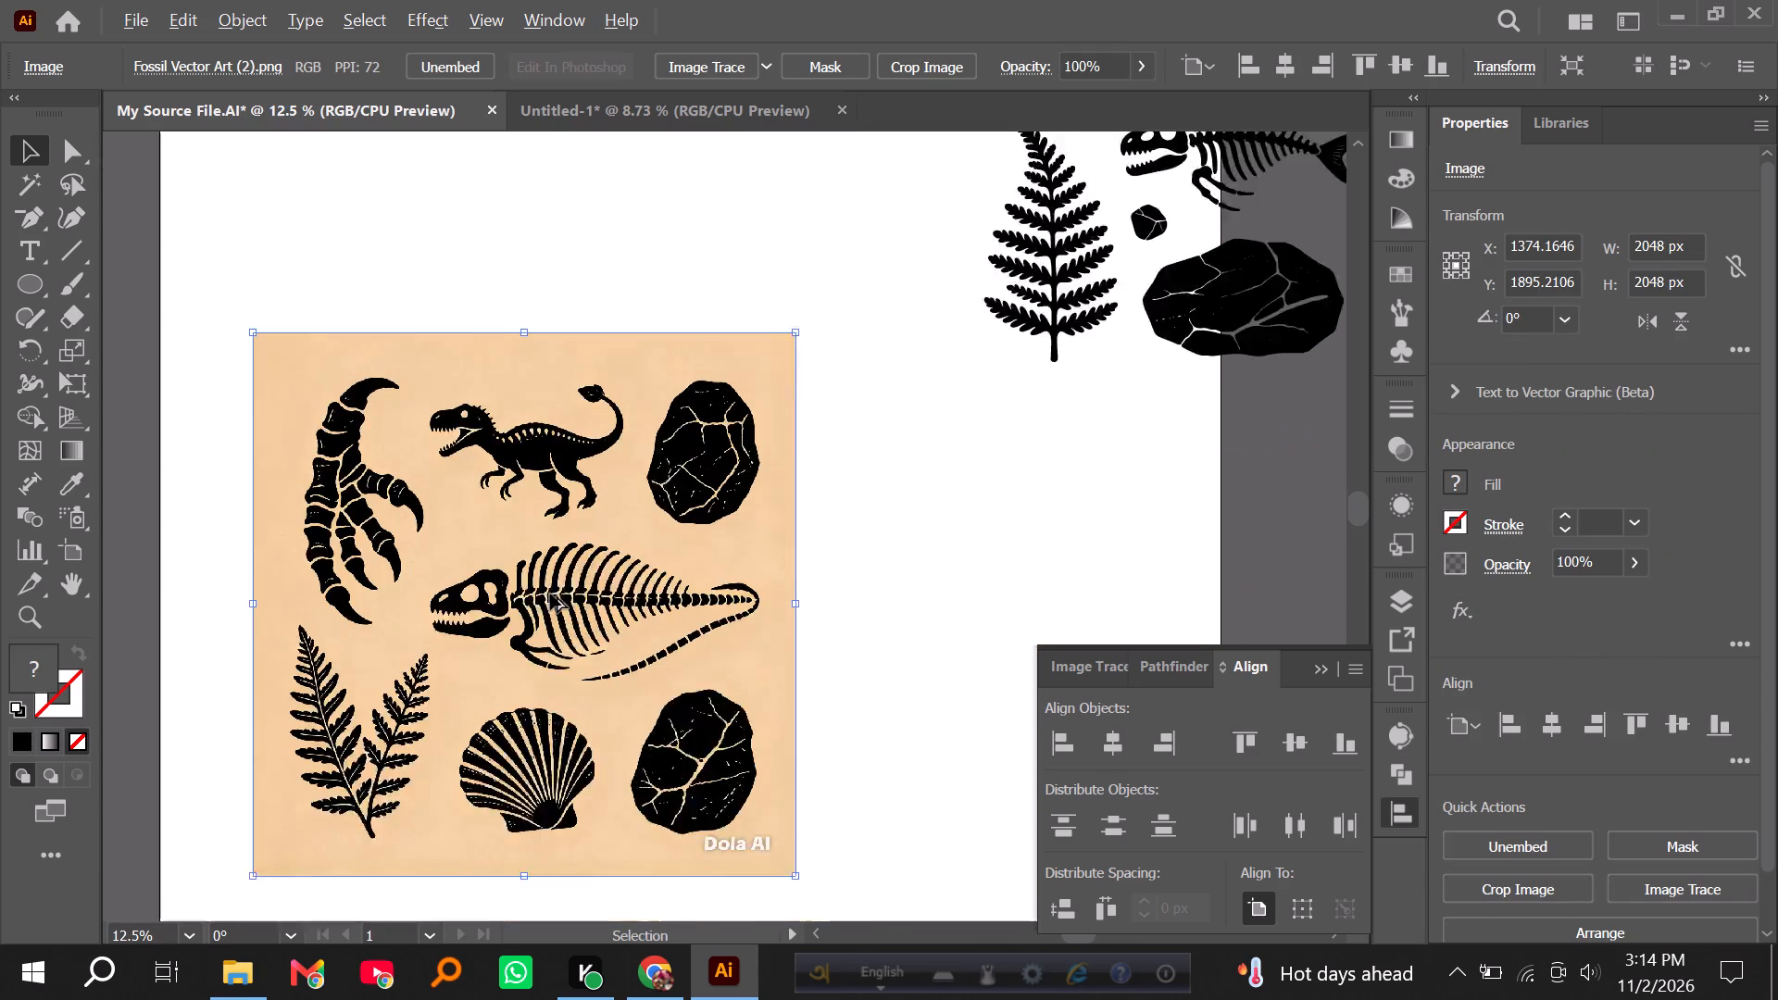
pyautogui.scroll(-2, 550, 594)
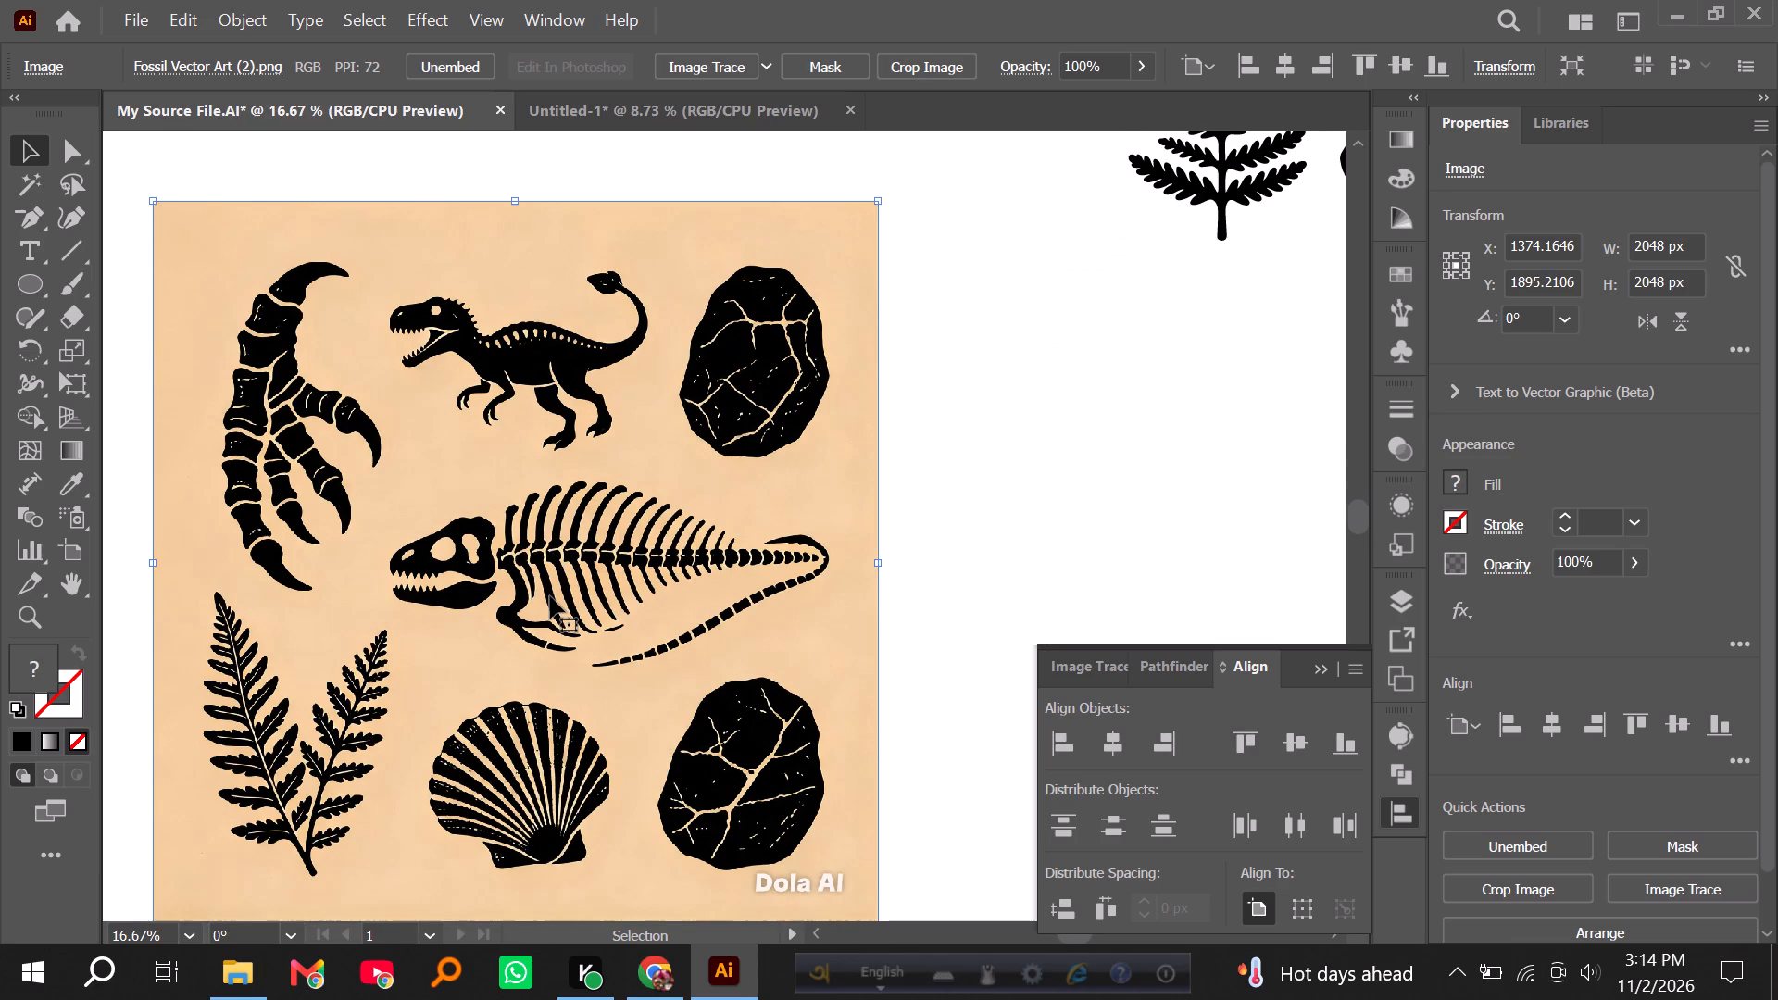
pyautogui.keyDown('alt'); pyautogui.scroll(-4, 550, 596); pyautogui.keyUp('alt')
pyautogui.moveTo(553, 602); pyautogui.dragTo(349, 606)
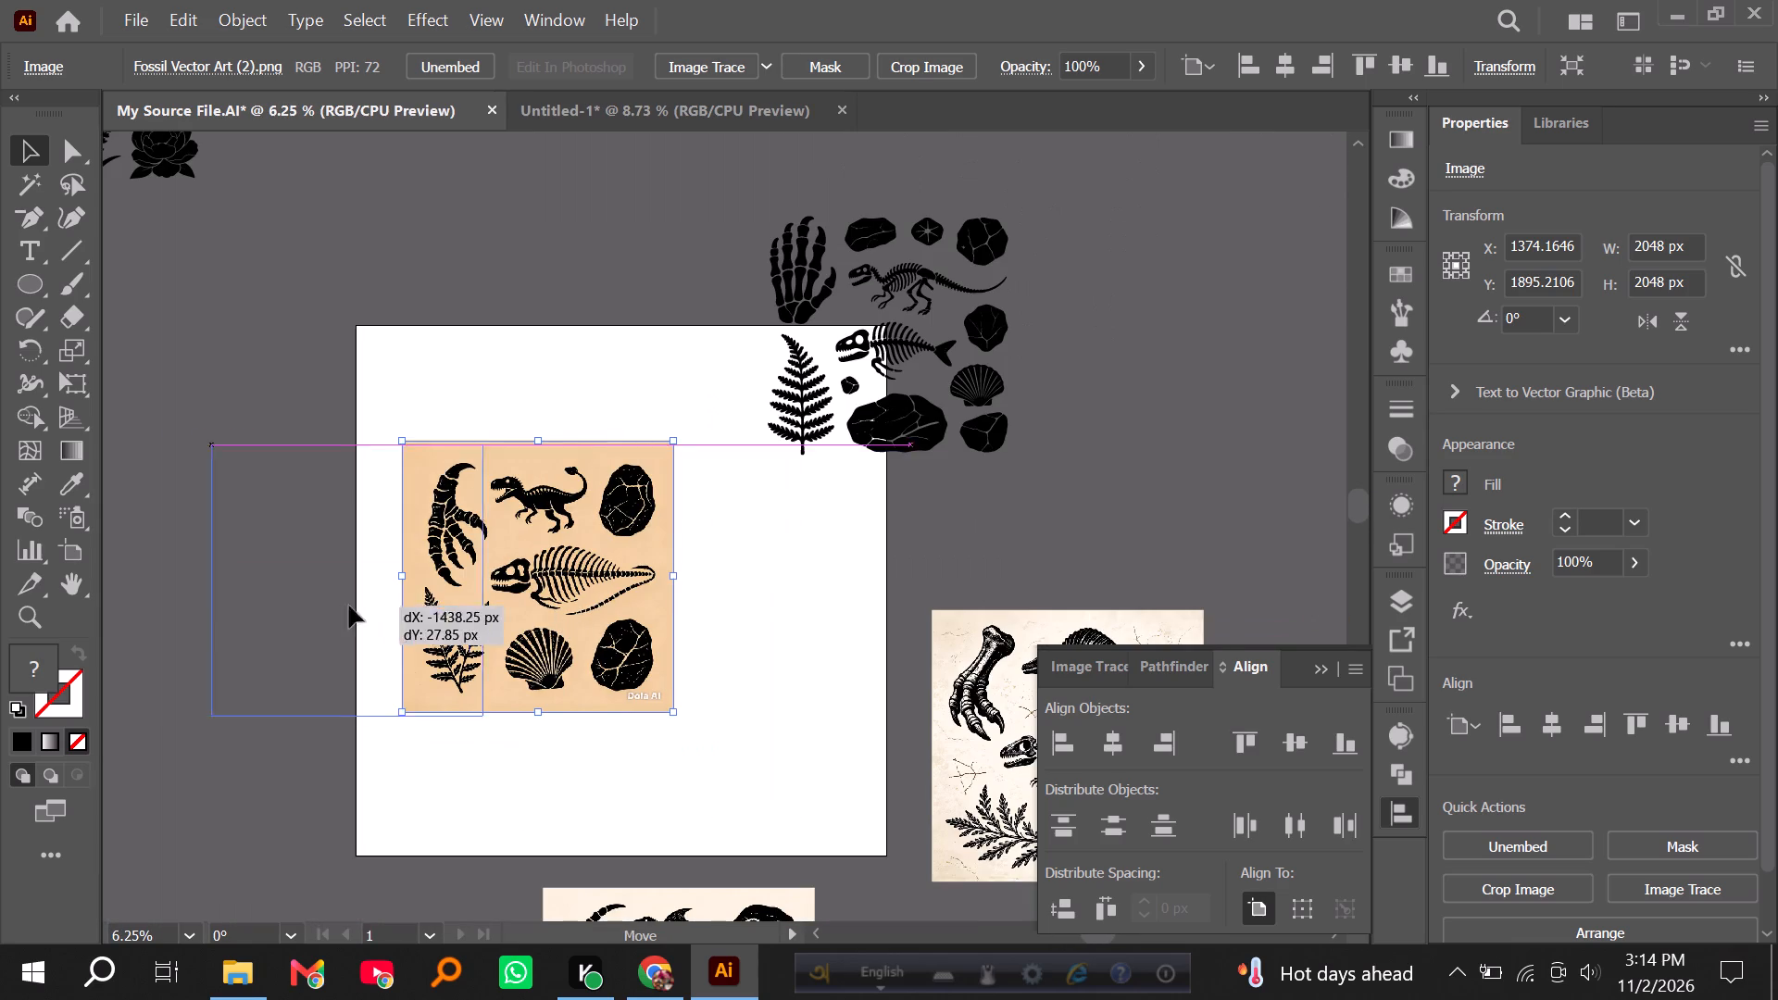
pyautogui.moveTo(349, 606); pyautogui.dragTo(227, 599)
# Trace the tan fossil image on the artboard with the Sketched Art preset and expand the tracing.
pyautogui.keyDown('alt'); pyautogui.scroll(2, 465, 593); pyautogui.keyUp('alt')
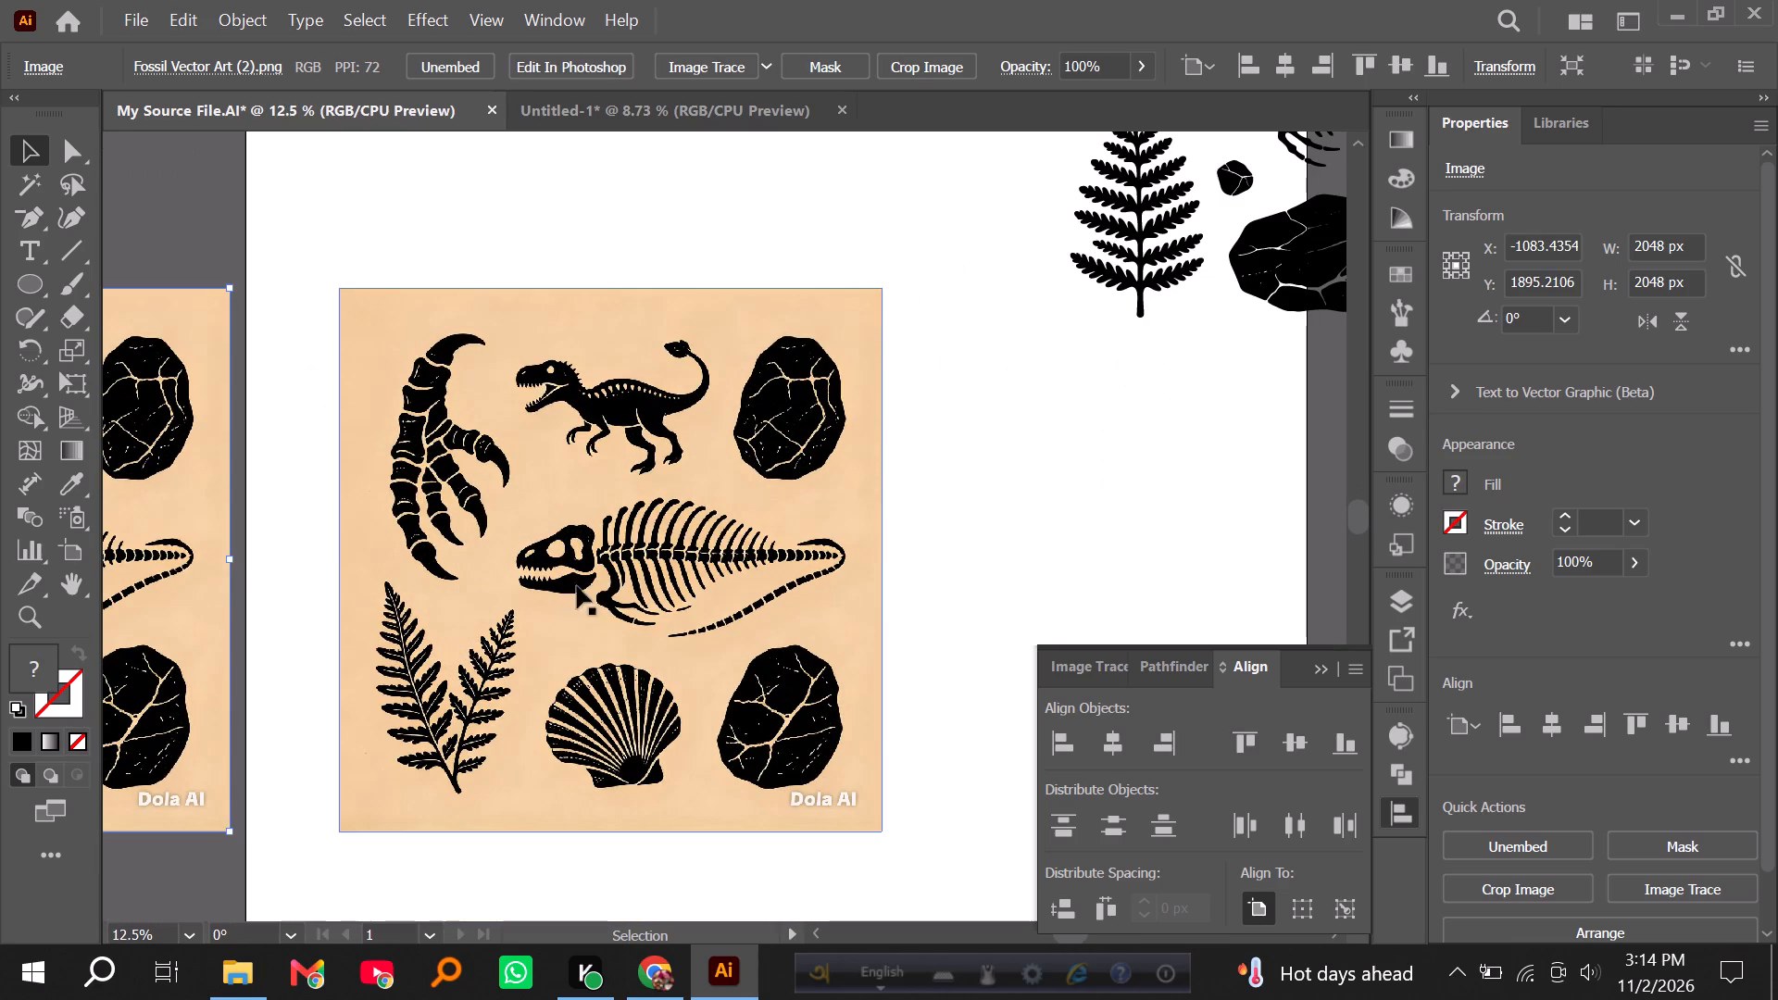
pyautogui.click(592, 584)
pyautogui.click(765, 71)
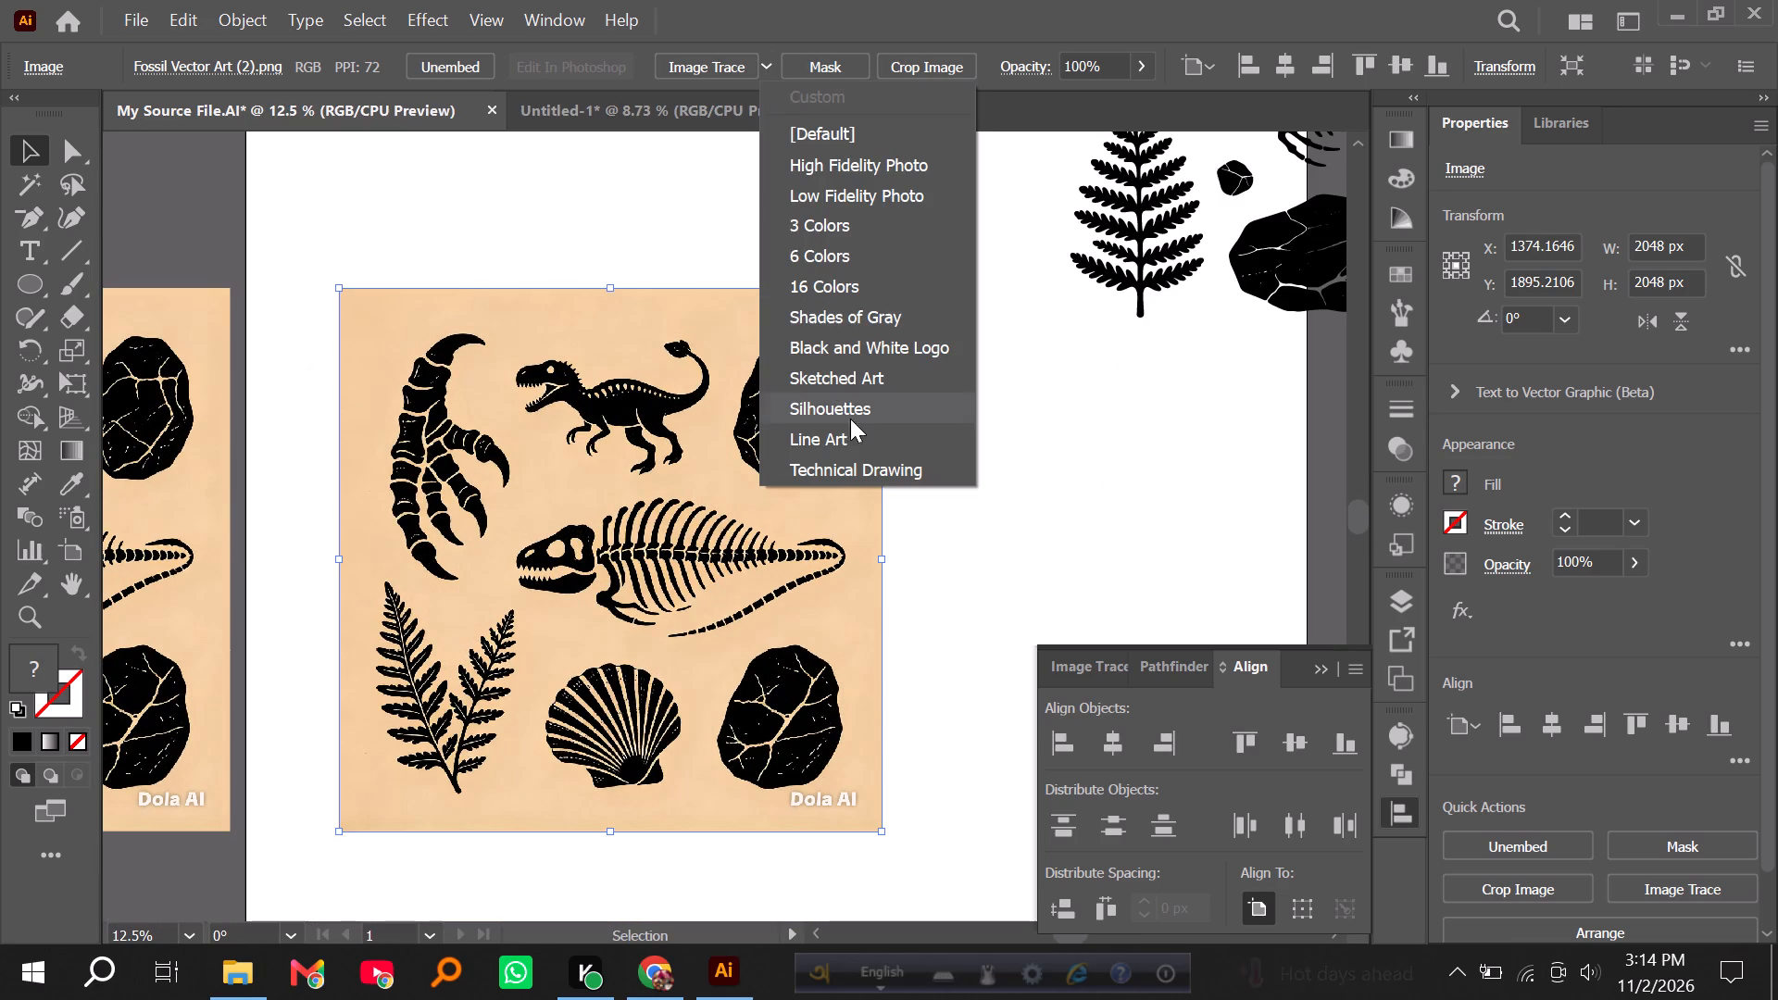
pyautogui.click(837, 373)
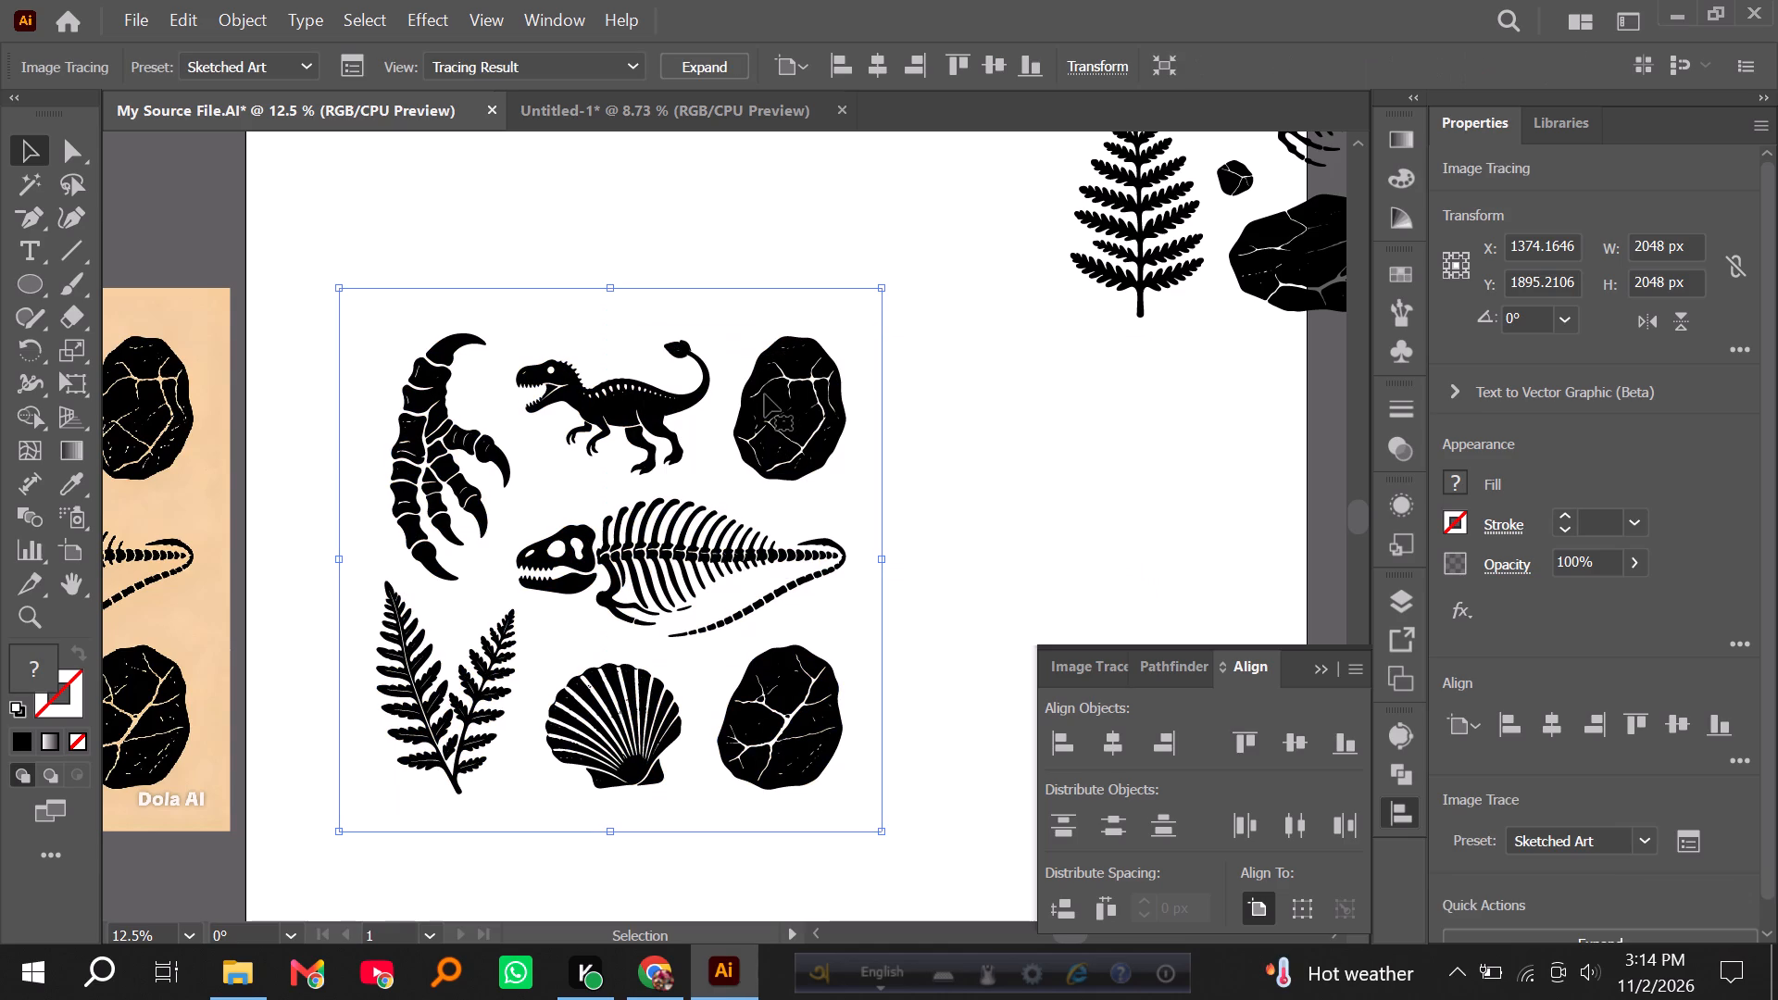
pyautogui.click(704, 70)
# Ungroup the expanded fossil tracing on the artboard into separate shapes.
pyautogui.rightClick(582, 546)
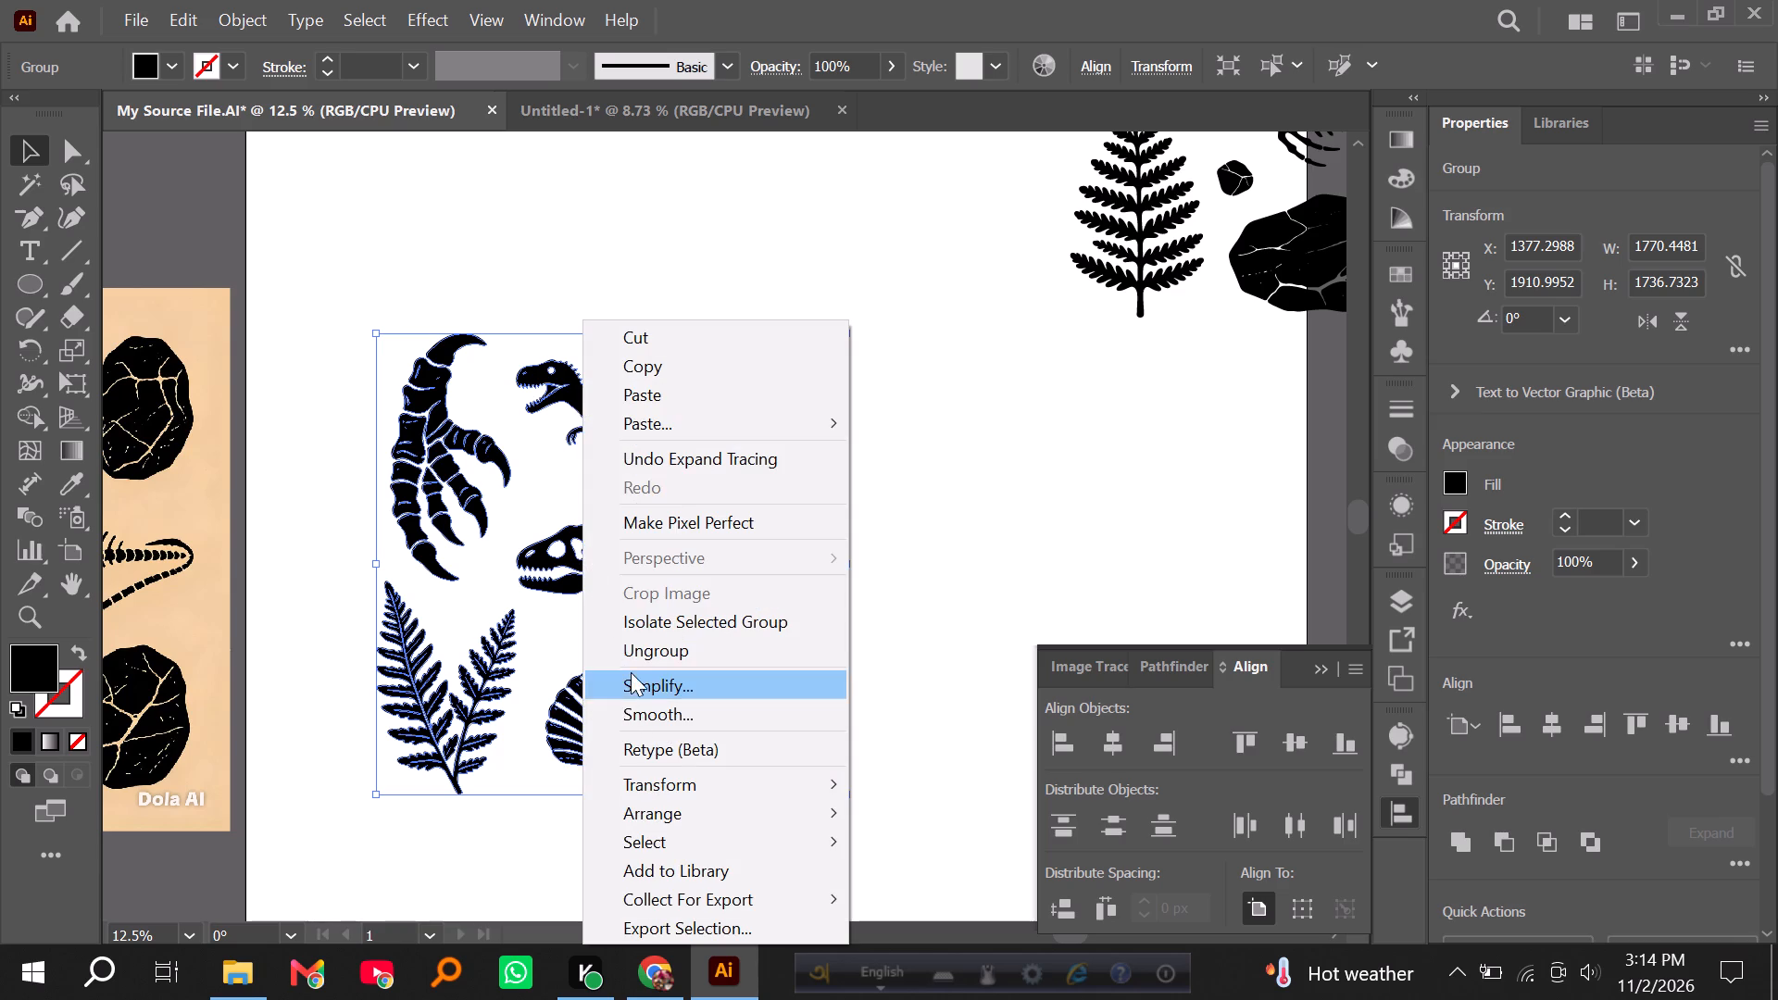
pyautogui.click(635, 654)
pyautogui.click(580, 640)
# Delete the whole scallop shell silhouette between the fern and the lower cracked rock.
pyautogui.keyDown('alt'); pyautogui.scroll(4, 610, 723); pyautogui.keyUp('alt')
pyautogui.scroll(-6, 622, 774)
pyautogui.keyDown('alt'); pyautogui.scroll(-2, 588, 681); pyautogui.keyUp('alt')
pyautogui.moveTo(404, 413); pyautogui.dragTo(690, 769)
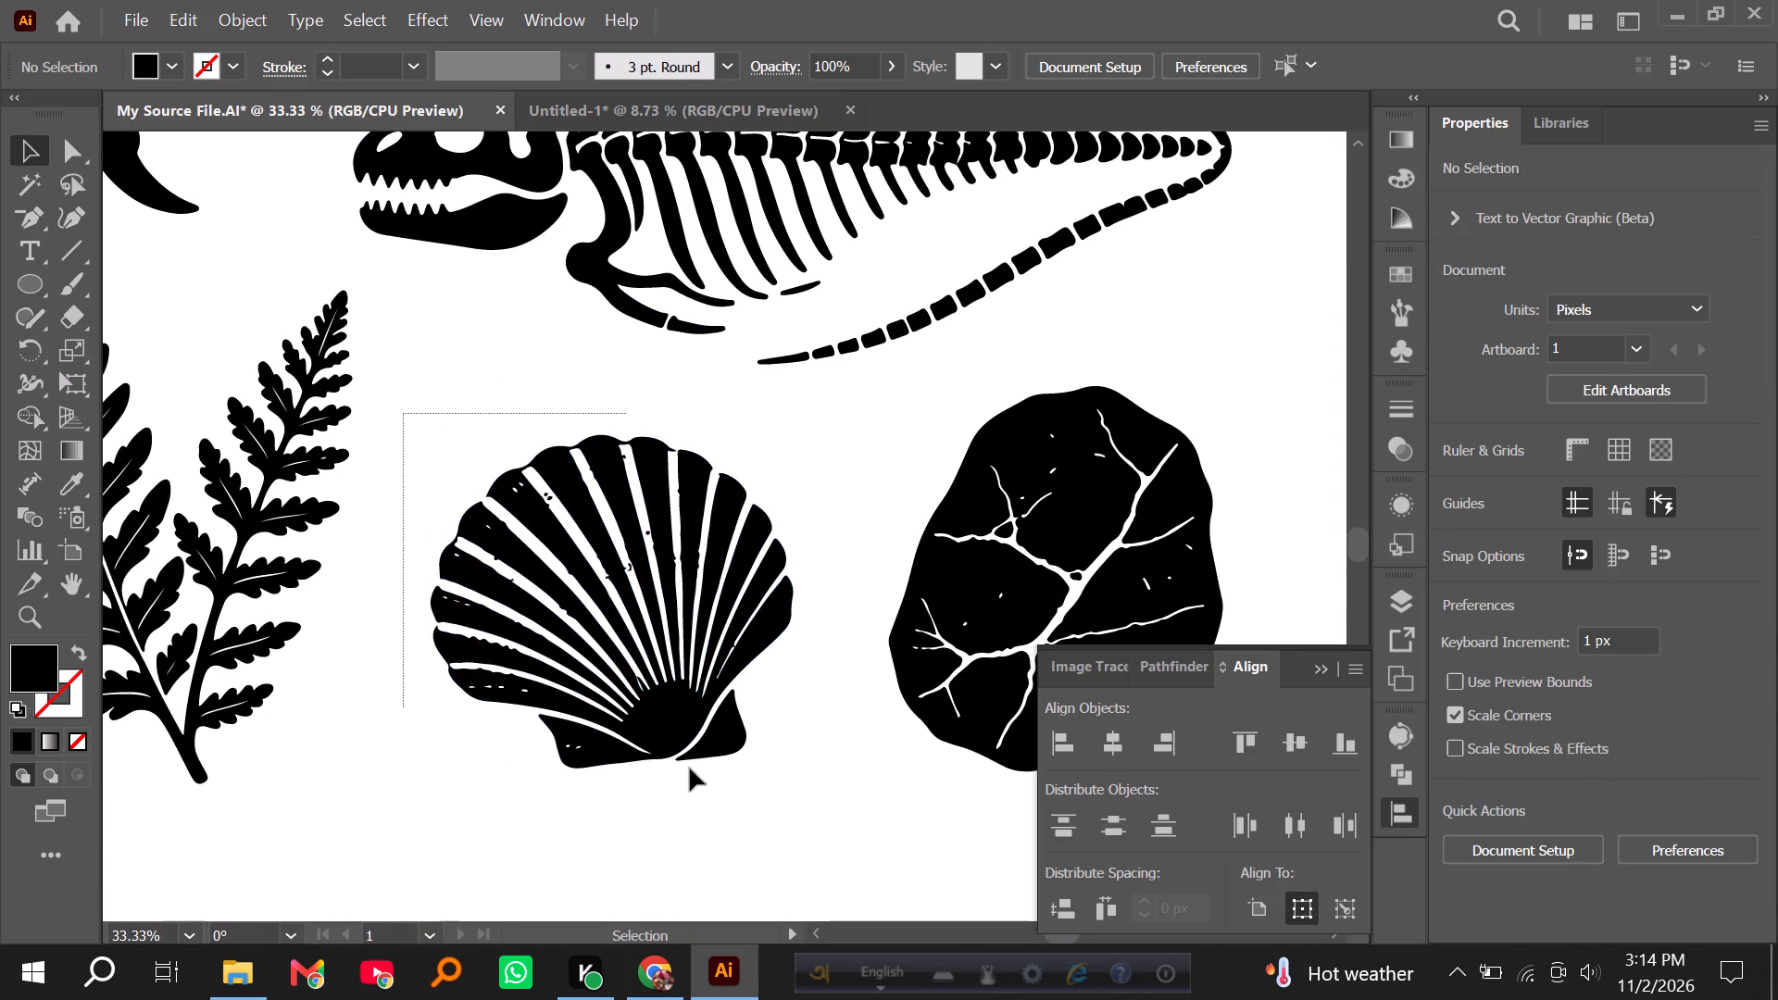
pyautogui.moveTo(690, 769); pyautogui.dragTo(802, 840)
pyautogui.press('Delete')
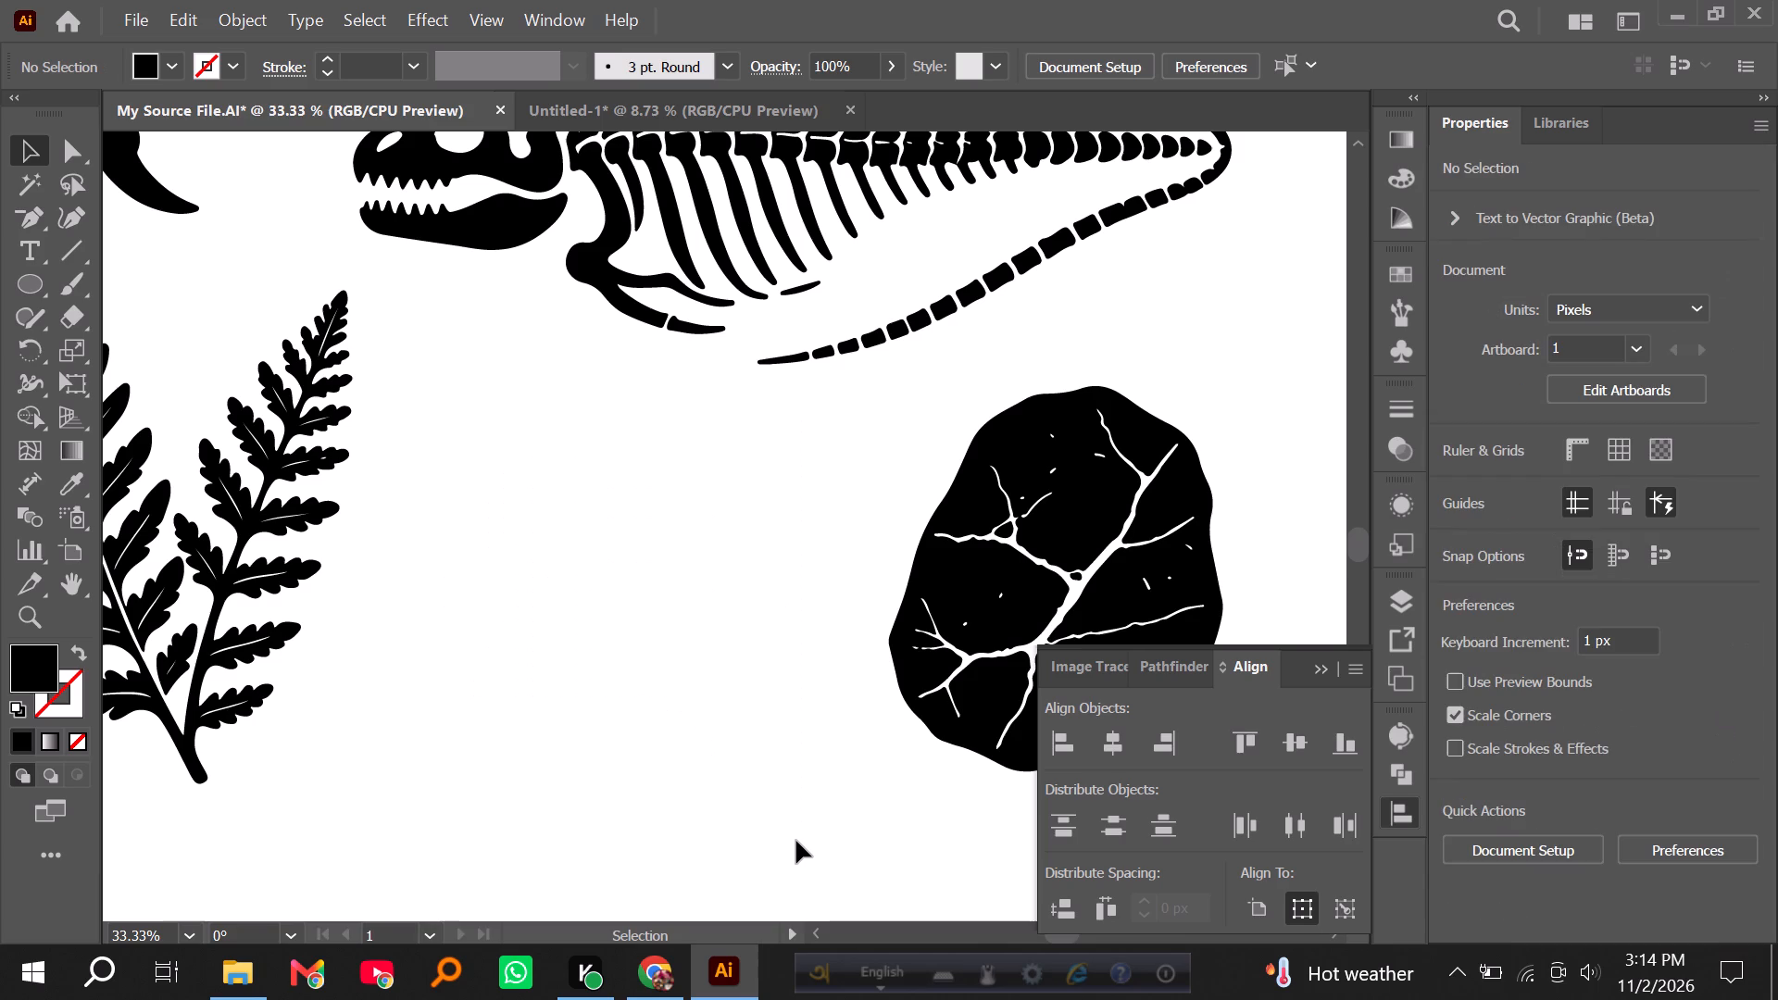
# Delete the small loose bone sliver beneath the rib cage of the long-tailed skeleton.
pyautogui.scroll(8, 729, 737)
pyautogui.click(801, 472)
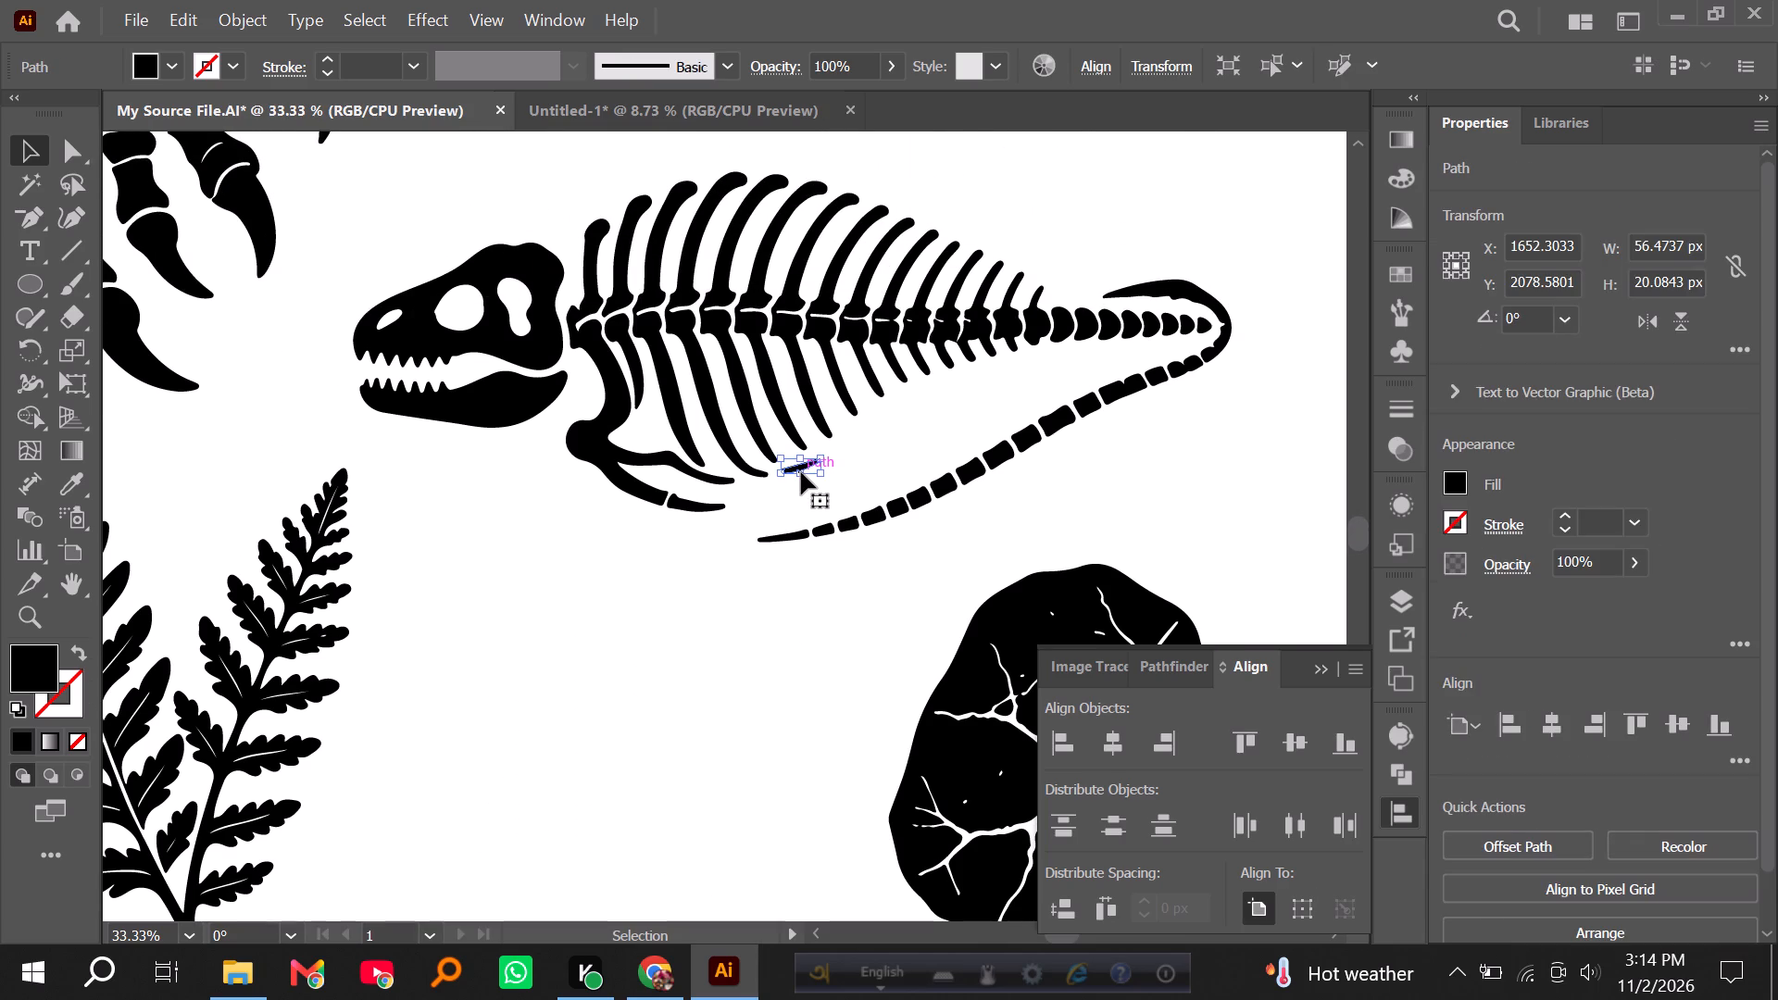
pyautogui.press('Delete')
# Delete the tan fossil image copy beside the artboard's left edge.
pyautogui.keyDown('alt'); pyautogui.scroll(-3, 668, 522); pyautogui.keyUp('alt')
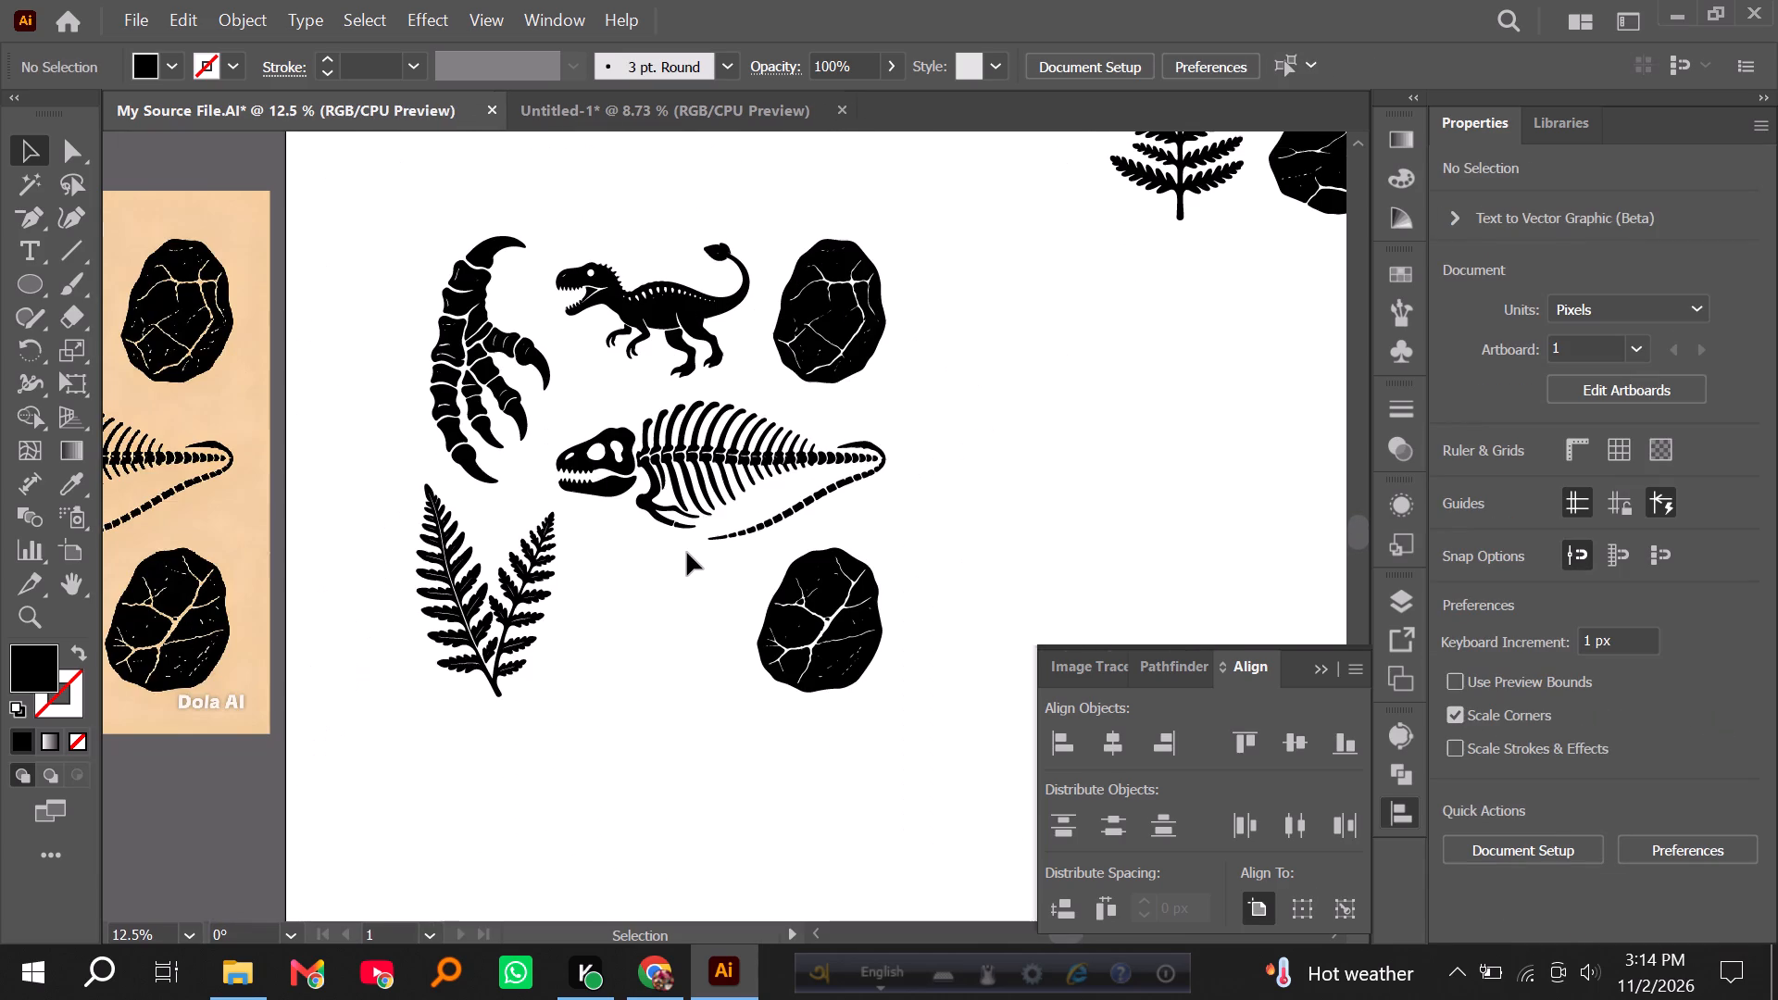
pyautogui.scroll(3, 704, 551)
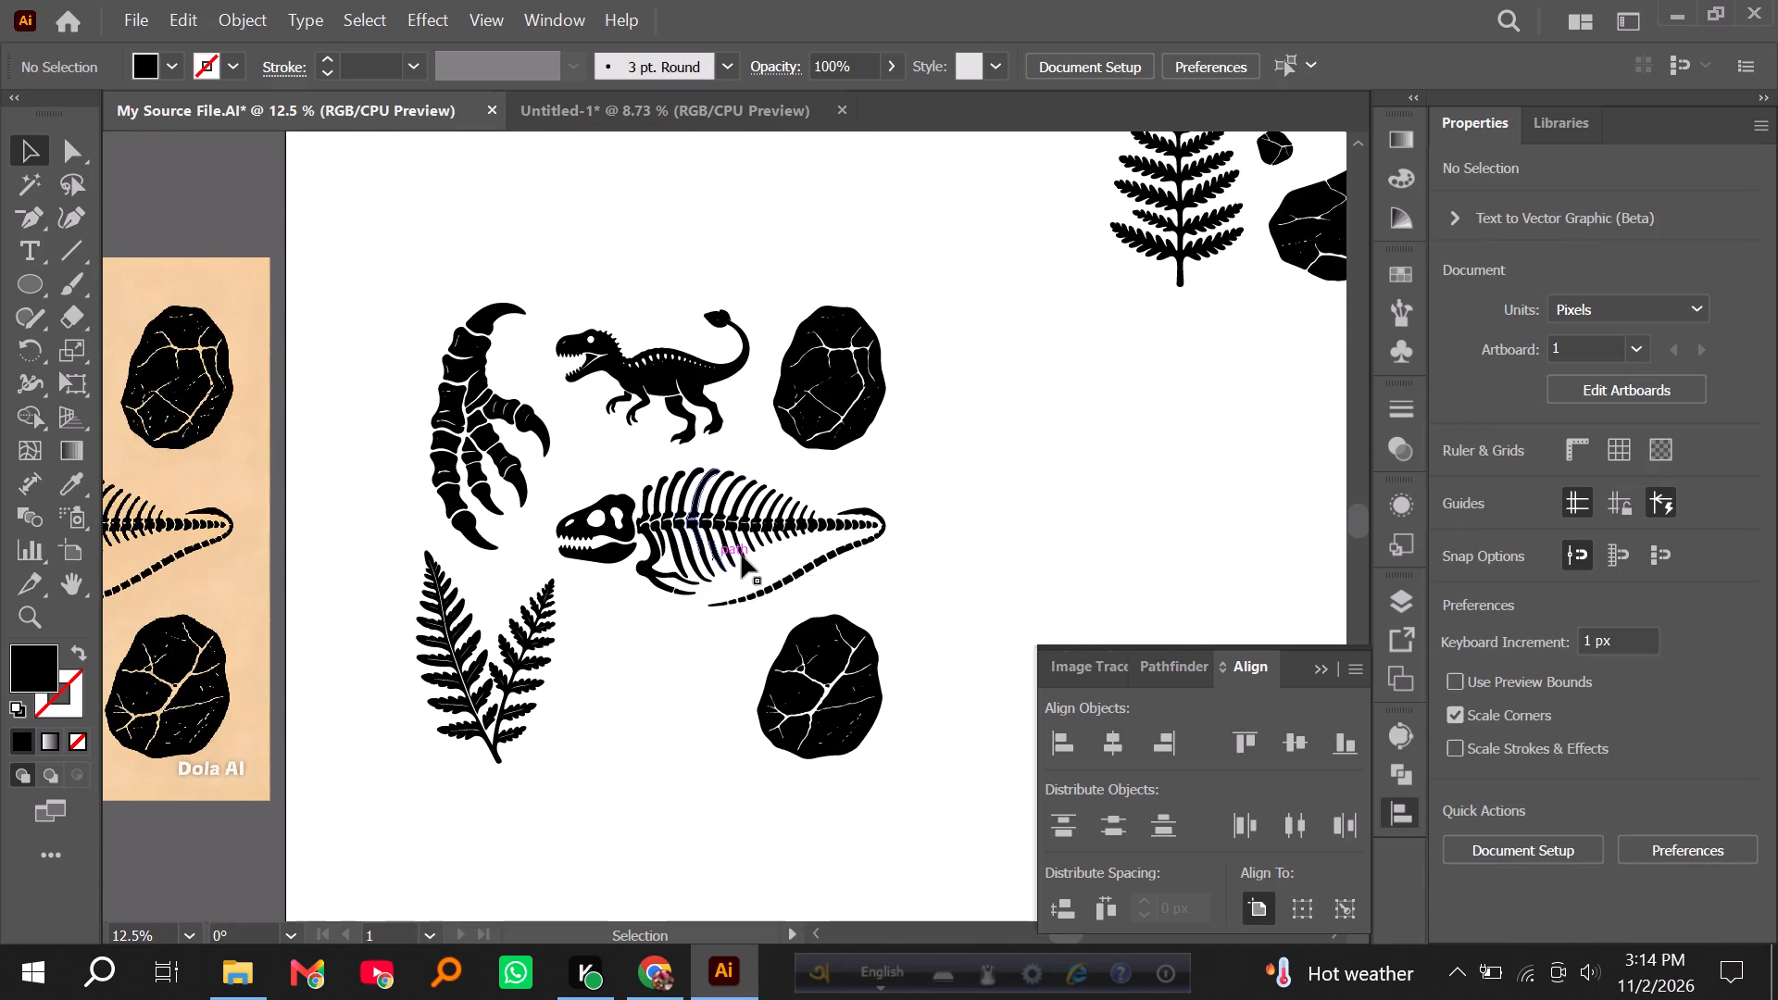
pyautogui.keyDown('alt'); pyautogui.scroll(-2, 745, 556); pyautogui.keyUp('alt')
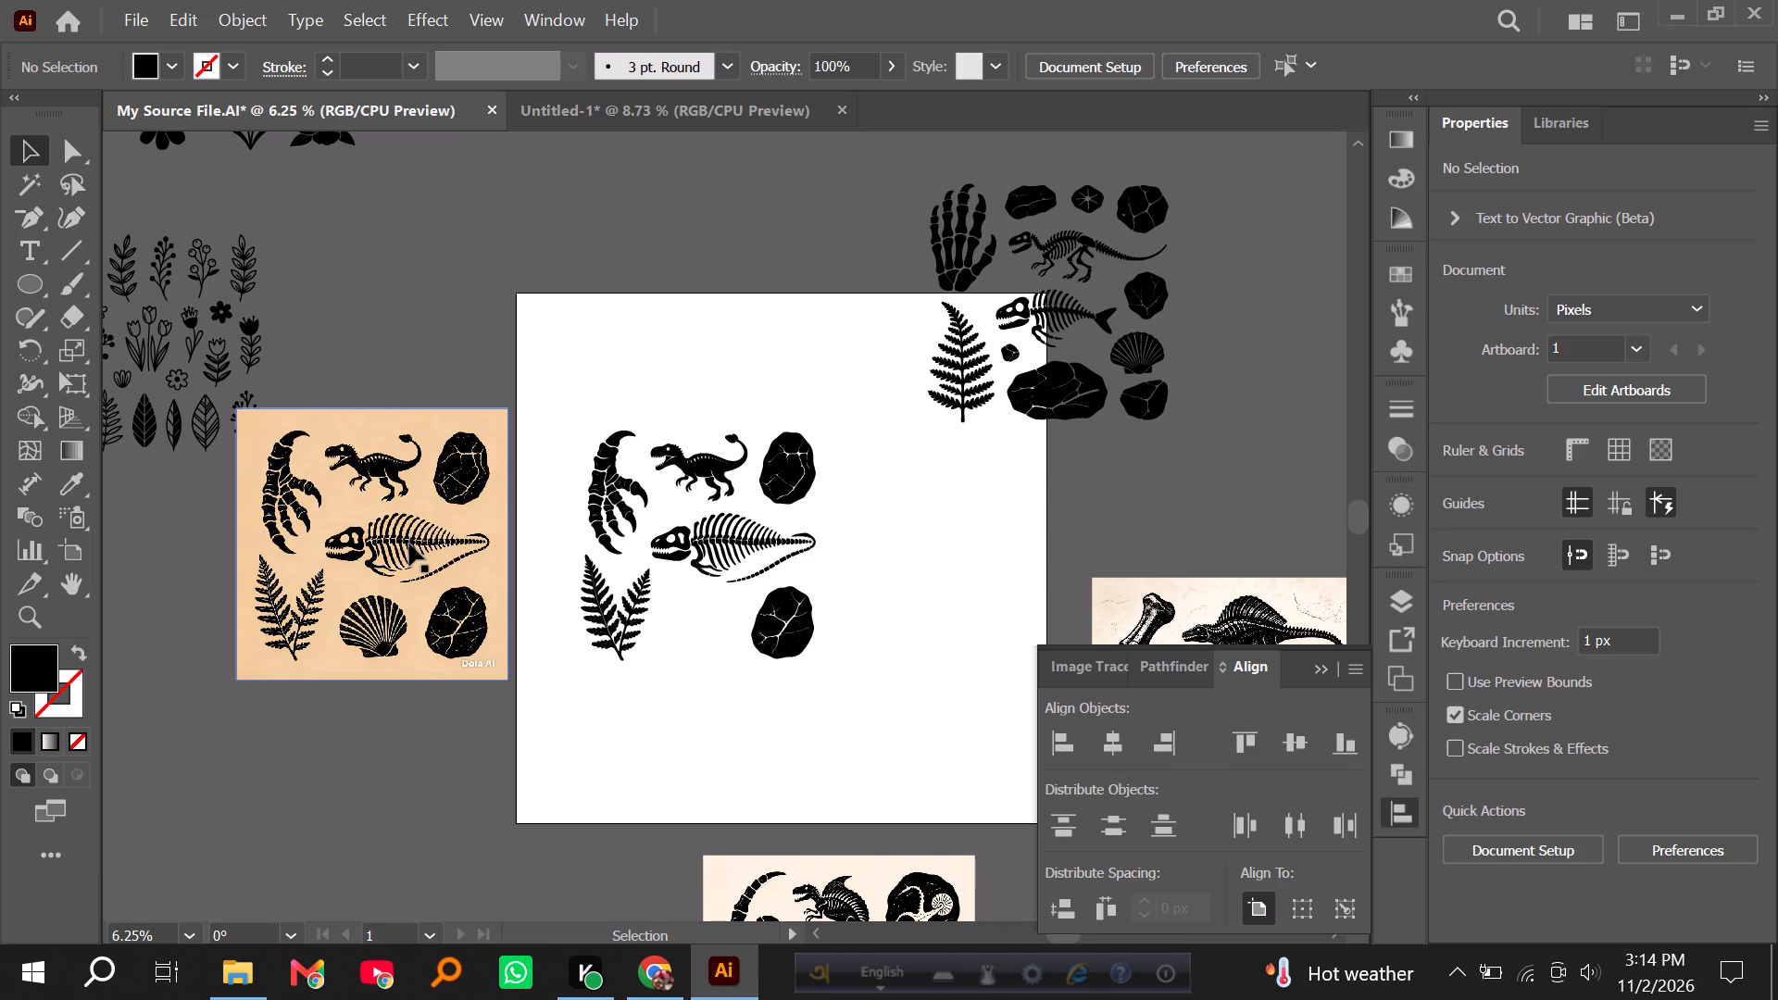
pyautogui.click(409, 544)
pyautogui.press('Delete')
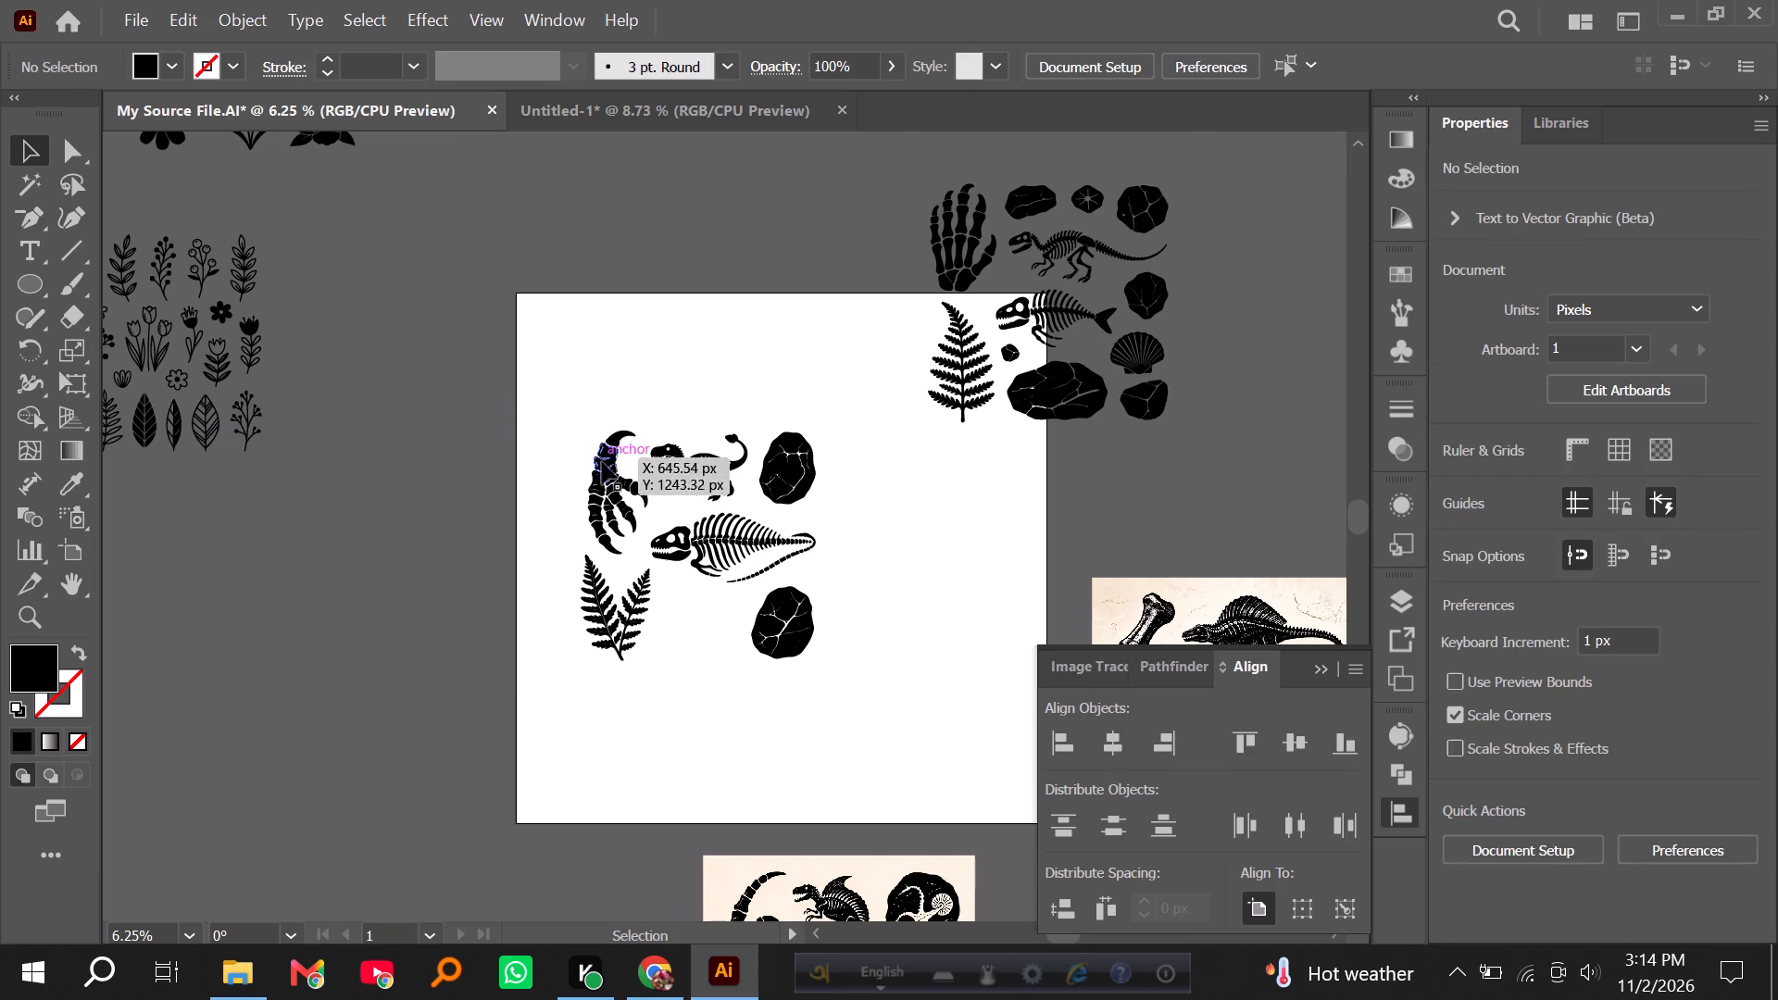
# Group all the bone pieces of the clawed foot silhouette.
pyautogui.keyDown('alt'); pyautogui.scroll(4, 594, 486); pyautogui.keyUp('alt')
pyautogui.moveTo(582, 238); pyautogui.dragTo(770, 689)
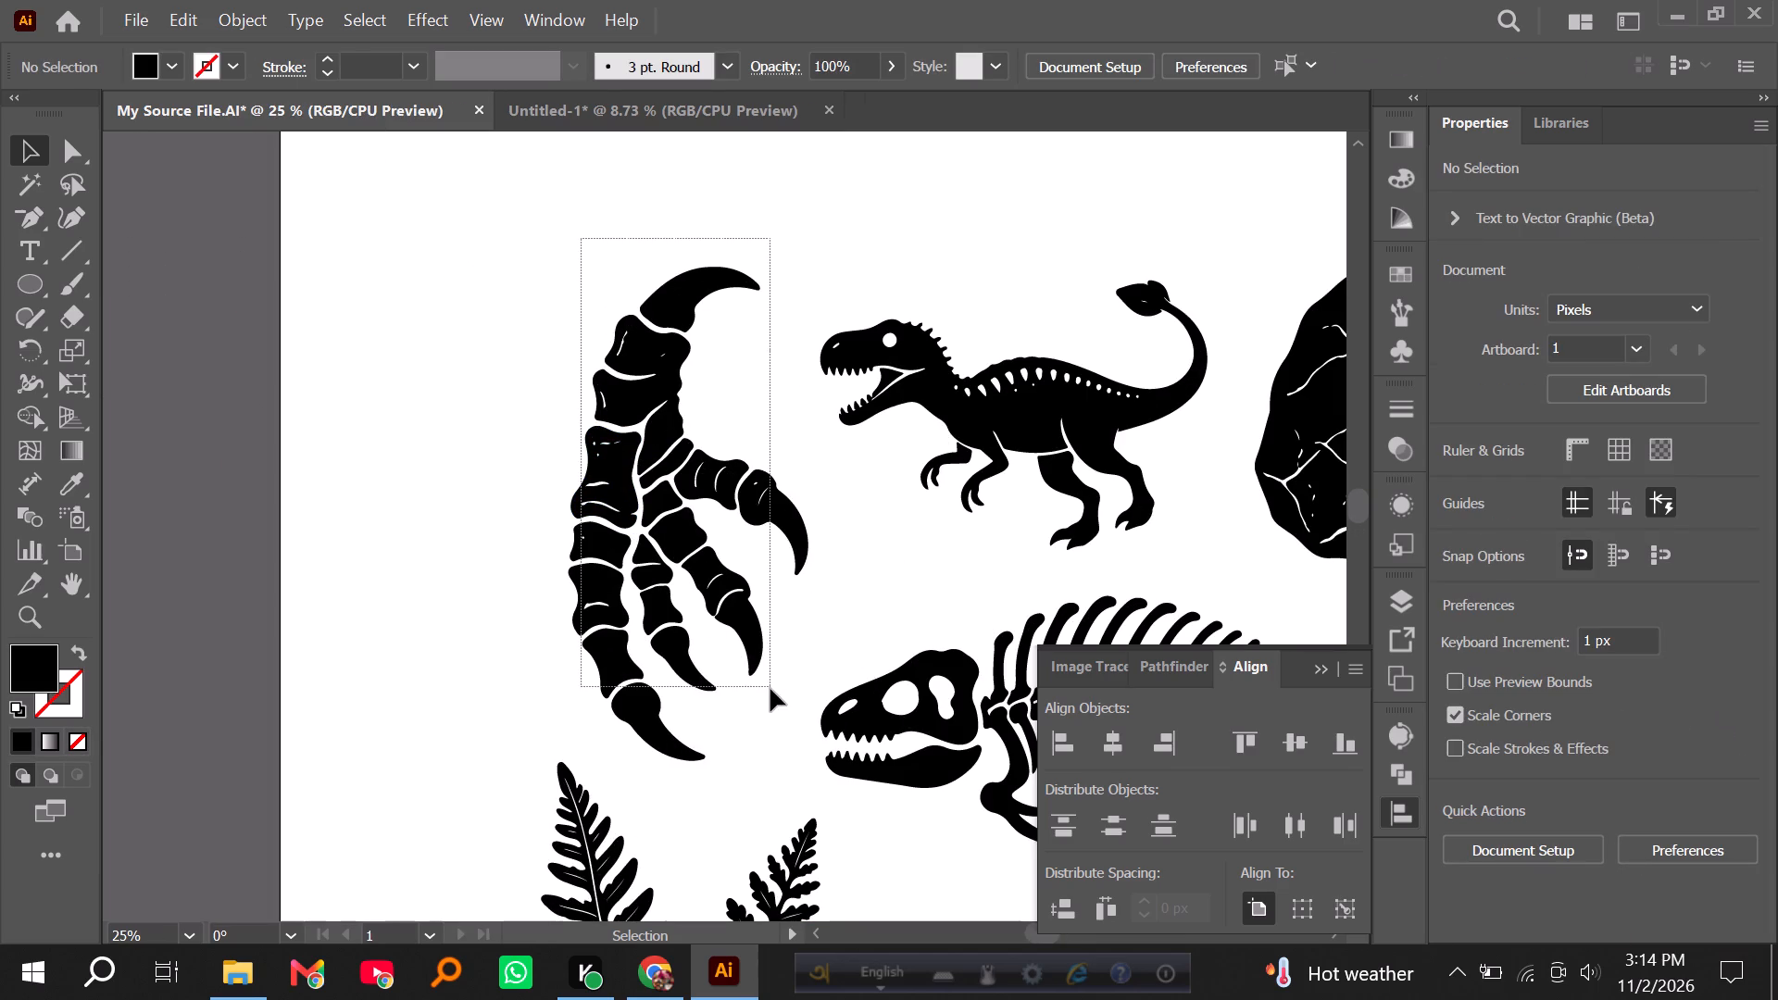
pyautogui.moveTo(770, 689); pyautogui.dragTo(775, 715)
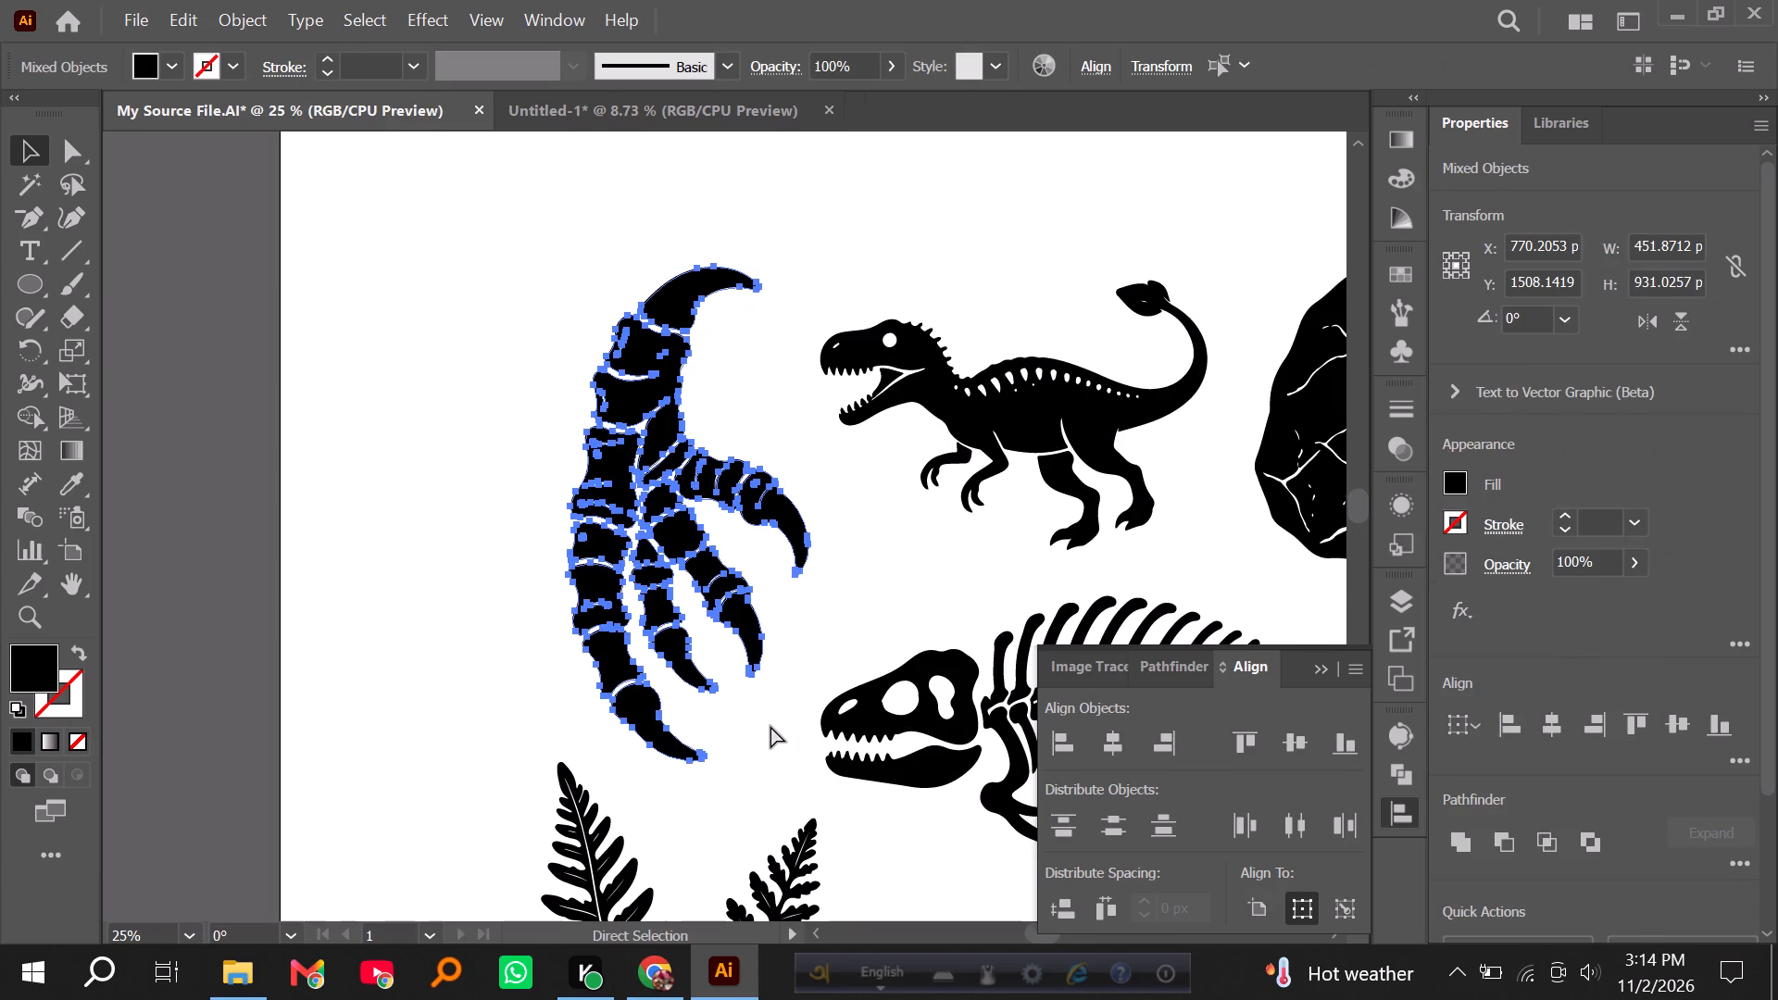
pyautogui.hotkey('ctrl', 'g')
# Group the pieces of the walking dinosaur silhouette, including its separate rear foot.
pyautogui.keyDown('alt'); pyautogui.scroll(-2, 341, 634); pyautogui.keyUp('alt')
pyautogui.keyDown('alt'); pyautogui.scroll(3, 717, 615); pyautogui.keyUp('alt')
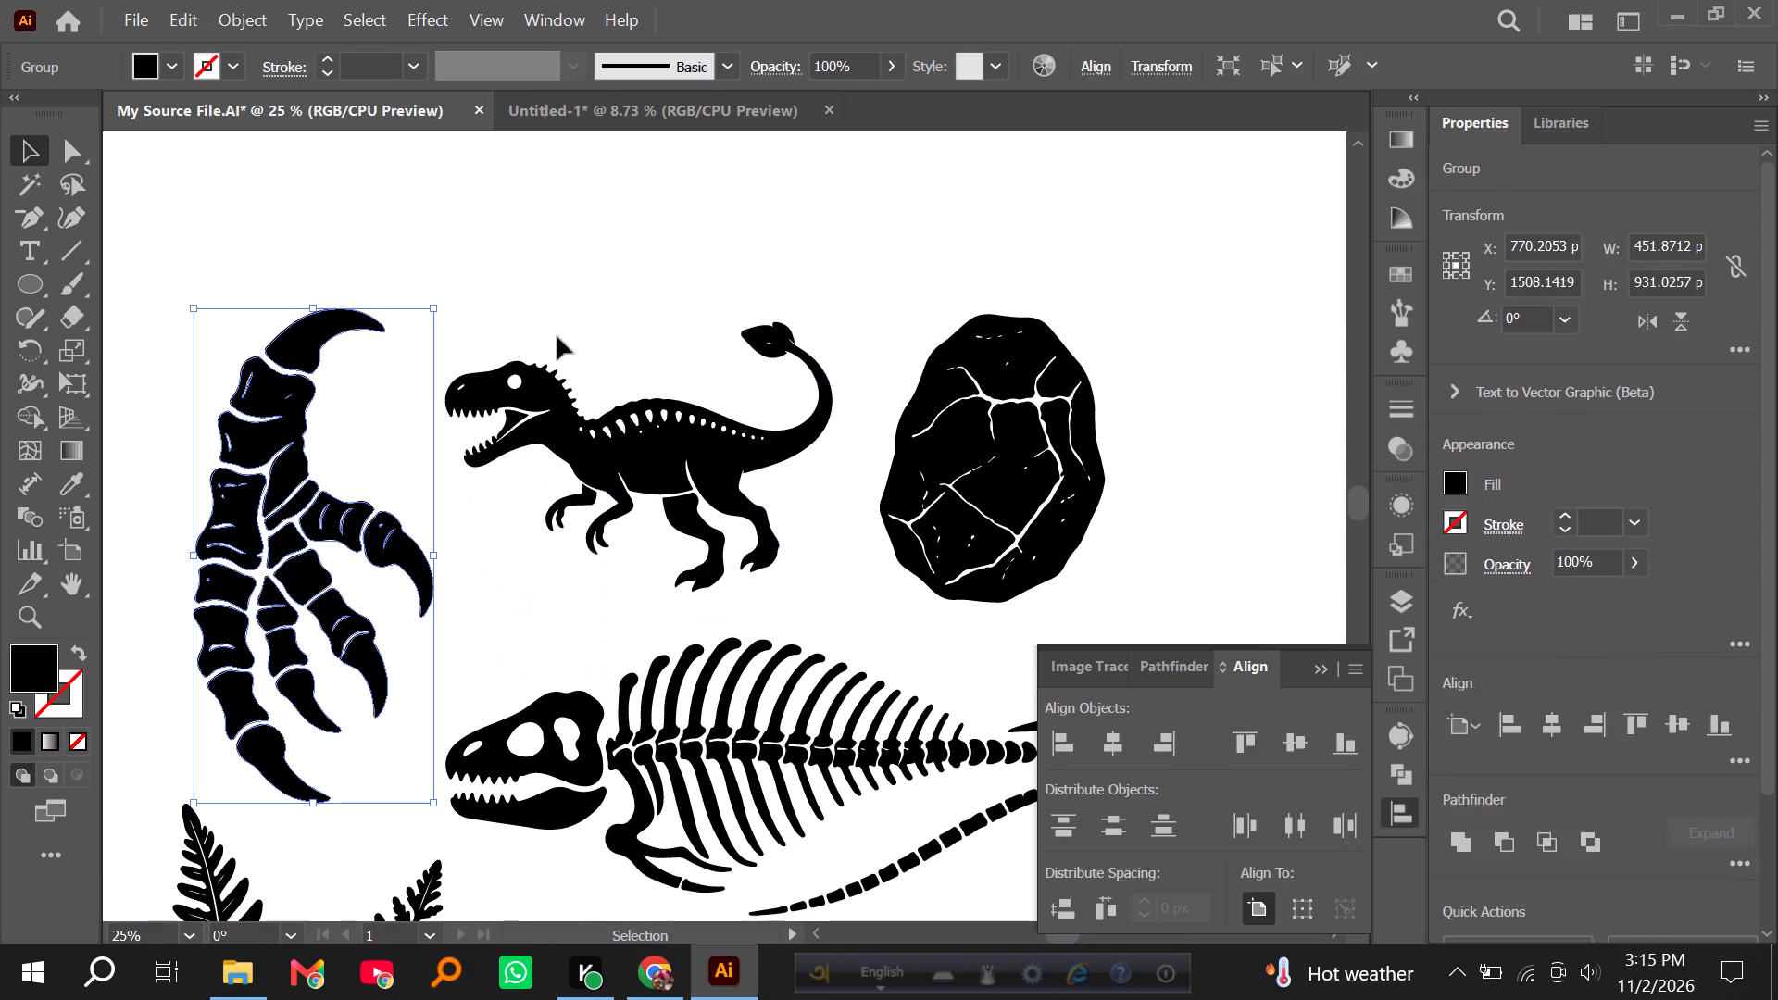
pyautogui.moveTo(466, 294); pyautogui.dragTo(801, 582)
pyautogui.click(801, 582)
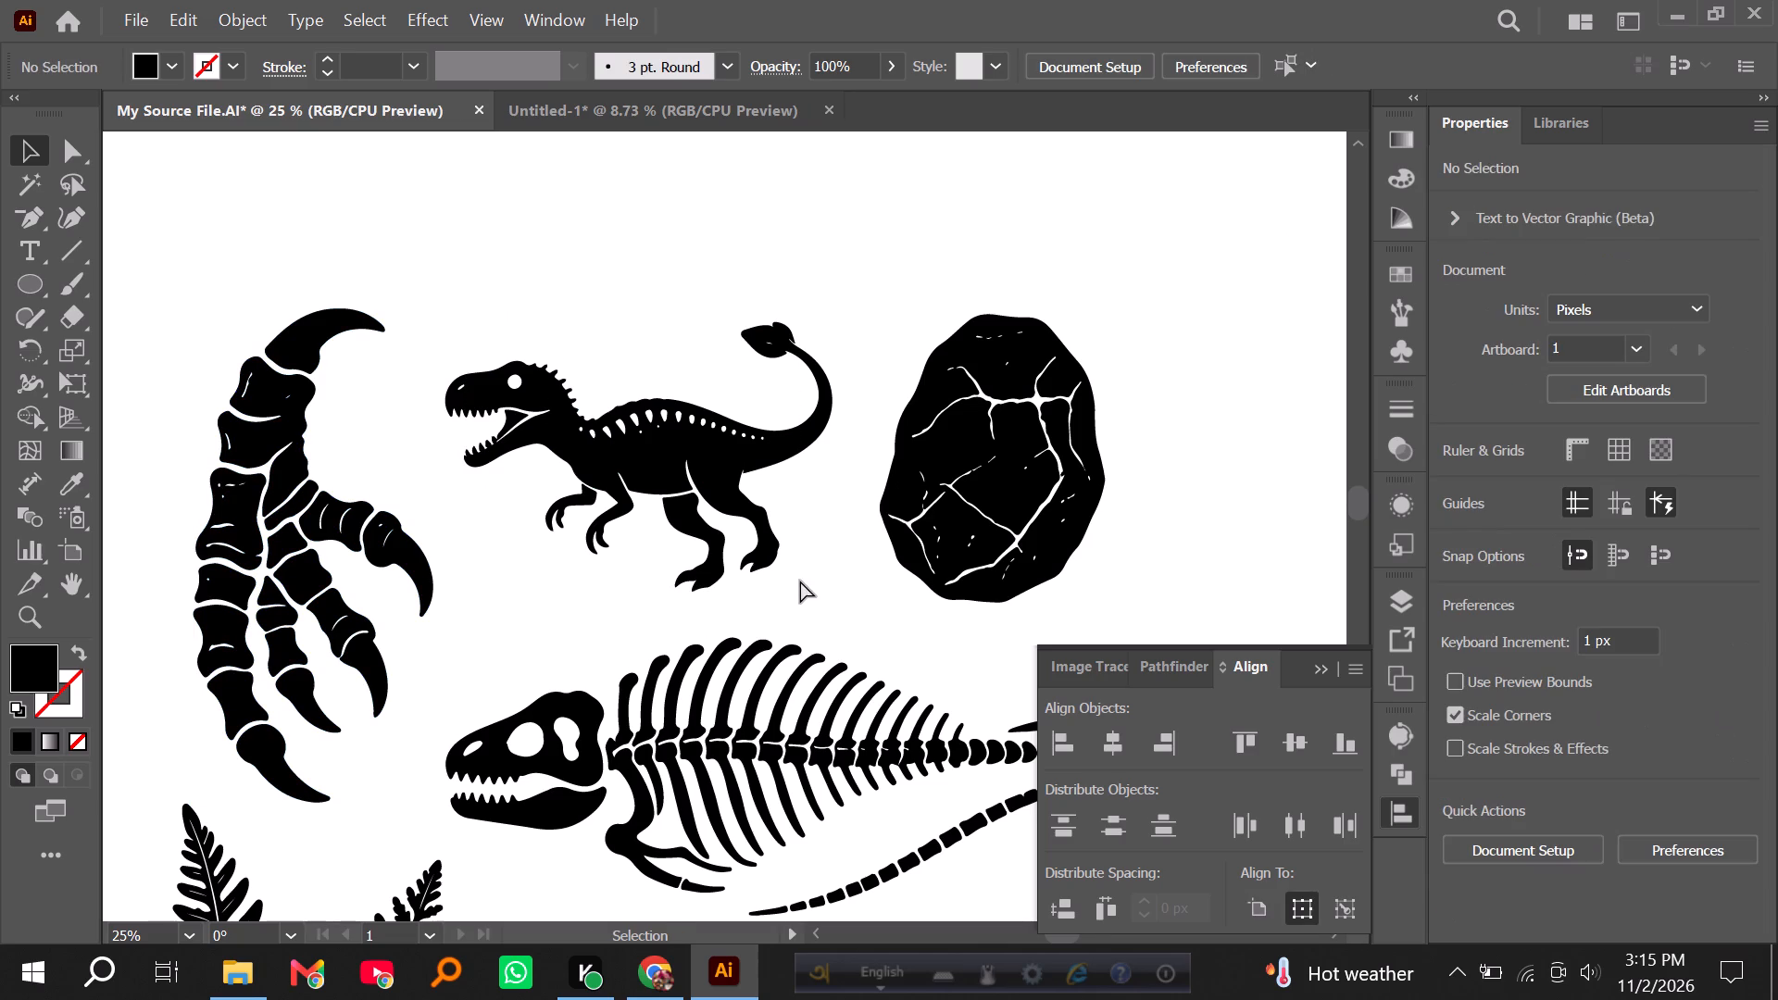
pyautogui.click(734, 490)
pyautogui.moveTo(467, 227); pyautogui.dragTo(709, 535)
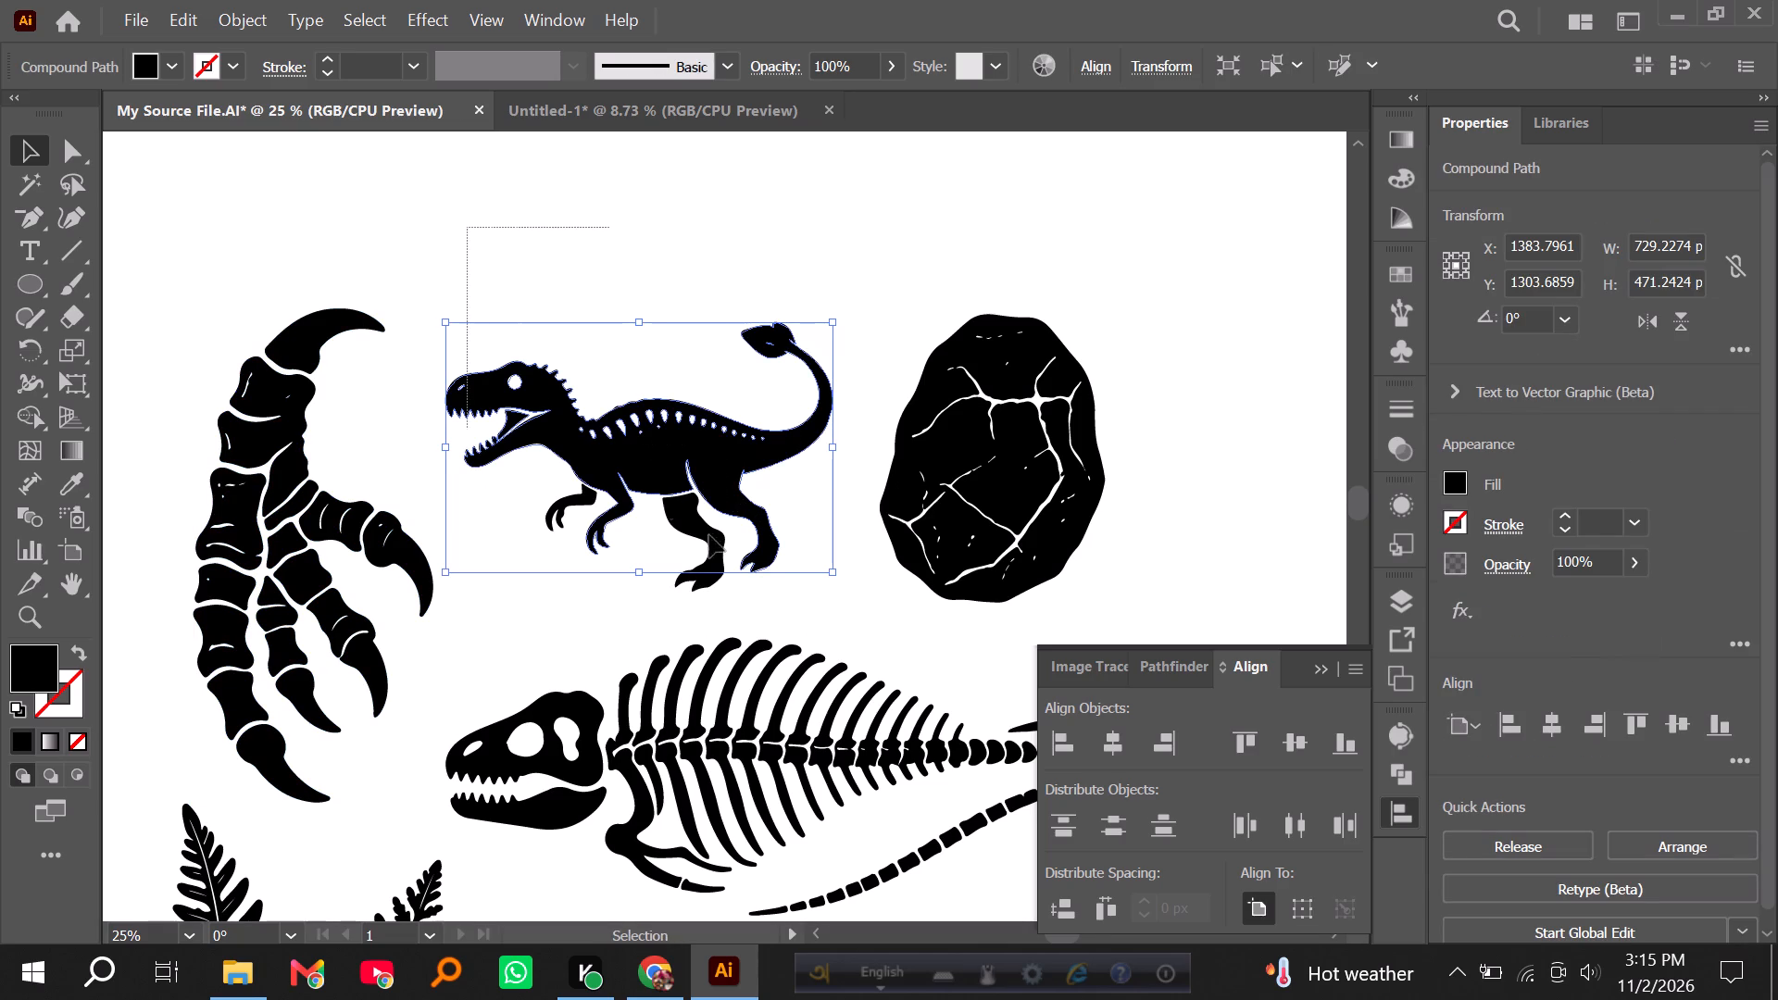
pyautogui.moveTo(709, 535); pyautogui.dragTo(724, 546)
pyautogui.moveTo(726, 548); pyautogui.dragTo(796, 579)
pyautogui.hotkey('ctrl', 'z')
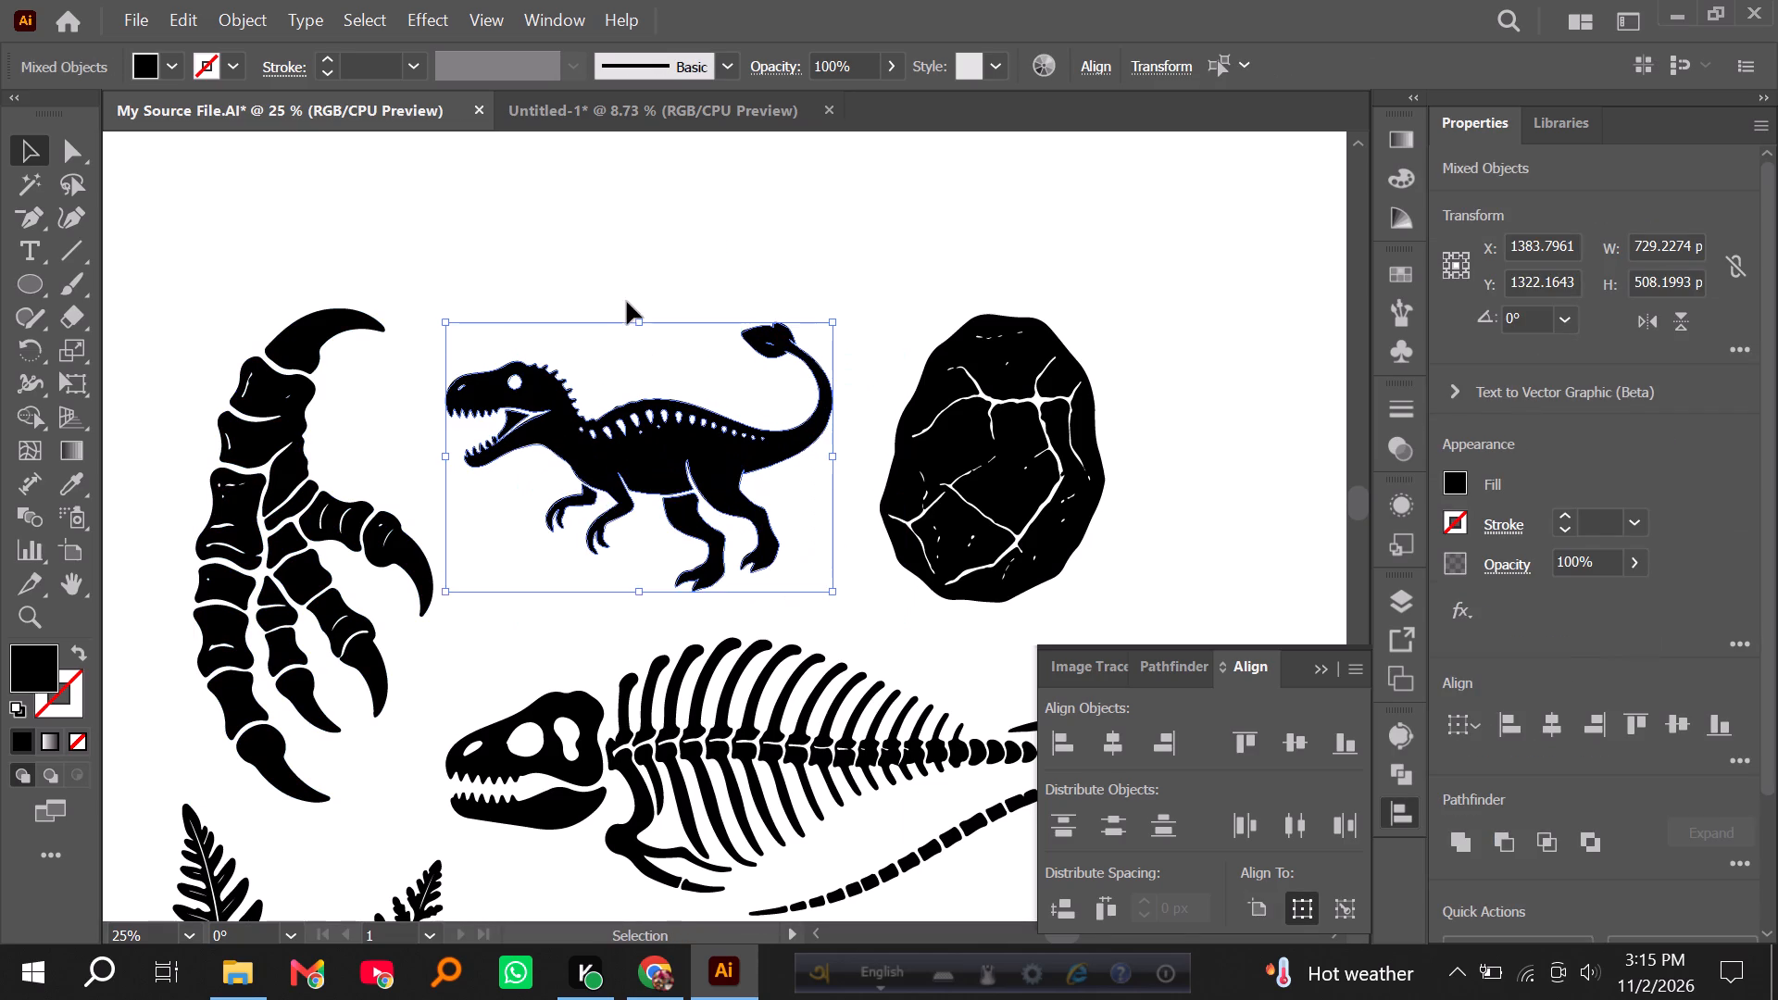
pyautogui.click(627, 301)
pyautogui.moveTo(470, 270); pyautogui.dragTo(832, 579)
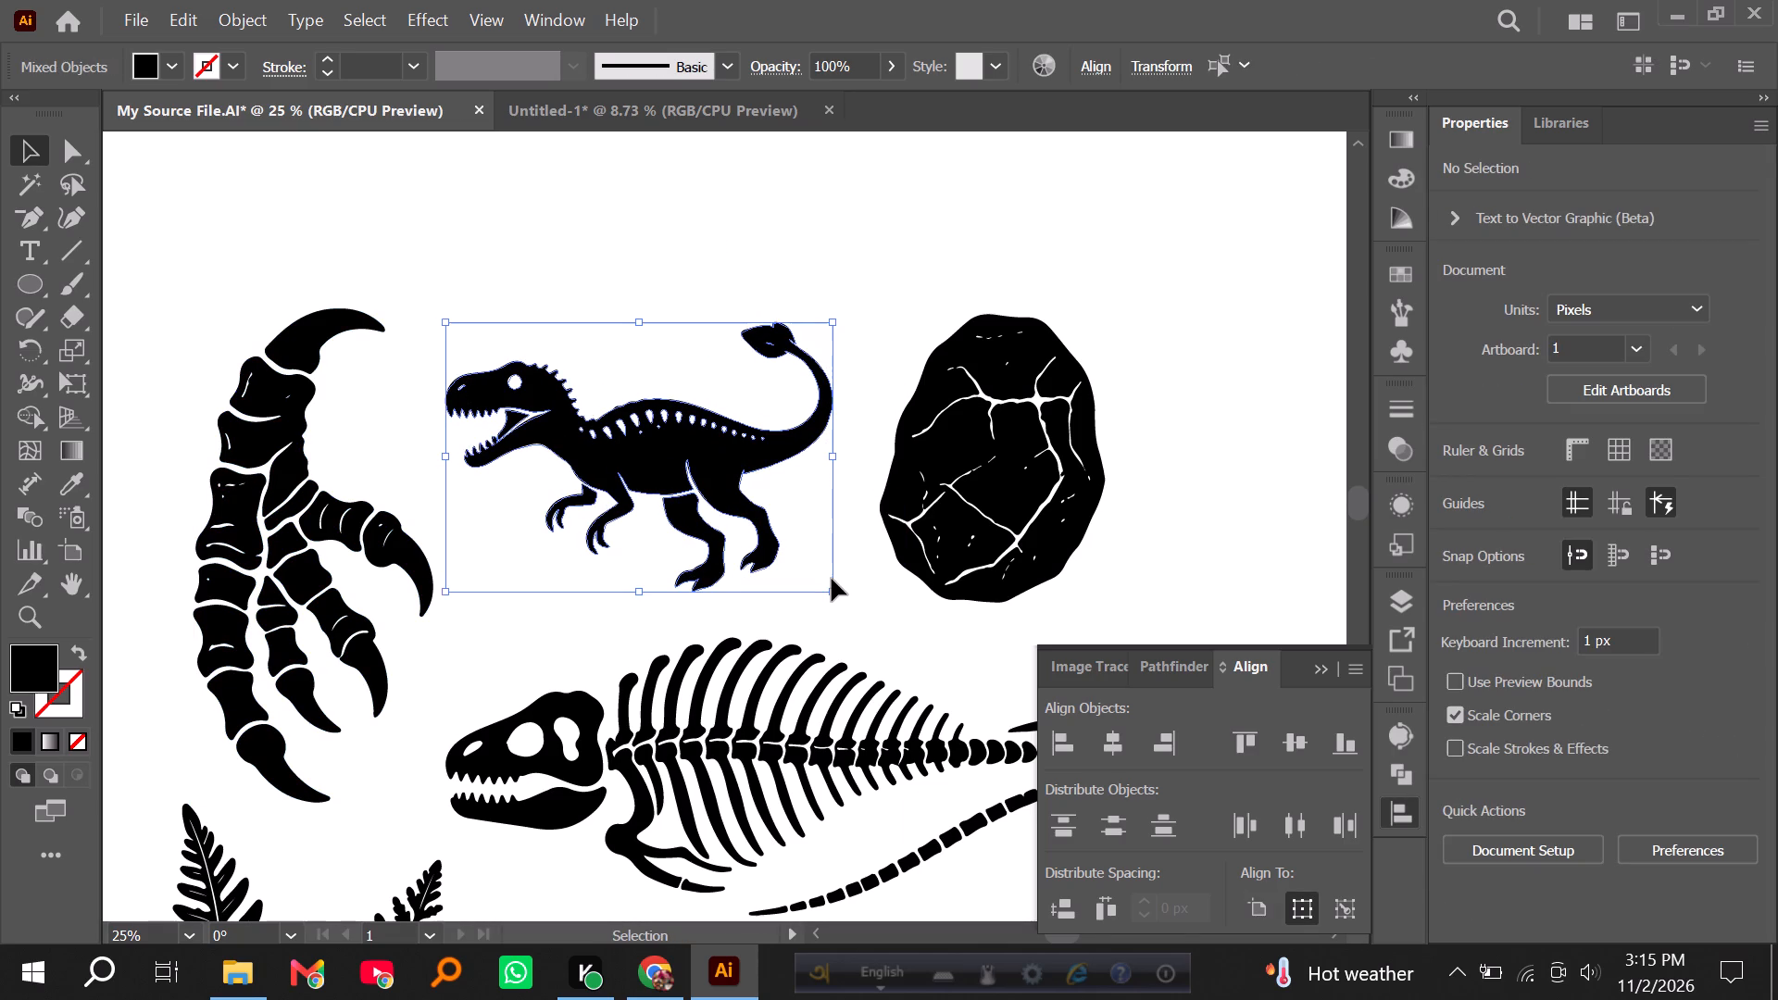
pyautogui.hotkey('ctrl', 'g')
# Group the upper cracked rock silhouette beside the dinosaur's tail.
pyautogui.moveTo(909, 259); pyautogui.dragTo(1102, 599)
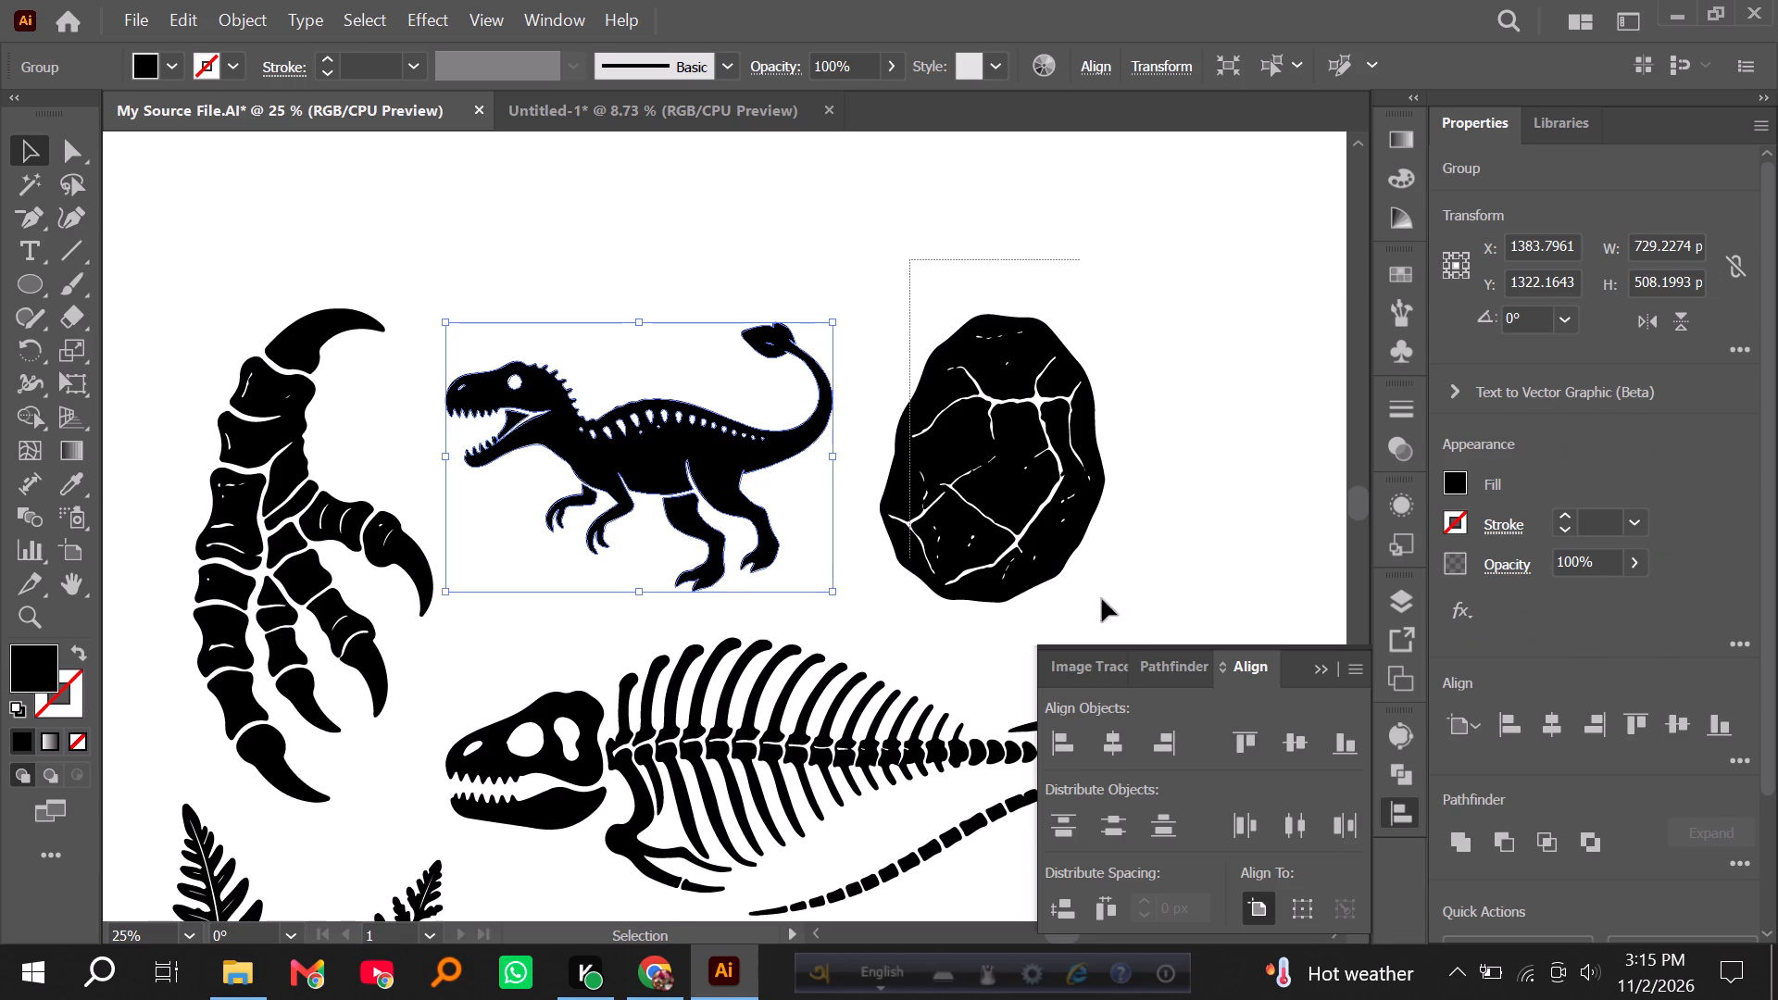
pyautogui.moveTo(1102, 599); pyautogui.dragTo(1112, 615)
pyautogui.hotkey('ctrl', 'g')
# Group the long-tailed skeleton's skull, spine and ribs with the upper part of its tail.
pyautogui.scroll(-6, 835, 550)
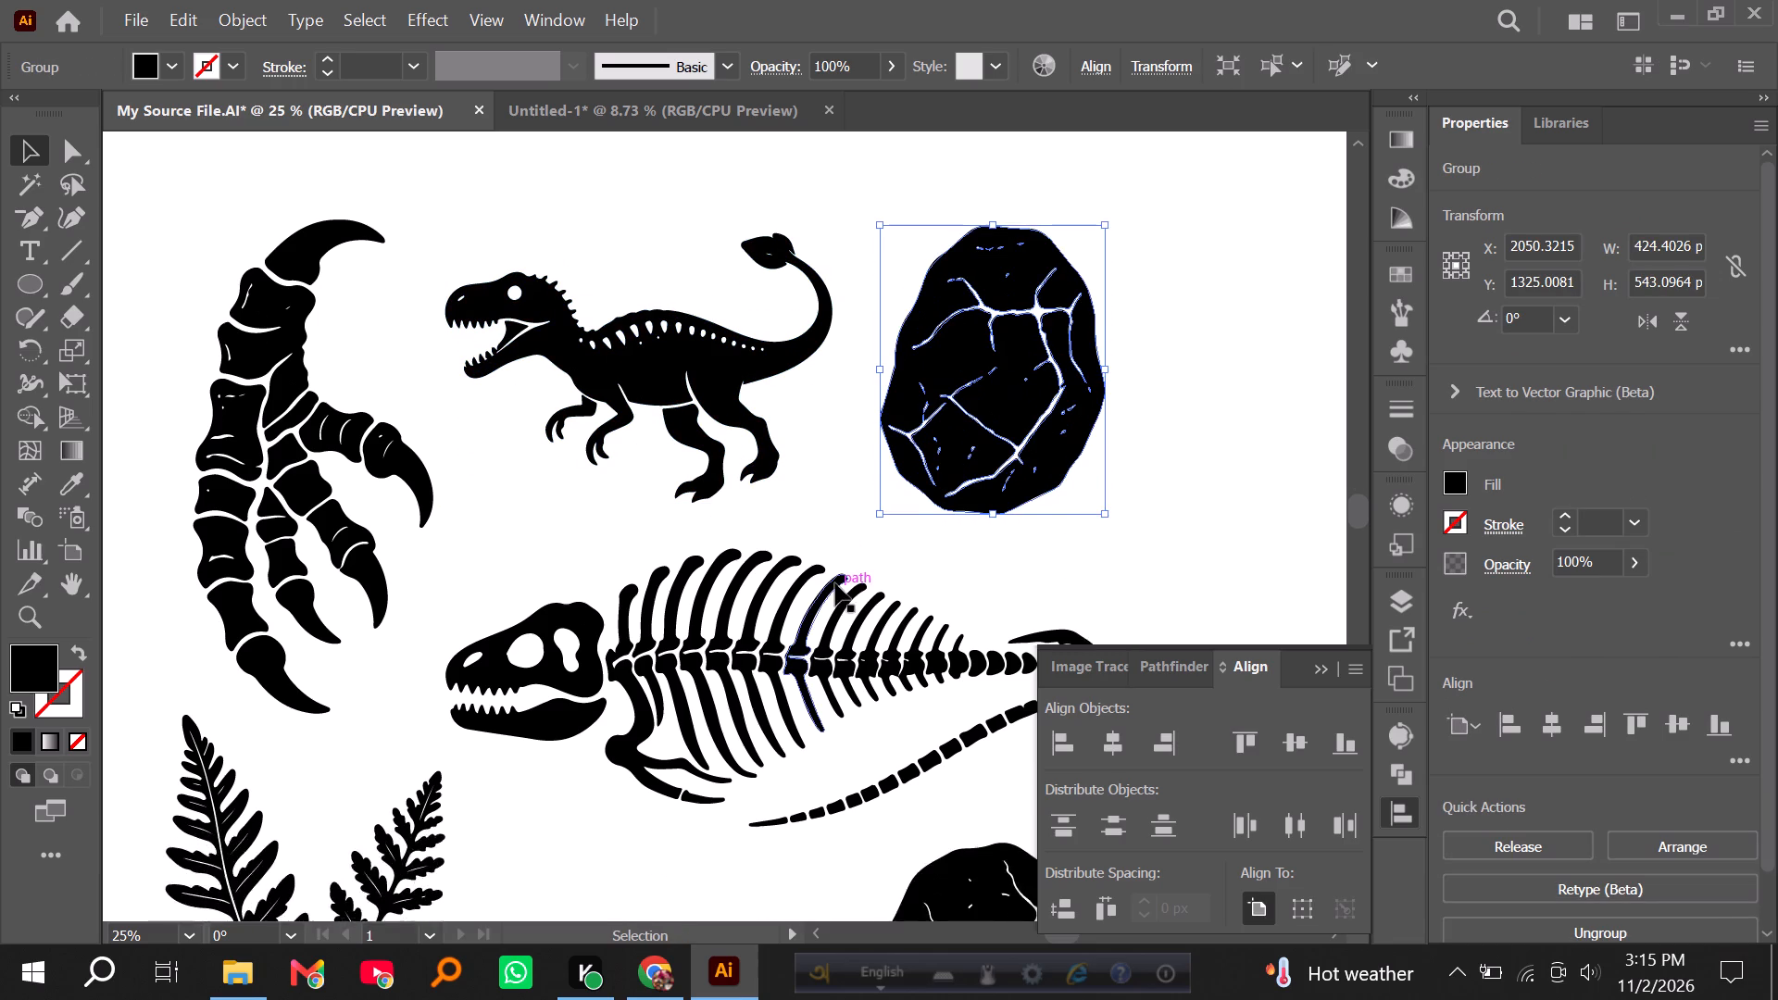
pyautogui.scroll(-7, 835, 583)
pyautogui.moveTo(500, 356); pyautogui.dragTo(1020, 561)
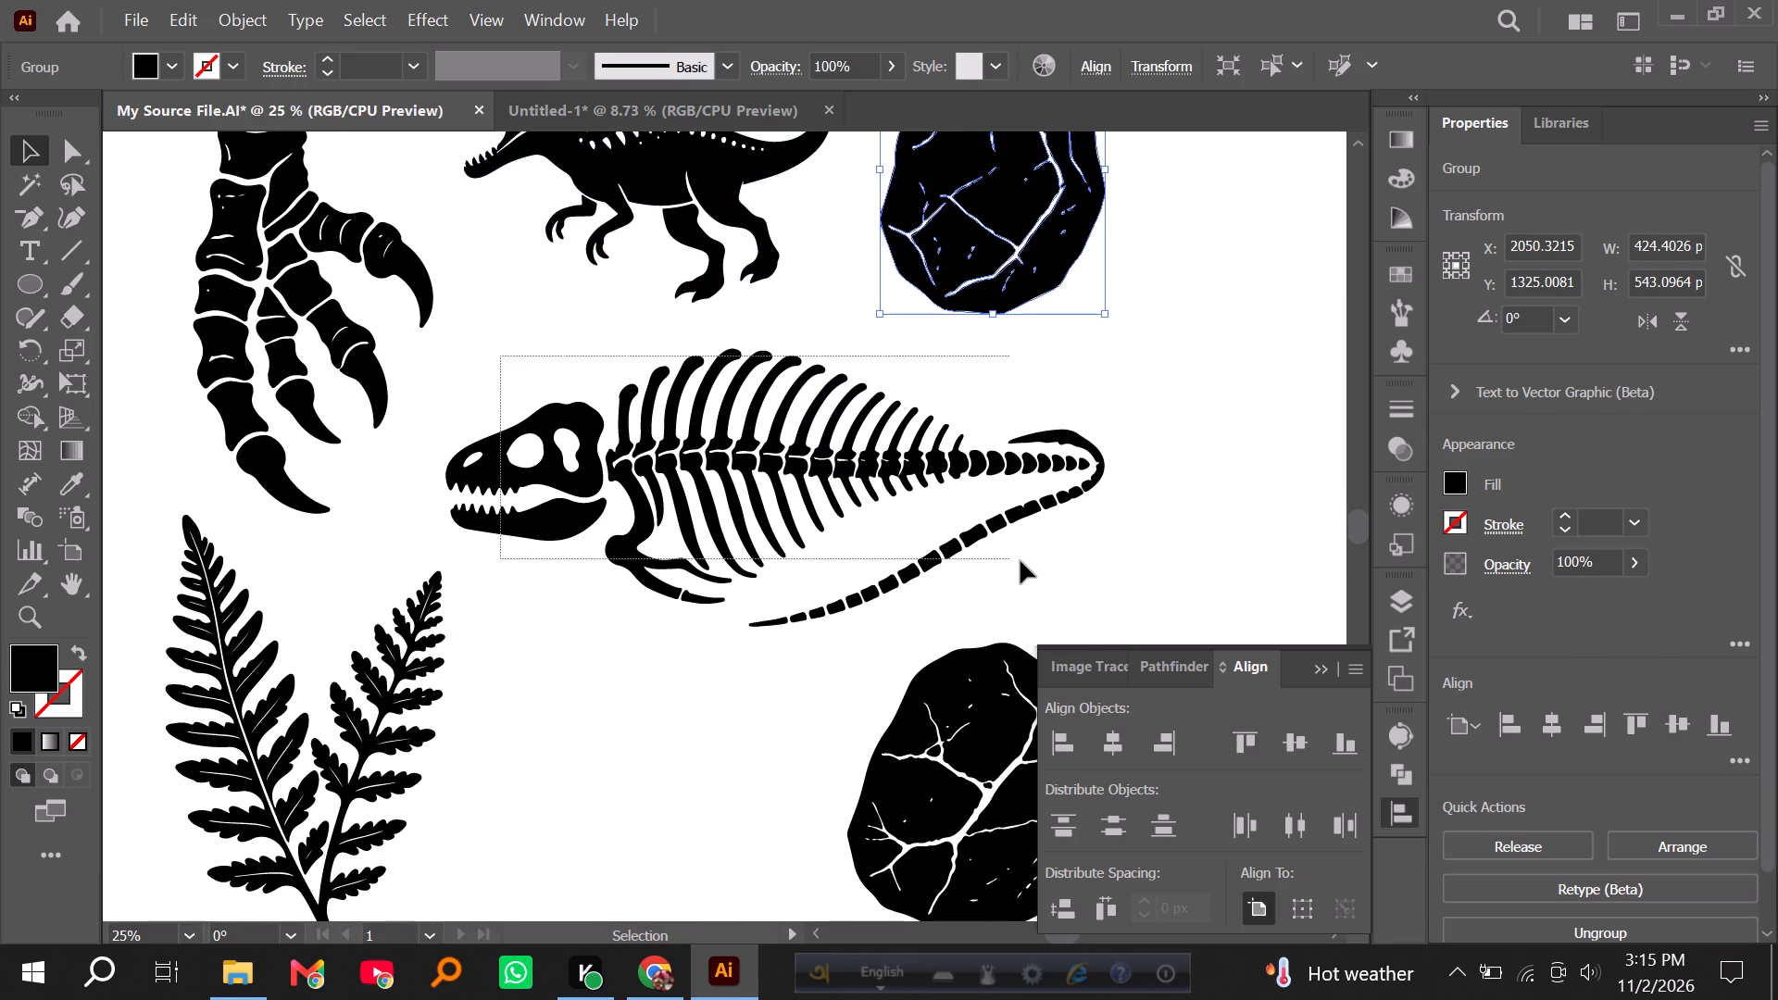
pyautogui.moveTo(1020, 561); pyautogui.dragTo(1046, 569)
pyautogui.hotkey('ctrl', 'g')
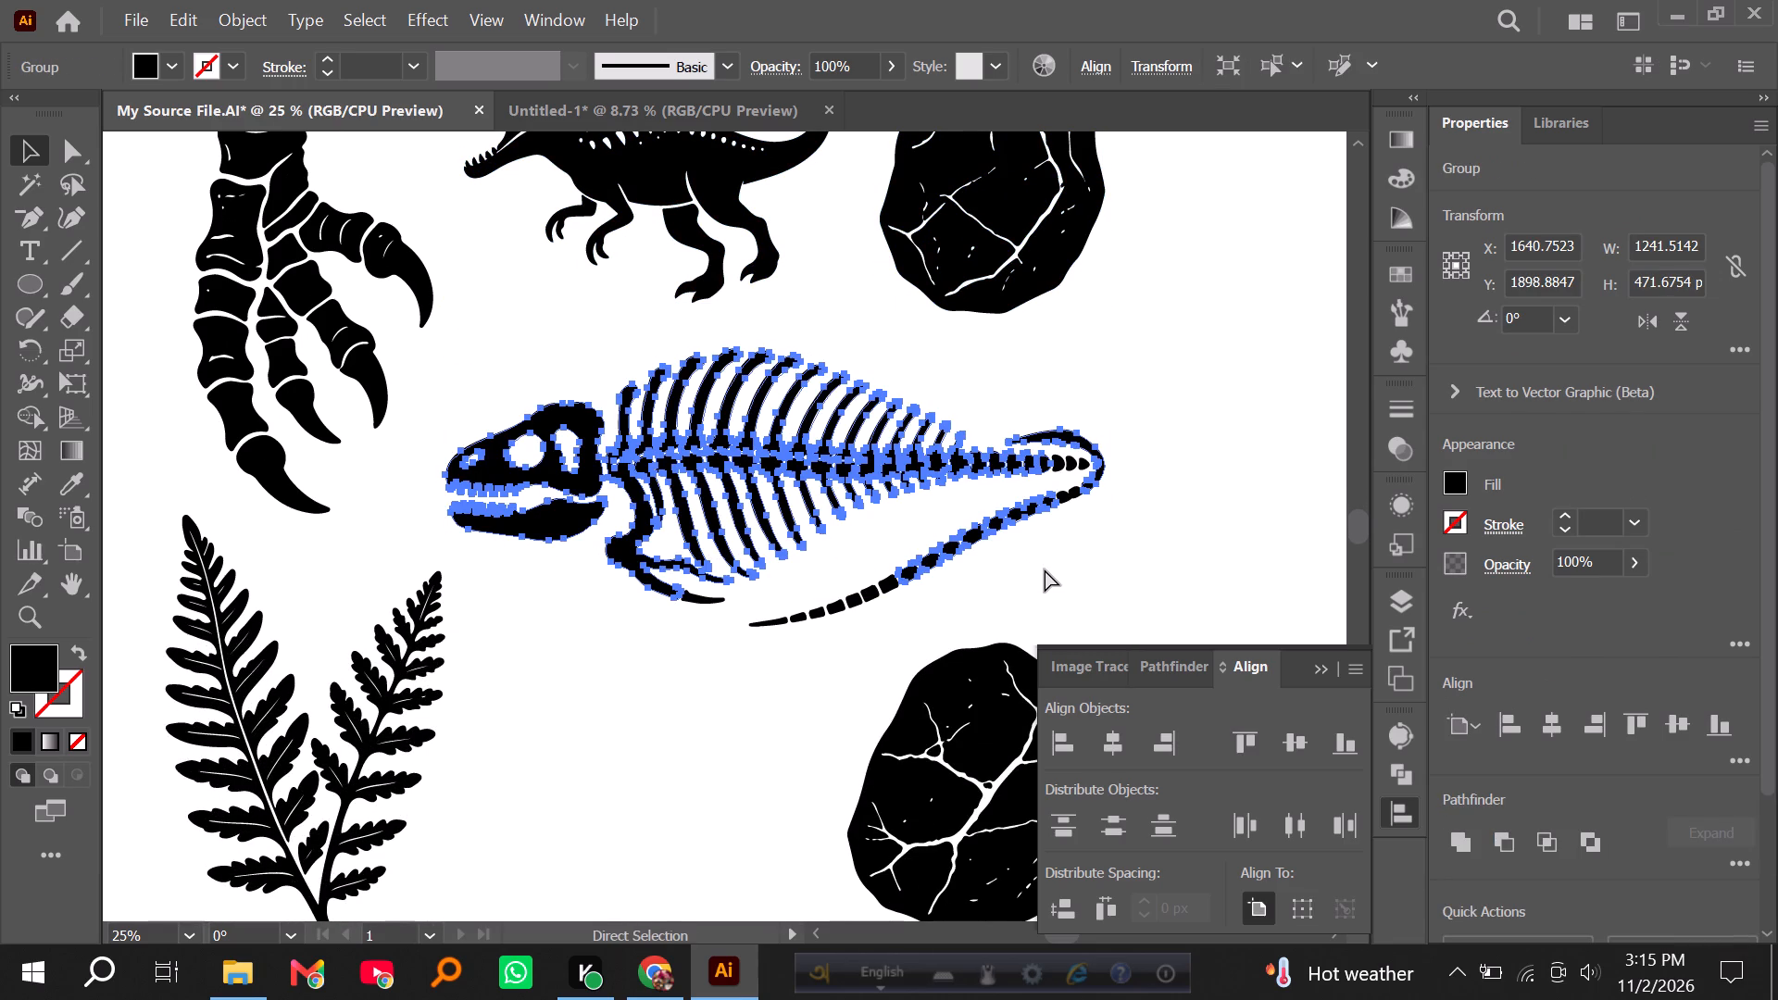
pyautogui.scroll(-5, 1042, 564)
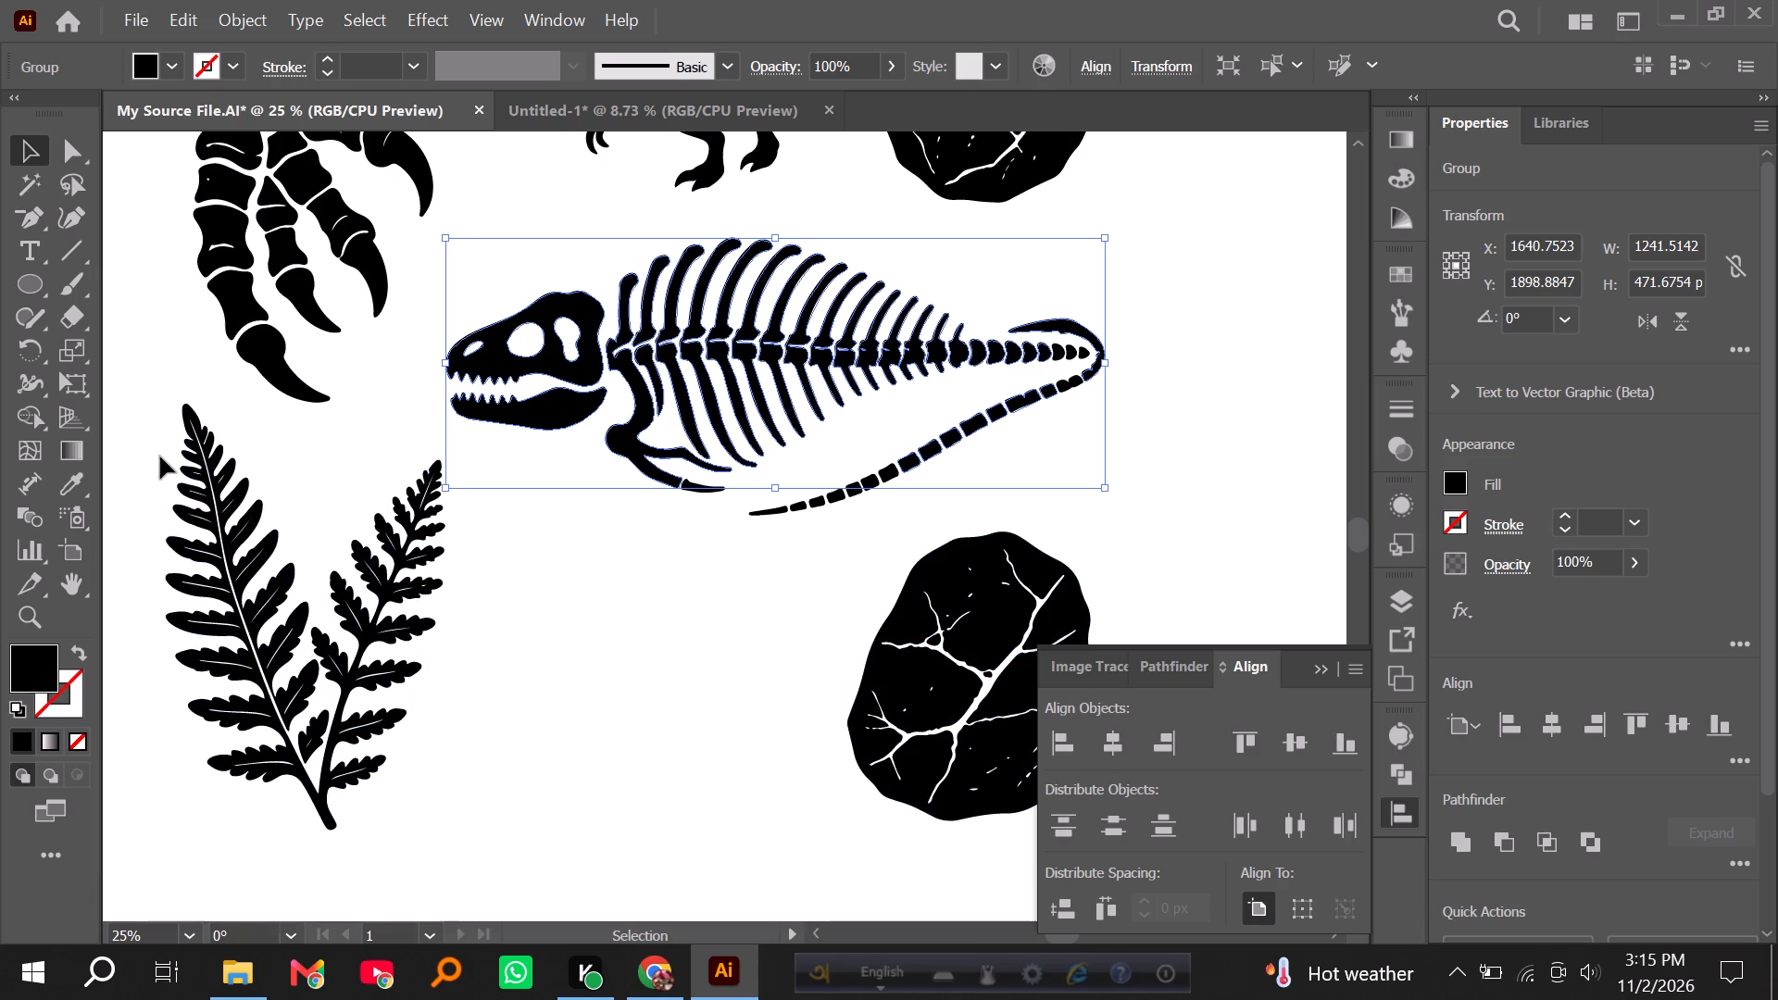
# Group the pieces of the two-frond fern silhouette below the clawed foot.
pyautogui.moveTo(160, 456); pyautogui.dragTo(450, 789)
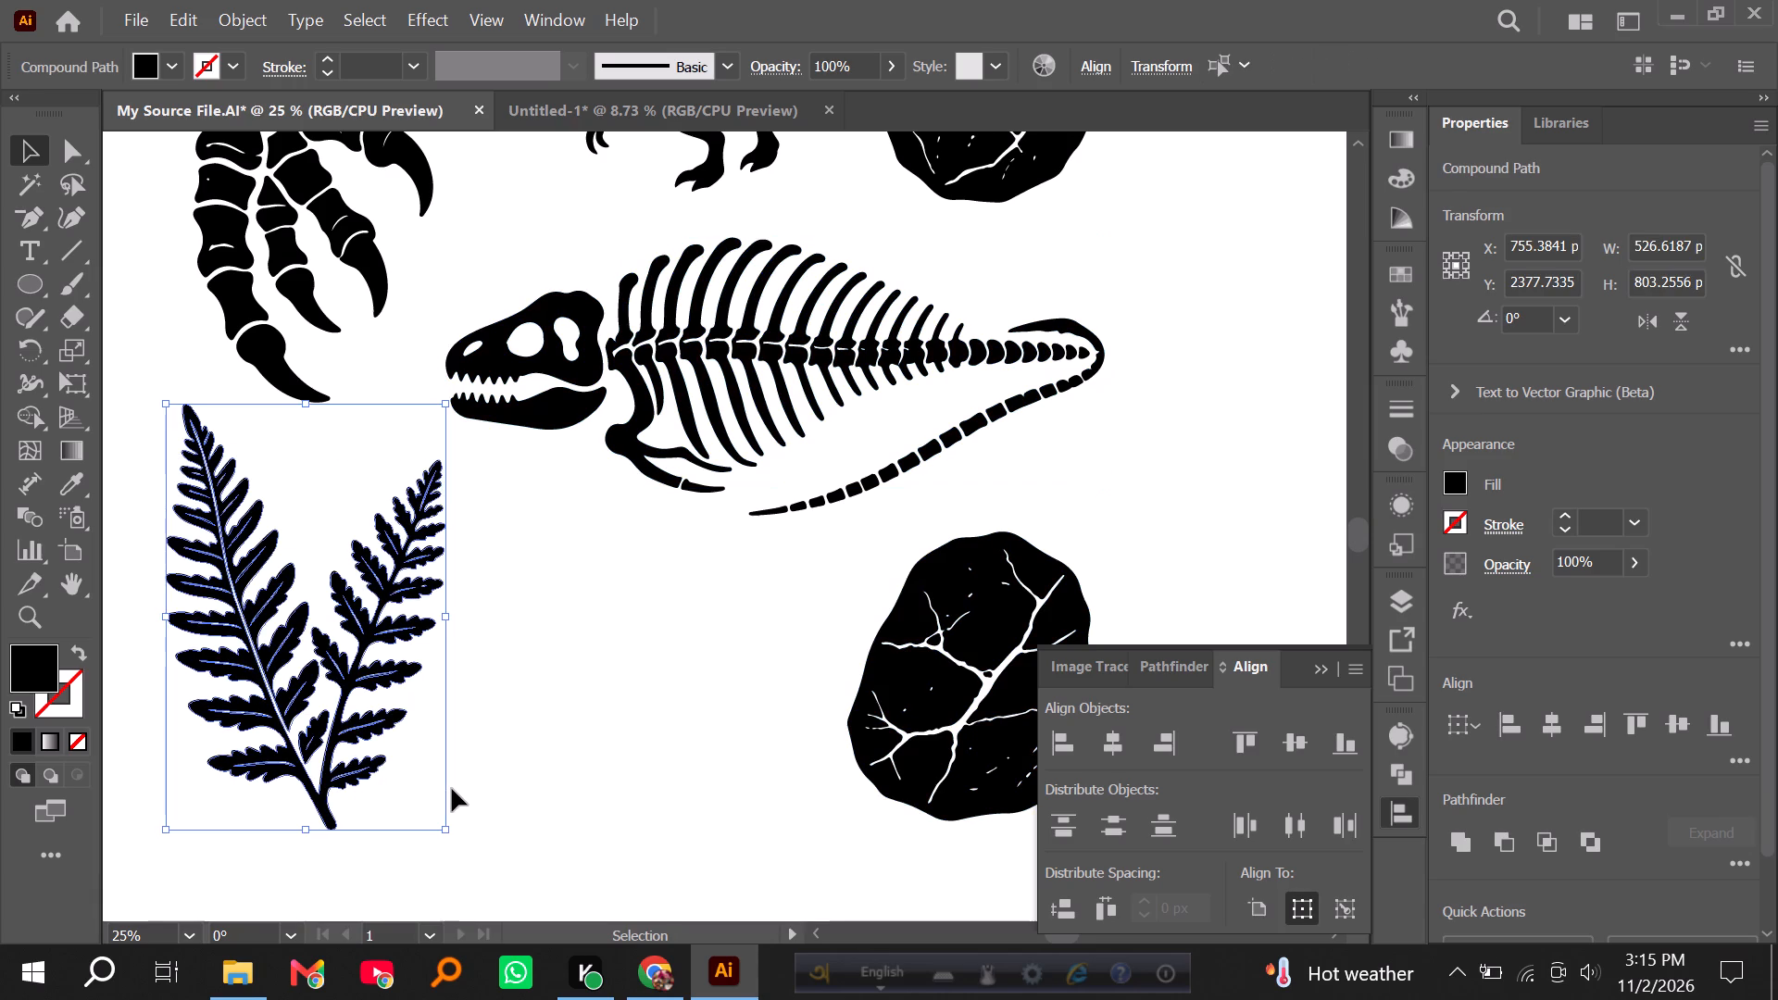
pyautogui.hotkey('ctrl', 'g')
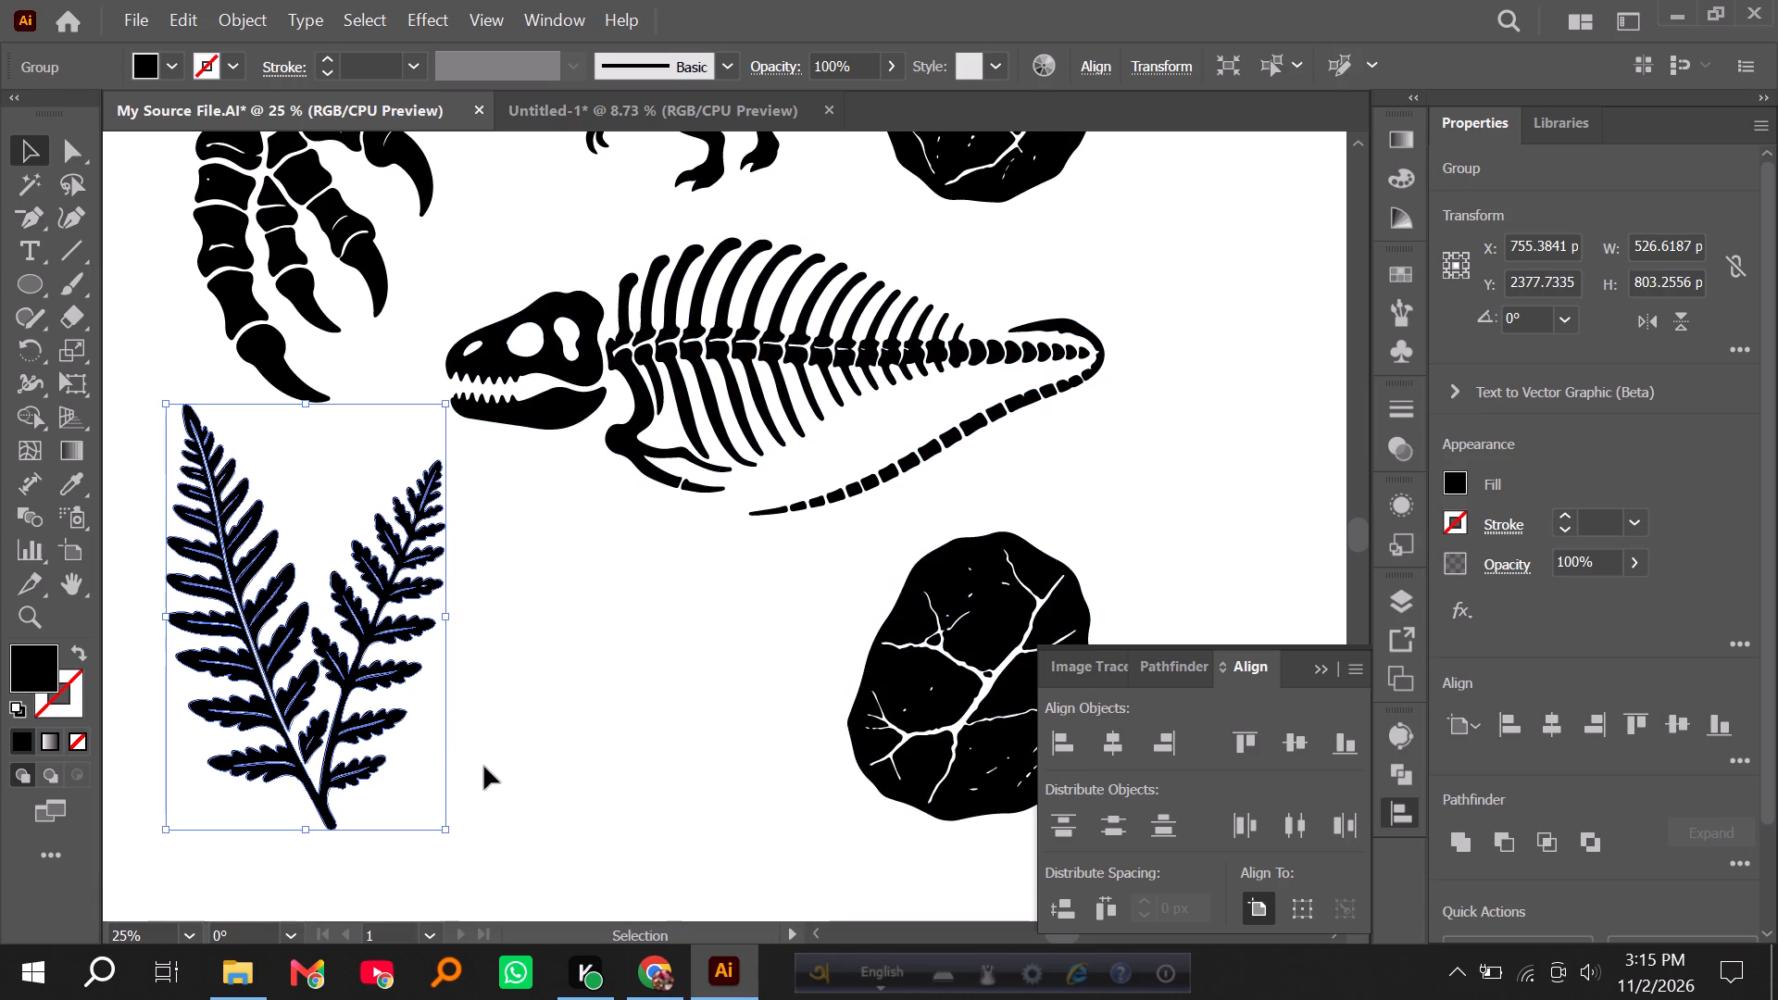
# Group the pieces of the lower cracked rock silhouette beneath the long-tailed skeleton.
pyautogui.keyDown('alt'); pyautogui.scroll(-2, 484, 767); pyautogui.keyUp('alt')
pyautogui.scroll(-2, 510, 725)
pyautogui.moveTo(662, 607); pyautogui.dragTo(785, 737)
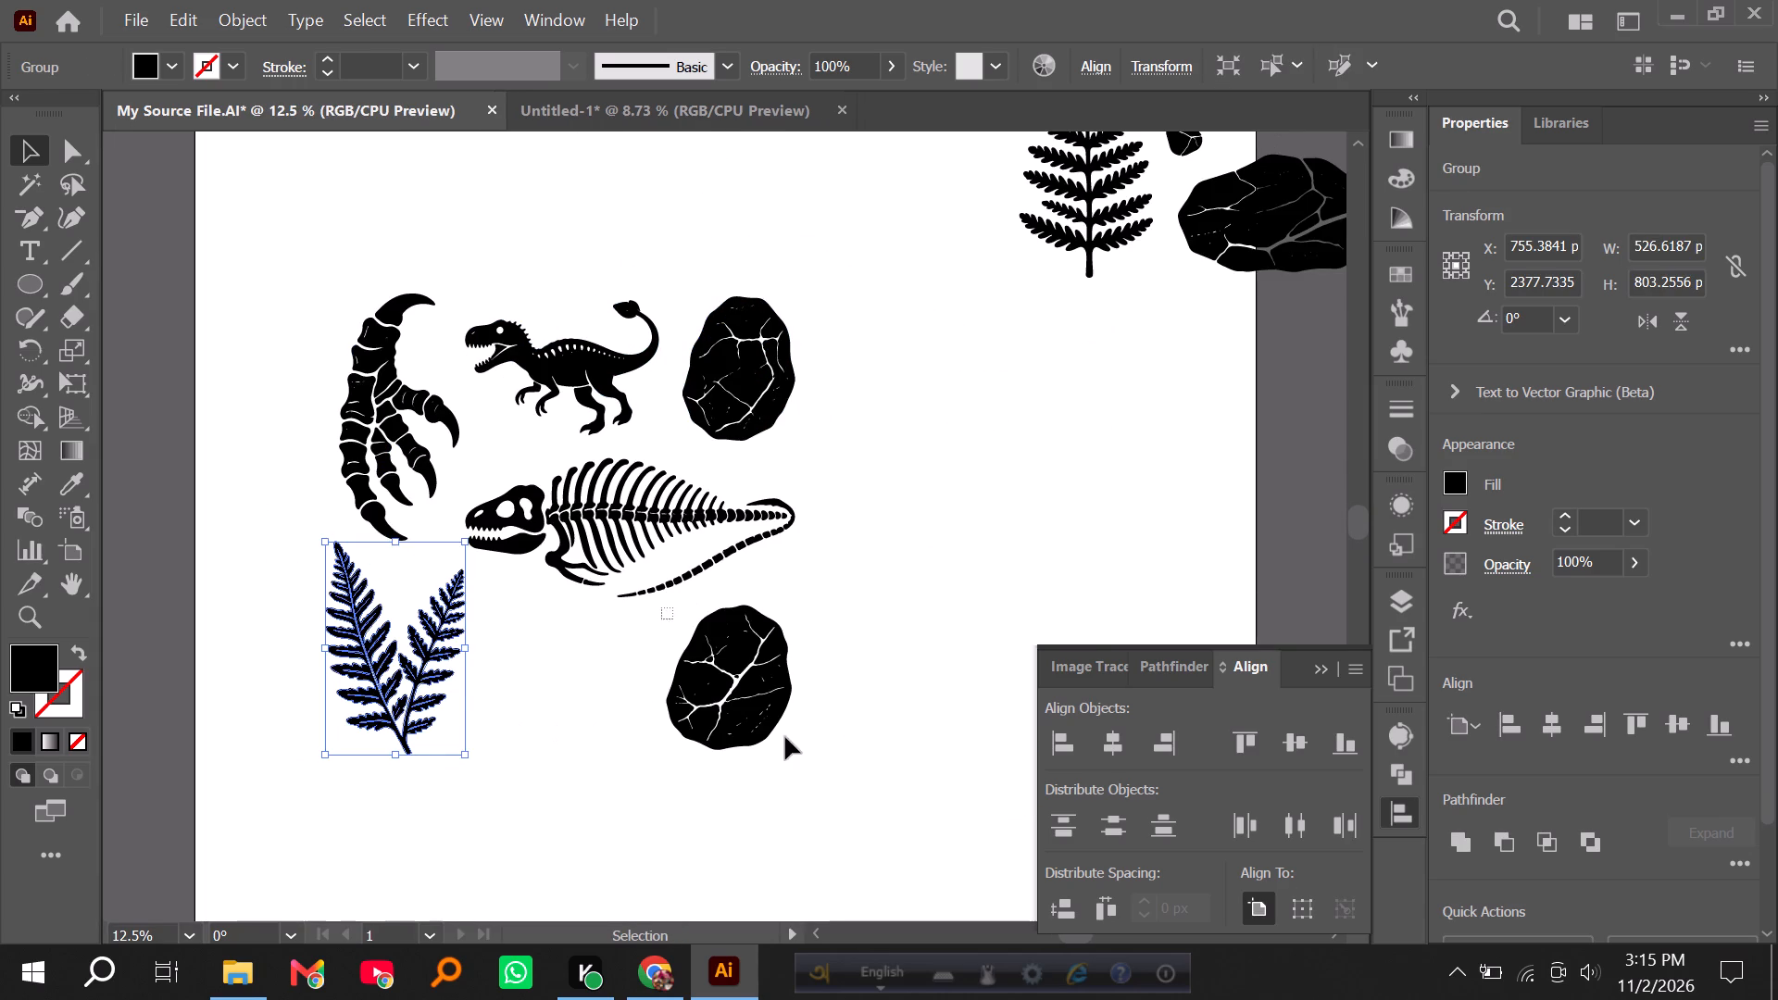
pyautogui.moveTo(785, 737); pyautogui.dragTo(842, 815)
pyautogui.hotkey('ctrl', 'g')
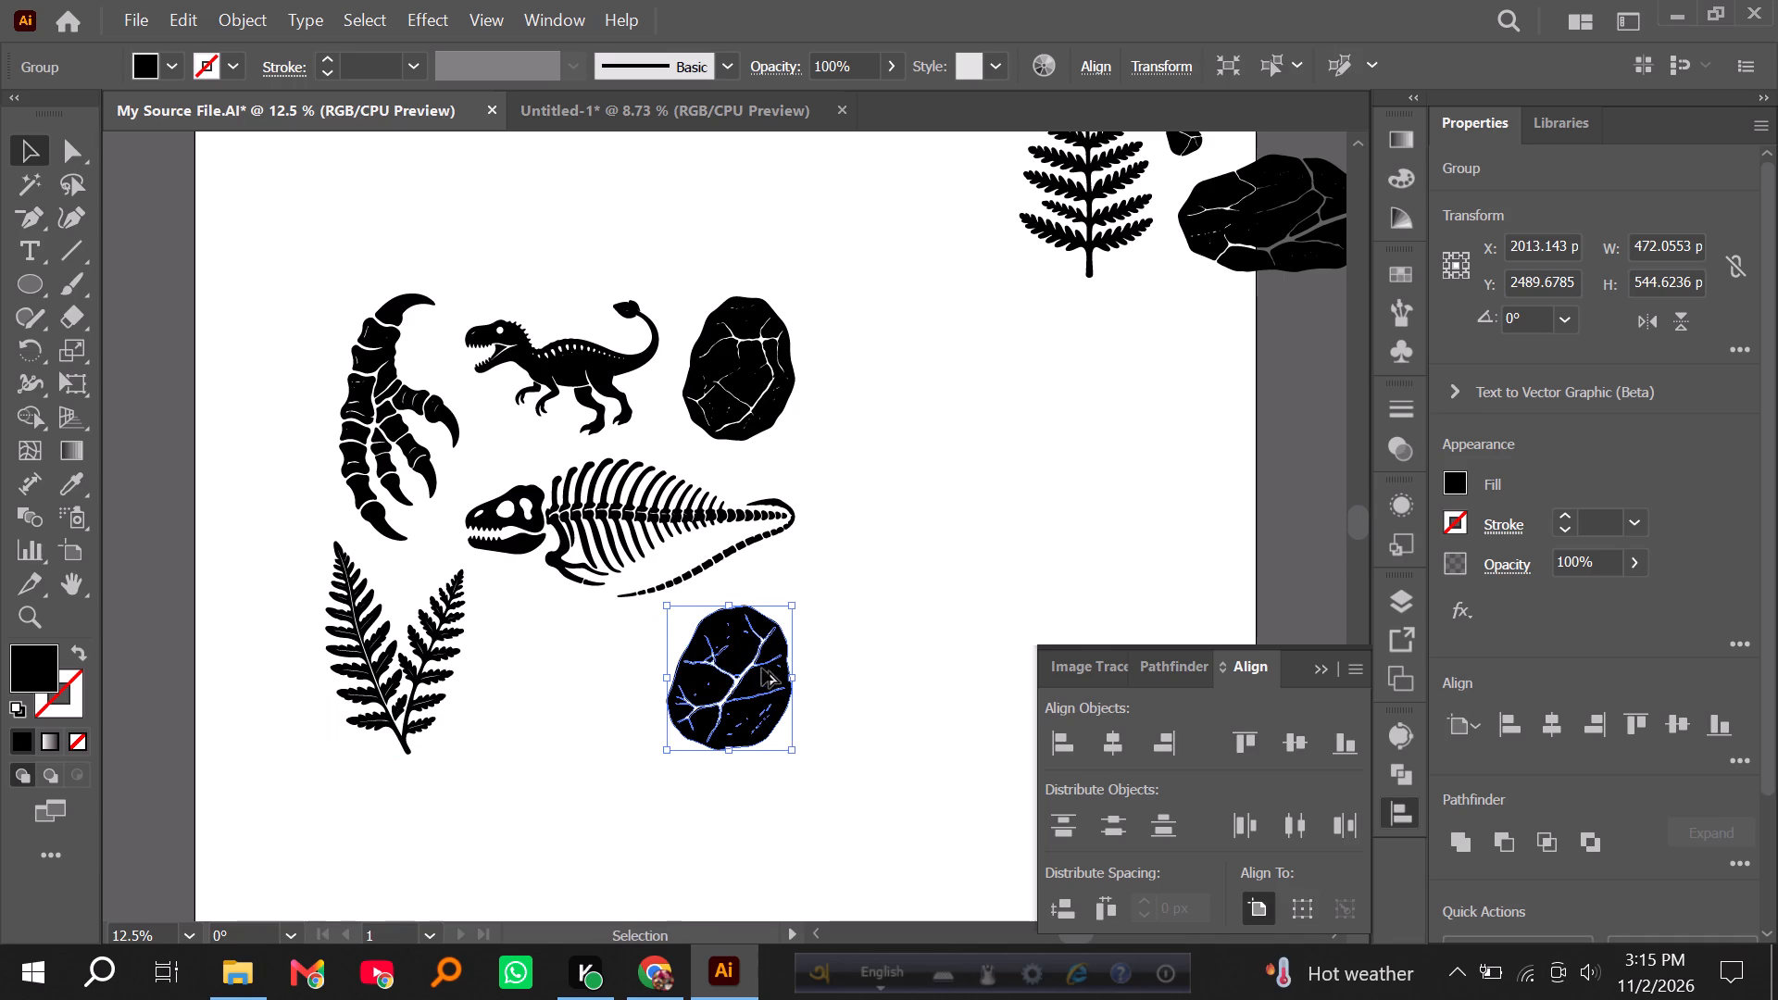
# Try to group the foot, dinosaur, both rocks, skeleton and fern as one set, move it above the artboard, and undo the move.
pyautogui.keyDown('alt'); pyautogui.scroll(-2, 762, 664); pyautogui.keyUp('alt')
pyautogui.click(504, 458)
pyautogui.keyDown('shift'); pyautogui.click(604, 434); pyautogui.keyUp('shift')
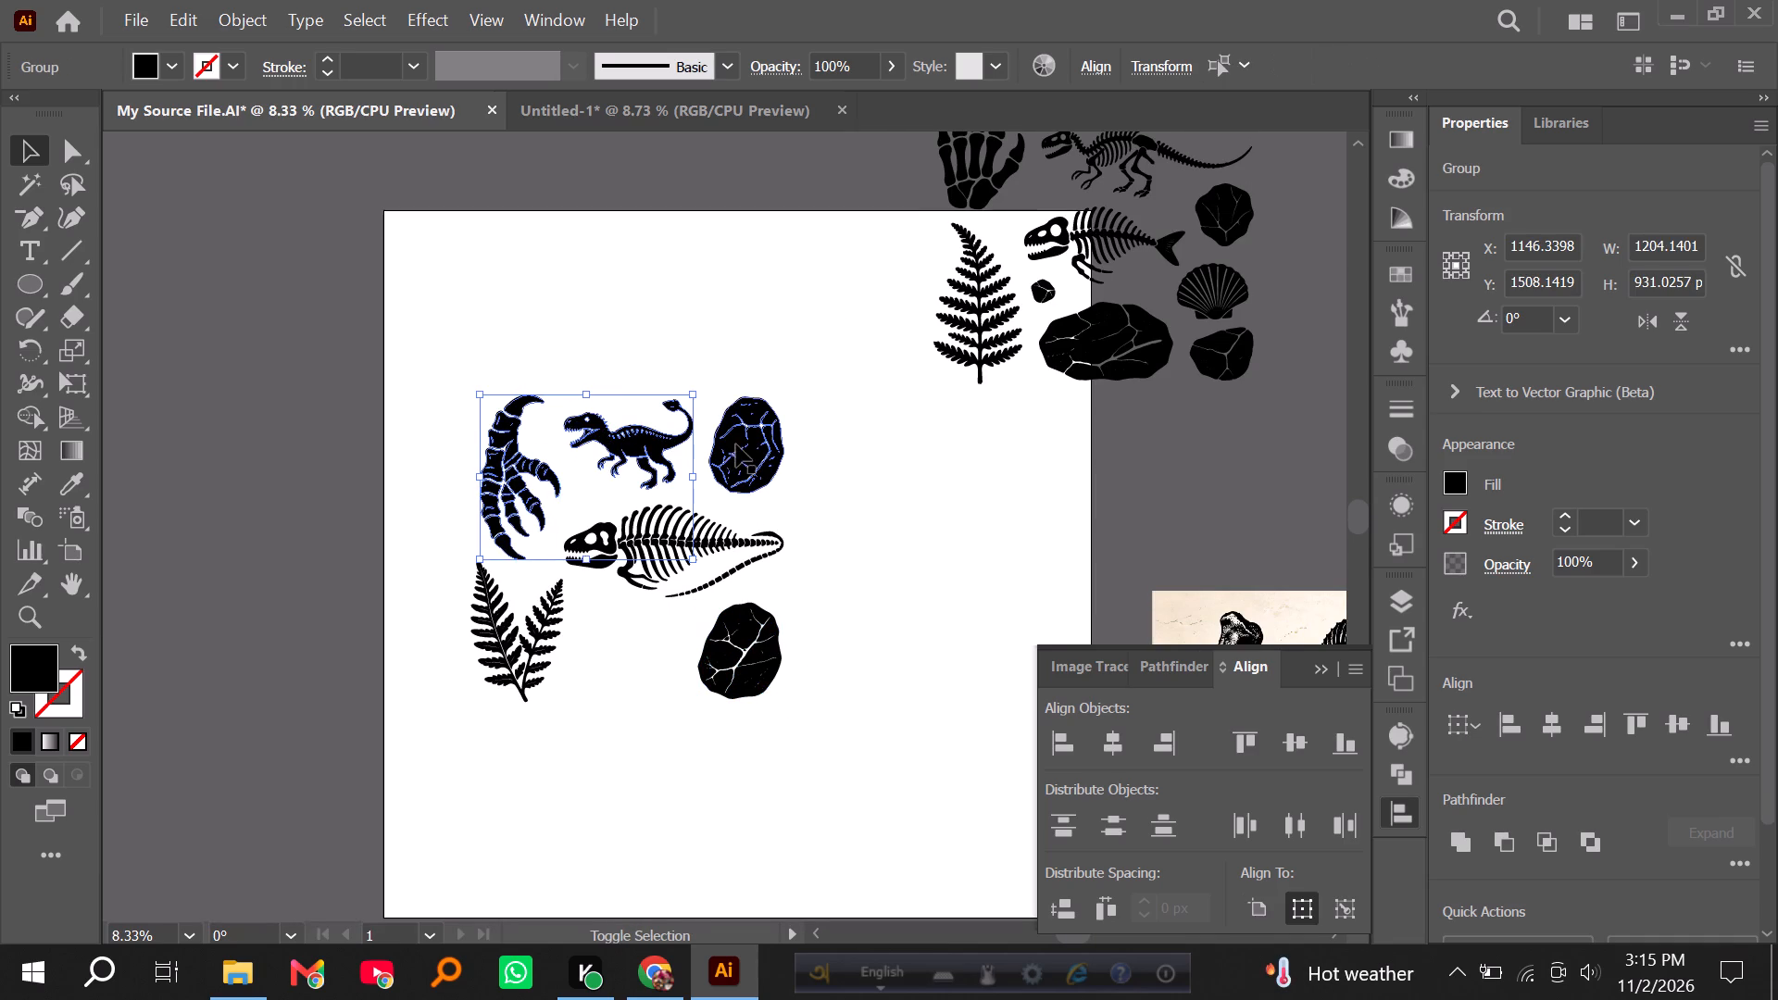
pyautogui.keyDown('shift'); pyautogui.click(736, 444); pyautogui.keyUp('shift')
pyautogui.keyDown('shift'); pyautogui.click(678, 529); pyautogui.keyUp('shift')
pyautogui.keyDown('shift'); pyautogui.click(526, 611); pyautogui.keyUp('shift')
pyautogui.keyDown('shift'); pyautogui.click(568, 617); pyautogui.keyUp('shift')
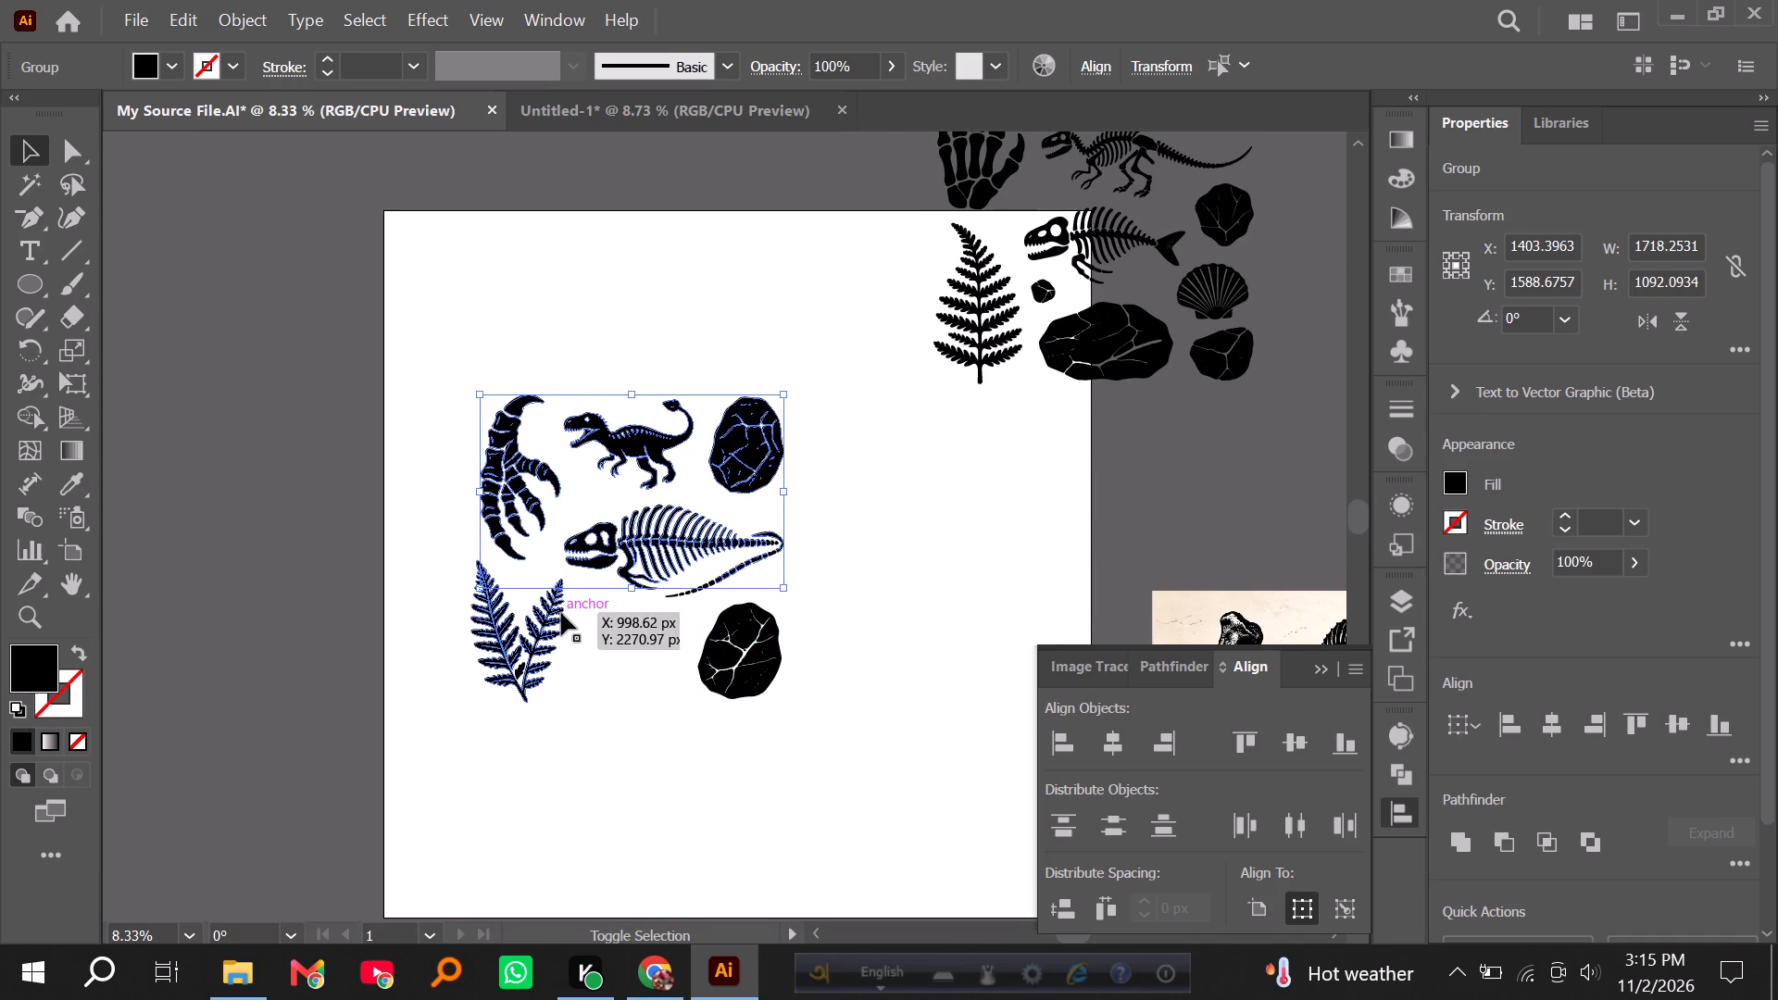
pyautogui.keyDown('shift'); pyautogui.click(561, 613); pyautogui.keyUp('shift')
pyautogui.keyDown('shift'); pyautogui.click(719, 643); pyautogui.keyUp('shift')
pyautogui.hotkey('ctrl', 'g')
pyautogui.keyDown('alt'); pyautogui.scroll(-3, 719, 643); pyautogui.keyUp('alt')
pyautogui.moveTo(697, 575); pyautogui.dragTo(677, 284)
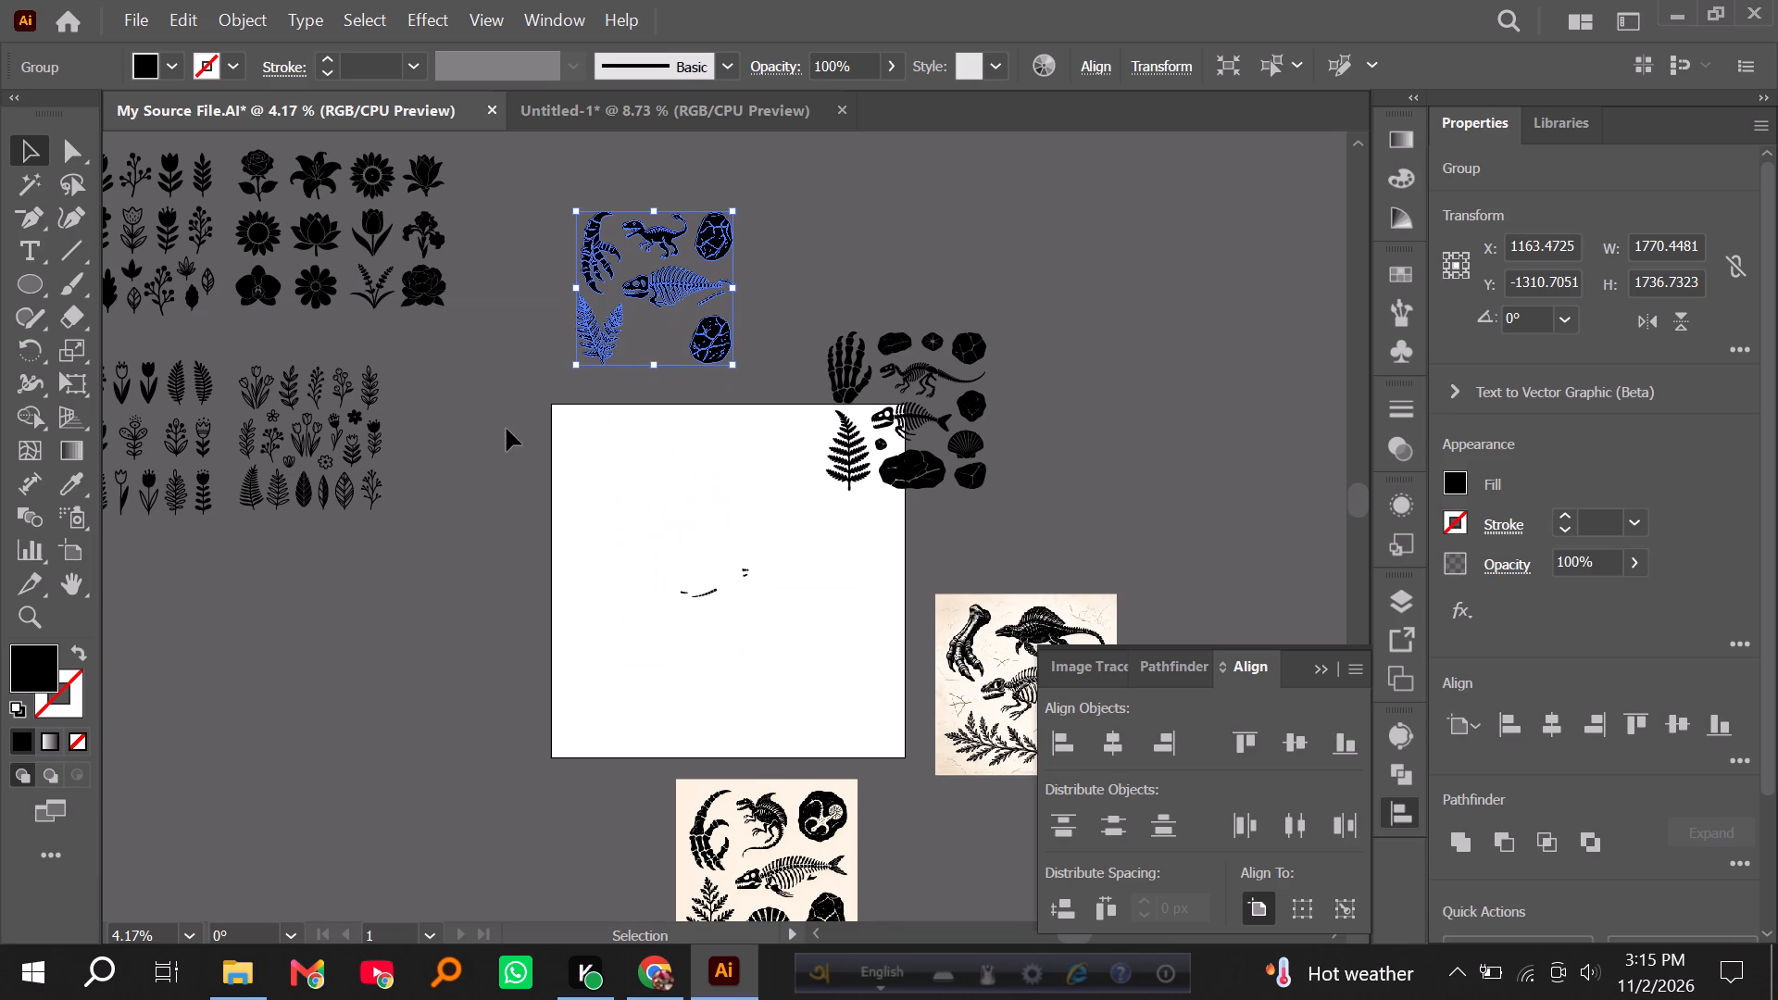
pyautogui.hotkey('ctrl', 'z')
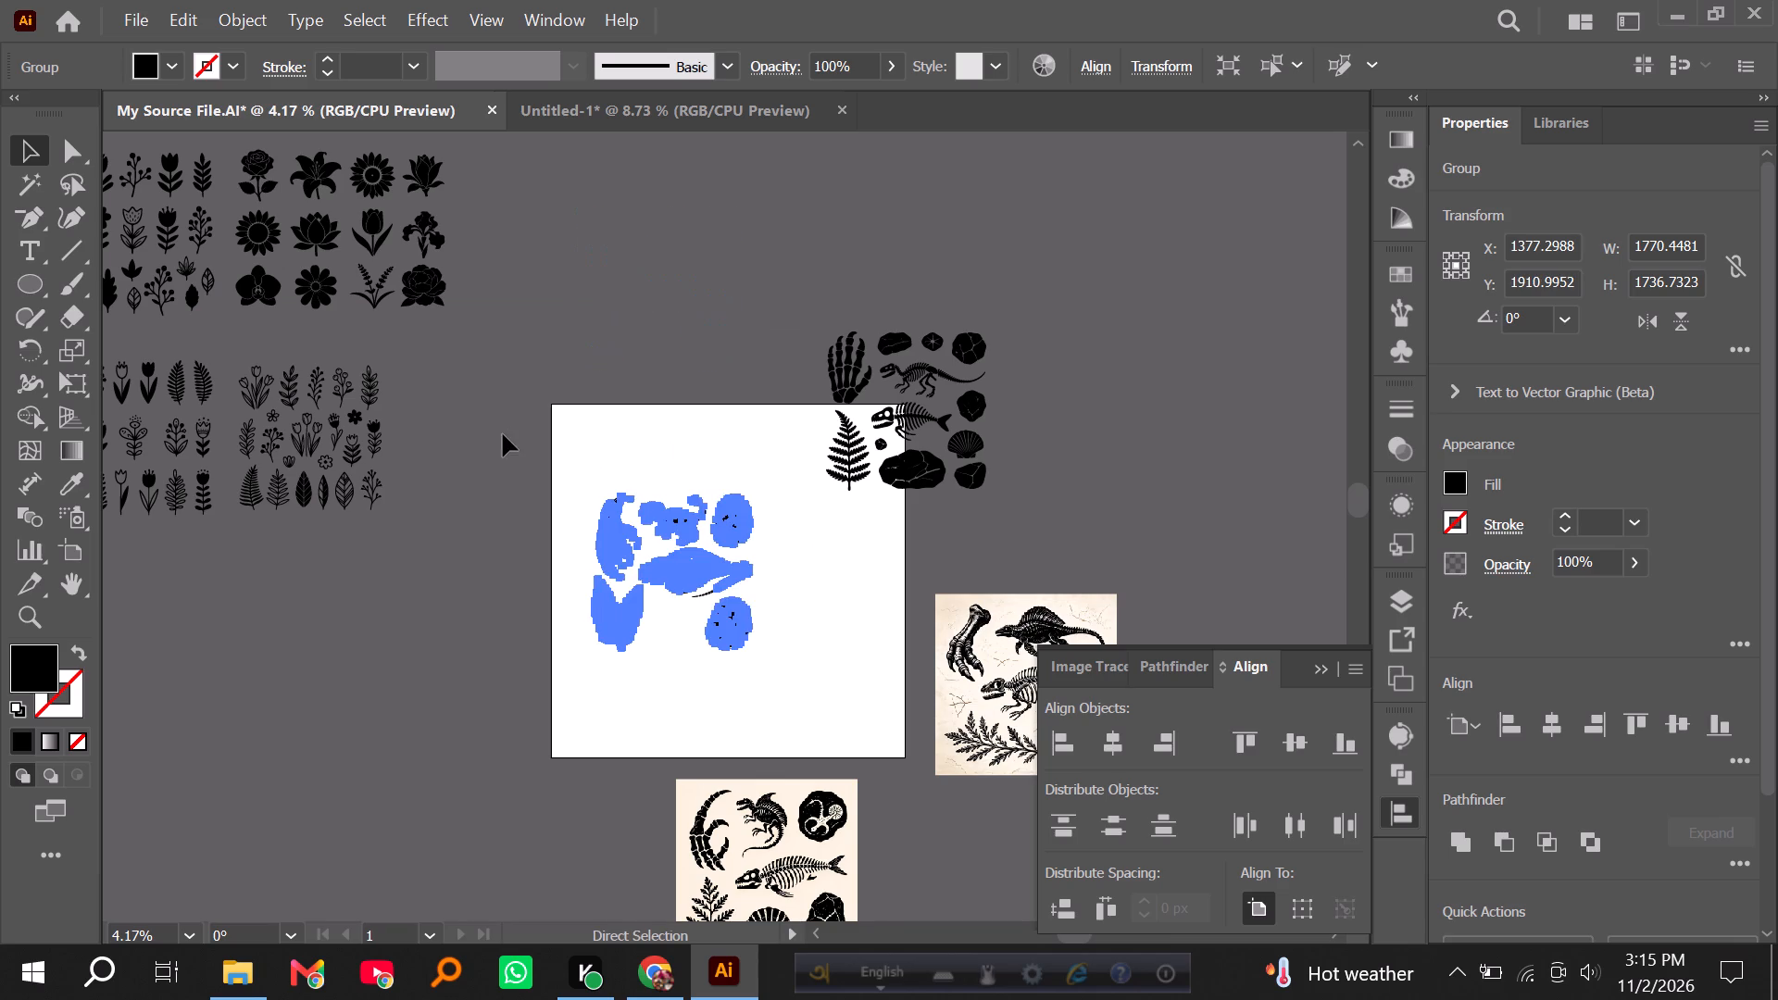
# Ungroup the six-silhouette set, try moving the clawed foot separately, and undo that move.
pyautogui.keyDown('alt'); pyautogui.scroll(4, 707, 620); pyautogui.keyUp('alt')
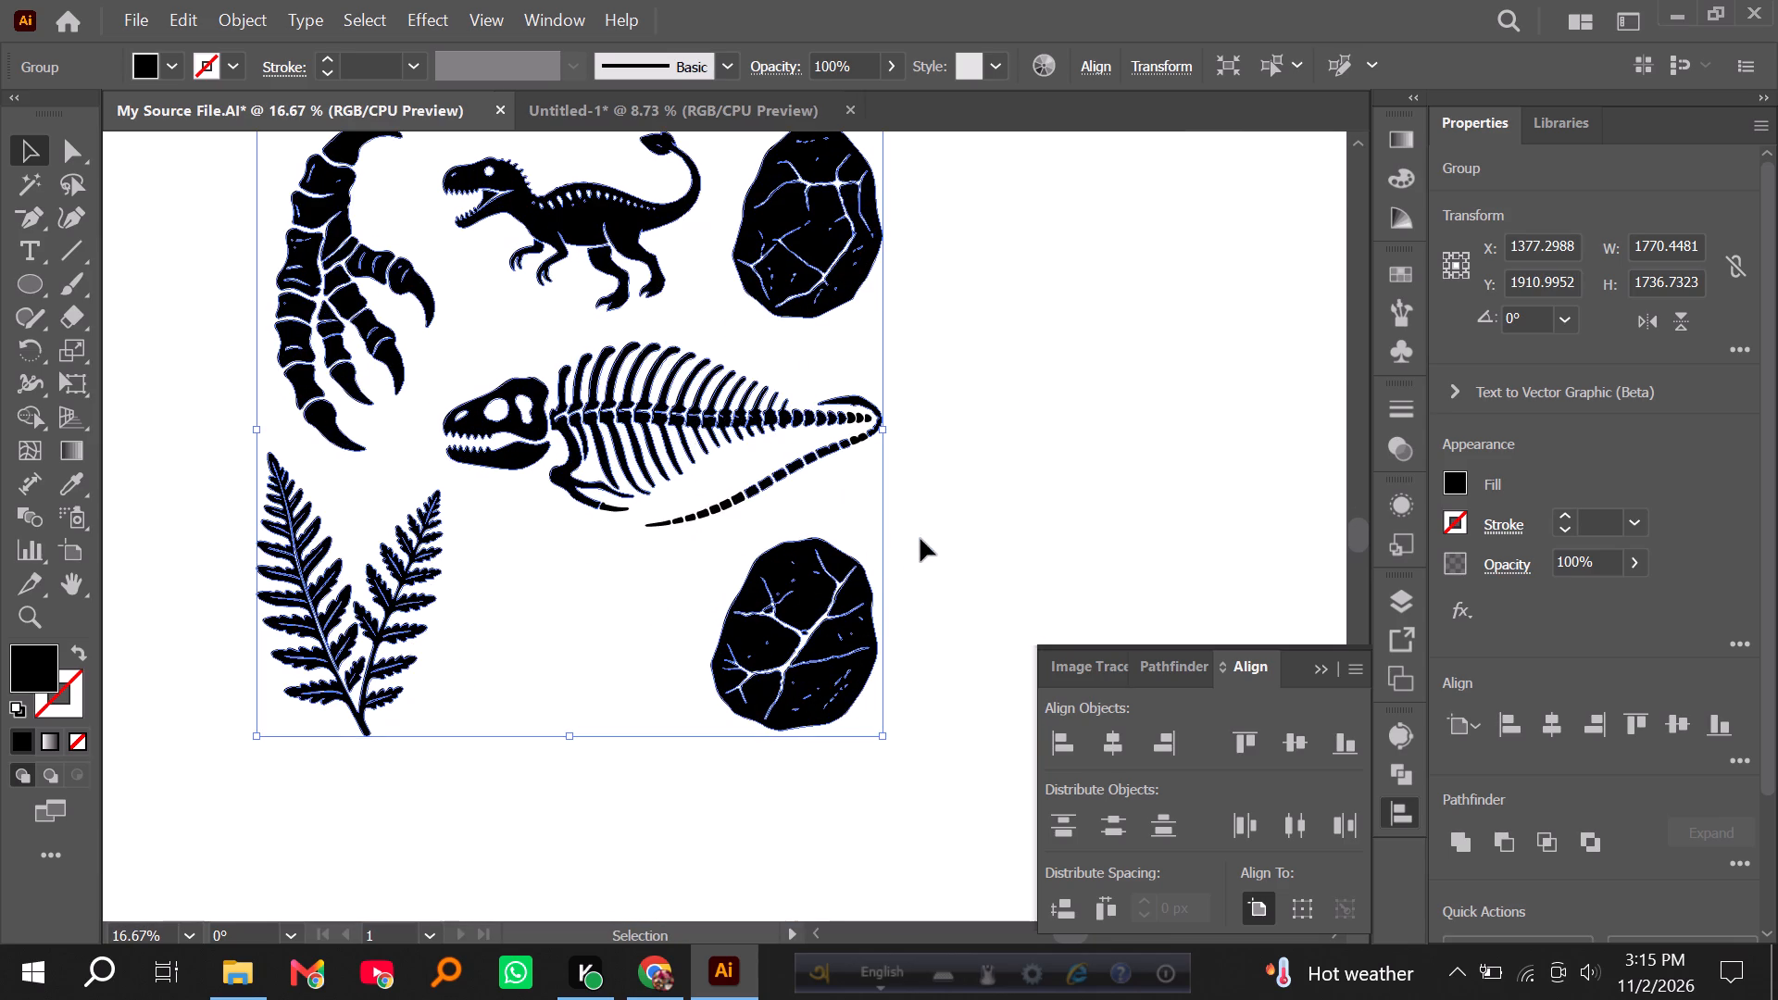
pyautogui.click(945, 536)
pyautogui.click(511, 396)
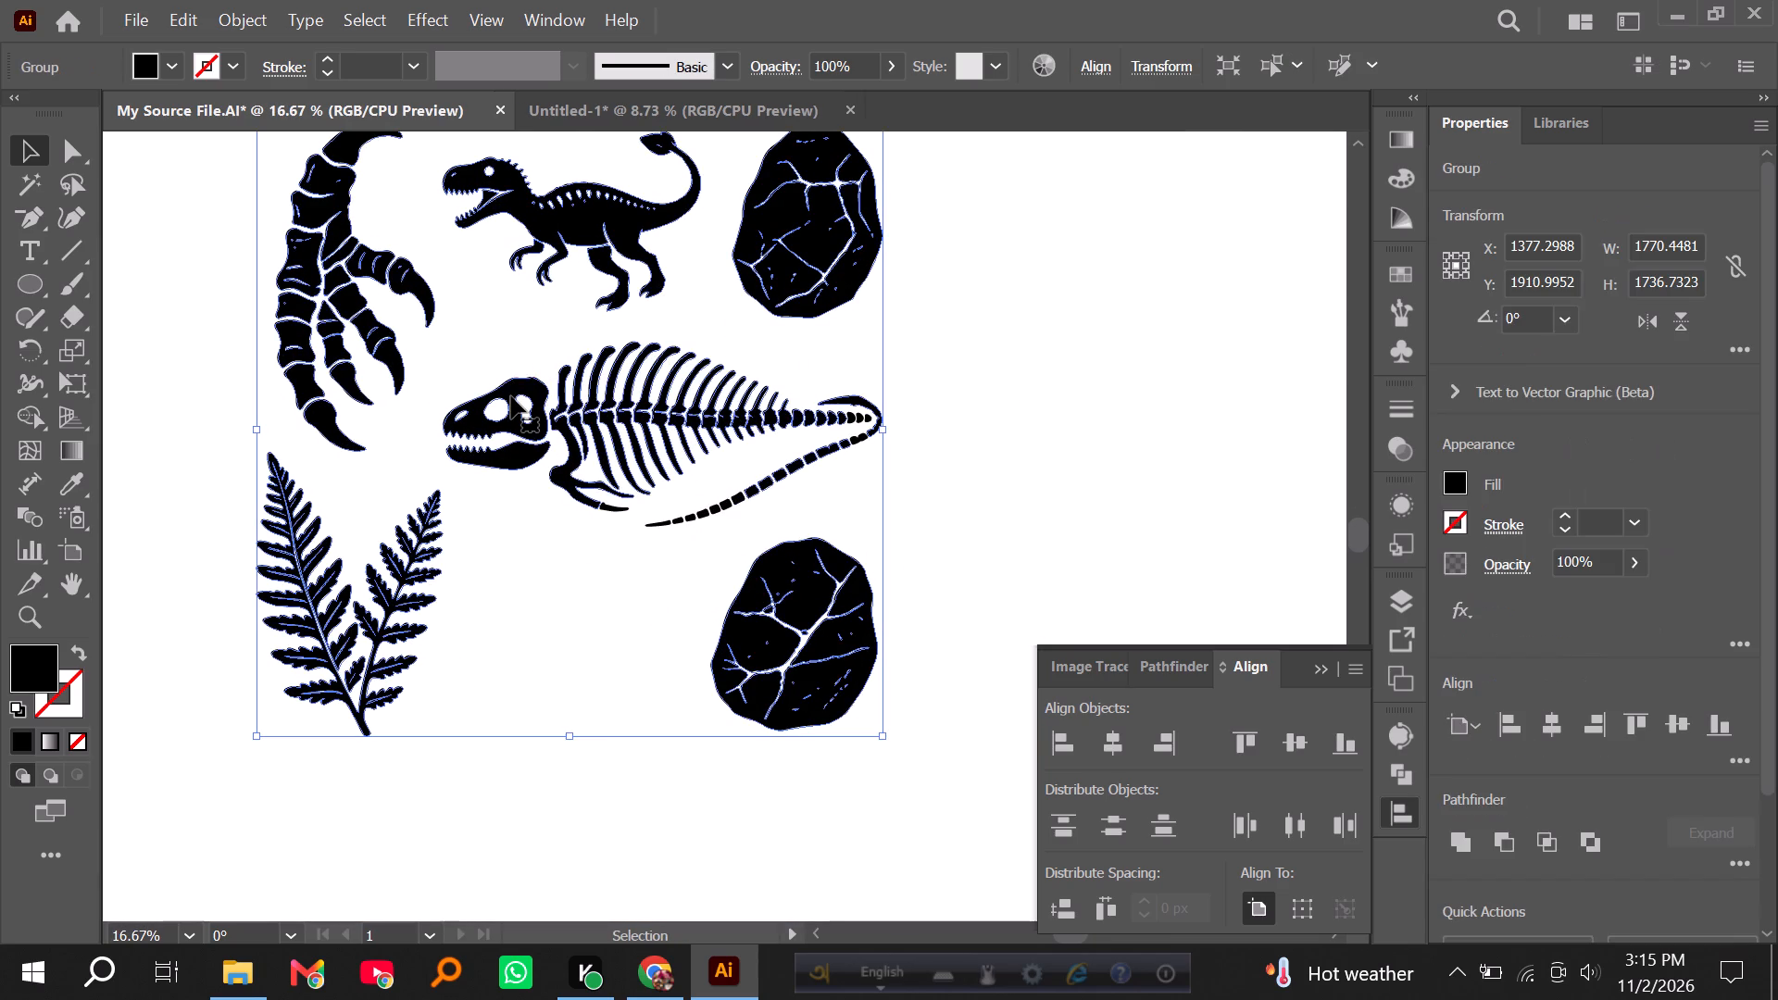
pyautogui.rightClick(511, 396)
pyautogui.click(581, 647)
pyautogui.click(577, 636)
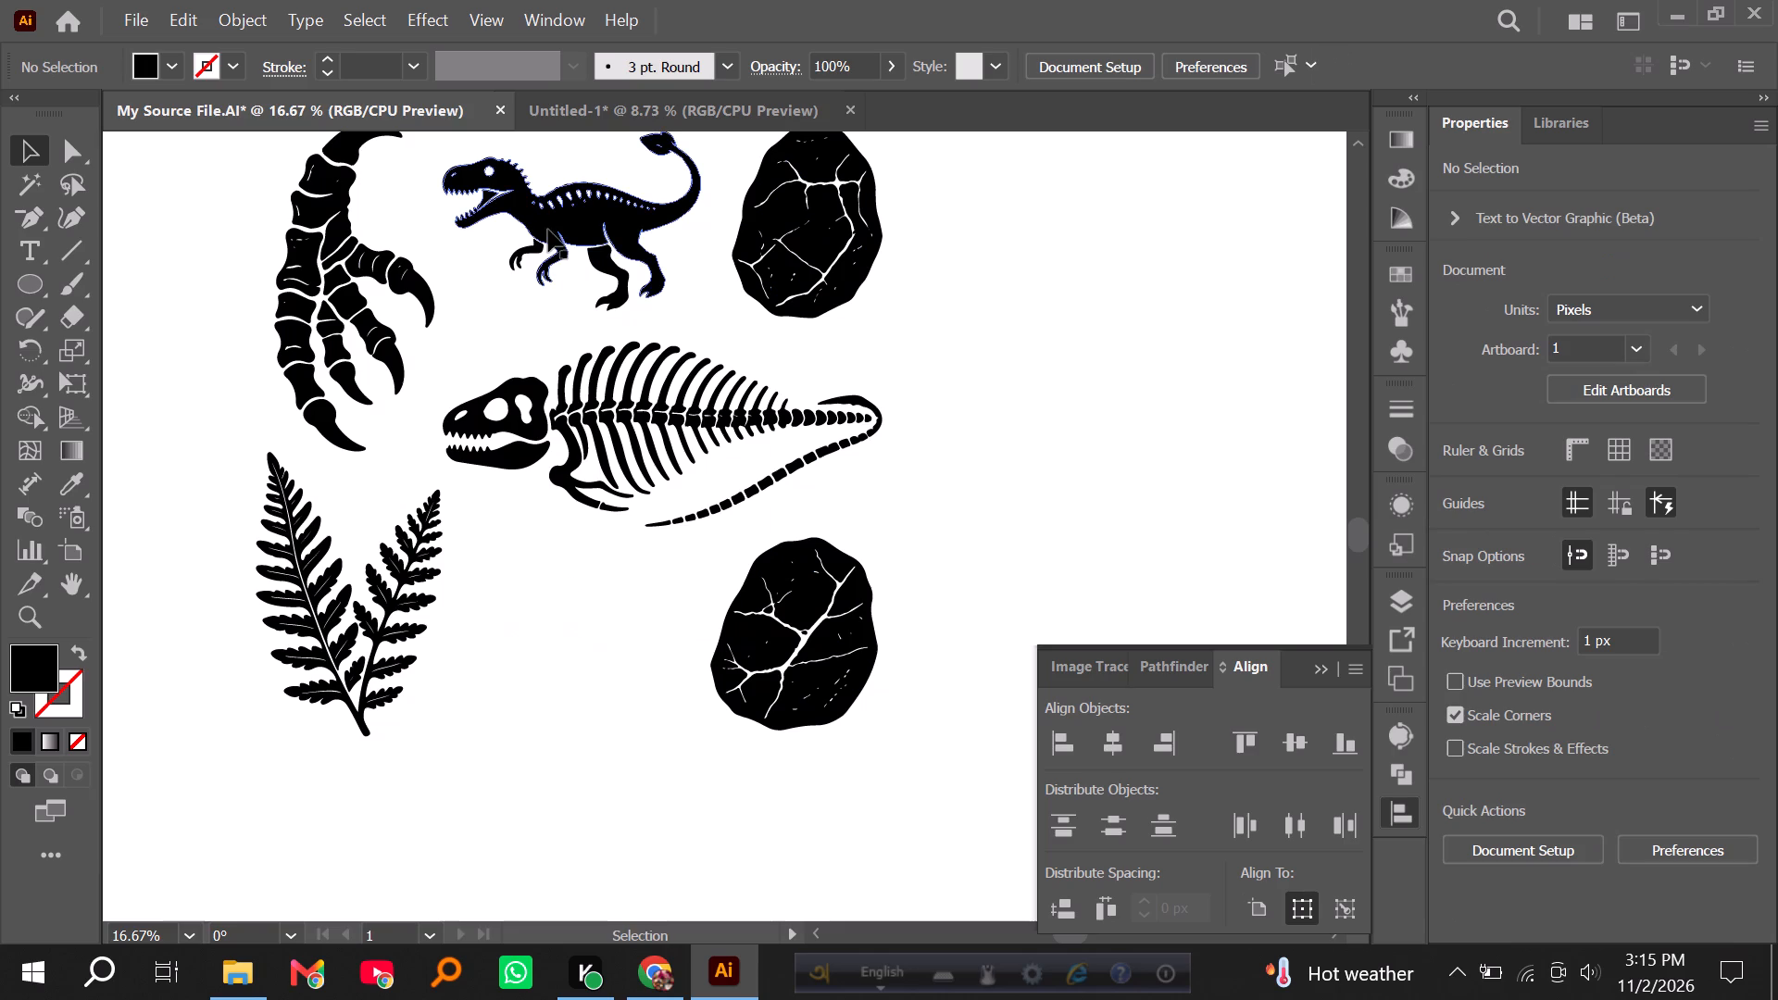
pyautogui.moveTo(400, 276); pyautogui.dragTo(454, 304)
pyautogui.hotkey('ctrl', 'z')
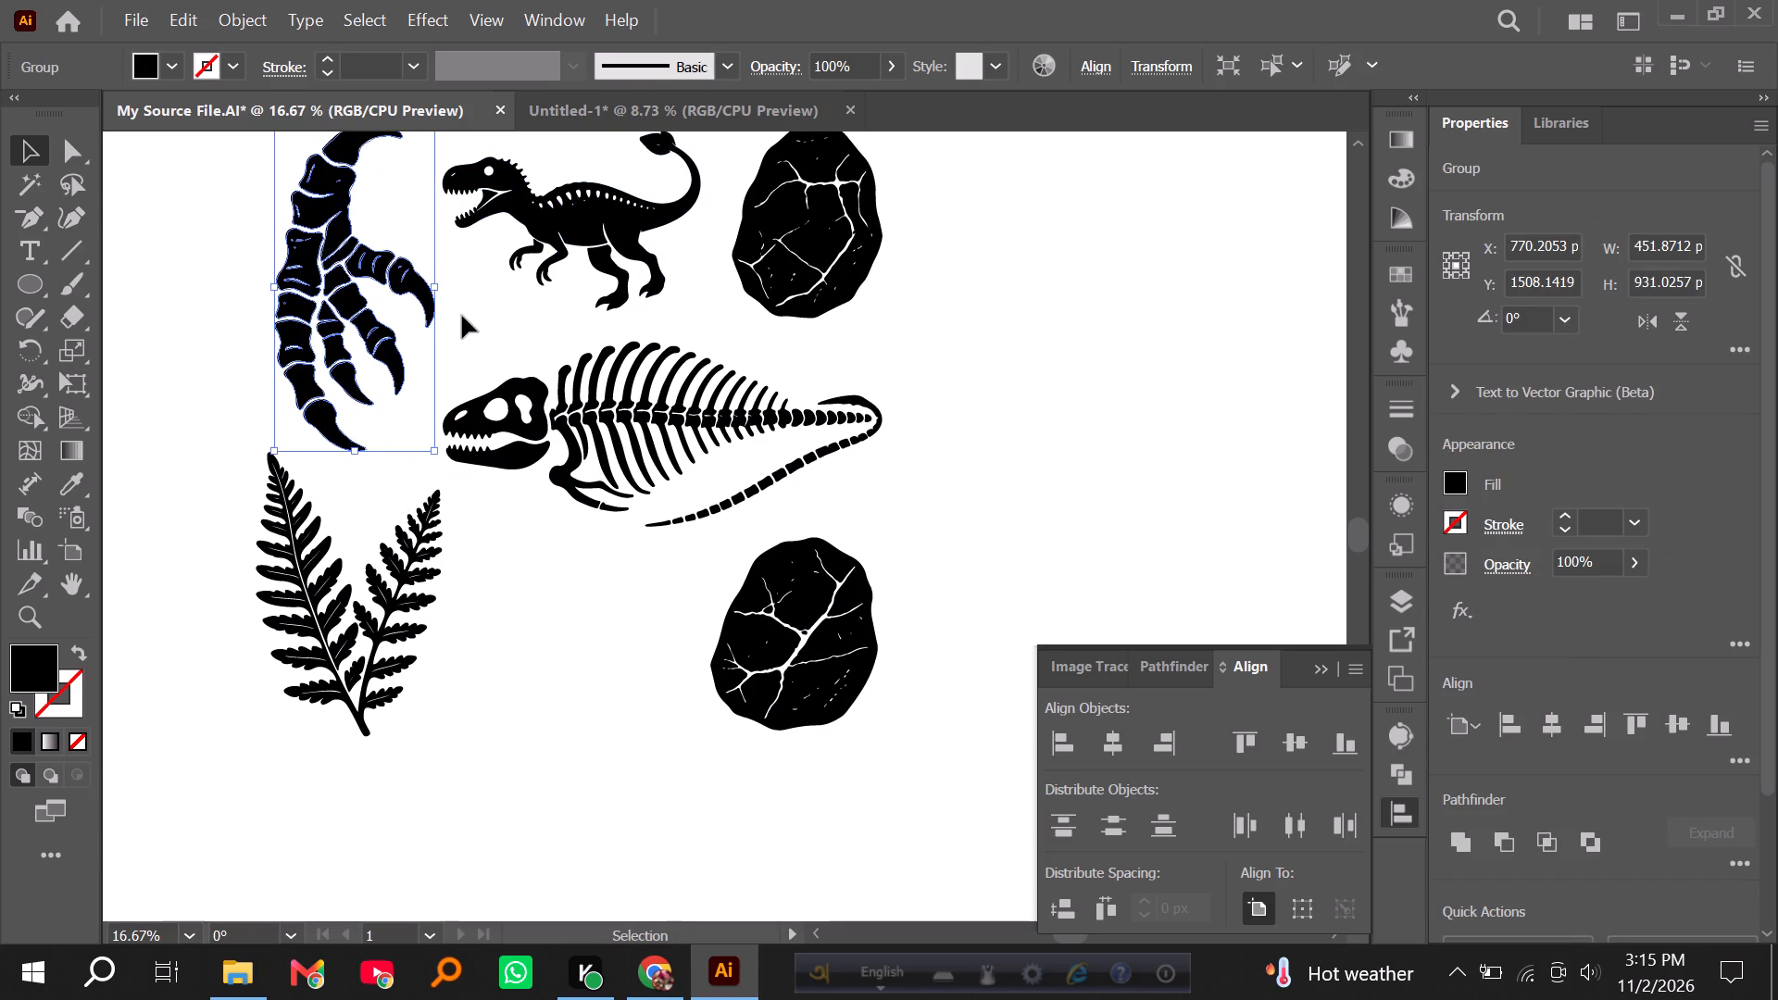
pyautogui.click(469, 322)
# Group the long-tailed skeleton together with the loose lower part of its tail.
pyautogui.moveTo(444, 361); pyautogui.dragTo(956, 520)
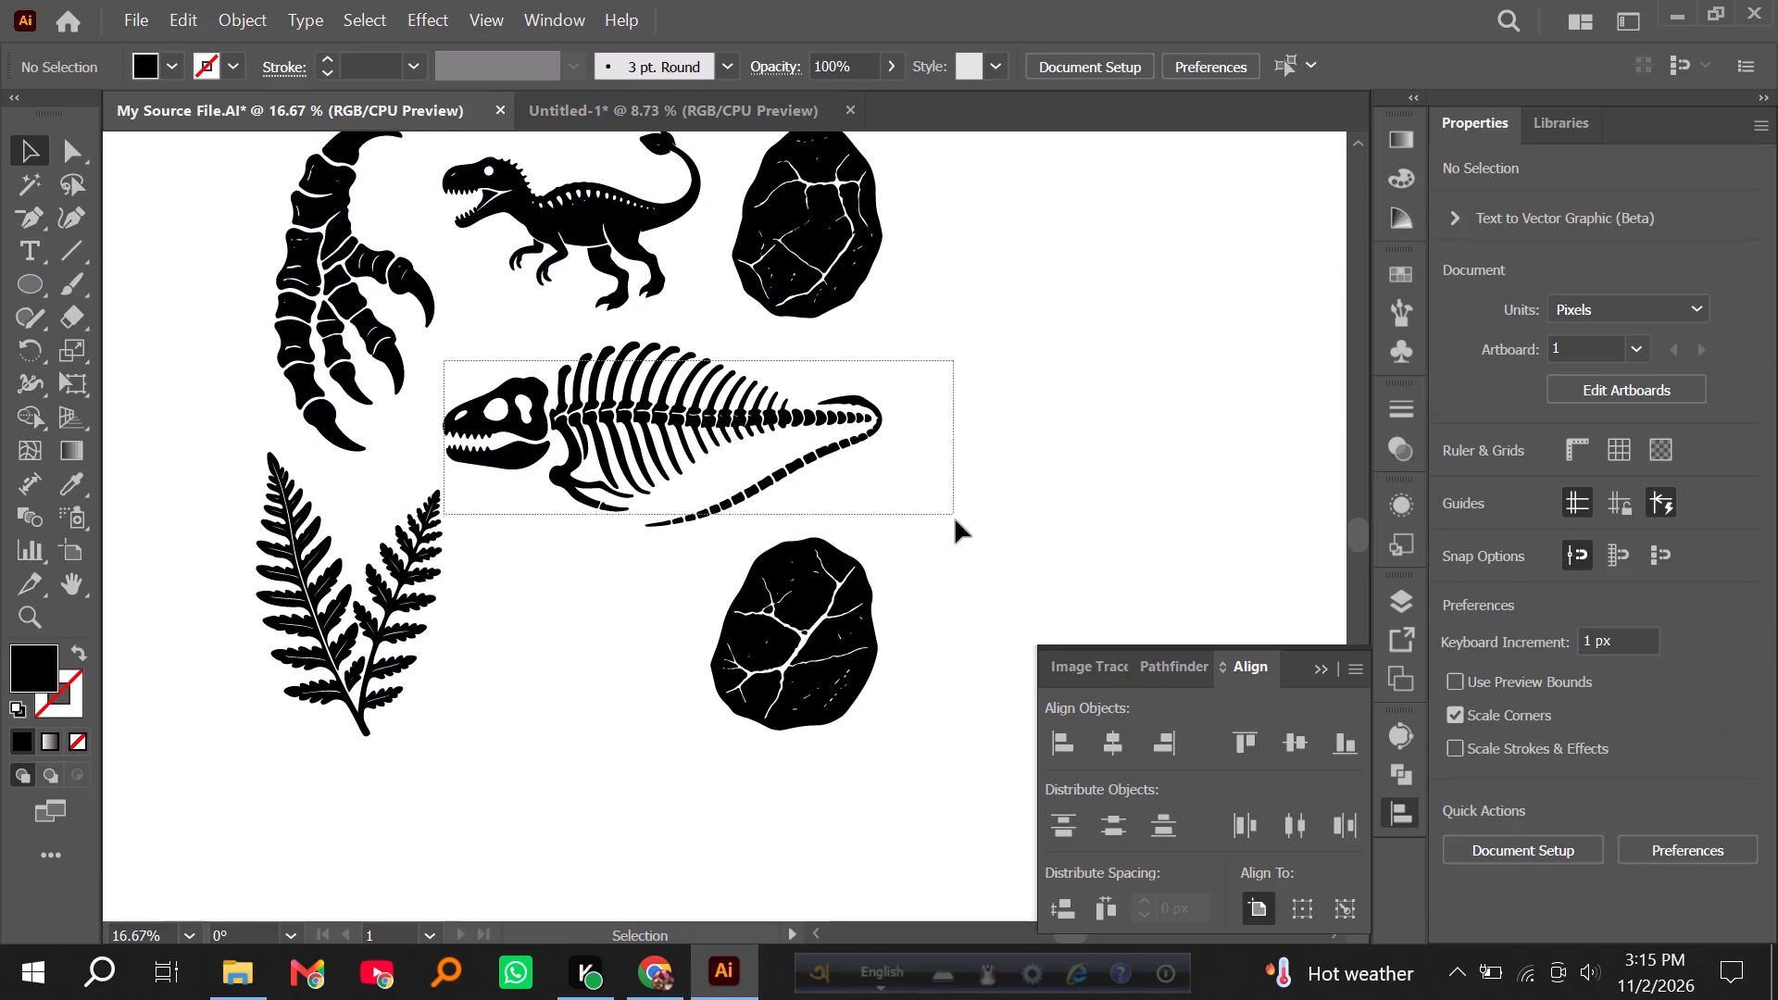
pyautogui.moveTo(956, 520); pyautogui.dragTo(958, 529)
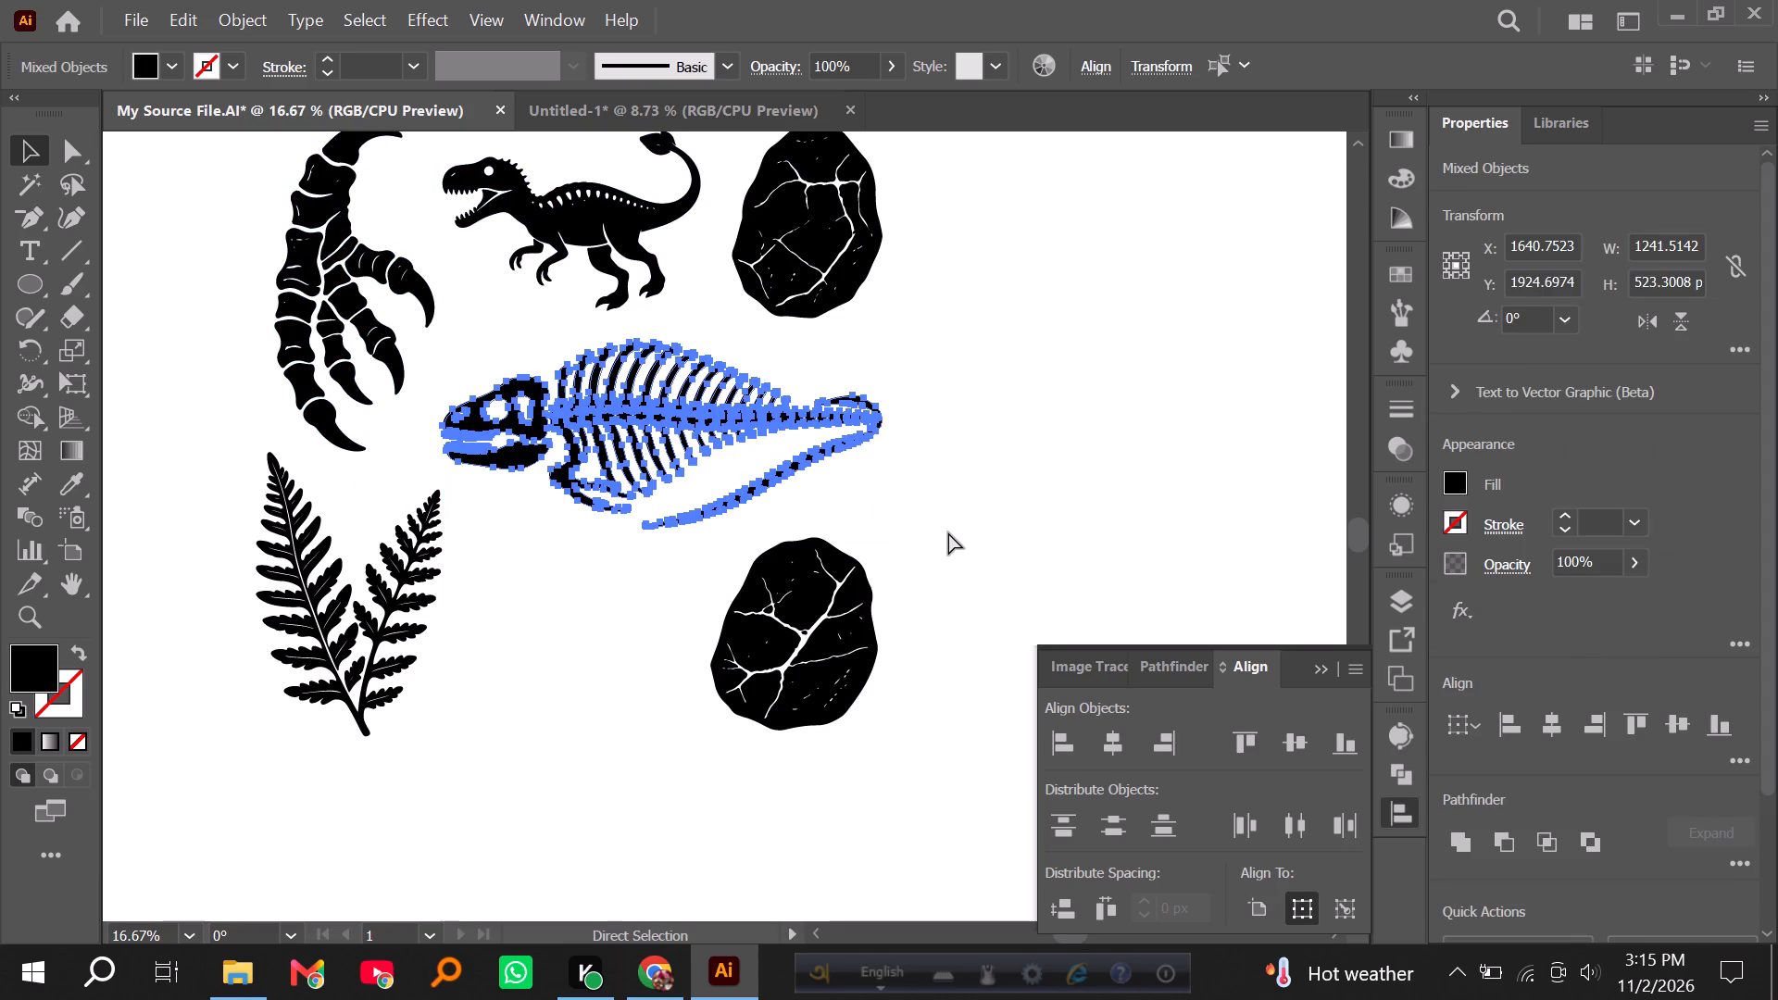
pyautogui.hotkey('ctrl', 'g')
# Group the clawed foot, dinosaur, both rocks, long-tailed skeleton and fern into one set.
pyautogui.keyDown('alt'); pyautogui.scroll(-2, 870, 475); pyautogui.keyUp('alt')
pyautogui.moveTo(538, 258); pyautogui.dragTo(883, 601)
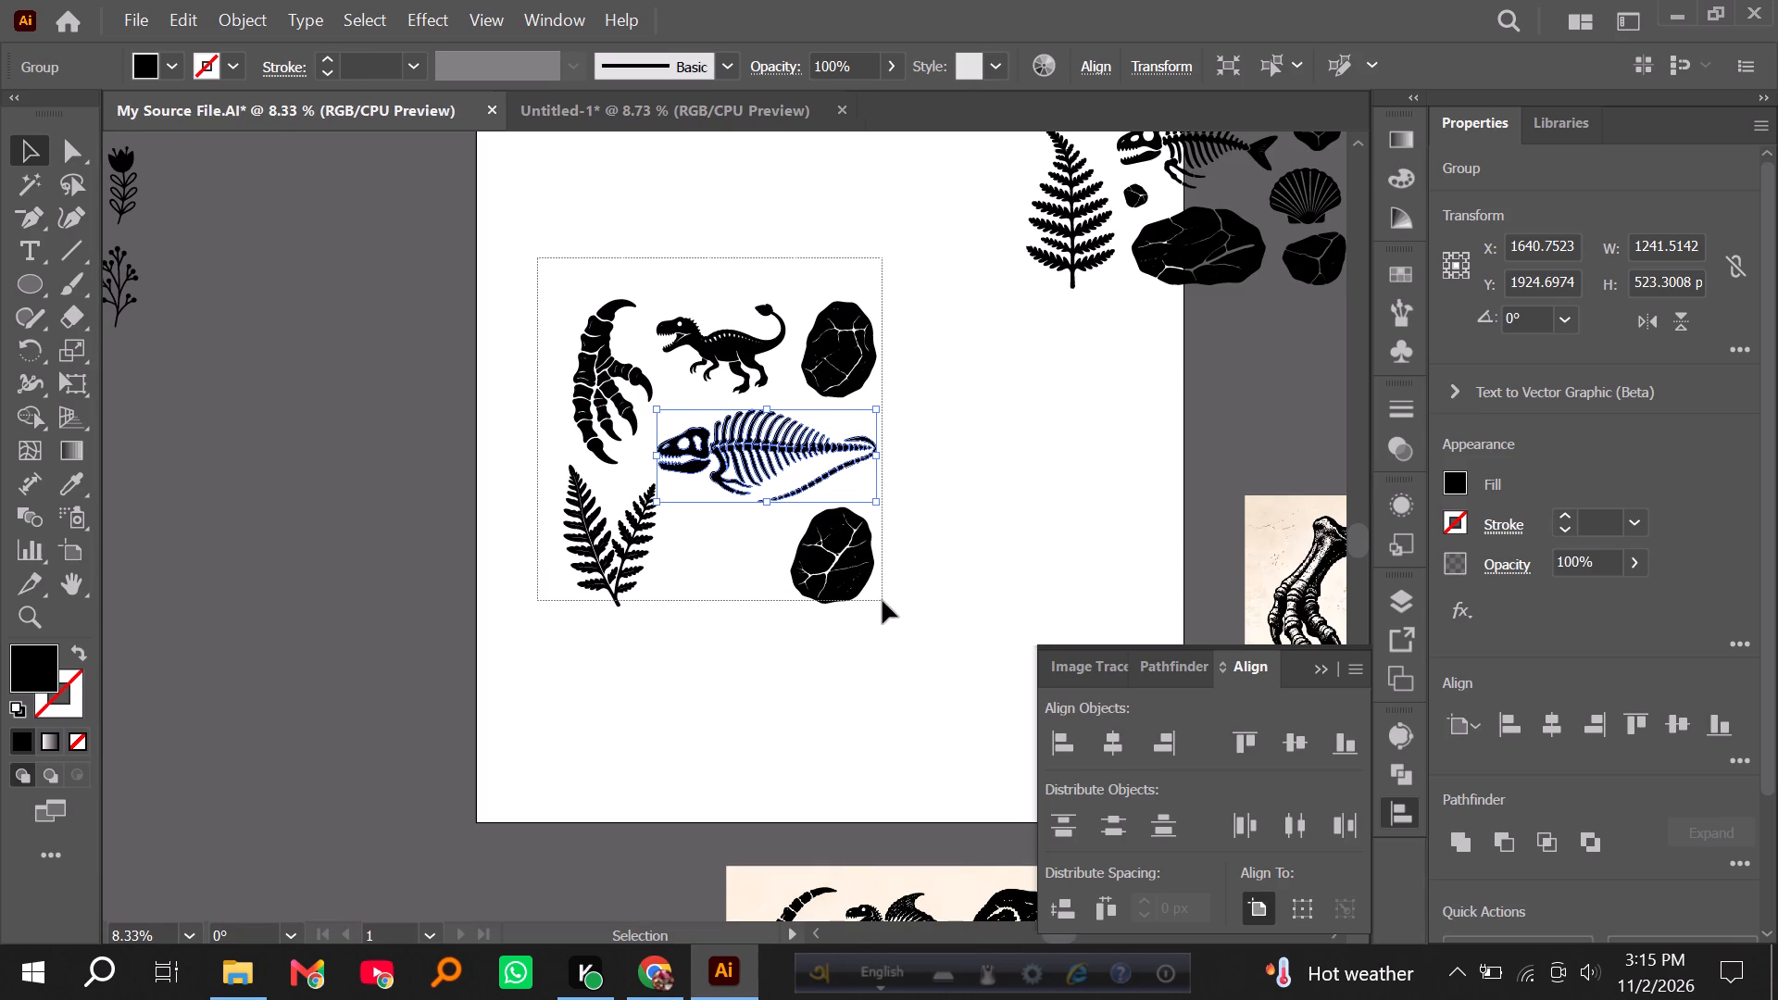
pyautogui.moveTo(883, 601); pyautogui.dragTo(587, 258)
pyautogui.click(596, 323)
pyautogui.keyDown('shift'); pyautogui.click(693, 341); pyautogui.keyUp('shift')
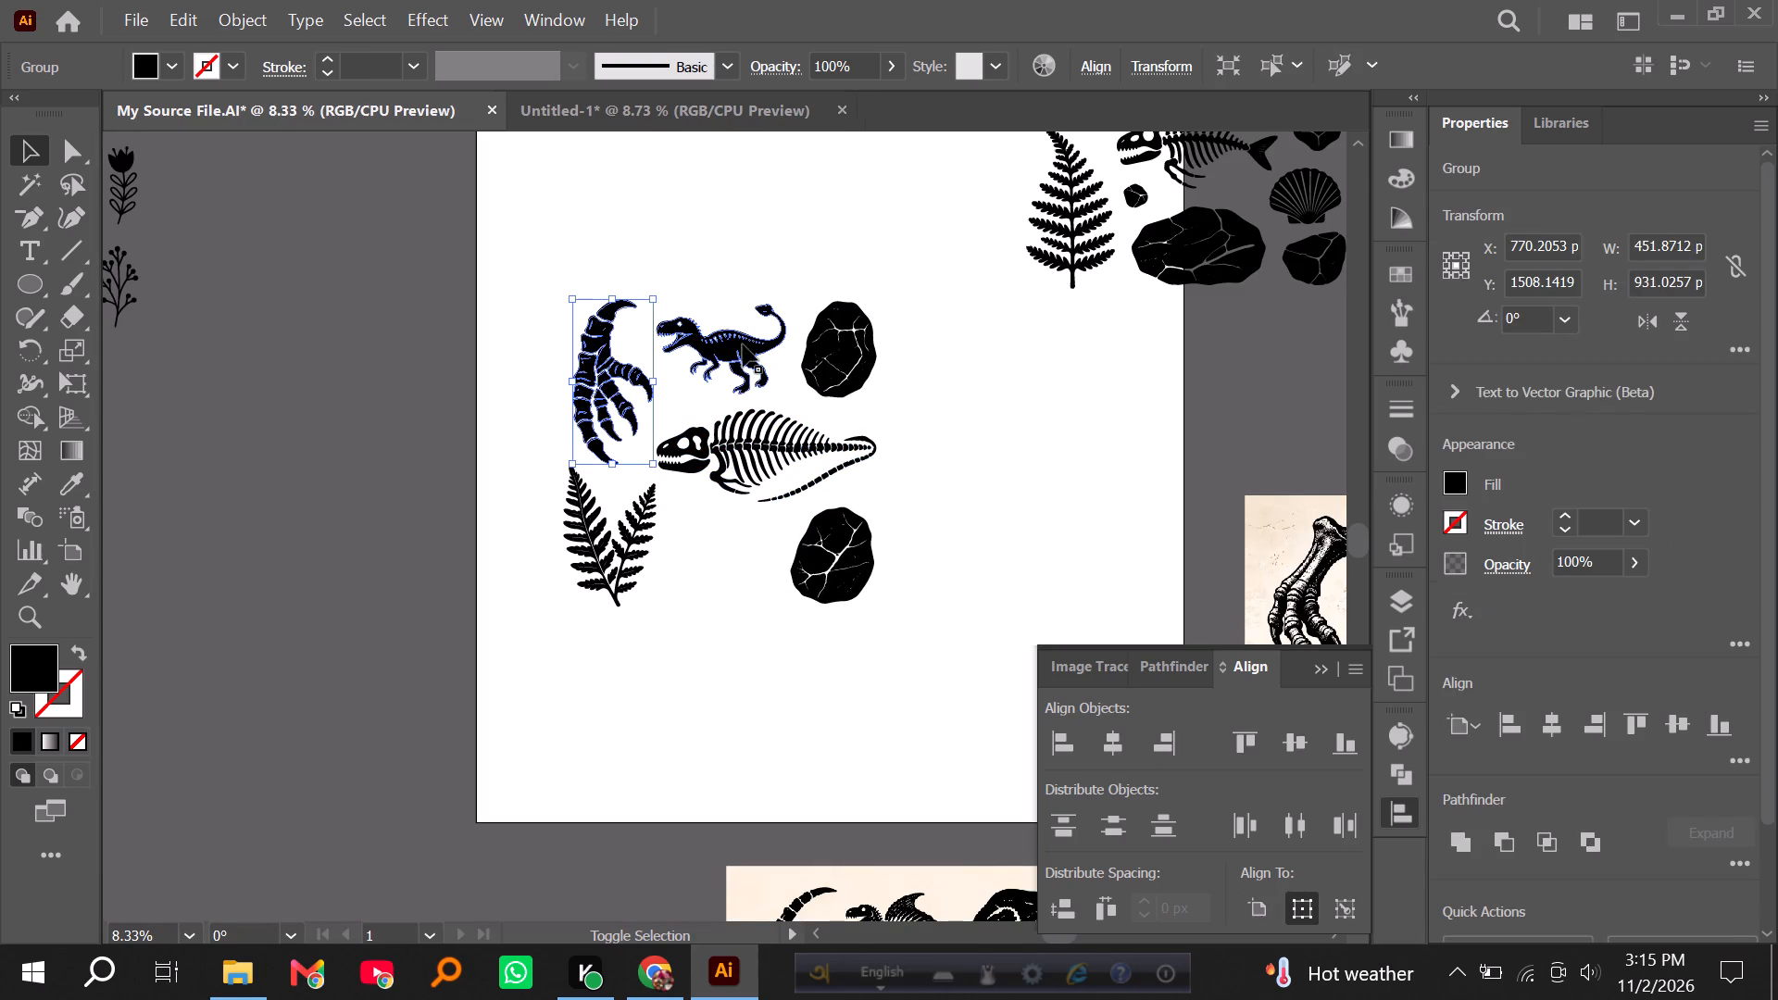
pyautogui.keyDown('shift'); pyautogui.click(822, 353); pyautogui.keyUp('shift')
pyautogui.keyDown('shift'); pyautogui.click(803, 451); pyautogui.keyUp('shift')
pyautogui.keyDown('shift'); pyautogui.click(839, 558); pyautogui.keyUp('shift')
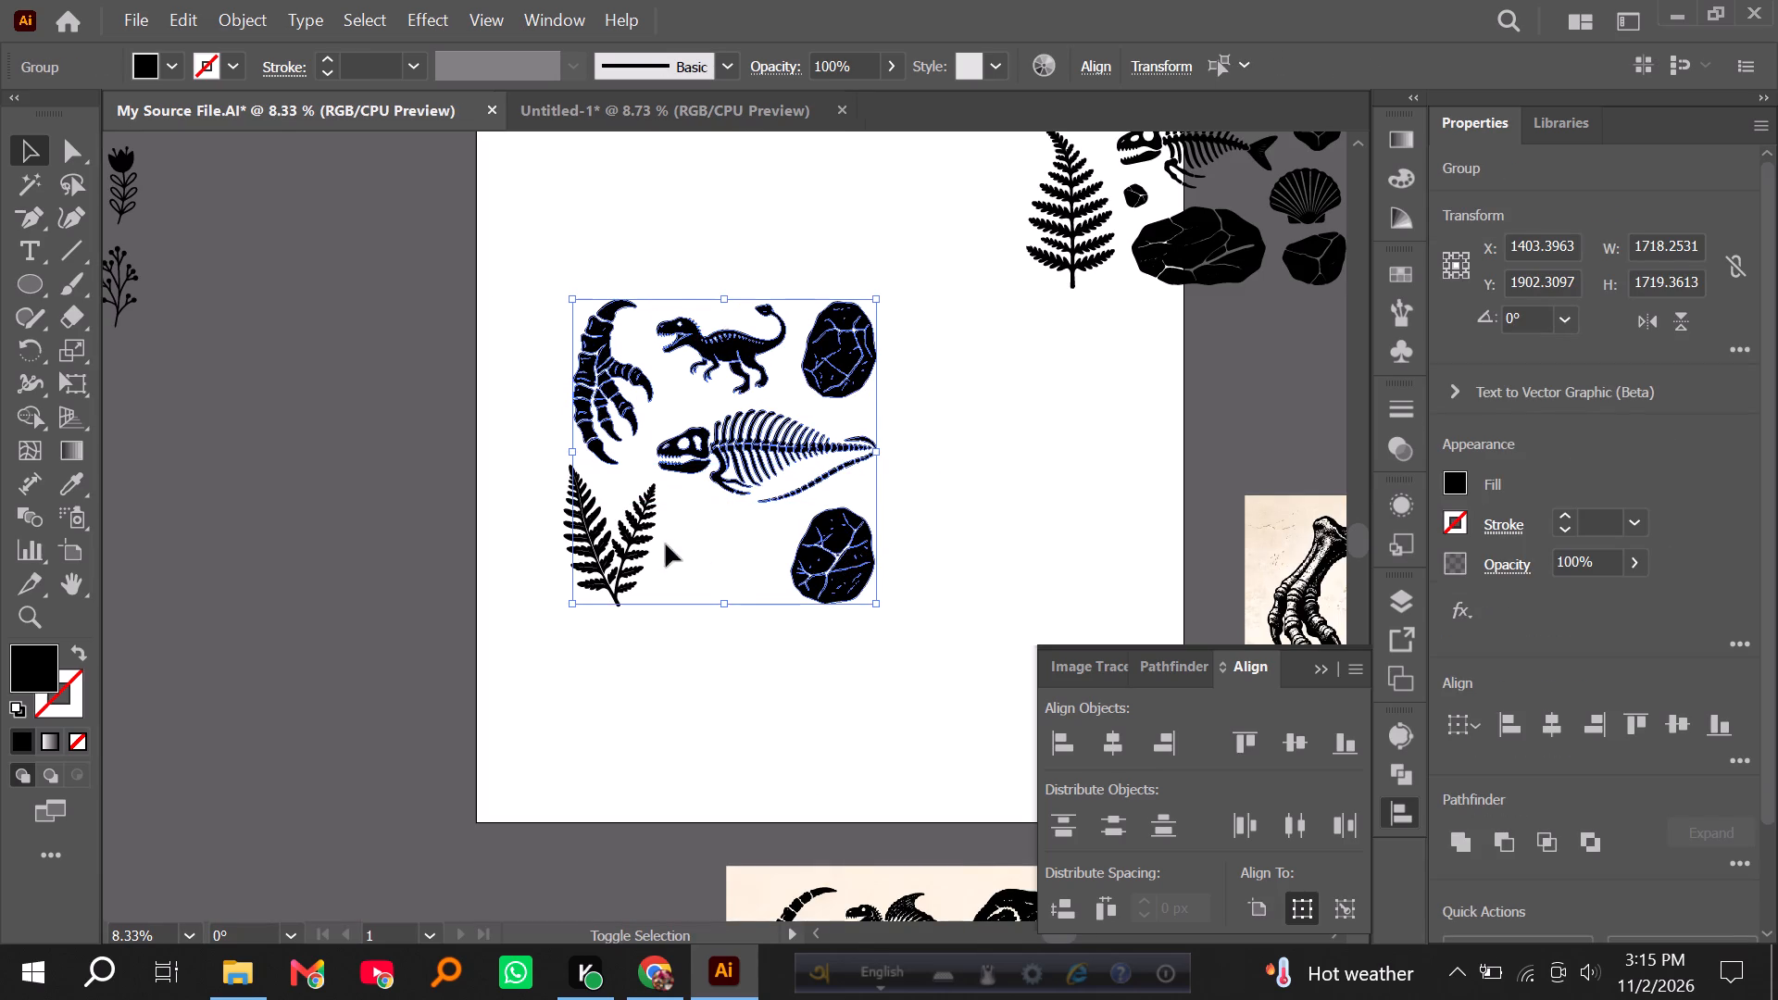
pyautogui.keyDown('shift'); pyautogui.click(631, 535); pyautogui.keyUp('shift')
pyautogui.hotkey('ctrl', 'g')
# Move the grouped six-silhouette set off the artboard to the pasteboard above it, and check the artboard for leftover pieces.
pyautogui.keyDown('alt'); pyautogui.scroll(-3, 632, 531); pyautogui.keyUp('alt')
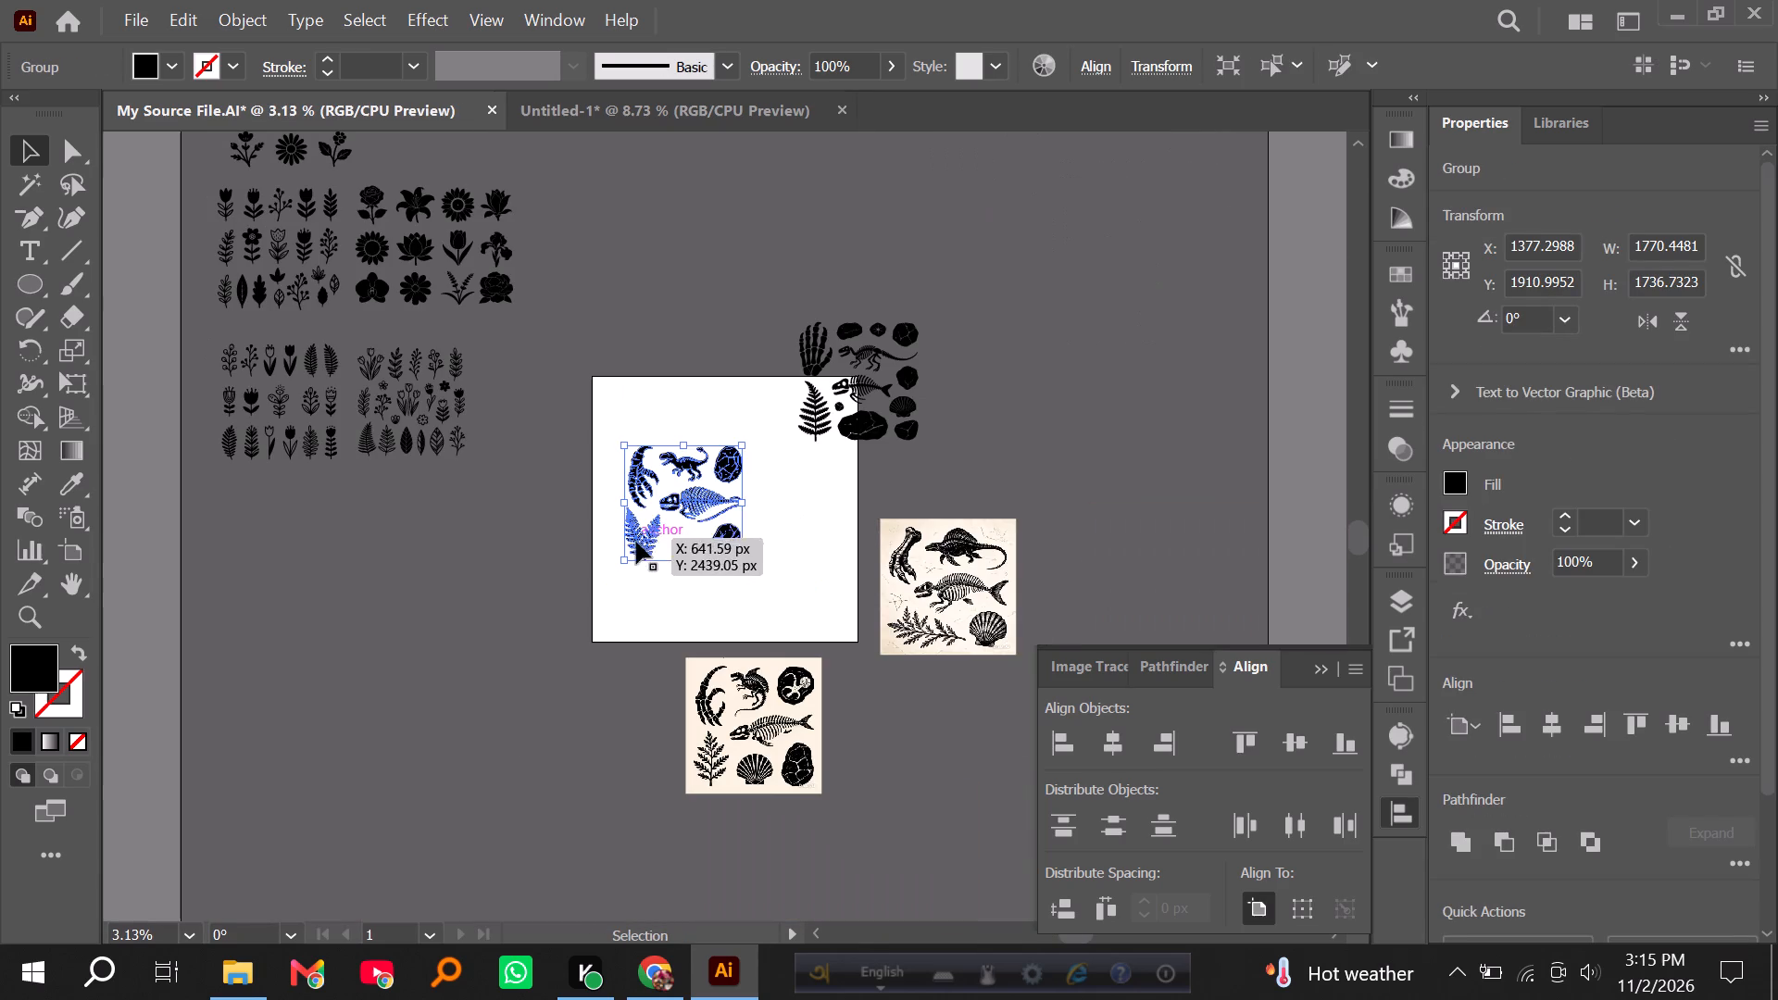
pyautogui.moveTo(691, 505); pyautogui.dragTo(678, 223)
pyautogui.moveTo(578, 397); pyautogui.dragTo(770, 642)
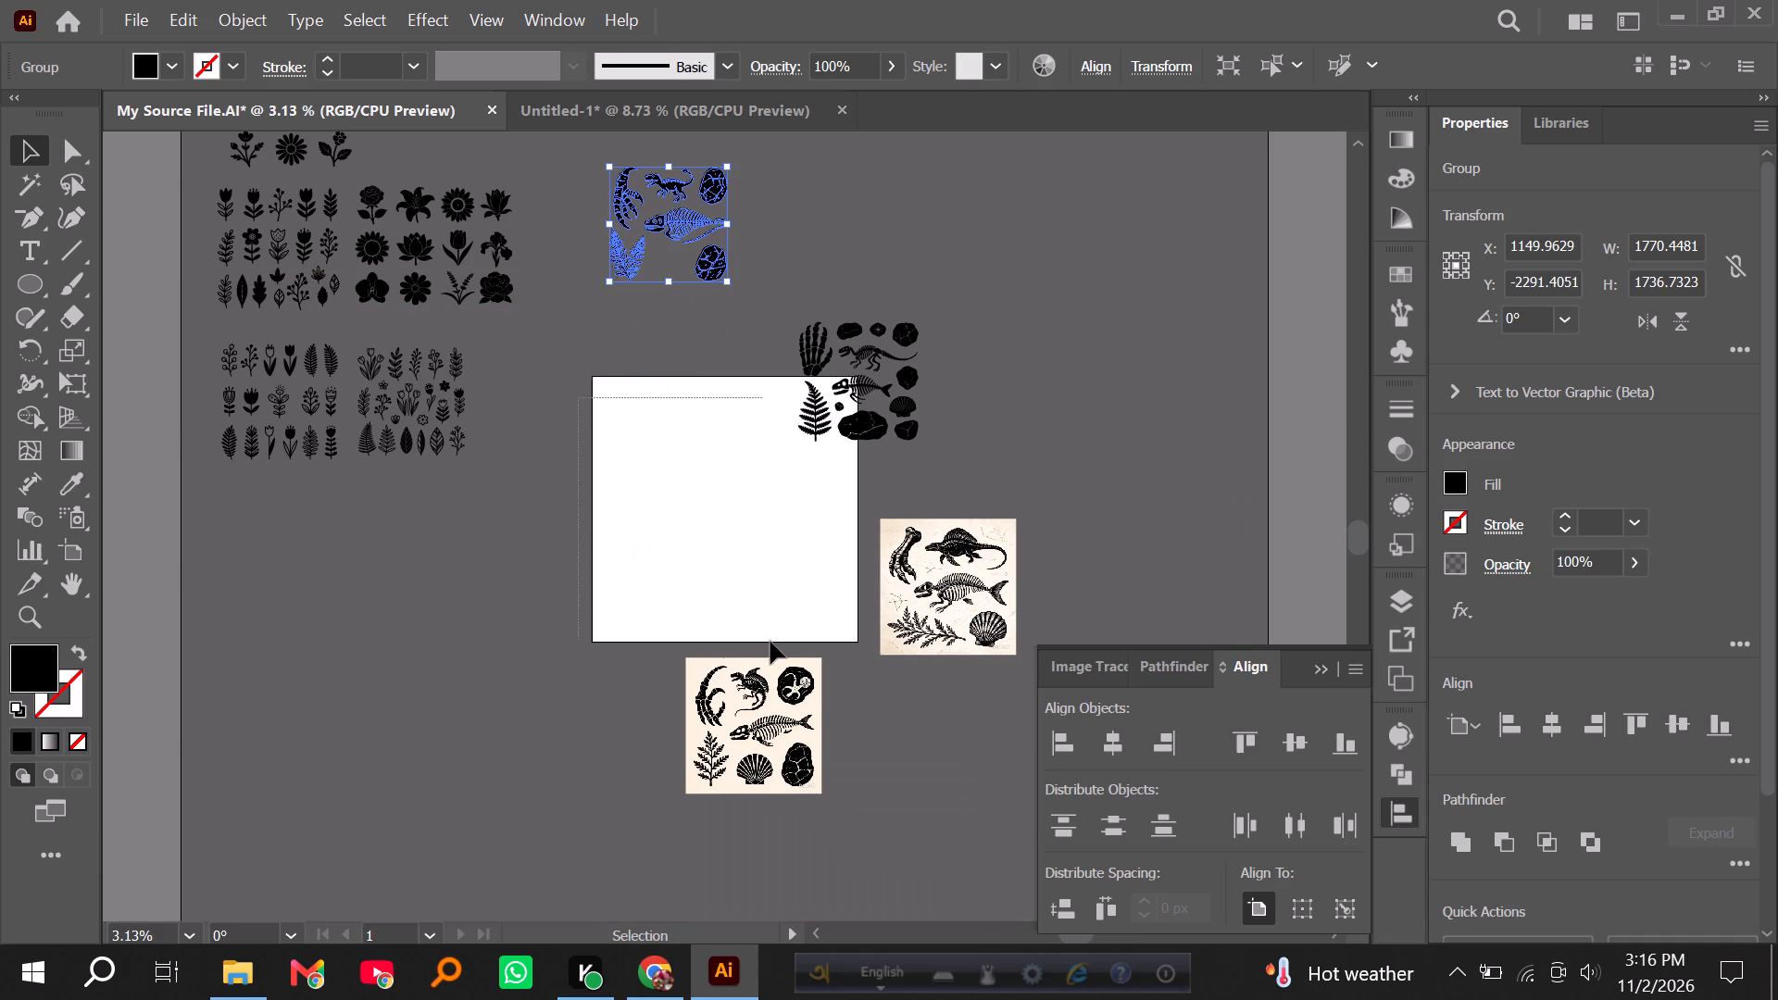
pyautogui.moveTo(770, 642); pyautogui.dragTo(770, 641)
pyautogui.moveTo(586, 421); pyautogui.dragTo(783, 619)
# Move the larger fossil set off the artboard's upper-right corner onto the pasteboard, and clear any stray pieces from the artboard.
pyautogui.moveTo(808, 396); pyautogui.dragTo(949, 302)
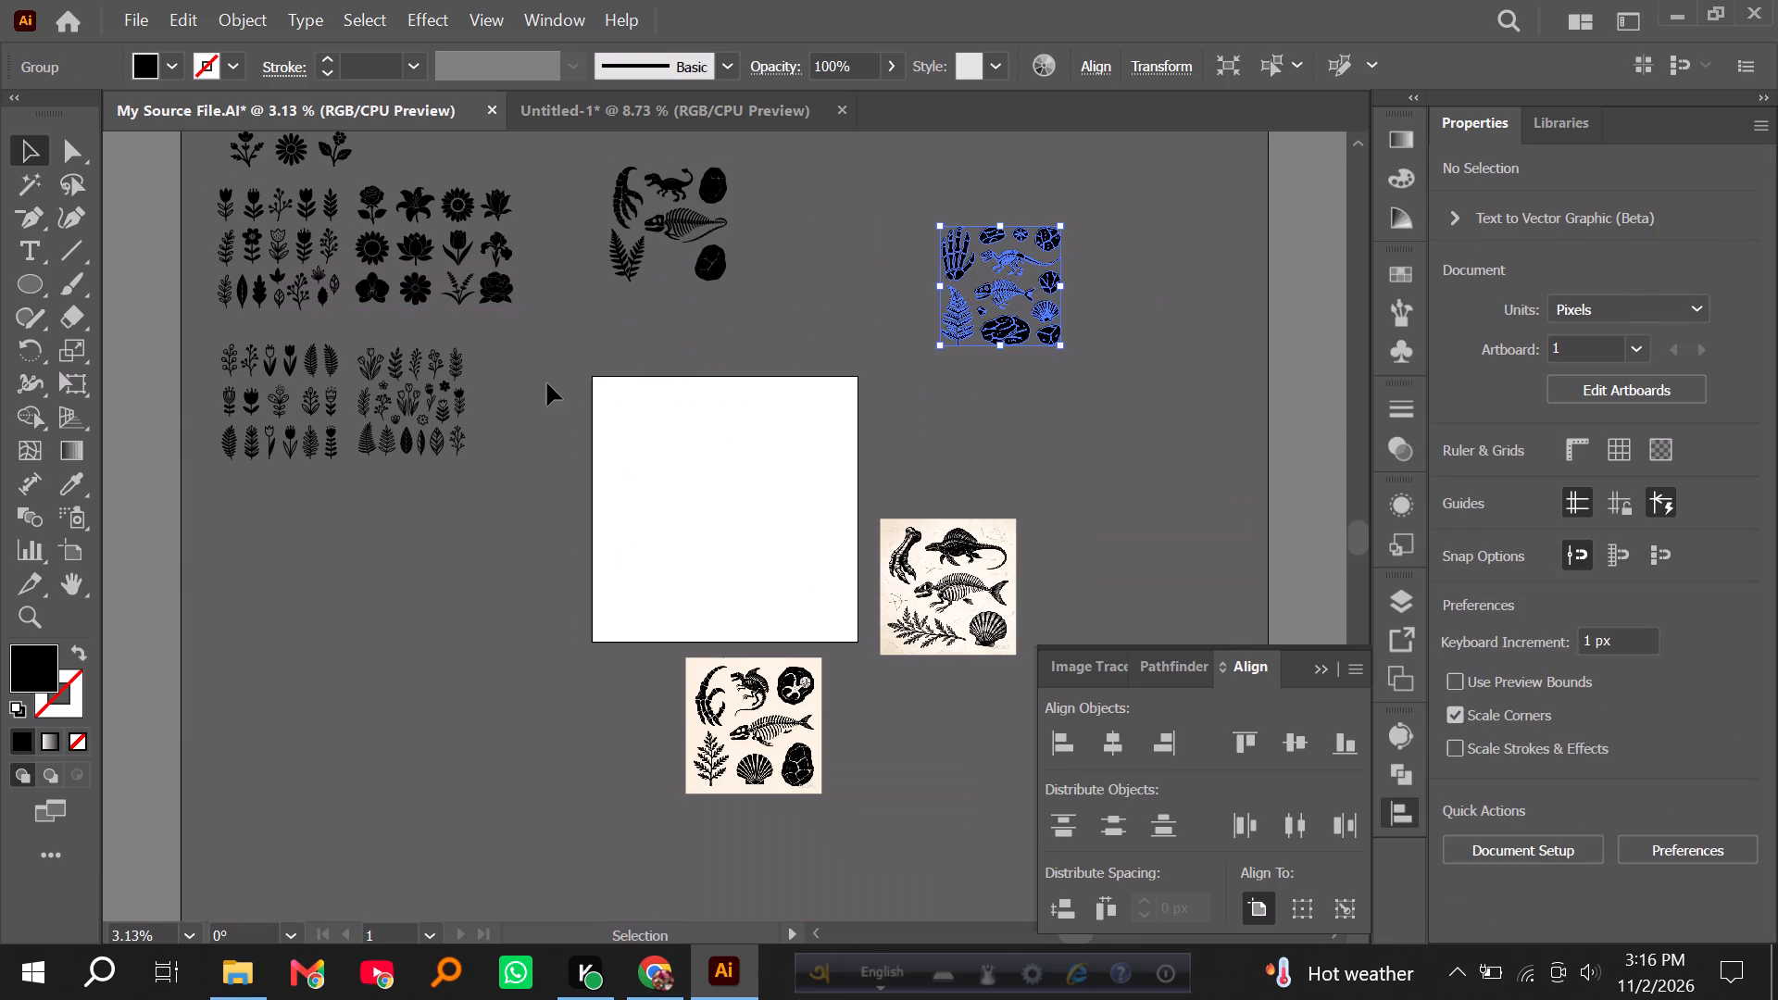
pyautogui.moveTo(535, 381); pyautogui.dragTo(853, 648)
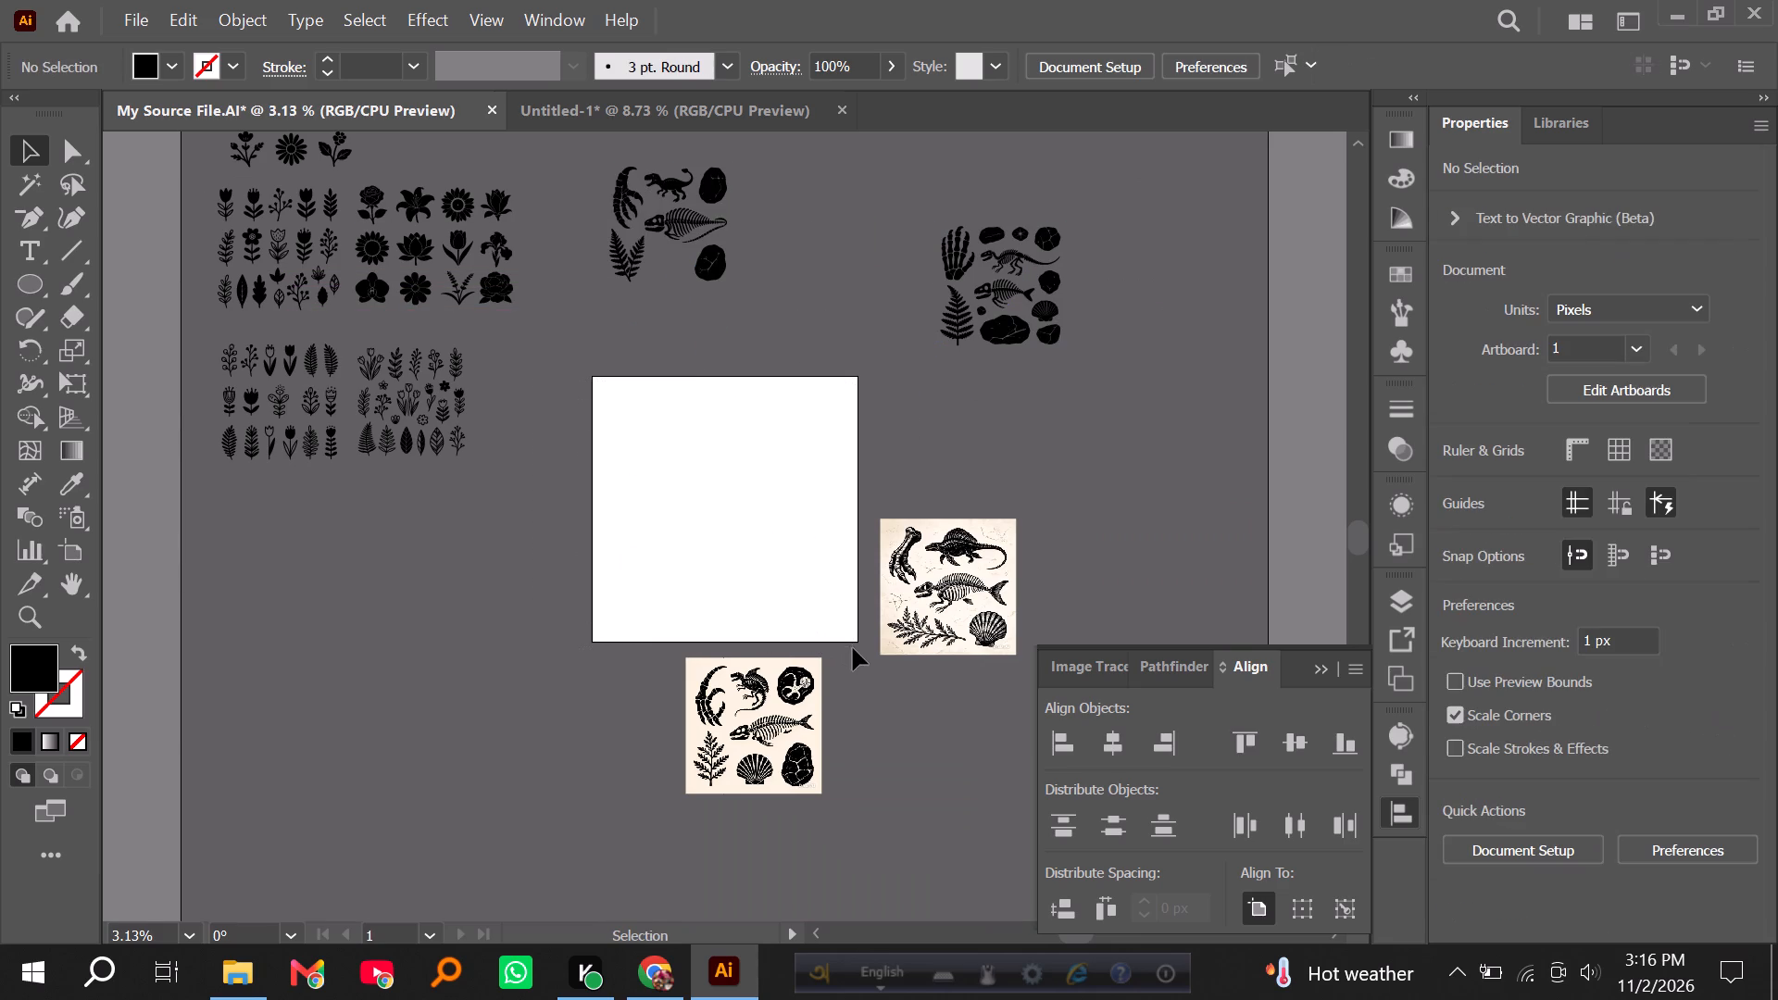
pyautogui.press('Delete')
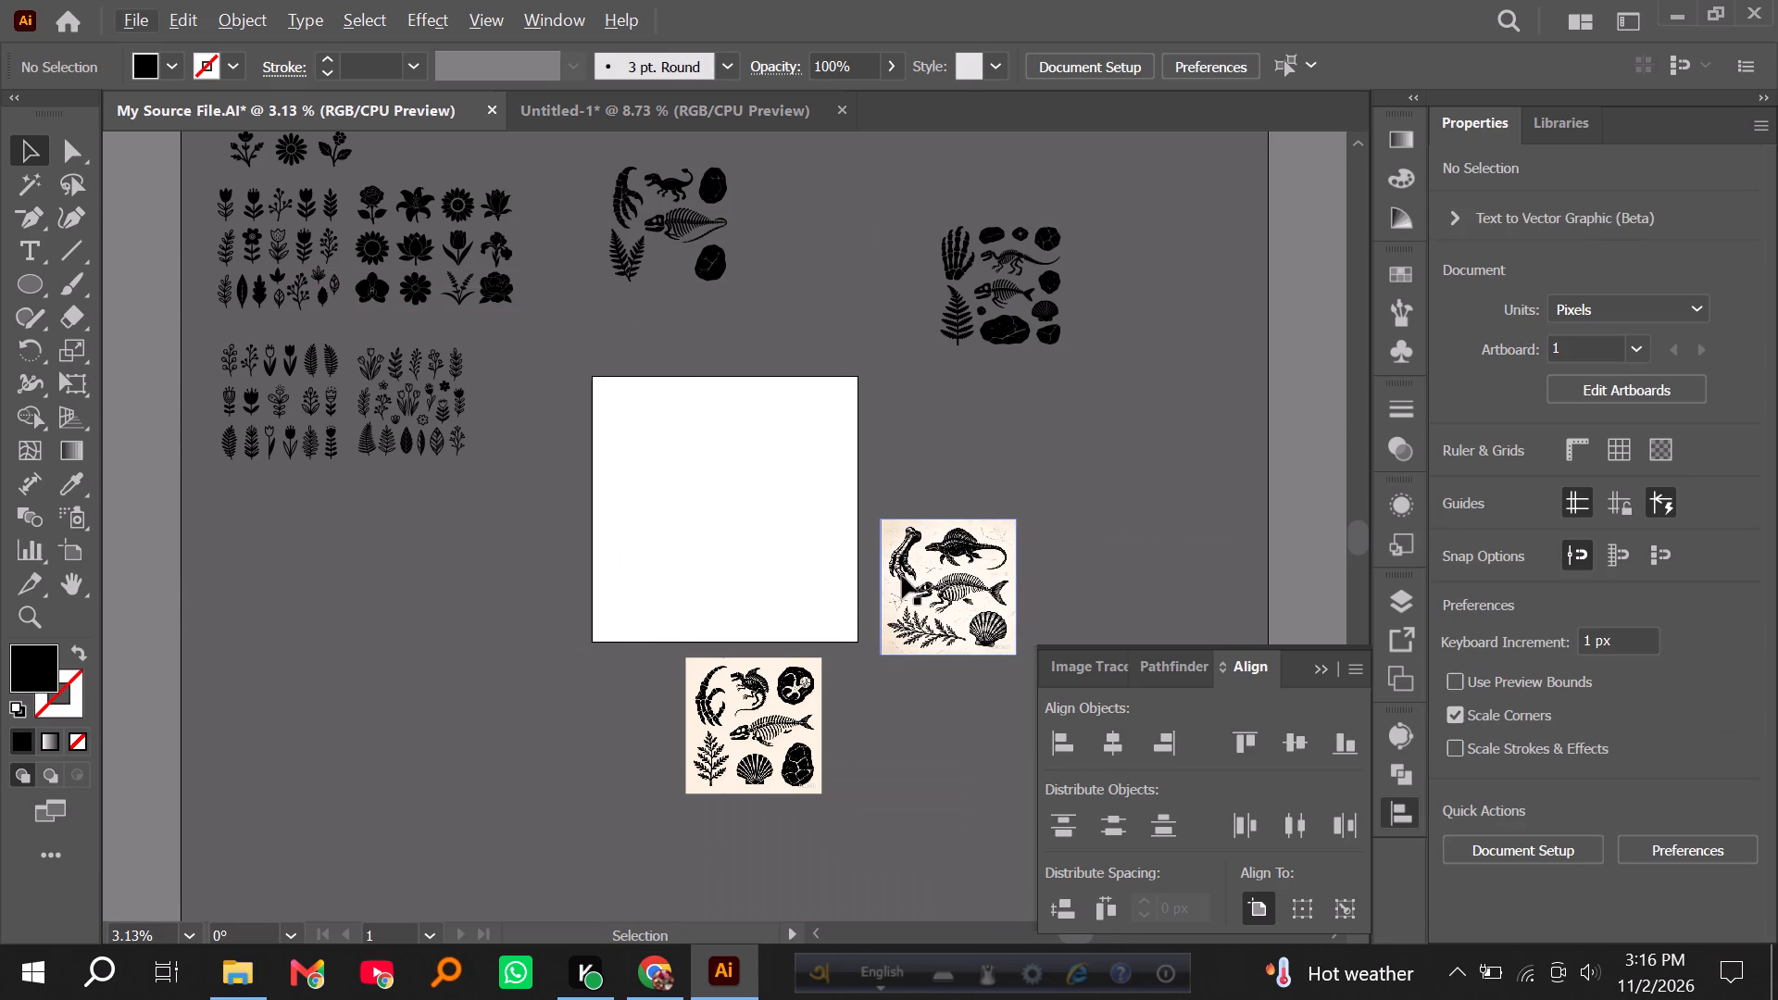
# Move the six-silhouette fossil set beside the larger fossil set above the artboard.
pyautogui.scroll(2, 897, 575)
pyautogui.scroll(2, 630, 318)
pyautogui.moveTo(641, 231); pyautogui.dragTo(852, 307)
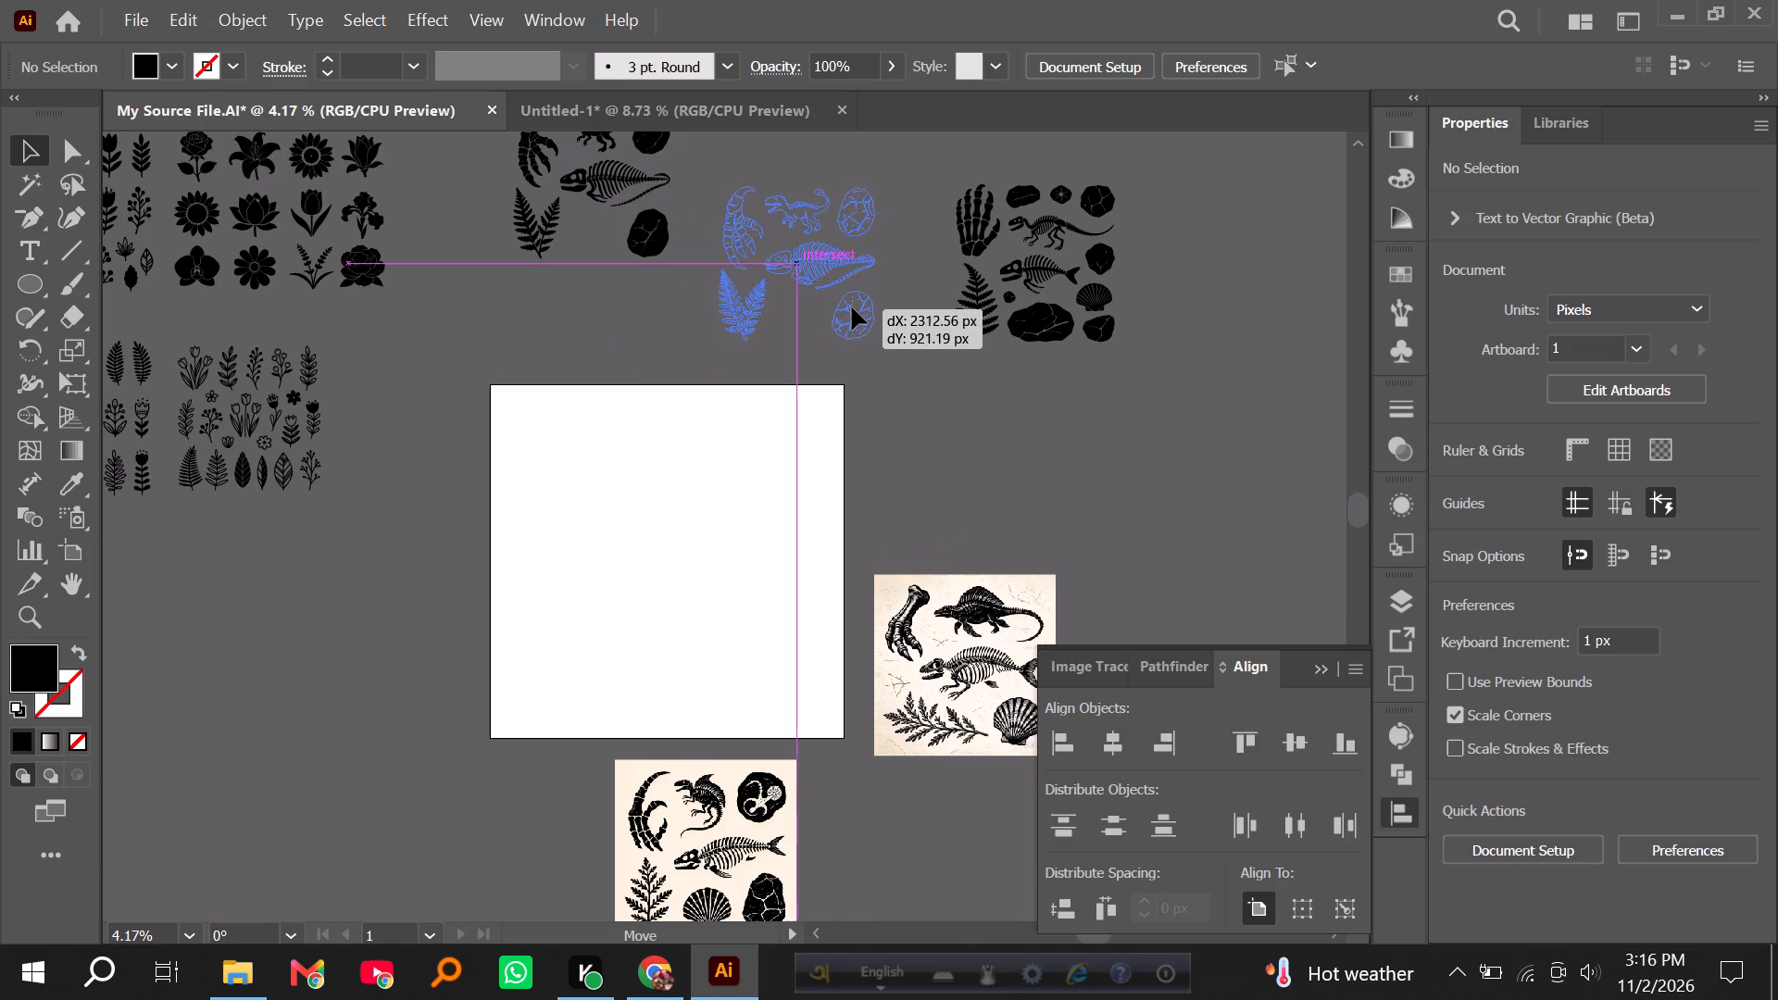
pyautogui.moveTo(852, 307); pyautogui.dragTo(858, 306)
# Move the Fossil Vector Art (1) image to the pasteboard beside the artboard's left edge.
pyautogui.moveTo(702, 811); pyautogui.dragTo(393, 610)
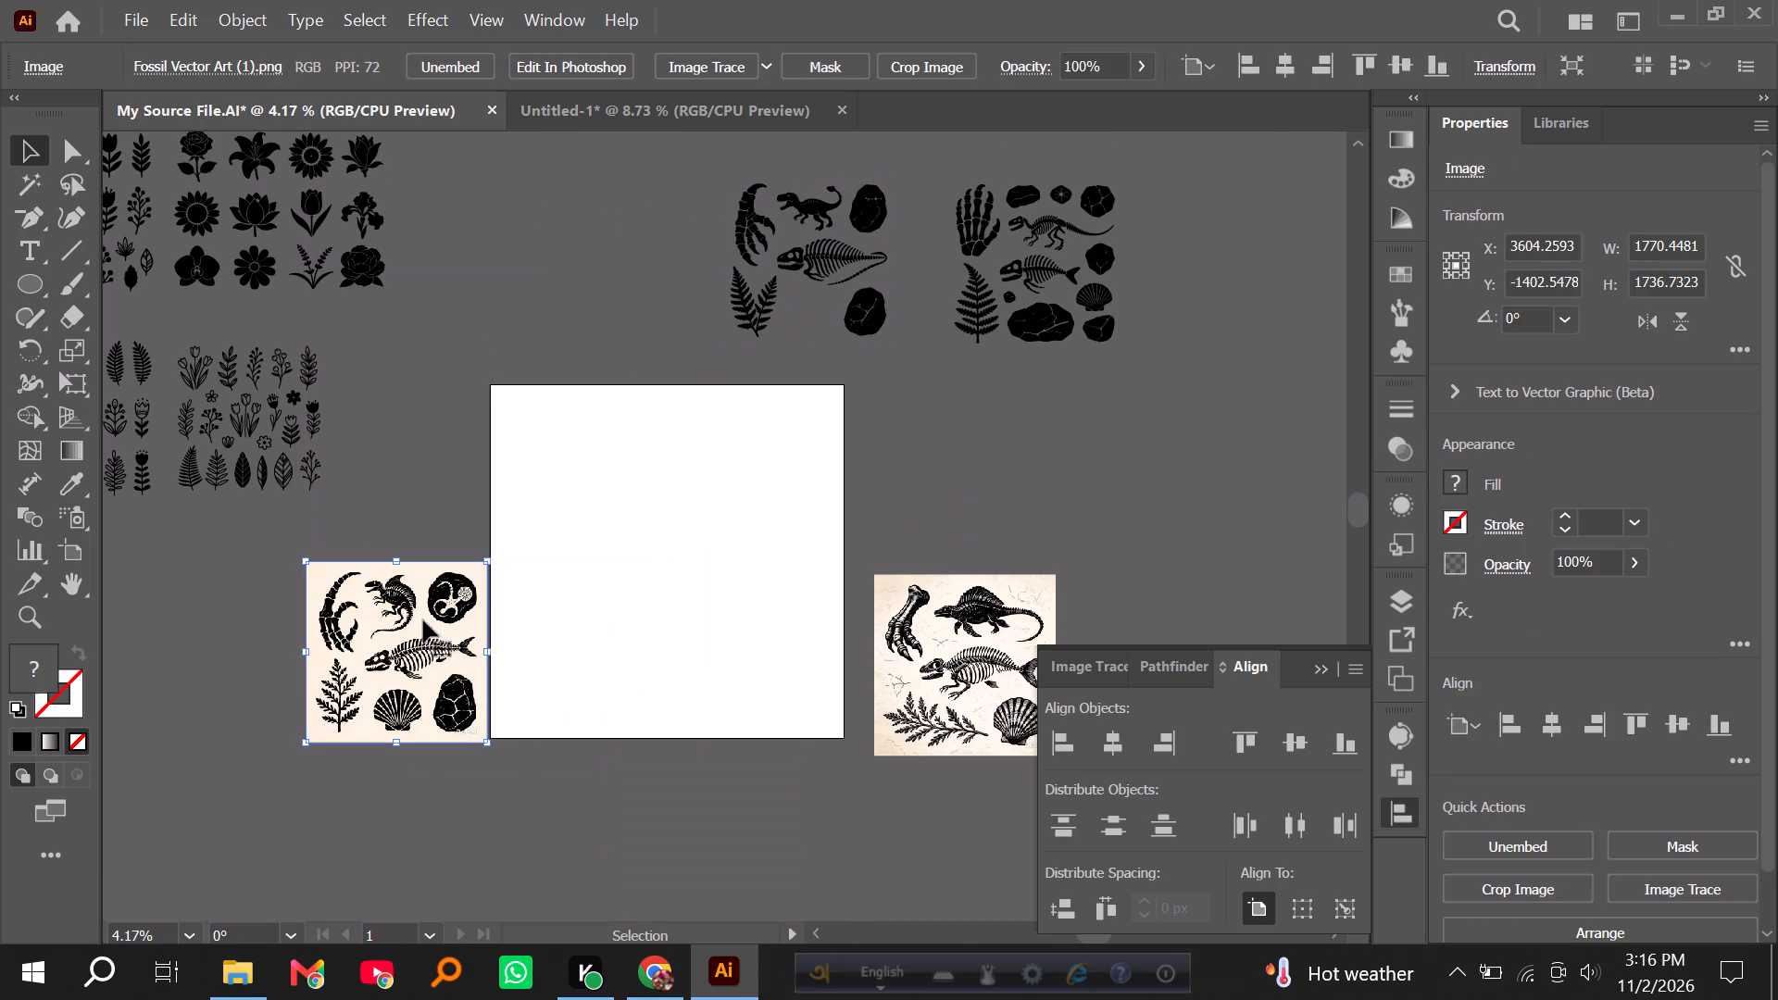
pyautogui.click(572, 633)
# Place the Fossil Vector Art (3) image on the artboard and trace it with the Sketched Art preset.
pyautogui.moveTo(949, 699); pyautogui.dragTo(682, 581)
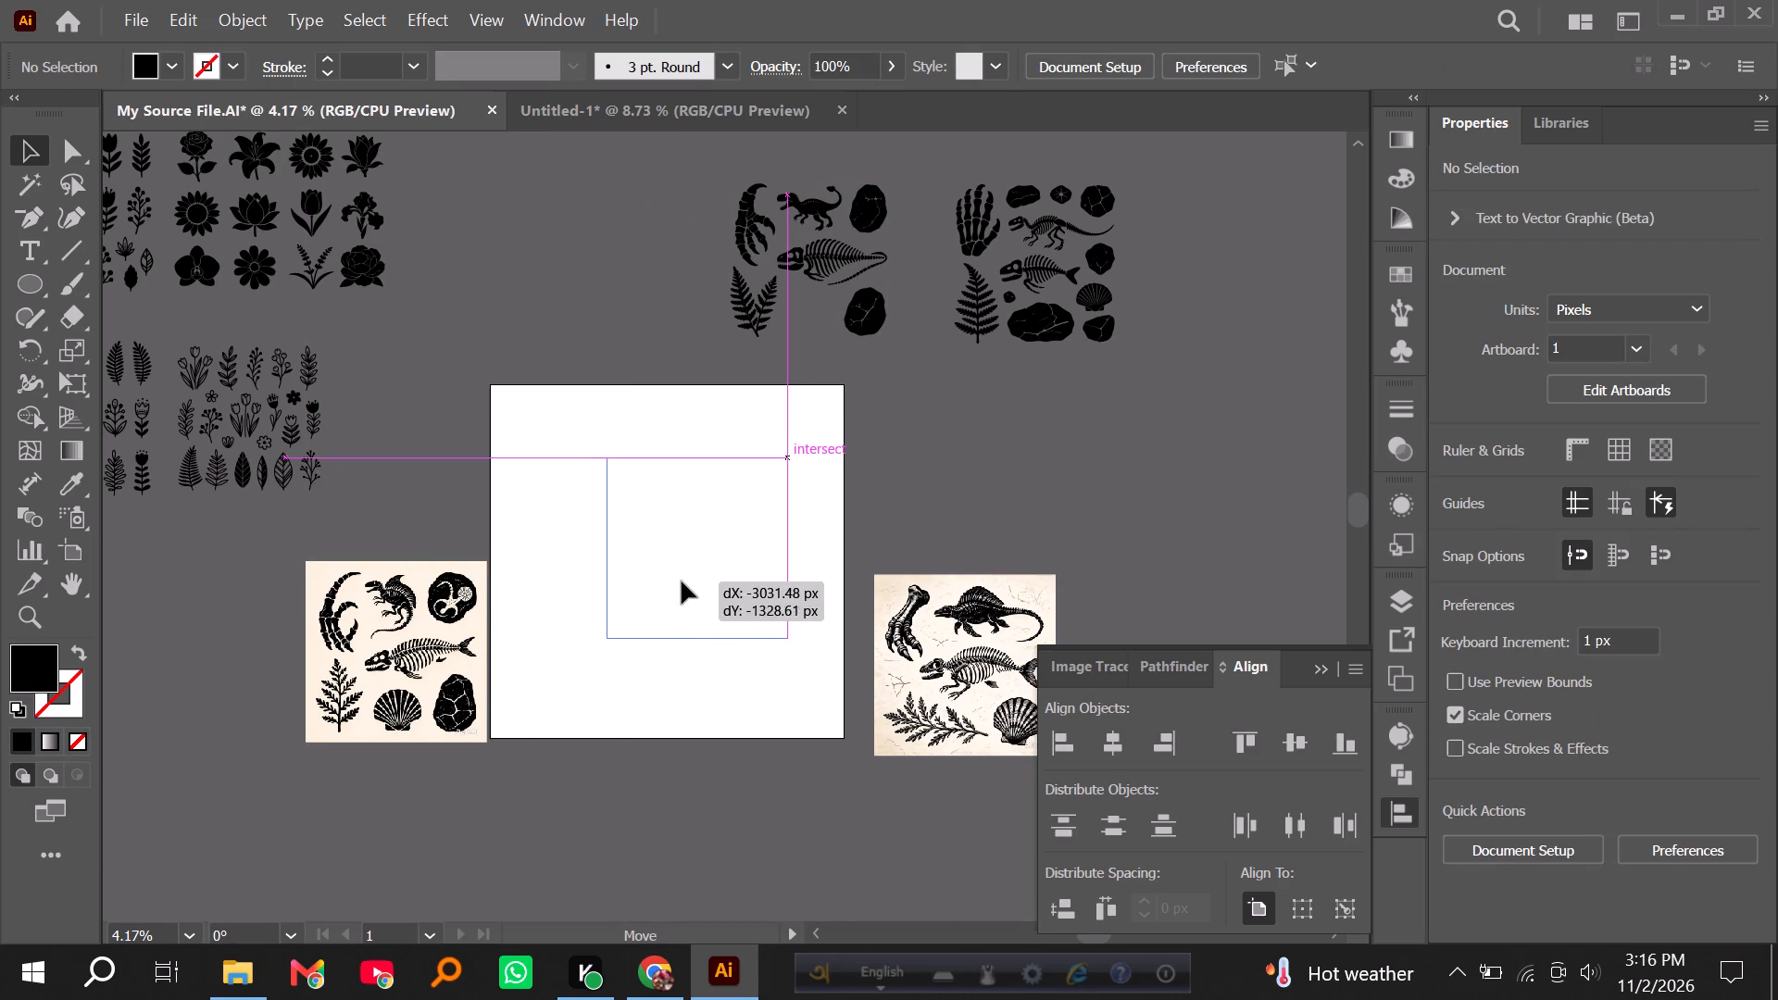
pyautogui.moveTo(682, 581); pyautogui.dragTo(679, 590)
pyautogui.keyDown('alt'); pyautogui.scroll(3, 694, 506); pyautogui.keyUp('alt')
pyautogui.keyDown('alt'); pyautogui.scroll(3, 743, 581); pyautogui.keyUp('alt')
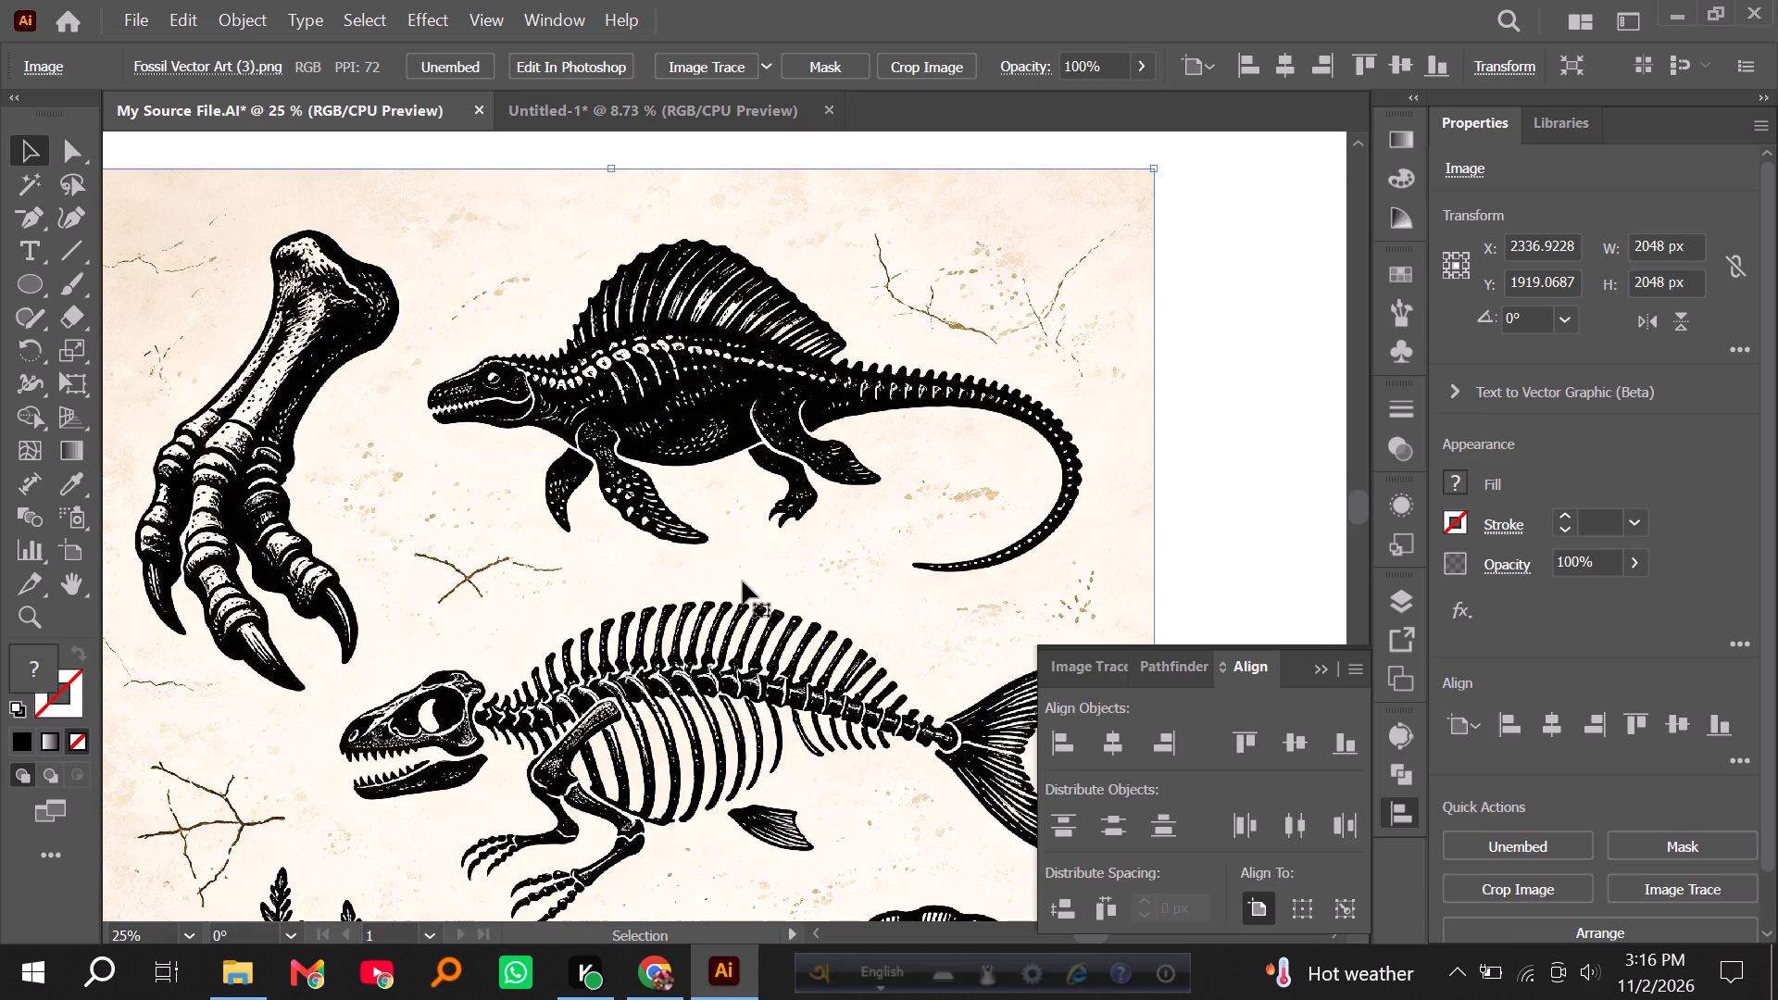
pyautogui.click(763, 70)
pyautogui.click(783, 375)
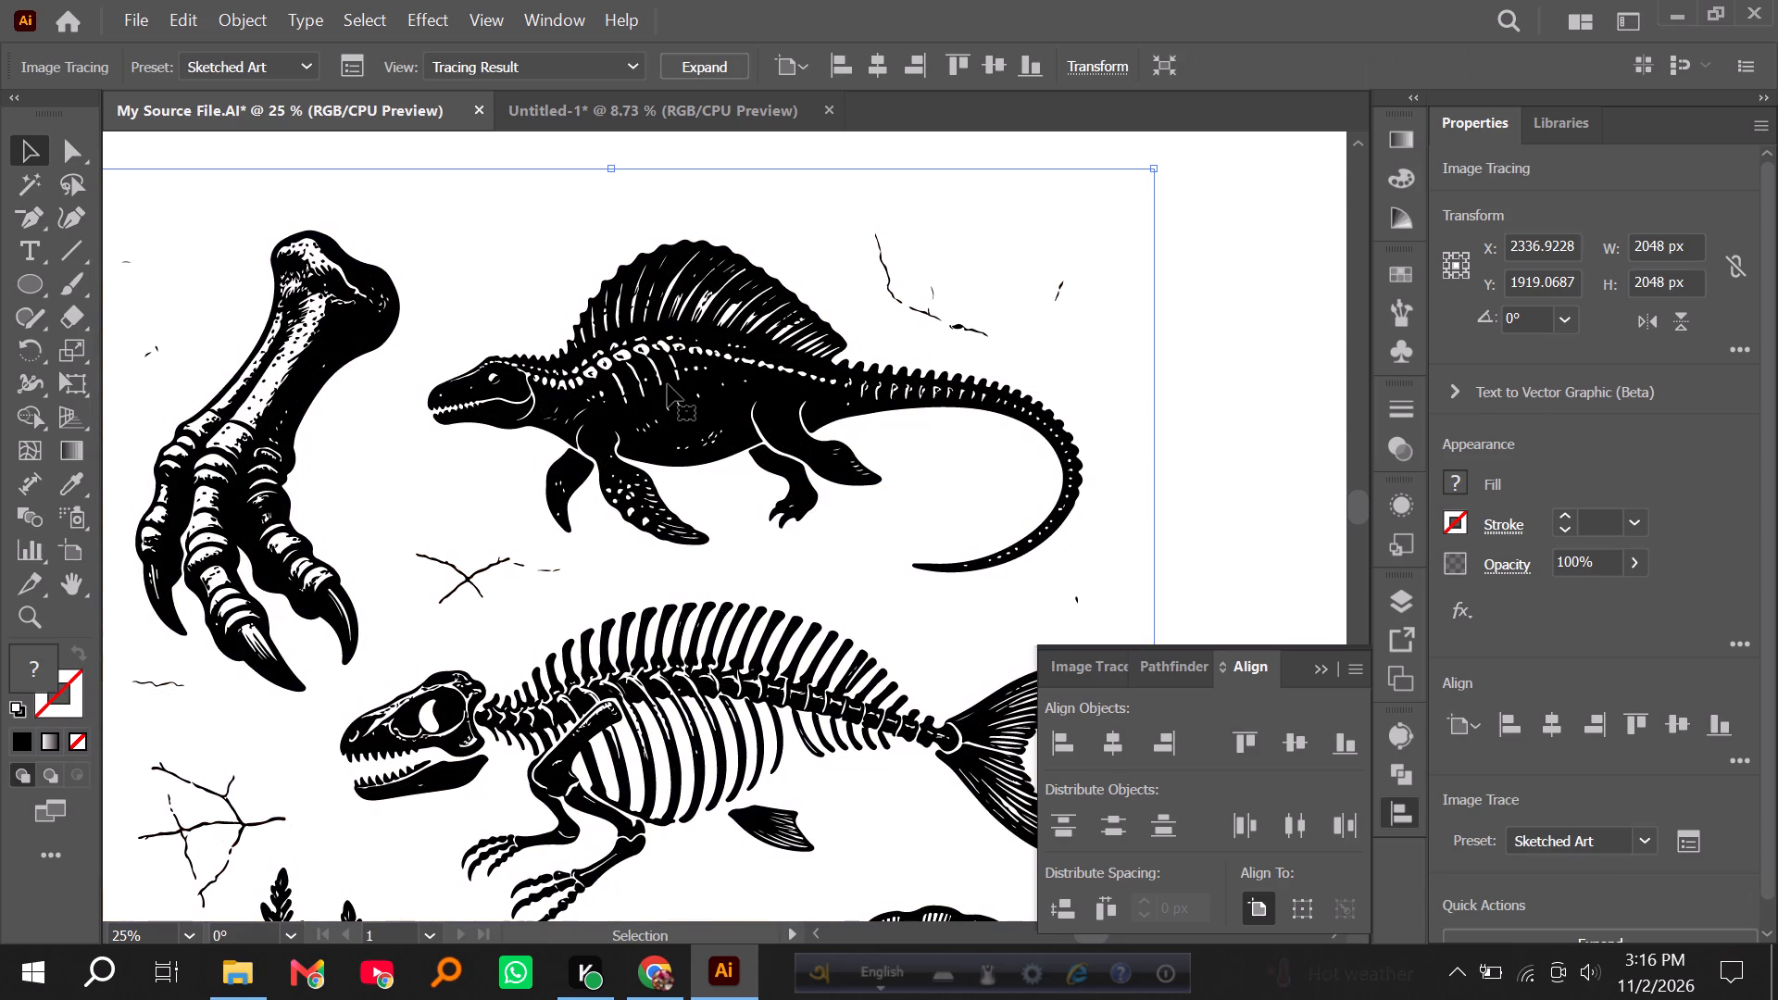
# Delete the traced Fossil Vector Art (3) image and check that the artboard is clear.
pyautogui.keyDown('alt'); pyautogui.scroll(-2, 720, 383); pyautogui.keyUp('alt')
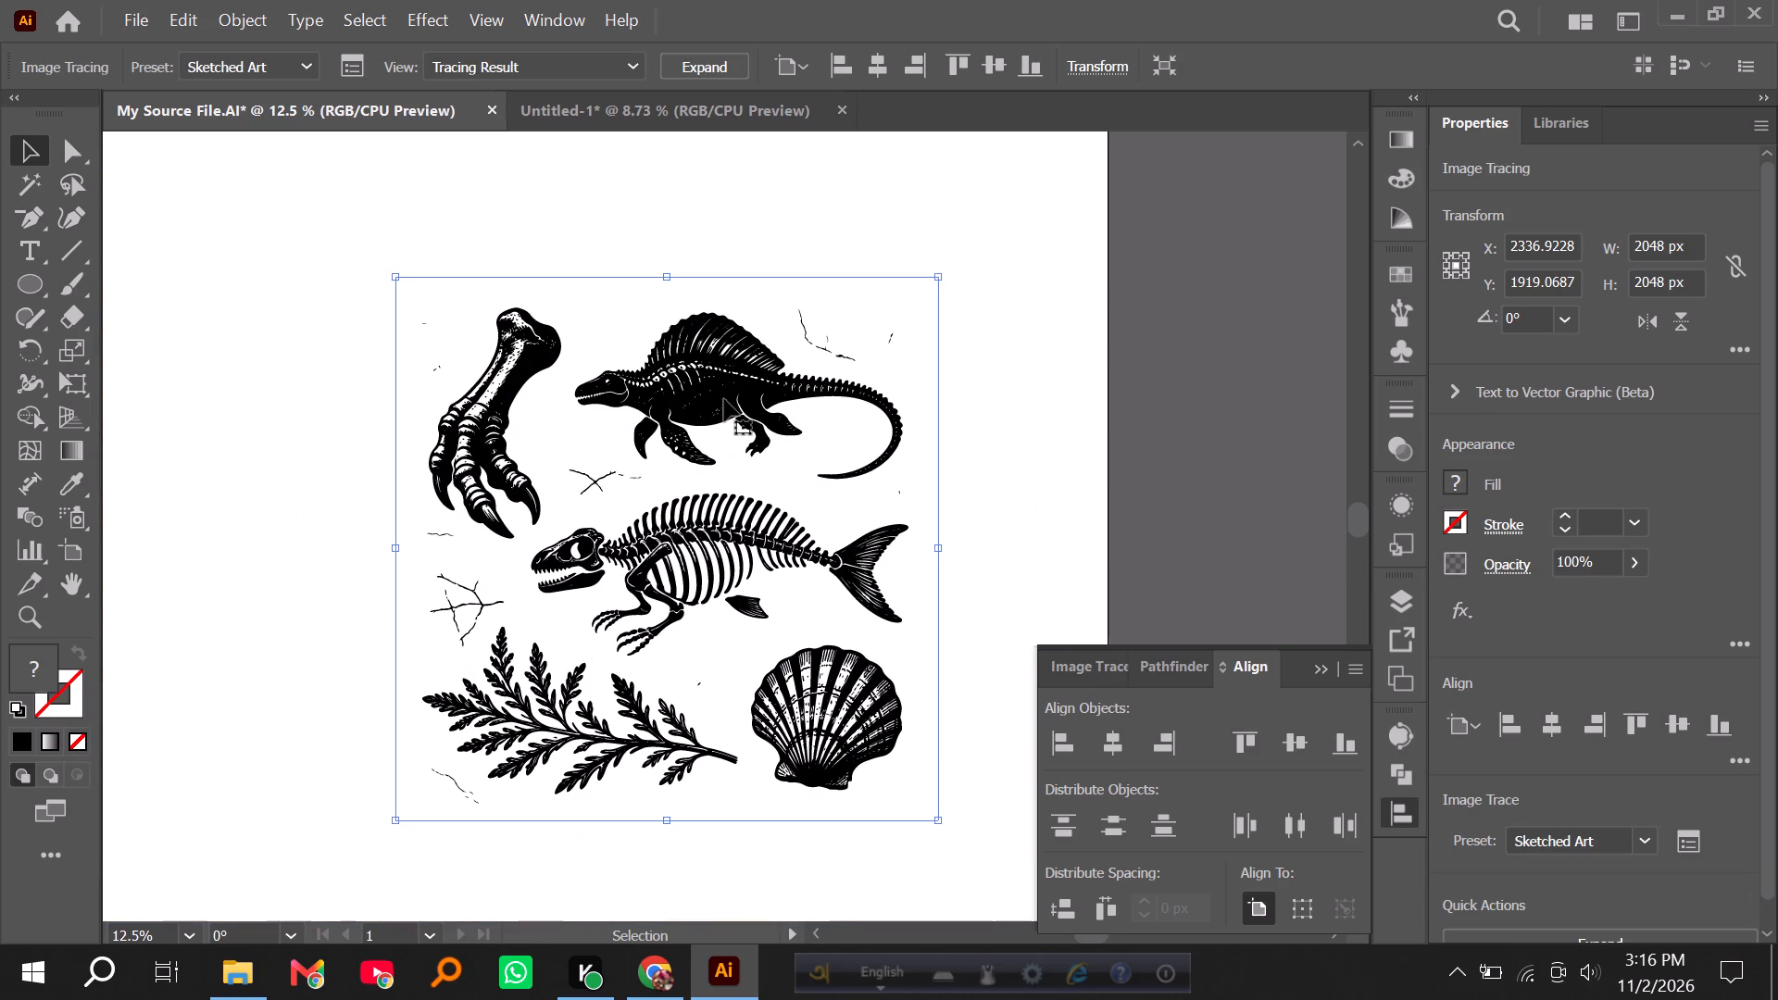
pyautogui.press('Delete')
pyautogui.keyDown('alt'); pyautogui.scroll(-4, 727, 417); pyautogui.keyUp('alt')
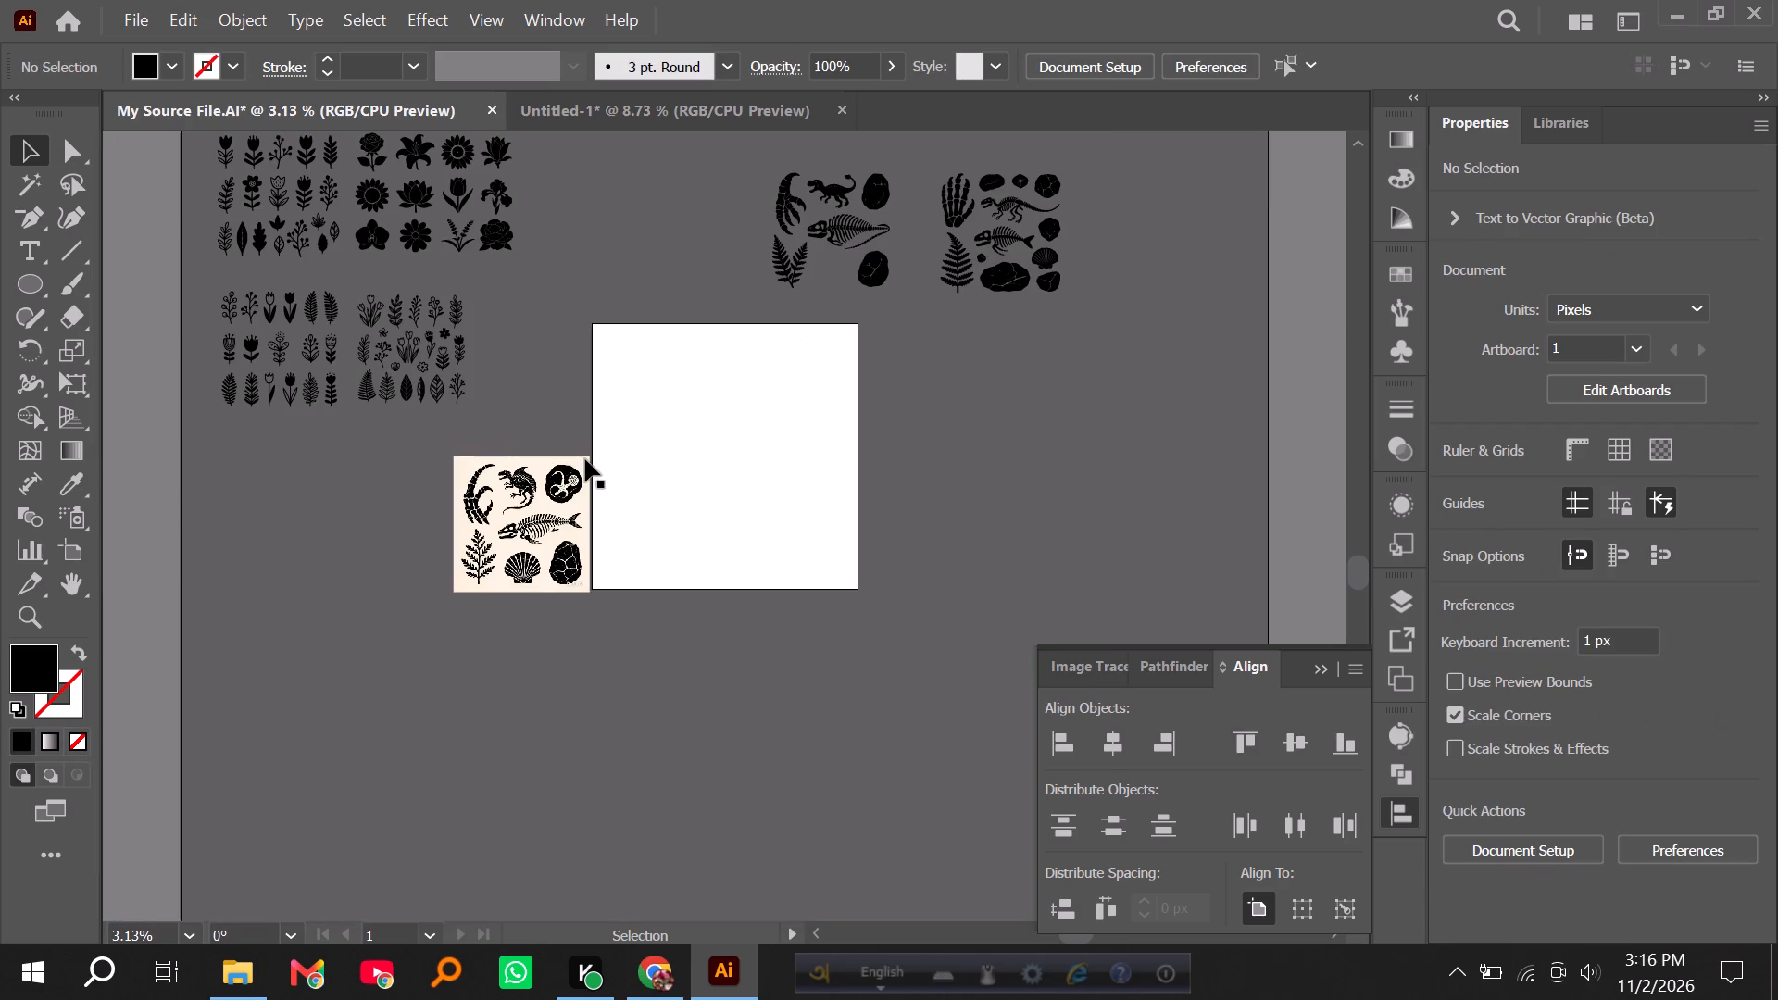
pyautogui.moveTo(625, 377); pyautogui.dragTo(891, 683)
# Move the Fossil Vector Art (1) image onto the artboard and inspect its silhouettes up close.
pyautogui.moveTo(526, 539); pyautogui.dragTo(702, 504)
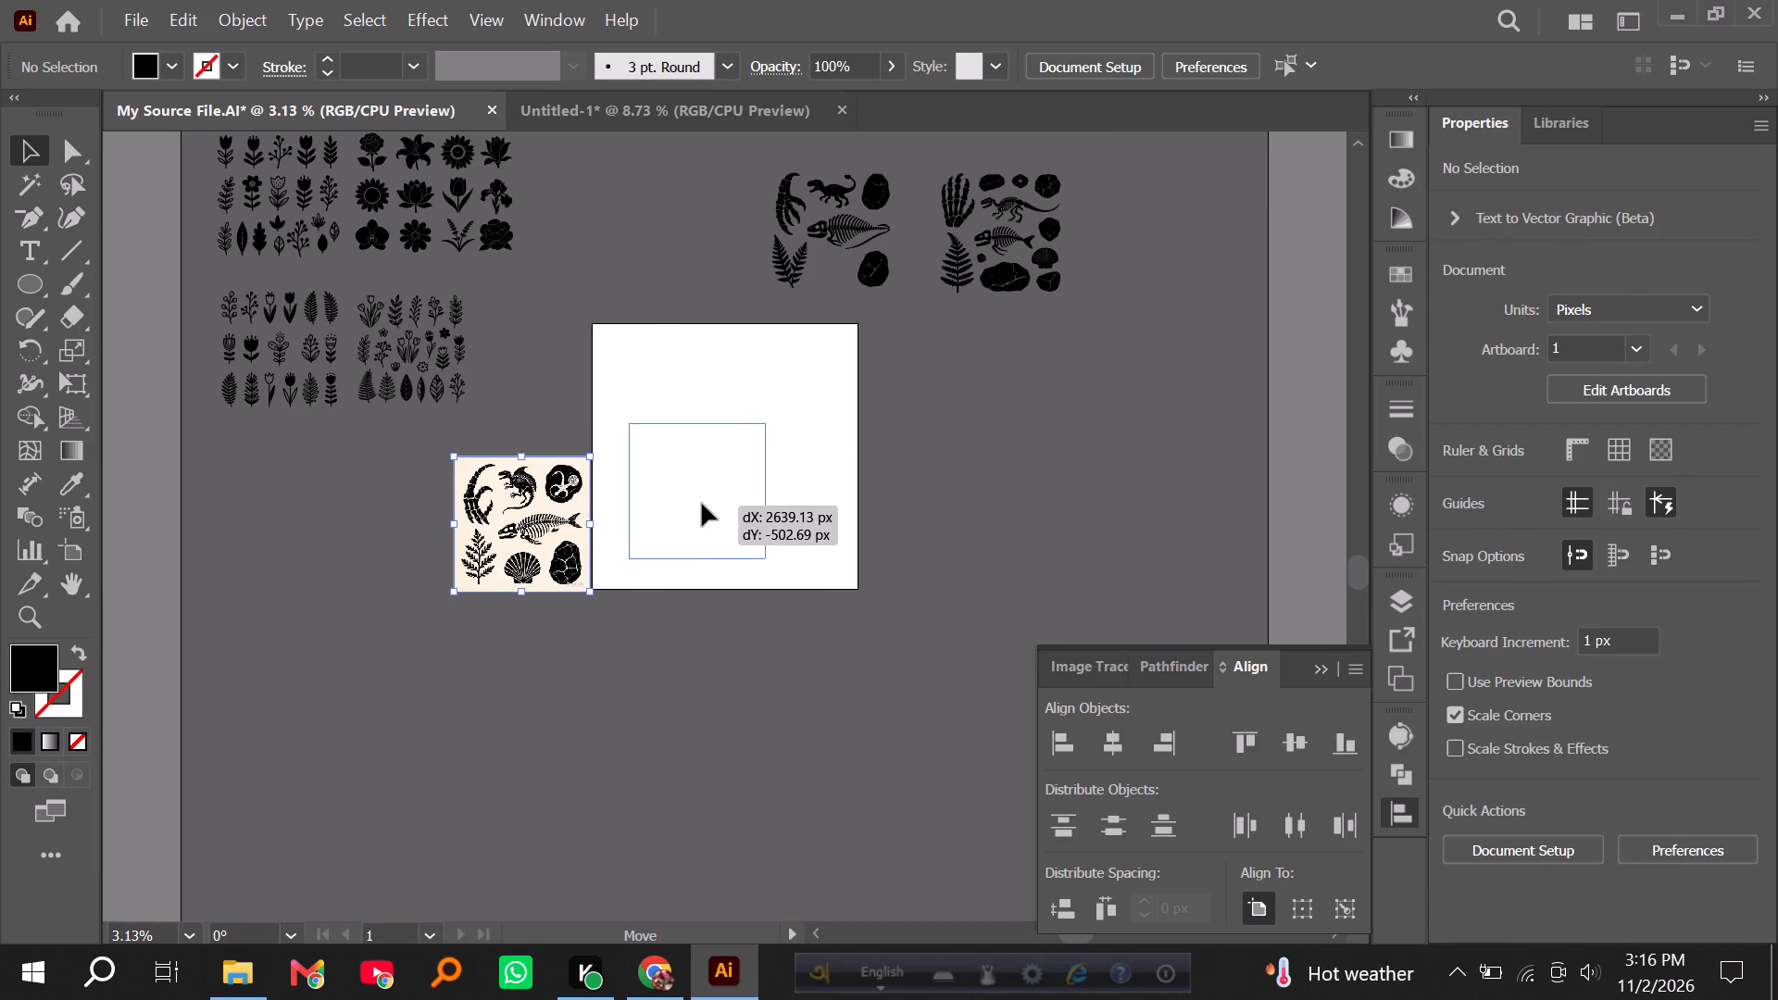
pyautogui.moveTo(702, 504); pyautogui.dragTo(703, 504)
pyautogui.keyDown('alt'); pyautogui.scroll(4, 704, 504); pyautogui.keyUp('alt')
pyautogui.scroll(2, 724, 493)
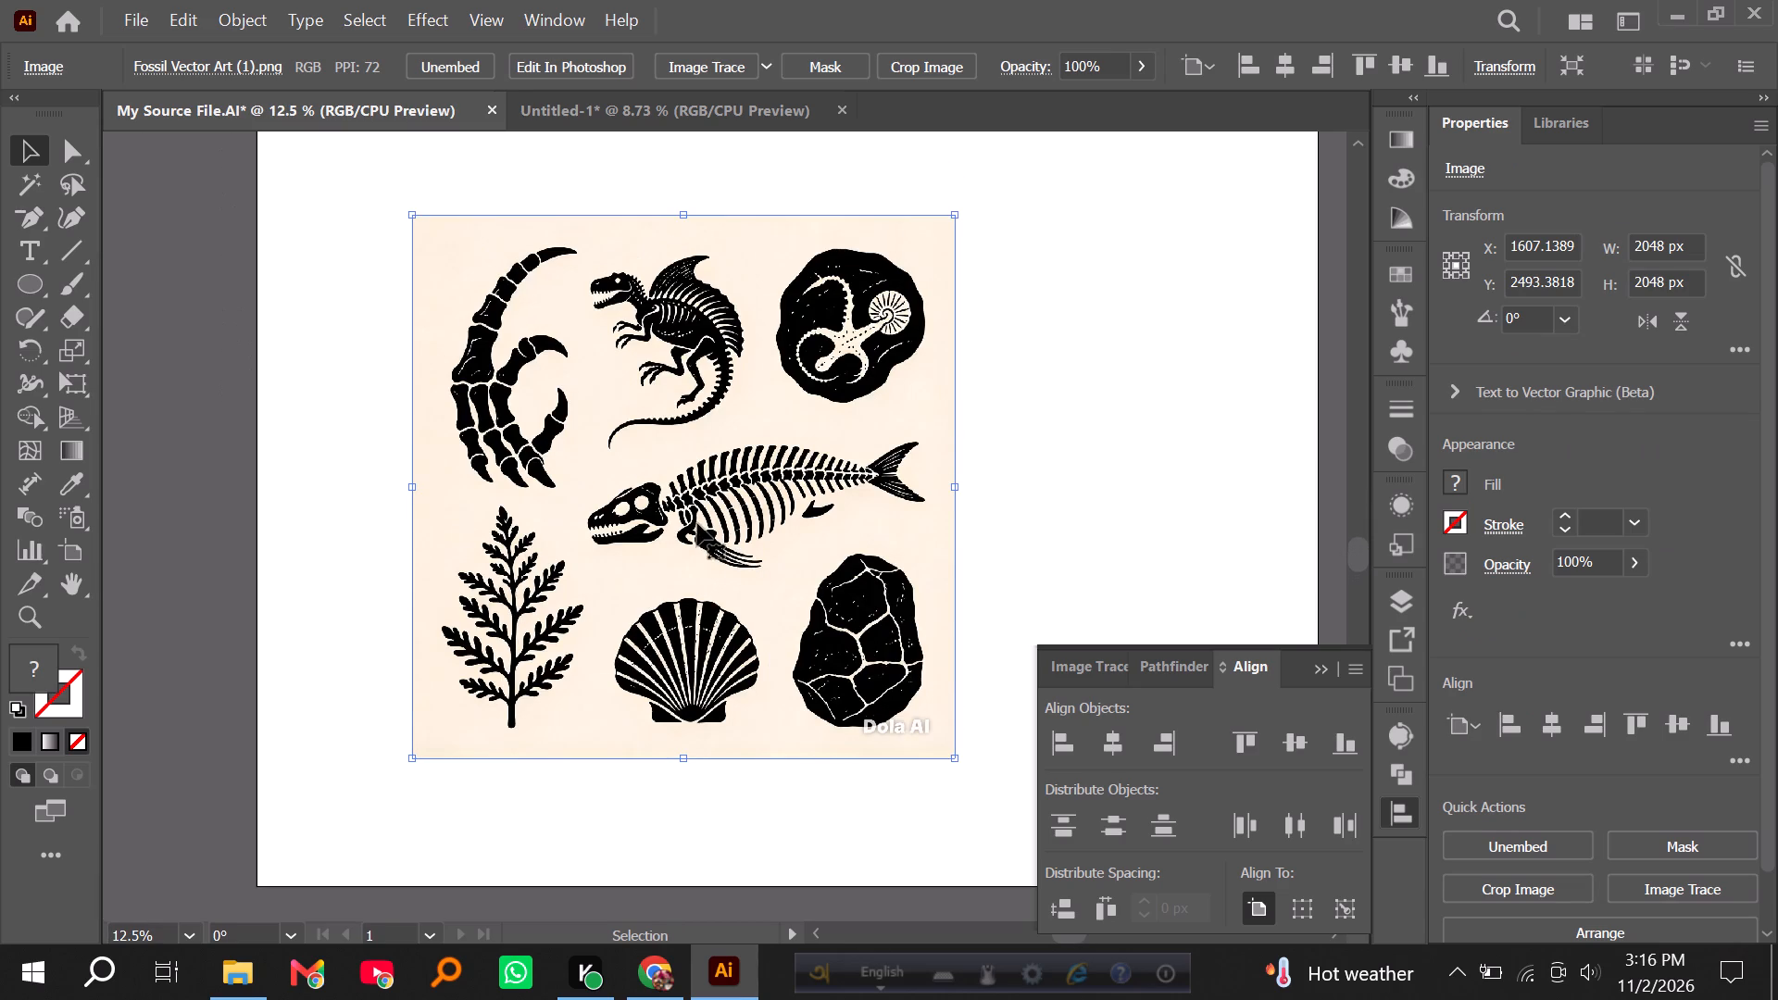
pyautogui.keyDown('alt'); pyautogui.scroll(1, 695, 521); pyautogui.keyUp('alt')
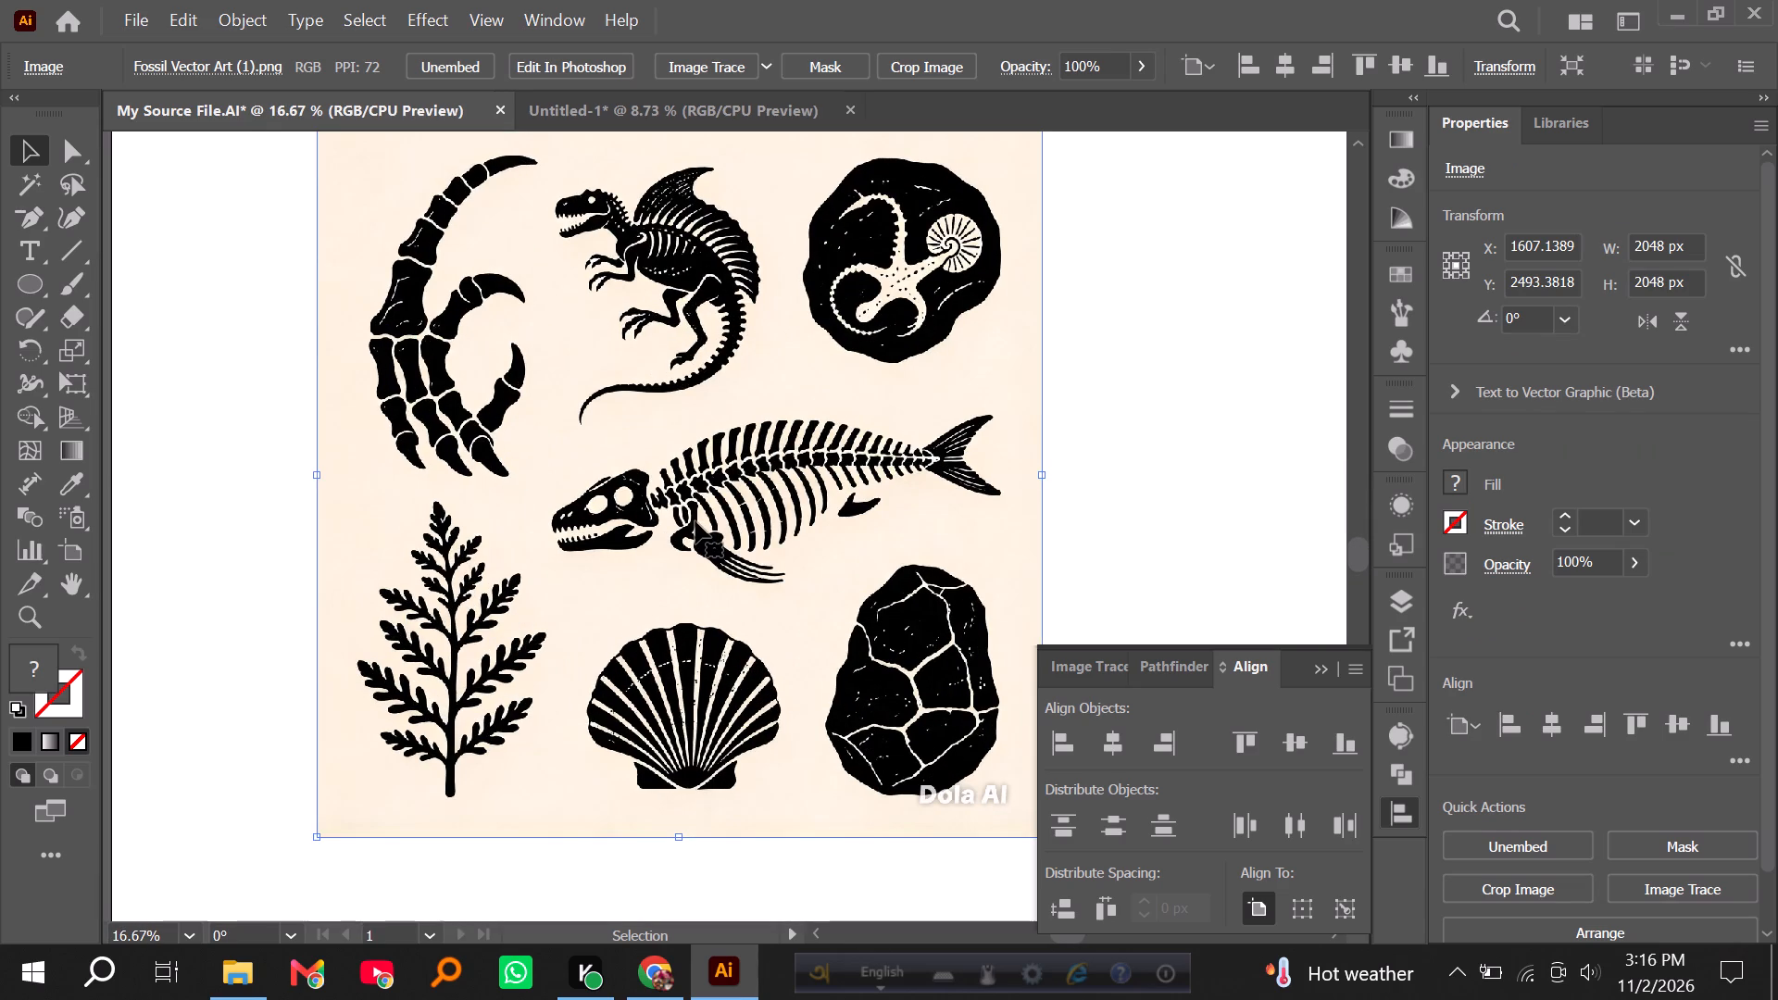
pyautogui.keyDown('alt'); pyautogui.scroll(-4, 692, 522); pyautogui.keyUp('alt')
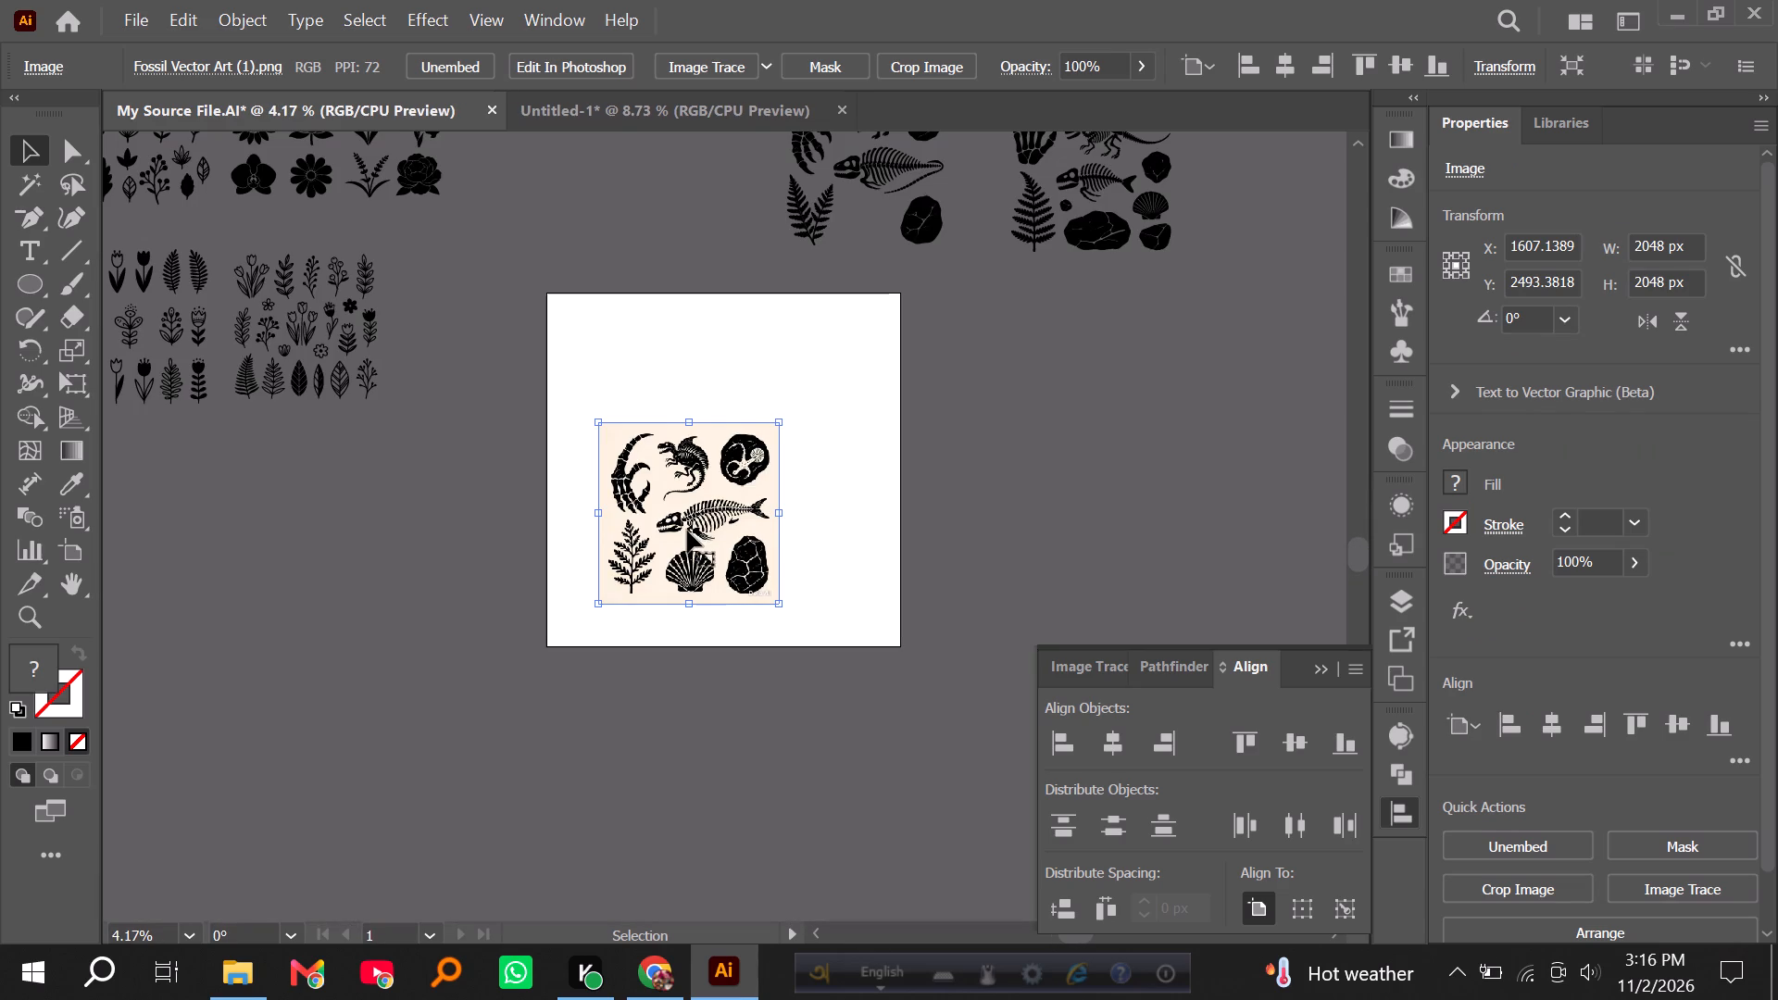
pyautogui.scroll(2, 707, 525)
pyautogui.click(707, 542)
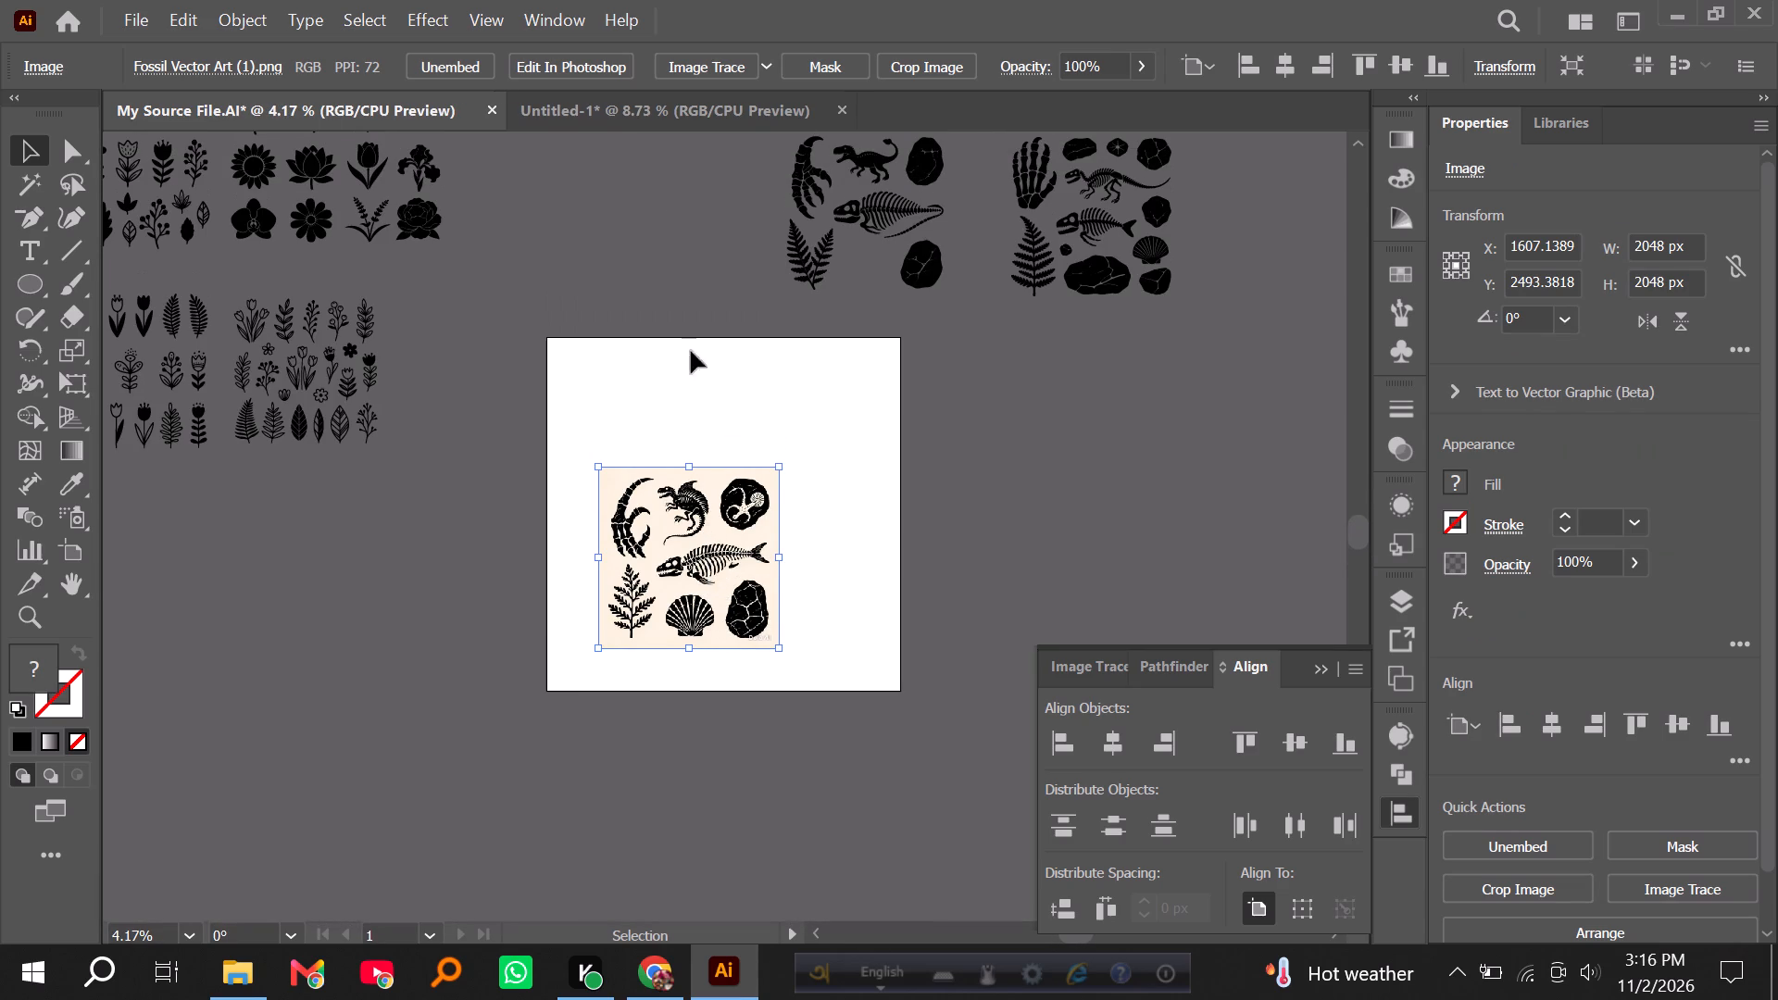
# Run Image Trace on the Fossil Vector Art (1) image using a tracing preset.
pyautogui.click(766, 61)
pyautogui.click(805, 382)
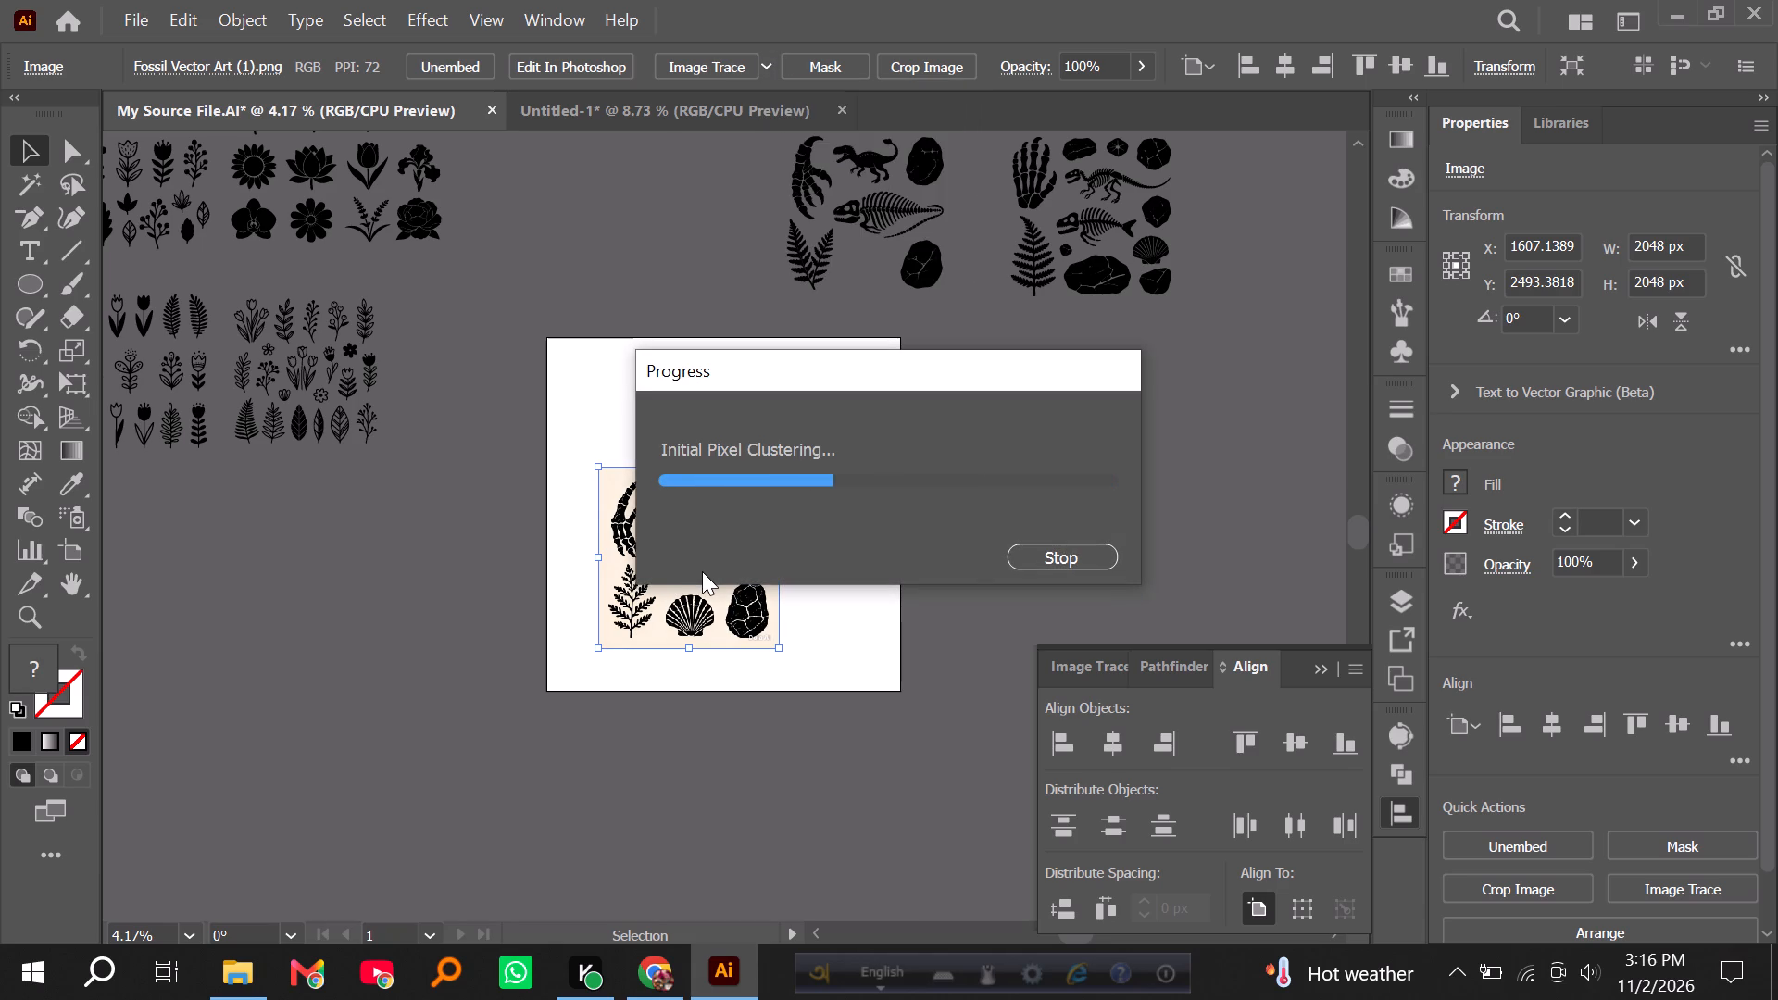
# Inspect the traced Fossil Vector Art (1) silhouettes up close, expand the tracing and ungroup its shapes.
pyautogui.keyDown('alt'); pyautogui.scroll(4, 690, 539); pyautogui.keyUp('alt')
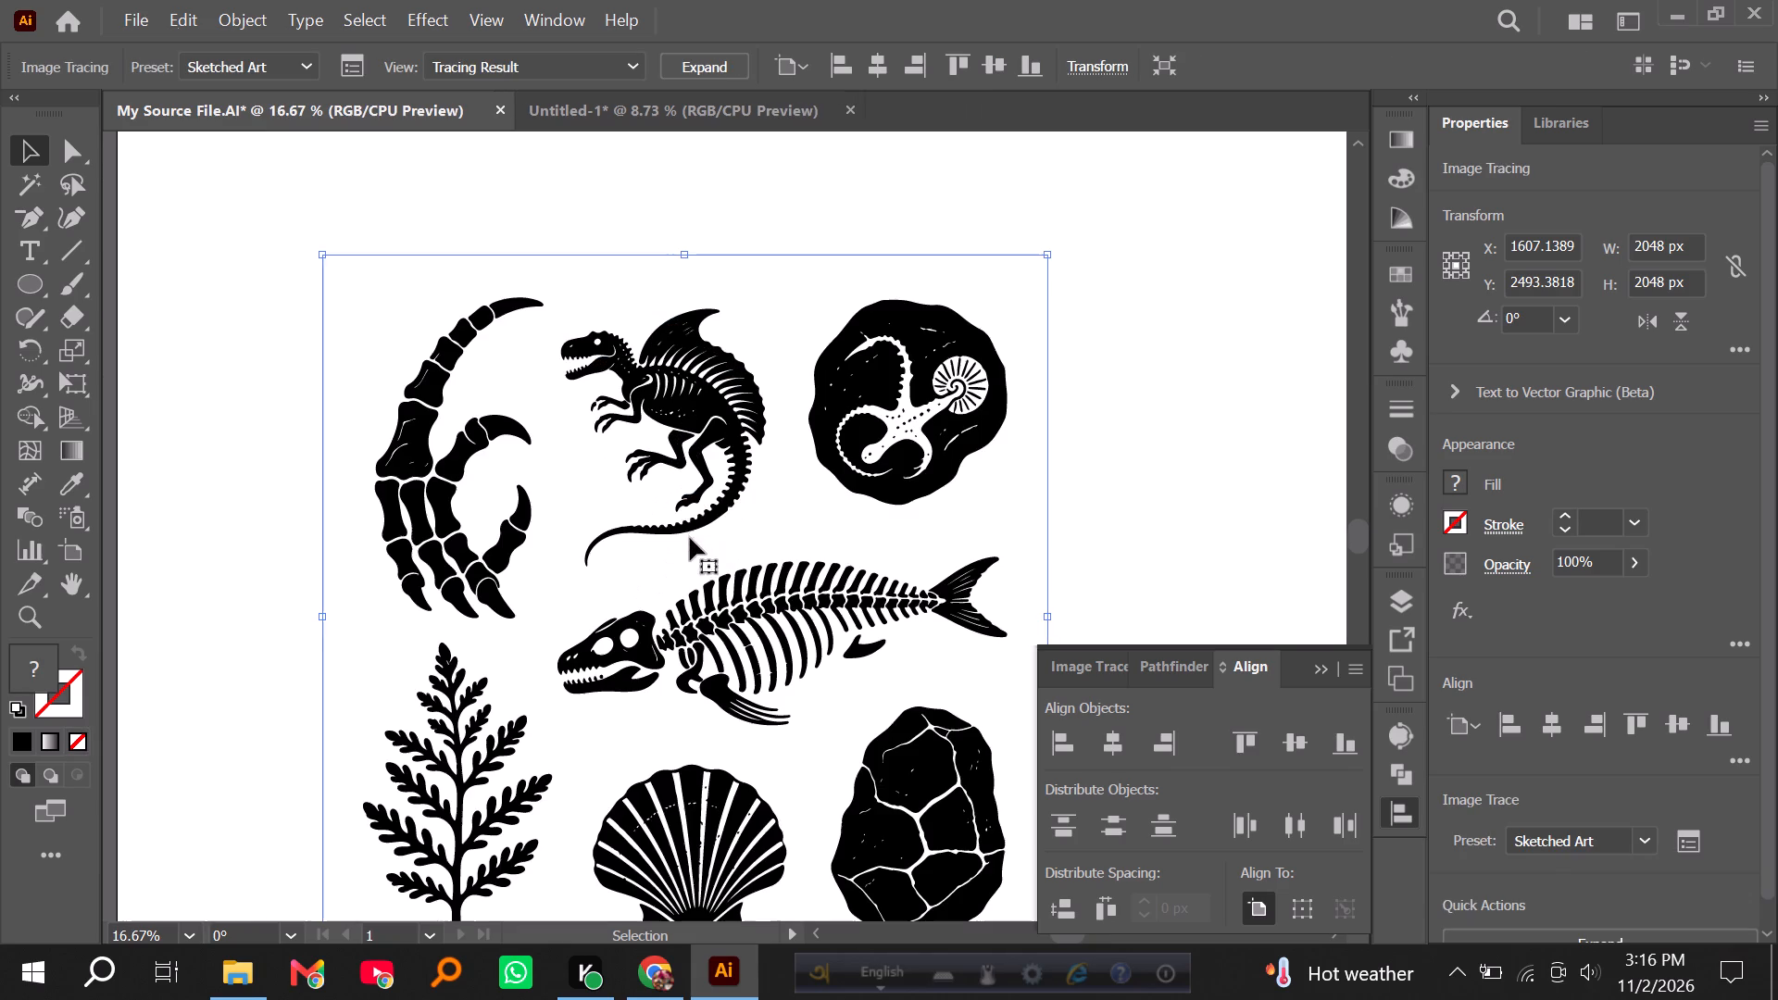
pyautogui.keyDown('alt'); pyautogui.scroll(3, 689, 470); pyautogui.keyUp('alt')
pyautogui.scroll(2, 688, 470)
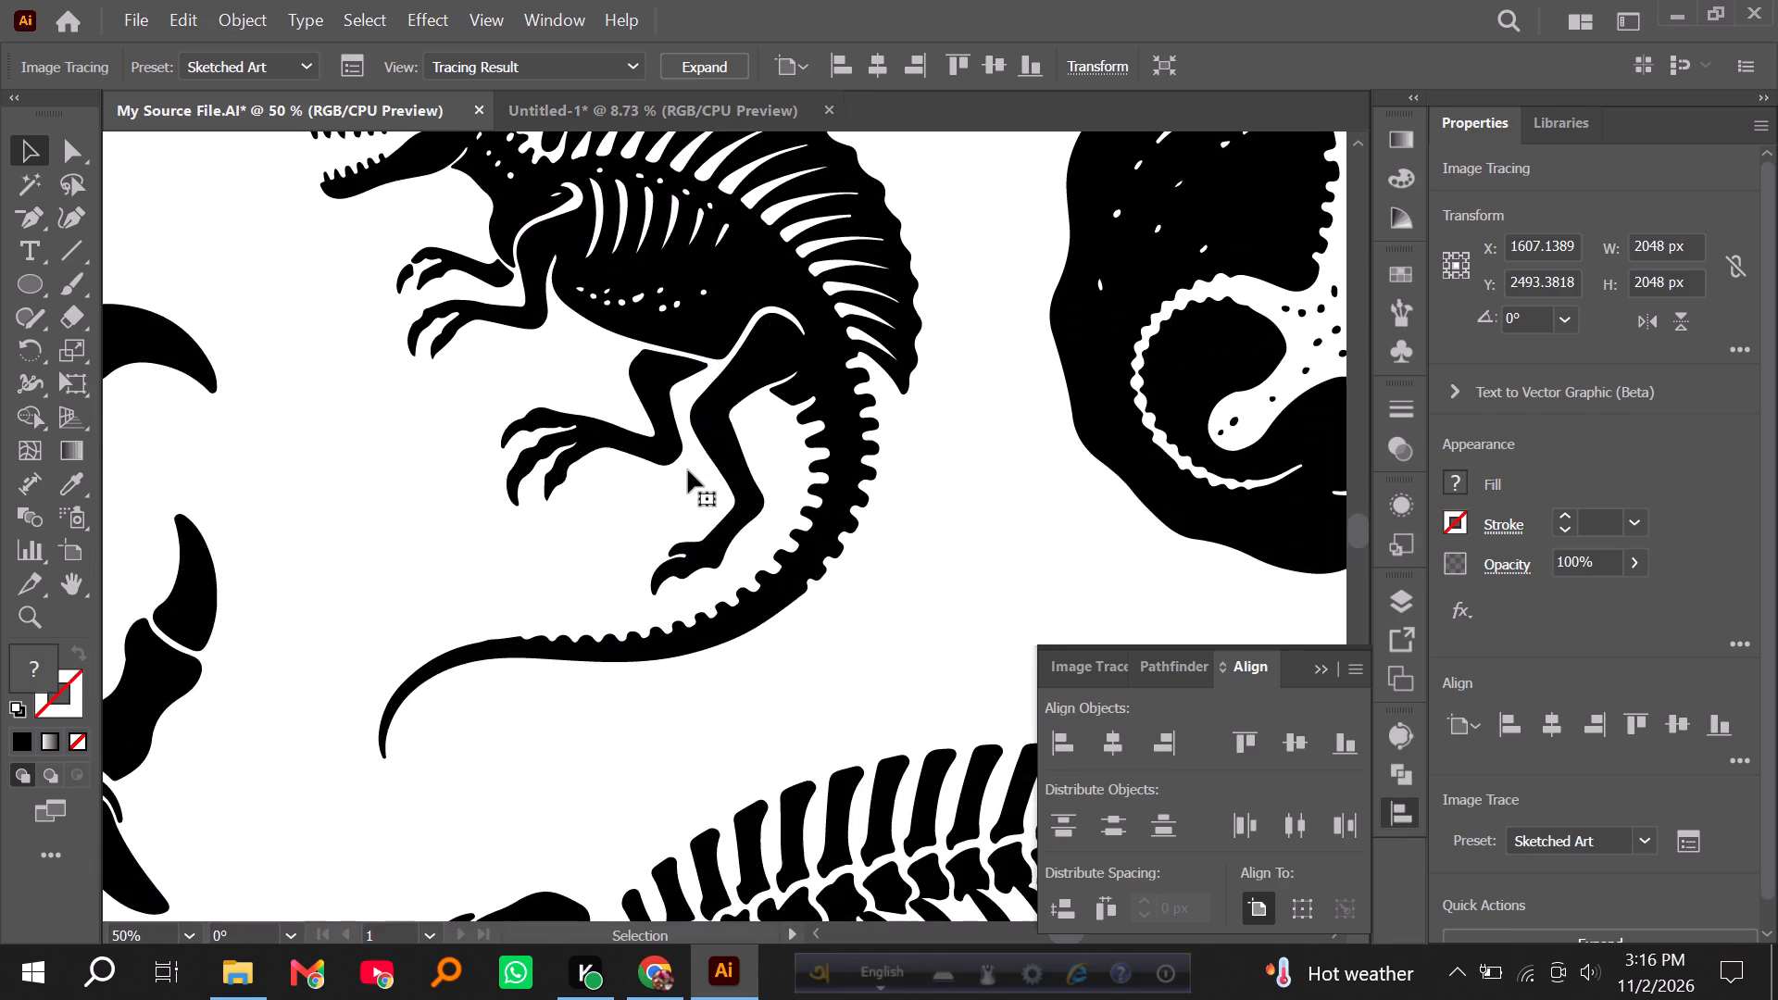
pyautogui.scroll(2, 688, 470)
pyautogui.click(717, 69)
pyautogui.rightClick(665, 457)
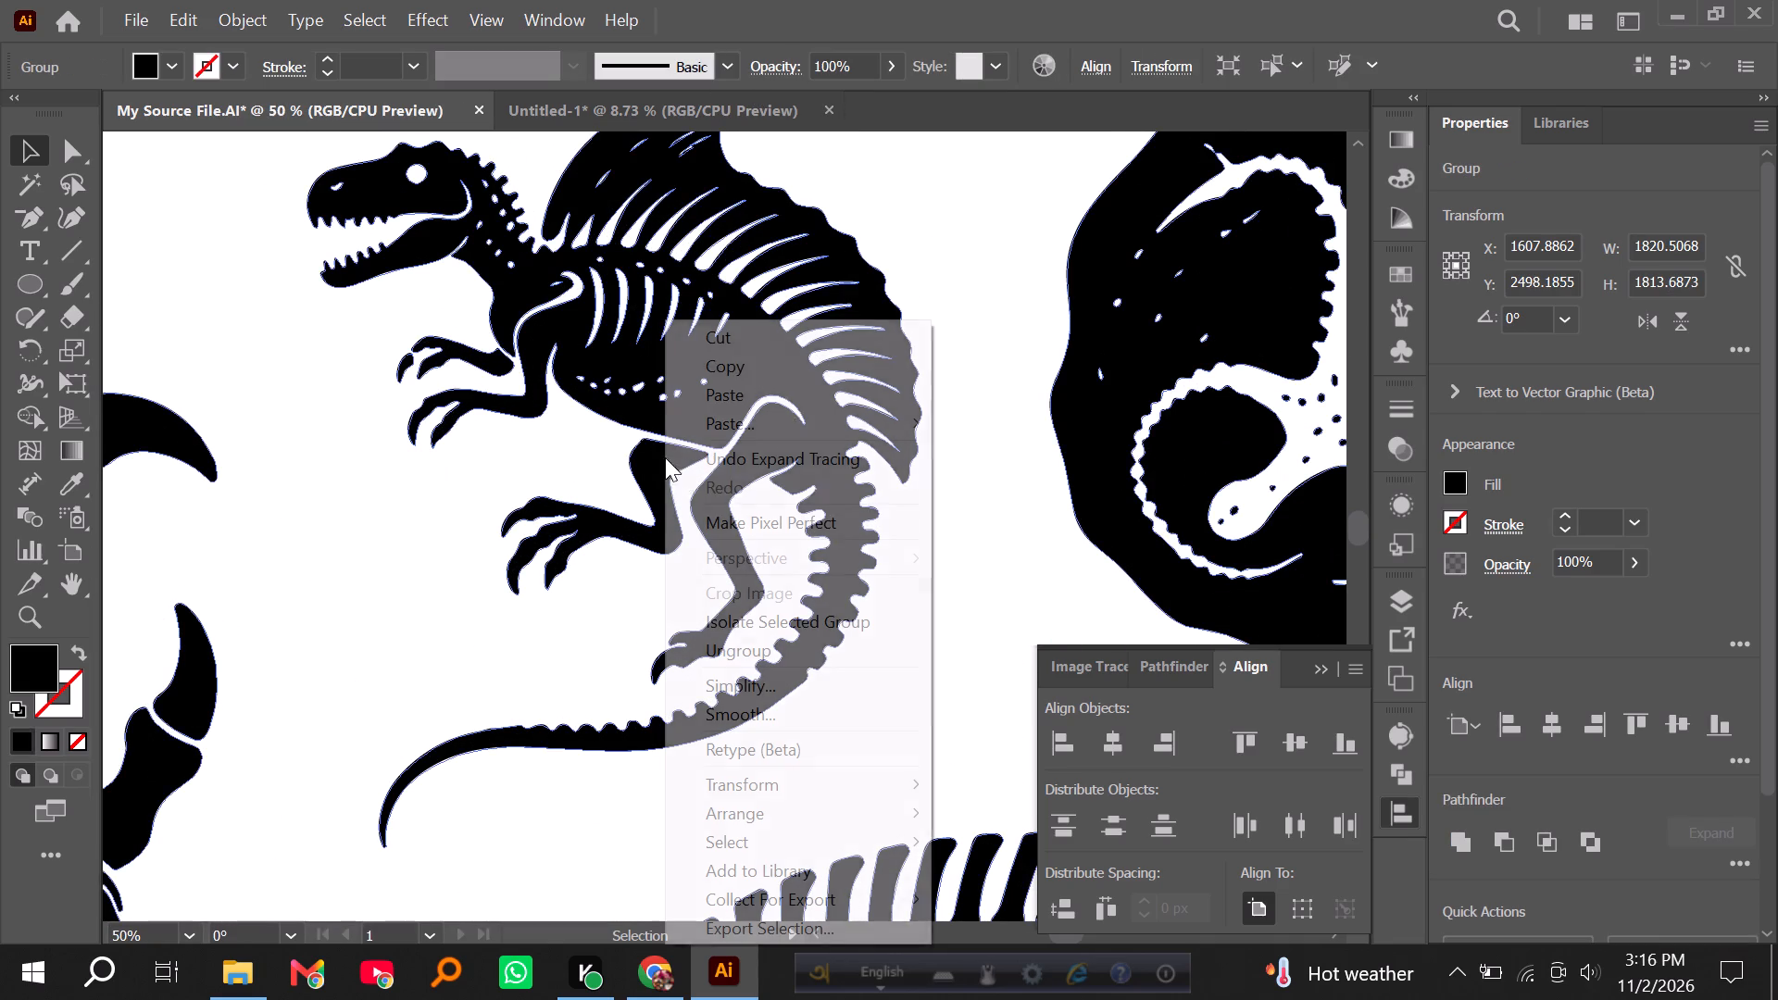
pyautogui.click(745, 656)
pyautogui.click(548, 481)
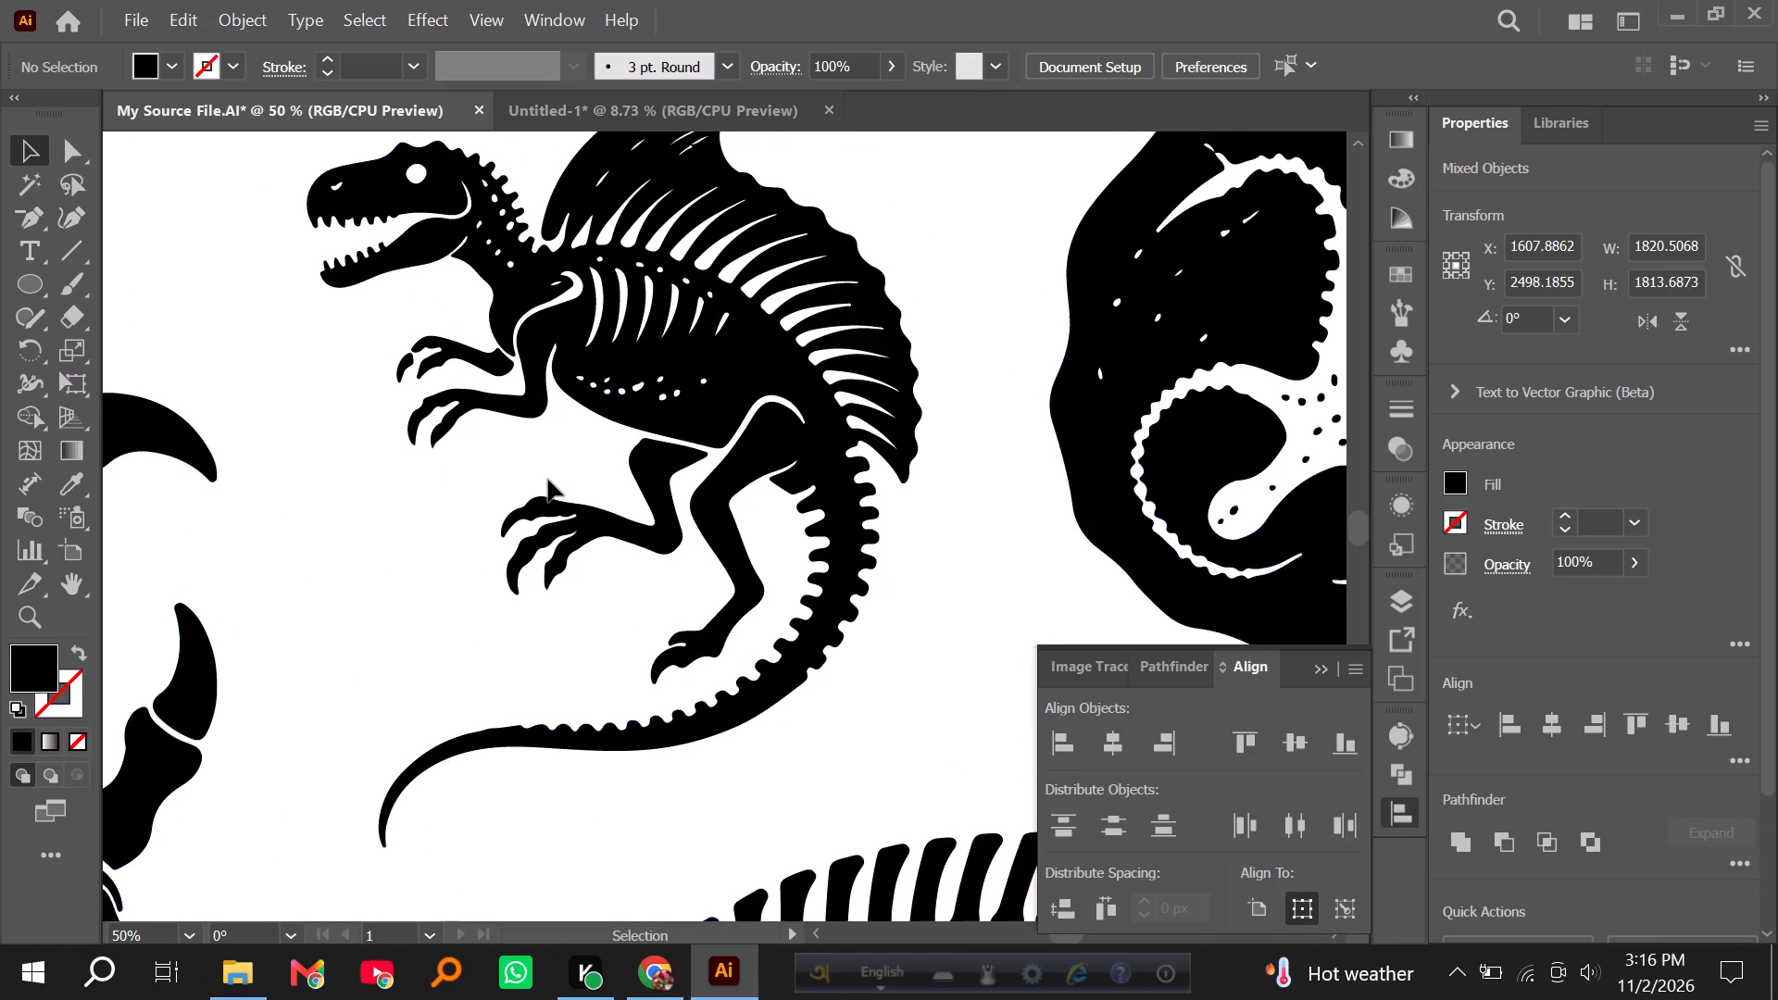
# Fill the small white marks in the sail-backed dinosaur's upper fin using the Shape Builder tool.
pyautogui.scroll(4, 548, 480)
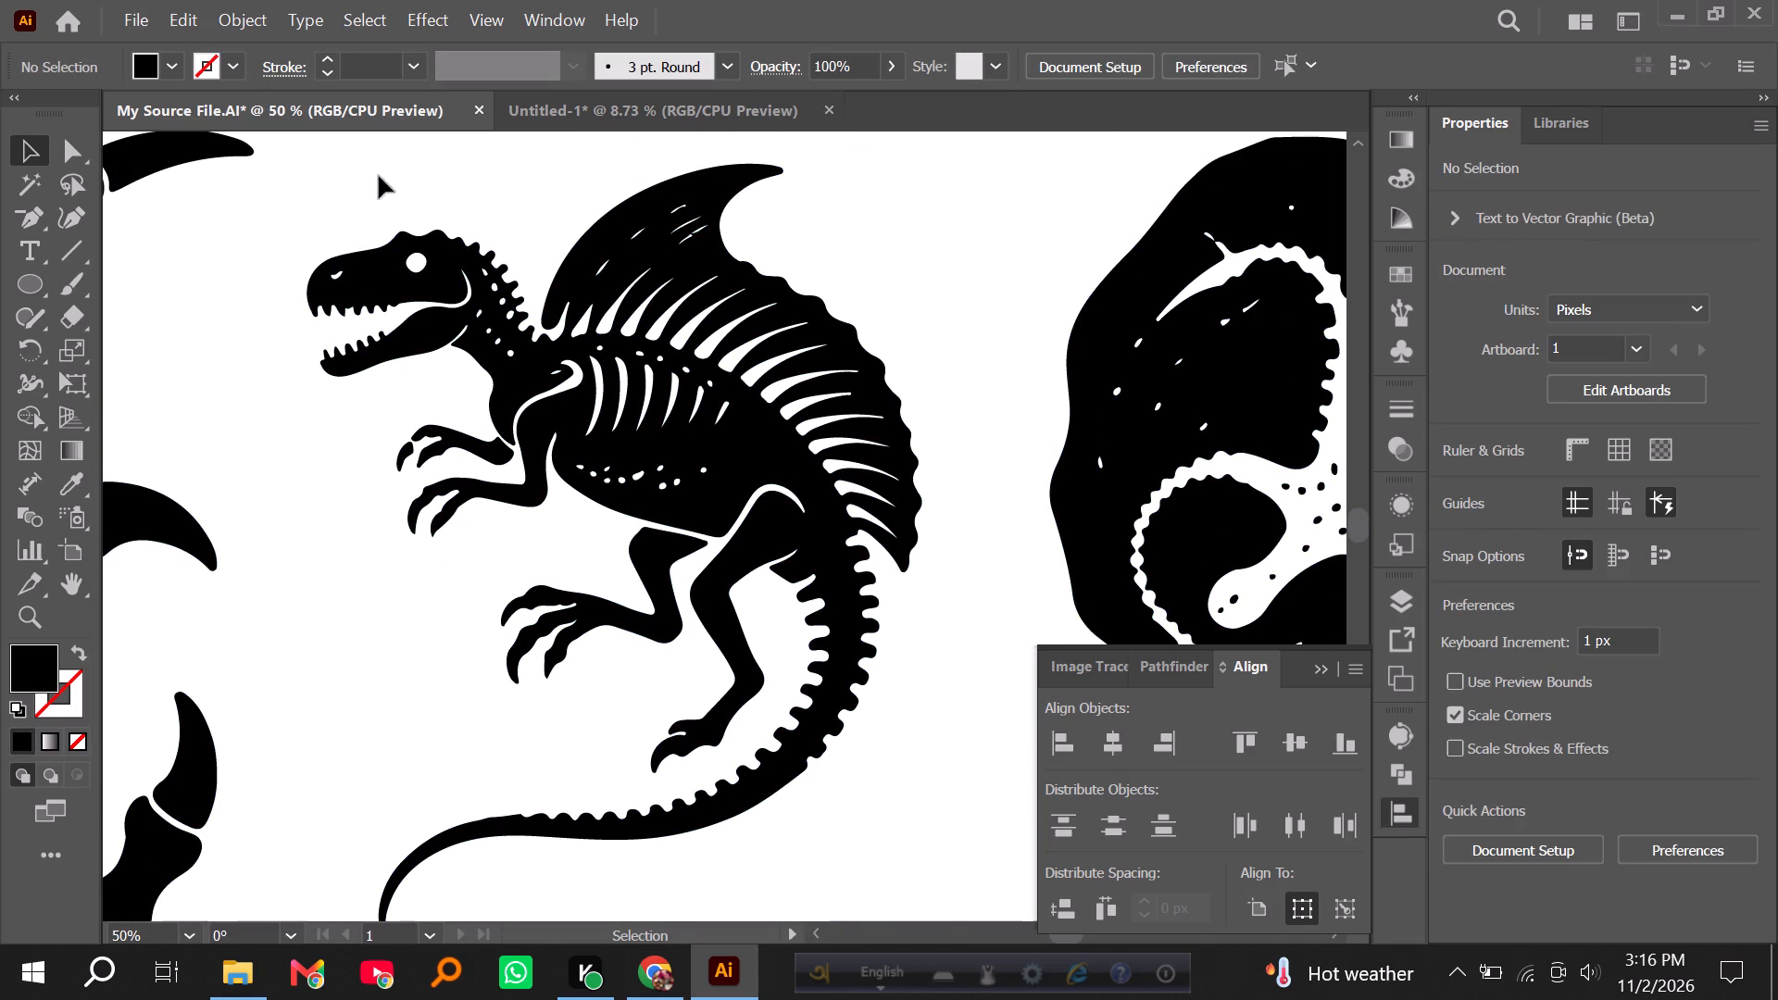
pyautogui.click(604, 286)
pyautogui.click(33, 421)
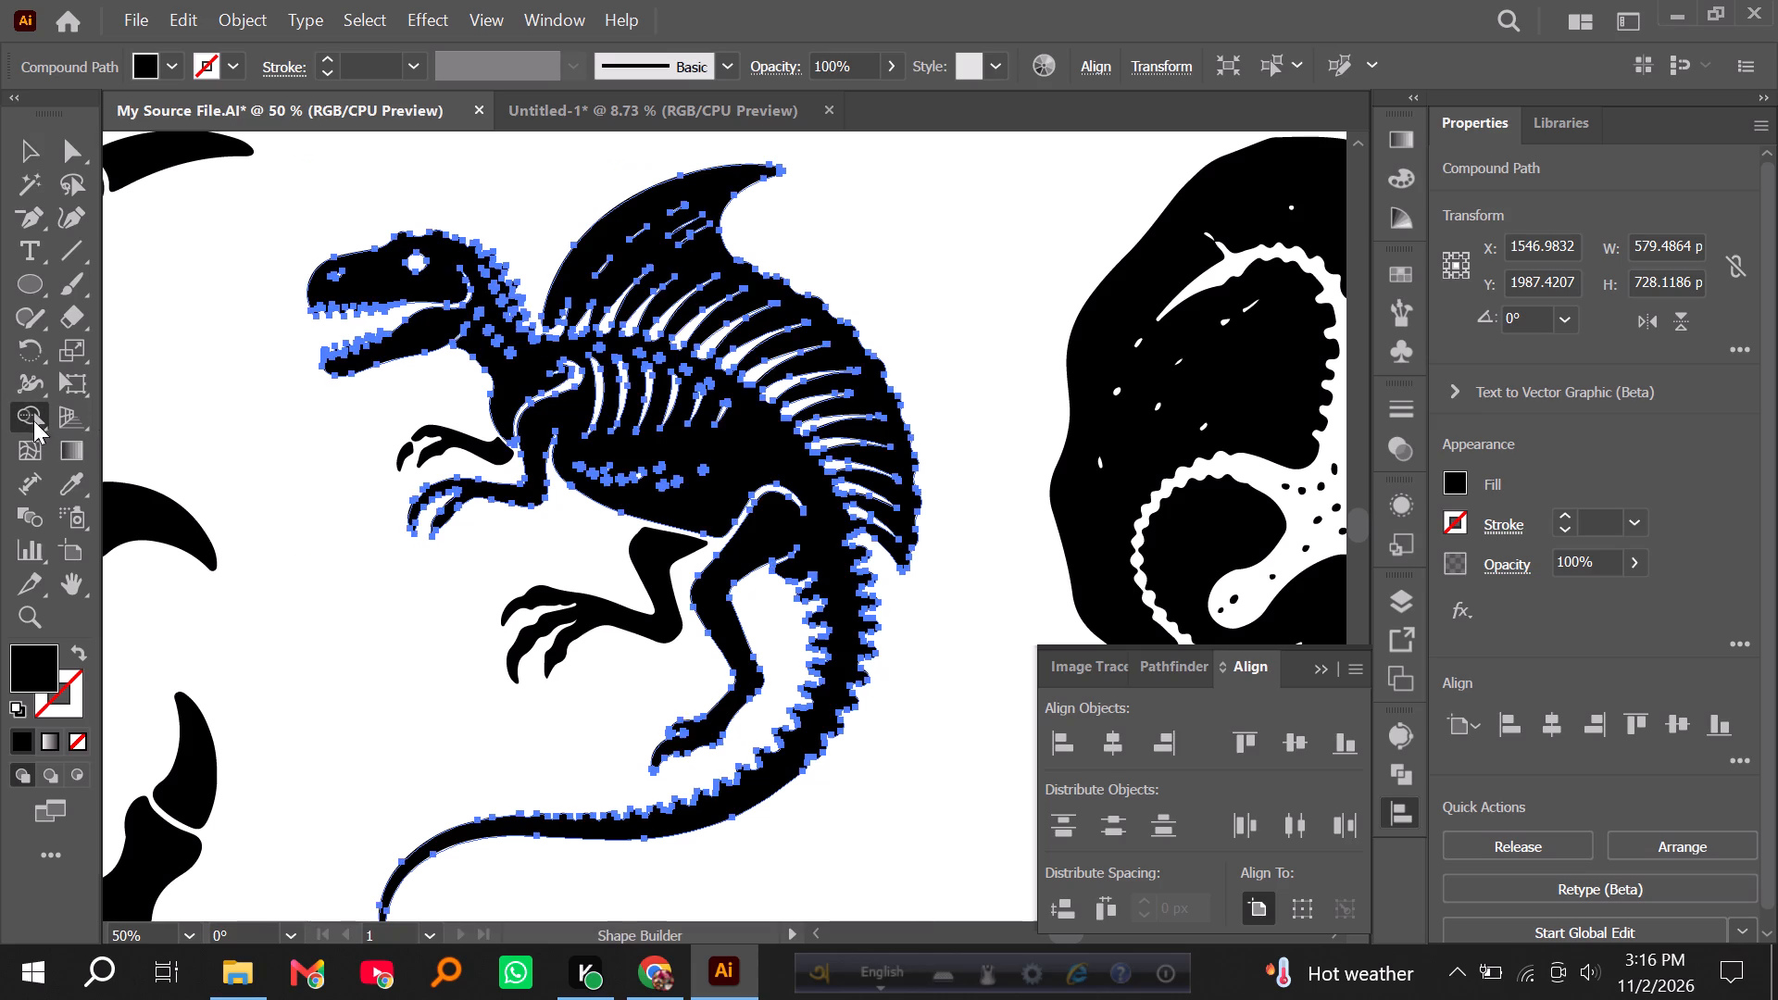
pyautogui.moveTo(666, 198); pyautogui.dragTo(705, 255)
pyautogui.moveTo(629, 221); pyautogui.dragTo(658, 248)
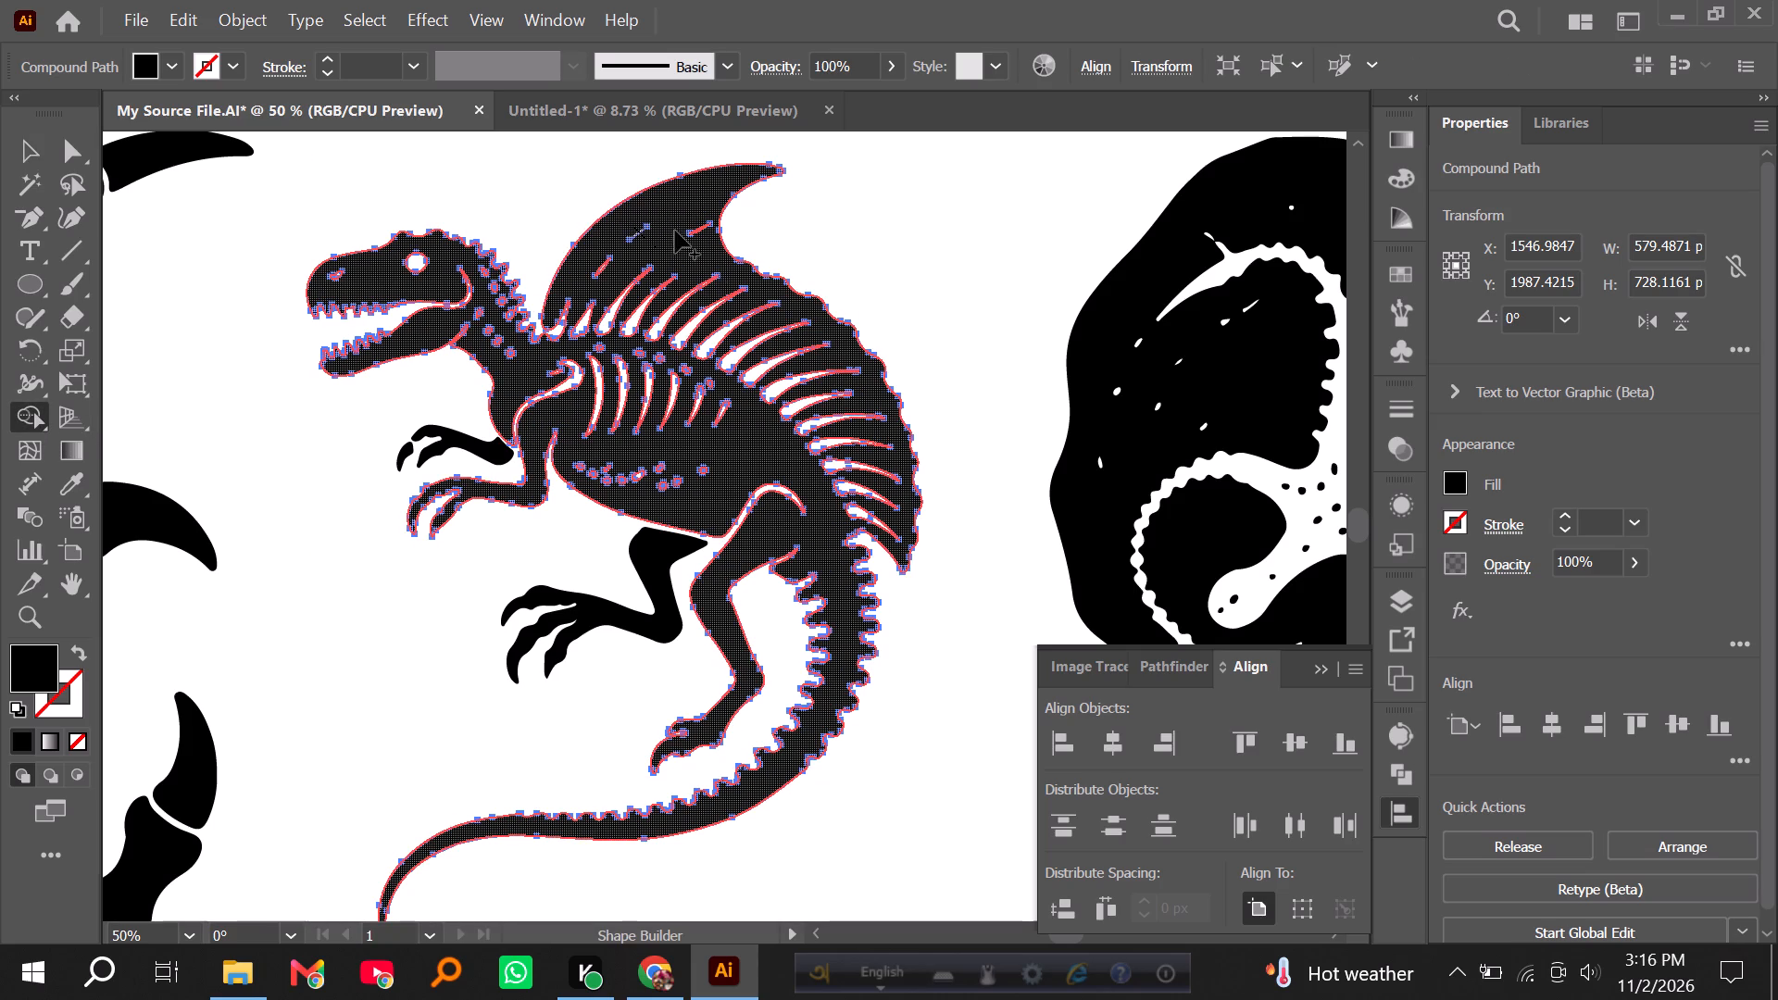
pyautogui.moveTo(681, 234); pyautogui.dragTo(717, 260)
pyautogui.moveTo(702, 235); pyautogui.dragTo(725, 245)
pyautogui.moveTo(710, 221); pyautogui.dragTo(724, 244)
pyautogui.moveTo(699, 223); pyautogui.dragTo(705, 233)
pyautogui.moveTo(592, 253); pyautogui.dragTo(620, 272)
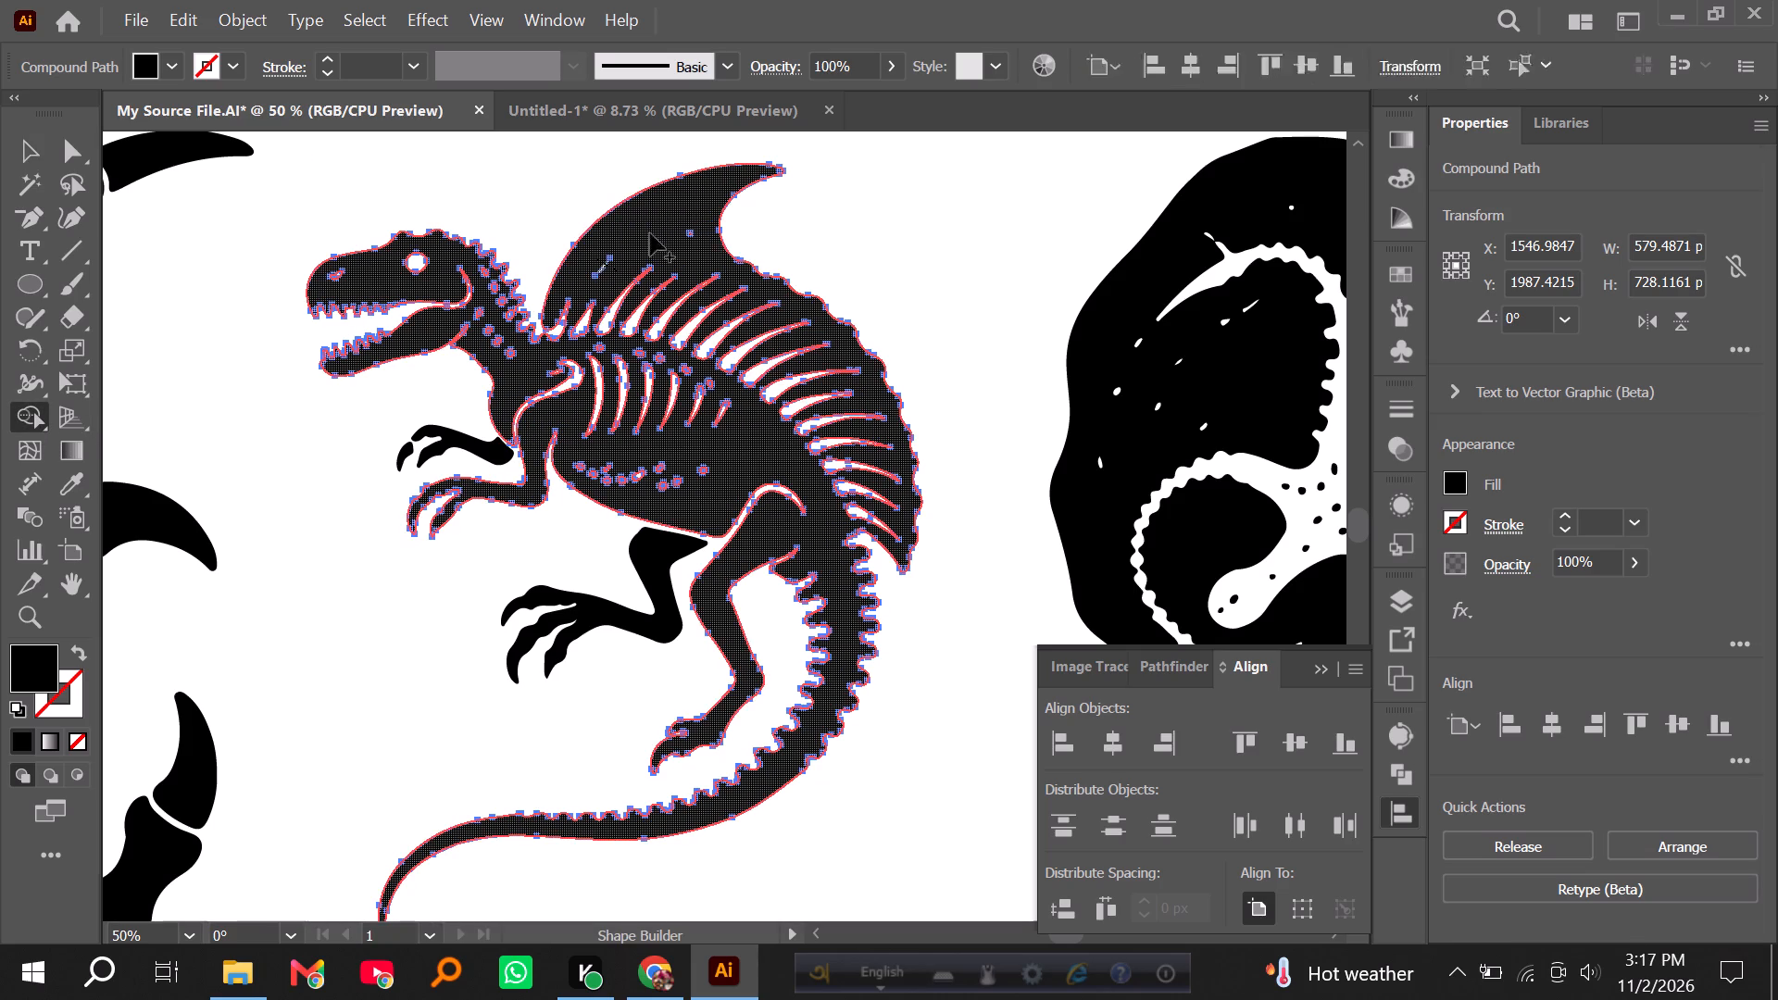
pyautogui.moveTo(675, 225); pyautogui.dragTo(707, 241)
pyautogui.keyDown('alt'); pyautogui.scroll(4, 689, 233); pyautogui.keyUp('alt')
pyautogui.moveTo(697, 231); pyautogui.dragTo(716, 254)
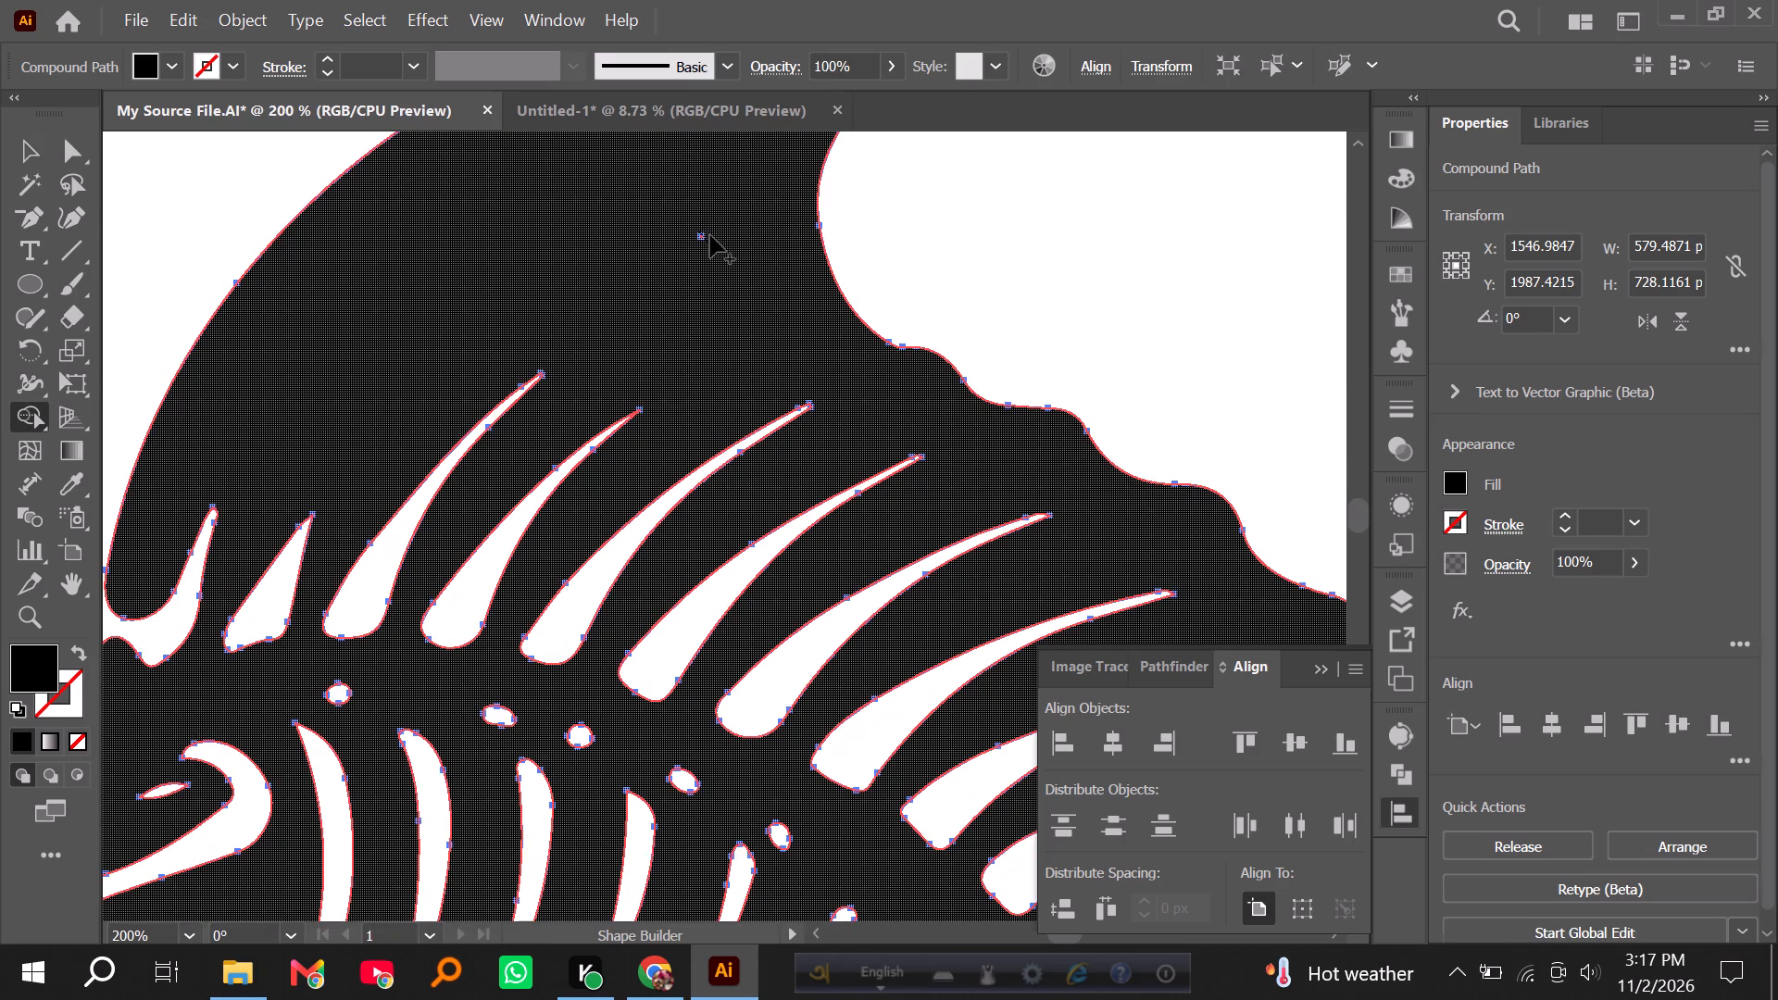
pyautogui.moveTo(702, 228); pyautogui.dragTo(697, 251)
pyautogui.moveTo(704, 230); pyautogui.dragTo(697, 252)
# Examine the dinosaur's ribs and belly for small marks, and check its look against the other fossil sets.
pyautogui.keyDown('alt'); pyautogui.scroll(-2, 699, 272); pyautogui.keyUp('alt')
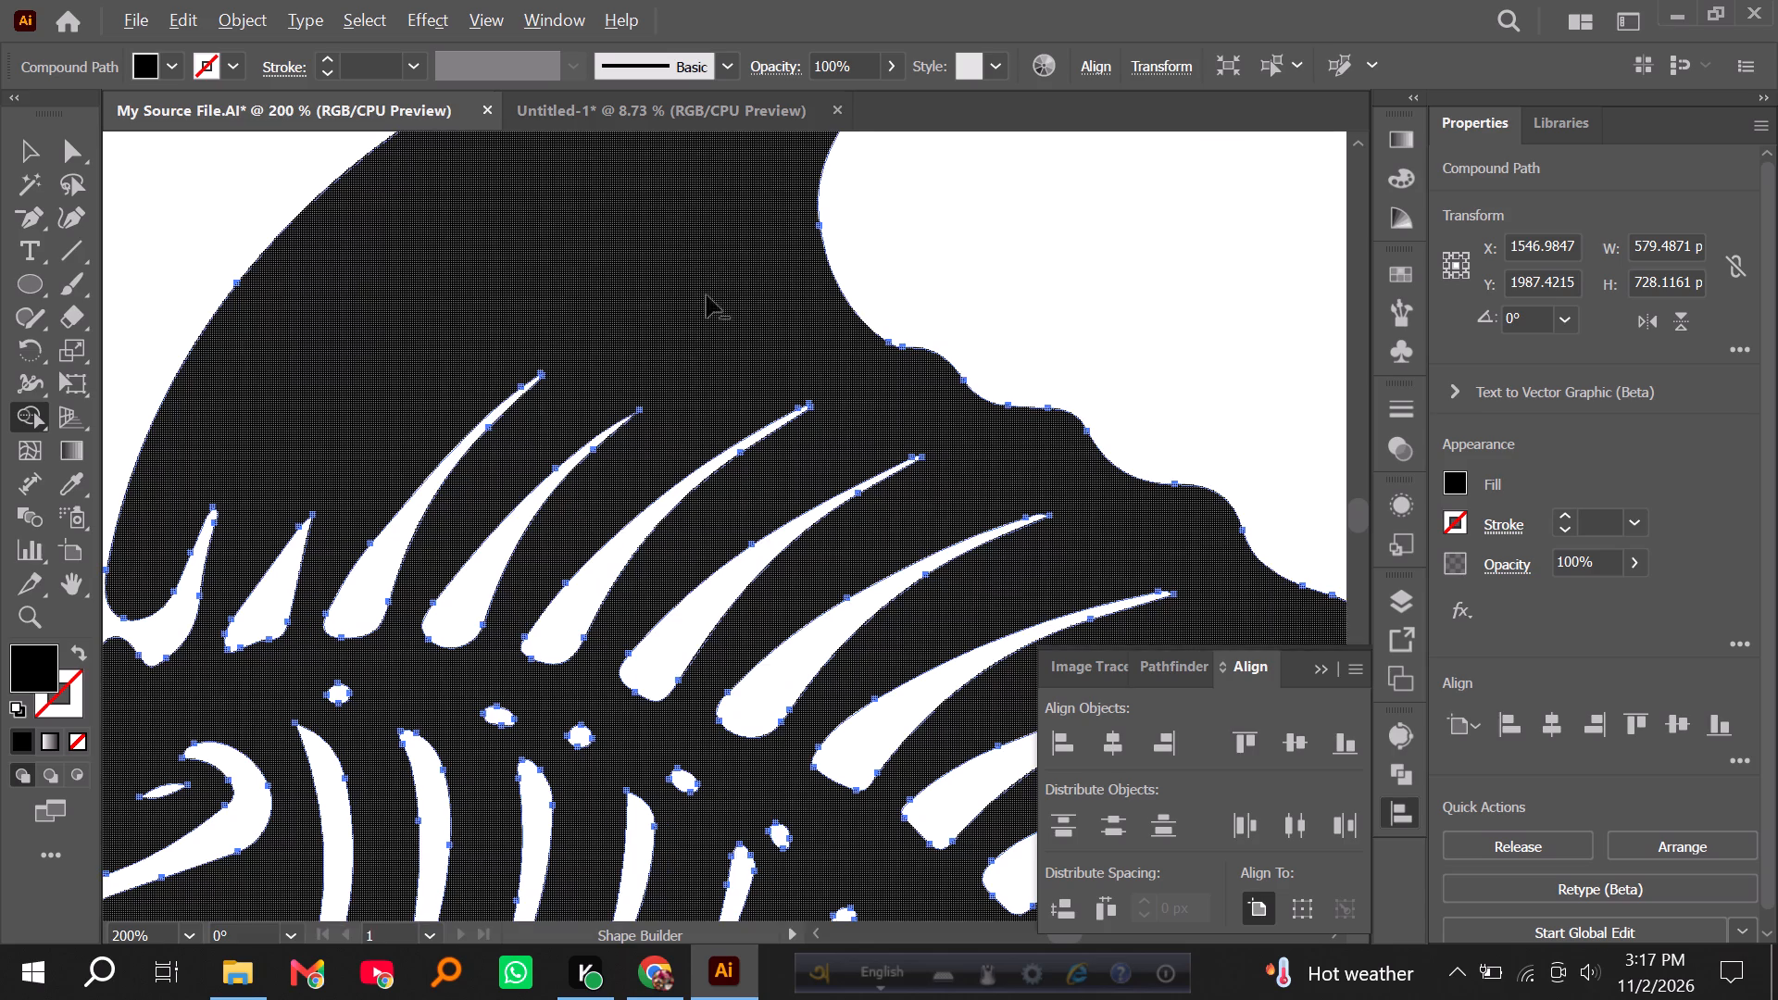
pyautogui.keyDown('alt'); pyautogui.scroll(-1, 707, 295); pyautogui.keyUp('alt')
pyautogui.scroll(-1, 674, 436)
pyautogui.keyDown('alt'); pyautogui.scroll(2, 605, 606); pyautogui.keyUp('alt')
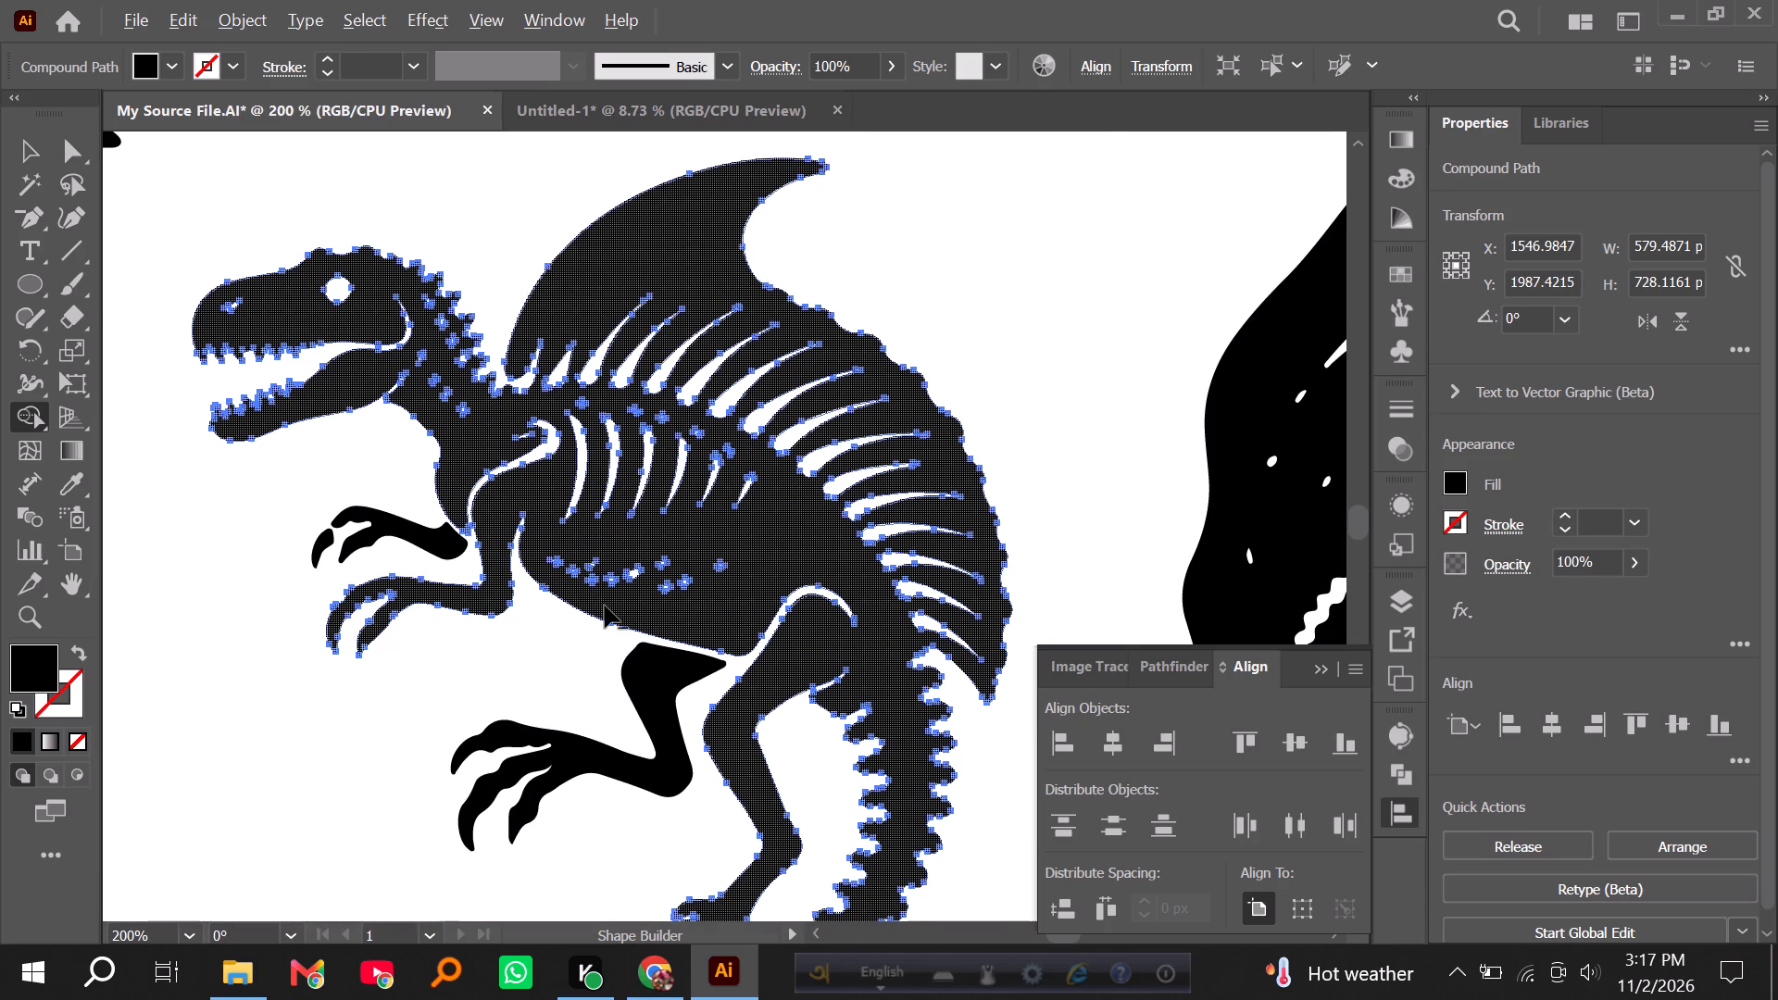
pyautogui.keyDown('alt'); pyautogui.scroll(2, 605, 606); pyautogui.keyUp('alt')
pyautogui.keyDown('alt'); pyautogui.scroll(-4, 605, 606); pyautogui.keyUp('alt')
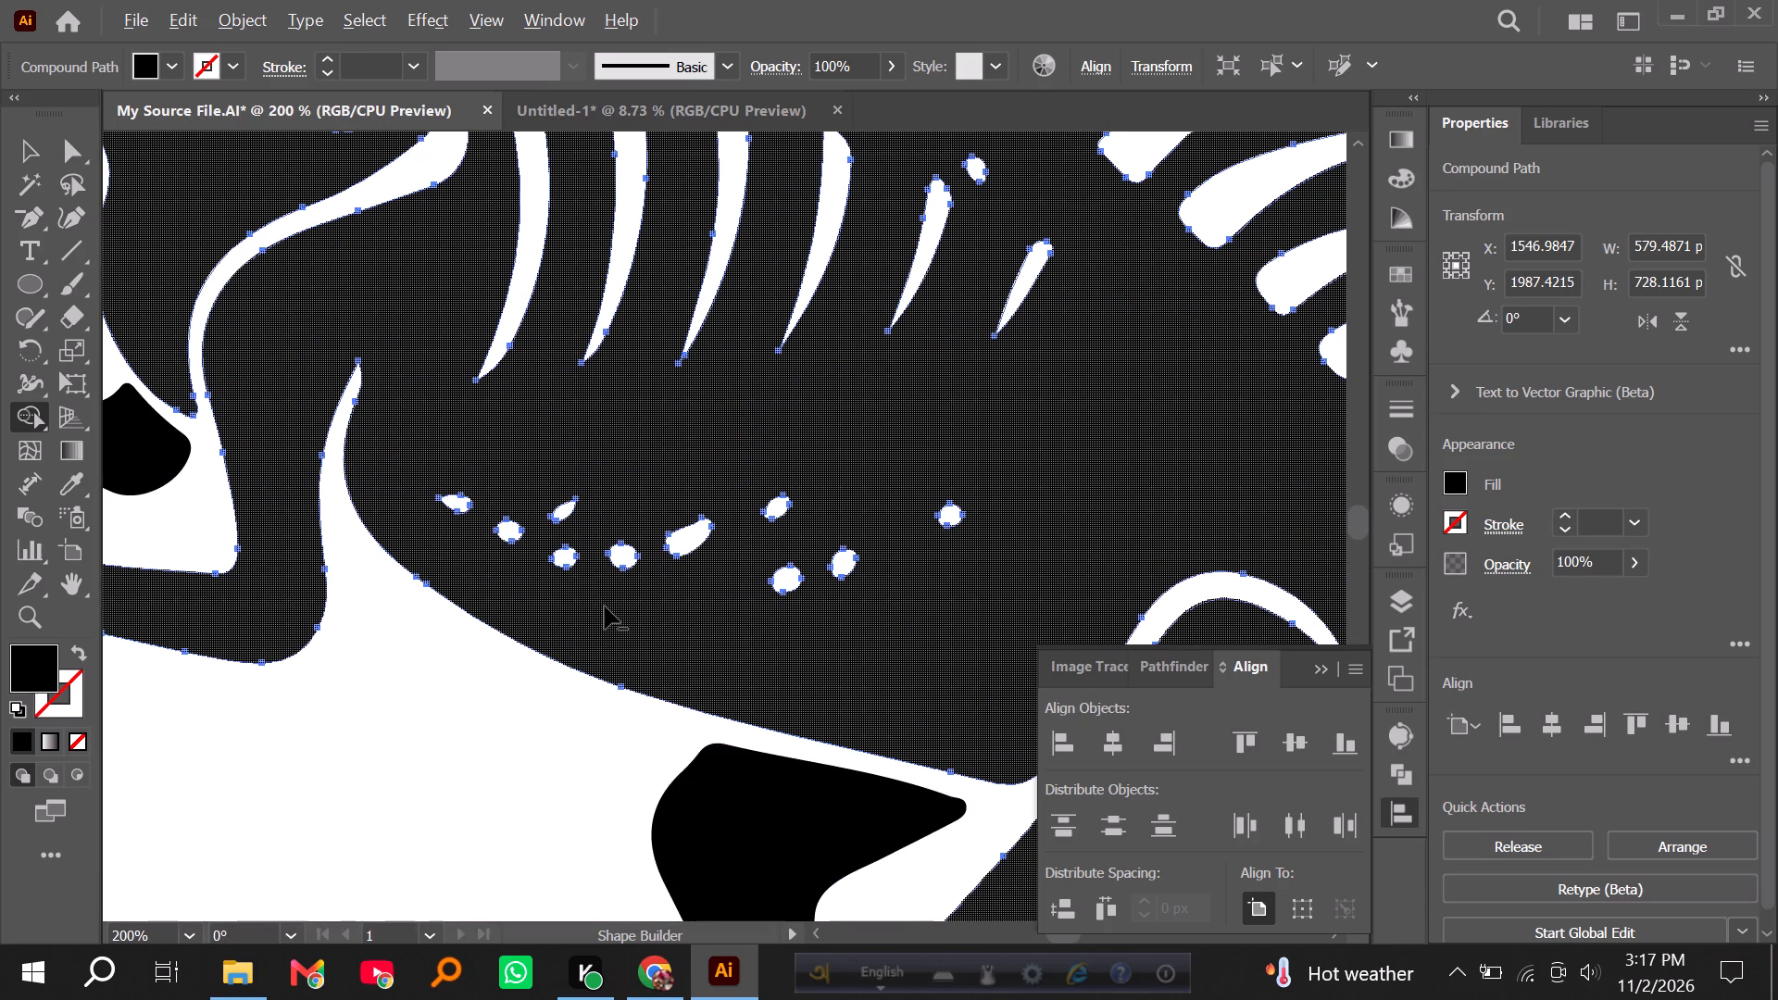
pyautogui.keyDown('alt'); pyautogui.scroll(-4, 605, 608); pyautogui.keyUp('alt')
pyautogui.scroll(12, 605, 611)
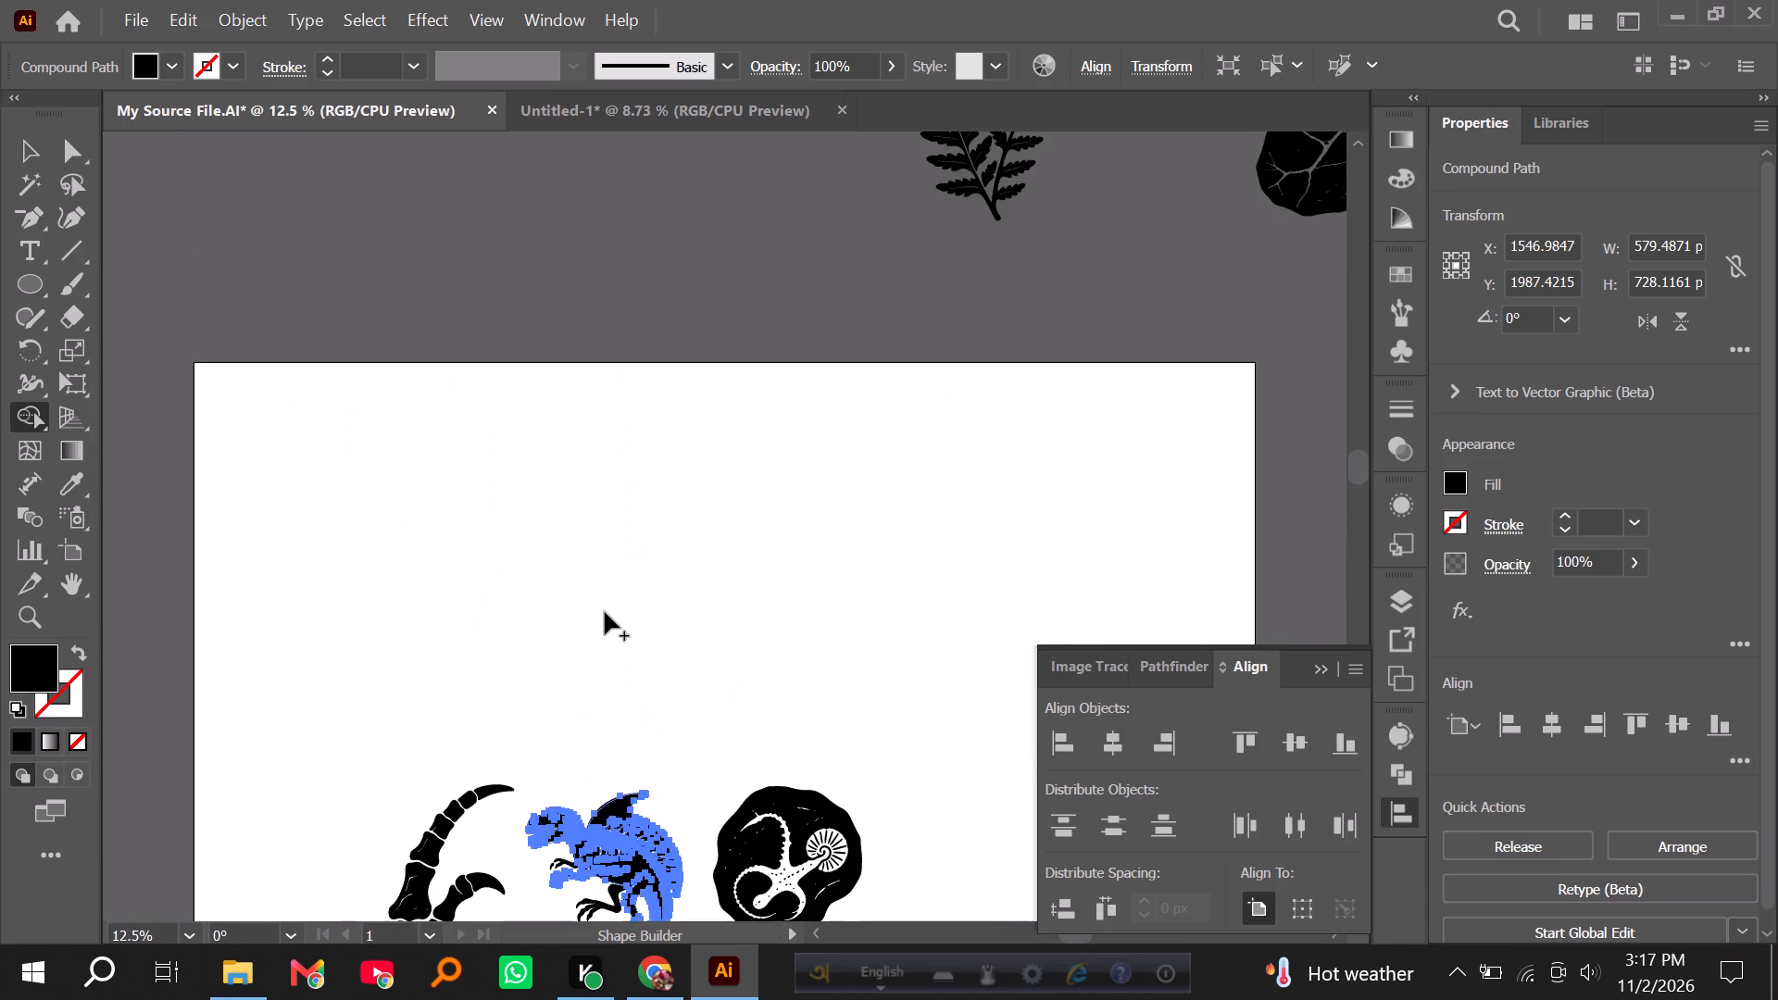
pyautogui.scroll(1, 605, 612)
pyautogui.keyDown('alt'); pyautogui.scroll(-3, 605, 612); pyautogui.keyUp('alt')
pyautogui.keyDown('alt'); pyautogui.scroll(4, 626, 719); pyautogui.keyUp('alt')
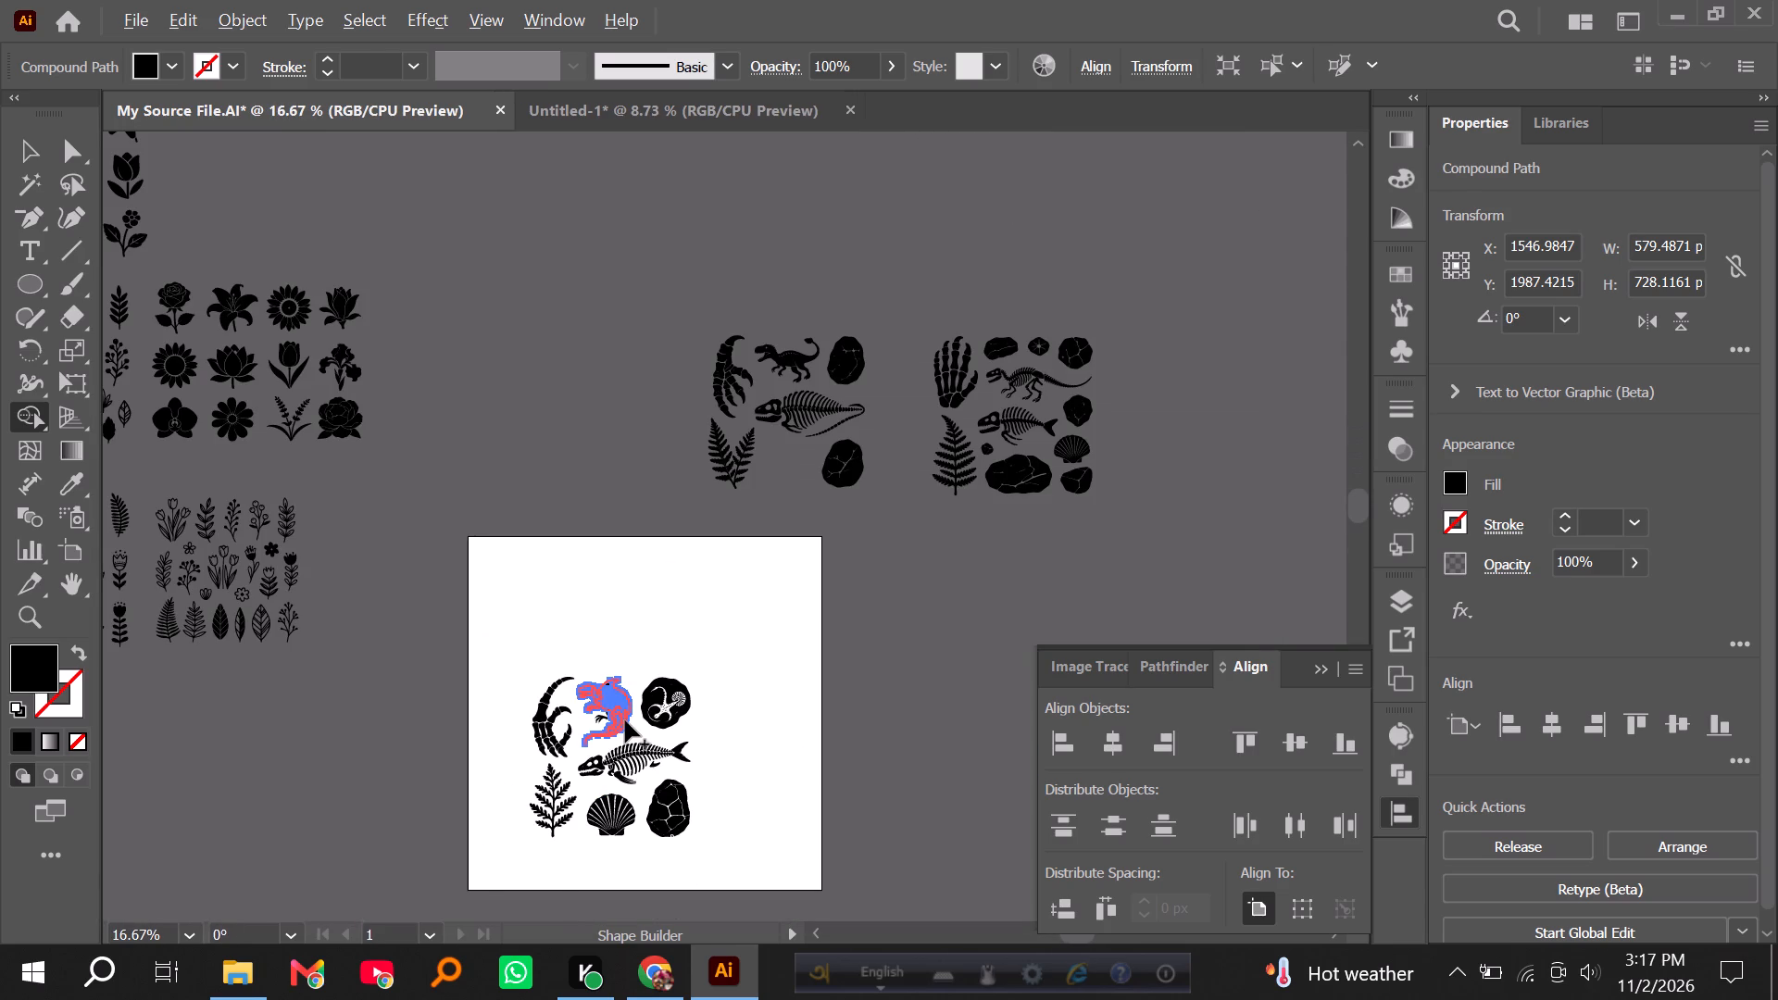
pyautogui.click(34, 149)
pyautogui.click(344, 326)
# Select all parts of the sail-backed dinosaur, from head to tail, and group them.
pyautogui.scroll(-3, 542, 634)
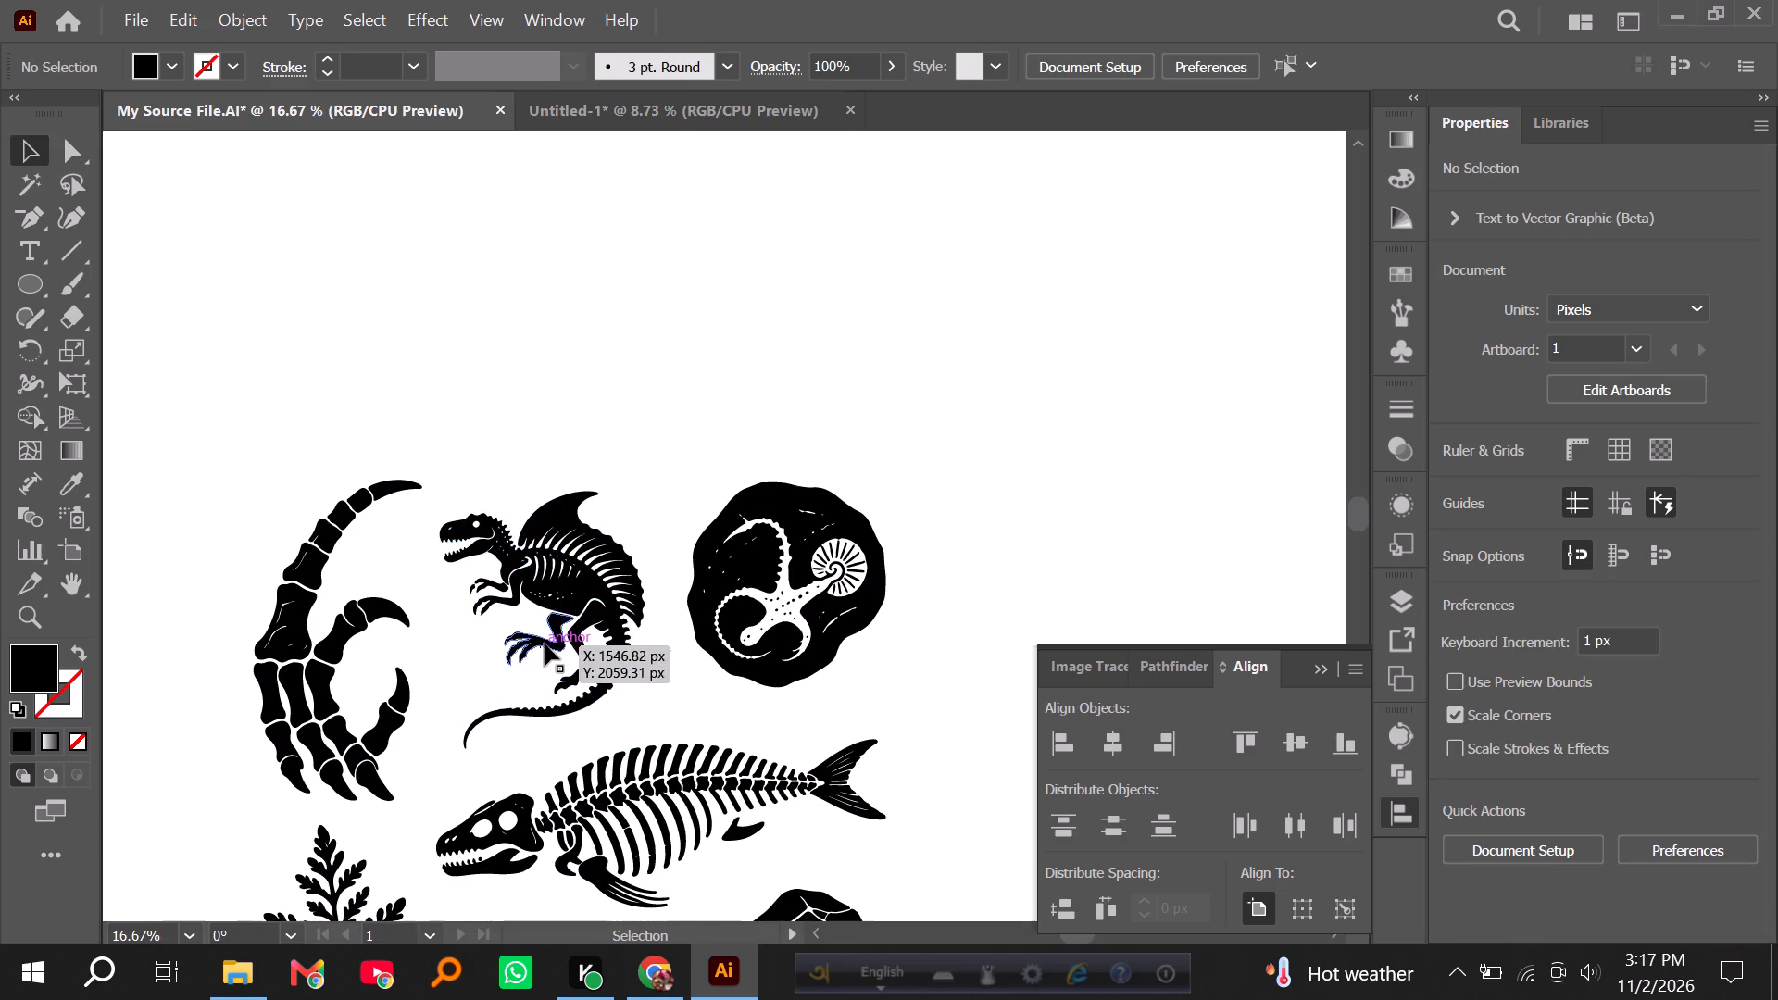
pyautogui.keyDown('alt'); pyautogui.scroll(3, 489, 638); pyautogui.keyUp('alt')
pyautogui.moveTo(376, 213); pyautogui.dragTo(670, 615)
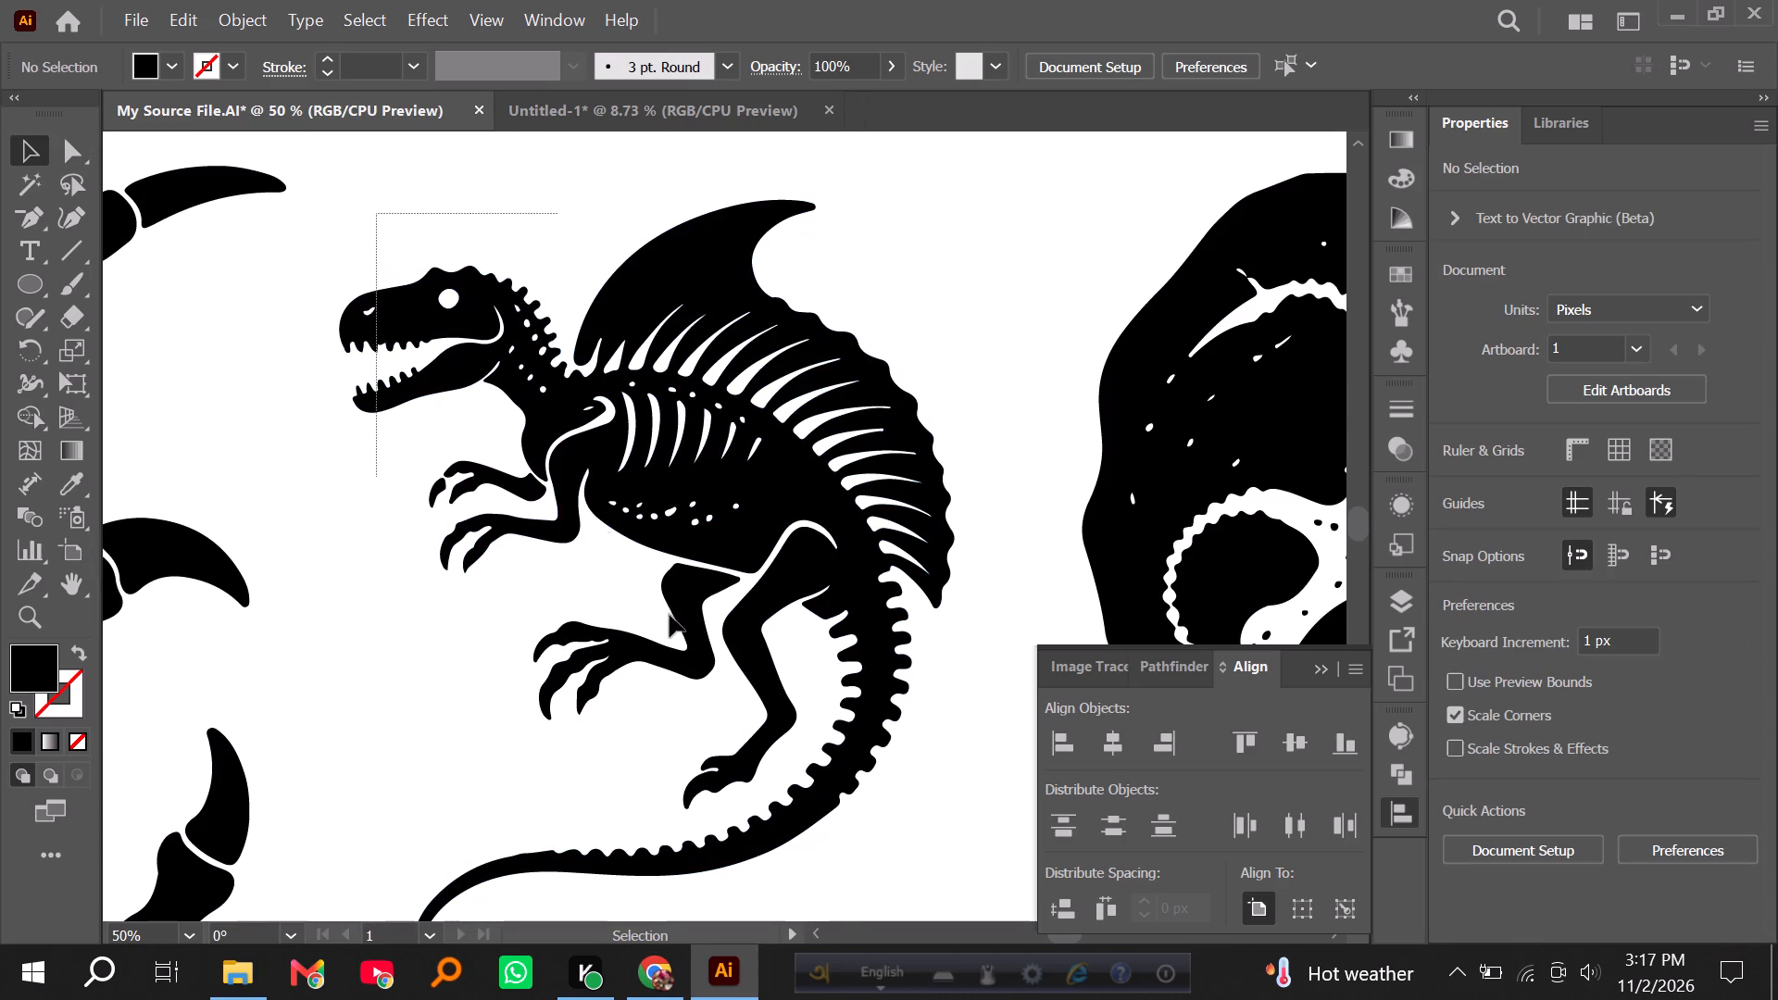
pyautogui.moveTo(670, 615); pyautogui.dragTo(907, 844)
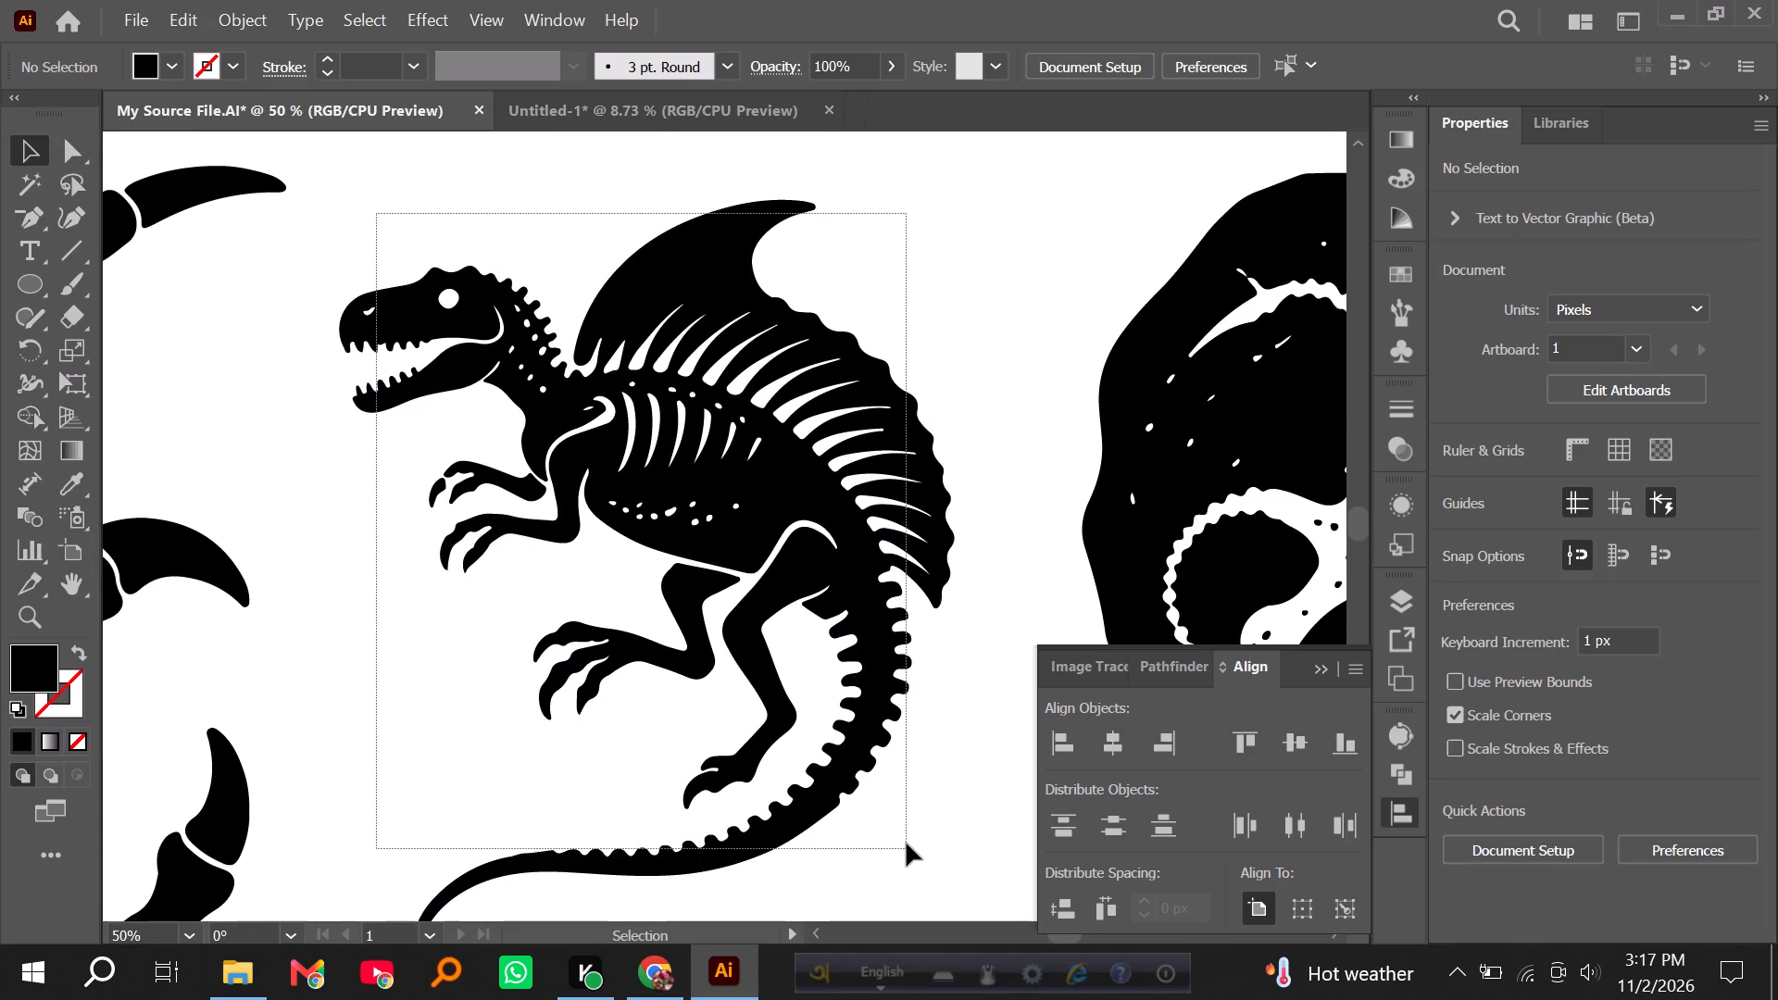
pyautogui.moveTo(907, 844); pyautogui.dragTo(907, 826)
pyautogui.scroll(-4, 907, 844)
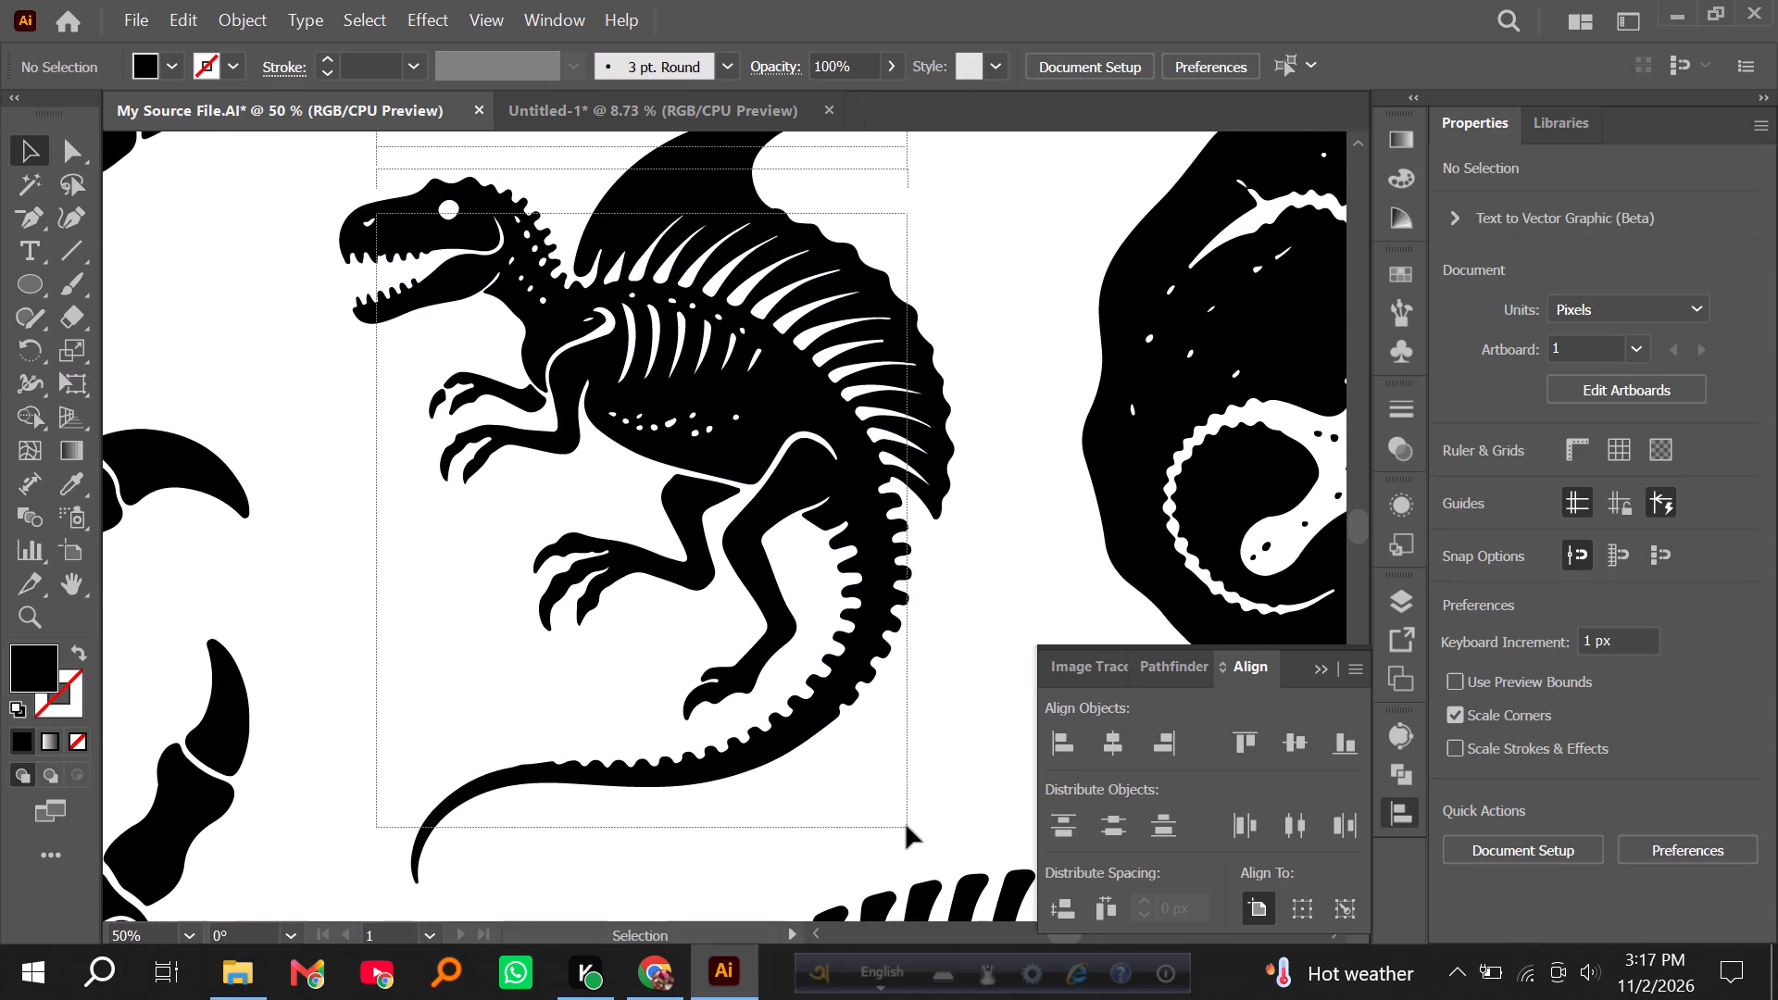
pyautogui.moveTo(907, 826); pyautogui.dragTo(907, 772)
pyautogui.scroll(3, 907, 773)
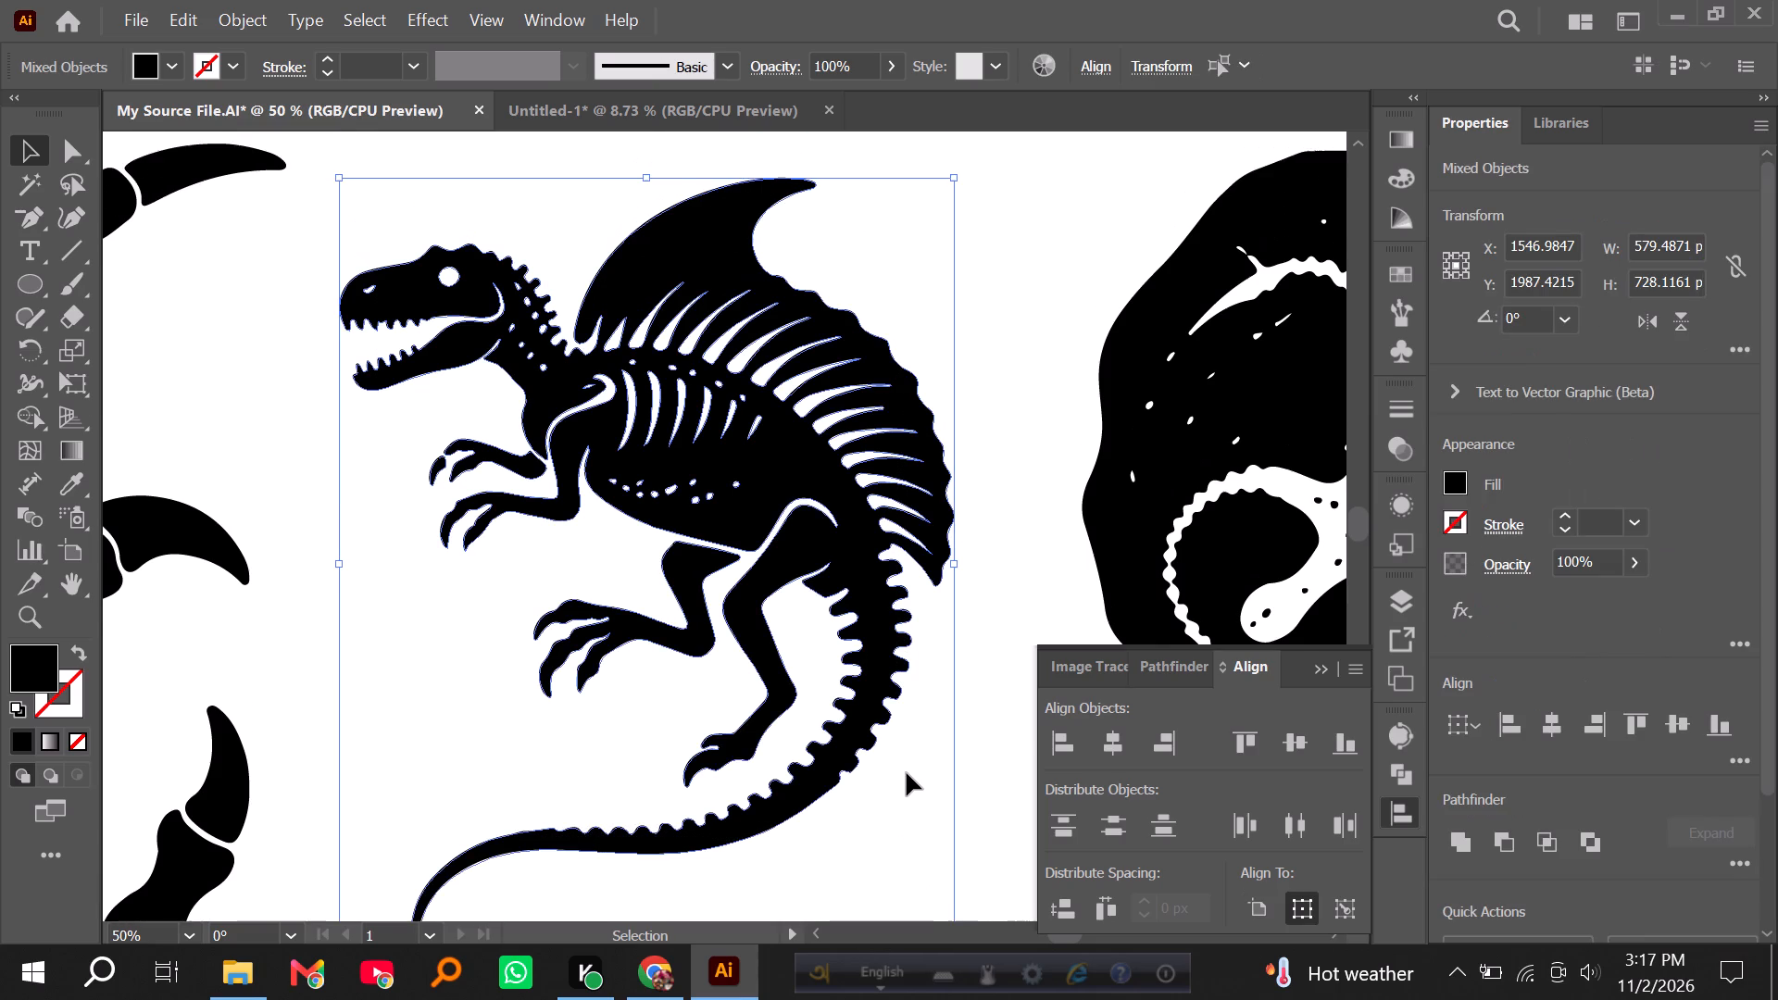
pyautogui.scroll(1, 907, 773)
pyautogui.scroll(-3, 907, 773)
pyautogui.hotkey('ctrl', 'g')
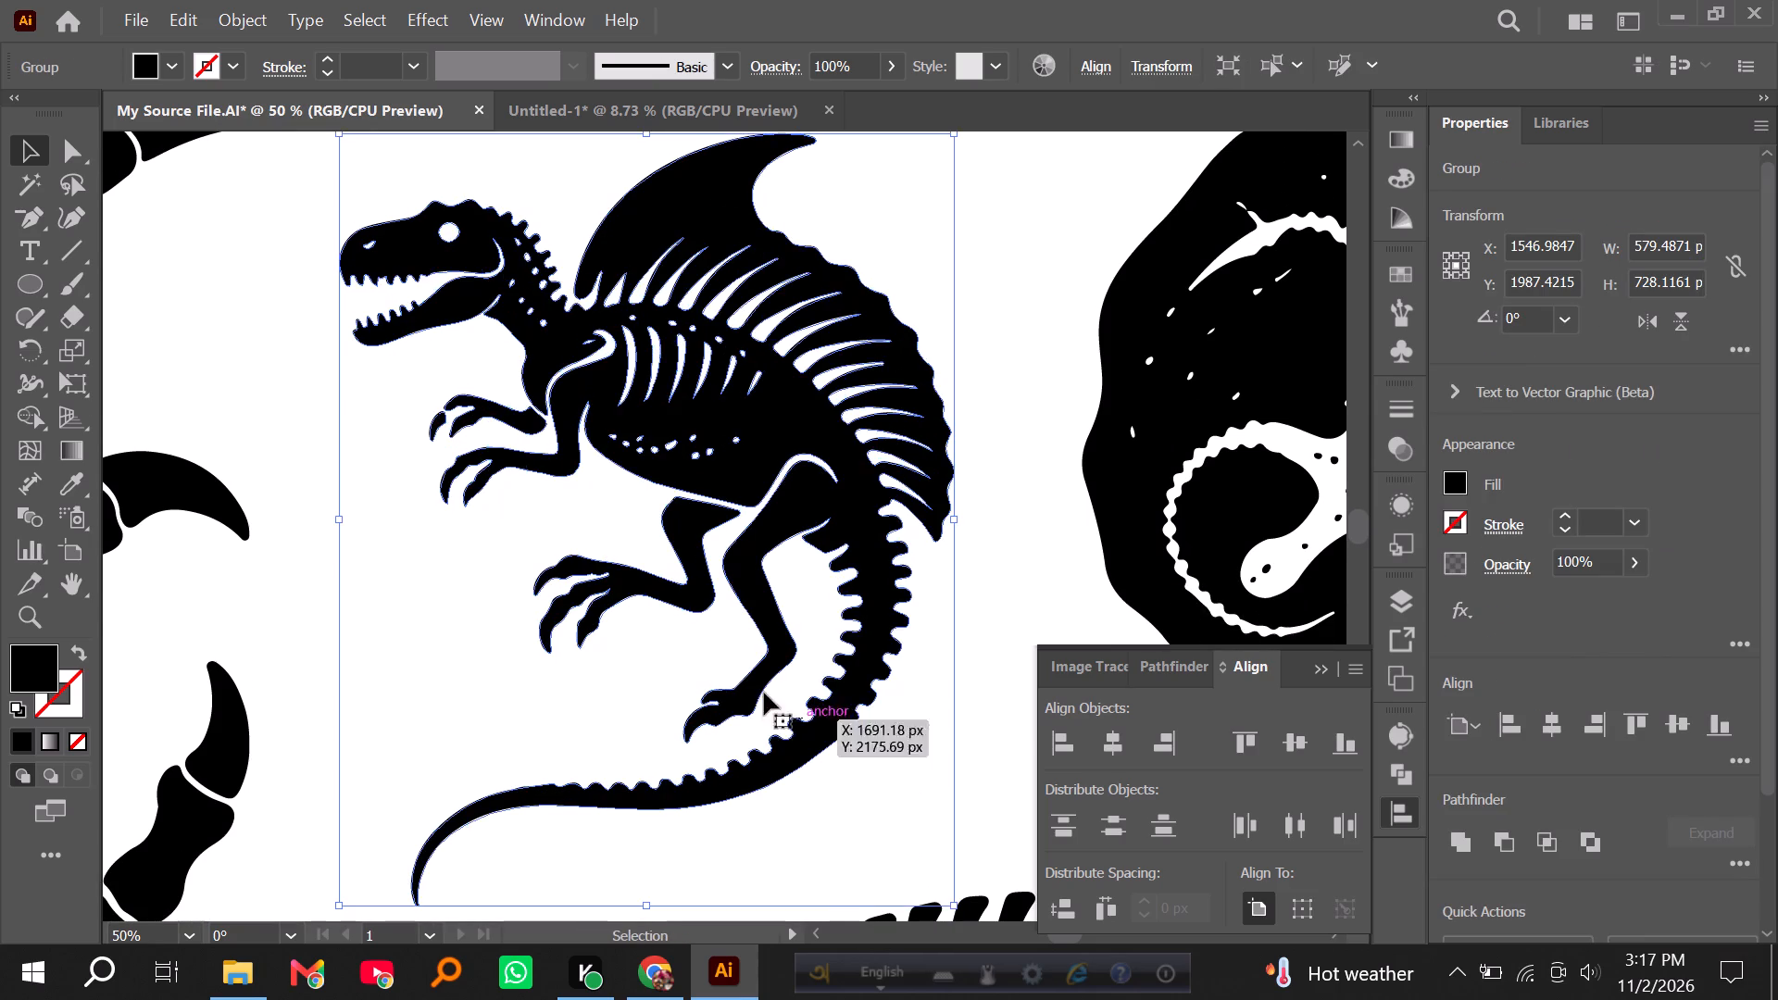
# Move the grouped sail-backed dinosaur off the artboard to the empty area beside it.
pyautogui.keyDown('alt'); pyautogui.scroll(-4, 720, 538); pyautogui.keyUp('alt')
pyautogui.moveTo(722, 514); pyautogui.dragTo(1120, 242)
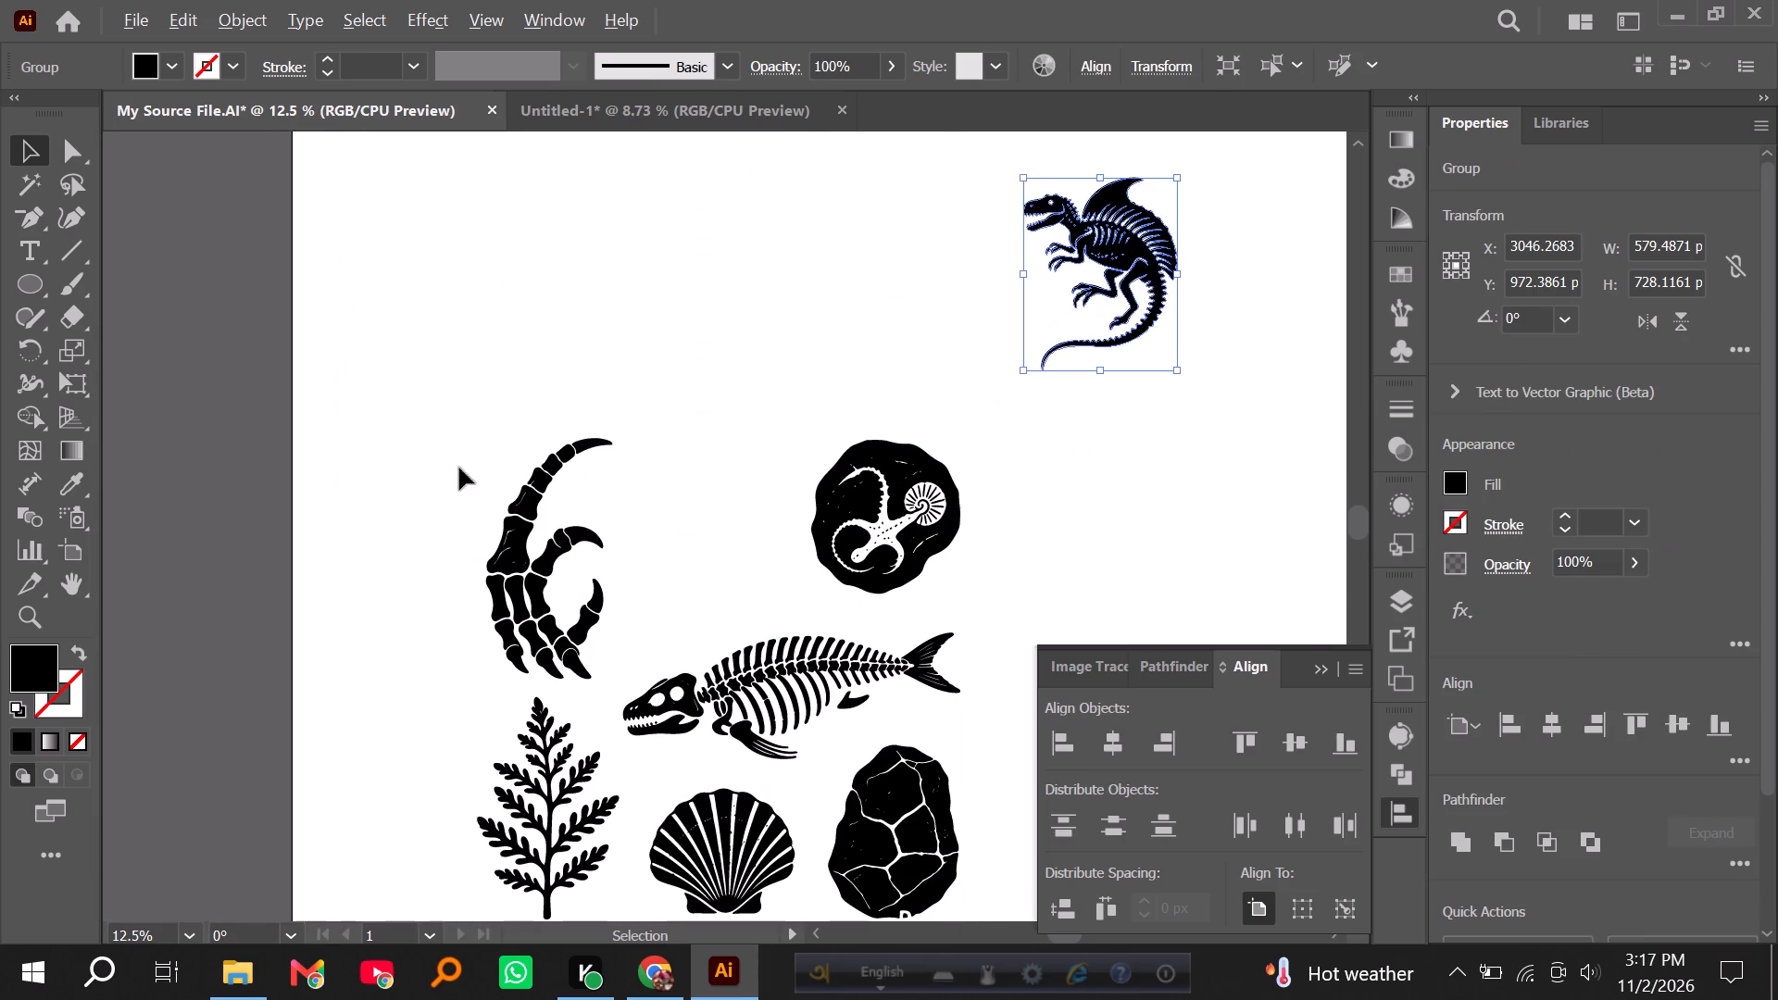
pyautogui.keyDown('alt'); pyautogui.scroll(-3, 464, 464); pyautogui.keyUp('alt')
pyautogui.moveTo(715, 406); pyautogui.dragTo(884, 348)
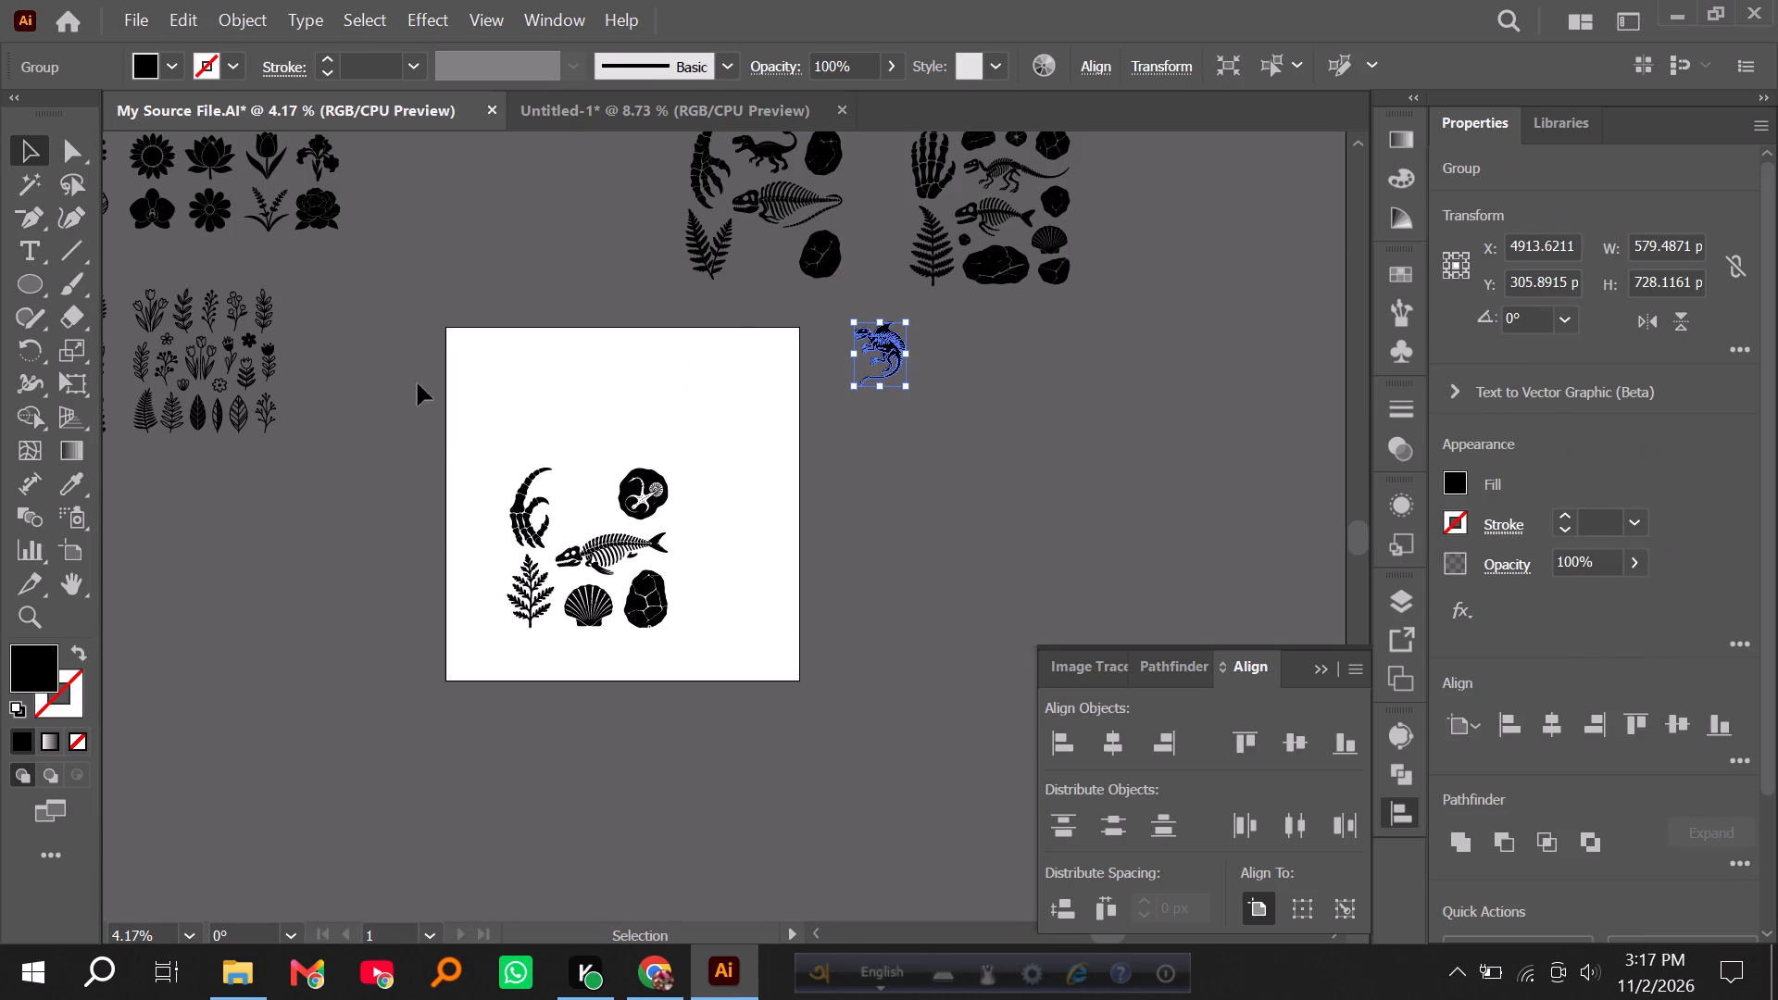
# Delete the remaining traced Fossil Vector Art (1) silhouettes from the artboard.
pyautogui.moveTo(410, 323); pyautogui.dragTo(789, 777)
pyautogui.press('Delete')
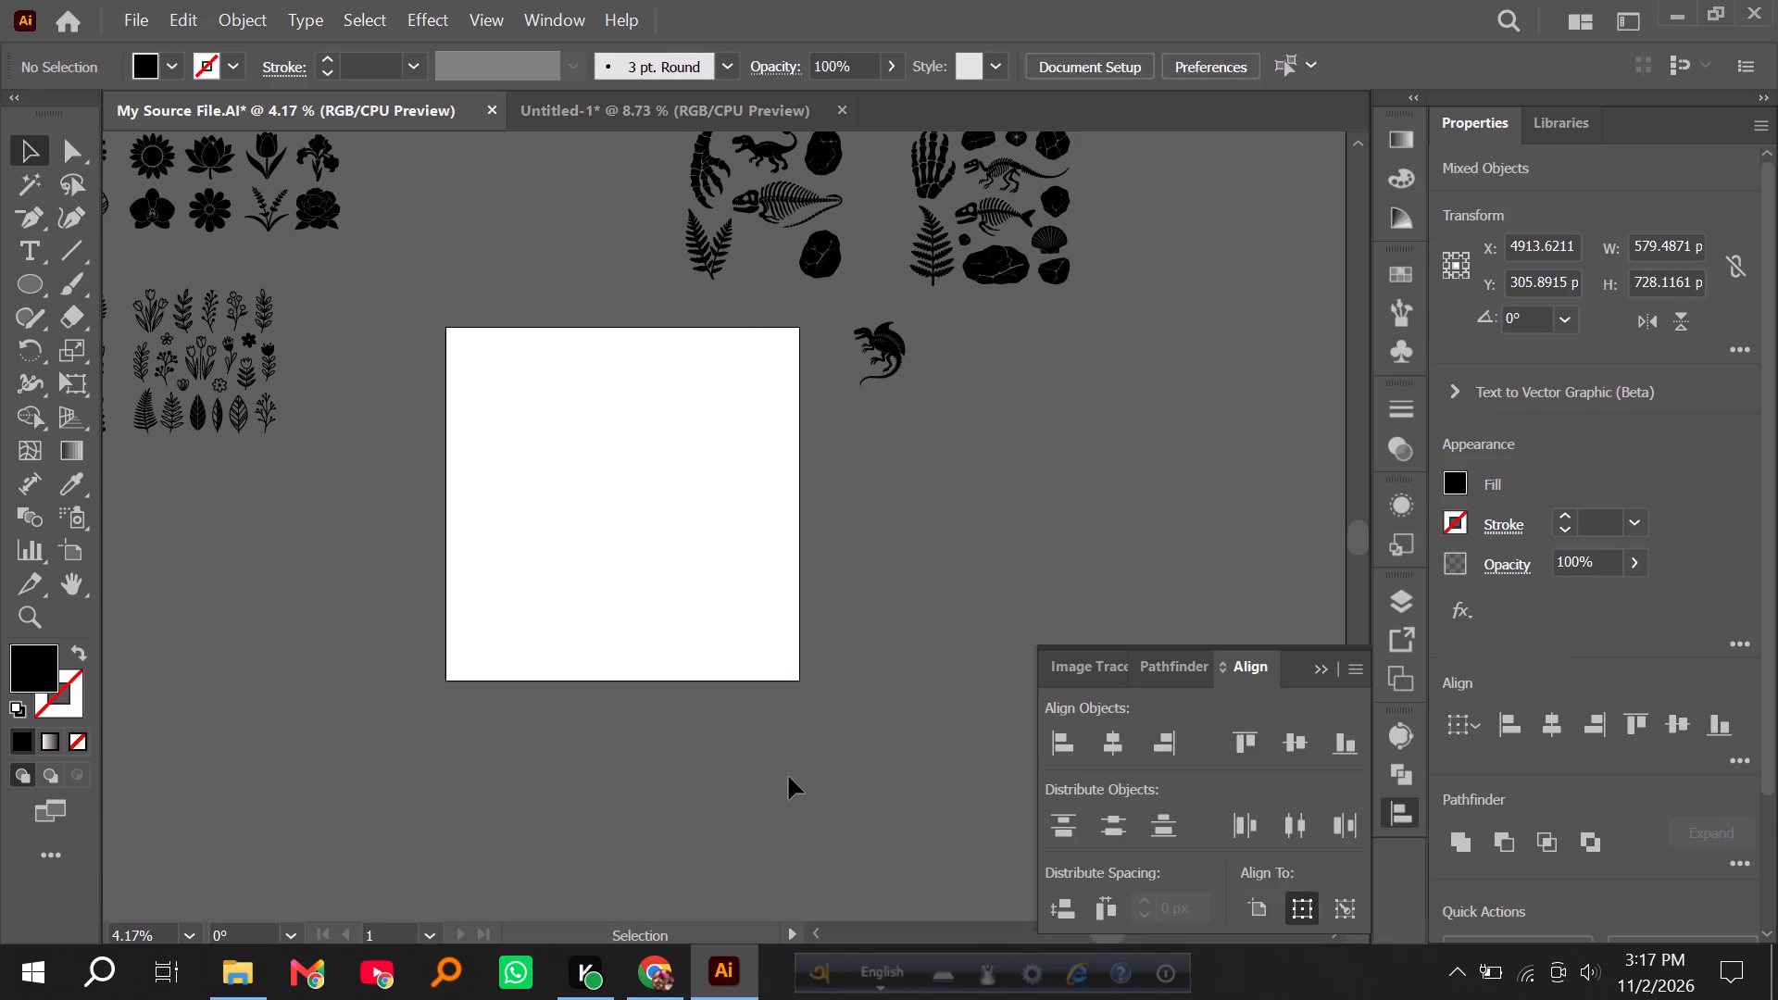
# Move the sail-backed dinosaur into the gap between the double fern and the lower rock of the first fossil set.
pyautogui.scroll(12, 729, 453)
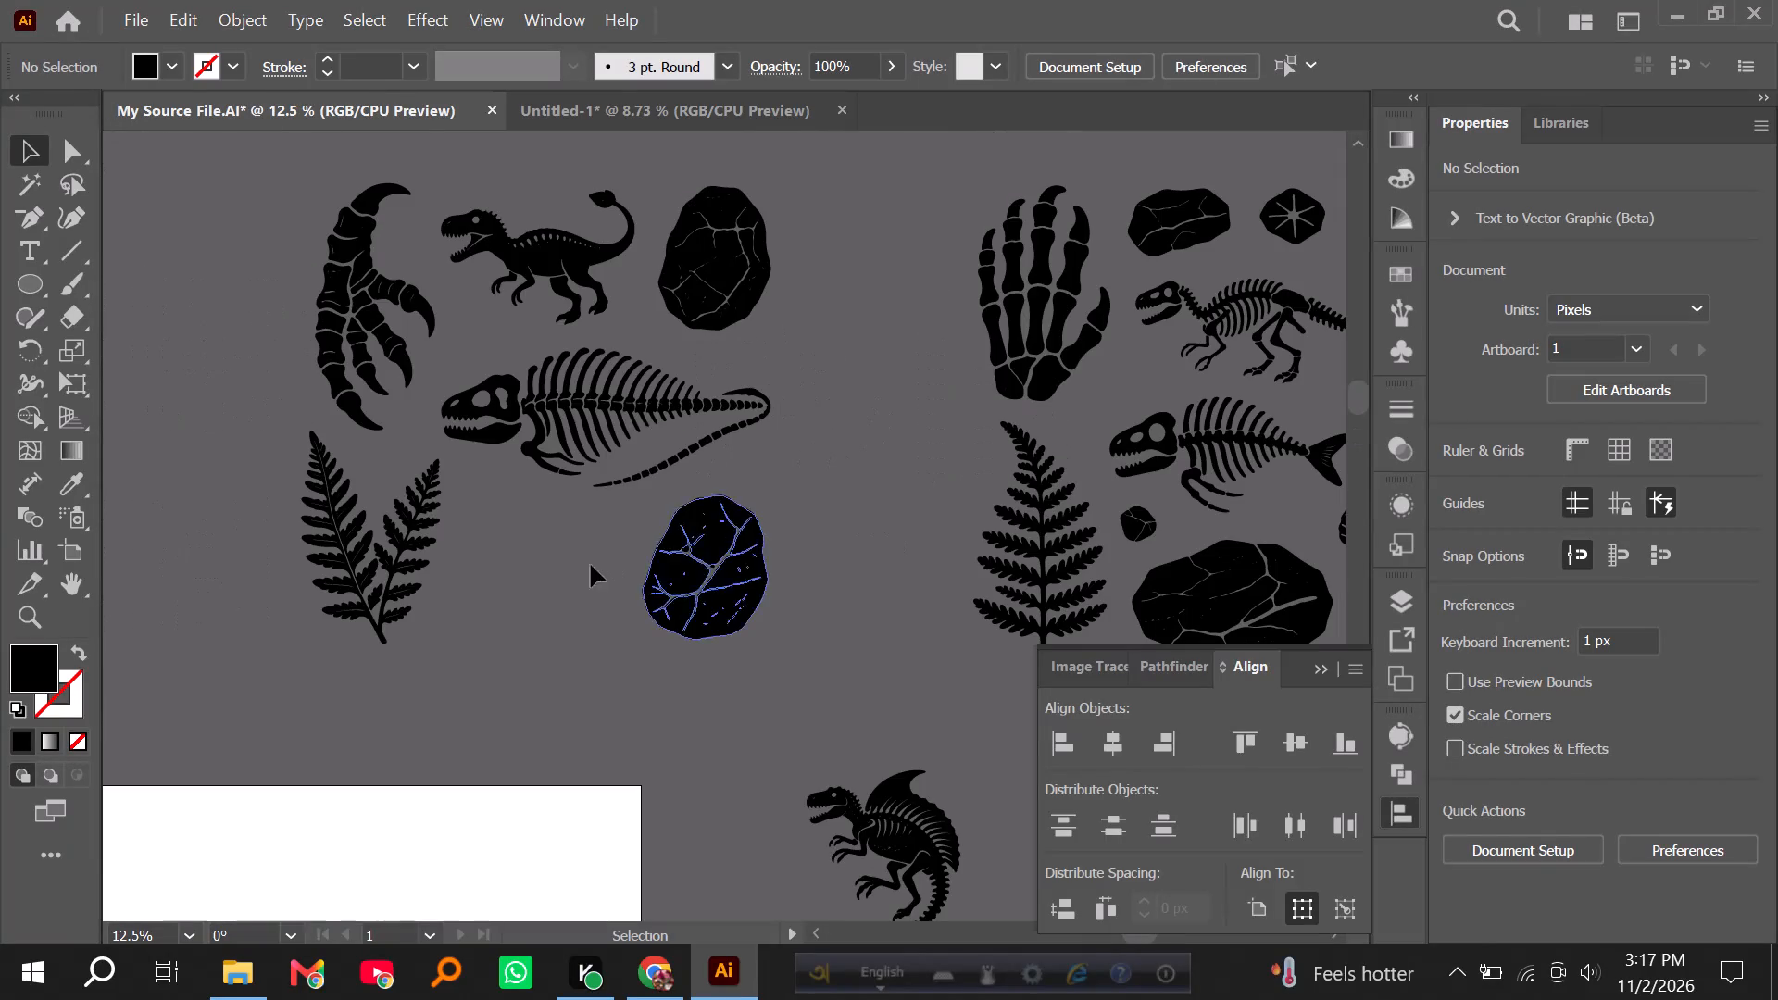
pyautogui.moveTo(902, 822); pyautogui.dragTo(550, 549)
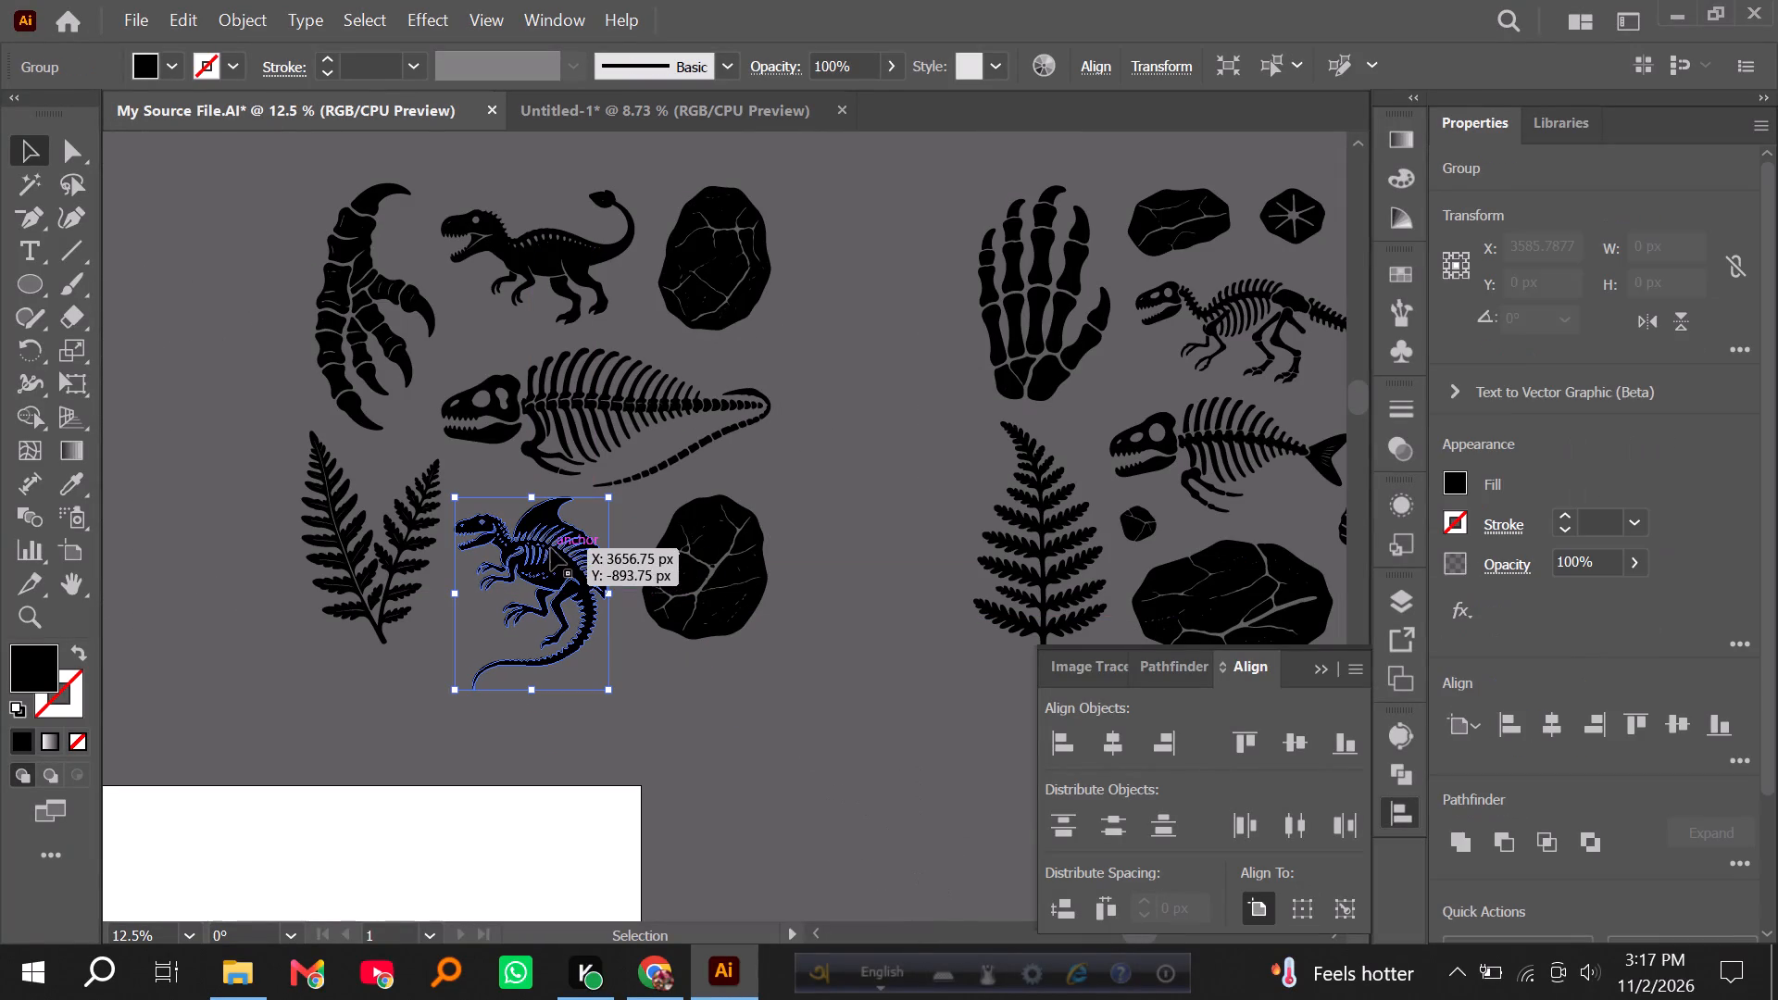
# Ungroup the fossil set that surrounds the sail-backed dinosaur.
pyautogui.click(544, 433)
pyautogui.rightClick(544, 433)
pyautogui.click(613, 654)
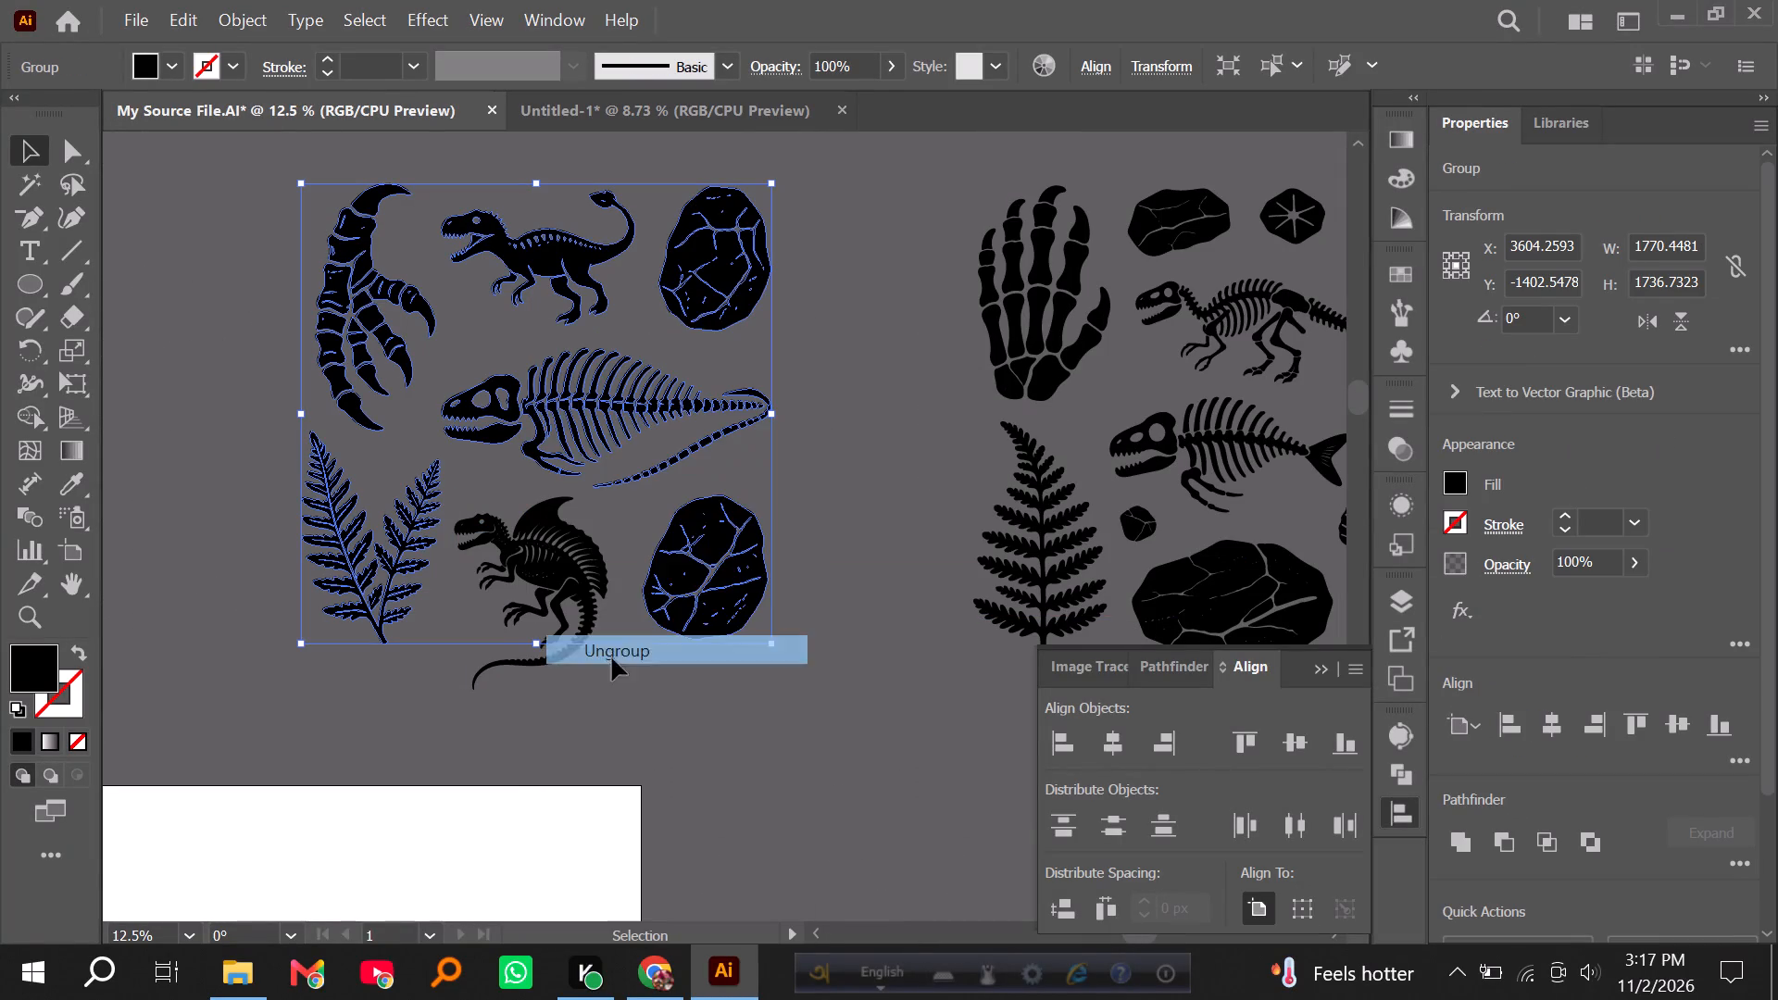
pyautogui.click(606, 708)
# Scale the sail-backed dinosaur down proportionally from its center to about 445 by 559 px.
pyautogui.click(579, 561)
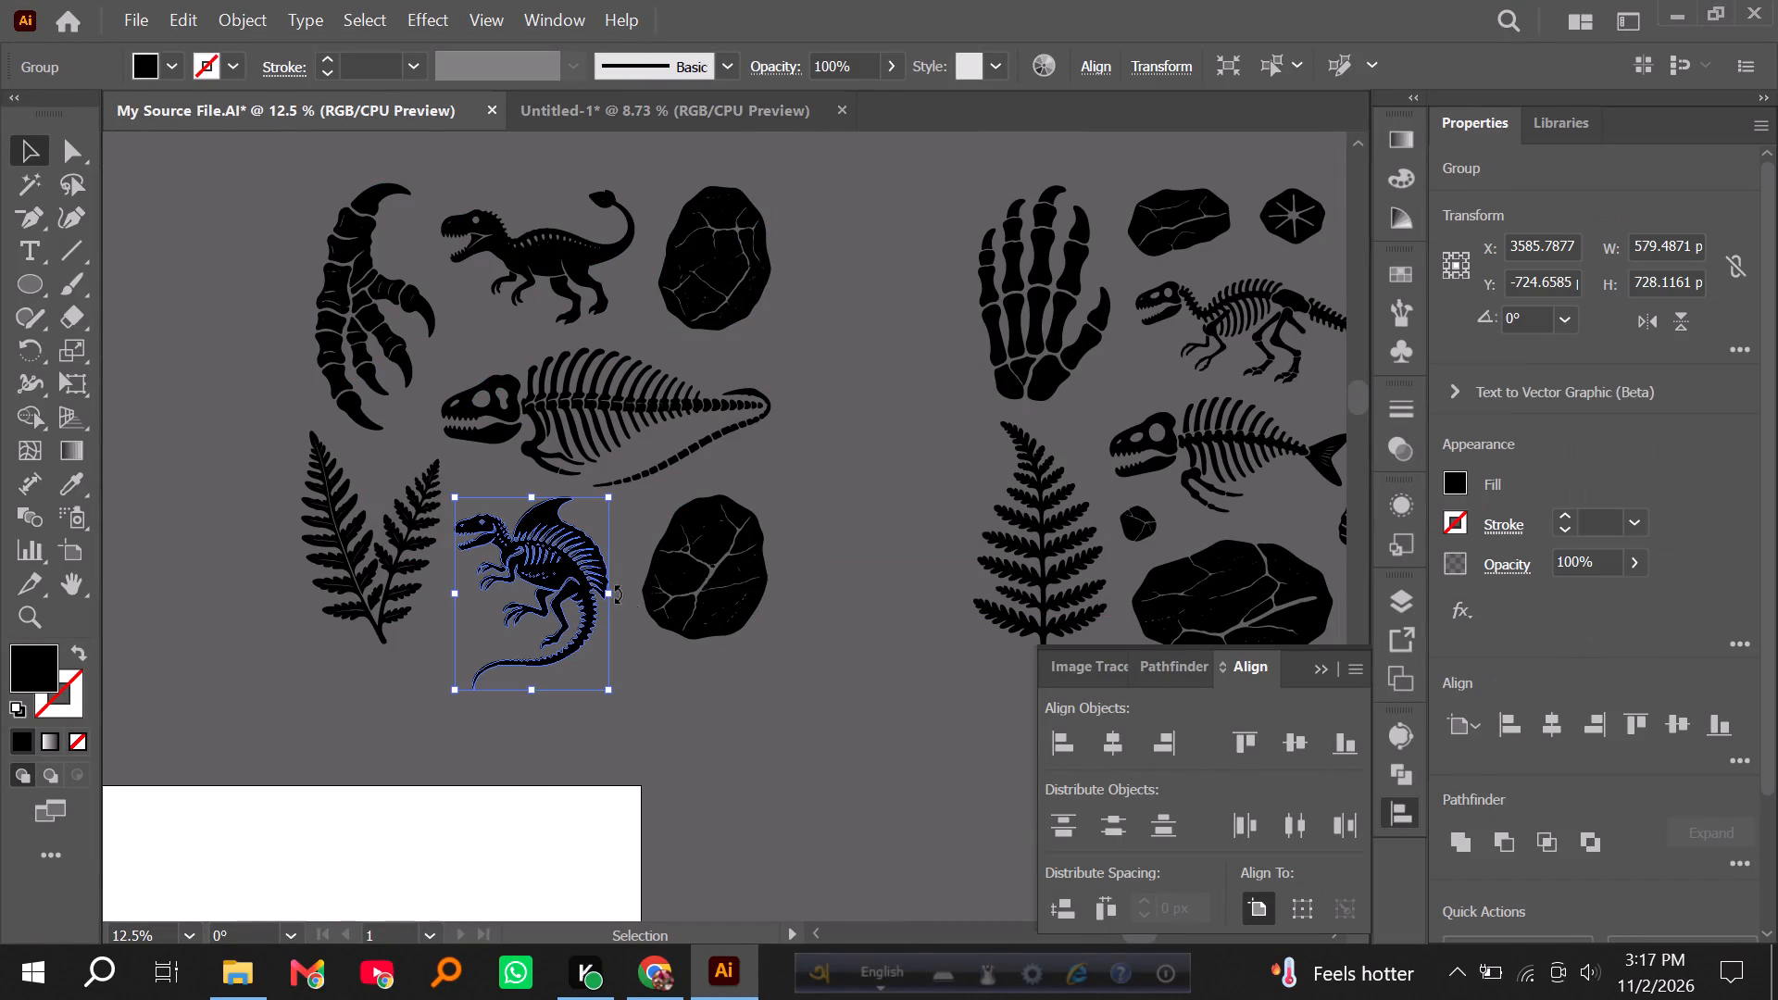
pyautogui.keyDown('alt'); pyautogui.keyDown('shift'); pyautogui.moveTo(607, 594); pyautogui.dragTo(589, 589); pyautogui.keyUp('shift'); pyautogui.keyUp('alt')
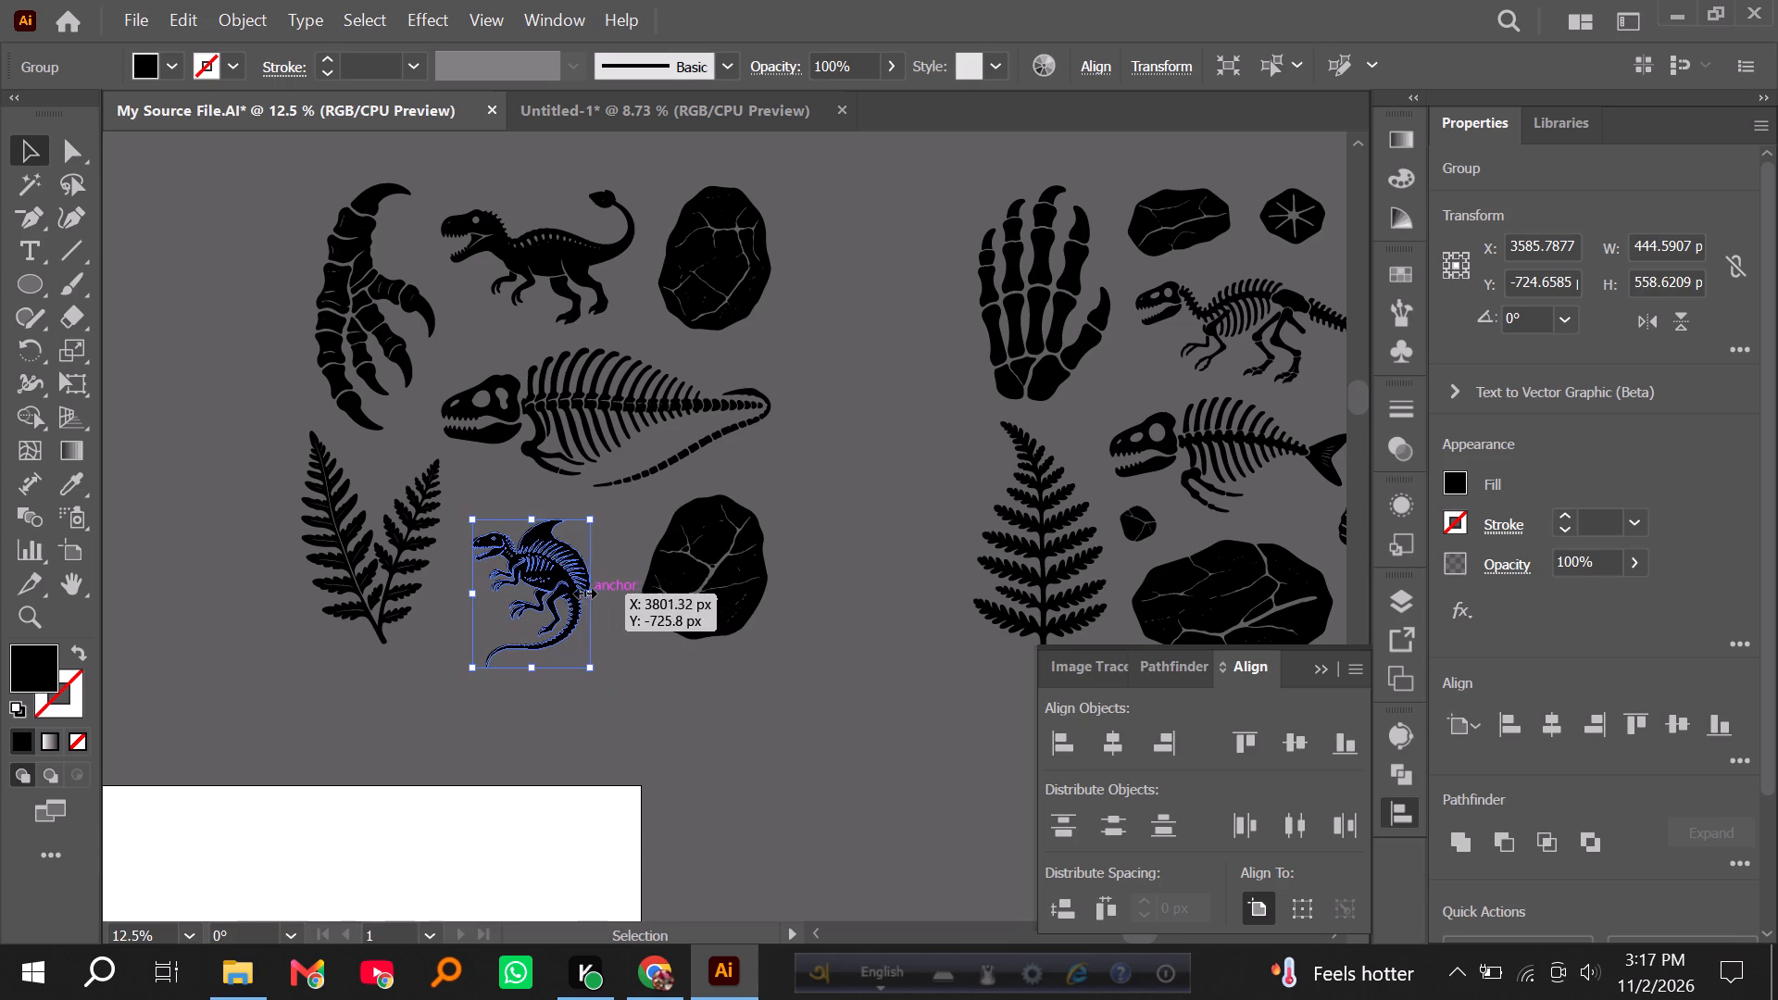
# Reflect the sail-backed dinosaur across the vertical axis.
pyautogui.rightClick(559, 572)
pyautogui.click(636, 809)
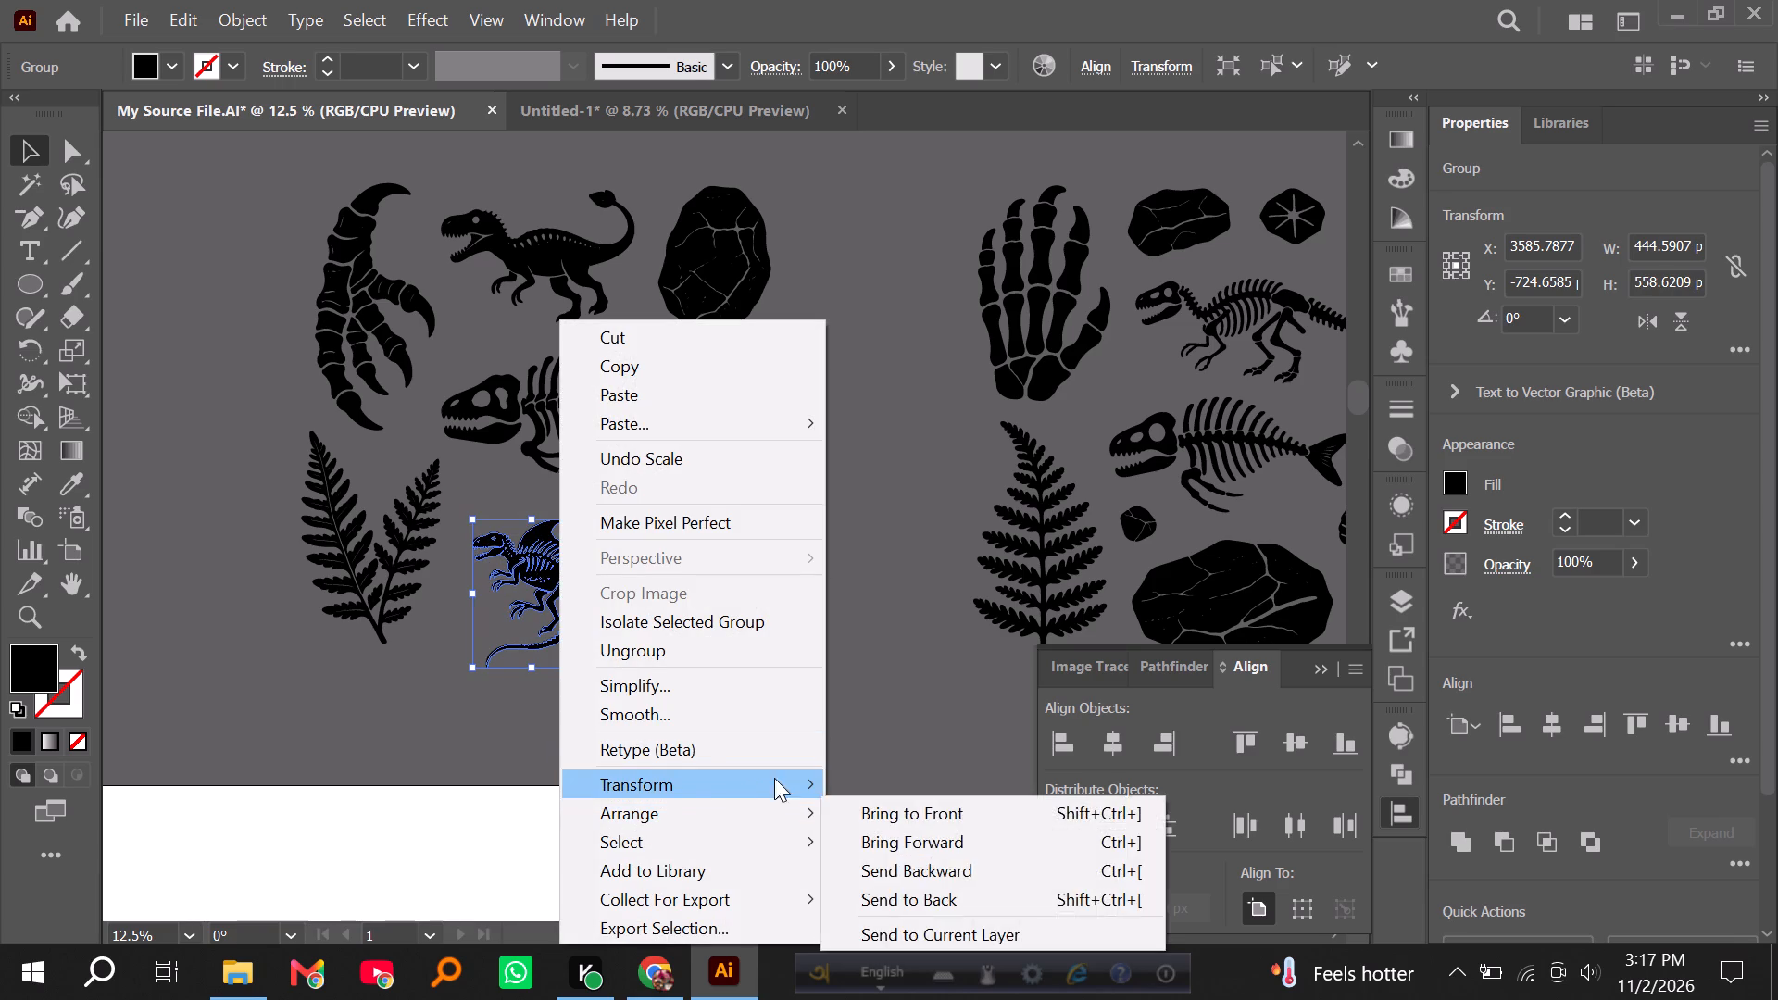
pyautogui.click(694, 776)
pyautogui.click(883, 662)
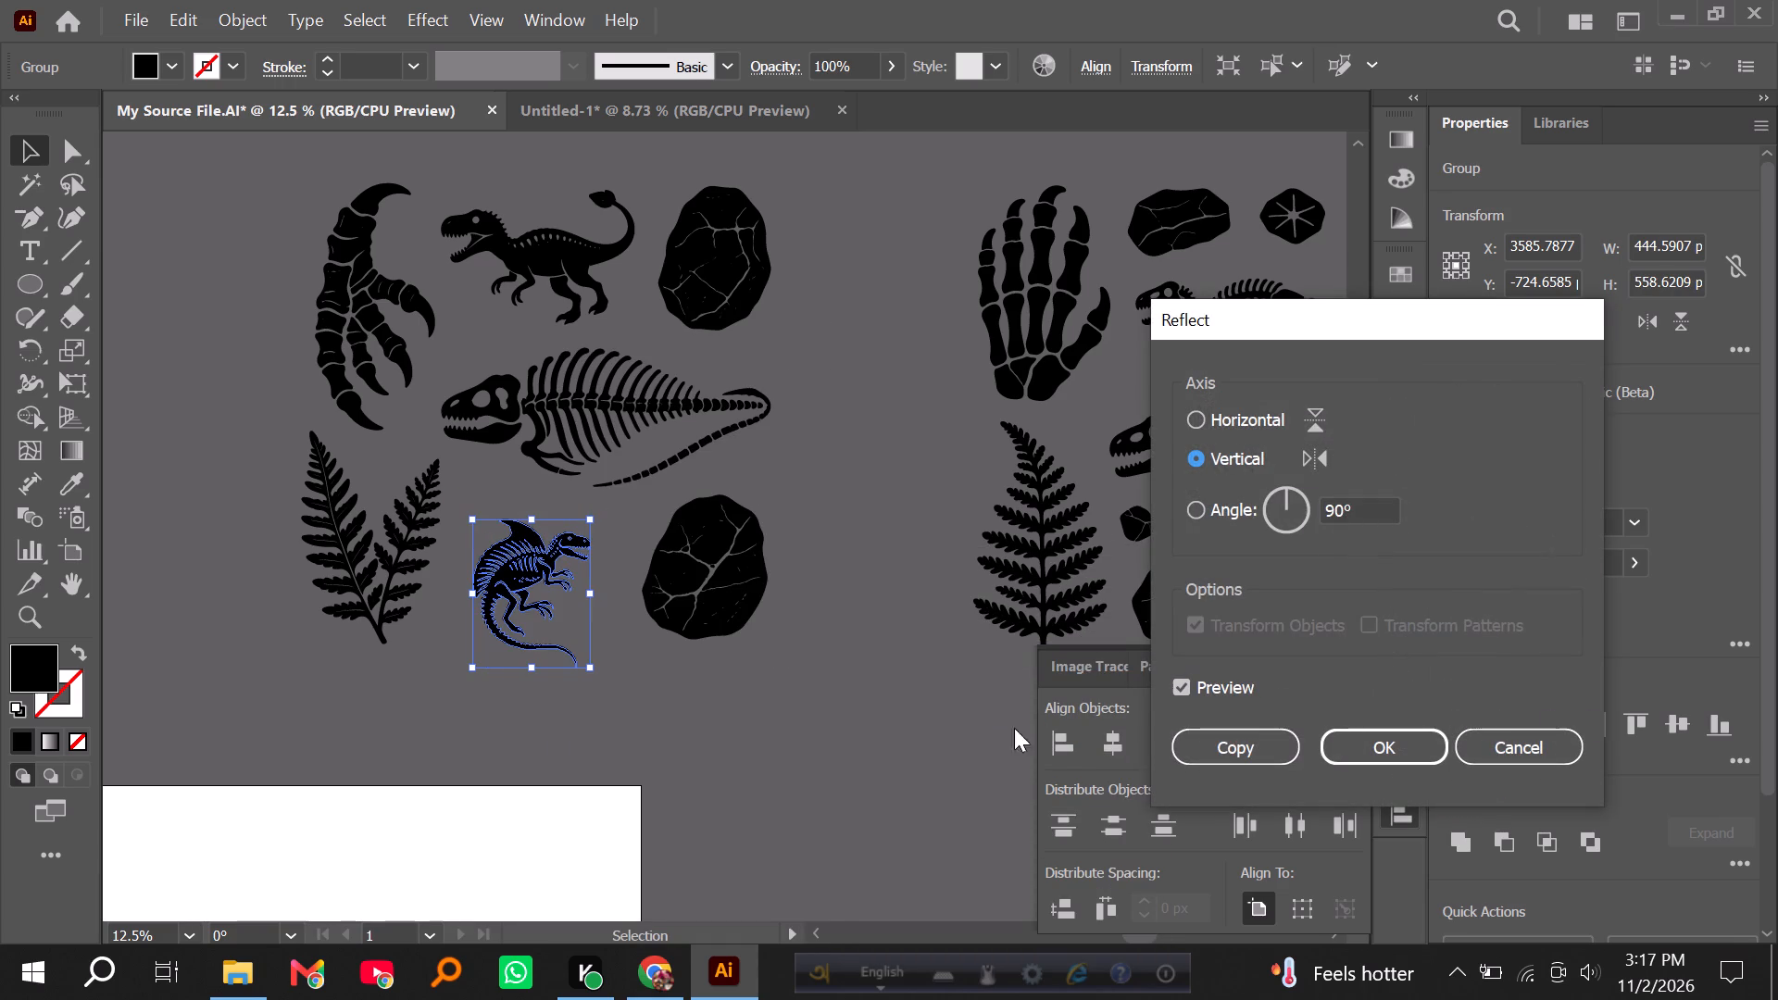
pyautogui.click(1360, 744)
pyautogui.click(764, 695)
# Nudge the reflected dinosaur slightly upward and toward the rock to center it in the gap beside the fern.
pyautogui.moveTo(530, 572); pyautogui.dragTo(538, 560)
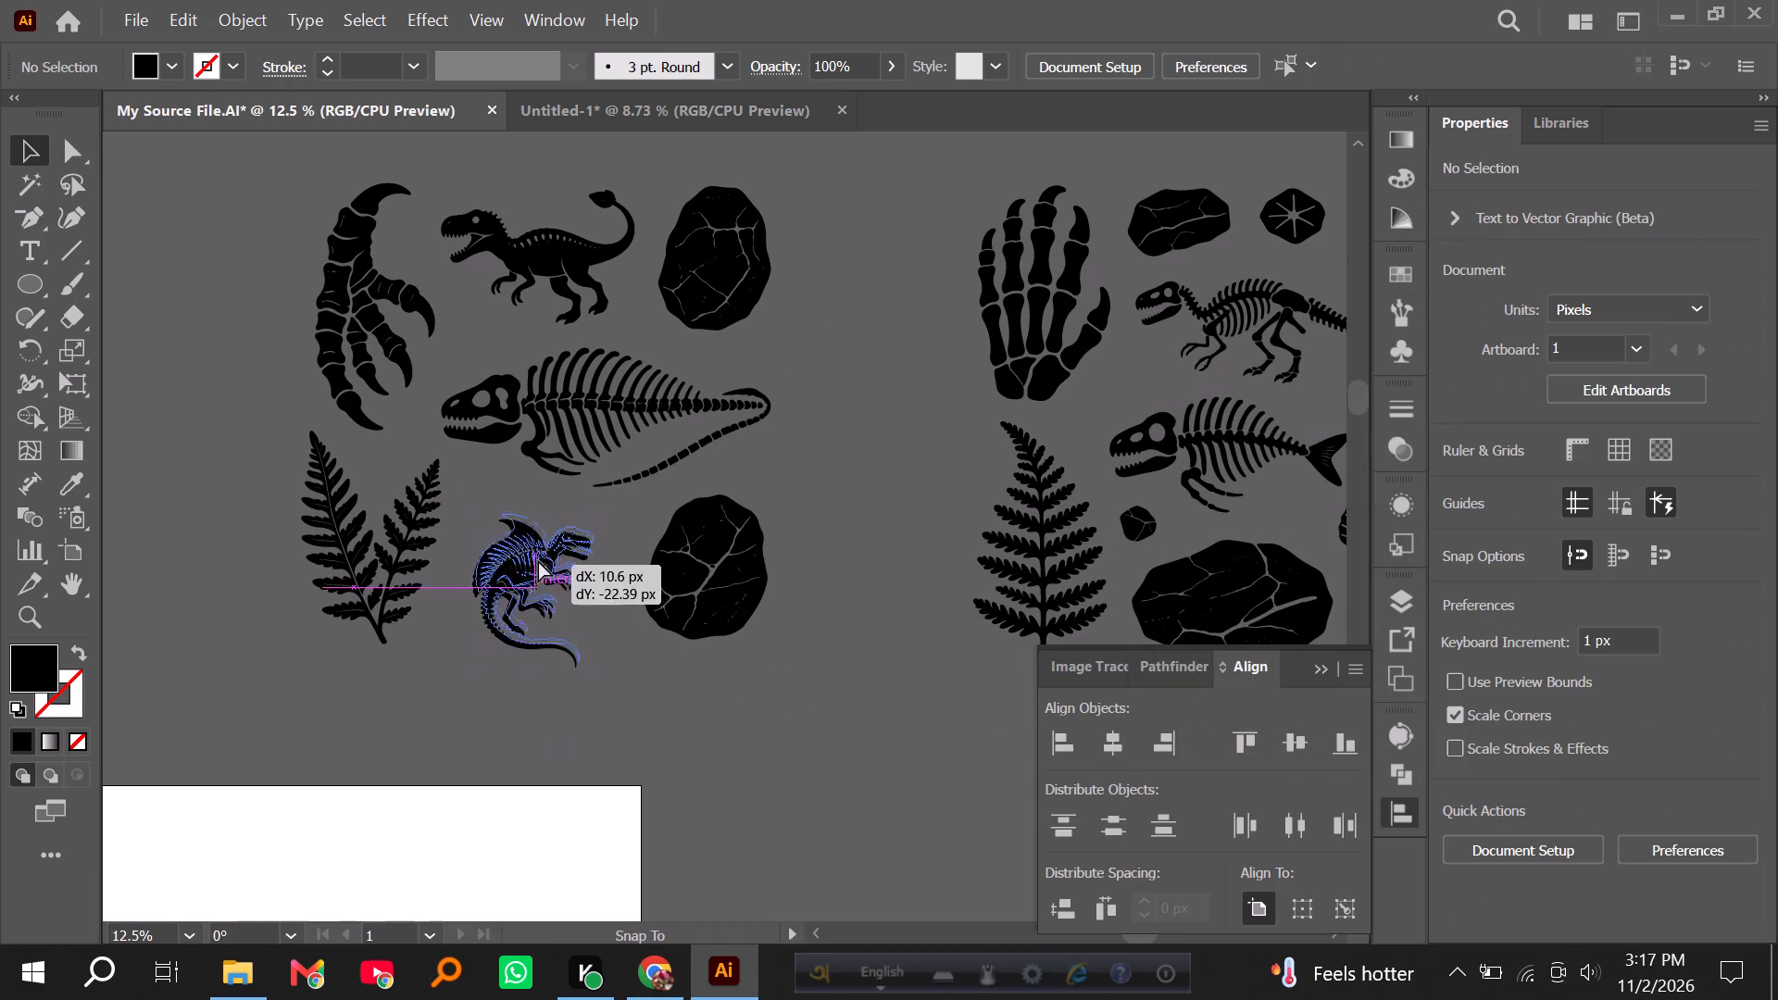
pyautogui.moveTo(538, 560); pyautogui.dragTo(539, 548)
pyautogui.click(820, 641)
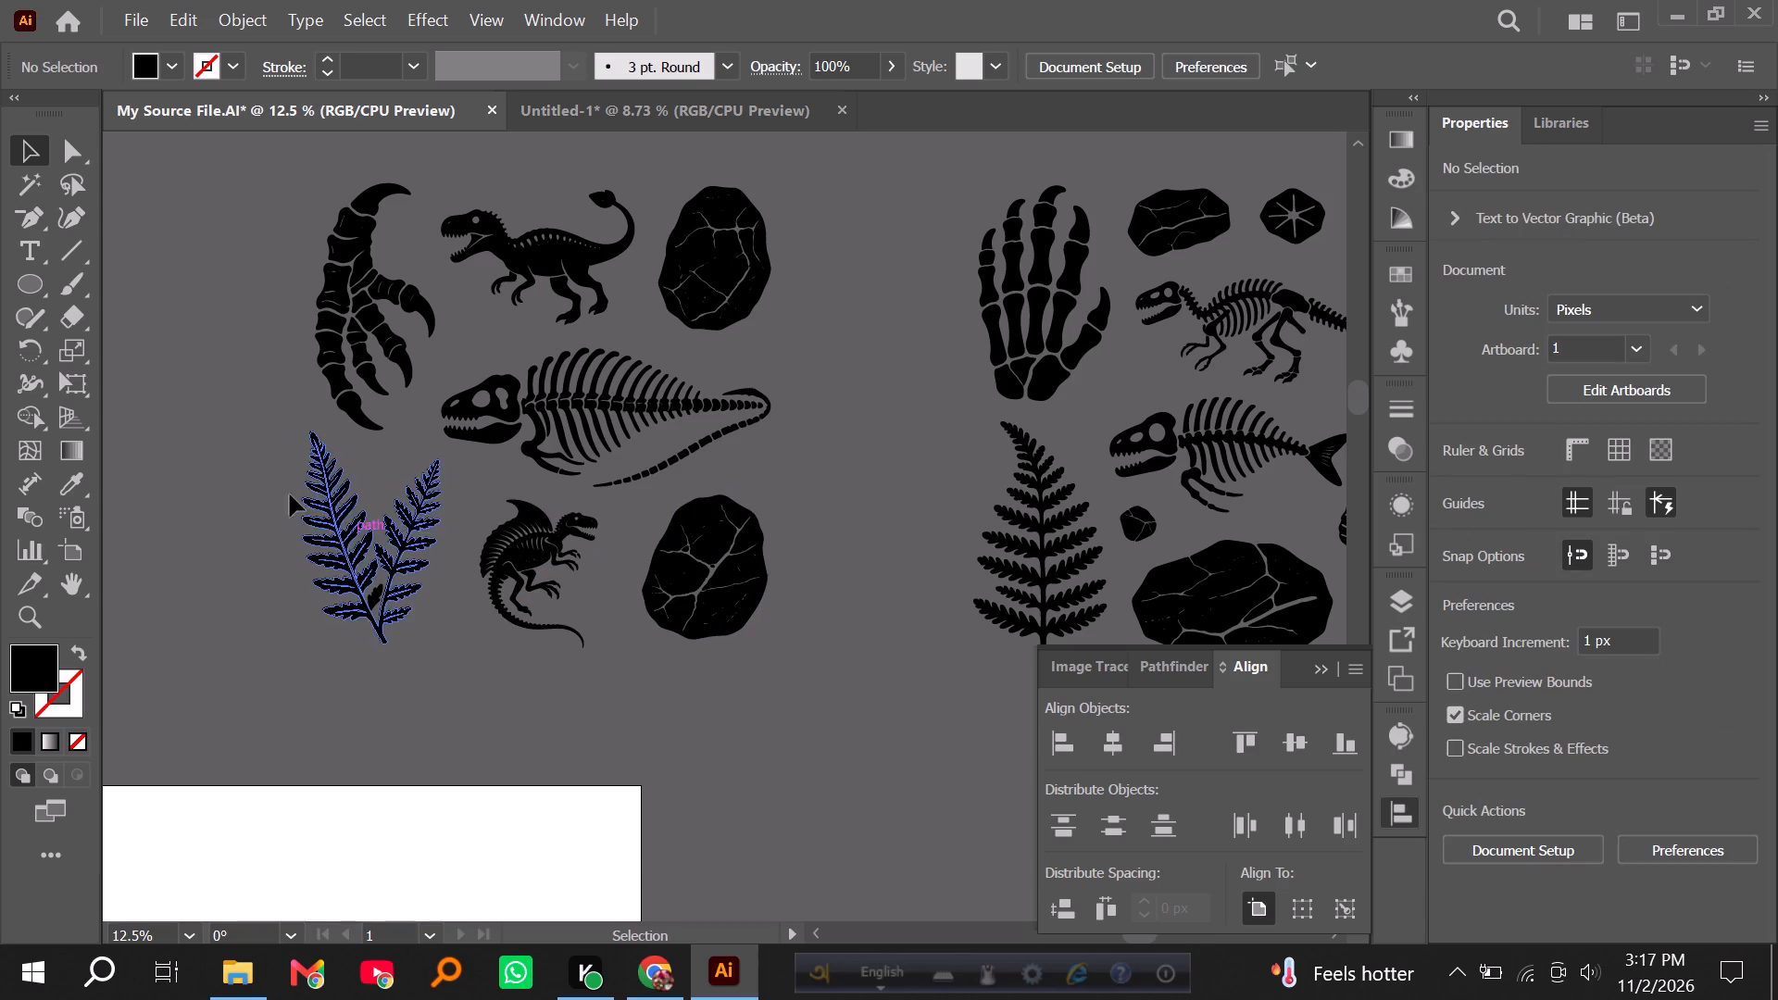
# Enlarge the reflected sail-backed dinosaur slightly in its place between the fern and the rock.
pyautogui.keyDown('alt'); pyautogui.scroll(2, 474, 576); pyautogui.keyUp('alt')
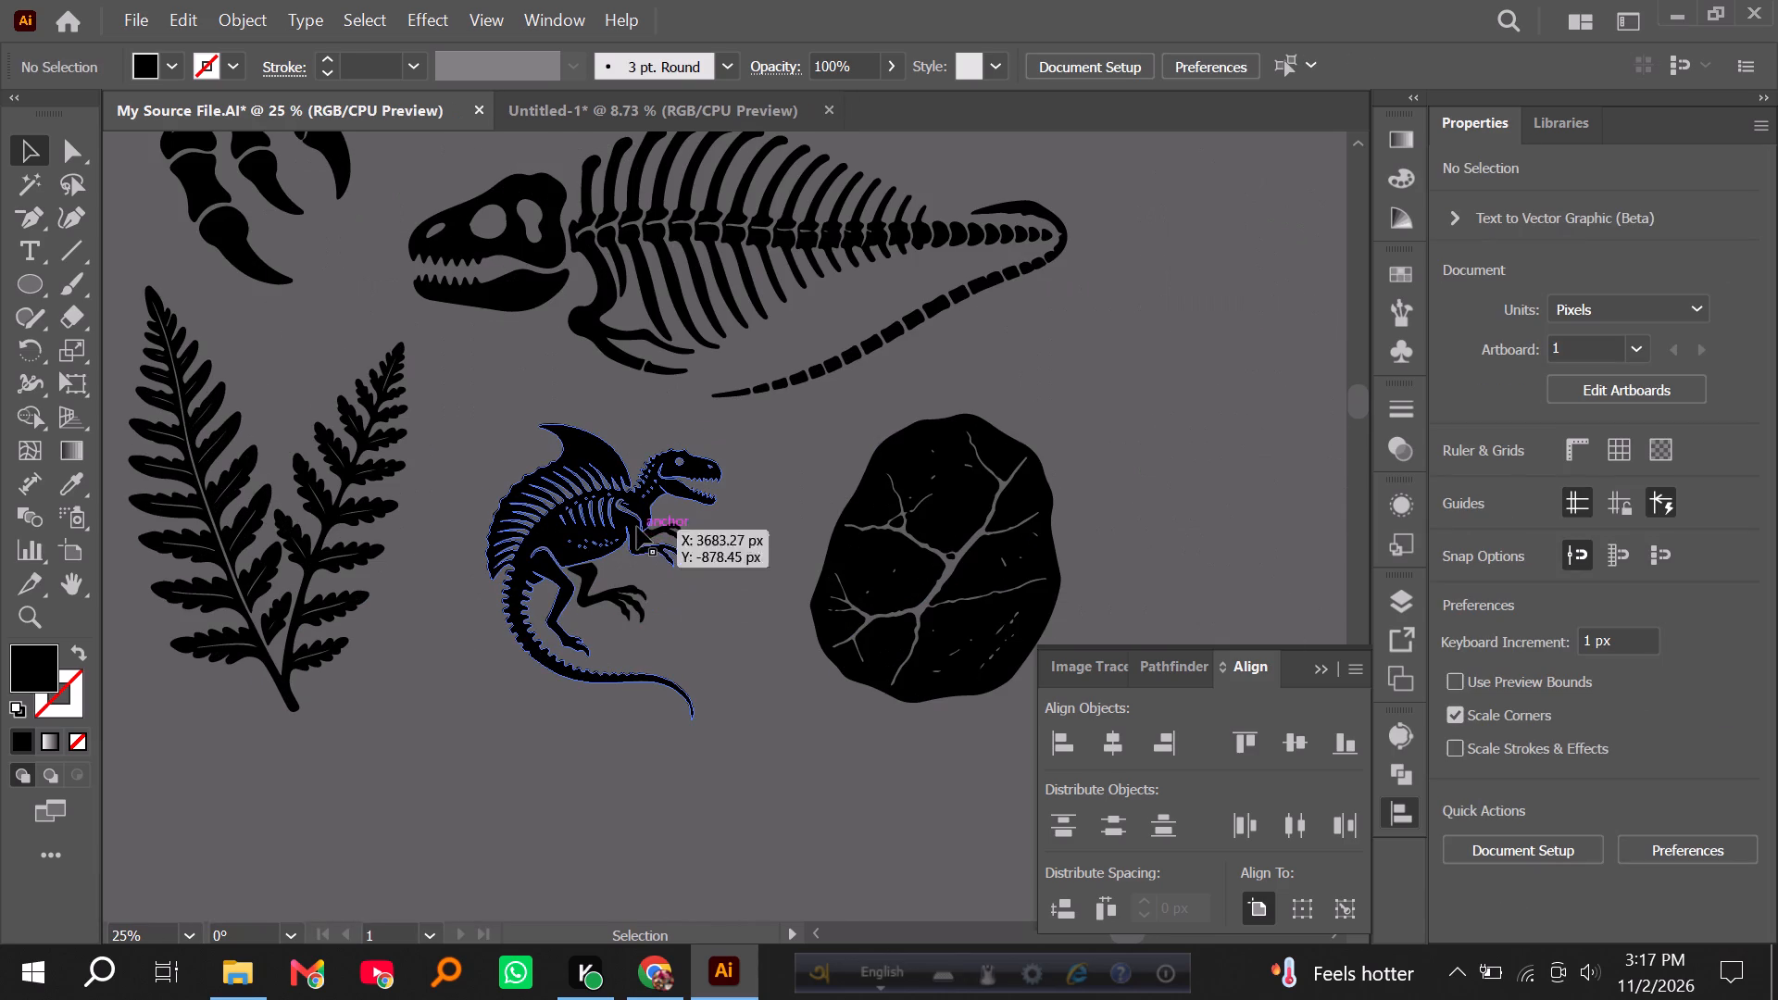
pyautogui.click(637, 527)
pyautogui.click(722, 569)
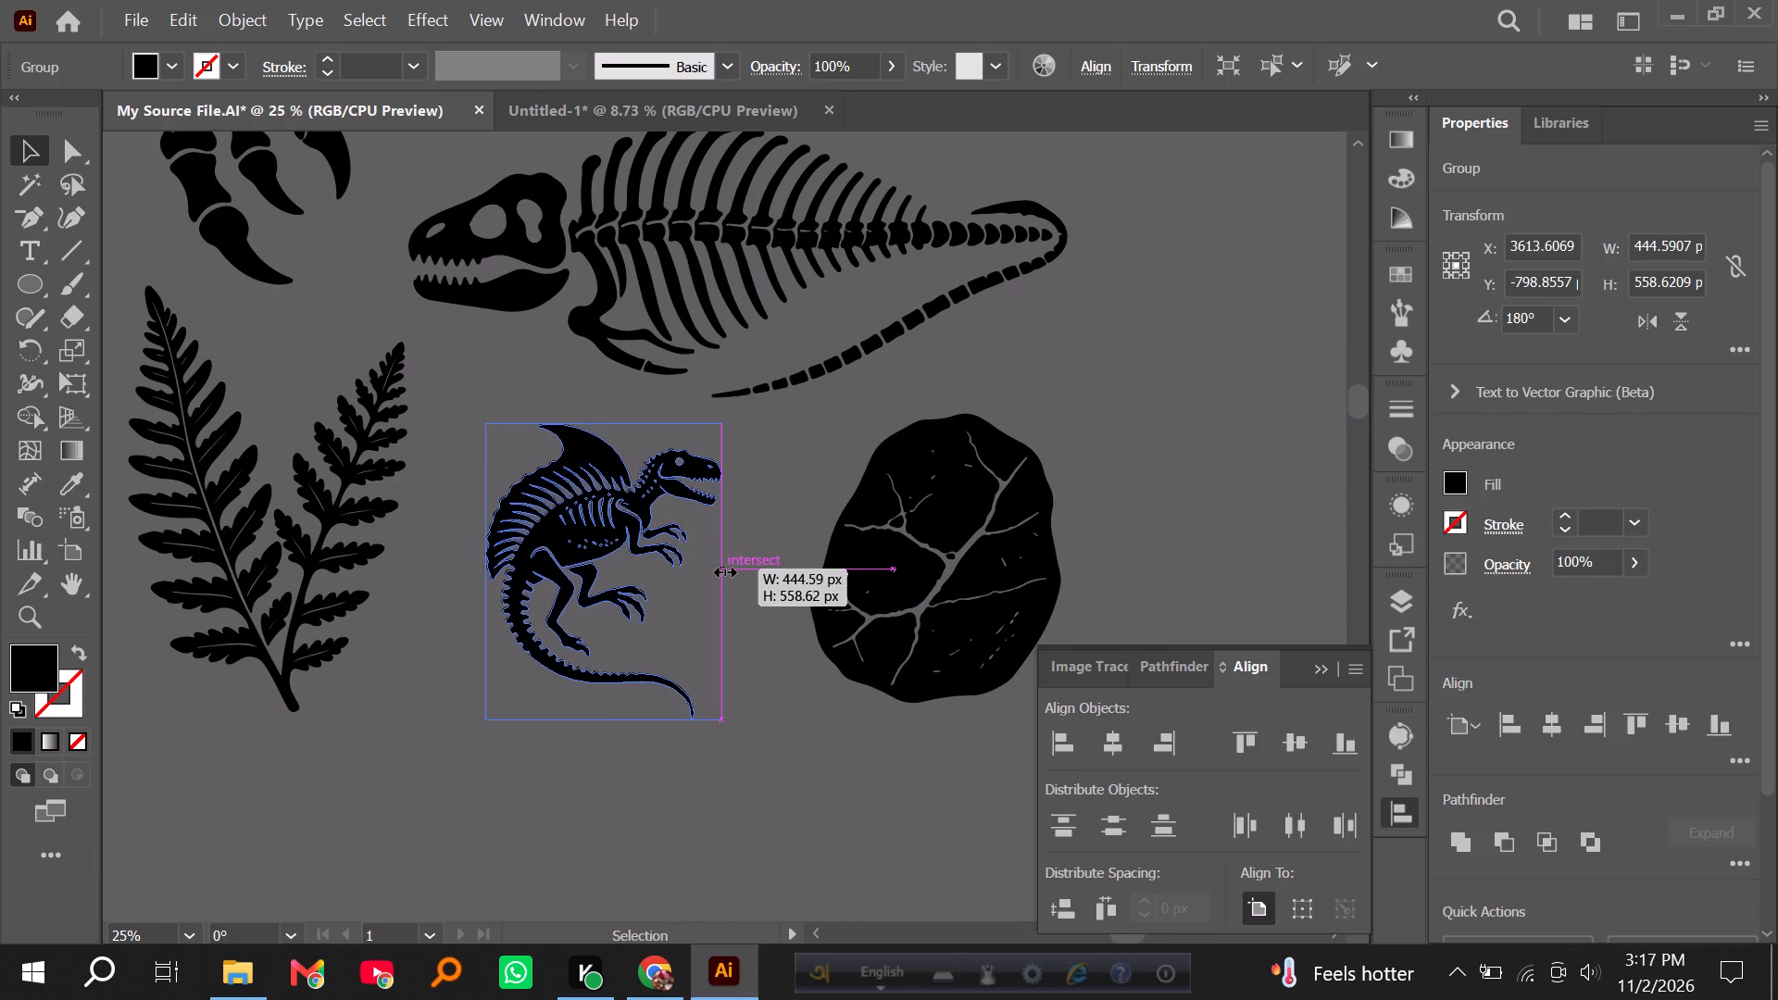
pyautogui.click(749, 584)
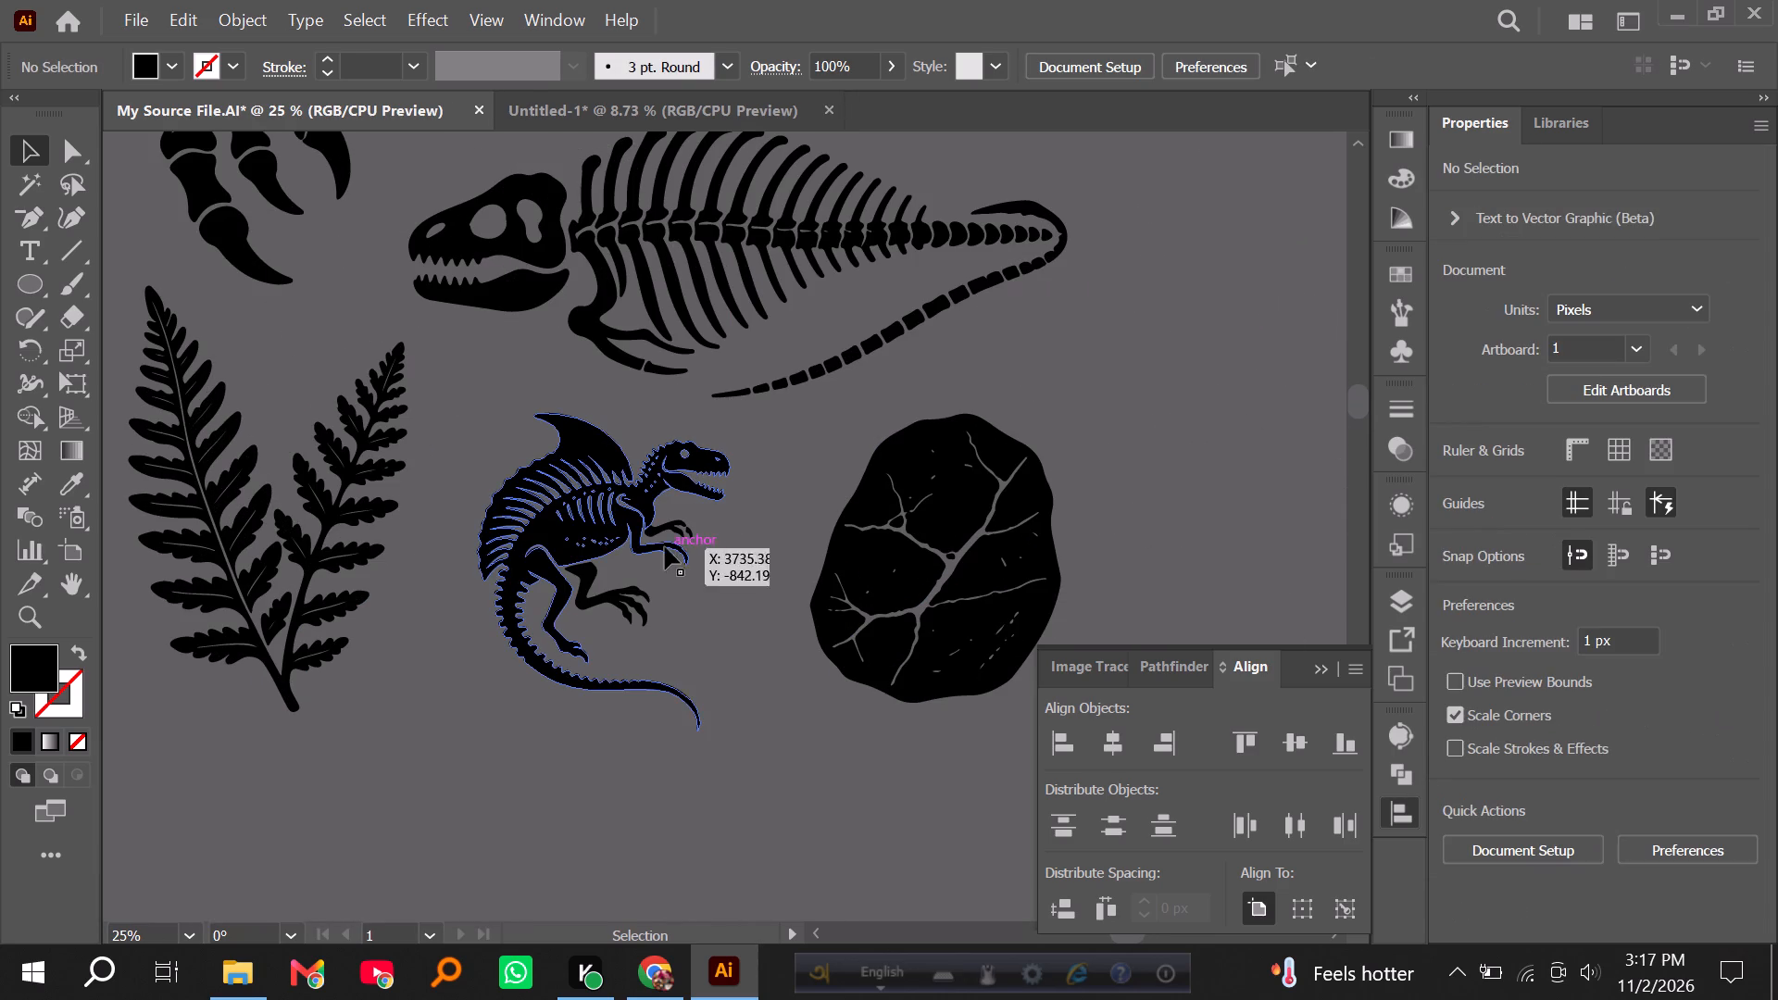
# Group all the elements of the first fossil set, including the reflected sail-backed dinosaur, into one object.
pyautogui.keyDown('alt'); pyautogui.scroll(-3, 486, 558); pyautogui.keyUp('alt')
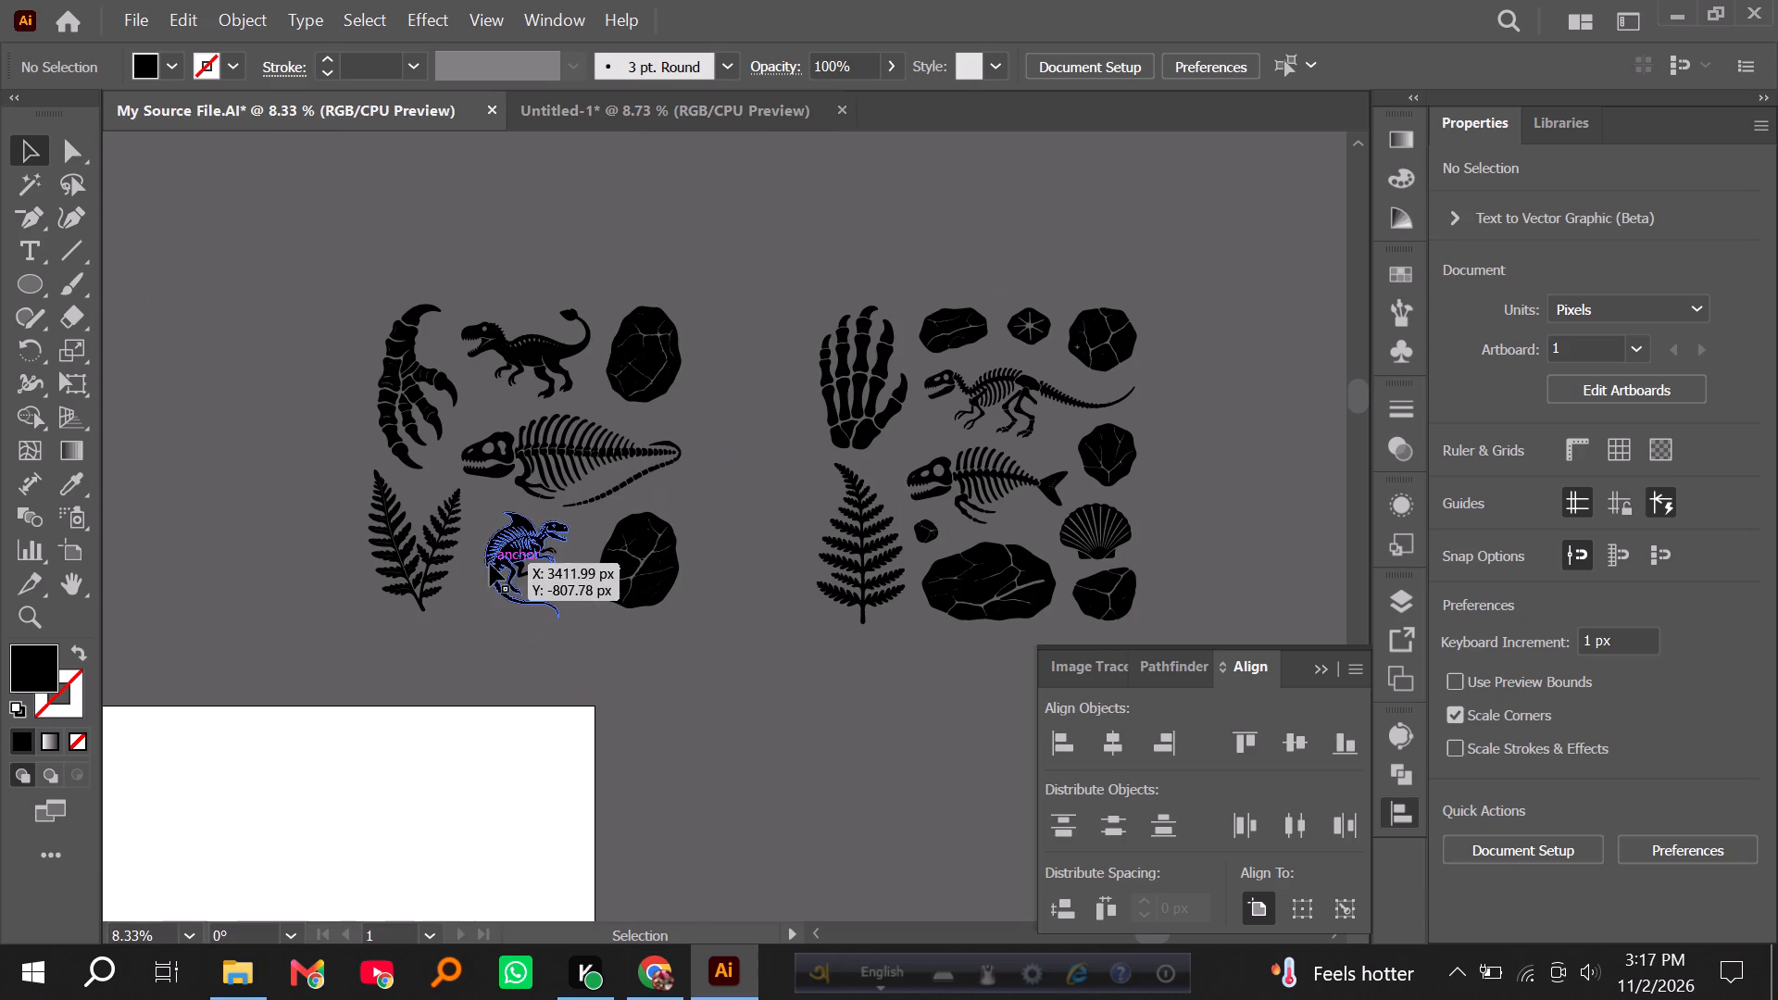
pyautogui.moveTo(352, 252); pyautogui.dragTo(726, 637)
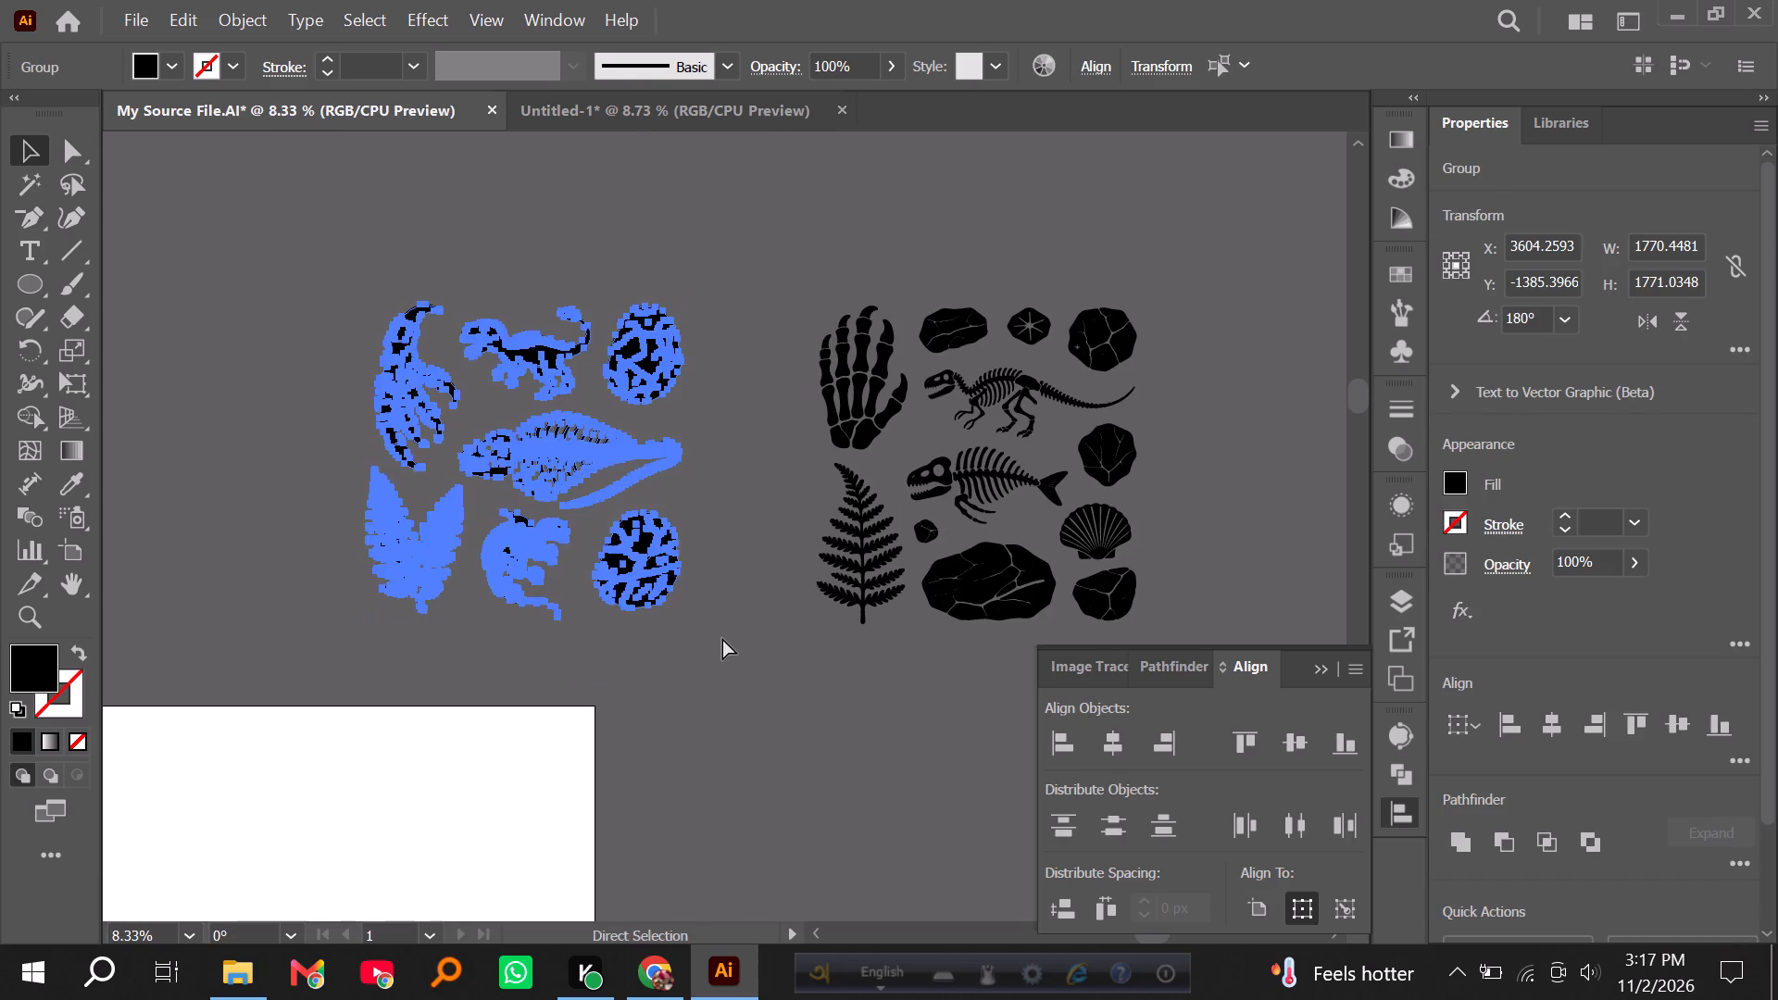
pyautogui.hotkey('ctrl', 'g')
pyautogui.keyDown('alt'); pyautogui.scroll(-2, 663, 616); pyautogui.keyUp('alt')
pyautogui.scroll(-7, 659, 644)
pyautogui.moveTo(516, 536); pyautogui.dragTo(845, 750)
pyautogui.moveTo(573, 561); pyautogui.dragTo(762, 747)
# Switch to File Explorer and delete the selected source images 55 (1)–(2).png and Fossil Vector Art (1)–(4).png from New folder (4).
pyautogui.click(242, 979)
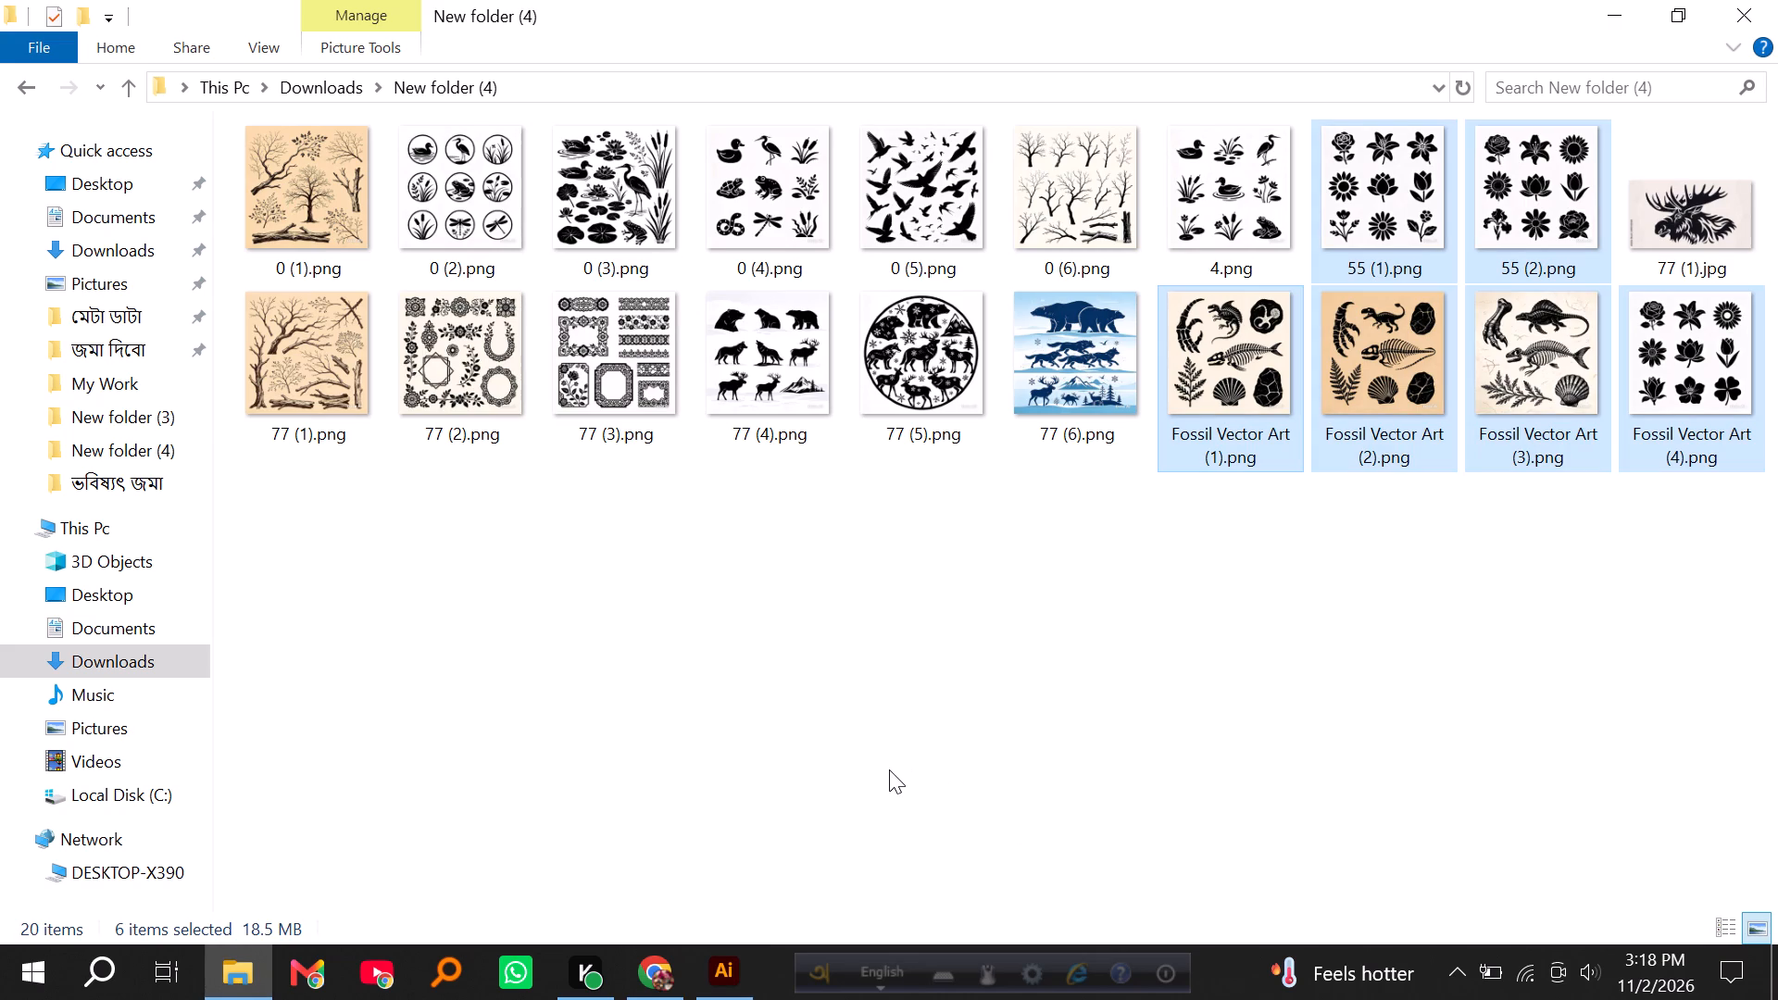
pyautogui.press('Delete')
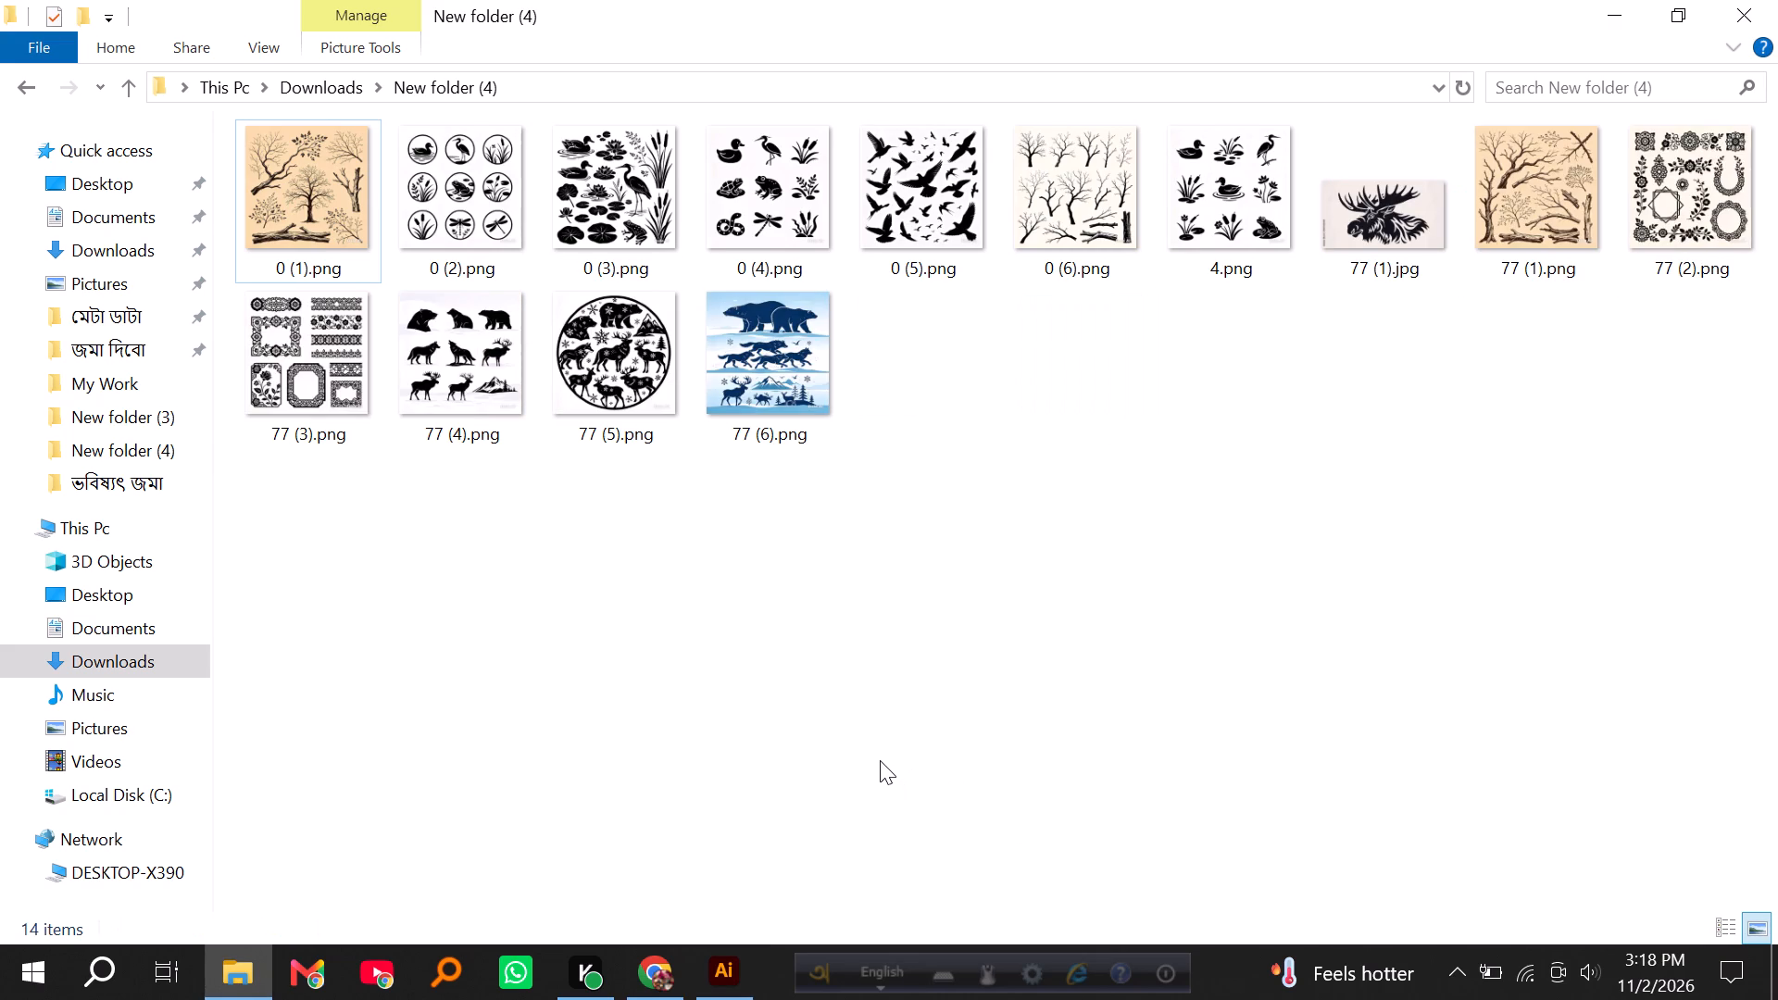
# Place 0 (1).png, 0 (6).png, 77 (1).png, 77 (2).png and 77 (3).png together into My Source File.AI in Illustrator.
pyautogui.click(338, 232)
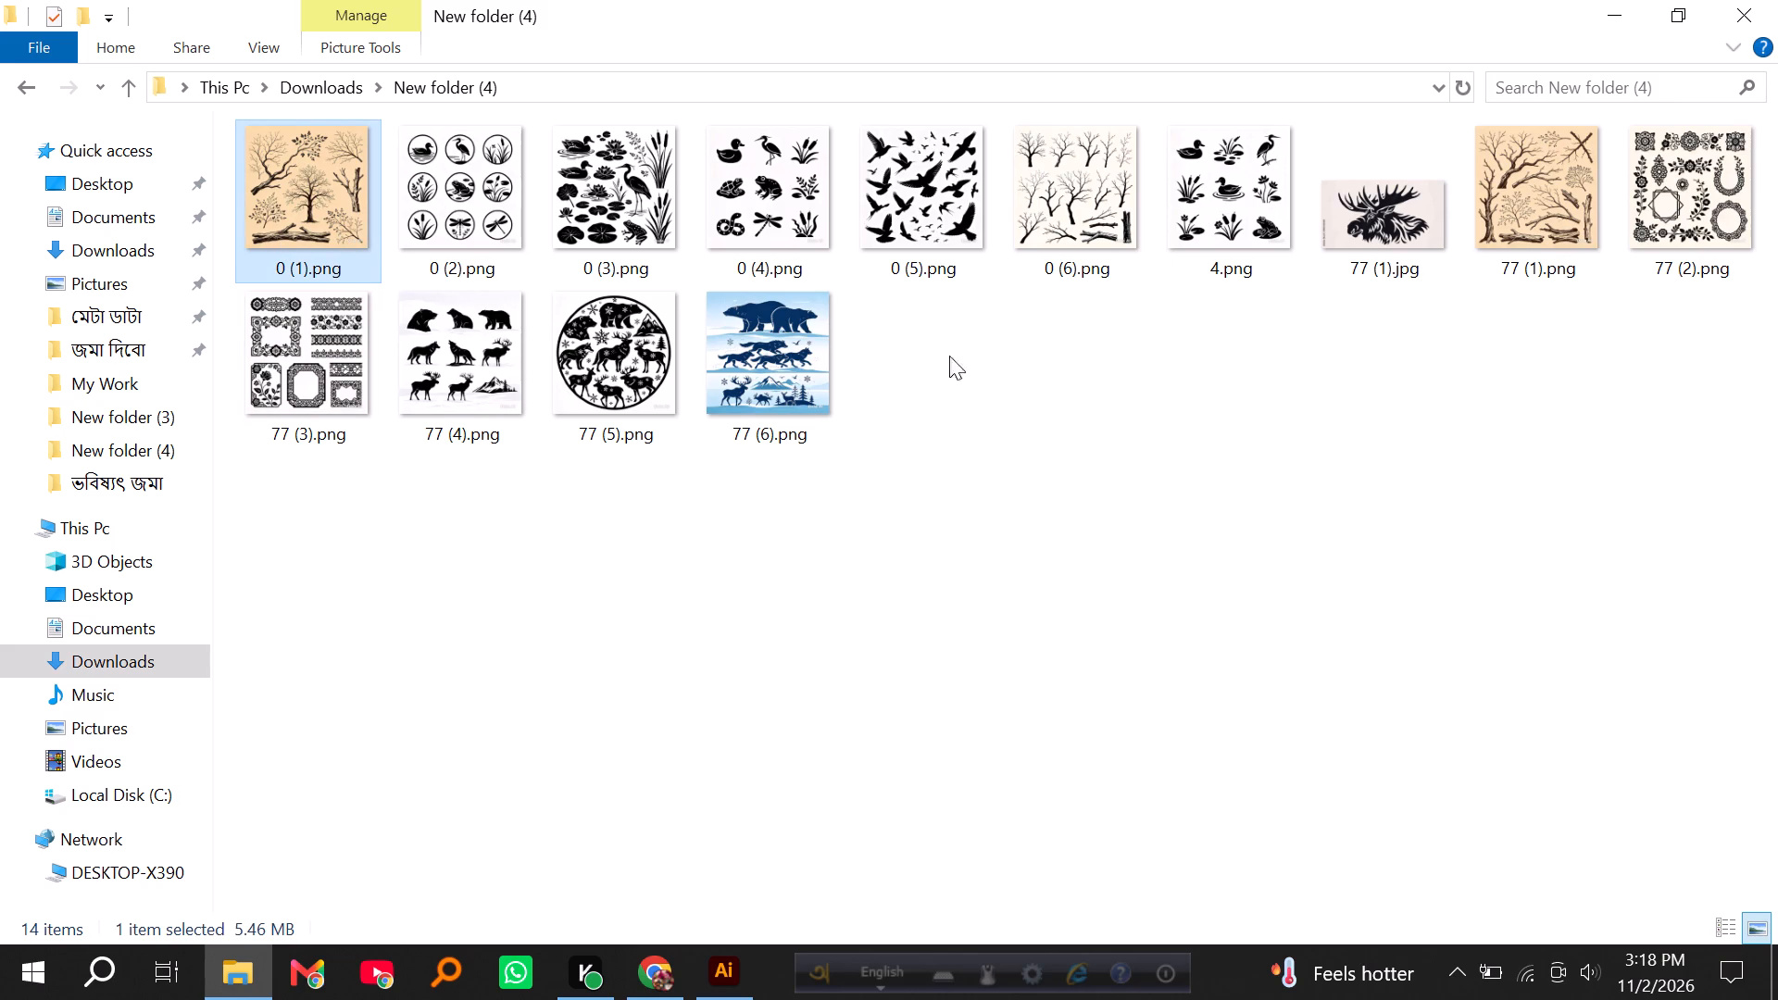
pyautogui.keyDown('ctrl'); pyautogui.click(1078, 246); pyautogui.keyUp('ctrl')
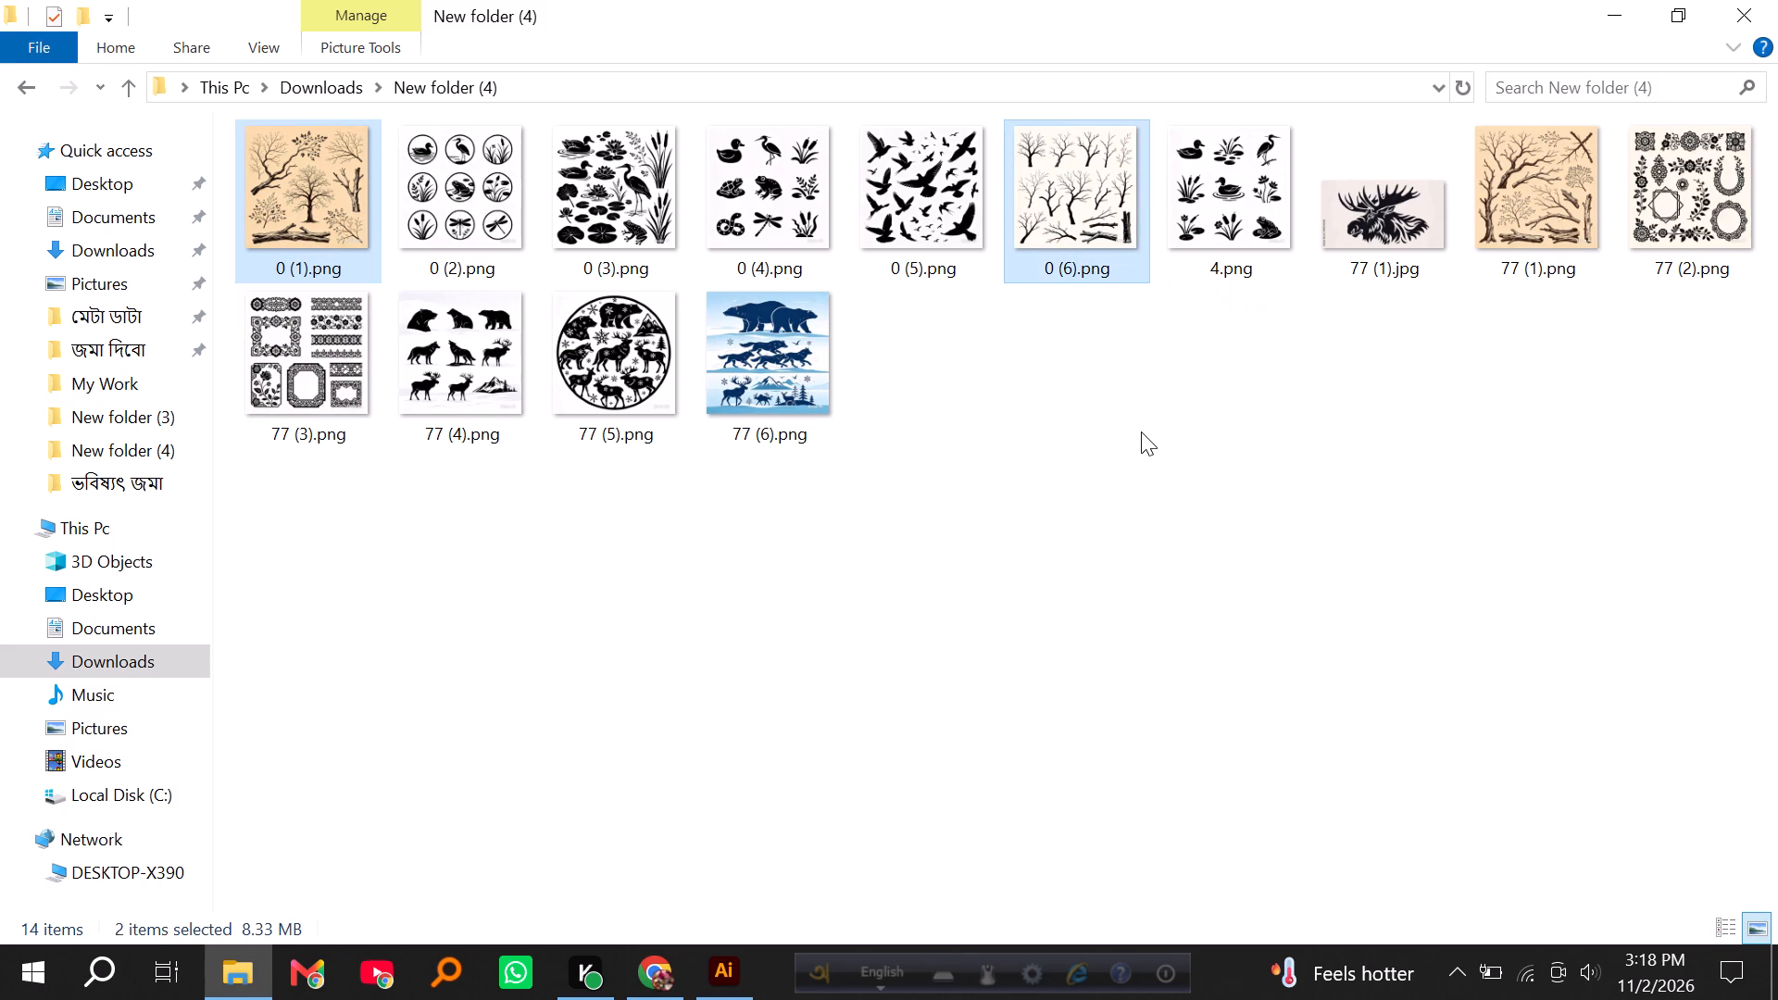
pyautogui.keyDown('ctrl'); pyautogui.click(1526, 219); pyautogui.keyUp('ctrl')
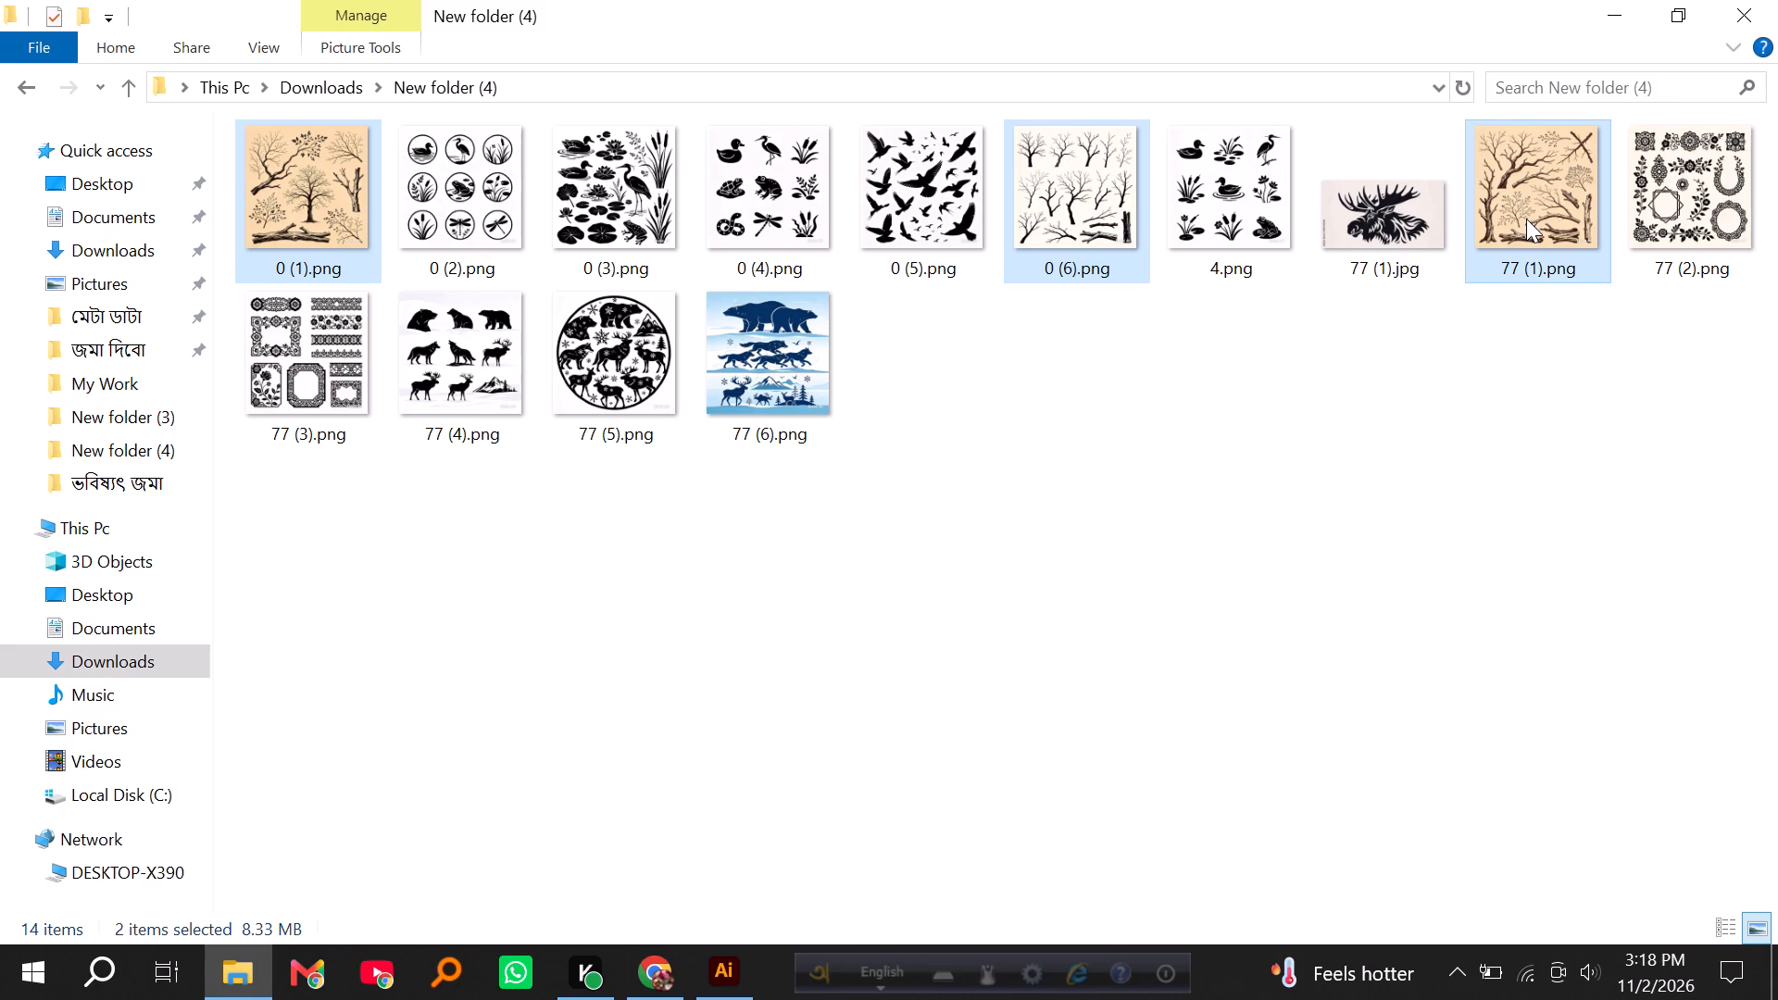
pyautogui.keyDown('ctrl'); pyautogui.click(1648, 218); pyautogui.keyUp('ctrl')
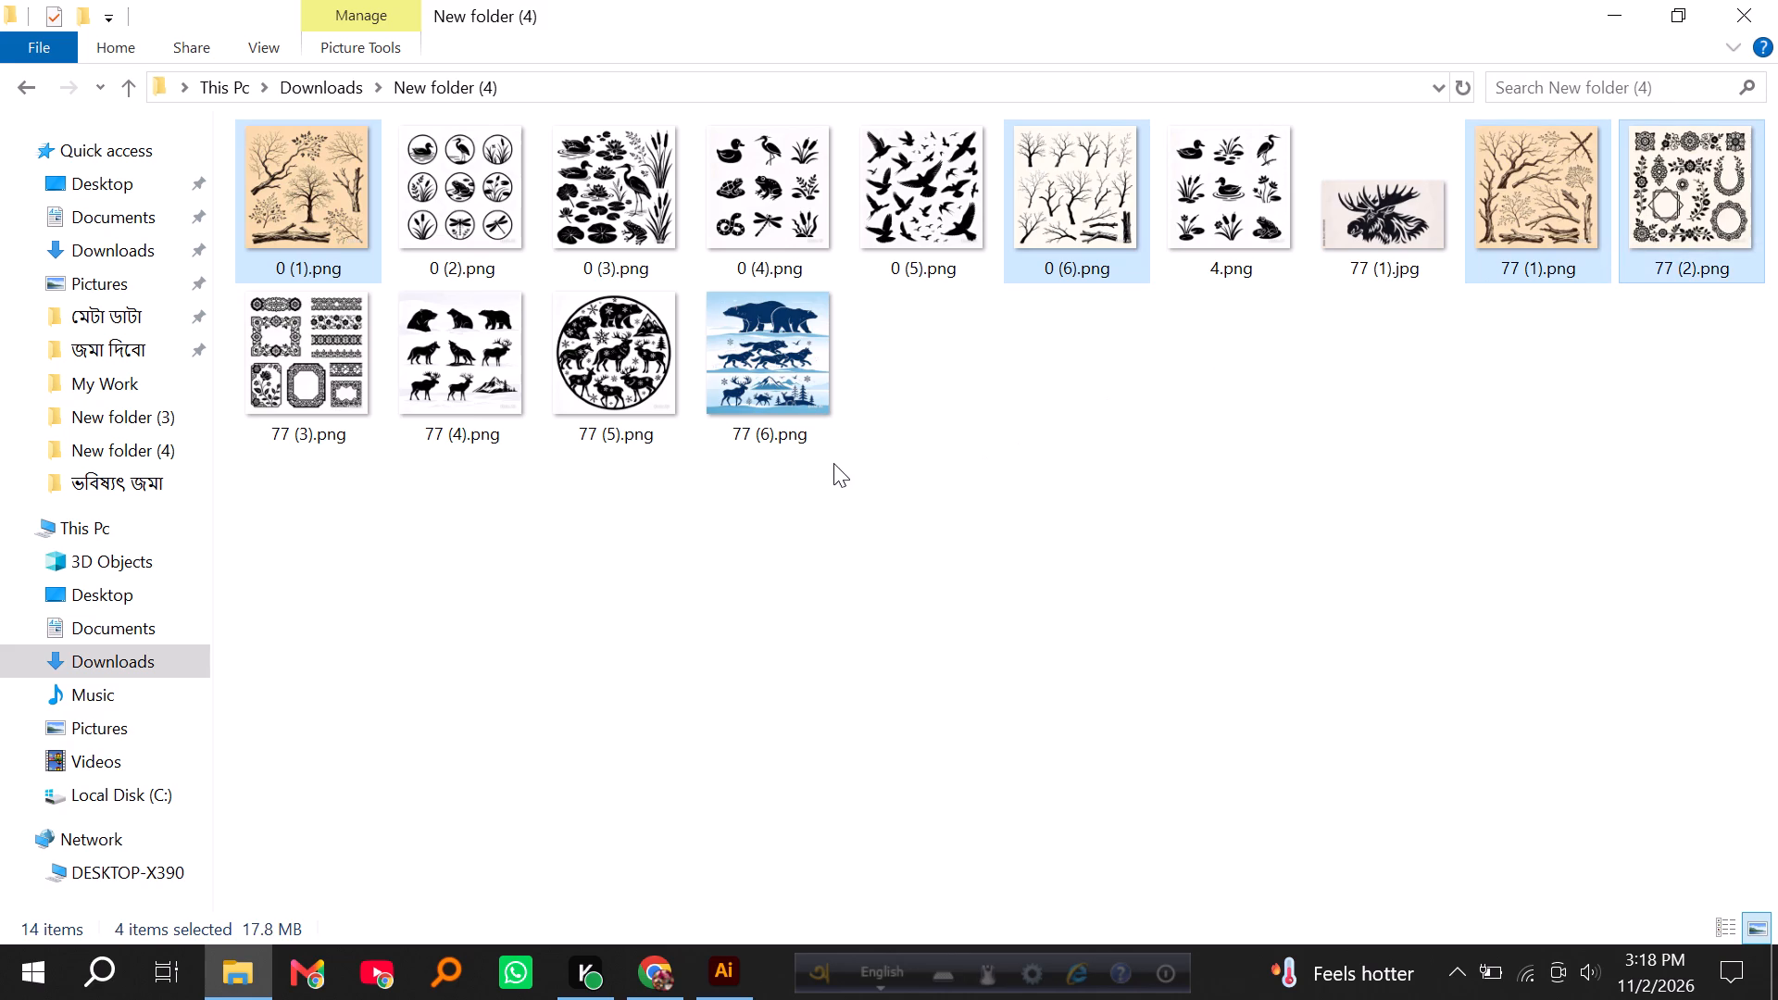
pyautogui.keyDown('ctrl'); pyautogui.click(331, 376); pyautogui.keyUp('ctrl')
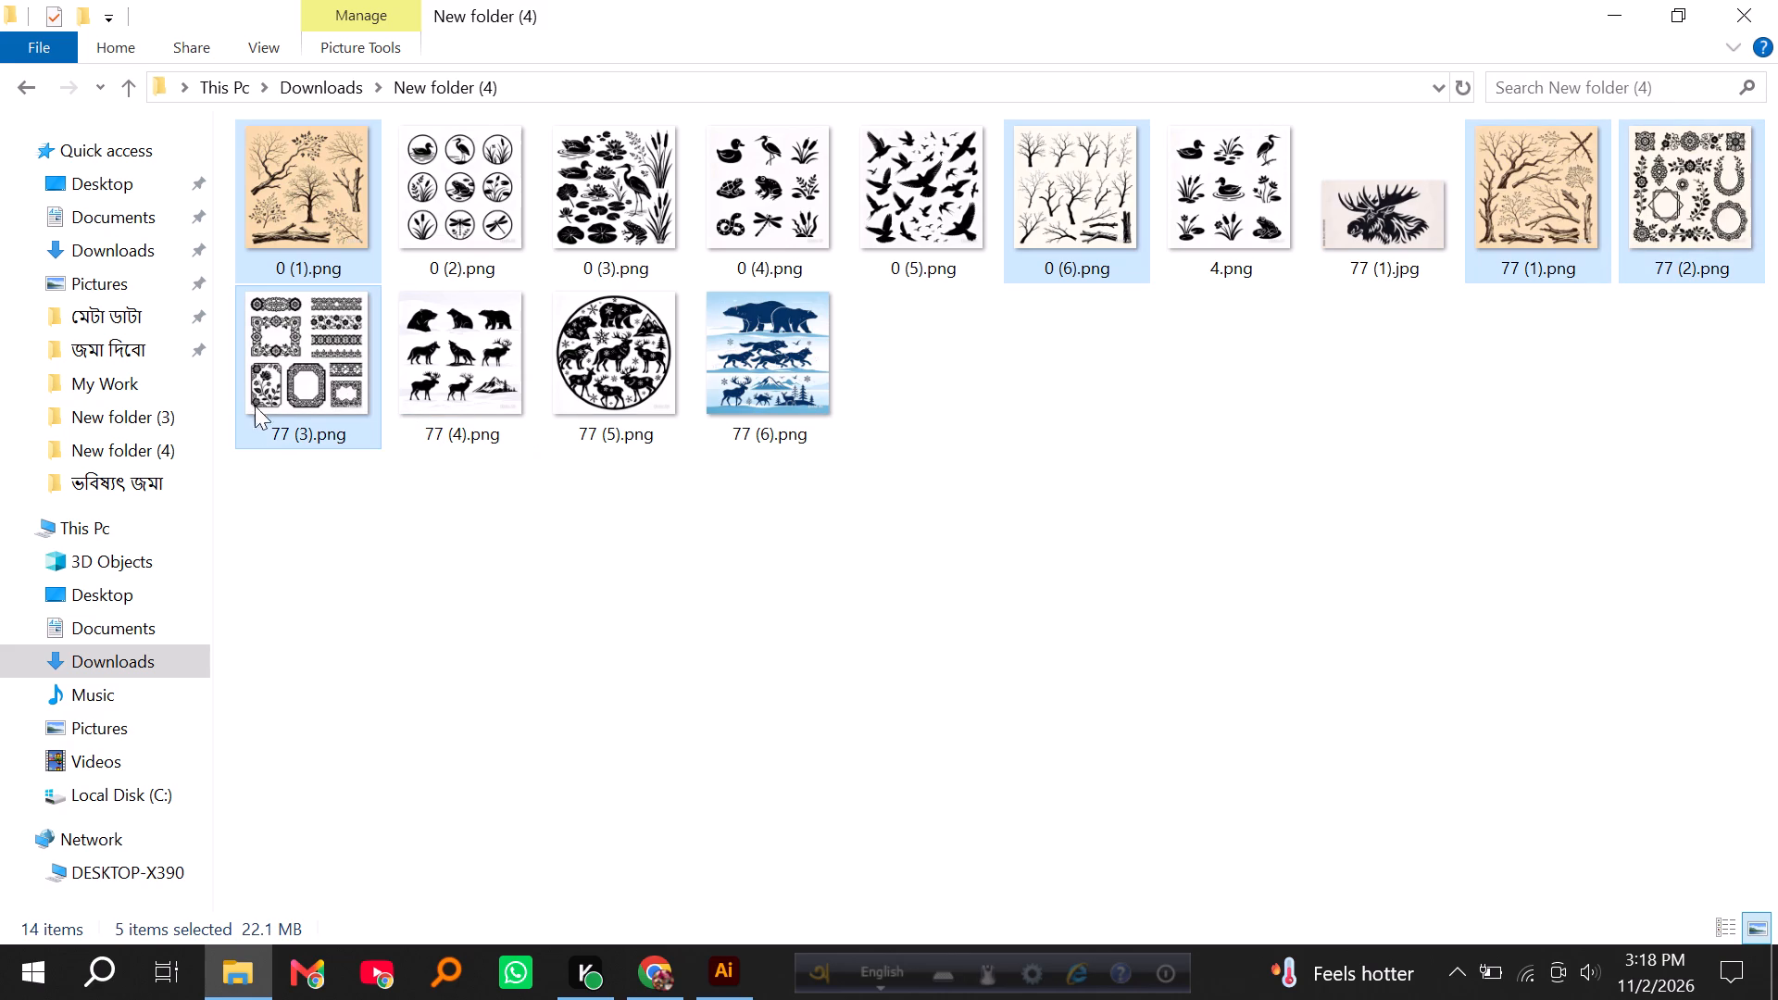
pyautogui.moveTo(307, 372); pyautogui.dragTo(617, 699)
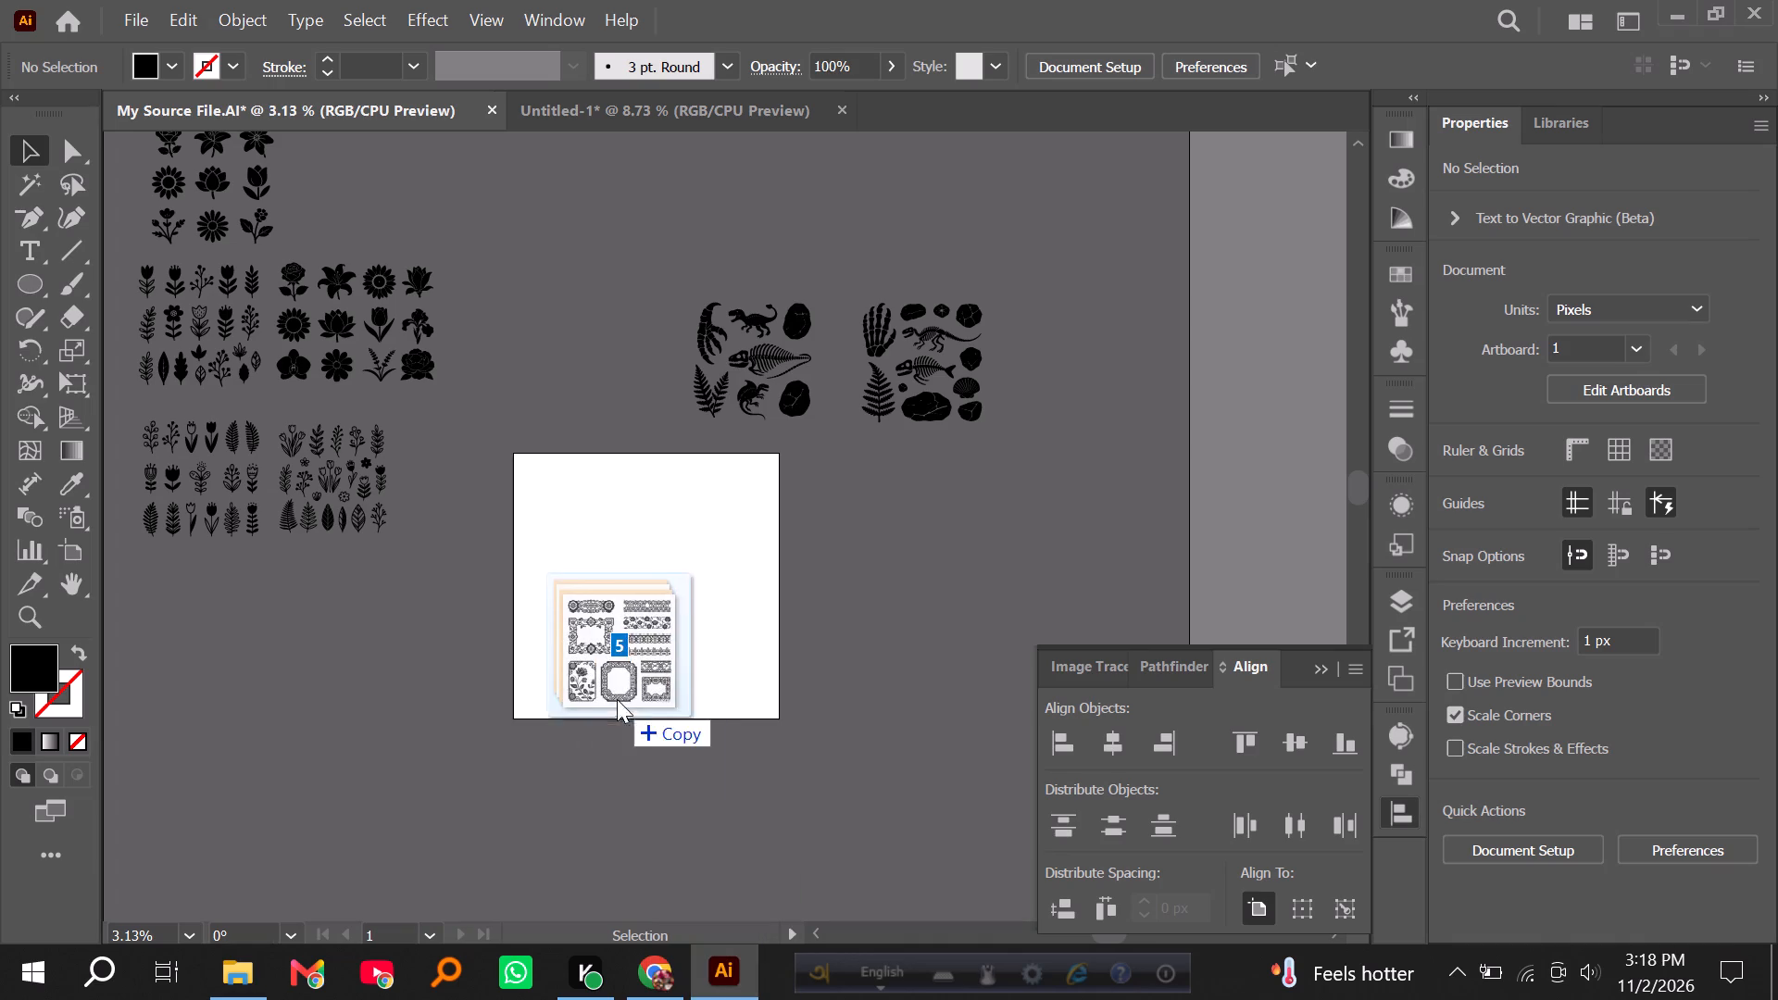
pyautogui.moveTo(617, 699); pyautogui.dragTo(636, 664)
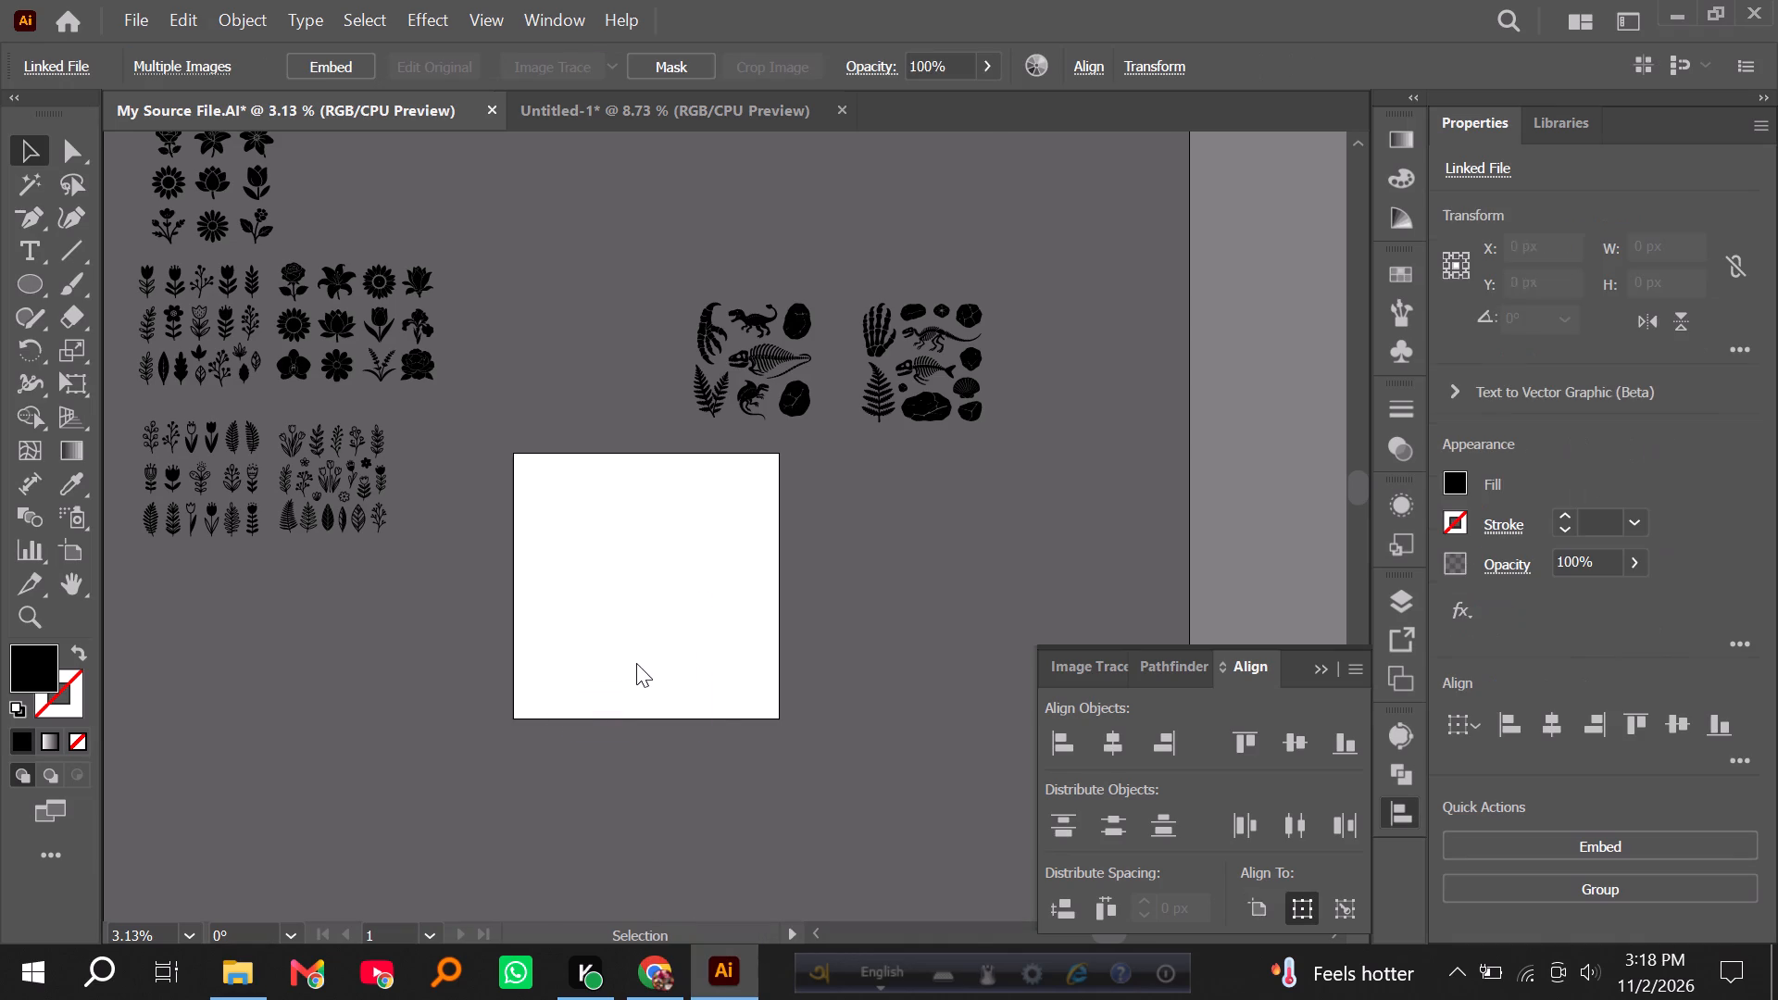
# Embed the five placed images in the document.
pyautogui.click(332, 66)
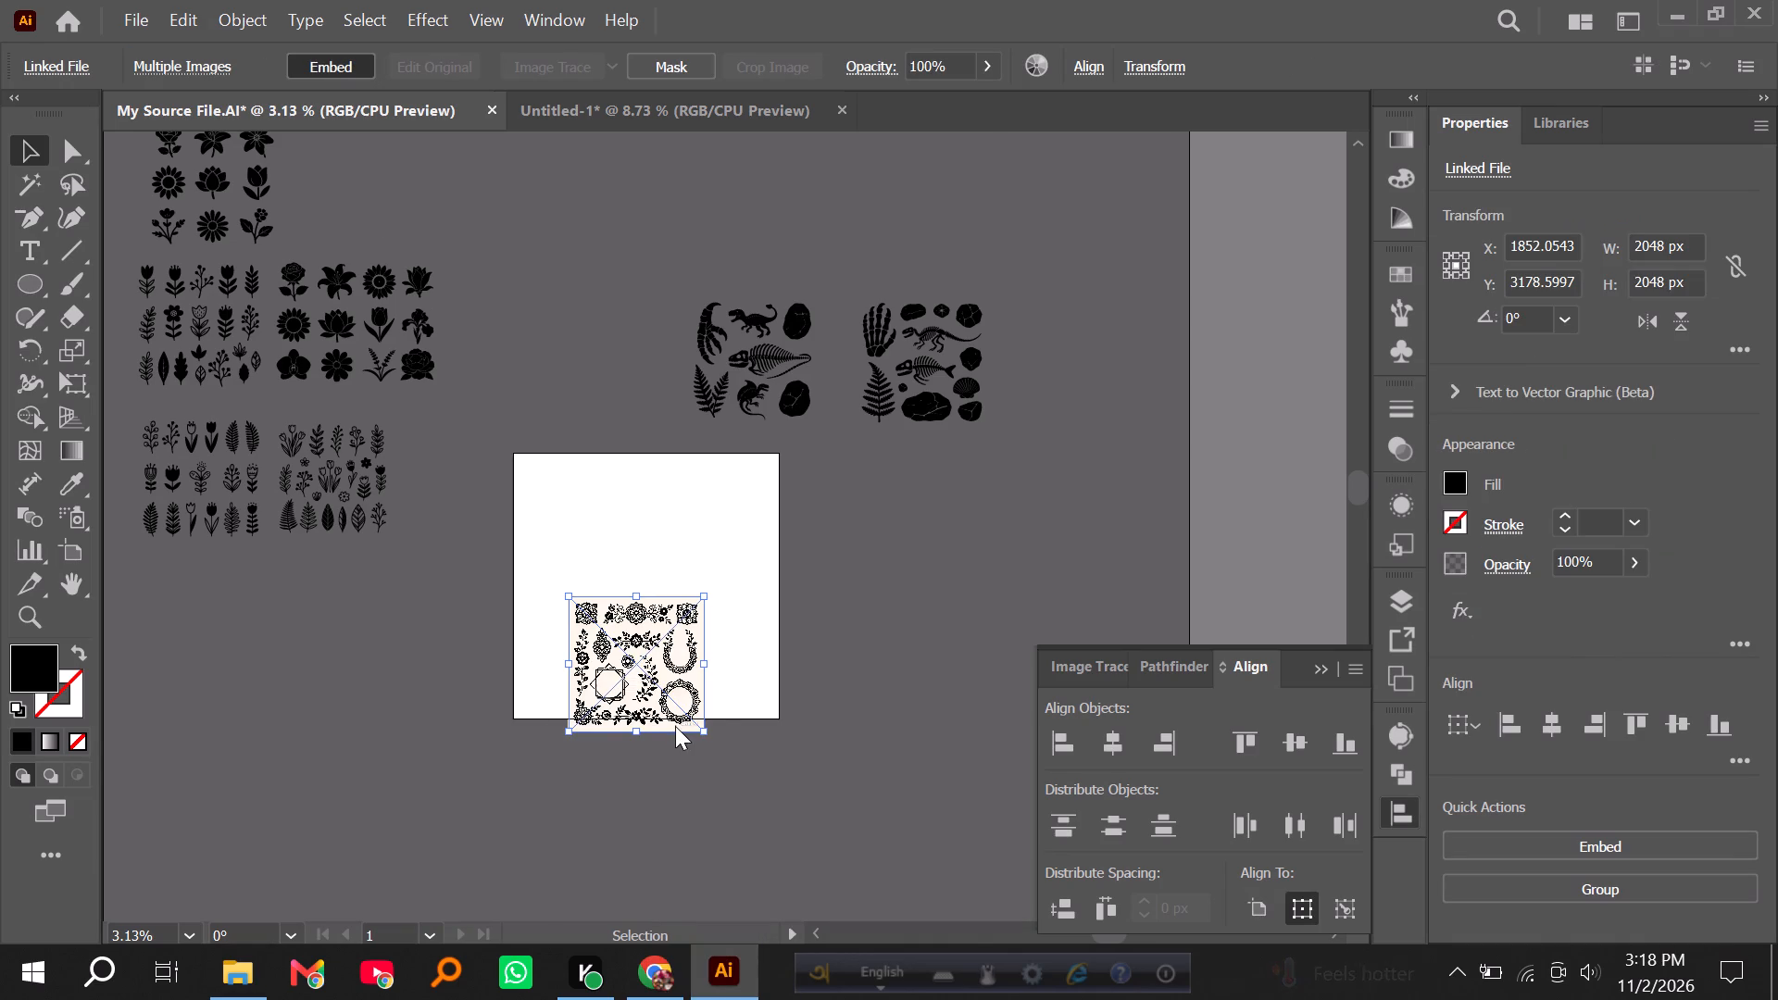
pyautogui.click(730, 678)
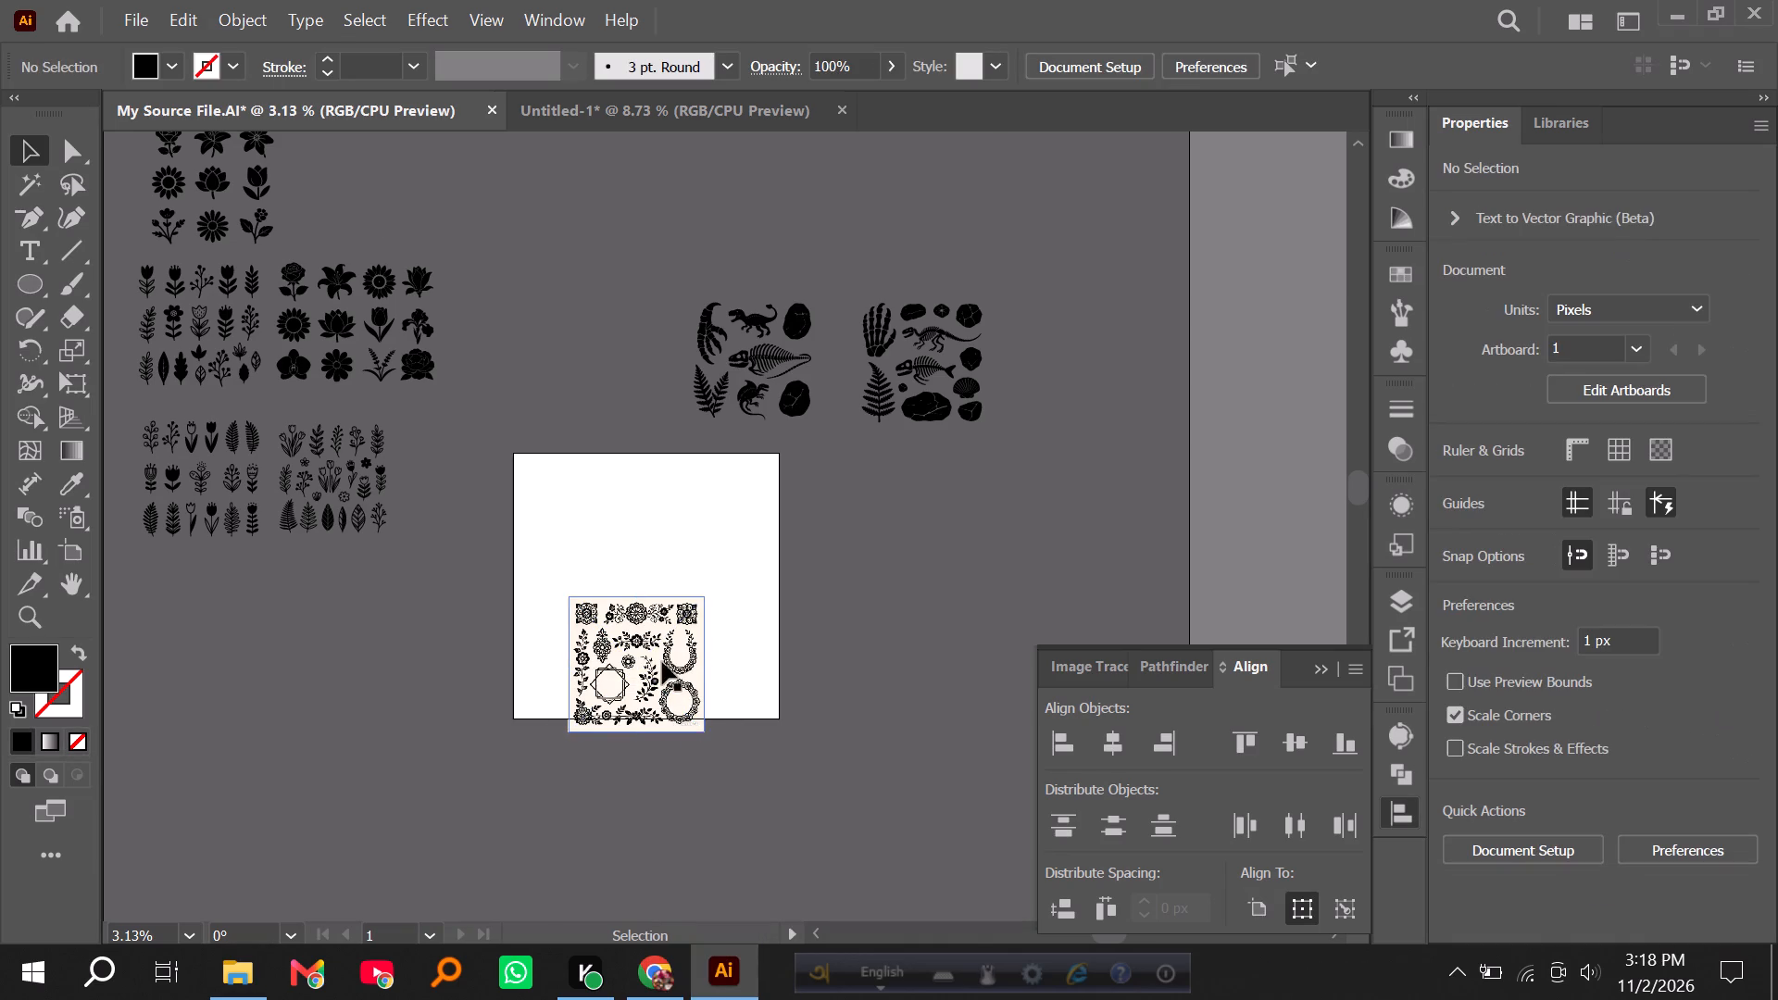
# Spread the five stacked images out separately around the sides and below the artboard.
pyautogui.moveTo(660, 662); pyautogui.dragTo(446, 677)
pyautogui.moveTo(617, 681); pyautogui.dragTo(868, 674)
pyautogui.moveTo(667, 672); pyautogui.dragTo(417, 849)
pyautogui.moveTo(642, 662); pyautogui.dragTo(578, 831)
pyautogui.moveTo(639, 641); pyautogui.dragTo(749, 784)
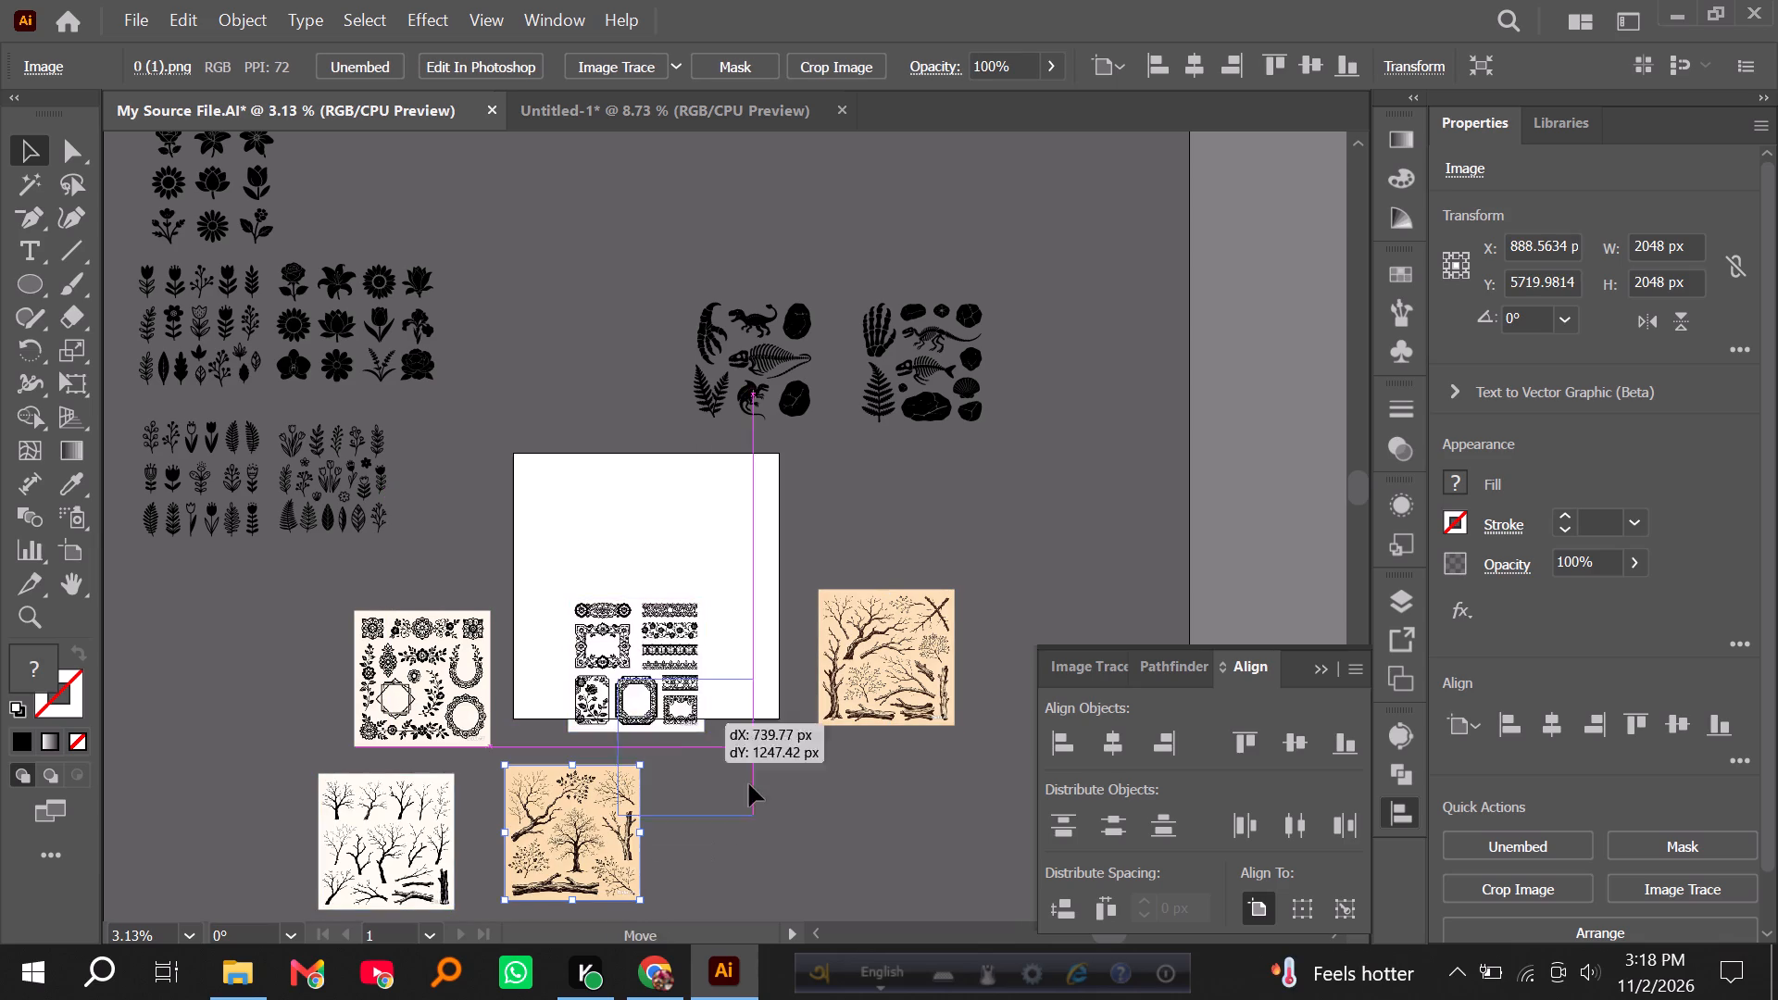
pyautogui.moveTo(749, 784); pyautogui.dragTo(750, 785)
pyautogui.click(640, 634)
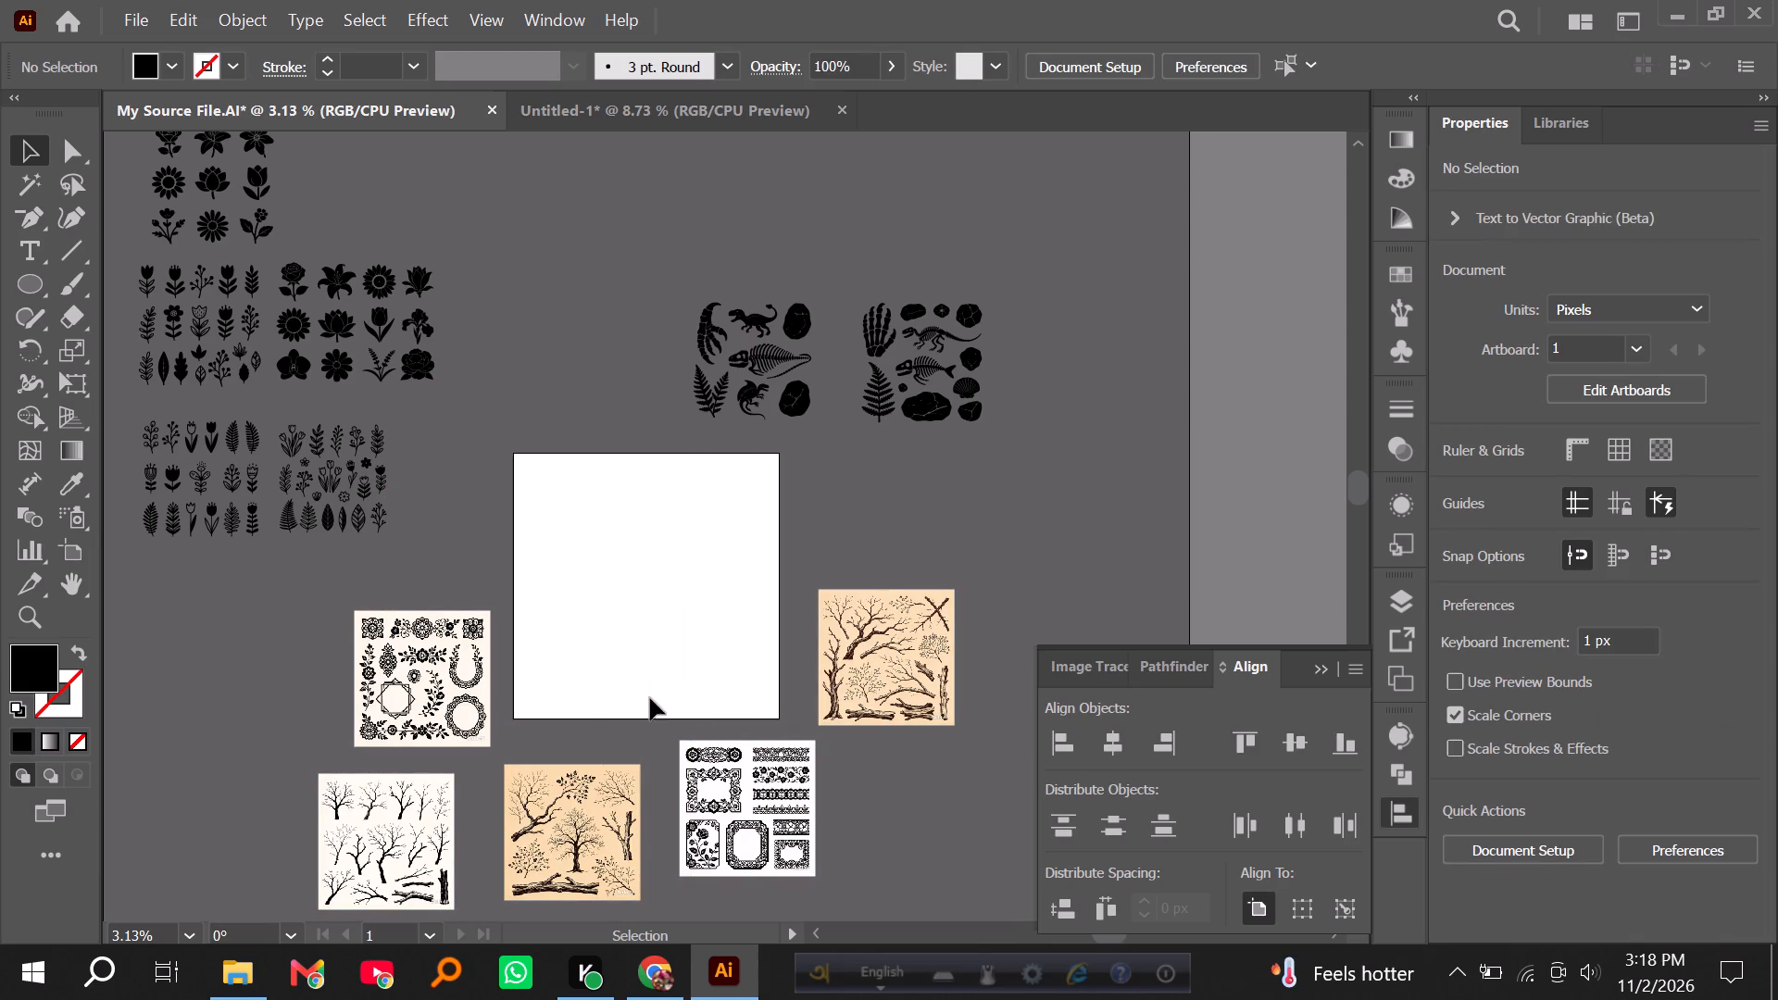
# Move the floral ornament image 77 (2).png onto the artboard and trace it with the Sketched Art preset.
pyautogui.keyDown('alt'); pyautogui.scroll(1, 673, 672); pyautogui.keyUp('alt')
pyautogui.scroll(2, 632, 693)
pyautogui.moveTo(504, 476); pyautogui.dragTo(504, 475)
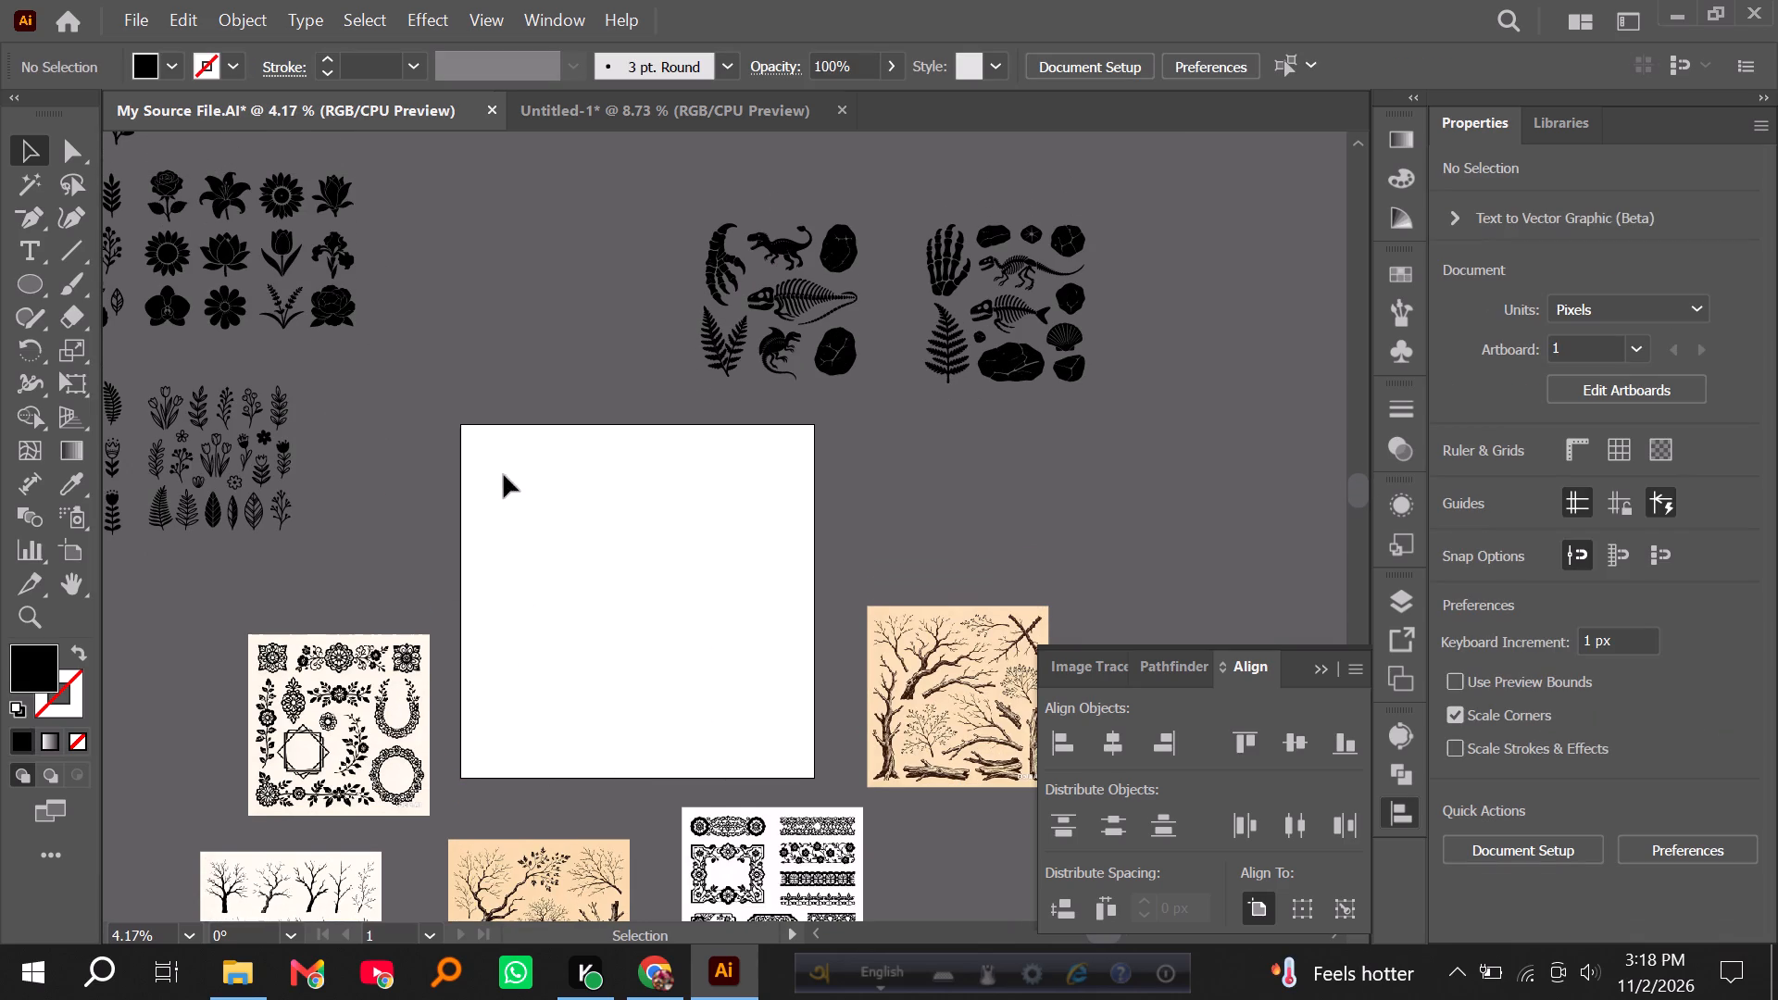
pyautogui.moveTo(504, 475); pyautogui.dragTo(770, 723)
pyautogui.moveTo(347, 720); pyautogui.dragTo(606, 617)
pyautogui.keyDown('alt'); pyautogui.scroll(4, 604, 617); pyautogui.keyUp('alt')
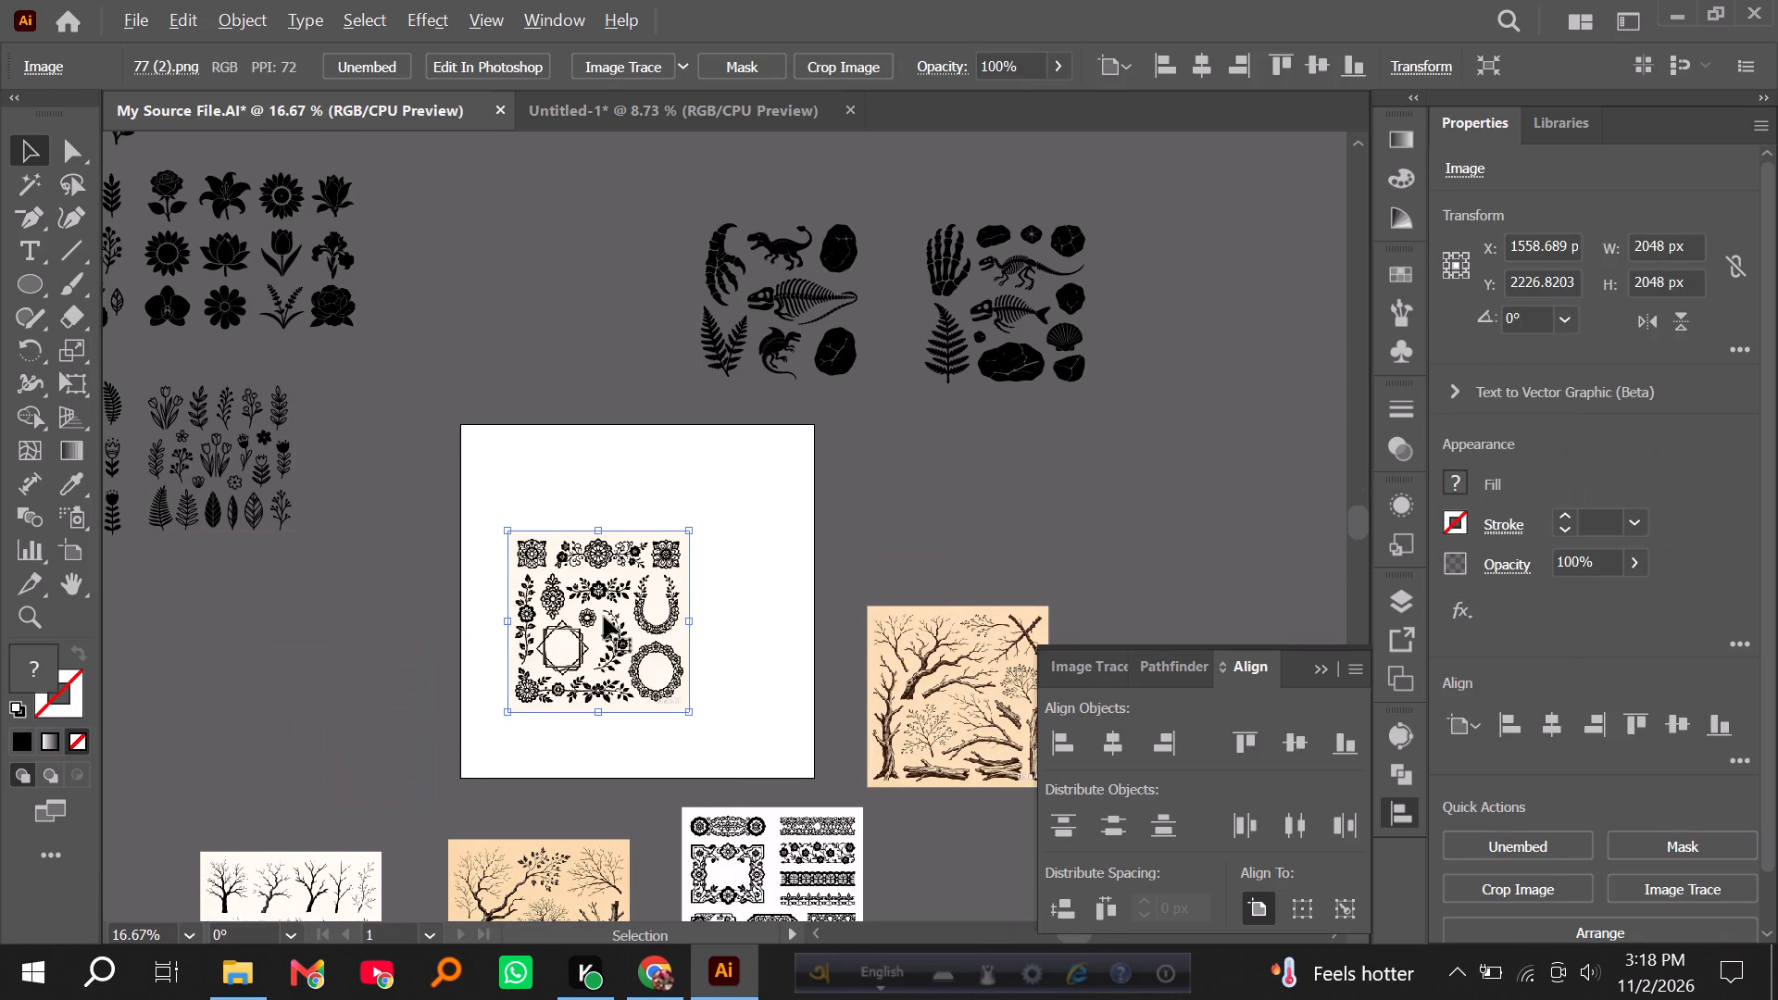
pyautogui.scroll(-4, 613, 634)
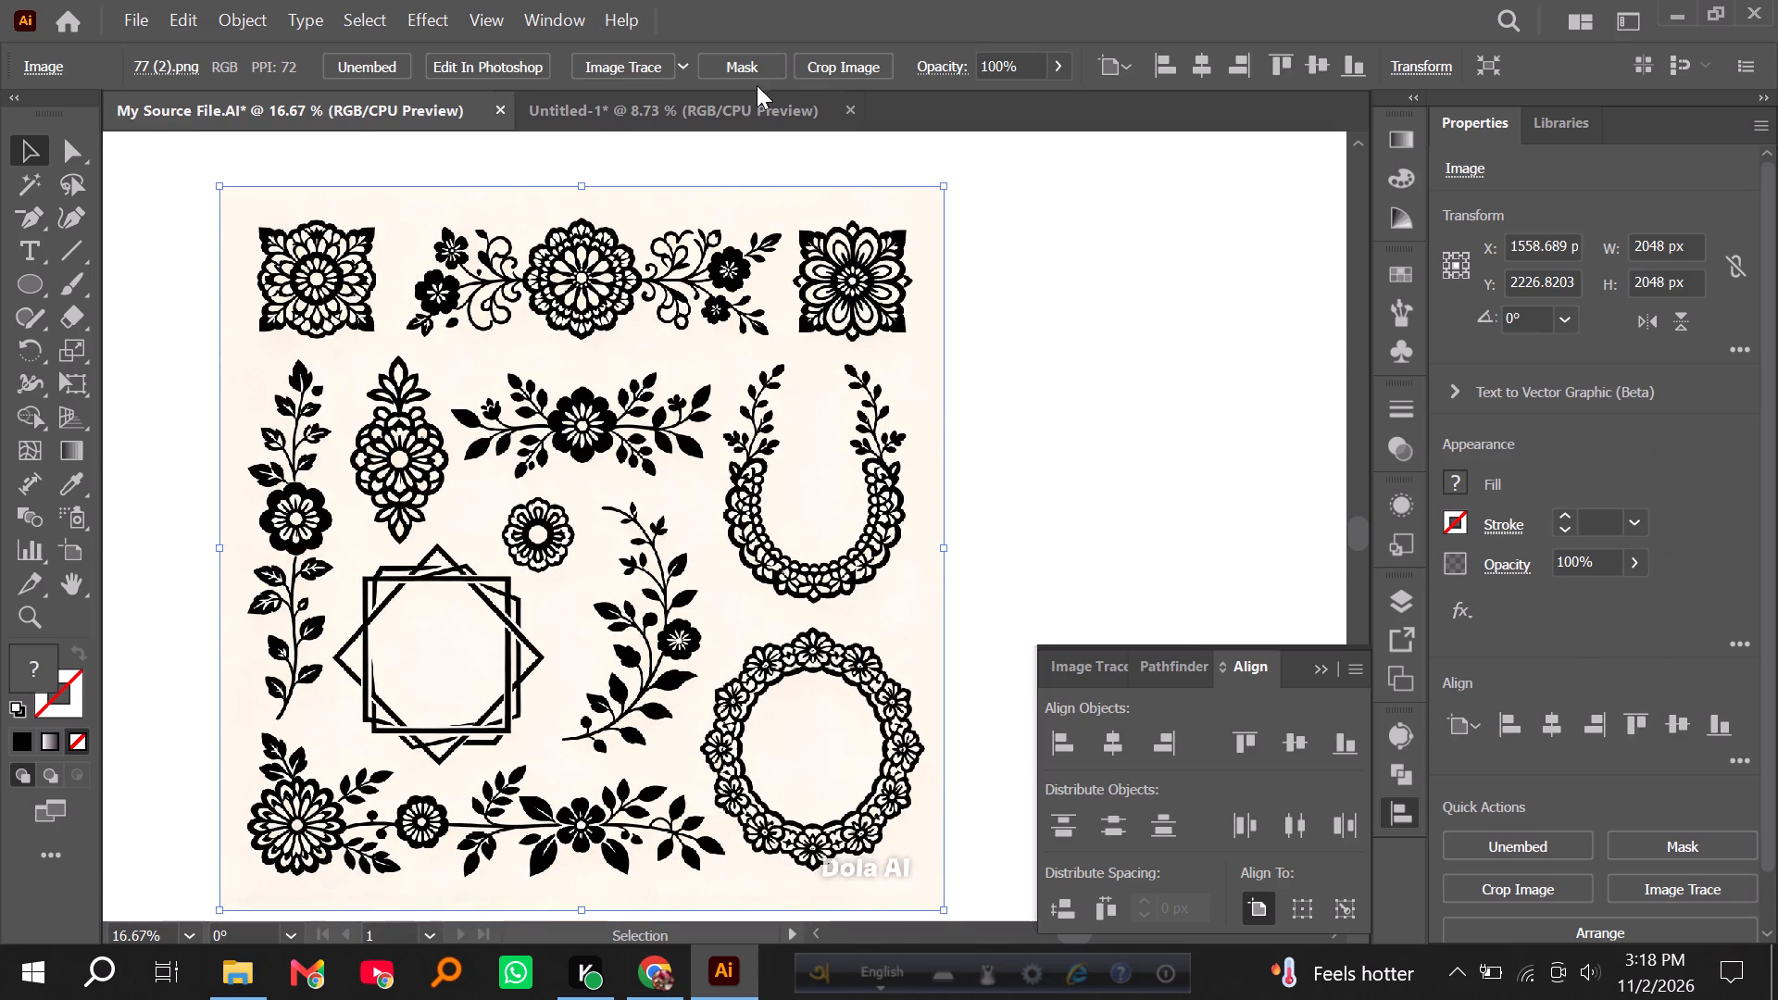
pyautogui.click(681, 63)
pyautogui.click(770, 373)
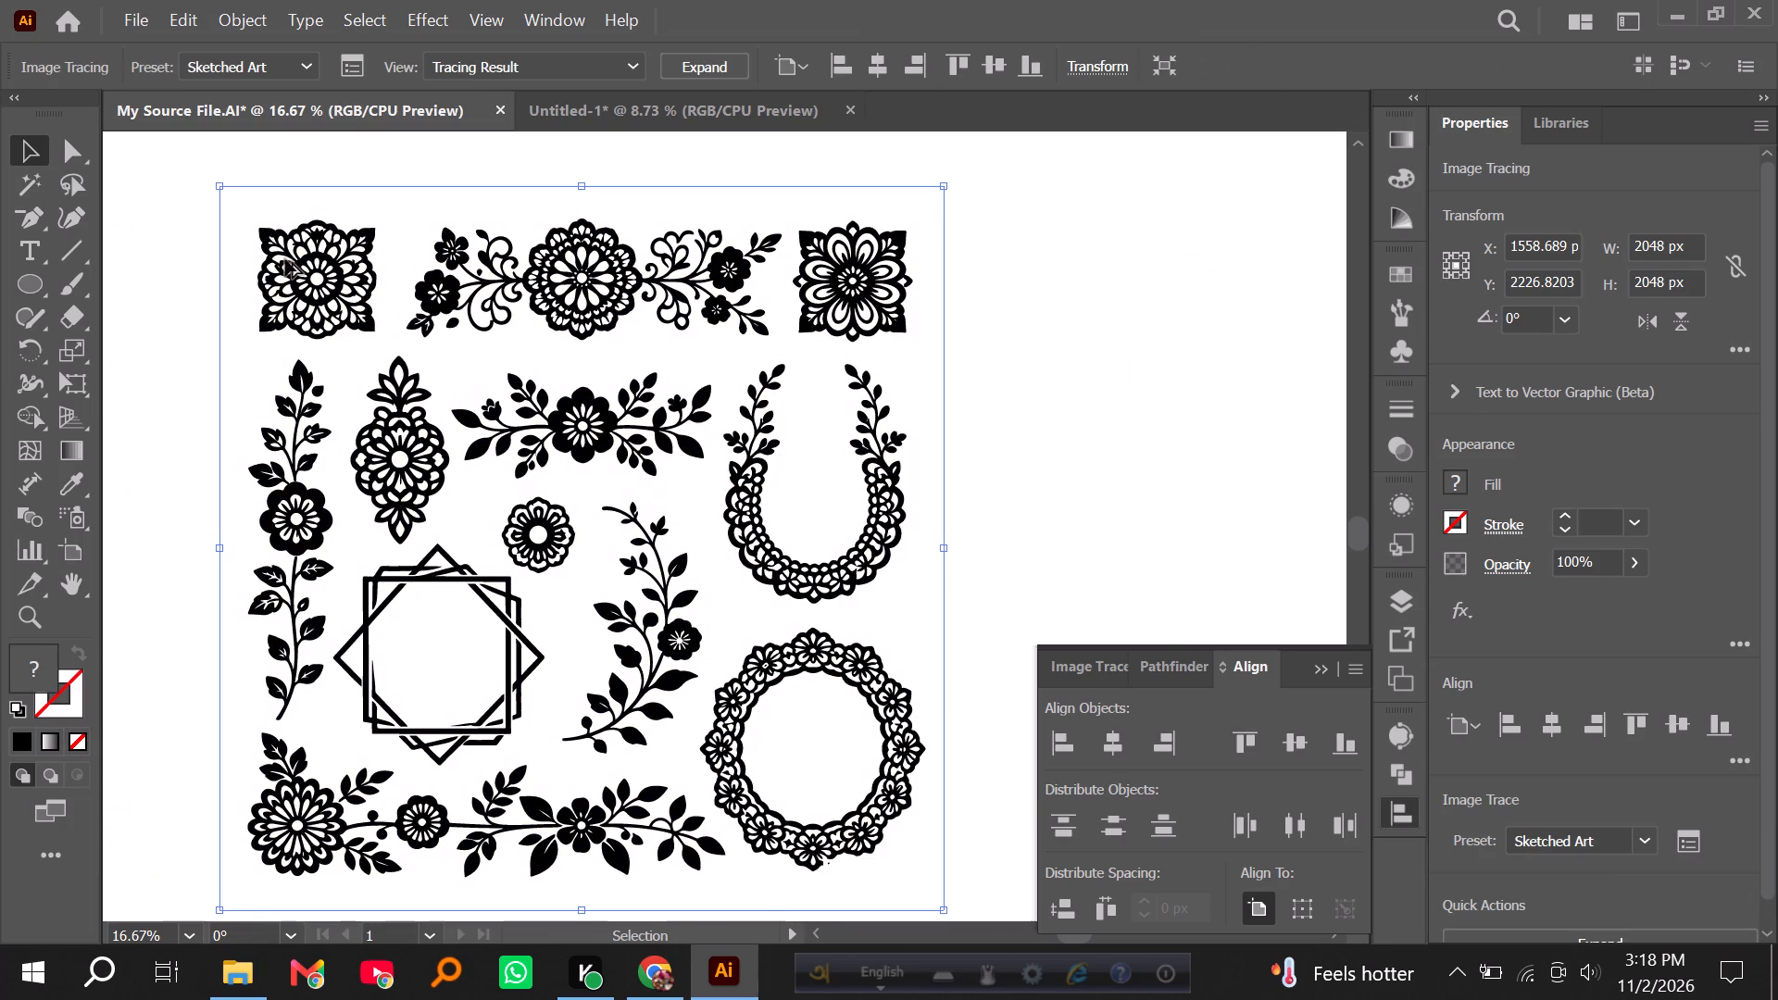
# Examine the traced floral ornaments up close, including the medallions, interlaced frame, borders and round lace wreath.
pyautogui.keyDown('alt'); pyautogui.scroll(3, 285, 259); pyautogui.keyUp('alt')
pyautogui.keyDown('alt'); pyautogui.scroll(-2, 293, 309); pyautogui.keyUp('alt')
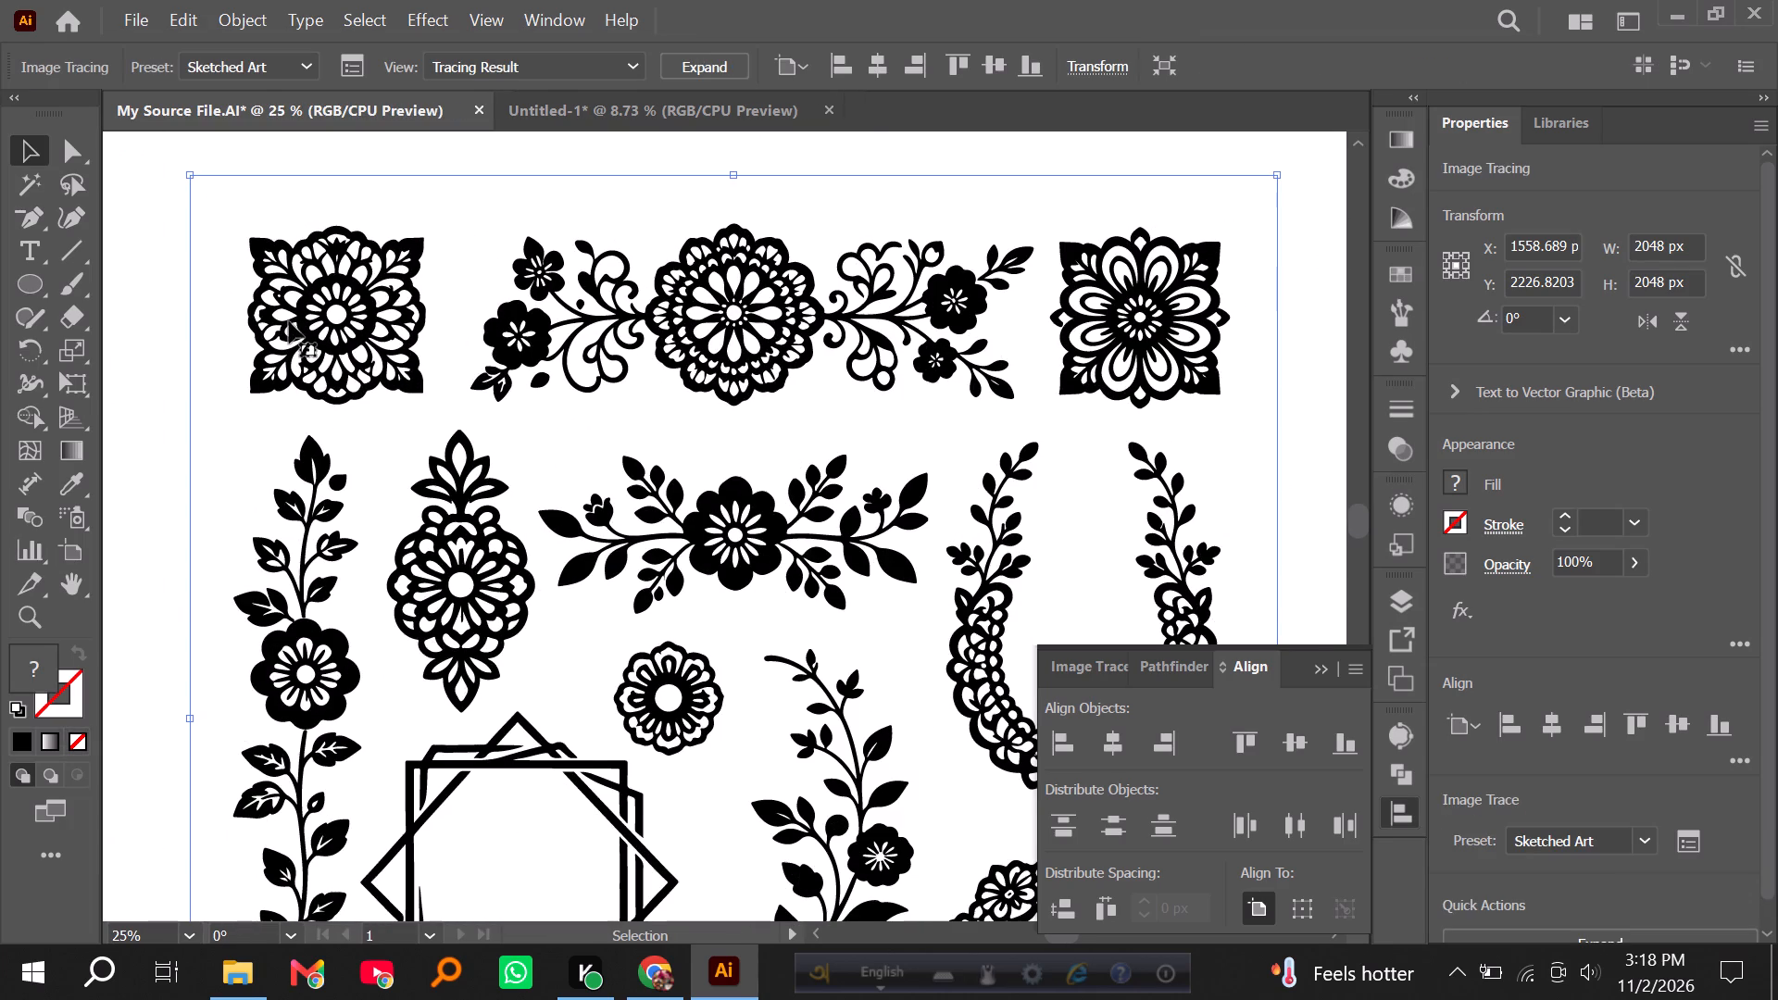
pyautogui.scroll(-5, 292, 336)
pyautogui.keyDown('alt'); pyautogui.scroll(4, 435, 458); pyautogui.keyUp('alt')
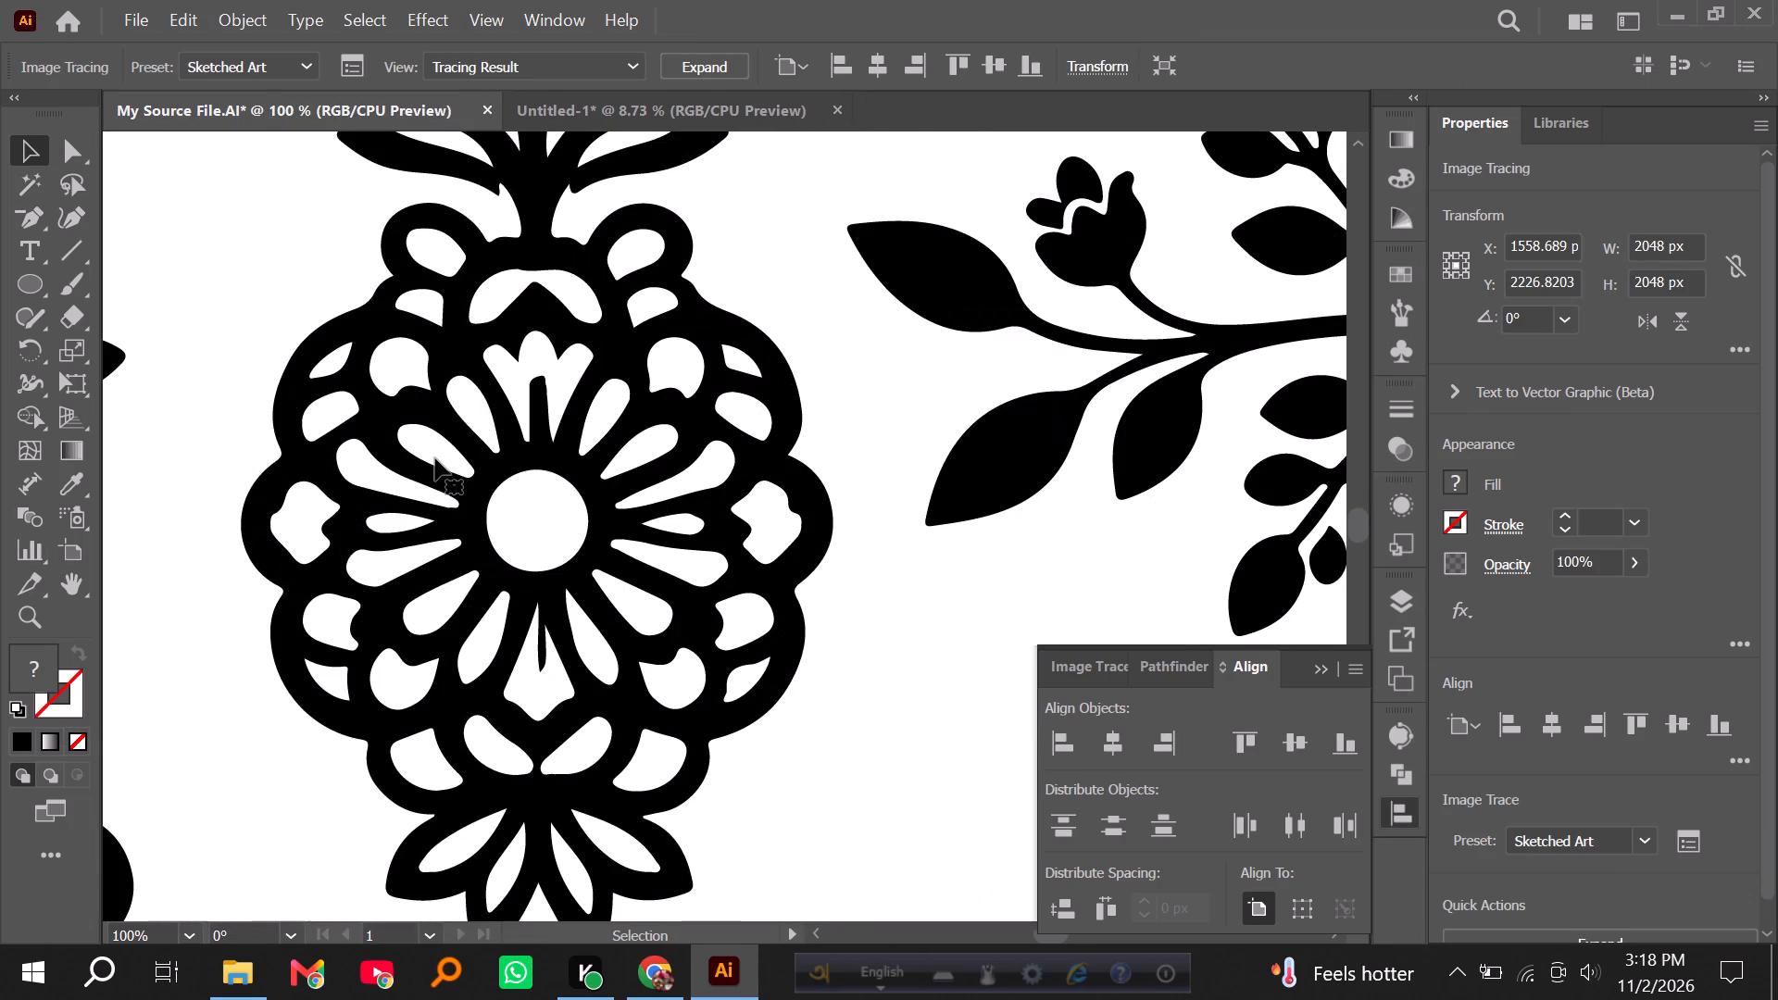
pyautogui.keyDown('alt'); pyautogui.scroll(-3, 436, 456); pyautogui.keyUp('alt')
pyautogui.scroll(-2, 437, 456)
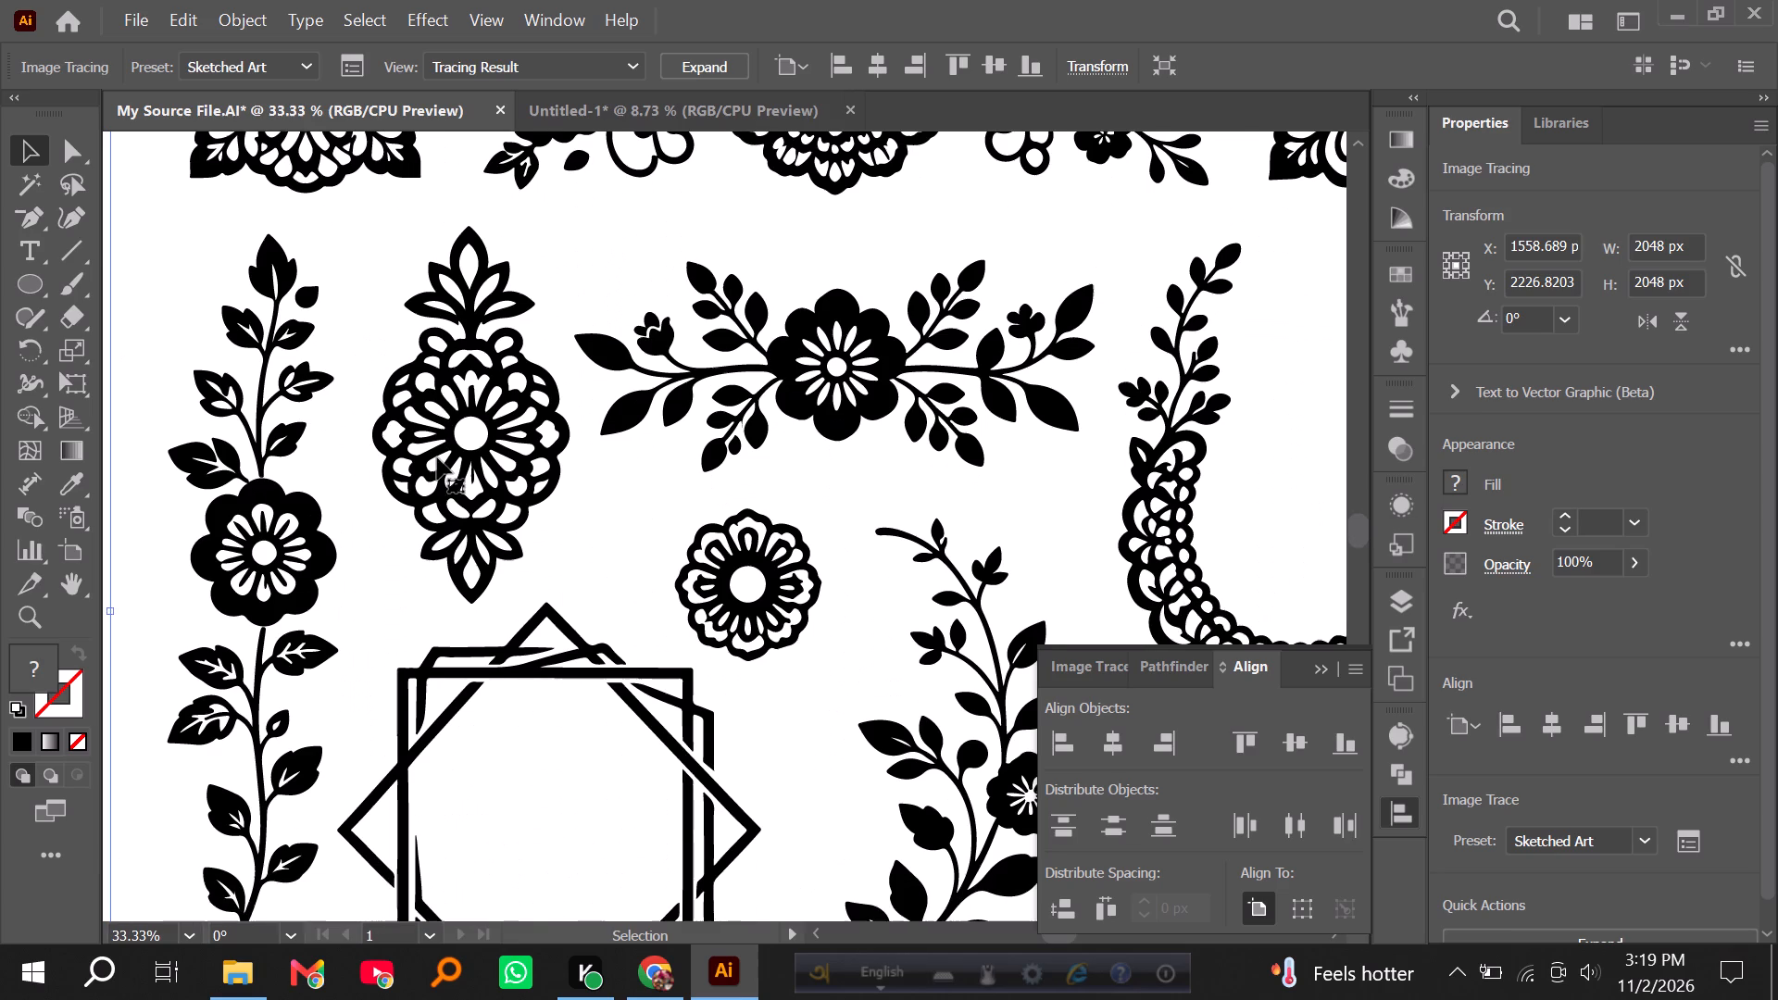
pyautogui.scroll(-1, 437, 457)
pyautogui.scroll(-5, 311, 602)
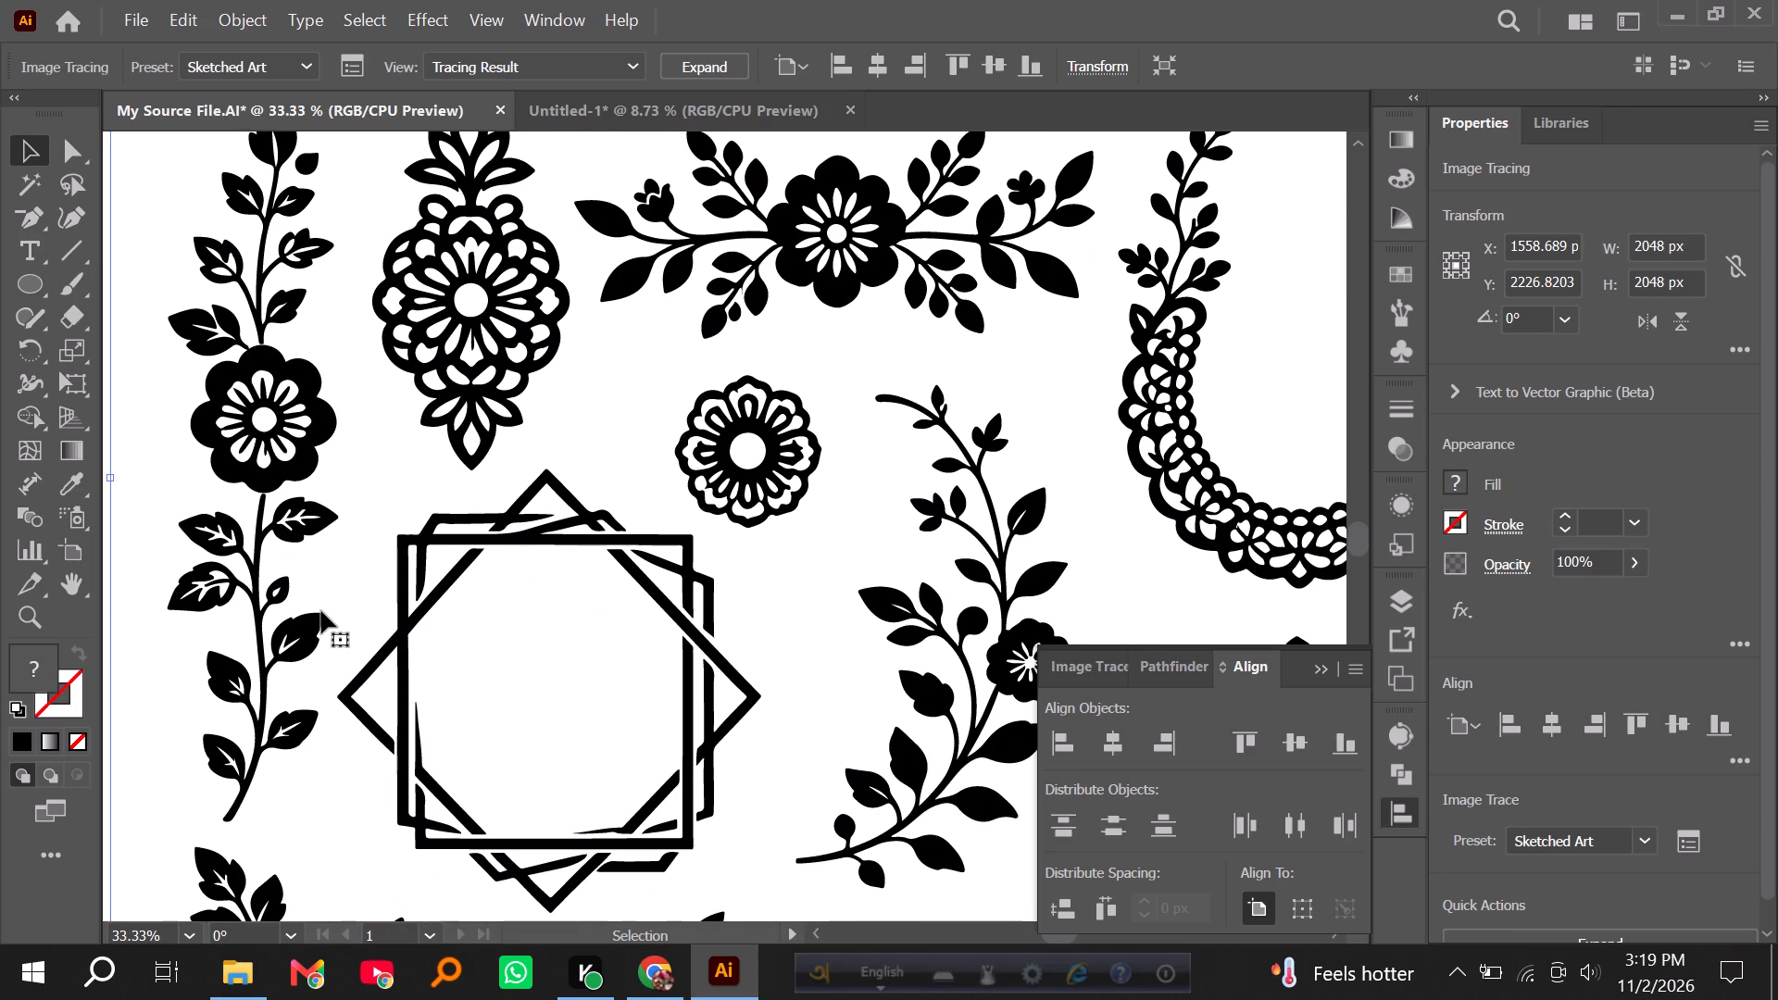
pyautogui.keyDown('alt'); pyautogui.scroll(-2, 321, 611); pyautogui.keyUp('alt')
pyautogui.keyDown('alt'); pyautogui.scroll(4, 800, 575); pyautogui.keyUp('alt')
pyautogui.scroll(3, 800, 575)
pyautogui.keyDown('alt'); pyautogui.scroll(-4, 800, 575); pyautogui.keyUp('alt')
pyautogui.scroll(-4, 808, 609)
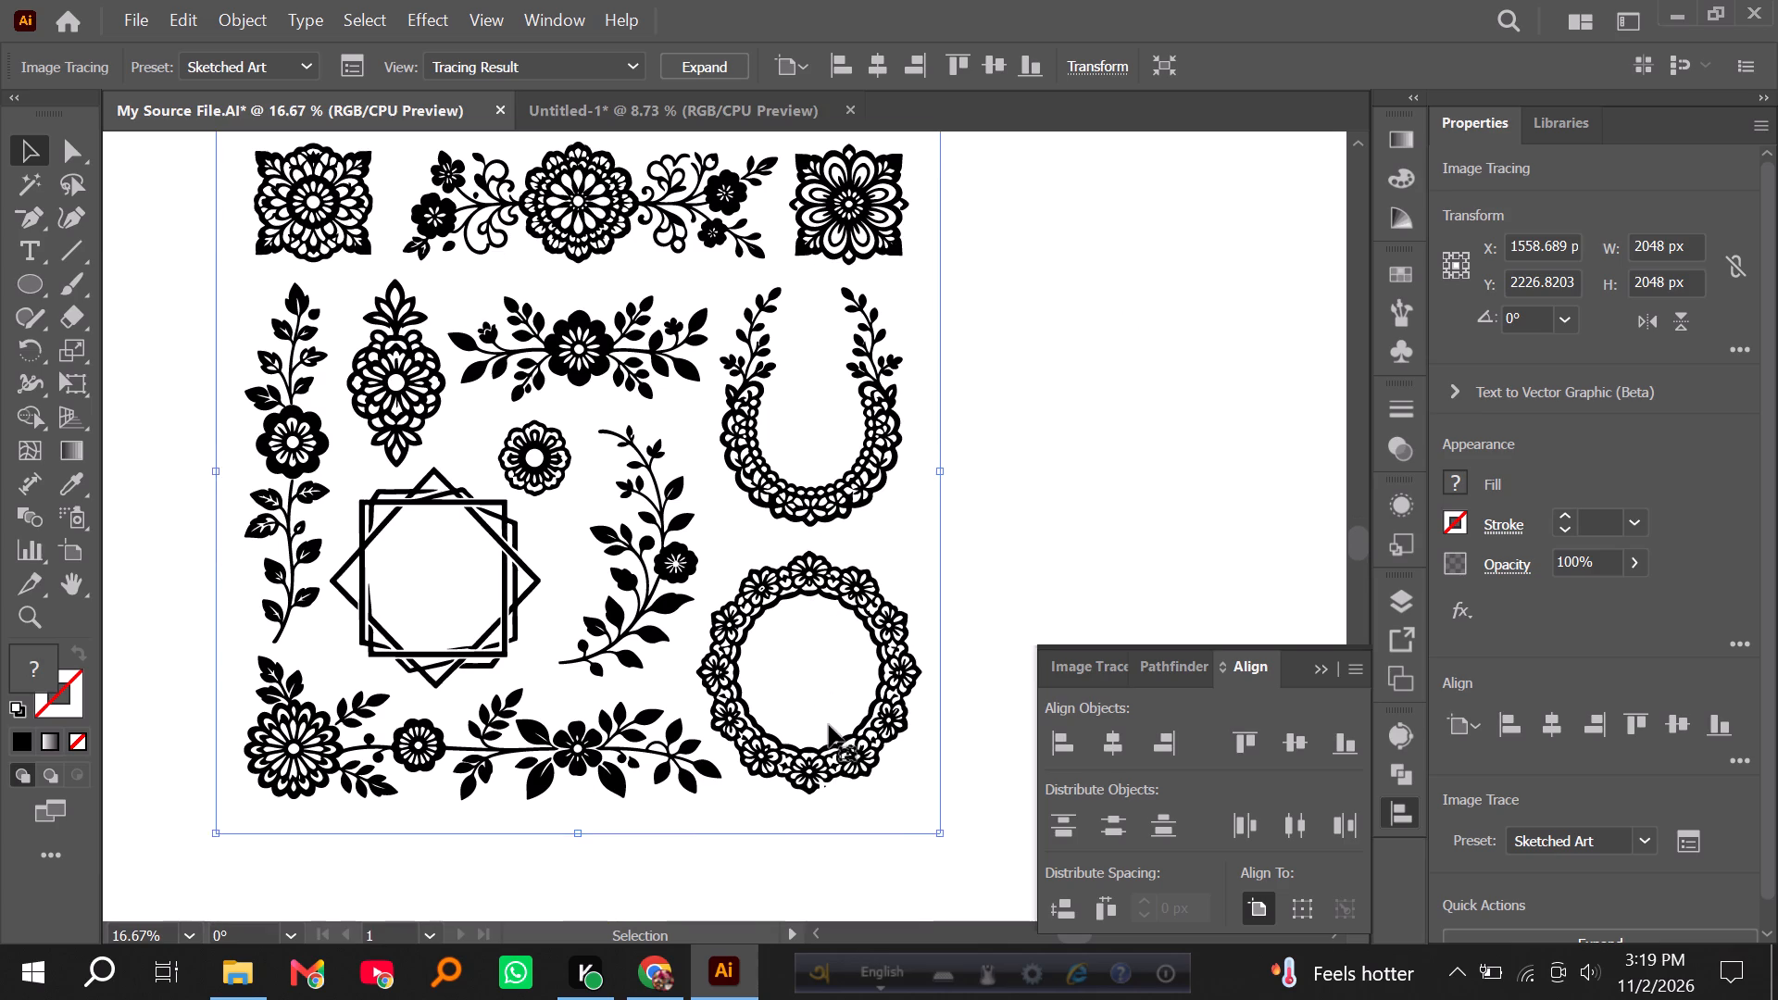
pyautogui.scroll(4, 838, 722)
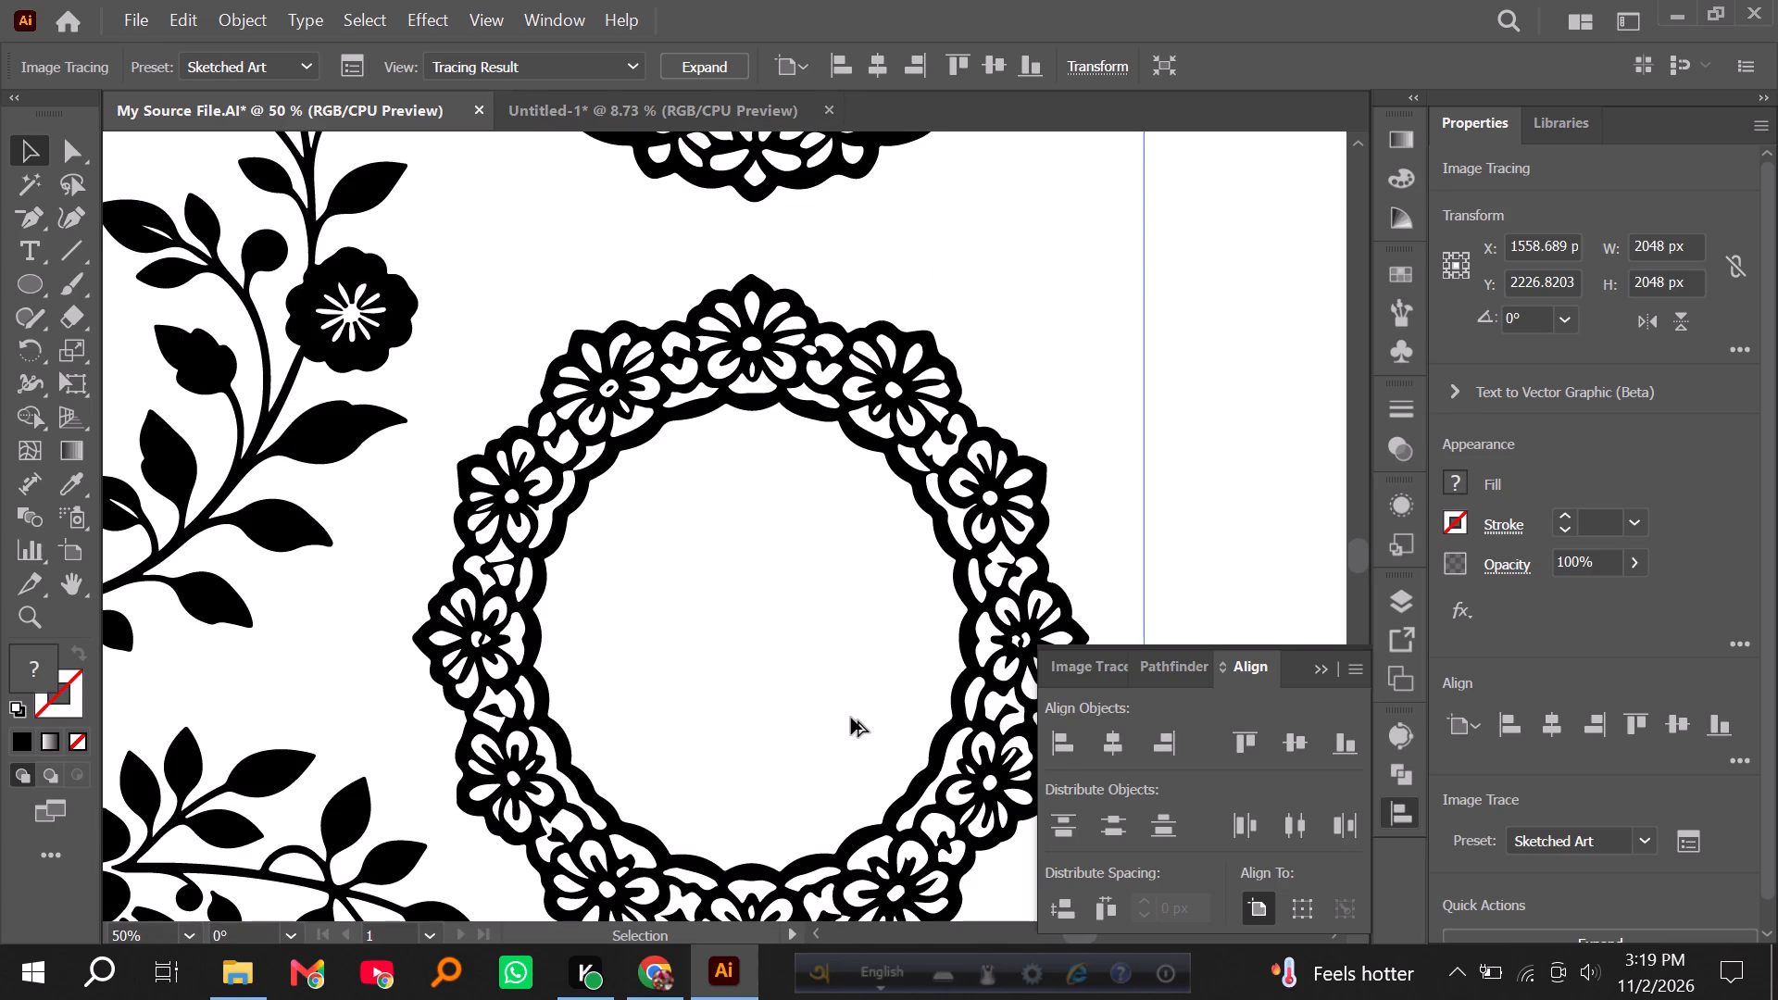
pyautogui.keyDown('alt'); pyautogui.scroll(-3, 851, 718); pyautogui.keyUp('alt')
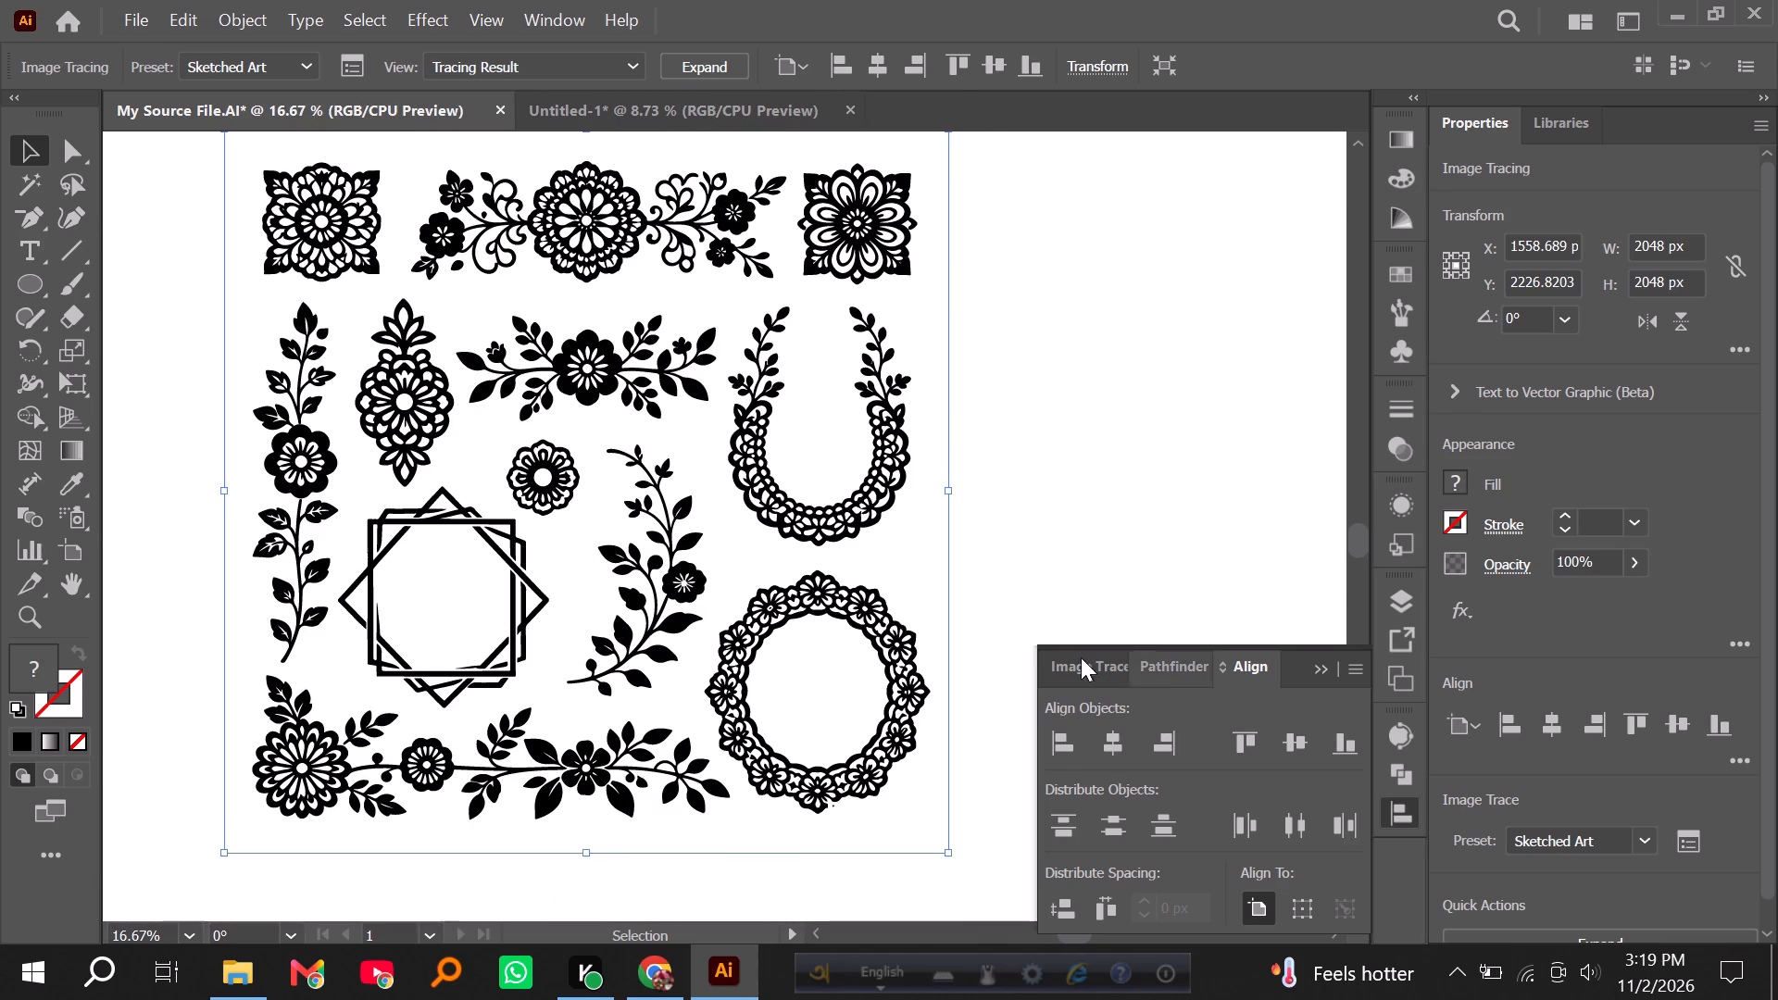
# Expand the traced floral ornament image into vector paths.
pyautogui.click(712, 71)
pyautogui.rightClick(655, 339)
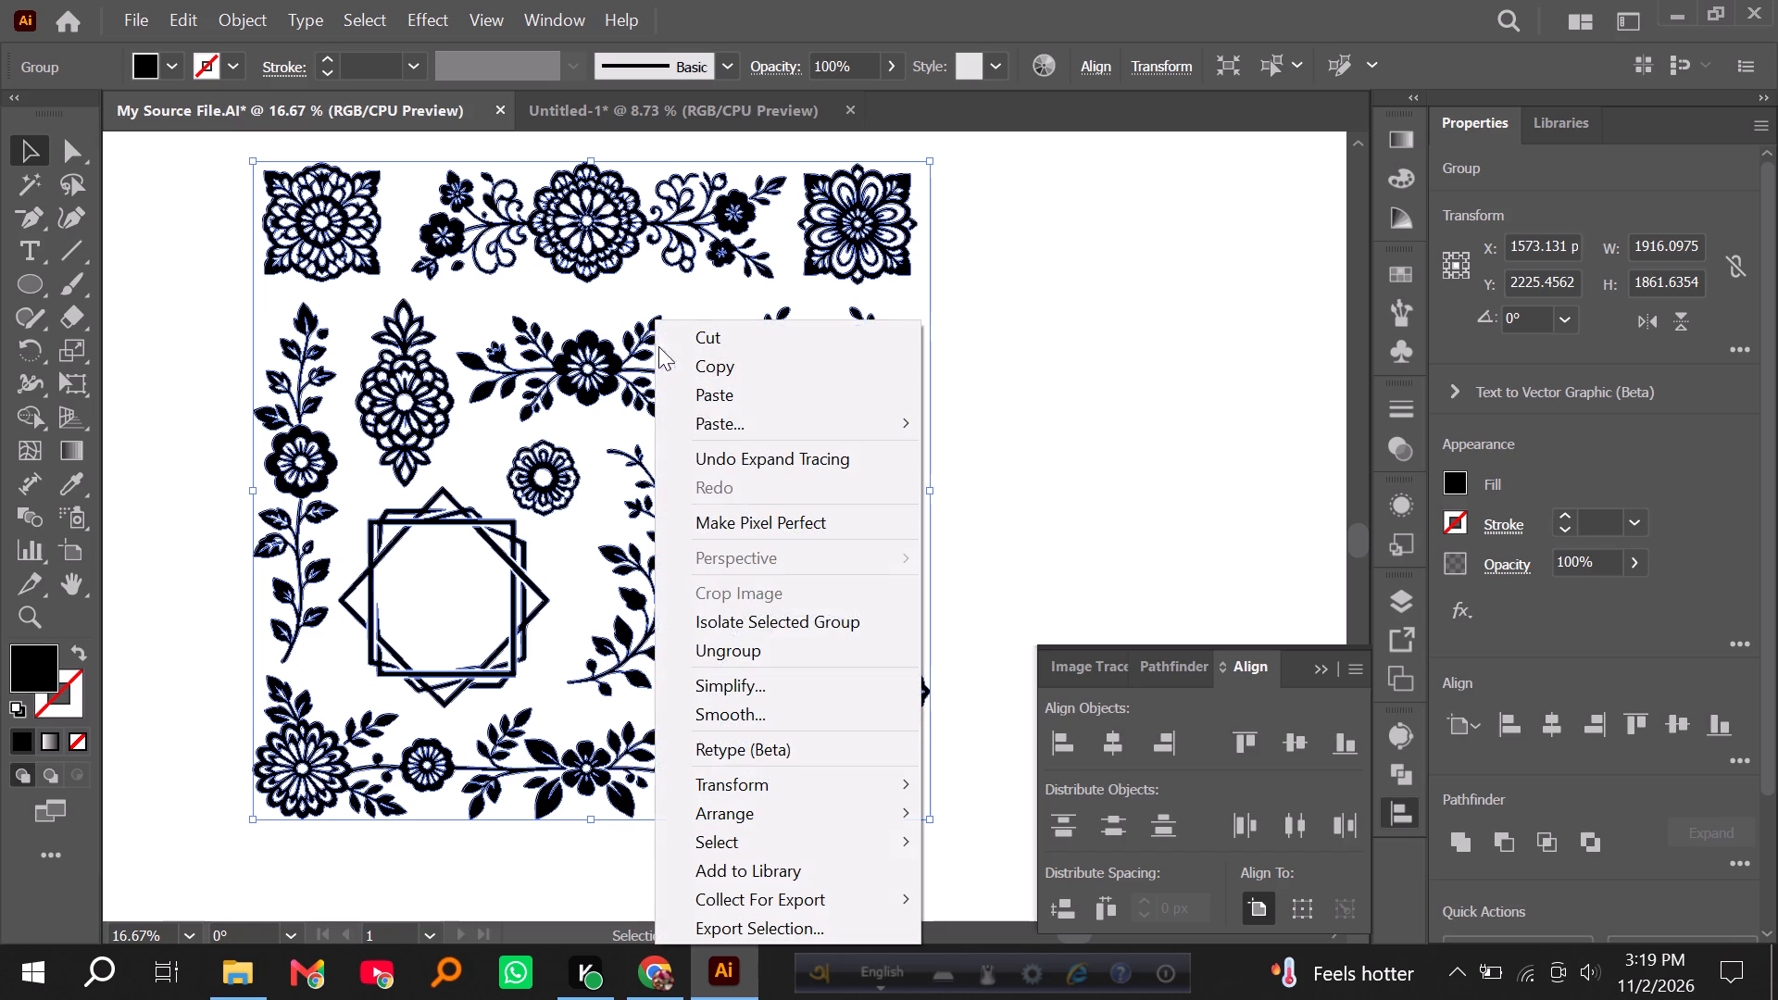
pyautogui.doubleClick(948, 511)
# Move the expanded floral ornament set toward the artboard's left edge, mostly off the artboard.
pyautogui.keyDown('alt'); pyautogui.scroll(-4, 418, 460); pyautogui.keyUp('alt')
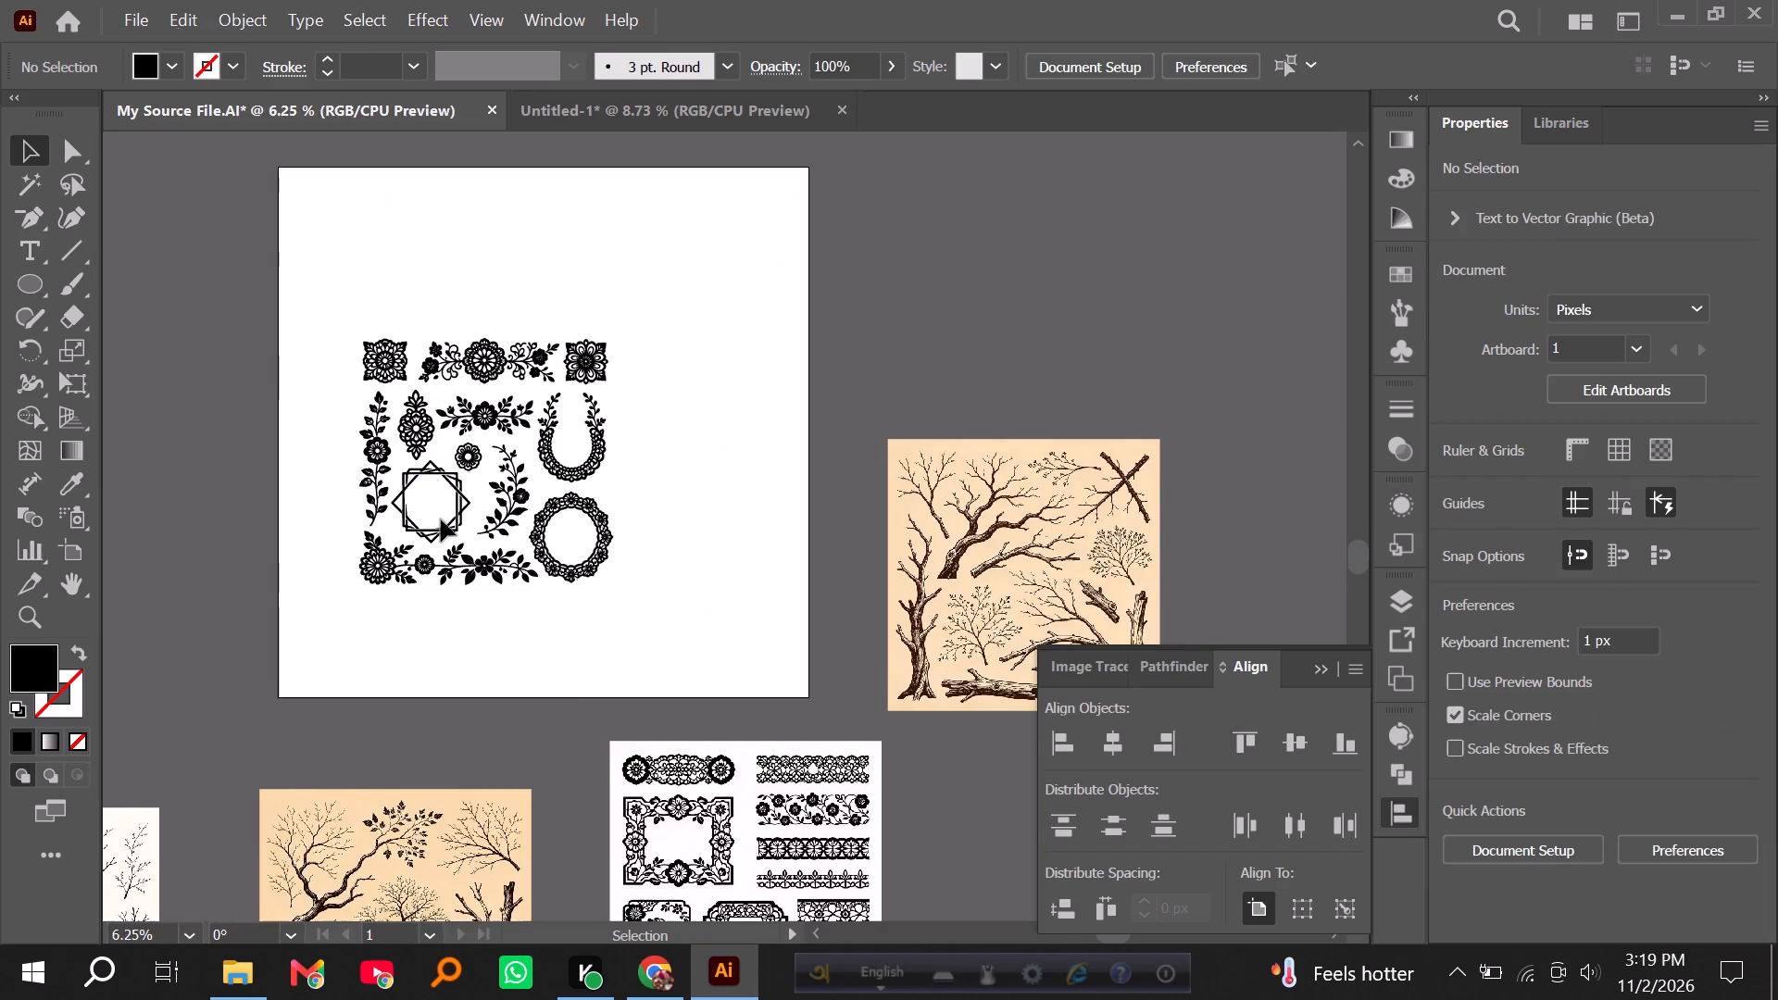
pyautogui.scroll(-4, 569, 696)
pyautogui.moveTo(541, 425); pyautogui.dragTo(245, 367)
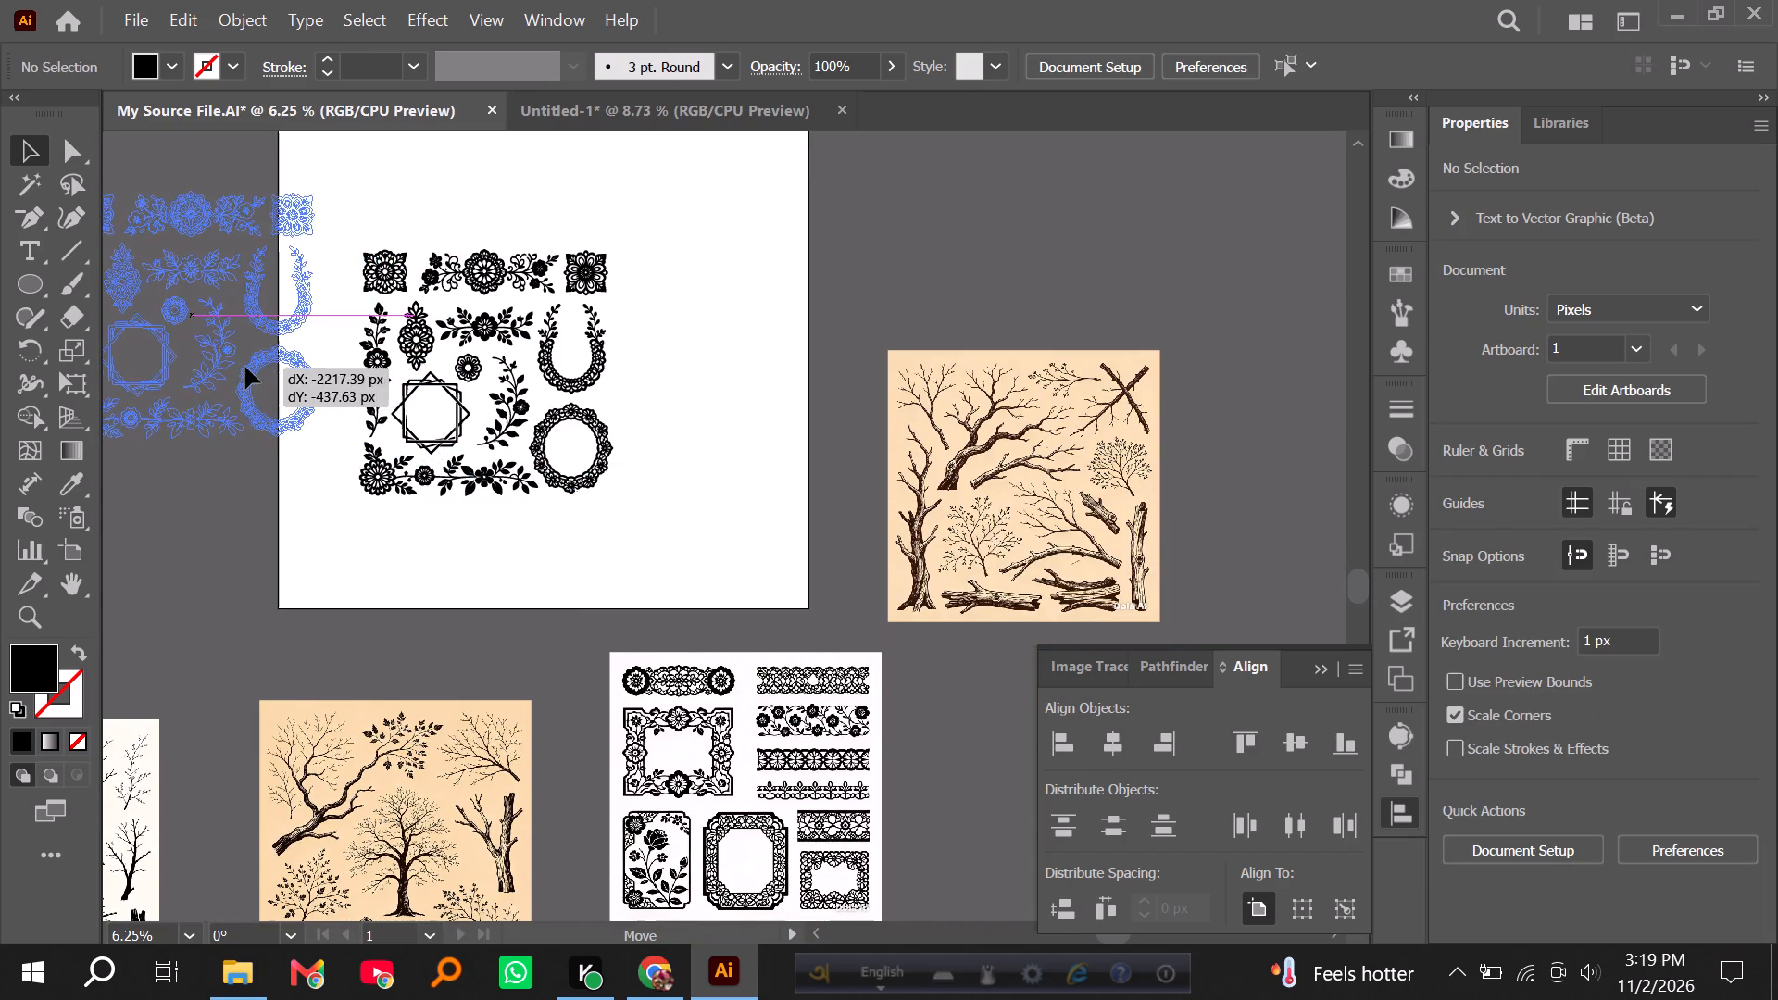
pyautogui.moveTo(245, 367); pyautogui.dragTo(244, 366)
pyautogui.click(288, 510)
# Move the lace frame and border image 77 (3).png onto the artboard and trace it with the Sketched Art preset.
pyautogui.moveTo(721, 731); pyautogui.dragTo(583, 335)
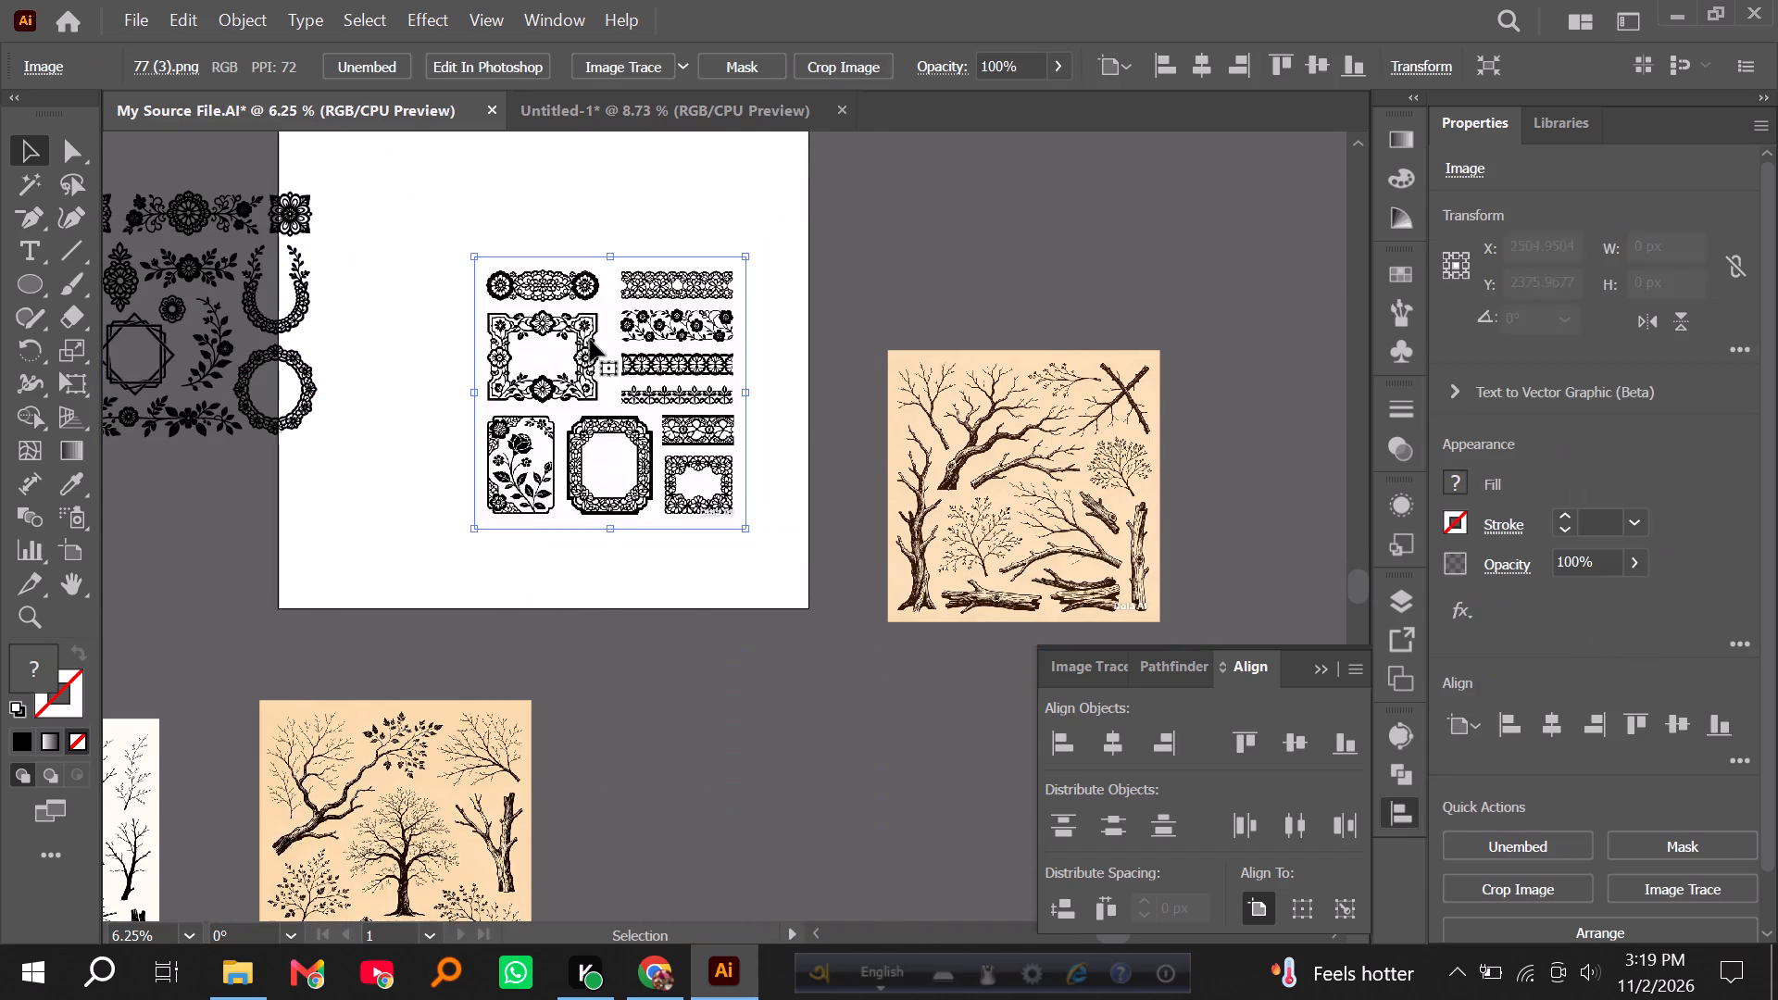
pyautogui.keyDown('alt'); pyautogui.scroll(3, 600, 358); pyautogui.keyUp('alt')
pyautogui.scroll(4, 724, 392)
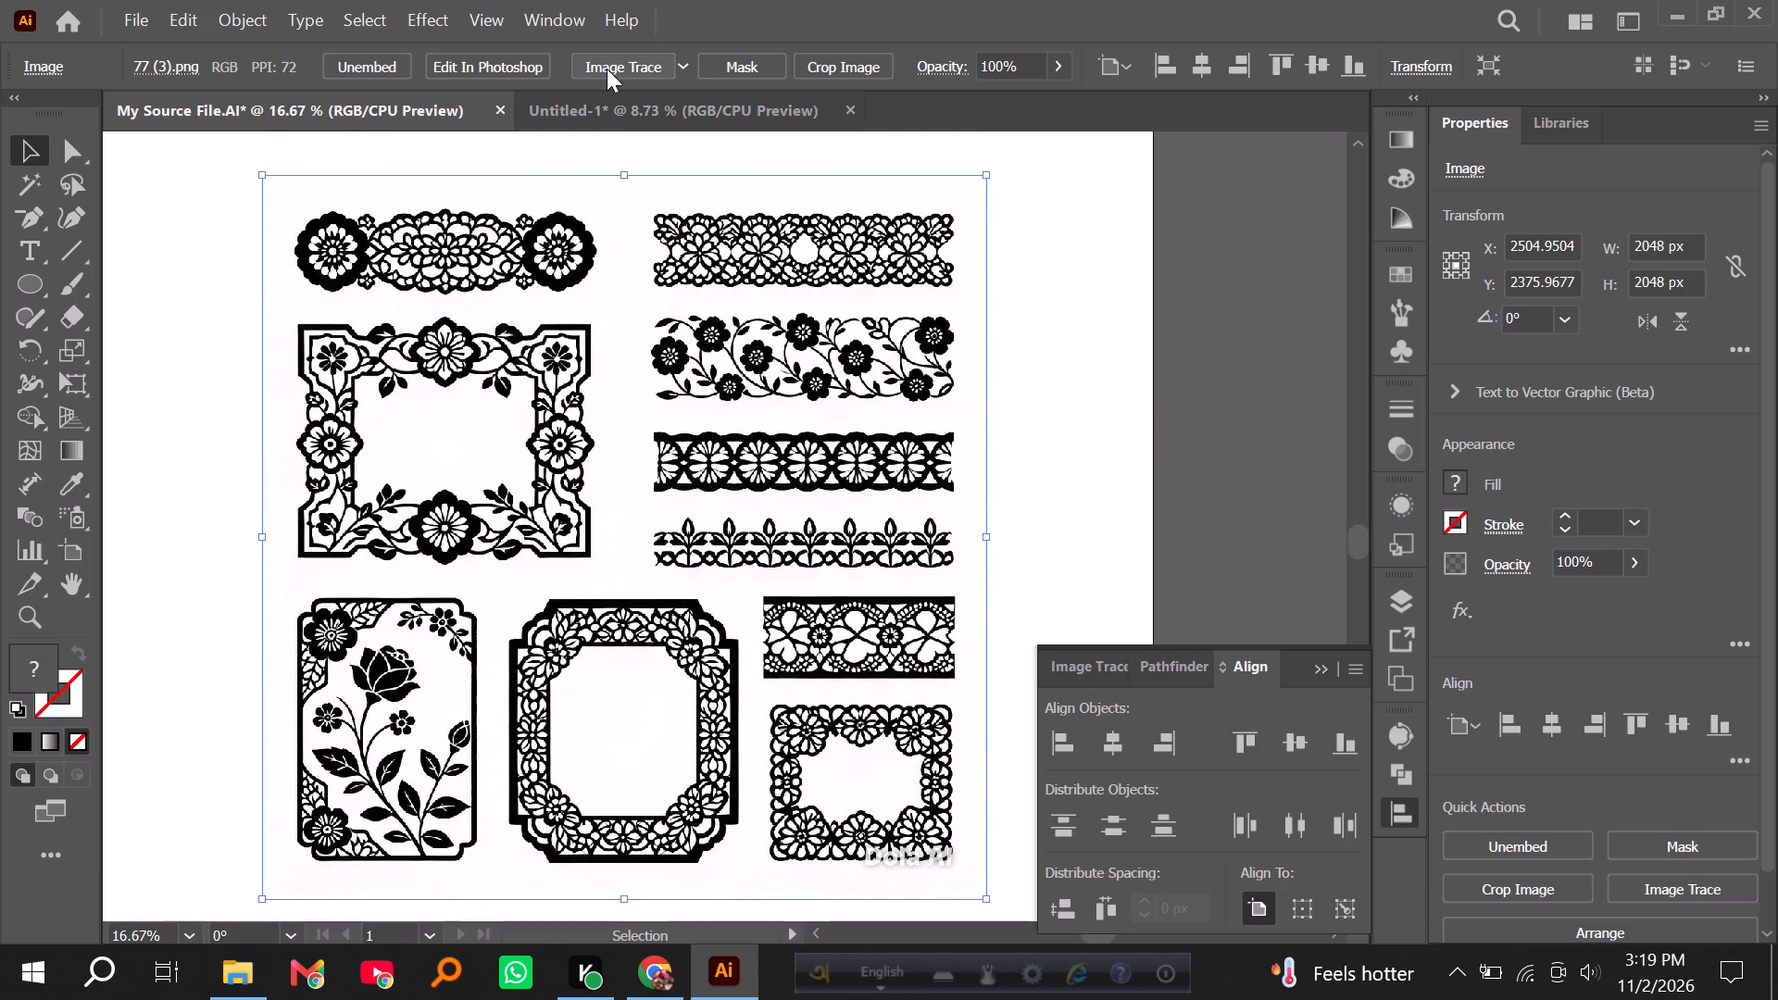
pyautogui.click(682, 62)
pyautogui.click(774, 375)
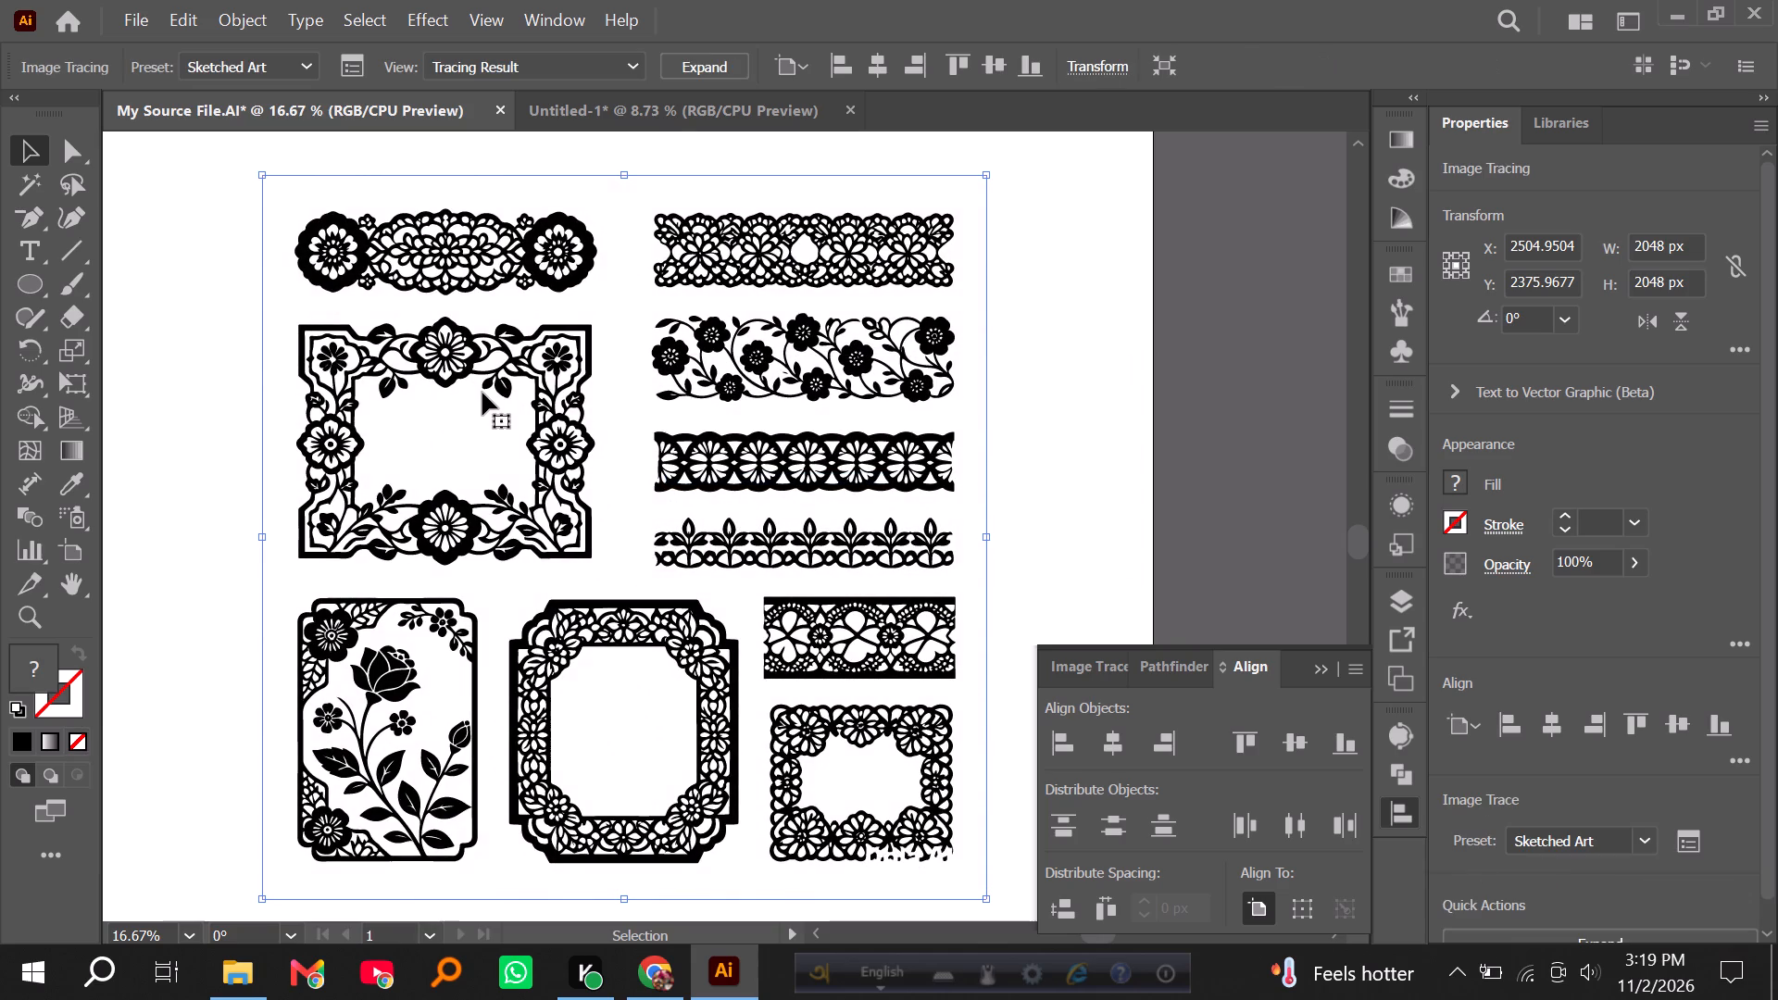
# Examine the traced lace frames, rose panel, floral frame and border strips up close for trace quality.
pyautogui.keyDown('alt'); pyautogui.scroll(4, 344, 639); pyautogui.keyUp('alt')
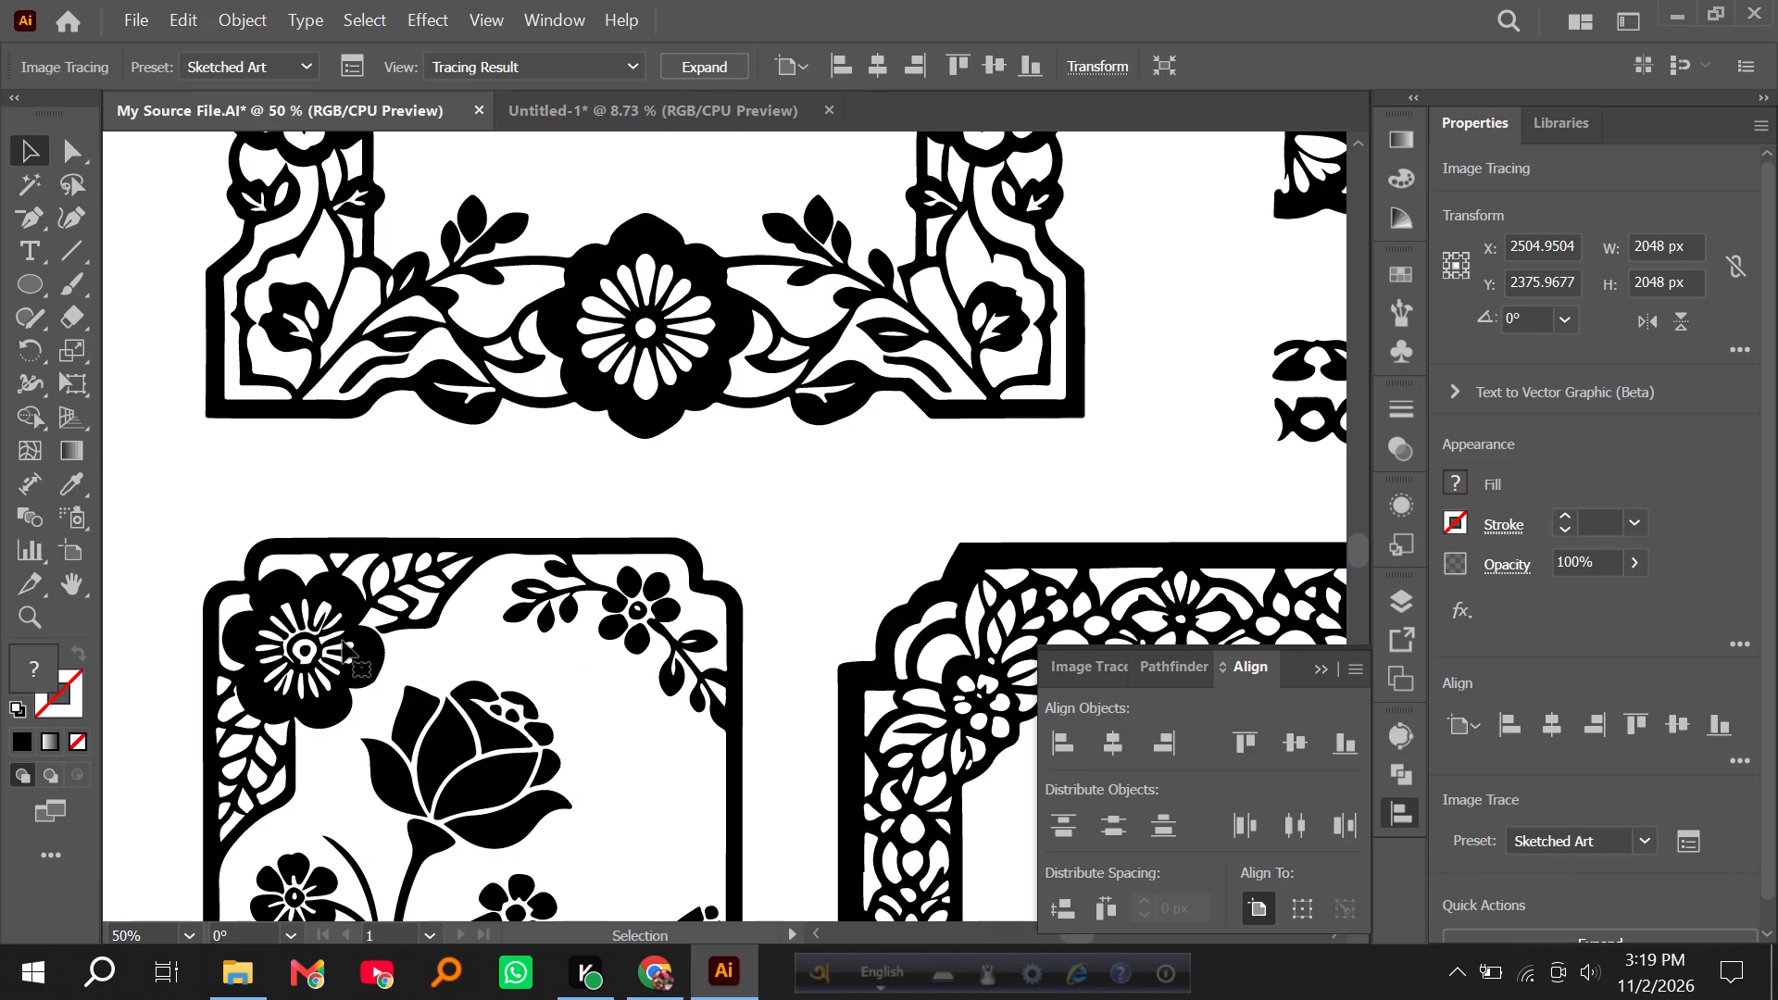
pyautogui.keyDown('alt'); pyautogui.scroll(-2, 343, 641); pyautogui.keyUp('alt')
pyautogui.scroll(-7, 343, 641)
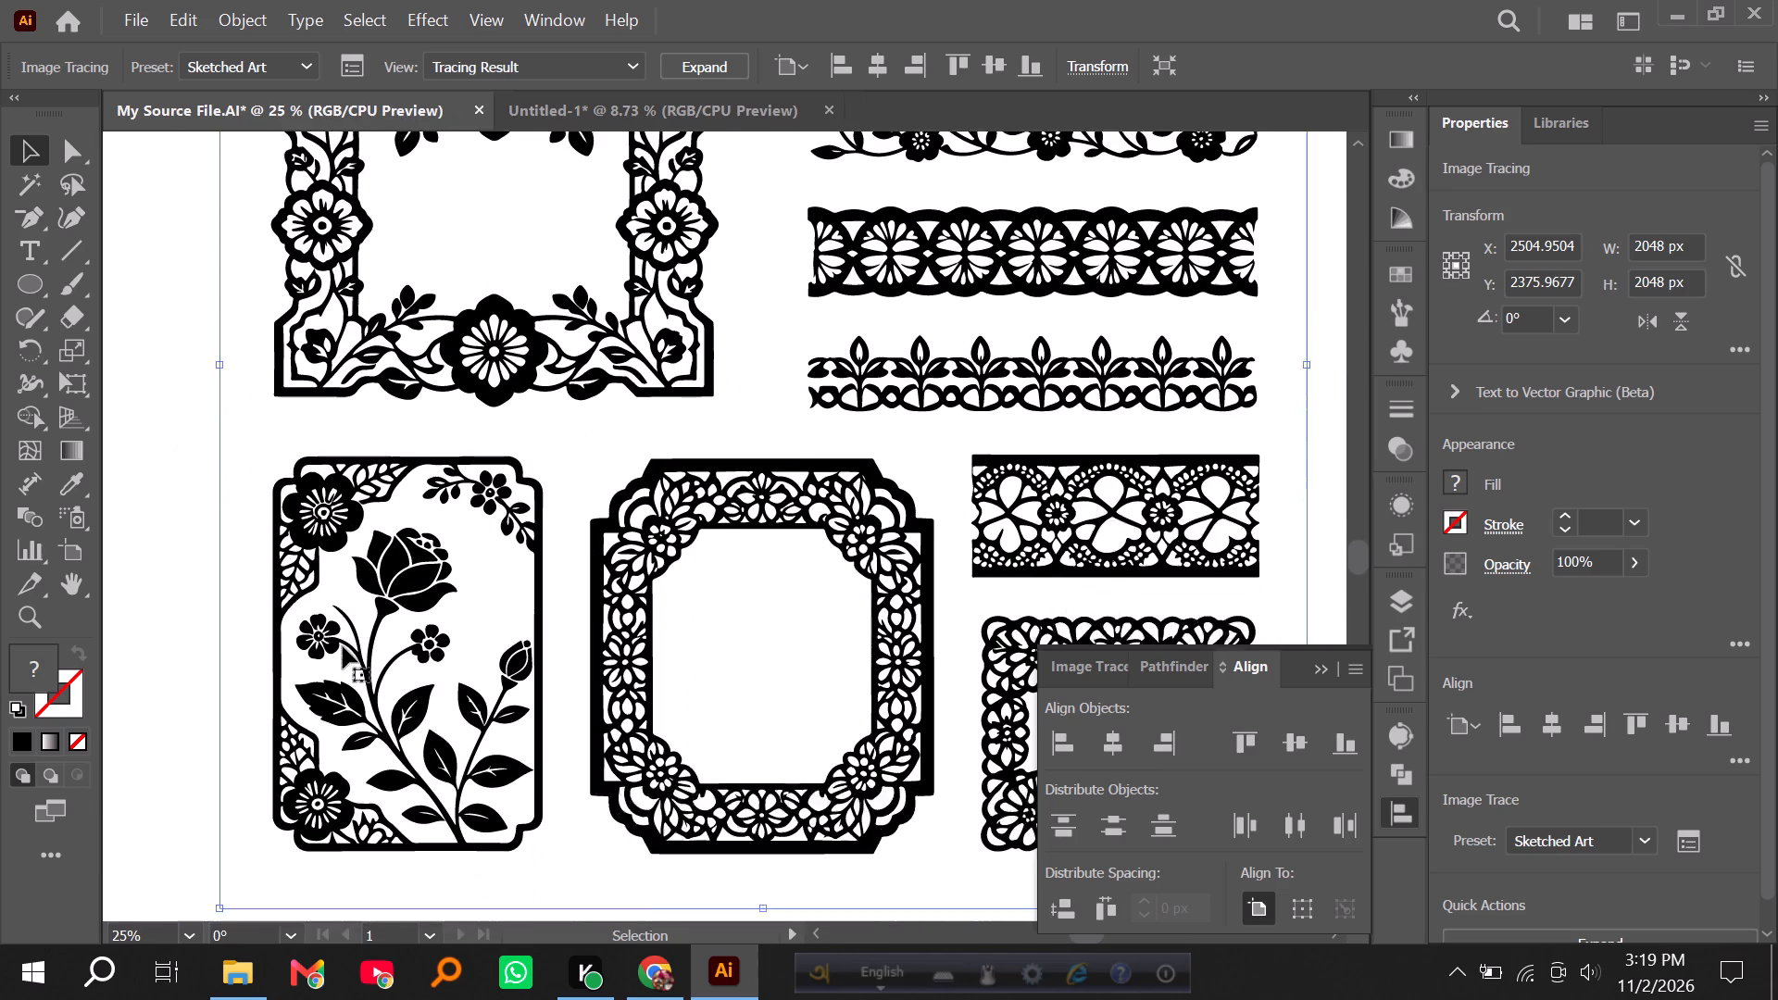
pyautogui.scroll(-1, 343, 646)
pyautogui.keyDown('alt'); pyautogui.scroll(3, 833, 677); pyautogui.keyUp('alt')
pyautogui.keyDown('alt'); pyautogui.scroll(-3, 644, 661); pyautogui.keyUp('alt')
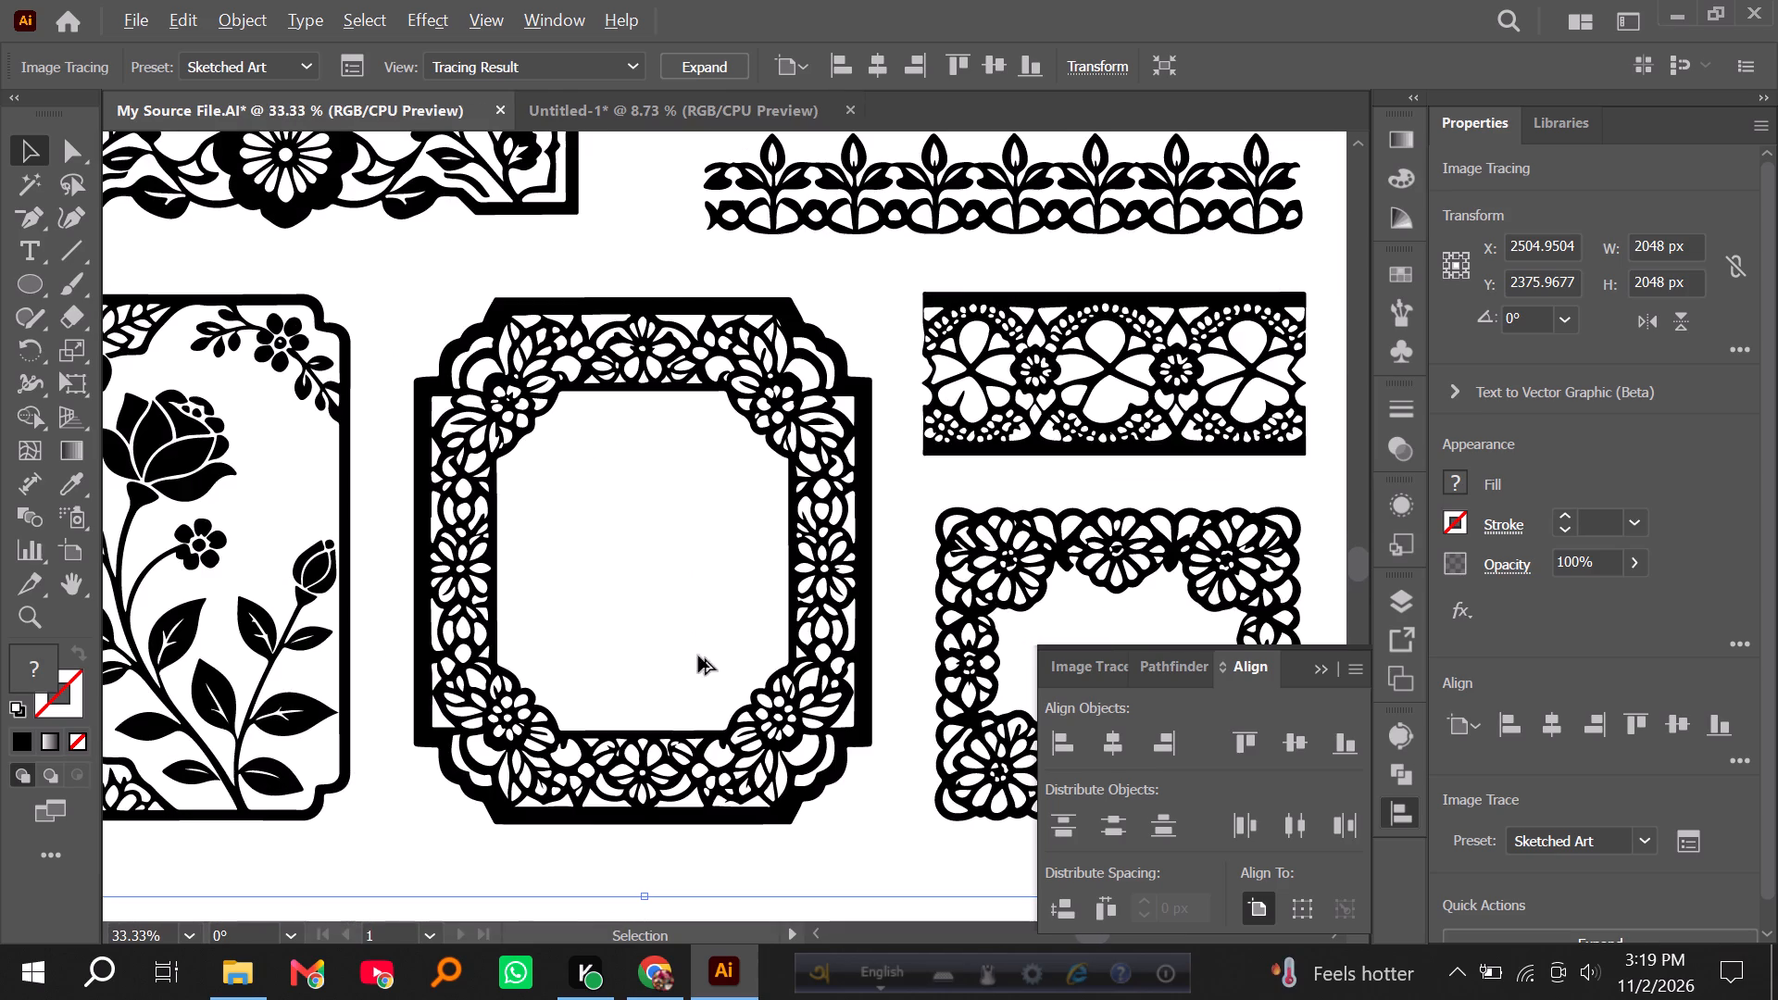
pyautogui.keyDown('alt'); pyautogui.scroll(-2, 741, 653); pyautogui.keyUp('alt')
pyautogui.keyDown('alt'); pyautogui.scroll(4, 950, 658); pyautogui.keyUp('alt')
pyautogui.keyDown('alt'); pyautogui.scroll(-4, 950, 658); pyautogui.keyUp('alt')
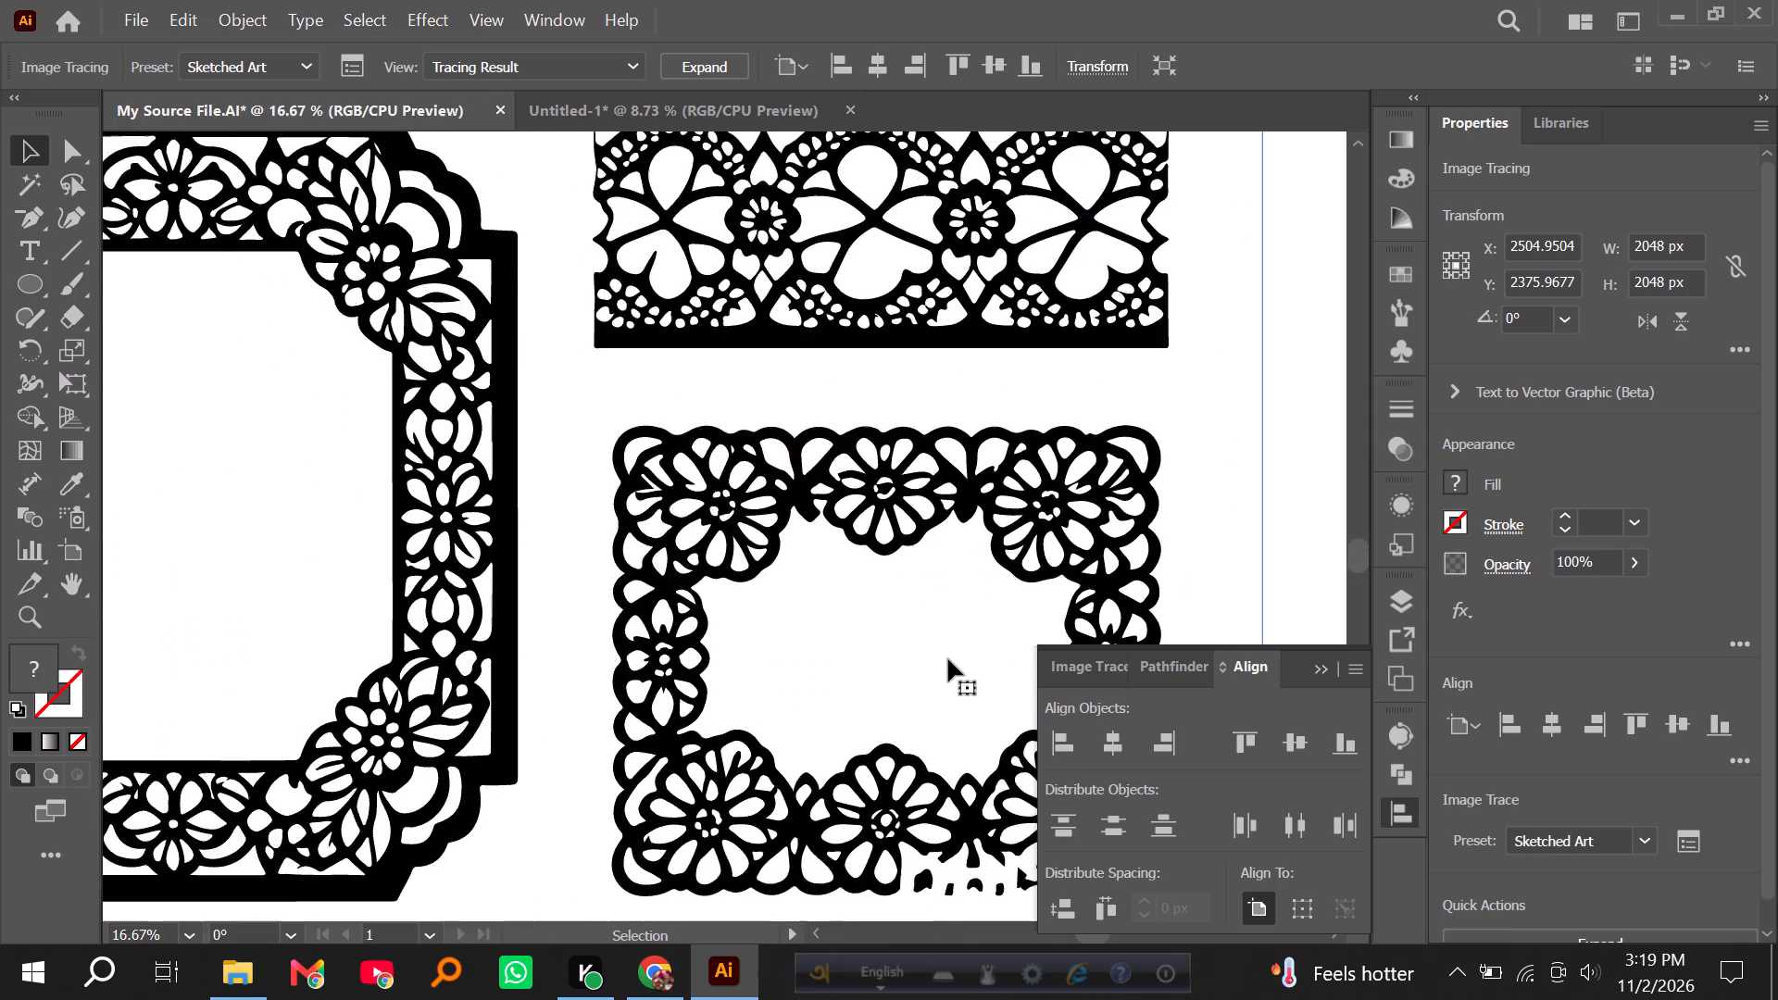
pyautogui.keyDown('alt'); pyautogui.scroll(-2, 931, 658); pyautogui.keyUp('alt')
pyautogui.keyDown('alt'); pyautogui.scroll(7, 720, 665); pyautogui.keyUp('alt')
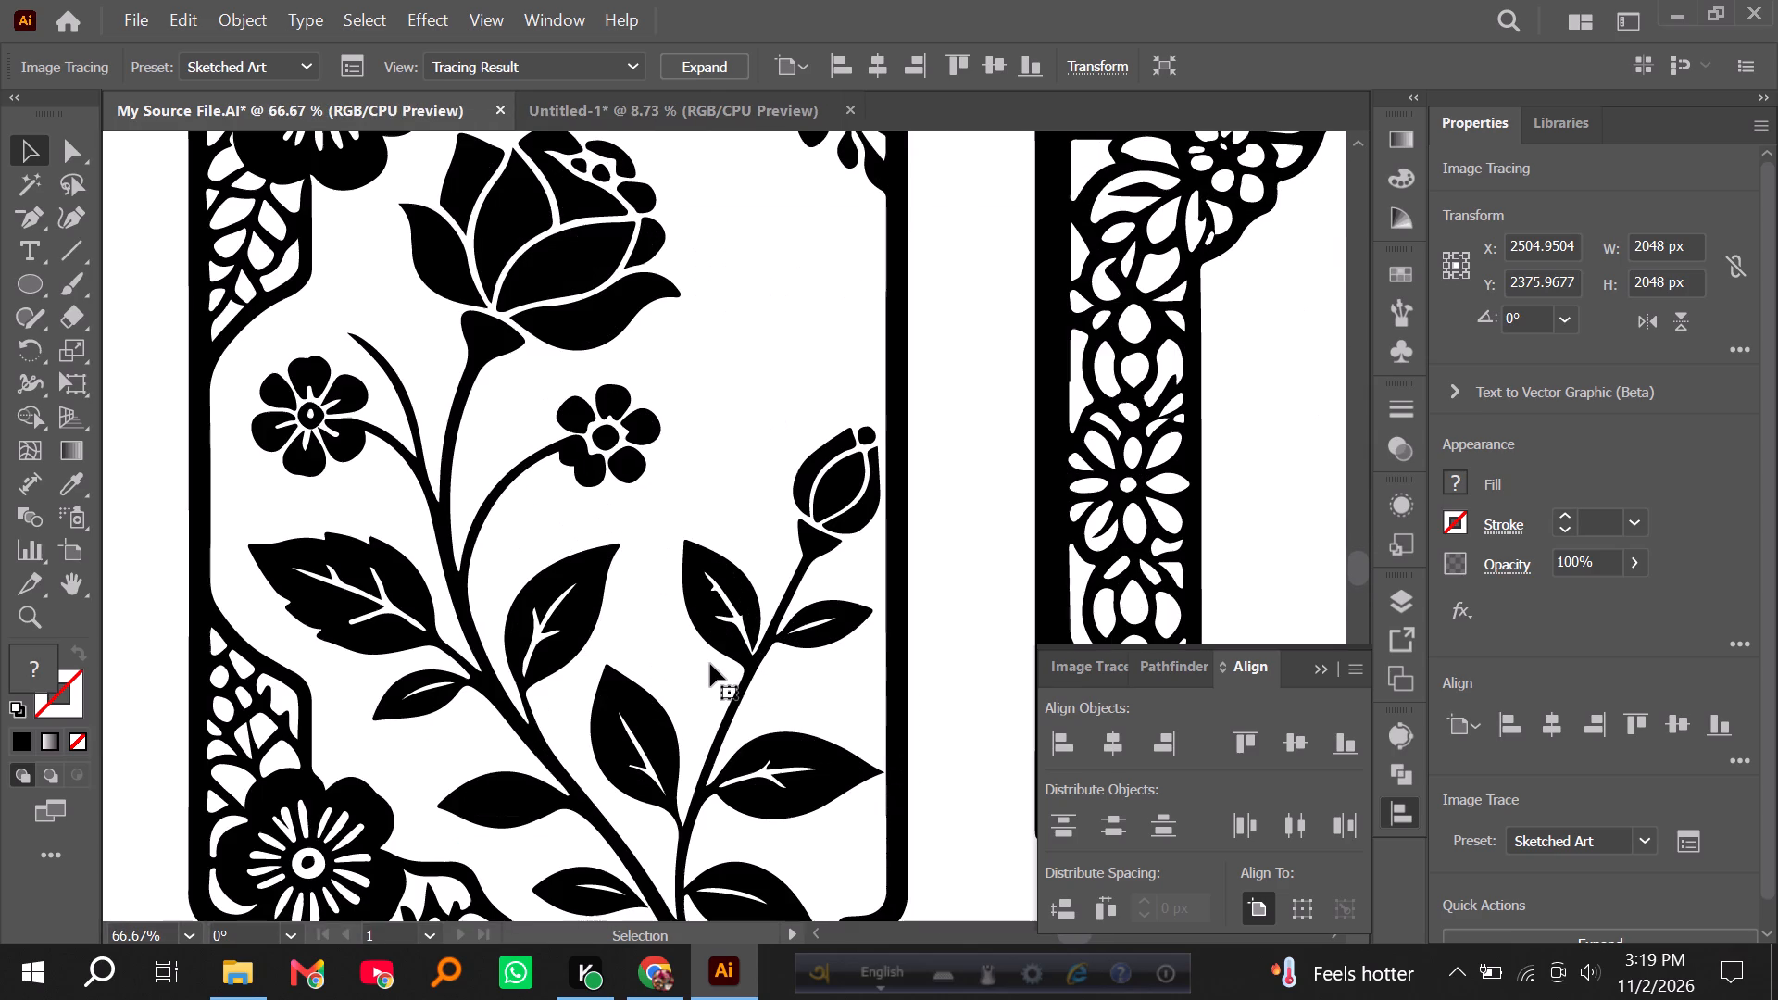
pyautogui.scroll(-4, 708, 662)
pyautogui.scroll(4, 707, 662)
pyautogui.keyDown('alt'); pyautogui.scroll(-3, 706, 661); pyautogui.keyUp('alt')
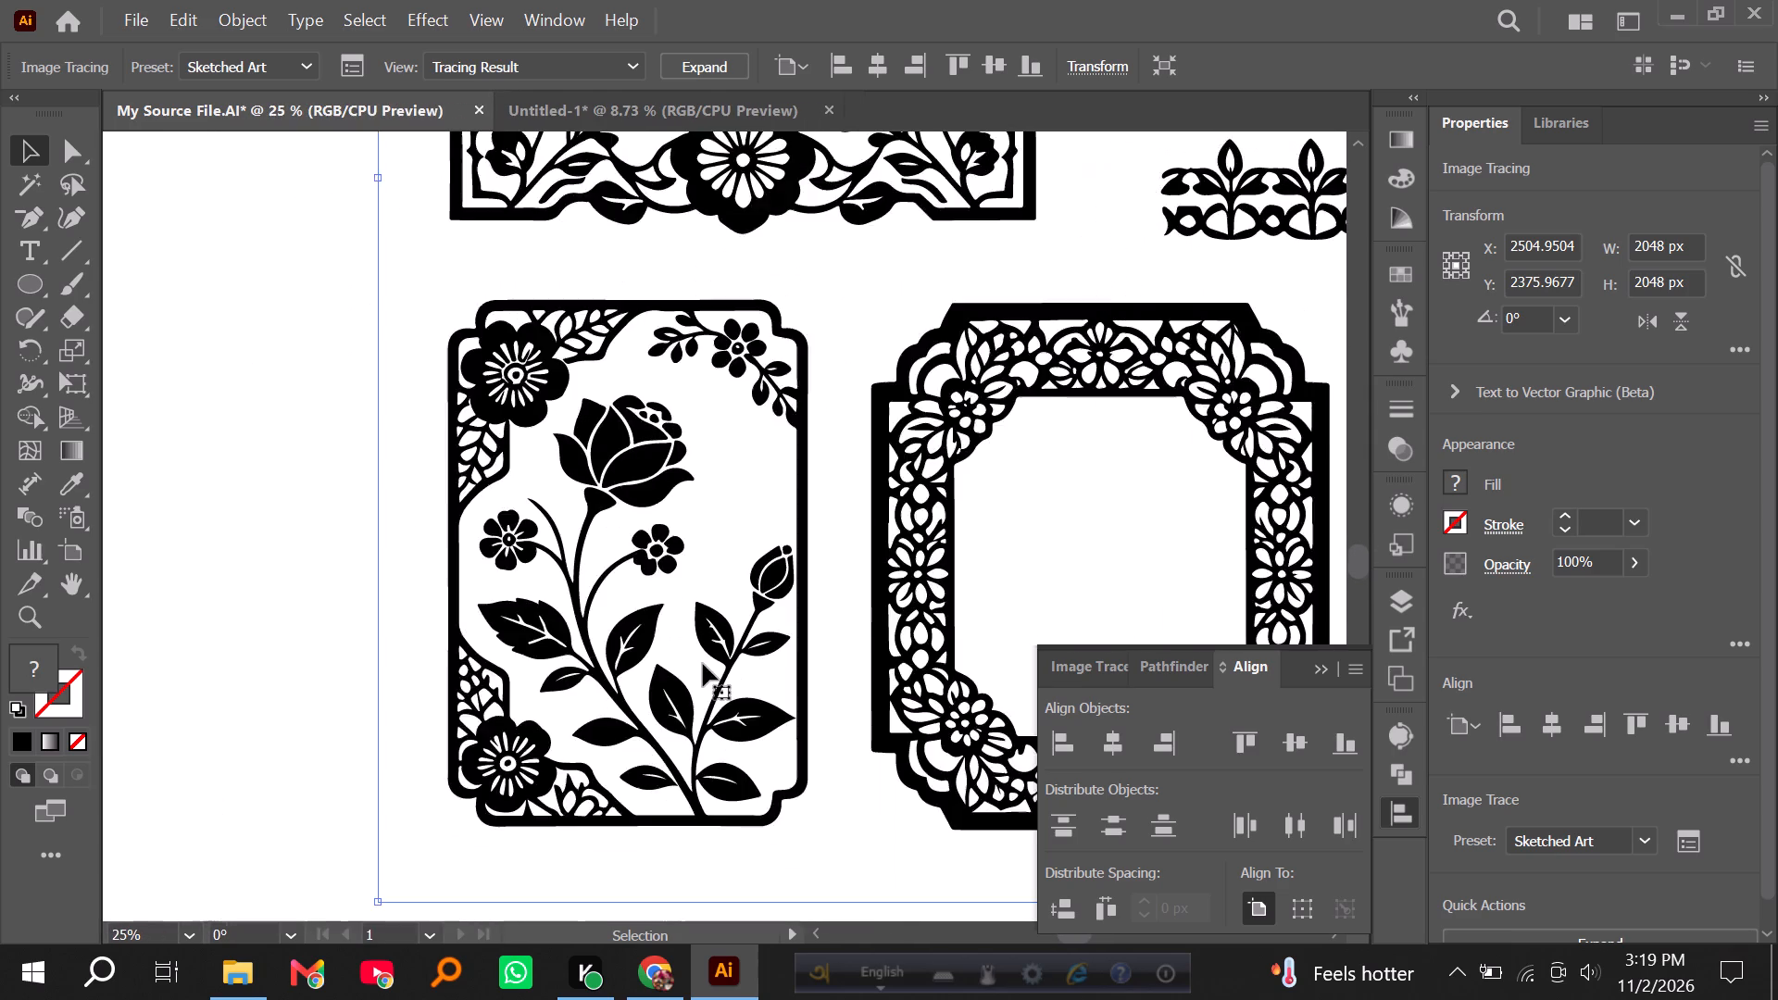
pyautogui.scroll(13, 700, 664)
pyautogui.keyDown('alt'); pyautogui.scroll(3, 841, 542); pyautogui.keyUp('alt')
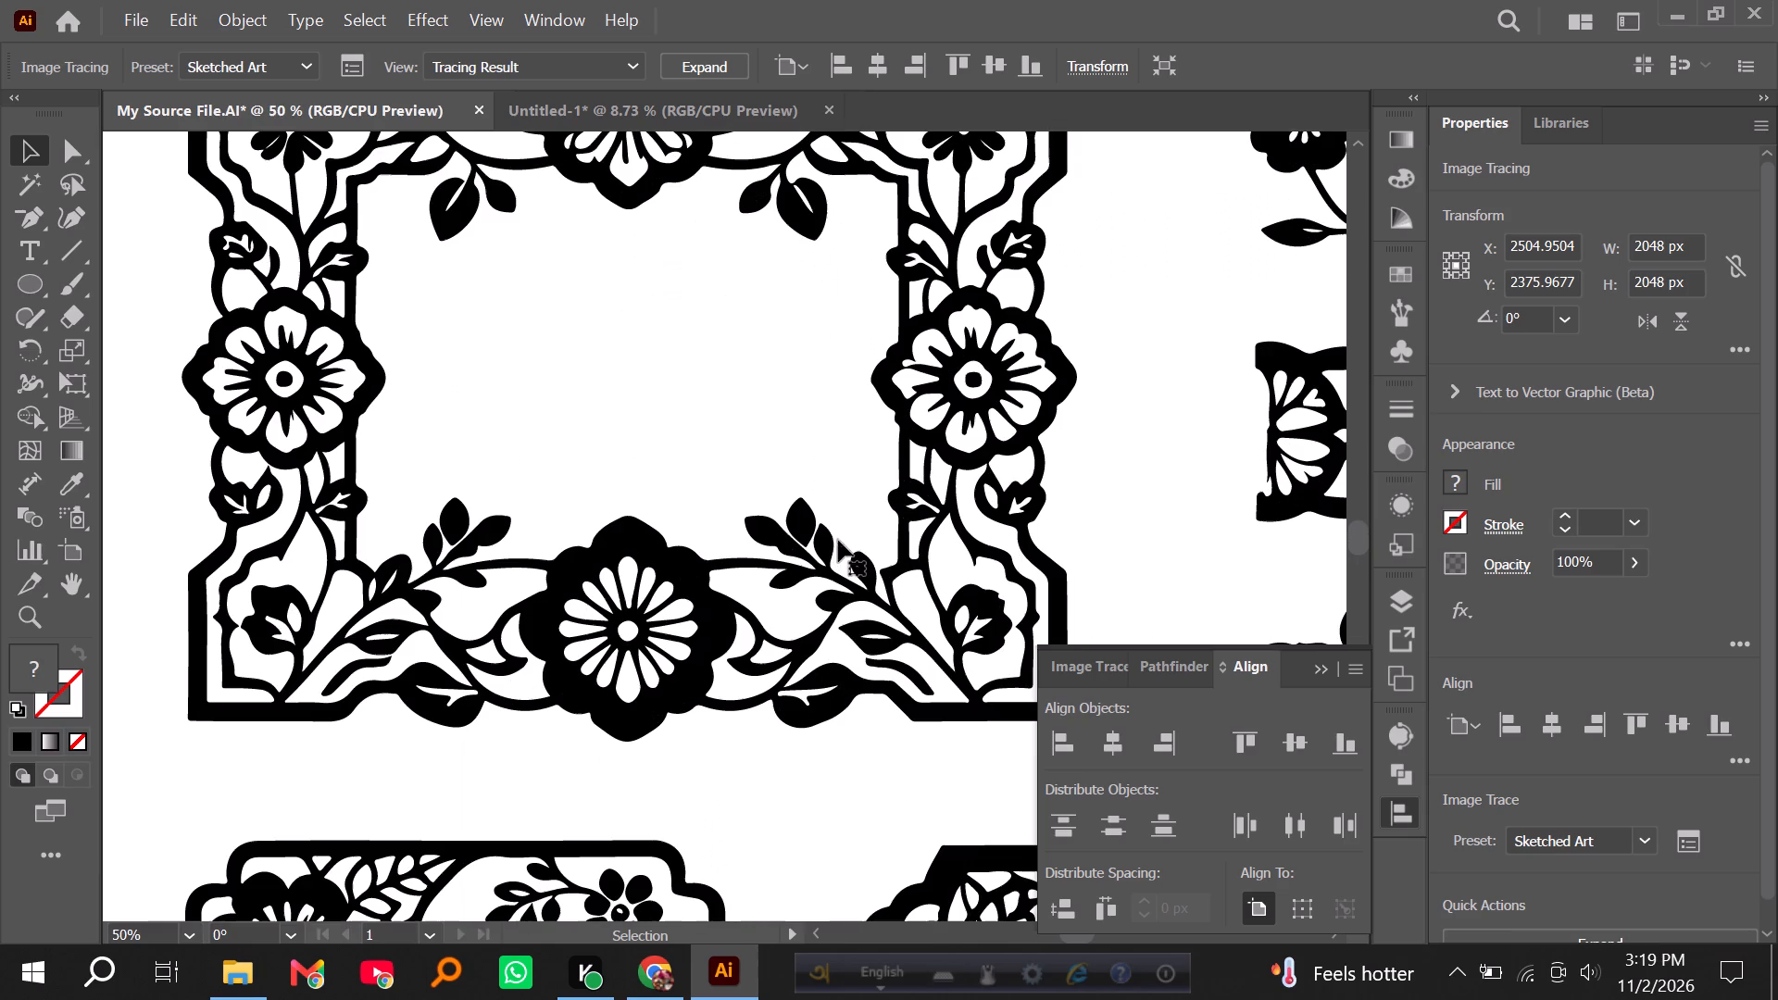
pyautogui.keyDown('alt'); pyautogui.scroll(-3, 432, 619); pyautogui.keyUp('alt')
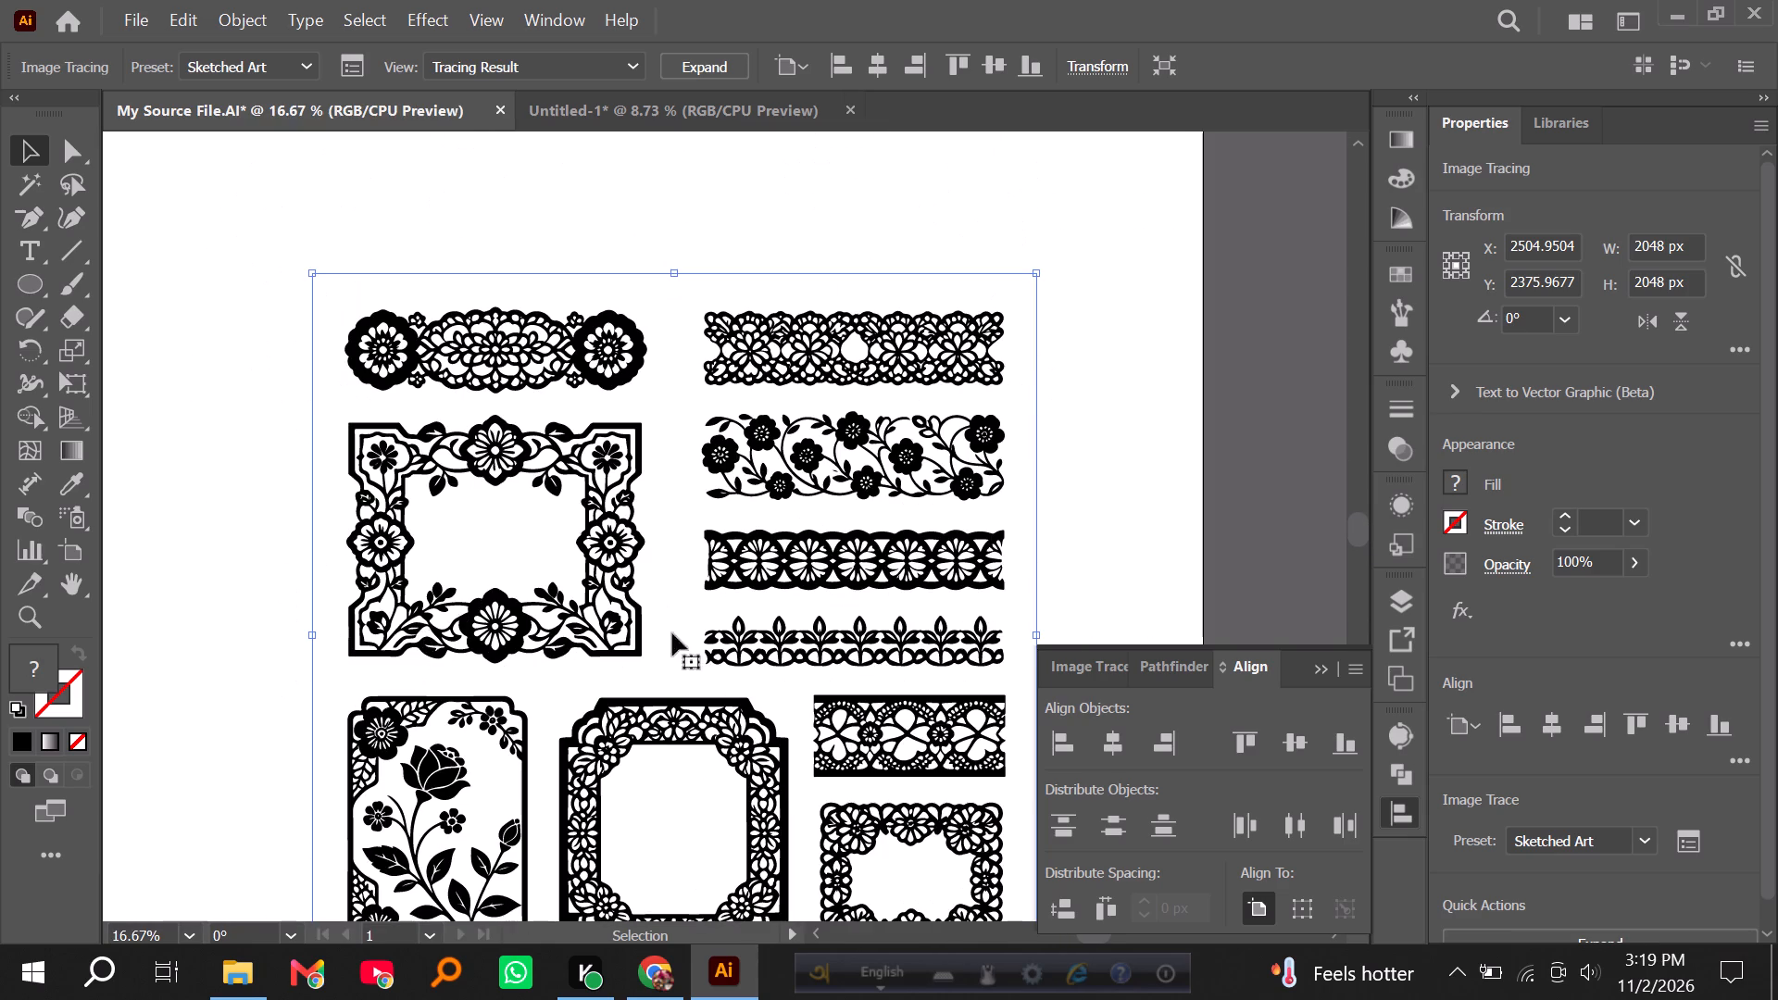
pyautogui.keyDown('alt'); pyautogui.scroll(3, 872, 626); pyautogui.keyUp('alt')
pyautogui.scroll(8, 872, 625)
pyautogui.keyDown('alt'); pyautogui.scroll(-4, 874, 625); pyautogui.keyUp('alt')
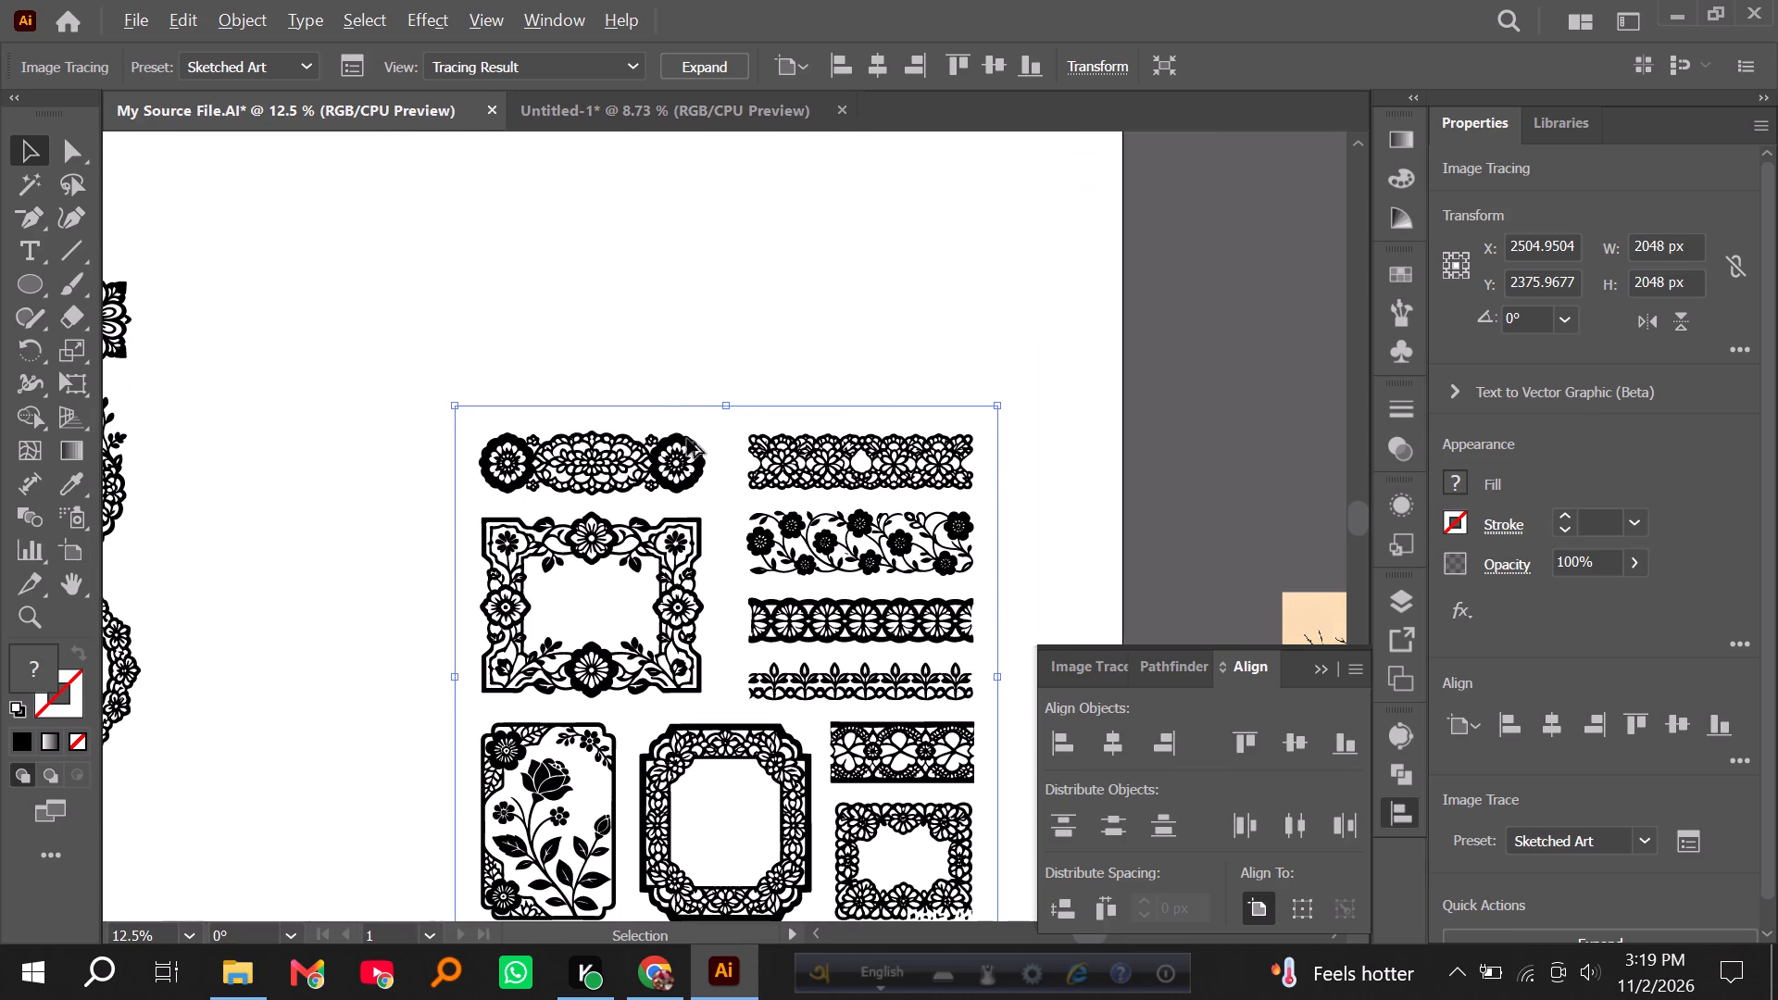
pyautogui.keyDown('alt'); pyautogui.scroll(3, 659, 418); pyautogui.keyUp('alt')
pyautogui.keyDown('alt'); pyautogui.scroll(2, 642, 516); pyautogui.keyUp('alt')
pyautogui.keyDown('alt'); pyautogui.scroll(-5, 642, 516); pyautogui.keyUp('alt')
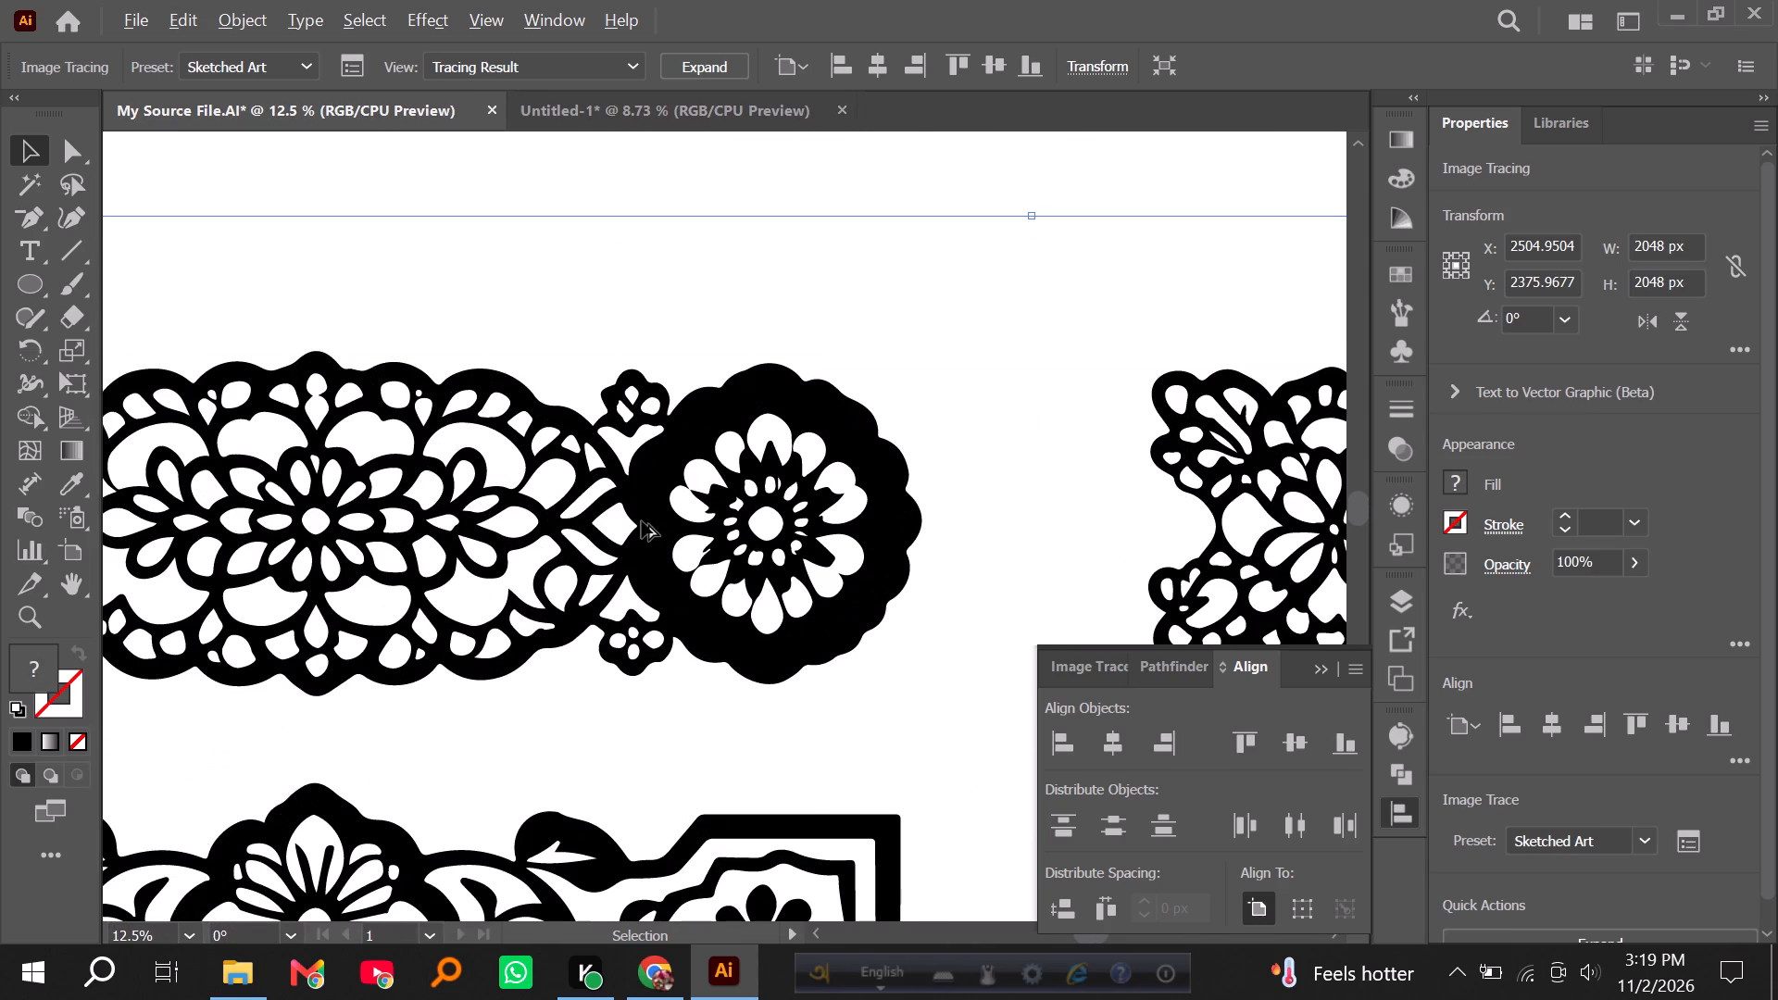
pyautogui.scroll(-5, 646, 518)
# Delete the traced lace frame and border image from the artboard.
pyautogui.press('Delete')
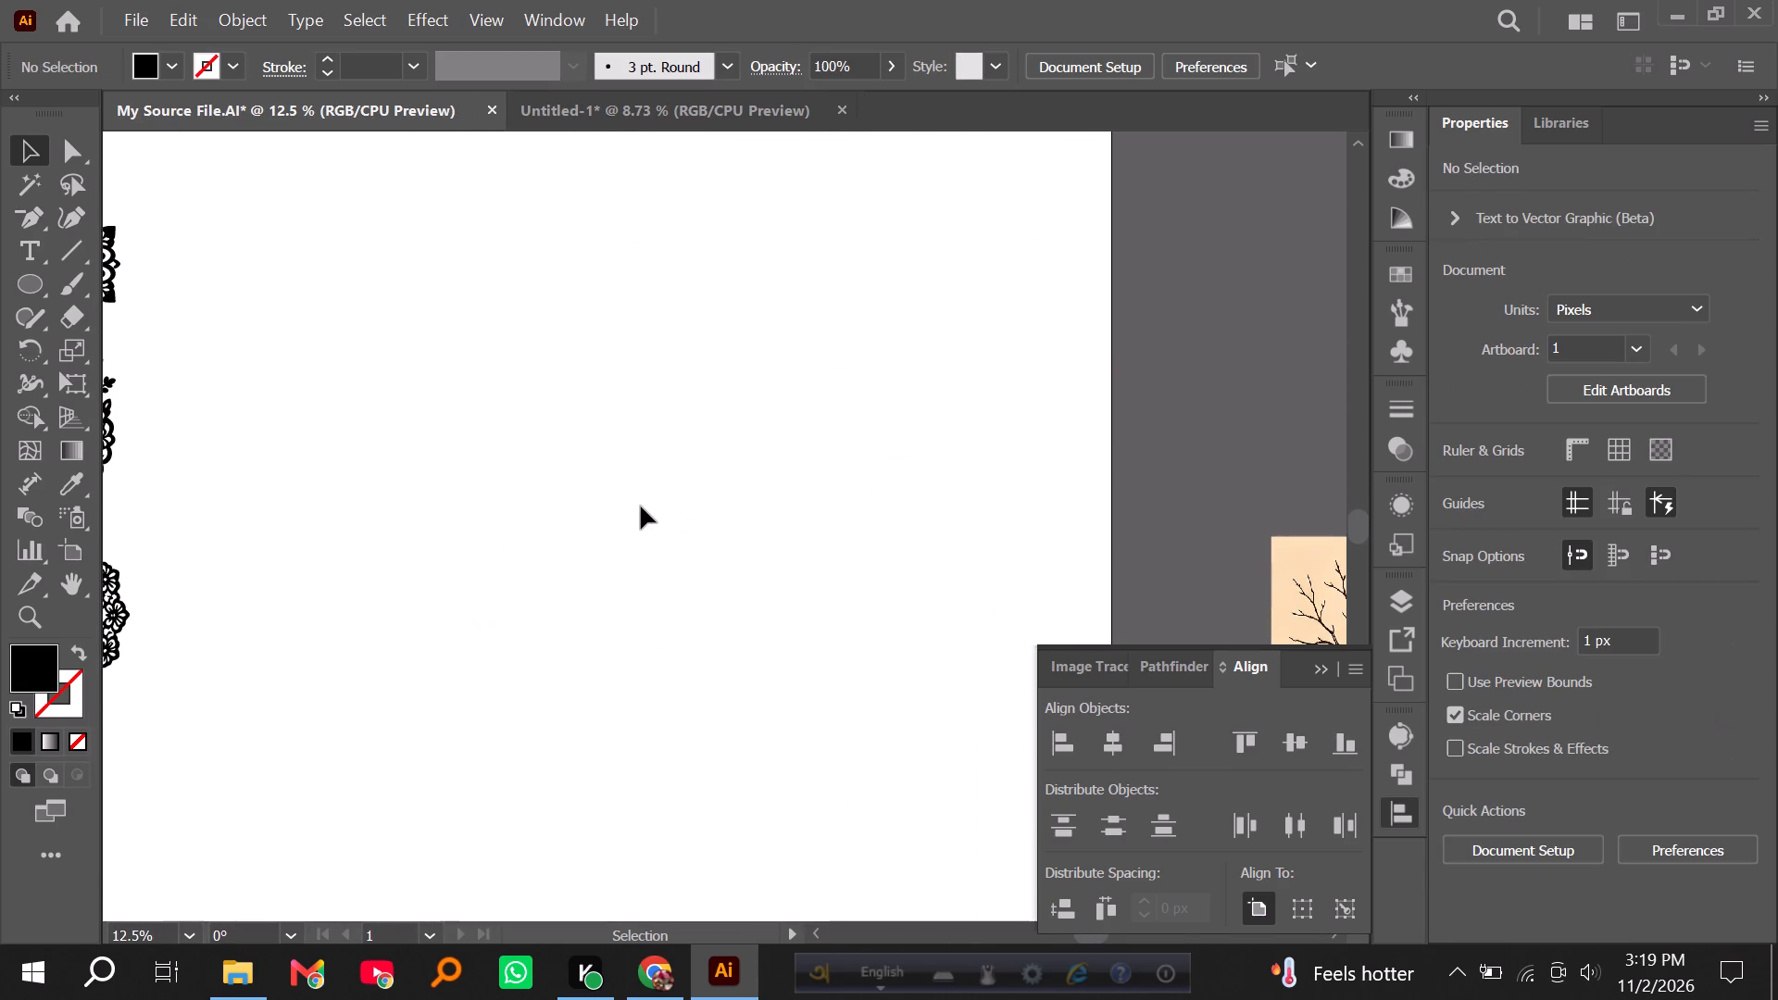
pyautogui.keyDown('alt'); pyautogui.scroll(-2, 673, 503); pyautogui.keyUp('alt')
pyautogui.scroll(-1, 673, 509)
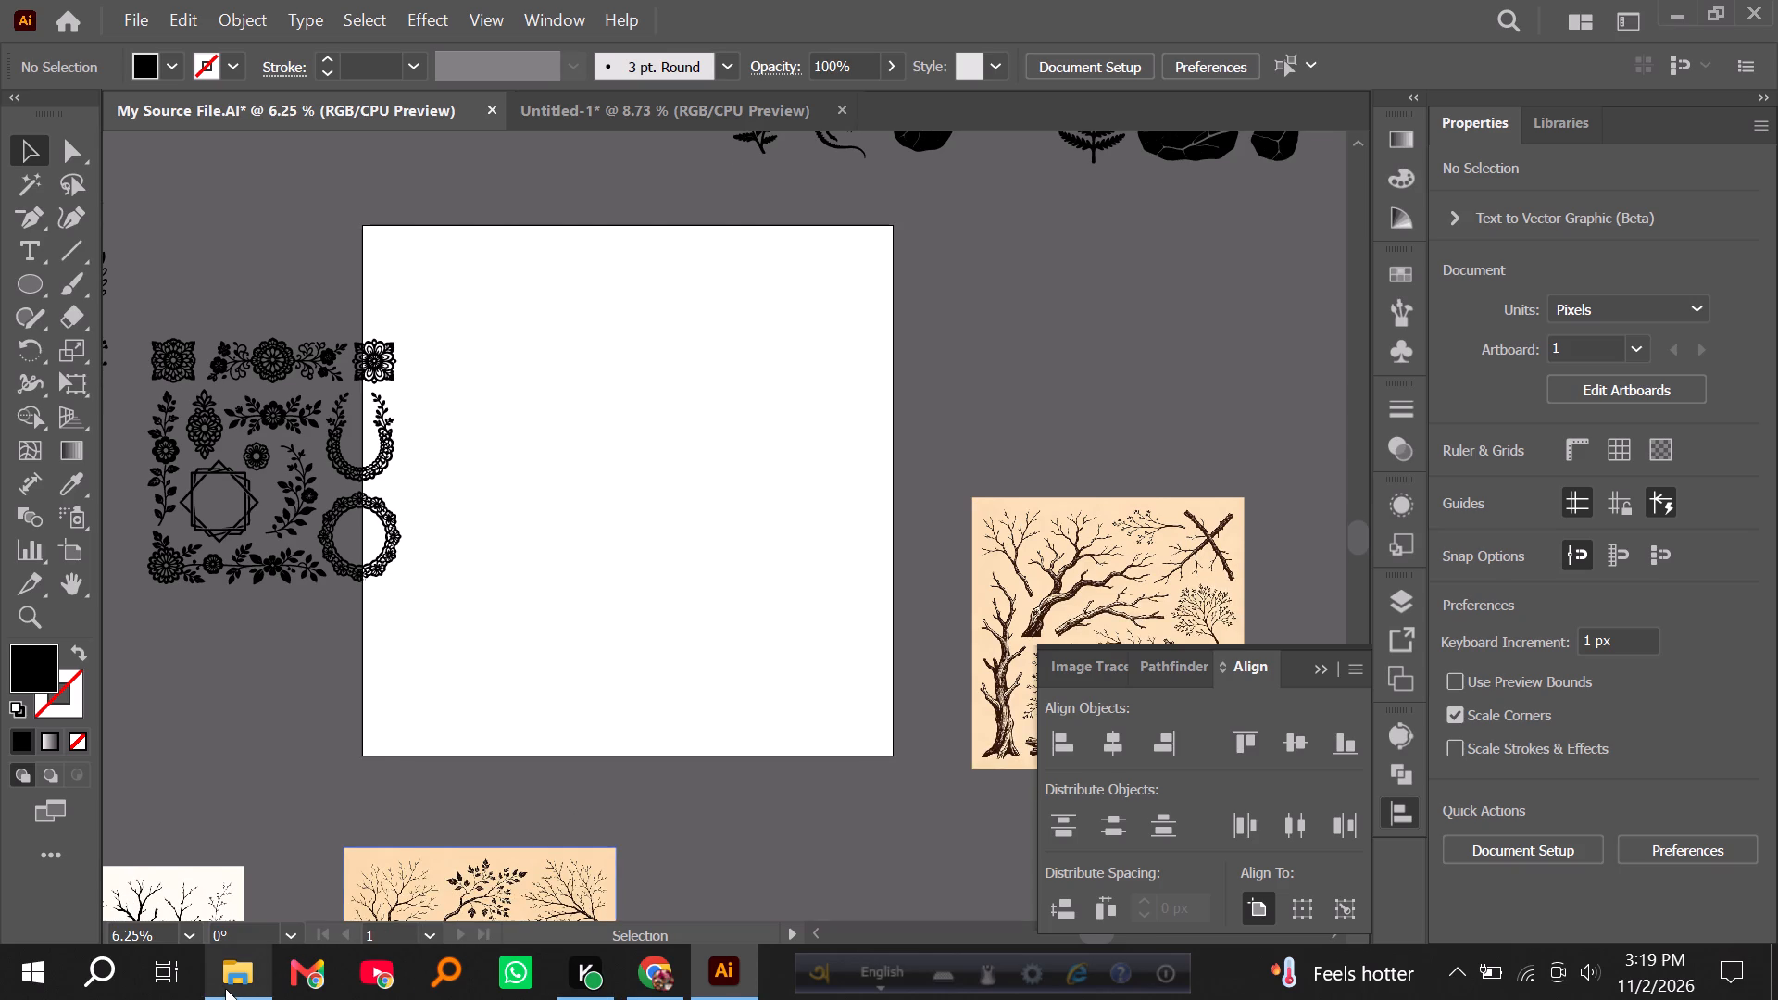
# Switch to File Explorer and delete the source image 77 (3).png from New folder (4).
pyautogui.click(225, 988)
pyautogui.press('Delete')
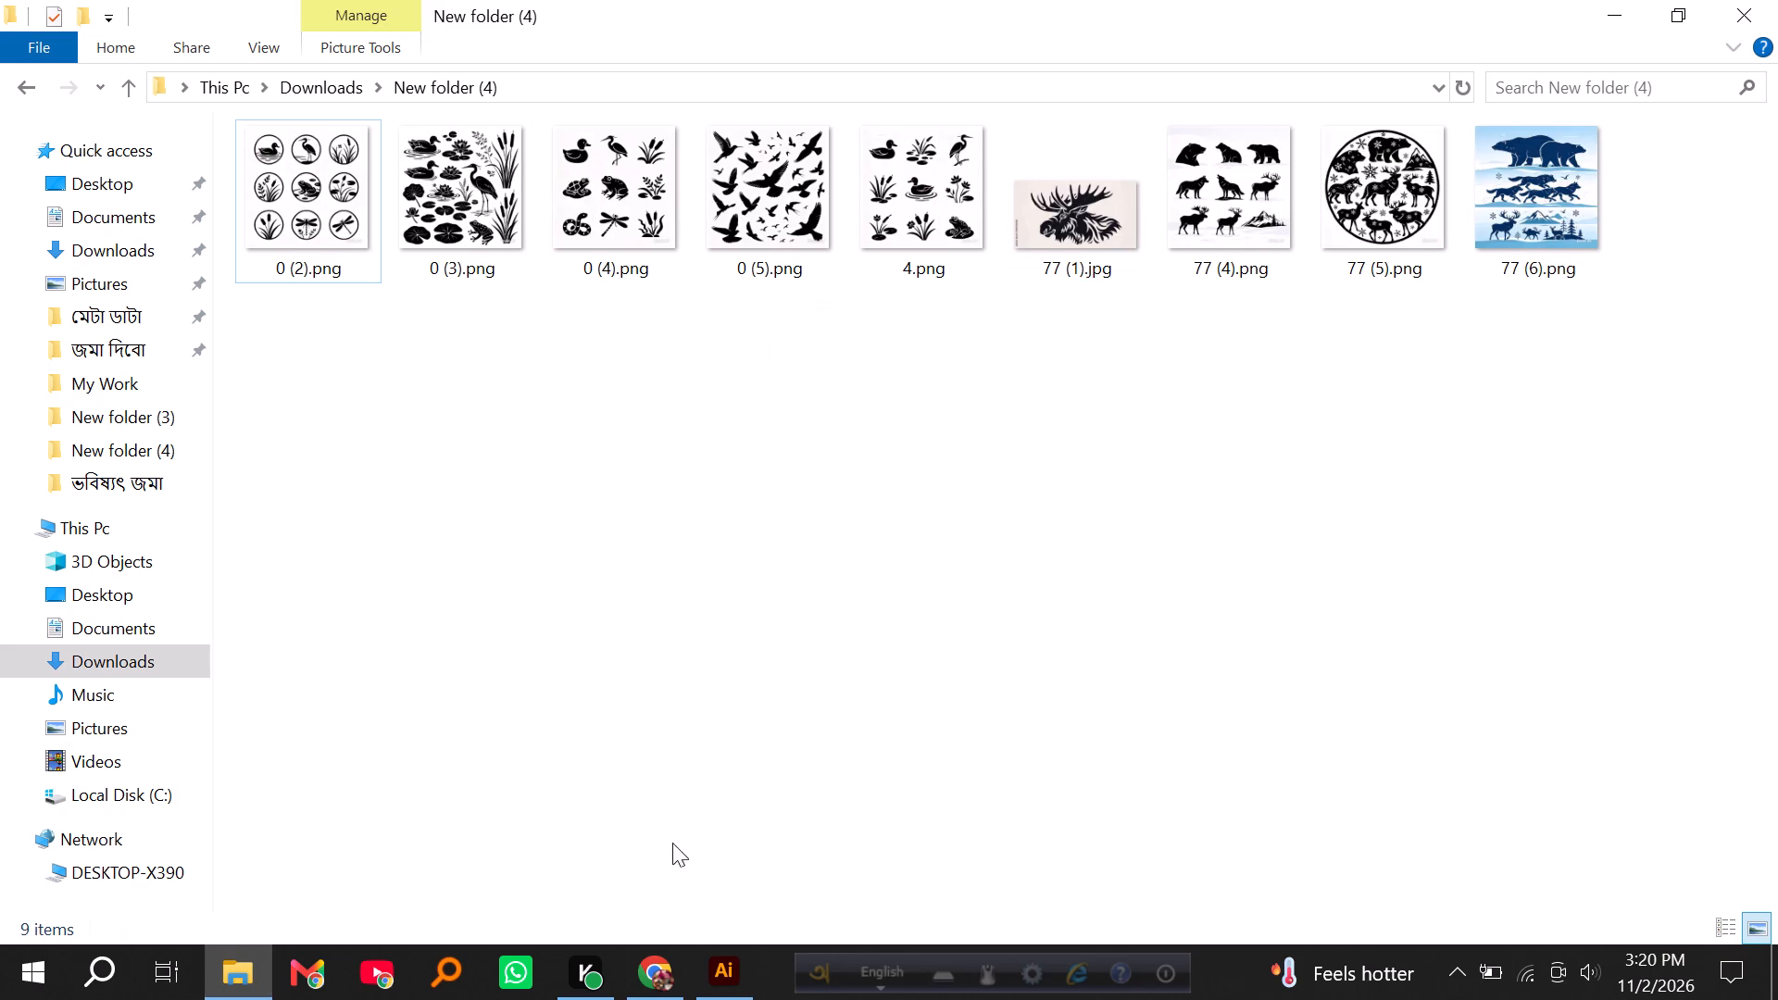
# Return to Illustrator and move the expanded floral ornament group fully onto the artboard.
pyautogui.click(705, 968)
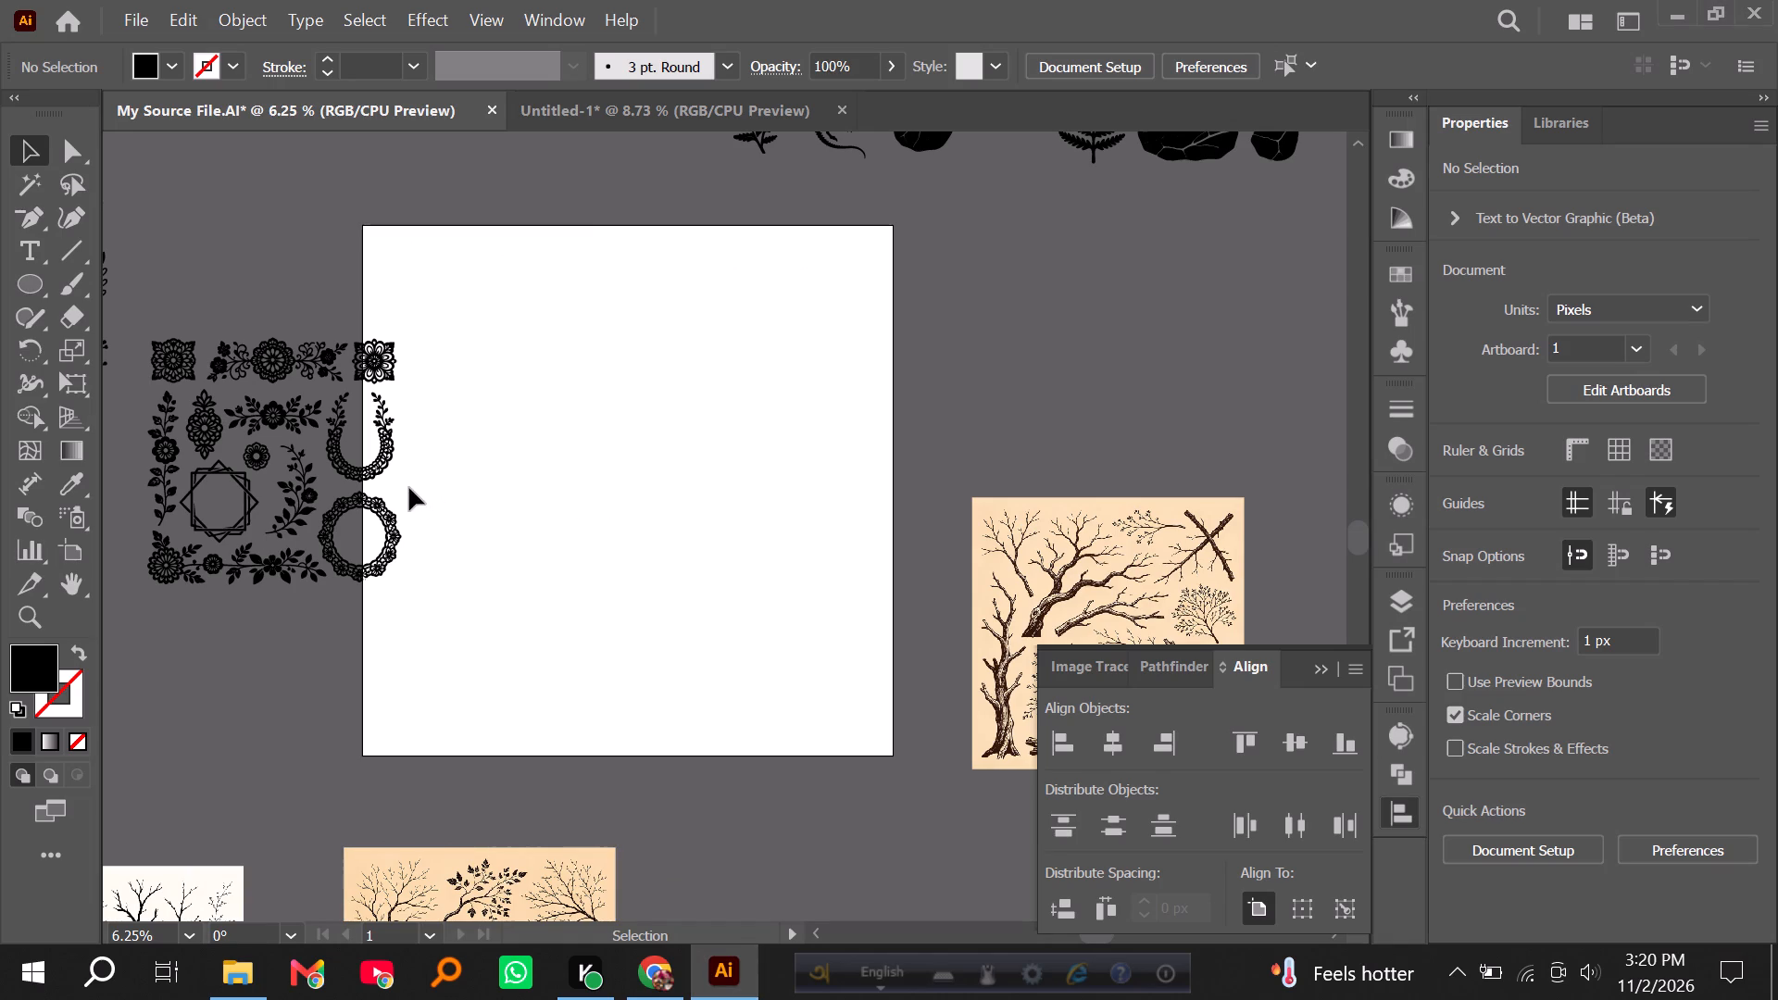
pyautogui.moveTo(381, 456); pyautogui.dragTo(674, 463)
# Fill the tiny hole in the petals of the first square medallion using Shape Builder, leaving the group deselected.
pyautogui.keyDown('alt'); pyautogui.scroll(3, 525, 355); pyautogui.keyUp('alt')
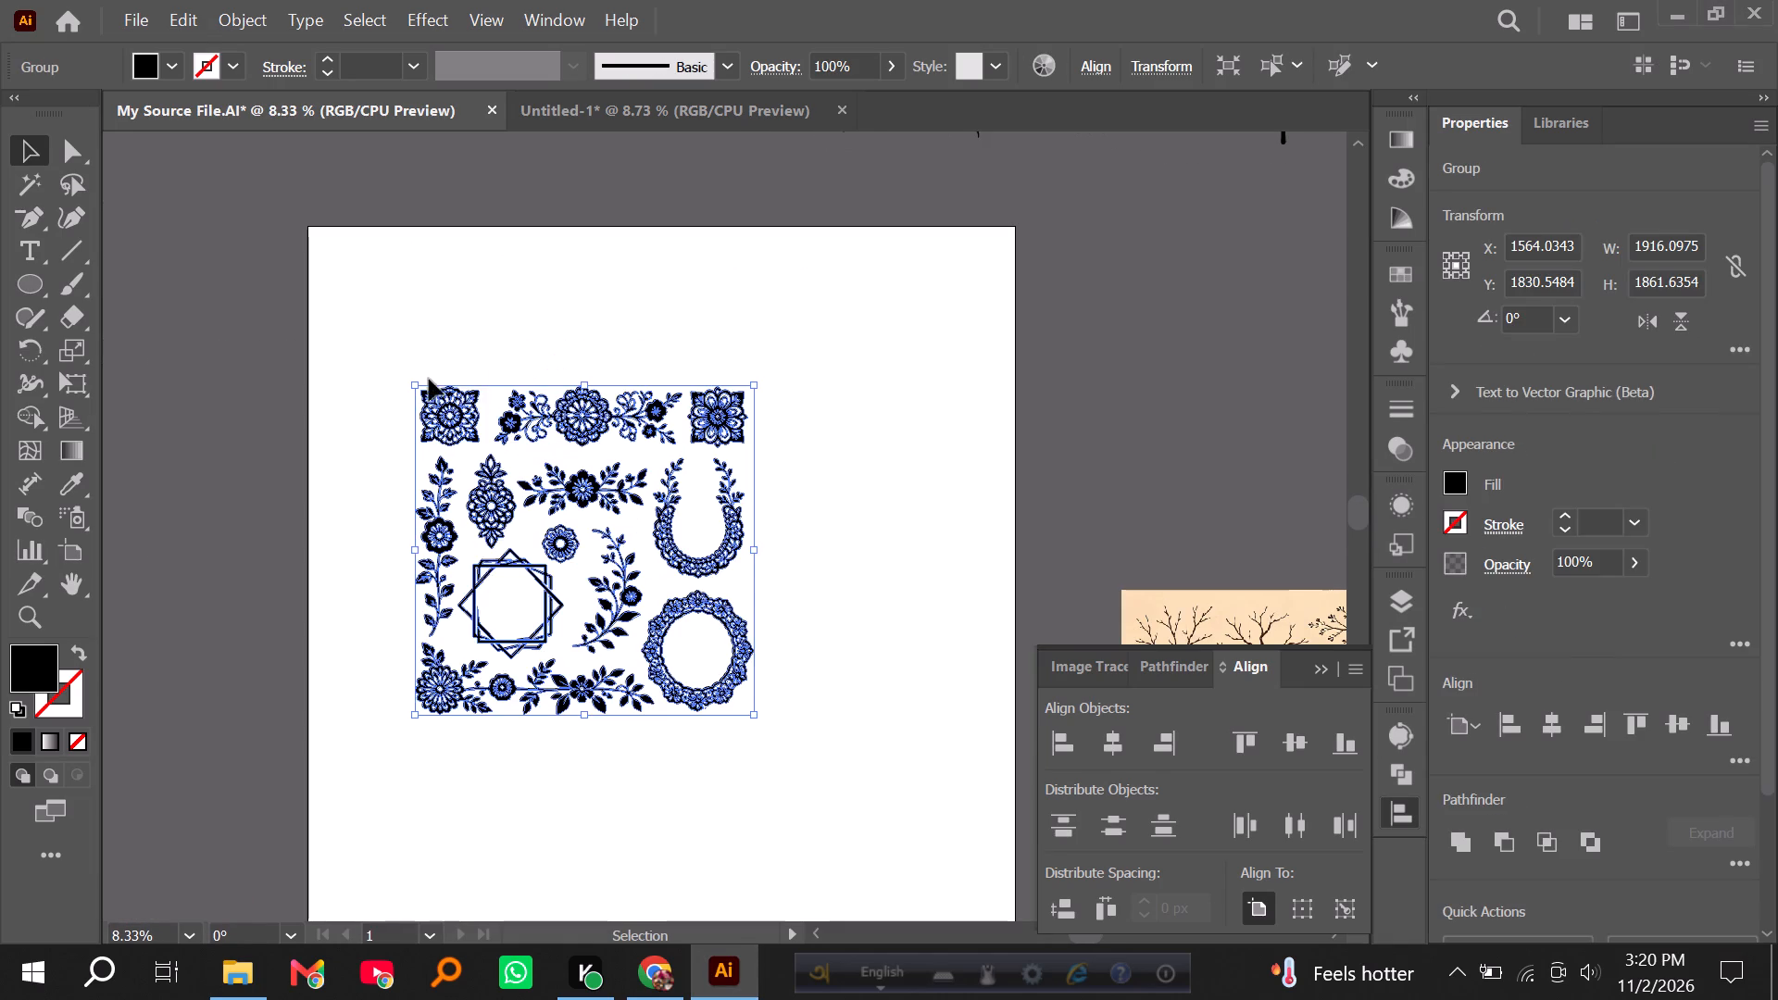
pyautogui.click(454, 355)
pyautogui.keyDown('alt'); pyautogui.scroll(4, 450, 416); pyautogui.keyUp('alt')
pyautogui.scroll(4, 426, 420)
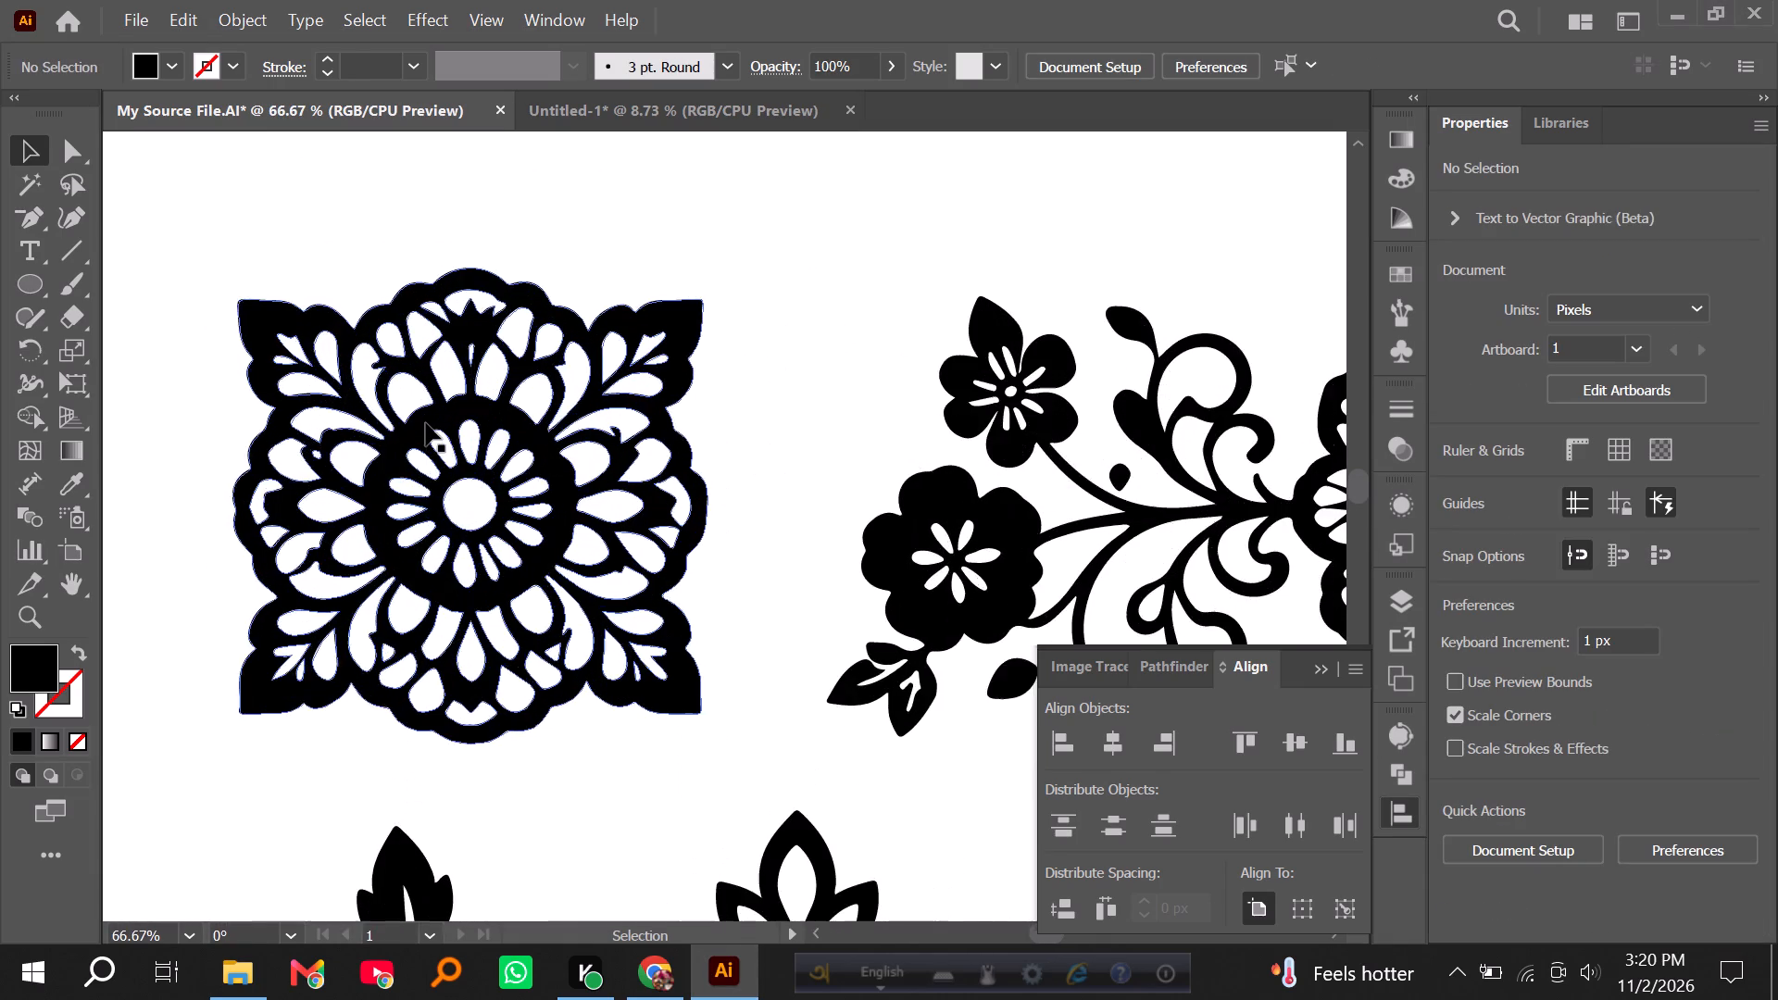
pyautogui.keyDown('alt'); pyautogui.scroll(3, 426, 424); pyautogui.keyUp('alt')
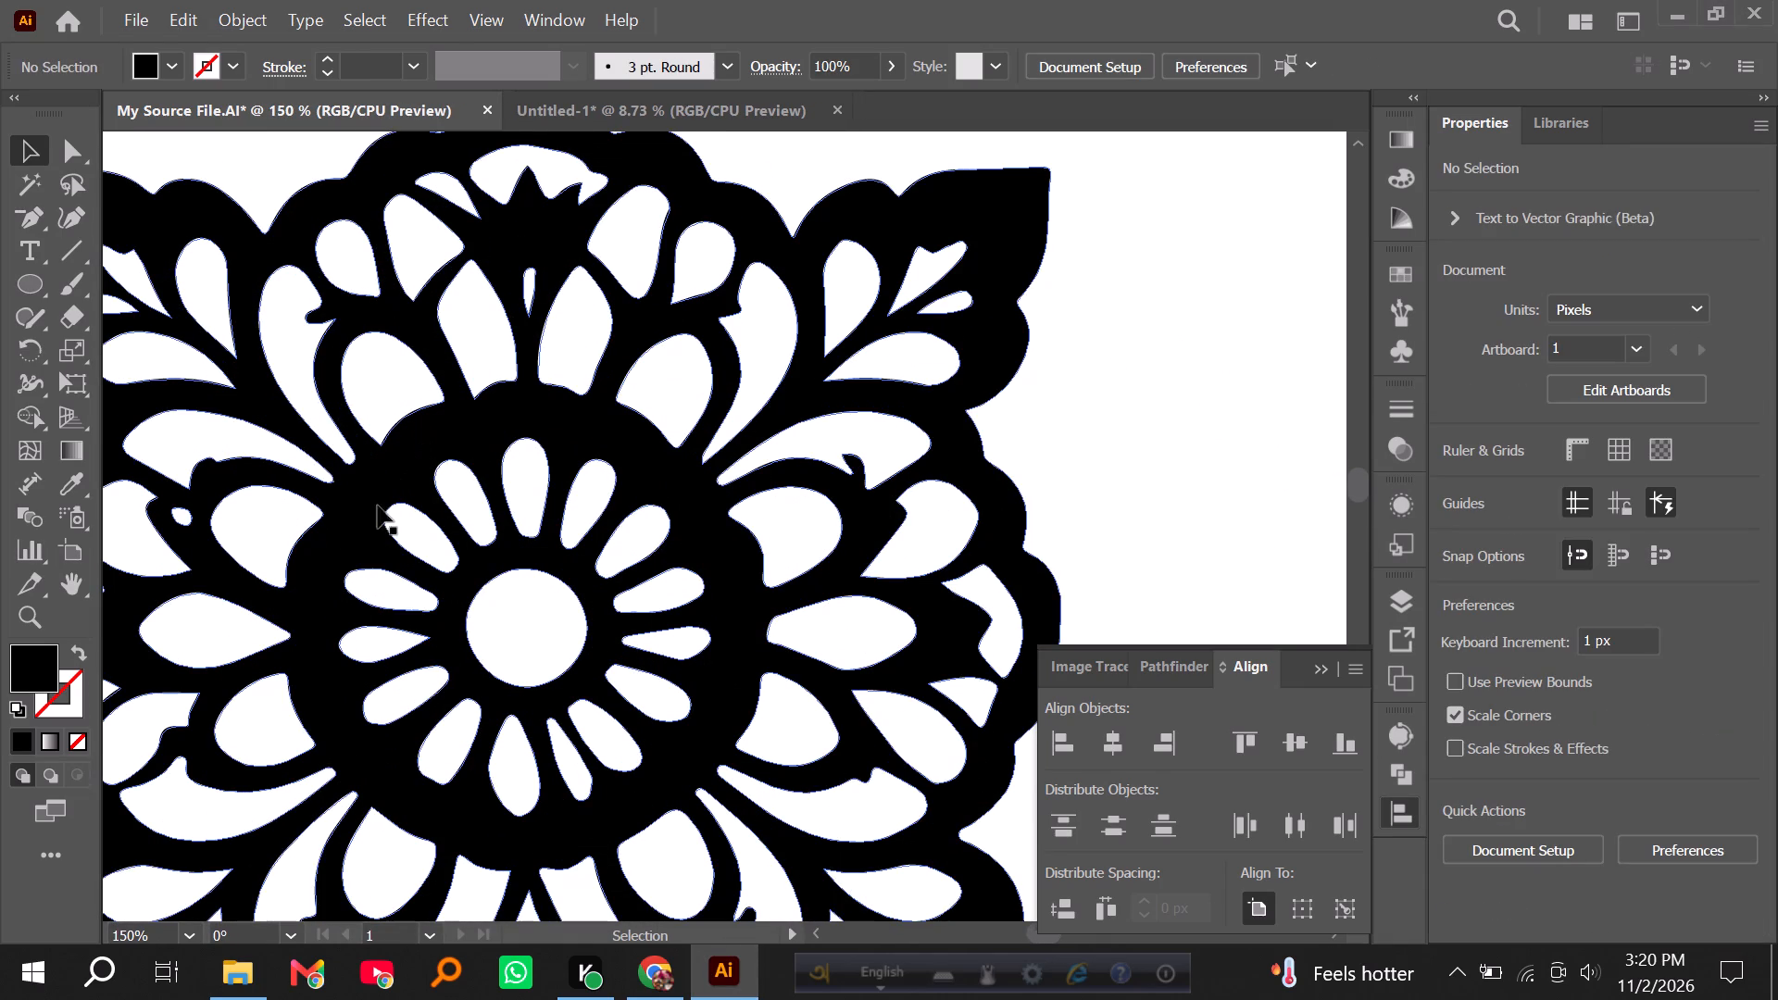
pyautogui.keyDown('alt'); pyautogui.scroll(-1, 322, 519); pyautogui.keyUp('alt')
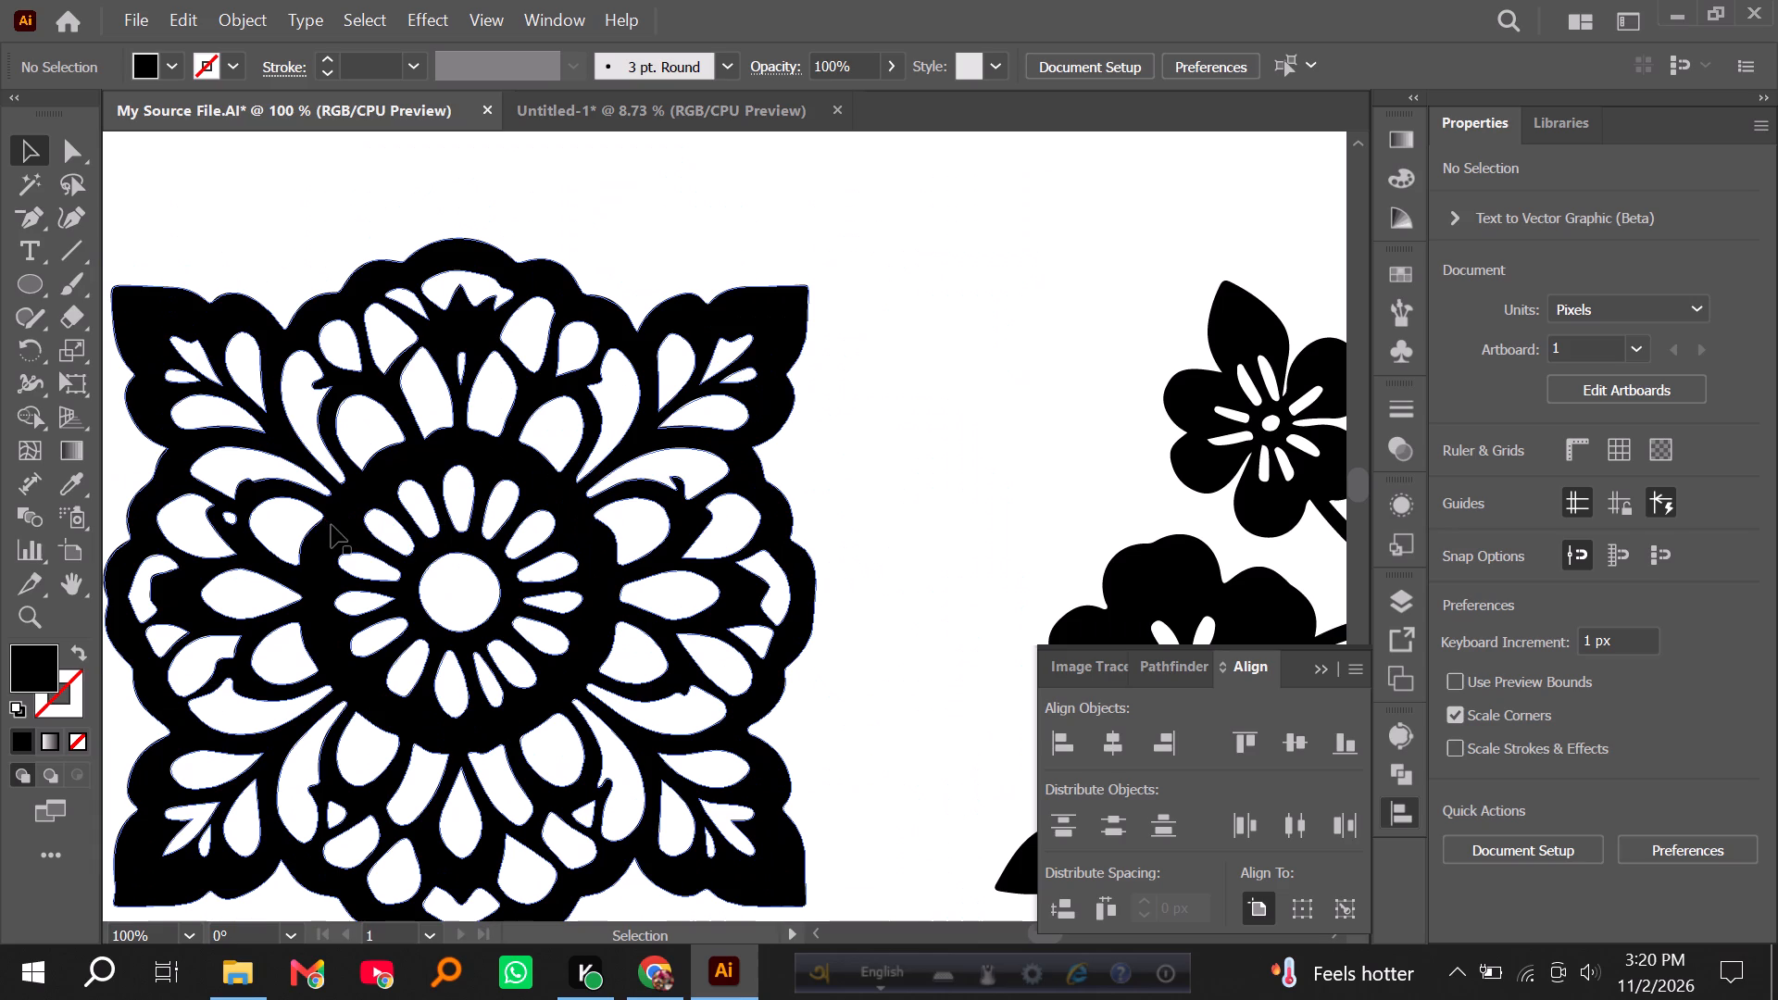
pyautogui.click(332, 525)
pyautogui.click(38, 413)
pyautogui.moveTo(237, 507); pyautogui.dragTo(228, 515)
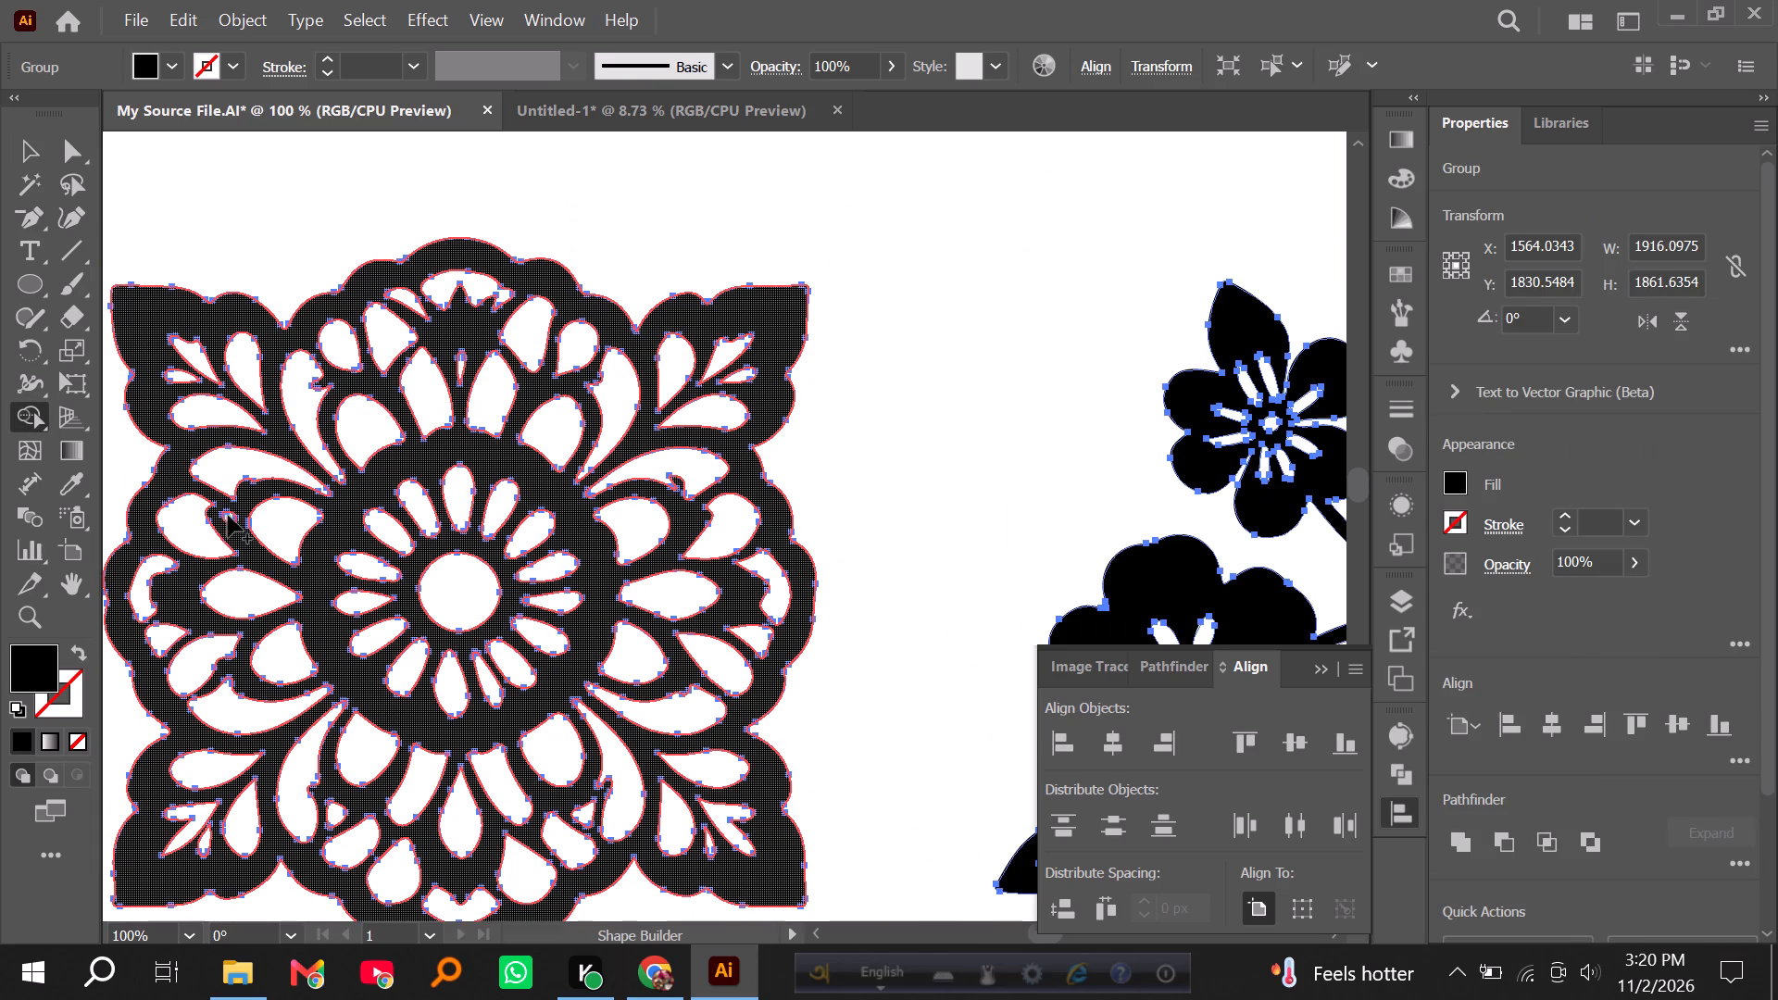
pyautogui.moveTo(228, 515); pyautogui.dragTo(224, 519)
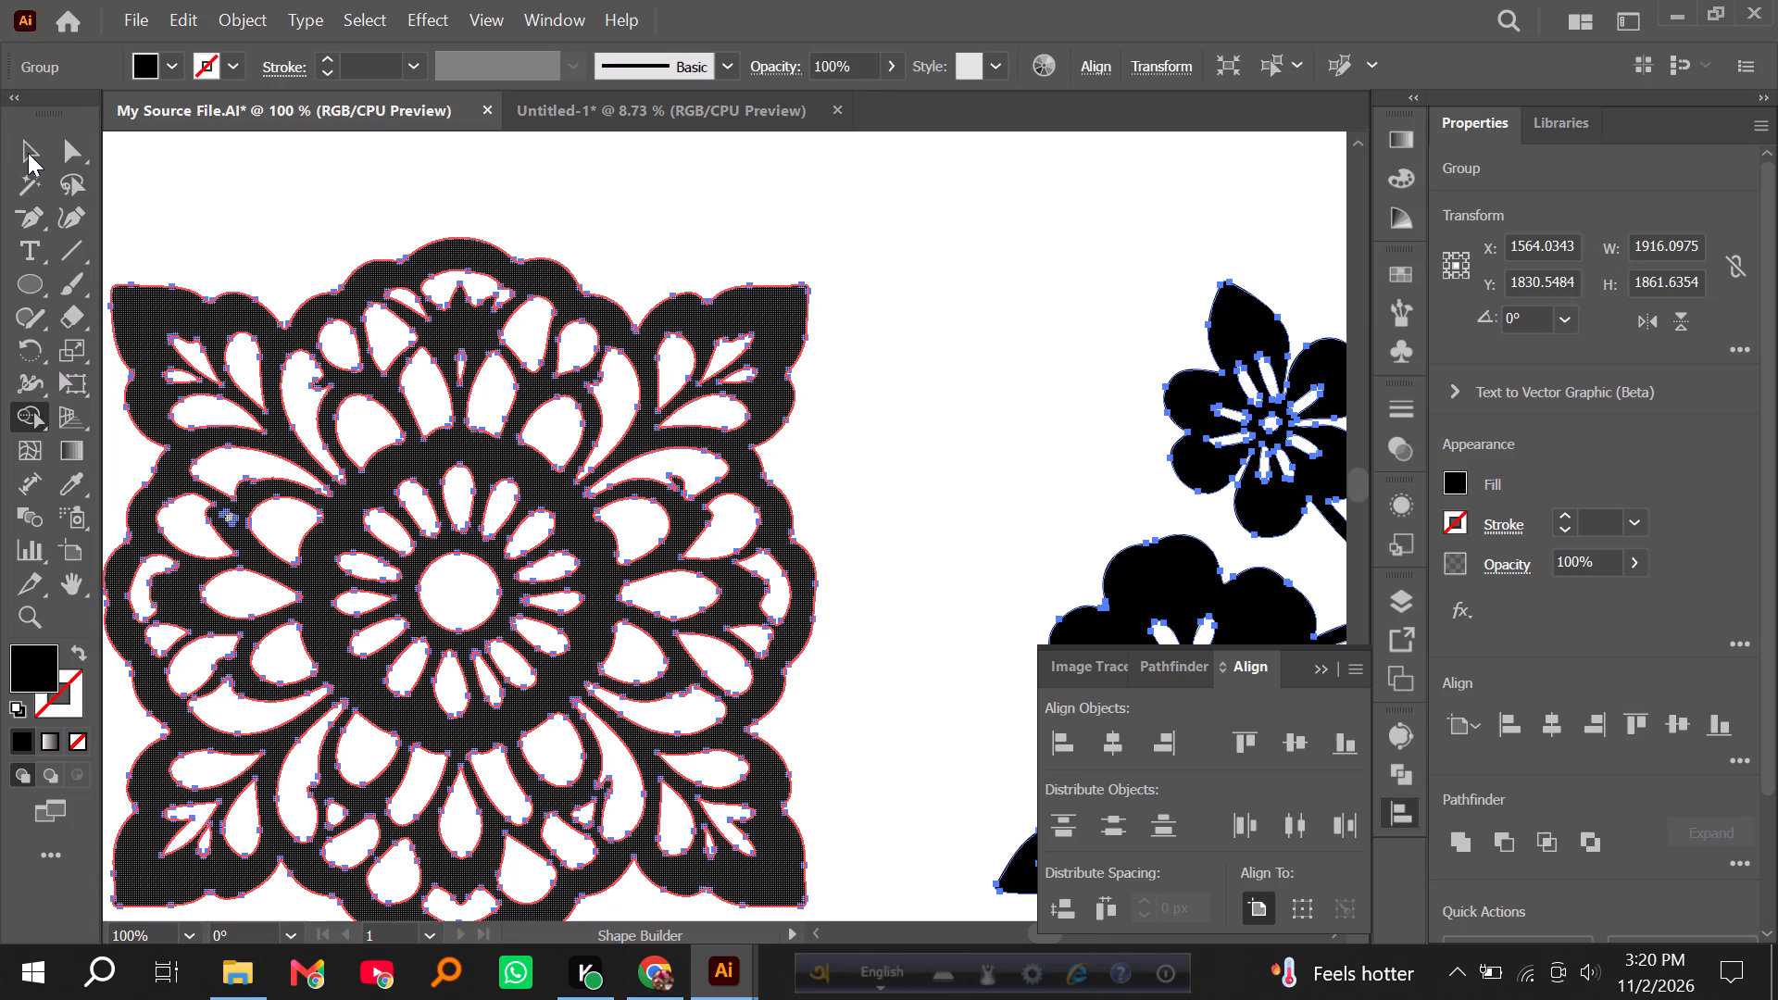
pyautogui.click(28, 153)
pyautogui.click(441, 203)
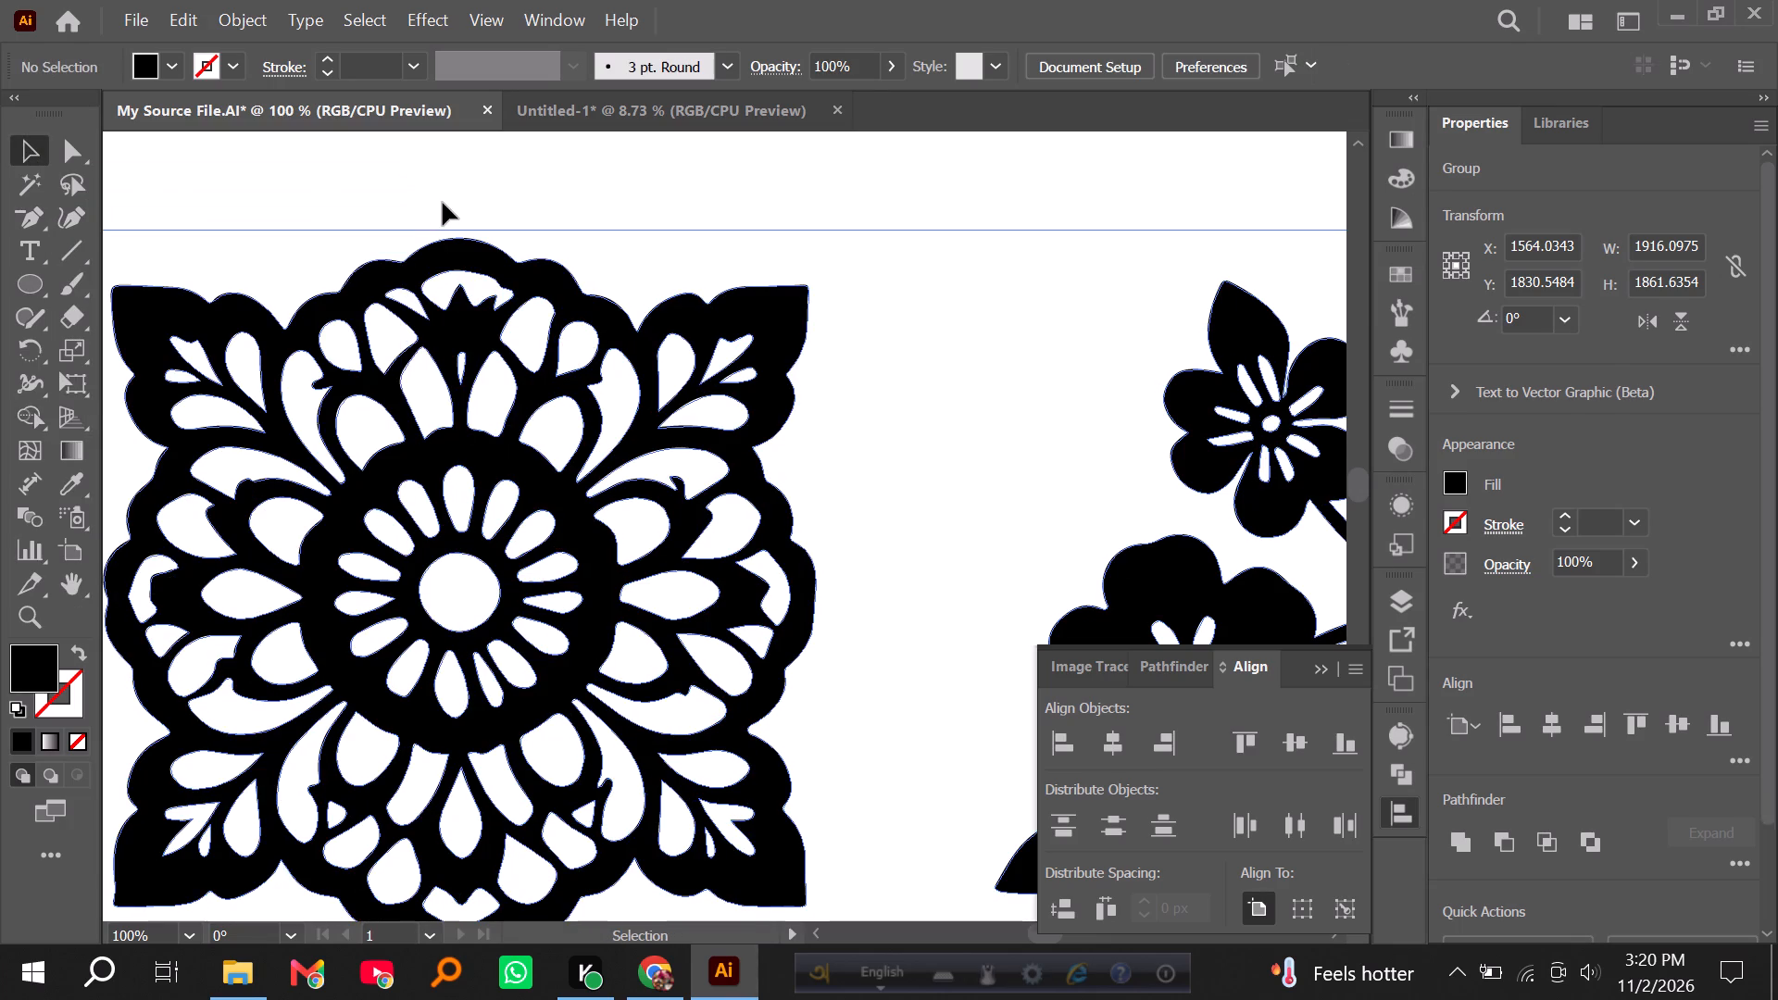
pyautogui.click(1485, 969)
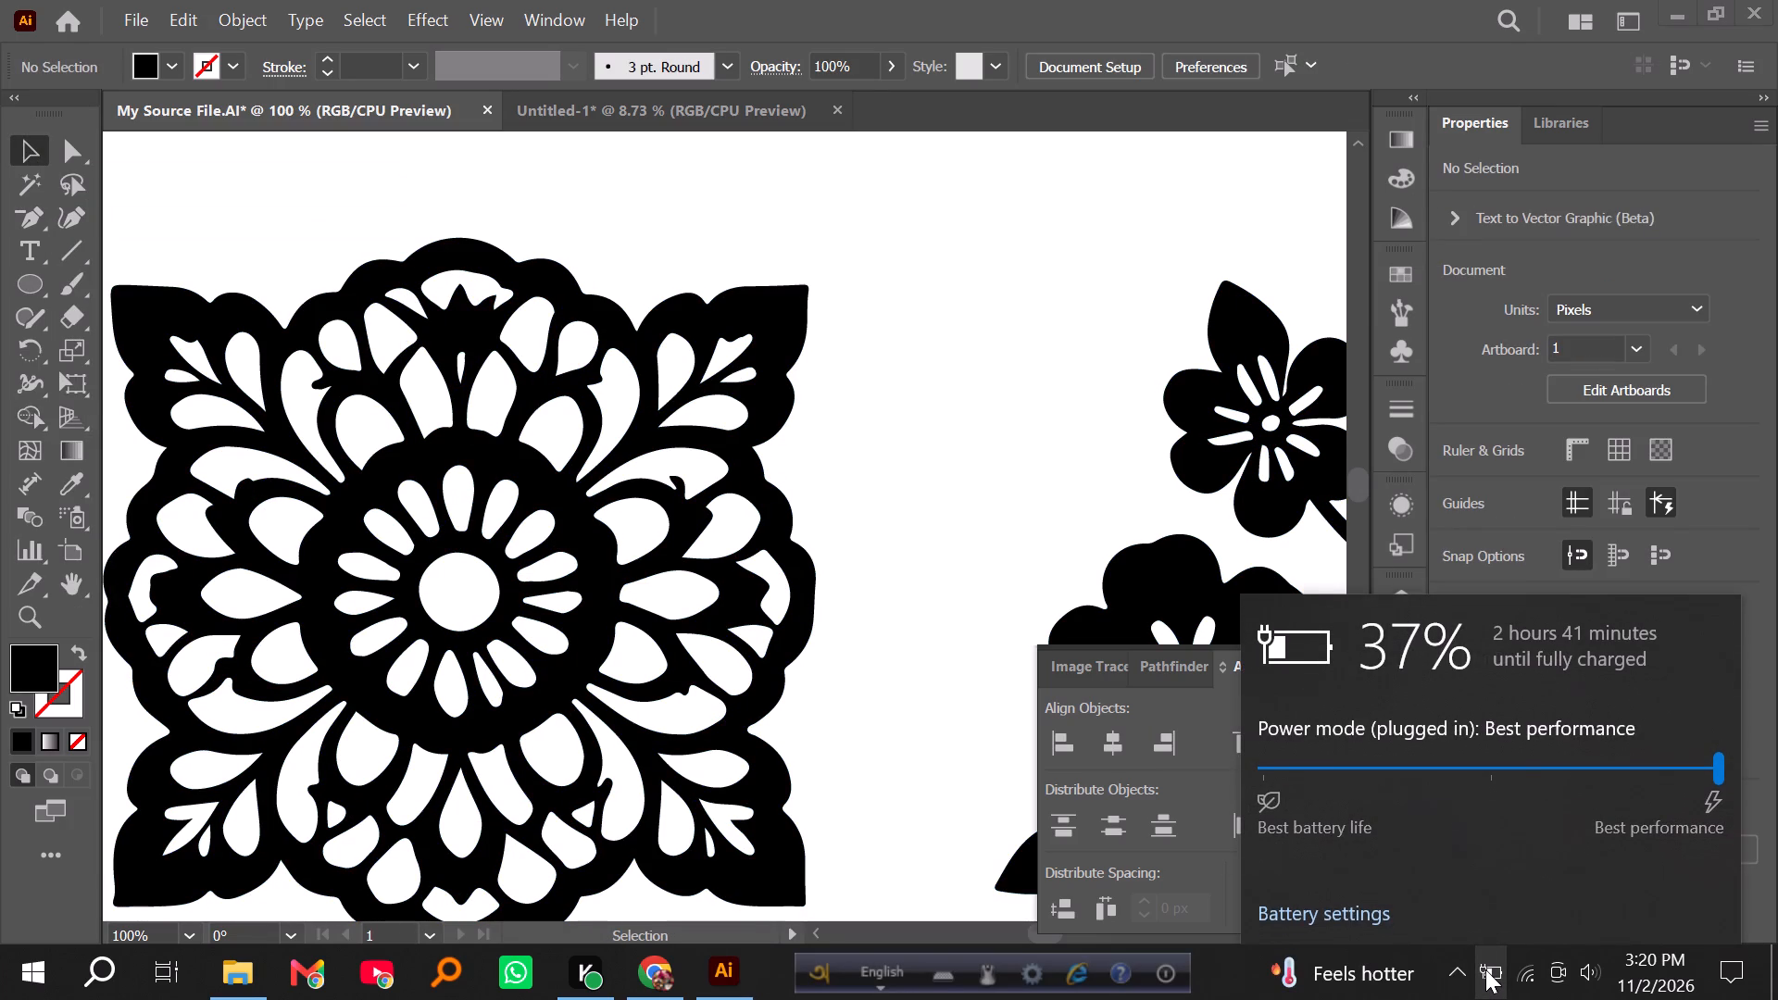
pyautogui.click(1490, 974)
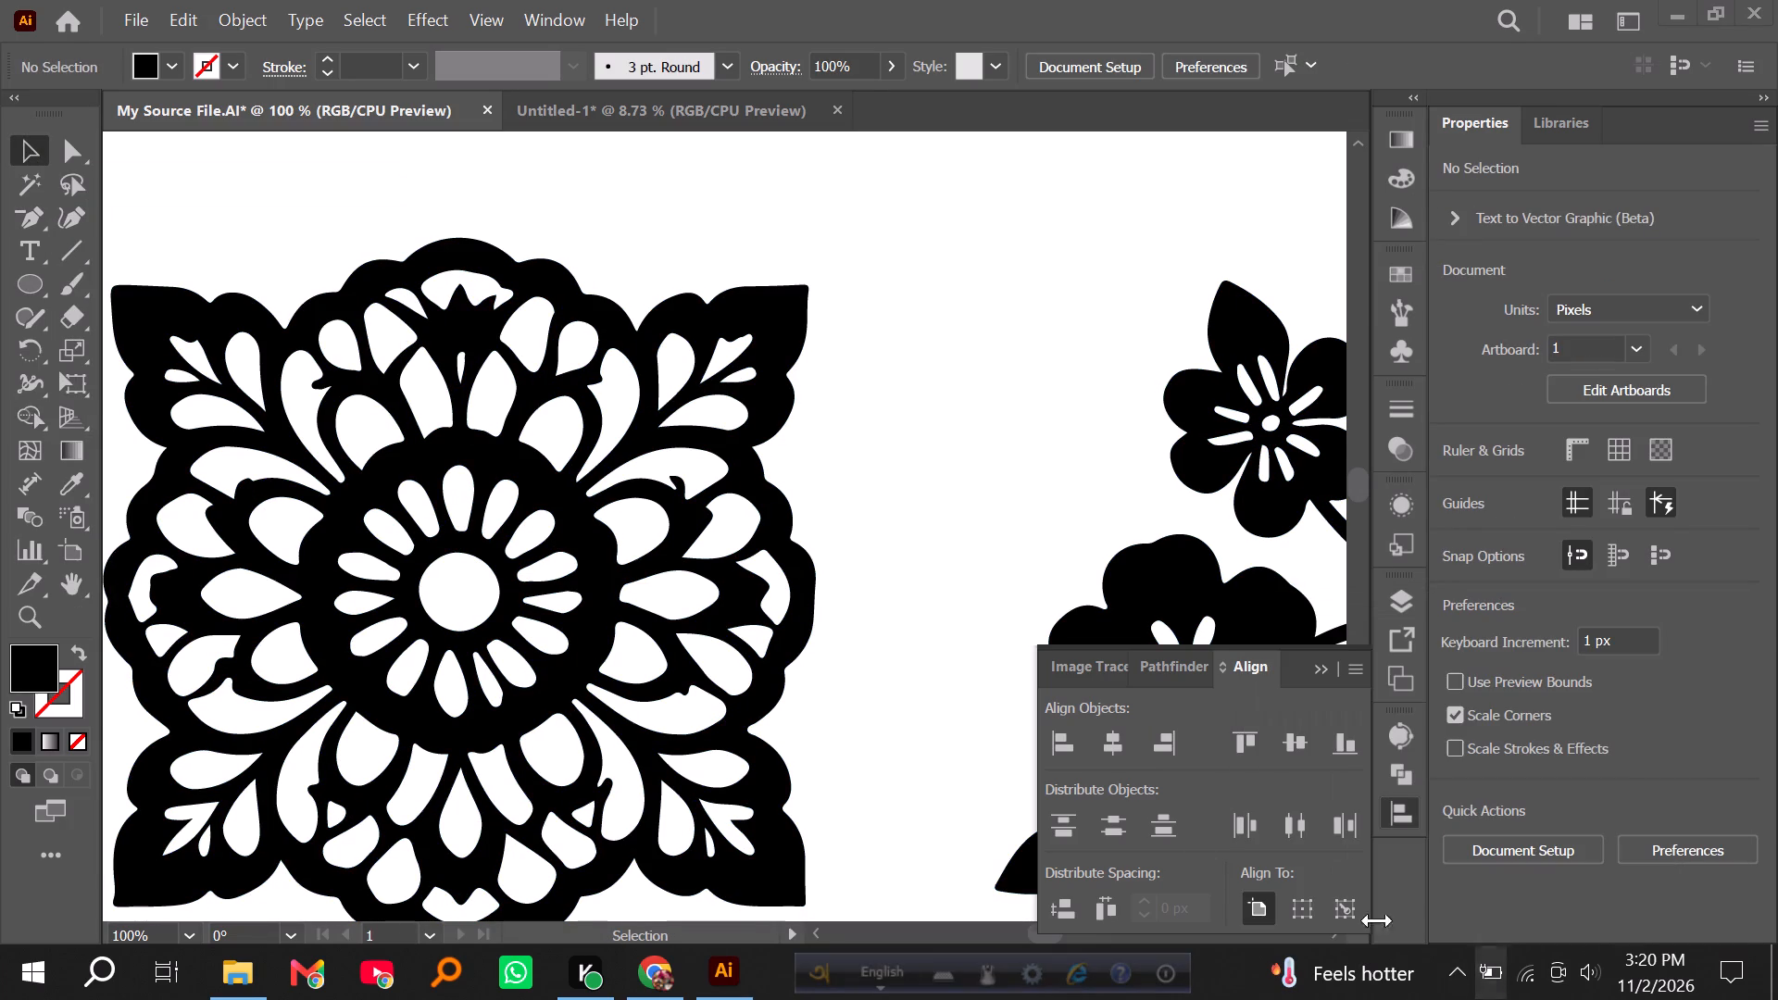
# Examine the expanded floral ornaments up close, including the square medallion, scrolling flower border and interlaced geometric frame.
pyautogui.scroll(-2, 820, 668)
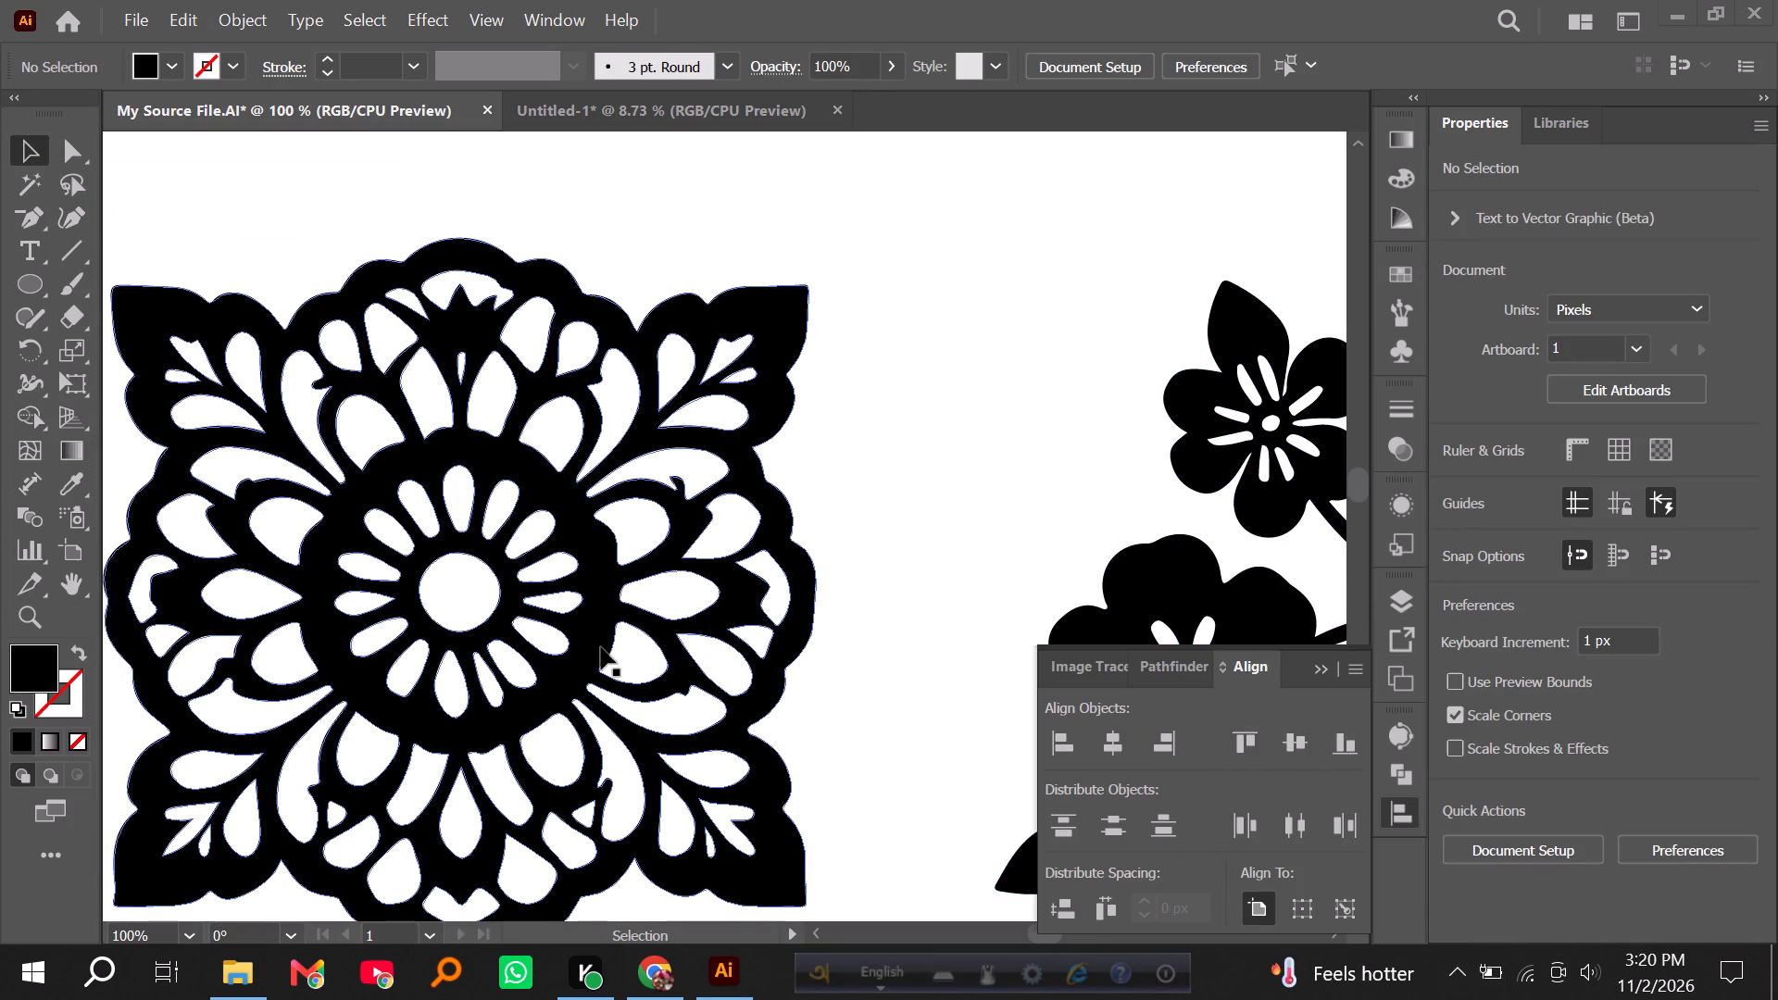
pyautogui.scroll(-3, 595, 644)
pyautogui.click(557, 572)
pyautogui.click(570, 564)
pyautogui.click(574, 561)
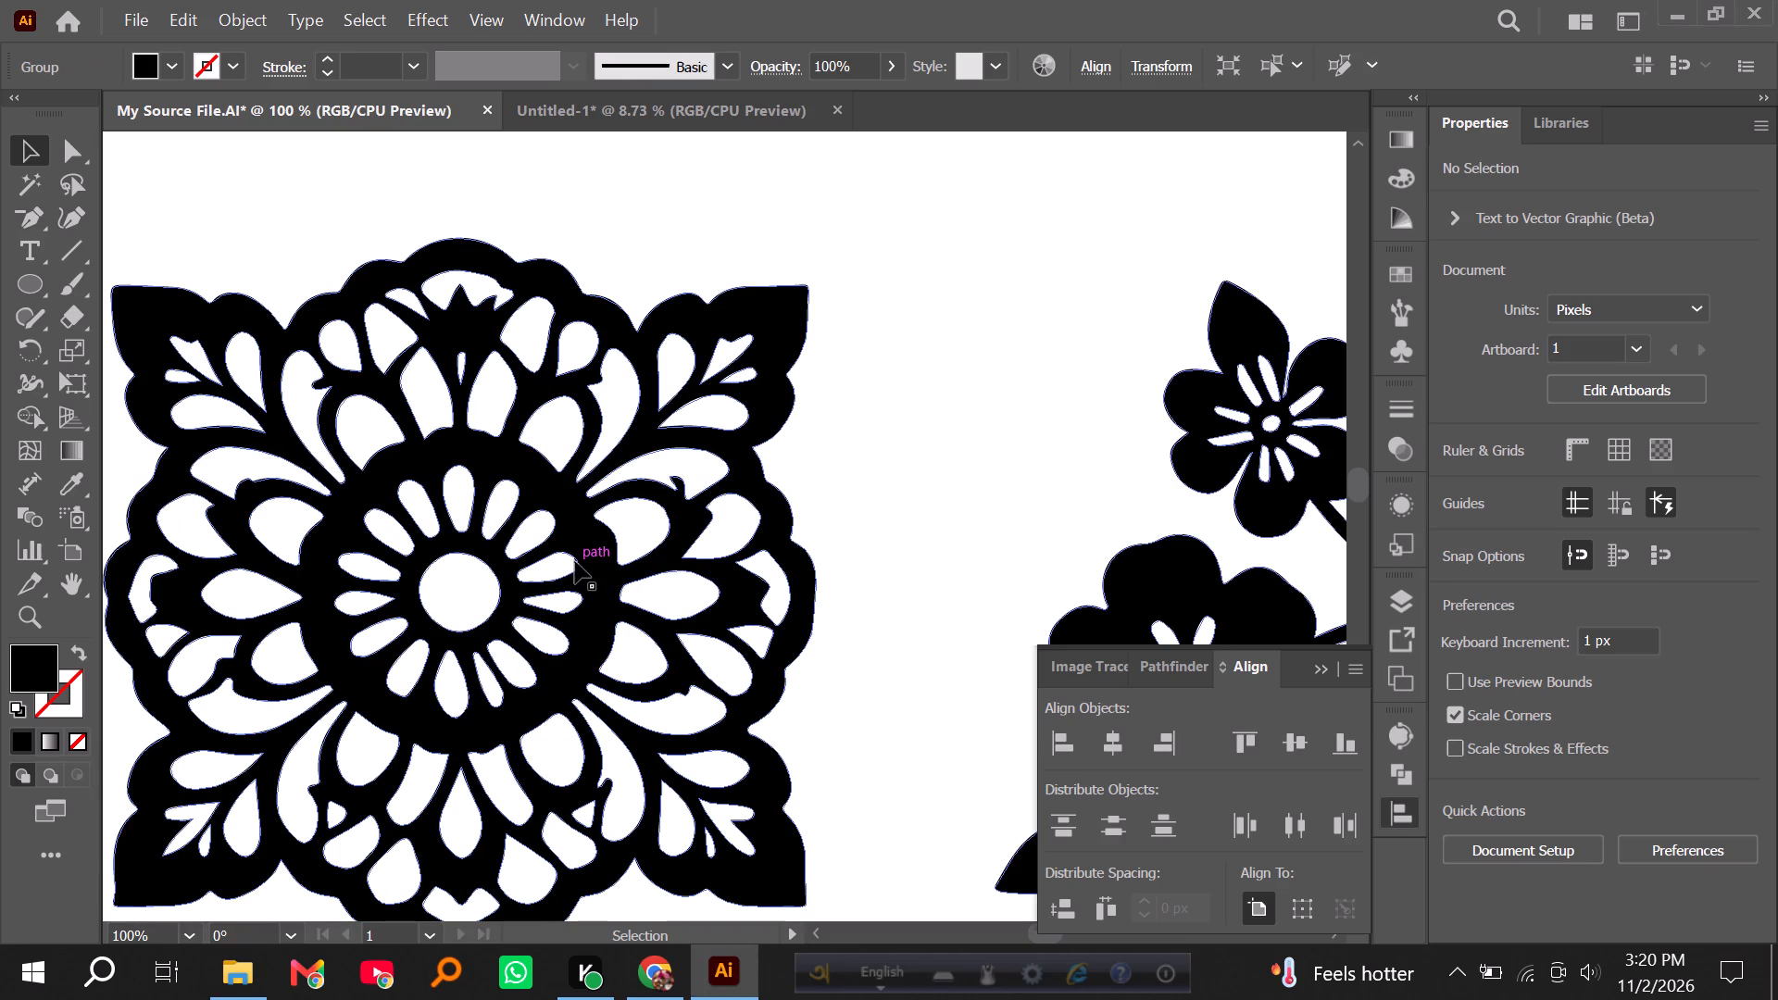
pyautogui.keyDown('alt'); pyautogui.scroll(-4, 562, 519); pyautogui.keyUp('alt')
pyautogui.scroll(-4, 556, 531)
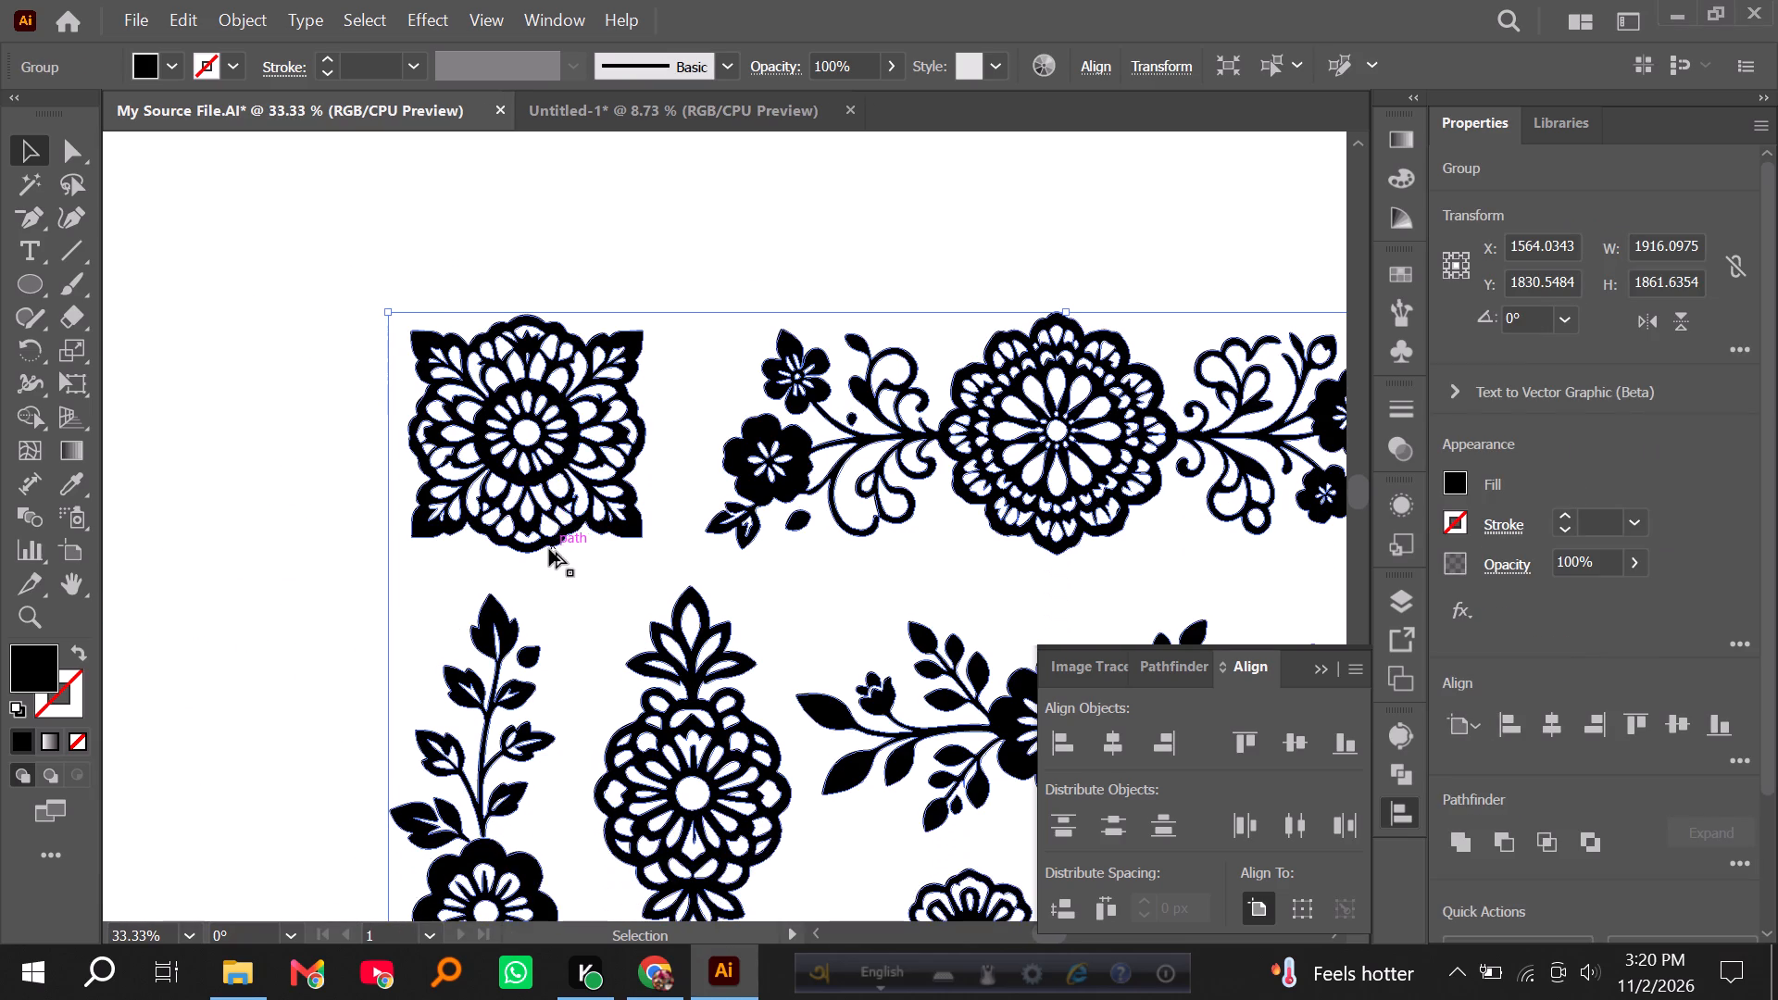
pyautogui.keyDown('alt'); pyautogui.scroll(-2, 545, 552); pyautogui.keyUp('alt')
pyautogui.keyDown('alt'); pyautogui.scroll(4, 769, 593); pyautogui.keyUp('alt')
pyautogui.scroll(4, 532, 466)
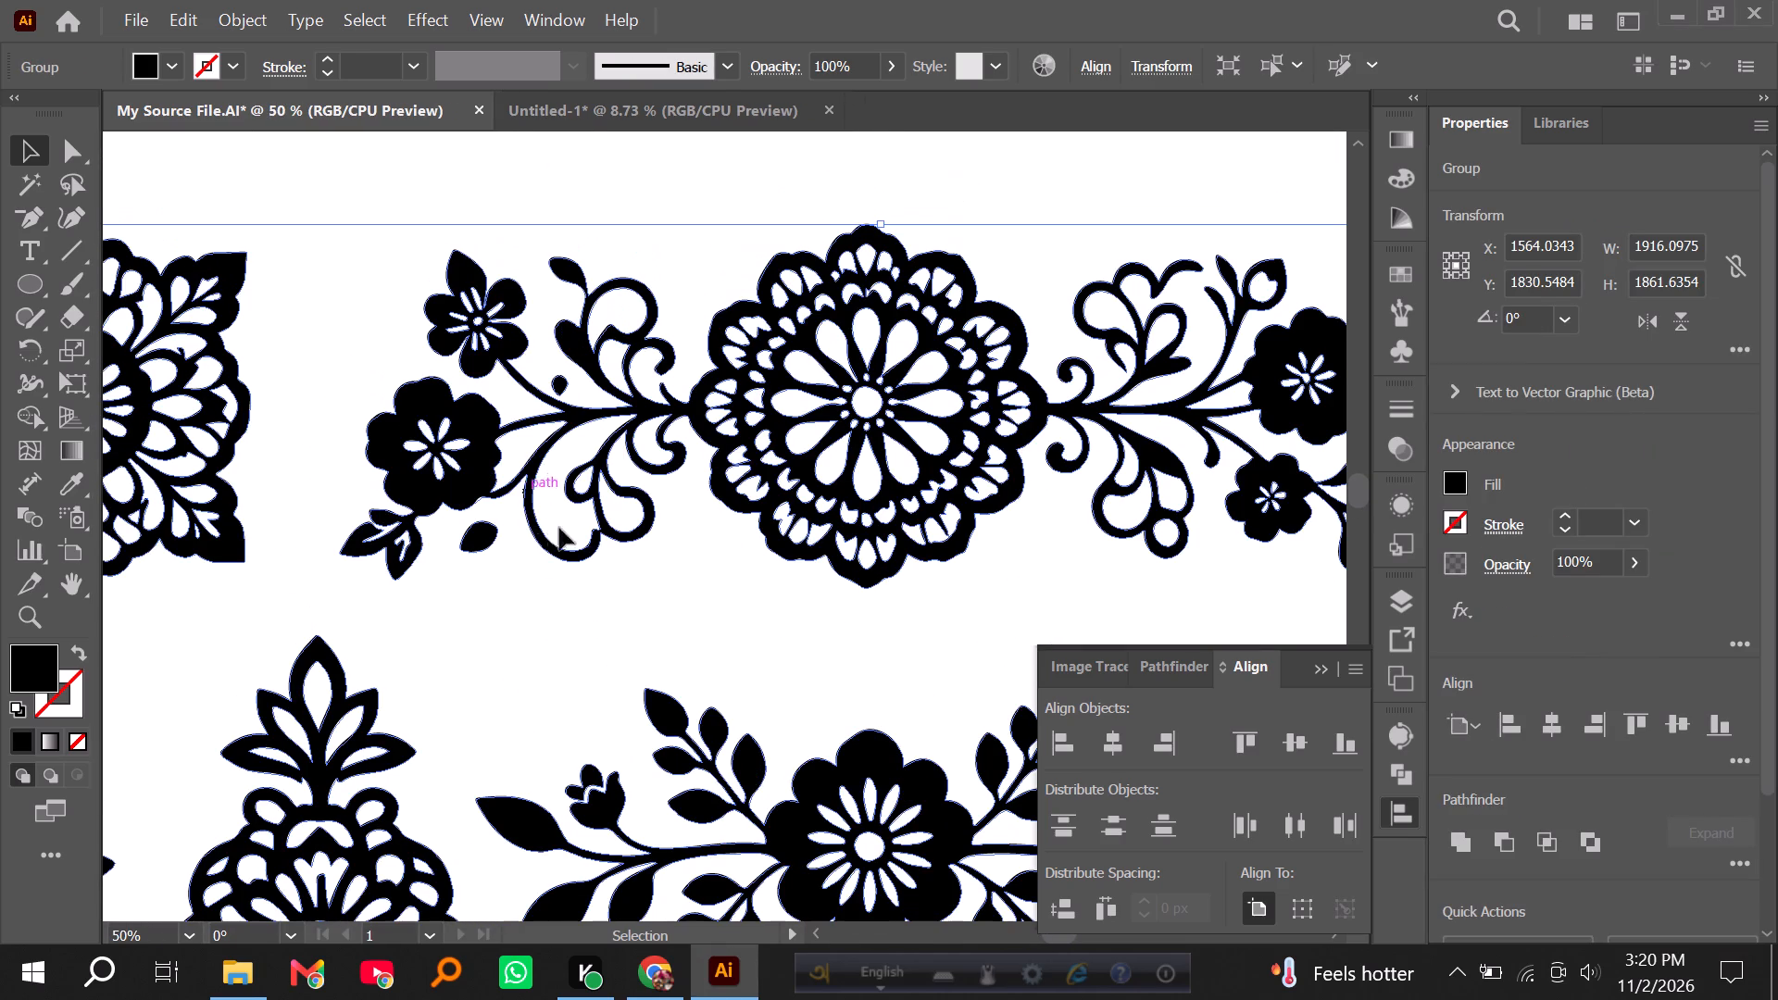
pyautogui.click(671, 603)
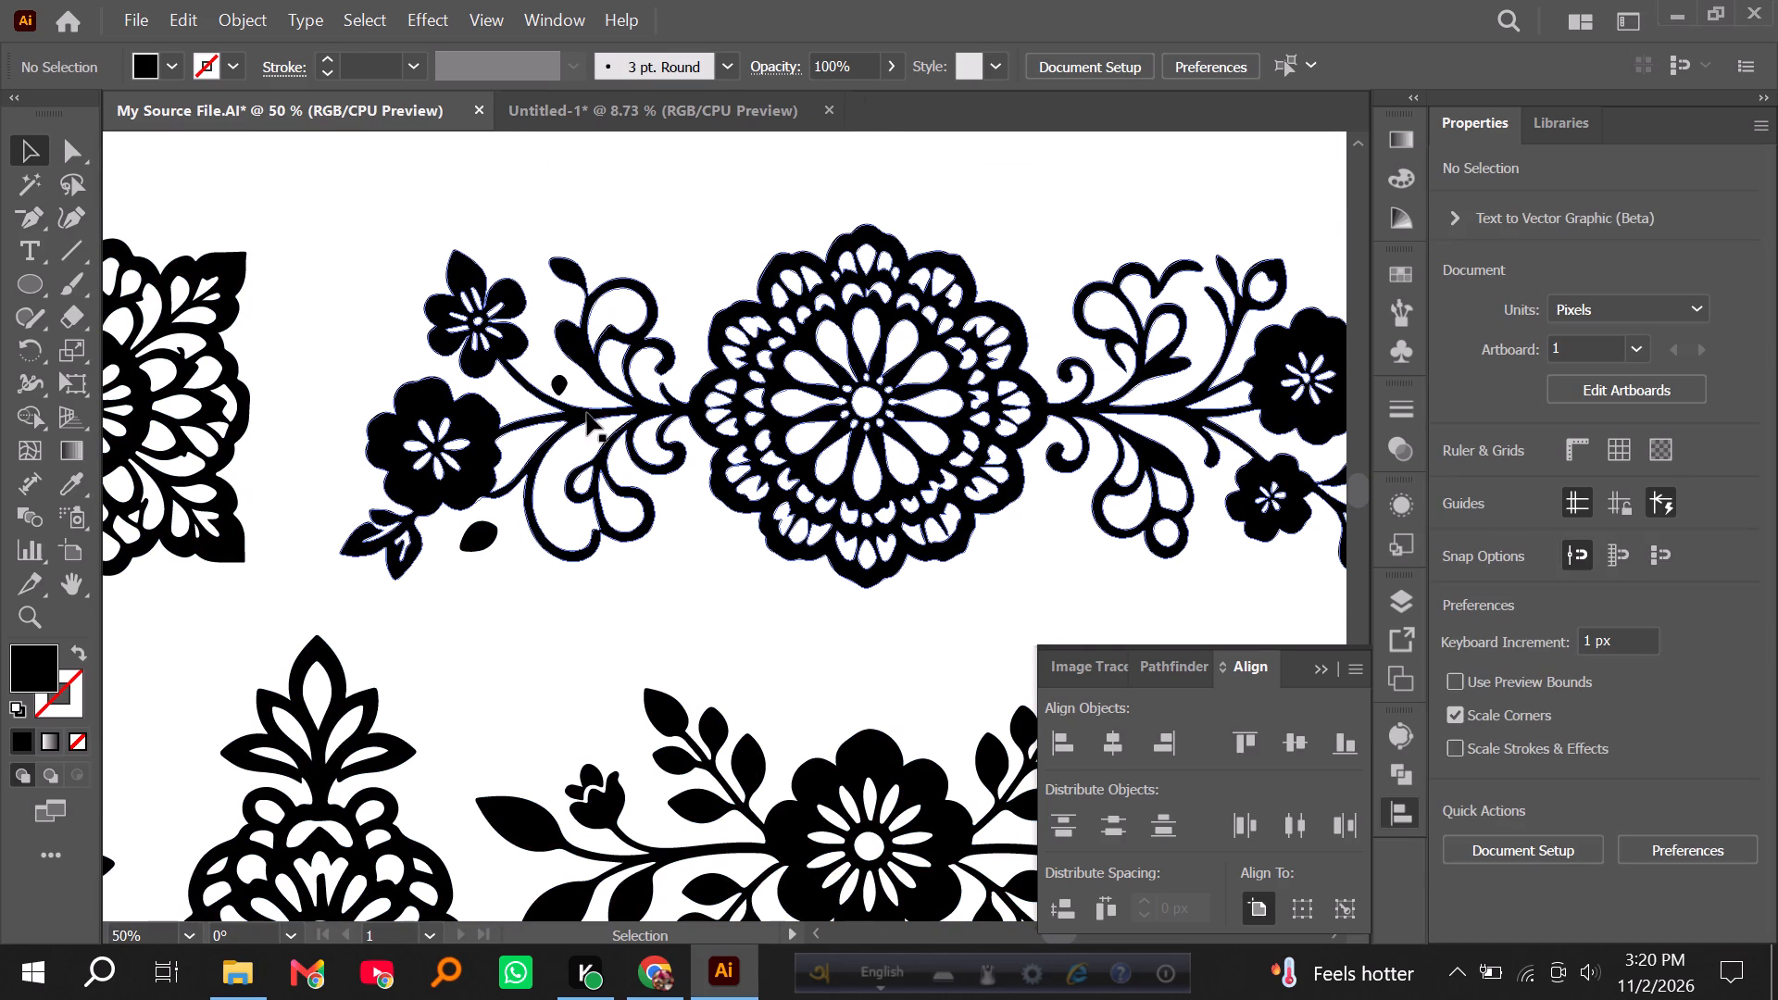
pyautogui.keyDown('alt'); pyautogui.scroll(-4, 582, 427); pyautogui.keyUp('alt')
pyautogui.scroll(-2, 570, 519)
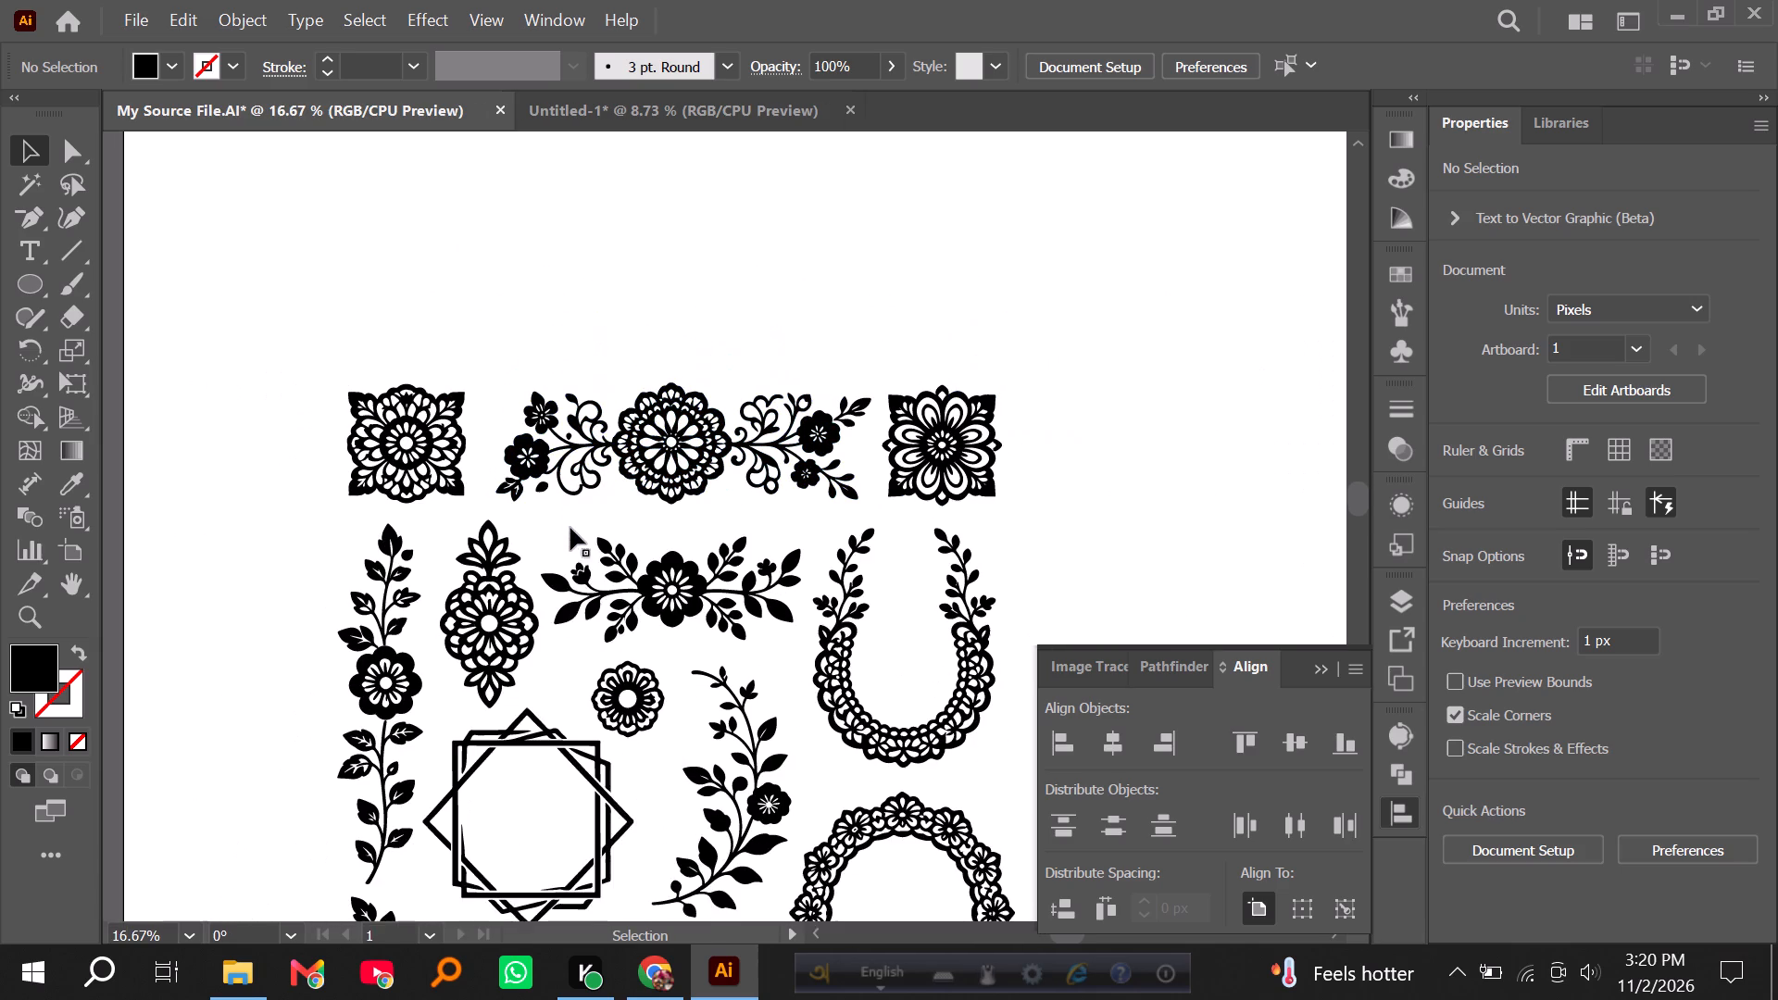
pyautogui.scroll(-3, 570, 528)
pyautogui.scroll(4, 562, 545)
pyautogui.scroll(-5, 562, 545)
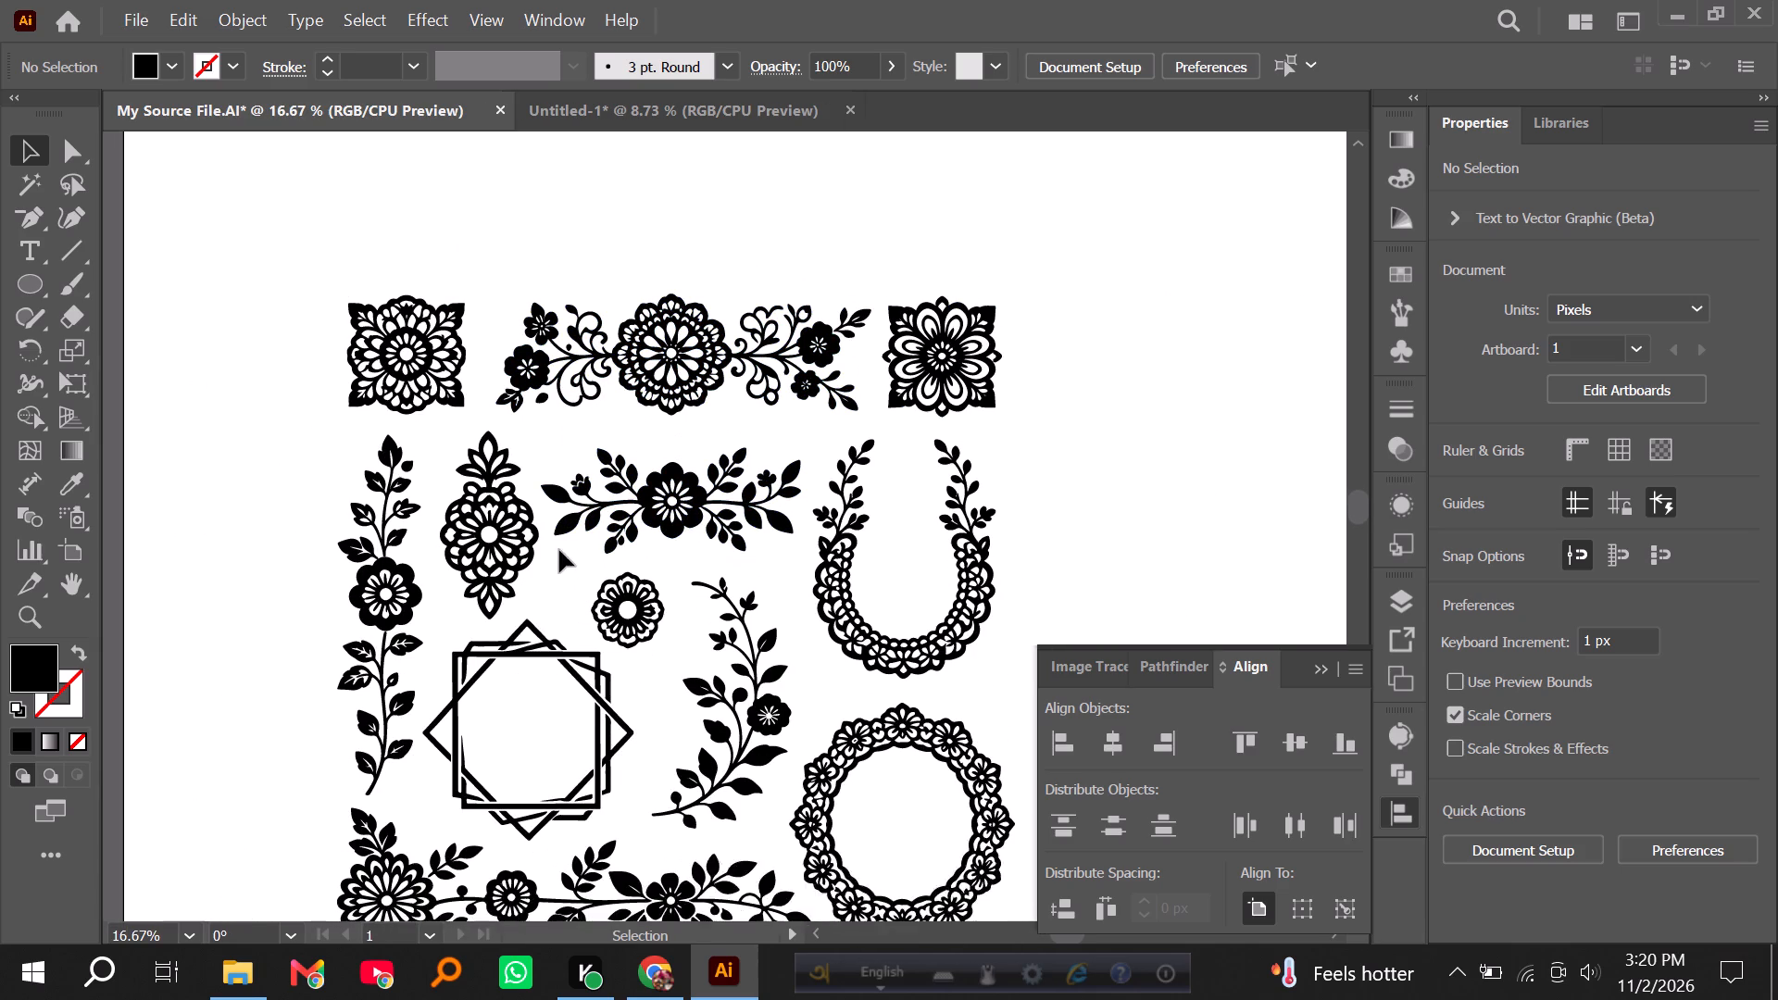
pyautogui.scroll(-2, 559, 550)
pyautogui.keyDown('alt'); pyautogui.scroll(5, 578, 684); pyautogui.keyUp('alt')
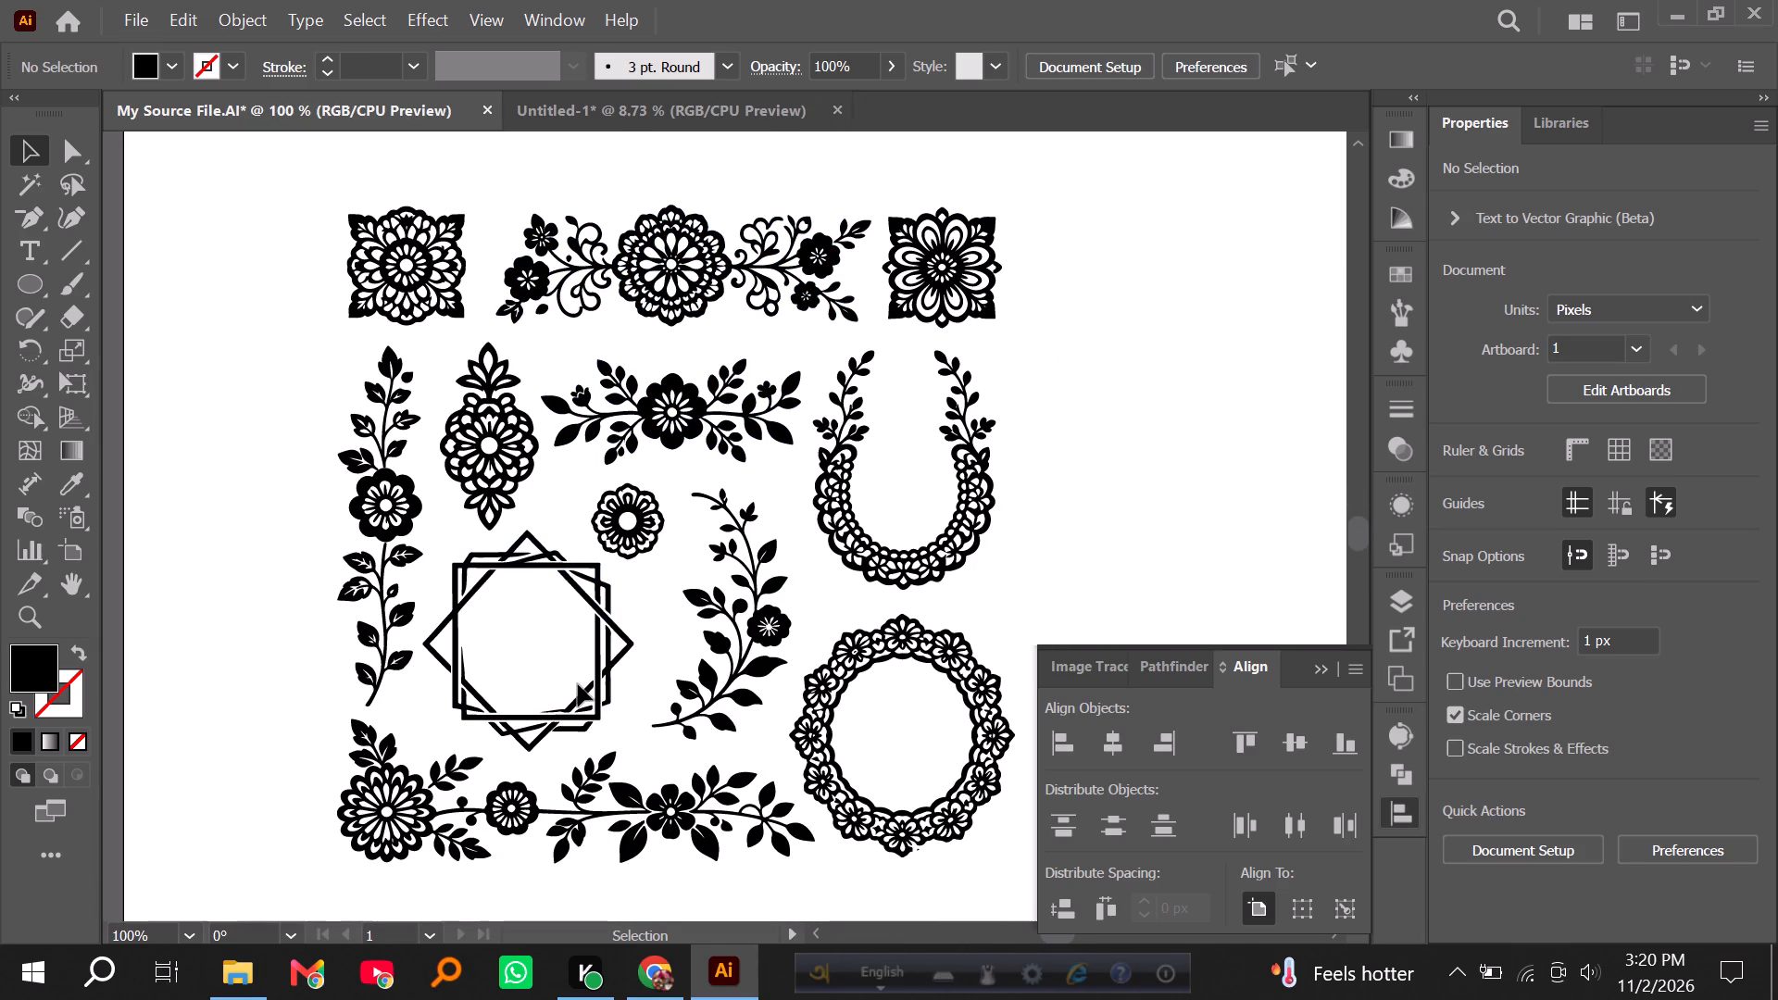
pyautogui.scroll(-3, 576, 708)
pyautogui.scroll(-1, 649, 692)
pyautogui.keyDown('alt'); pyautogui.scroll(-1, 655, 697); pyautogui.keyUp('alt')
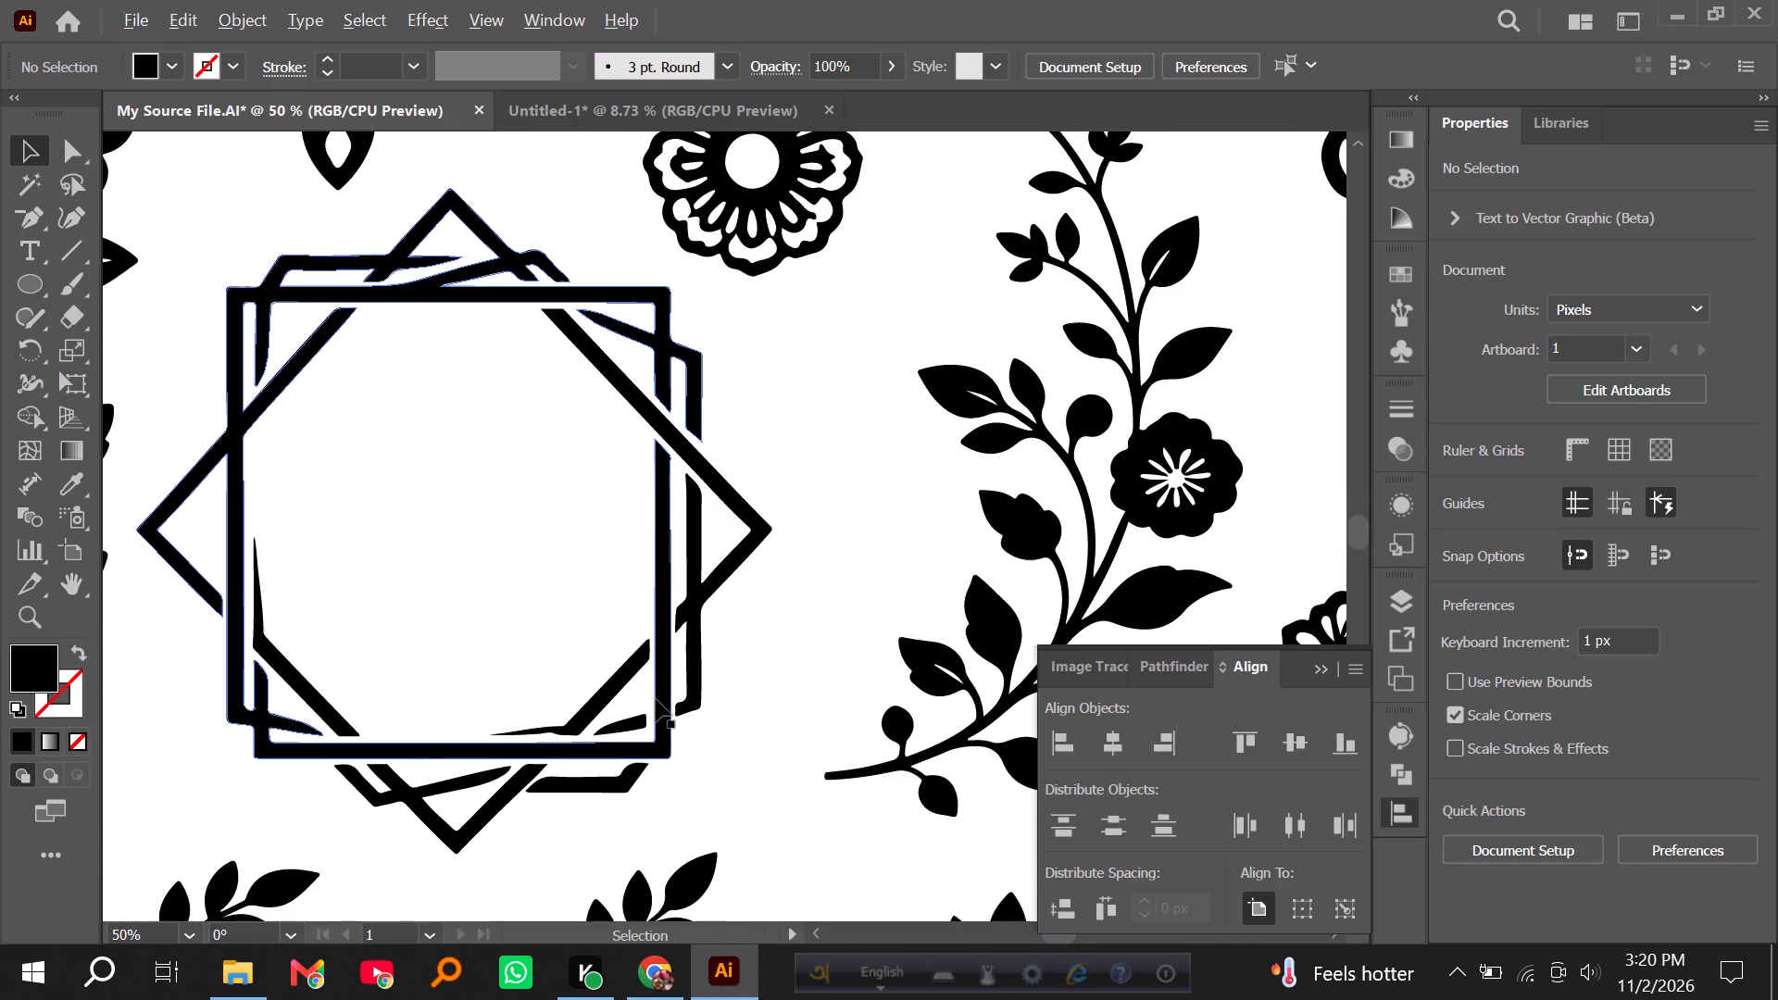
pyautogui.keyDown('alt'); pyautogui.scroll(-2, 656, 700); pyautogui.keyUp('alt')
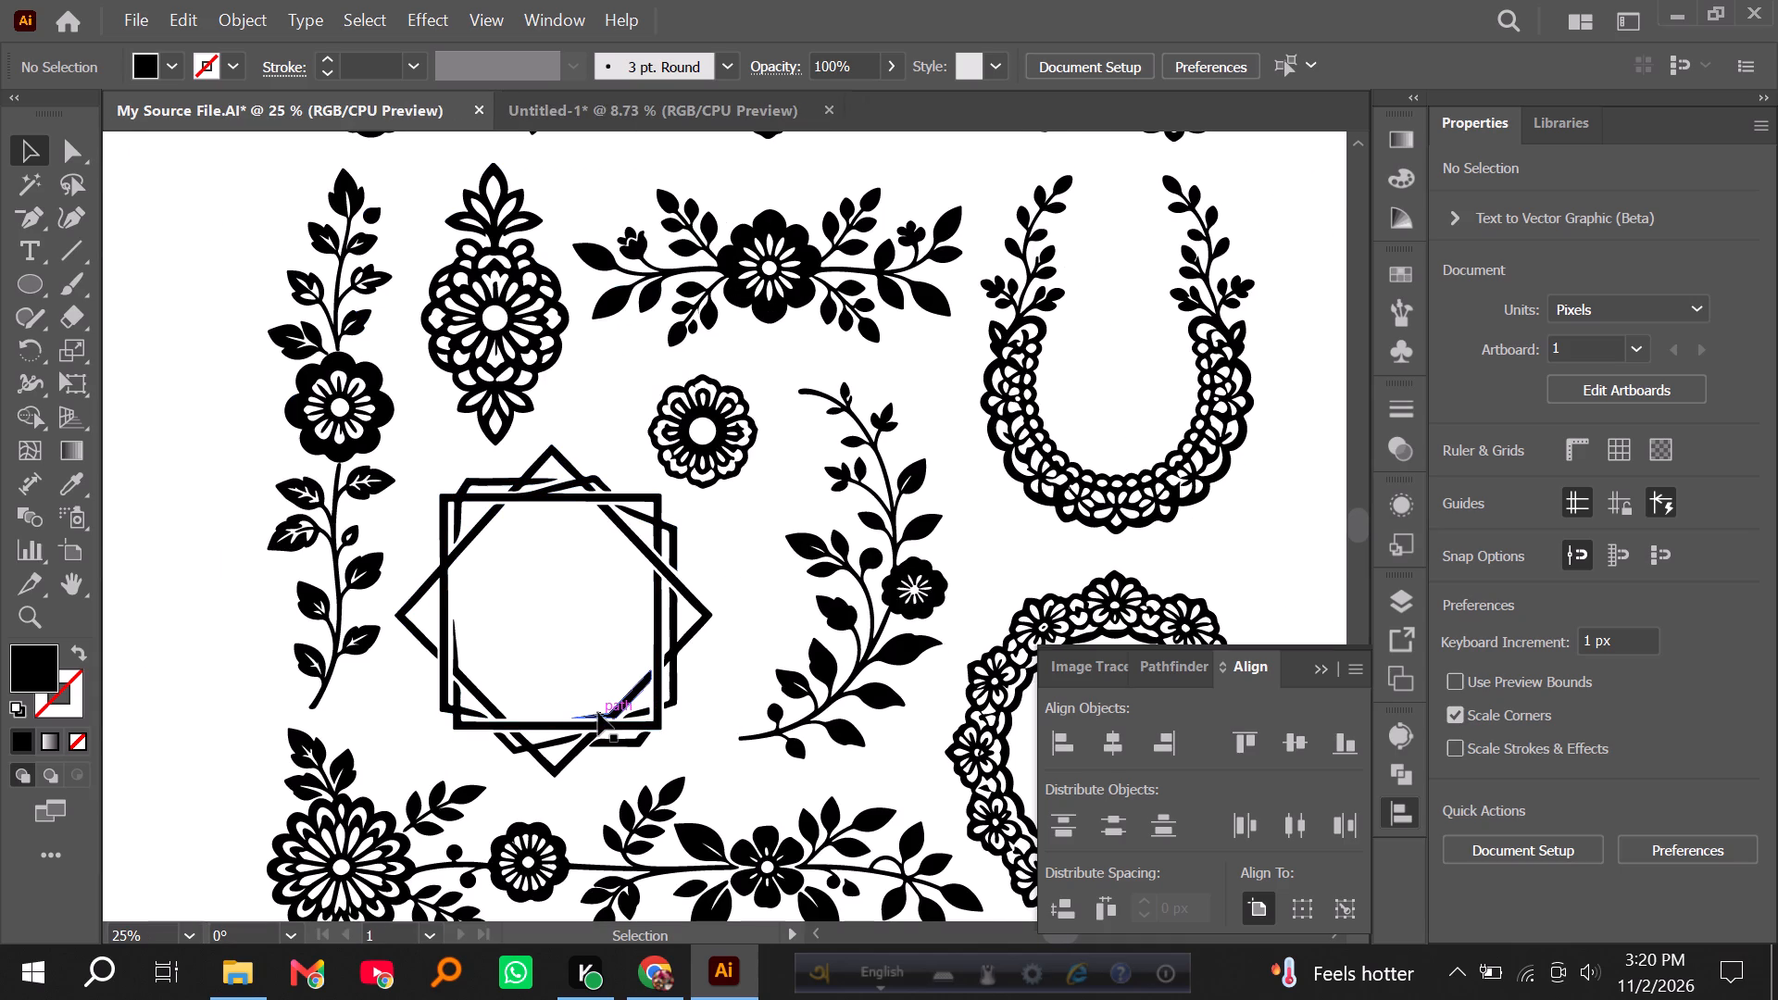
pyautogui.keyDown('alt'); pyautogui.scroll(2, 611, 733); pyautogui.keyUp('alt')
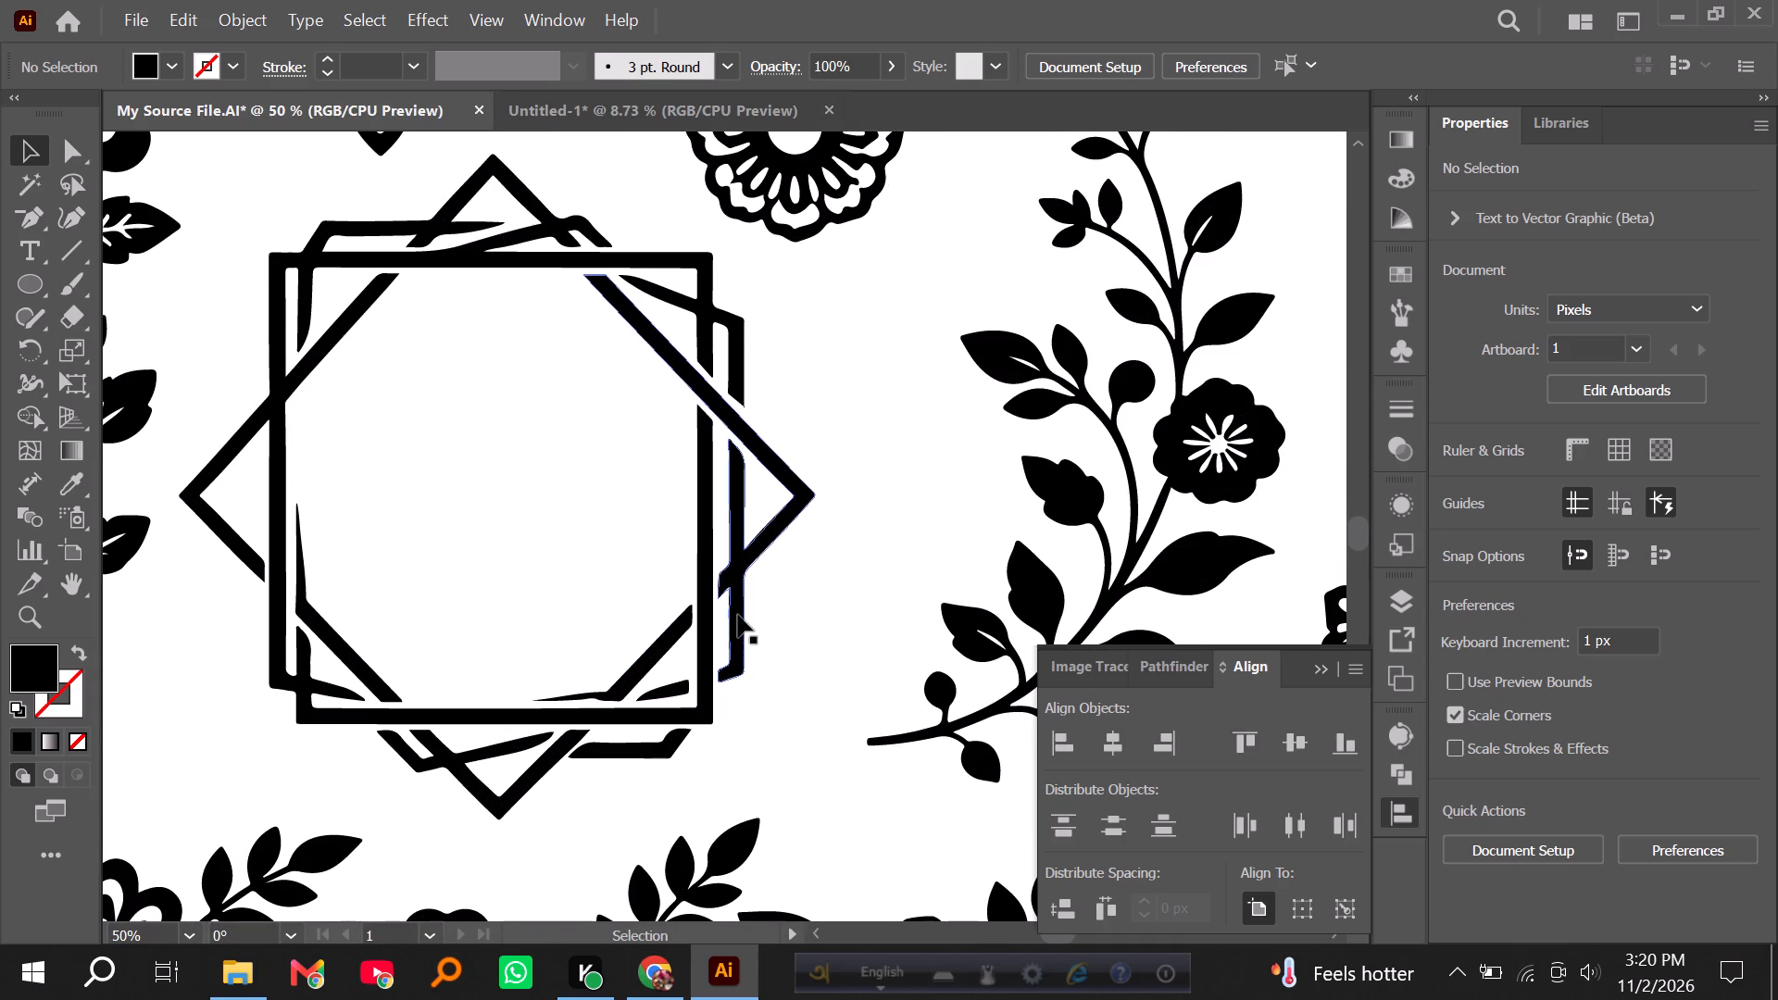
# Delete the expanded floral ornament group from the artboard.
pyautogui.click(738, 615)
pyautogui.keyDown('alt'); pyautogui.scroll(-5, 528, 608); pyautogui.keyUp('alt')
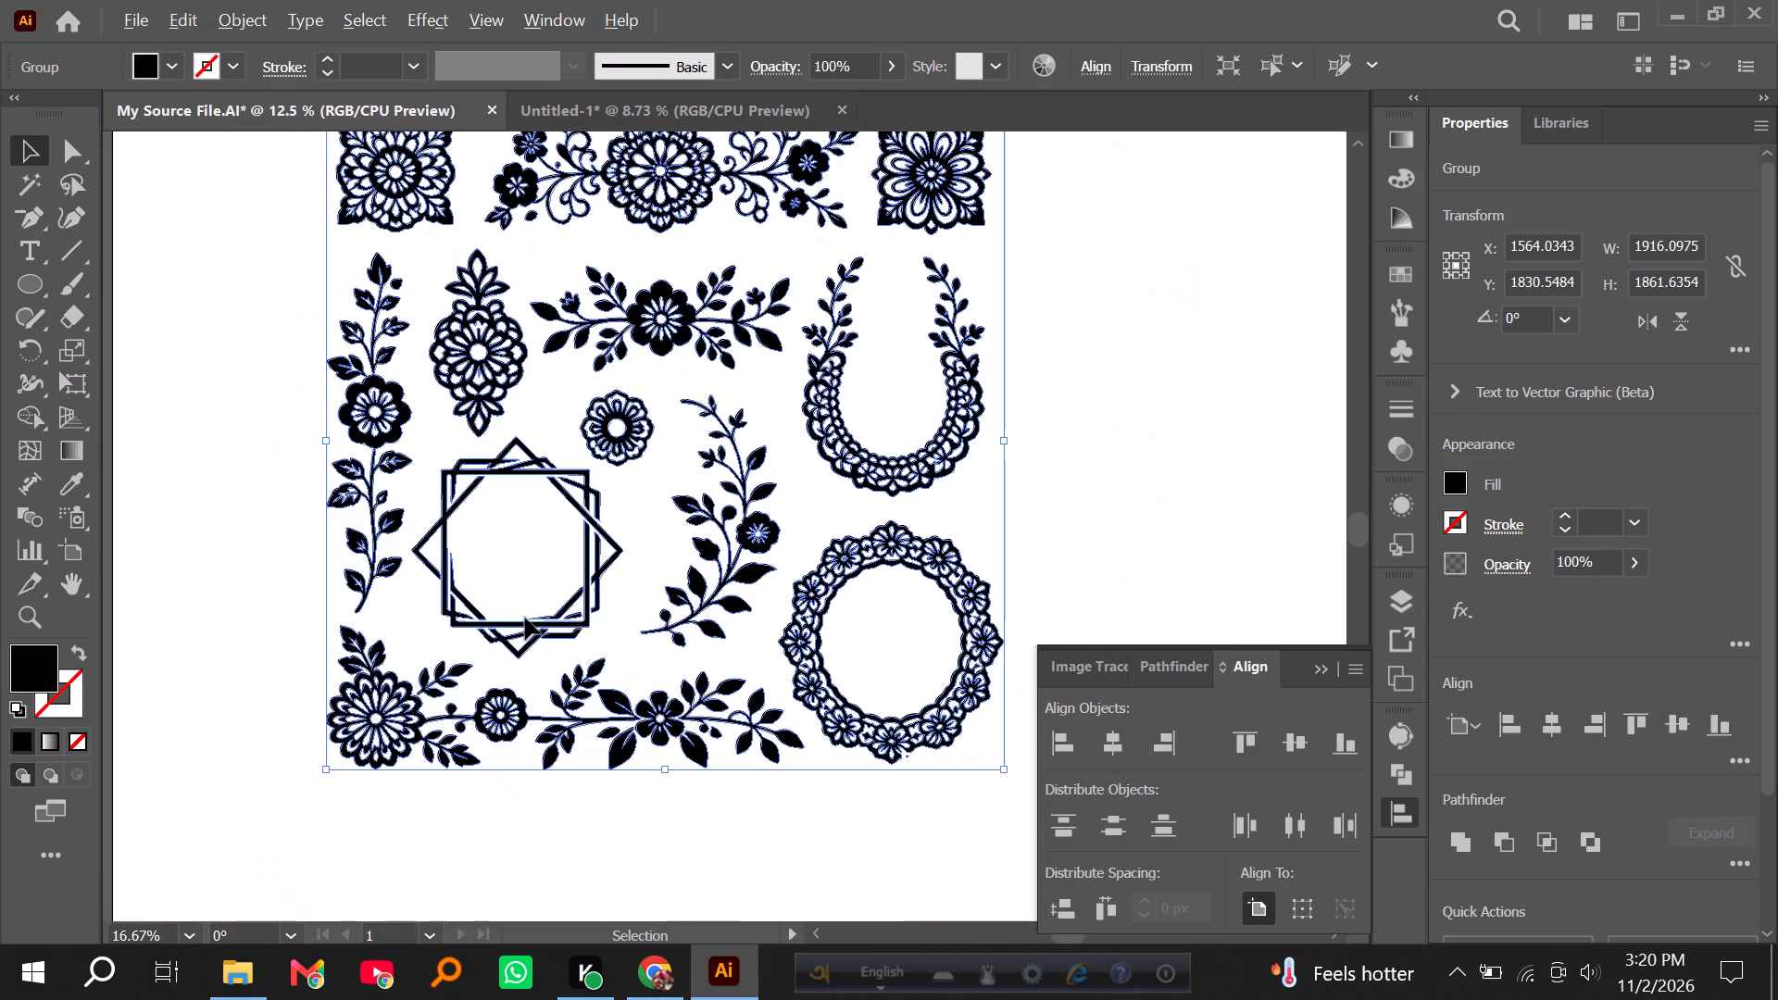
pyautogui.keyDown('alt'); pyautogui.scroll(-2, 525, 618); pyautogui.keyUp('alt')
pyautogui.press('Delete')
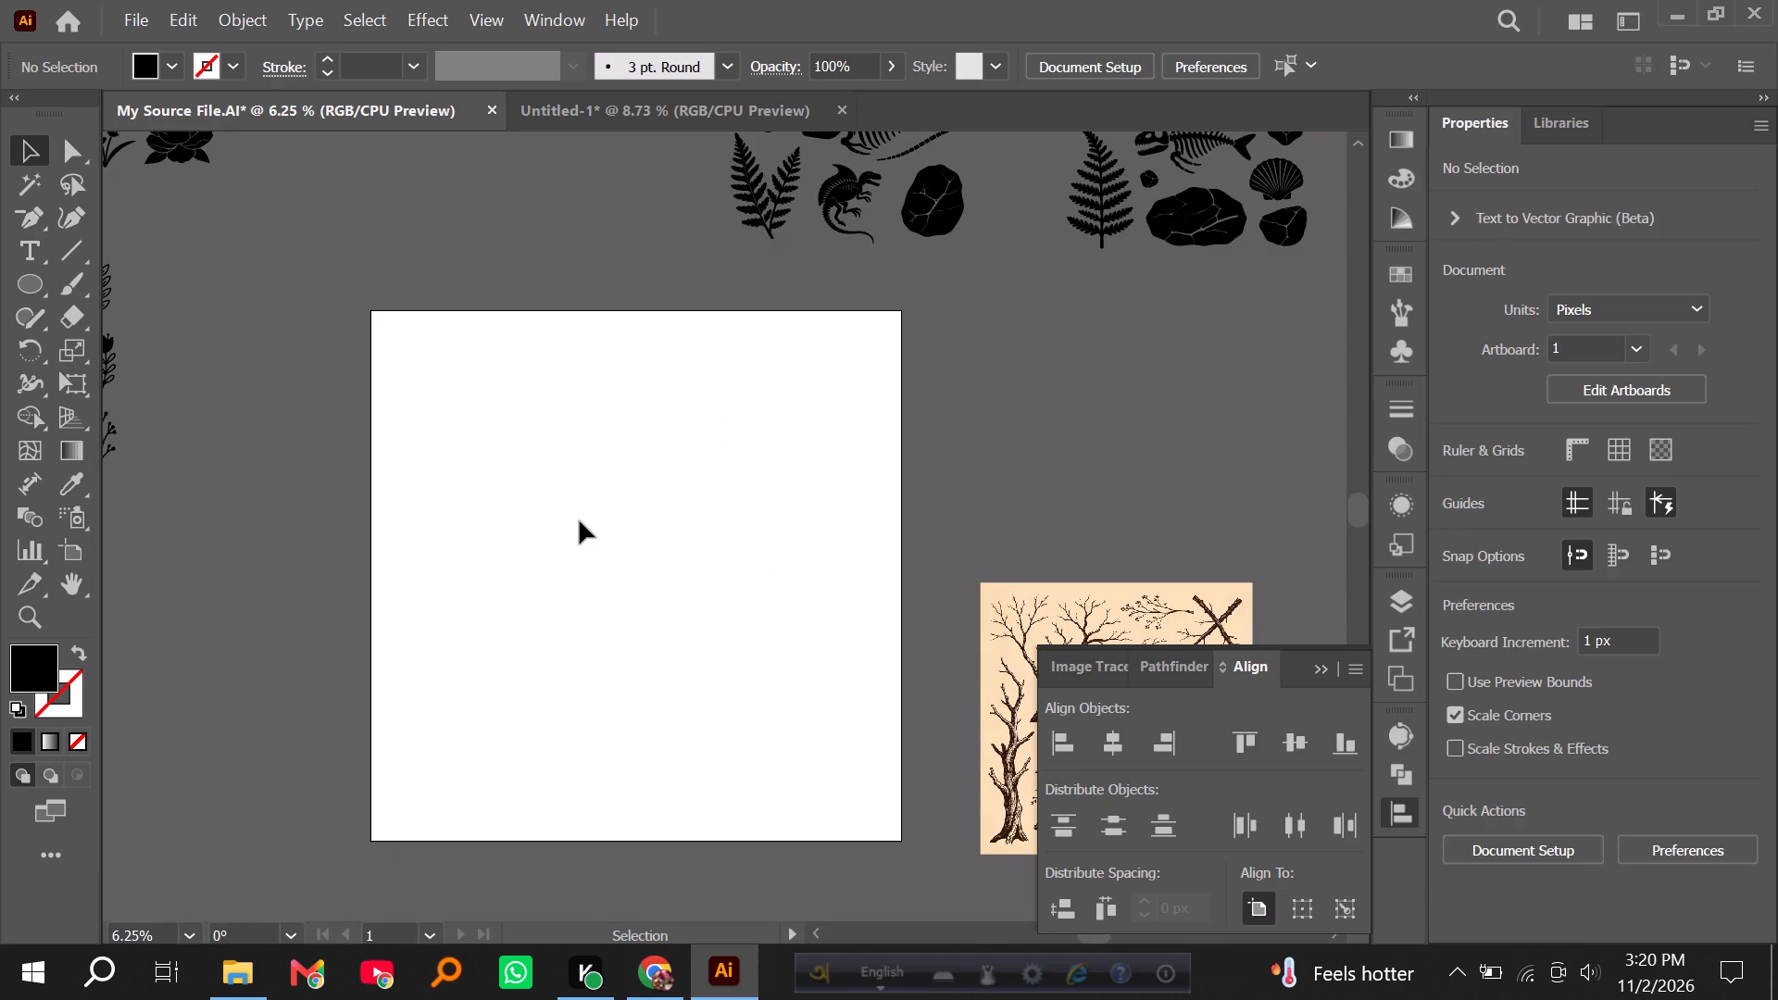
# Move the tan branches-and-logs image 77 (1).png onto the artboard at about X 1913 px, Y 2000 px.
pyautogui.keyDown('alt'); pyautogui.scroll(-2, 417, 494); pyautogui.keyUp('alt')
pyautogui.scroll(-3, 730, 551)
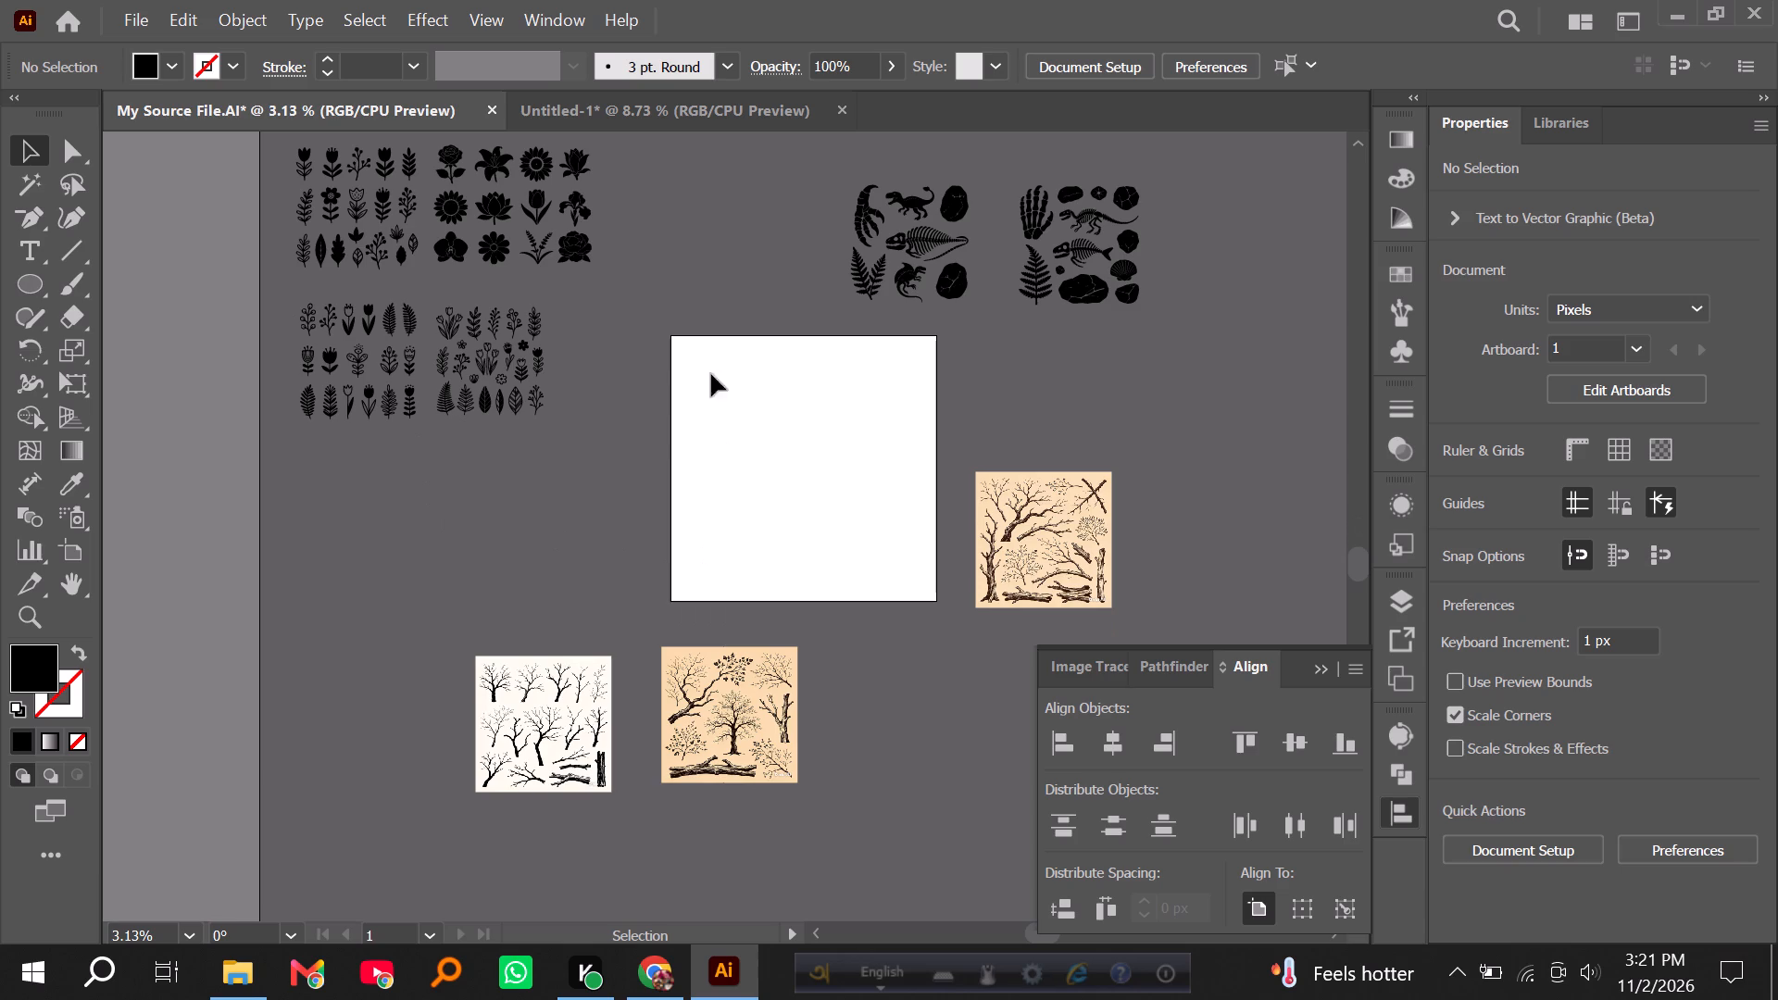
pyautogui.moveTo(707, 339); pyautogui.dragTo(813, 451)
pyautogui.moveTo(1042, 542); pyautogui.dragTo(799, 464)
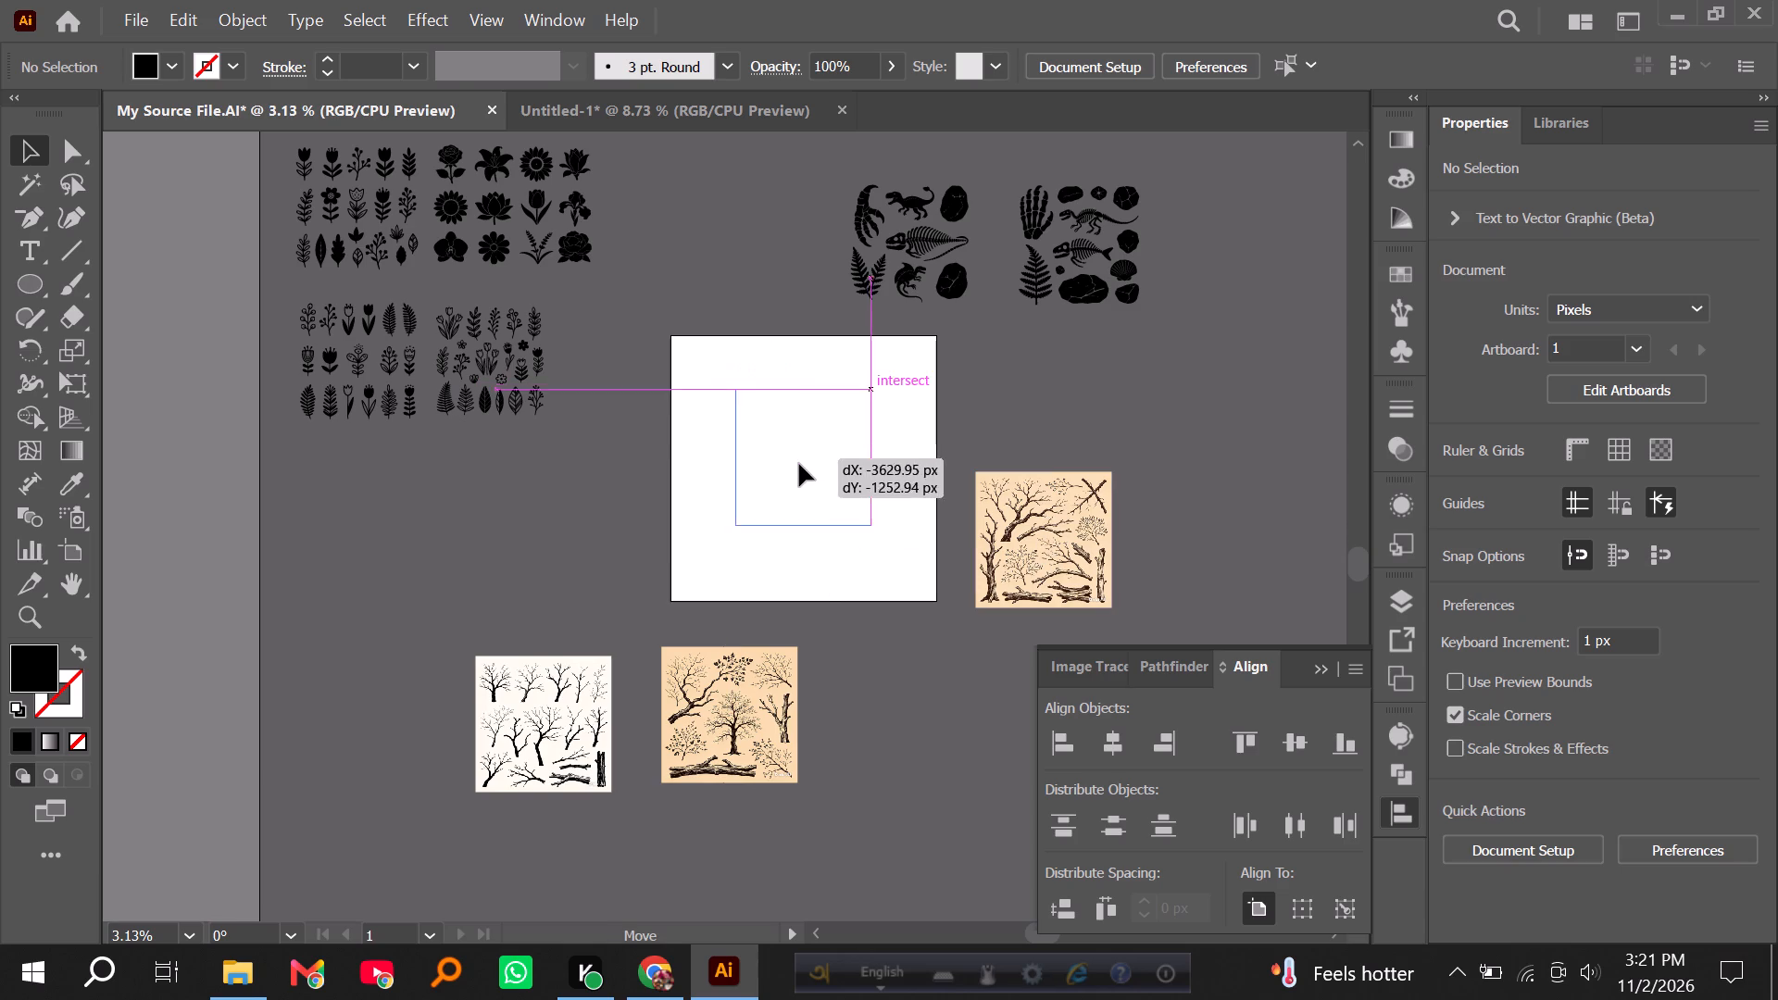
pyautogui.moveTo(799, 464); pyautogui.dragTo(798, 469)
pyautogui.keyDown('alt'); pyautogui.scroll(4, 807, 464); pyautogui.keyUp('alt')
pyautogui.keyDown('alt'); pyautogui.scroll(1, 858, 523); pyautogui.keyUp('alt')
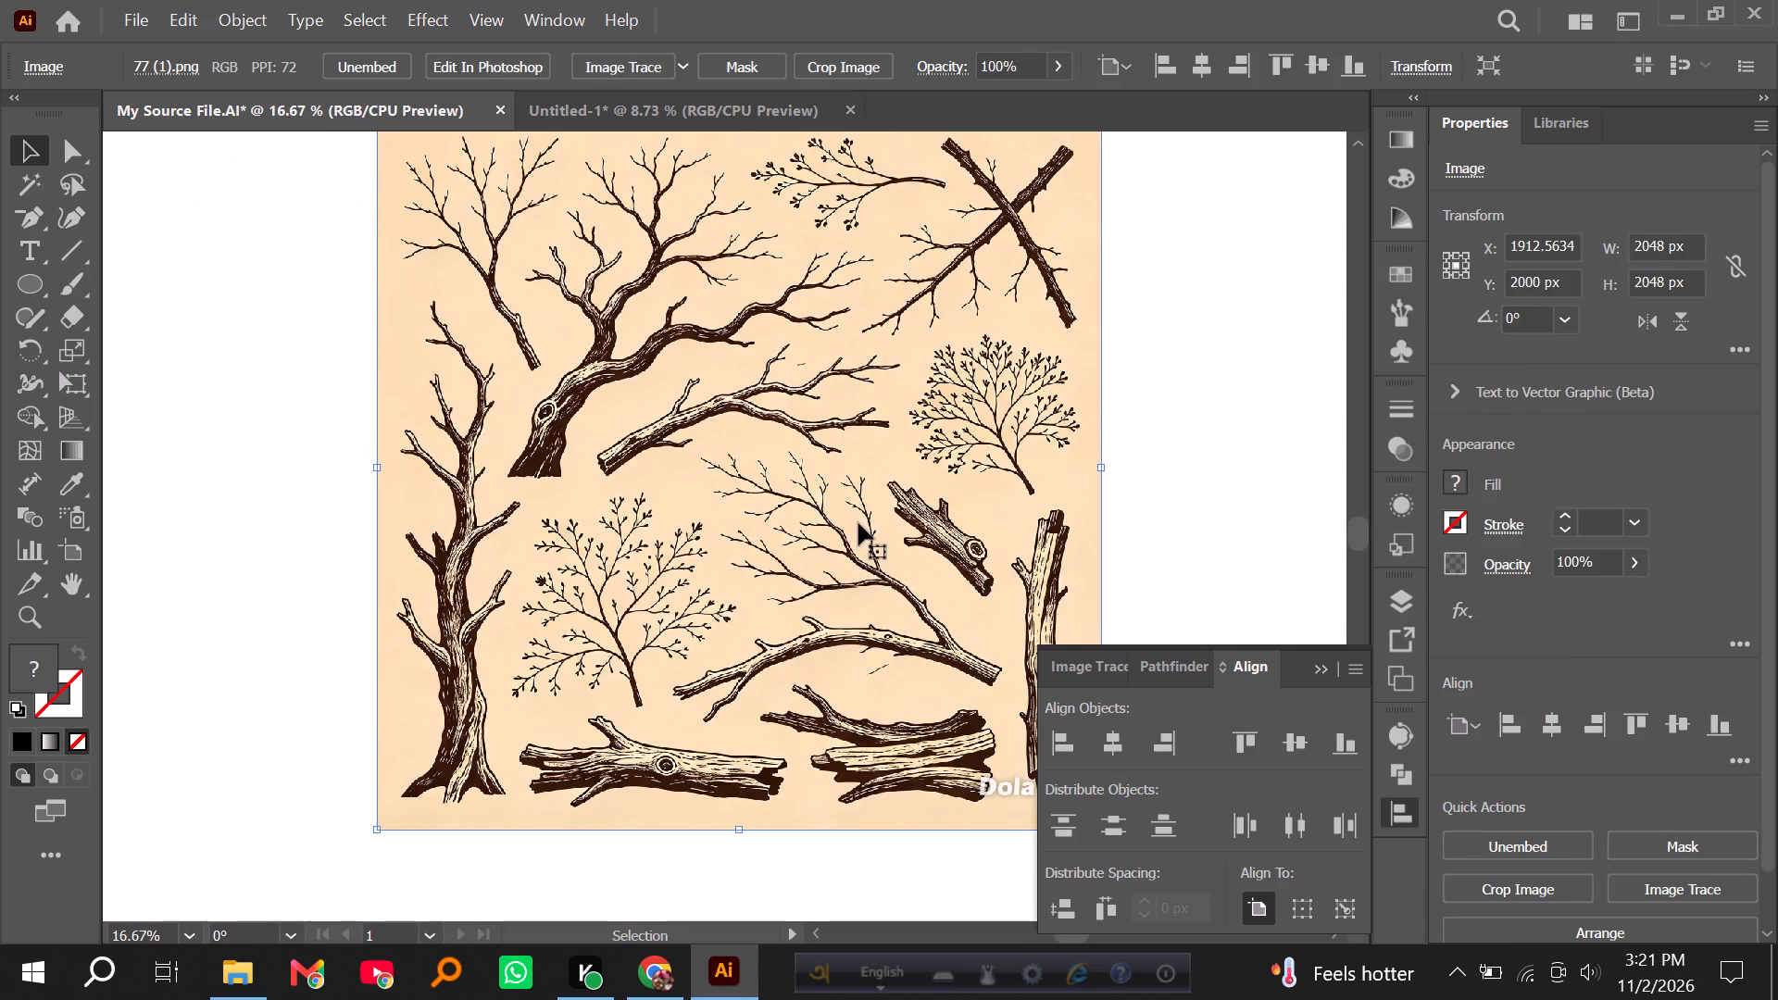
pyautogui.scroll(3, 858, 523)
pyautogui.keyDown('alt'); pyautogui.scroll(-2, 570, 480); pyautogui.keyUp('alt')
pyautogui.scroll(-1, 568, 511)
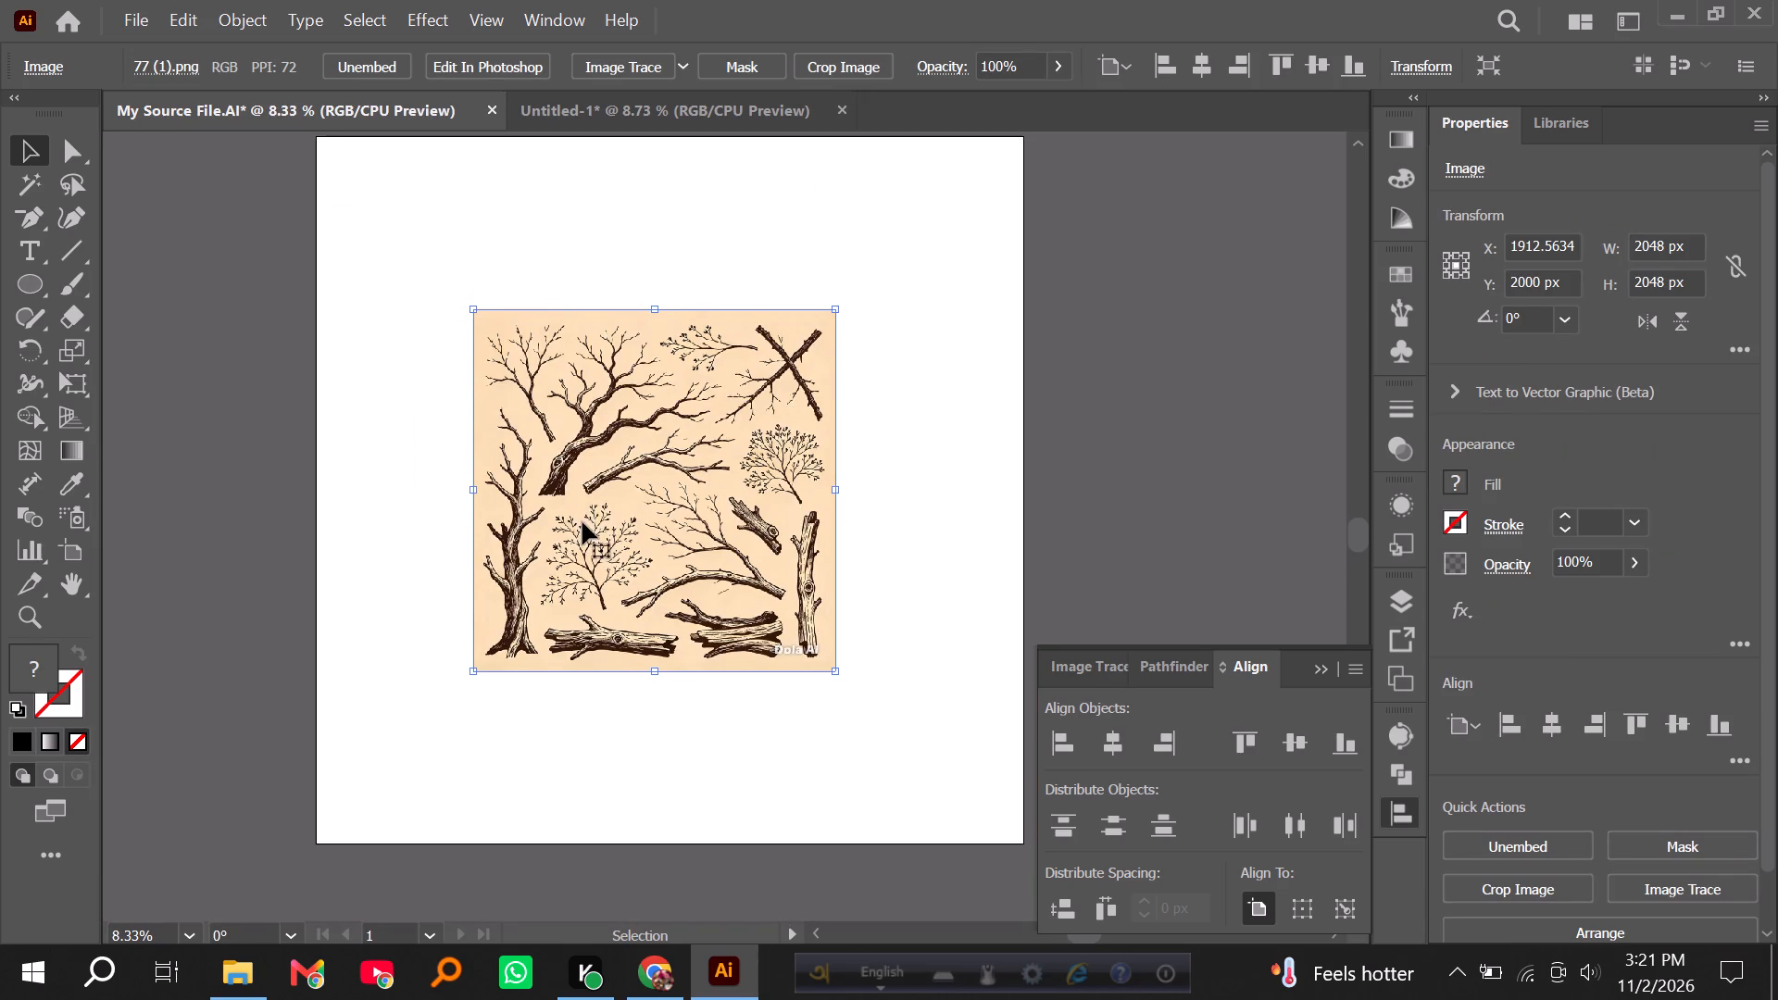
# Duplicate the branches-and-logs image across the artboard's right edge and trace the original with the Sketched Art preset.
pyautogui.moveTo(590, 510); pyautogui.dragTo(1058, 444)
pyautogui.click(768, 471)
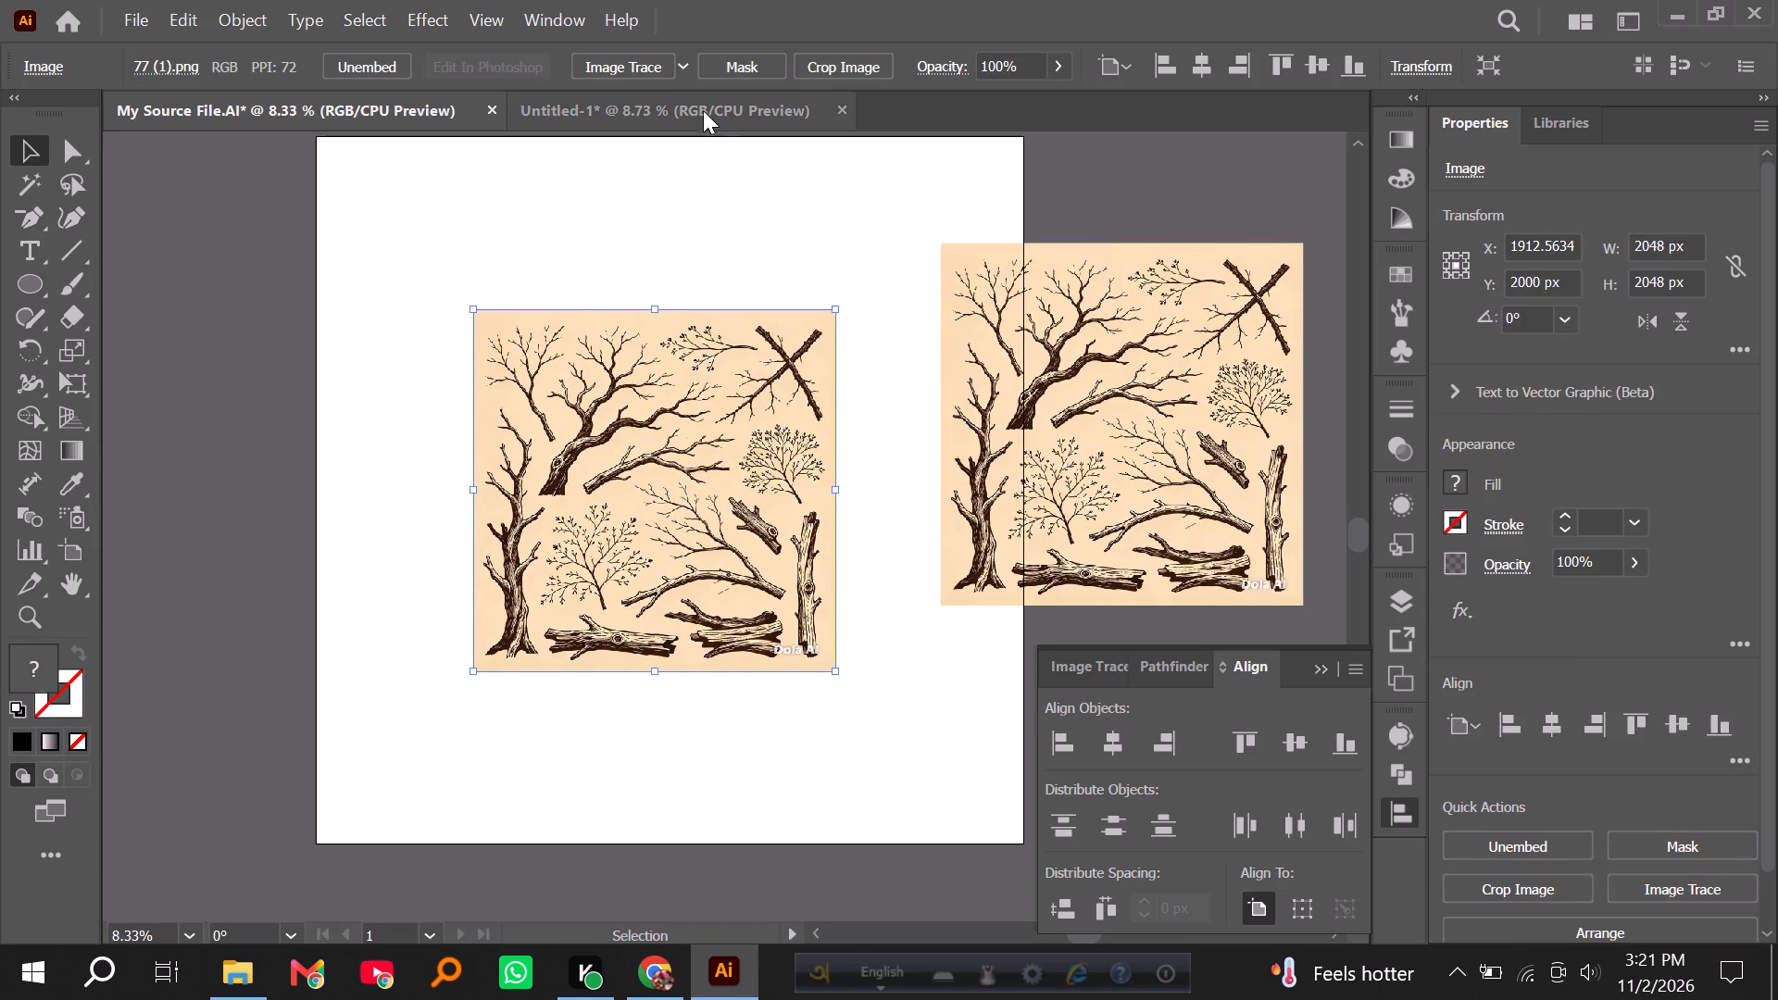
pyautogui.click(680, 67)
pyautogui.click(764, 381)
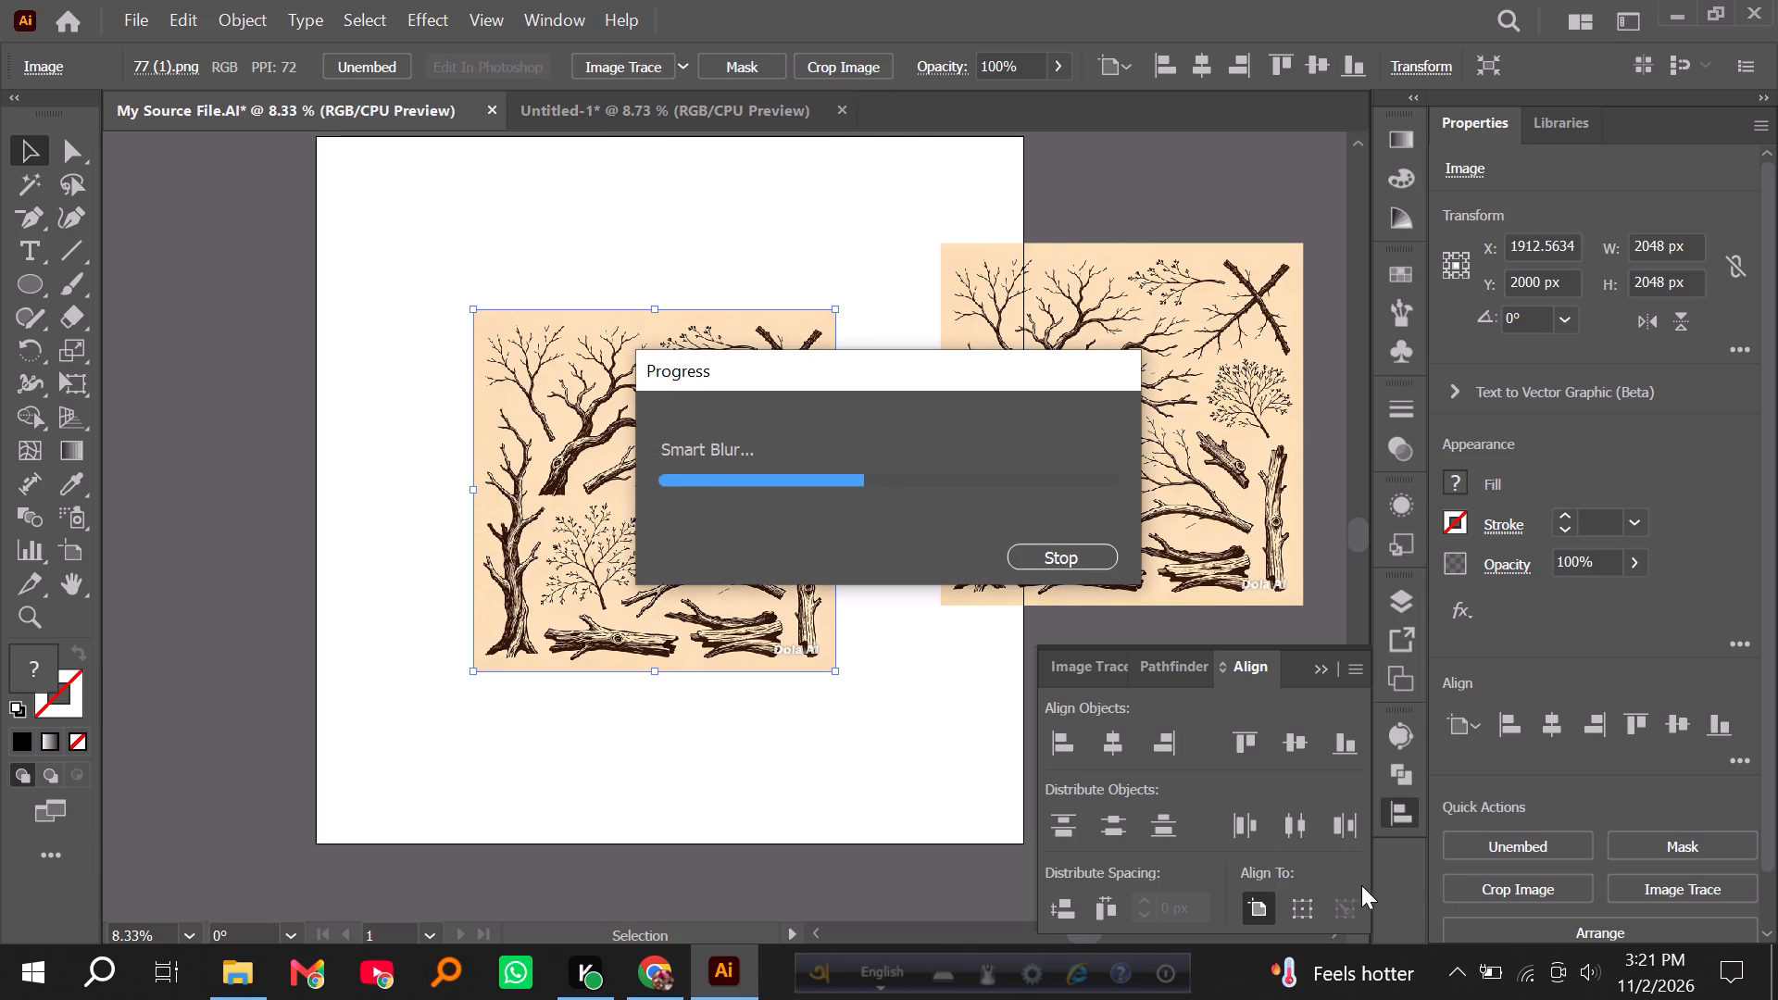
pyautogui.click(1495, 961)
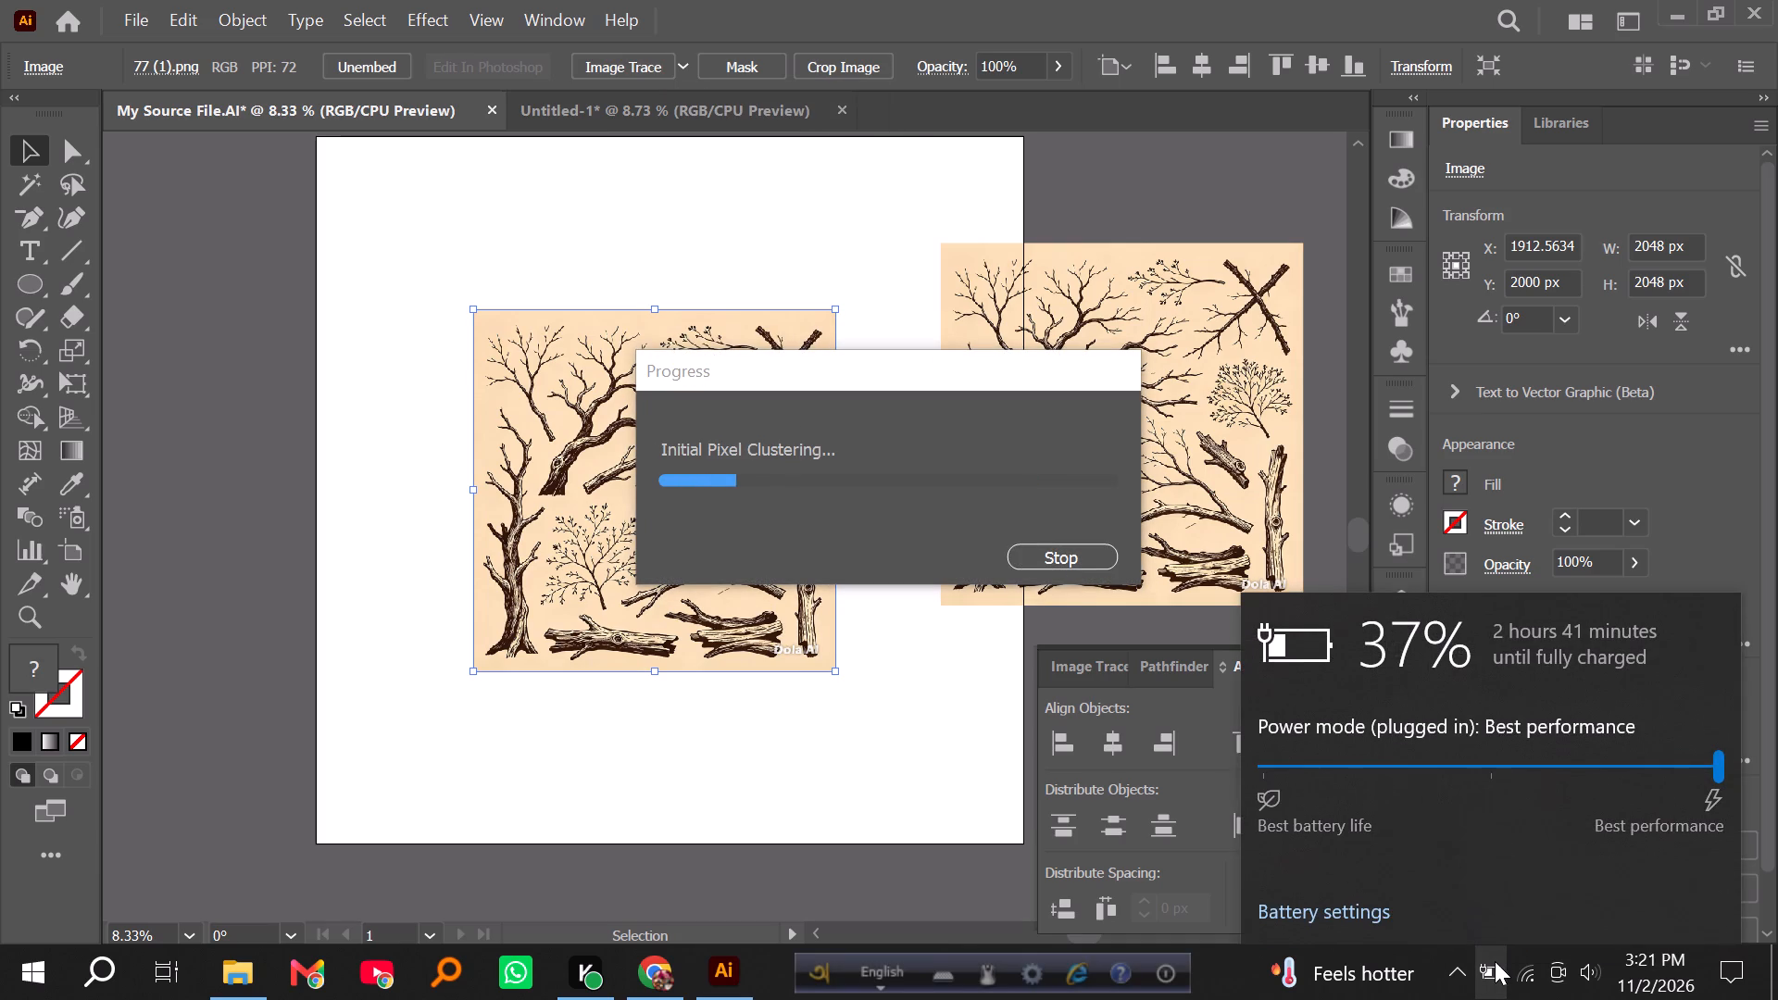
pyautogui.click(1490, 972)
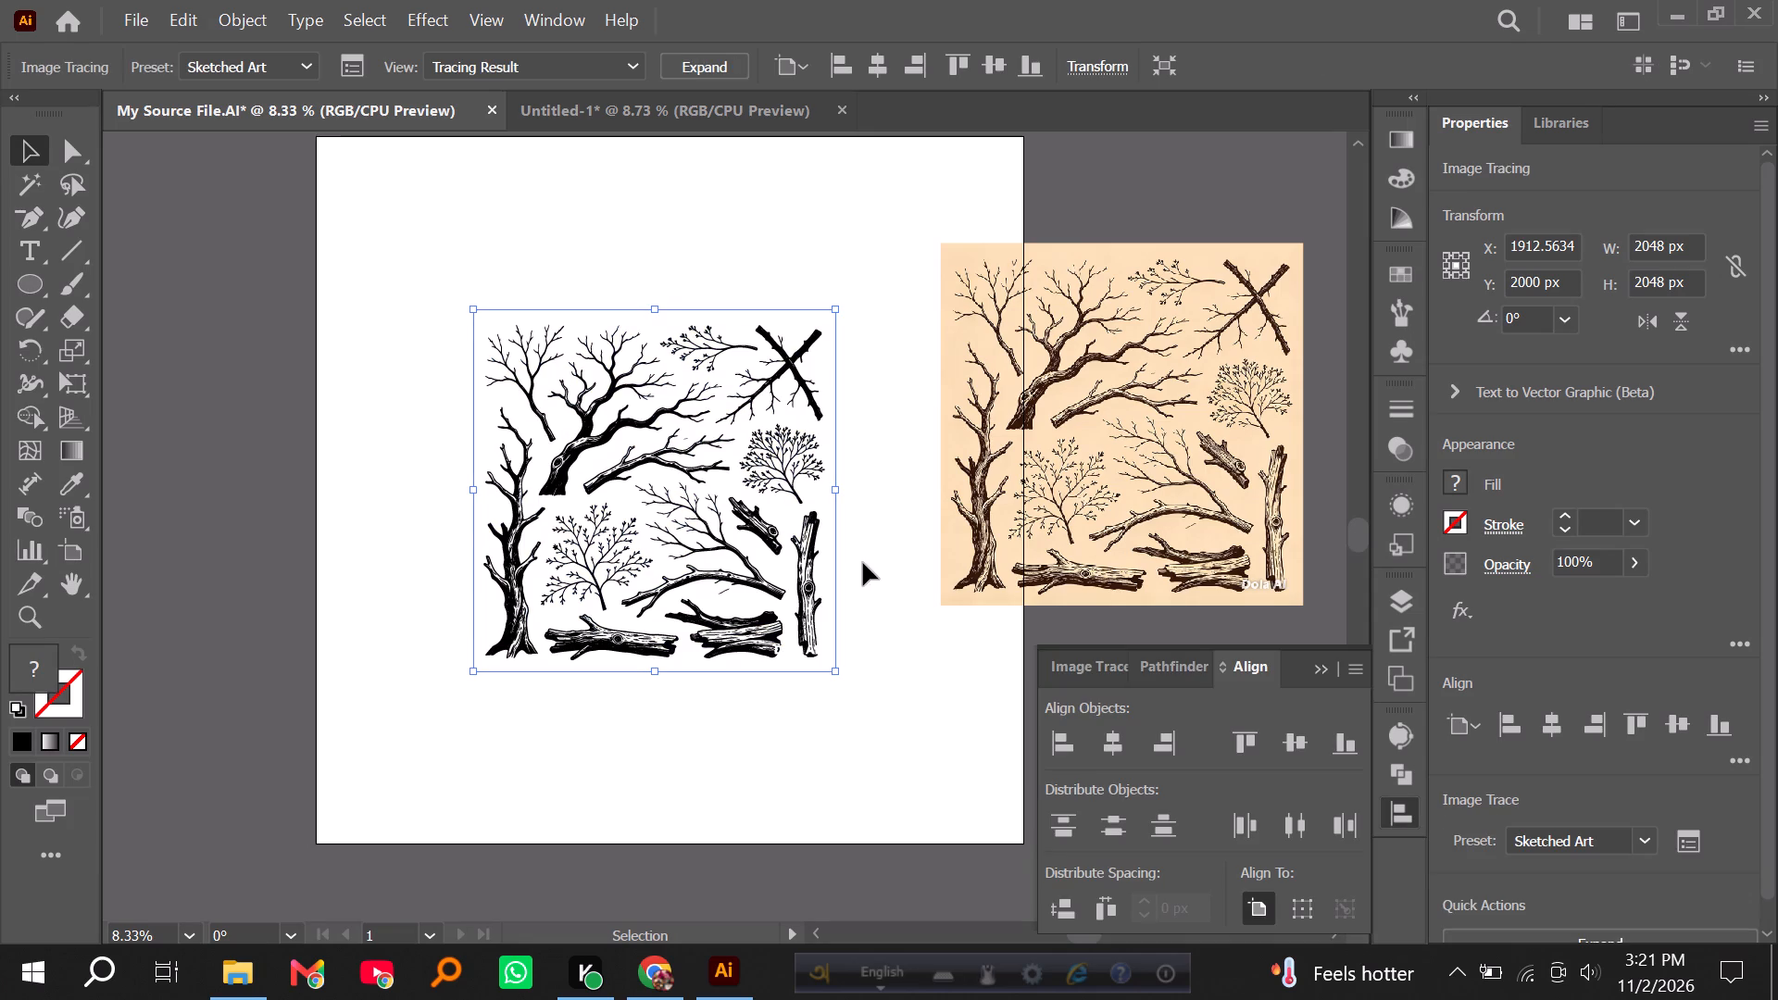
# Expand the Sketched Art tracing of the branches-and-logs image into vector paths.
pyautogui.click(863, 667)
pyautogui.keyDown('alt'); pyautogui.scroll(2, 764, 550); pyautogui.keyUp('alt')
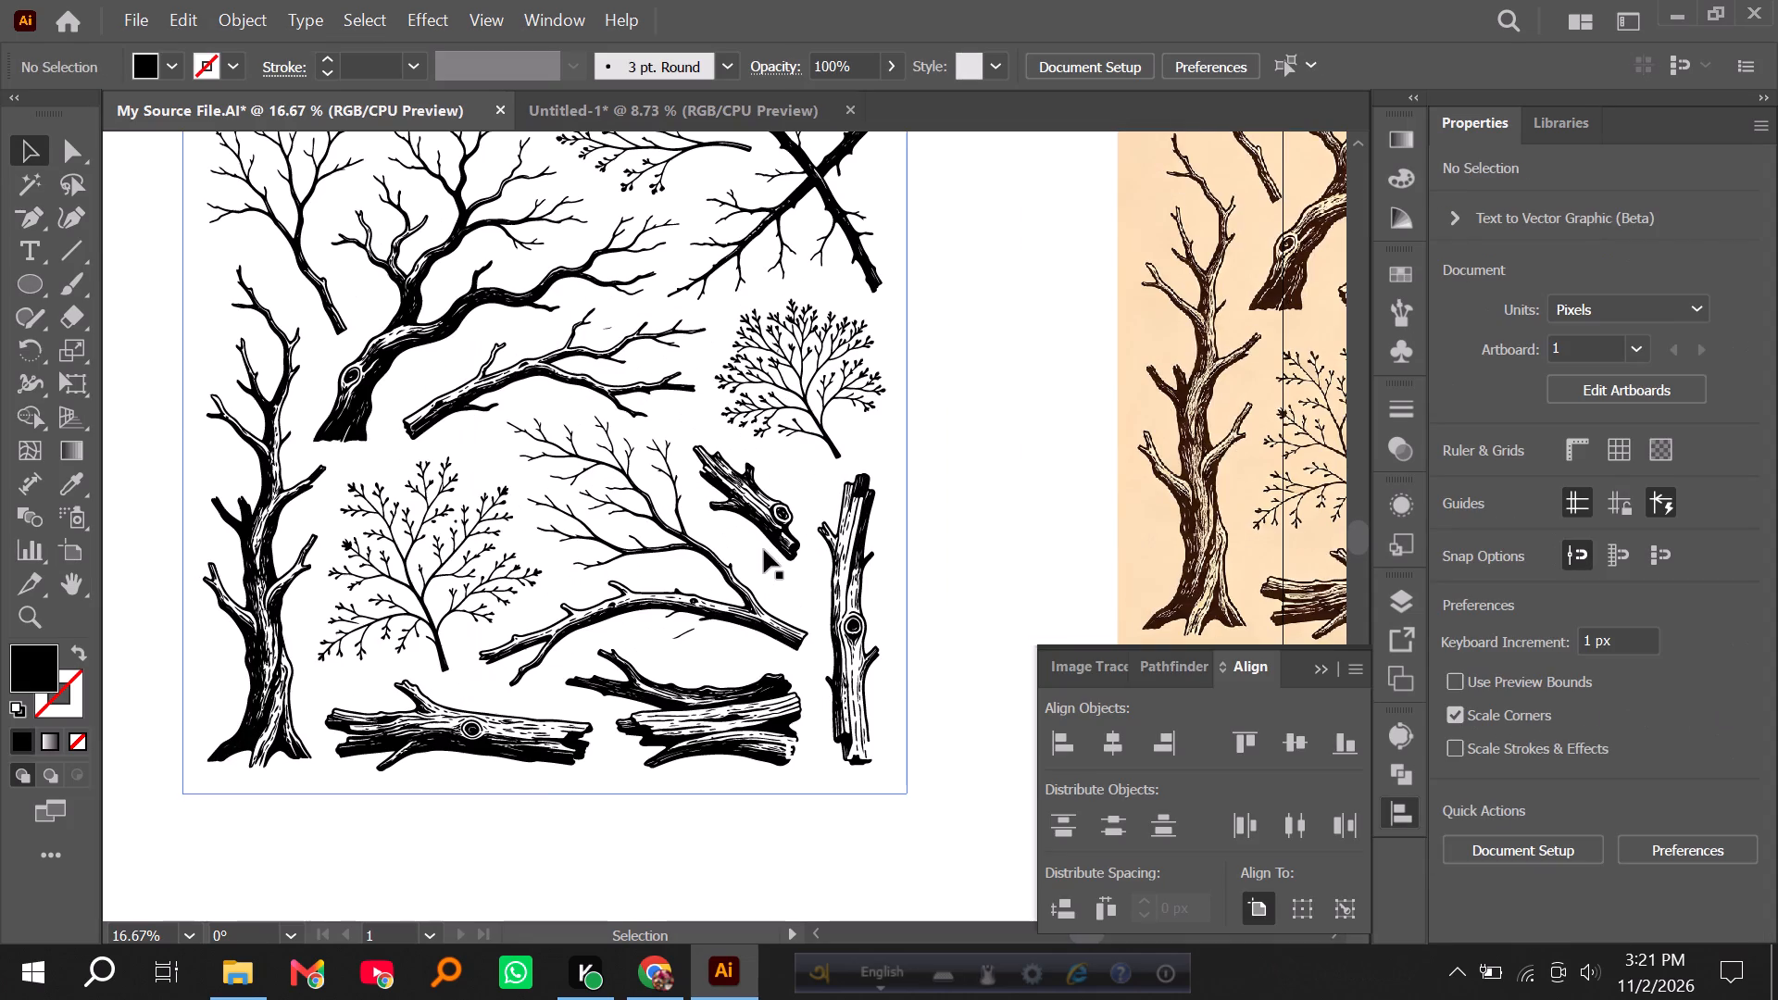
pyautogui.click(764, 550)
pyautogui.scroll(4, 757, 565)
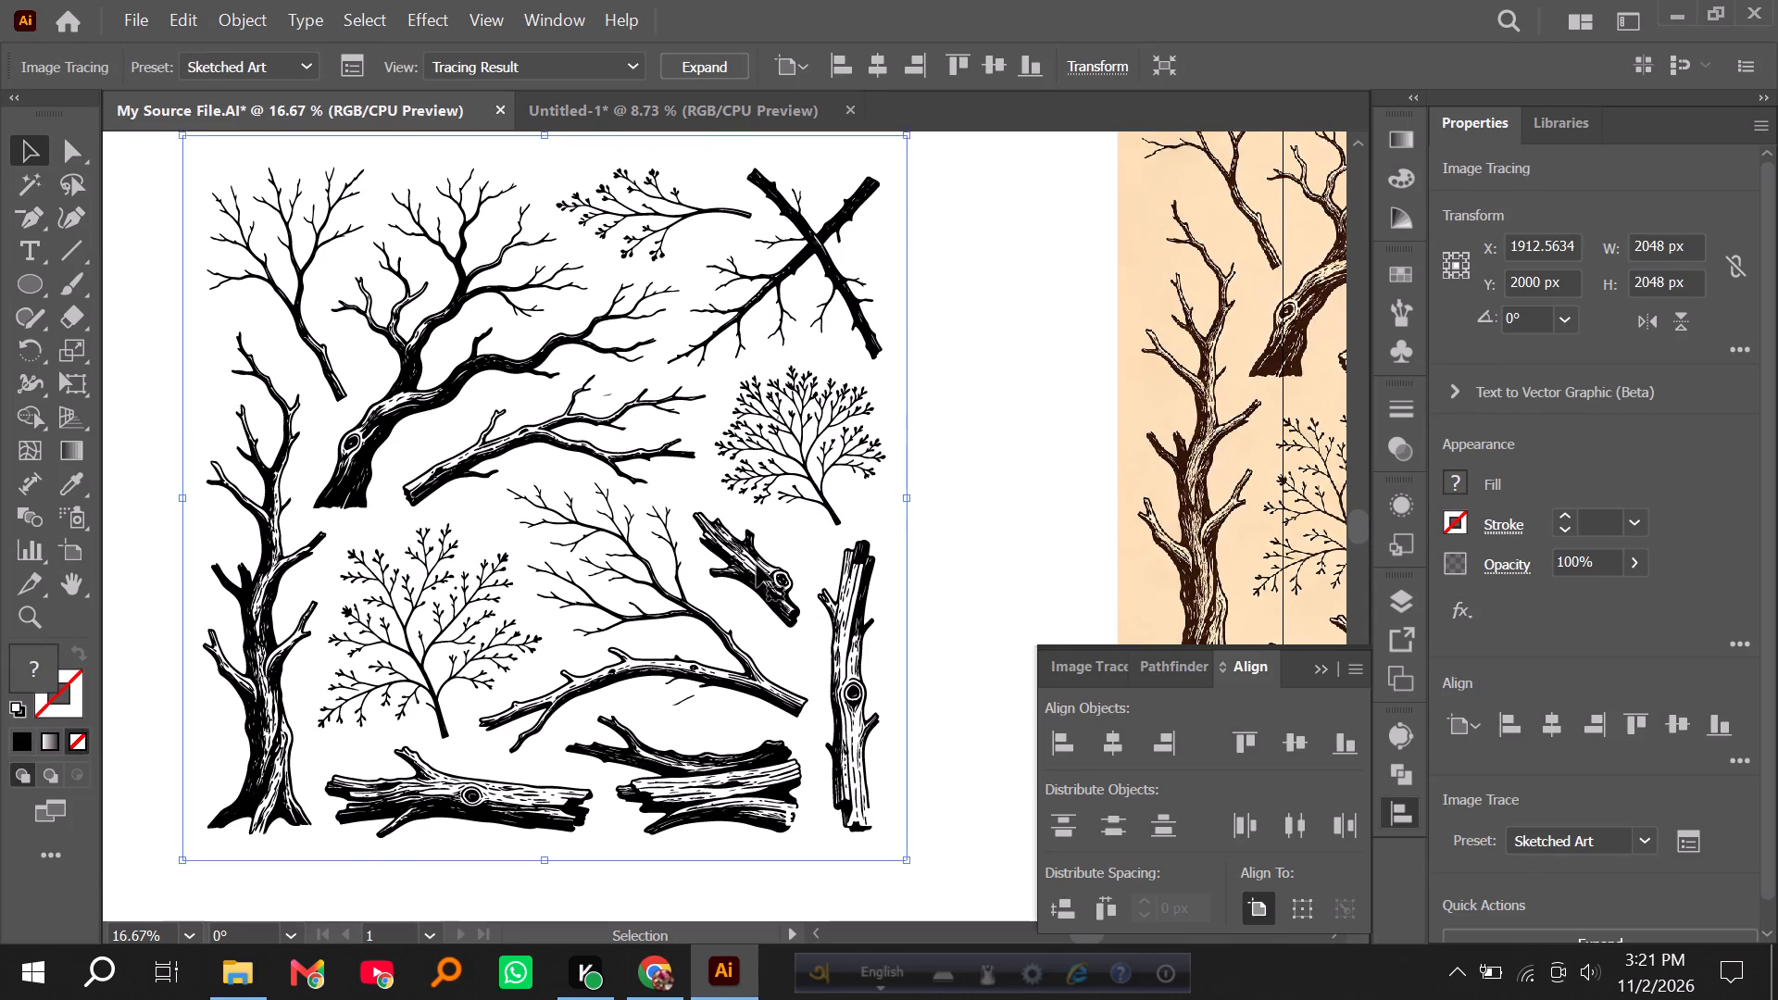
pyautogui.keyDown('alt'); pyautogui.scroll(3, 563, 213); pyautogui.keyUp('alt')
pyautogui.scroll(1, 677, 275)
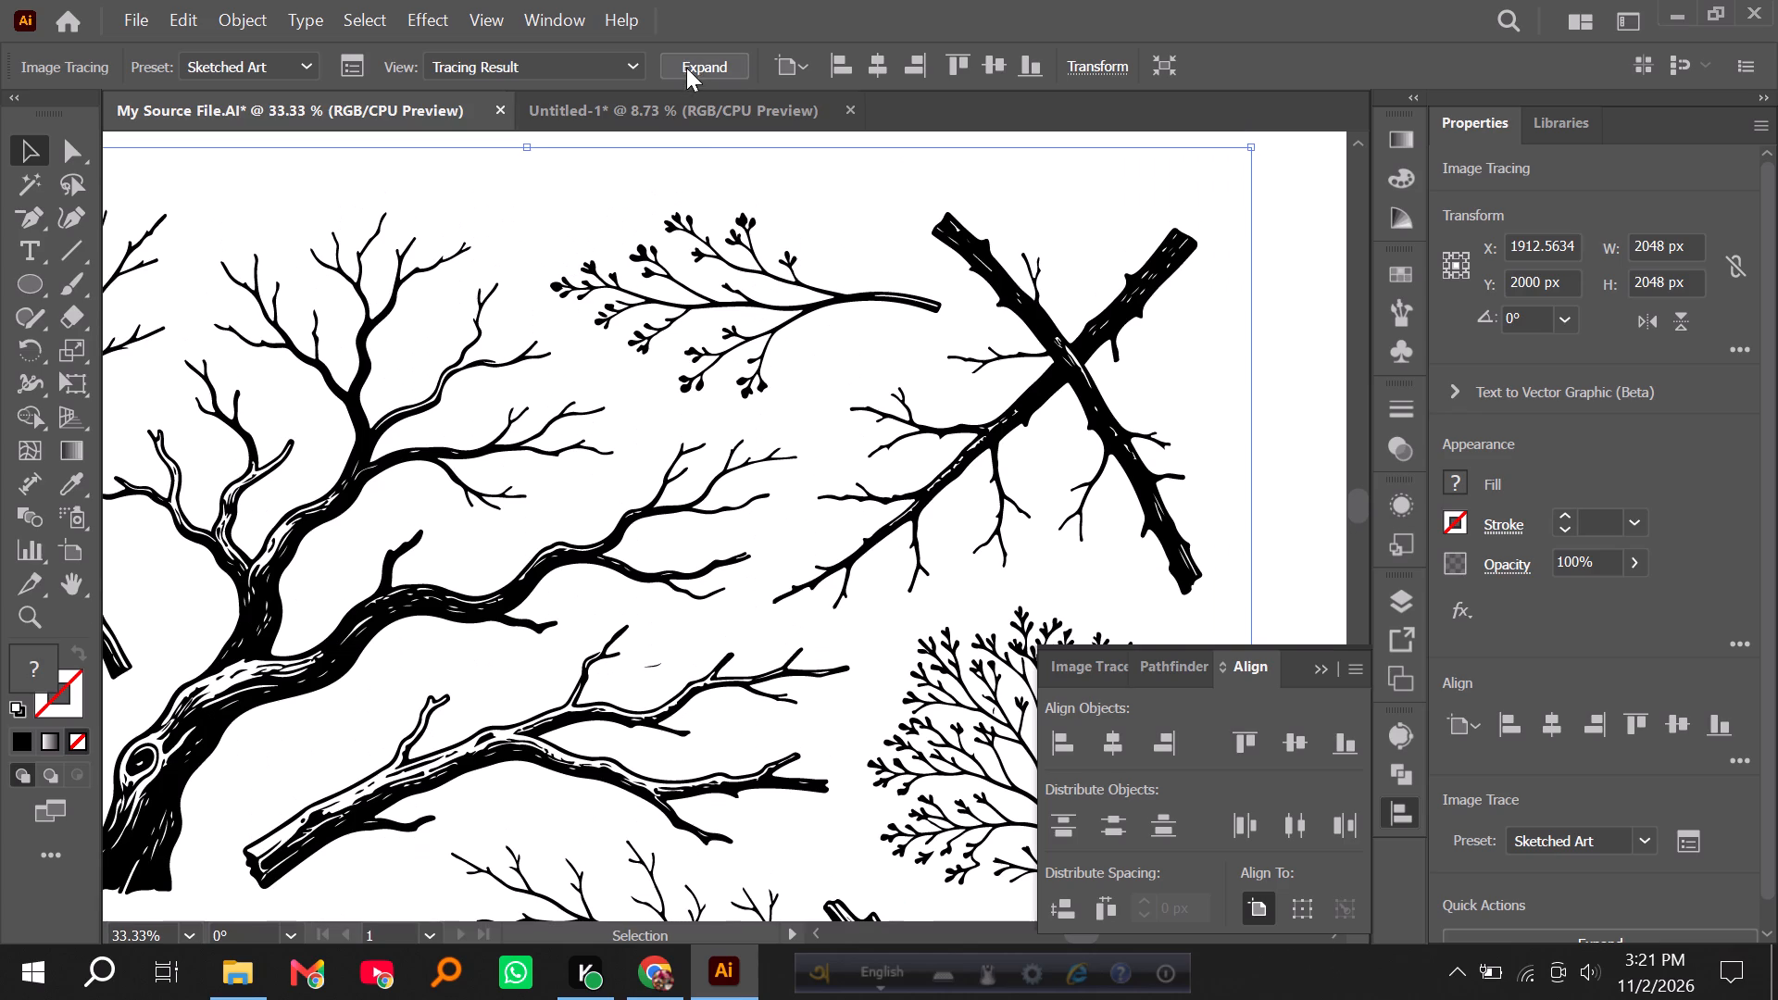
pyautogui.click(692, 67)
# Examine the expanded branch artwork overall and up close around the middle branches.
pyautogui.keyDown('alt'); pyautogui.scroll(-3, 723, 388); pyautogui.keyUp('alt')
pyautogui.scroll(-4, 691, 496)
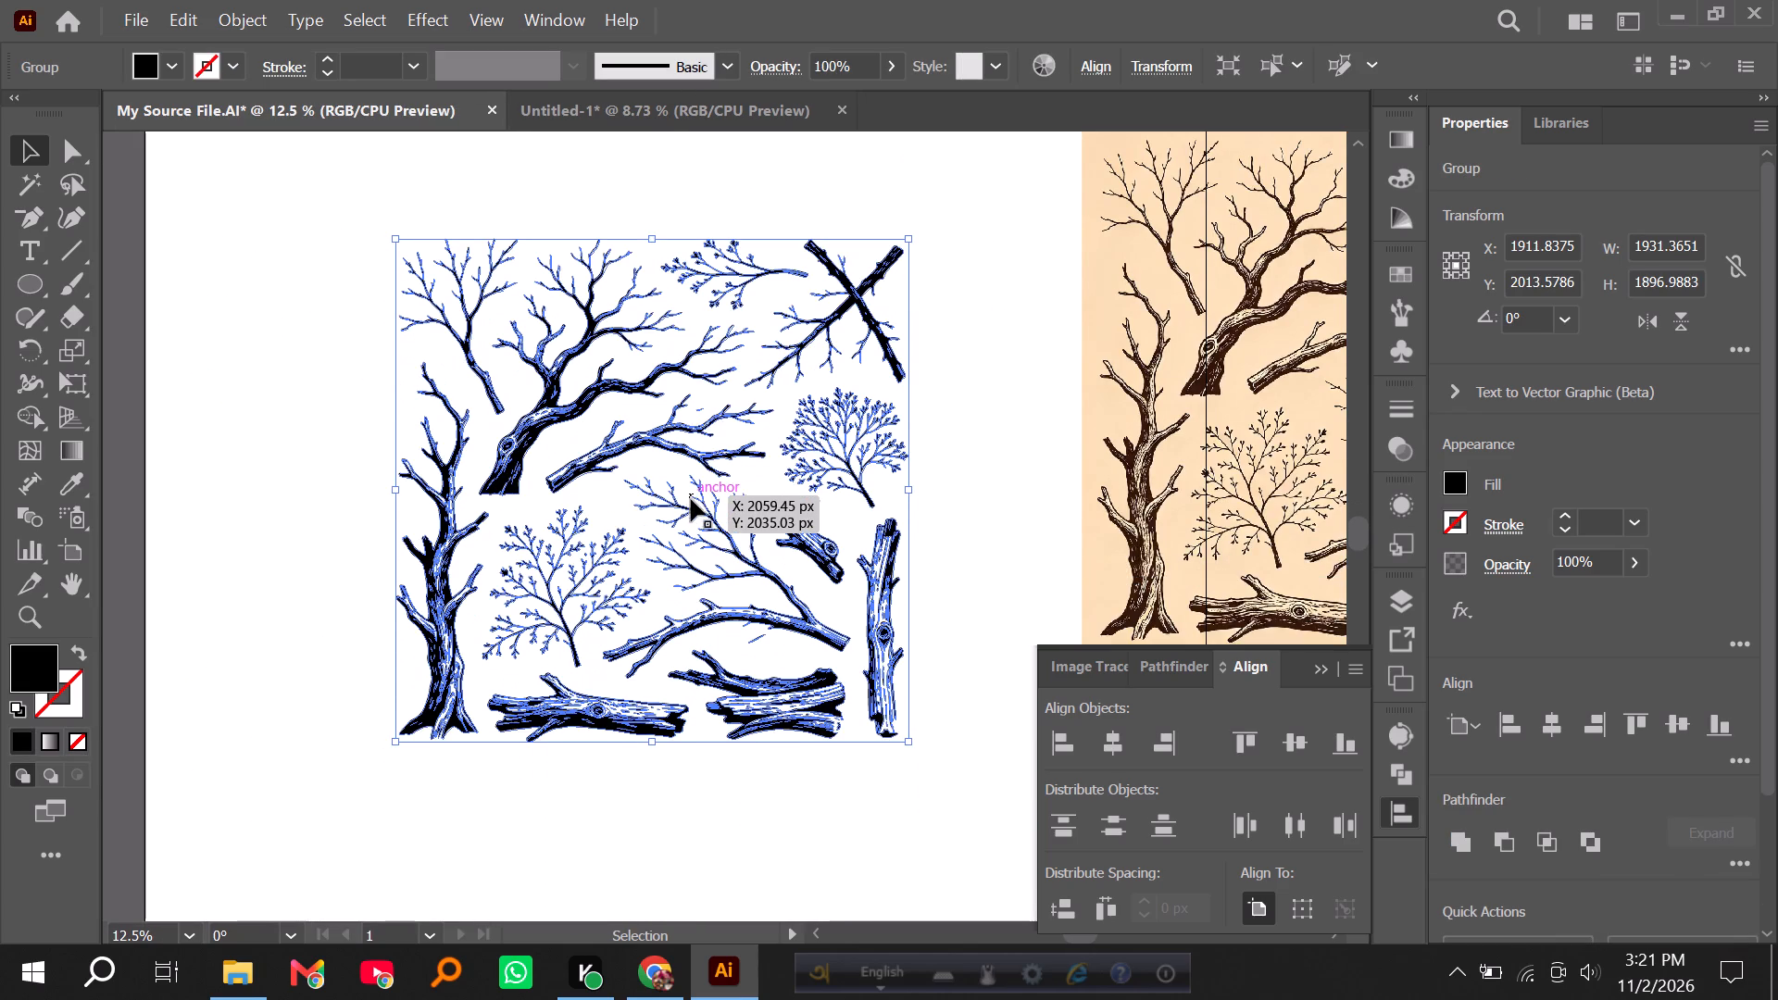
pyautogui.click(689, 495)
pyautogui.click(958, 491)
pyautogui.keyDown('alt'); pyautogui.scroll(4, 707, 405); pyautogui.keyUp('alt')
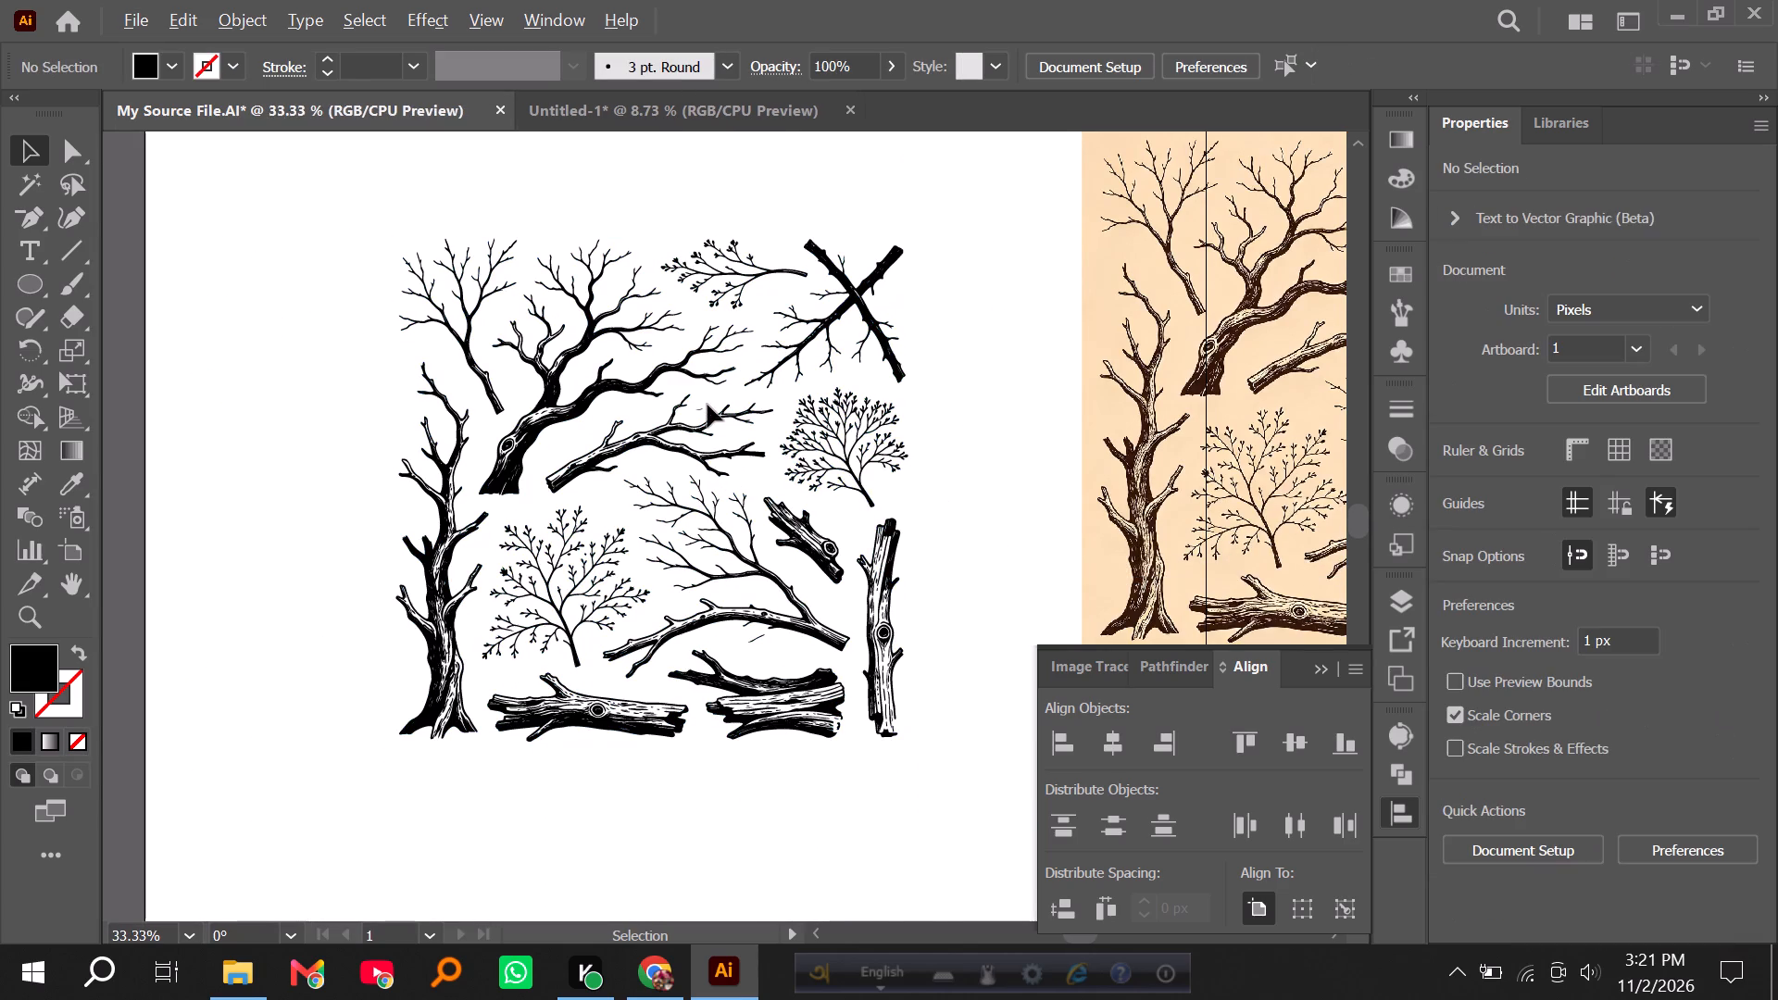
pyautogui.click(675, 424)
pyautogui.keyDown('alt'); pyautogui.scroll(-2, 674, 436); pyautogui.keyUp('alt')
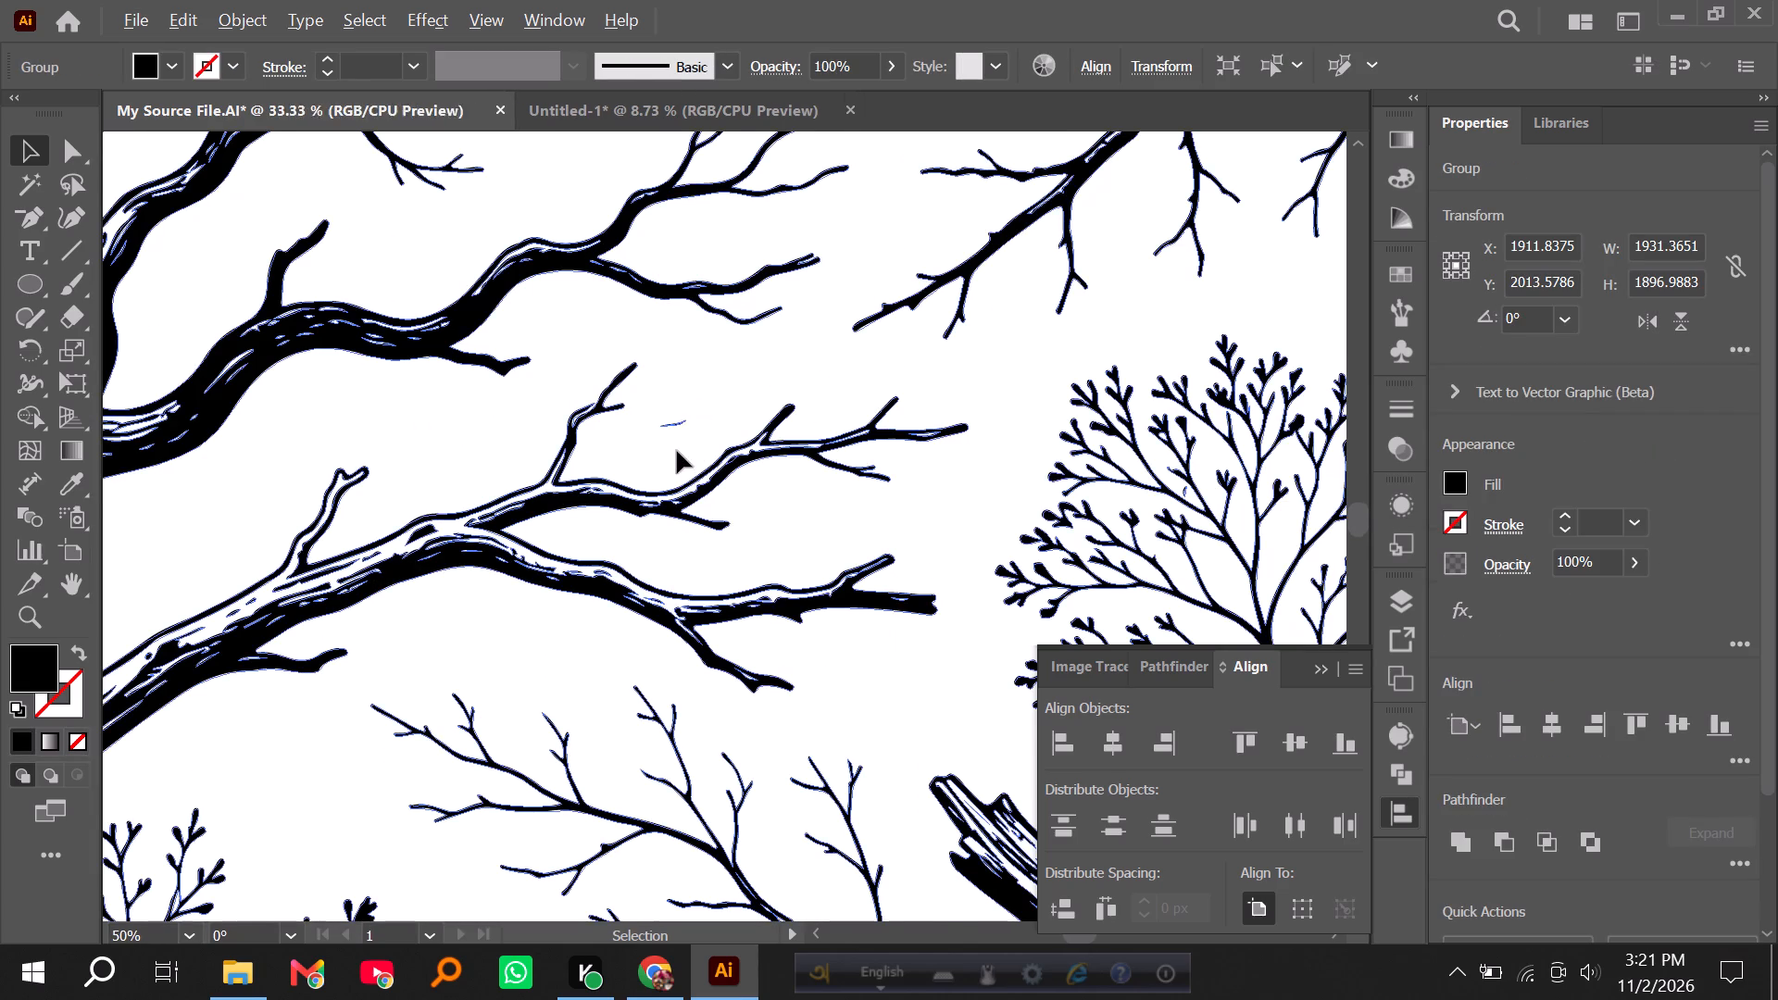
pyautogui.keyDown('alt'); pyautogui.scroll(-4, 677, 451); pyautogui.keyUp('alt')
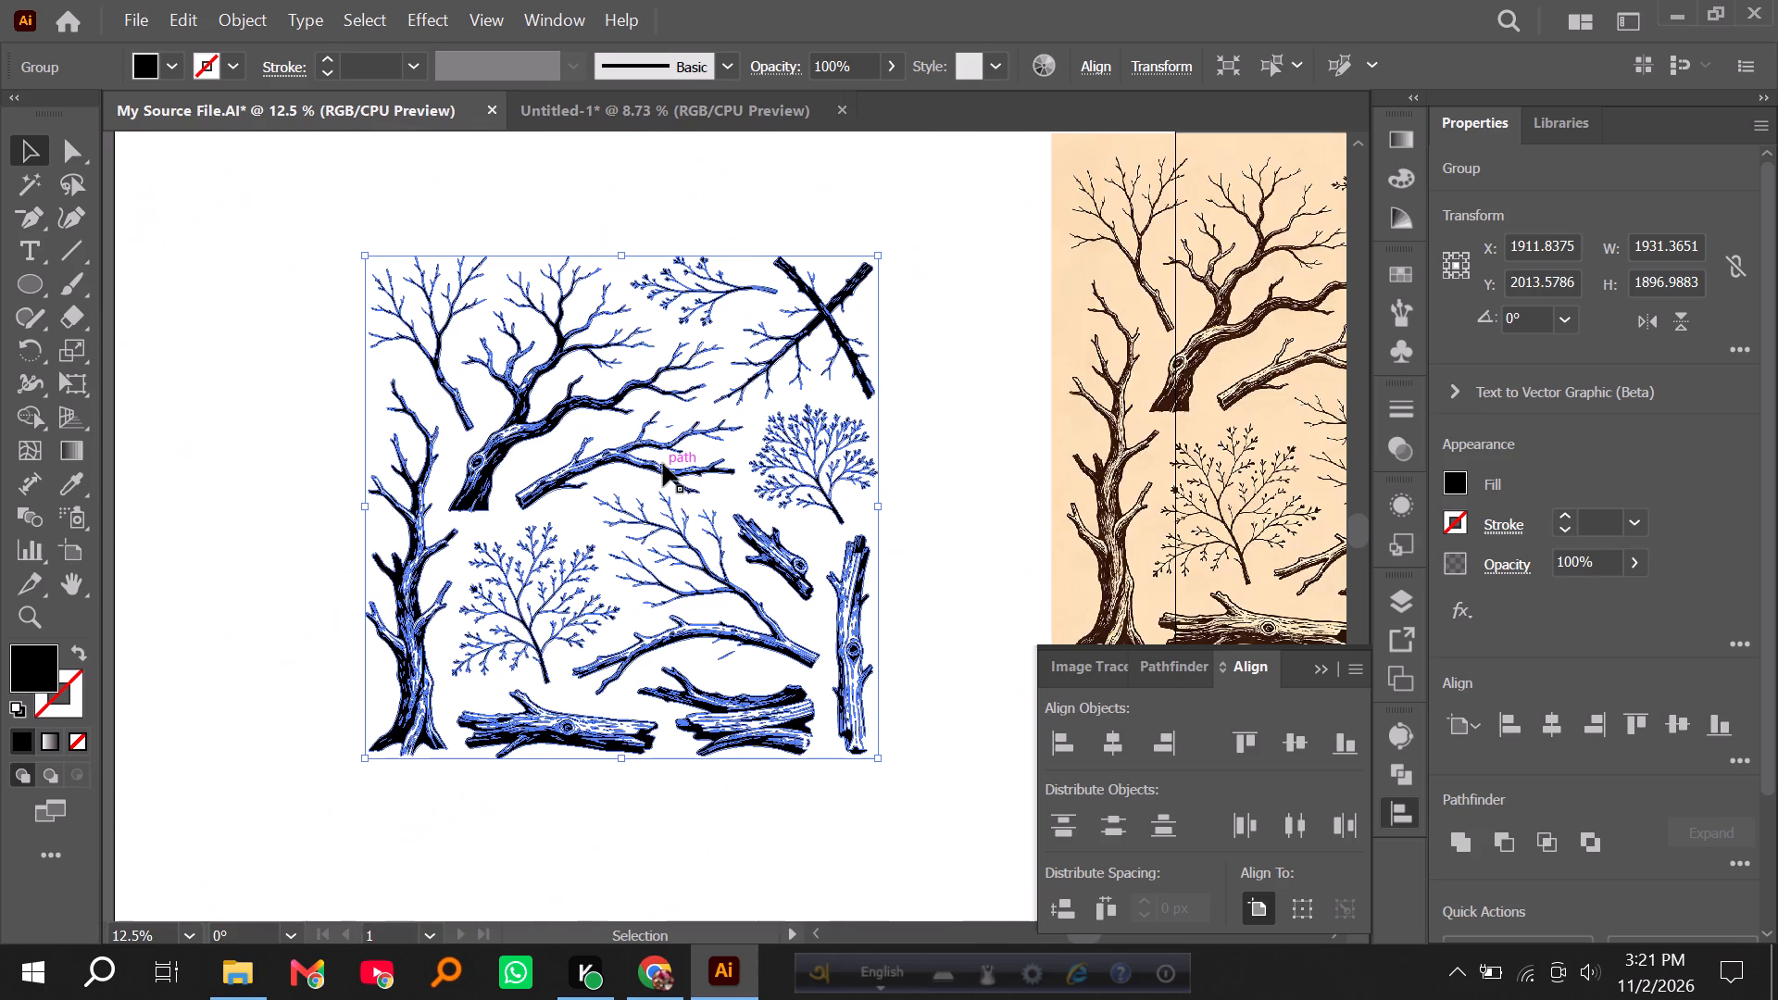
pyautogui.keyDown('alt'); pyautogui.scroll(-3, 663, 465); pyautogui.keyUp('alt')
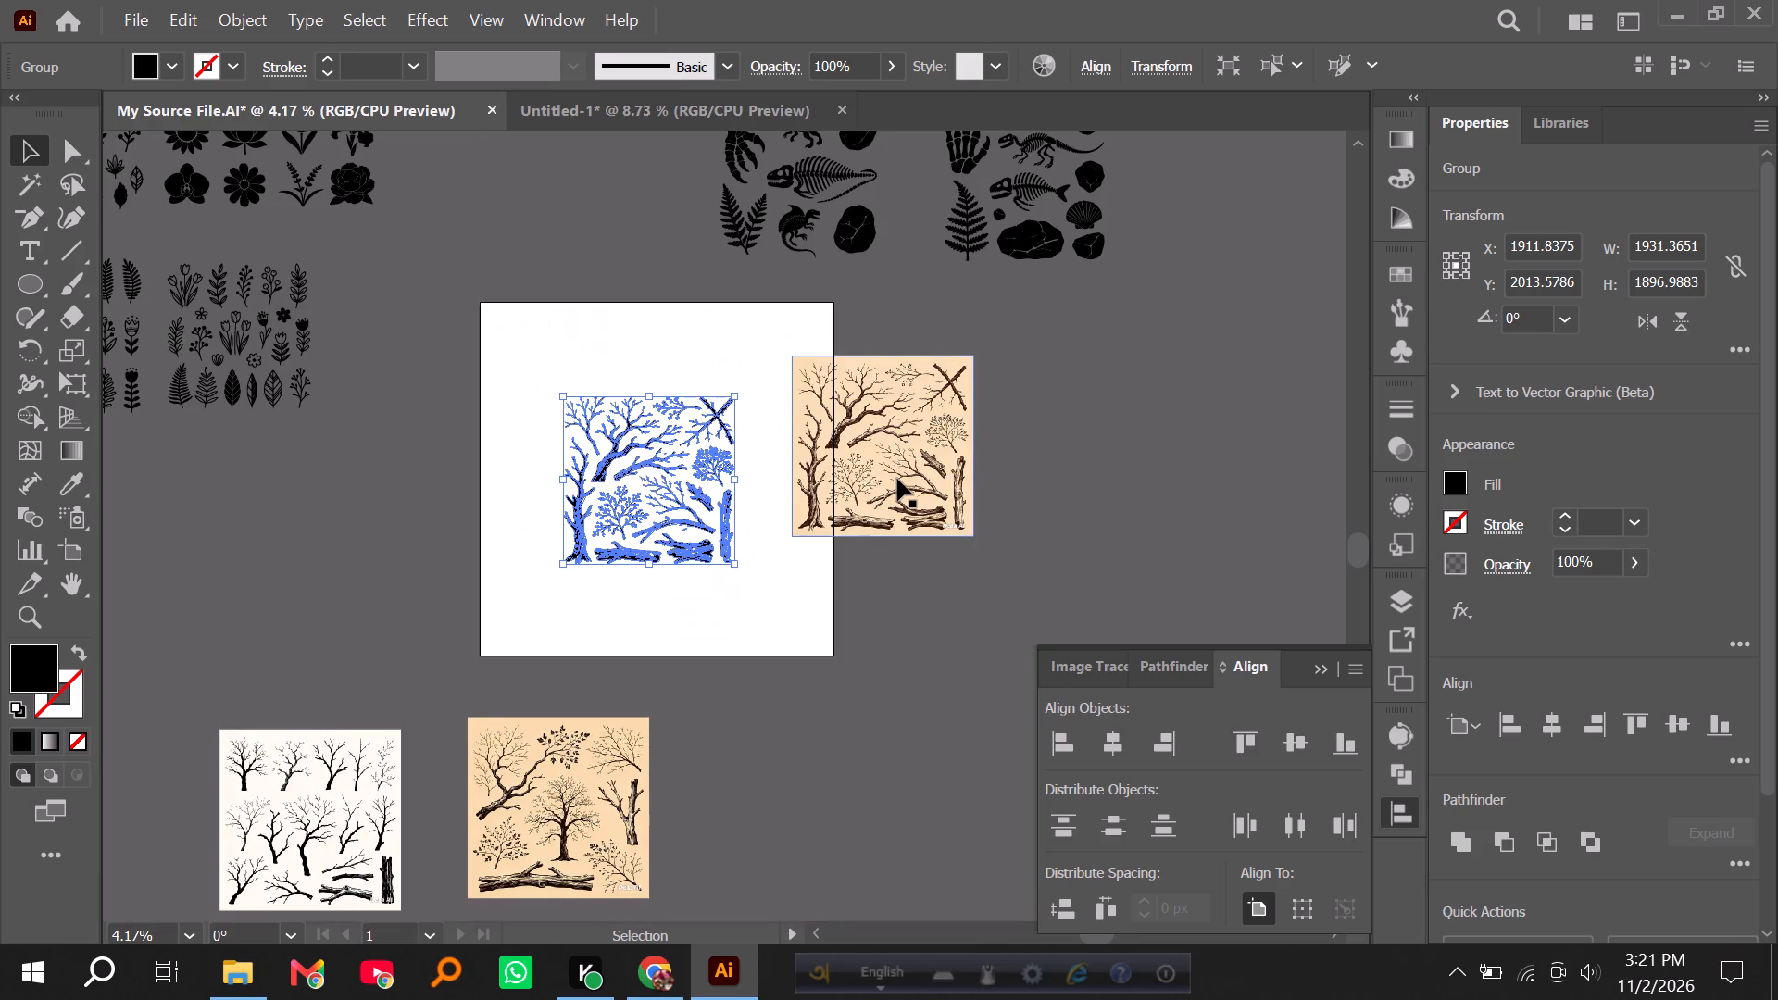
# Delete the tan duplicate of the branches-and-logs image beside the expanded group.
pyautogui.click(897, 479)
pyautogui.press('Delete')
# Move the expanded branch group off the artboard to its right, at about X 6206 px, Y 2000 px.
pyautogui.moveTo(673, 479); pyautogui.dragTo(1056, 480)
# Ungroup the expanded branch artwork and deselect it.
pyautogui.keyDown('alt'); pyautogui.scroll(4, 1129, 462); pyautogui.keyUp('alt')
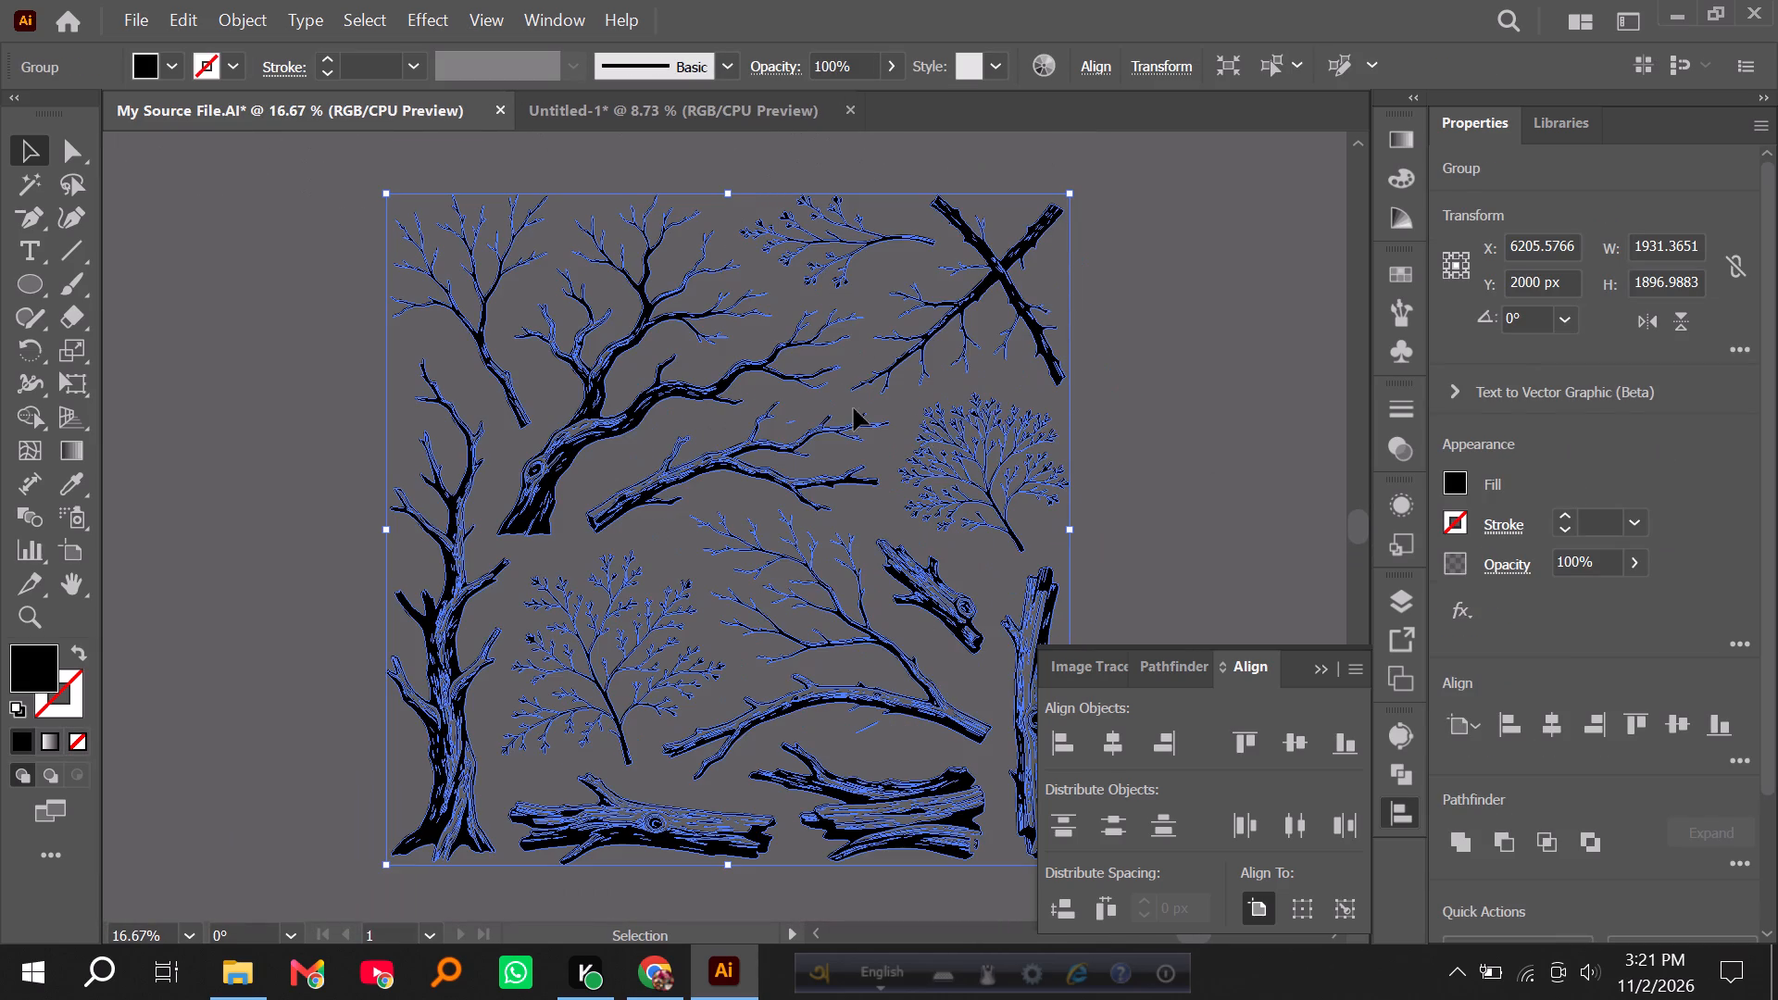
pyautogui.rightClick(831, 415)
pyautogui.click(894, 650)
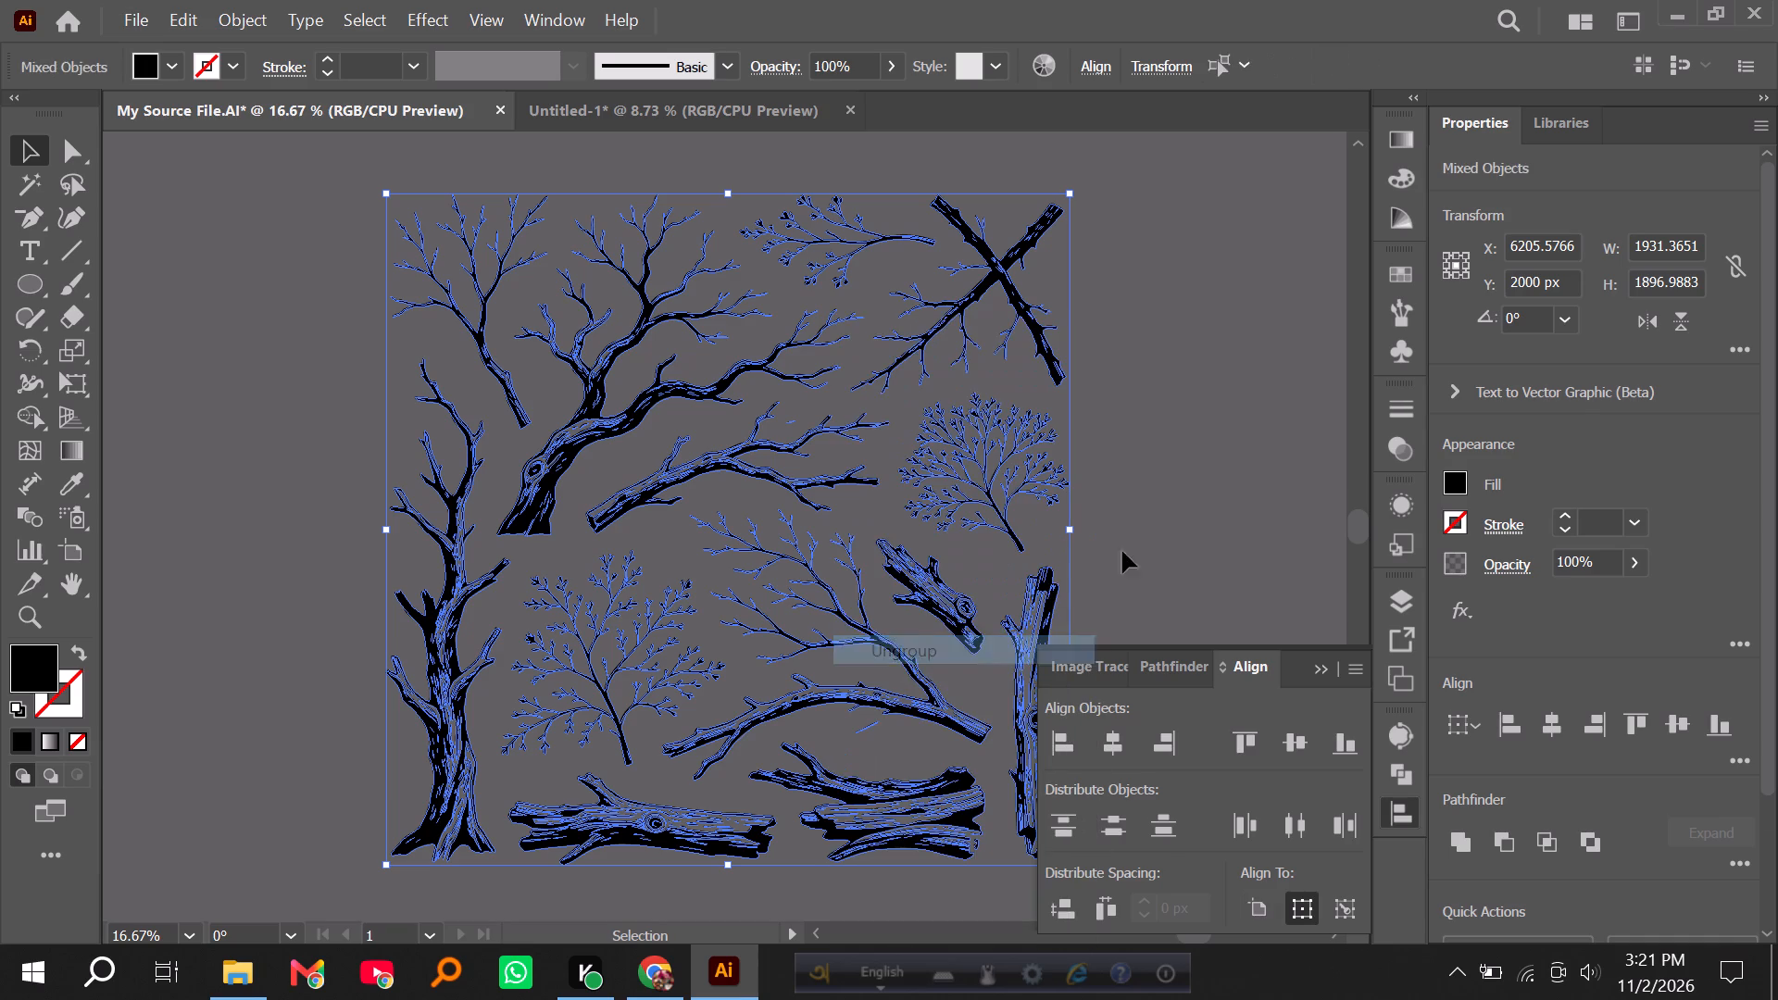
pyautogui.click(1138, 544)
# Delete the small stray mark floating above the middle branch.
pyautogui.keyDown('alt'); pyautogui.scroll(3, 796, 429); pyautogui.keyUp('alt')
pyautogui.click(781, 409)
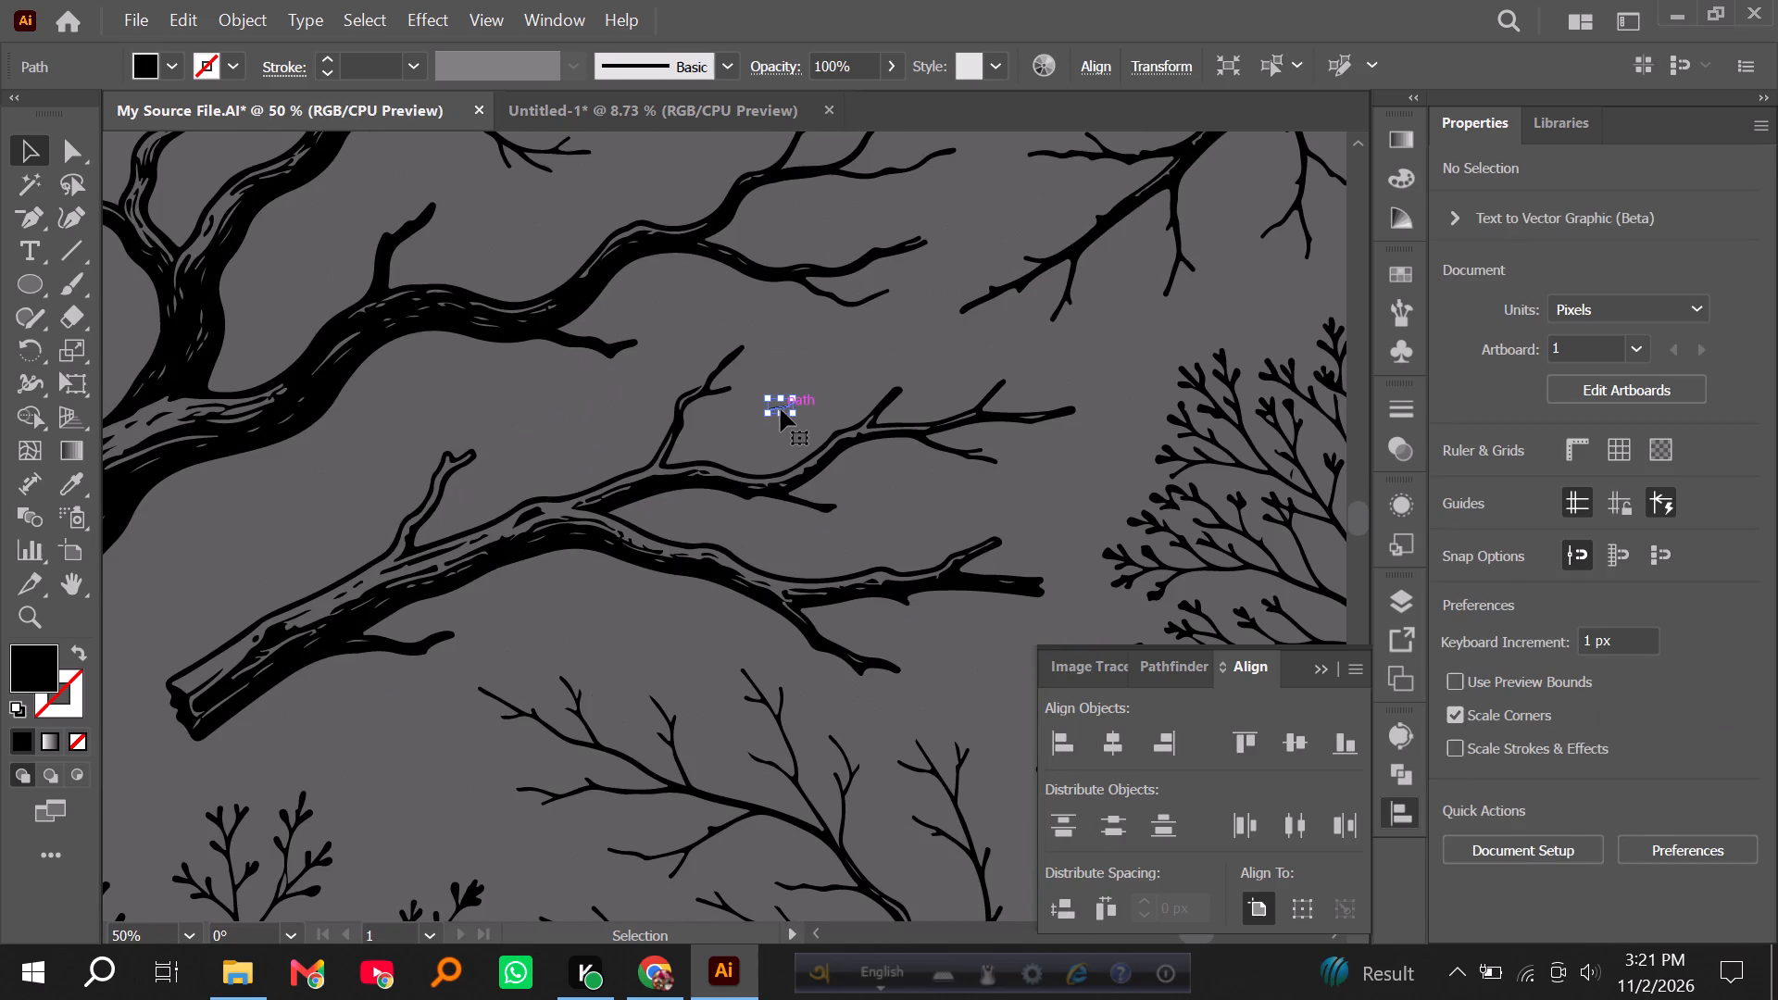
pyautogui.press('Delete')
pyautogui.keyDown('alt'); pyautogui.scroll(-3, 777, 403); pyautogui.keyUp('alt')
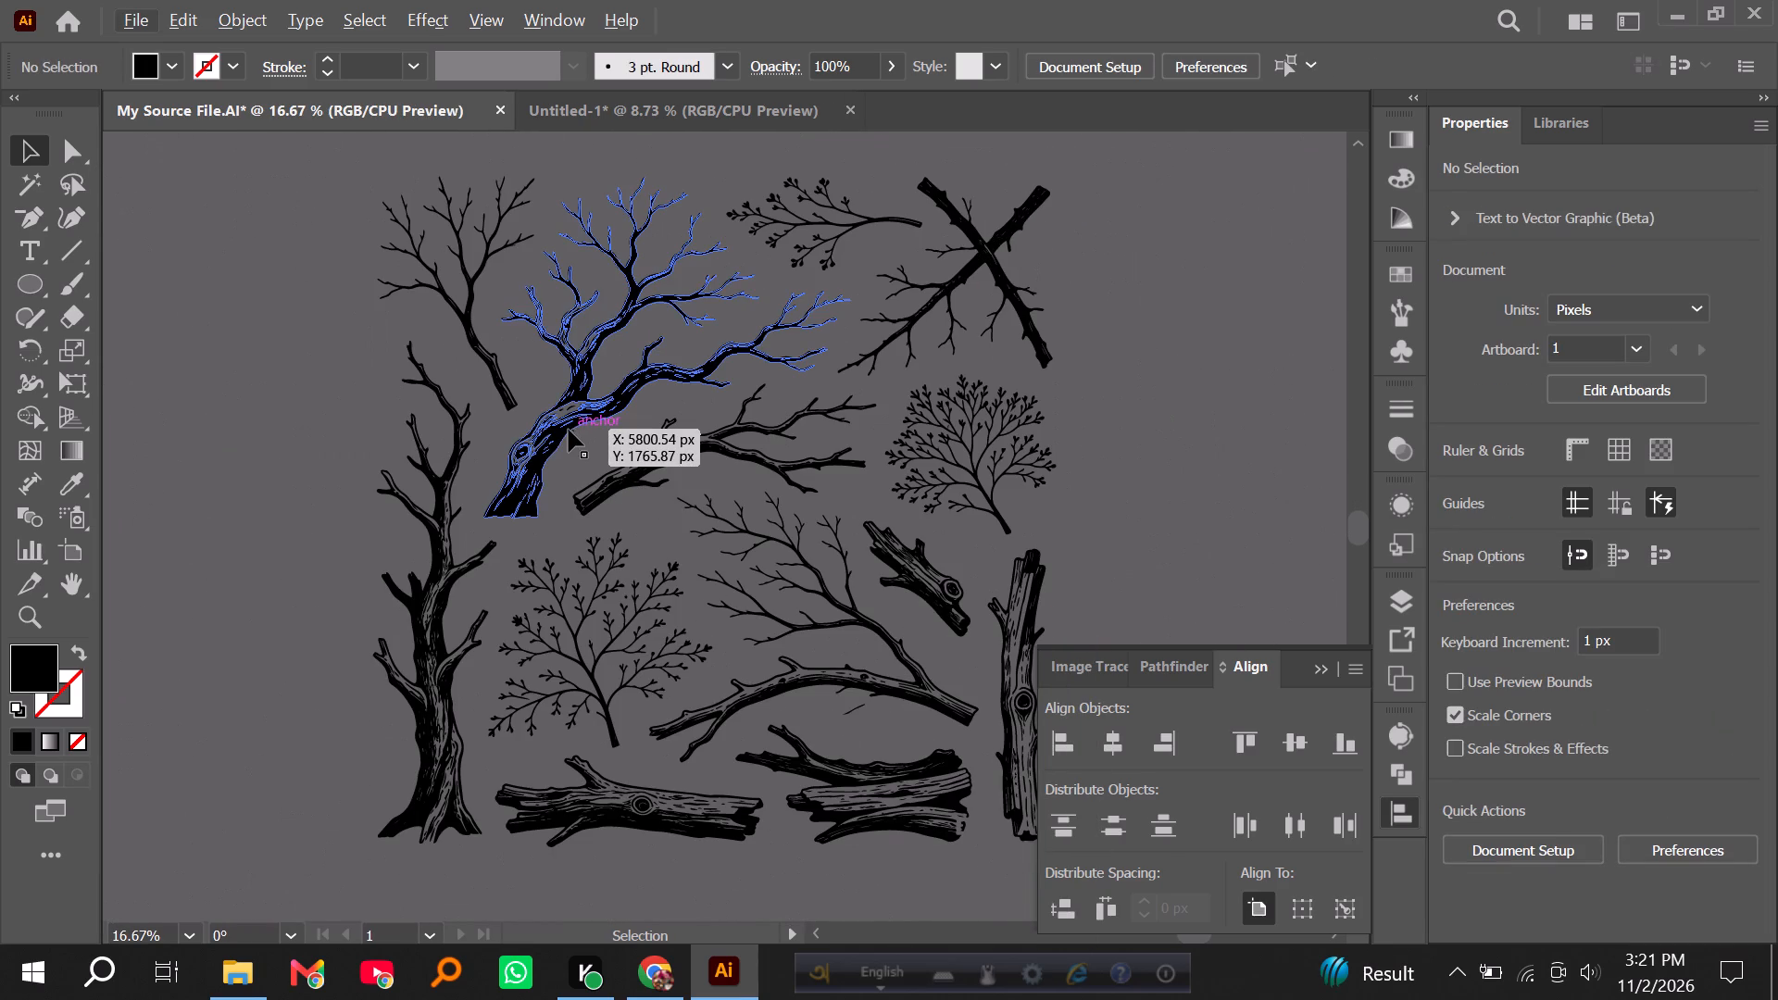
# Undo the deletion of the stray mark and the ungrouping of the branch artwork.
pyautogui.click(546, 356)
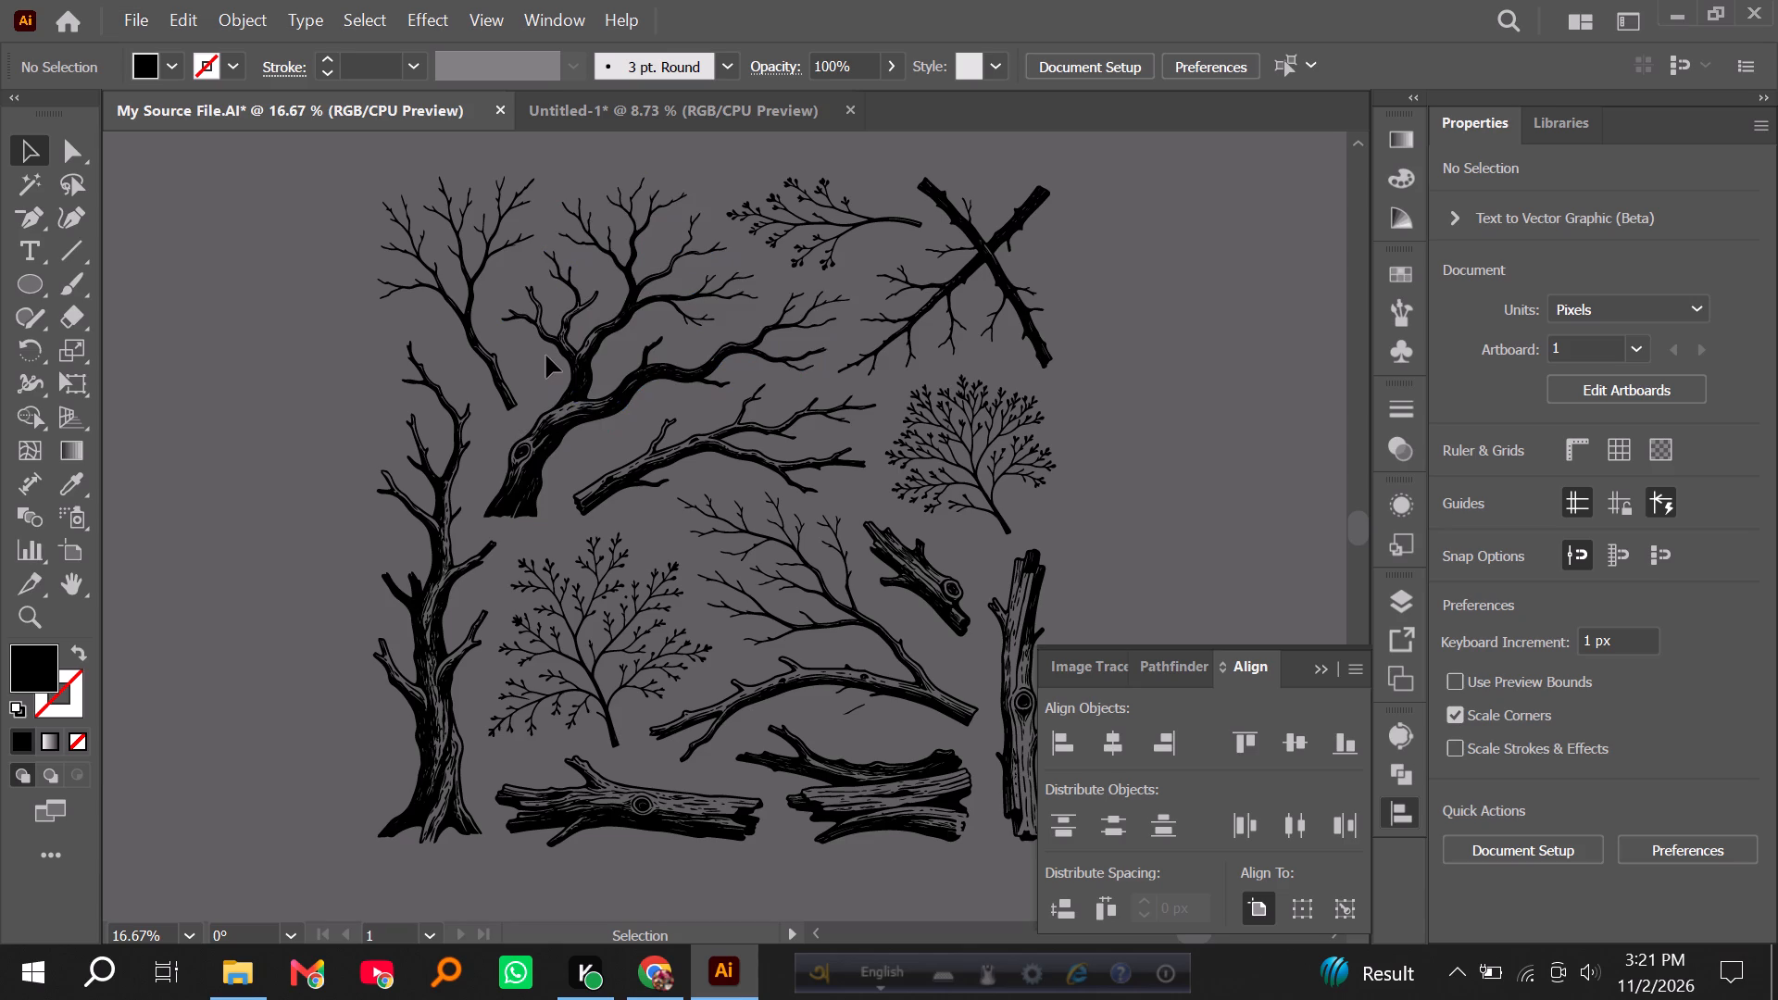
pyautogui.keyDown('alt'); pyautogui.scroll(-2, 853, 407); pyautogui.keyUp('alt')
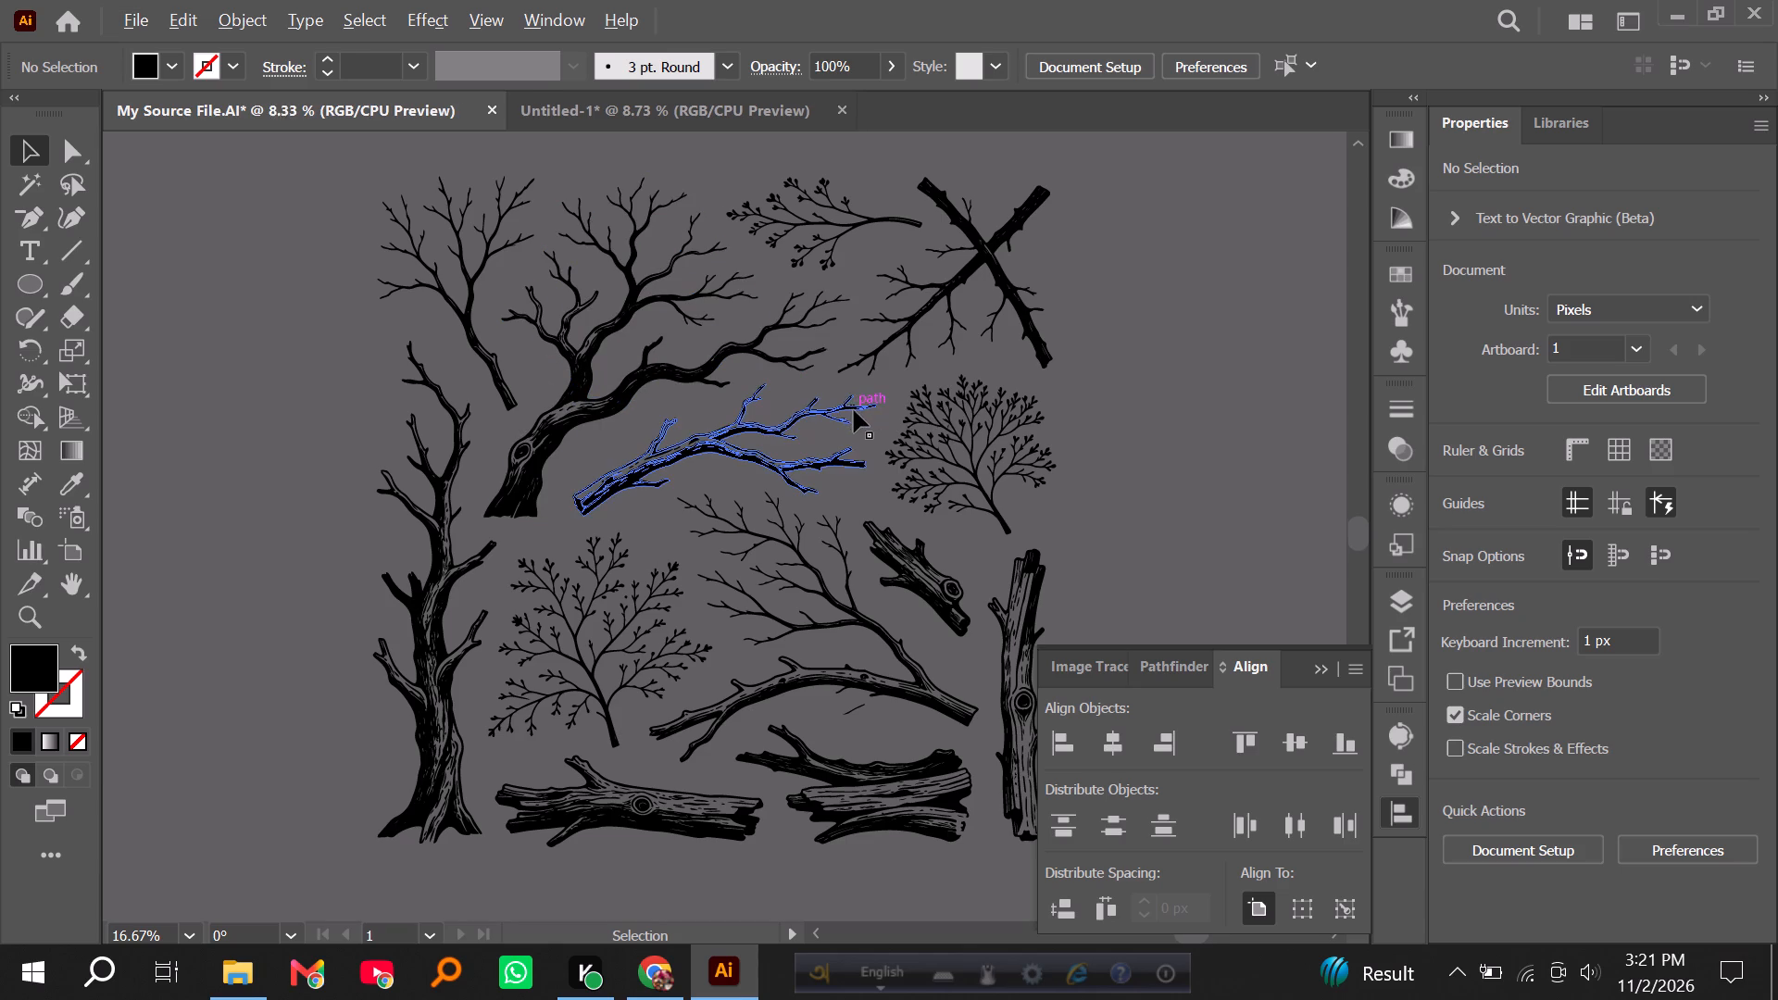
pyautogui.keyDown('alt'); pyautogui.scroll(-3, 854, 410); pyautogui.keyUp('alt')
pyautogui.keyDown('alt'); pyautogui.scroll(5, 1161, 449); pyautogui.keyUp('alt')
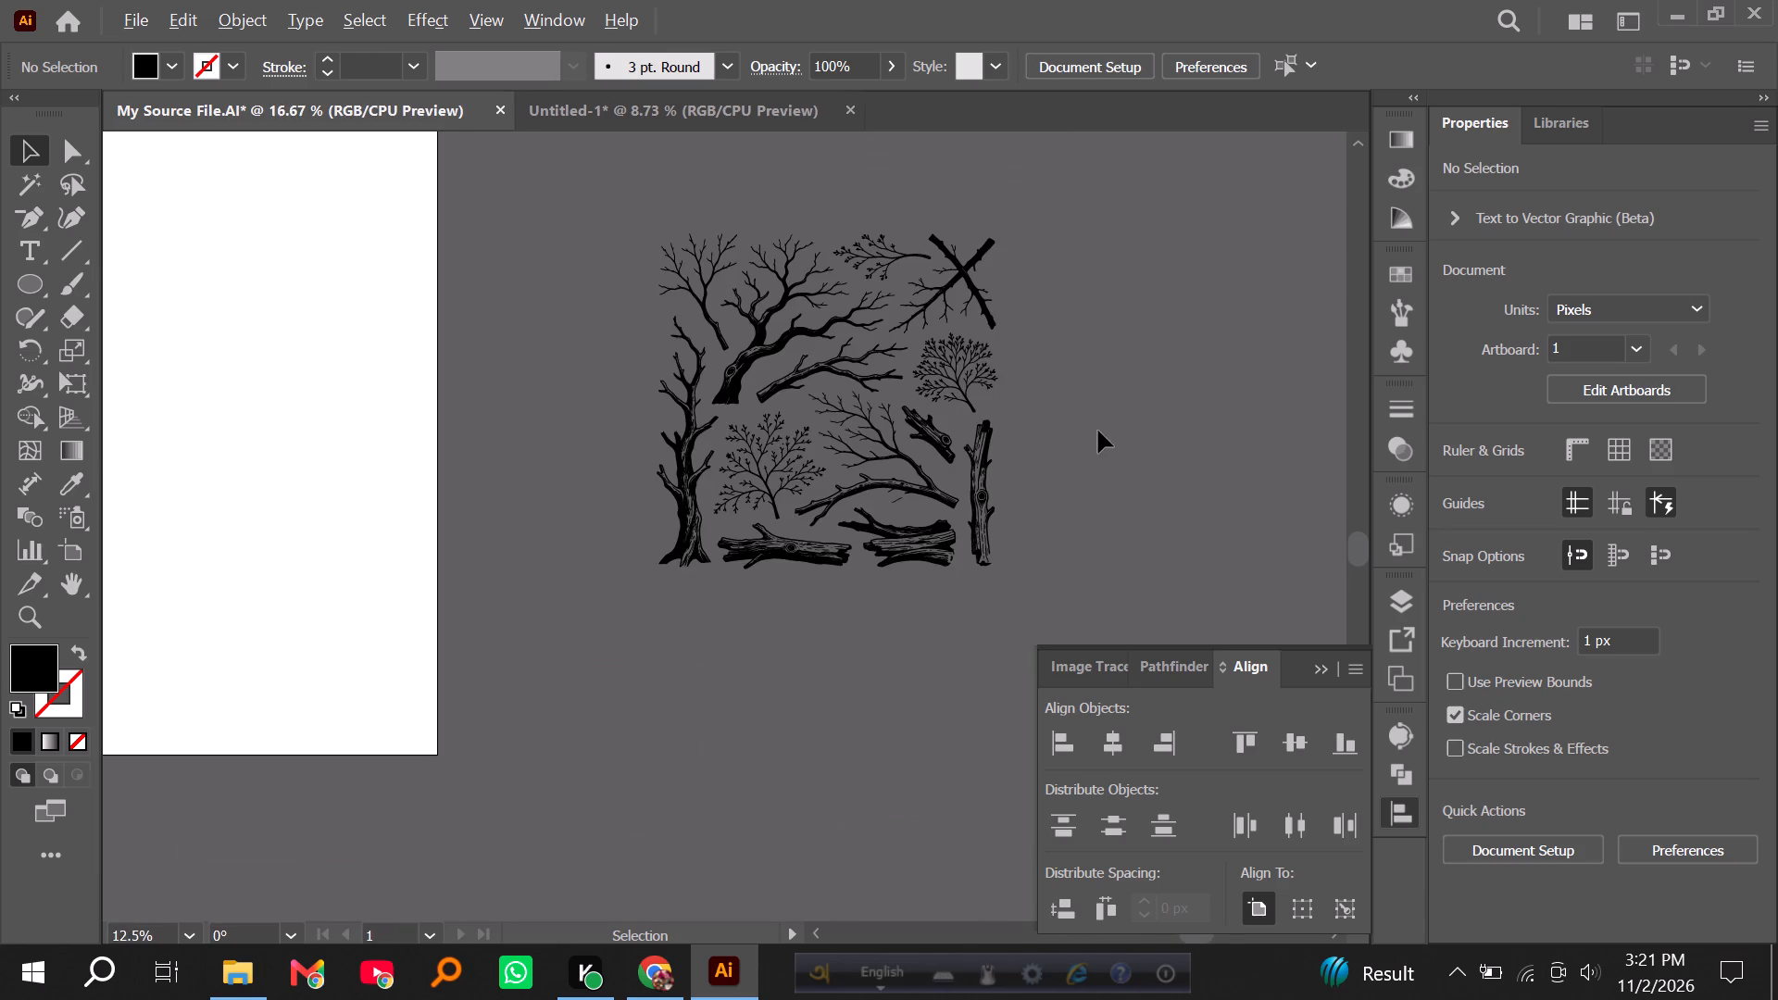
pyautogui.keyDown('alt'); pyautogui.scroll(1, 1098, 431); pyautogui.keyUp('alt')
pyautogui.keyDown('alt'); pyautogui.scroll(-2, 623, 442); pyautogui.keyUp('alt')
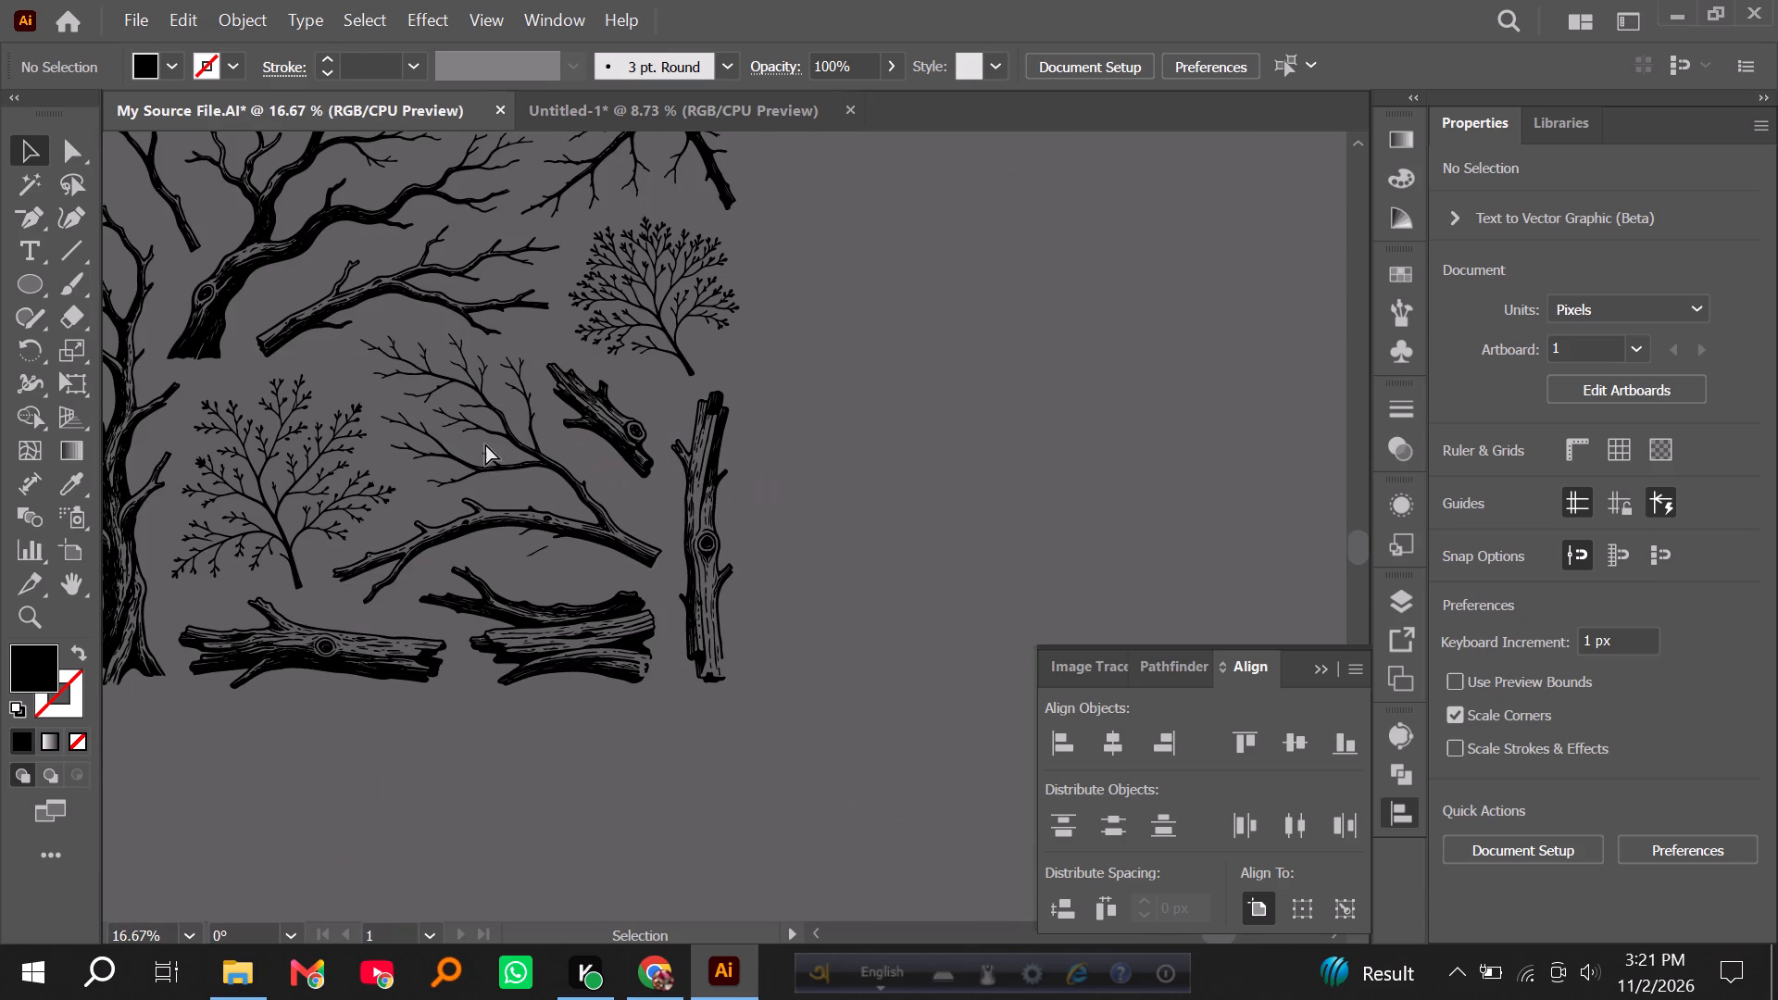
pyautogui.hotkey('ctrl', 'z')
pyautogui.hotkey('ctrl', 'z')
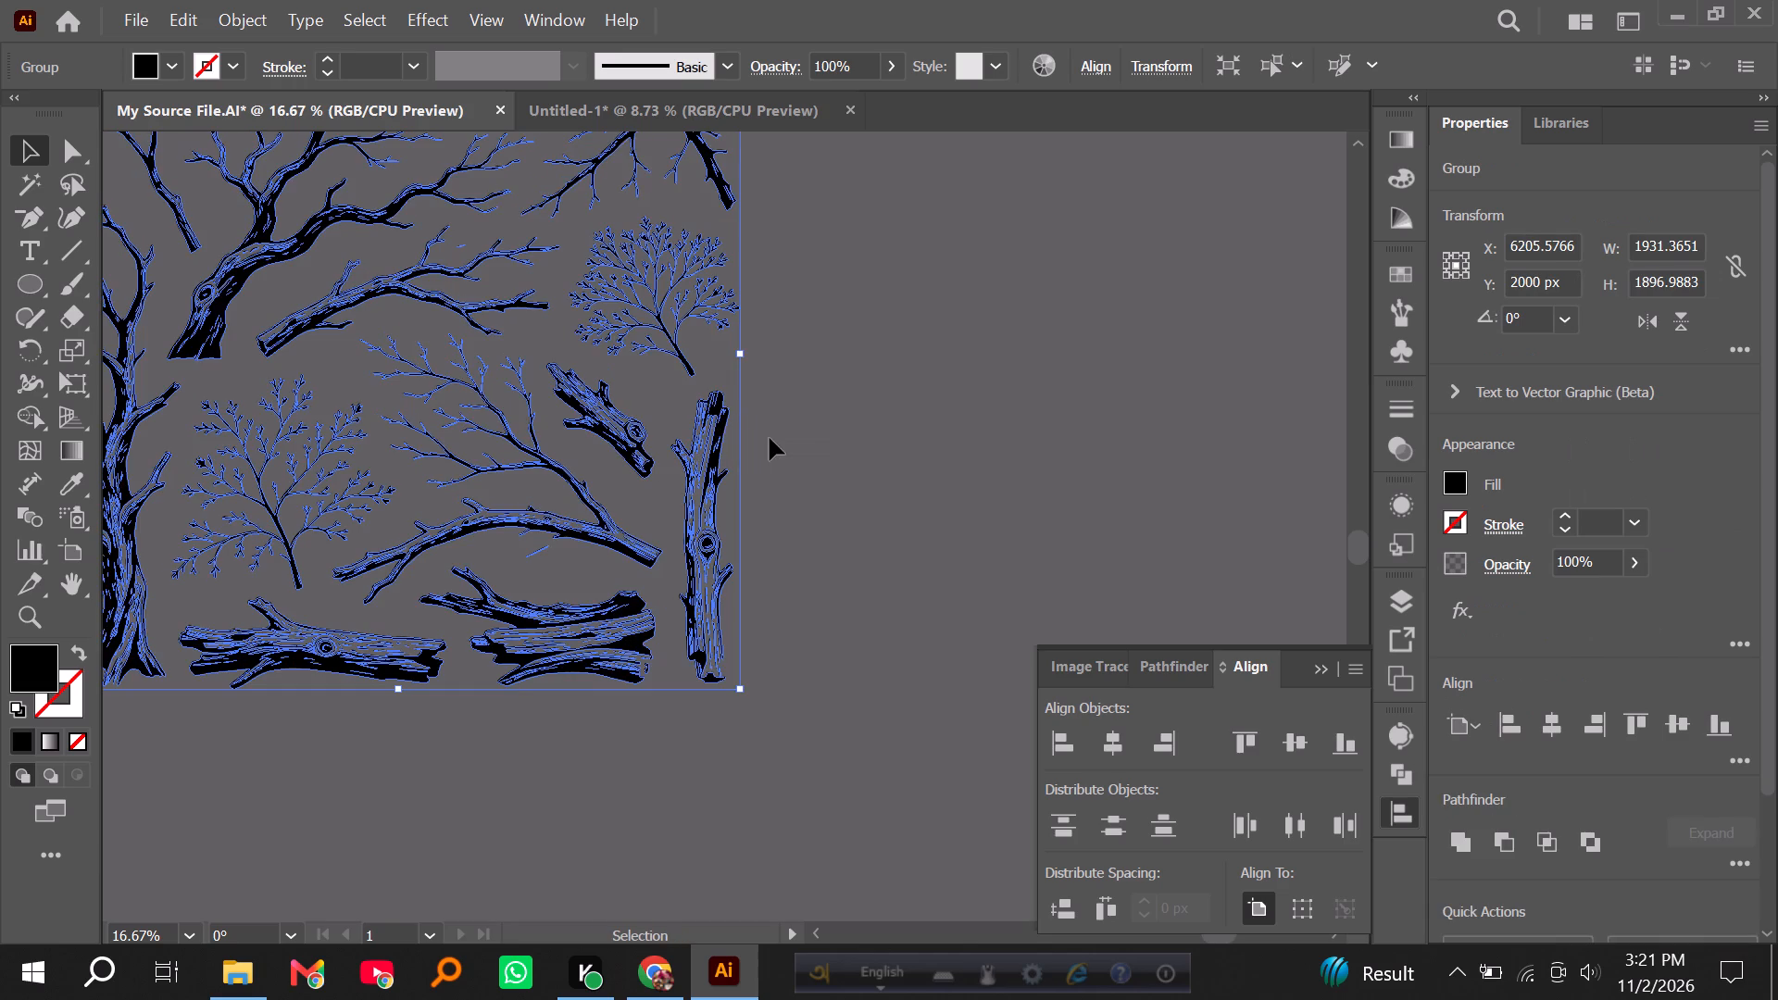
# Move the branch group about 305 px right and 181 px down, leaving it deselected.
pyautogui.click(773, 436)
pyautogui.click(590, 290)
pyautogui.moveTo(597, 291); pyautogui.dragTo(704, 355)
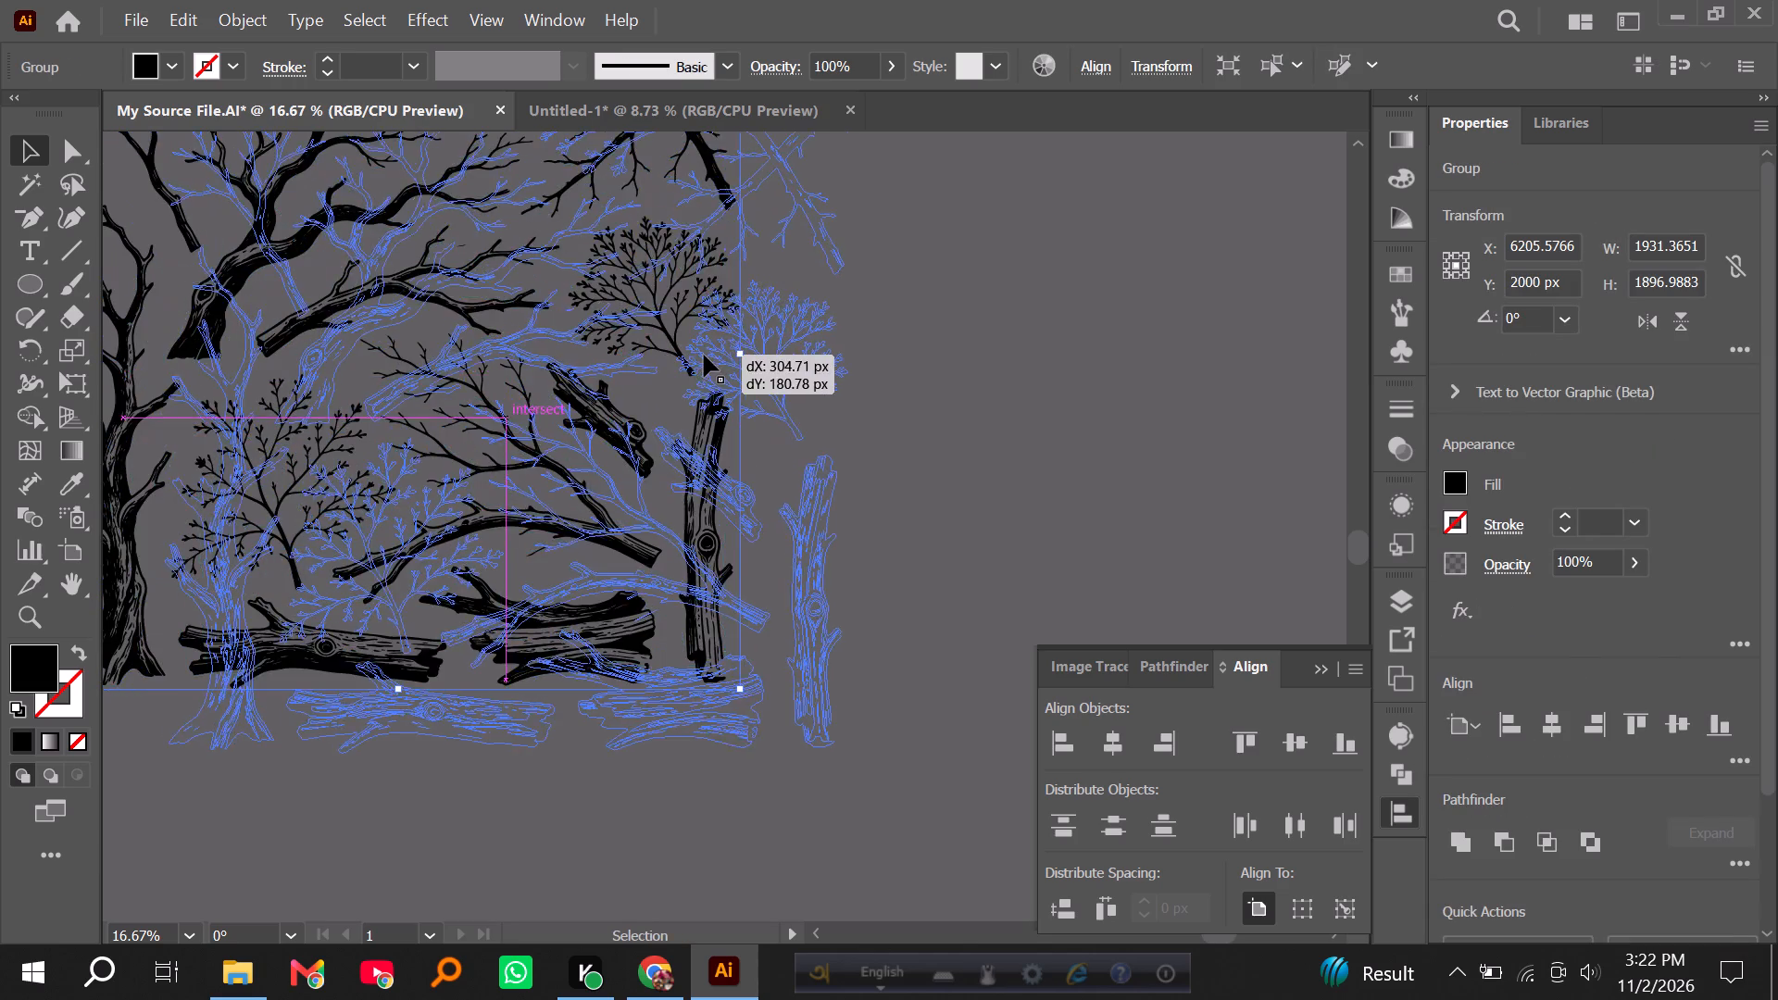
pyautogui.click(119, 173)
# Delete the entire stray sliver above the middle branch with Direct Selection, keeping the artwork grouped.
pyautogui.click(71, 153)
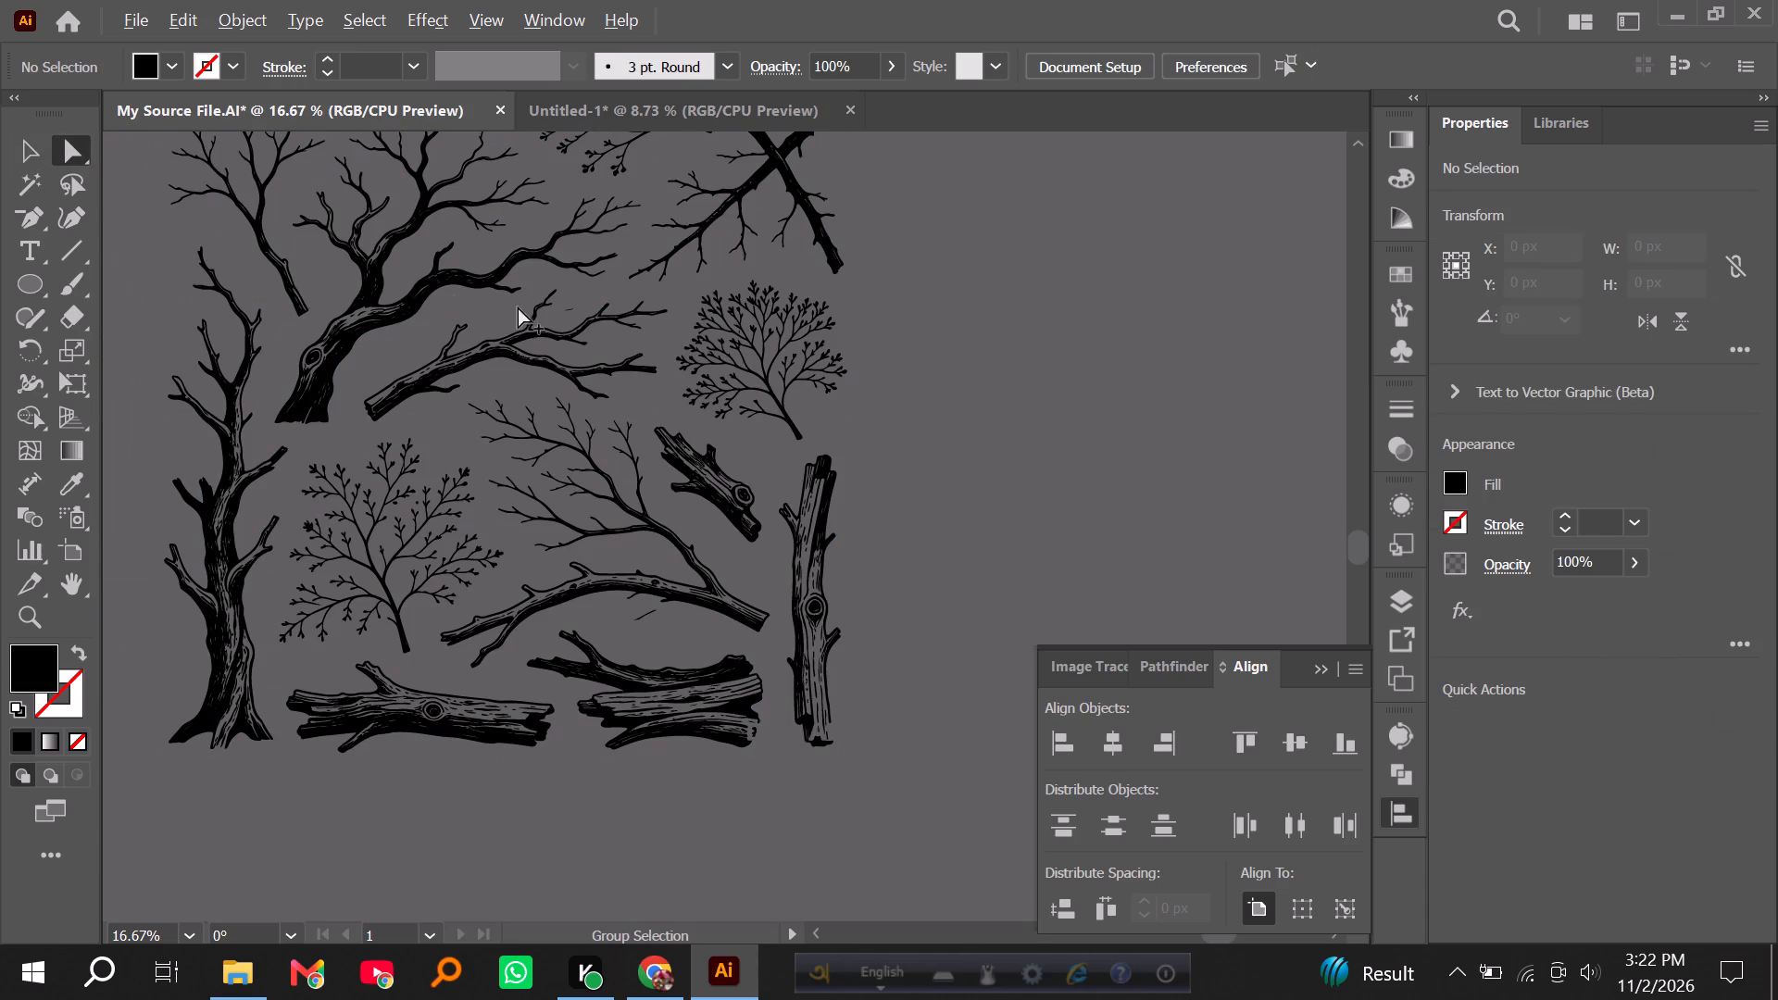
pyautogui.keyDown('alt'); pyautogui.scroll(4, 520, 307); pyautogui.keyUp('alt')
pyautogui.keyDown('alt'); pyautogui.scroll(3, 700, 340); pyautogui.keyUp('alt')
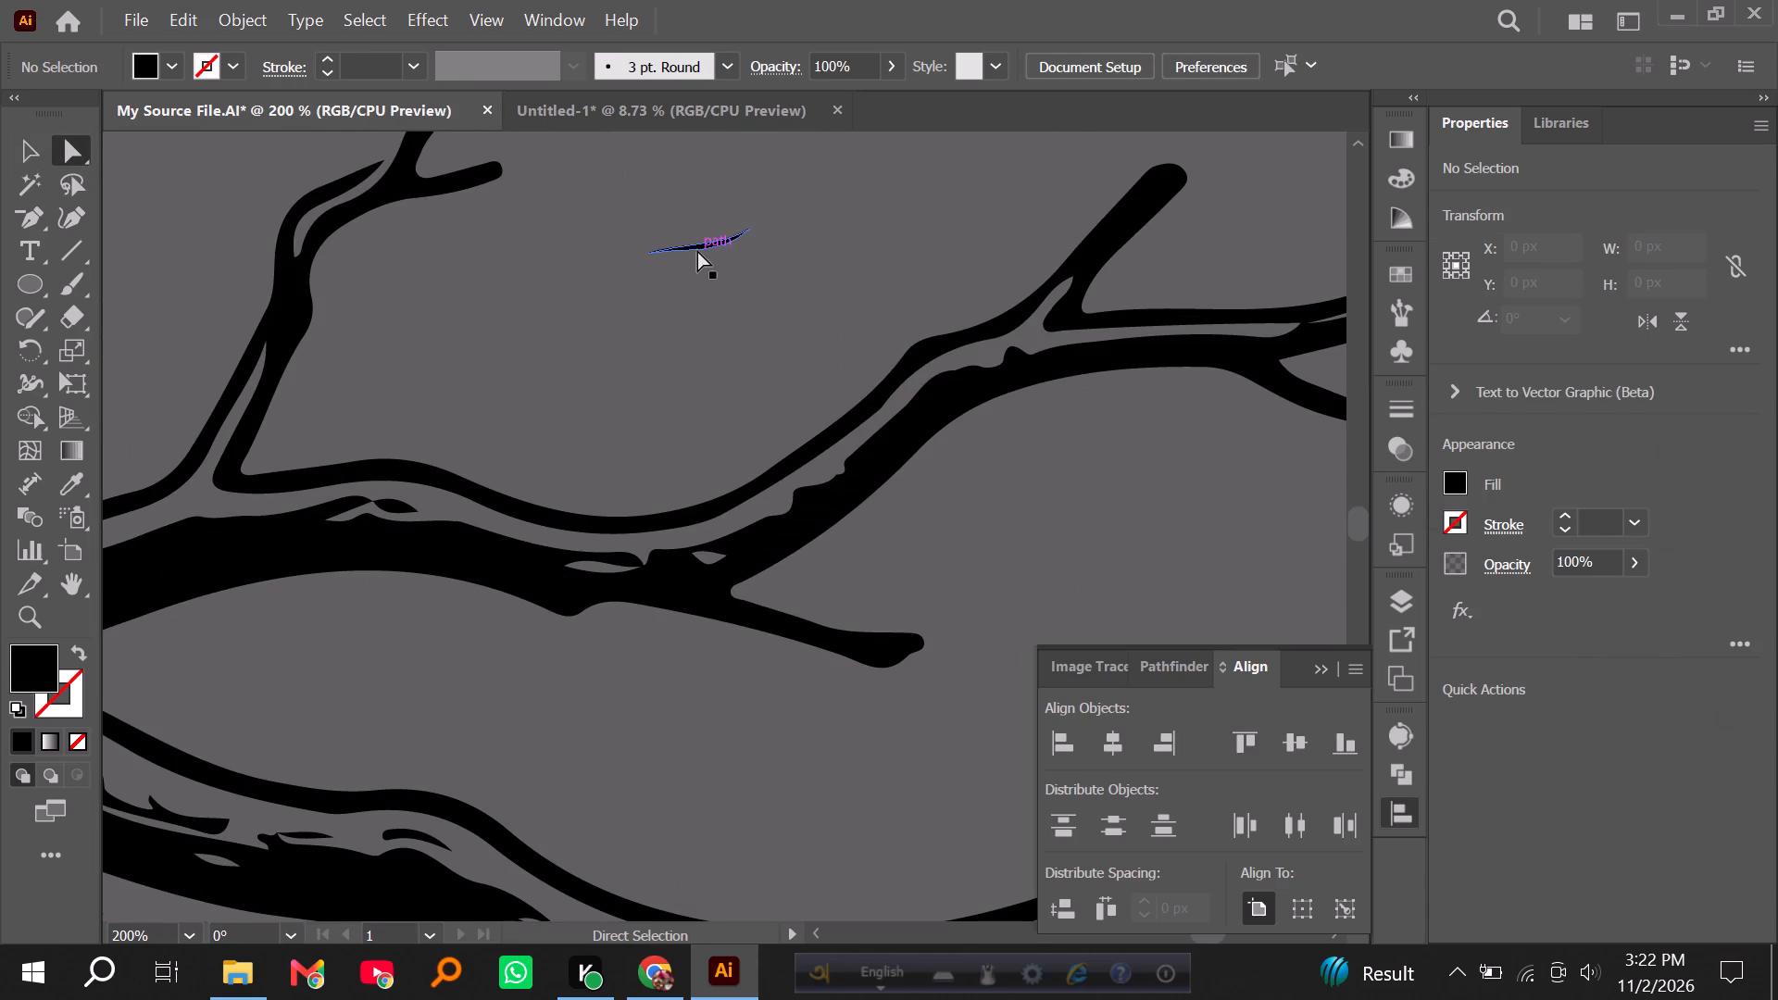
pyautogui.click(697, 249)
pyautogui.press('Delete')
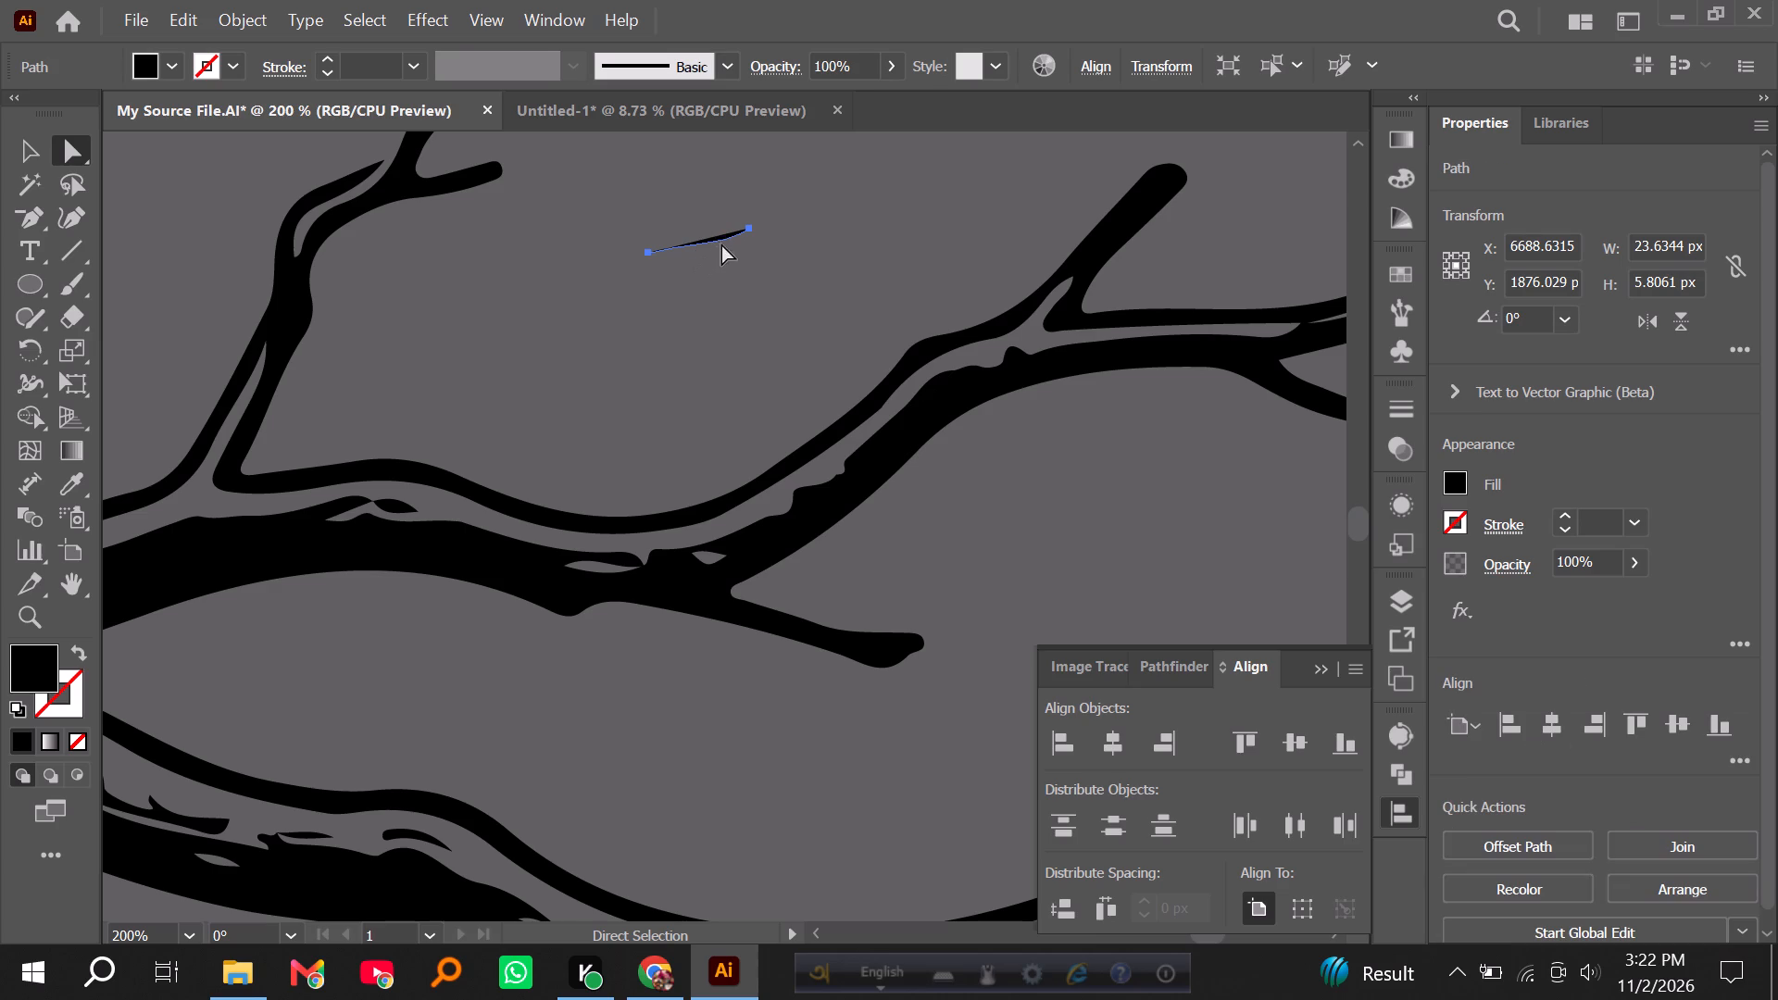
pyautogui.click(721, 239)
pyautogui.press('Delete')
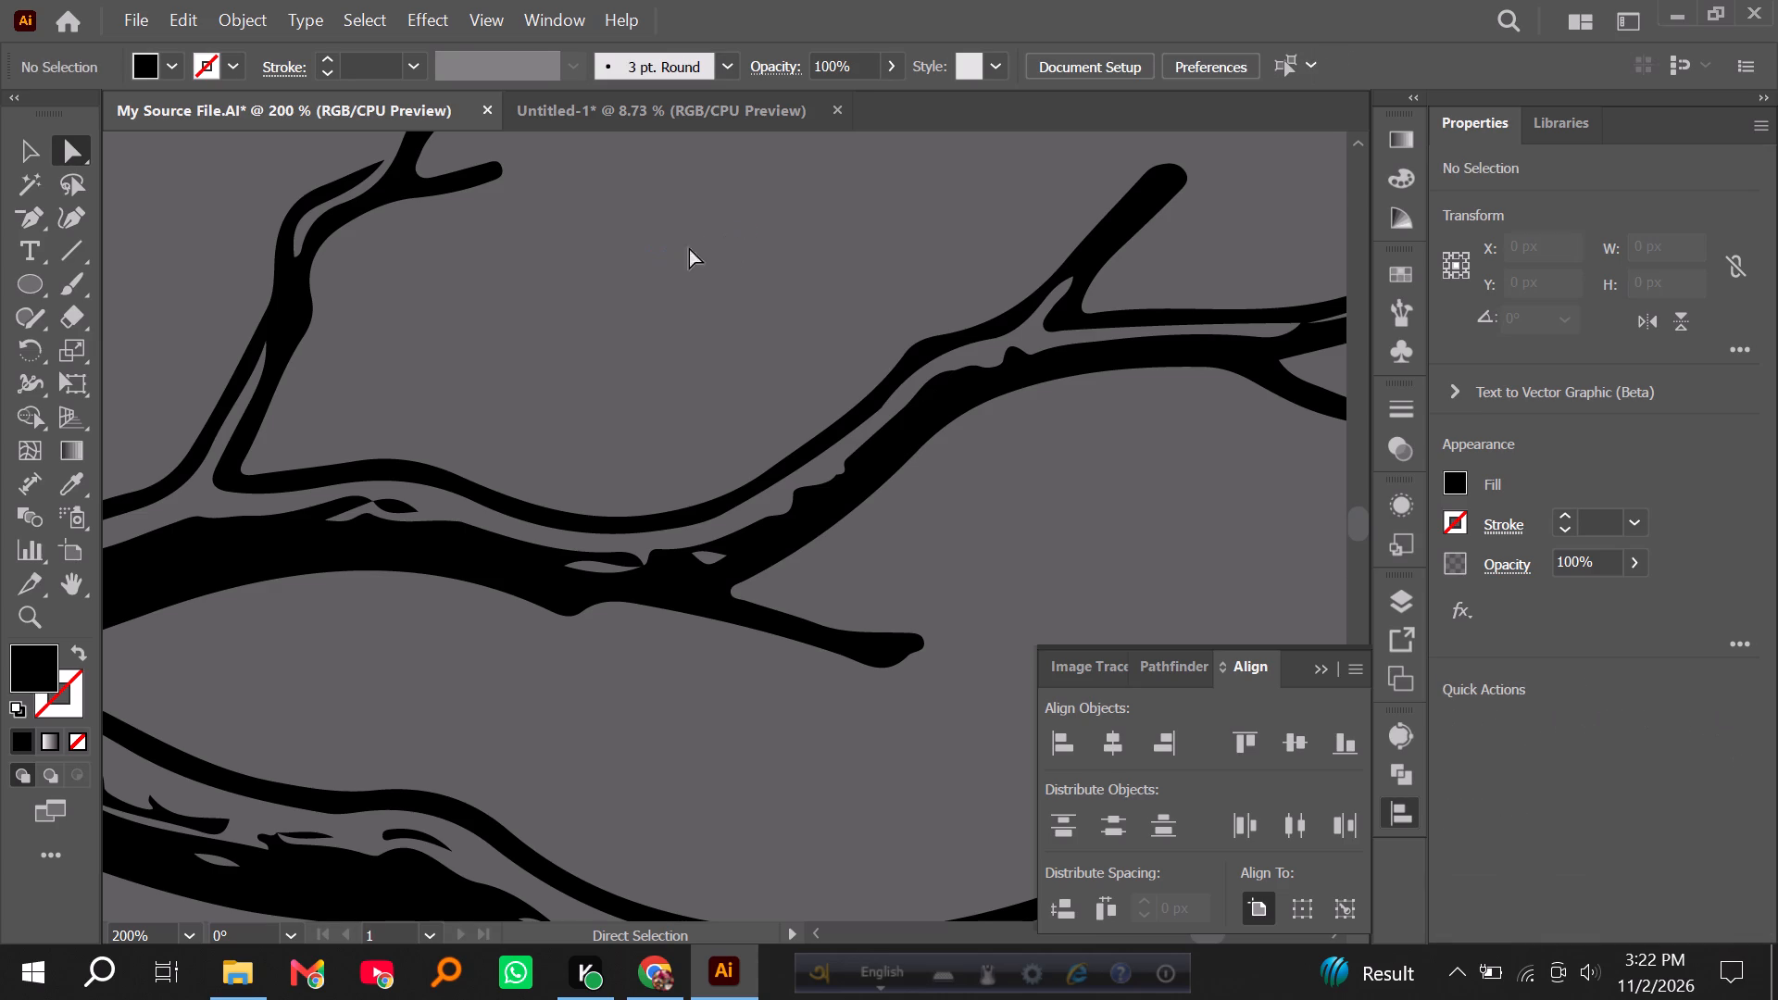
pyautogui.moveTo(646, 227); pyautogui.dragTo(750, 303)
pyautogui.press('Delete')
# Delete the two stray dots floating between the twigs of the budding branch, using Direct Selection.
pyautogui.keyDown('alt'); pyautogui.scroll(-4, 690, 367); pyautogui.keyUp('alt')
pyautogui.scroll(-9, 705, 398)
pyautogui.keyDown('alt'); pyautogui.scroll(-2, 717, 424); pyautogui.keyUp('alt')
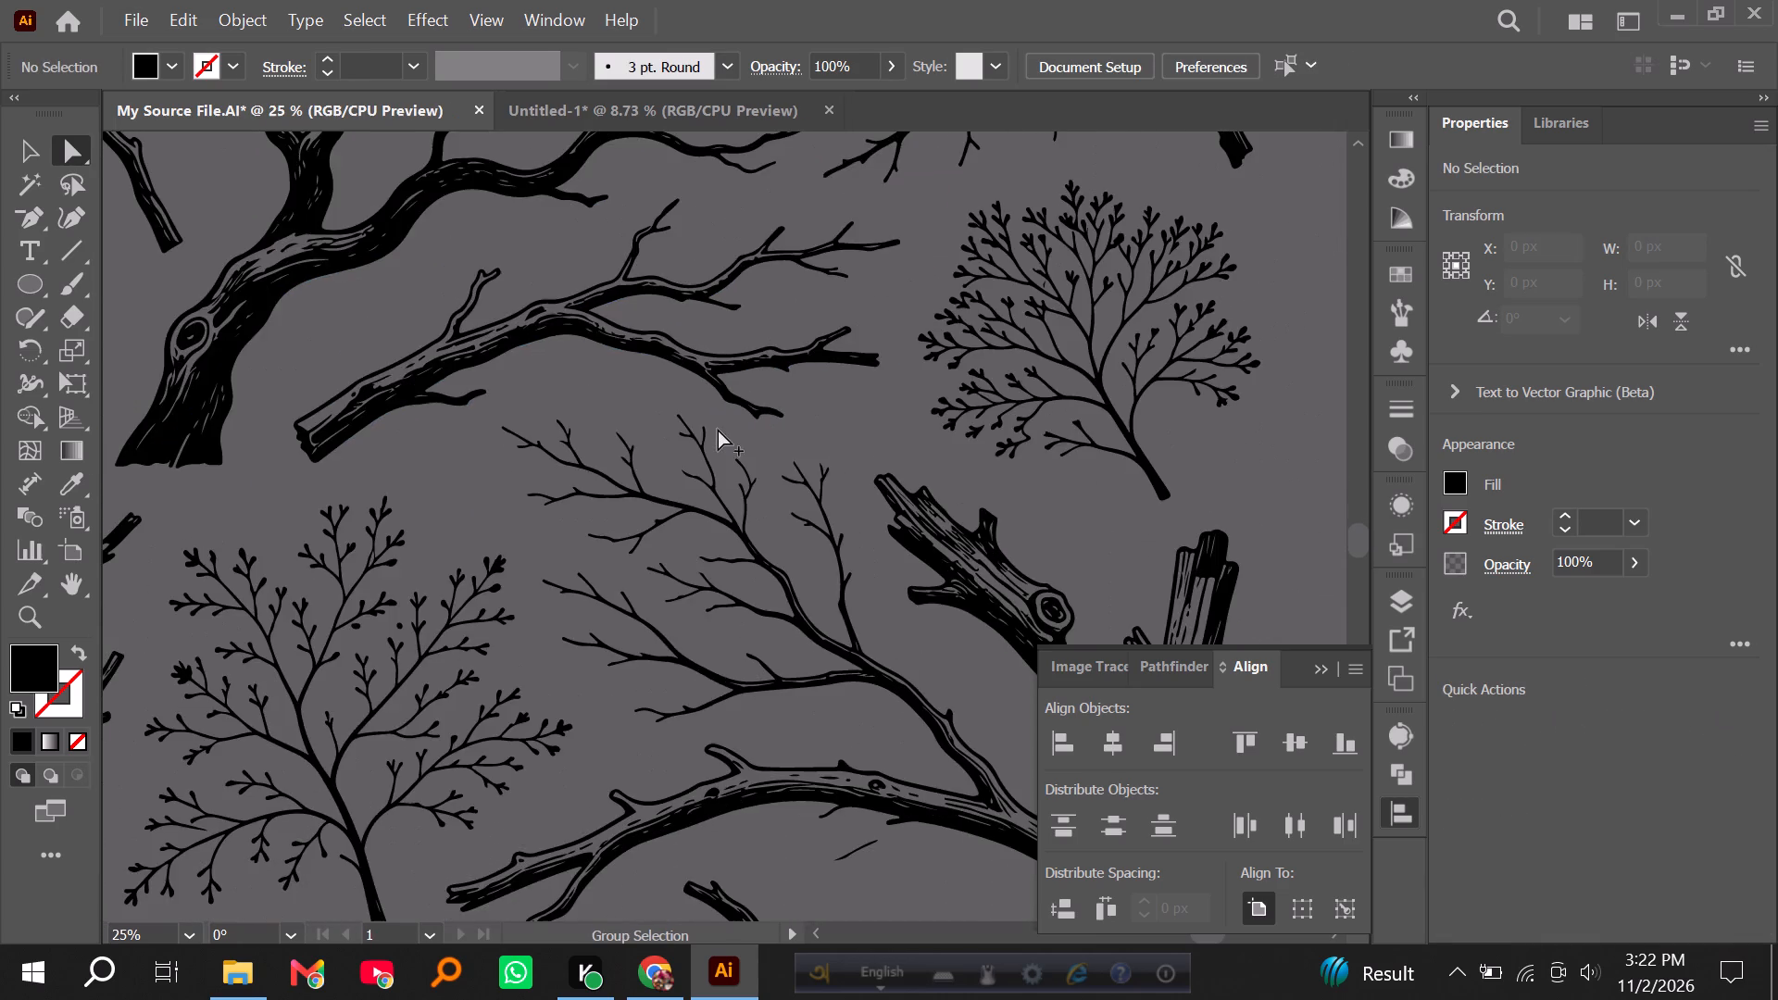
pyautogui.scroll(-4, 718, 442)
pyautogui.keyDown('alt'); pyautogui.scroll(5, 462, 501); pyautogui.keyUp('alt')
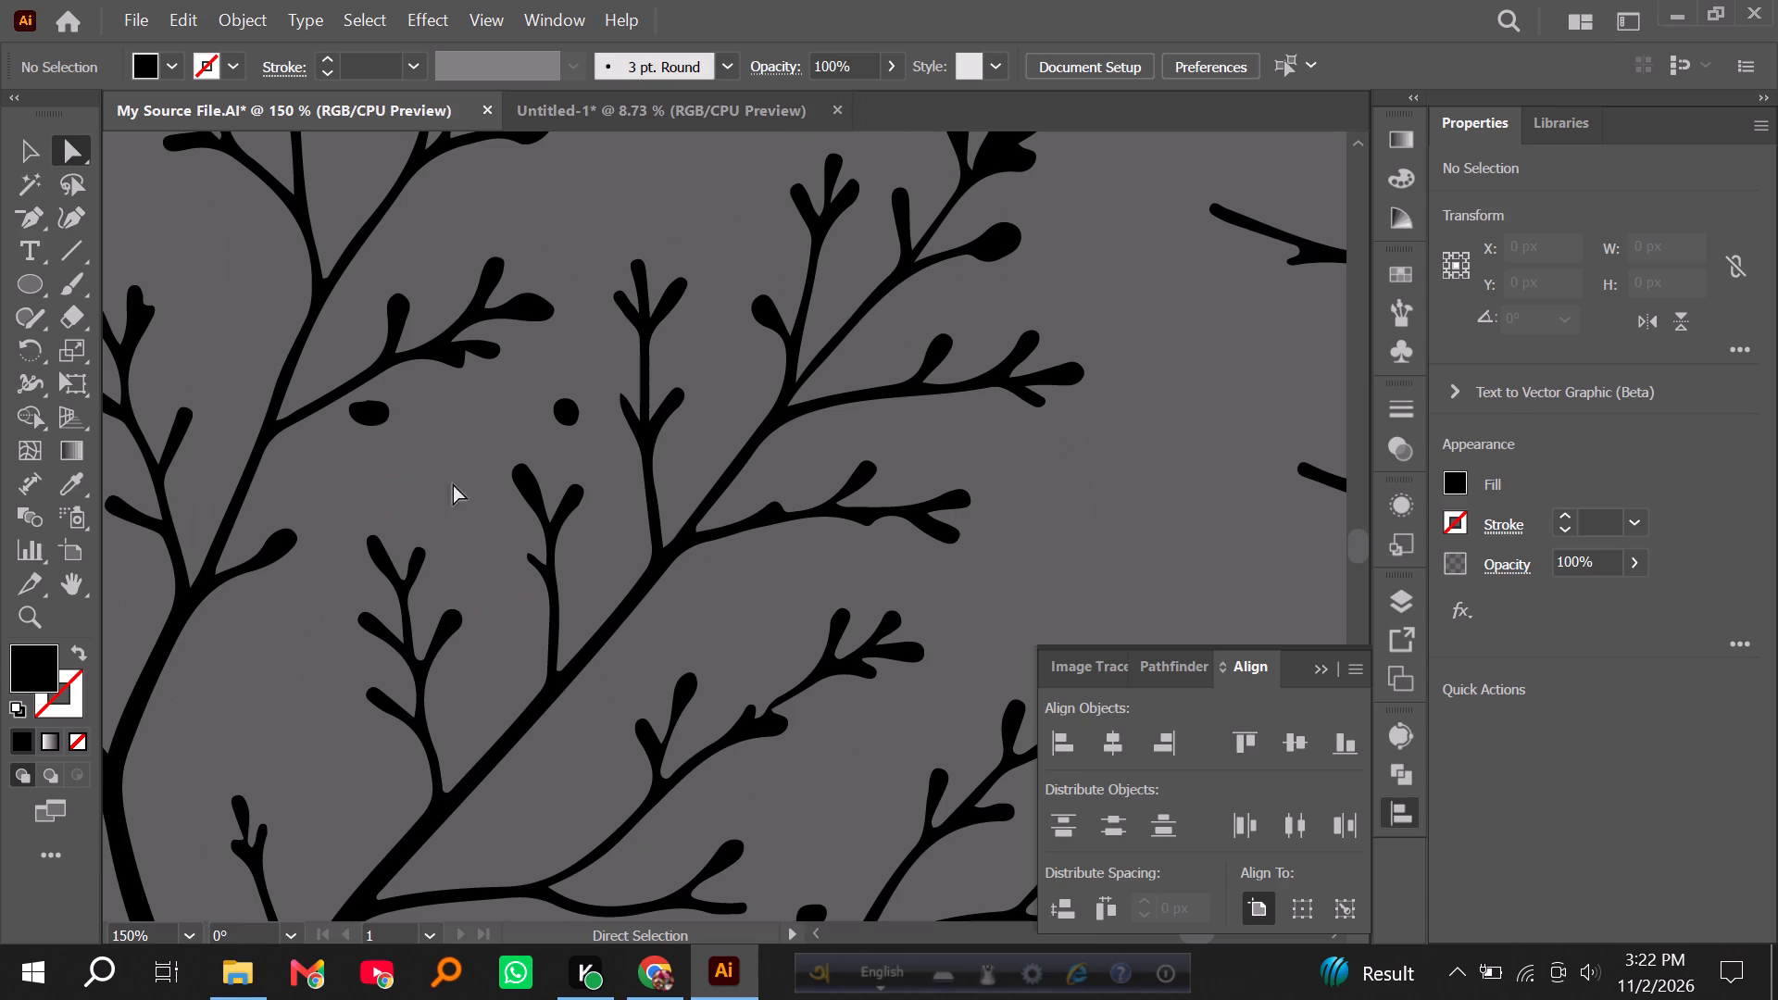
pyautogui.click(387, 416)
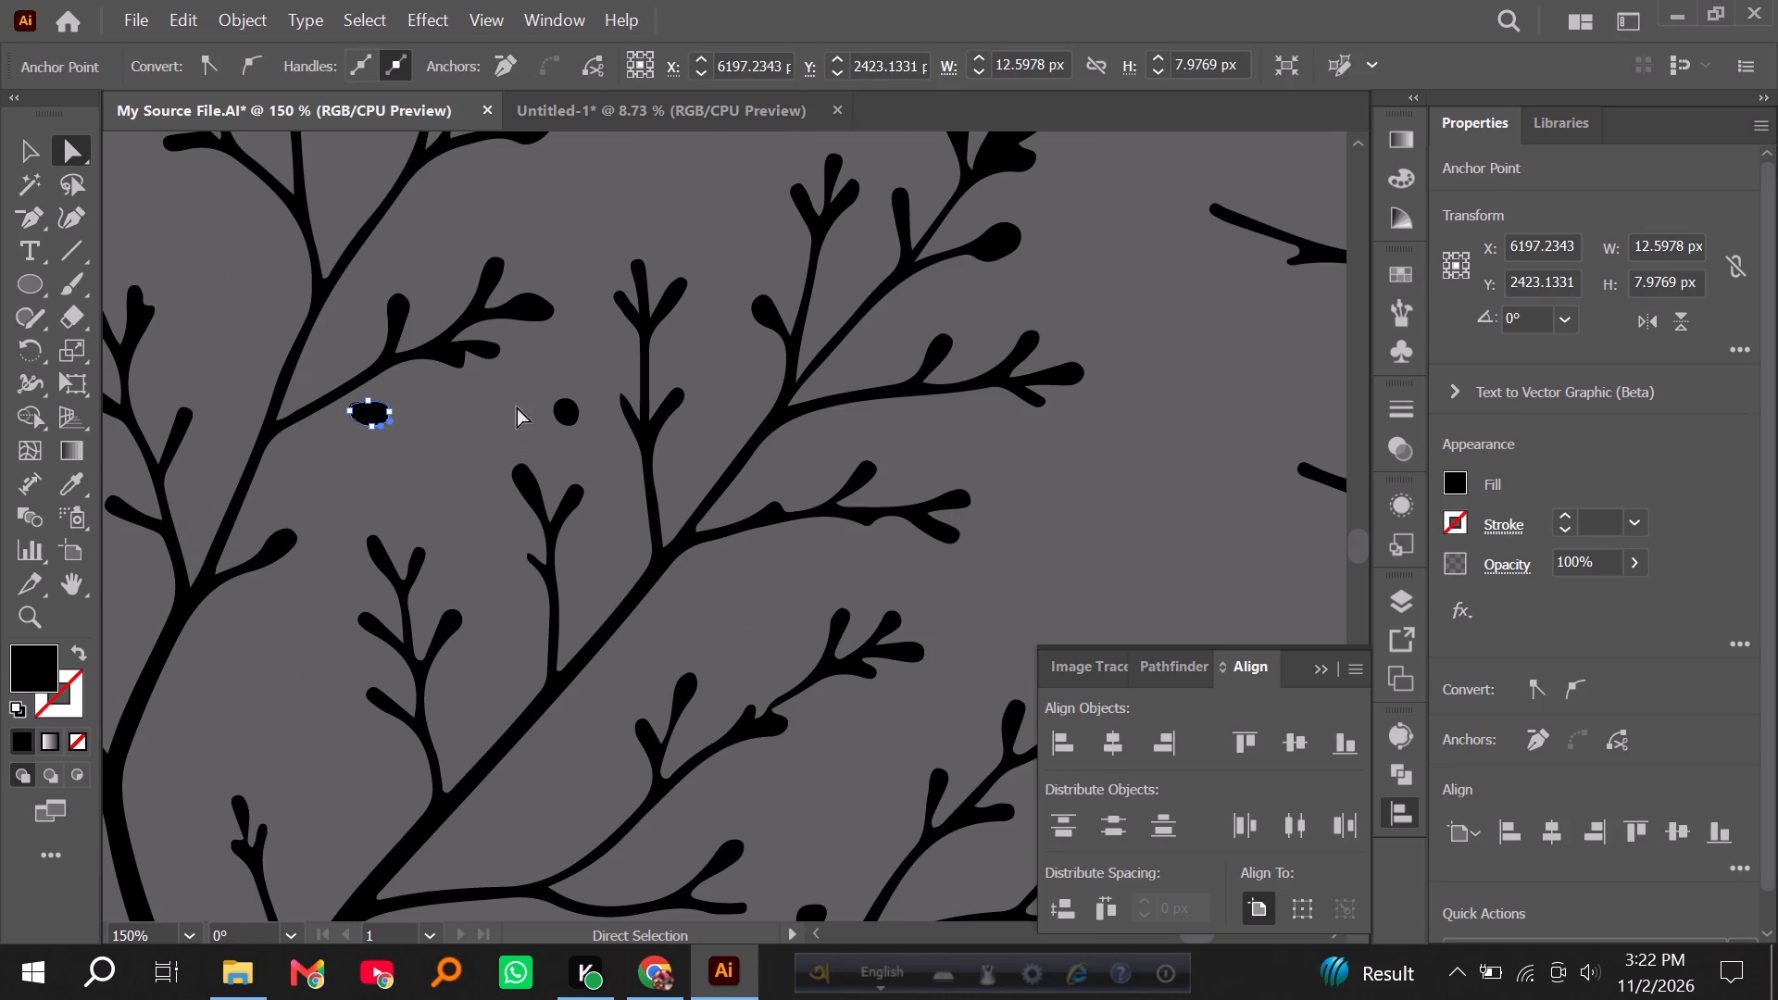
pyautogui.moveTo(532, 384); pyautogui.dragTo(585, 438)
pyautogui.press('Delete')
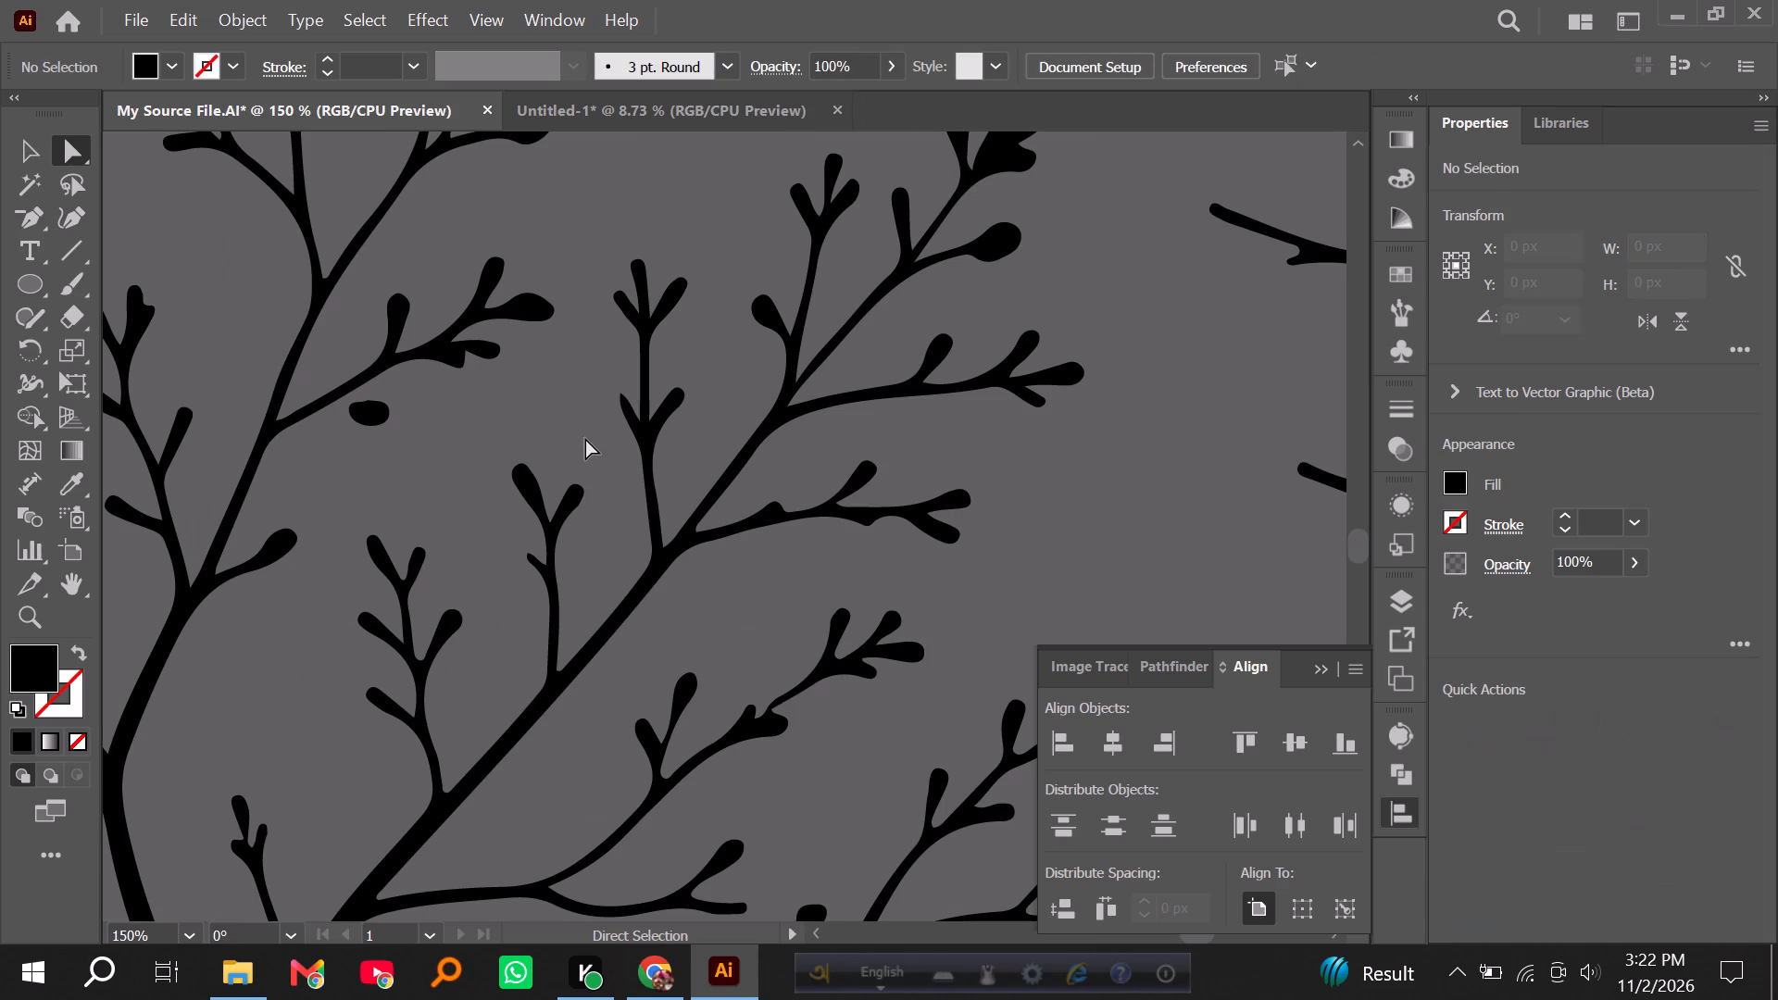
pyautogui.moveTo(418, 398); pyautogui.dragTo(345, 441)
pyautogui.press('Delete')
# Delete the entire stray thin line floating below the arched branch, including its leftover anchor points.
pyautogui.keyDown('alt'); pyautogui.scroll(-5, 524, 451); pyautogui.keyUp('alt')
pyautogui.scroll(-5, 621, 460)
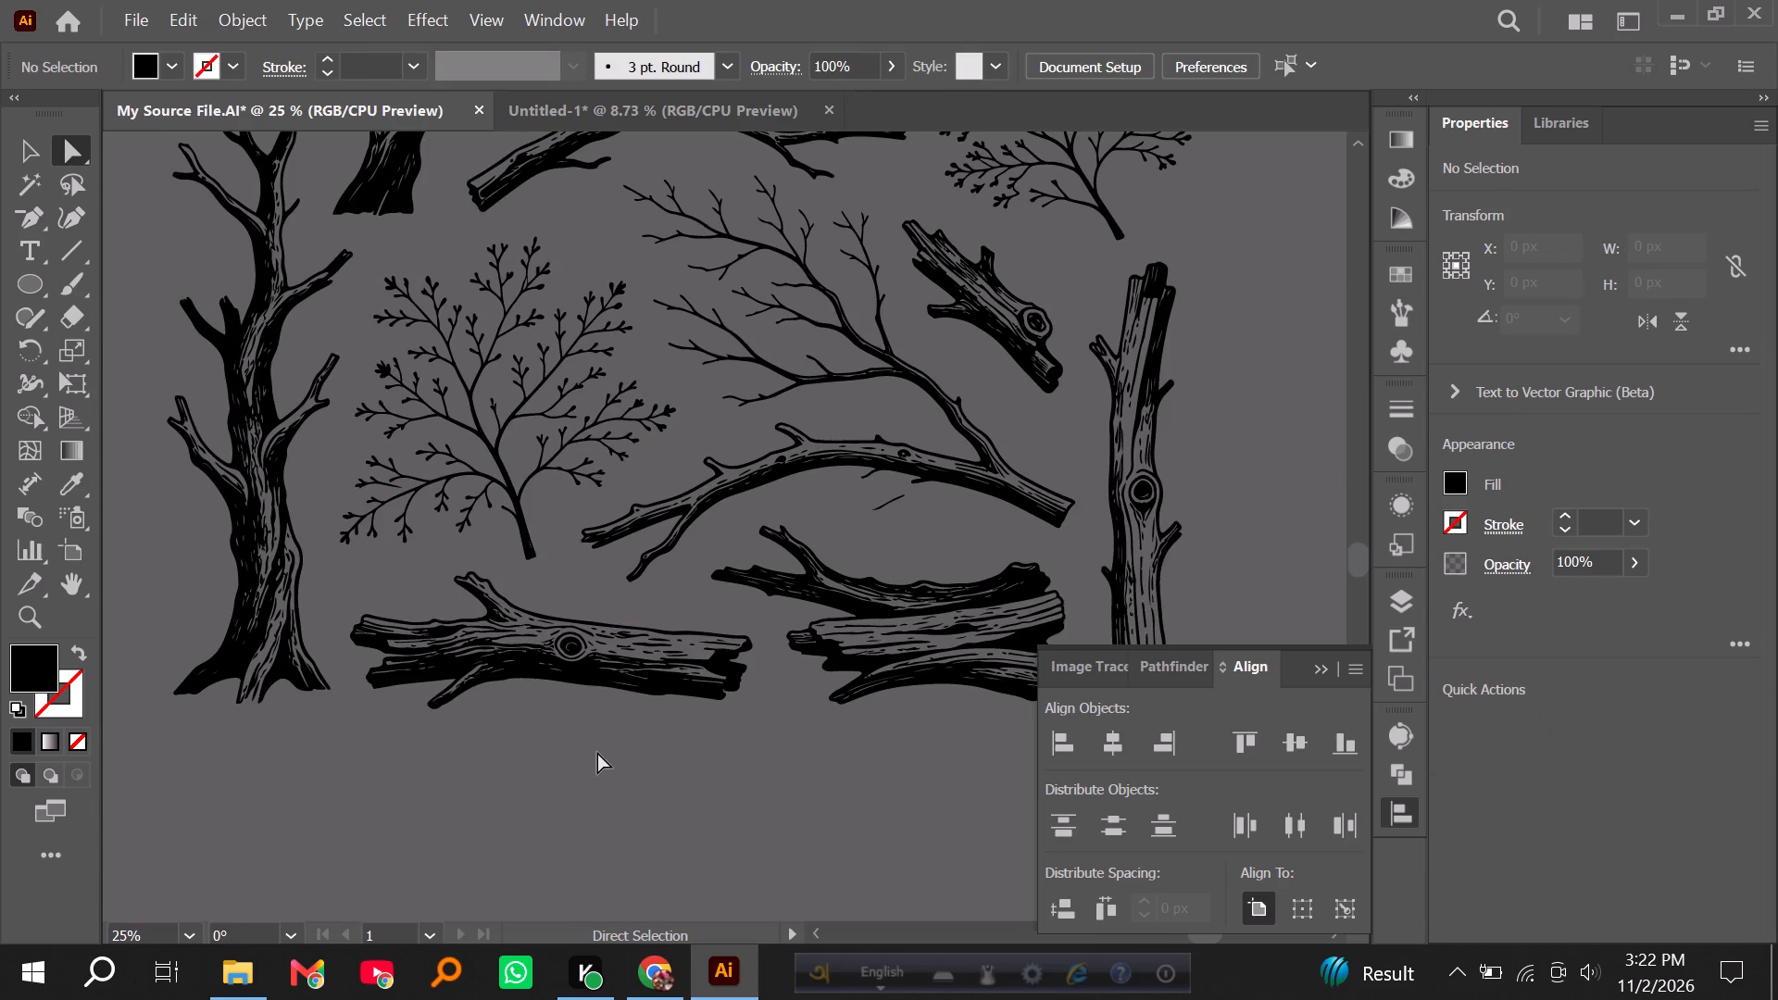
pyautogui.scroll(5, 597, 752)
pyautogui.keyDown('alt'); pyautogui.scroll(4, 537, 643); pyautogui.keyUp('alt')
pyautogui.keyDown('alt'); pyautogui.scroll(-2, 445, 508); pyautogui.keyUp('alt')
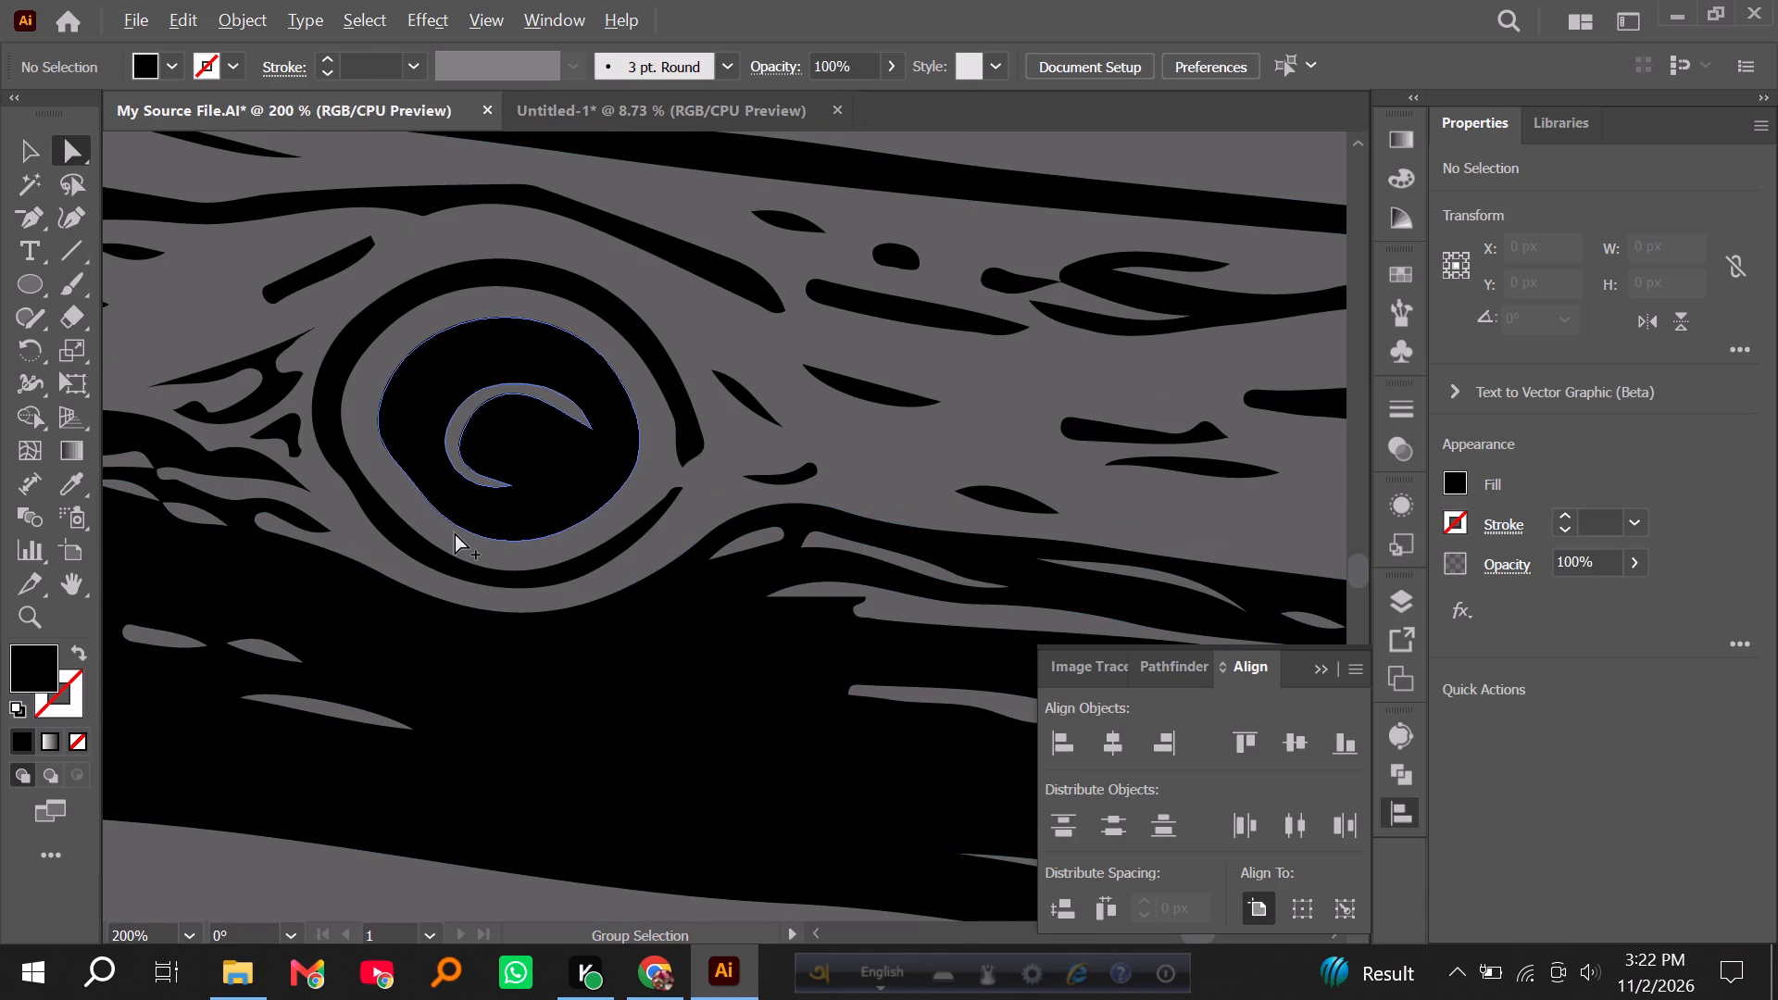
pyautogui.keyDown('alt'); pyautogui.scroll(-6, 455, 532); pyautogui.keyUp('alt')
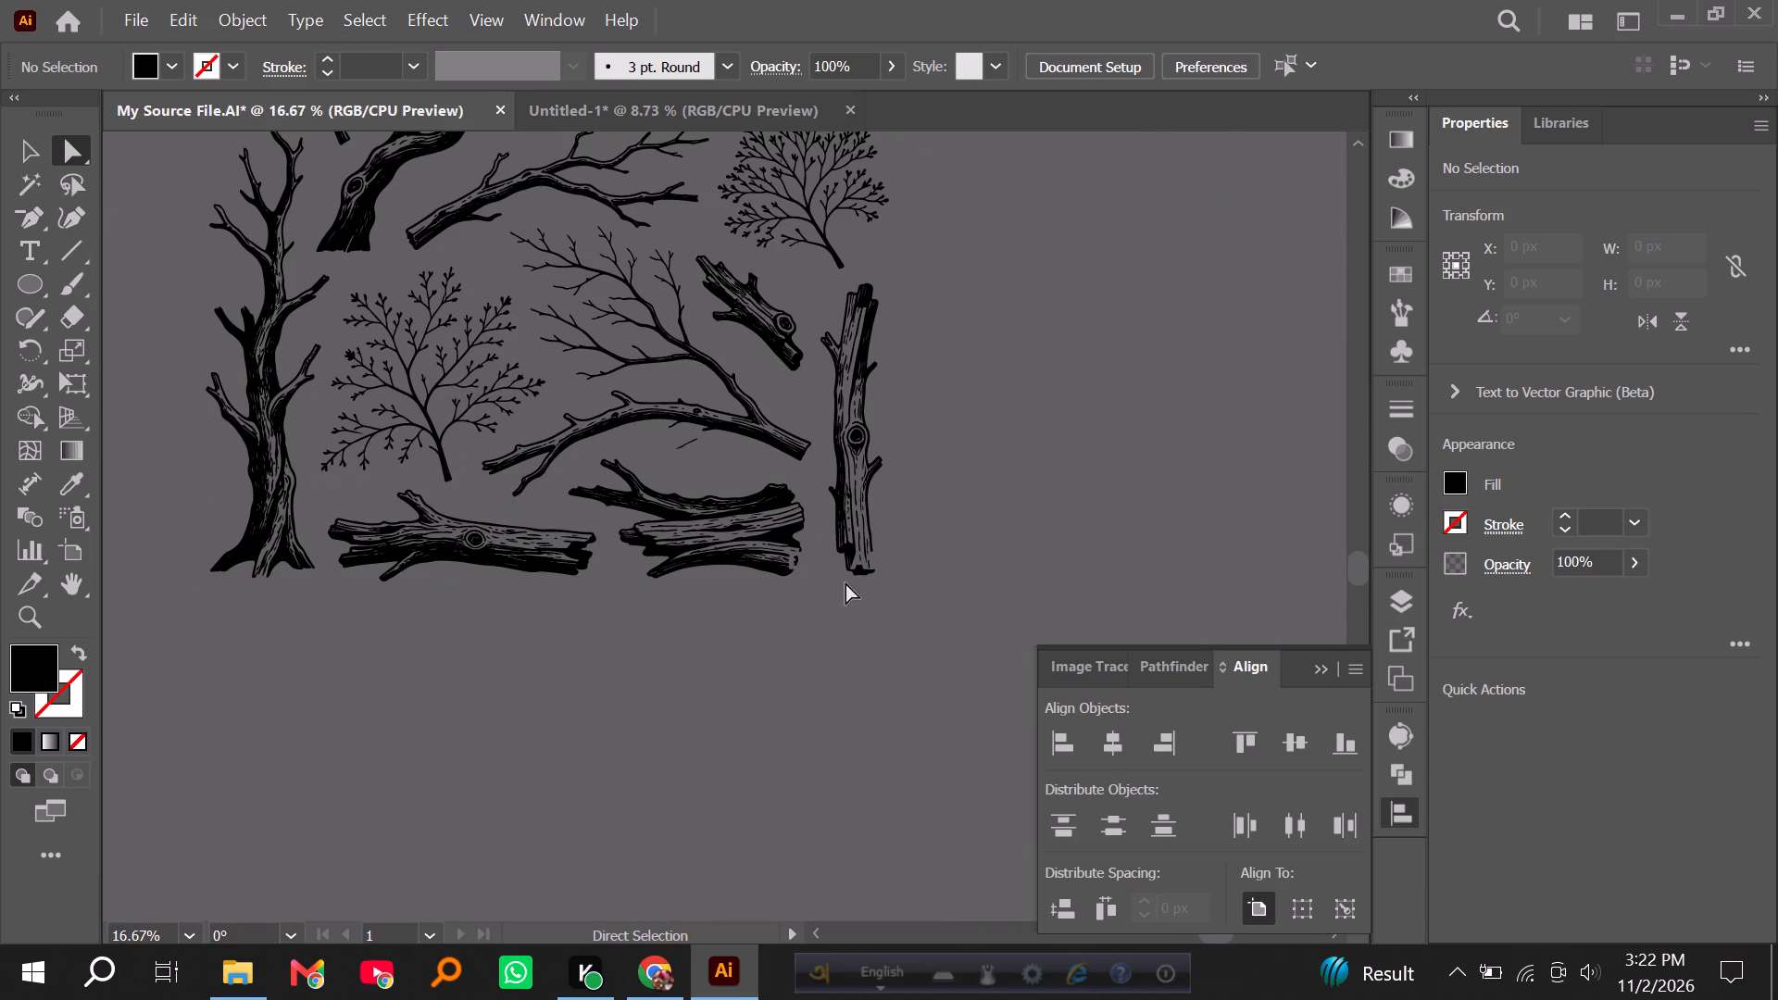
pyautogui.keyDown('alt'); pyautogui.scroll(2, 908, 410); pyautogui.keyUp('alt')
pyautogui.keyDown('alt'); pyautogui.scroll(3, 590, 506); pyautogui.keyUp('alt')
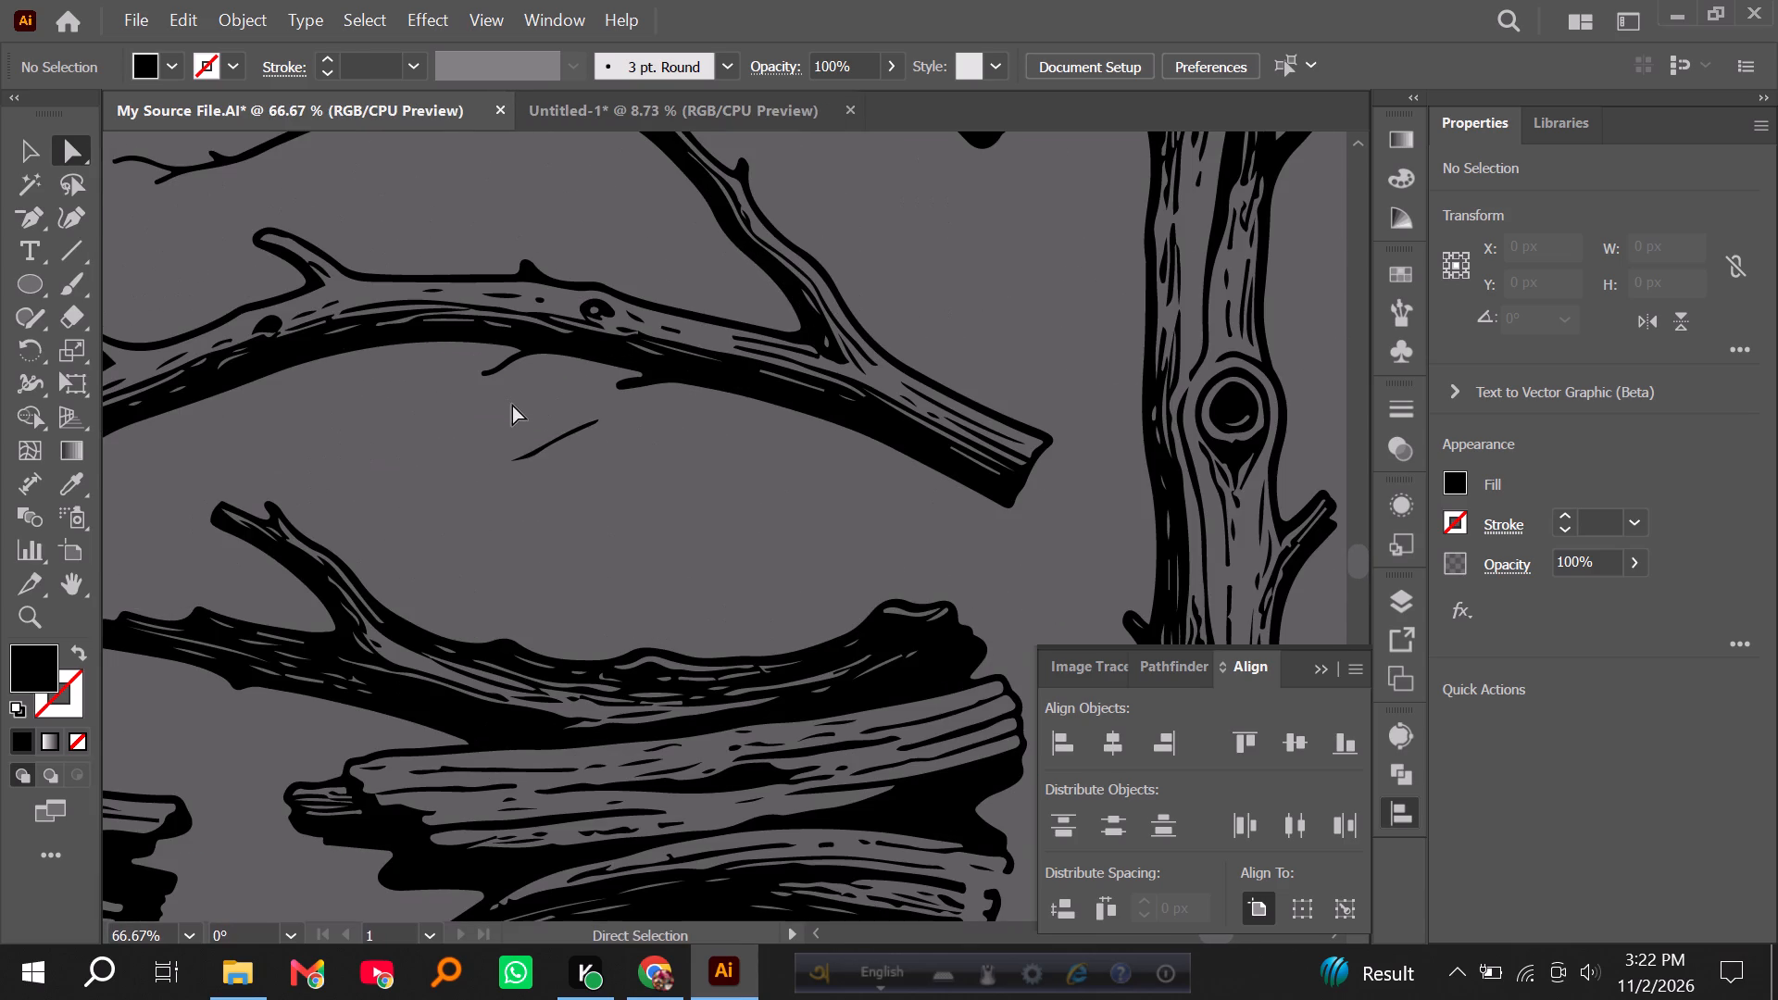
pyautogui.moveTo(517, 407); pyautogui.dragTo(615, 491)
pyautogui.press('Delete')
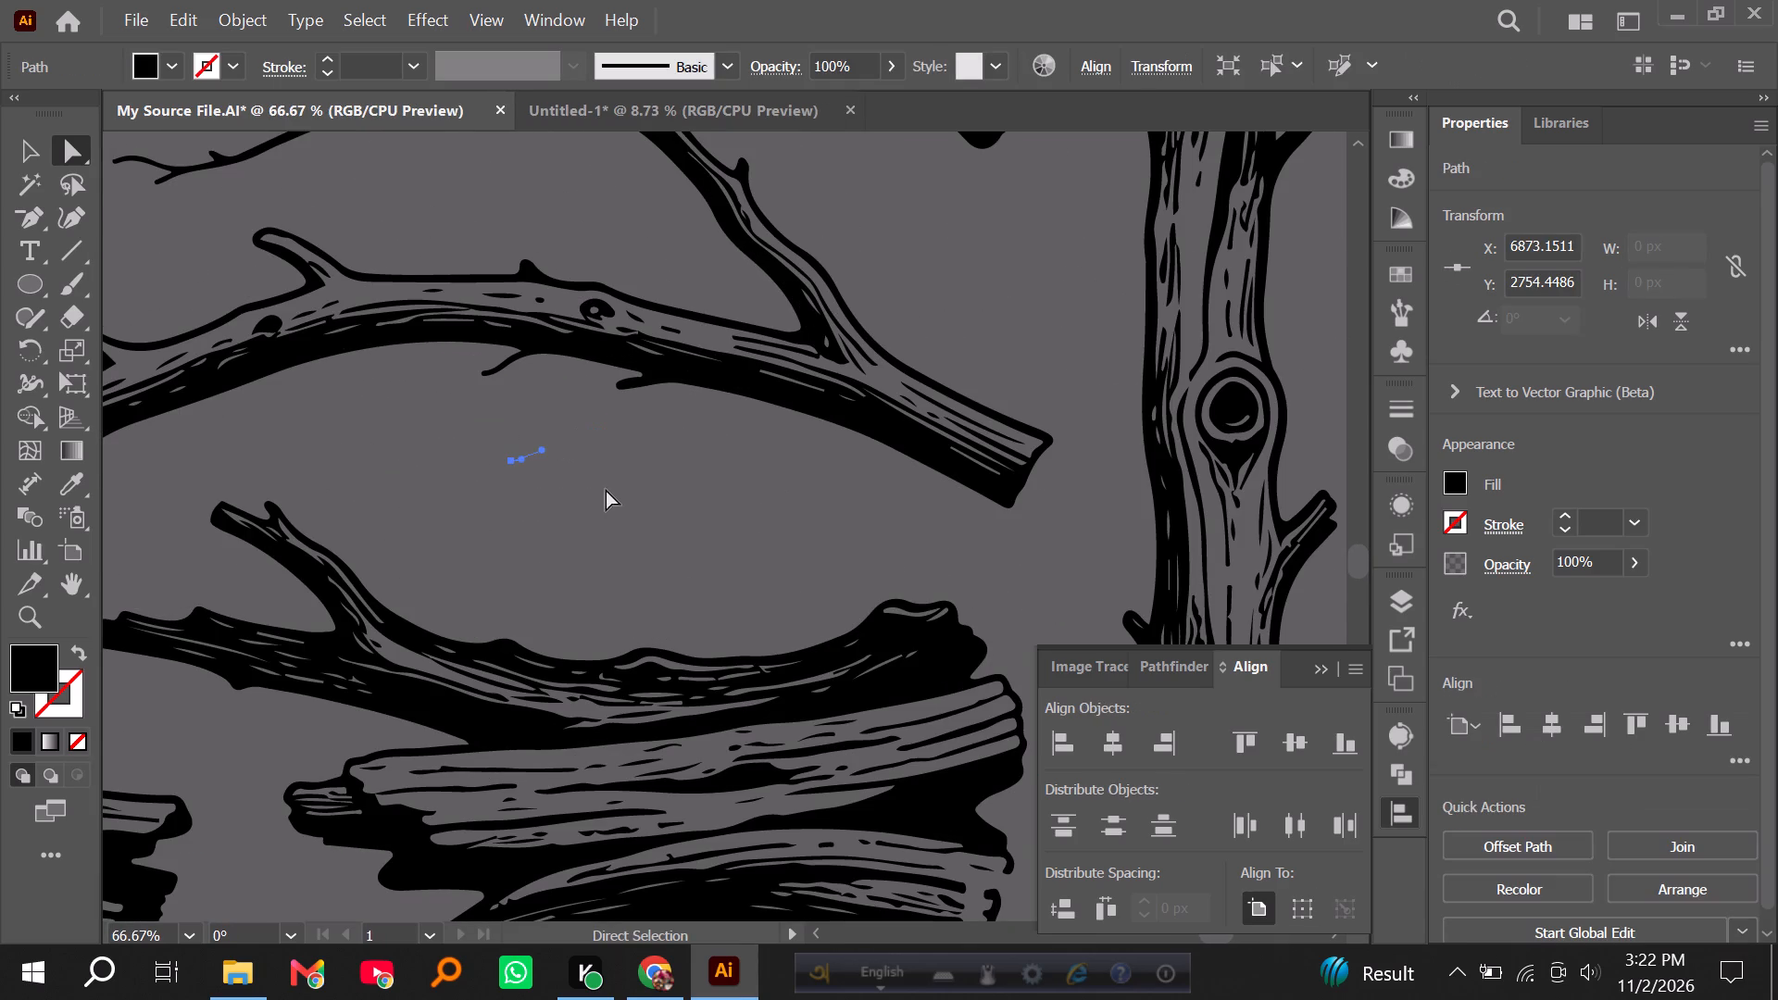
pyautogui.moveTo(489, 426); pyautogui.dragTo(619, 505)
pyautogui.press('Delete')
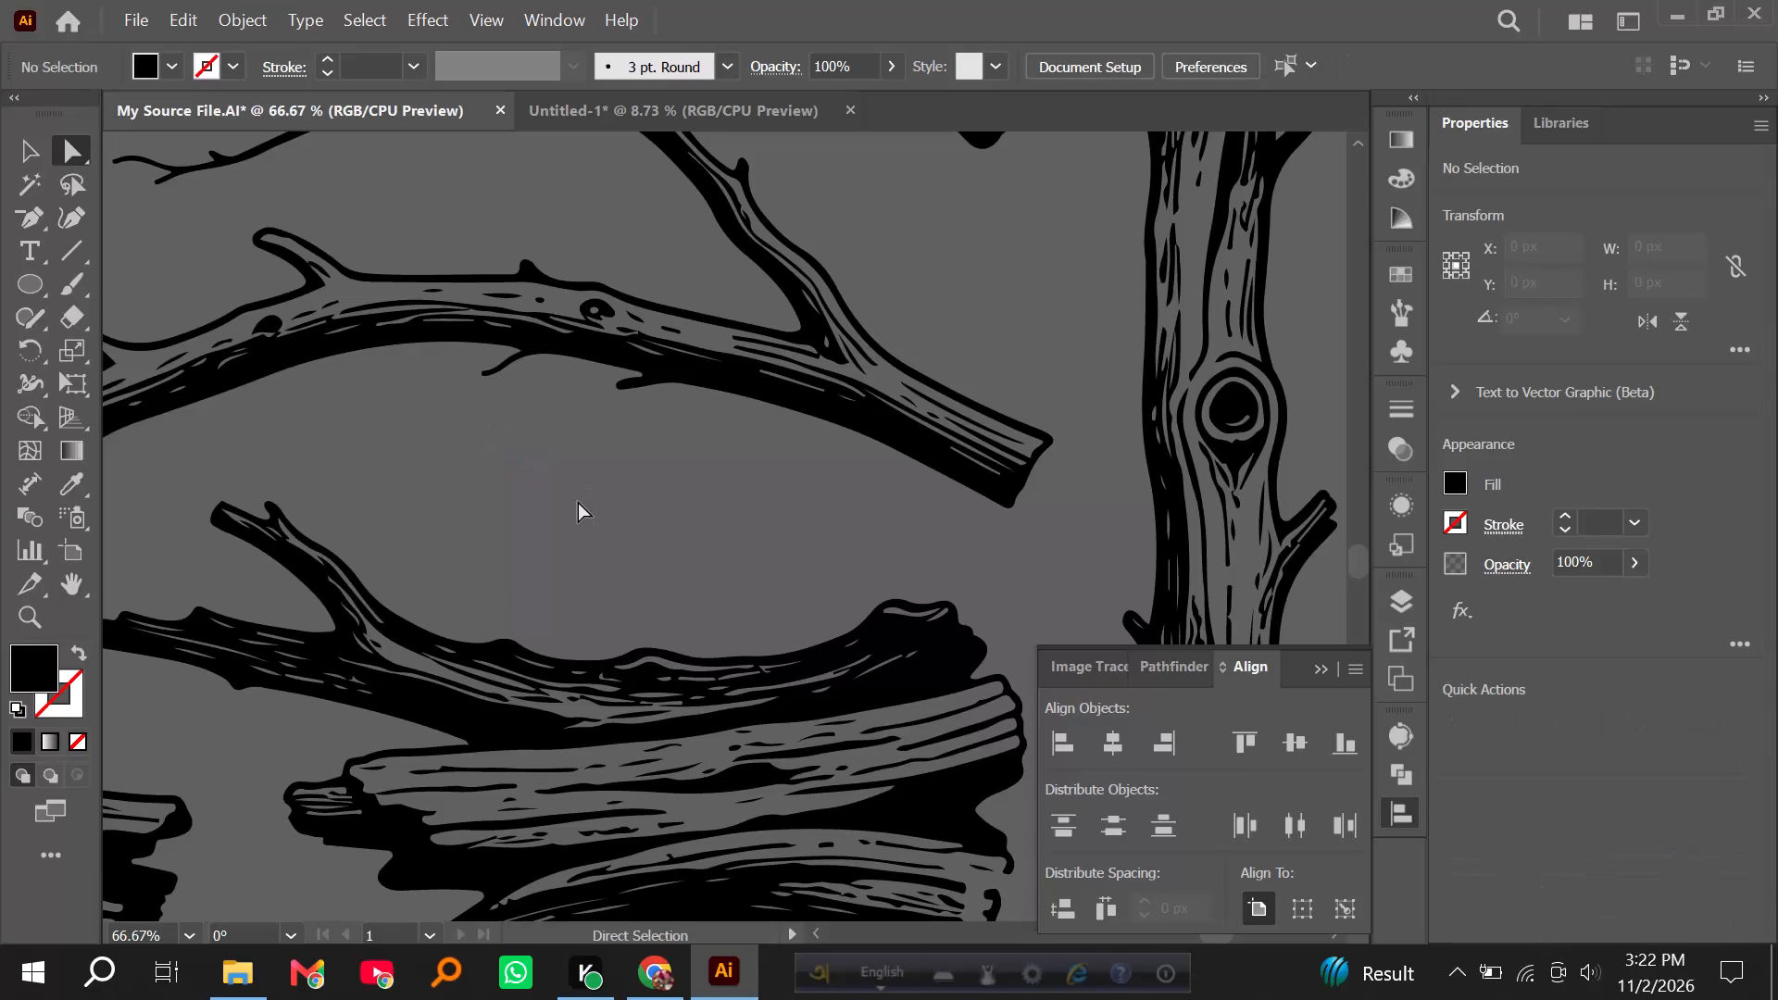
# Select the whole cleaned branch set and look it over for leftover stray marks.
pyautogui.keyDown('alt'); pyautogui.scroll(-5, 647, 341); pyautogui.keyUp('alt')
pyautogui.scroll(2, 688, 529)
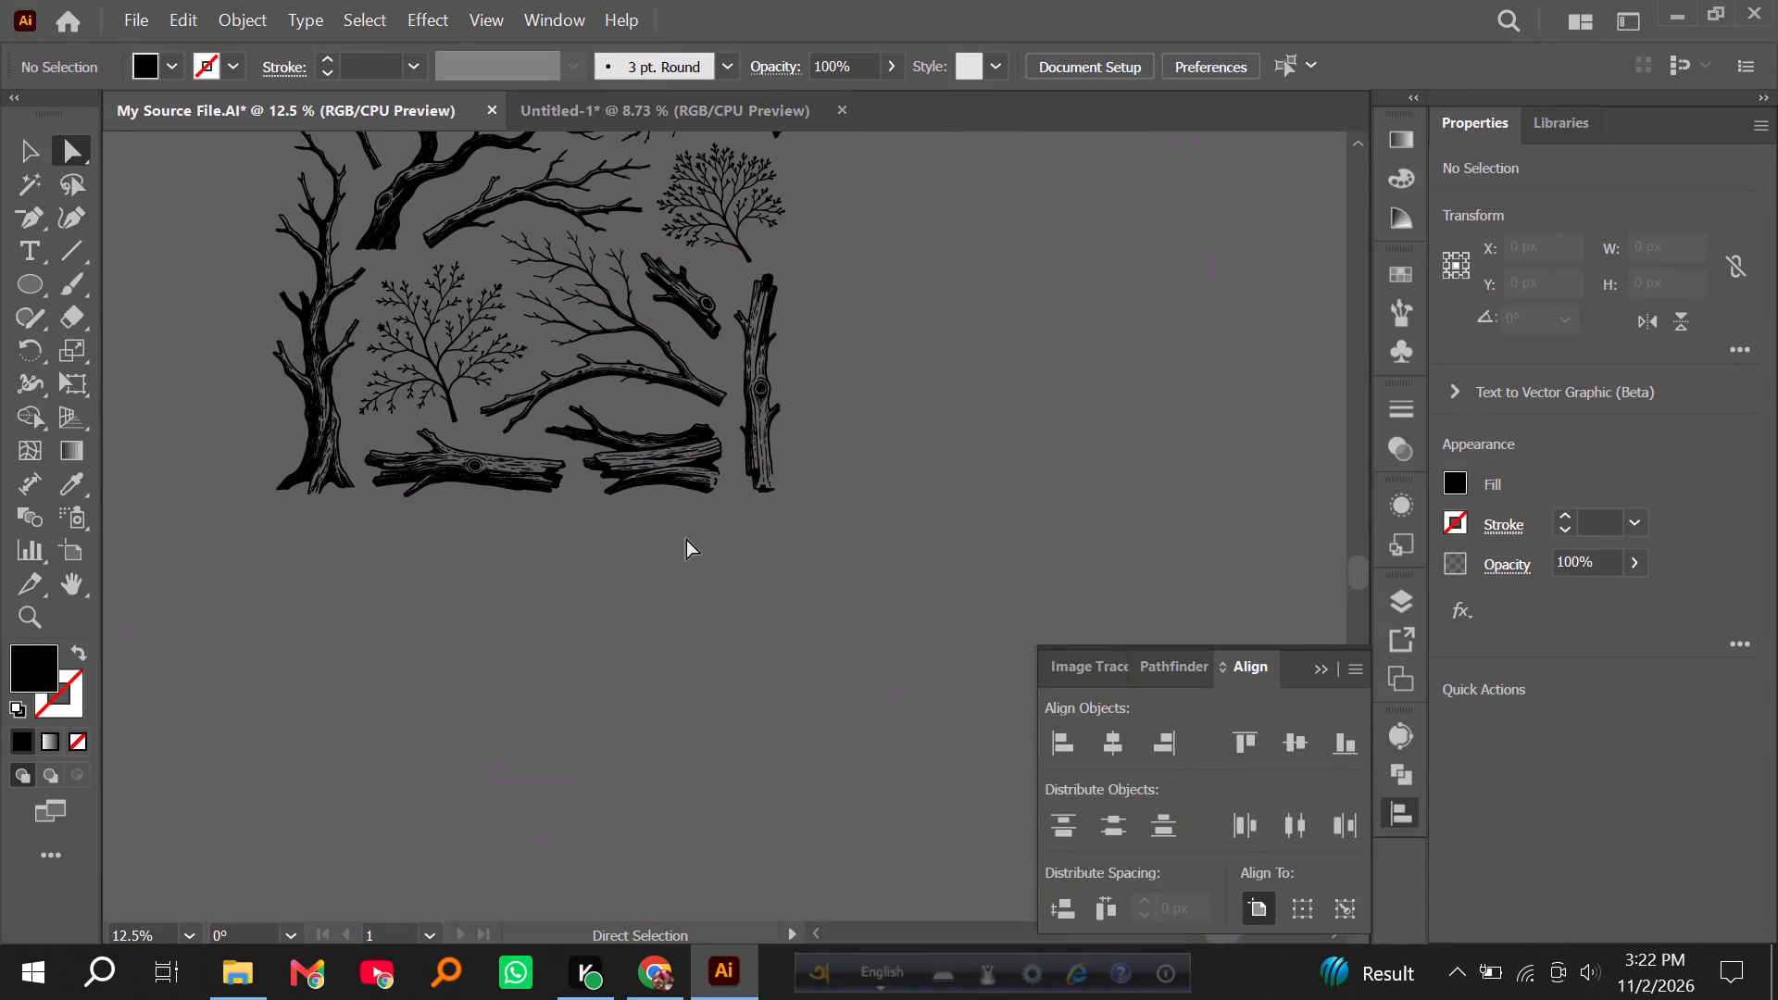
pyautogui.scroll(7, 686, 538)
pyautogui.keyDown('alt'); pyautogui.scroll(1, 558, 283); pyautogui.keyUp('alt')
pyautogui.scroll(3, 532, 465)
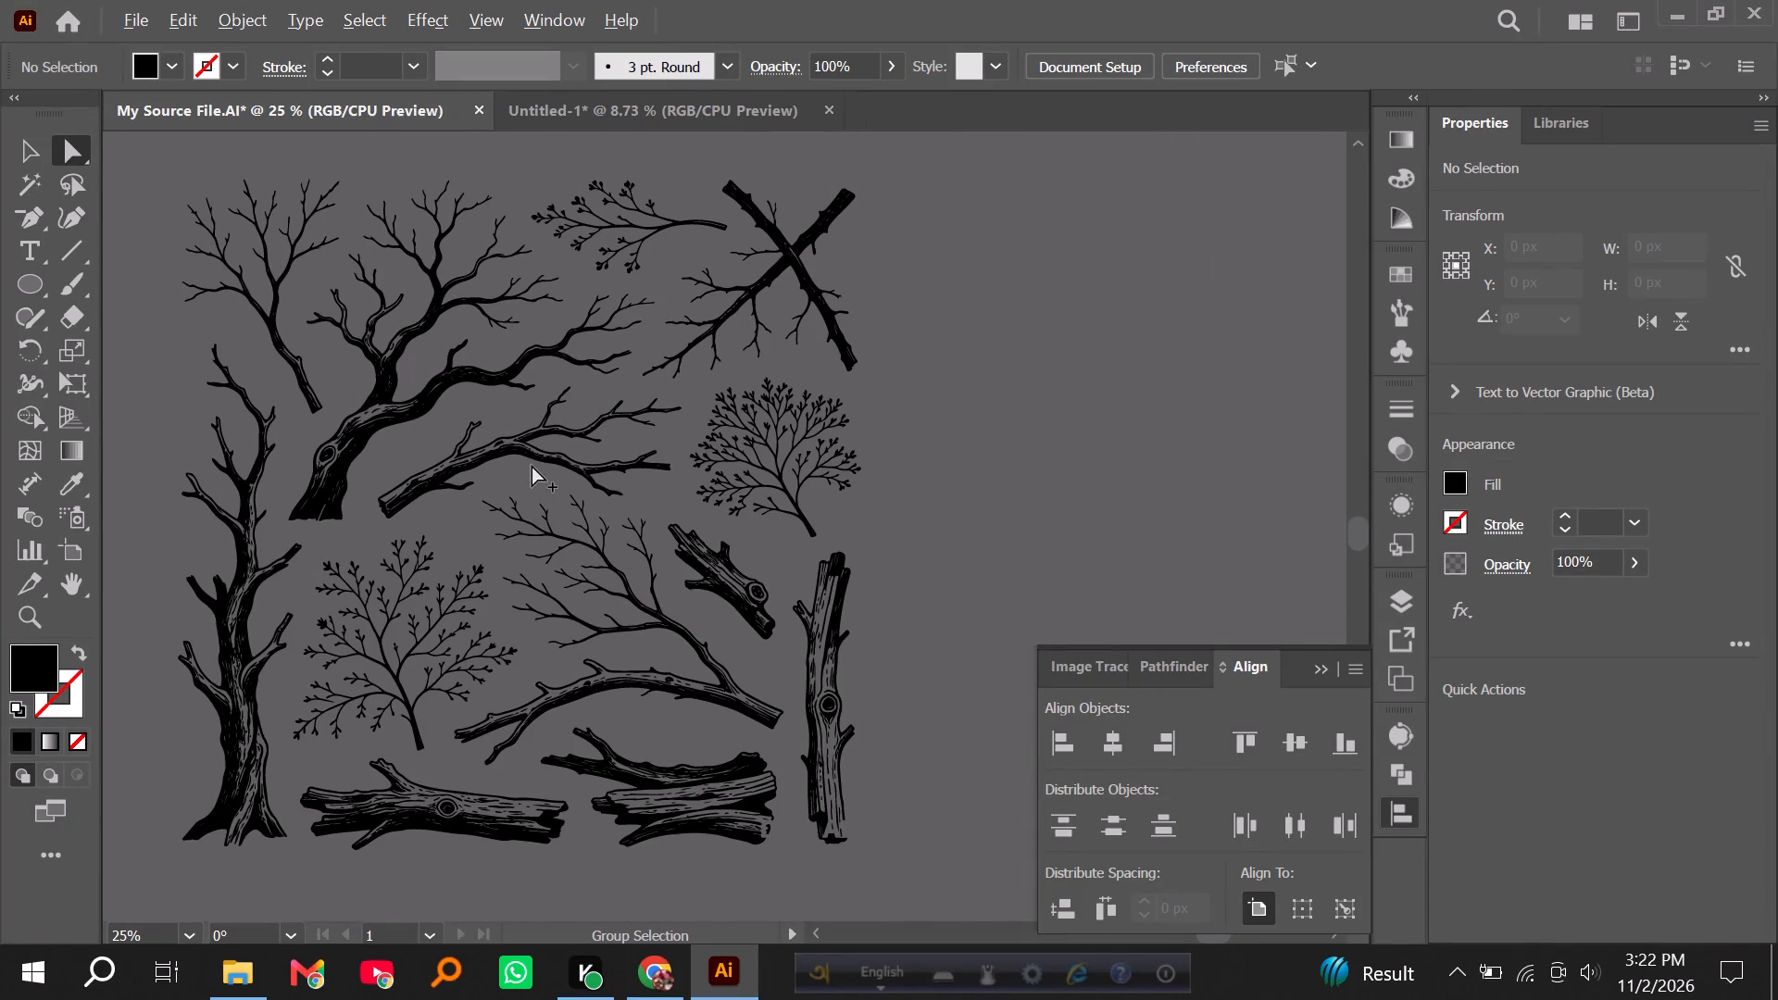
pyautogui.scroll(5, 582, 462)
pyautogui.keyDown('alt'); pyautogui.scroll(-4, 675, 419); pyautogui.keyUp('alt')
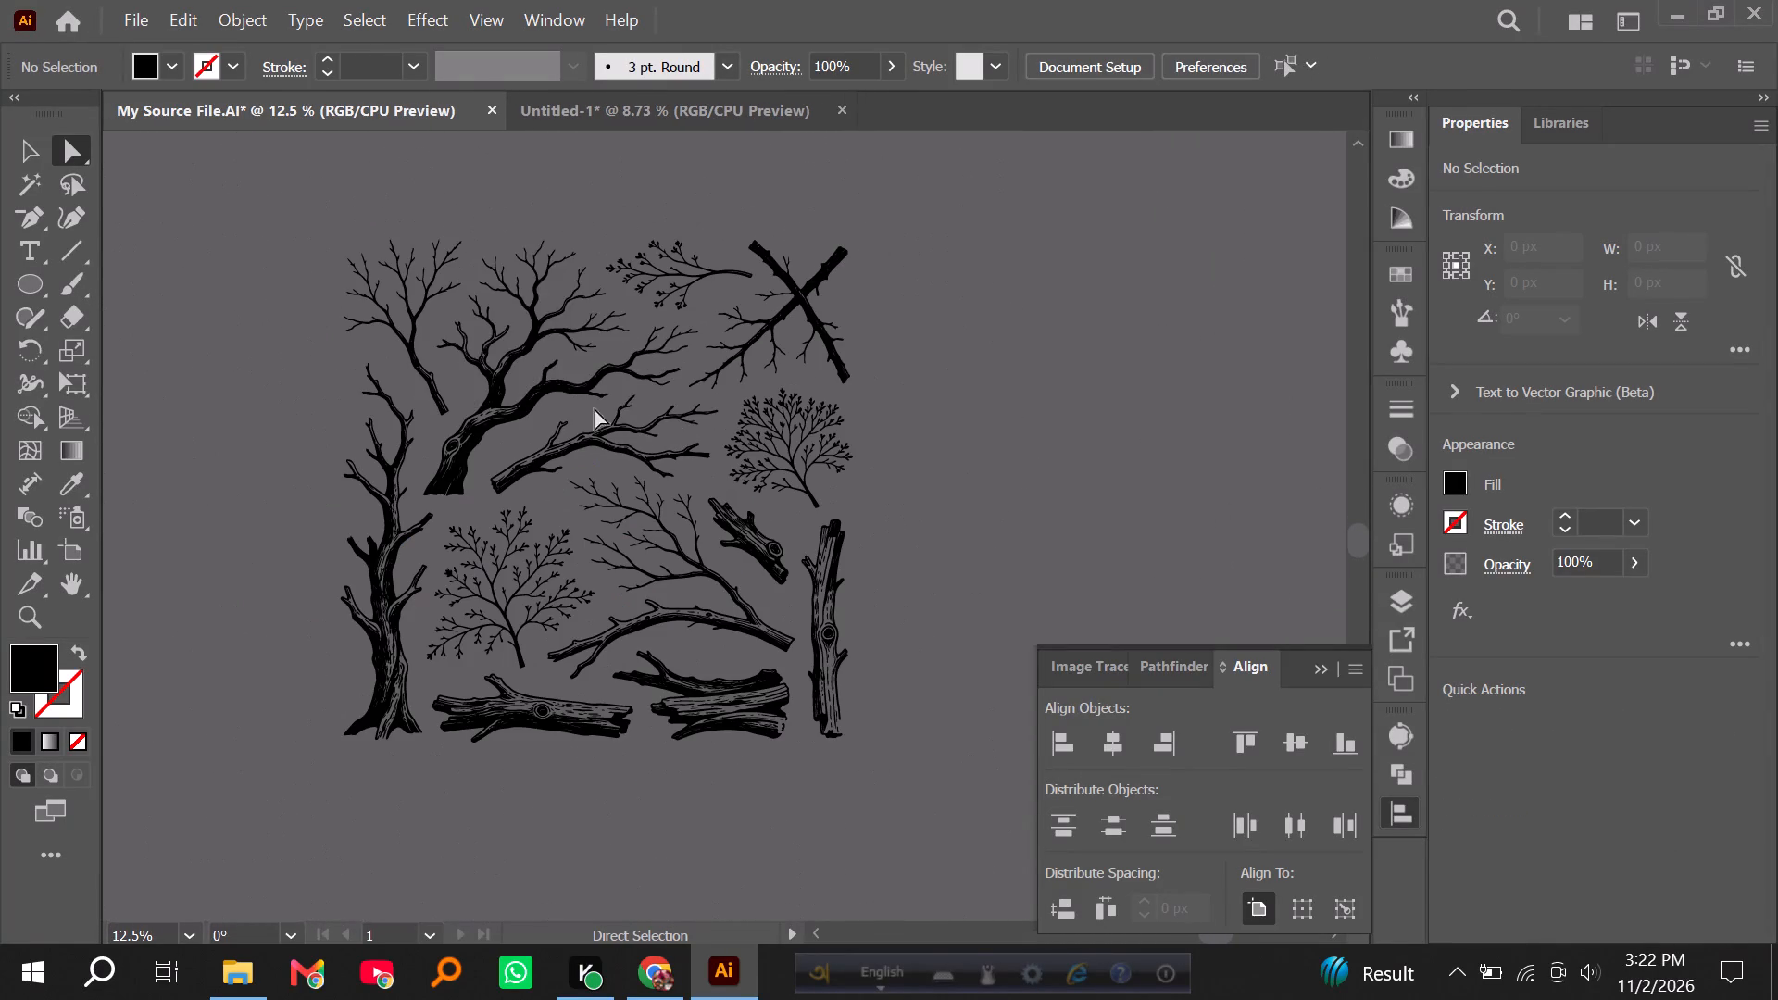
pyautogui.moveTo(319, 210); pyautogui.dragTo(914, 766)
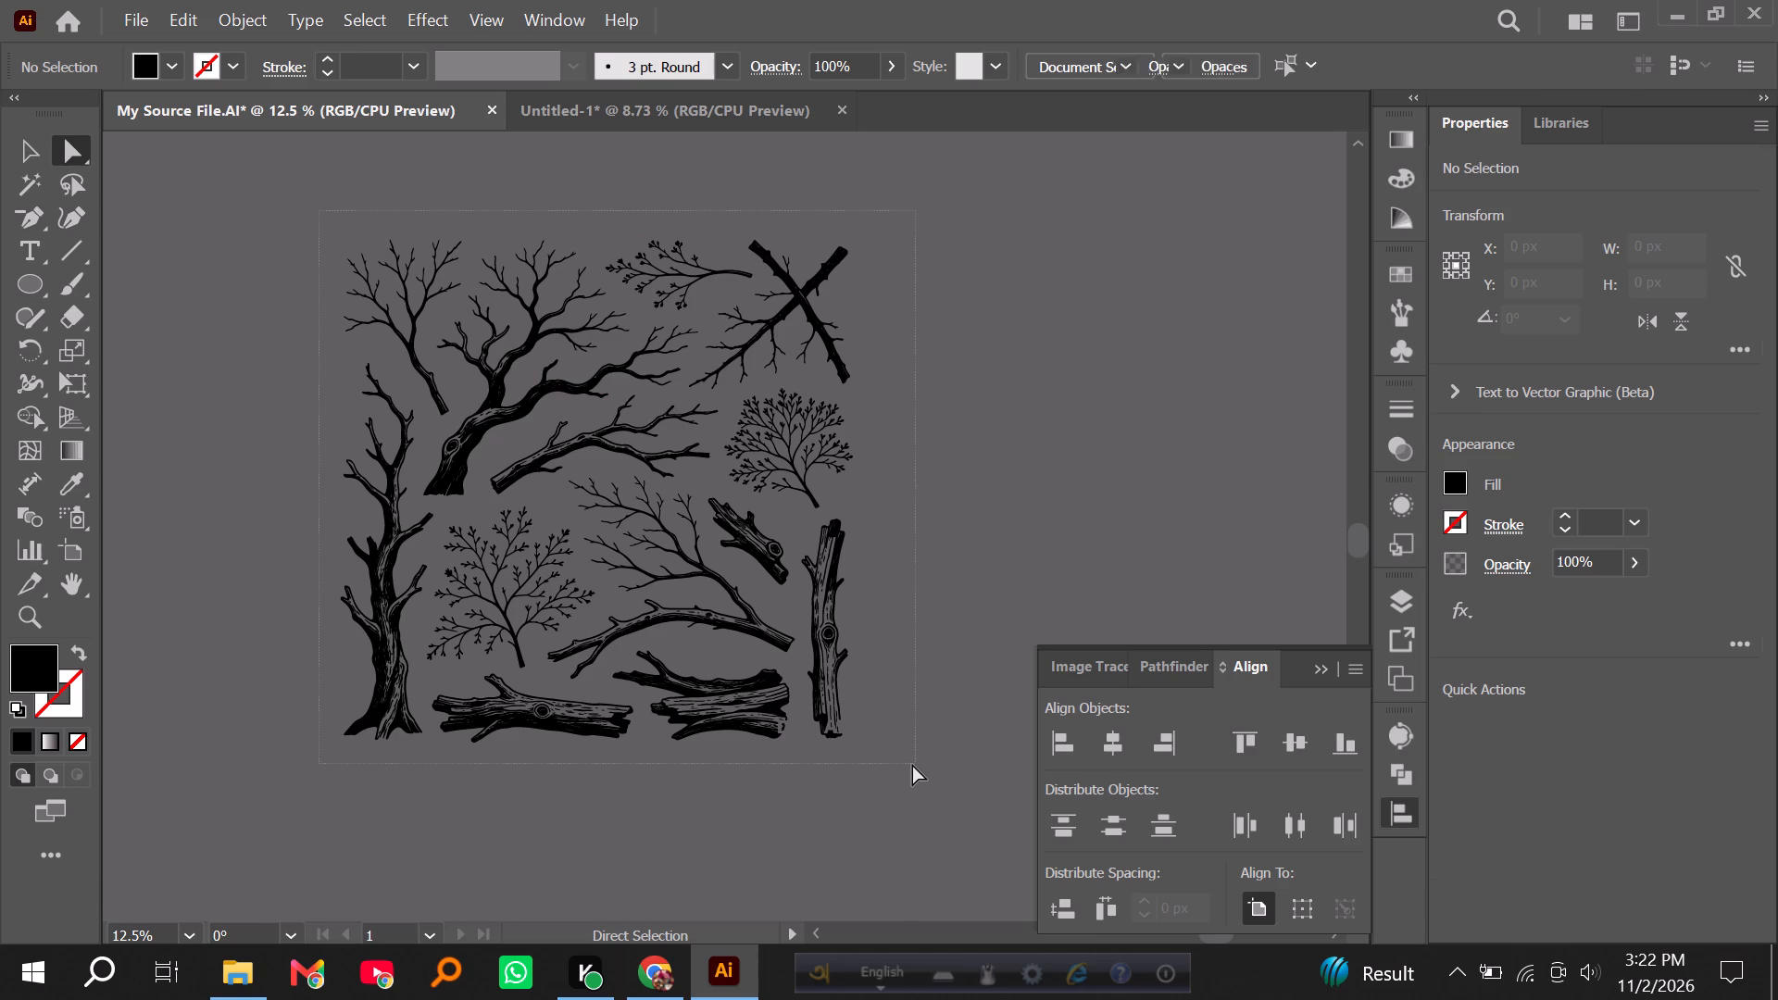
pyautogui.keyDown('alt'); pyautogui.scroll(4, 737, 635); pyautogui.keyUp('alt')
pyautogui.keyDown('alt'); pyautogui.scroll(-4, 734, 634); pyautogui.keyUp('alt')
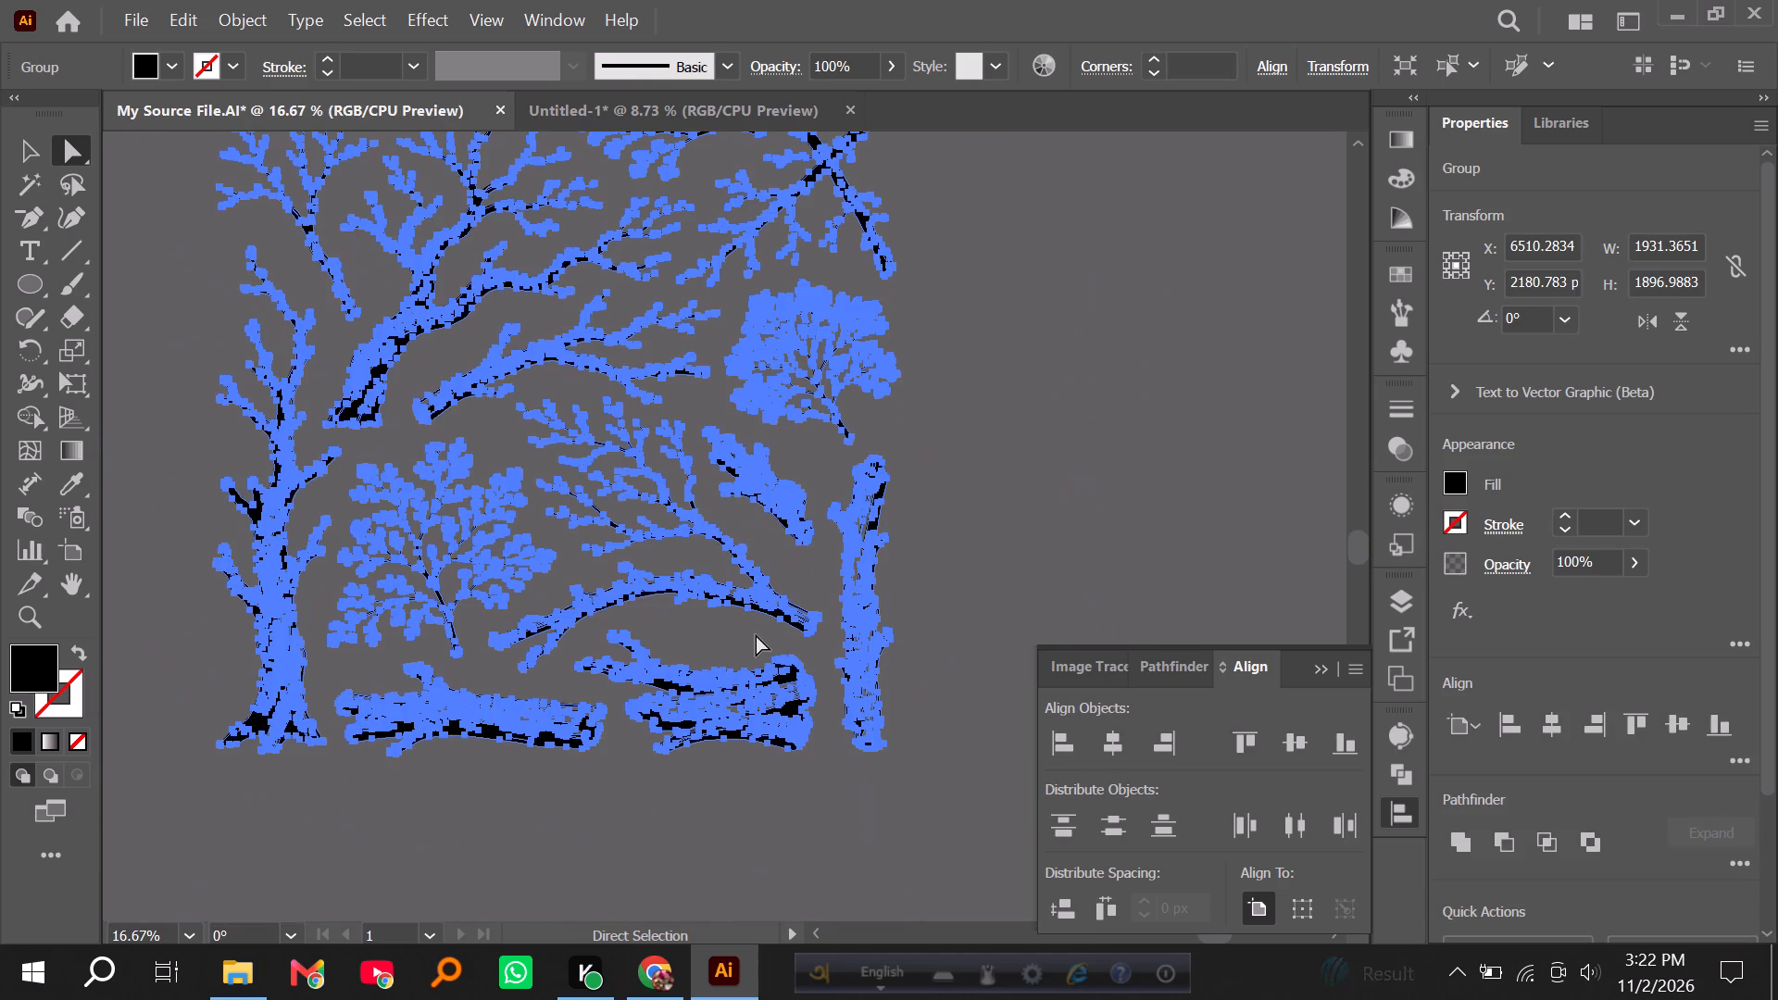
# Move the cleaned branch group left and slightly up, close beside the artboard, and leave it deselected.
pyautogui.click(19, 152)
pyautogui.click(169, 244)
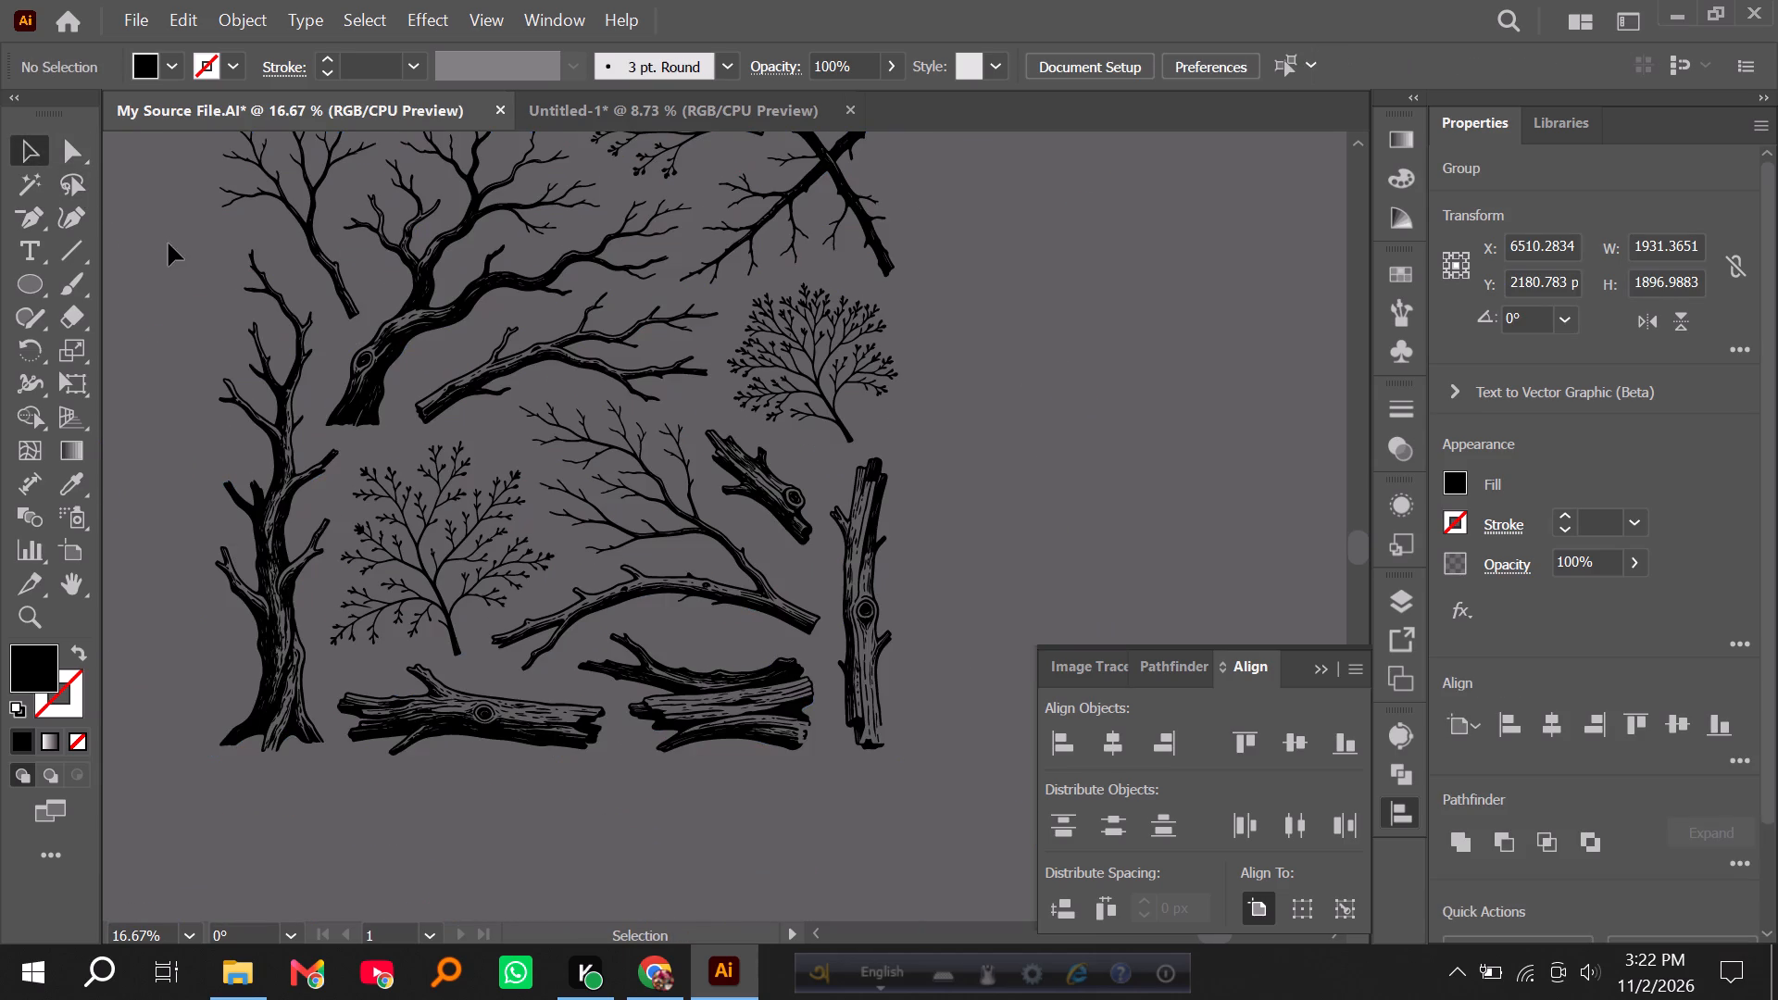
pyautogui.scroll(2, 244, 456)
pyautogui.click(358, 469)
pyautogui.keyDown('alt'); pyautogui.scroll(-4, 632, 414); pyautogui.keyUp('alt')
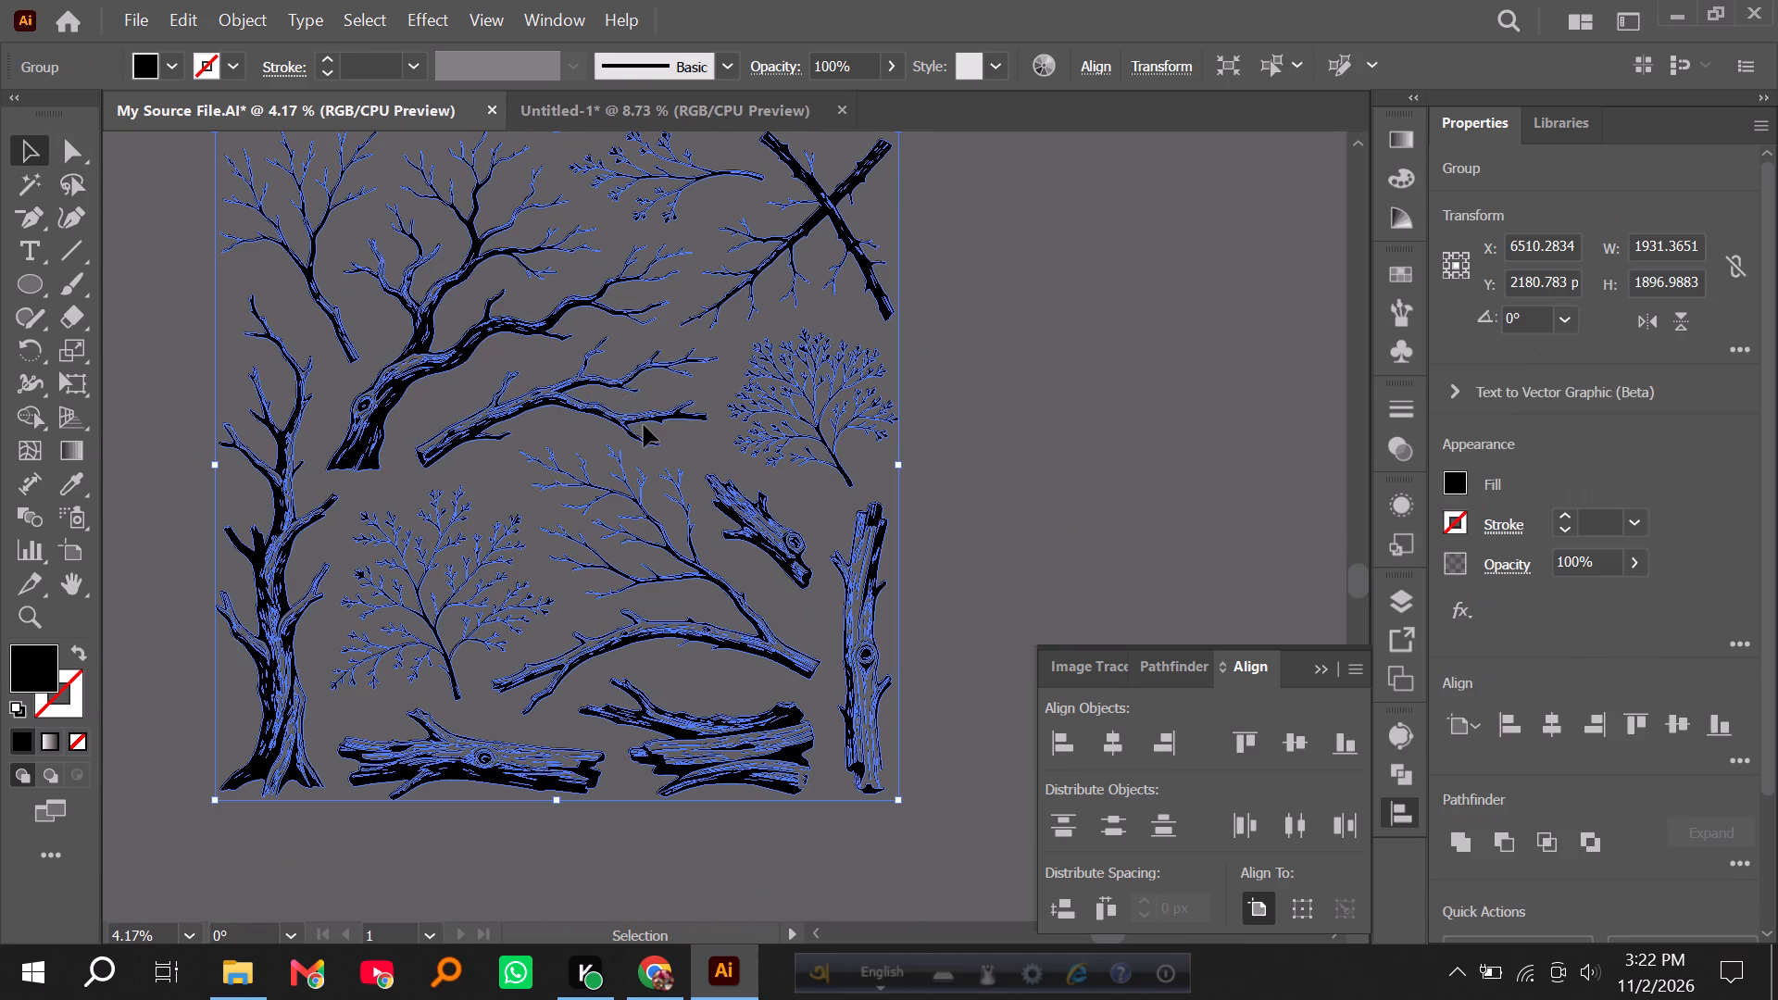
pyautogui.click(920, 484)
pyautogui.moveTo(1024, 425); pyautogui.dragTo(942, 403)
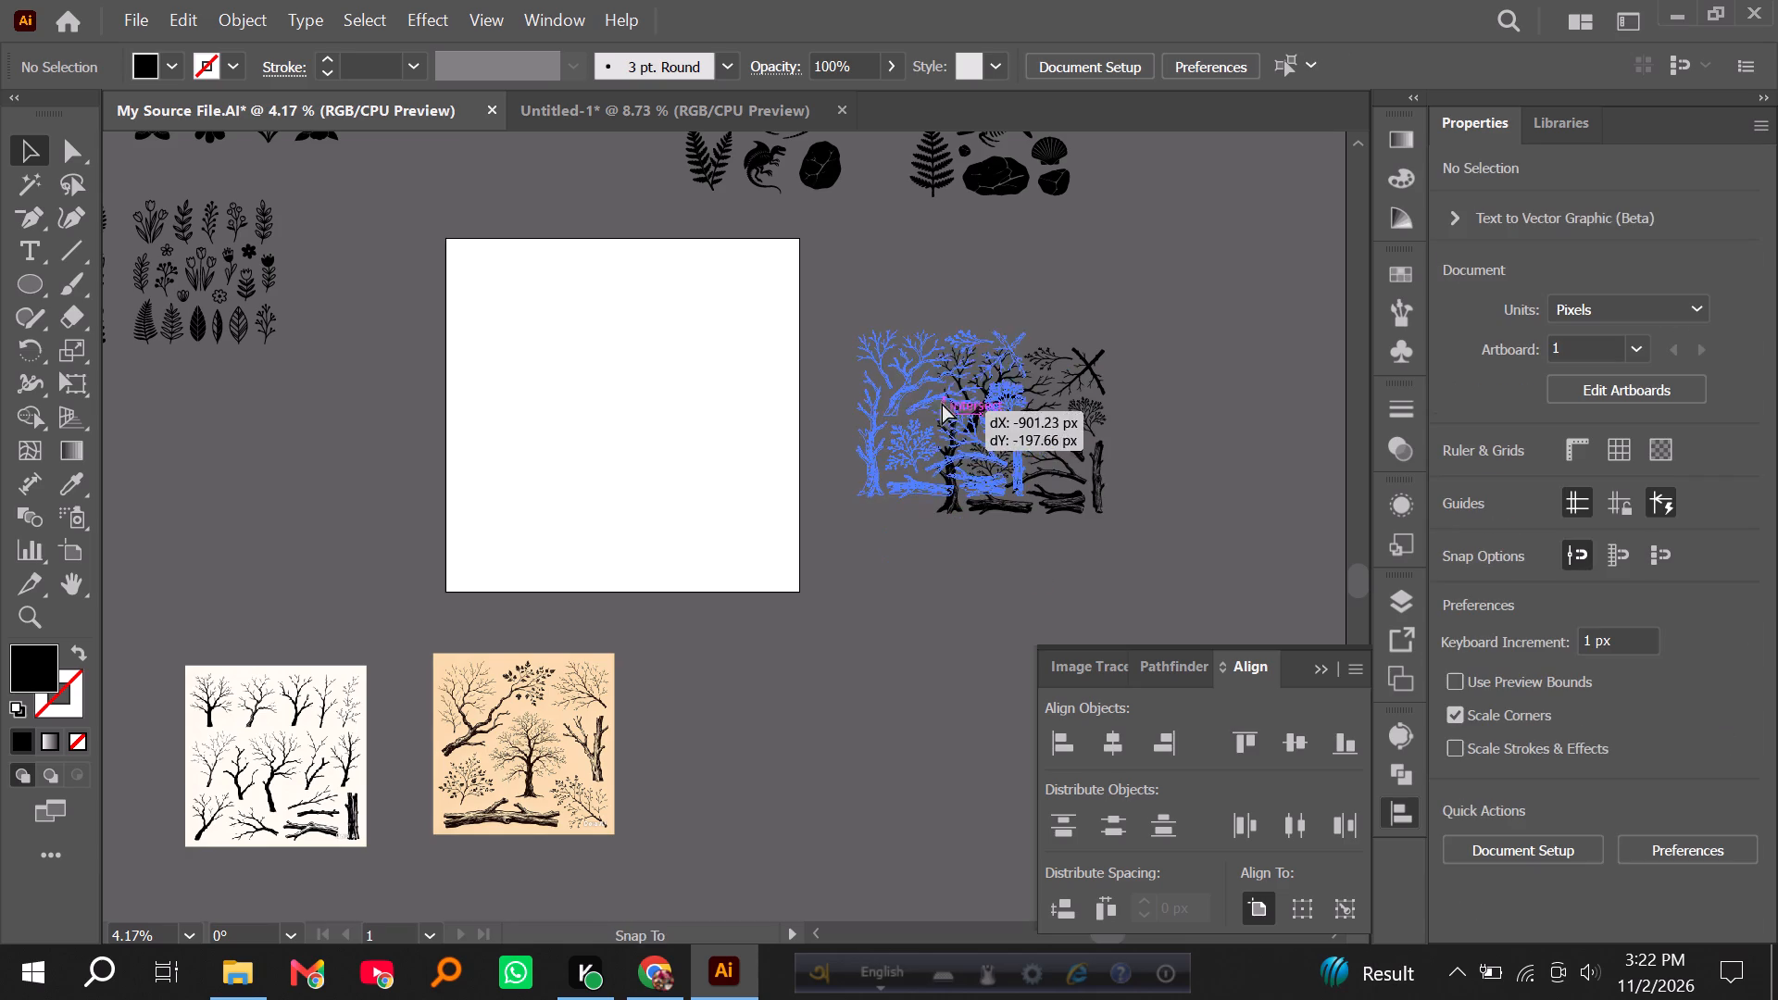
pyautogui.moveTo(942, 403); pyautogui.dragTo(919, 395)
pyautogui.click(1058, 486)
# Move the tan tree-and-branch image onto the artboard, at about X 1695 px, Y 2526 px.
pyautogui.scroll(4, 861, 466)
pyautogui.scroll(-4, 858, 465)
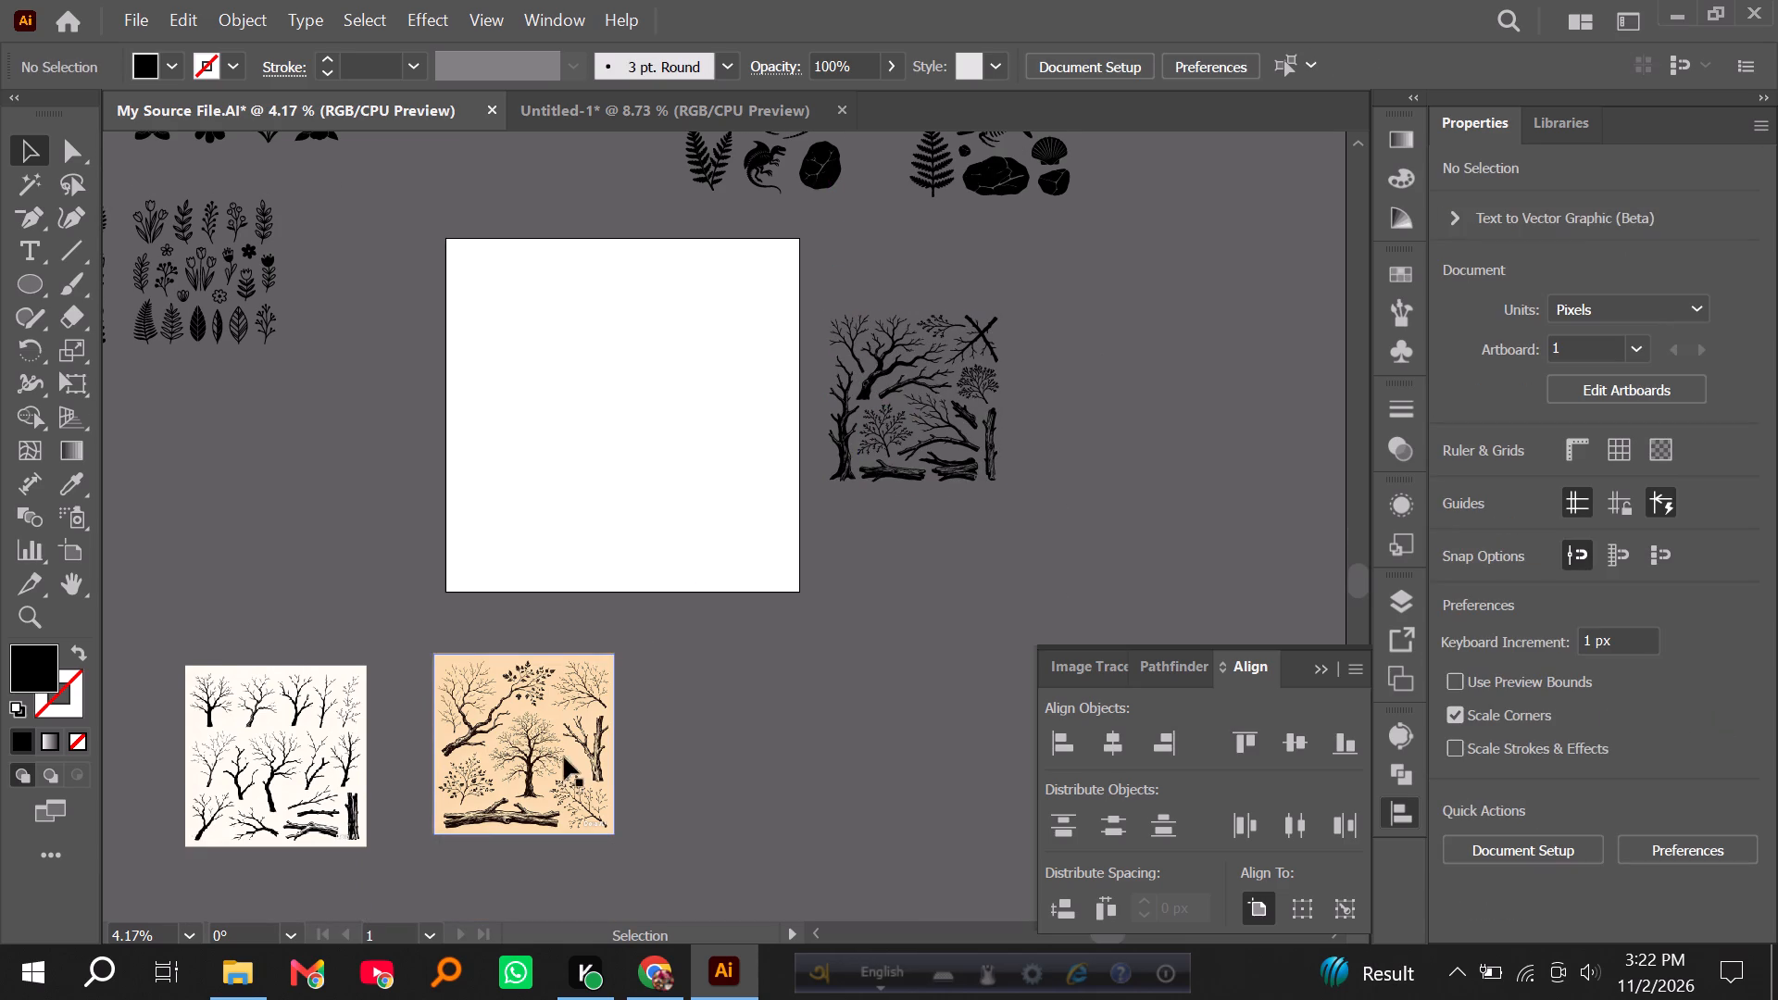
pyautogui.moveTo(532, 757); pyautogui.dragTo(604, 475)
# Trace the tan tree-and-branch image with the Sketched Art preset.
pyautogui.keyDown('alt'); pyautogui.scroll(4, 600, 472); pyautogui.keyUp('alt')
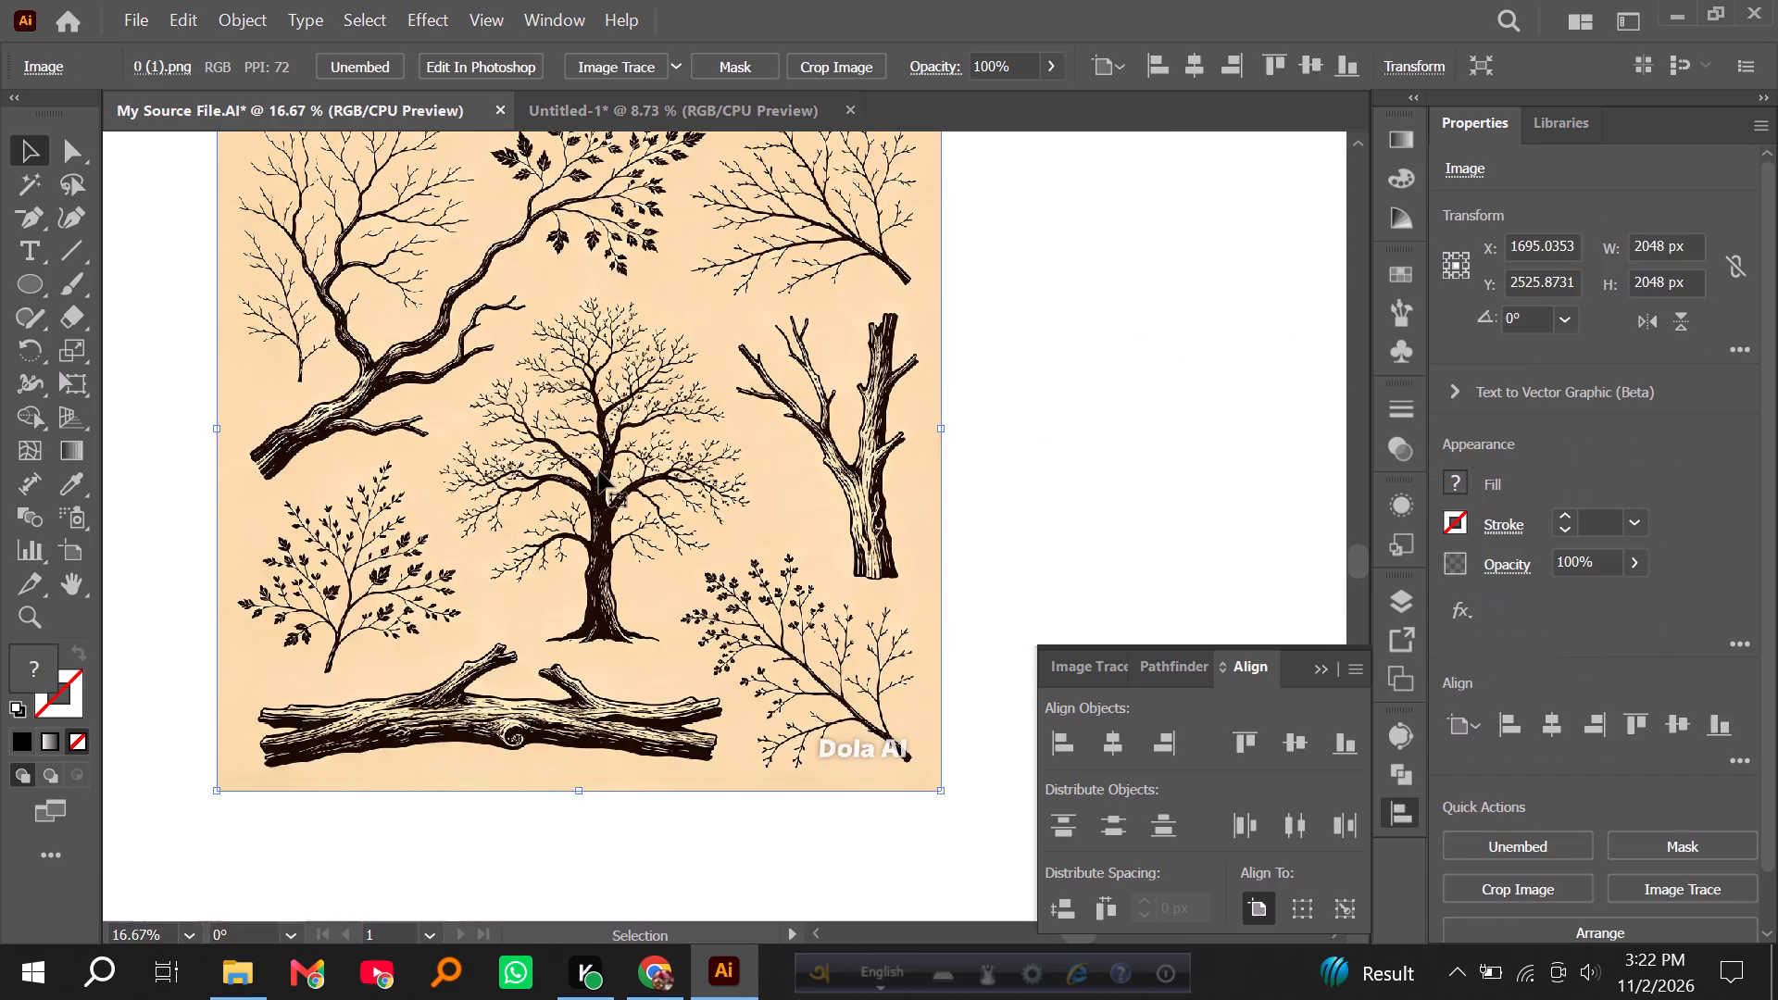
pyautogui.scroll(3, 592, 474)
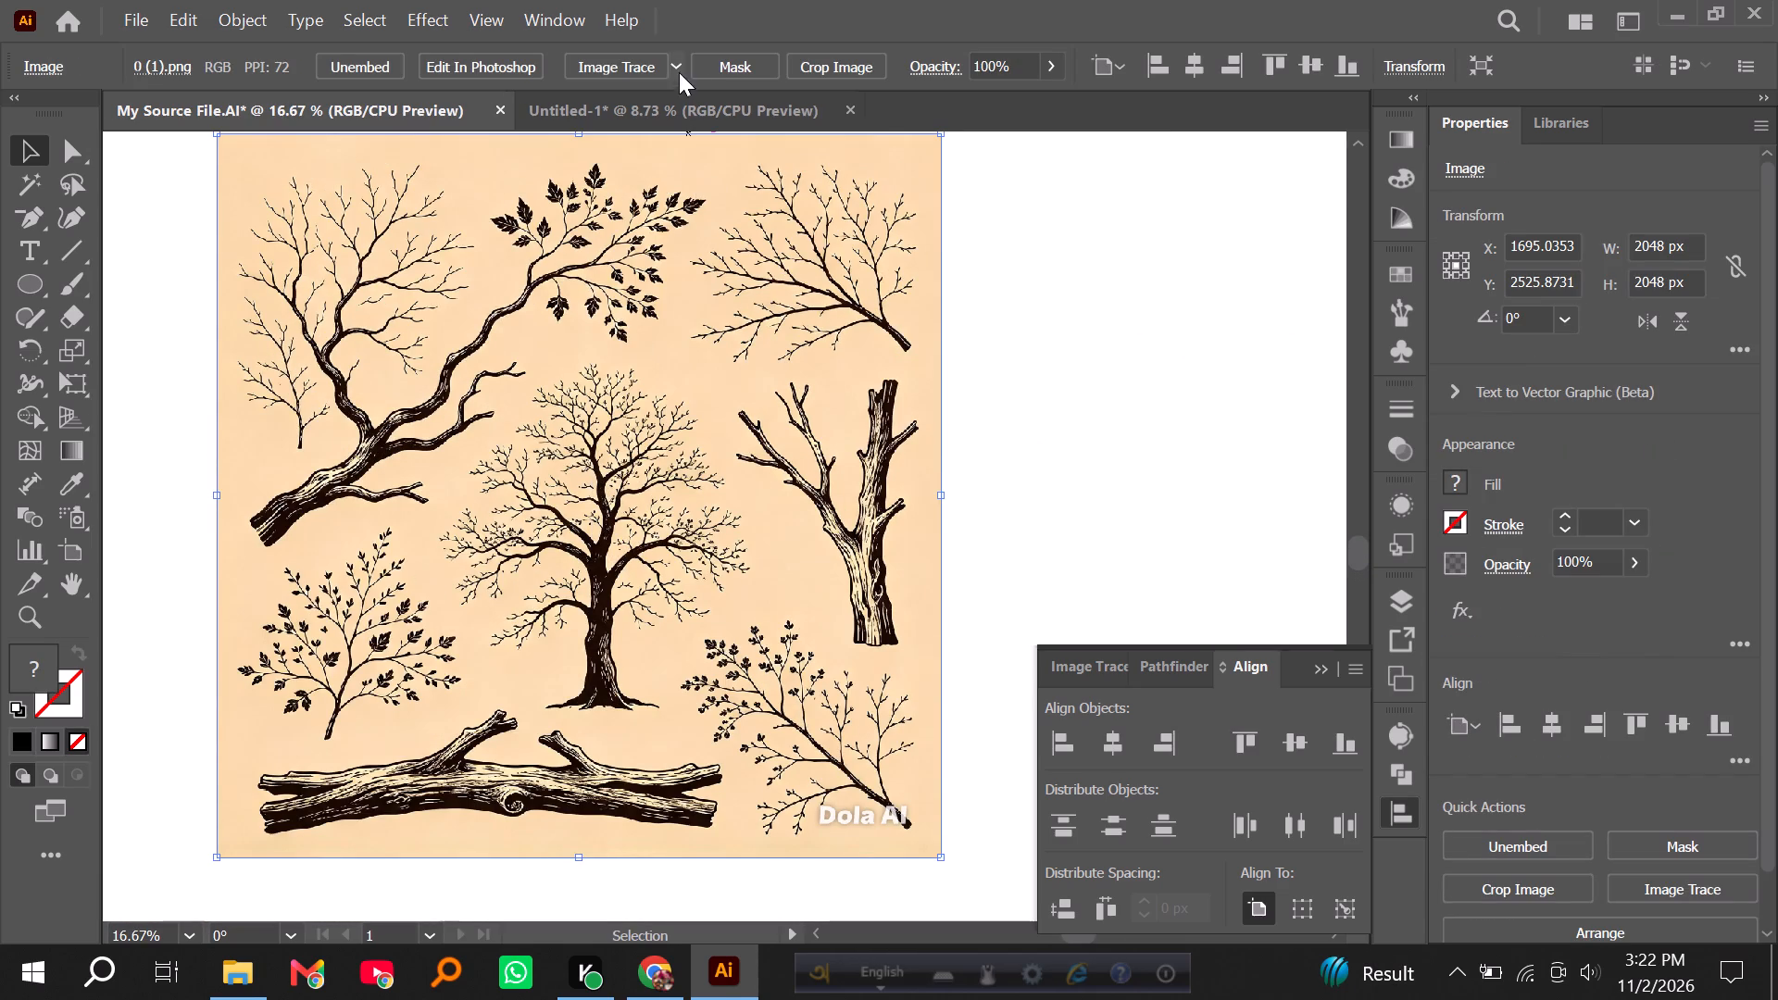
pyautogui.click(678, 68)
pyautogui.click(725, 381)
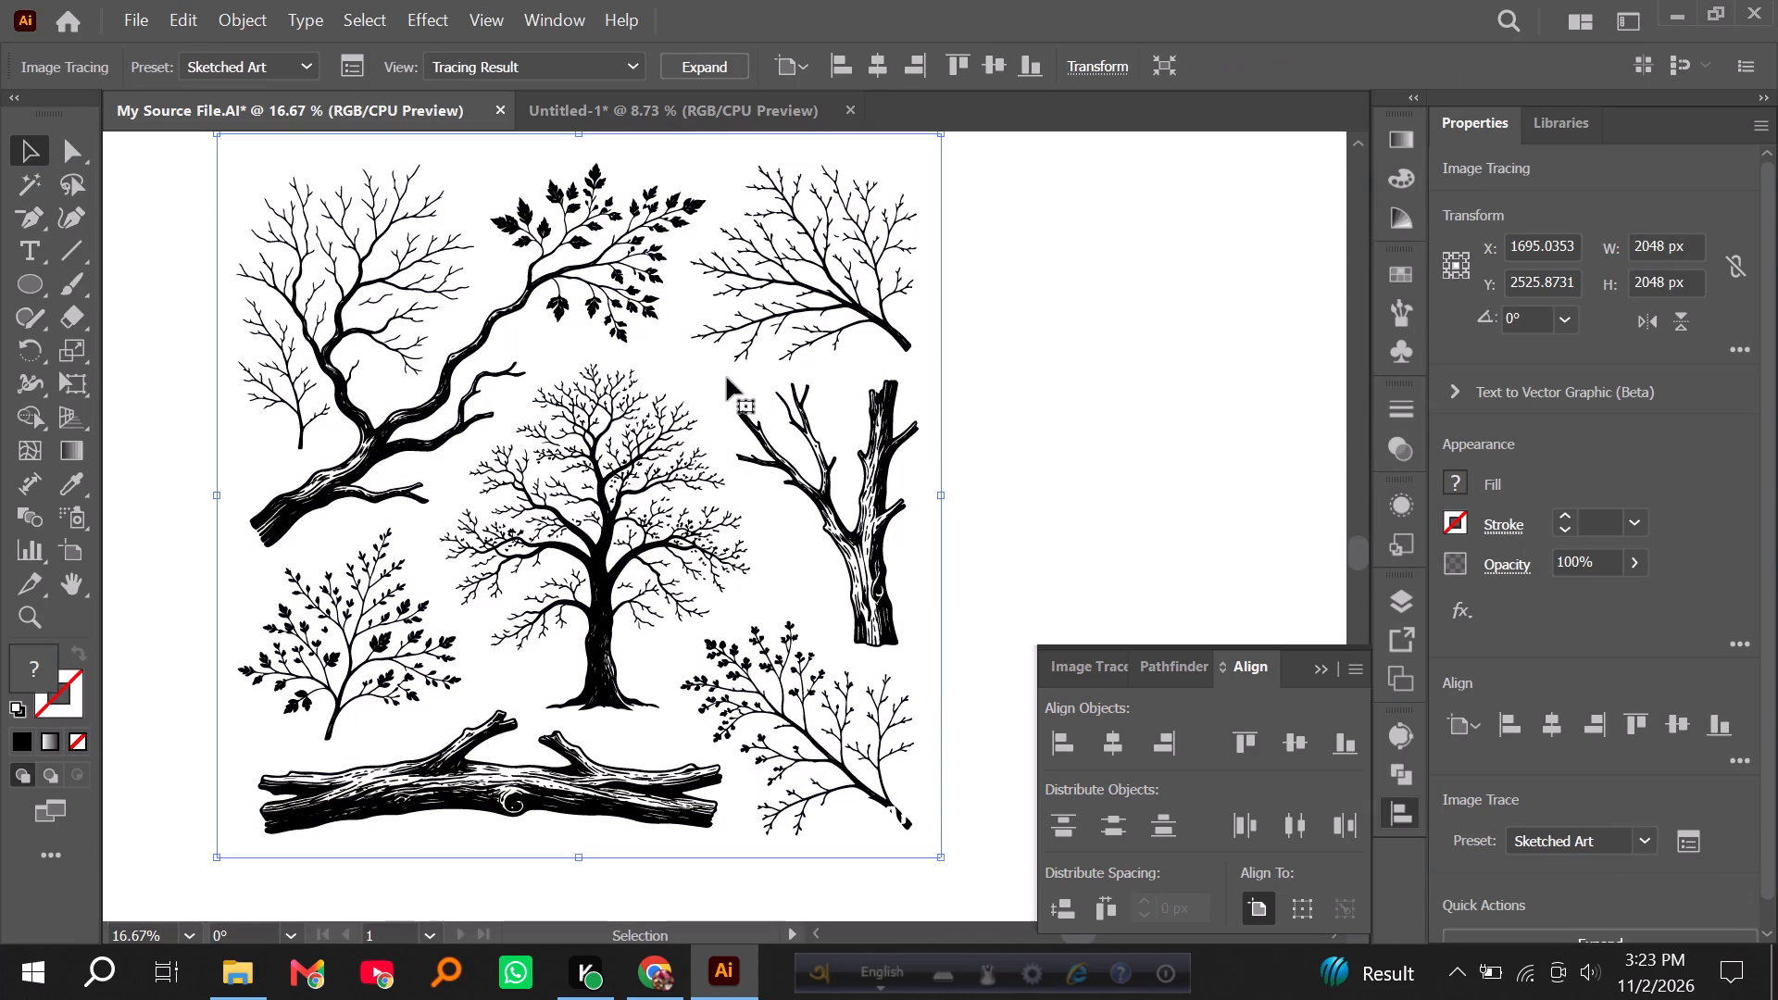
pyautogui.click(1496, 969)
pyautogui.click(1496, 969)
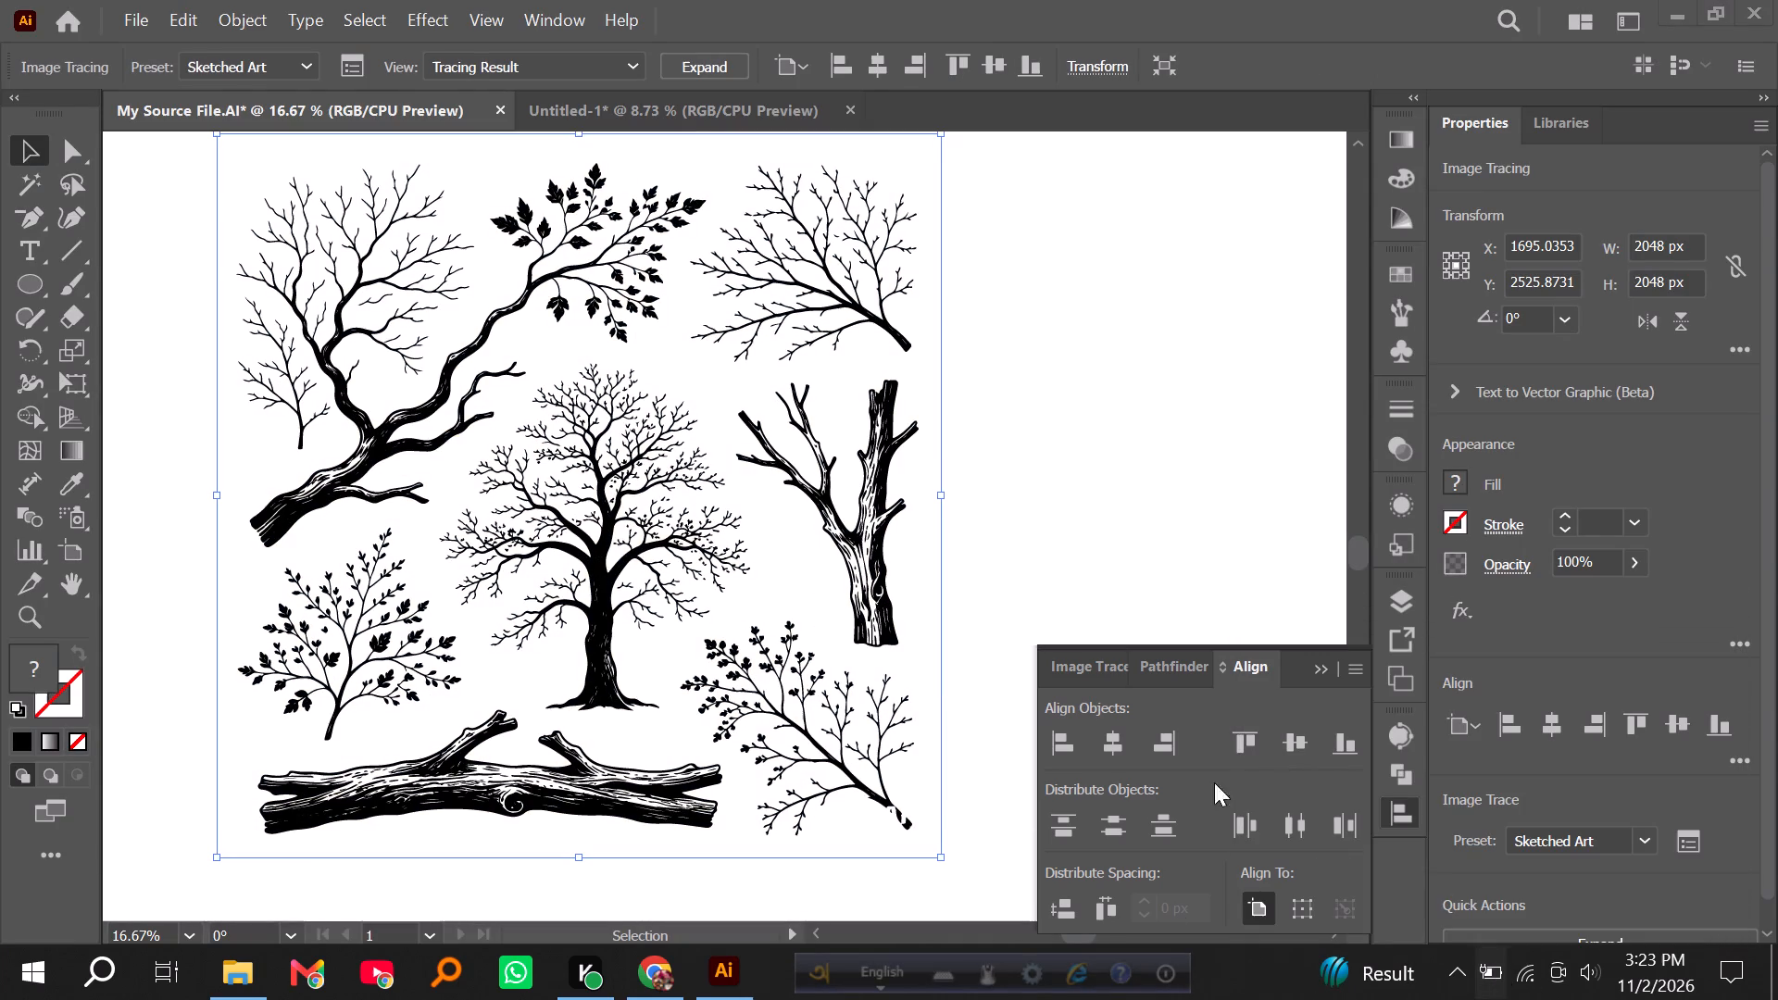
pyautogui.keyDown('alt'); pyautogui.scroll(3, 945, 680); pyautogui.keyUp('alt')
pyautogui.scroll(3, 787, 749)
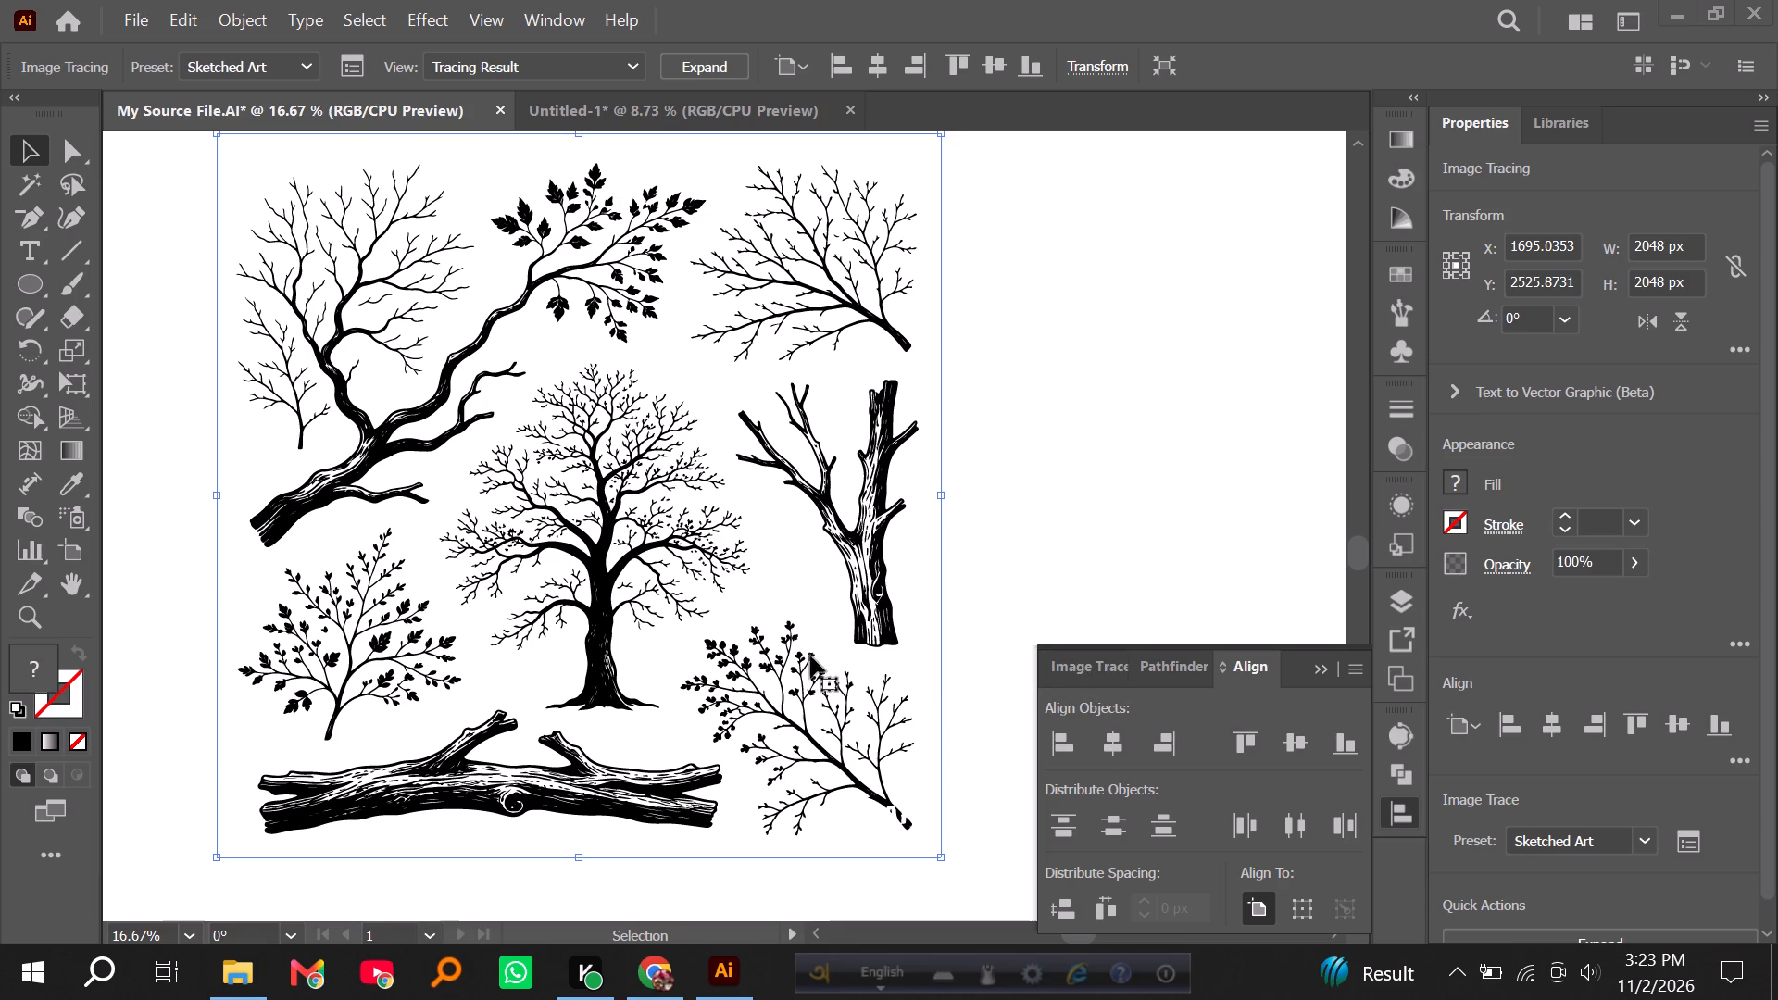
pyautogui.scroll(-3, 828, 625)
# Check the tracing's detail, expand it into vector paths, and deselect the result.
pyautogui.click(983, 544)
pyautogui.click(782, 656)
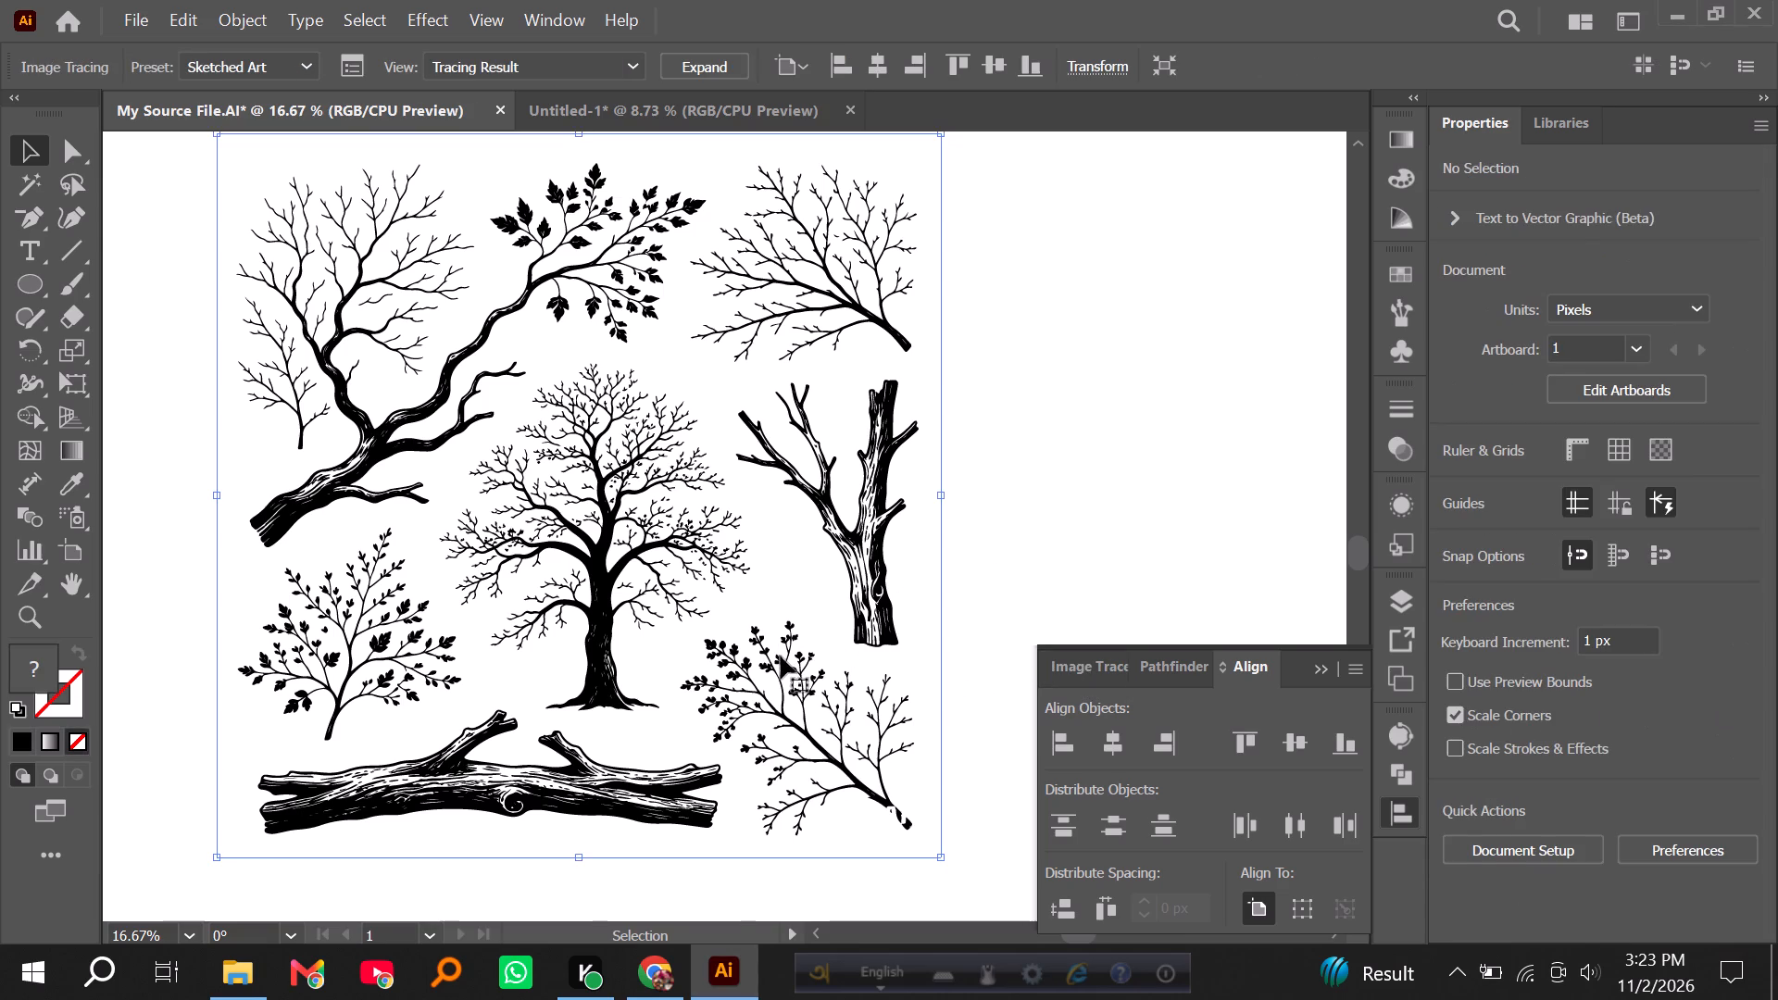
pyautogui.keyDown('alt'); pyautogui.scroll(4, 787, 695); pyautogui.keyUp('alt')
pyautogui.keyDown('alt'); pyautogui.scroll(-4, 803, 684); pyautogui.keyUp('alt')
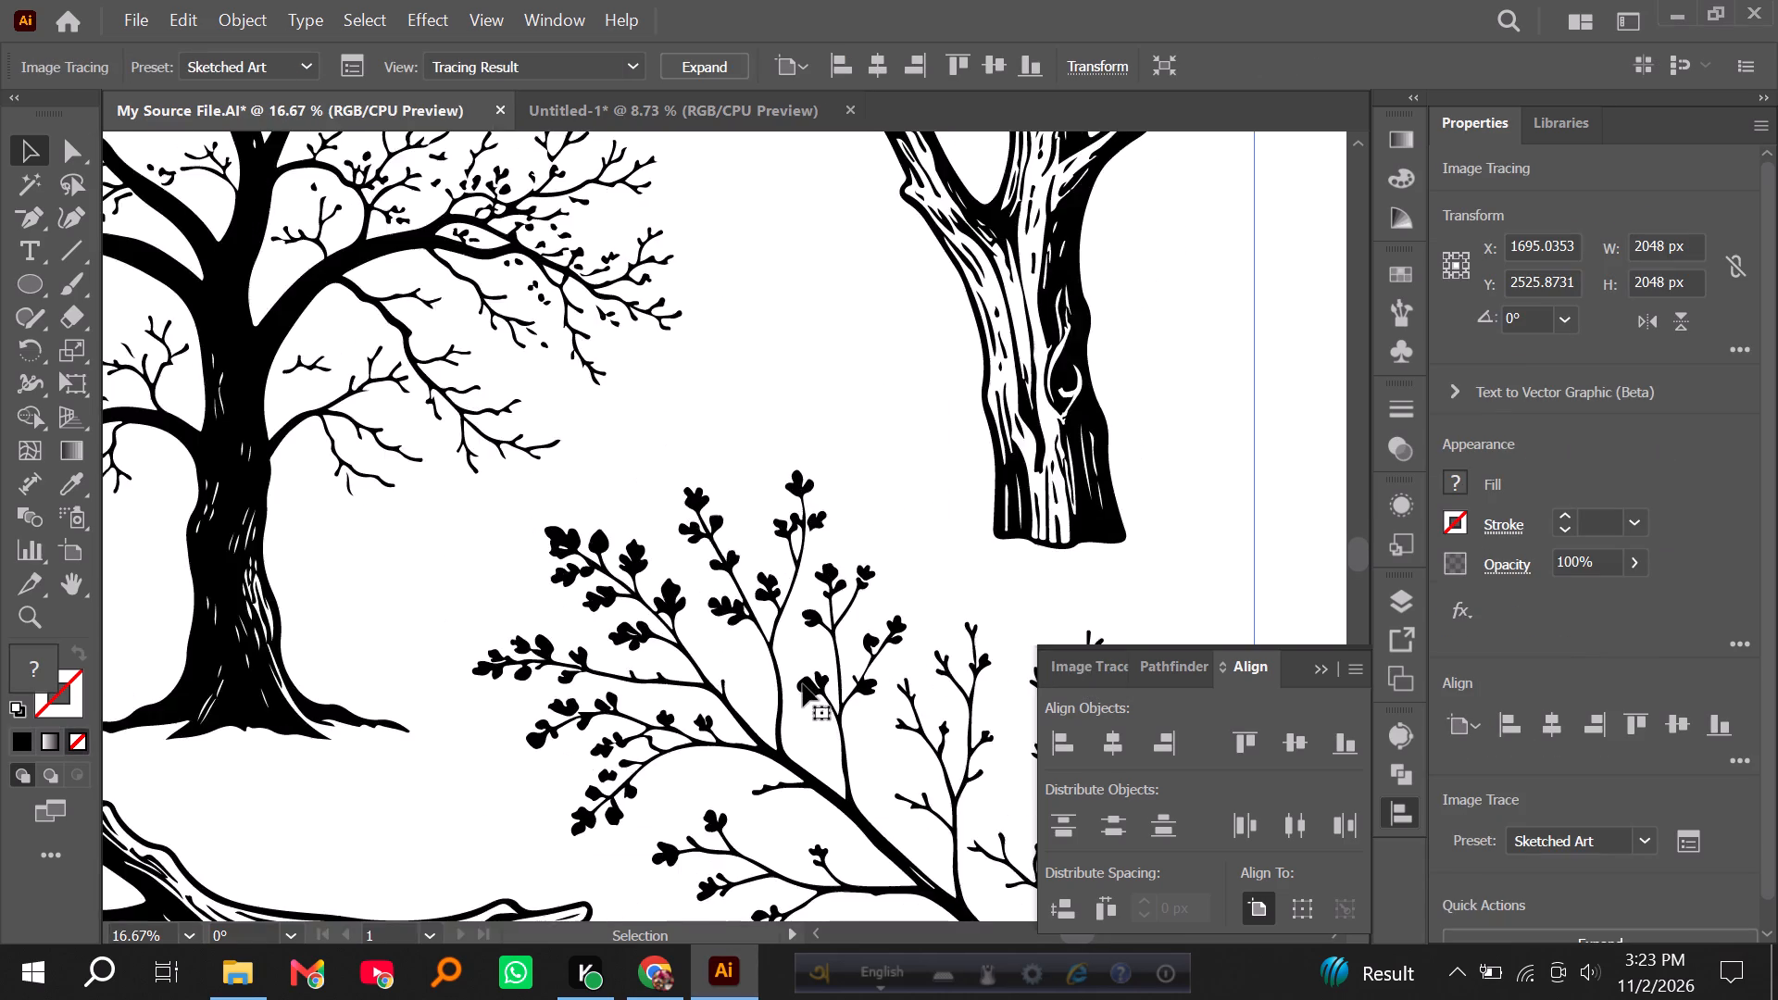
pyautogui.keyDown('alt'); pyautogui.scroll(4, 329, 401); pyautogui.keyUp('alt')
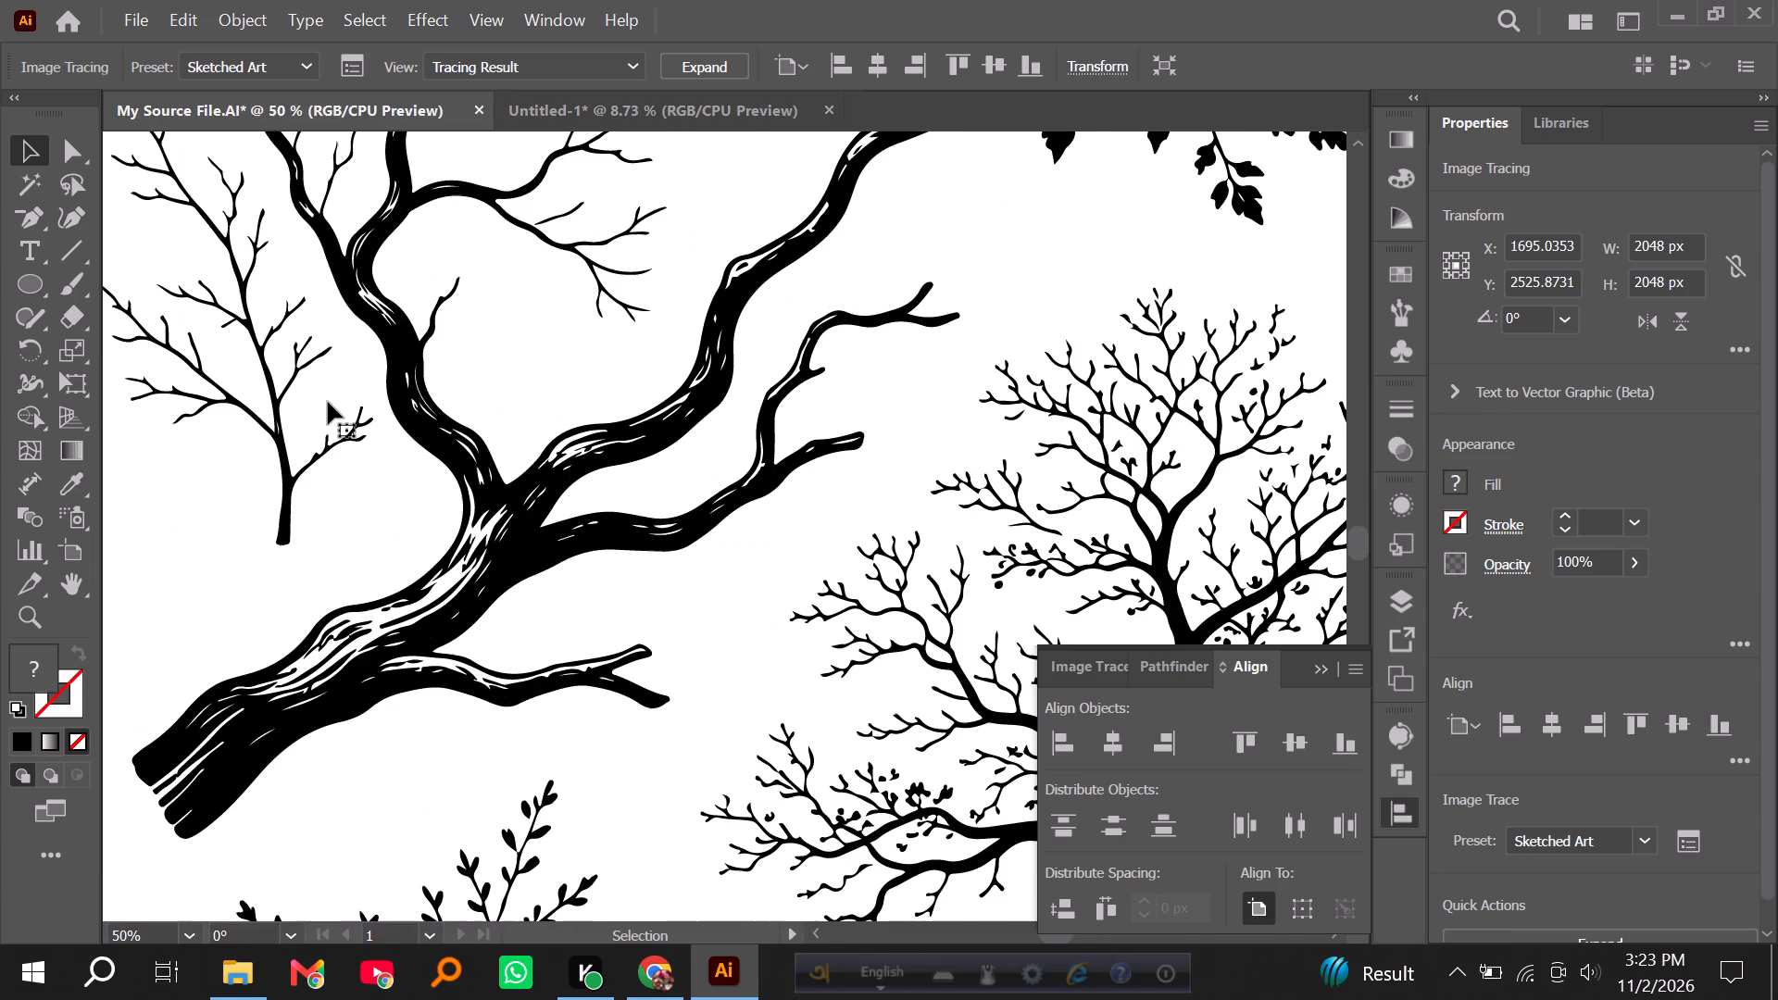
pyautogui.keyDown('alt'); pyautogui.scroll(-4, 329, 430); pyautogui.keyUp('alt')
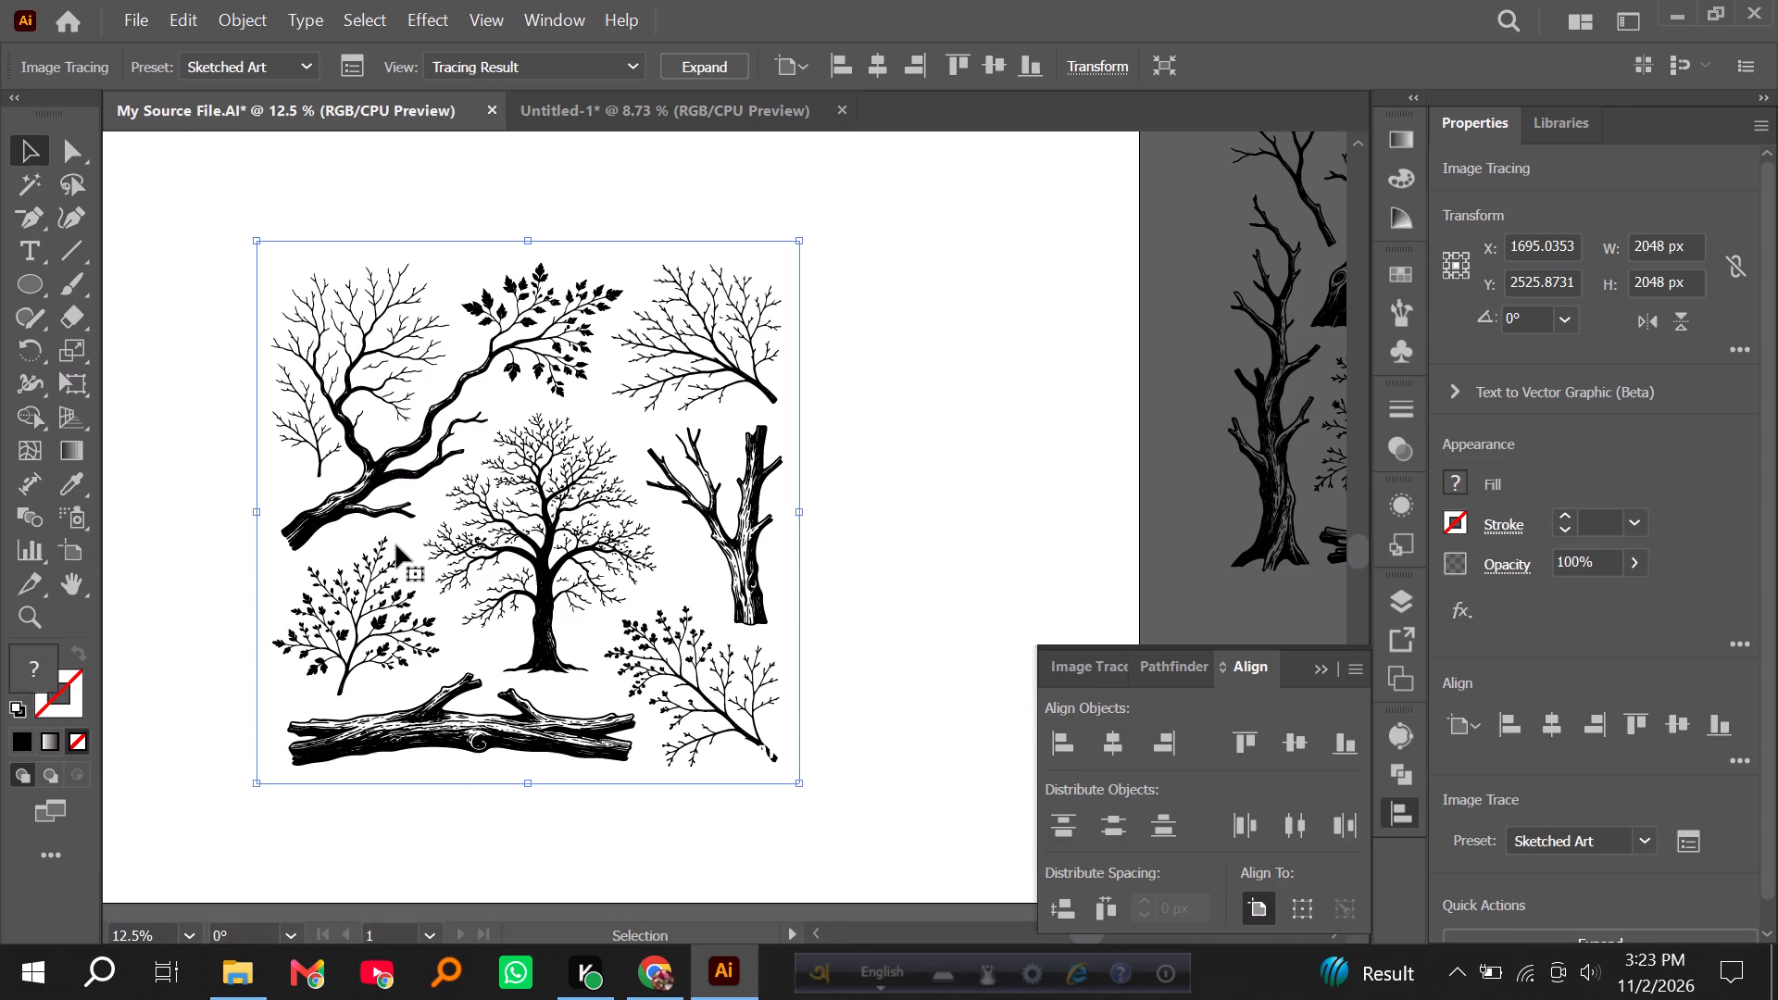
pyautogui.keyDown('alt'); pyautogui.scroll(-2, 396, 545); pyautogui.keyUp('alt')
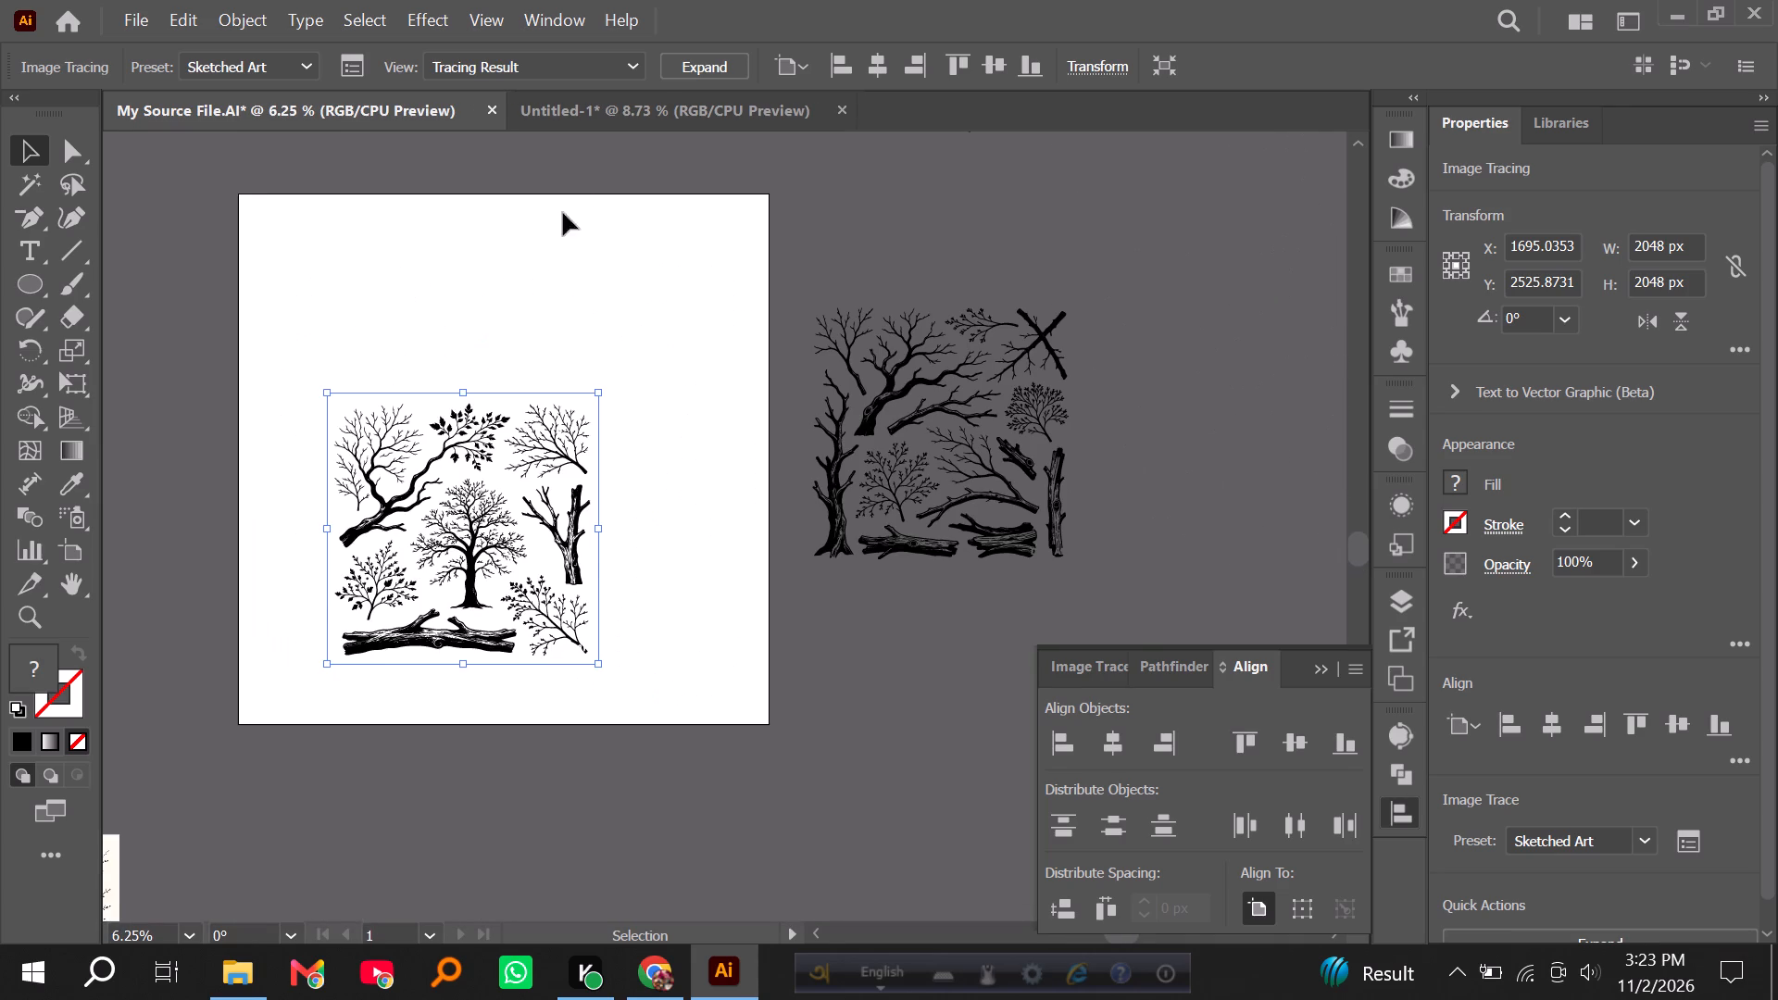
pyautogui.click(703, 63)
pyautogui.click(484, 321)
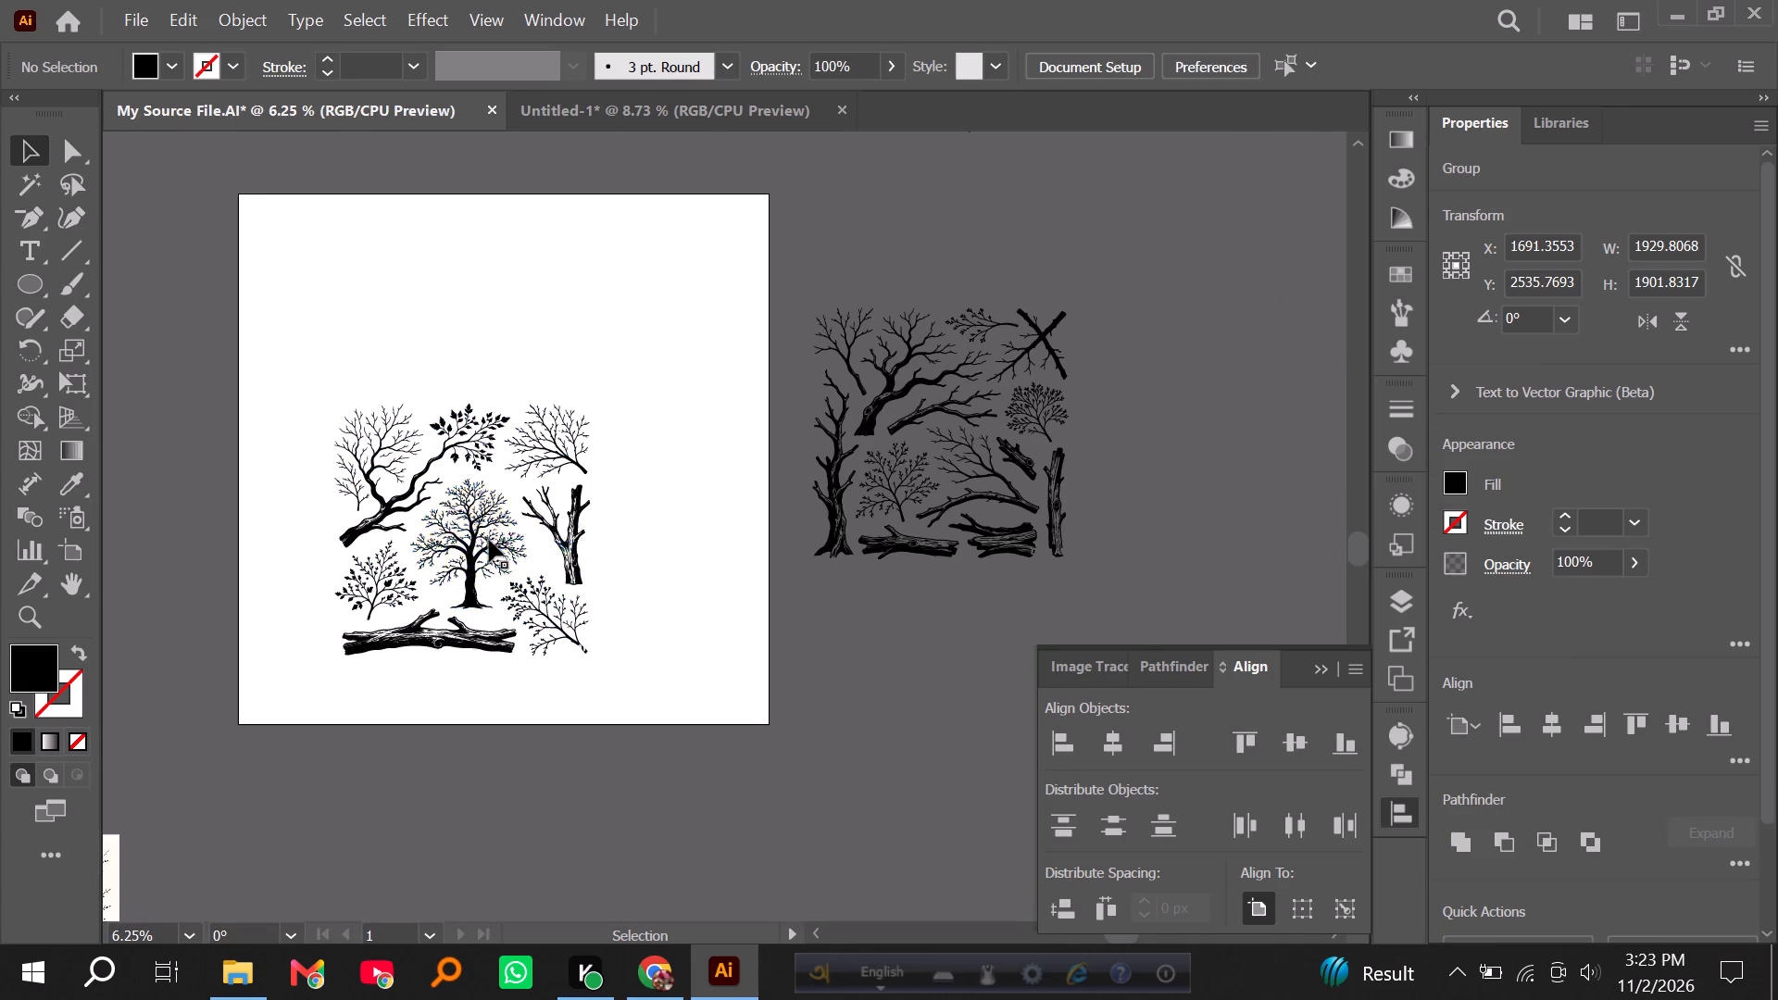
# Move the expanded tree group about 800 px right and 201 px up on the artboard.
pyautogui.moveTo(473, 513); pyautogui.dragTo(581, 482)
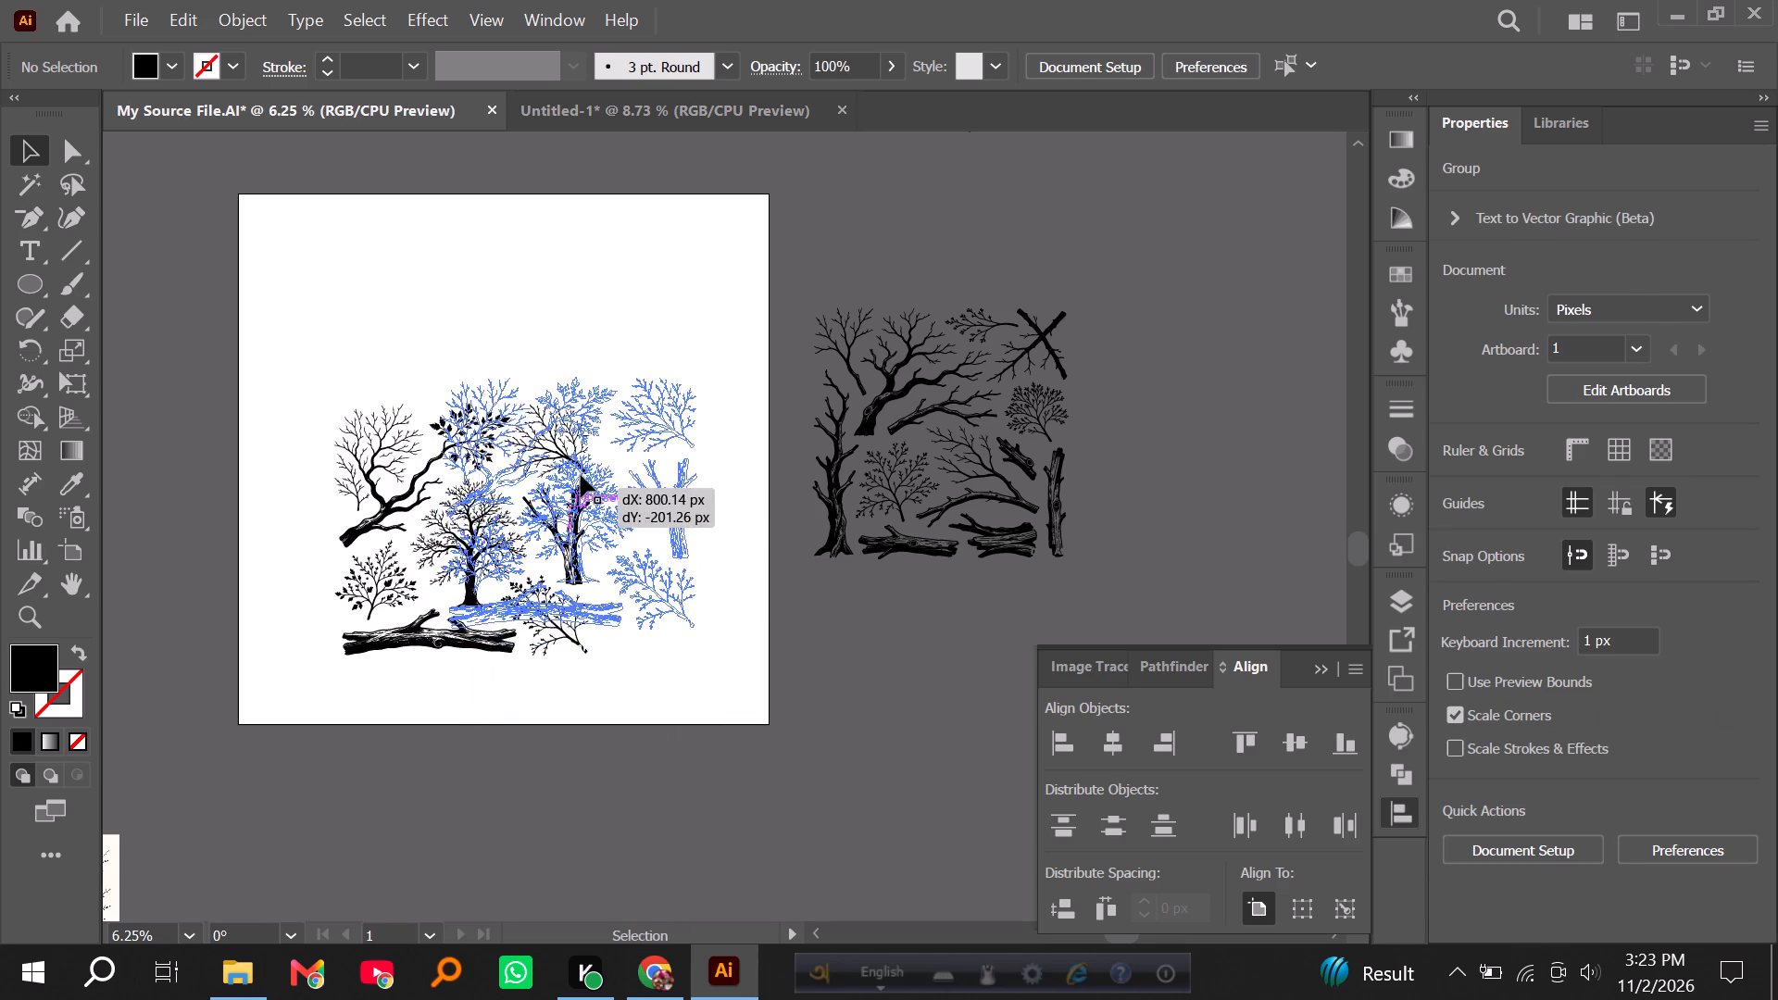
# Delete the broken fragments and leftover path remnants at the base of the lower-right leafy branch's stem.
pyautogui.keyDown('alt'); pyautogui.scroll(3, 670, 661); pyautogui.keyUp('alt')
pyautogui.keyDown('alt'); pyautogui.scroll(4, 726, 601); pyautogui.keyUp('alt')
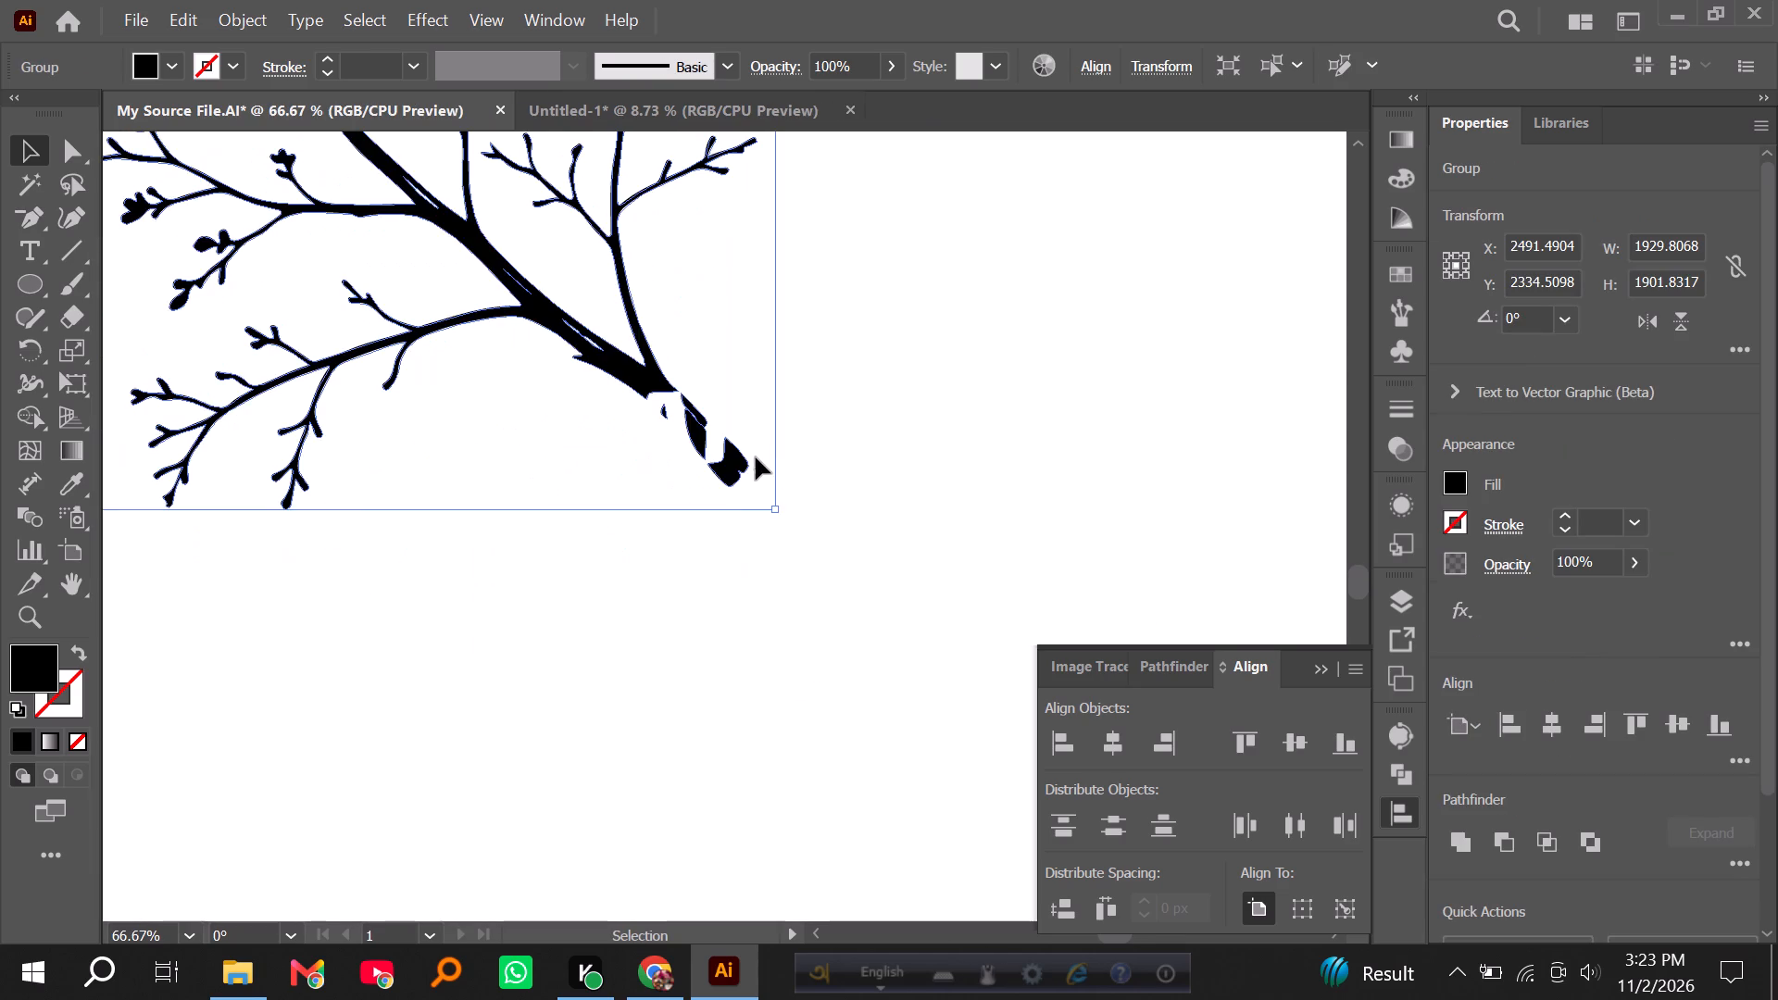
pyautogui.keyDown('alt'); pyautogui.scroll(4, 751, 442); pyautogui.keyUp('alt')
pyautogui.keyDown('alt'); pyautogui.scroll(-2, 561, 488); pyautogui.keyUp('alt')
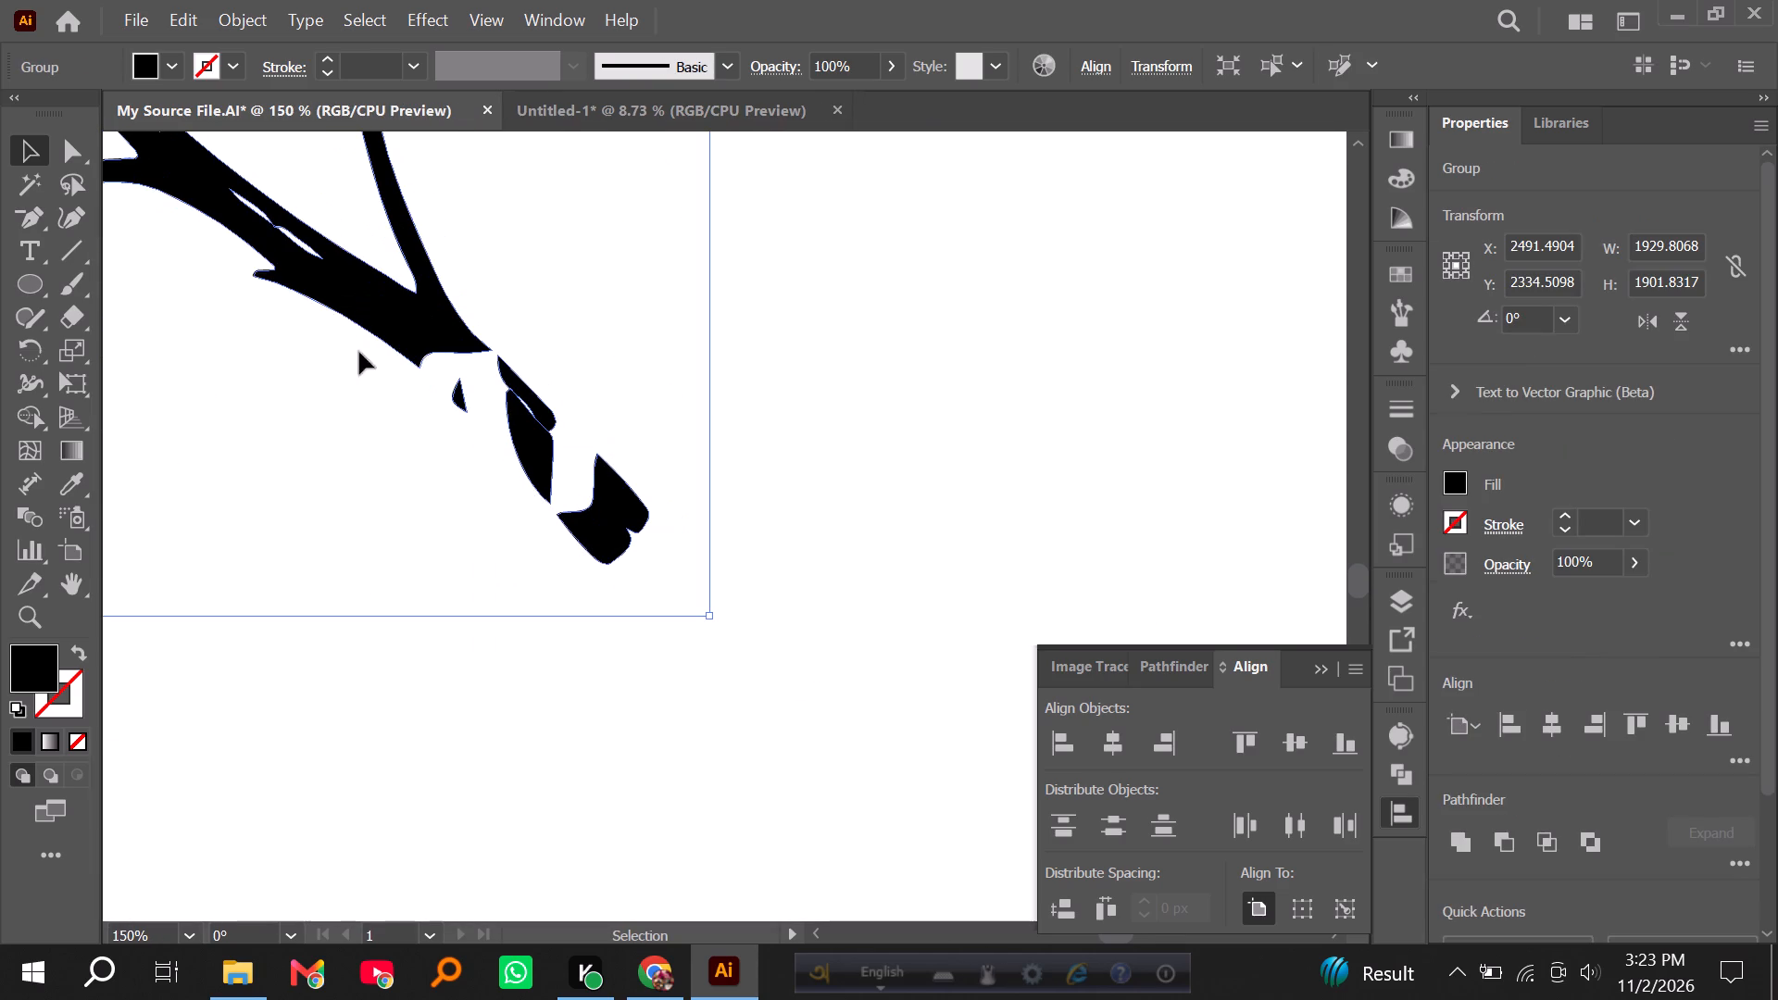
pyautogui.click(164, 298)
pyautogui.click(68, 153)
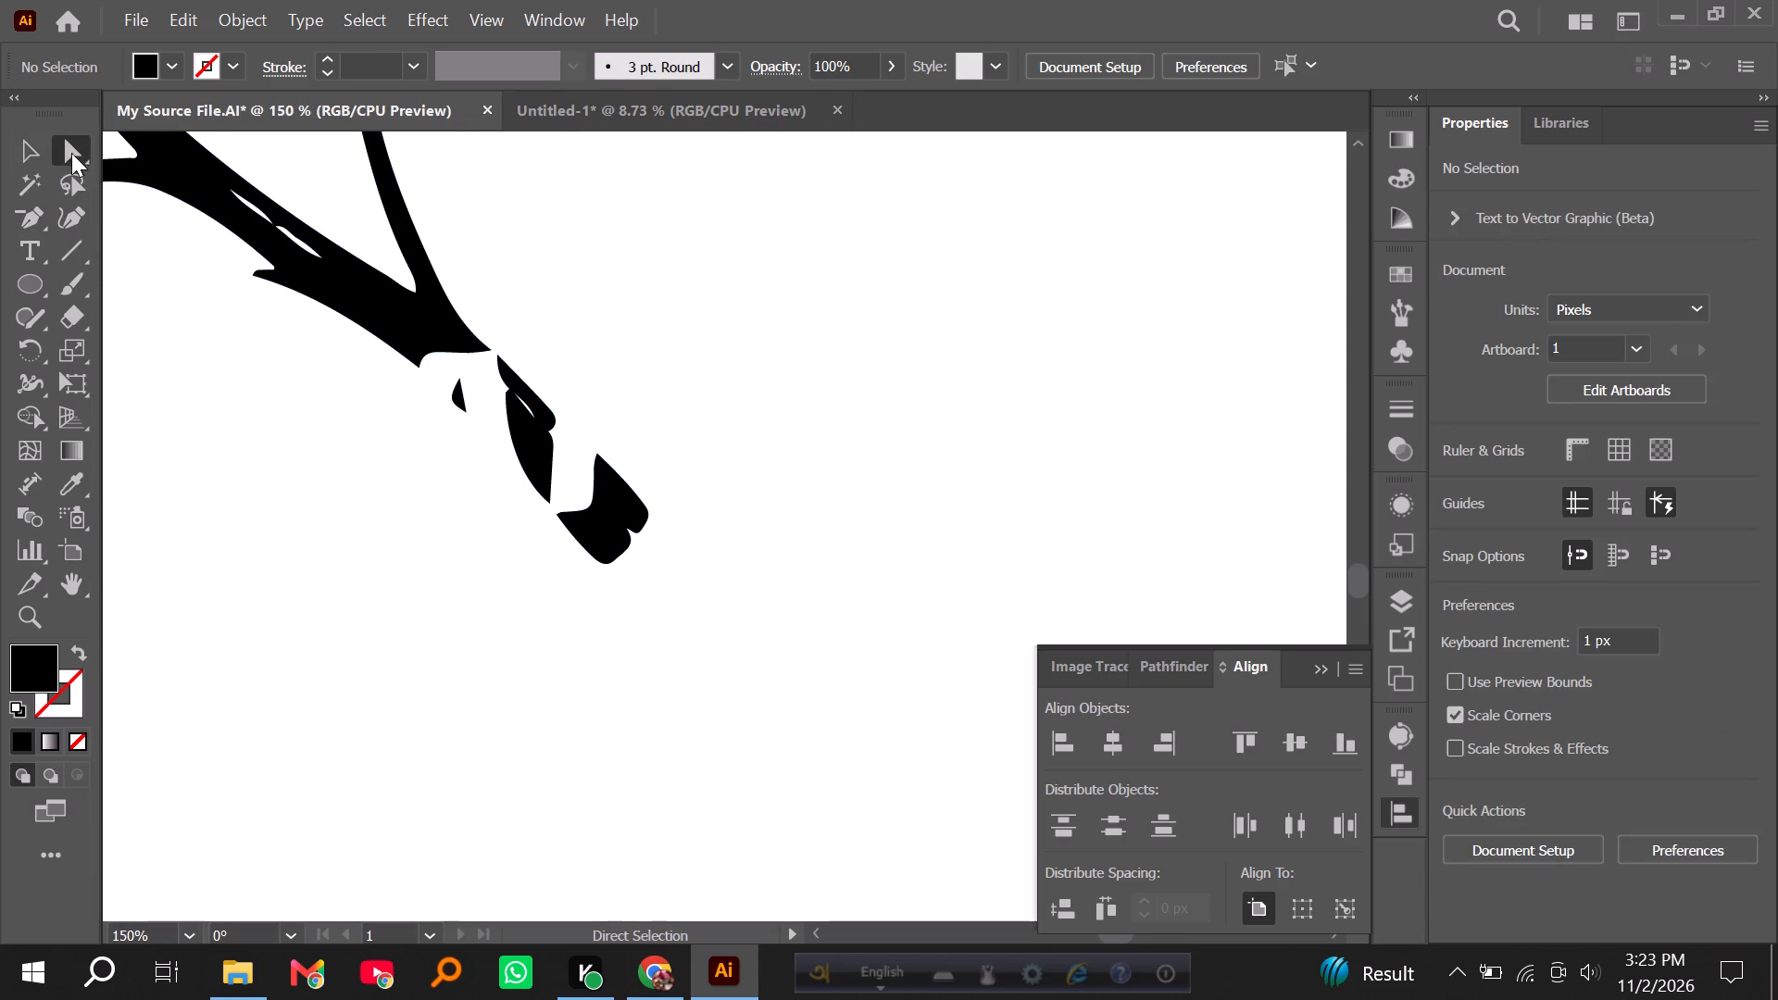
pyautogui.moveTo(441, 375); pyautogui.dragTo(721, 594)
pyautogui.press('Delete')
pyautogui.doubleClick(564, 403)
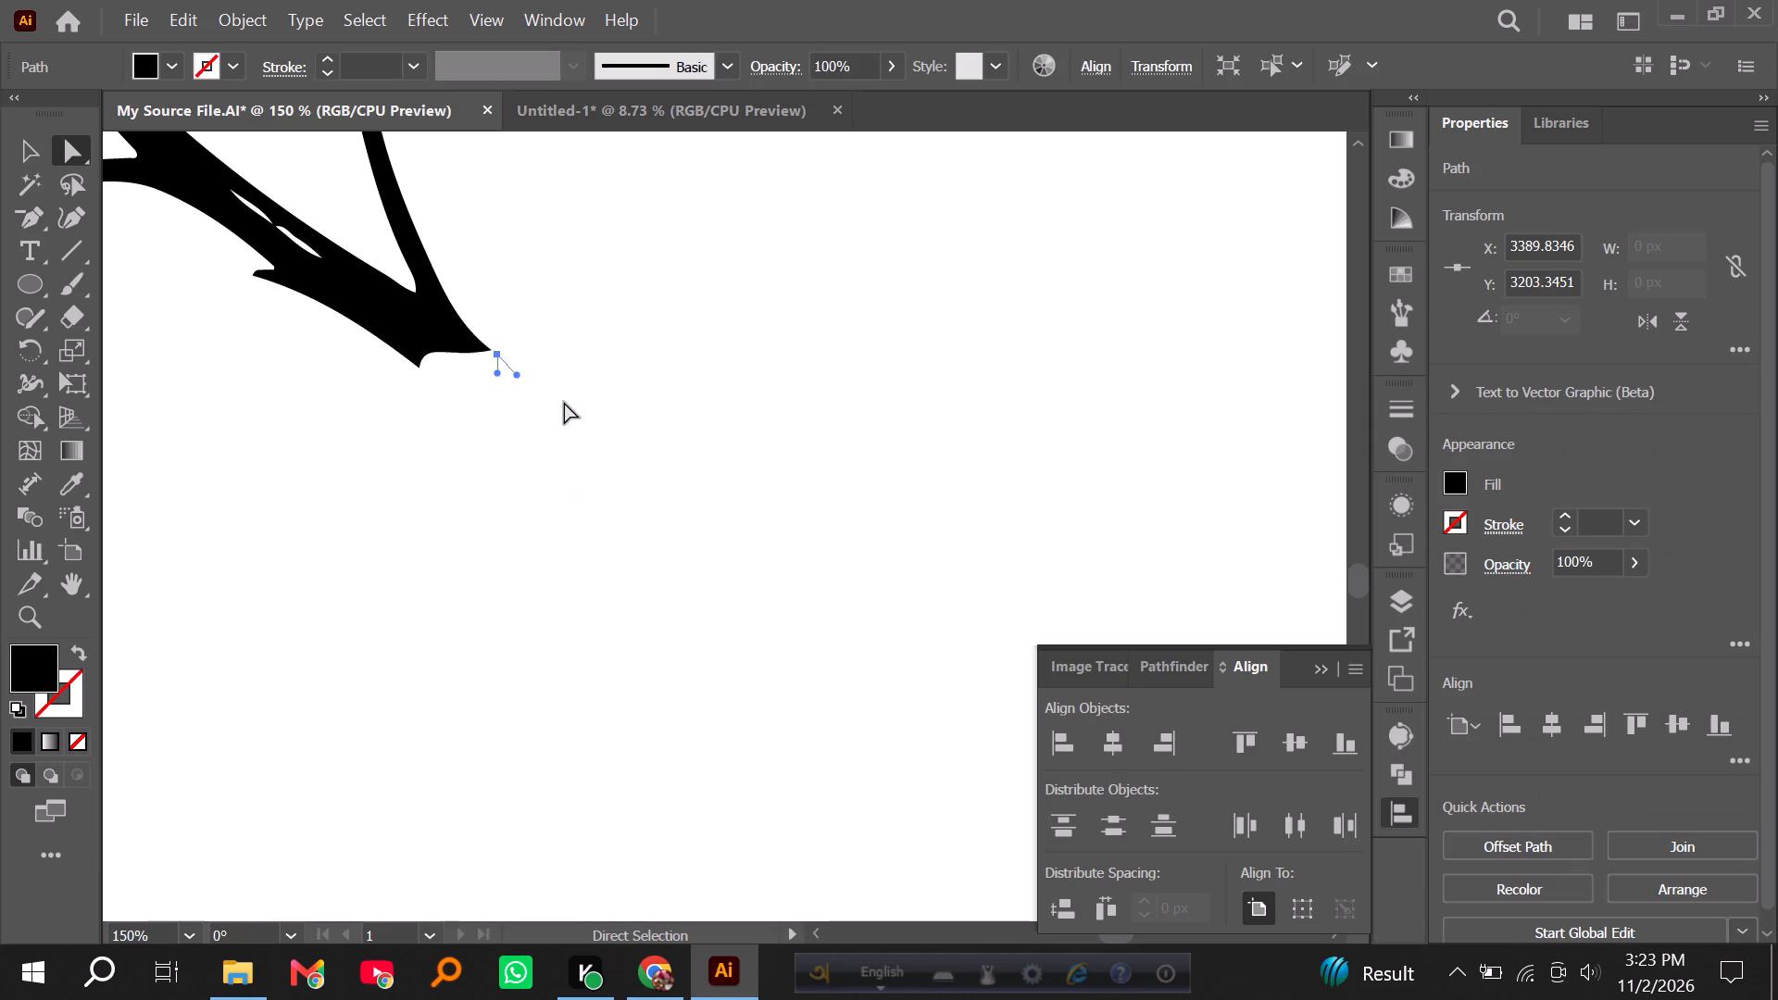
pyautogui.moveTo(532, 344); pyautogui.dragTo(494, 383)
pyautogui.press('Delete')
pyautogui.click(32, 152)
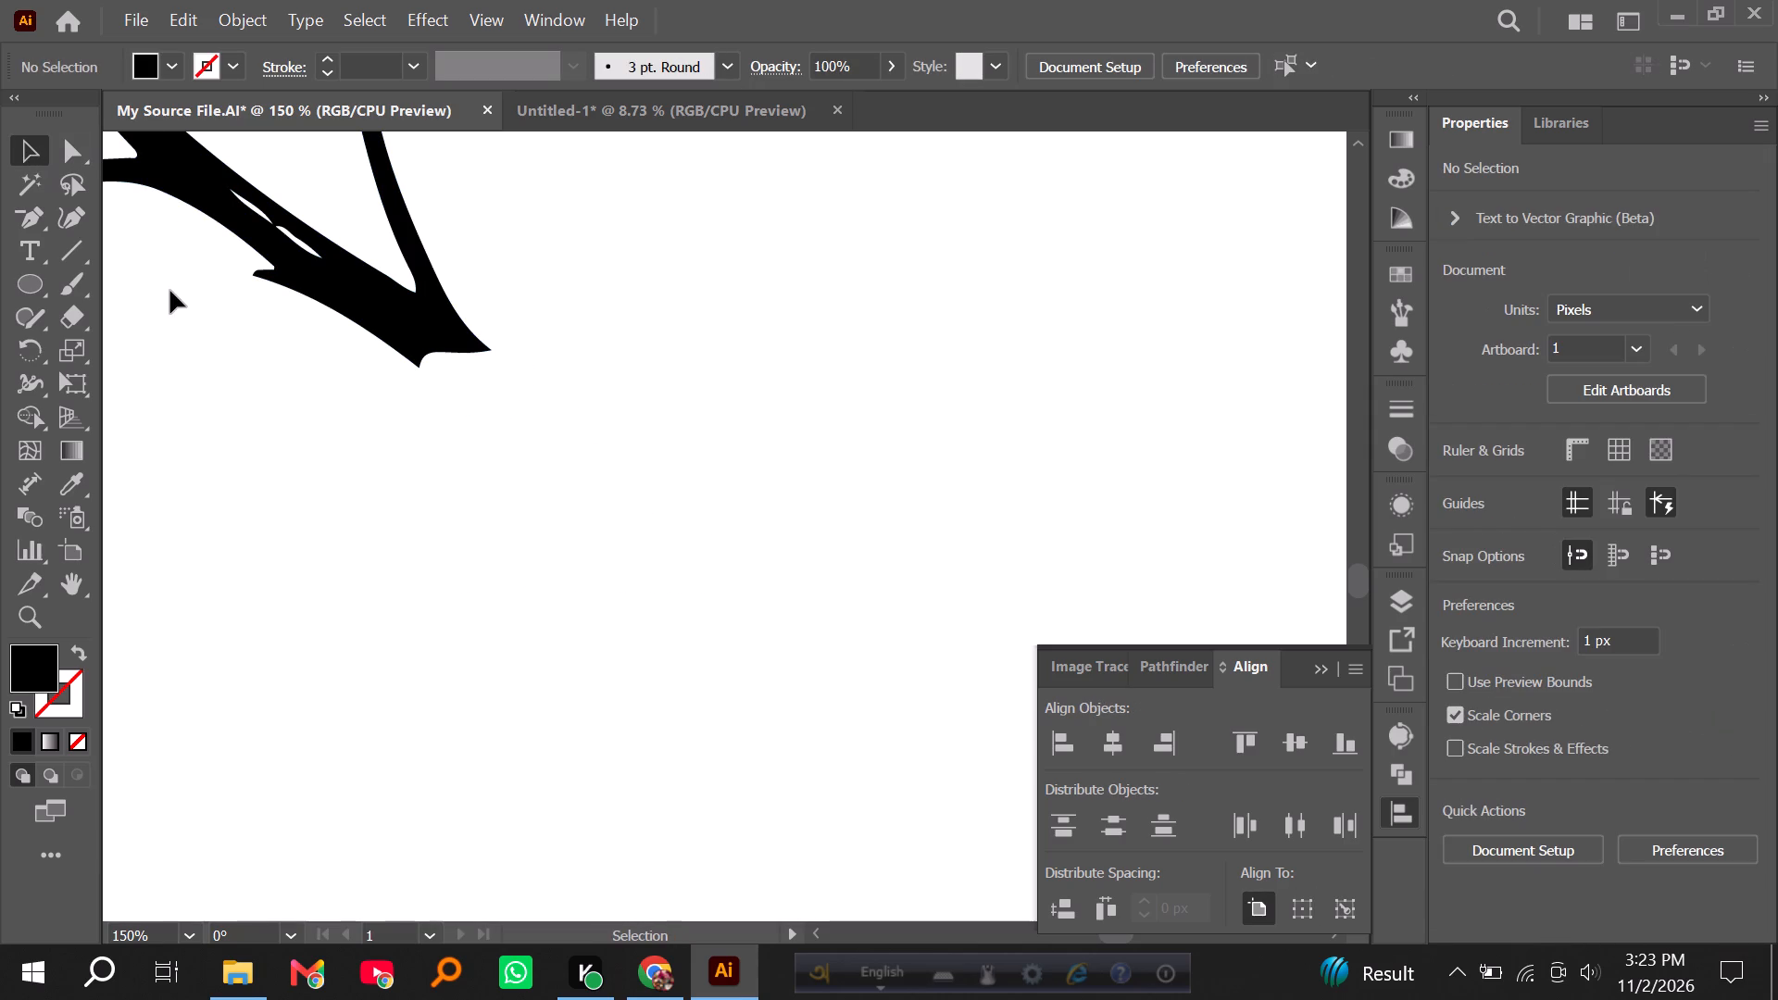
pyautogui.click(170, 291)
# Move the expanded tree group off the artboard, about 2824 px right and 1436 px down, beneath the other tree set.
pyautogui.keyDown('alt'); pyautogui.scroll(-5, 479, 423); pyautogui.keyUp('alt')
pyautogui.keyDown('alt'); pyautogui.scroll(-4, 689, 509); pyautogui.keyUp('alt')
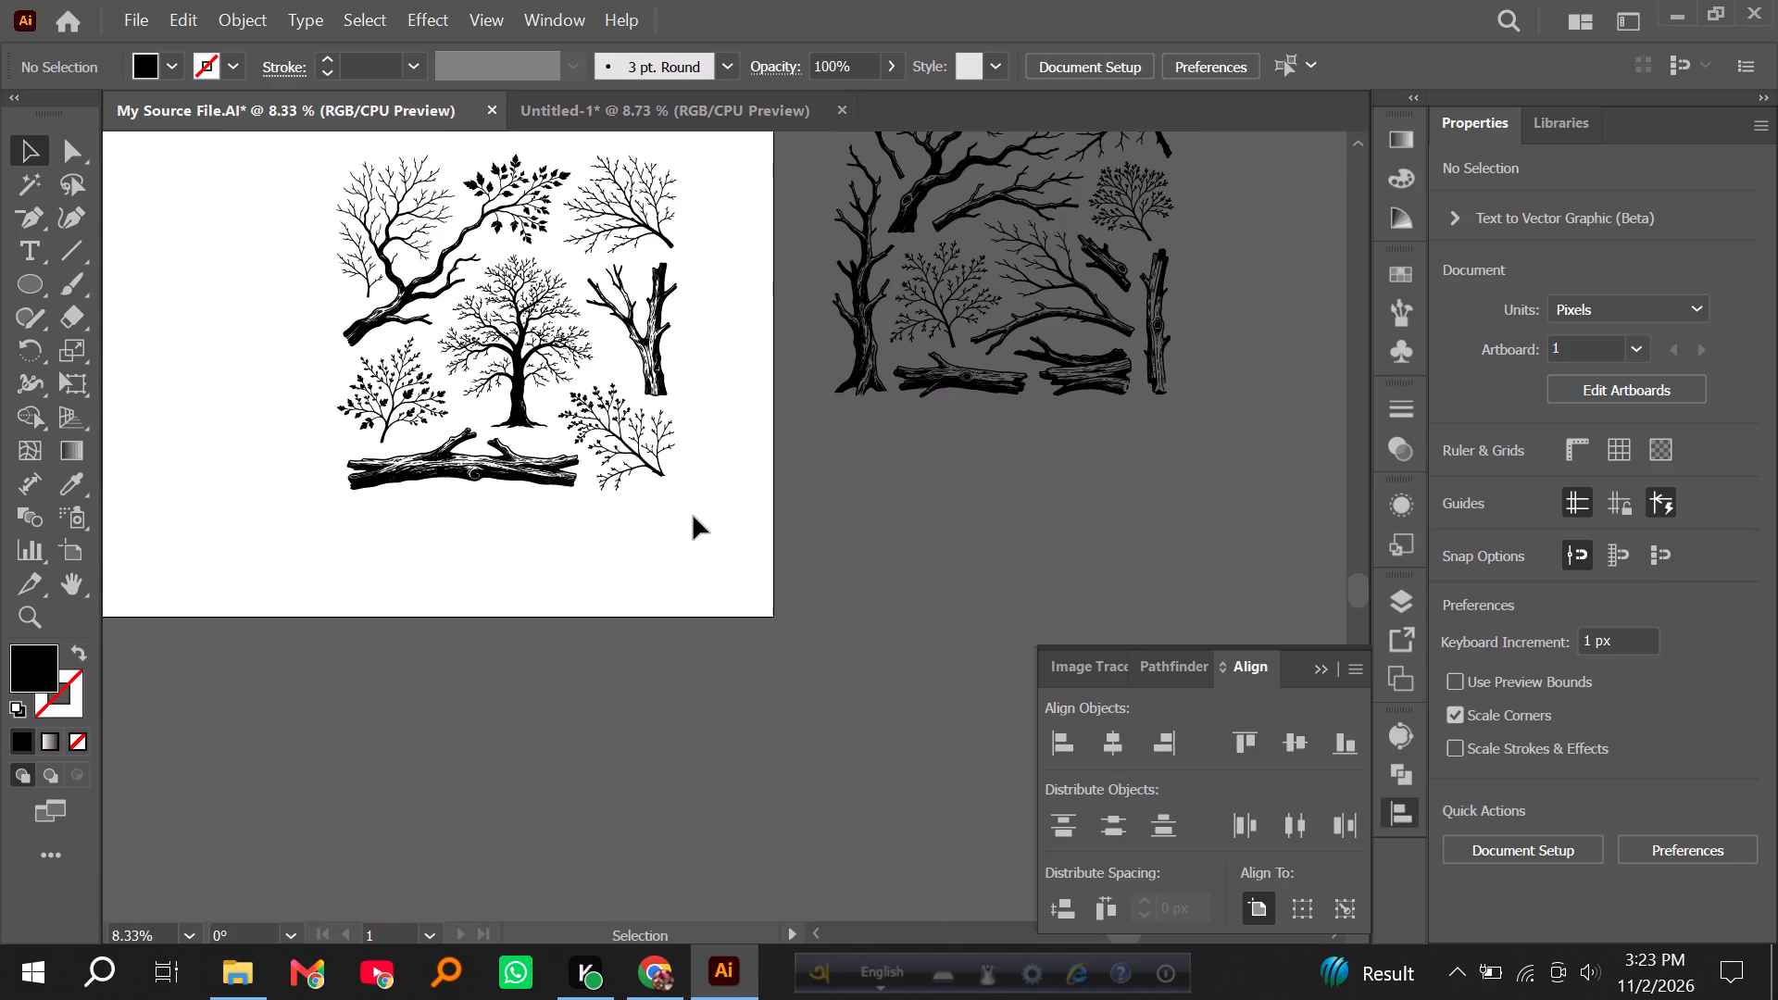
pyautogui.moveTo(518, 346); pyautogui.dragTo(1016, 598)
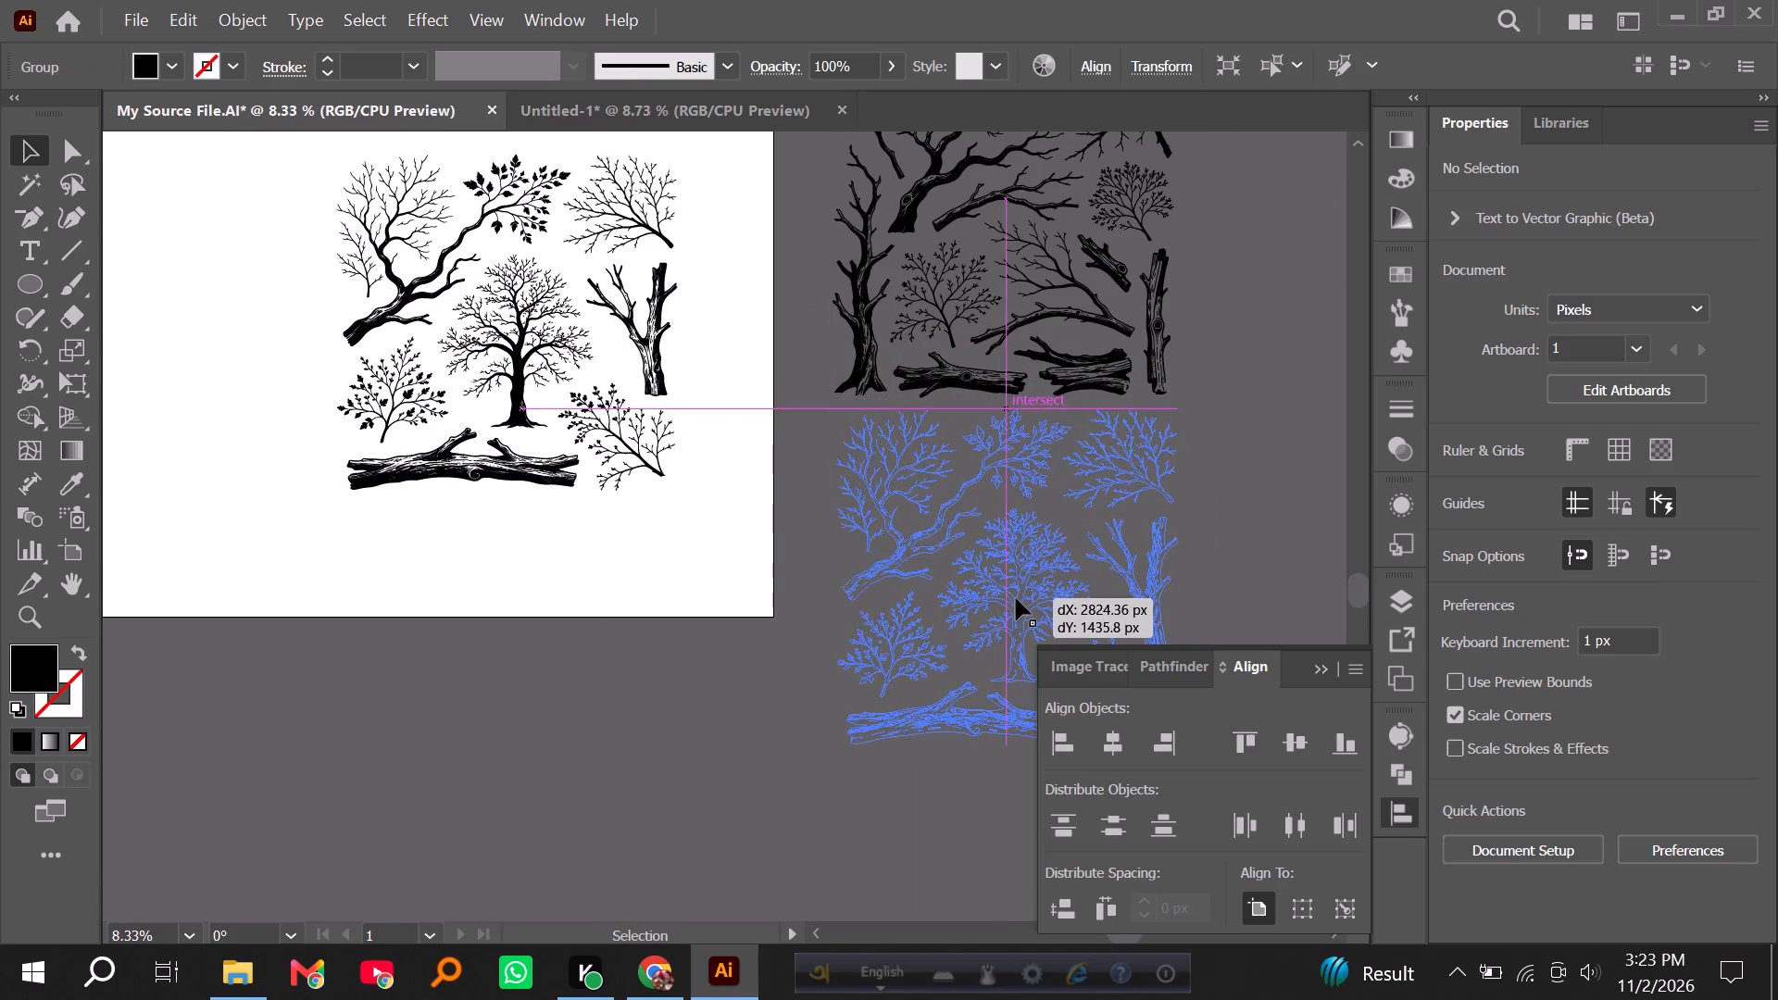
# Deselect the moved tree group and examine its branches, leaves and trees for stray or detached fragments.
pyautogui.keyDown('alt'); pyautogui.scroll(3, 1205, 528); pyautogui.keyUp('alt')
pyautogui.keyDown('alt'); pyautogui.scroll(5, 540, 347); pyautogui.keyUp('alt')
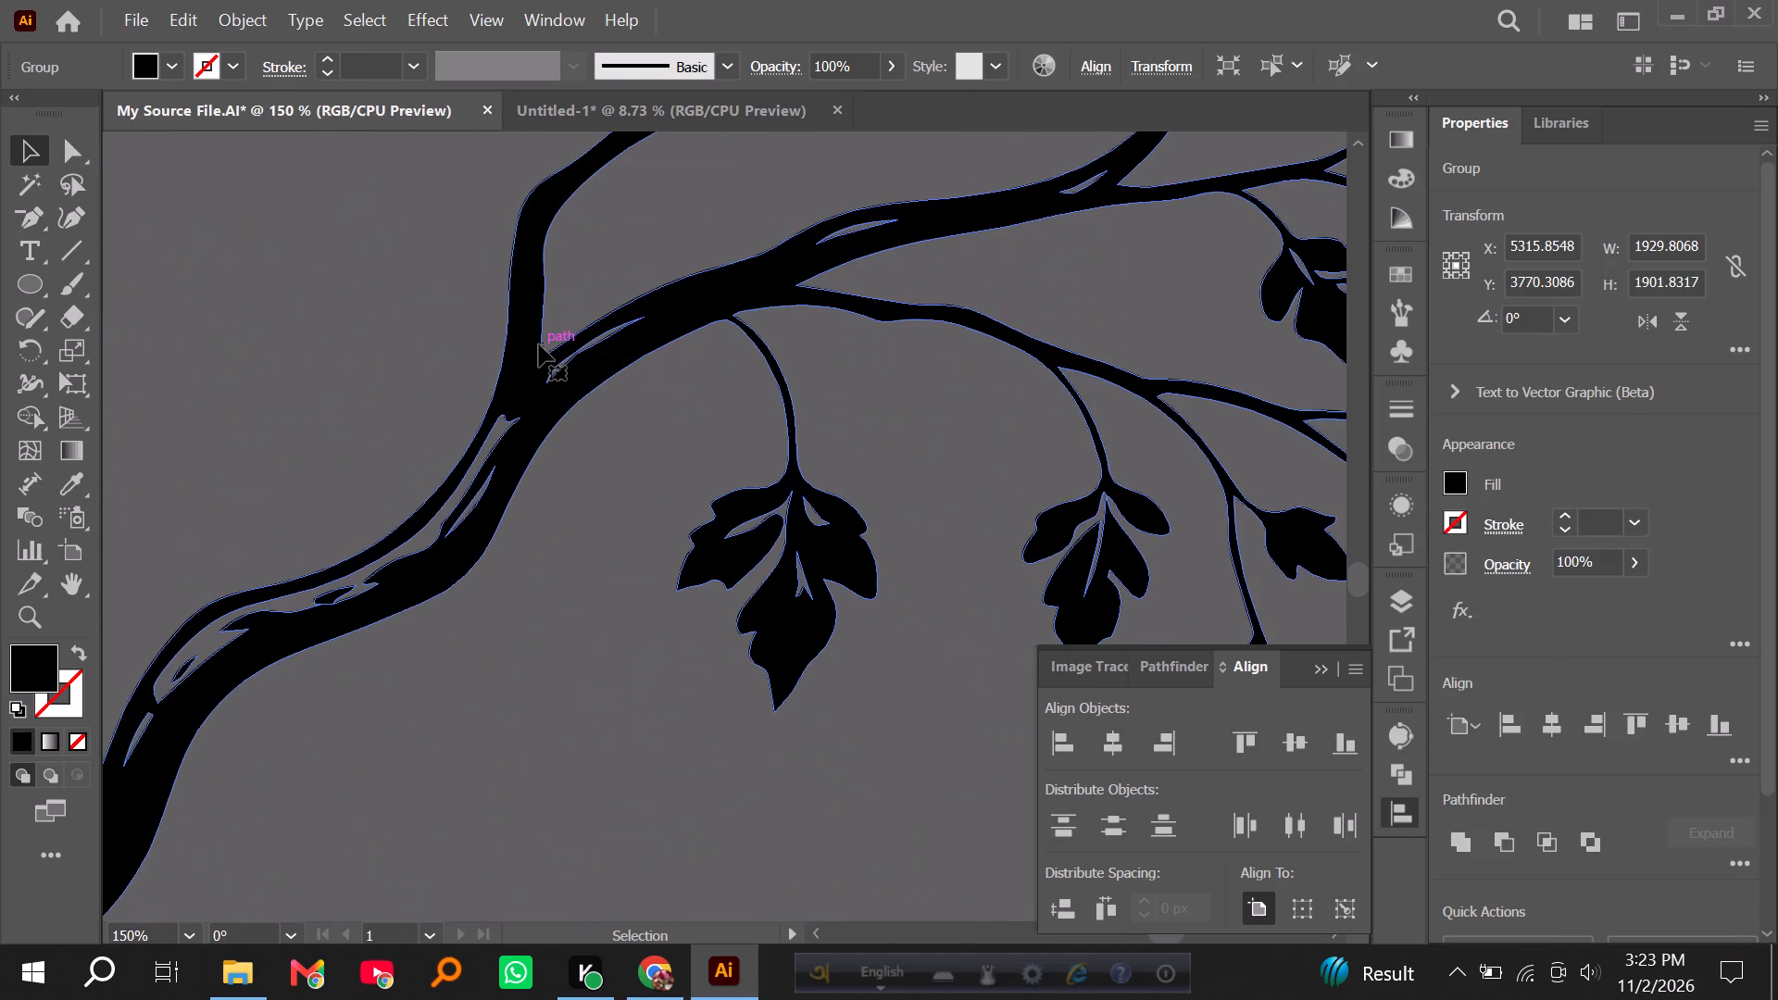
pyautogui.keyDown('alt'); pyautogui.scroll(-1, 532, 371); pyautogui.keyUp('alt')
pyautogui.scroll(12, 936, 419)
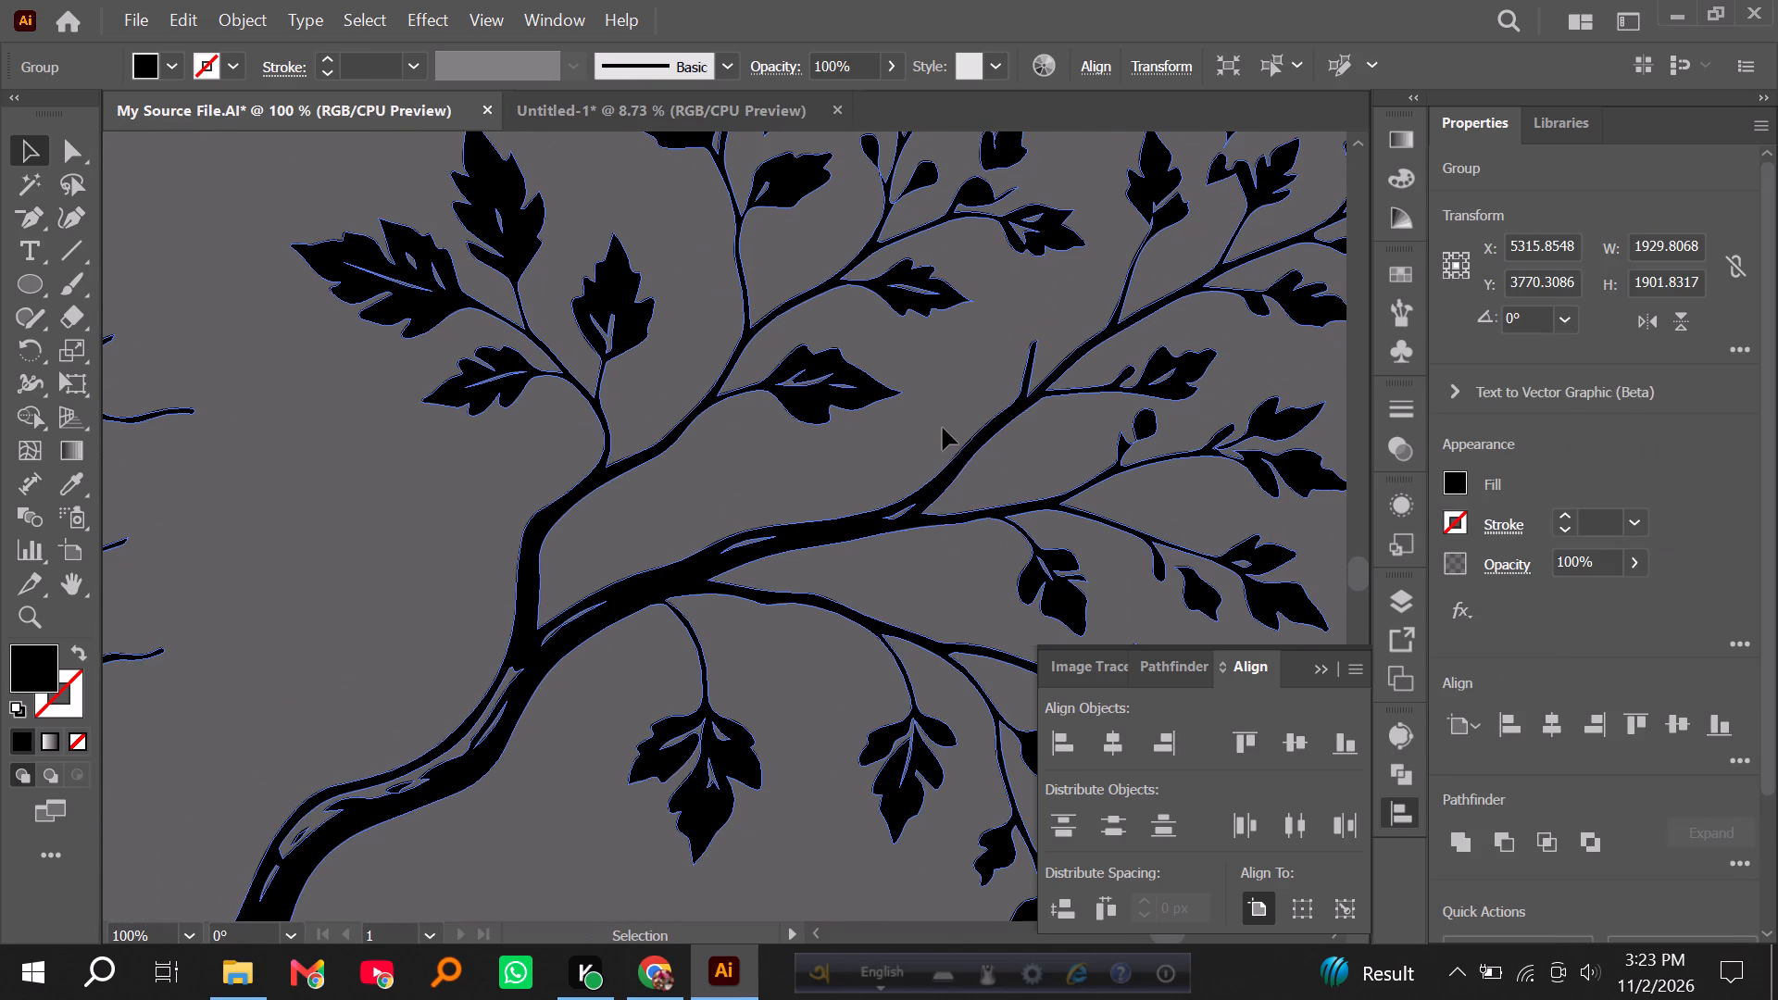
pyautogui.scroll(-1, 943, 428)
pyautogui.scroll(6, 943, 428)
pyautogui.keyDown('alt'); pyautogui.scroll(-4, 943, 431); pyautogui.keyUp('alt')
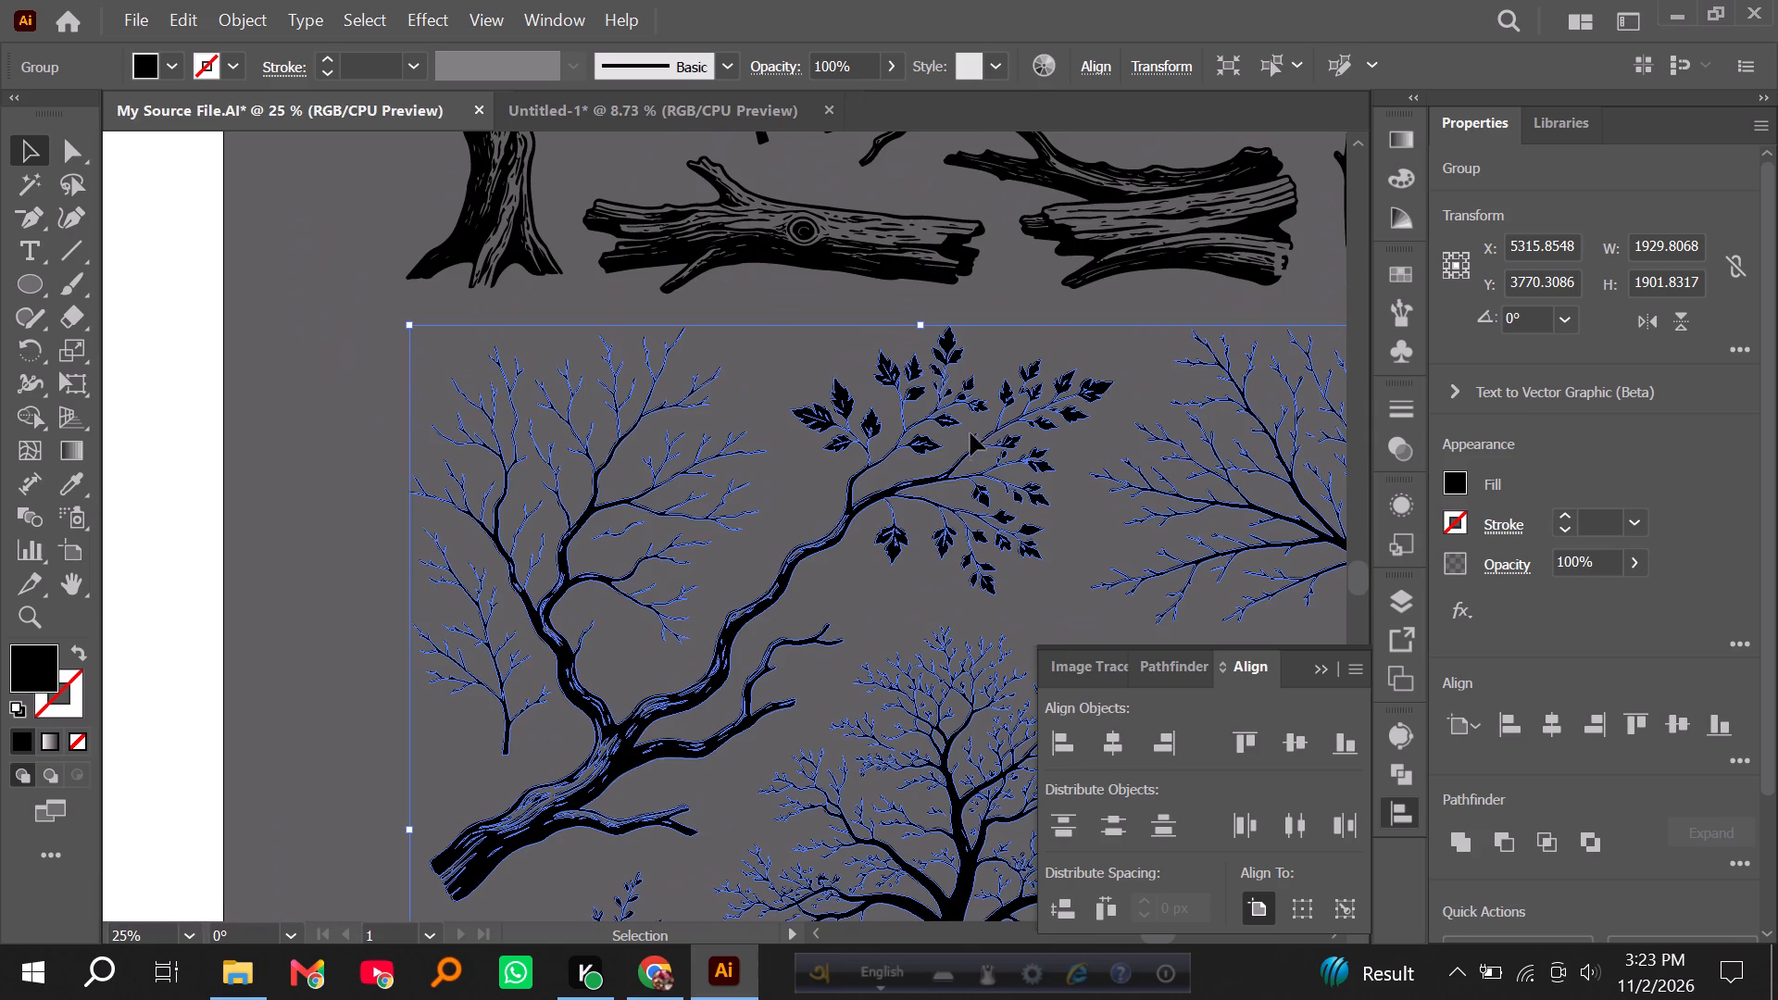
pyautogui.click(294, 202)
pyautogui.scroll(3, 553, 547)
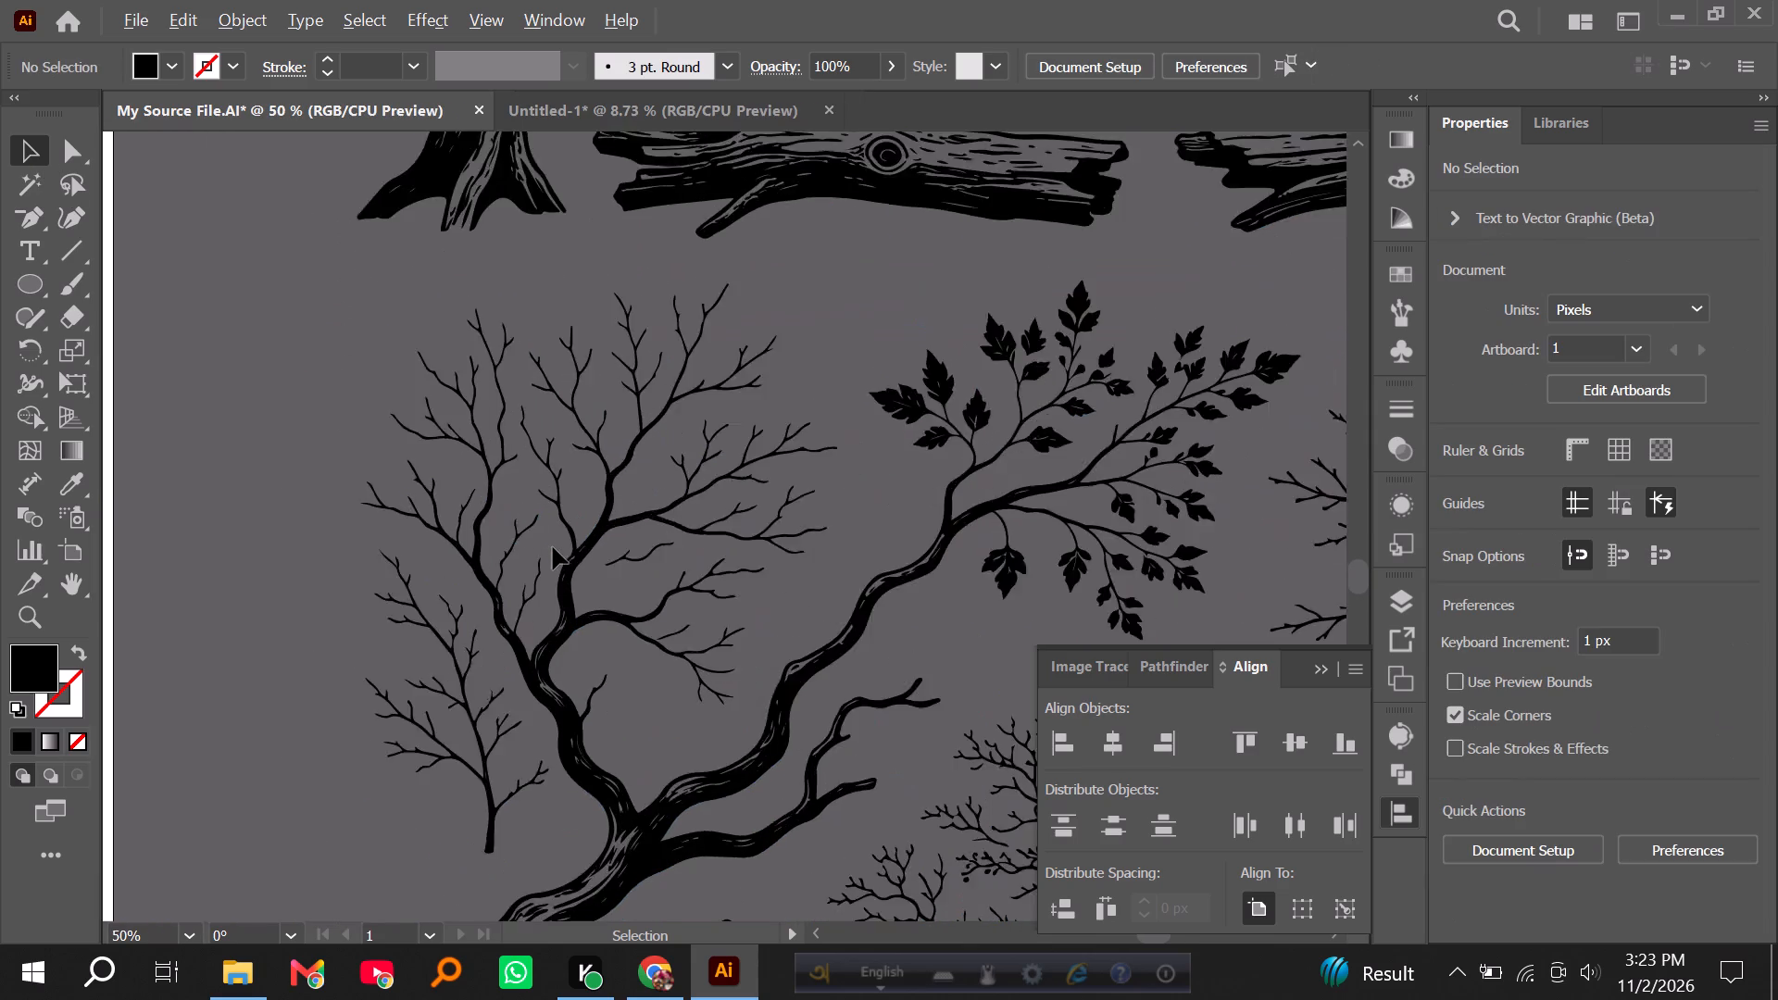
pyautogui.scroll(-4, 549, 528)
pyautogui.keyDown('alt'); pyautogui.scroll(-2, 551, 529); pyautogui.keyUp('alt')
pyautogui.scroll(-3, 551, 539)
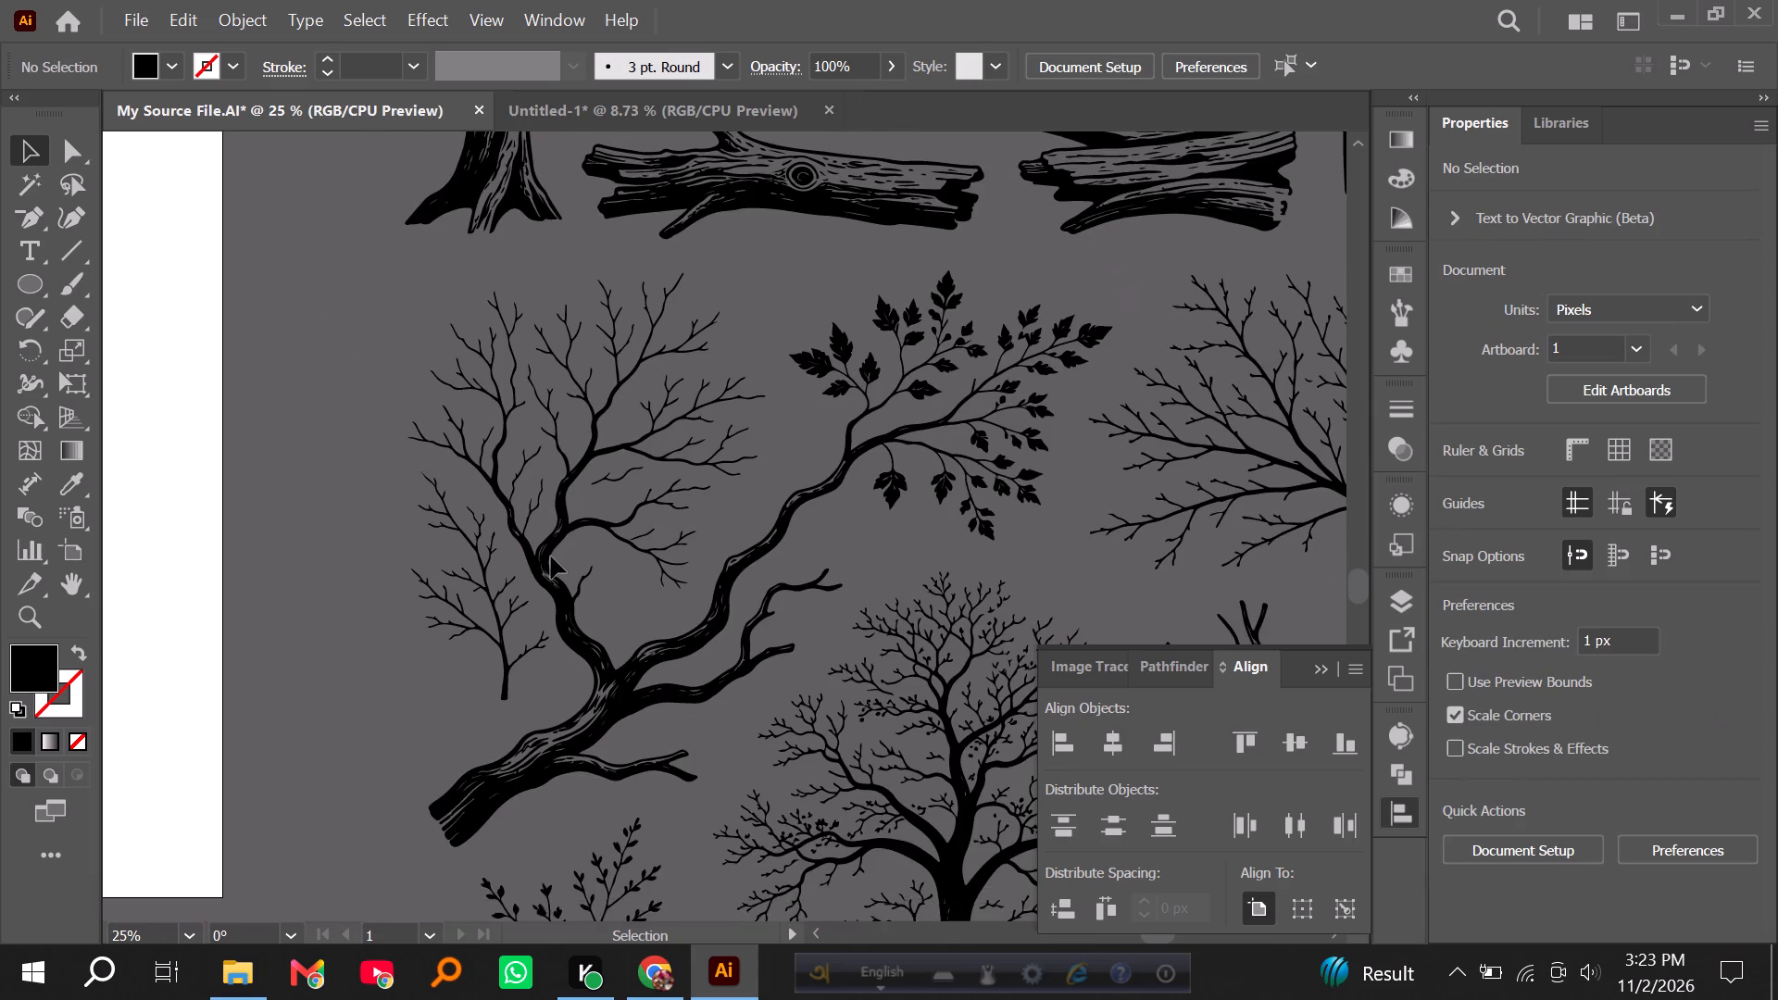
pyautogui.scroll(-14, 551, 556)
pyautogui.scroll(4, 550, 644)
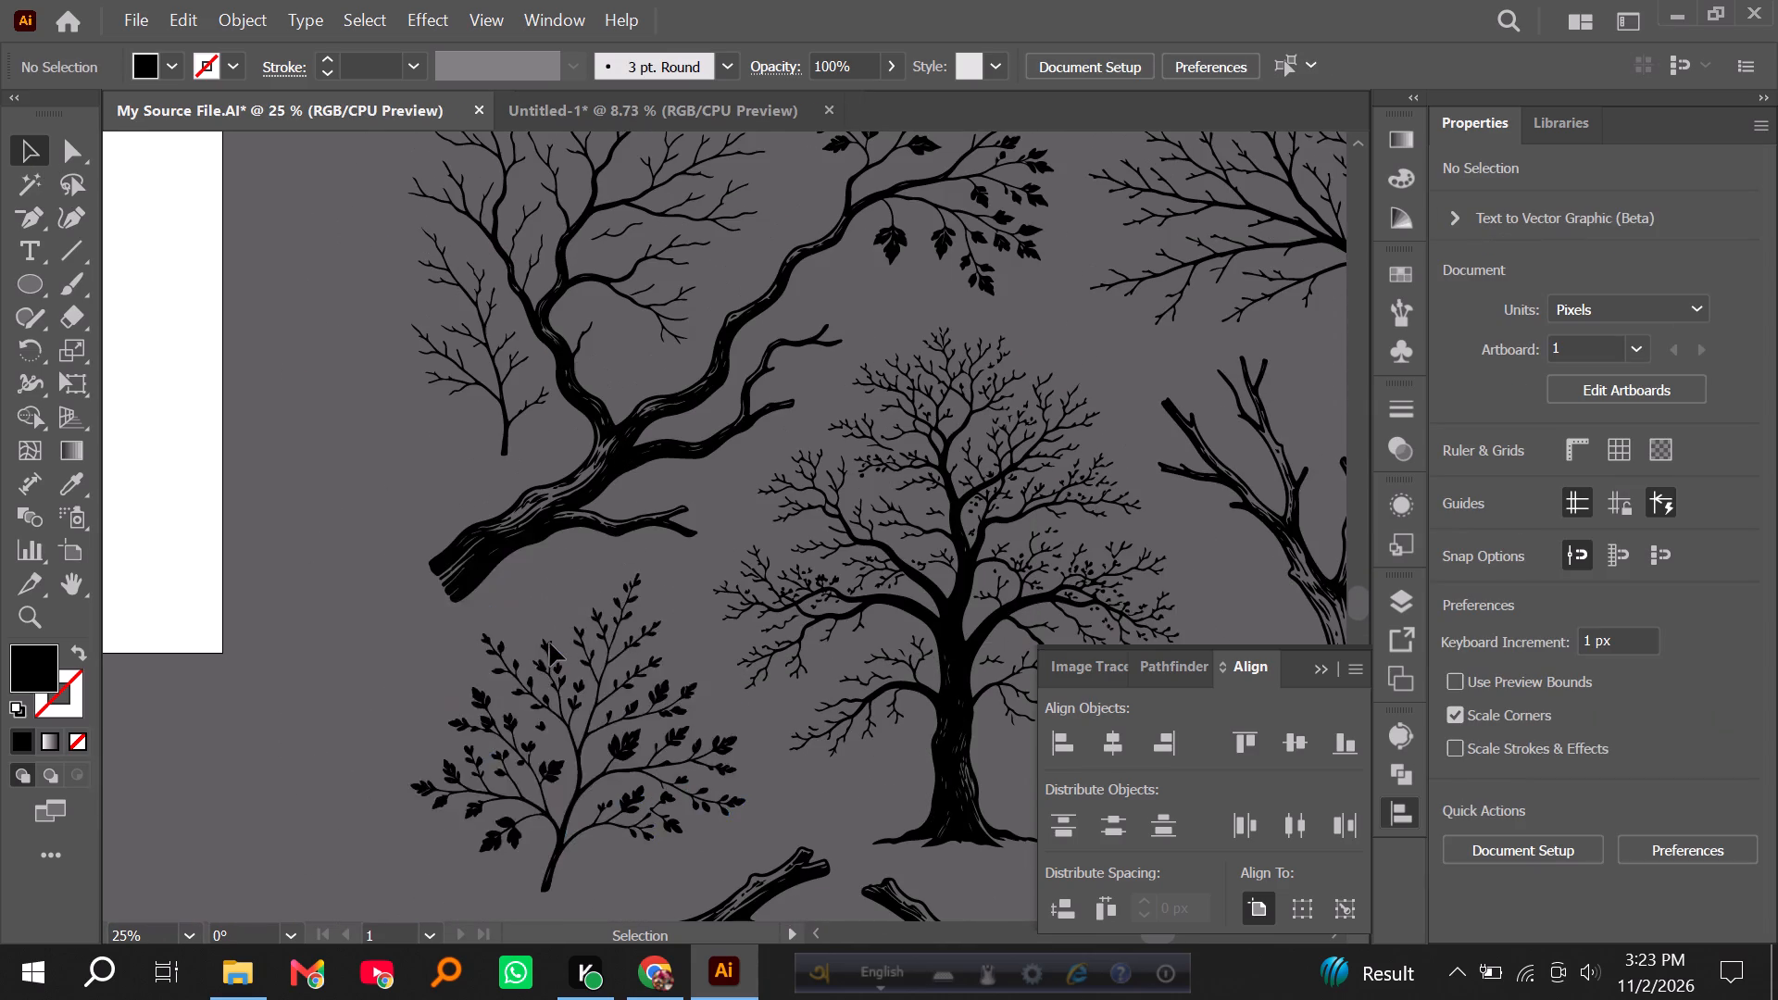
pyautogui.scroll(4, 550, 644)
pyautogui.keyDown('alt'); pyautogui.scroll(-2, 550, 644); pyautogui.keyUp('alt')
pyautogui.scroll(-5, 557, 712)
pyautogui.scroll(3, 557, 740)
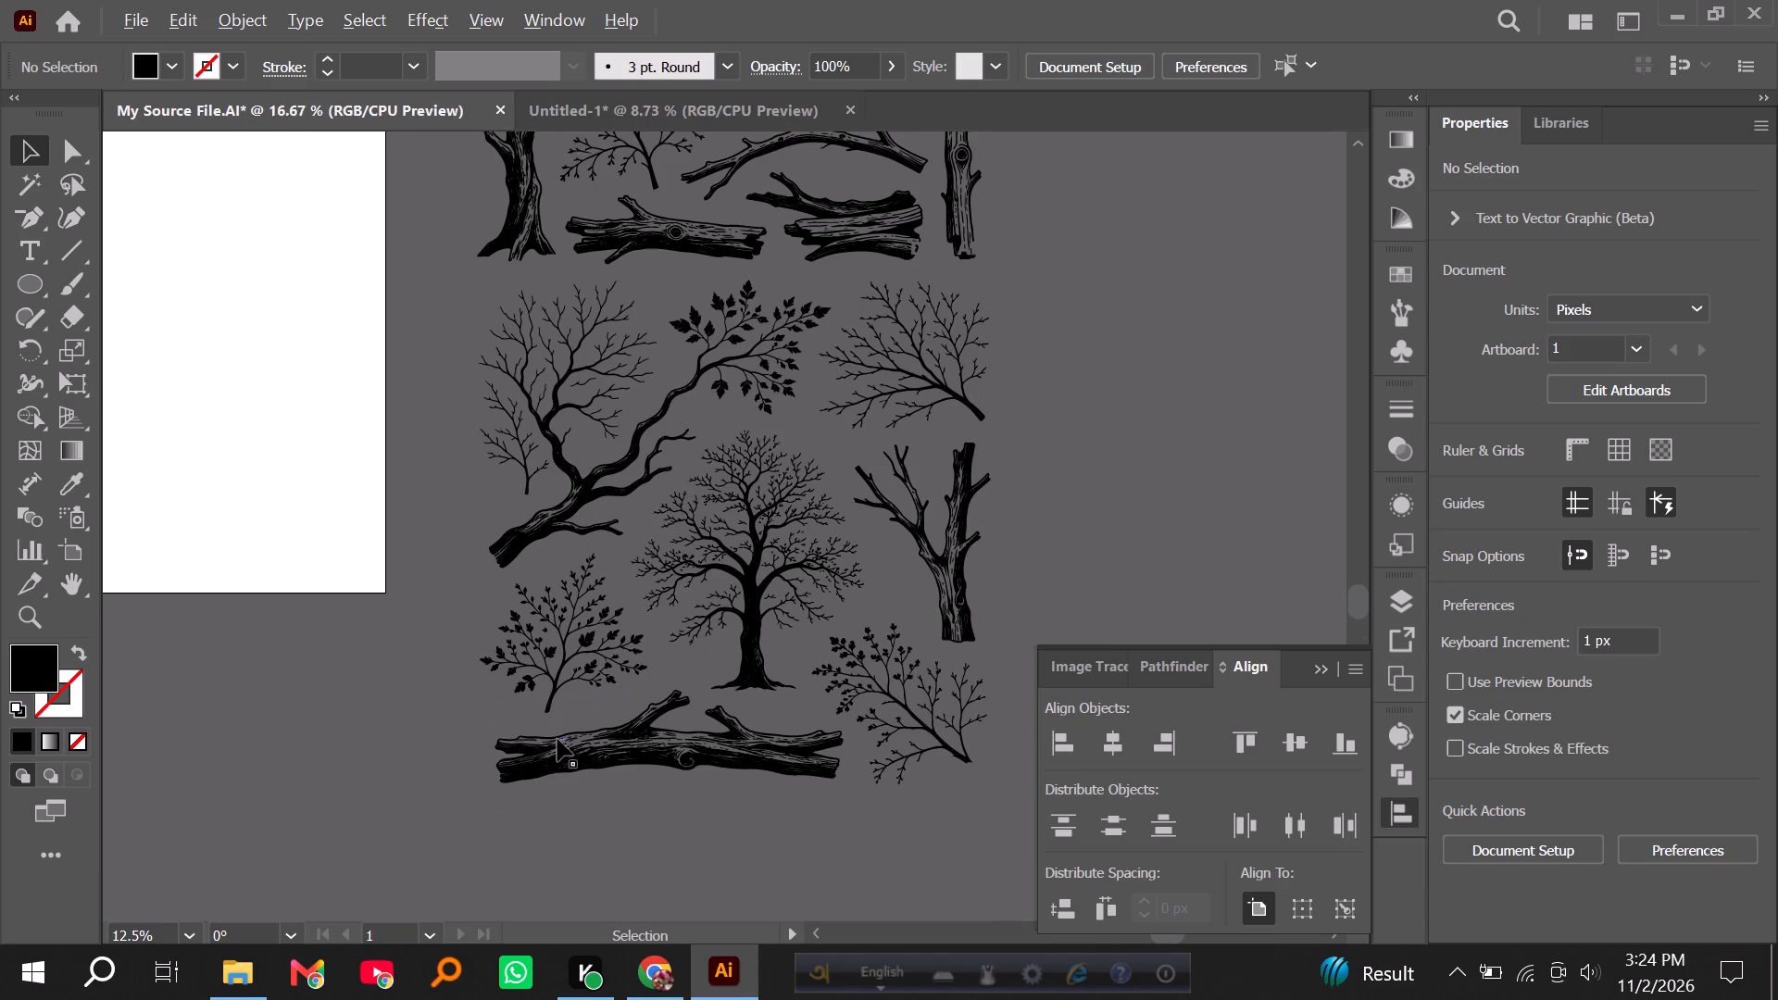
# Delete the small detached leaf between the branches of the leafy shrub above the fallen log.
pyautogui.scroll(3, 557, 739)
pyautogui.scroll(11, 545, 628)
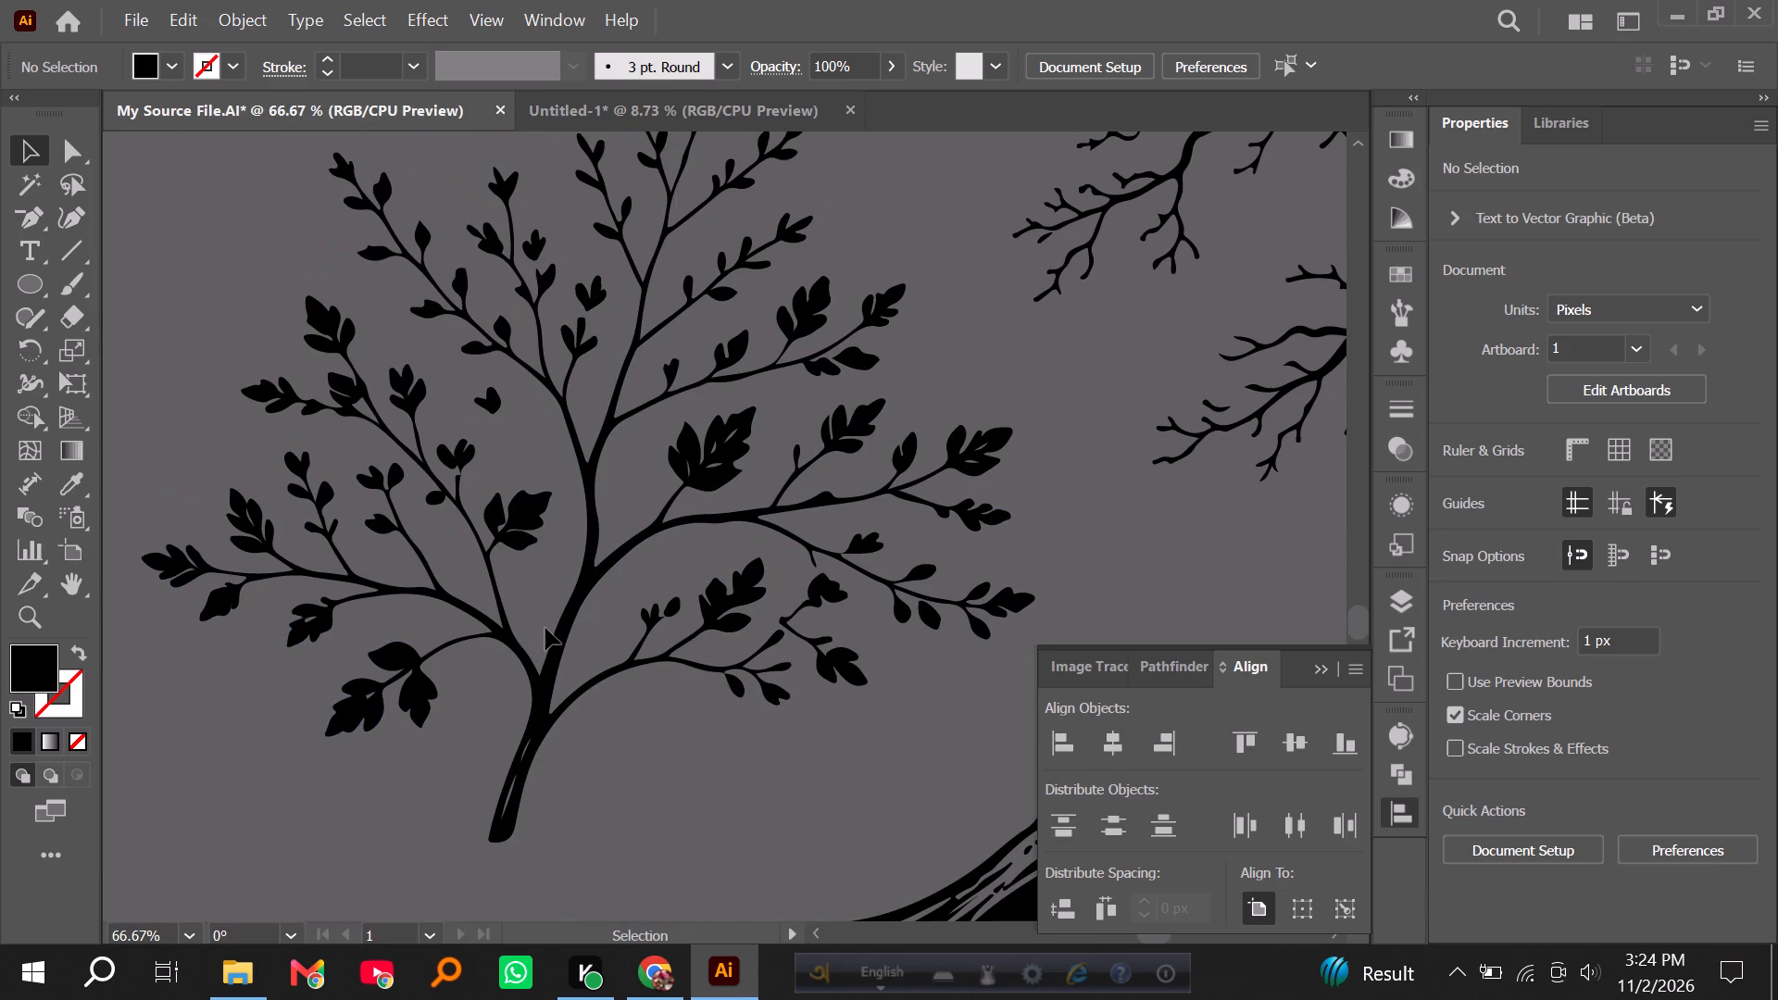
pyautogui.keyDown('alt'); pyautogui.scroll(1, 524, 444); pyautogui.keyUp('alt')
pyautogui.scroll(3, 520, 479)
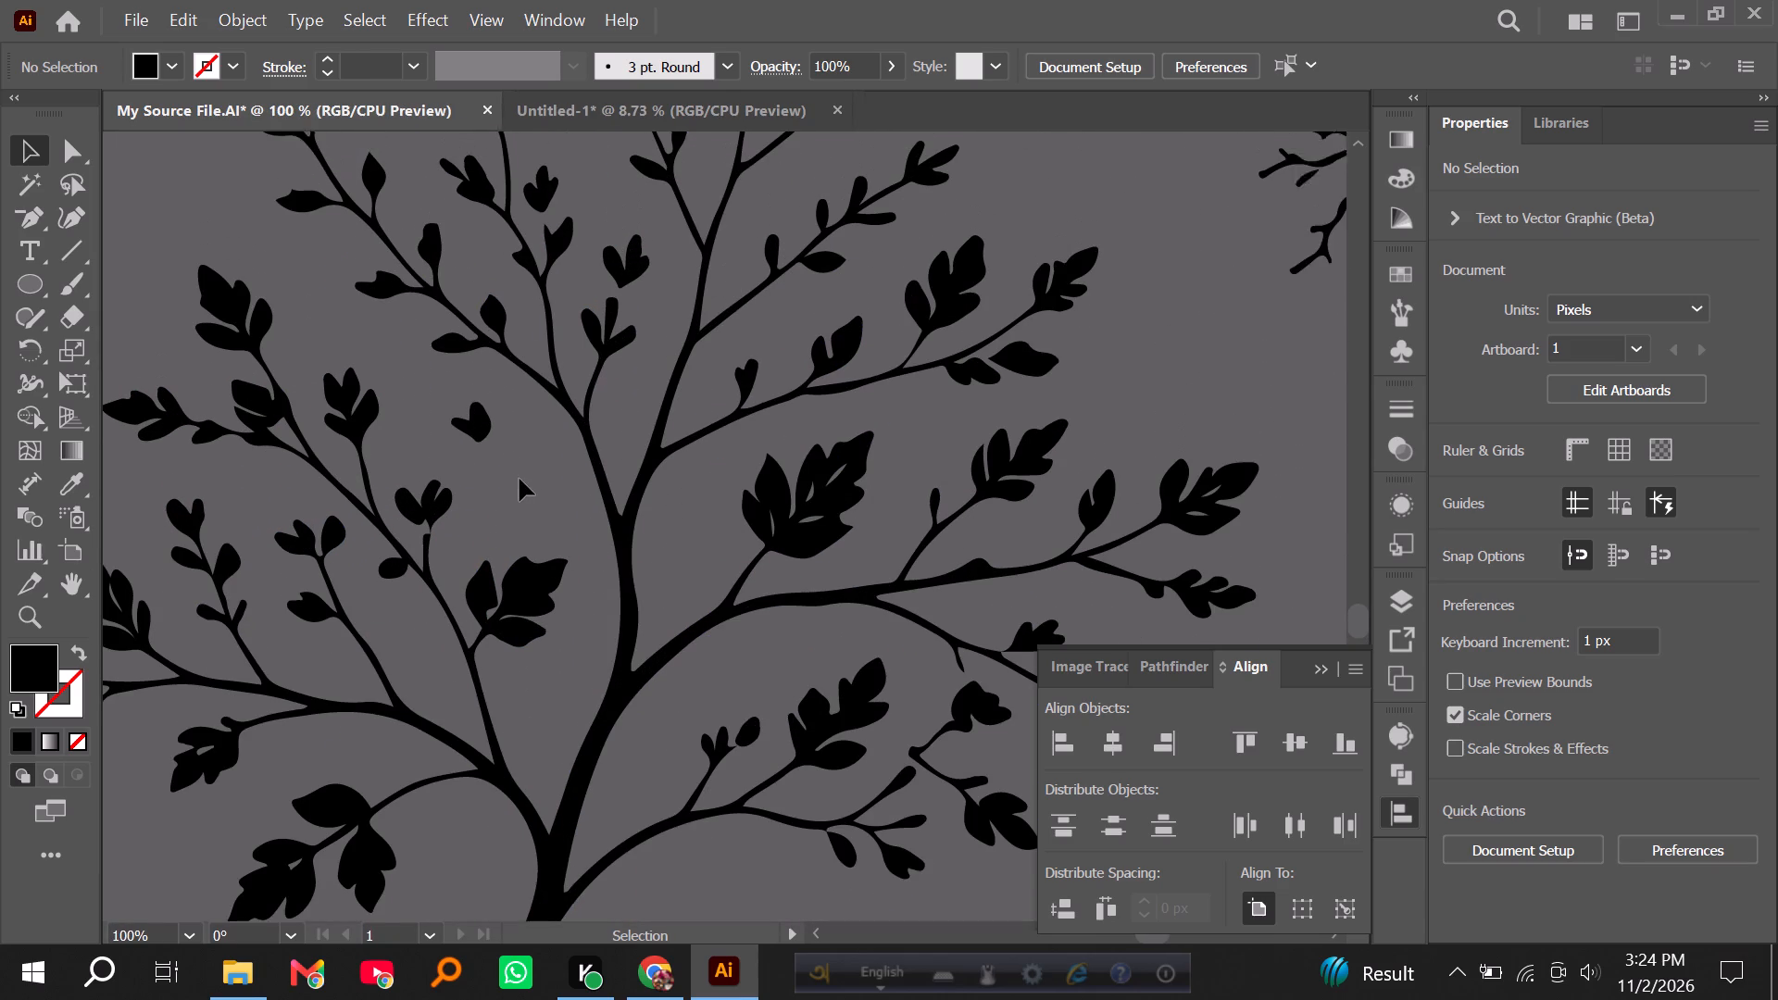
pyautogui.click(69, 154)
pyautogui.moveTo(450, 417); pyautogui.dragTo(506, 481)
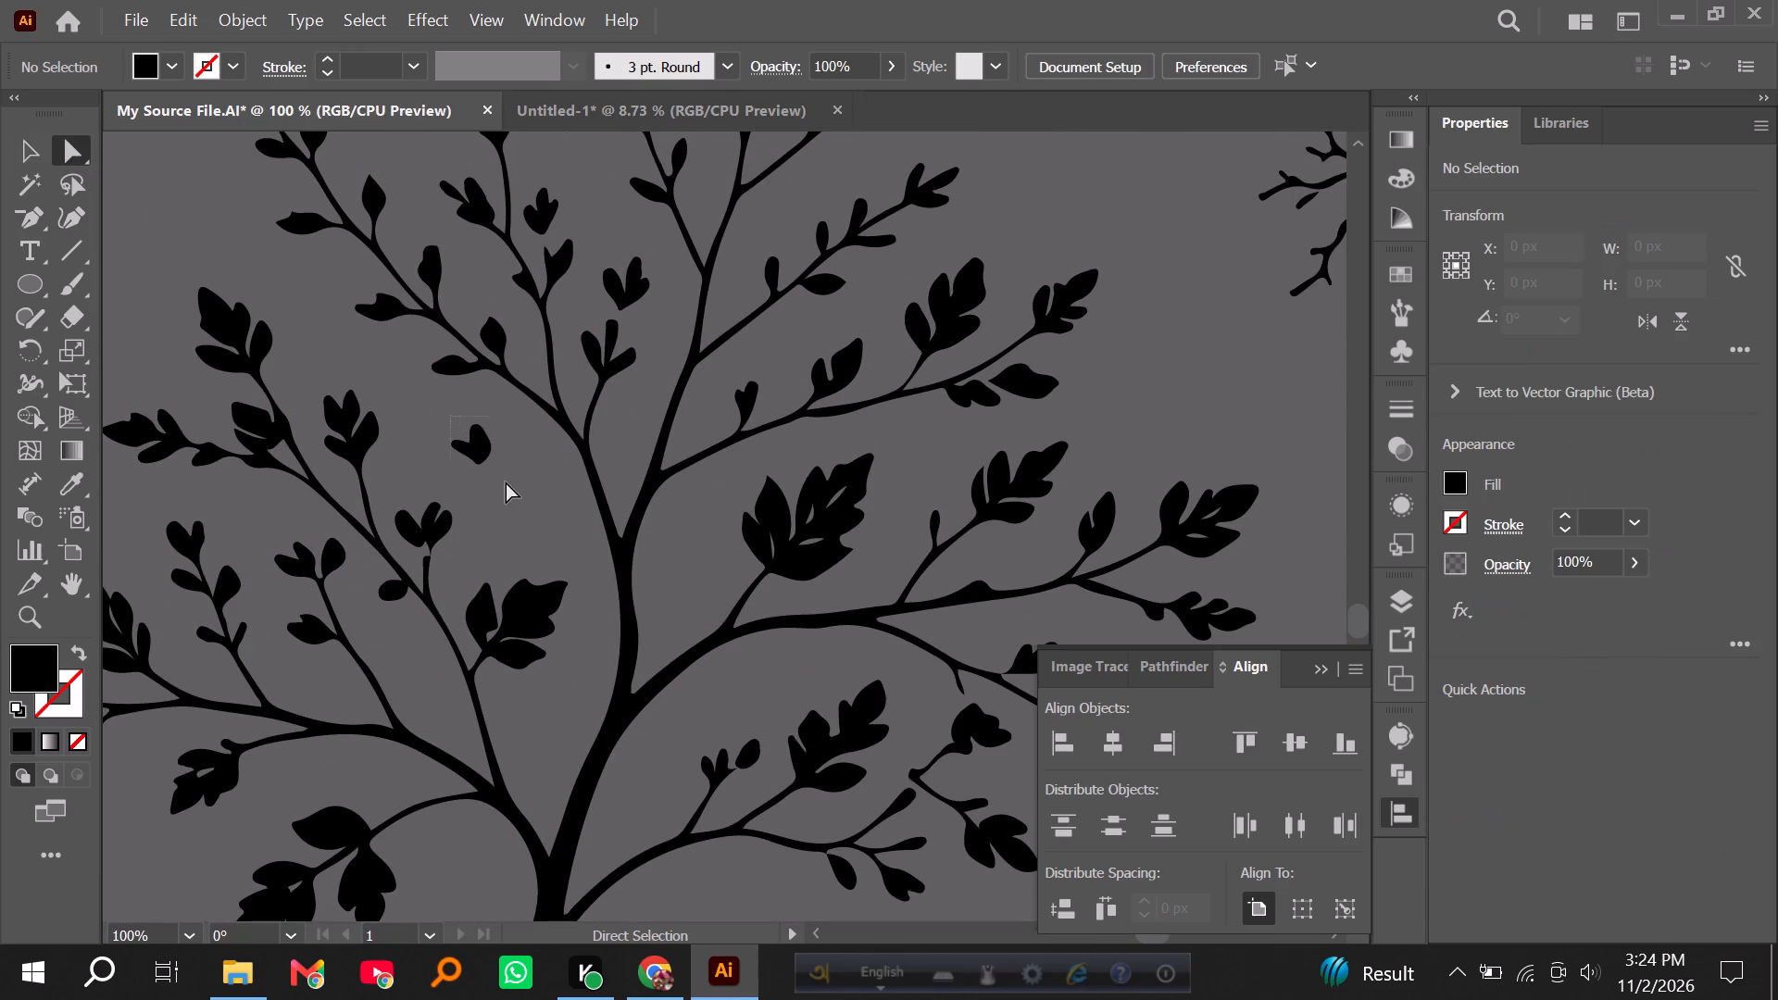
pyautogui.moveTo(506, 481); pyautogui.dragTo(511, 486)
pyautogui.press('Delete')
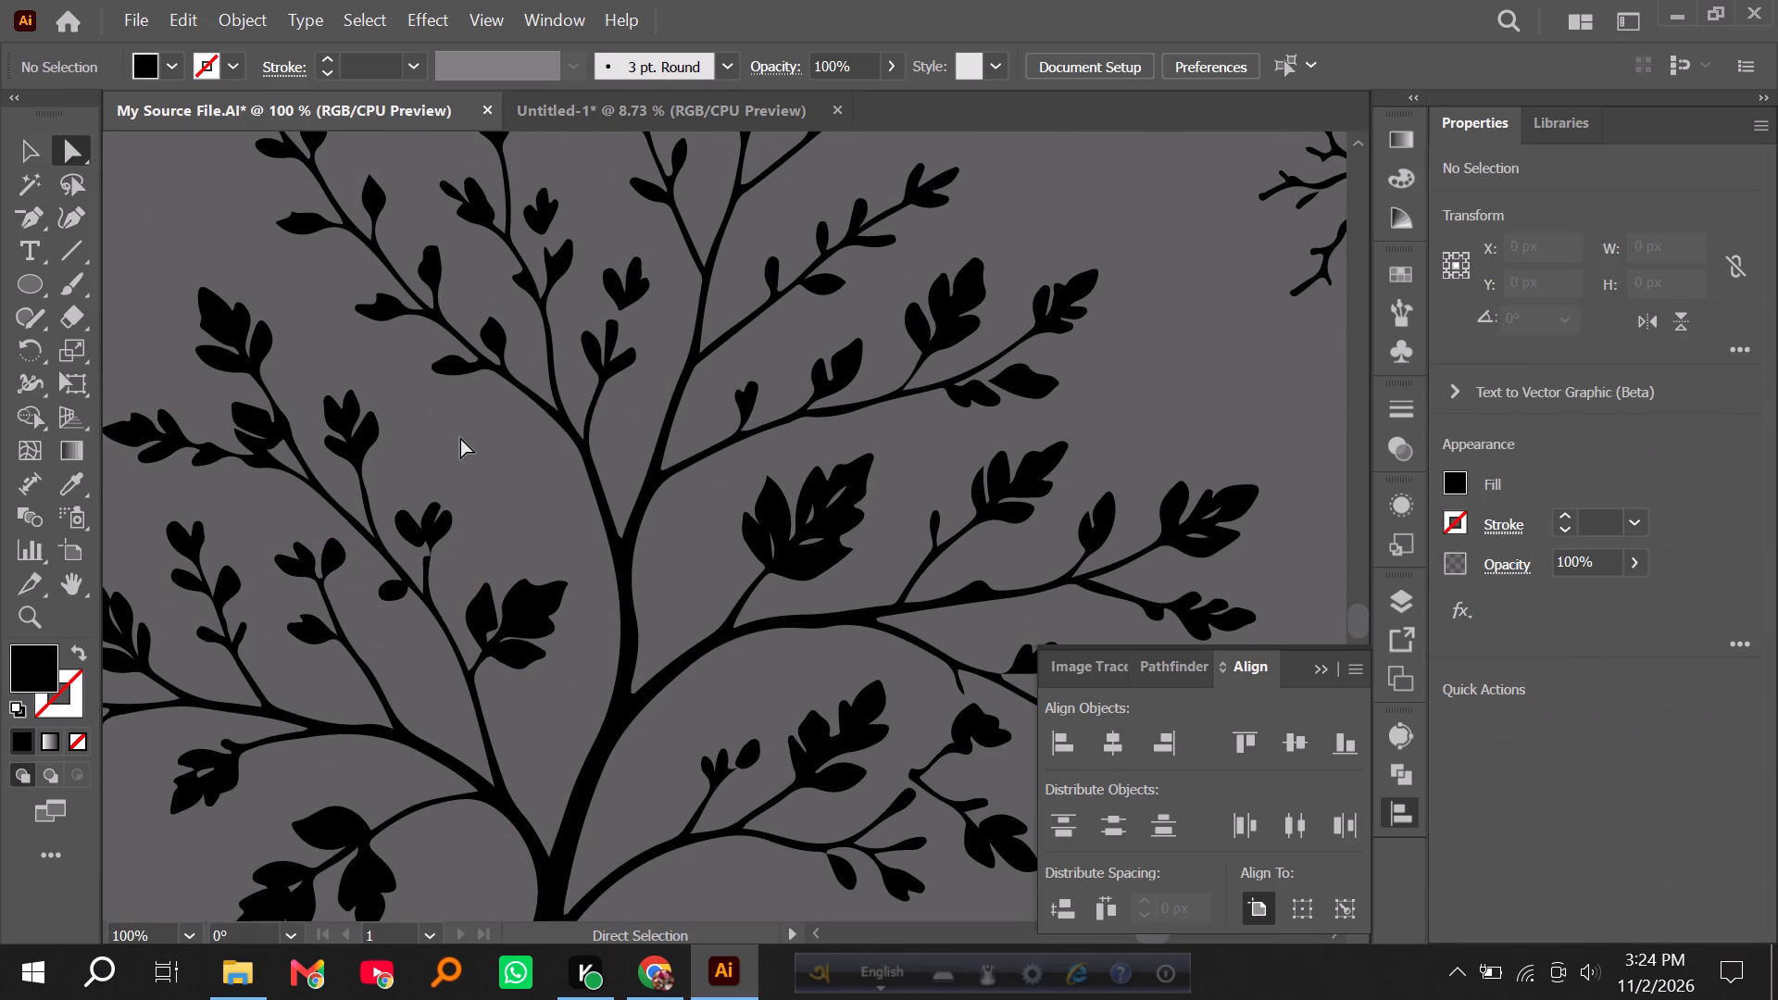
pyautogui.click(23, 152)
pyautogui.click(148, 203)
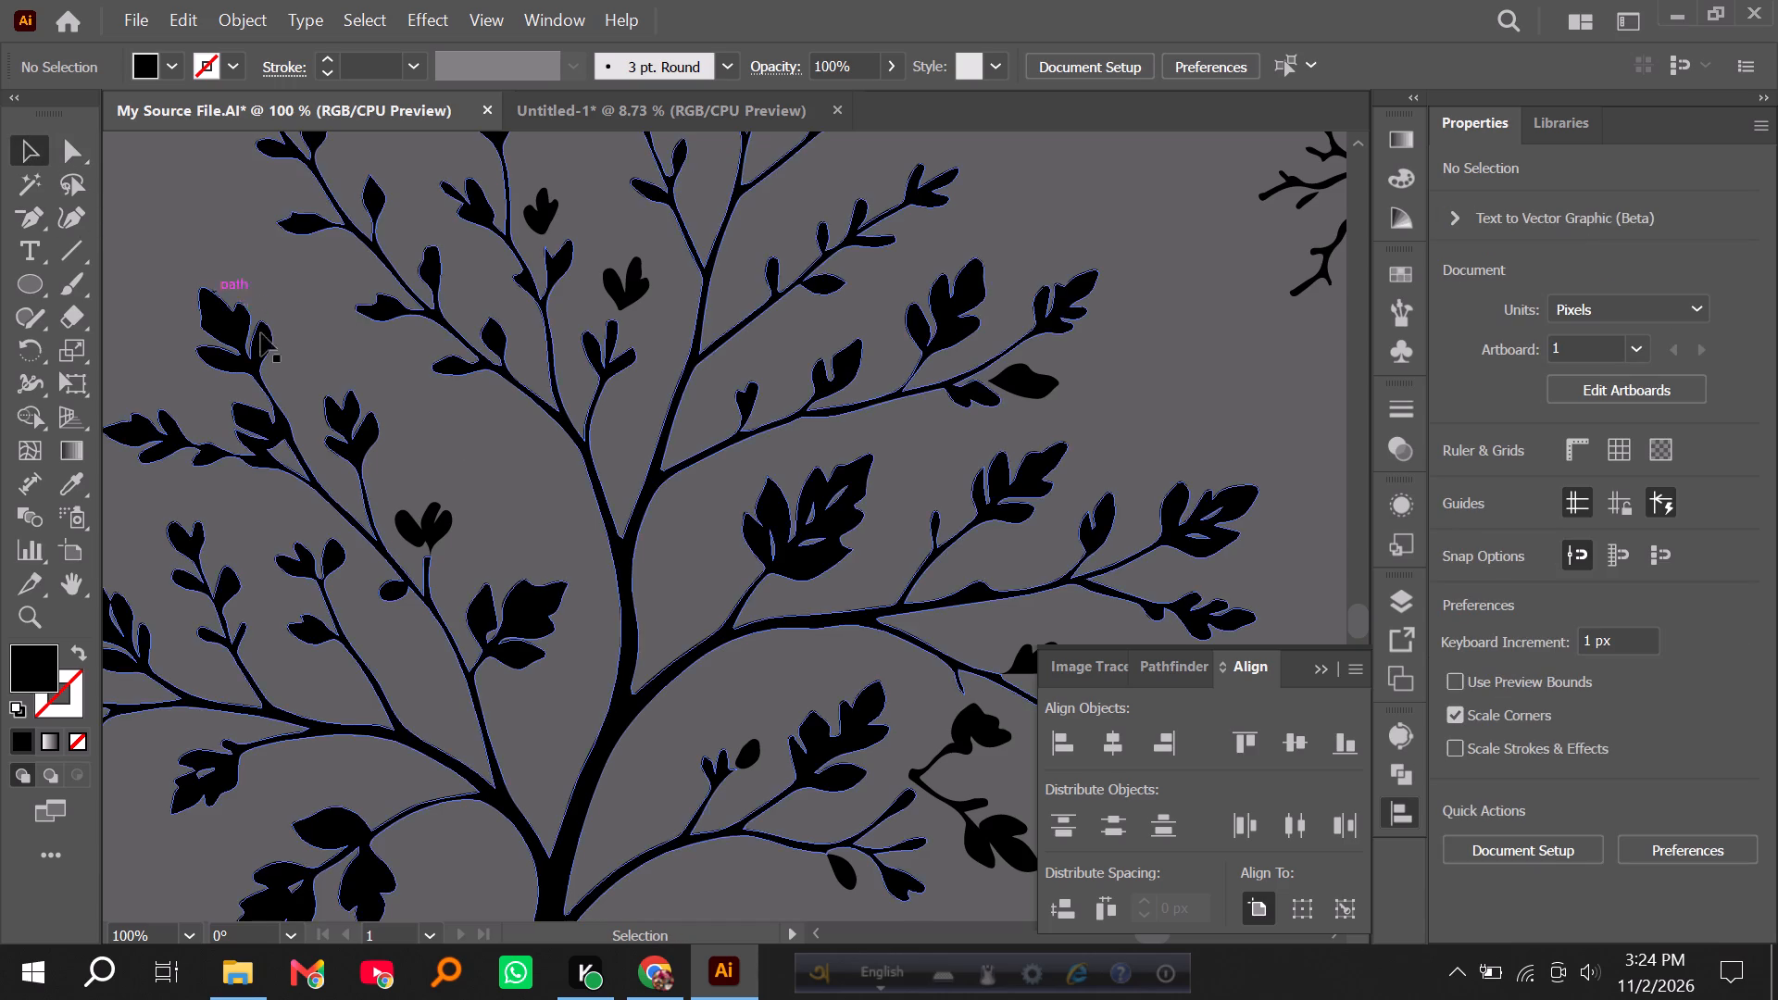
# Delete the detached leaf shape beside the left-side twig of the leafy branch next to the fallen log.
pyautogui.keyDown('alt'); pyautogui.scroll(-3, 291, 350); pyautogui.keyUp('alt')
pyautogui.keyDown('alt'); pyautogui.scroll(-1, 300, 726); pyautogui.keyUp('alt')
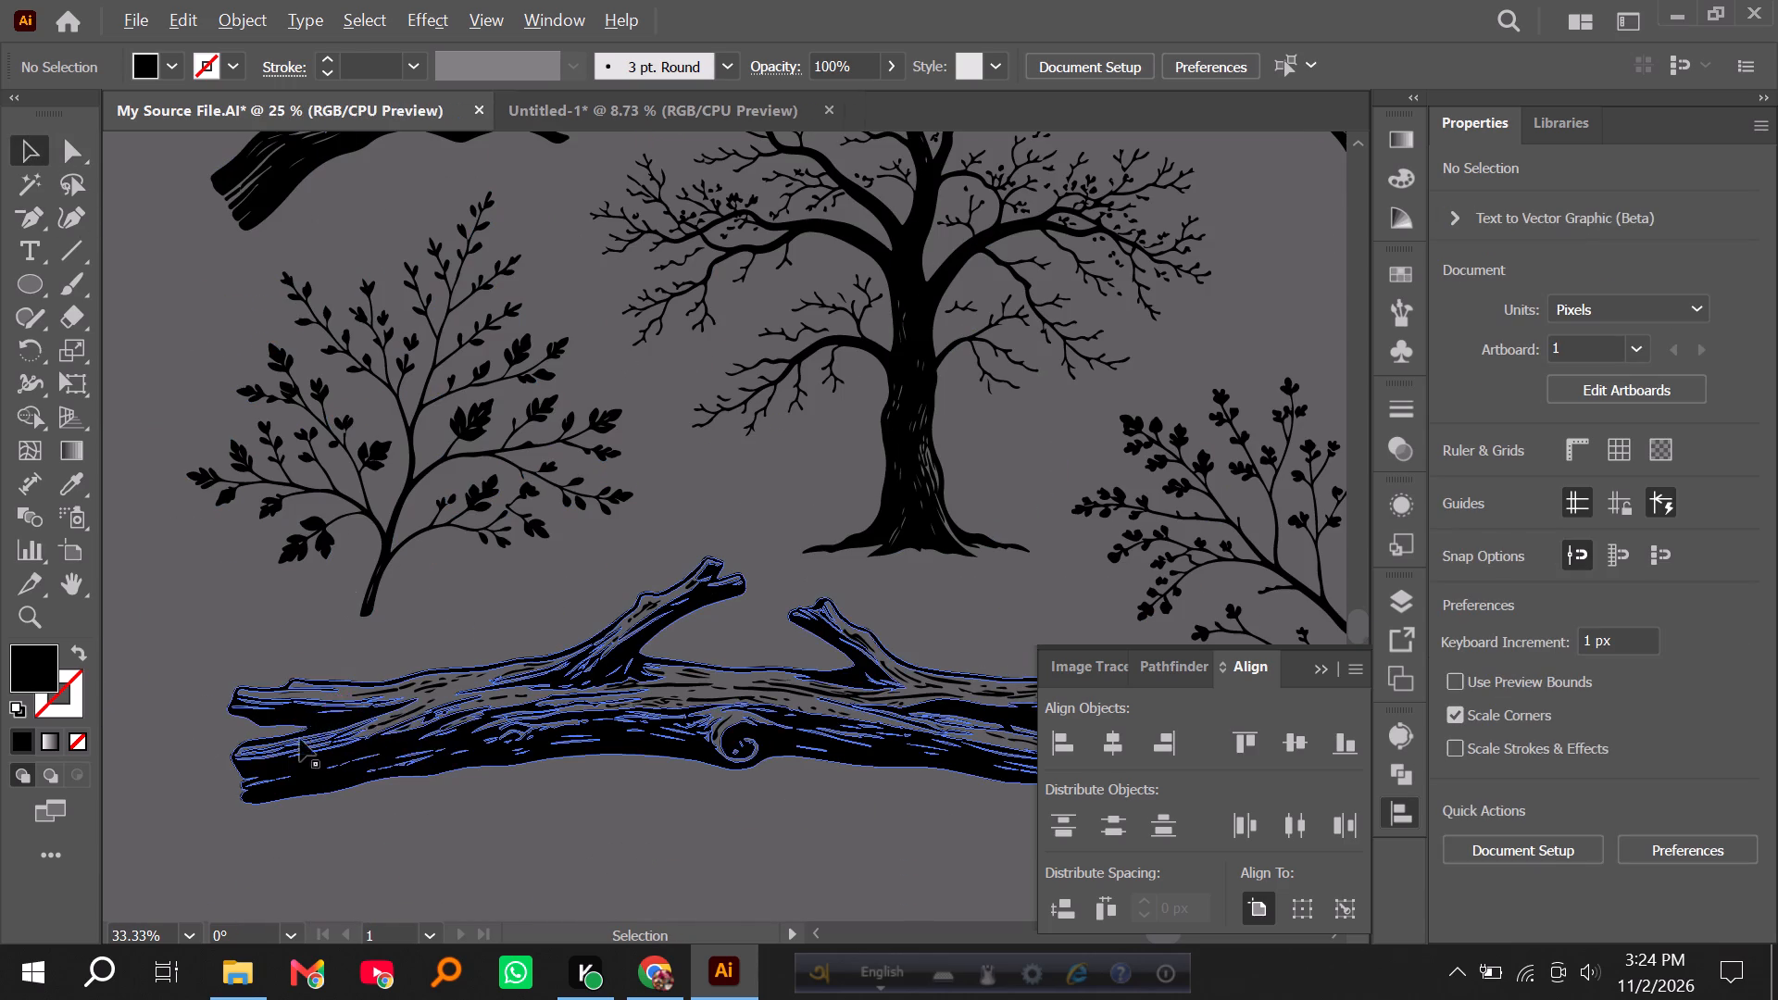
pyautogui.keyDown('alt'); pyautogui.scroll(-1, 300, 739); pyautogui.keyUp('alt')
pyautogui.keyDown('alt'); pyautogui.scroll(3, 535, 779); pyautogui.keyUp('alt')
pyautogui.keyDown('alt'); pyautogui.scroll(-2, 441, 730); pyautogui.keyUp('alt')
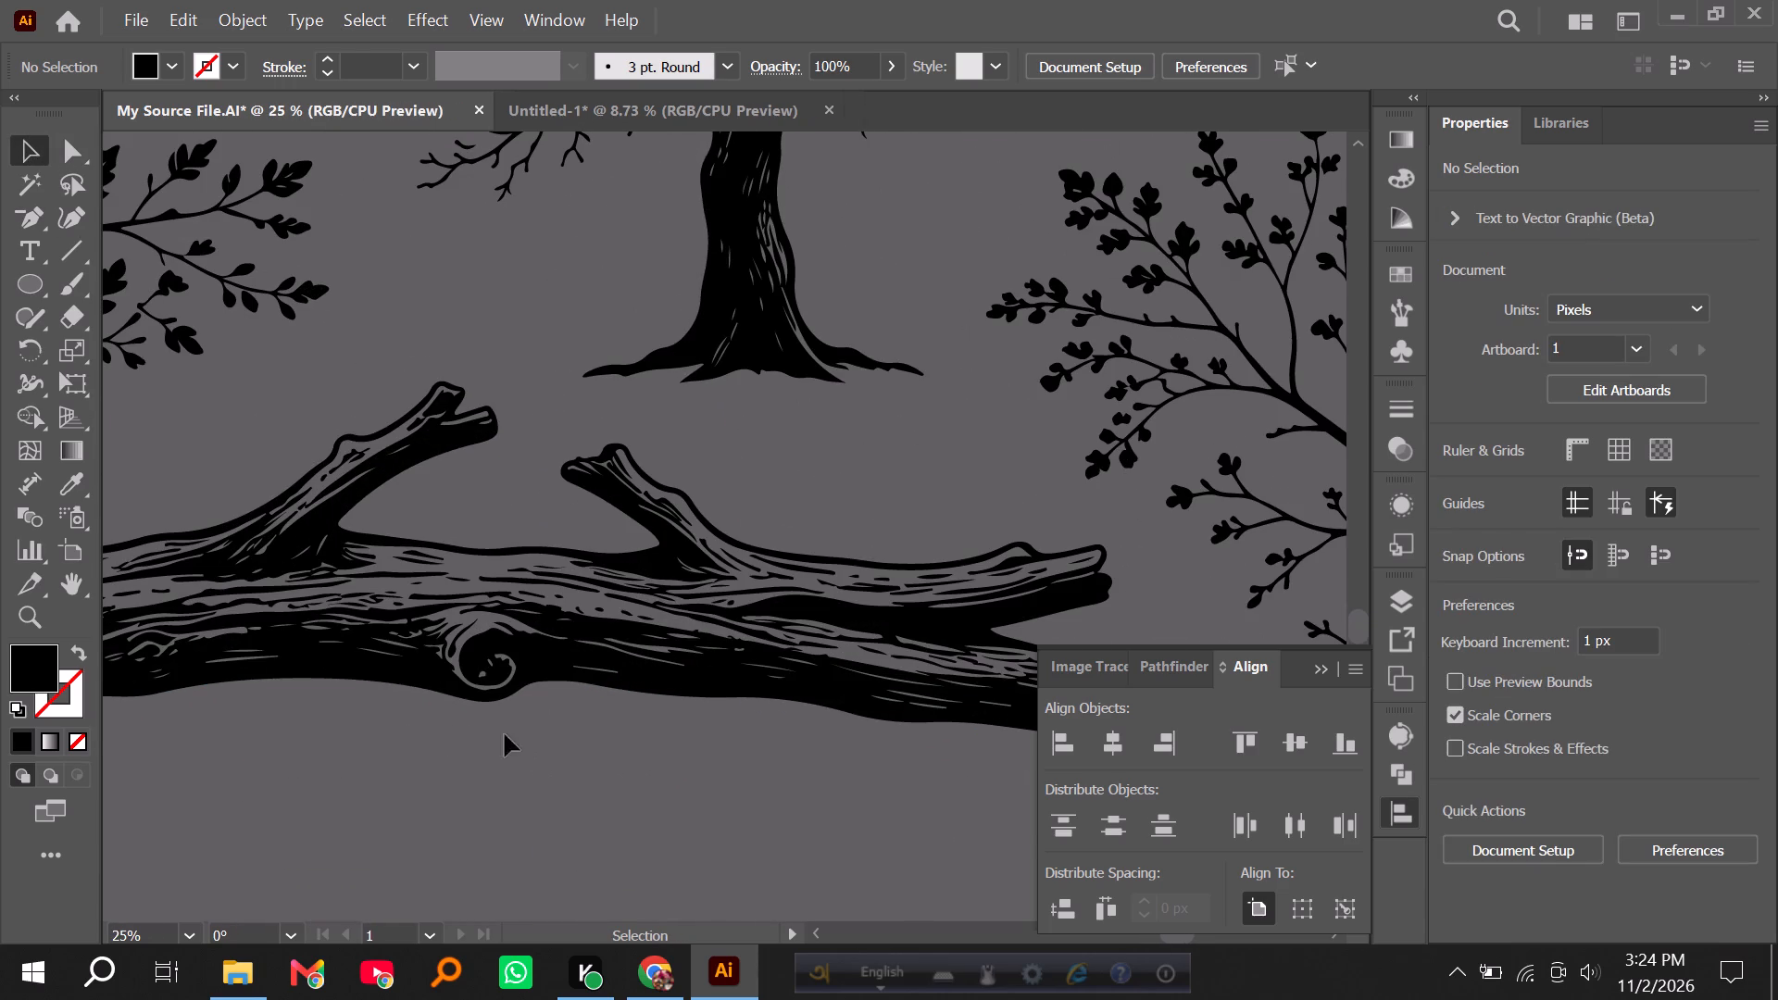
pyautogui.keyDown('alt'); pyautogui.scroll(3, 1001, 681); pyautogui.keyUp('alt')
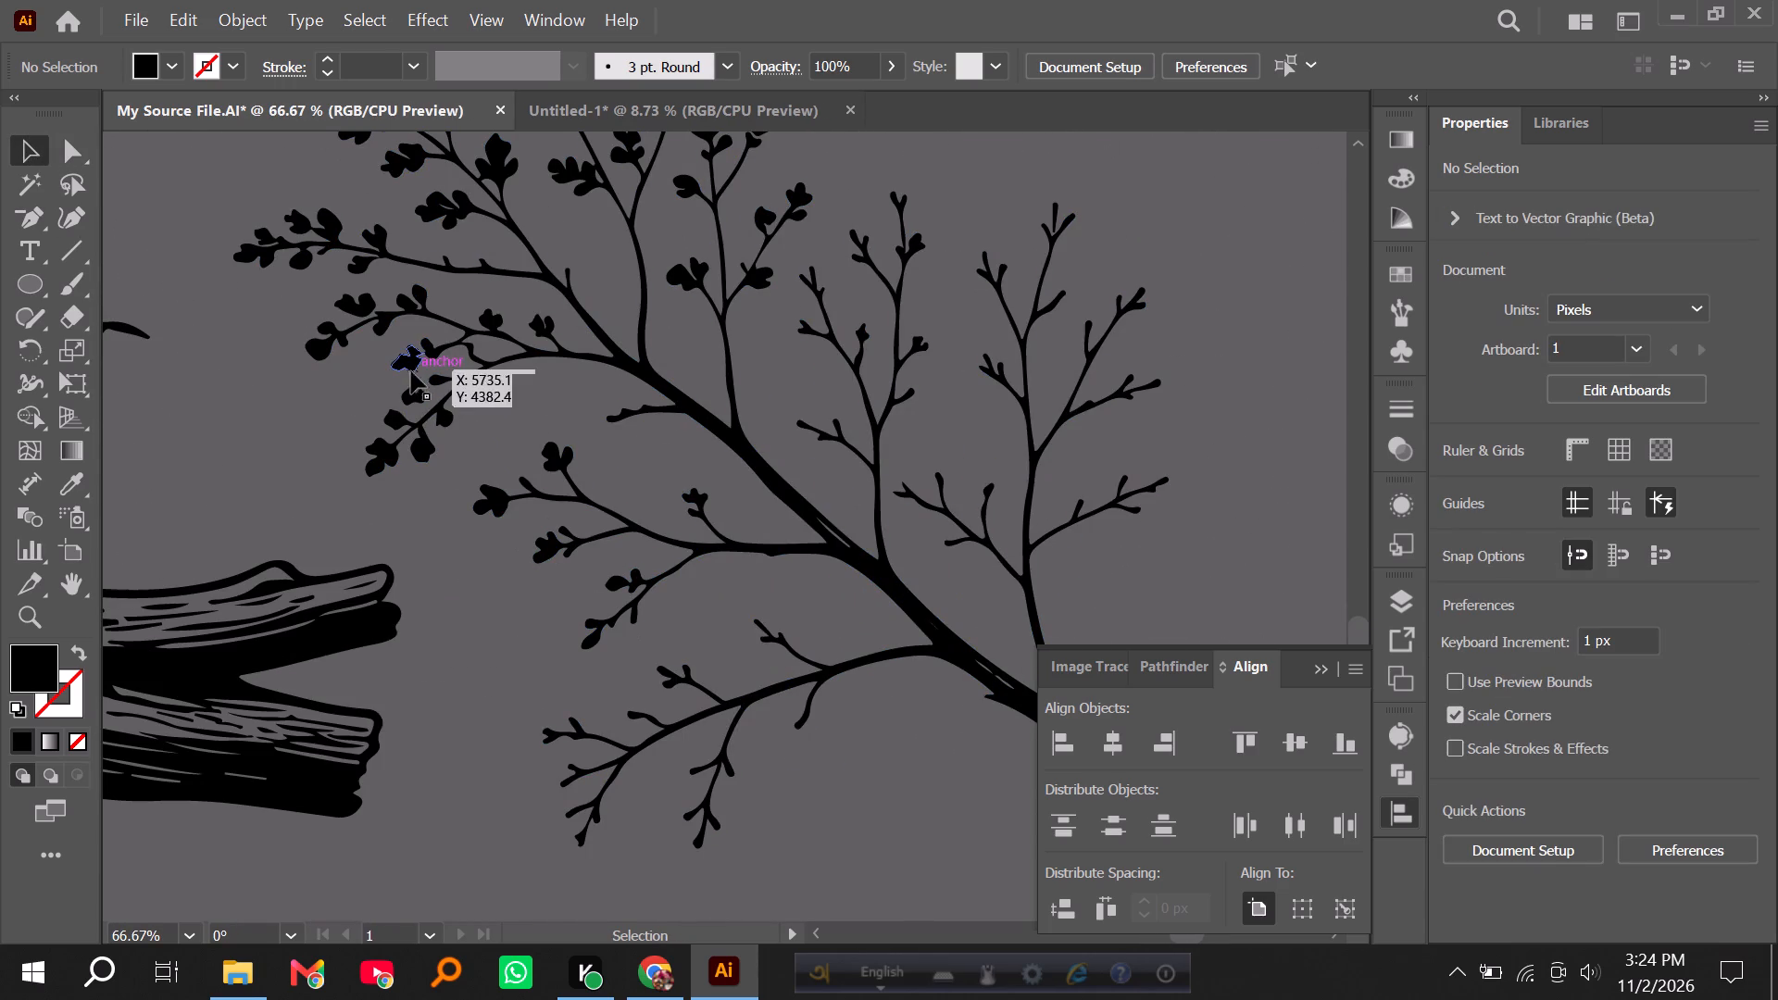
pyautogui.keyDown('alt'); pyautogui.scroll(4, 408, 408); pyautogui.keyUp('alt')
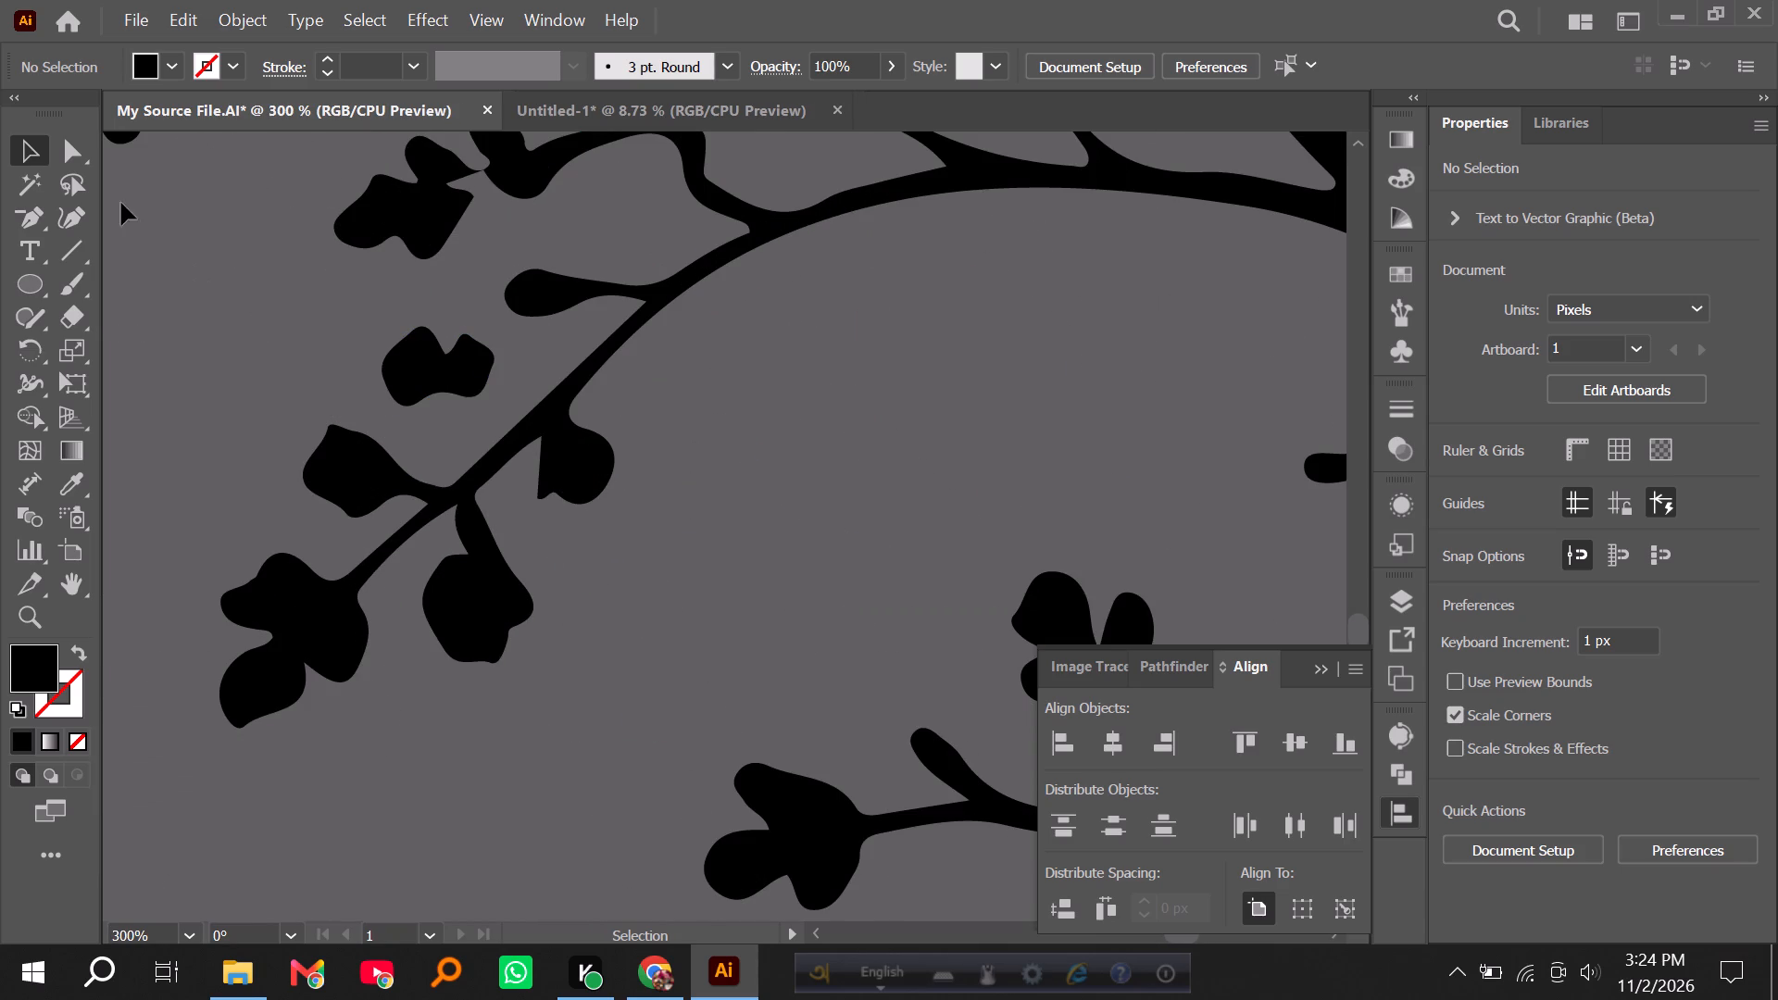
pyautogui.click(74, 159)
pyautogui.moveTo(344, 317); pyautogui.dragTo(494, 406)
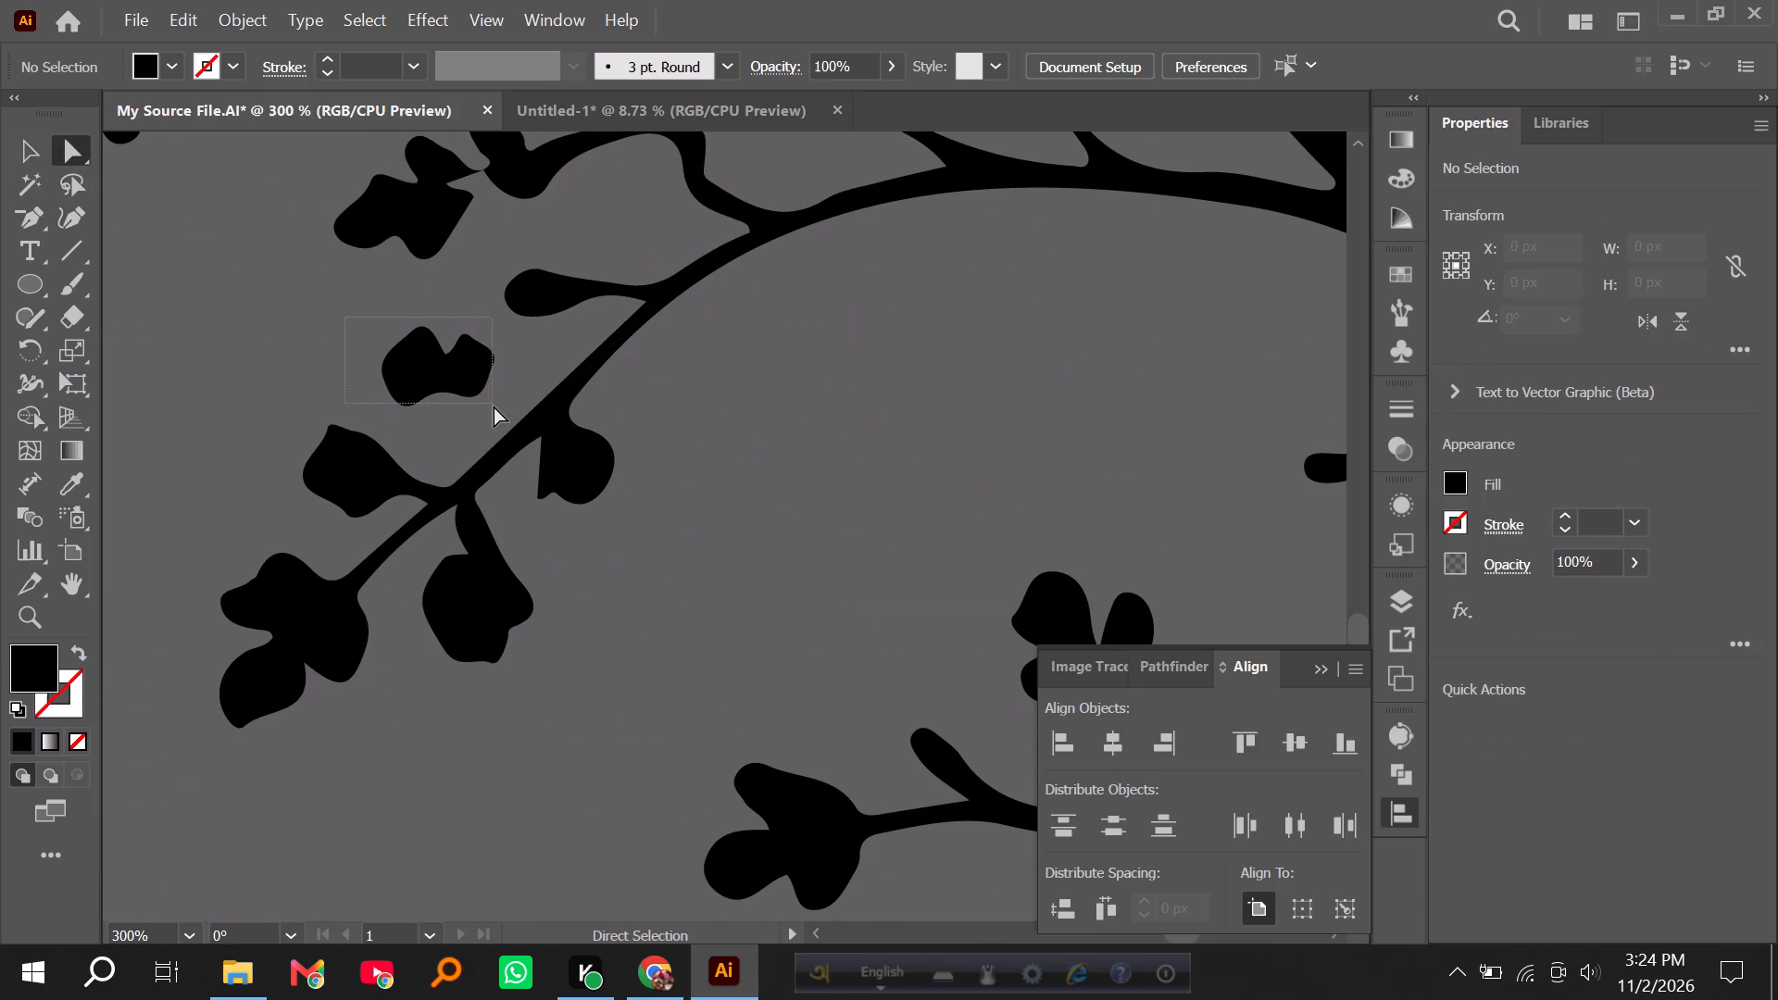
pyautogui.moveTo(494, 406); pyautogui.dragTo(499, 409)
pyautogui.press('Delete')
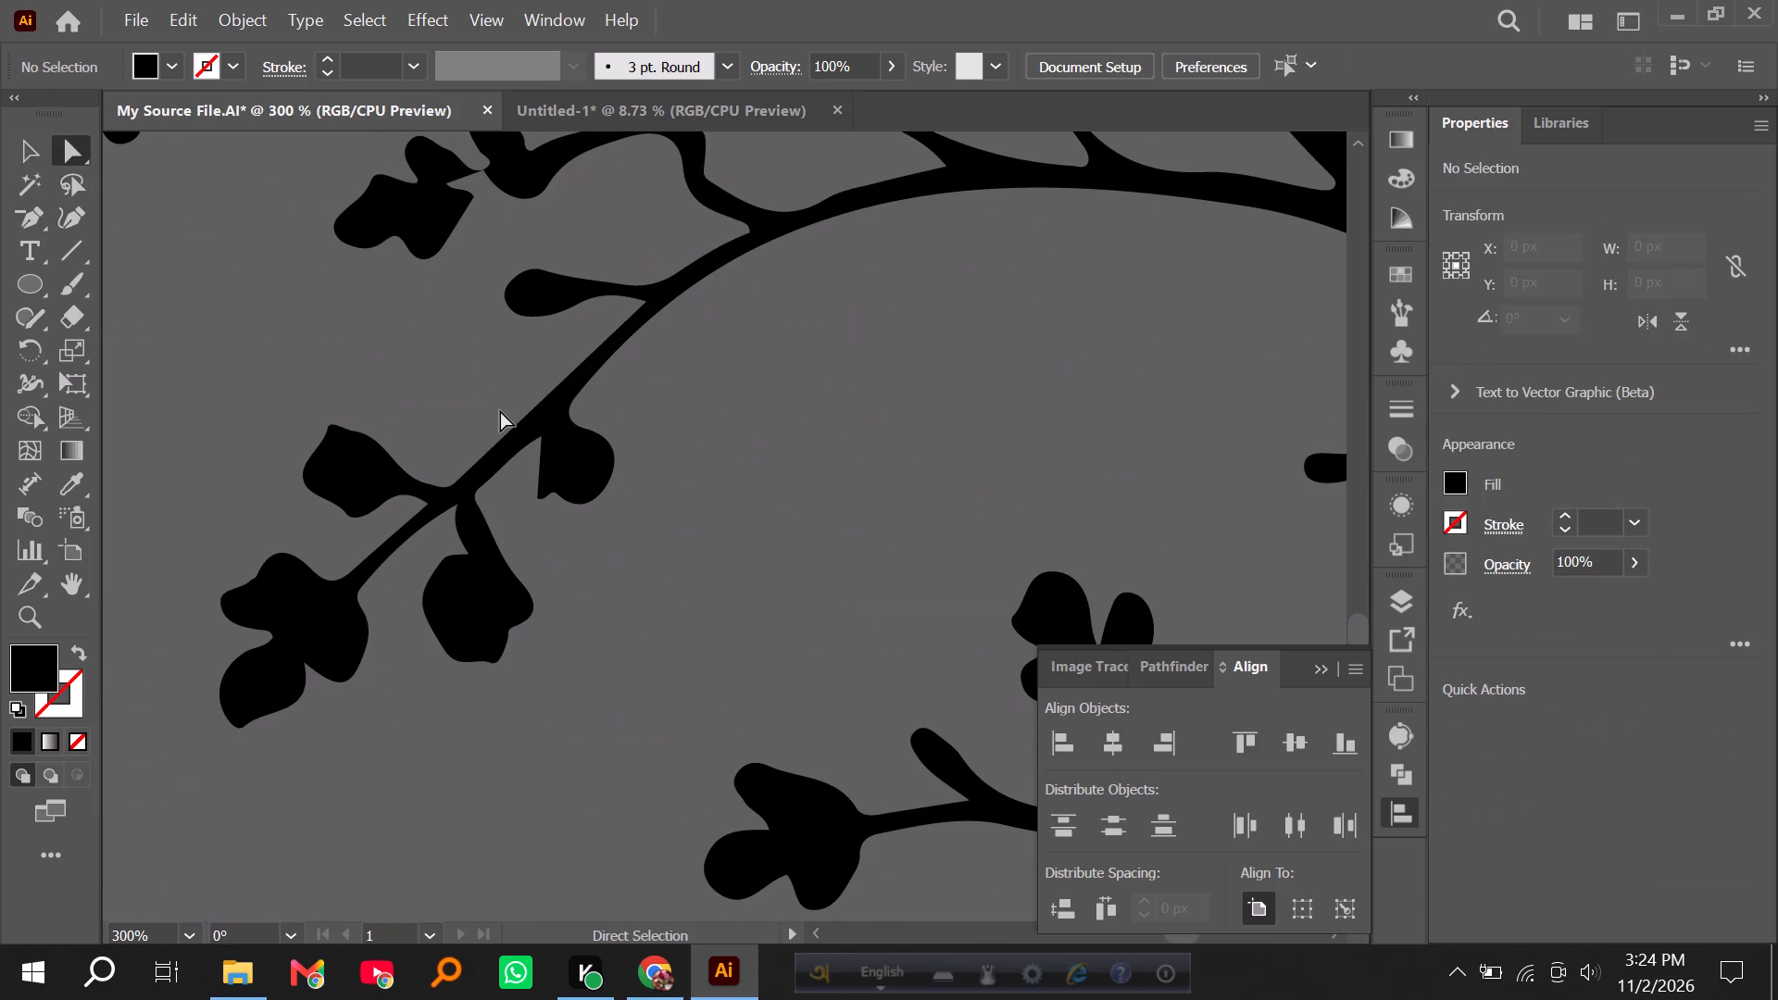
# Examine the lower-right leafy branch and the forked bare trunk above it for stray fragments.
pyautogui.keyDown('alt'); pyautogui.scroll(-4, 326, 387); pyautogui.keyUp('alt')
pyautogui.scroll(1, 404, 573)
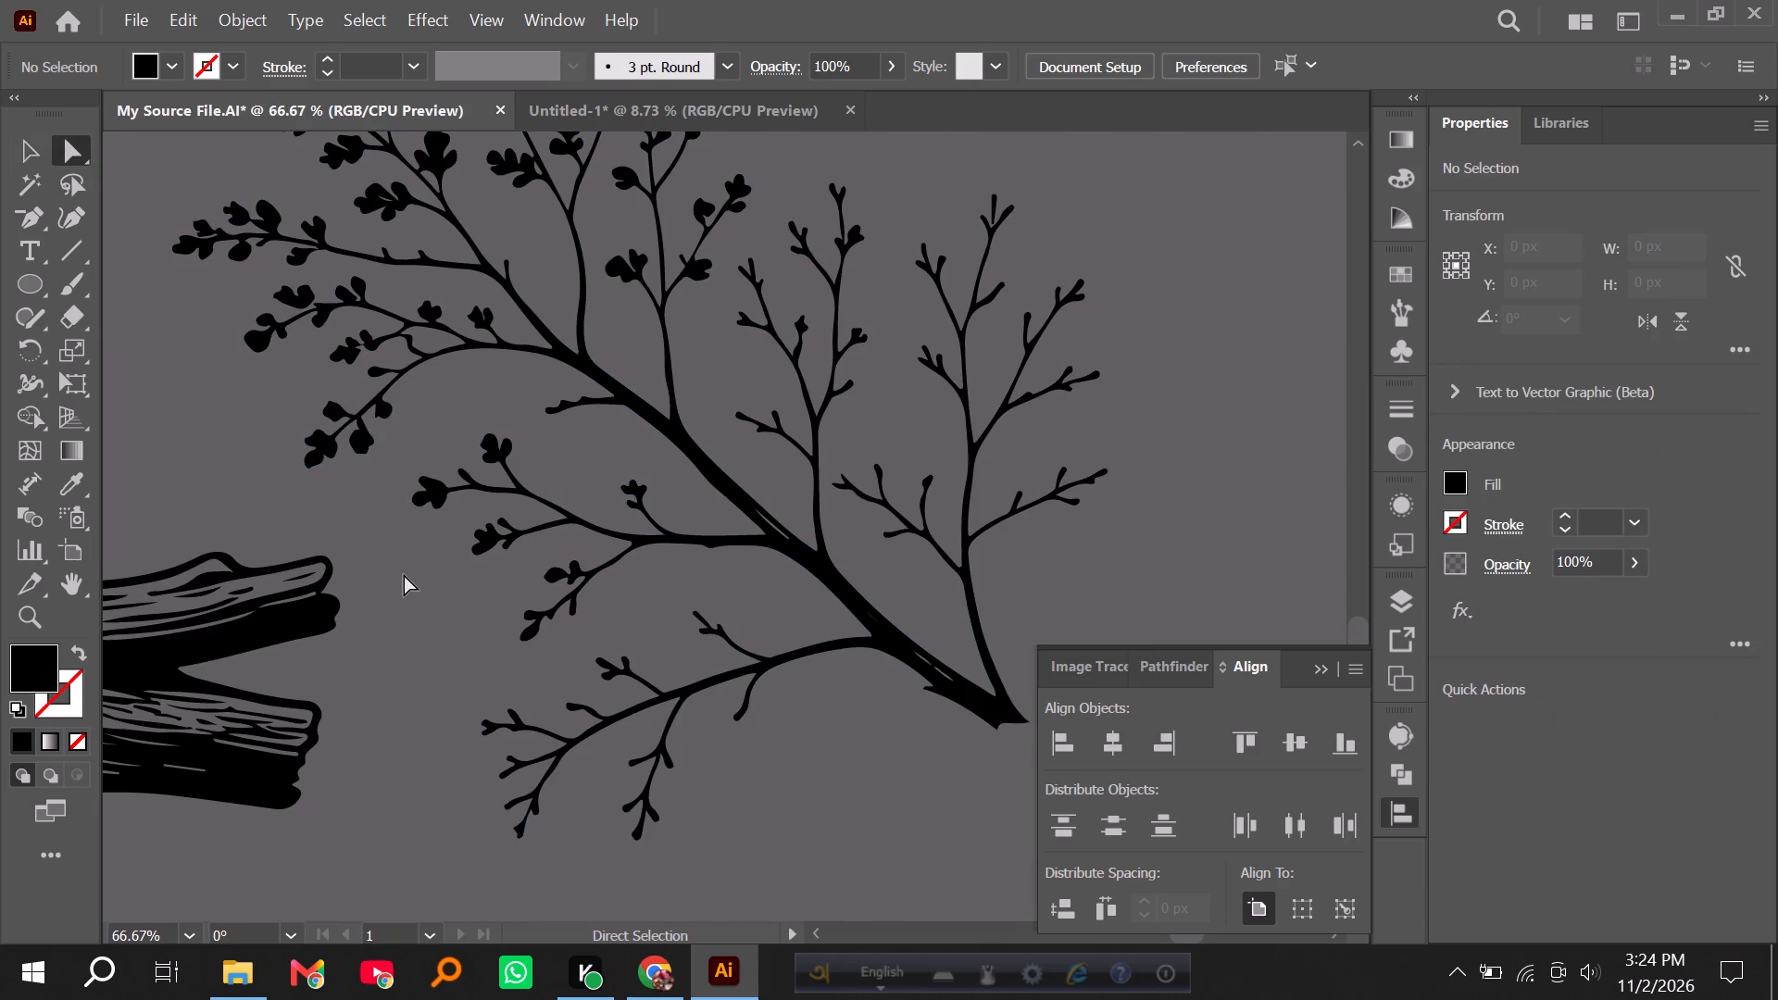
pyautogui.scroll(2, 404, 574)
pyautogui.keyDown('alt'); pyautogui.scroll(-3, 434, 590); pyautogui.keyUp('alt')
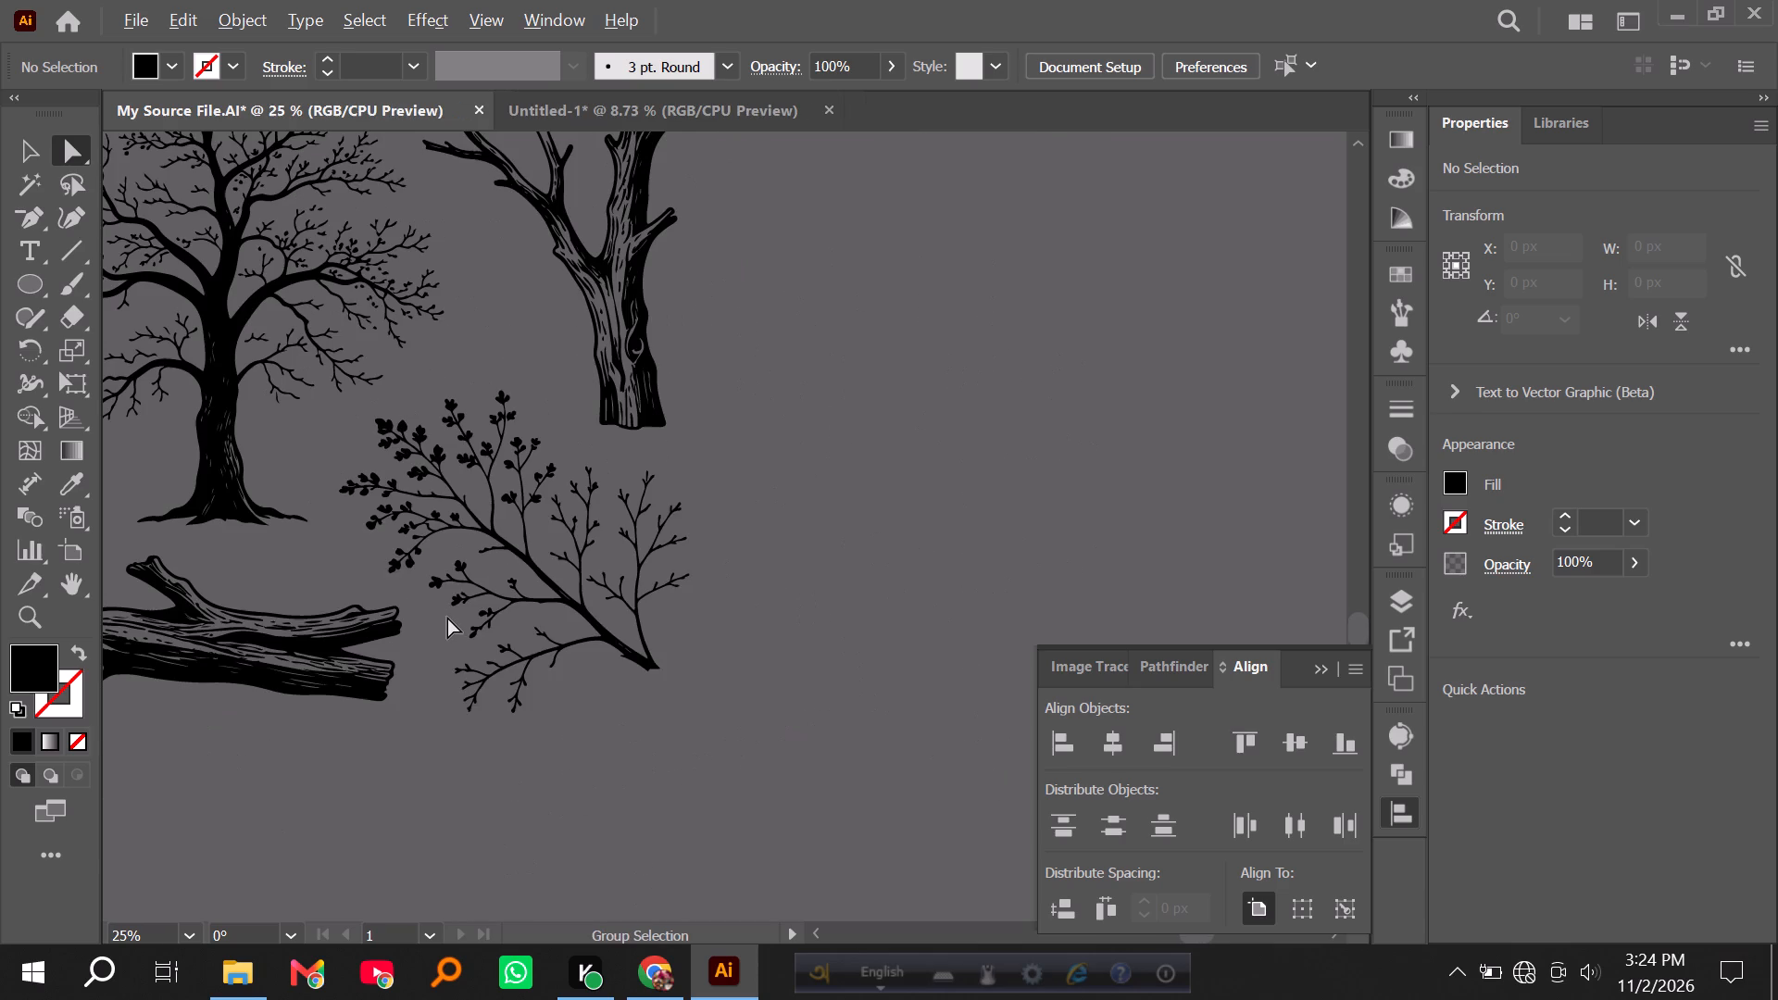
pyautogui.scroll(9, 447, 617)
pyautogui.keyDown('alt'); pyautogui.scroll(3, 579, 416); pyautogui.keyUp('alt')
pyautogui.scroll(3, 561, 497)
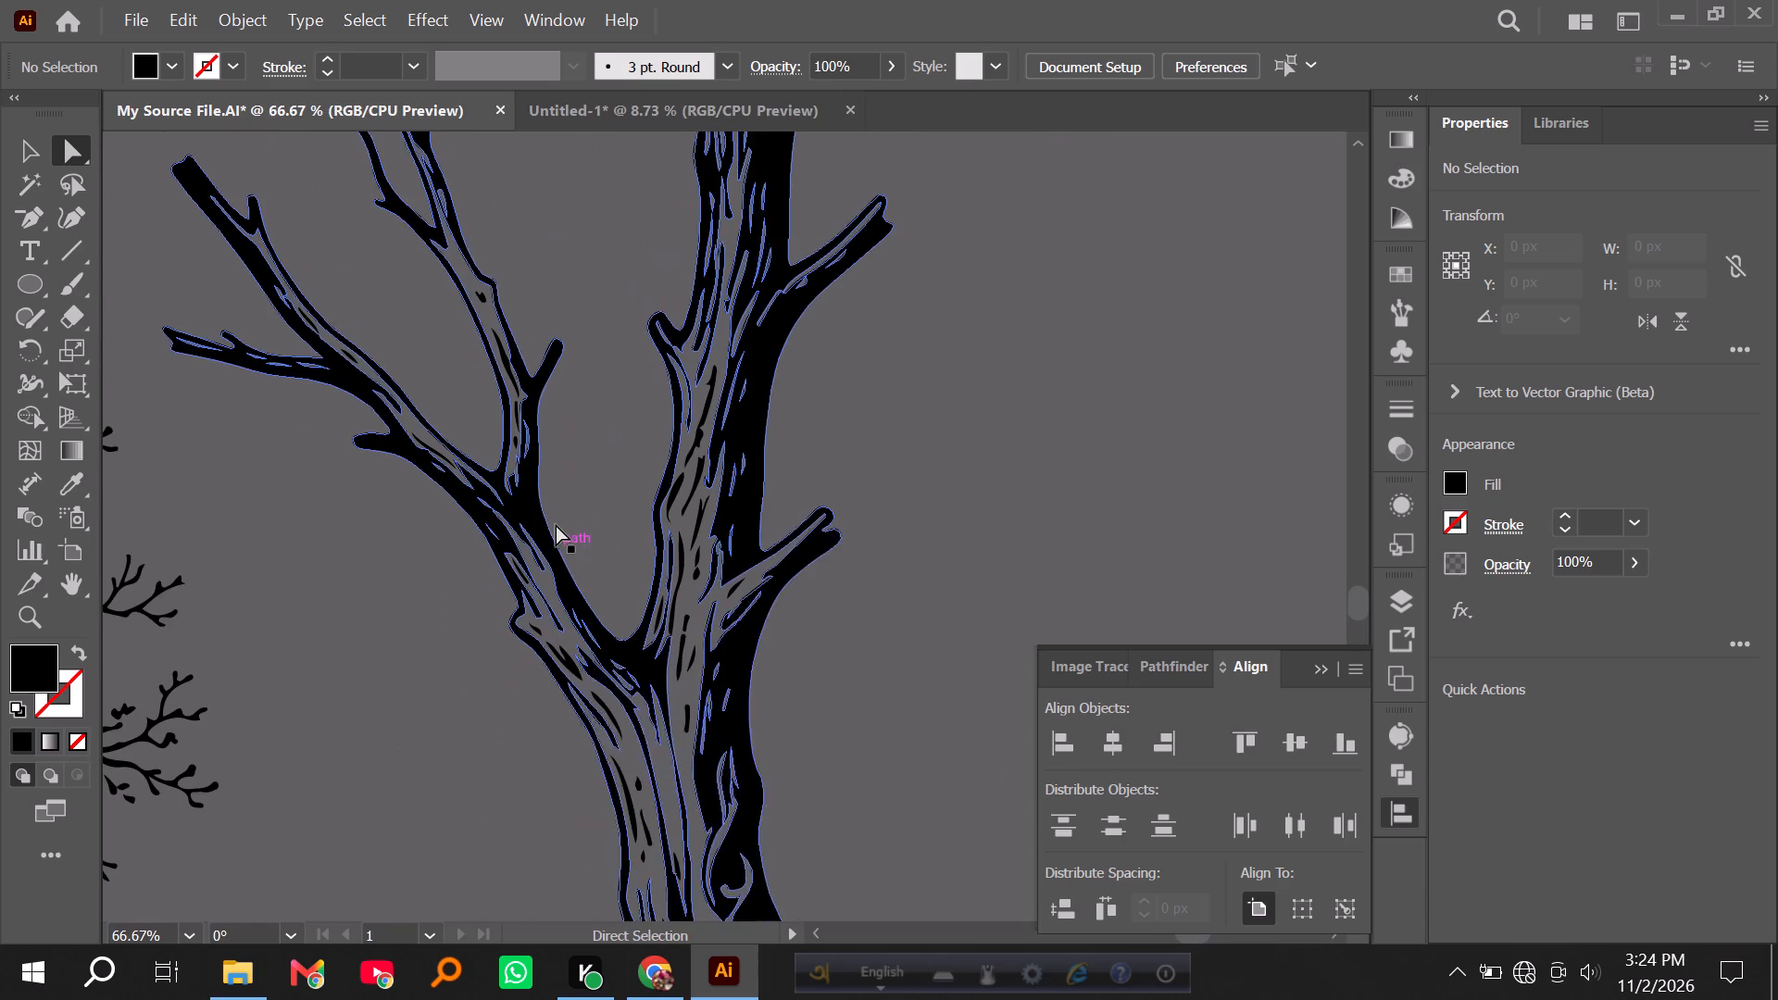
pyautogui.scroll(15, 556, 524)
pyautogui.scroll(13, 556, 531)
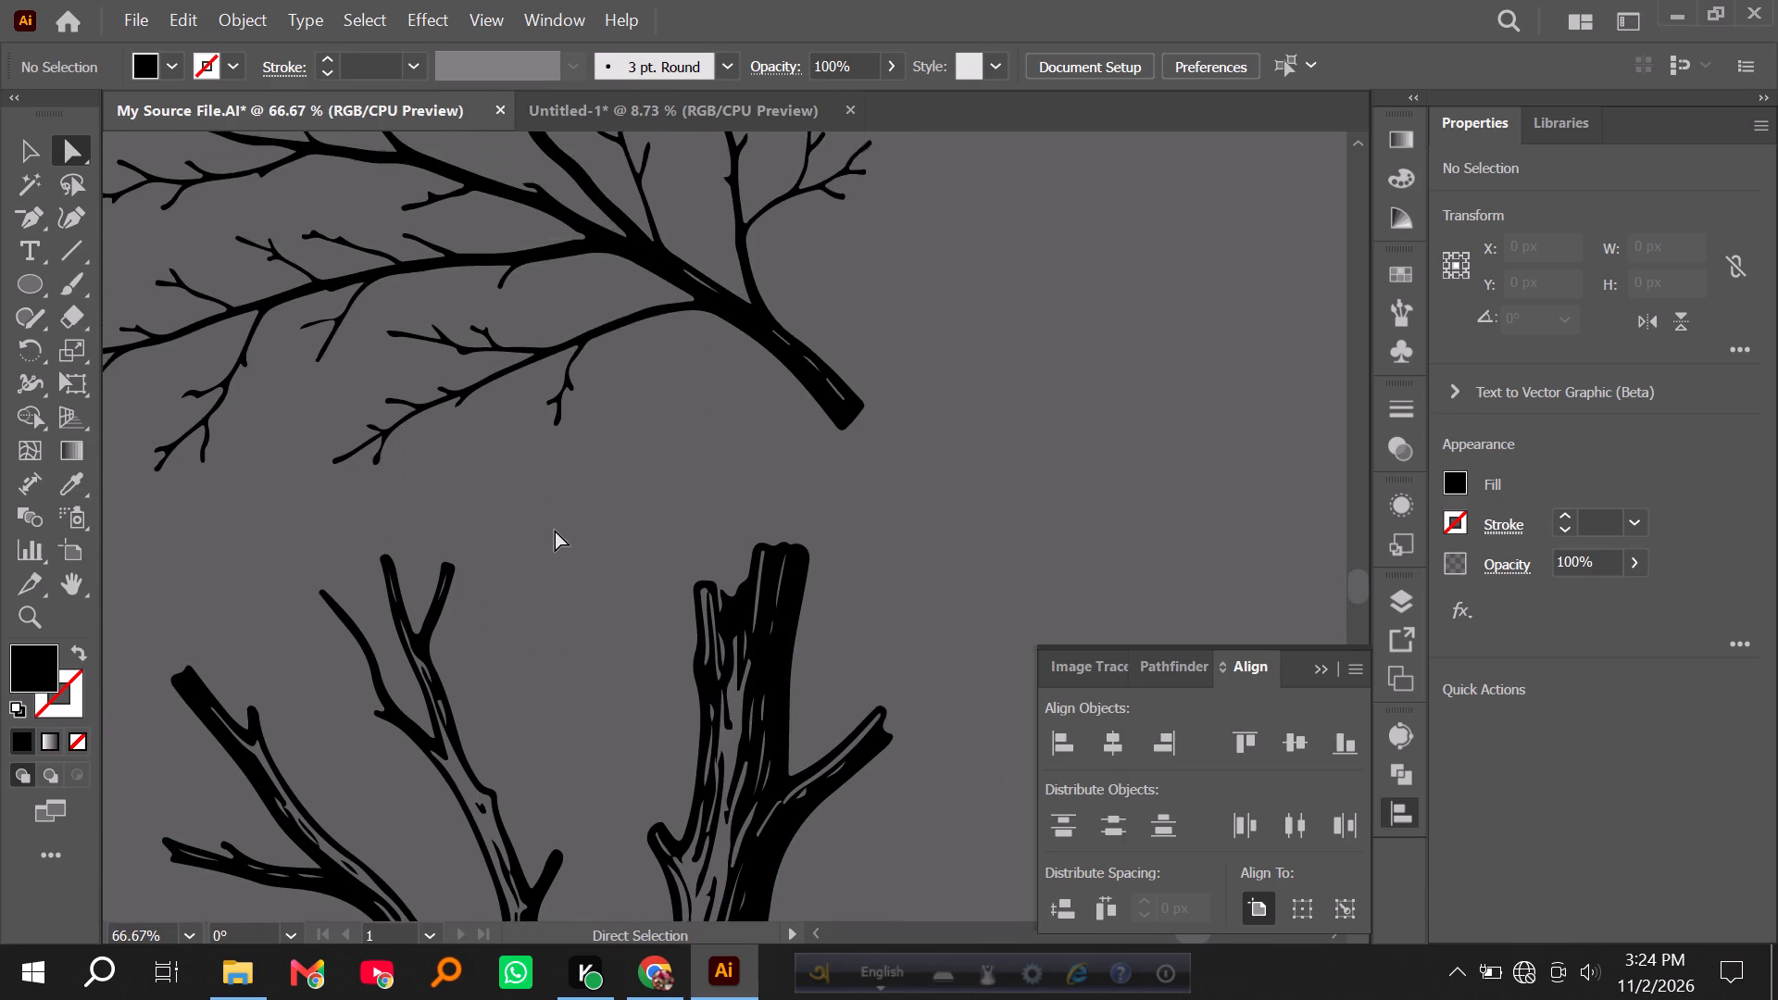
# Delete the detached twig fragment and its leftover sliver from the bare branch above the forked trunk.
pyautogui.scroll(1, 555, 530)
pyautogui.keyDown('alt'); pyautogui.scroll(-2, 735, 436); pyautogui.keyUp('alt')
pyautogui.scroll(10, 607, 333)
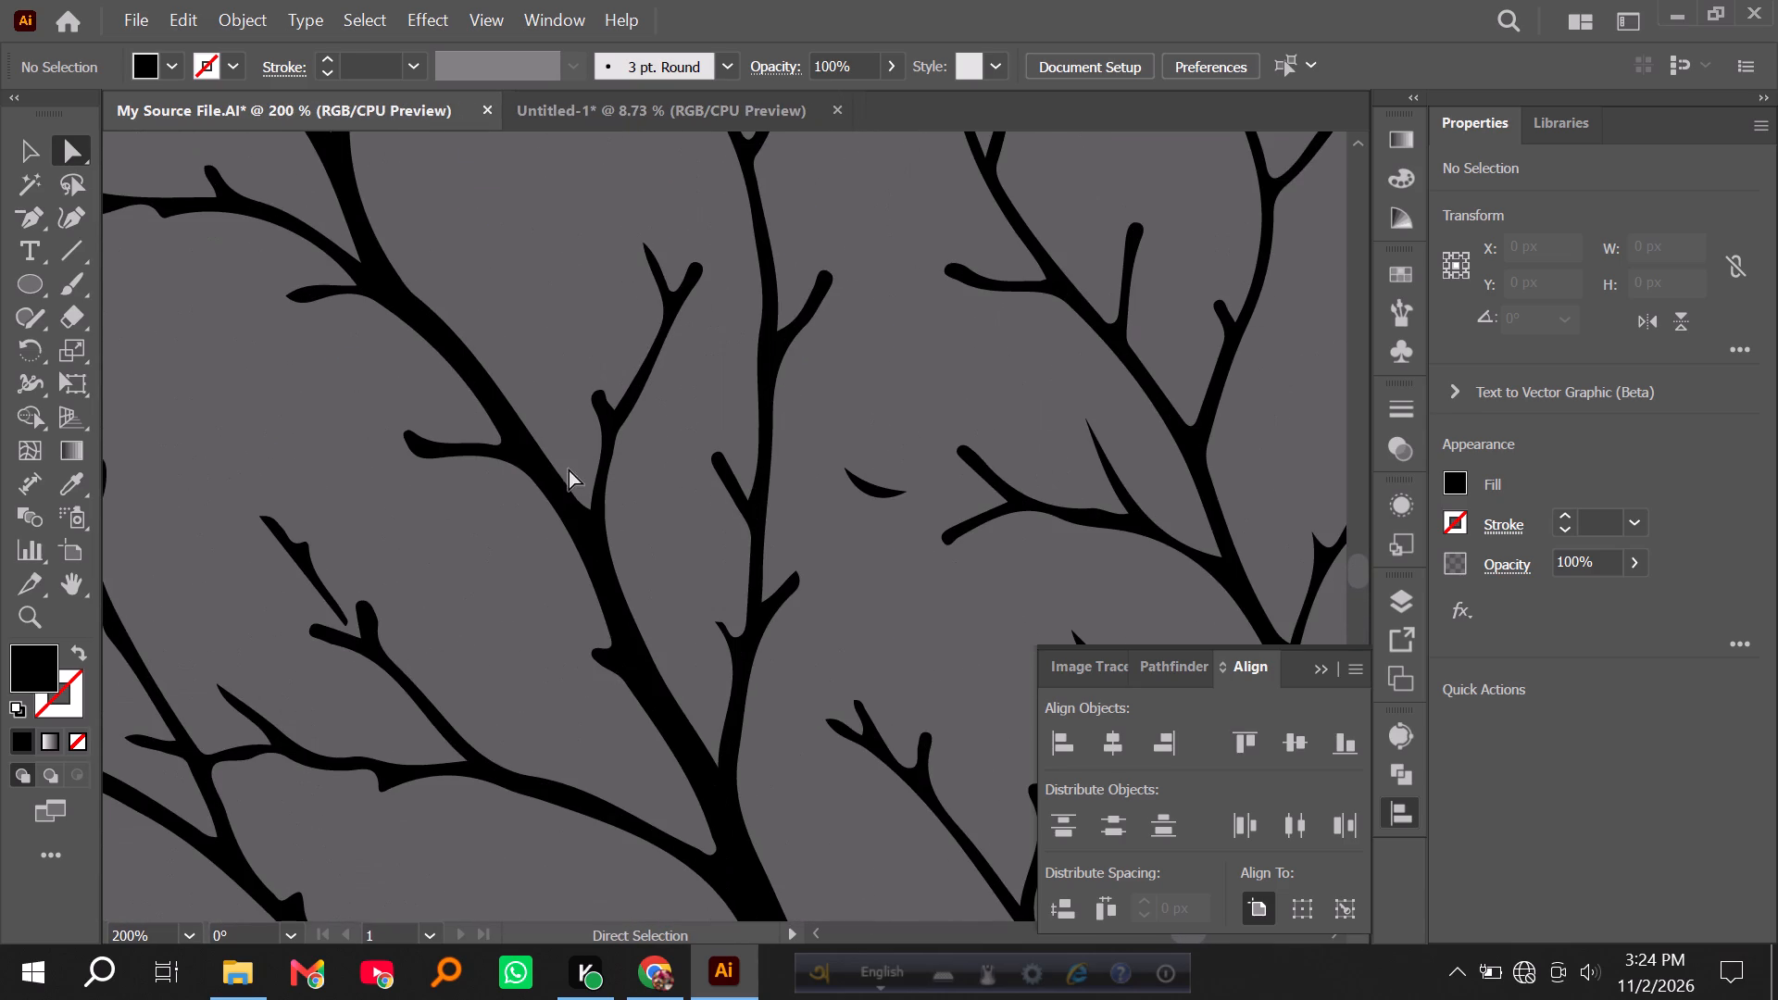
pyautogui.moveTo(240, 506); pyautogui.dragTo(345, 606)
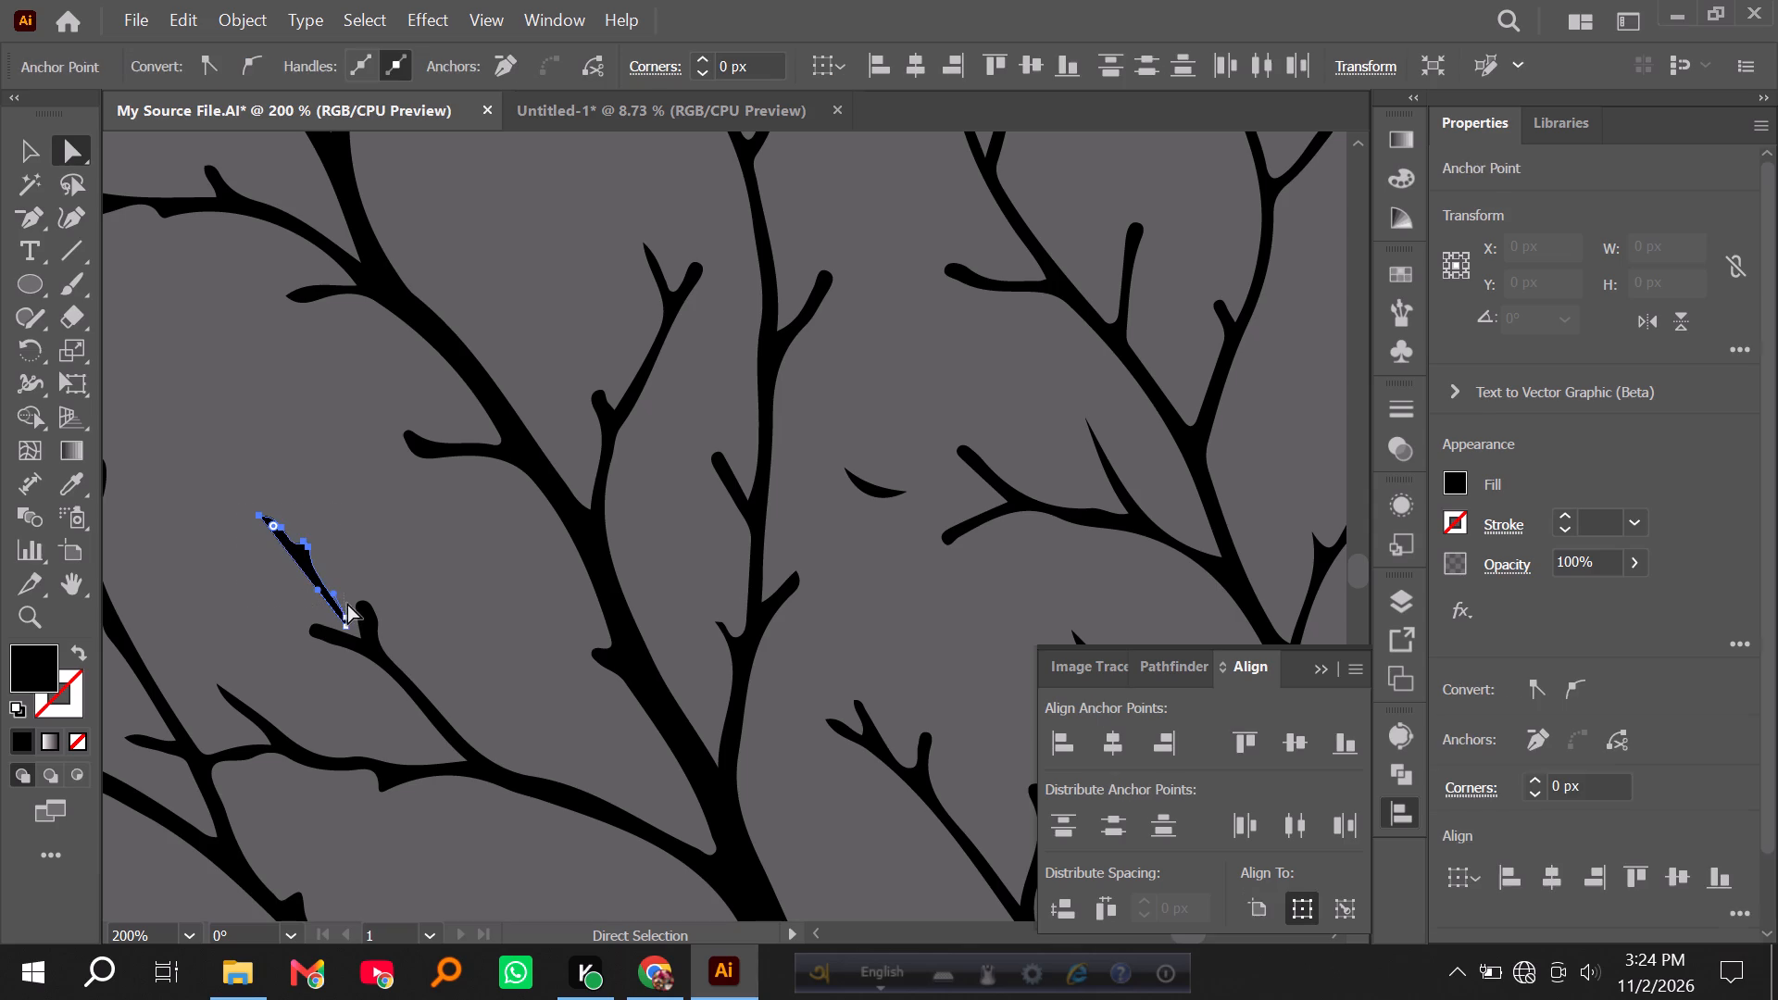
pyautogui.press('Delete')
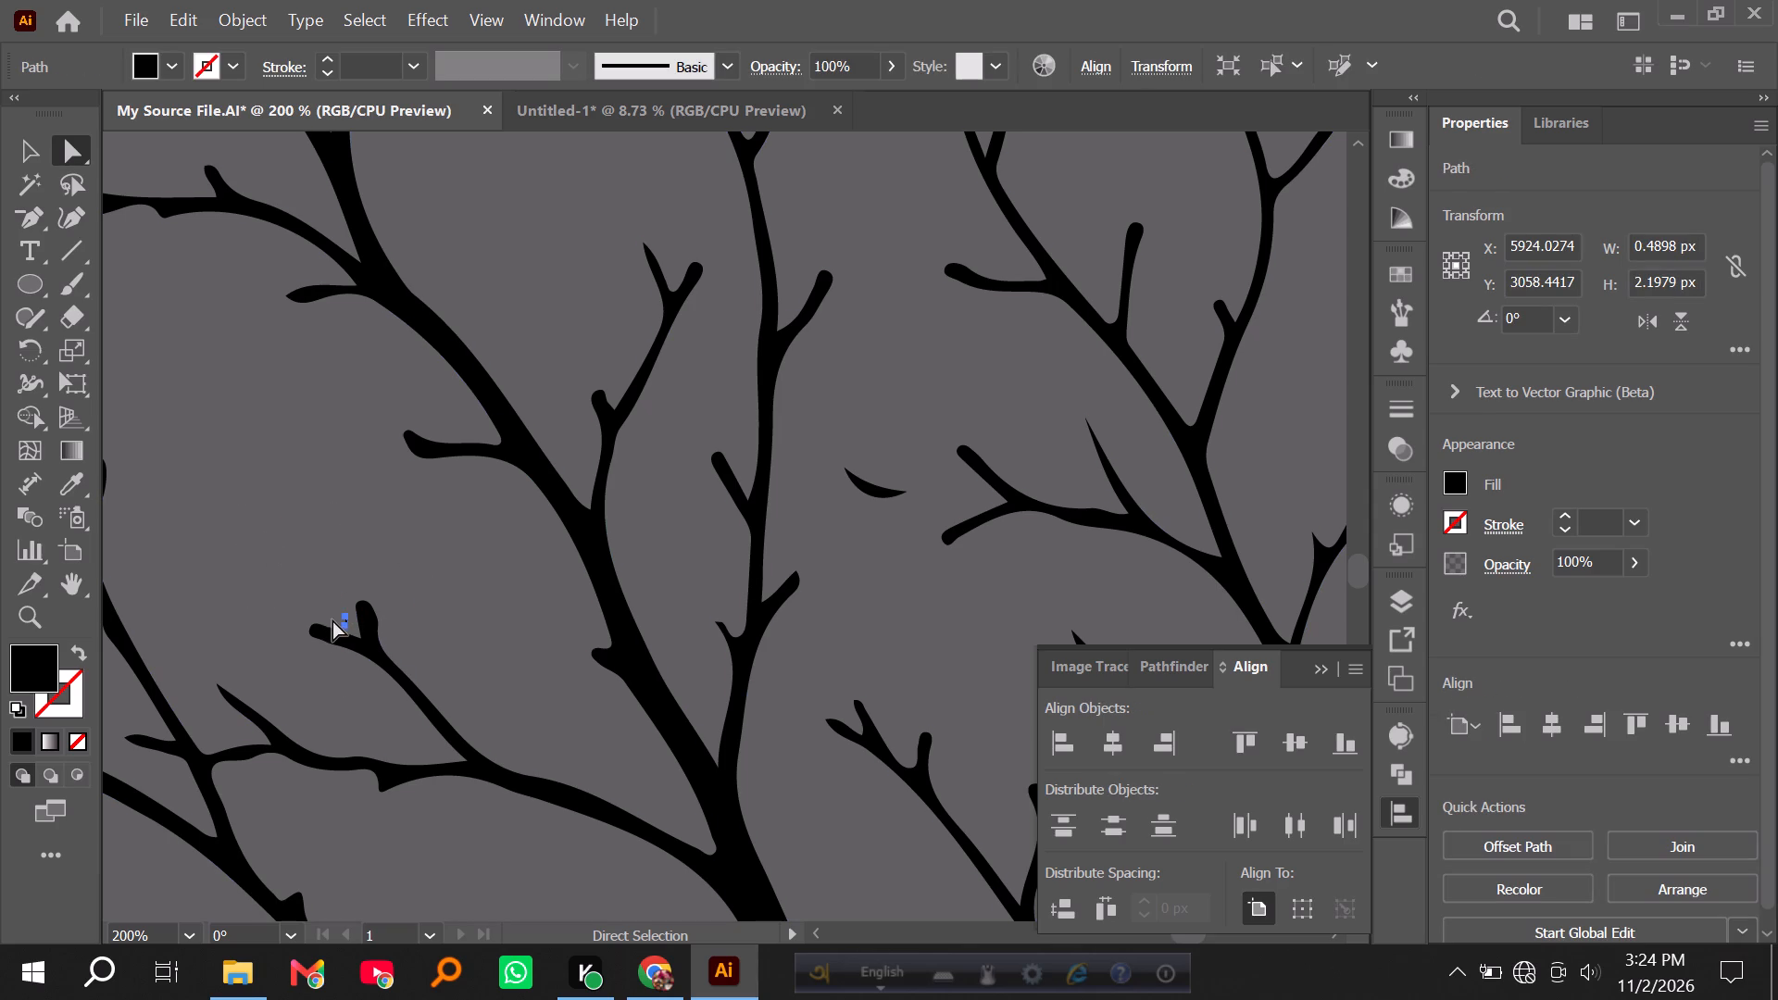
pyautogui.keyDown('alt'); pyautogui.scroll(4, 368, 658); pyautogui.keyUp('alt')
pyautogui.keyDown('alt'); pyautogui.scroll(4, 270, 483); pyautogui.keyUp('alt')
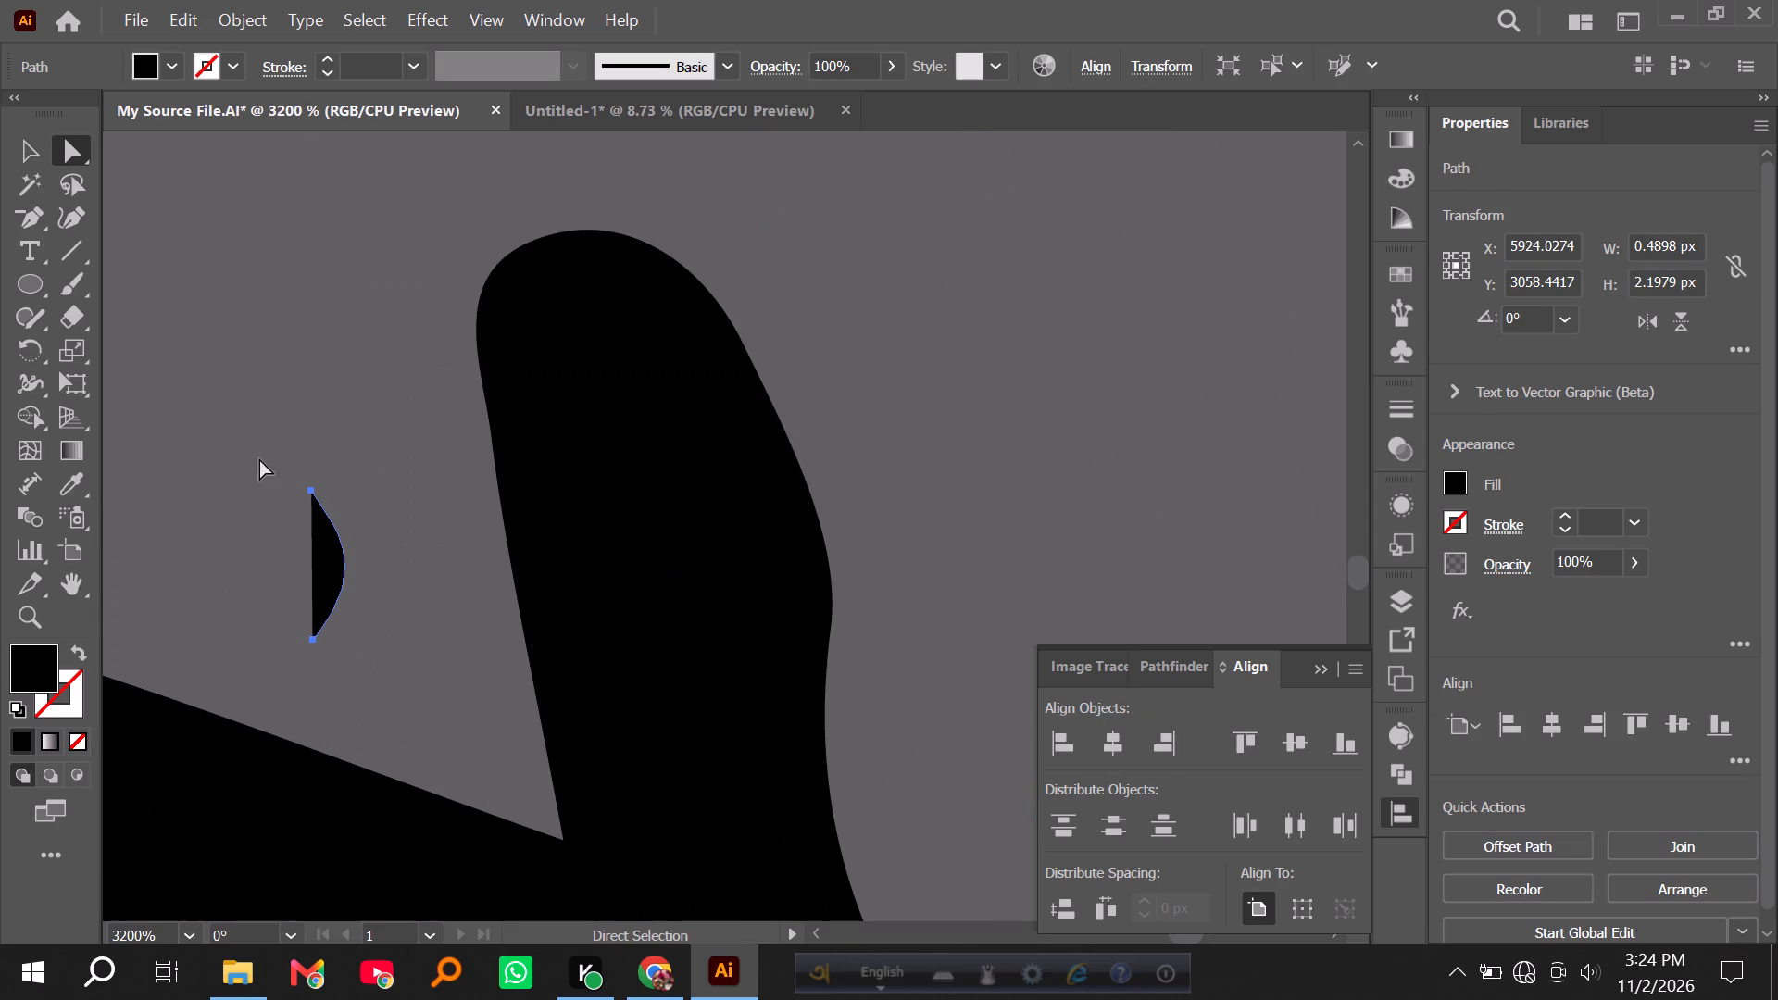
pyautogui.moveTo(259, 458); pyautogui.dragTo(385, 679)
pyautogui.press('Delete')
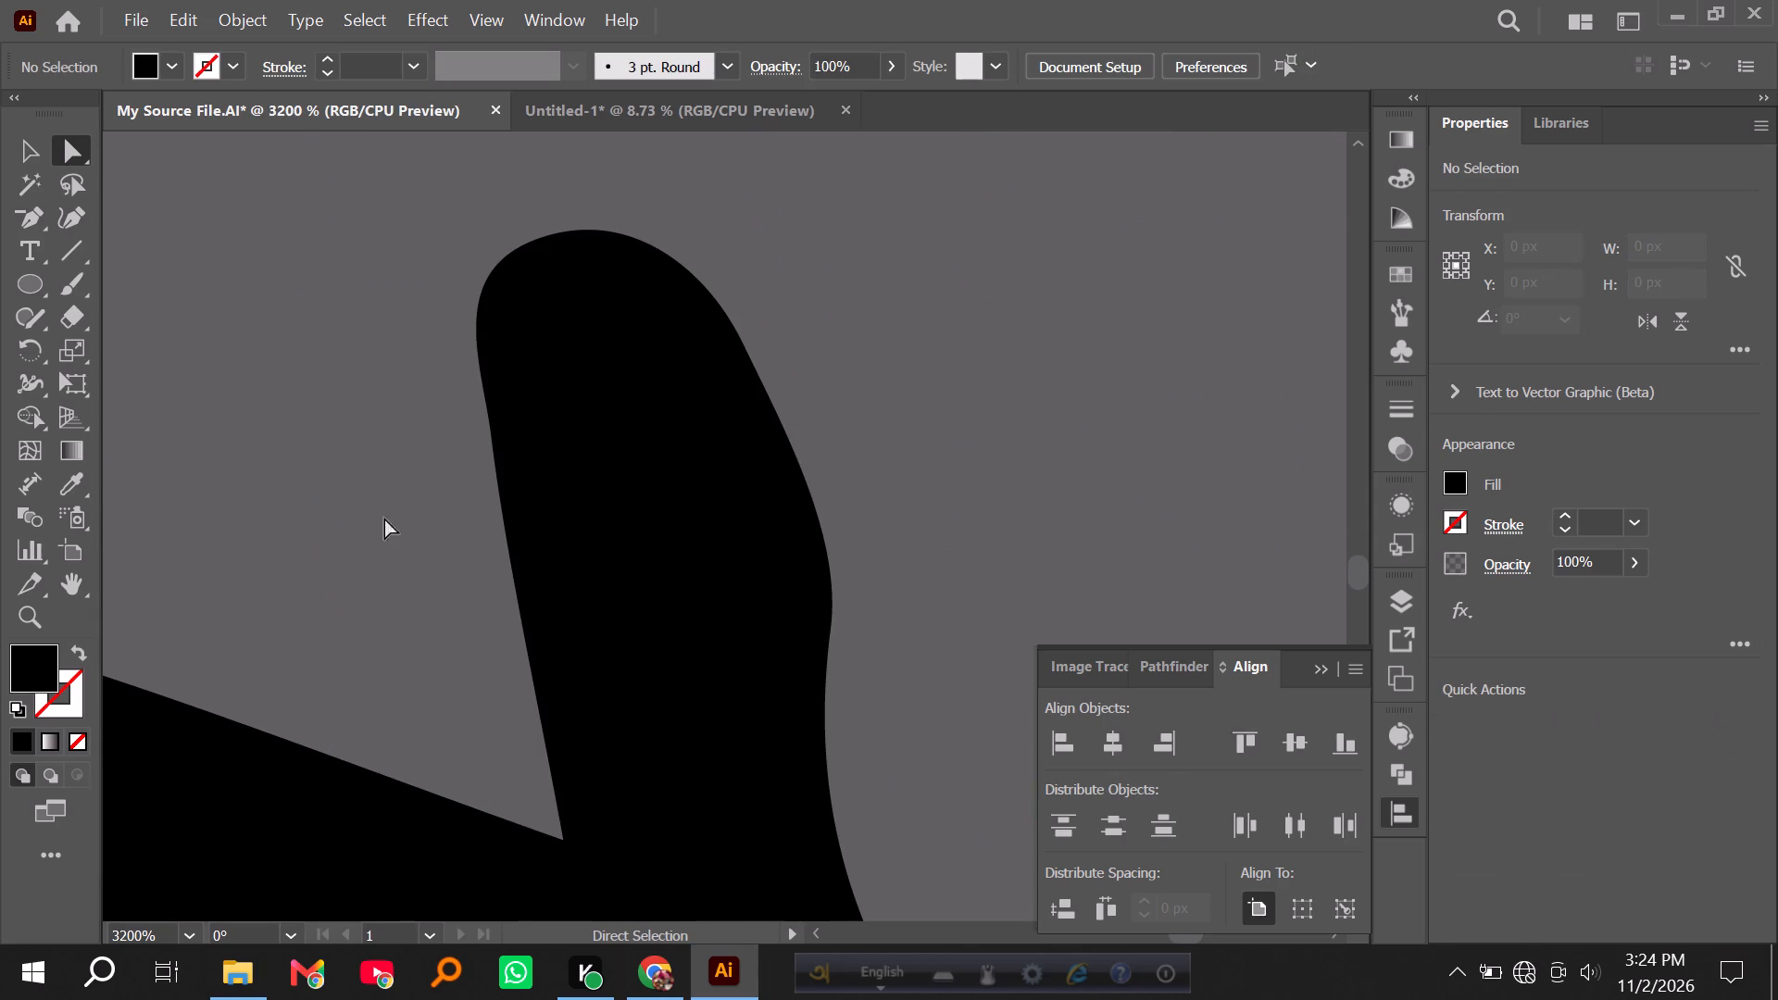
# Delete the small detached sliver floating between the upper limbs of the large bare branch.
pyautogui.keyDown('alt'); pyautogui.scroll(-6, 406, 400); pyautogui.keyUp('alt')
pyautogui.keyDown('alt'); pyautogui.scroll(-5, 658, 497); pyautogui.keyUp('alt')
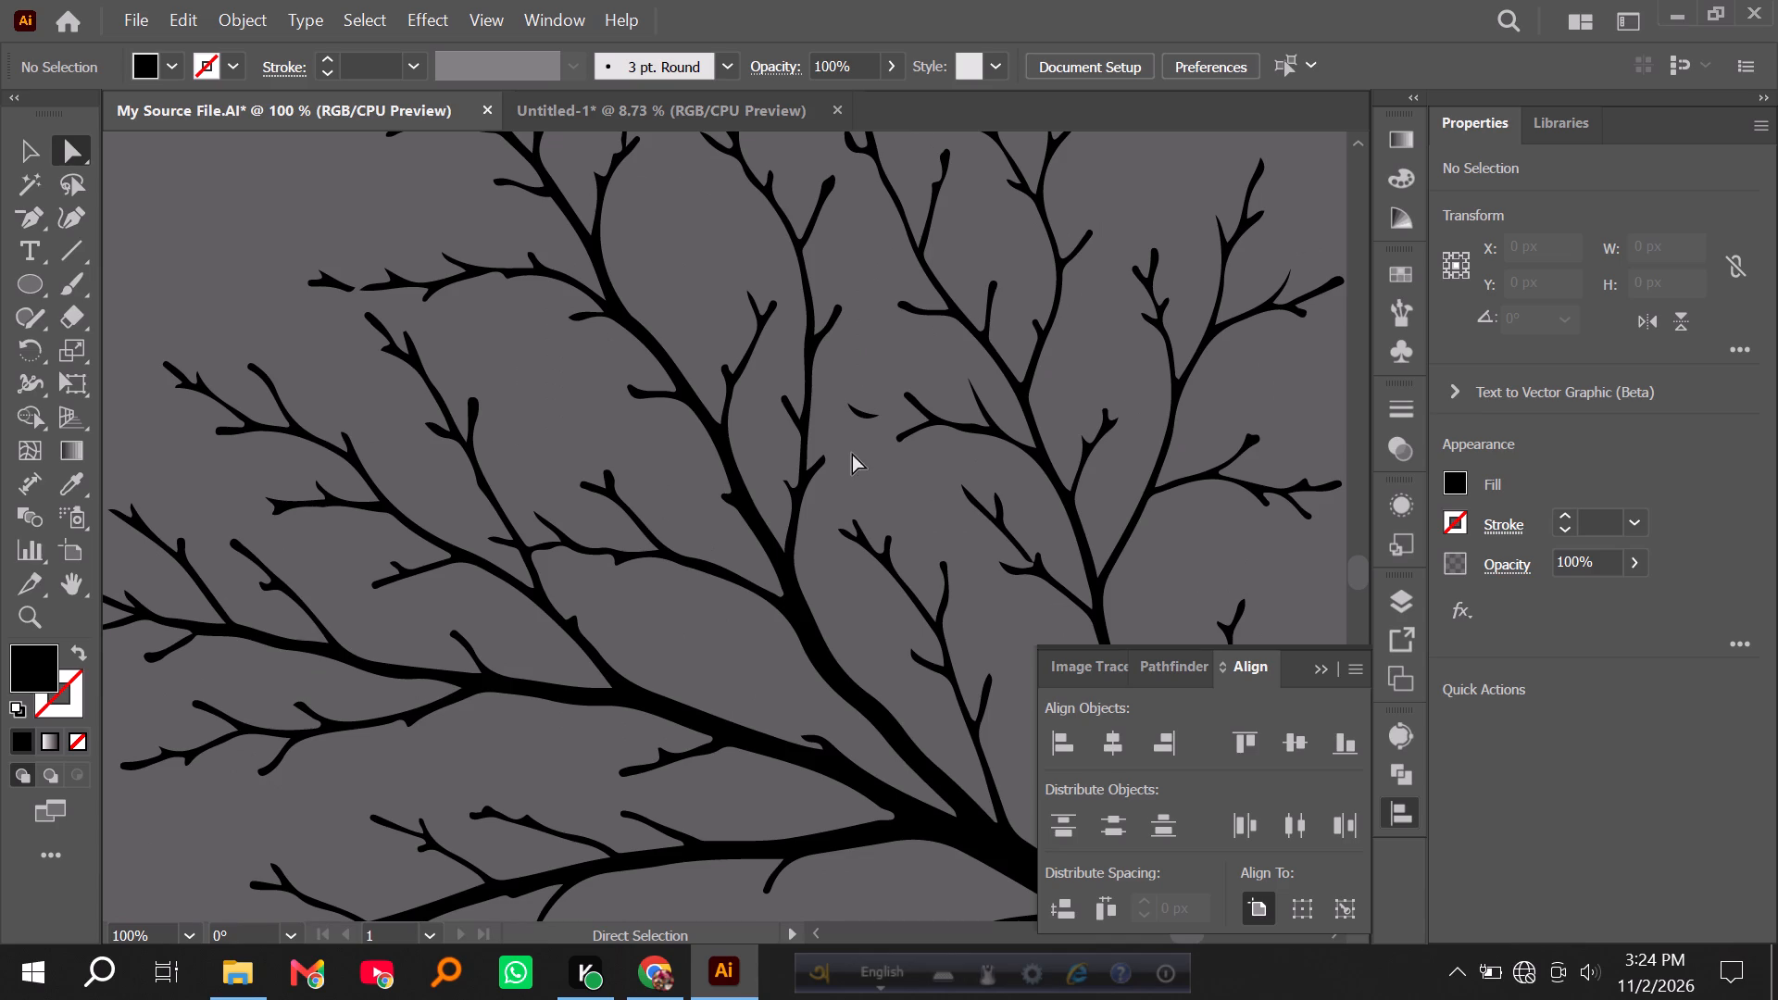
pyautogui.keyDown('alt'); pyautogui.scroll(3, 853, 411); pyautogui.keyUp('alt')
pyautogui.moveTo(819, 349); pyautogui.dragTo(937, 503)
pyautogui.press('Delete')
pyautogui.keyDown('alt'); pyautogui.scroll(-5, 620, 444); pyautogui.keyUp('alt')
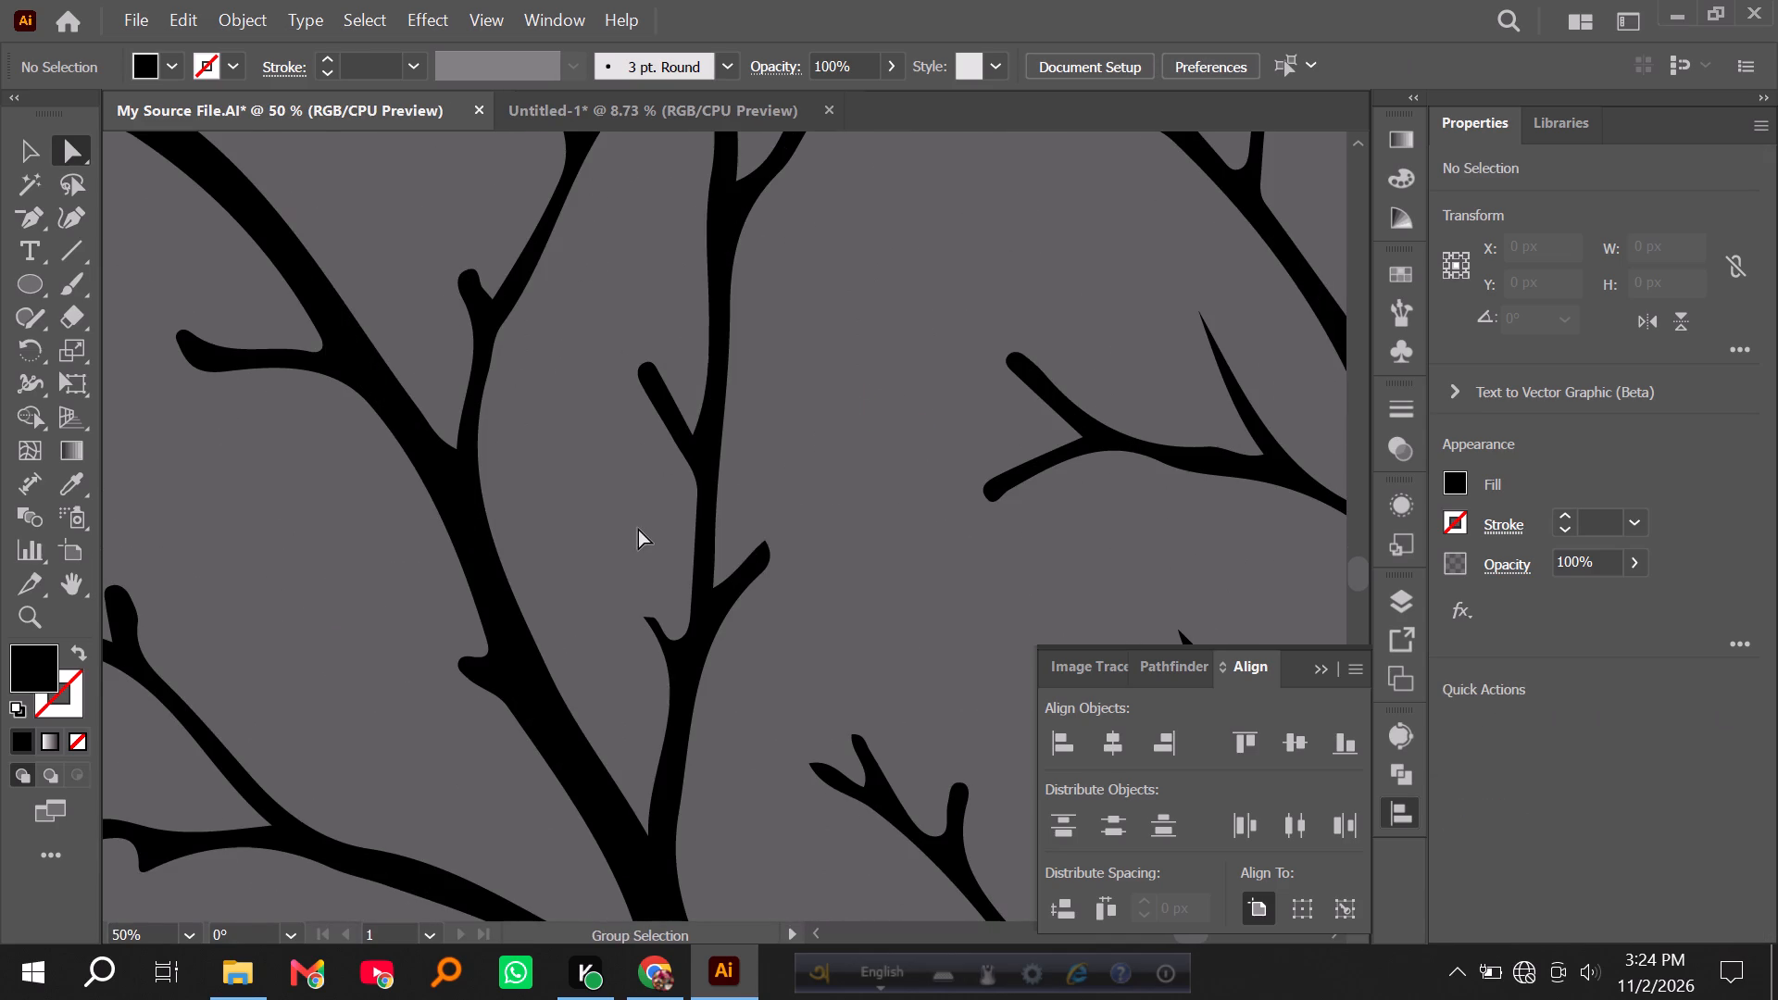
pyautogui.scroll(-4, 641, 528)
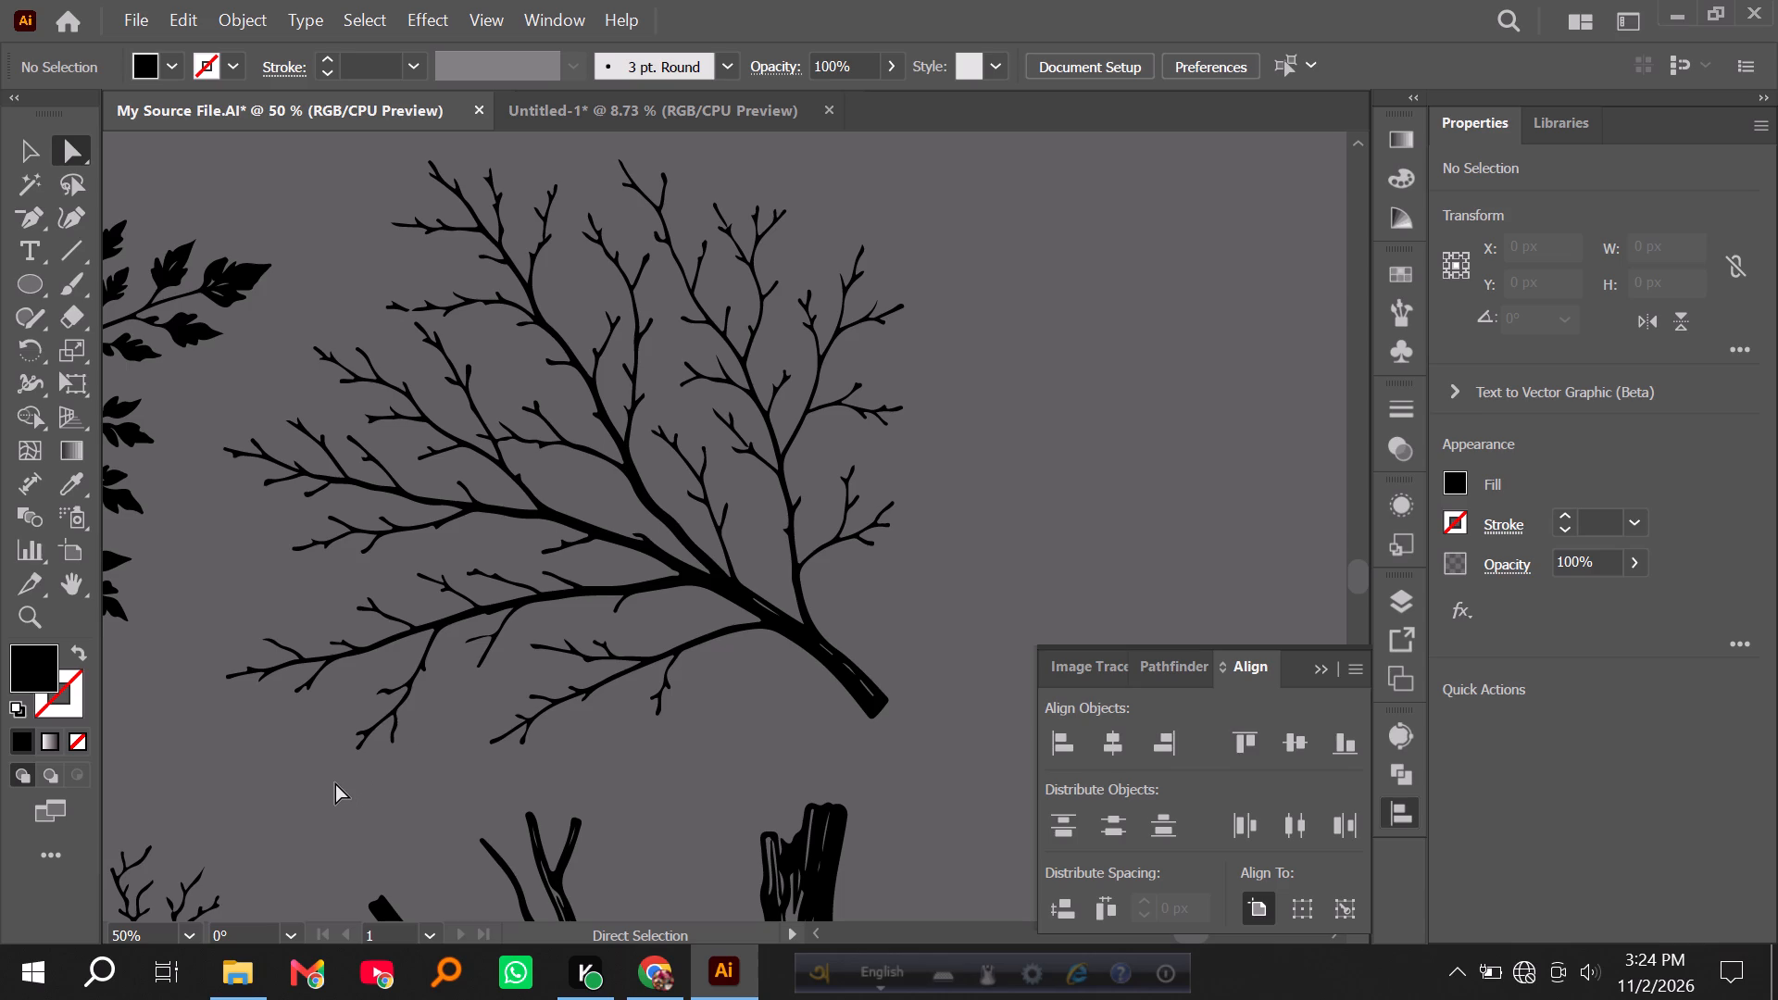
# Move the cleaned second tree set up beside the first tree set, leaving a gap between them.
pyautogui.scroll(3, 333, 778)
pyautogui.keyDown('alt'); pyautogui.scroll(-1, 645, 526); pyautogui.keyUp('alt')
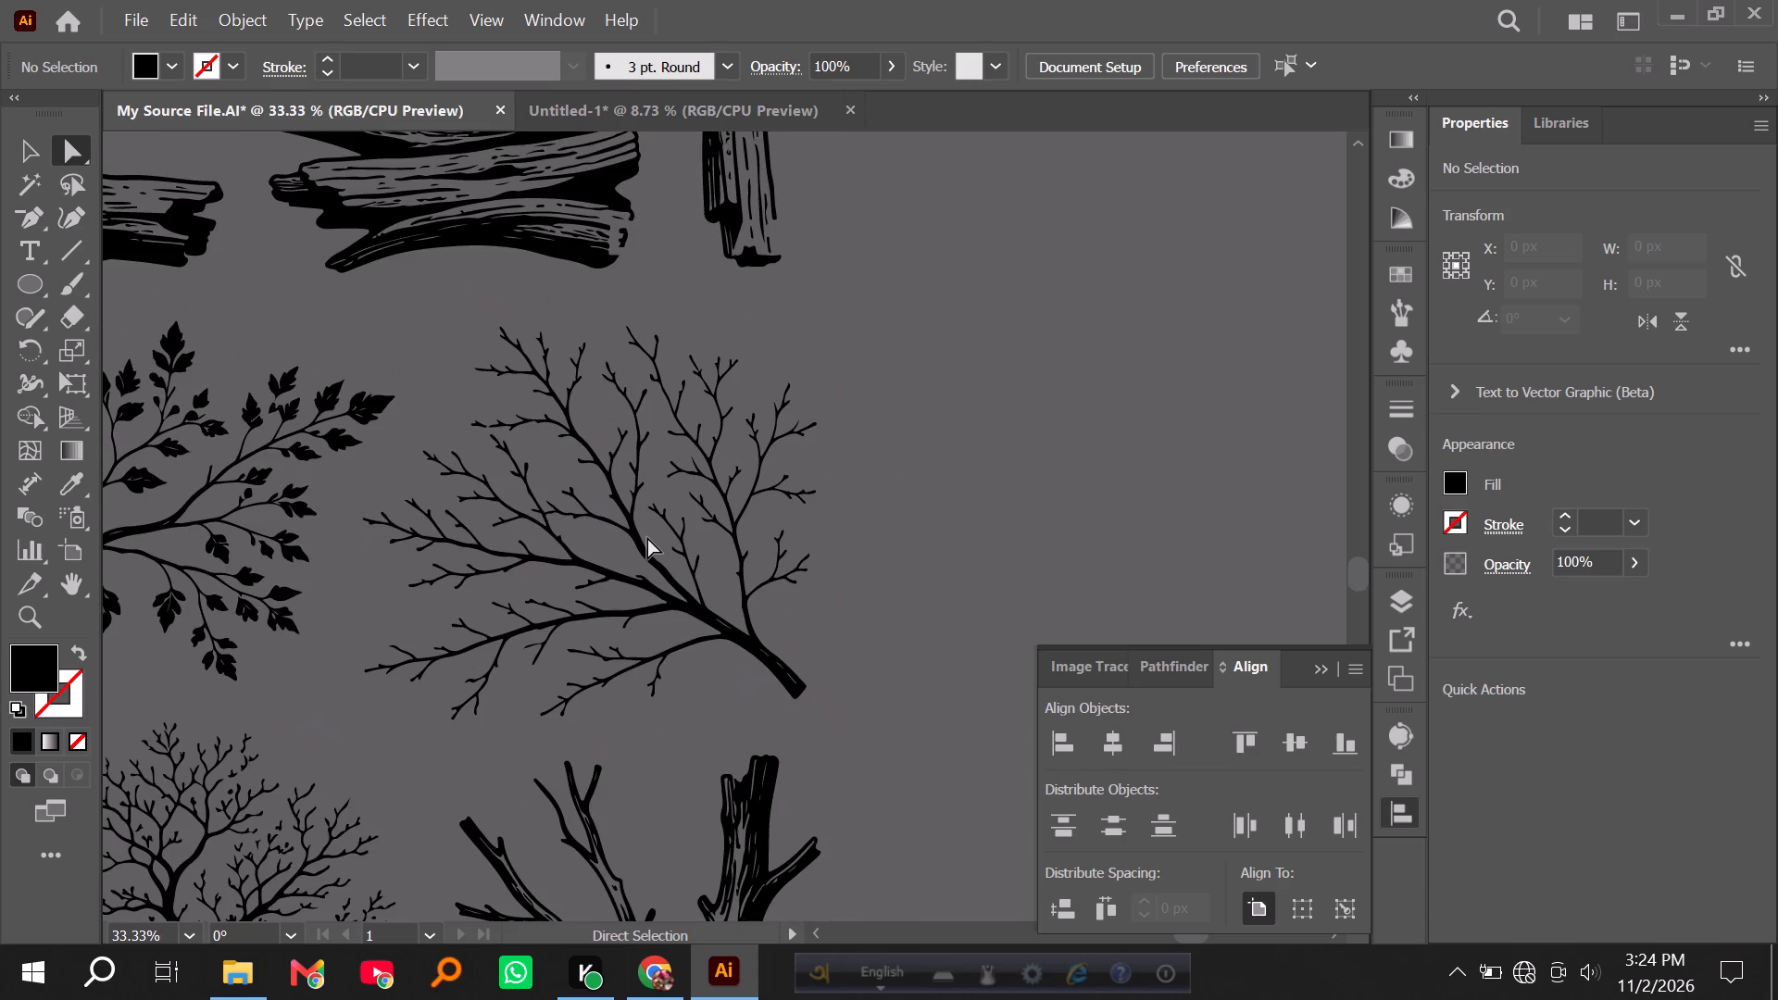
pyautogui.keyDown('alt'); pyautogui.scroll(-3, 704, 531); pyautogui.keyUp('alt')
pyautogui.scroll(4, 711, 534)
pyautogui.scroll(-4, 711, 533)
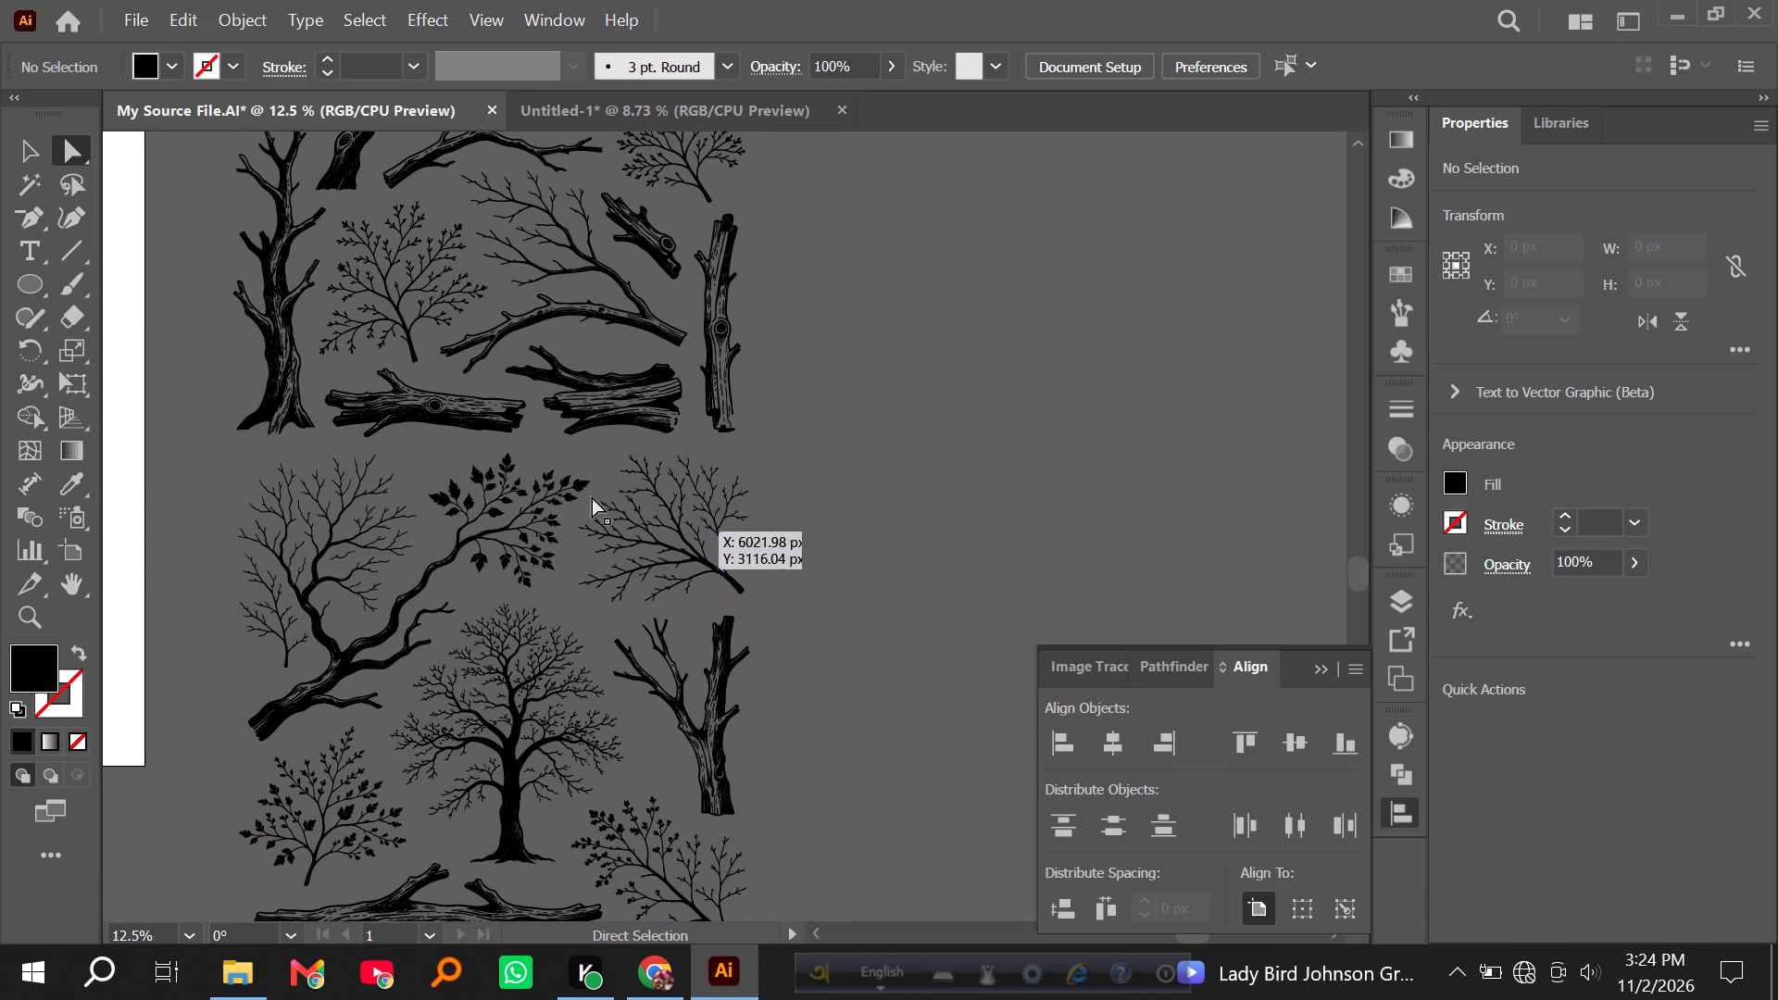
pyautogui.click(31, 143)
pyautogui.click(948, 487)
pyautogui.keyDown('alt'); pyautogui.scroll(-2, 802, 543); pyautogui.keyUp('alt')
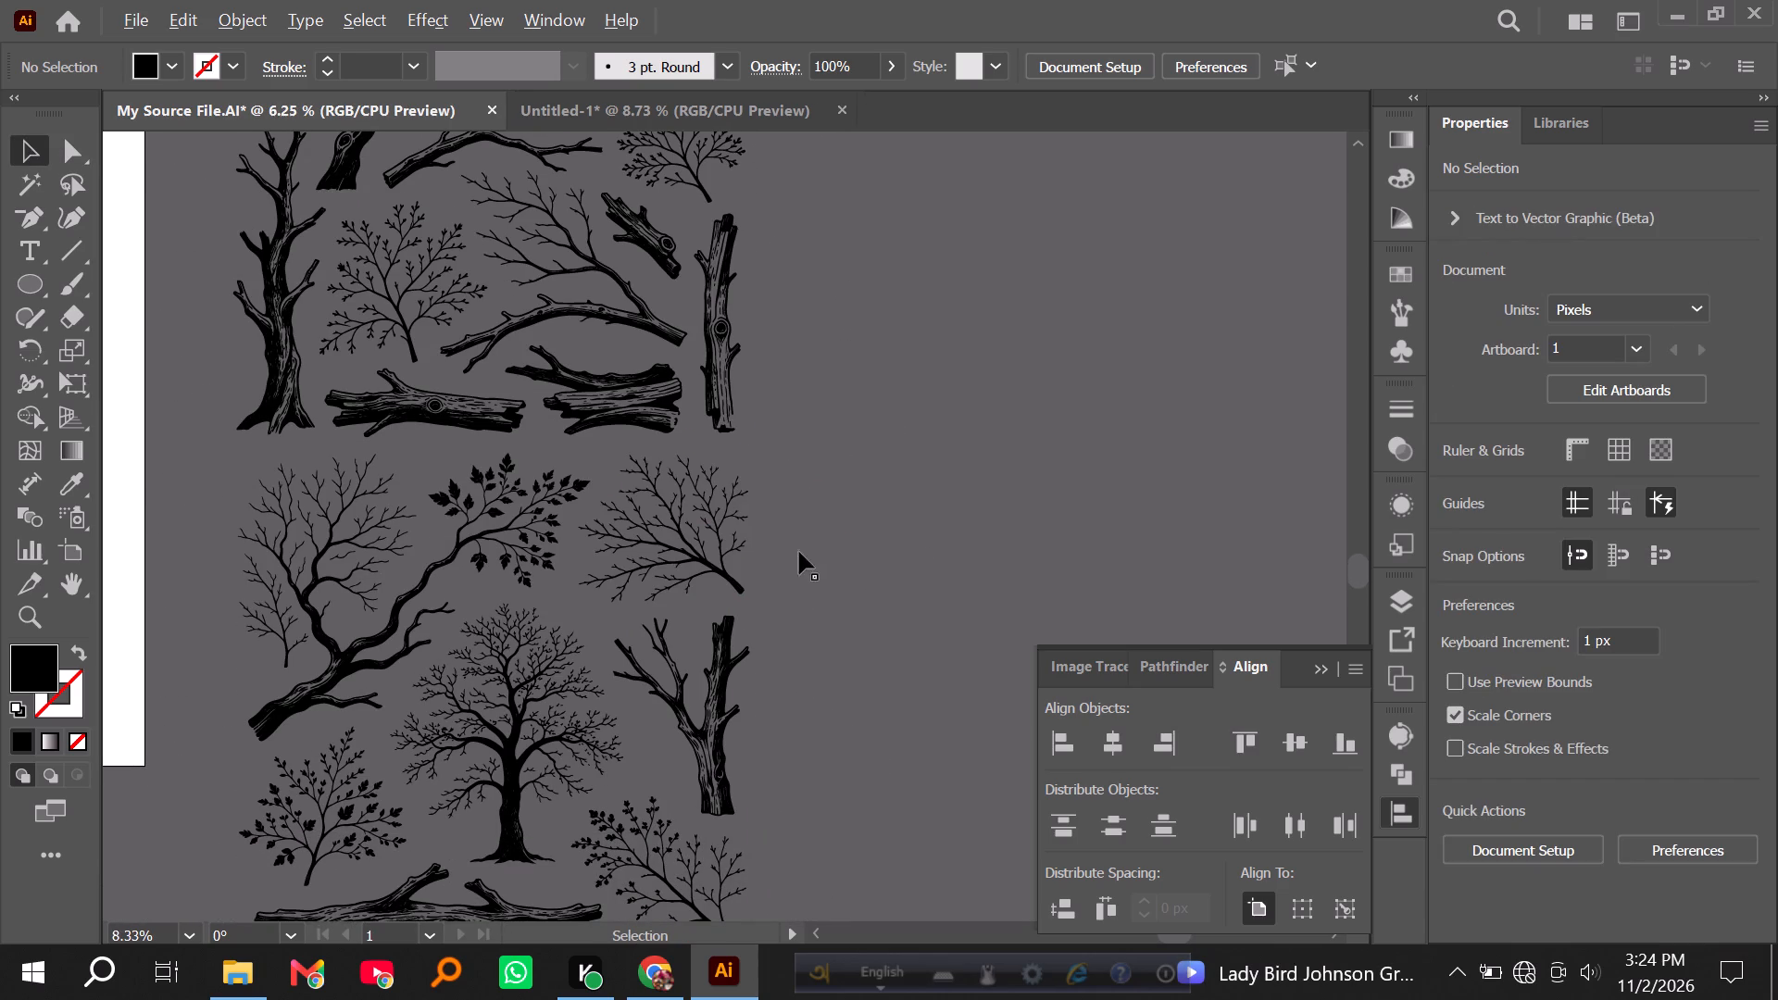
pyautogui.click(696, 543)
pyautogui.moveTo(691, 535); pyautogui.dragTo(956, 263)
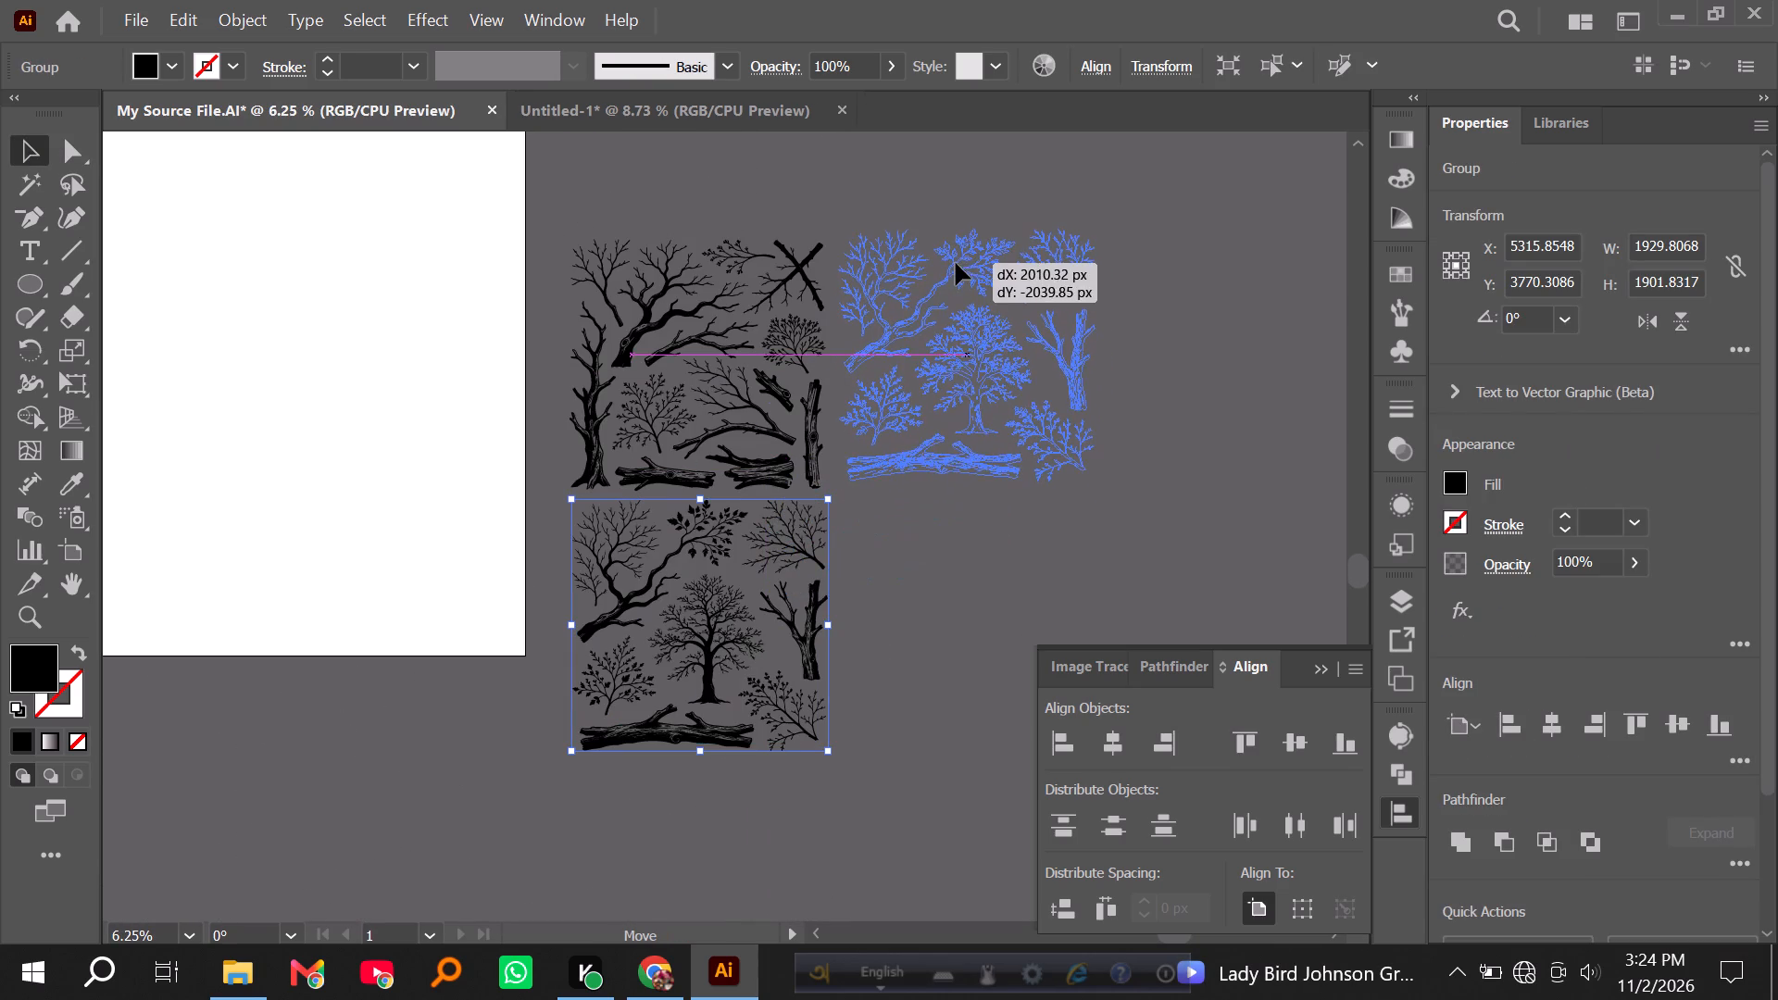
pyautogui.moveTo(956, 263); pyautogui.dragTo(956, 261)
pyautogui.click(864, 572)
pyautogui.moveTo(866, 350); pyautogui.dragTo(918, 348)
pyautogui.click(805, 541)
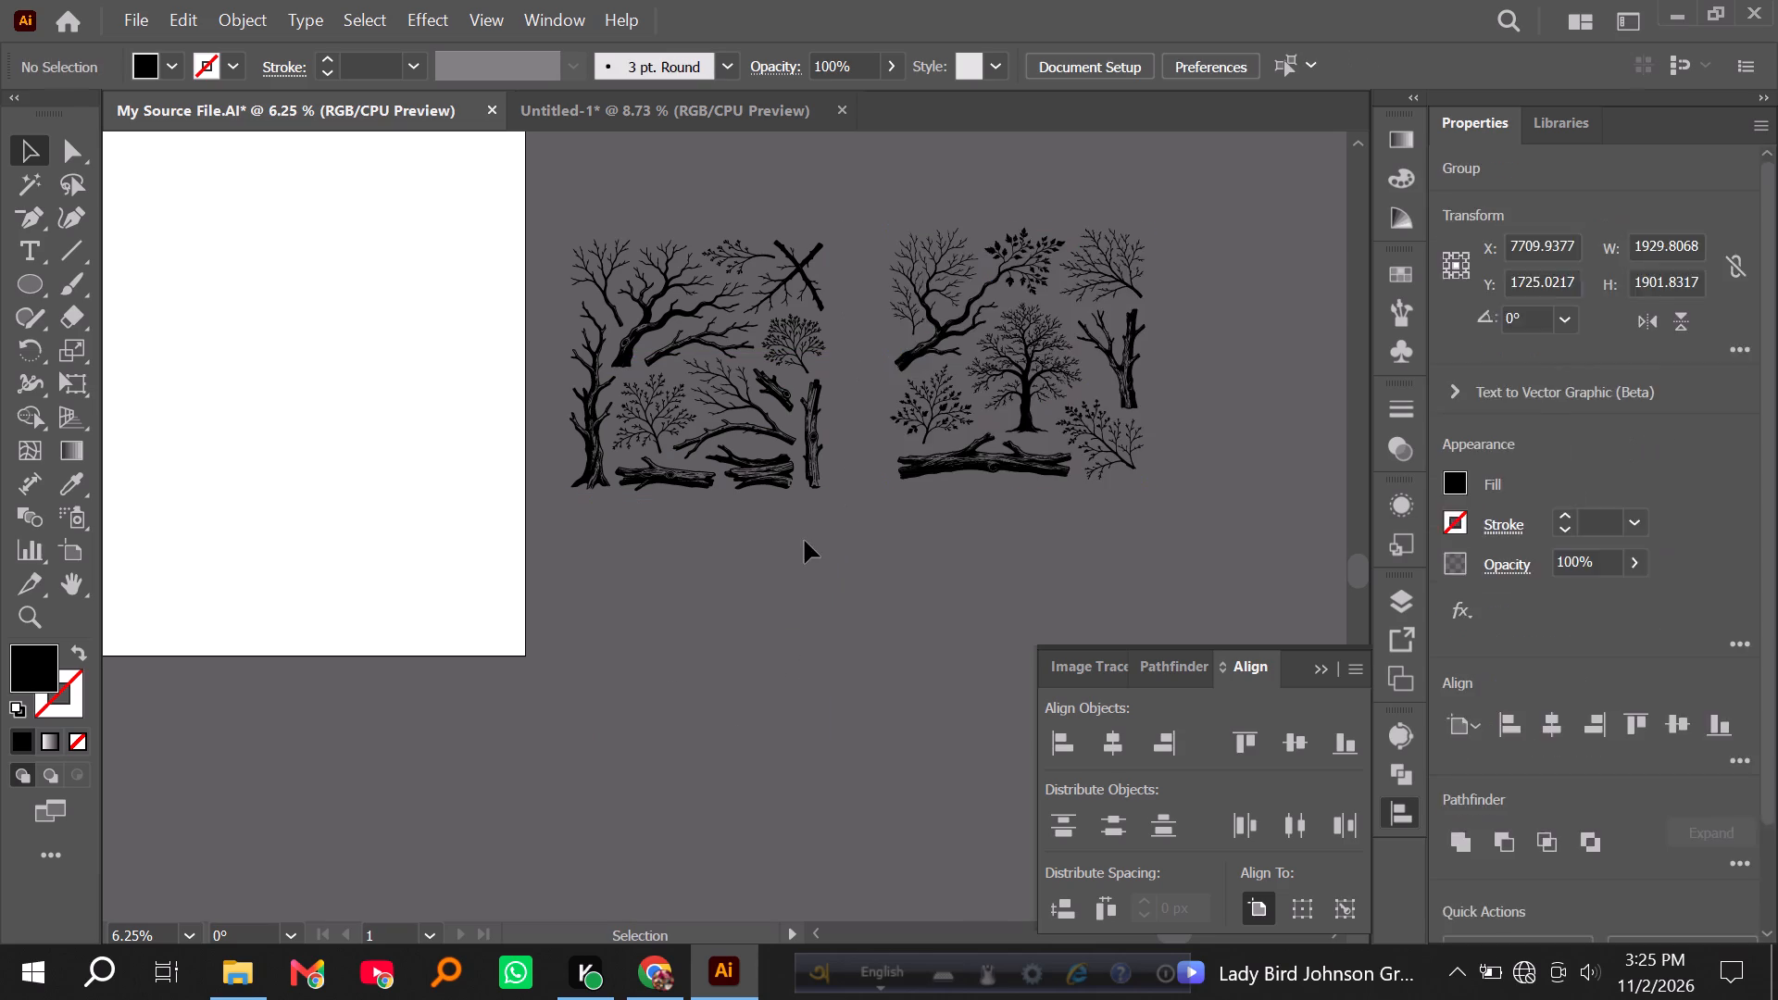
# Move the remaining tree source image from below the artboard onto the white artboard.
pyautogui.keyDown('alt'); pyautogui.scroll(-4, 795, 483); pyautogui.keyUp('alt')
pyautogui.moveTo(595, 290); pyautogui.dragTo(875, 615)
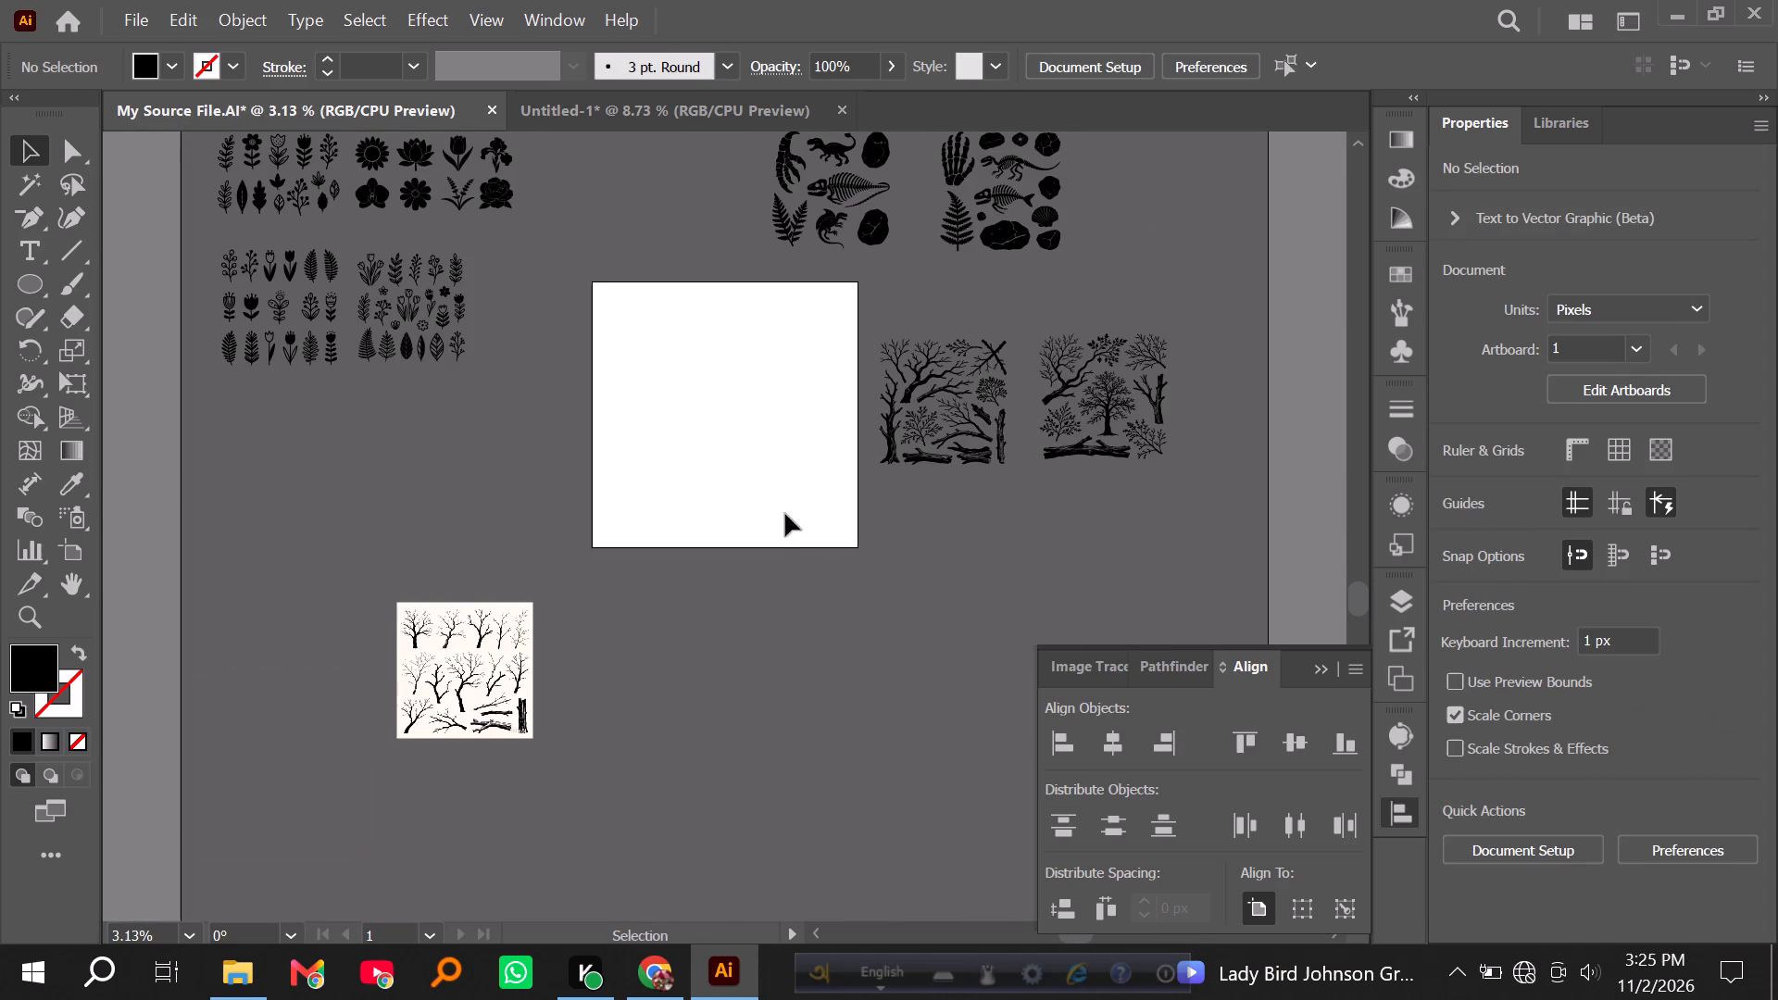
pyautogui.moveTo(669, 380); pyautogui.dragTo(795, 608)
pyautogui.moveTo(479, 691); pyautogui.dragTo(682, 479)
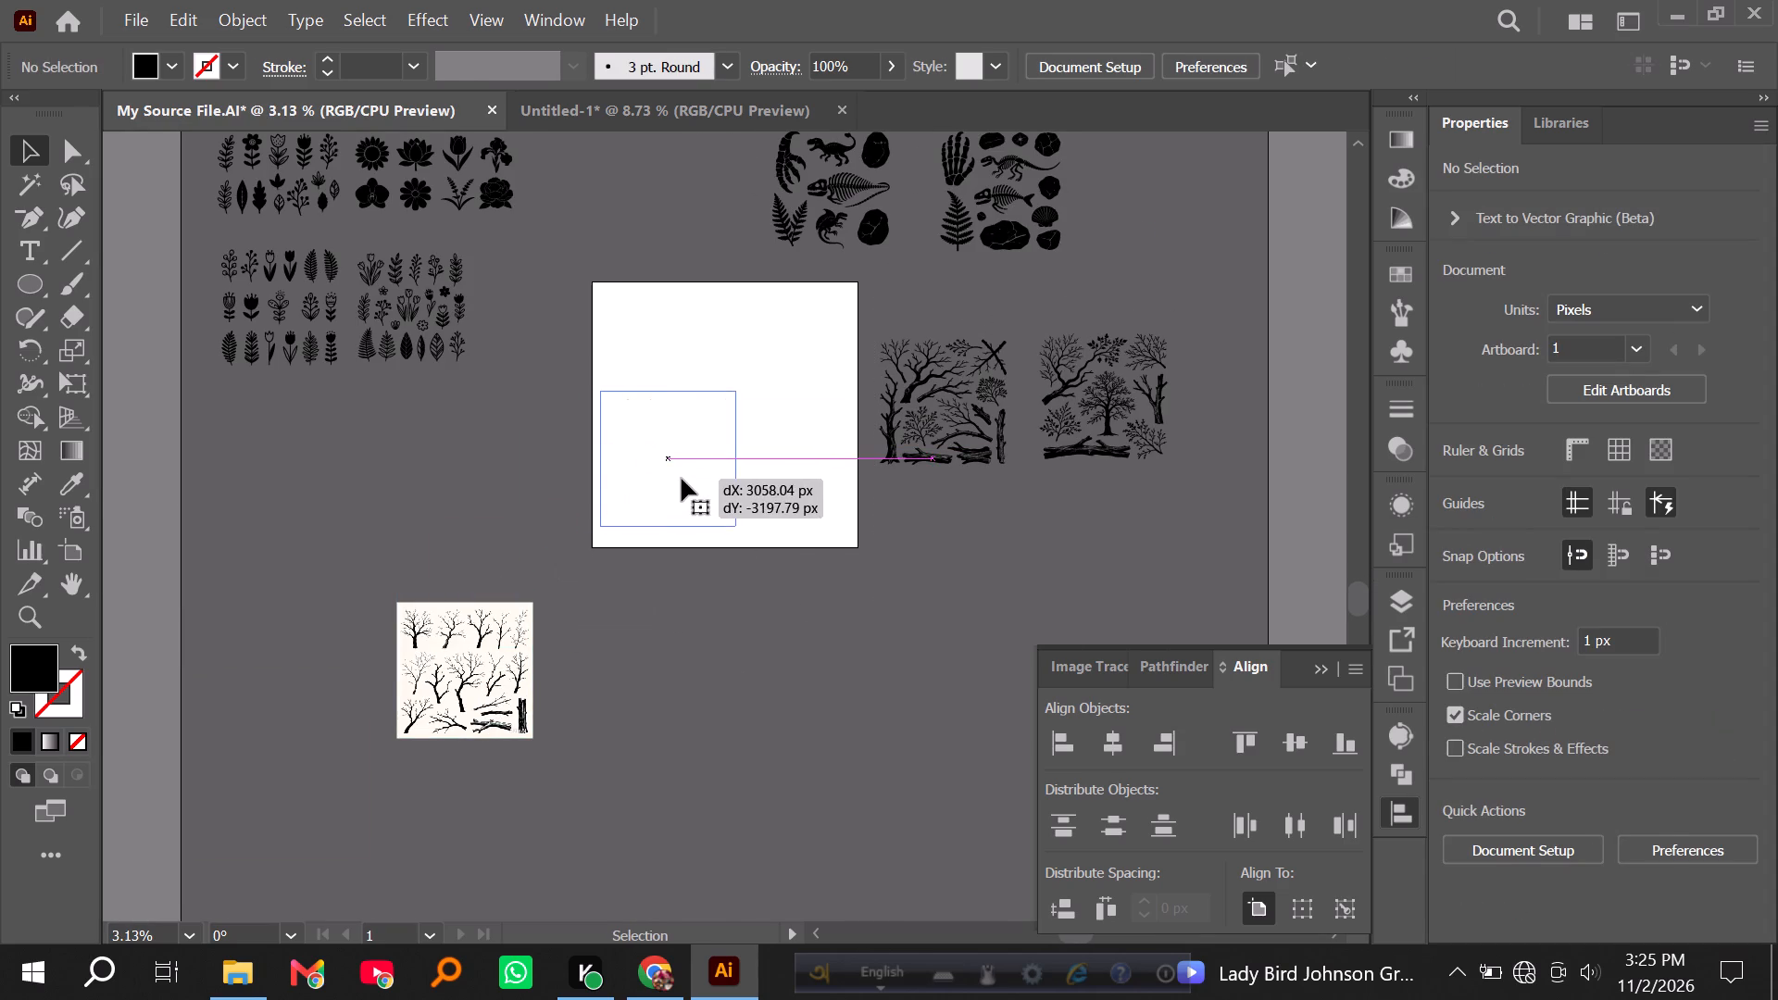
# Image-trace the placed tree image with the Sketched Art preset.
pyautogui.keyDown('alt'); pyautogui.scroll(4, 682, 479); pyautogui.keyUp('alt')
pyautogui.scroll(4, 652, 495)
pyautogui.keyDown('alt'); pyautogui.scroll(1, 647, 500); pyautogui.keyUp('alt')
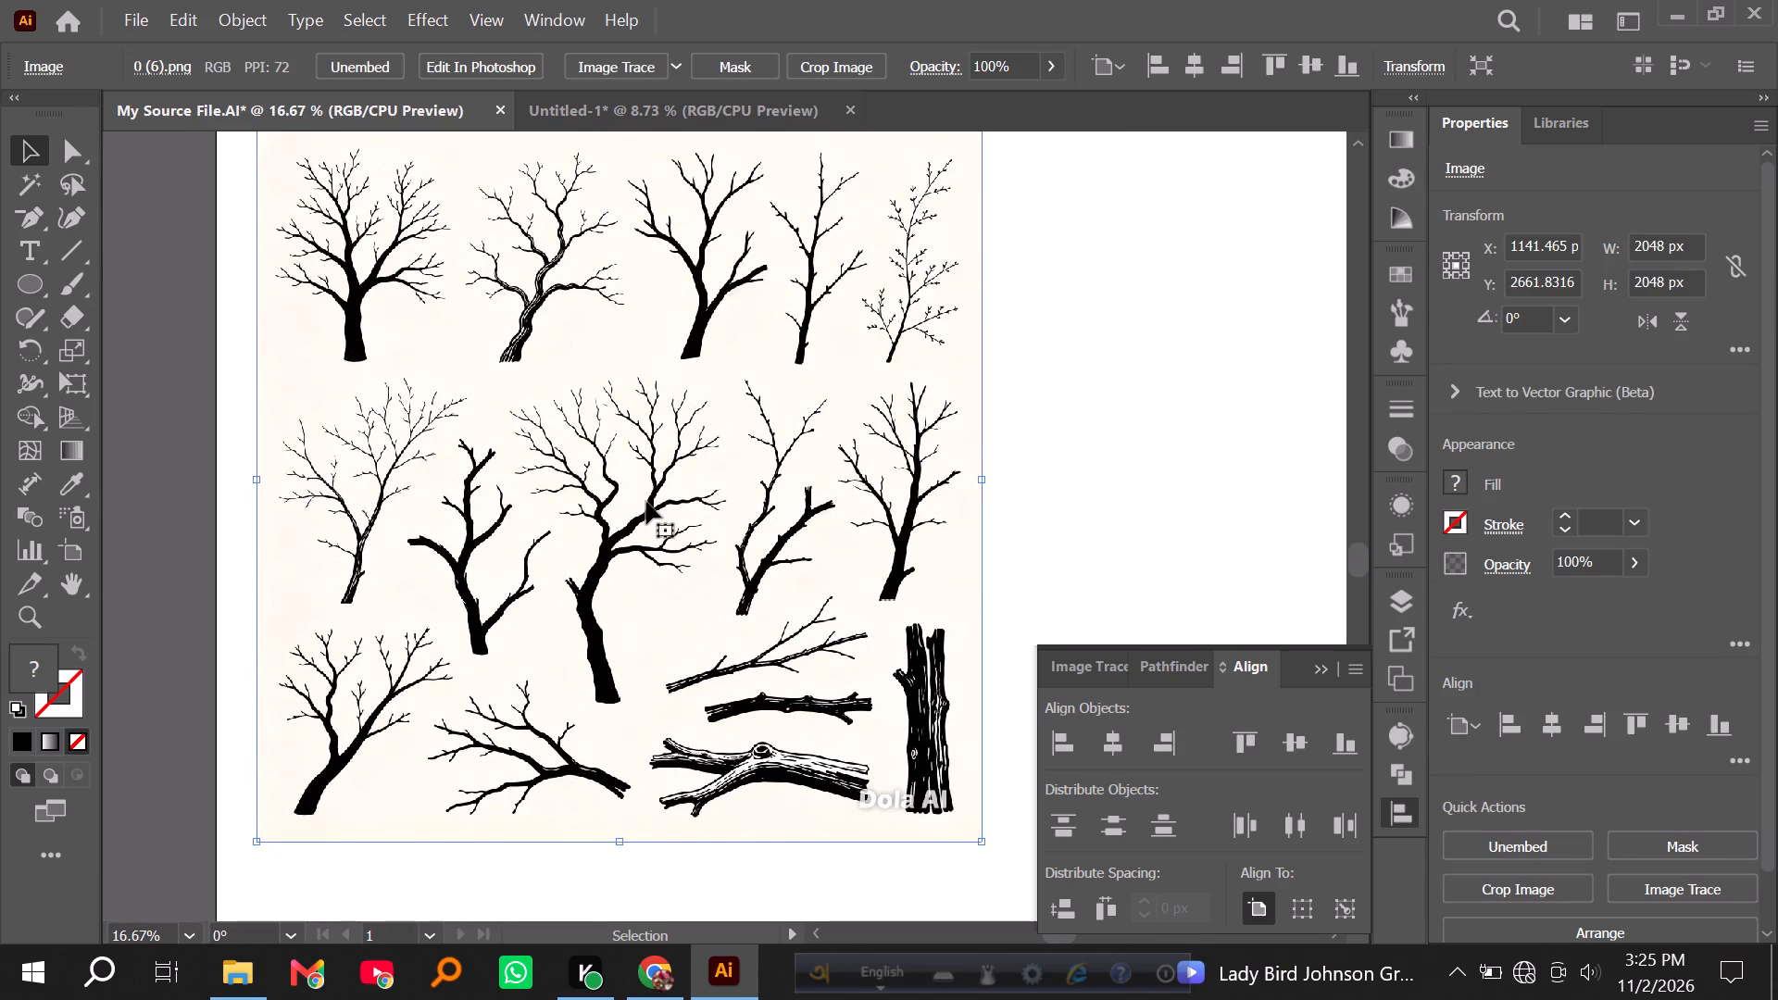
pyautogui.click(674, 69)
pyautogui.click(731, 374)
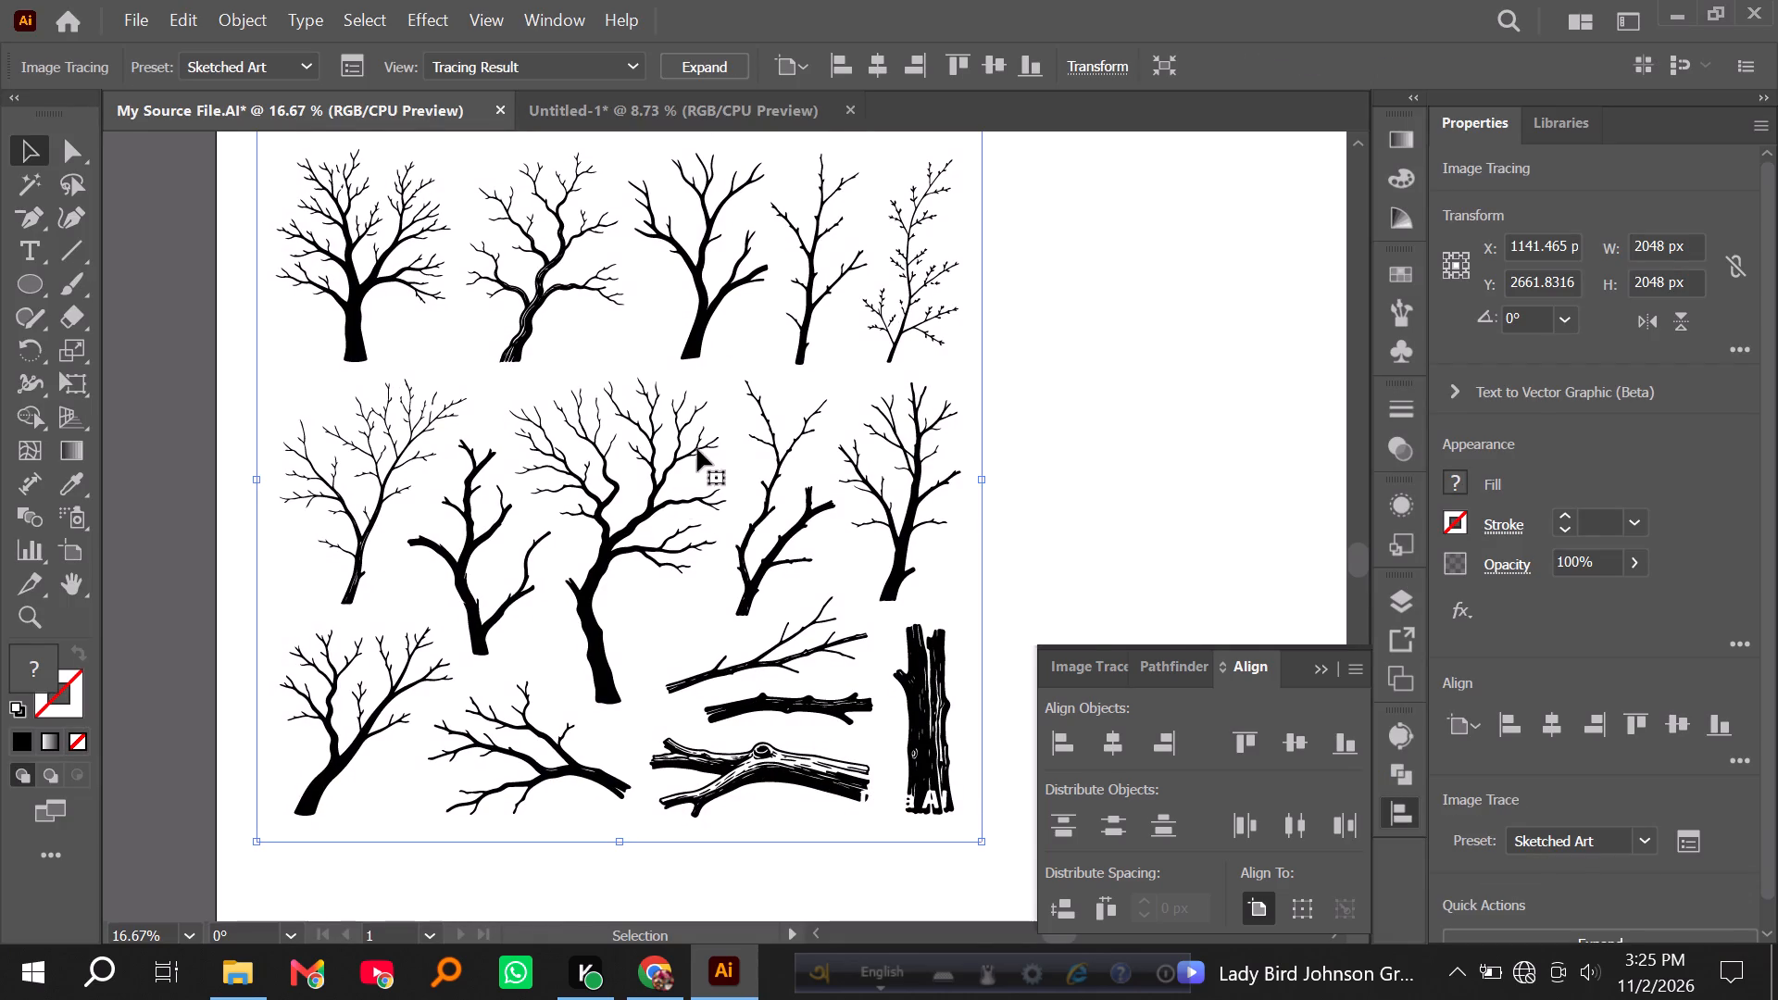
# Examine the traced logs, trunks and budded twig tree for broken or detached shapes.
pyautogui.keyDown('alt'); pyautogui.scroll(4, 793, 743); pyautogui.keyUp('alt')
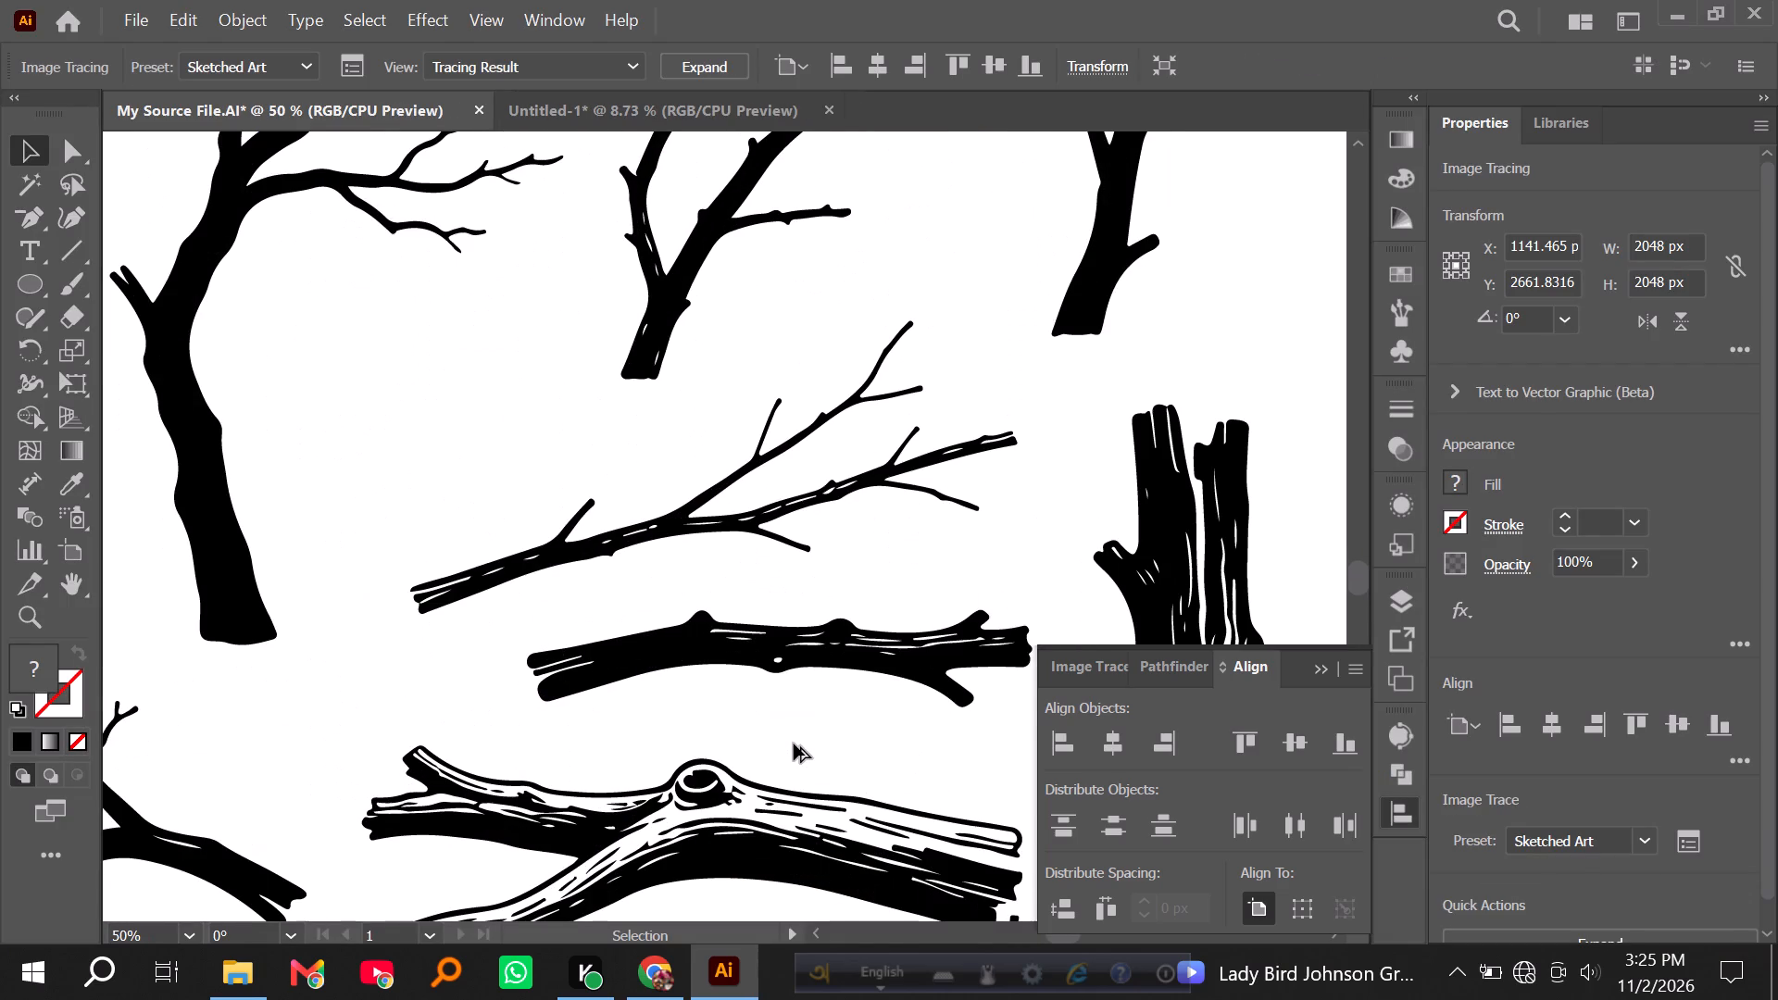
pyautogui.keyDown('alt'); pyautogui.scroll(-2, 791, 739); pyautogui.keyUp('alt')
pyautogui.scroll(-3, 790, 739)
pyautogui.keyDown('alt'); pyautogui.scroll(-1, 790, 746); pyautogui.keyUp('alt')
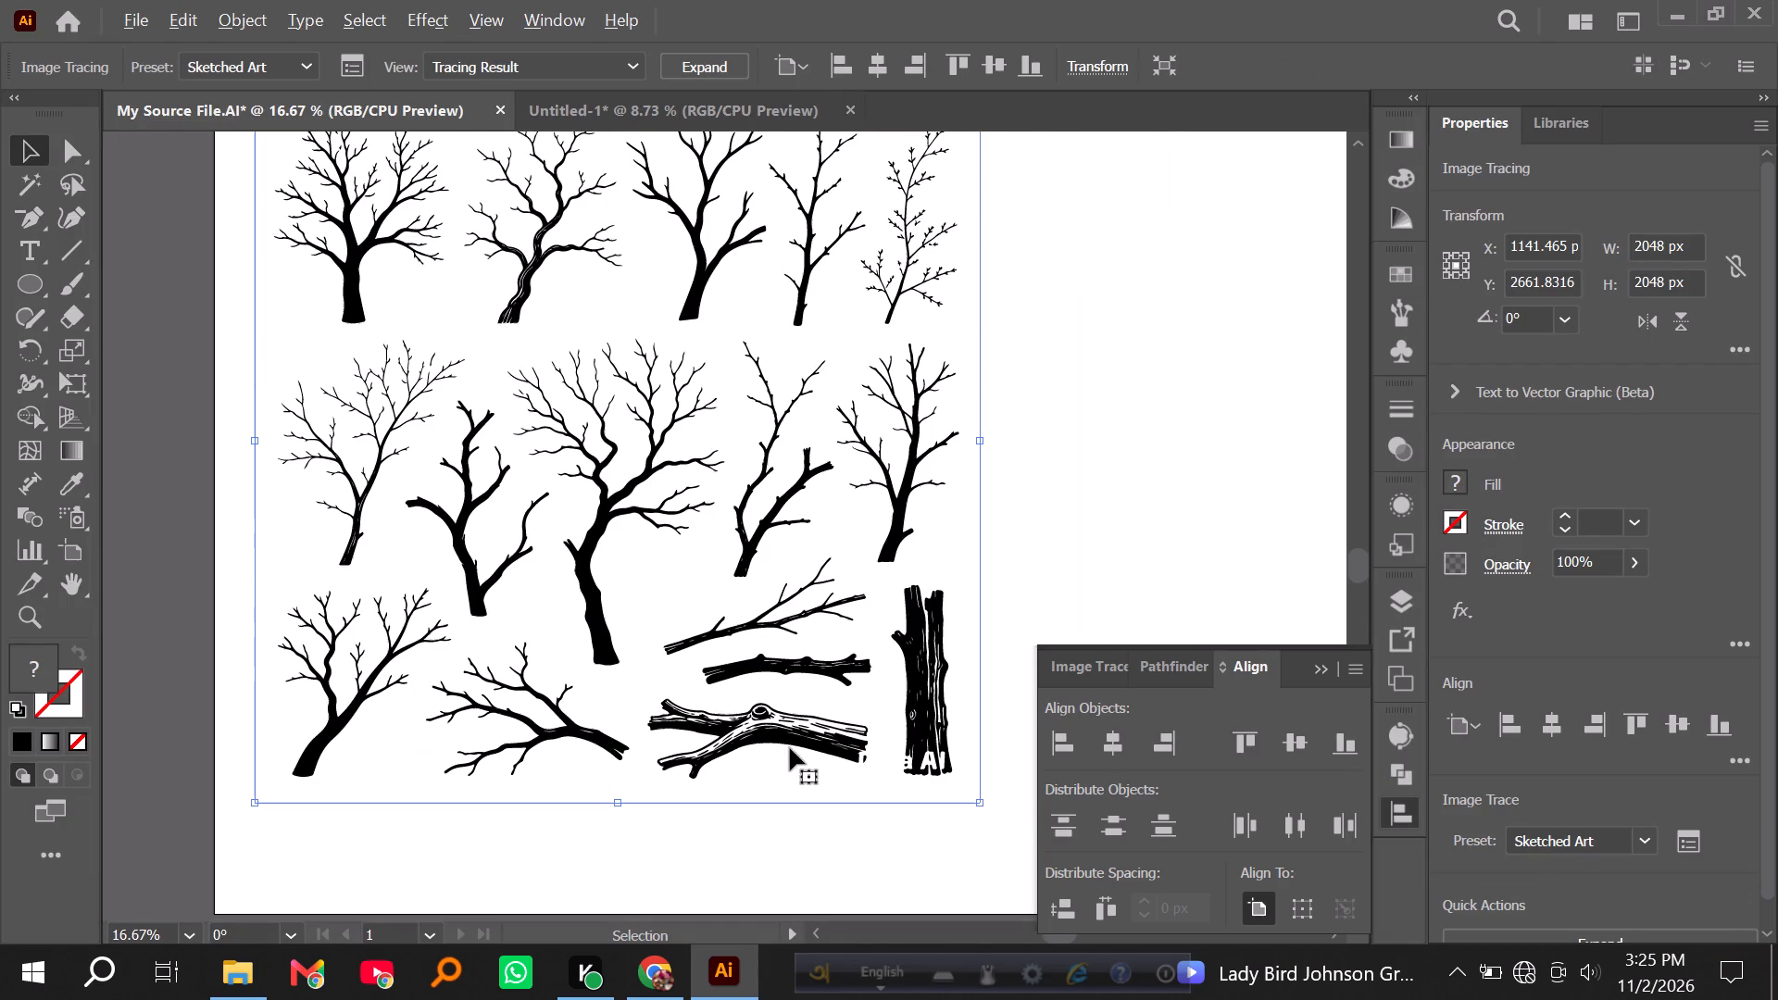
pyautogui.scroll(8, 759, 610)
pyautogui.keyDown('alt'); pyautogui.scroll(5, 861, 424); pyautogui.keyUp('alt')
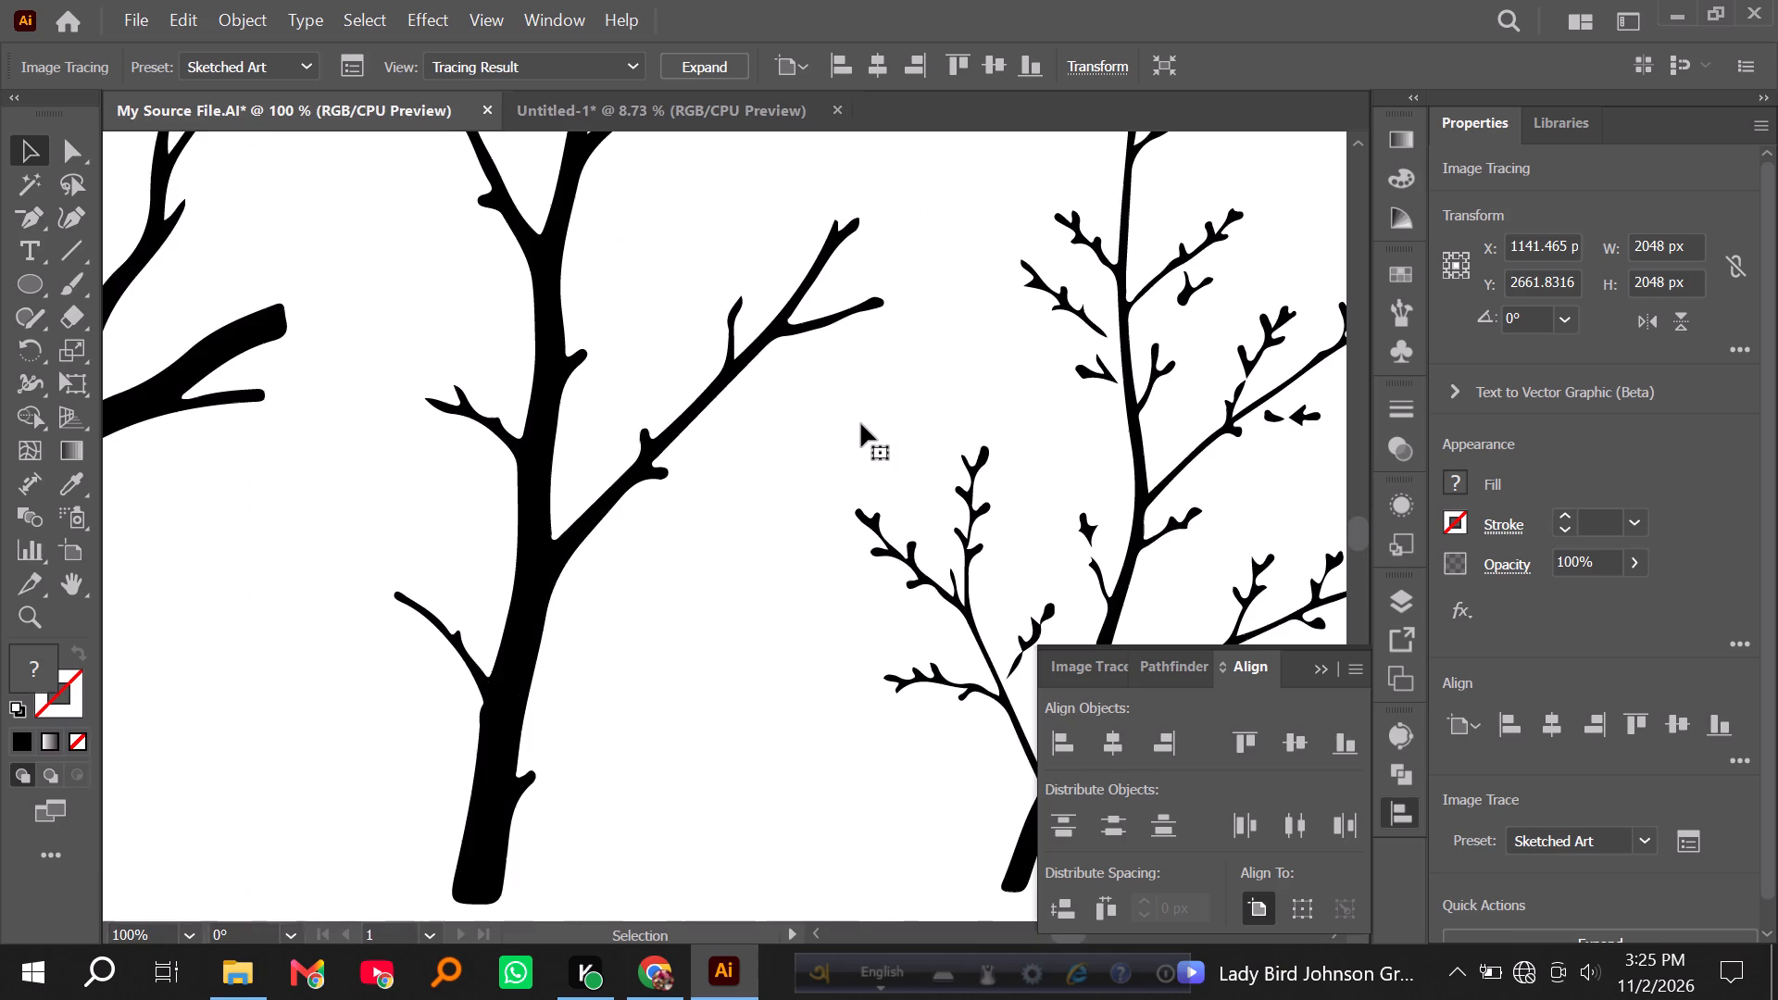
pyautogui.scroll(4, 844, 444)
pyautogui.keyDown('alt'); pyautogui.scroll(-3, 653, 489); pyautogui.keyUp('alt')
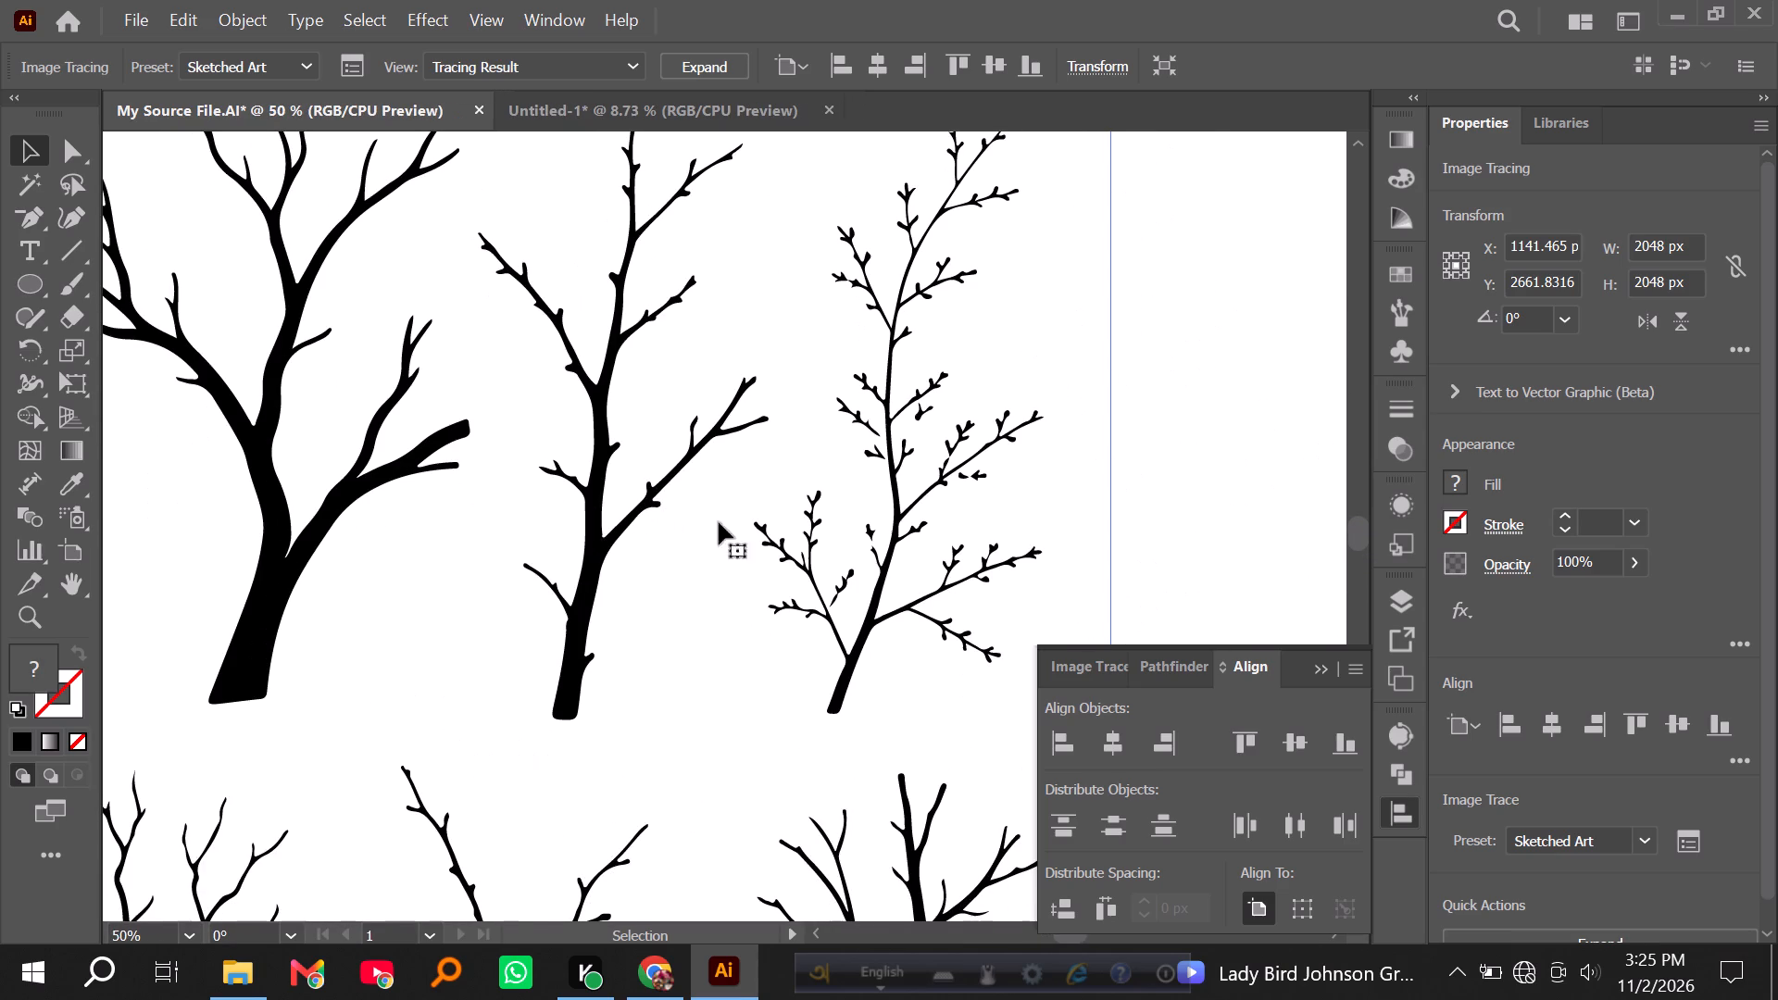
pyautogui.keyDown('alt'); pyautogui.scroll(4, 933, 499); pyautogui.keyUp('alt')
pyautogui.scroll(3, 879, 521)
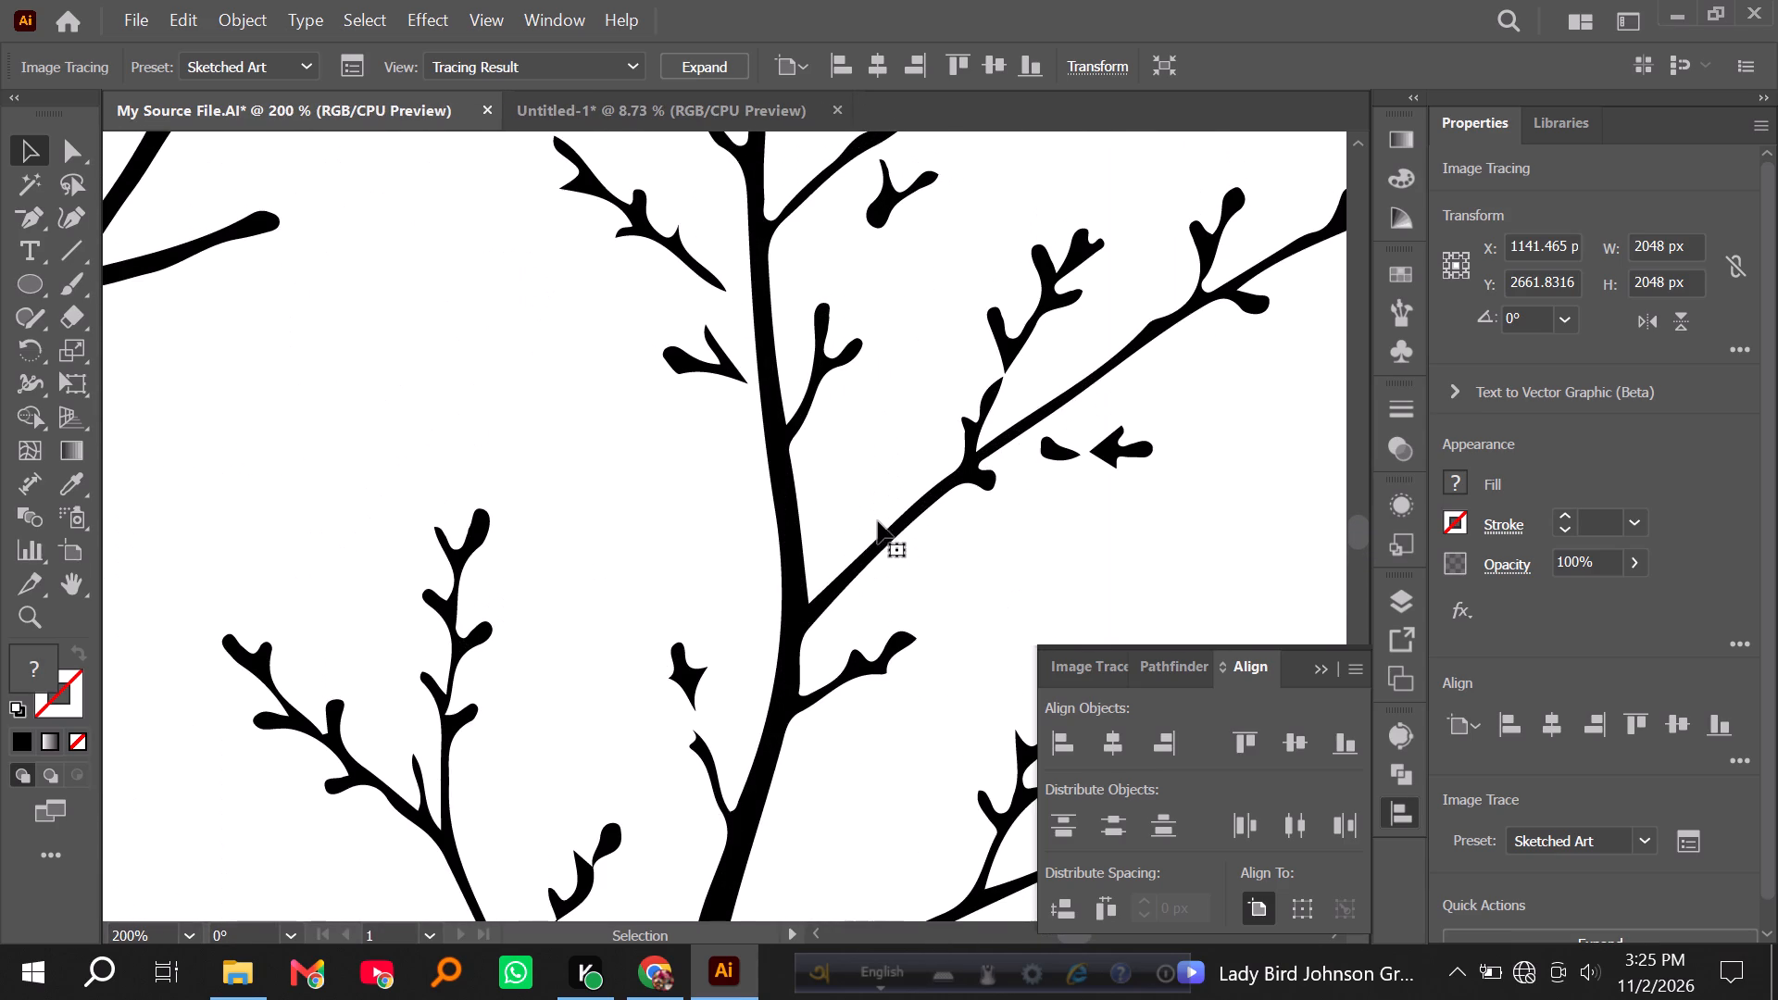
pyautogui.keyDown('alt'); pyautogui.scroll(-3, 817, 519); pyautogui.keyUp('alt')
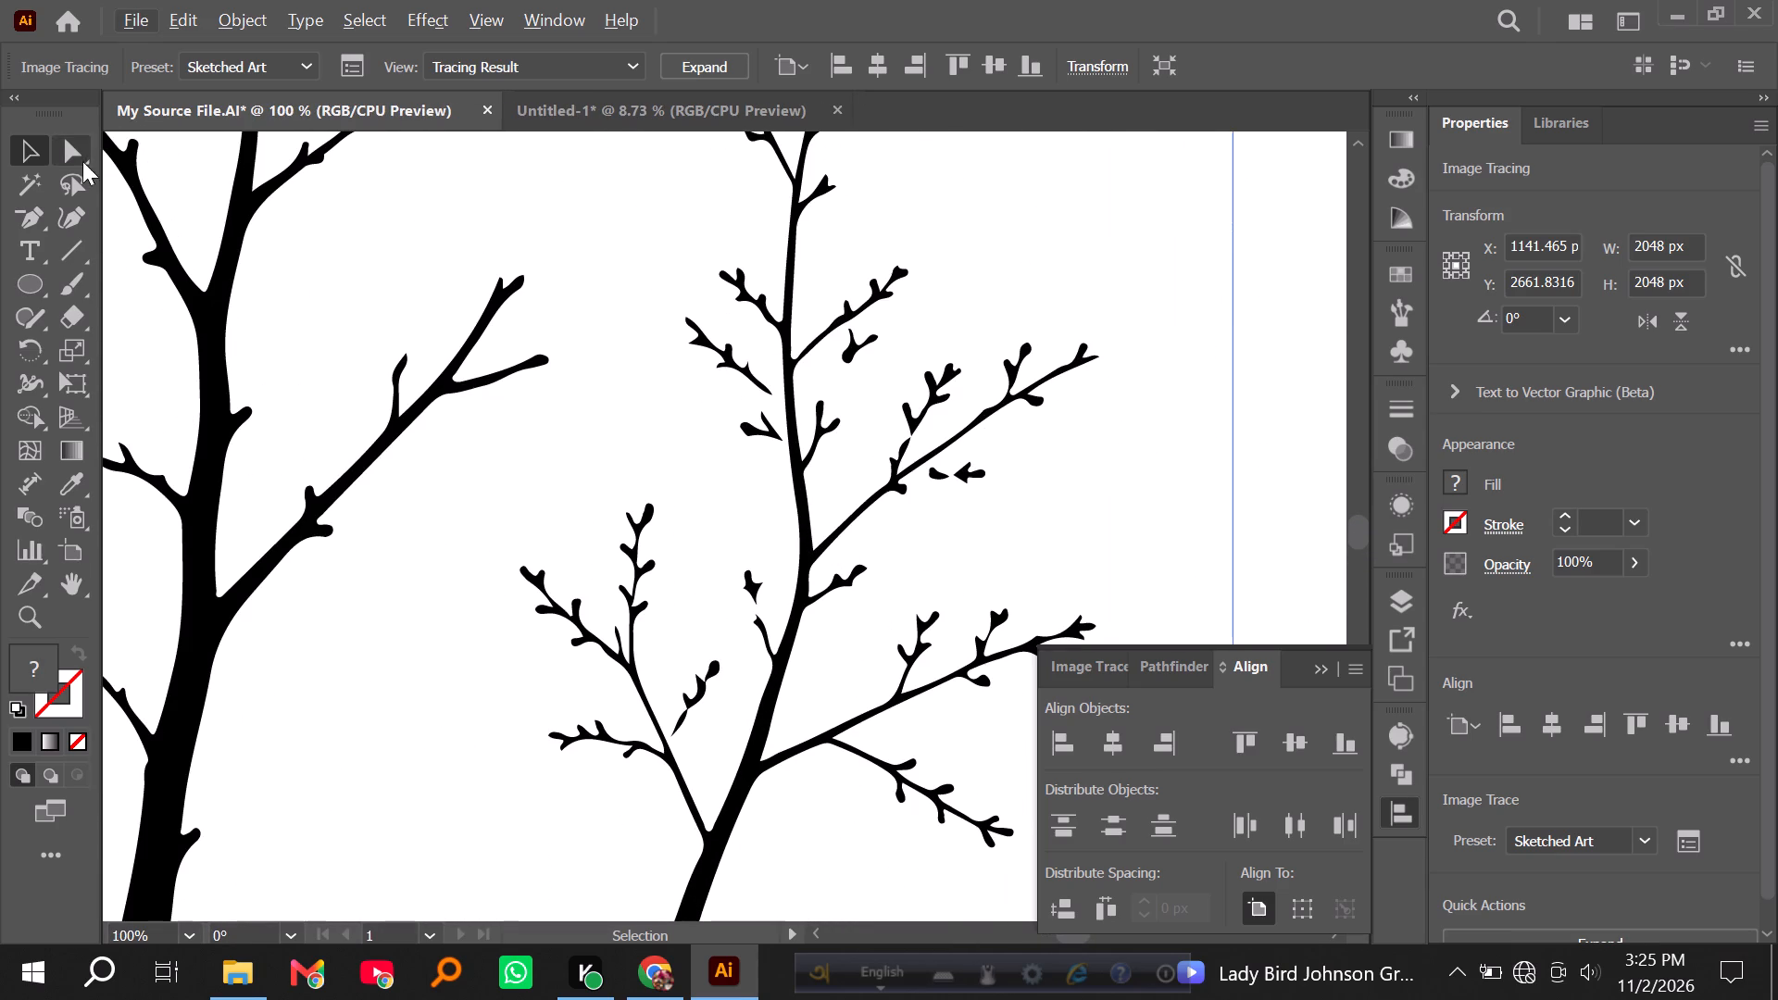
# Expand the tree tracing into editable vector paths and deselect it.
pyautogui.click(691, 65)
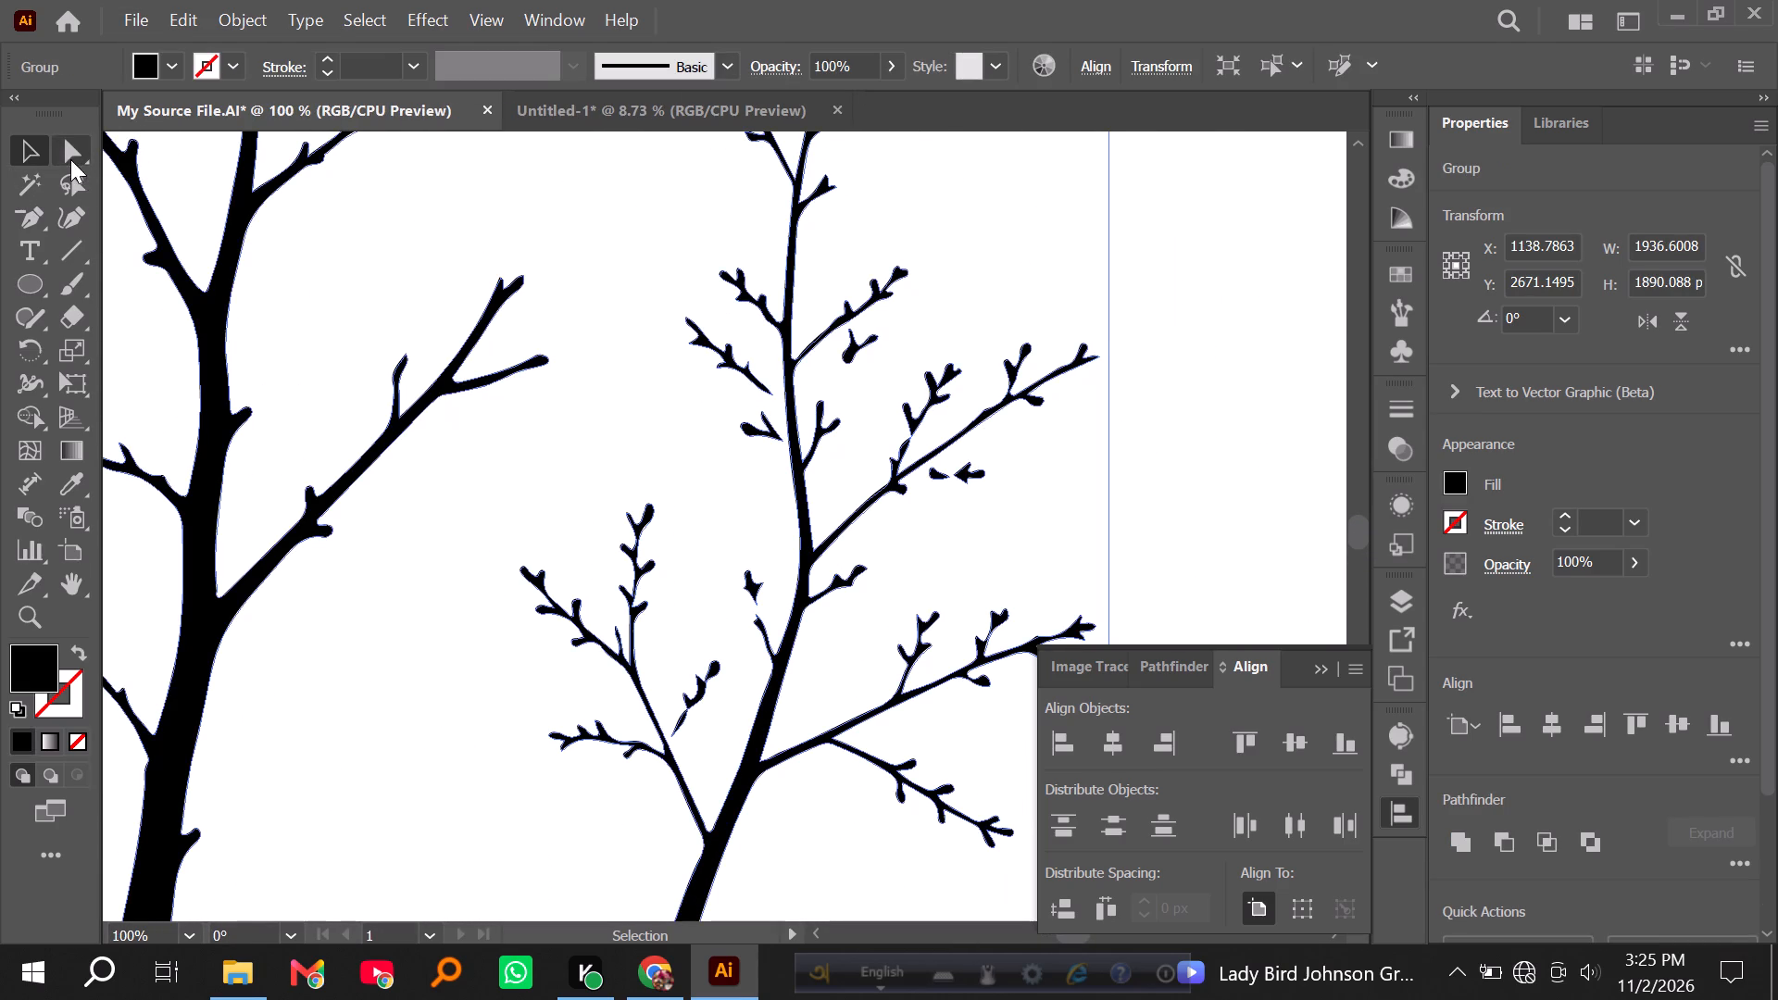
pyautogui.click(67, 156)
pyautogui.click(336, 246)
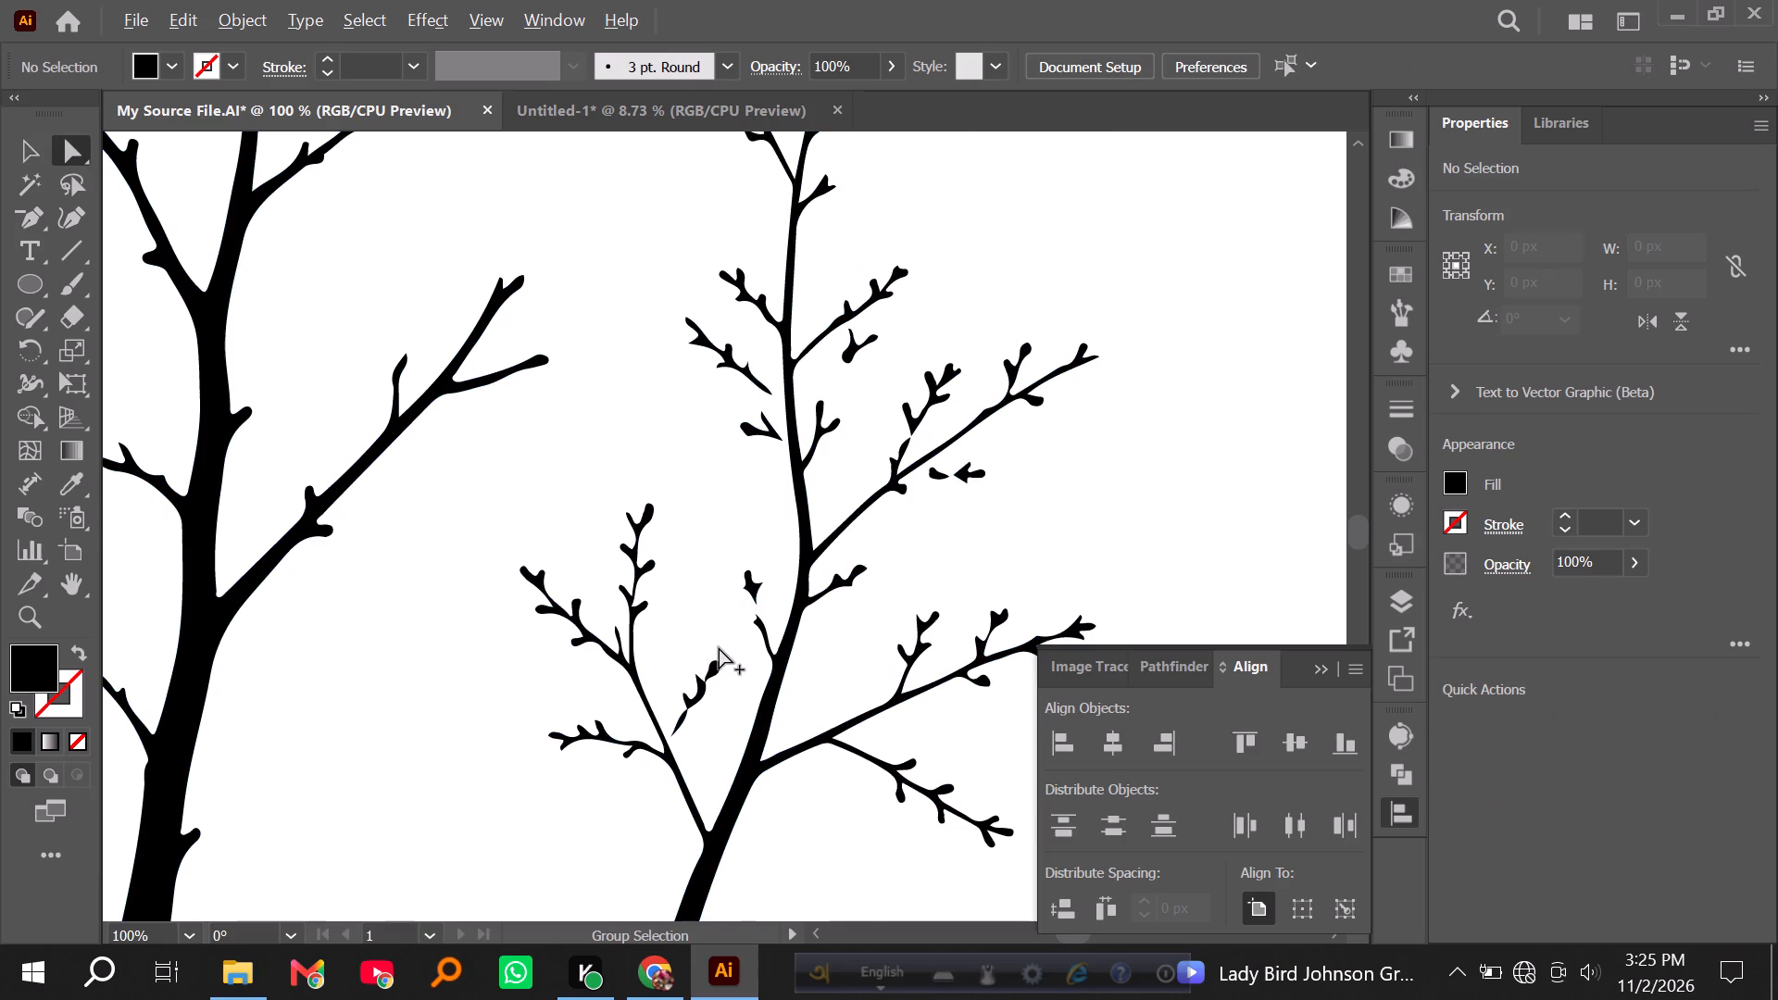
# Delete the detached bud above the short left-side twig on the budded tree's lower main stem.
pyautogui.keyDown('alt'); pyautogui.scroll(4, 719, 647); pyautogui.keyUp('alt')
pyautogui.scroll(-2, 721, 652)
pyautogui.moveTo(757, 240); pyautogui.dragTo(920, 453)
pyautogui.press('Delete')
pyautogui.scroll(-9, 628, 471)
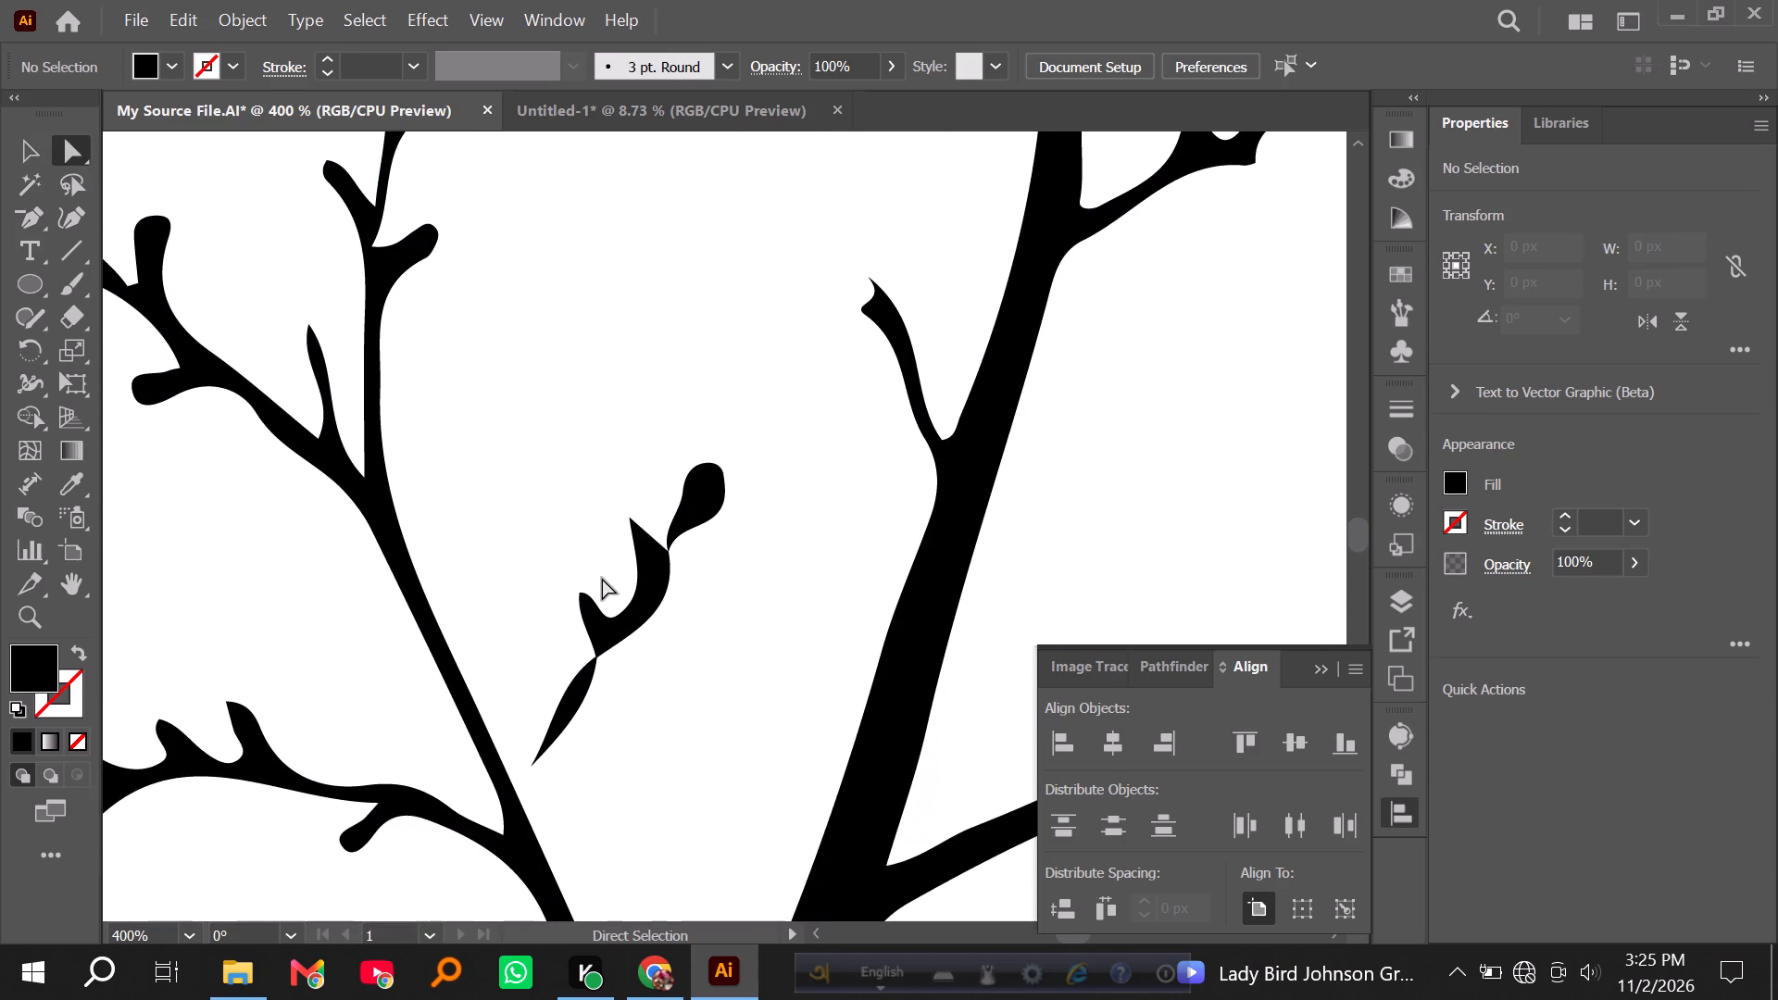
# Delete the detached budded twig and its leftover slivers between the lower-left branch and the main stem.
pyautogui.scroll(-3, 602, 578)
pyautogui.moveTo(493, 331); pyautogui.dragTo(778, 657)
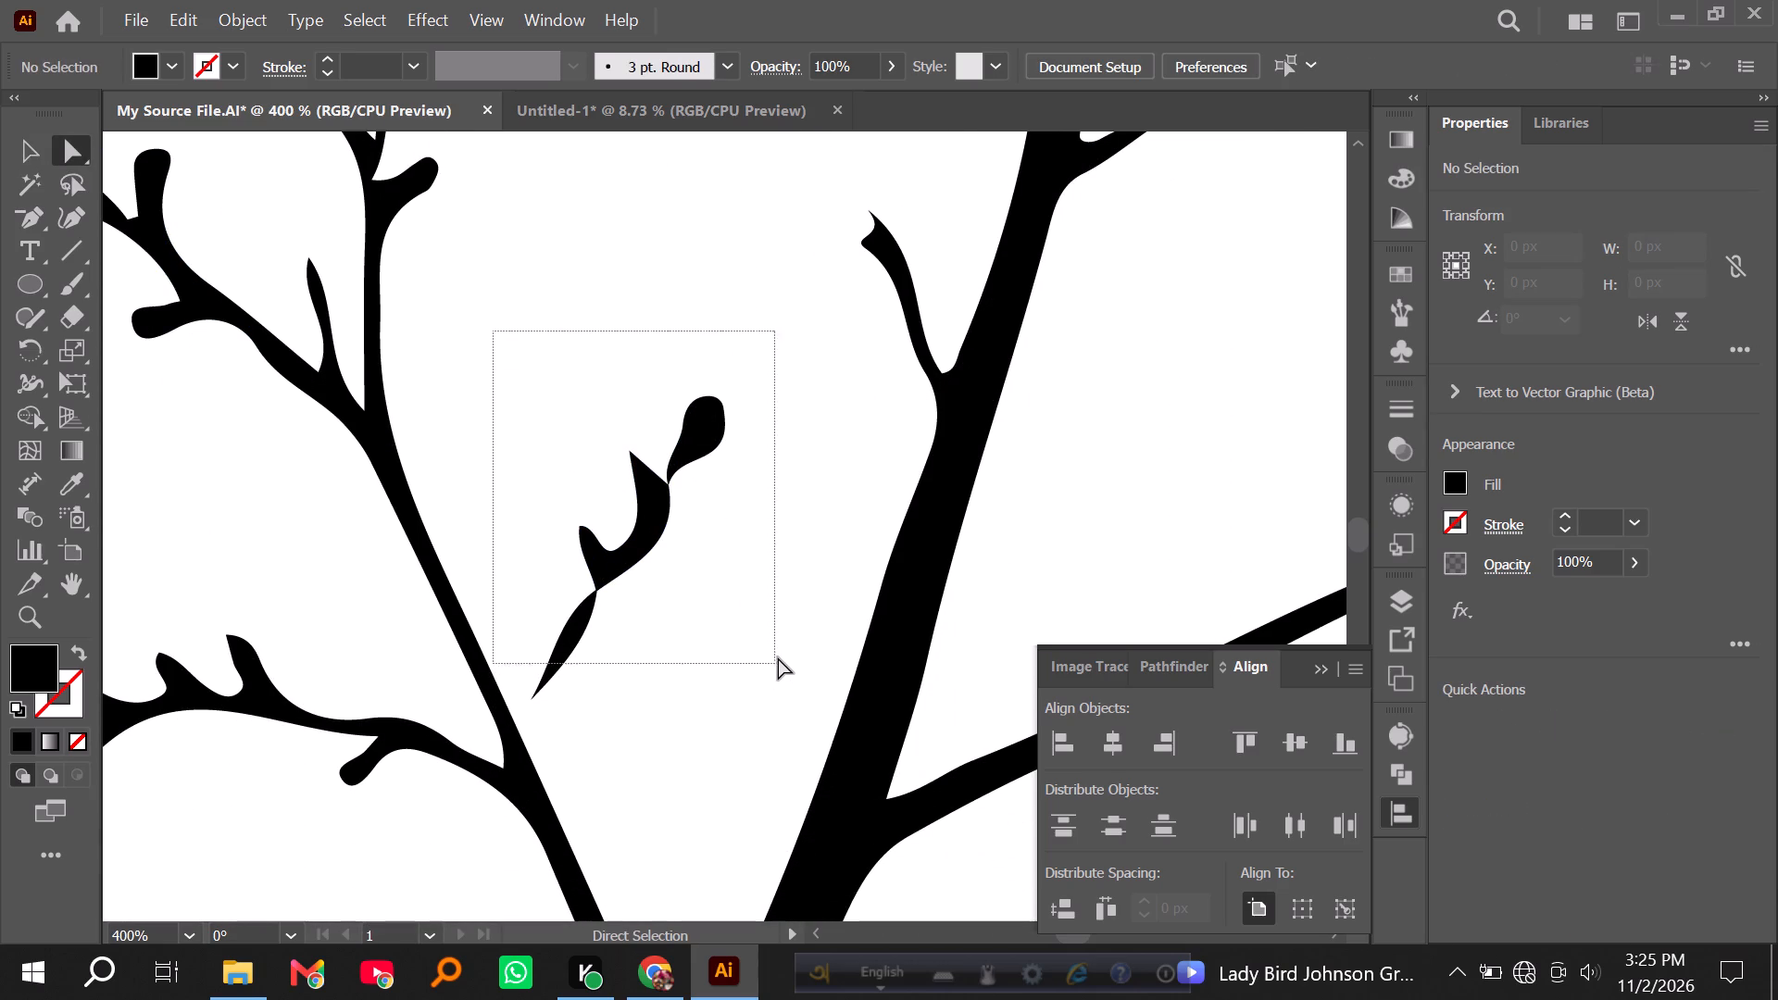
pyautogui.moveTo(778, 657); pyautogui.dragTo(783, 637)
pyautogui.press('Delete')
pyautogui.moveTo(507, 604); pyautogui.dragTo(585, 721)
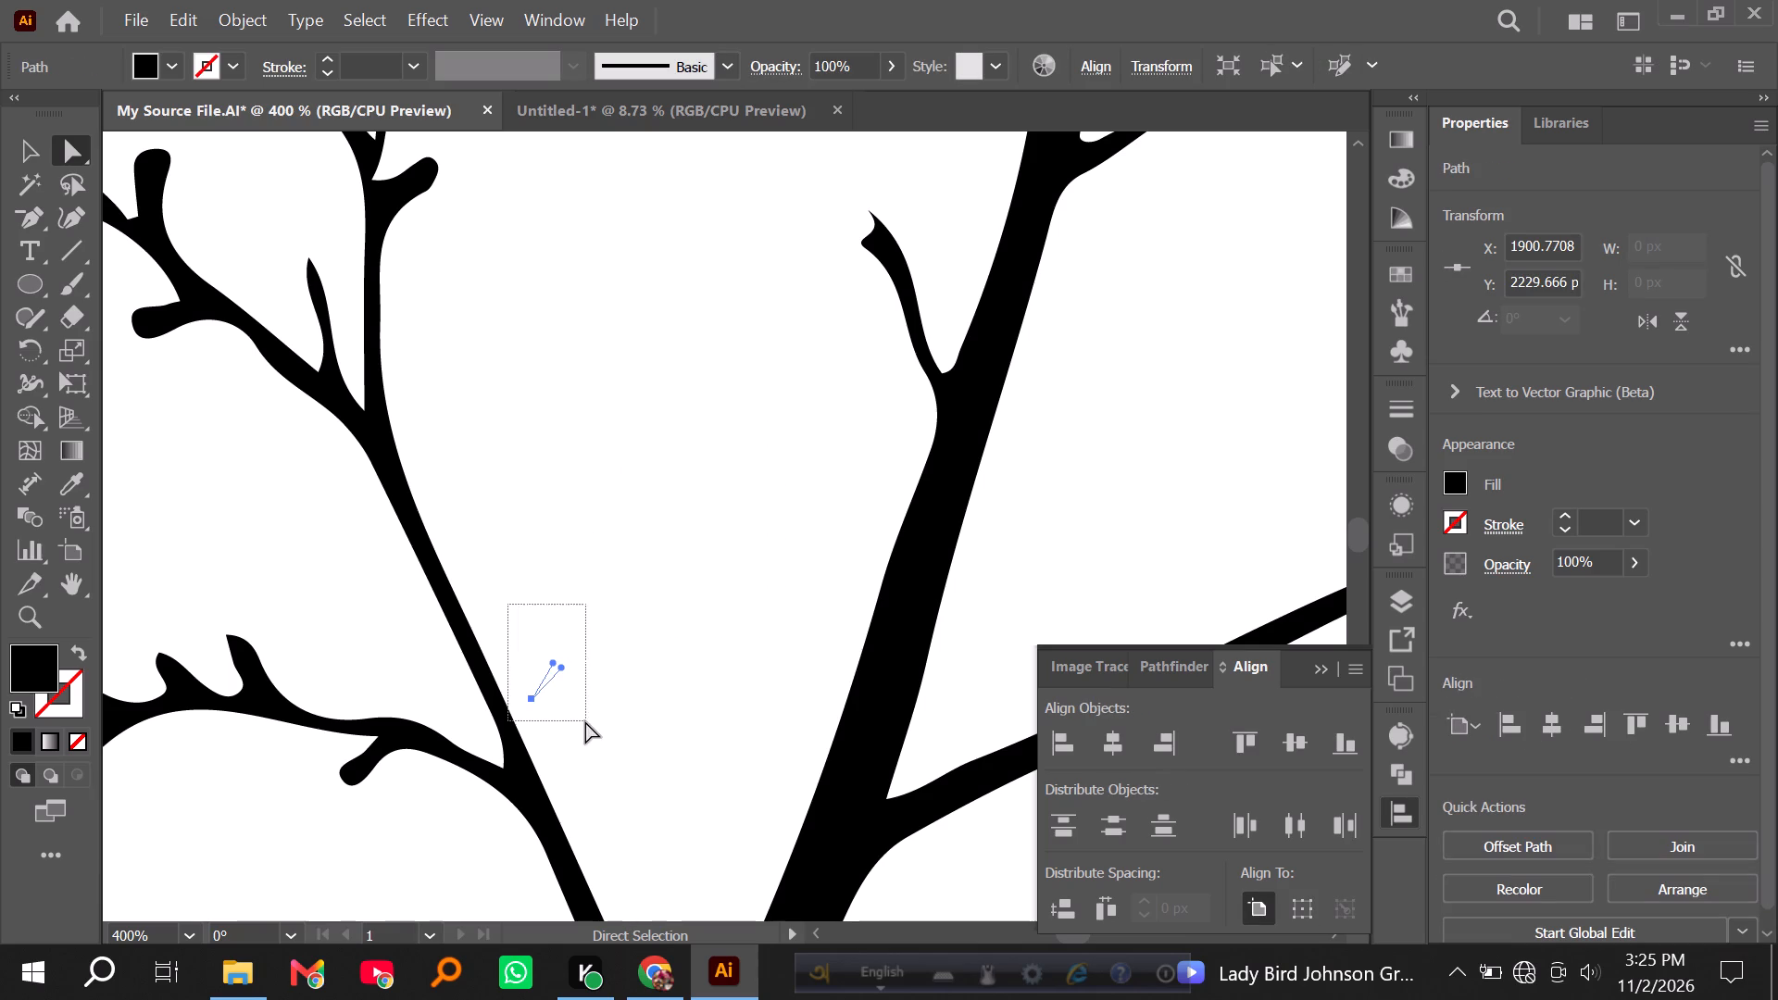
pyautogui.moveTo(585, 721); pyautogui.dragTo(590, 694)
pyautogui.press('Delete')
pyautogui.moveTo(521, 656); pyautogui.dragTo(557, 689)
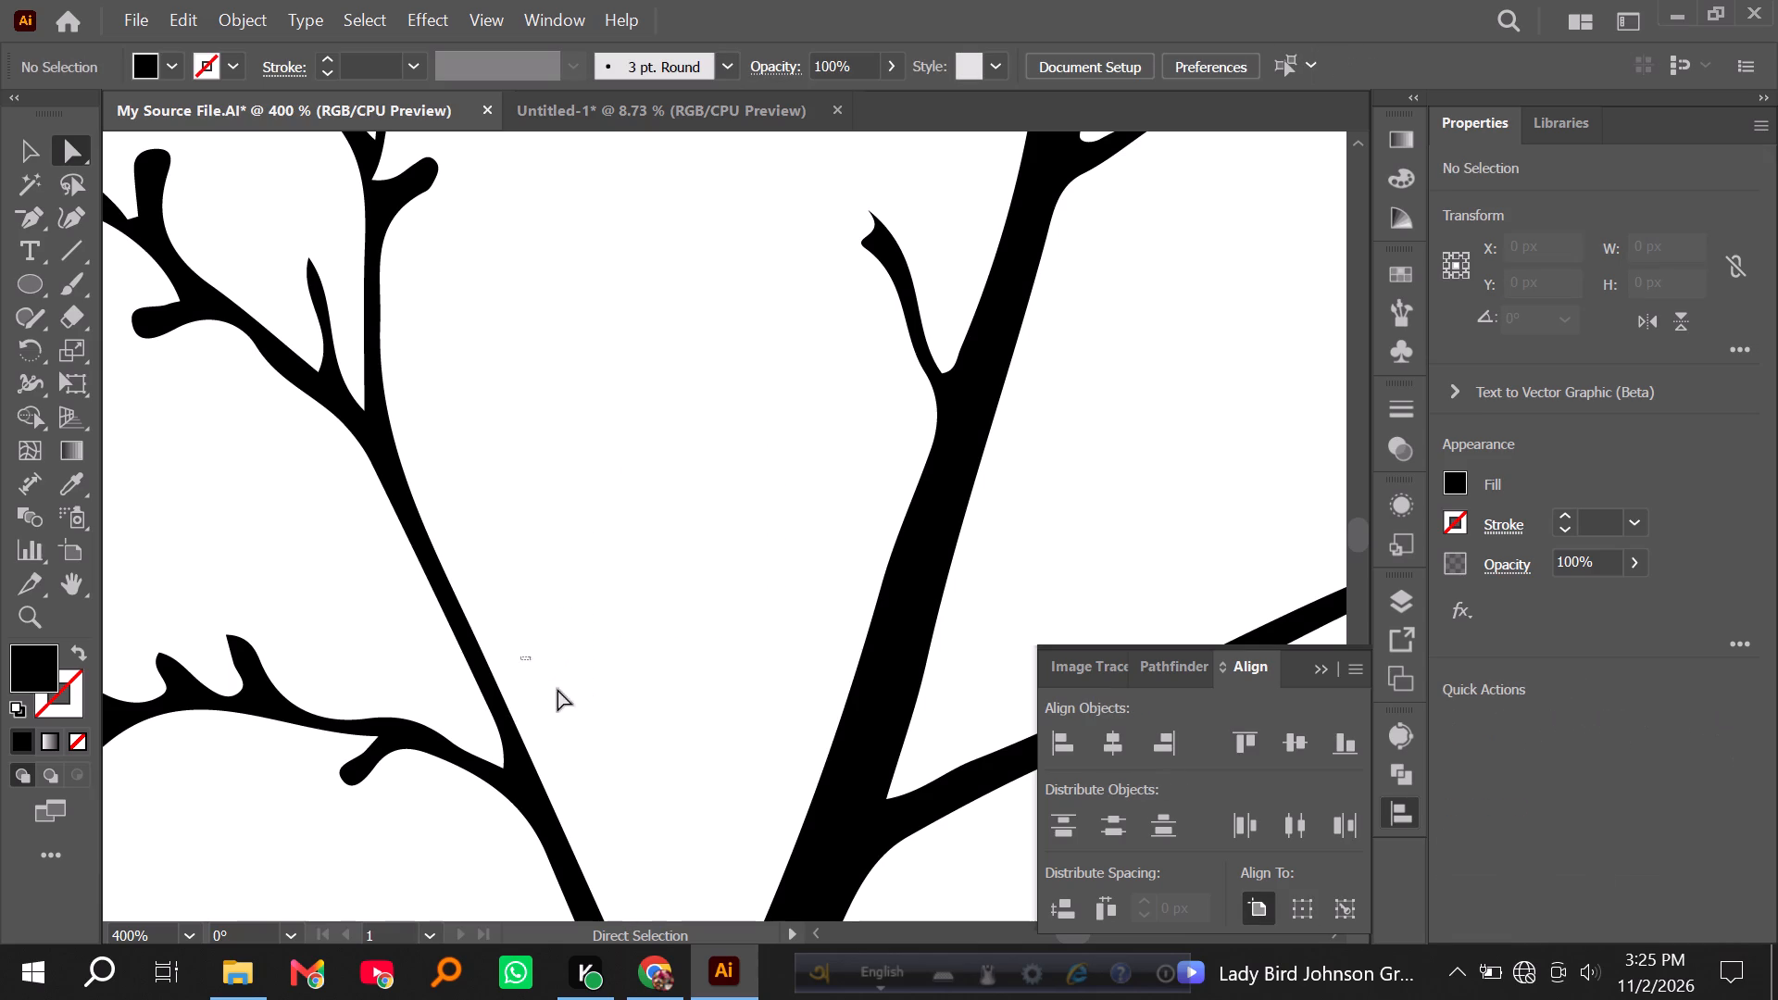
pyautogui.moveTo(557, 689); pyautogui.dragTo(576, 714)
pyautogui.press('Delete')
pyautogui.moveTo(520, 650); pyautogui.dragTo(582, 729)
# Delete the two detached bud fragments below the budded tree's middle right-hand branch.
pyautogui.keyDown('alt'); pyautogui.scroll(-4, 570, 587); pyautogui.keyUp('alt')
pyautogui.scroll(7, 570, 644)
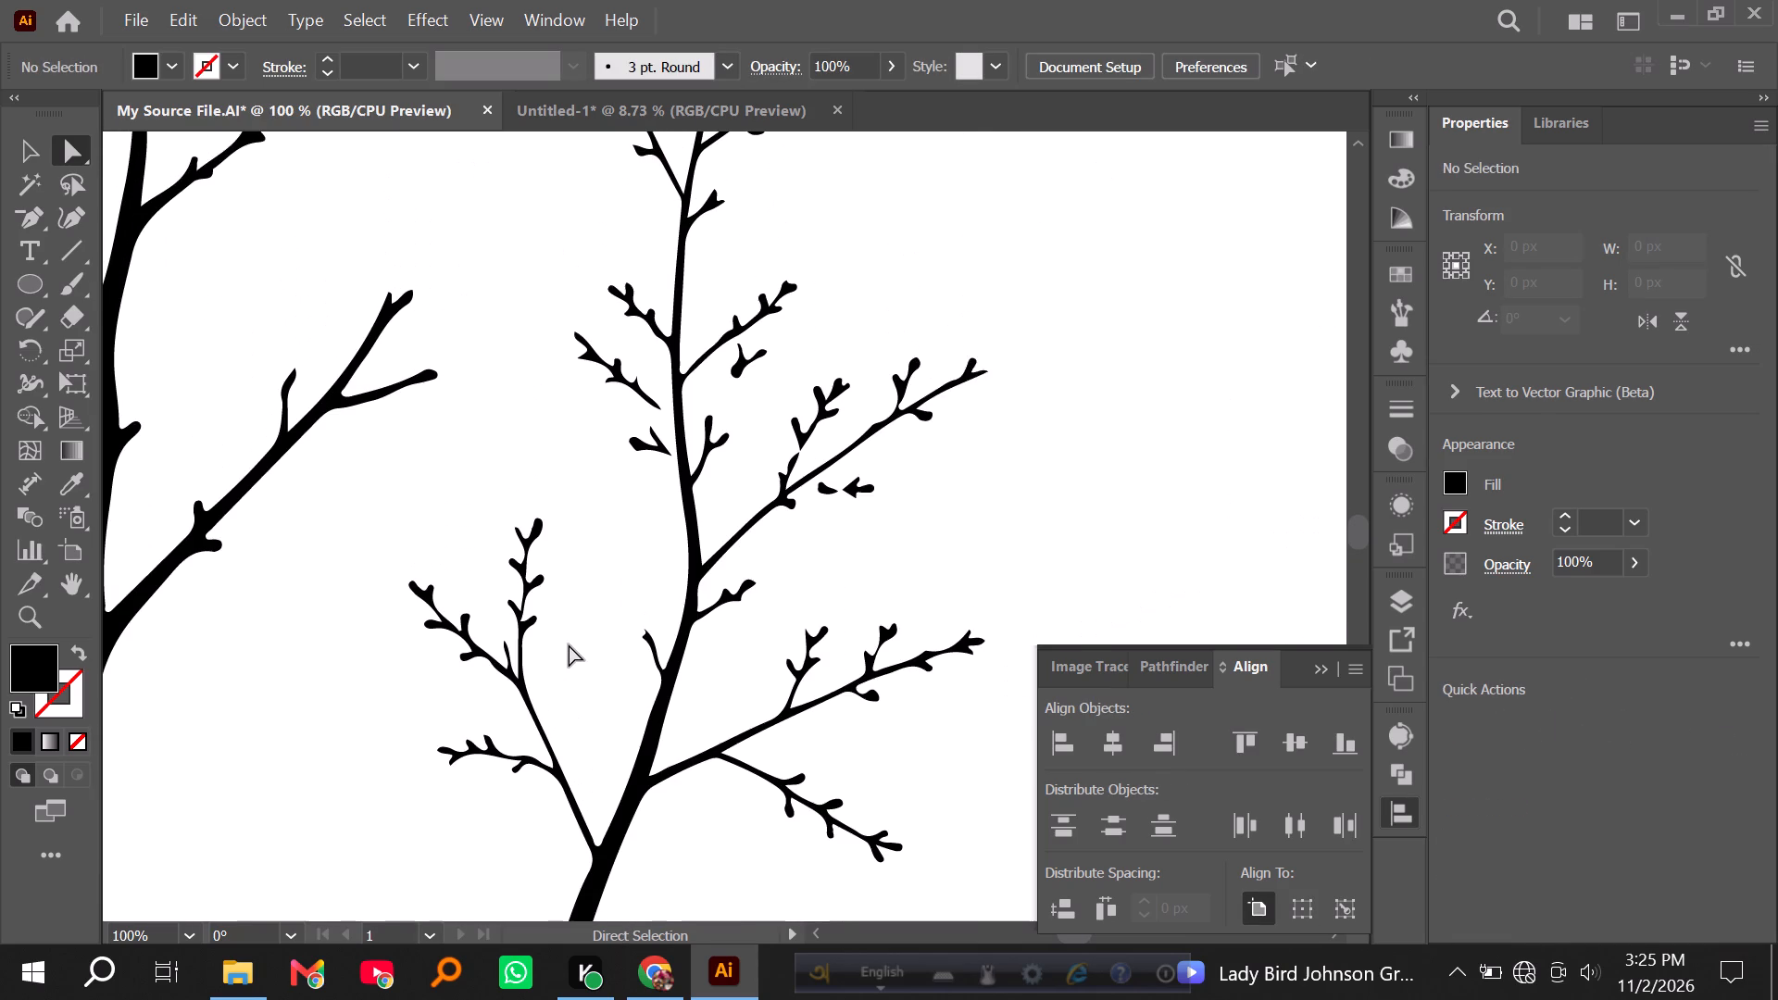
pyautogui.scroll(2, 569, 644)
pyautogui.keyDown('alt'); pyautogui.scroll(5, 870, 545); pyautogui.keyUp('alt')
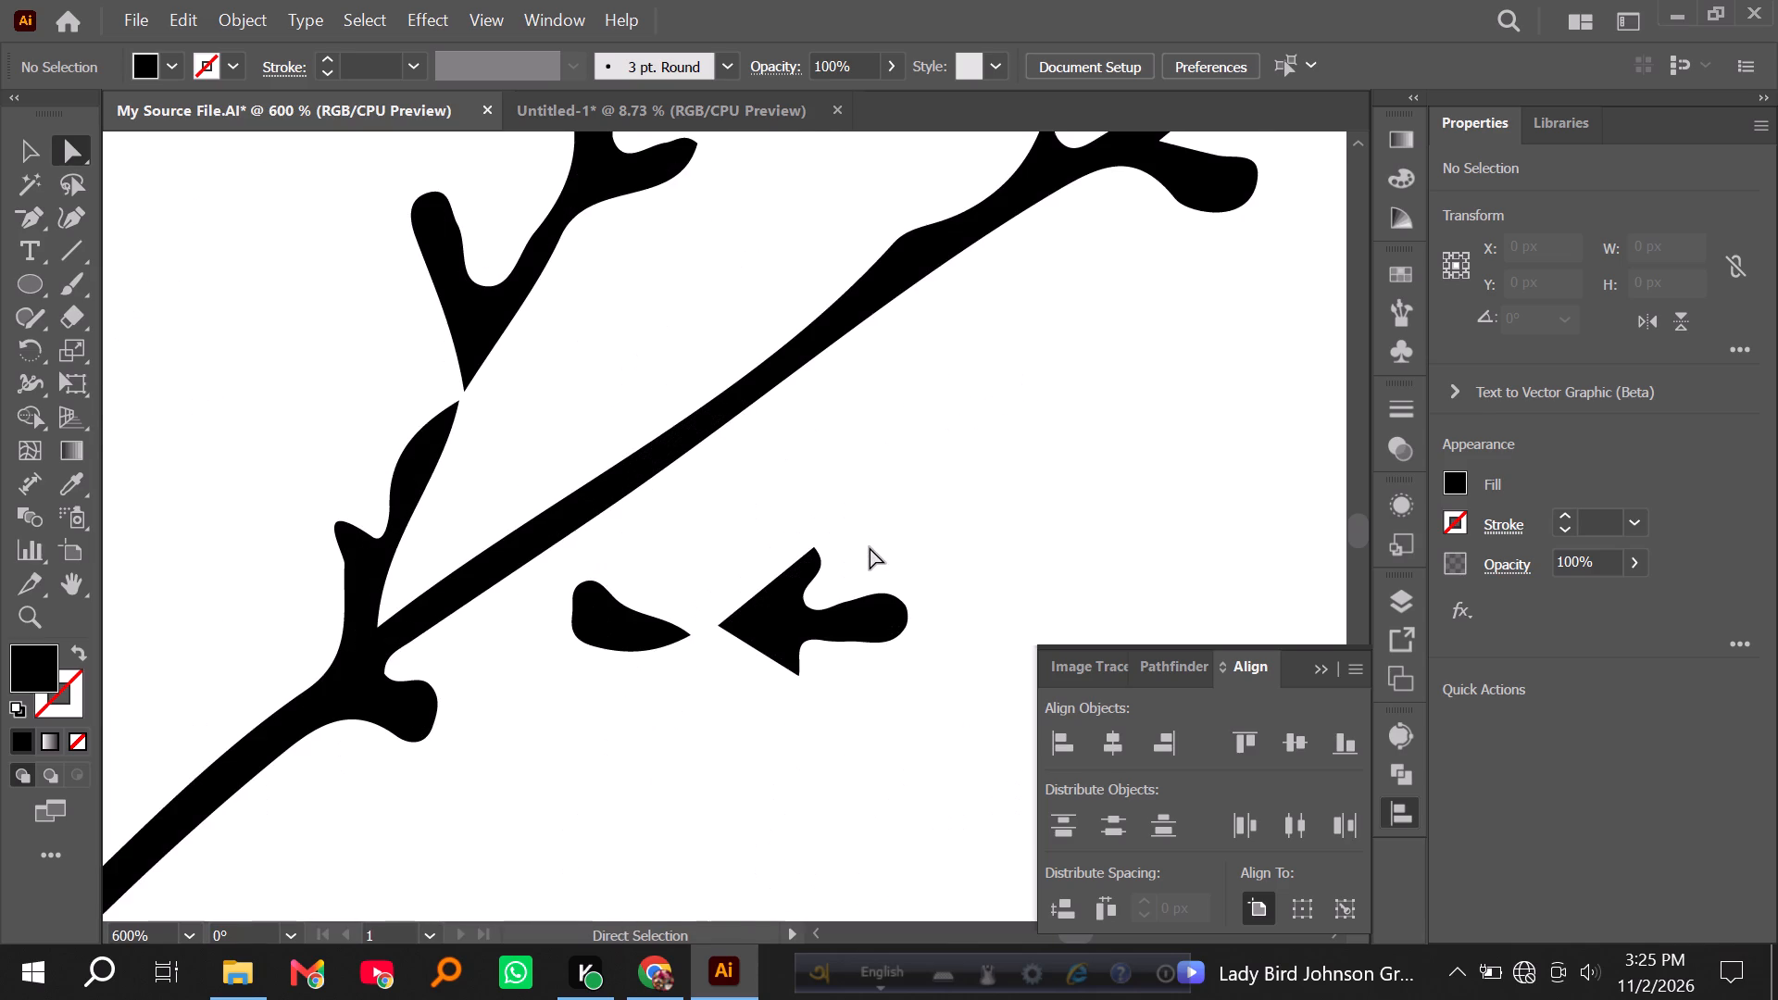
pyautogui.scroll(-3, 870, 549)
pyautogui.moveTo(558, 506); pyautogui.dragTo(921, 642)
pyautogui.press('Delete')
pyautogui.moveTo(734, 430); pyautogui.dragTo(920, 590)
pyautogui.press('Delete')
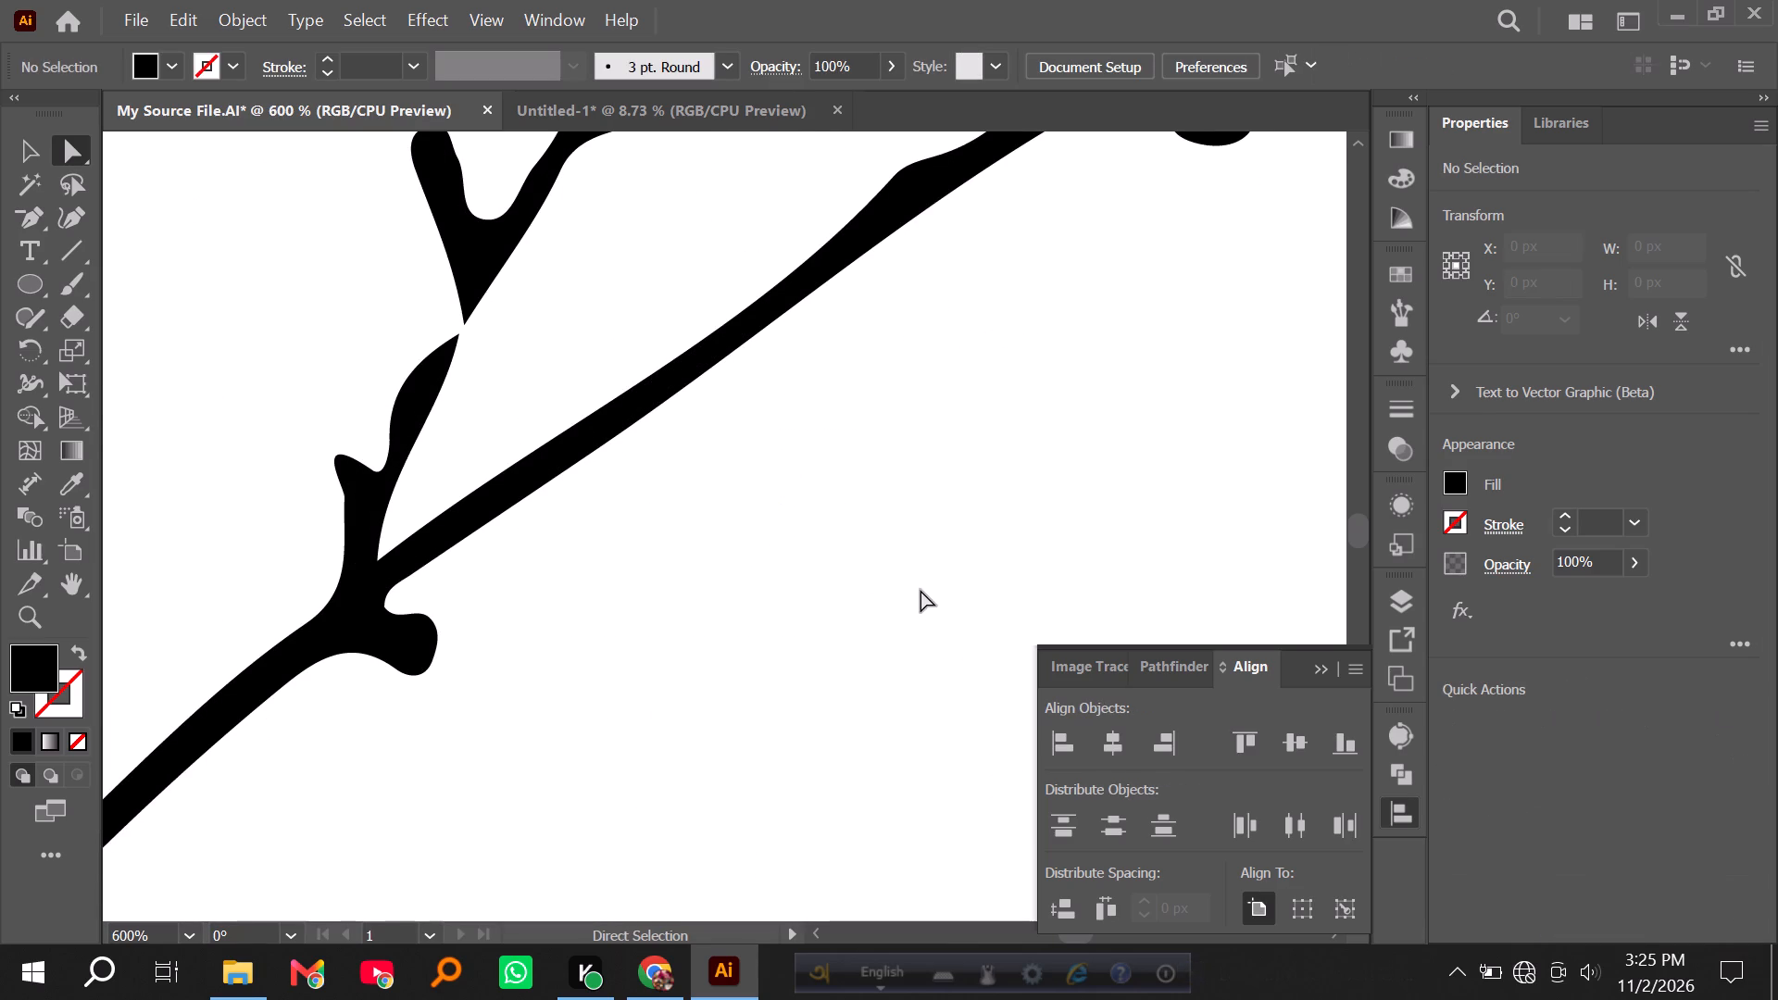
# Delete the detached forked bud beneath the right-hand twig above the budded tree's middle branch.
pyautogui.keyDown('alt'); pyautogui.scroll(-4, 778, 482); pyautogui.keyUp('alt')
pyautogui.scroll(9, 796, 539)
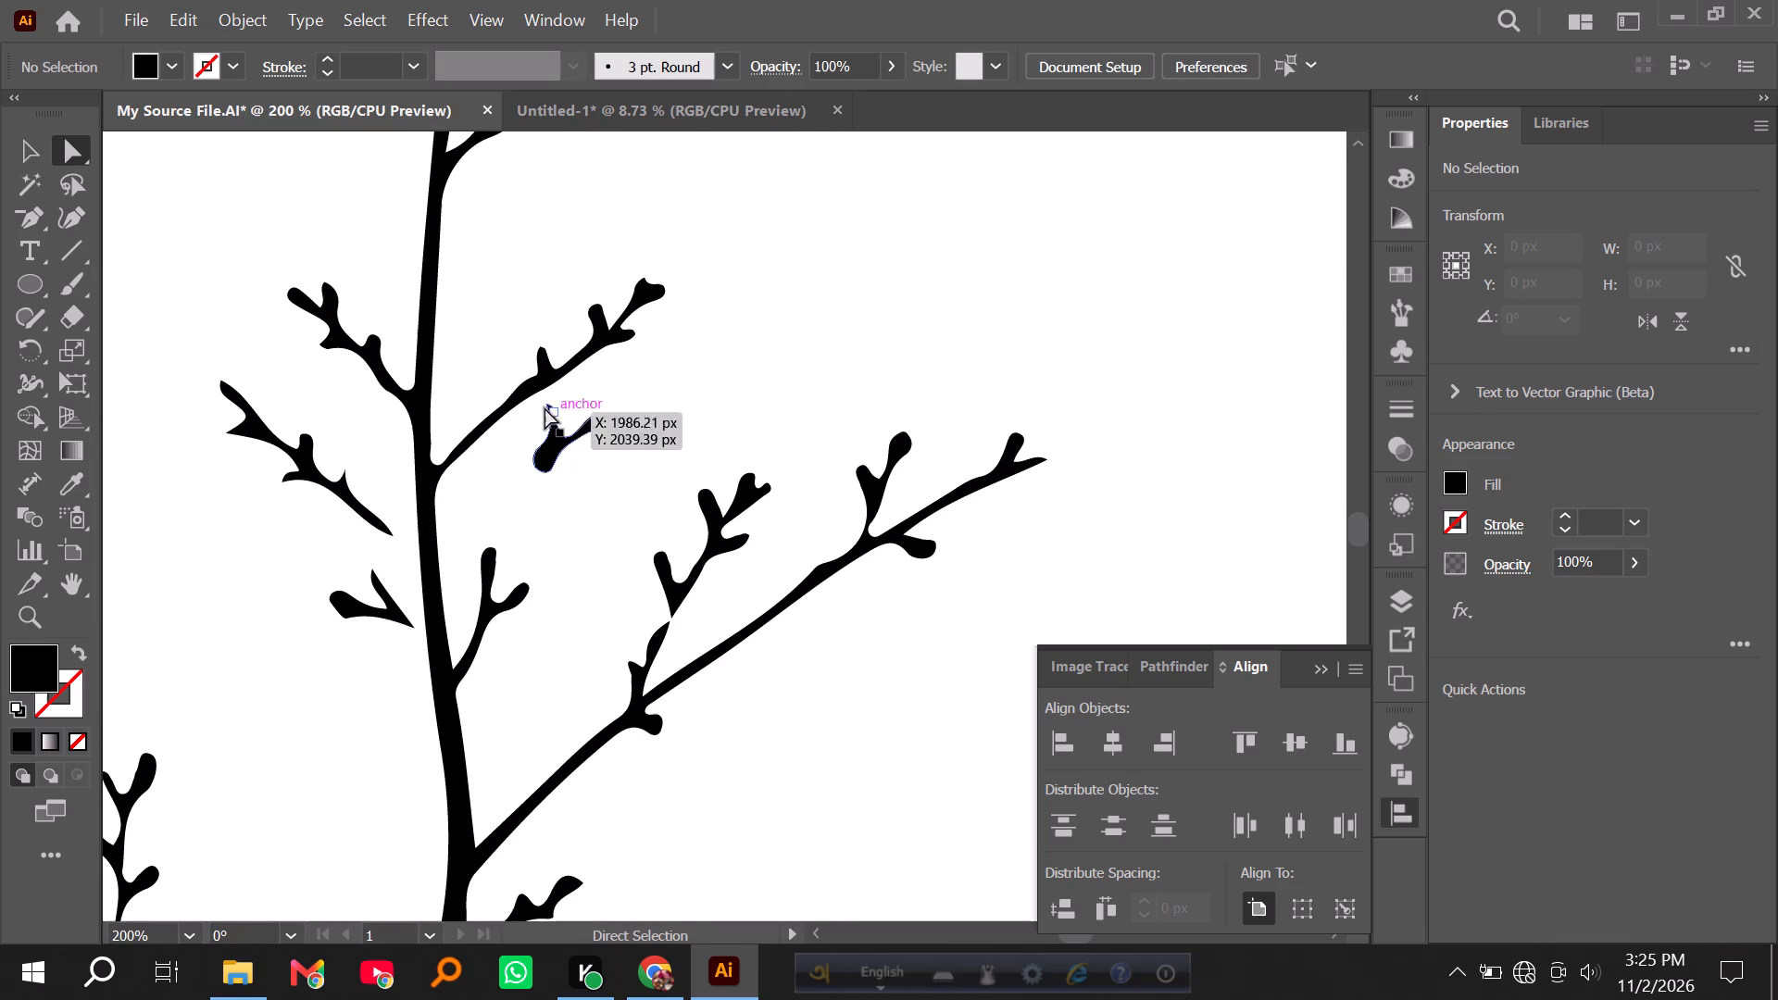
pyautogui.moveTo(533, 401); pyautogui.dragTo(639, 494)
pyautogui.press('Delete')
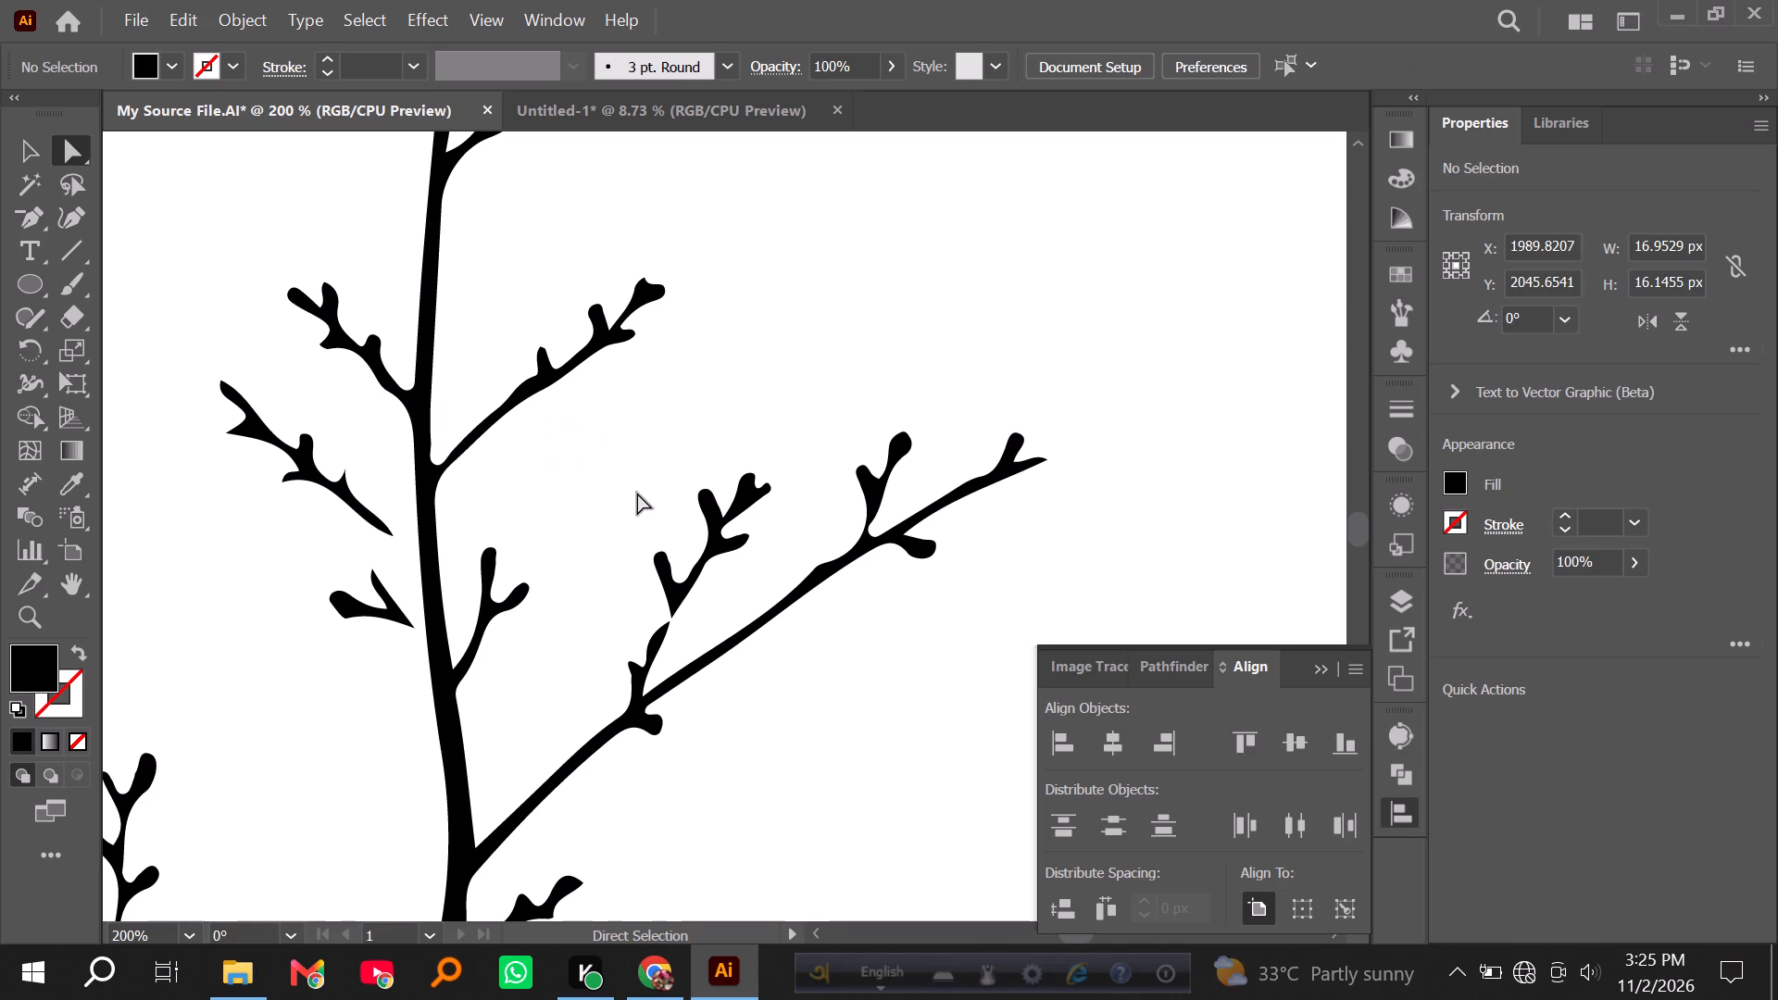
pyautogui.moveTo(529, 414); pyautogui.dragTo(607, 482)
# Examine the budded tree and the other trees in the top row for remaining stray fragments.
pyautogui.scroll(-1, 384, 625)
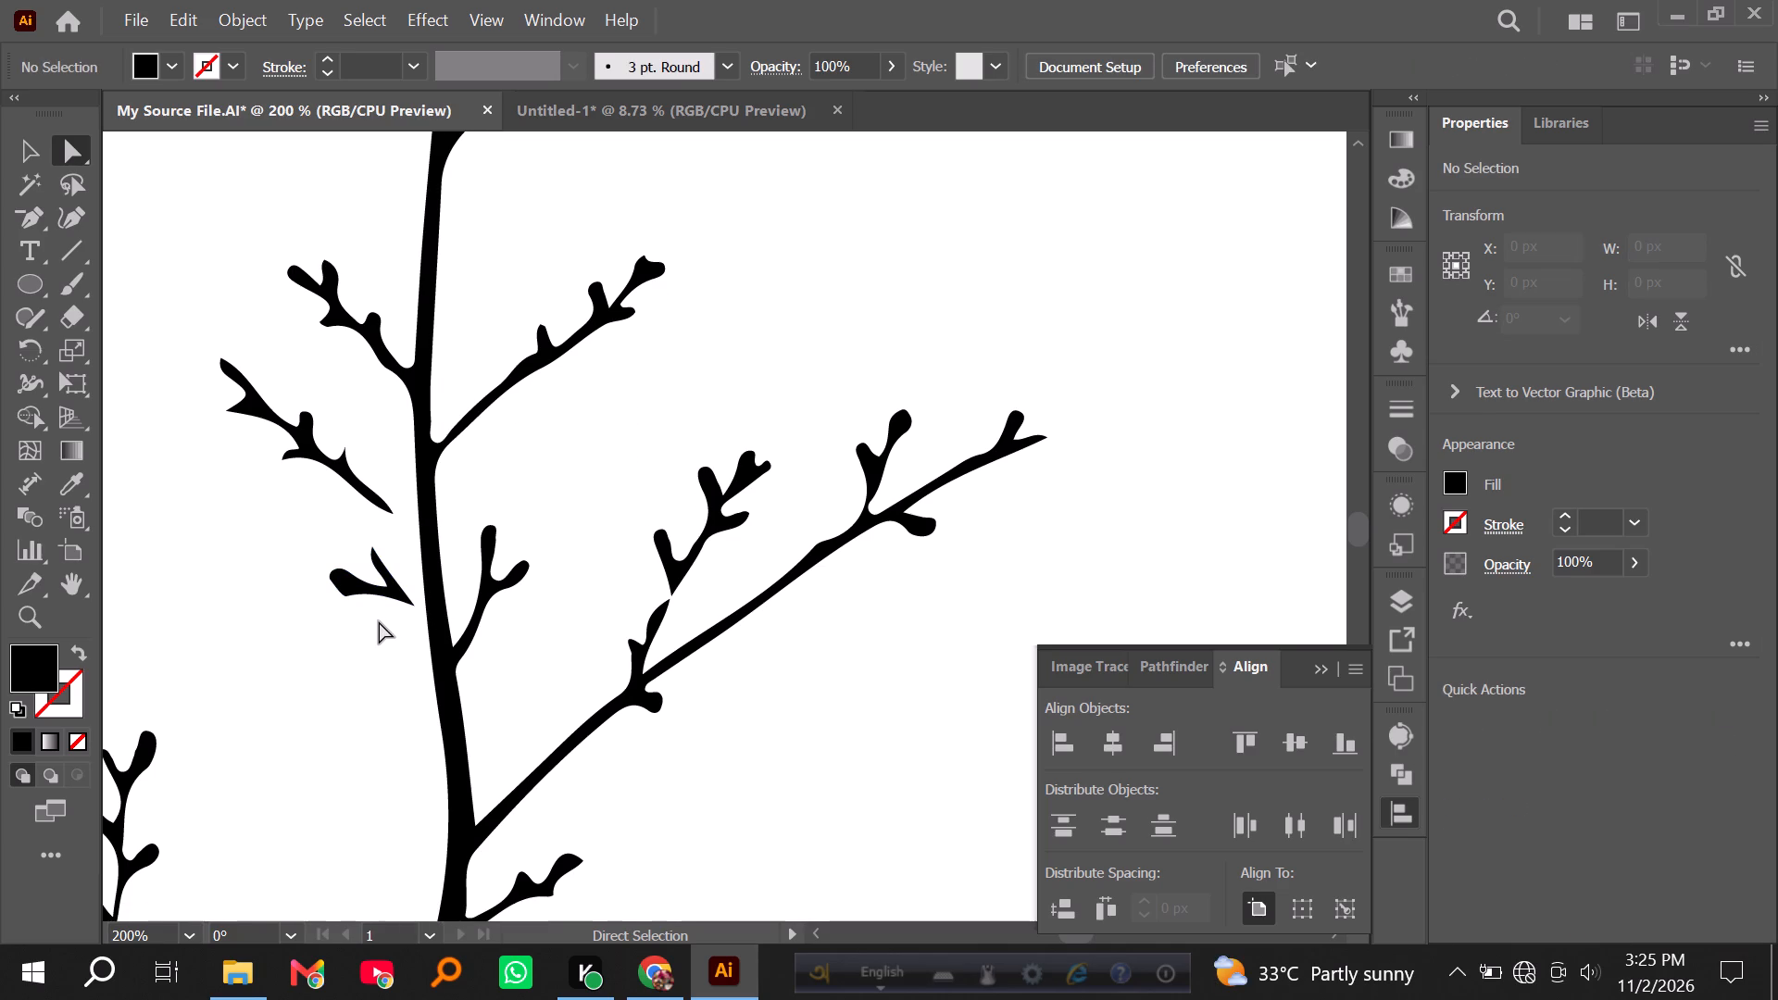
pyautogui.keyDown('alt'); pyautogui.scroll(-3, 414, 594); pyautogui.keyUp('alt')
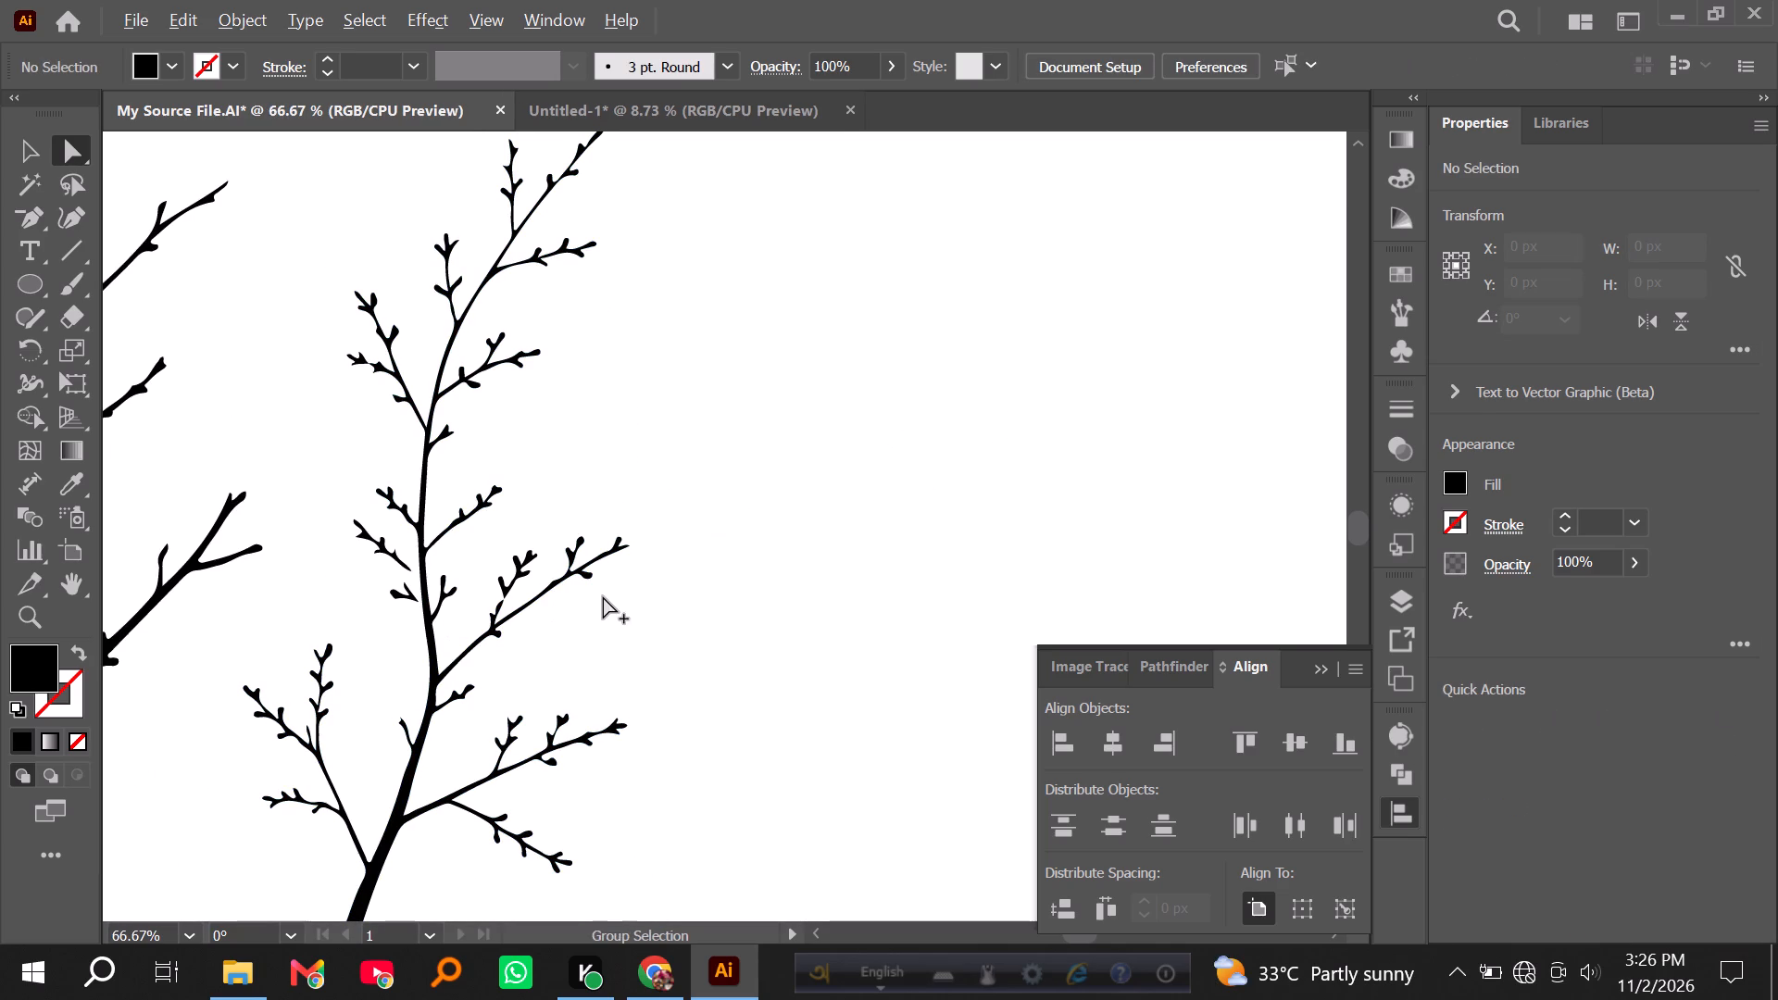
pyautogui.keyDown('alt'); pyautogui.scroll(-1, 603, 596); pyautogui.keyUp('alt')
pyautogui.scroll(-2, 605, 597)
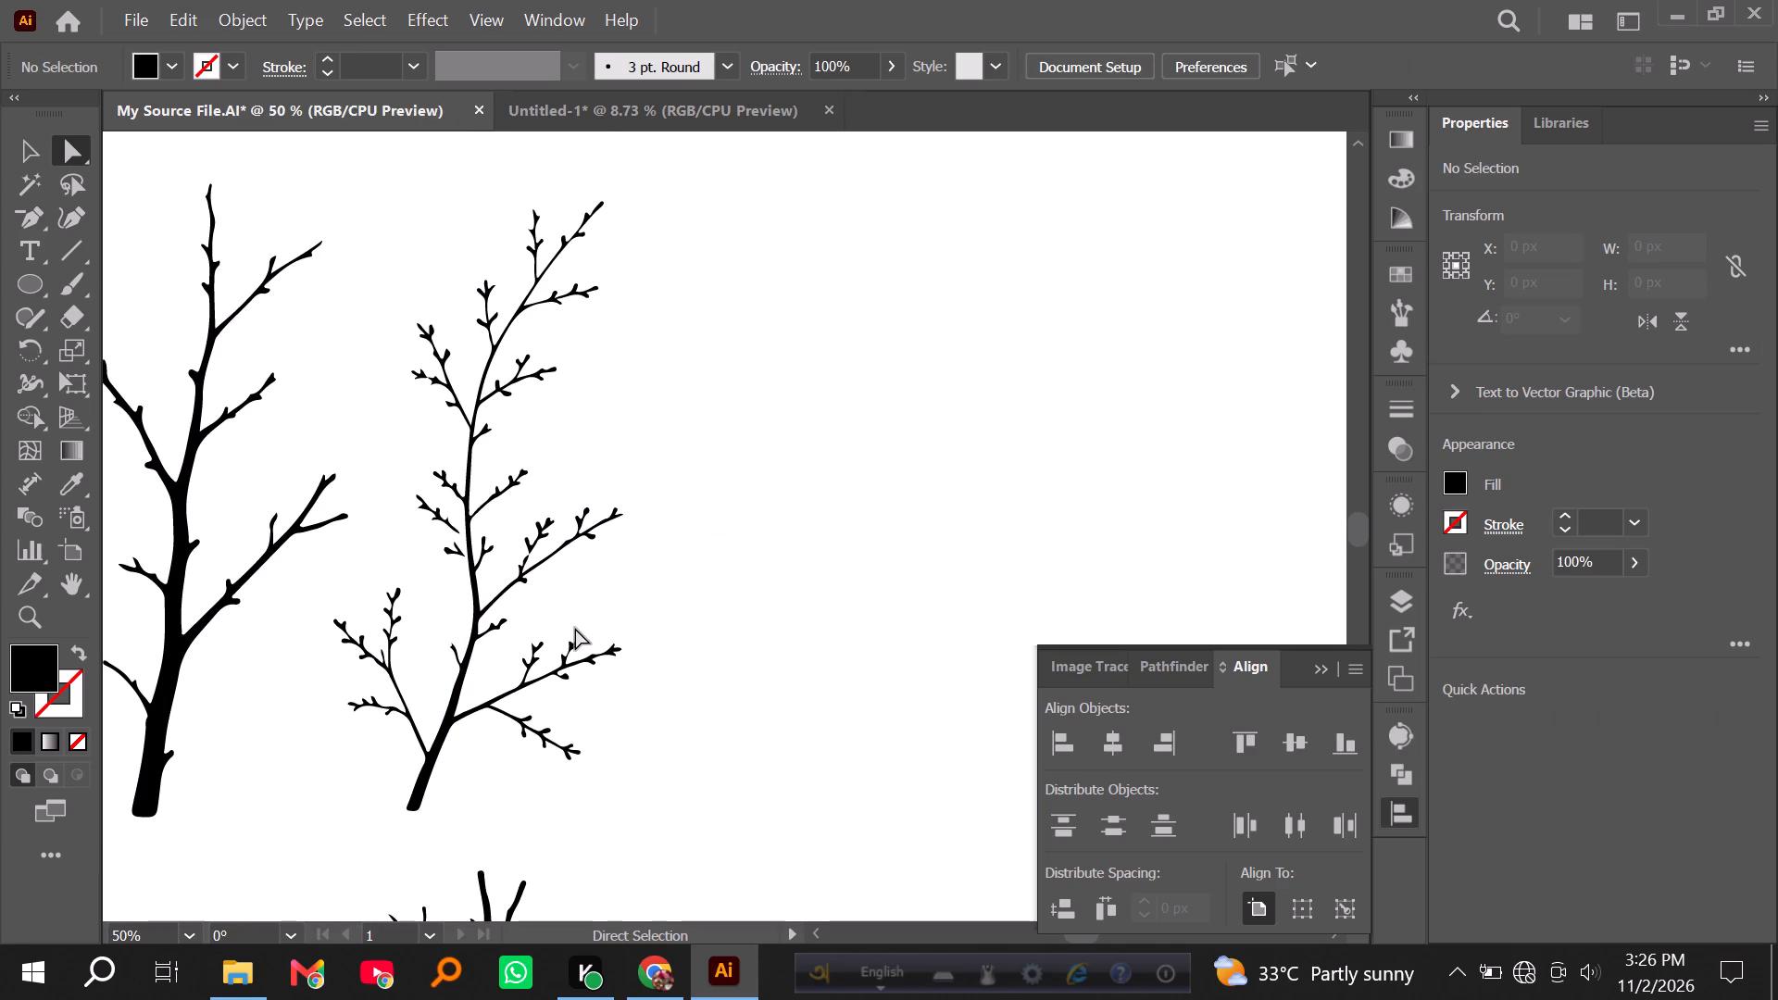
pyautogui.keyDown('alt'); pyautogui.scroll(-2, 587, 594); pyautogui.keyUp('alt')
pyautogui.keyDown('alt'); pyautogui.scroll(-2, 775, 601); pyautogui.keyUp('alt')
pyautogui.keyDown('alt'); pyautogui.scroll(3, 525, 666); pyautogui.keyUp('alt')
pyautogui.scroll(1, 590, 649)
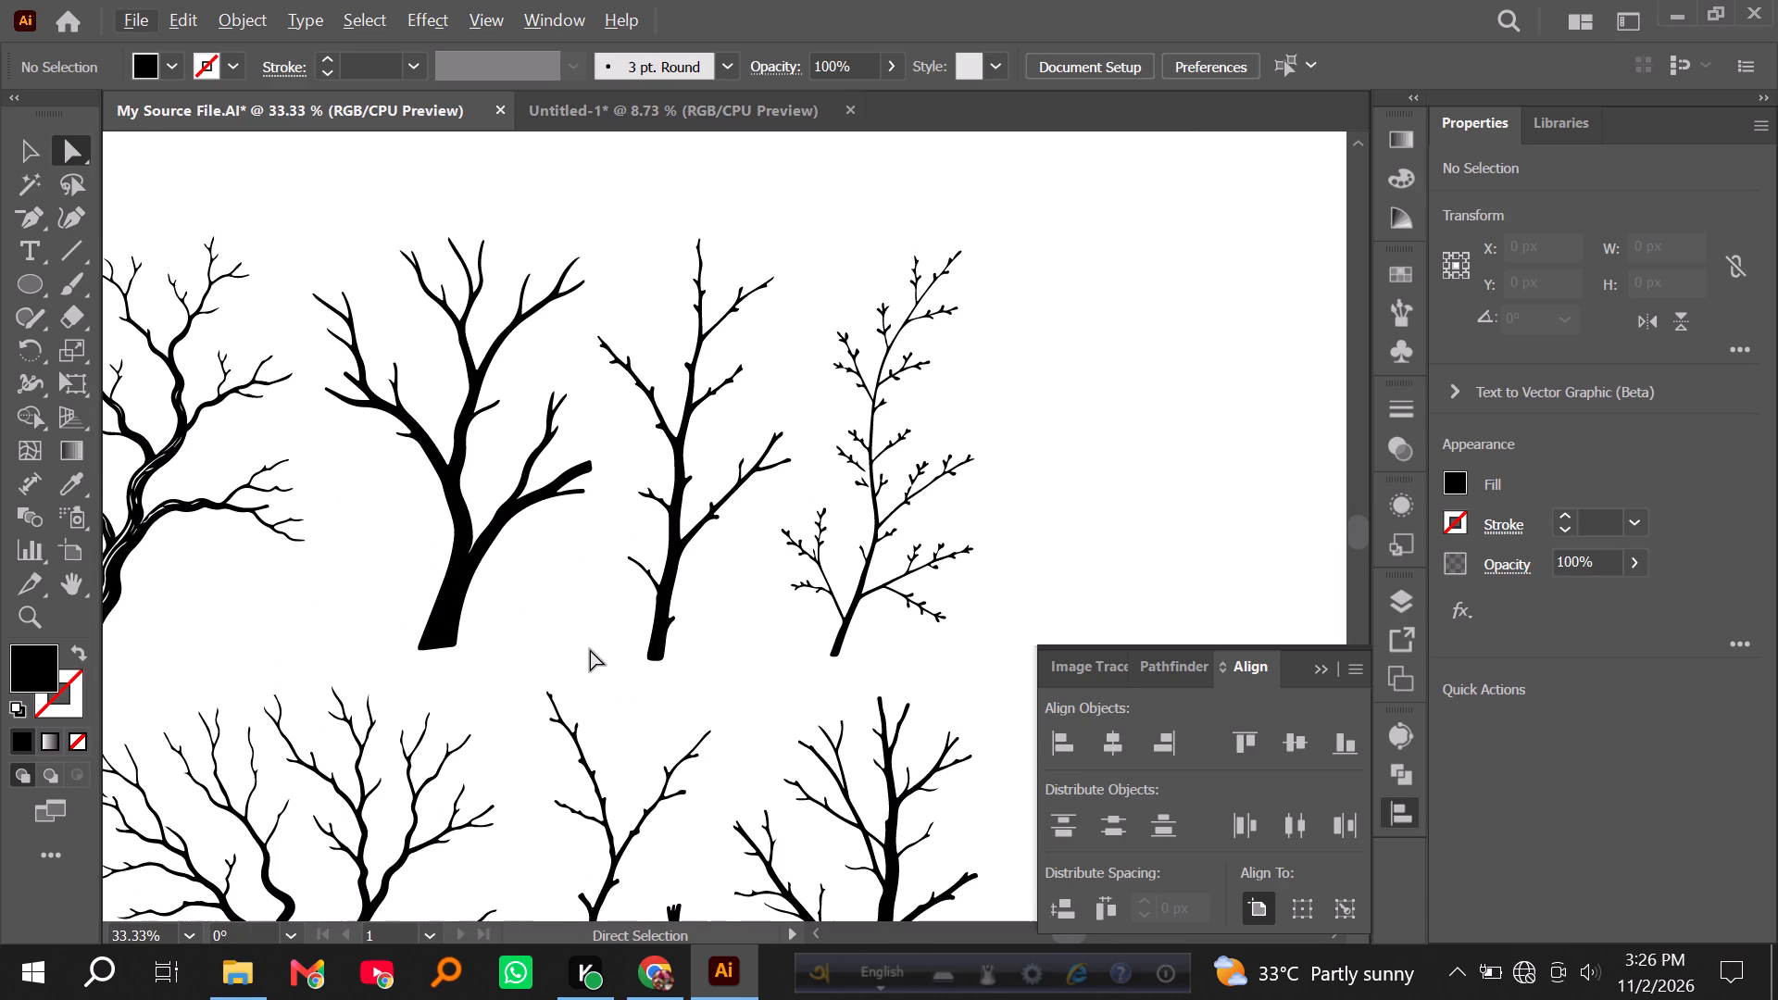
pyautogui.keyDown('ctrl'); pyautogui.scroll(20, 590, 648); pyautogui.keyUp('ctrl')
pyautogui.keyDown('ctrl'); pyautogui.scroll(2, 590, 648); pyautogui.keyUp('ctrl')
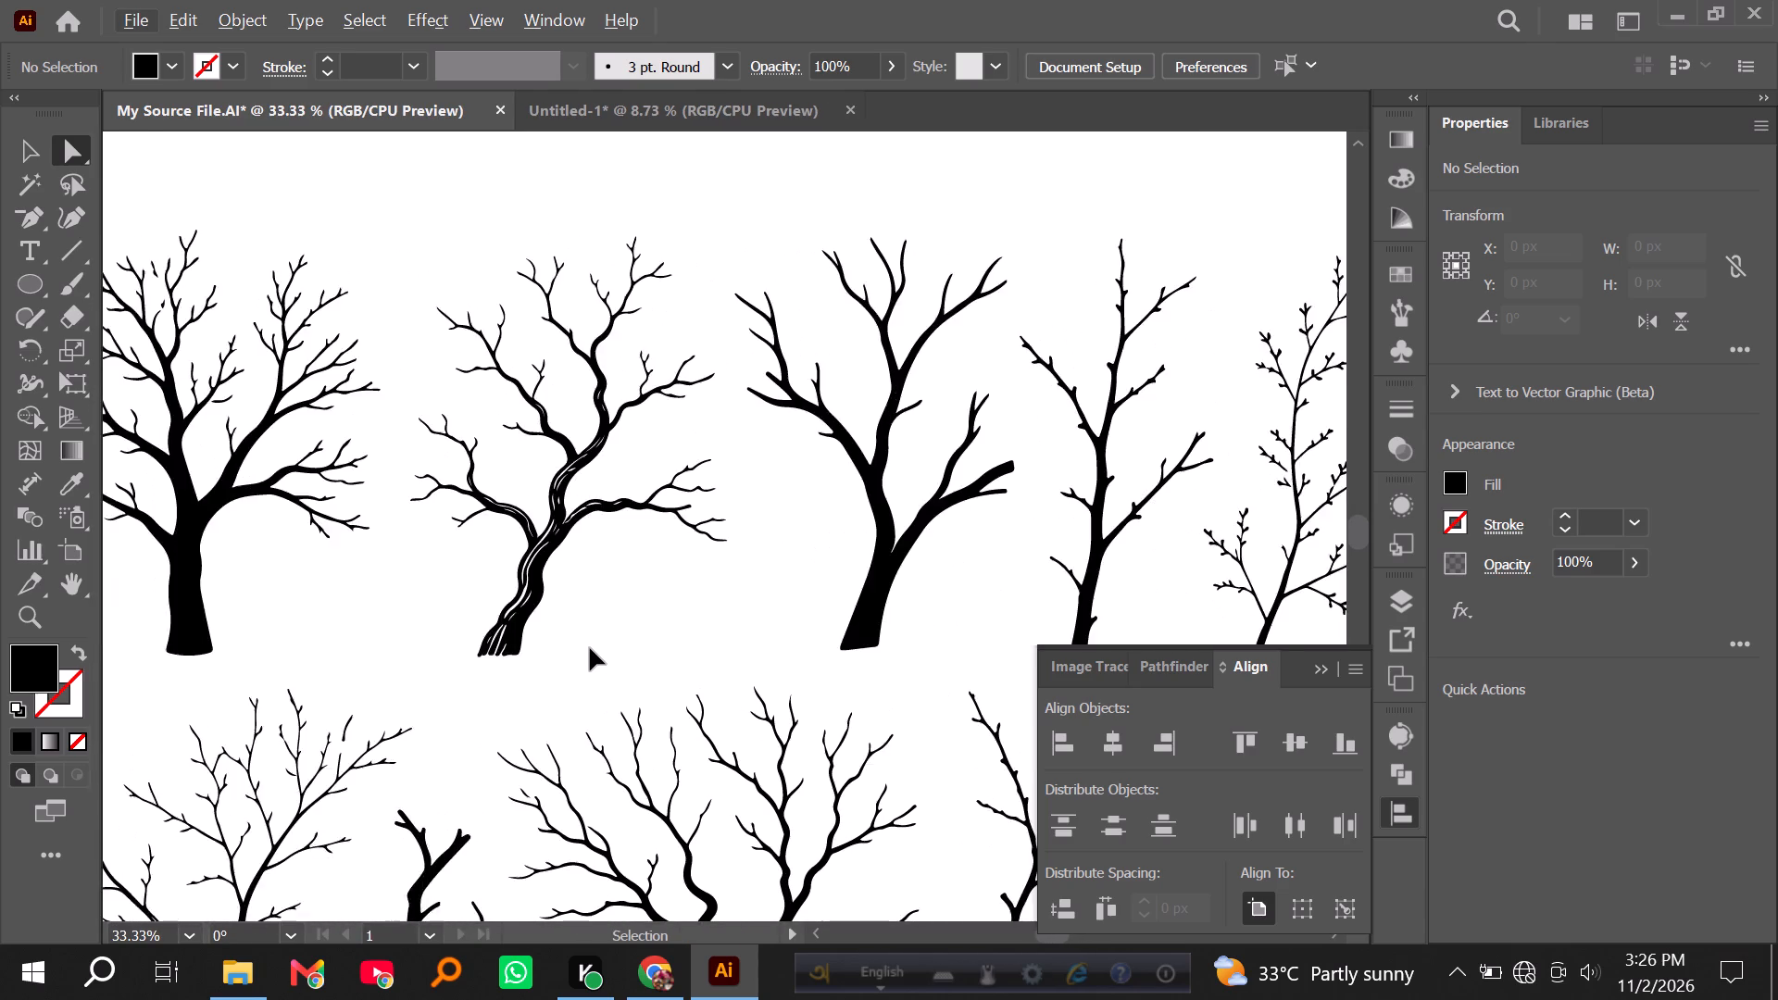
# Delete the two detached twig fragments between the upper branches of the first tree in the top row.
pyautogui.keyDown('ctrl'); pyautogui.scroll(6, 590, 648); pyautogui.keyUp('ctrl')
pyautogui.scroll(-5, 590, 648)
pyautogui.scroll(5, 562, 652)
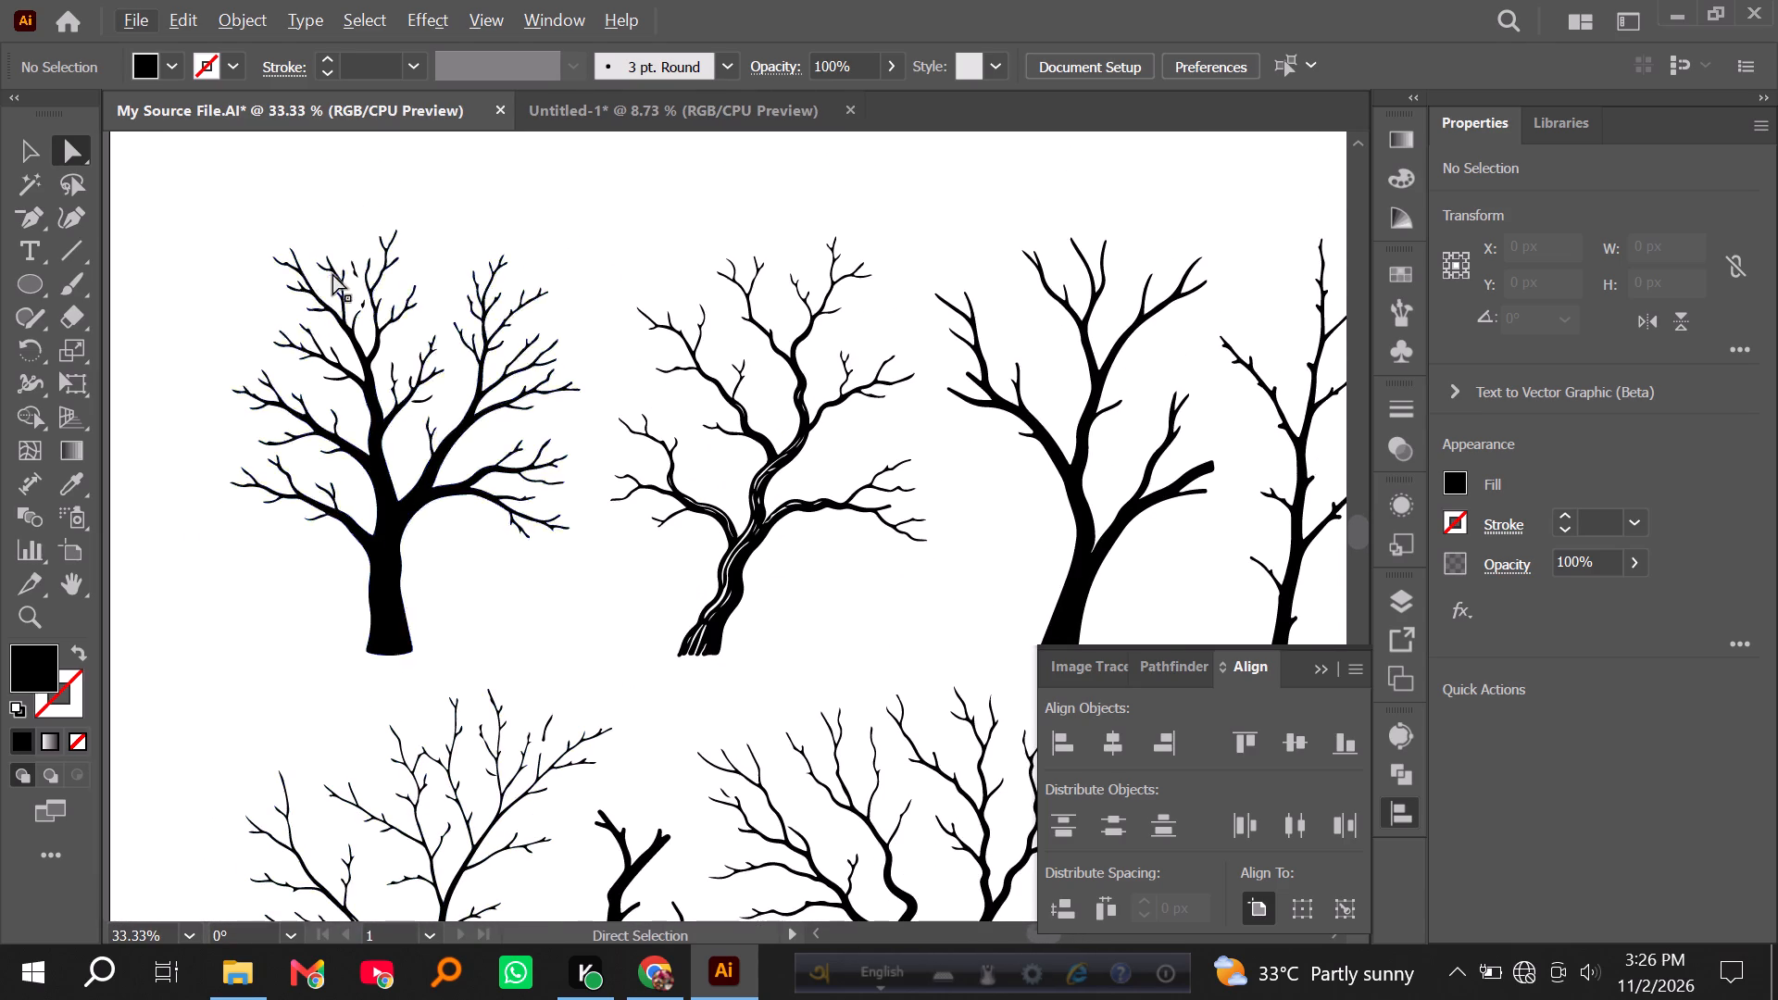
pyautogui.keyDown('alt'); pyautogui.scroll(5, 332, 273); pyautogui.keyUp('alt')
pyautogui.scroll(1, 472, 332)
pyautogui.moveTo(426, 166); pyautogui.dragTo(464, 288)
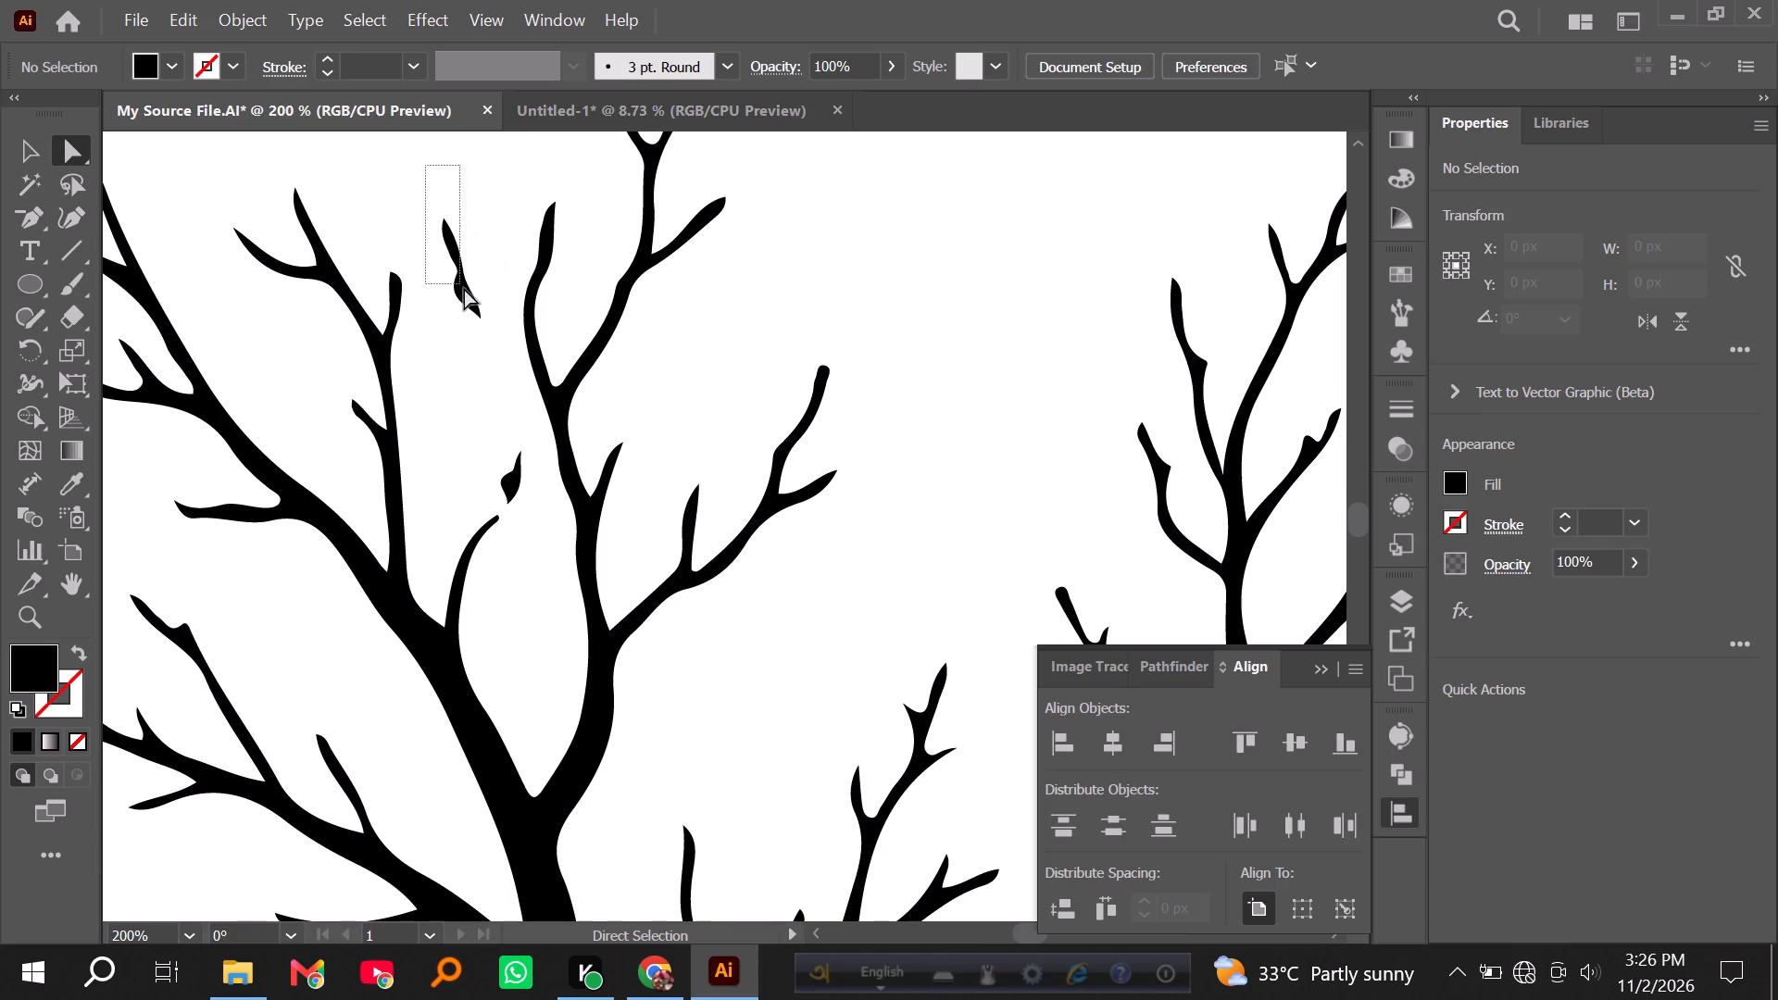
pyautogui.moveTo(464, 288); pyautogui.dragTo(490, 338)
pyautogui.press('Delete')
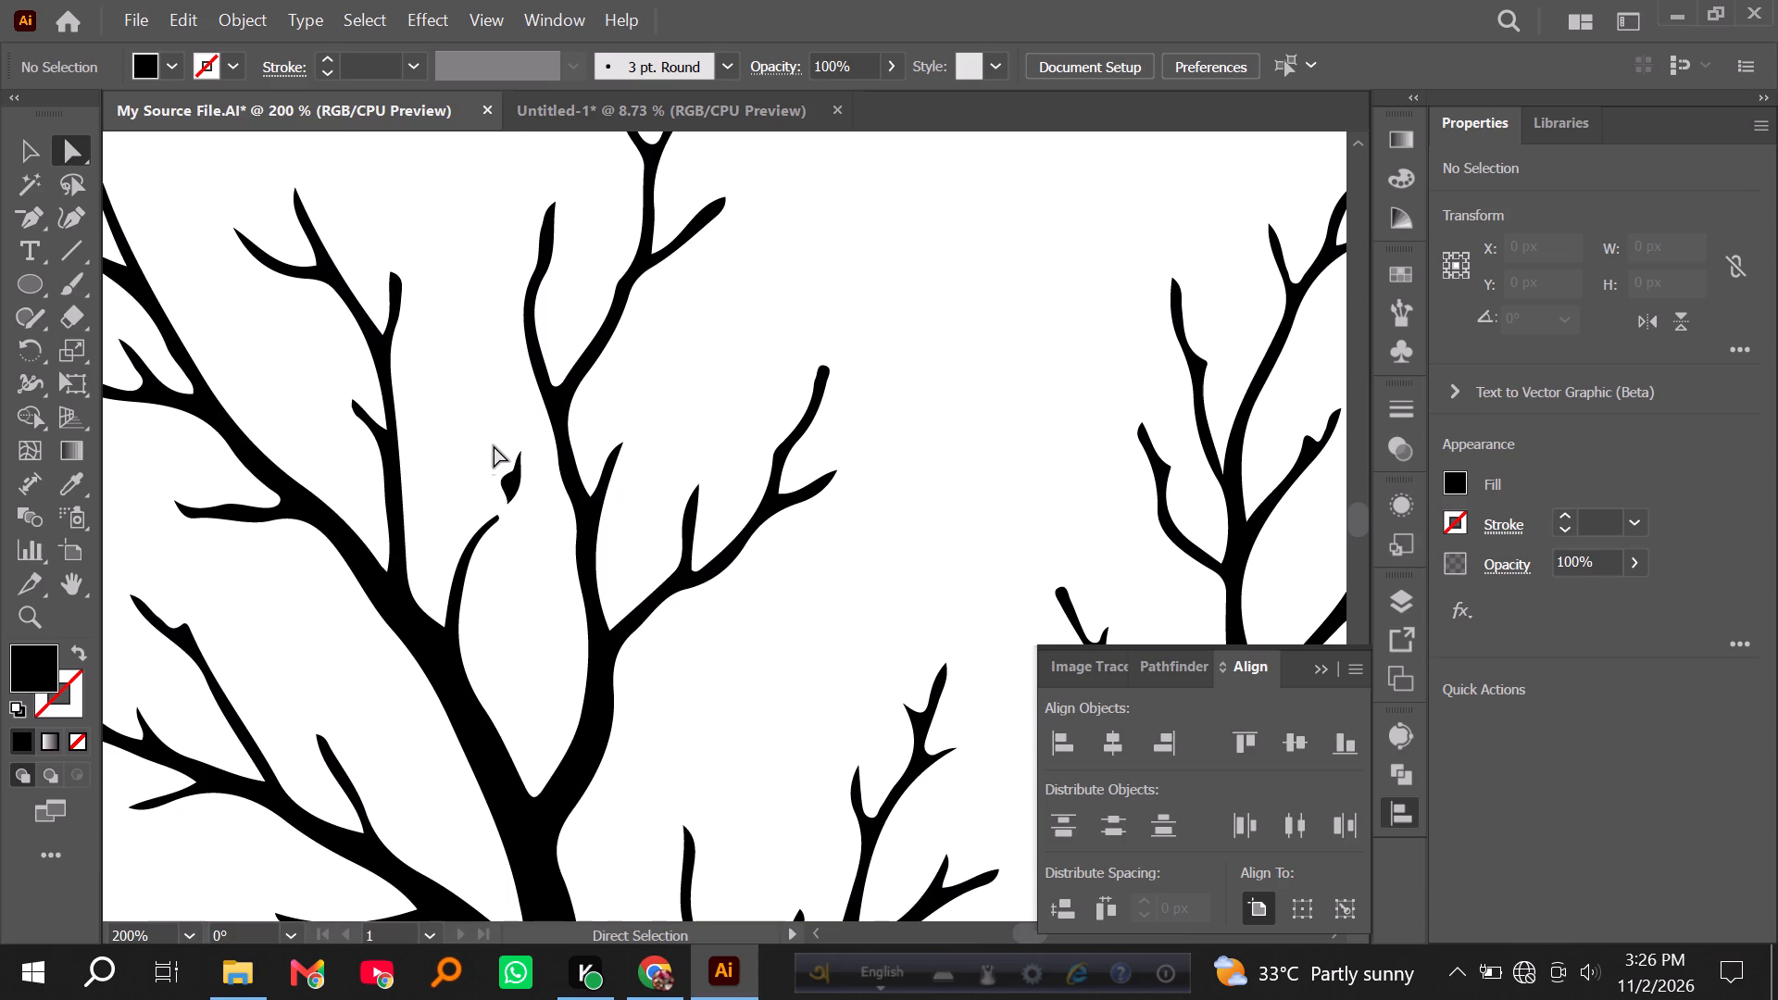
pyautogui.moveTo(494, 445); pyautogui.dragTo(538, 510)
pyautogui.press('Delete')
# Delete the detached bud beside the upper branch of the thin twiggy tree at the start of the second row.
pyautogui.keyDown('alt'); pyautogui.scroll(-3, 428, 467); pyautogui.keyUp('alt')
pyautogui.scroll(-10, 430, 472)
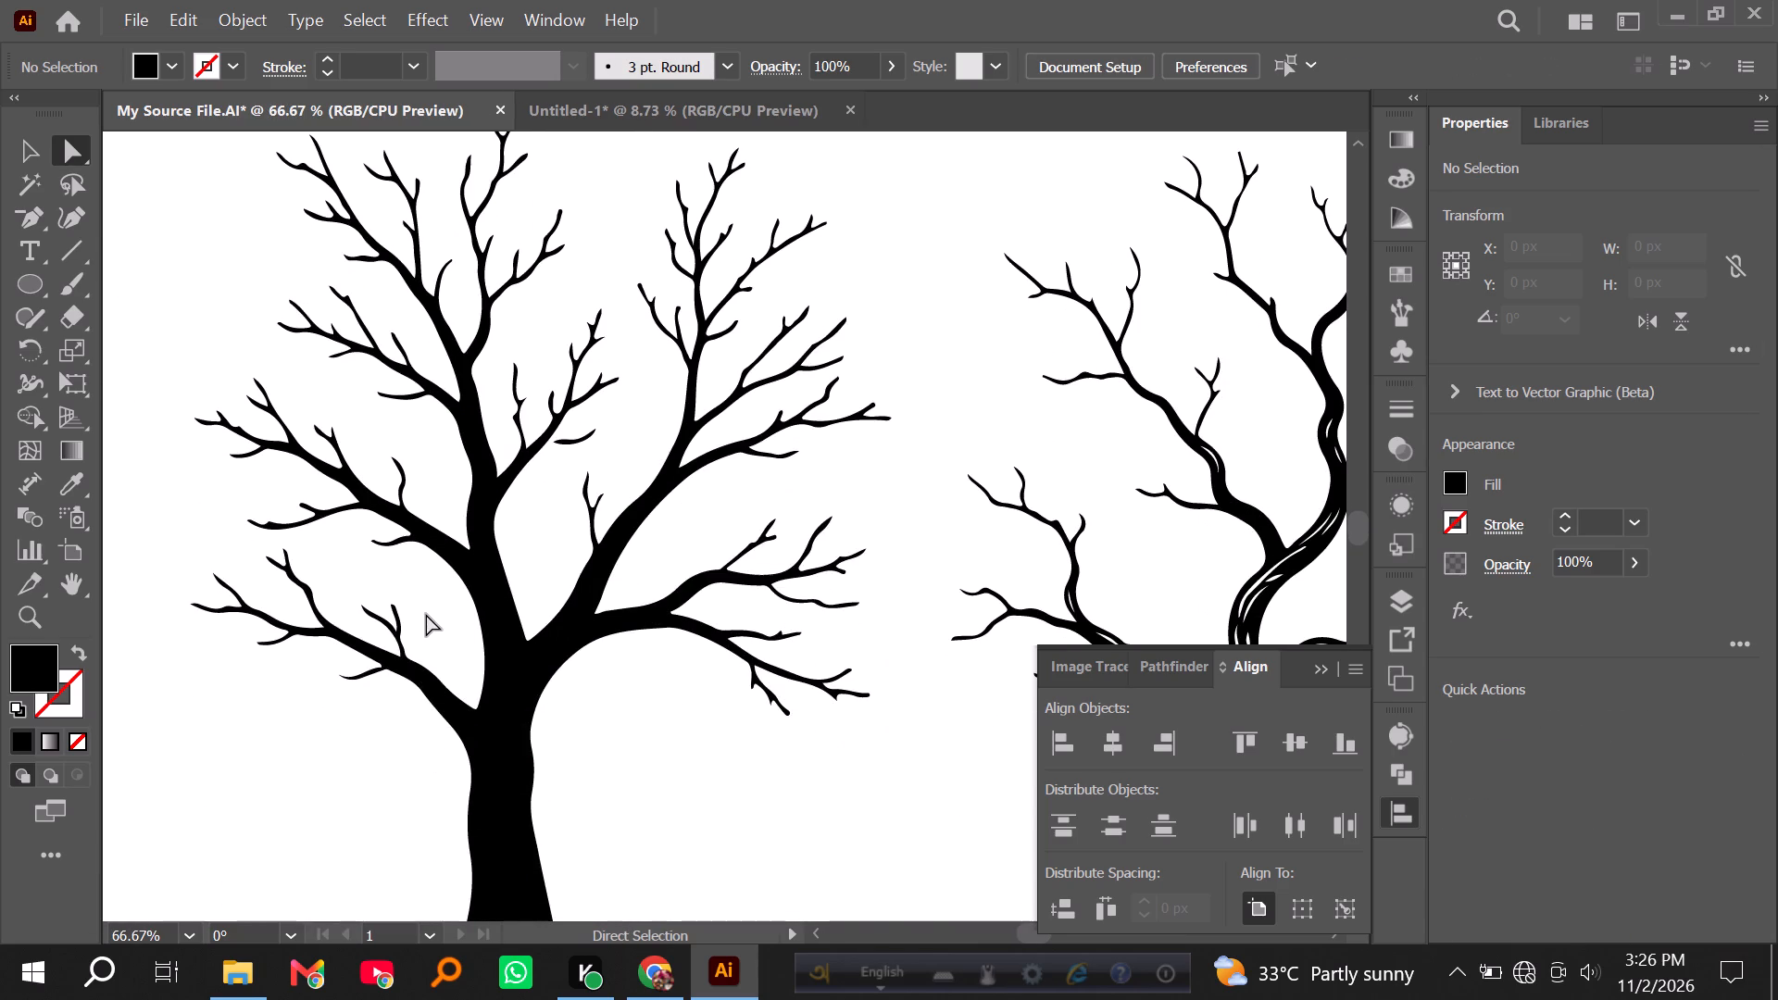
pyautogui.scroll(-20, 426, 613)
pyautogui.scroll(-10, 426, 613)
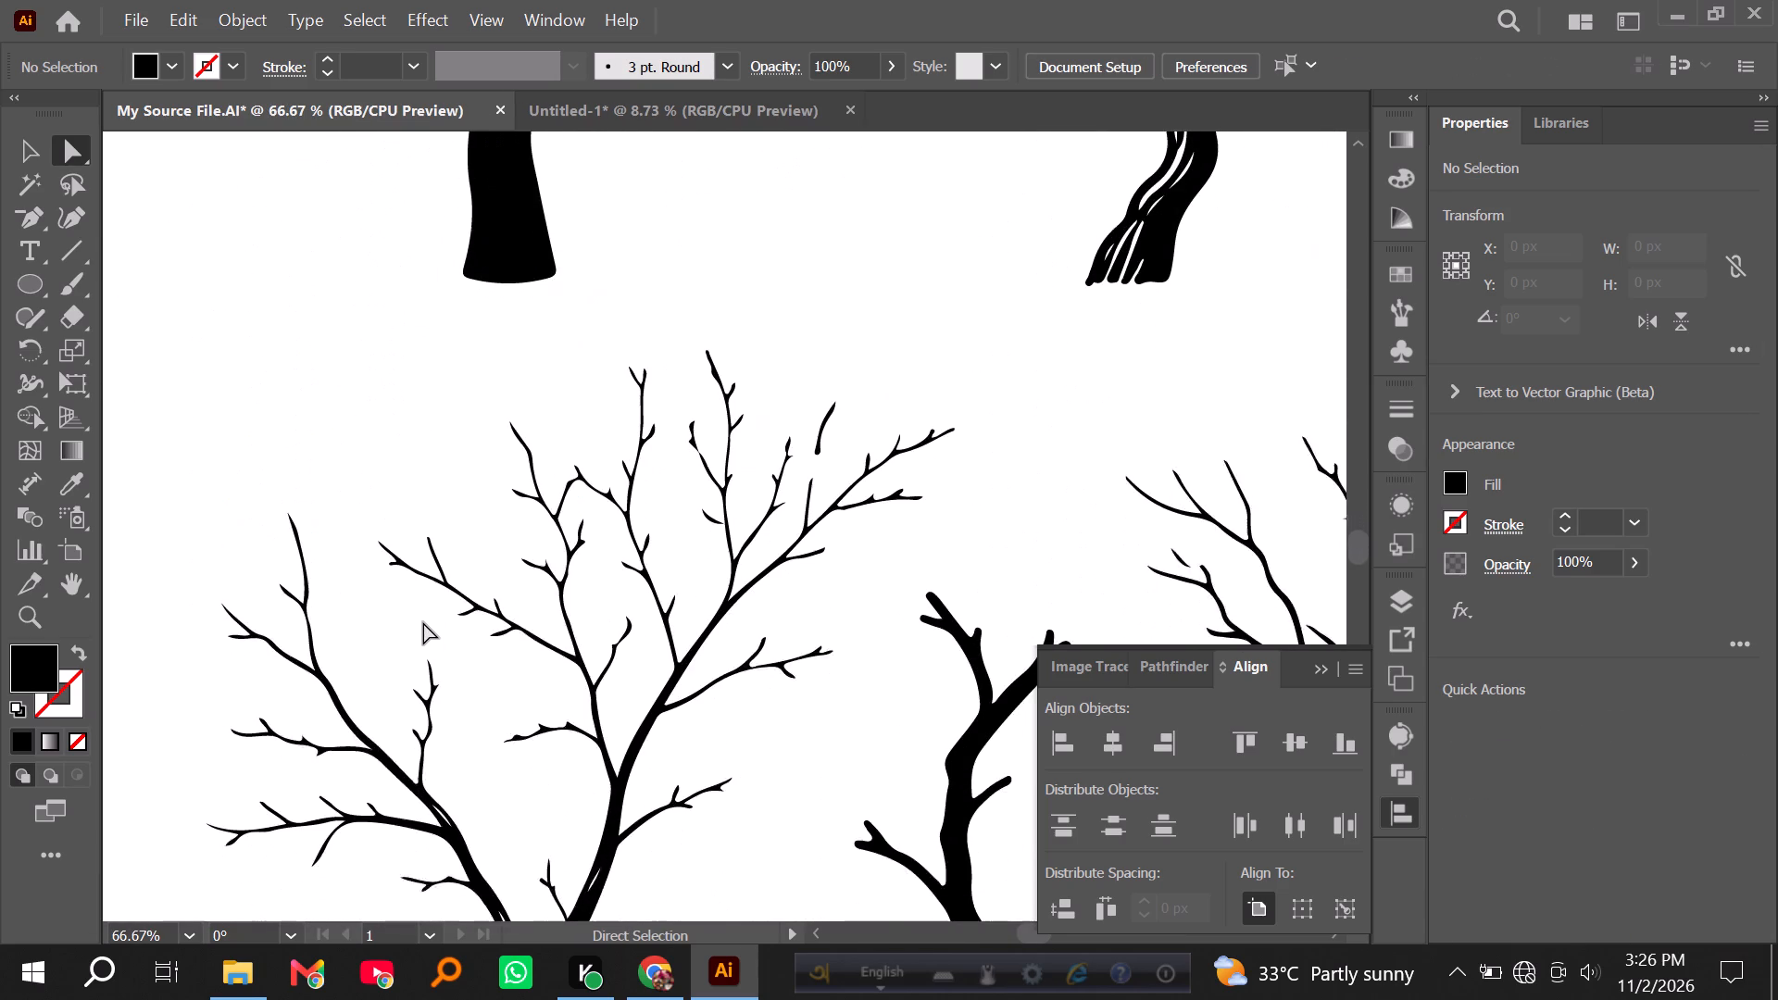
pyautogui.scroll(-5, 423, 622)
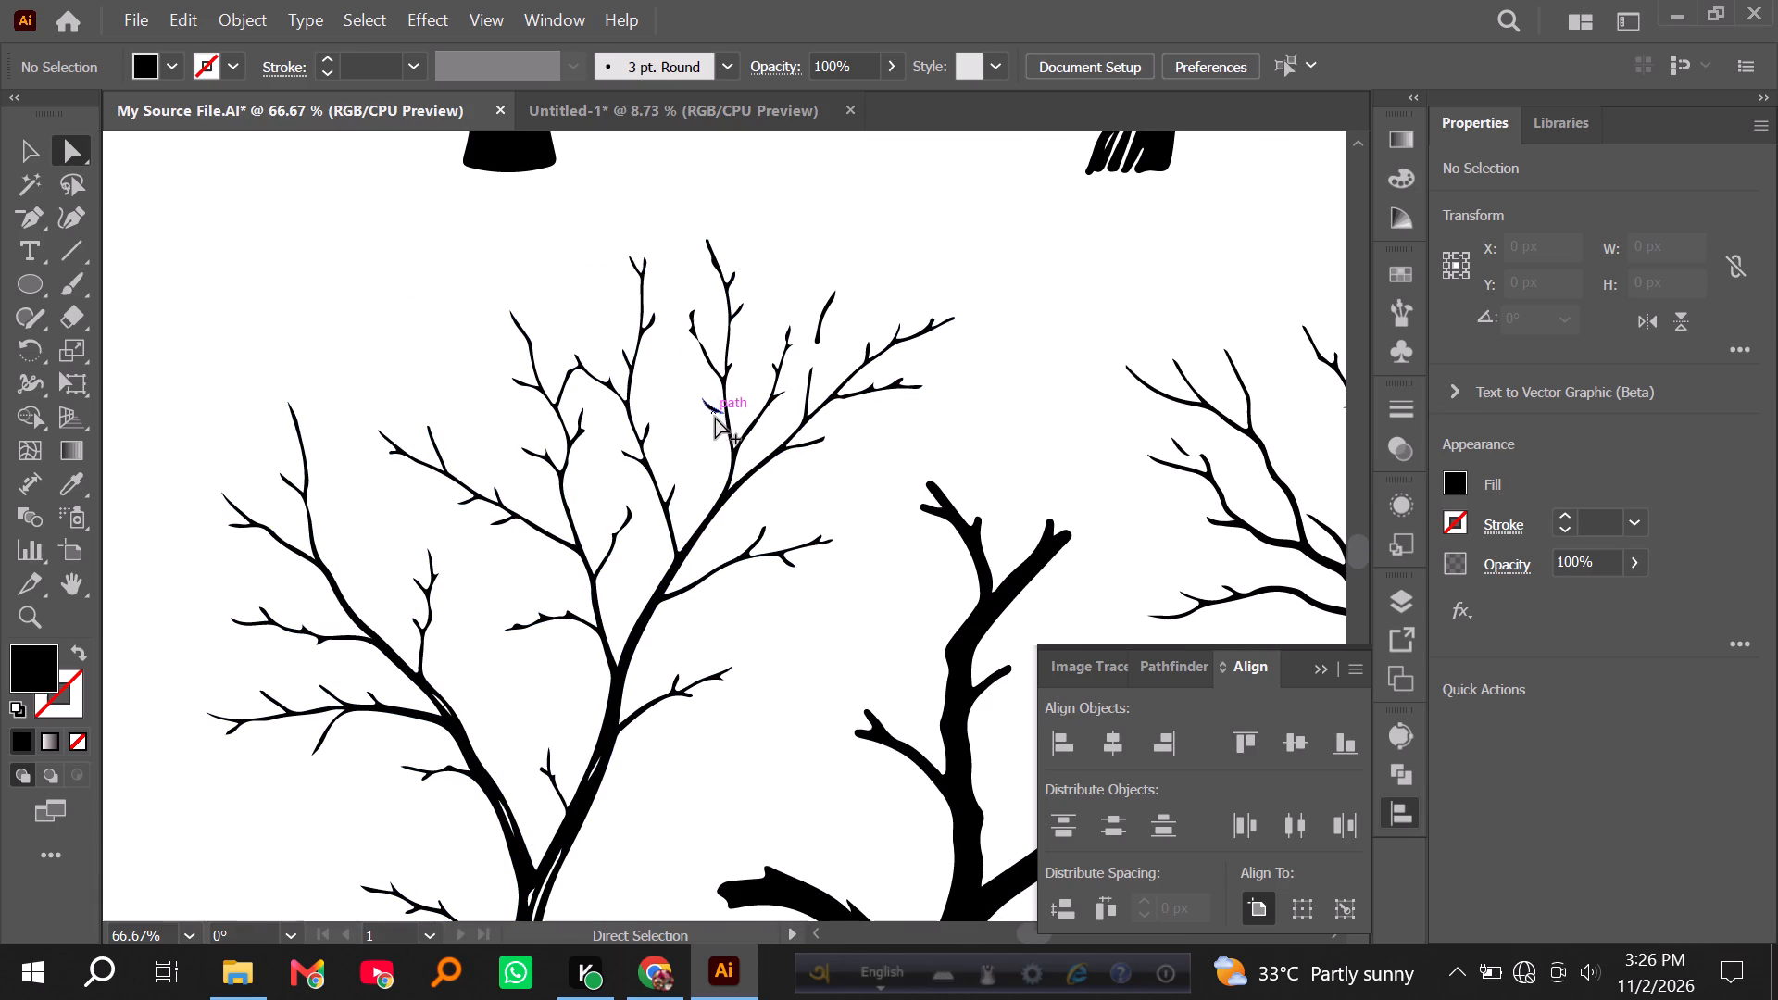
pyautogui.keyDown('alt'); pyautogui.scroll(4, 715, 418); pyautogui.keyUp('alt')
pyautogui.moveTo(622, 283); pyautogui.dragTo(745, 429)
pyautogui.press('Delete')
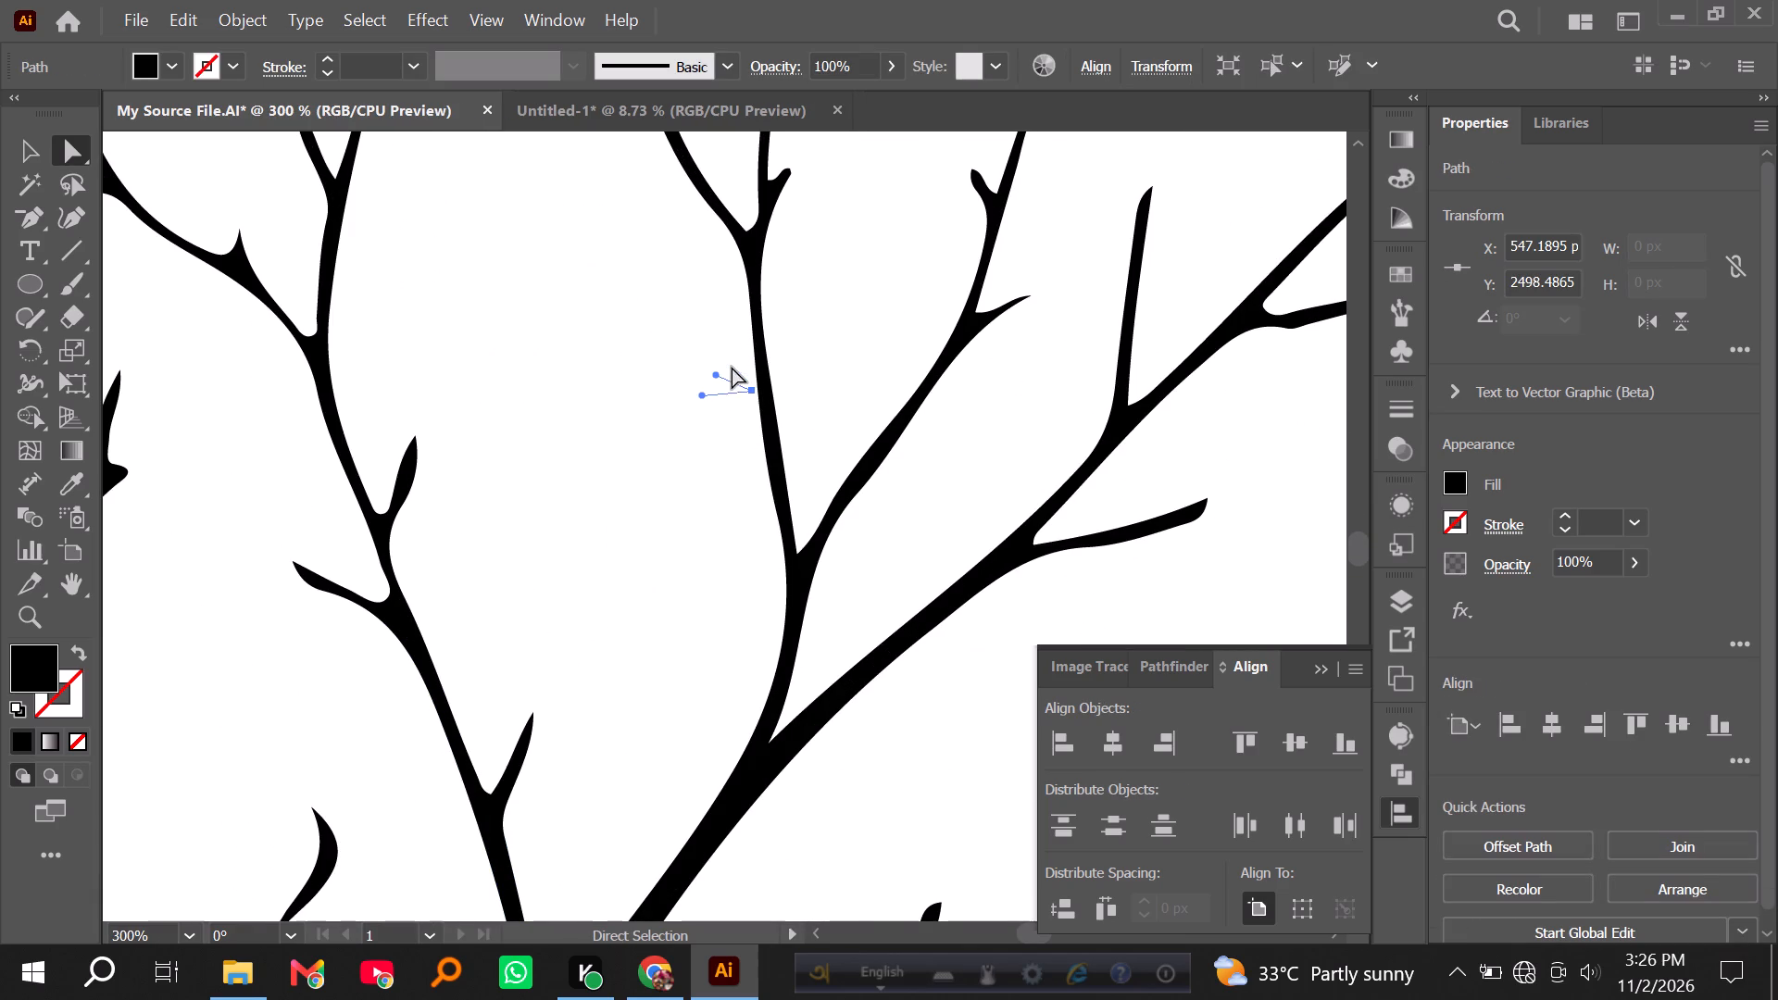
# Remove the stray anchor point left beside that upper branch of the second row's thin tree.
pyautogui.moveTo(733, 362); pyautogui.dragTo(752, 422)
pyautogui.press('Delete')
pyautogui.moveTo(726, 360); pyautogui.dragTo(737, 421)
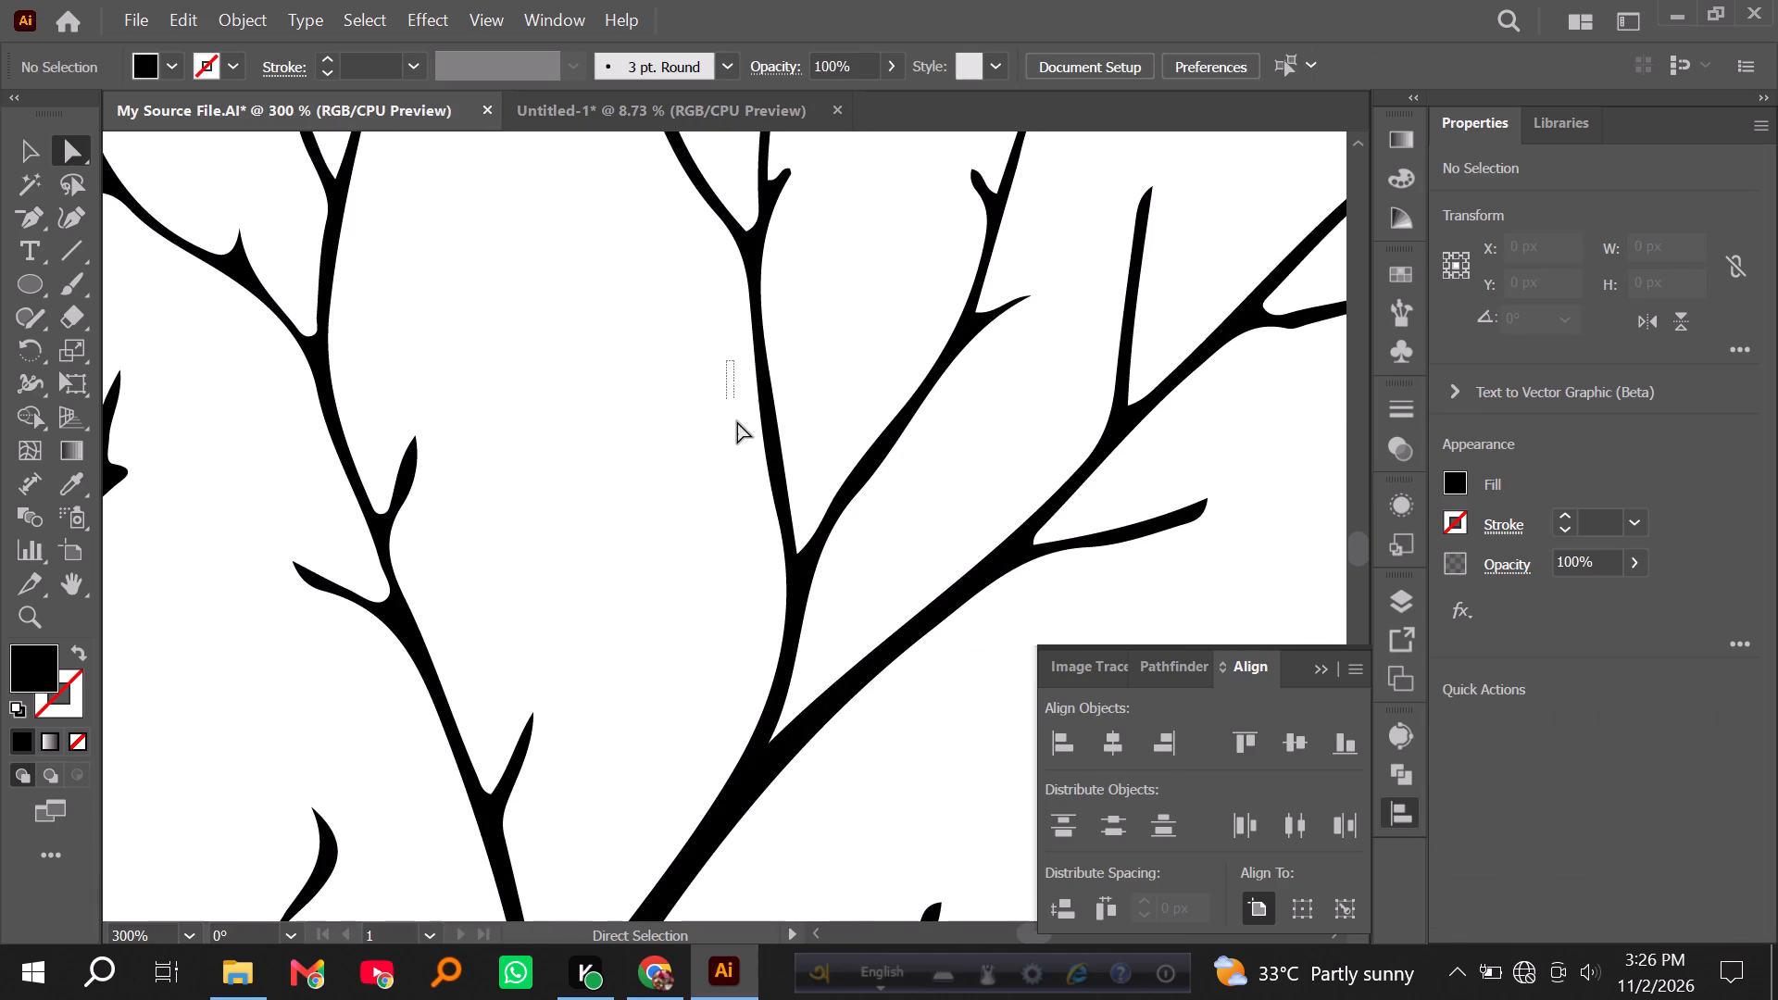
pyautogui.moveTo(737, 421); pyautogui.dragTo(738, 432)
pyautogui.moveTo(715, 350); pyautogui.dragTo(802, 464)
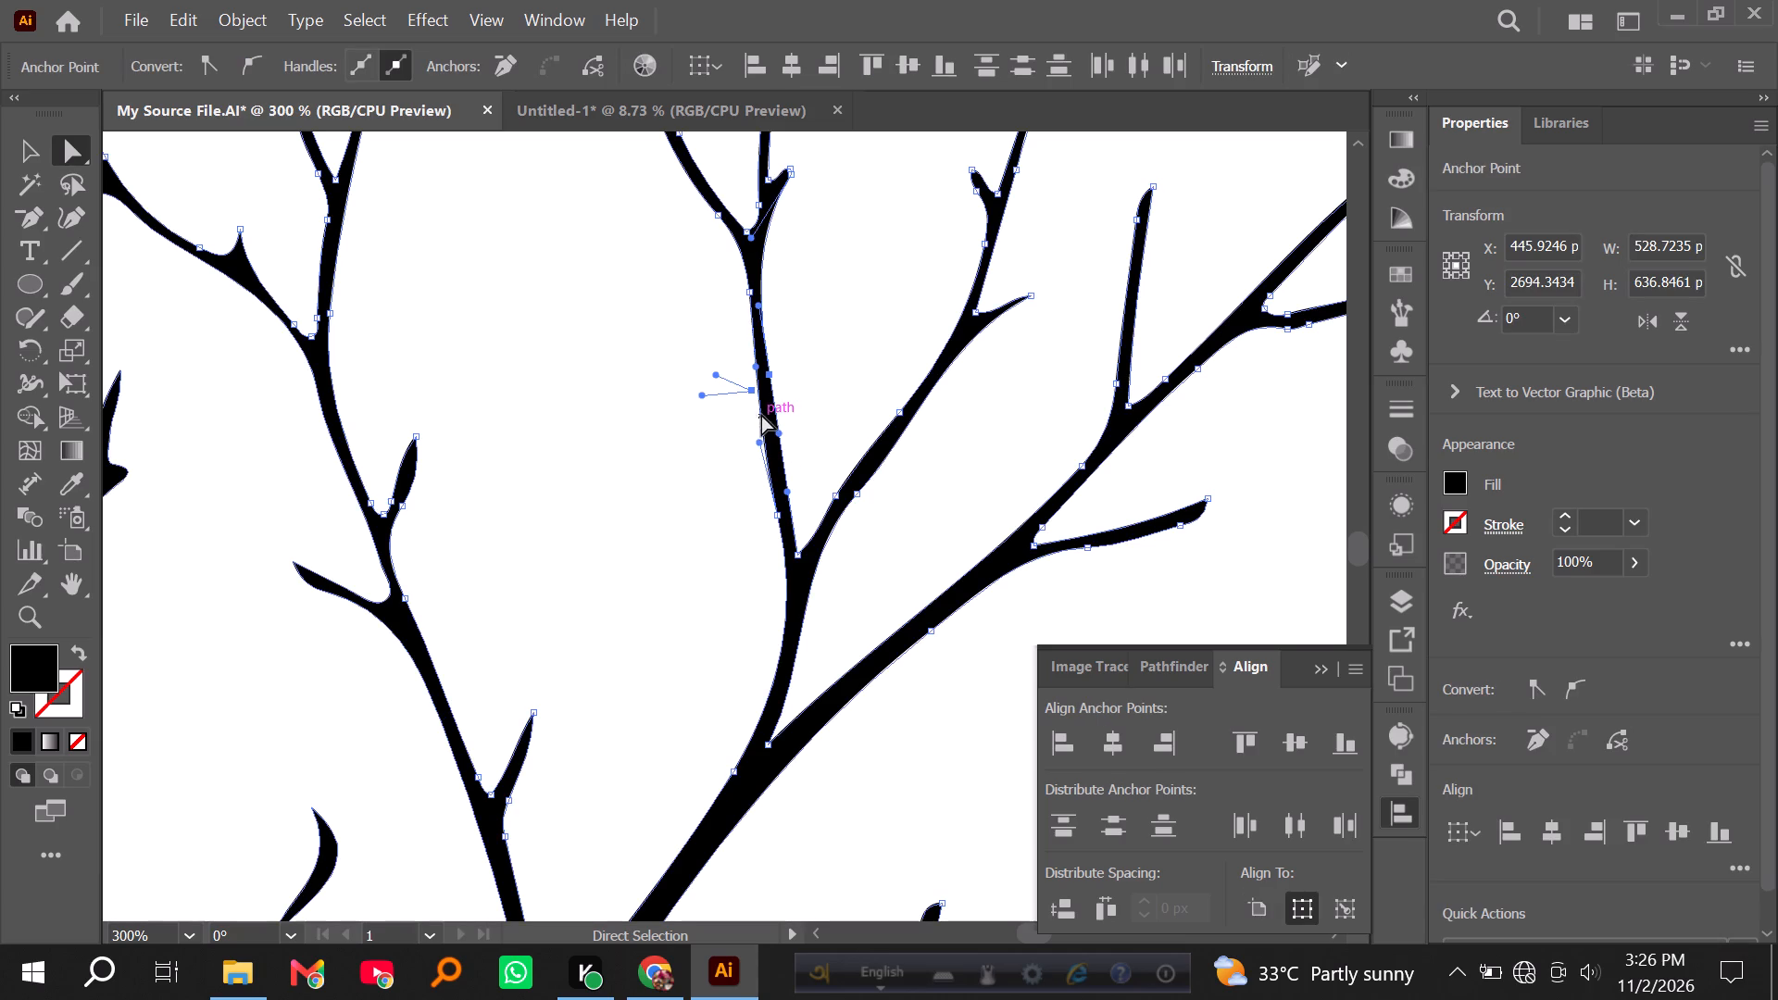
pyautogui.keyDown('alt'); pyautogui.scroll(5, 757, 417); pyautogui.keyUp('alt')
pyautogui.scroll(4, 709, 406)
pyautogui.click(706, 401)
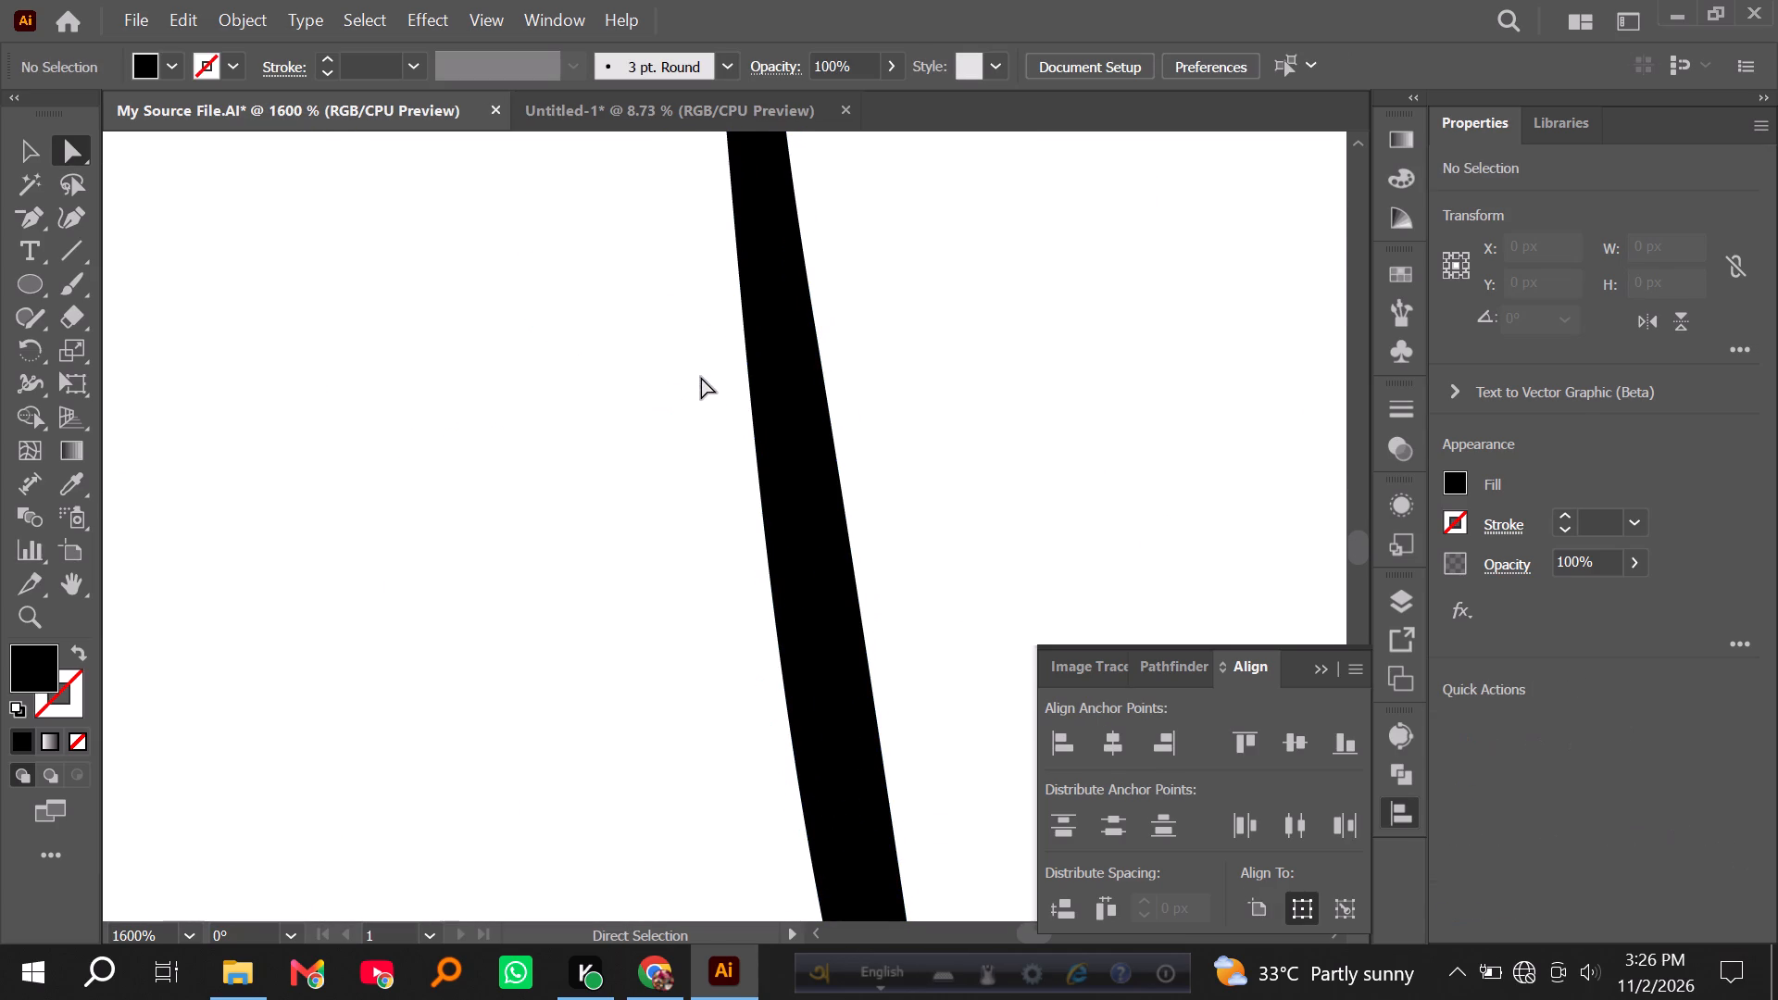
pyautogui.moveTo(698, 366); pyautogui.dragTo(736, 470)
pyautogui.press('Delete')
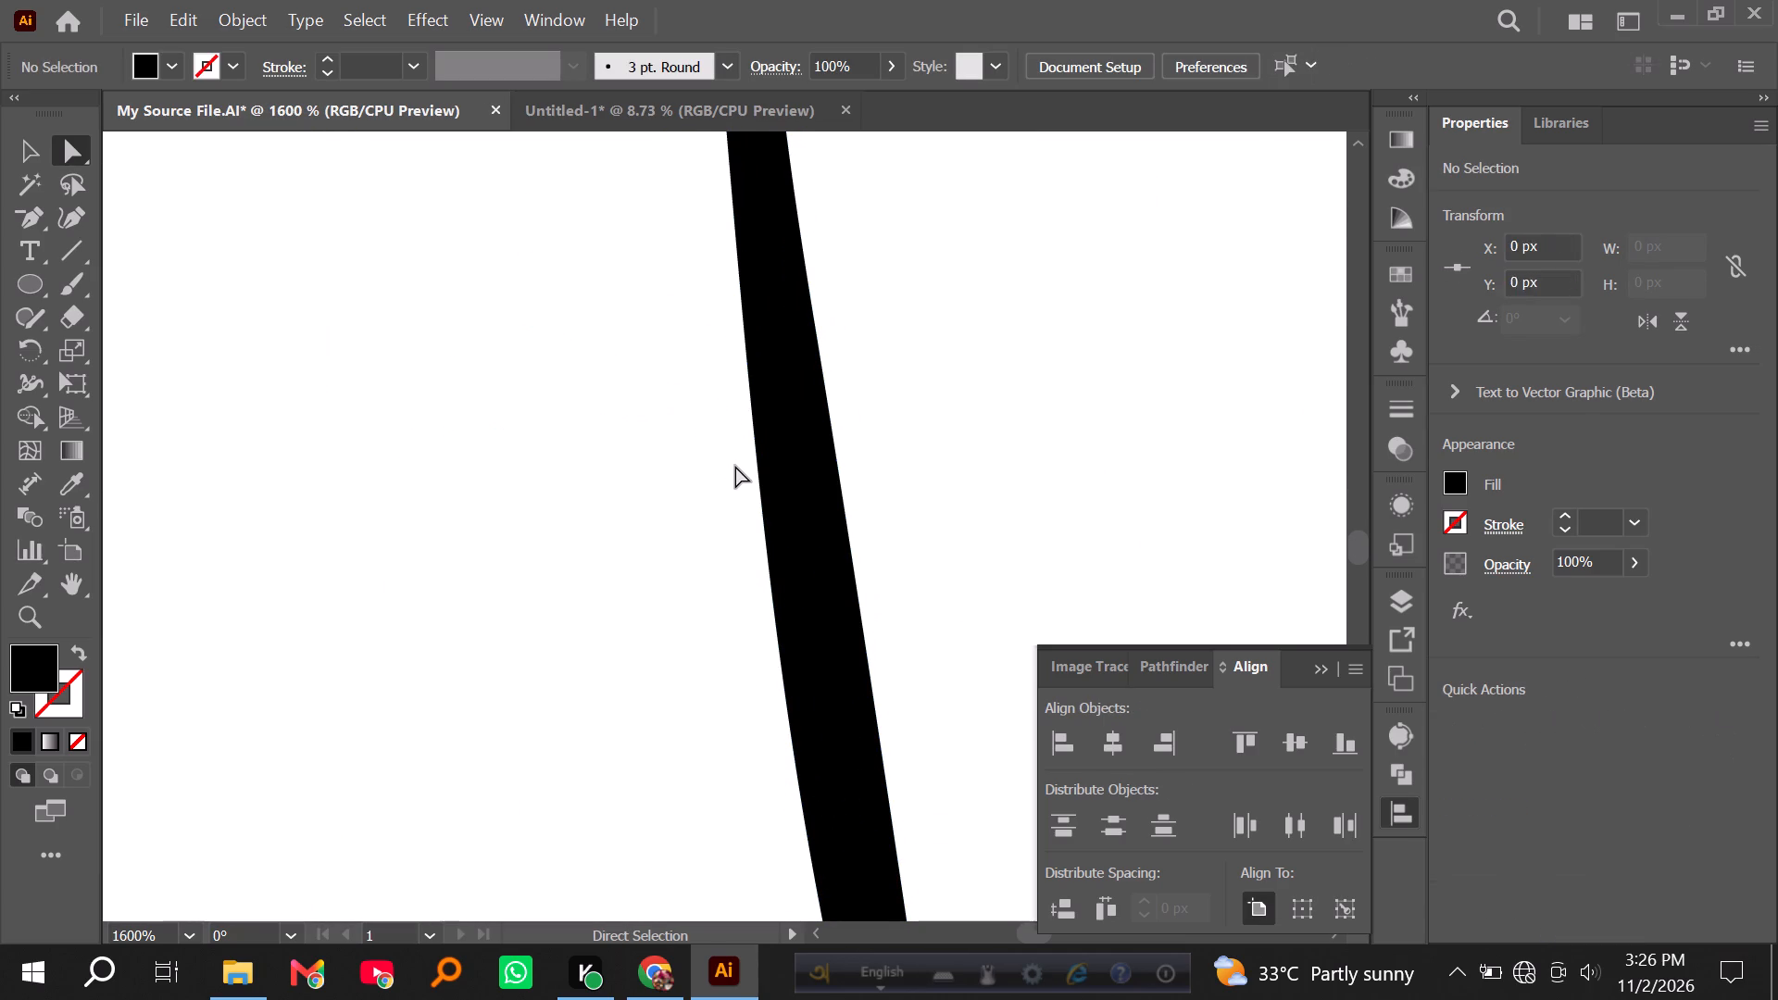
# Delete the detached twig floating above the upper-right branch of the second row's thin tree.
pyautogui.keyDown('alt'); pyautogui.scroll(-10, 558, 348); pyautogui.keyUp('alt')
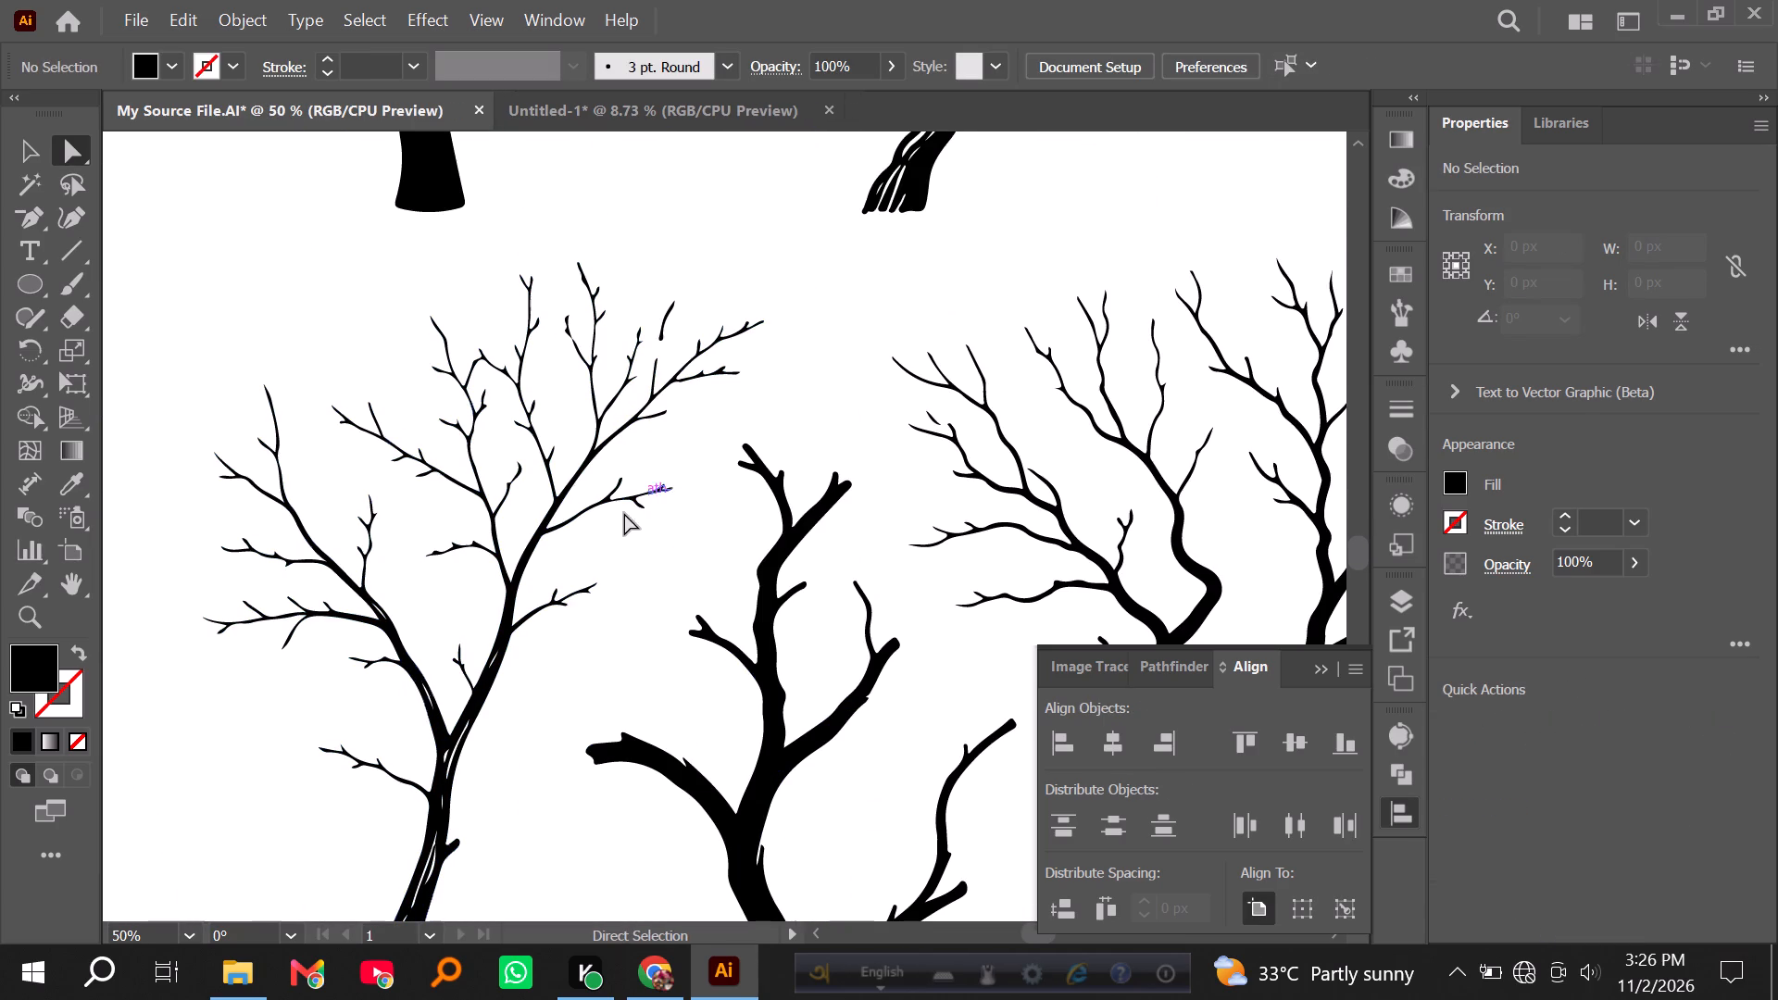
pyautogui.scroll(-3, 622, 544)
pyautogui.keyDown('alt'); pyautogui.scroll(5, 687, 234); pyautogui.keyUp('alt')
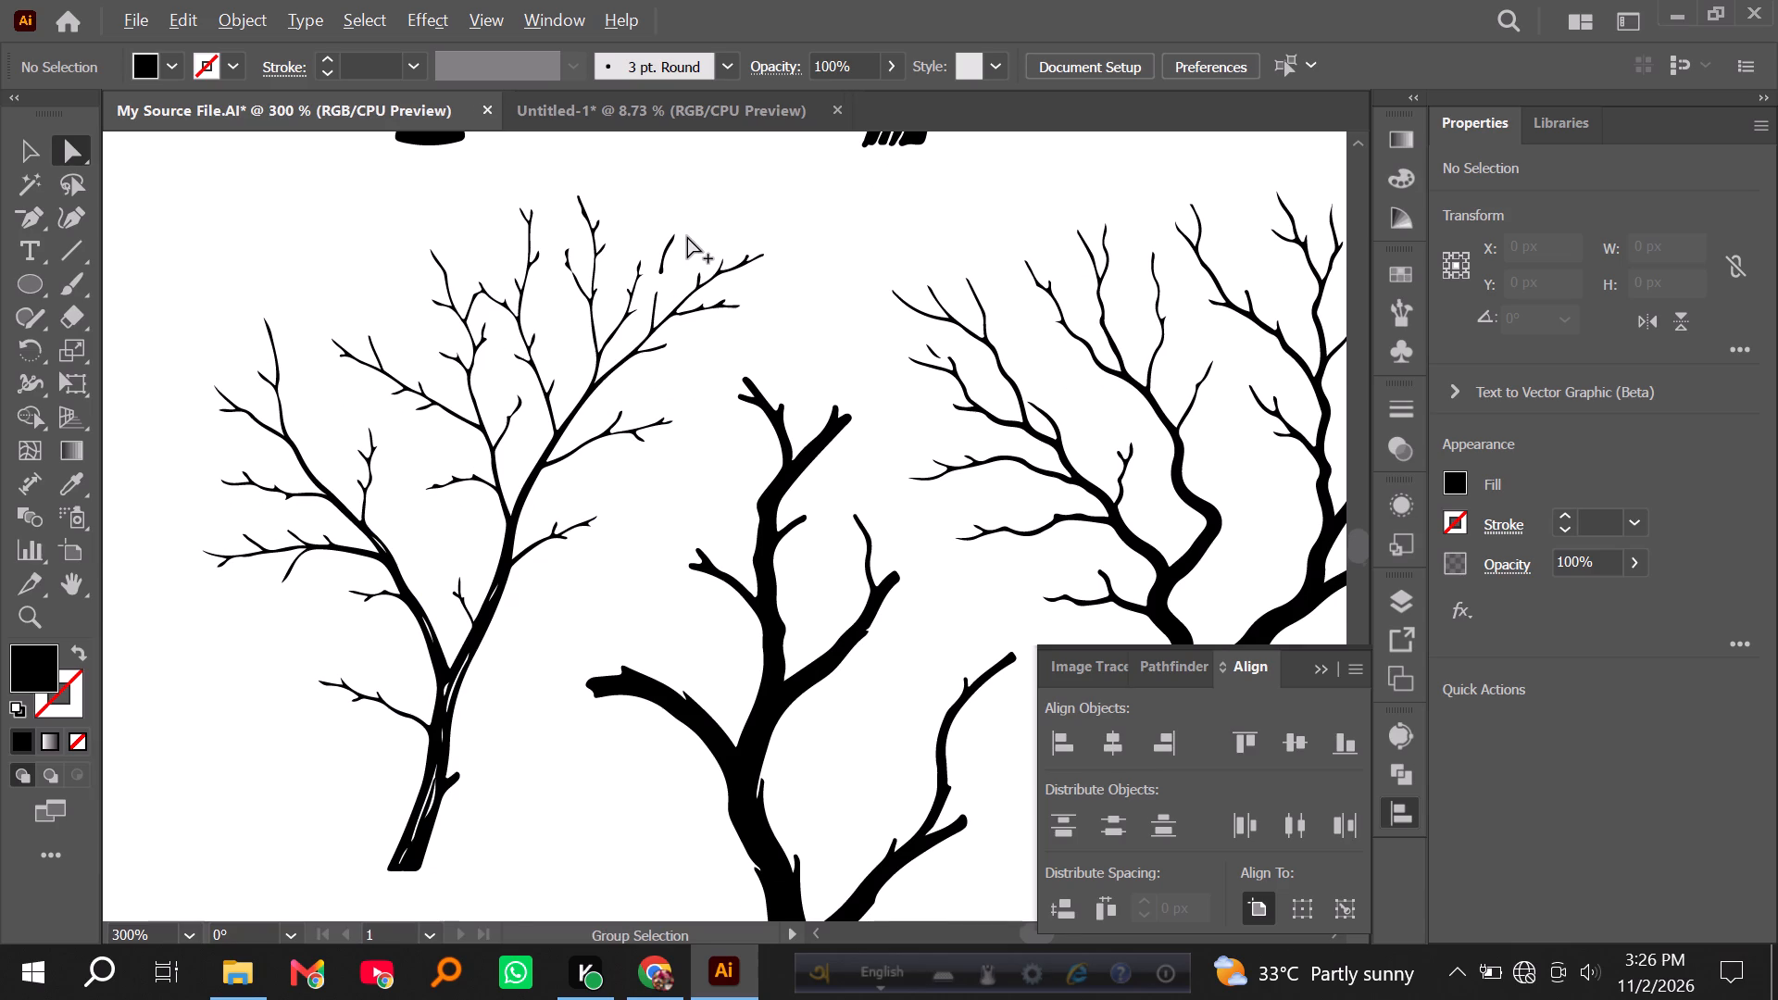
pyautogui.moveTo(483, 206); pyautogui.dragTo(639, 536)
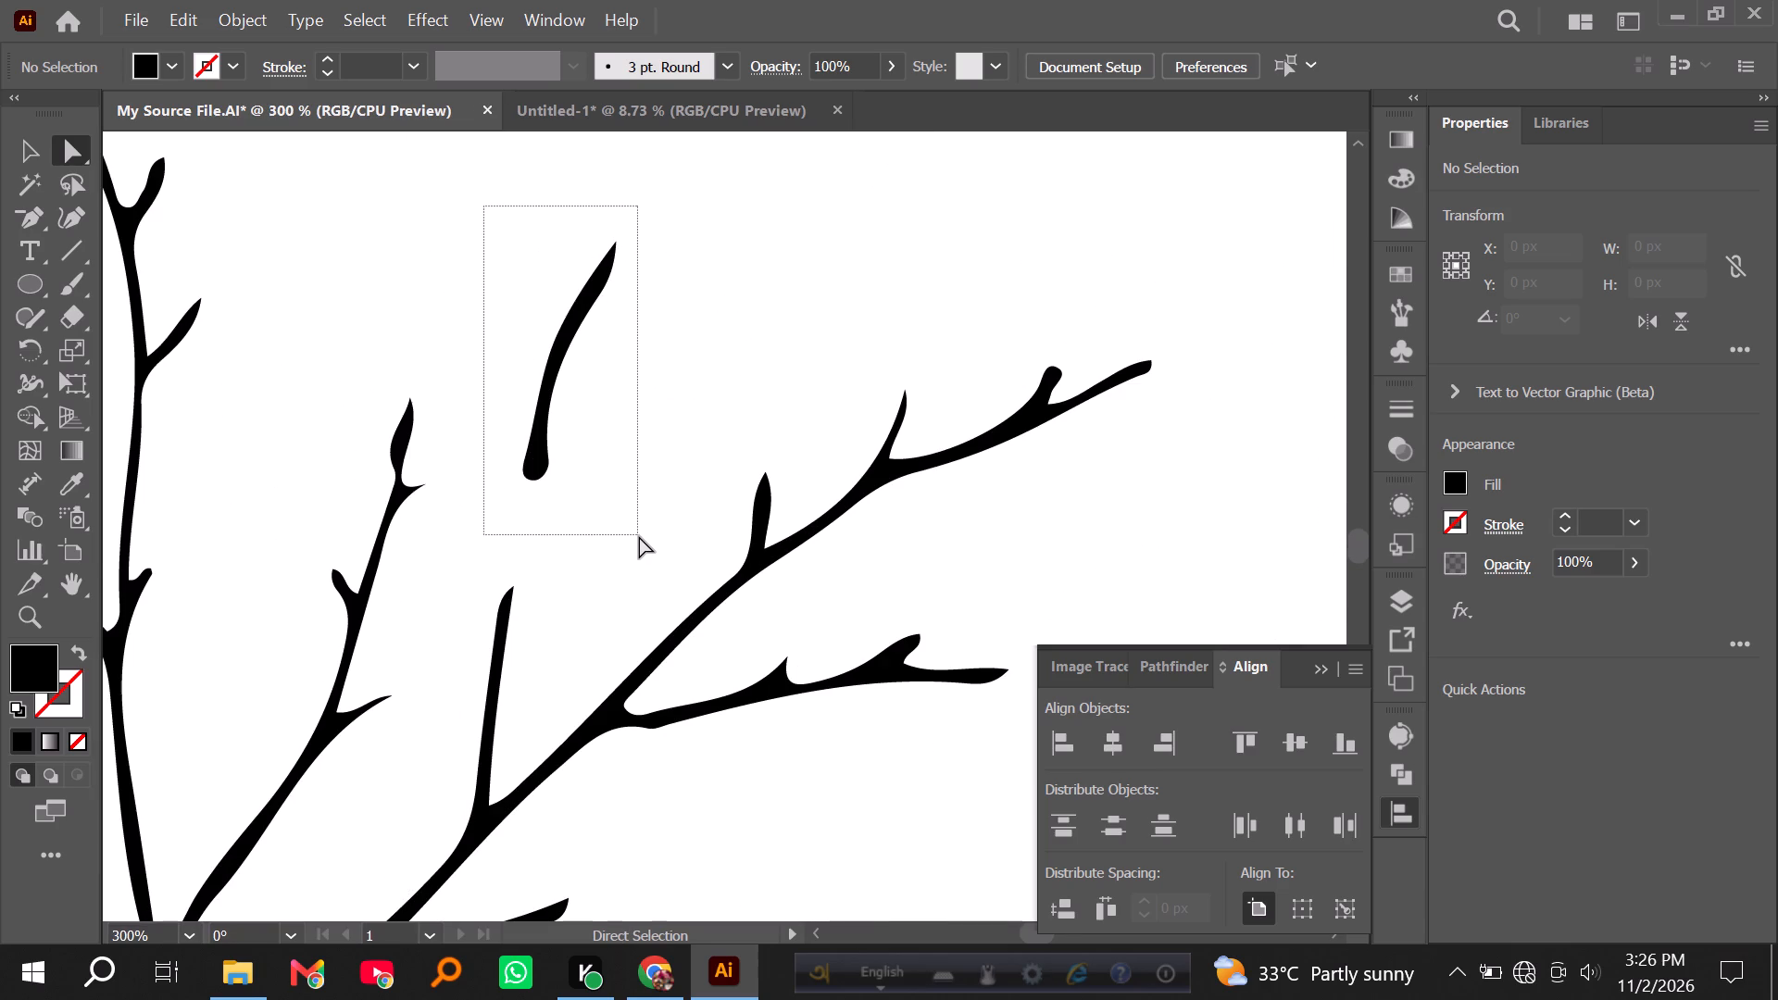
pyautogui.moveTo(639, 536); pyautogui.dragTo(641, 536)
pyautogui.press('Delete')
# Examine the second-row trees and the branches and logs below them for remaining stray fragments.
pyautogui.keyDown('alt'); pyautogui.scroll(-4, 677, 381); pyautogui.keyUp('alt')
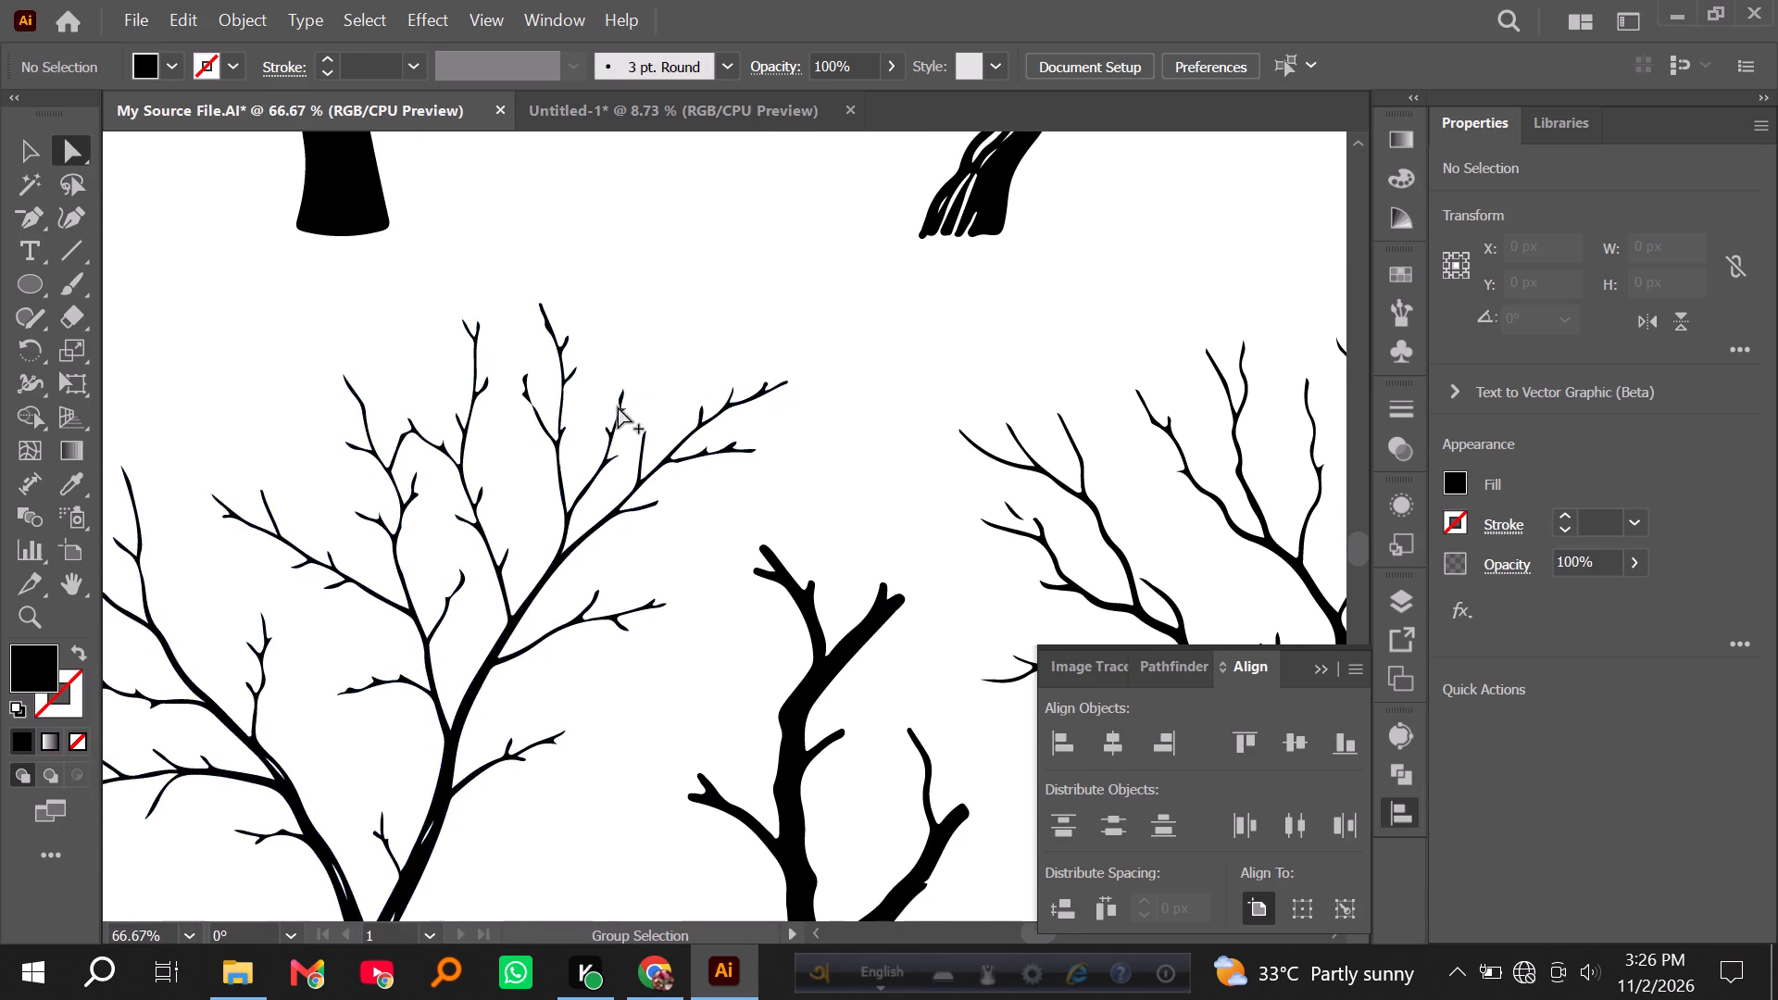
pyautogui.keyDown('alt'); pyautogui.scroll(-3, 765, 408); pyautogui.keyUp('alt')
pyautogui.scroll(-8, 564, 565)
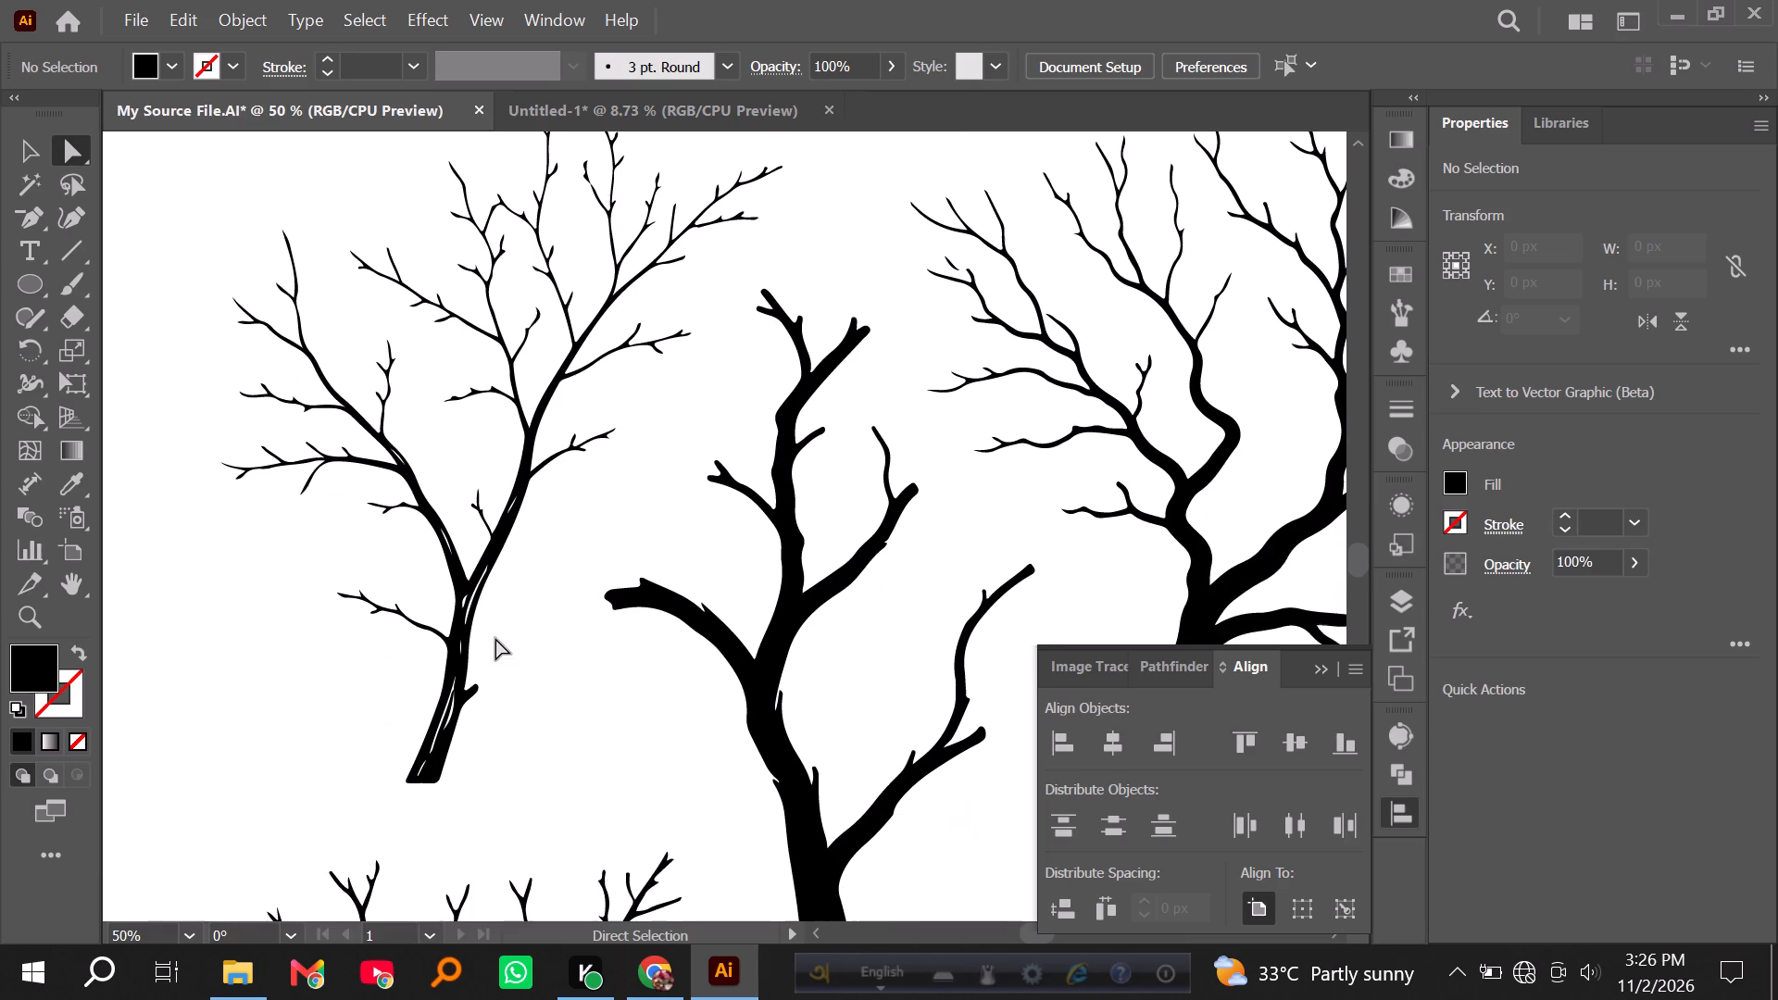
pyautogui.scroll(-5, 469, 644)
pyautogui.keyDown('alt'); pyautogui.scroll(-2, 466, 638); pyautogui.keyUp('alt')
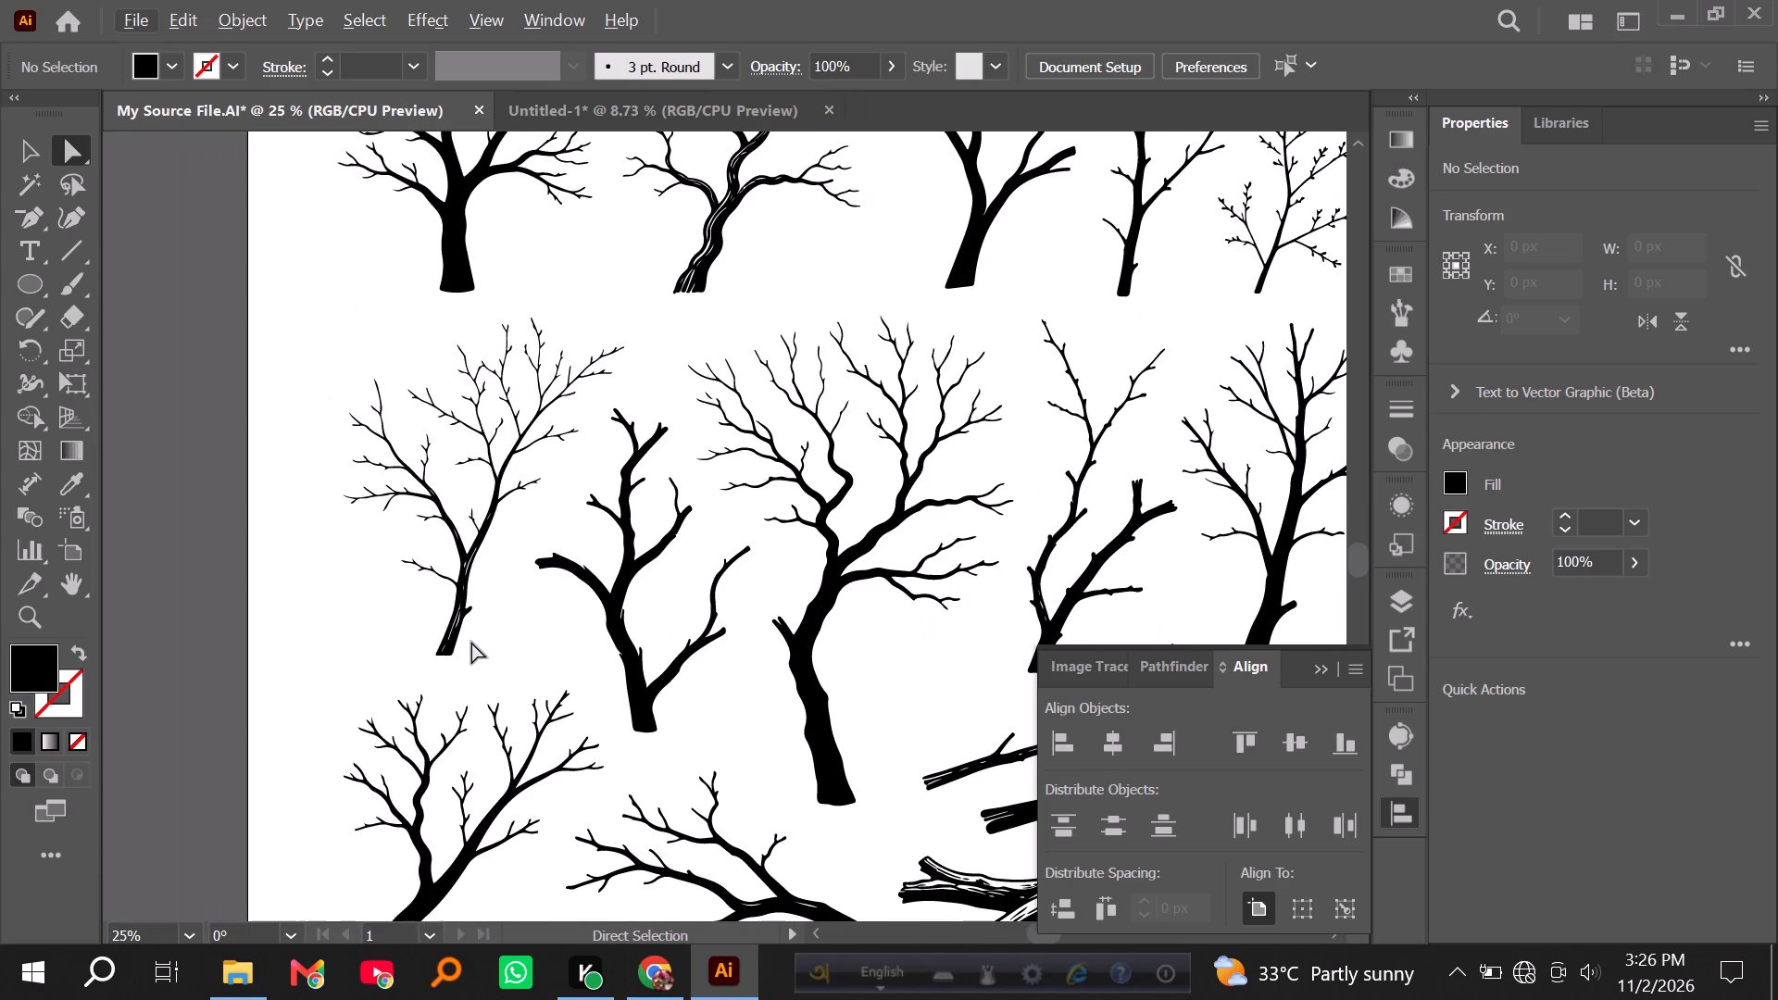
pyautogui.keyDown('ctrl'); pyautogui.scroll(-13, 484, 594); pyautogui.keyUp('ctrl')
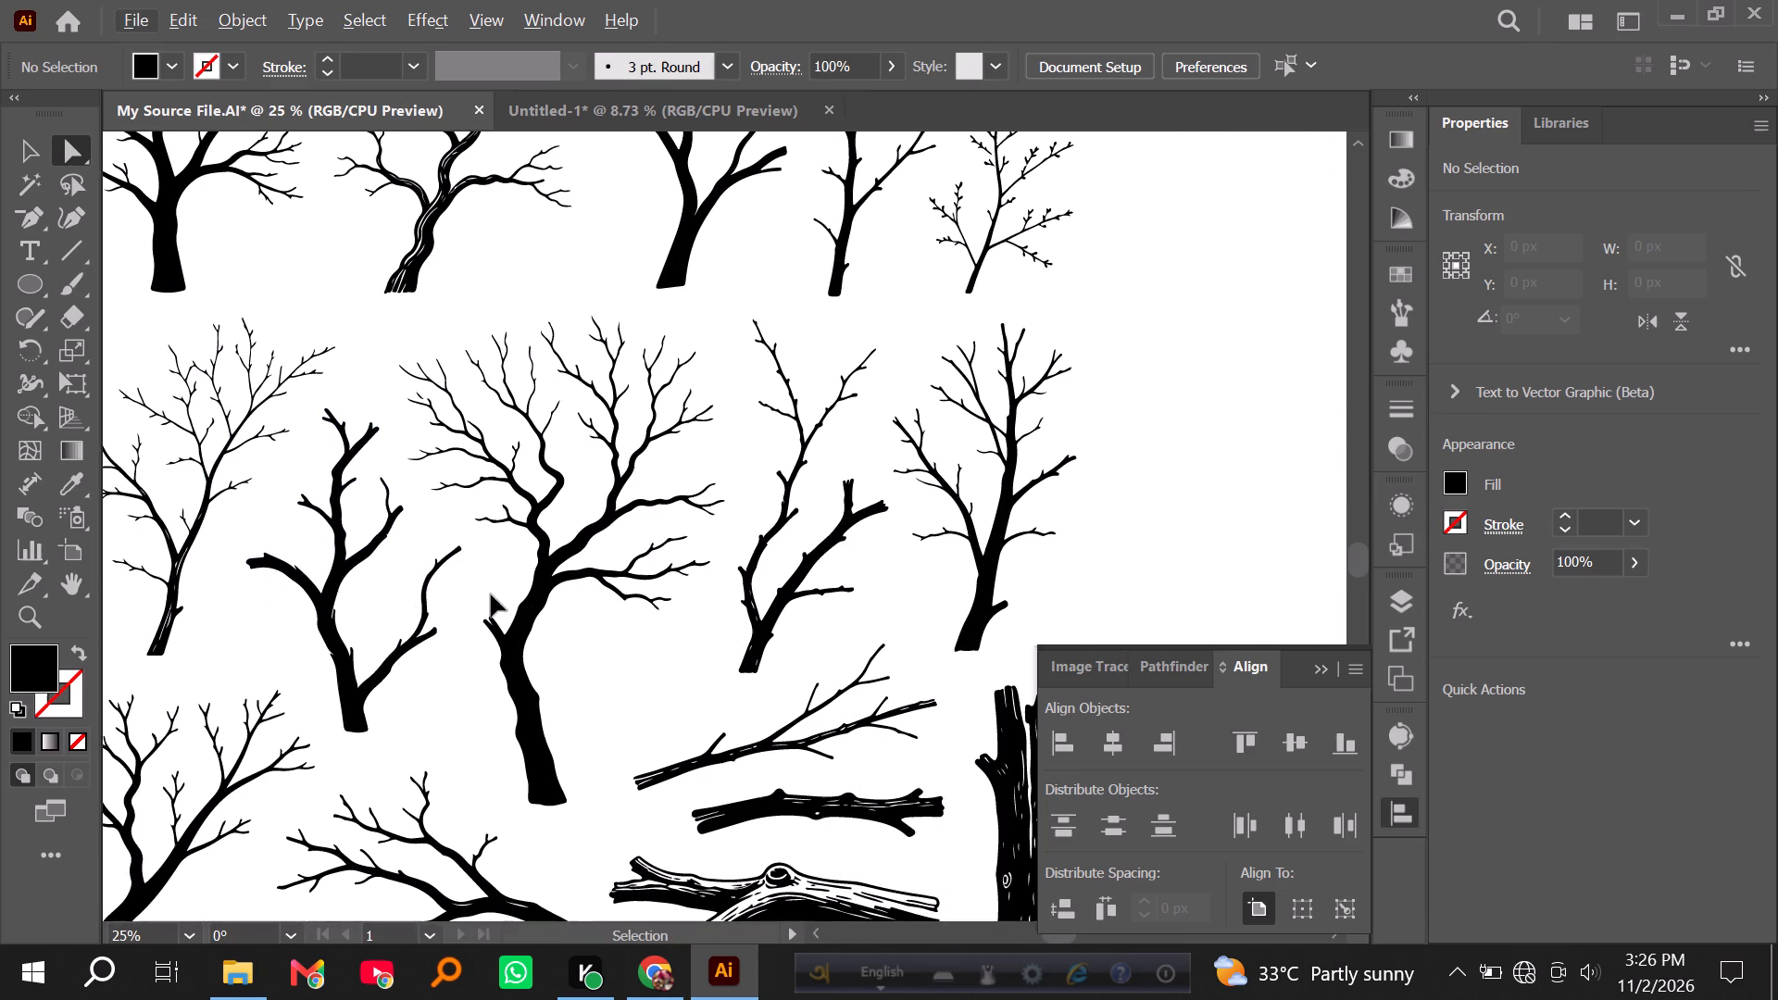
pyautogui.keyDown('ctrl'); pyautogui.scroll(-7, 491, 594); pyautogui.keyUp('ctrl')
pyautogui.scroll(-11, 497, 604)
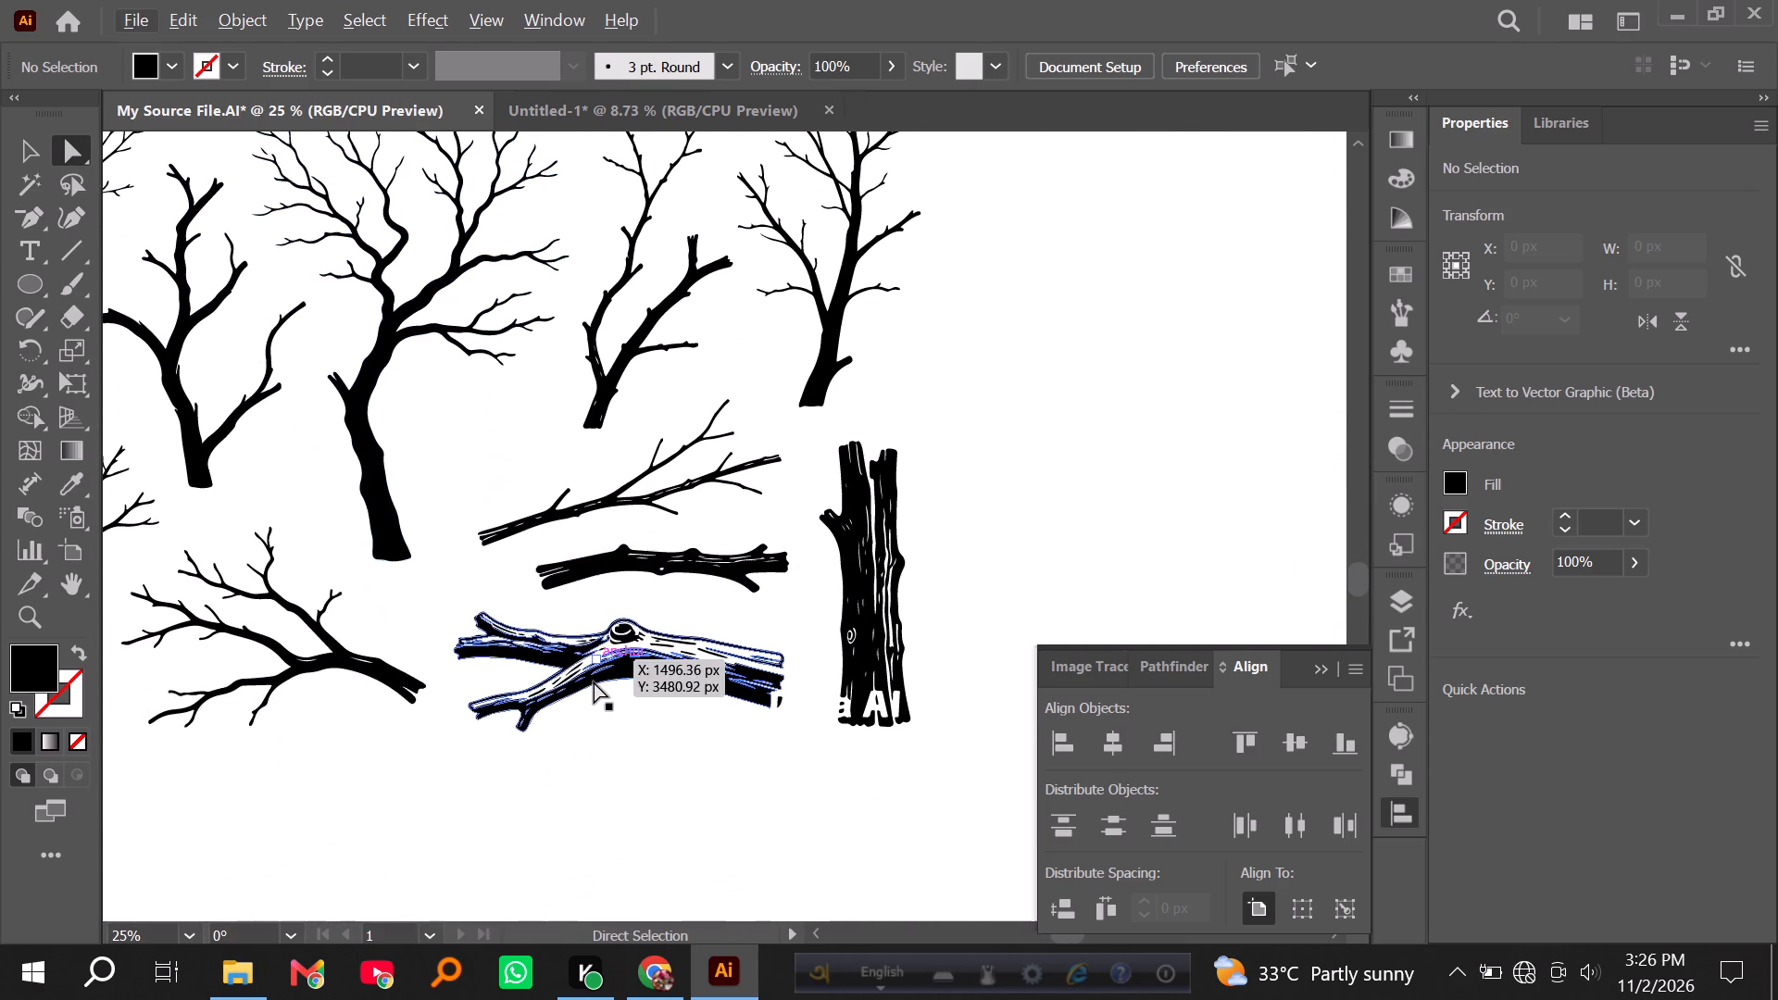
# Delete the detached sliver at the right-hand cut end of the forked log with the knot.
pyautogui.keyDown('alt'); pyautogui.scroll(1, 594, 681); pyautogui.keyUp('alt')
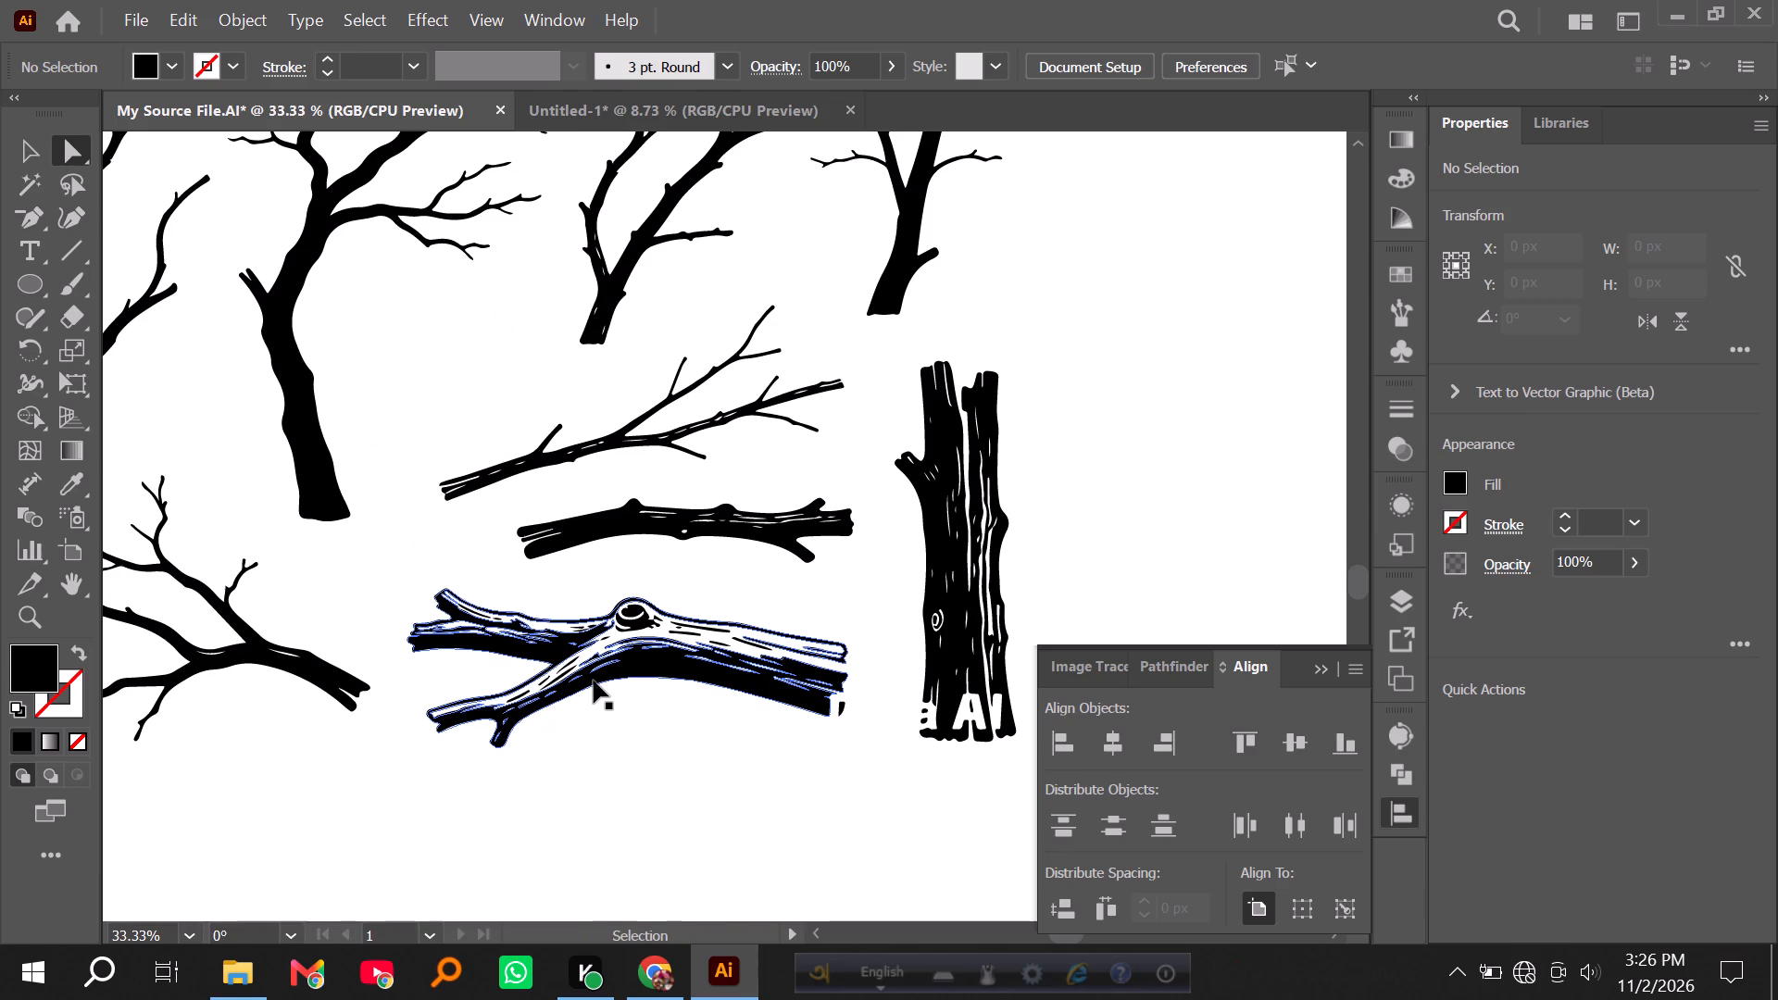
pyautogui.keyDown('alt'); pyautogui.scroll(5, 857, 758); pyautogui.keyUp('alt')
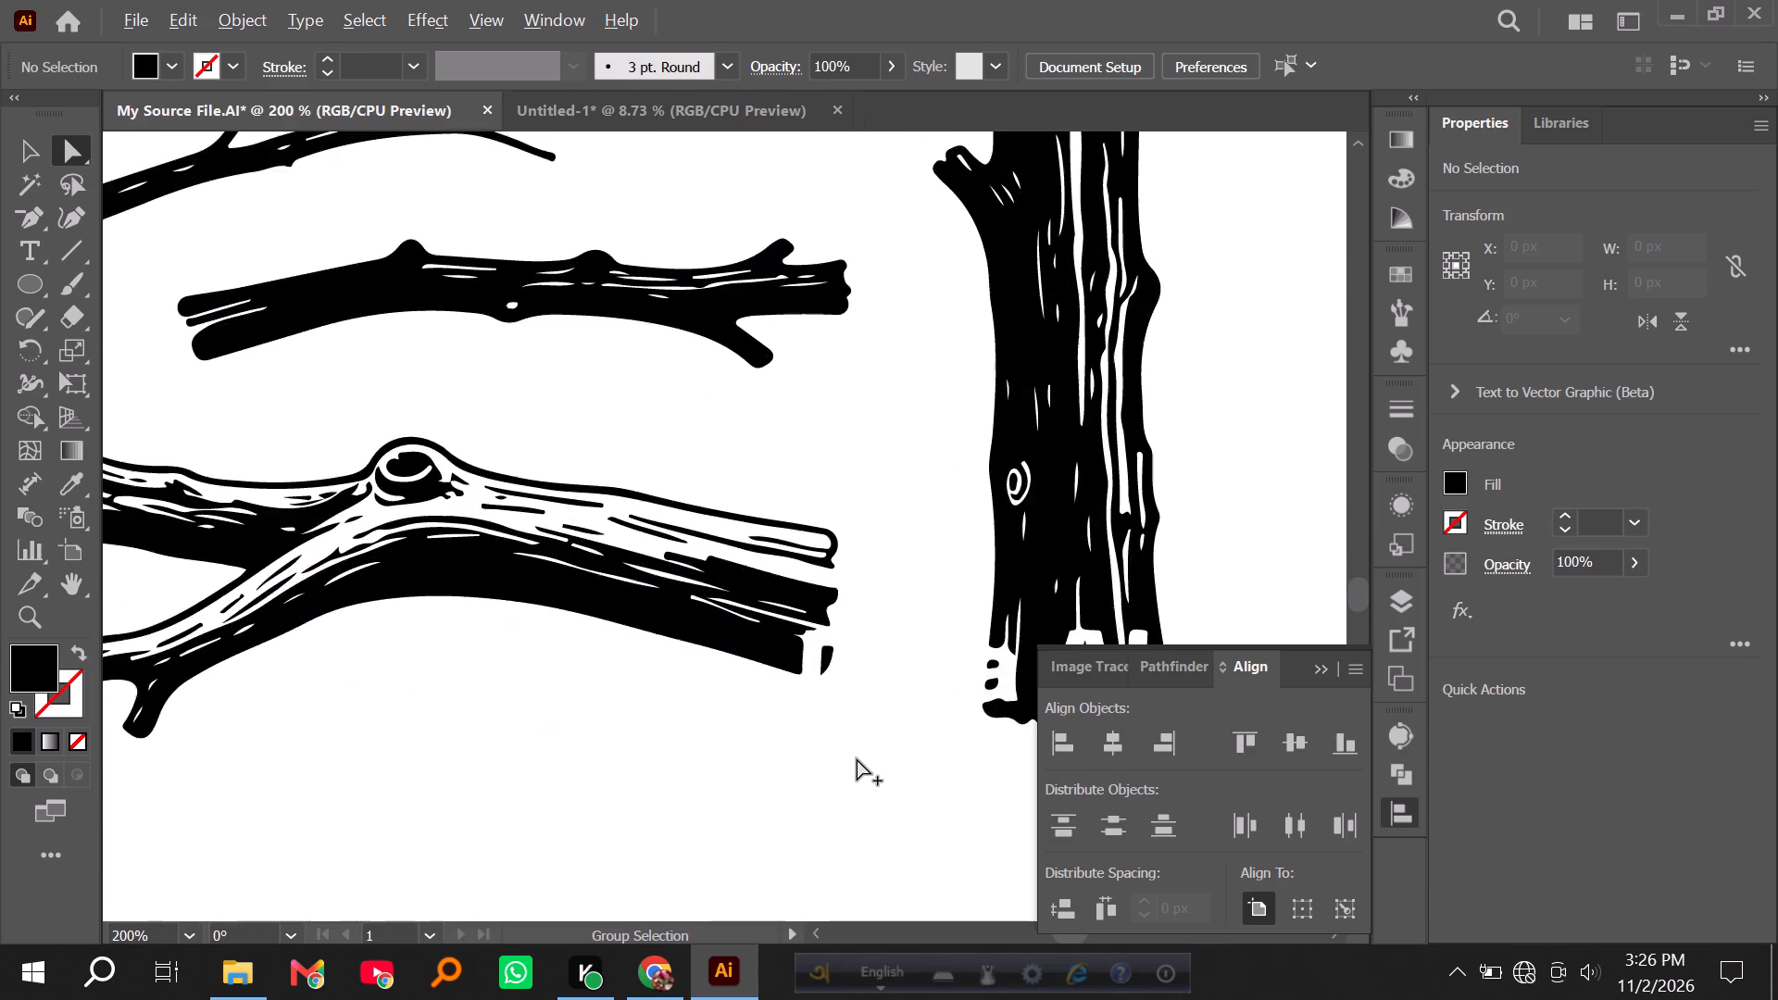
pyautogui.keyDown('alt'); pyautogui.scroll(1, 857, 758); pyautogui.keyUp('alt')
pyautogui.scroll(8, 723, 445)
pyautogui.moveTo(659, 392); pyautogui.dragTo(845, 648)
pyautogui.press('Delete')
# Examine the forked log and the bottom-row tree and branch for remaining fragments and watermark marks.
pyautogui.keyDown('alt'); pyautogui.scroll(-4, 883, 430); pyautogui.keyUp('alt')
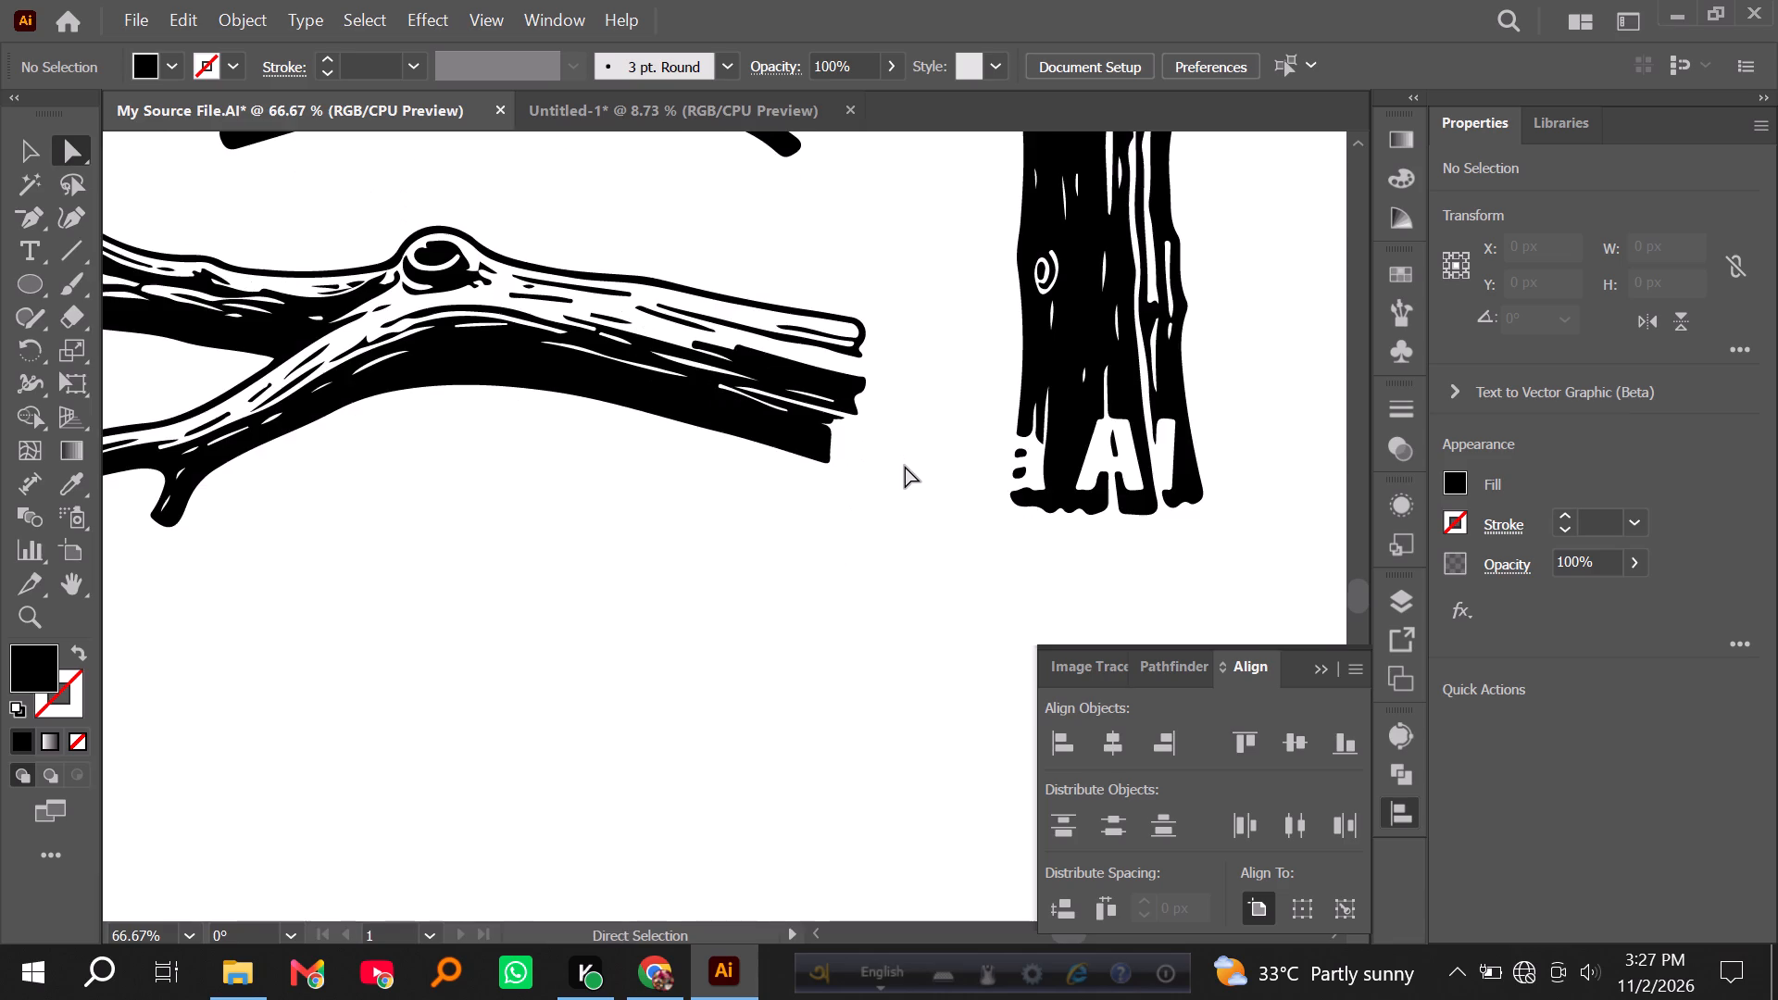
pyautogui.keyDown('alt'); pyautogui.scroll(-3, 946, 467); pyautogui.keyUp('alt')
pyautogui.scroll(4, 477, 428)
pyautogui.keyDown('alt'); pyautogui.scroll(2, 476, 428); pyautogui.keyUp('alt')
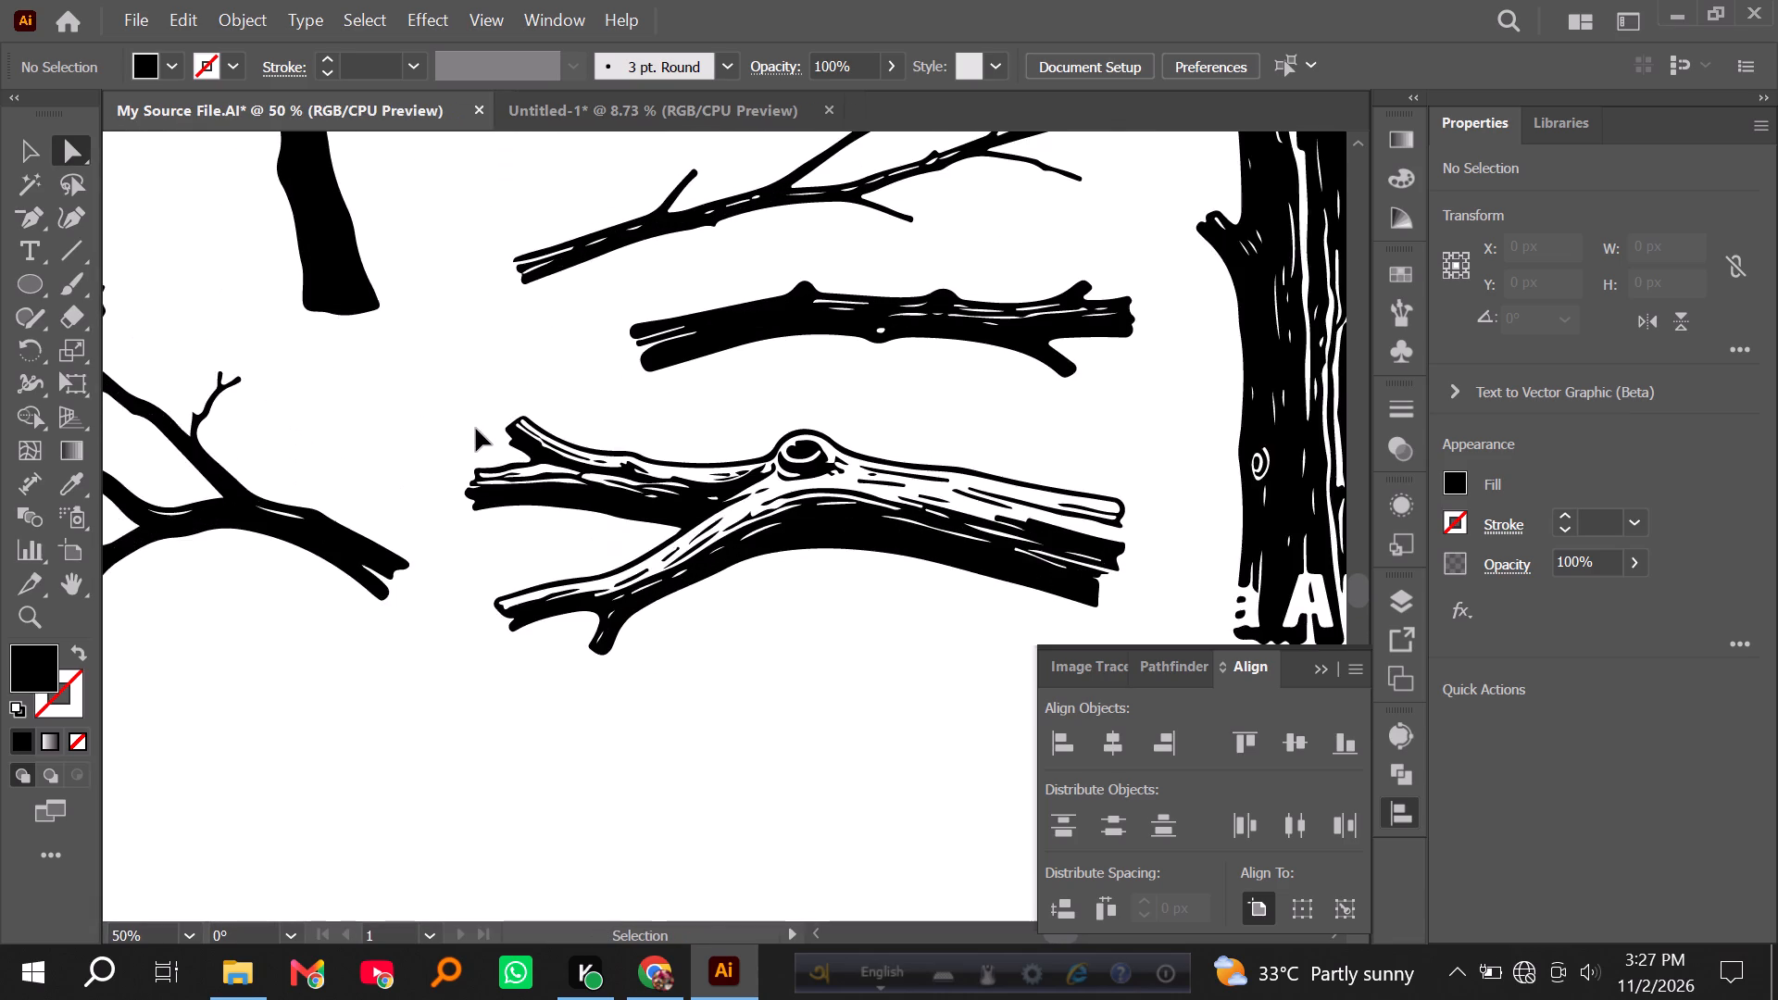
pyautogui.keyDown('ctrl'); pyautogui.scroll(20, 476, 429); pyautogui.keyUp('ctrl')
pyautogui.keyDown('ctrl'); pyautogui.scroll(19, 476, 429); pyautogui.keyUp('ctrl')
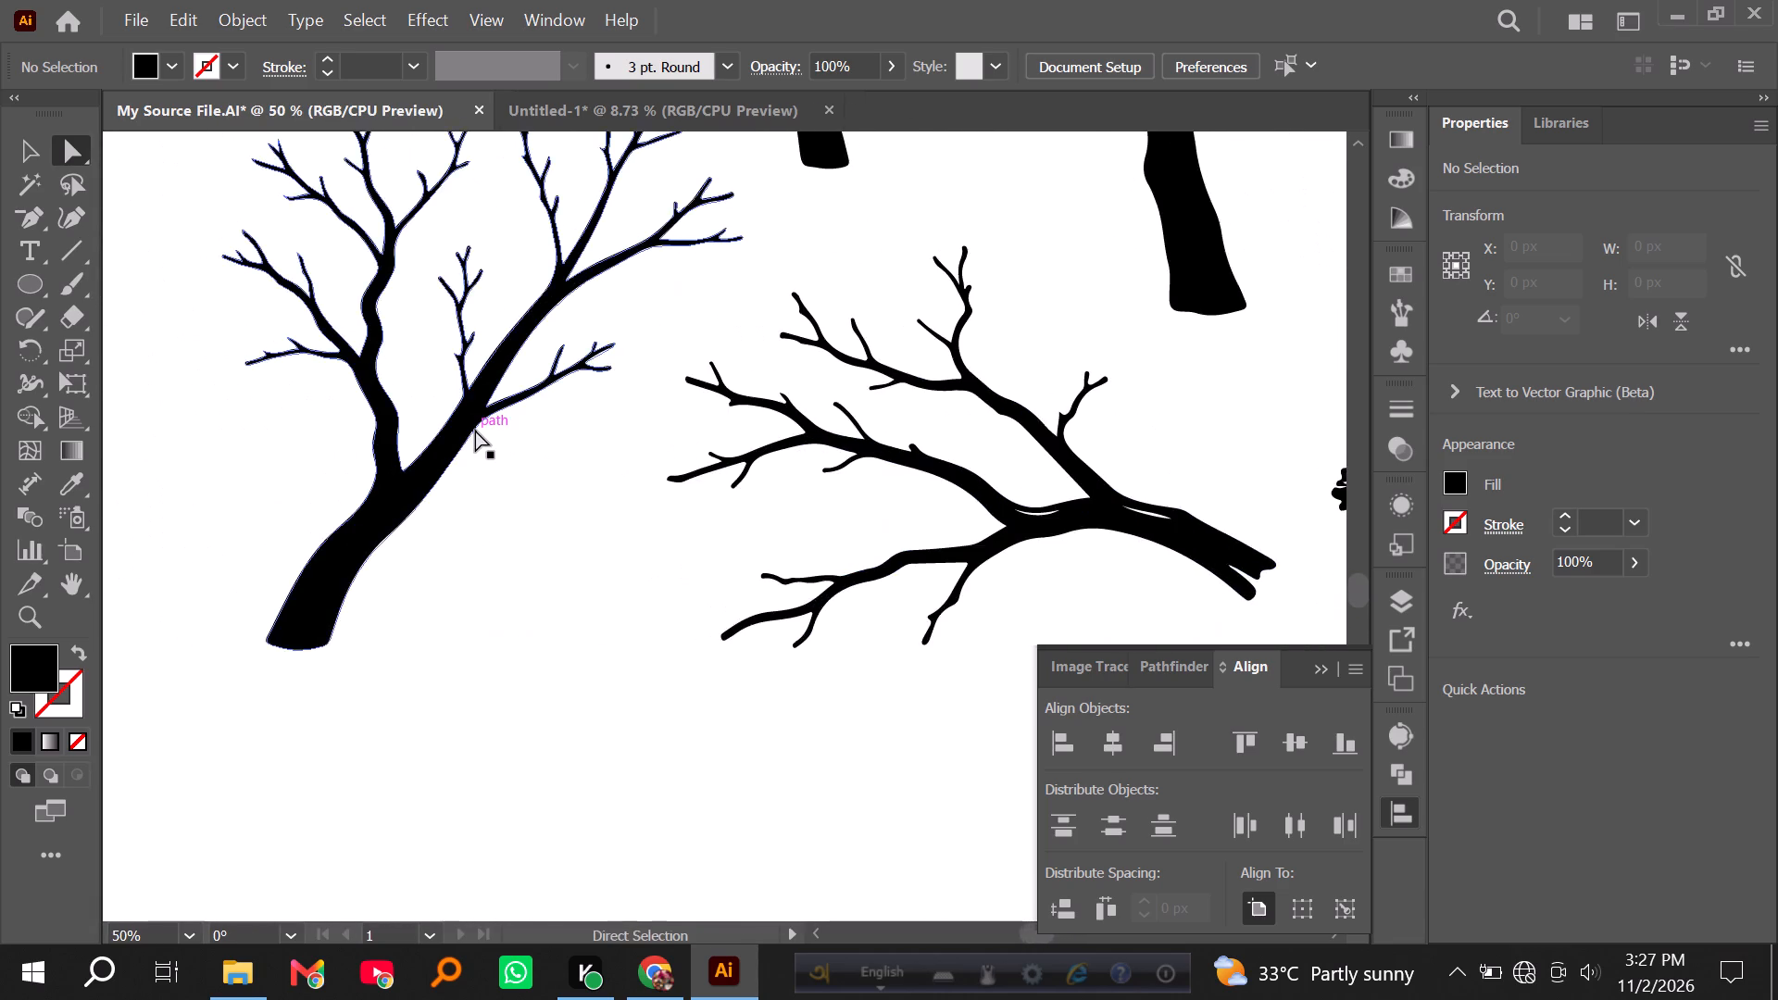
pyautogui.keyDown('alt'); pyautogui.scroll(-1, 475, 430); pyautogui.keyUp('alt')
pyautogui.scroll(4, 473, 432)
pyautogui.keyDown('alt'); pyautogui.scroll(-3, 399, 494); pyautogui.keyUp('alt')
# Extend the upright trunk's left outline down to its base by moving the edge anchor point across the leftmost watermark letter gap.
pyautogui.keyDown('alt'); pyautogui.scroll(4, 863, 526); pyautogui.keyUp('alt')
pyautogui.keyDown('alt'); pyautogui.scroll(3, 876, 650); pyautogui.keyUp('alt')
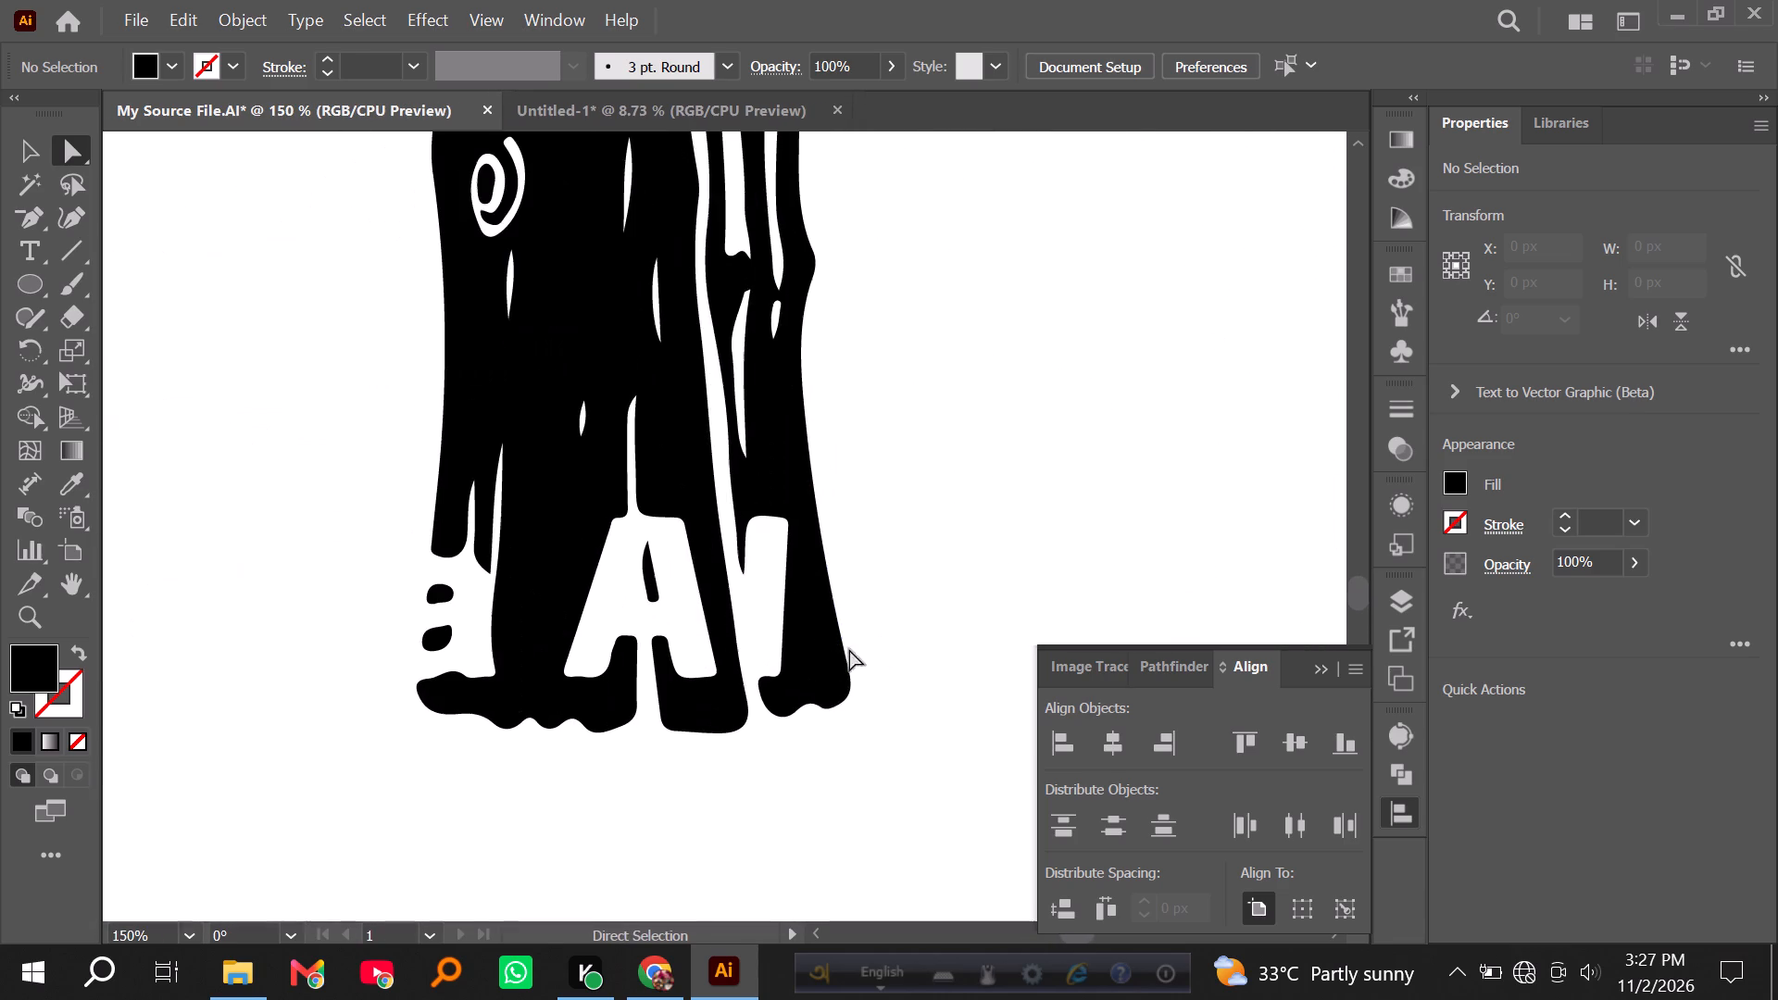
pyautogui.click(554, 310)
pyautogui.click(29, 153)
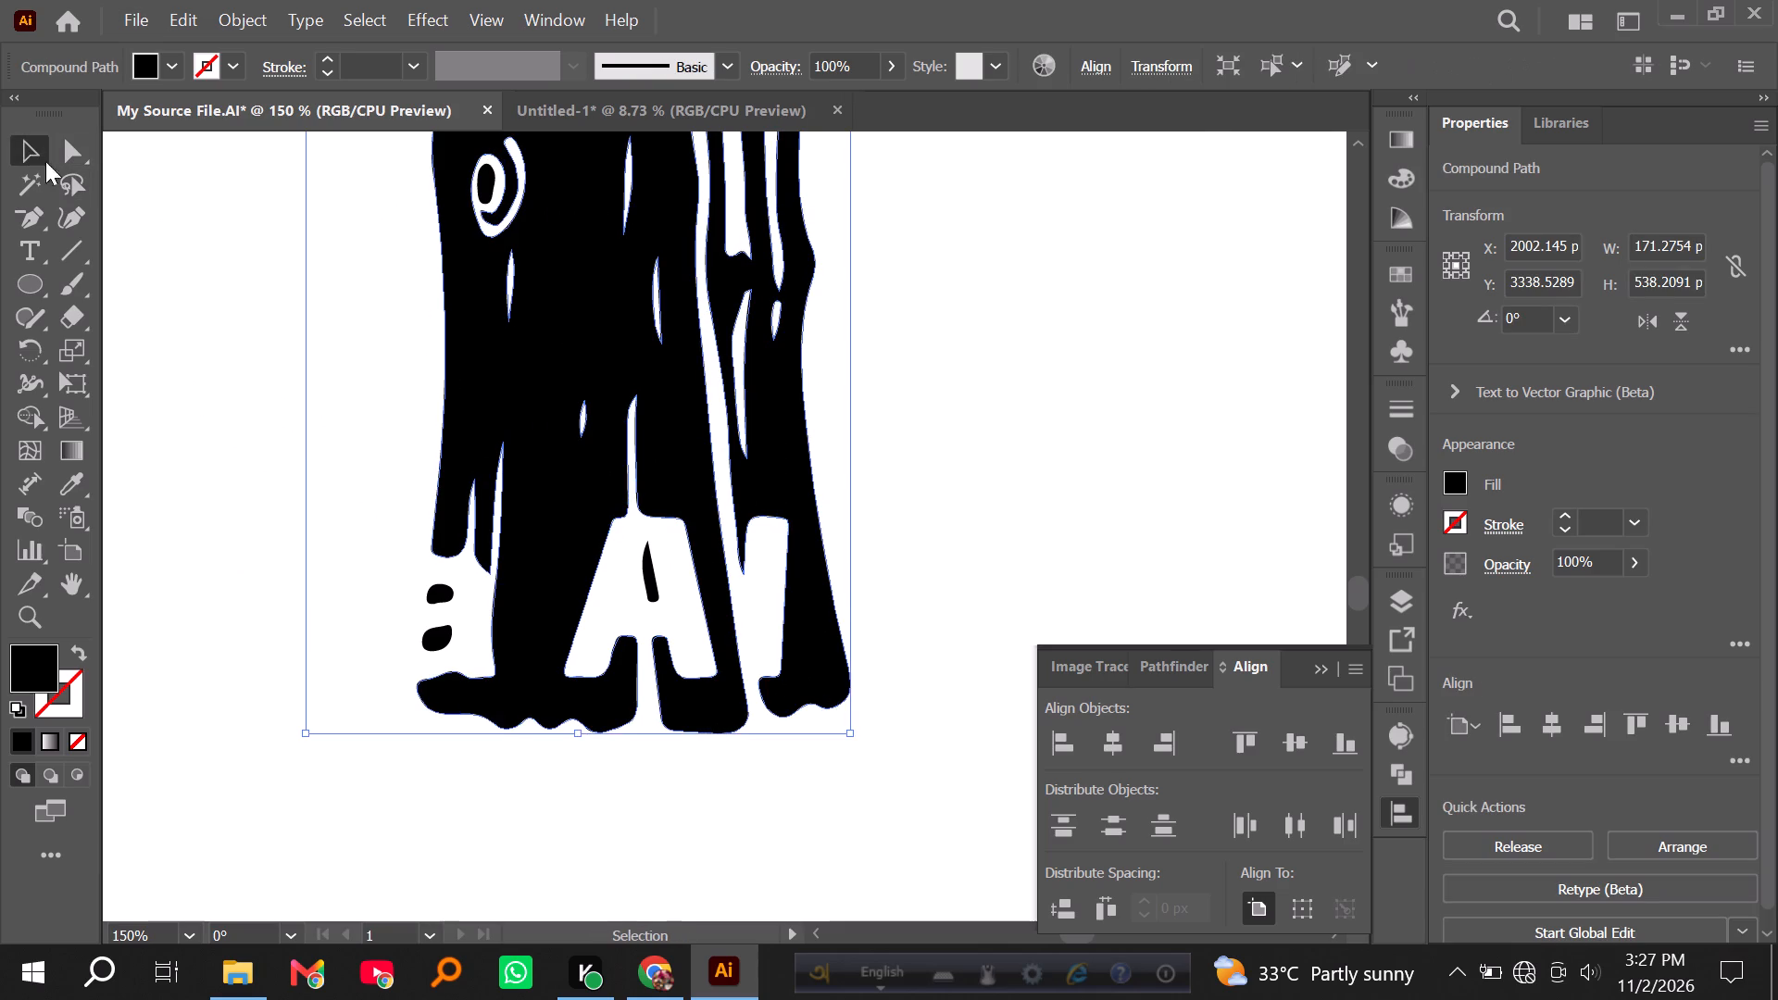
pyautogui.scroll(4, 310, 434)
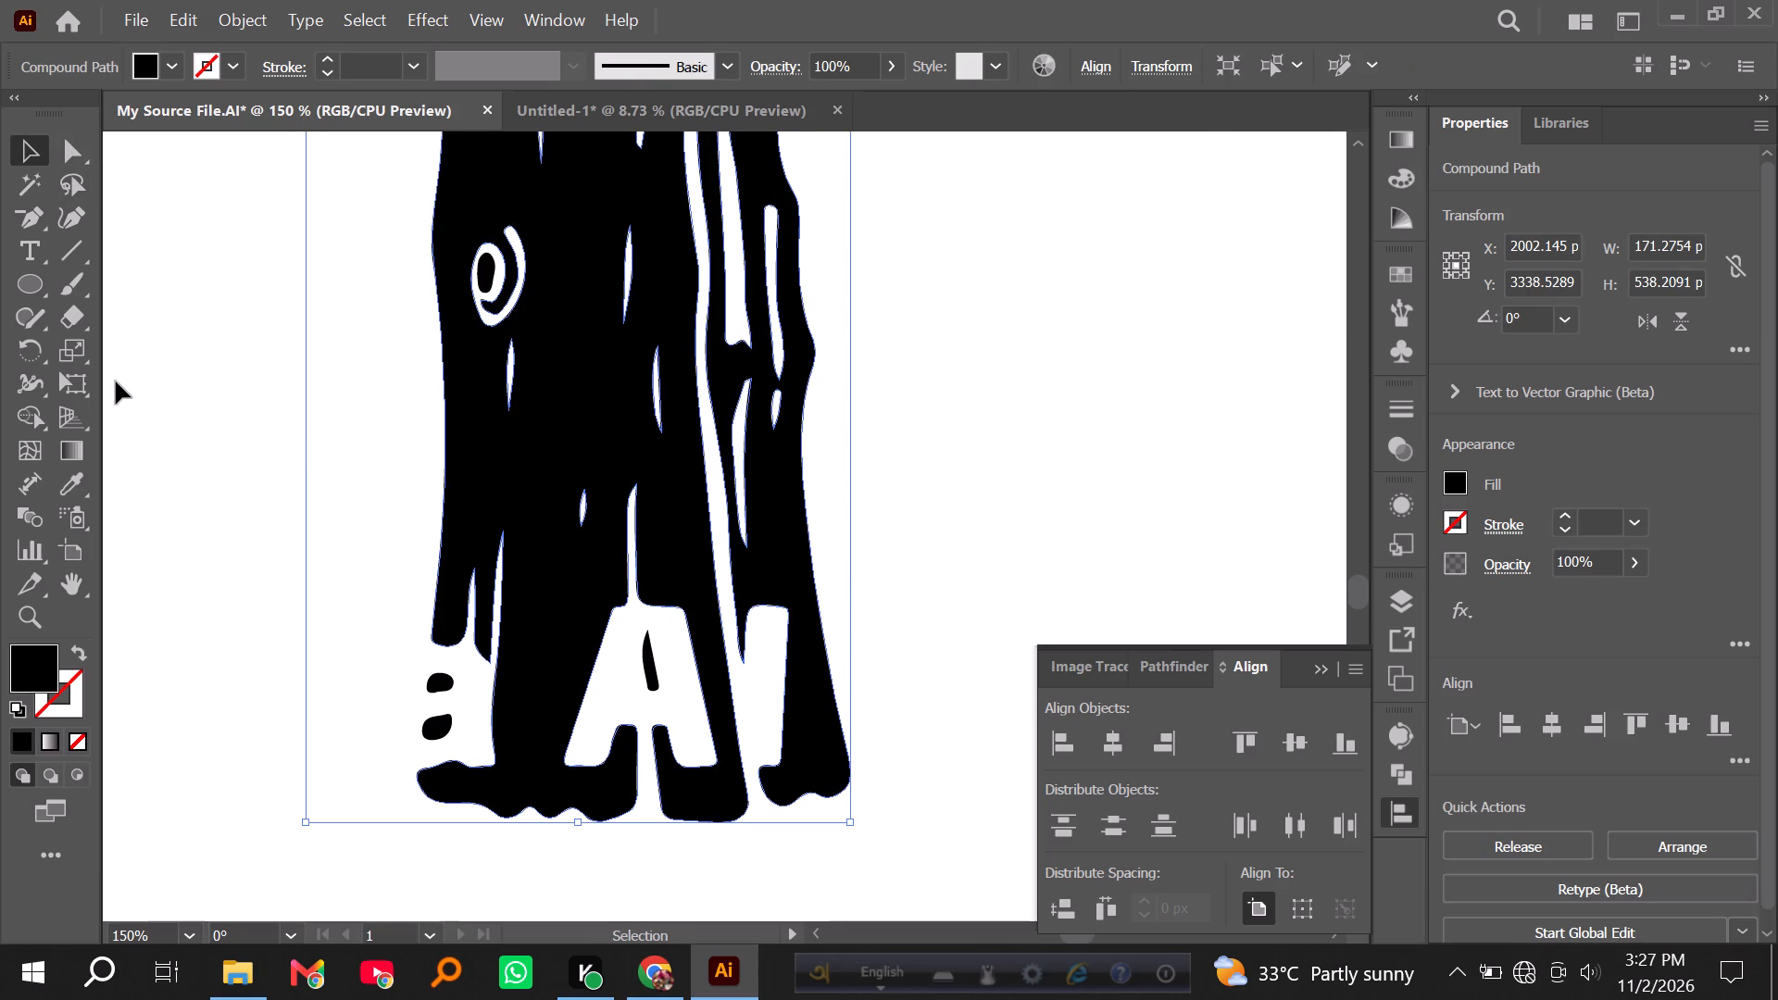
pyautogui.scroll(-3, 347, 713)
pyautogui.click(407, 628)
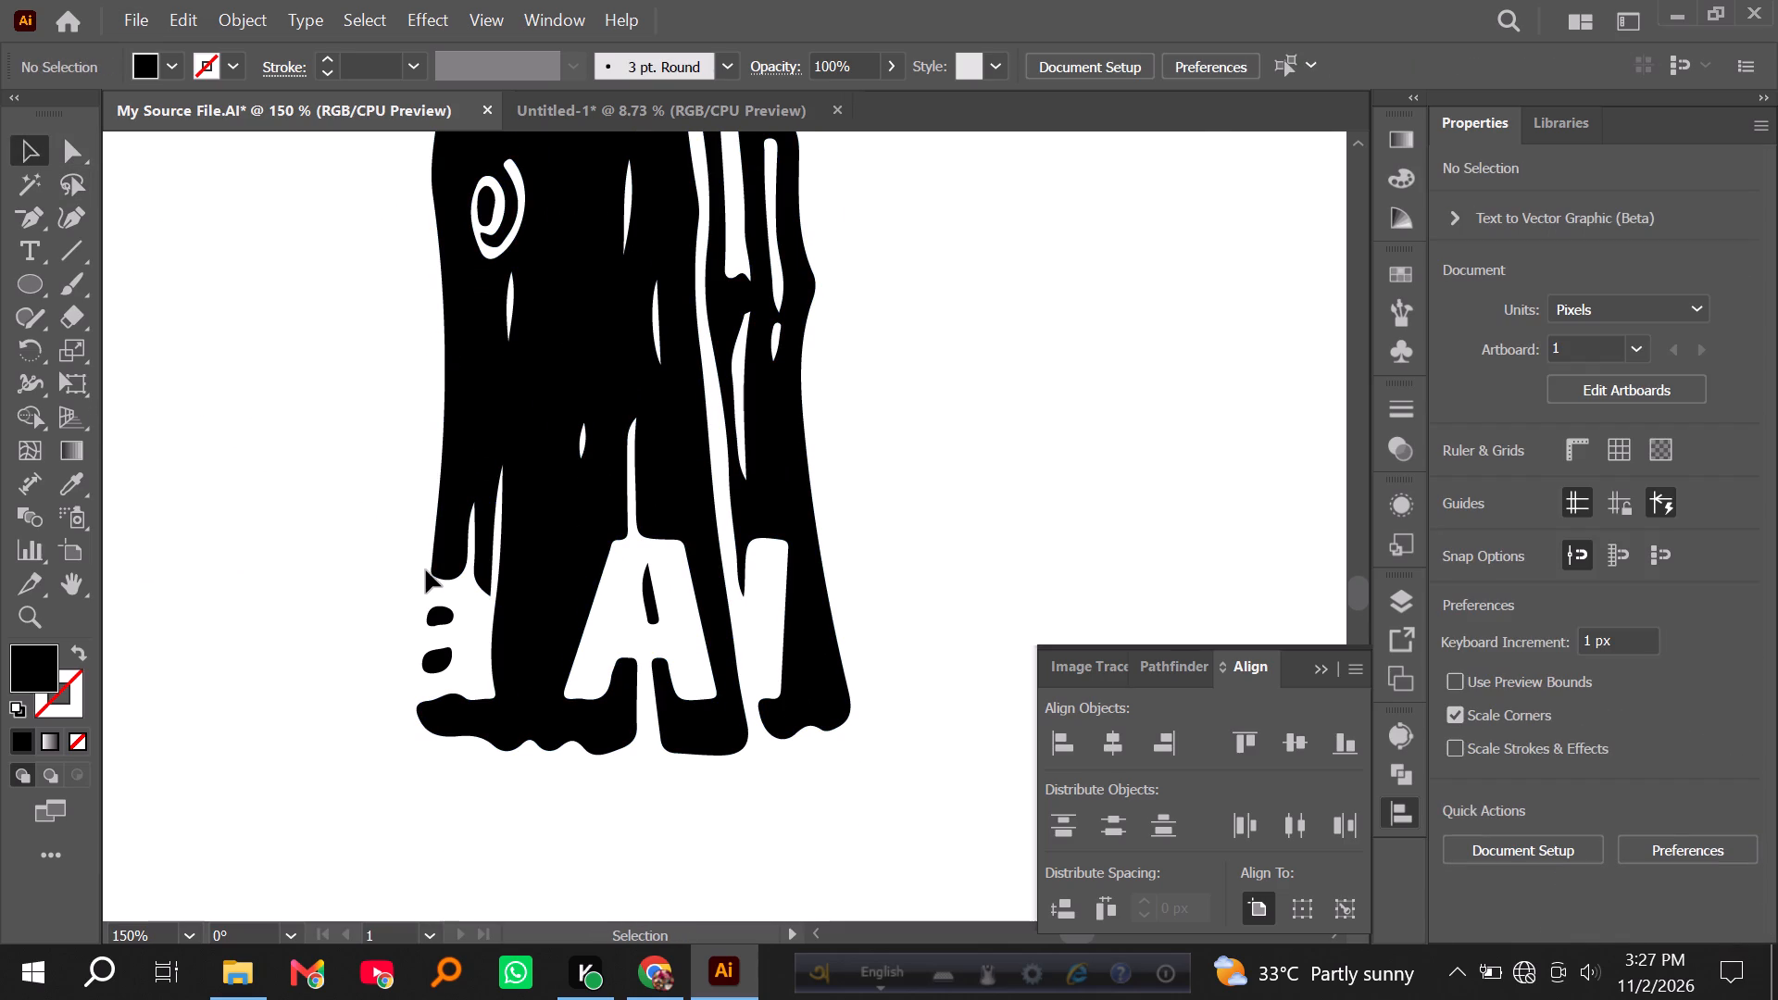
pyautogui.scroll(-3, 424, 581)
pyautogui.click(468, 344)
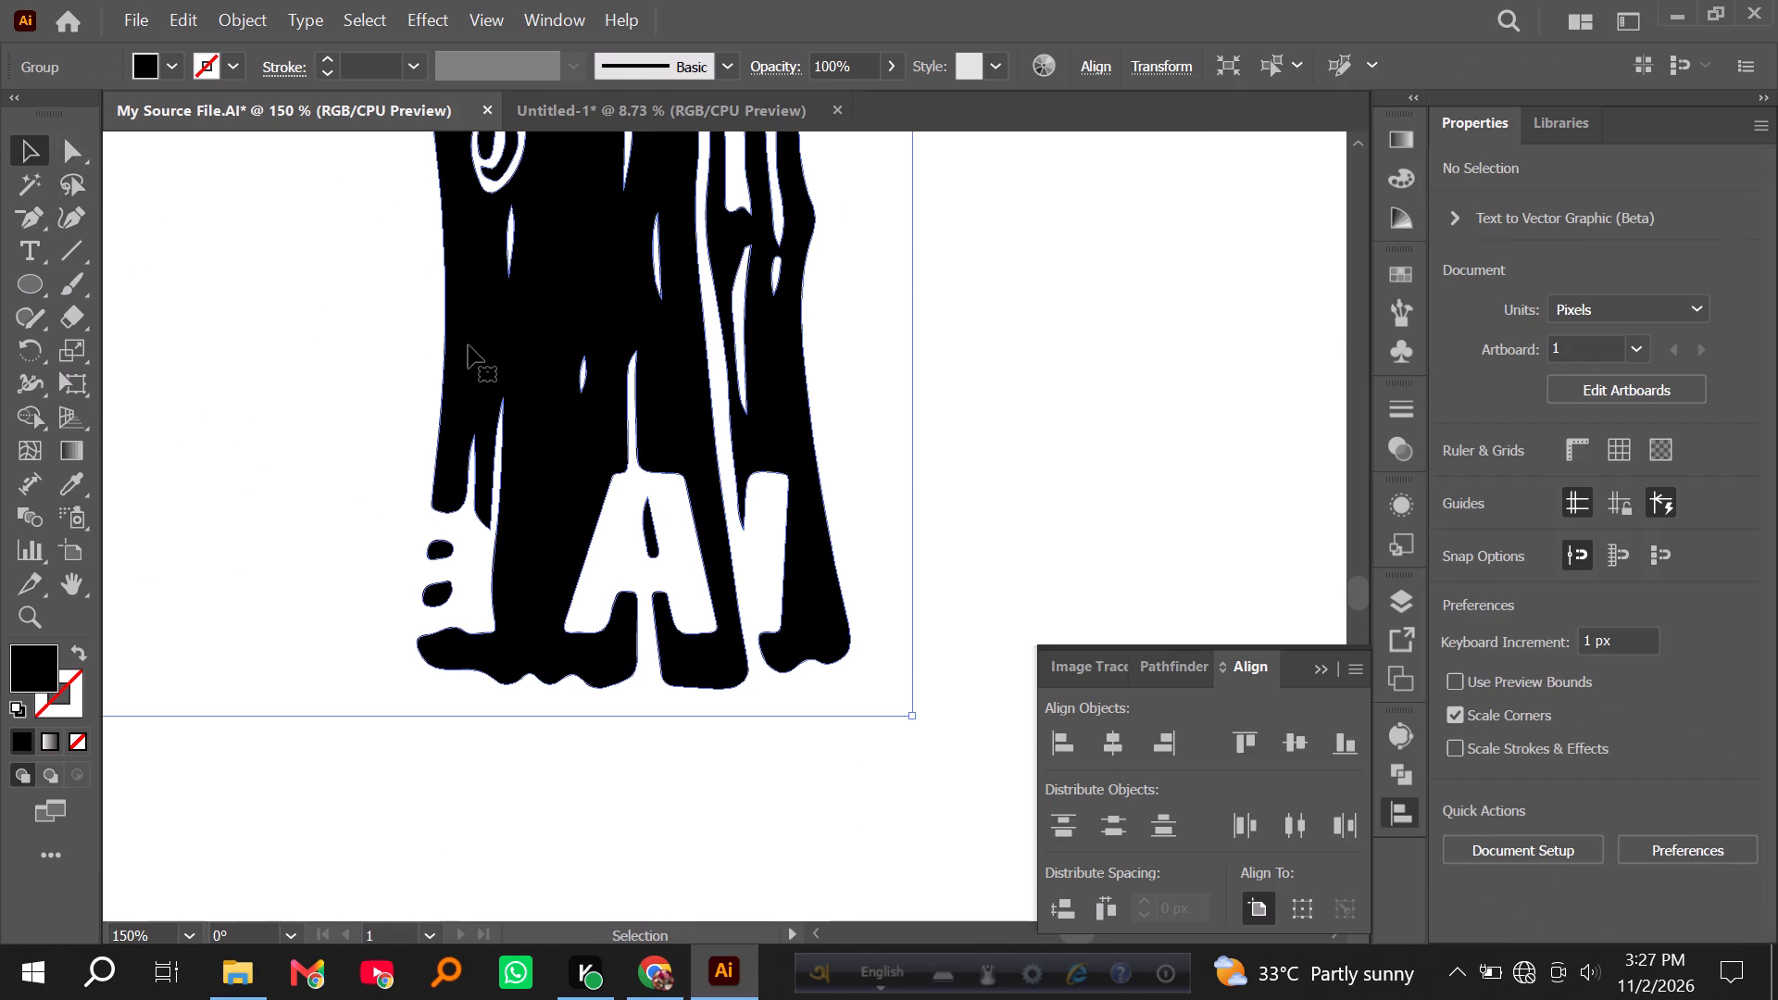
pyautogui.click(76, 155)
pyautogui.keyDown('alt'); pyautogui.scroll(3, 484, 592); pyautogui.keyUp('alt')
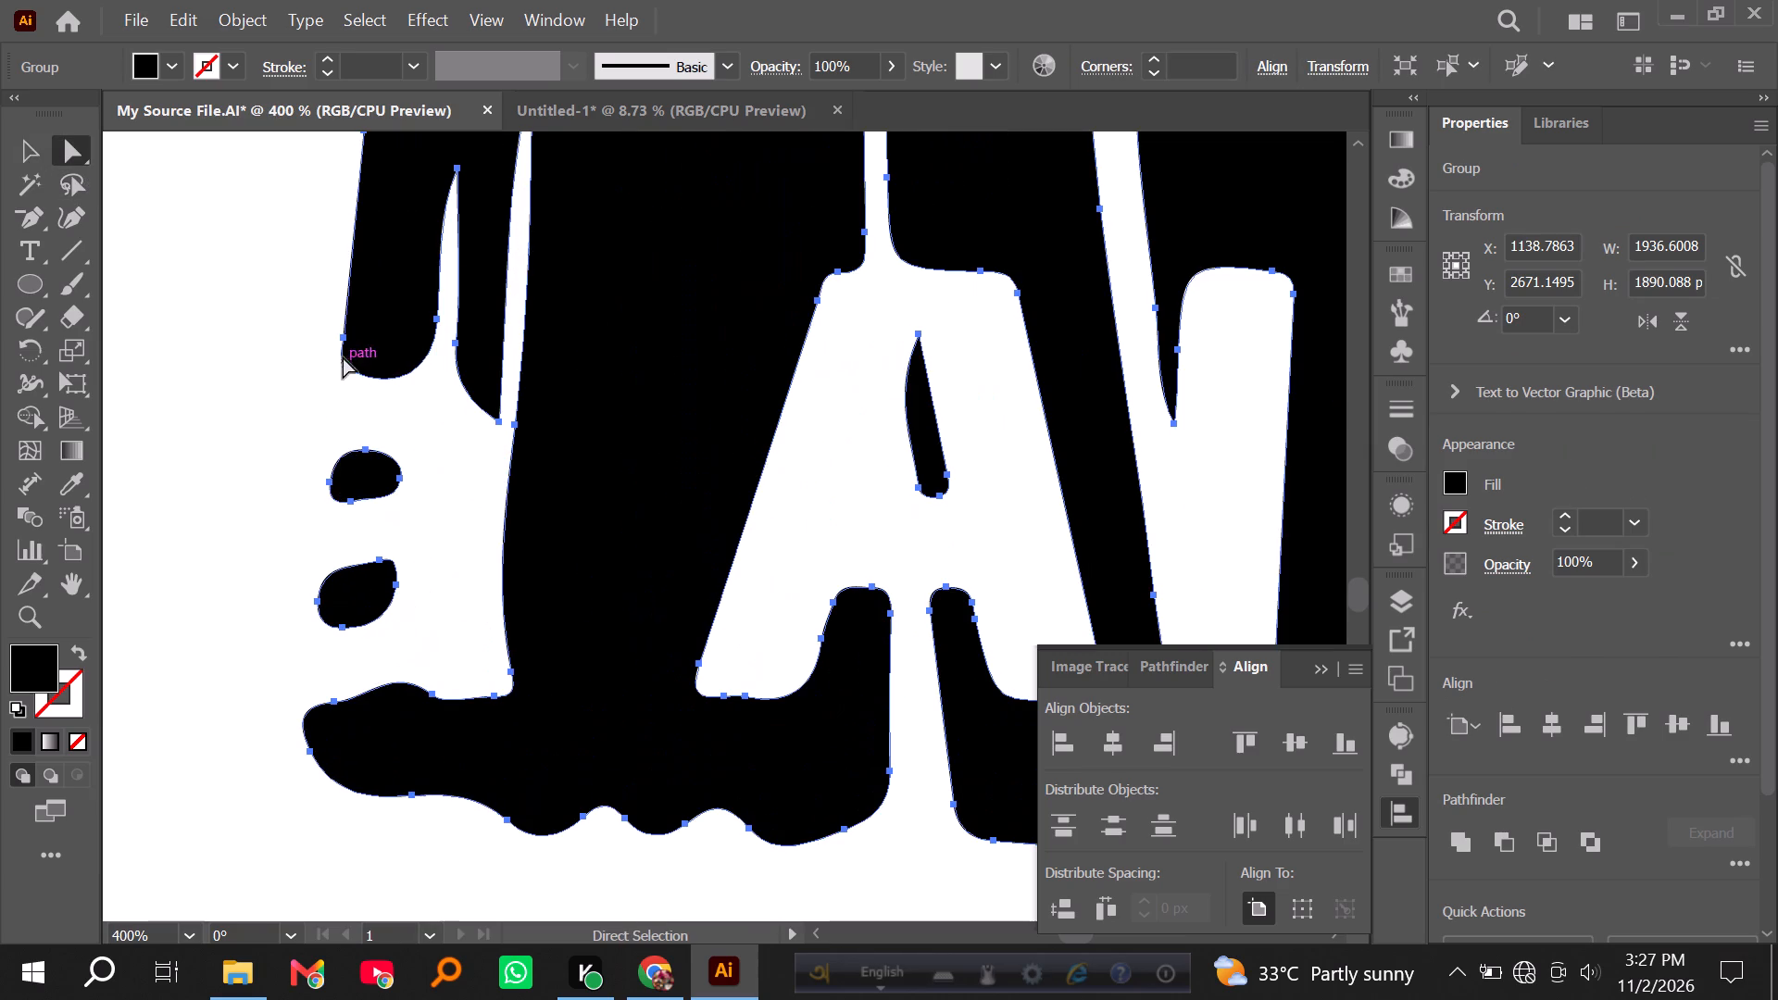
pyautogui.click(344, 341)
pyautogui.moveTo(344, 341); pyautogui.dragTo(319, 576)
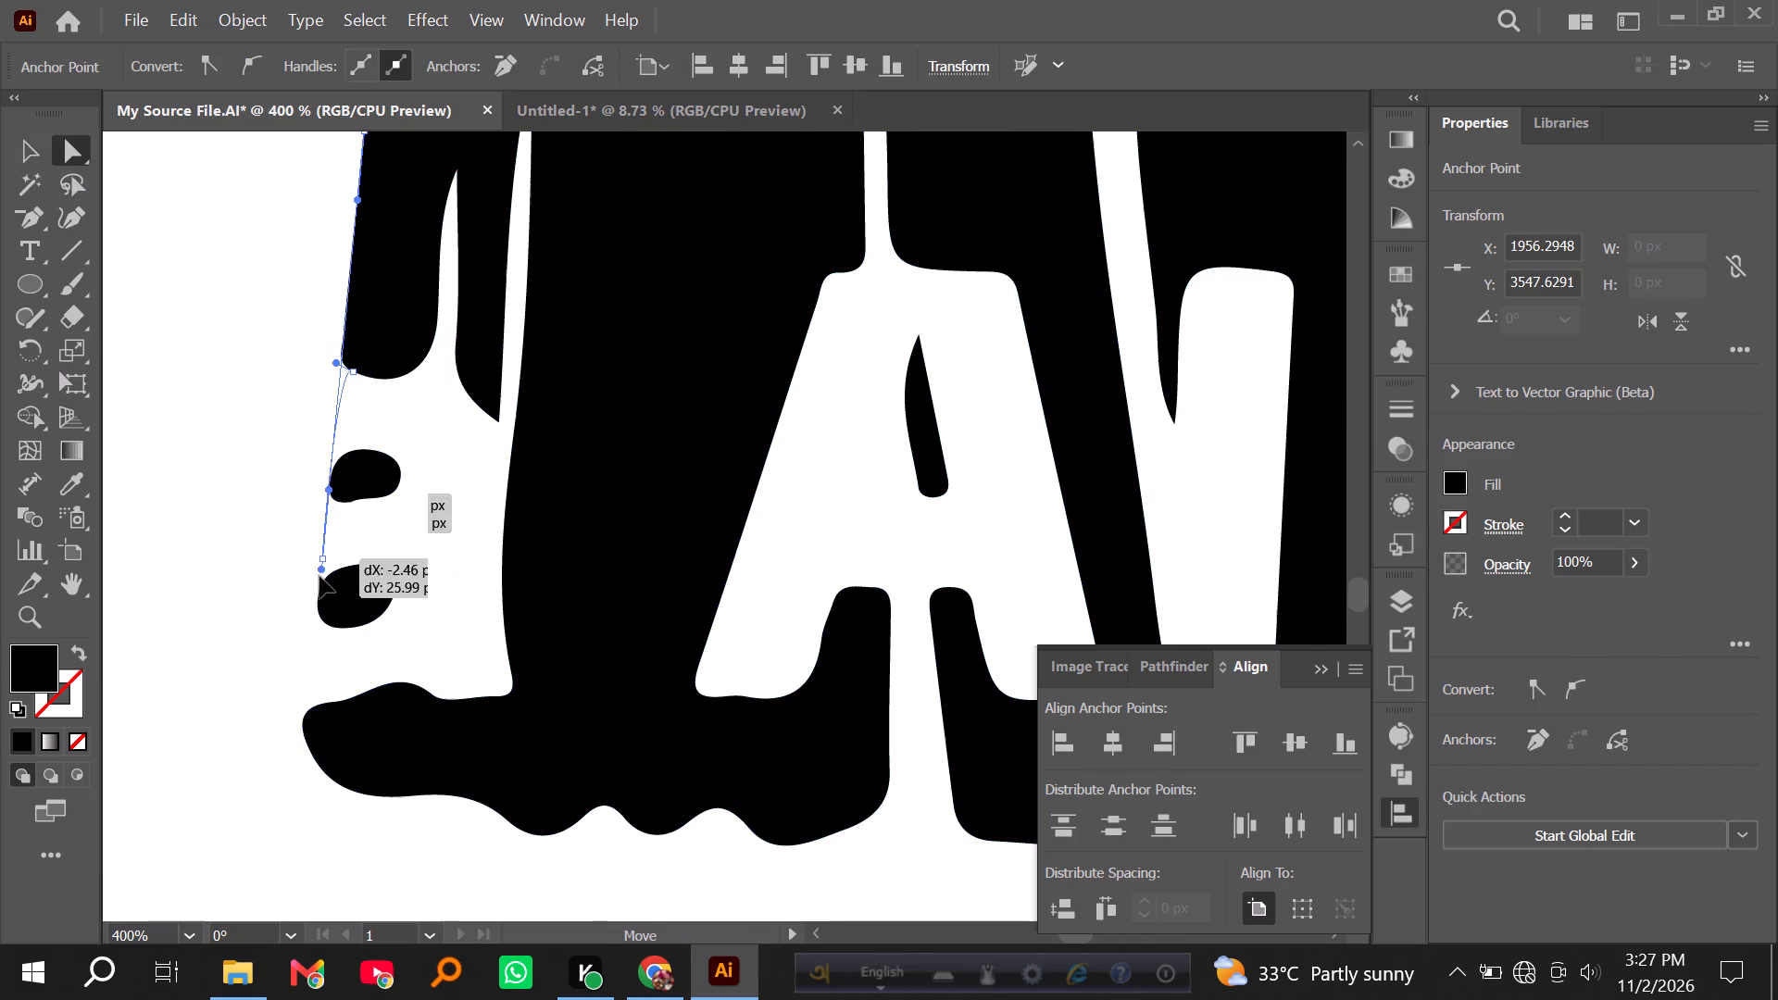
pyautogui.moveTo(319, 576); pyautogui.dragTo(307, 722)
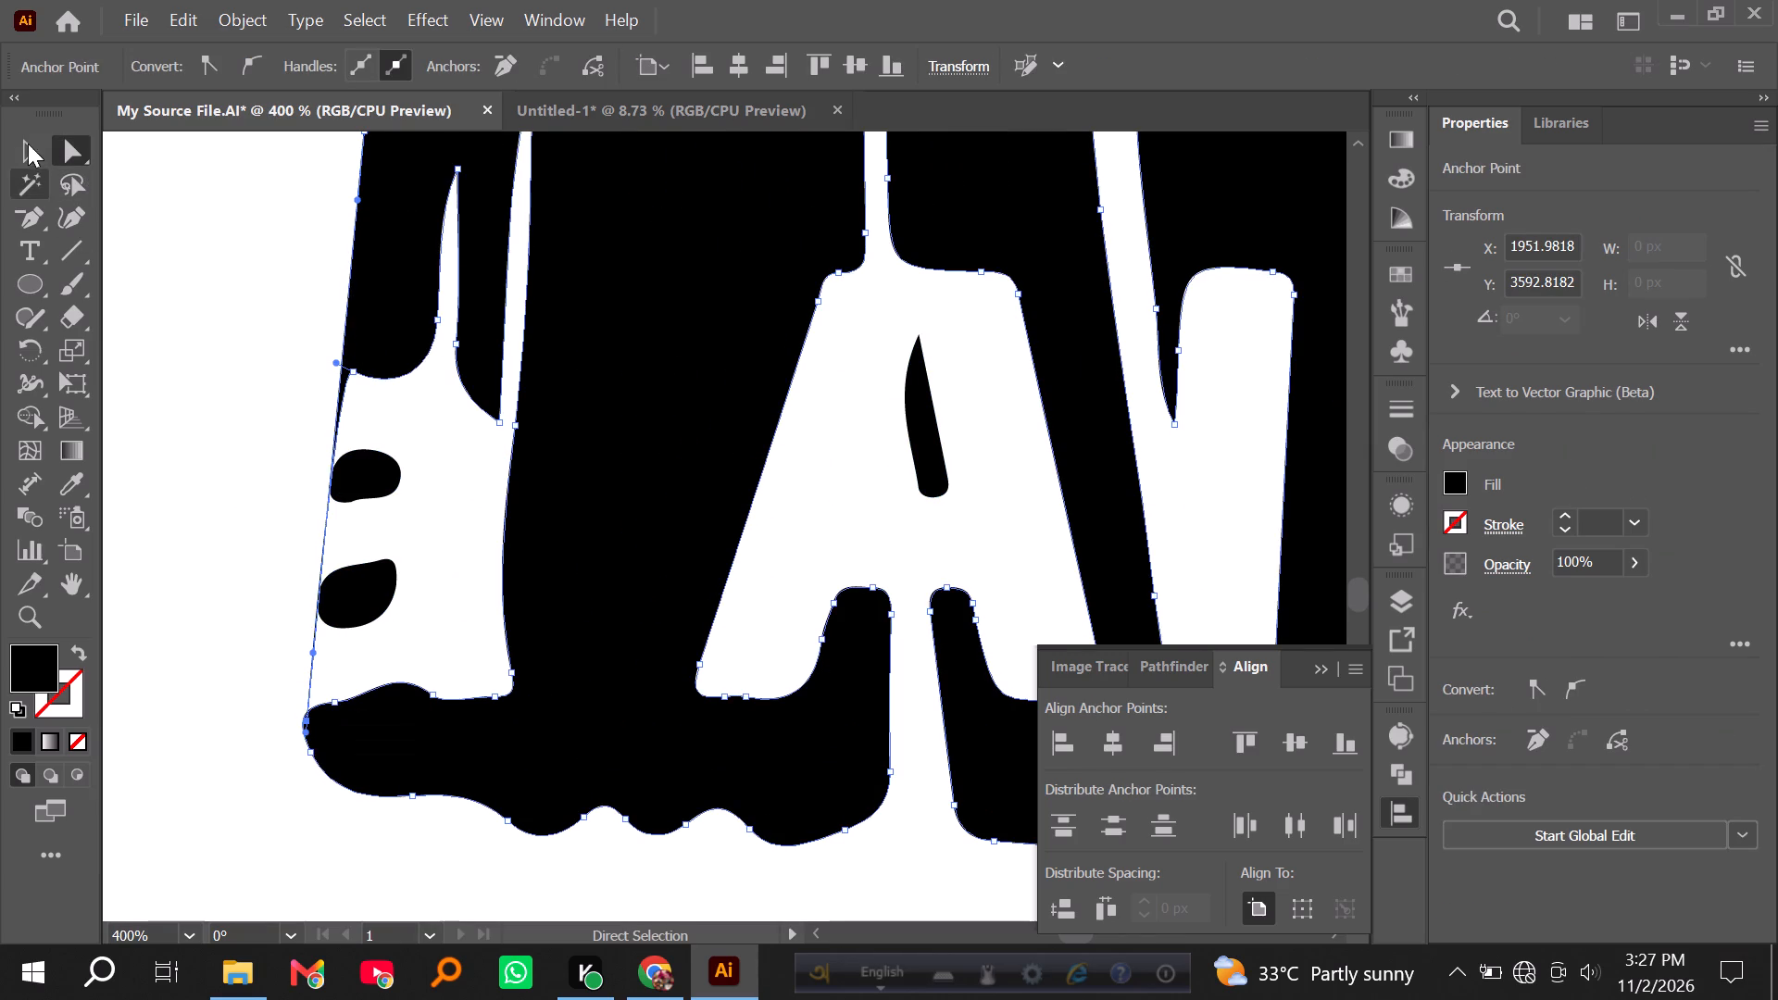
# Fill the leftmost watermark letter gap at the trunk's base by merging it and its two islands into the trunk with Shape Builder.
pyautogui.click(27, 143)
pyautogui.moveTo(264, 331); pyautogui.dragTo(520, 734)
pyautogui.click(33, 419)
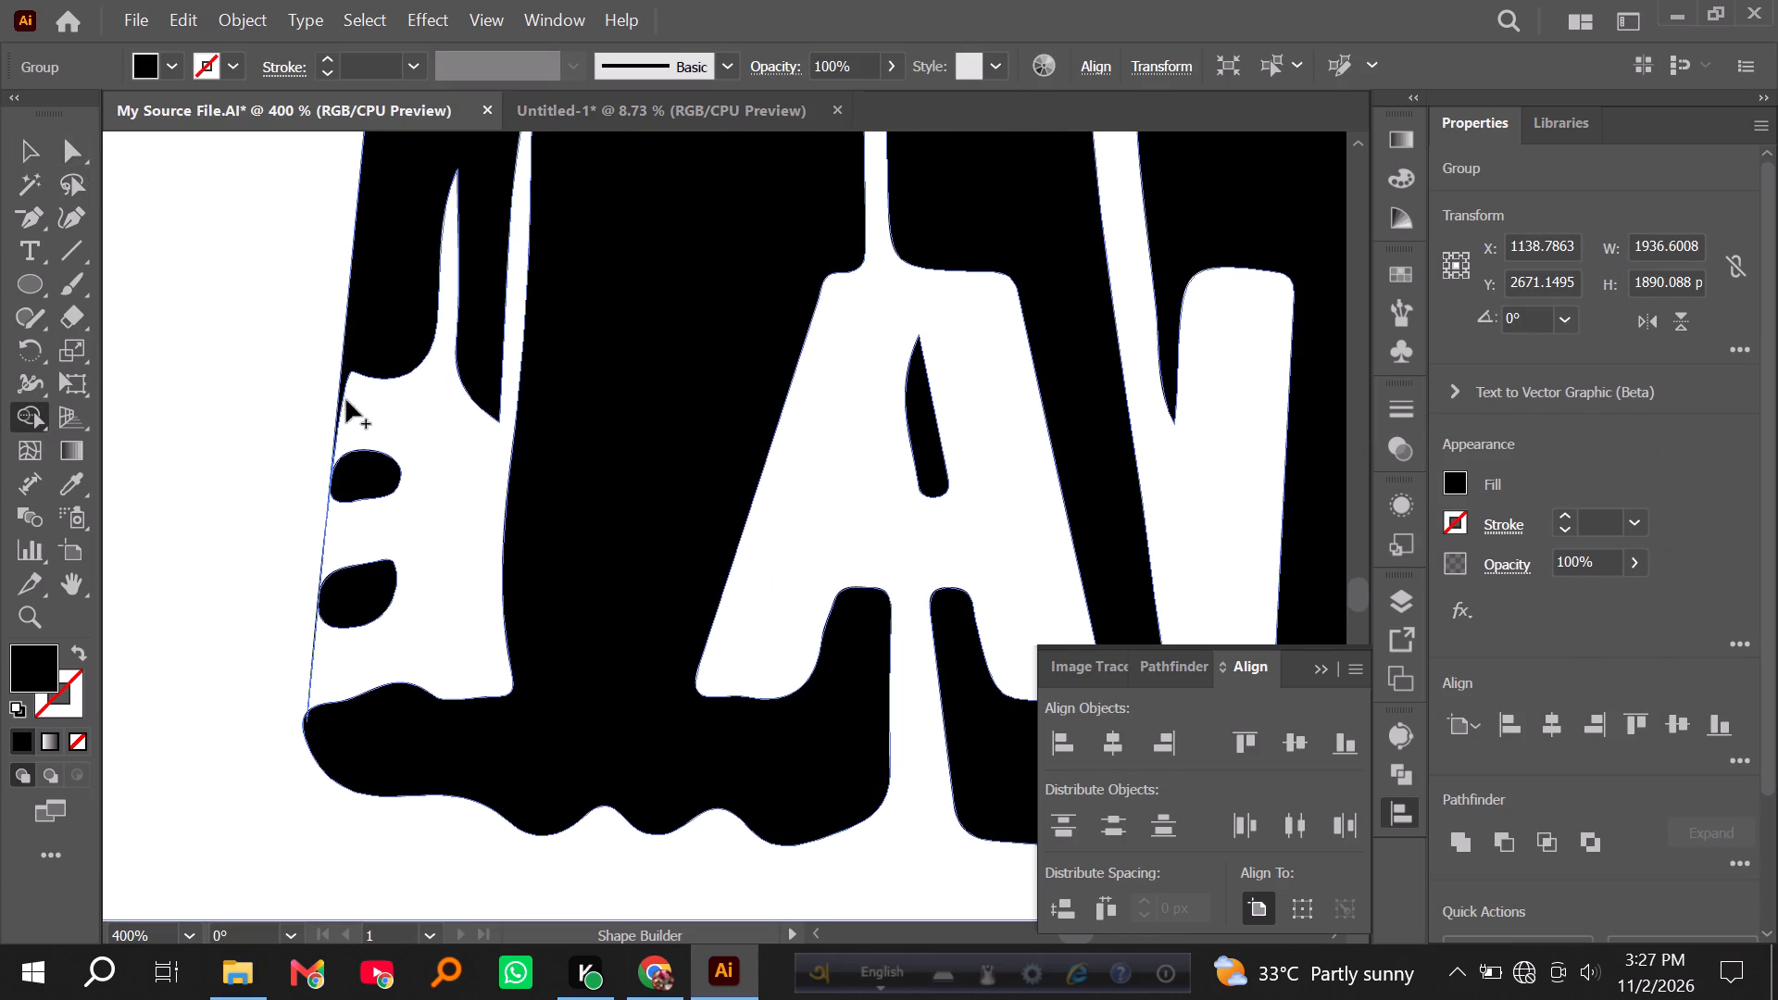
pyautogui.moveTo(366, 336); pyautogui.dragTo(382, 508)
pyautogui.moveTo(375, 508); pyautogui.dragTo(360, 668)
pyautogui.moveTo(370, 548); pyautogui.dragTo(368, 615)
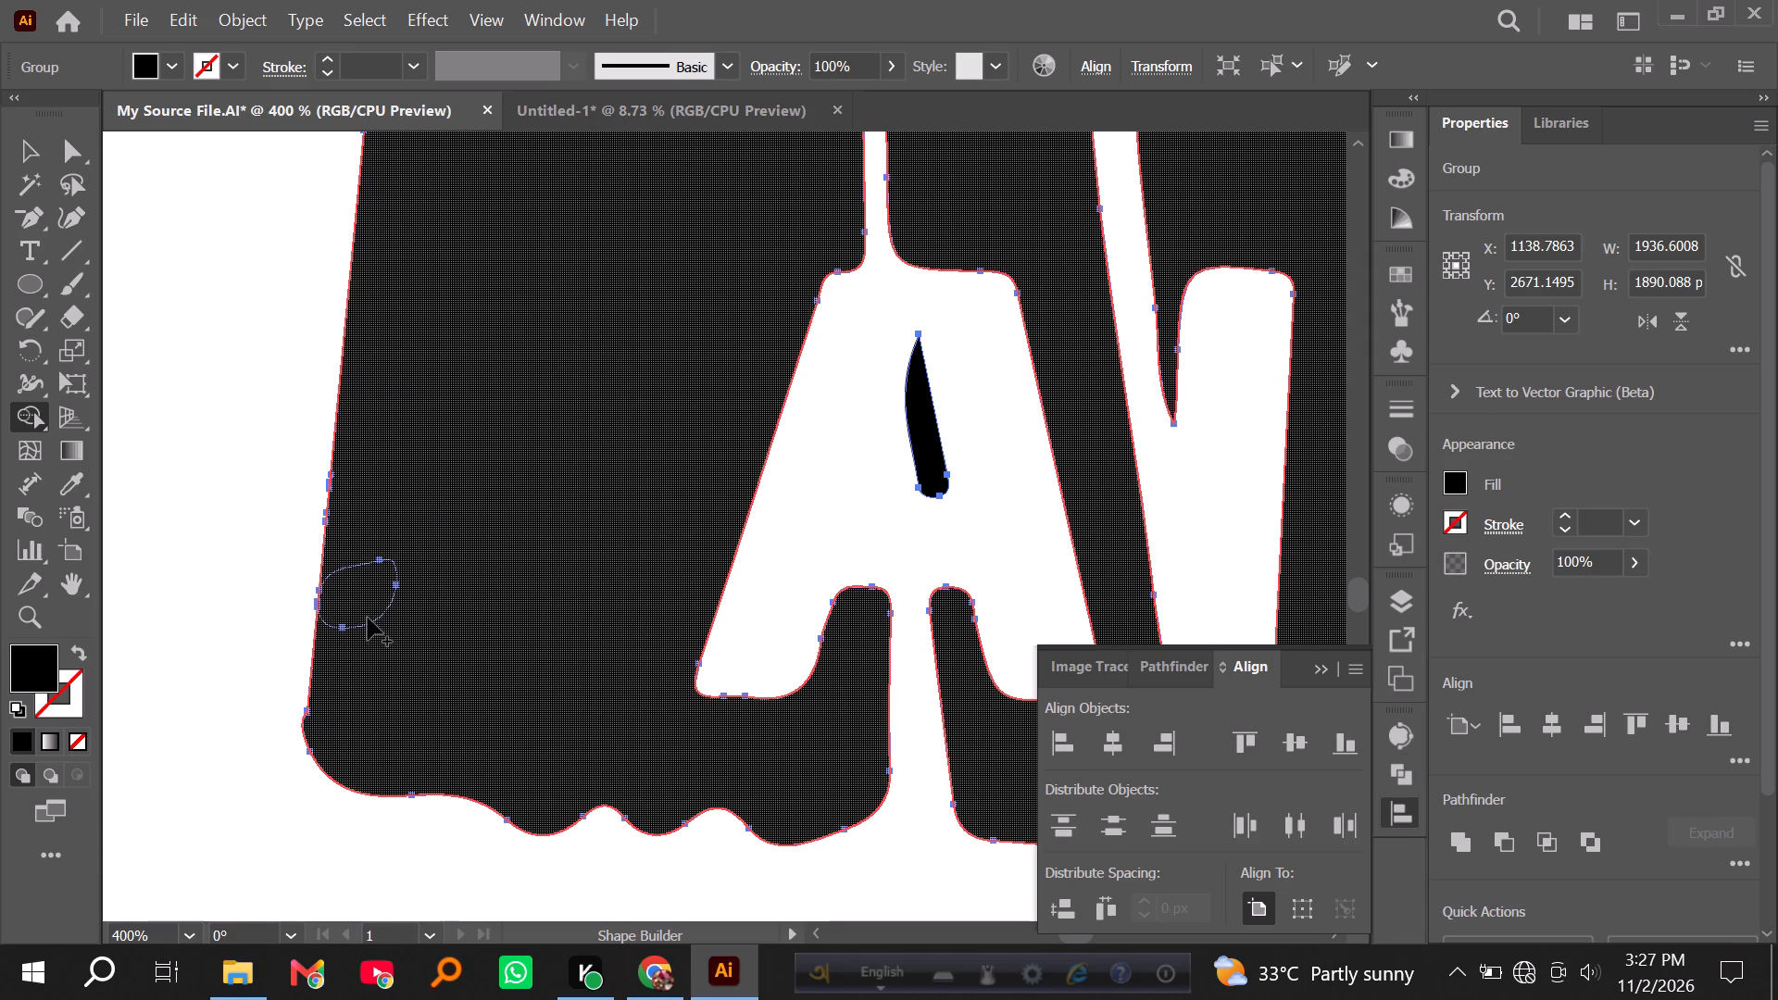
# Delete the anchor points forming the lower-left foot of the A-shaped watermark gap at the trunk's base.
pyautogui.click(30, 155)
pyautogui.click(136, 229)
pyautogui.keyDown('alt'); pyautogui.scroll(-4, 430, 427); pyautogui.keyUp('alt')
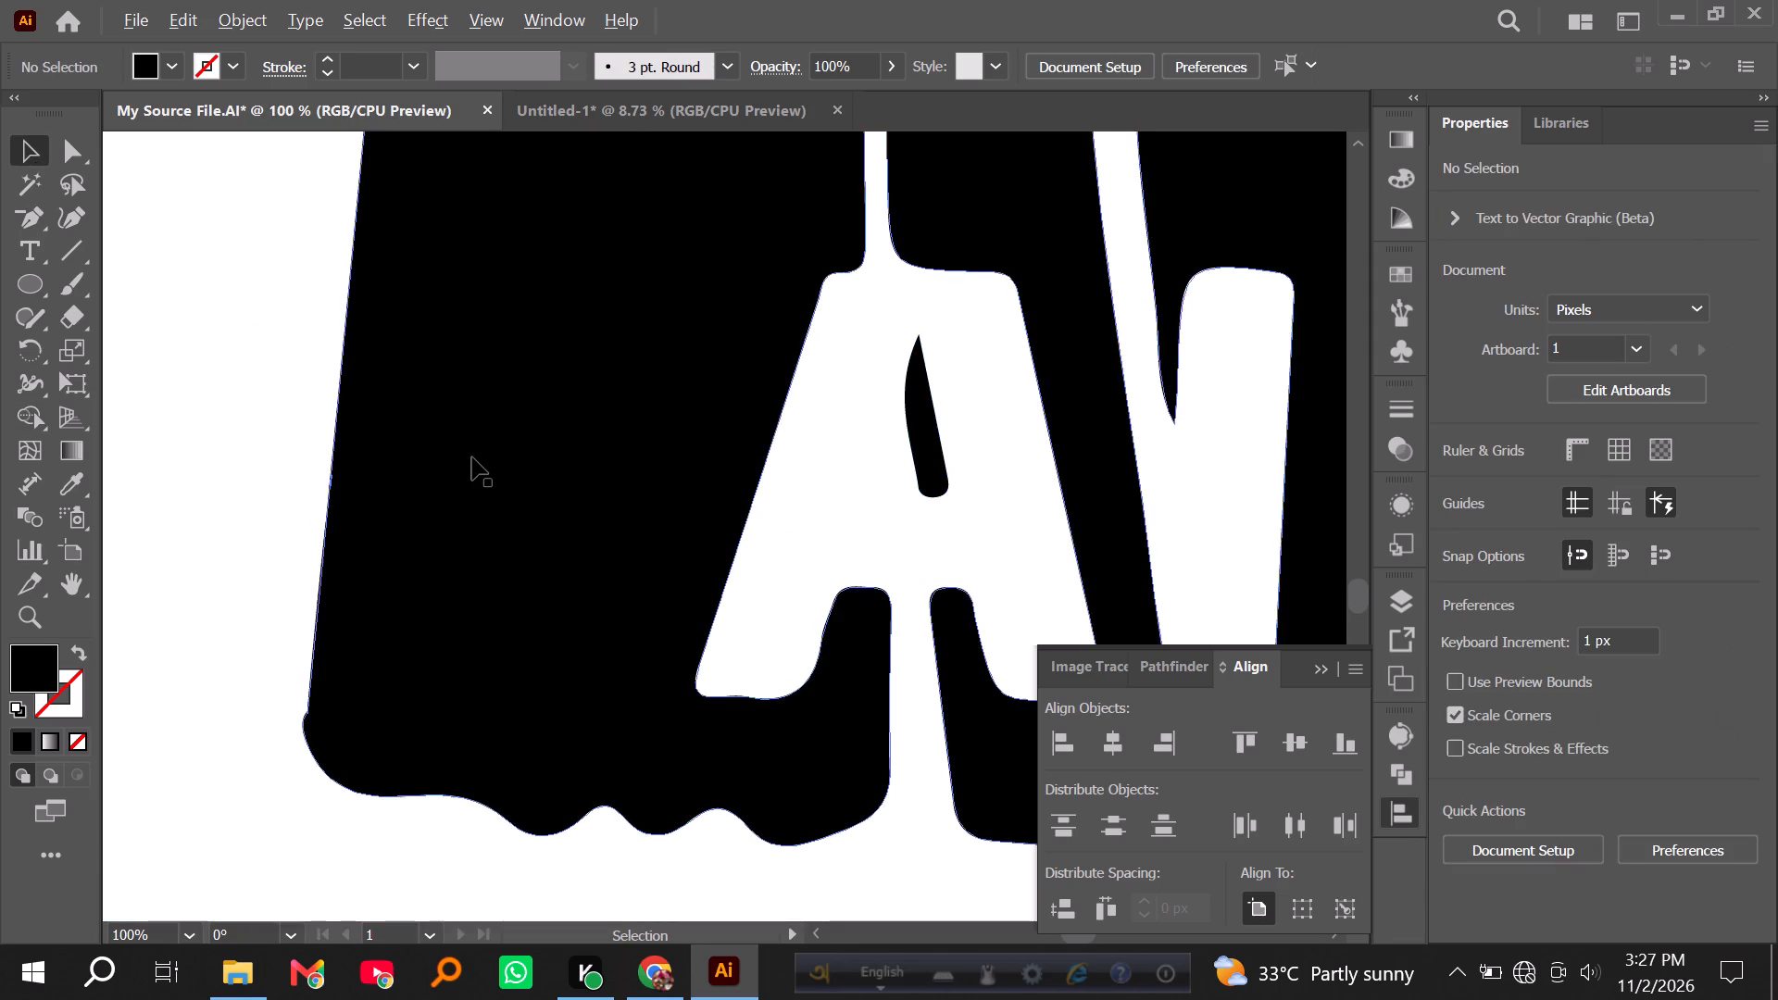
pyautogui.keyDown('alt'); pyautogui.scroll(-2, 482, 476); pyautogui.keyUp('alt')
pyautogui.keyDown('alt'); pyautogui.scroll(4, 550, 517); pyautogui.keyUp('alt')
pyautogui.scroll(3, 425, 430)
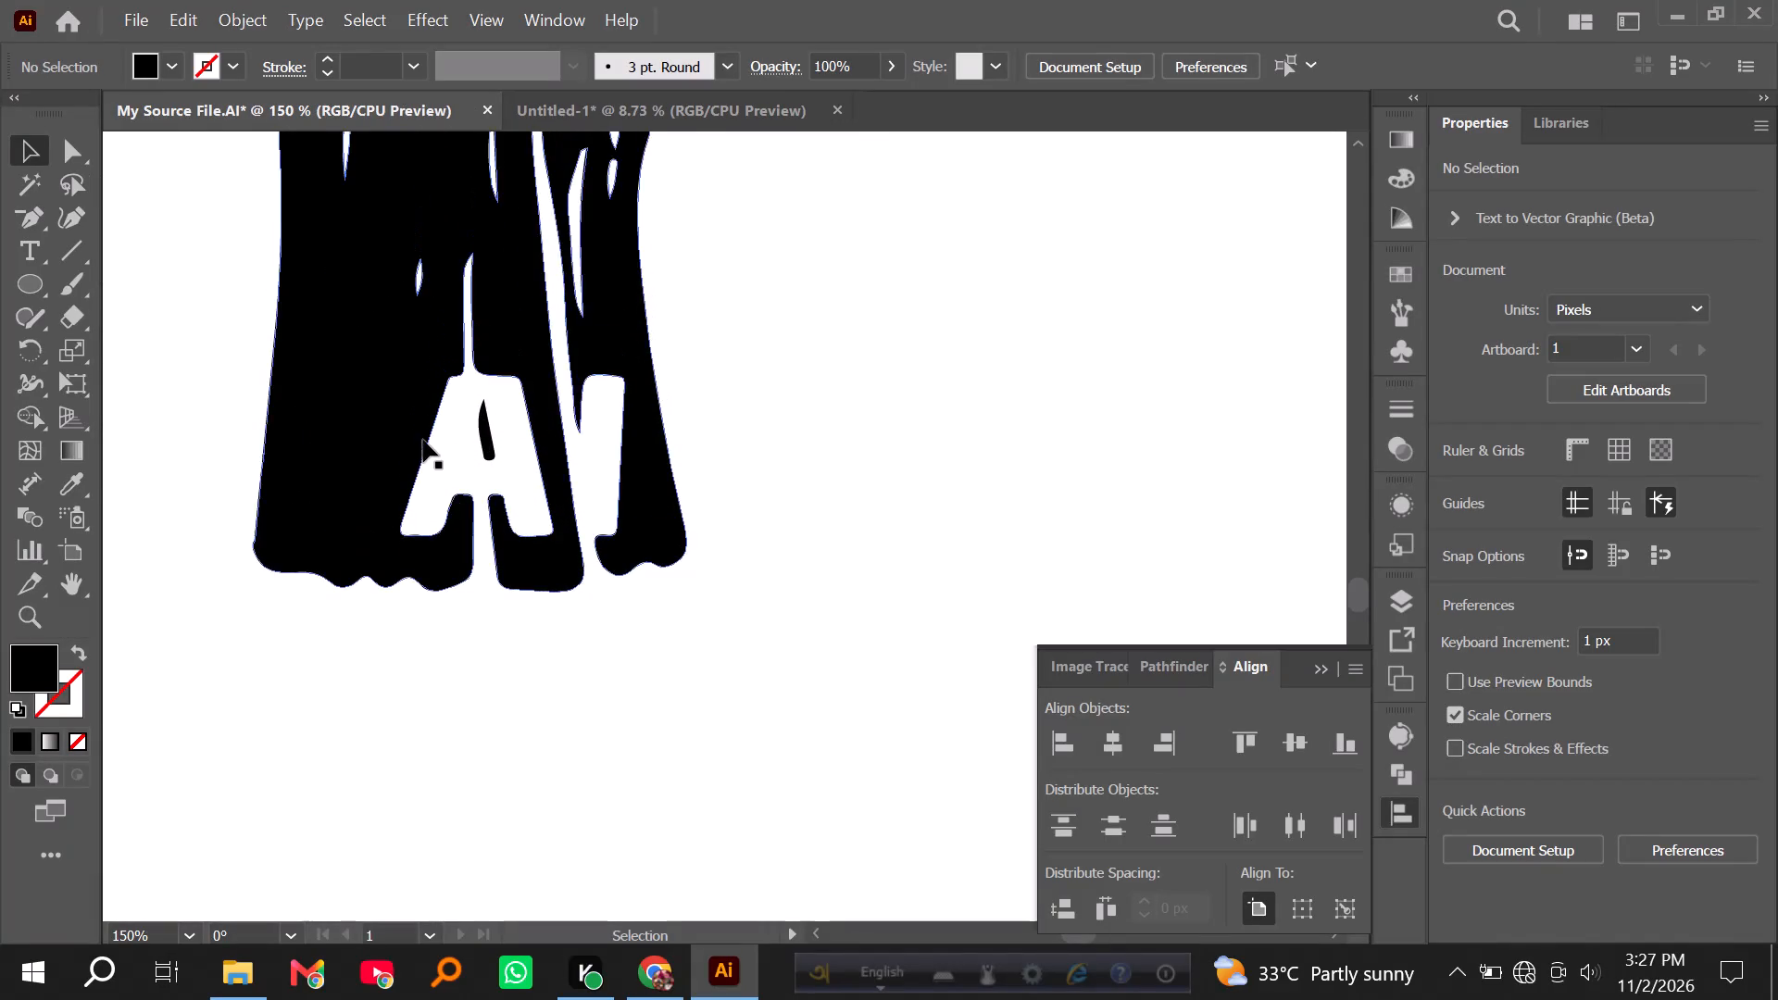
pyautogui.keyDown('alt'); pyautogui.scroll(2, 431, 450); pyautogui.keyUp('alt')
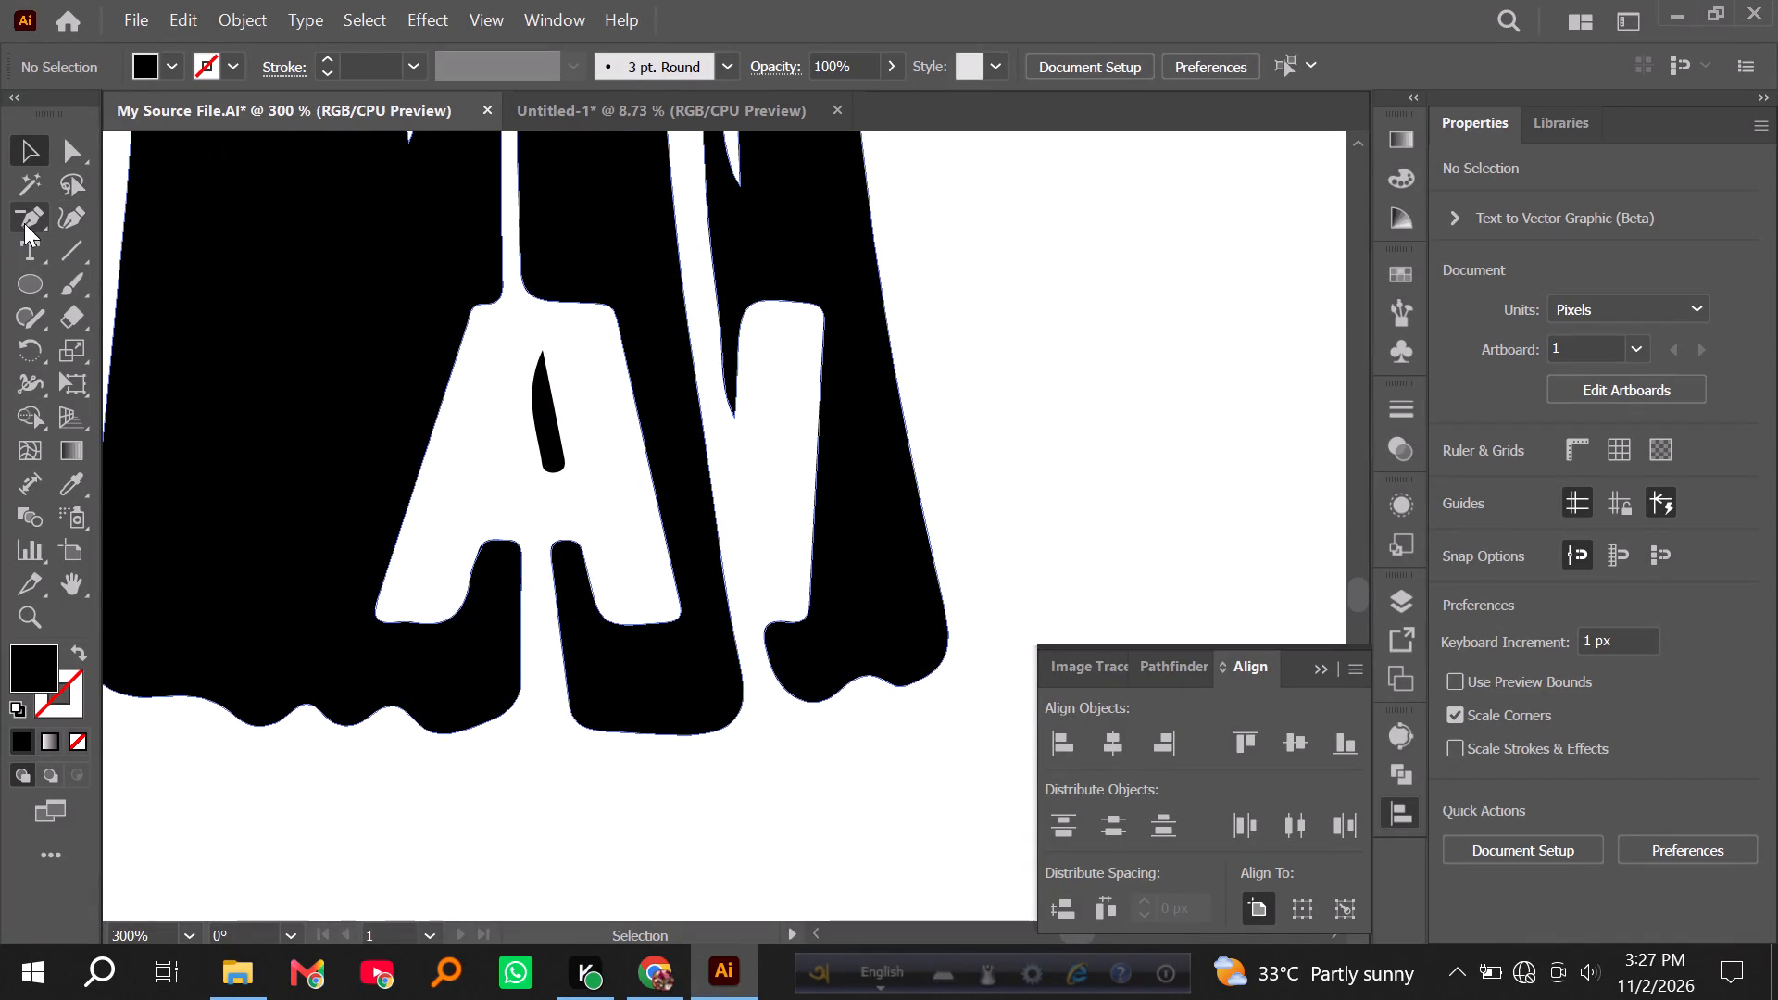
pyautogui.click(23, 214)
pyautogui.click(25, 144)
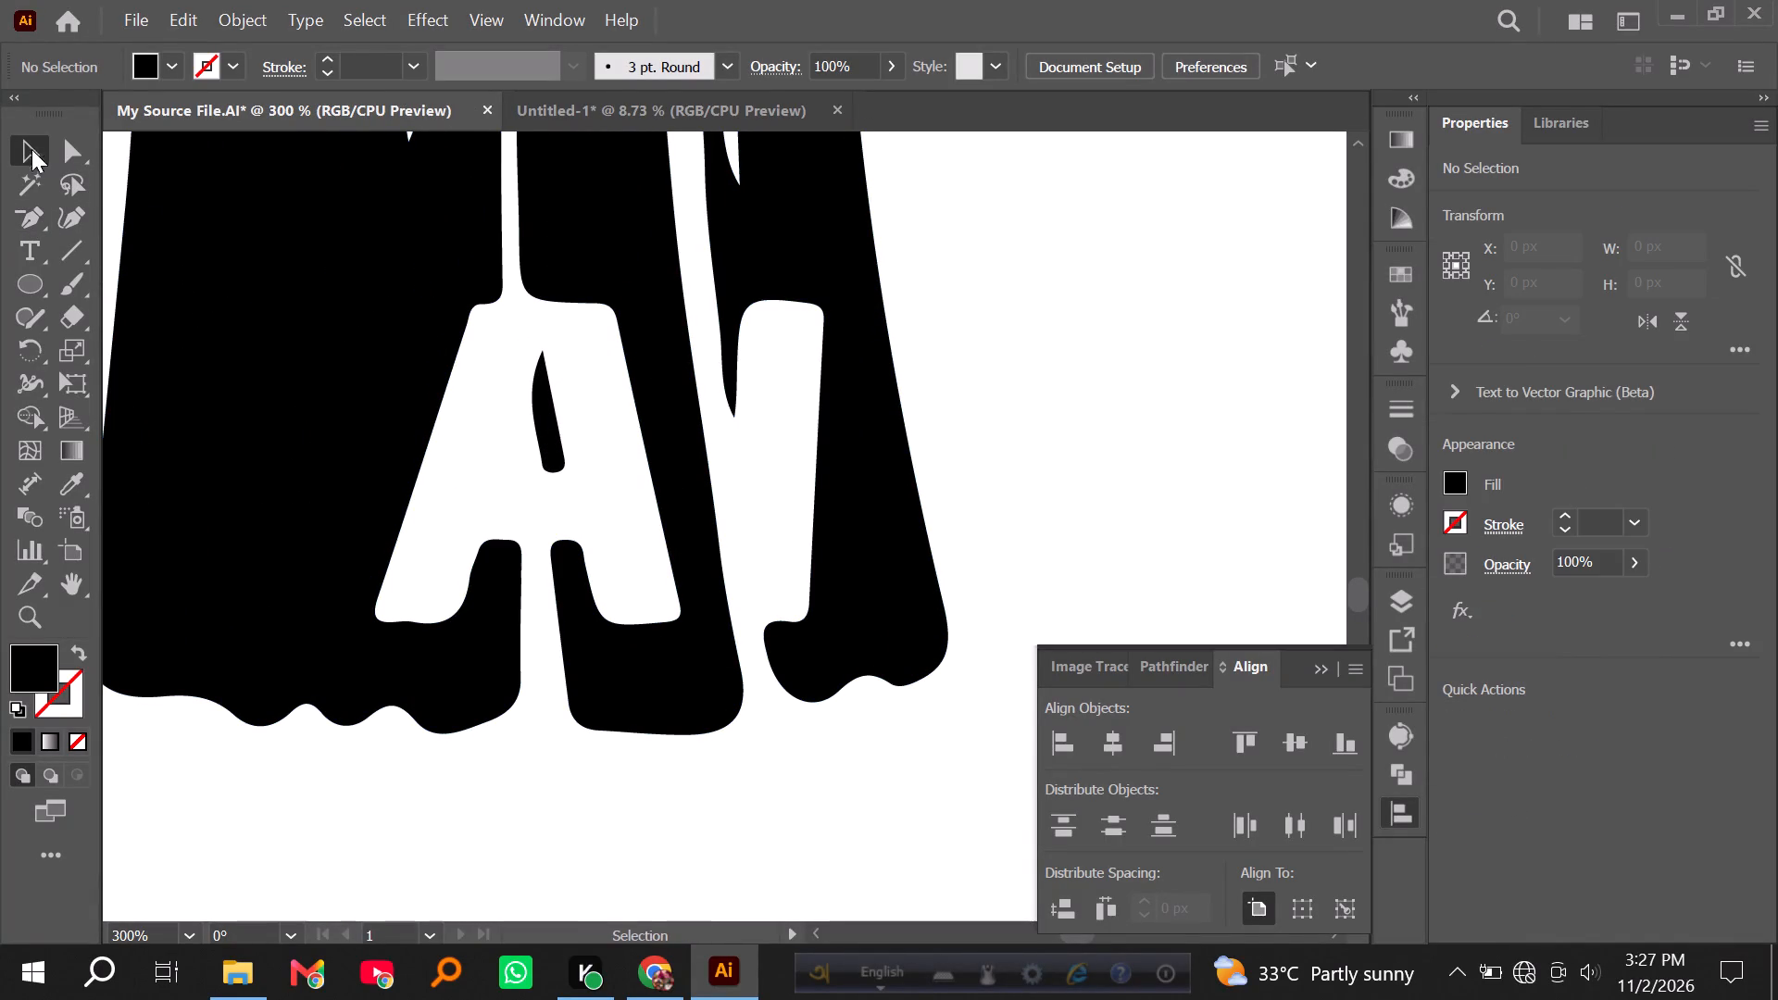
pyautogui.click(210, 241)
pyautogui.click(31, 220)
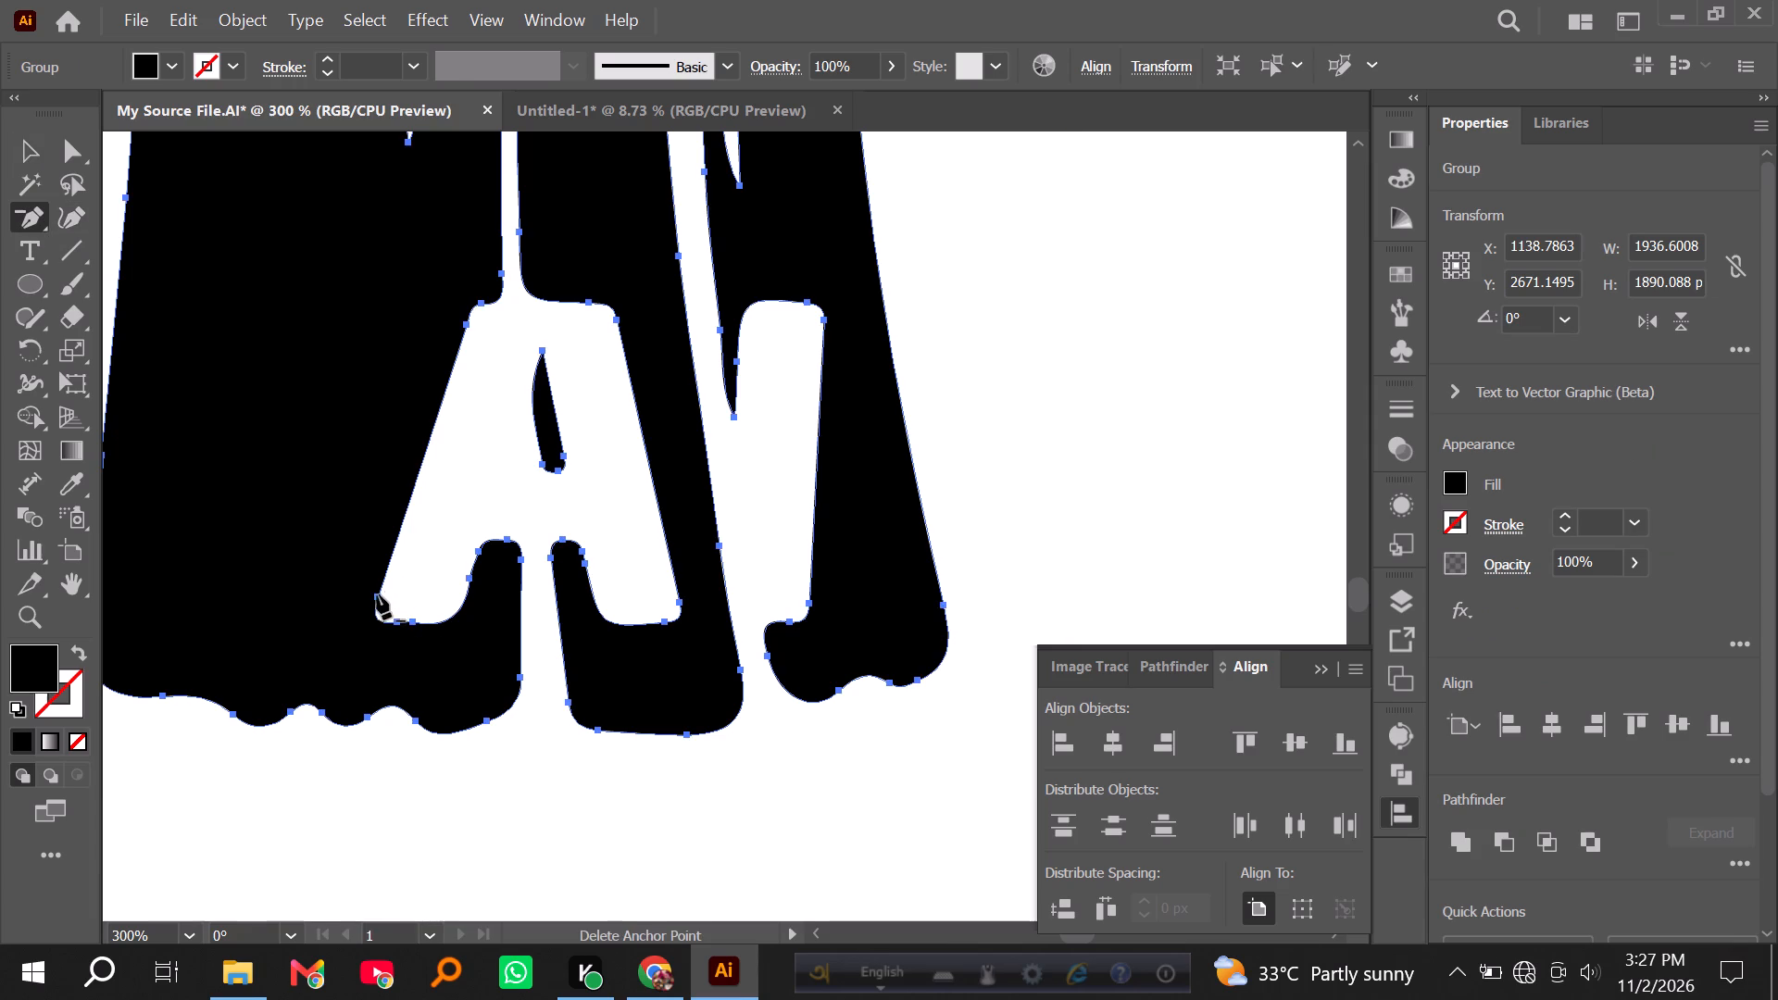
pyautogui.click(376, 597)
pyautogui.click(399, 621)
pyautogui.click(417, 622)
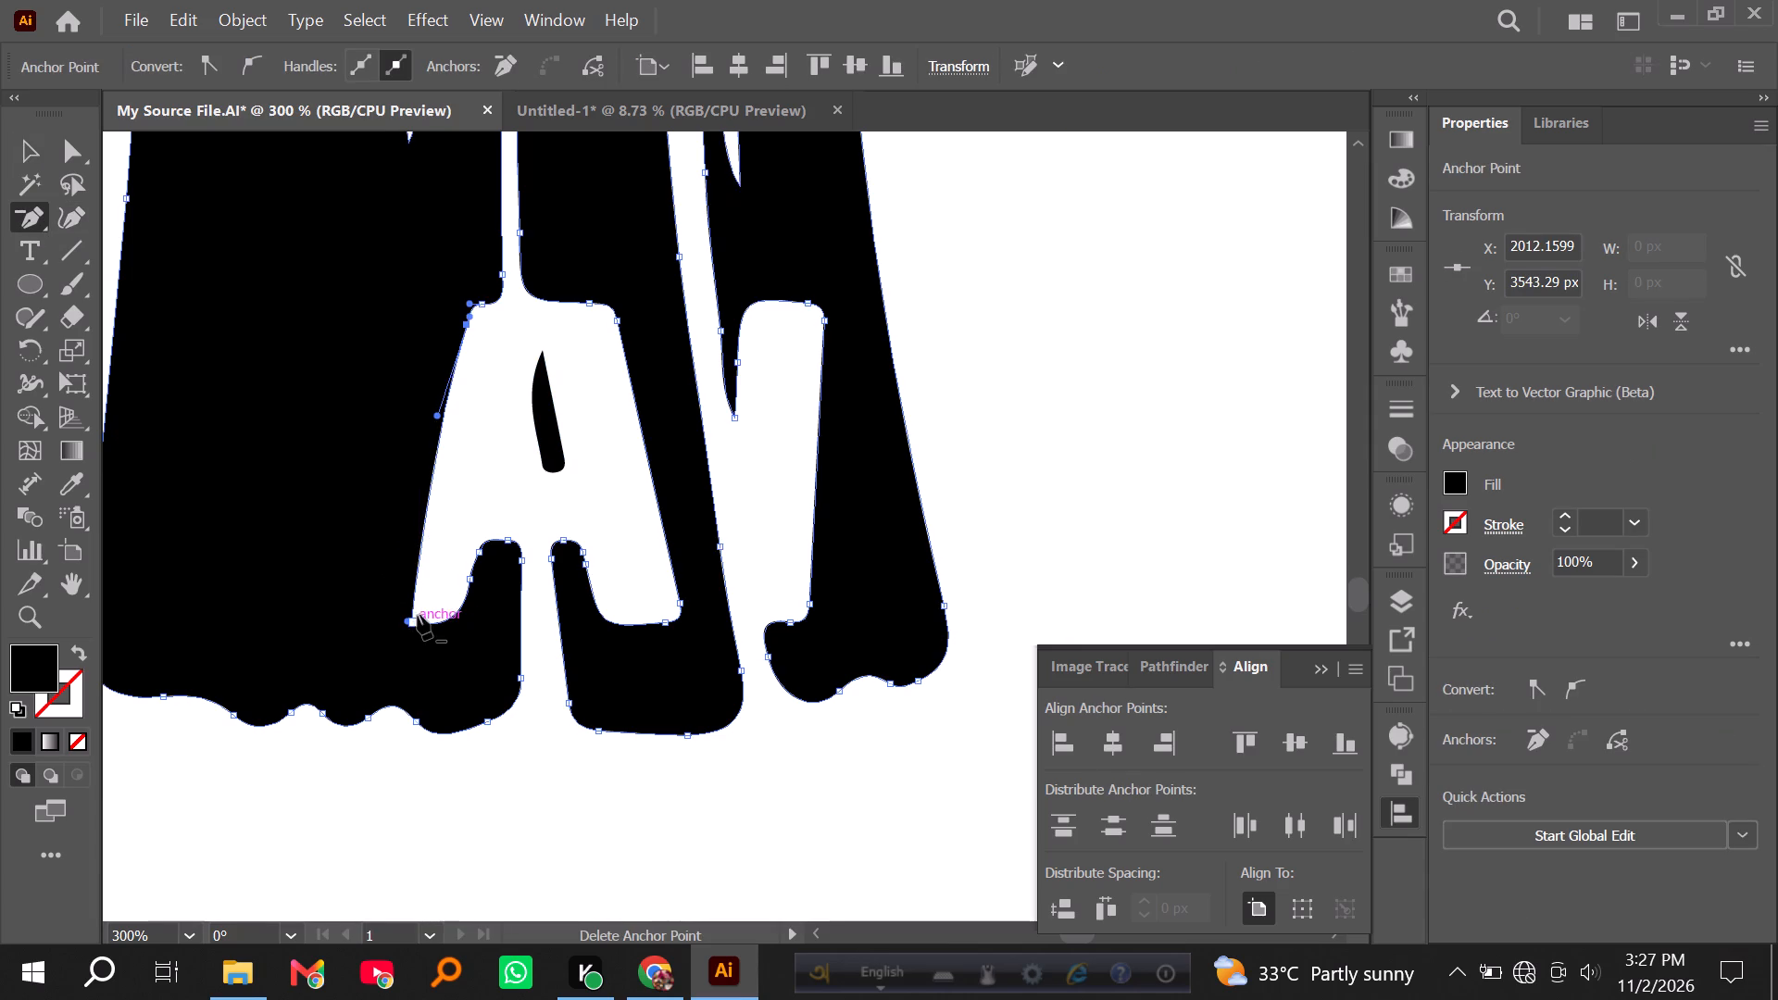
pyautogui.click(470, 580)
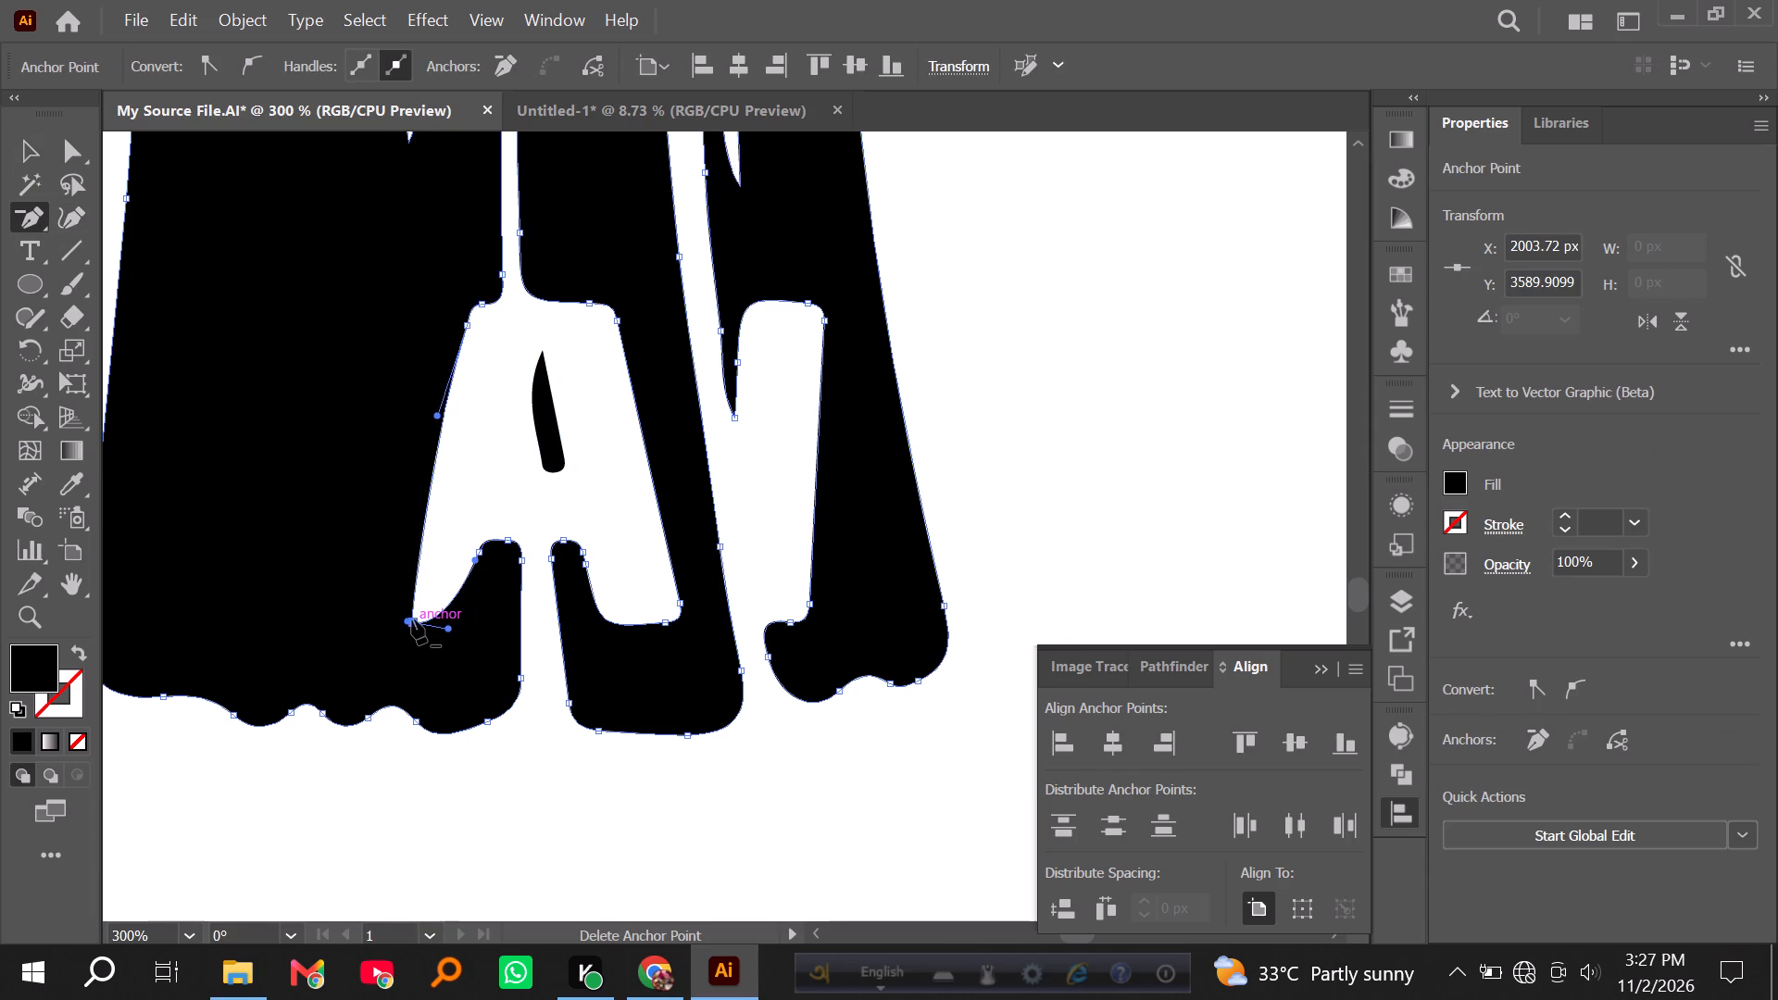
pyautogui.click(411, 619)
# Delete the remaining corner anchor points along the A-shaped gap's left side, smoothing the broad left root's right edge.
pyautogui.click(468, 322)
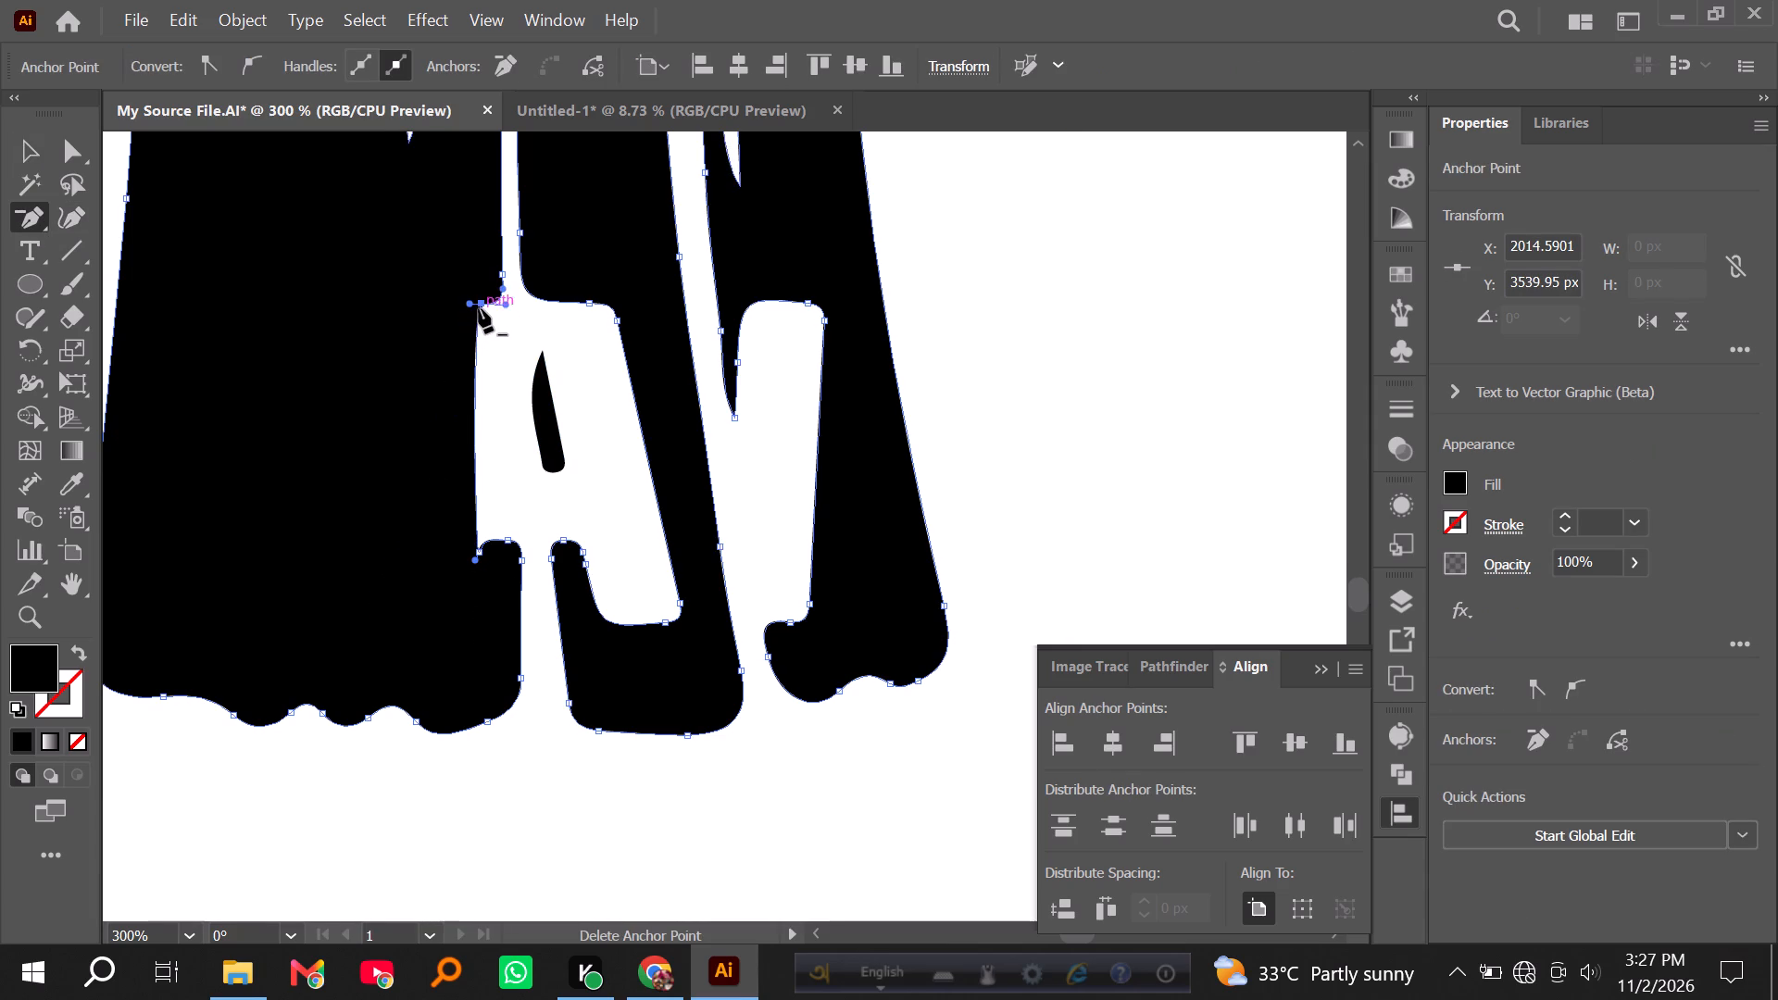
pyautogui.click(480, 303)
pyautogui.click(478, 553)
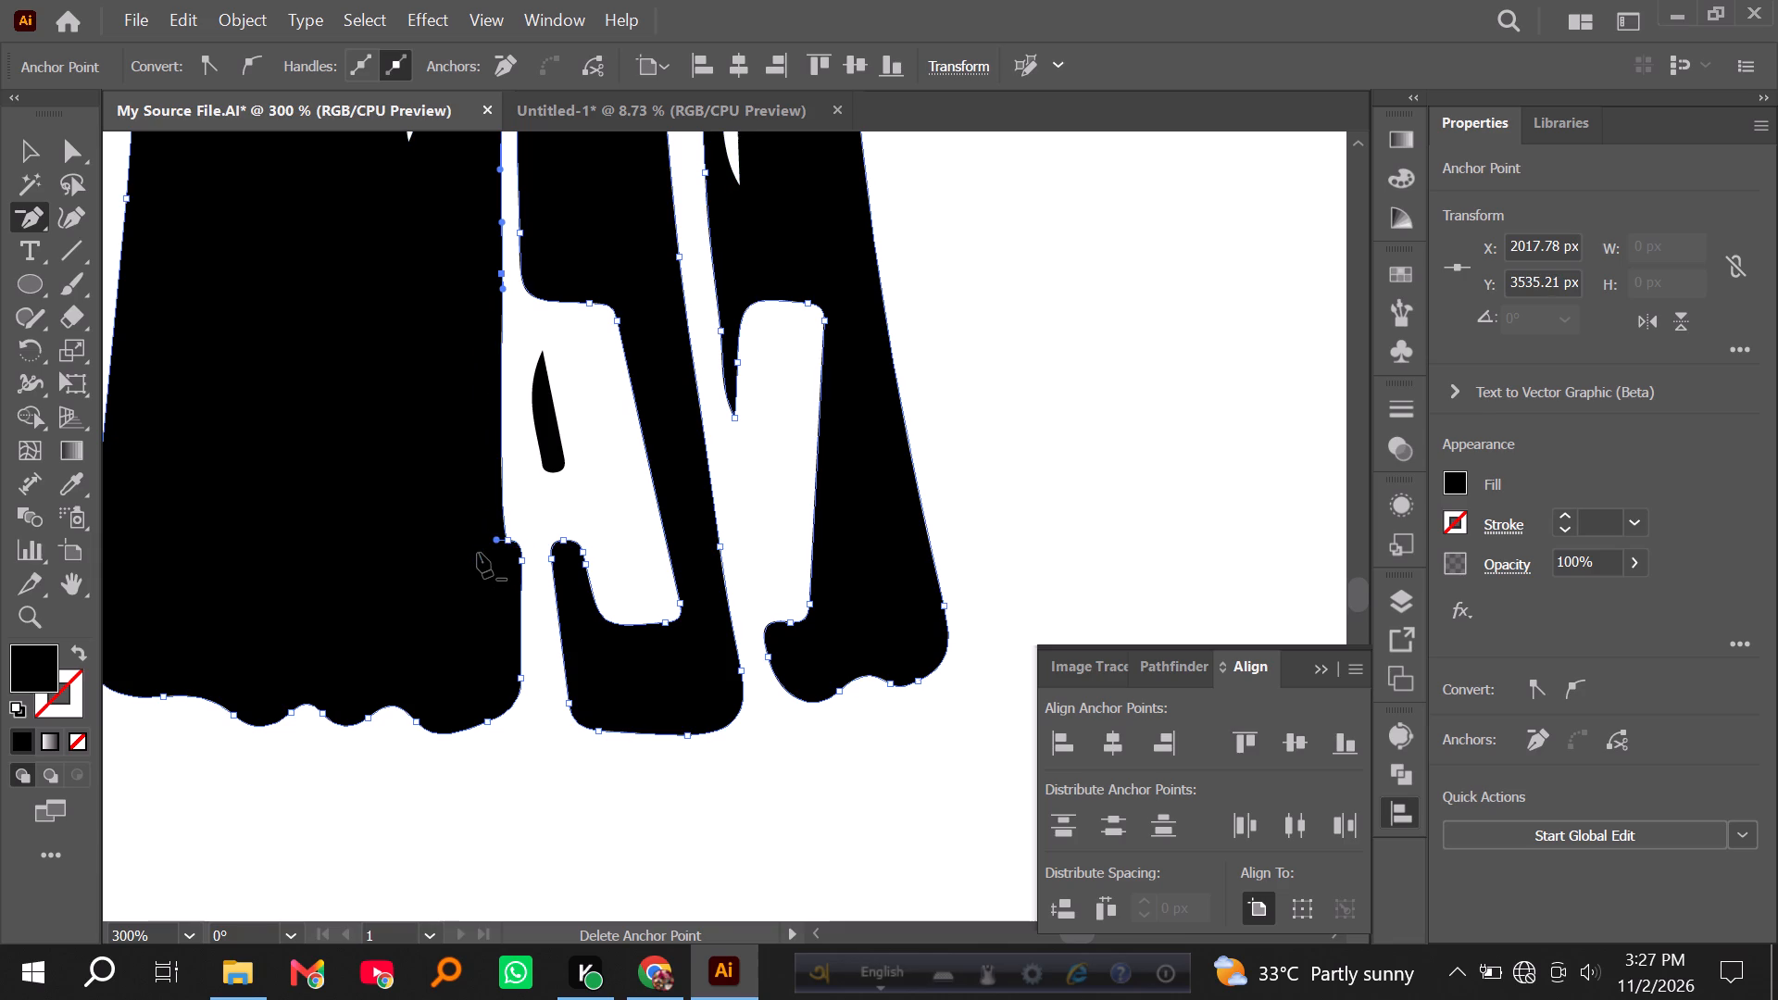
pyautogui.click(509, 539)
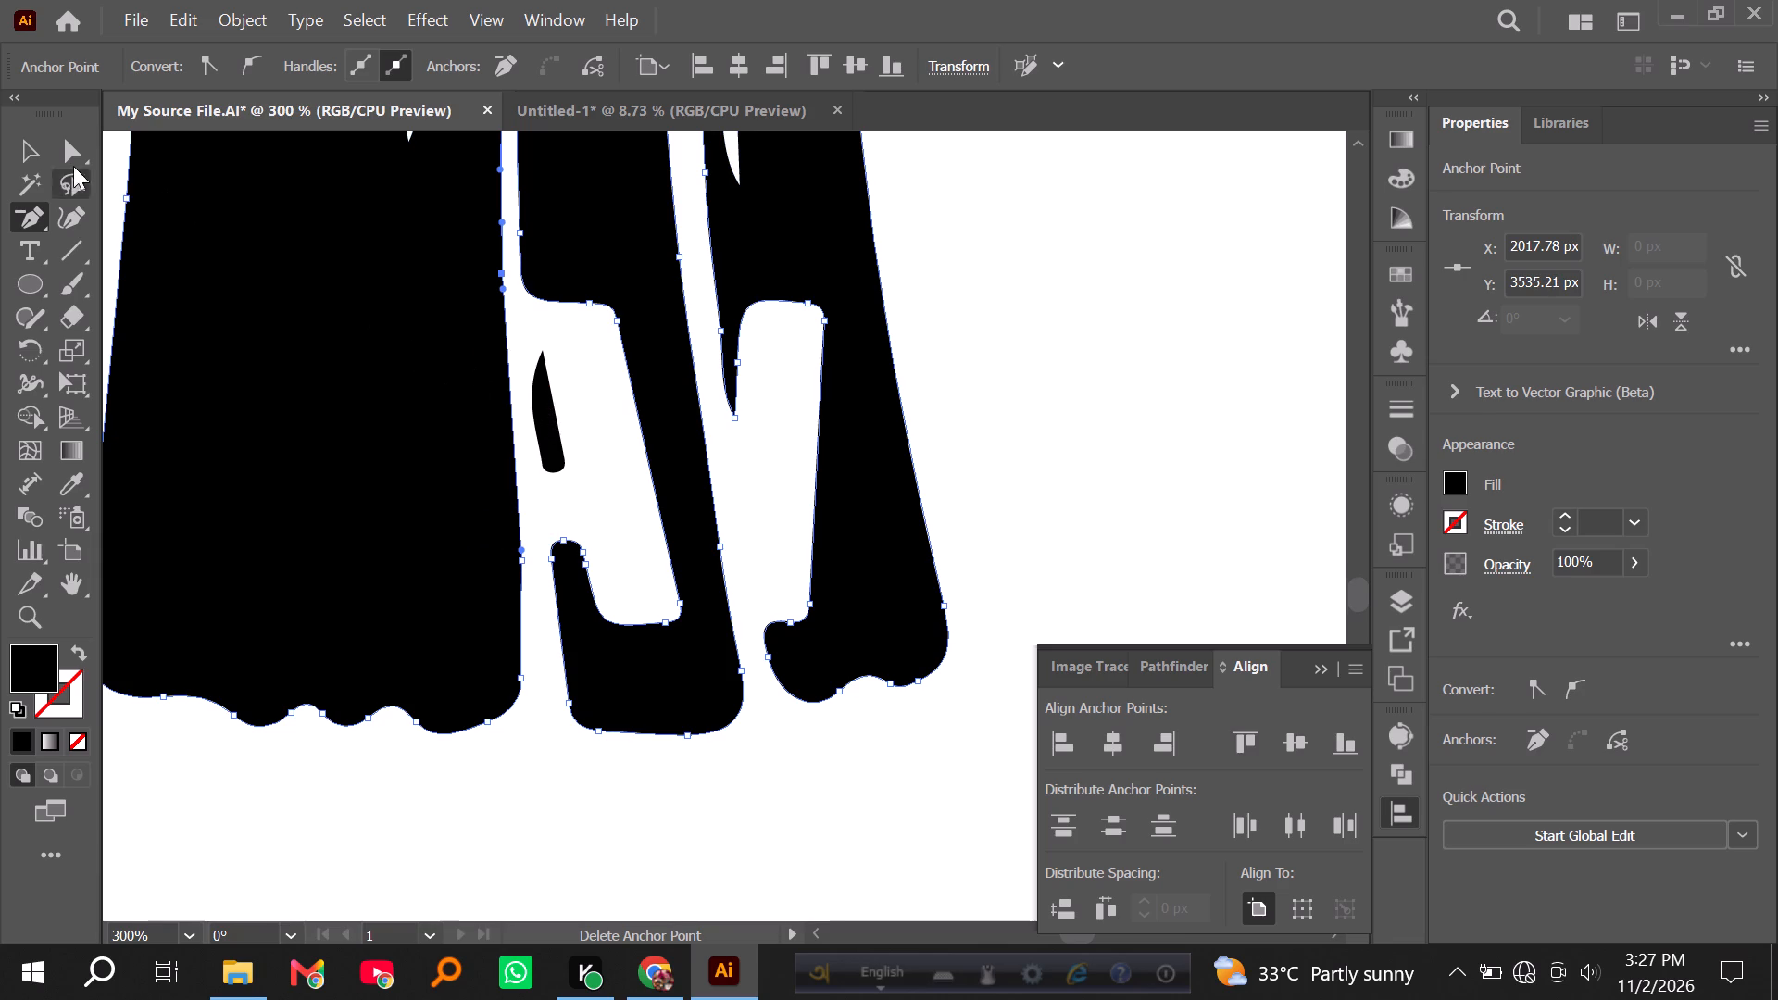
pyautogui.click(32, 147)
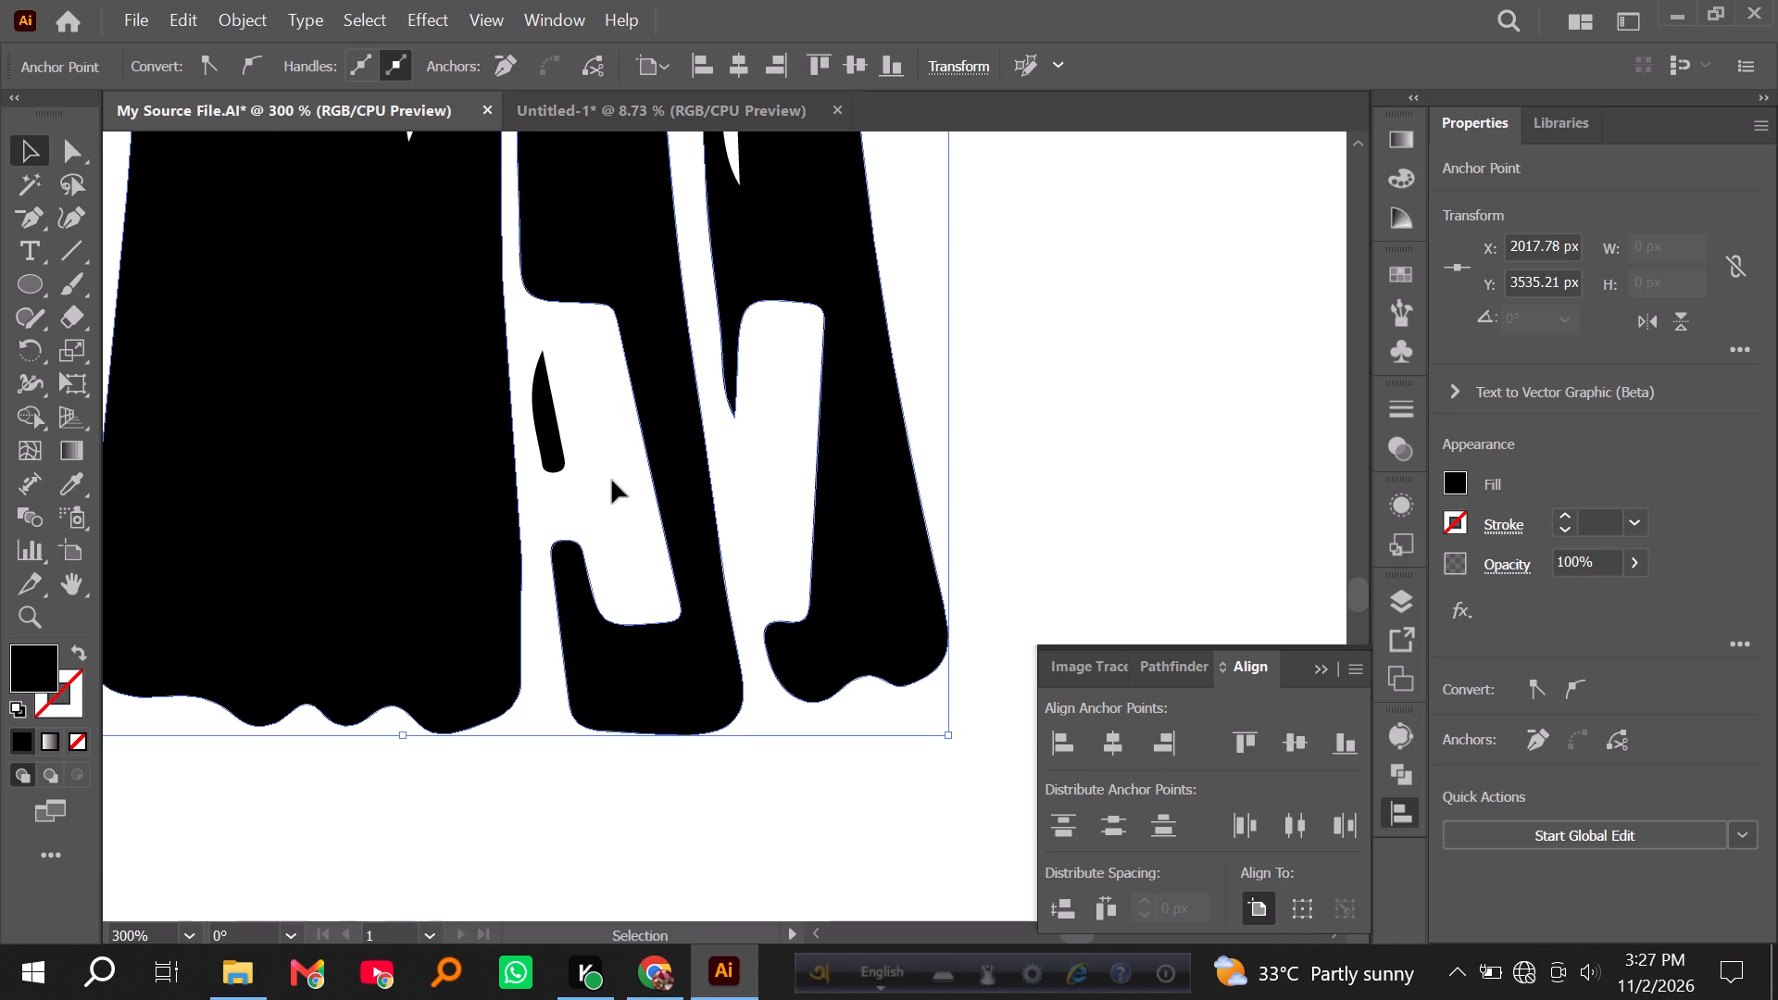
# Delete the small detached sliver inside the A-shaped watermark gap.
pyautogui.keyDown('alt'); pyautogui.scroll(1, 582, 481); pyautogui.keyUp('alt')
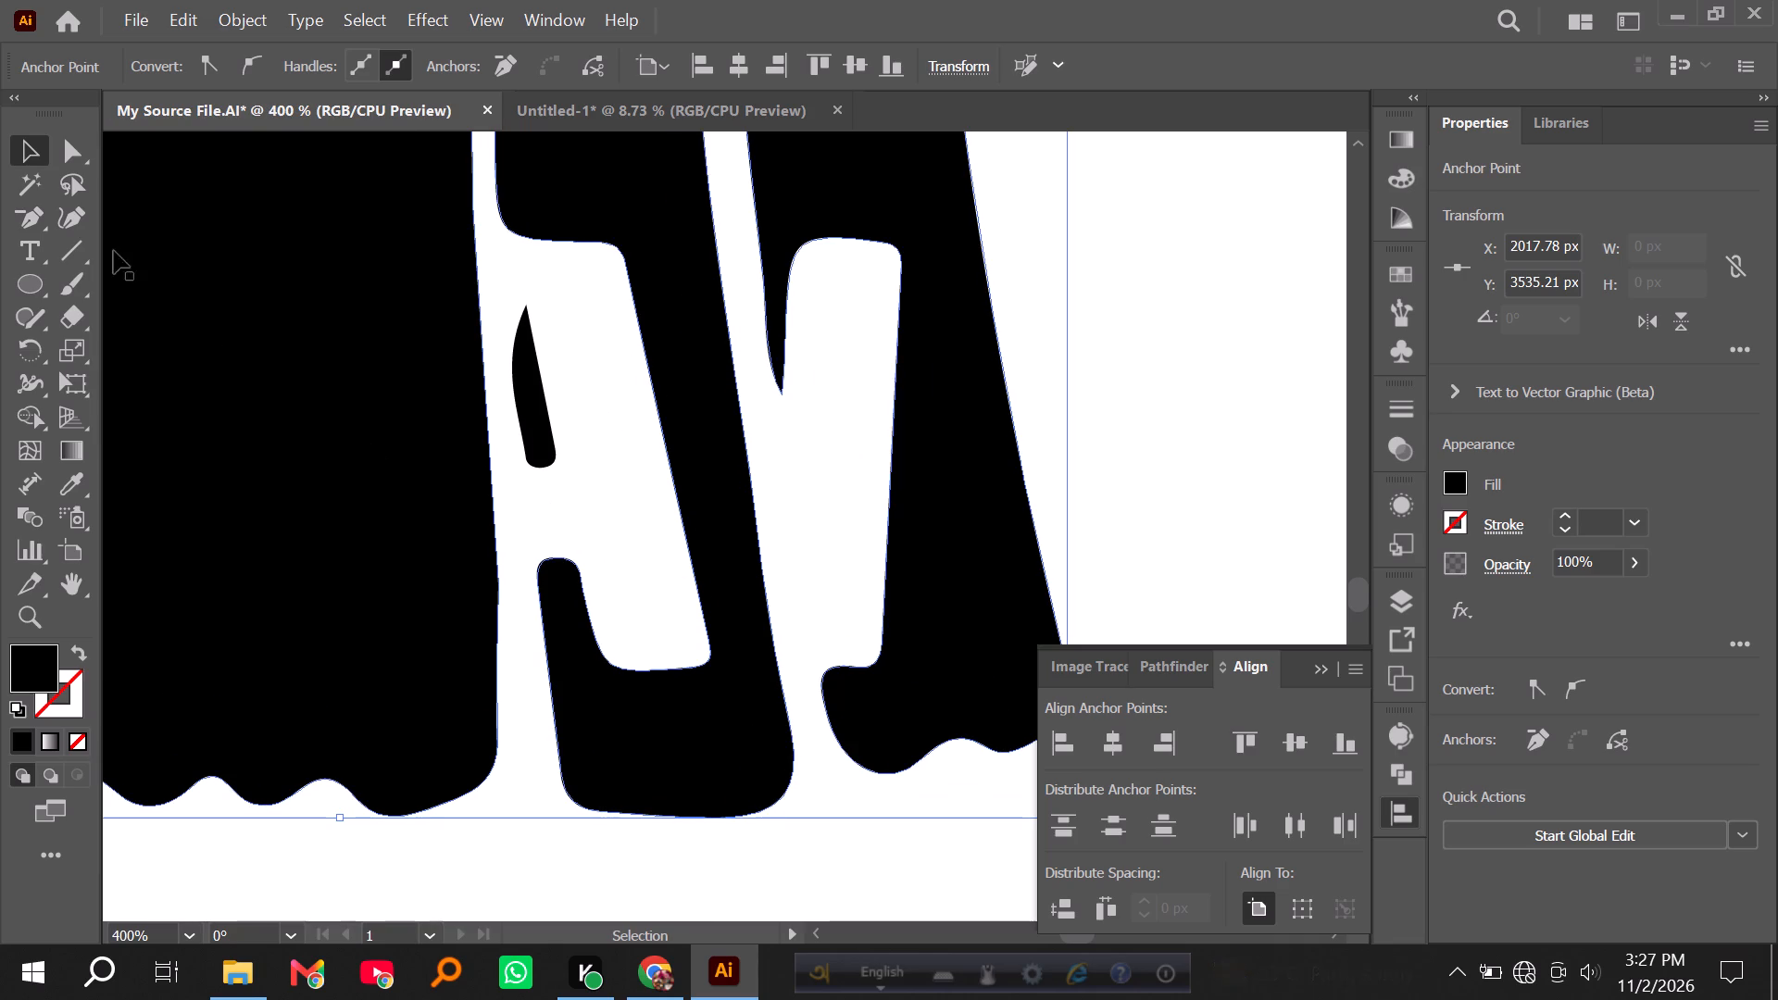
pyautogui.click(77, 150)
pyautogui.click(570, 340)
pyautogui.moveTo(507, 299); pyautogui.dragTo(594, 507)
pyautogui.press('Delete')
# Draw a filled five-point zigzag path with the Pen tool across the left part of the trunk's bottom edge.
pyautogui.scroll(2, 522, 458)
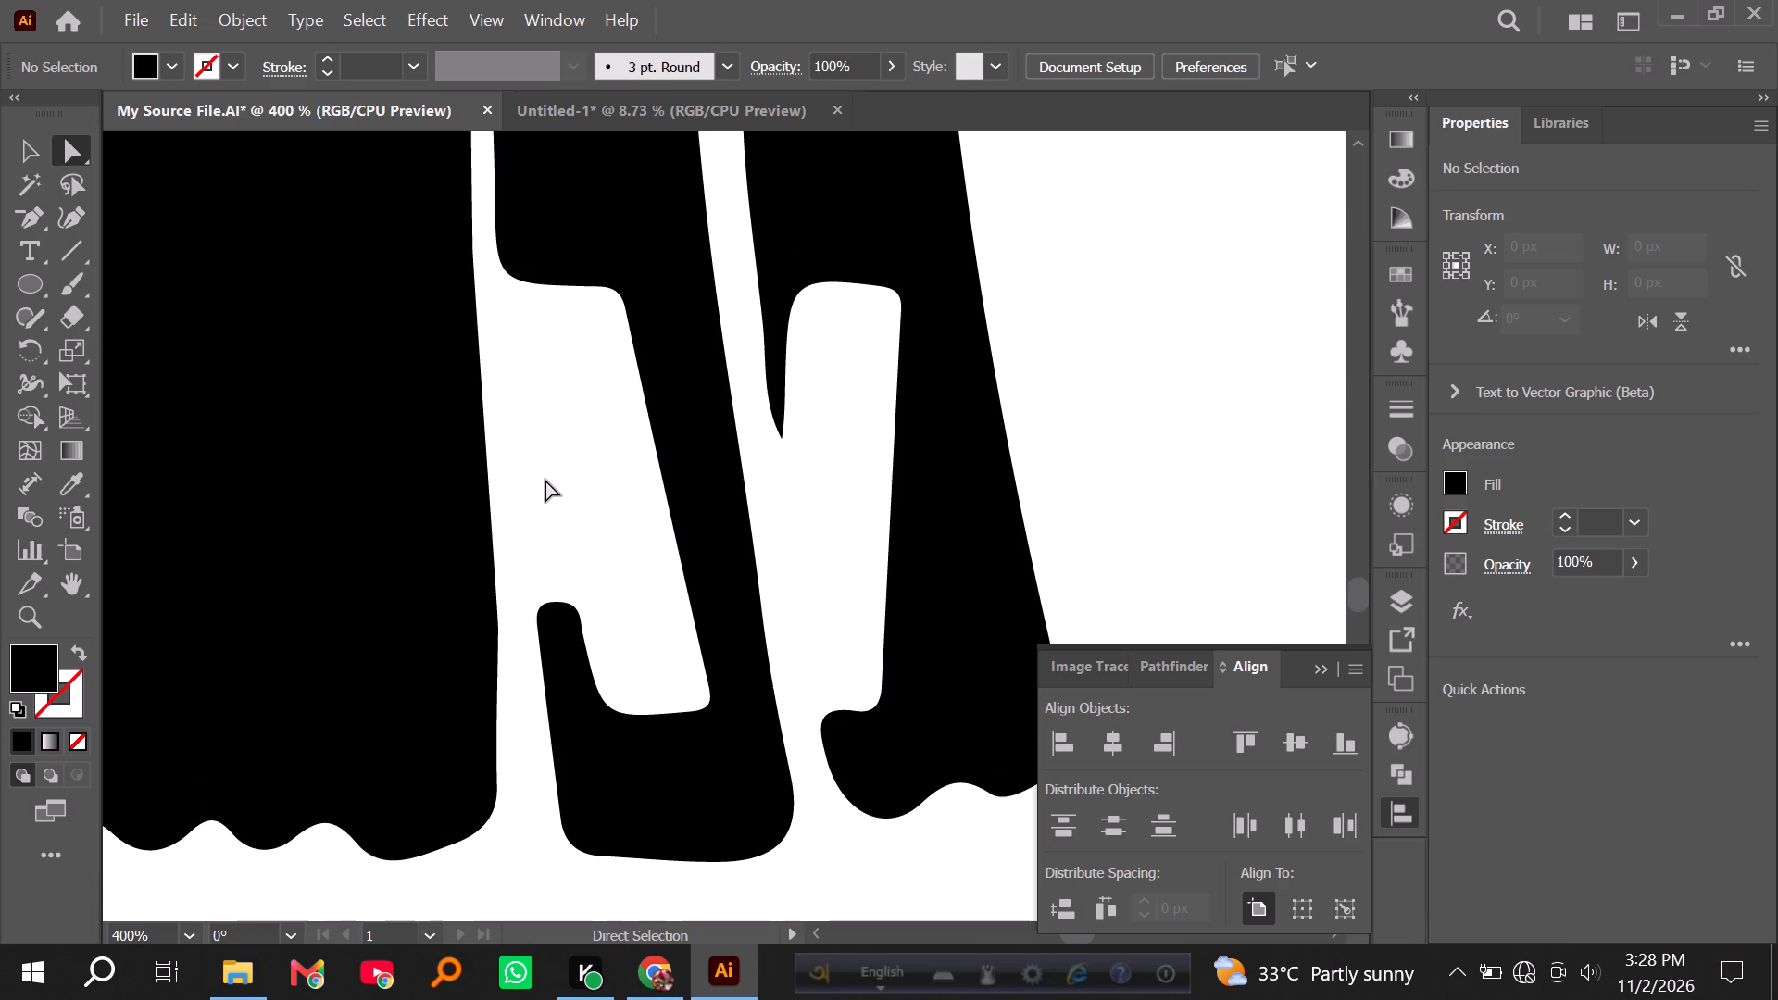
pyautogui.keyDown('alt'); pyautogui.scroll(-3, 553, 478); pyautogui.keyUp('alt')
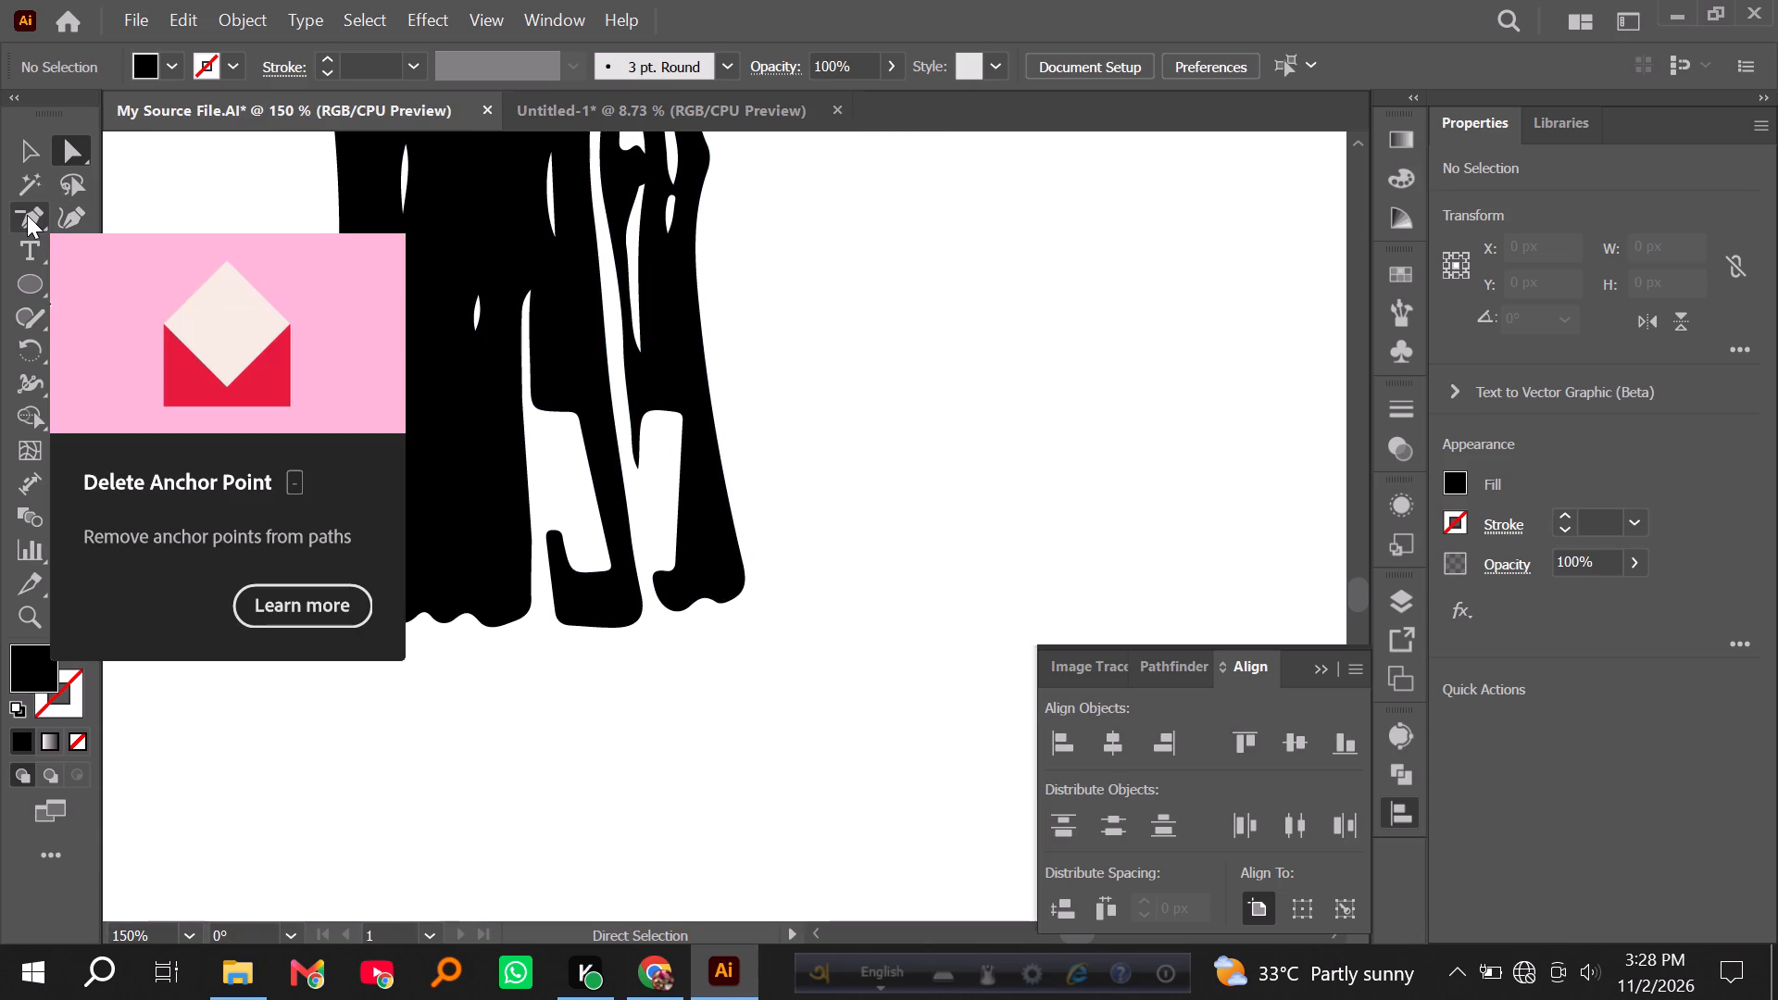
pyautogui.rightClick(26, 215)
pyautogui.click(132, 215)
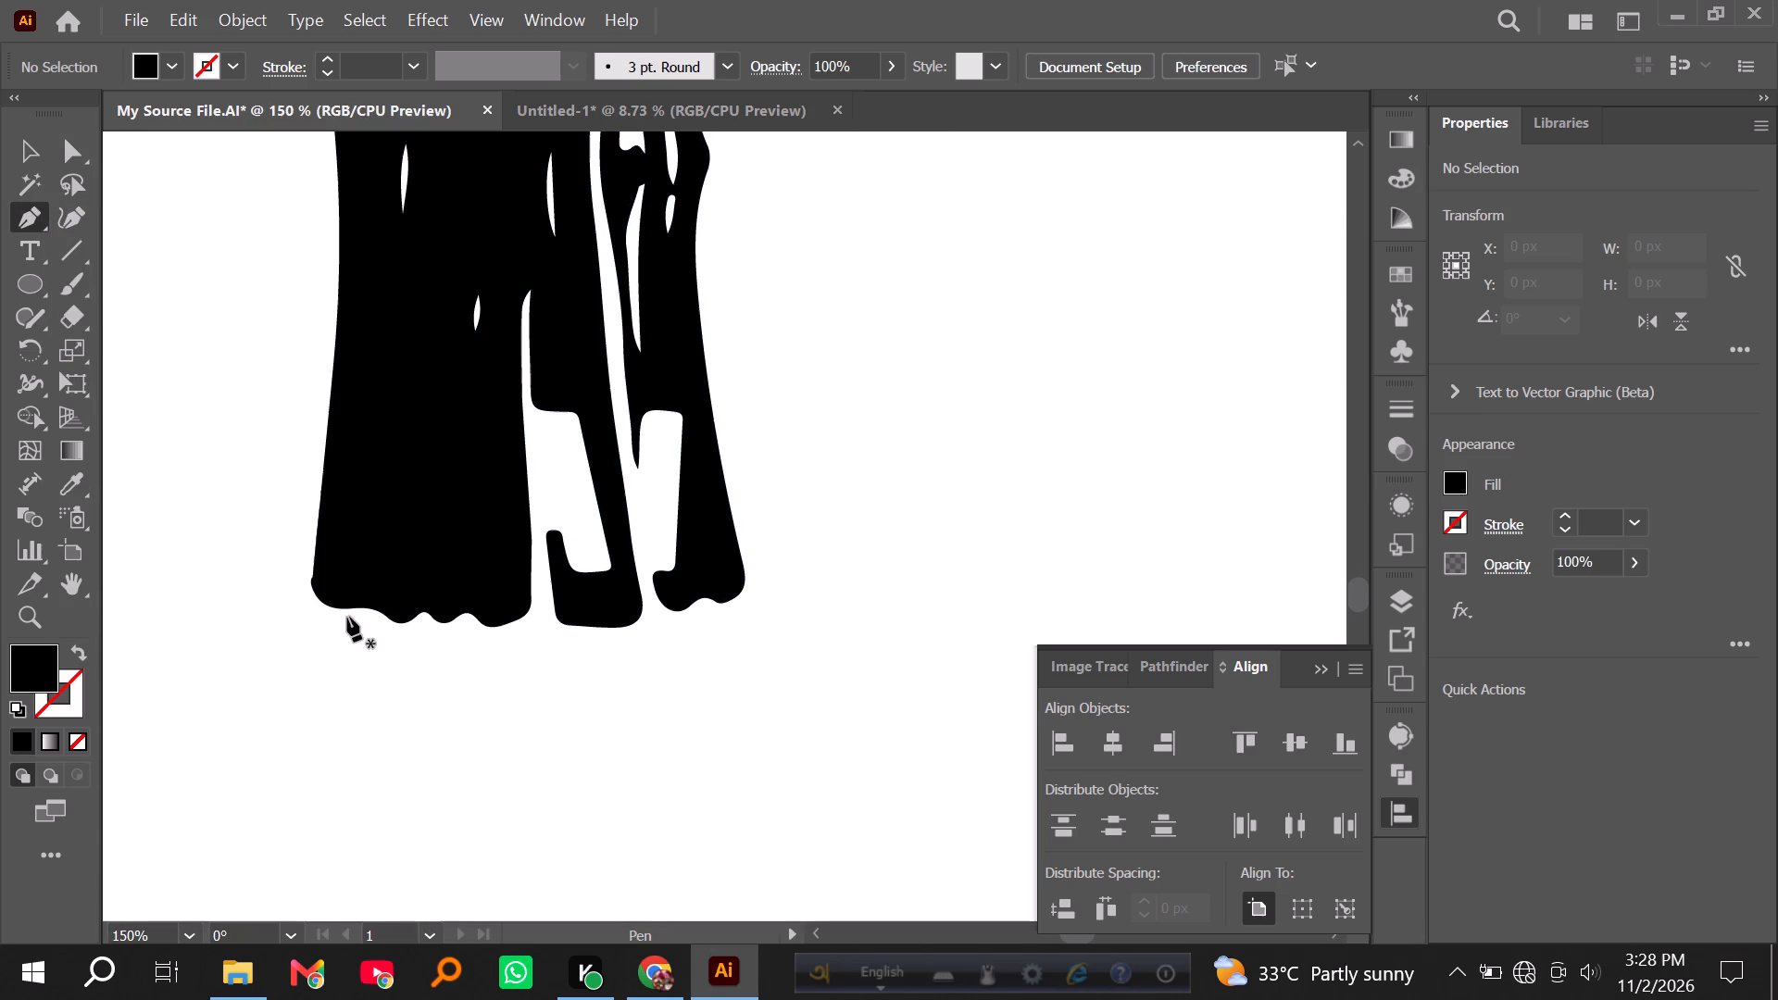
pyautogui.click(346, 616)
pyautogui.click(382, 319)
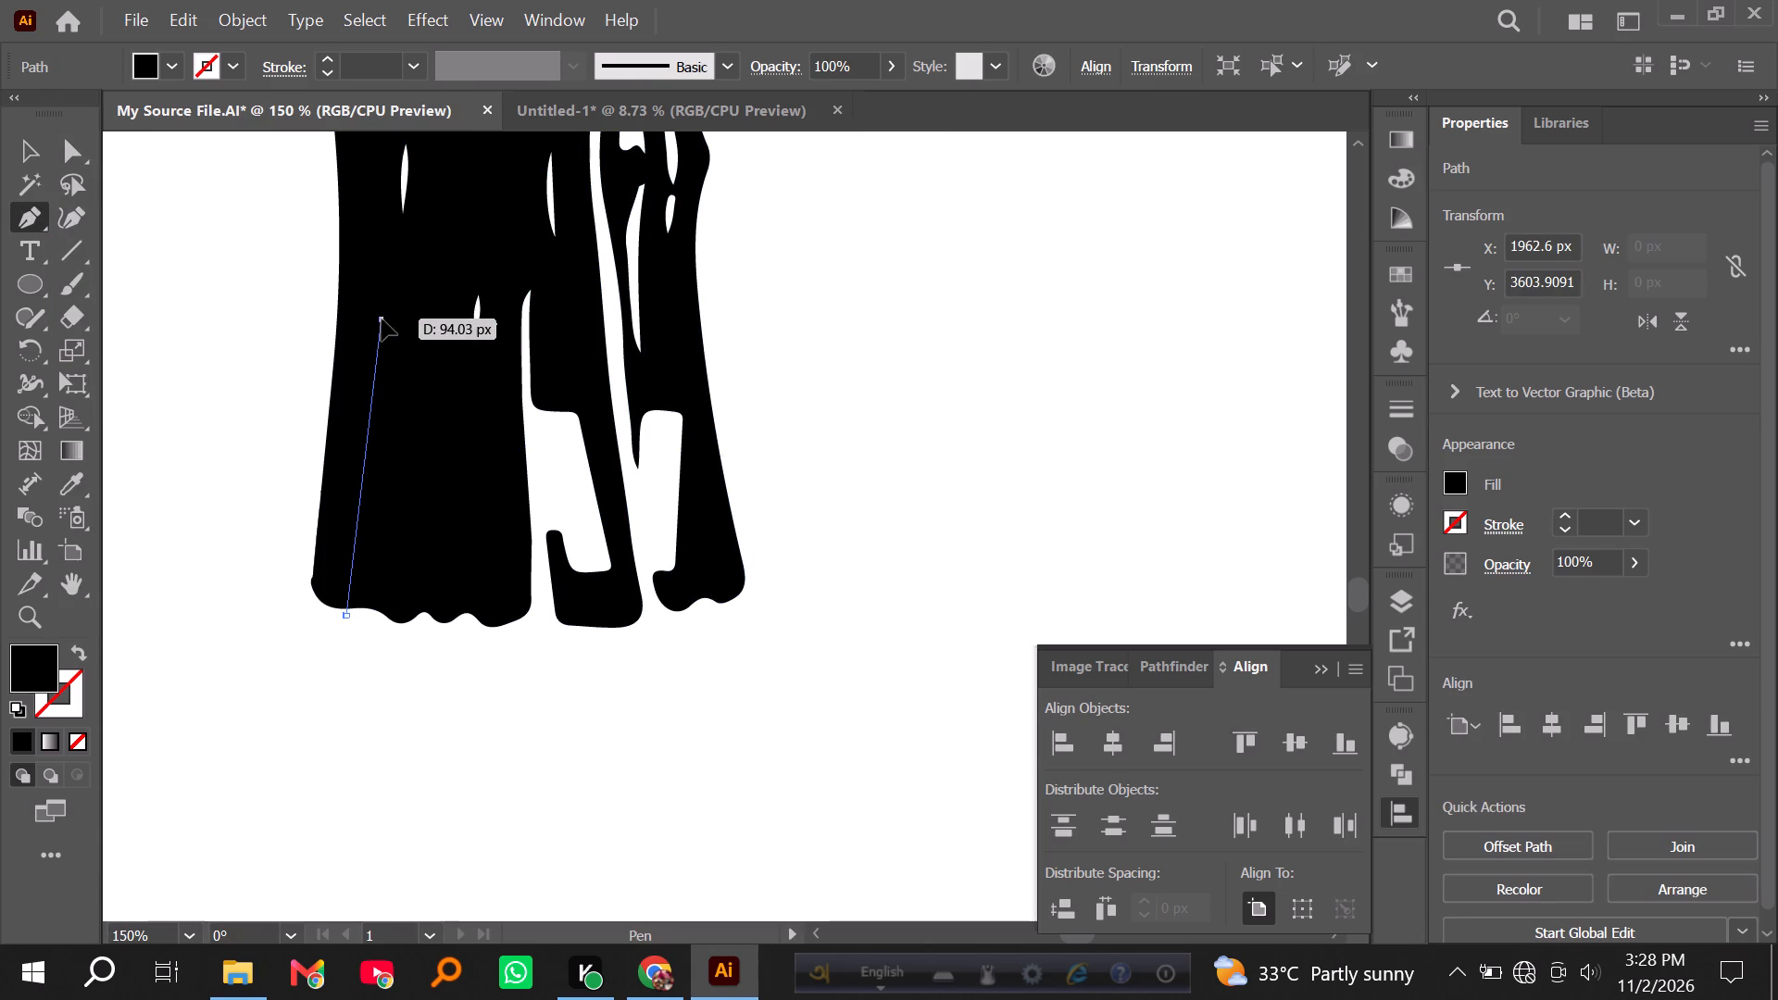
pyautogui.click(362, 604)
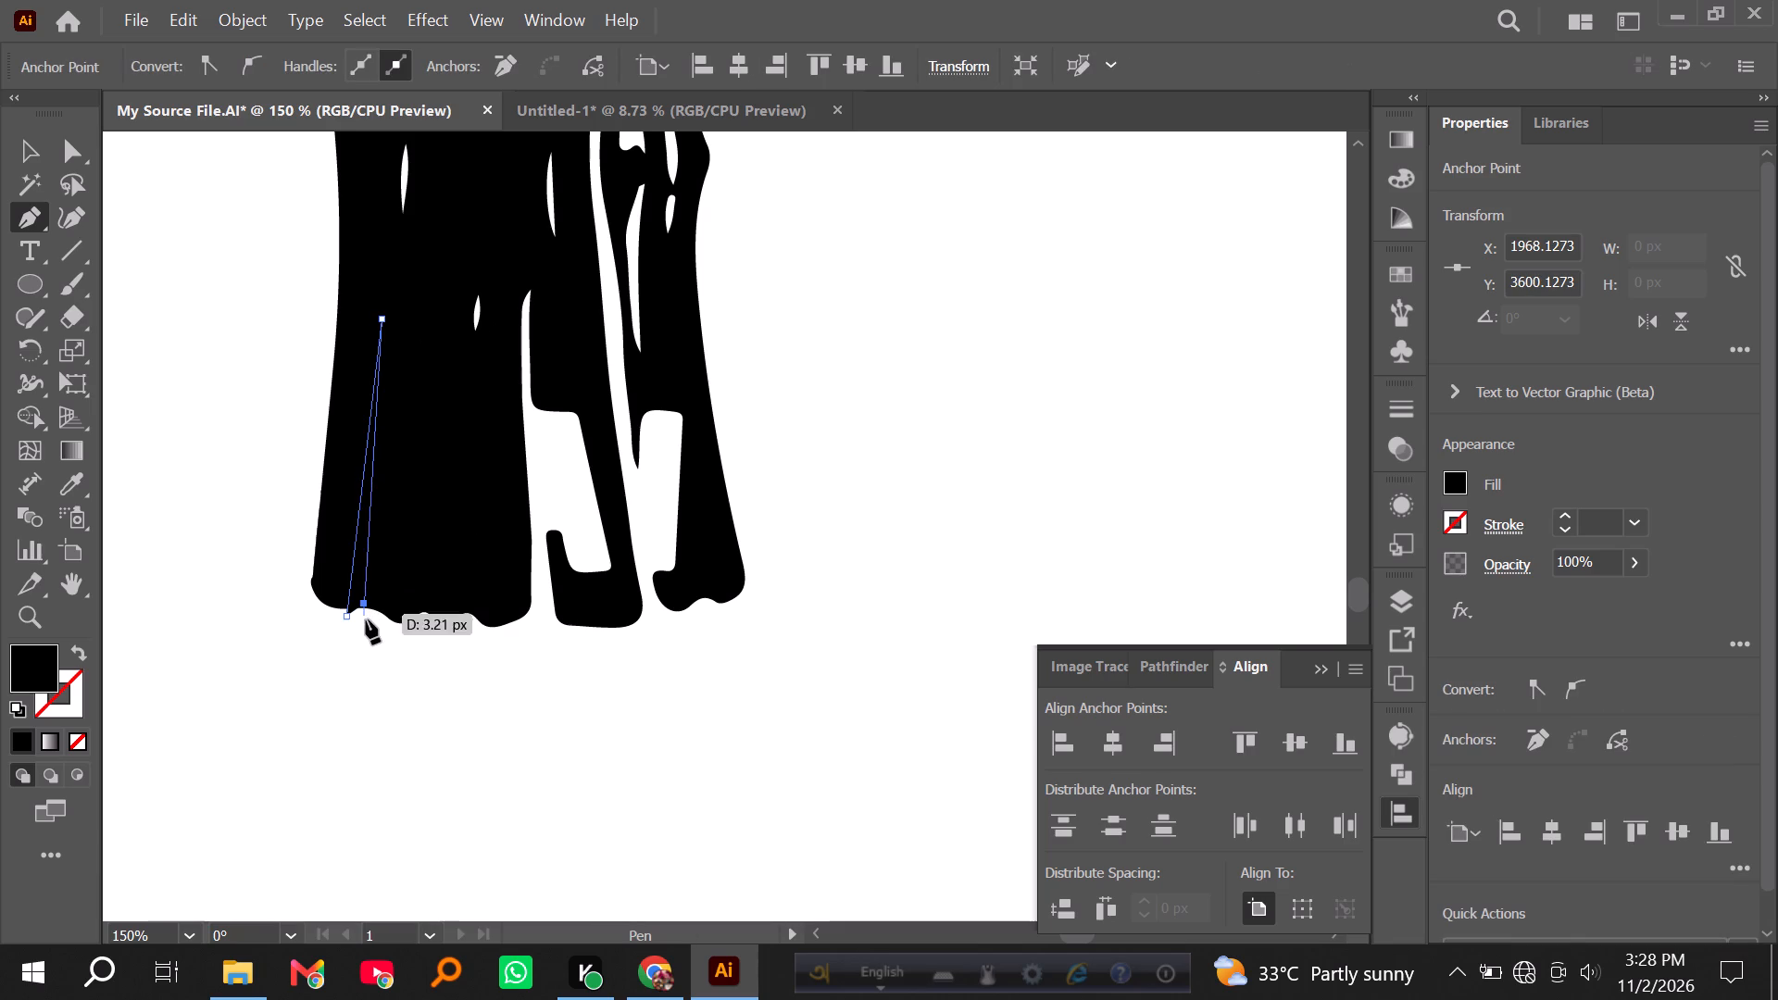
pyautogui.hotkey('ctrl', 'z')
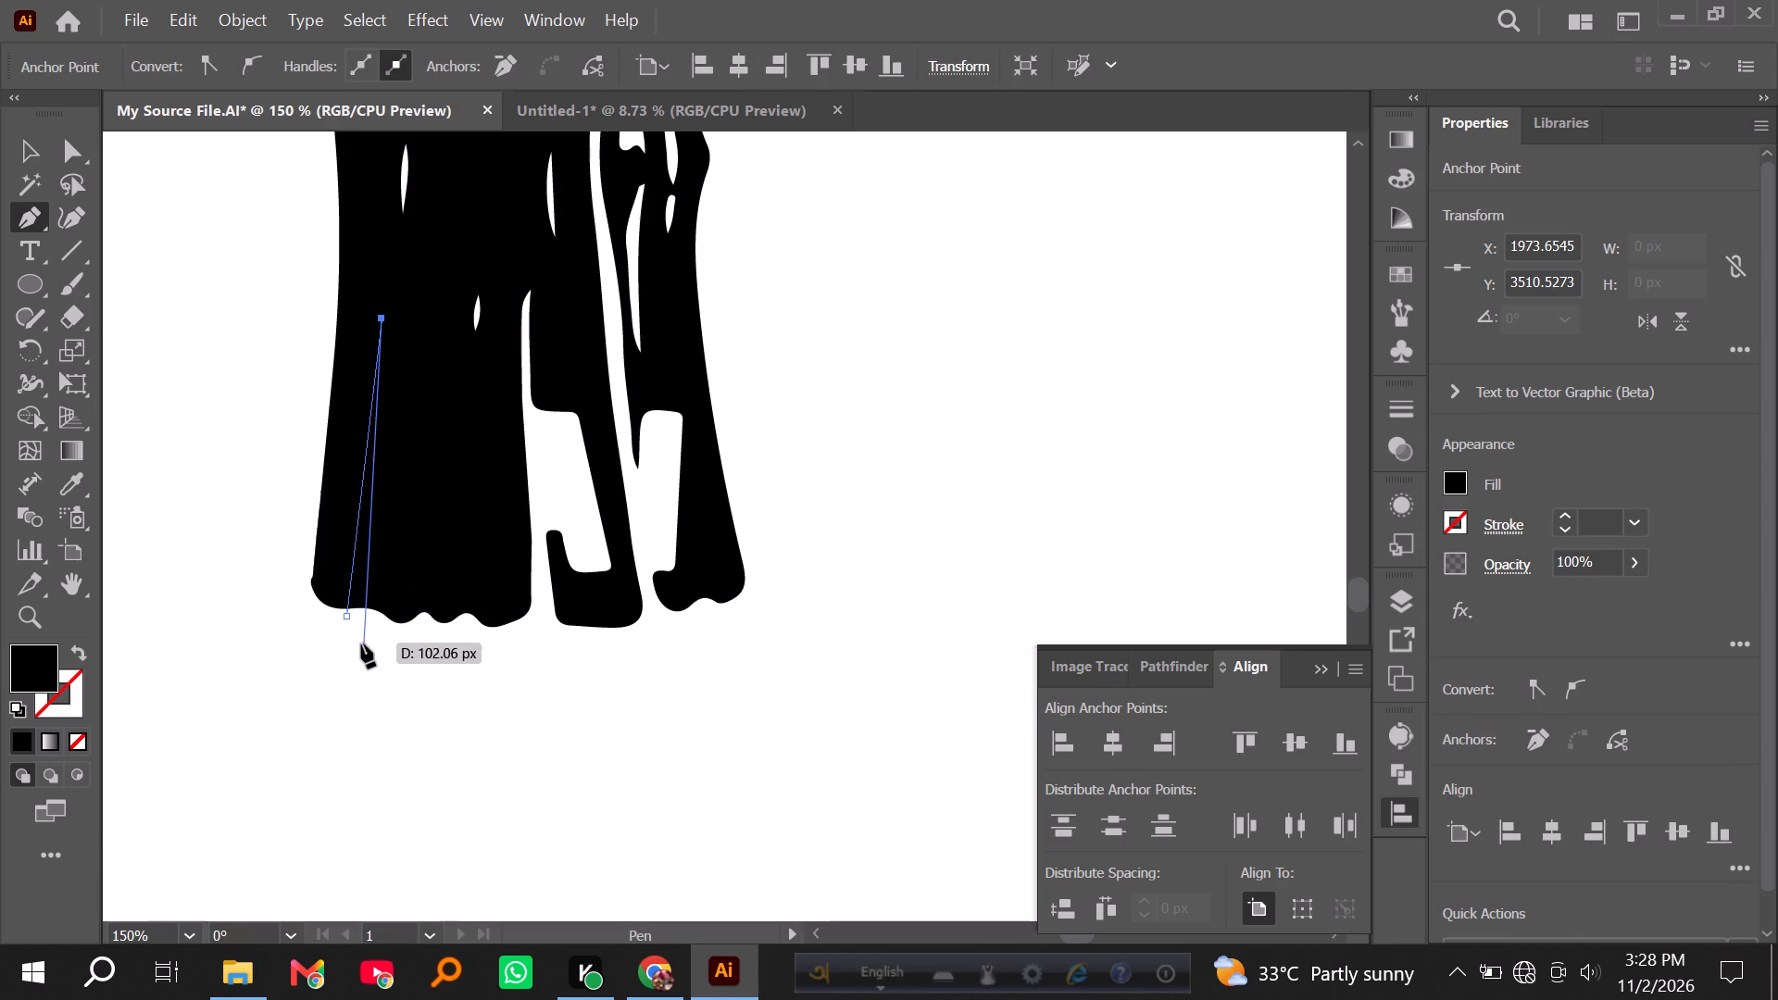
pyautogui.click(360, 644)
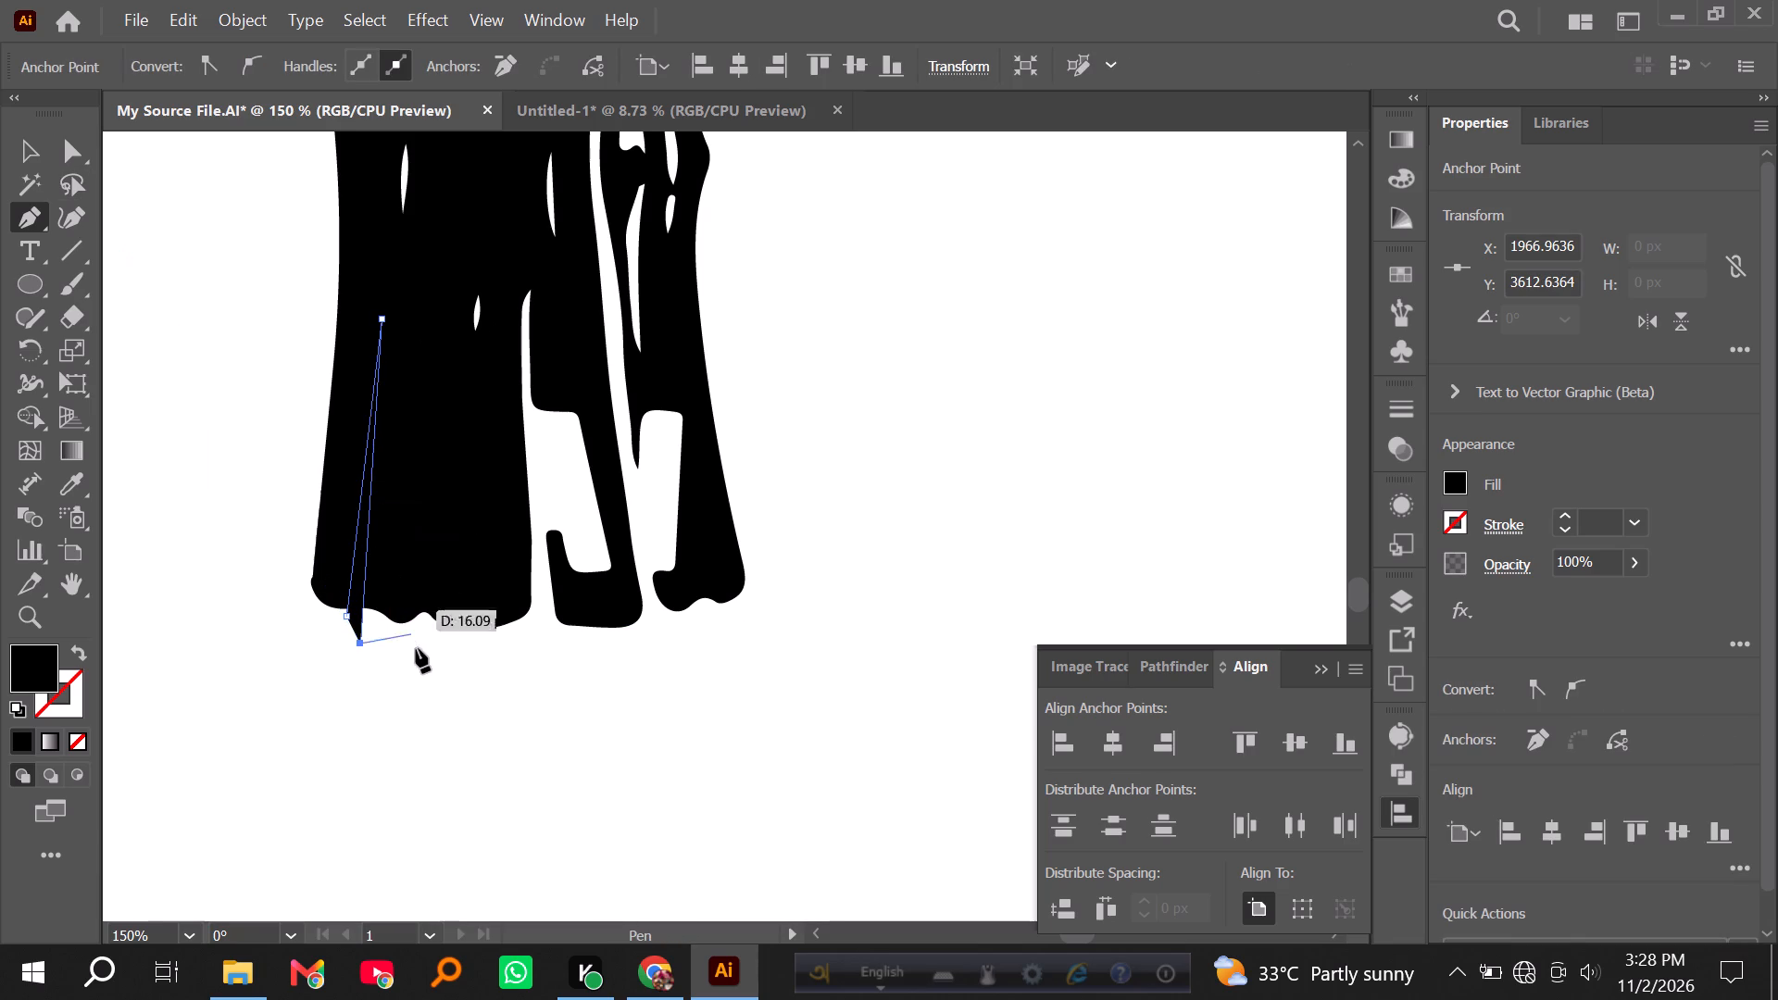
pyautogui.click(422, 466)
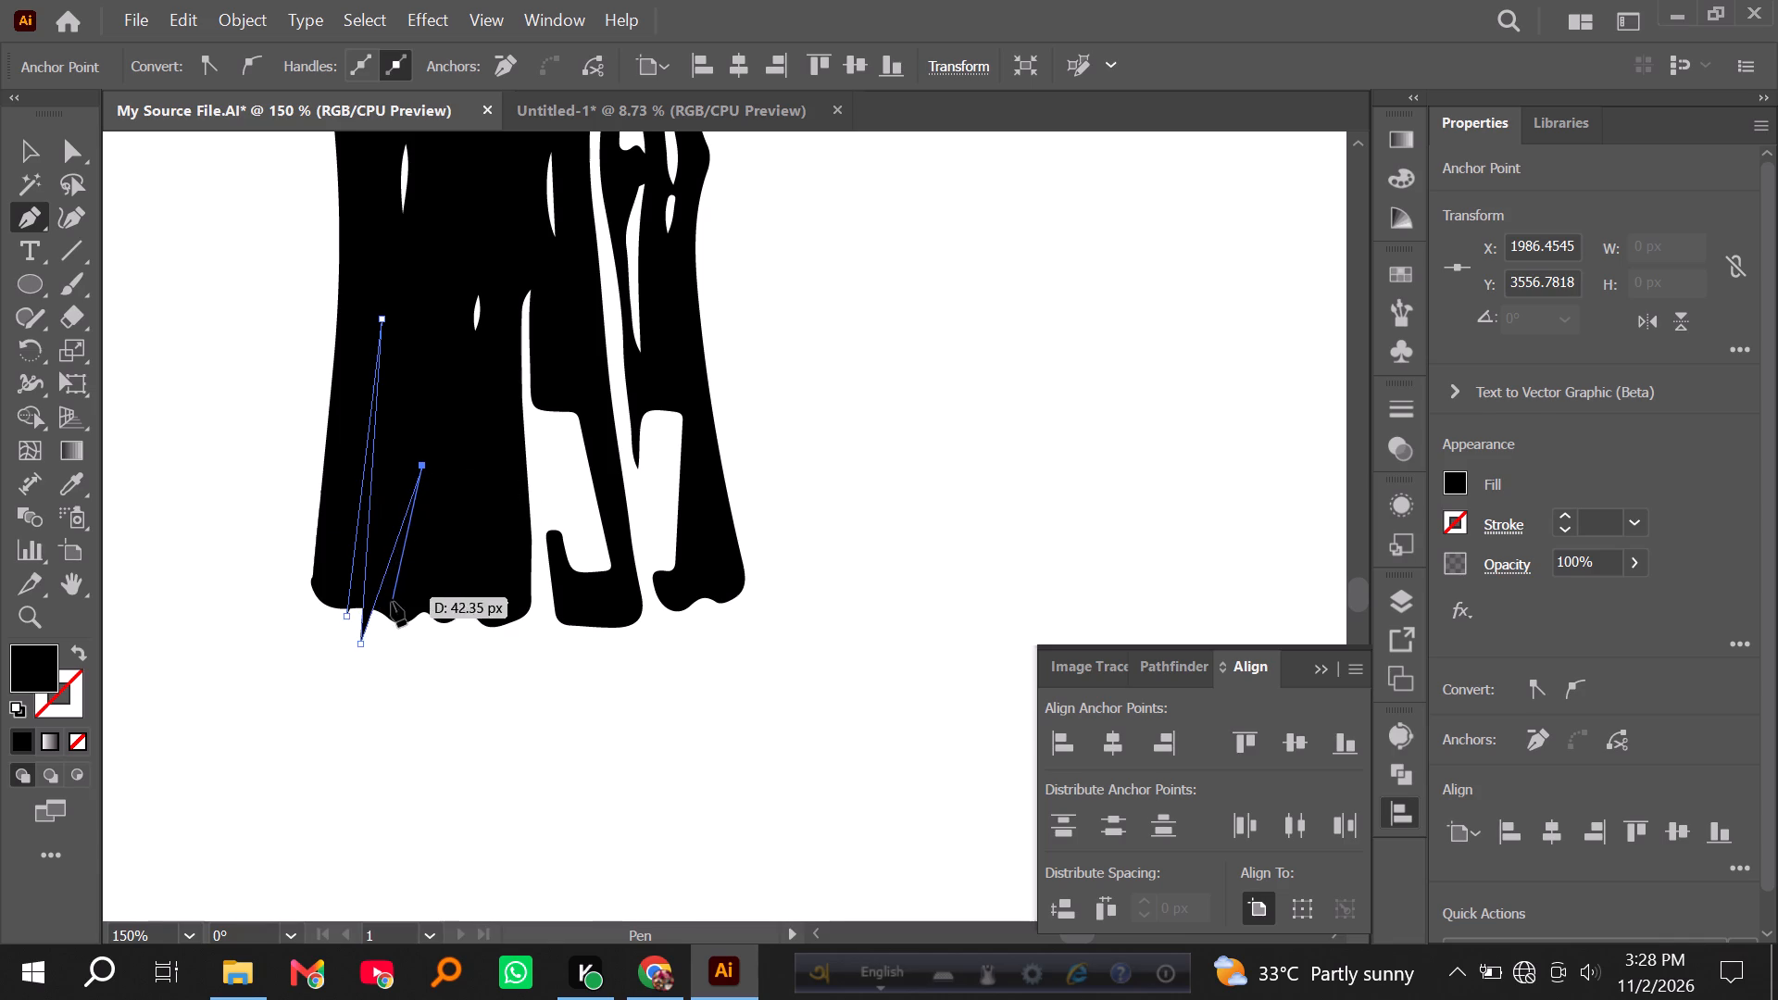
pyautogui.click(385, 622)
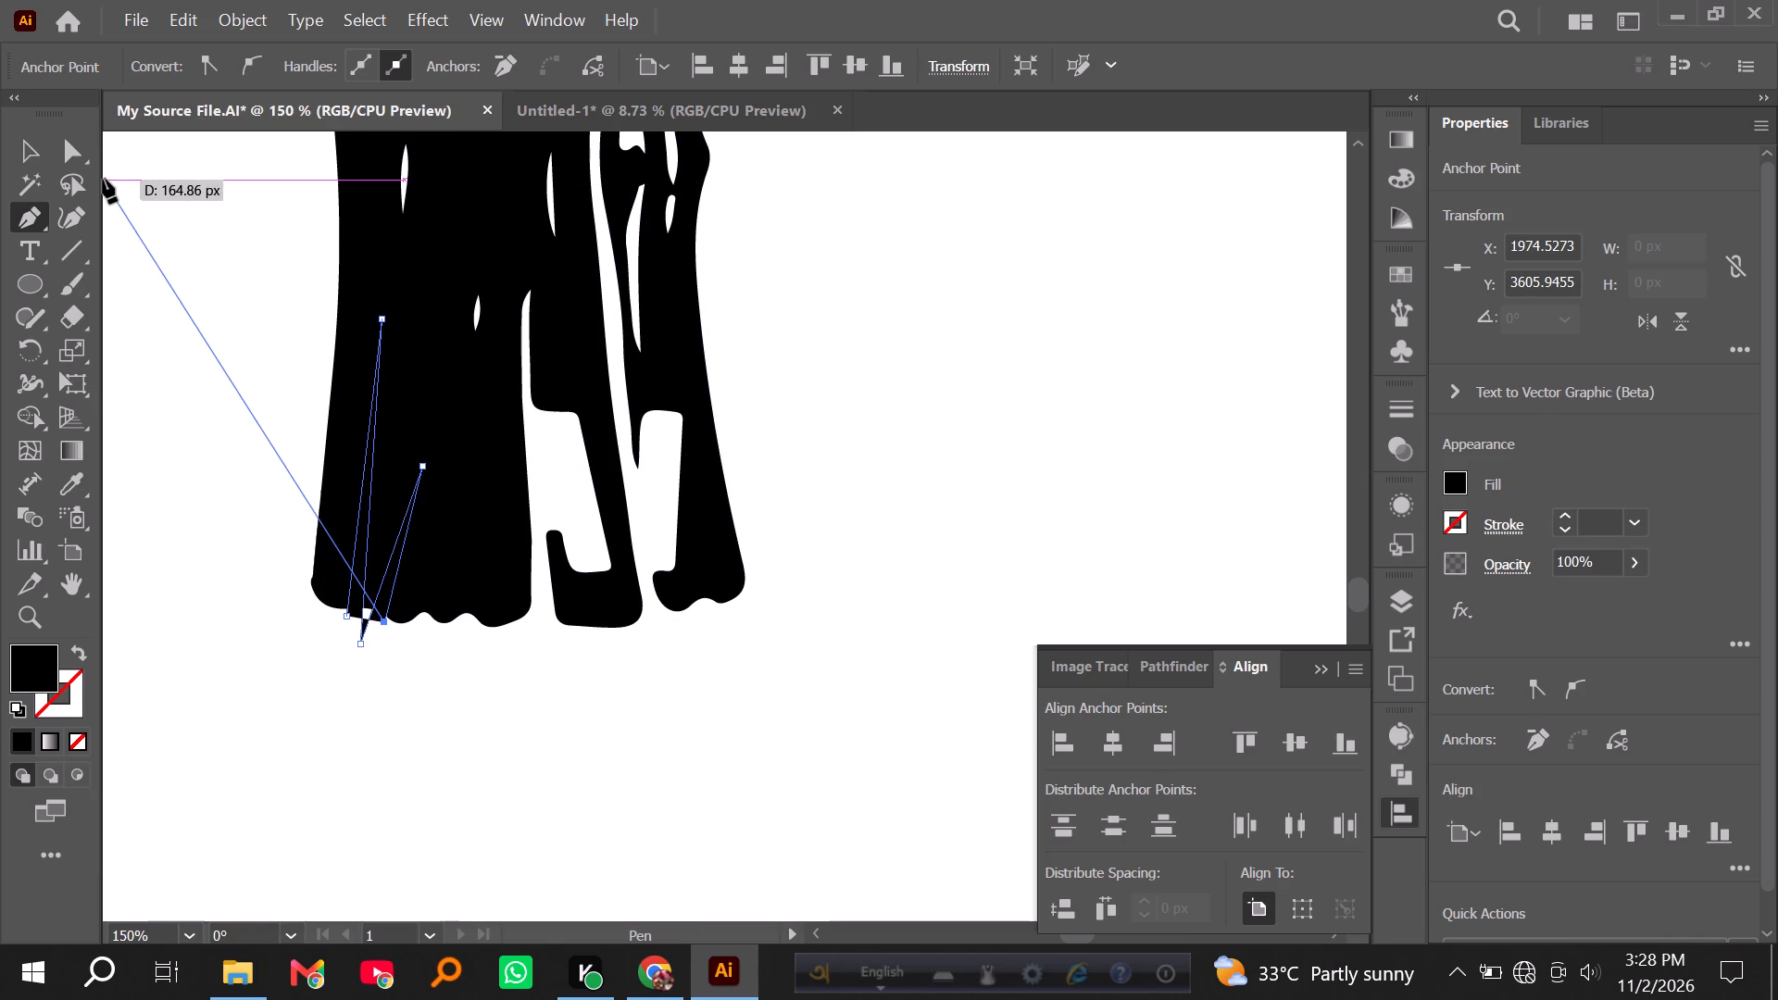
pyautogui.click(32, 147)
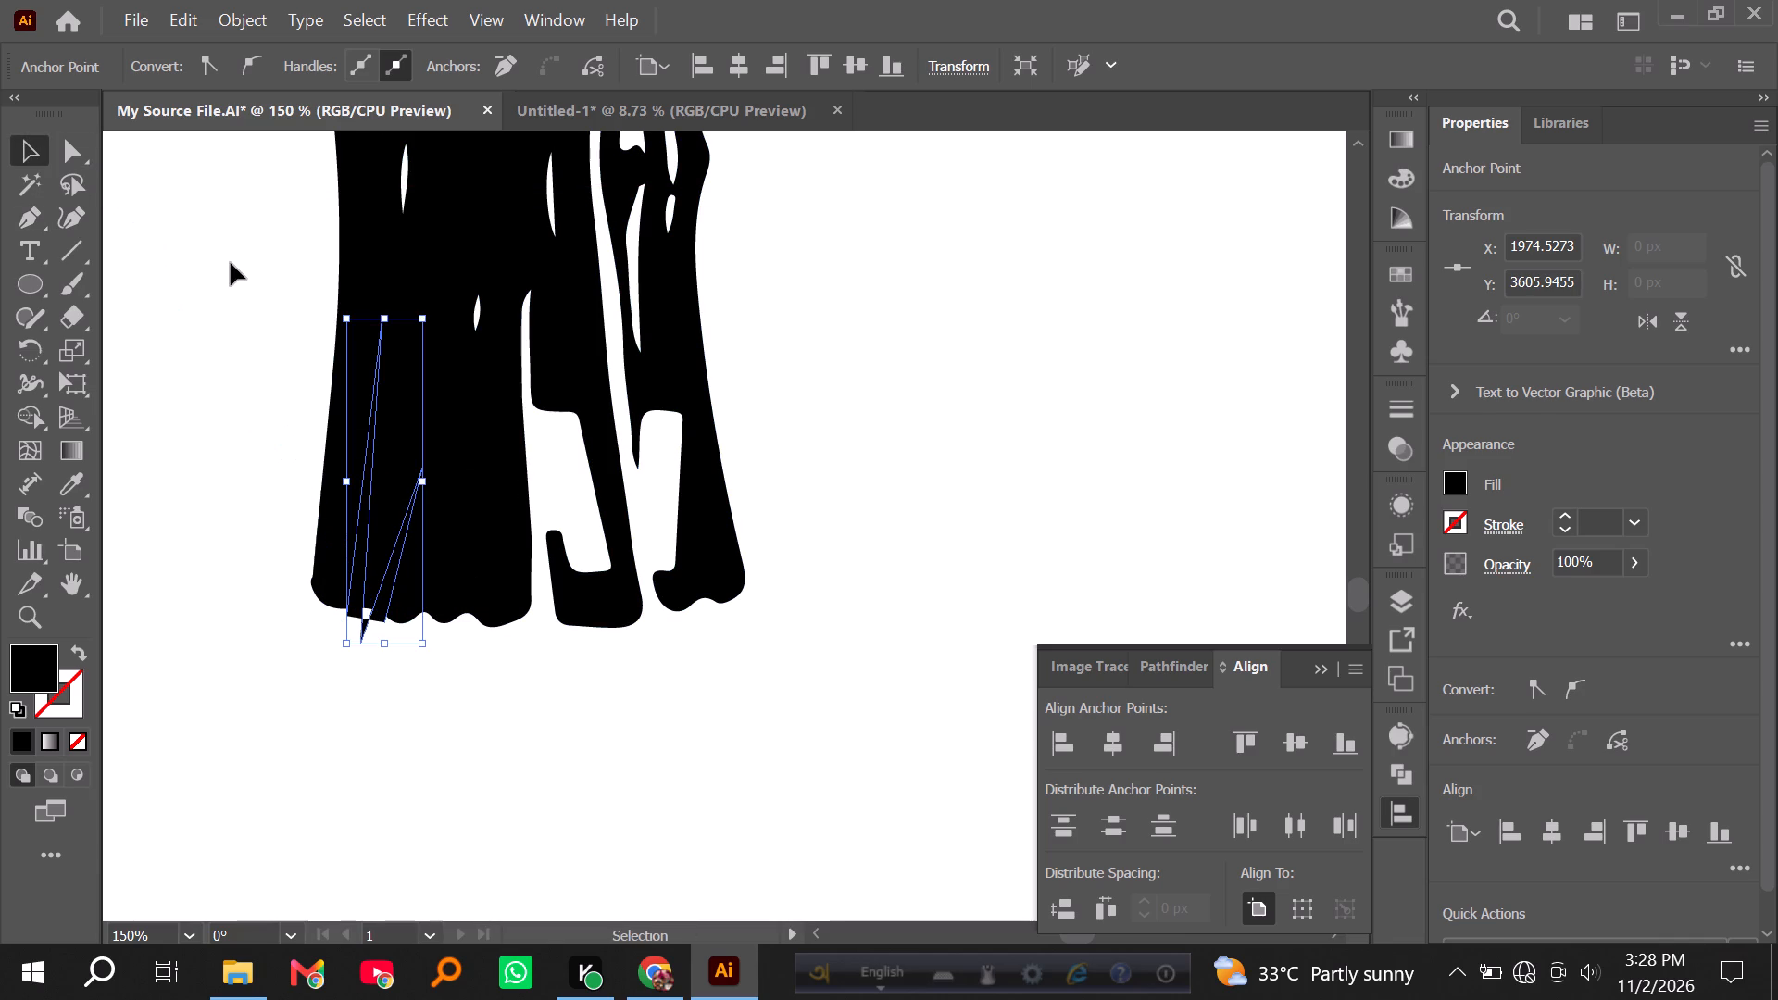
pyautogui.click(231, 263)
# Draw a straight Pen line about 60 px long down the middle root's left edge, closing the open side of its watermark gap.
pyautogui.click(35, 218)
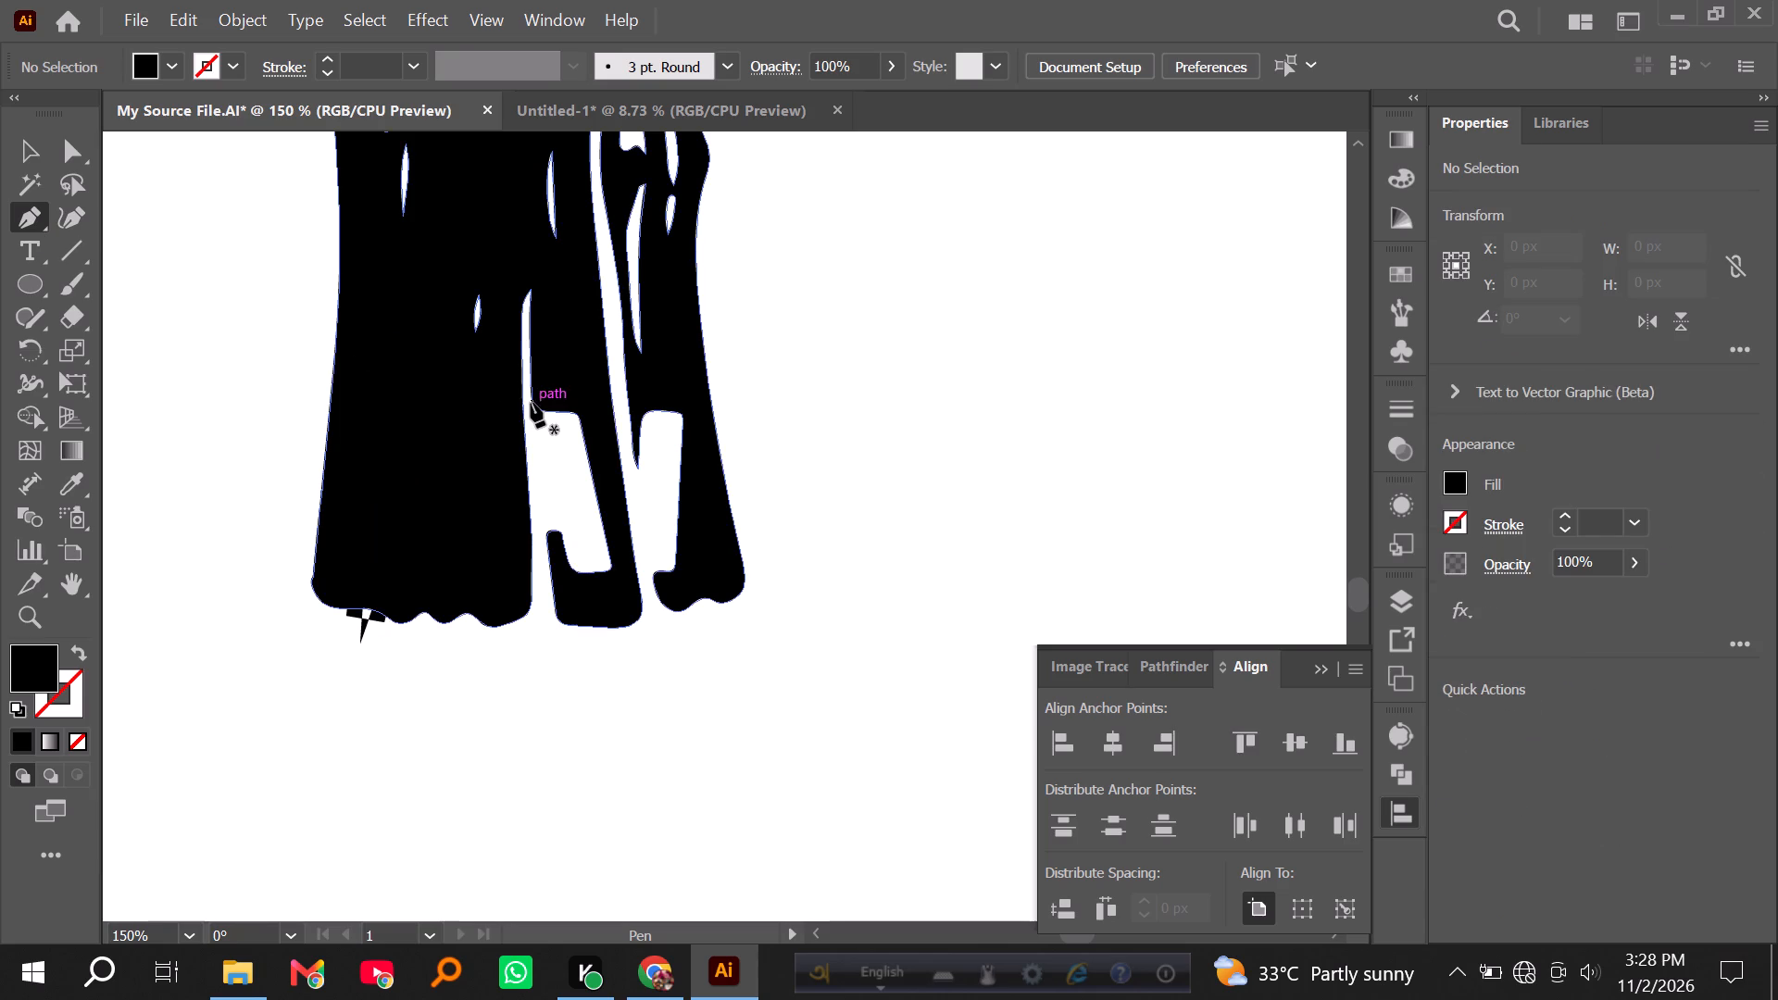
pyautogui.click(534, 392)
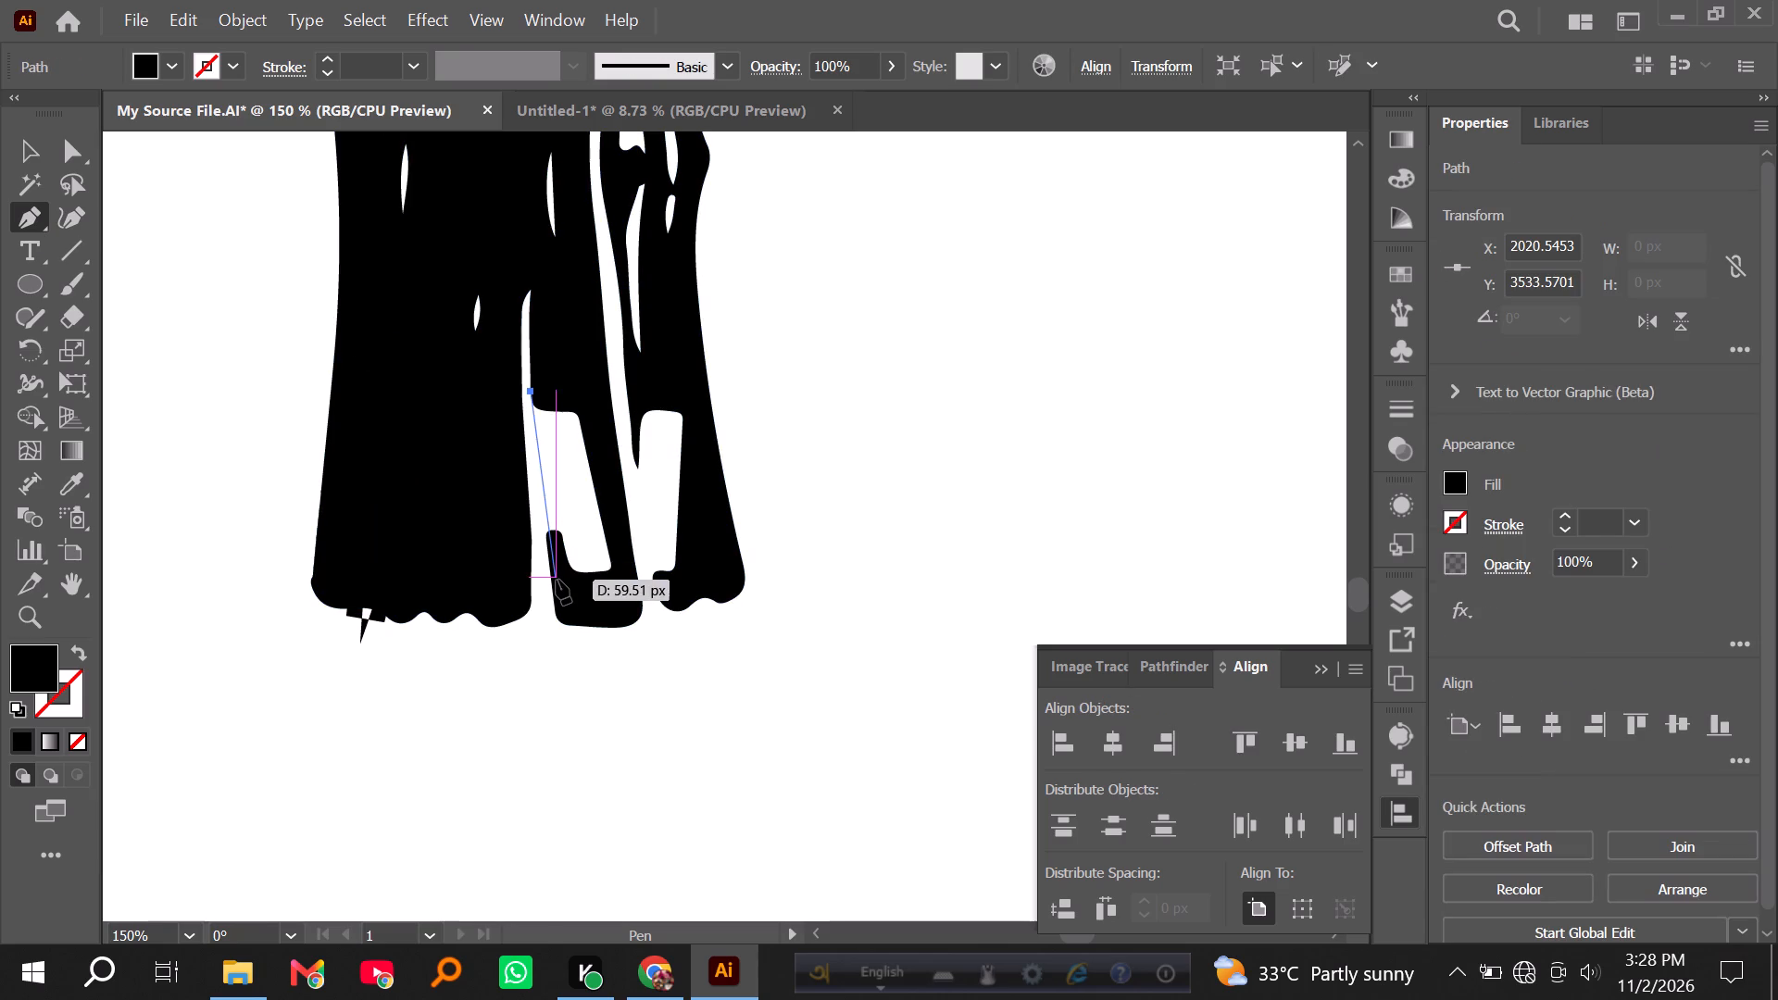
pyautogui.click(557, 579)
pyautogui.click(31, 153)
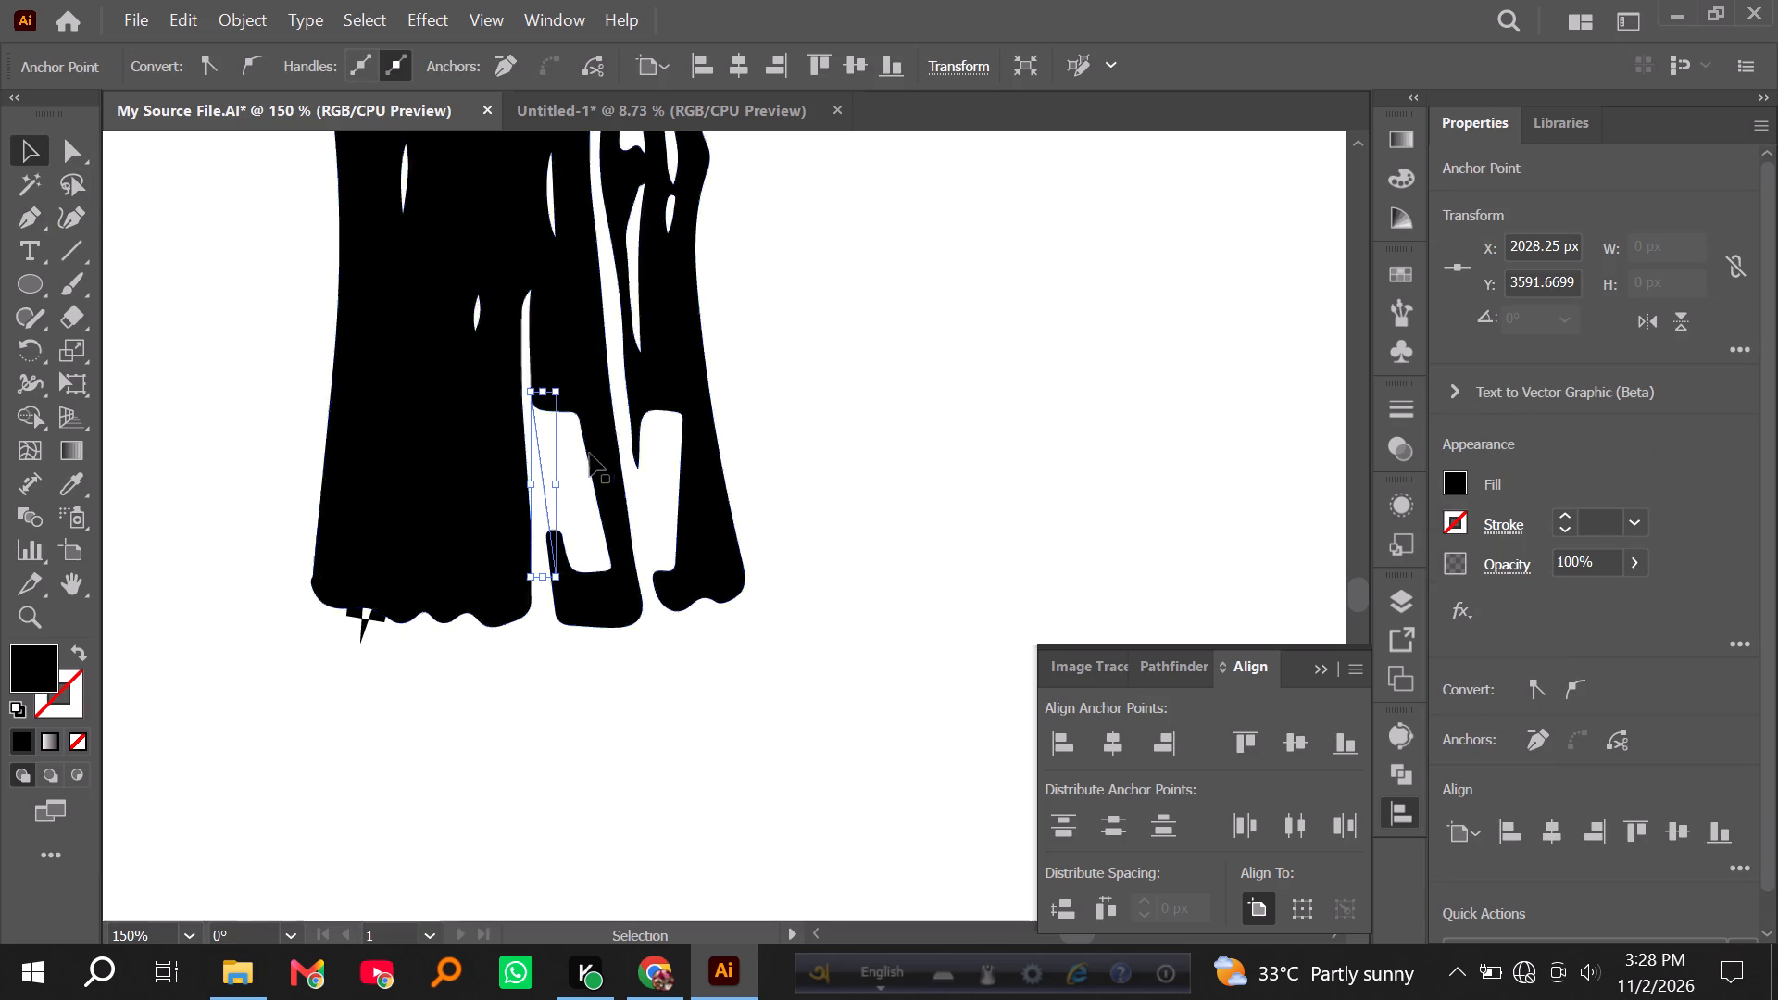
# Draw a curved Pen line down the right root's left edge, closing the open side of its watermark gap.
pyautogui.click(33, 215)
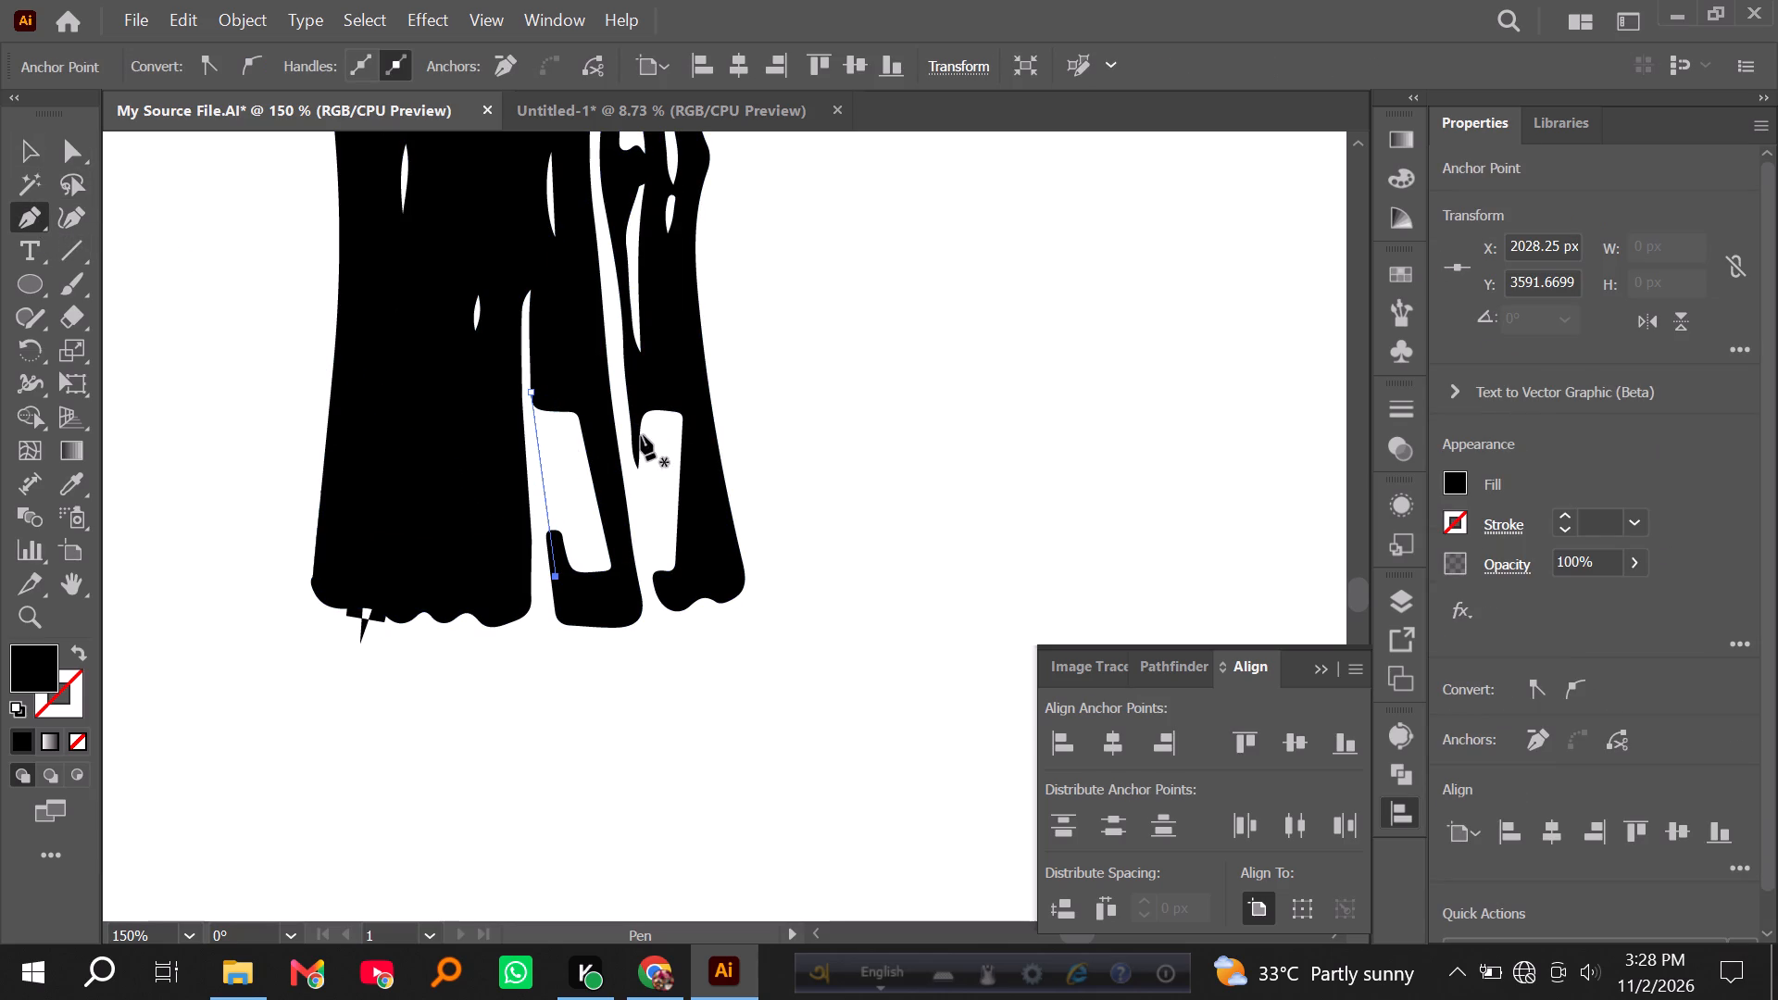
pyautogui.click(634, 405)
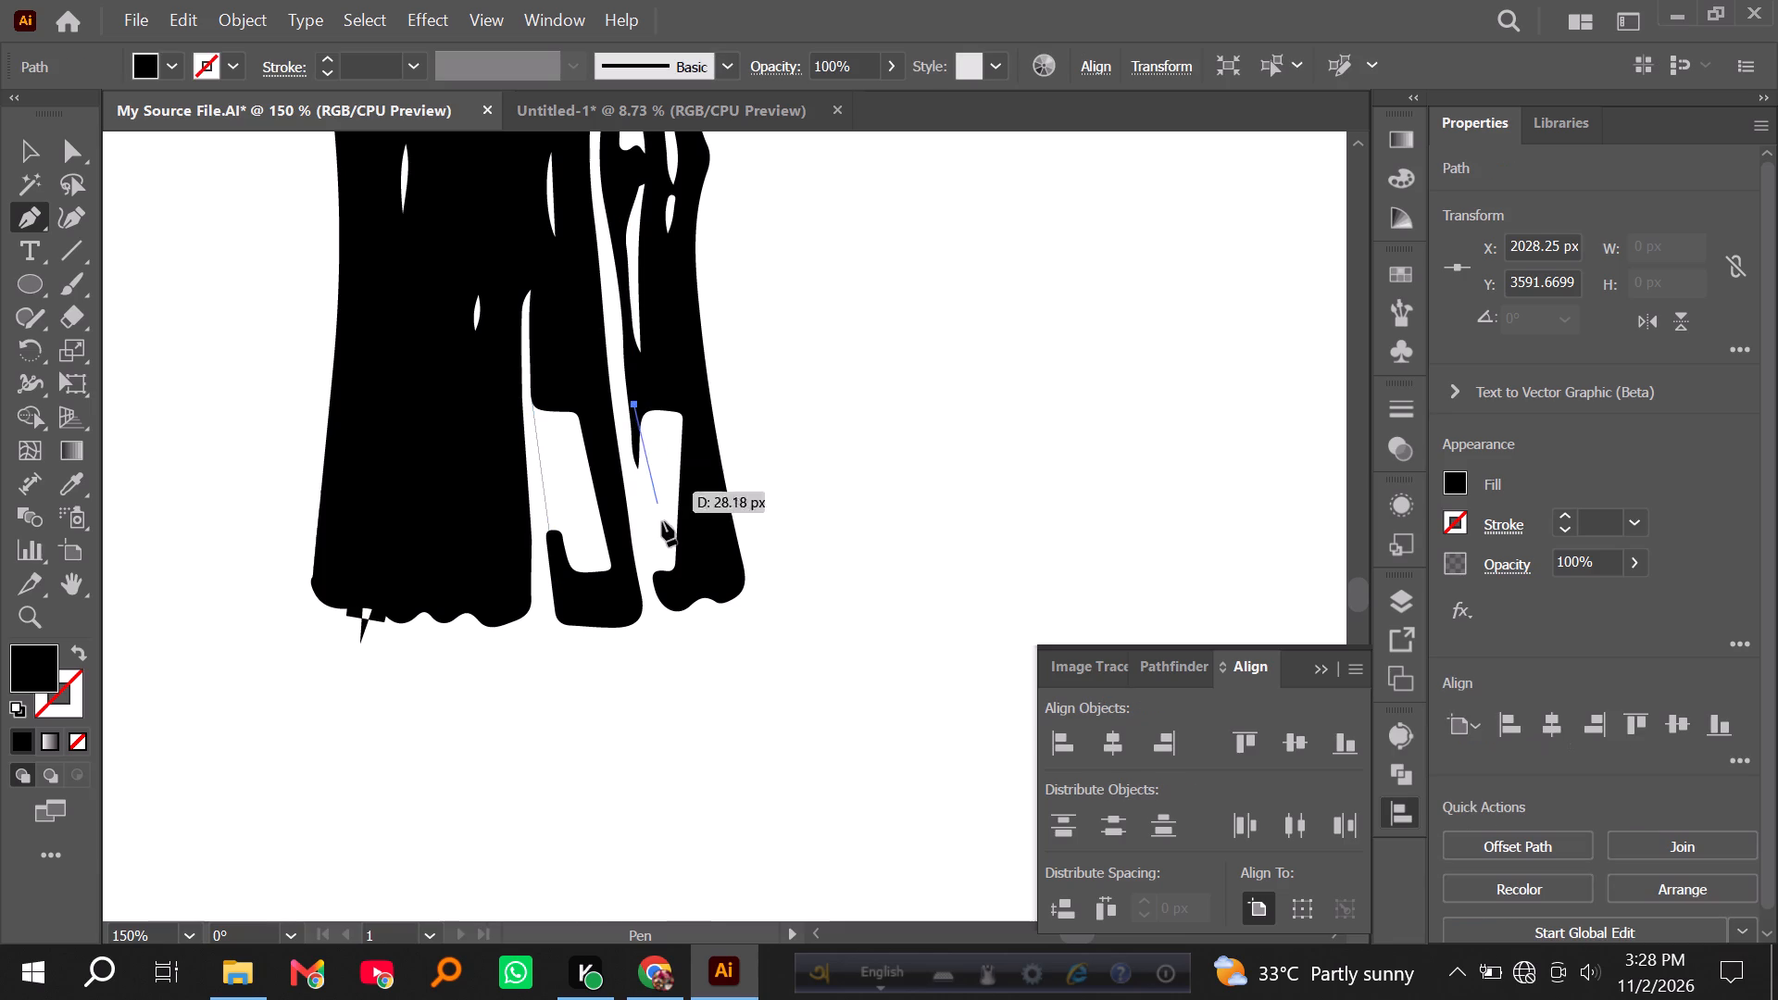
pyautogui.moveTo(662, 587); pyautogui.dragTo(679, 609)
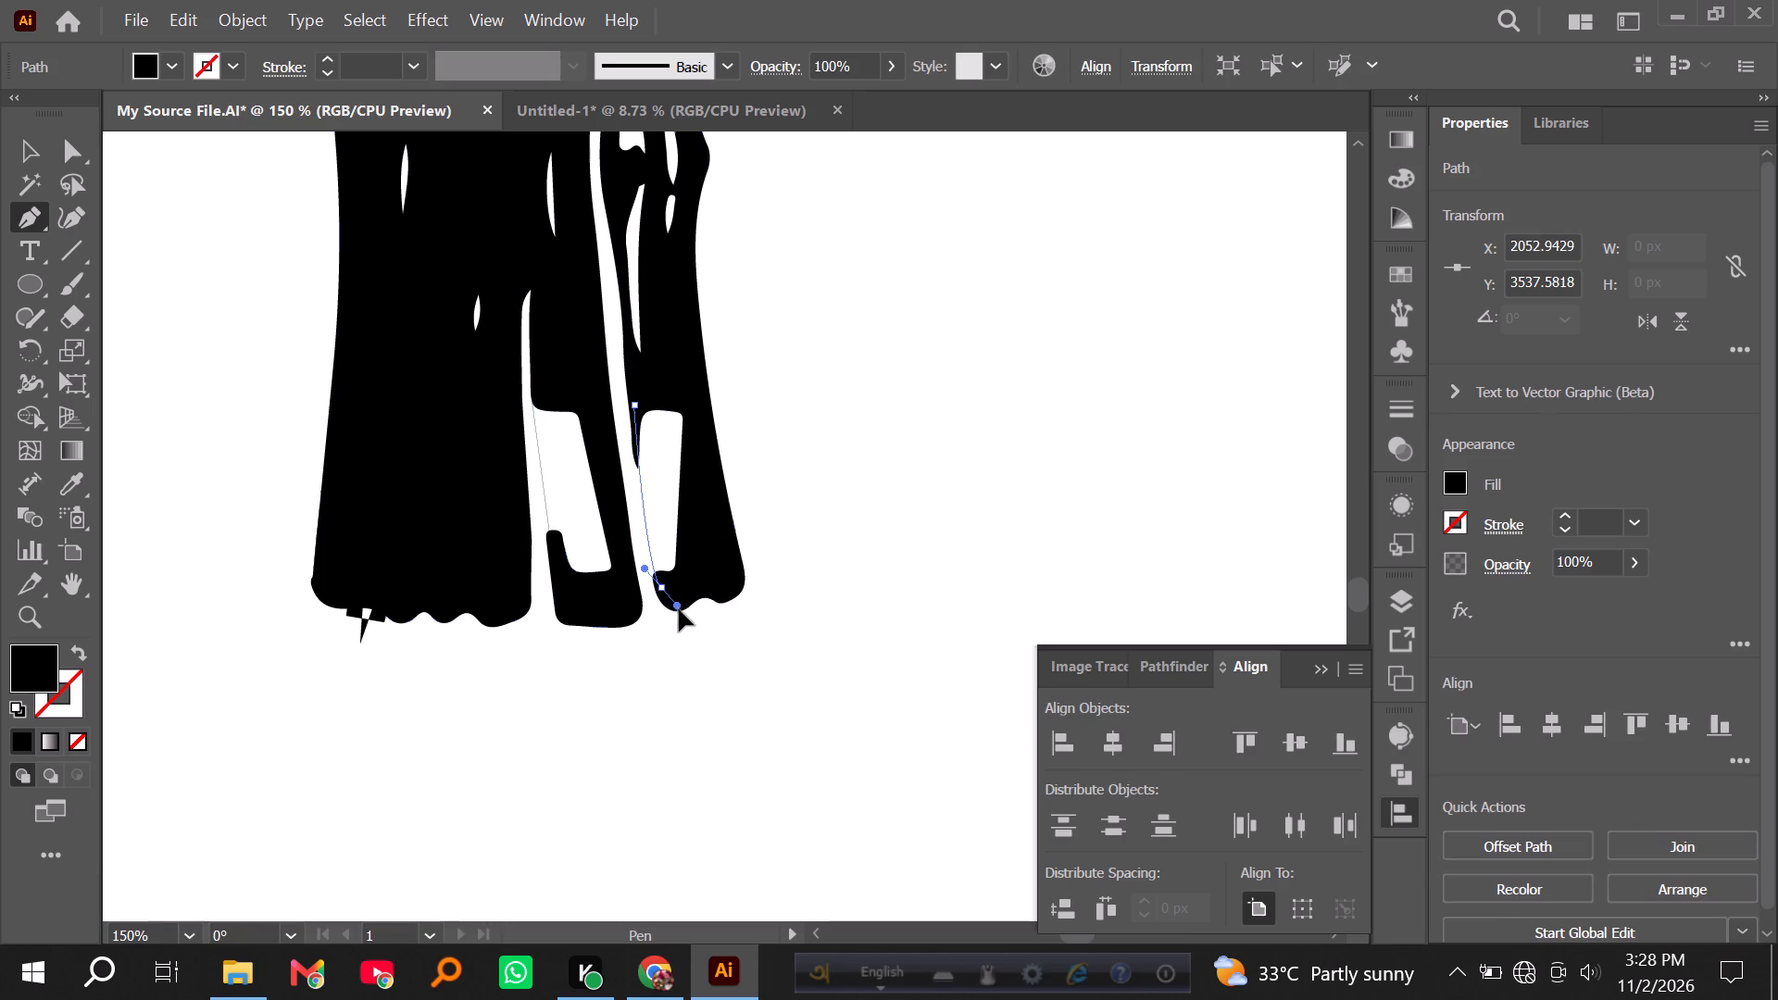
pyautogui.moveTo(679, 609); pyautogui.dragTo(682, 613)
pyautogui.click(29, 152)
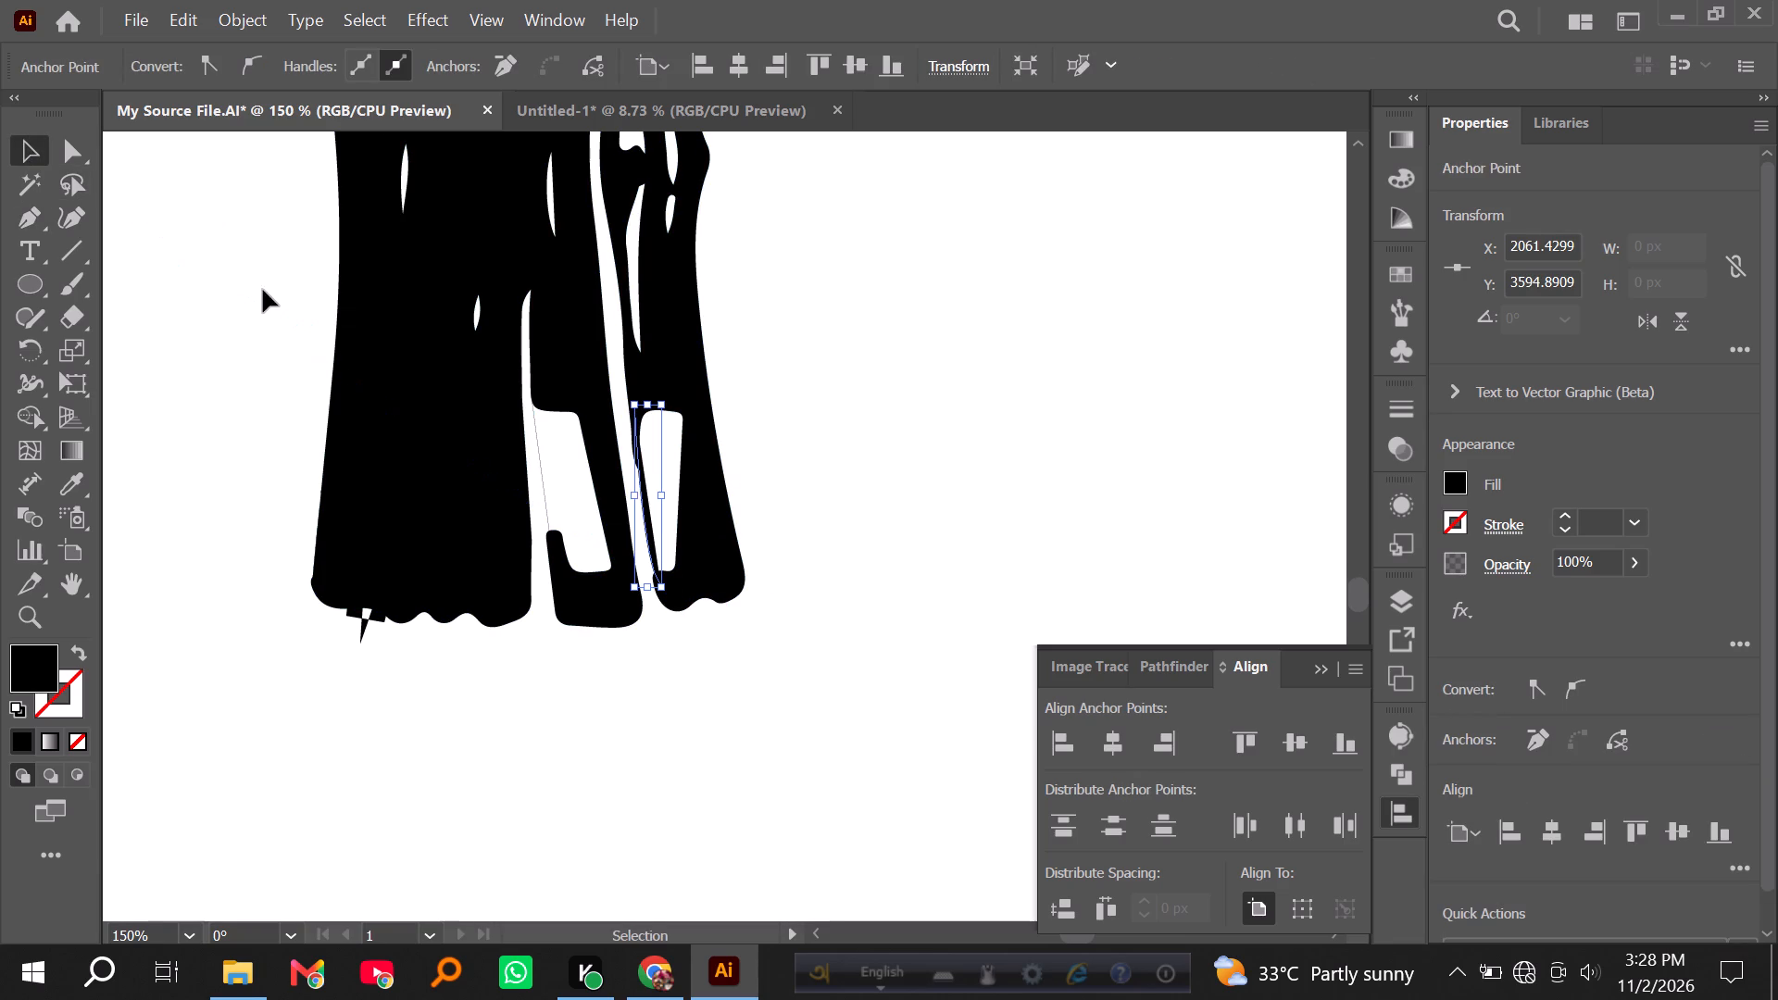
# Select the tree with the drawn paths and merge the middle root's watermark gap into the root with Shape Builder.
pyautogui.moveTo(263, 290); pyautogui.dragTo(769, 731)
pyautogui.click(30, 415)
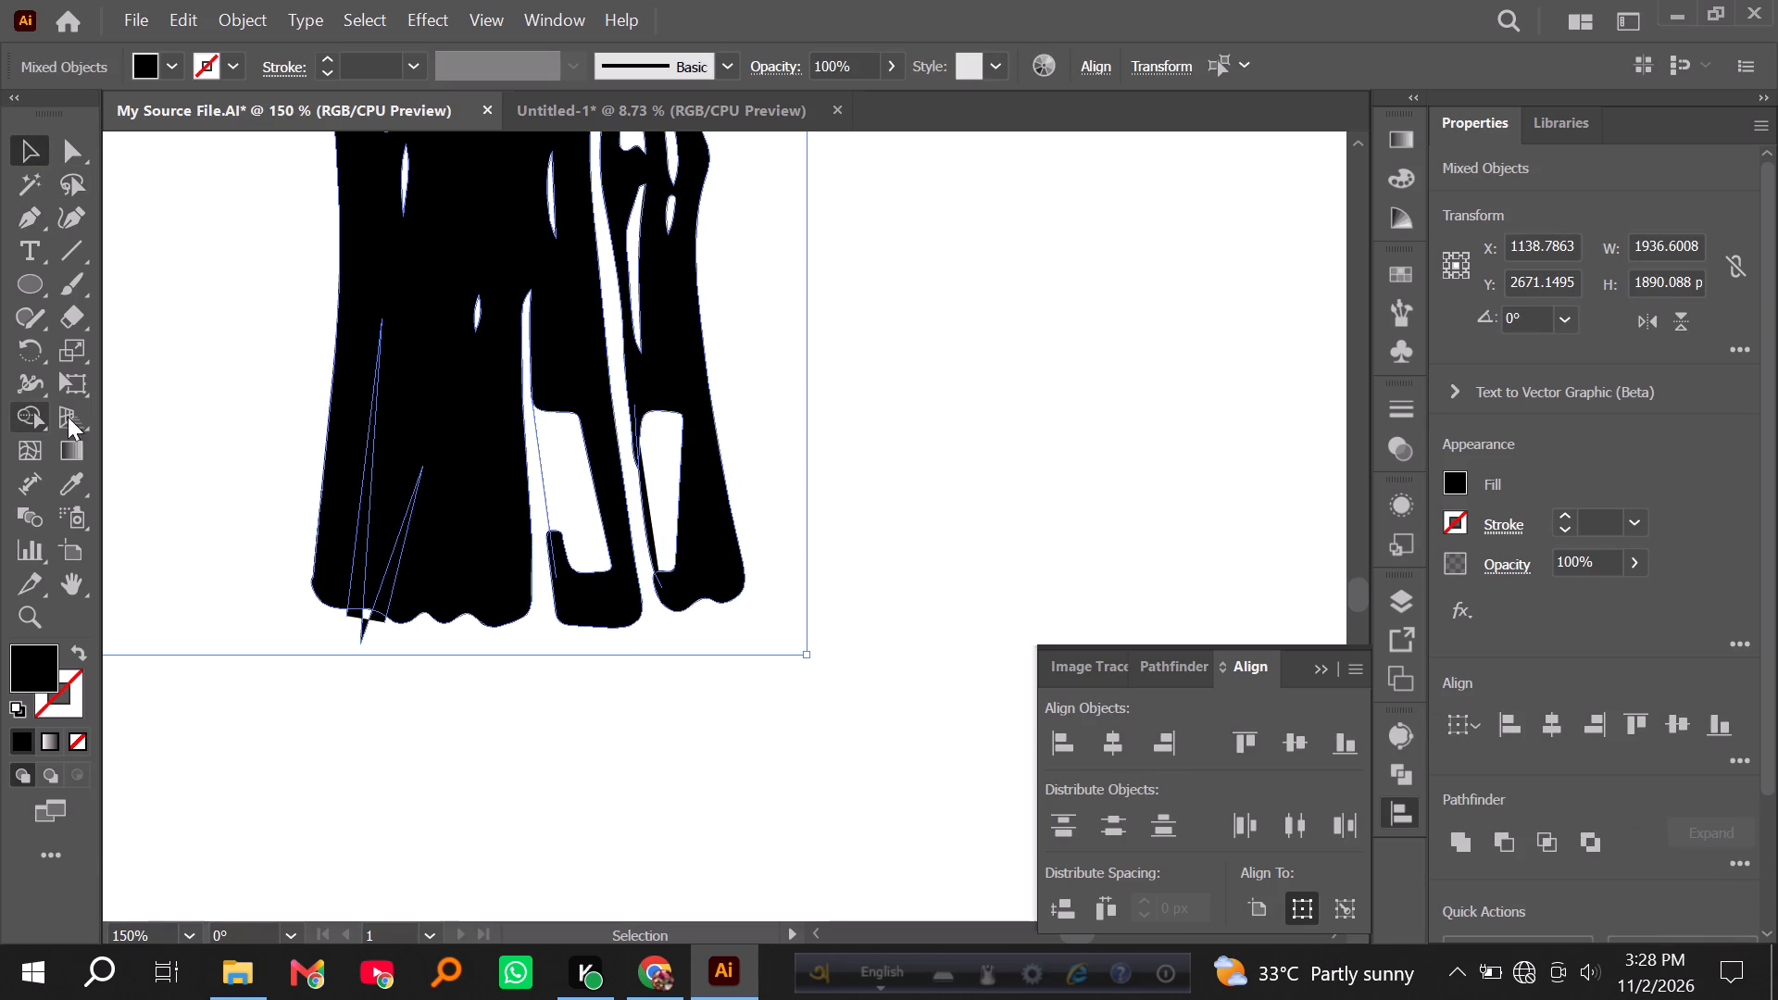
pyautogui.moveTo(565, 394); pyautogui.dragTo(564, 494)
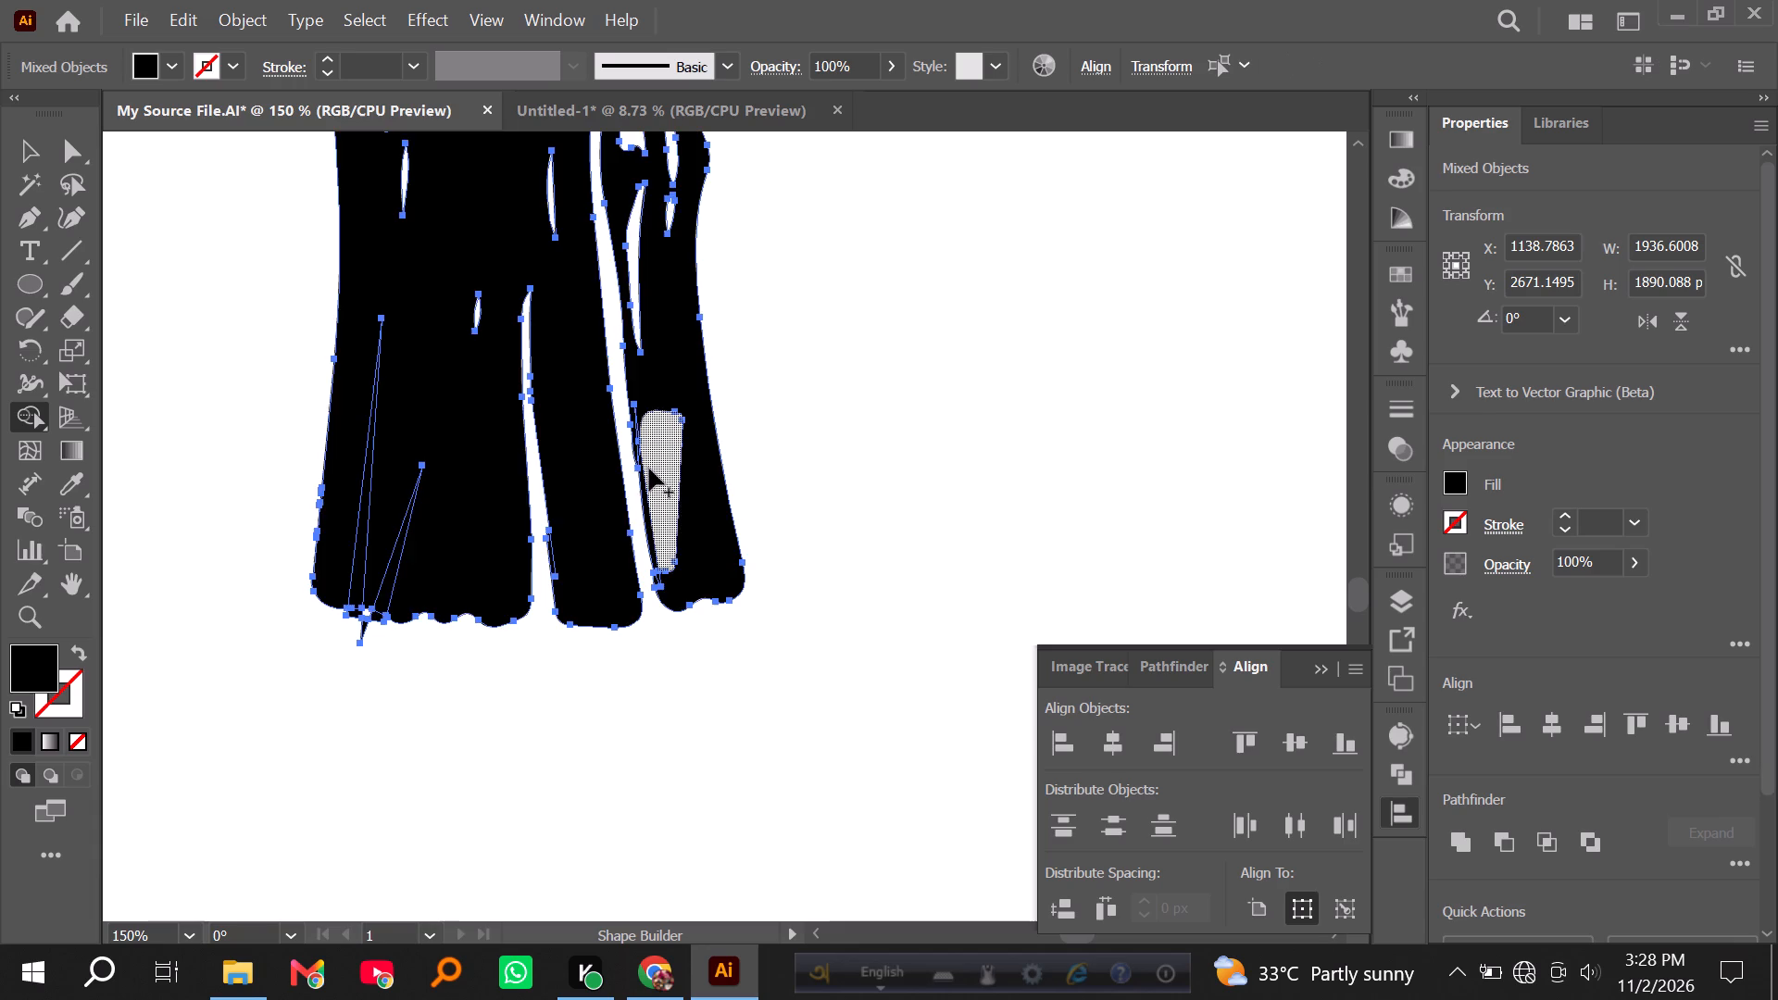
# Fill the right root's watermark gap by merging it and the leftover slivers along its left edge with Shape Builder.
pyautogui.keyDown('alt'); pyautogui.scroll(2, 665, 499); pyautogui.keyUp('alt')
pyautogui.moveTo(603, 331); pyautogui.dragTo(610, 350)
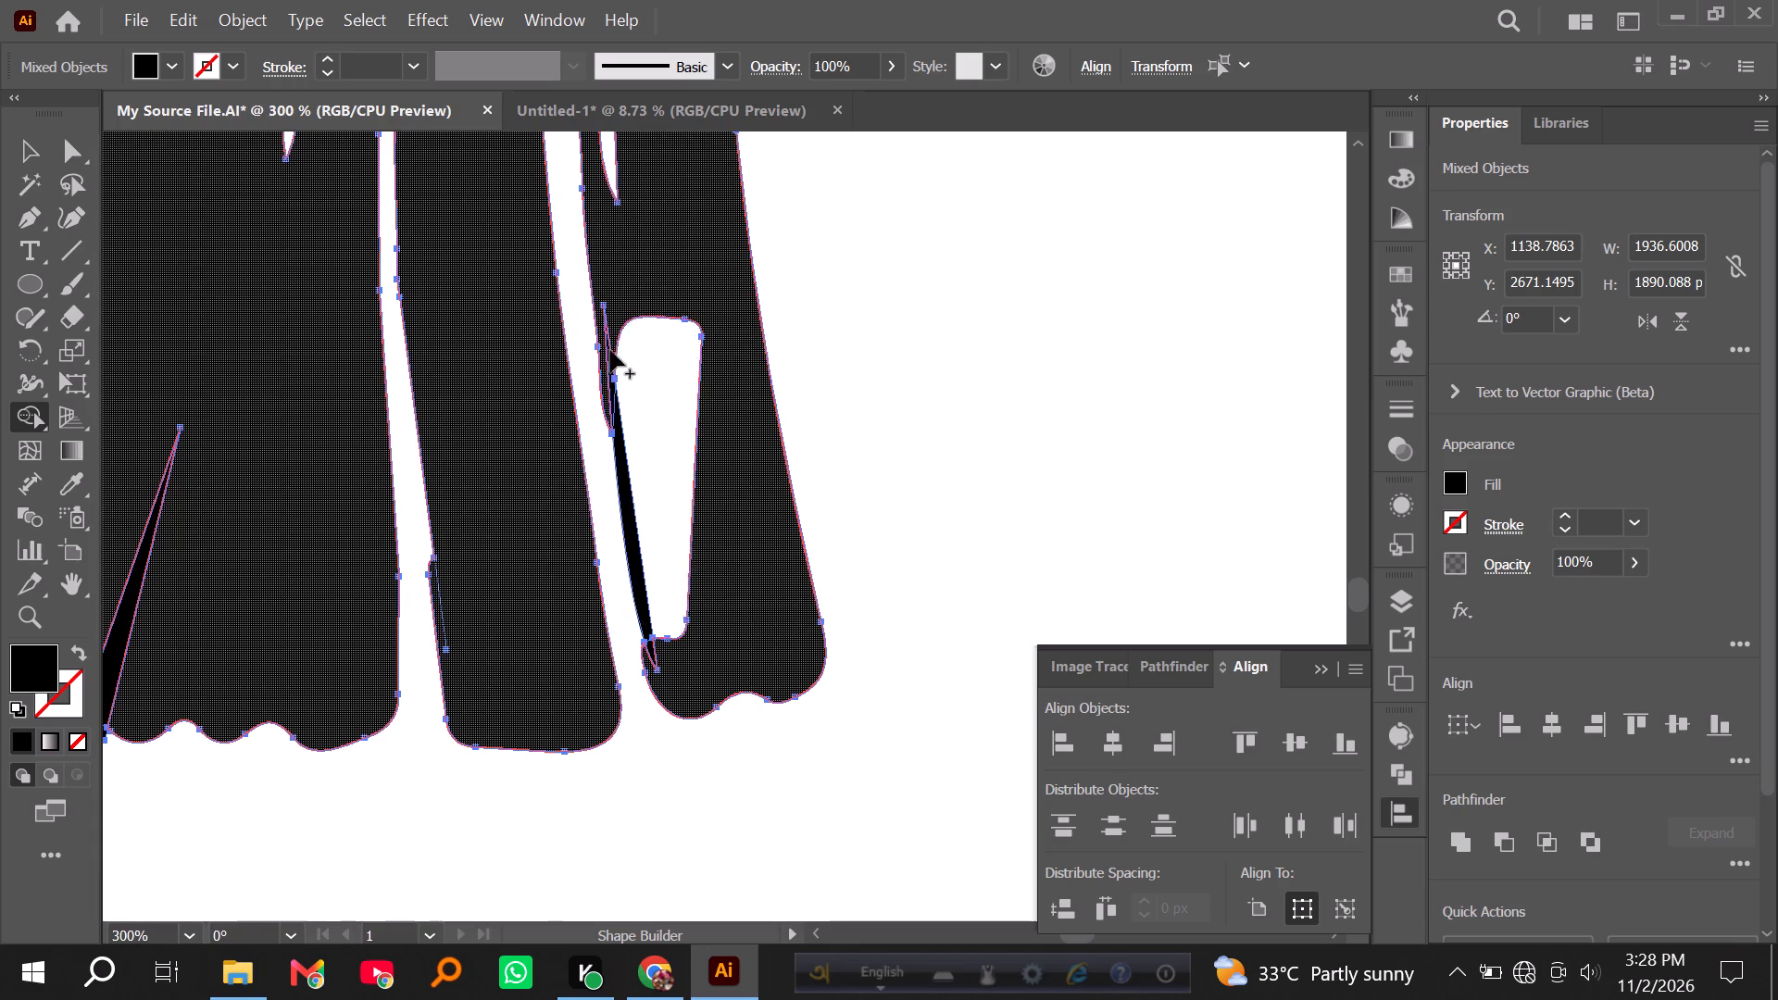
pyautogui.moveTo(610, 350); pyautogui.dragTo(650, 450)
pyautogui.moveTo(615, 445); pyautogui.dragTo(662, 479)
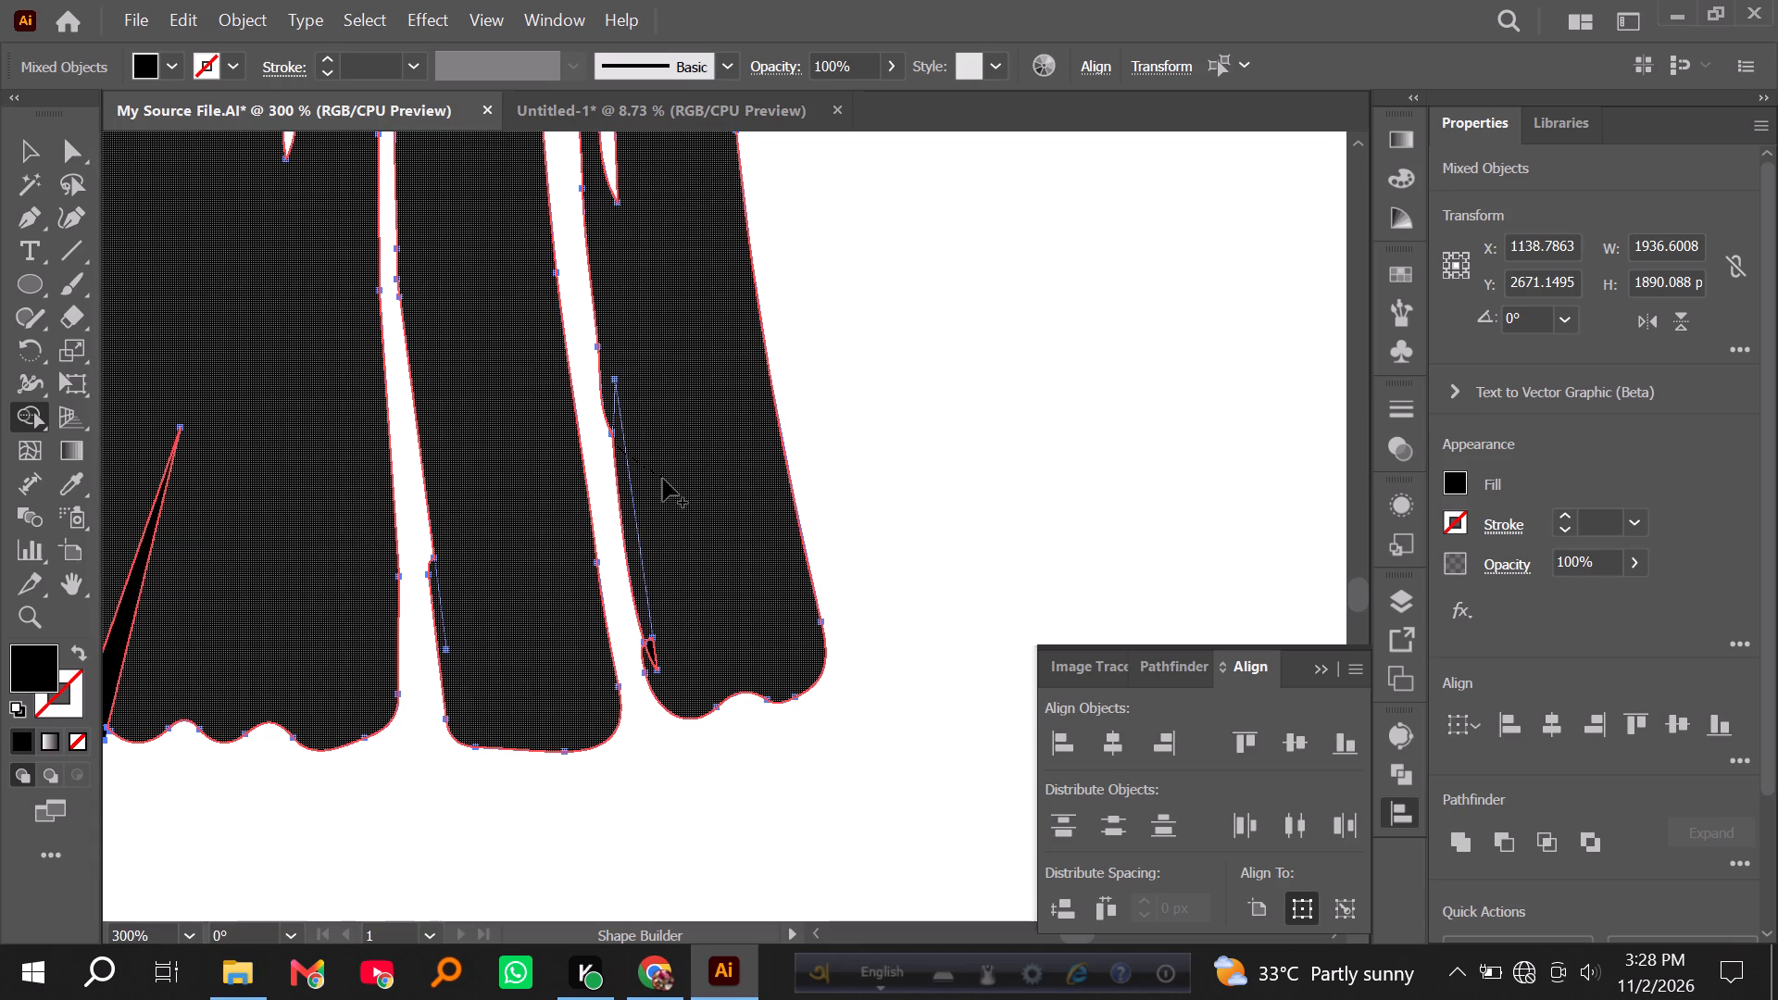
pyautogui.moveTo(636, 630); pyautogui.dragTo(666, 653)
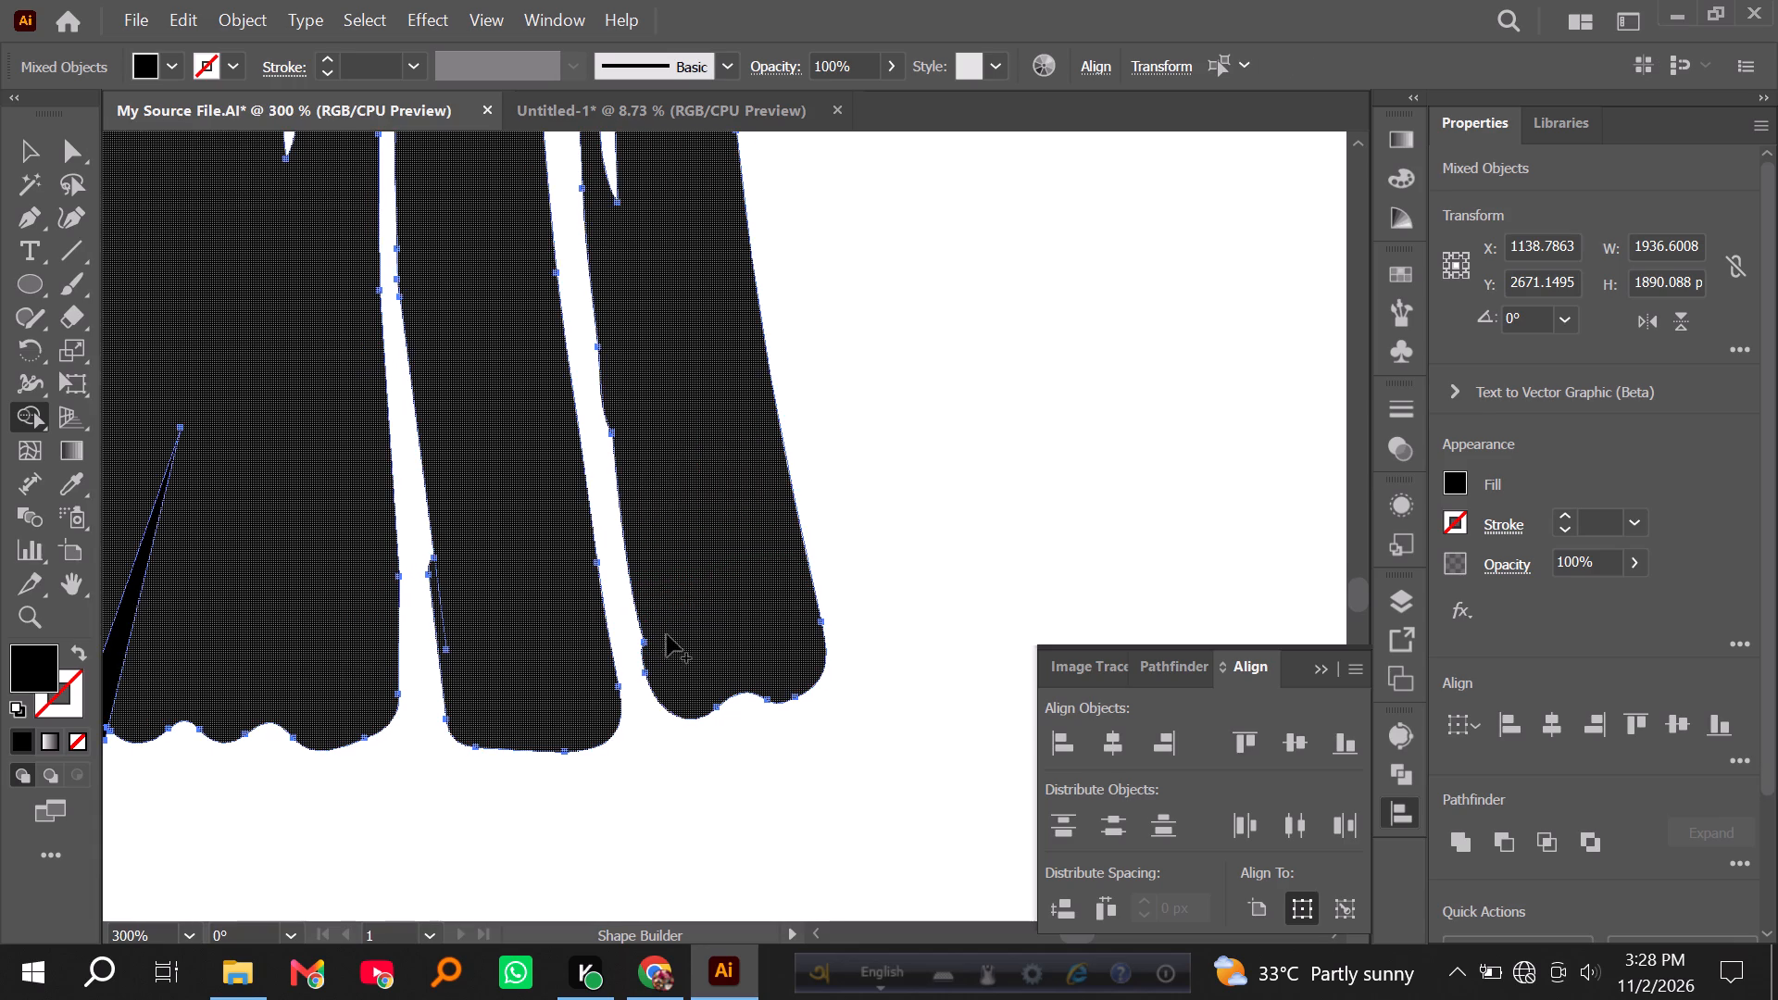
pyautogui.keyDown('alt'); pyautogui.scroll(-1, 754, 385); pyautogui.keyUp('alt')
pyautogui.keyDown('alt'); pyautogui.scroll(4, 510, 544); pyautogui.keyUp('alt')
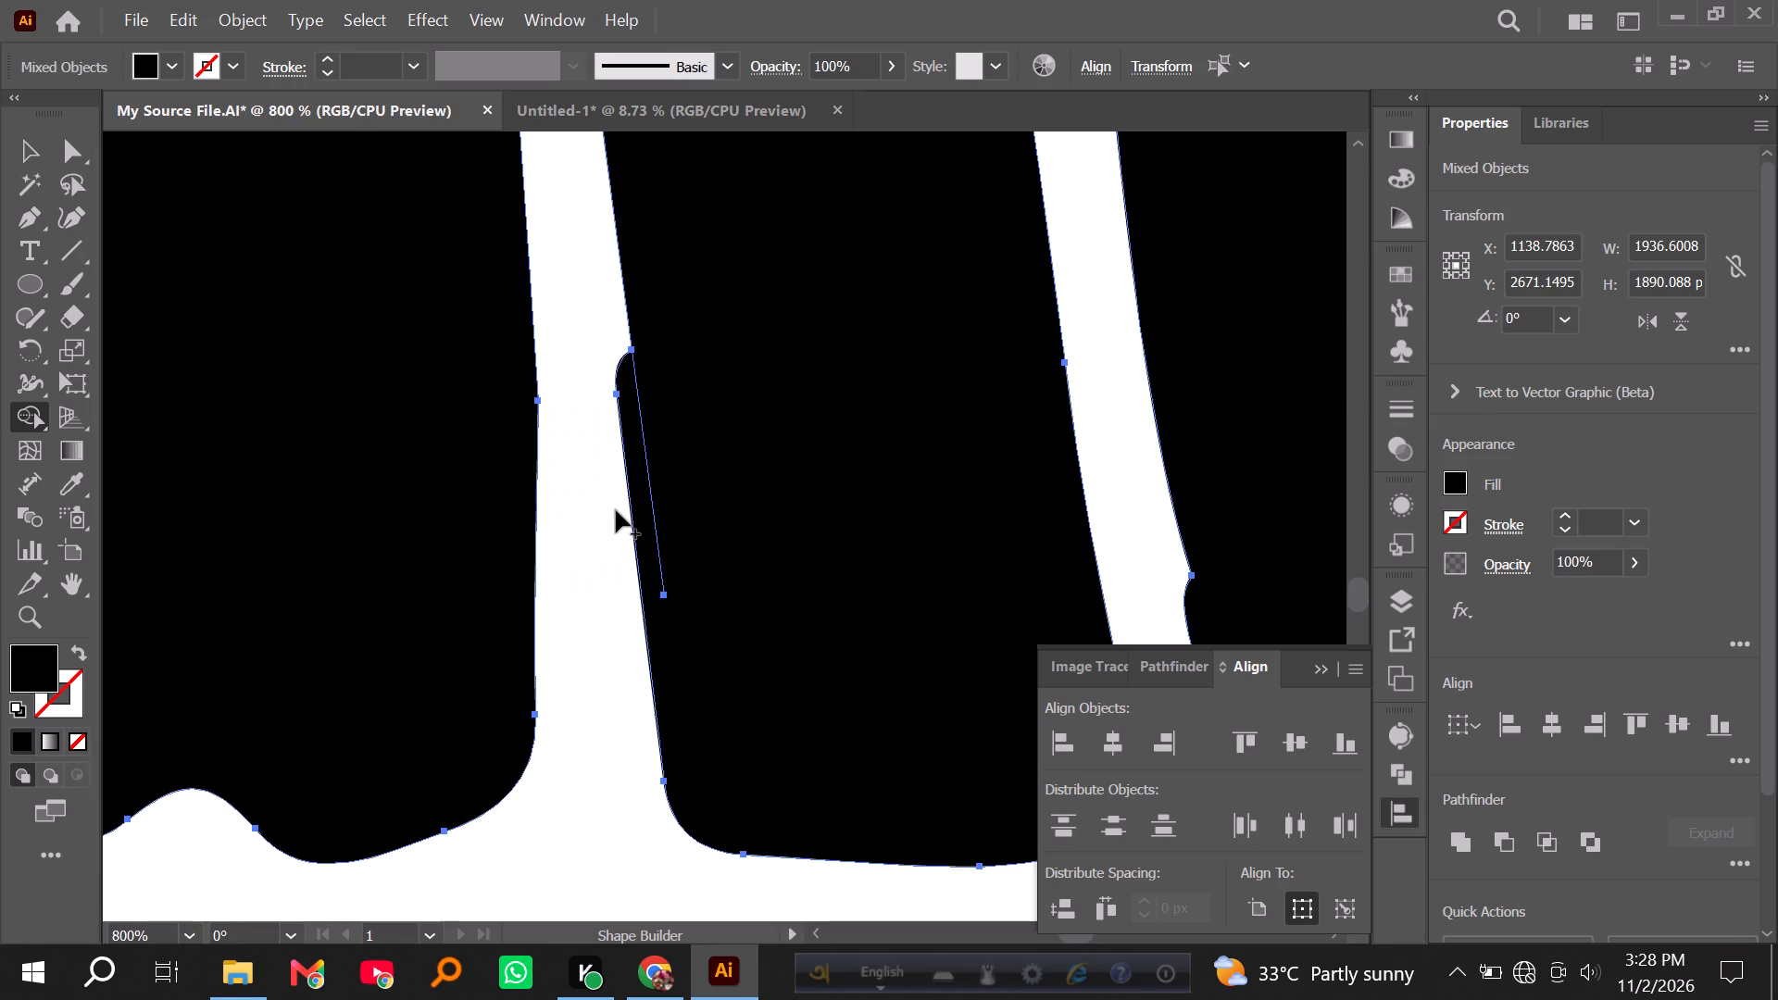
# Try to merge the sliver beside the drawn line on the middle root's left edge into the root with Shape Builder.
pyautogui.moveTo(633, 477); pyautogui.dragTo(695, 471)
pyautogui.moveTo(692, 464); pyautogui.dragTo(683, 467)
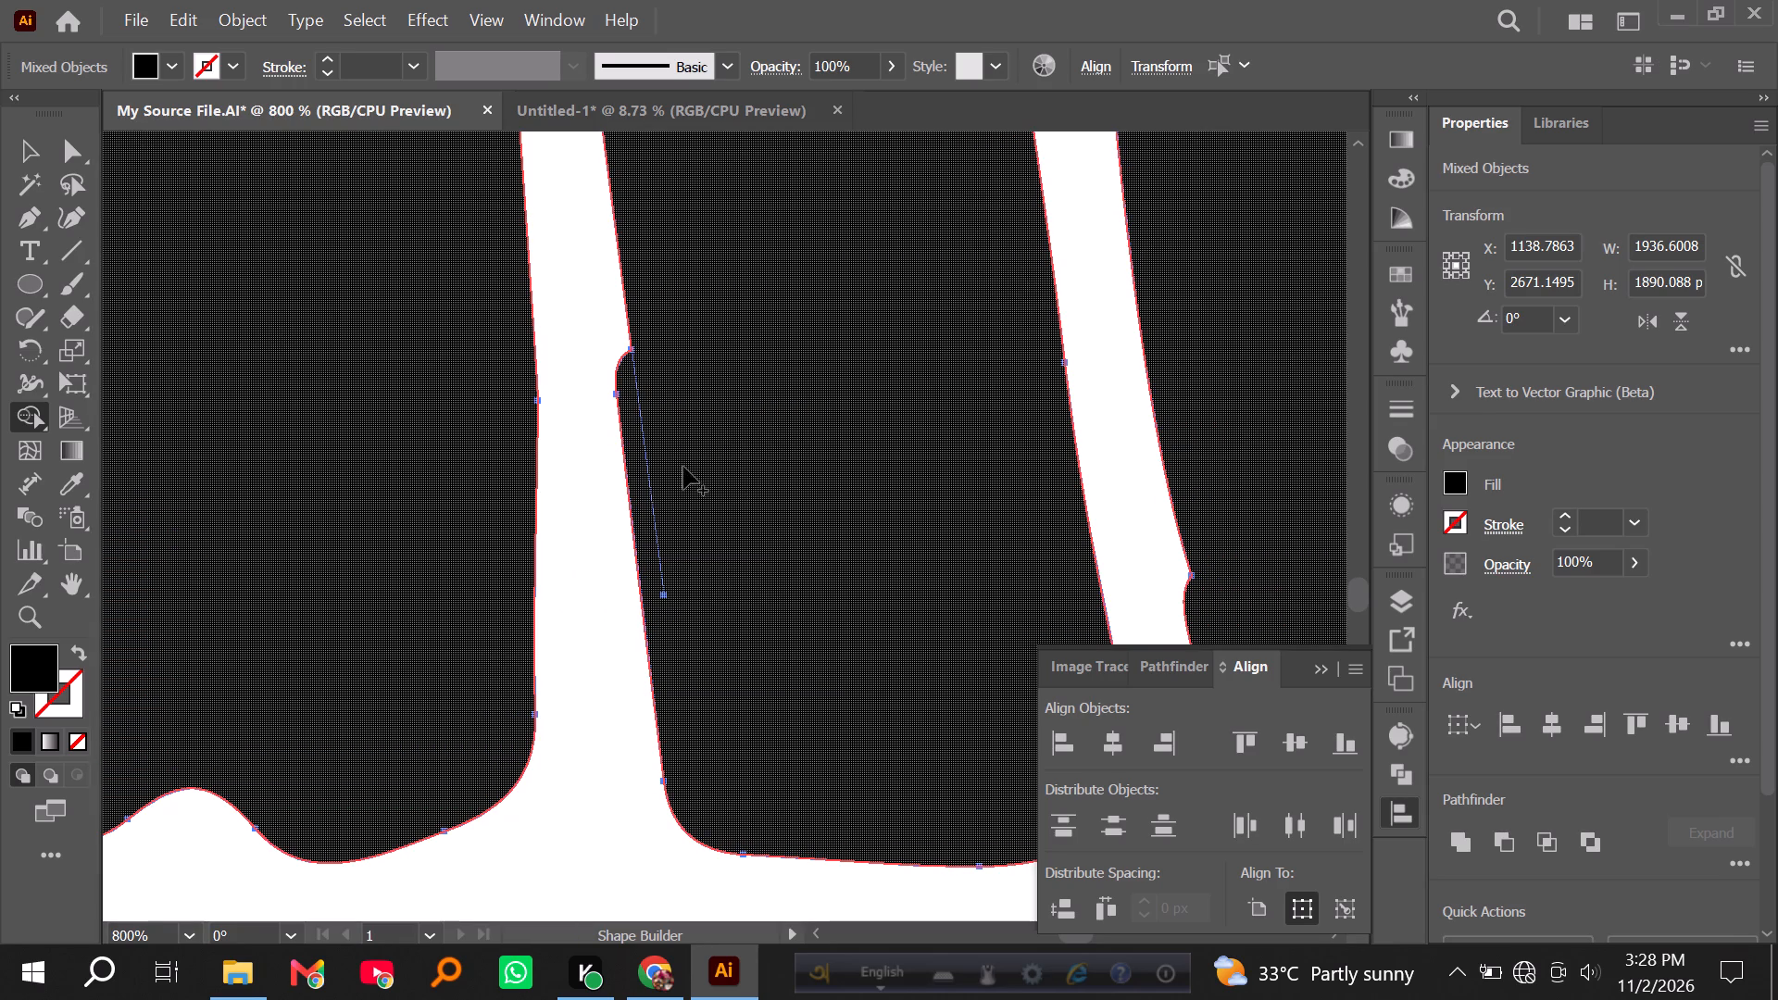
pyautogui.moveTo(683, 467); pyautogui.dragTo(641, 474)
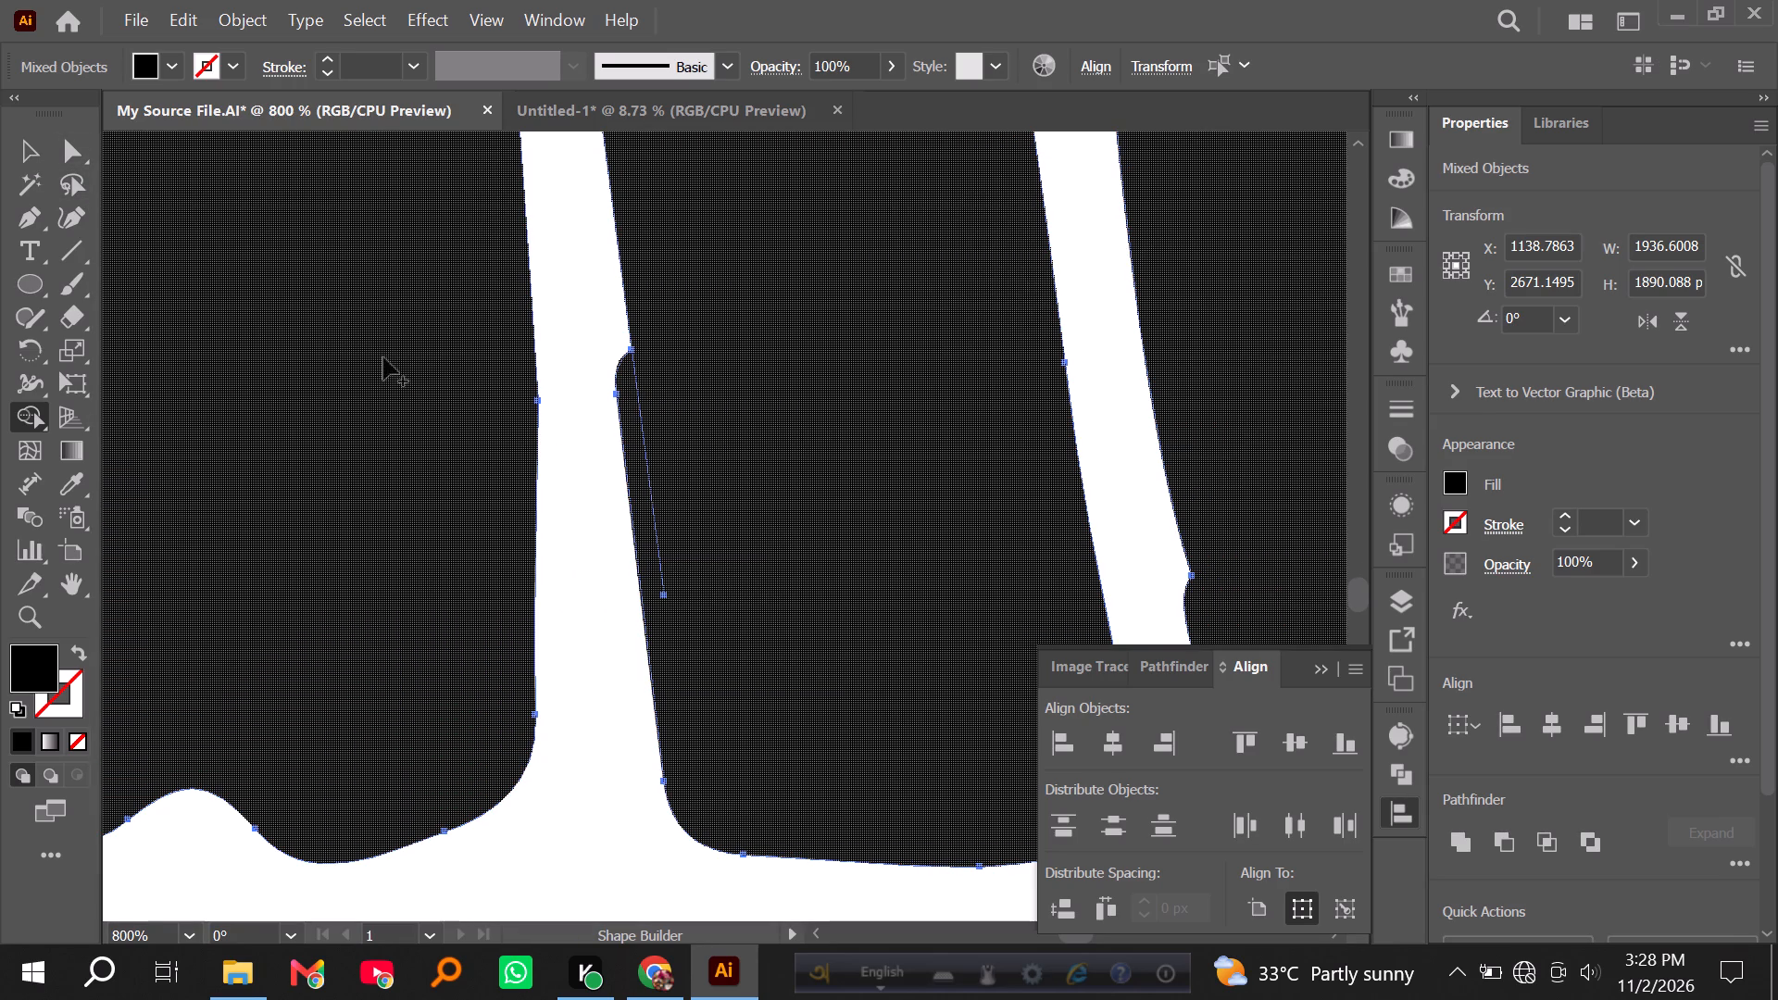
# Remove the black regions filling the two slits between the trunk's left roots with Shape Builder.
pyautogui.keyDown('alt'); pyautogui.scroll(-3, 688, 406); pyautogui.keyUp('alt')
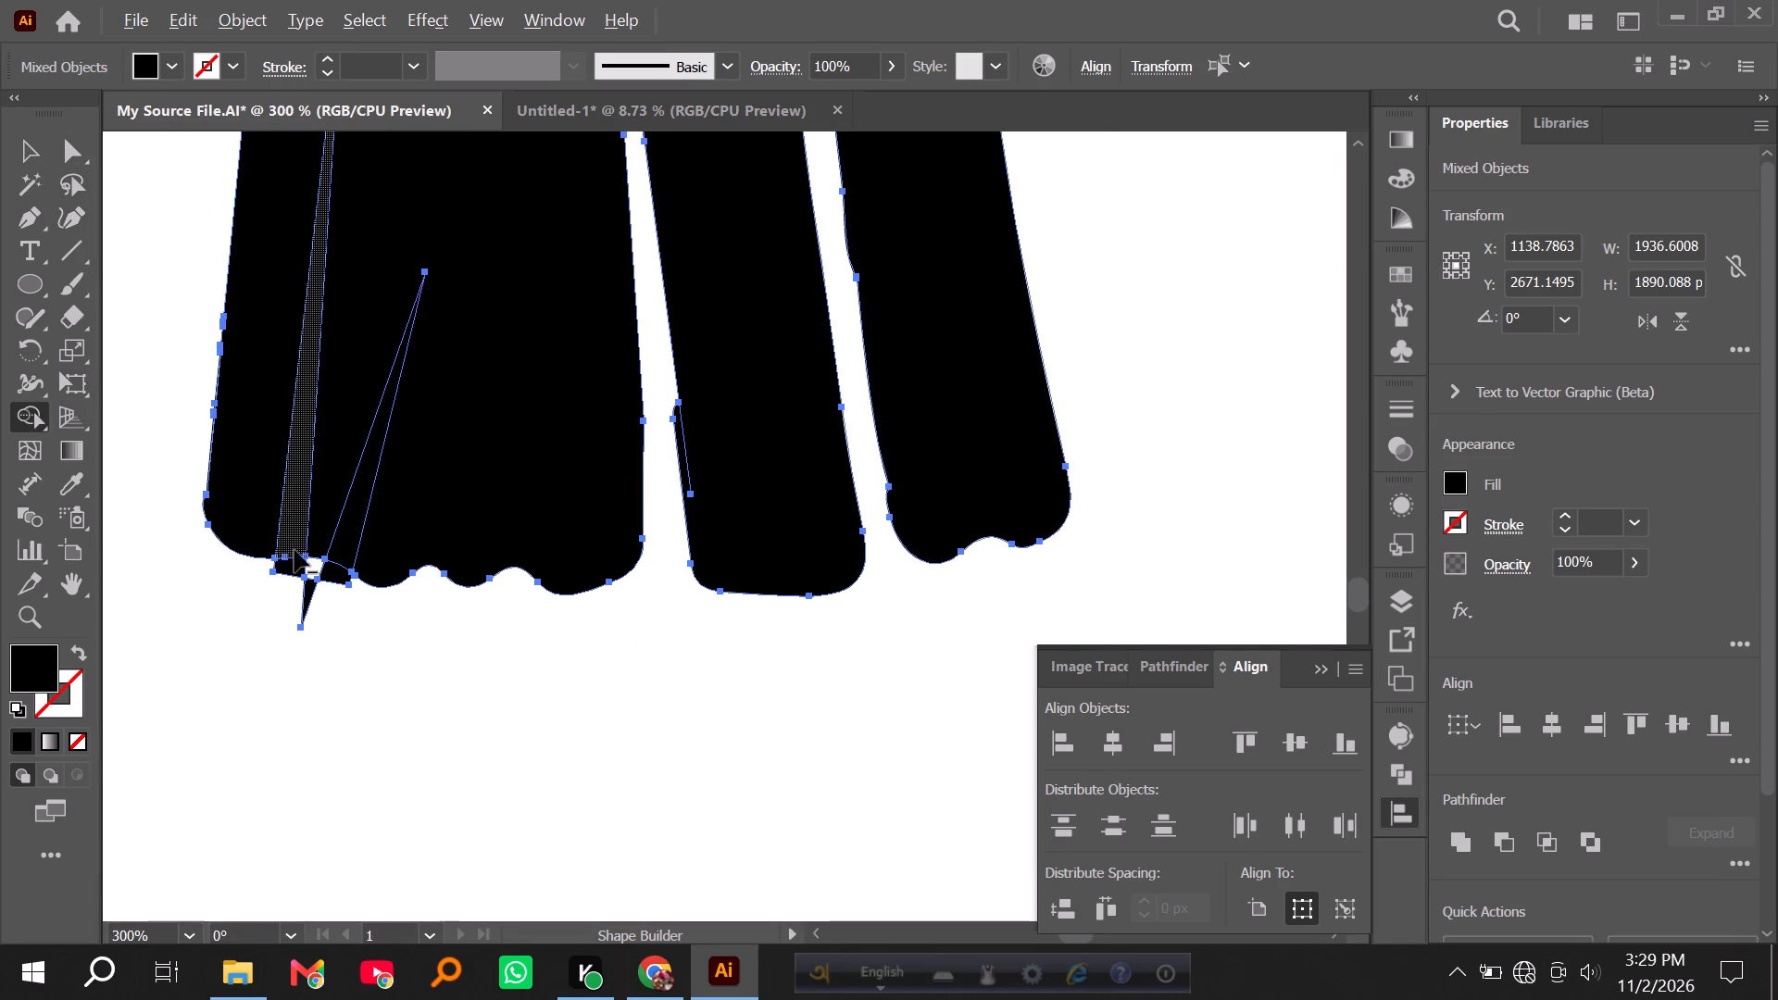
pyautogui.keyDown('alt'); pyautogui.moveTo(294, 543); pyautogui.dragTo(288, 583); pyautogui.keyUp('alt')
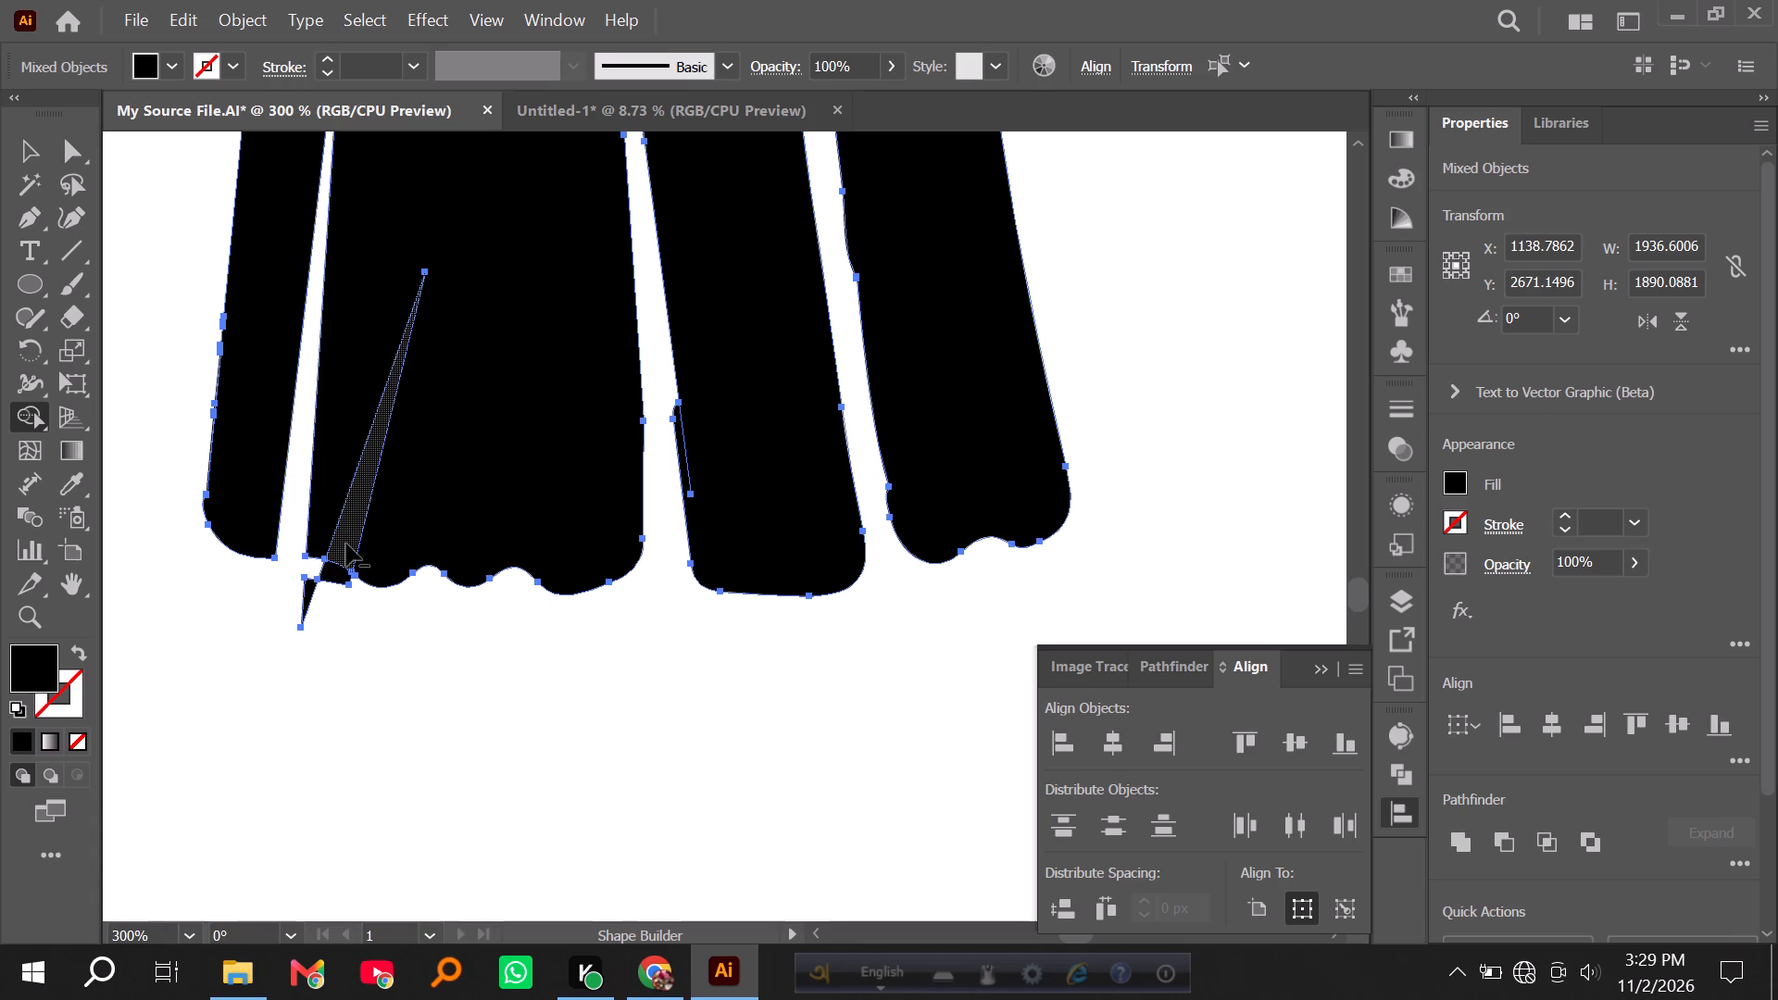
pyautogui.keyDown('alt'); pyautogui.moveTo(346, 544); pyautogui.dragTo(334, 592); pyautogui.keyUp('alt')
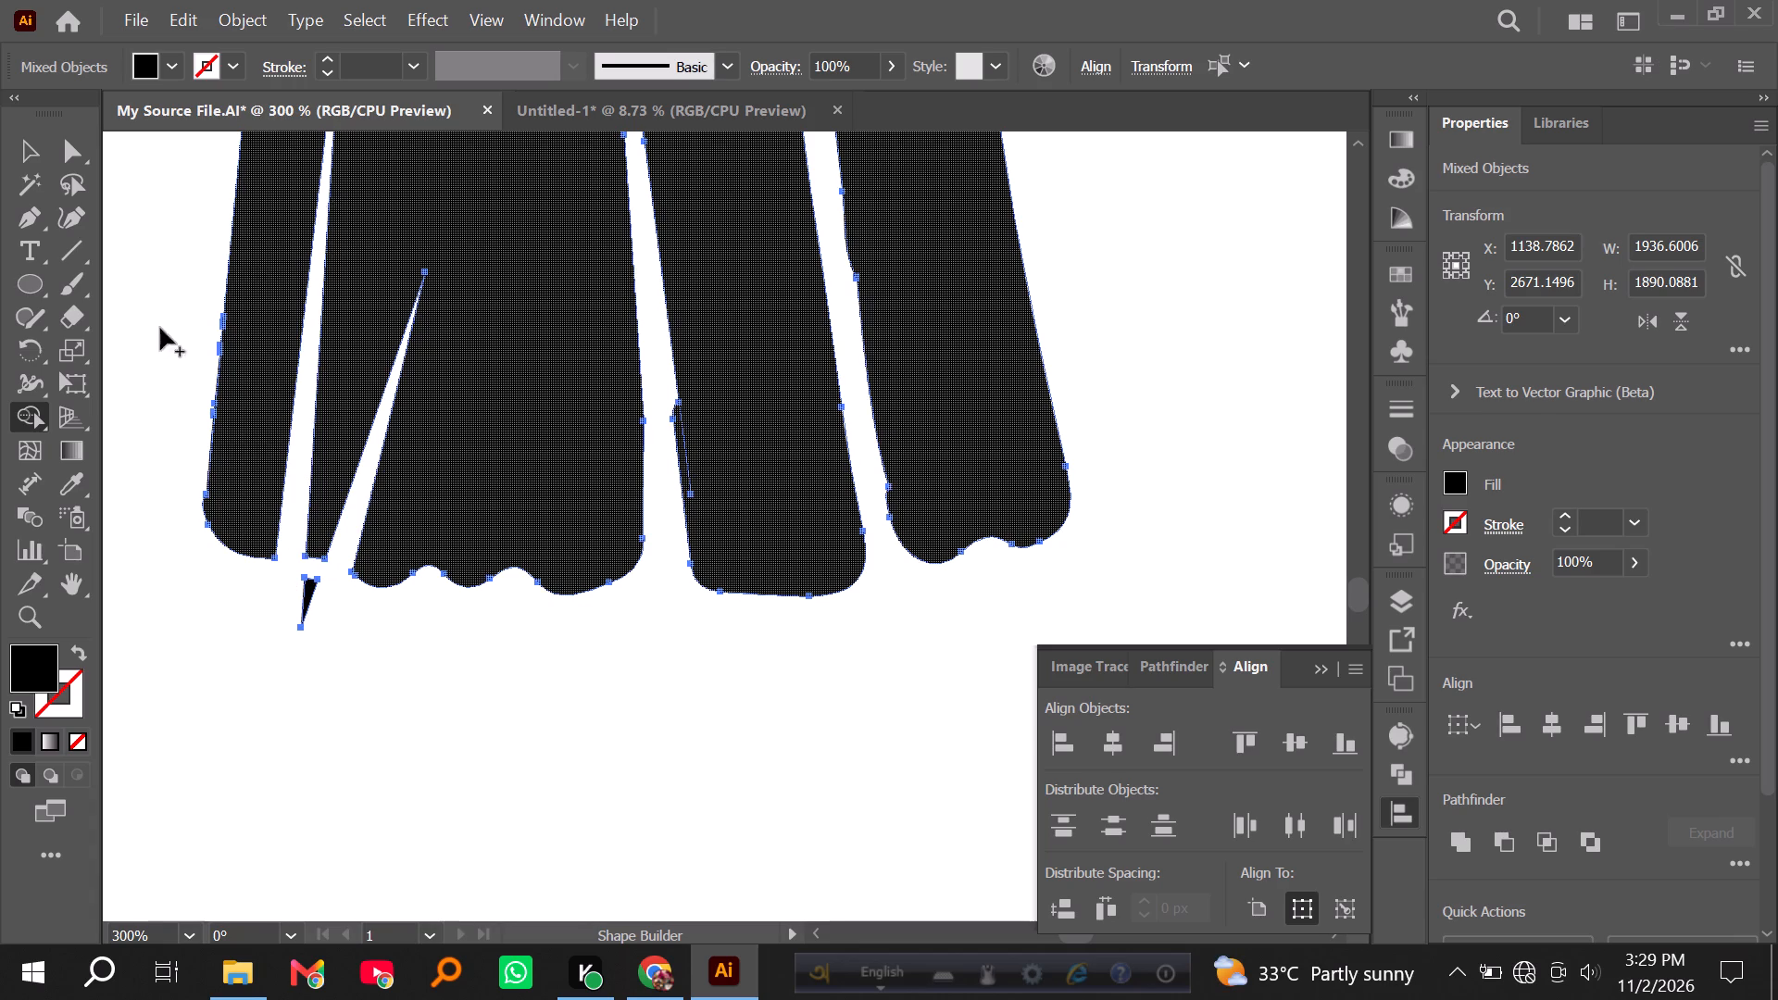
# Delete the small leftover black sliver below the slits at the base of the trunk's left roots.
pyautogui.click(22, 152)
pyautogui.click(142, 195)
pyautogui.keyDown('alt'); pyautogui.scroll(-3, 386, 574); pyautogui.keyUp('alt')
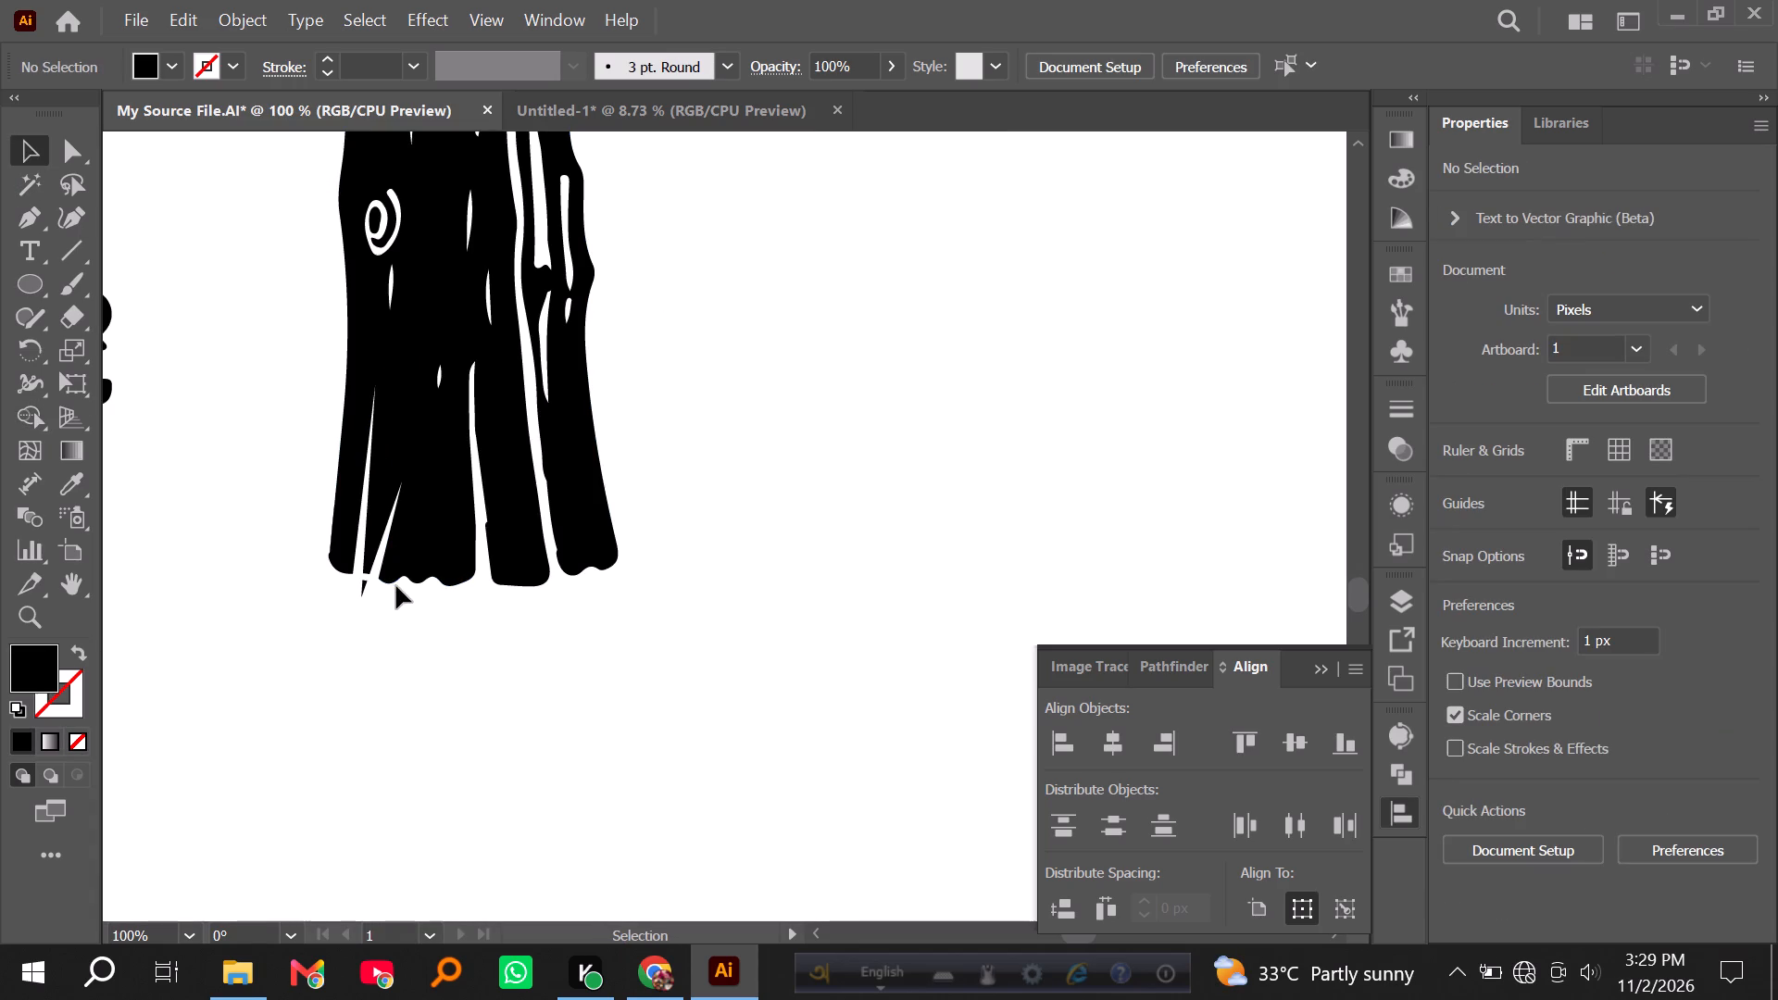
pyautogui.moveTo(353, 584); pyautogui.dragTo(383, 604)
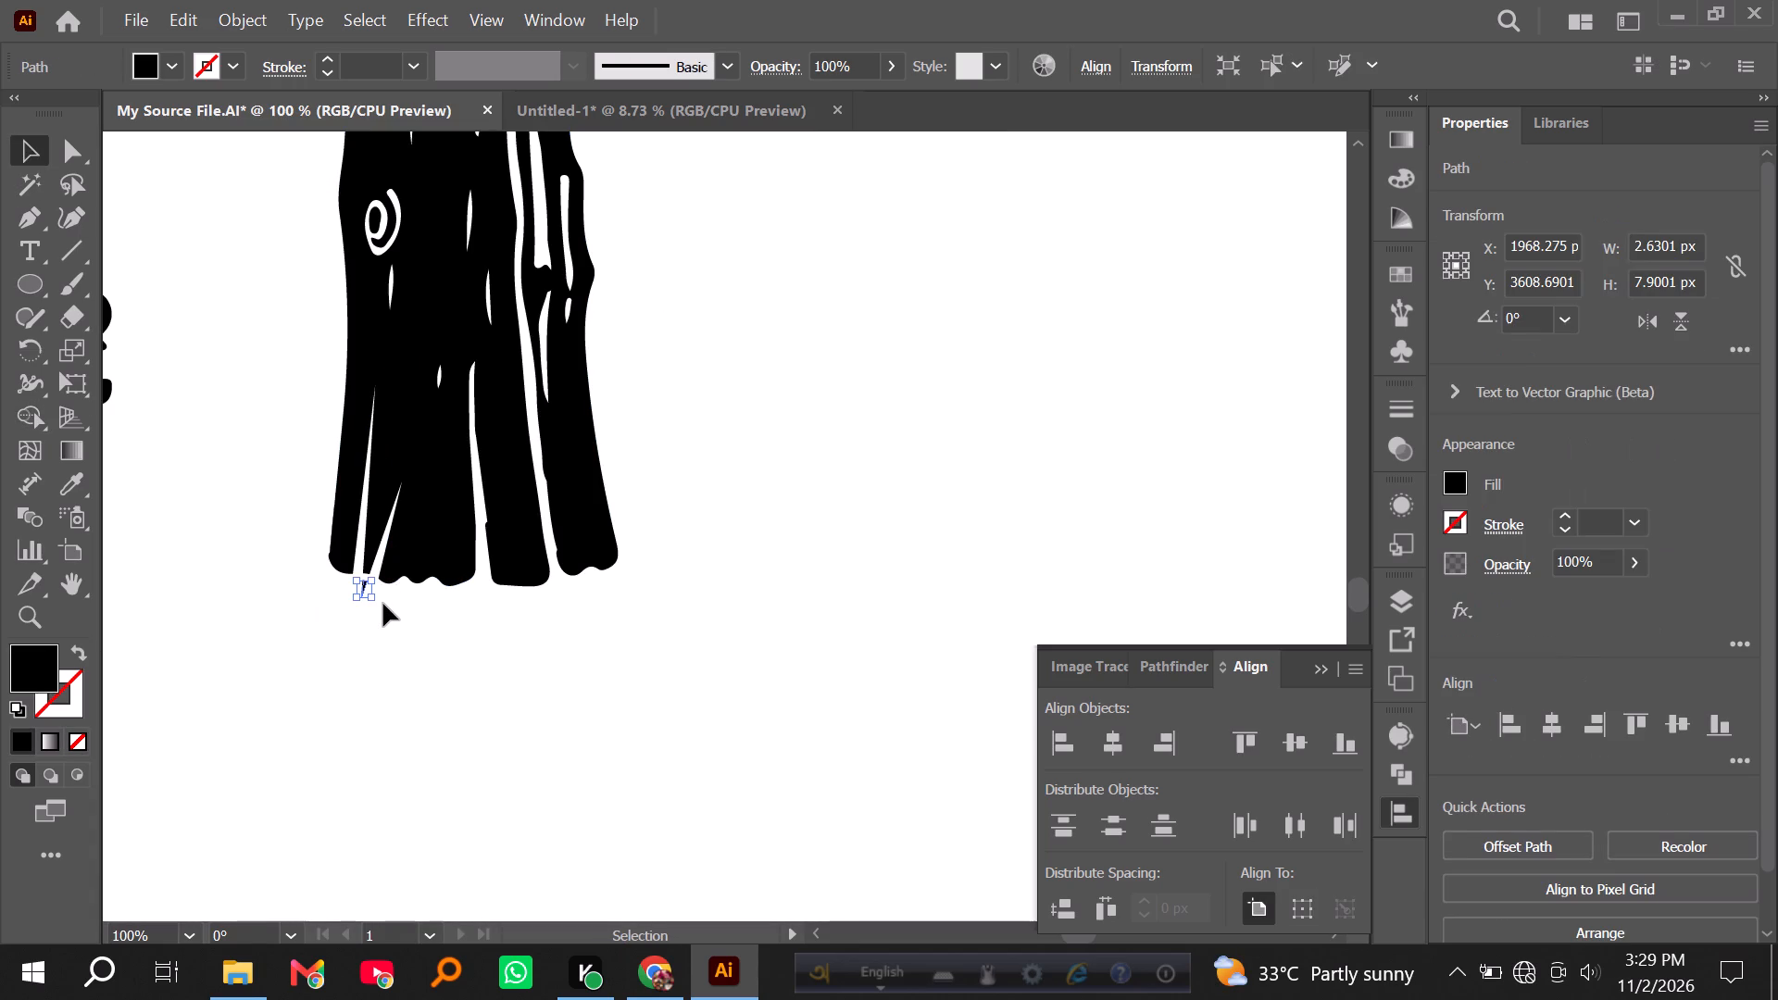
pyautogui.press('Delete')
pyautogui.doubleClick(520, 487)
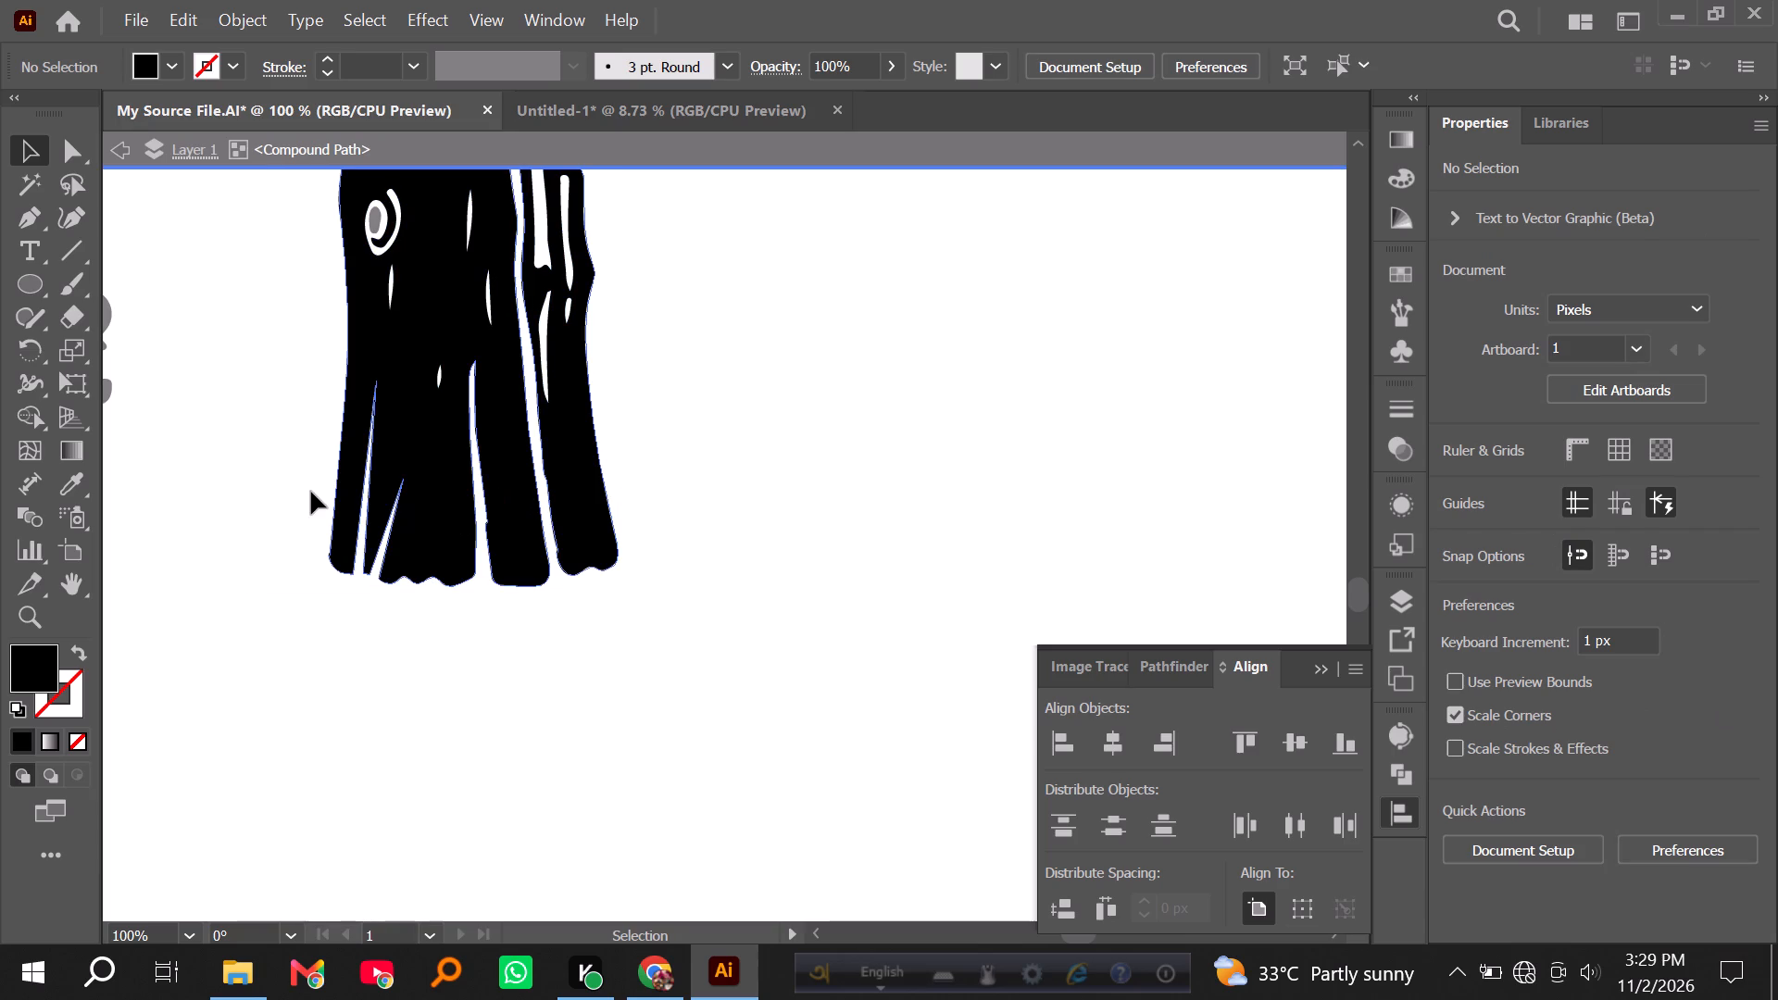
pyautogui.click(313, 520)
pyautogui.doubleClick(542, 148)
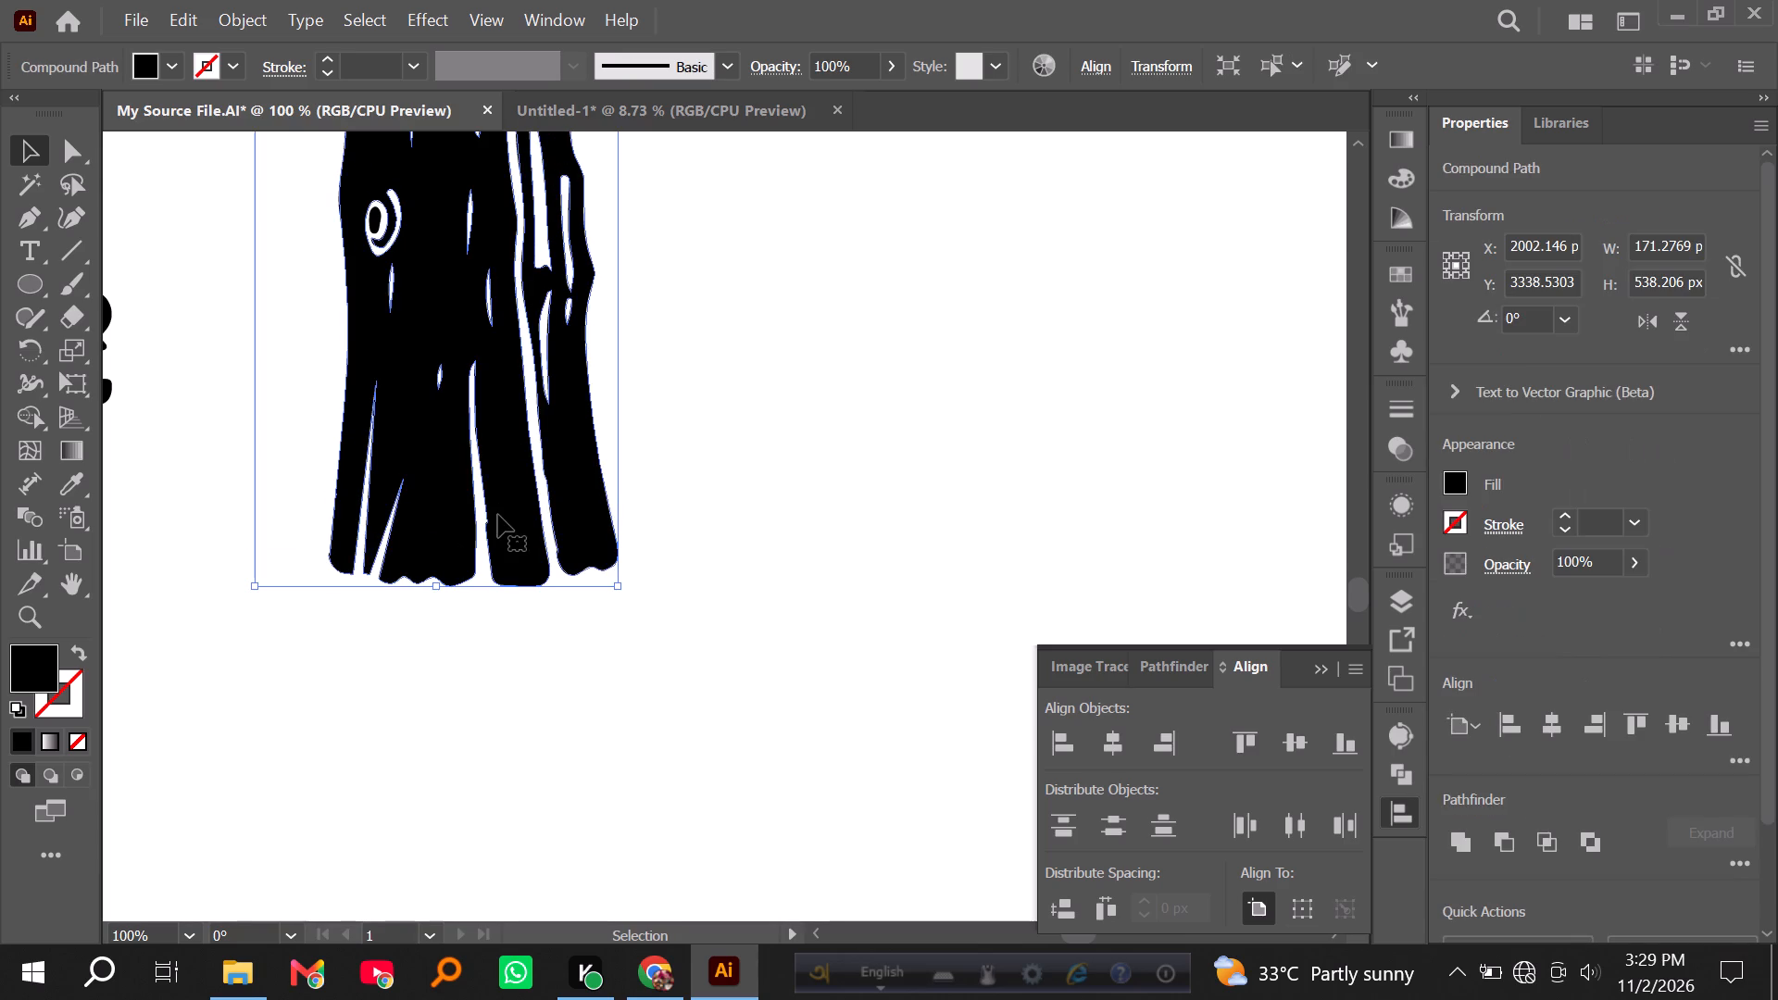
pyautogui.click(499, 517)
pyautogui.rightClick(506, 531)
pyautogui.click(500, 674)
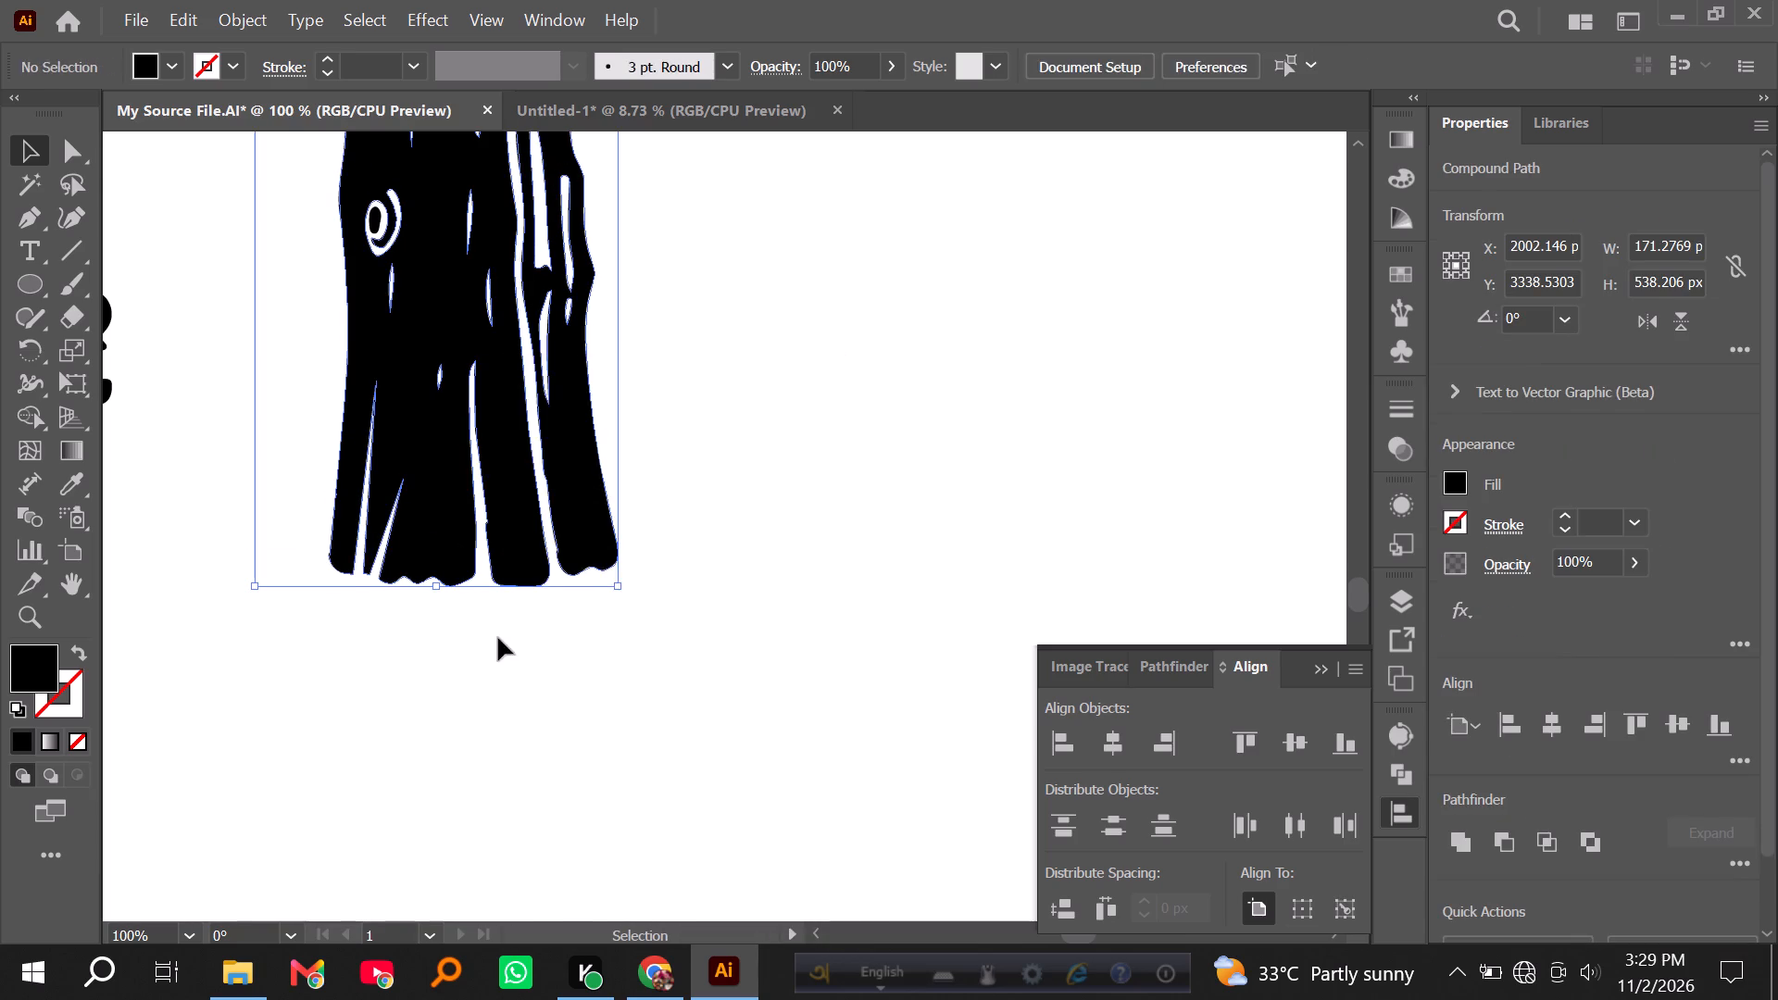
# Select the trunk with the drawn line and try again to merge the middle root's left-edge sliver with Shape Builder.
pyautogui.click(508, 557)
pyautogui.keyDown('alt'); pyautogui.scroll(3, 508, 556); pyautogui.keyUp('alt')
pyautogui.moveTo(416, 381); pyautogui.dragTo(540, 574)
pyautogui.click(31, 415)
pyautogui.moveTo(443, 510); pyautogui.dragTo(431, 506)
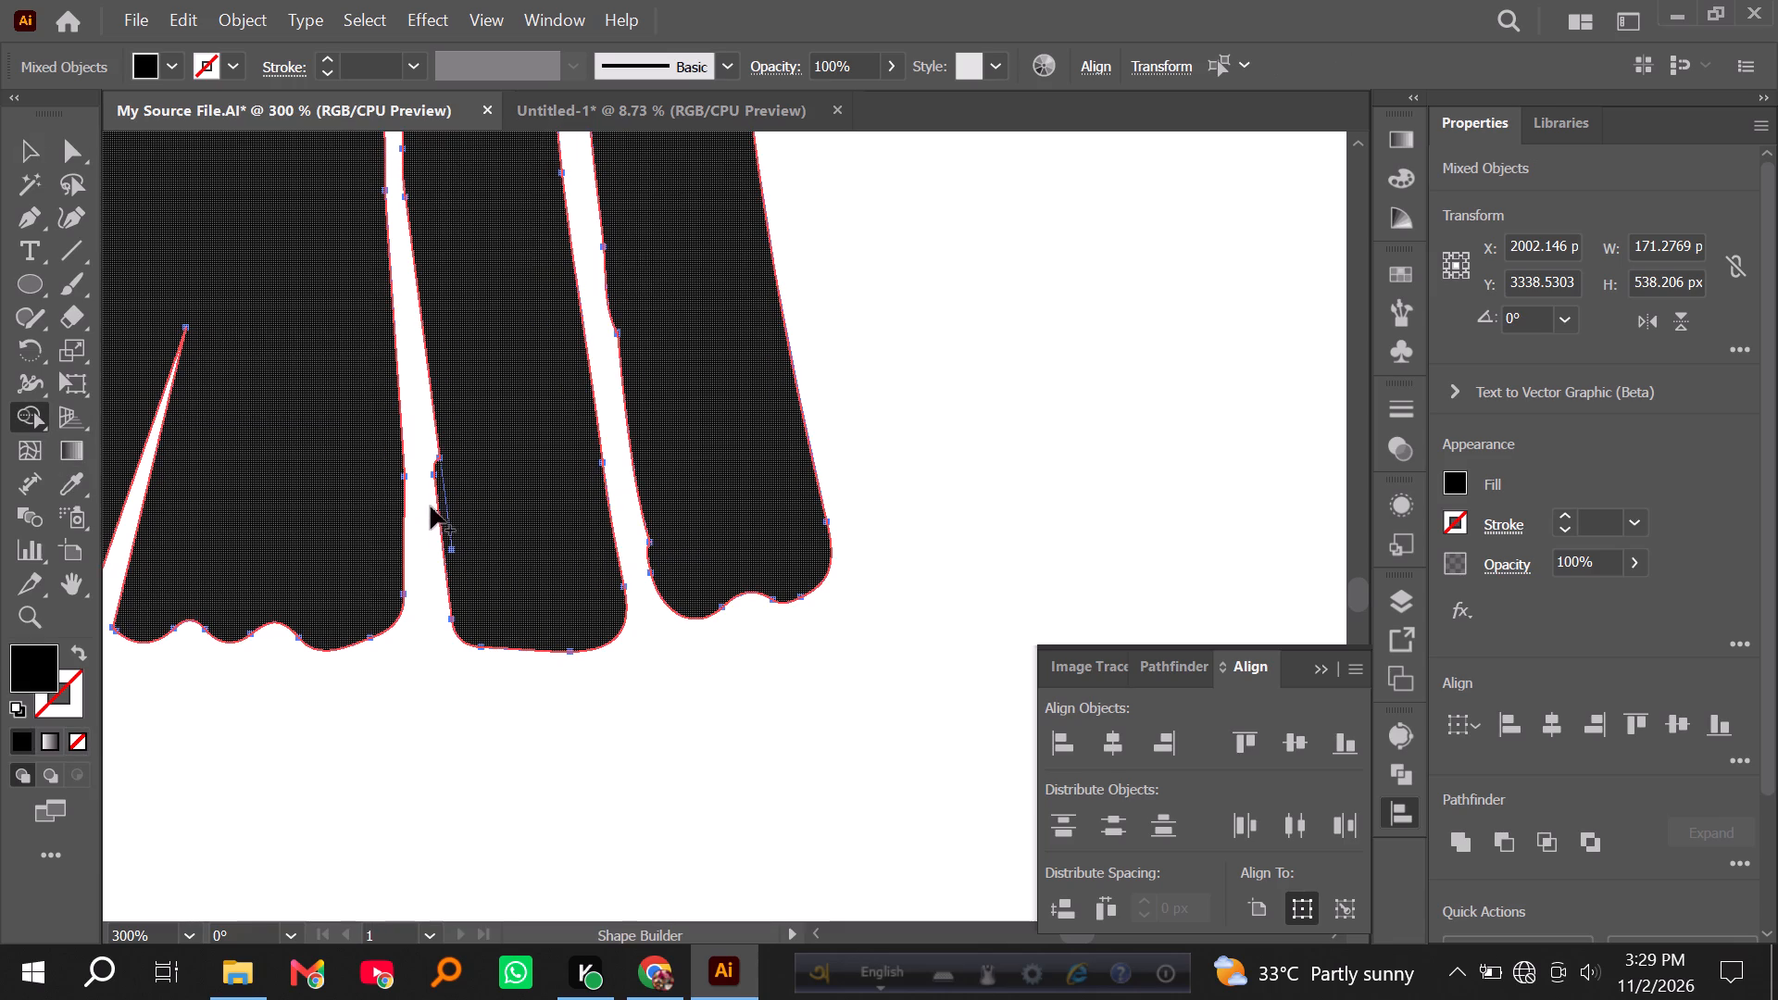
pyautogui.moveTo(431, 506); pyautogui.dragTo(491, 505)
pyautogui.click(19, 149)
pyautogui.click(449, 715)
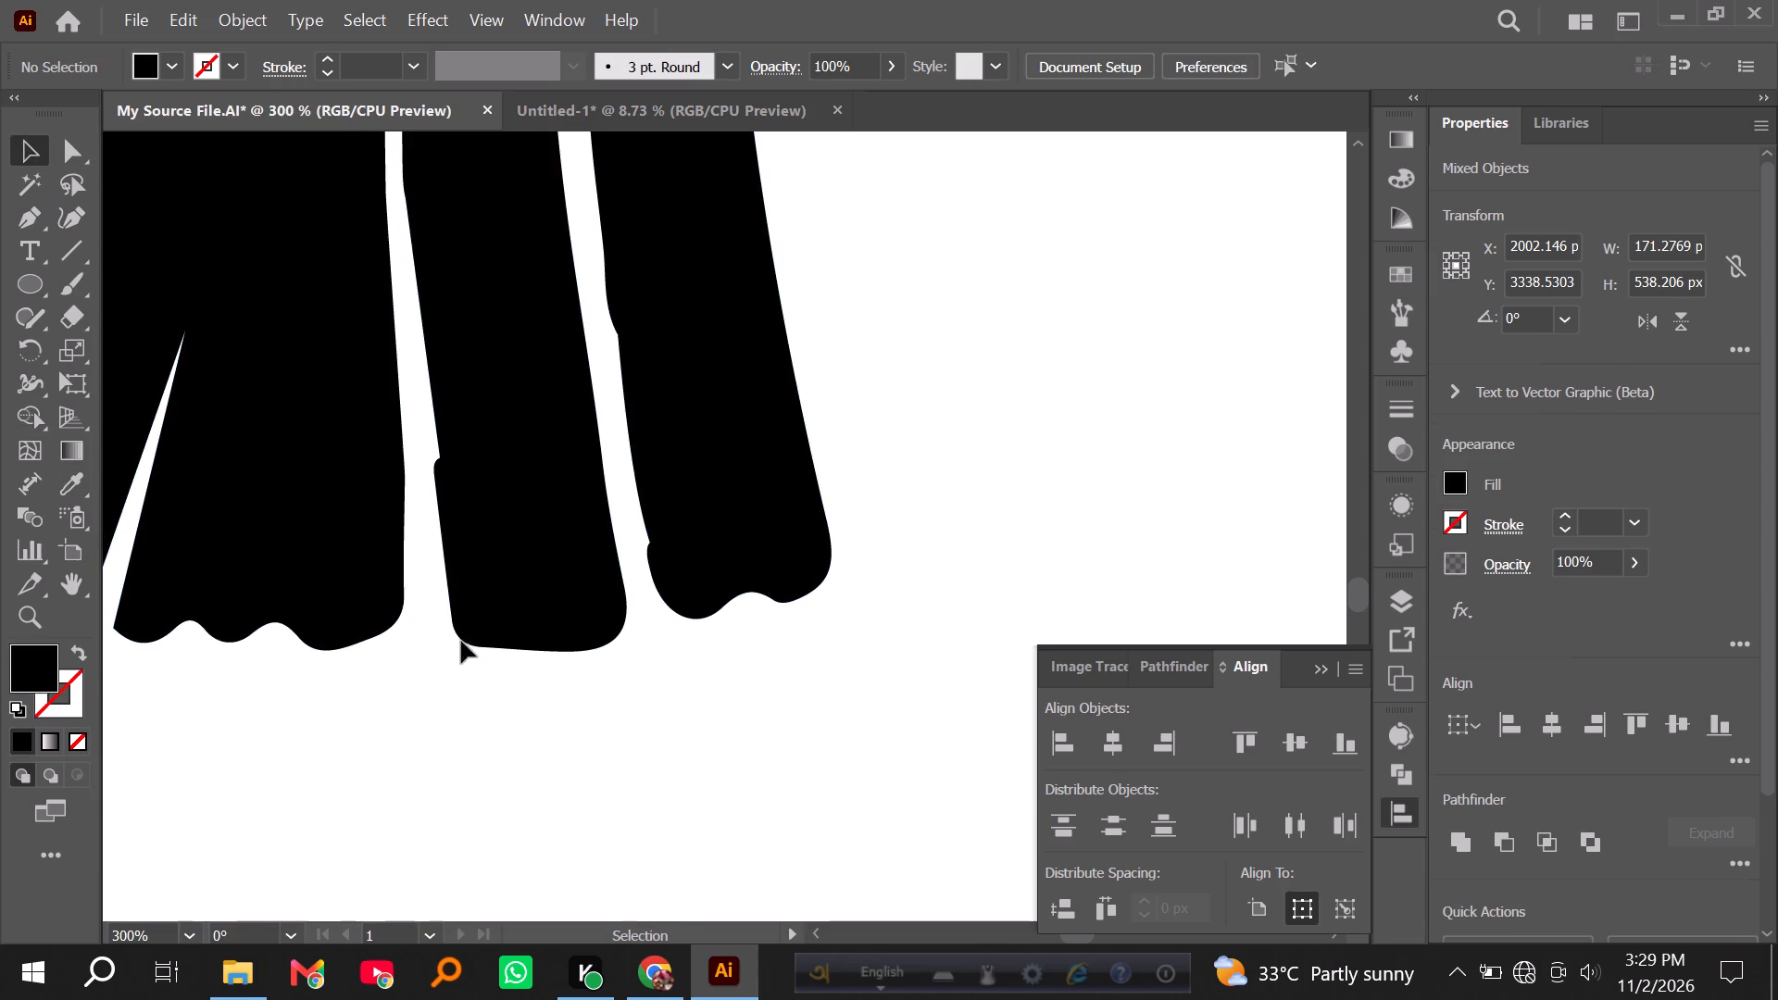
# Select only the leftover unfilled line on the middle root's left edge and delete it.
pyautogui.click(494, 418)
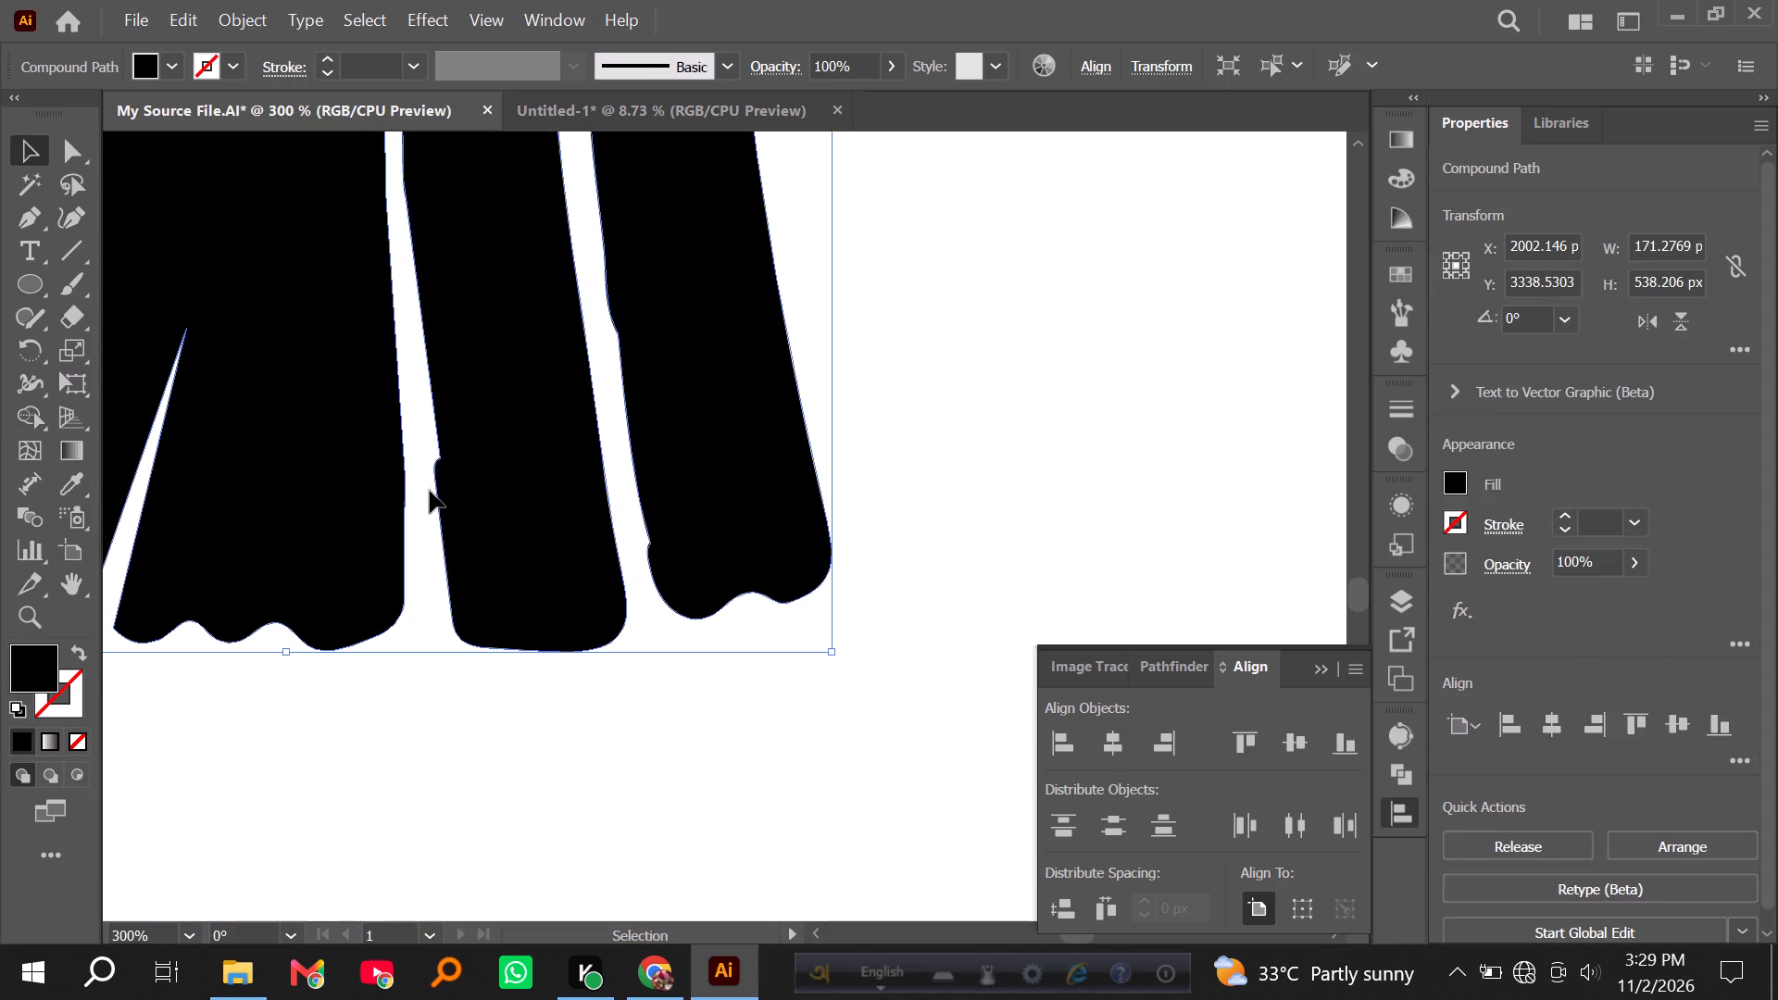
pyautogui.moveTo(423, 465); pyautogui.dragTo(510, 585)
pyautogui.keyDown('shift'); pyautogui.click(529, 442); pyautogui.keyUp('shift')
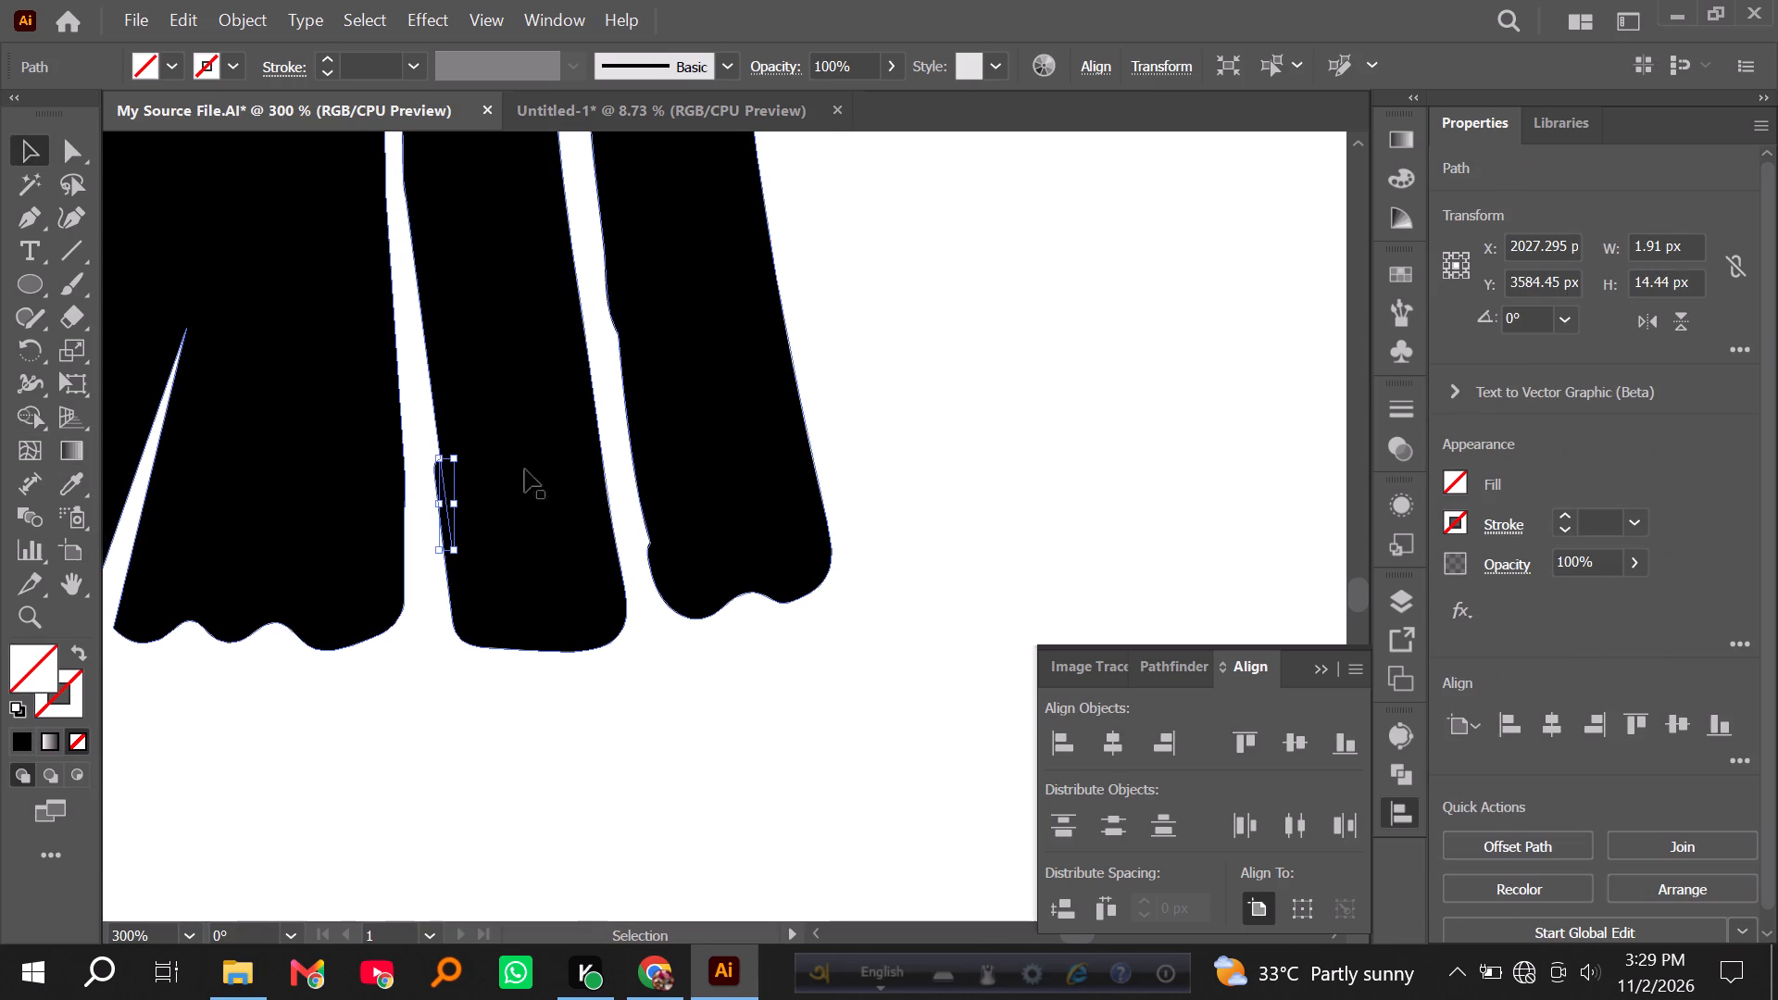
pyautogui.press('Delete')
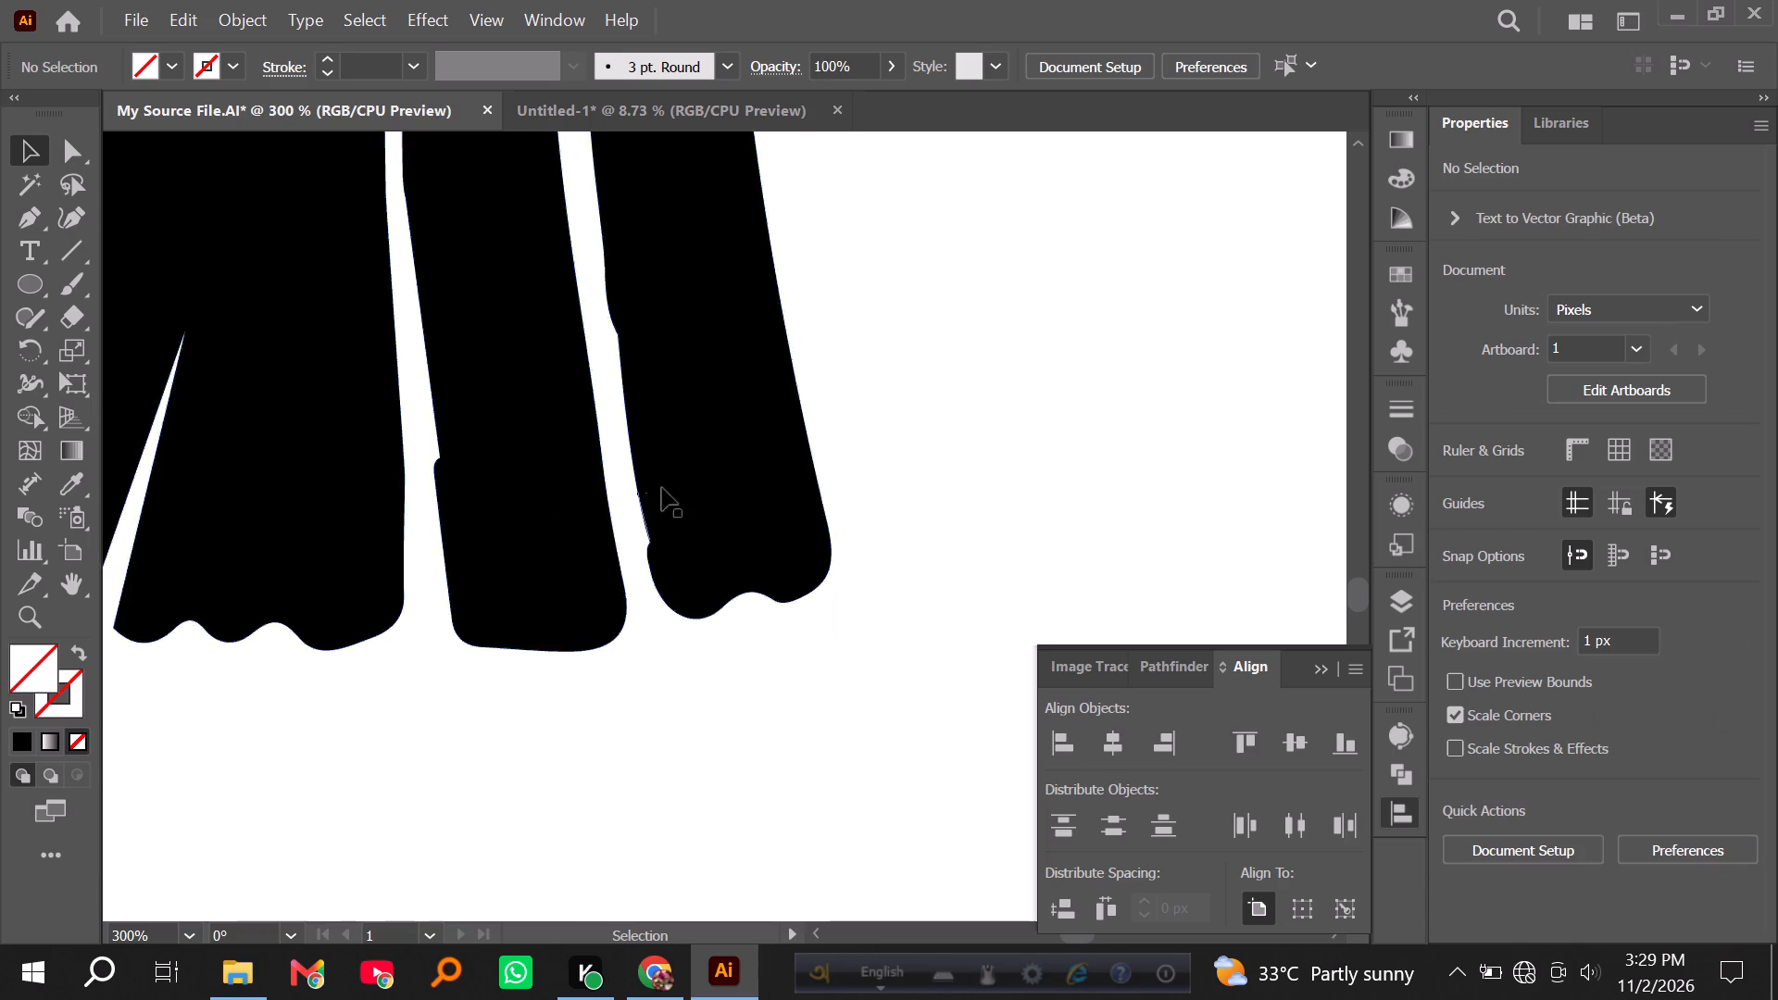
pyautogui.click(692, 477)
pyautogui.keyDown('alt'); pyautogui.scroll(-3, 712, 500); pyautogui.keyUp('alt')
pyautogui.click(675, 694)
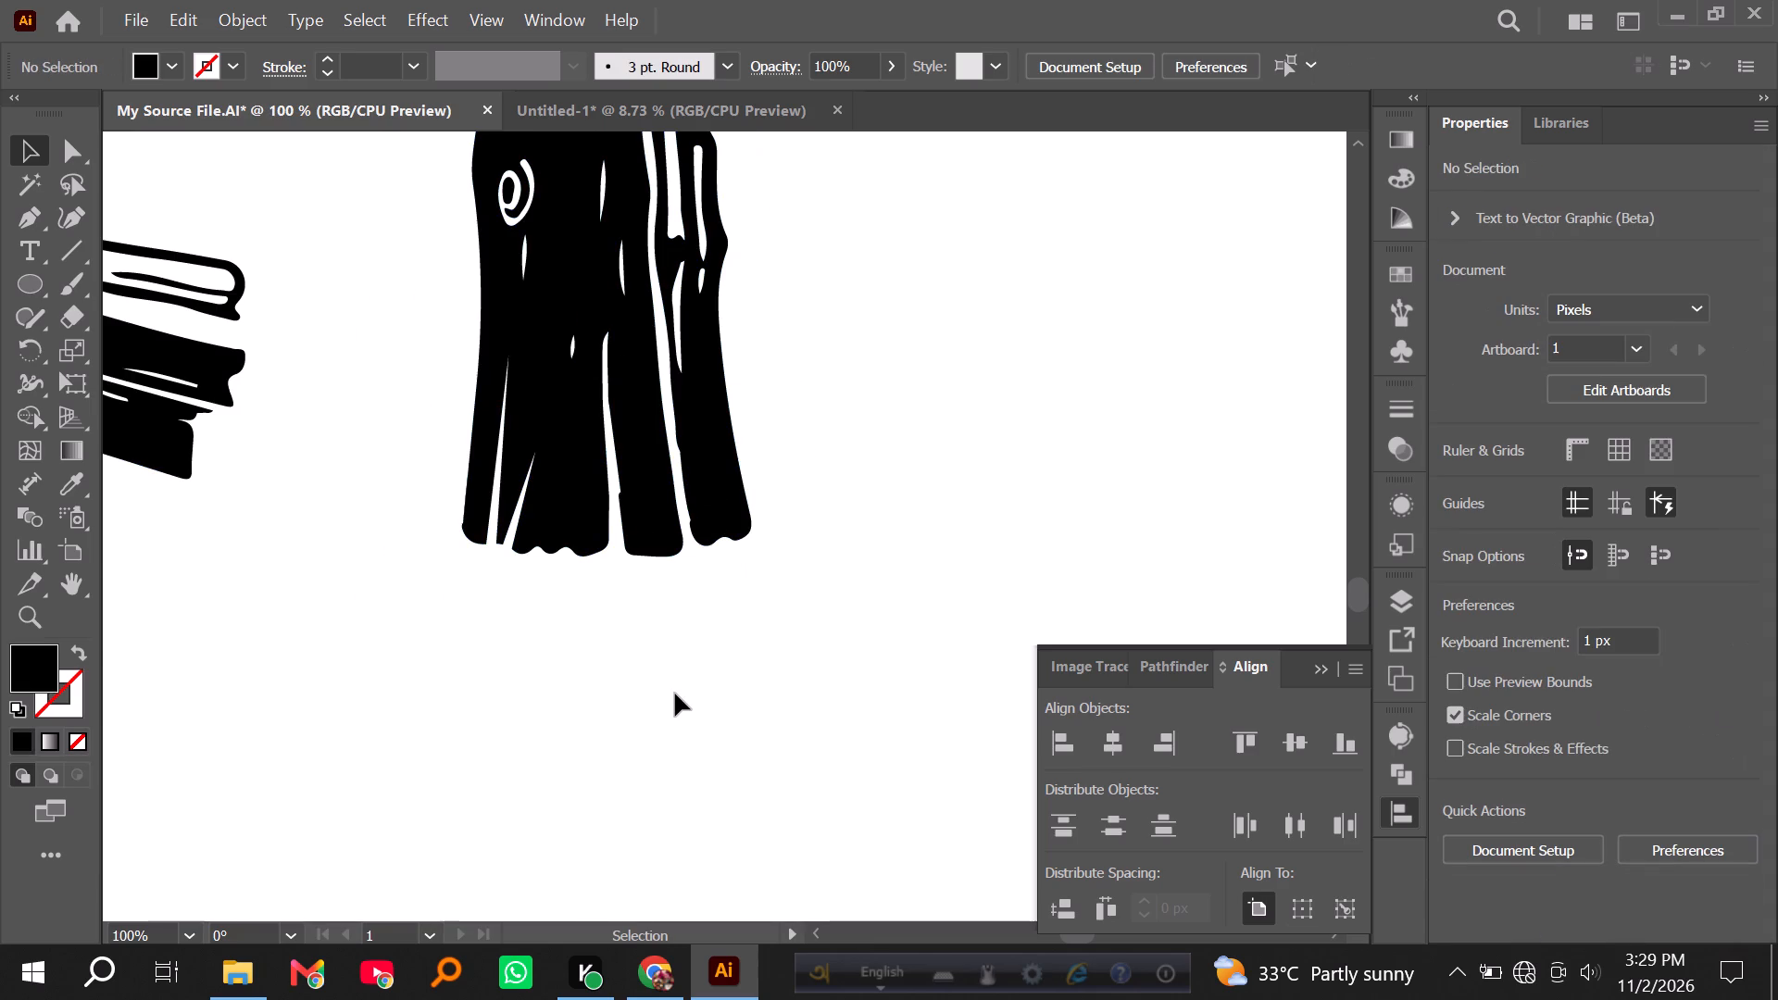
# Group the repaired standing trunk with the rest of the third tree set.
pyautogui.keyDown('alt'); pyautogui.scroll(-8, 836, 506); pyautogui.keyUp('alt')
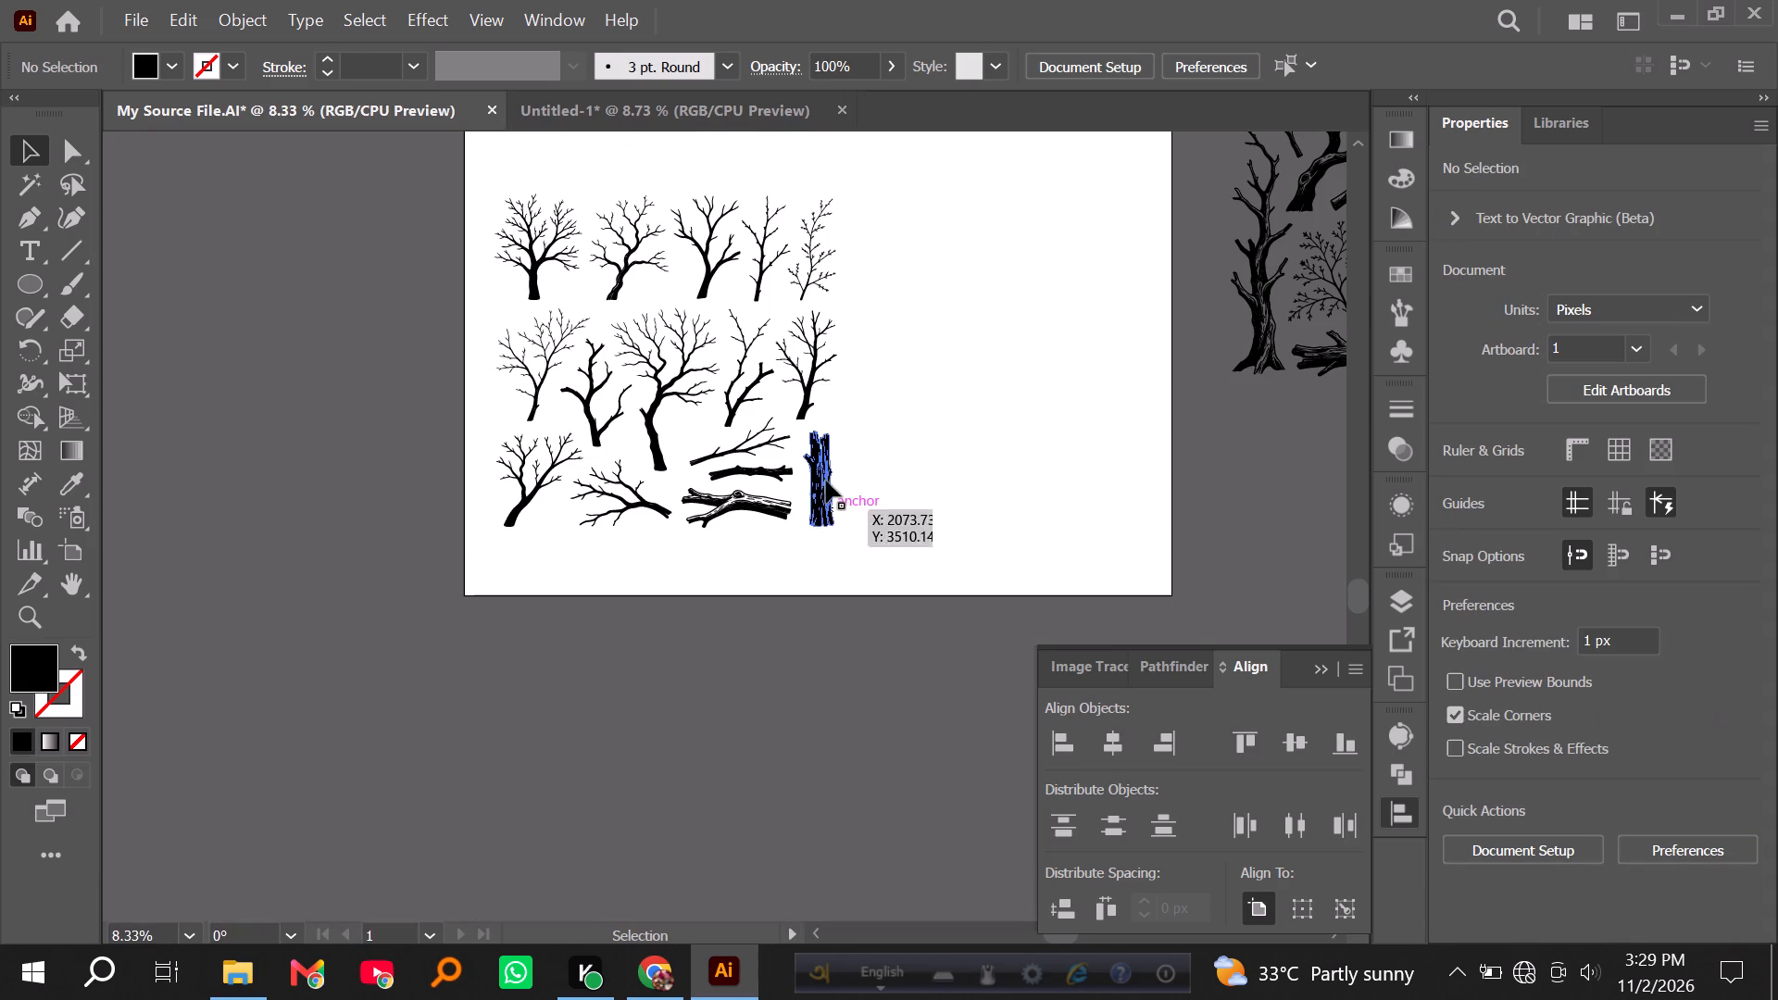
pyautogui.click(825, 472)
pyautogui.click(654, 453)
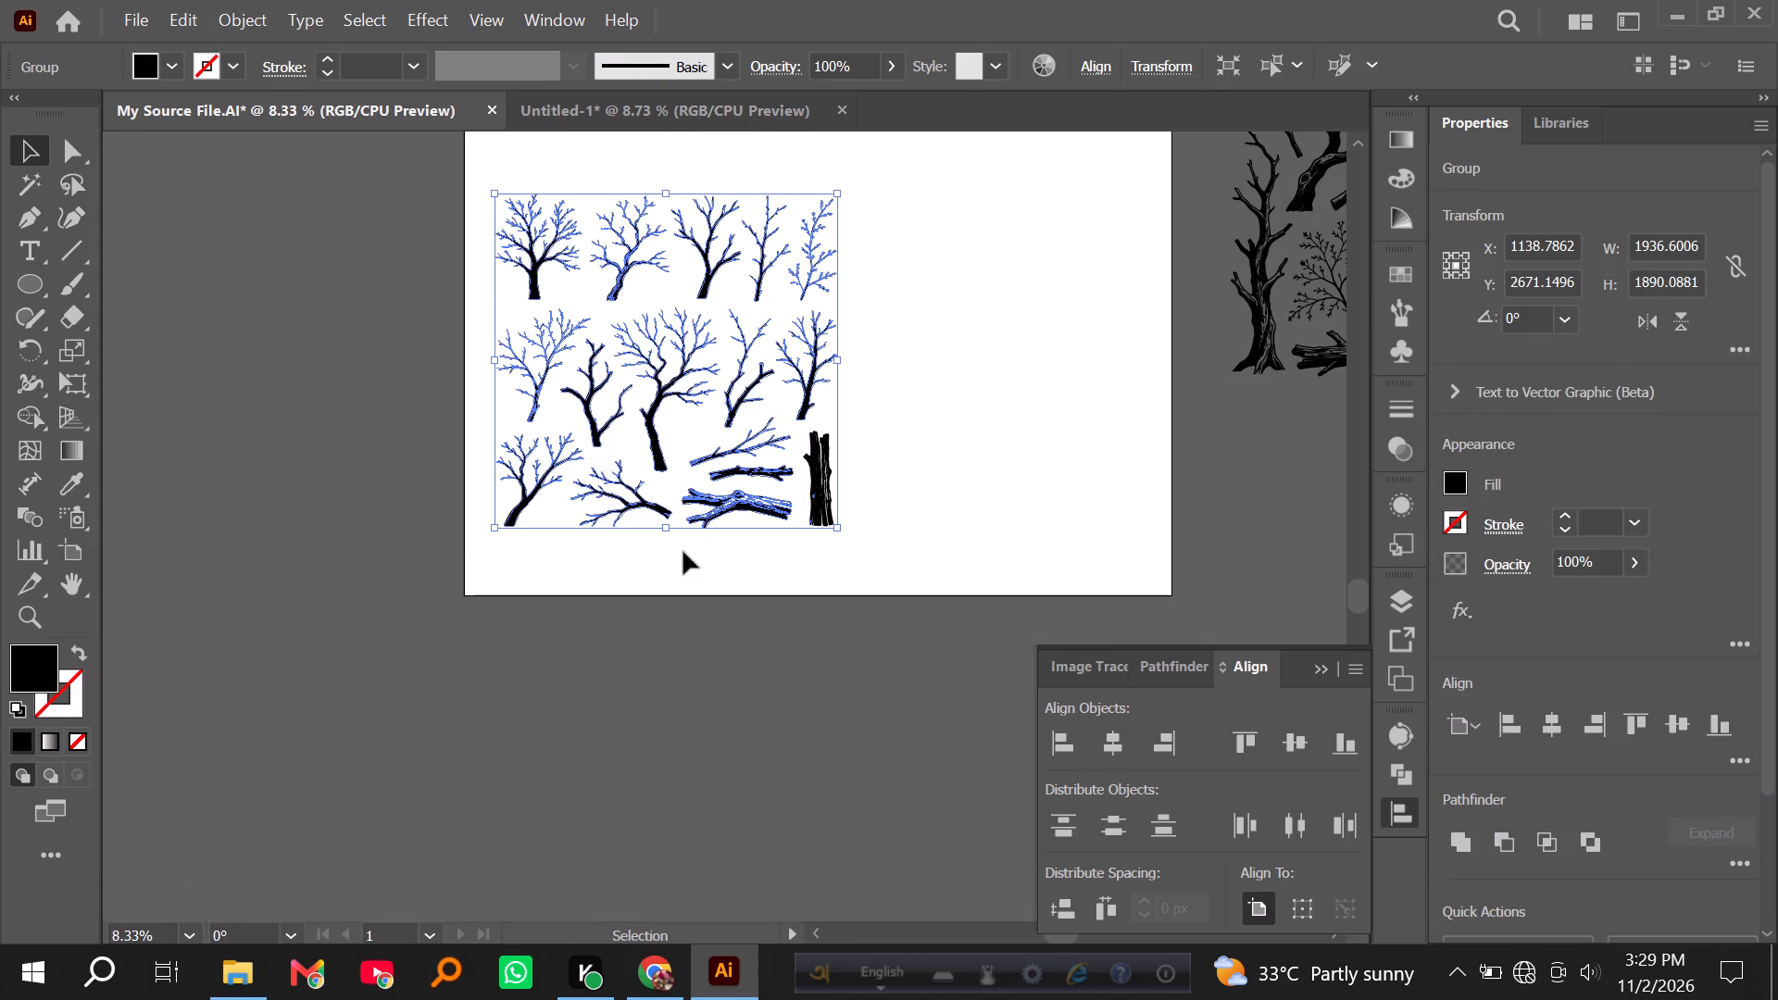
pyautogui.click(683, 586)
pyautogui.click(814, 485)
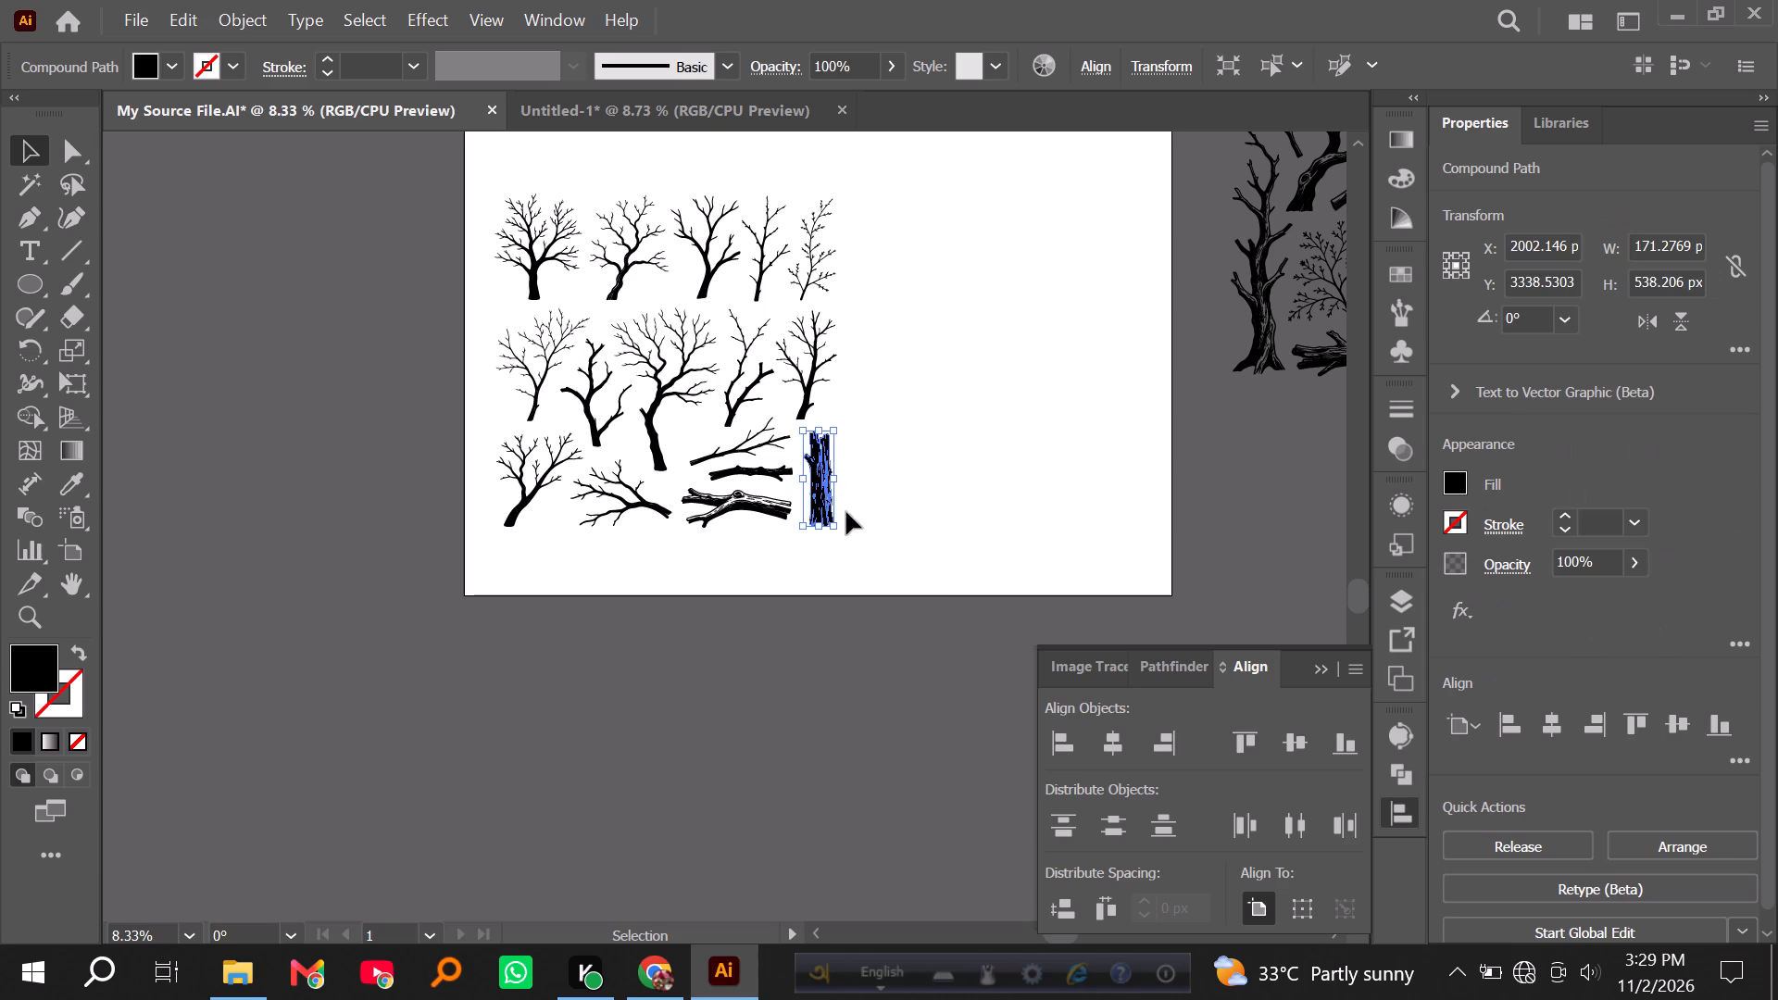
pyautogui.click(732, 401)
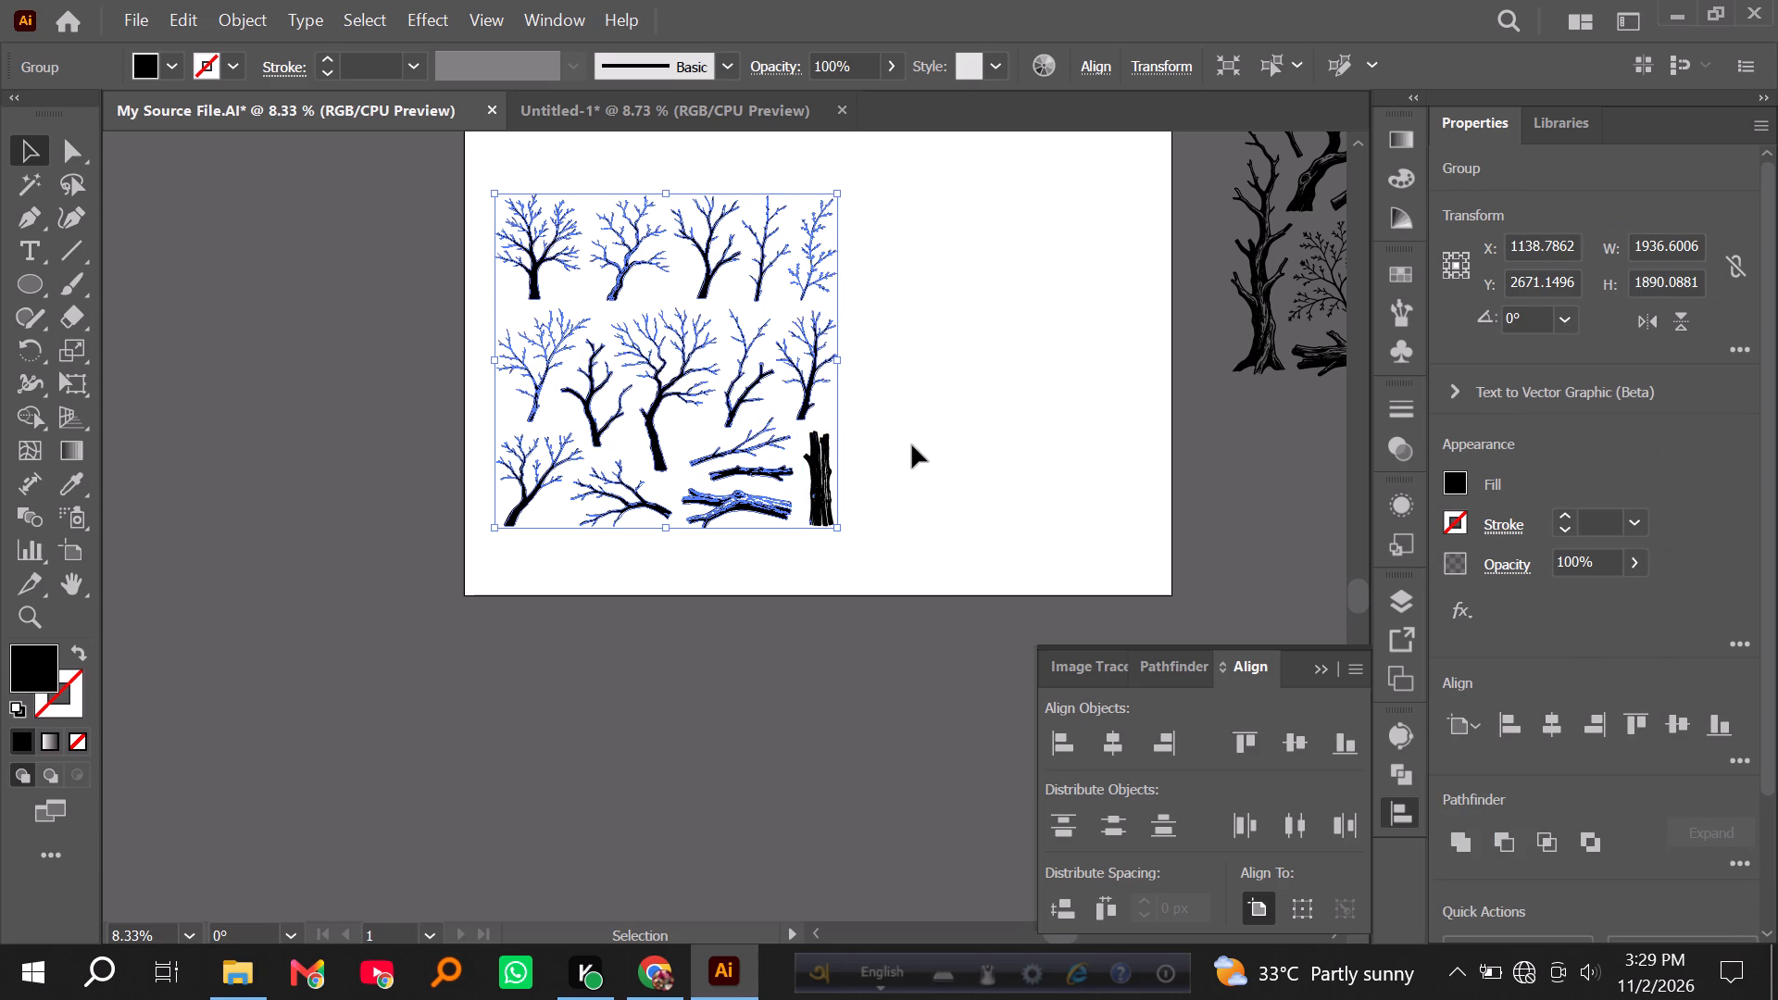
pyautogui.click(913, 446)
pyautogui.keyDown('alt'); pyautogui.scroll(3, 915, 451); pyautogui.keyUp('alt')
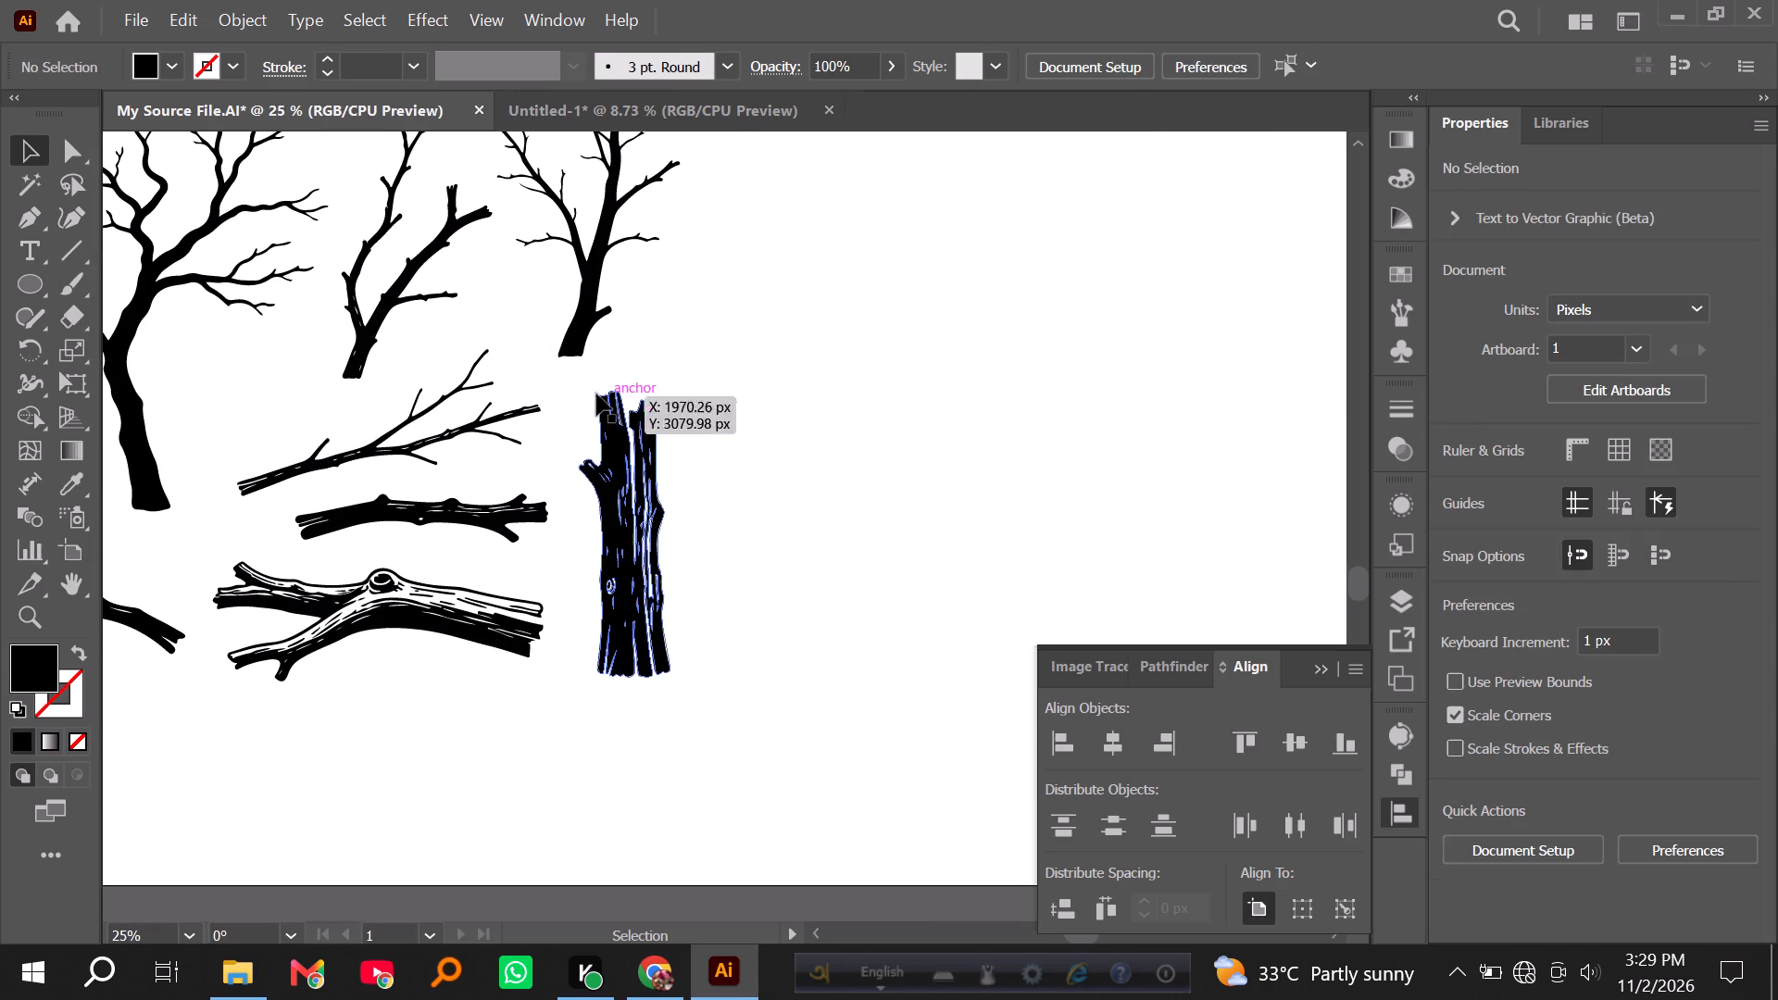
pyautogui.moveTo(577, 380); pyautogui.dragTo(705, 724)
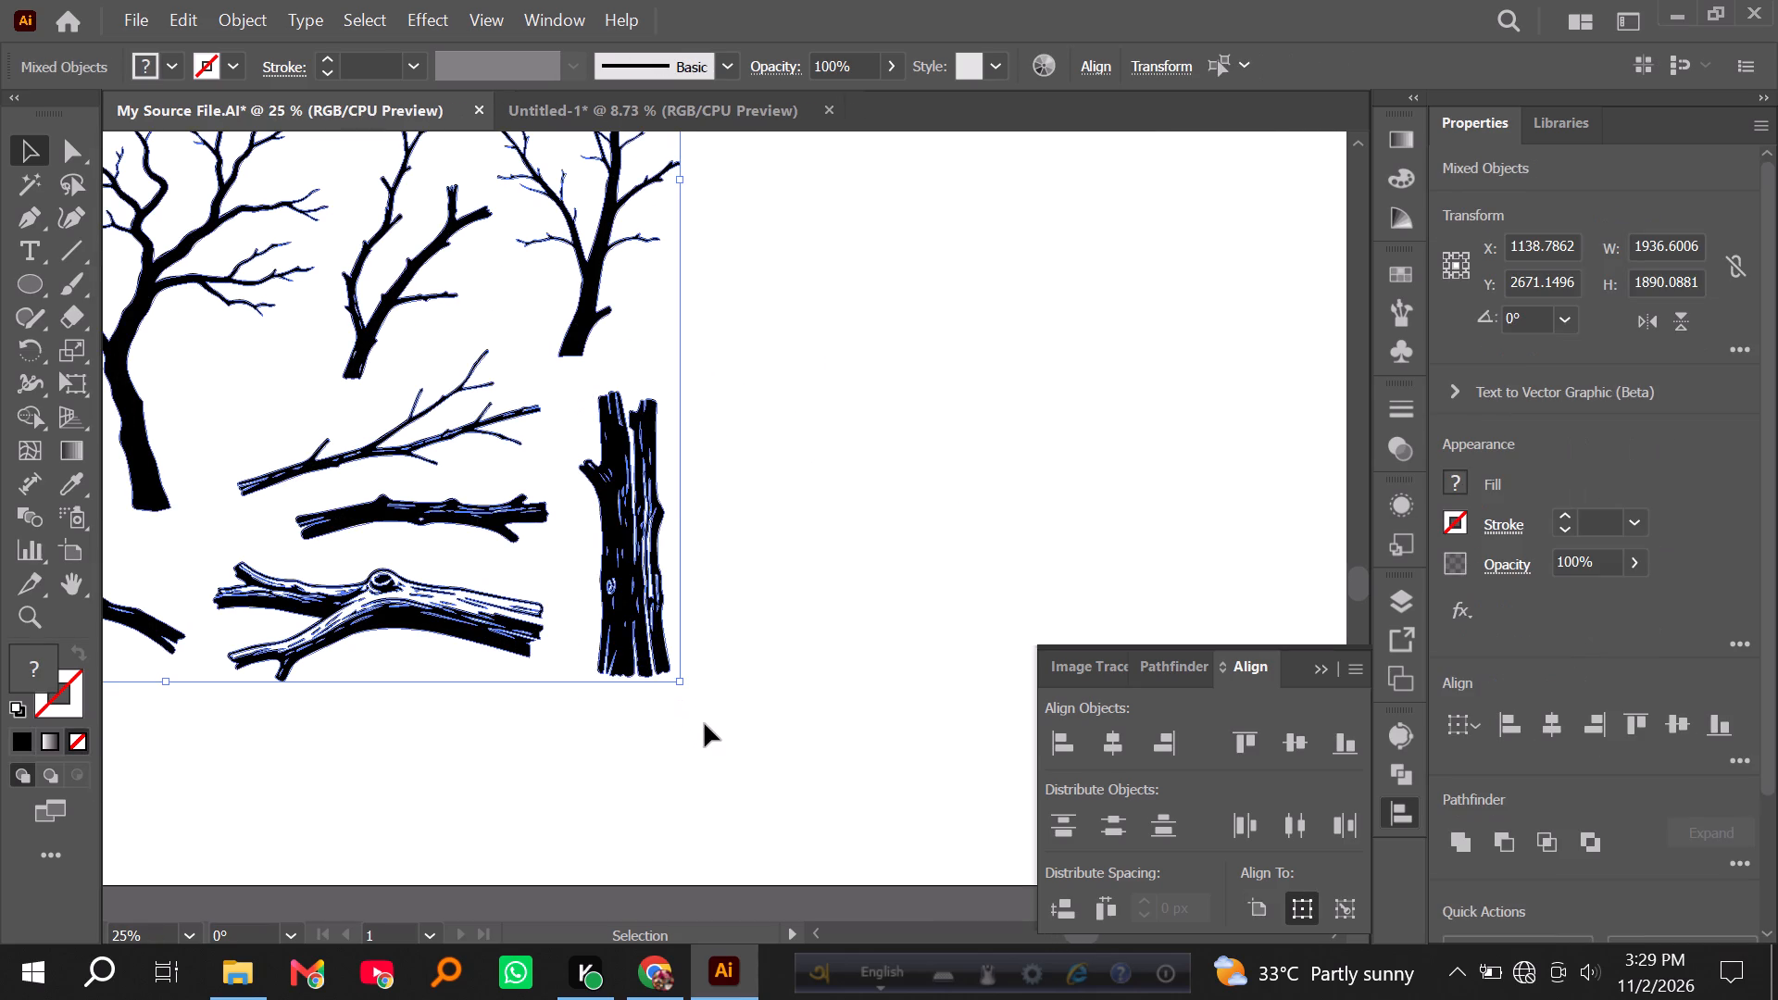
pyautogui.hotkey('ctrl', 'g')
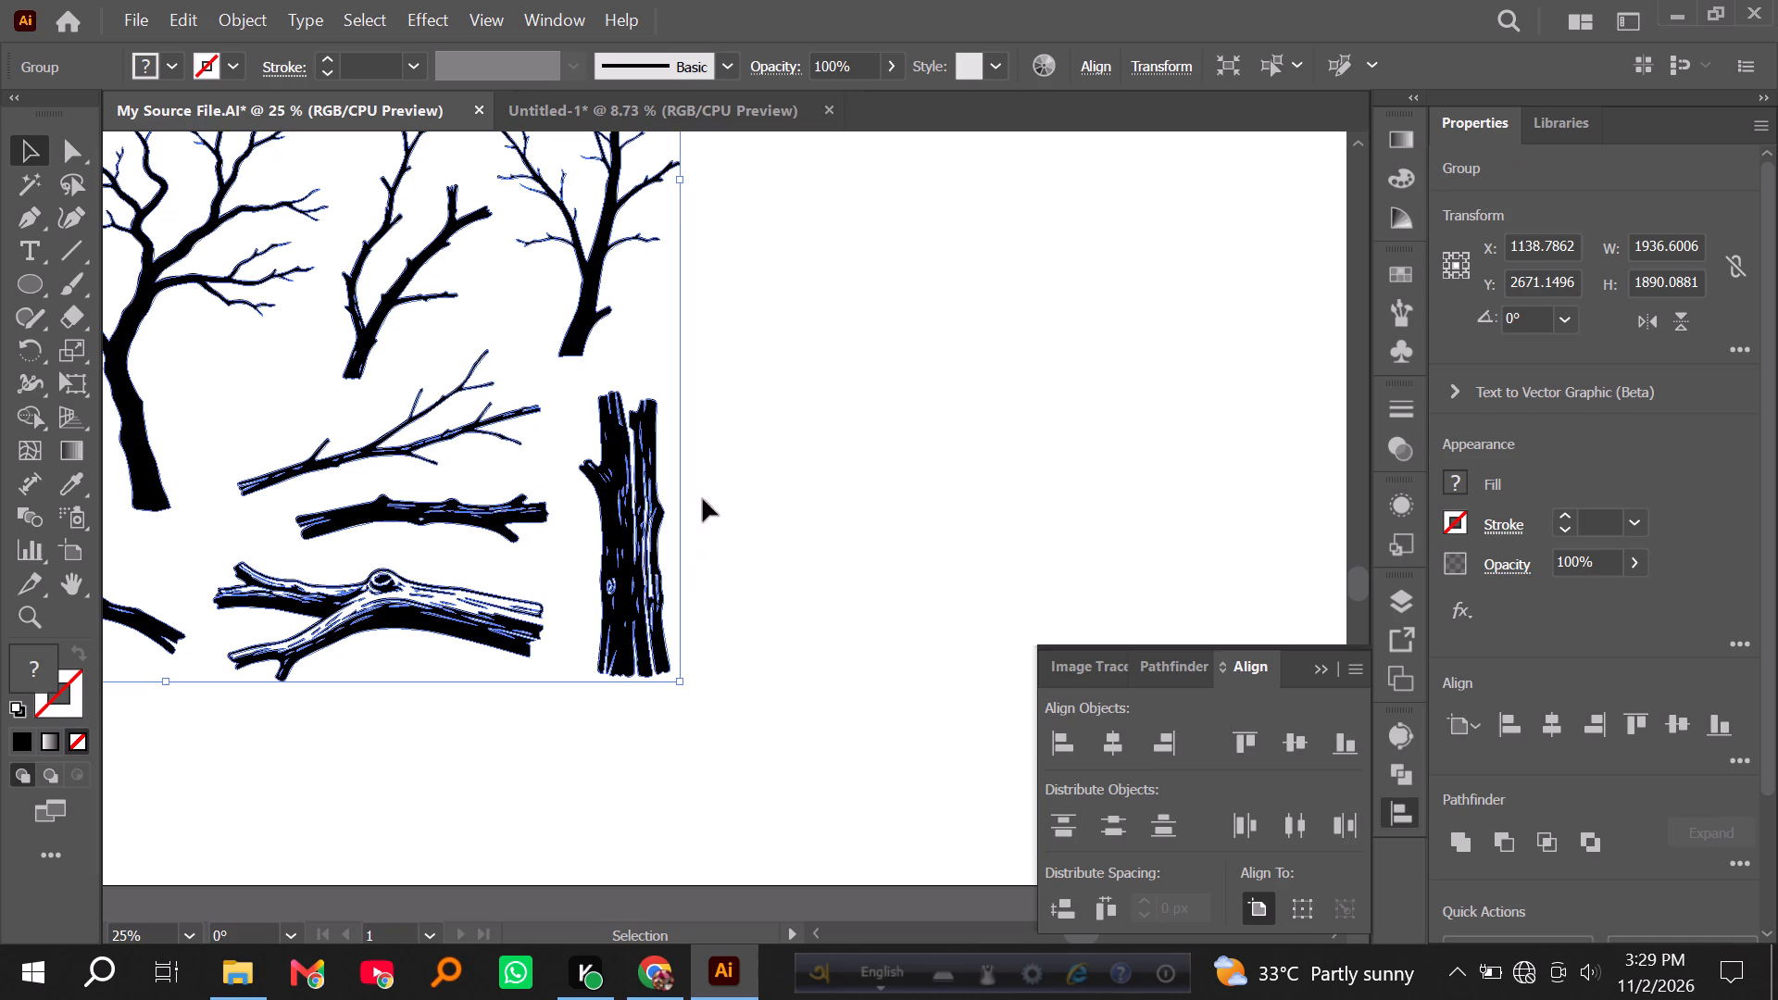
# Move the grouped third tree set off the artboard to clear space below the first tree-branch set.
pyautogui.keyDown('alt'); pyautogui.scroll(-4, 703, 499); pyautogui.keyUp('alt')
pyautogui.click(736, 521)
pyautogui.click(682, 509)
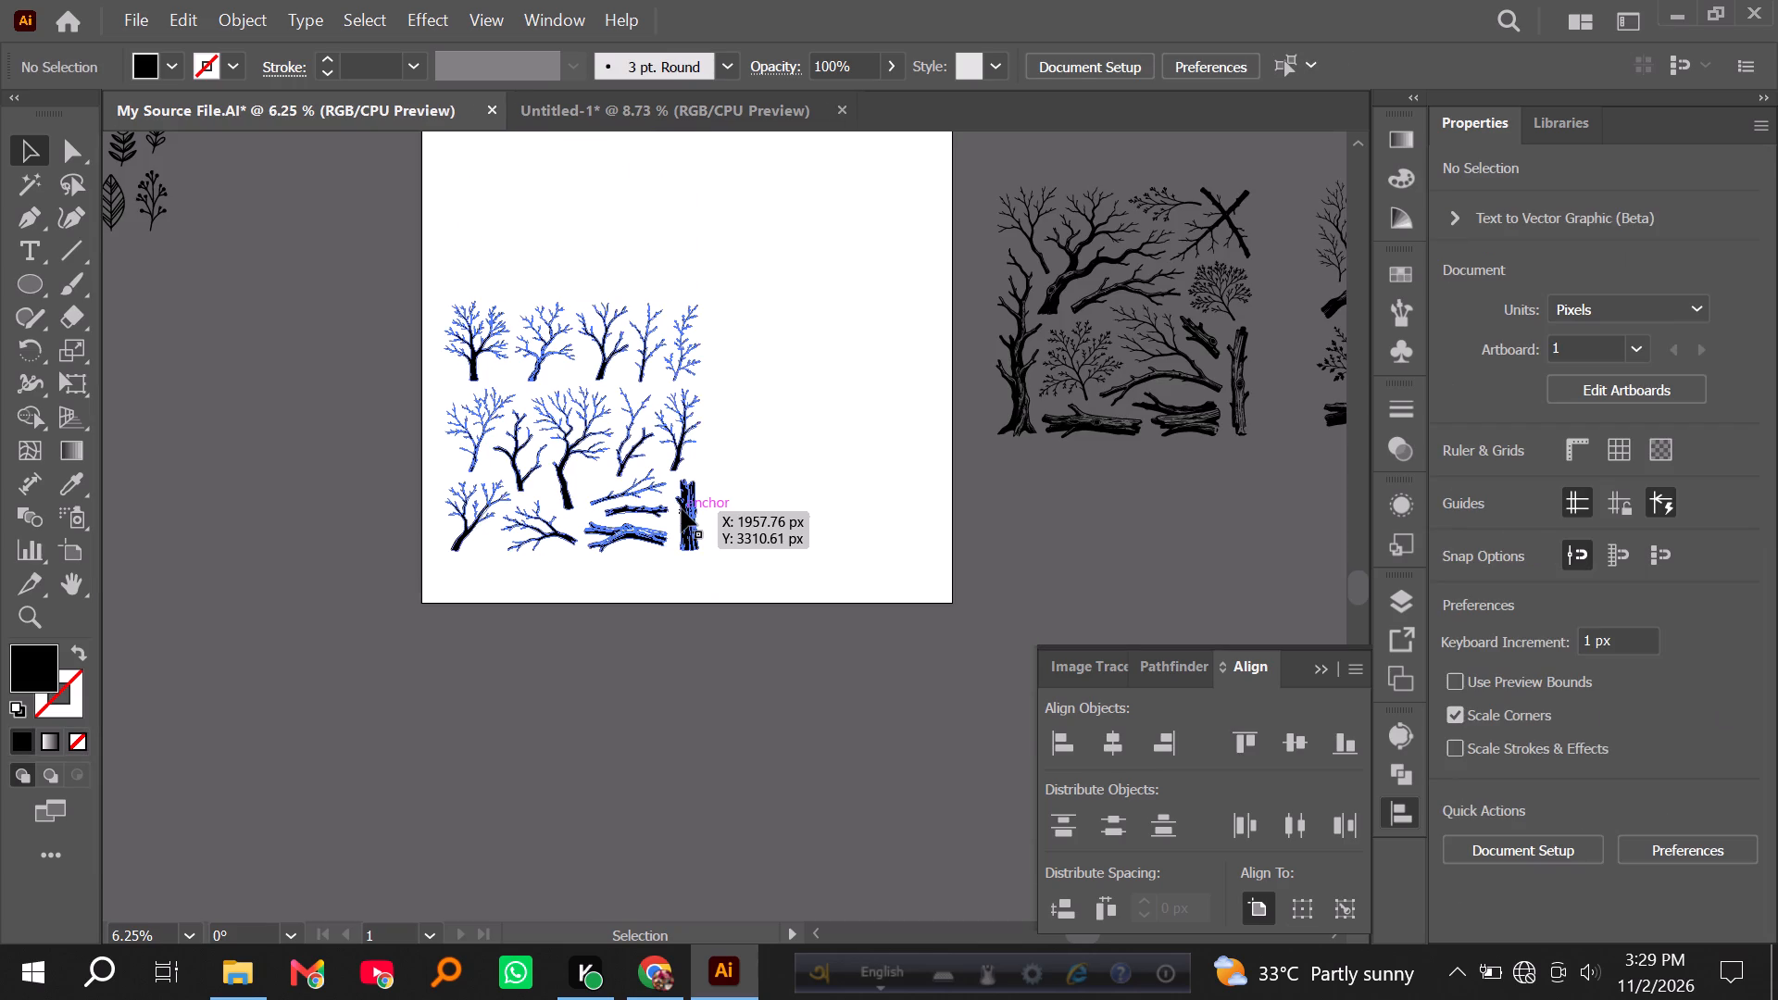
pyautogui.moveTo(687, 509); pyautogui.dragTo(1239, 606)
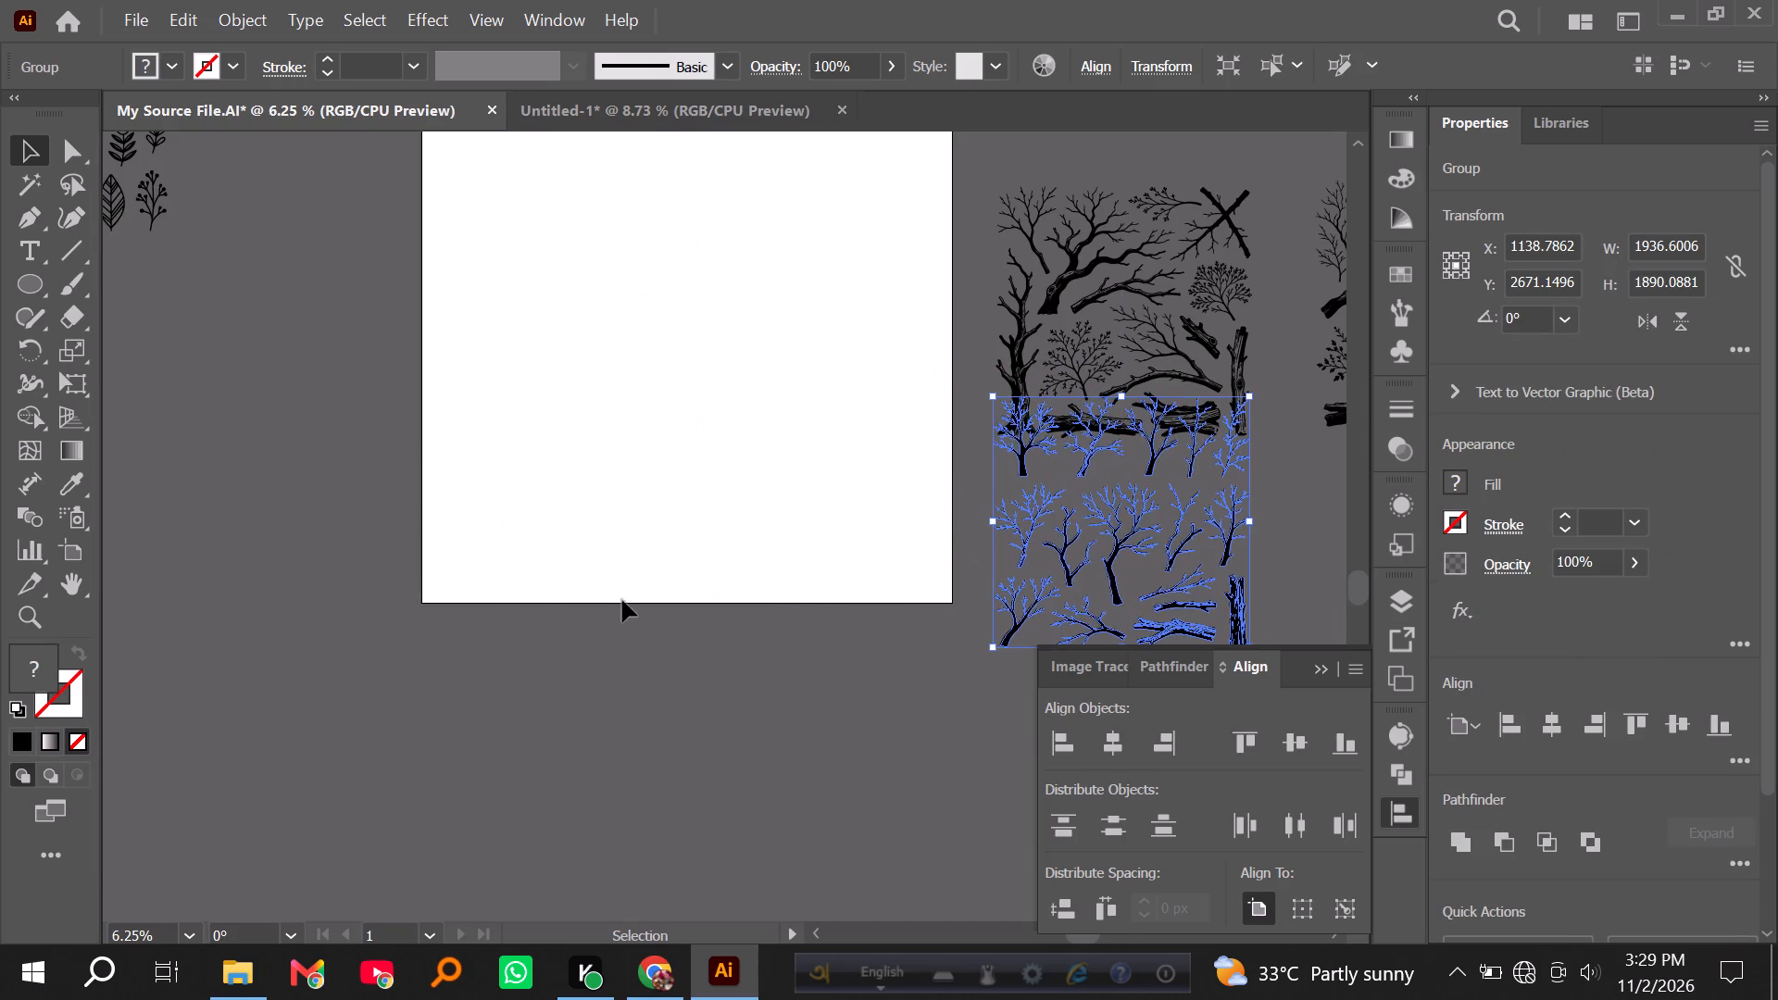
pyautogui.keyDown('alt'); pyautogui.scroll(-3, 506, 605); pyautogui.keyUp('alt')
pyautogui.moveTo(483, 337); pyautogui.dragTo(708, 798)
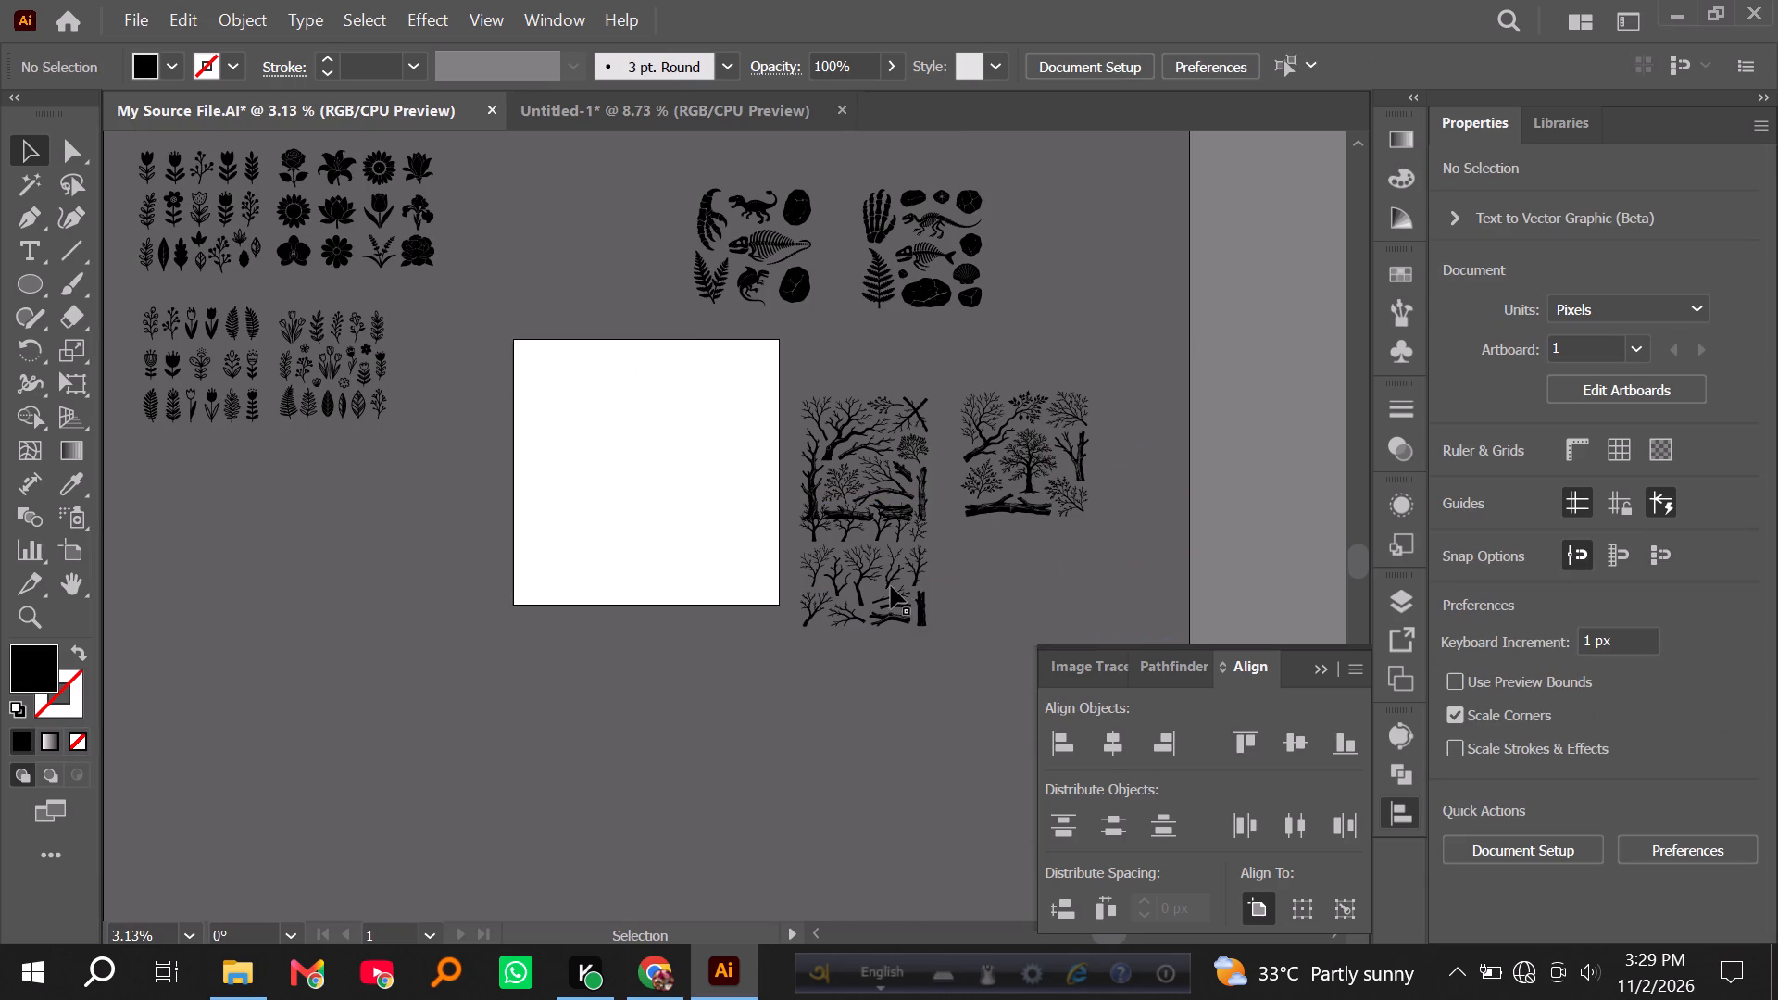
pyautogui.moveTo(892, 586); pyautogui.dragTo(920, 633)
pyautogui.click(789, 632)
# Check the source images in New folder (4) in File Explorer, and return to the Illustrator document.
pyautogui.keyDown('alt'); pyautogui.scroll(-2, 618, 570); pyautogui.keyUp('alt')
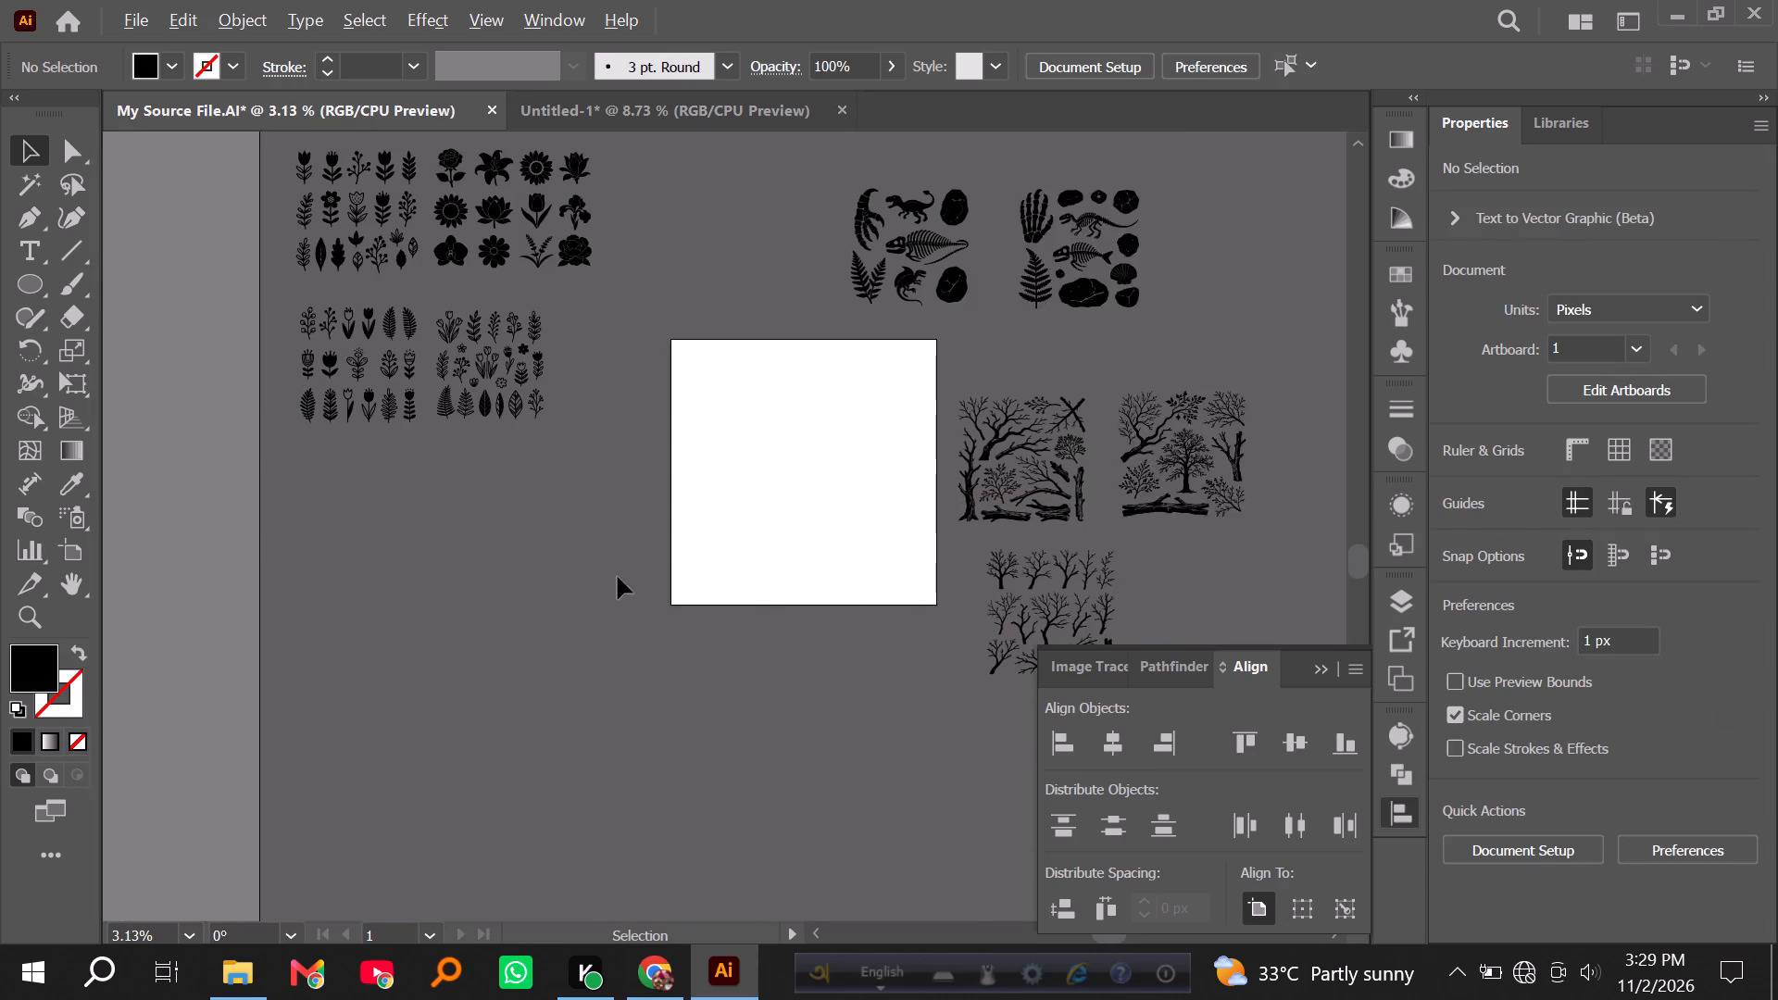
pyautogui.scroll(6, 618, 598)
pyautogui.click(240, 984)
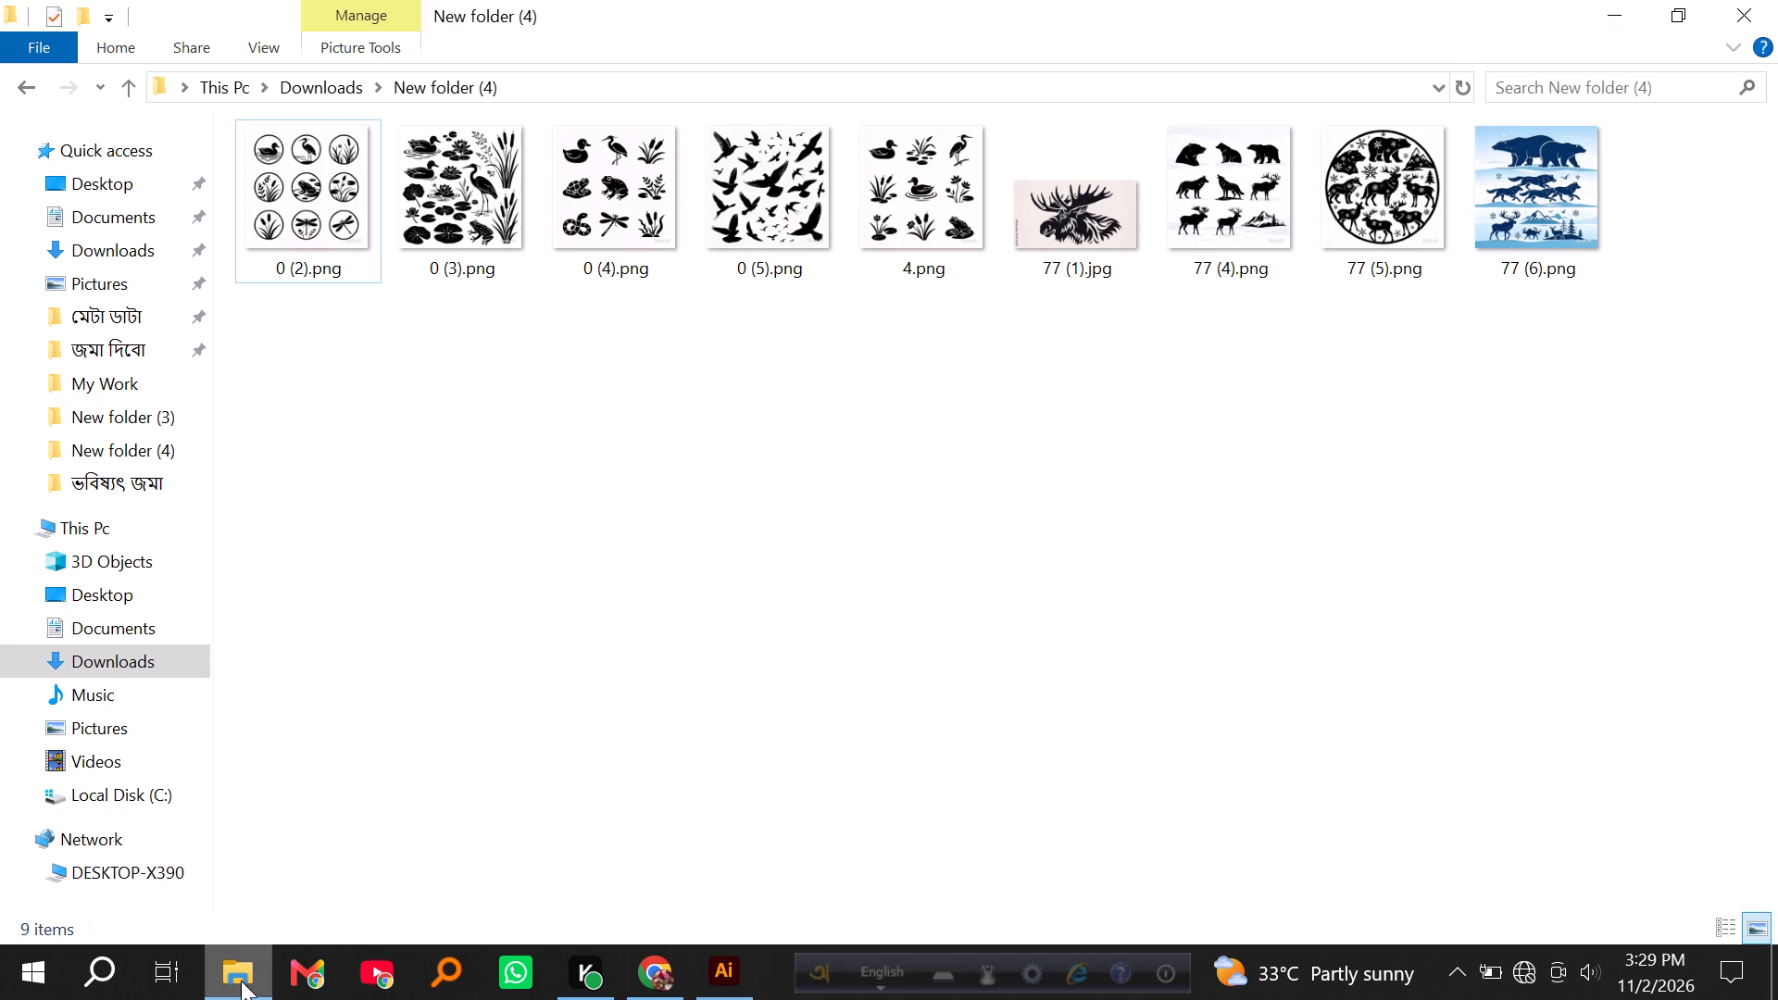
pyautogui.click(832, 672)
pyautogui.click(717, 977)
# Cut the lower-right botanical set from the floral sets beside the artboard and switch to the Untitled-1 document.
pyautogui.scroll(3, 619, 452)
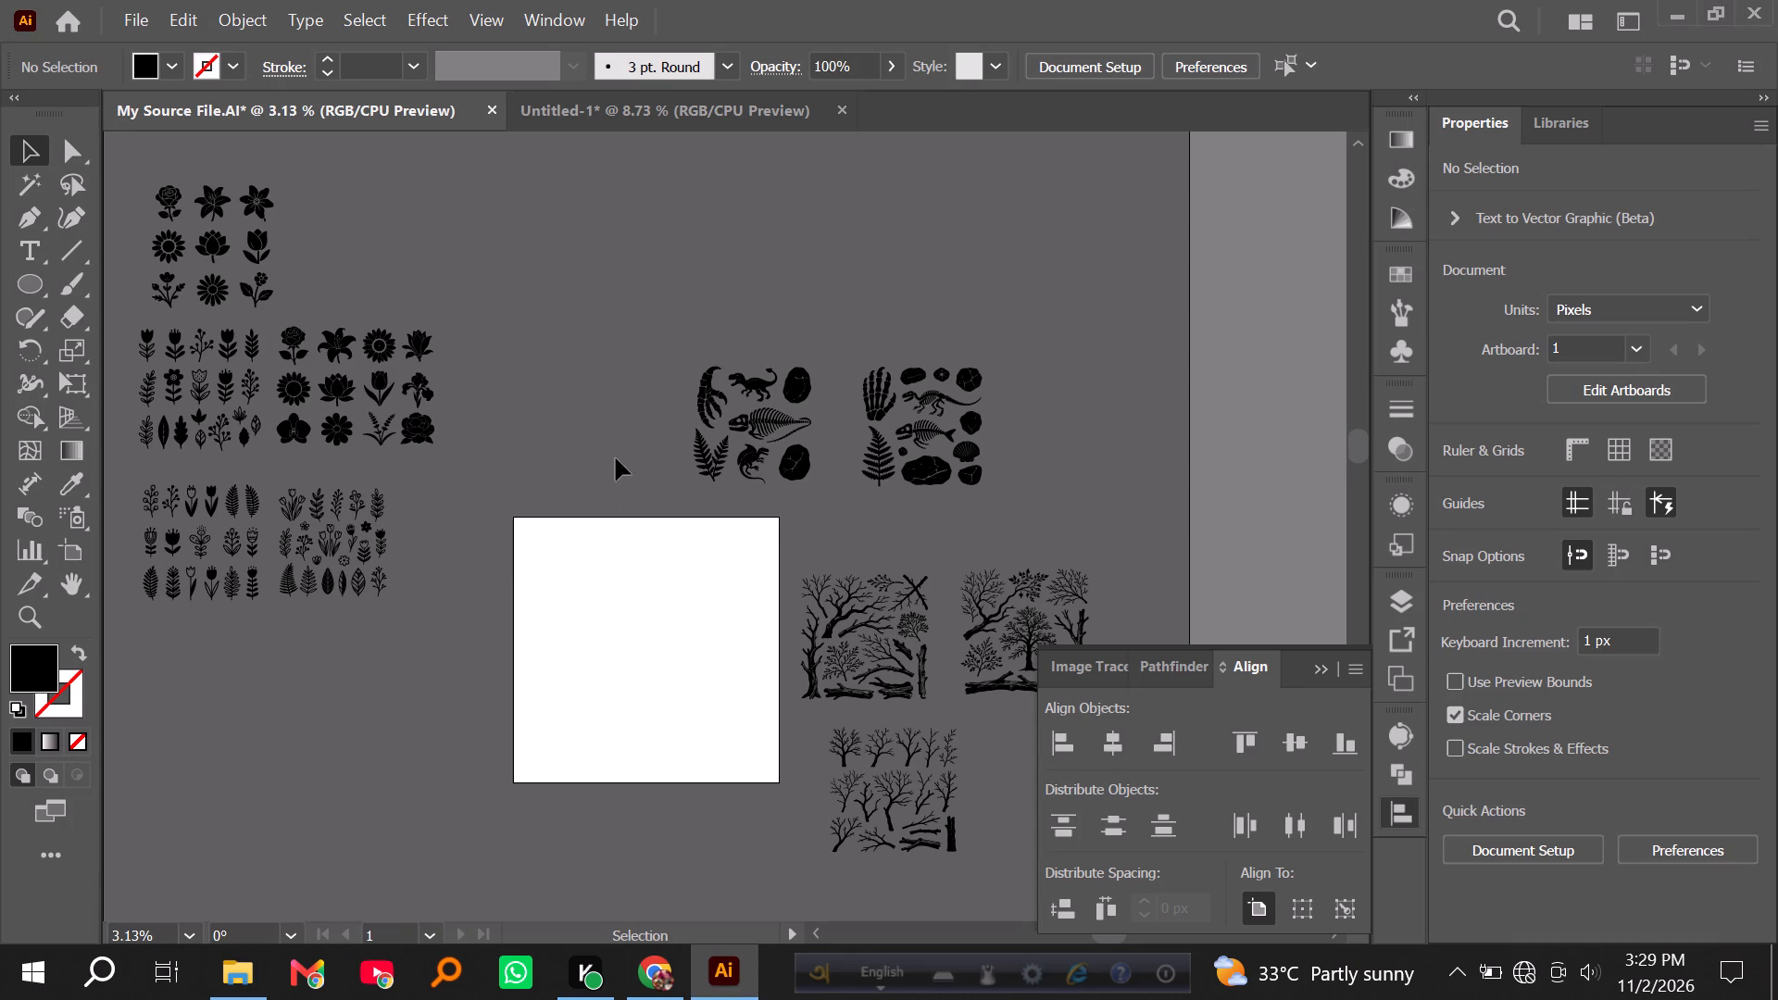
pyautogui.scroll(2, 616, 458)
pyautogui.scroll(4, 494, 440)
pyautogui.scroll(-9, 505, 441)
pyautogui.scroll(4, 544, 456)
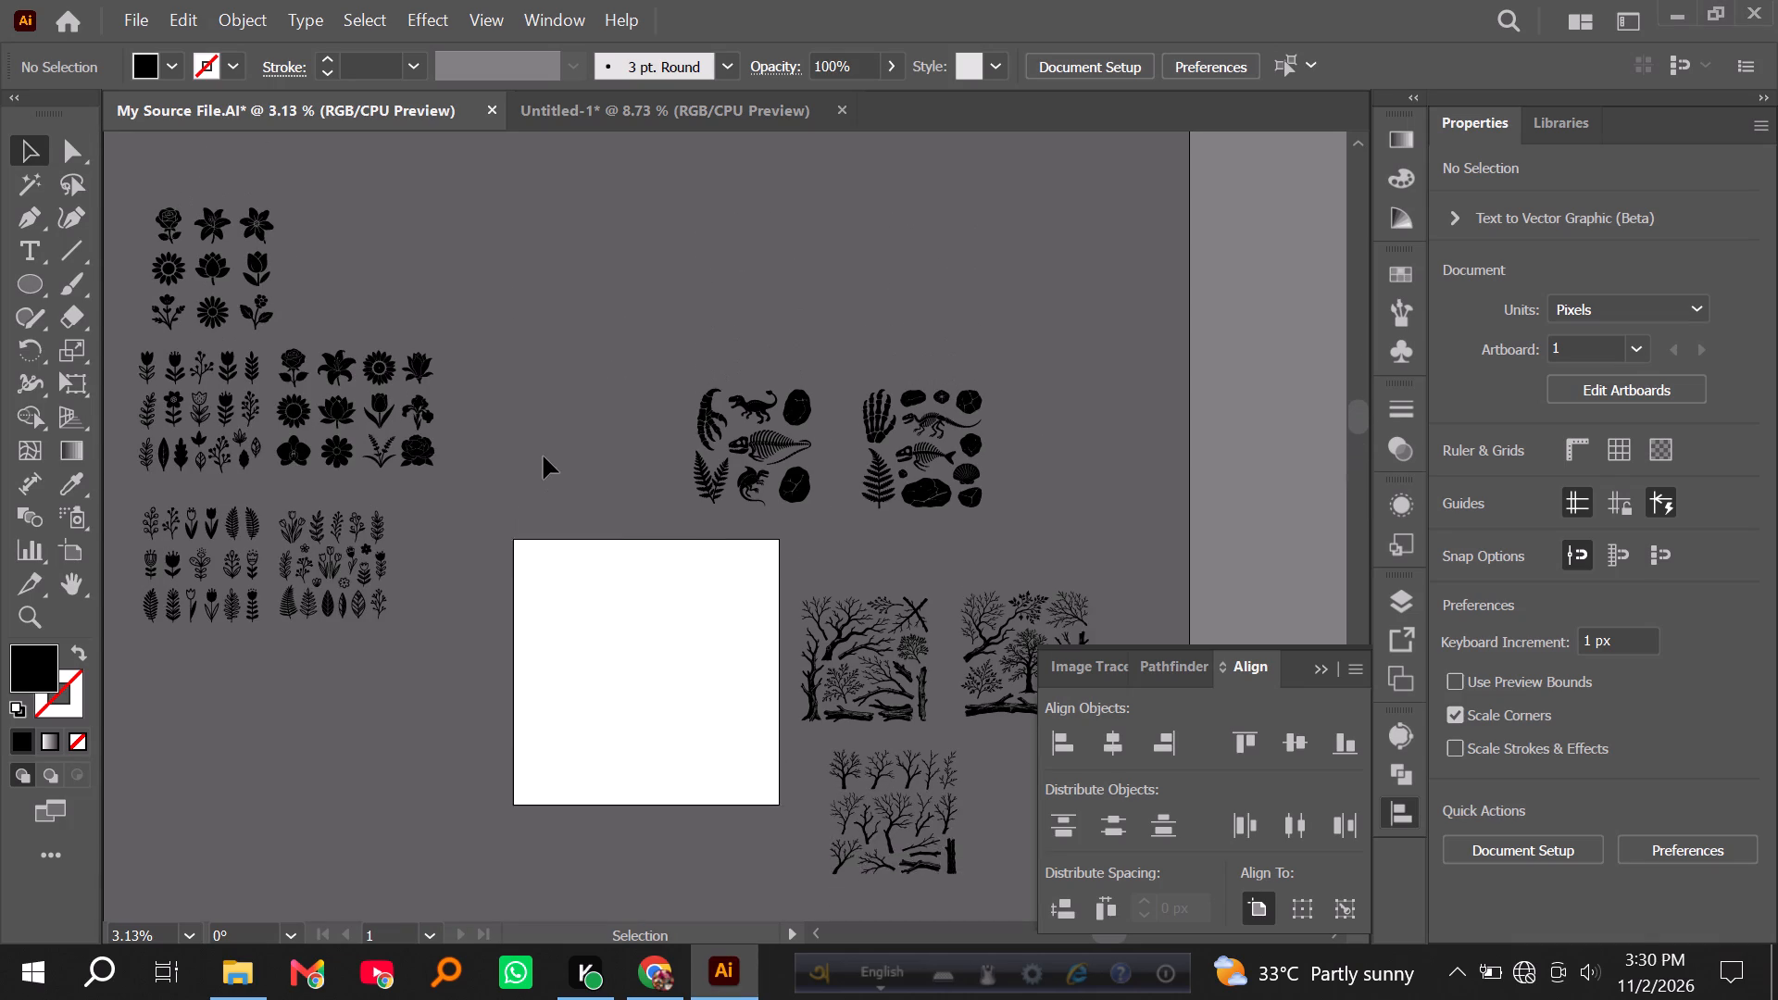
pyautogui.click(210, 252)
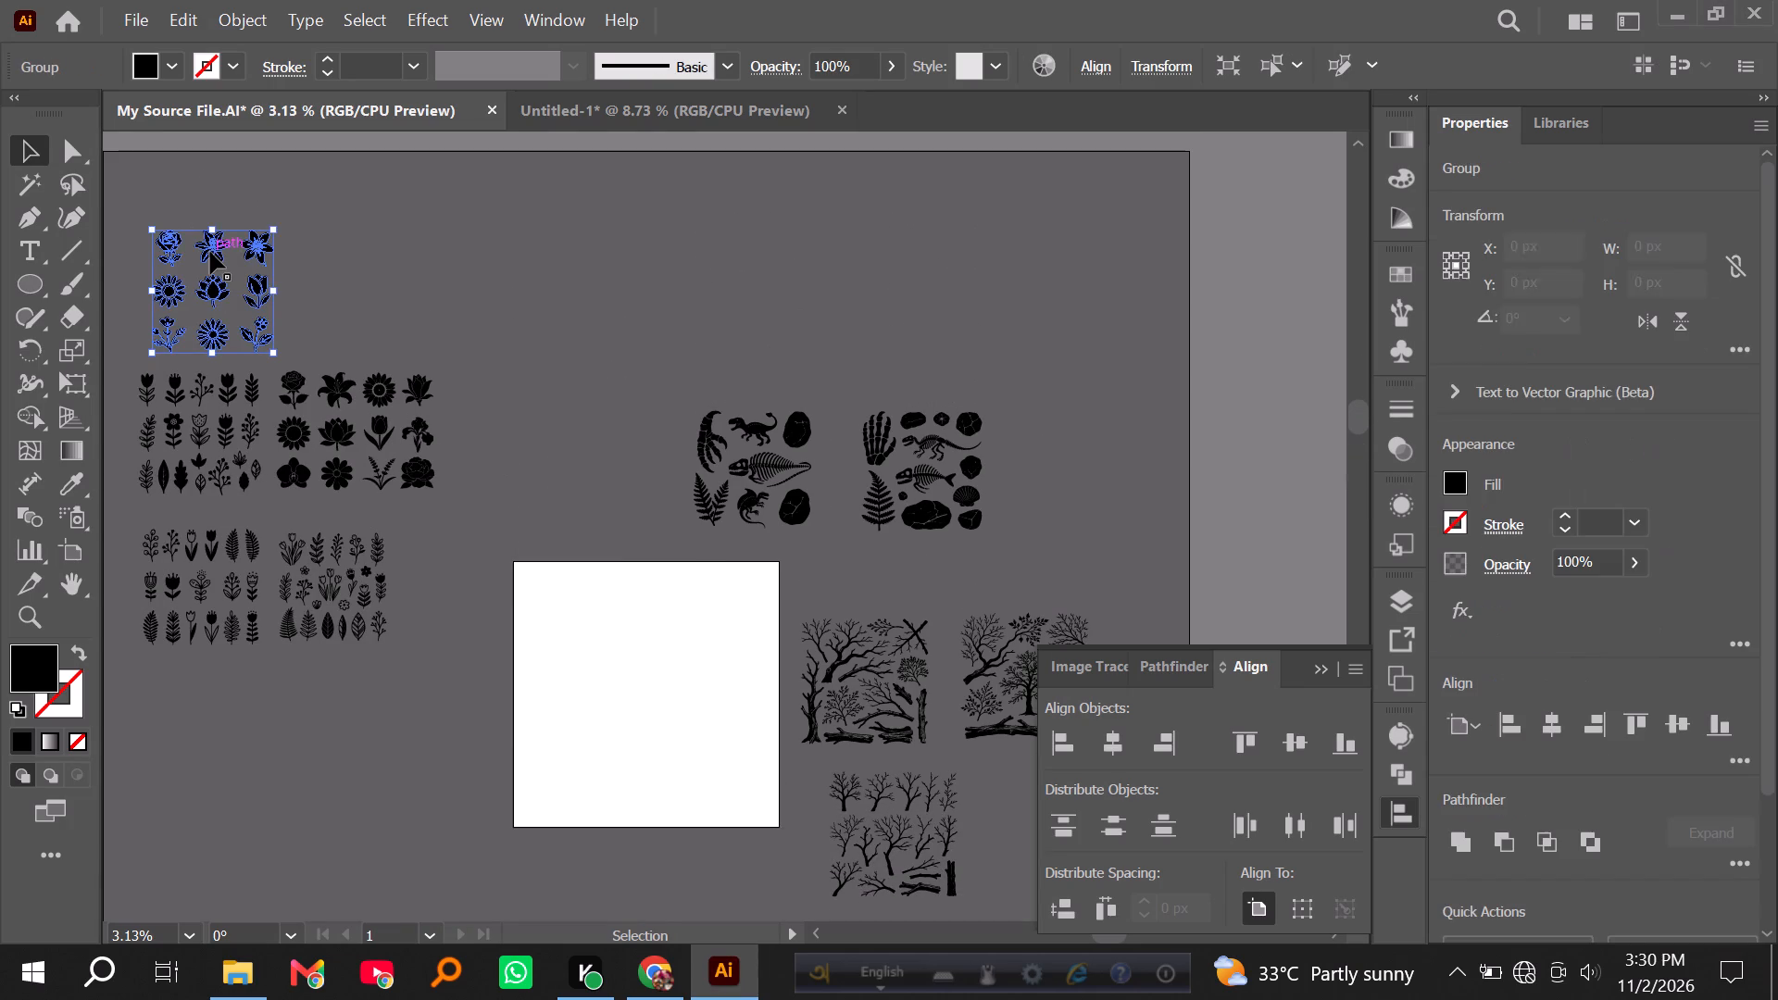
pyautogui.click(310, 596)
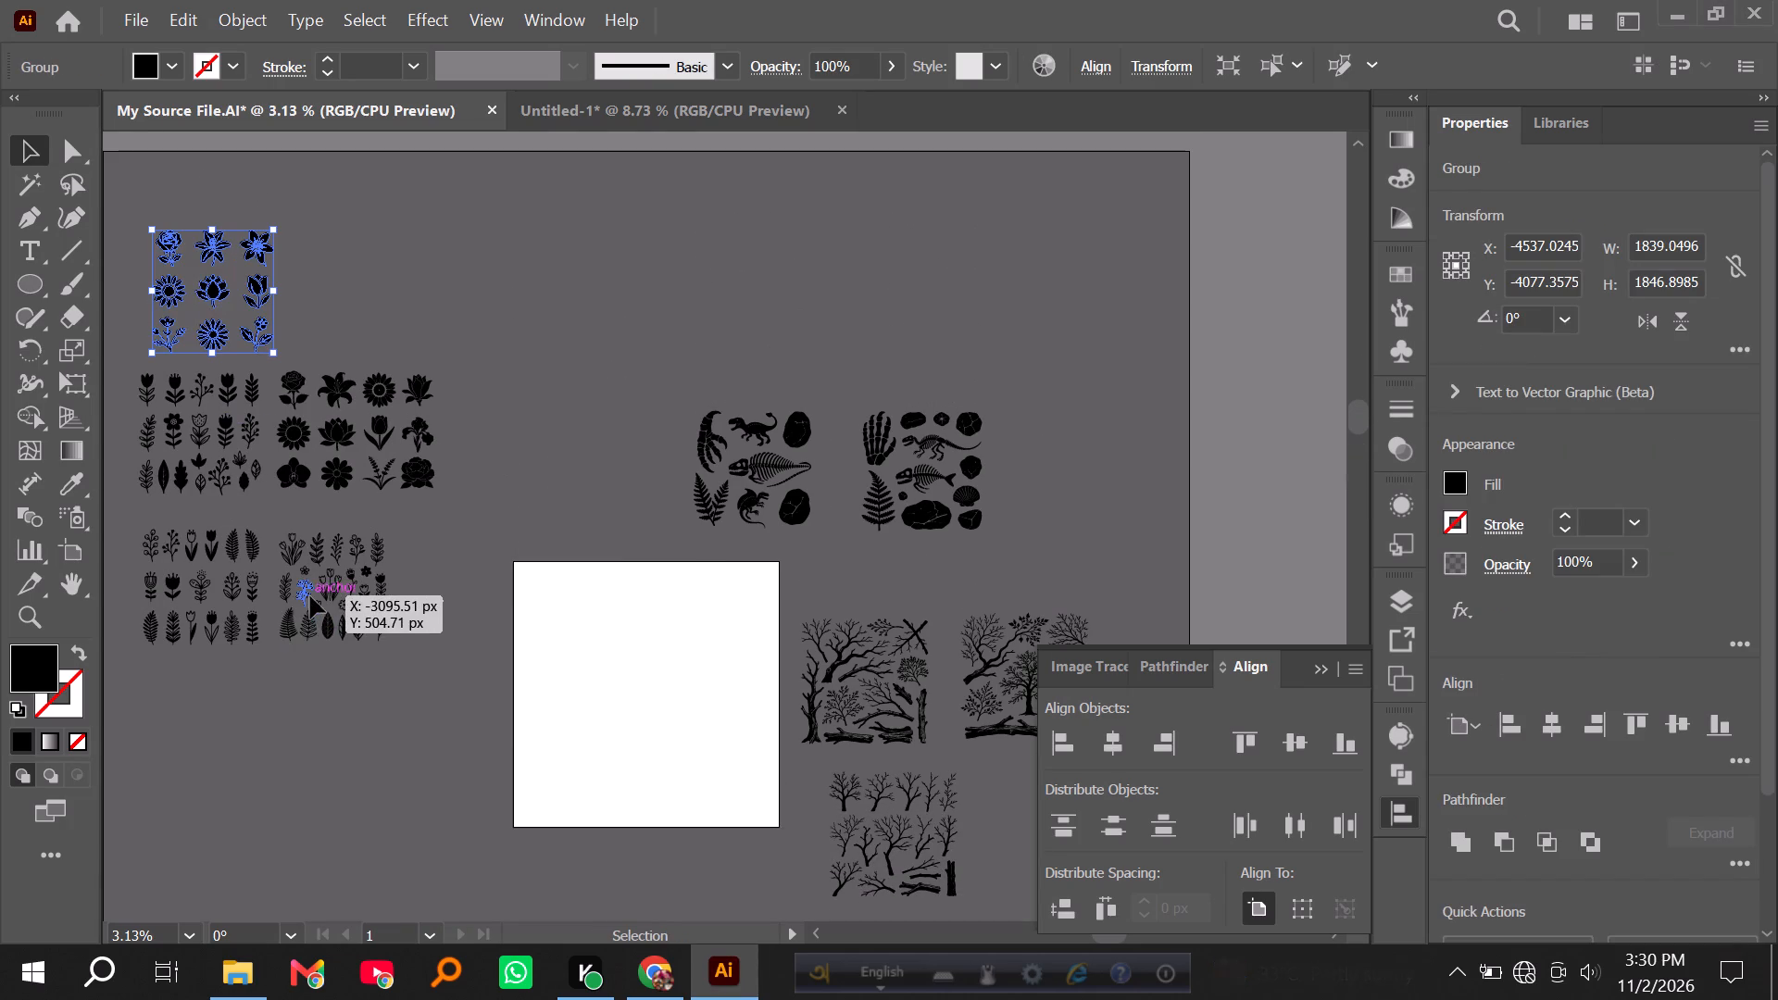
pyautogui.hotkey('ctrl', 'x')
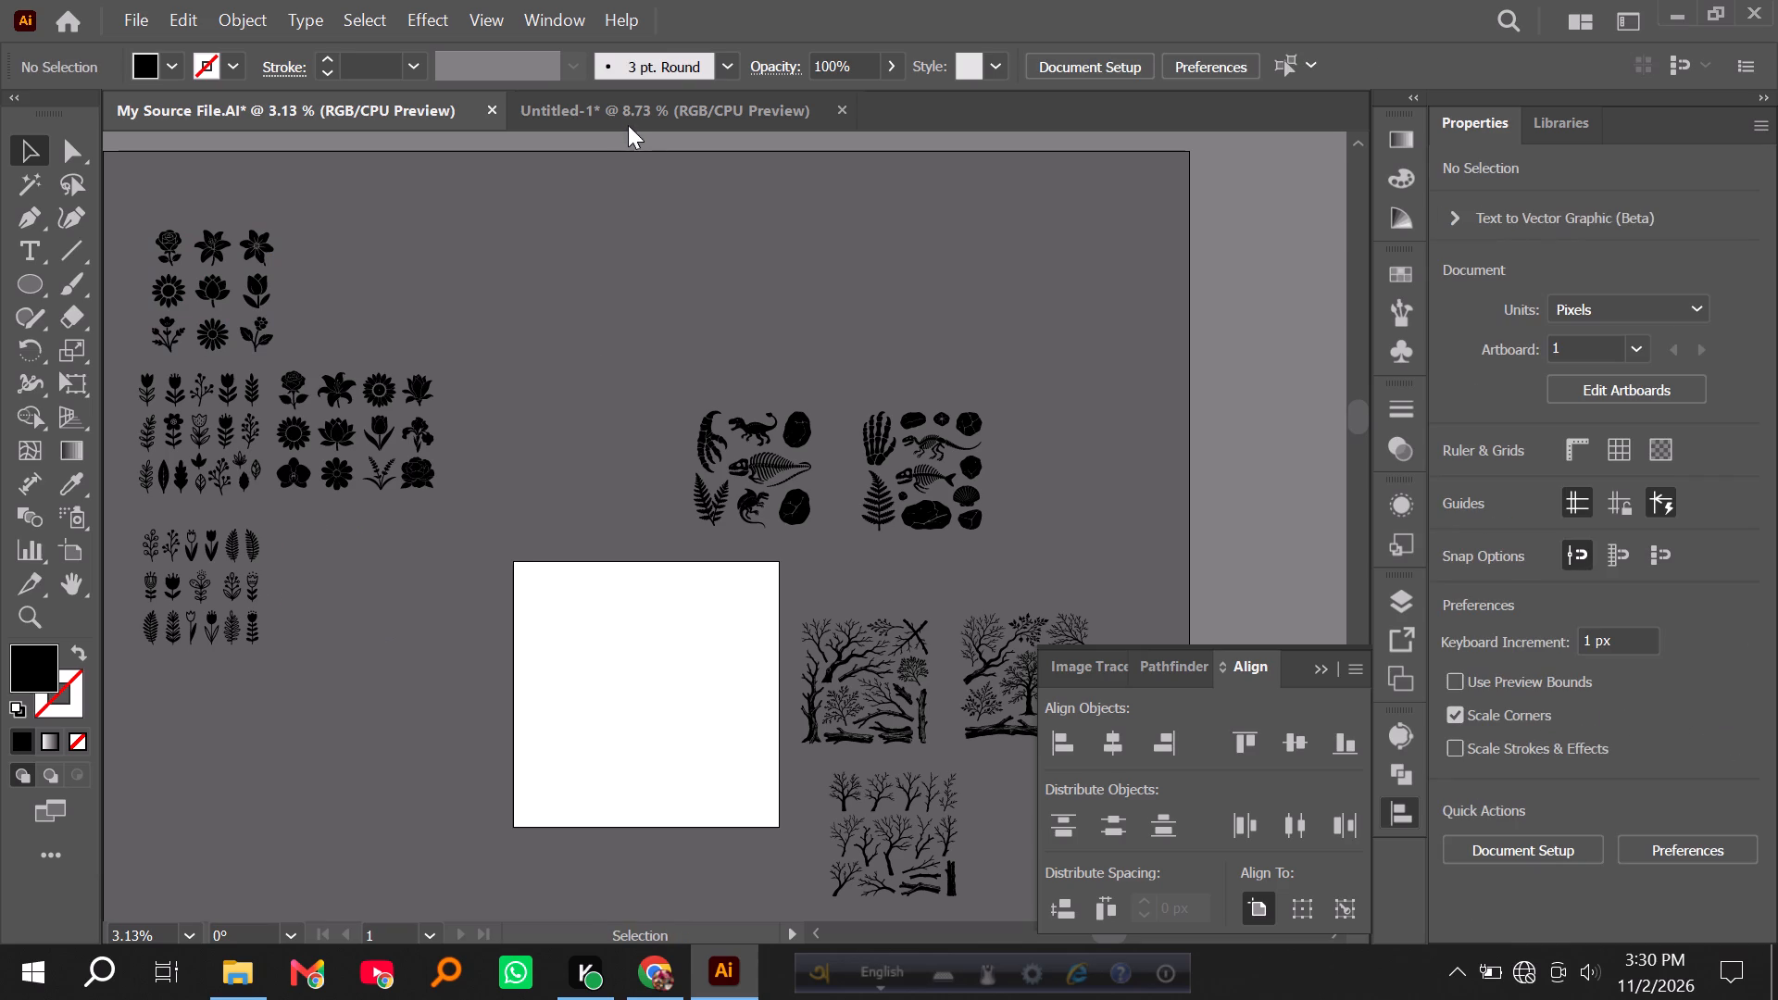
pyautogui.click(624, 113)
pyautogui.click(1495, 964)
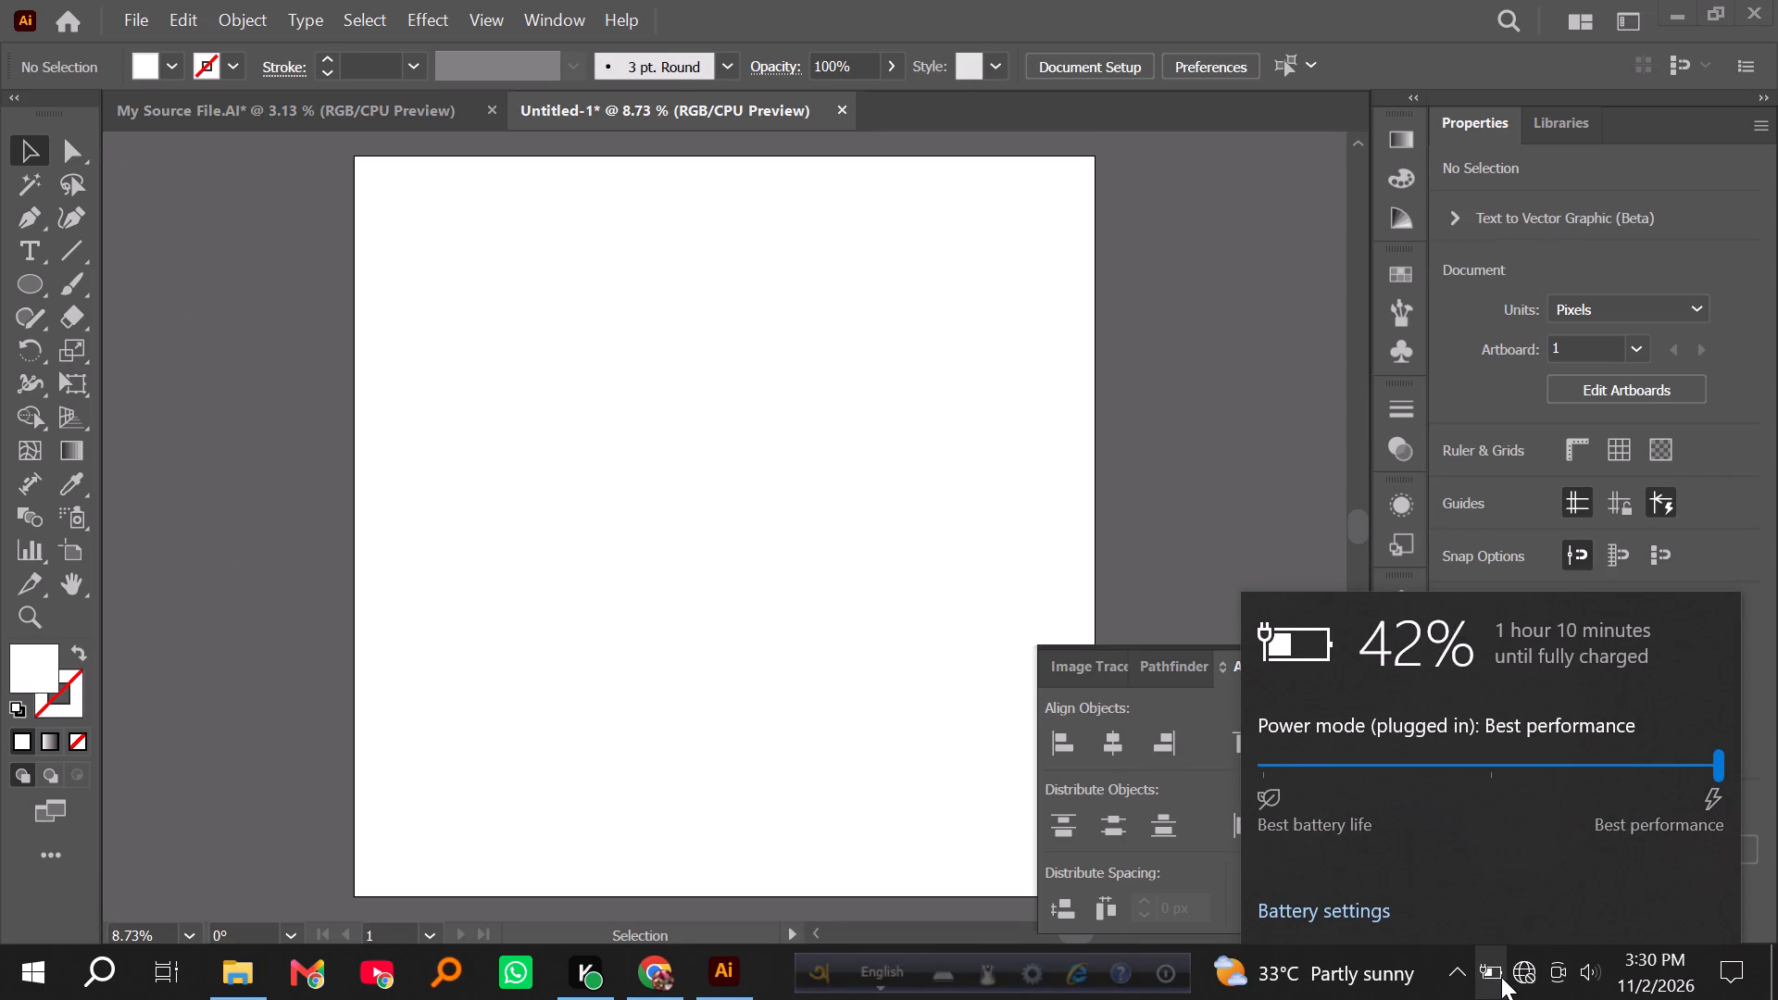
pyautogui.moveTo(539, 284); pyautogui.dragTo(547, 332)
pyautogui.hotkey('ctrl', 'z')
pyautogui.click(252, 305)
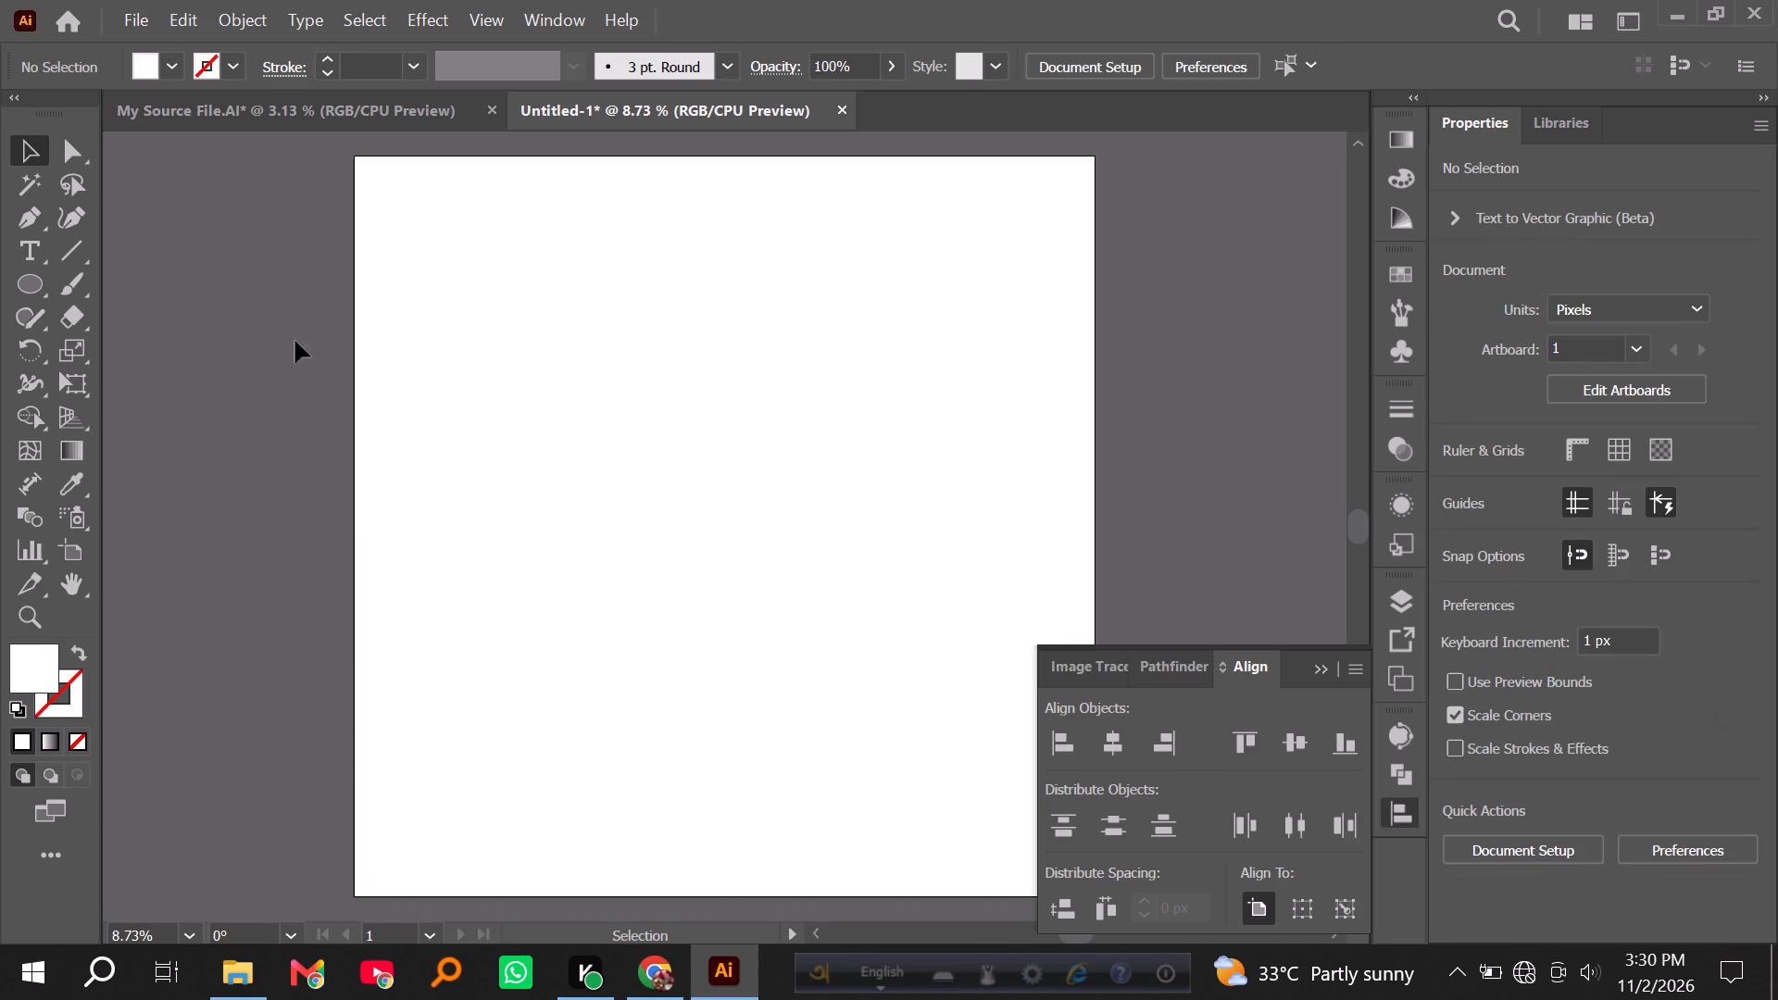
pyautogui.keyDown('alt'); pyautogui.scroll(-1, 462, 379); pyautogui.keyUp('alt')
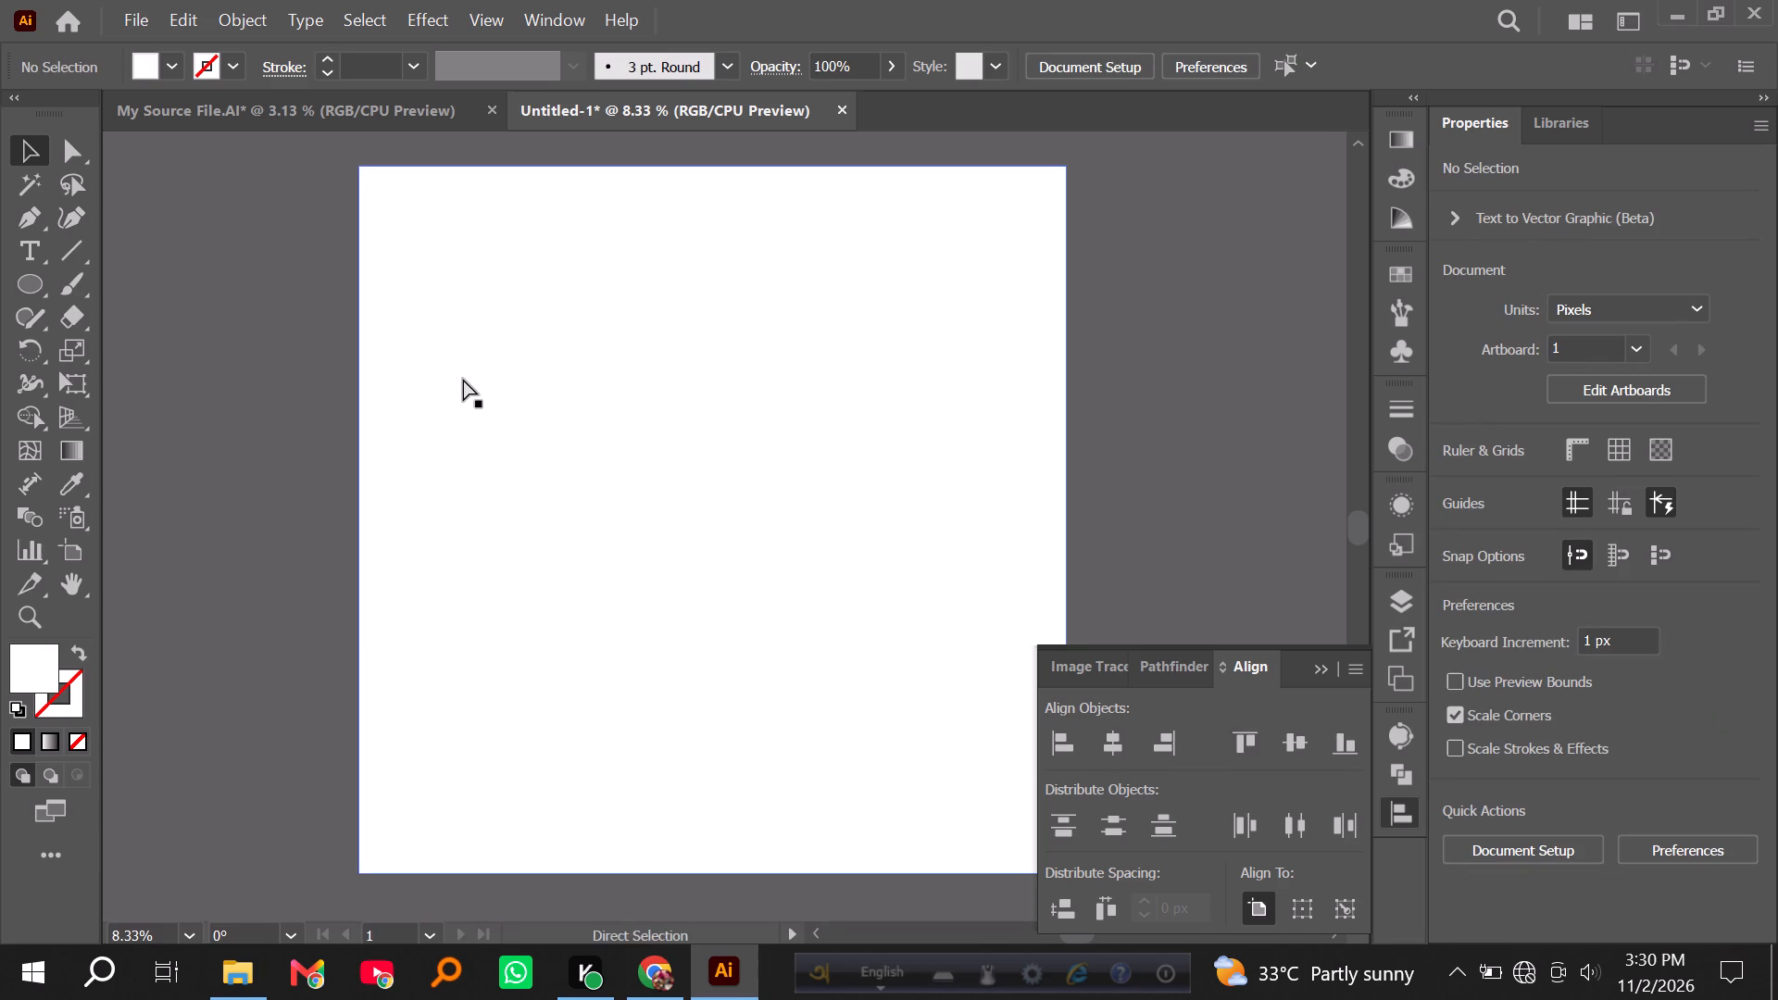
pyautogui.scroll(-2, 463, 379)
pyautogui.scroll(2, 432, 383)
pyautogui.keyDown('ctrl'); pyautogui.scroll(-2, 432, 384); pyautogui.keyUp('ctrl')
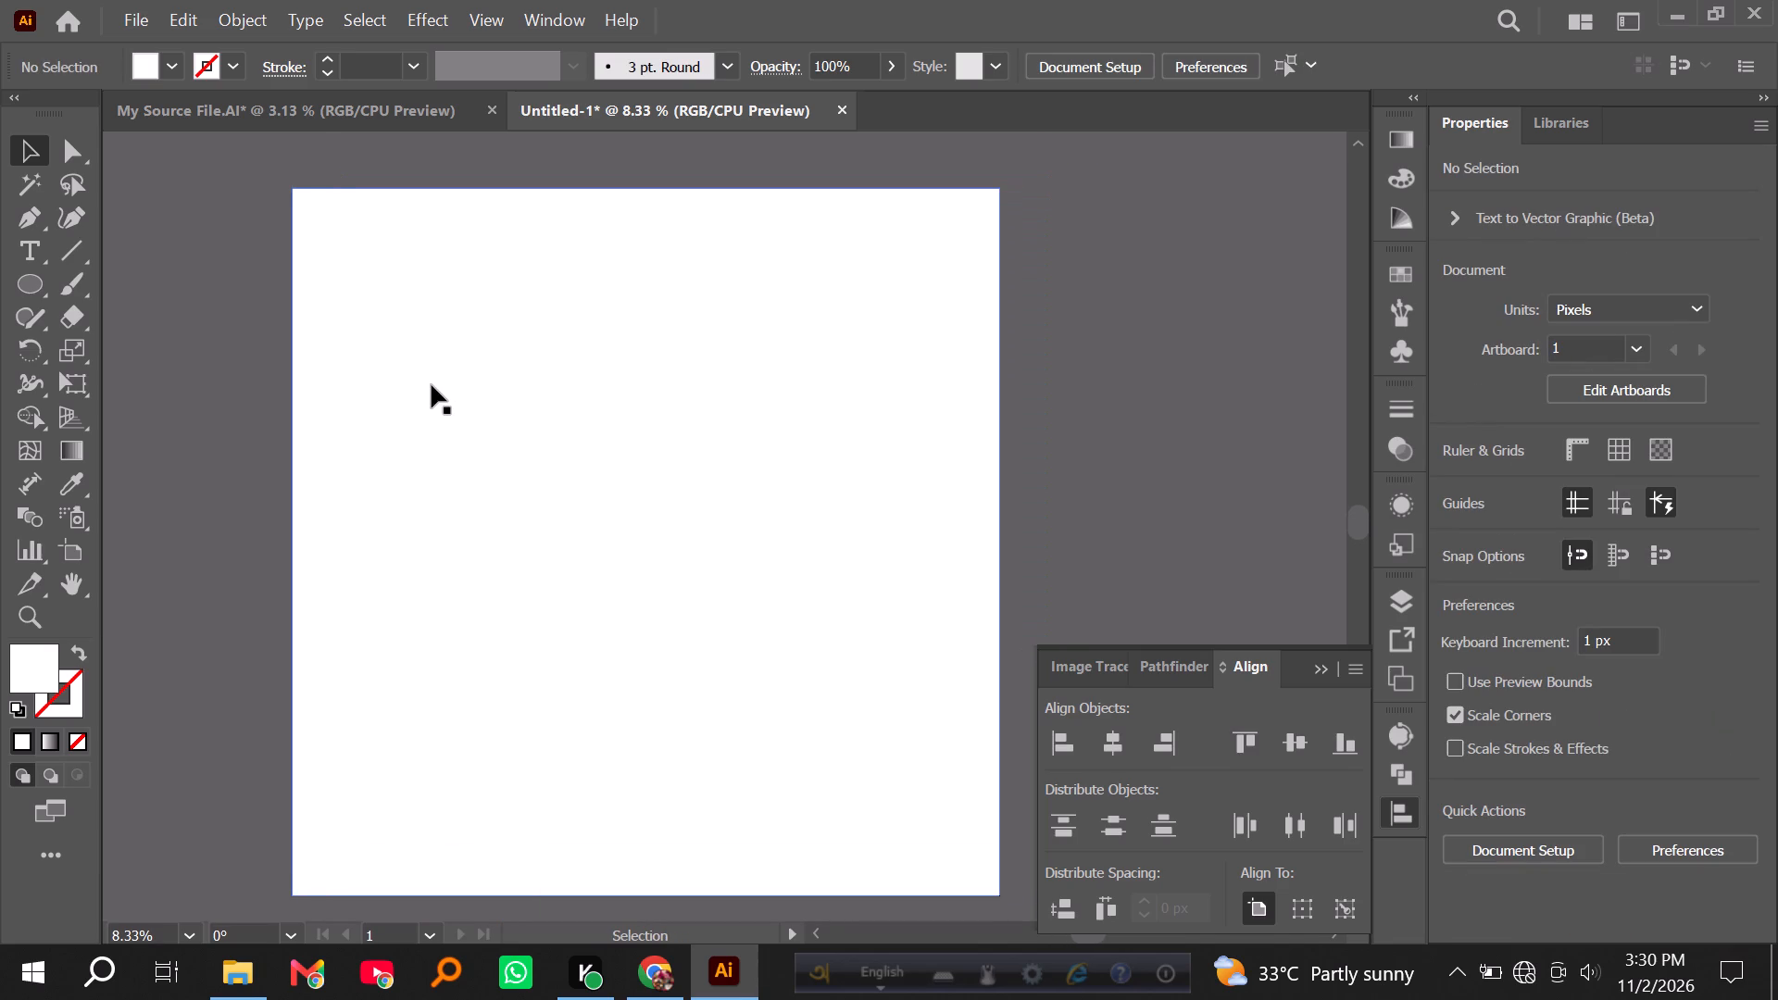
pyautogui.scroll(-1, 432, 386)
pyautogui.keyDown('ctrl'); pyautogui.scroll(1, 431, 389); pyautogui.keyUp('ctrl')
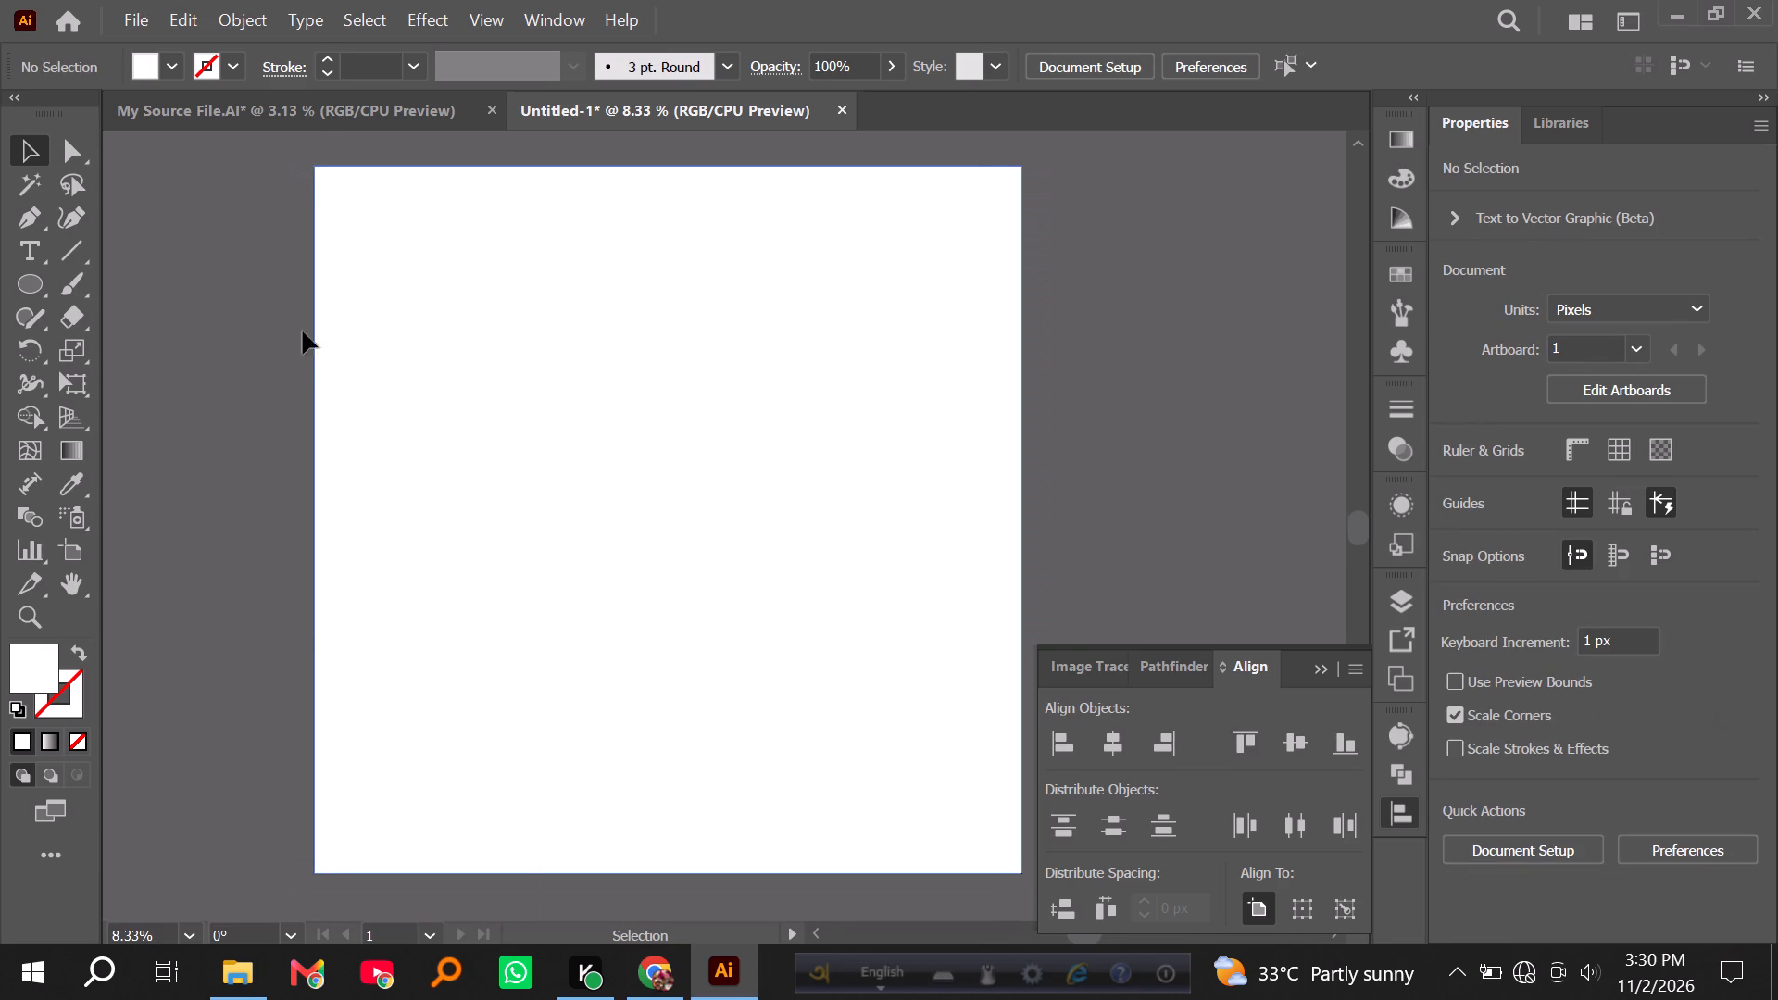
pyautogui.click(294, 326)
# Paste the cut botanical set, enlarged to about 2449 × 2478 px and centred on the artboard.
pyautogui.hotkey('ctrl', 'v')
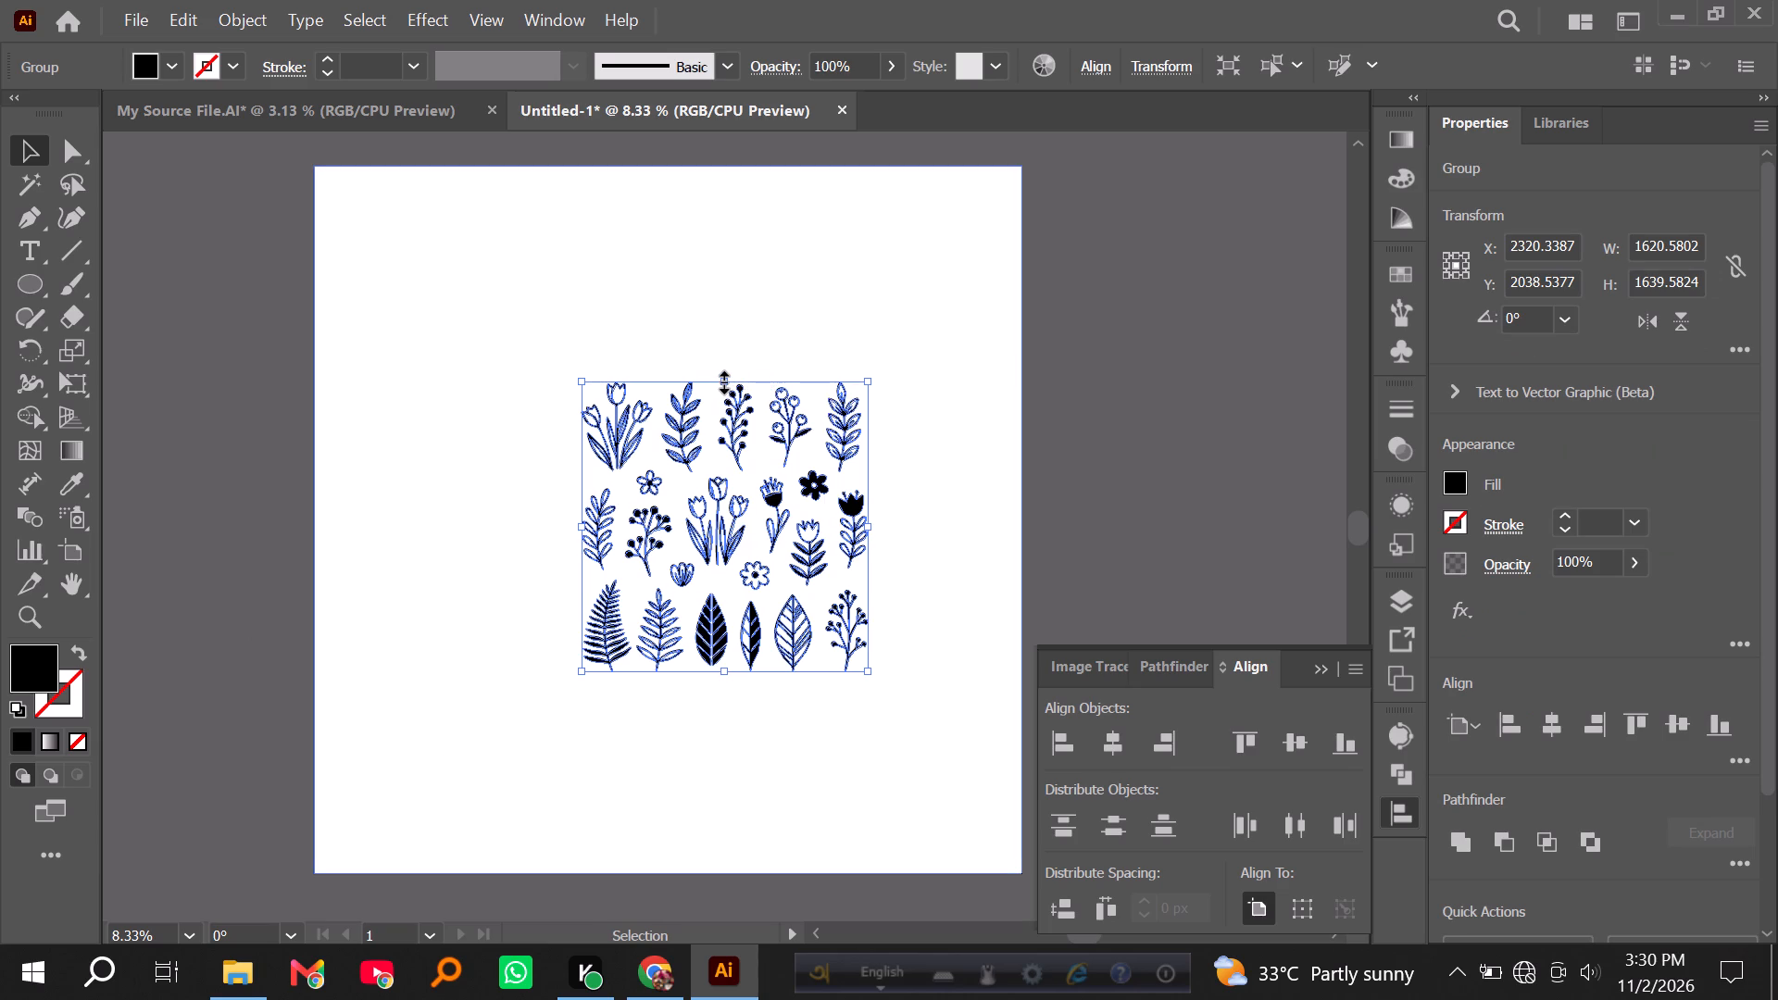
pyautogui.keyDown('shift'); pyautogui.moveTo(721, 380); pyautogui.dragTo(724, 307); pyautogui.keyUp('shift')
pyautogui.click(1109, 735)
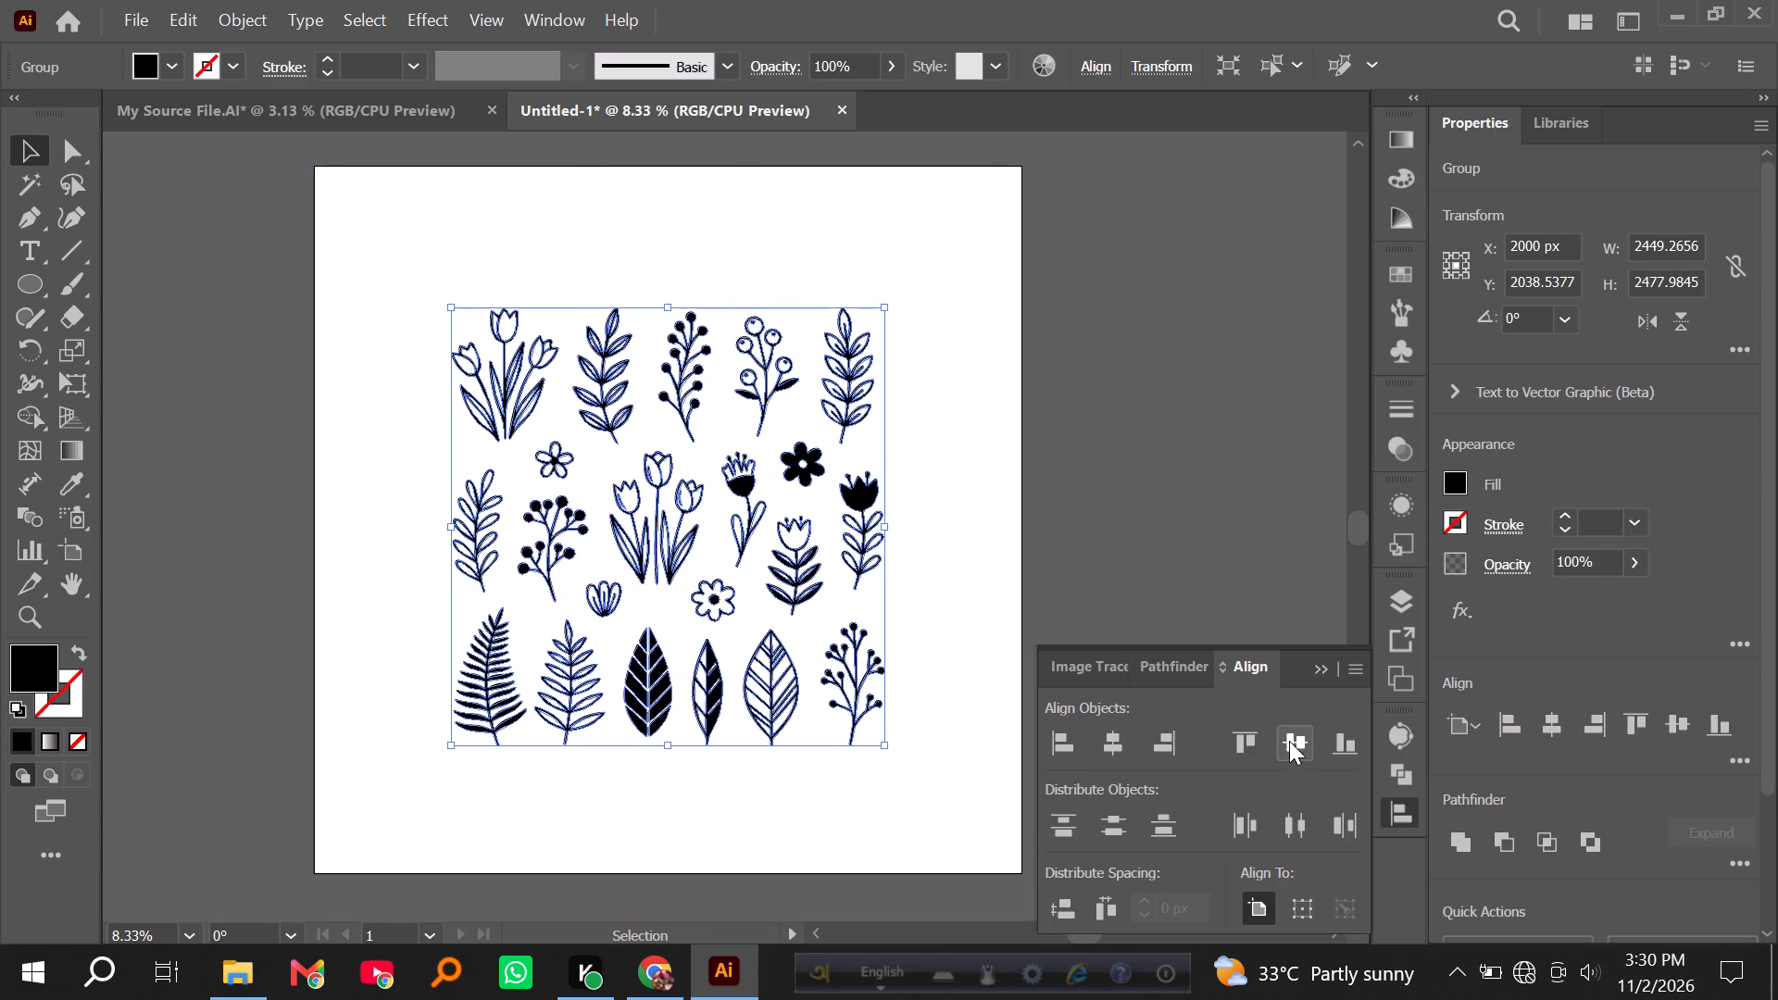
pyautogui.tripleClick(1289, 741)
pyautogui.click(1112, 738)
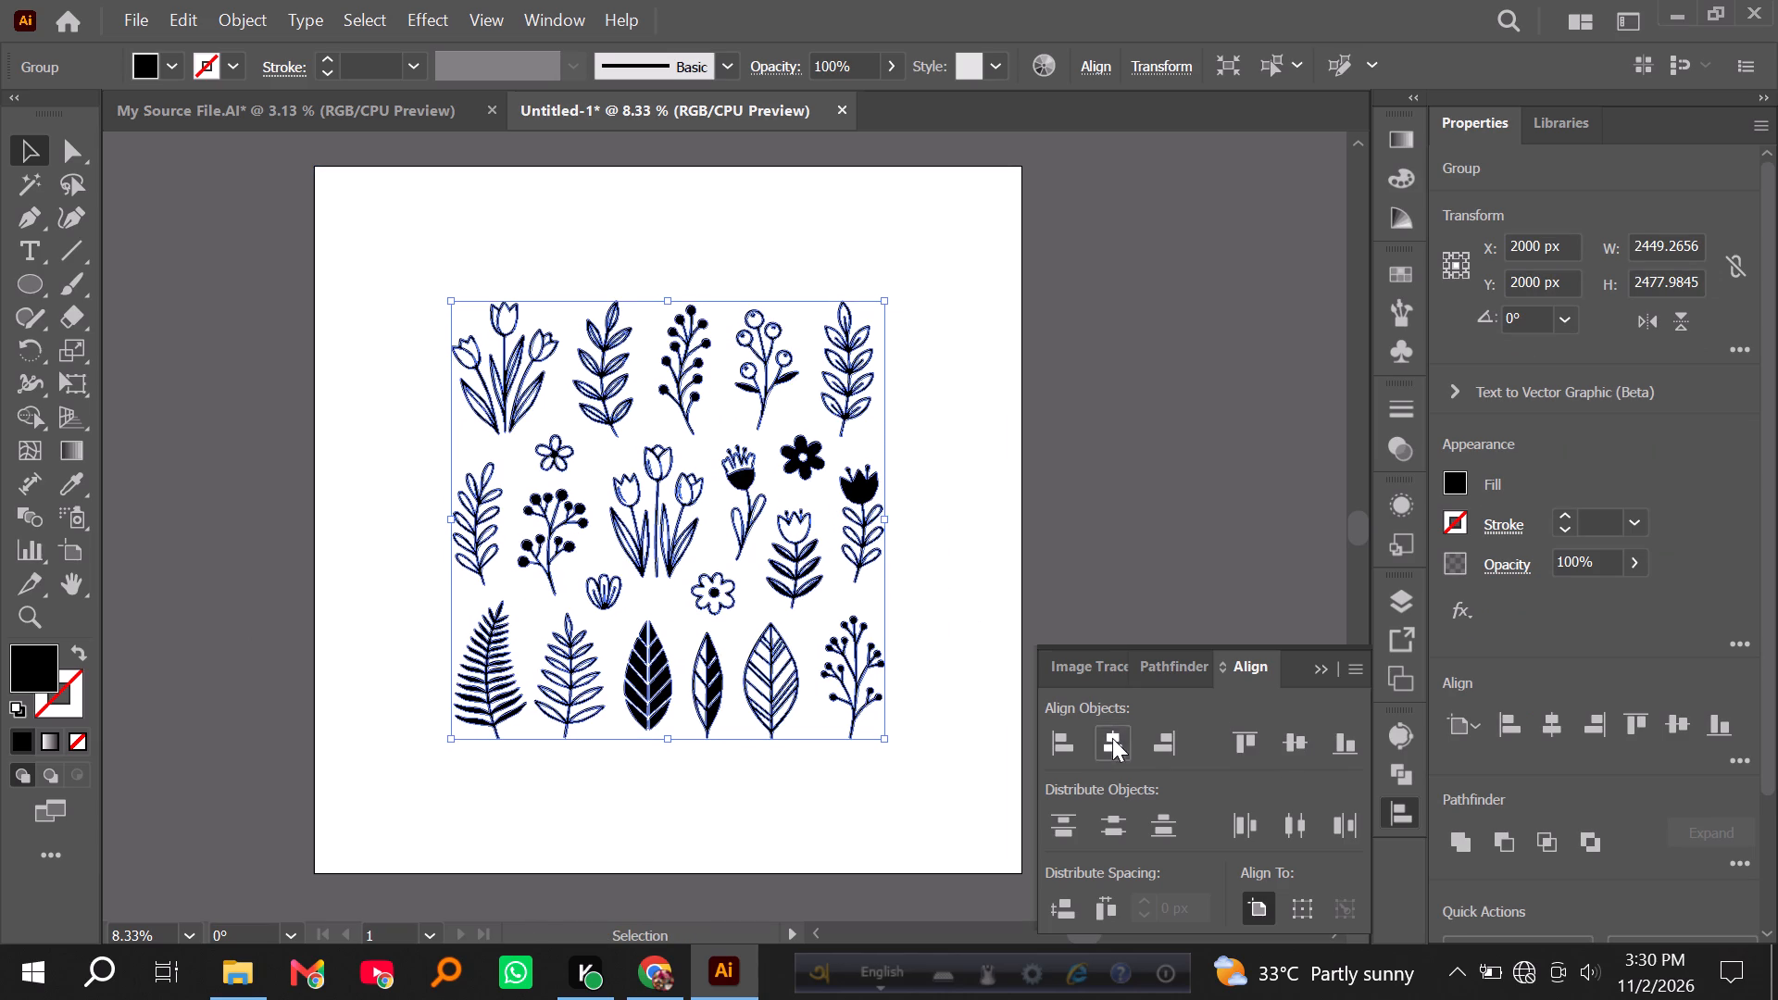
pyautogui.tripleClick(1290, 750)
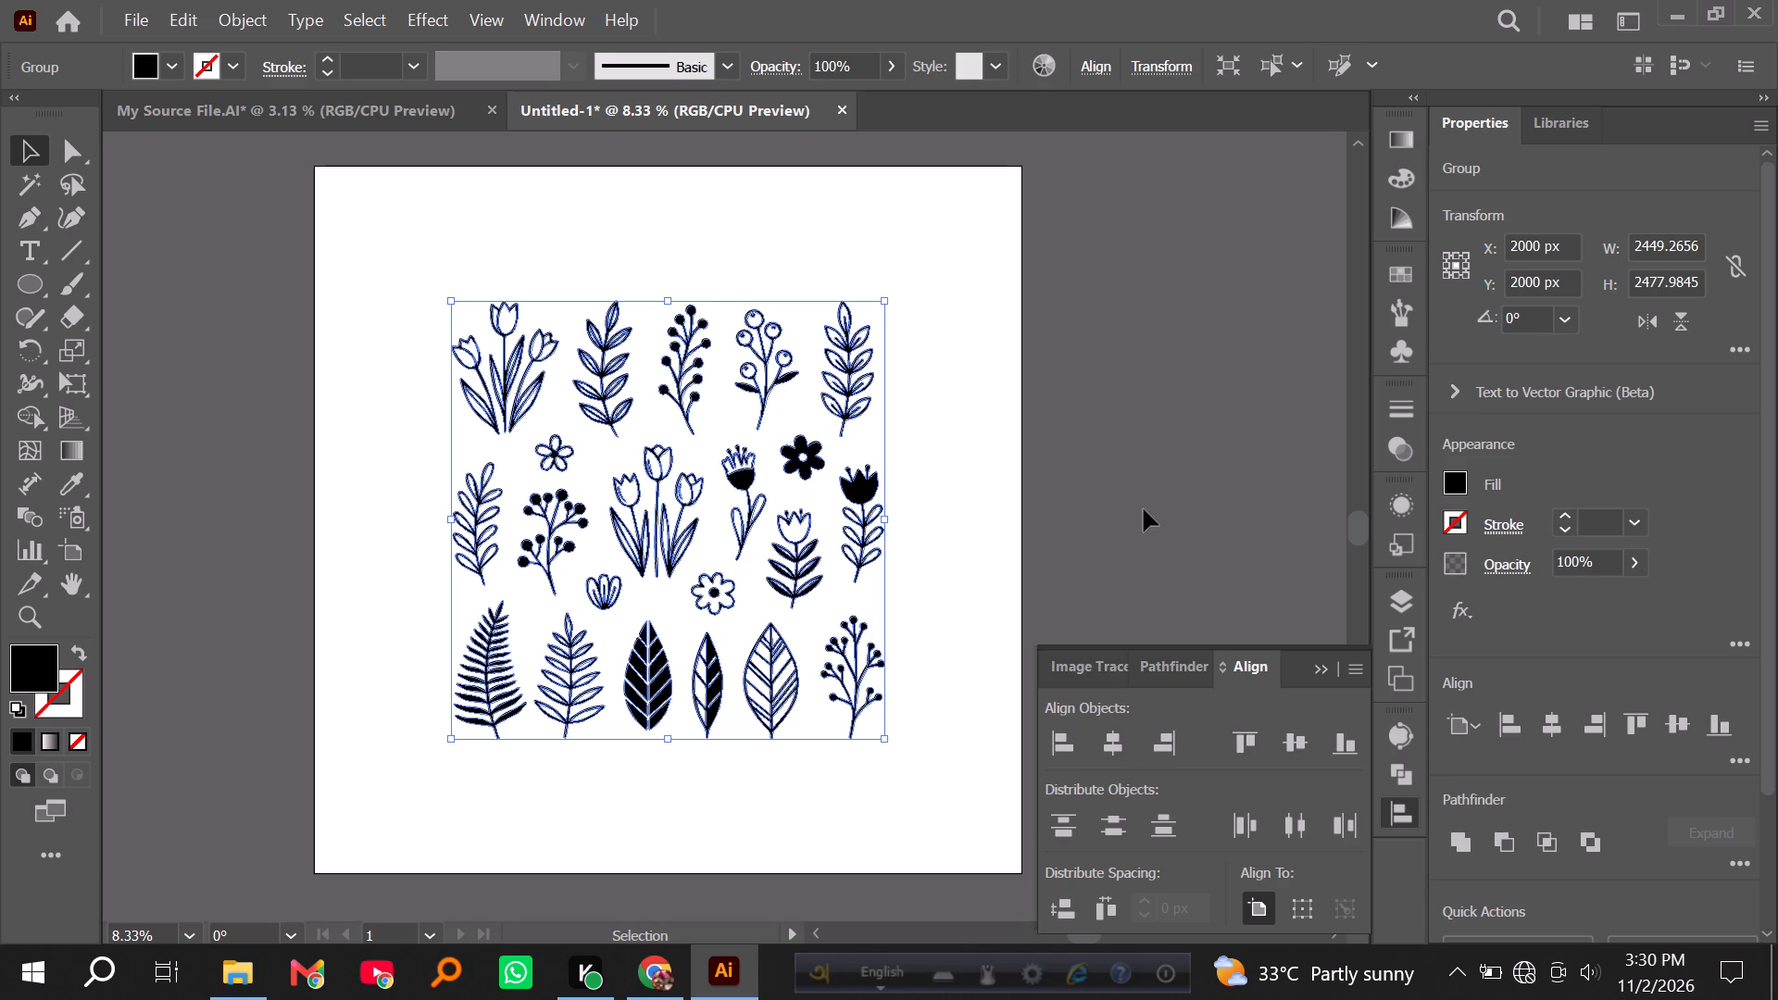
# Enlarge the botanical set proportionally to about 2622 × 2652 px and centre it on the artboard.
pyautogui.keyDown('alt'); pyautogui.keyDown('shift'); pyautogui.moveTo(668, 297); pyautogui.dragTo(666, 293); pyautogui.keyUp('shift'); pyautogui.keyUp('alt')
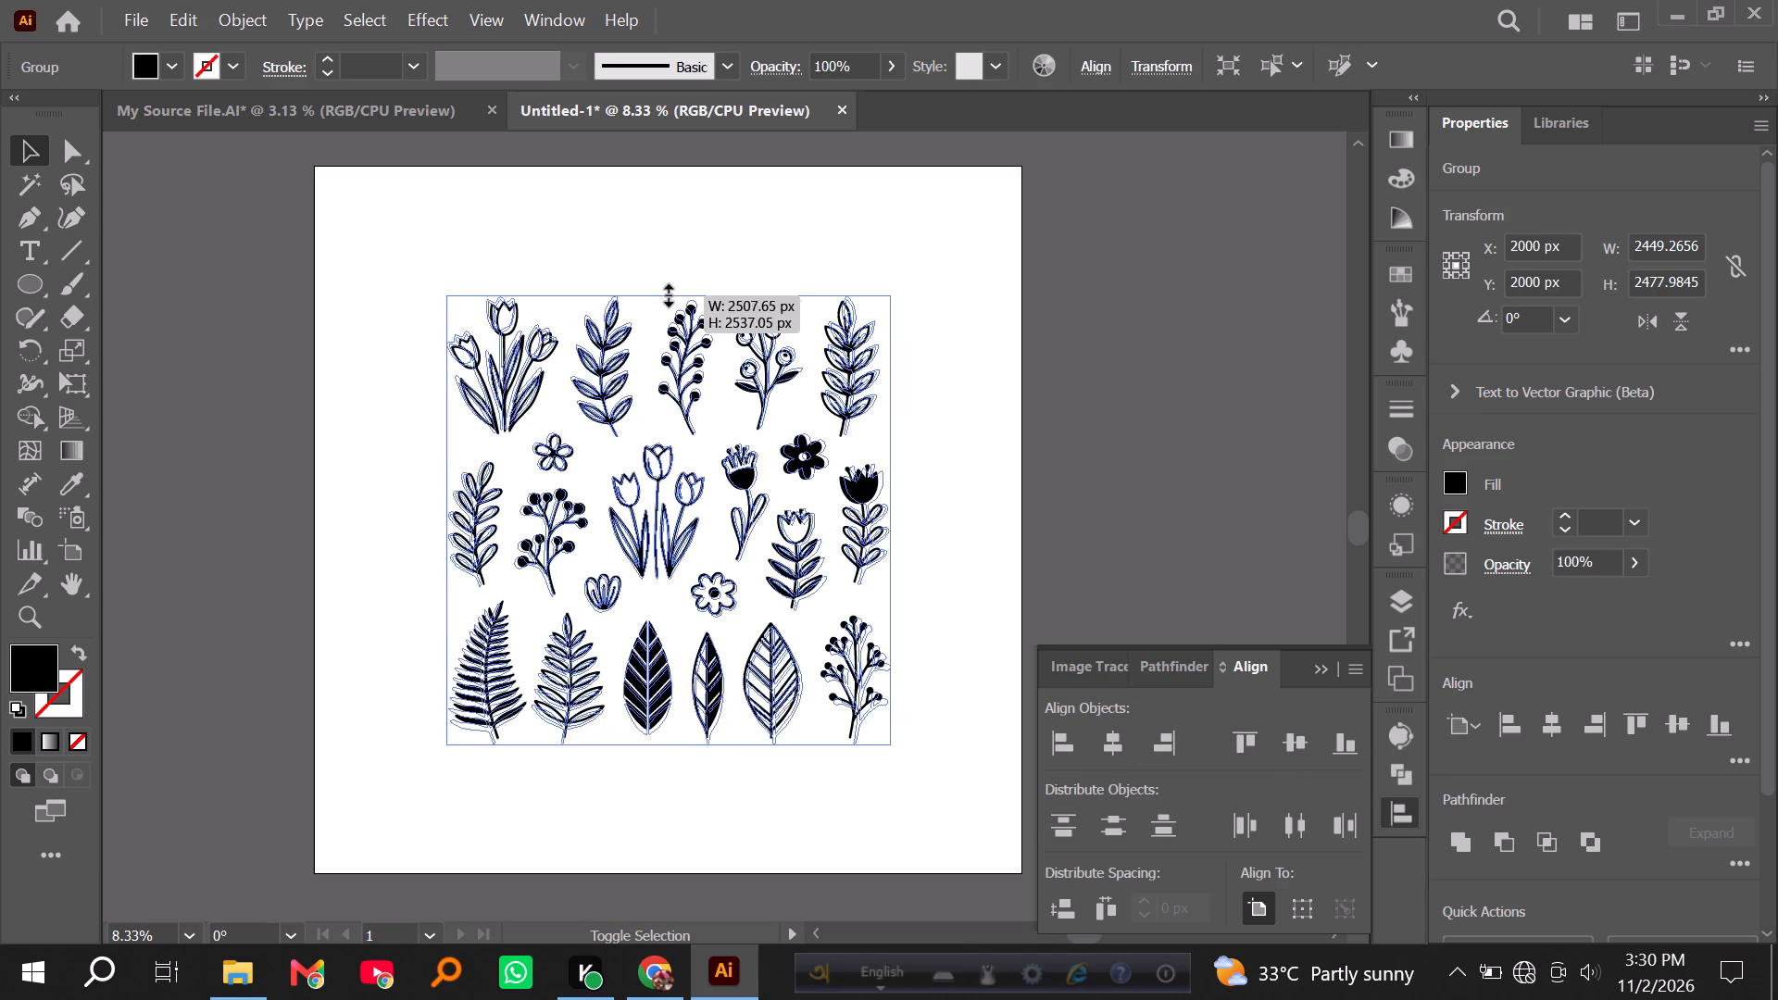
pyautogui.keyDown('alt'); pyautogui.keyDown('shift'); pyautogui.moveTo(666, 293); pyautogui.dragTo(664, 285); pyautogui.keyUp('shift'); pyautogui.keyUp('alt')
pyautogui.click(1108, 744)
pyautogui.click(1311, 744)
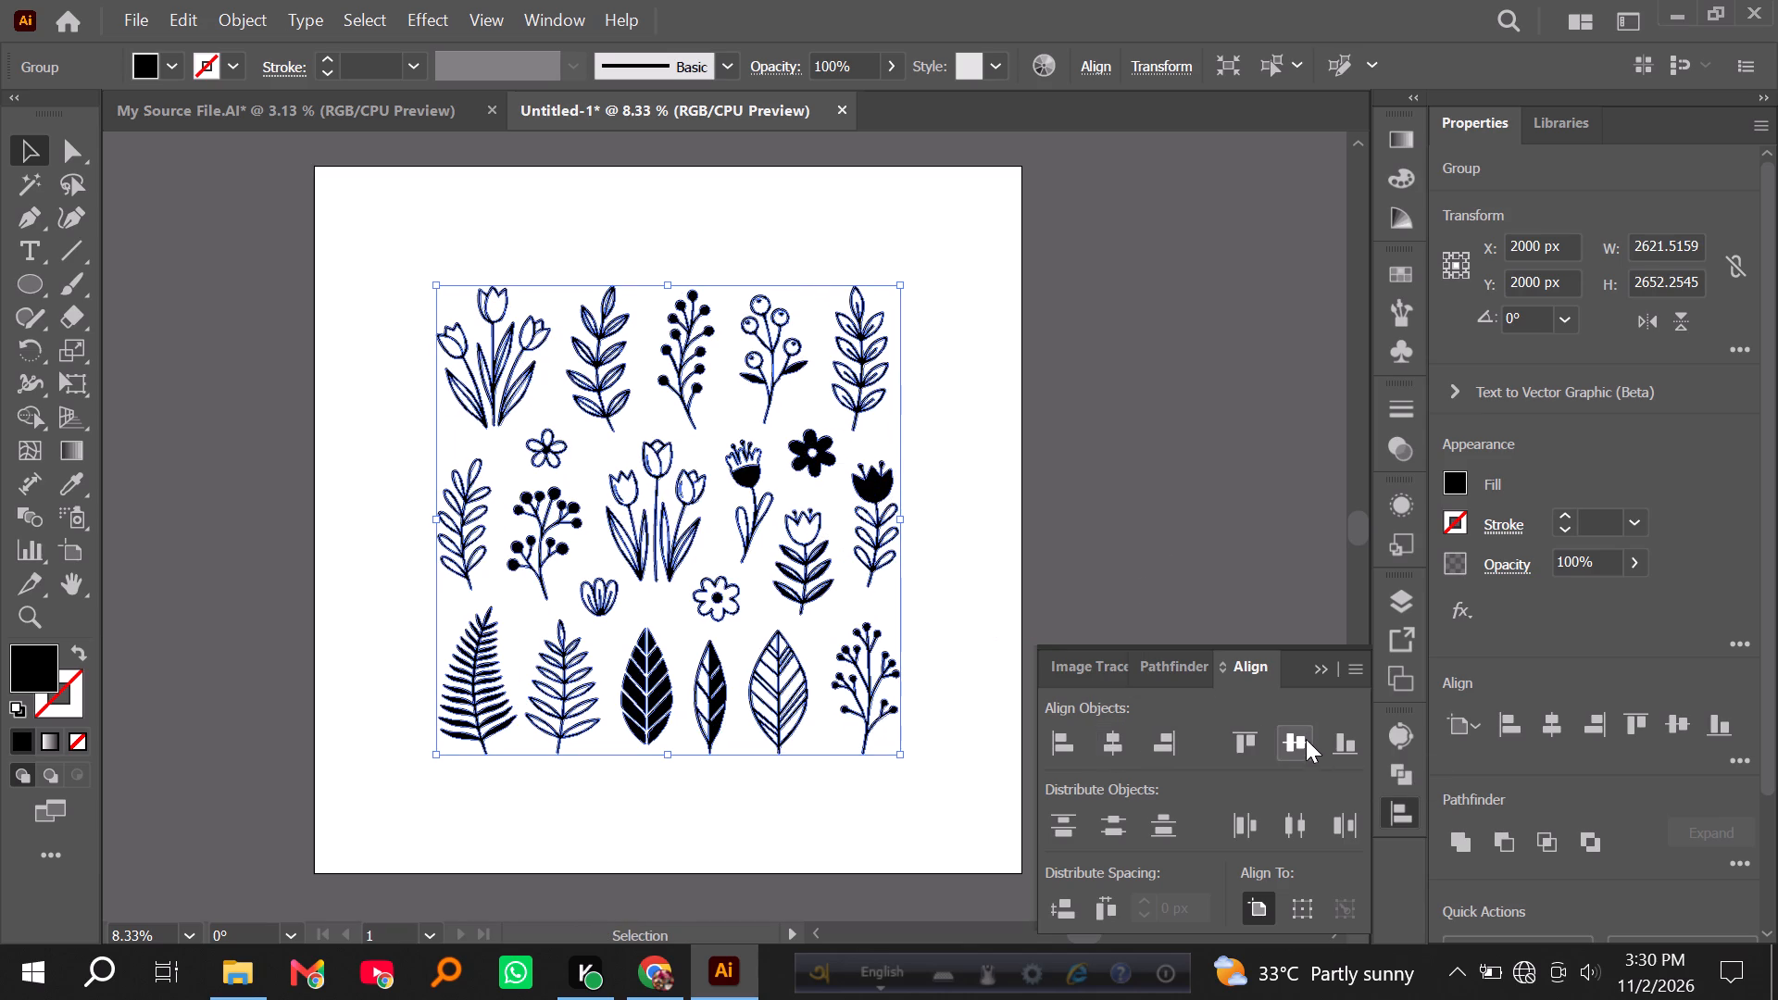
pyautogui.doubleClick(1299, 738)
# Centre the white background square horizontally and vertically on the artboard, and clear the selection.
pyautogui.click(997, 486)
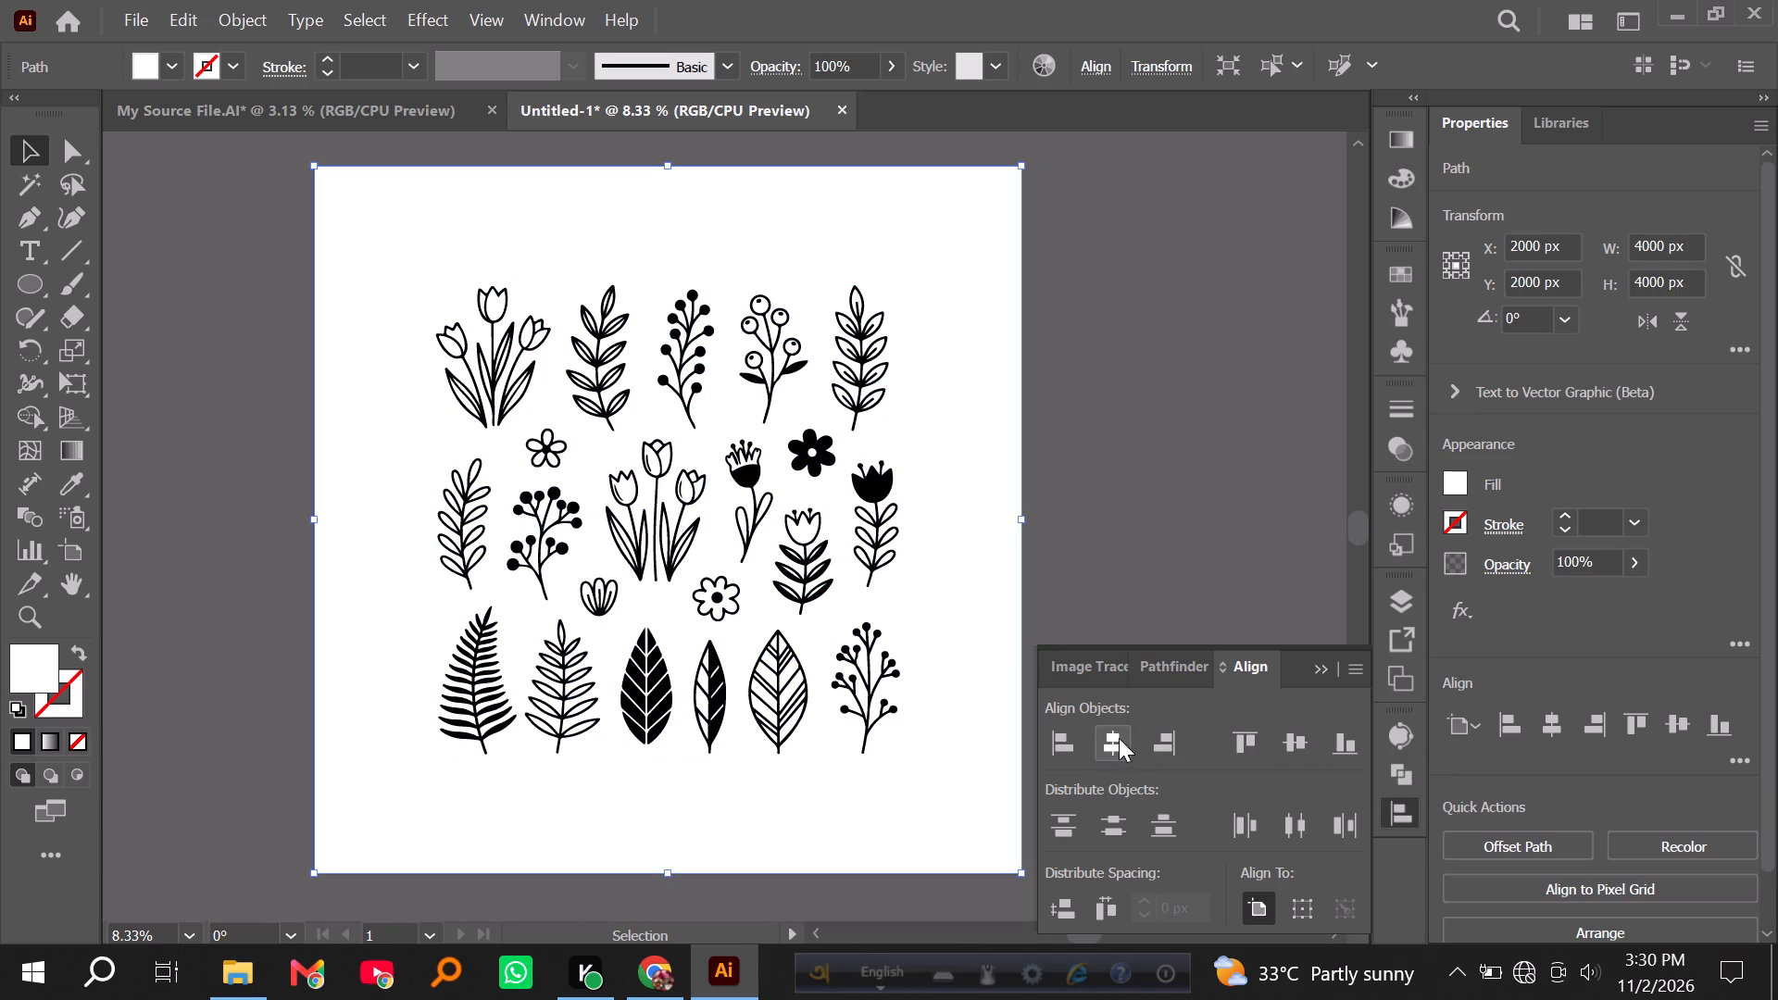
pyautogui.click(1119, 738)
pyautogui.click(1296, 732)
pyautogui.doubleClick(1149, 496)
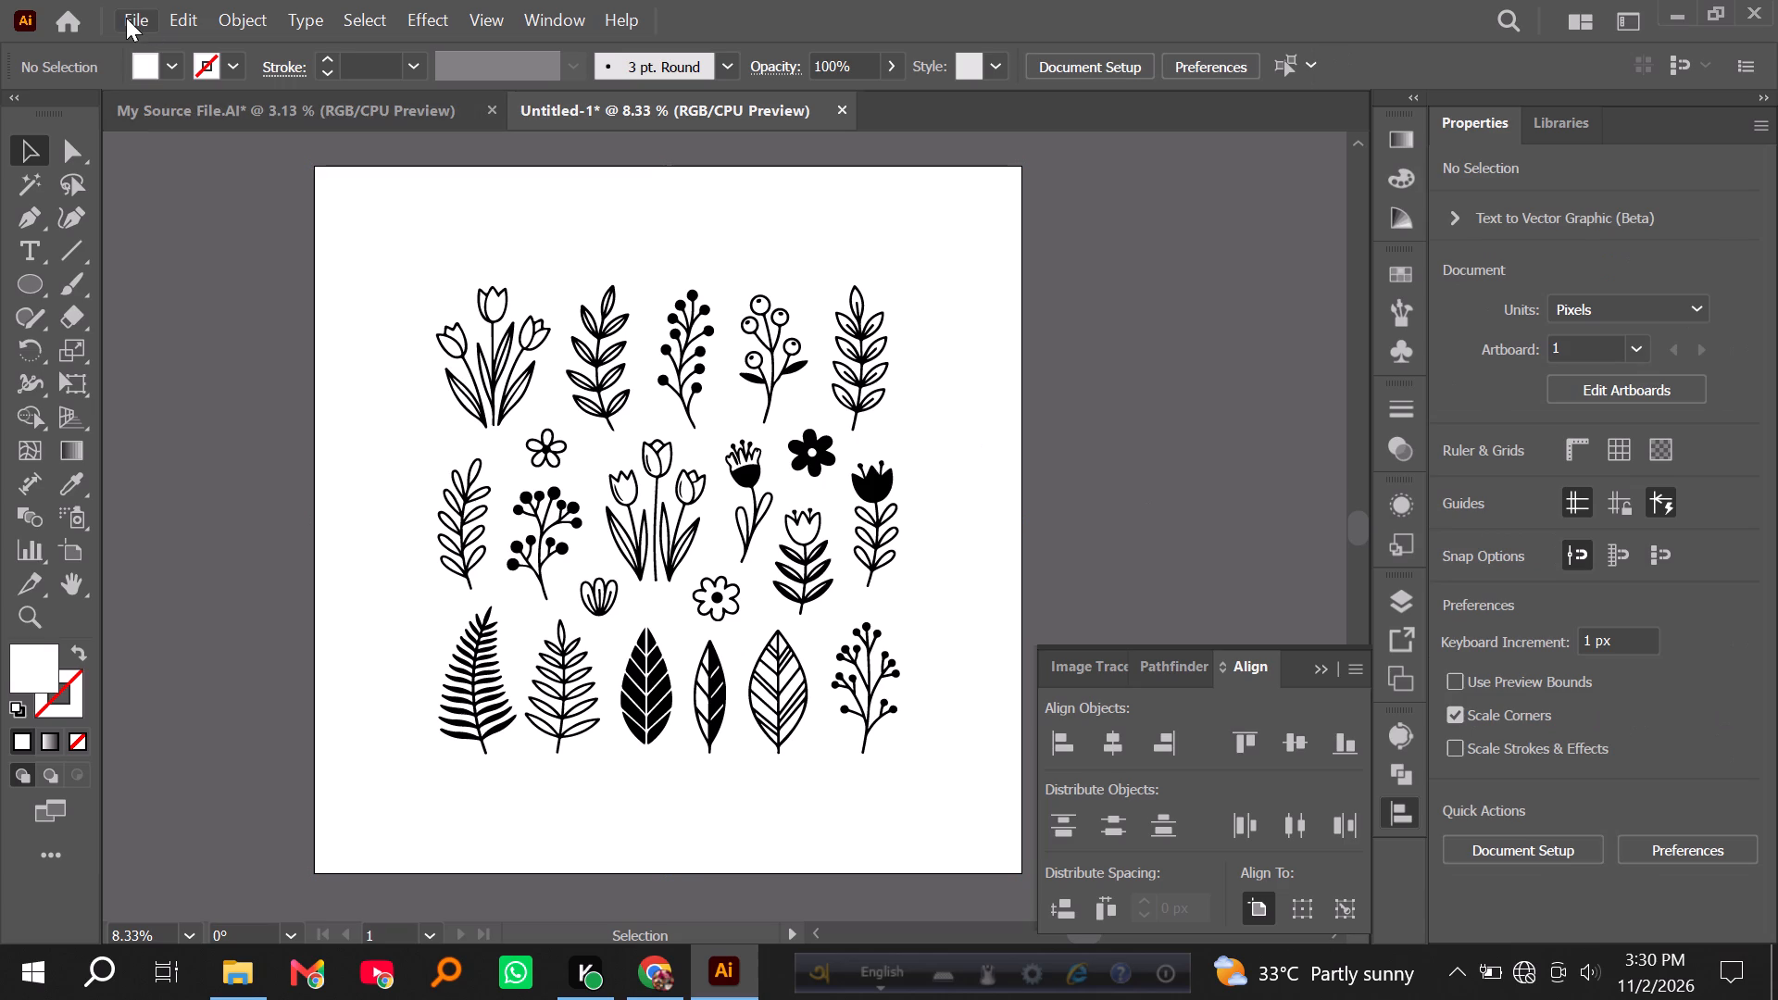
# Save the document as an Illustrator EPS named 1 in the জমা দিবো folder within Pictures.
pyautogui.click(126, 18)
pyautogui.click(194, 293)
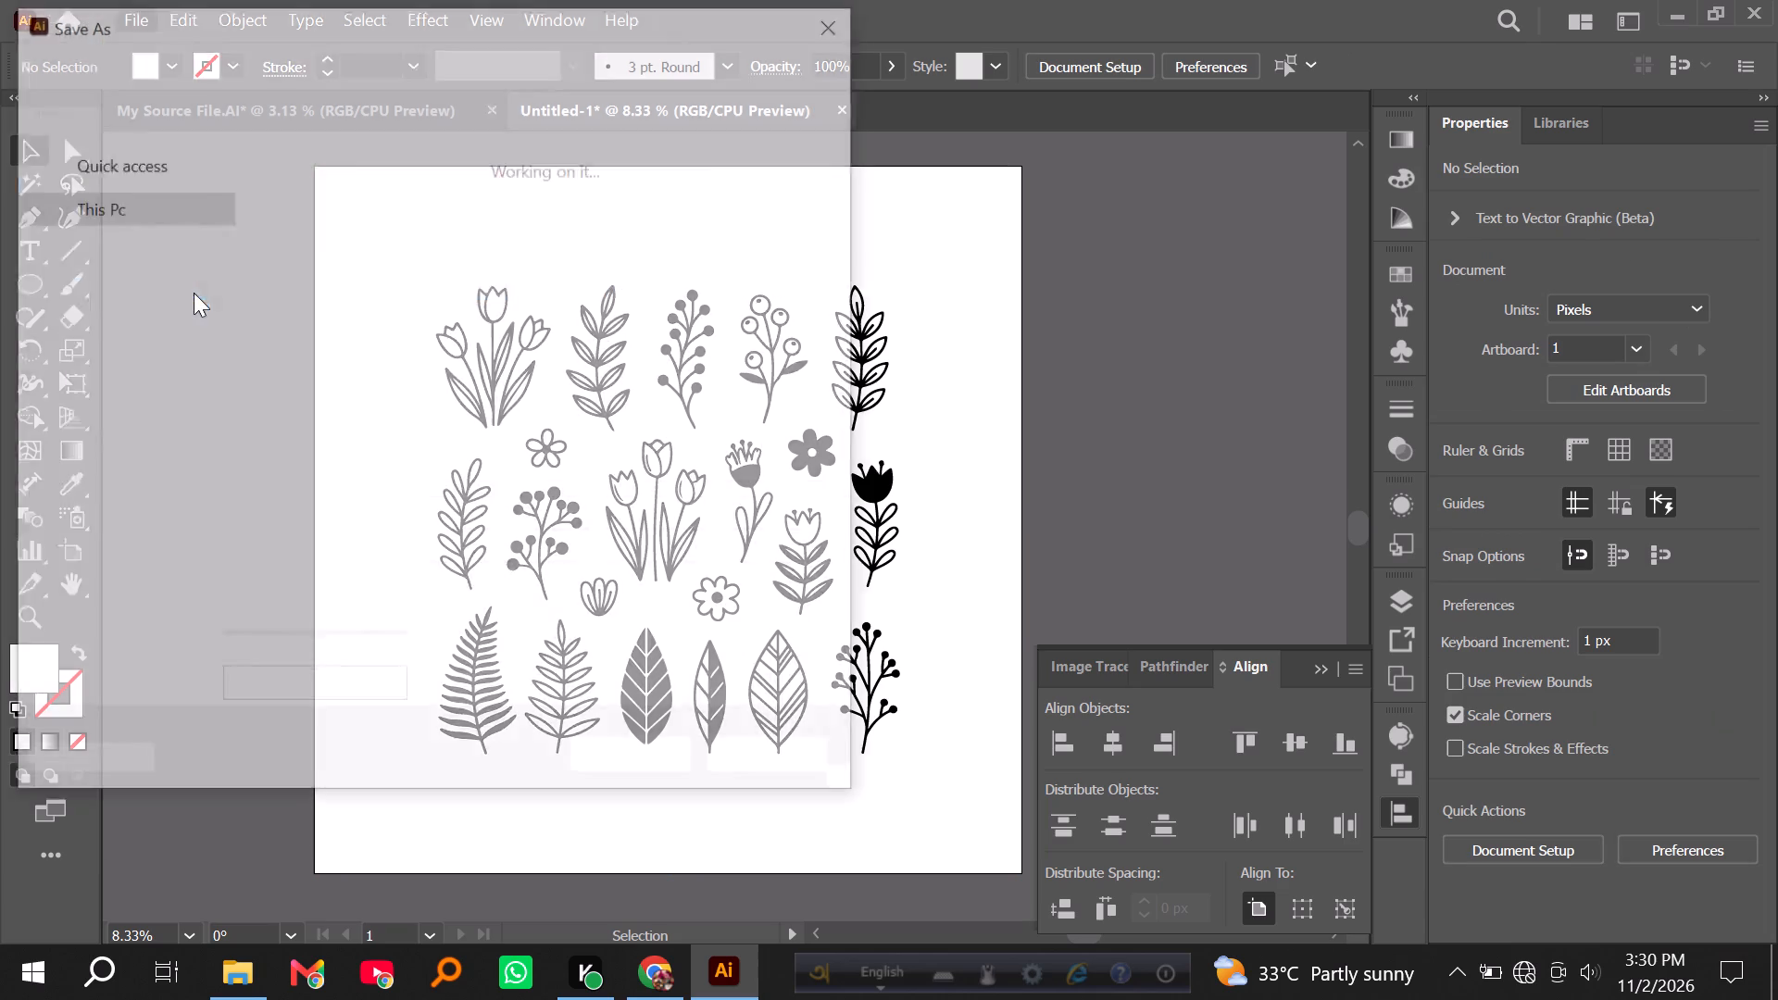
pyautogui.moveTo(212, 310); pyautogui.dragTo(210, 197)
pyautogui.click(145, 307)
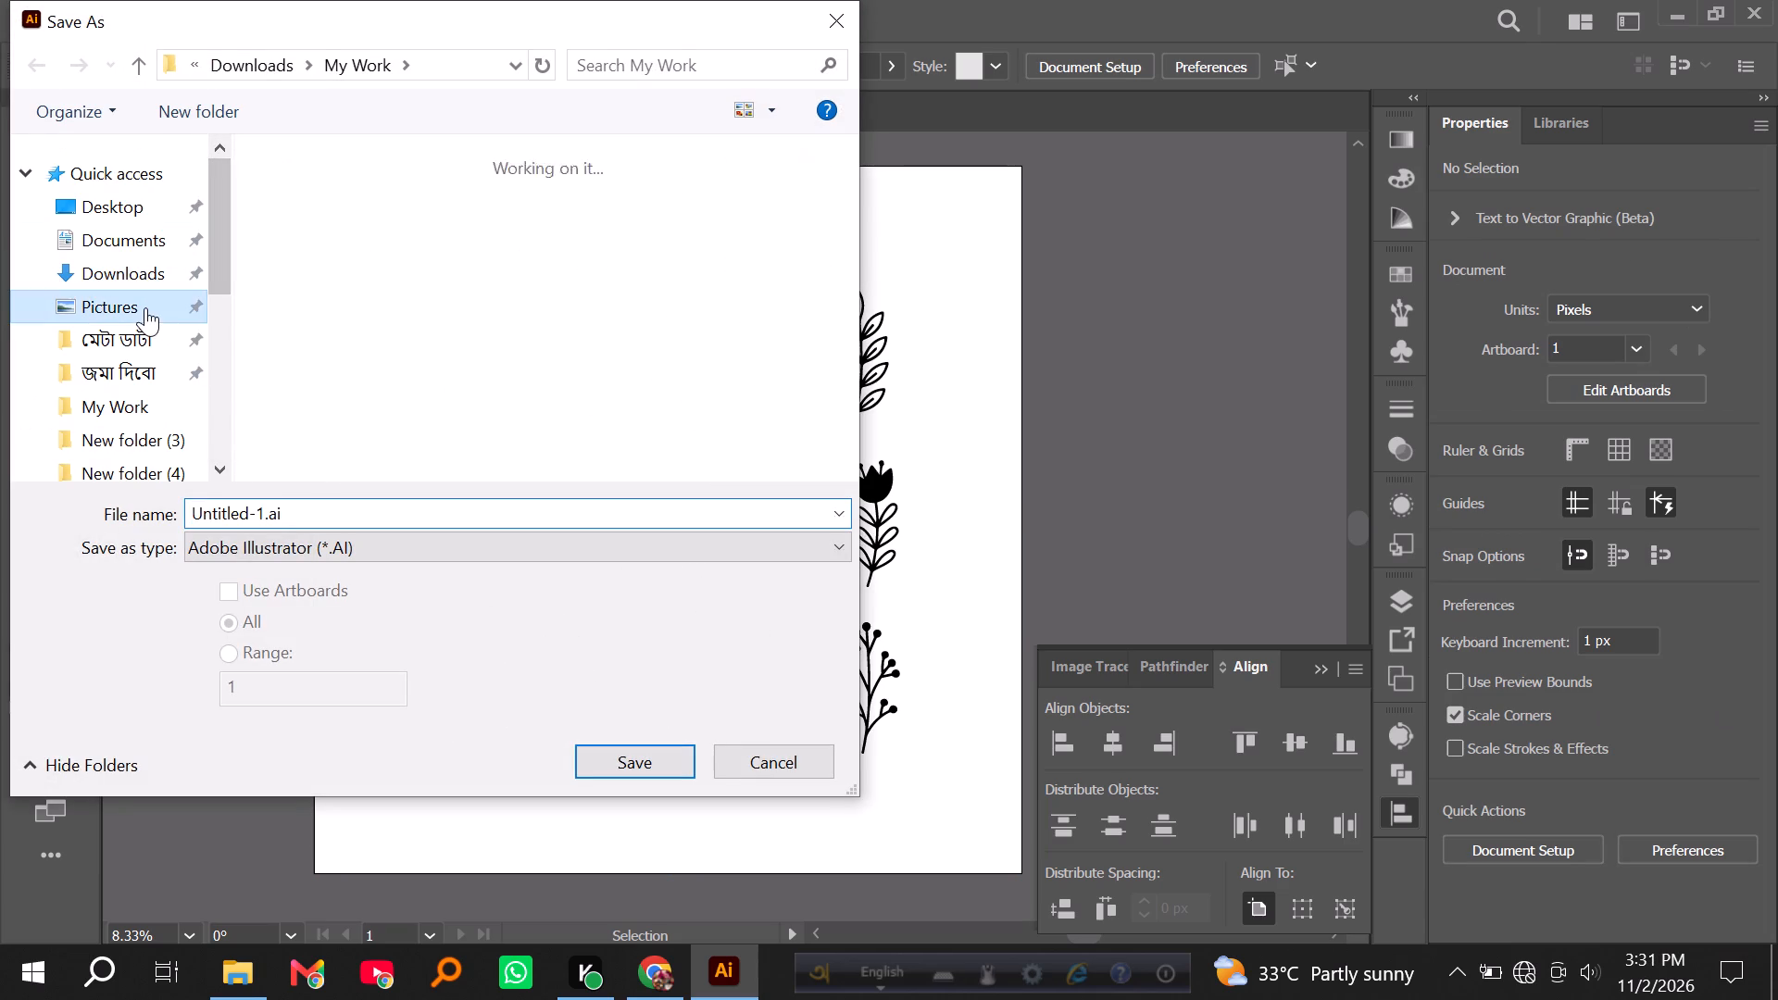
pyautogui.doubleClick(466, 255)
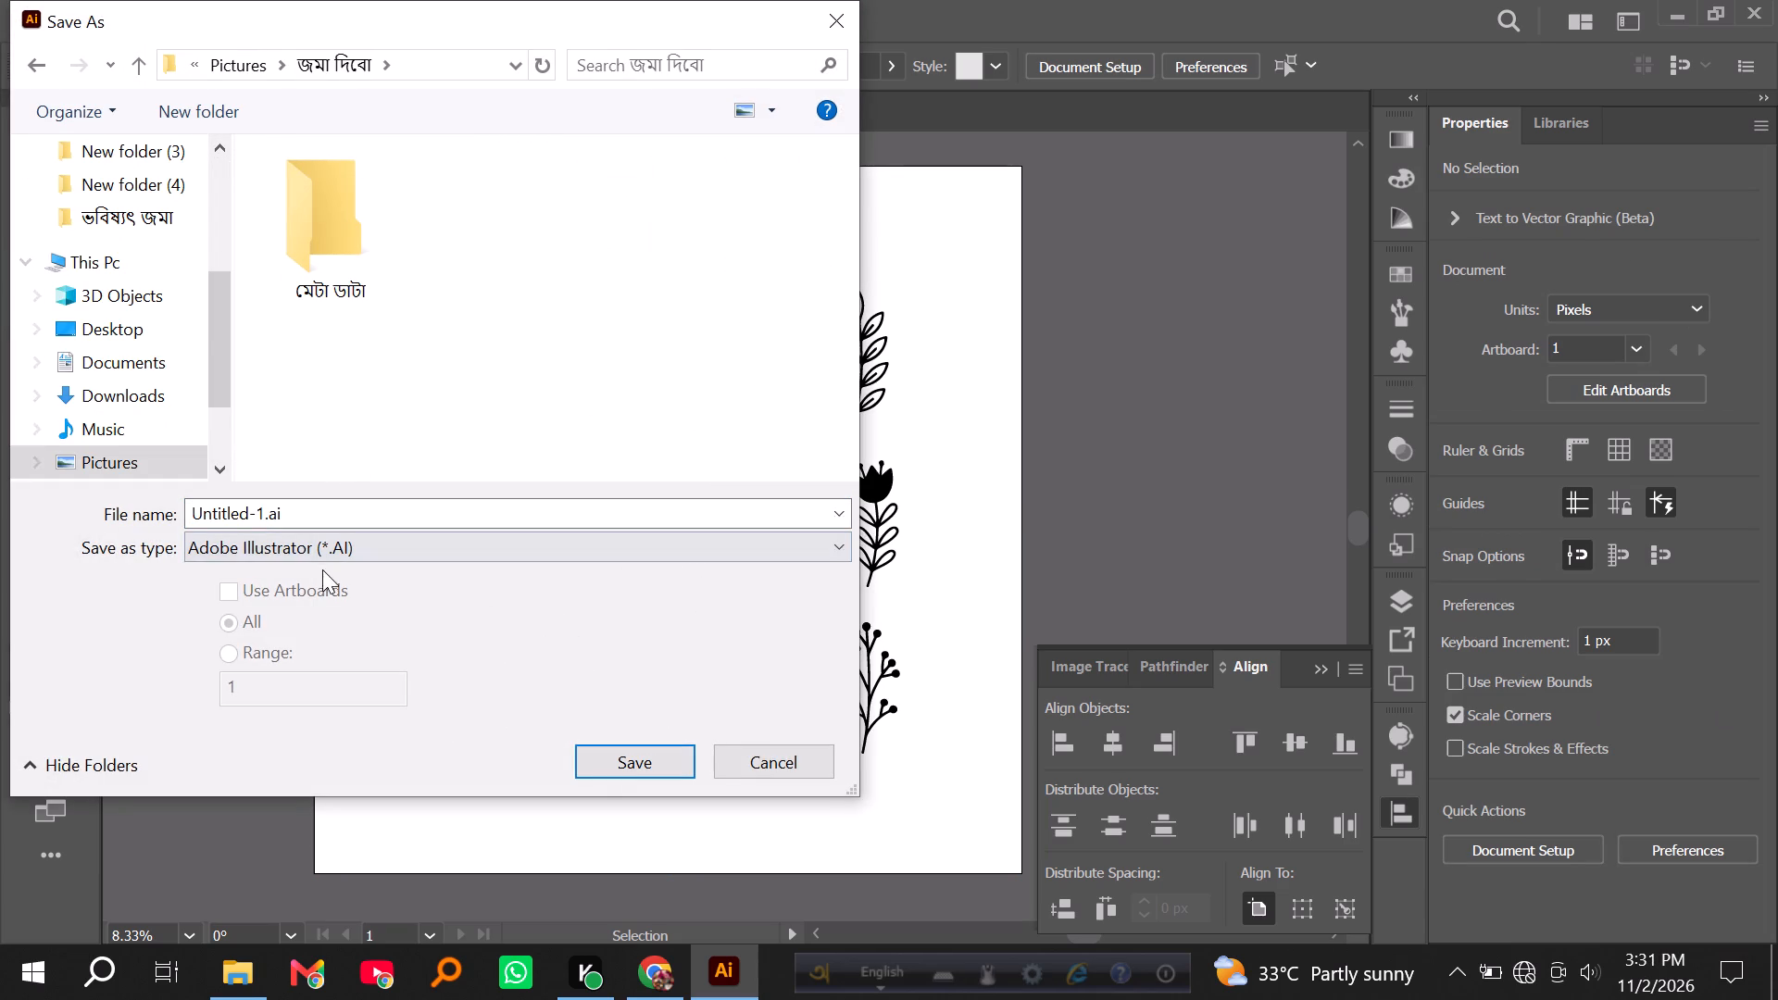
pyautogui.click(321, 549)
pyautogui.click(310, 620)
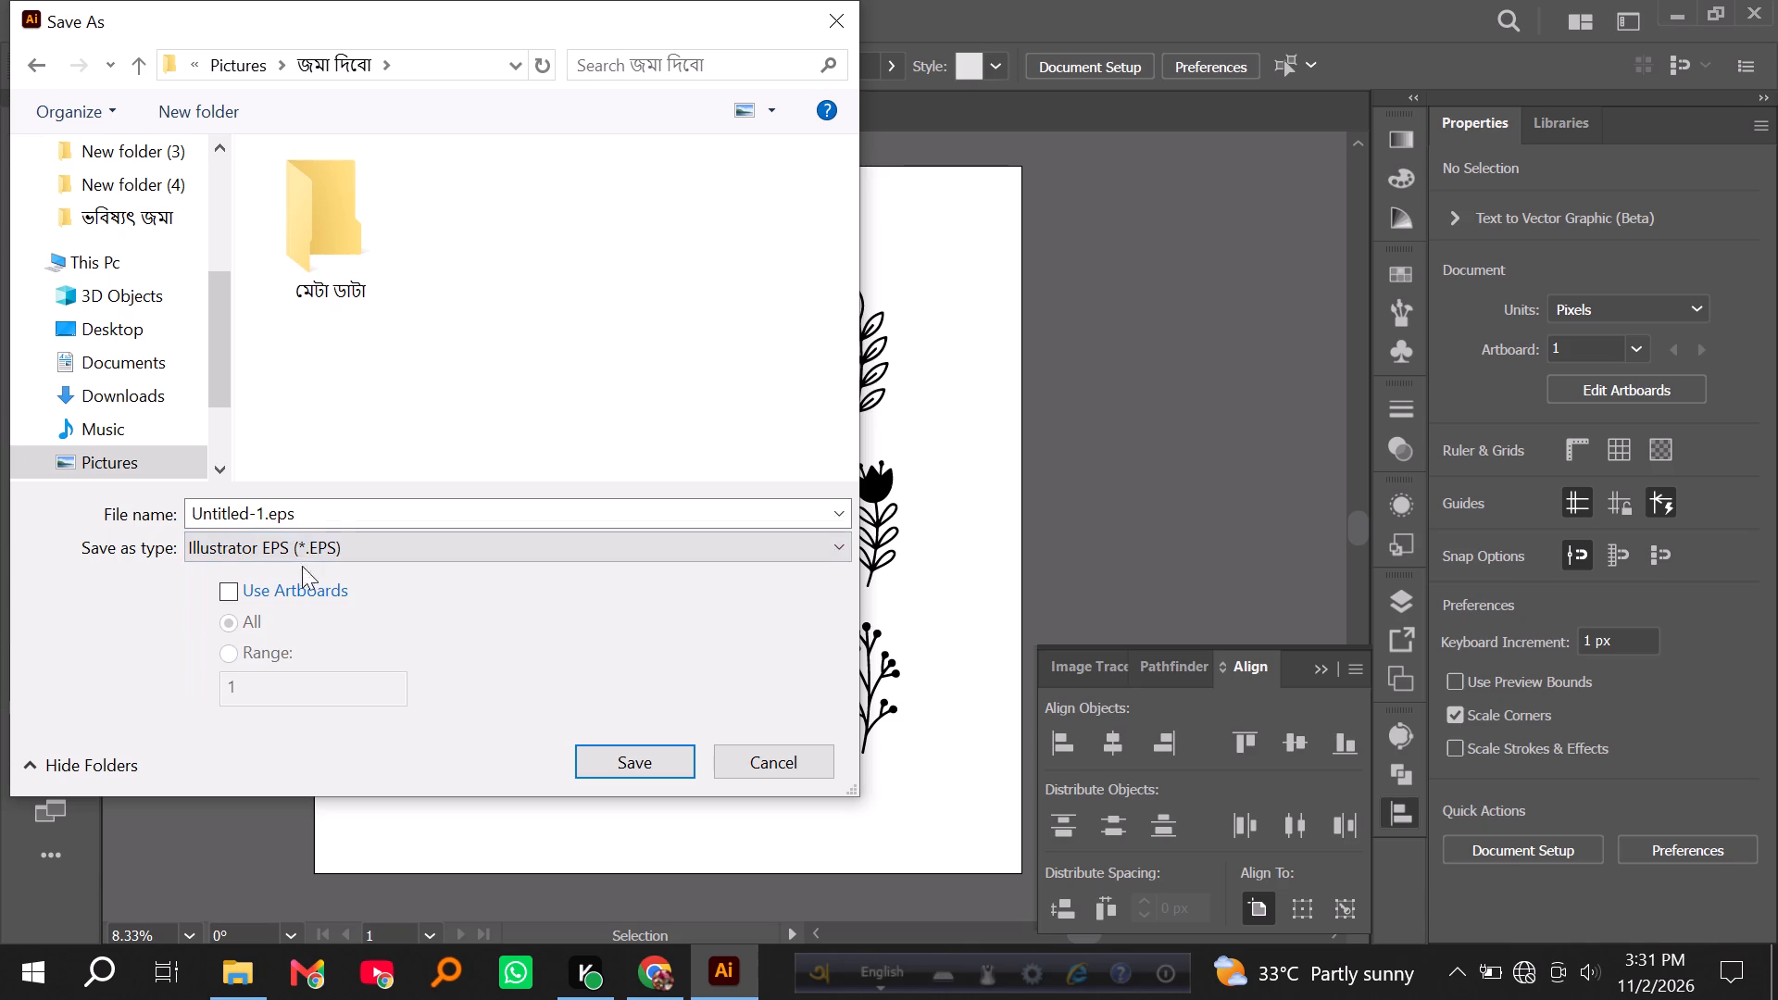
pyautogui.click(304, 514)
pyautogui.press('1')
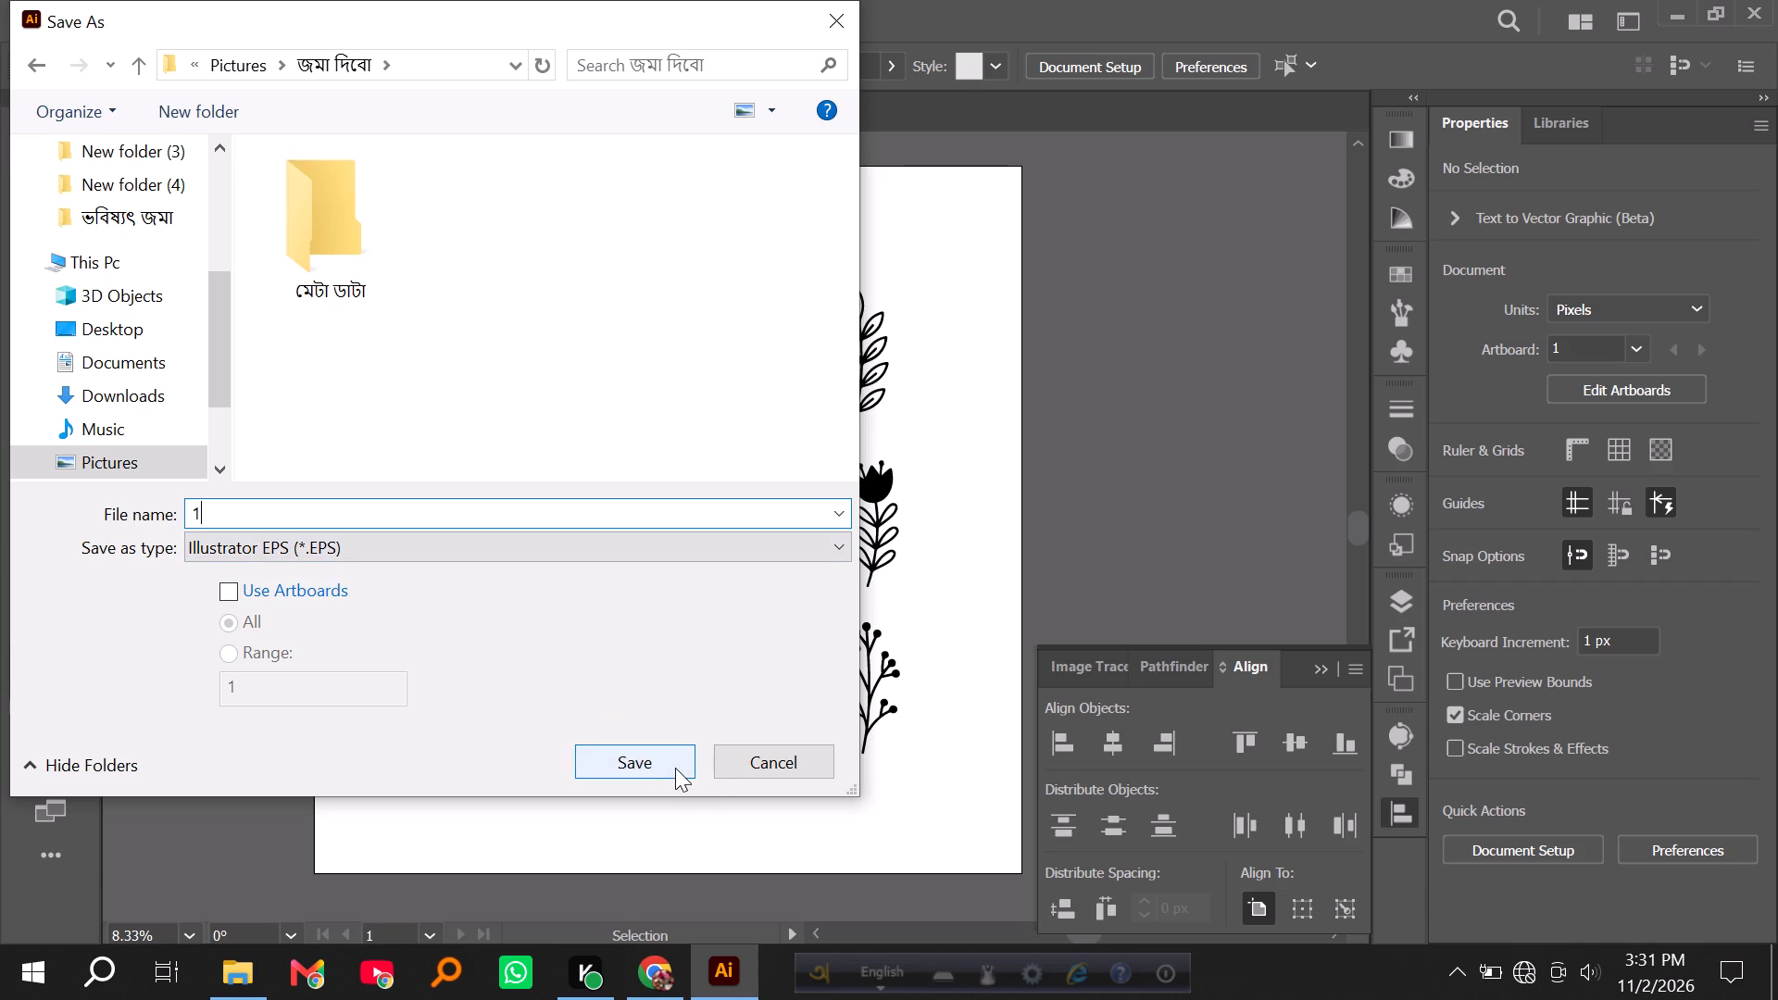
pyautogui.click(432, 547)
pyautogui.click(390, 640)
pyautogui.click(392, 542)
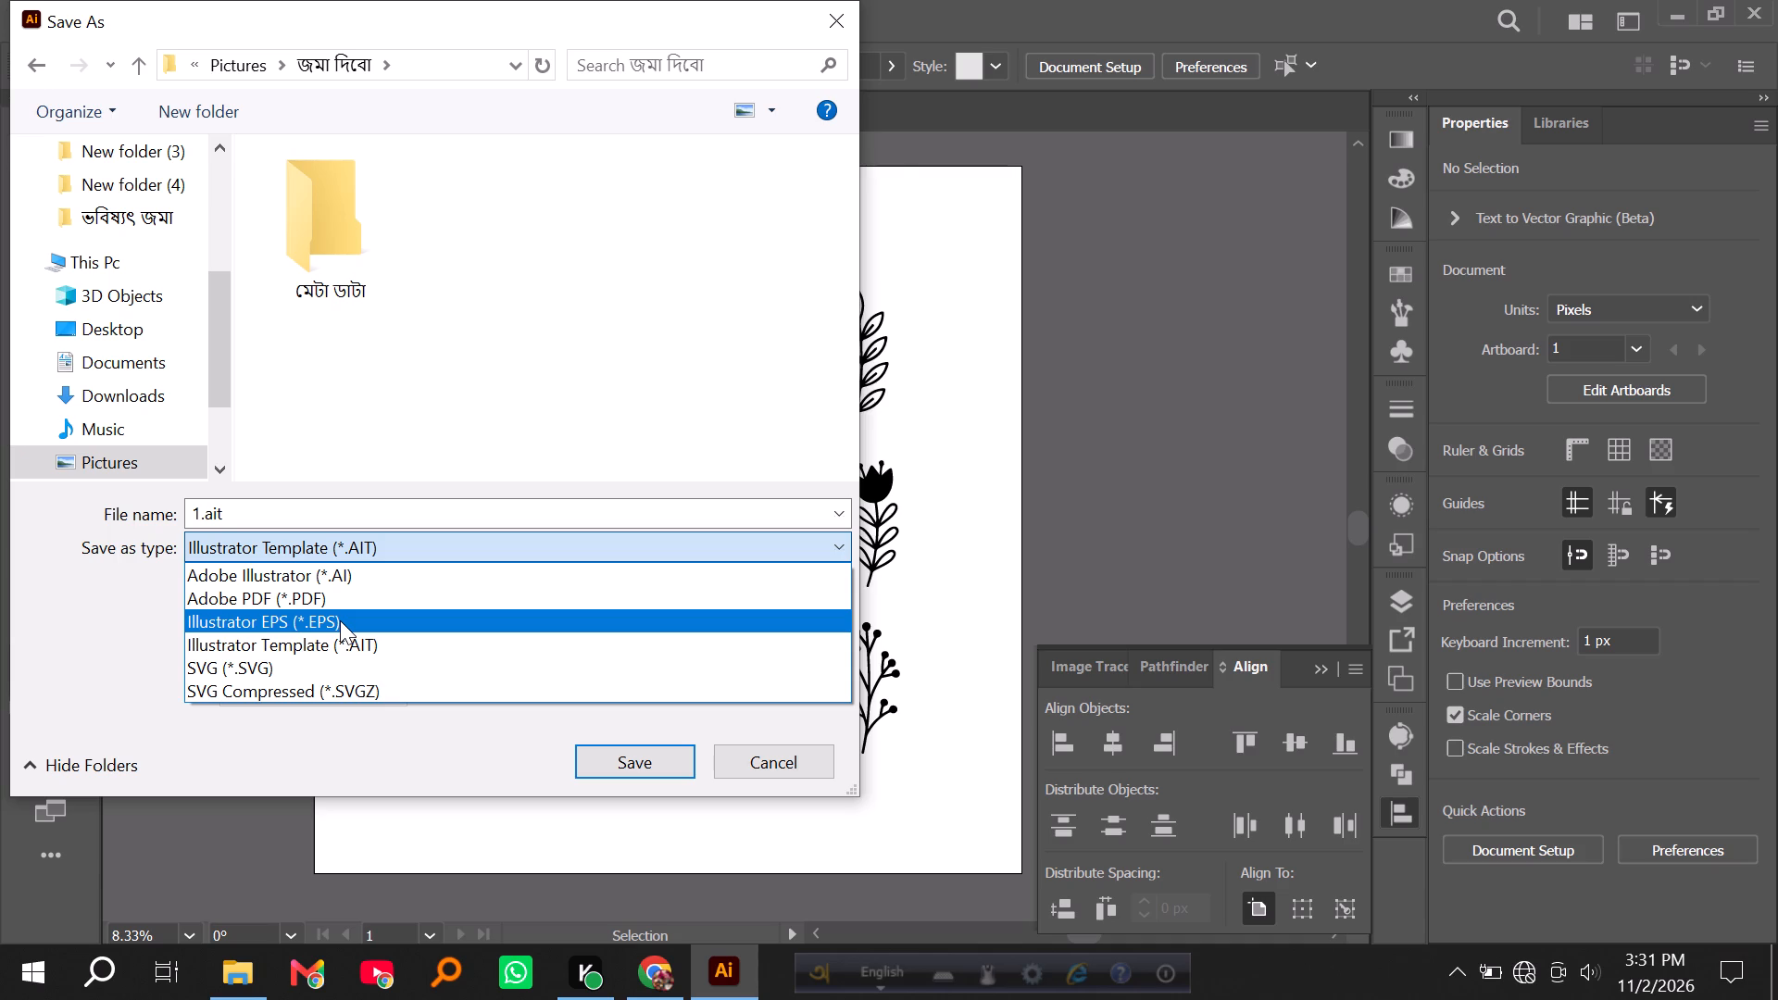
pyautogui.click(344, 619)
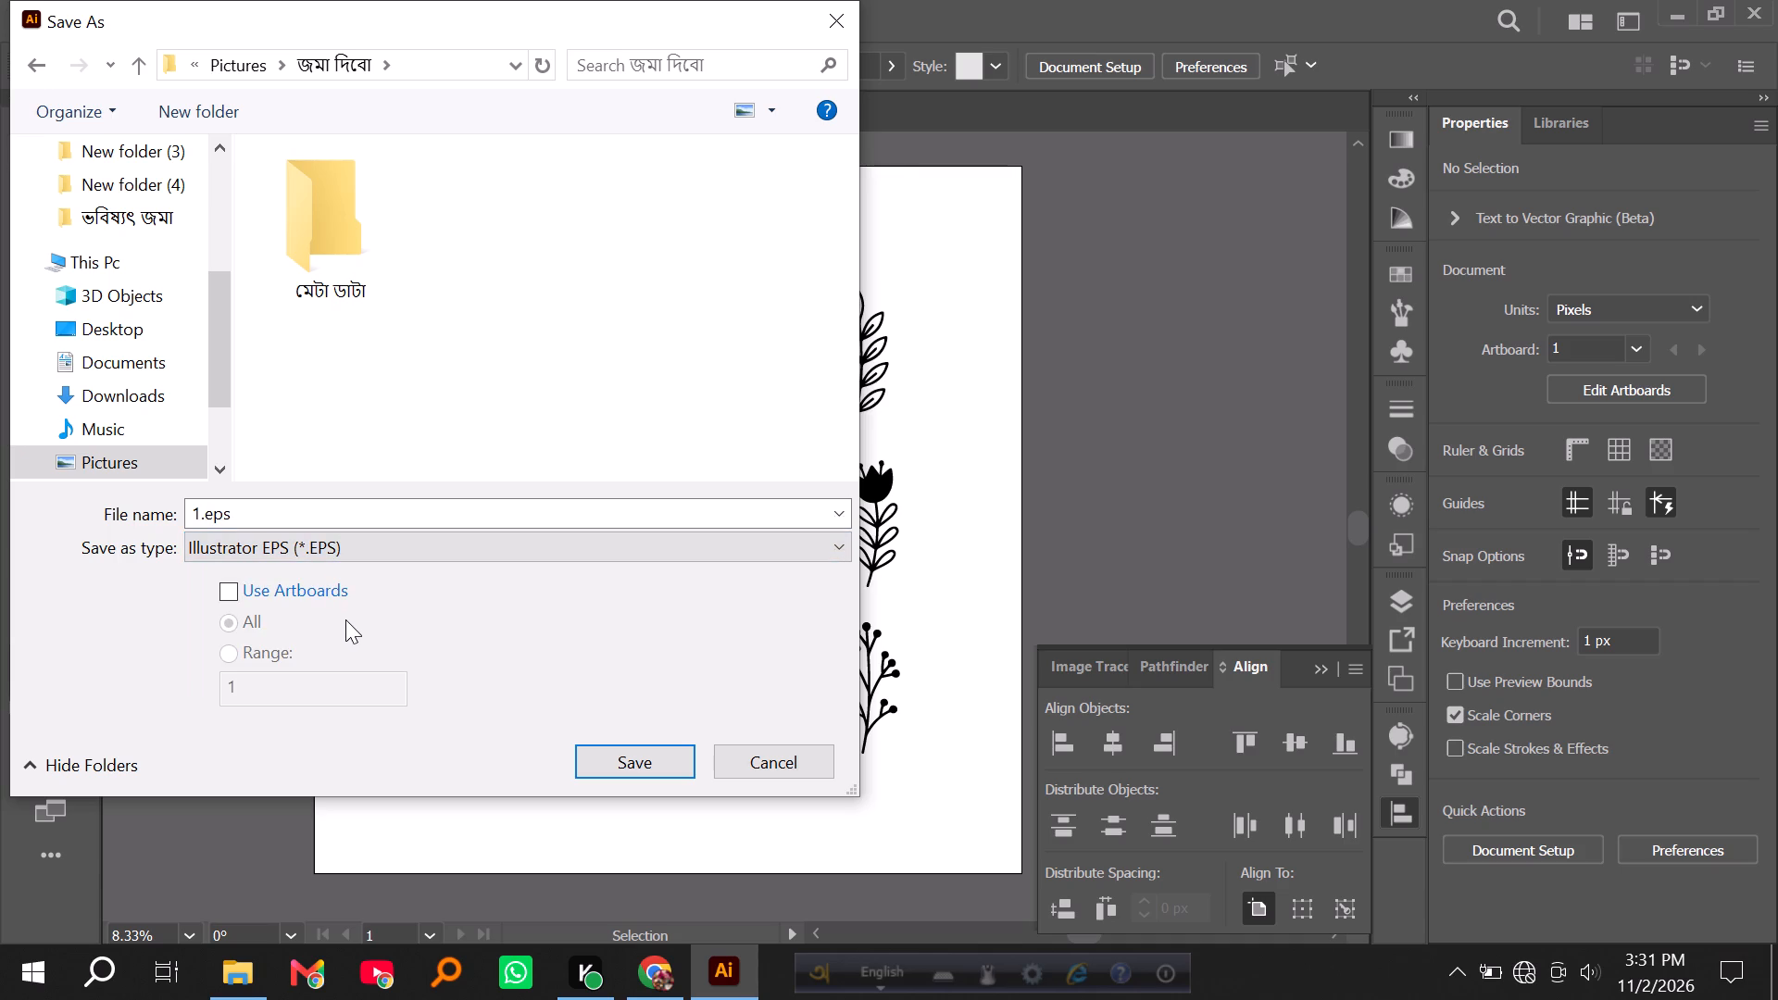
pyautogui.click(632, 761)
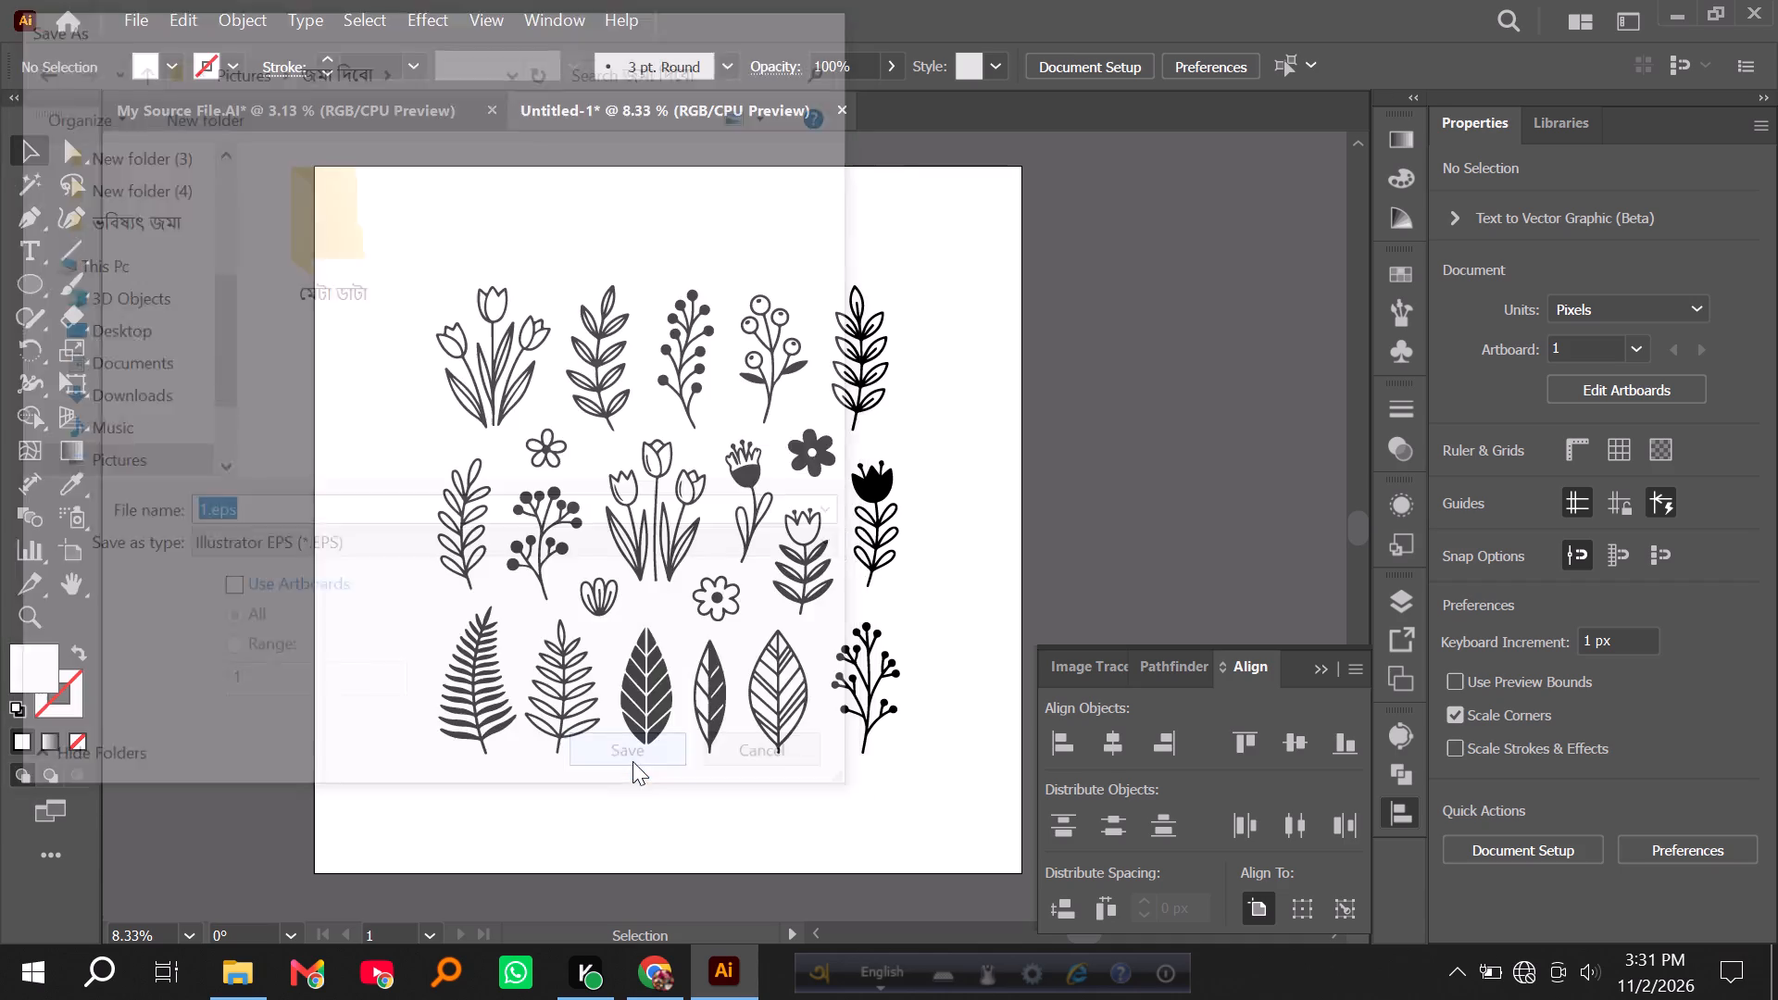
# Set the EPS version to Illustrator 10 EPS and finish the save.
pyautogui.click(668, 87)
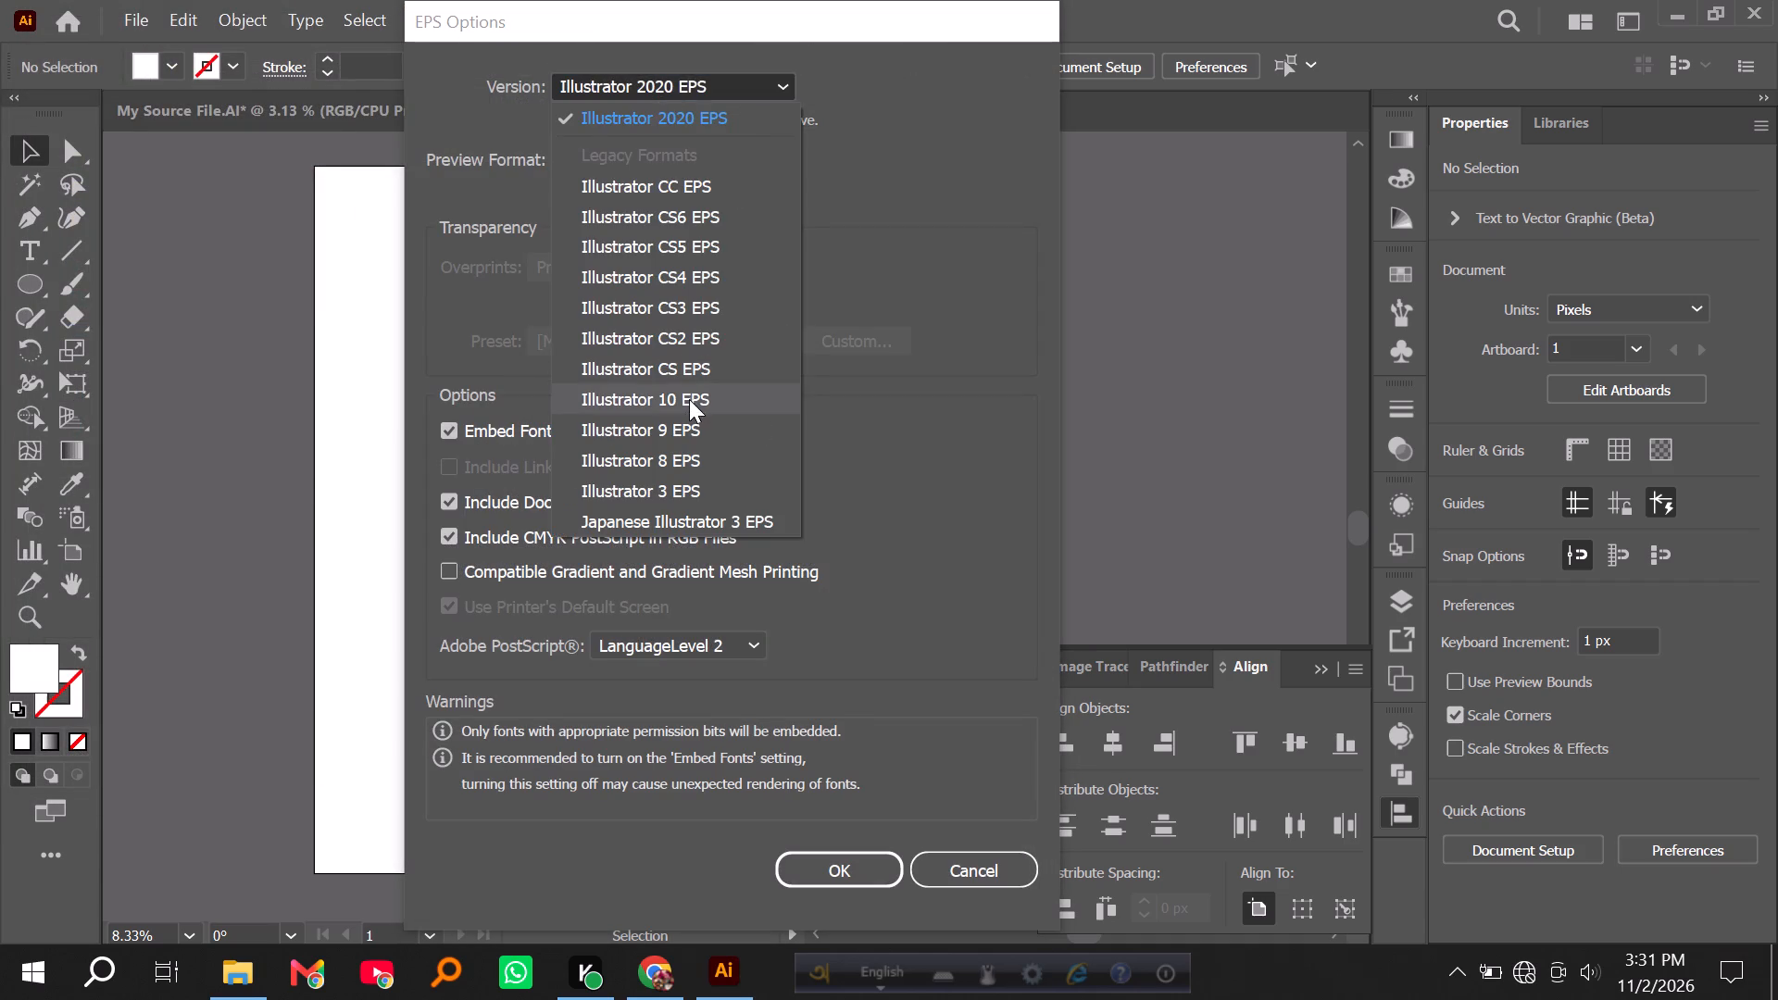
pyautogui.click(689, 399)
pyautogui.press('Return')
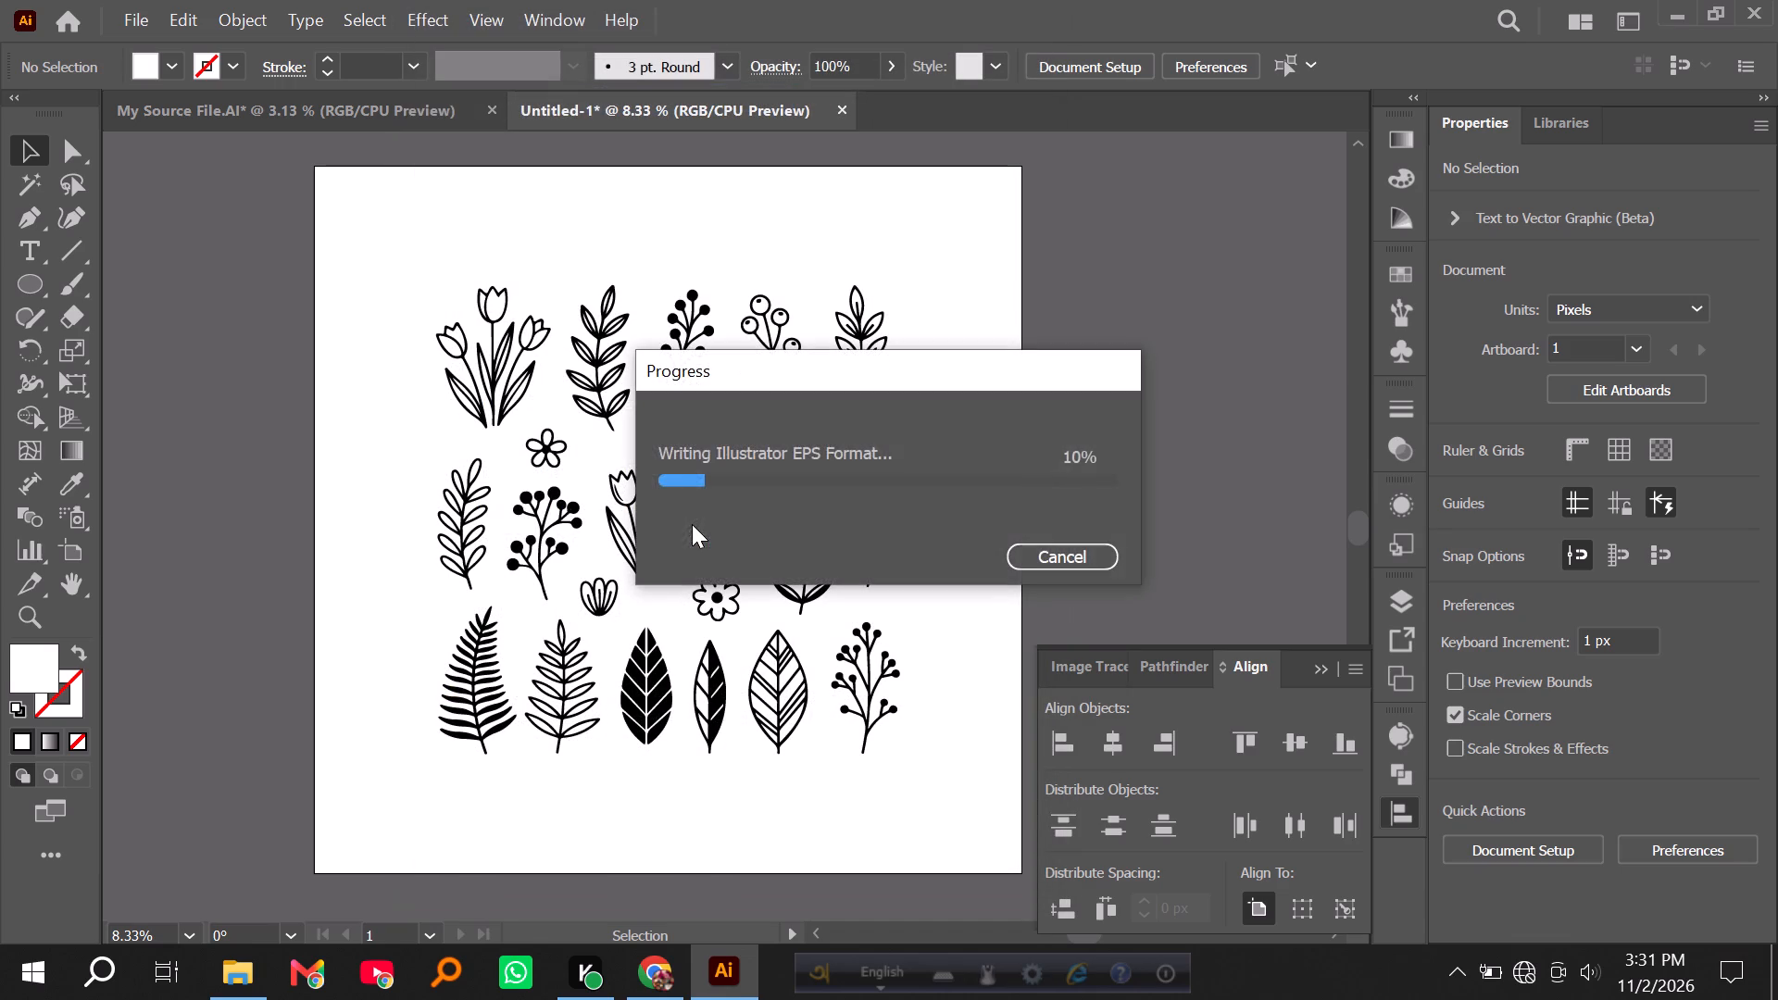
# Export the botanical artwork as the JPEG 1.jpg to the জমা দিবো folder within Pictures.
pyautogui.click(133, 18)
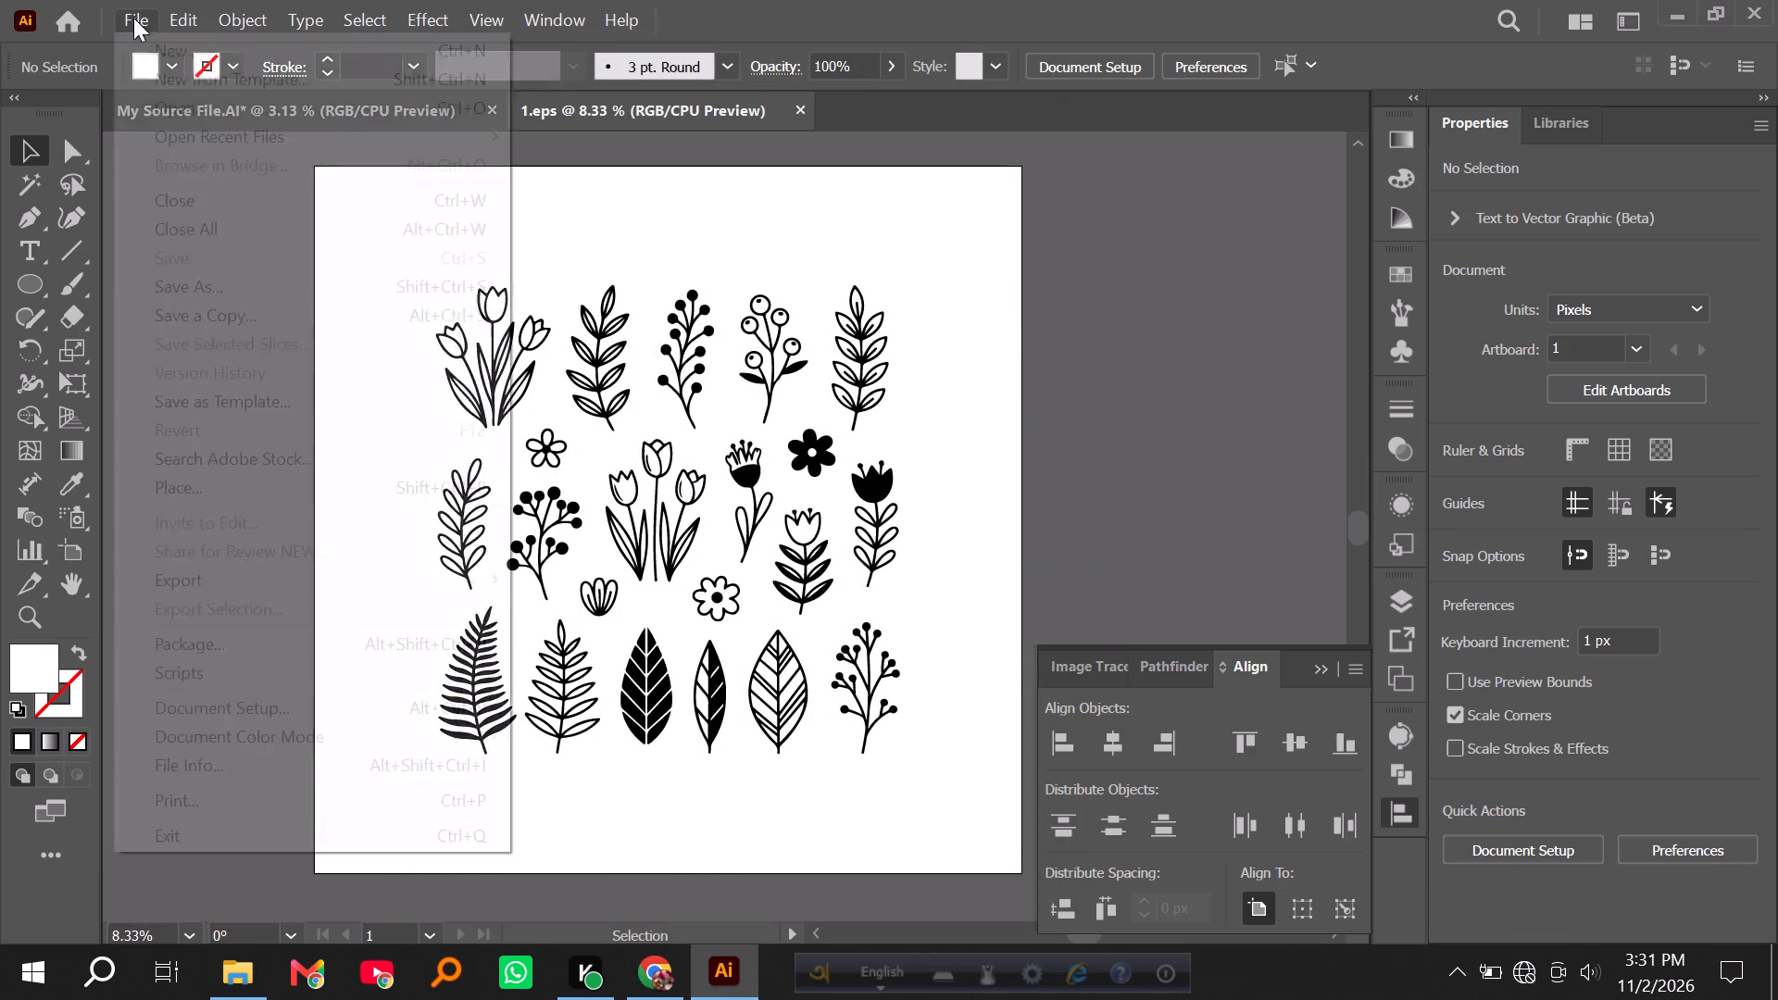
pyautogui.click(203, 581)
pyautogui.click(568, 606)
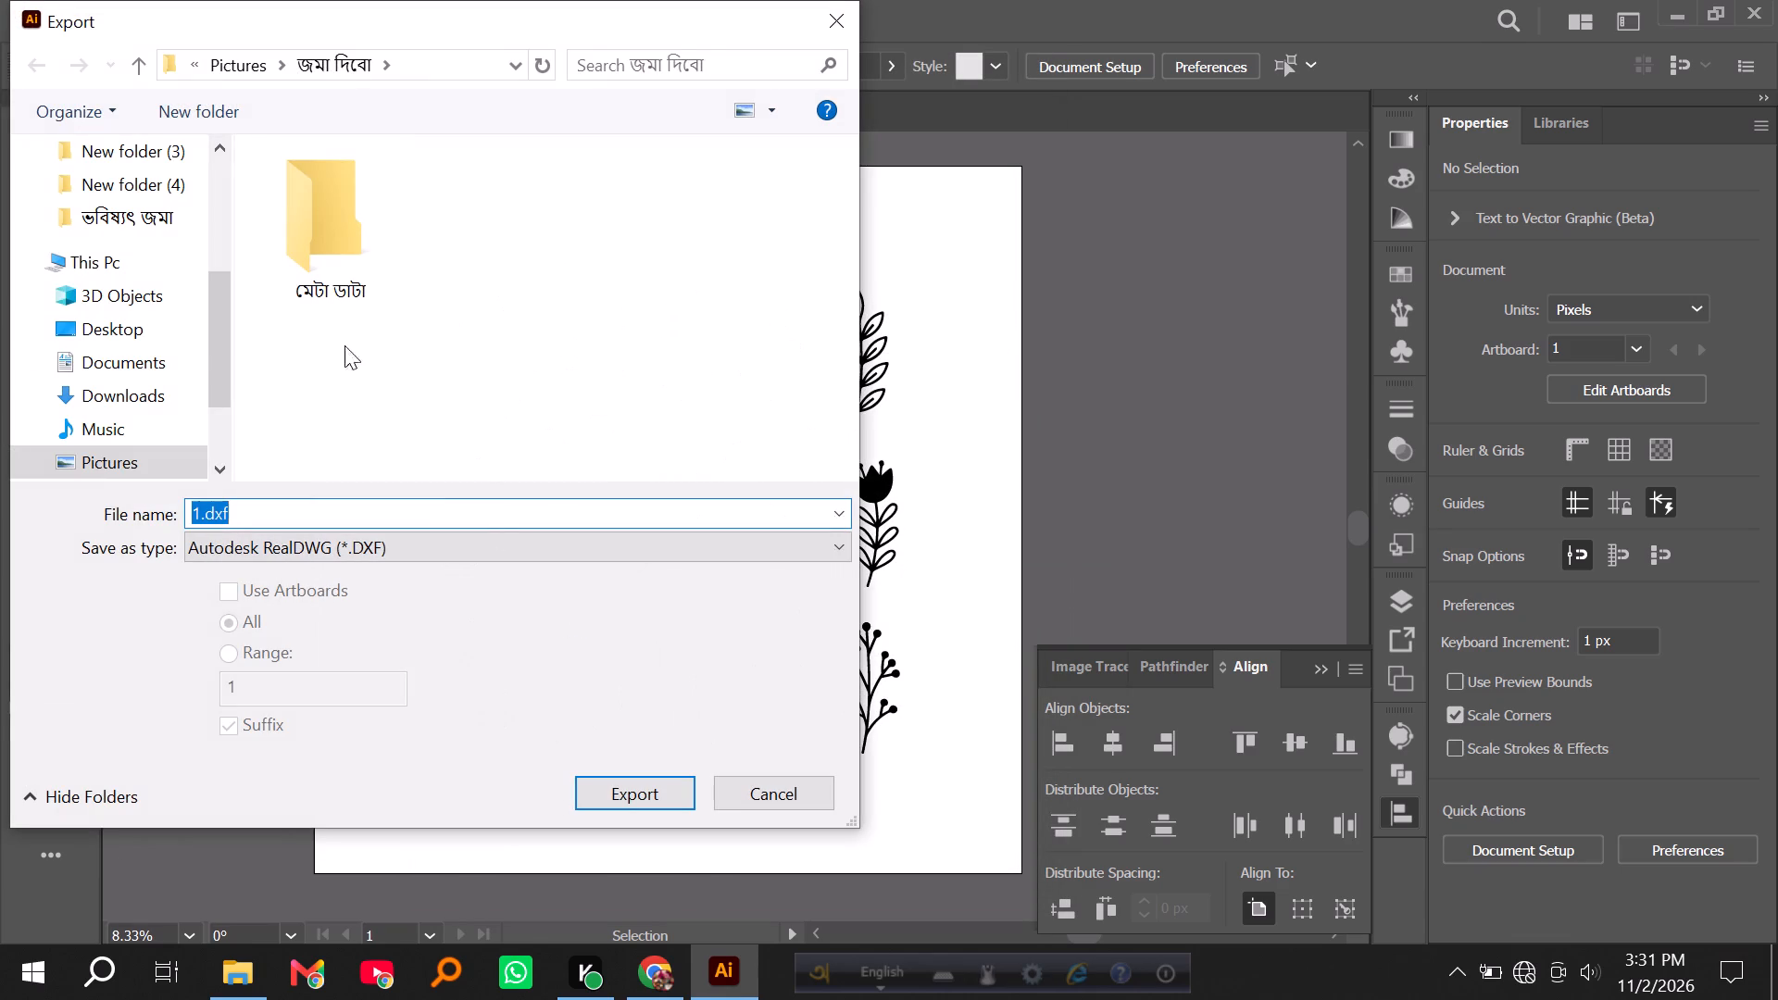
pyautogui.moveTo(223, 301); pyautogui.dragTo(220, 183)
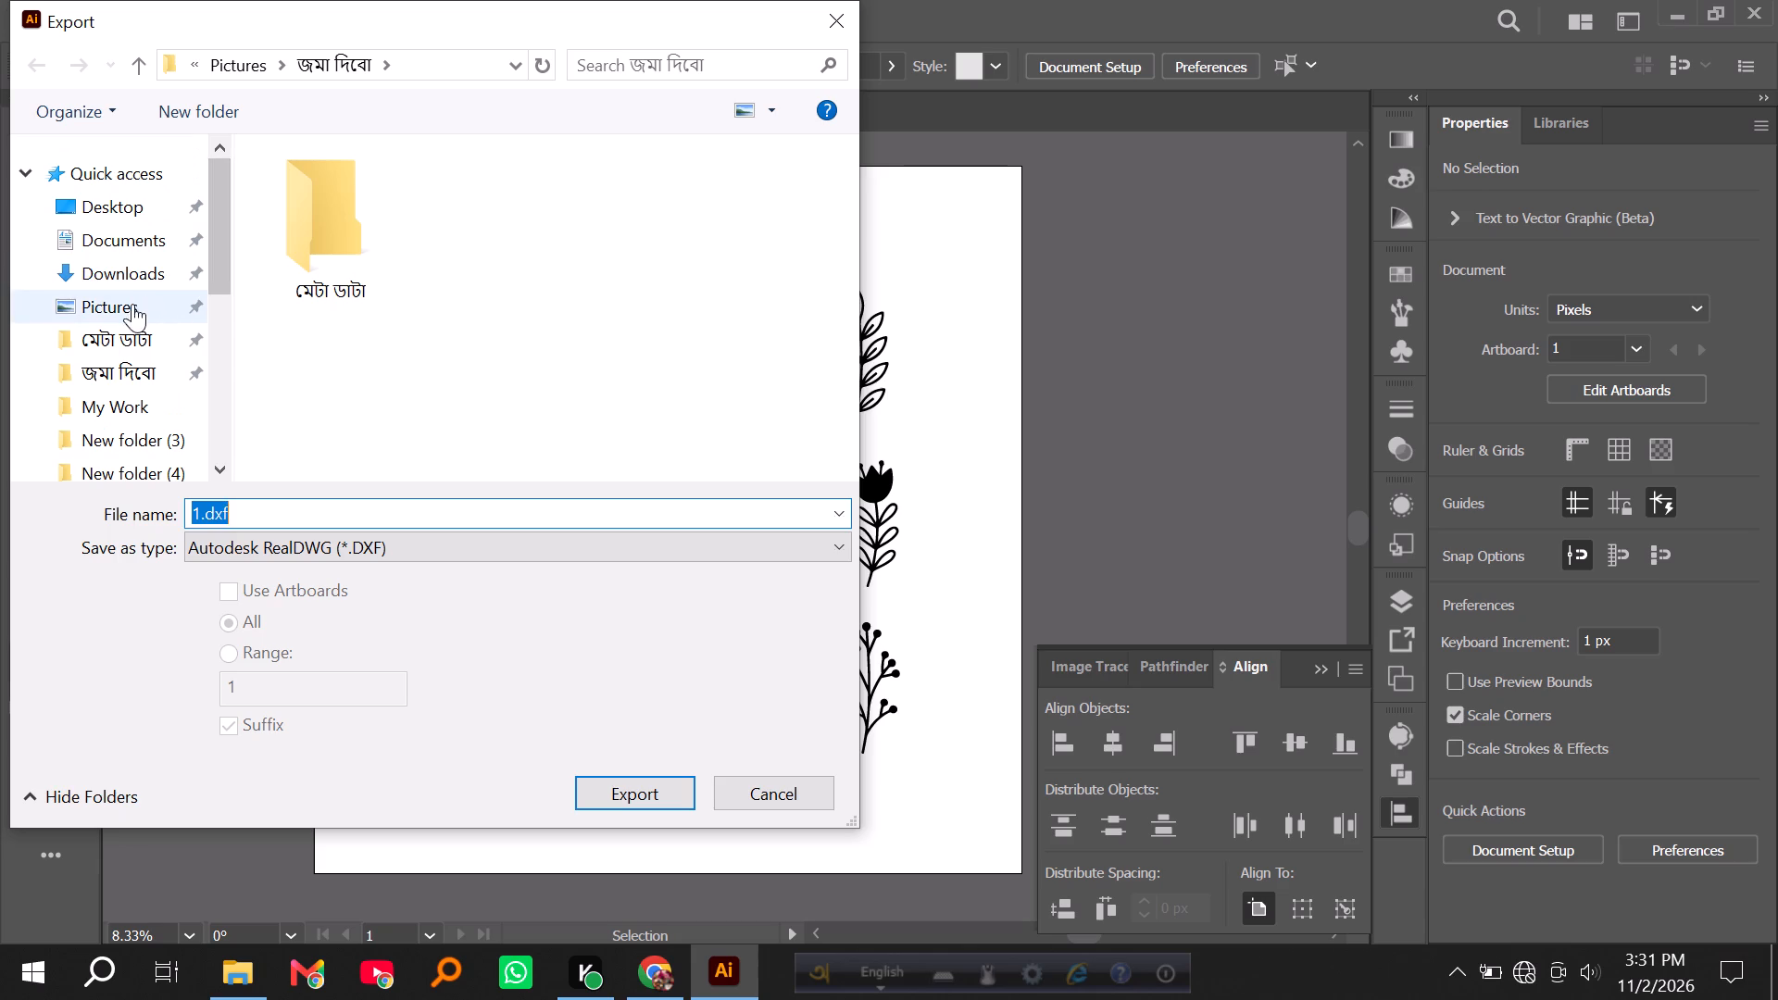
pyautogui.click(132, 304)
pyautogui.doubleClick(423, 244)
pyautogui.click(359, 554)
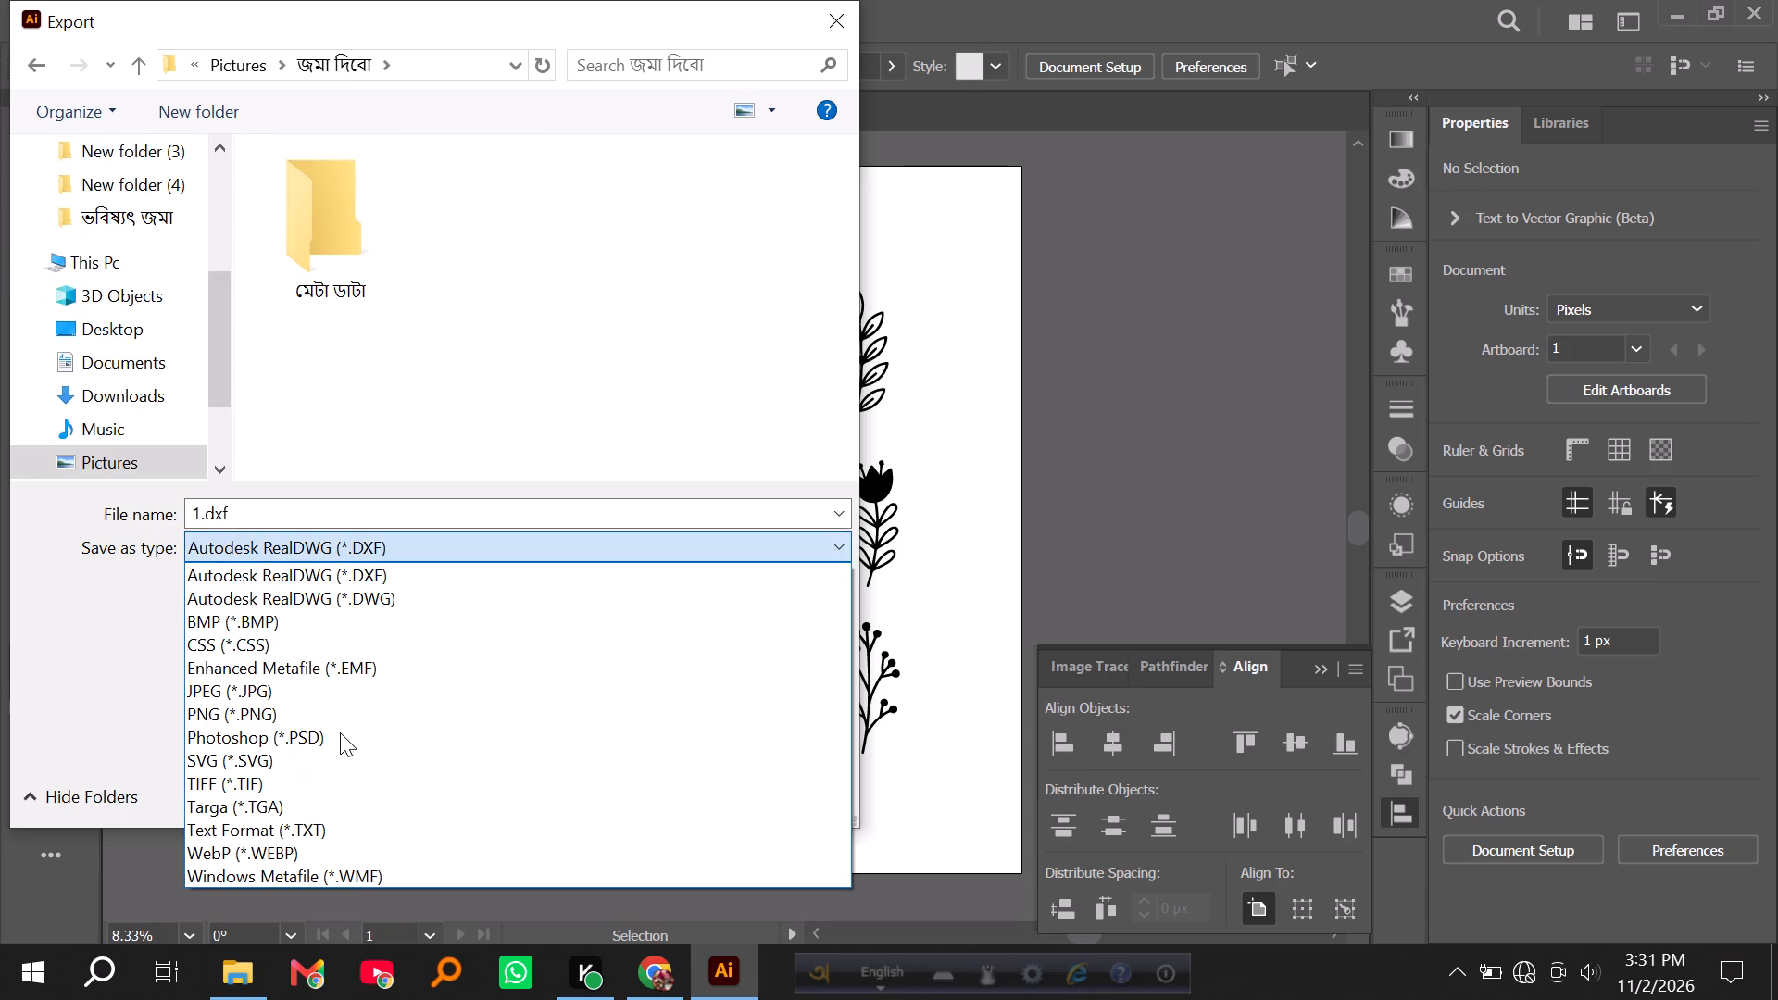
pyautogui.click(301, 687)
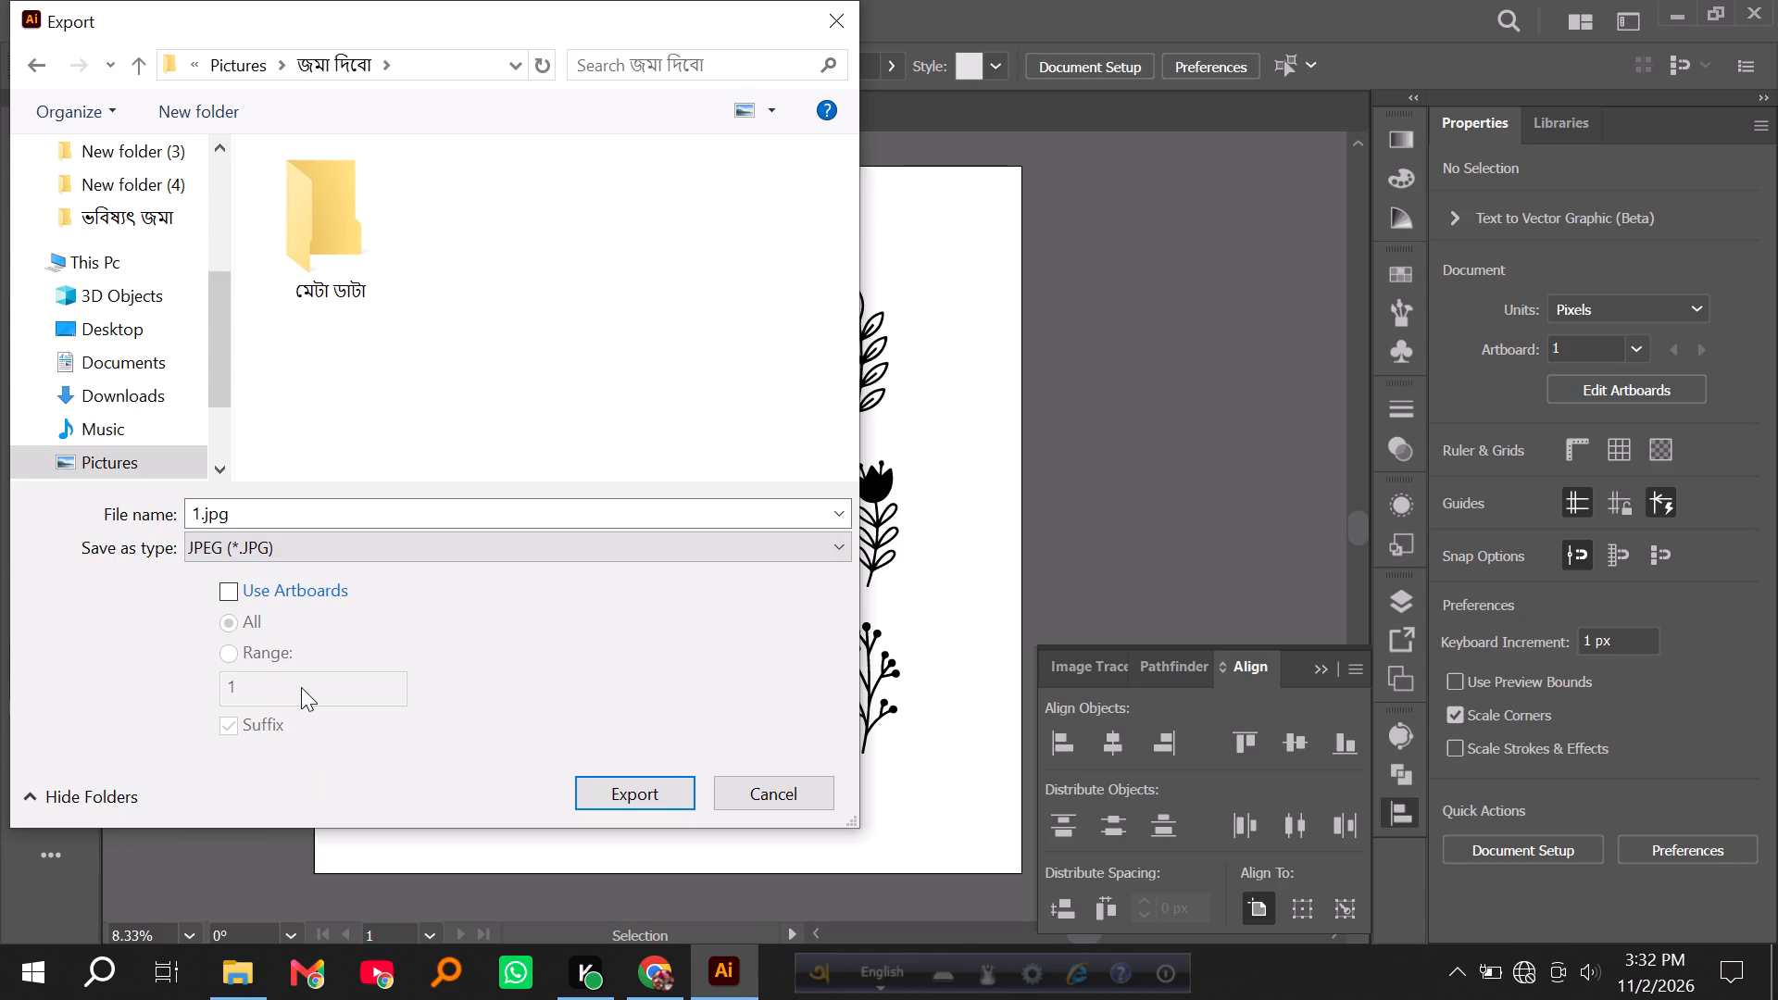
pyautogui.press('Return')
pyautogui.press('Return')
pyautogui.press('Return')
pyautogui.press('Return')
pyautogui.press('Return')
pyautogui.press('Return')
pyautogui.press('Return')
pyautogui.press('Return')
pyautogui.press('Return')
pyautogui.press('Return')
pyautogui.press('Return')
pyautogui.press('Return')
pyautogui.press('Return')
pyautogui.press('Return')
pyautogui.press('Return')
pyautogui.press('Return')
pyautogui.press('Return')
pyautogui.press('Return')
pyautogui.press('Return')
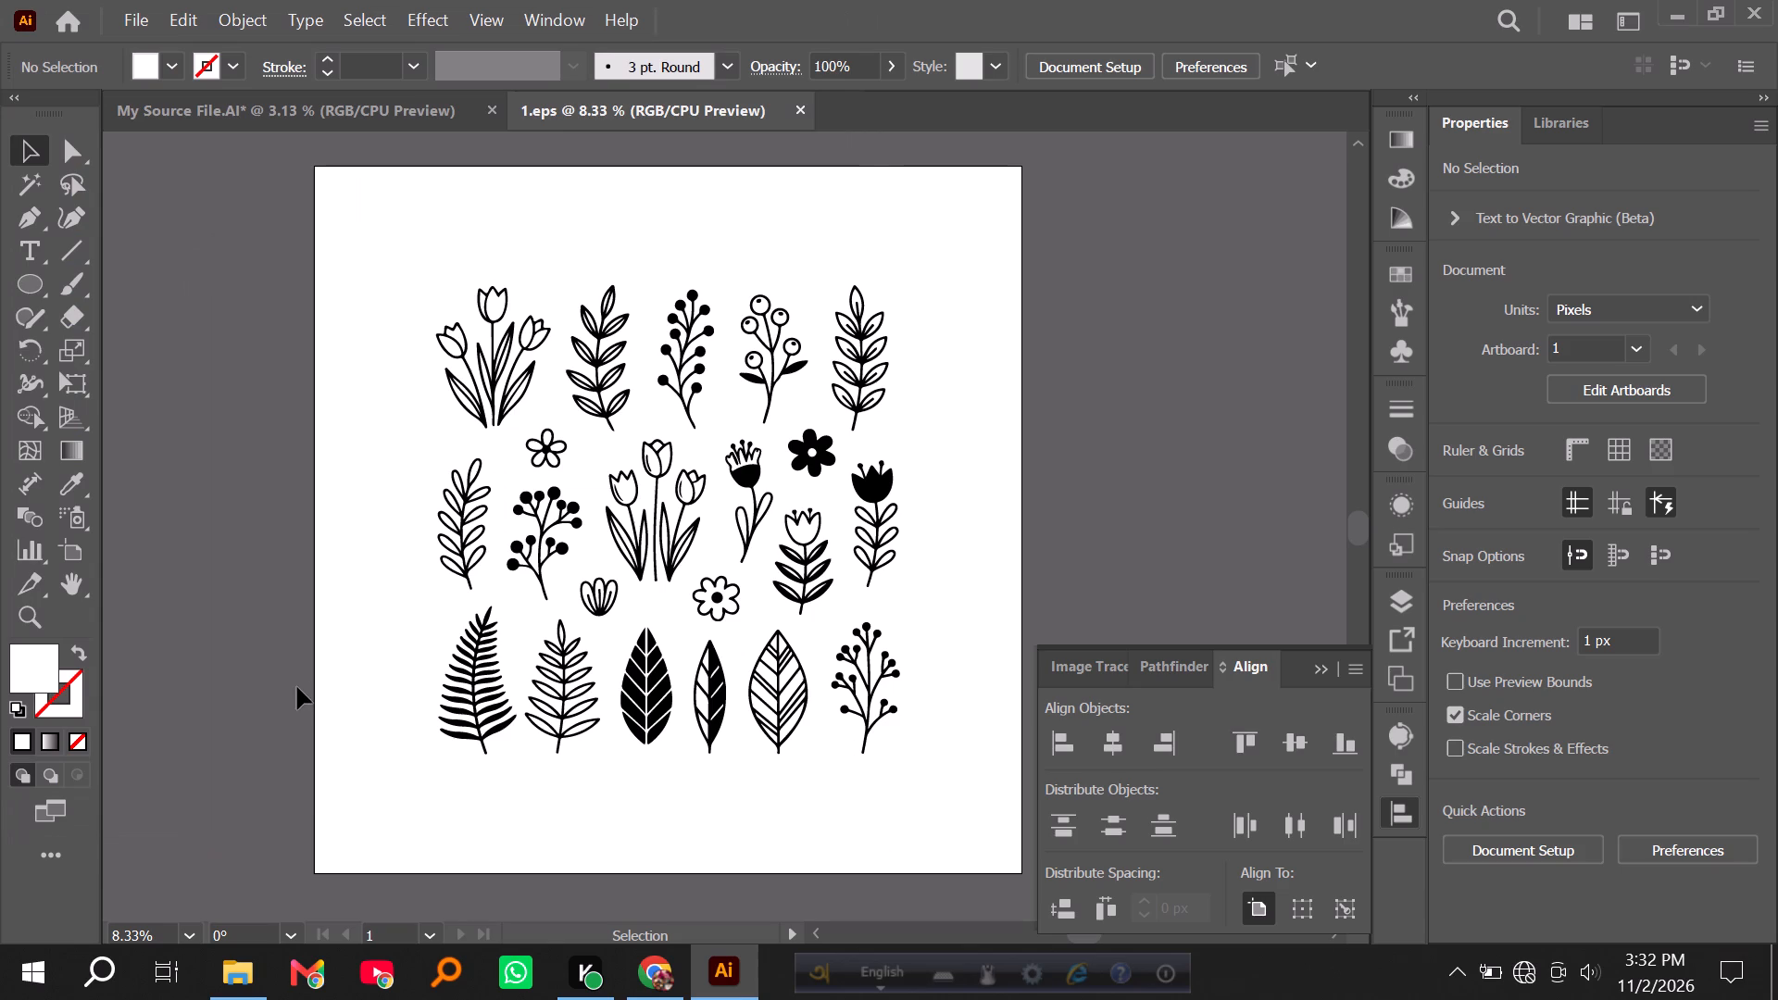
# Cut the lowest botanical set beside the artboard in My Source File.AI and return to the 1.eps document.
pyautogui.click(264, 113)
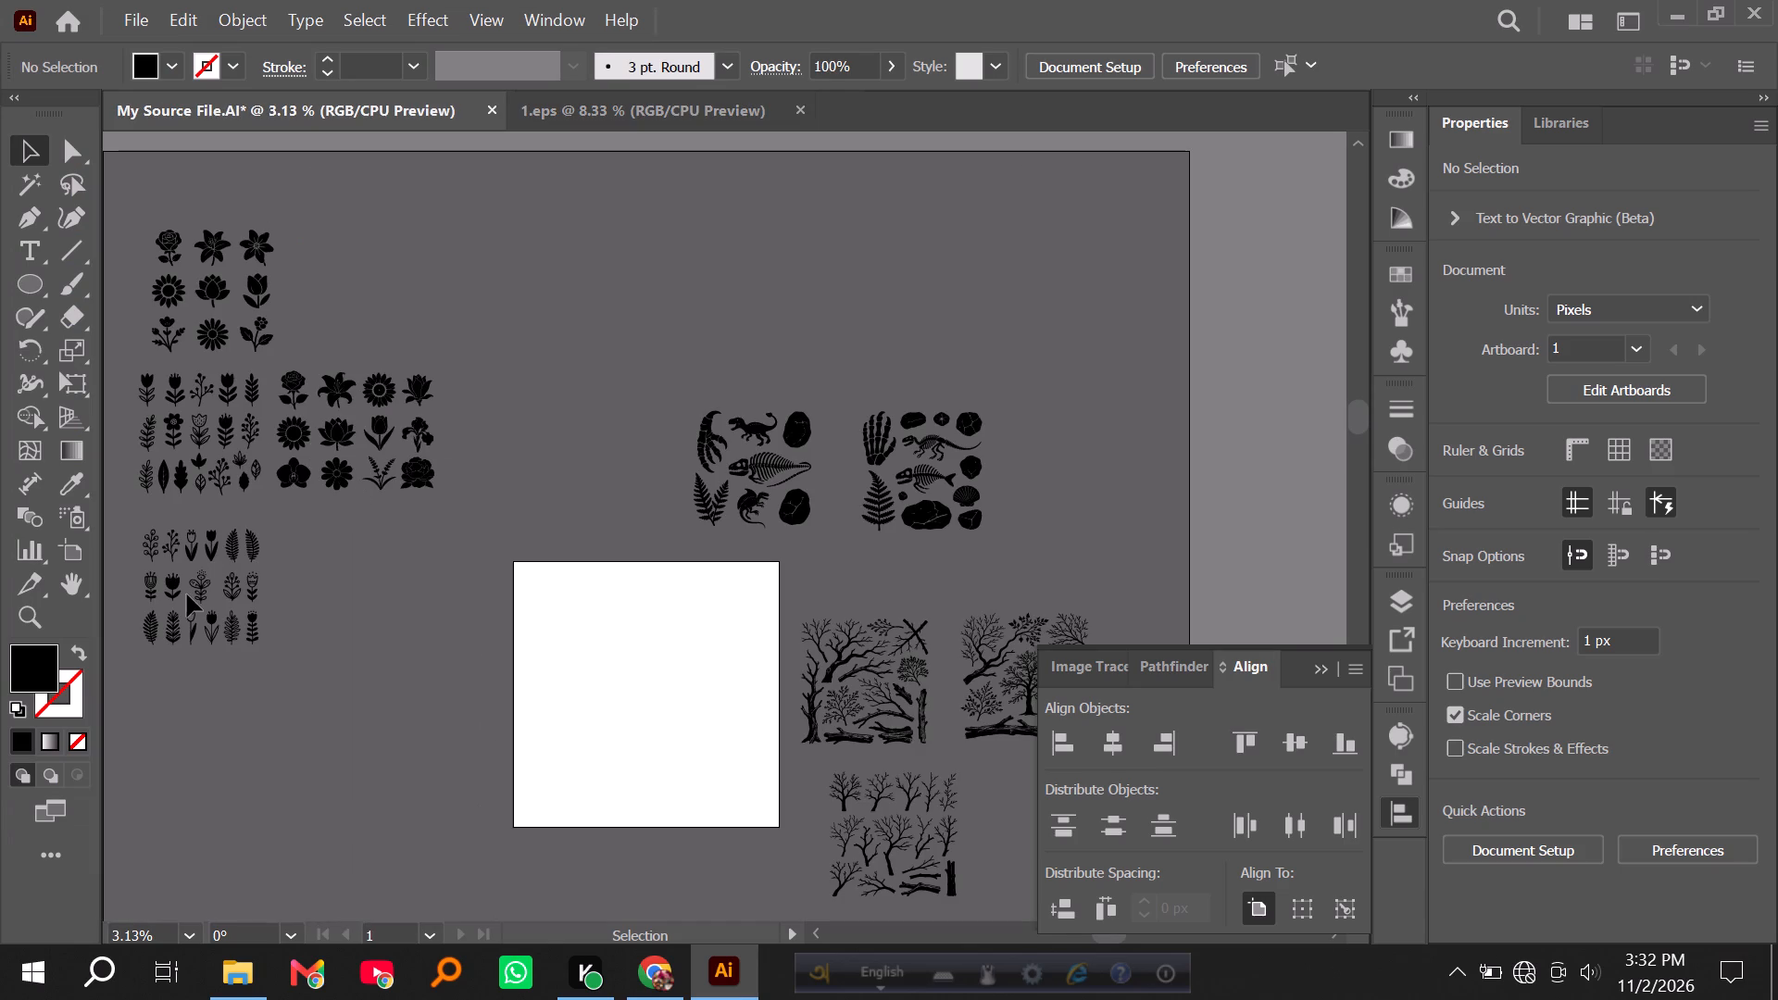
pyautogui.click(187, 594)
pyautogui.click(186, 586)
pyautogui.click(193, 591)
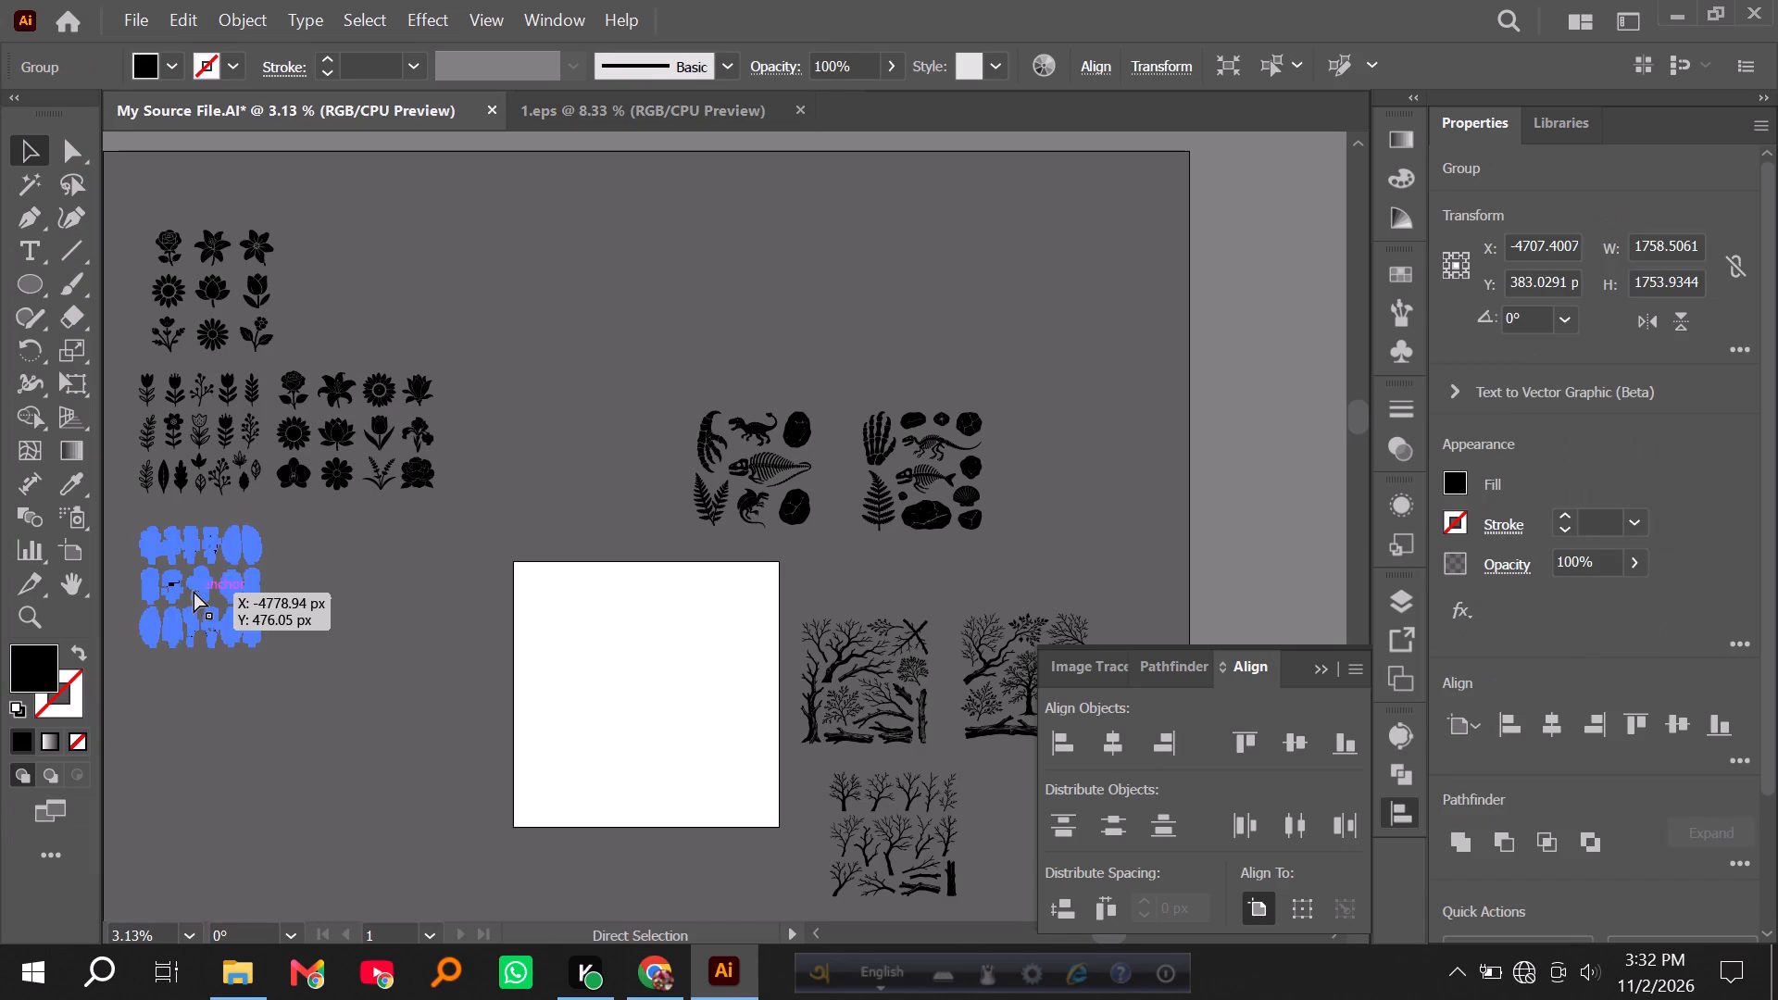
pyautogui.hotkey('ctrl', 'x')
pyautogui.click(601, 96)
# Delete the exported botanical set from the artboard, leaving the white background square.
pyautogui.click(599, 375)
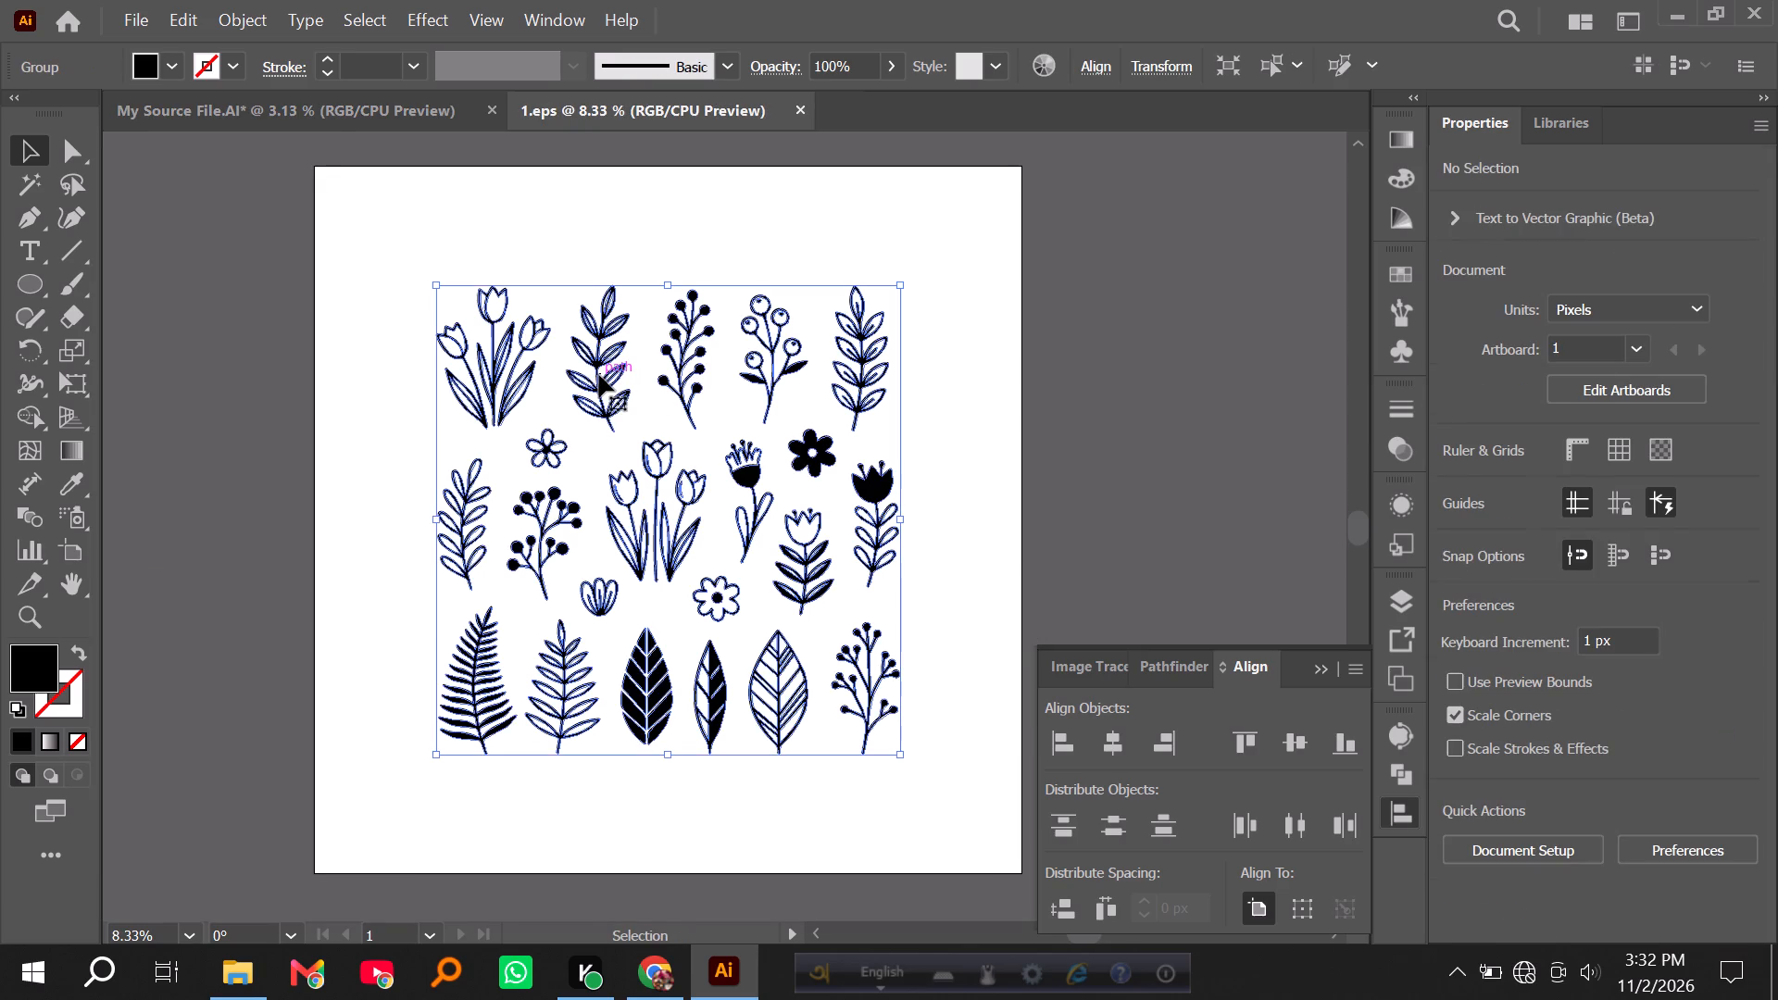
pyautogui.press('Delete')
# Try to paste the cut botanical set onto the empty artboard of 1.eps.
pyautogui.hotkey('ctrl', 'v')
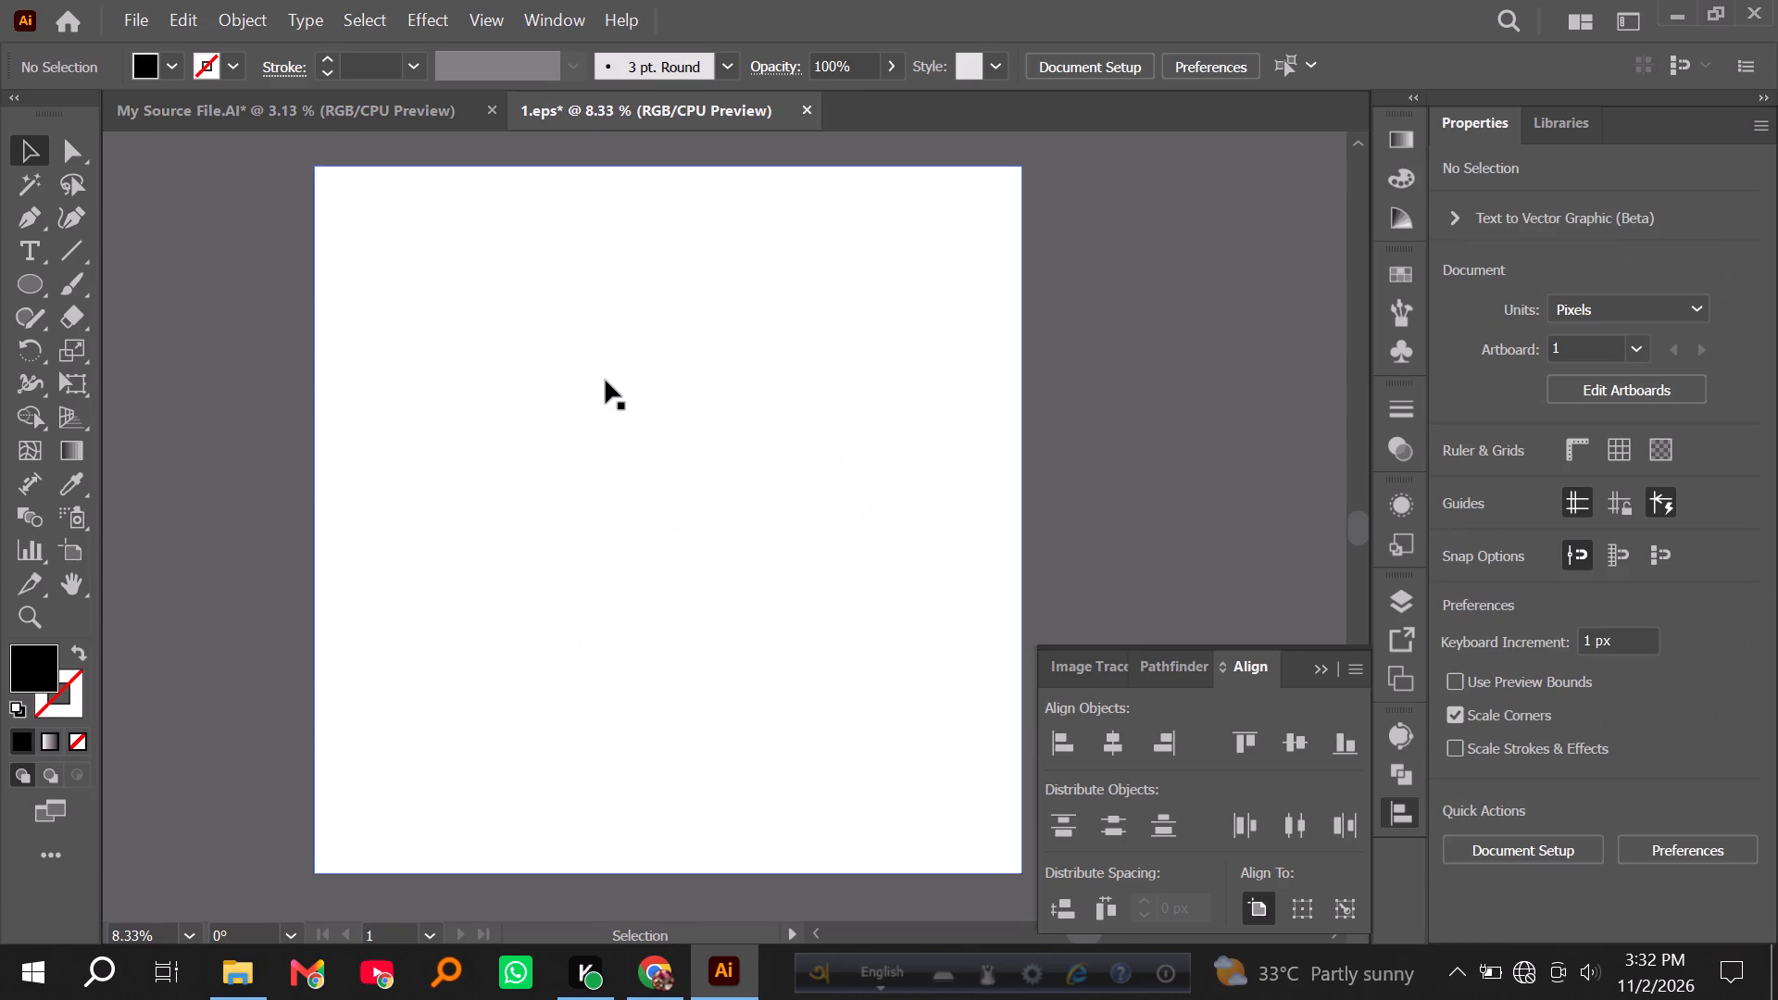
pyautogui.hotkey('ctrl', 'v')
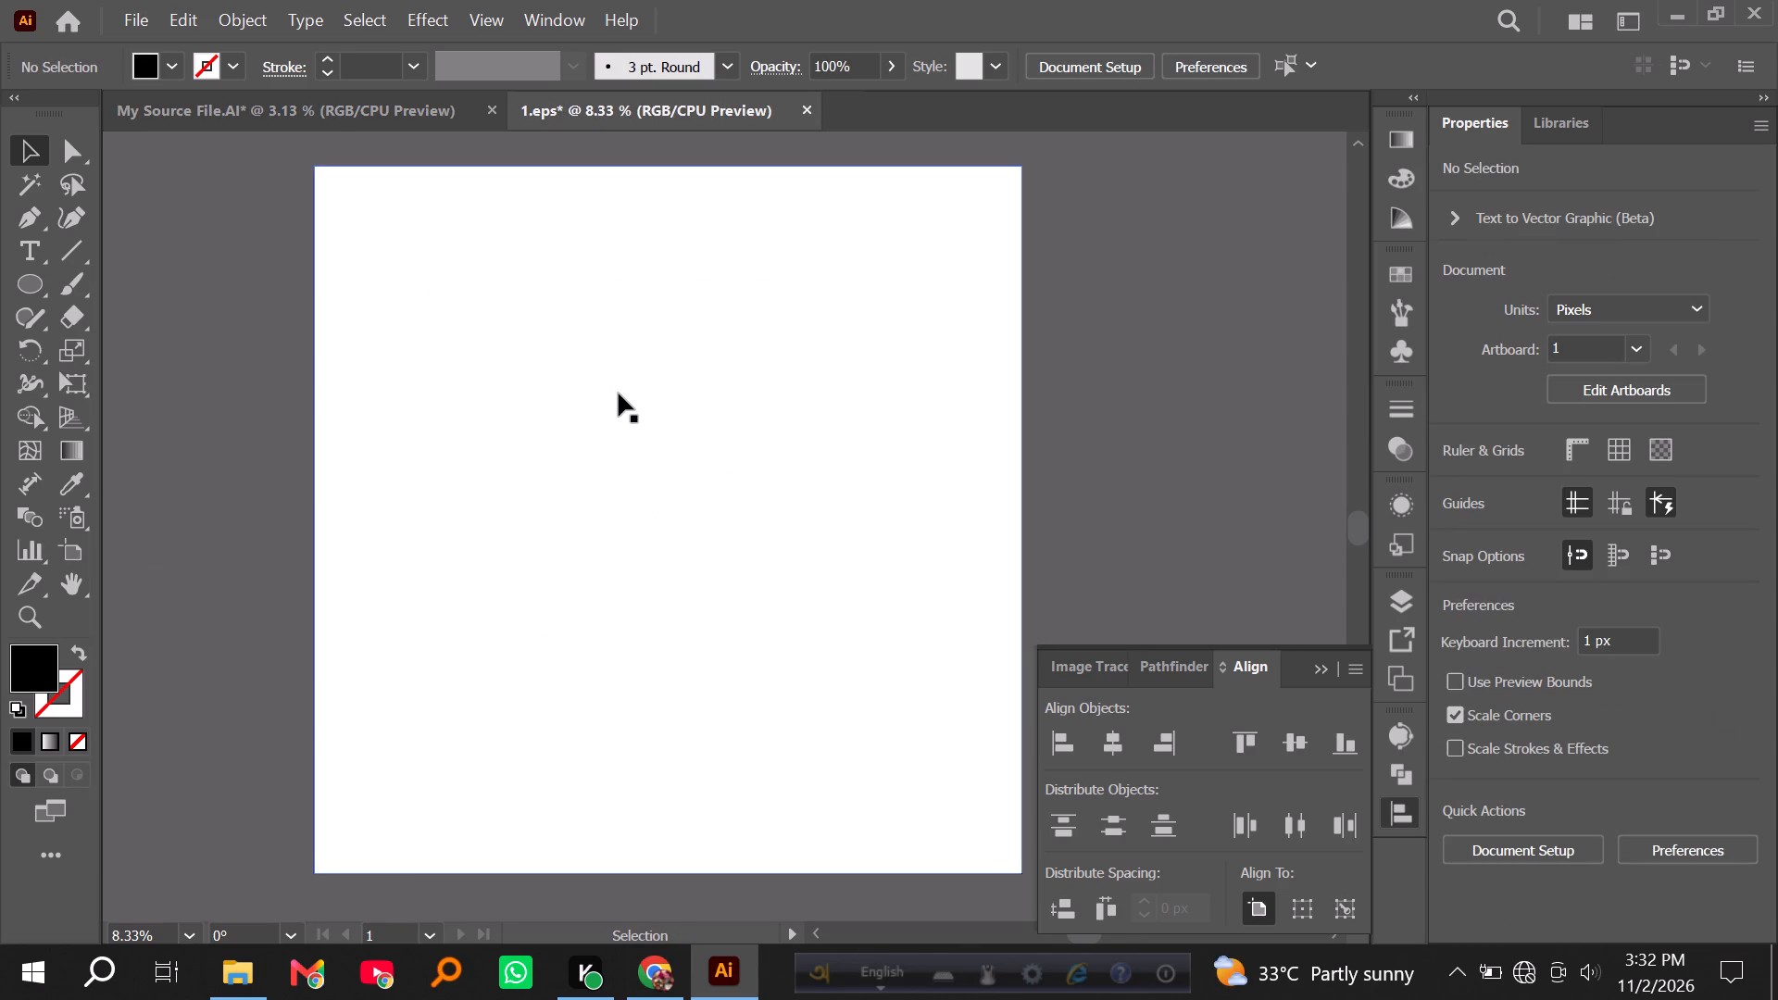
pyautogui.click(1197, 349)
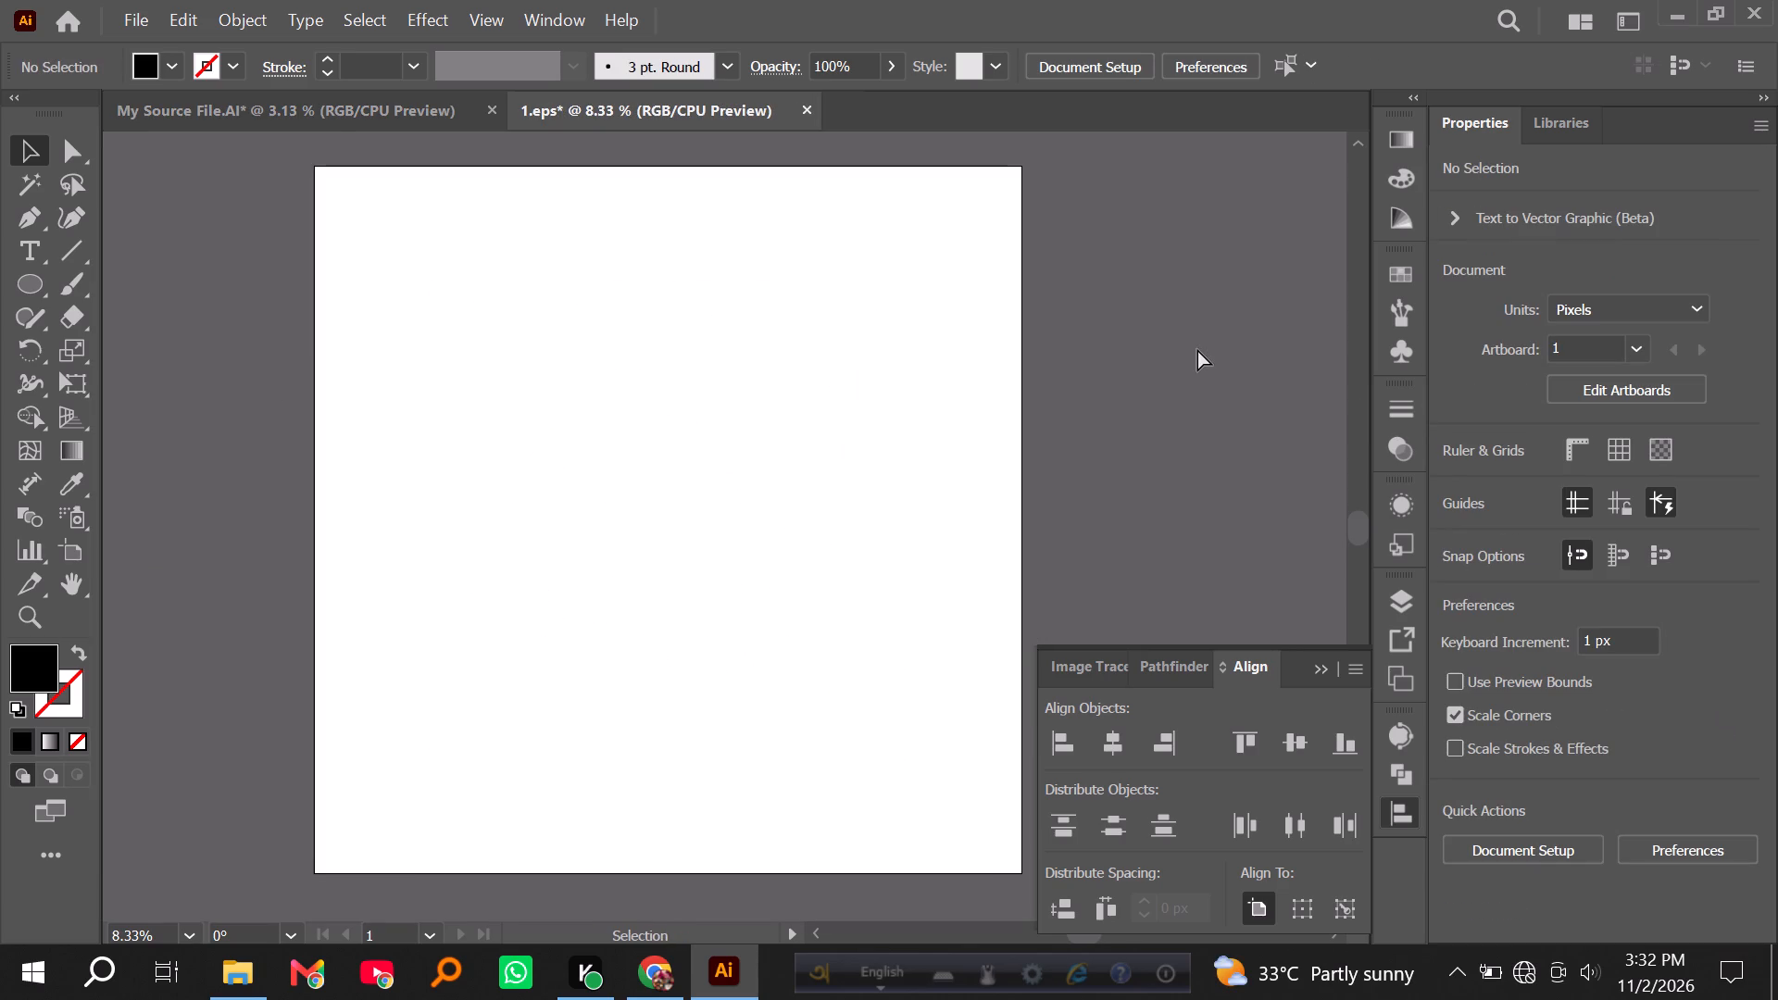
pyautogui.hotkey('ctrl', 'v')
# Restore the lowest botanical set in My Source File.AI, cut it again and return to the 1.eps document.
pyautogui.click(369, 116)
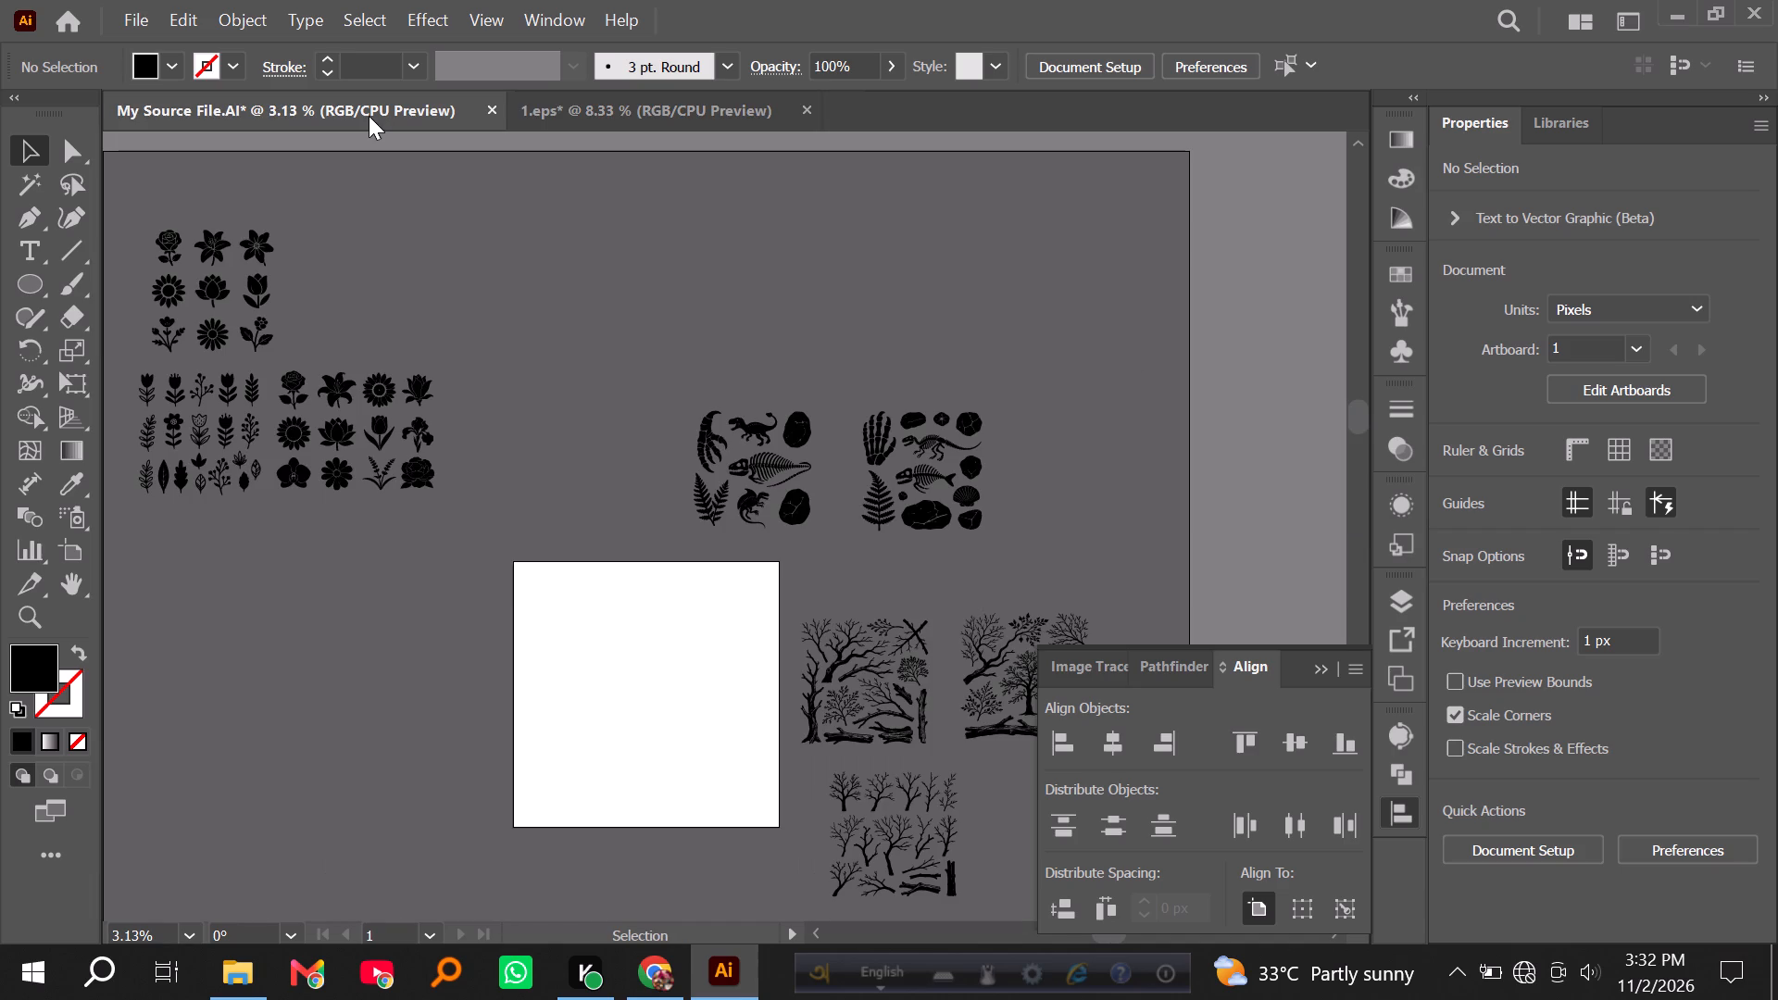
pyautogui.hotkey('ctrl', 'z')
pyautogui.click(348, 546)
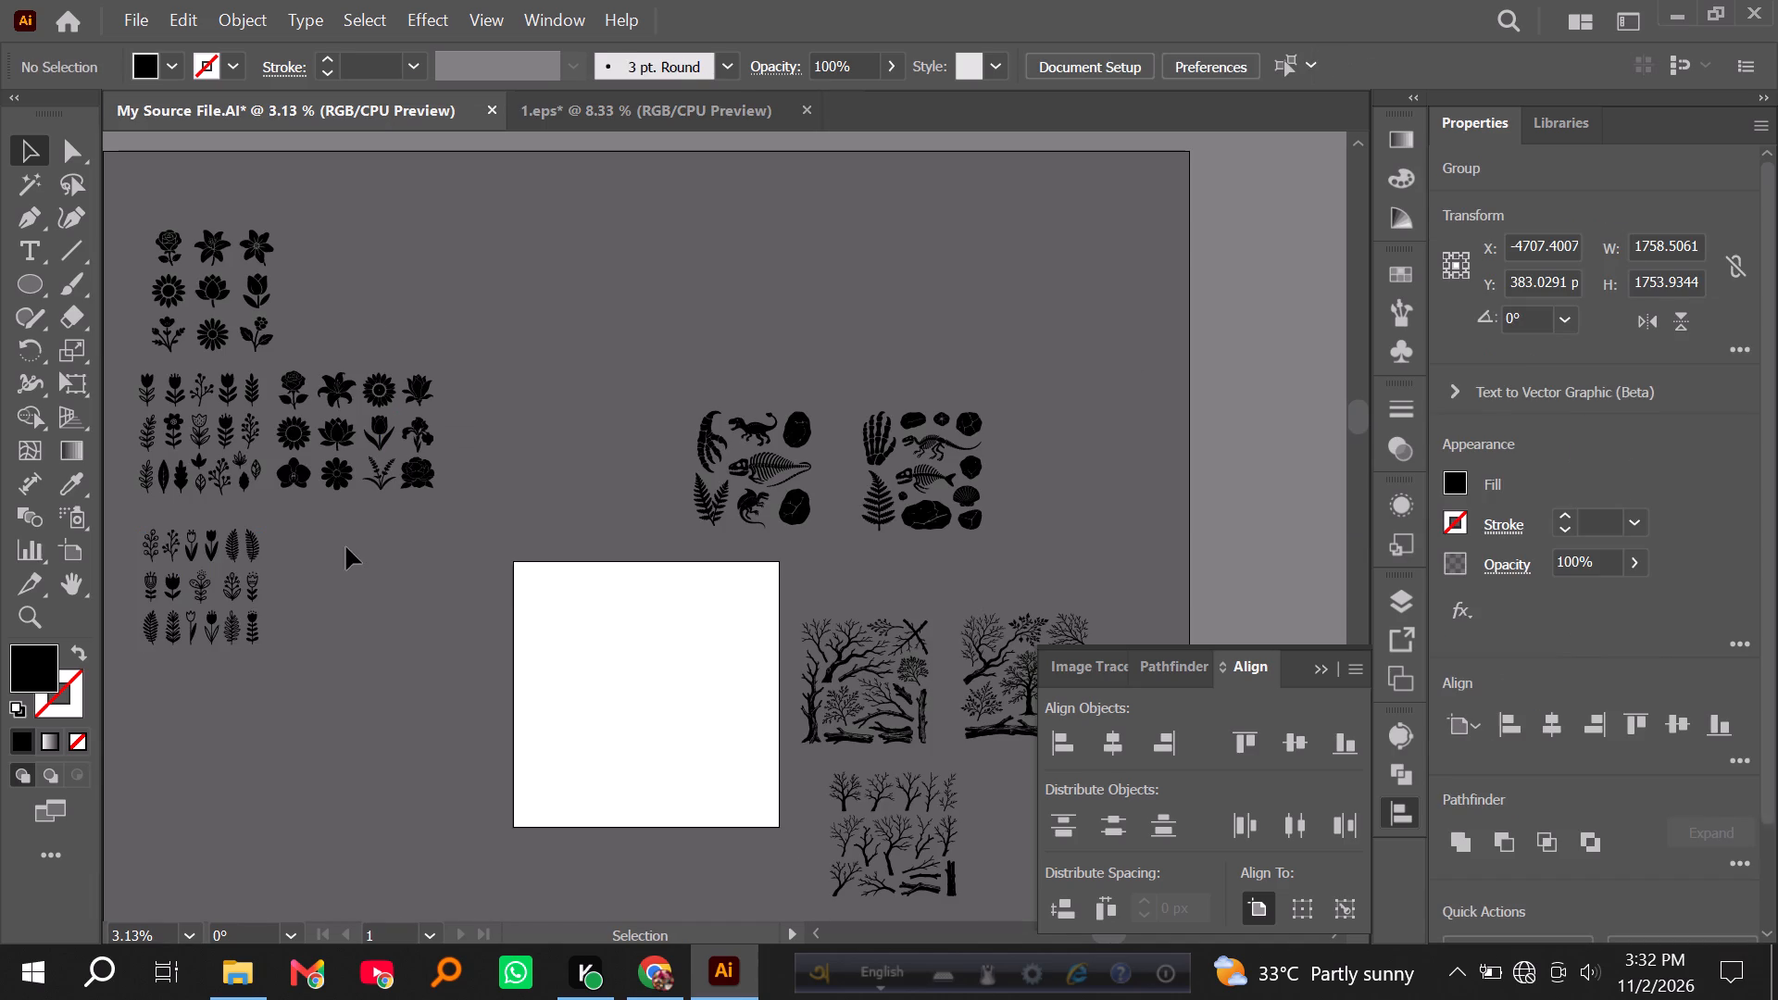
pyautogui.click(251, 551)
pyautogui.hotkey('ctrl', 'x')
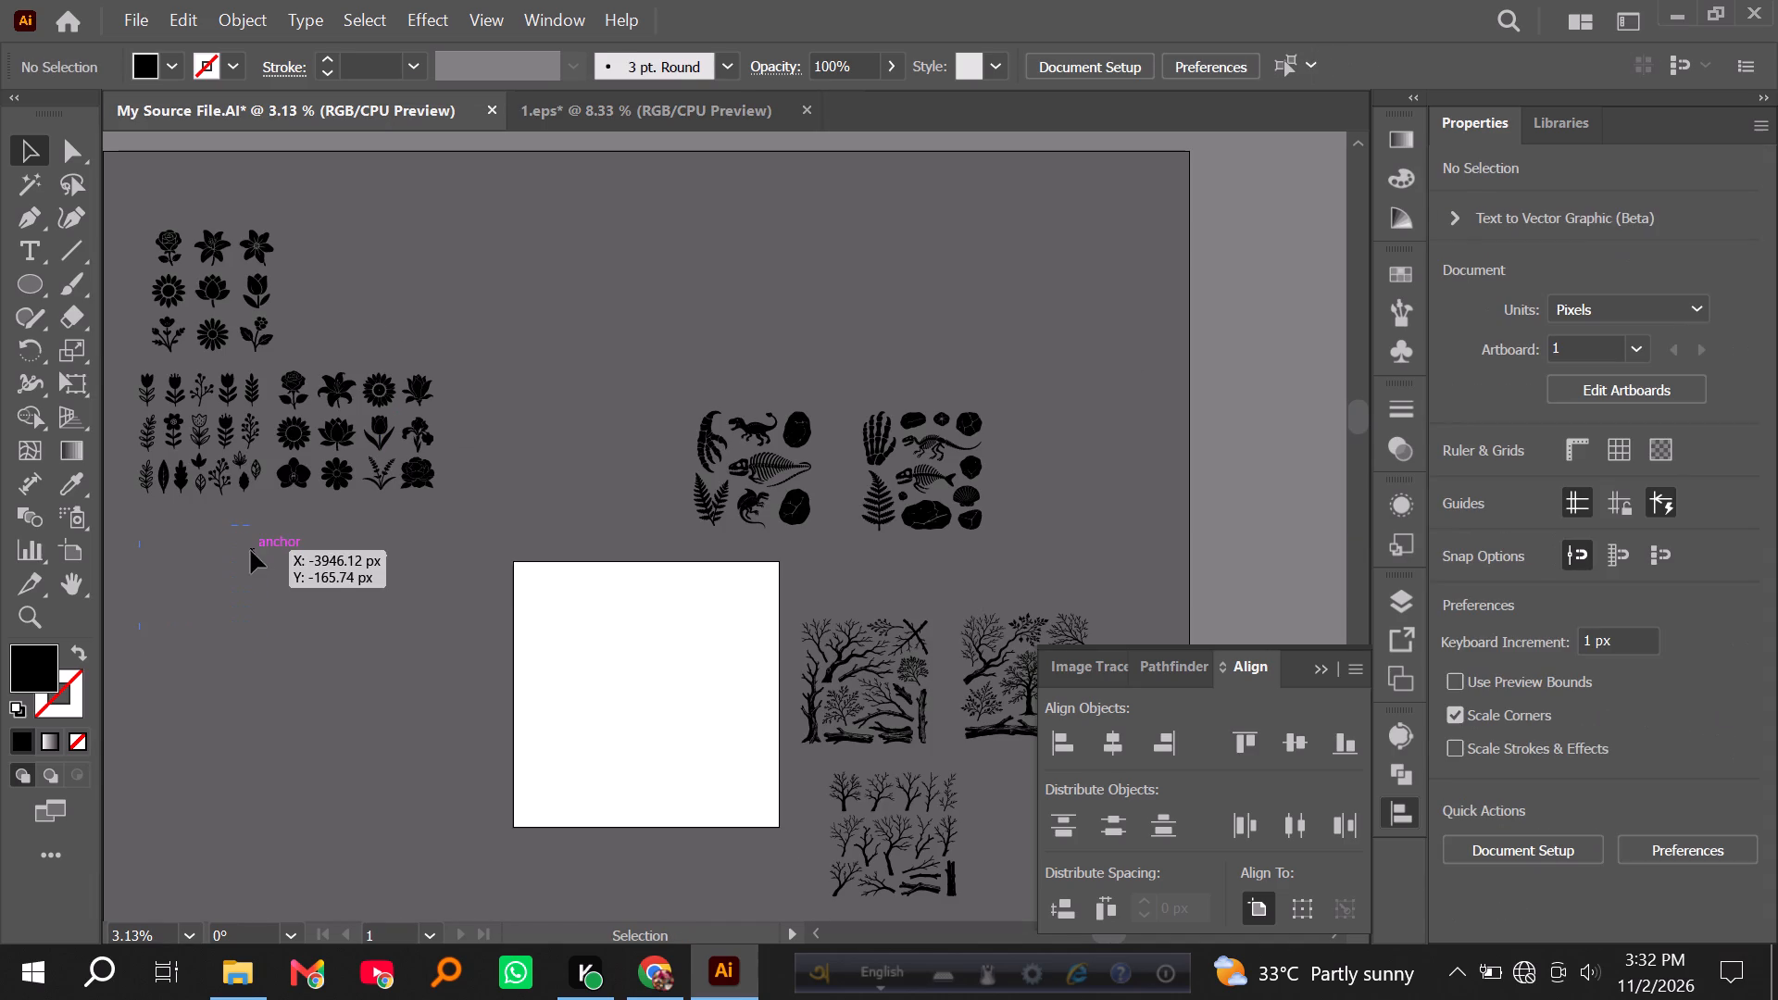
pyautogui.click(575, 95)
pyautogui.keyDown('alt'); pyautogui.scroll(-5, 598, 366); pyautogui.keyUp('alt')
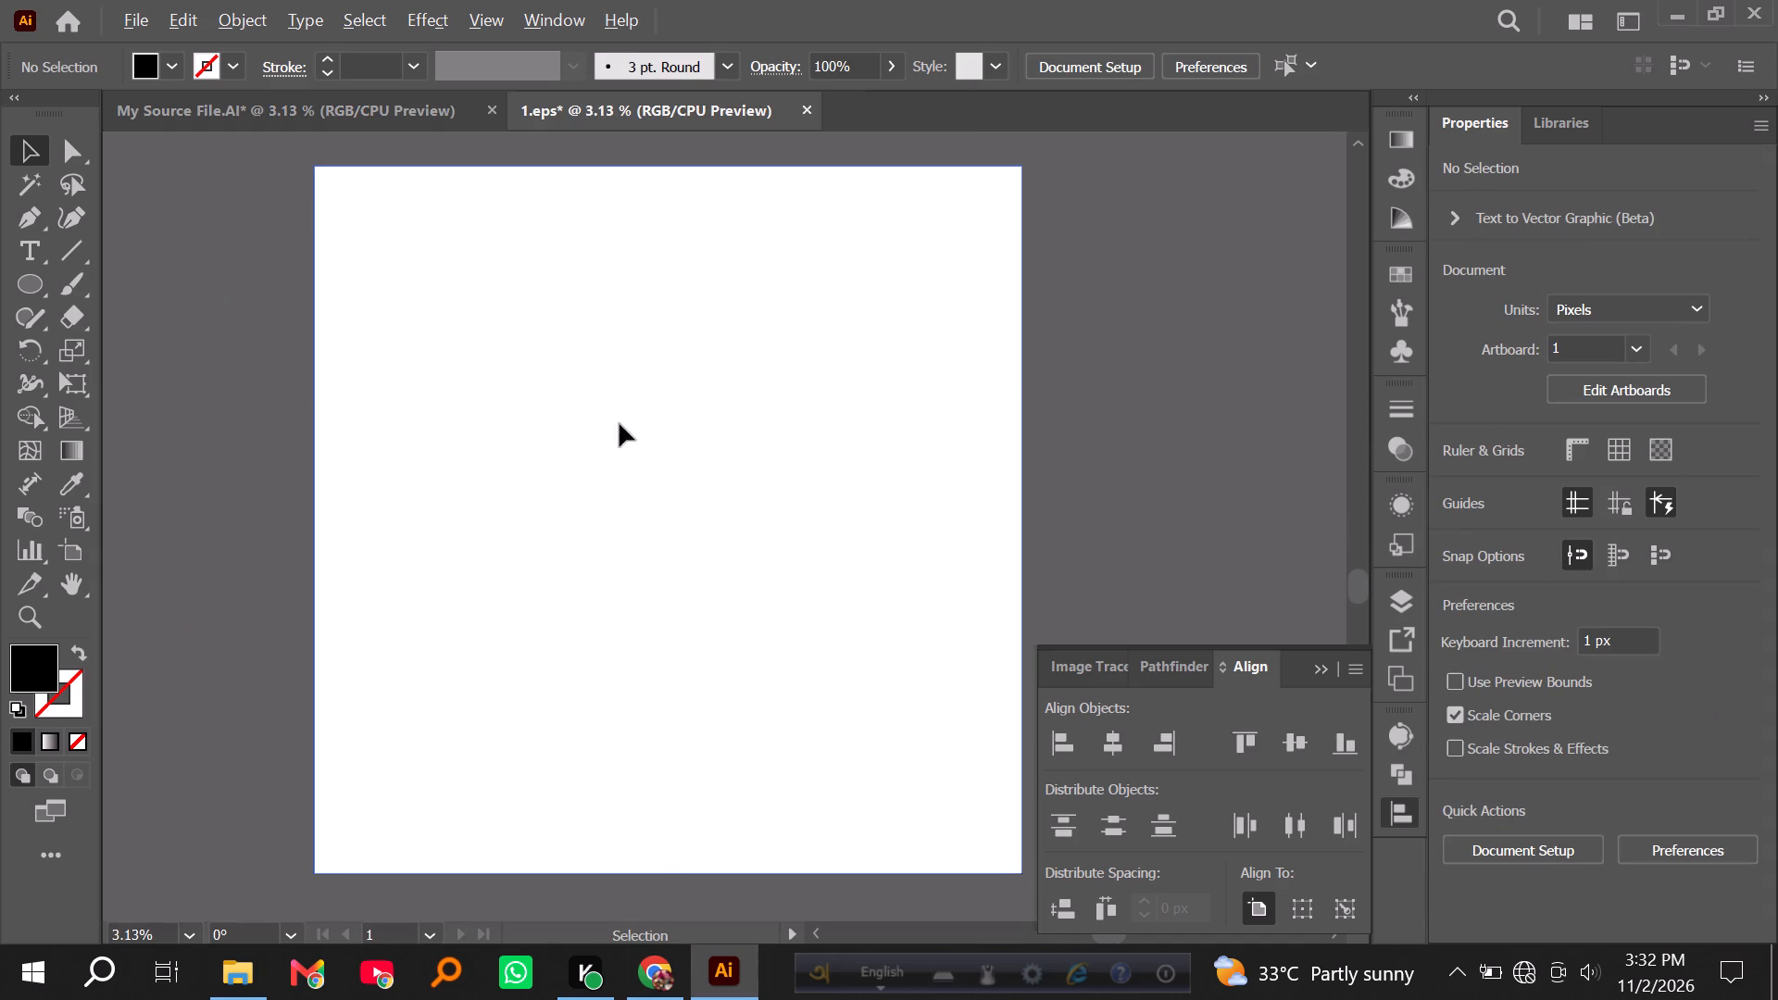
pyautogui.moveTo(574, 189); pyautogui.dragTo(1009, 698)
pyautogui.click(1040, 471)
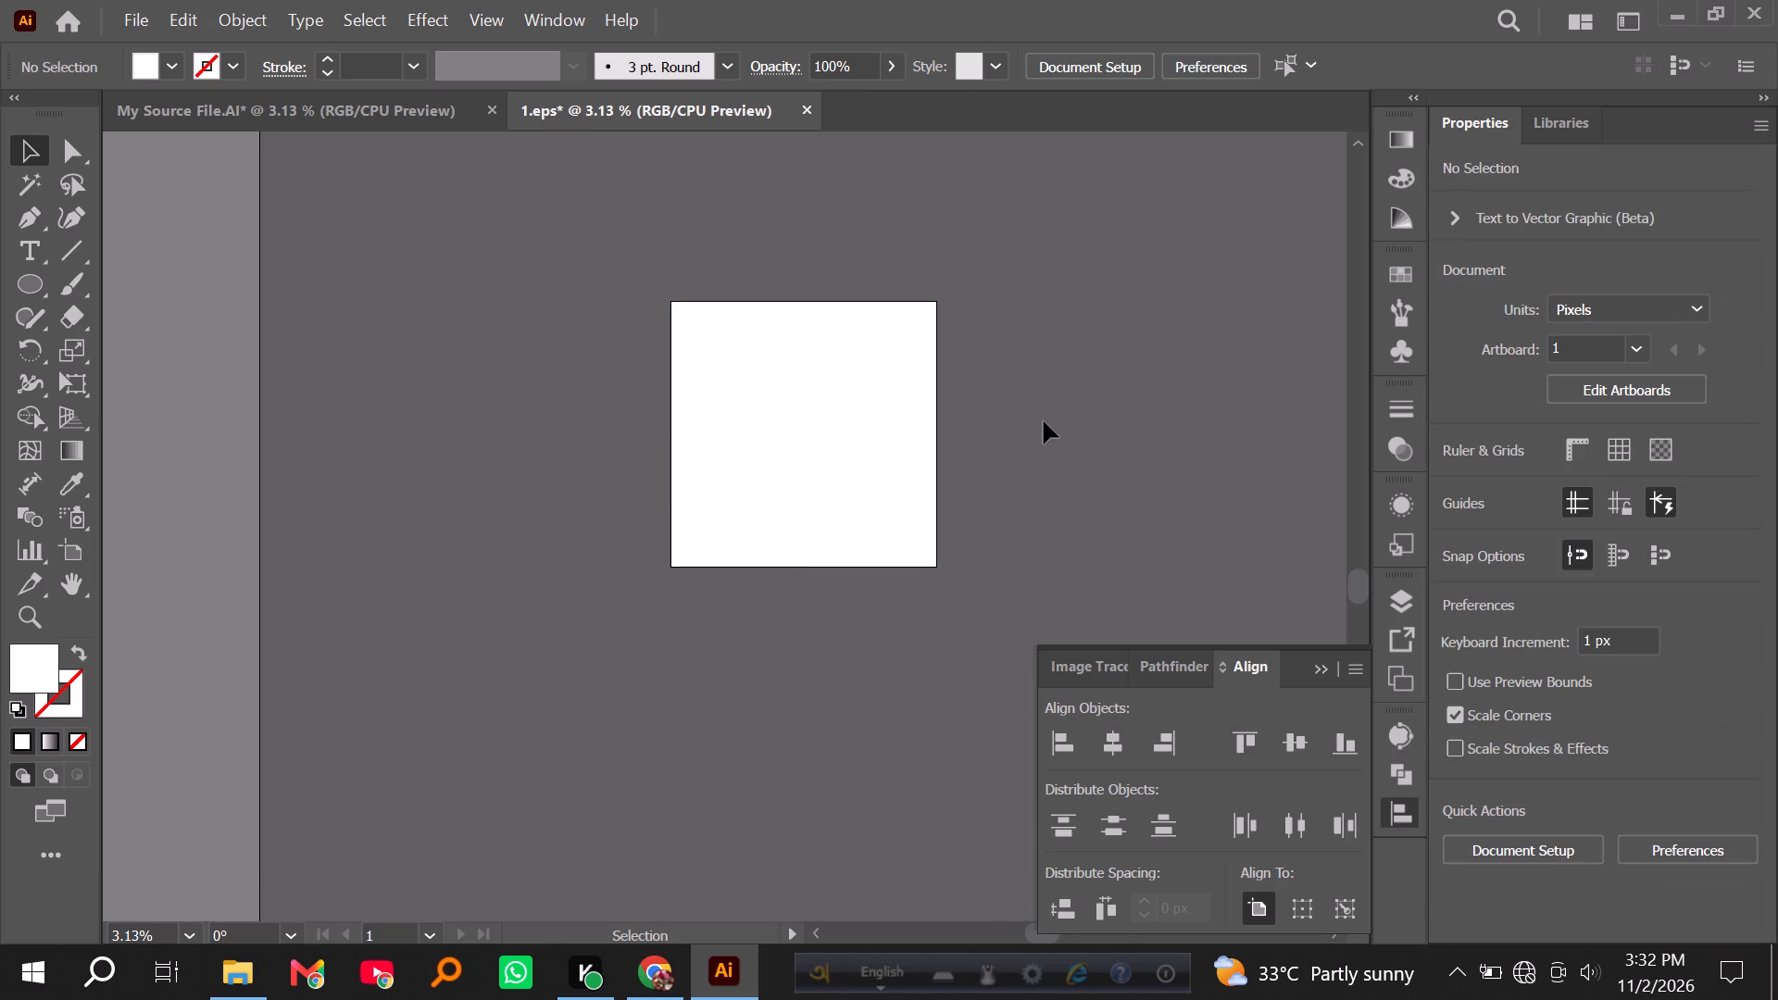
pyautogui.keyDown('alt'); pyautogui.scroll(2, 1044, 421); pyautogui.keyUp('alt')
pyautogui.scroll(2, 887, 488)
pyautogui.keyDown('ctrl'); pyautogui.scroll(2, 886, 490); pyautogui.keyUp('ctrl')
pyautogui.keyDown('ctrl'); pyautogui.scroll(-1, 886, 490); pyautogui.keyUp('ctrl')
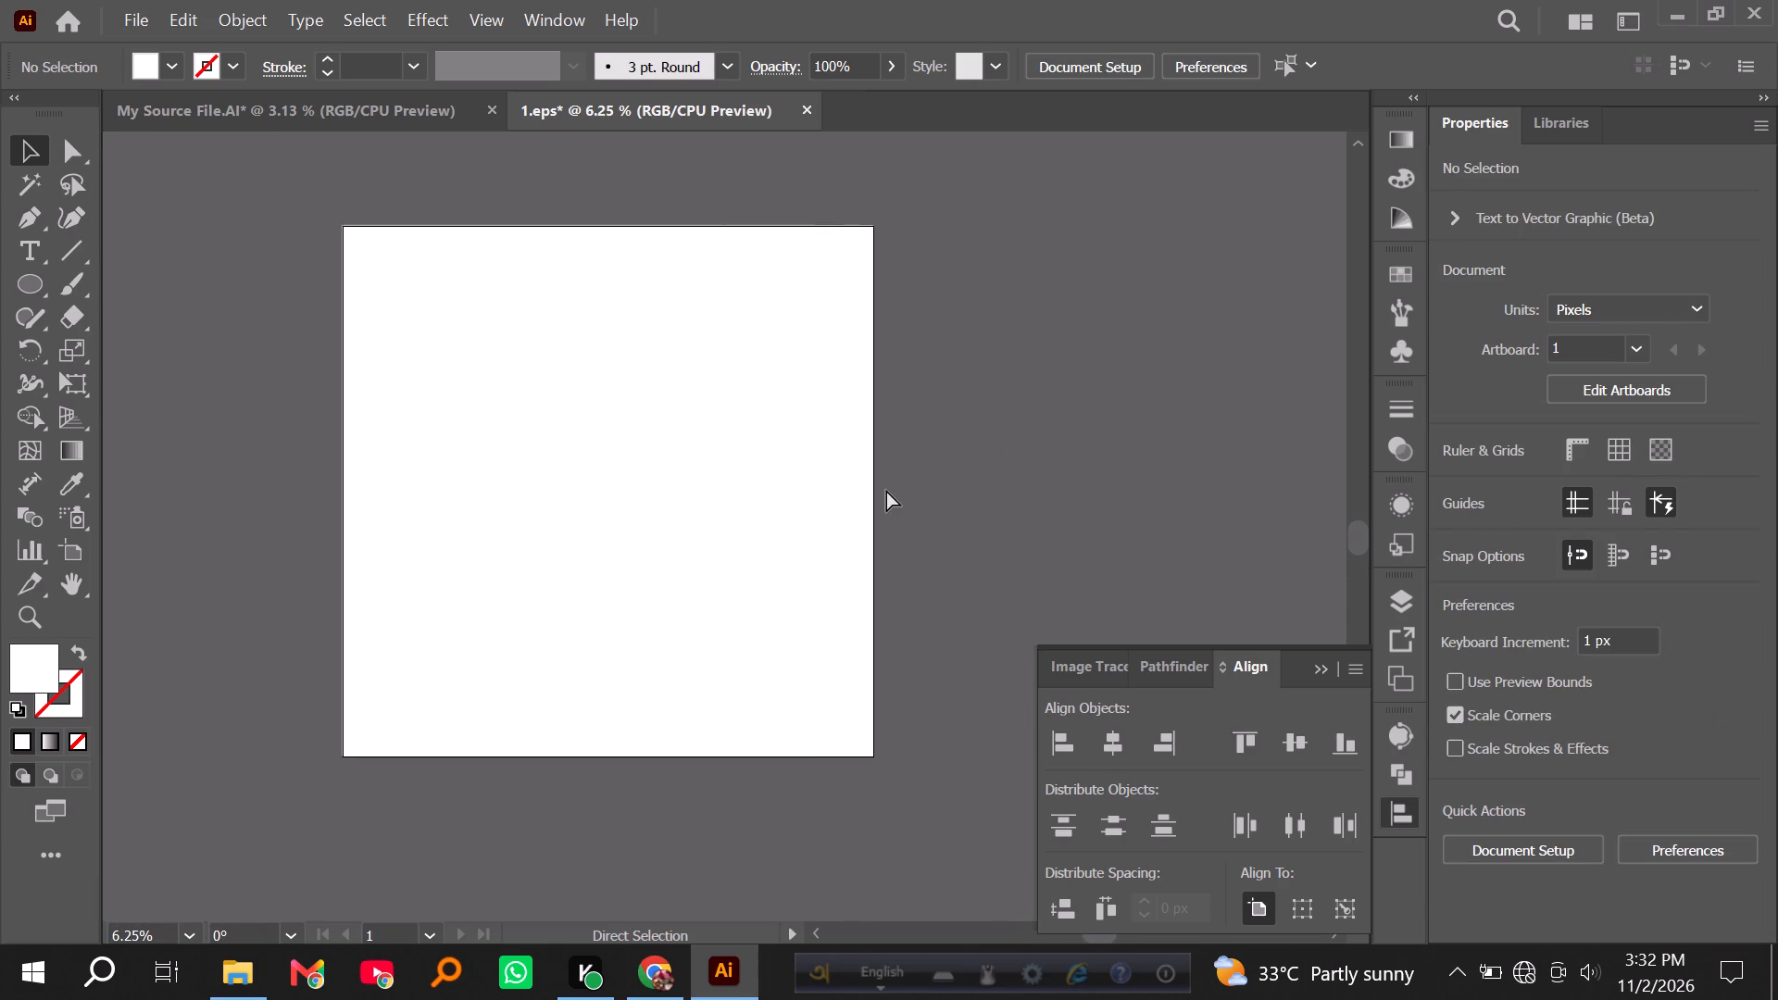
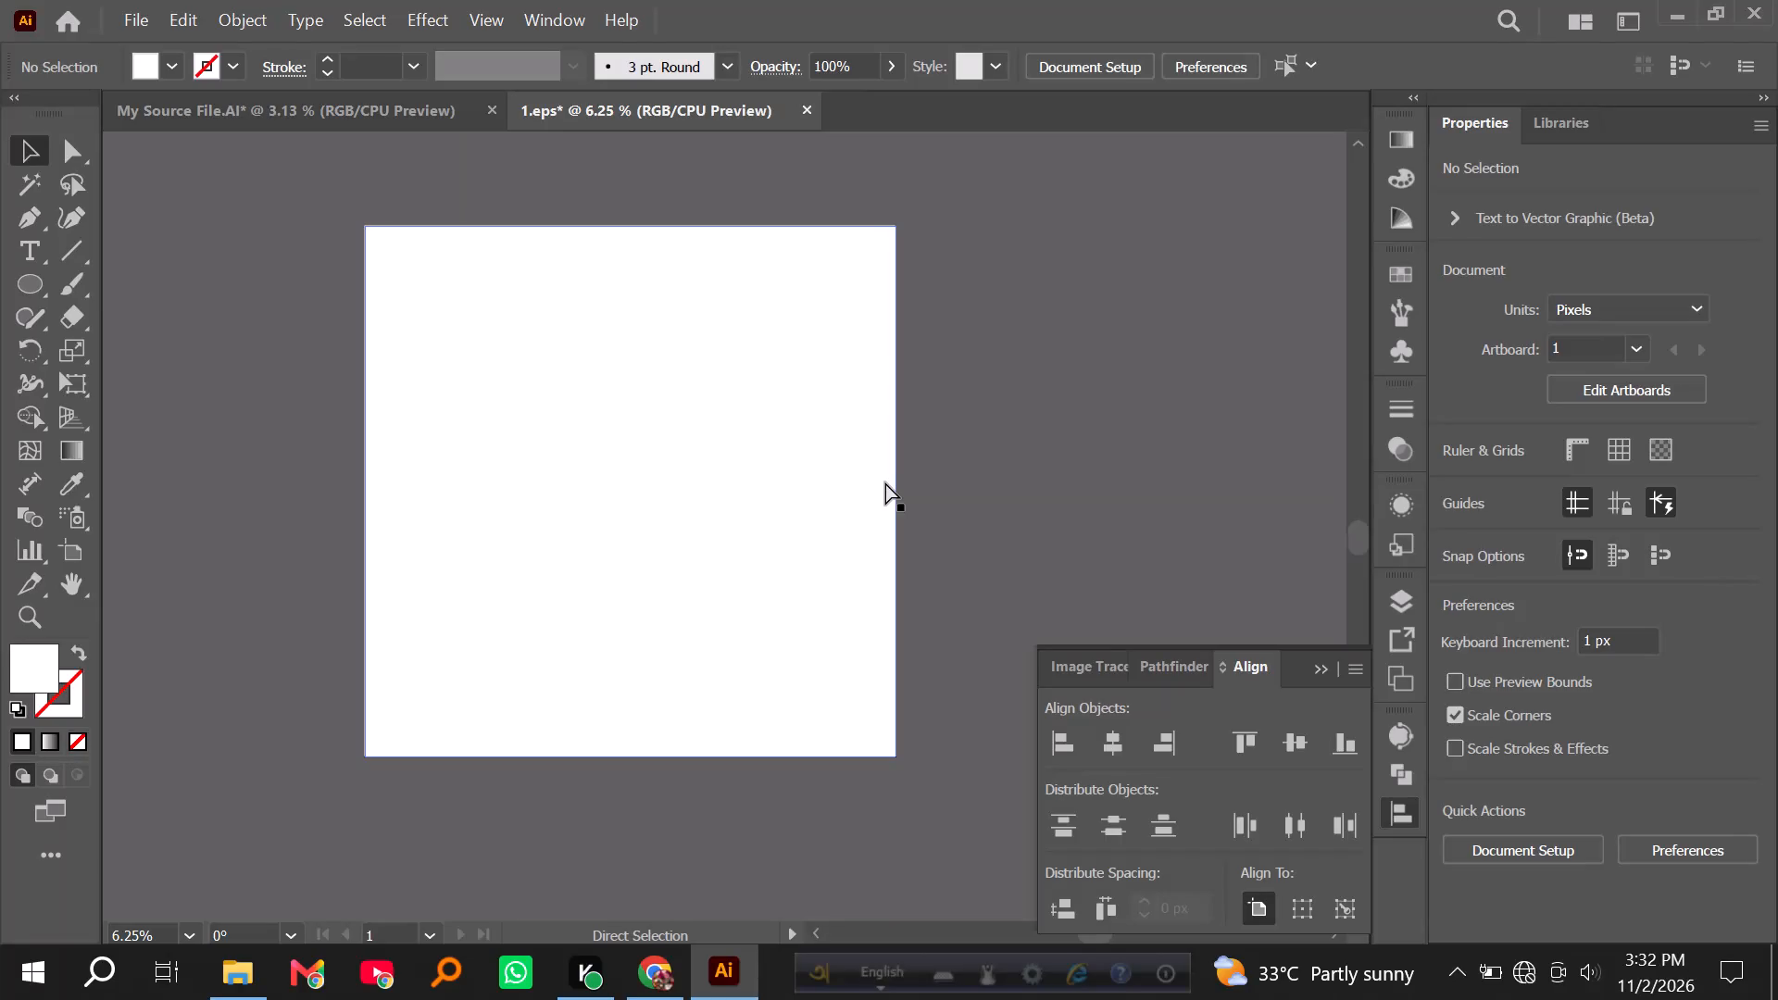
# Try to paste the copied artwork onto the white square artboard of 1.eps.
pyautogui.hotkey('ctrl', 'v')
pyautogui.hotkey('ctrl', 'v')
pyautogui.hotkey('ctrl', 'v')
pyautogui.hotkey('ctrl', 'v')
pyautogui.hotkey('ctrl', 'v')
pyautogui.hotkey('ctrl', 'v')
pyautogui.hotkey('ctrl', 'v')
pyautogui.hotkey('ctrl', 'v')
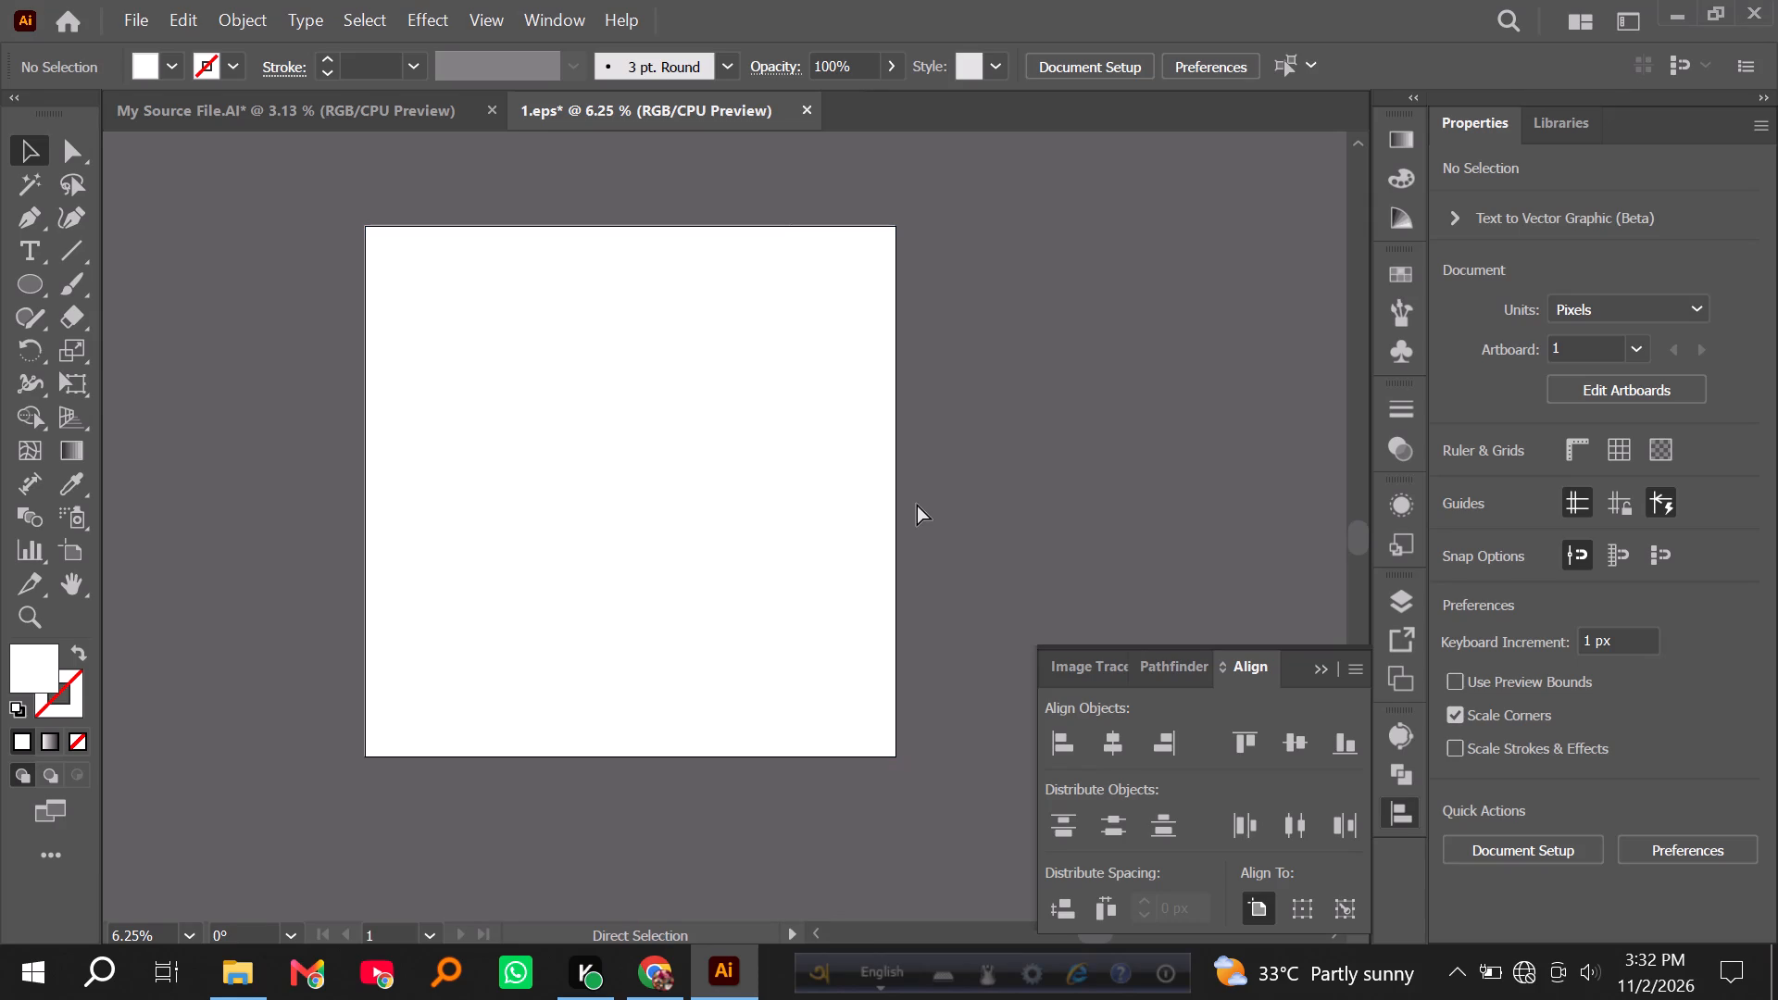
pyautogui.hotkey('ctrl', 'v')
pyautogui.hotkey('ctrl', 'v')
# In My Source File.AI, undo the last cut of the small leaf-and-flower group and select that group.
pyautogui.doubleClick(391, 108)
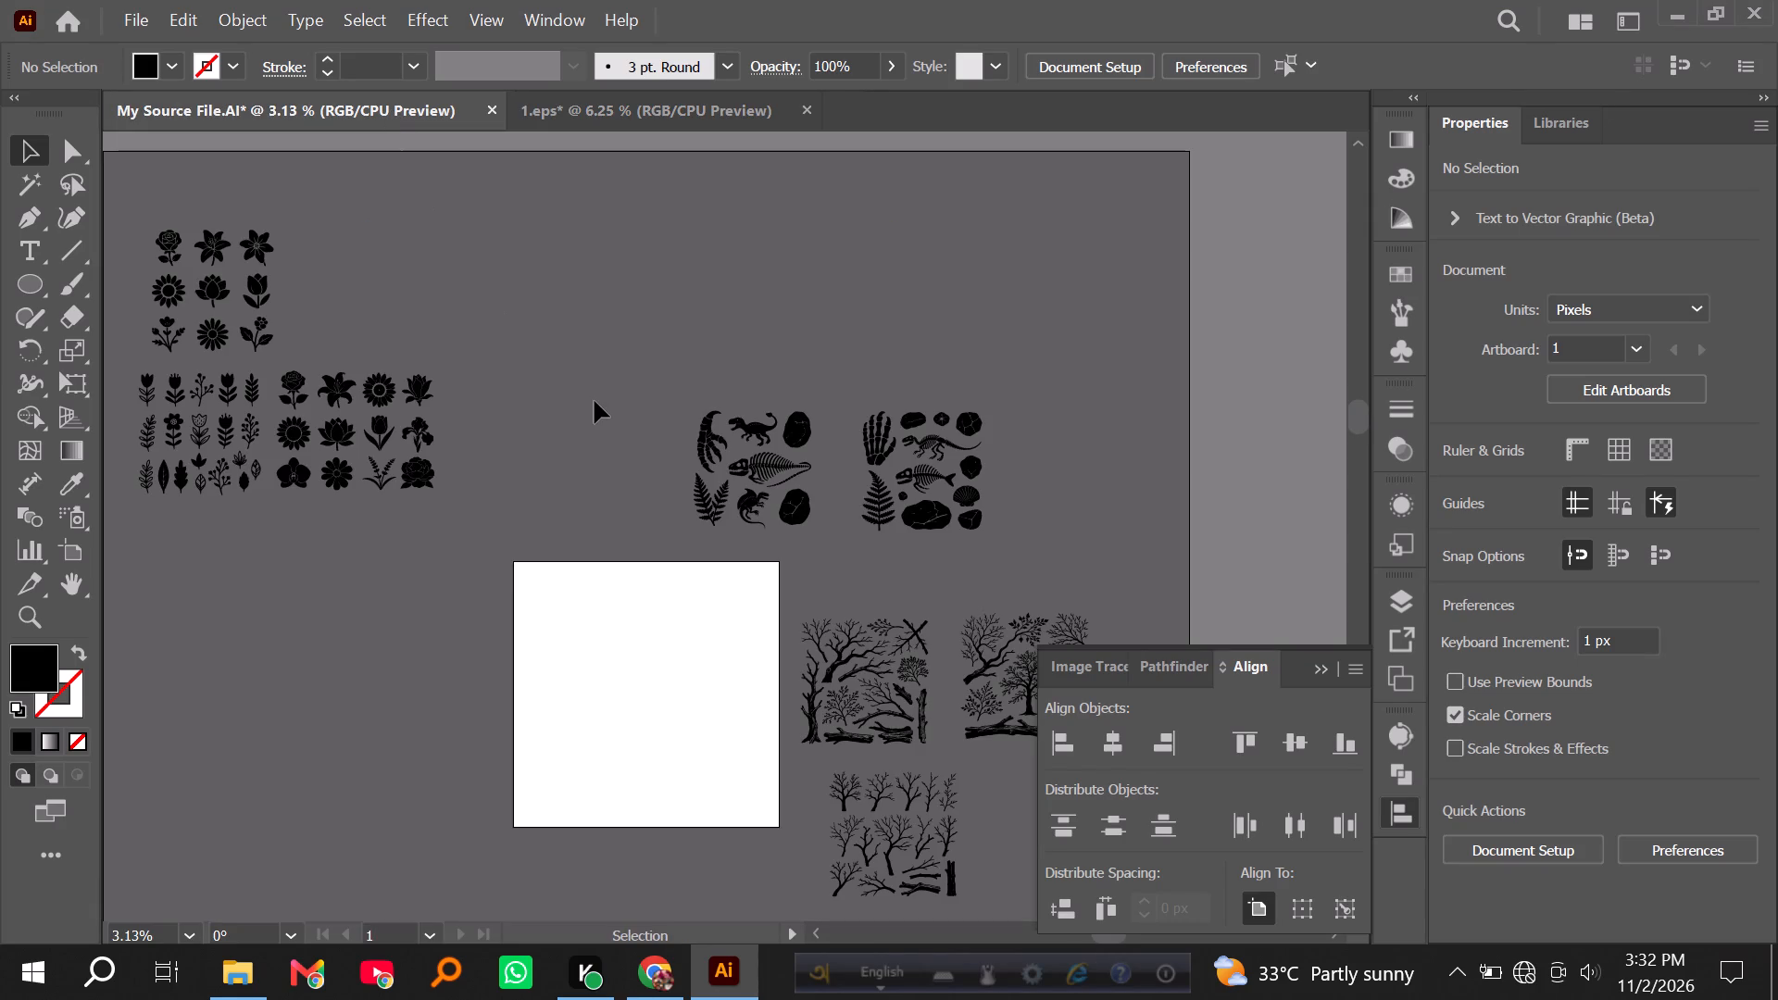
pyautogui.hotkey('ctrl', 'v')
pyautogui.hotkey('ctrl', 'v')
pyautogui.hotkey('ctrl', 'v')
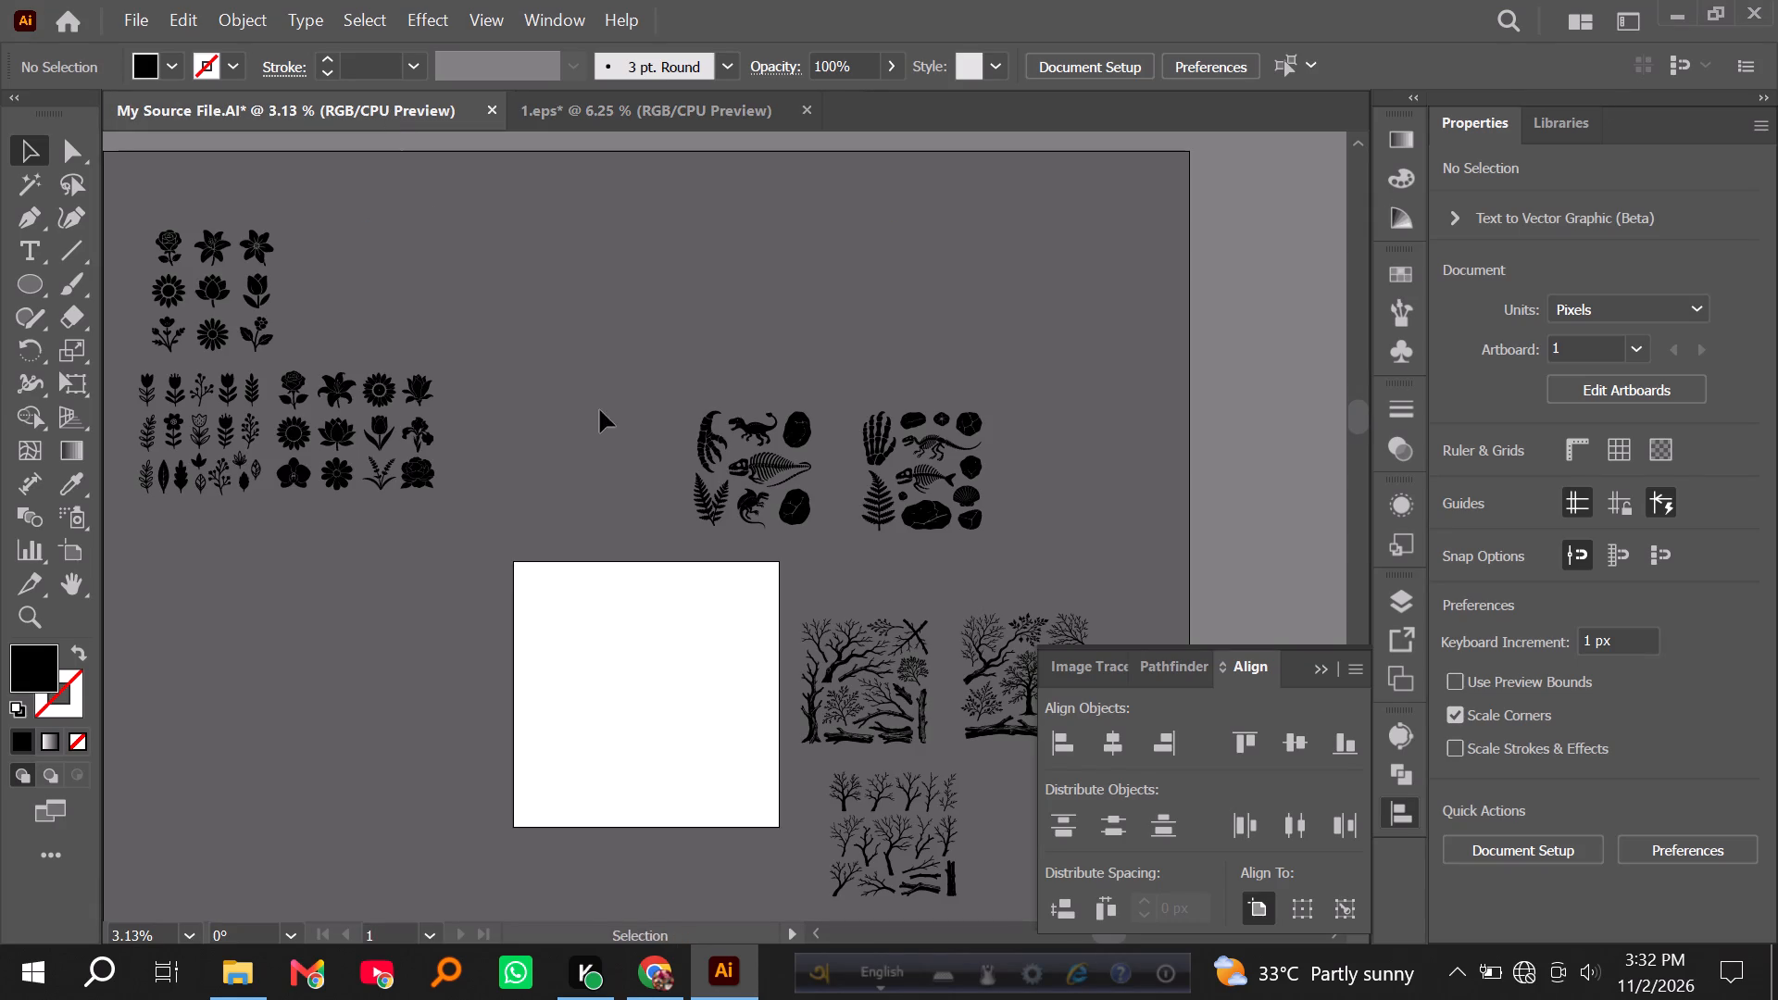
pyautogui.hotkey('ctrl', 'z')
pyautogui.click(441, 538)
pyautogui.click(228, 553)
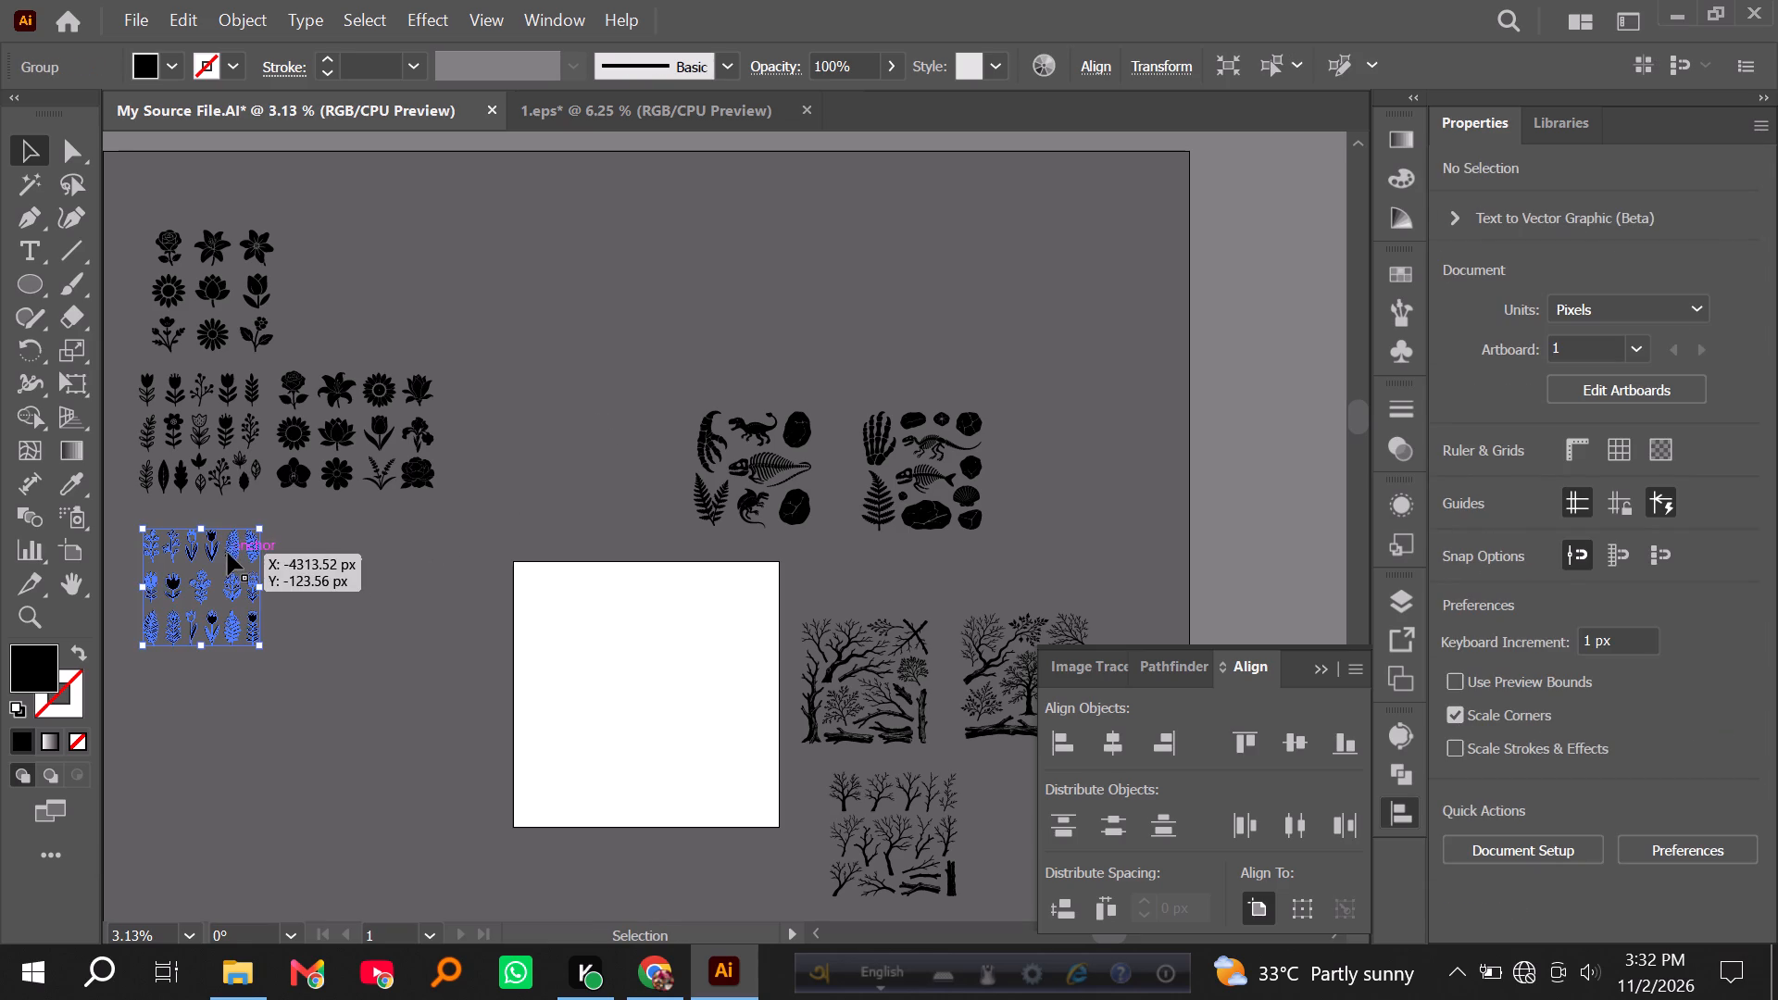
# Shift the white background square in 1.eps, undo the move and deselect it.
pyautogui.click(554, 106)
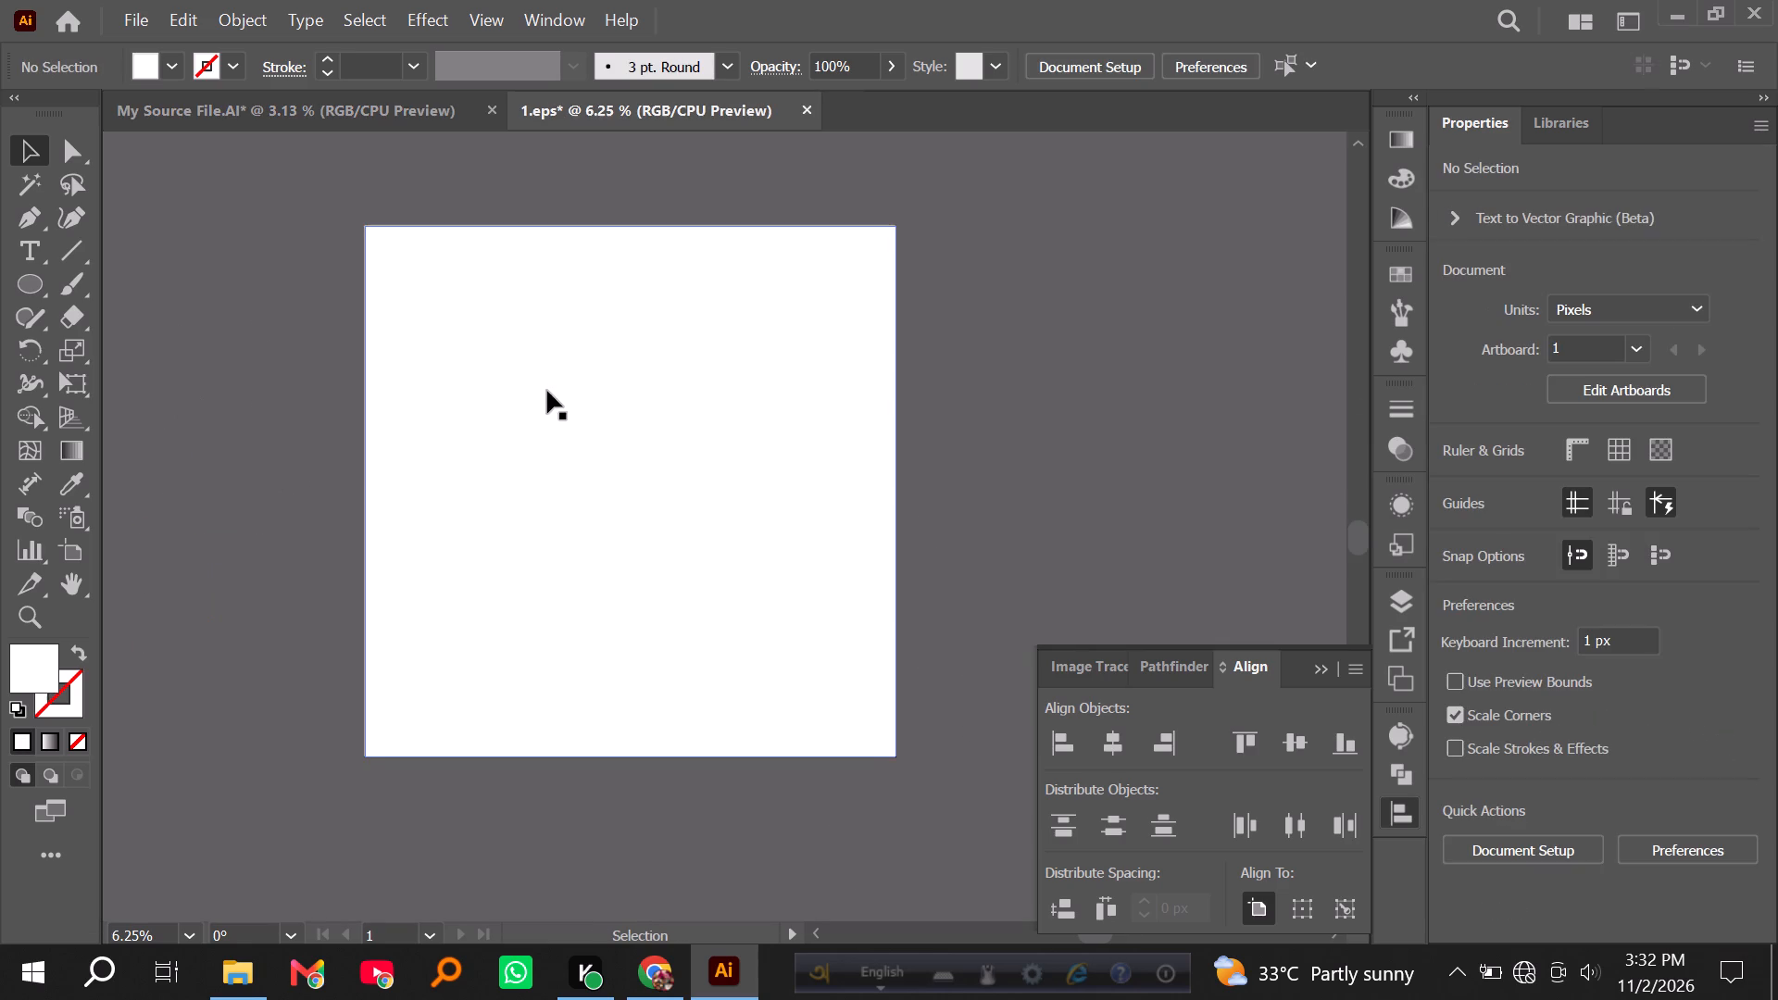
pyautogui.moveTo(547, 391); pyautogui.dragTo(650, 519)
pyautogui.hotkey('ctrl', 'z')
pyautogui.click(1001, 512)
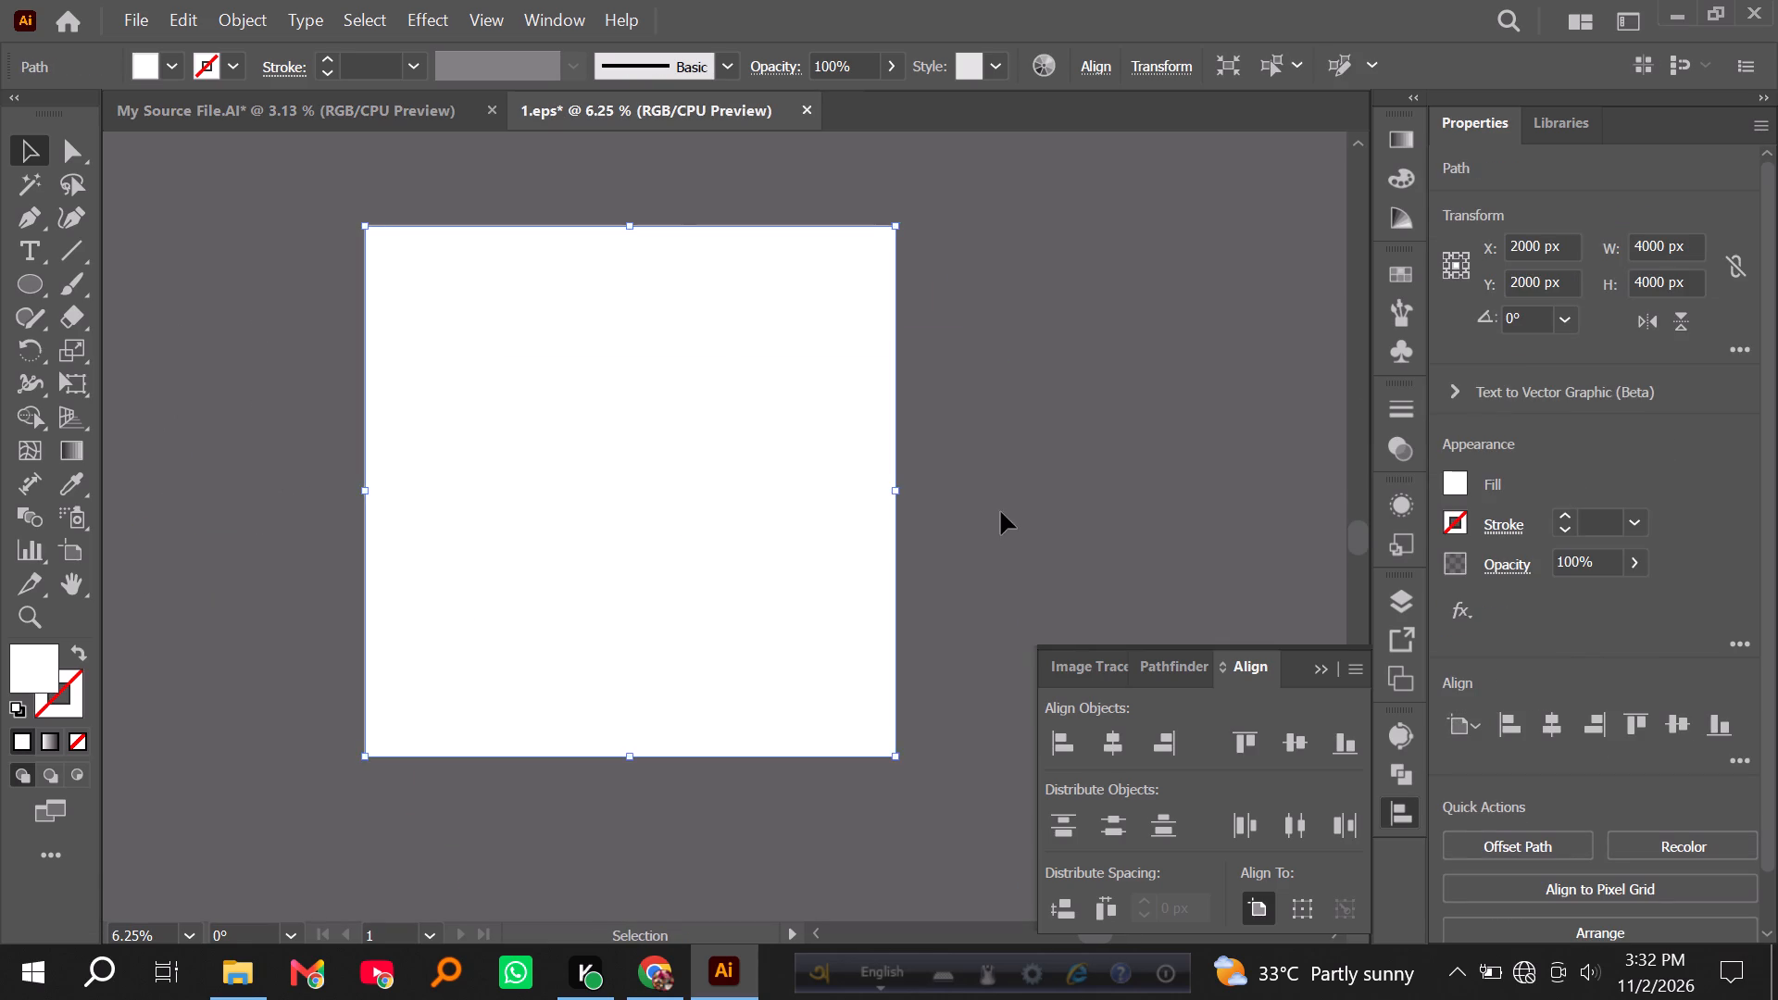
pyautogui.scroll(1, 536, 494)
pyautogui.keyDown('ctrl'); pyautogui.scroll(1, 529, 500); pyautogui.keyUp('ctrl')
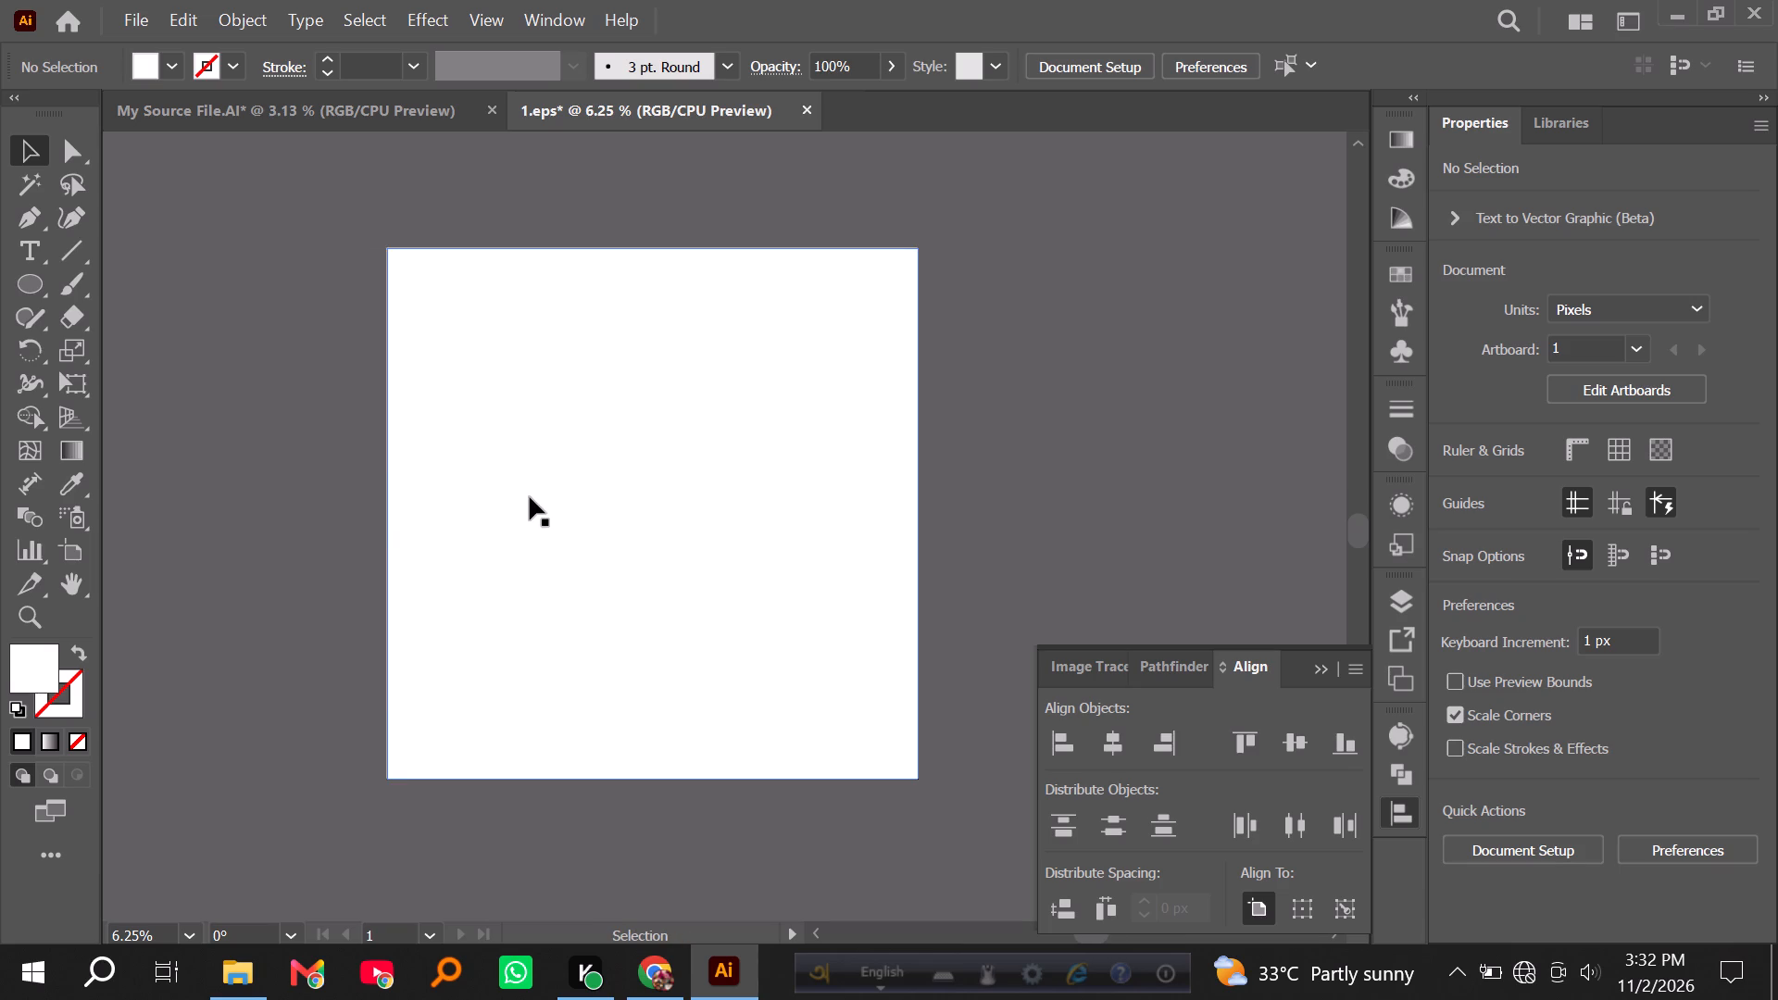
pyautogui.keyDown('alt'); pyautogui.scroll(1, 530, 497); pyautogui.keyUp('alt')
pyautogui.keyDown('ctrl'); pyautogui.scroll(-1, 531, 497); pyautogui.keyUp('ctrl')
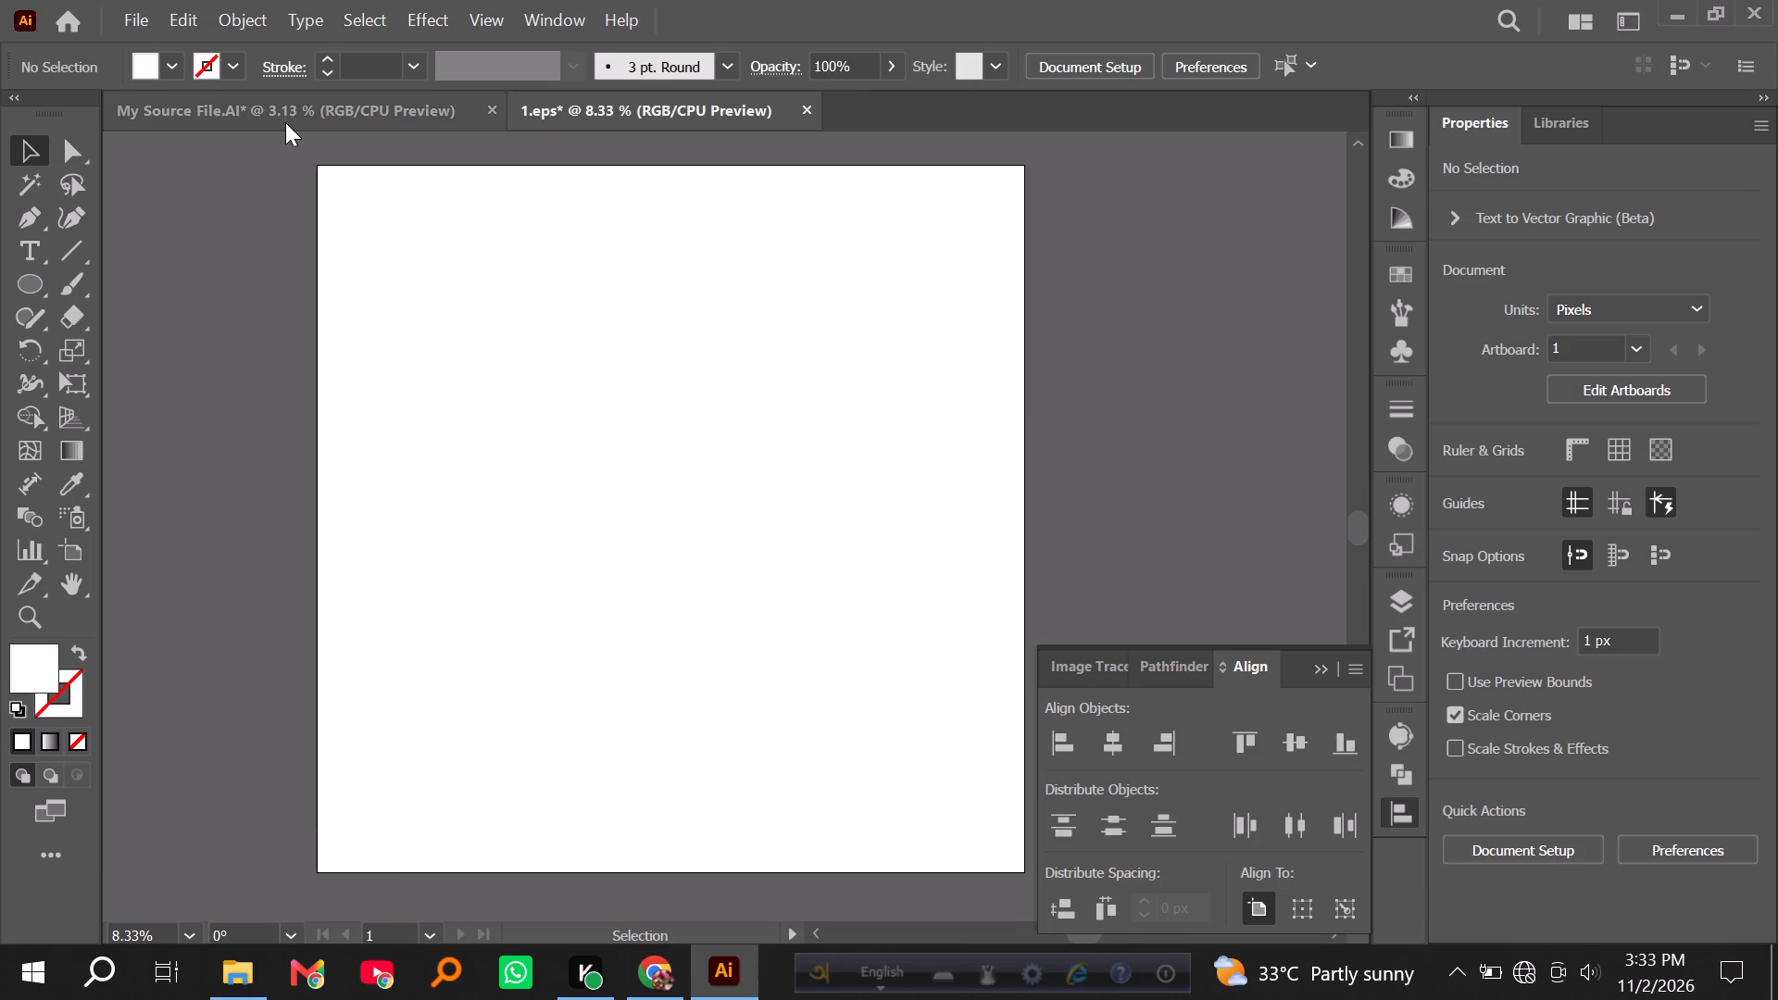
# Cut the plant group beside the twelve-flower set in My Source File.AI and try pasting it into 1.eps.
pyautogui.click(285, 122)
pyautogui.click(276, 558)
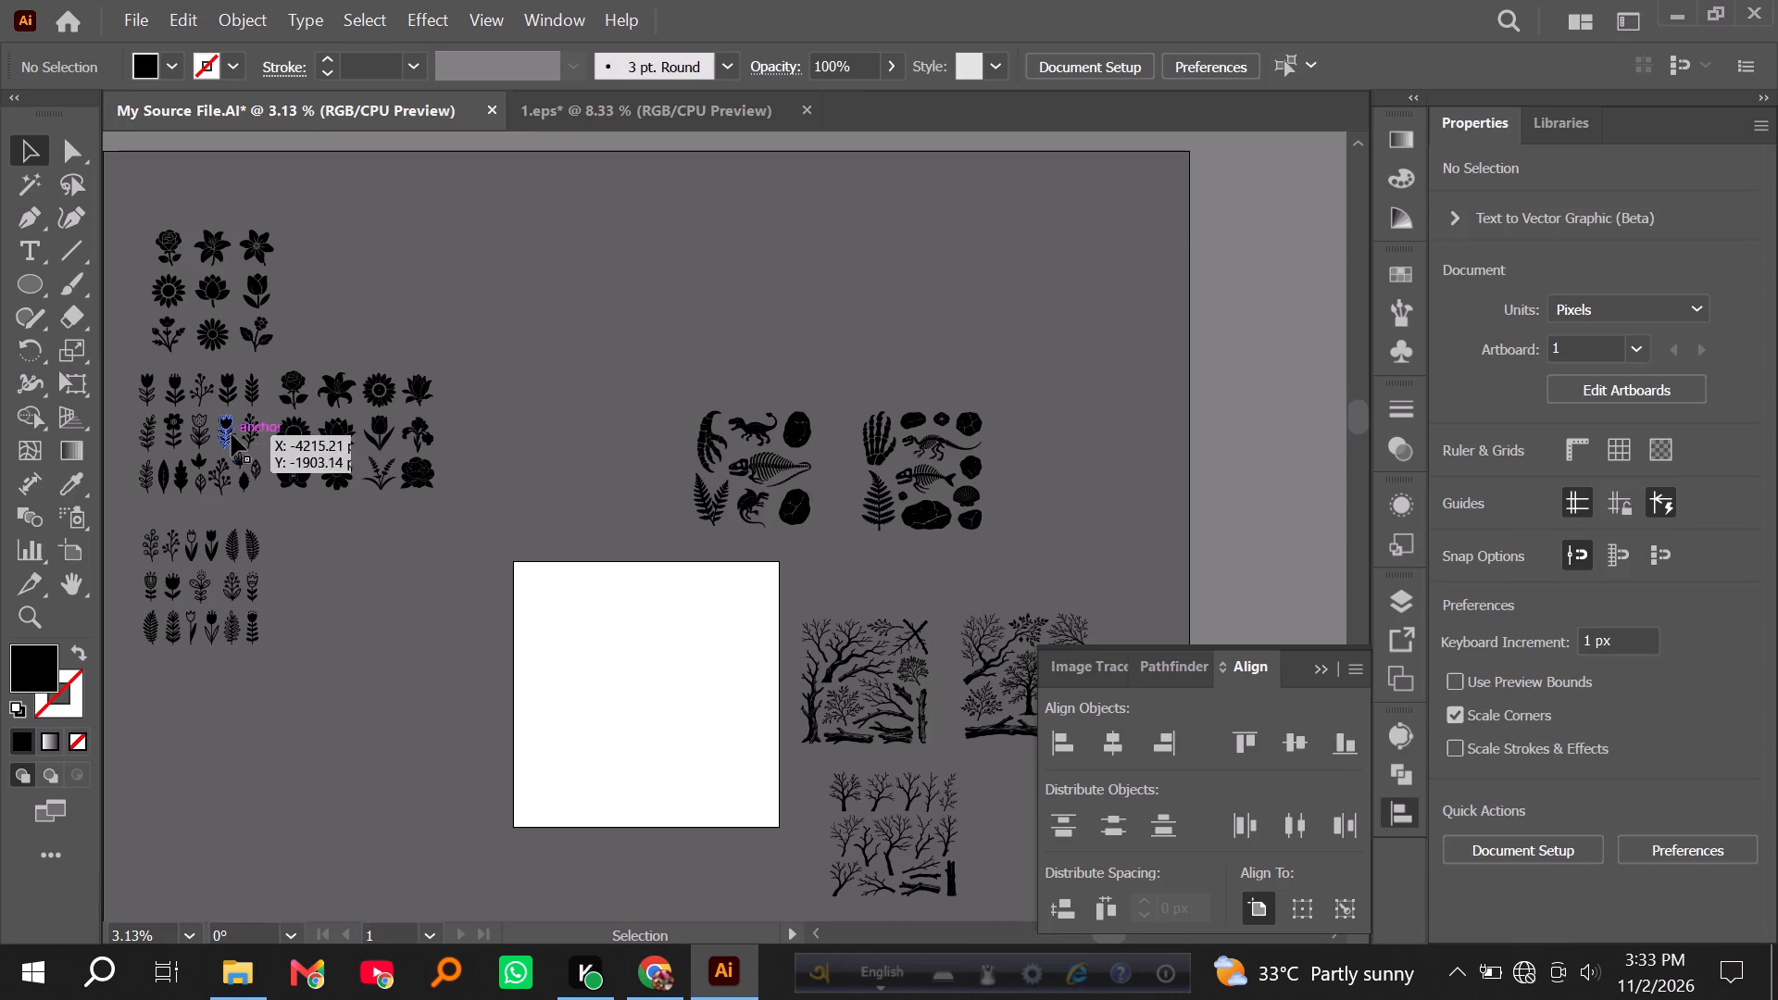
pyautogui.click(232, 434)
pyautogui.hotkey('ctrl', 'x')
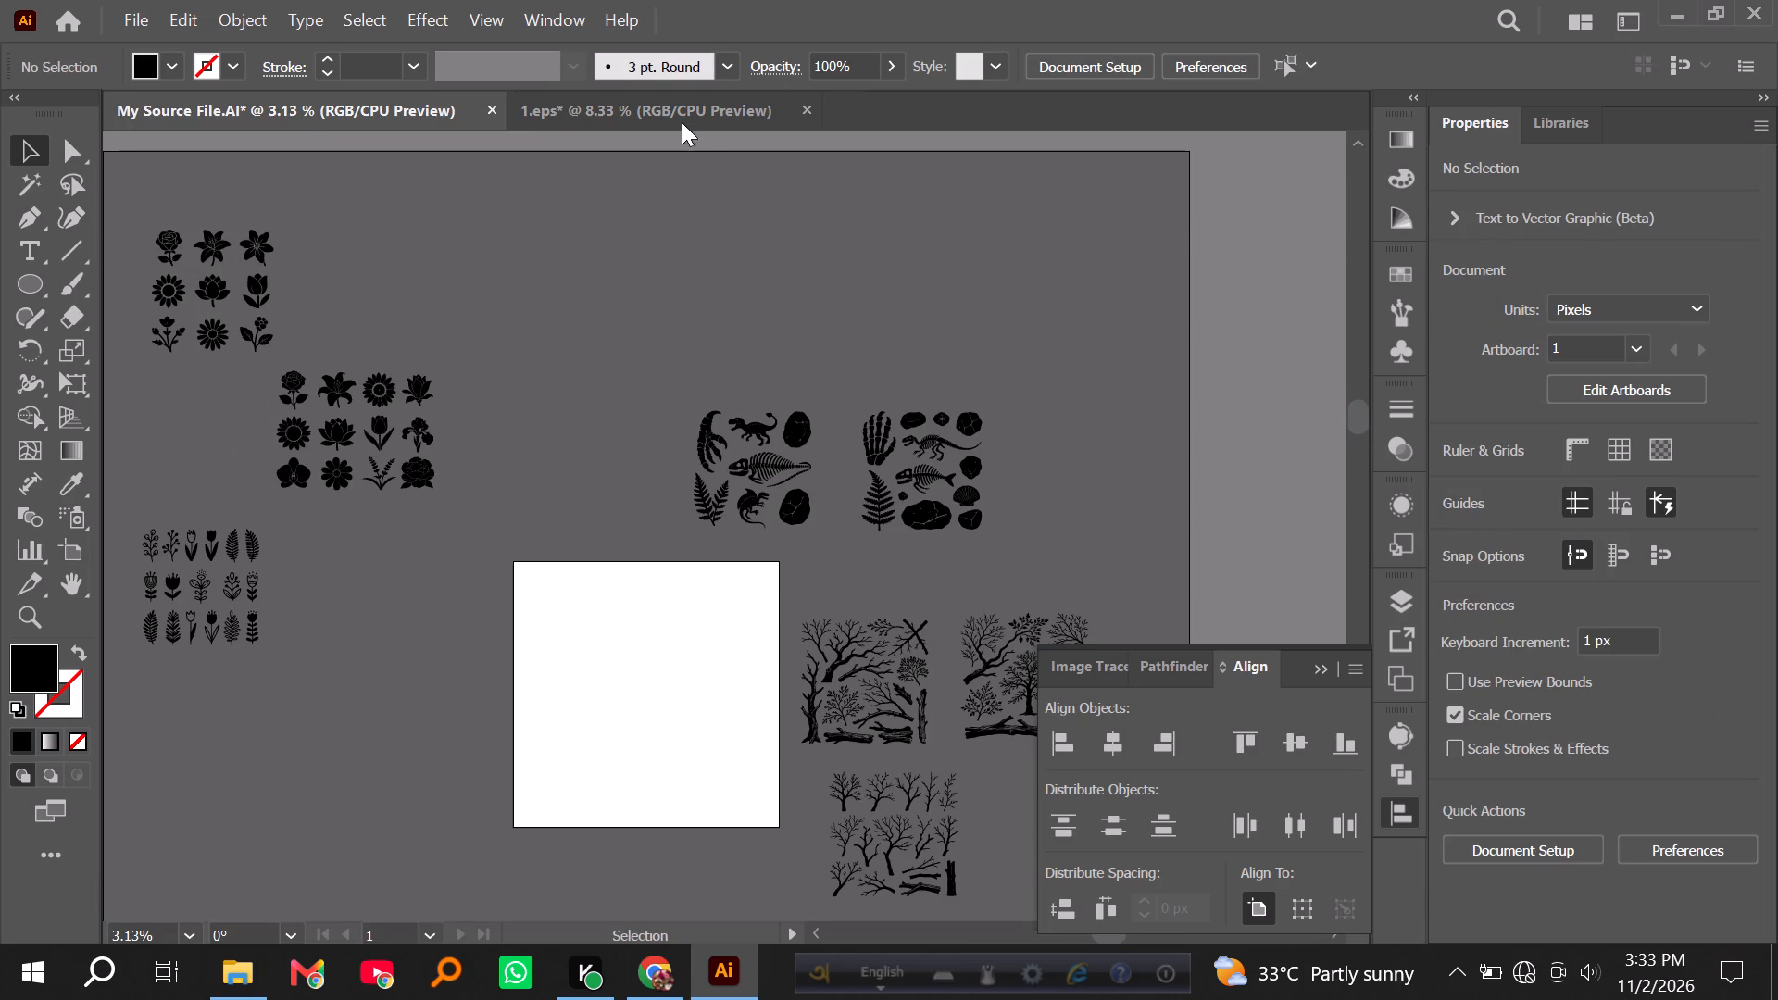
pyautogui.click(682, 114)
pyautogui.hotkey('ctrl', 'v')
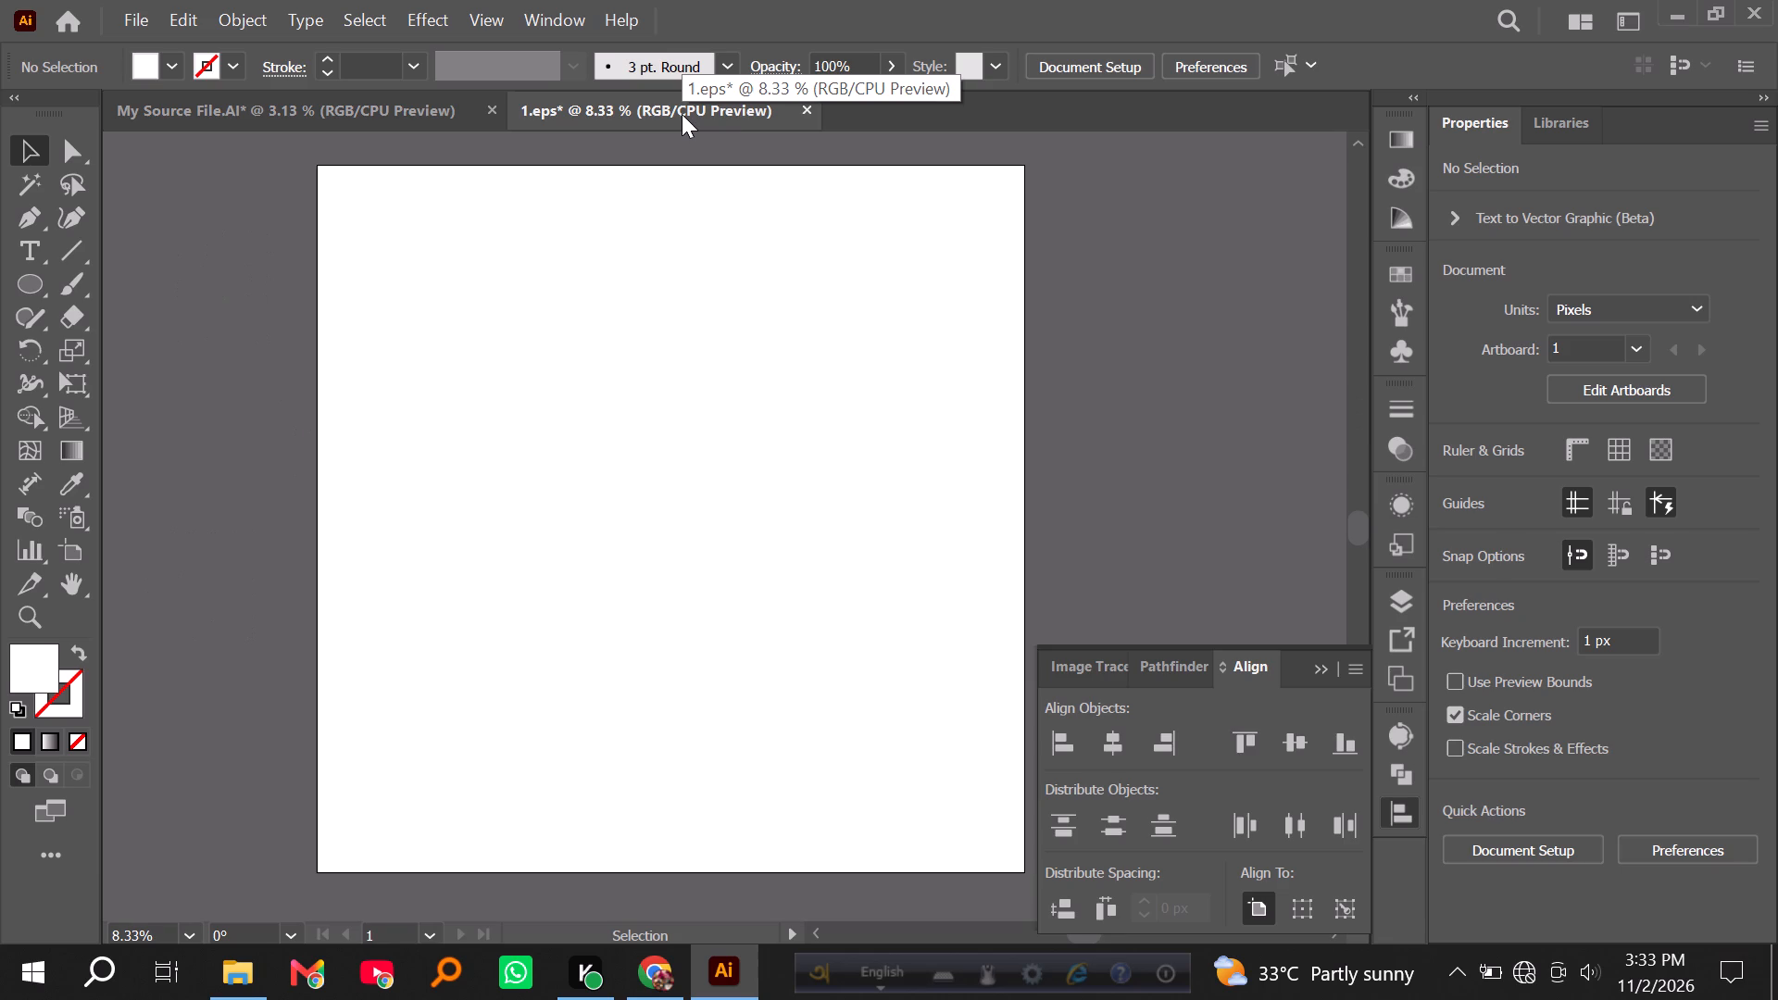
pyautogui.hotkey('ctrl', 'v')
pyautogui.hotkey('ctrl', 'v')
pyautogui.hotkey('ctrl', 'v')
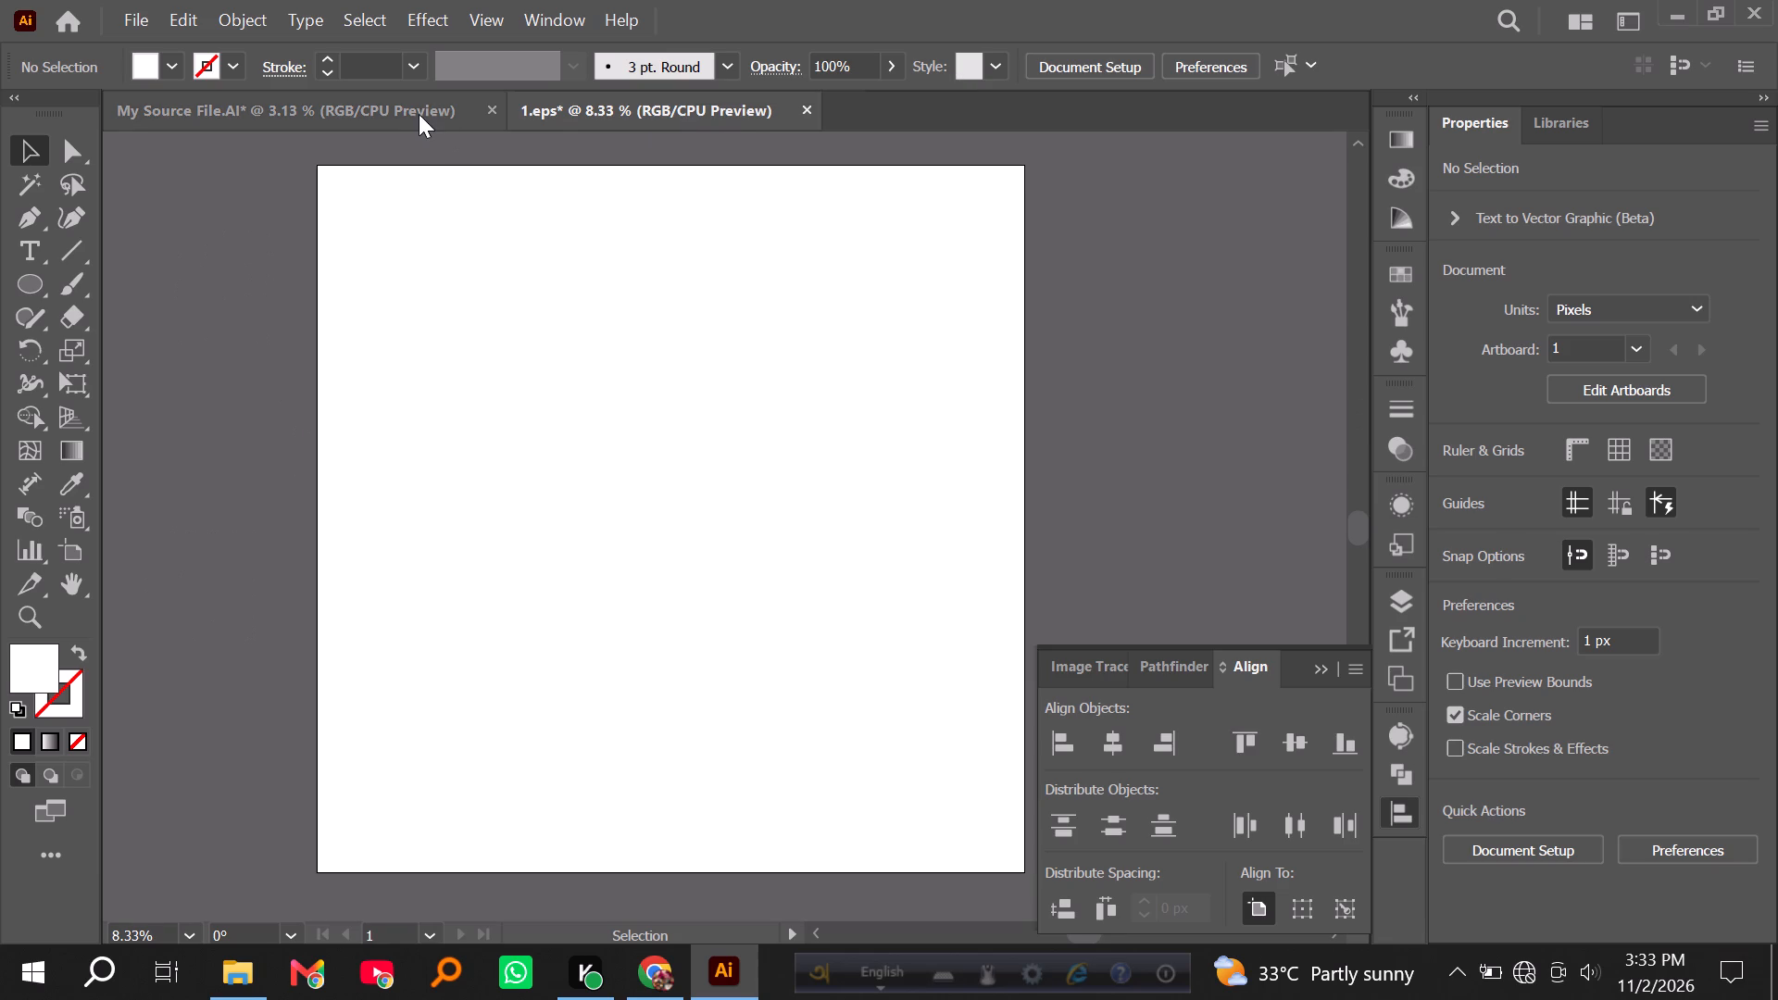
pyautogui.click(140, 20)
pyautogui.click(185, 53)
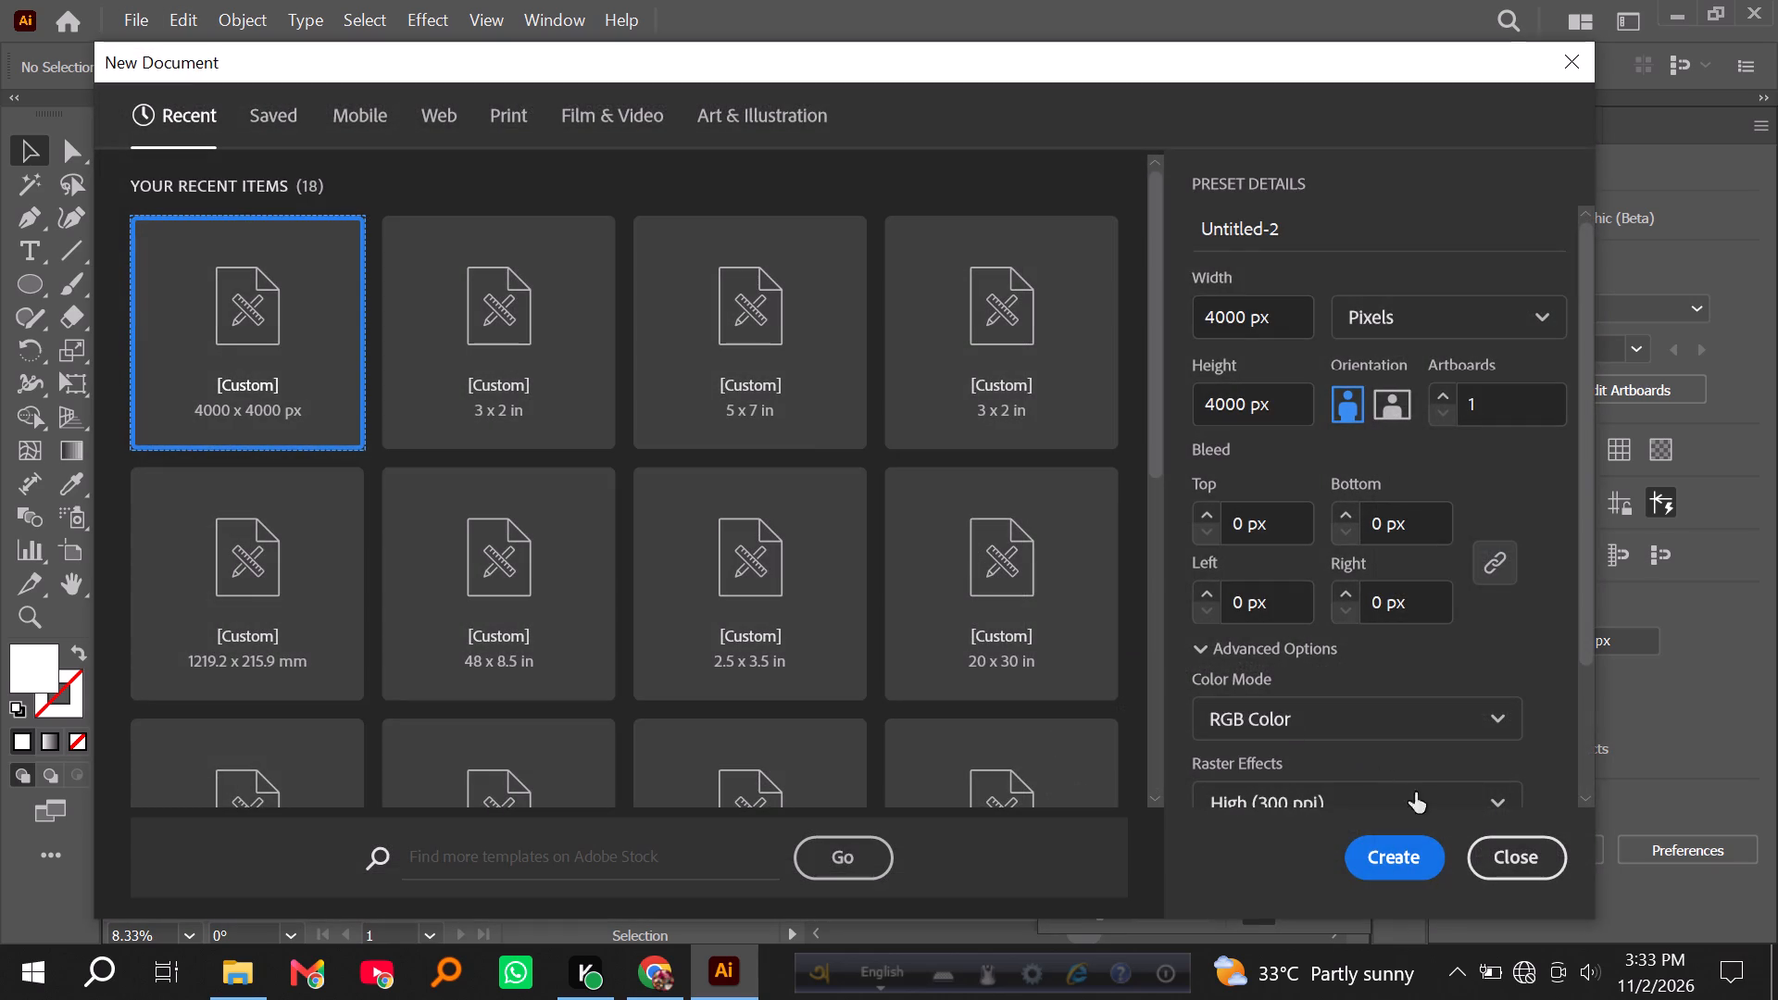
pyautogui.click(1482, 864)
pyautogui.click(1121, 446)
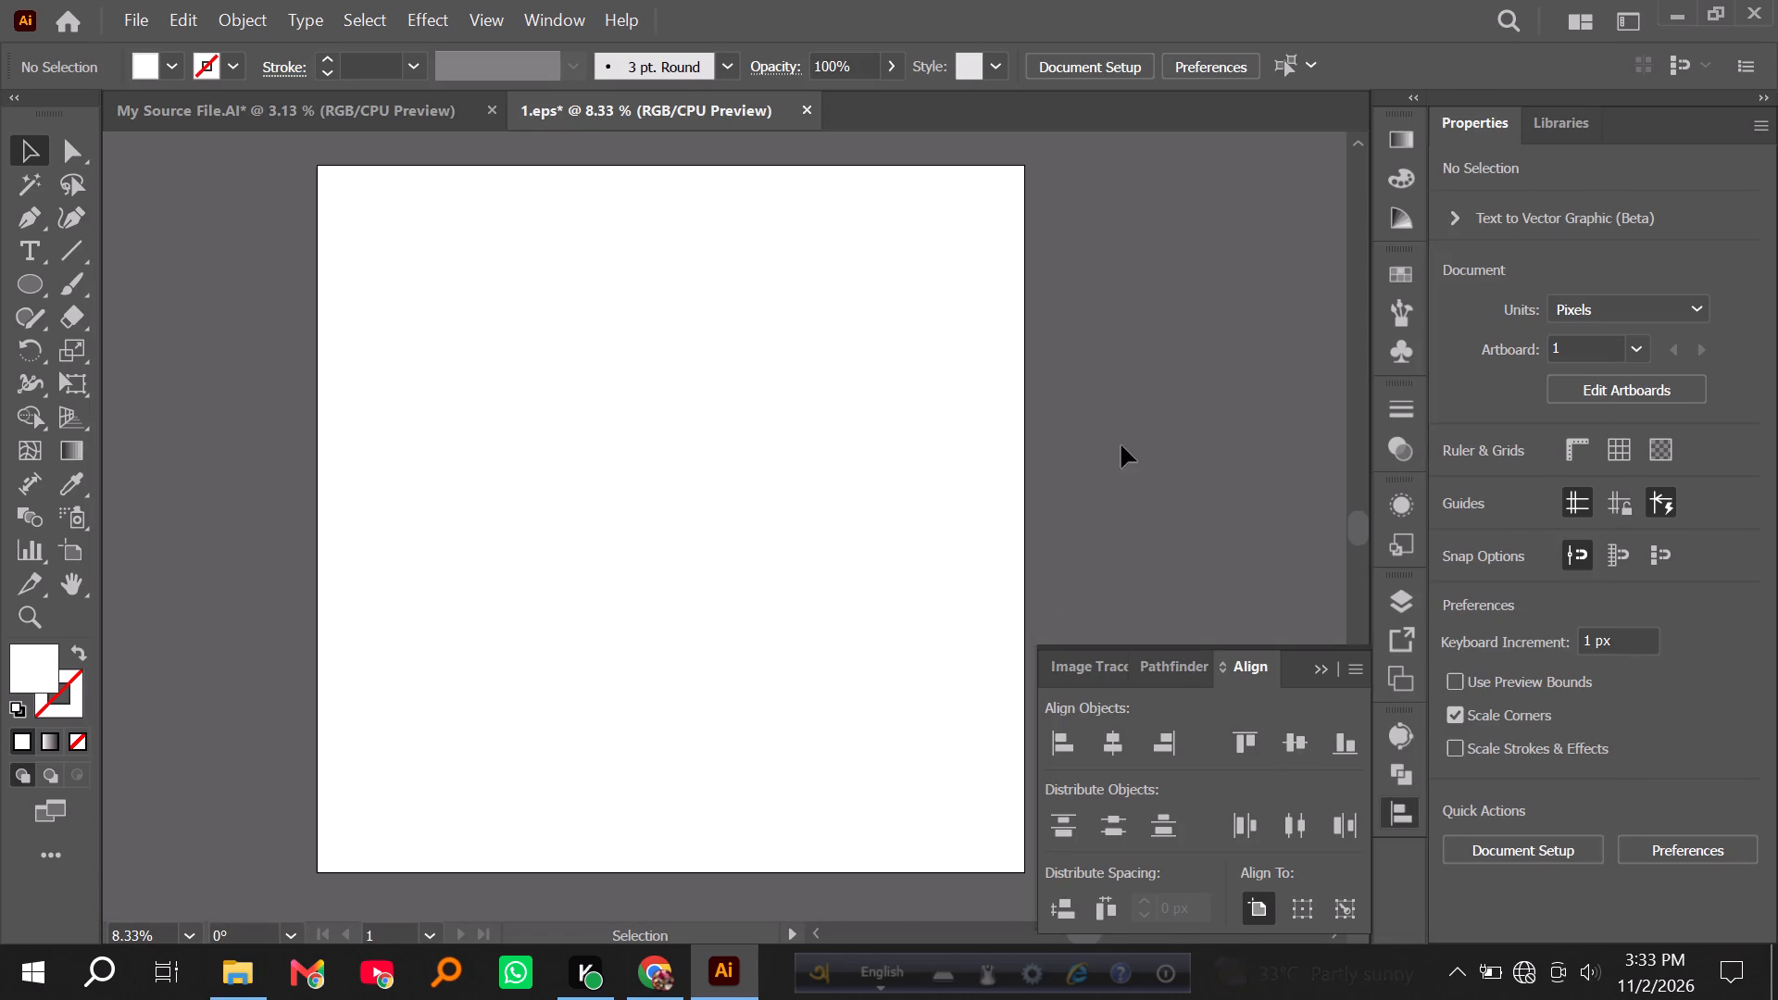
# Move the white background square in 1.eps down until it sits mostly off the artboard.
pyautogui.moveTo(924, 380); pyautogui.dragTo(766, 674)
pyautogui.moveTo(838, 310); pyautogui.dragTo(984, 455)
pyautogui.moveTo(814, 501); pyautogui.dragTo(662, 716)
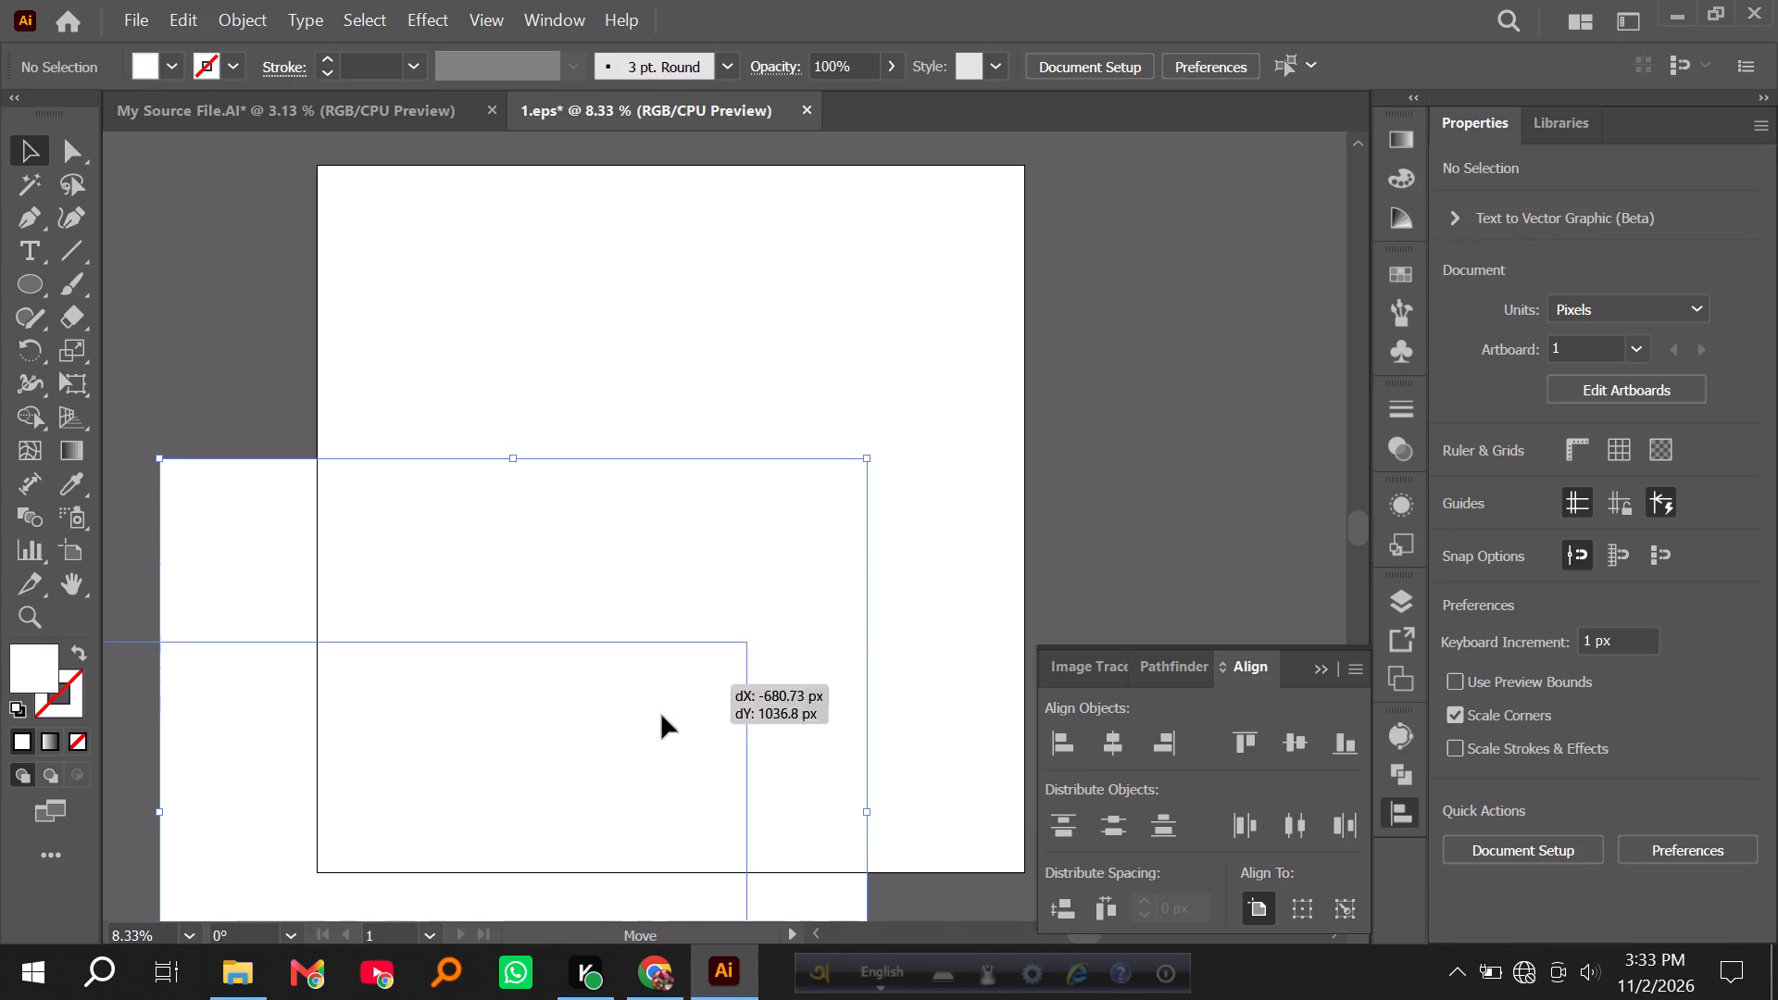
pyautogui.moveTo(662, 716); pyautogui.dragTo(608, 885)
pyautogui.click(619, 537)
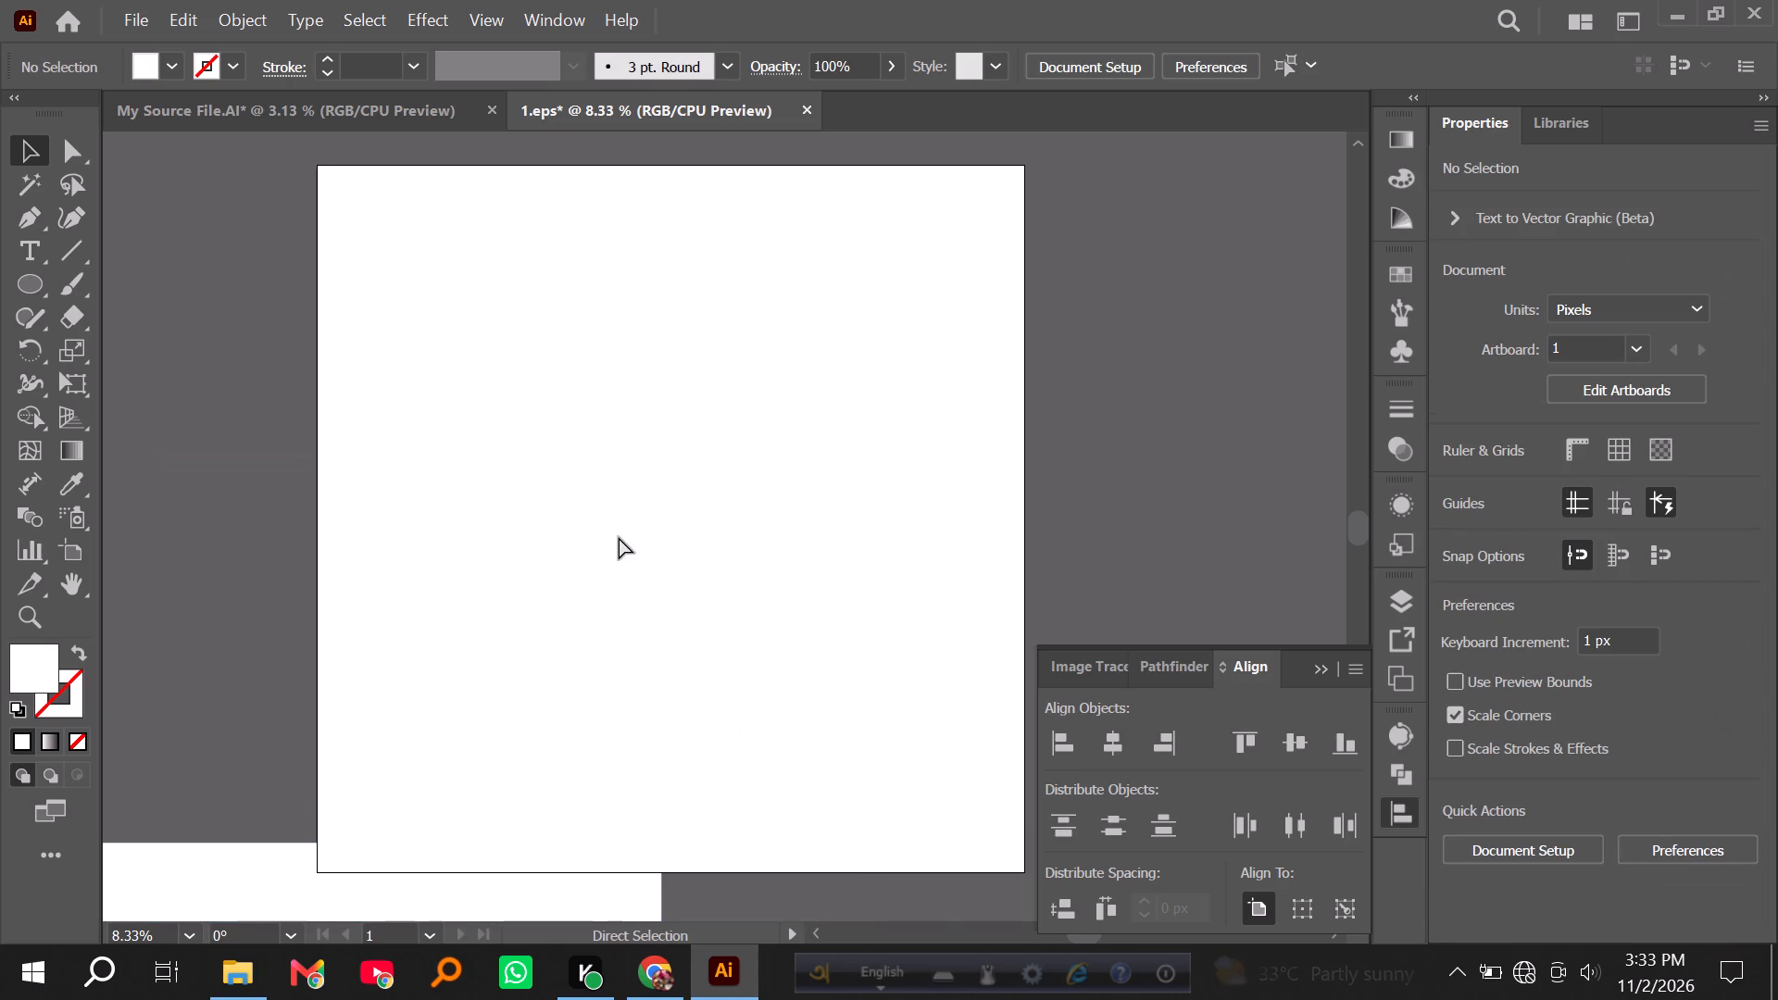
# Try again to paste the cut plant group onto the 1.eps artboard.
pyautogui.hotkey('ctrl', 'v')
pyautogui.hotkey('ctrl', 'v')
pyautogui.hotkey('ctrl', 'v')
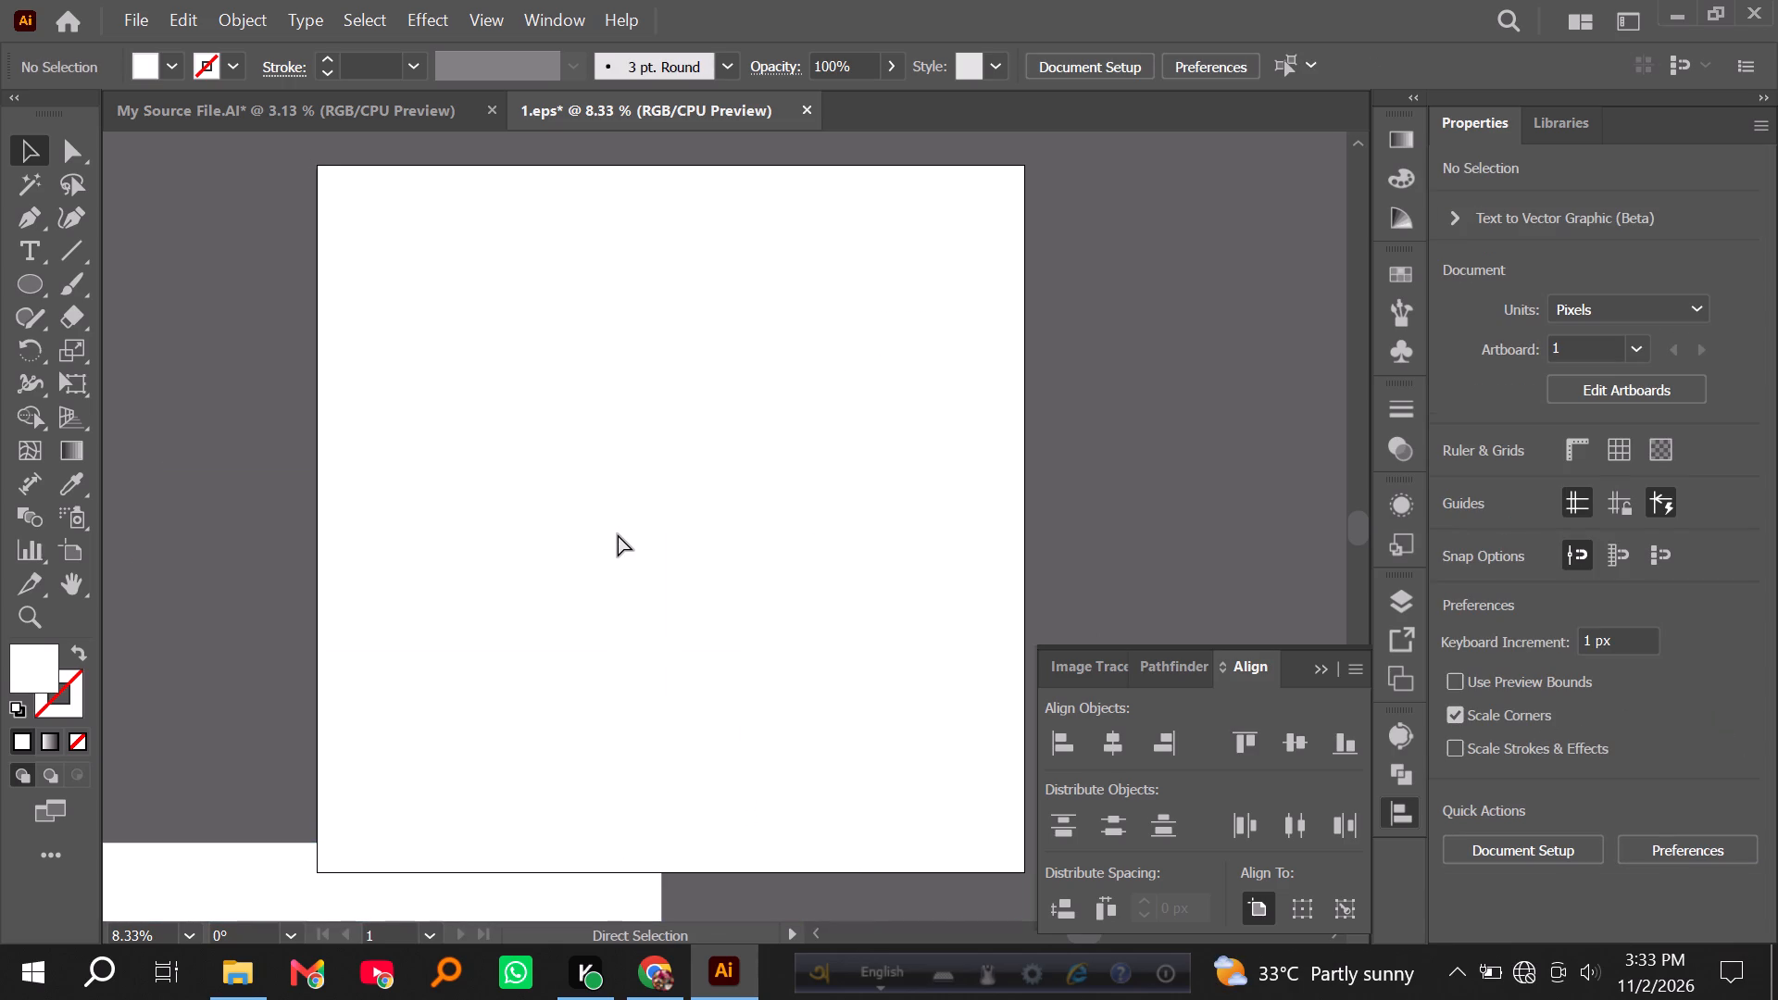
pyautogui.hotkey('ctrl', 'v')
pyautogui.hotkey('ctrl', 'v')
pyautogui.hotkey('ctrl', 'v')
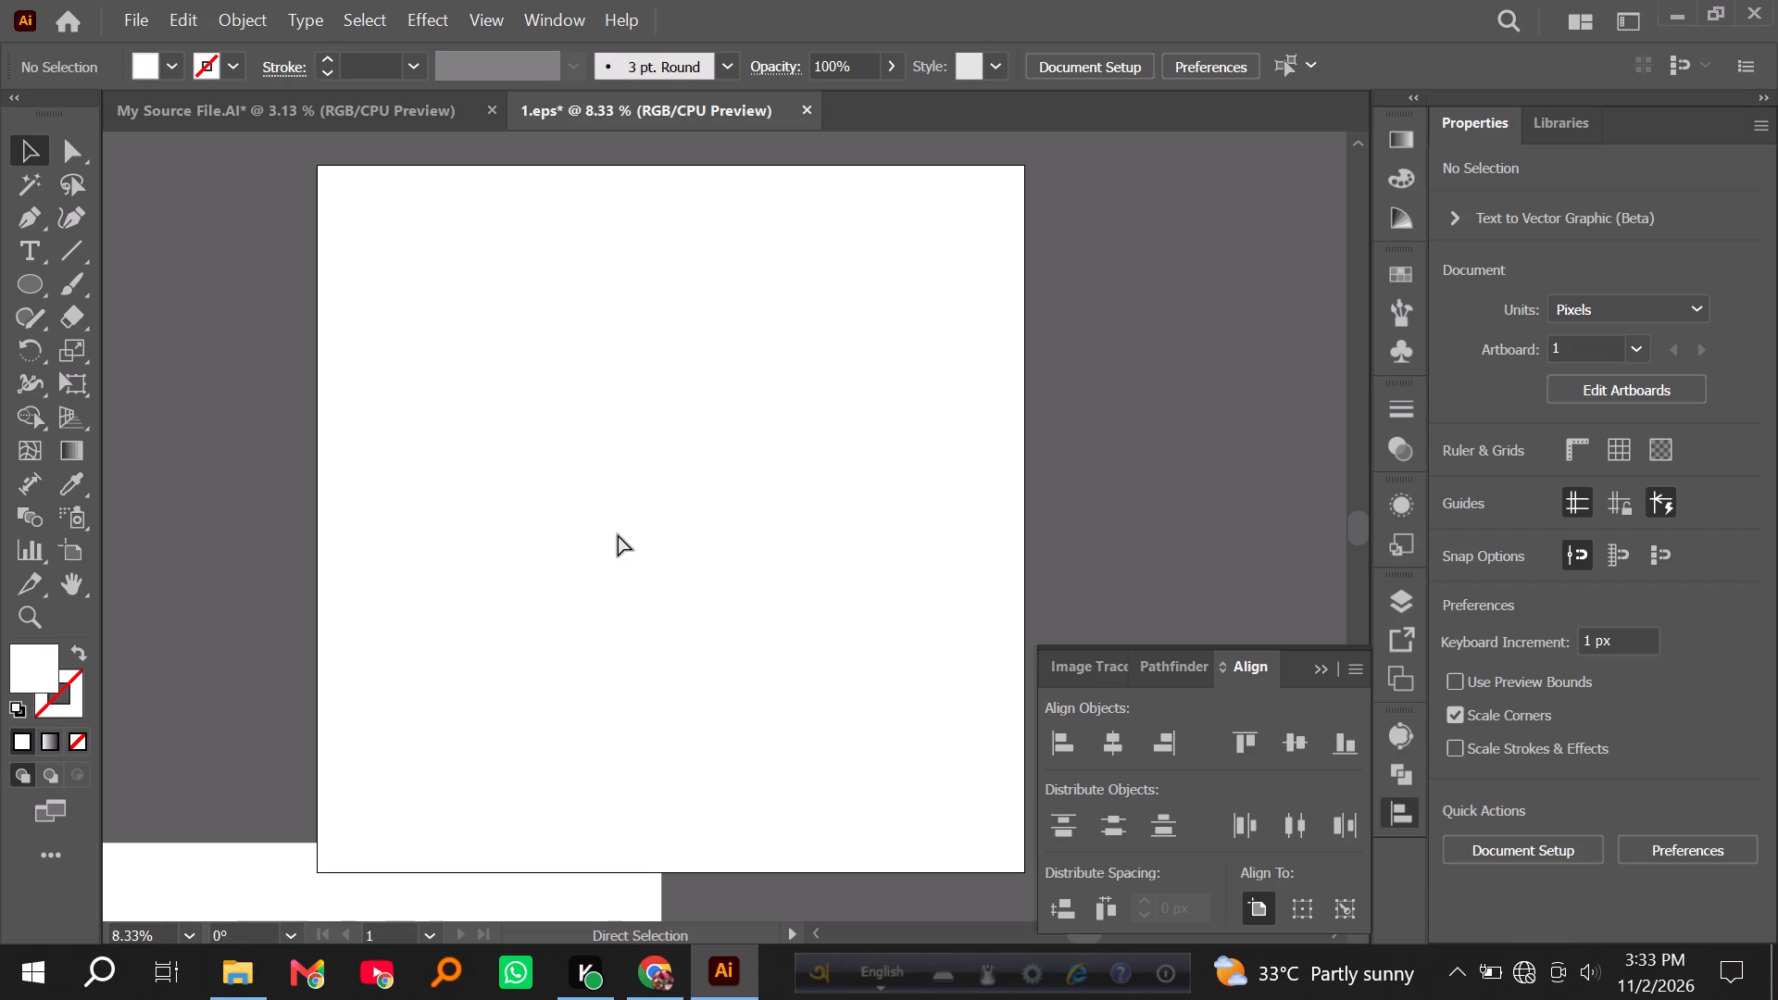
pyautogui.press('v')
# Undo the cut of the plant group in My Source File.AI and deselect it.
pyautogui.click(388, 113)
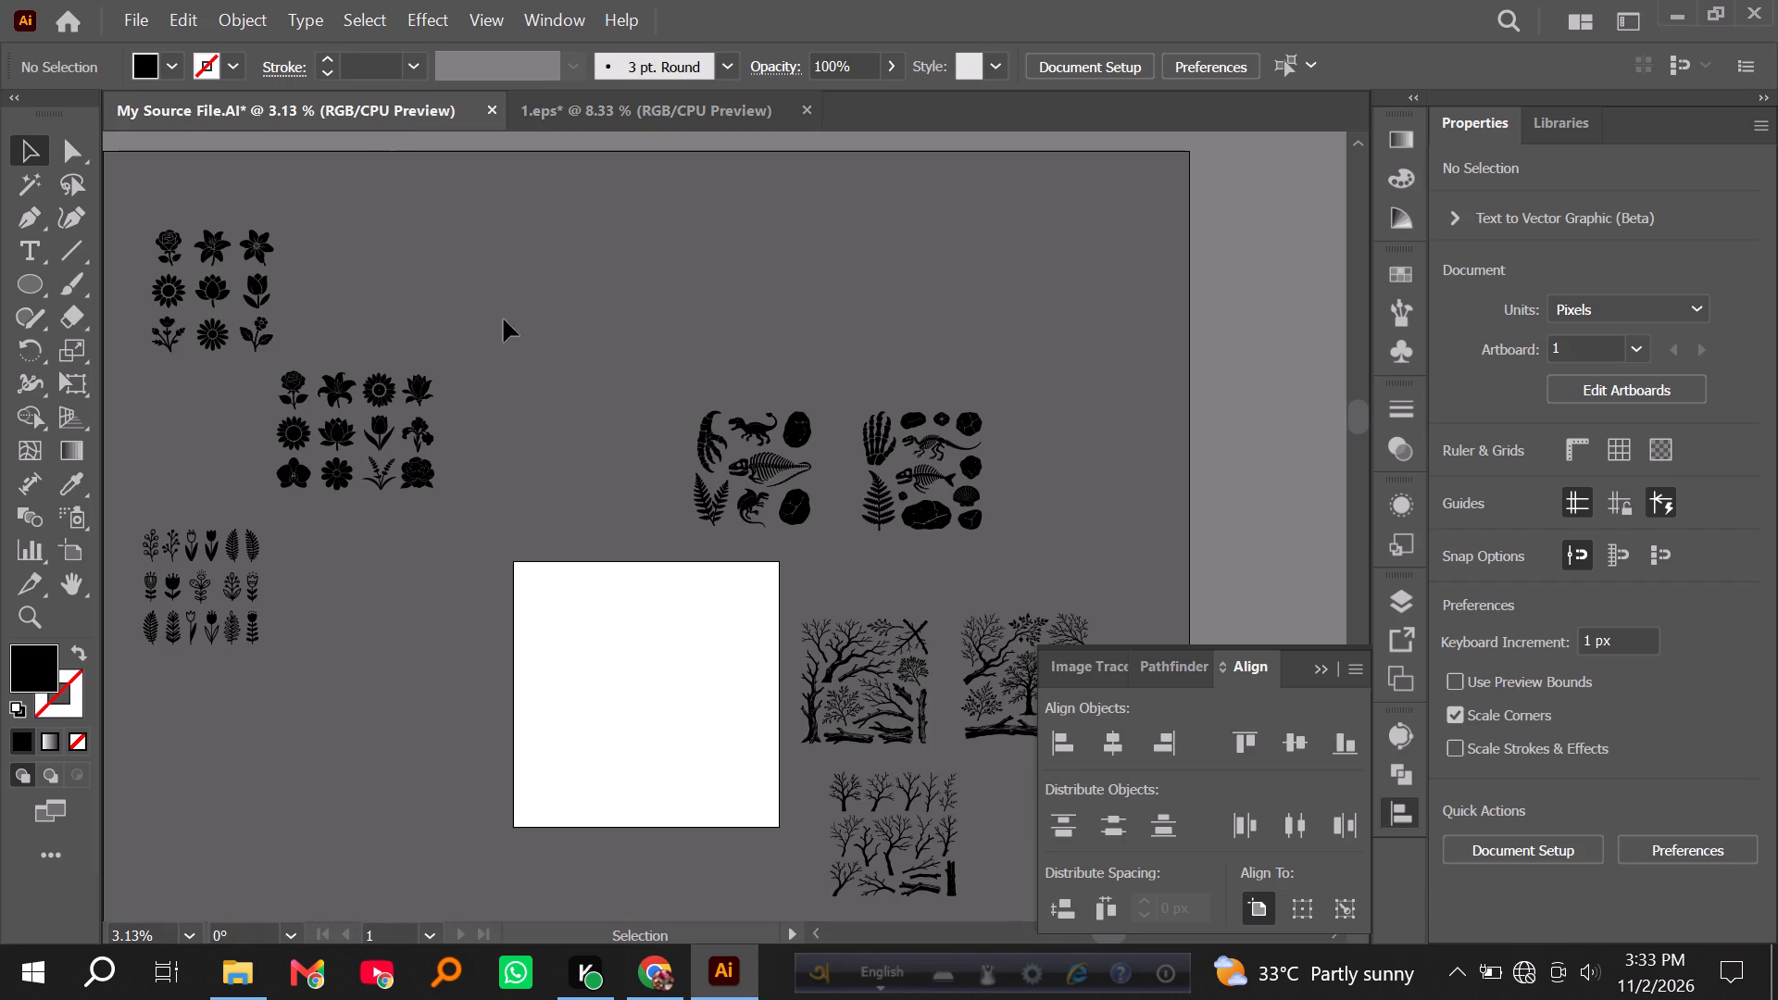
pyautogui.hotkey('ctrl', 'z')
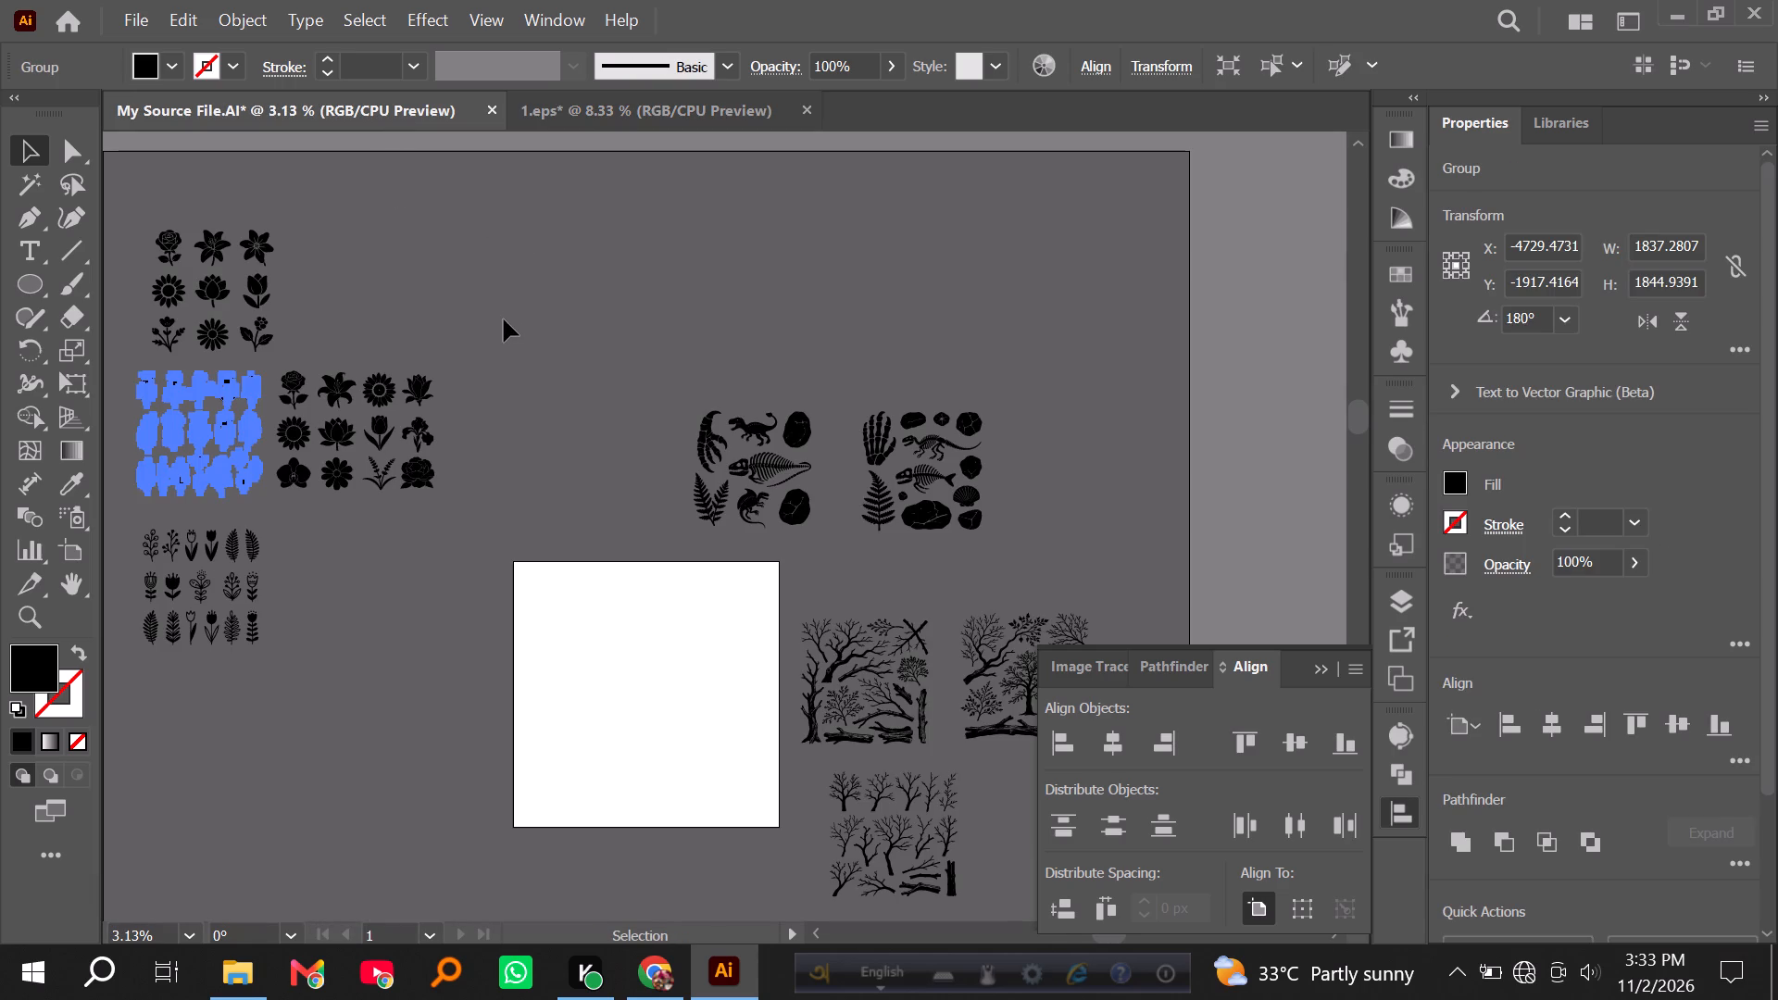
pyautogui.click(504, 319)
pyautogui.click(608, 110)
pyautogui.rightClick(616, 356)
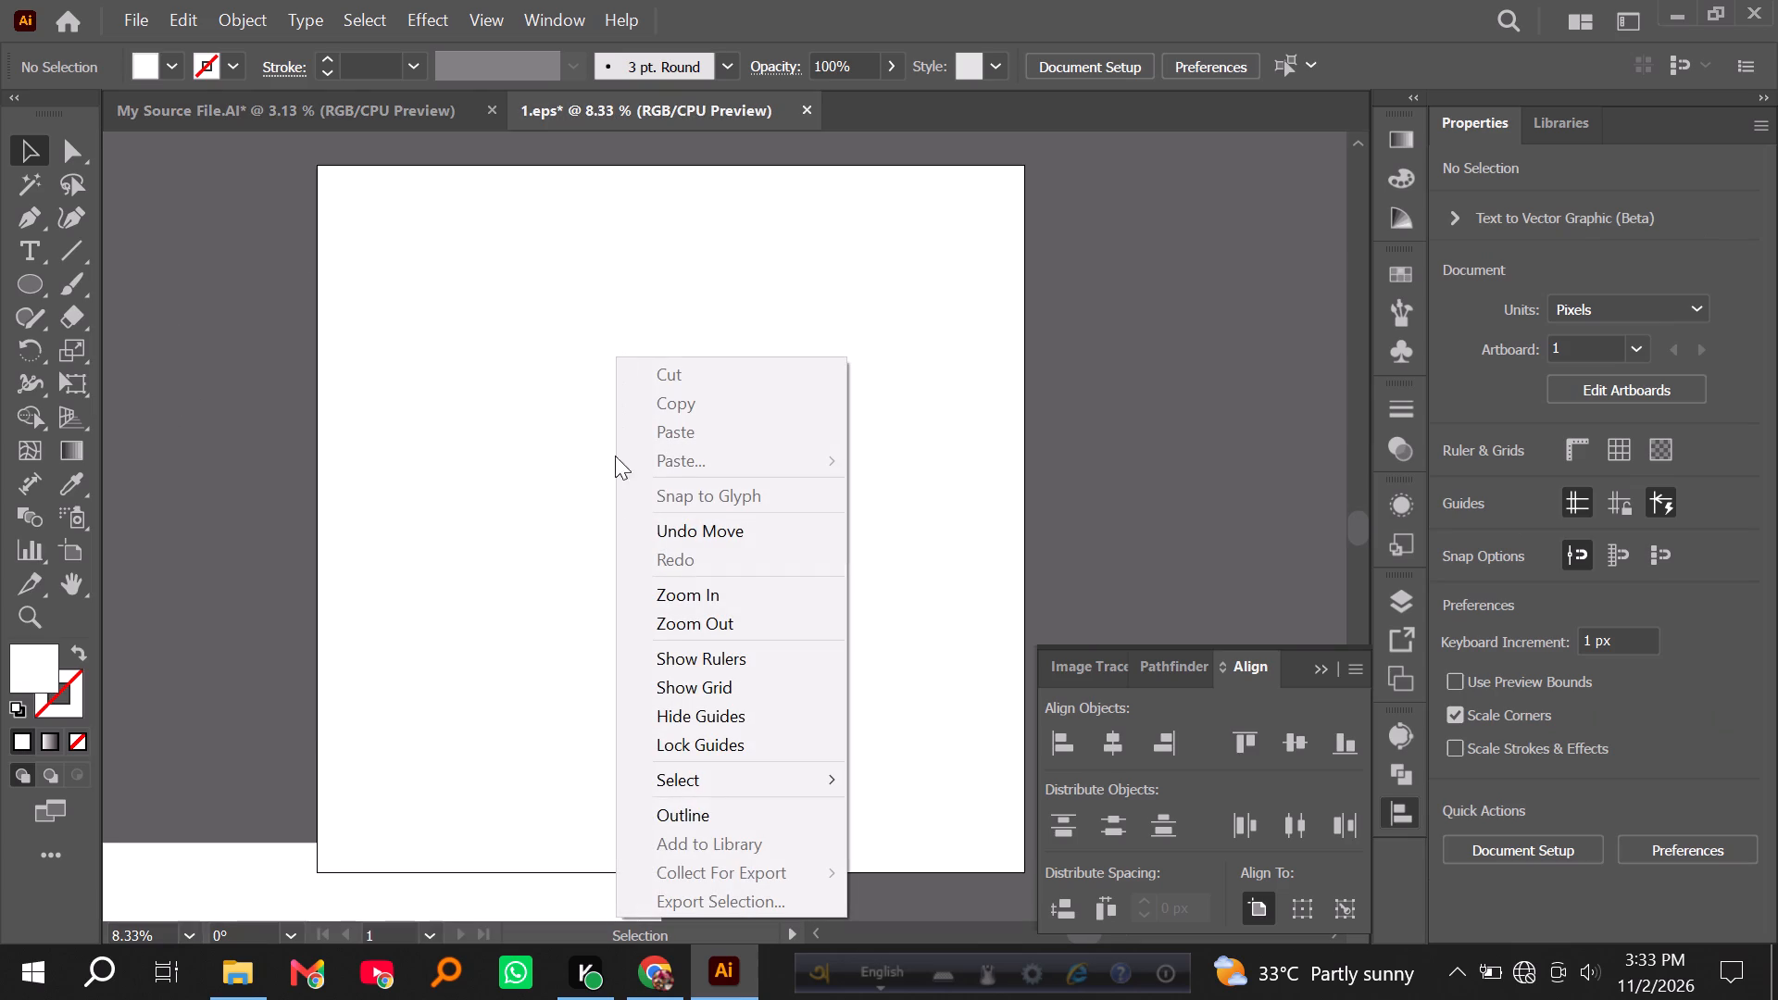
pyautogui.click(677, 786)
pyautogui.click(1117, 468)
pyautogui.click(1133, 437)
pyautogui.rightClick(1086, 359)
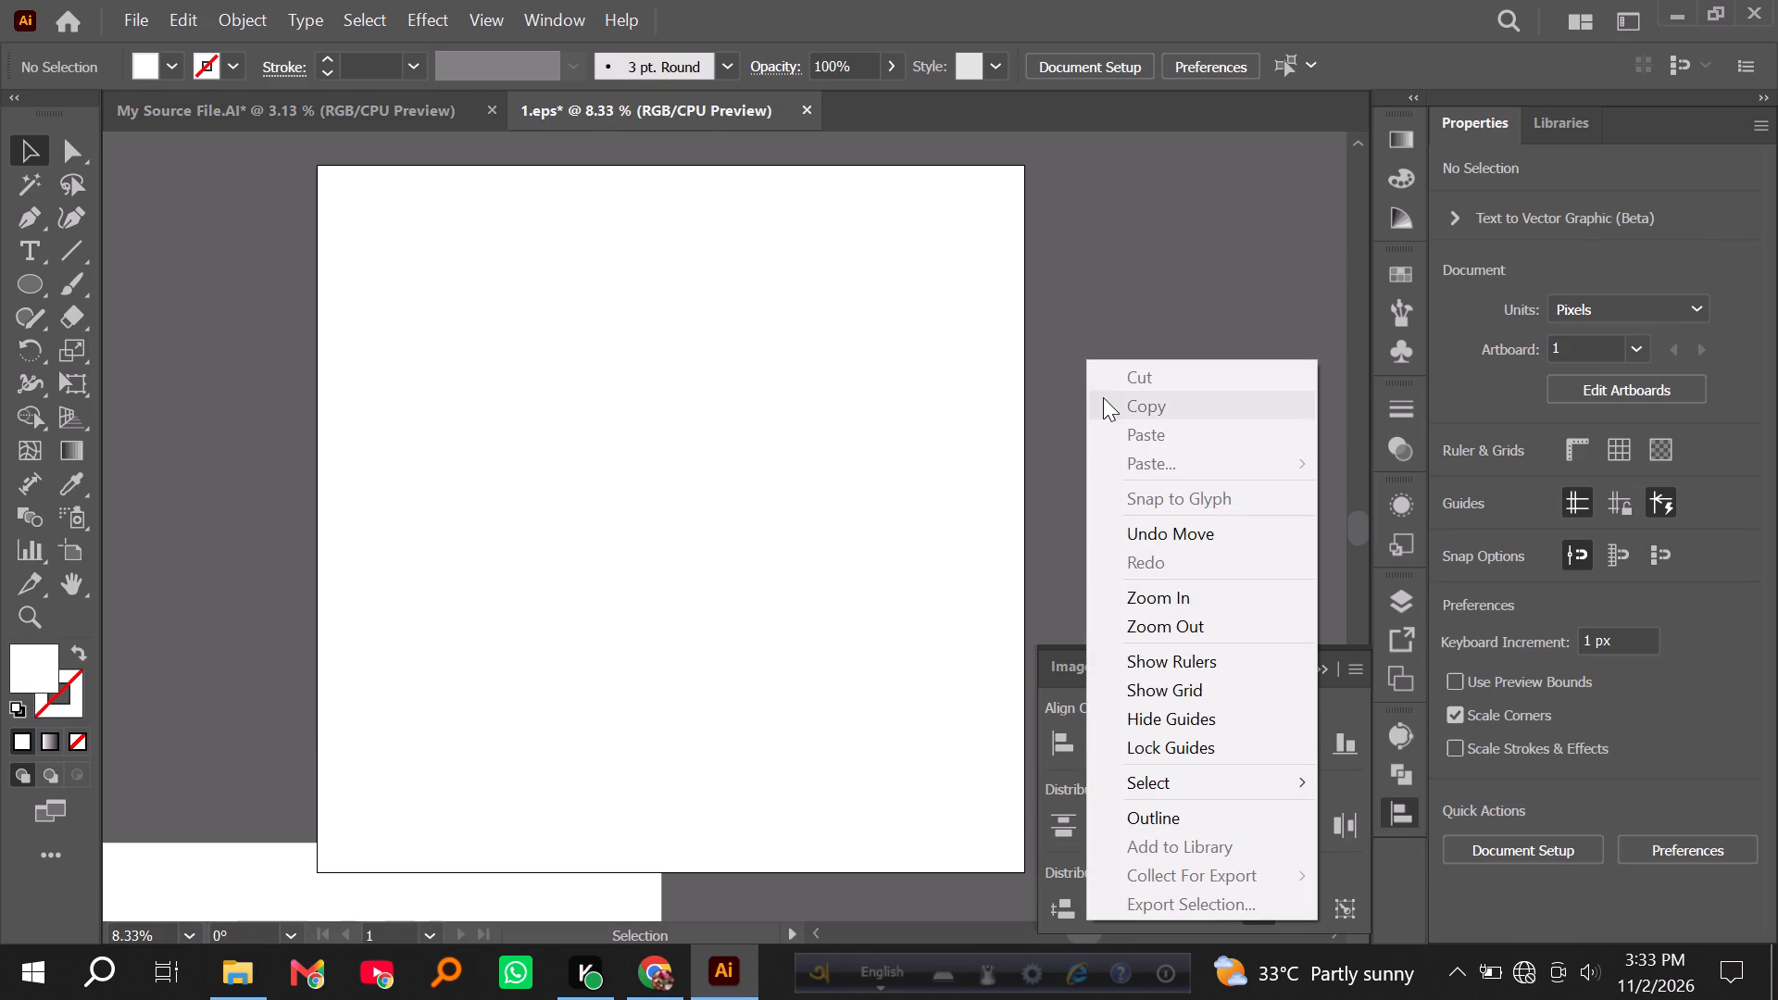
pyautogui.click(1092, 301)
# Select the plant group beside the twelve-flower set in My Source File.AI and return to 1.eps.
pyautogui.click(403, 102)
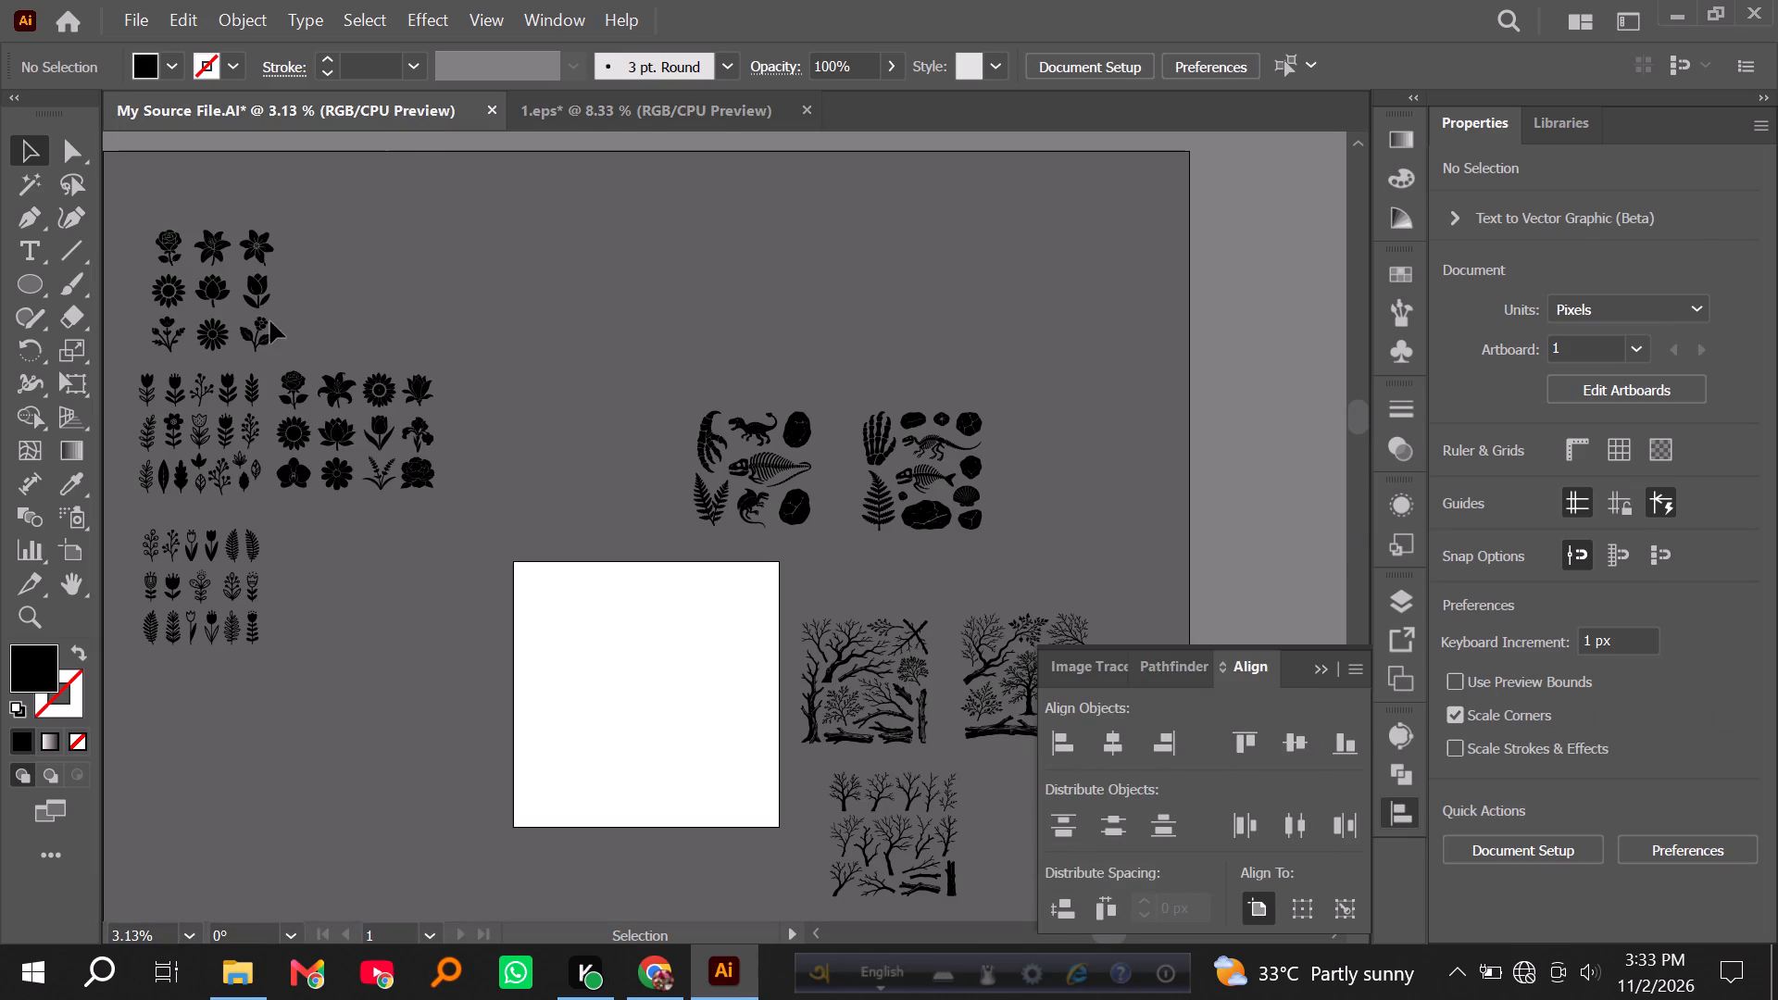
pyautogui.click(224, 419)
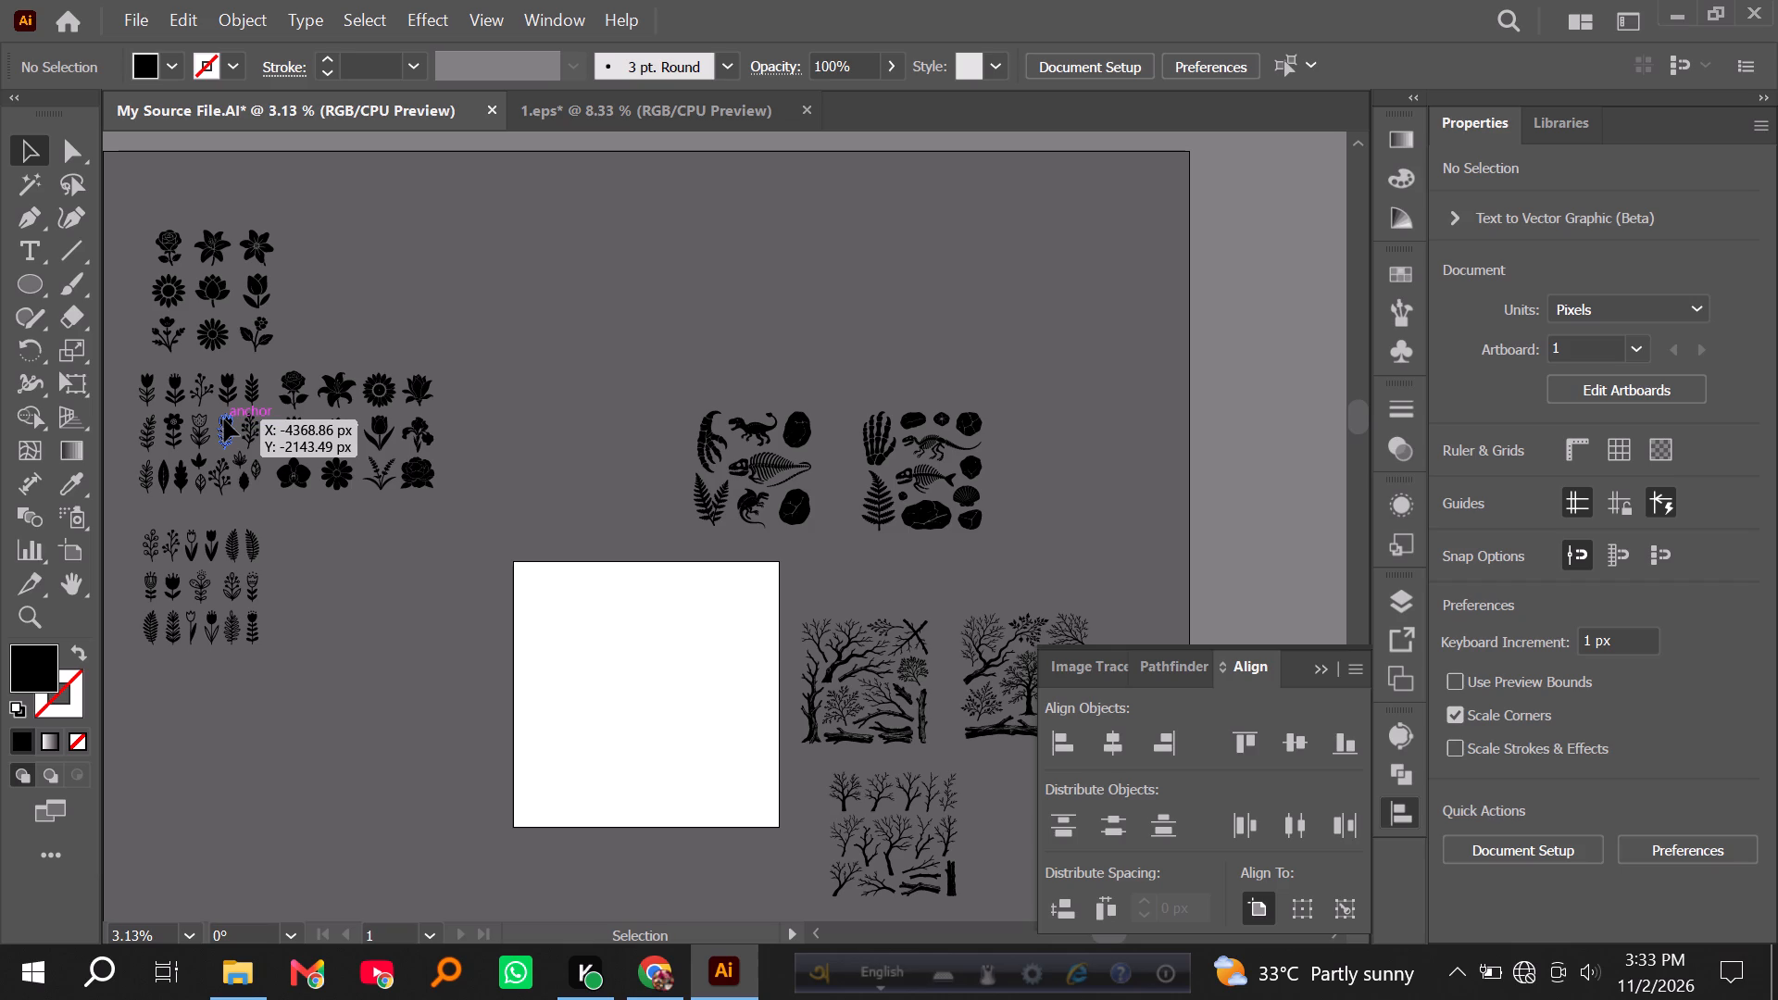
pyautogui.click(545, 118)
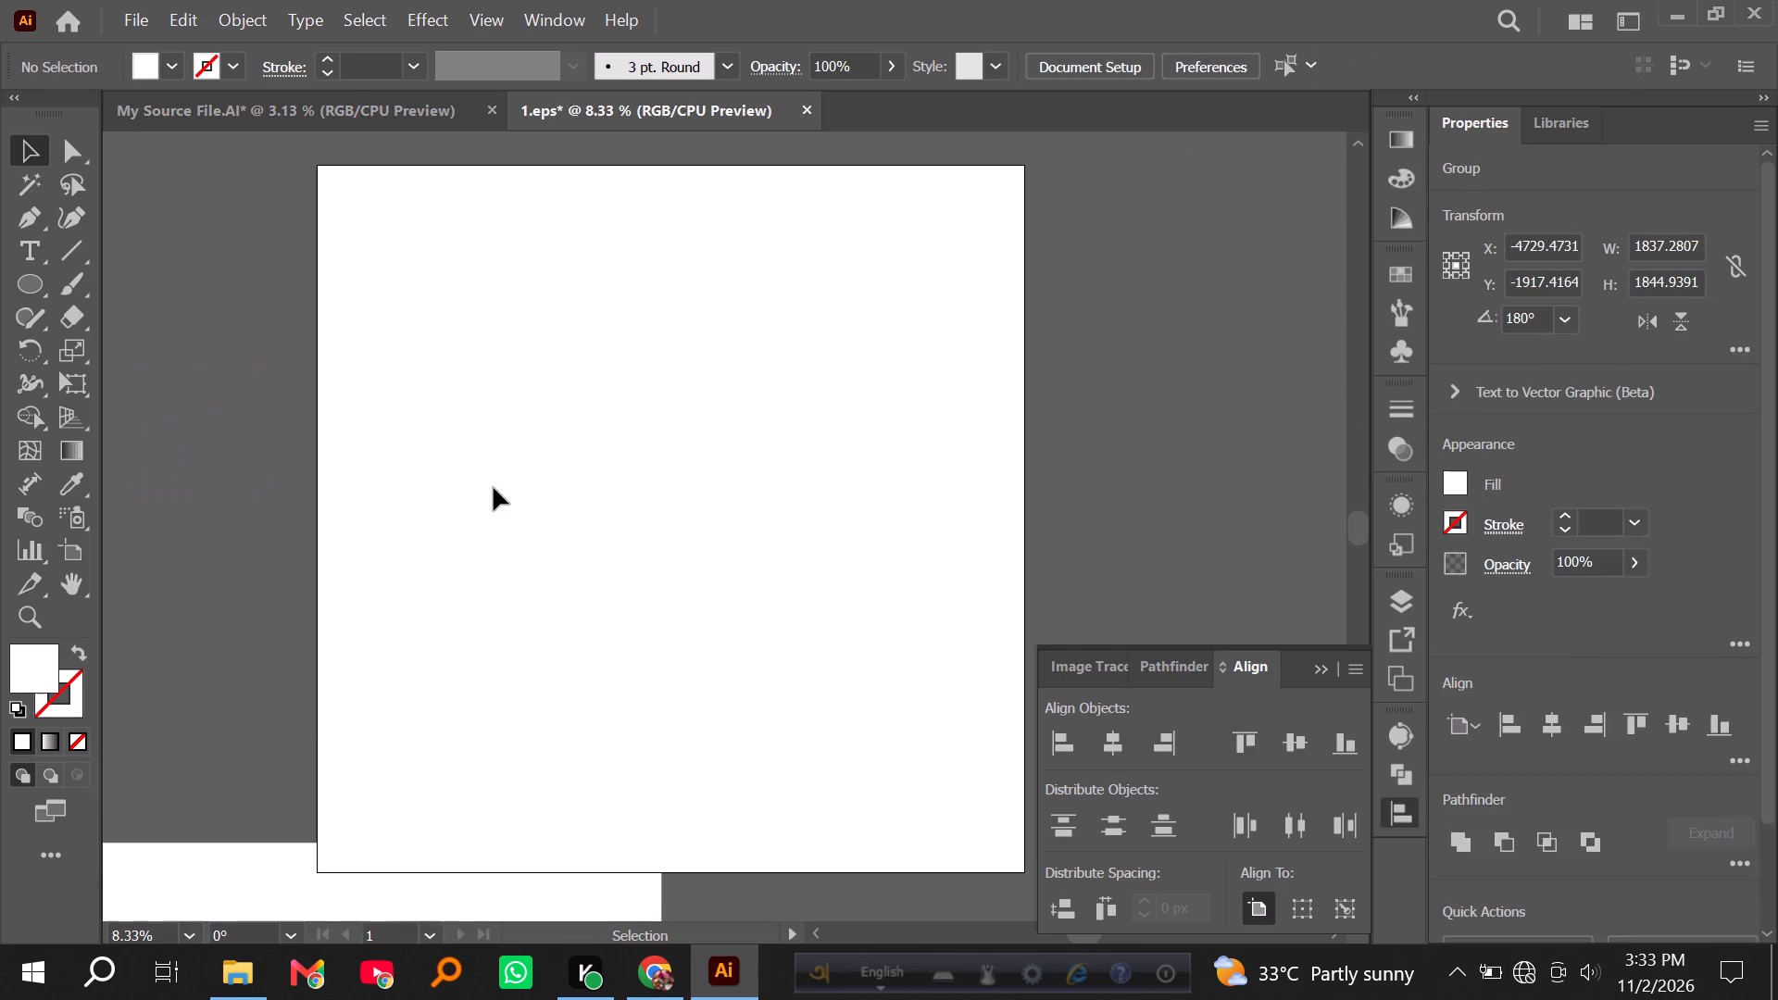
# Move the white background square back and centre it horizontally and vertically on the 1.eps artboard.
pyautogui.moveTo(298, 859); pyautogui.dragTo(737, 502)
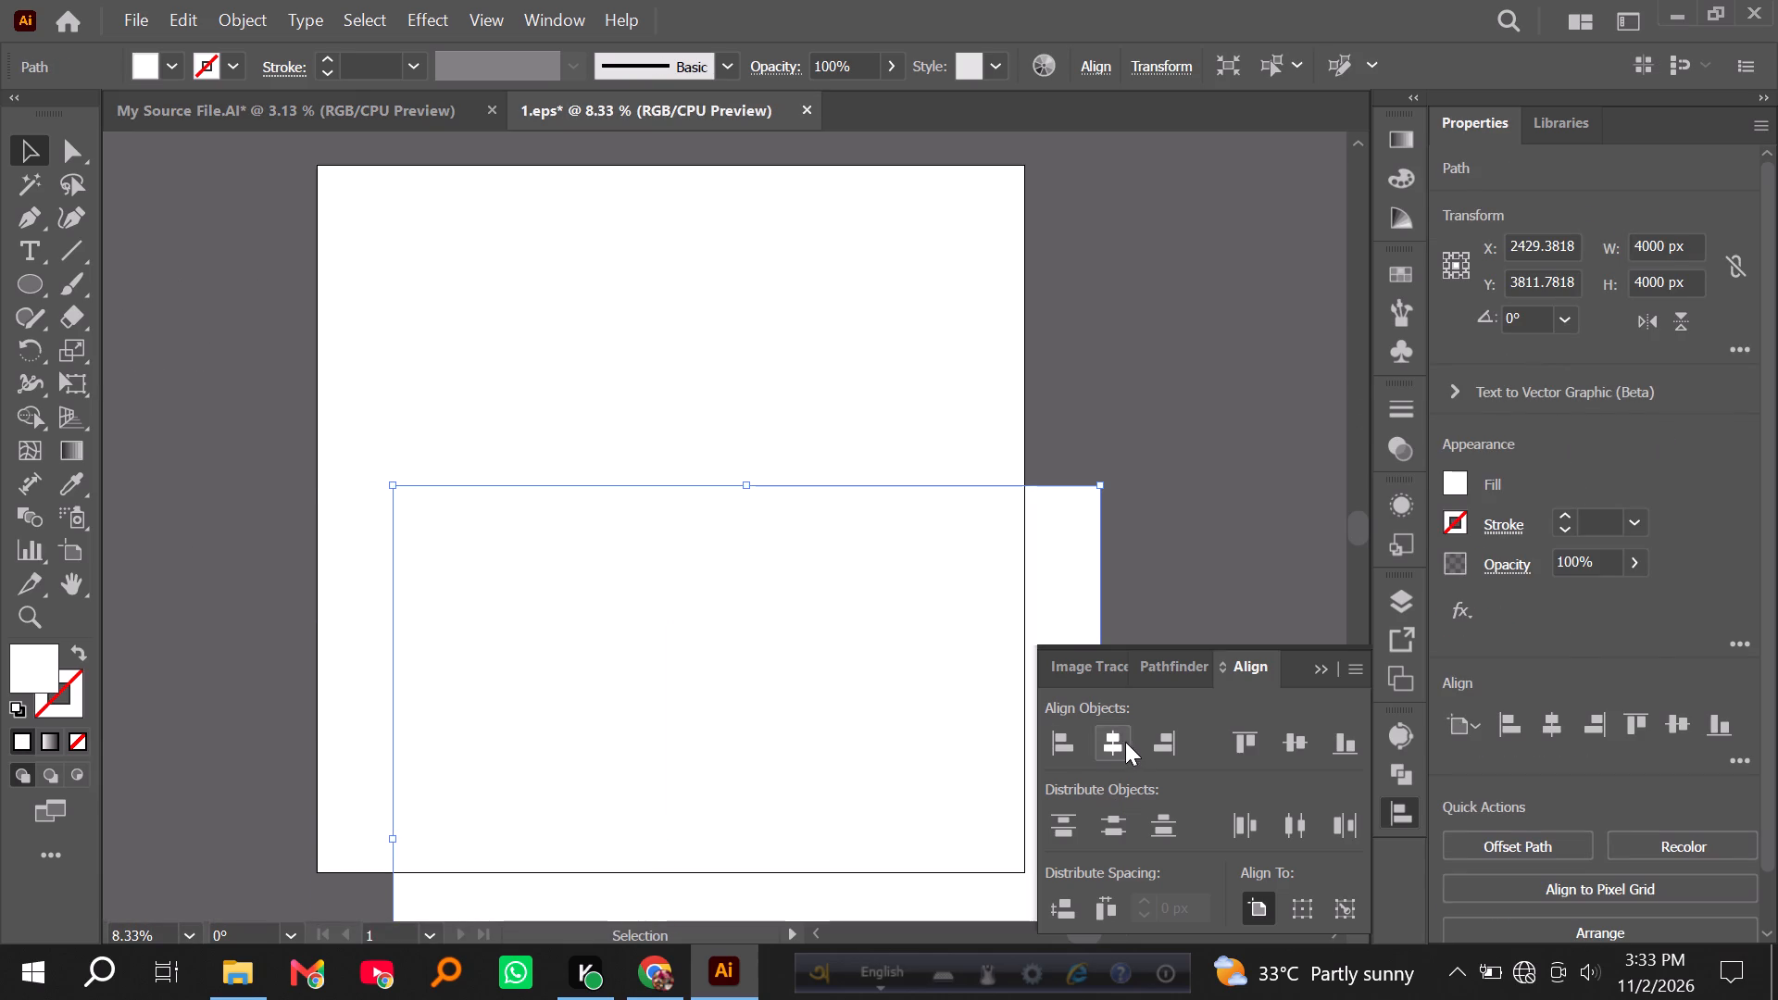
pyautogui.click(1124, 742)
pyautogui.click(1281, 741)
pyautogui.doubleClick(1290, 742)
pyautogui.doubleClick(1116, 740)
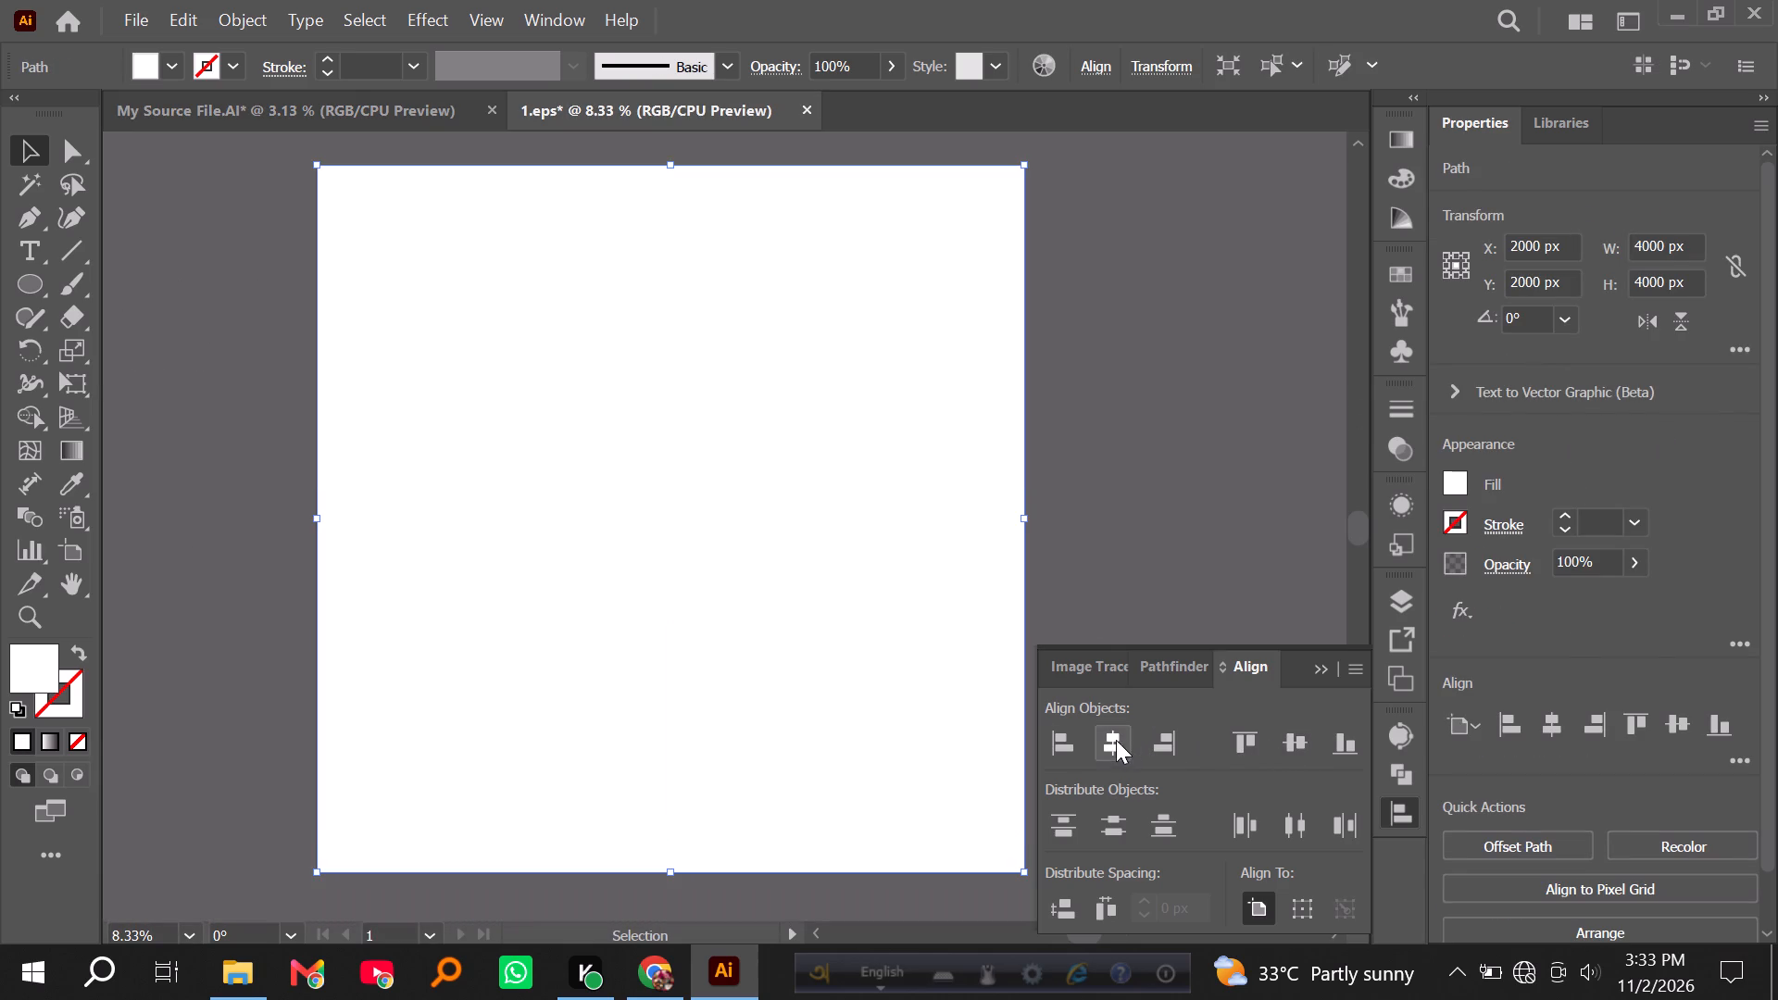
pyautogui.click(184, 199)
# Transfer the plant group beside the twelve-flower set from My Source File.AI directly onto the 1.eps artboard.
pyautogui.click(201, 97)
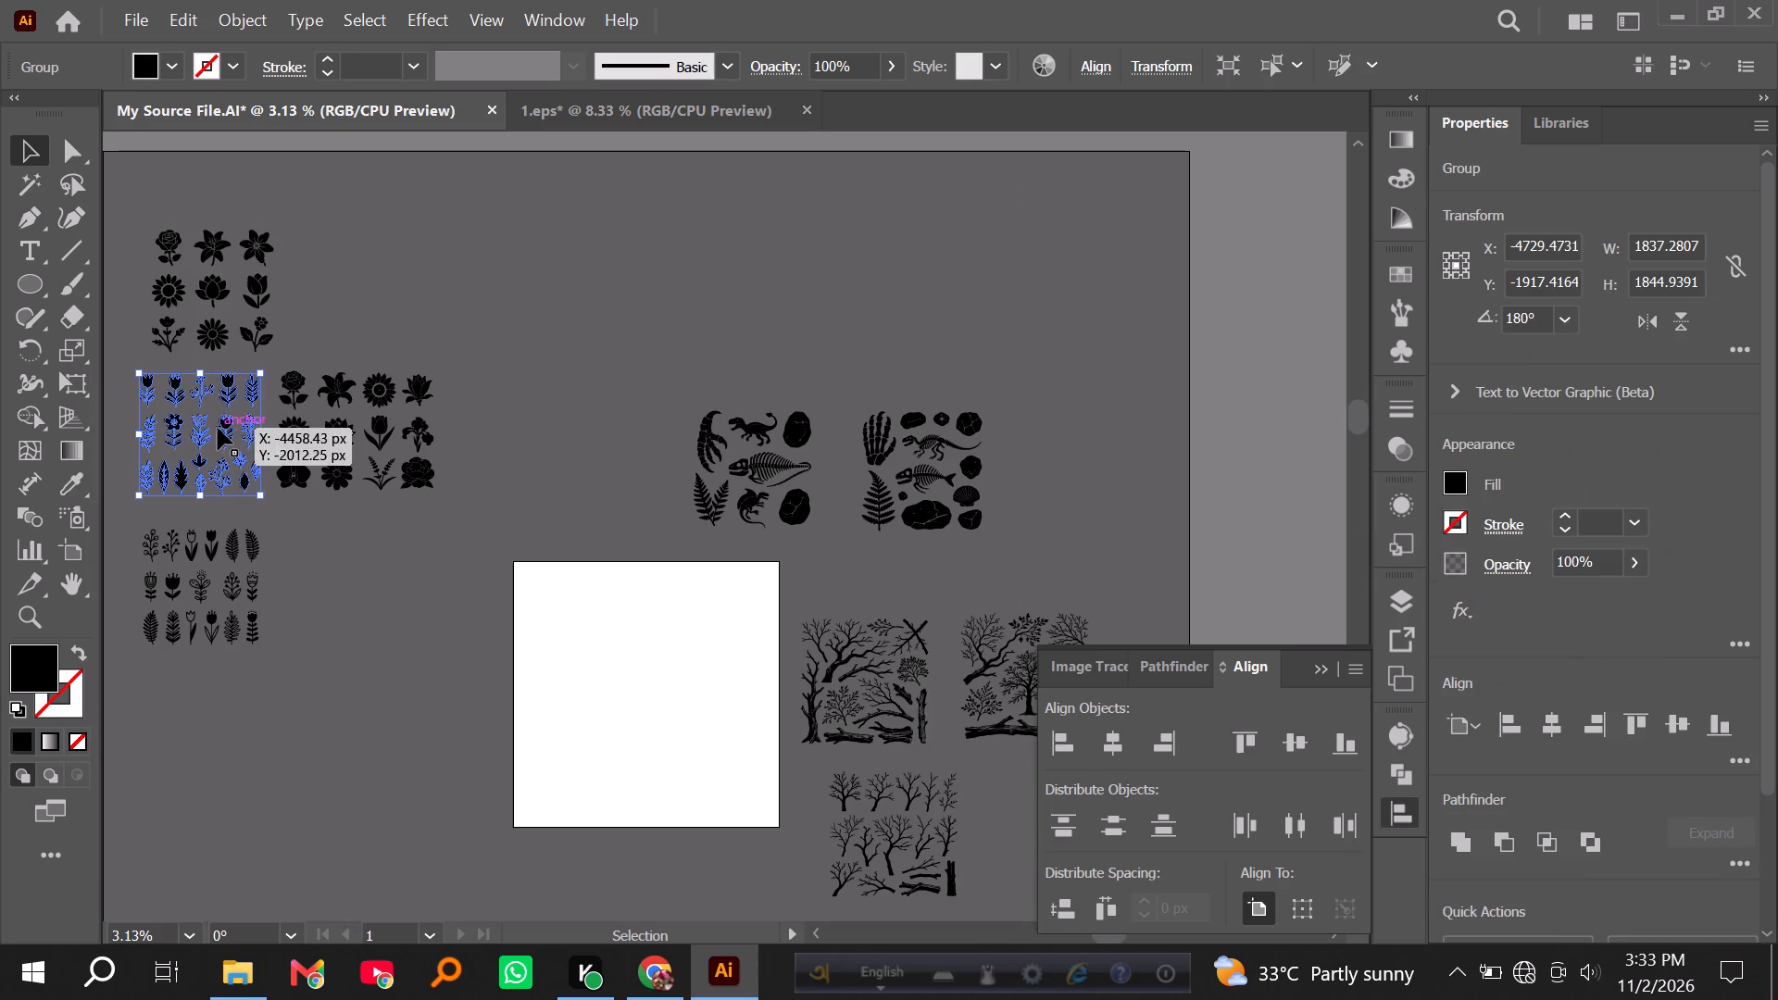
pyautogui.moveTo(221, 427); pyautogui.dragTo(605, 226)
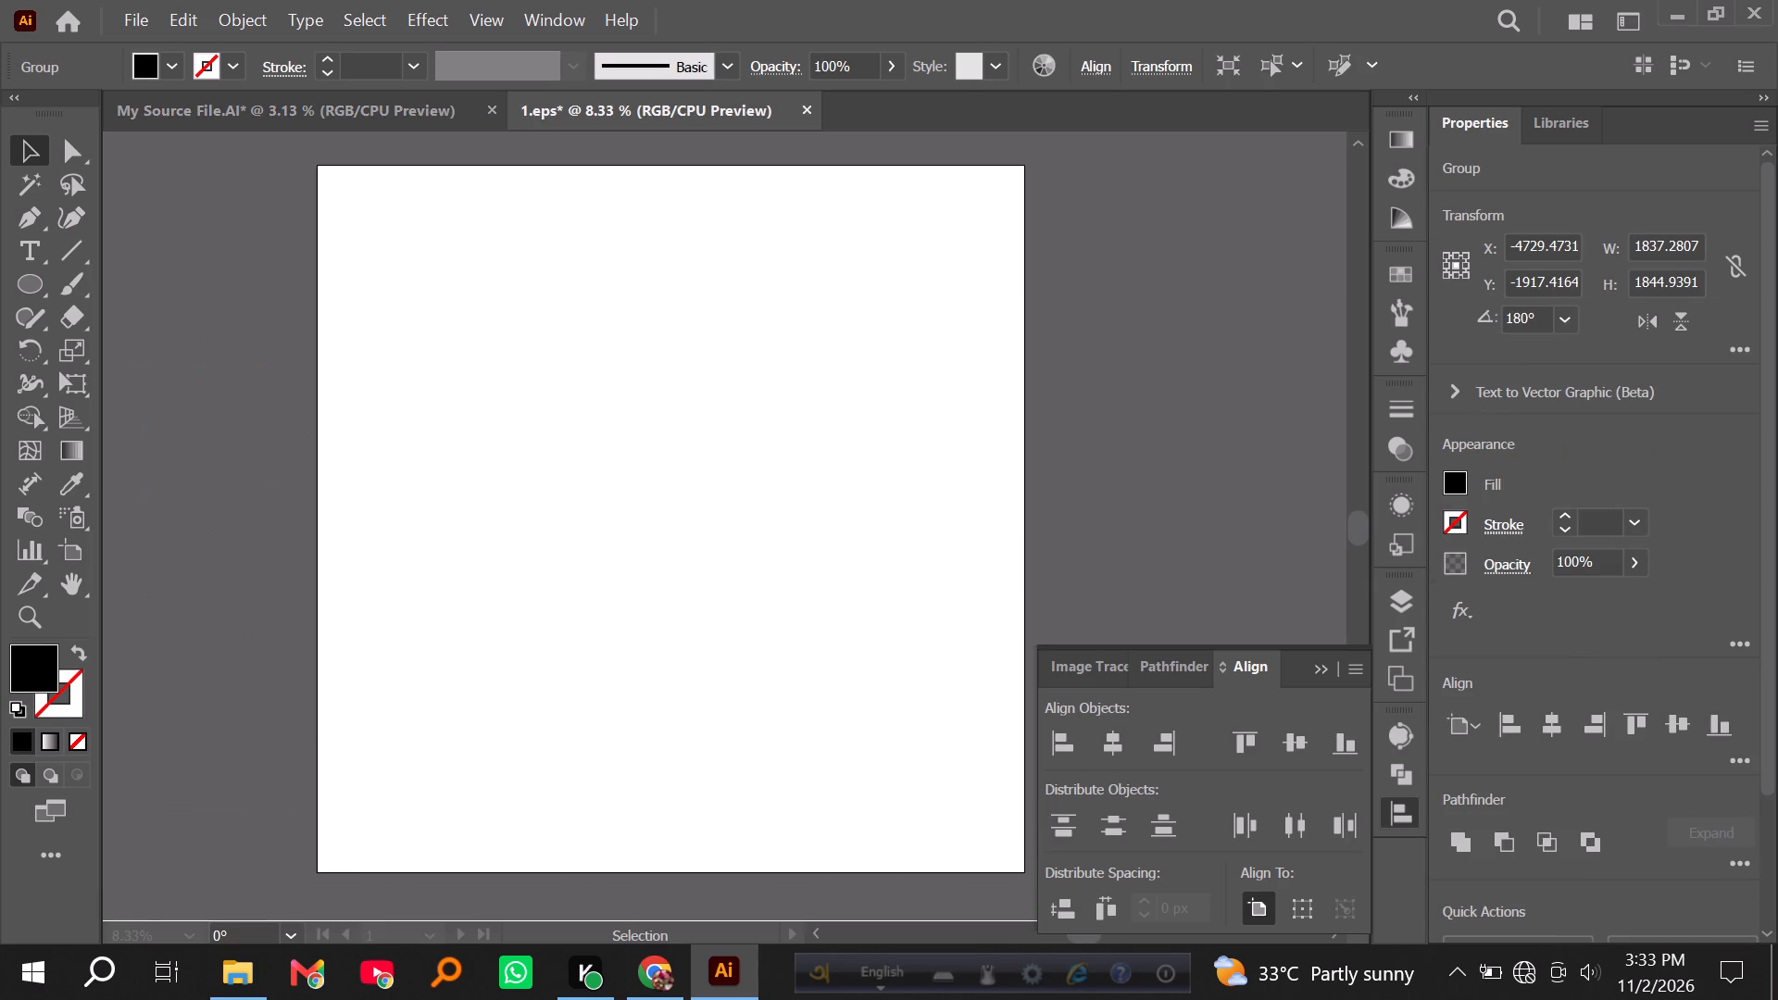
pyautogui.moveTo(605, 226); pyautogui.dragTo(607, 471)
# Delete the original of the transferred plant group from My Source File.AI and return to 1.eps.
pyautogui.click(269, 104)
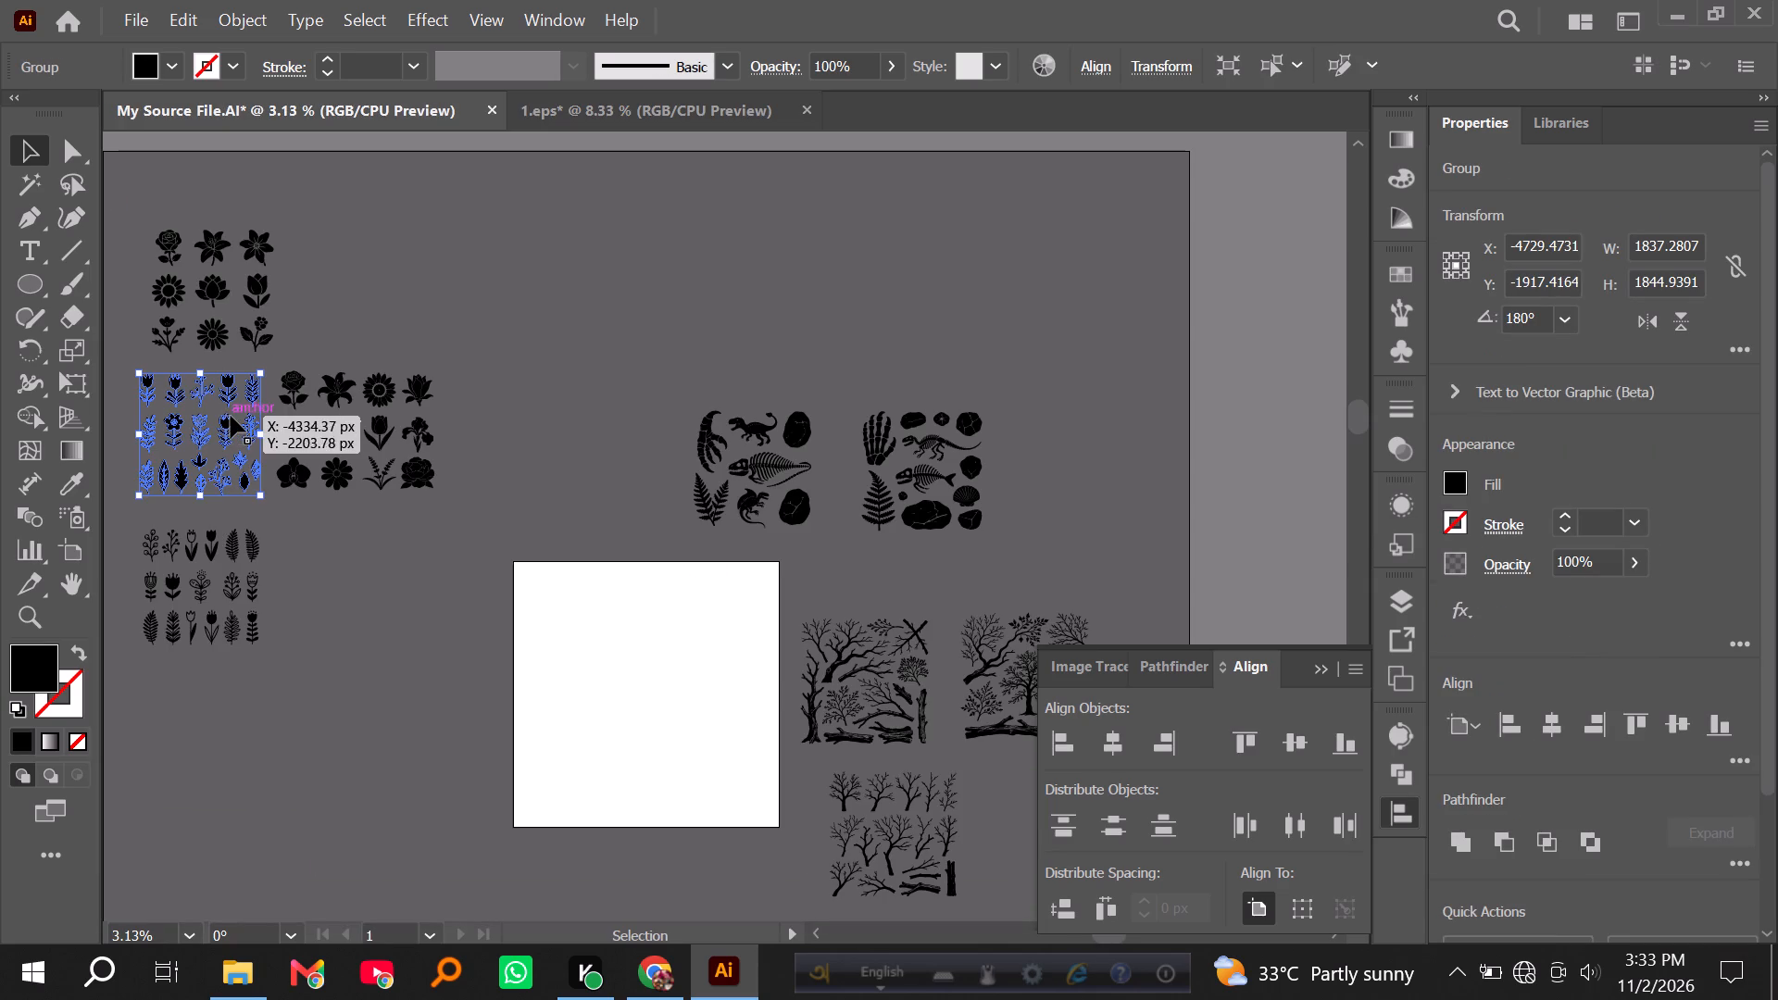
pyautogui.press('Delete')
pyautogui.click(566, 104)
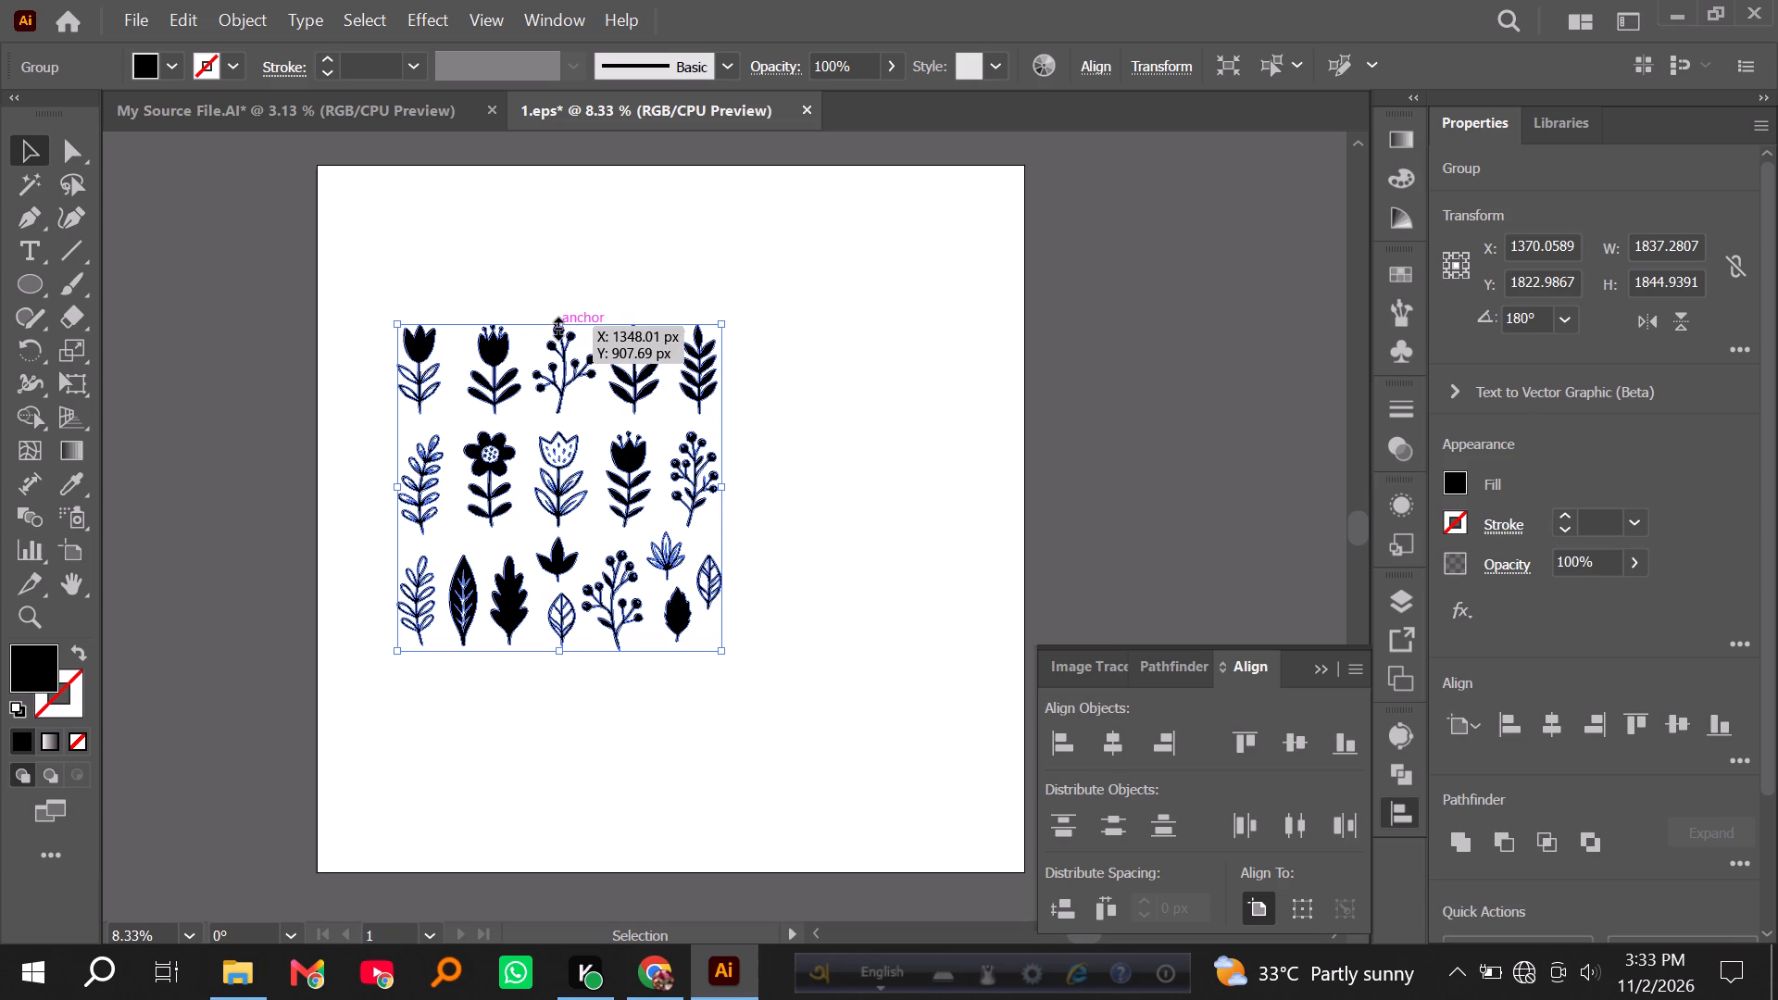
# Enlarge the pasted plant group to about 2695 × 2707 px and centre it horizontally and vertically on the artboard.
pyautogui.keyDown('alt'); pyautogui.keyDown('shift'); pyautogui.moveTo(555, 323); pyautogui.dragTo(583, 244); pyautogui.keyUp('shift'); pyautogui.keyUp('alt')
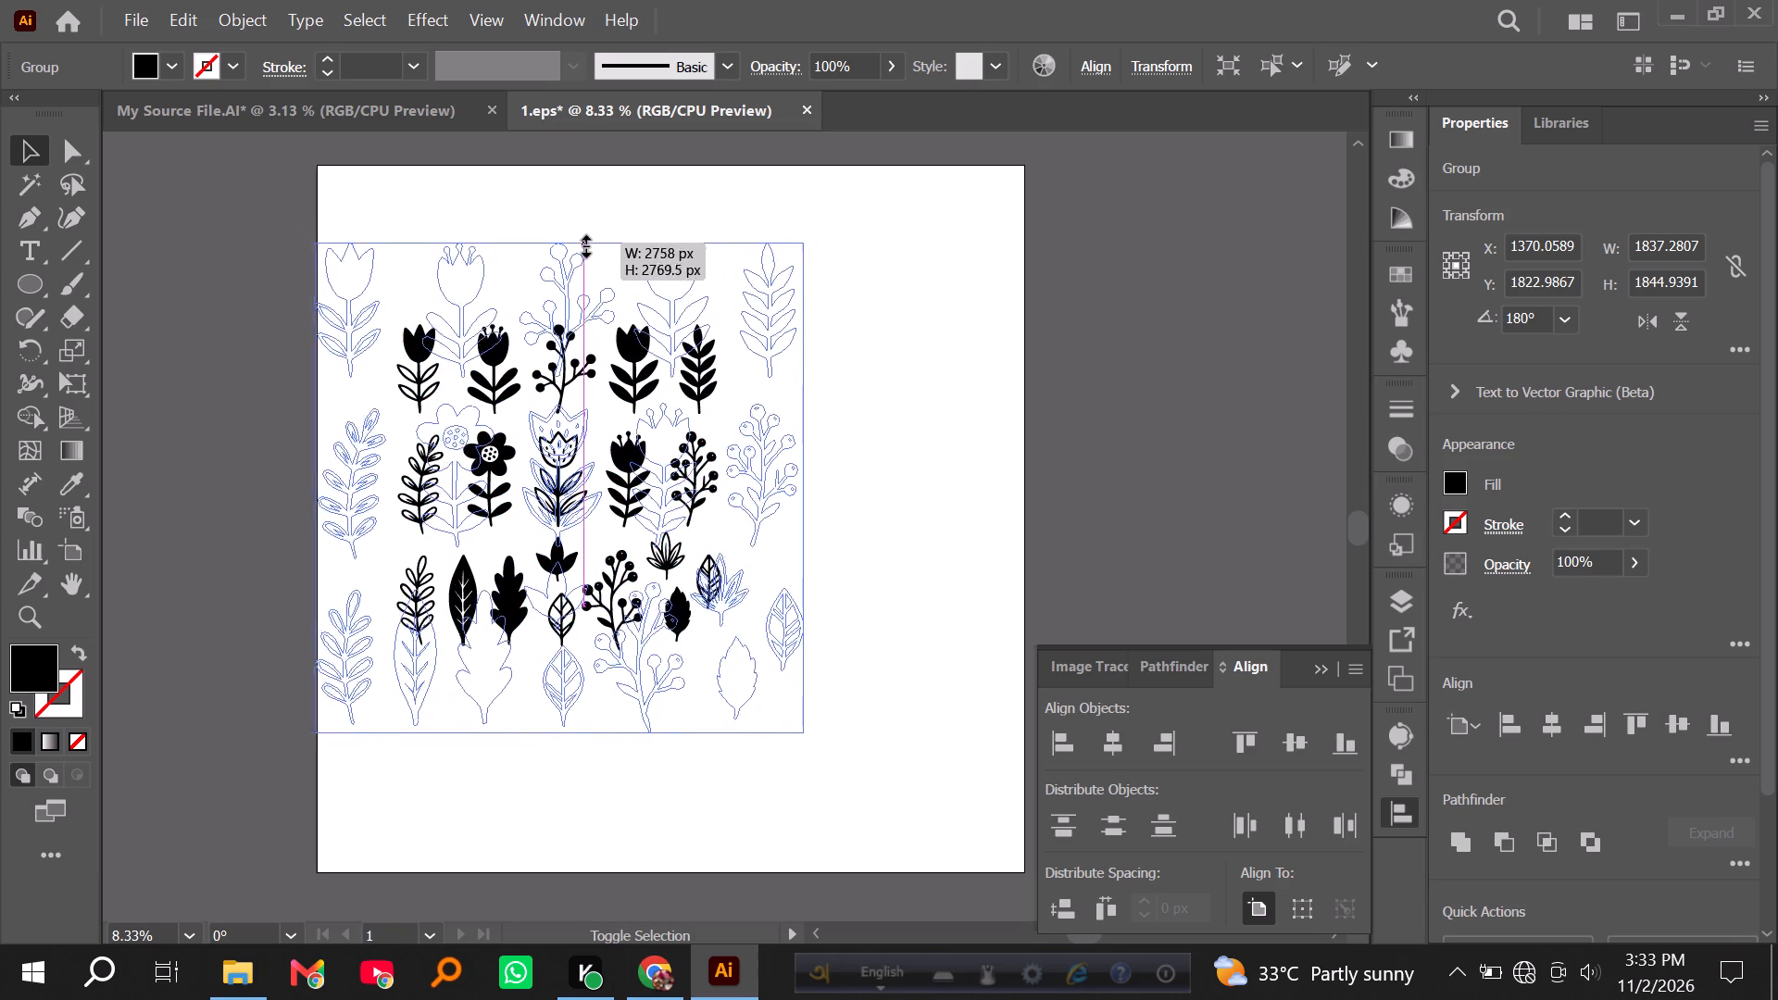
pyautogui.keyDown('alt'); pyautogui.keyDown('shift'); pyautogui.moveTo(583, 244); pyautogui.dragTo(582, 248); pyautogui.keyUp('shift'); pyautogui.keyUp('alt')
pyautogui.click(1106, 739)
pyautogui.tripleClick(1305, 742)
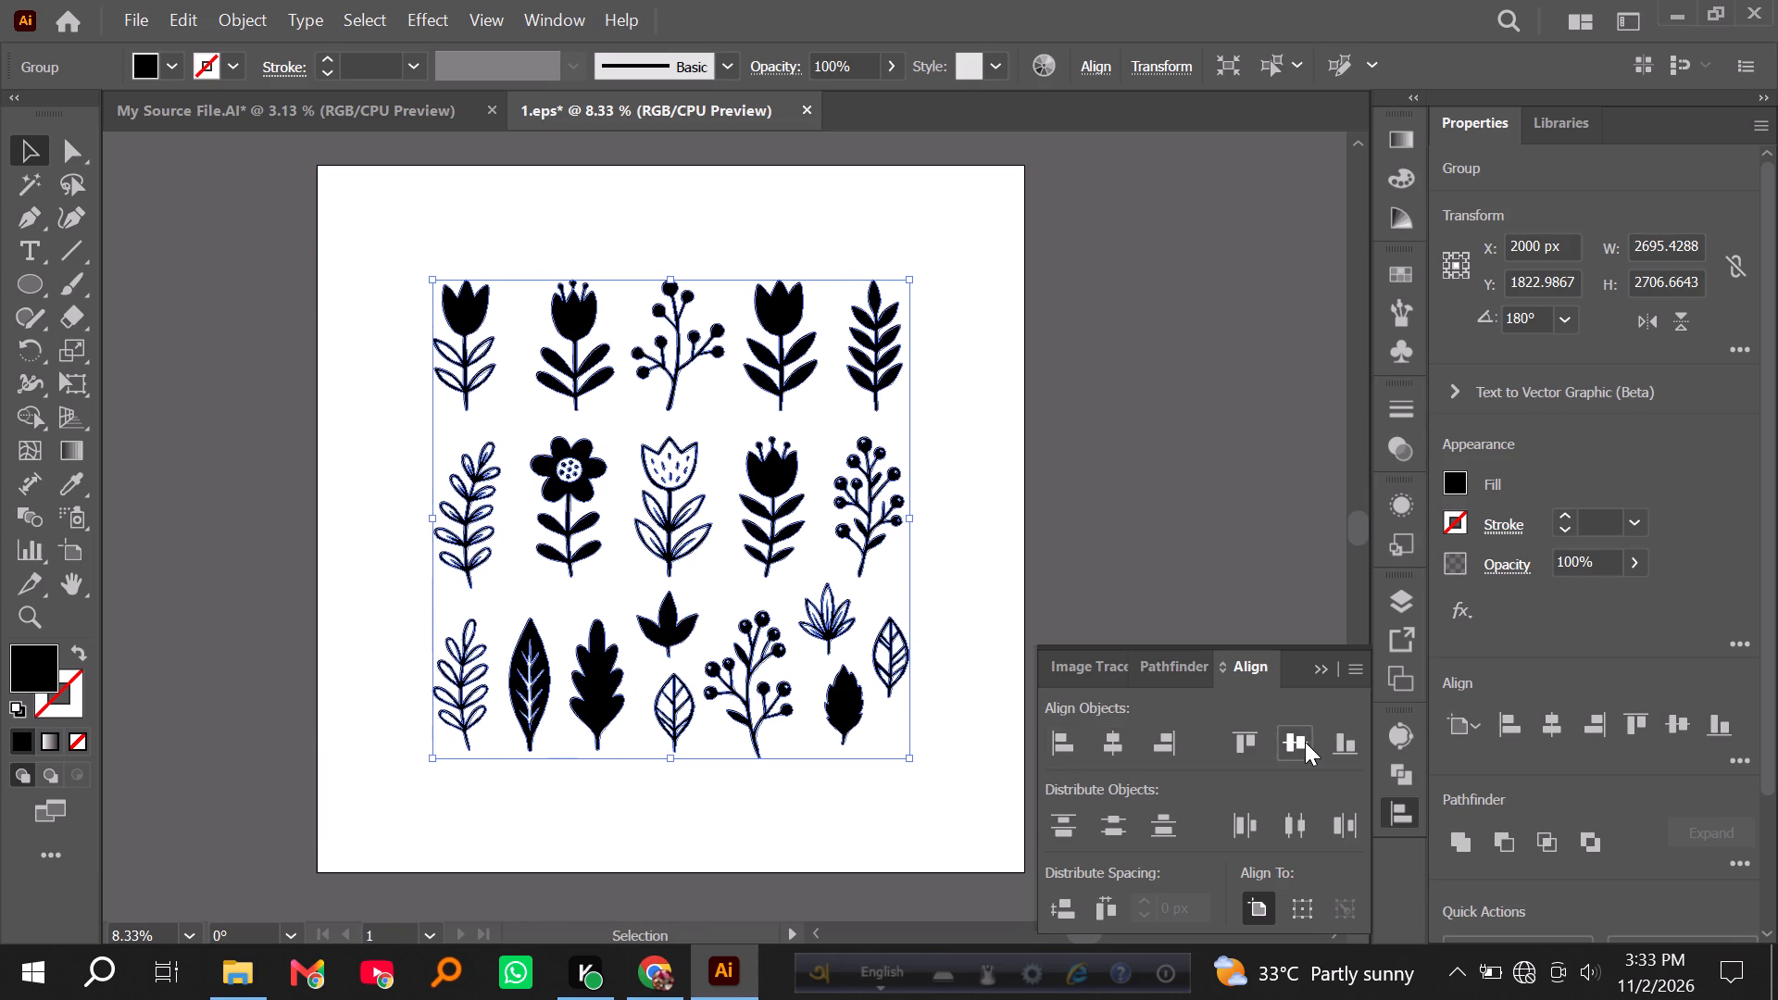
pyautogui.click(1305, 742)
pyautogui.doubleClick(1115, 738)
pyautogui.doubleClick(1067, 489)
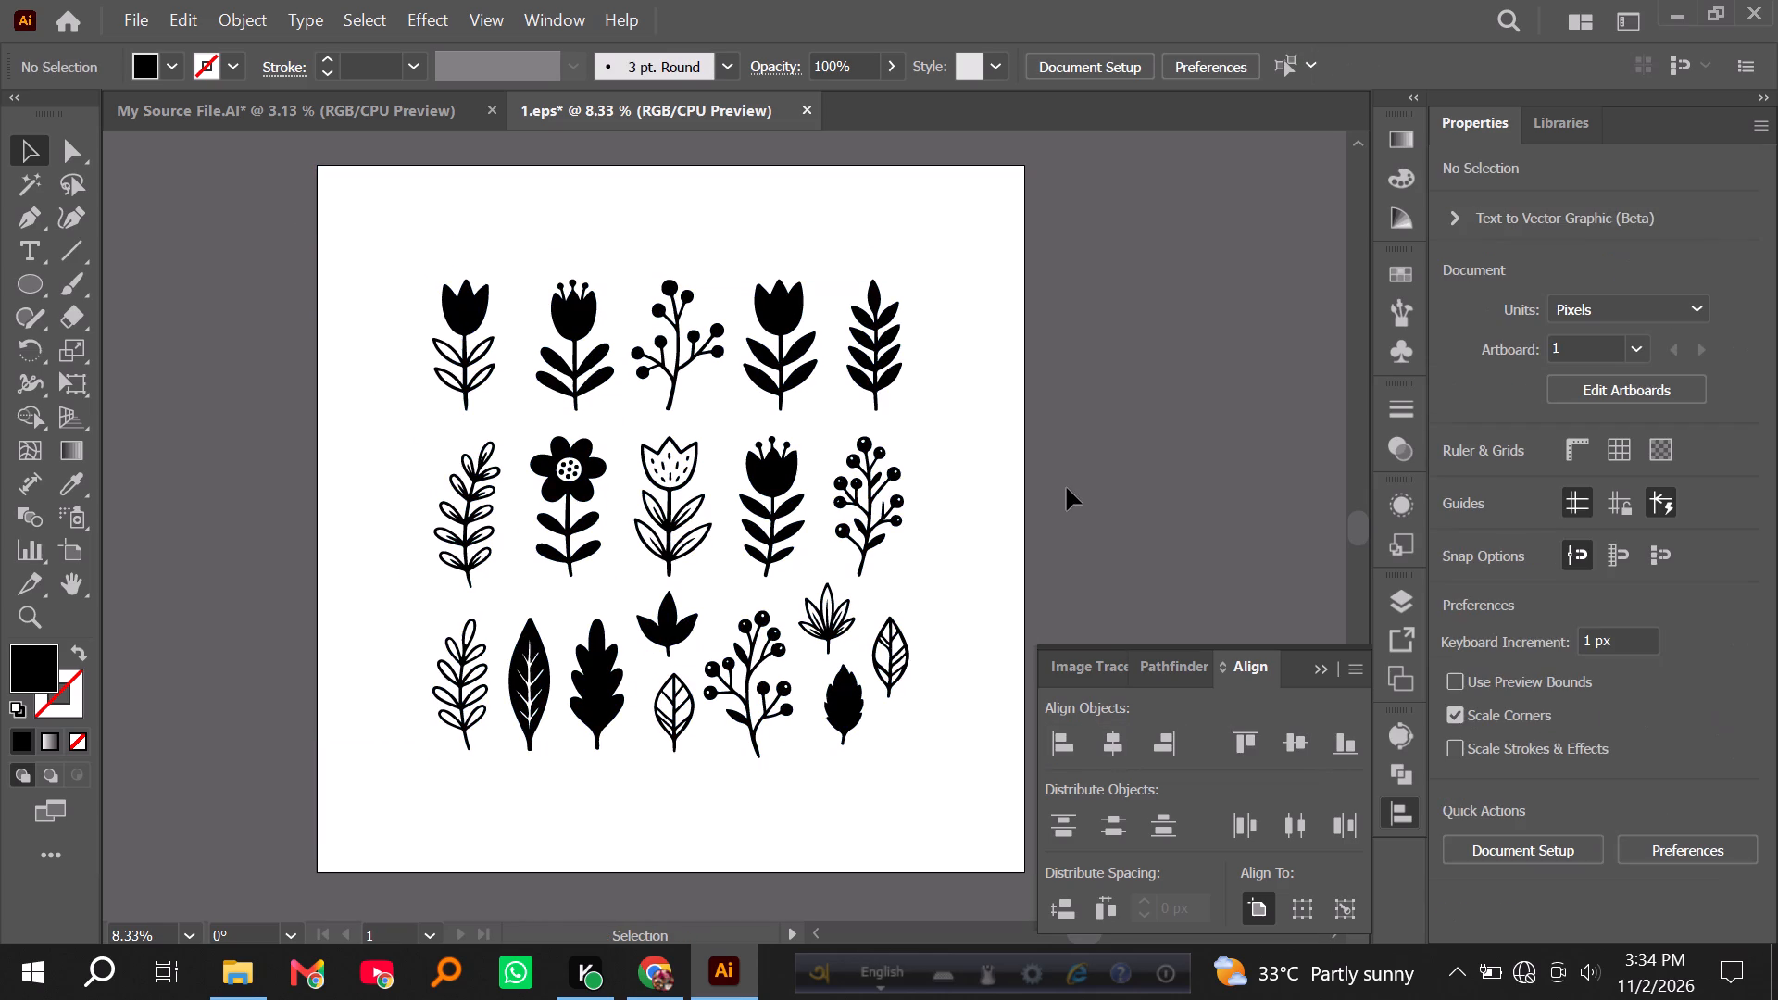
# Save the document under the new name 2 as an Illustrator 10 EPS file in the জমা দিবো folder.
pyautogui.click(145, 22)
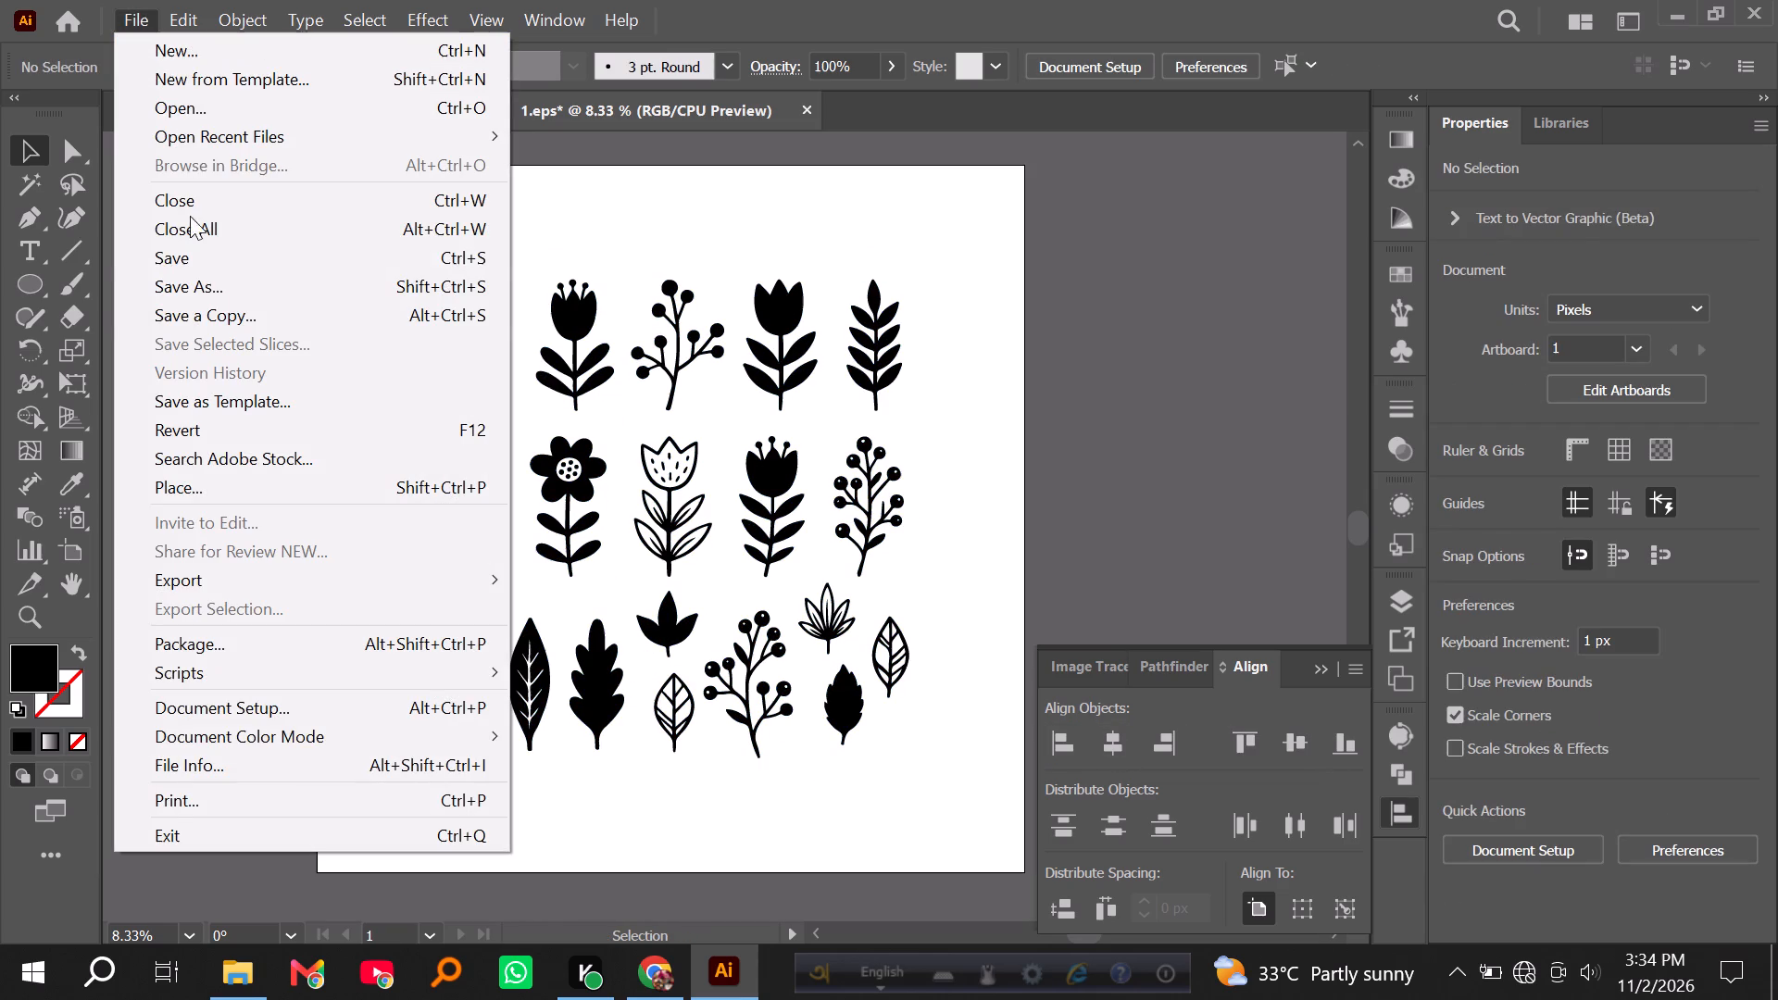
pyautogui.click(192, 290)
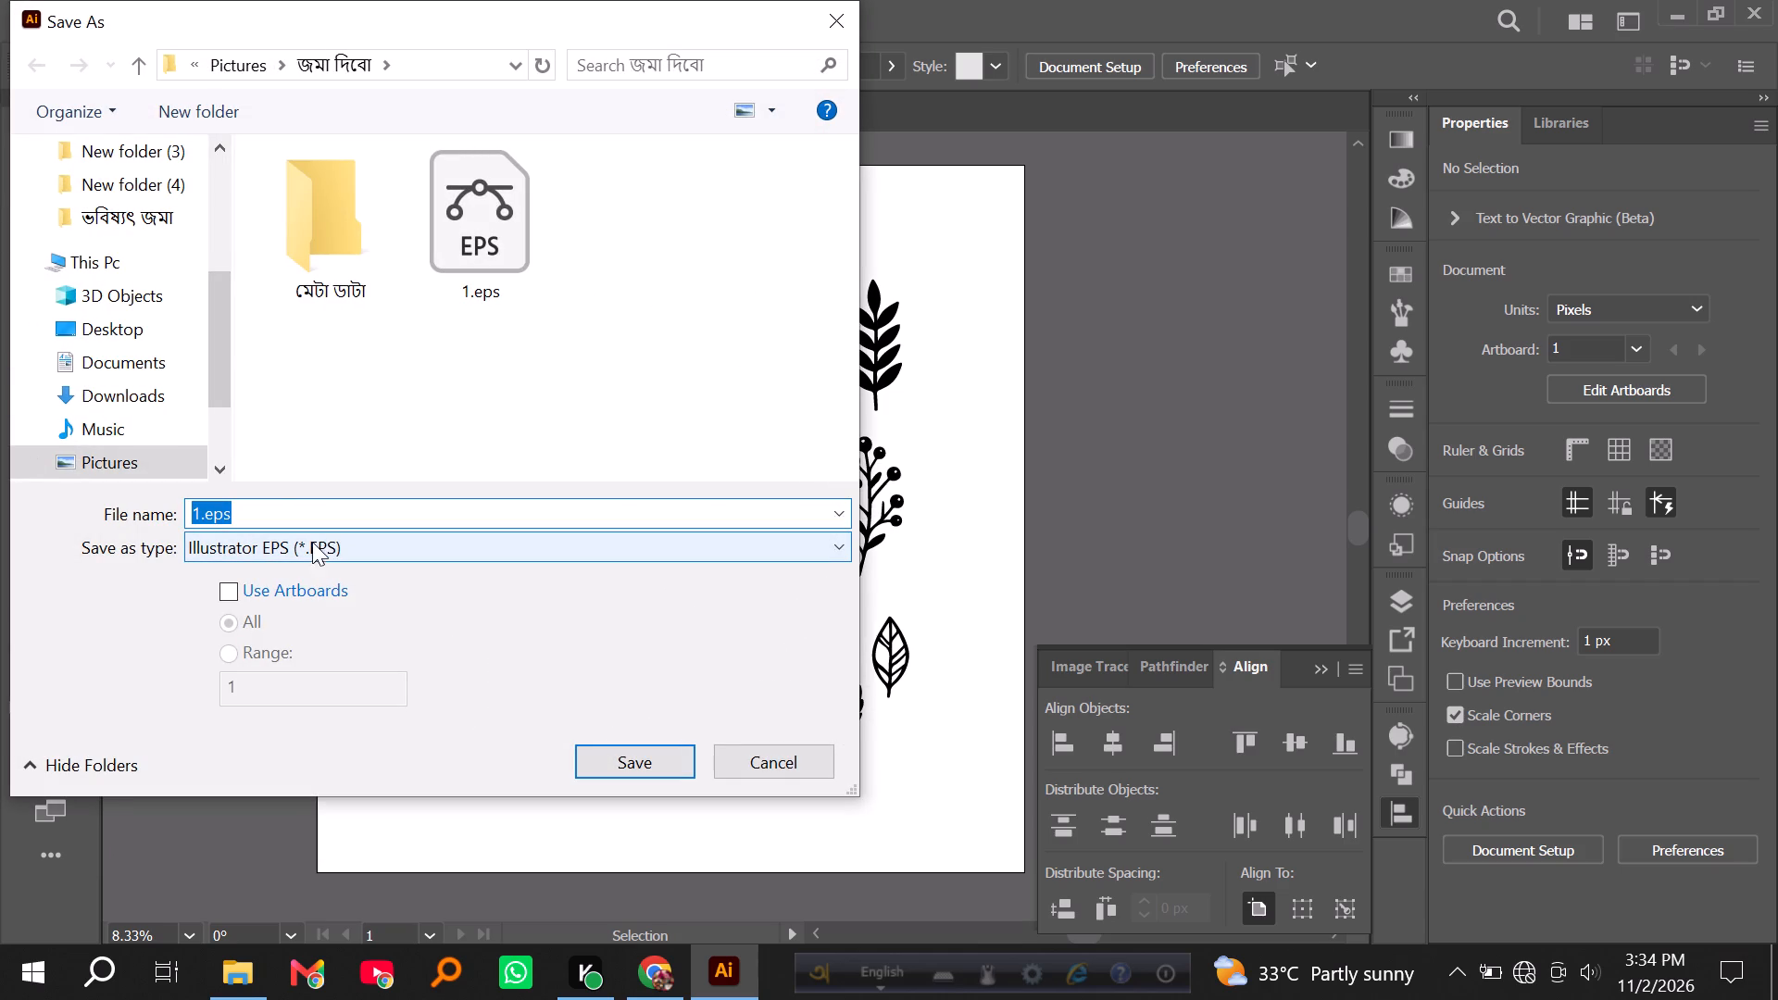
pyautogui.press('2')
pyautogui.press('Return')
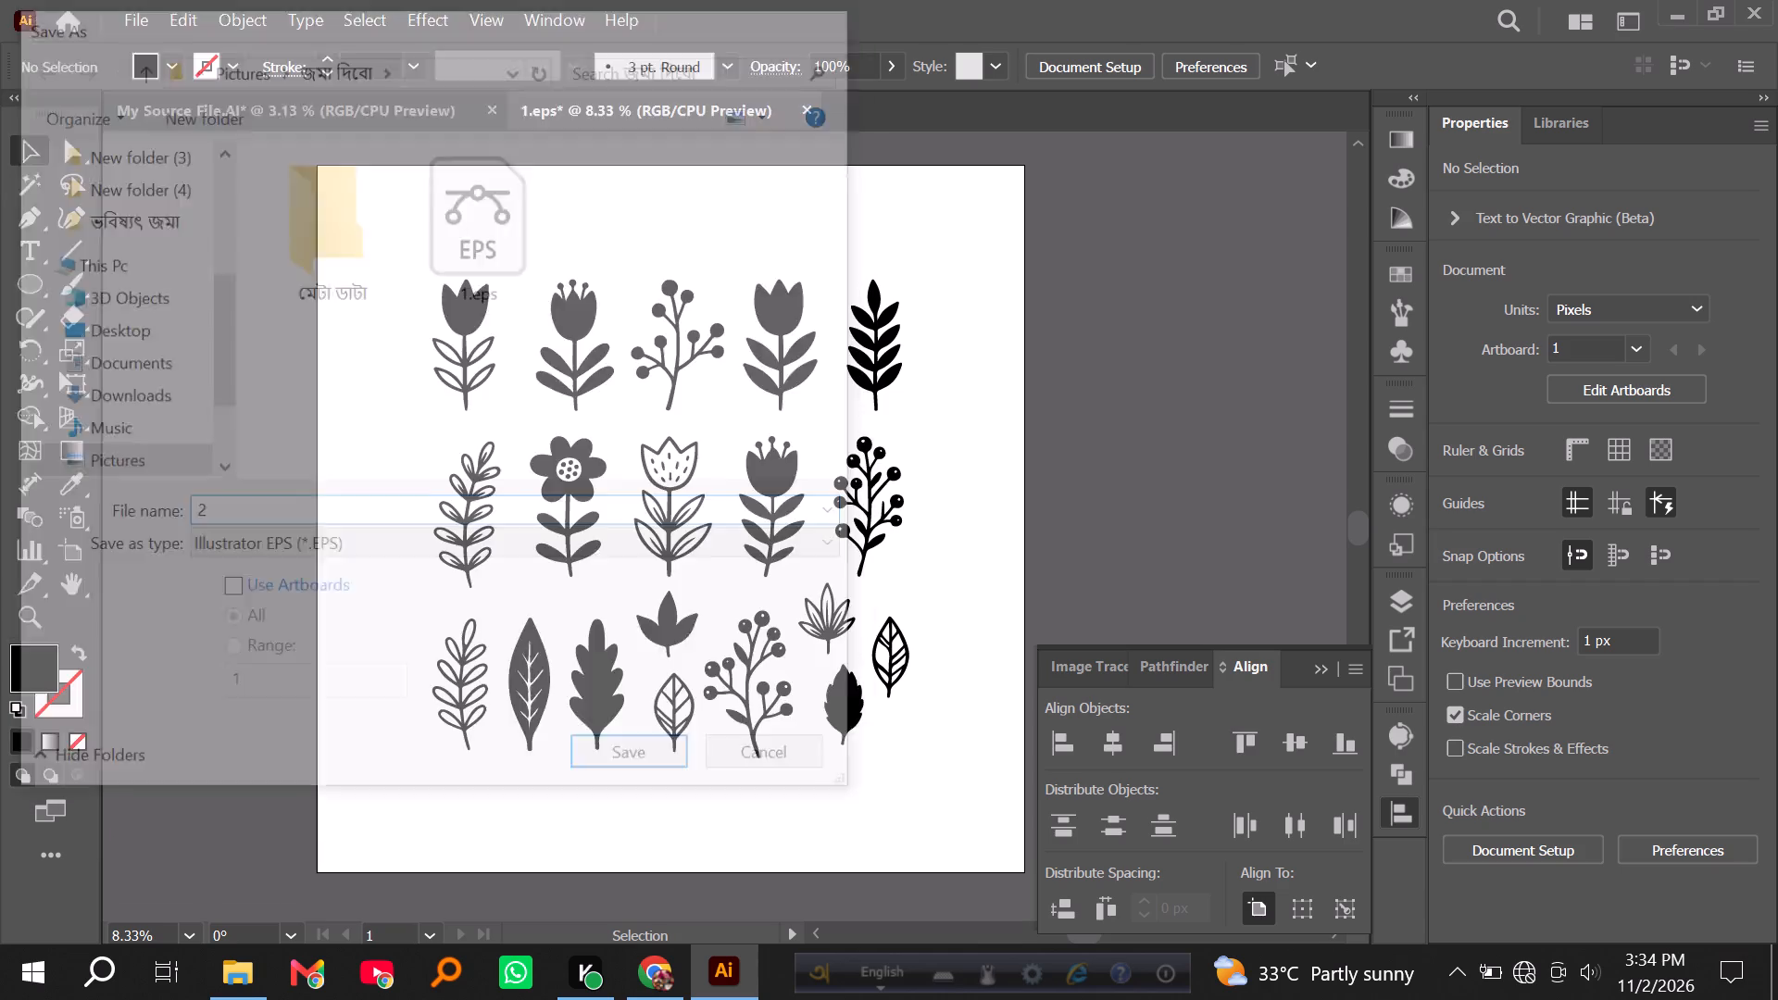
pyautogui.click(585, 89)
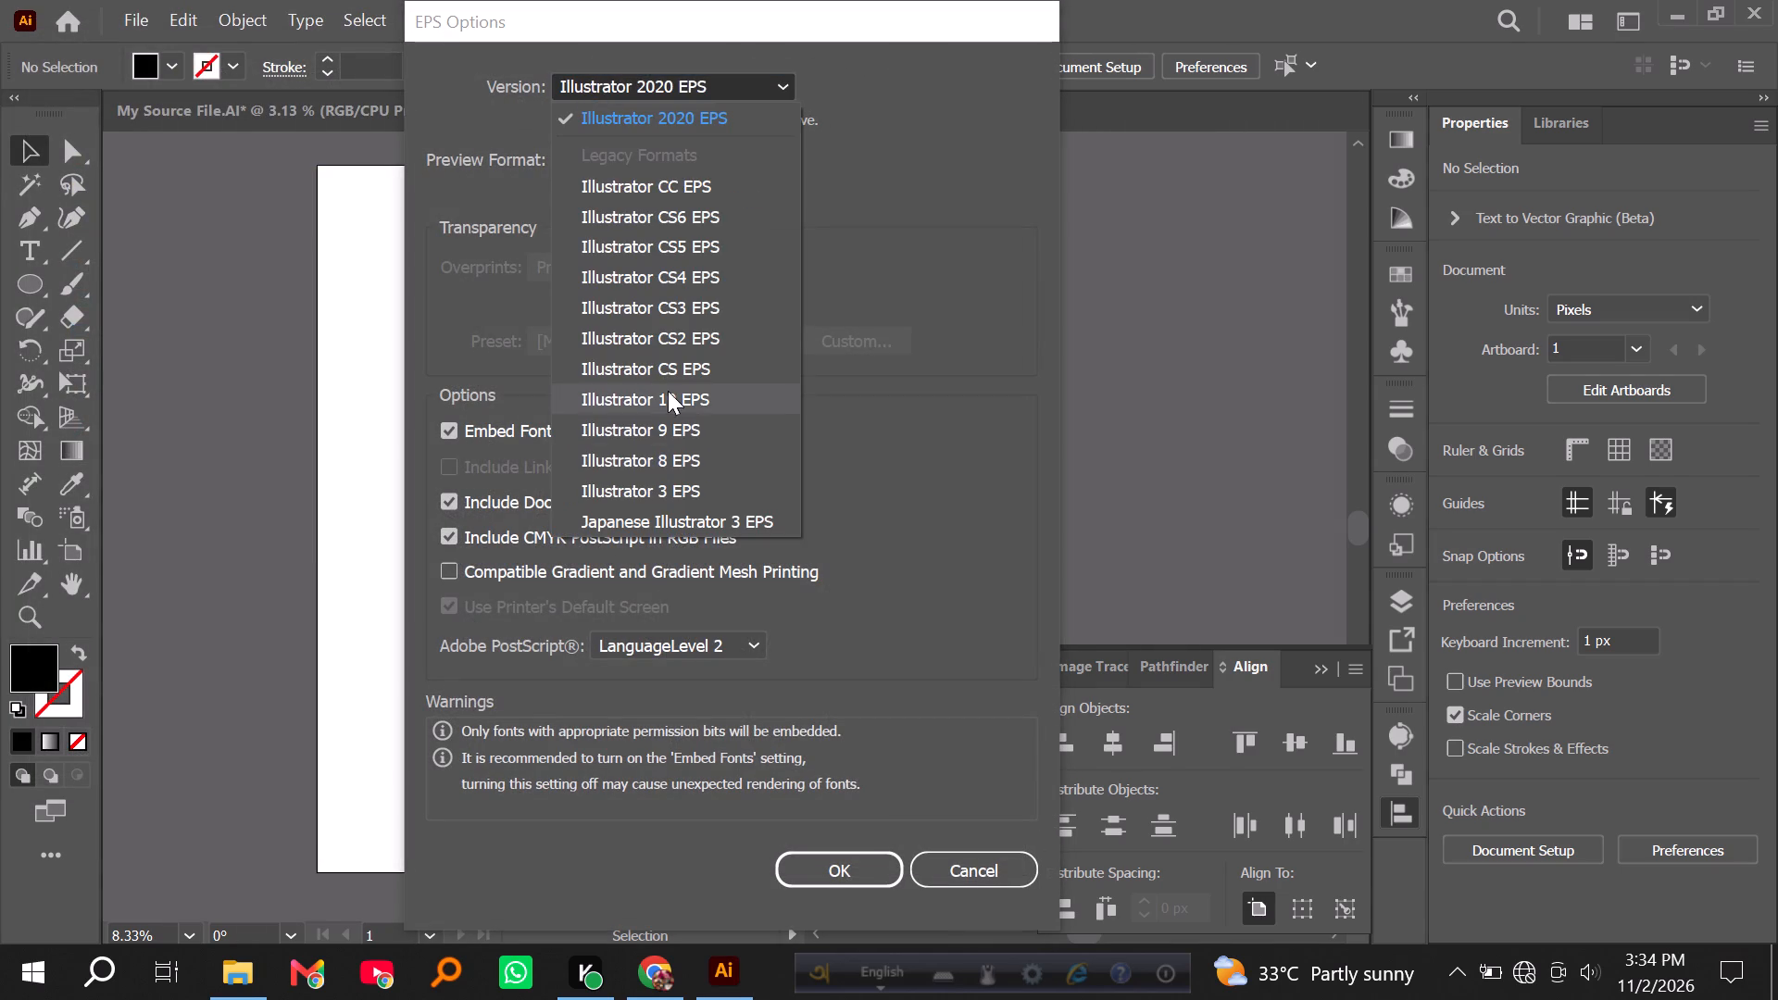
pyautogui.click(668, 394)
pyautogui.press('Return')
pyautogui.press('Return')
pyautogui.press('Return')
pyautogui.press('Return')
pyautogui.press('Return')
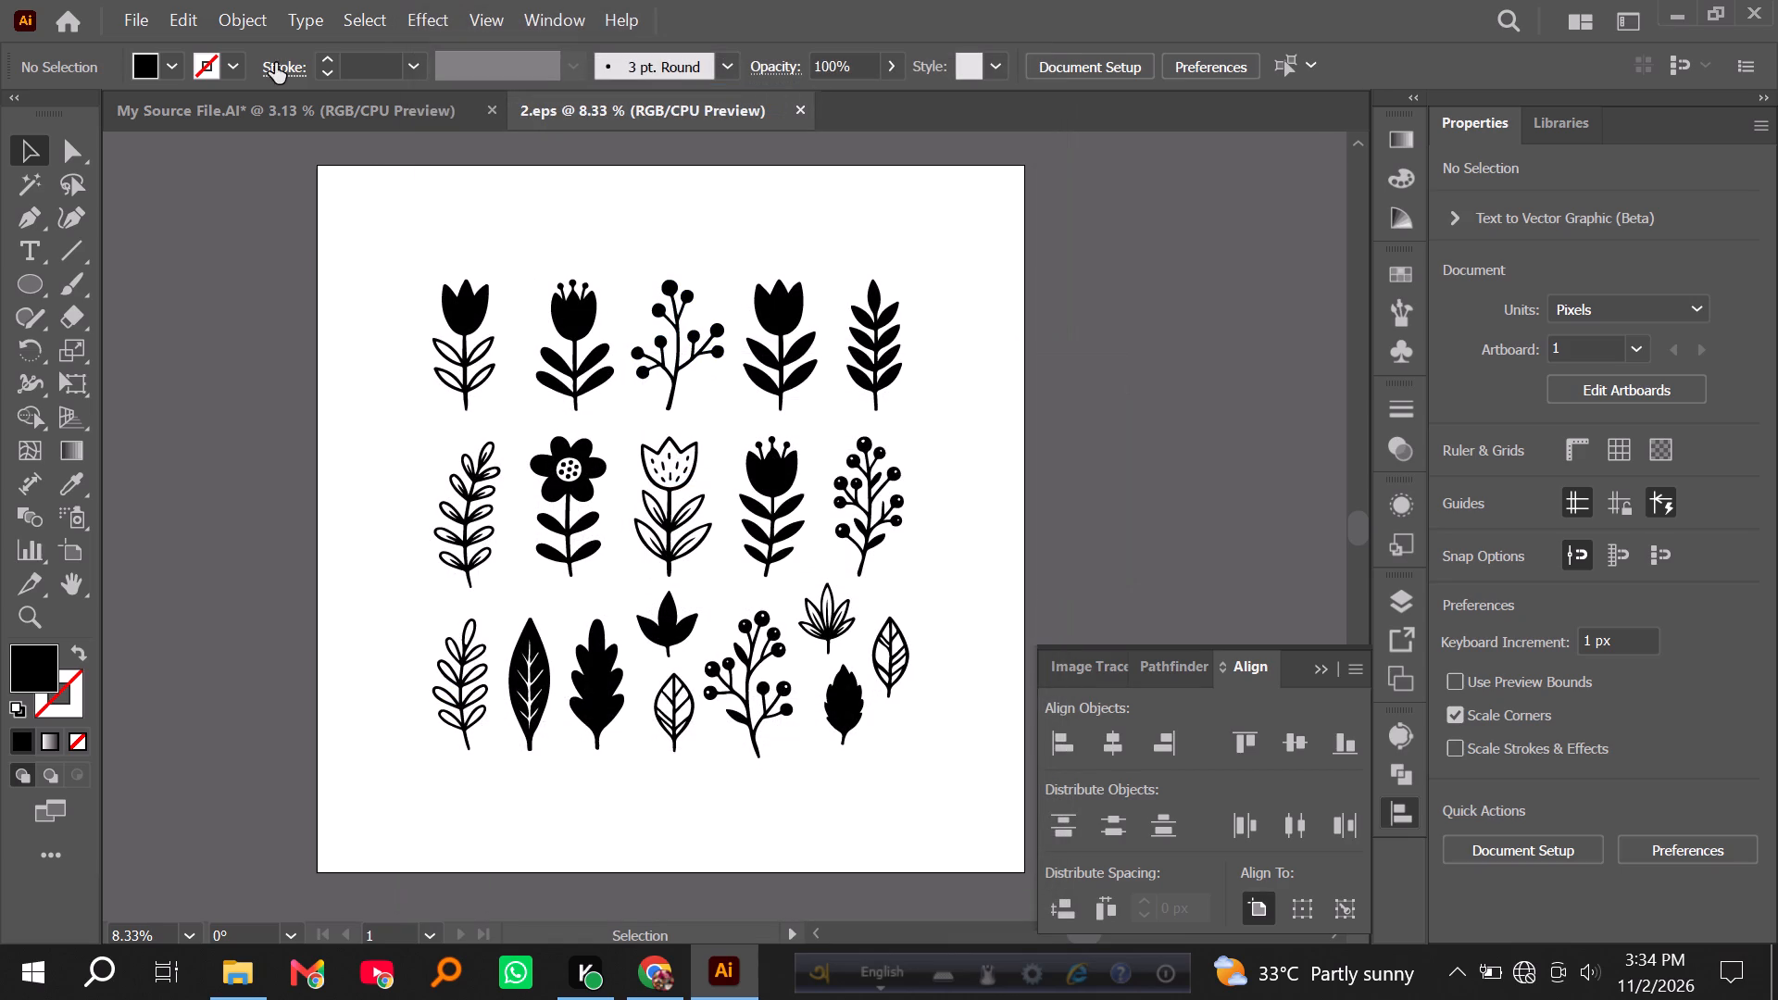
# Export the artwork as 2.jpg with the preset export options.
pyautogui.click(139, 20)
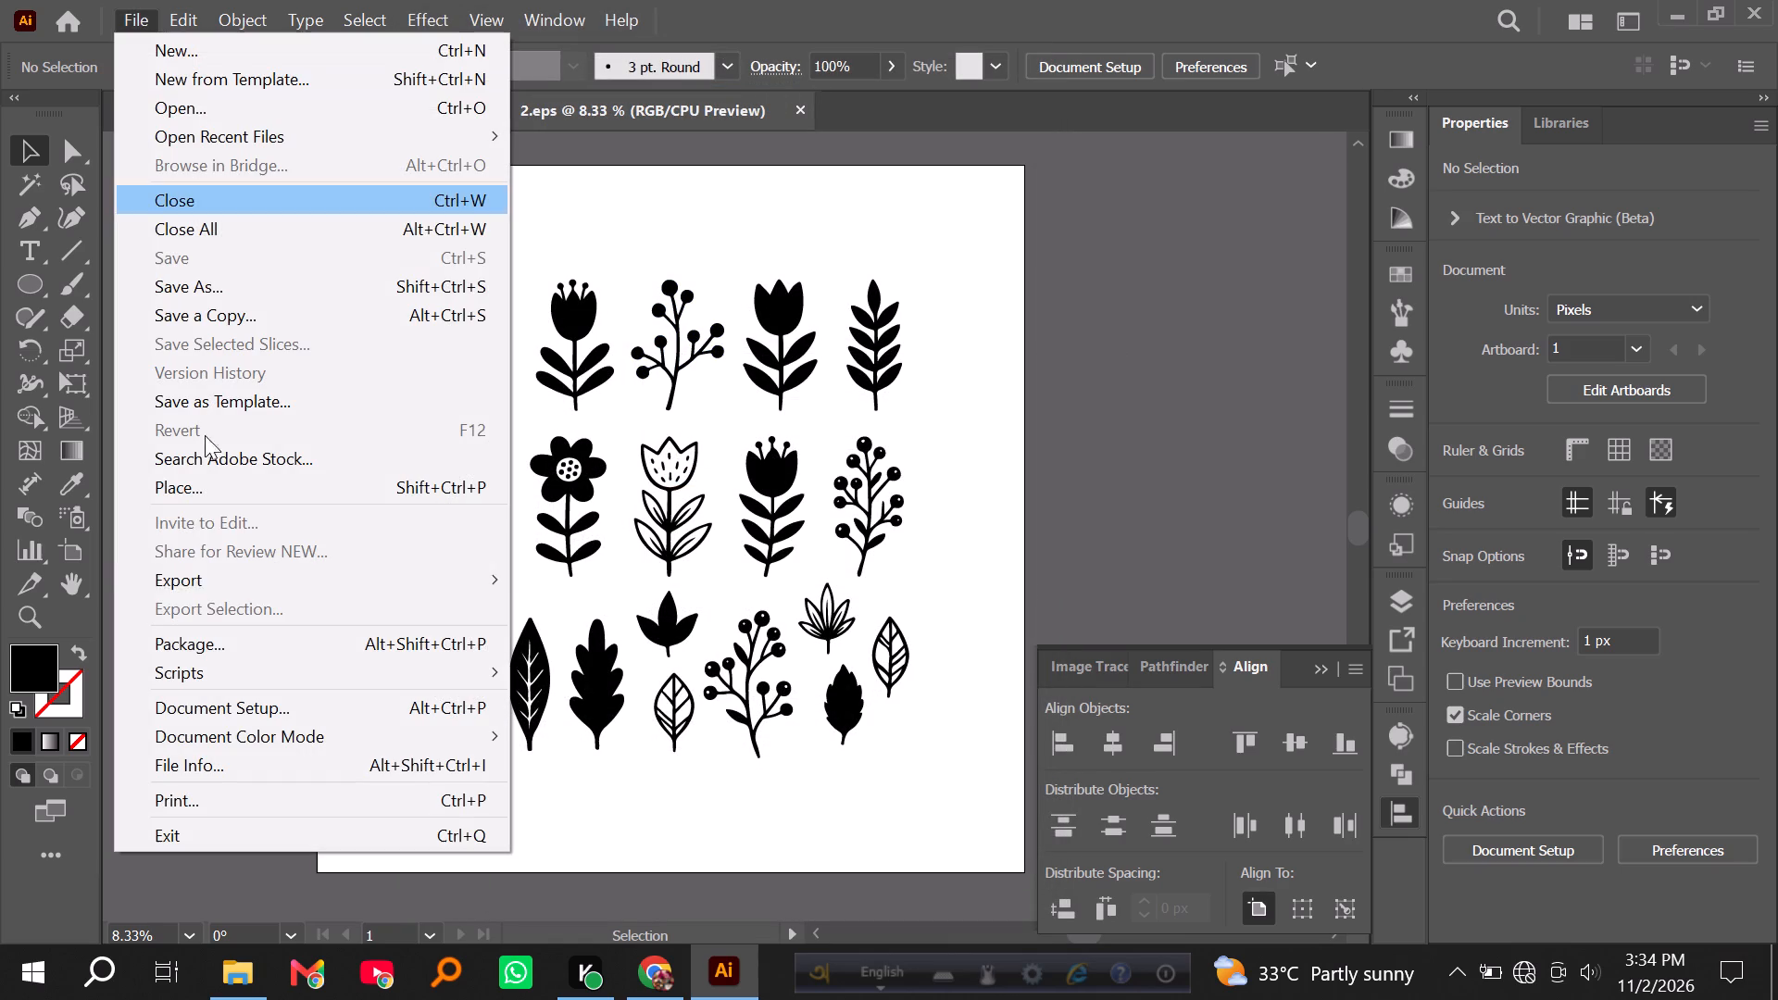
pyautogui.click(201, 584)
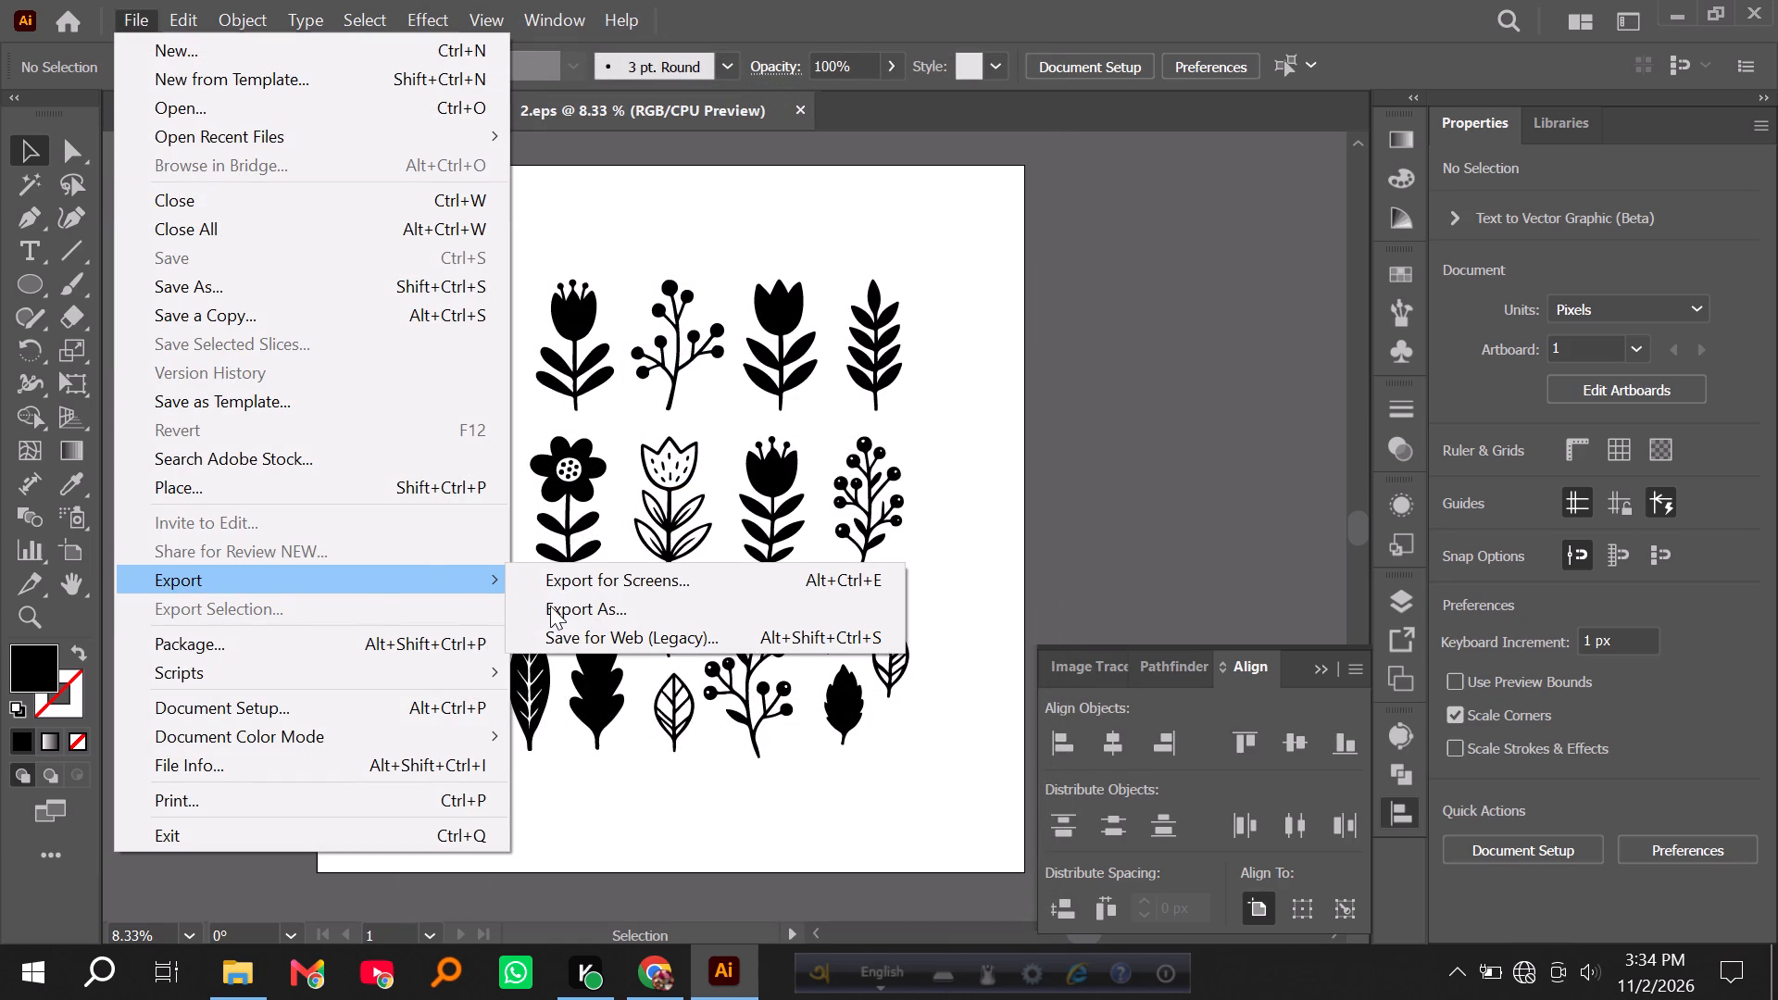
pyautogui.click(550, 606)
pyautogui.press('Return')
pyautogui.press('Return')
pyautogui.press('Return')
pyautogui.press('Return')
pyautogui.press('Return')
pyautogui.press('Return')
pyautogui.press('Return')
pyautogui.press('Return')
pyautogui.press('Return')
pyautogui.press('Return')
pyautogui.press('Return')
pyautogui.press('Return')
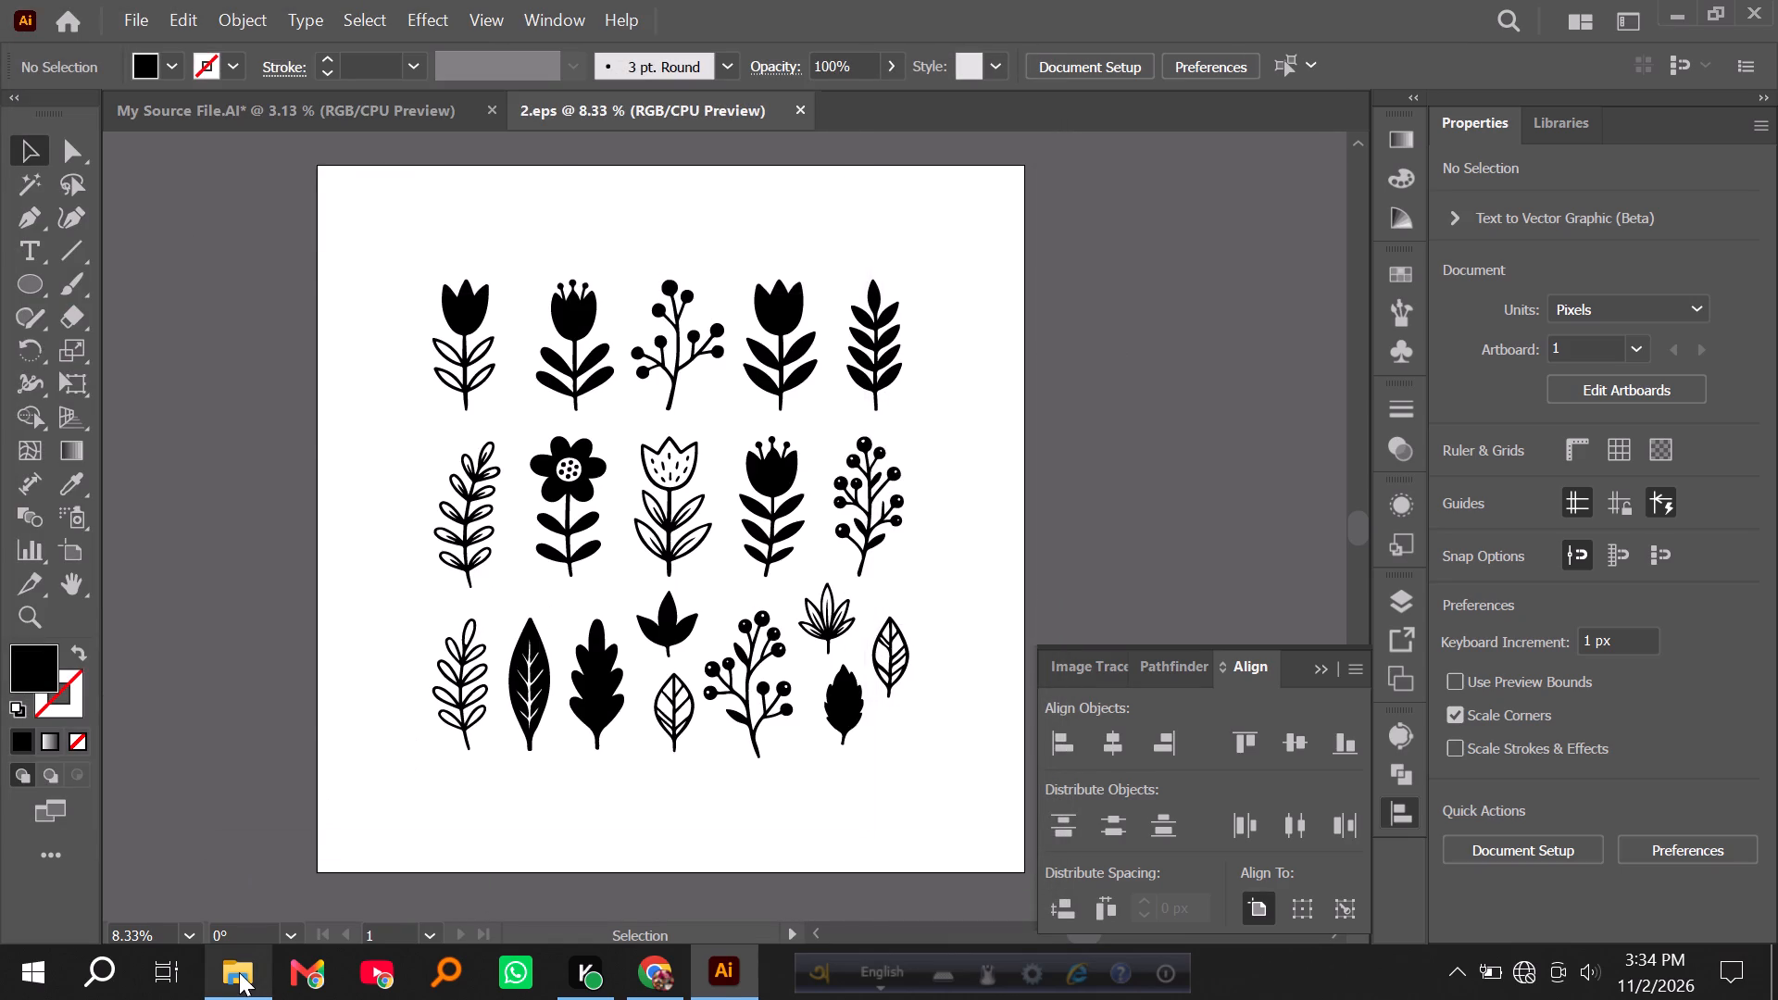
# Switch to File Explorer, open the জমা দিবো folder in Pictures and examine the general properties and details of 2.eps.
pyautogui.click(239, 972)
pyautogui.click(141, 256)
pyautogui.click(157, 281)
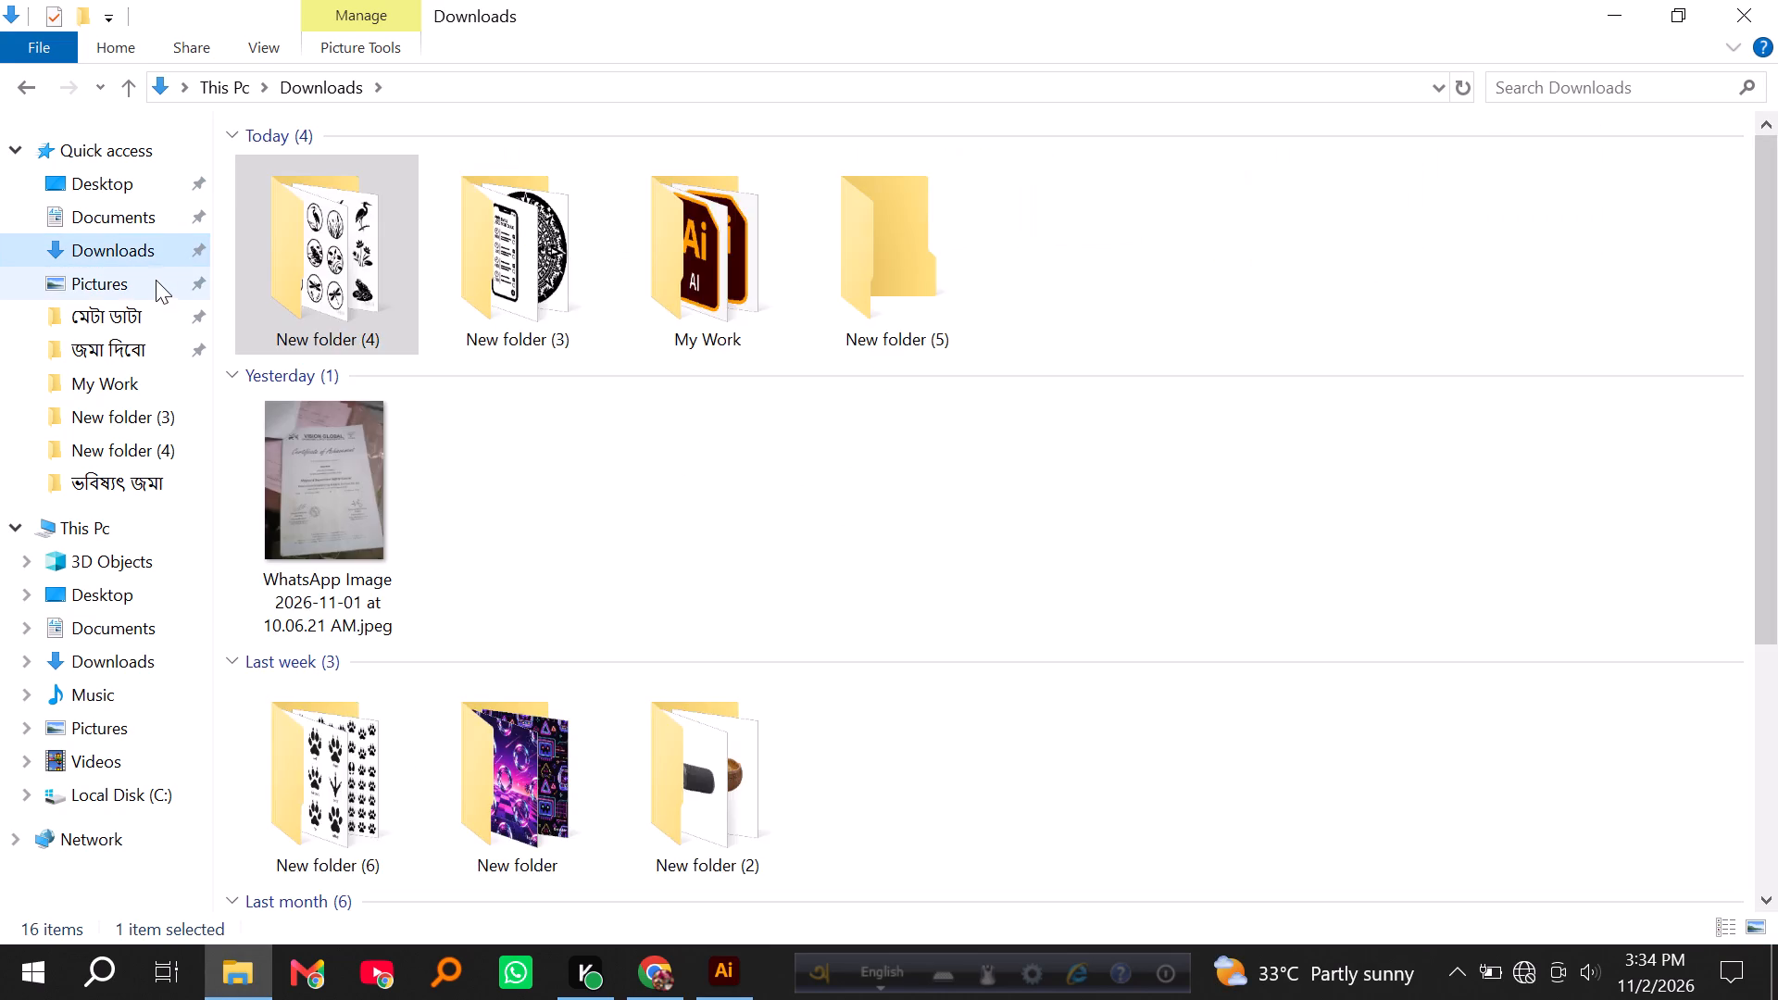
pyautogui.click(459, 261)
pyautogui.doubleClick(459, 261)
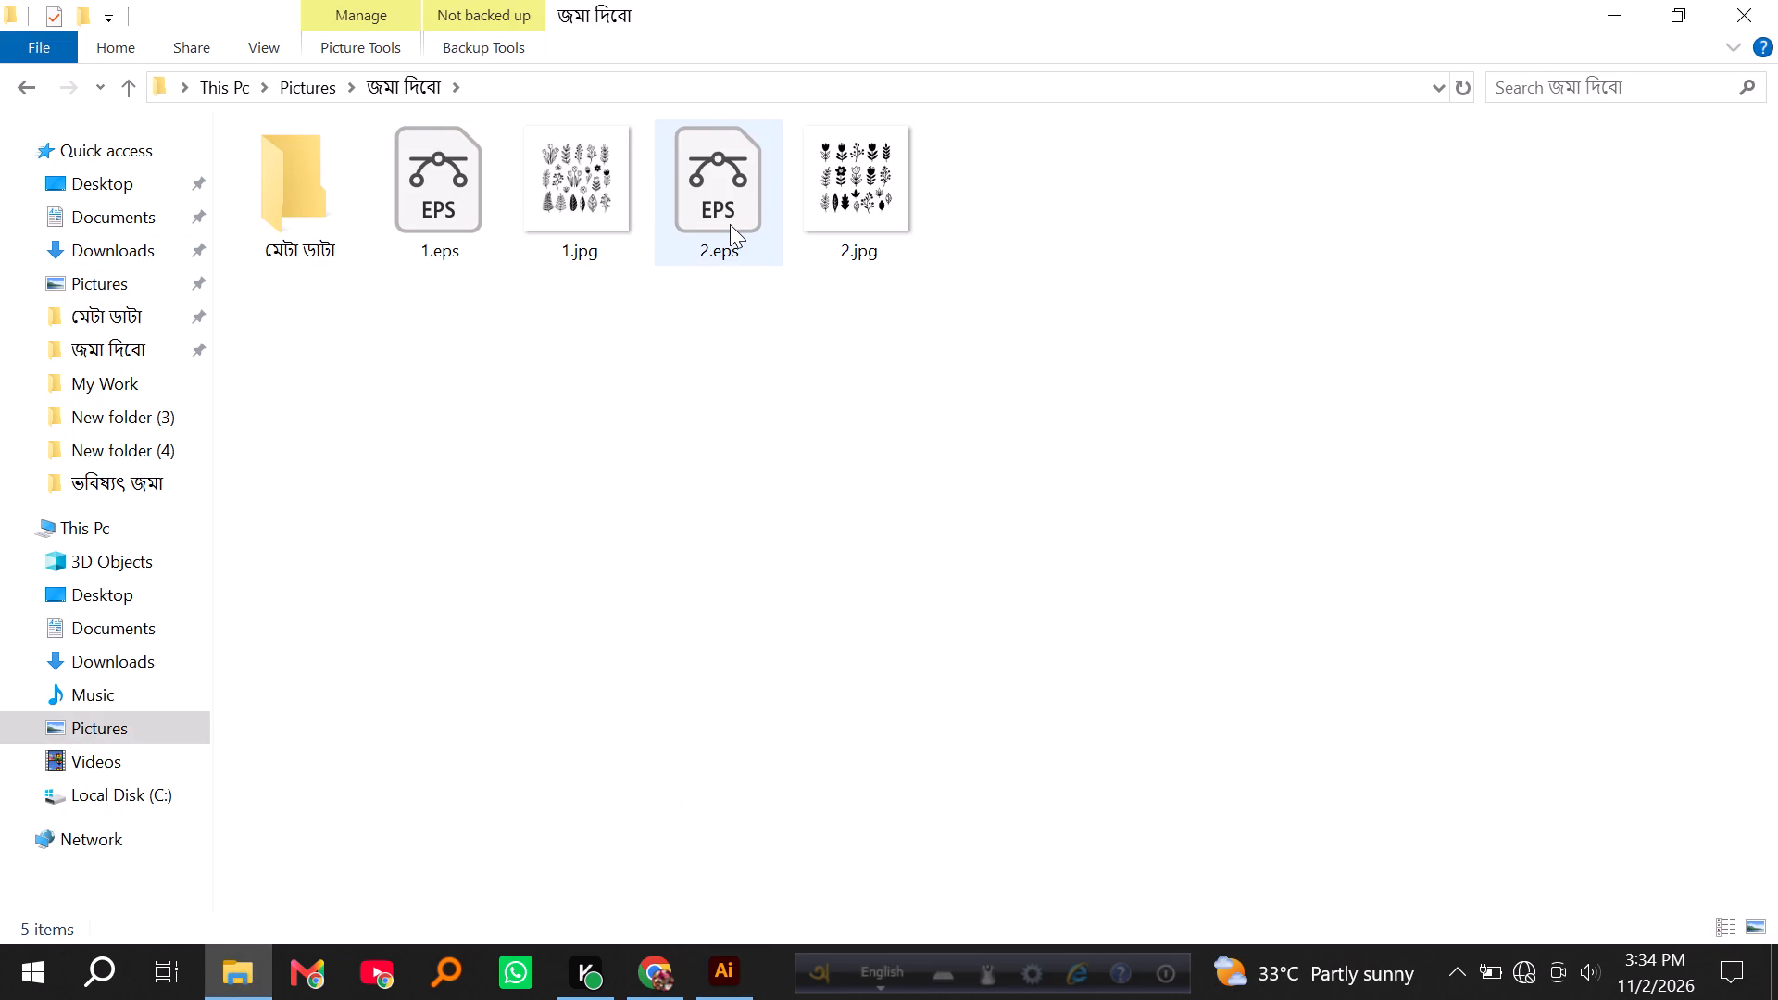
pyautogui.rightClick(730, 224)
pyautogui.click(605, 320)
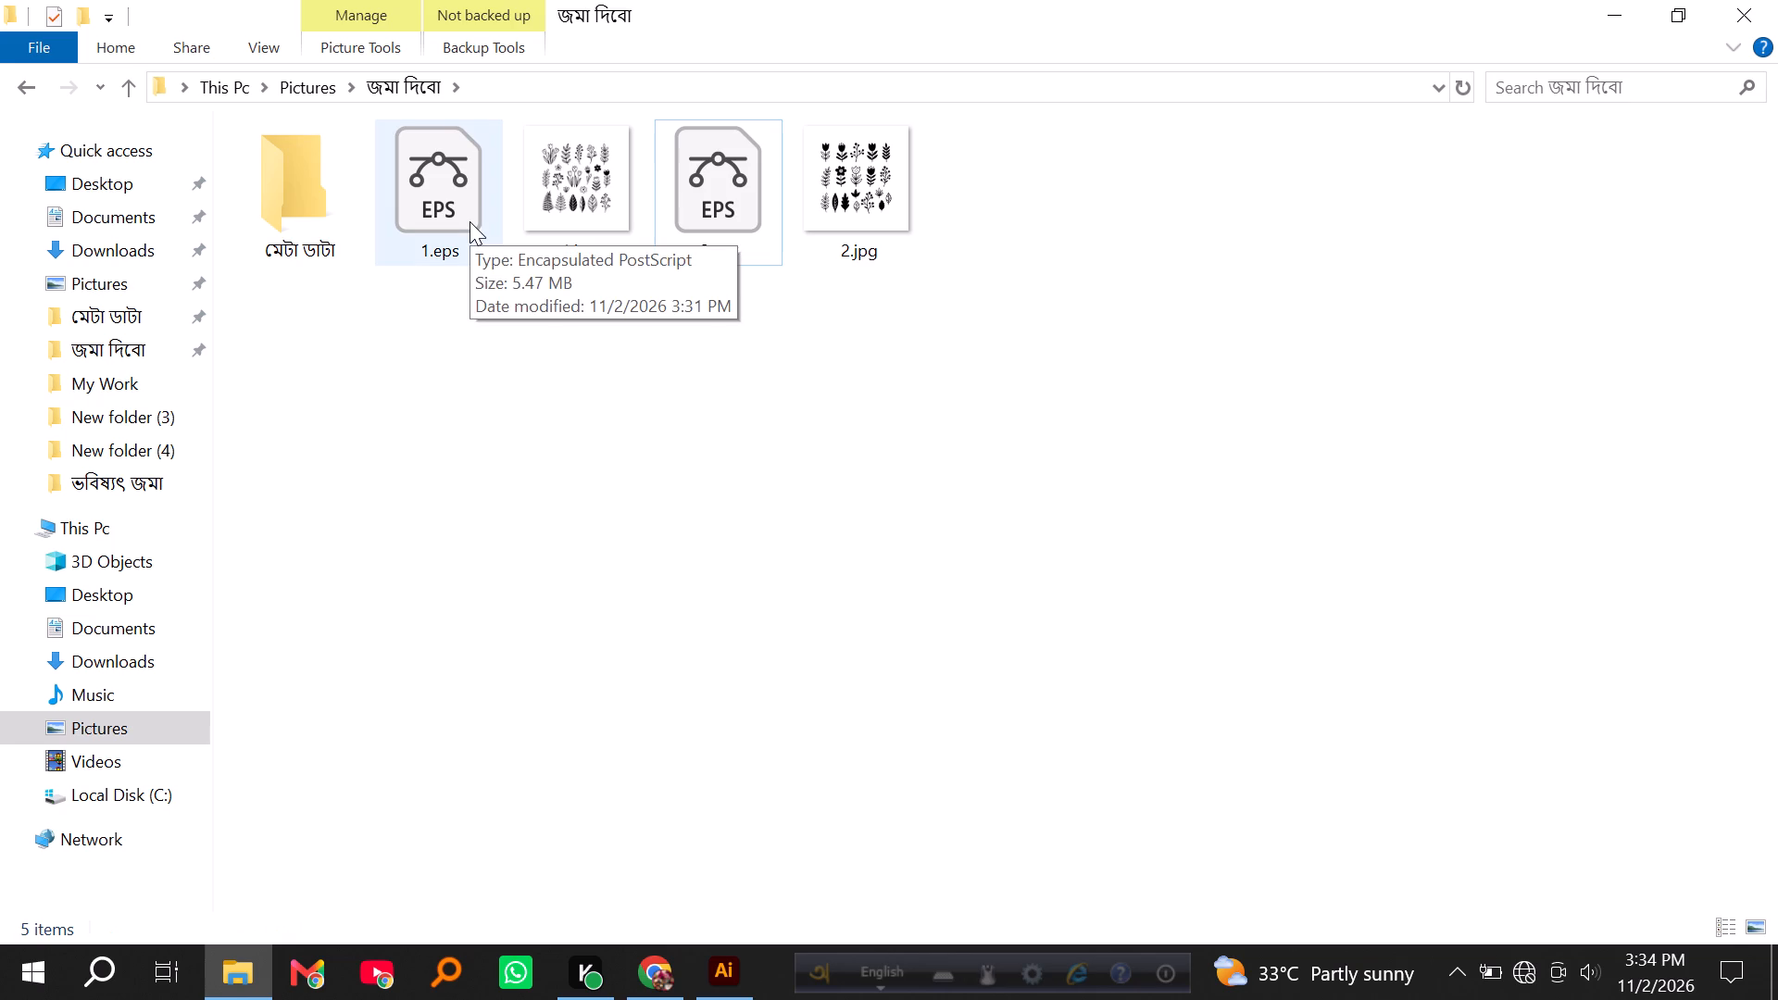
pyautogui.rightClick(687, 198)
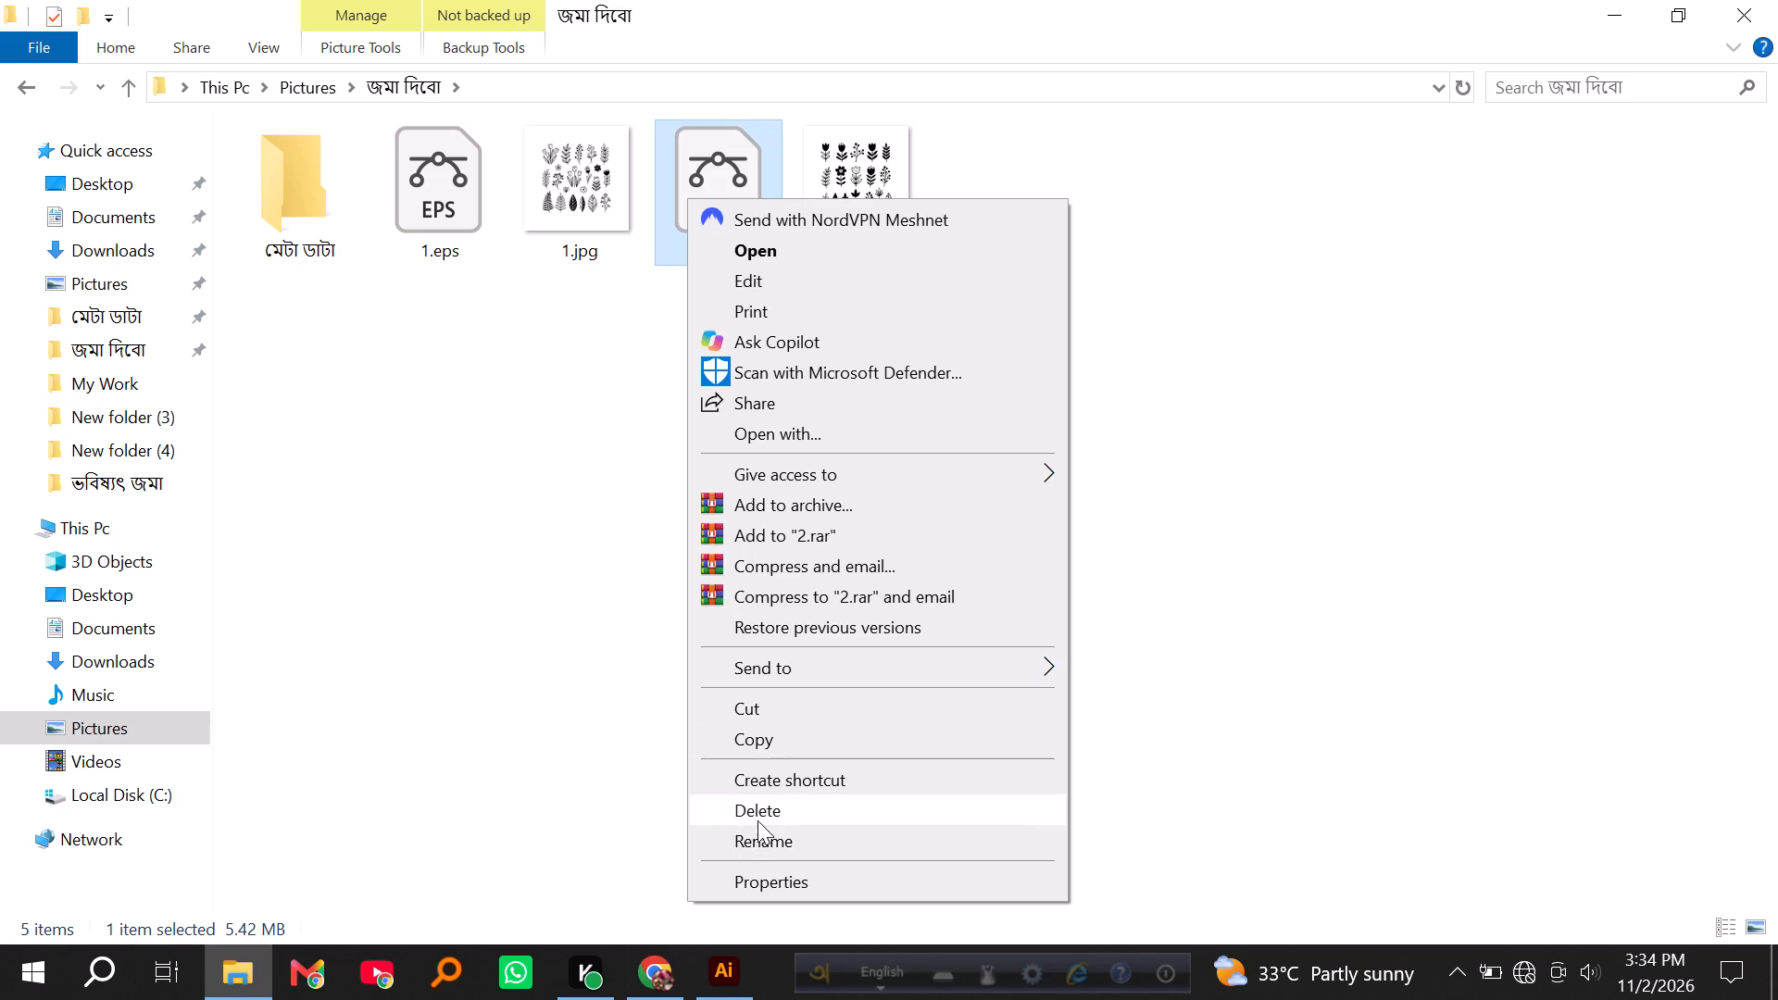
pyautogui.click(769, 889)
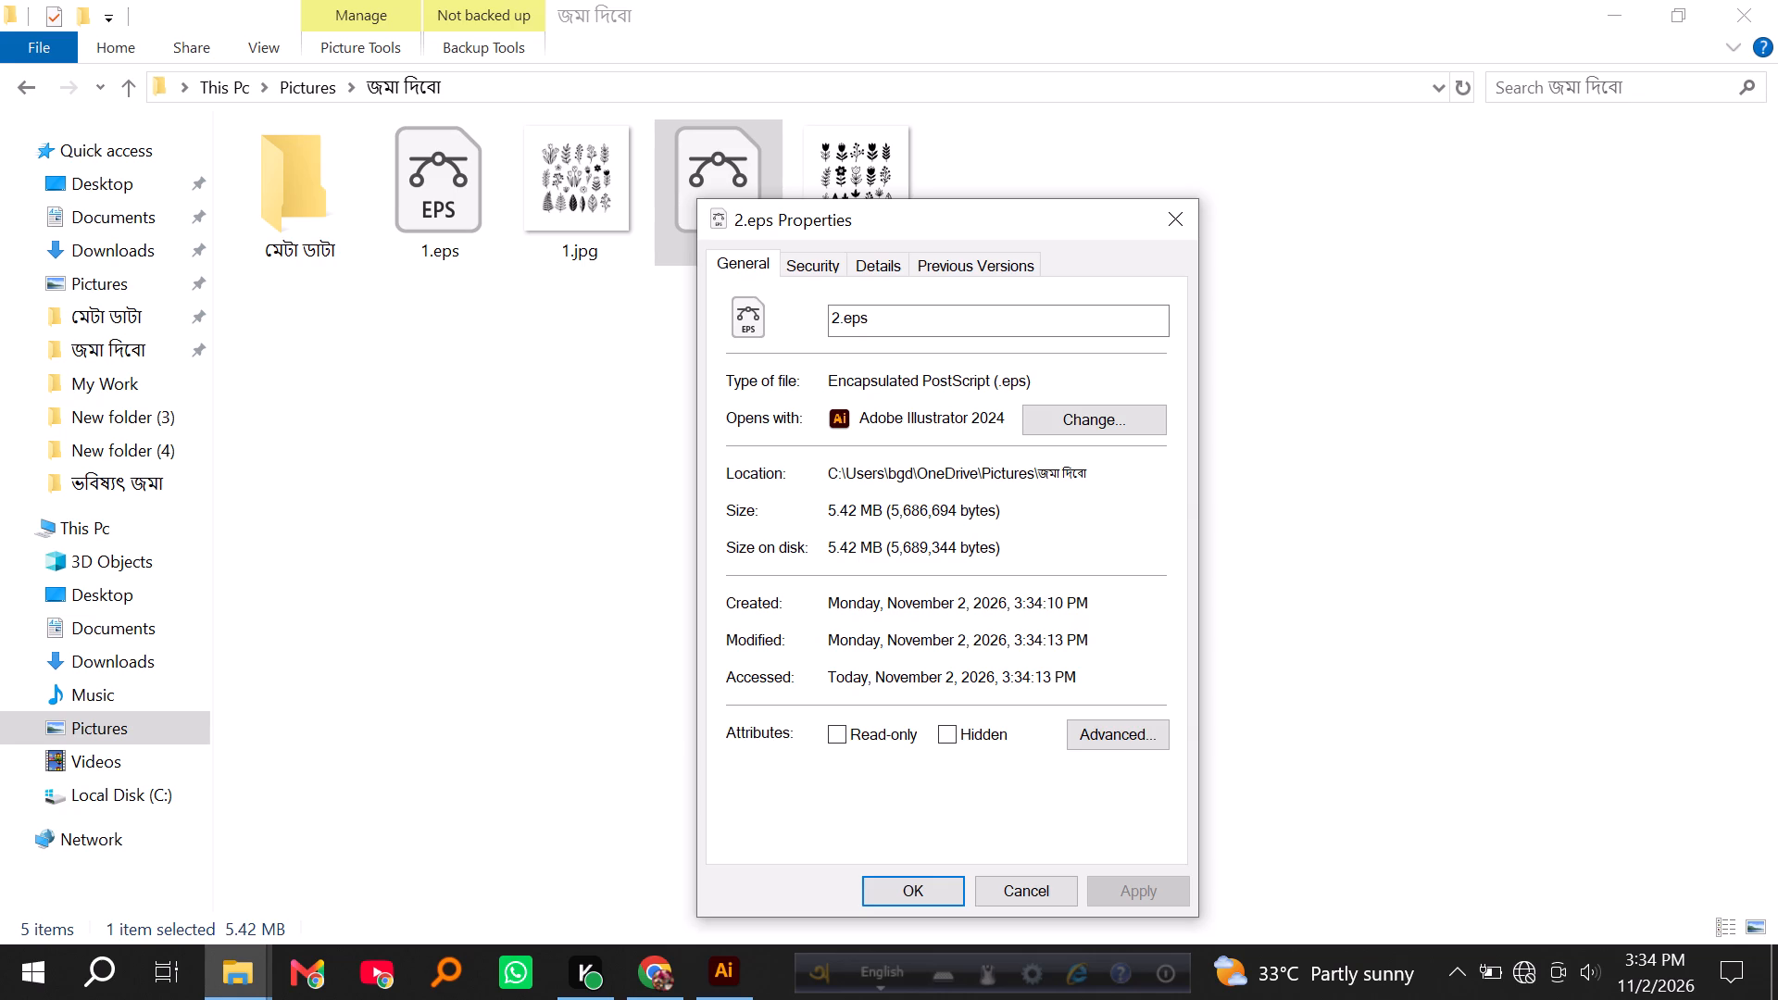
pyautogui.click(861, 269)
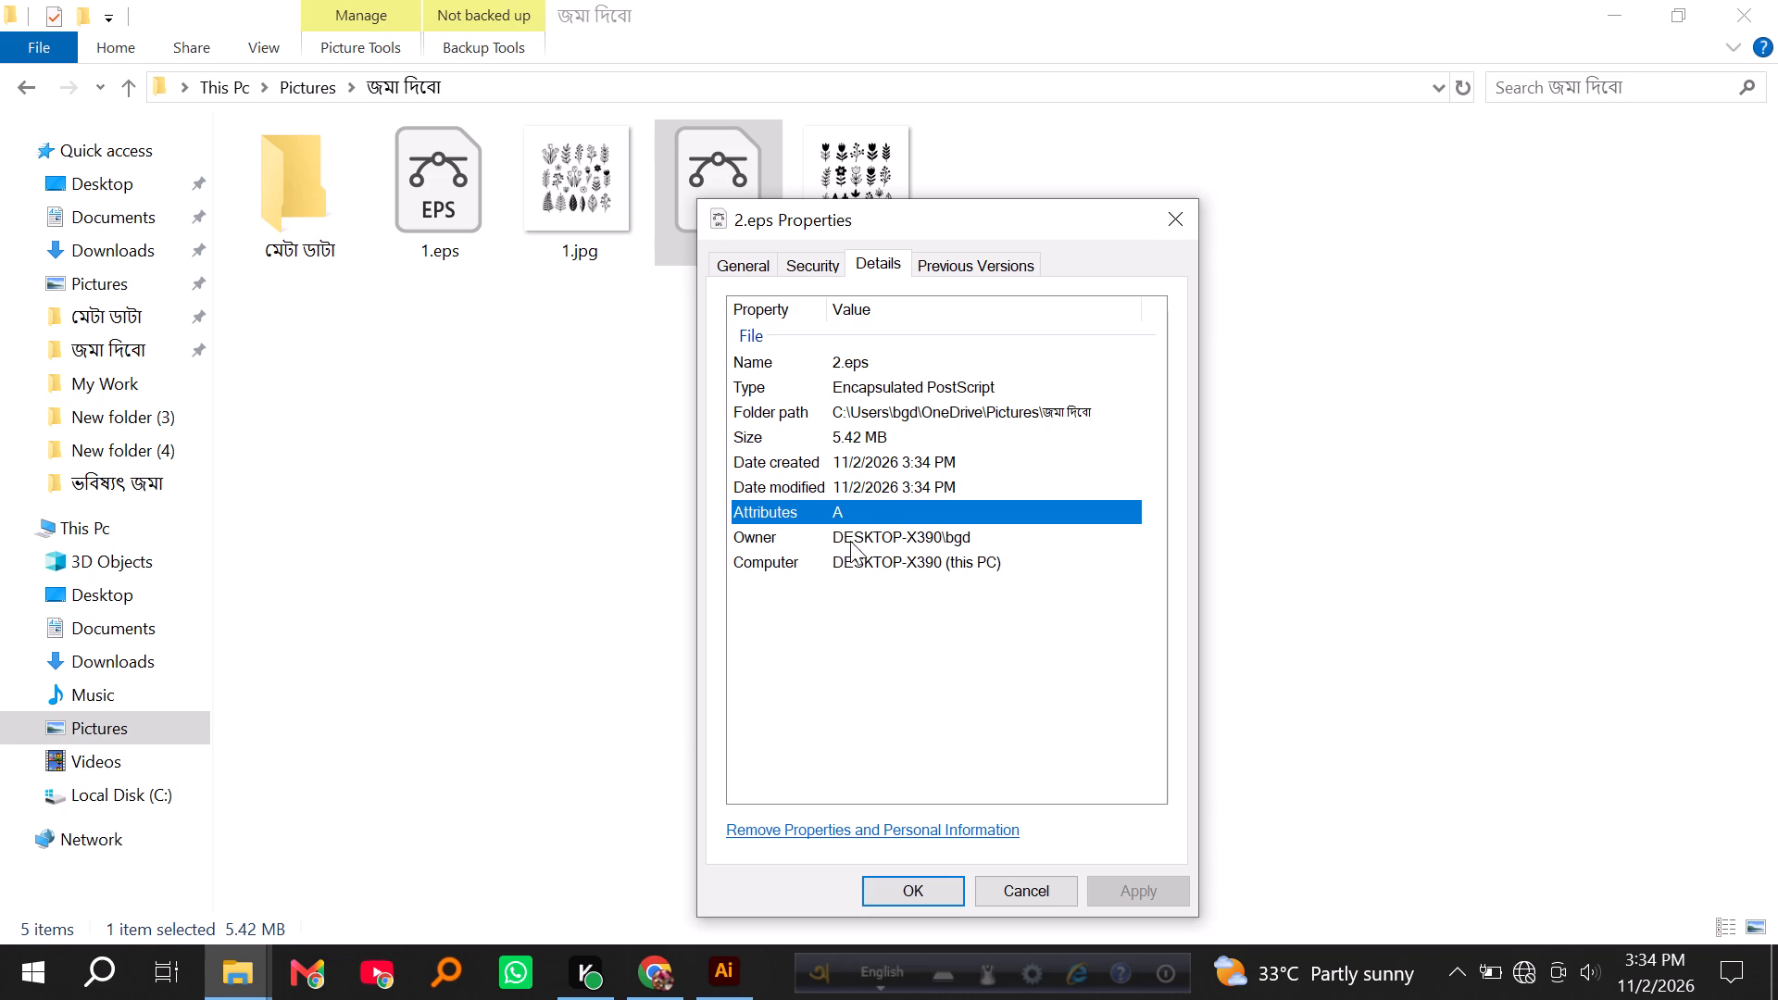
pyautogui.click(987, 895)
pyautogui.click(747, 543)
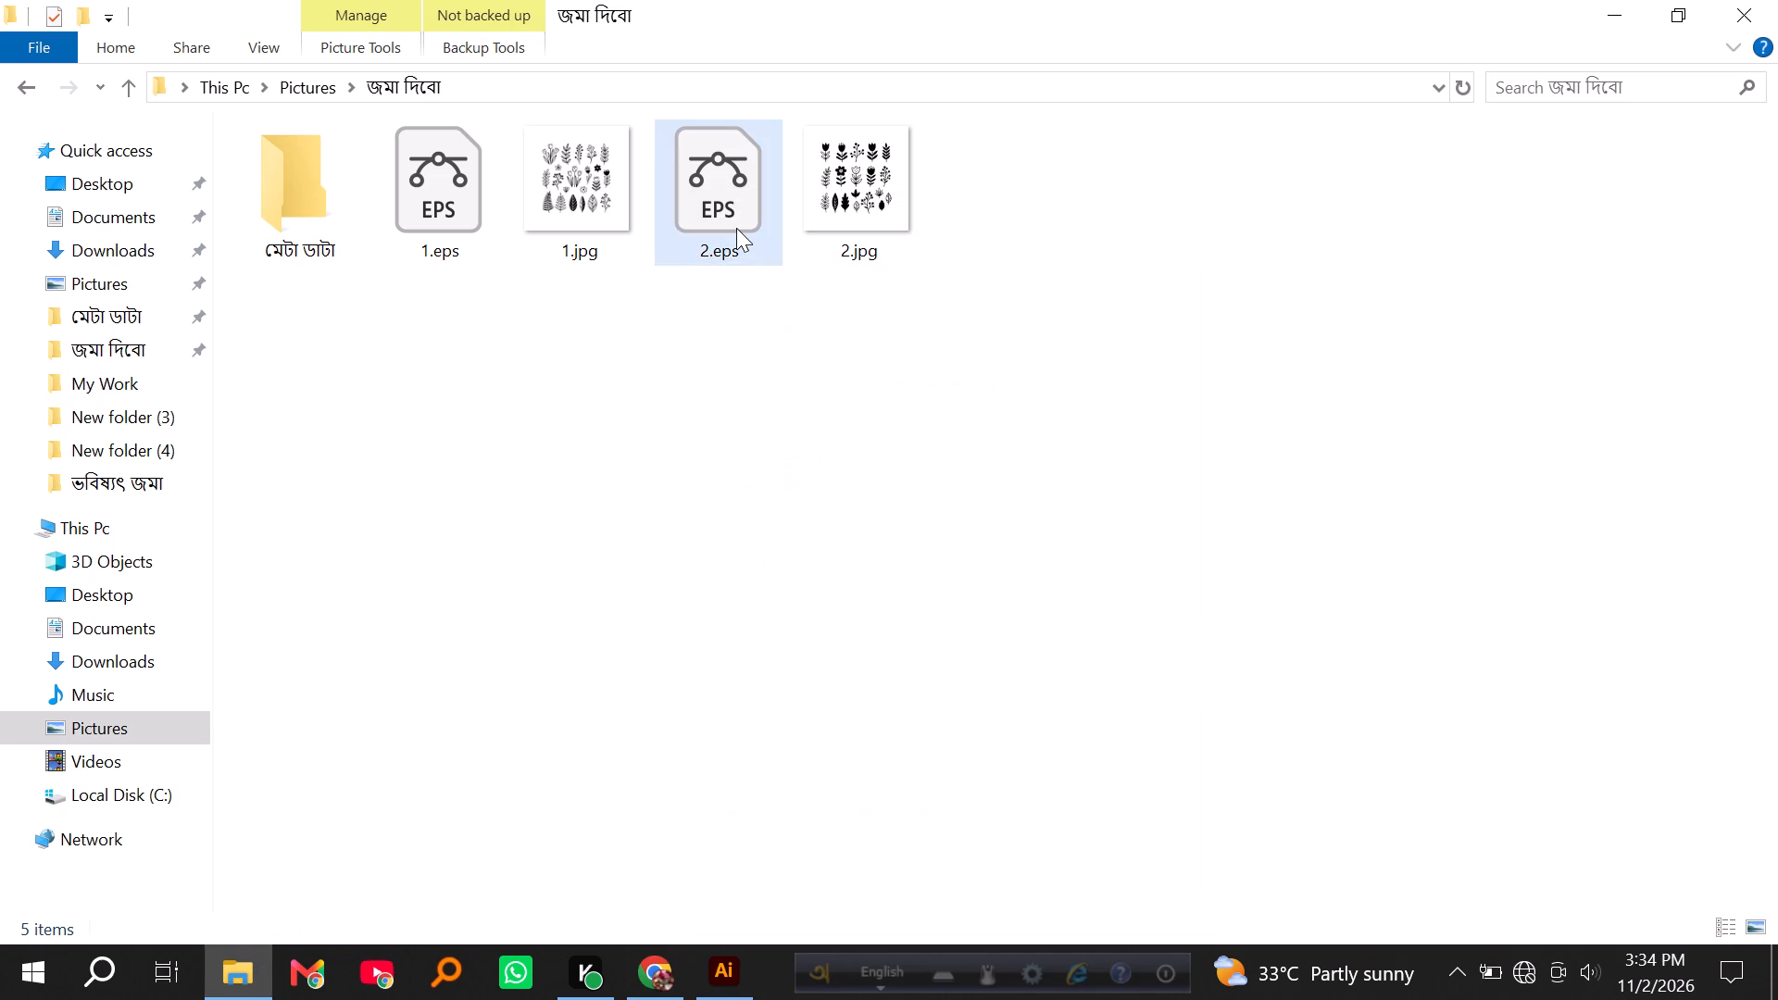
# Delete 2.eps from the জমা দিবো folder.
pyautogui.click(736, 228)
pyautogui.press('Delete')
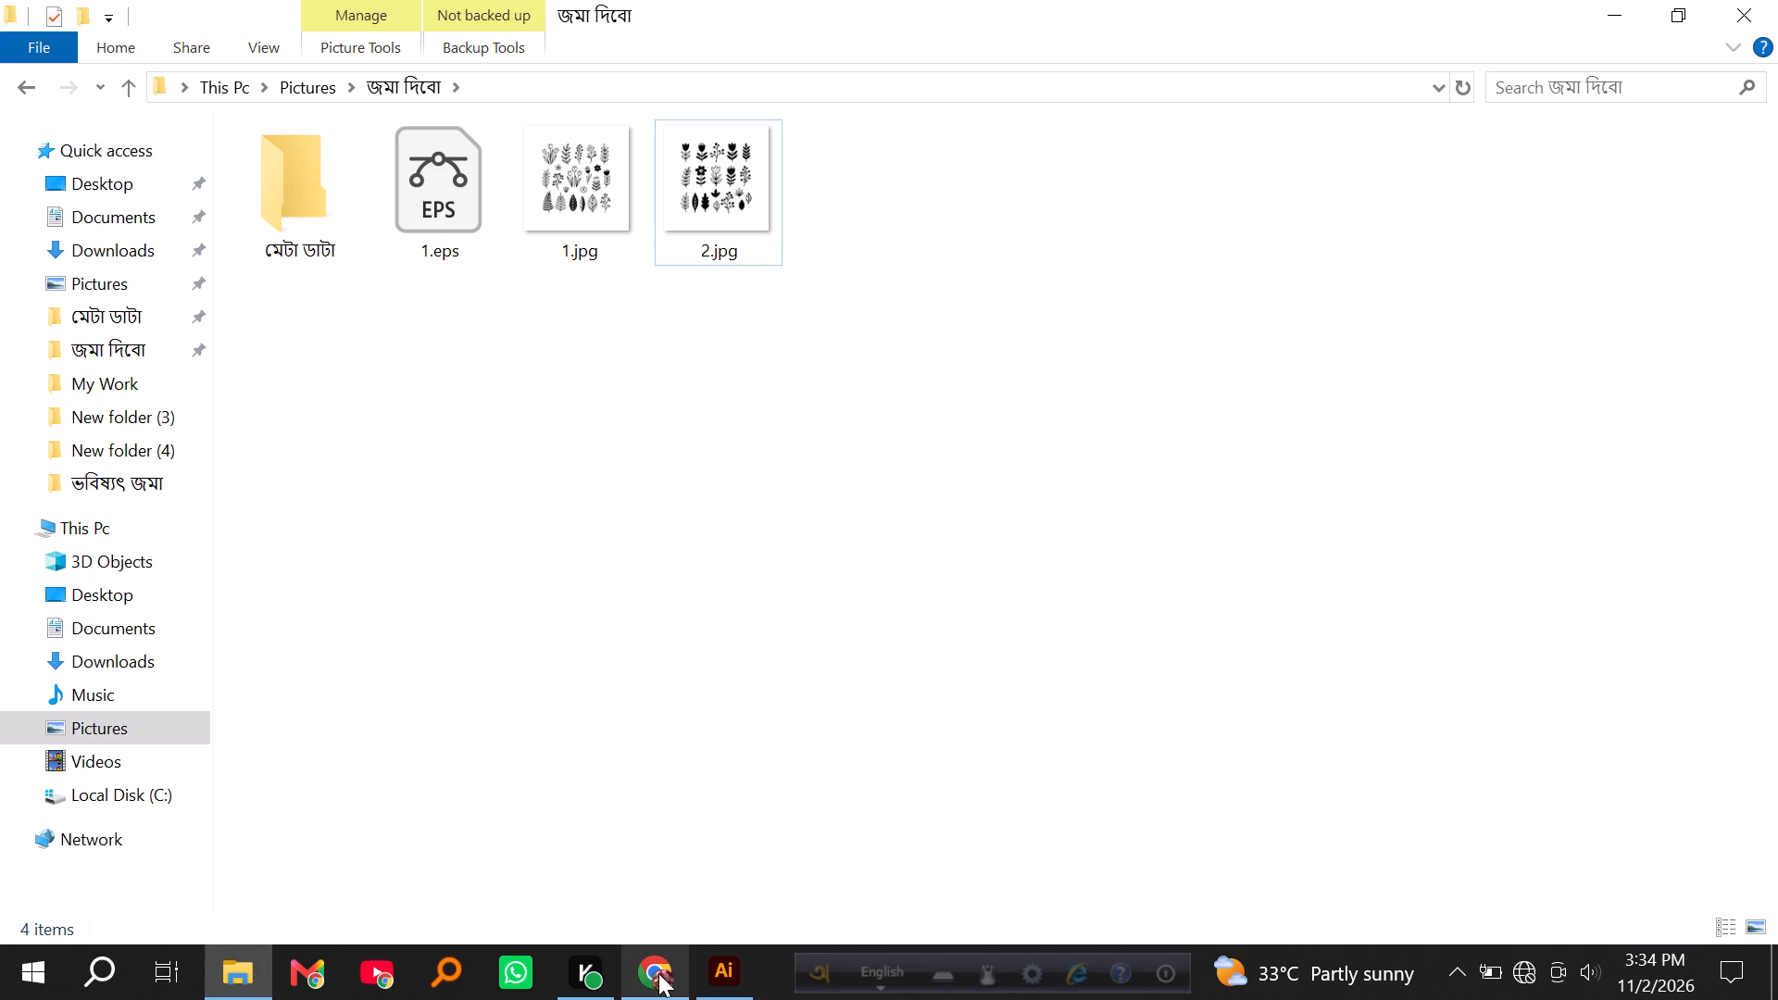
# Return to Illustrator, save the document again as 2.eps in Illustrator 10 EPS format, and check the folder in File Explorer.
pyautogui.click(728, 977)
pyautogui.click(136, 16)
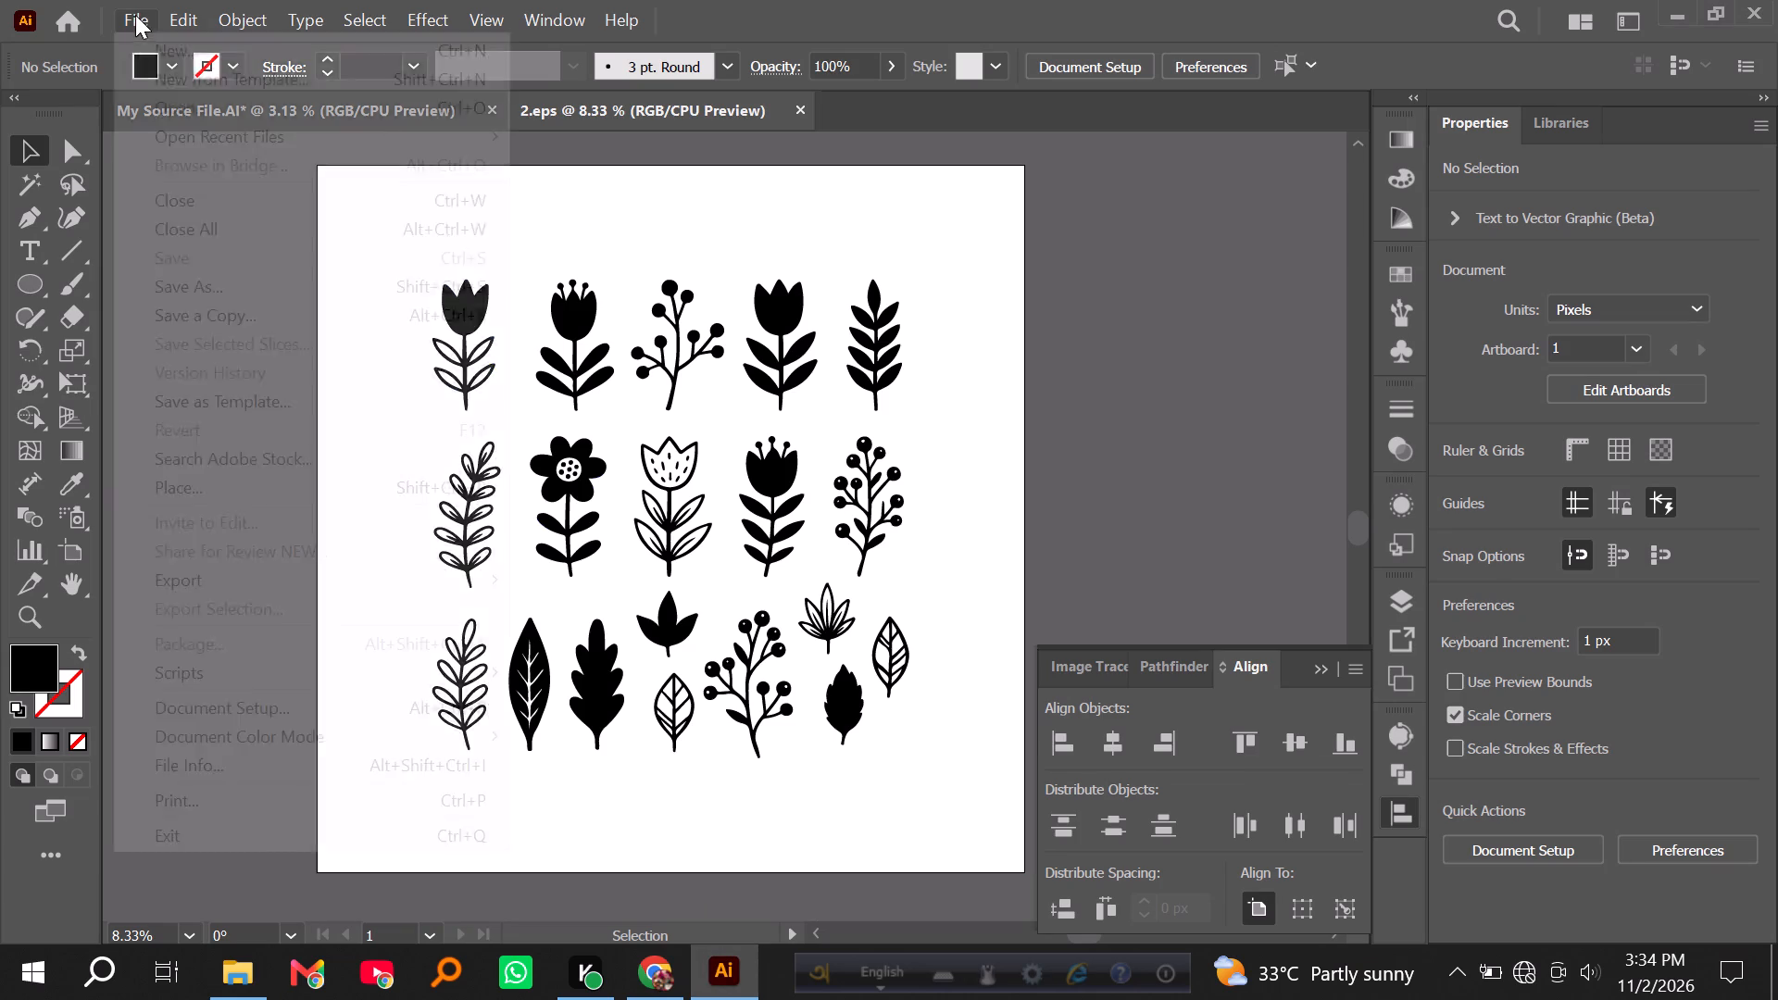
pyautogui.click(219, 292)
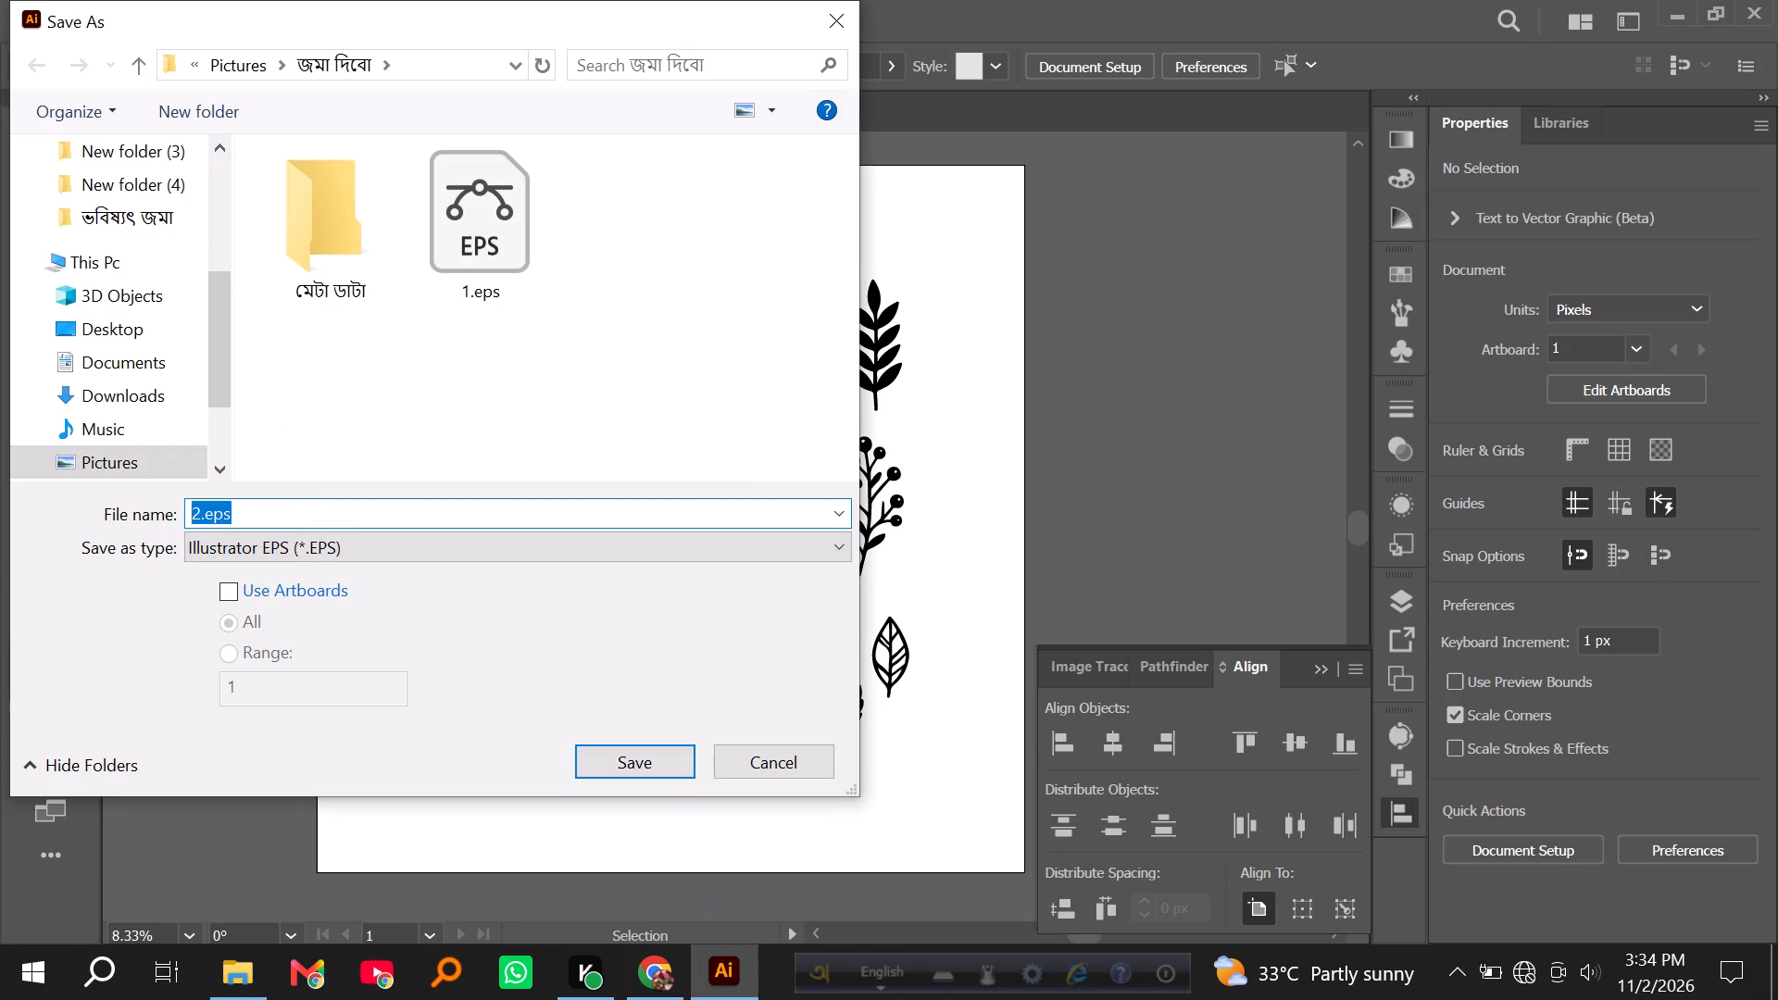
pyautogui.click(596, 760)
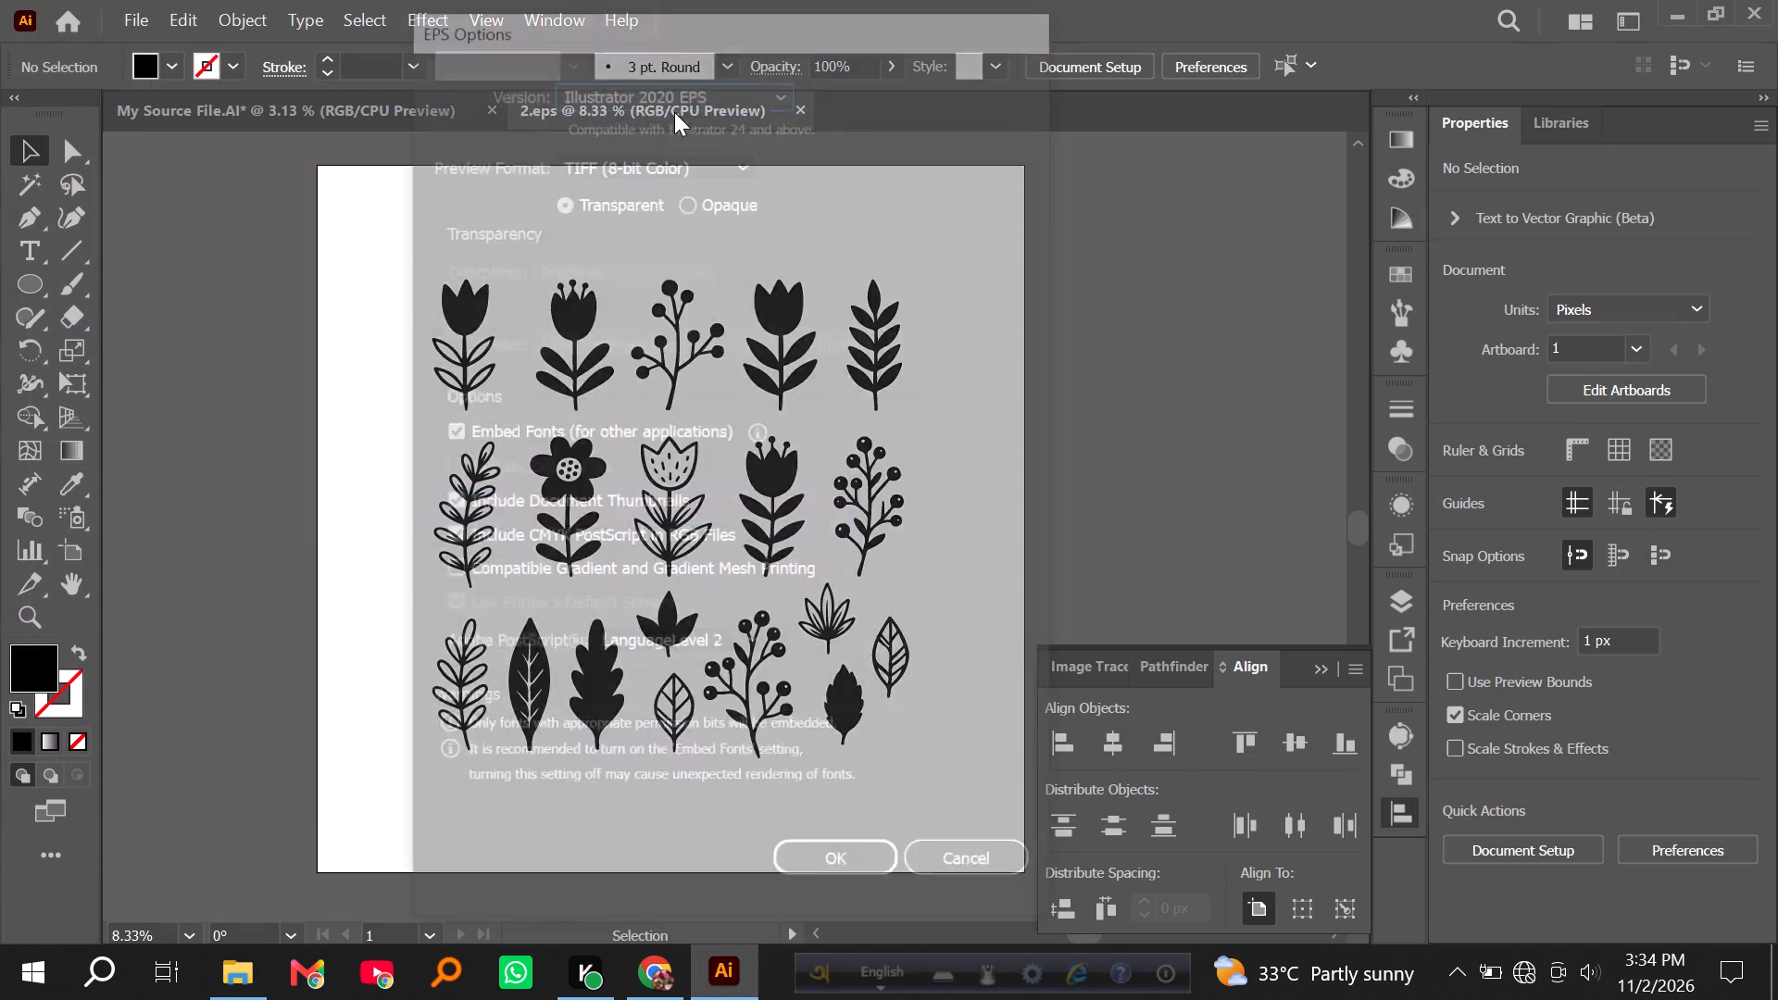
pyautogui.click(669, 81)
pyautogui.click(692, 395)
pyautogui.press('Return')
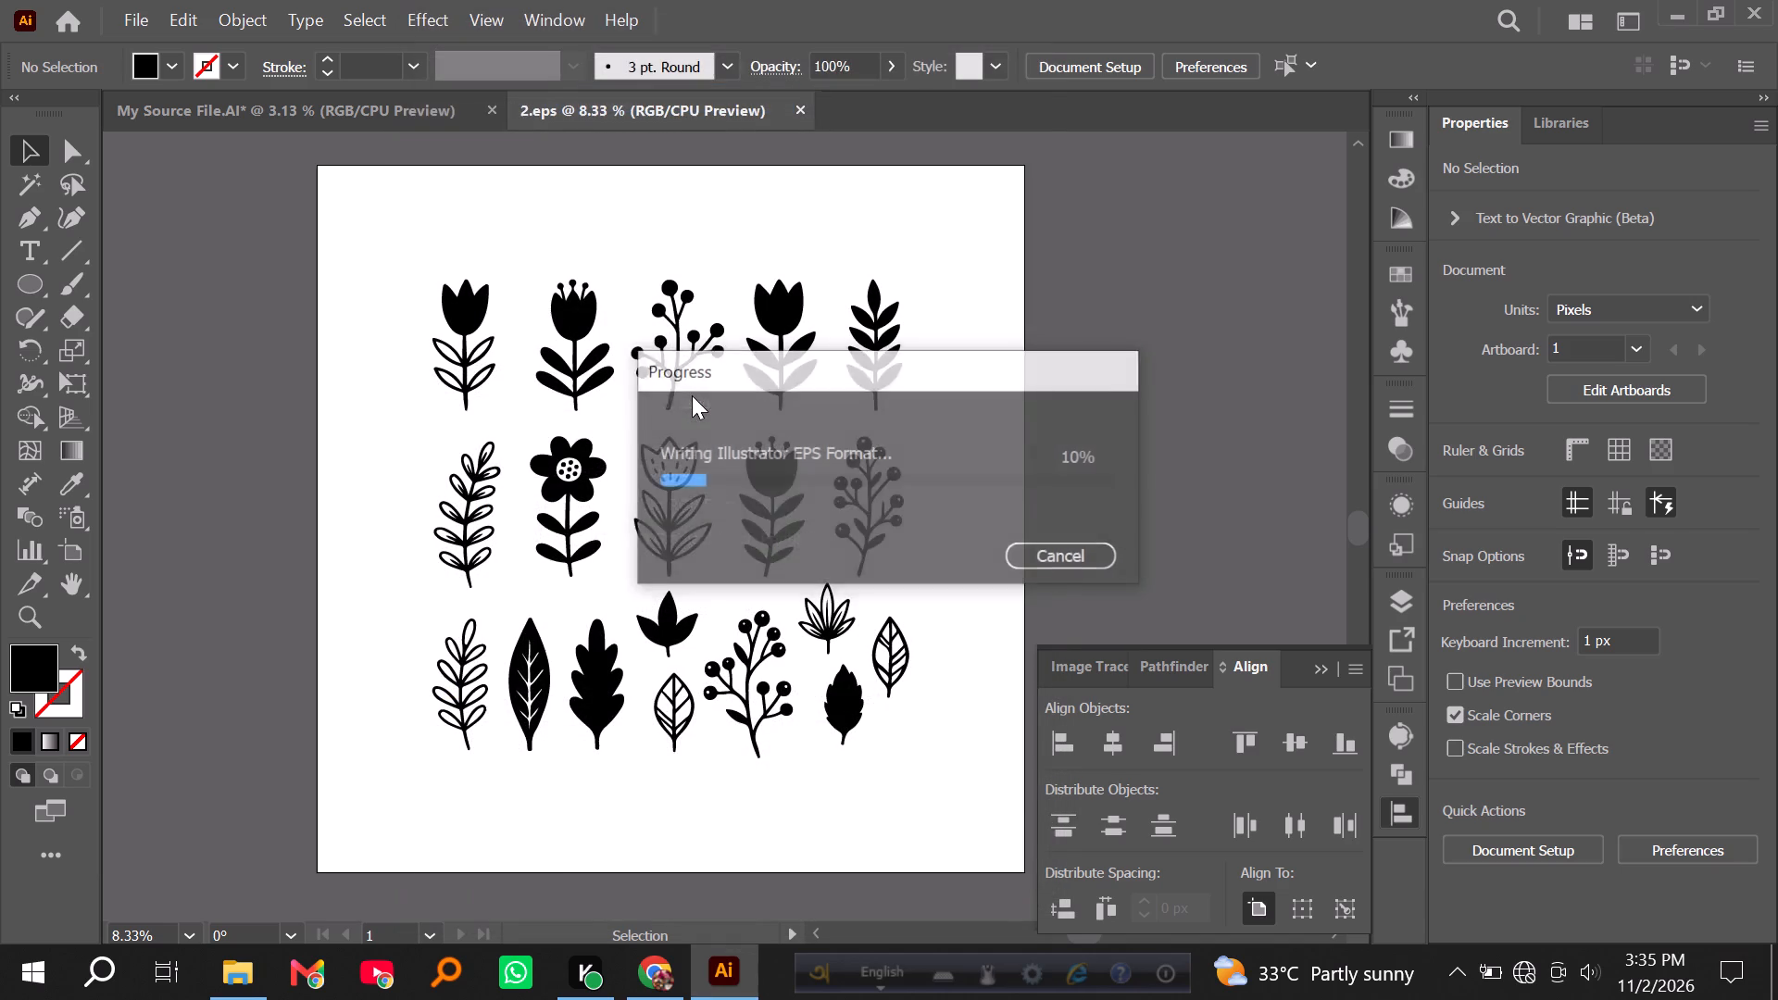
pyautogui.click(237, 981)
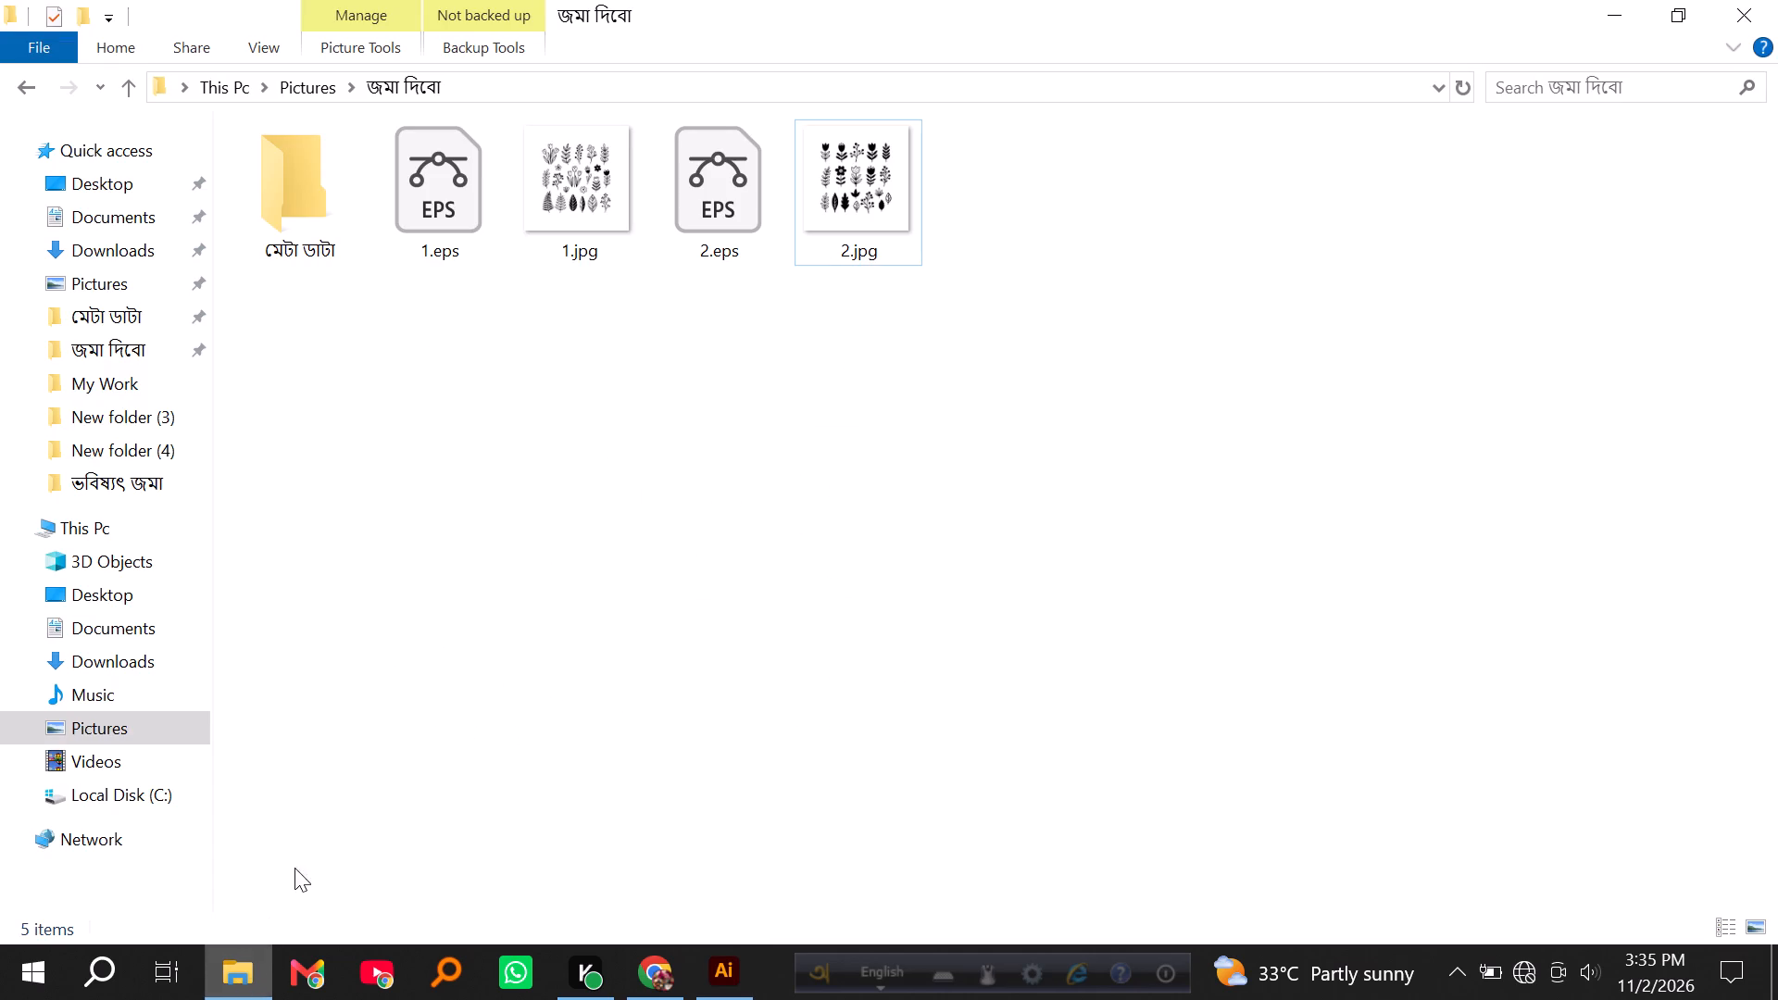
# In Illustrator, replace the plant group in 2.eps with a copy of the plant group below the flower sets in My Source File.AI.
pyautogui.click(713, 965)
pyautogui.click(160, 91)
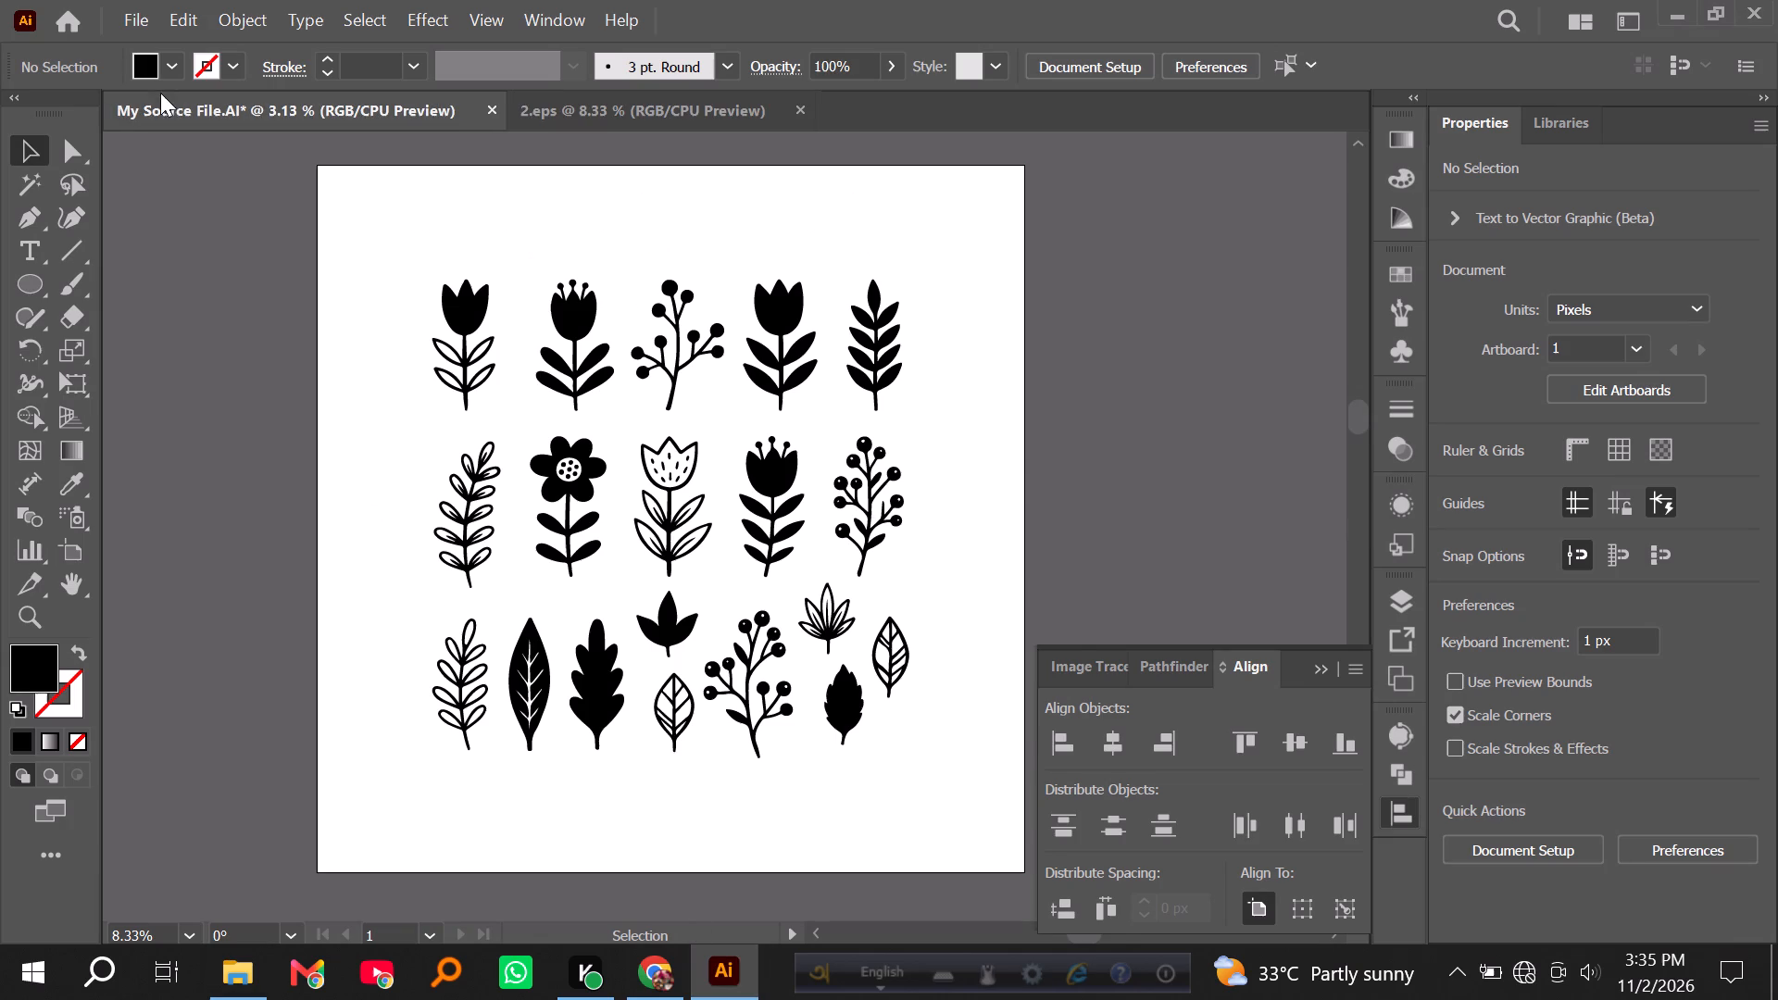
pyautogui.click(230, 547)
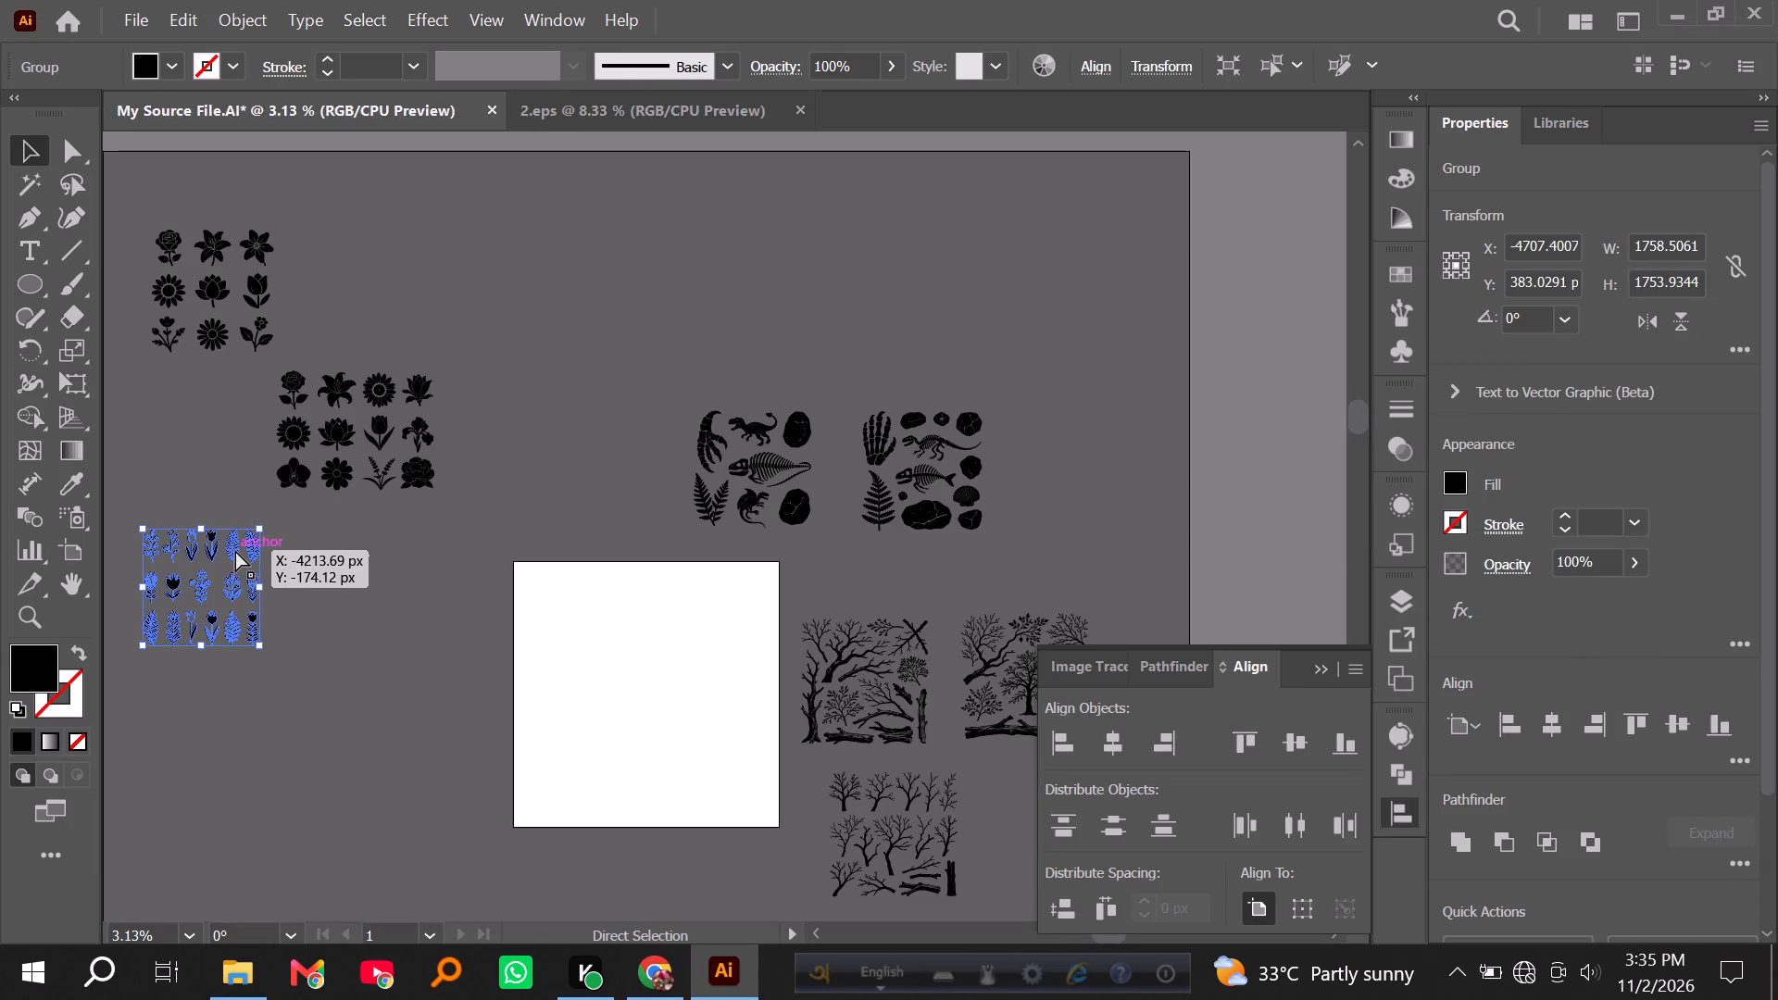
pyautogui.hotkey('ctrl', 'c')
pyautogui.click(561, 99)
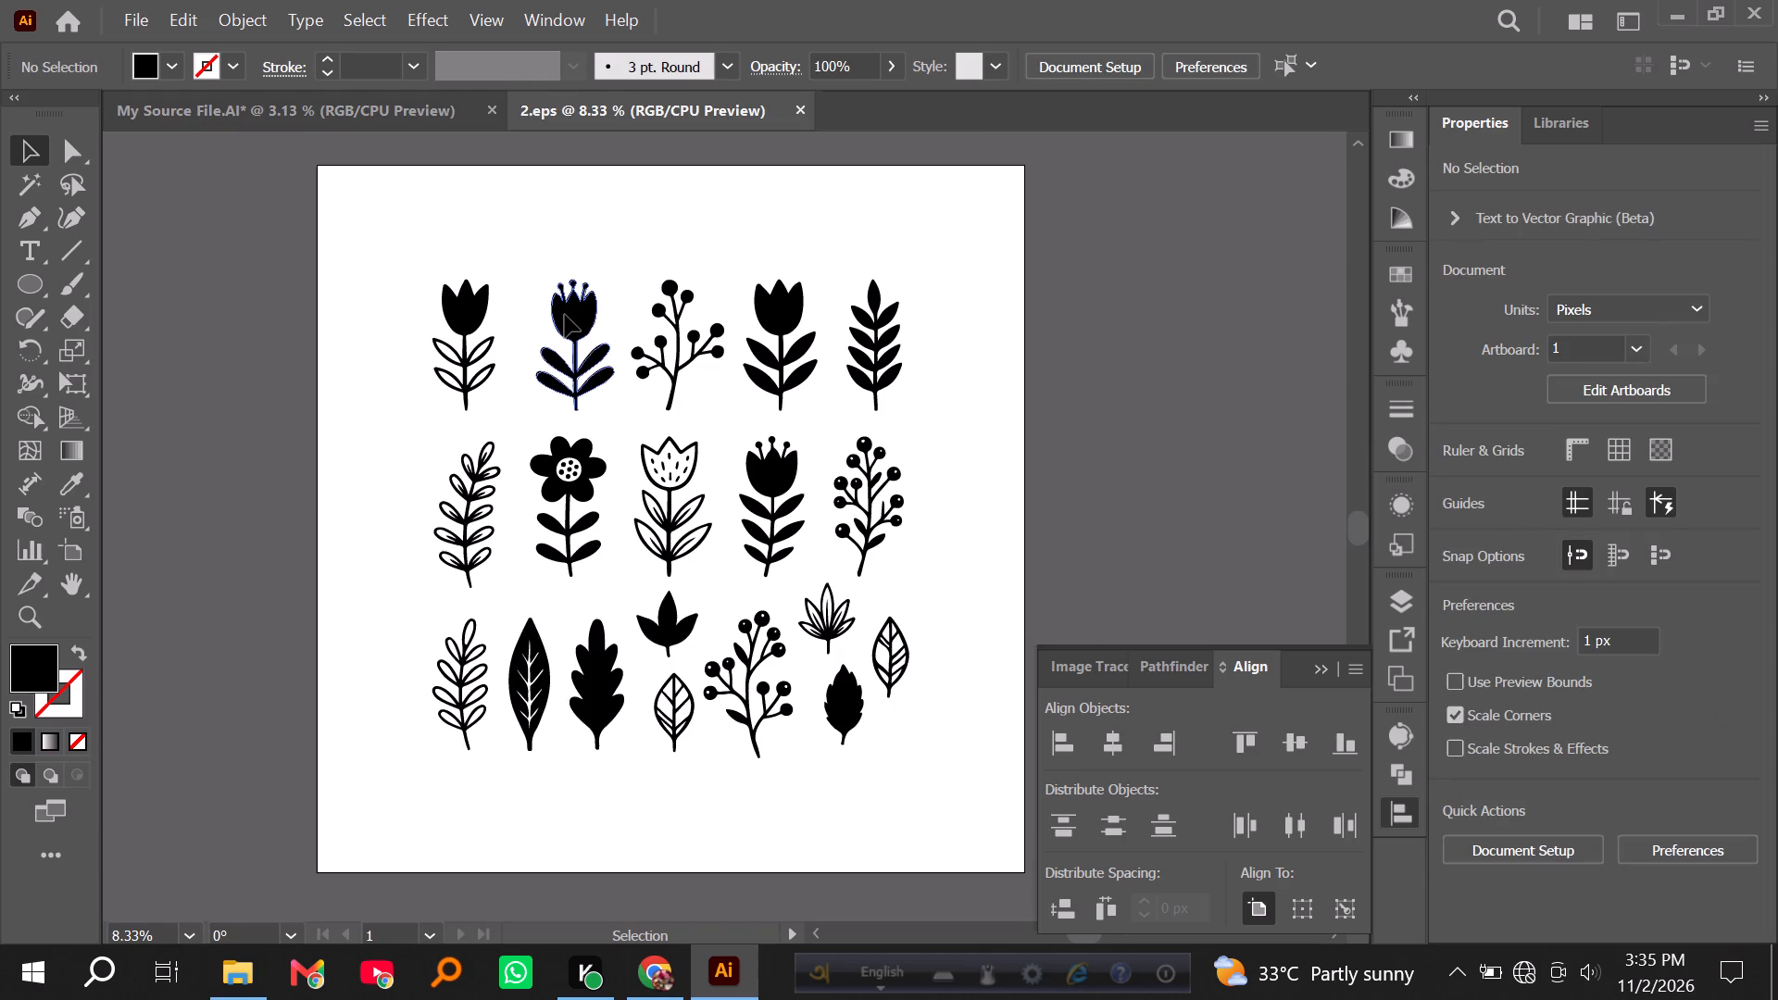
pyautogui.click(565, 315)
pyautogui.press('Delete')
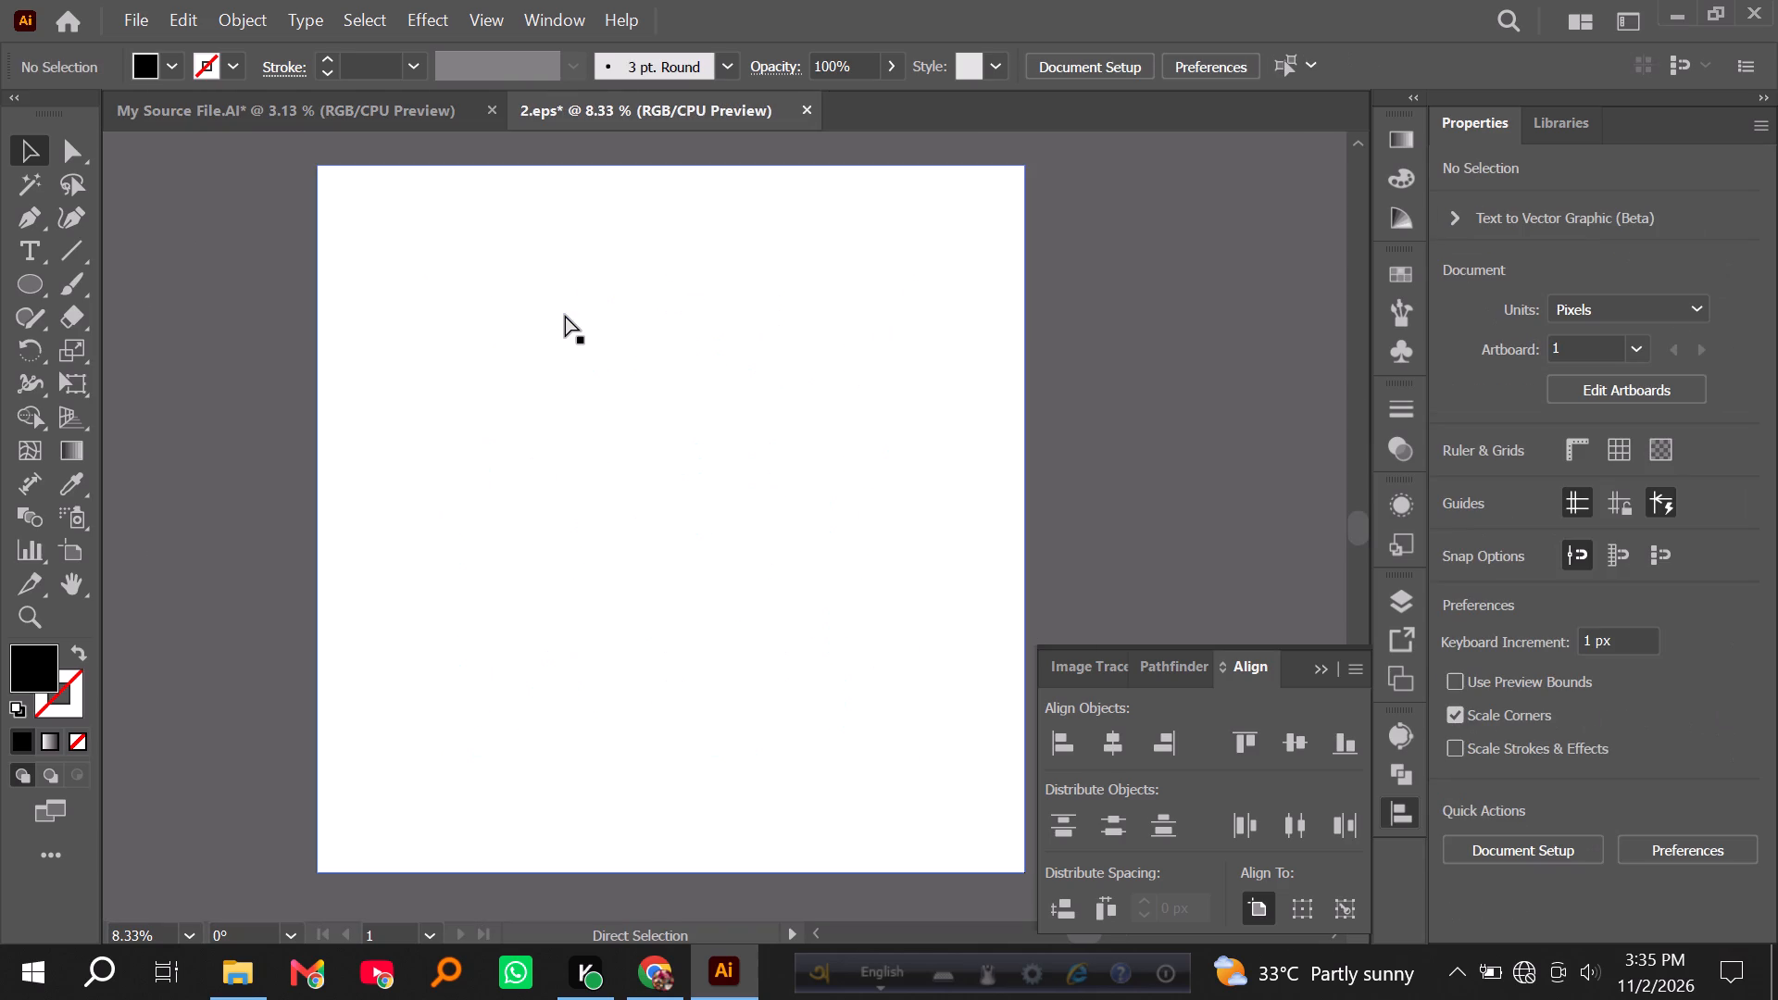
pyautogui.hotkey('ctrl', 'v')
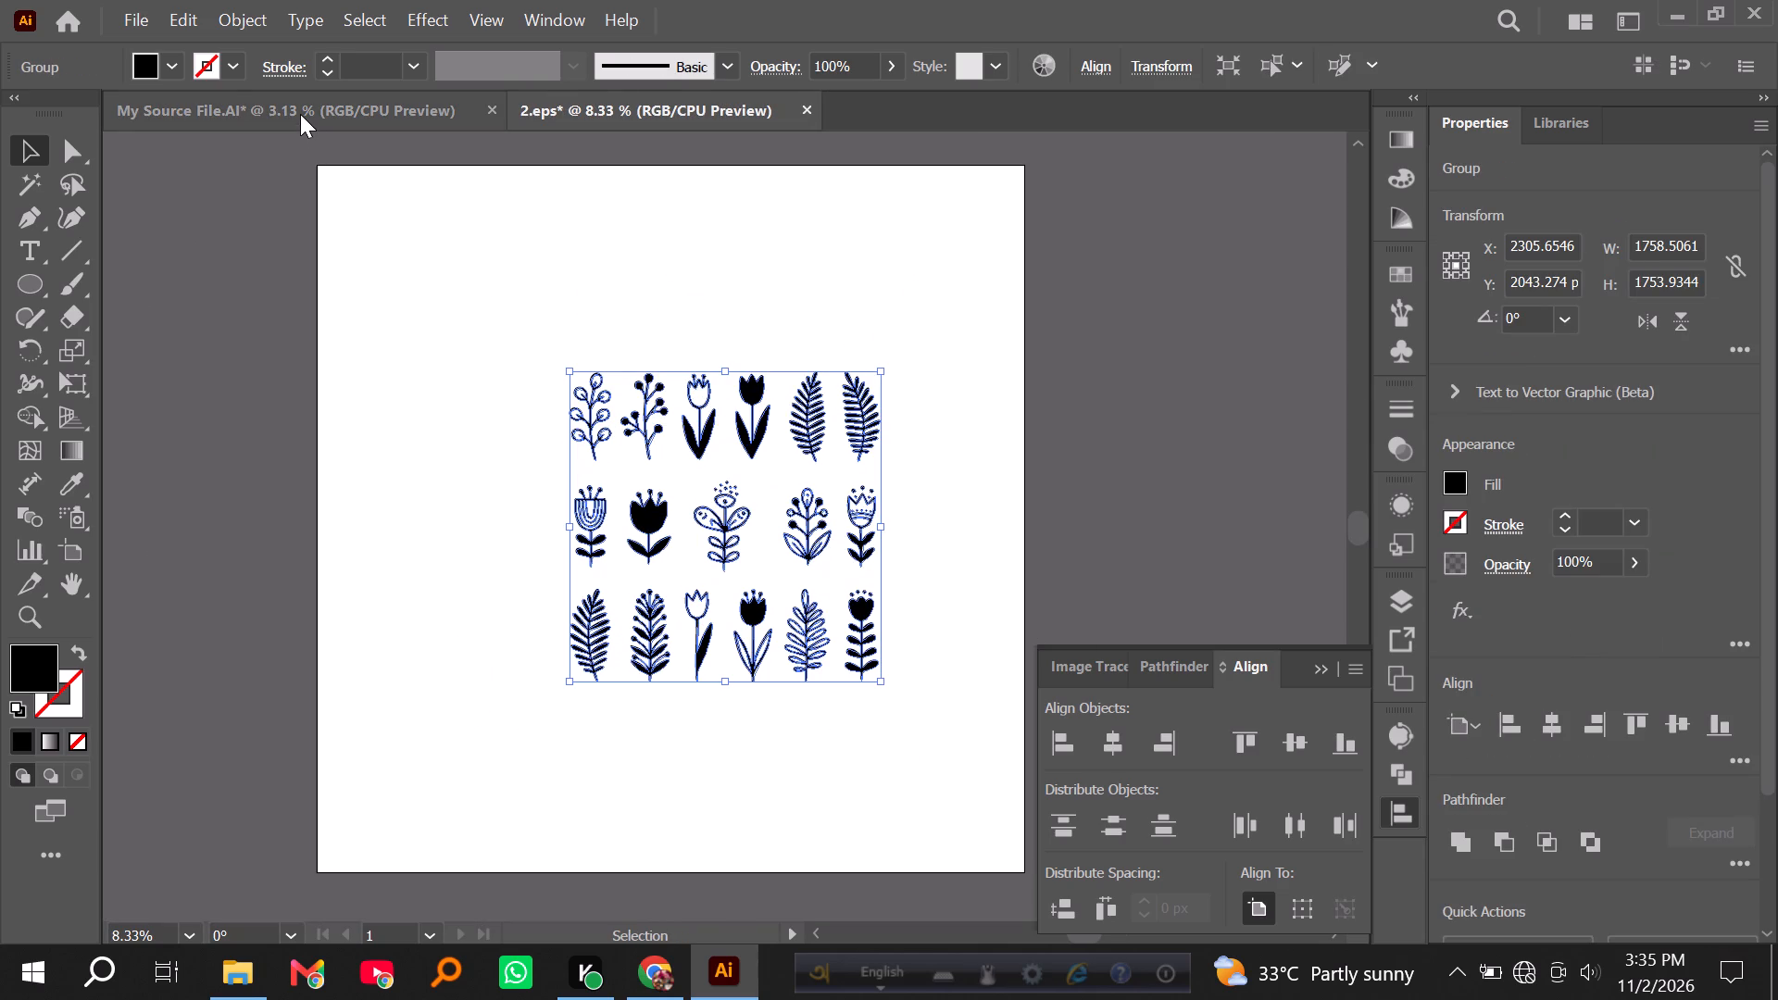
# Delete the original of the copied plant group from My Source File.AI and return to 2.eps.
pyautogui.click(300, 114)
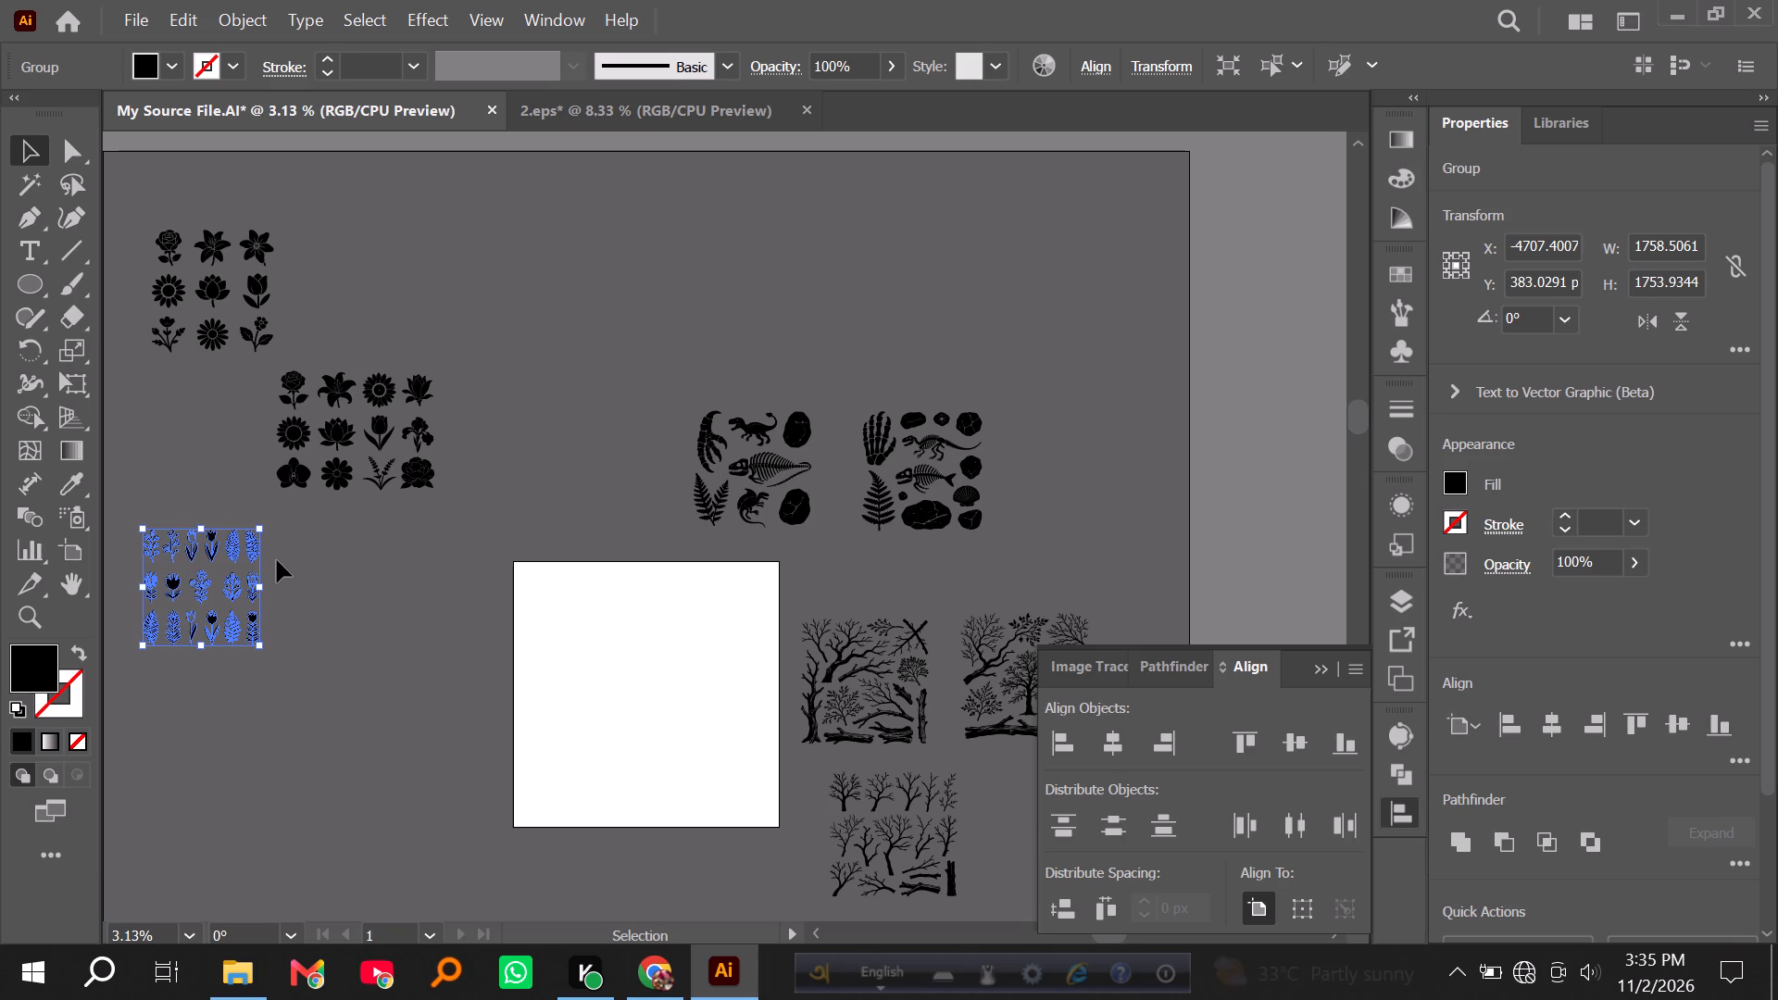
pyautogui.press('Delete')
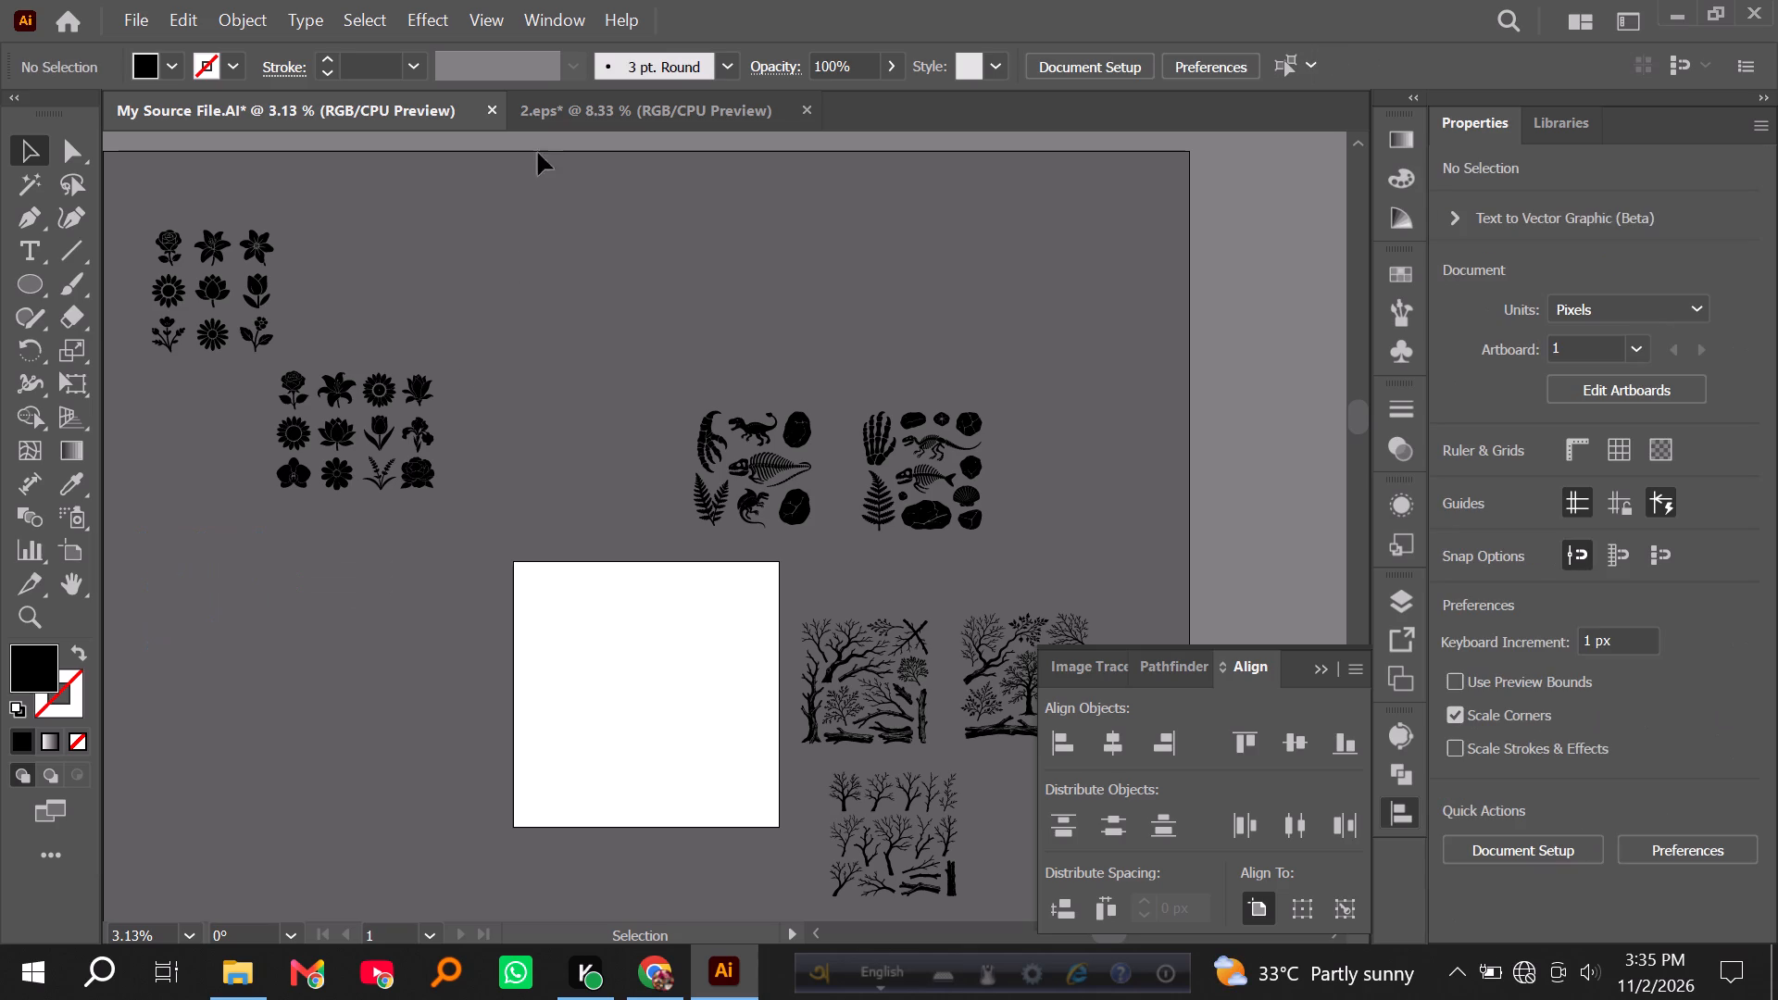
pyautogui.click(544, 123)
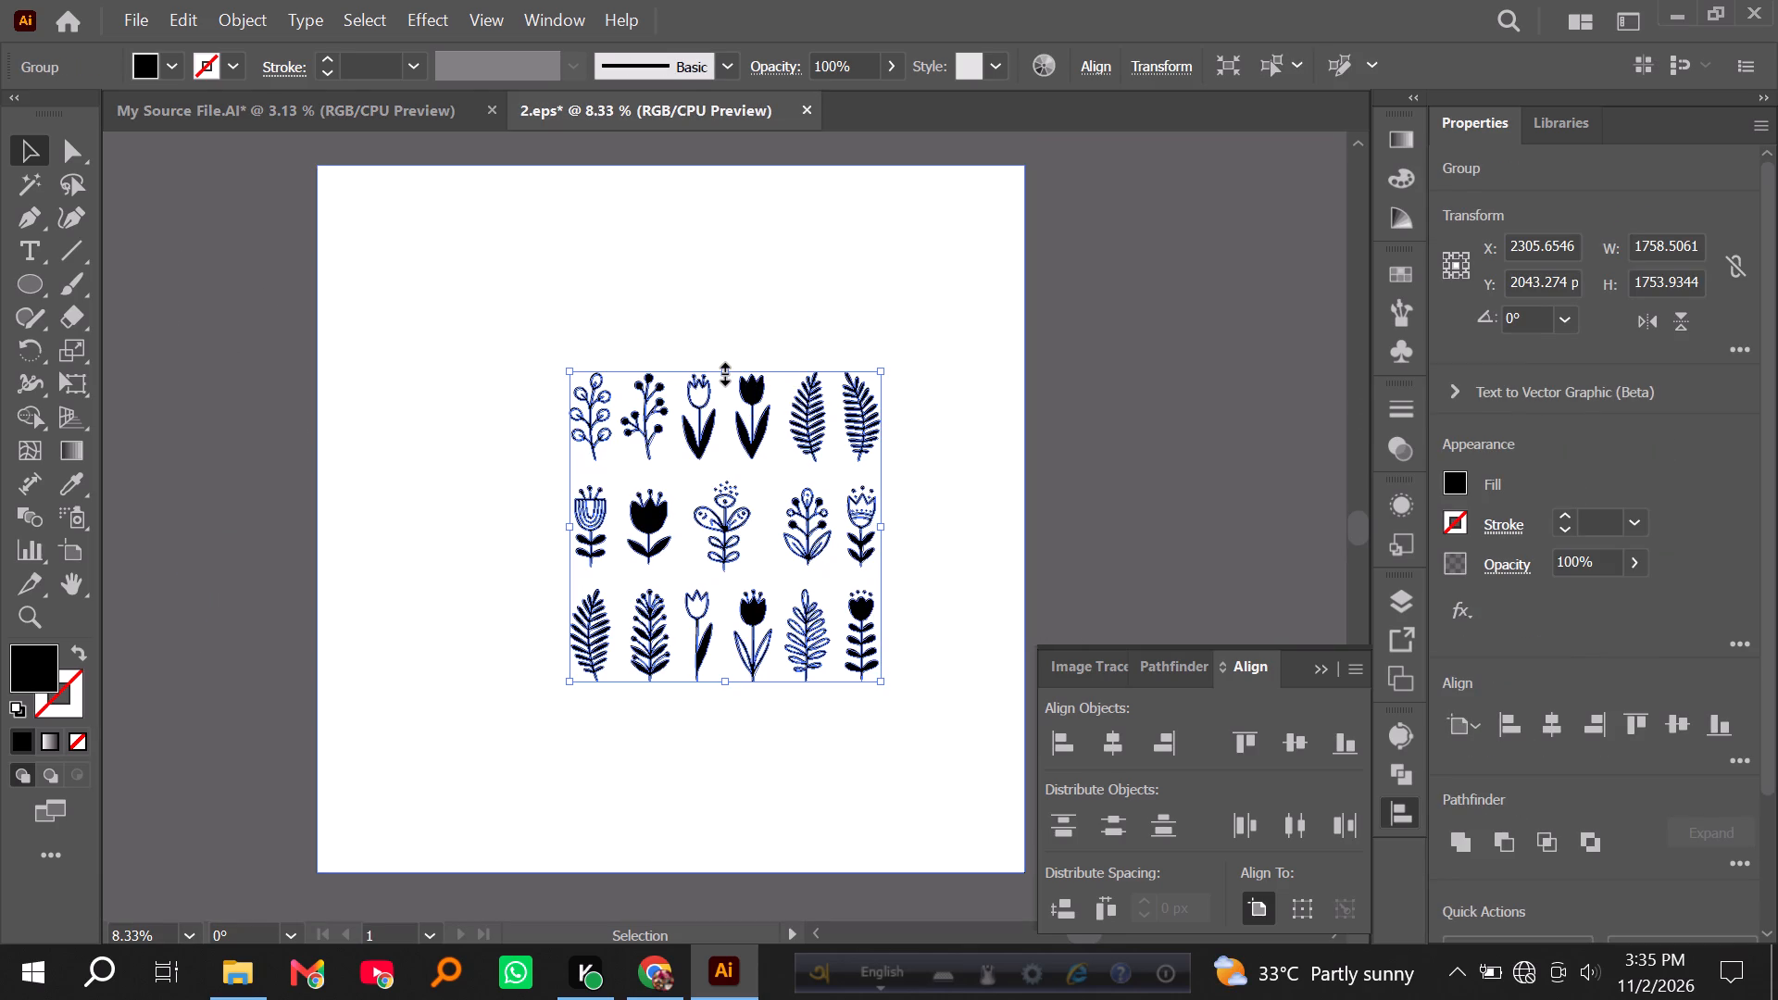
# Enlarge the pasted plant group to about 2599 × 2592 px and centre it horizontally and vertically on the artboard.
pyautogui.keyDown('shift'); pyautogui.moveTo(722, 371); pyautogui.dragTo(729, 297); pyautogui.keyUp('shift')
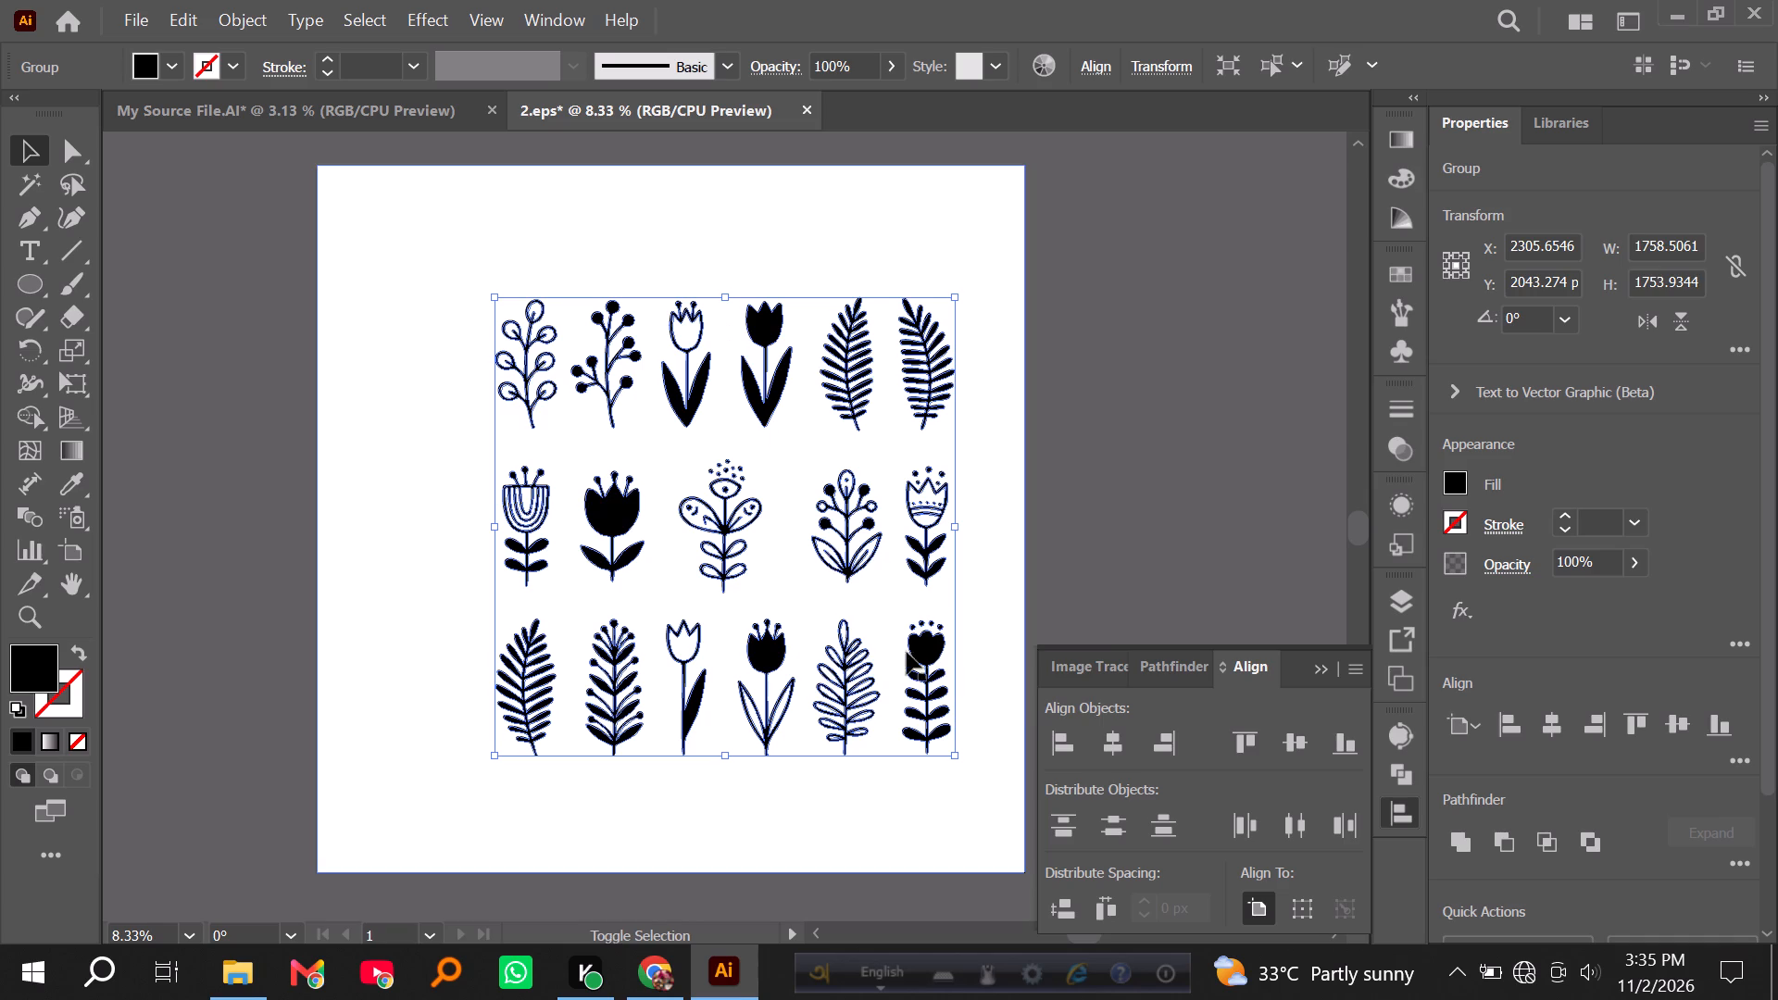
pyautogui.click(1113, 743)
pyautogui.tripleClick(1297, 744)
pyautogui.click(1297, 744)
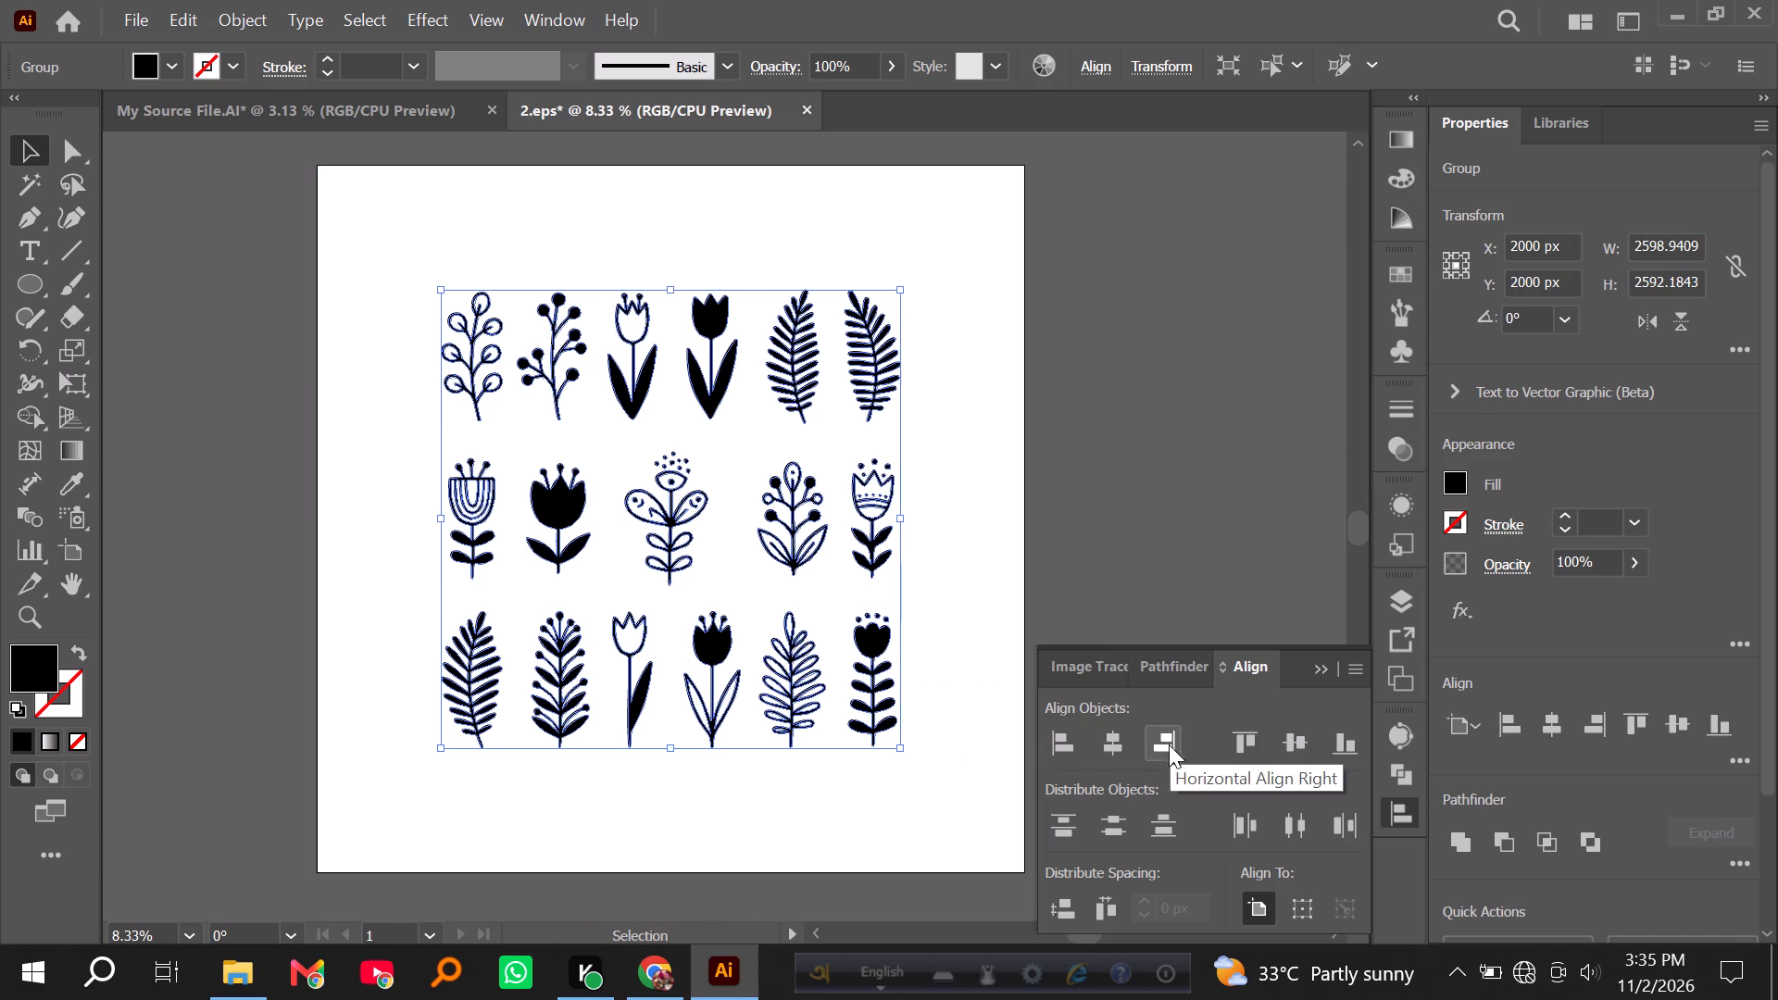
pyautogui.tripleClick(1119, 740)
pyautogui.doubleClick(1292, 745)
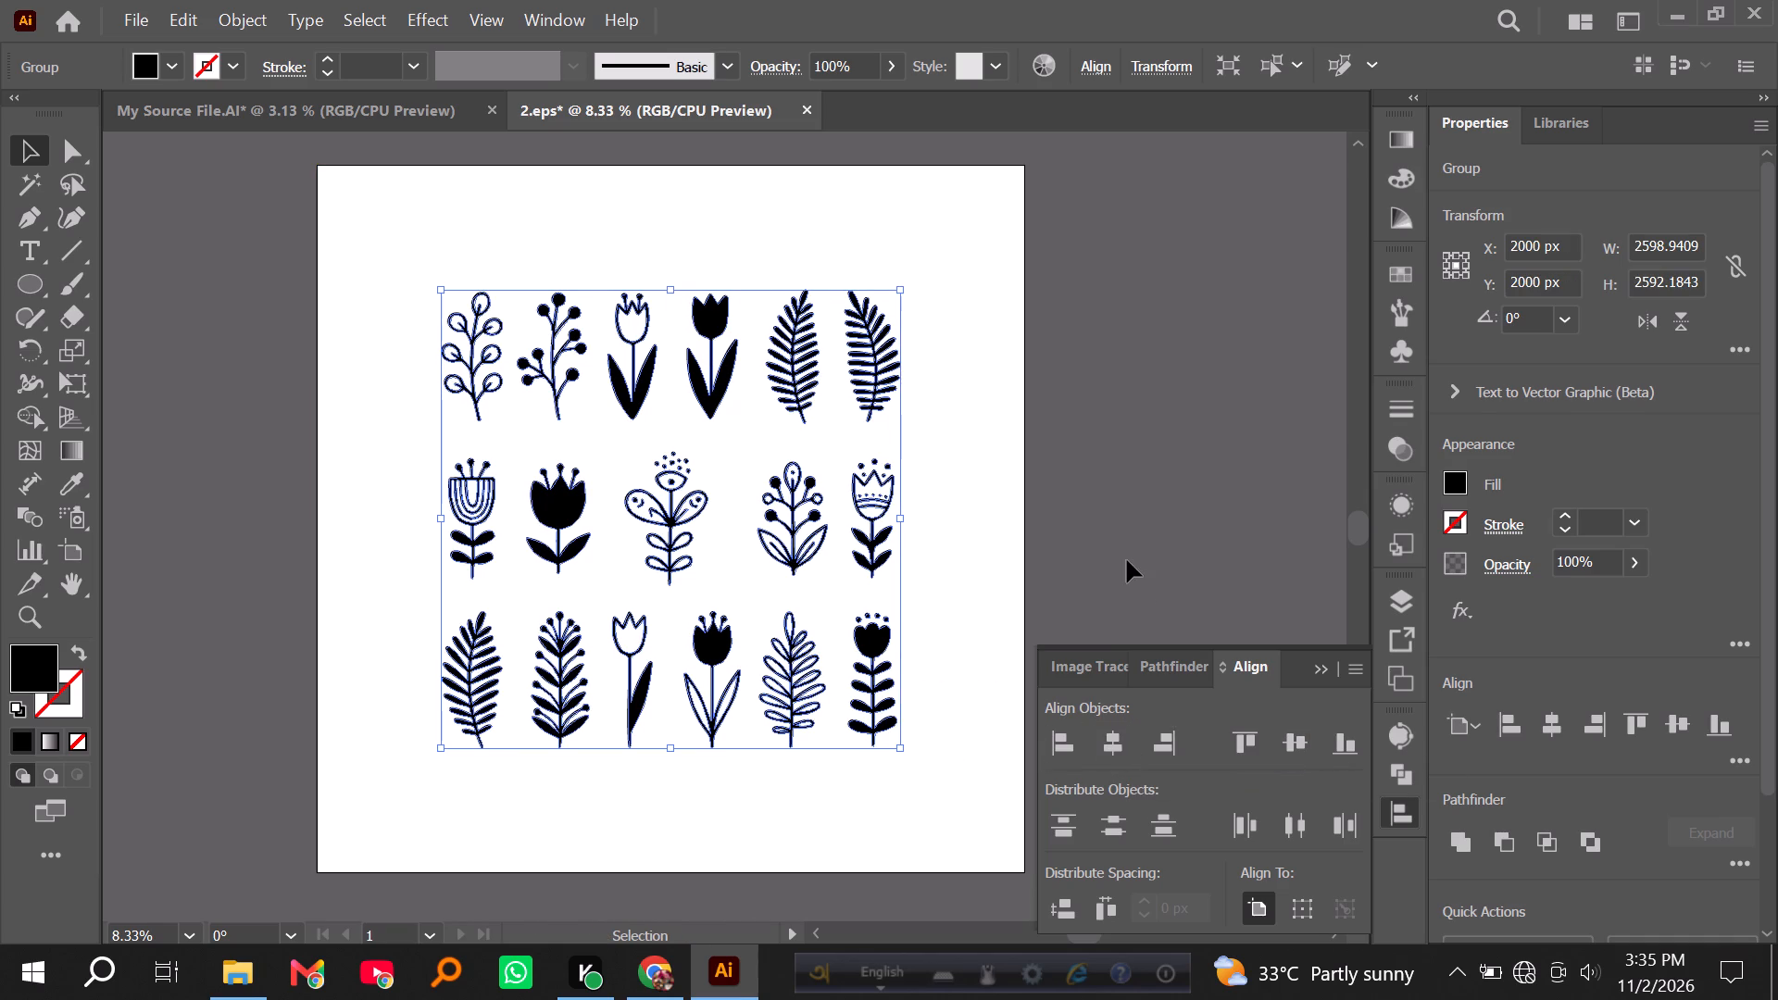
# Align the plant group to the artboard's horizontal and vertical centre again and deselect it.
pyautogui.doubleClick(1127, 560)
pyautogui.click(713, 319)
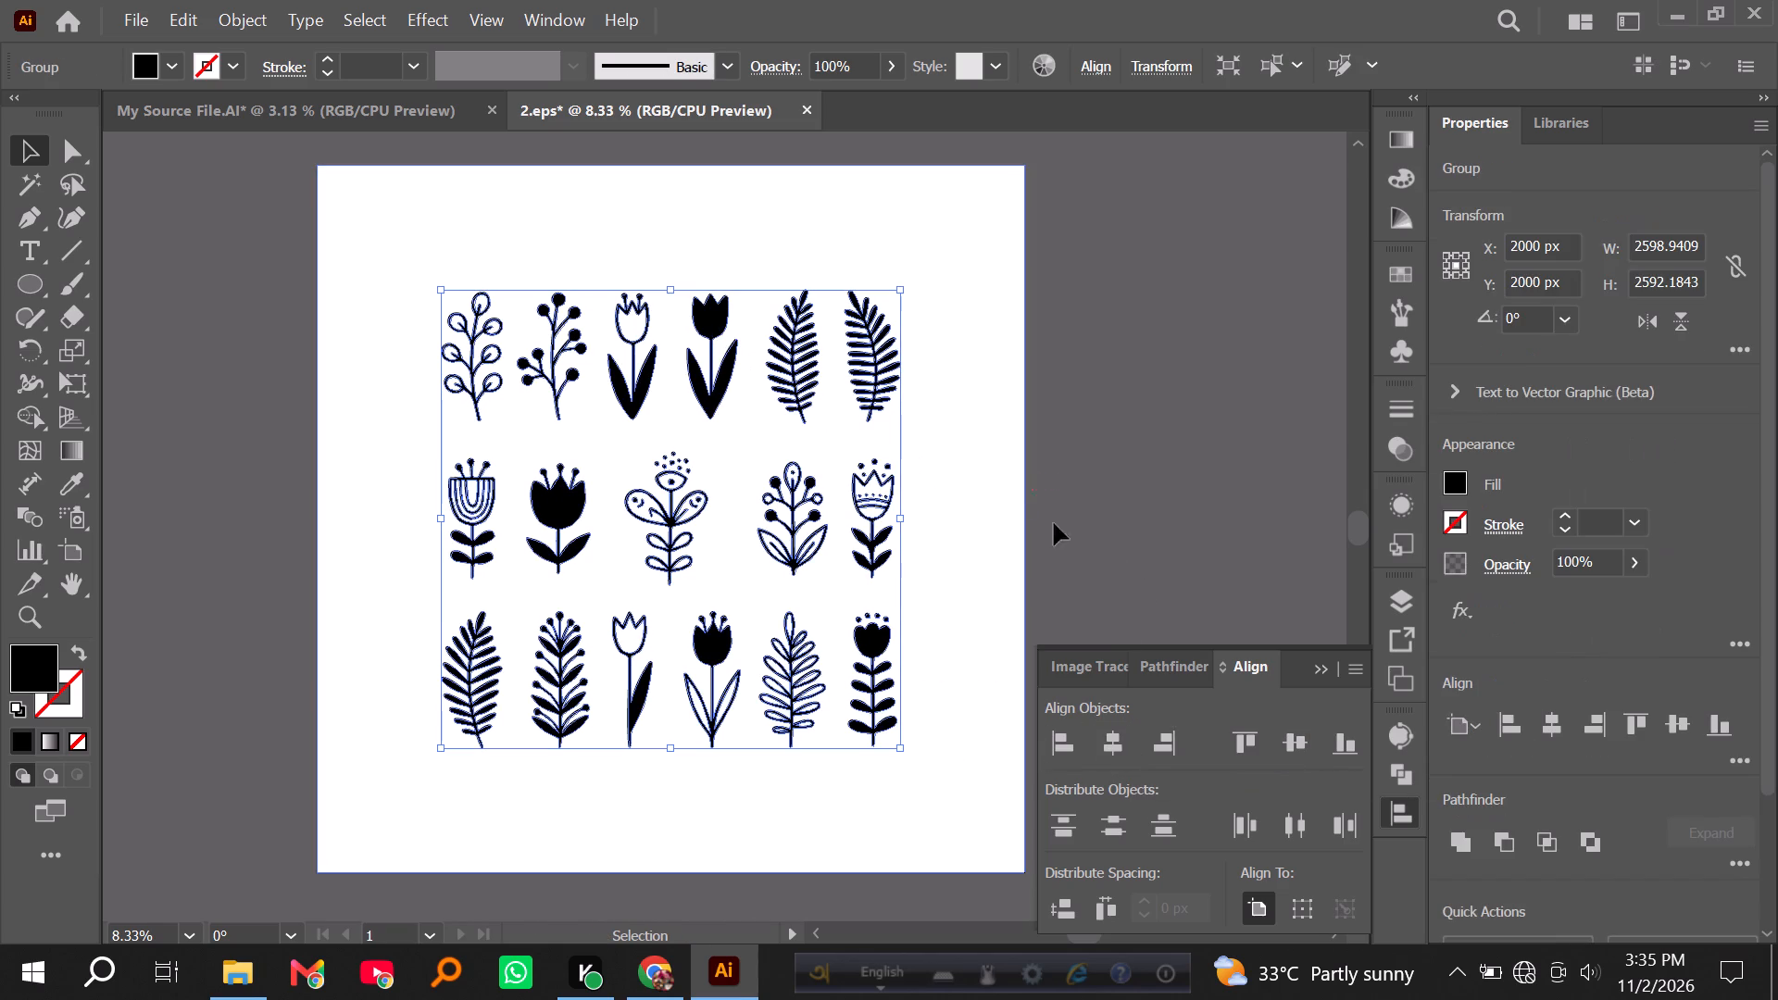
pyautogui.click(1112, 734)
pyautogui.click(1285, 737)
pyautogui.doubleClick(1167, 527)
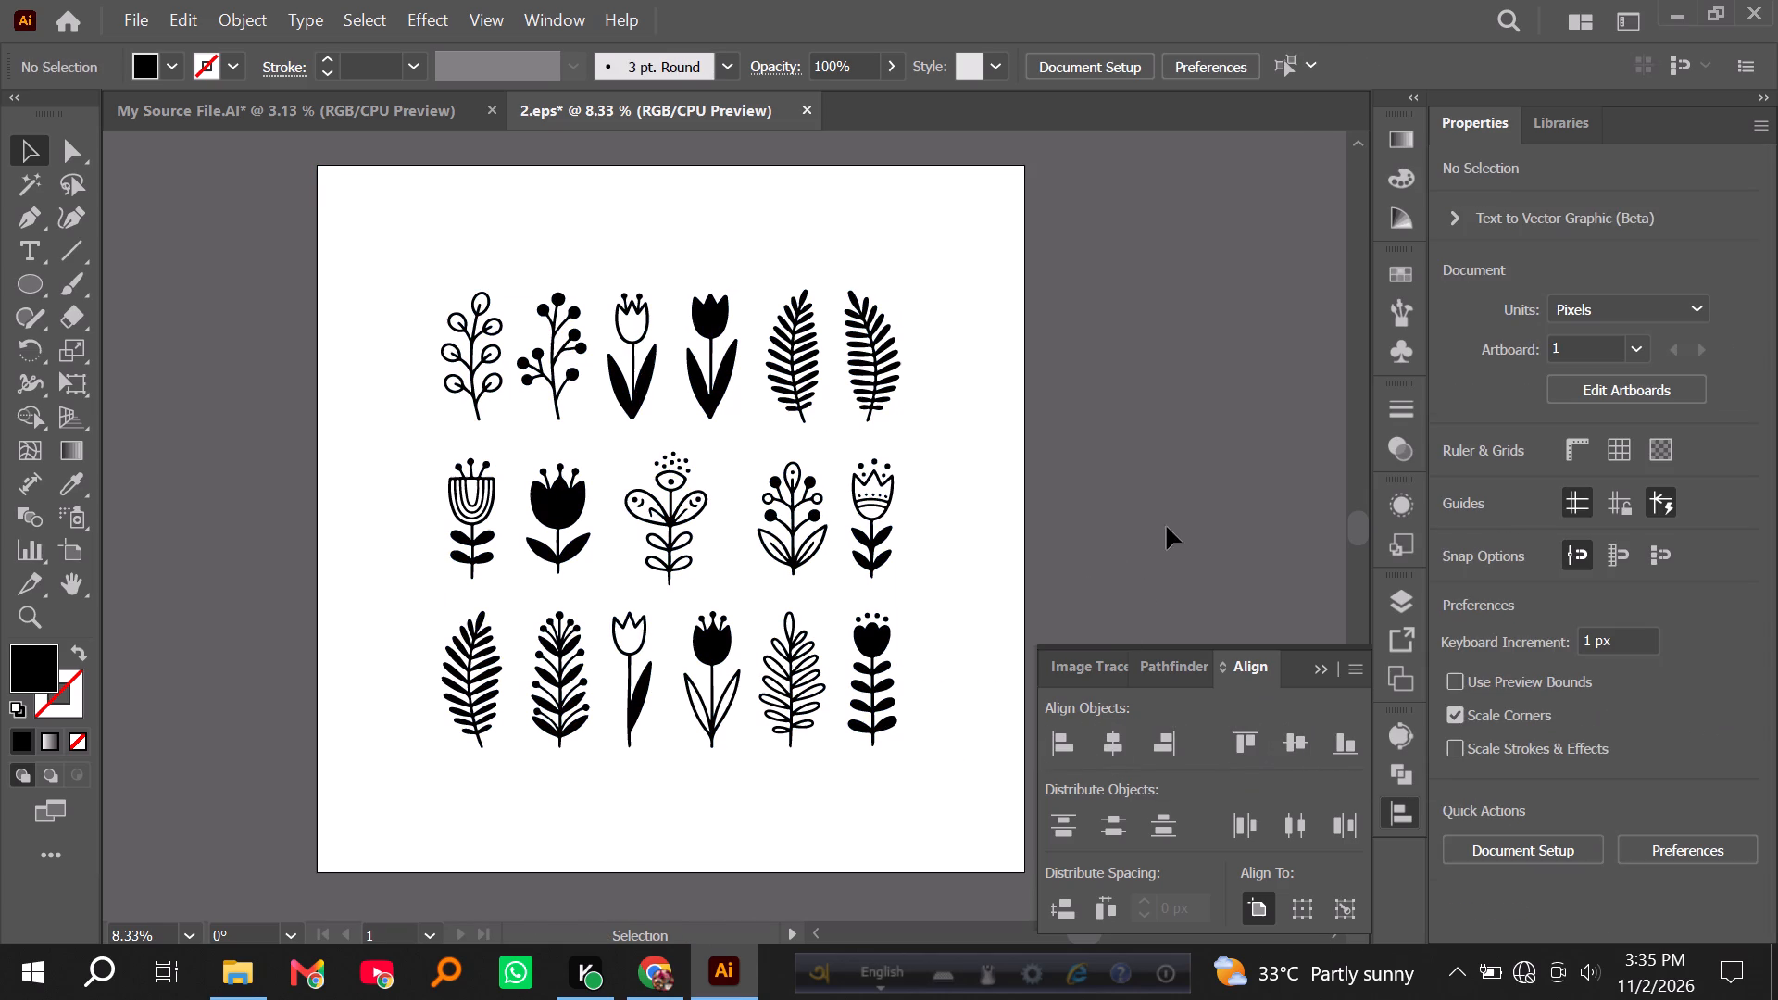
# Save the document under the new name 3 in Illustrator 10 EPS format.
pyautogui.click(124, 15)
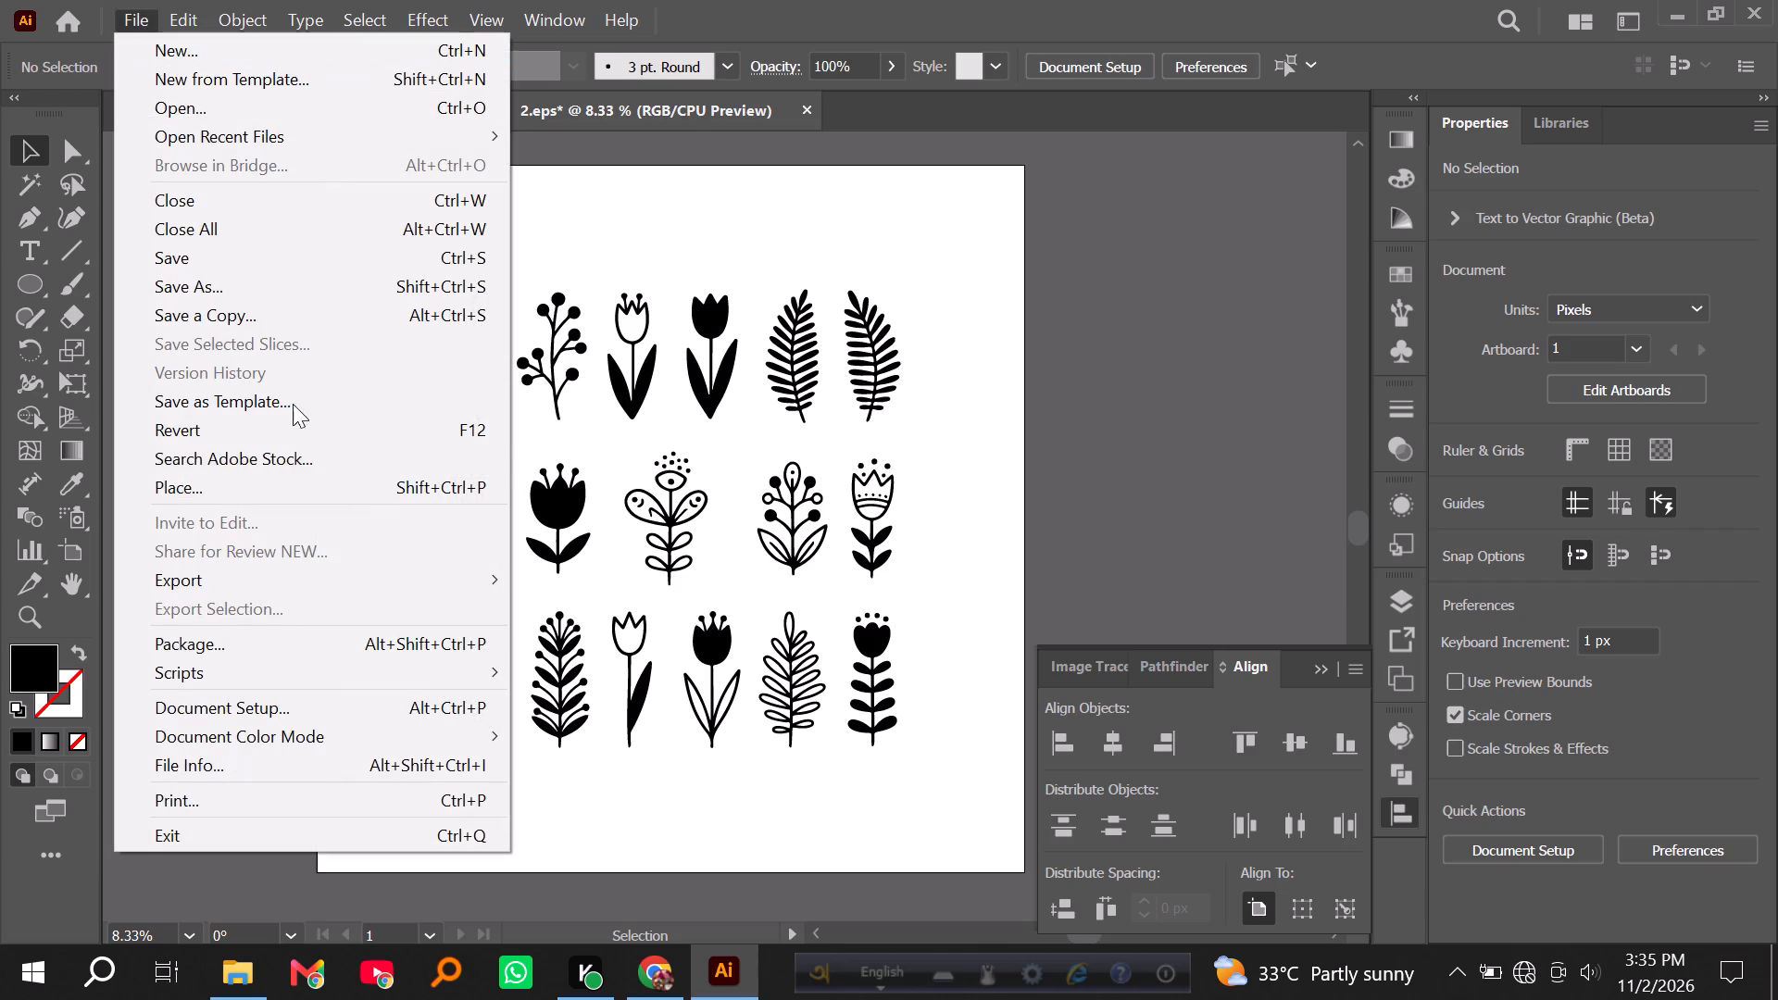
pyautogui.click(213, 287)
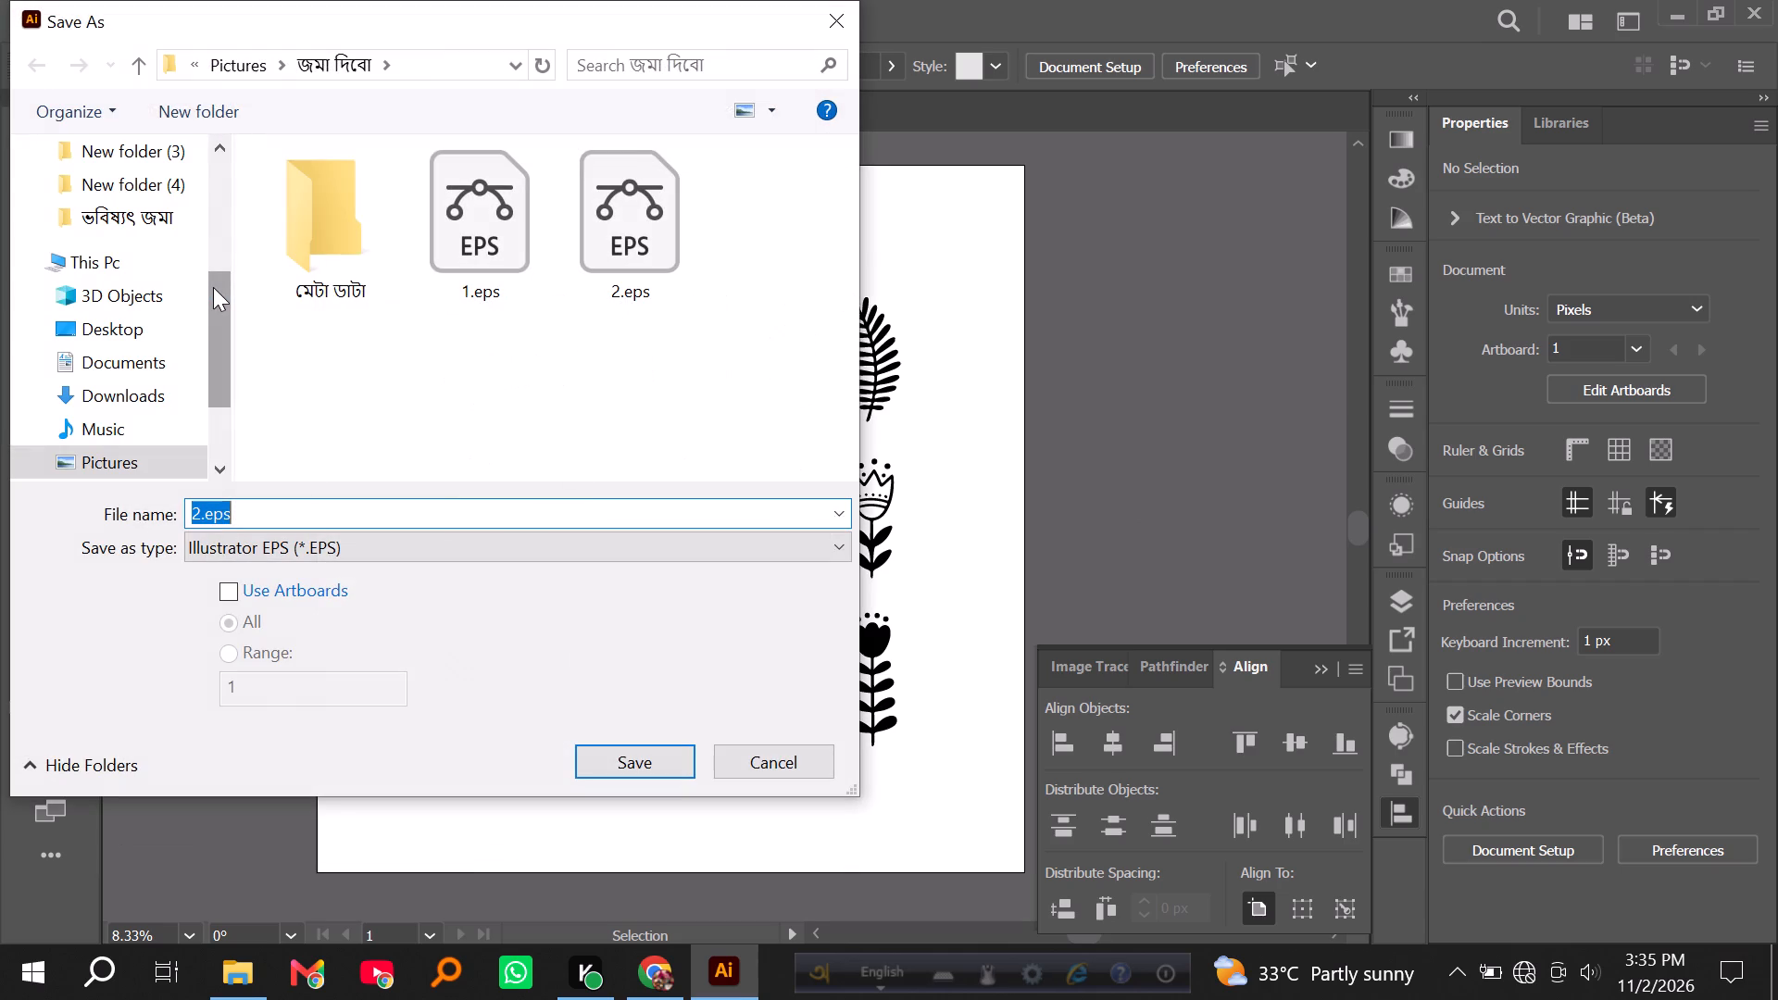
pyautogui.press('3')
pyautogui.press('Return')
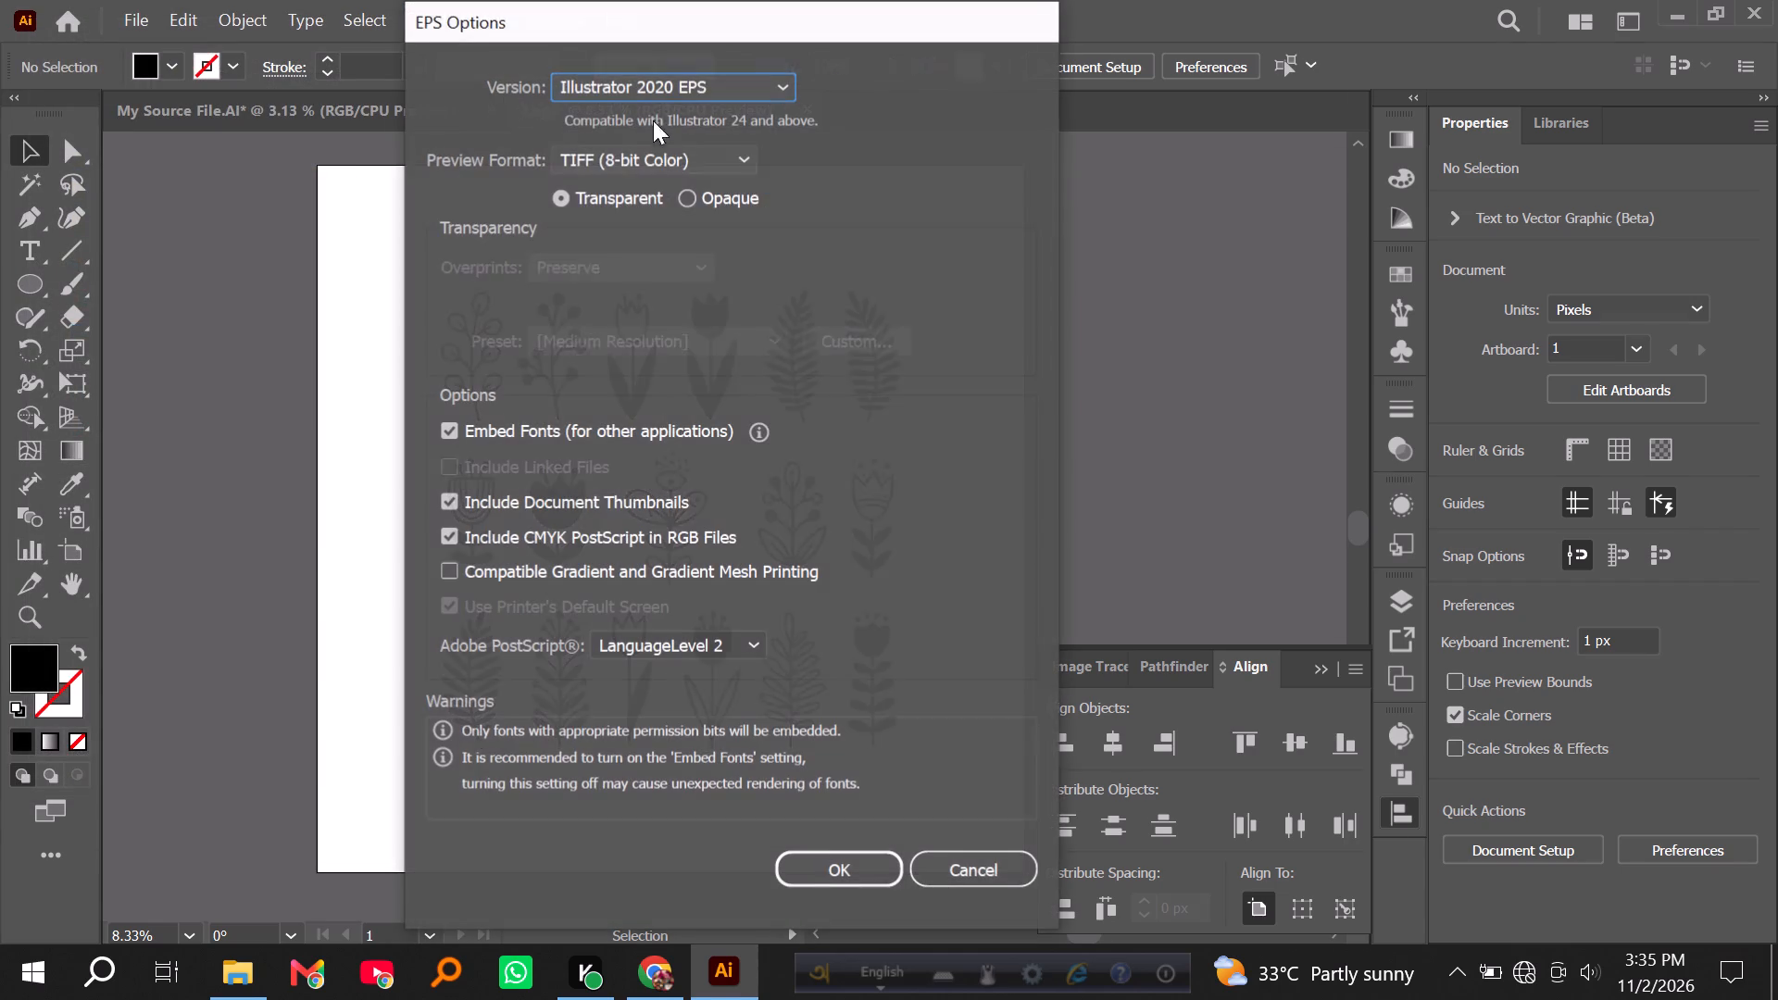
pyautogui.click(670, 85)
pyautogui.click(682, 398)
pyautogui.press('Return')
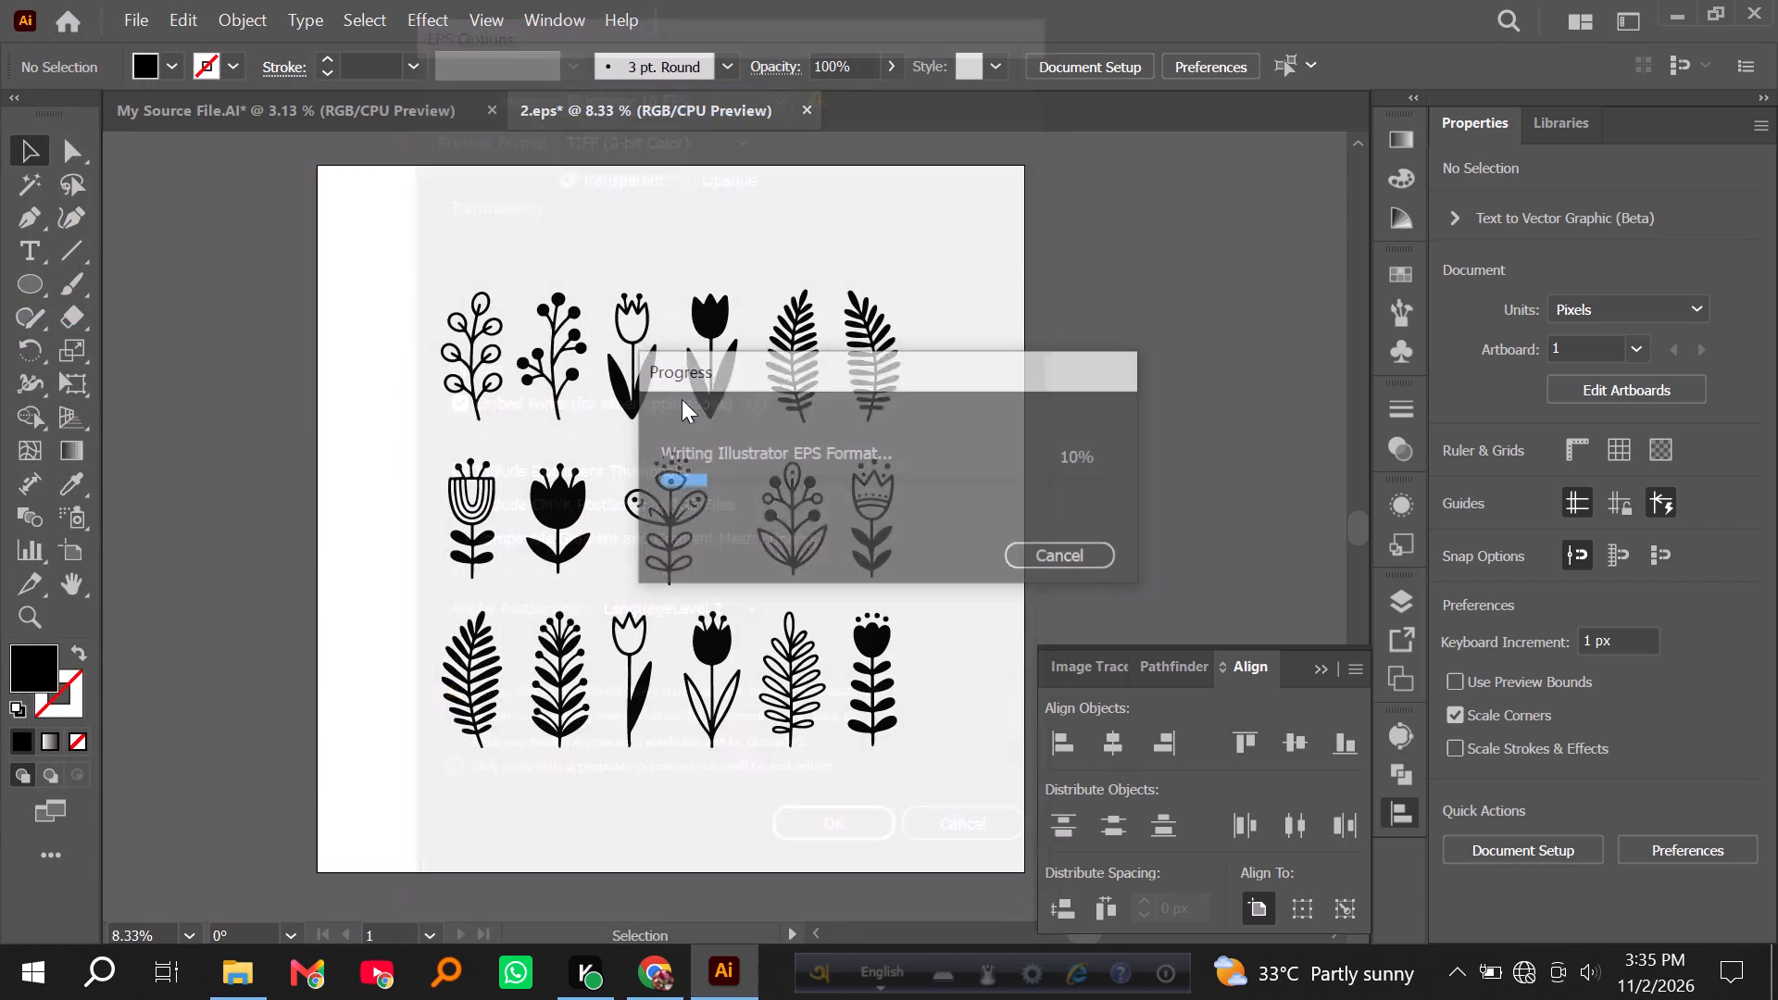
# Export the artwork as 3.jpg in JPEG format with the default export options.
pyautogui.click(136, 19)
pyautogui.click(213, 586)
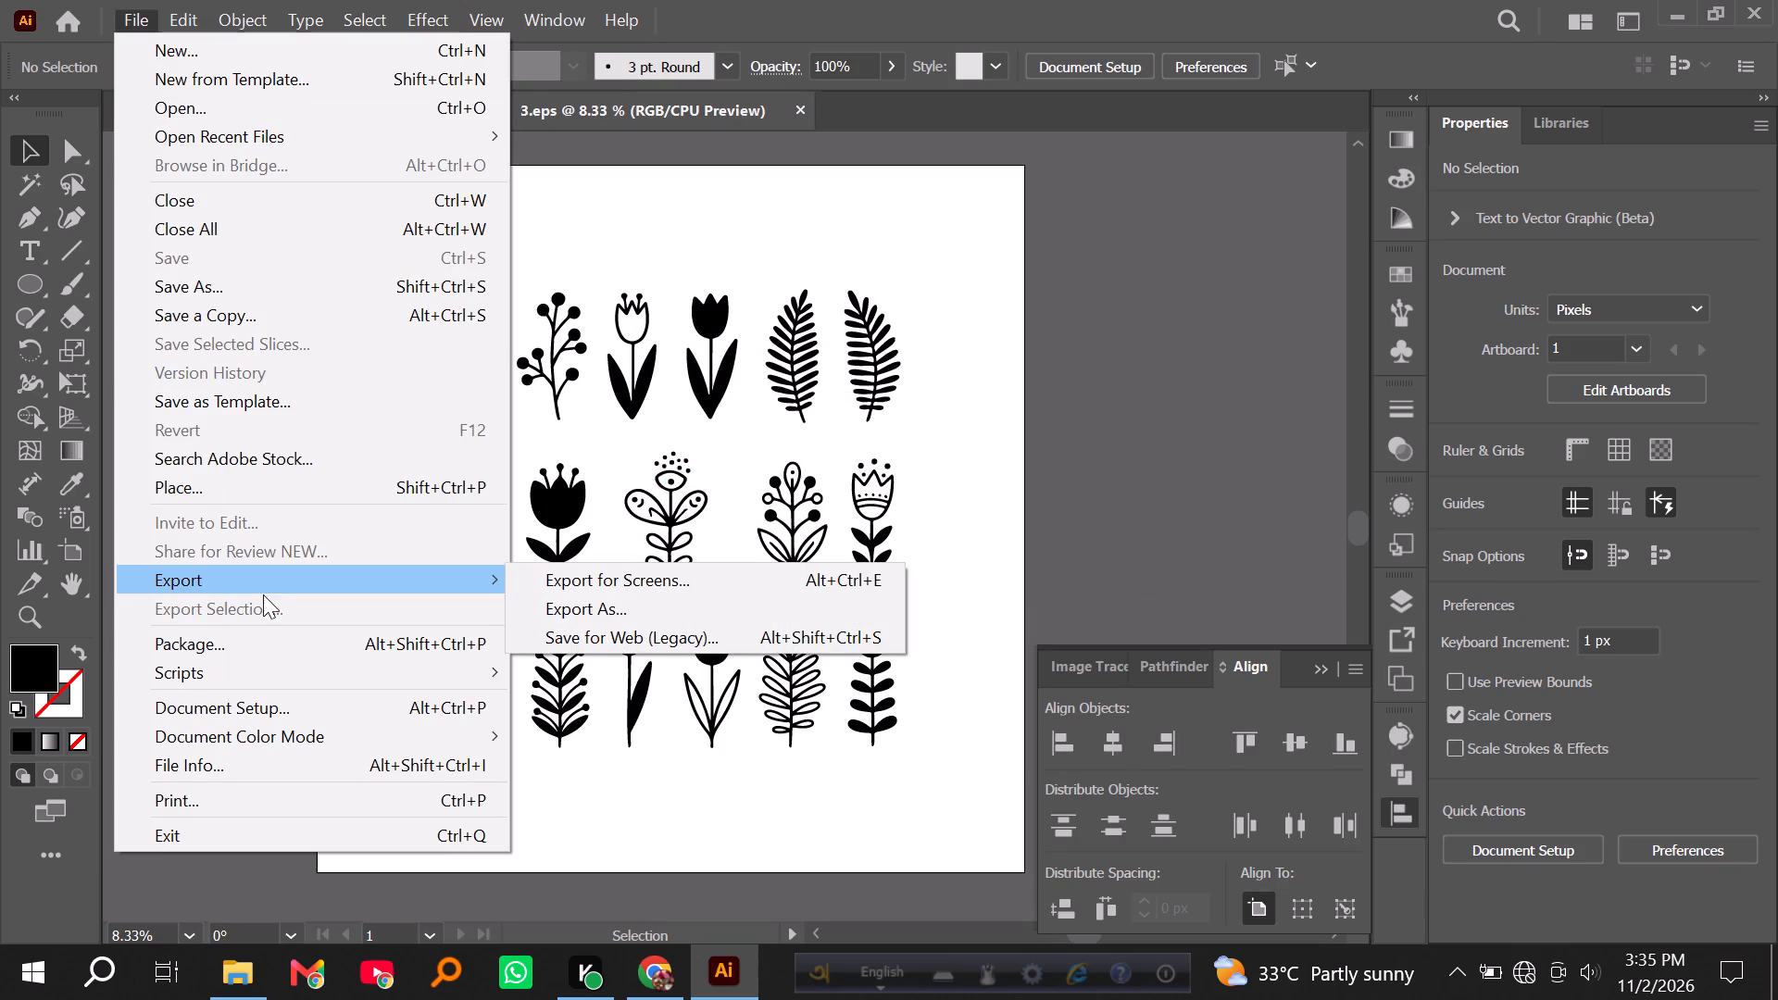
pyautogui.click(547, 610)
pyautogui.press('Return')
pyautogui.press('Return')
pyautogui.press('Return')
pyautogui.press('Return')
pyautogui.press('Return')
pyautogui.press('Return')
pyautogui.press('Return')
pyautogui.press('Return')
pyautogui.press('Return')
pyautogui.press('Return')
pyautogui.press('Return')
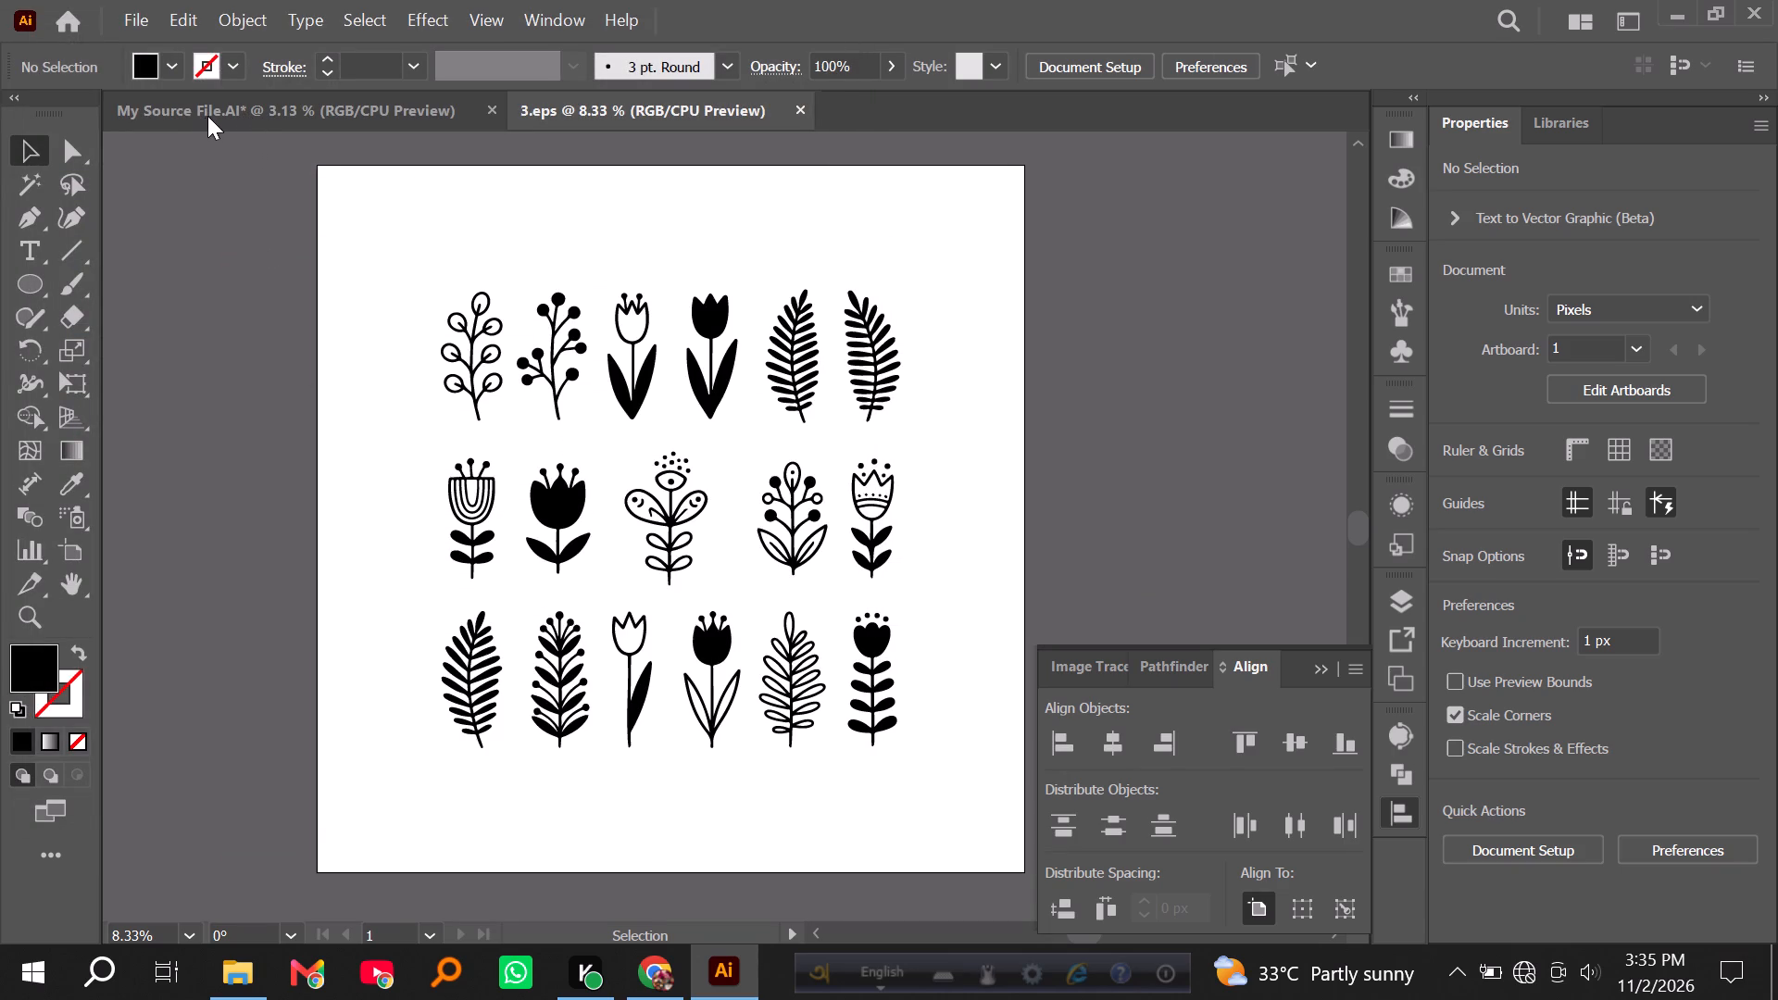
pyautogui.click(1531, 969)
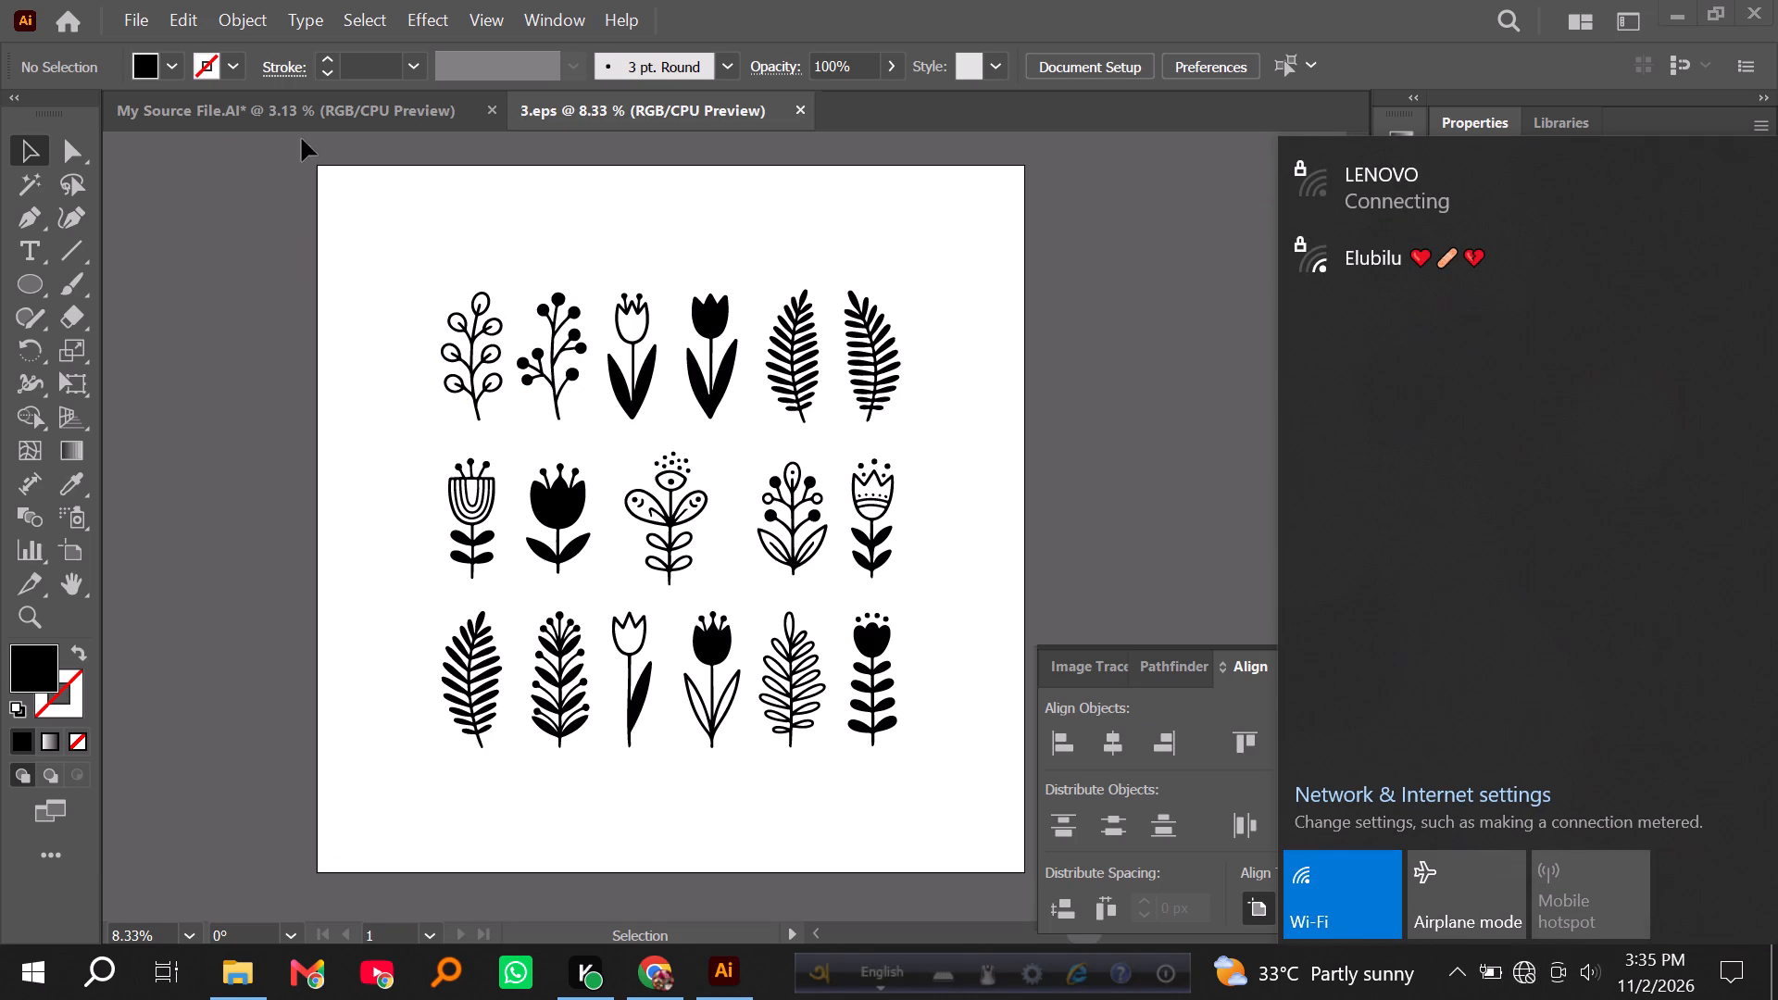
# Replace the plant group in 3.eps with the four-column flower silhouette group cut from My Source File.
pyautogui.click(261, 113)
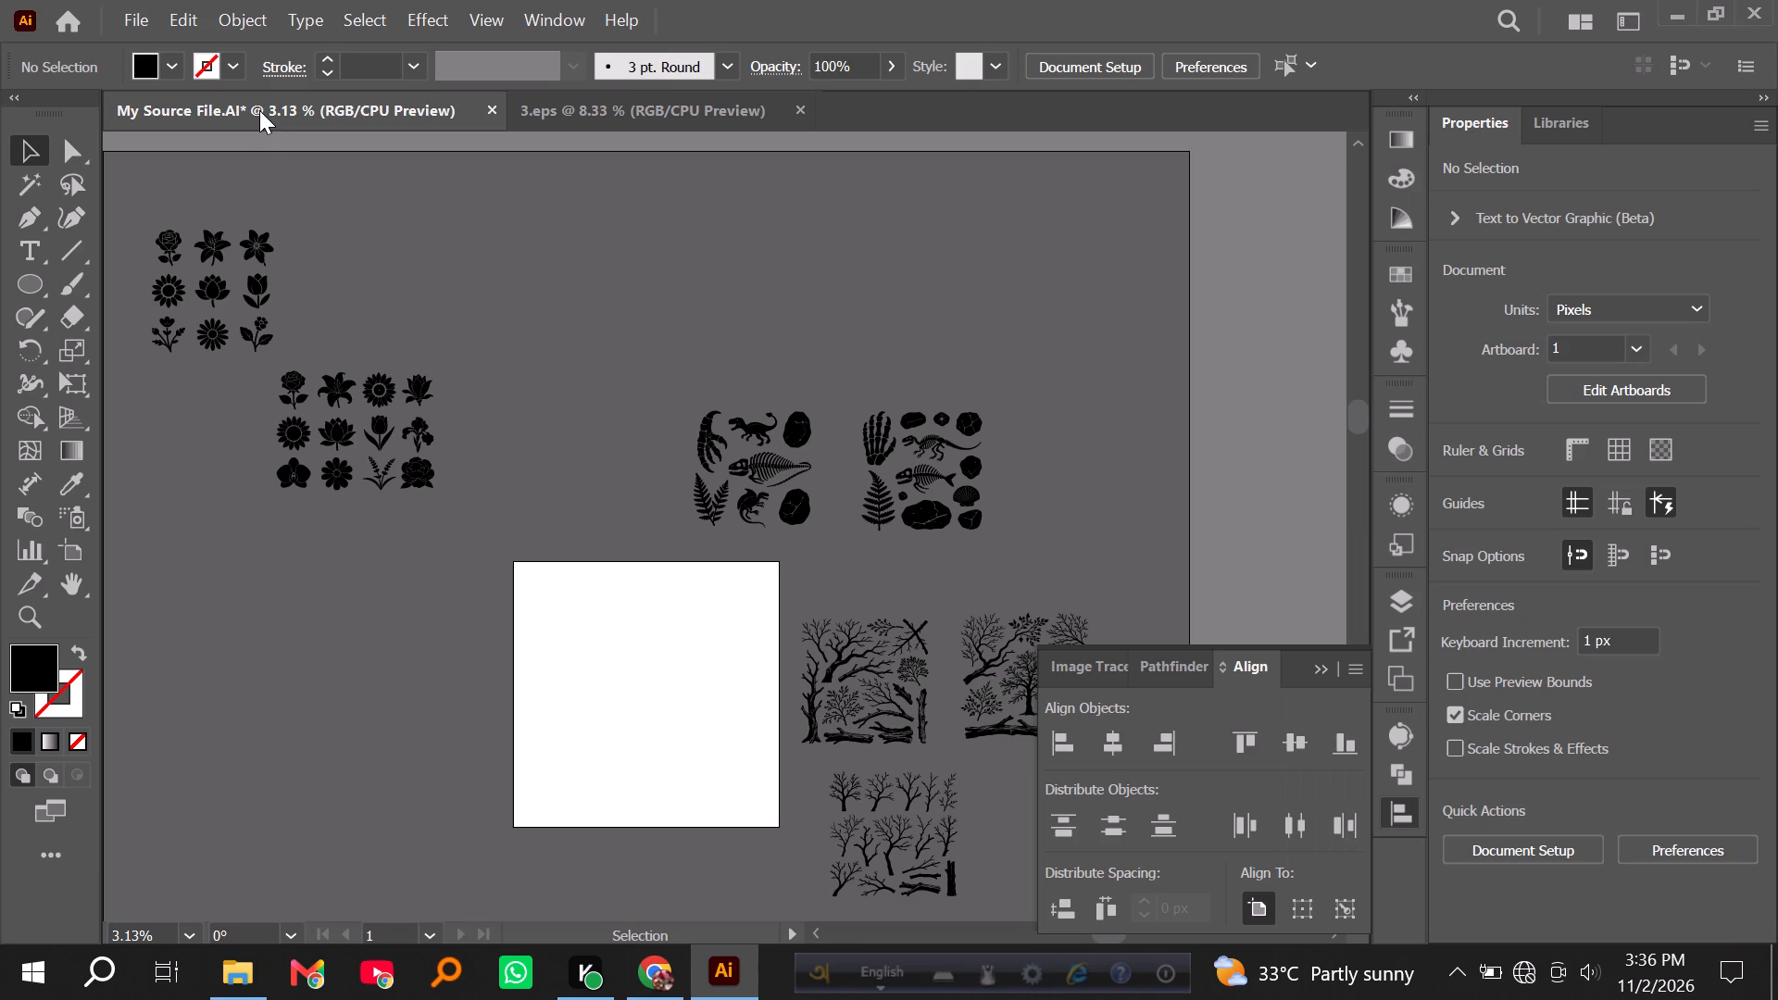
pyautogui.click(373, 394)
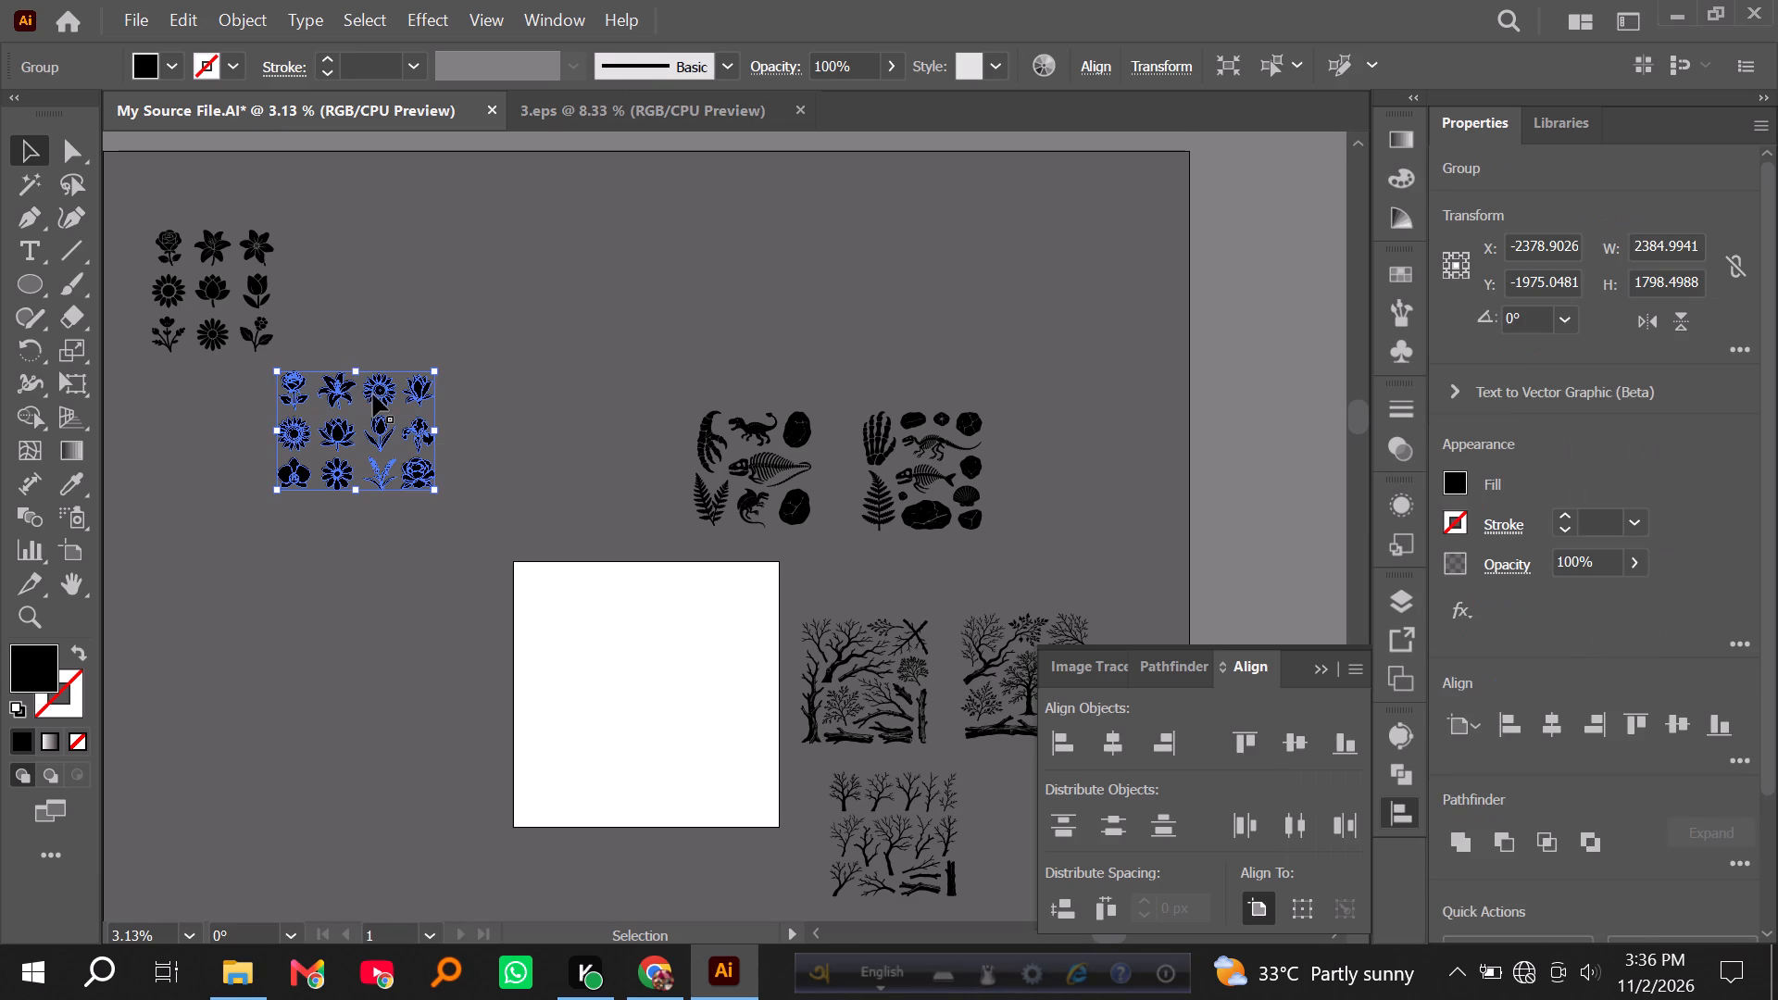
pyautogui.hotkey('ctrl', 'x')
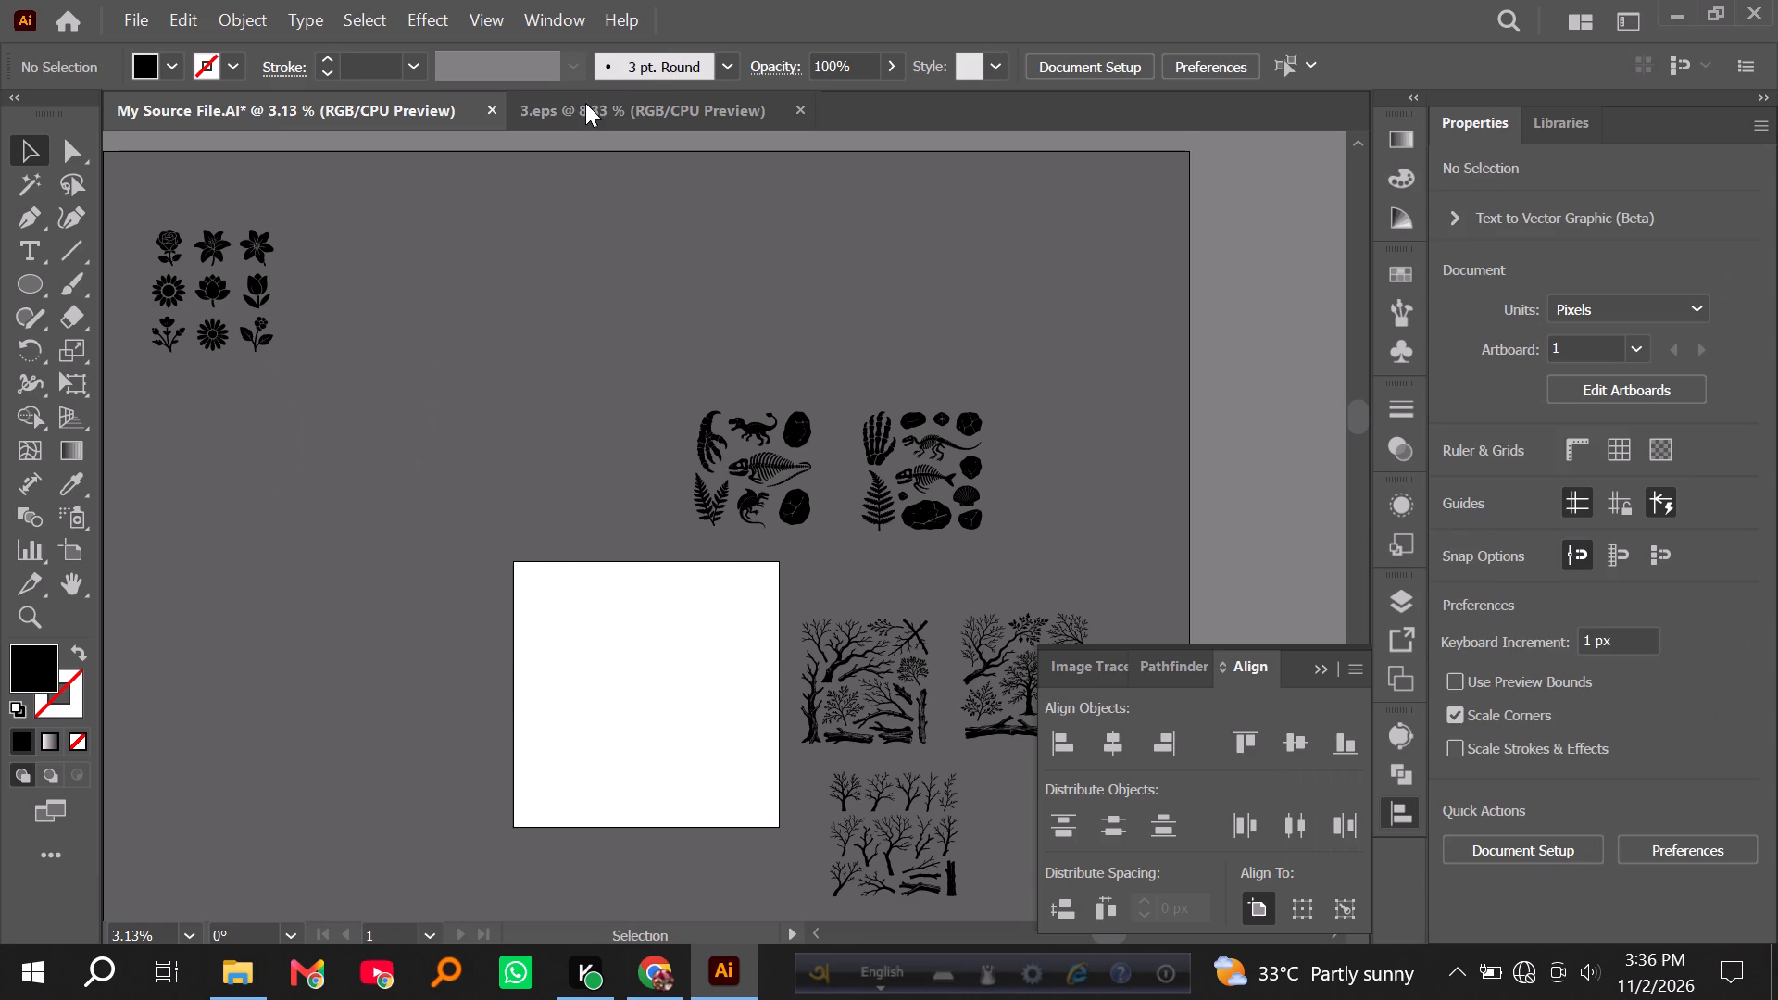
pyautogui.click(585, 103)
pyautogui.click(723, 313)
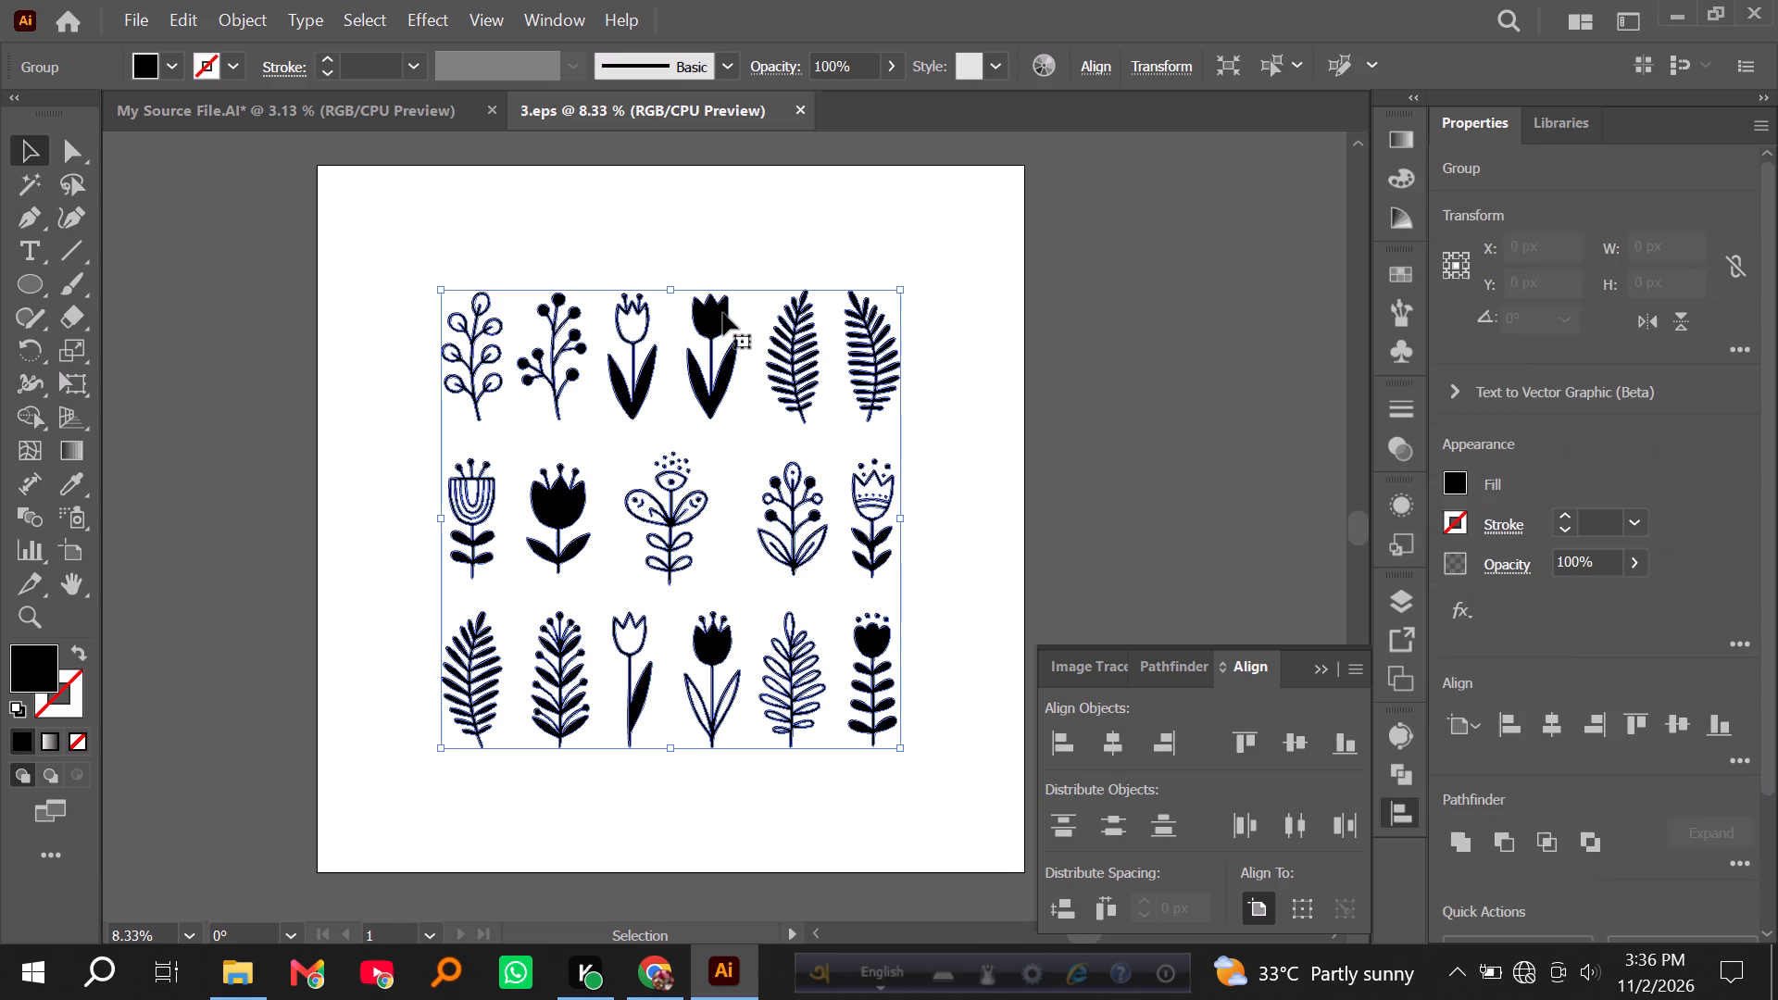
pyautogui.press('Delete')
pyautogui.hotkey('ctrl', 'v')
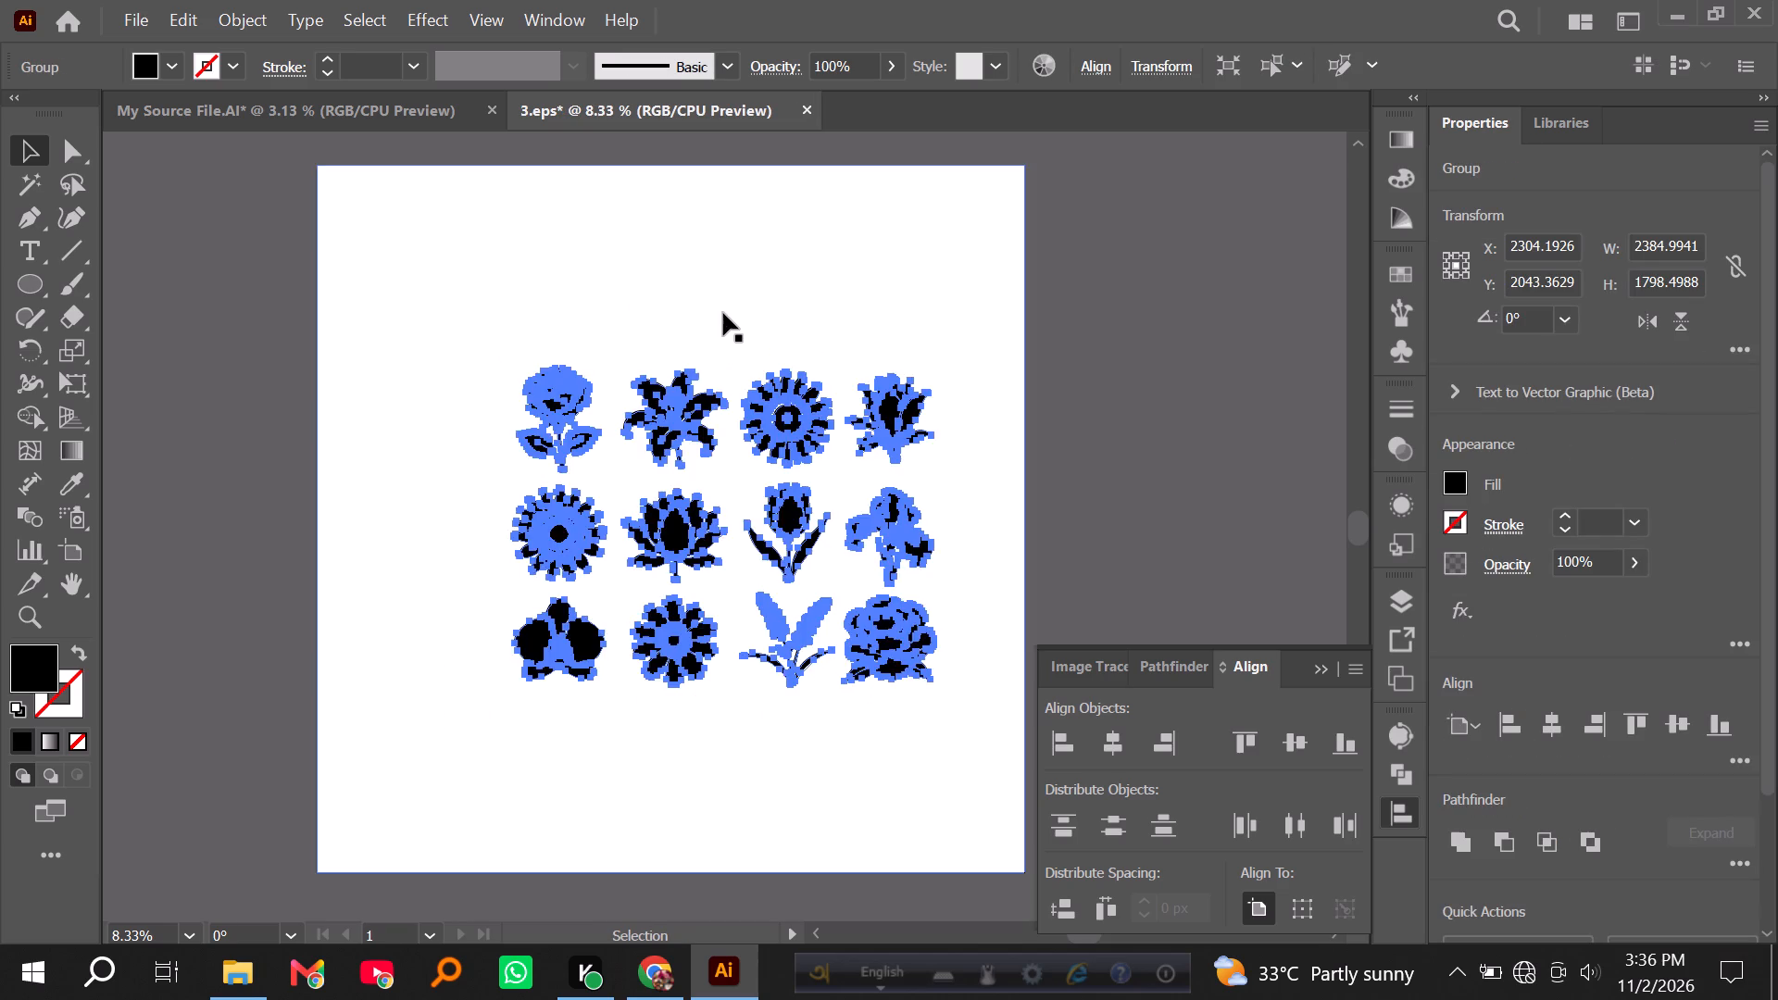
# Enlarge the pasted flower group to about 3077 × 2320 px and centre it horizontally and vertically on the artboard.
pyautogui.keyDown('alt'); pyautogui.keyDown('shift'); pyautogui.moveTo(724, 368); pyautogui.dragTo(733, 321); pyautogui.keyUp('shift'); pyautogui.keyUp('alt')
pyautogui.click(1117, 737)
pyautogui.tripleClick(1307, 738)
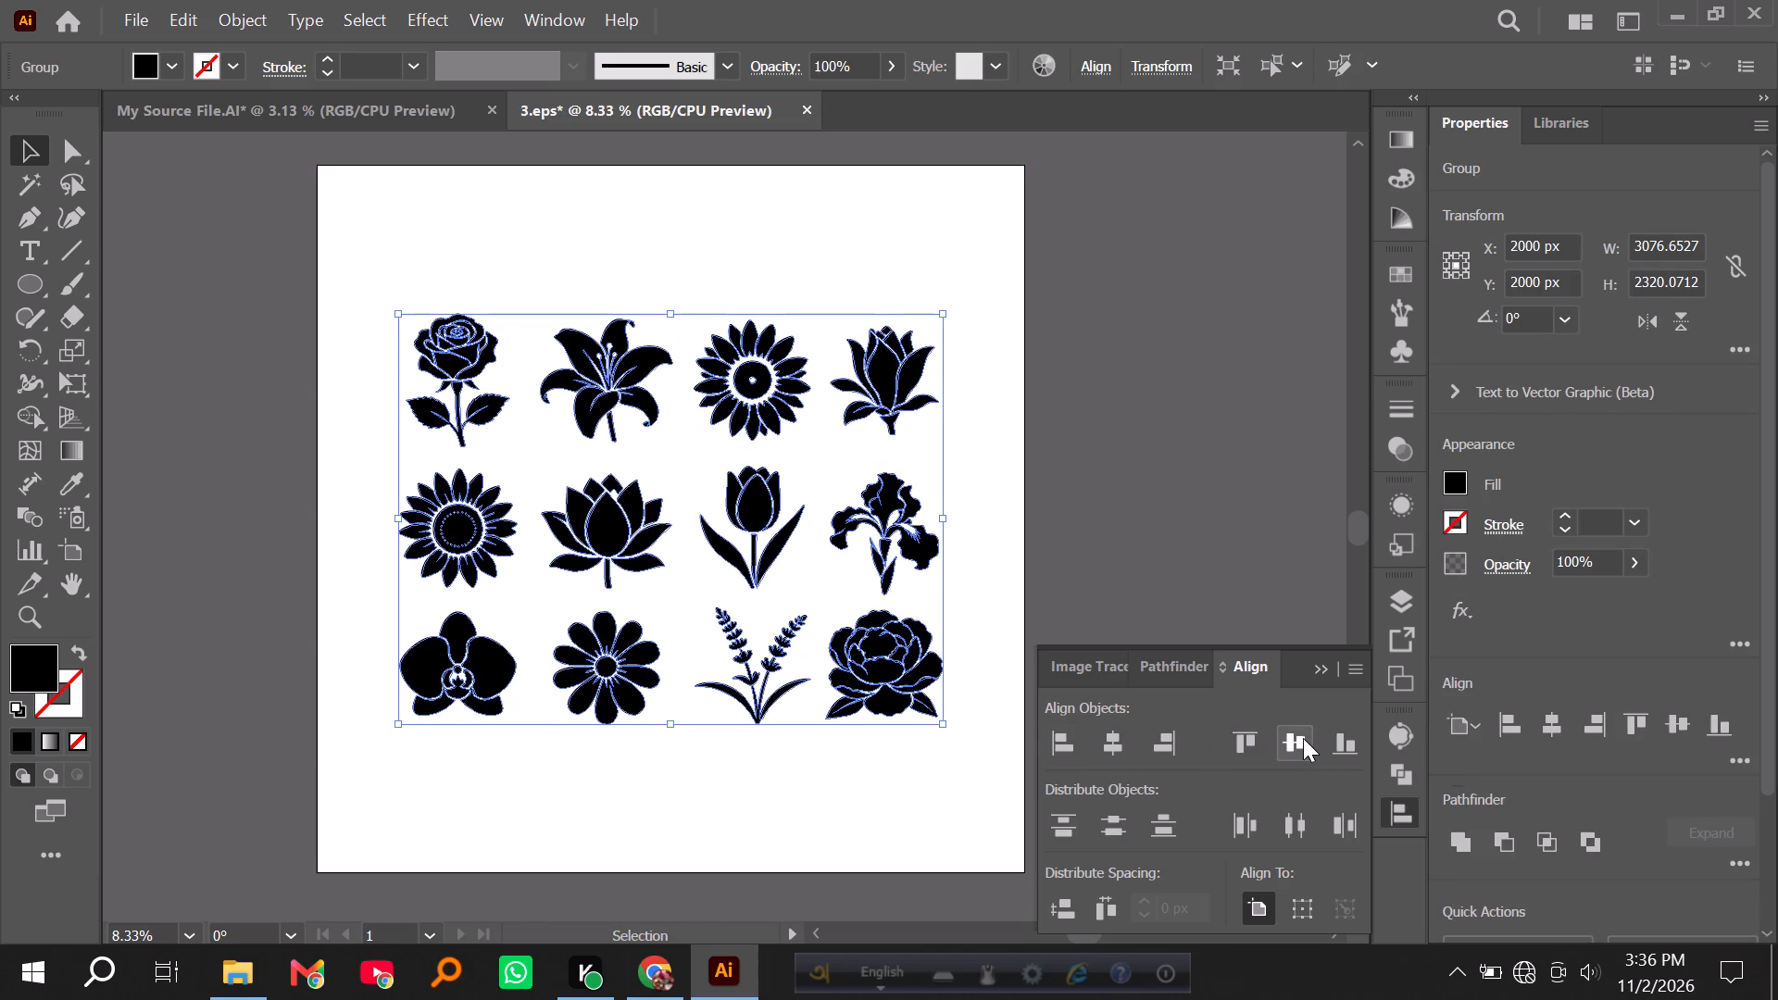
# Shrink the twelve-flower group to about 2873 × 2166 px and centre it horizontally and vertically on the artboard.
pyautogui.doubleClick(1111, 749)
pyautogui.click(1286, 741)
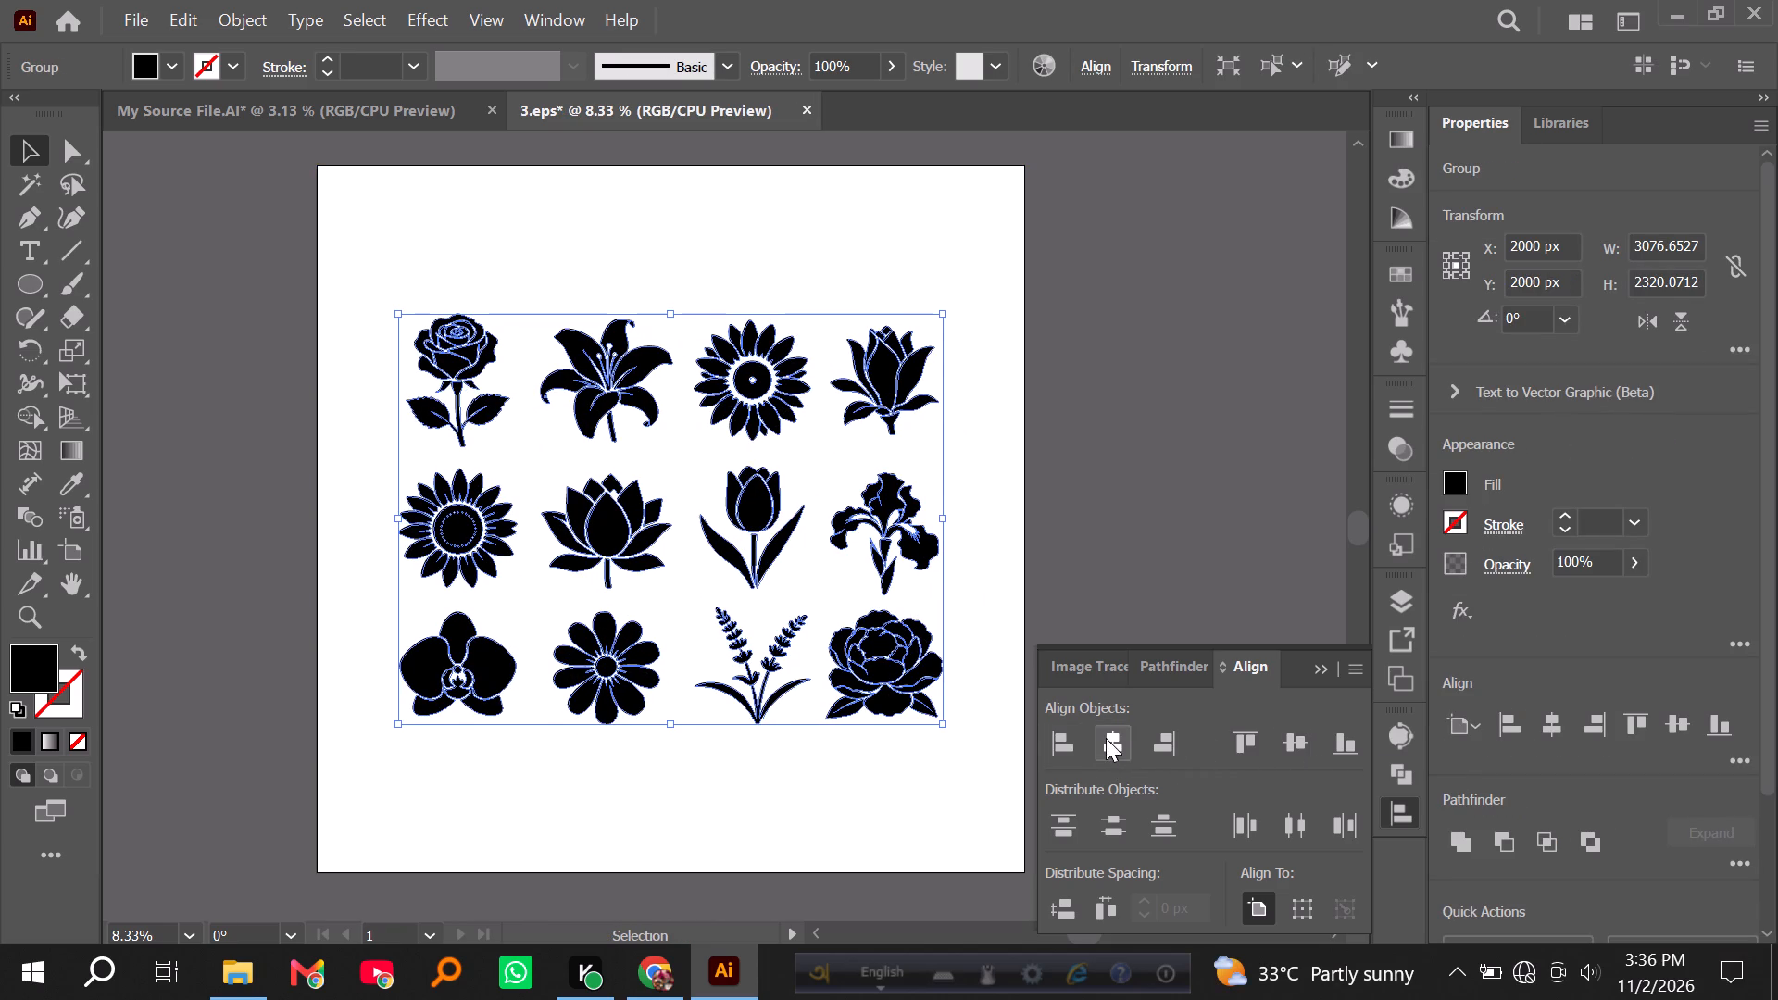
pyautogui.click(1106, 738)
pyautogui.click(1085, 555)
pyautogui.click(601, 377)
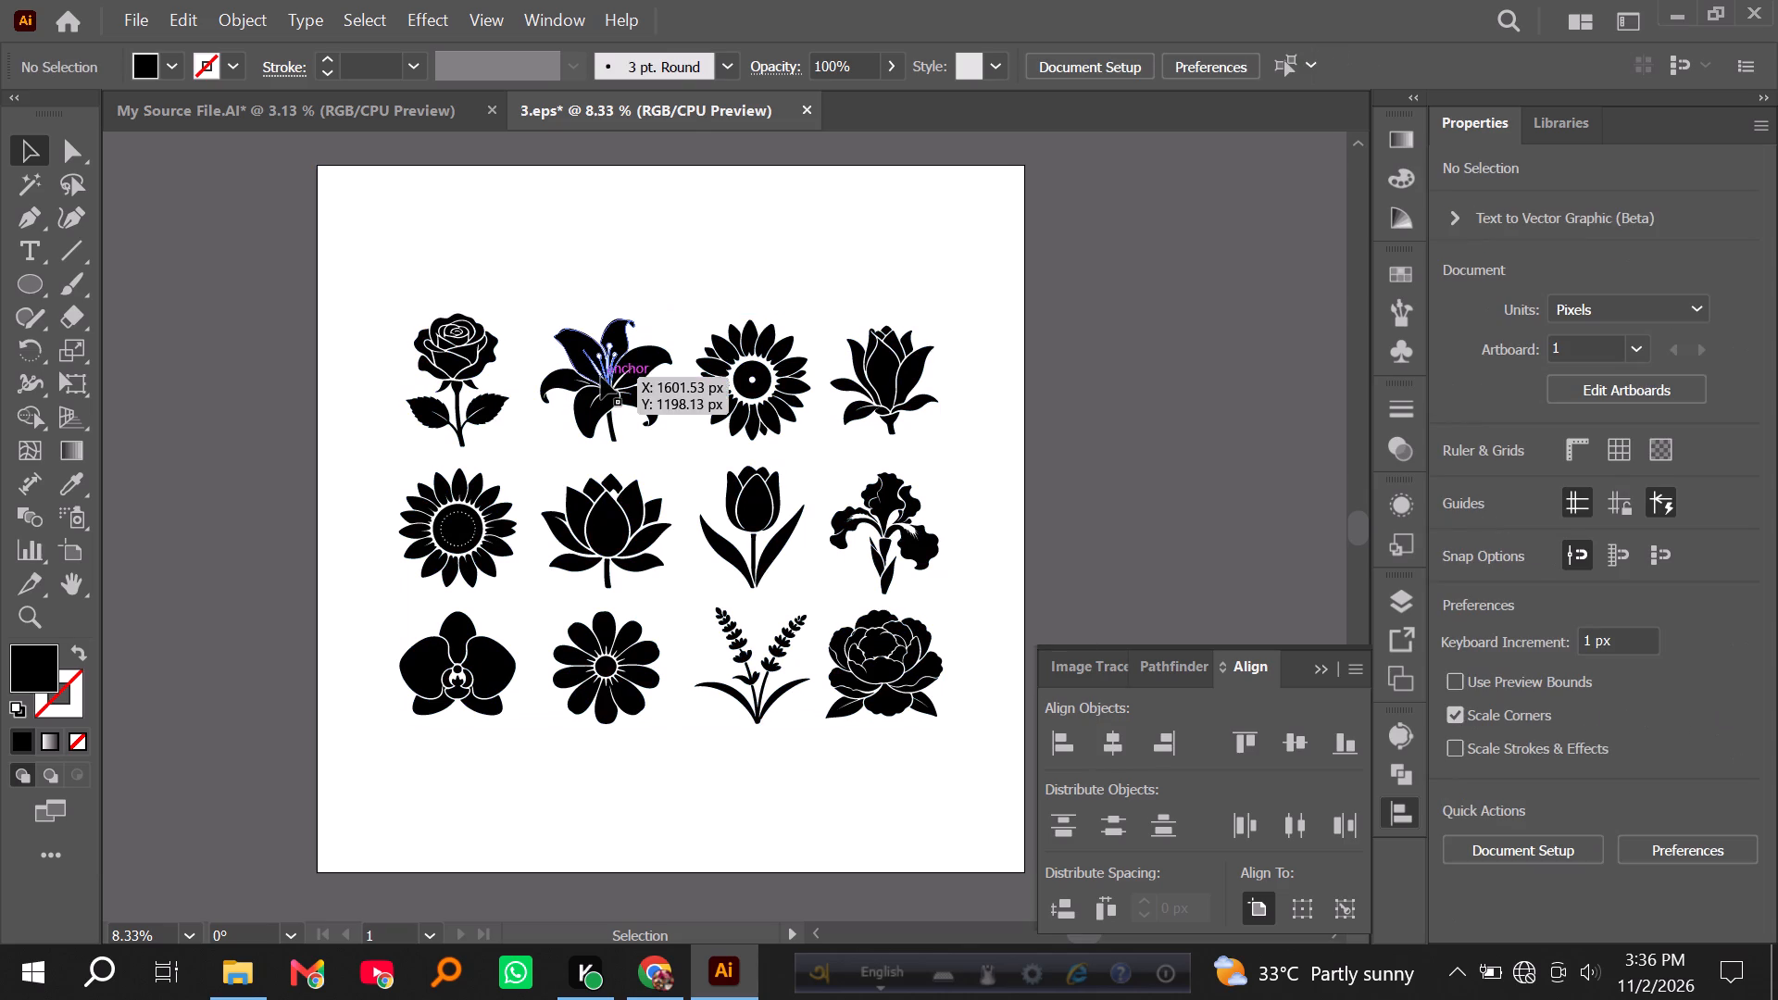
pyautogui.keyDown('alt'); pyautogui.keyDown('shift'); pyautogui.moveTo(666, 310); pyautogui.dragTo(666, 318); pyautogui.keyUp('shift'); pyautogui.keyUp('alt')
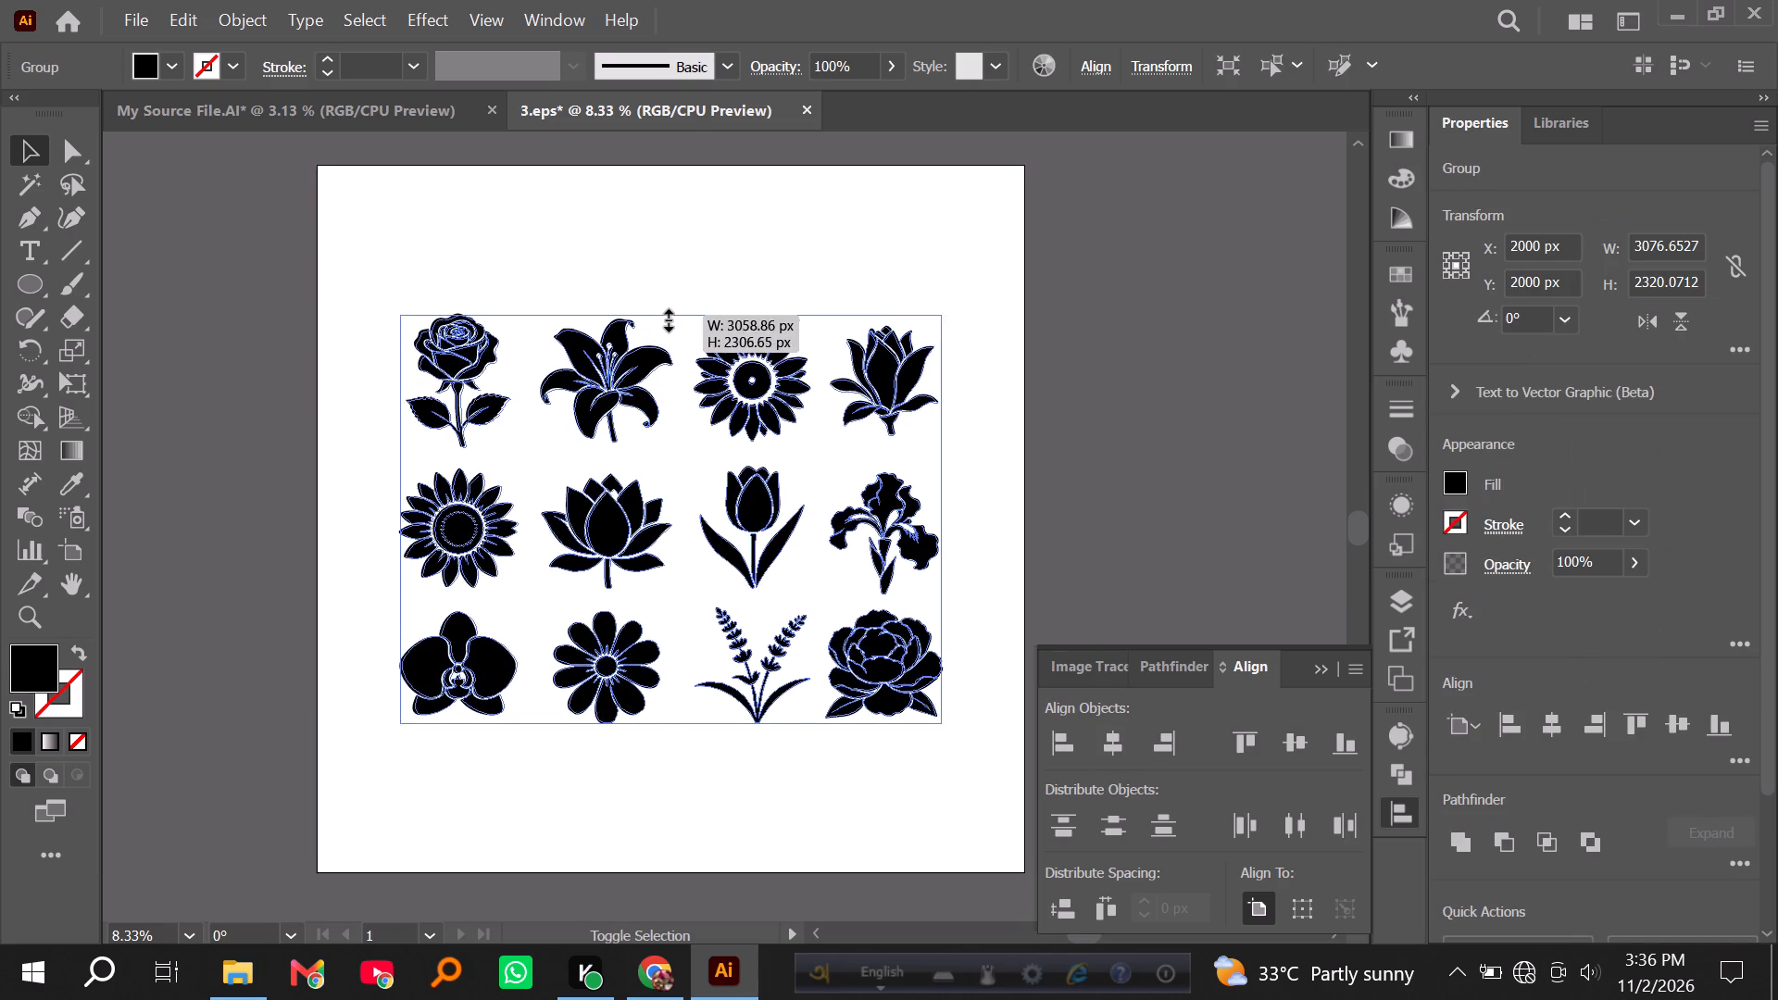
pyautogui.keyDown('alt'); pyautogui.keyDown('shift'); pyautogui.moveTo(666, 318); pyautogui.dragTo(666, 328); pyautogui.keyUp('shift'); pyautogui.keyUp('alt')
pyautogui.tripleClick(1102, 747)
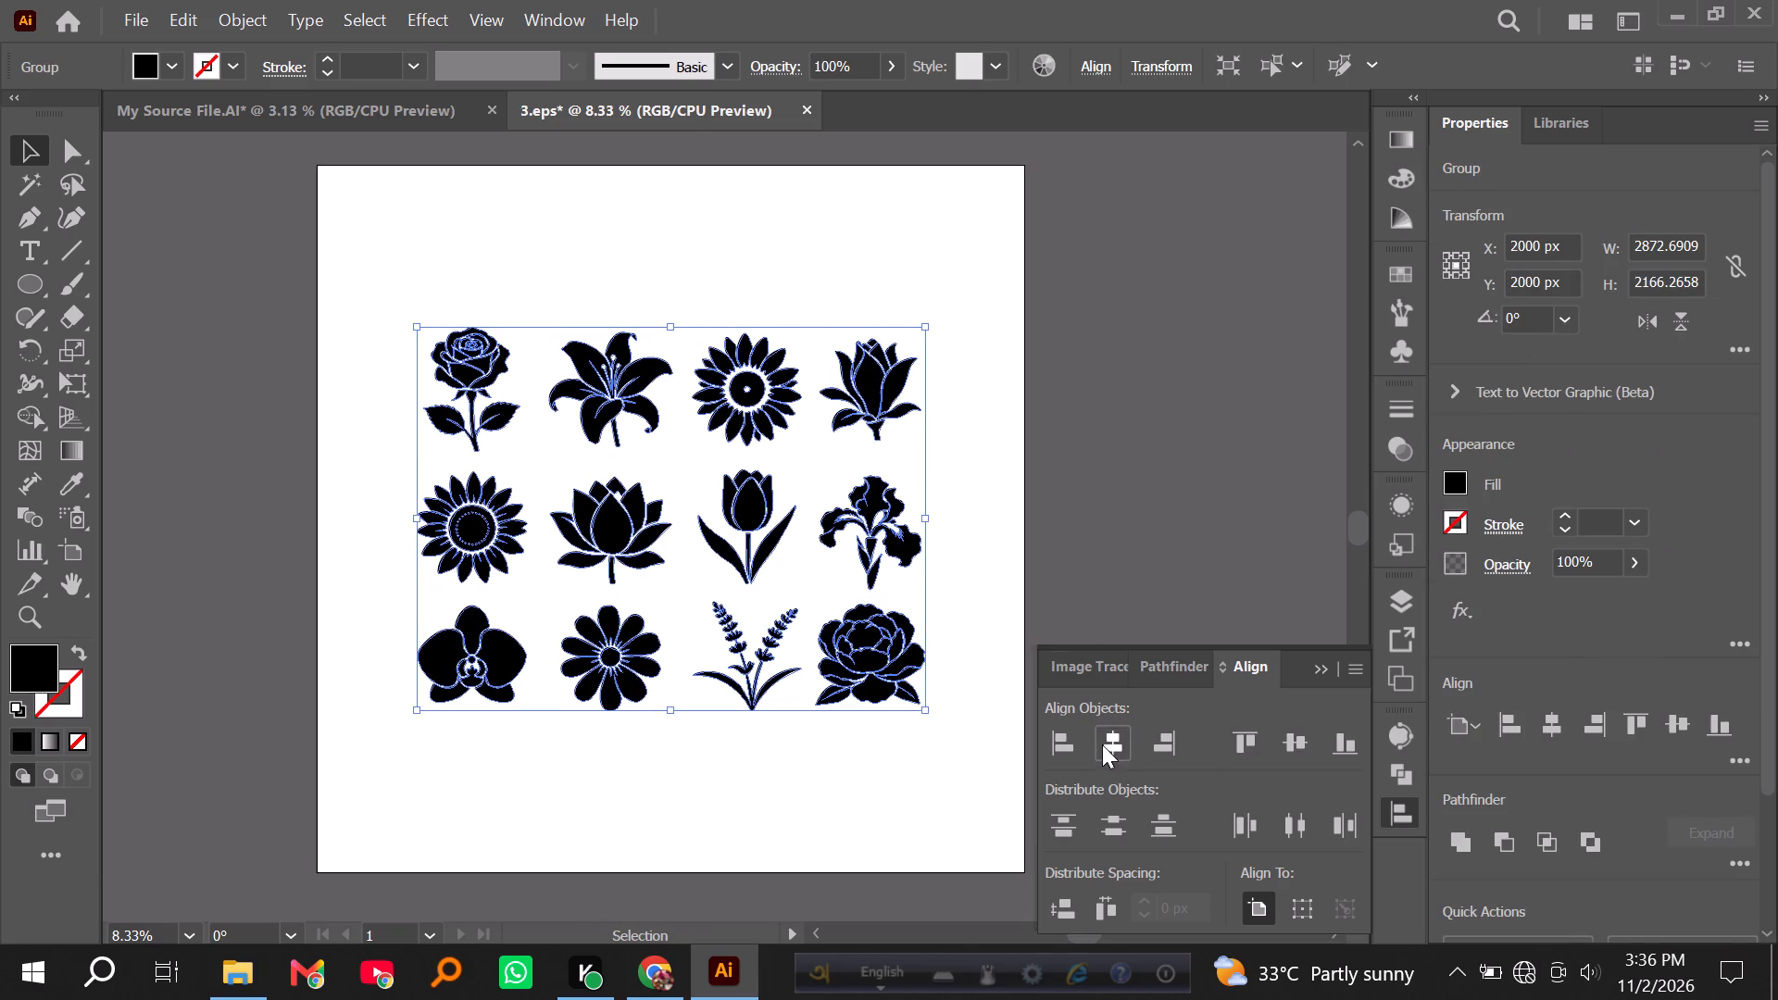
pyautogui.tripleClick(1294, 736)
pyautogui.click(236, 159)
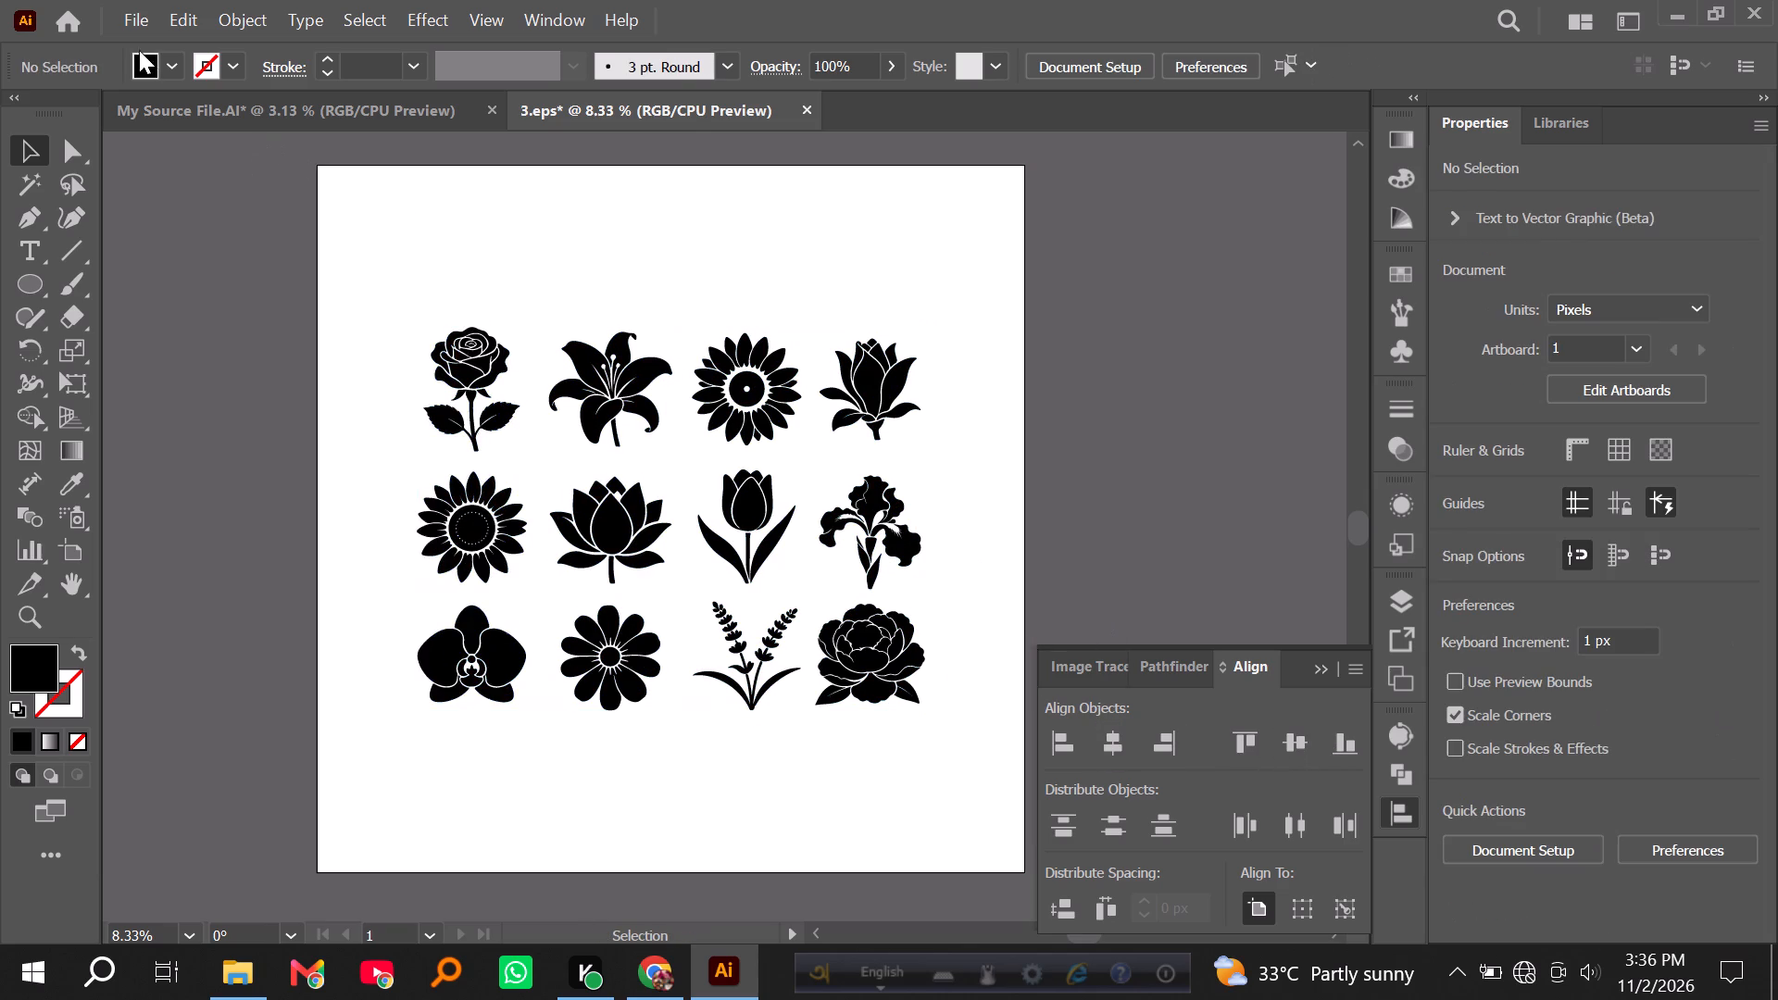
# Save the document under the new name 4 in Illustrator 10 EPS format.
pyautogui.click(132, 24)
pyautogui.click(230, 294)
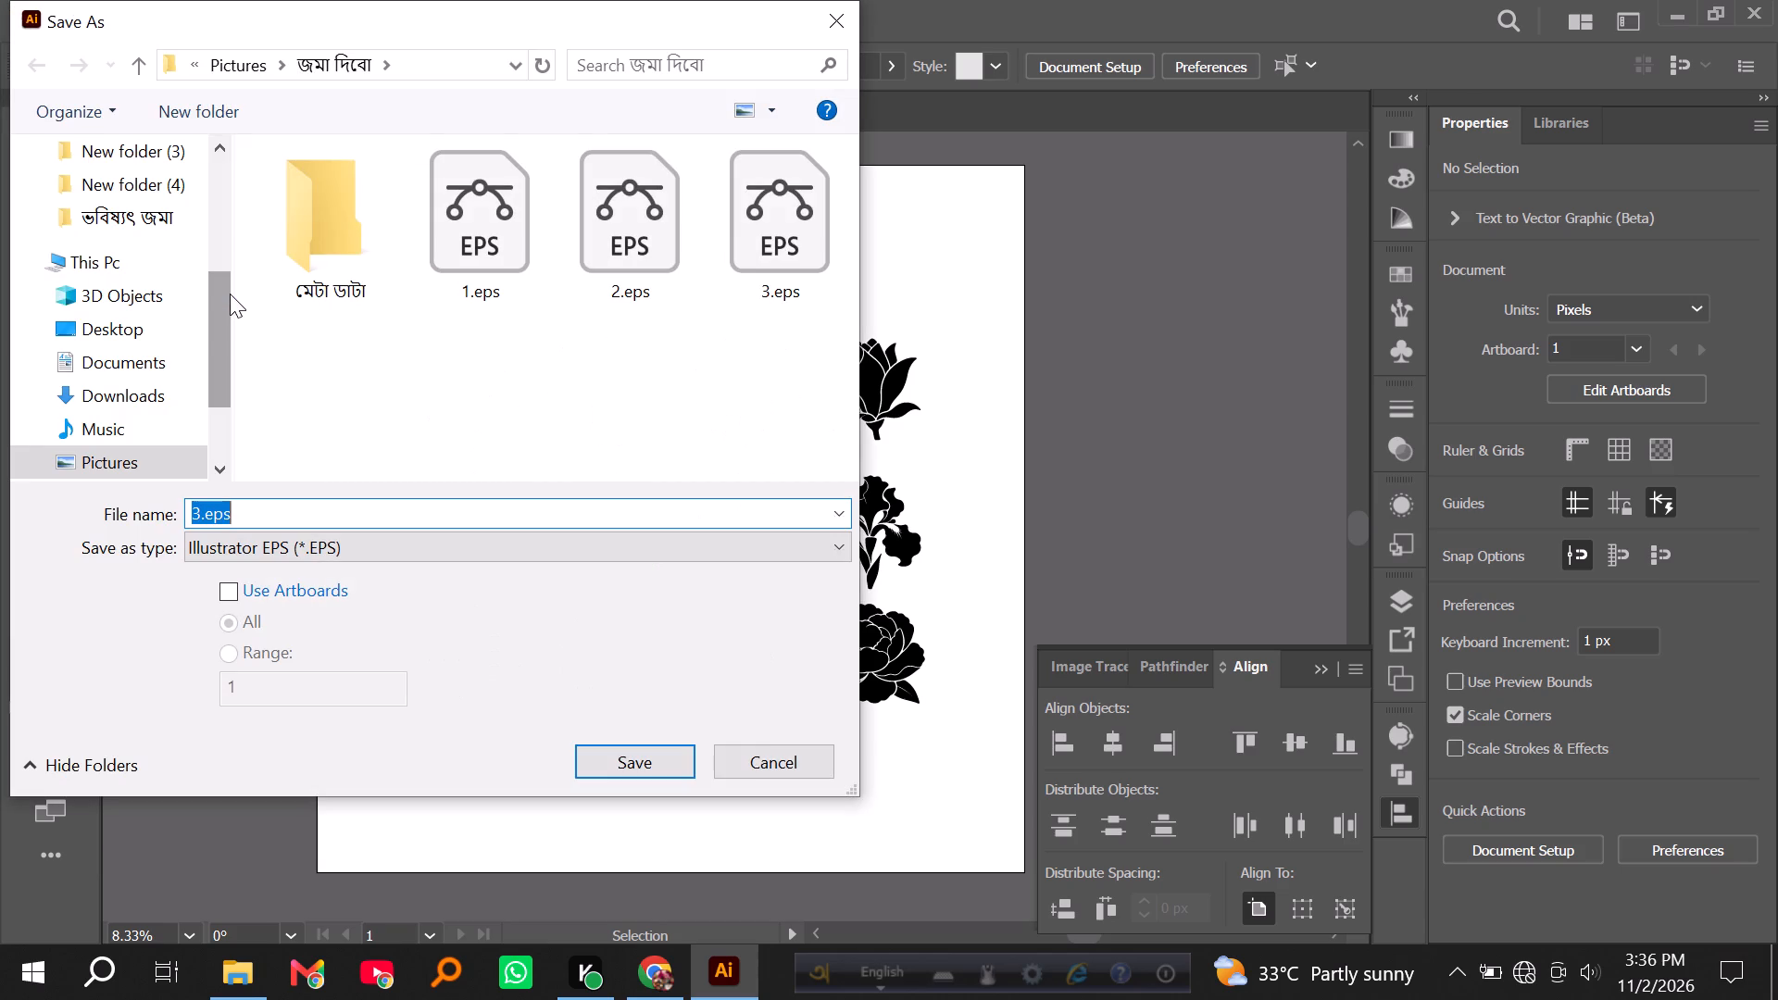
pyautogui.press('4')
pyautogui.press('Return')
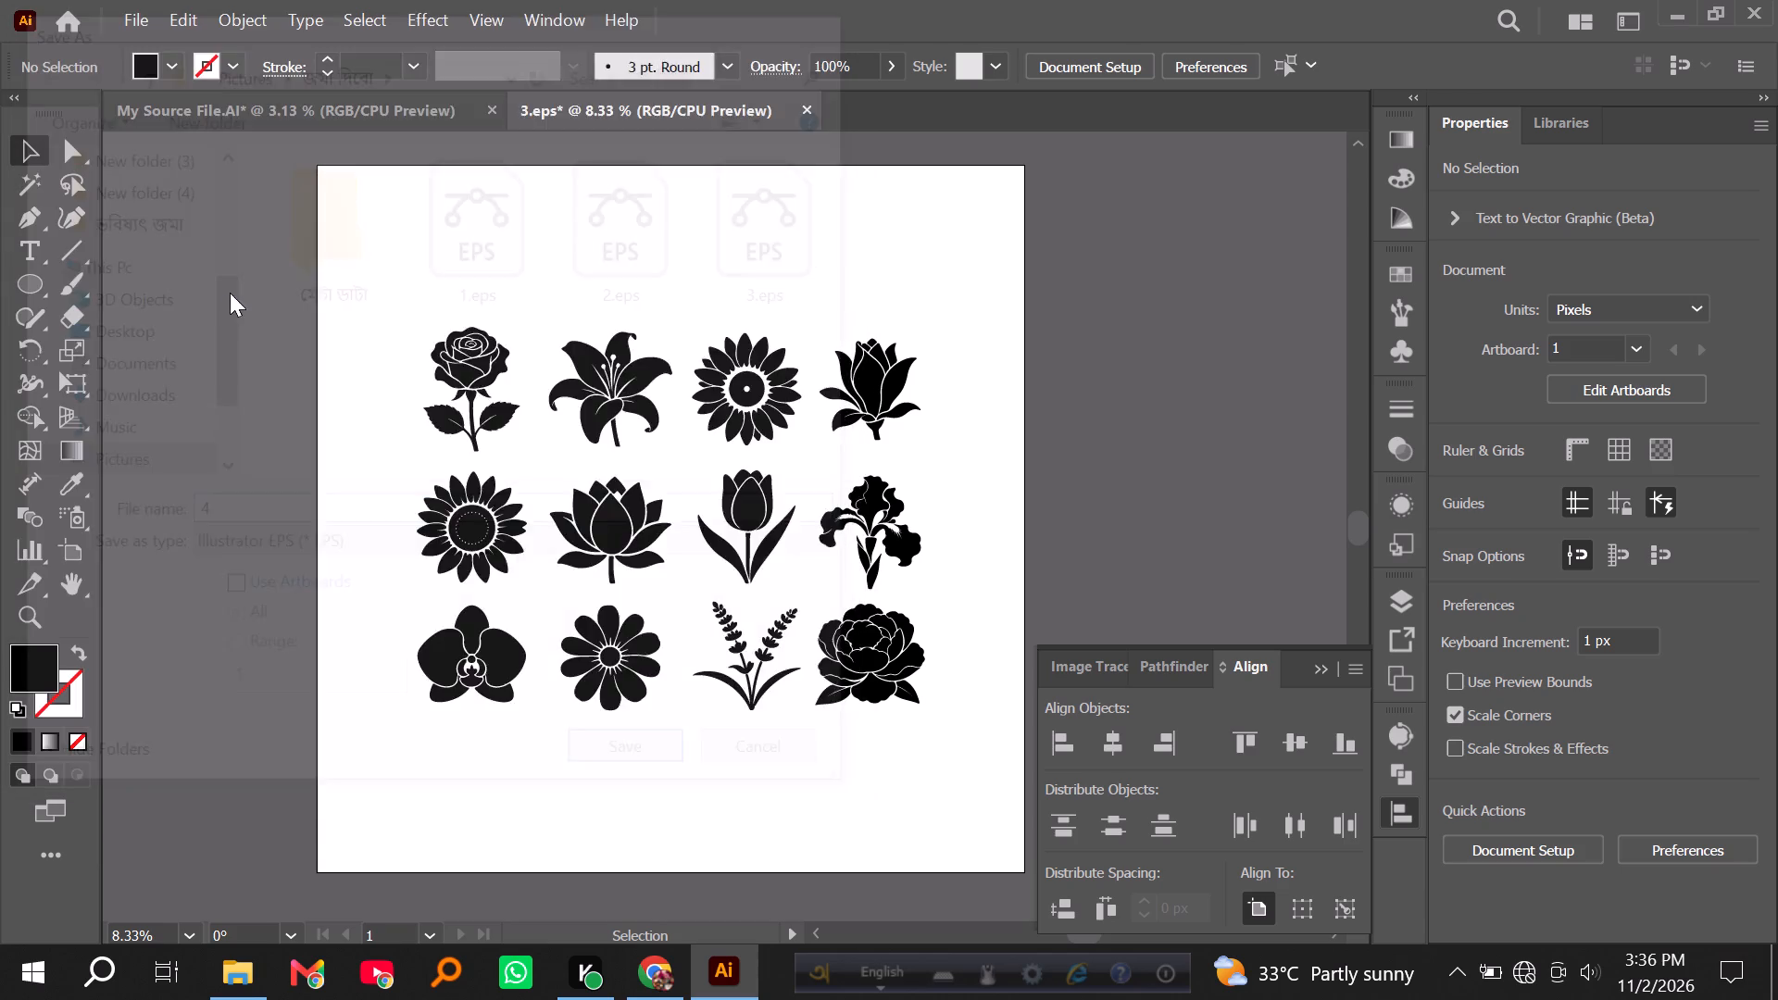
pyautogui.click(663, 88)
pyautogui.click(693, 399)
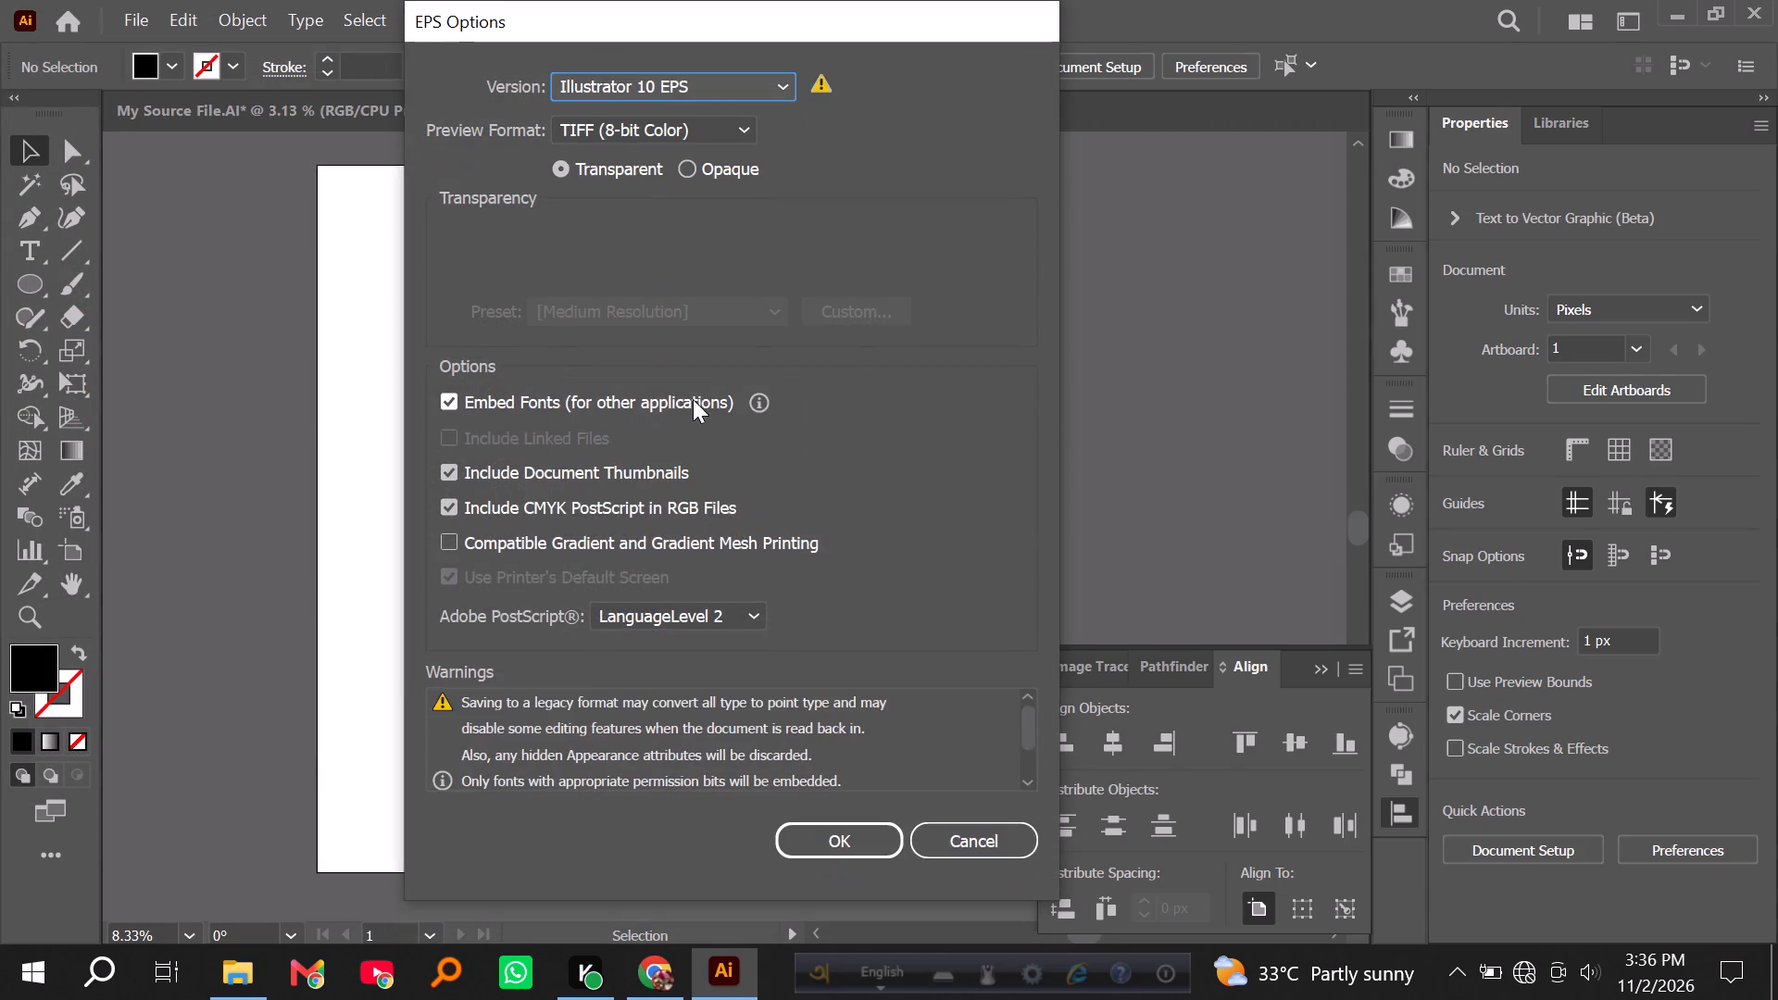
pyautogui.press('Return')
# Export the artwork as 4.jpg in JPEG format with the default export options.
pyautogui.click(135, 17)
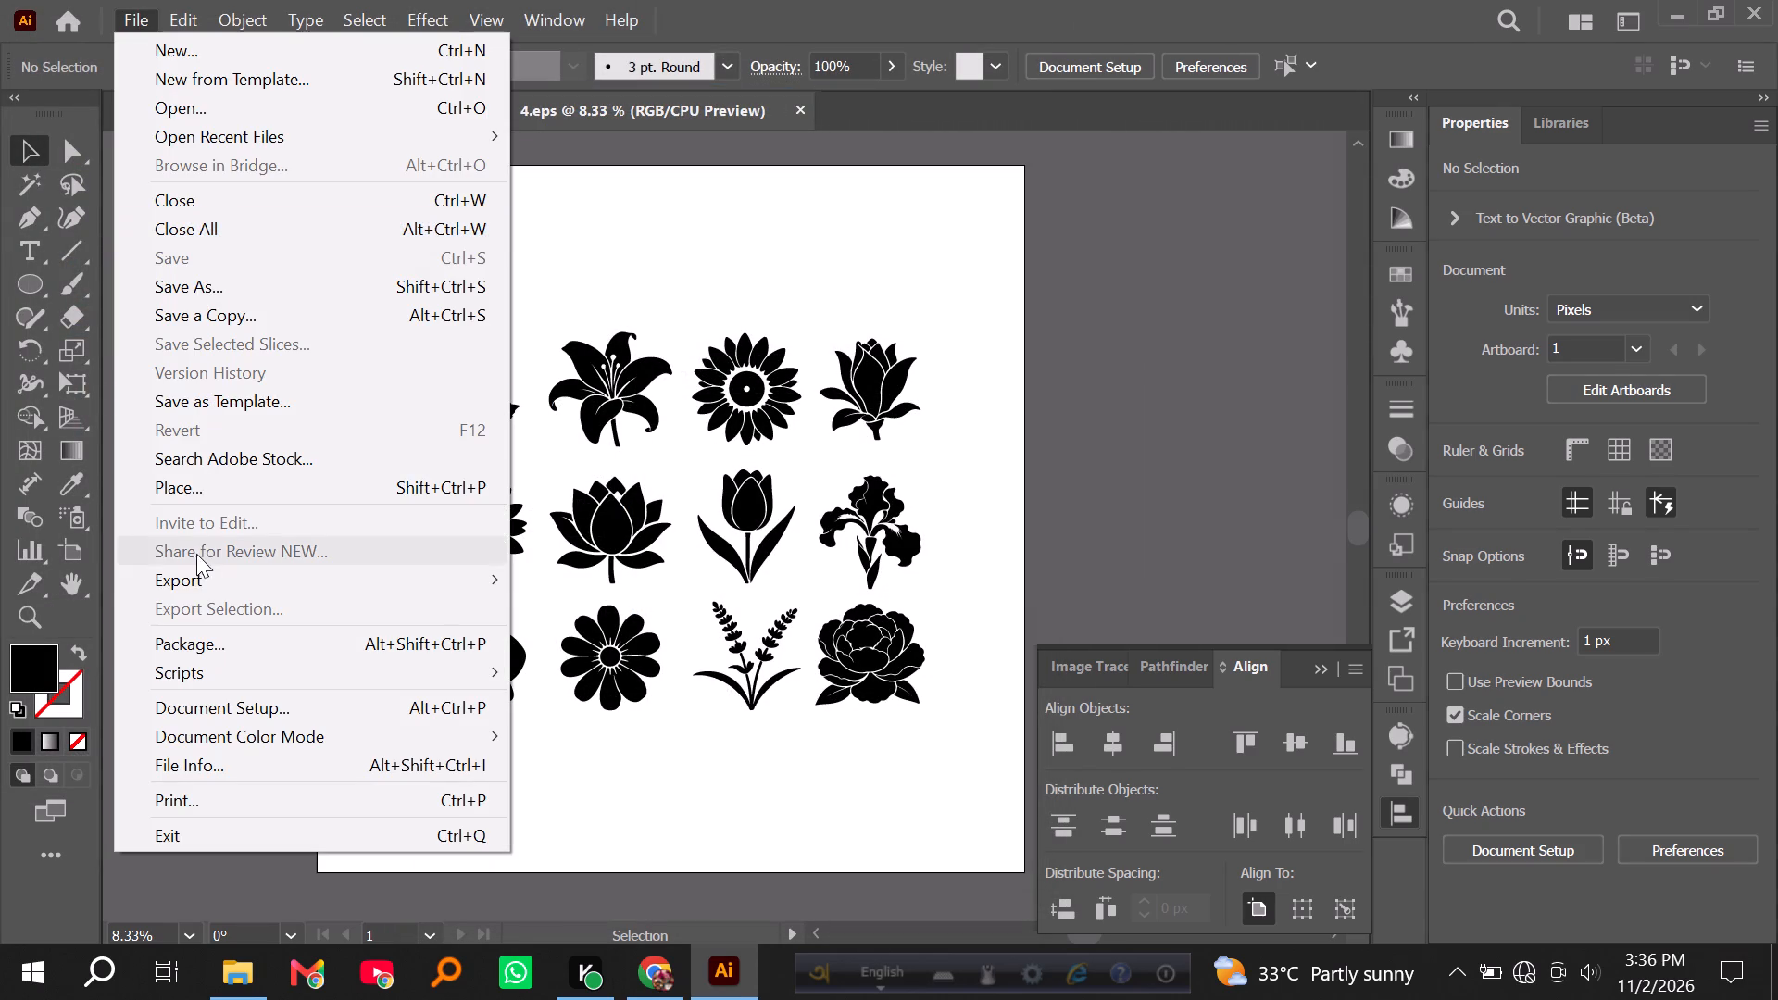
pyautogui.click(190, 569)
pyautogui.click(613, 610)
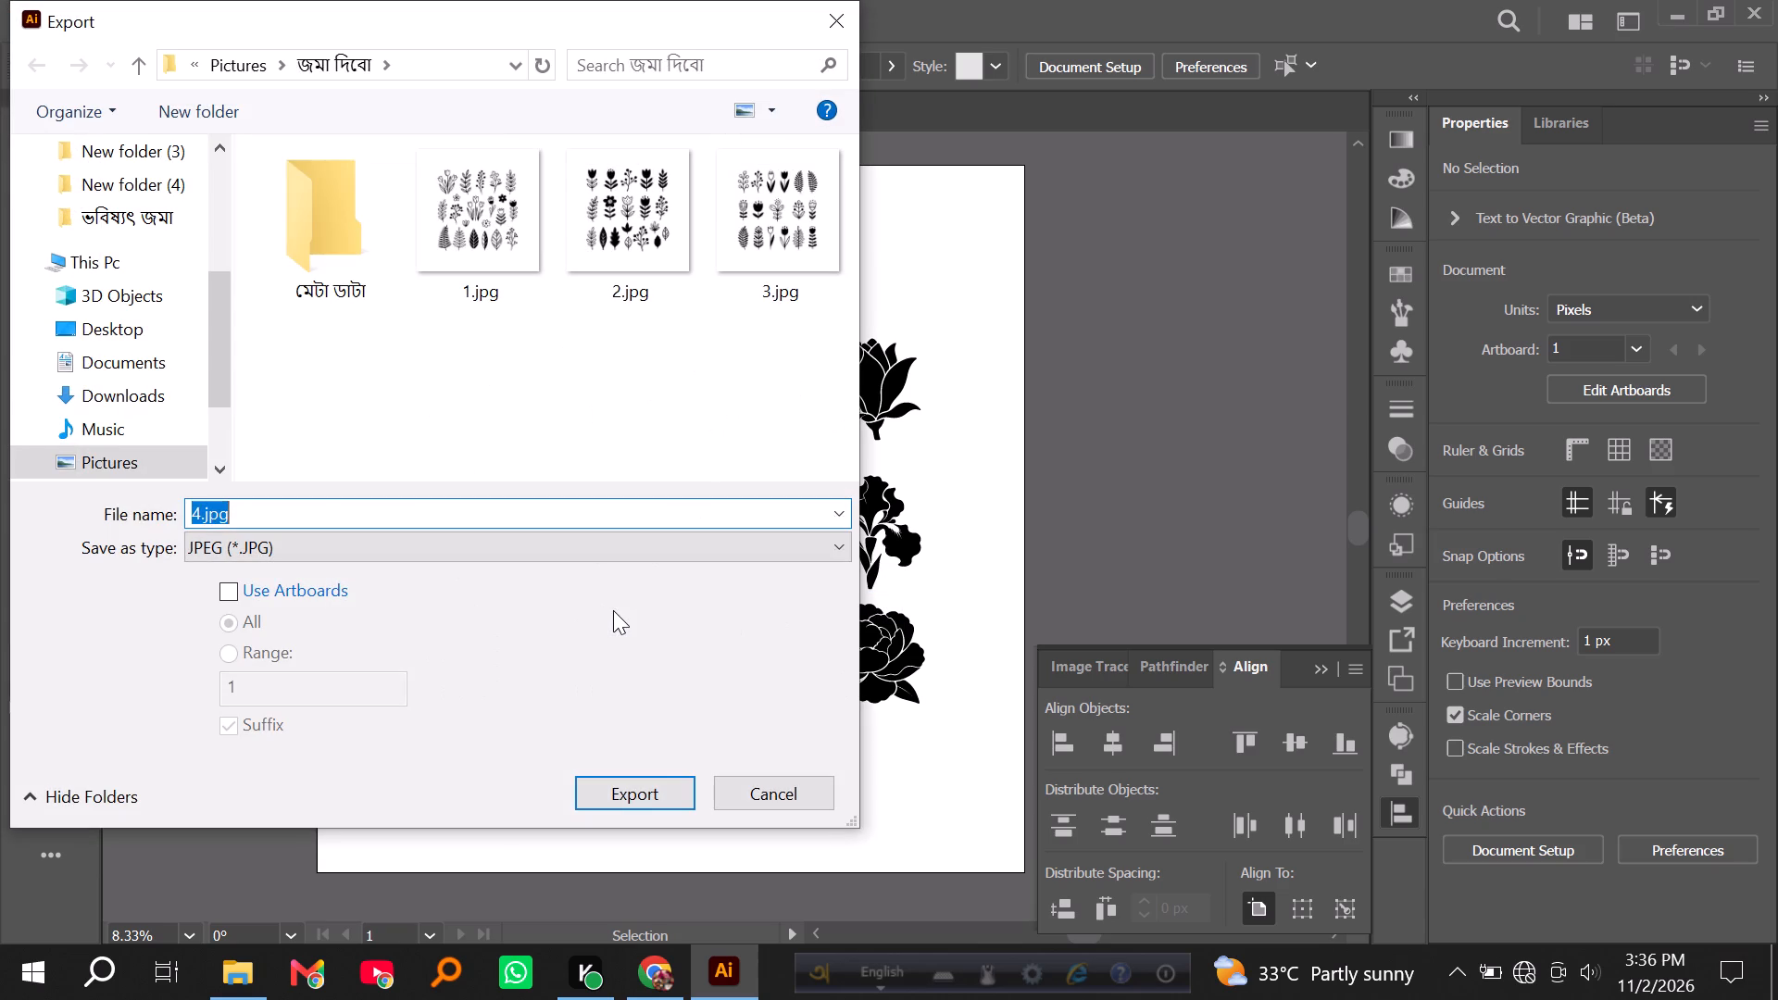
pyautogui.press('Return')
pyautogui.press('Return')
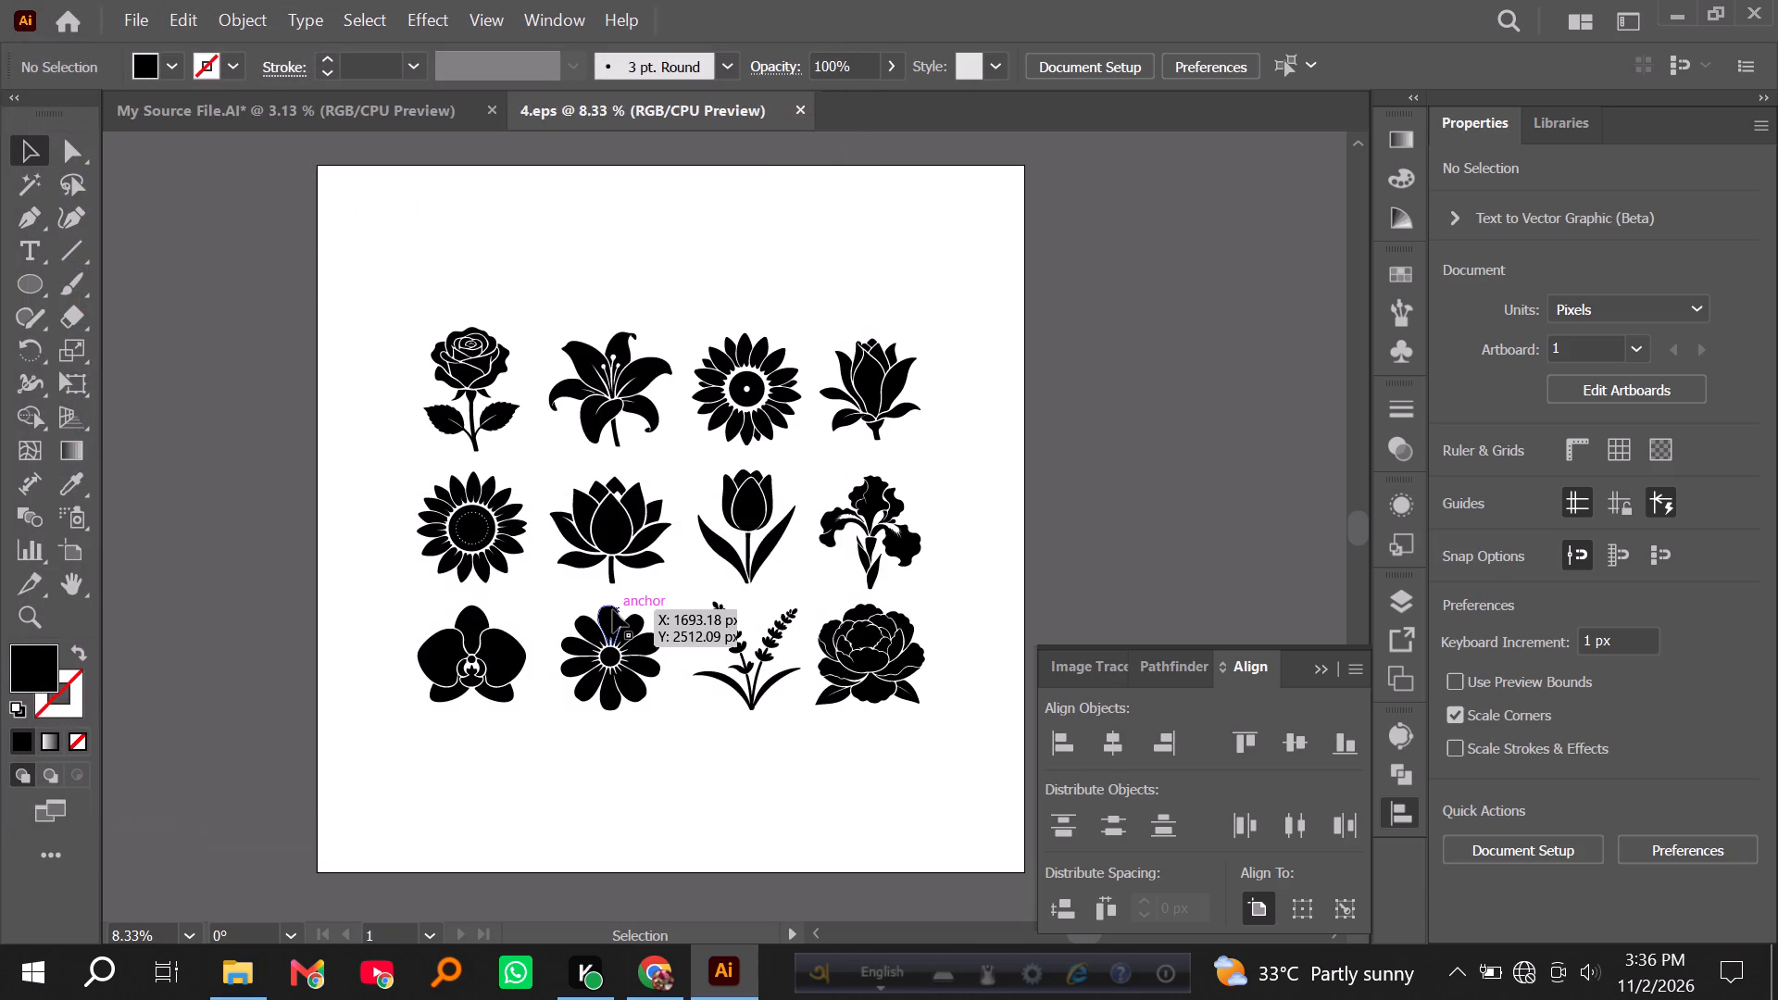
# Cut the nine-flower group from My Source File.AI and paste it into 4.eps in place of the twelve-flower group.
pyautogui.click(231, 120)
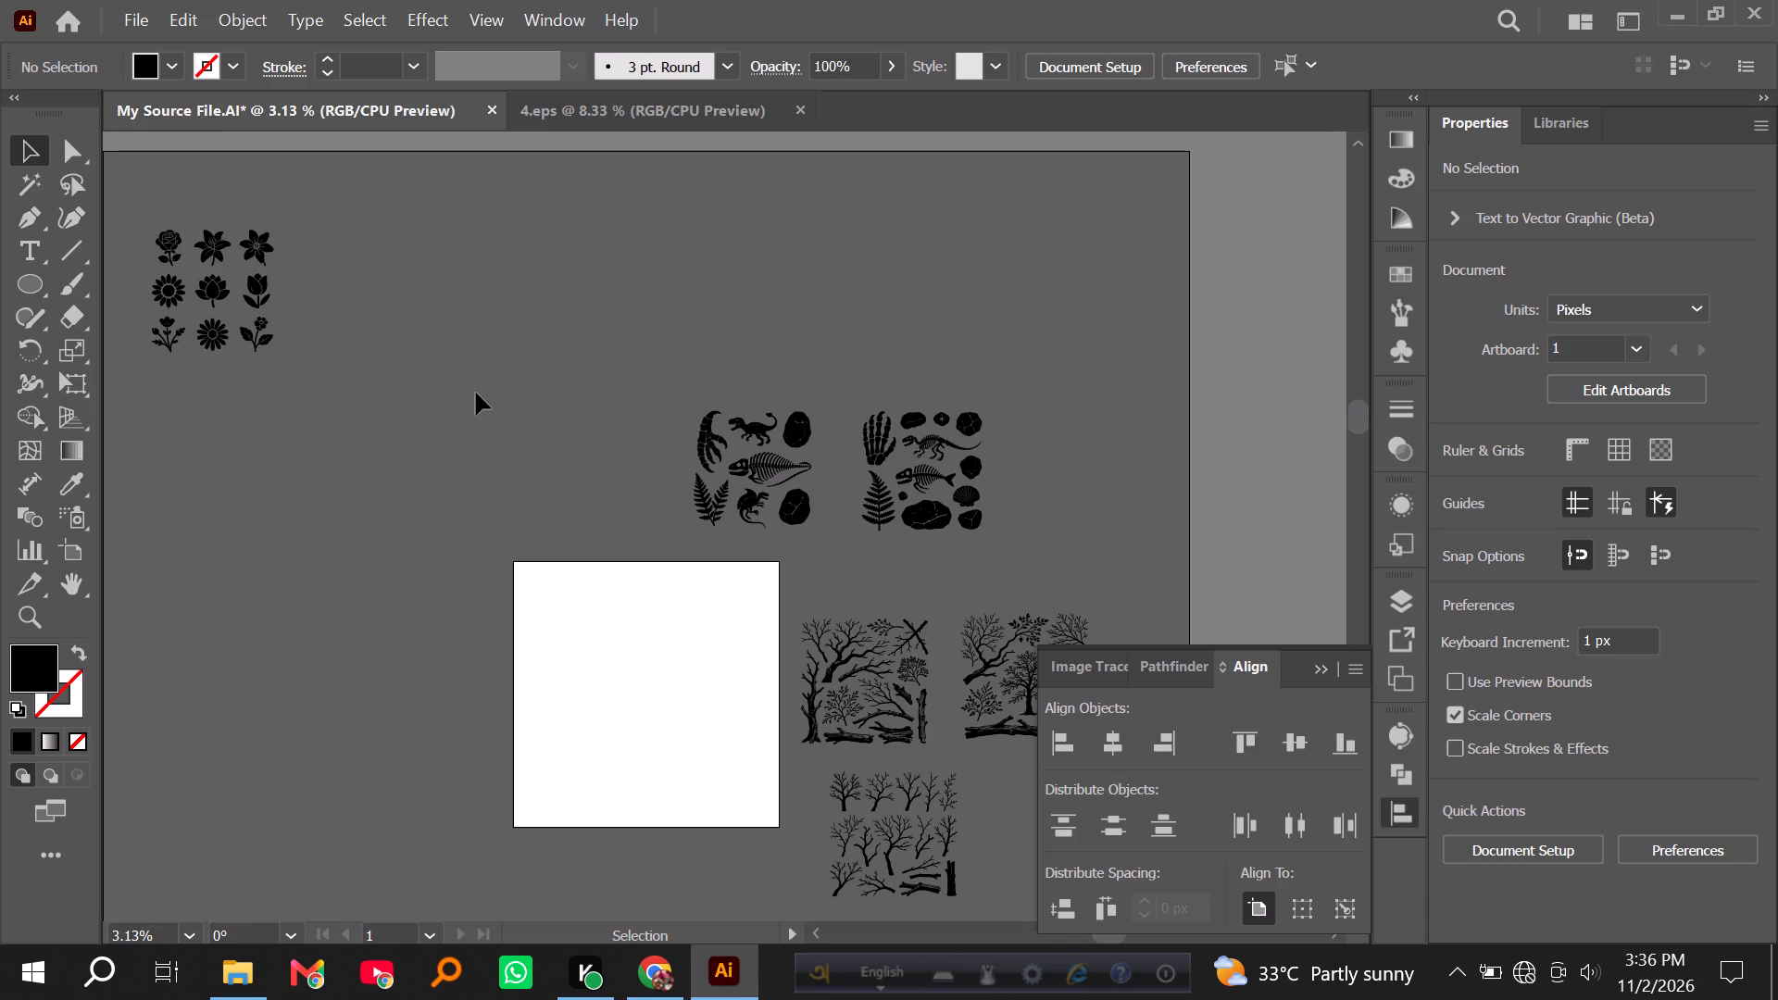
pyautogui.click(246, 261)
pyautogui.hotkey('ctrl', 'x')
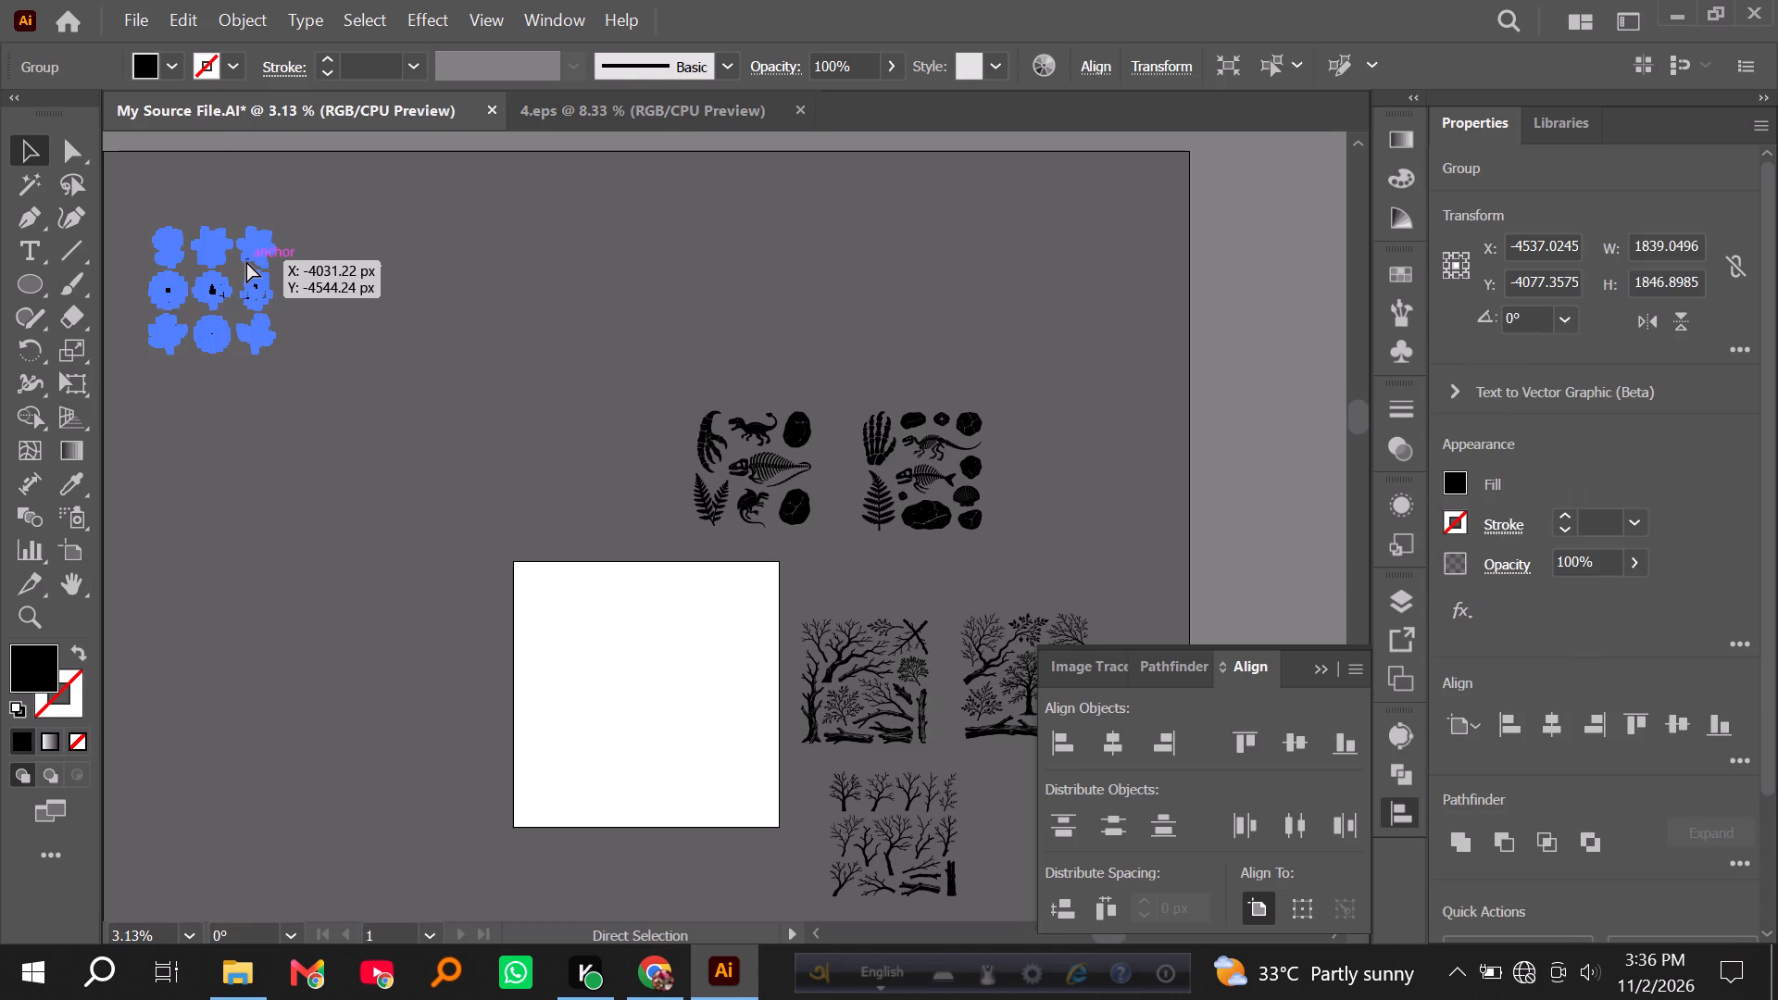
pyautogui.click(651, 112)
pyautogui.click(608, 365)
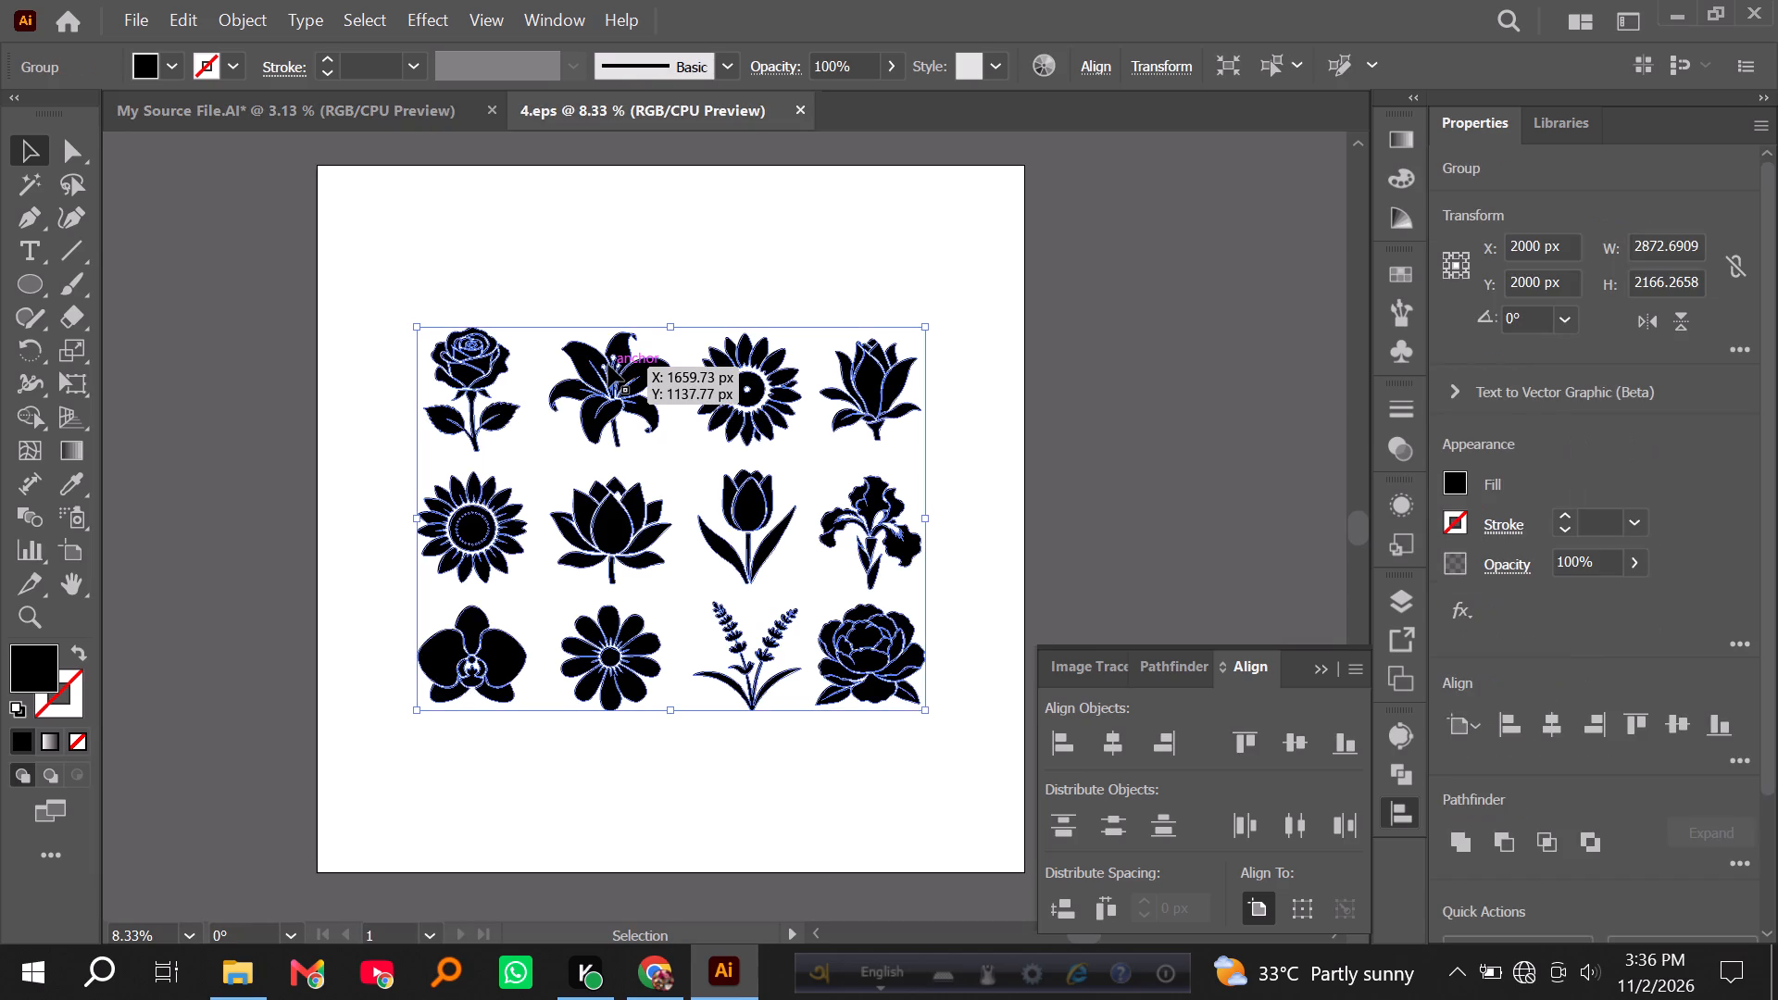
pyautogui.press('Delete')
pyautogui.hotkey('ctrl', 'v')
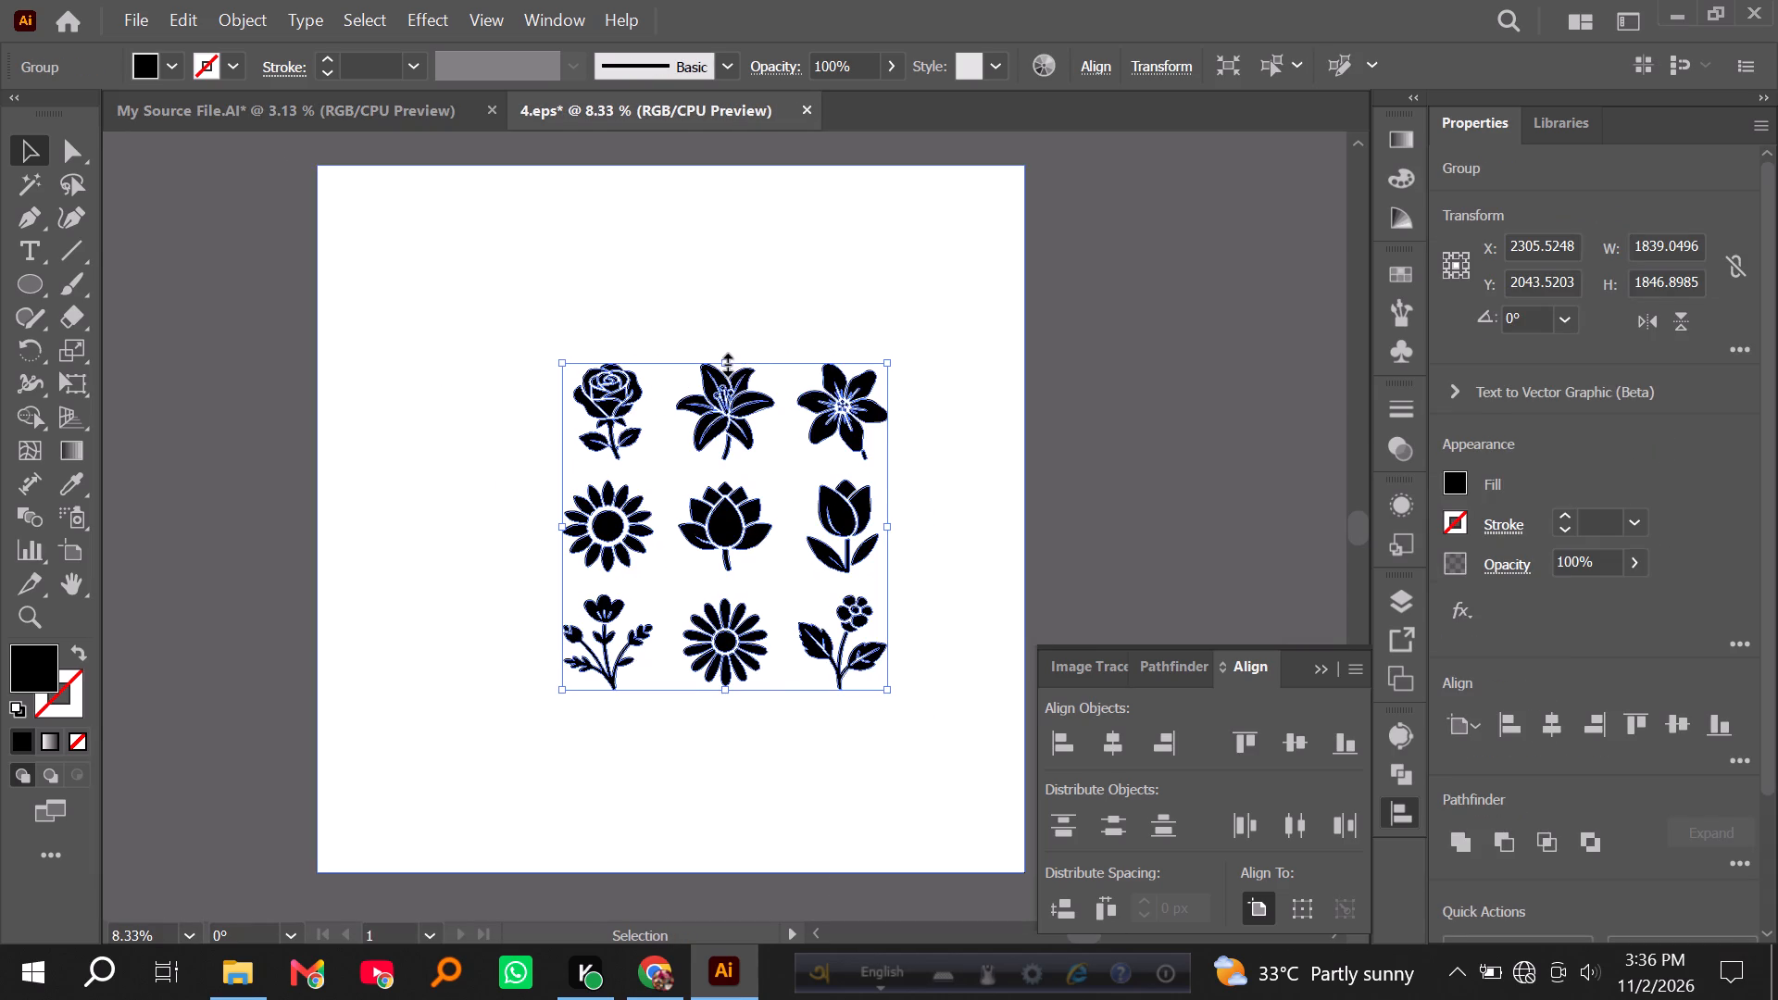
# Enlarge the nine-flower group to about 2623 × 2635 px and centre it horizontally and vertically on the artboard.
pyautogui.keyDown('alt'); pyautogui.keyDown('shift'); pyautogui.moveTo(725, 362); pyautogui.dragTo(720, 294); pyautogui.keyUp('shift'); pyautogui.keyUp('alt')
pyautogui.click(1115, 736)
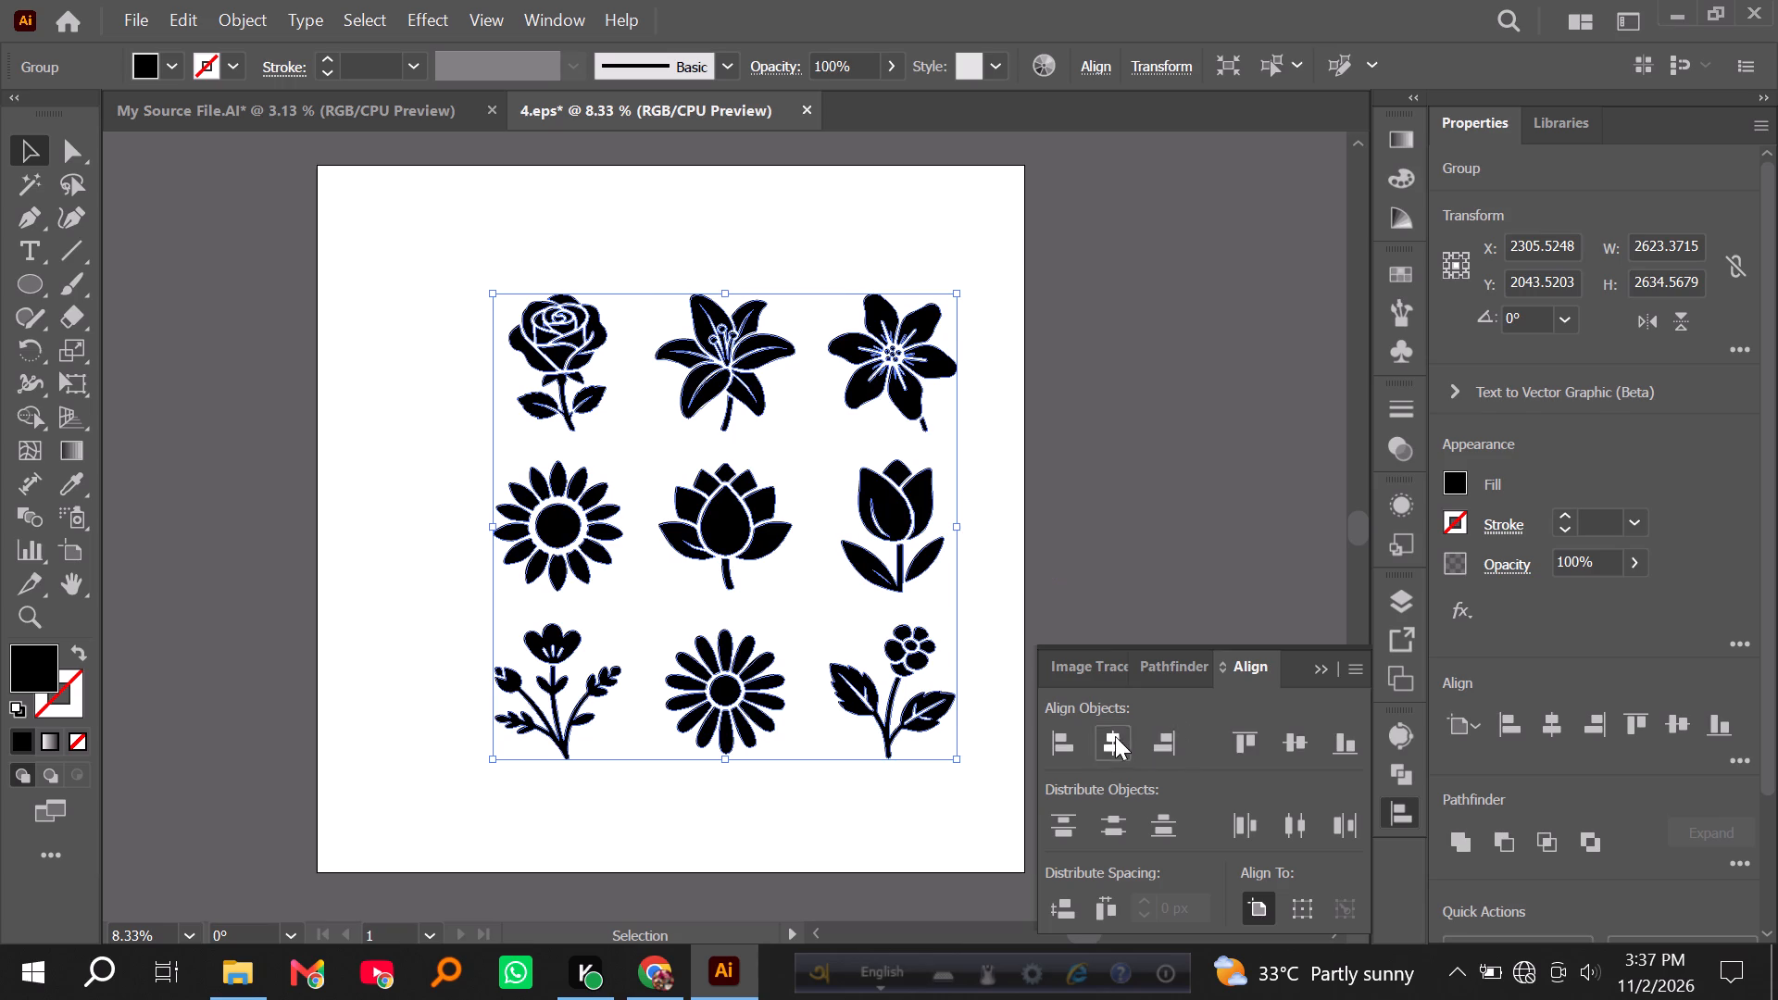
pyautogui.tripleClick(1283, 731)
pyautogui.click(1285, 732)
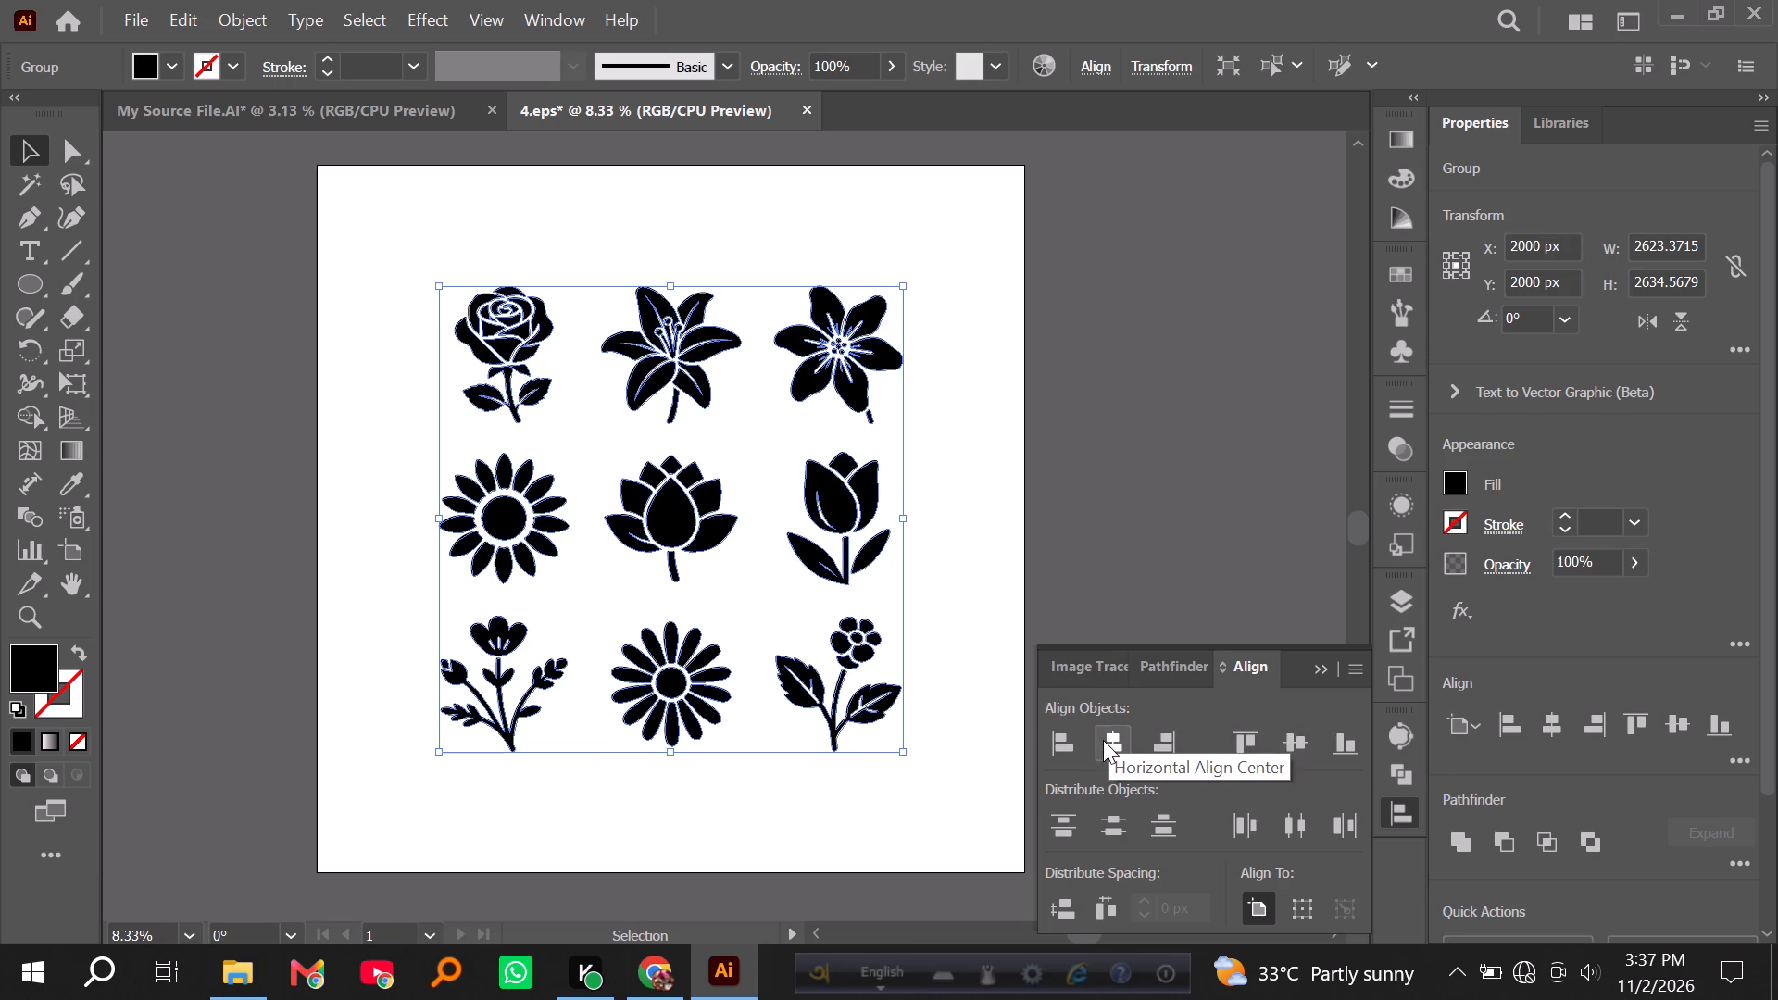
pyautogui.doubleClick(1103, 740)
pyautogui.doubleClick(1097, 552)
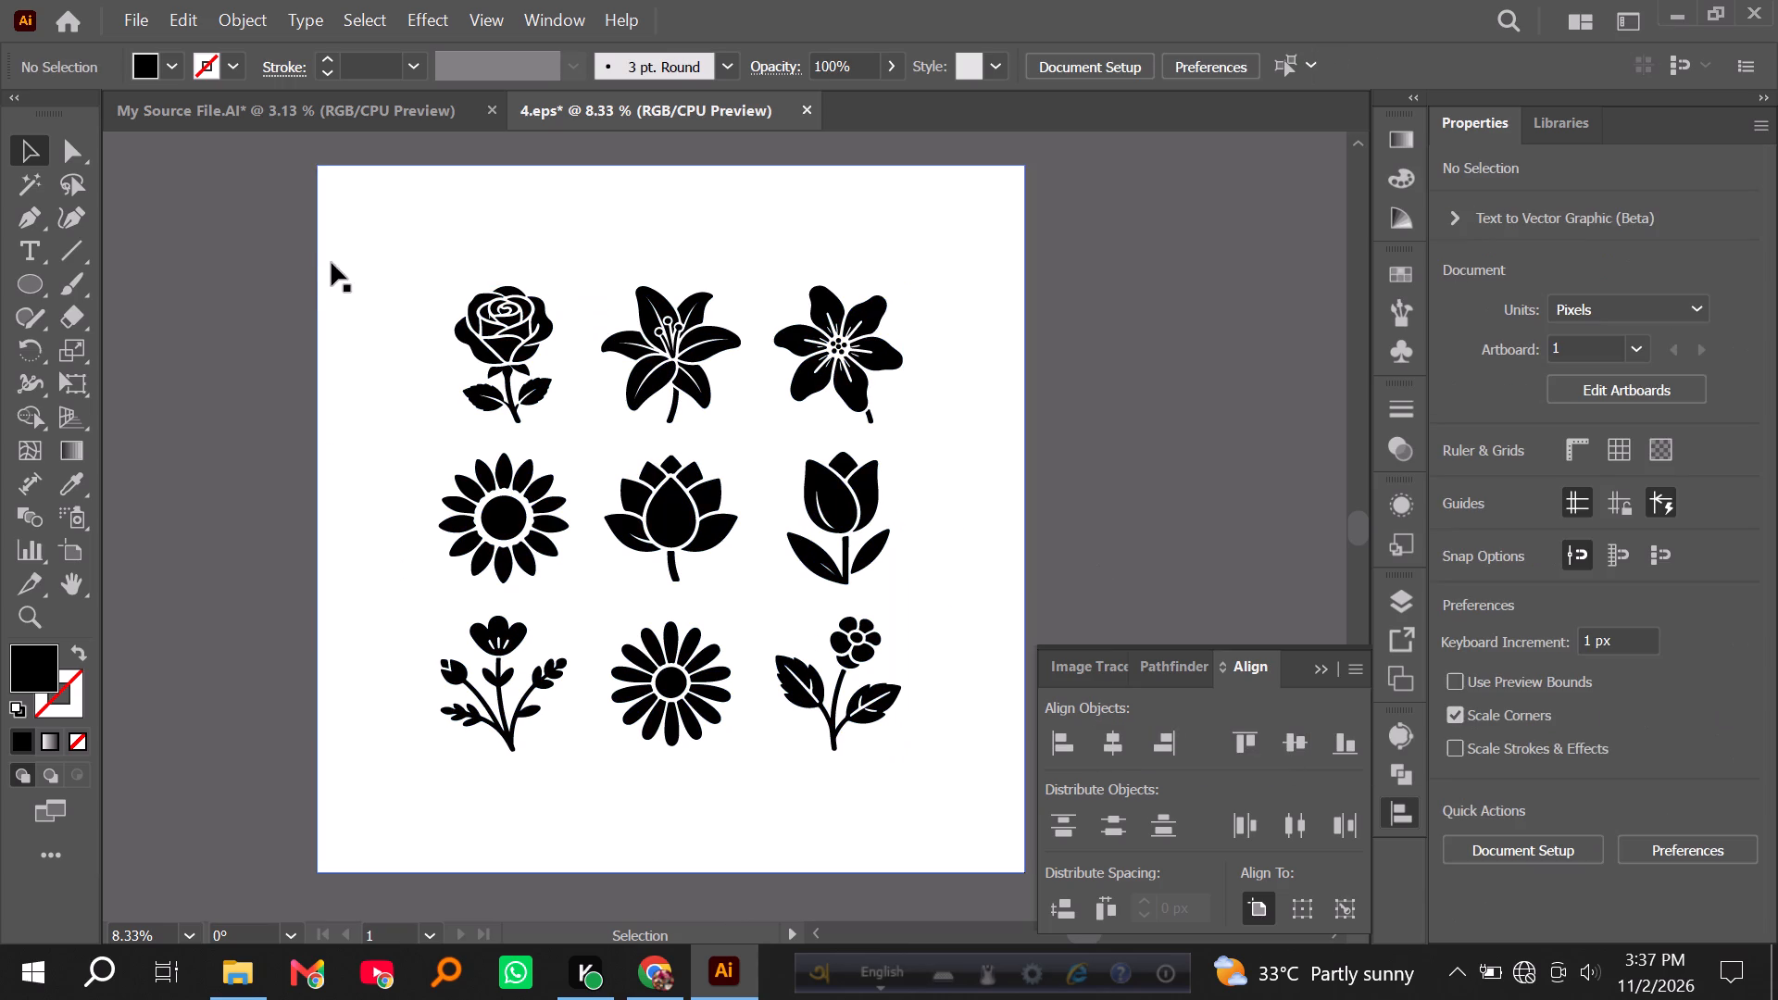
# Save the document under the new name 5 in Illustrator 10 EPS format.
pyautogui.click(140, 21)
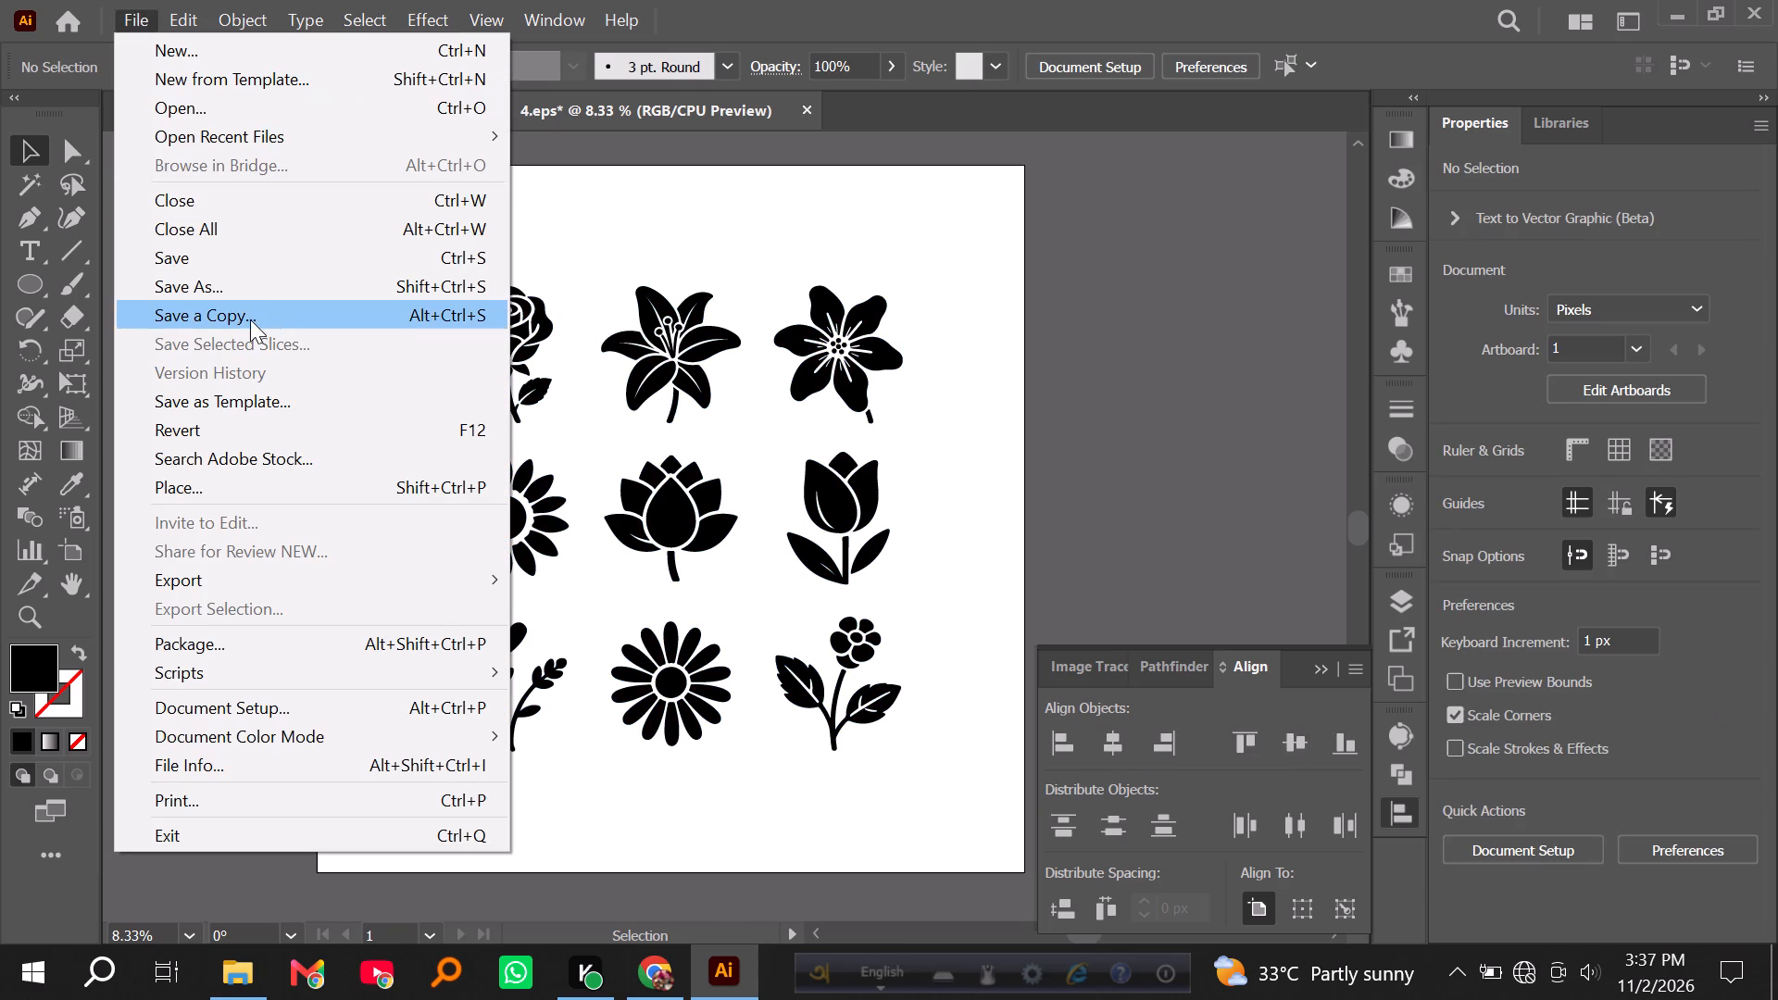
pyautogui.click(227, 294)
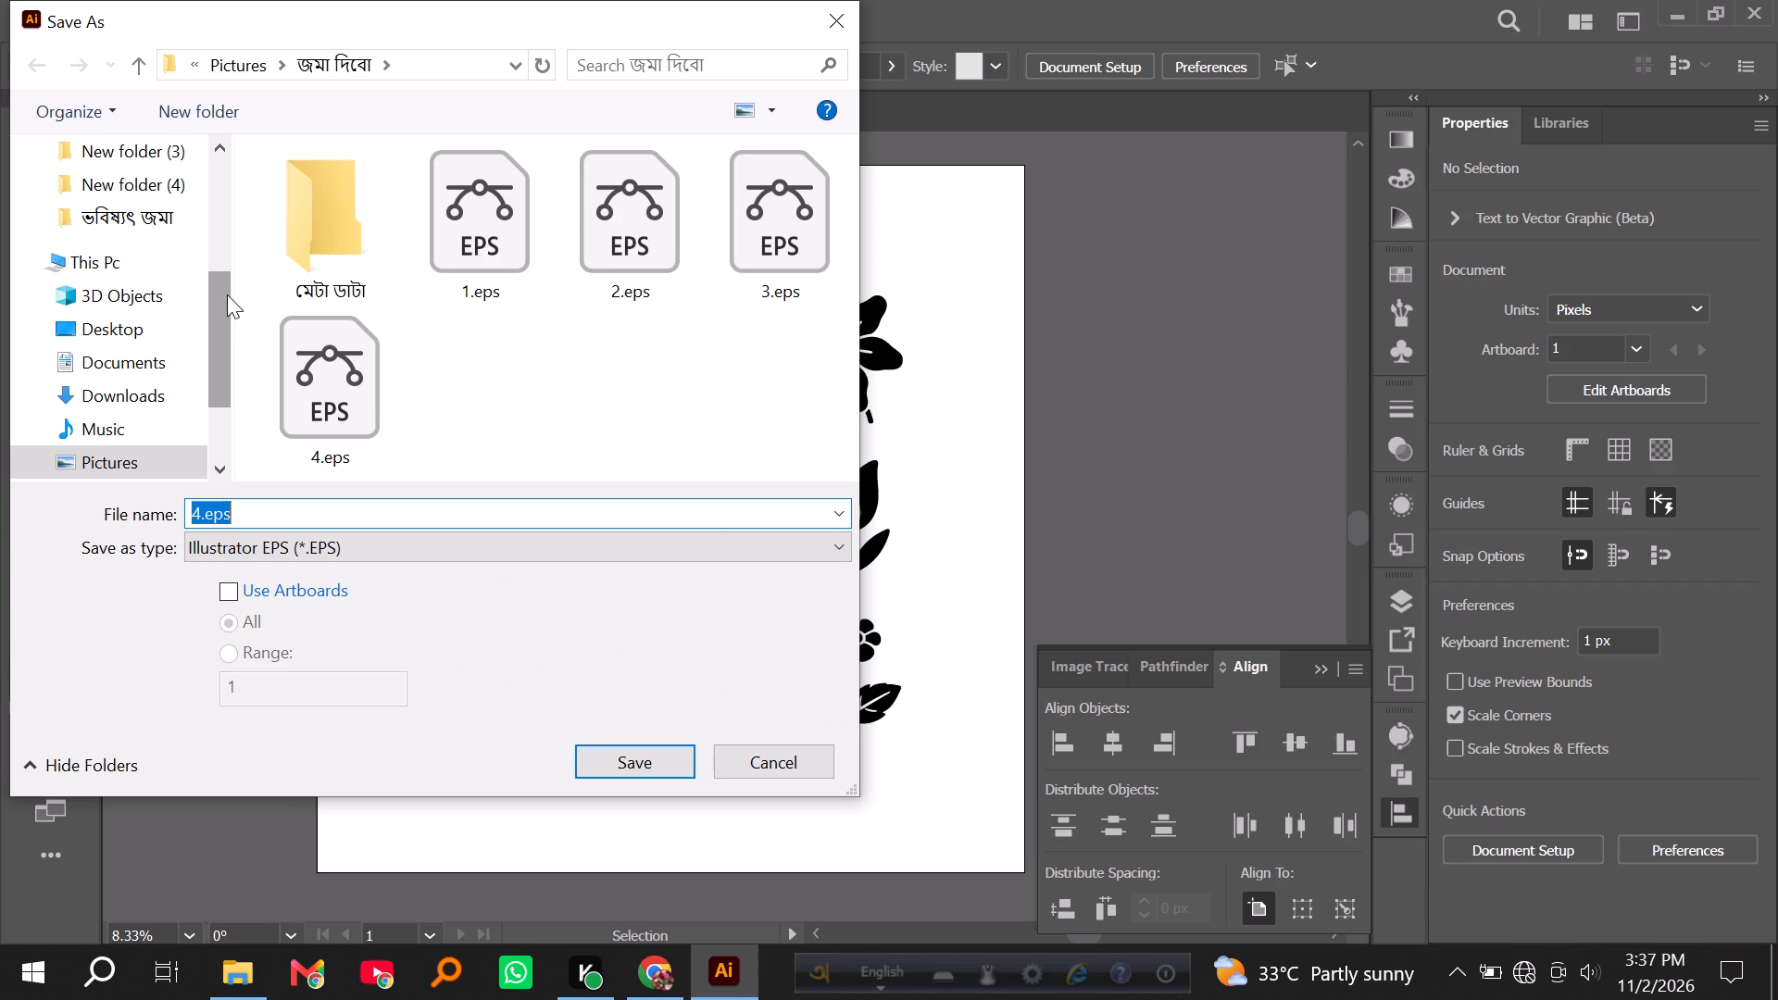
pyautogui.press('5')
pyautogui.press('Return')
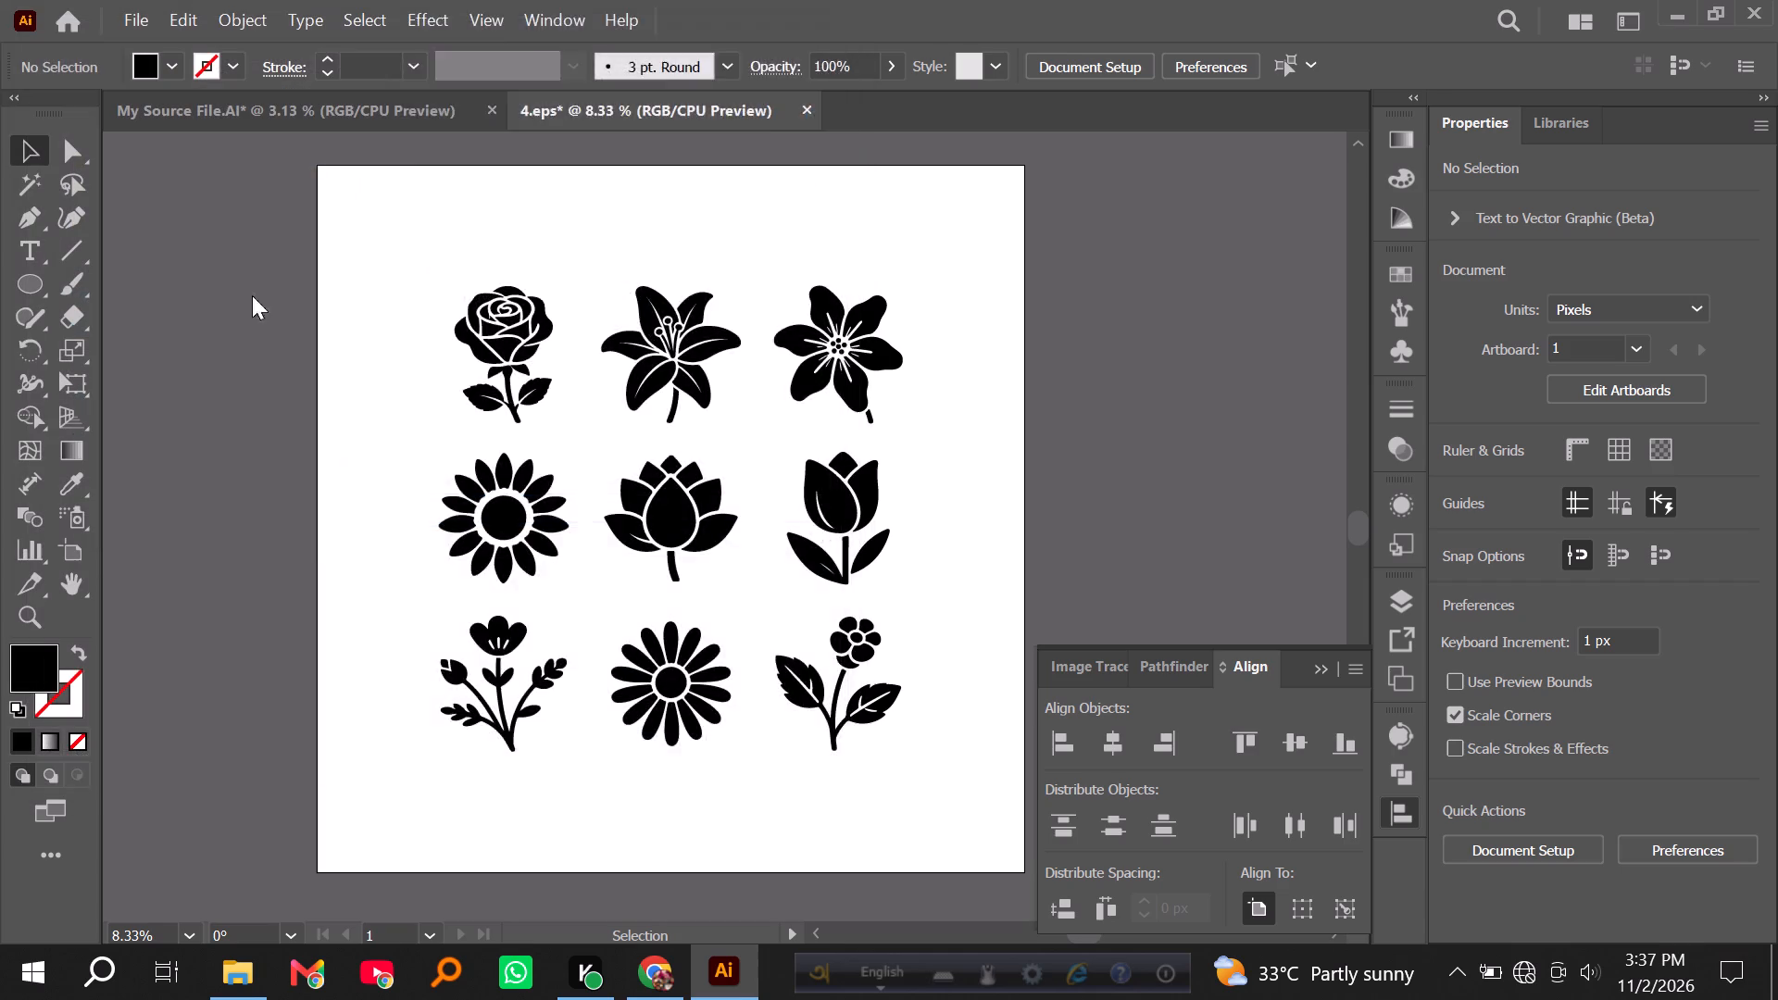
pyautogui.click(639, 79)
pyautogui.click(666, 398)
pyautogui.press('Return')
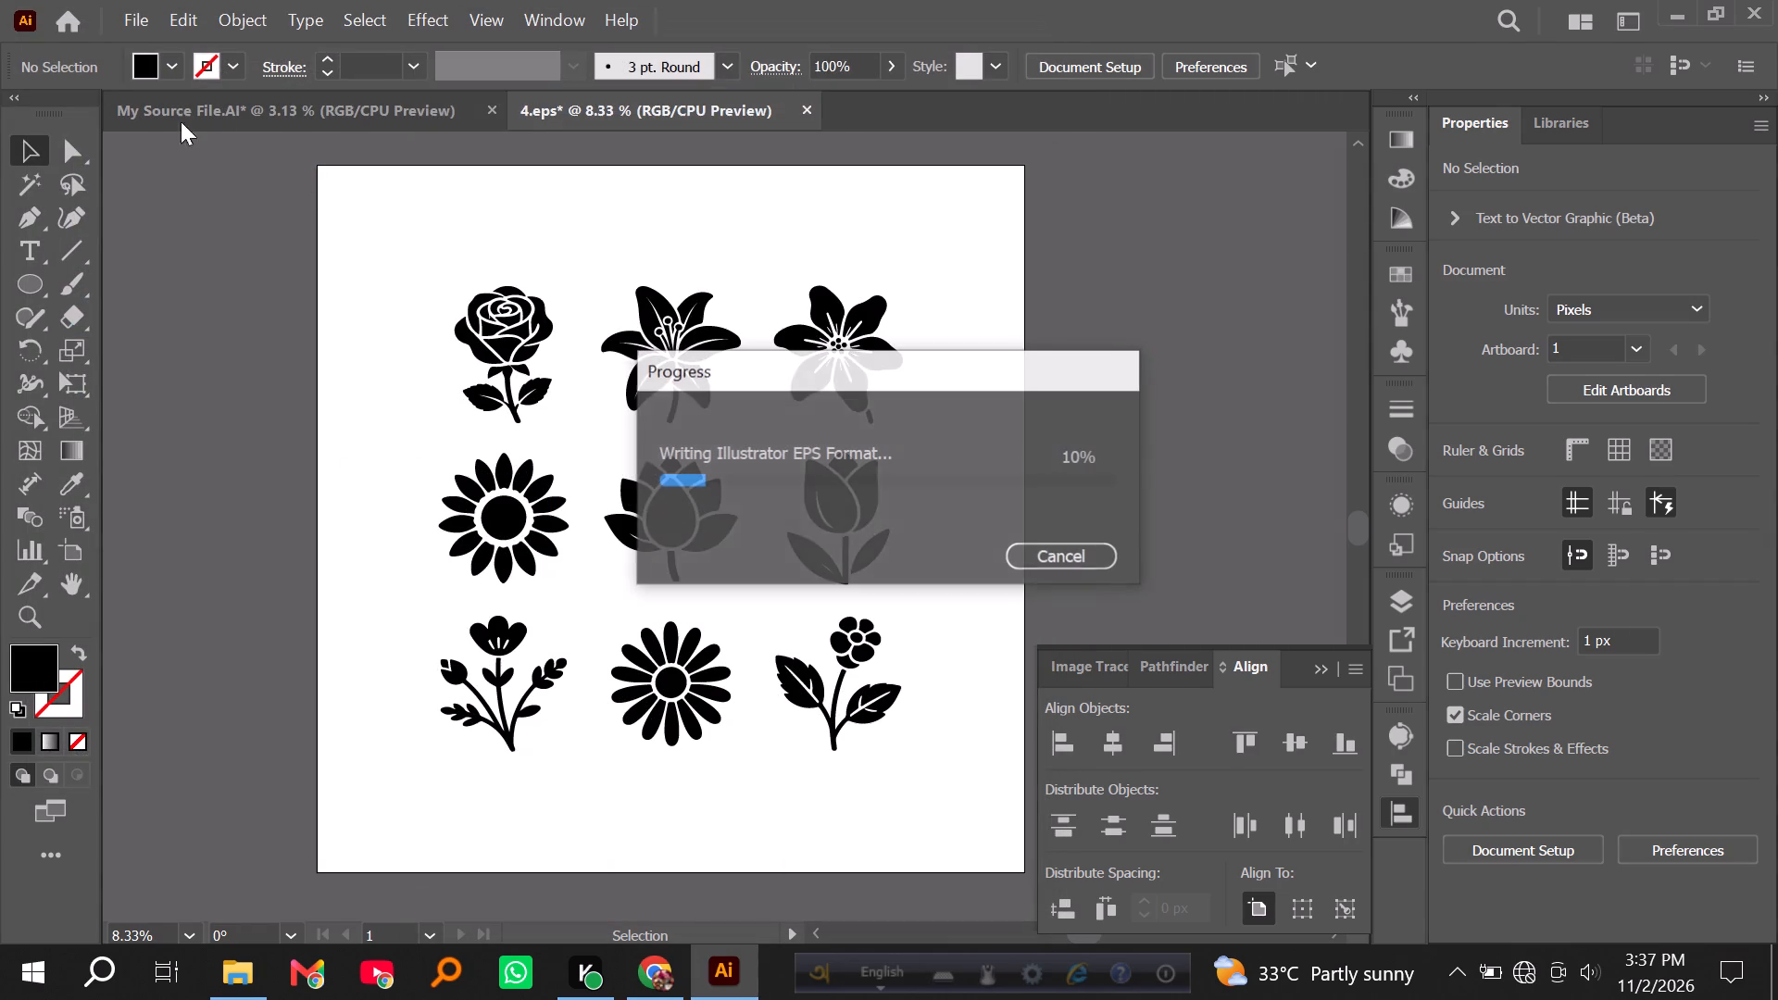
# Export 5.eps as a JPEG, keeping the suggested file name and default export options.
pyautogui.click(132, 16)
pyautogui.click(237, 575)
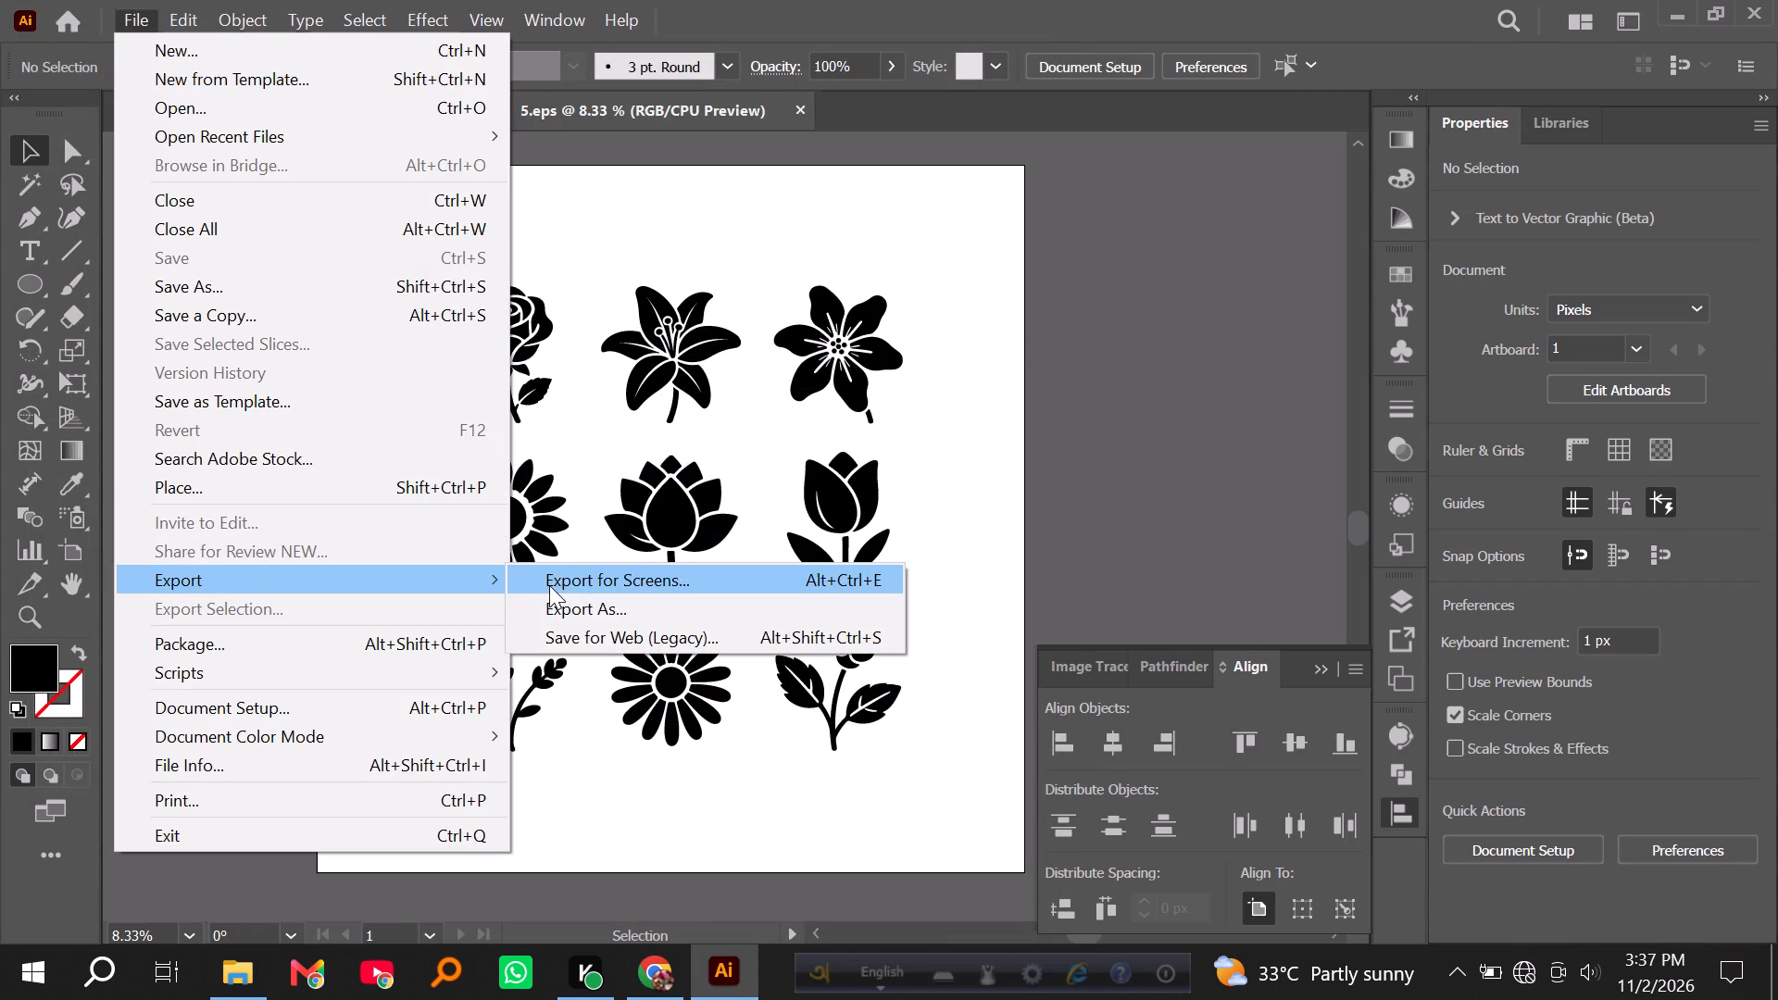
pyautogui.click(559, 601)
pyautogui.press('Return')
pyautogui.press('Return')
pyautogui.press('Return')
pyautogui.press('Return')
pyautogui.press('Return')
pyautogui.press('Return')
pyautogui.press('Return')
pyautogui.press('Return')
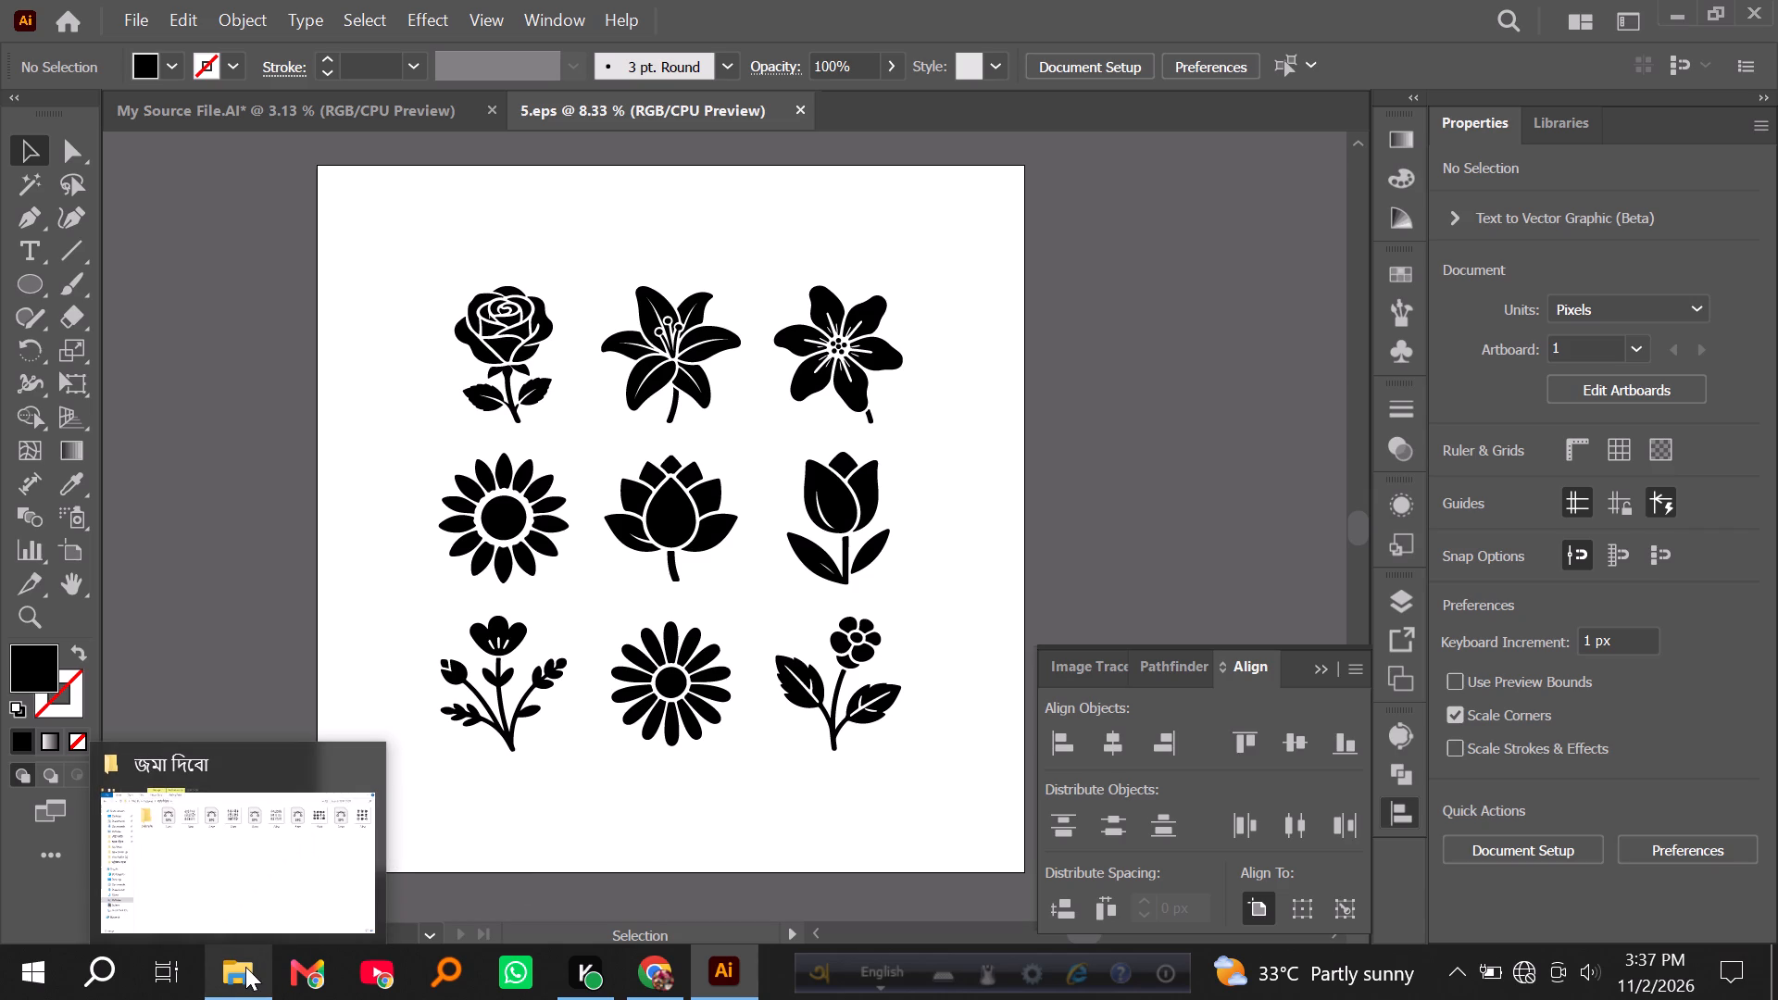
# Return to My Source File.AI and select the tree and branch group directly beside the artboard.
pyautogui.click(207, 119)
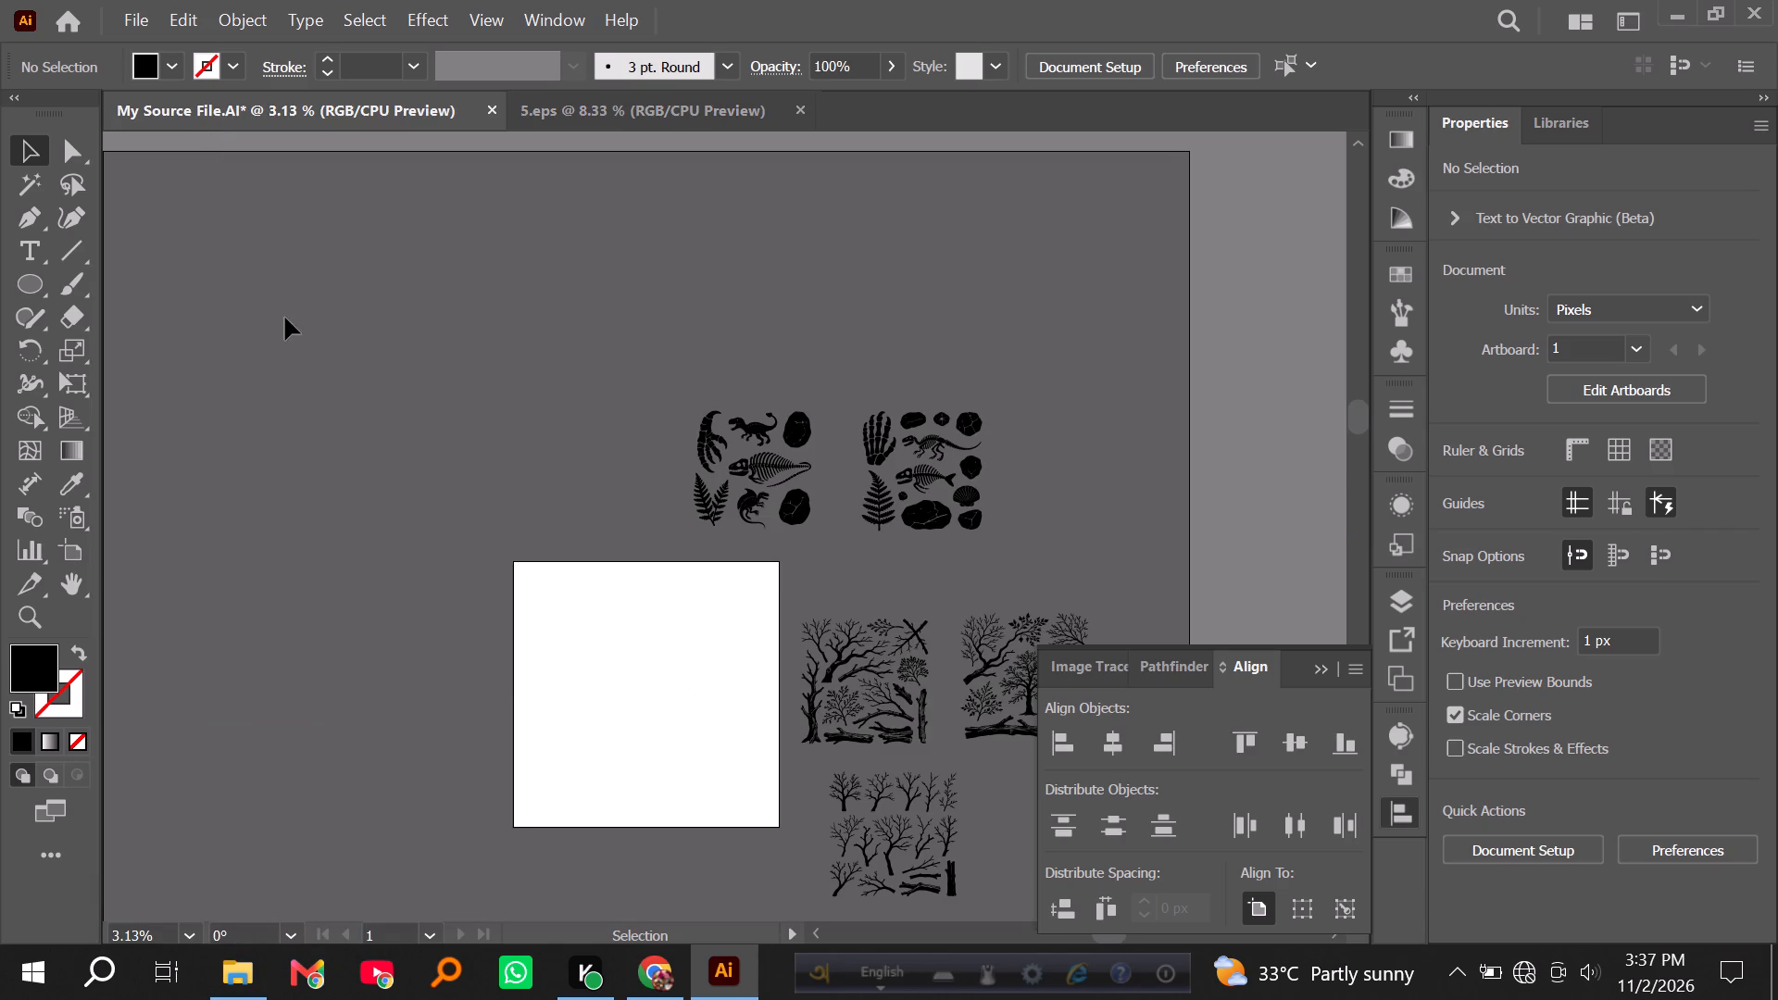
pyautogui.keyDown('alt'); pyautogui.scroll(-1, 513, 381); pyautogui.keyUp('alt')
pyautogui.keyDown('alt'); pyautogui.scroll(1, 924, 681); pyautogui.keyUp('alt')
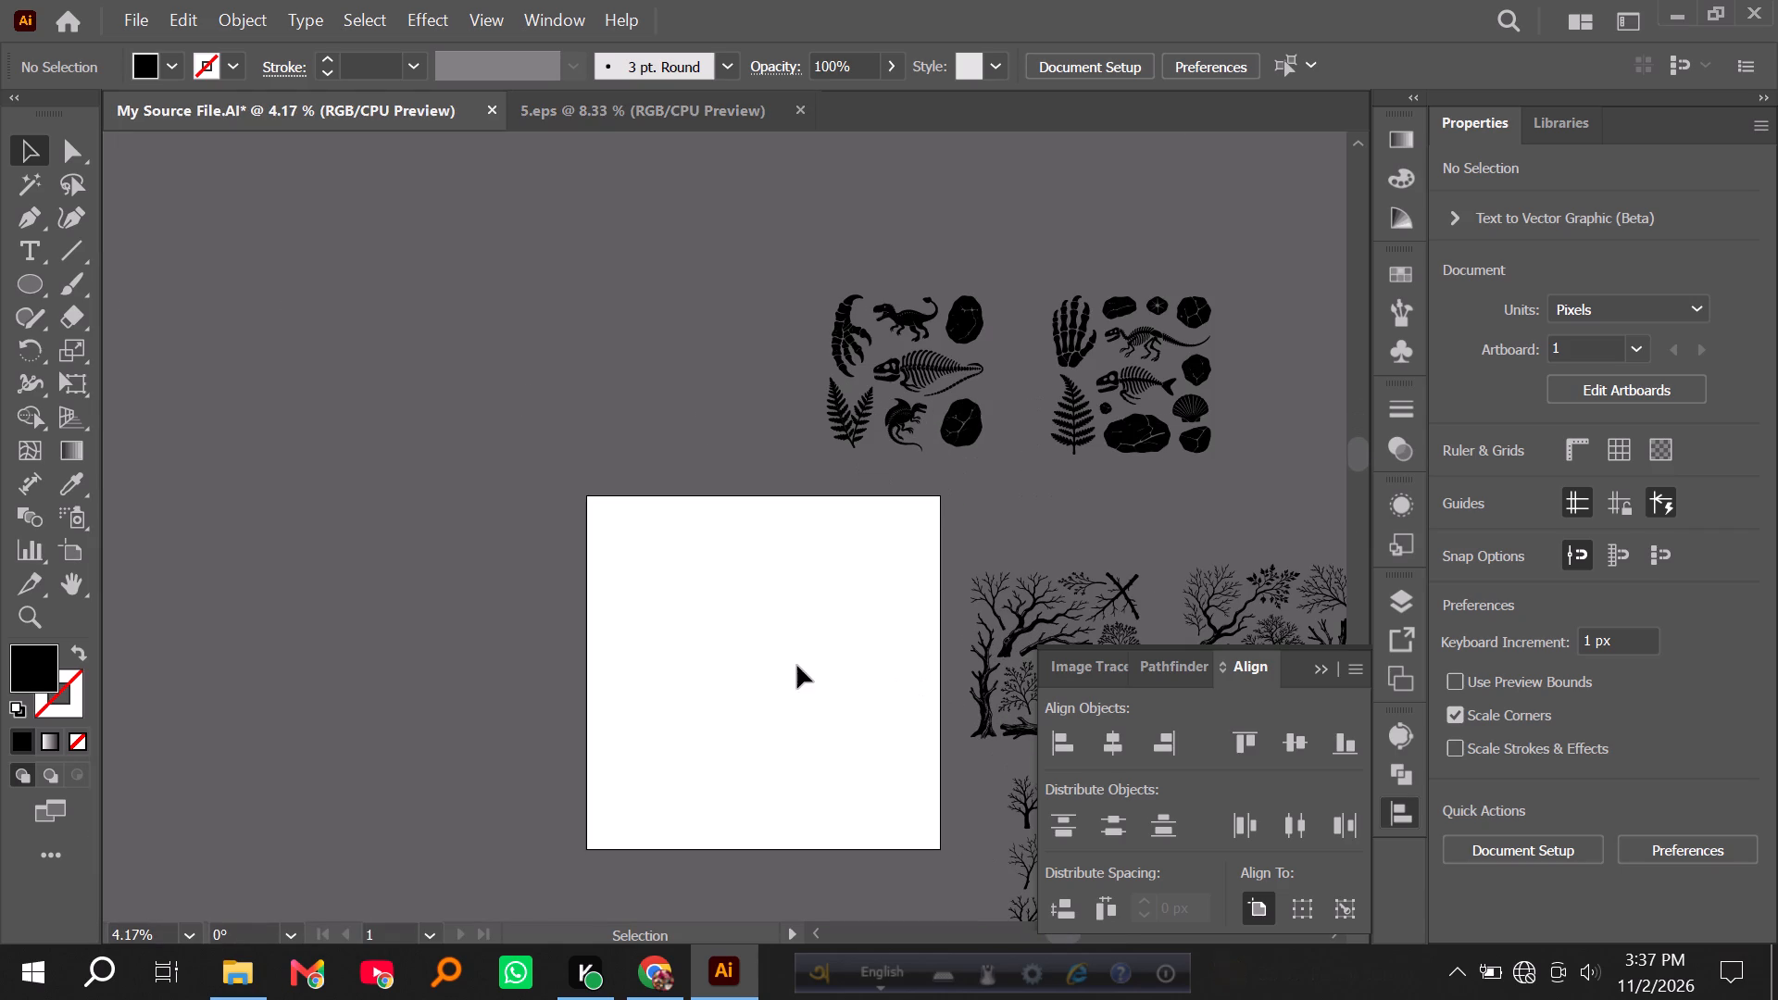
pyautogui.scroll(-9, 779, 660)
pyautogui.keyDown('ctrl'); pyautogui.scroll(-3, 860, 631); pyautogui.keyUp('ctrl')
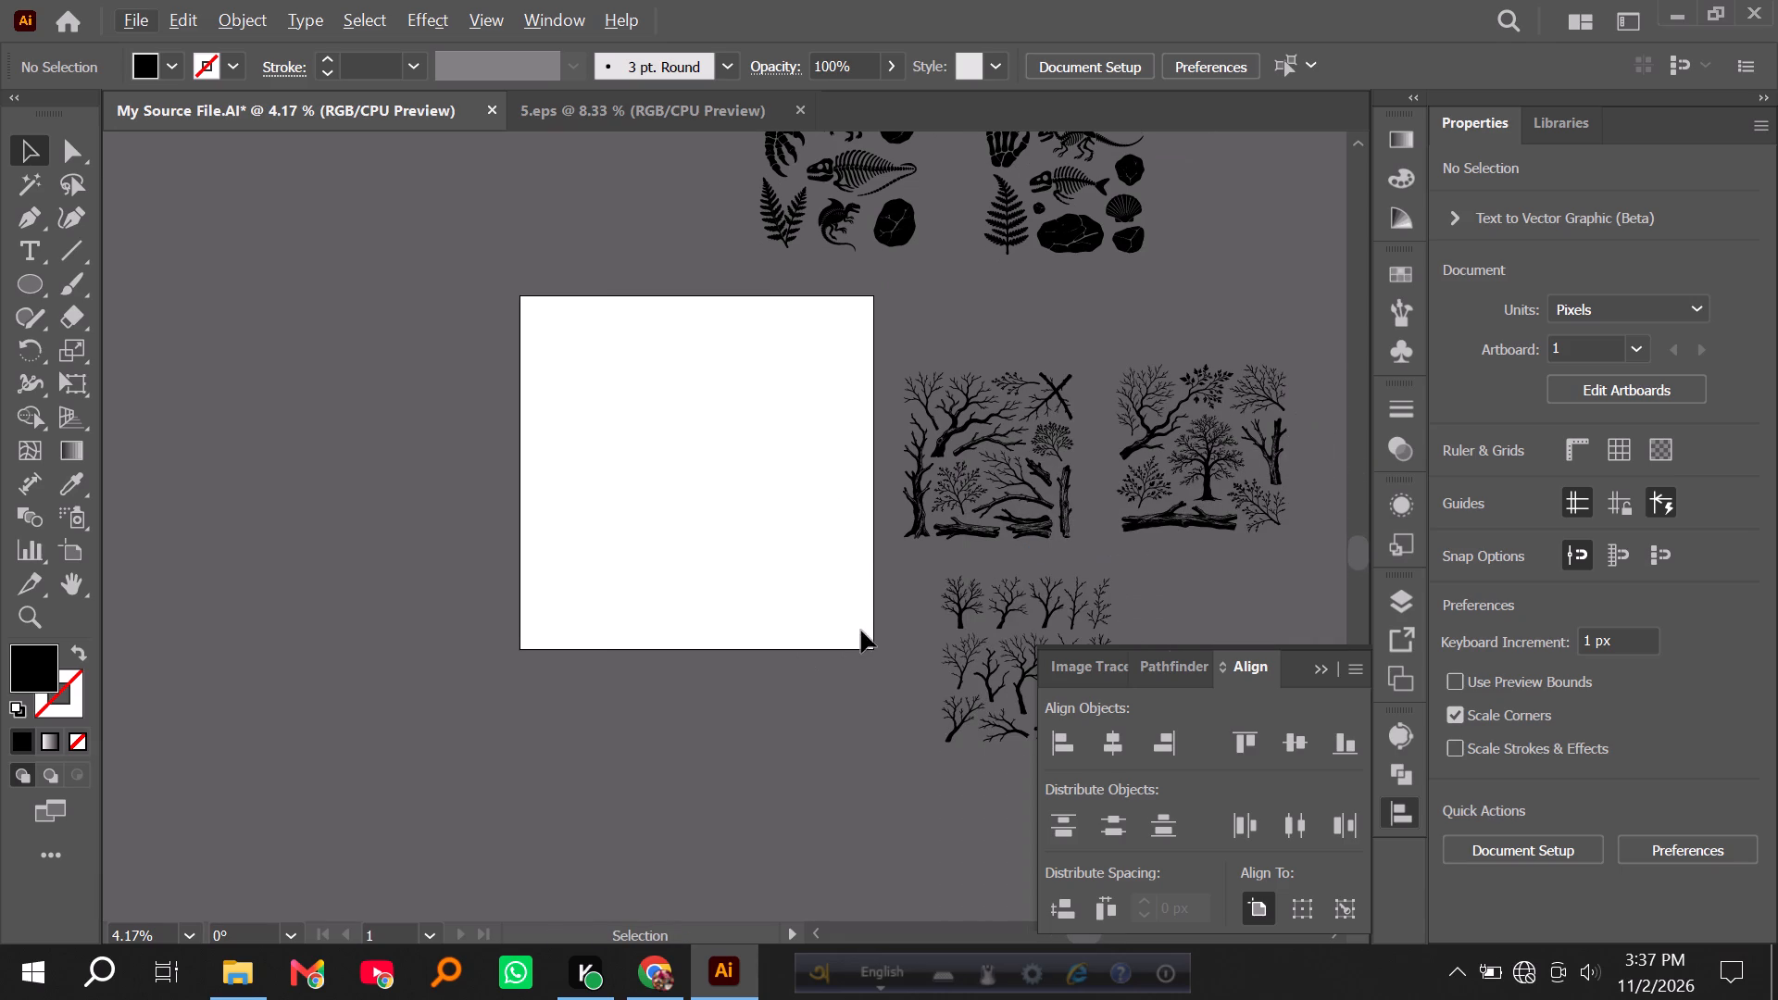
pyautogui.click(969, 450)
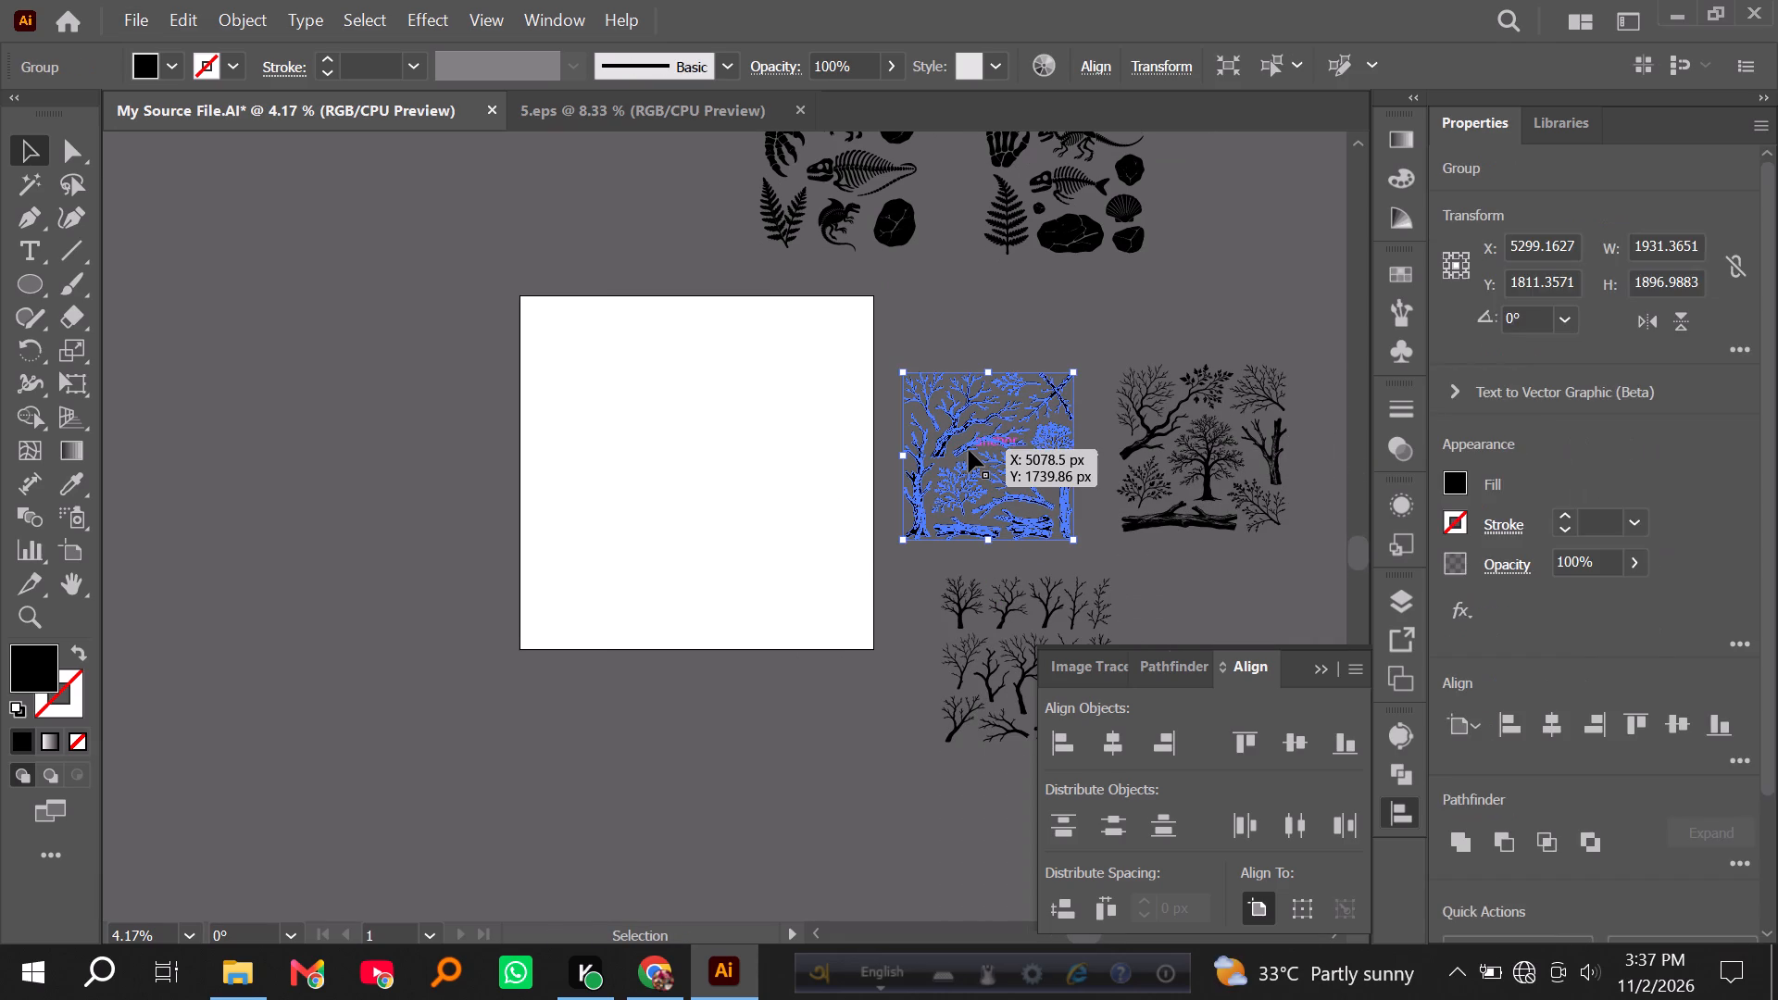
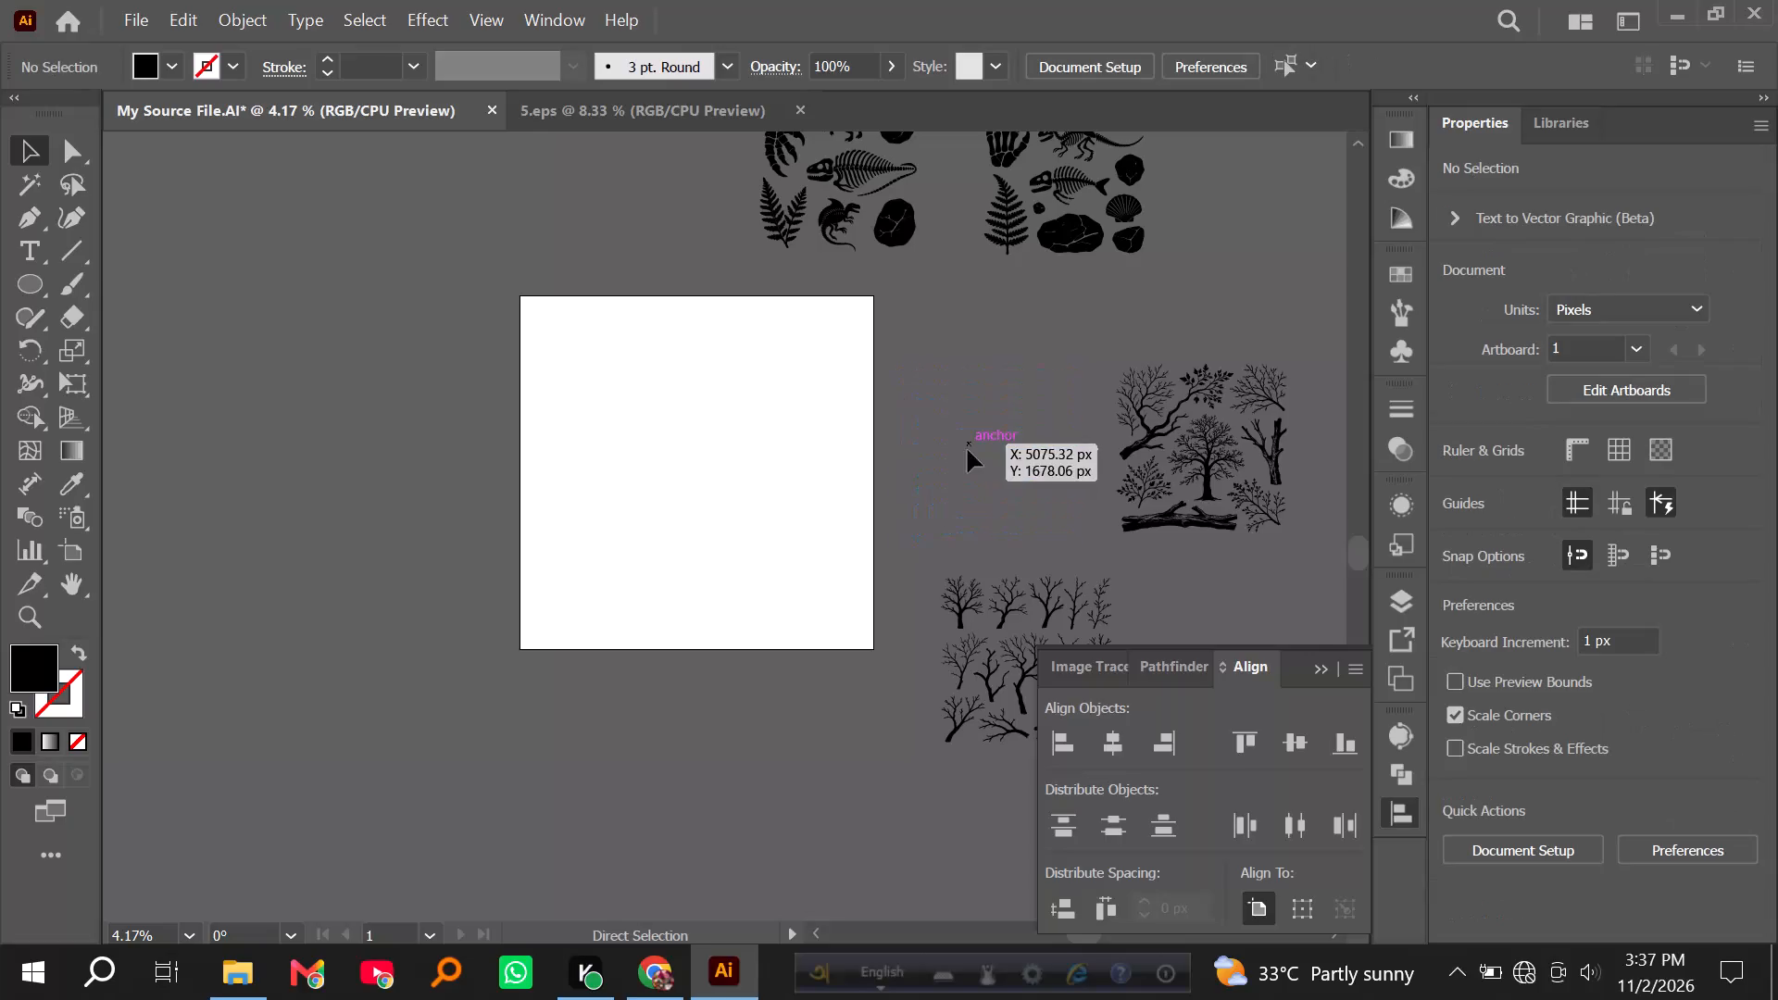
# In 5.eps, delete the nine-flower group and try to paste the cut tree and branch group.
pyautogui.click(645, 83)
pyautogui.click(647, 103)
pyautogui.click(697, 346)
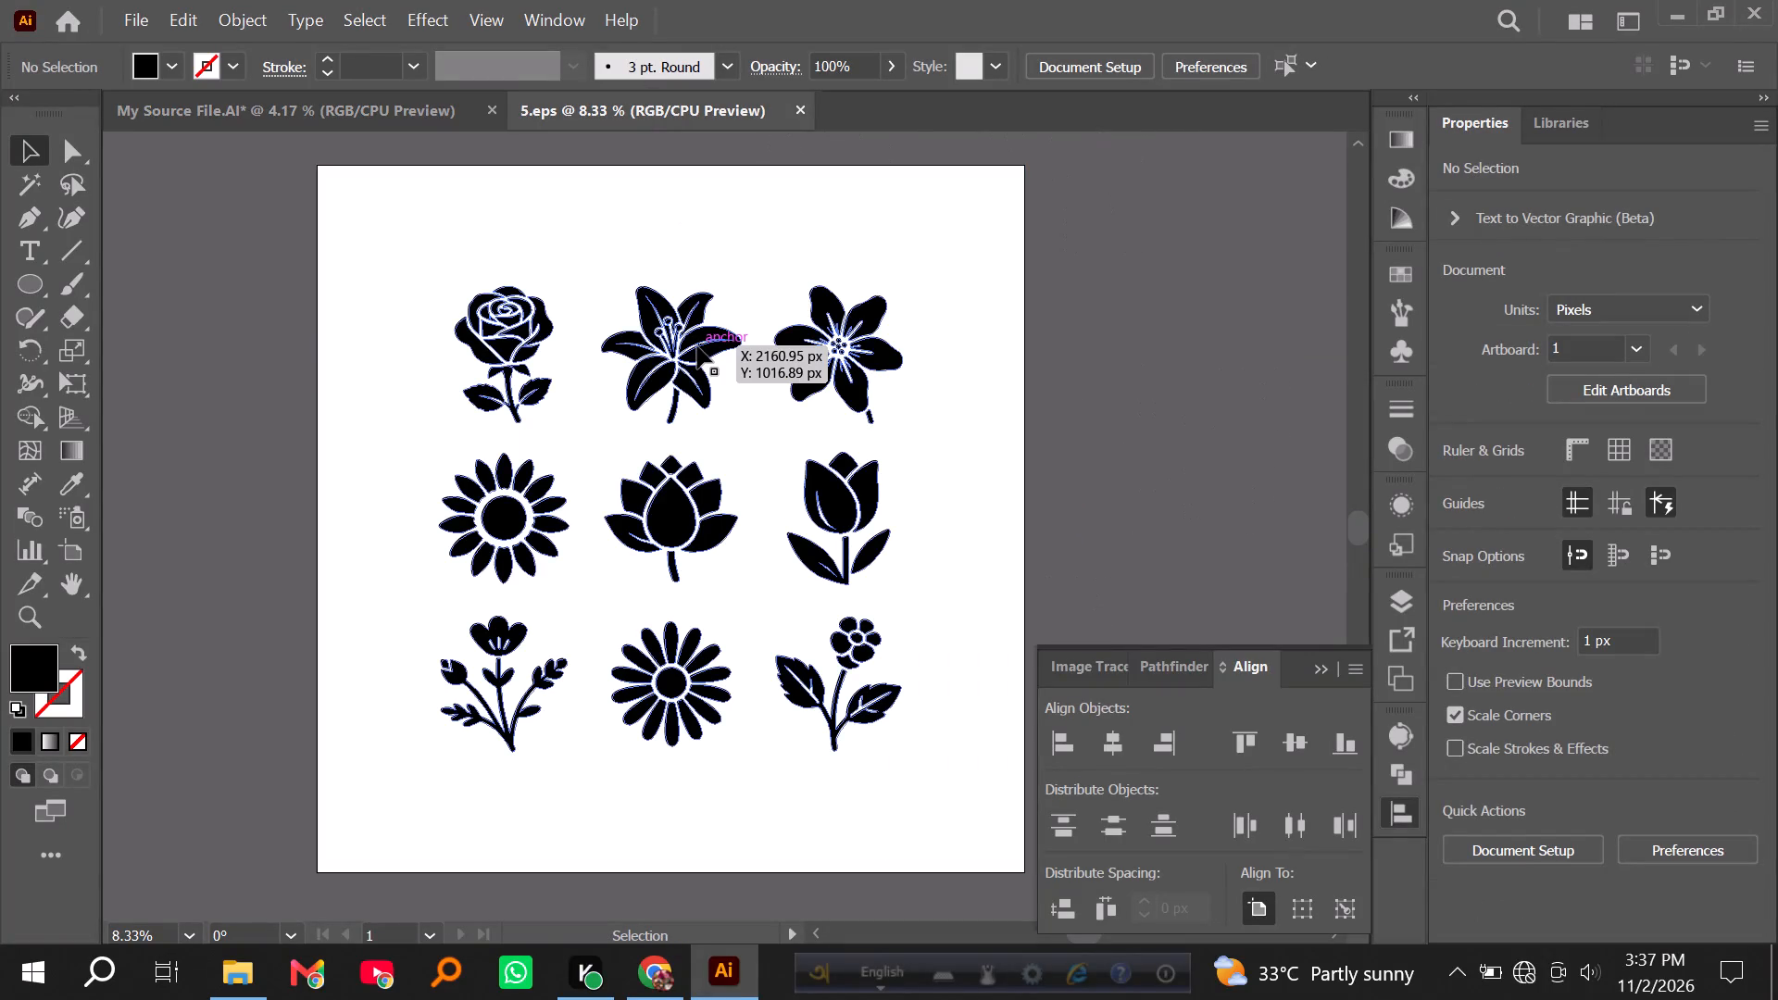
pyautogui.press('Delete')
pyautogui.hotkey('ctrl', 'v')
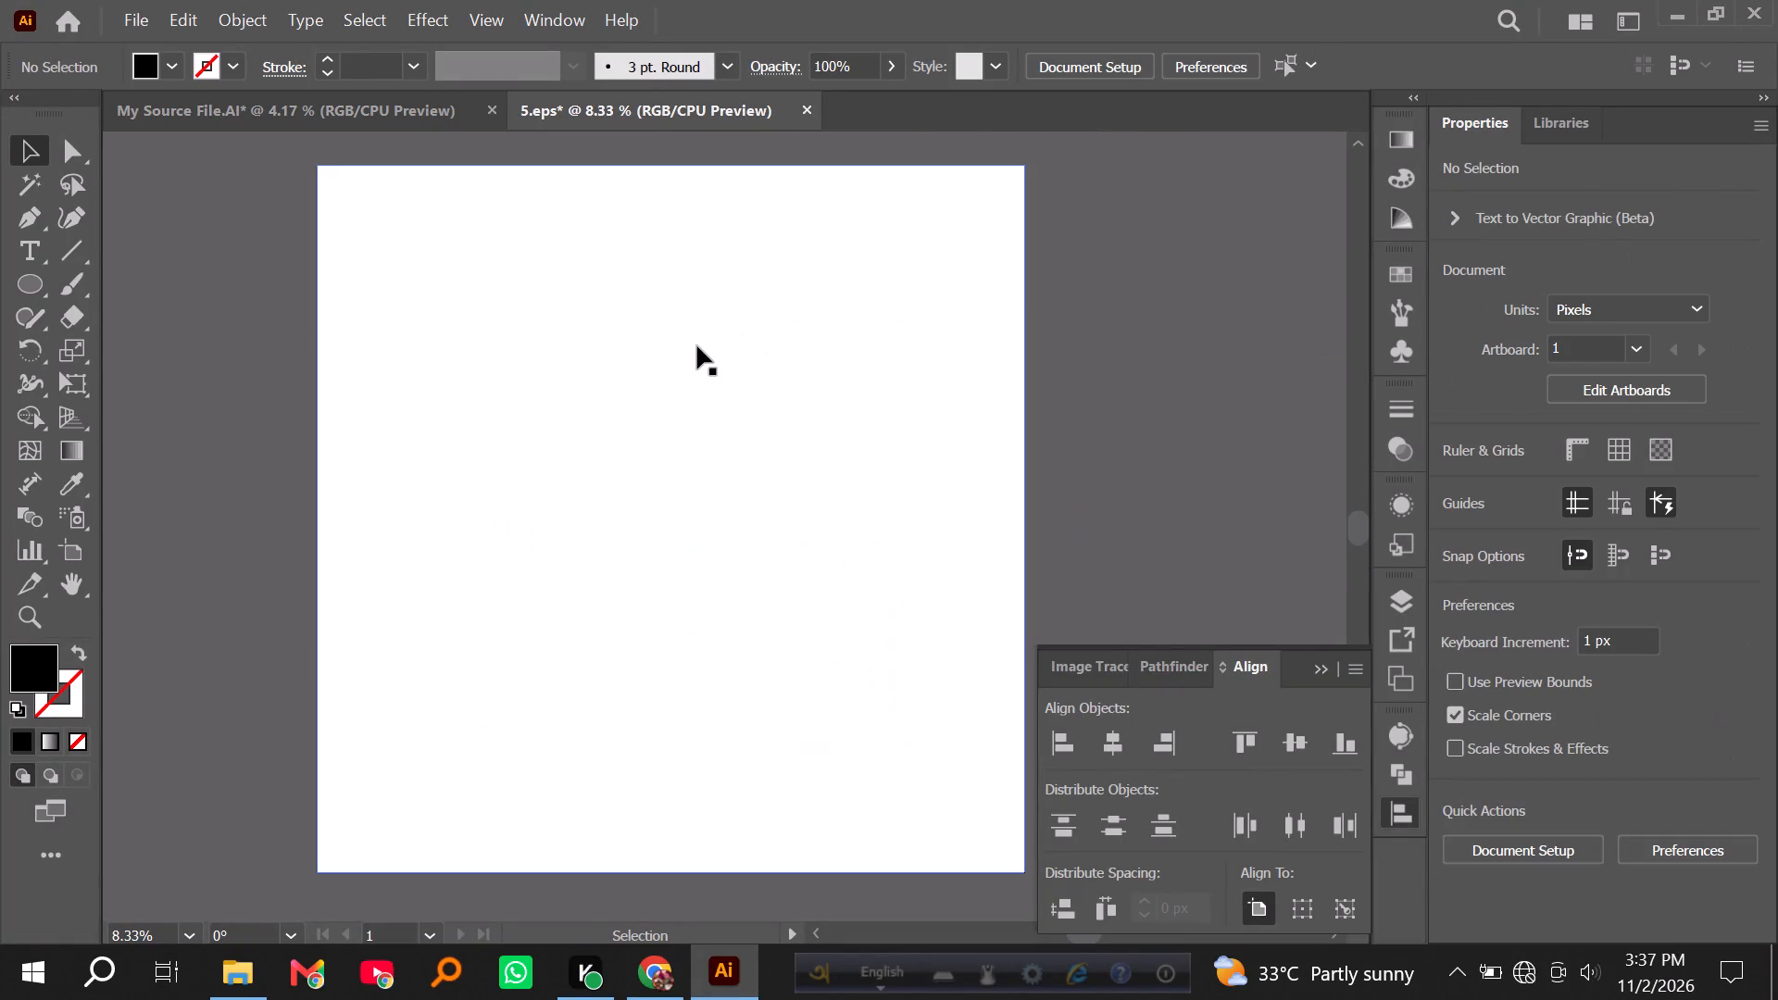
pyautogui.hotkey('ctrl', 'v')
# Return to My Source File.AI, undo the cut of the tree and branch group, and reselect it.
pyautogui.click(436, 107)
pyautogui.hotkey('ctrl', 'z')
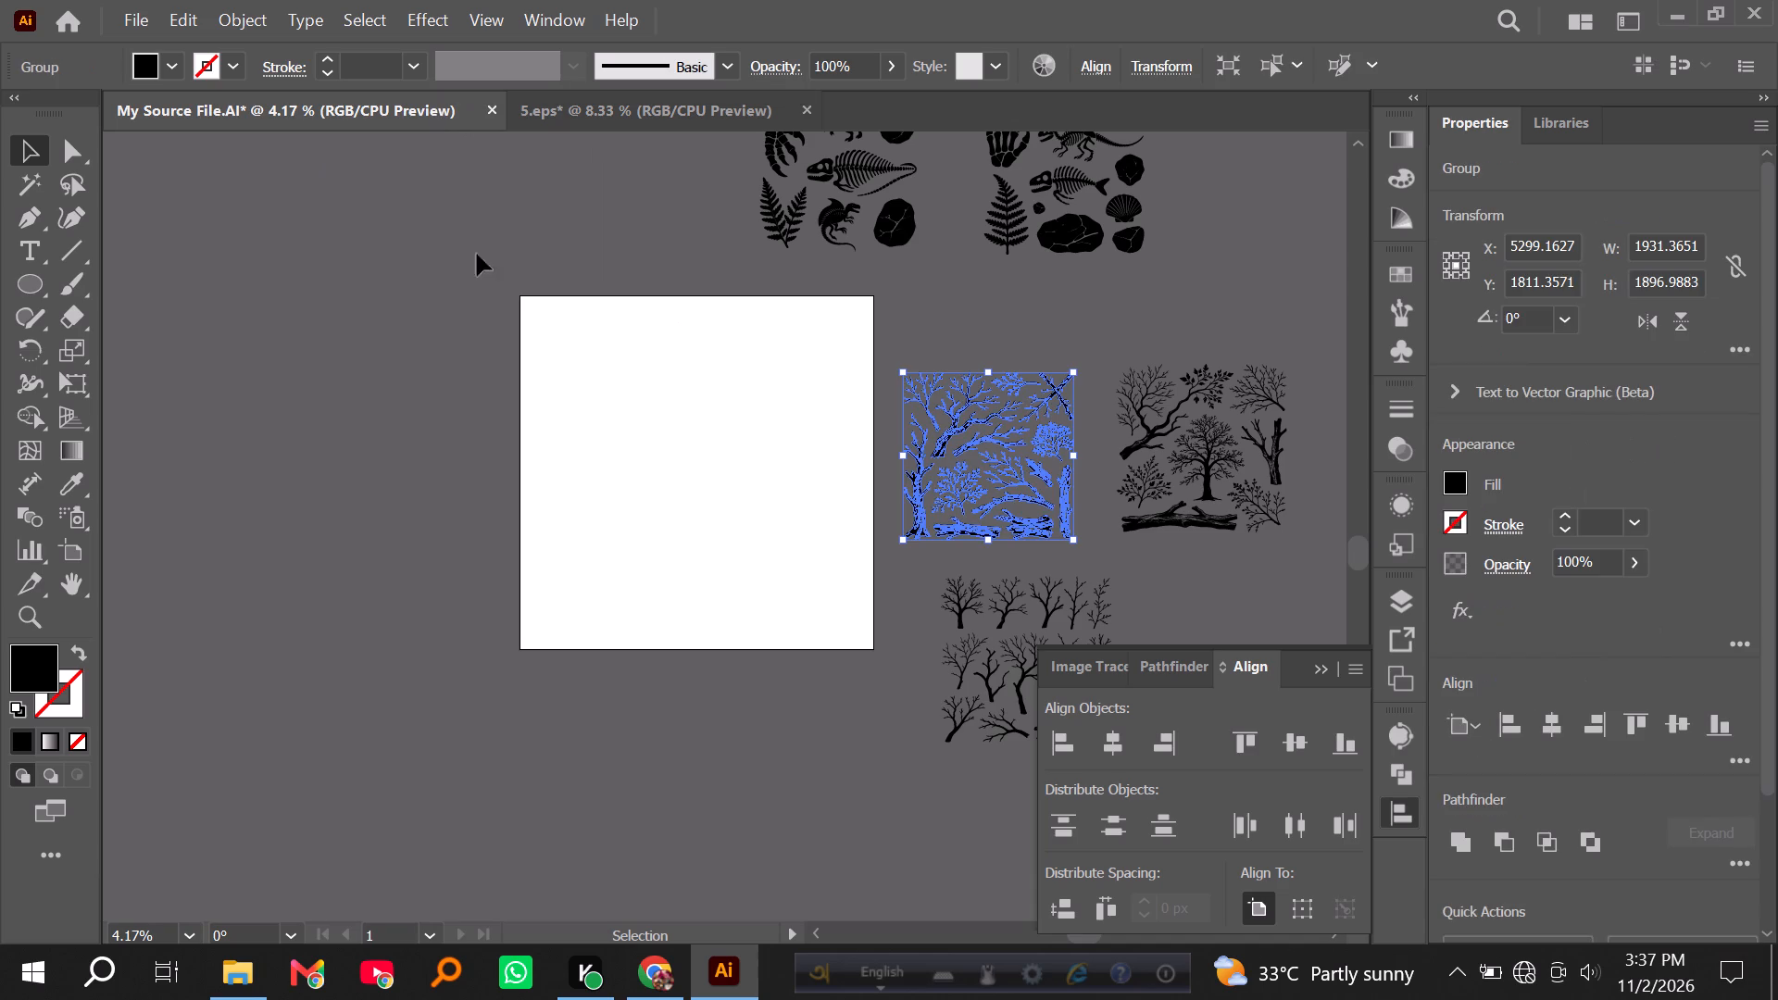
pyautogui.click(483, 293)
pyautogui.click(948, 414)
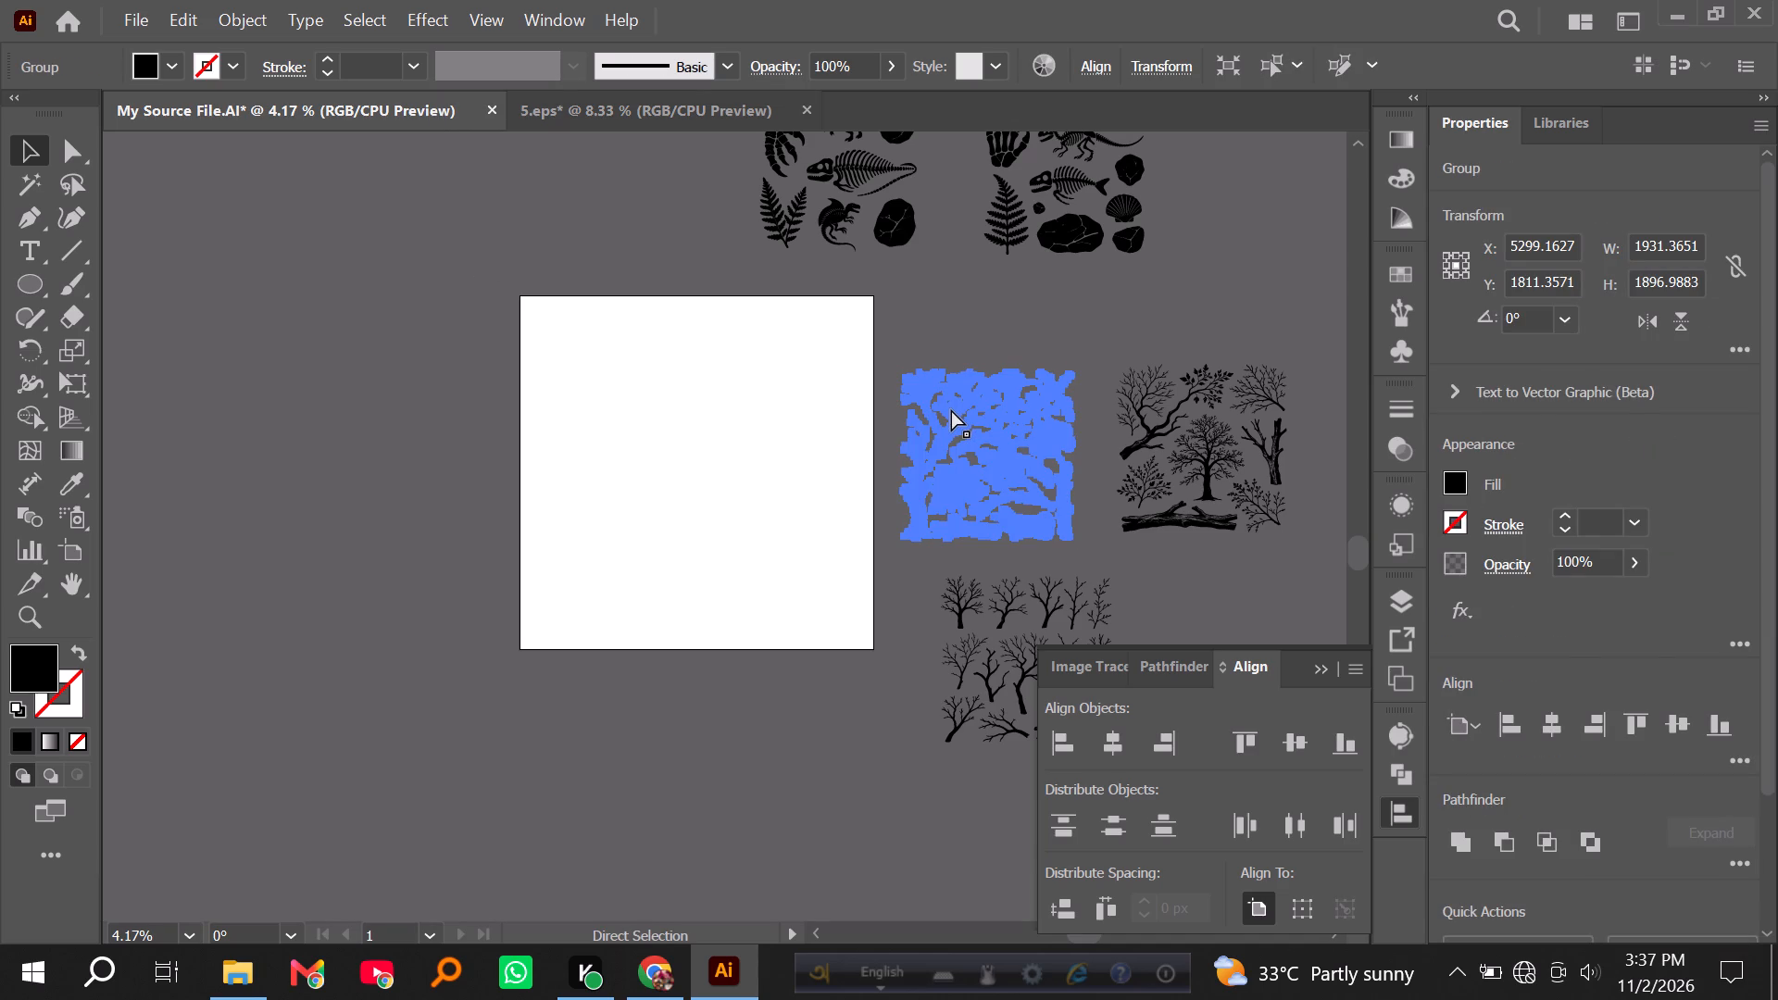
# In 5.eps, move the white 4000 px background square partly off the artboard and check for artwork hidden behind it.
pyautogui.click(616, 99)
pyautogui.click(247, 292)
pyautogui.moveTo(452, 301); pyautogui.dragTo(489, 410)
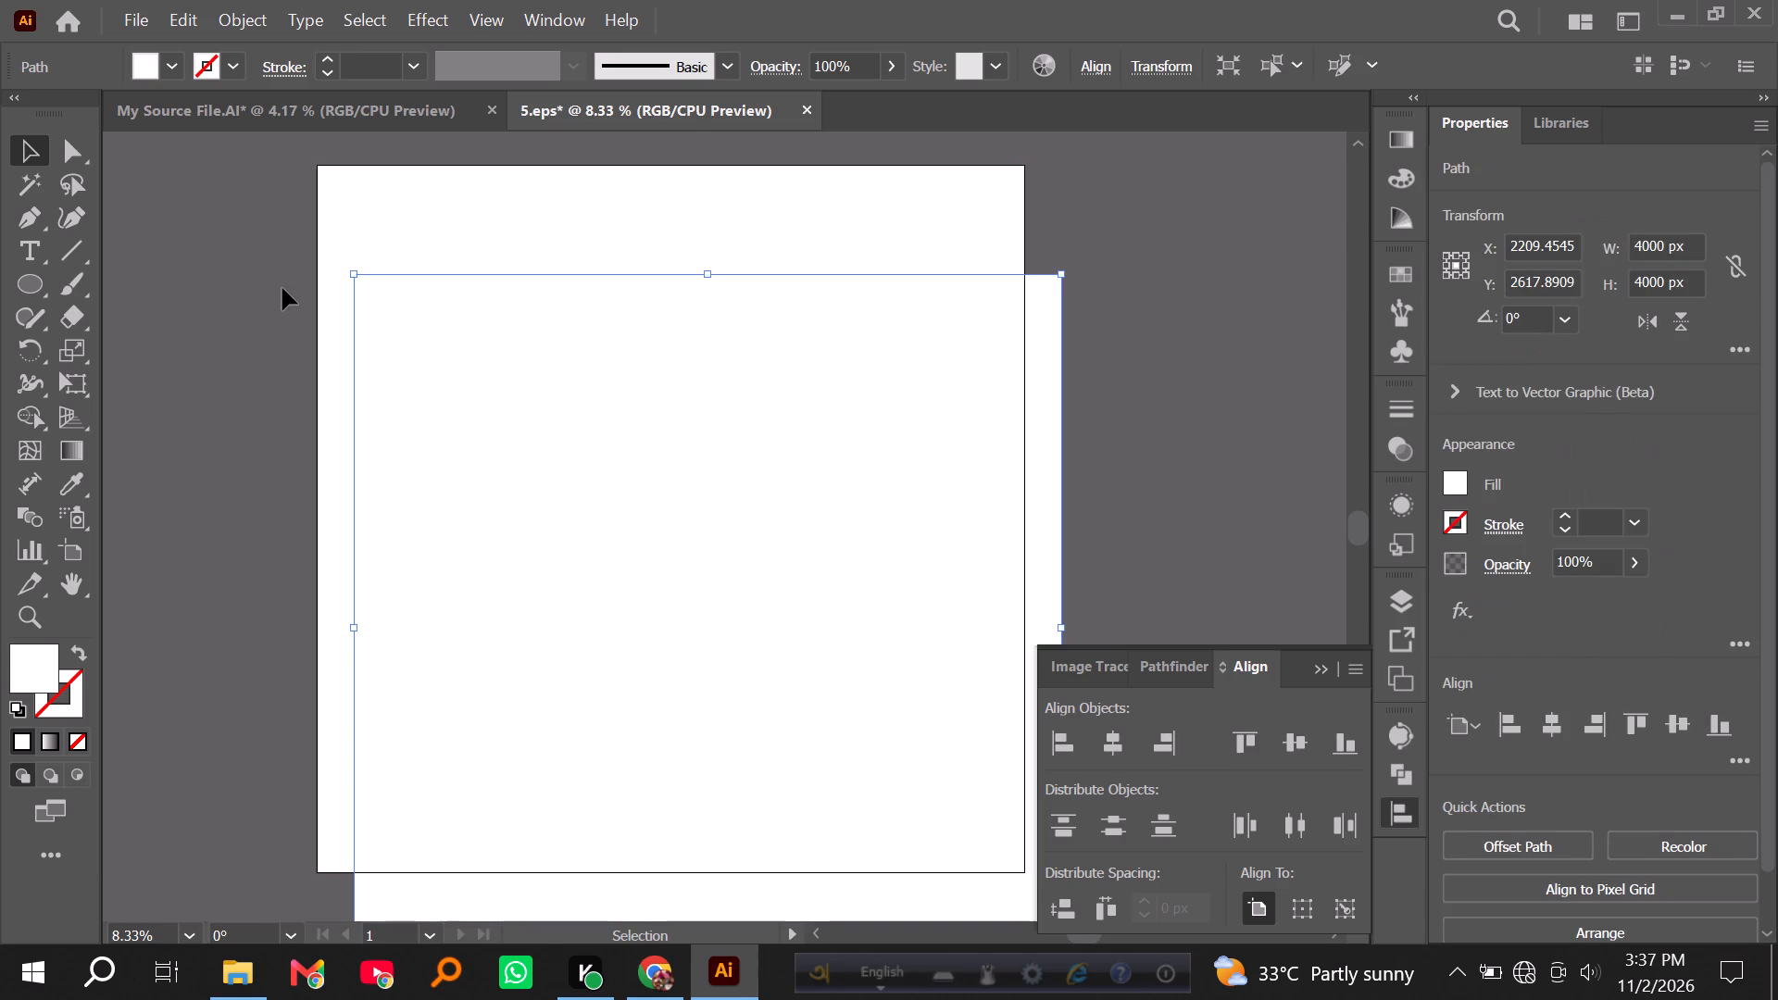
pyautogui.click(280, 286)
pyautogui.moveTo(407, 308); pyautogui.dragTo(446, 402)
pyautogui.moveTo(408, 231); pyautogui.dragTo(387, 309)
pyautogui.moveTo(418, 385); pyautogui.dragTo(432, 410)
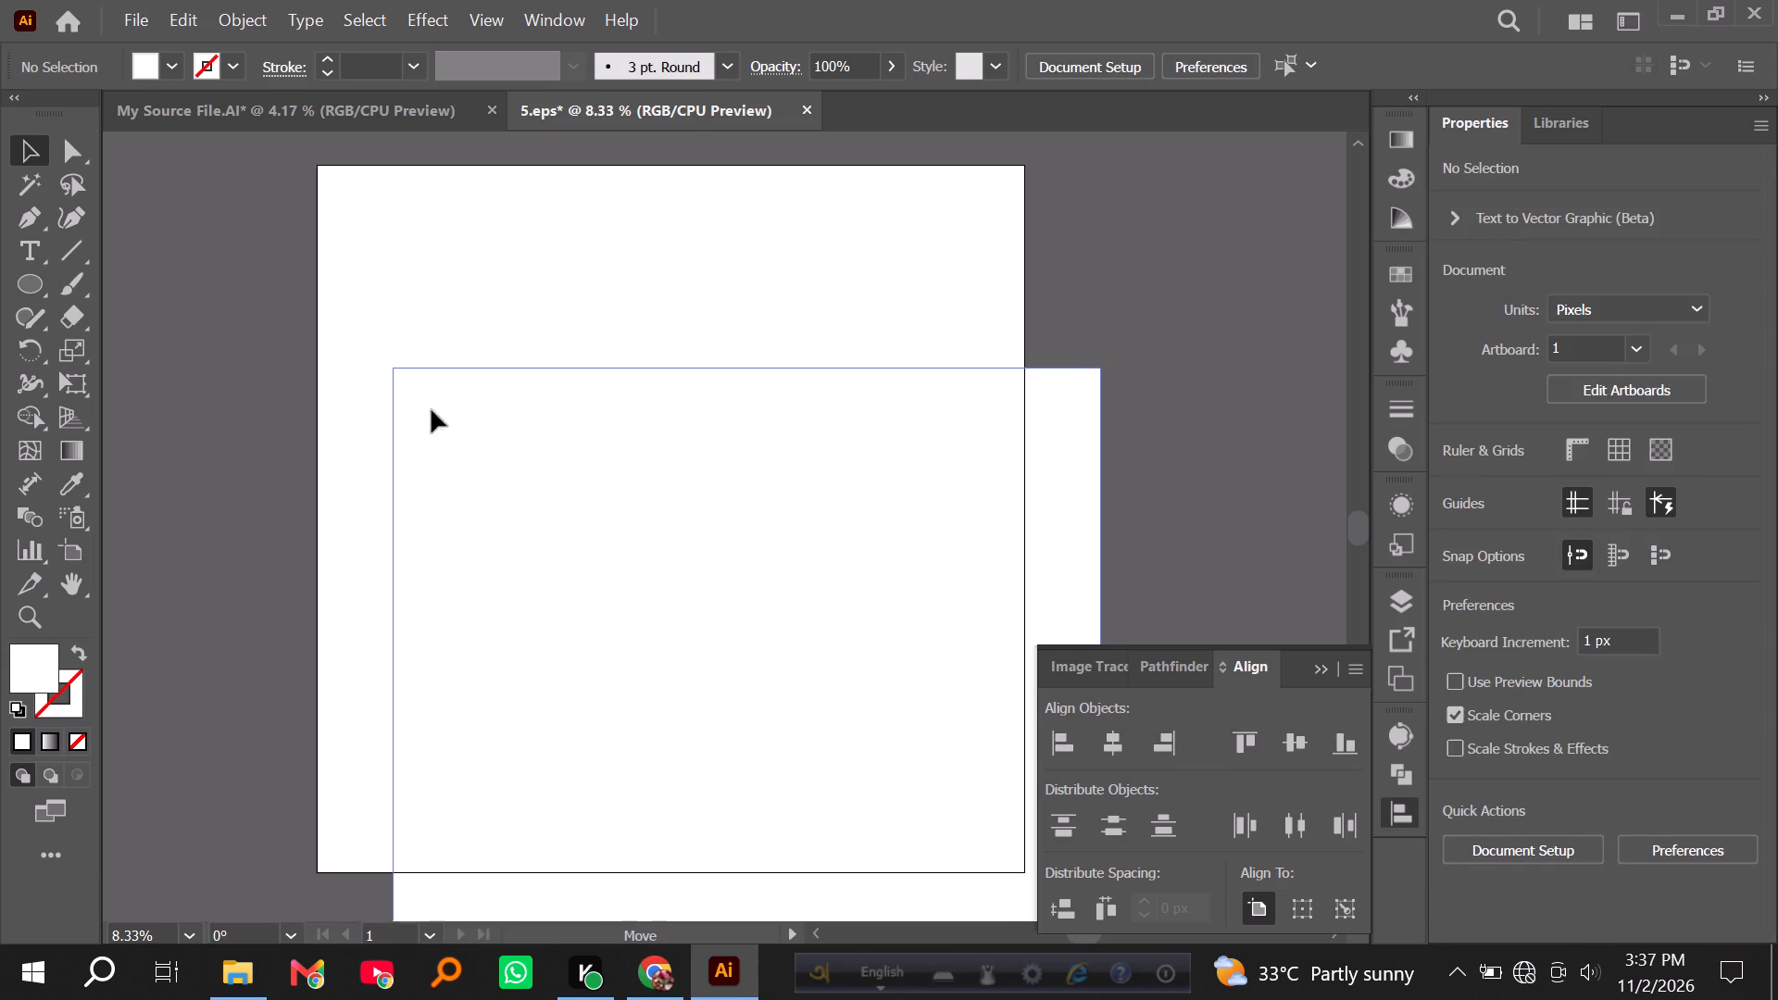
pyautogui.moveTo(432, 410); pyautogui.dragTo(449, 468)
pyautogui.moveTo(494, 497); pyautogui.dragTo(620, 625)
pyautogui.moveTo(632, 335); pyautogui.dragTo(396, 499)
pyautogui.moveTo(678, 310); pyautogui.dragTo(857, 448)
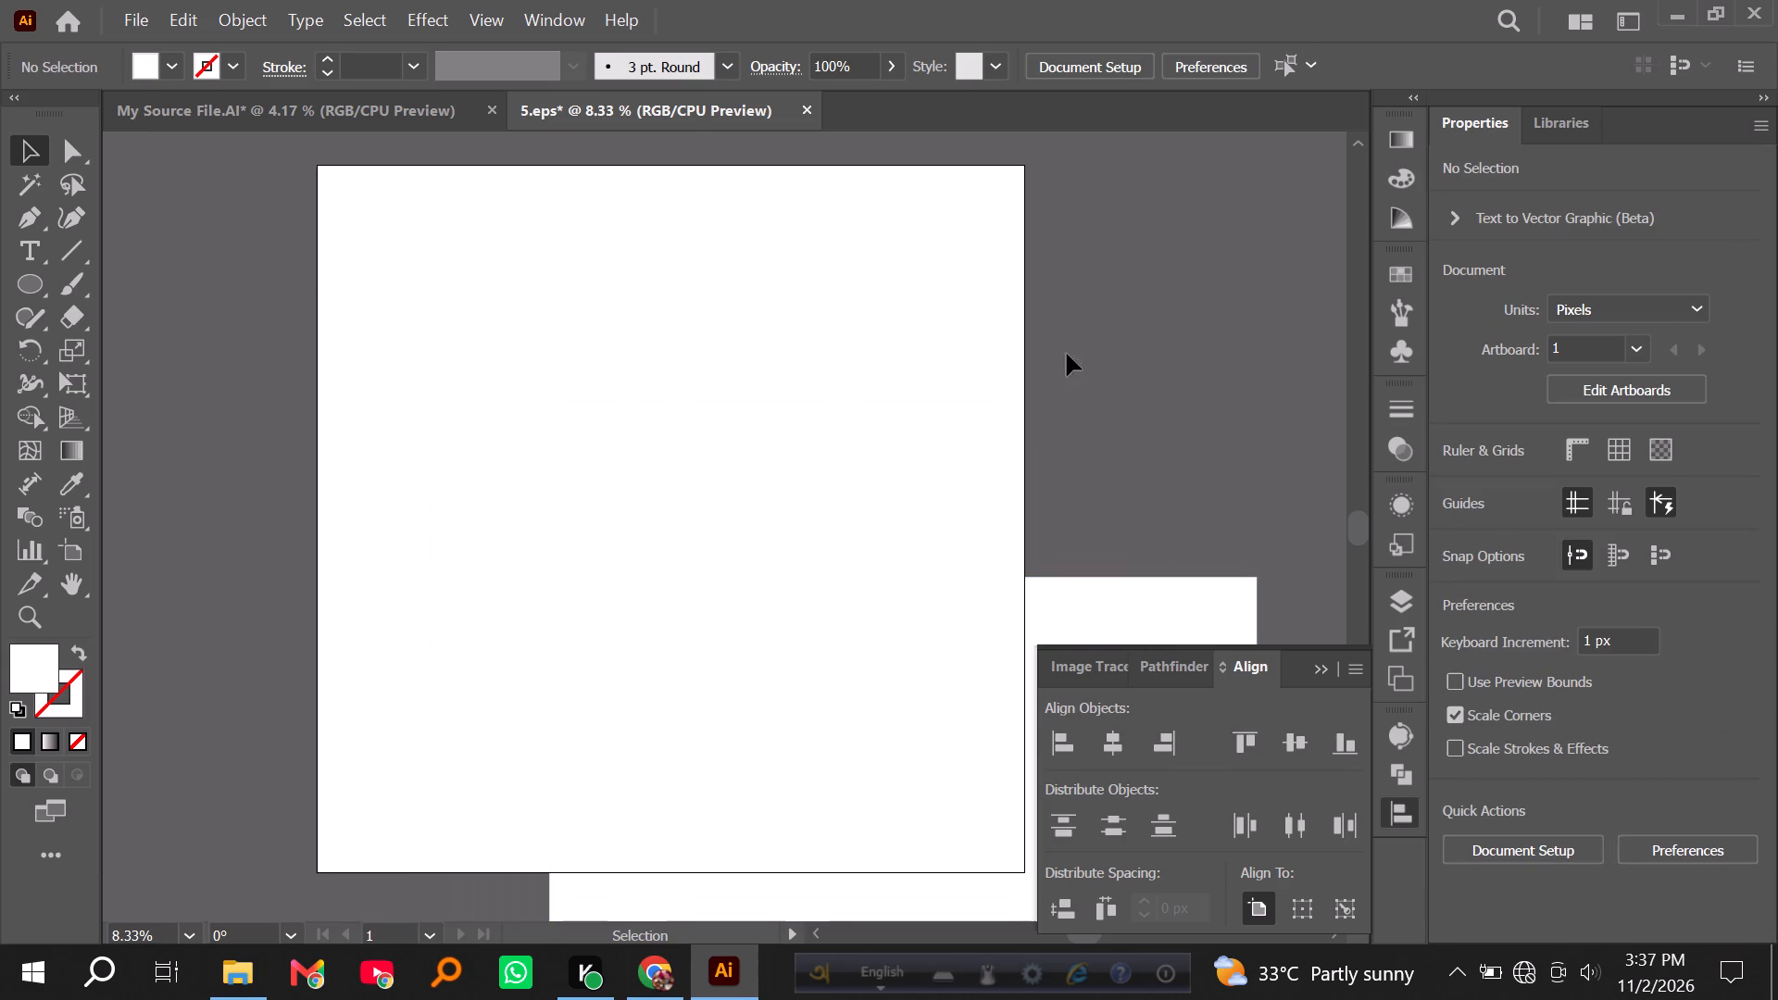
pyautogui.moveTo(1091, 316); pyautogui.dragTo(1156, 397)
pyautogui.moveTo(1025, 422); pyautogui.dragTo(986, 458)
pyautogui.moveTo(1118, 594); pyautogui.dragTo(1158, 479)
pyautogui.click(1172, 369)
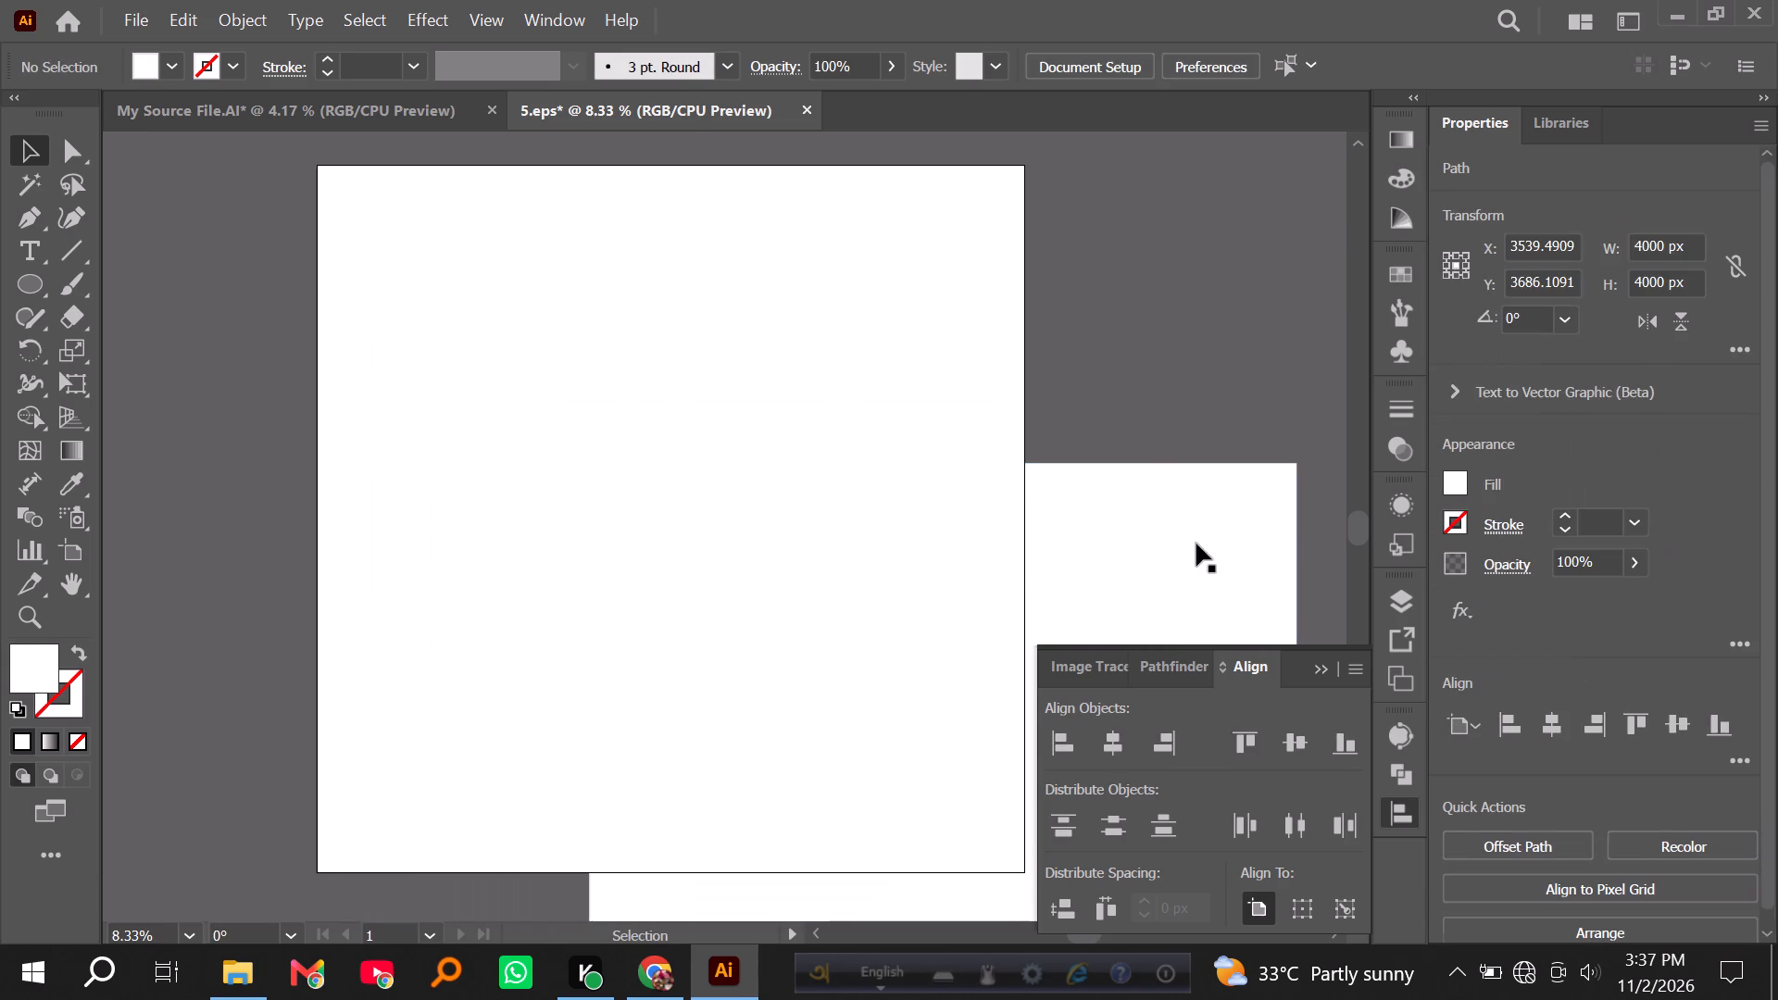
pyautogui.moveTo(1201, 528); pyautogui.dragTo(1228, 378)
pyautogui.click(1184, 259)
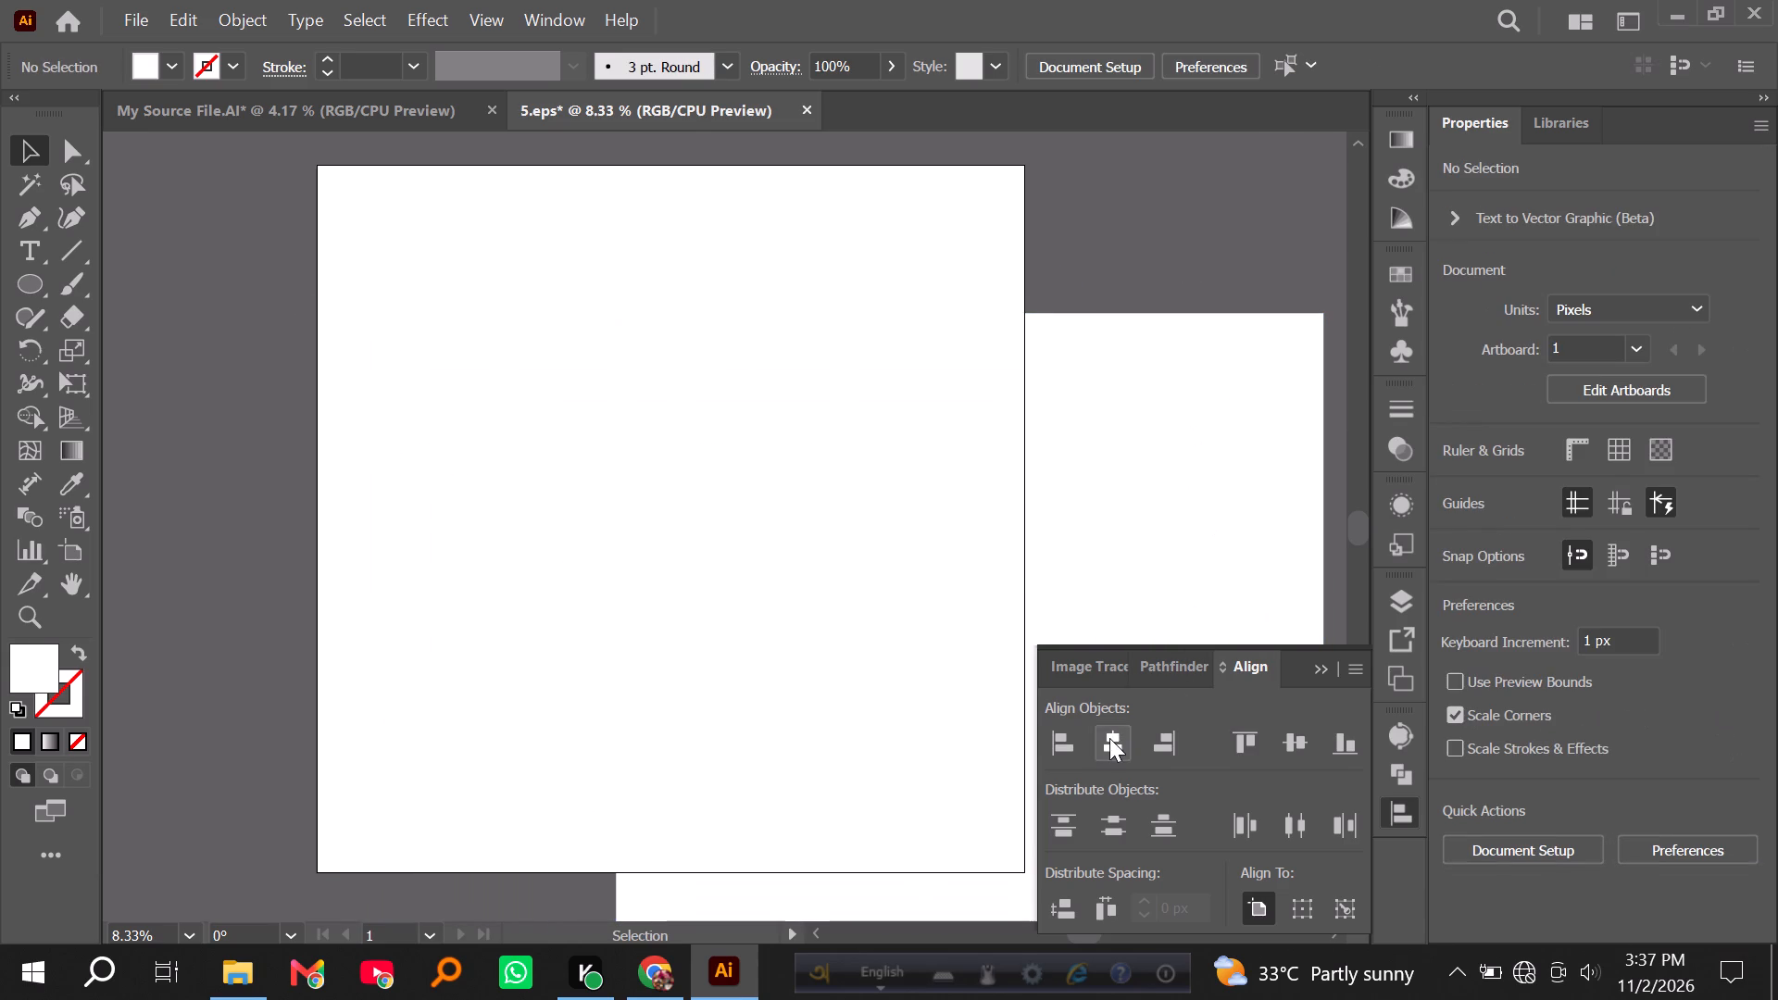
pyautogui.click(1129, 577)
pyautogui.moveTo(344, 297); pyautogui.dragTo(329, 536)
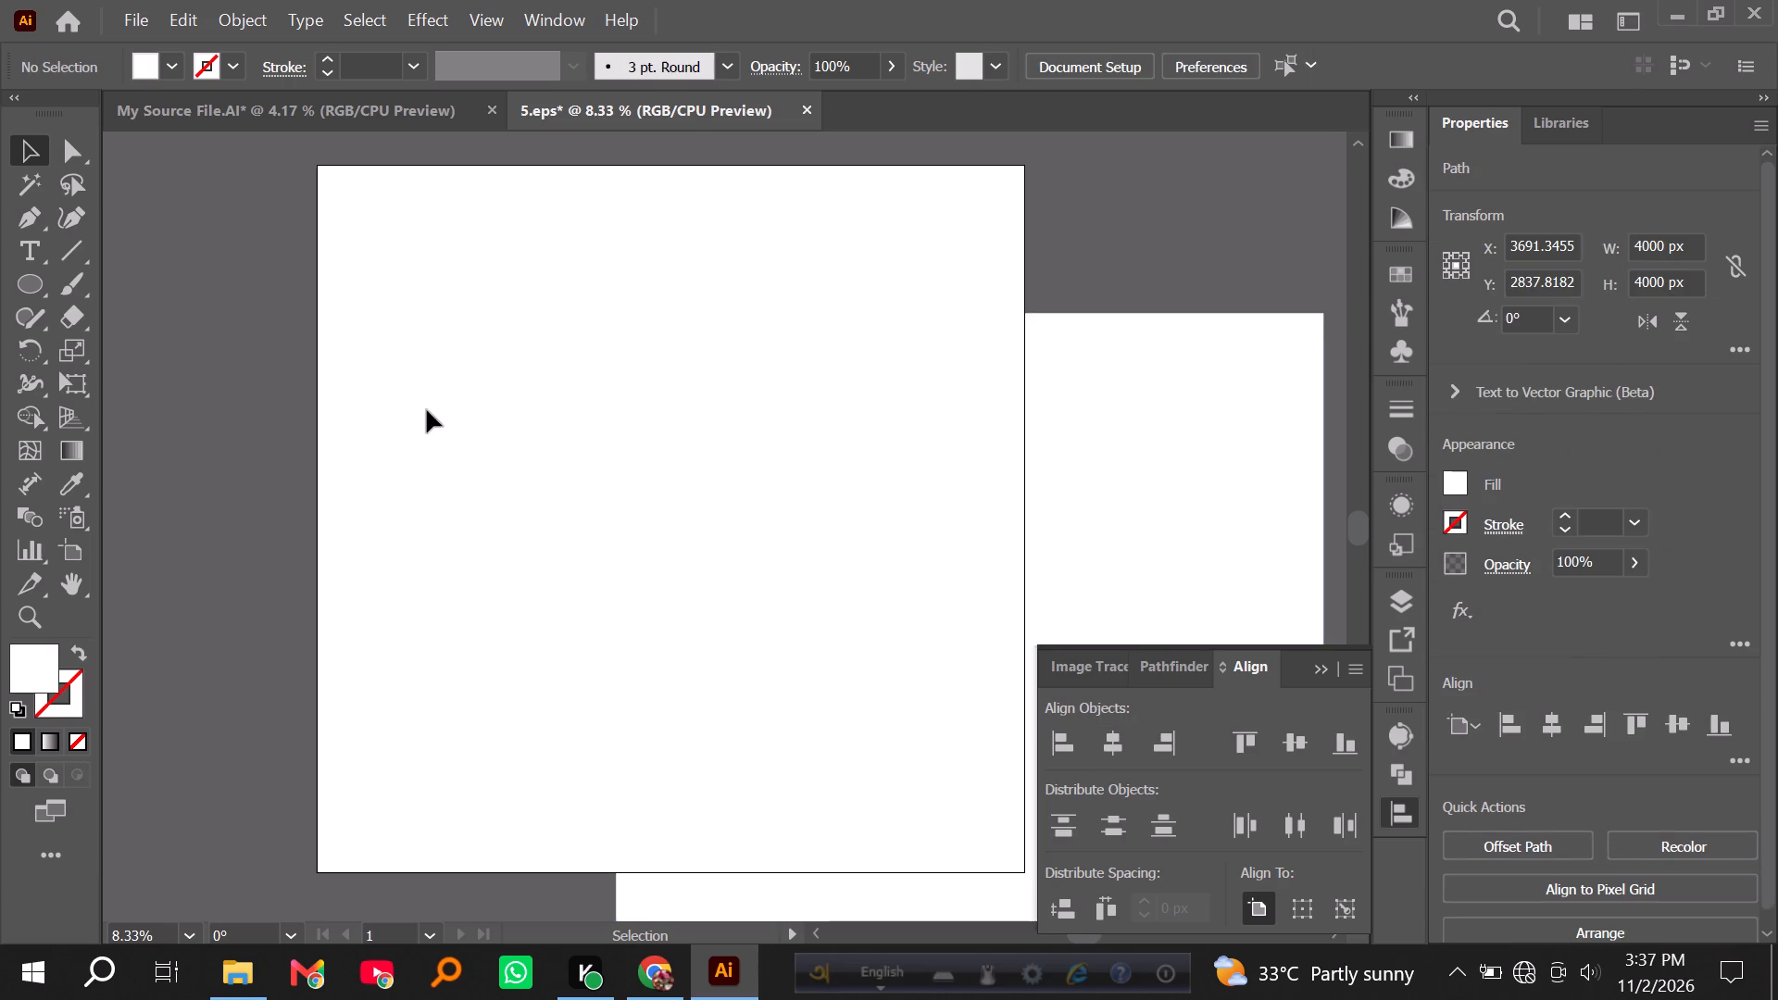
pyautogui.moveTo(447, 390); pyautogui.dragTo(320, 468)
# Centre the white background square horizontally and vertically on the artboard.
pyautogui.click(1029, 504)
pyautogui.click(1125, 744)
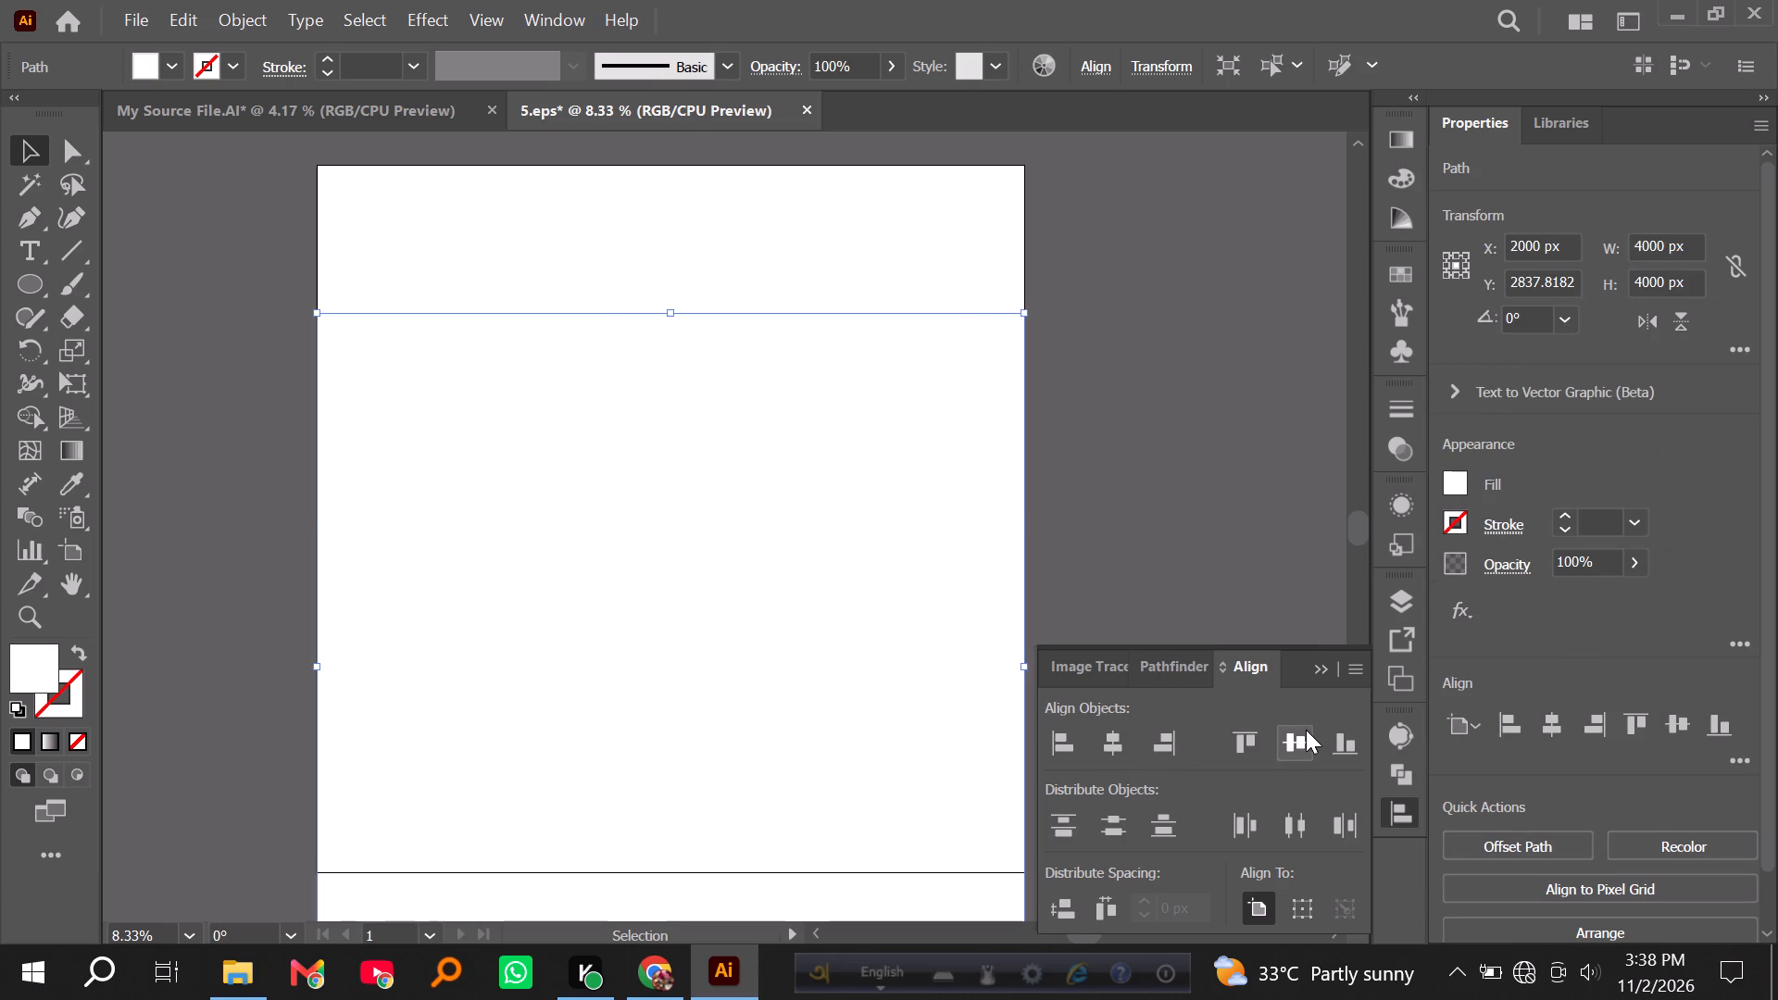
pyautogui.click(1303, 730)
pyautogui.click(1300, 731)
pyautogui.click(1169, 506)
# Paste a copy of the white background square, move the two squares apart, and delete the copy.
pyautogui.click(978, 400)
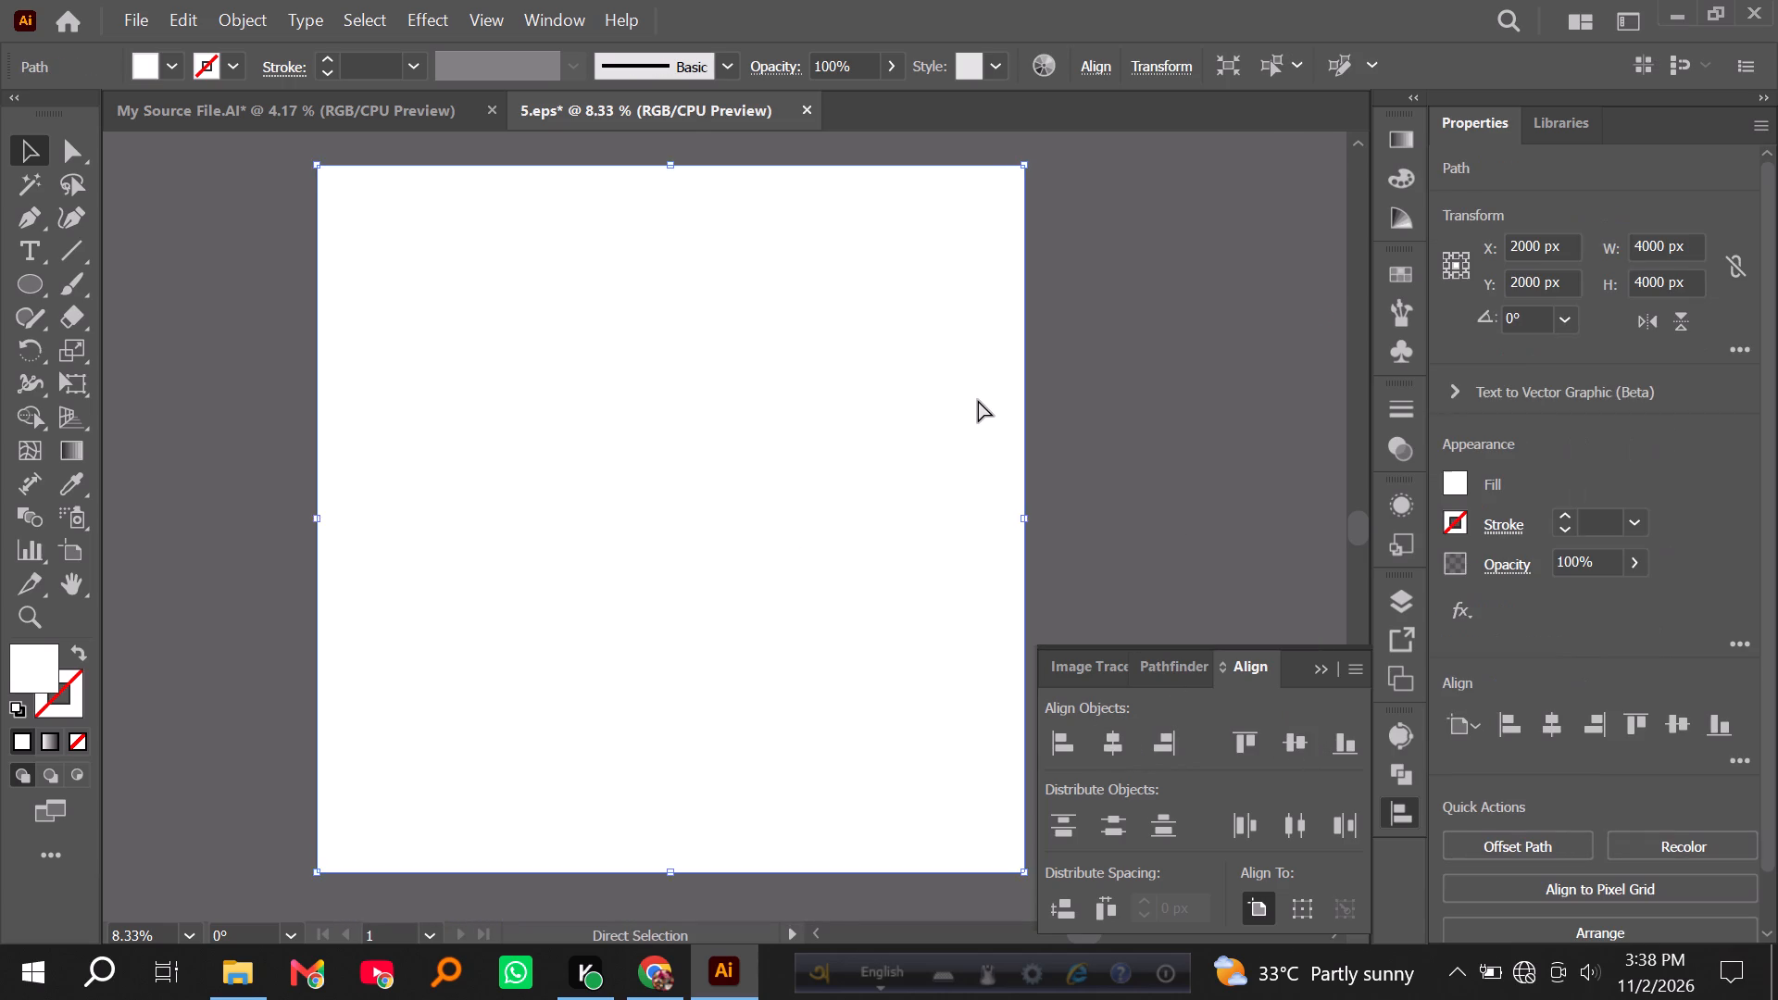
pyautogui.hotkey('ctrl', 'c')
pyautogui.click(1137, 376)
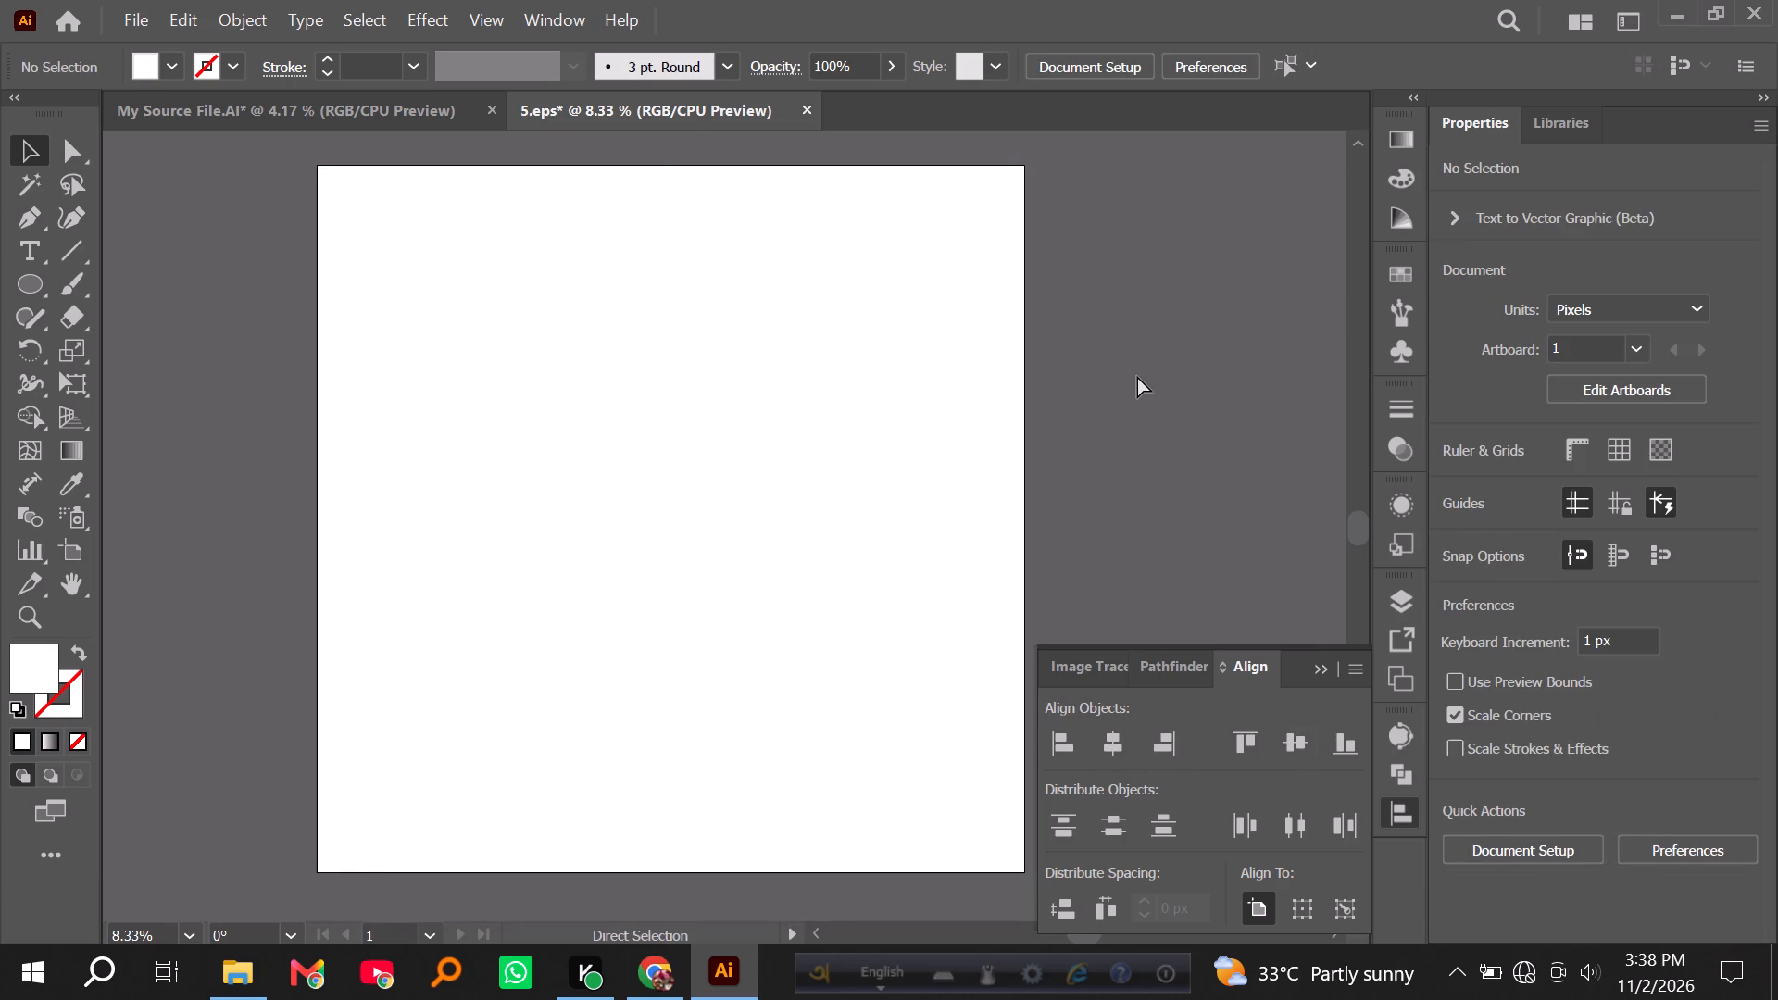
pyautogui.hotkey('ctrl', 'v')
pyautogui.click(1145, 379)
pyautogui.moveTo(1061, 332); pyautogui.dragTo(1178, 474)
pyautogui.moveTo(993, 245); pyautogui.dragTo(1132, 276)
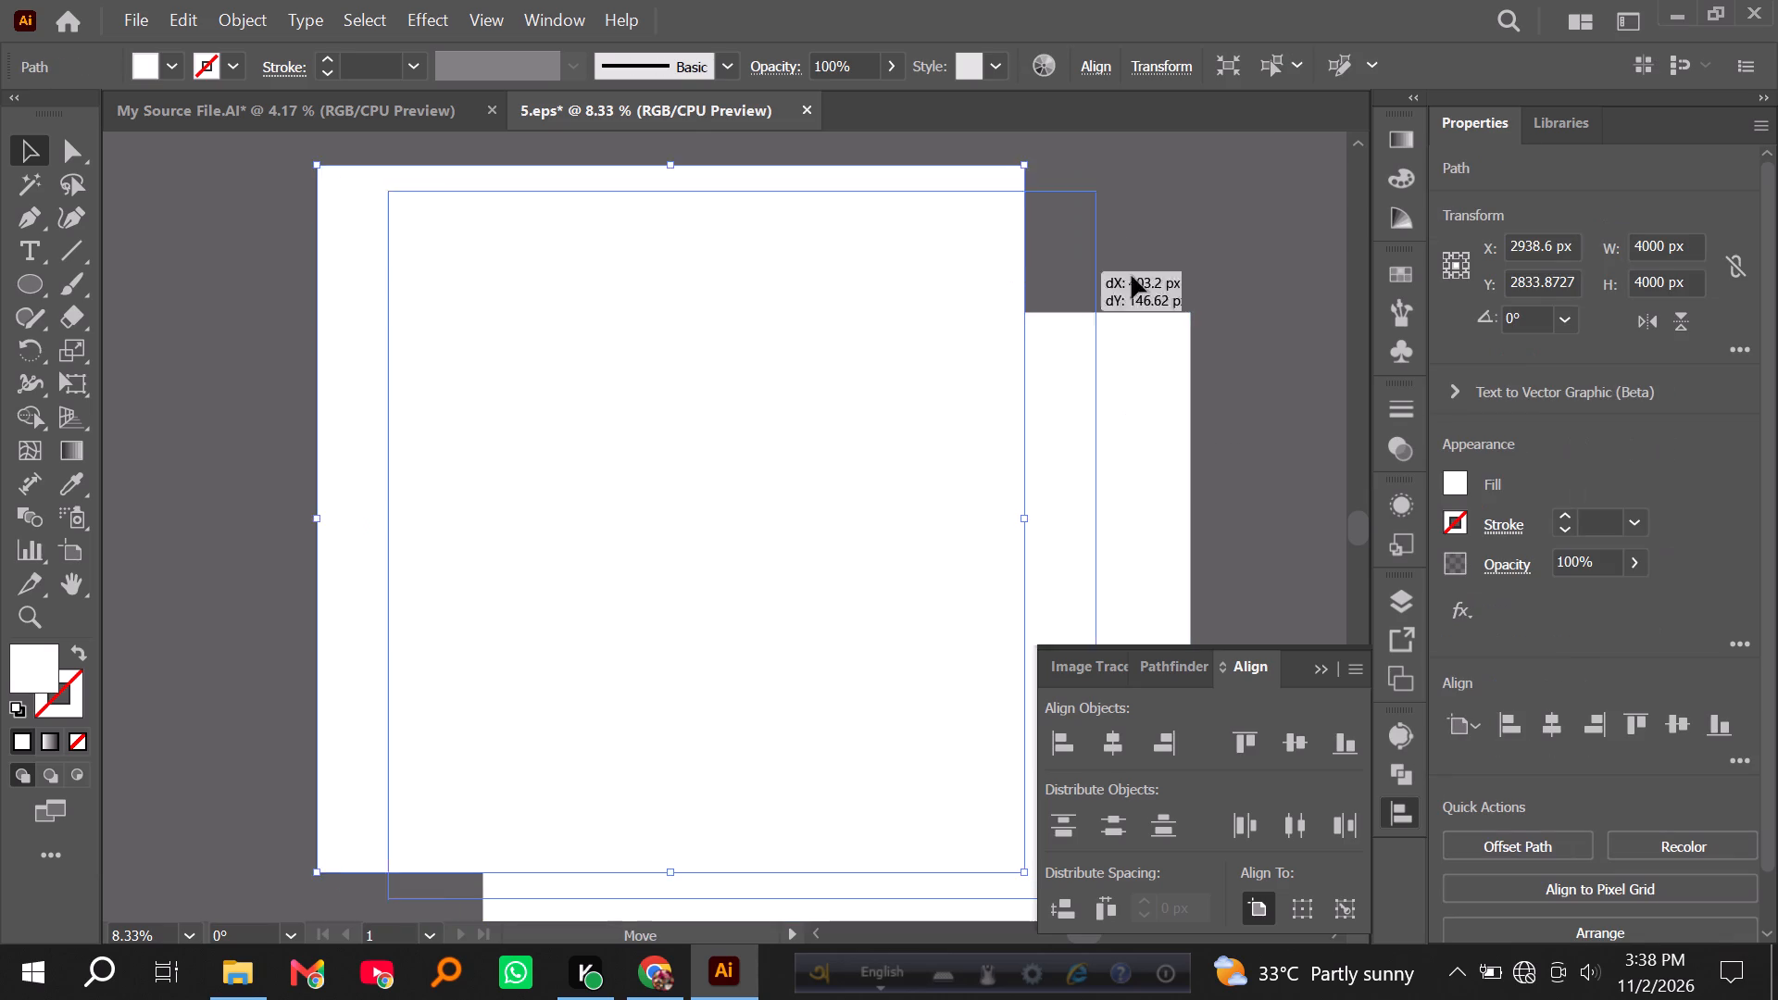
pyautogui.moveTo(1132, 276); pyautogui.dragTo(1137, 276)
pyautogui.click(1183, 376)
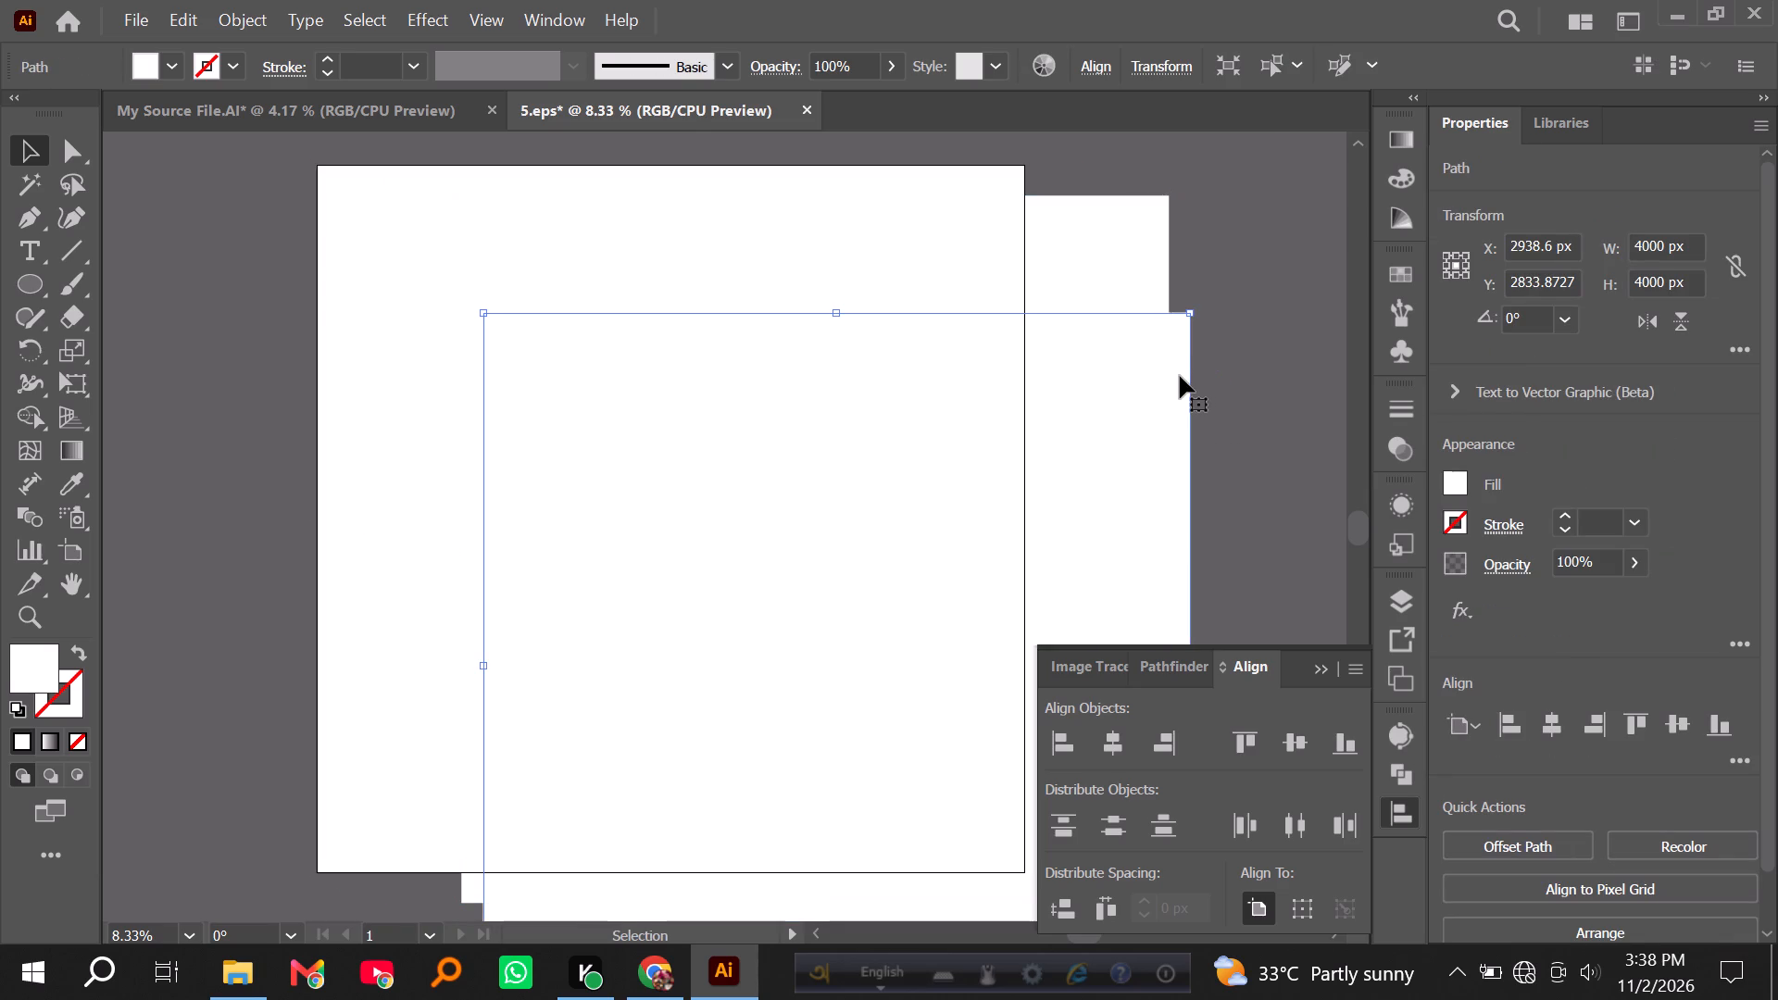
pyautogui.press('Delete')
# Centre the remaining white background square vertically and horizontally on the artboard.
pyautogui.click(1152, 451)
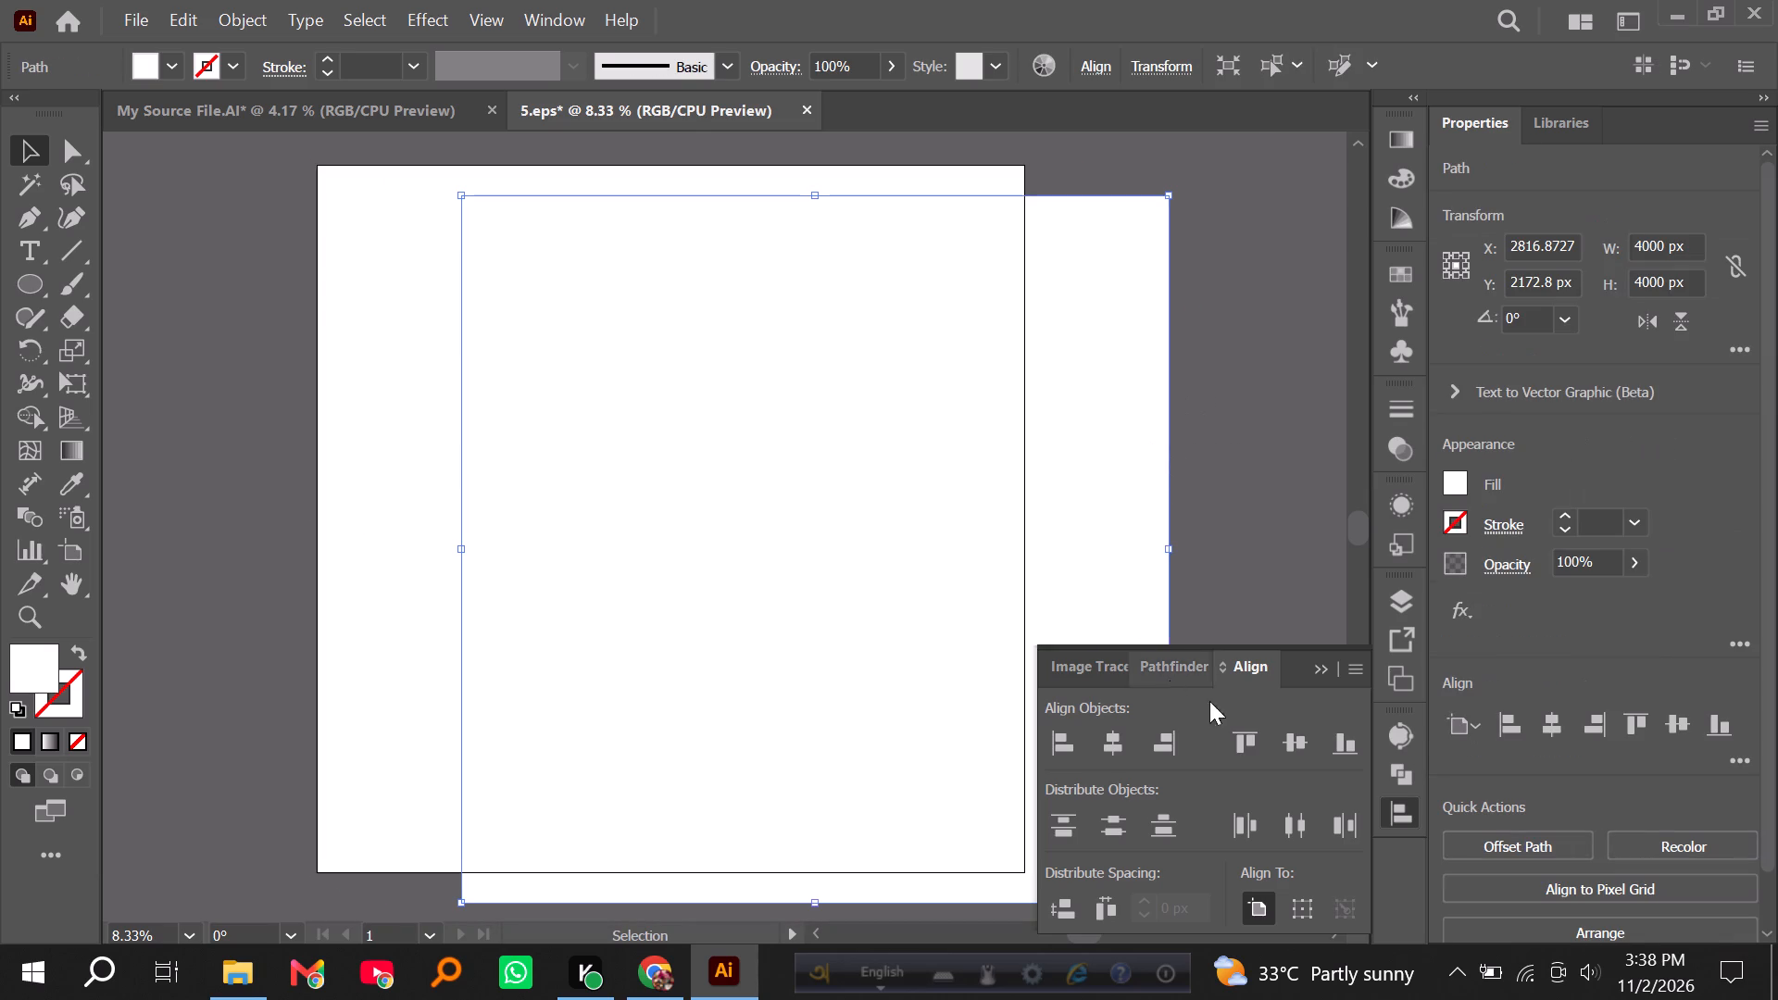
pyautogui.click(1298, 746)
pyautogui.tripleClick(1119, 743)
pyautogui.doubleClick(1123, 531)
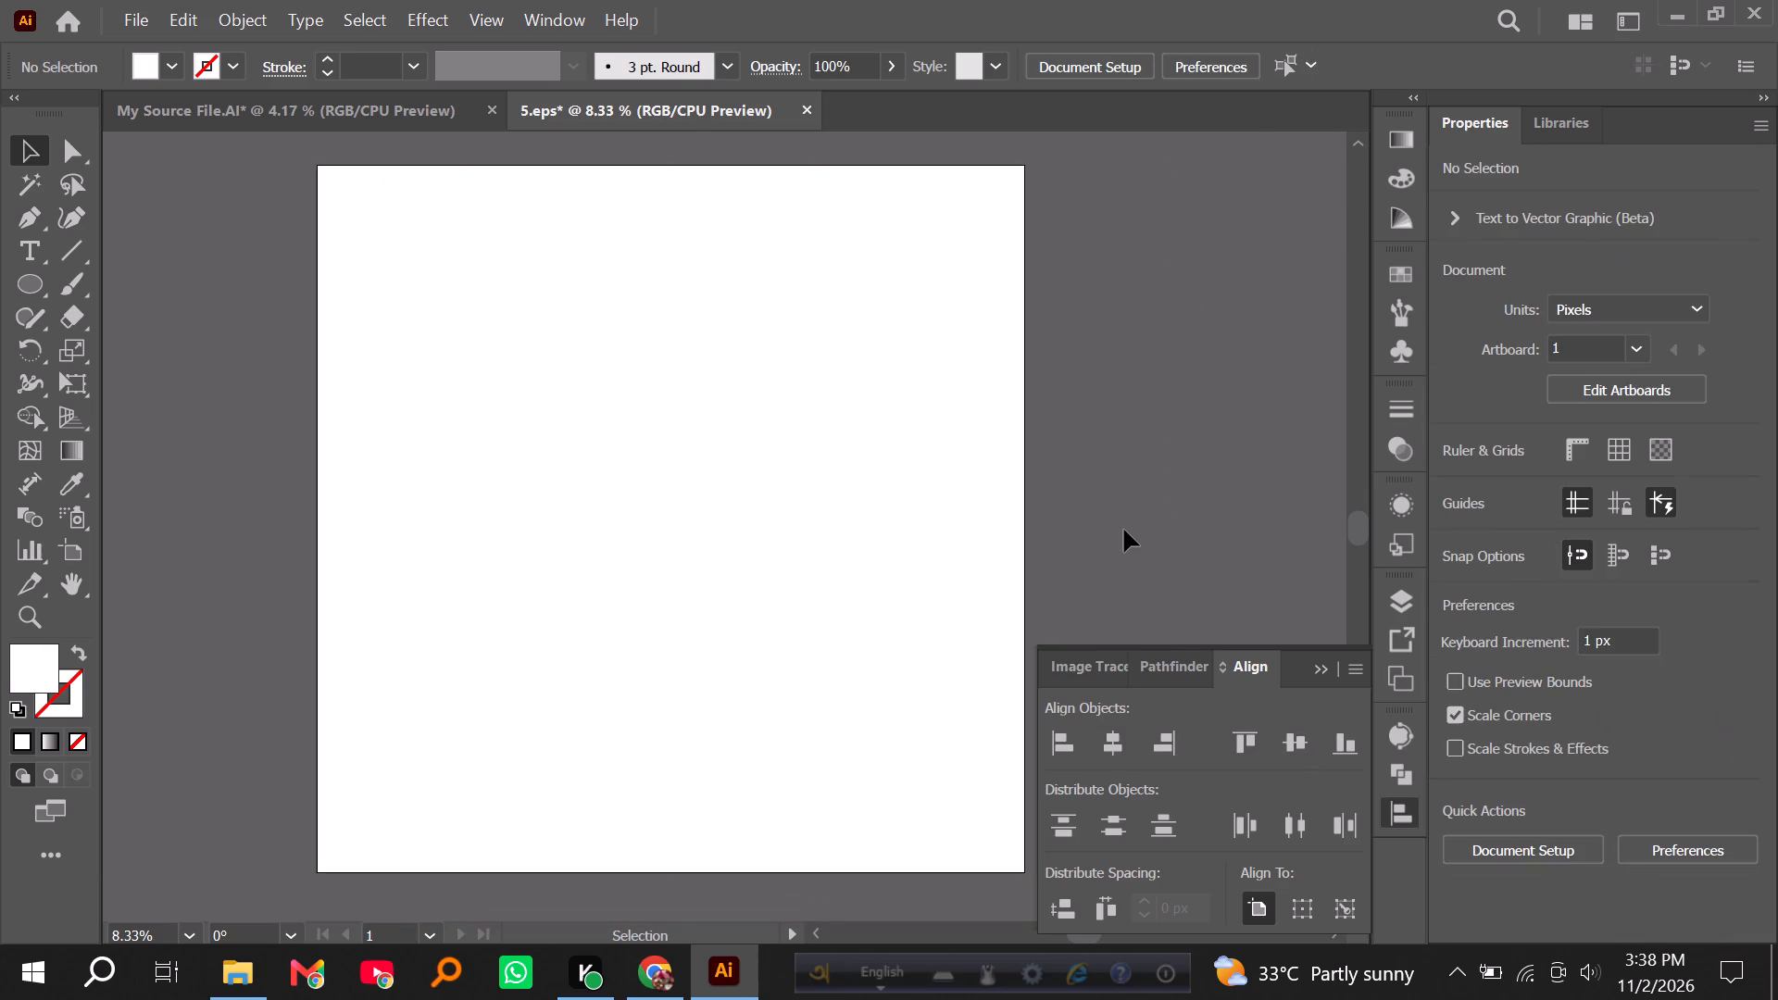
# Cut the selected tree and branch group from My Source File.AI and paste it into 5.eps.
pyautogui.click(269, 104)
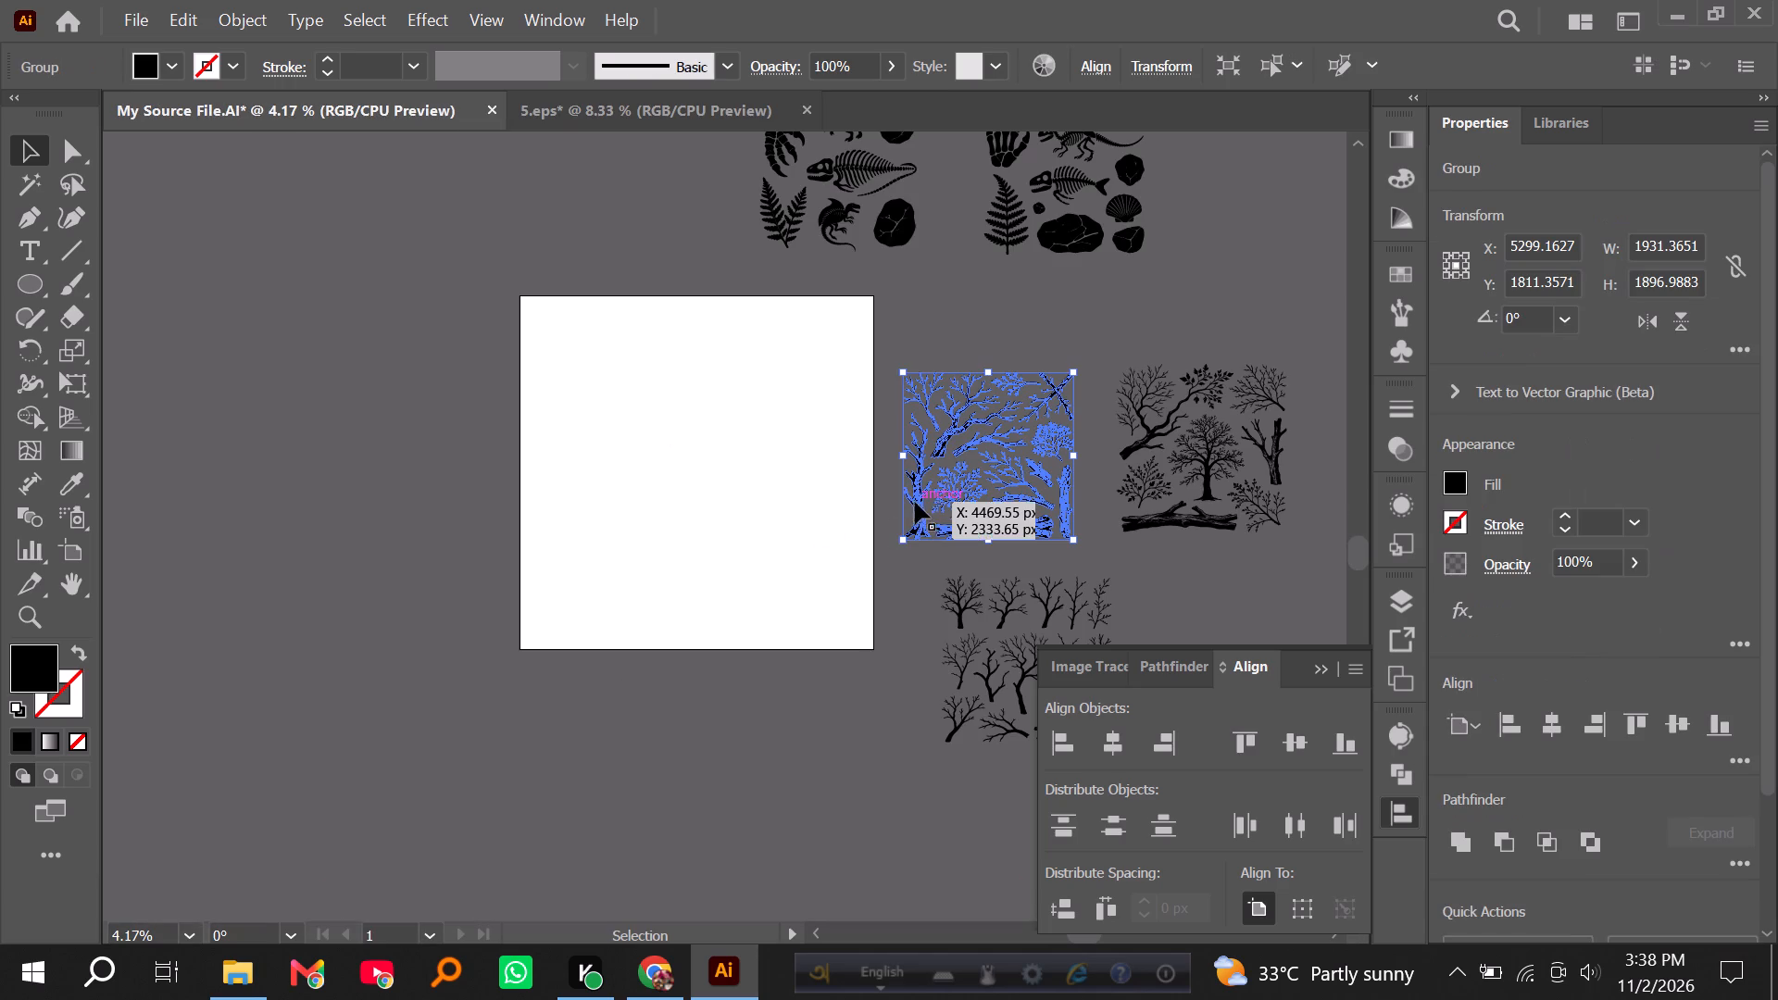
pyautogui.hotkey('ctrl', 'x')
pyautogui.click(621, 113)
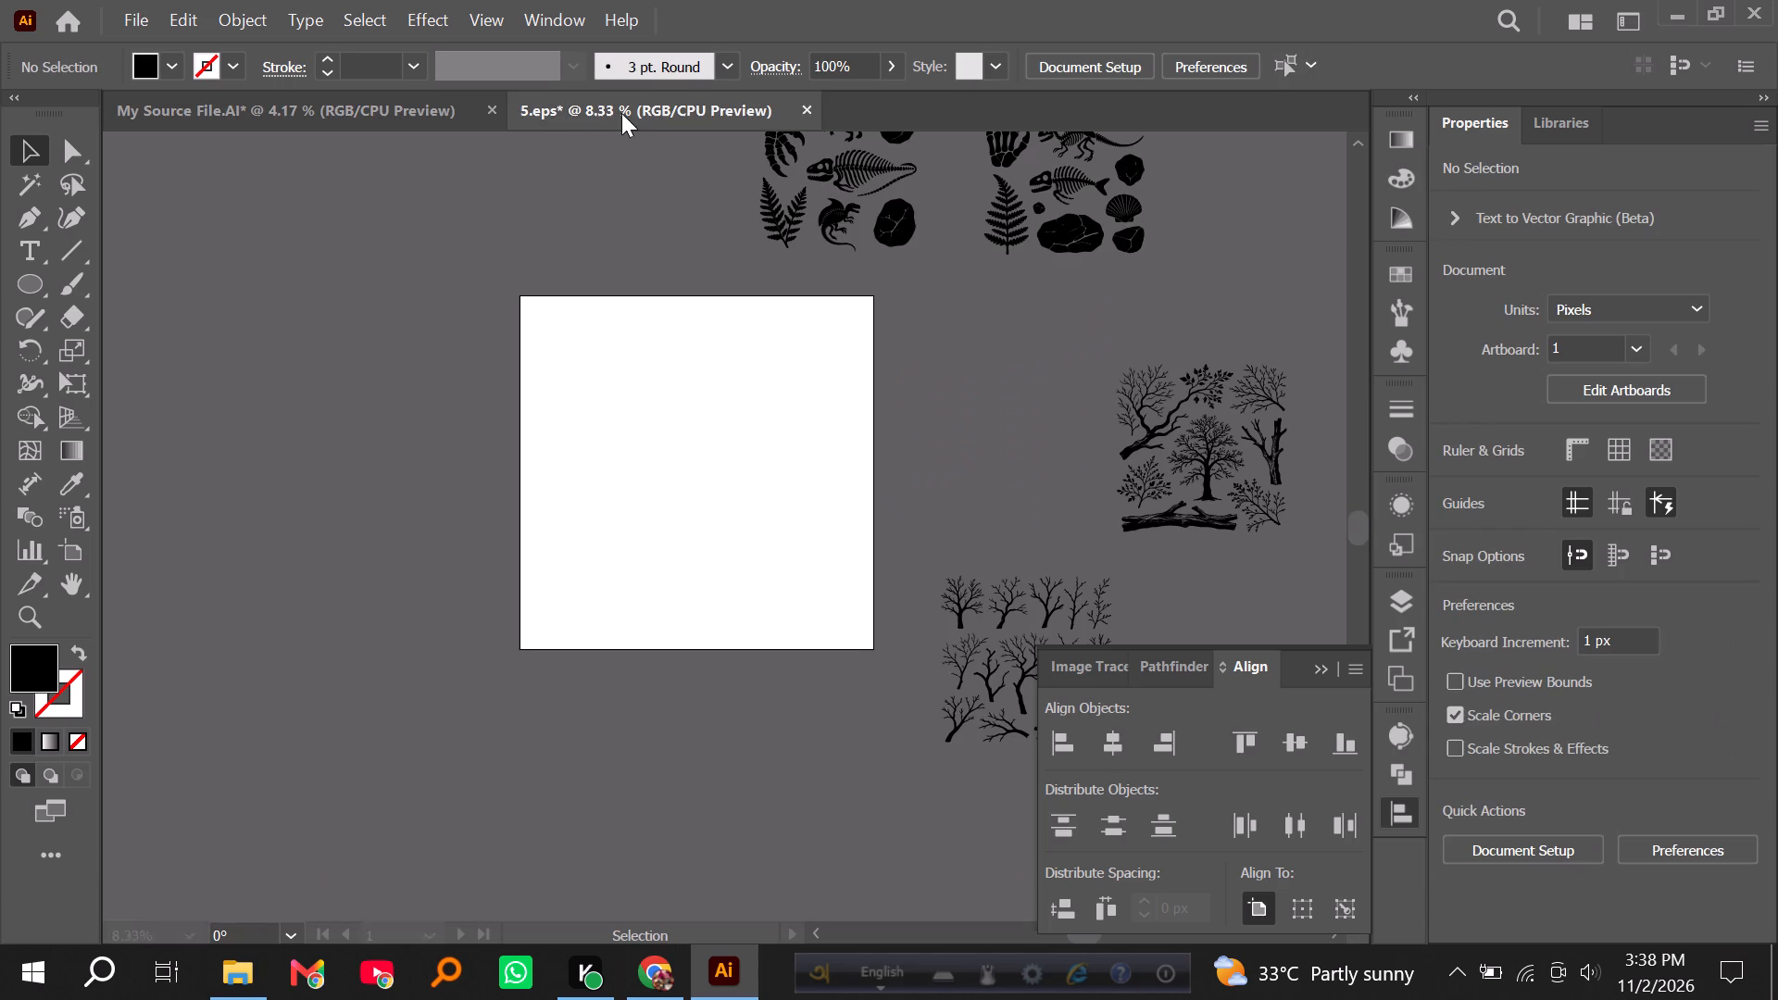
pyautogui.hotkey('ctrl', 'v')
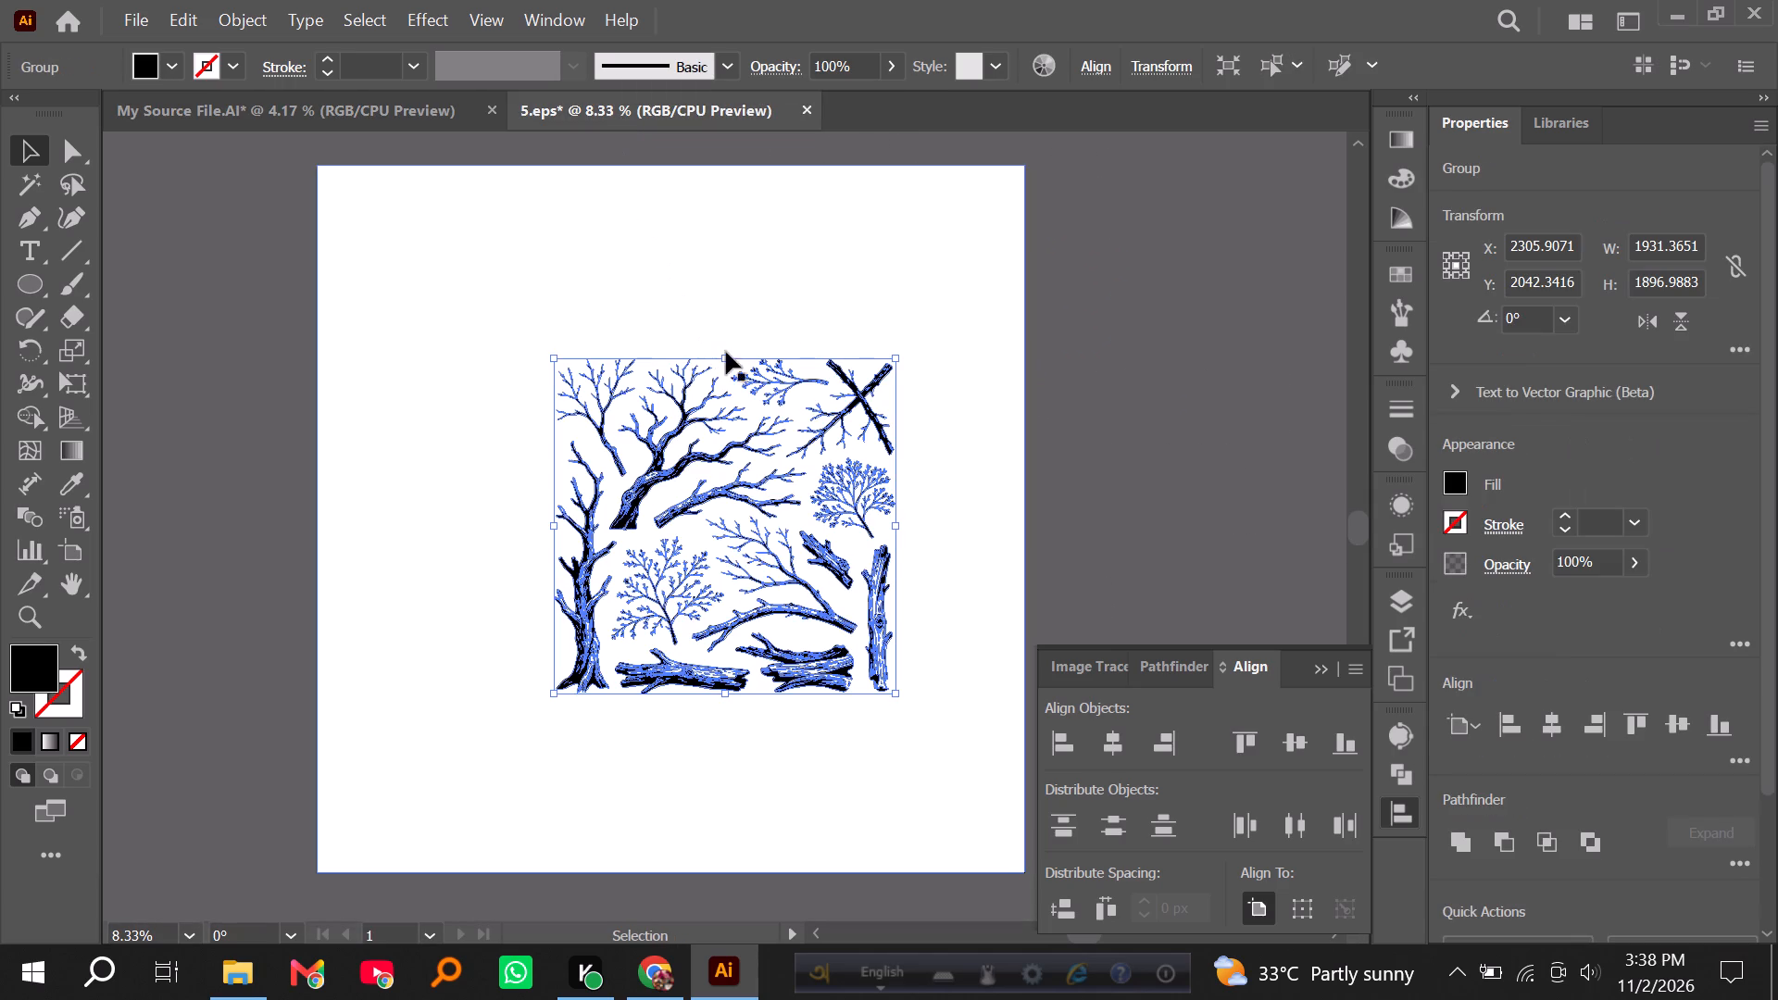
# Enlarge the tree and branch group to about 2658 × 2610 px and centre it horizontally and vertically on the artboard.
pyautogui.keyDown('alt'); pyautogui.keyDown('shift'); pyautogui.moveTo(727, 355); pyautogui.dragTo(721, 306); pyautogui.keyUp('shift'); pyautogui.keyUp('alt')
pyautogui.click(1122, 744)
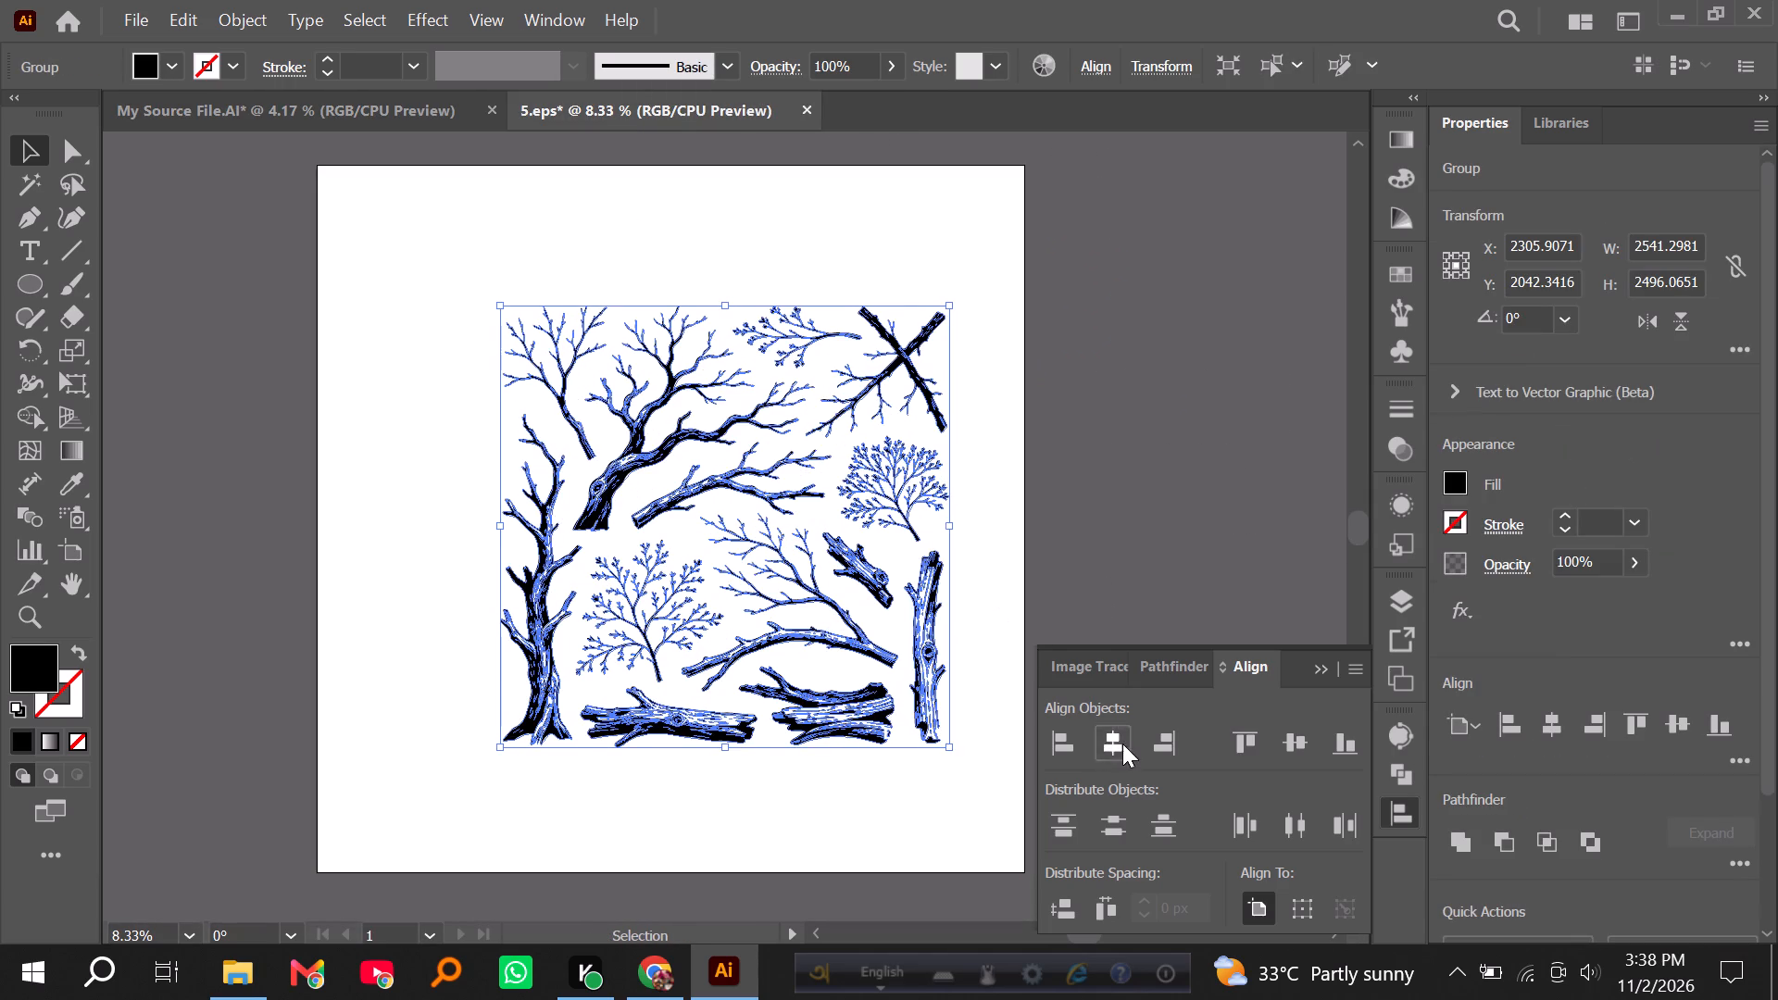
pyautogui.tripleClick(1296, 744)
pyautogui.click(1295, 744)
pyautogui.doubleClick(1100, 741)
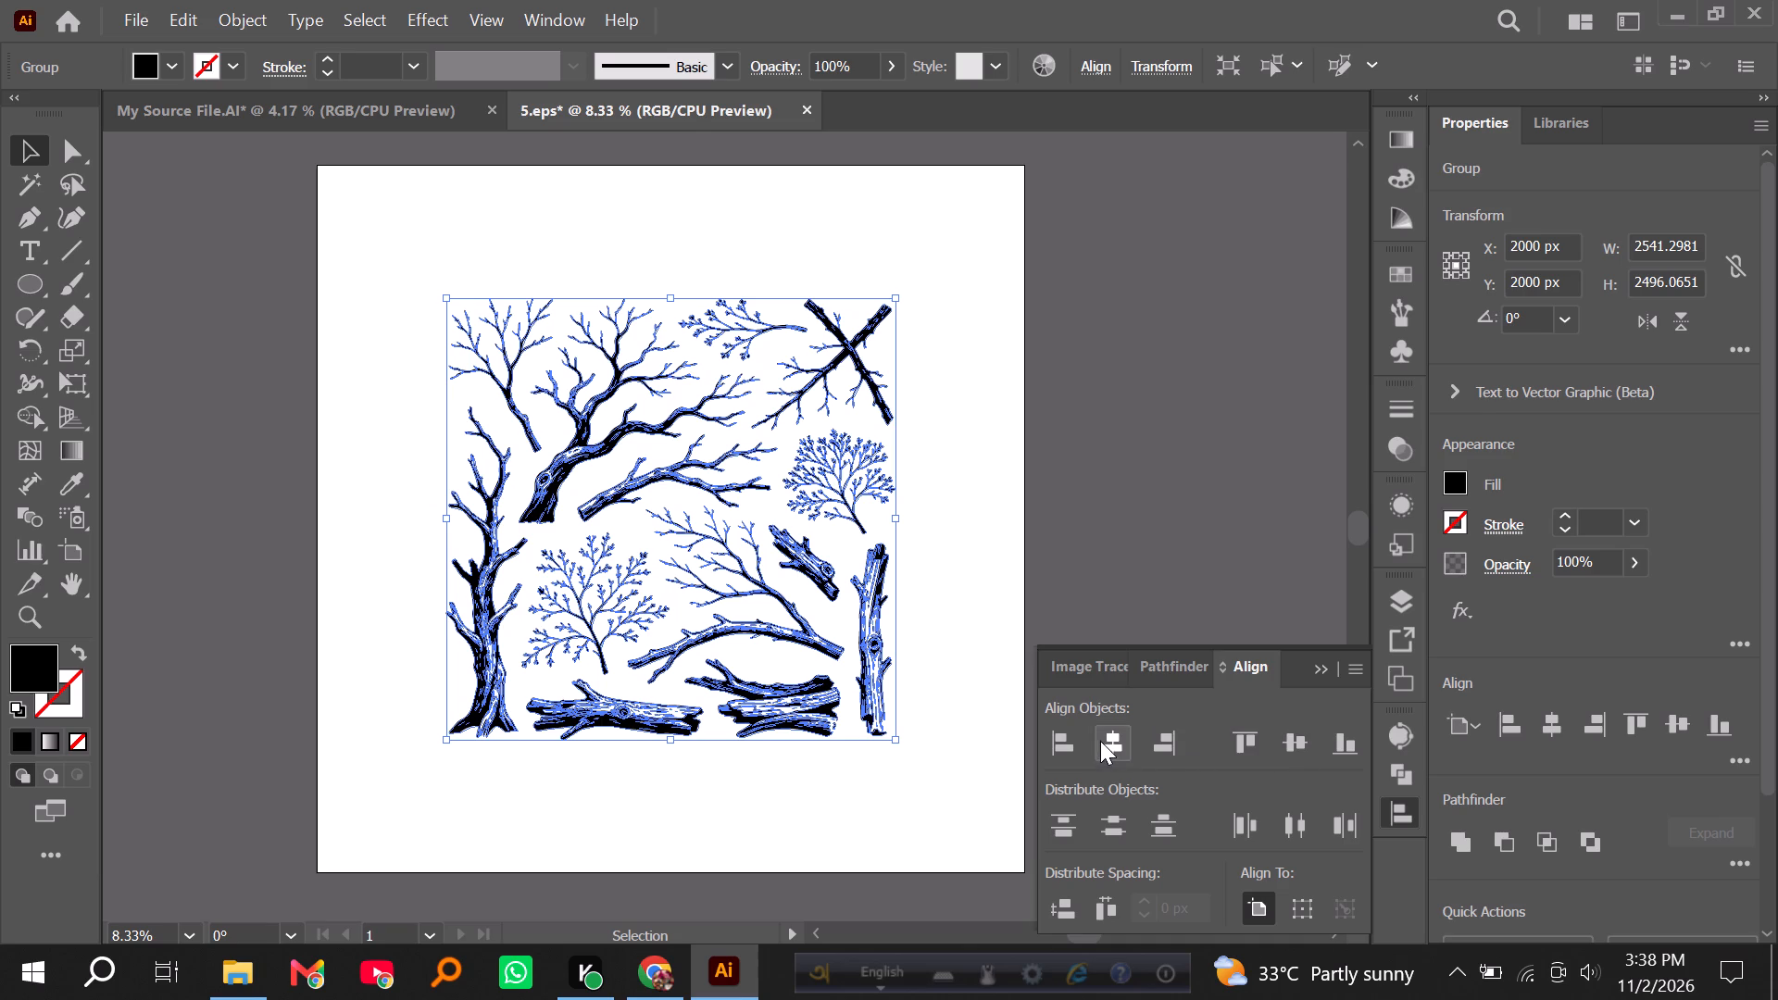
pyautogui.doubleClick(1095, 557)
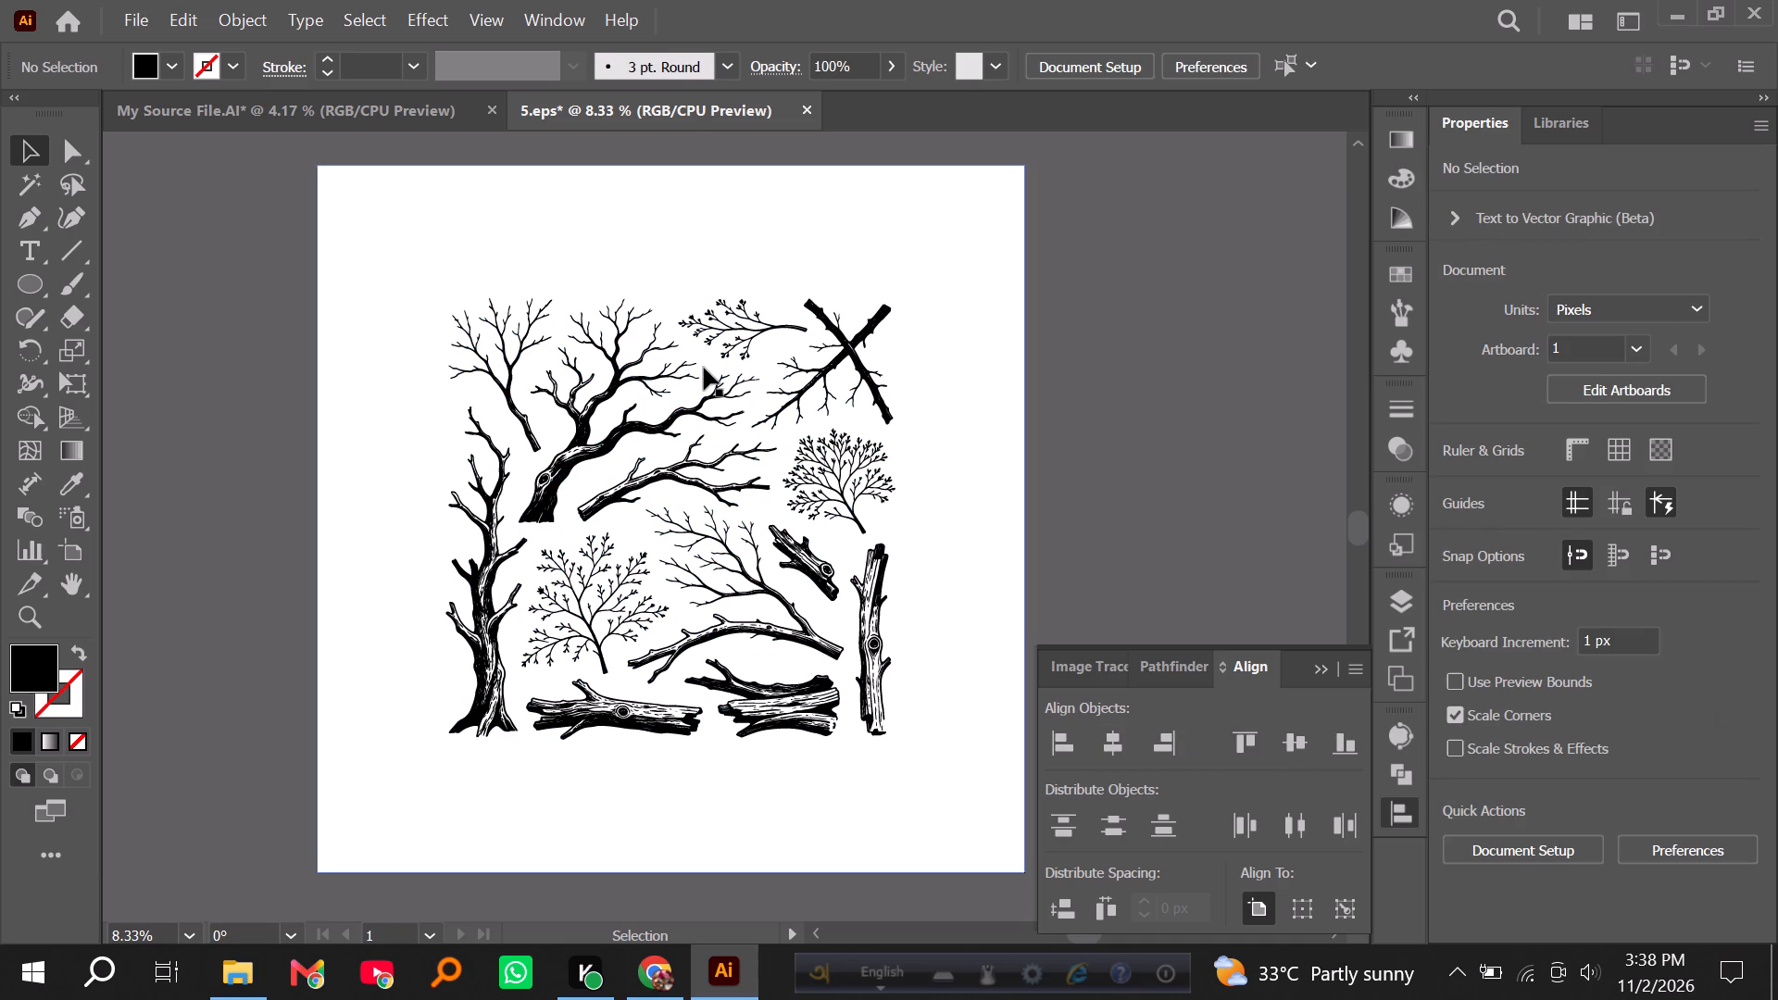
pyautogui.click(602, 457)
pyautogui.keyDown('alt'); pyautogui.keyDown('shift'); pyautogui.moveTo(665, 296); pyautogui.dragTo(665, 288); pyautogui.keyUp('shift'); pyautogui.keyUp('alt')
pyautogui.click(1112, 754)
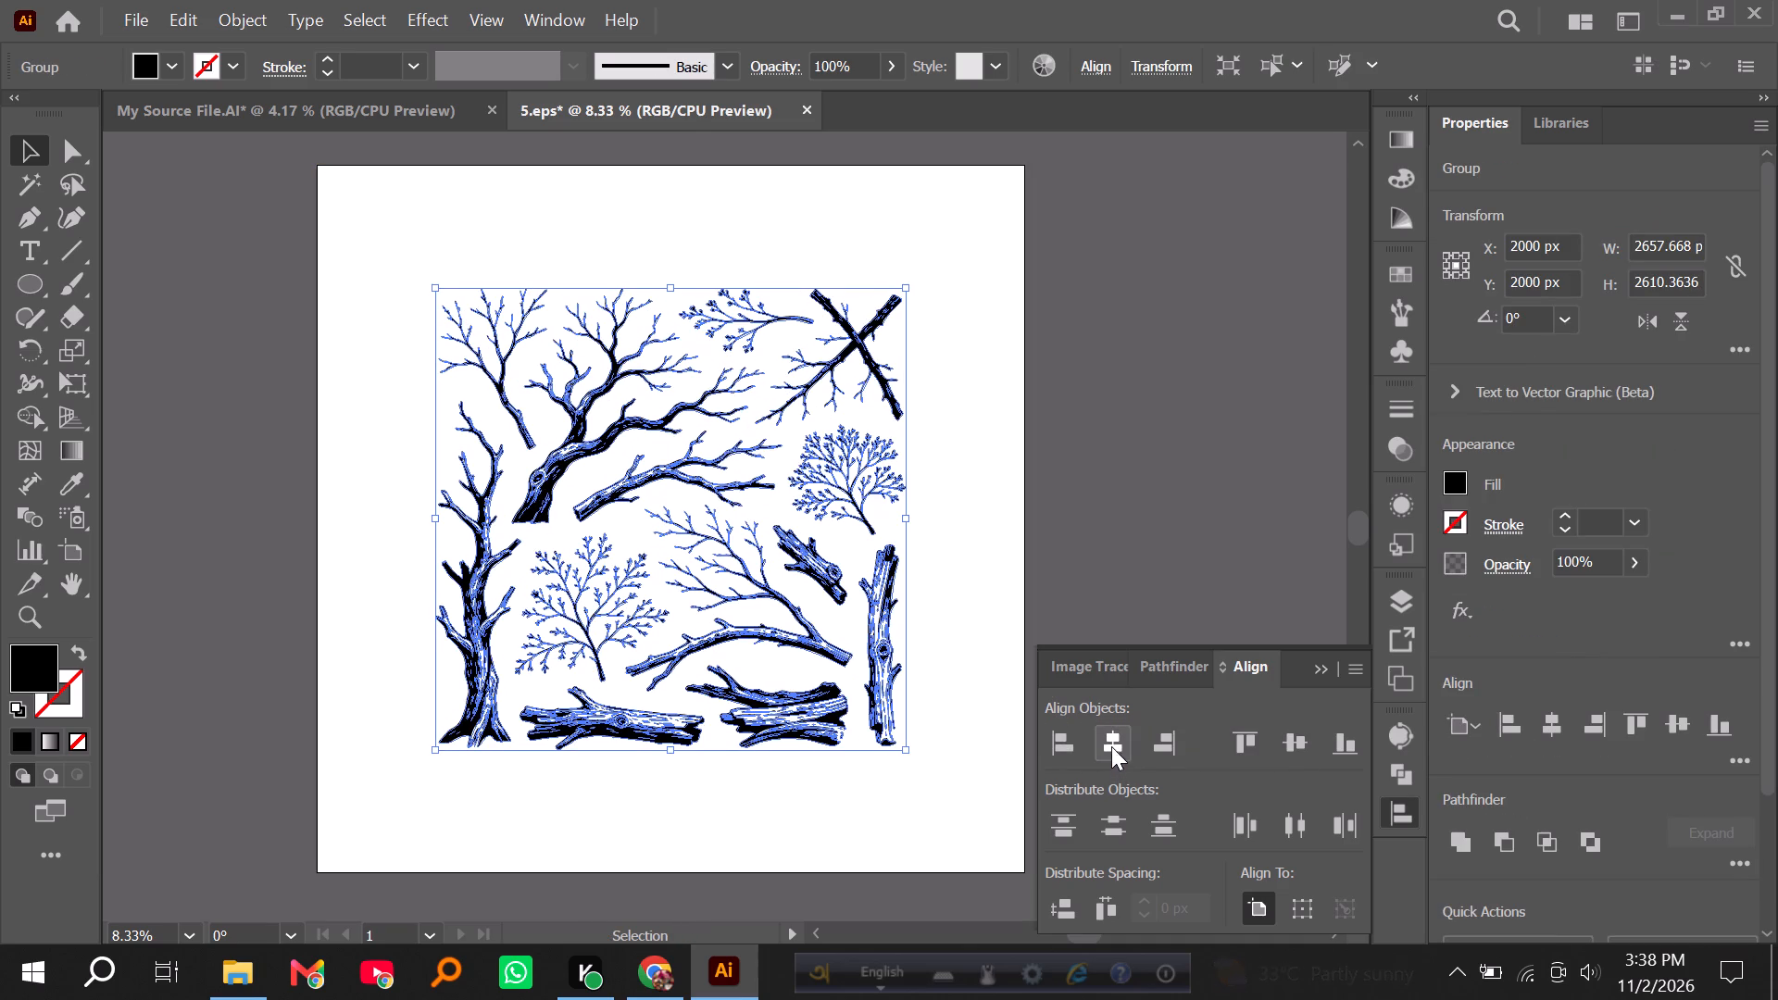
pyautogui.doubleClick(1110, 744)
pyautogui.tripleClick(1296, 747)
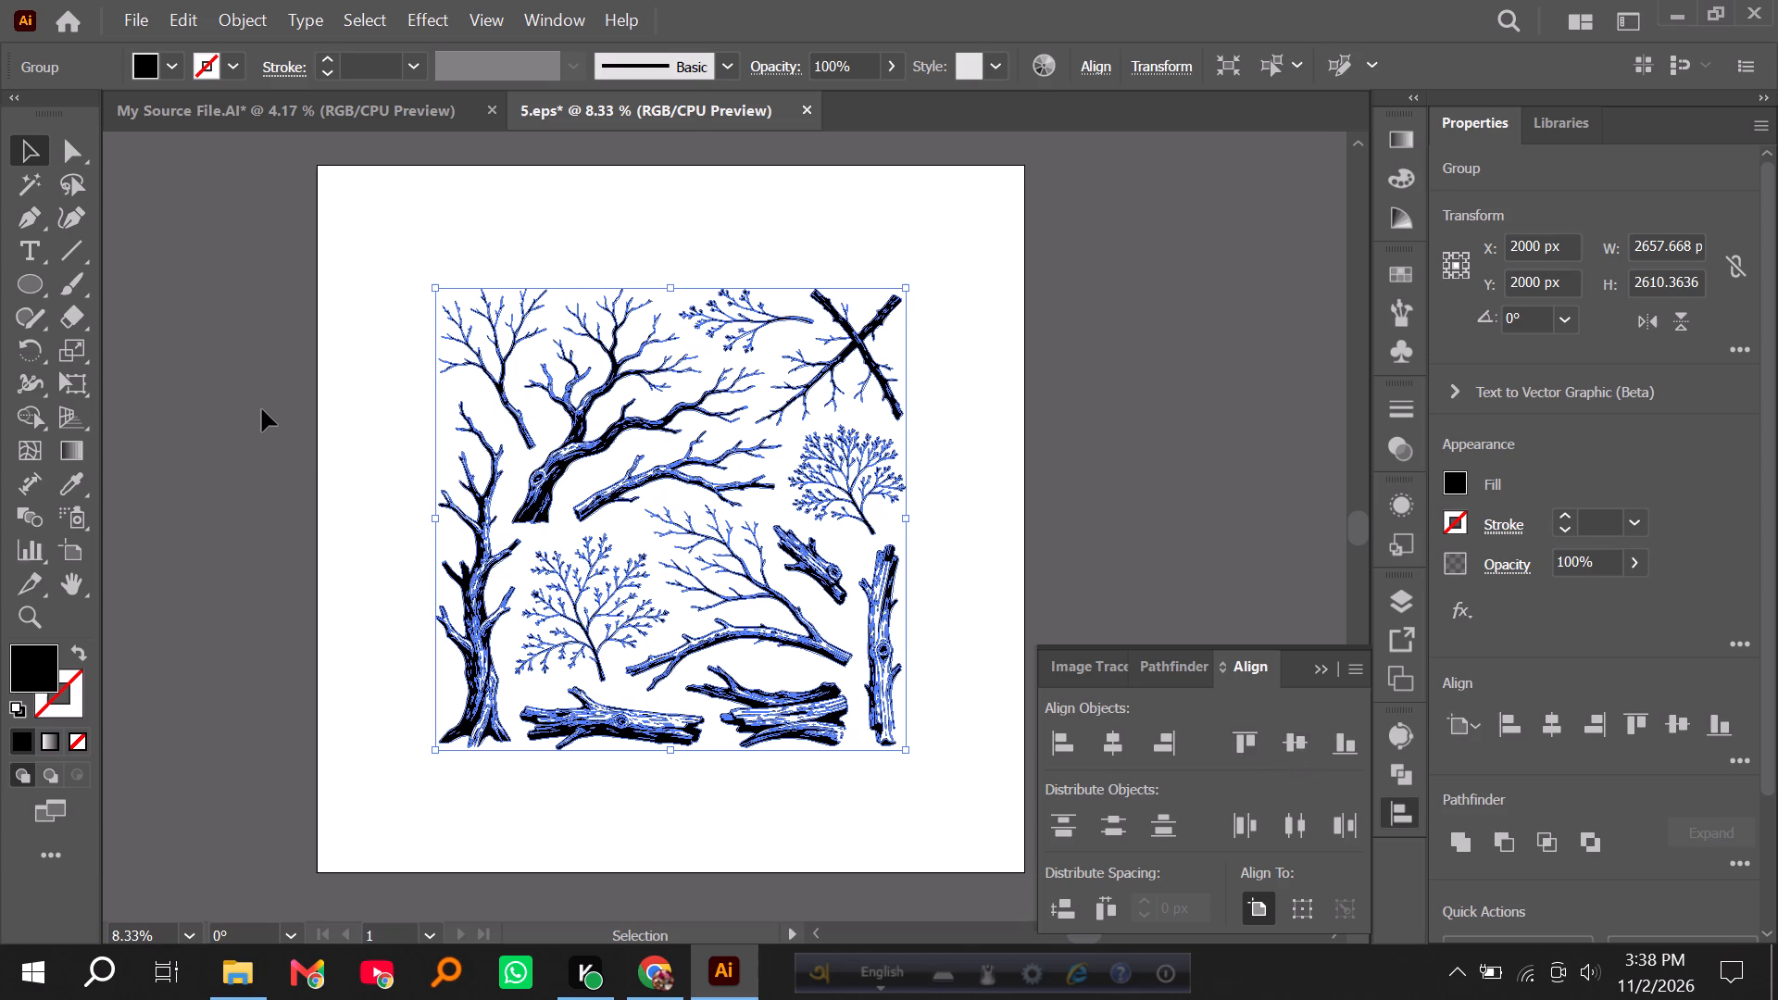
pyautogui.doubleClick(262, 408)
# Save the document under the new name 6 in Illustrator 10 EPS format.
pyautogui.click(131, 24)
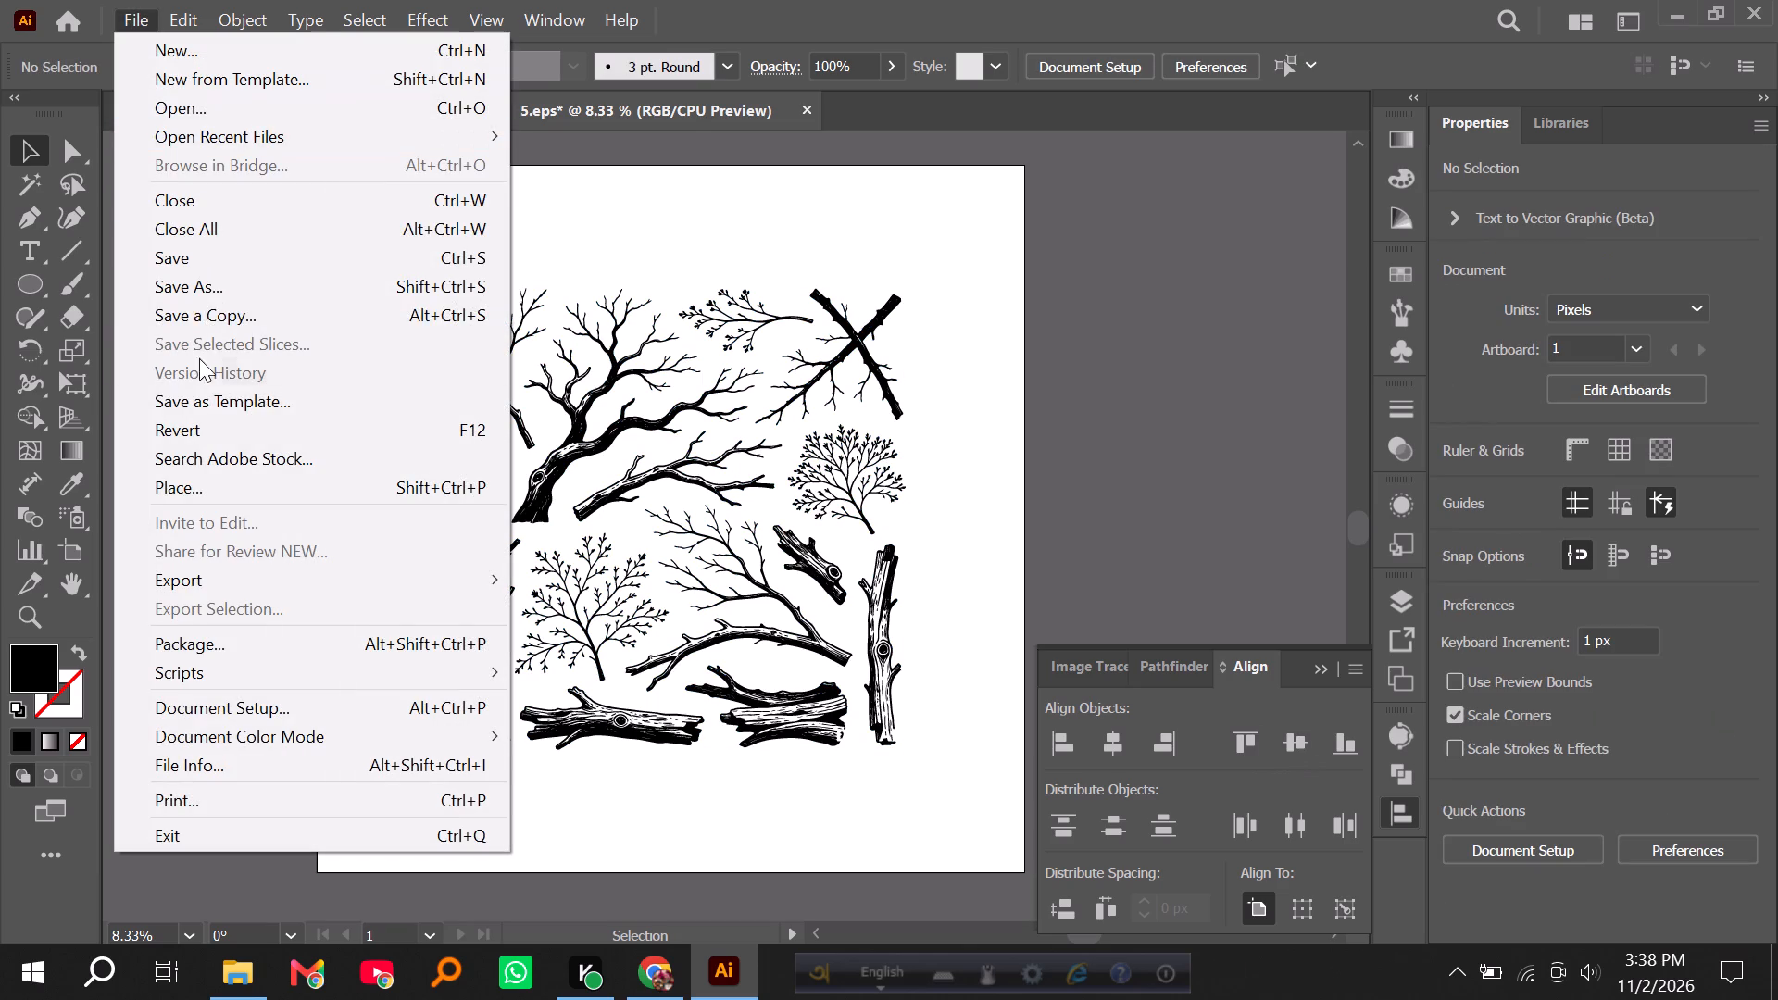
pyautogui.click(193, 280)
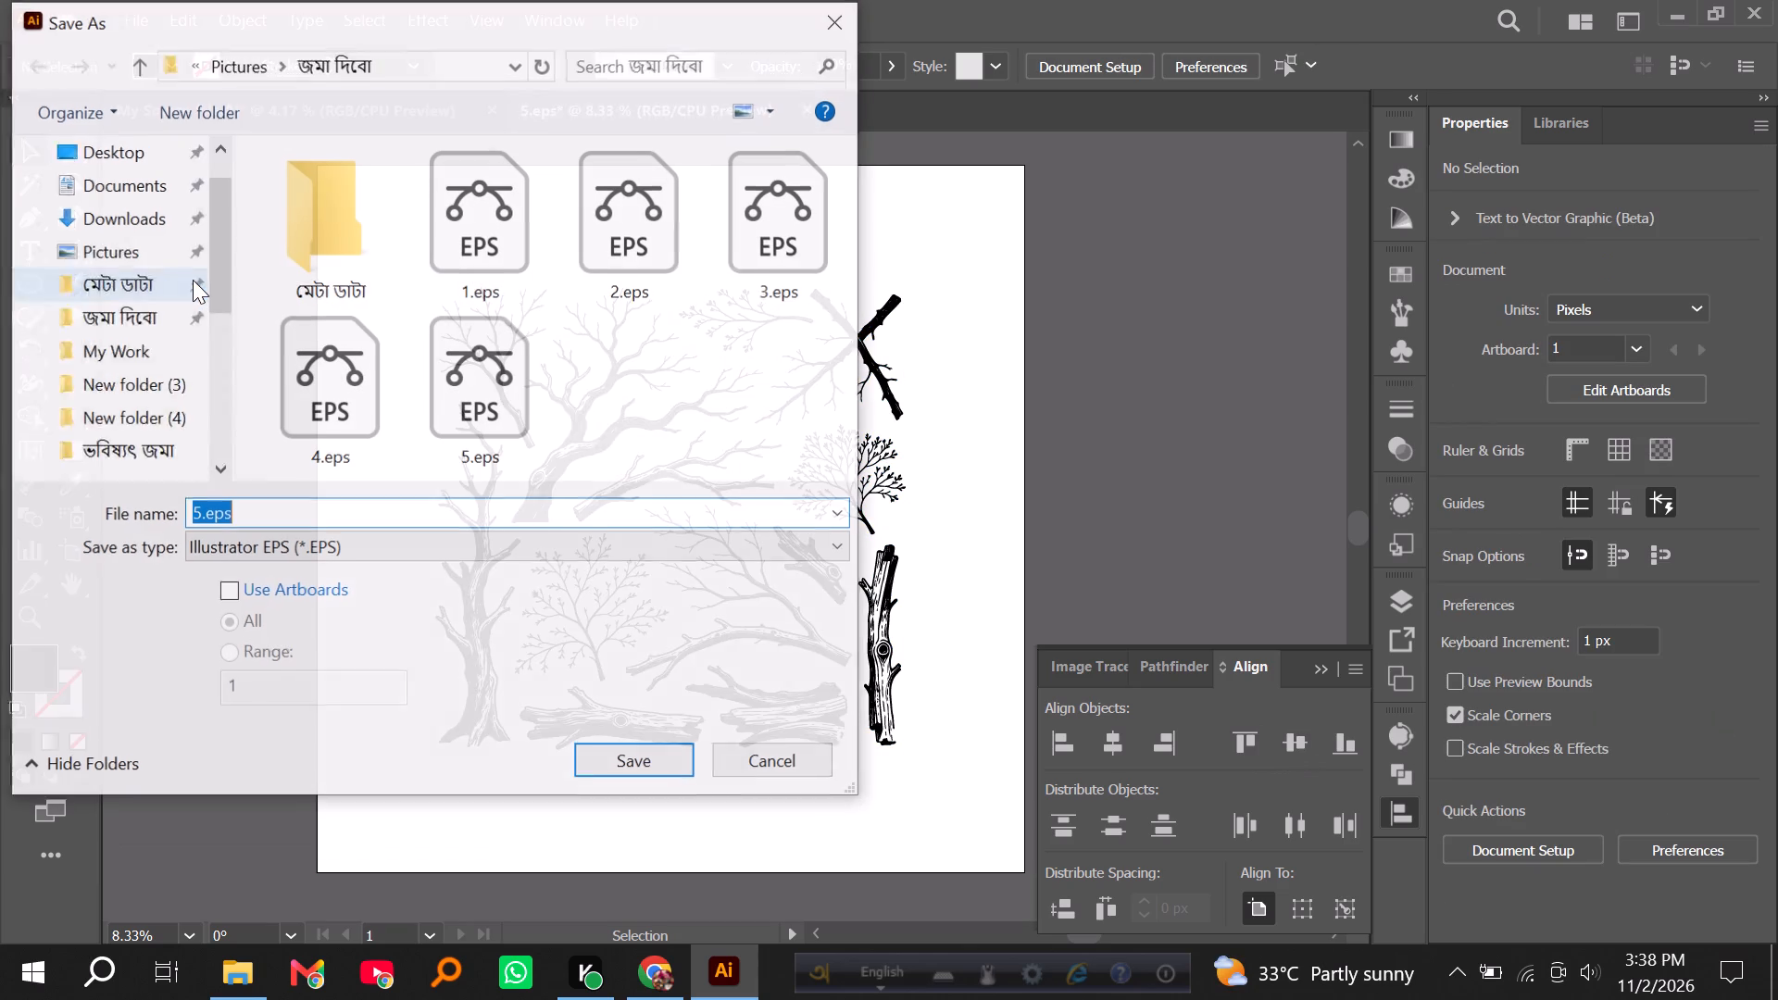
pyautogui.press('6')
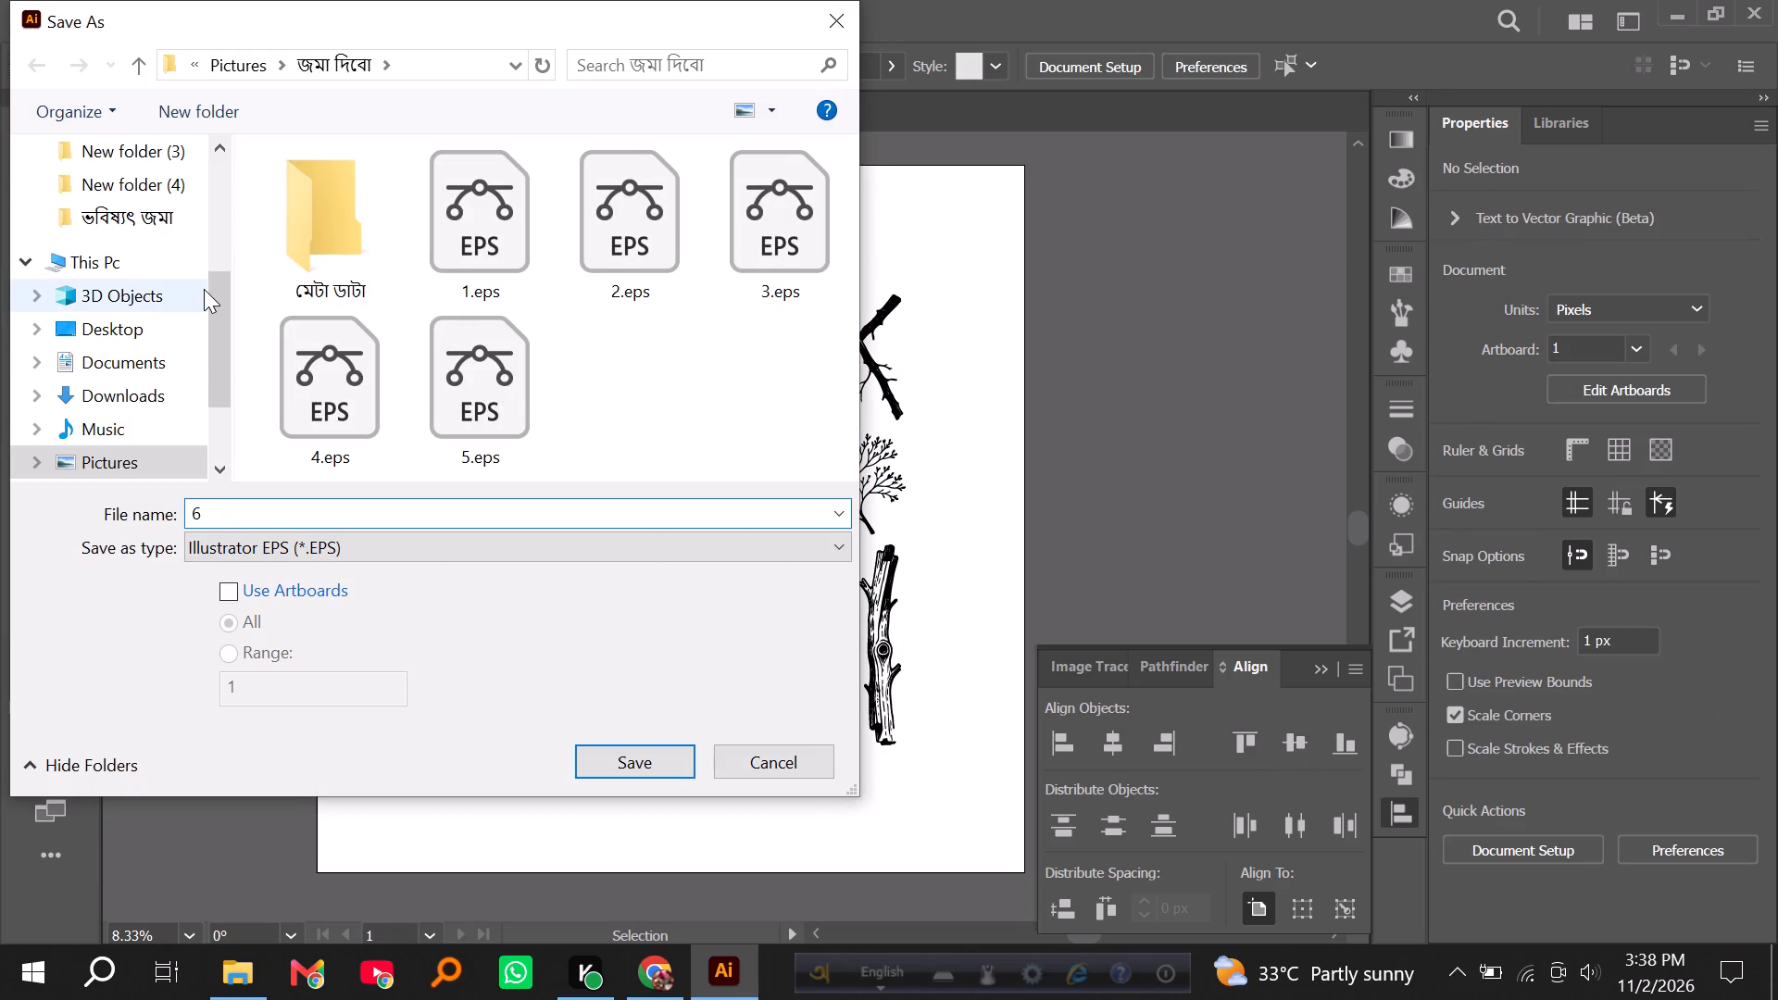
pyautogui.press('Return')
pyautogui.click(646, 91)
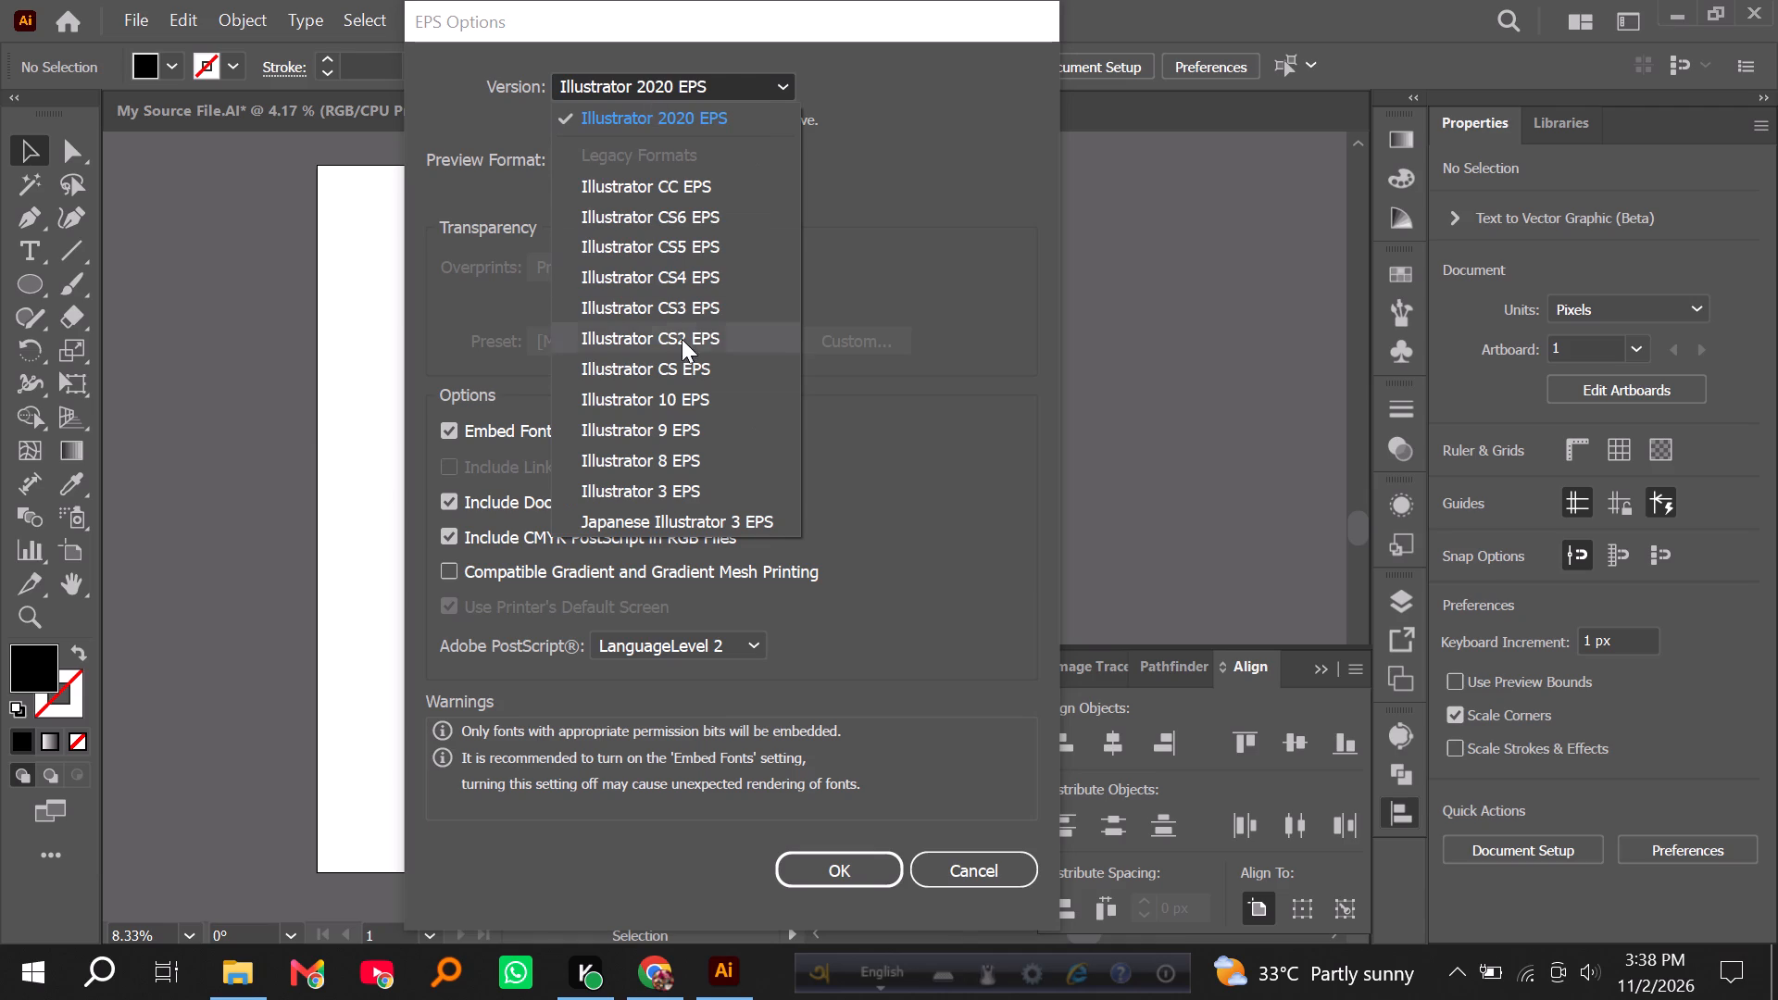
pyautogui.click(682, 394)
pyautogui.press('Return')
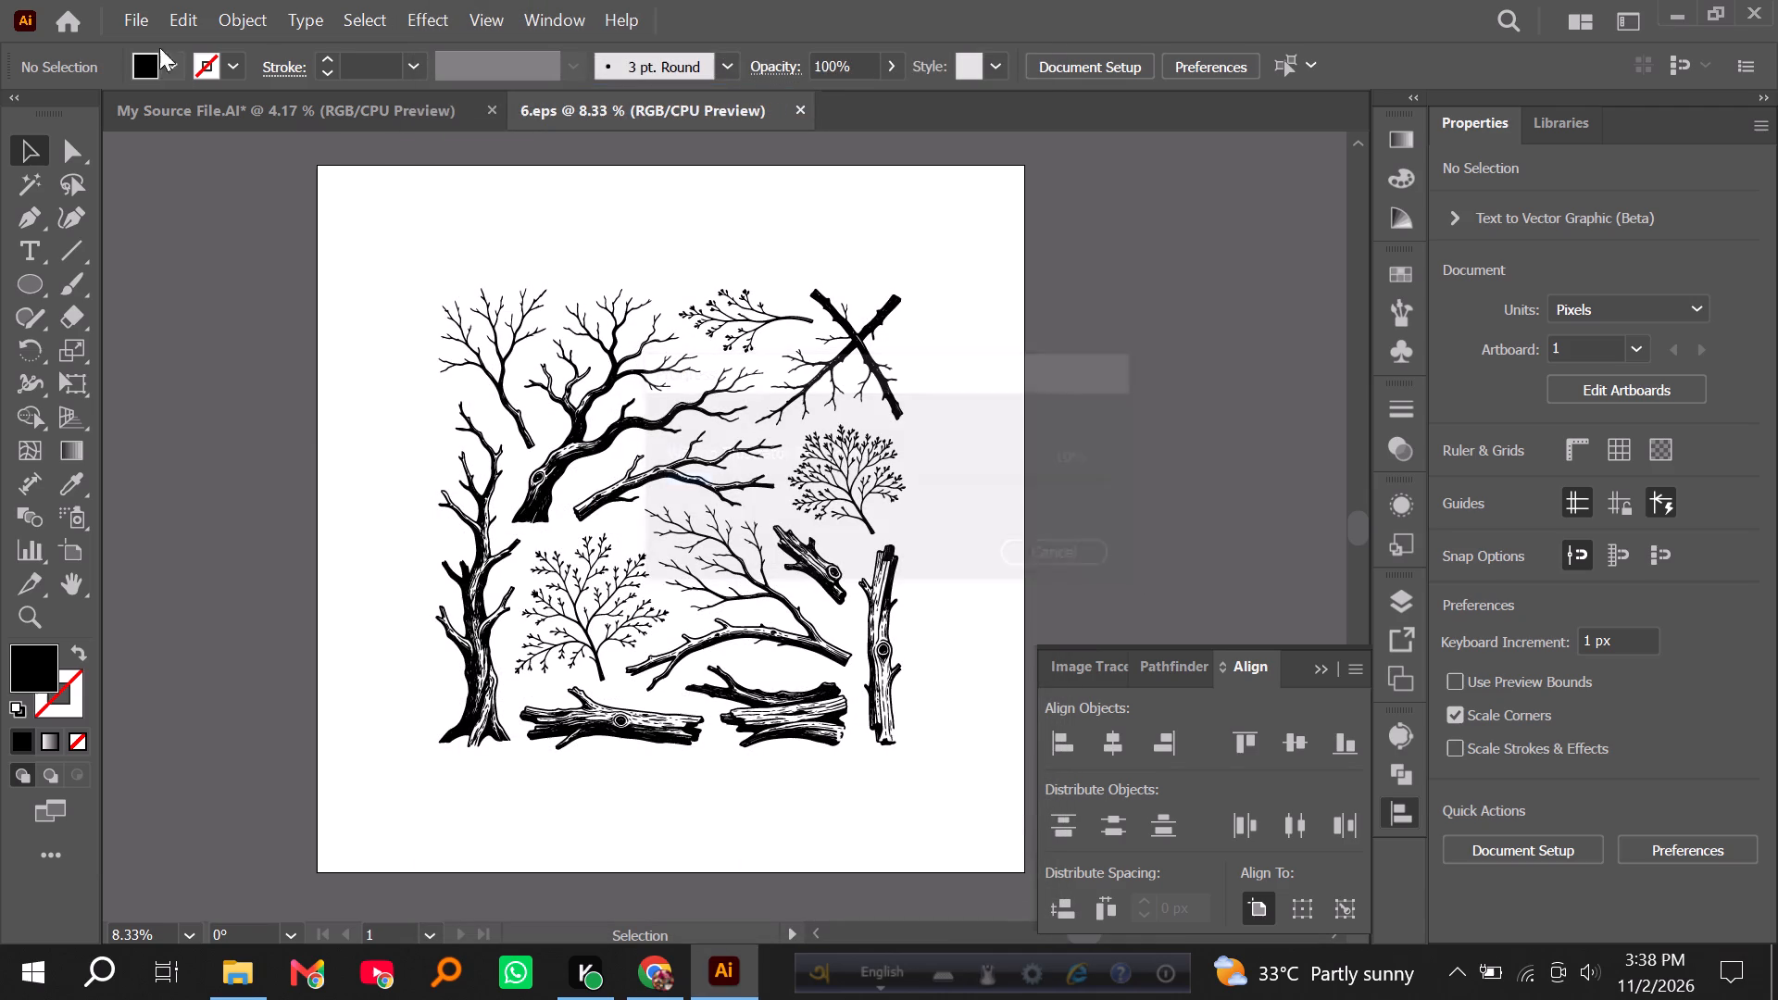
# Export 6.eps as a JPEG, keeping the suggested file name and default export options.
pyautogui.click(143, 28)
pyautogui.click(214, 587)
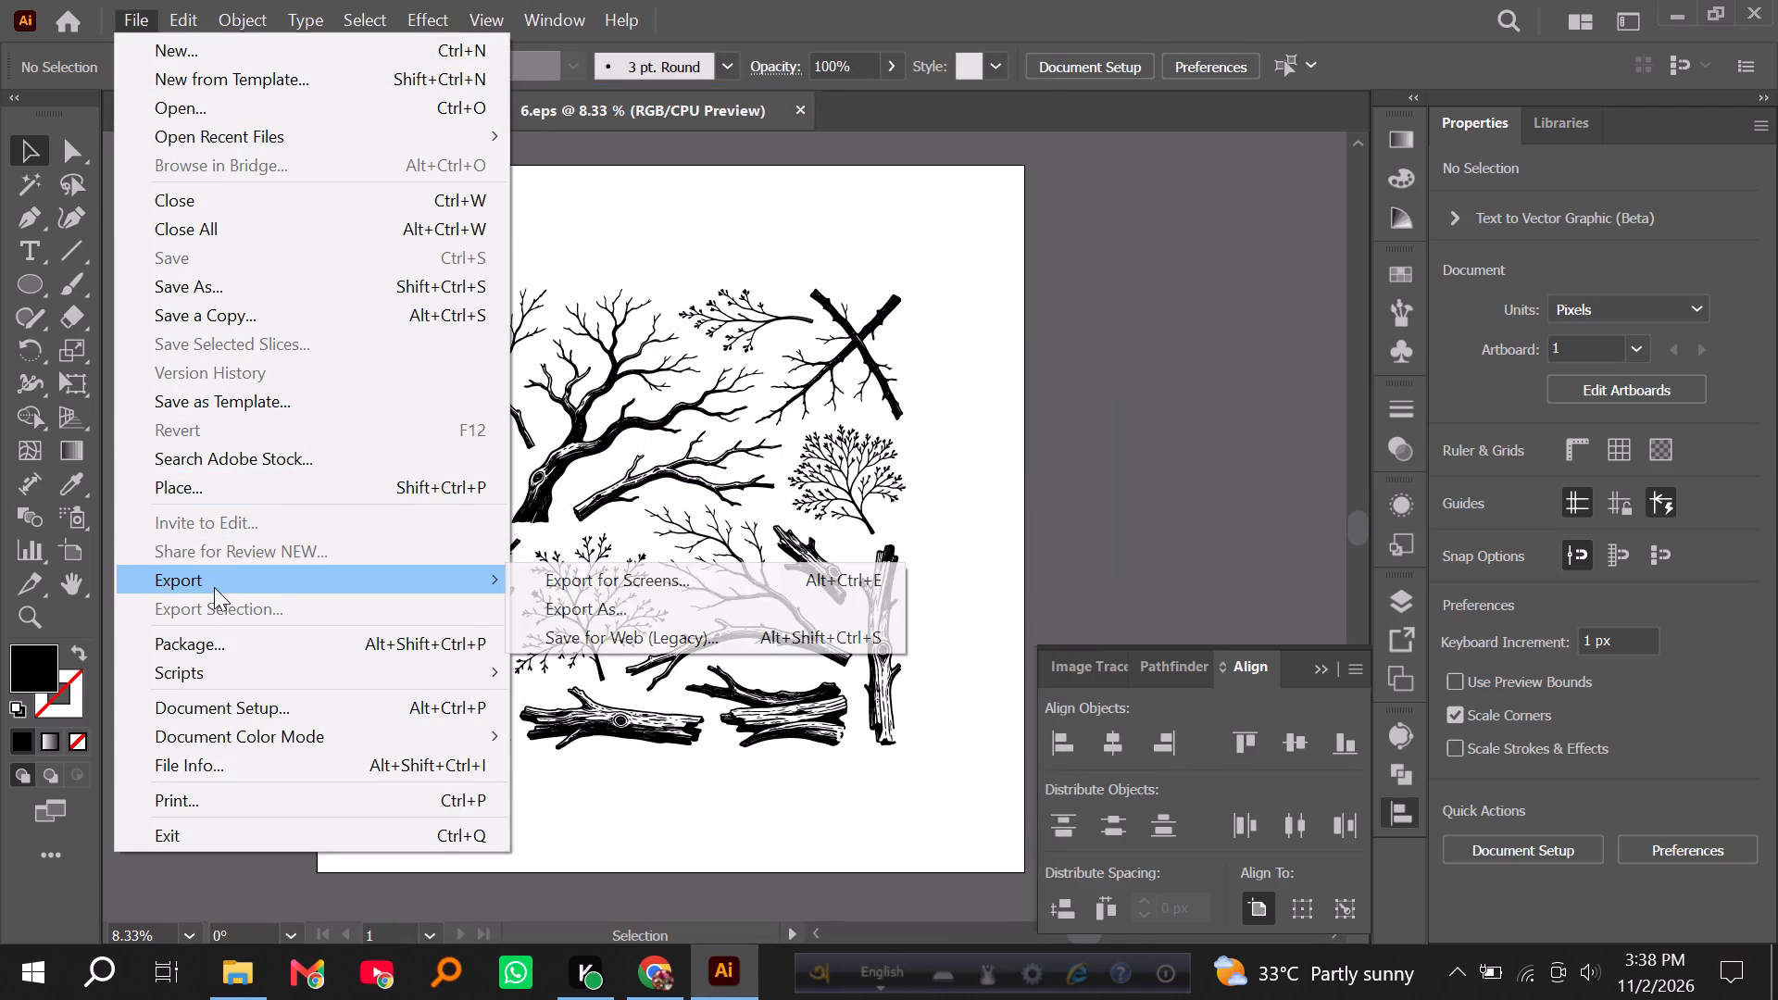
pyautogui.click(566, 610)
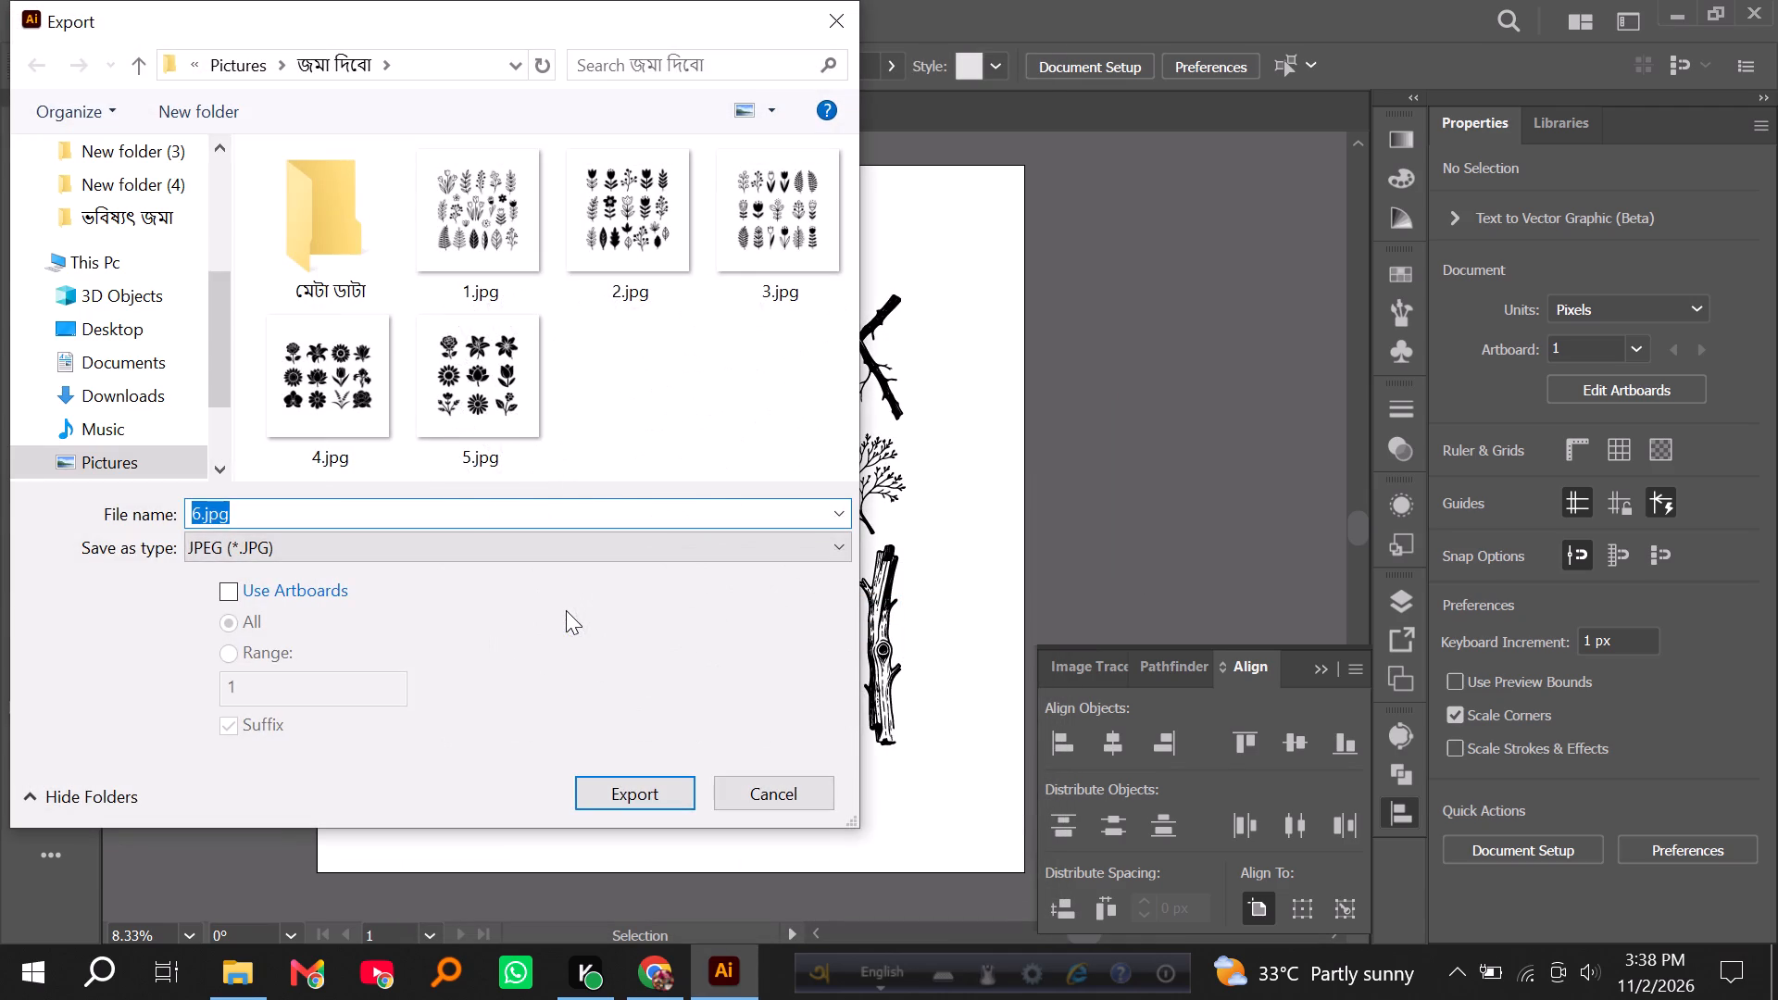
pyautogui.press('Return')
pyautogui.press('Return')
pyautogui.press('Return')
pyautogui.press('Return')
pyautogui.press('Return')
pyautogui.press('Return')
pyautogui.press('Return')
pyautogui.press('Return')
# Replace the artwork in 6.eps with the group of a full tree, branches and logs cut from My Source File.AI.
pyautogui.click(264, 115)
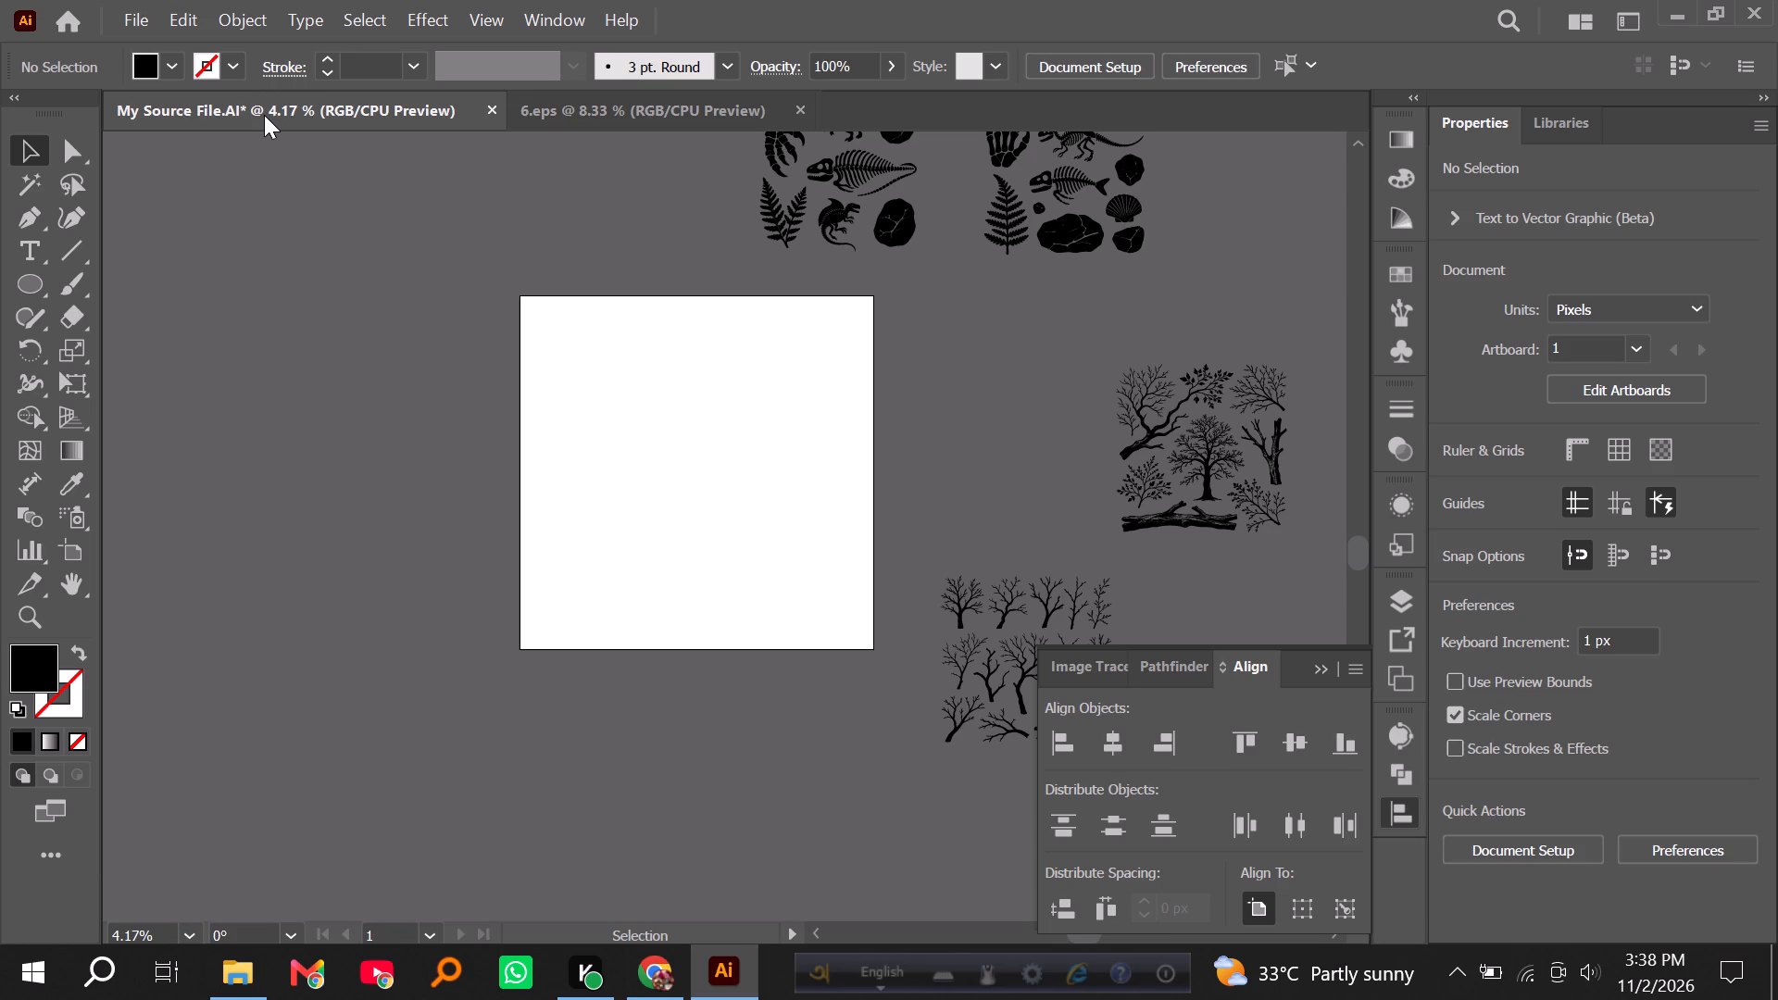
pyautogui.click(1160, 454)
pyautogui.click(1150, 431)
pyautogui.hotkey('ctrl', 'x')
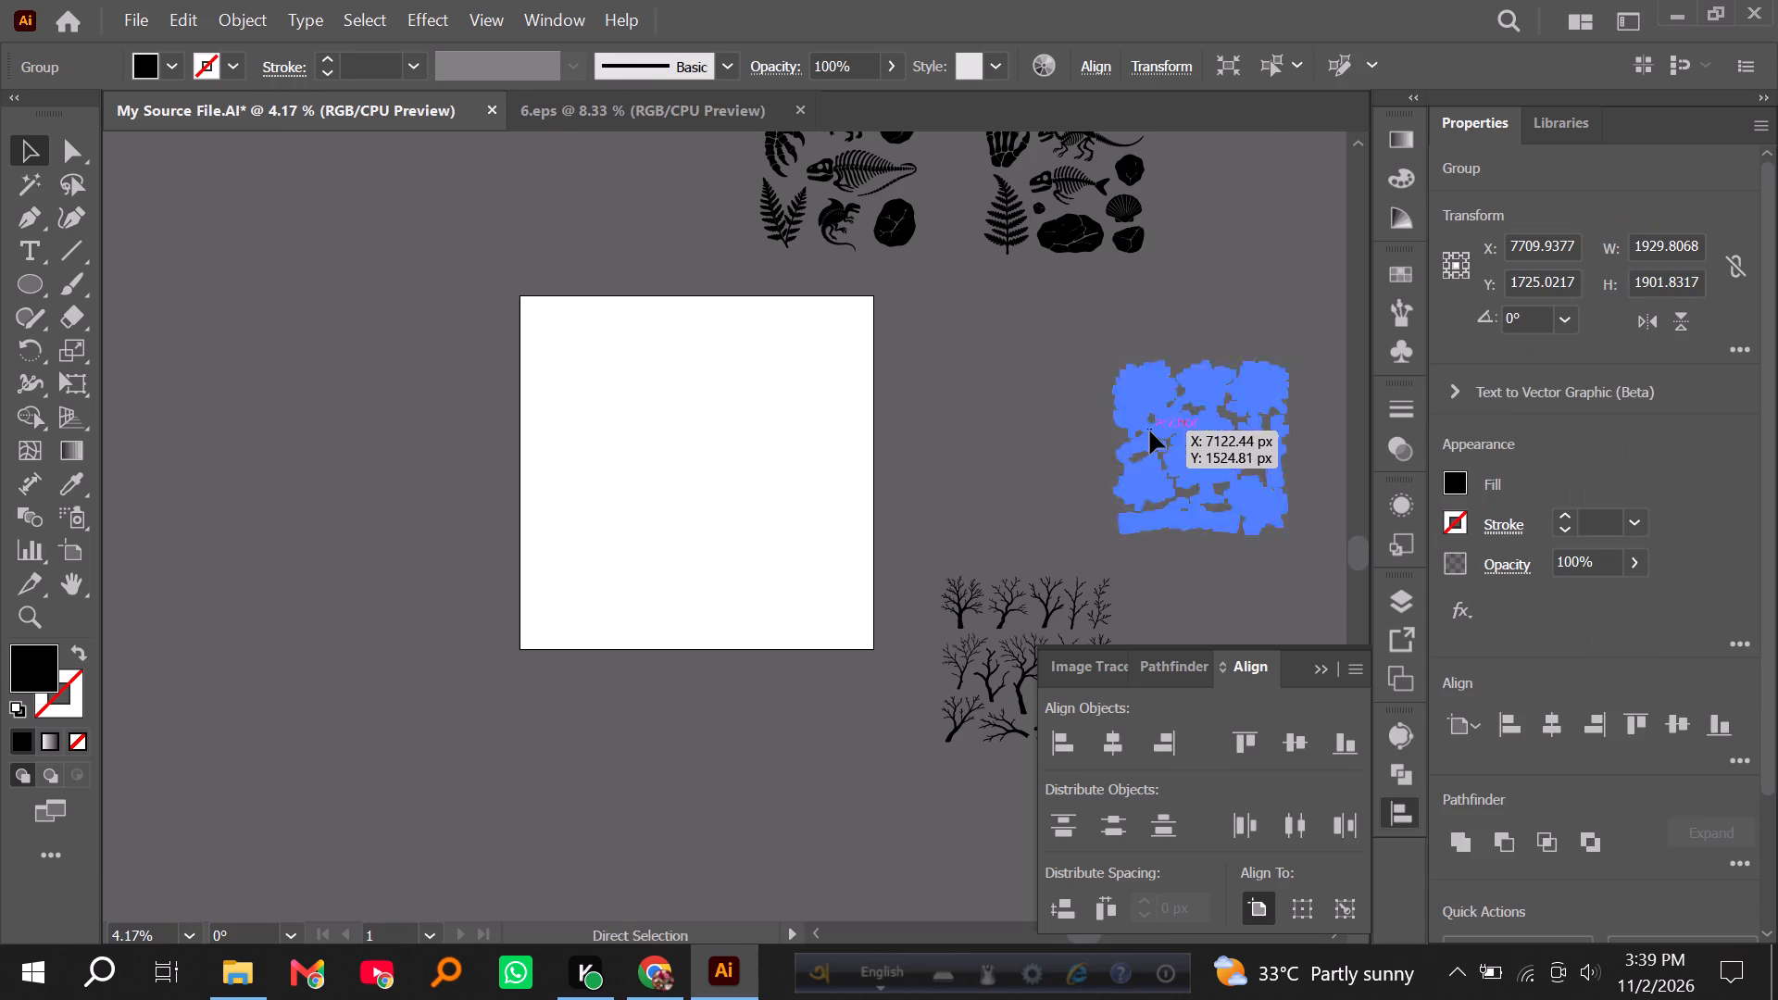
pyautogui.click(671, 121)
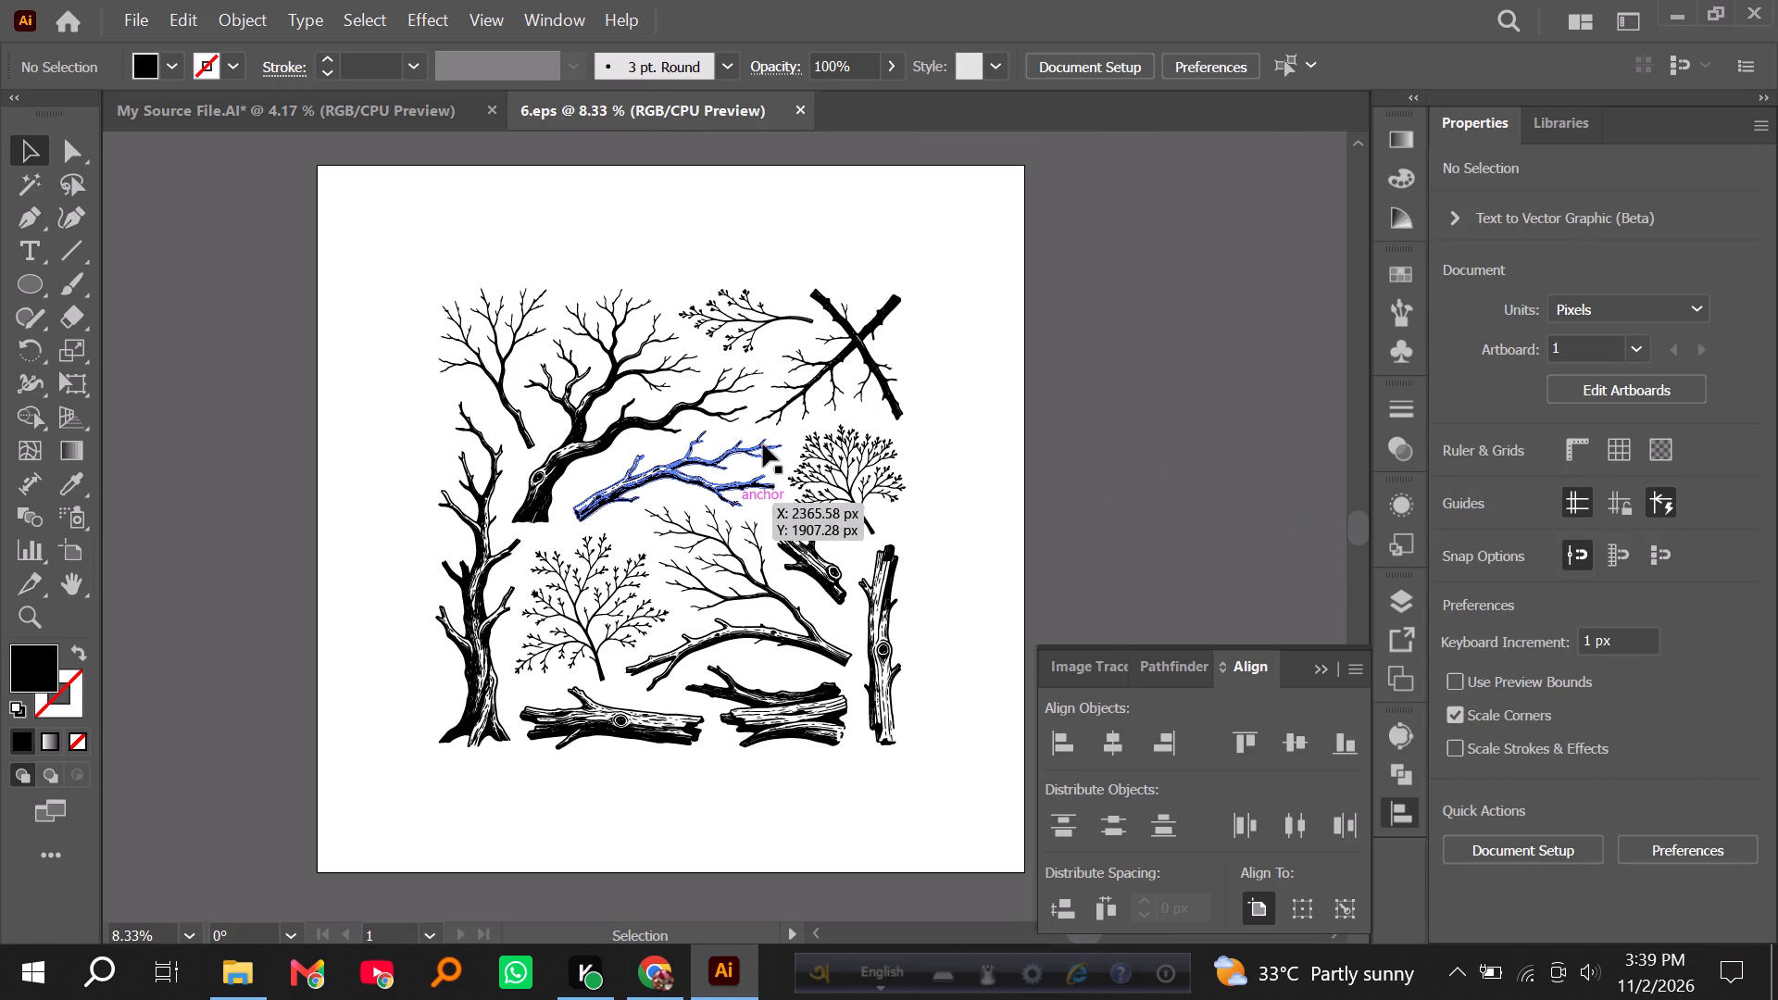
pyautogui.click(864, 334)
pyautogui.press('Delete')
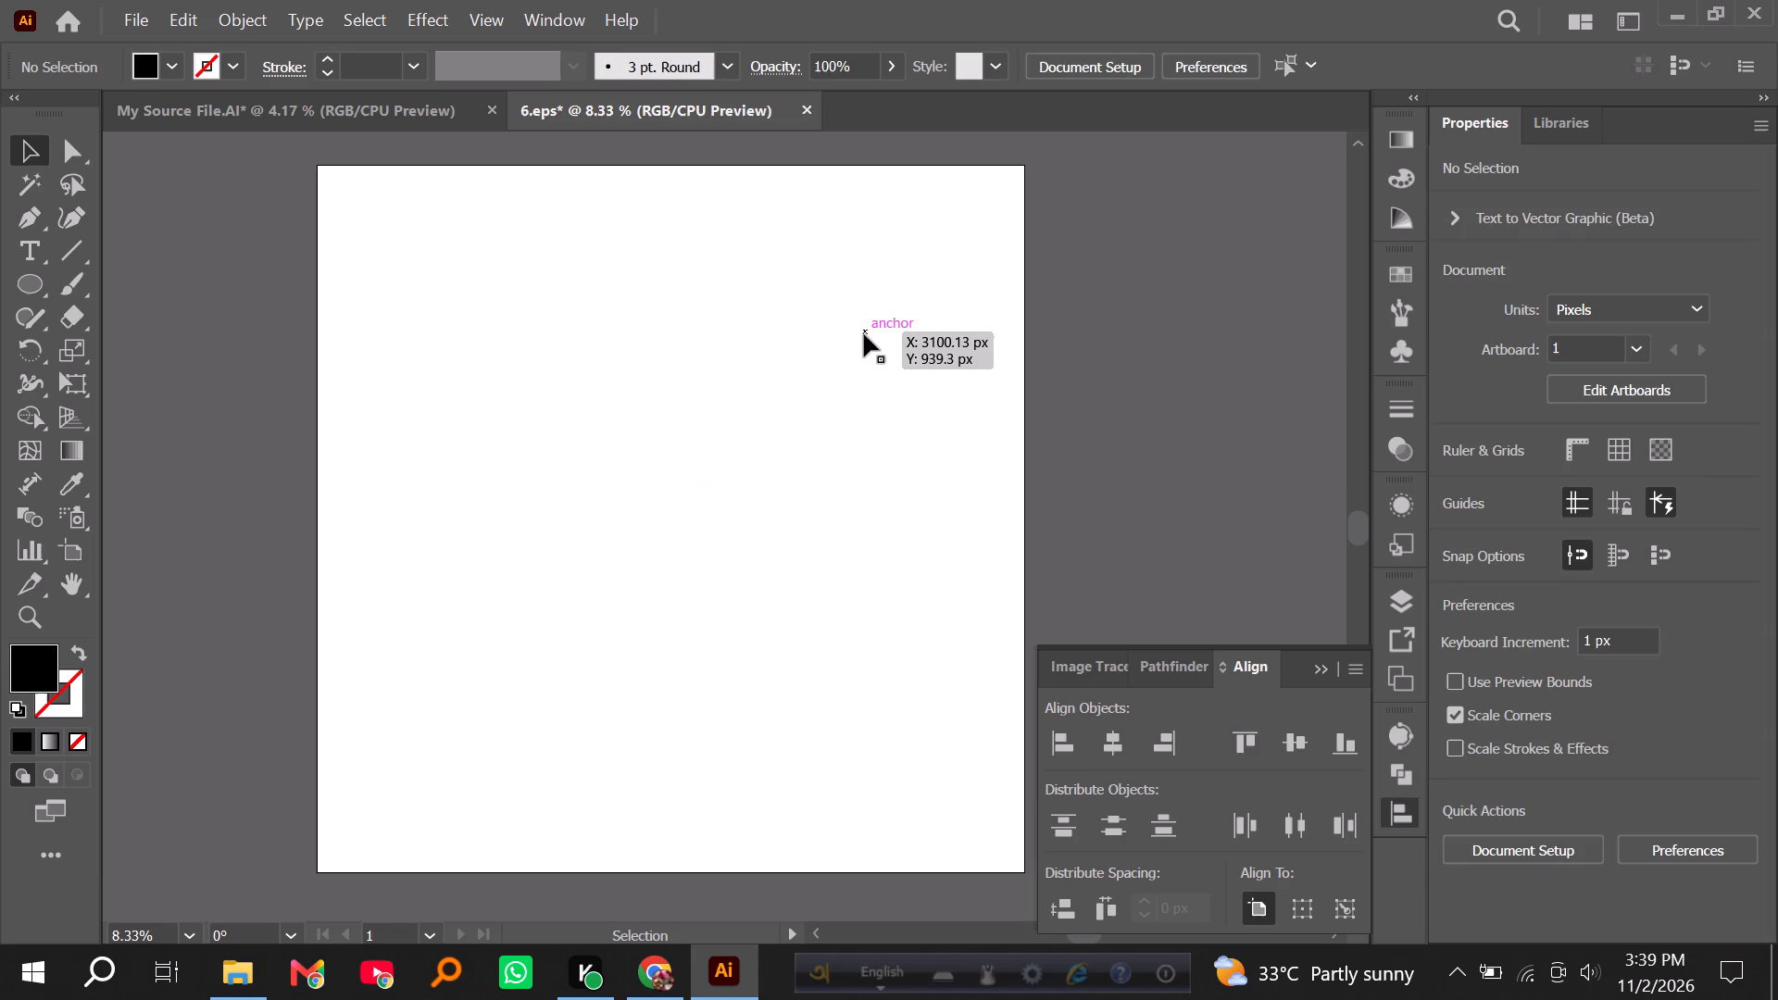
pyautogui.hotkey('ctrl', 'v')
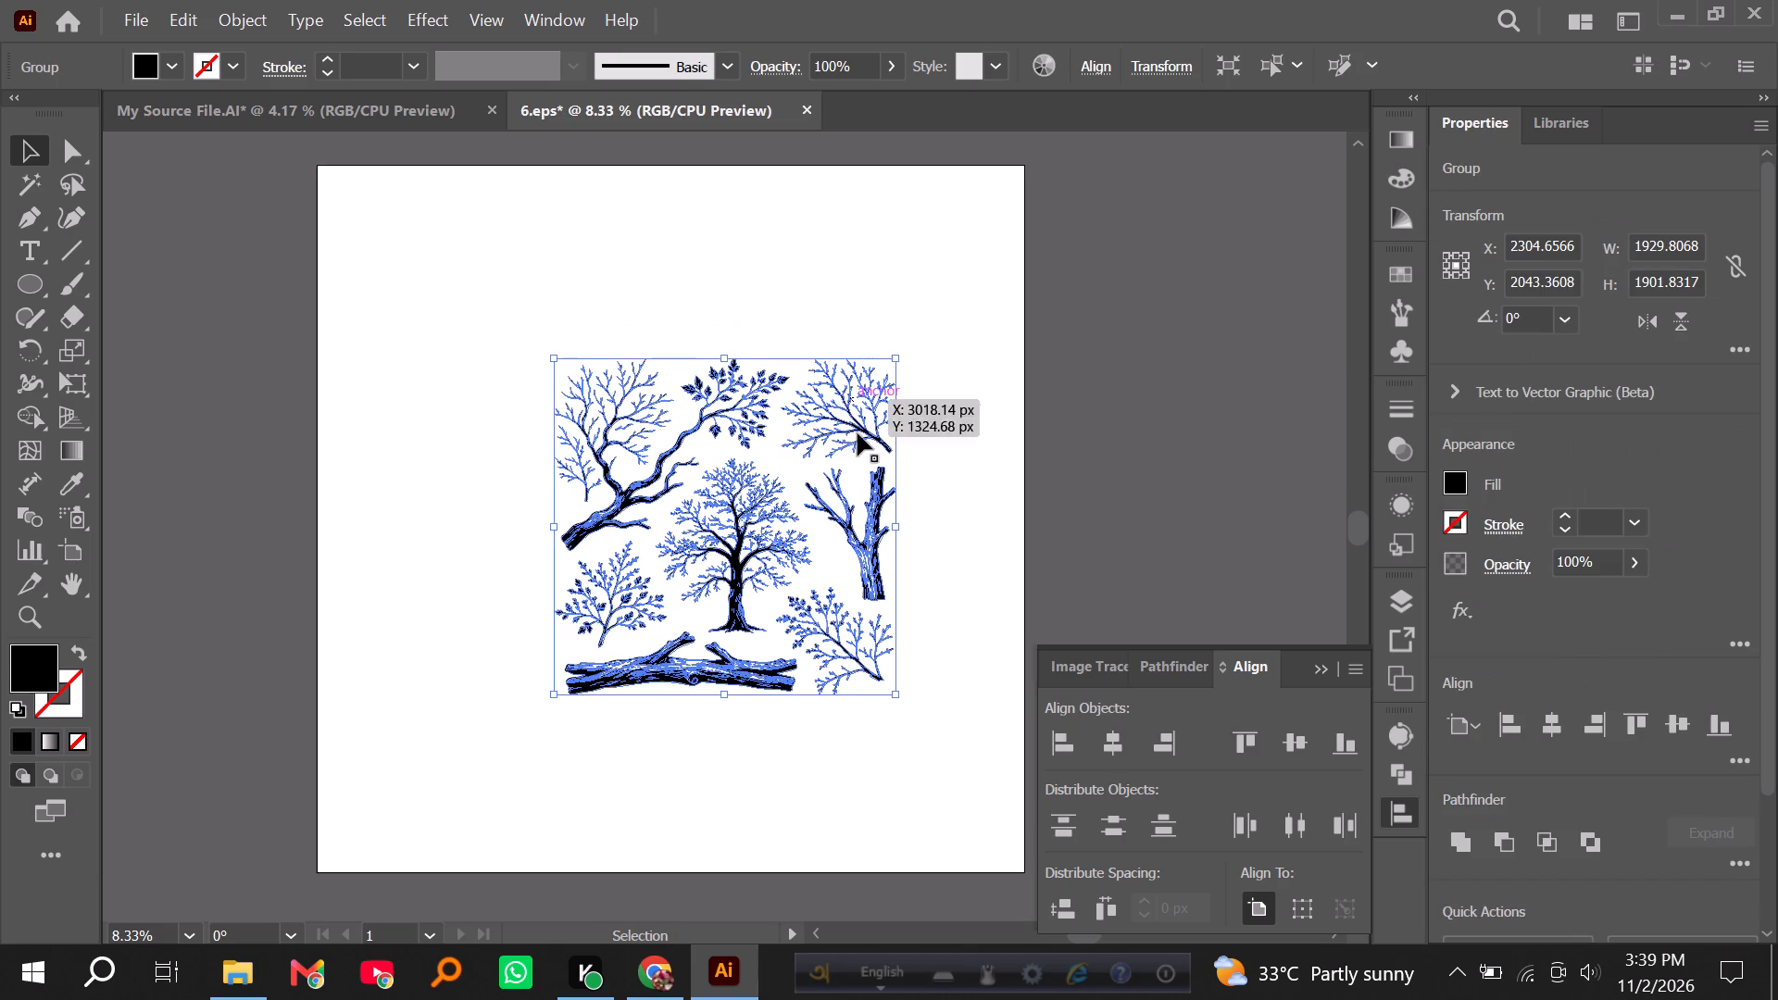
# Centre the pasted tree group horizontally and vertically on the artboard.
pyautogui.click(1098, 745)
pyautogui.click(1283, 747)
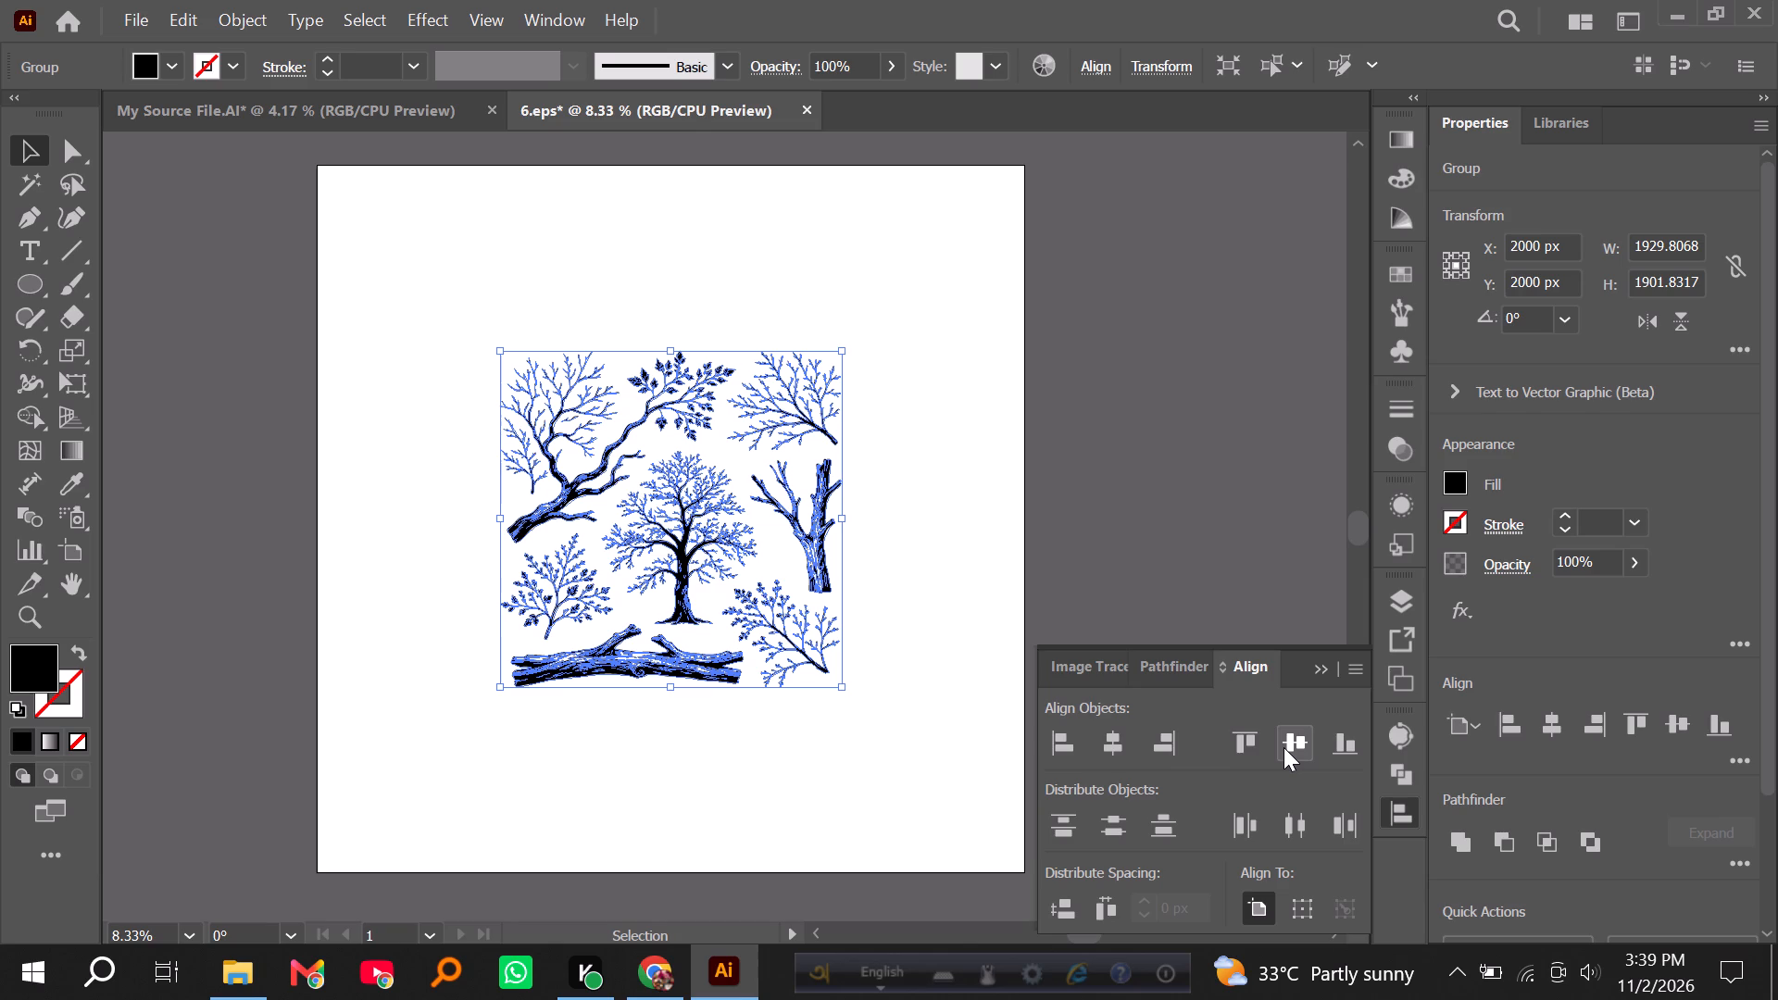
# Enlarge the tree group proportionally about its centre to about 2713 × 2673 px and align it to the artboard's horizontal and vertical centres.
pyautogui.scroll(-1, 1229, 778)
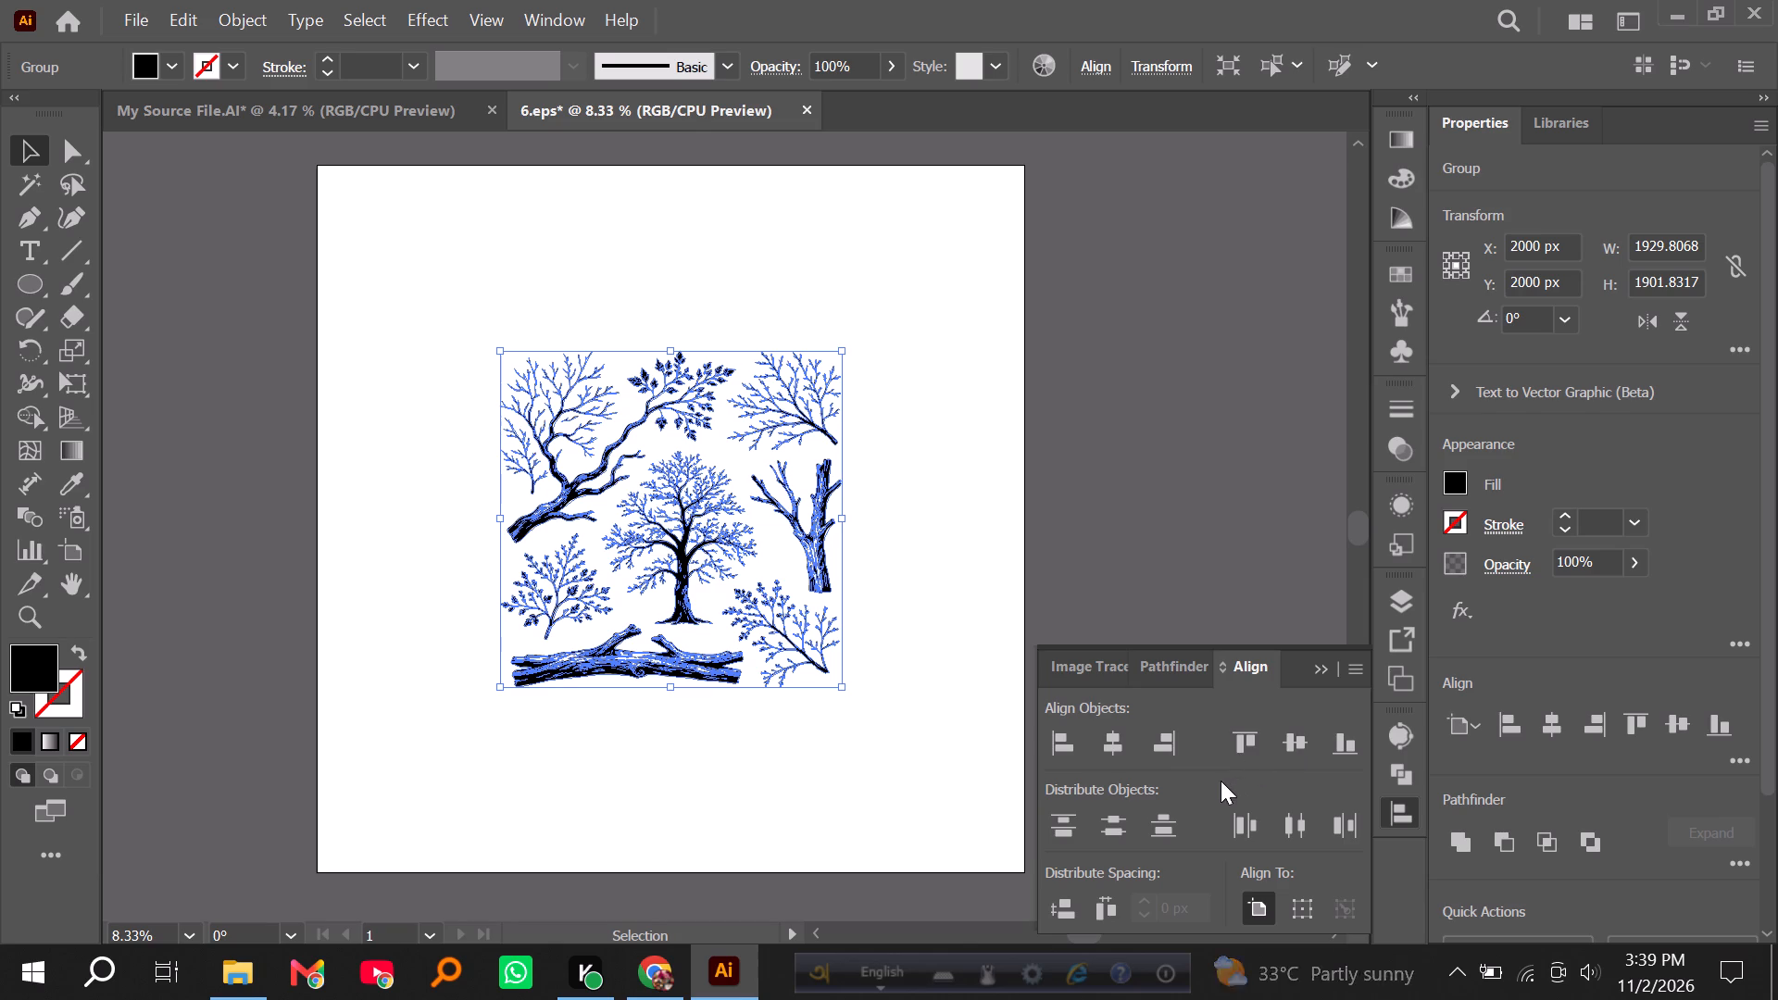
pyautogui.scroll(-3, 914, 736)
pyautogui.scroll(4, 654, 689)
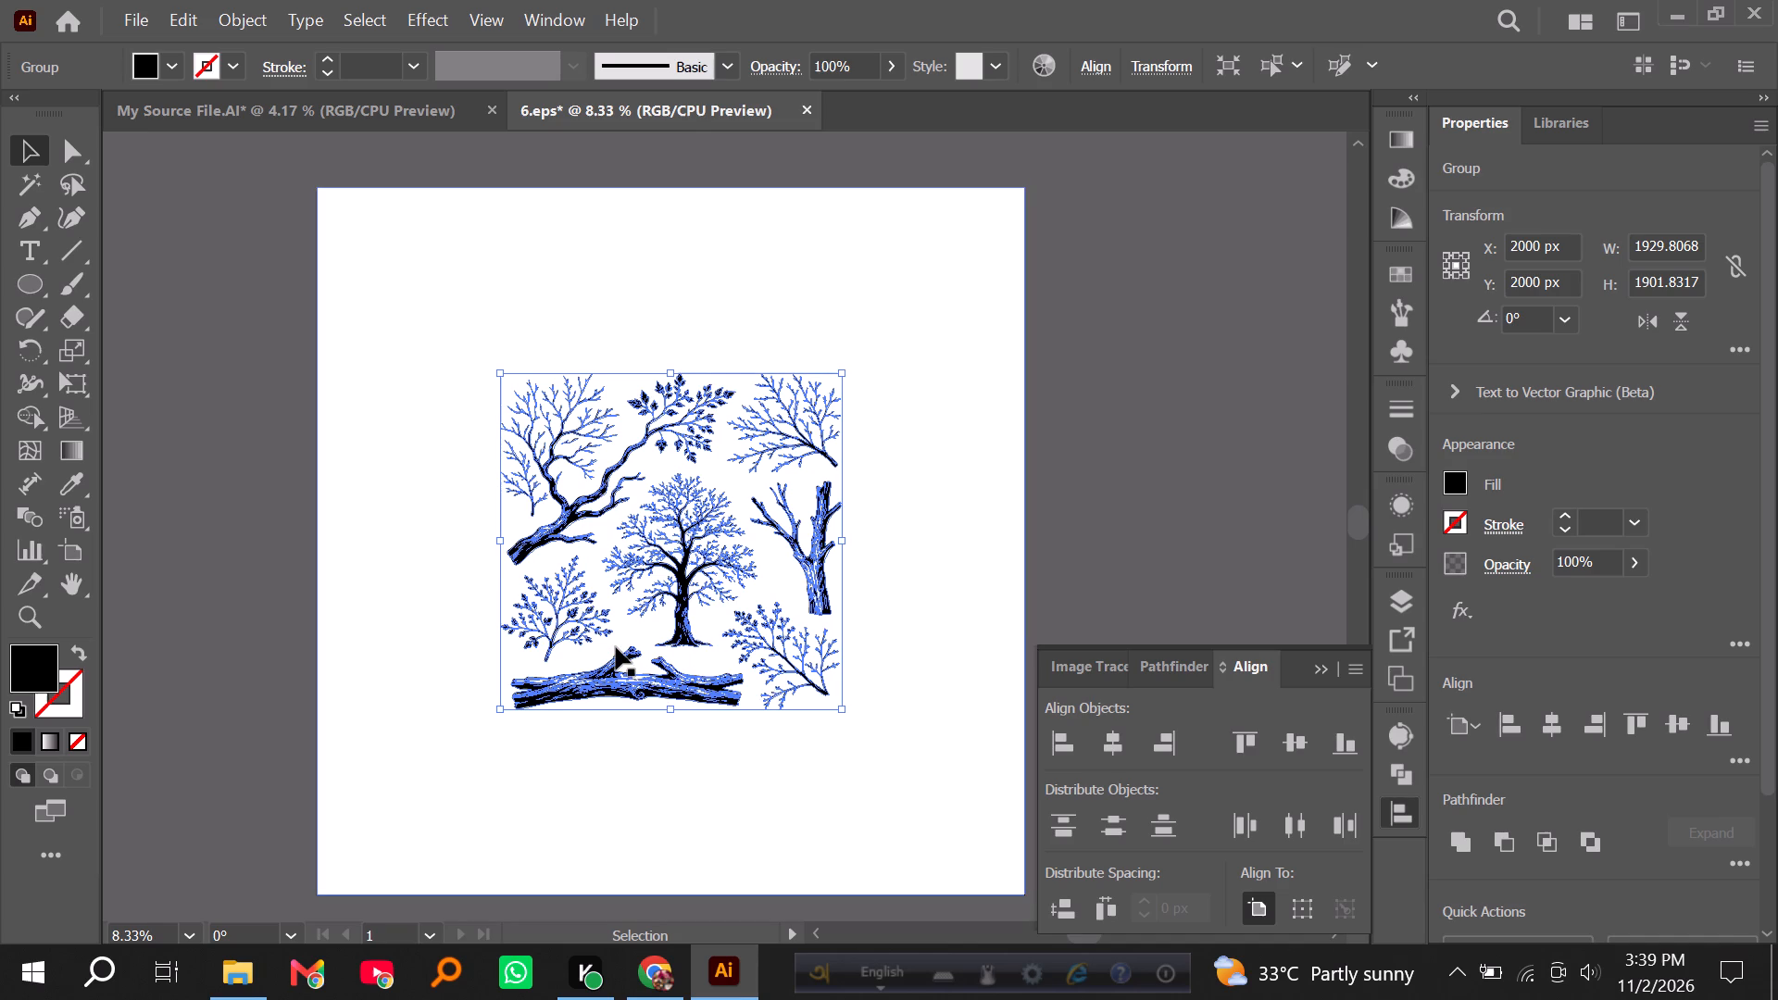
pyautogui.scroll(-1, 611, 611)
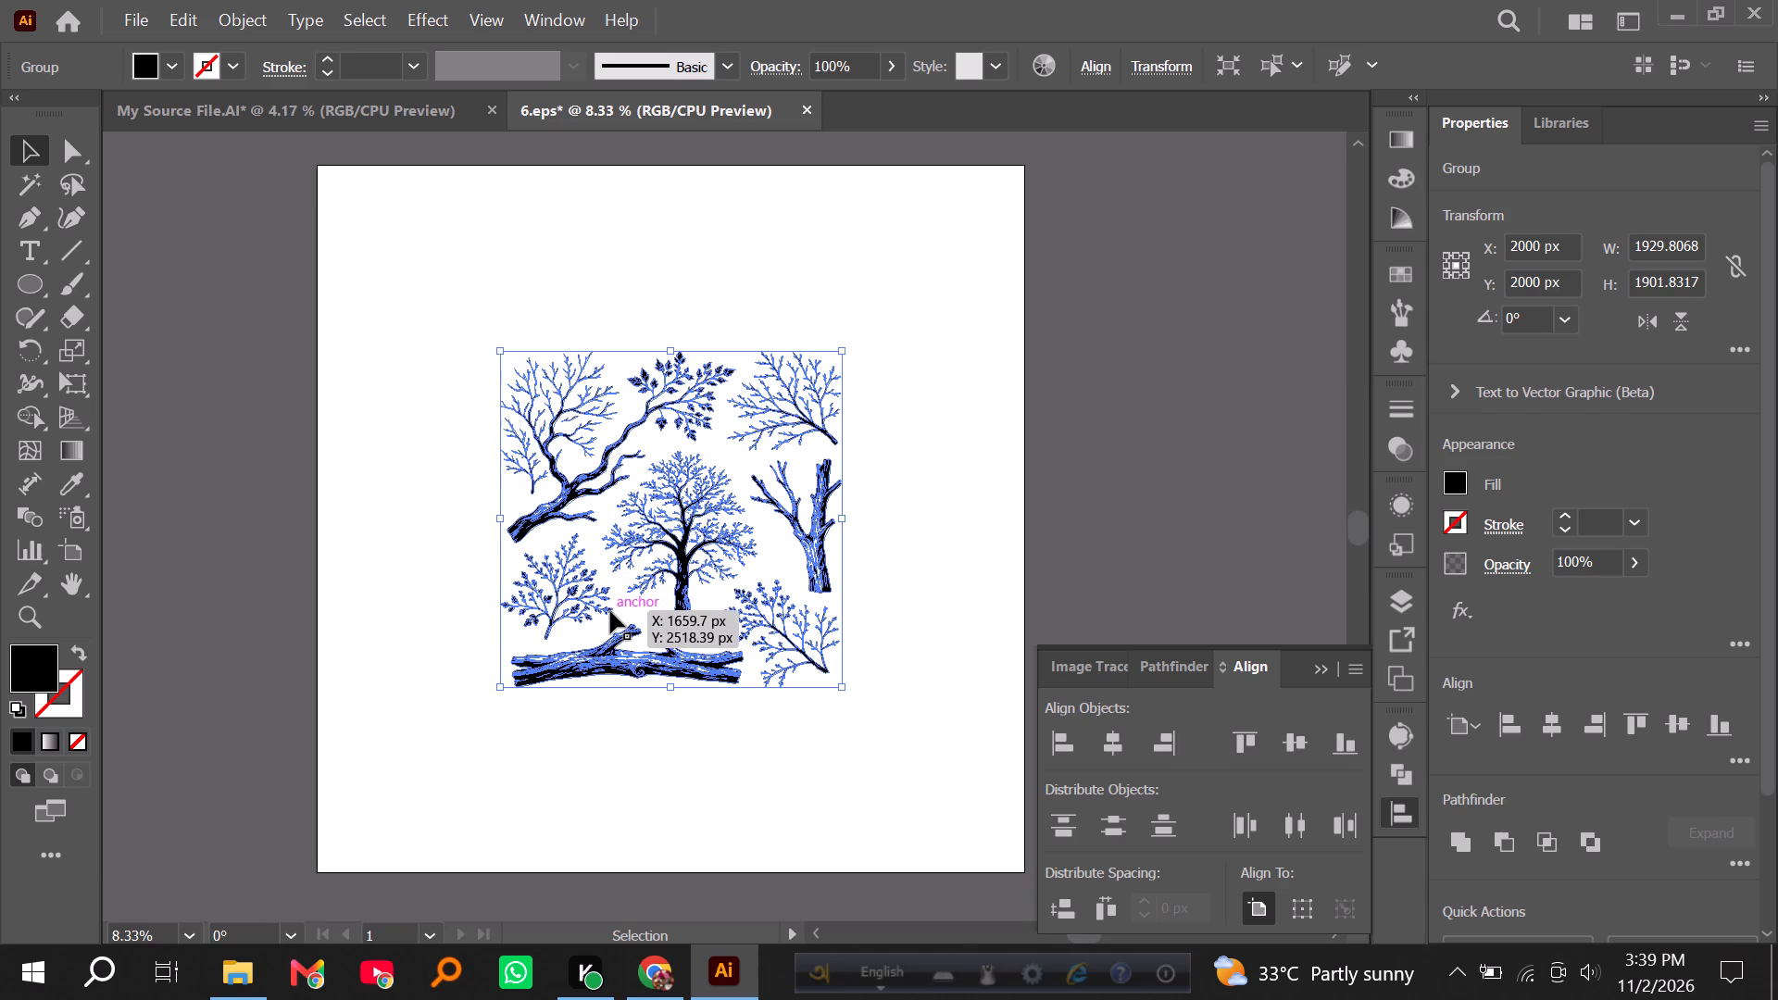
pyautogui.scroll(-2, 609, 613)
pyautogui.scroll(2, 609, 614)
pyautogui.scroll(-3, 609, 614)
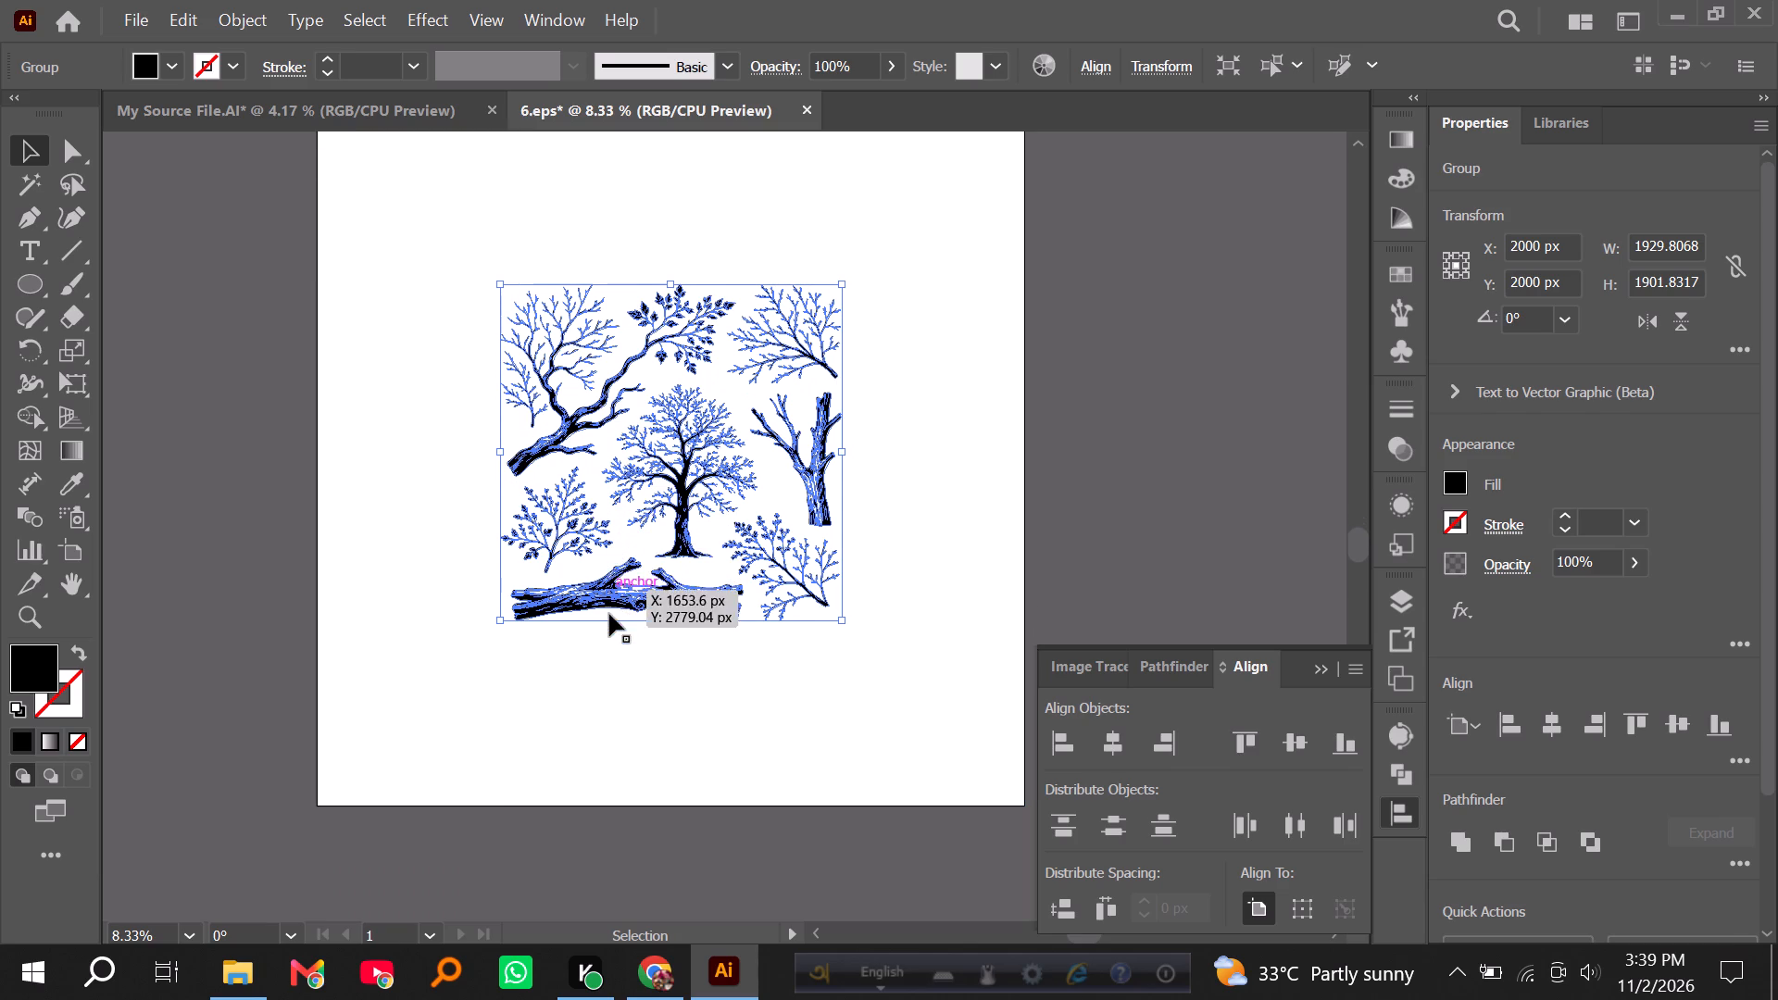
pyautogui.scroll(3, 609, 614)
pyautogui.scroll(-1, 609, 614)
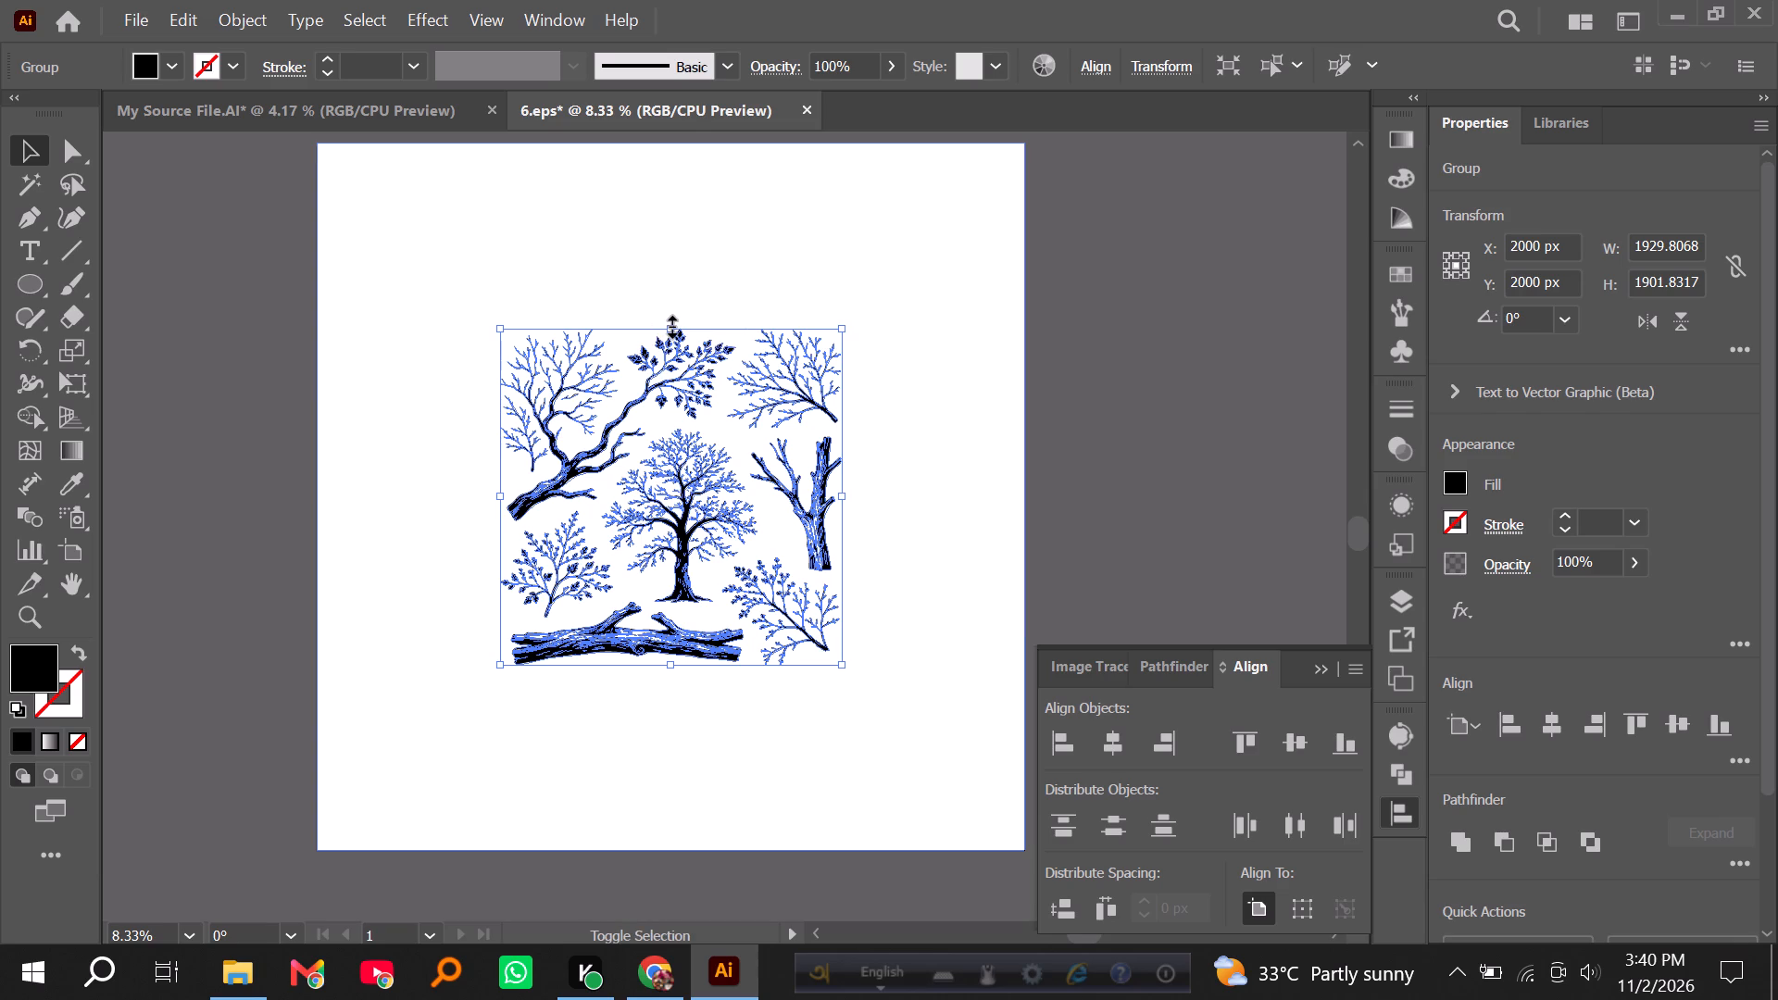
pyautogui.keyDown('alt'); pyautogui.keyDown('shift'); pyautogui.moveTo(670, 324); pyautogui.dragTo(675, 260); pyautogui.keyUp('shift'); pyautogui.keyUp('alt')
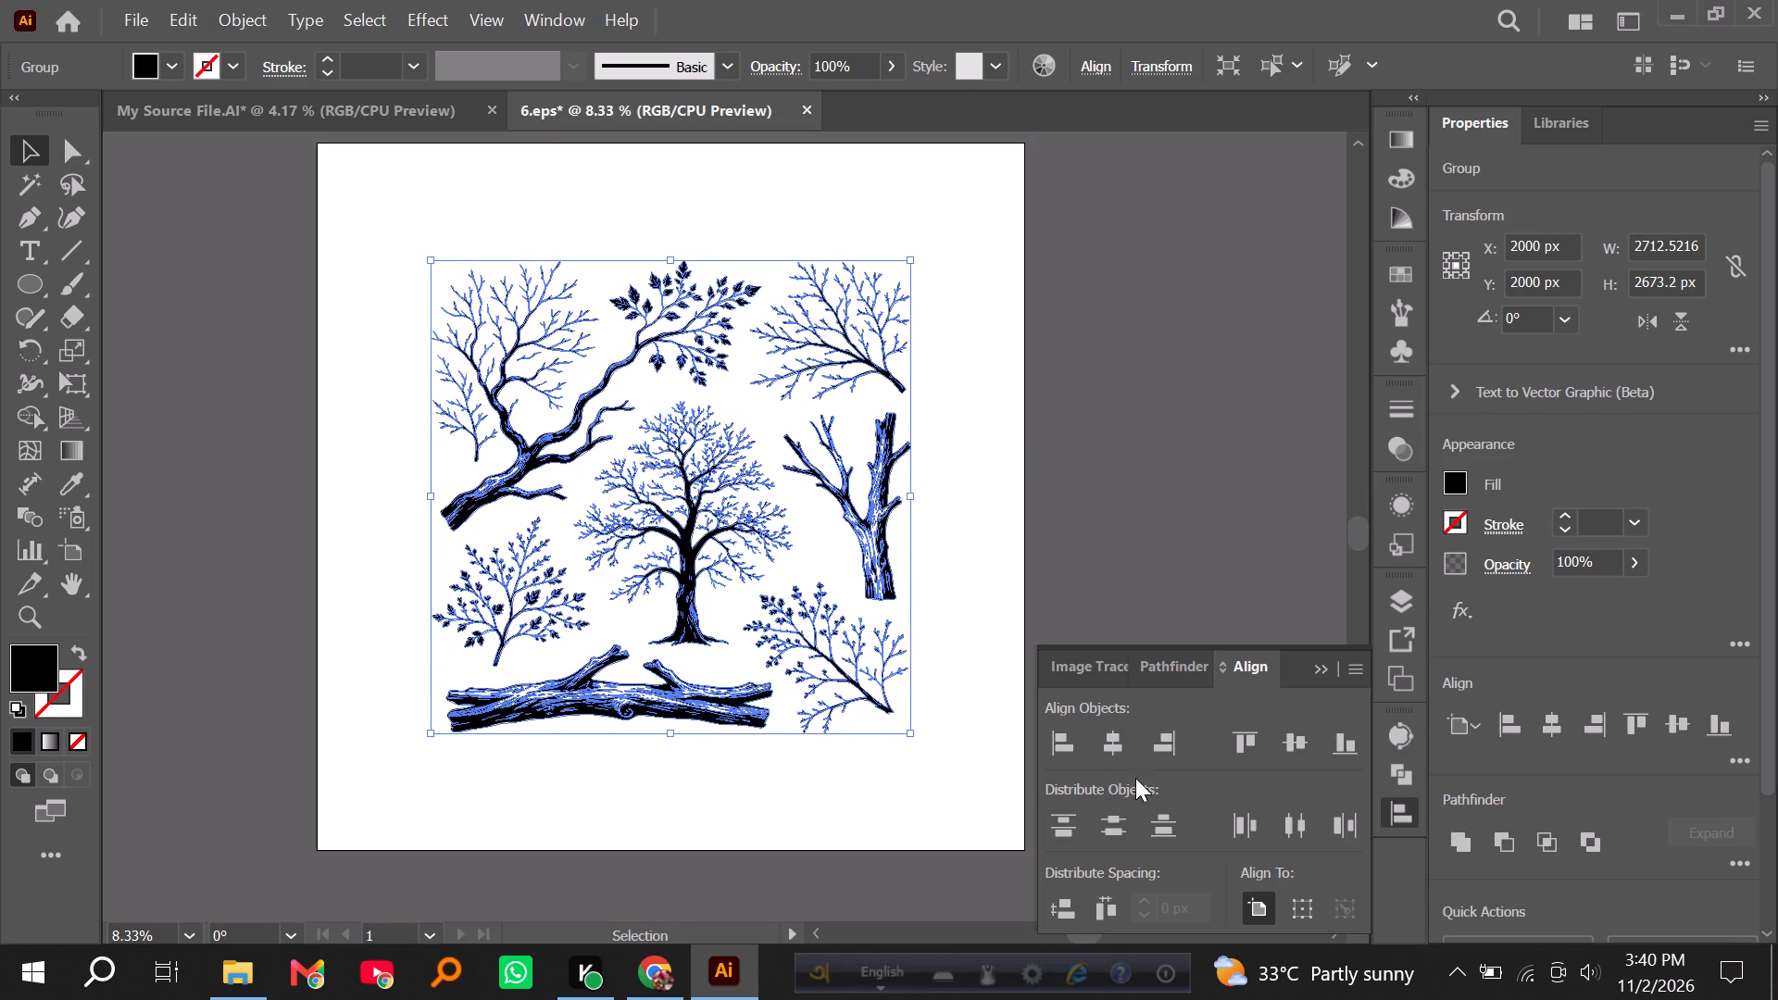
pyautogui.click(1109, 742)
pyautogui.tripleClick(1298, 739)
pyautogui.doubleClick(1297, 739)
pyautogui.doubleClick(1109, 744)
pyautogui.click(1131, 501)
# Reselect the enlarged tree group, reapply vertical and horizontal centring on the artboard, and deselect it.
pyautogui.scroll(1, 943, 498)
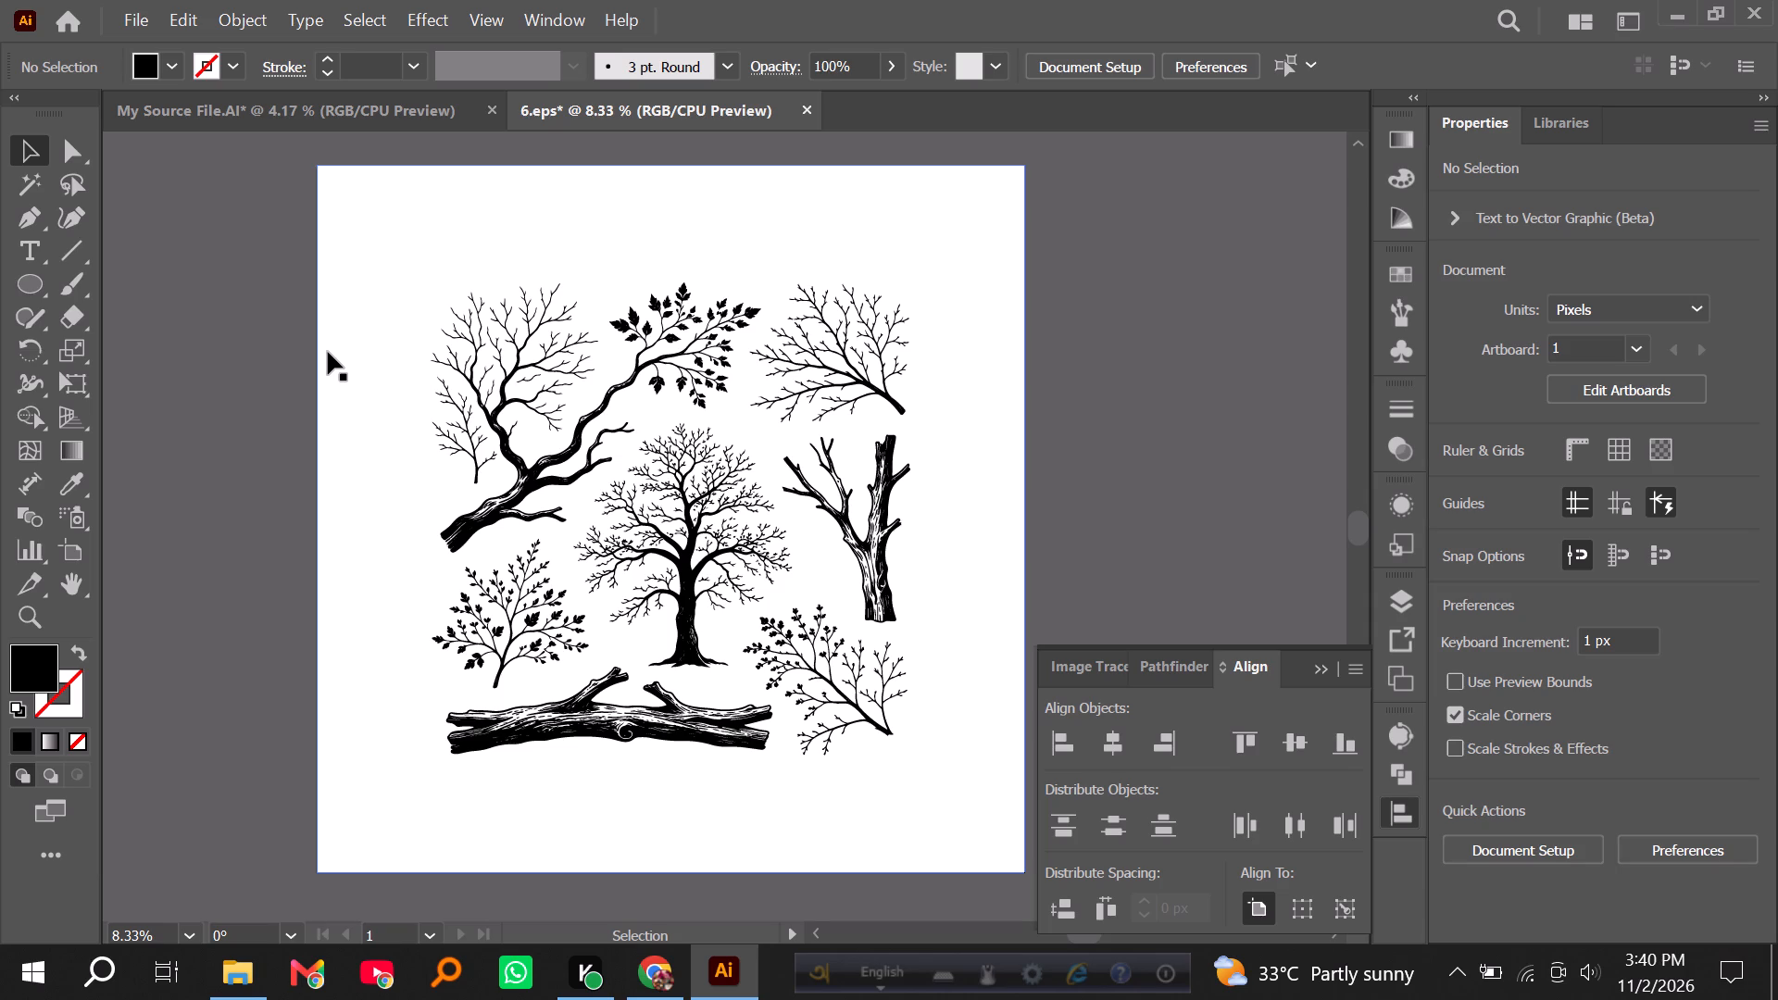
pyautogui.scroll(-4, 330, 356)
pyautogui.scroll(3, 335, 381)
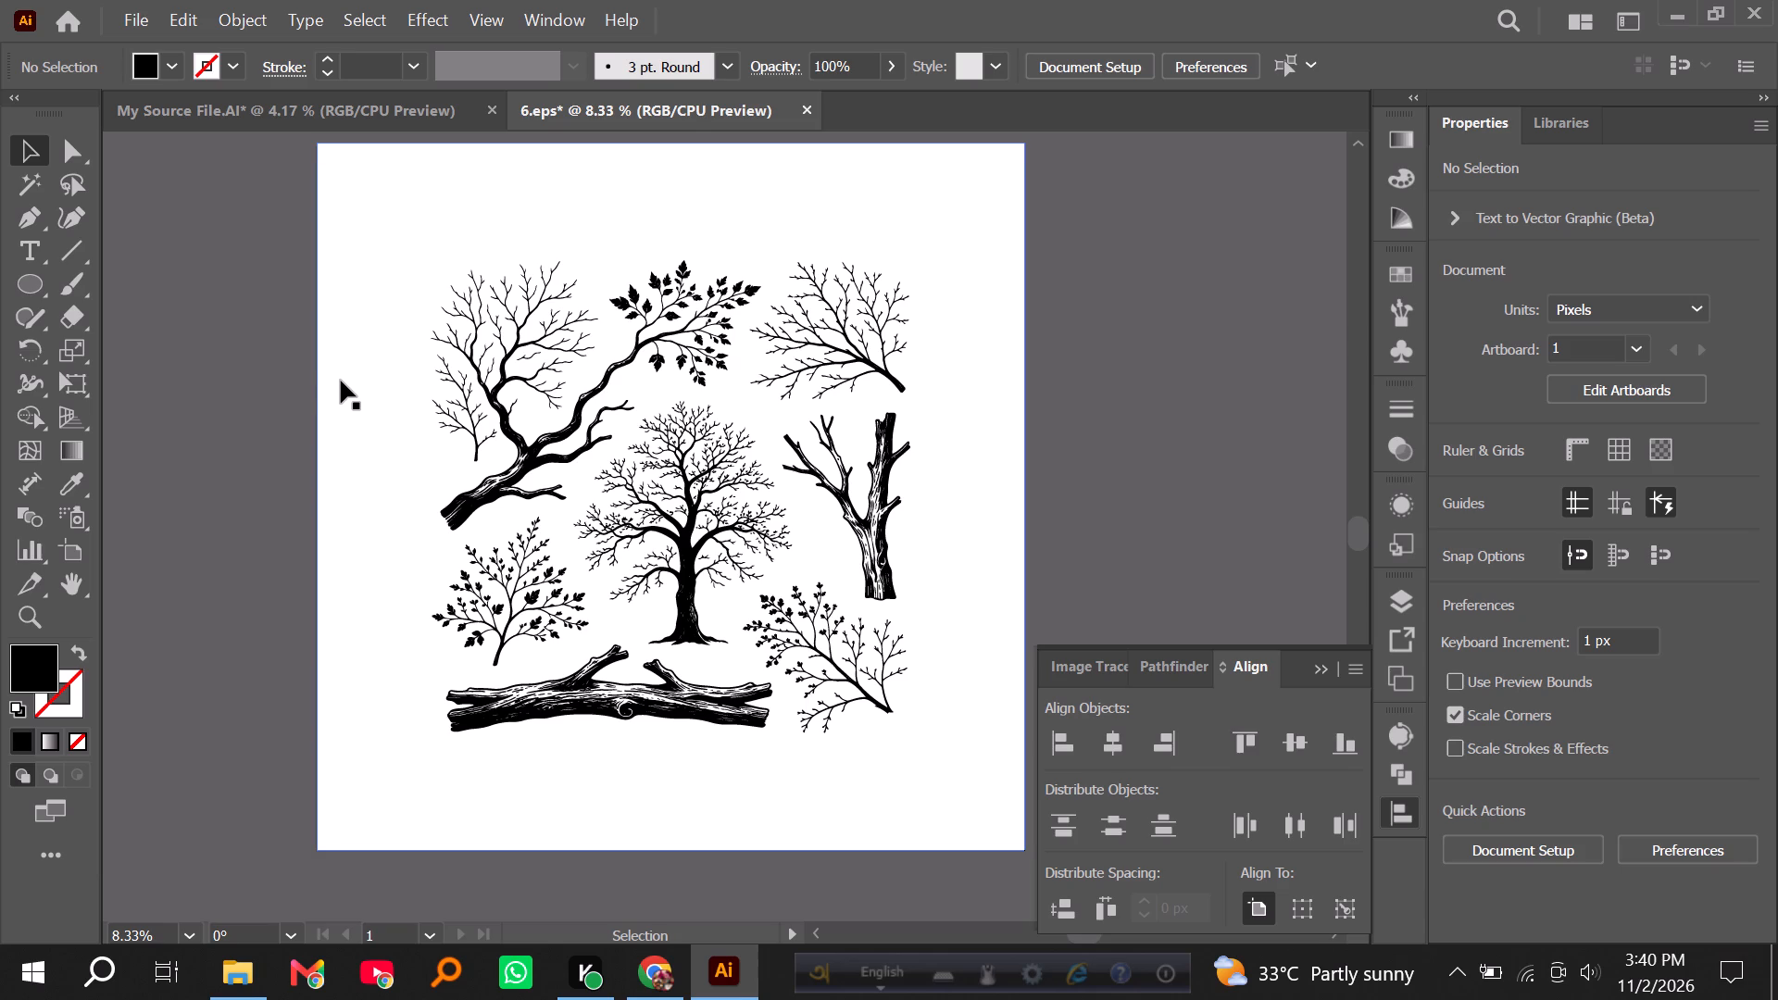
pyautogui.scroll(1, 339, 384)
pyautogui.keyDown('ctrl'); pyautogui.scroll(1, 338, 383); pyautogui.keyUp('ctrl')
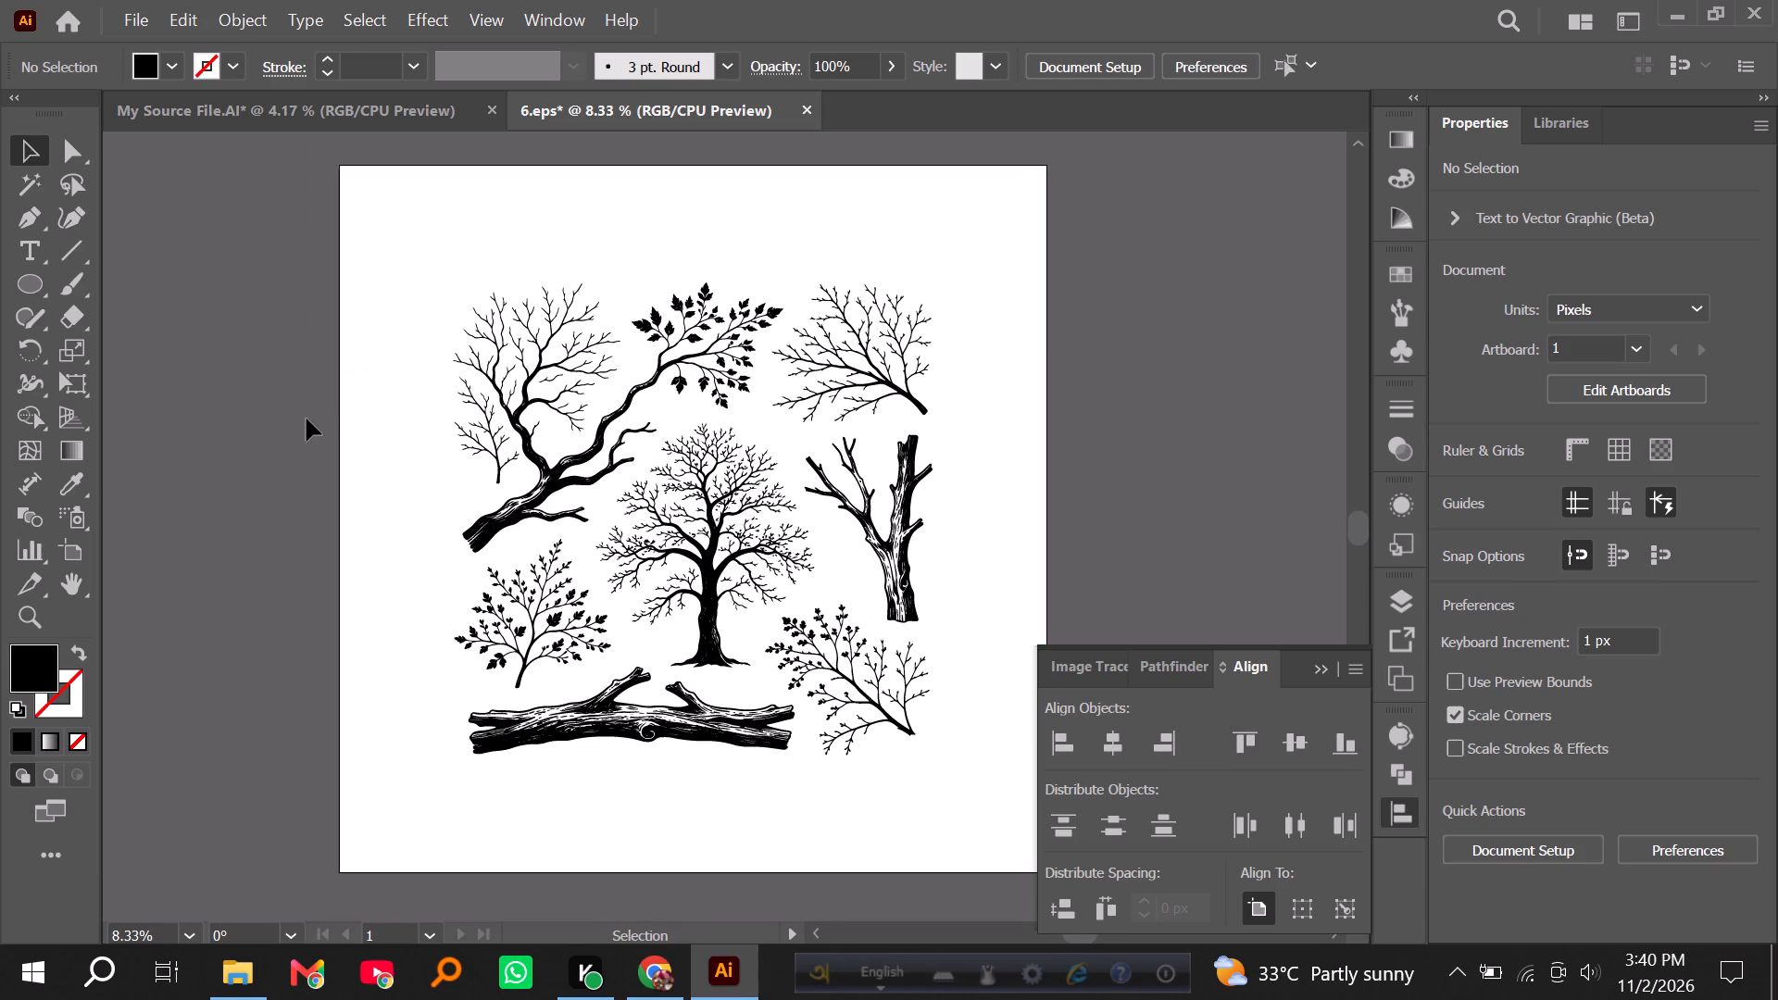
pyautogui.click(305, 419)
pyautogui.click(650, 329)
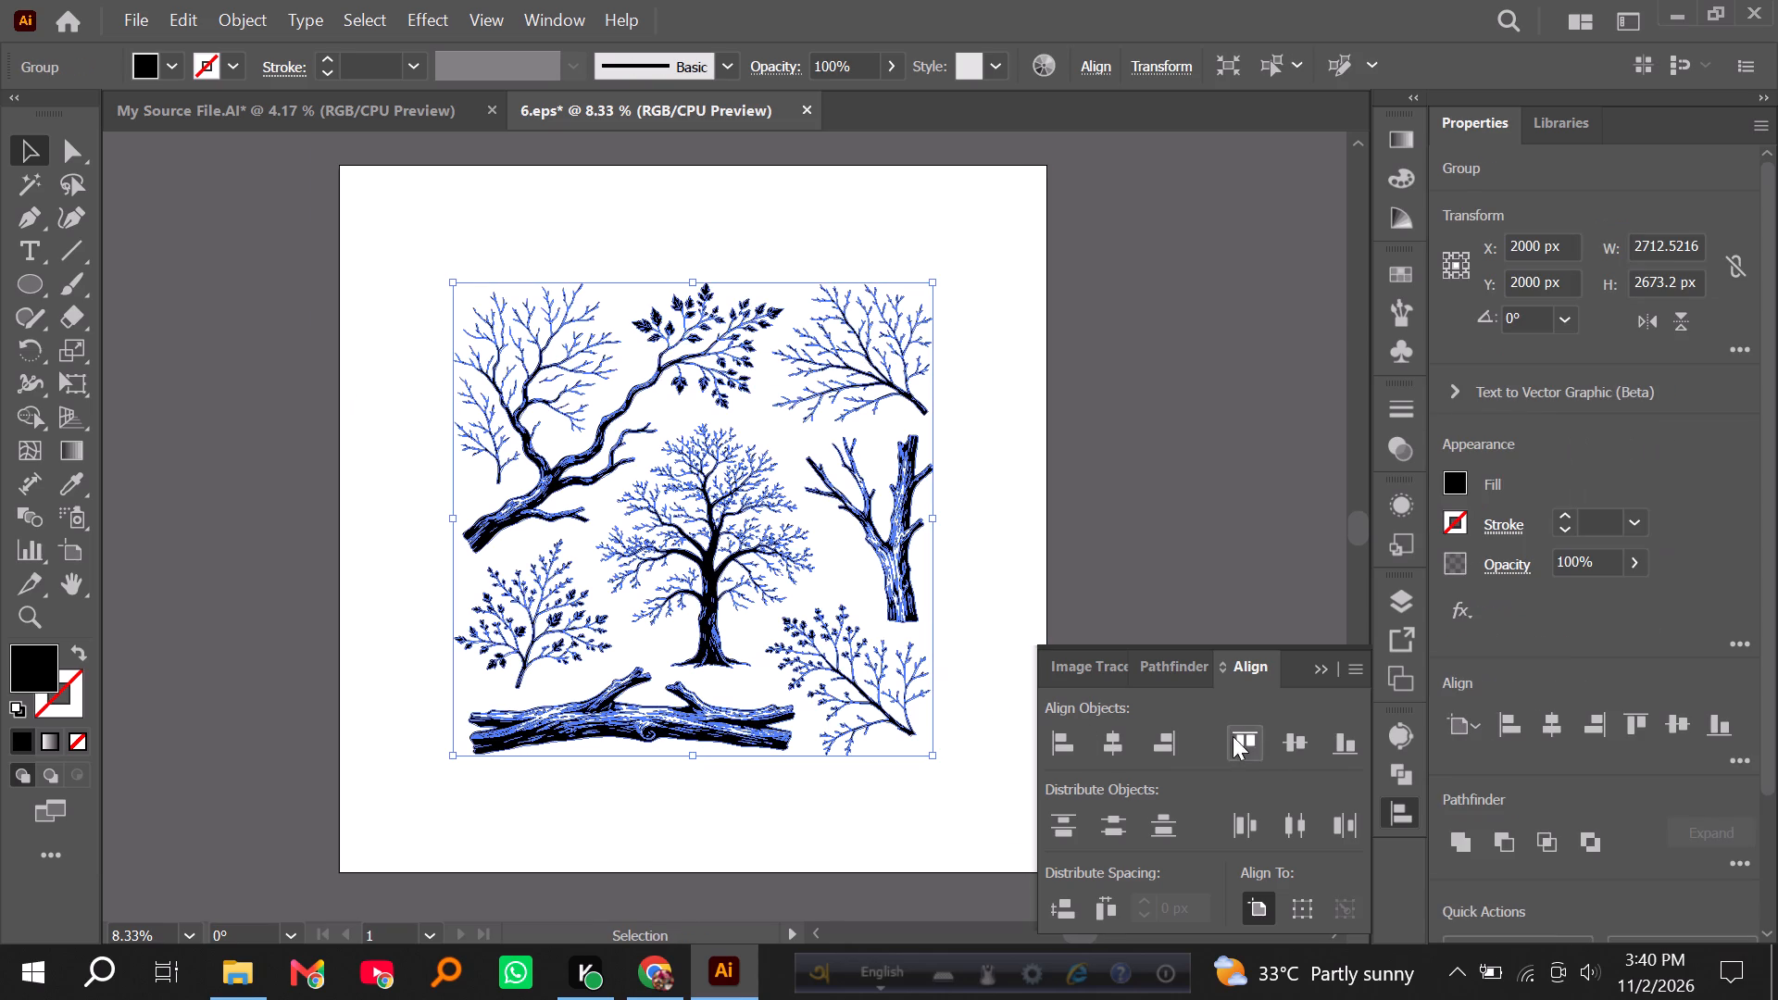
pyautogui.click(1291, 744)
pyautogui.click(1121, 743)
pyautogui.click(308, 331)
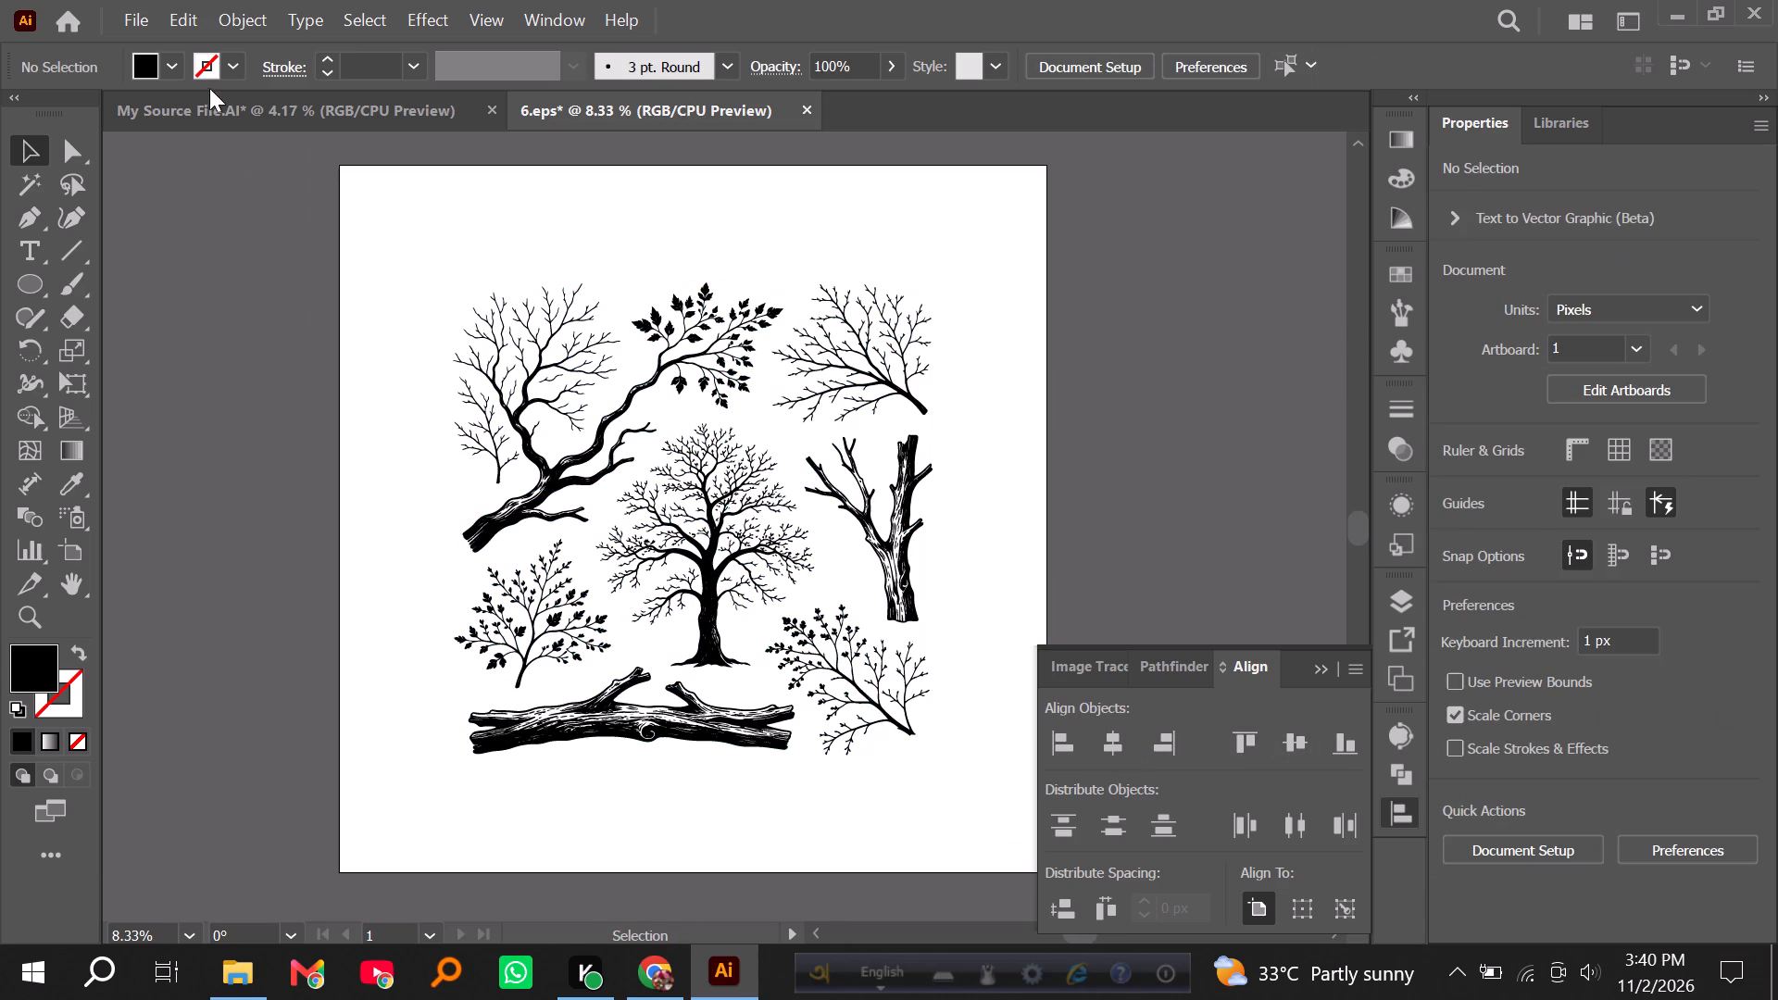
# Save the document under the new name 7 in Illustrator 10 EPS format.
pyautogui.click(123, 13)
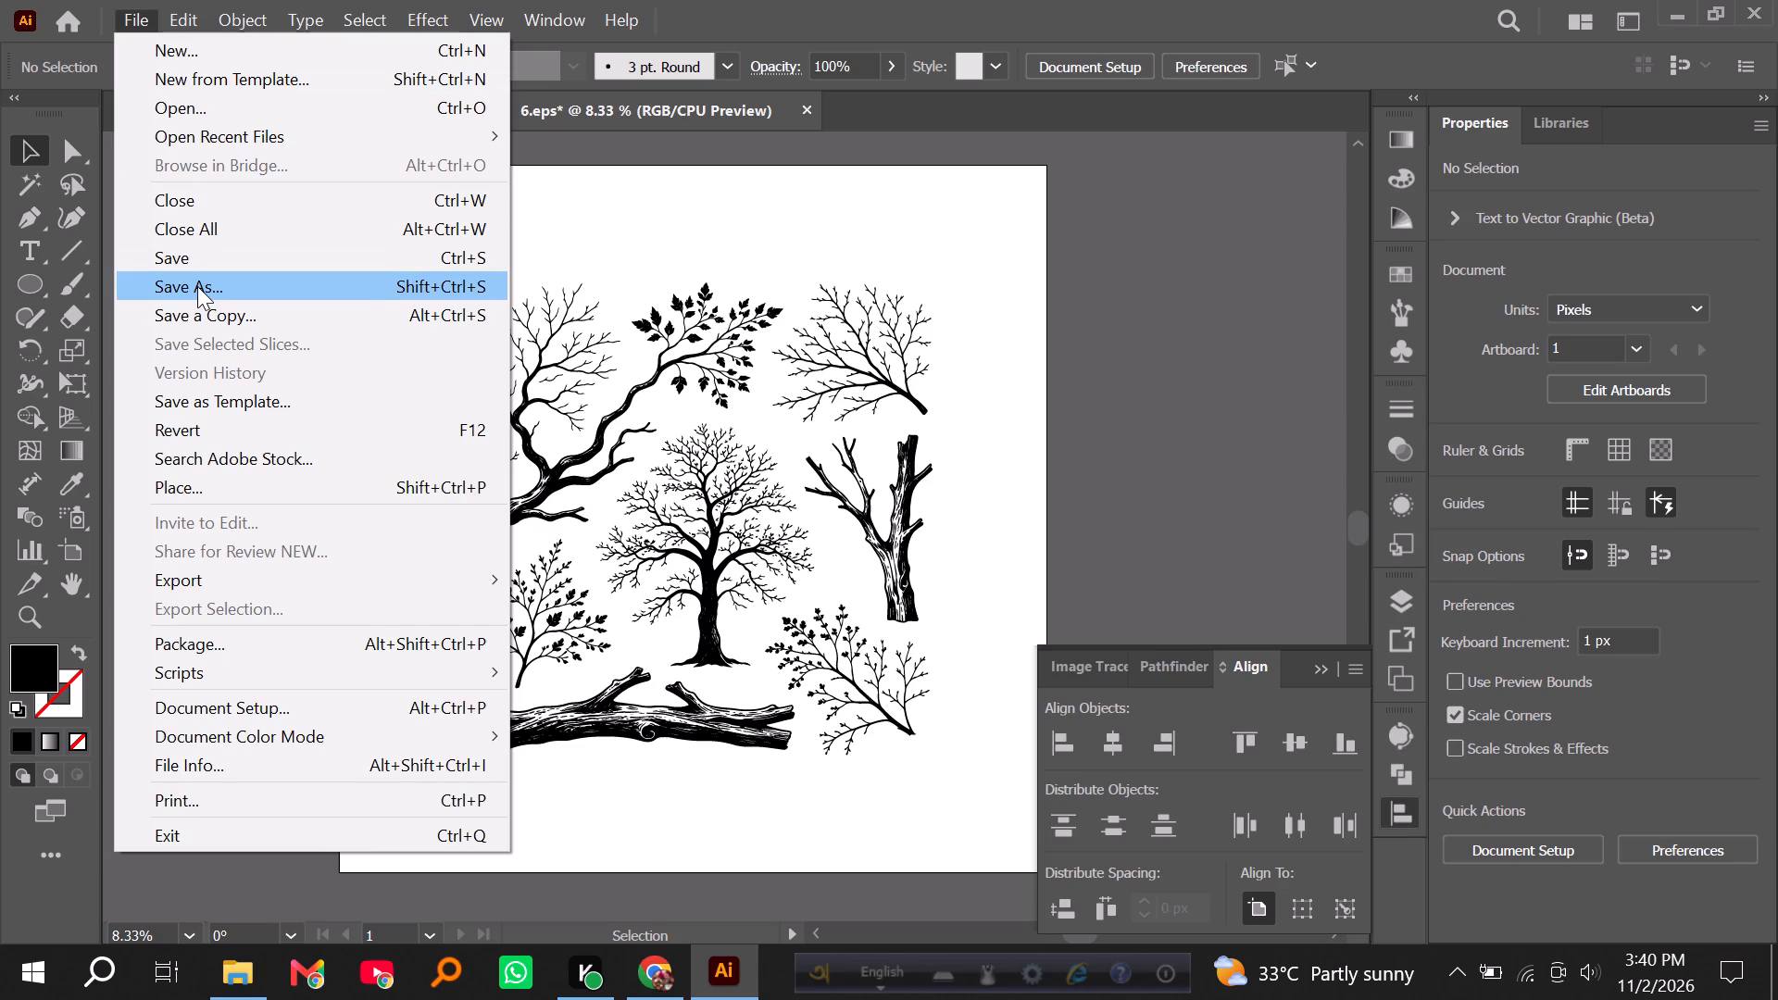
pyautogui.click(197, 286)
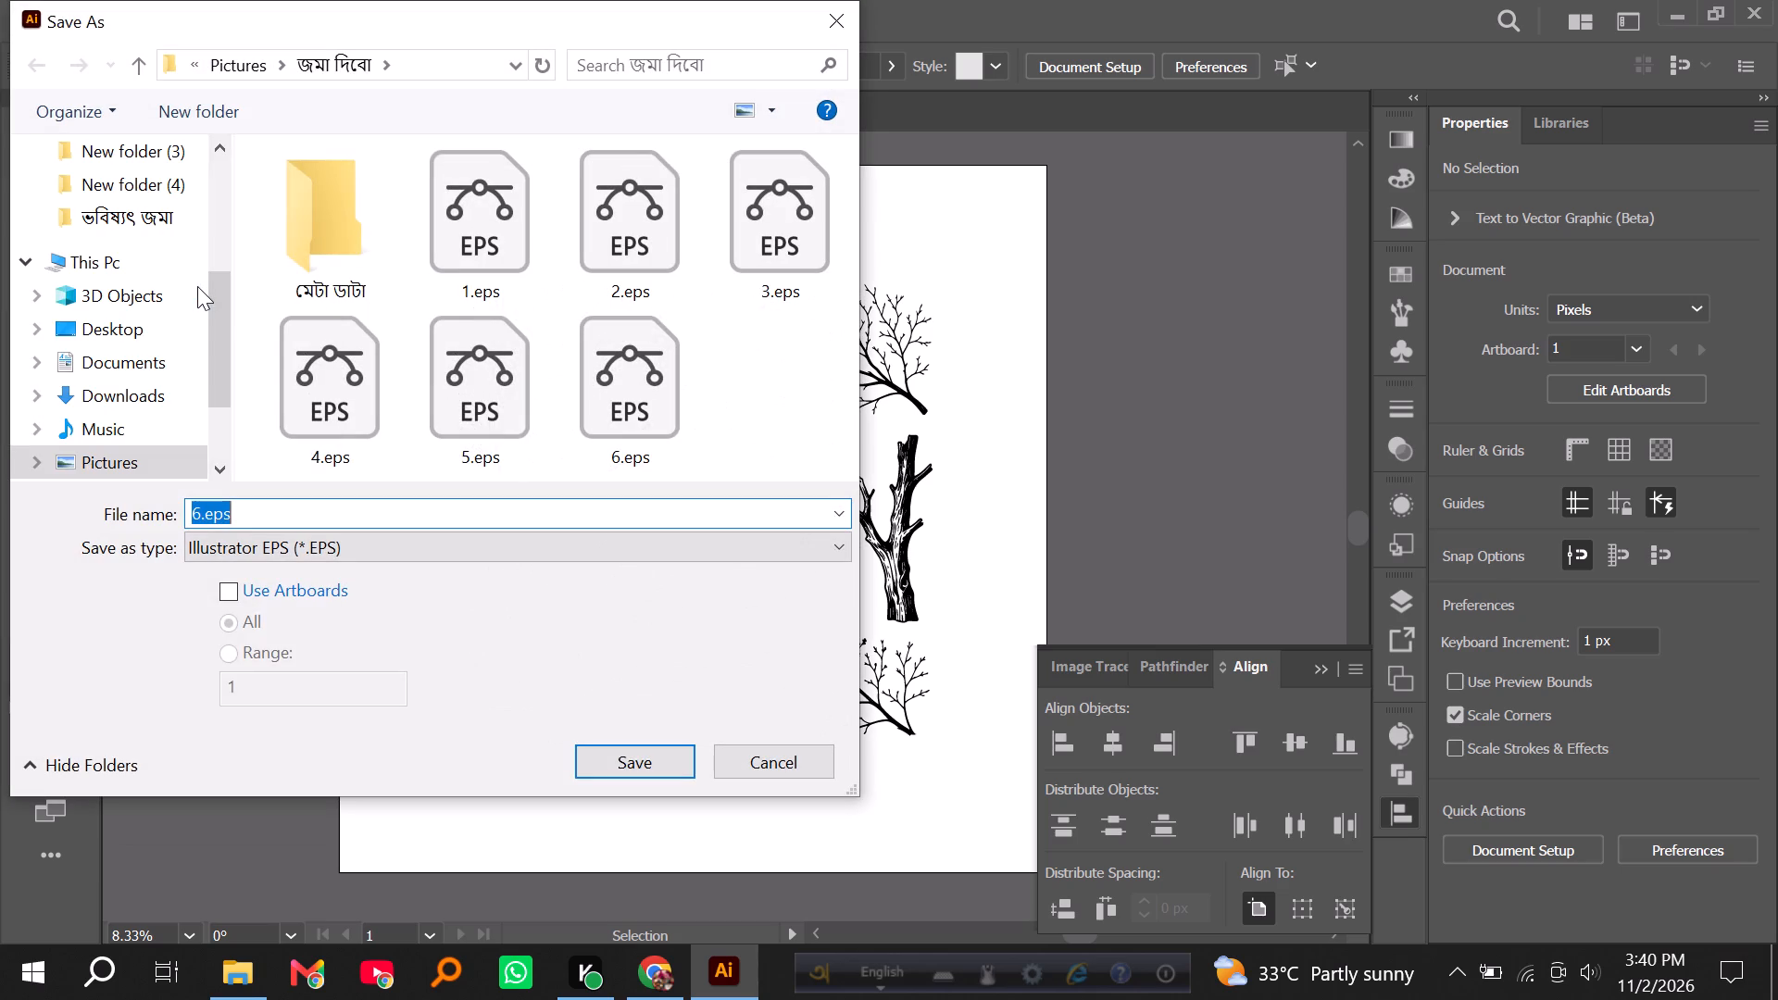
pyautogui.press('7')
pyautogui.press('Return')
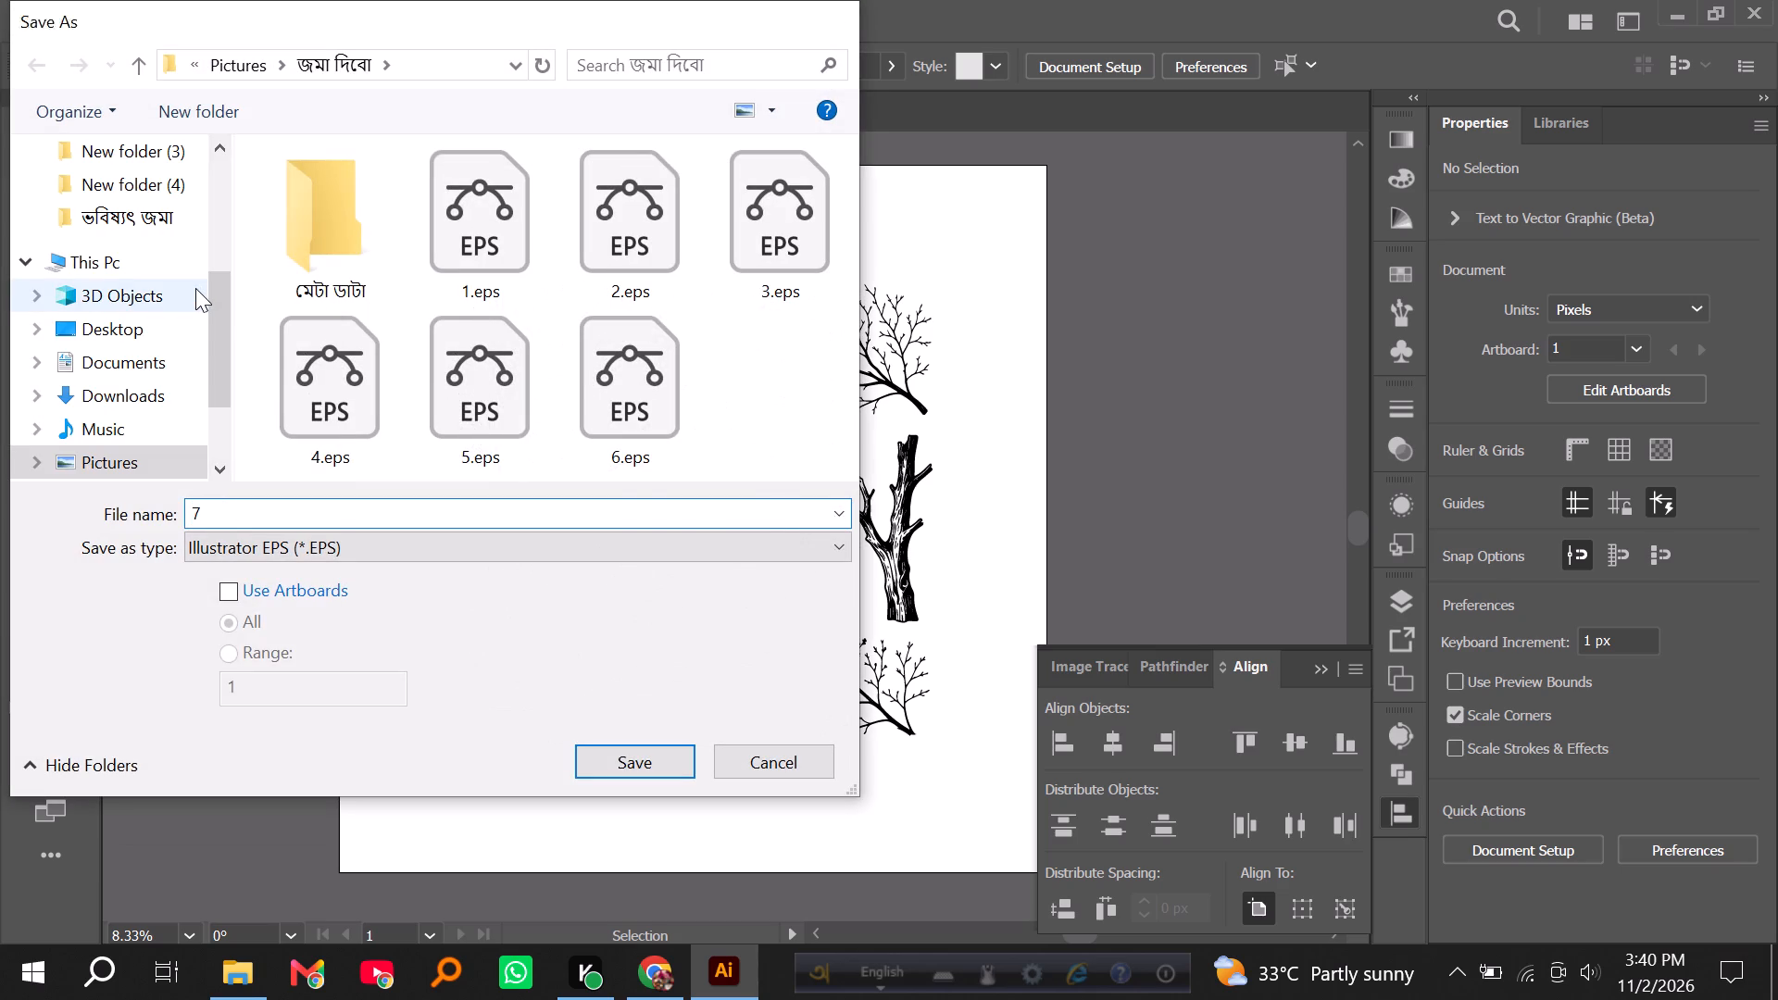
pyautogui.click(663, 82)
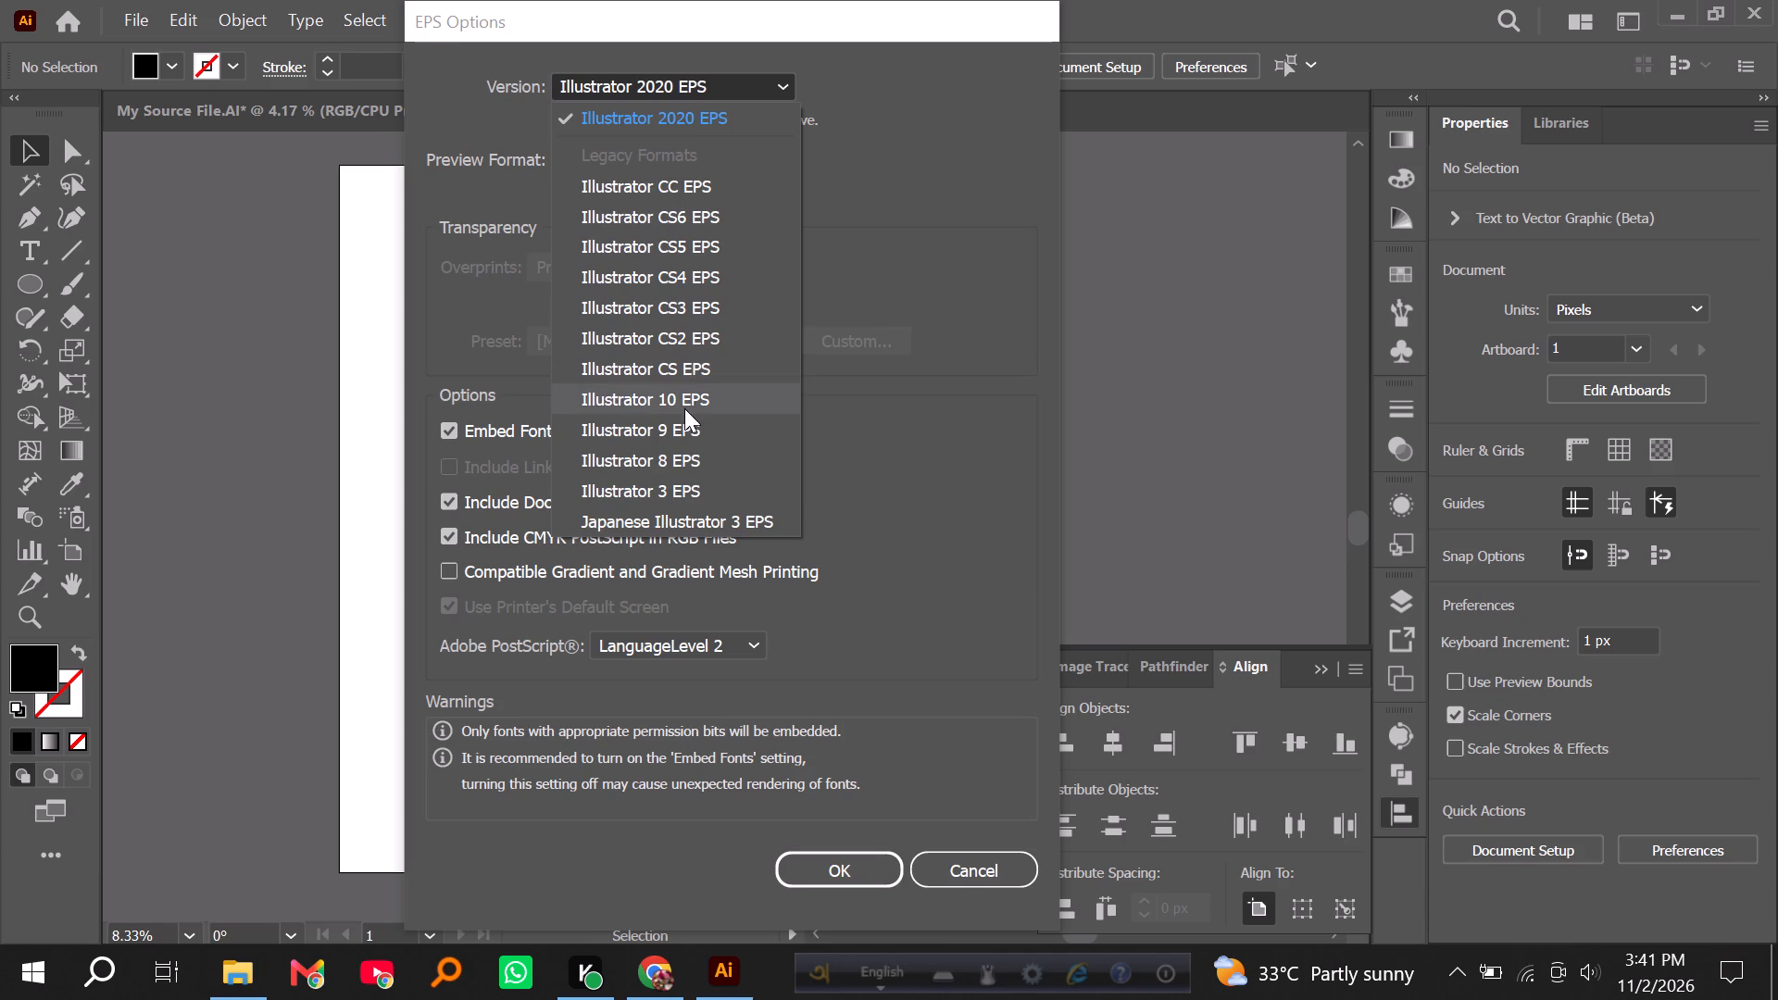
pyautogui.click(682, 397)
pyautogui.press('Return')
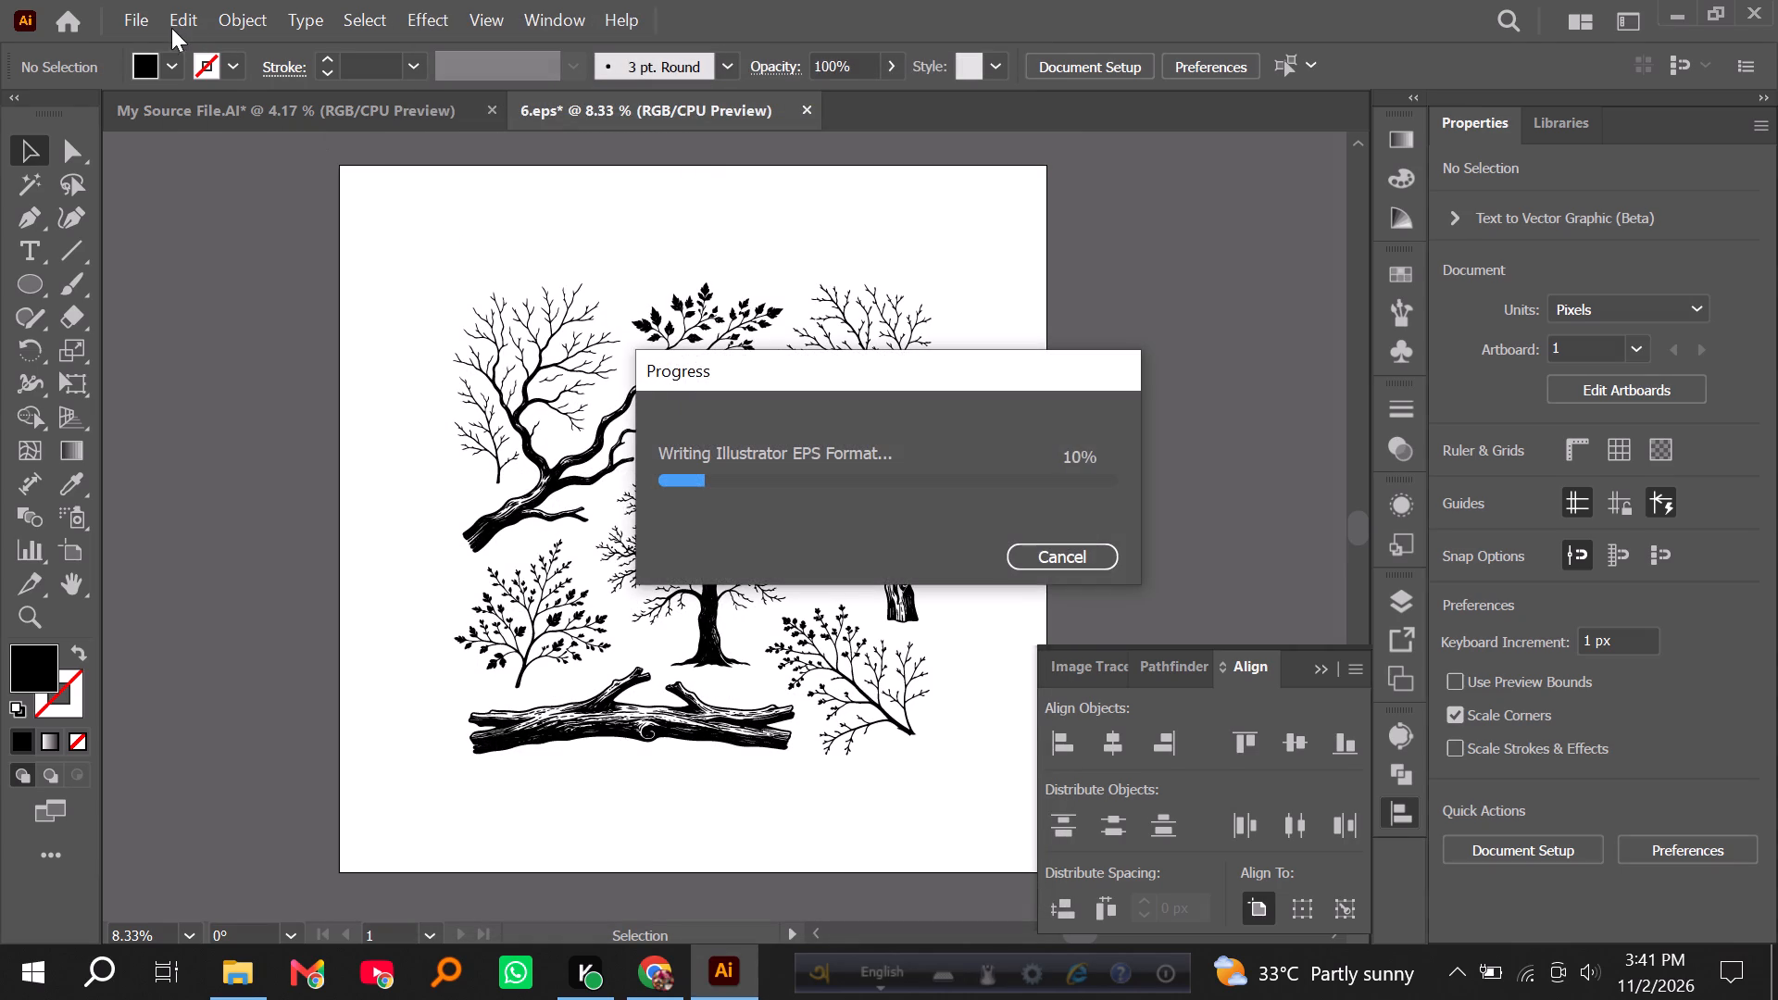
# Export 7.eps as a JPEG, keeping the suggested file name and default export options.
pyautogui.click(142, 20)
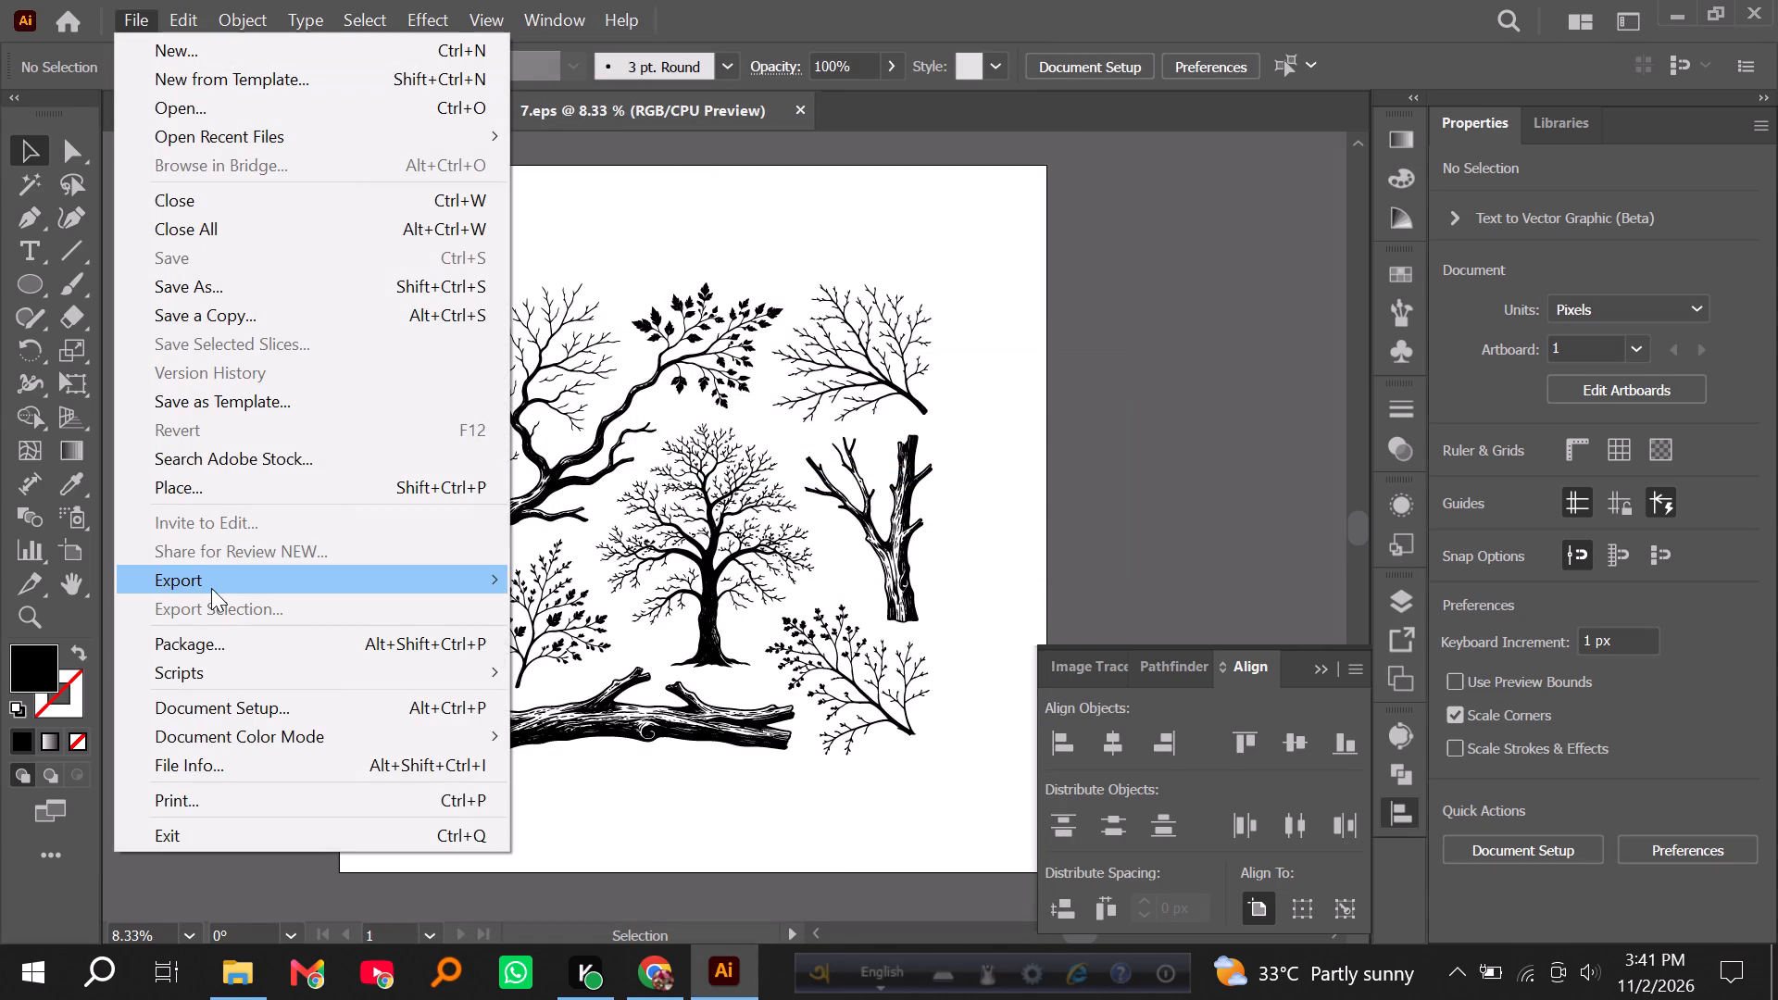
pyautogui.click(211, 588)
pyautogui.click(572, 607)
pyautogui.press('Return')
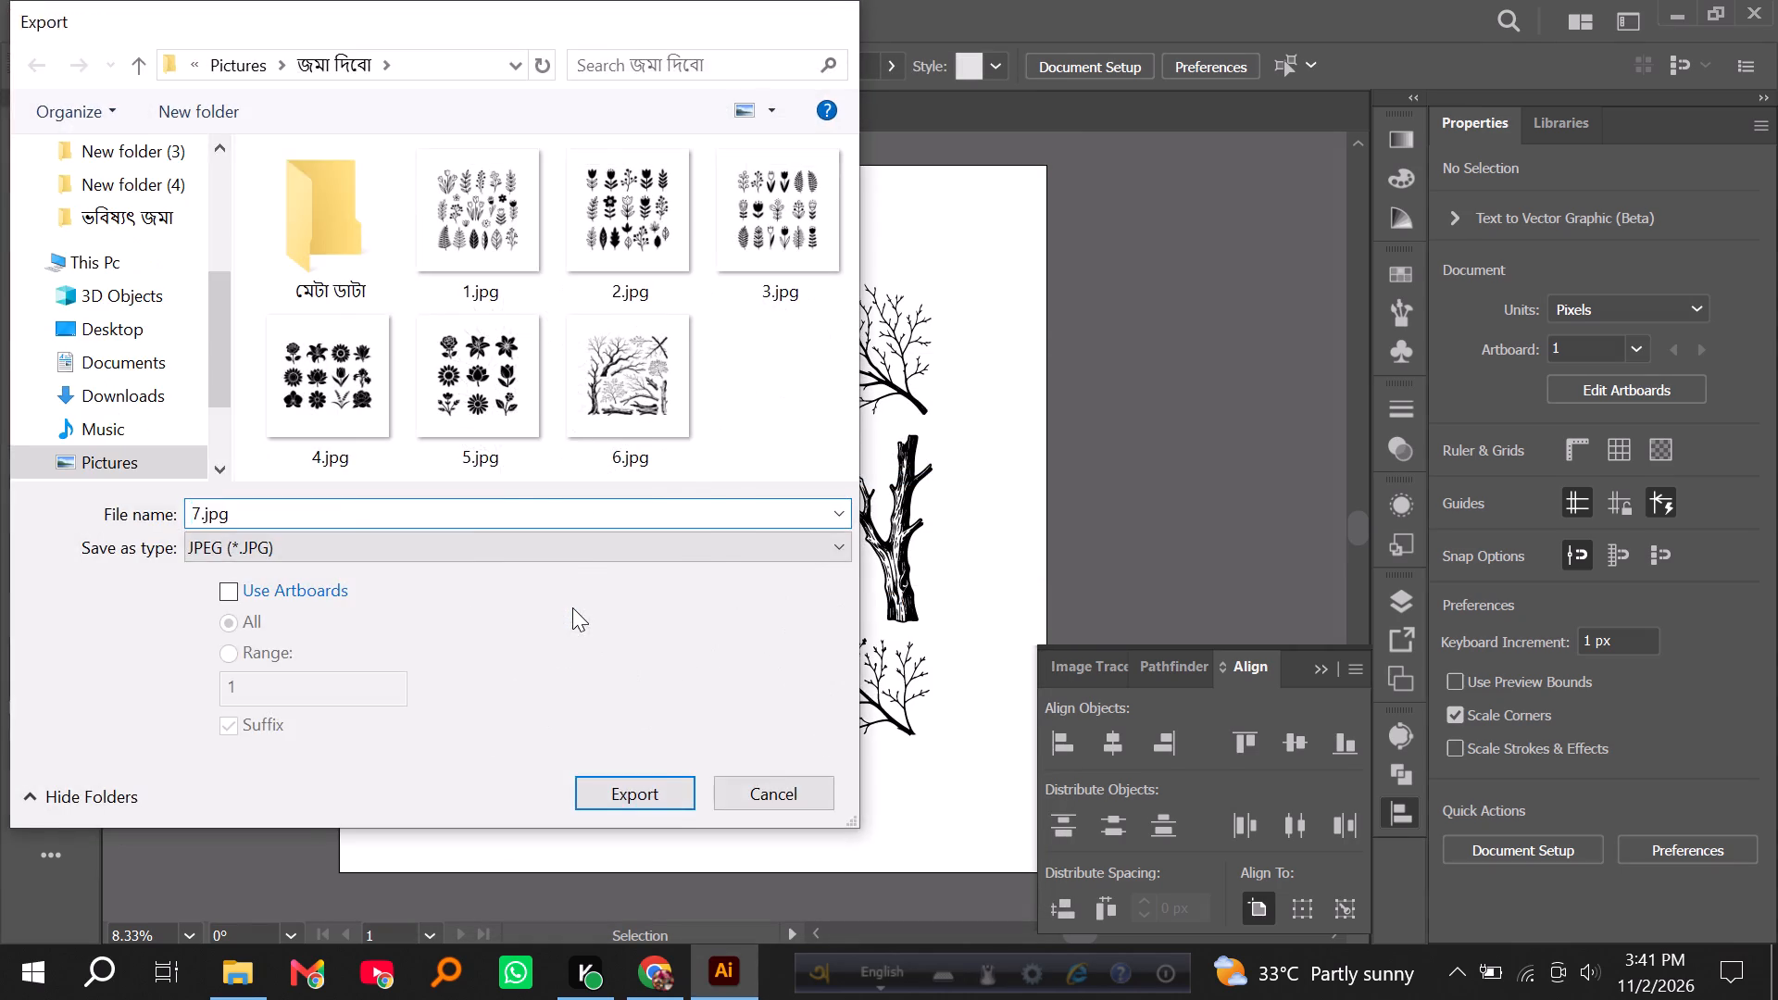
pyautogui.press('Return')
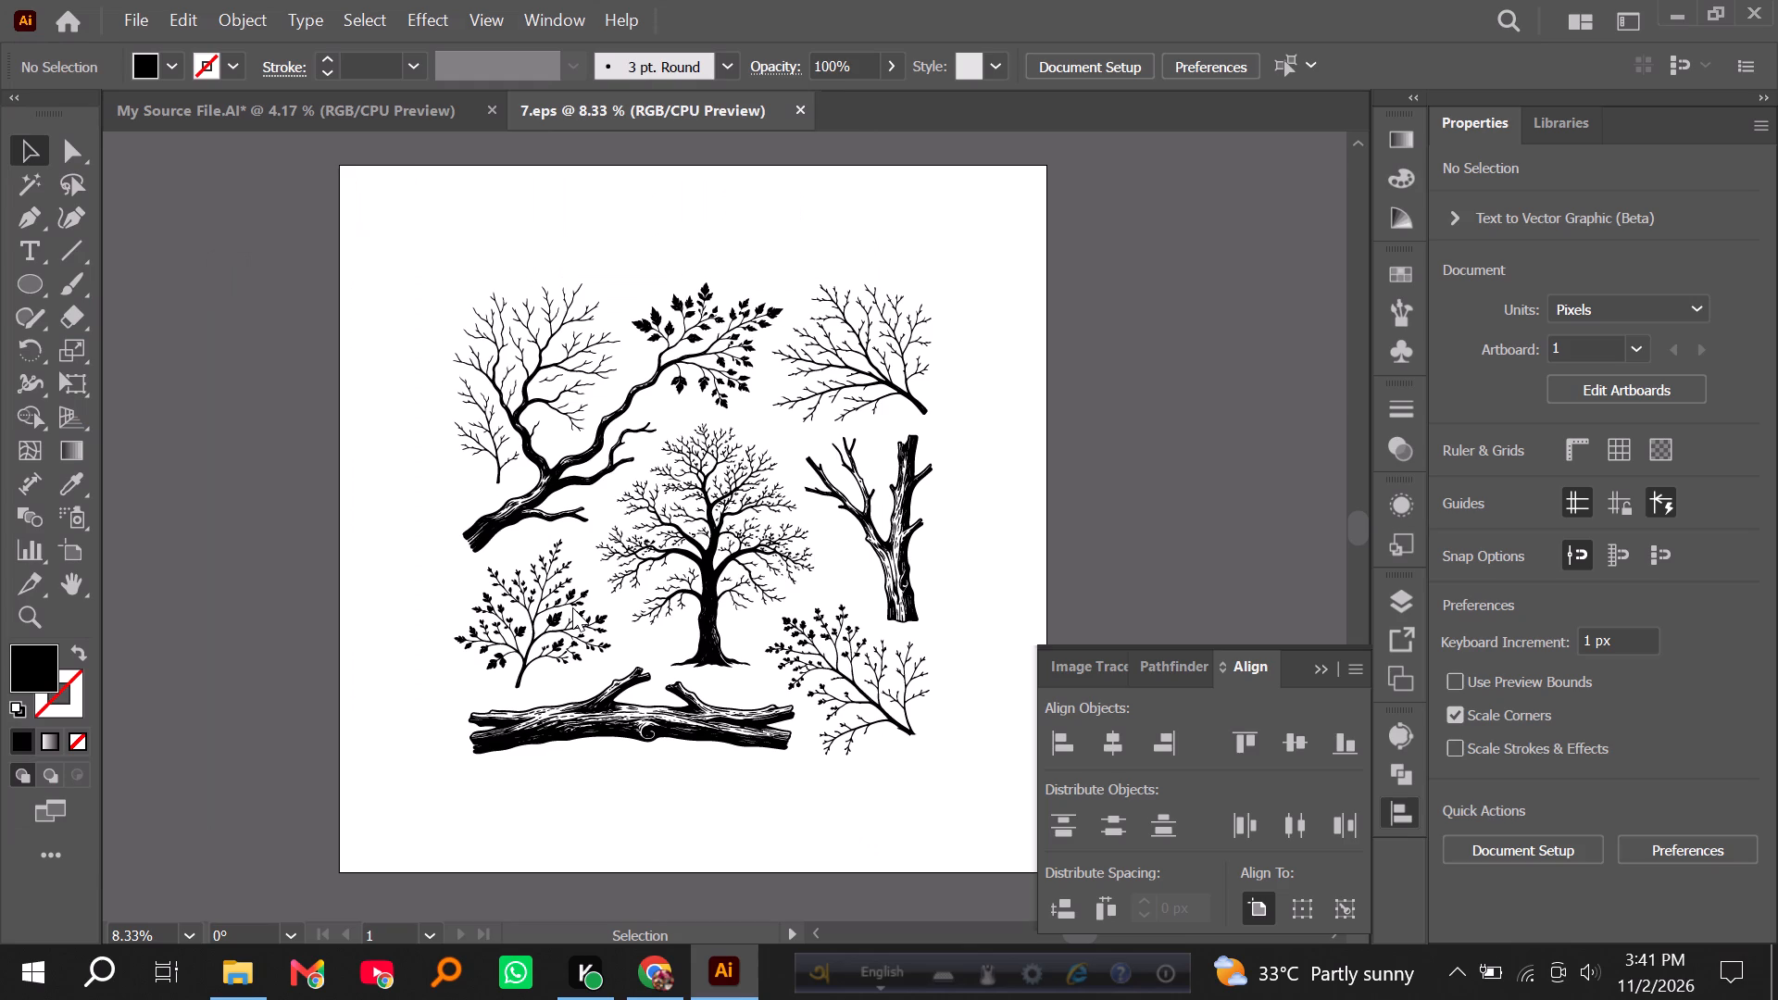
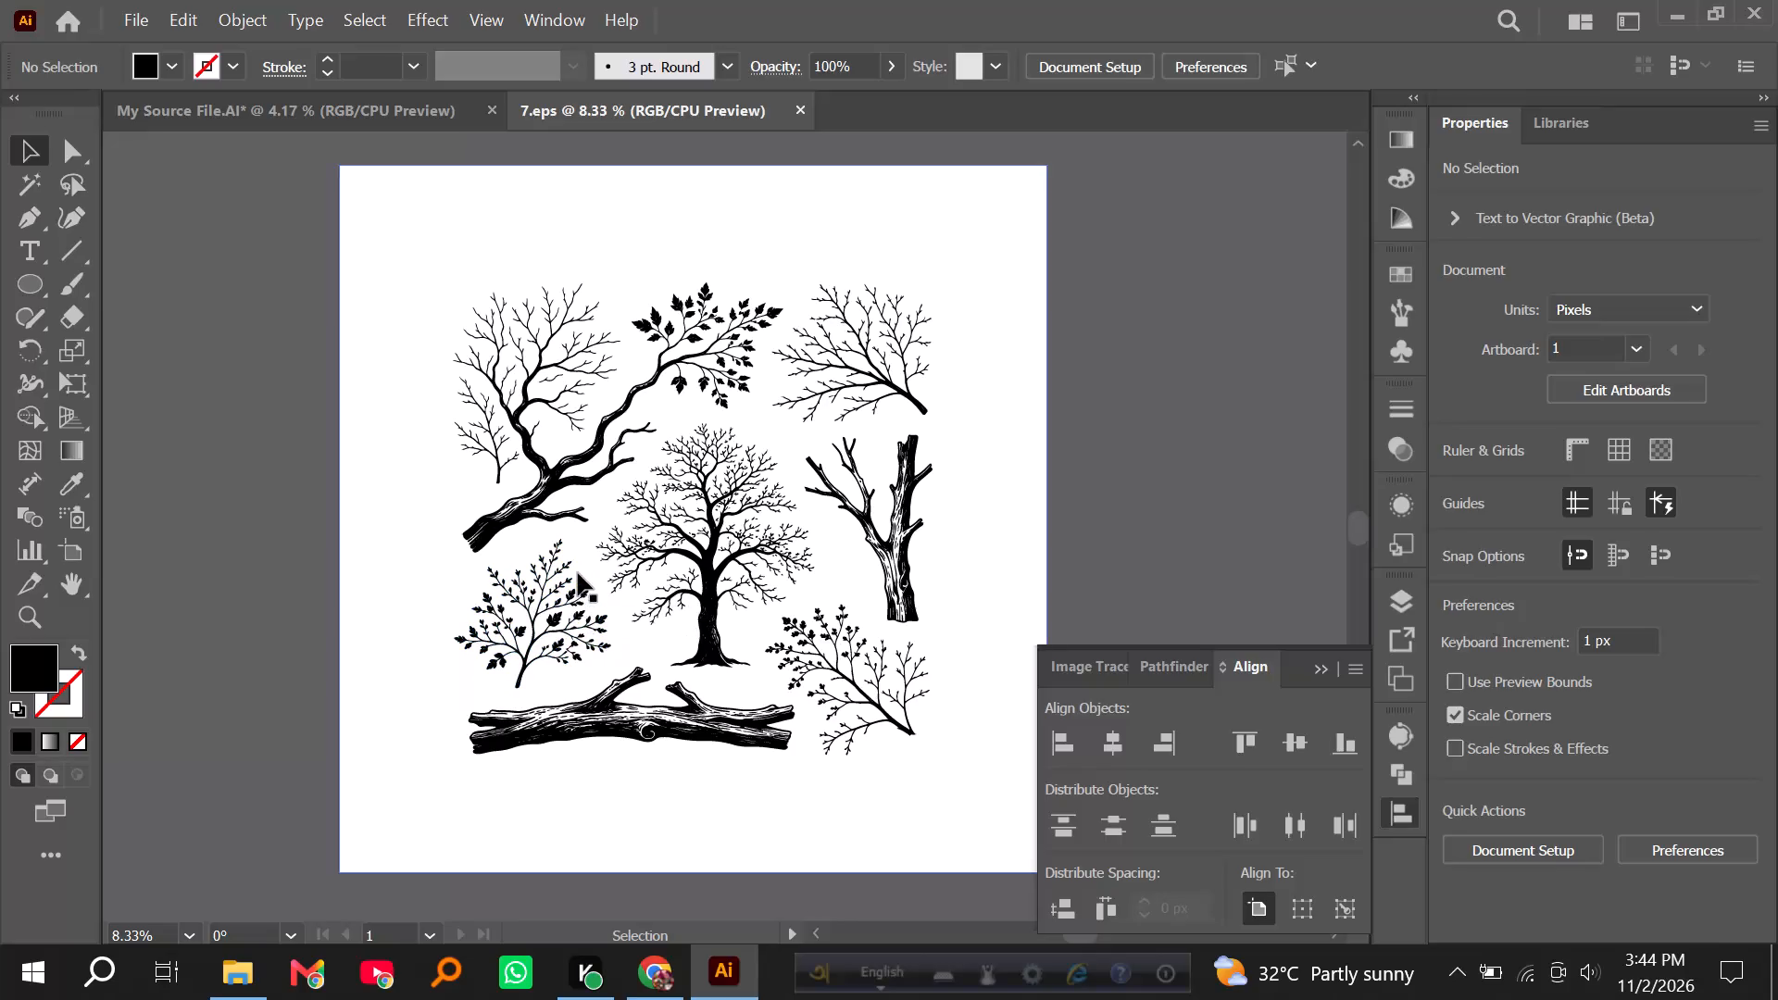
# Replace the artwork in 7.eps with the remaining bare-tree group cut from My Source File.AI.
pyautogui.scroll(-1, 580, 572)
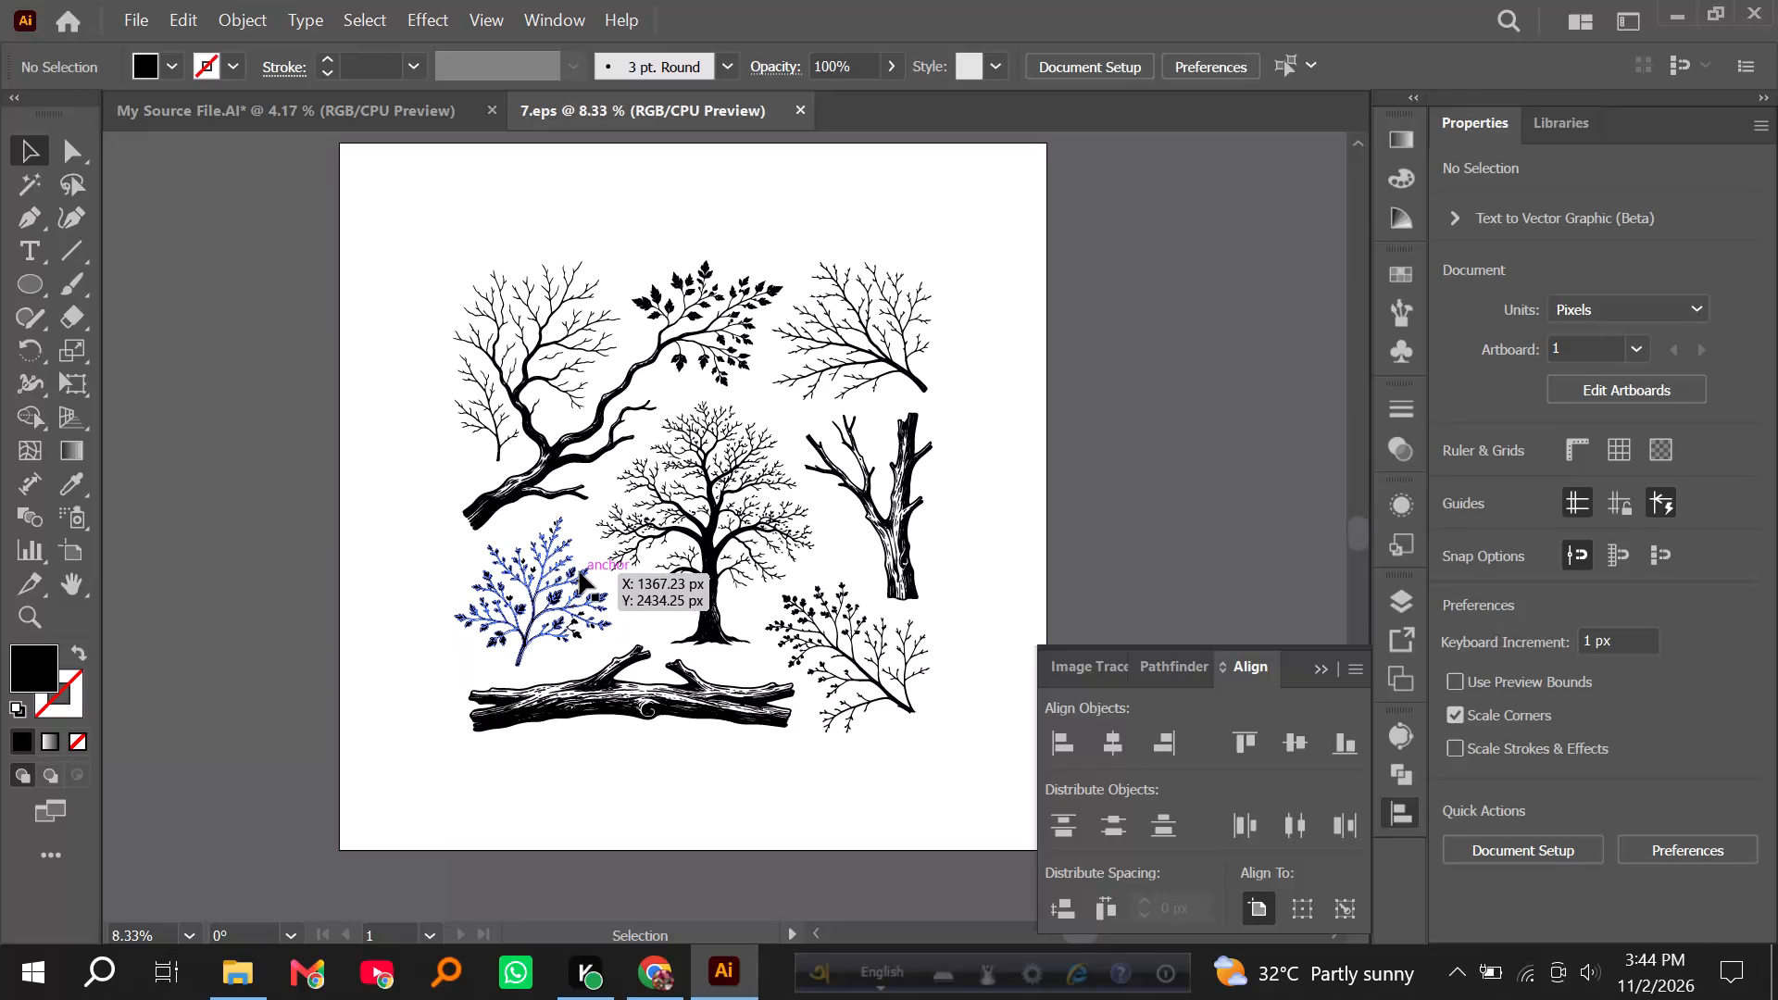
pyautogui.scroll(2, 580, 572)
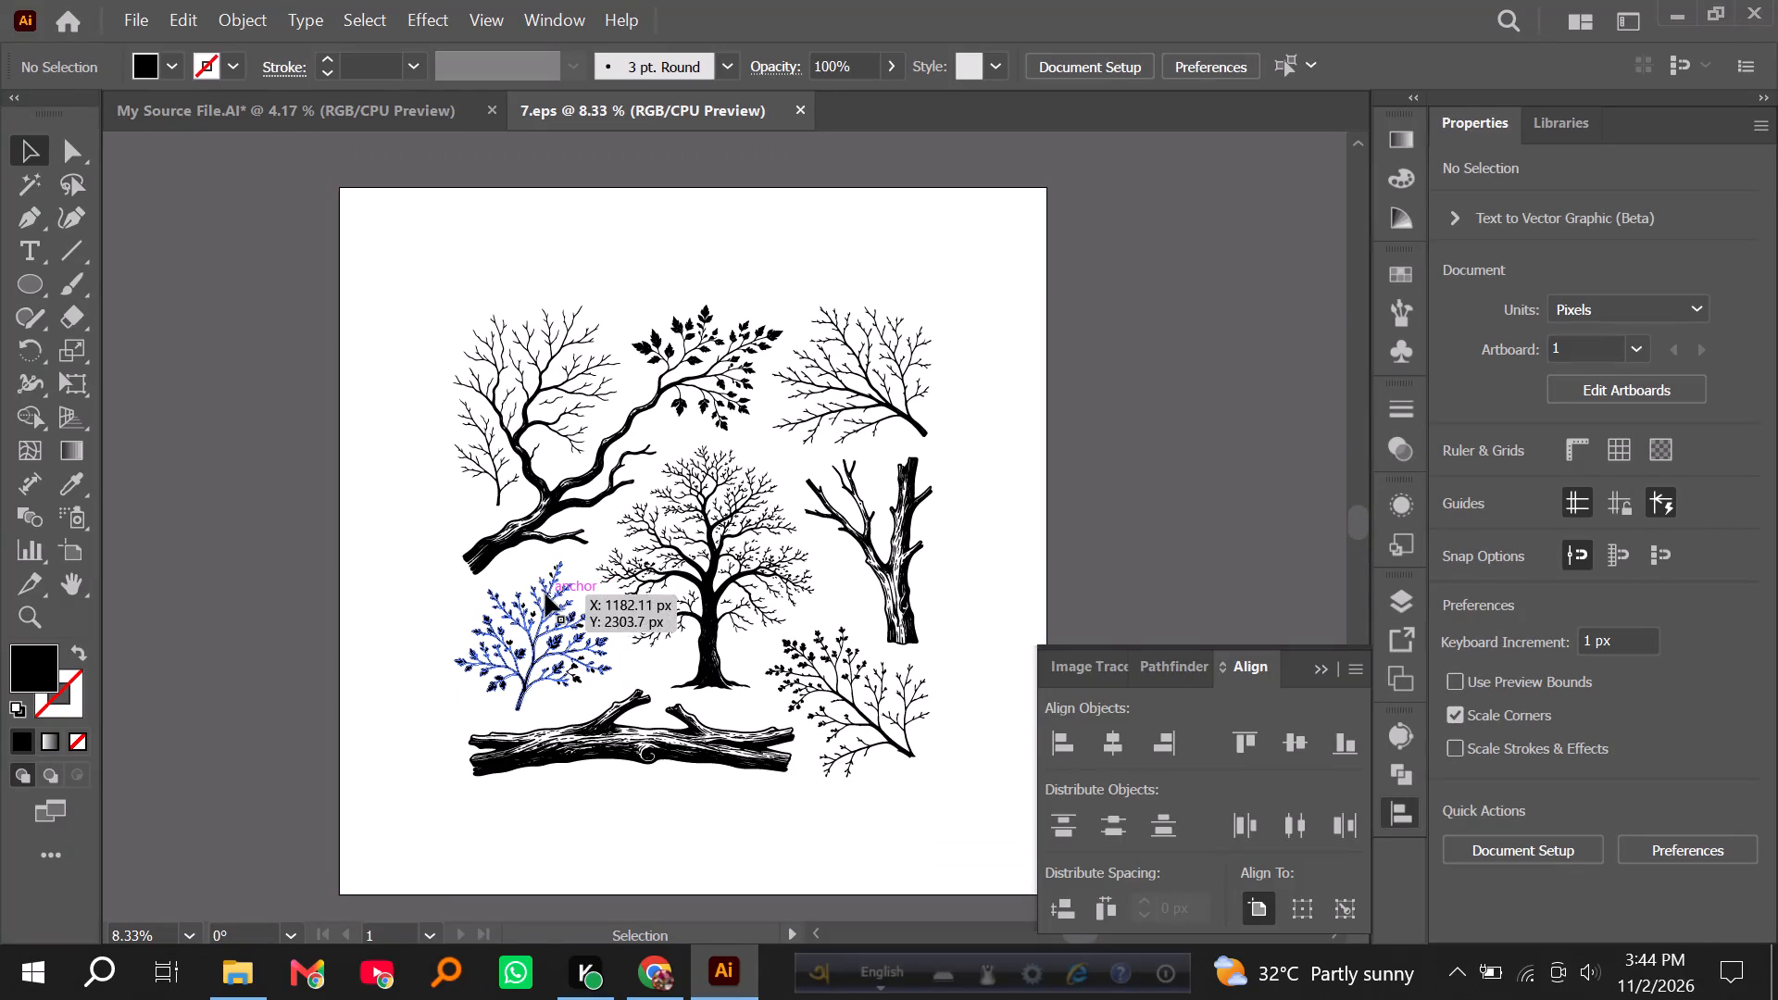
pyautogui.click(319, 117)
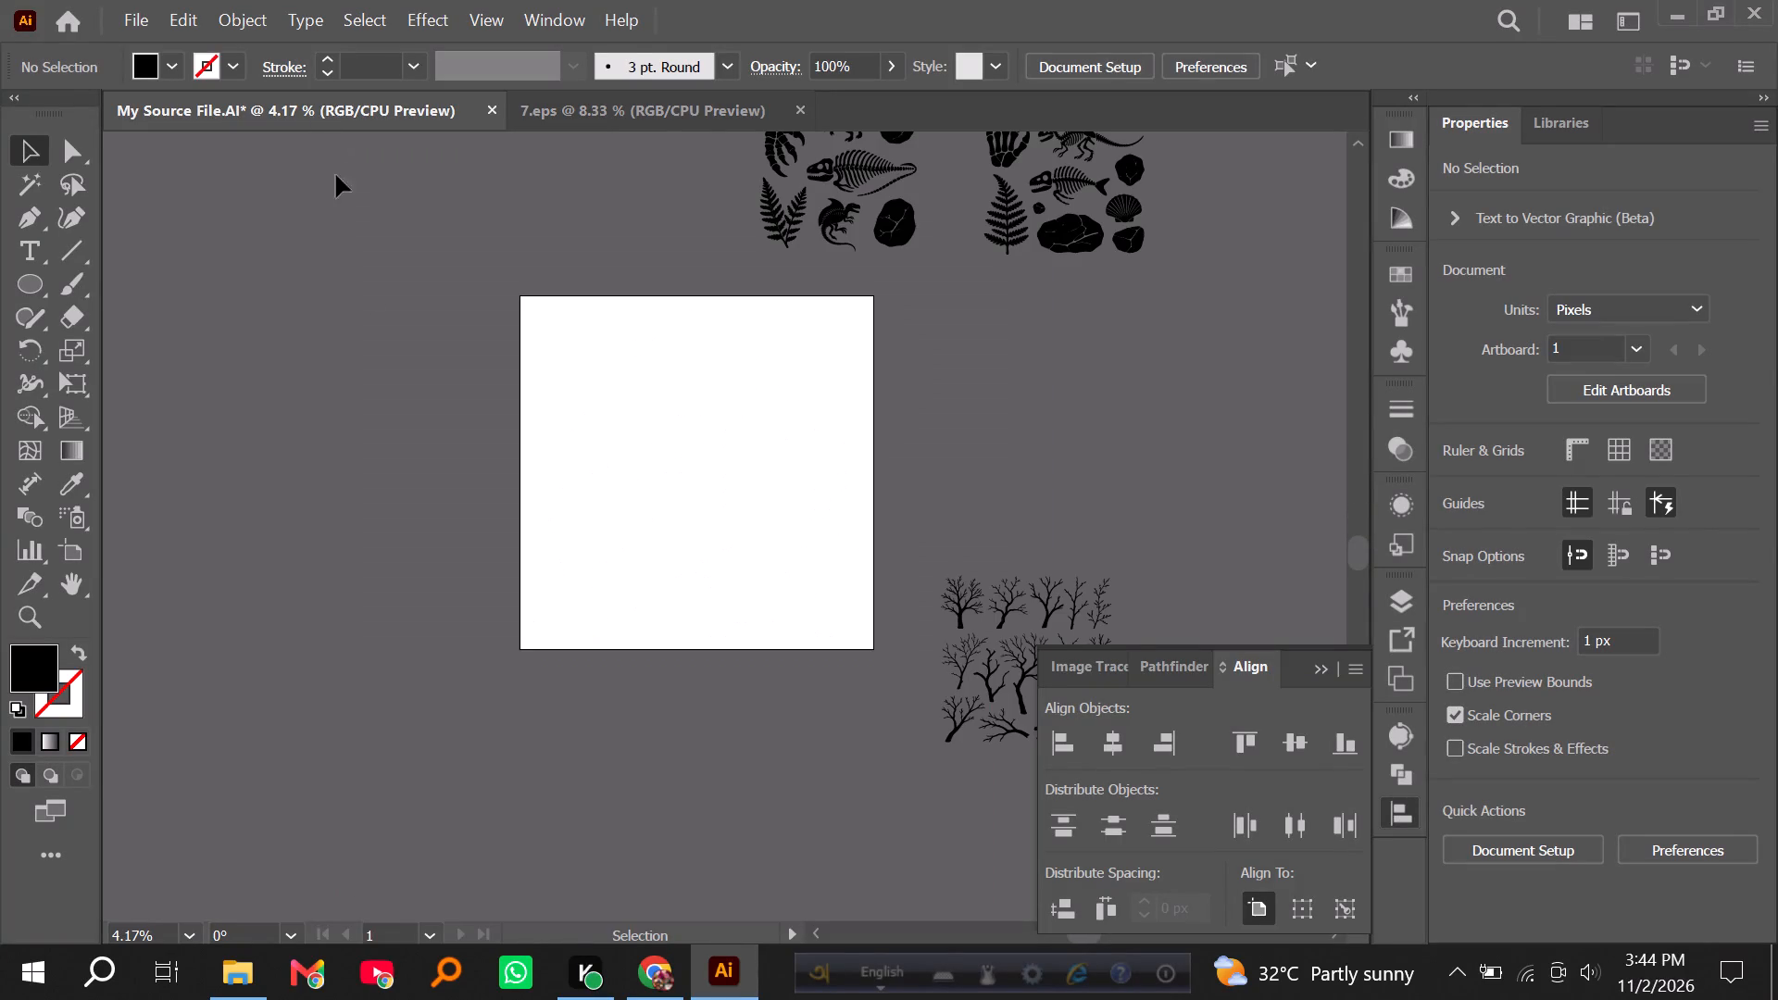
pyautogui.click(992, 595)
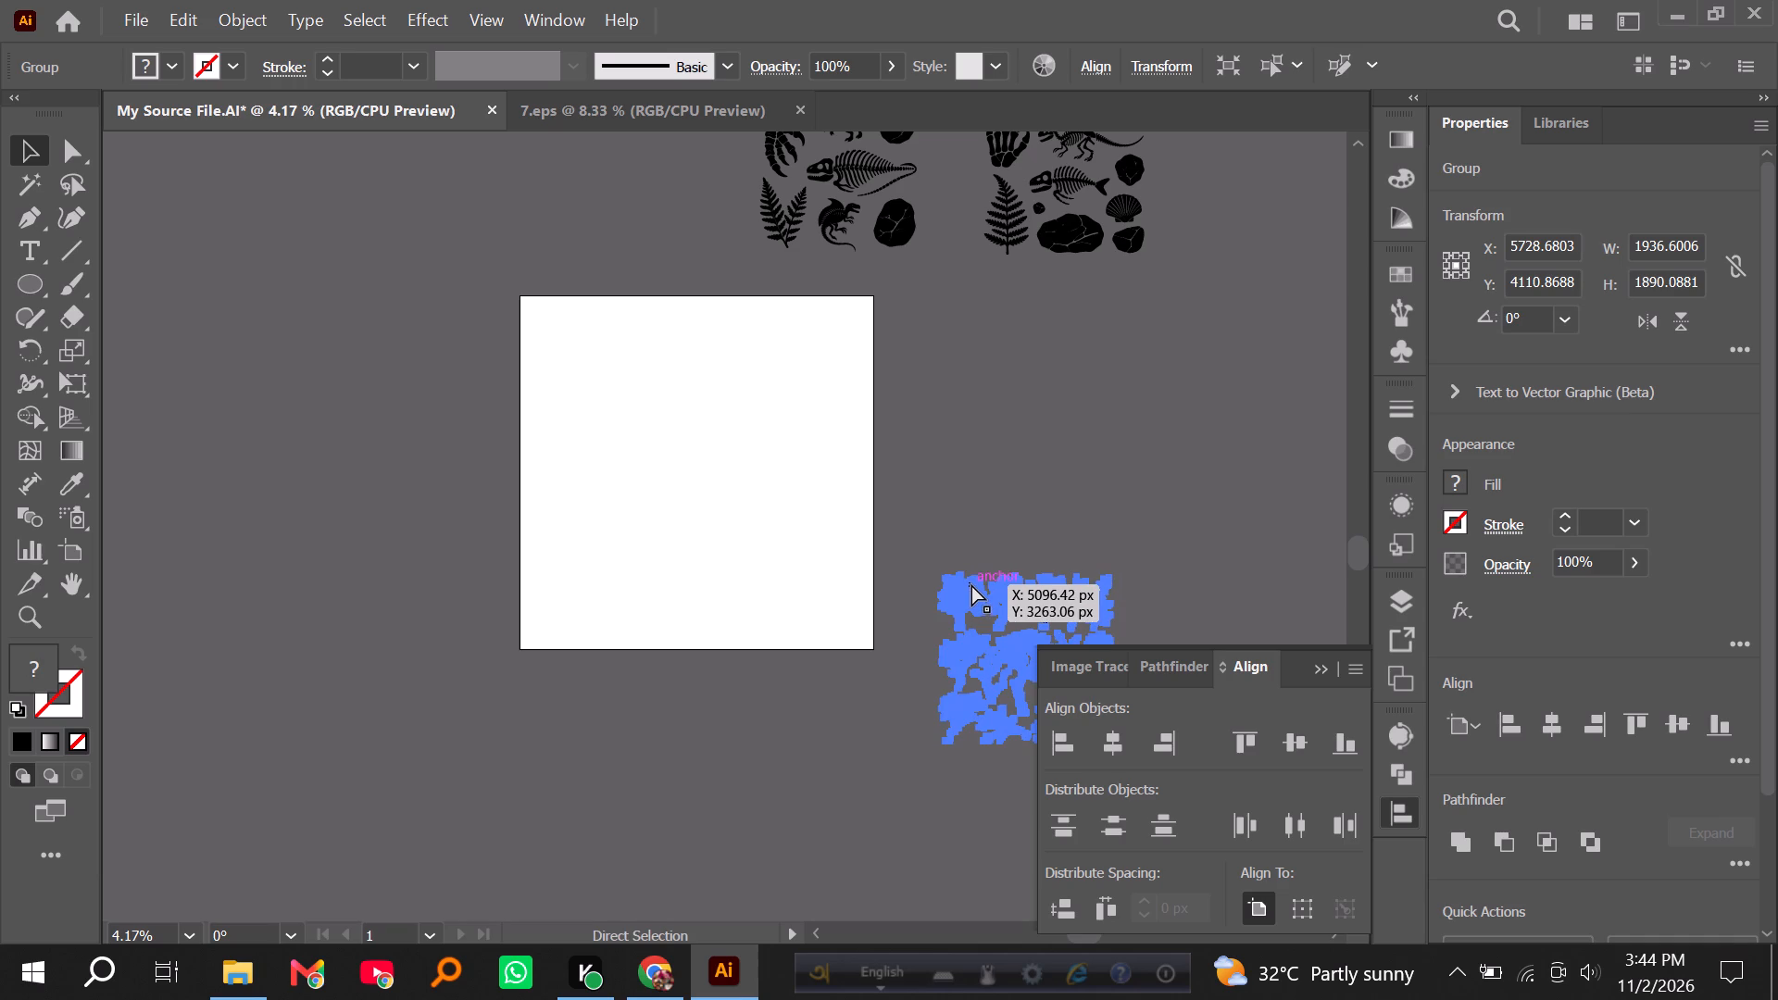
pyautogui.hotkey('ctrl', 'x')
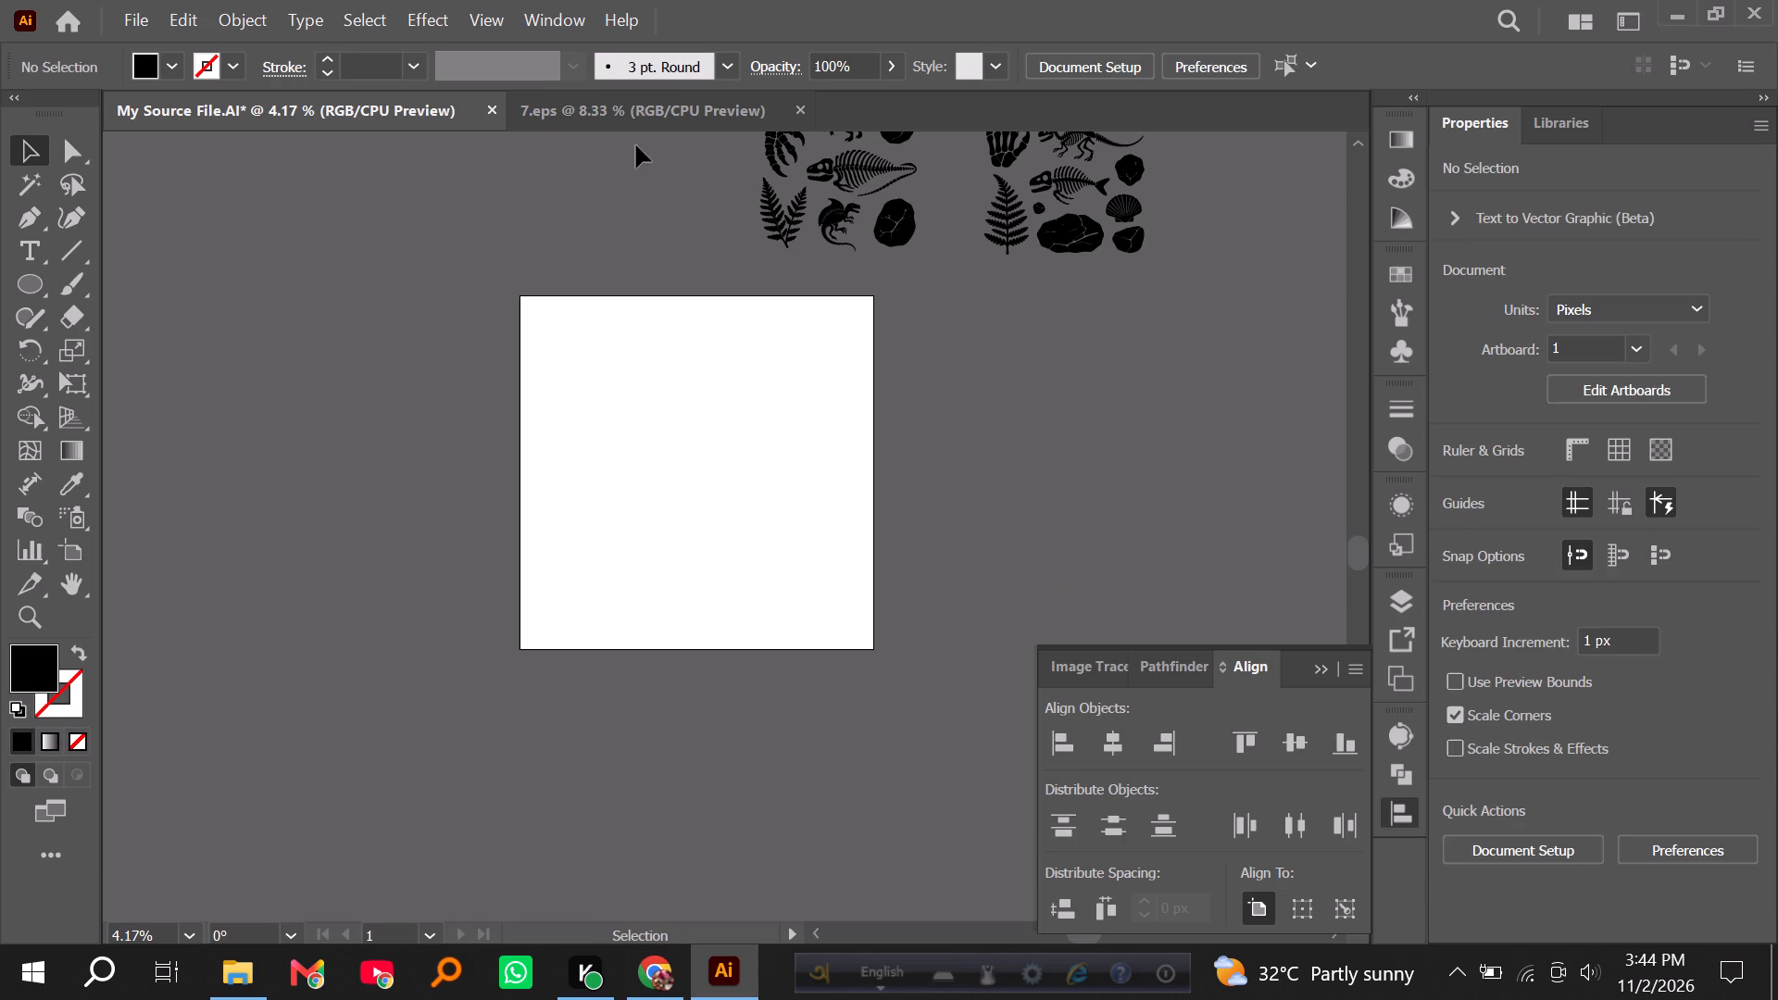
pyautogui.click(620, 121)
pyautogui.click(717, 343)
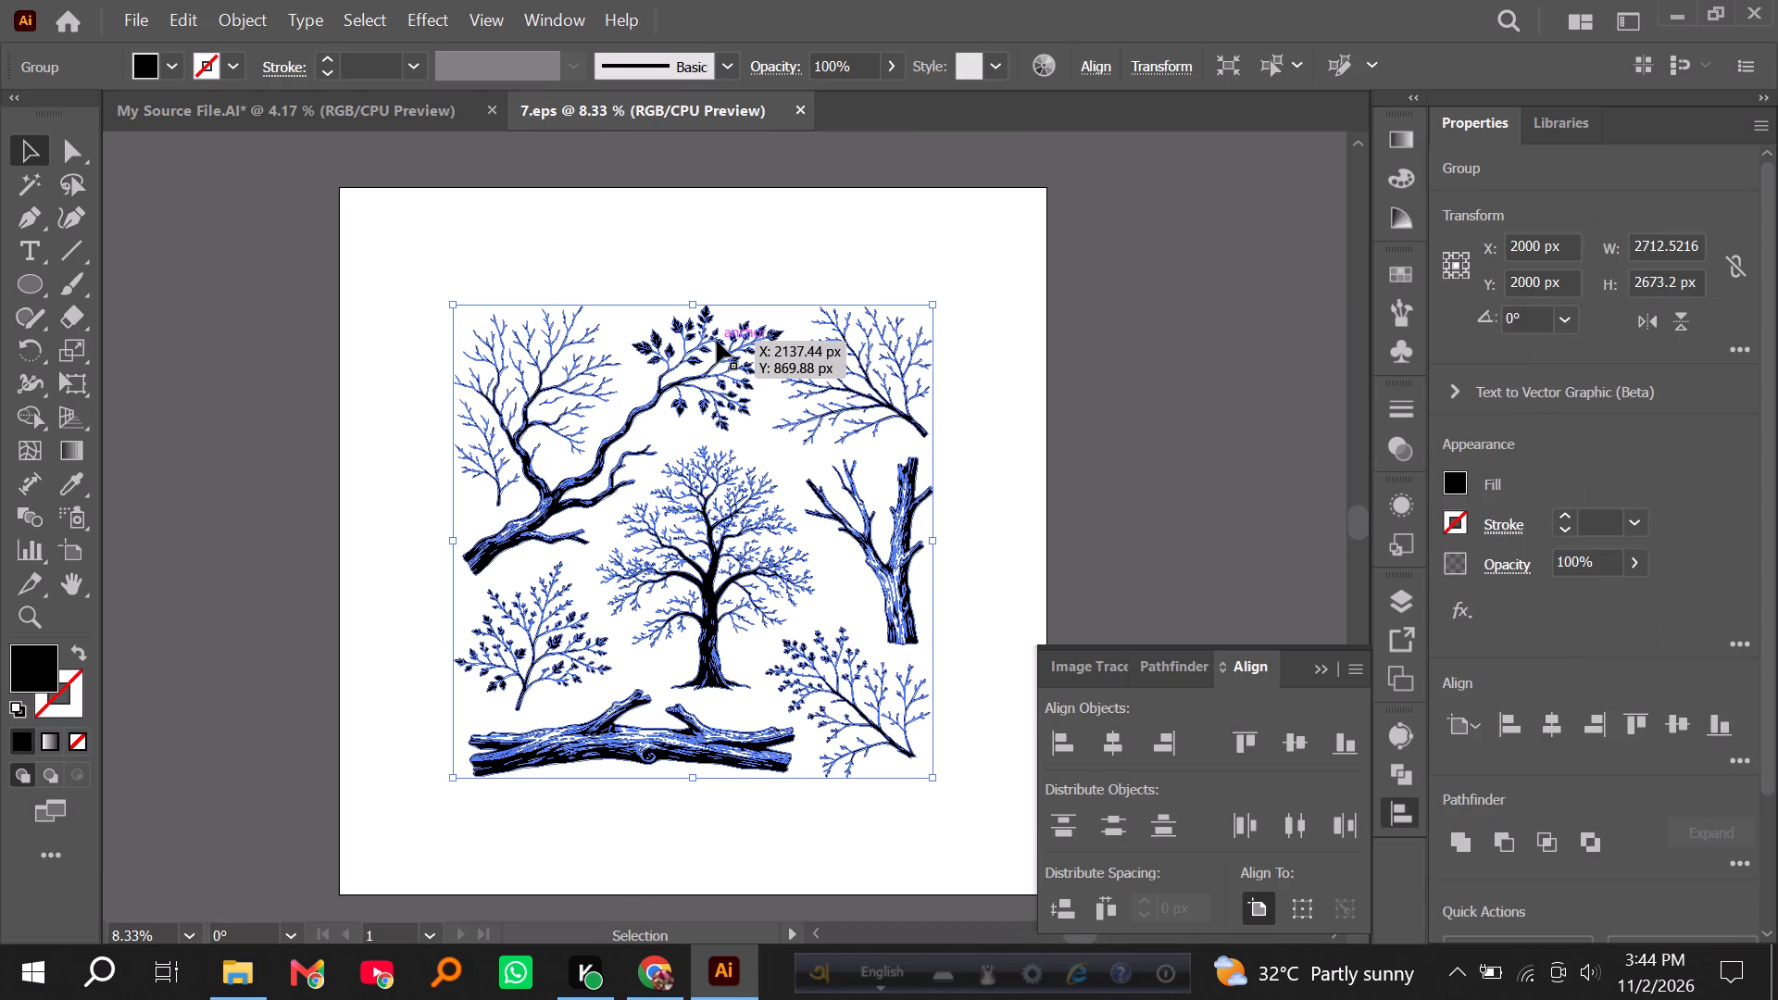
pyautogui.press('Delete')
pyautogui.hotkey('ctrl', 'v')
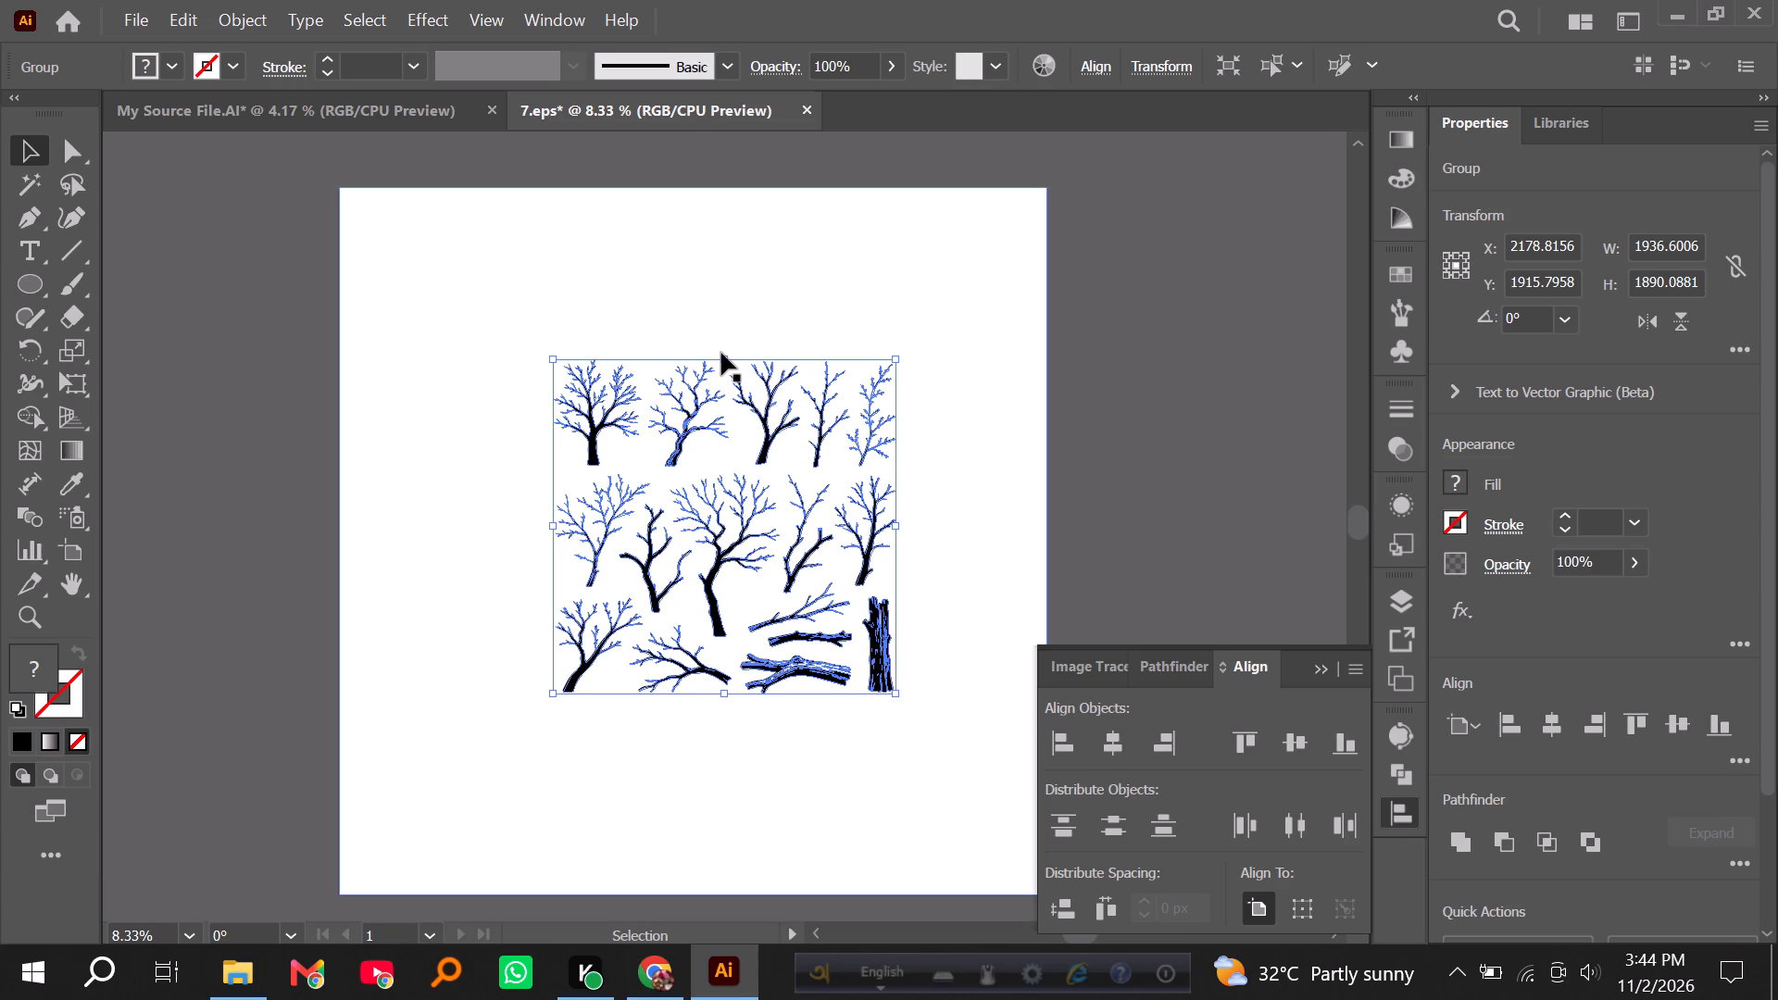
# Enlarge the bare-tree group proportionally about its centre to about 2727 × 2662 px, centre it horizontally and vertically on the artboard, and deselect it.
pyautogui.scroll(-1, 750, 381)
pyautogui.keyDown('alt'); pyautogui.keyDown('shift'); pyautogui.moveTo(725, 335); pyautogui.dragTo(720, 266); pyautogui.keyUp('shift'); pyautogui.keyUp('alt')
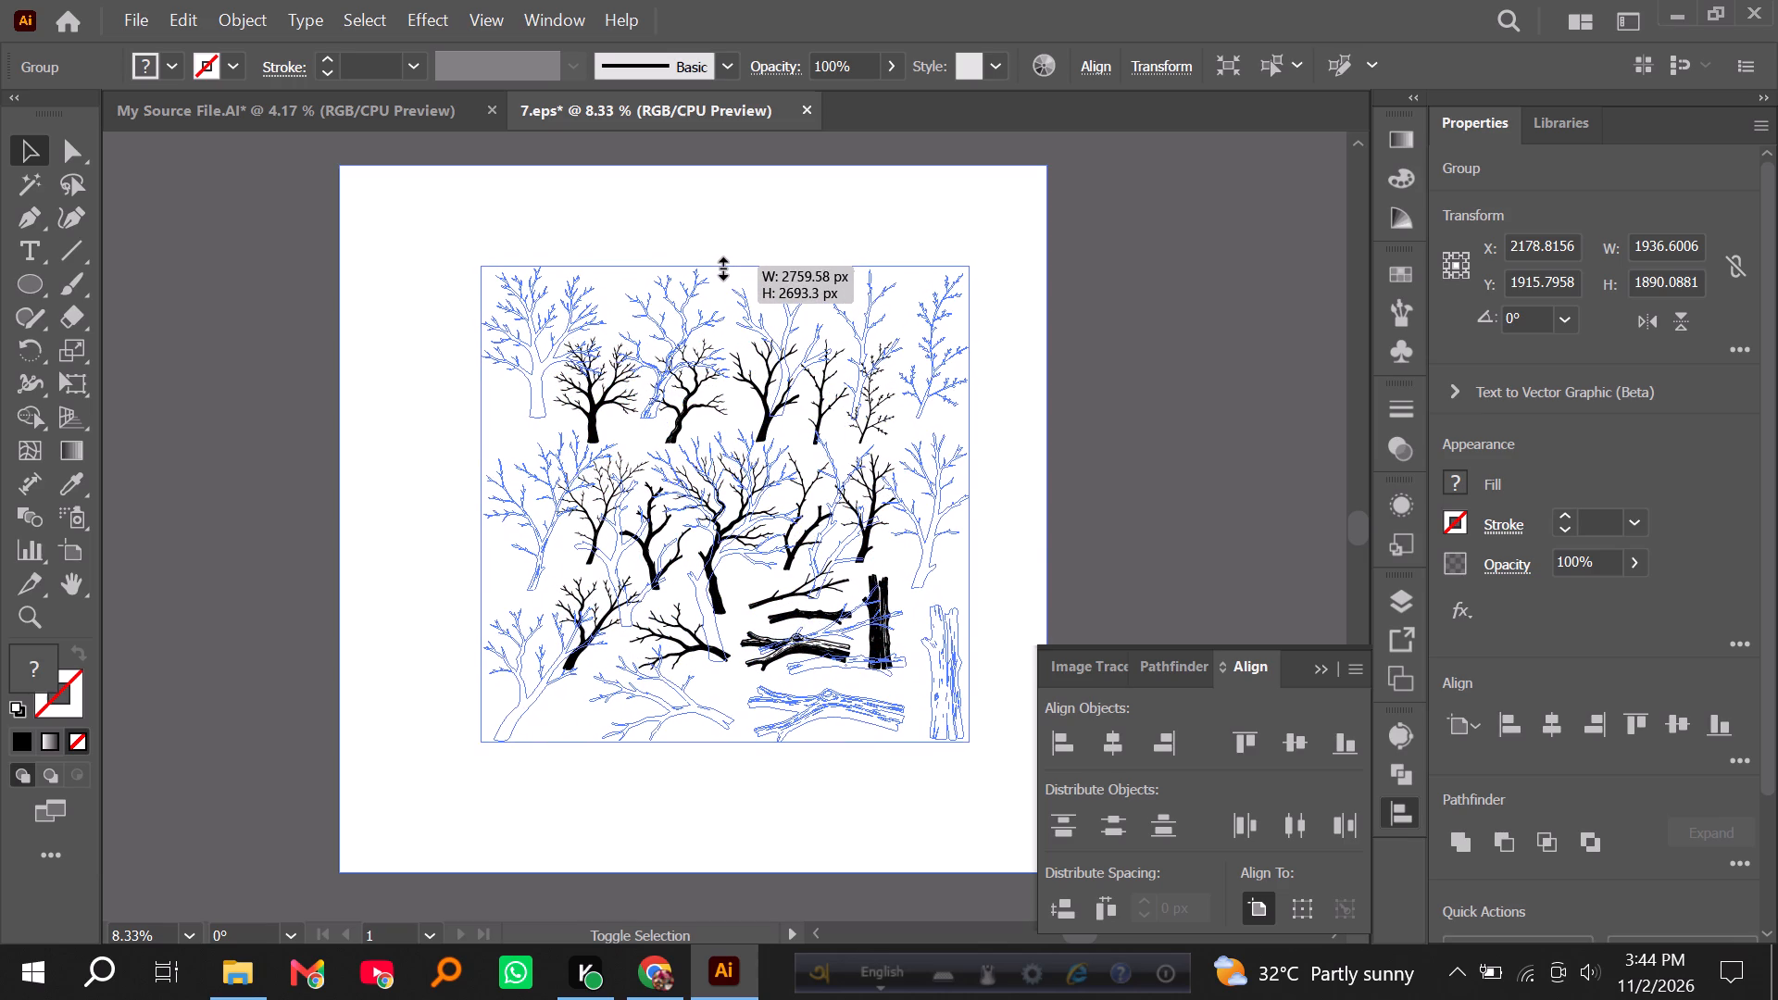
pyautogui.keyDown('alt'); pyautogui.keyDown('shift'); pyautogui.moveTo(720, 266); pyautogui.dragTo(720, 269); pyautogui.keyUp('shift'); pyautogui.keyUp('alt')
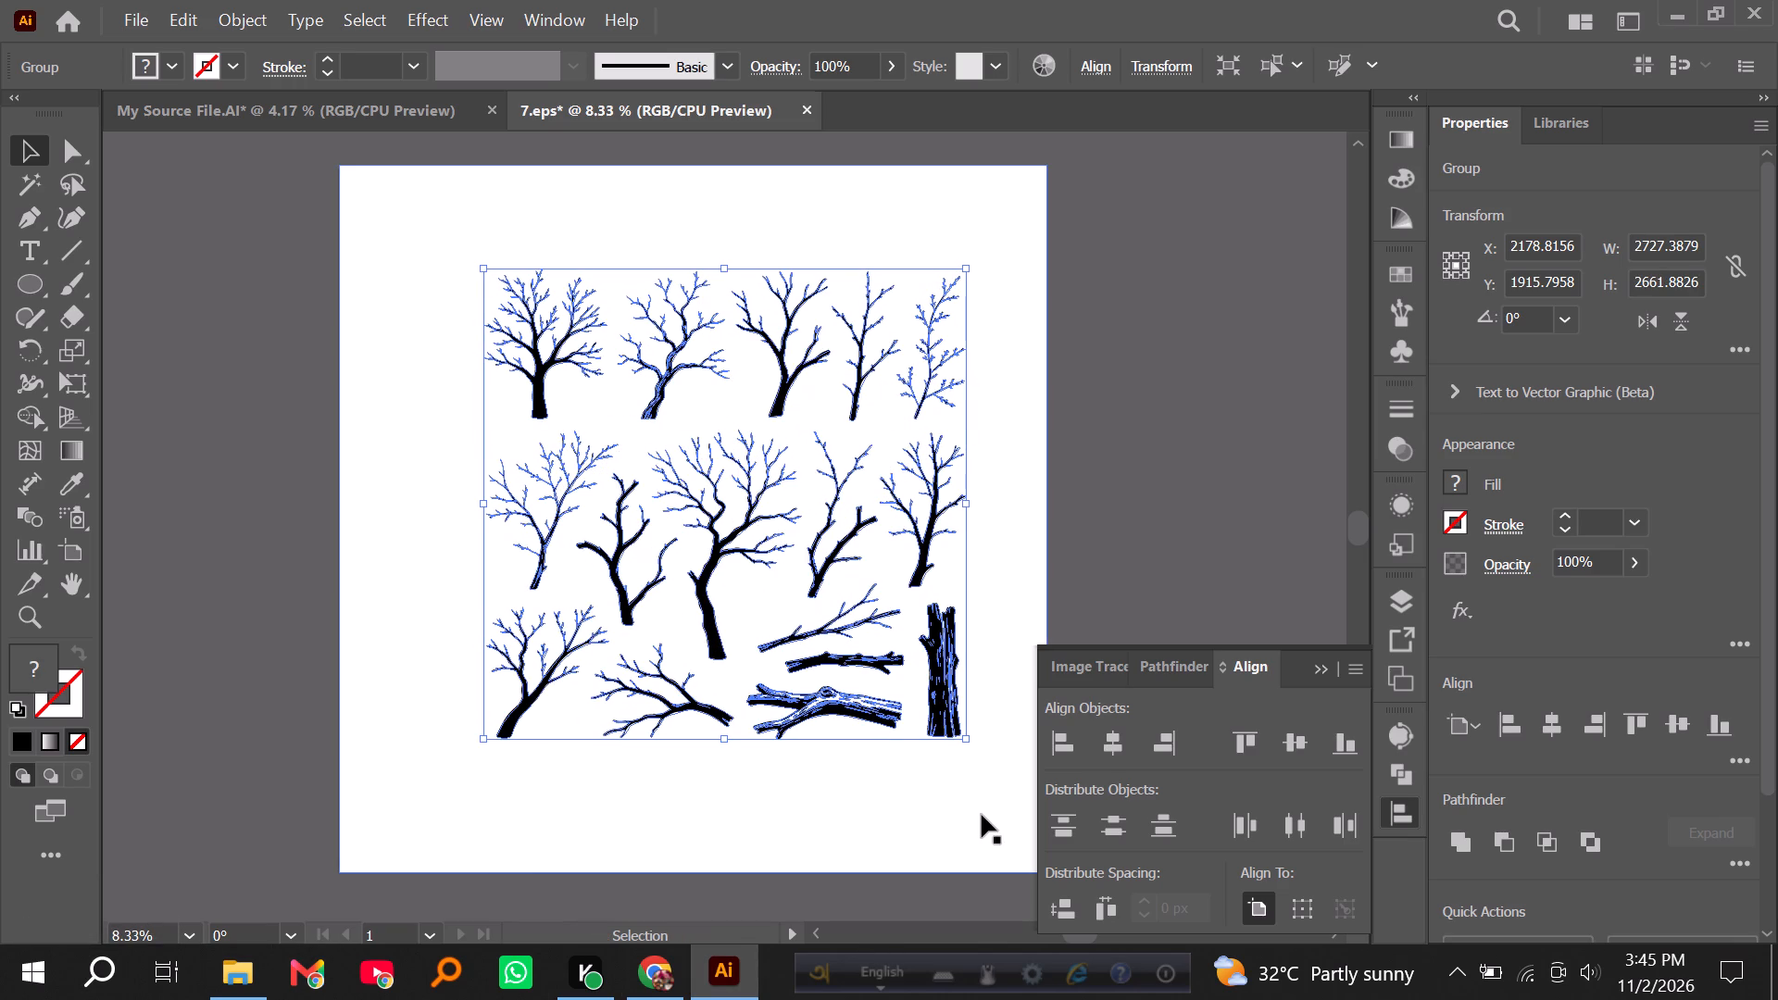
pyautogui.click(1100, 739)
pyautogui.doubleClick(1120, 740)
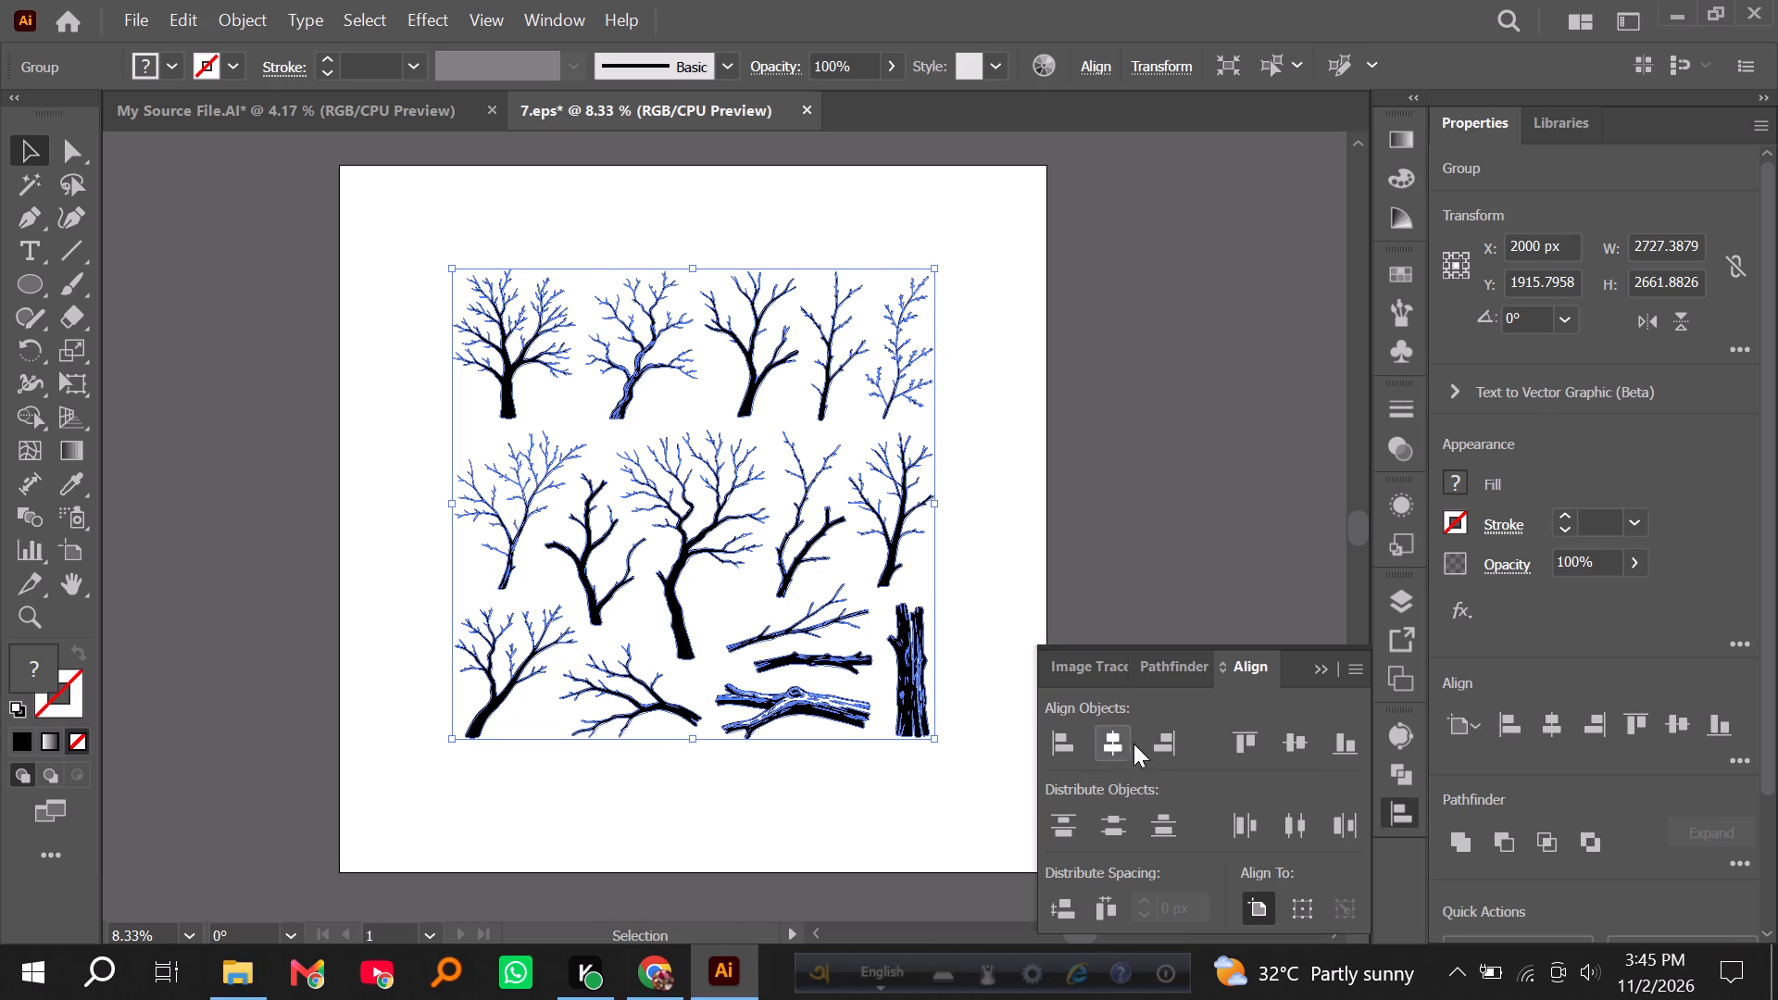
pyautogui.tripleClick(1286, 742)
pyautogui.doubleClick(1286, 740)
pyautogui.doubleClick(1116, 736)
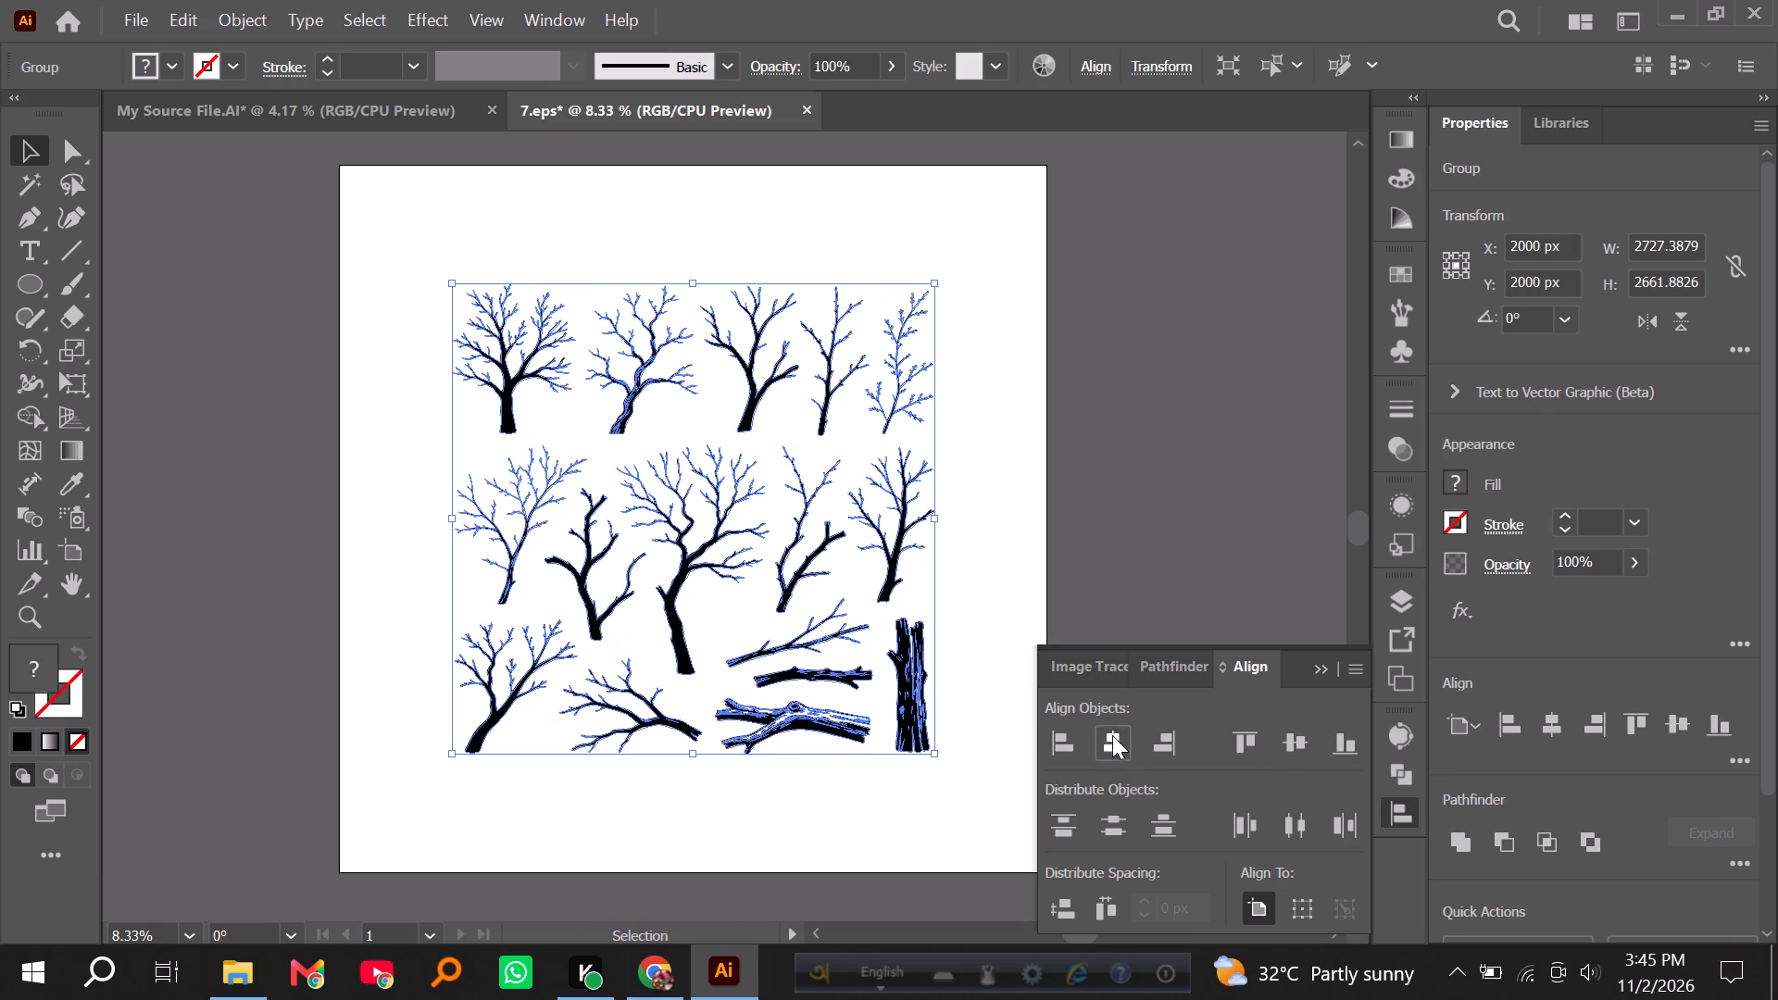
pyautogui.doubleClick(1284, 742)
pyautogui.click(1178, 571)
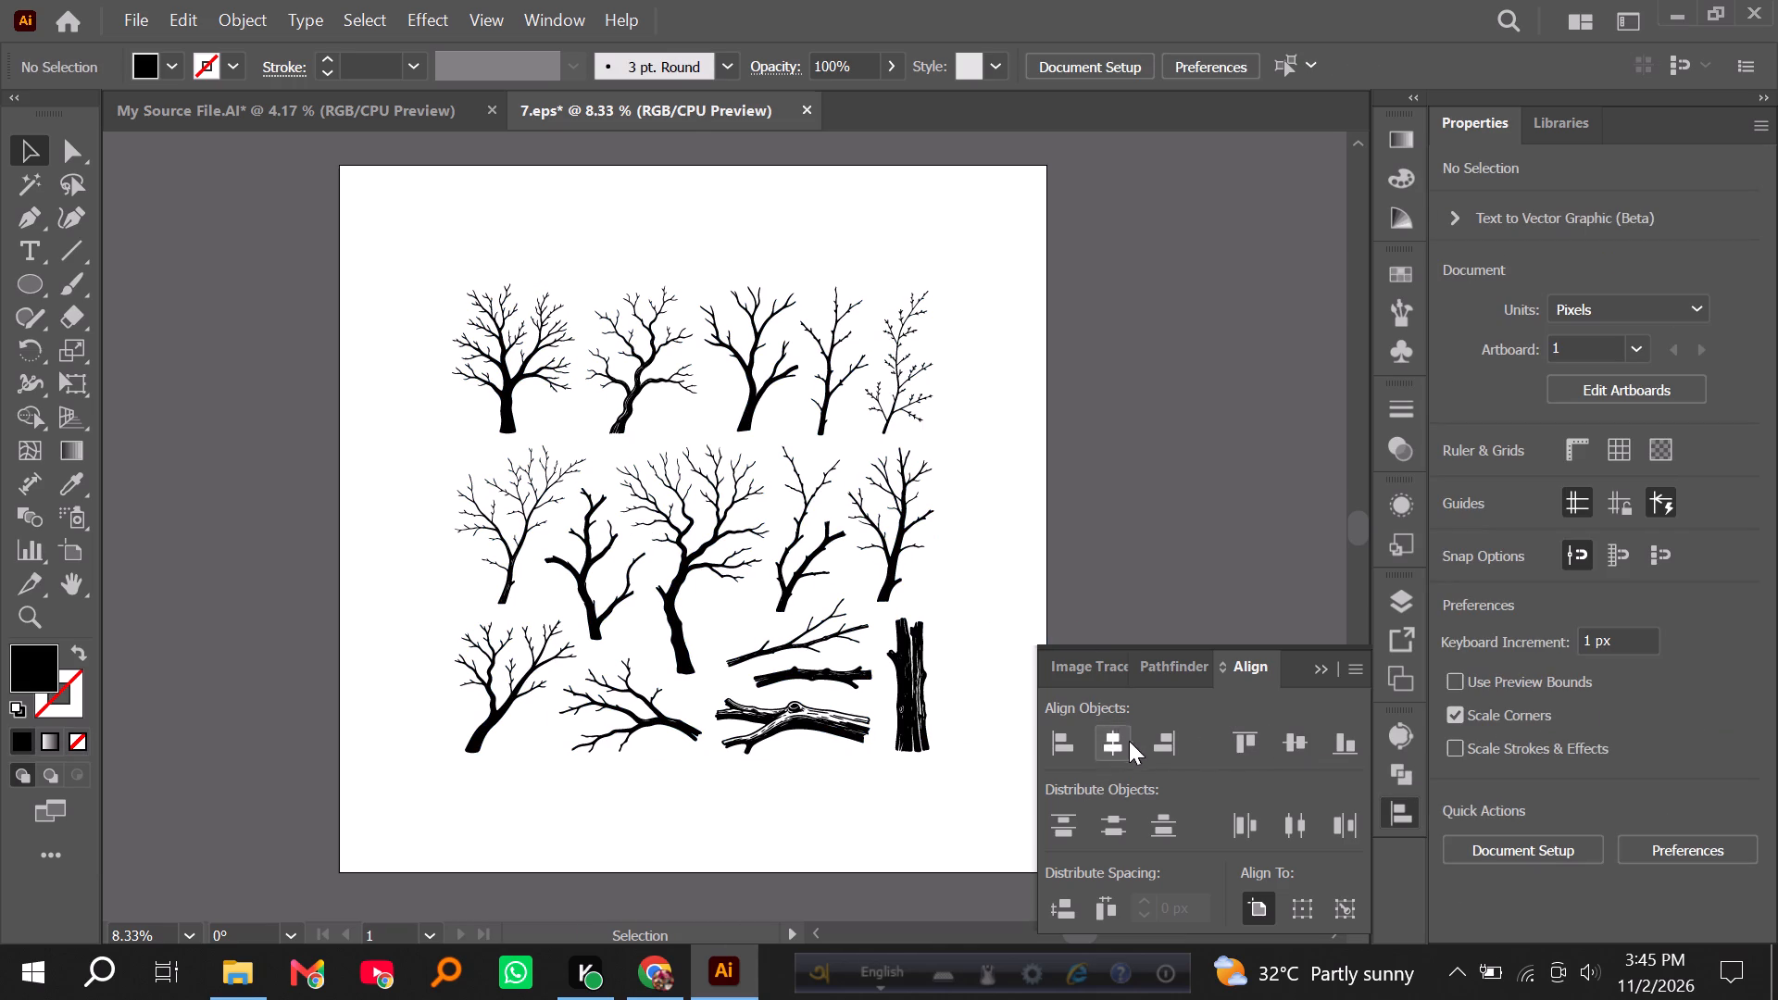
# Save the document under the new name 8 in Illustrator 10 EPS format.
pyautogui.click(126, 14)
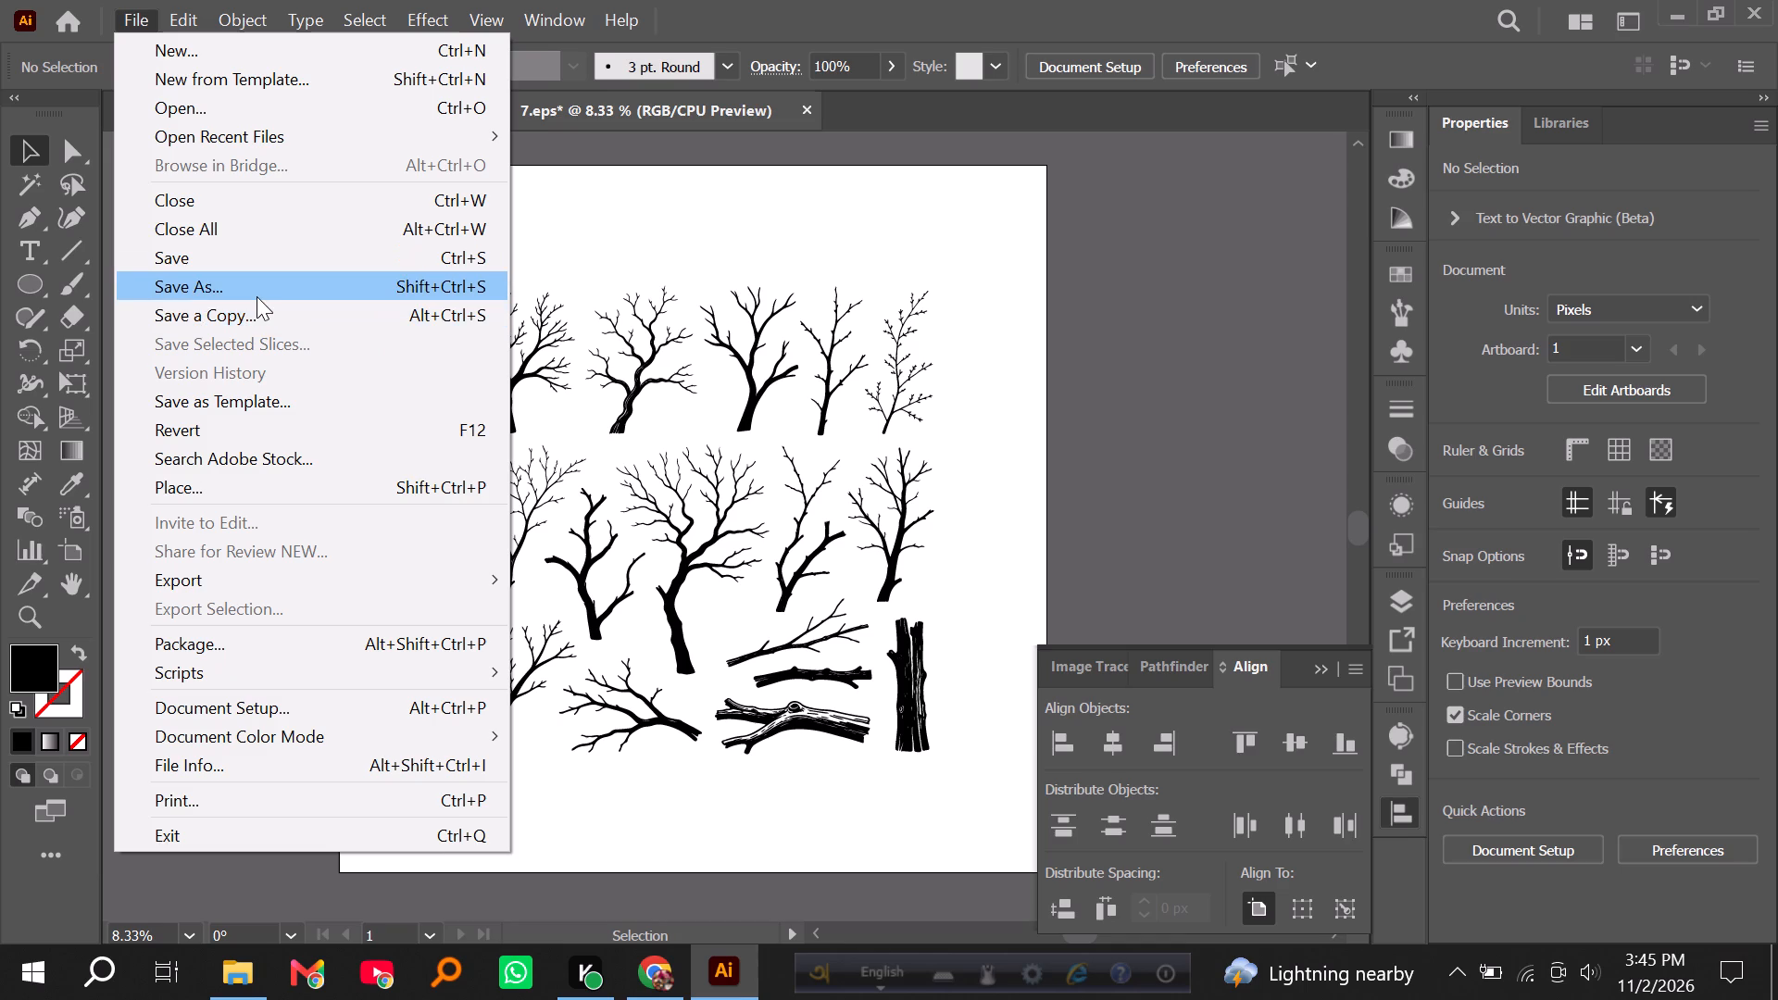
pyautogui.click(218, 293)
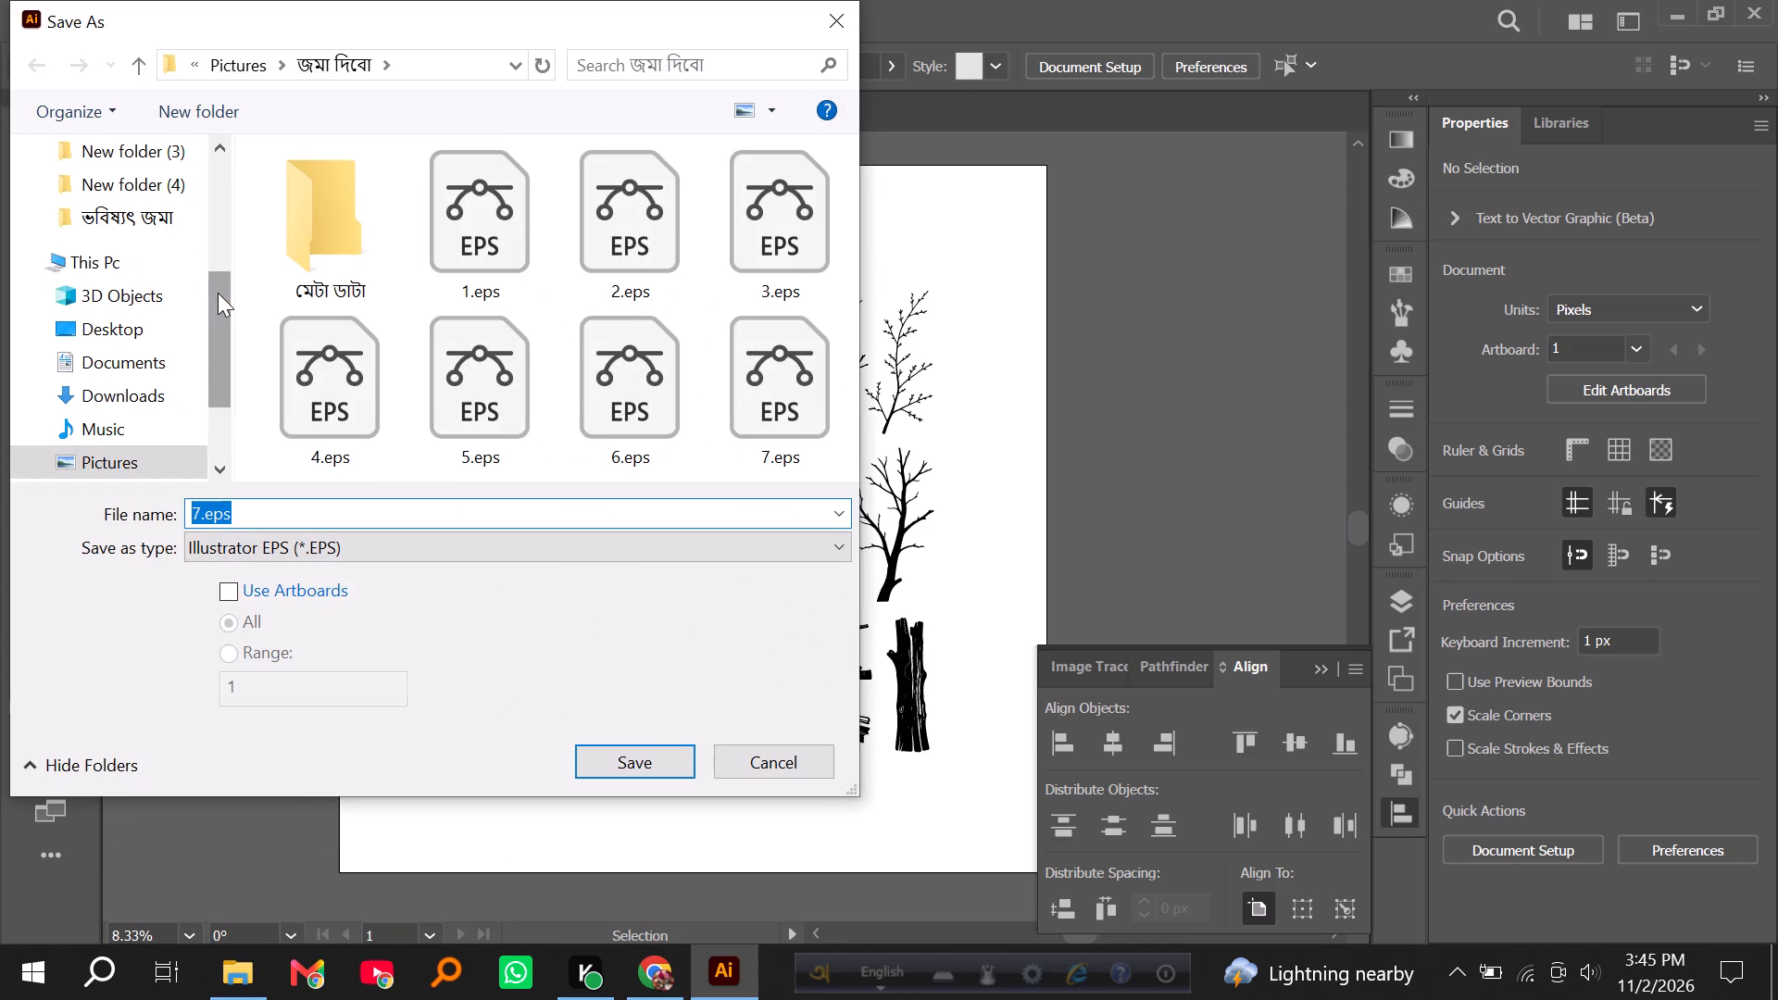
pyautogui.press('8')
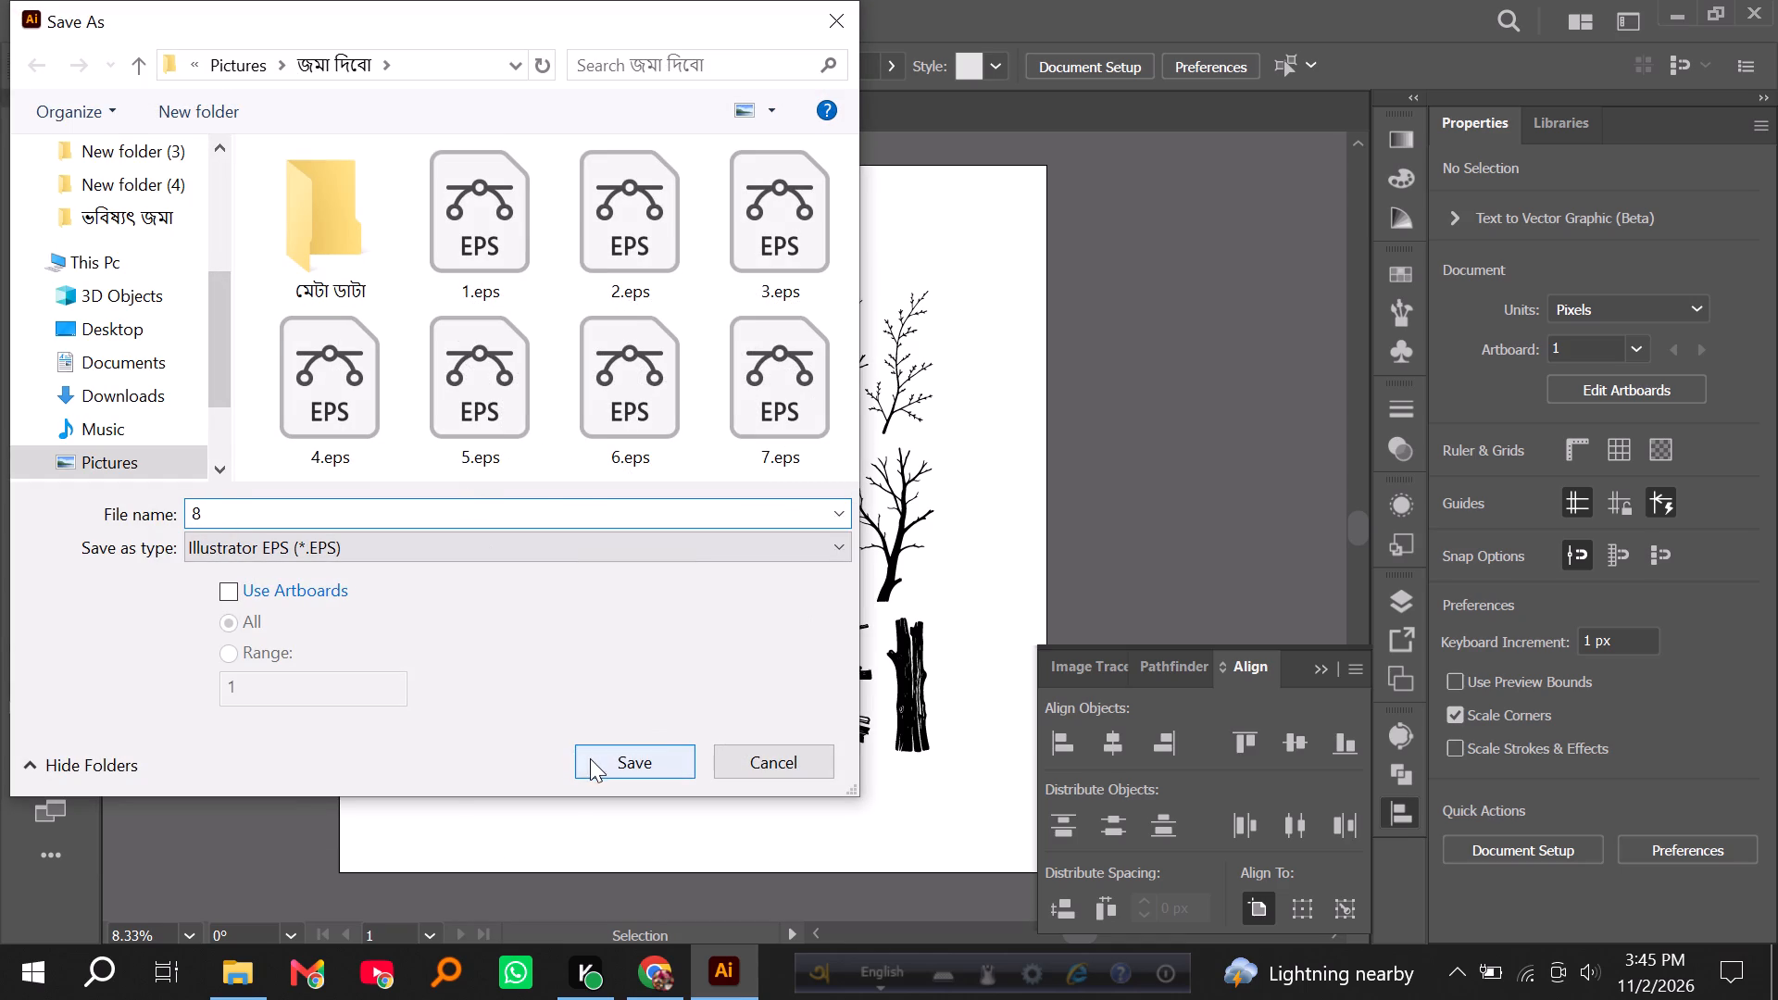
pyautogui.press('Return')
pyautogui.click(694, 81)
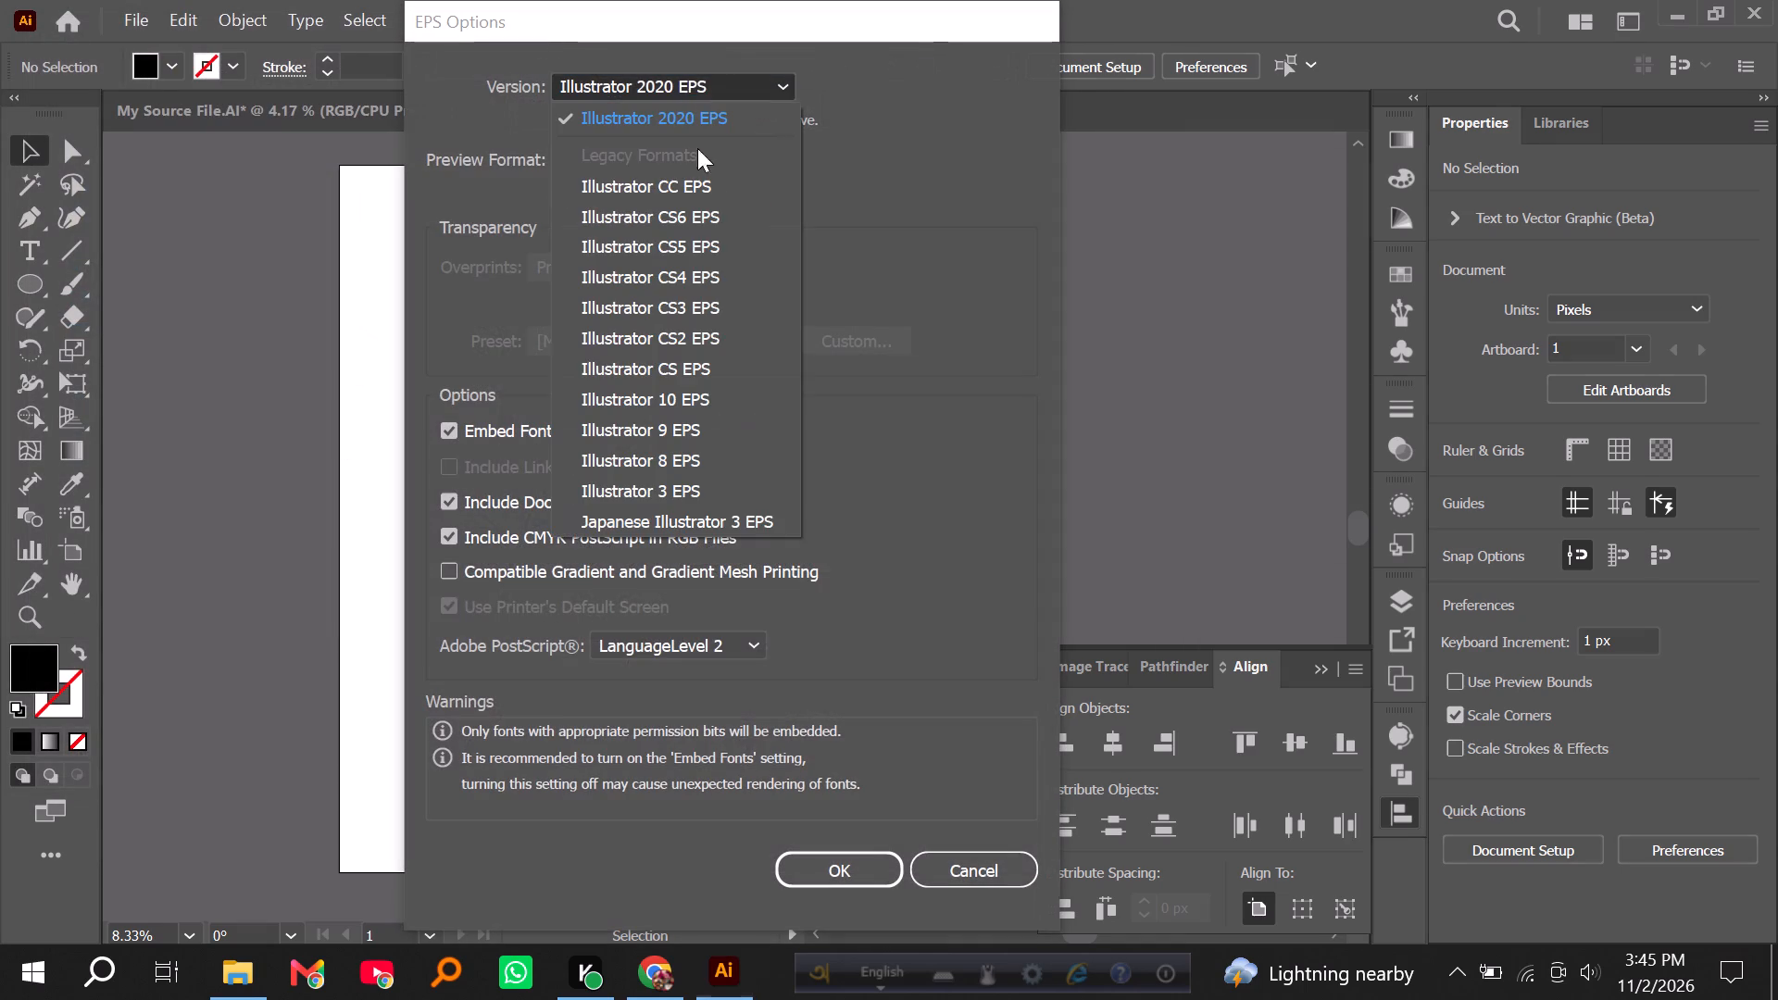
pyautogui.click(695, 394)
pyautogui.press('Return')
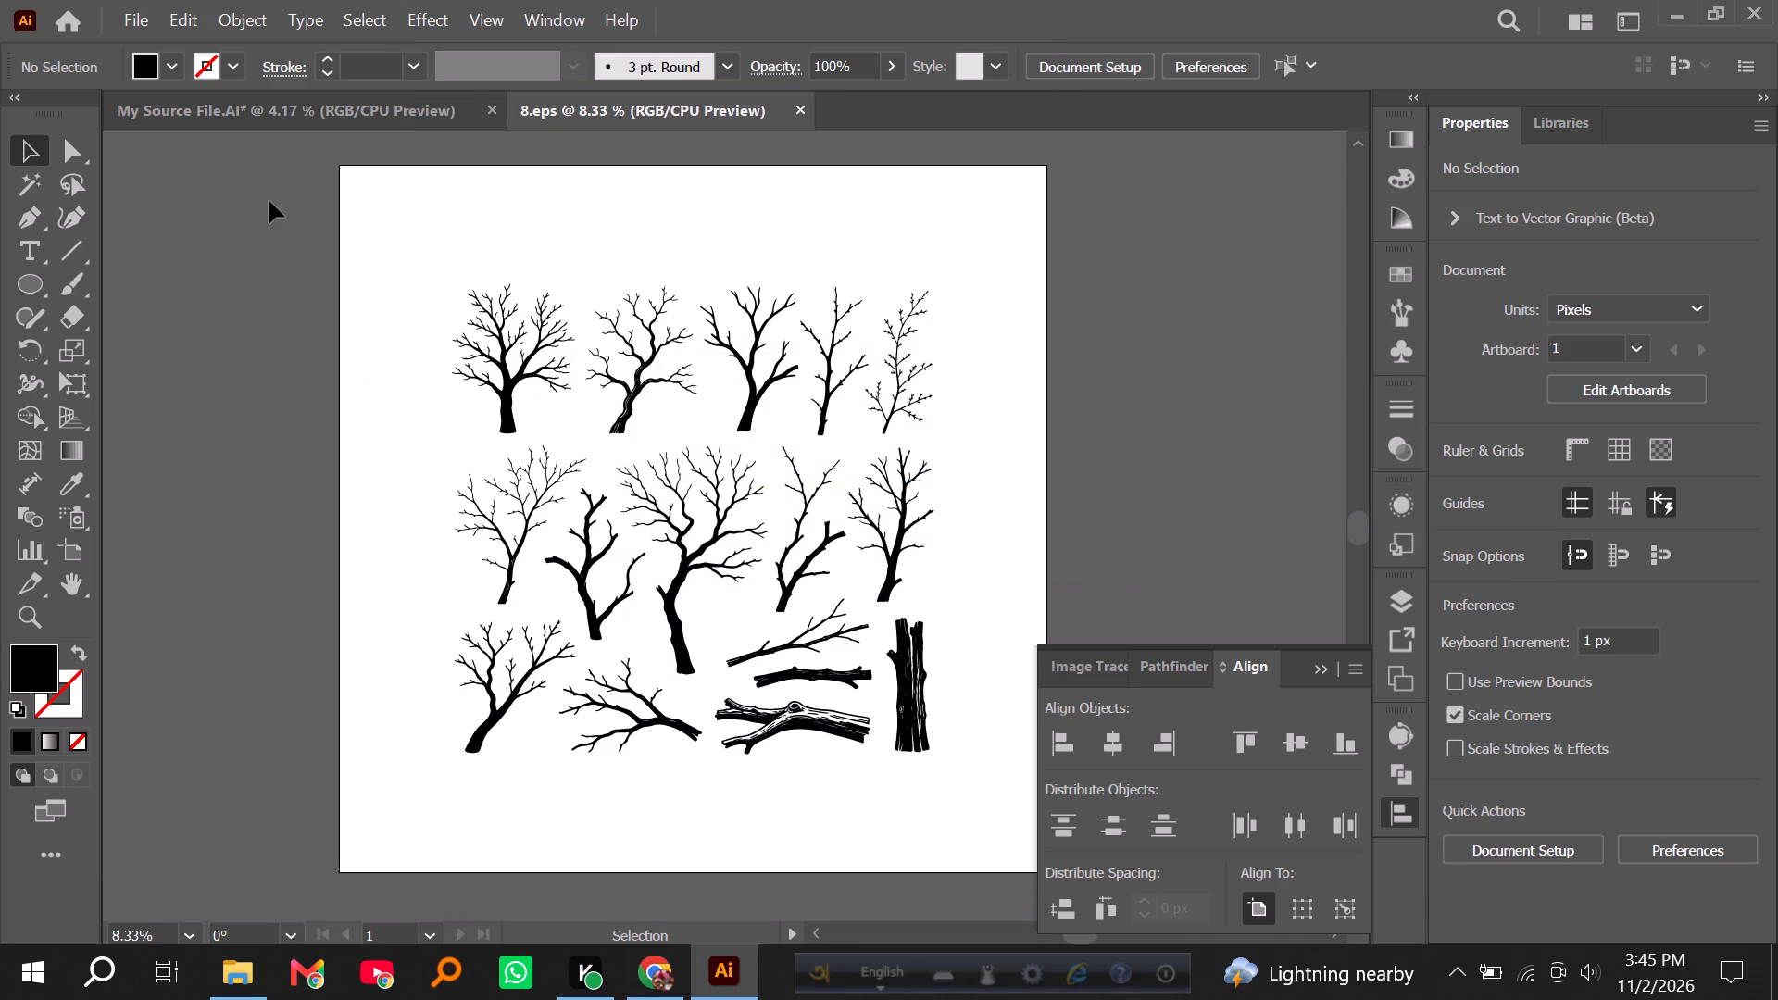
# Export 8.eps as a JPEG, keeping the suggested file name and default export options.
pyautogui.click(139, 20)
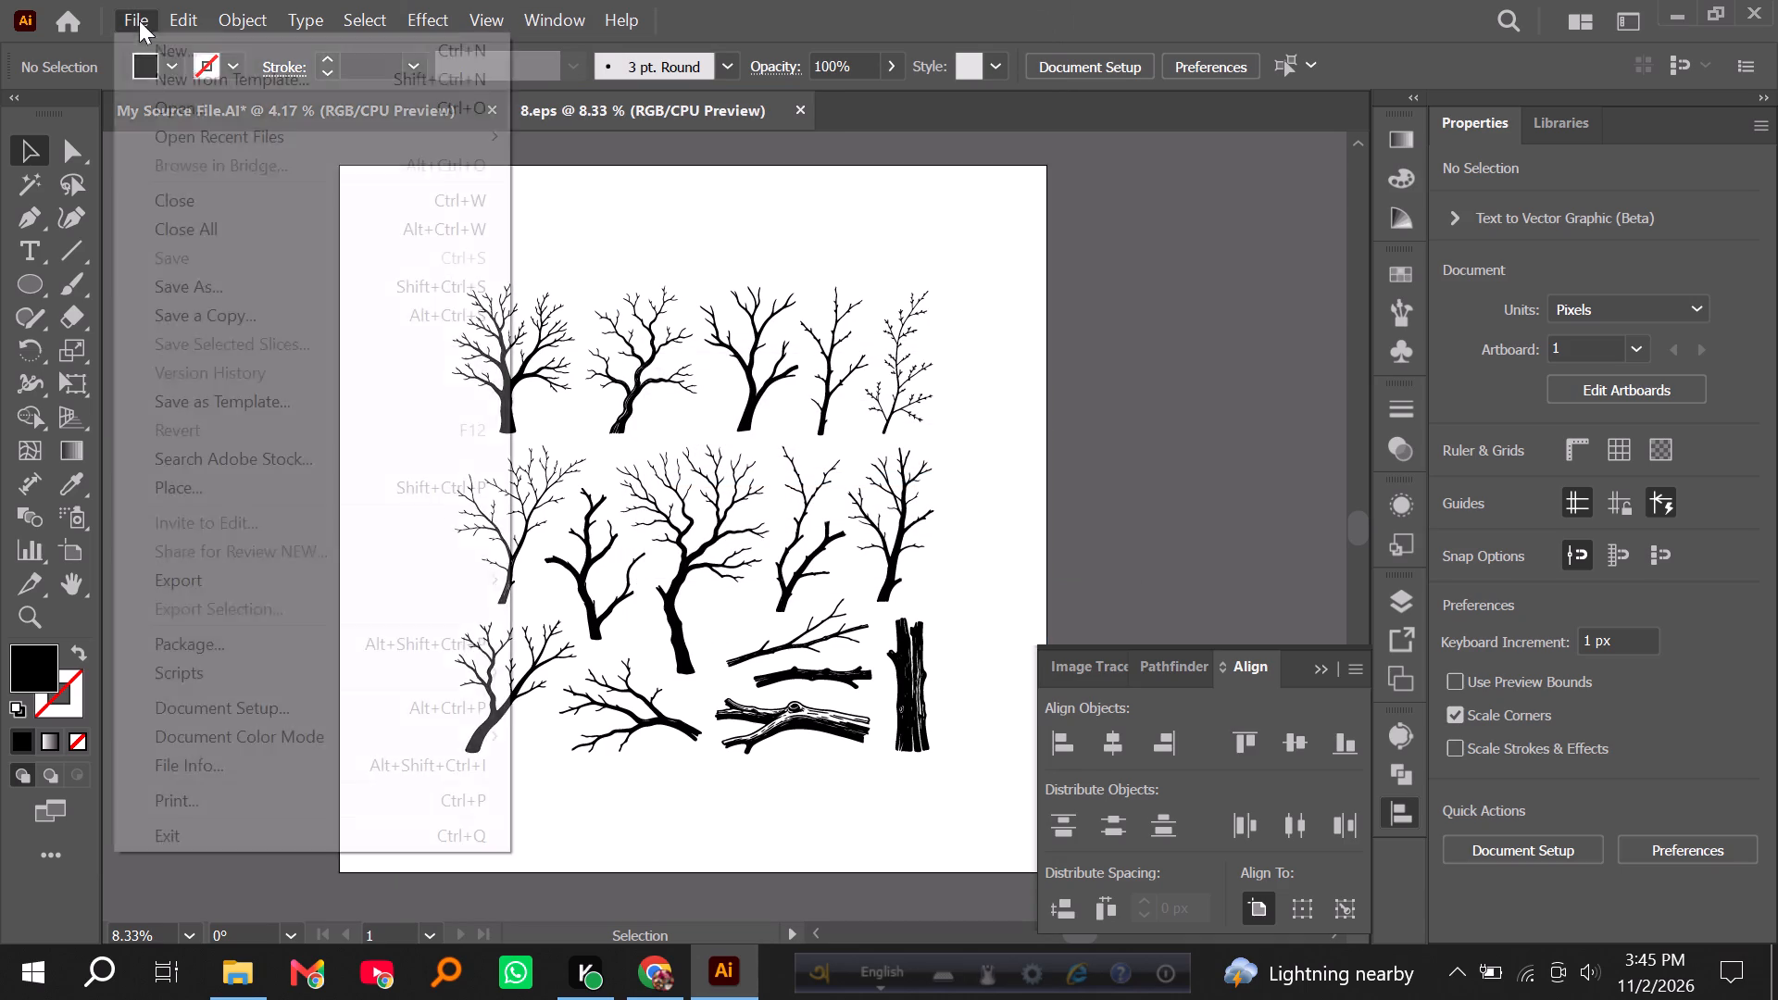
pyautogui.click(208, 579)
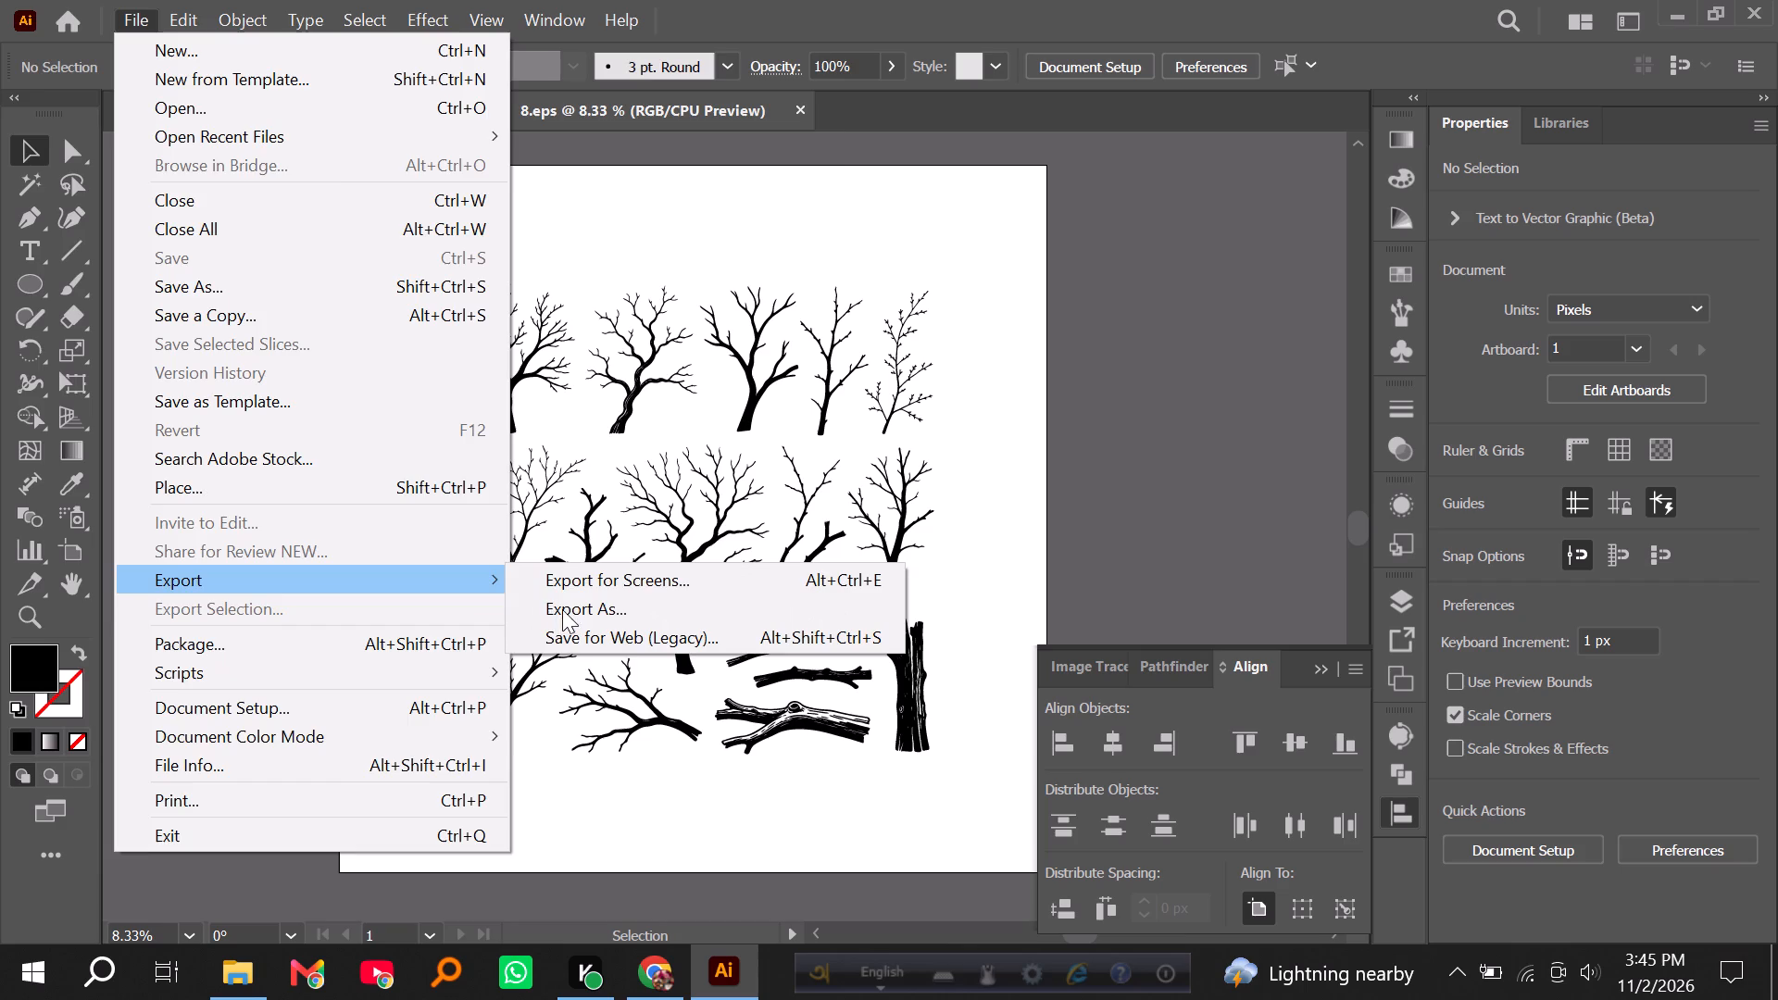
pyautogui.click(562, 609)
pyautogui.press('Return')
pyautogui.press('Return')
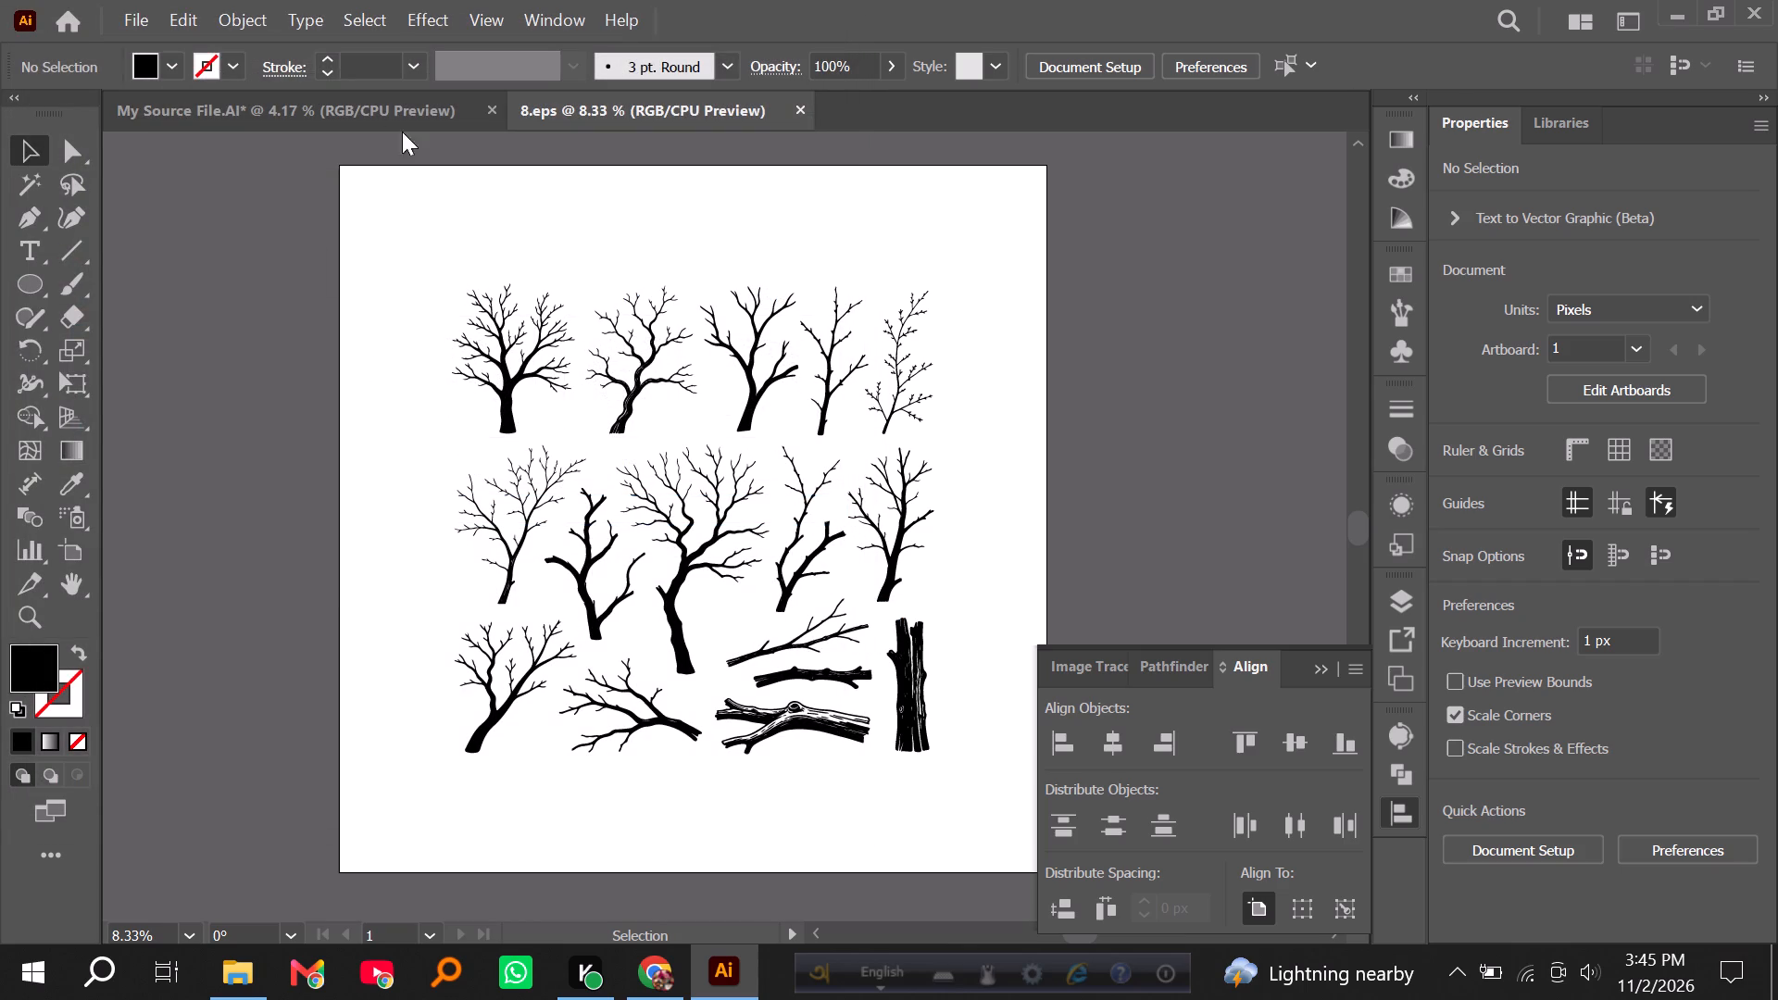
# Check My Source File.AI for remaining groups and review the numbered EPS and JPG files in the output folder in File Explorer.
pyautogui.click(352, 108)
pyautogui.scroll(4, 471, 286)
pyautogui.scroll(2, 505, 367)
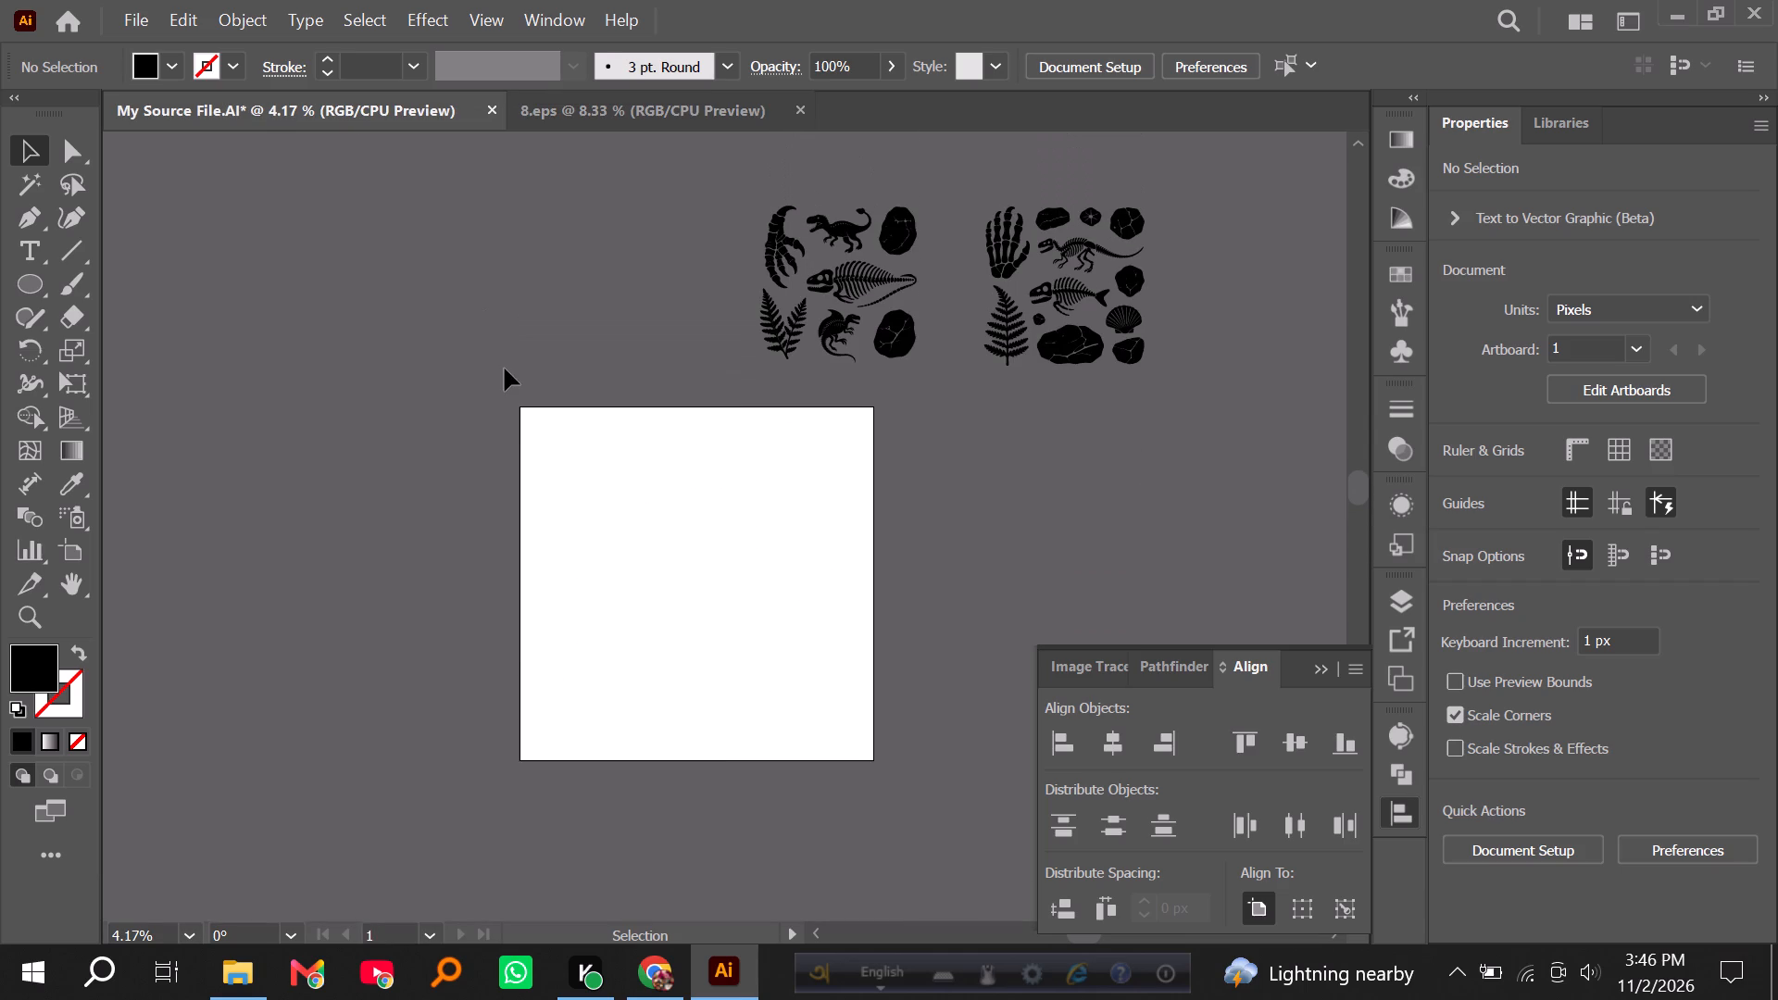
pyautogui.moveTo(507, 429); pyautogui.dragTo(901, 808)
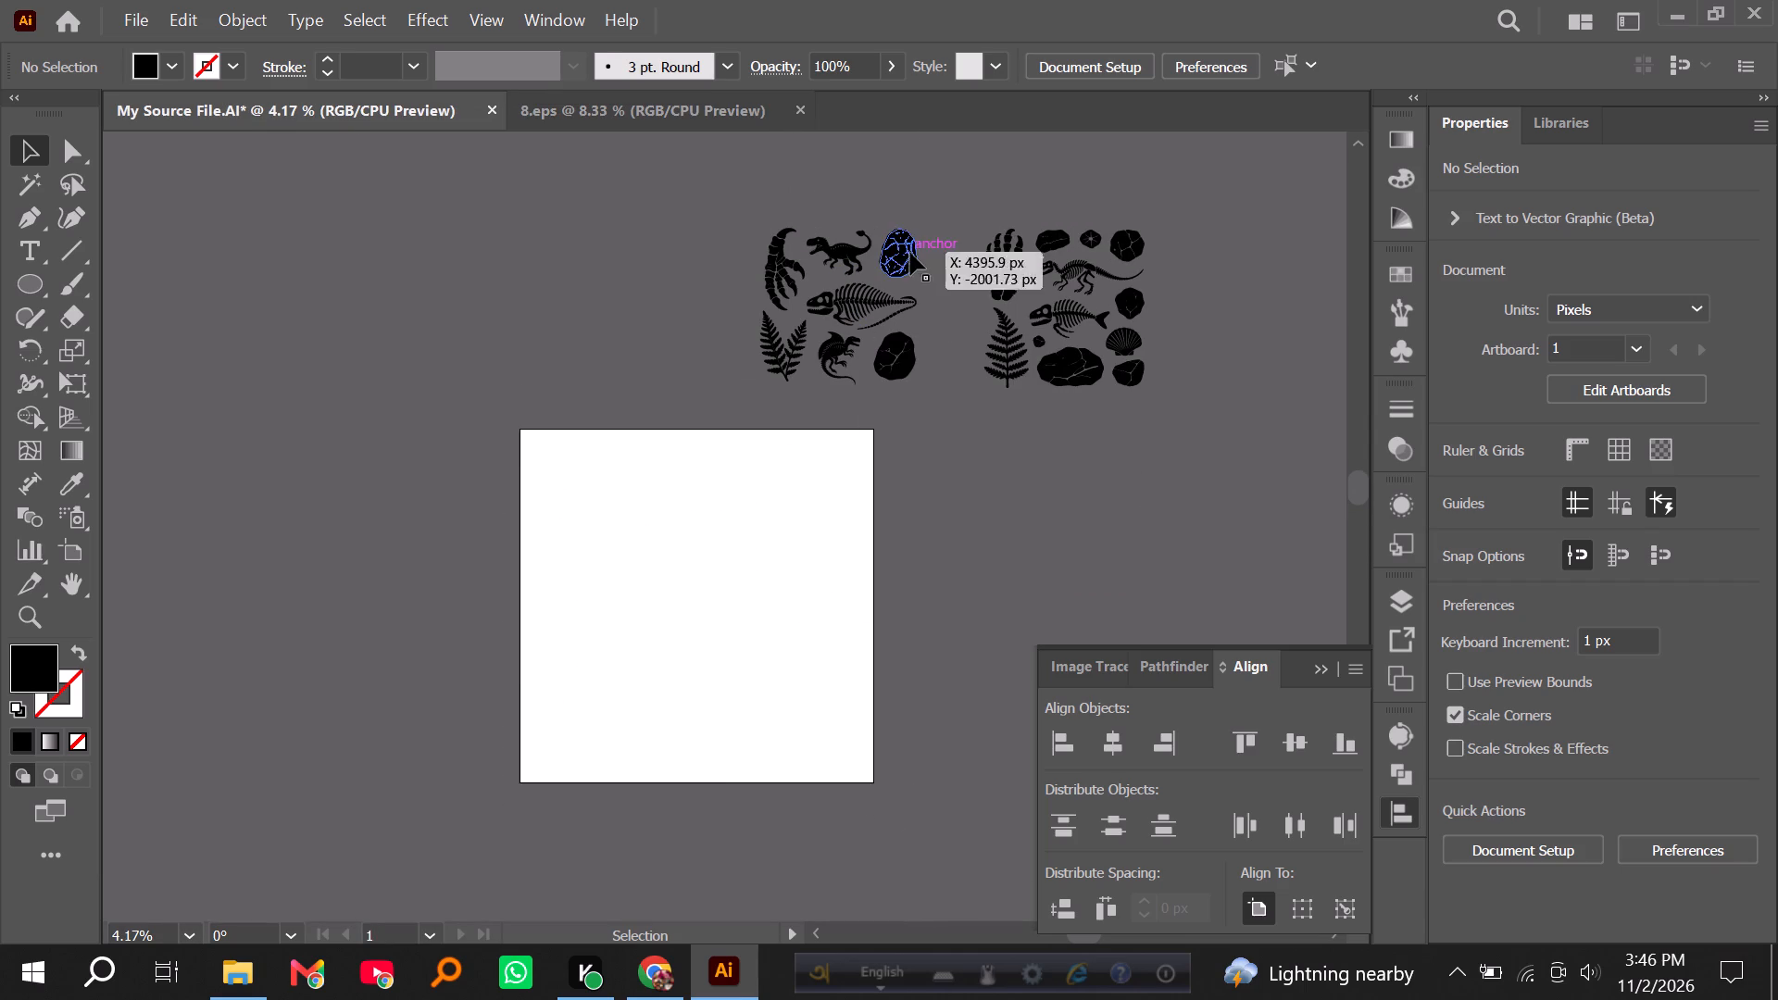
pyautogui.click(247, 989)
pyautogui.rightClick(518, 676)
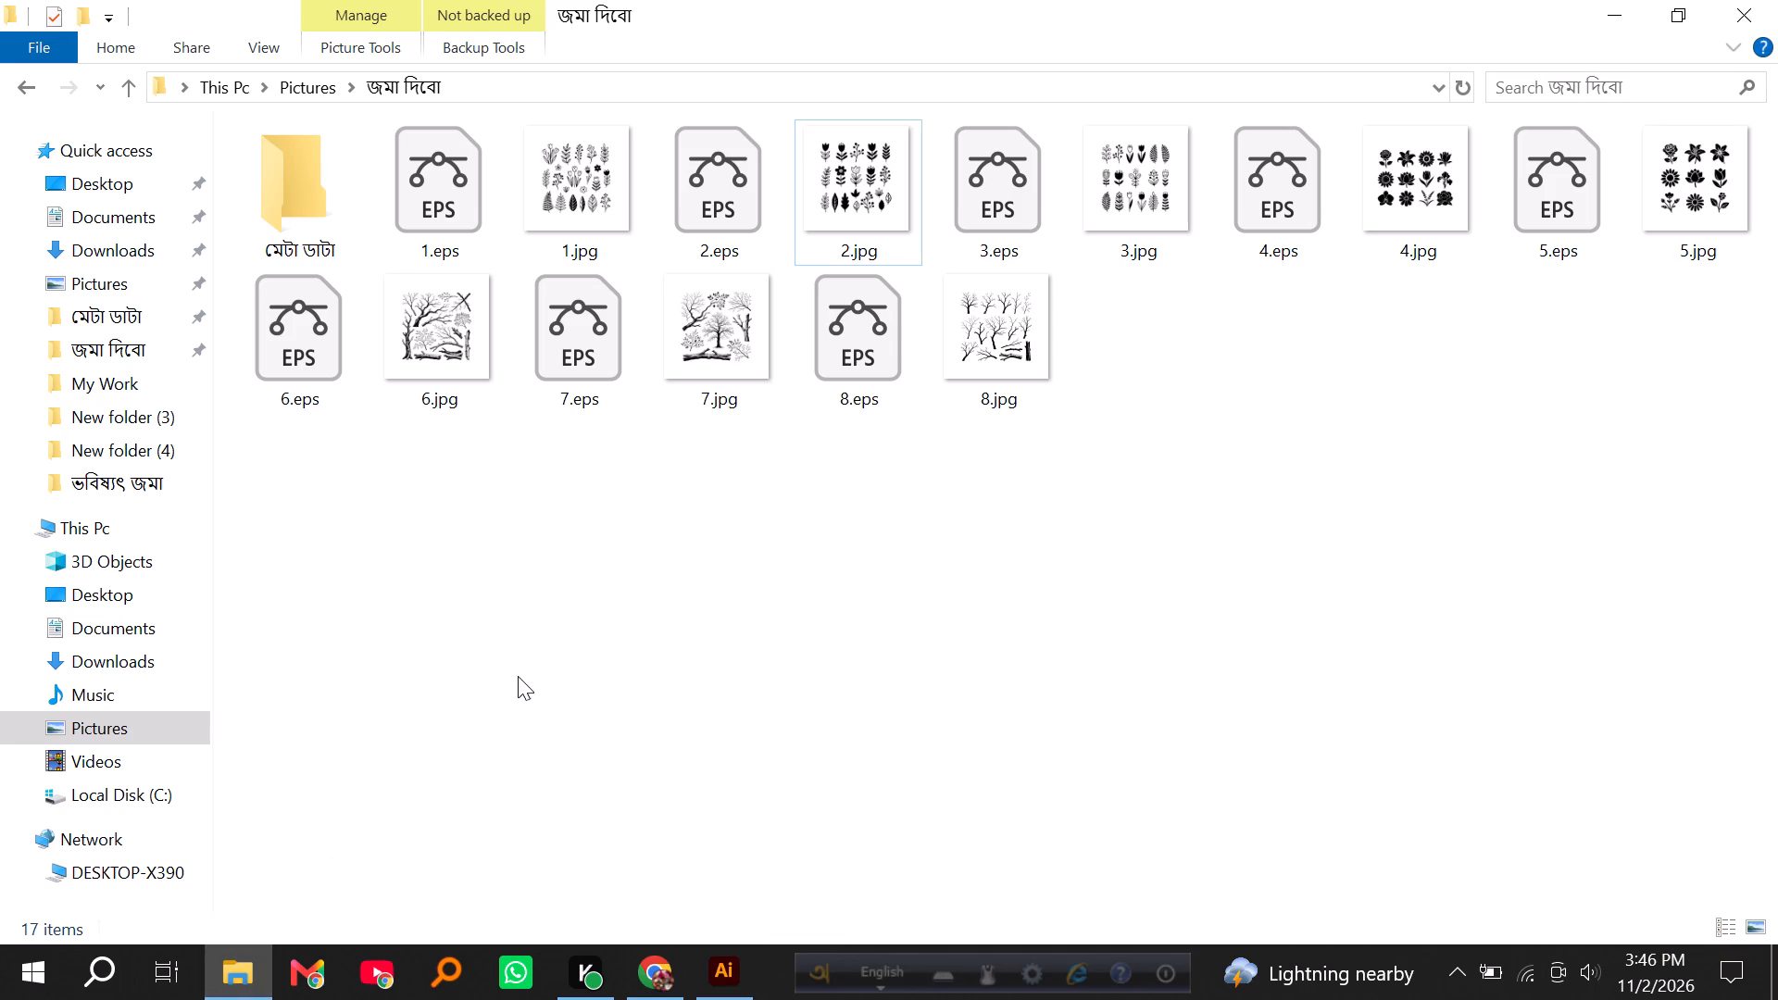
pyautogui.click(602, 331)
pyautogui.click(692, 566)
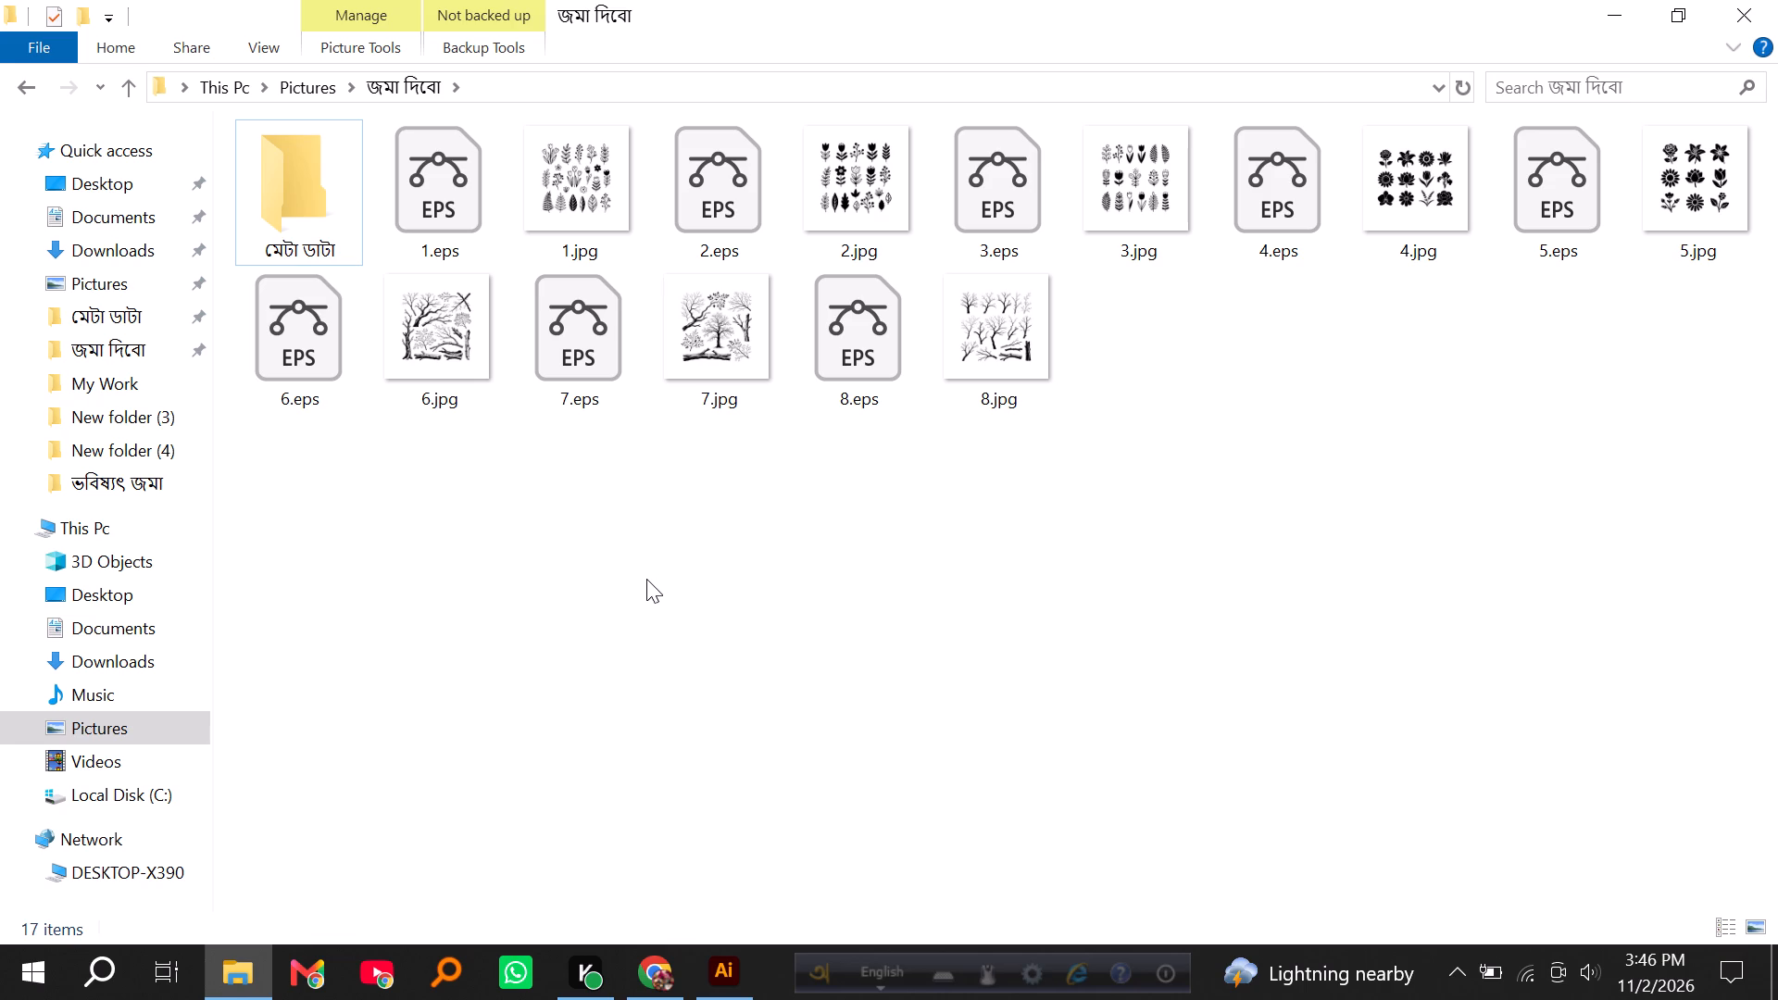
pyautogui.click(732, 969)
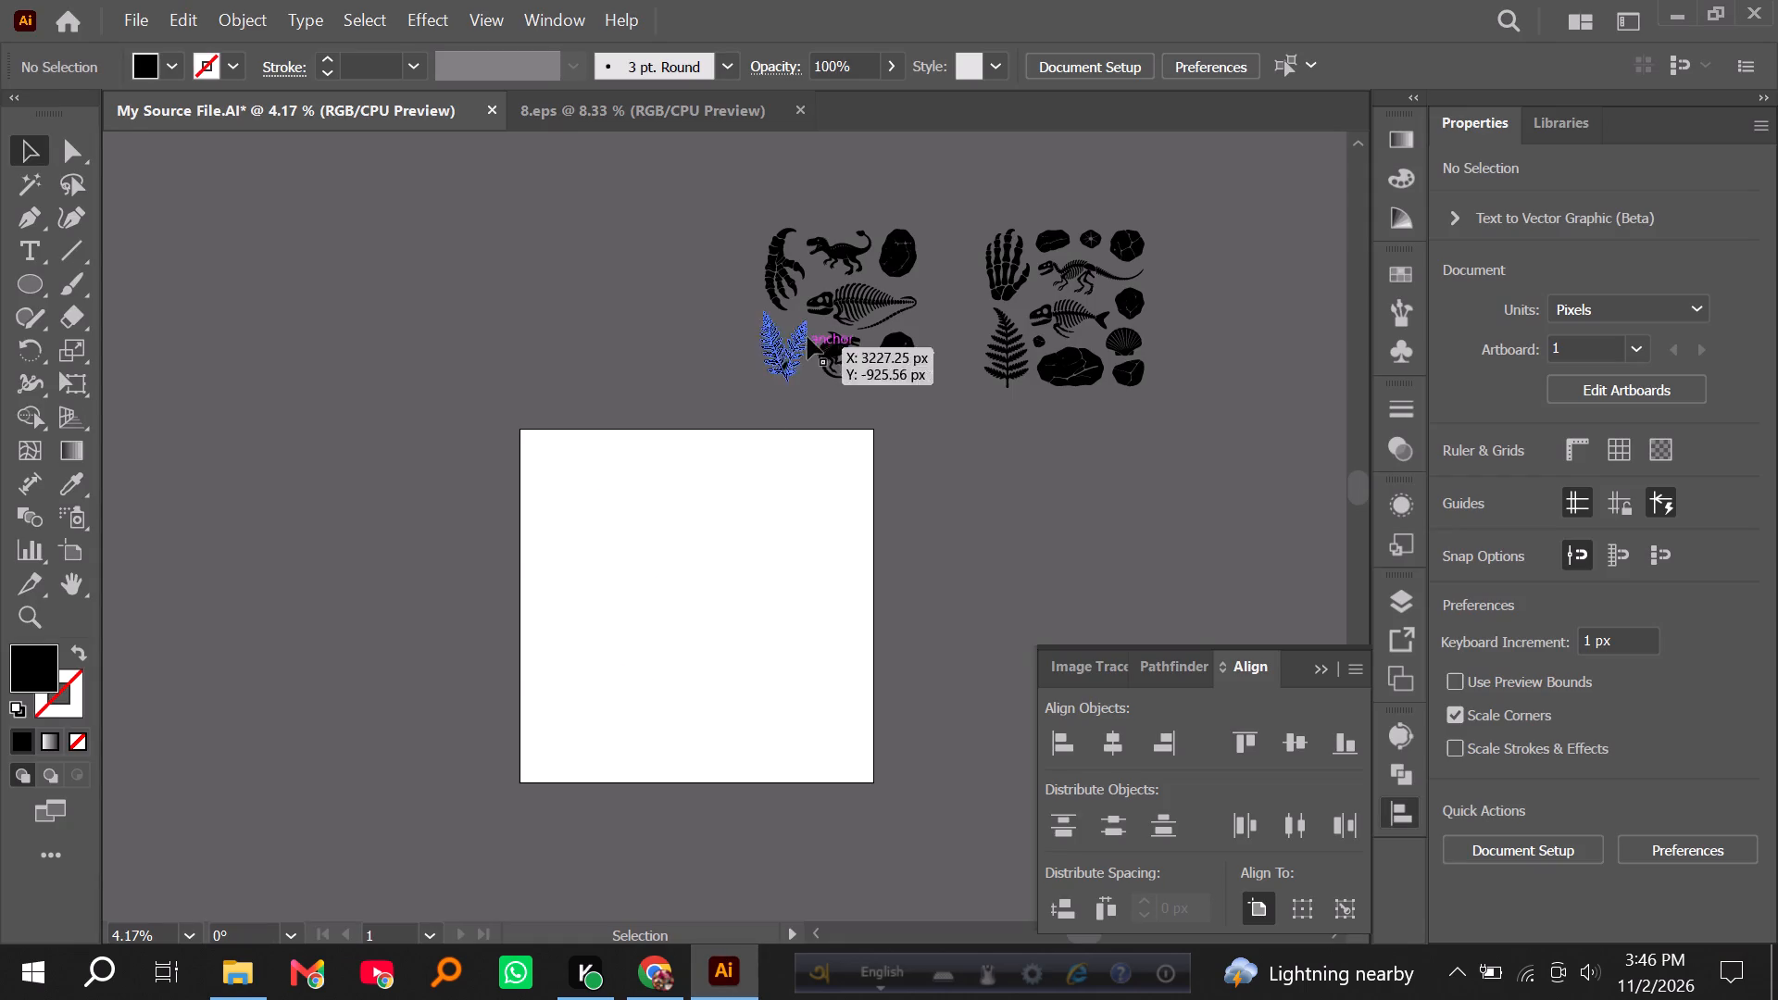
pyautogui.click(244, 969)
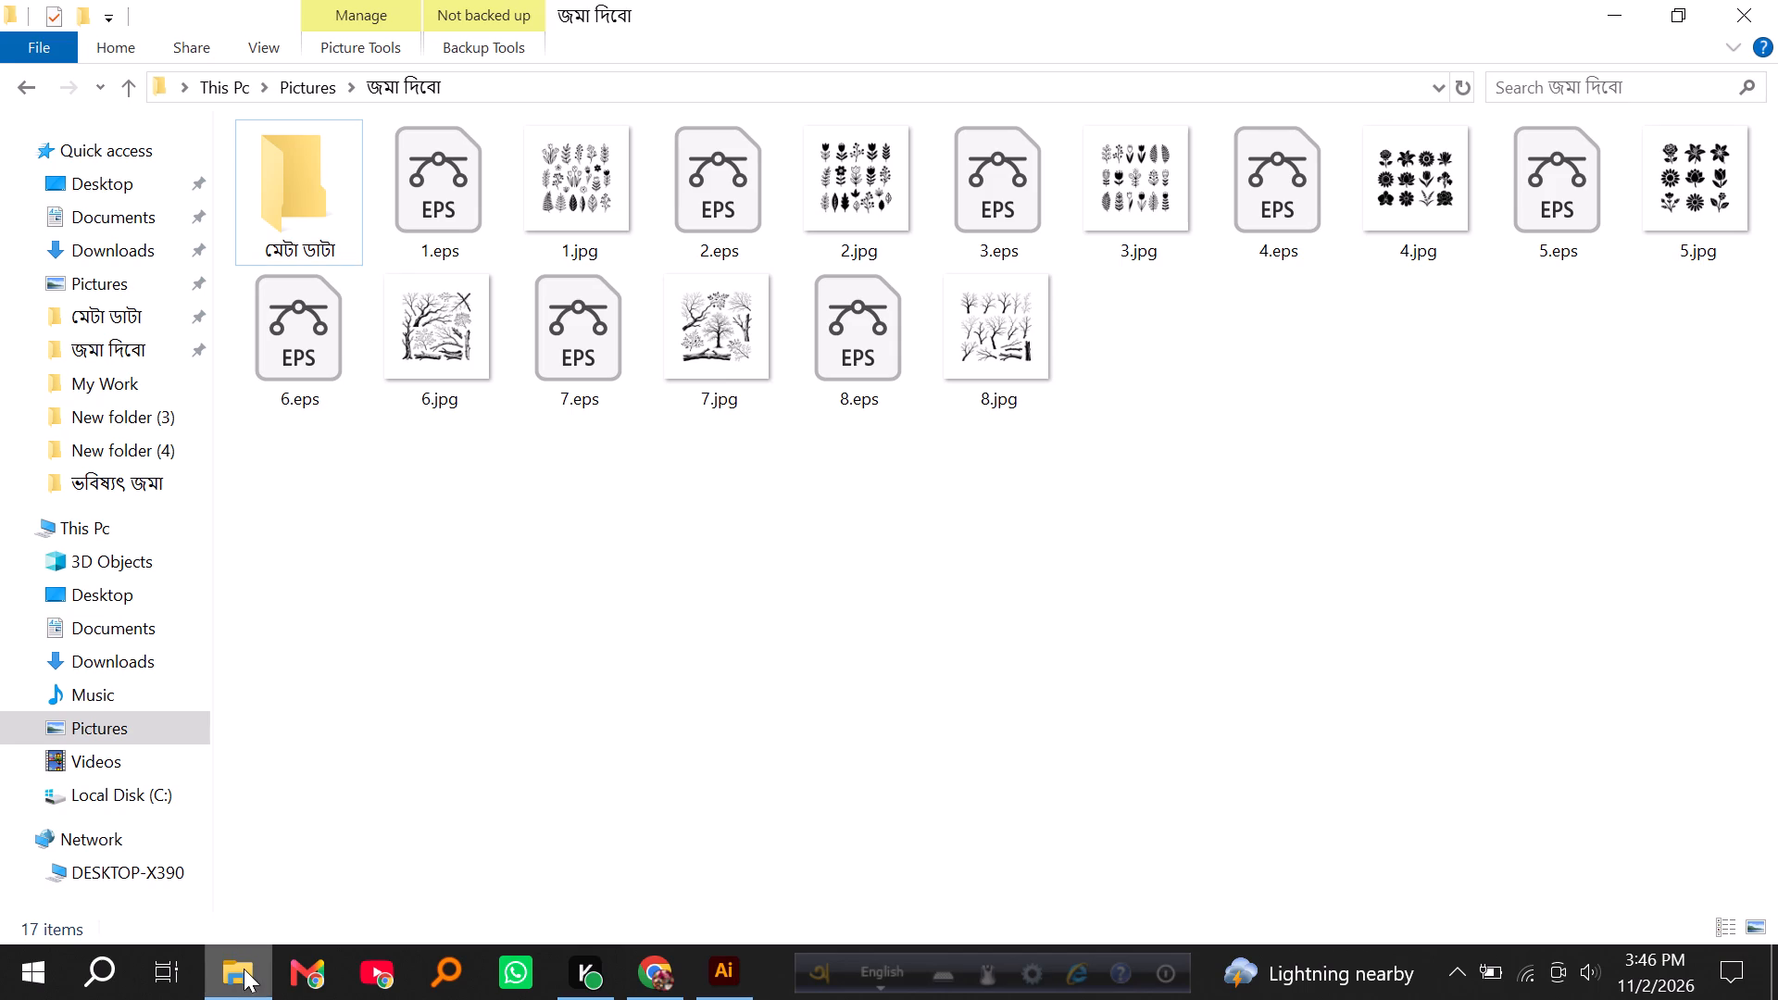
pyautogui.click(716, 986)
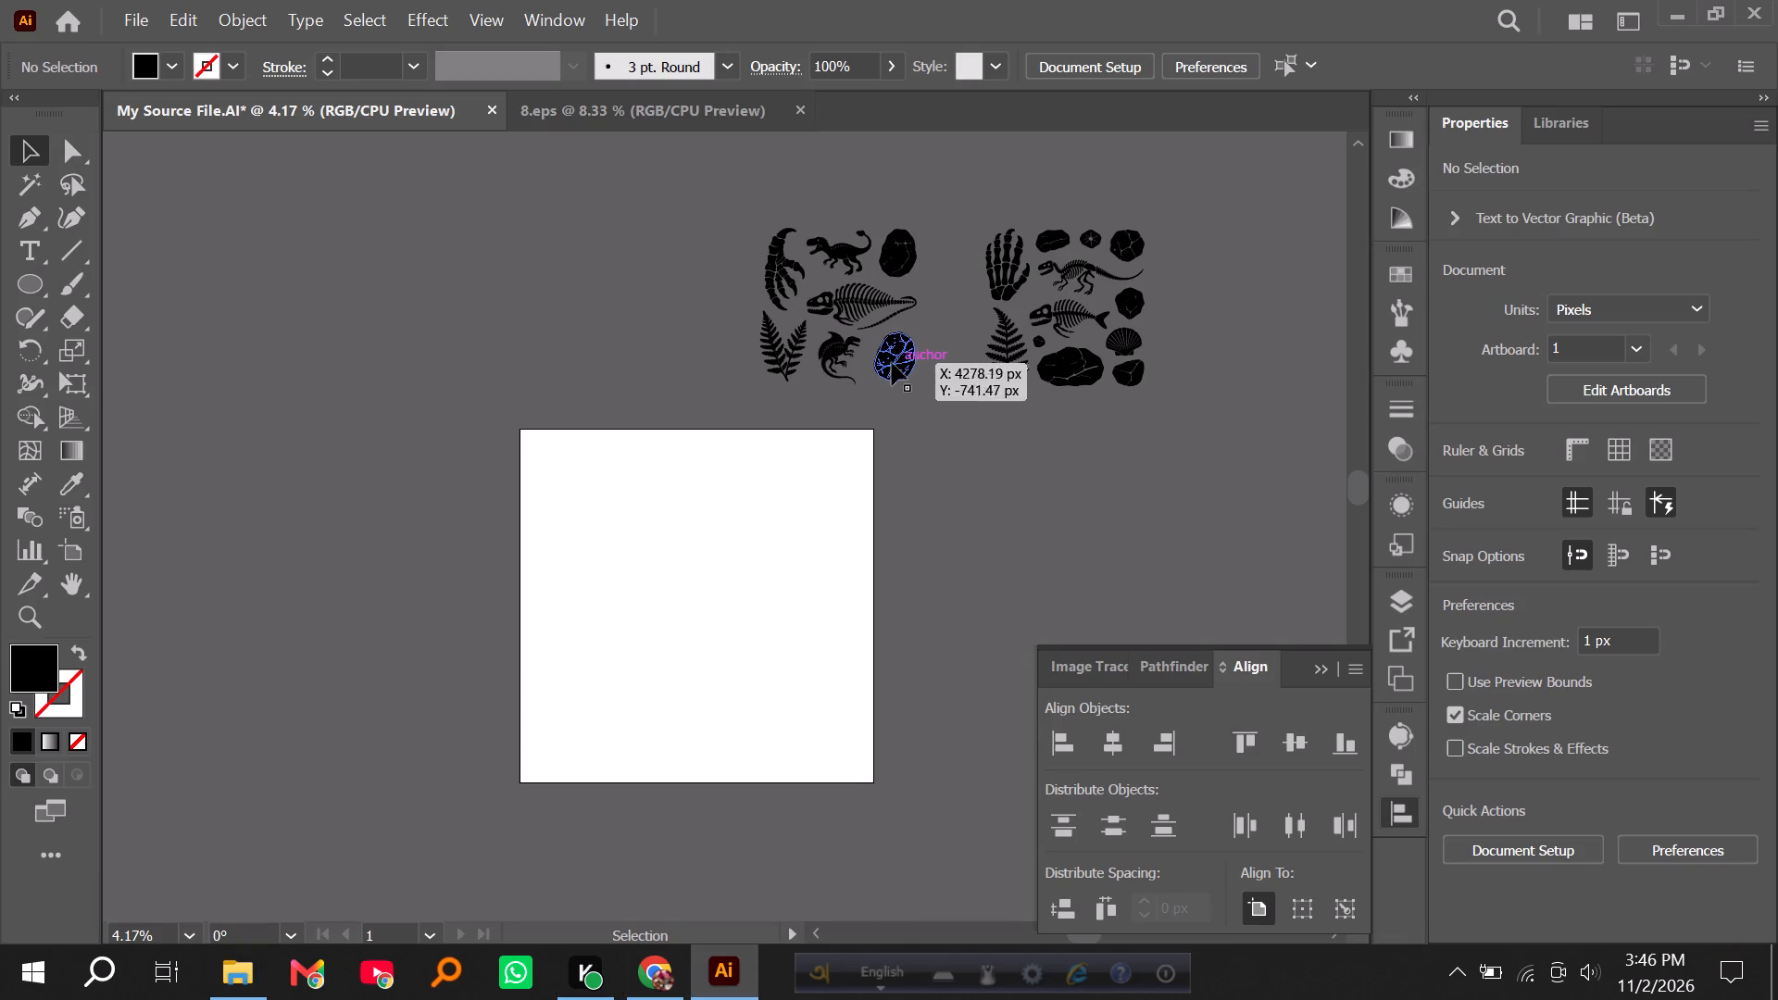
# Replace the tree artwork in 8.eps with the fossil group containing the skeletal hand and shell, cut from My Source File.AI.
pyautogui.click(1050, 370)
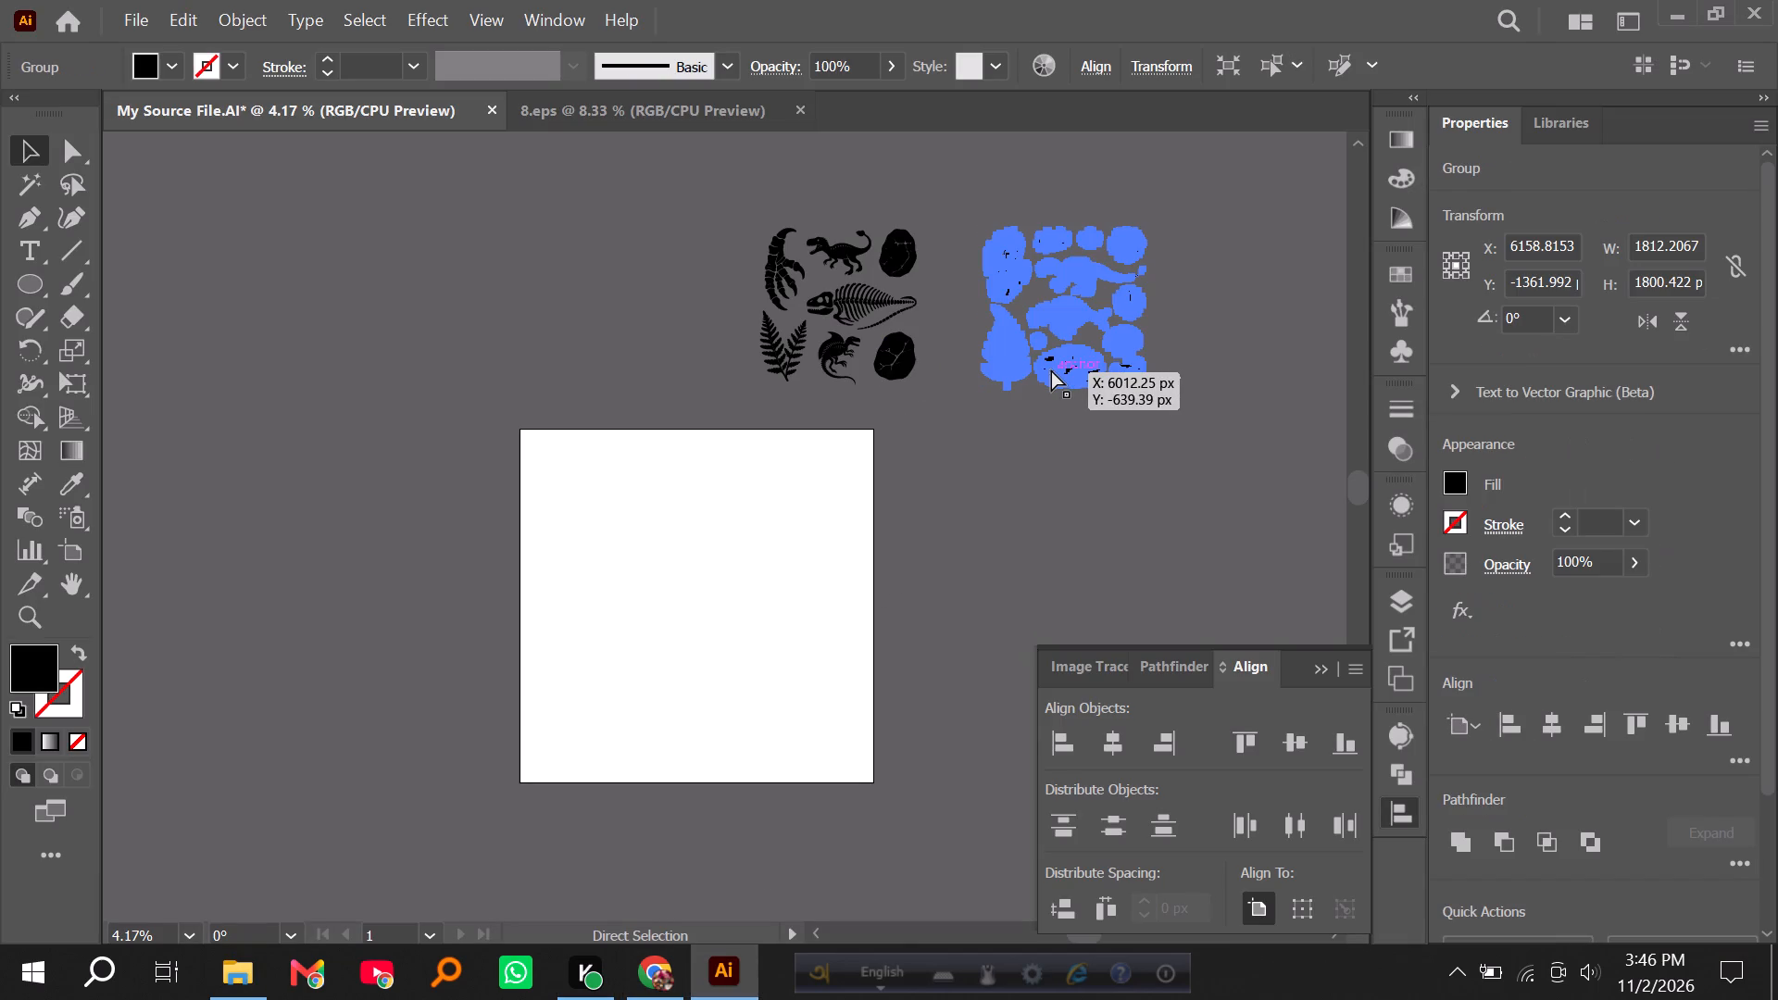
pyautogui.hotkey('ctrl', 'x')
pyautogui.click(572, 112)
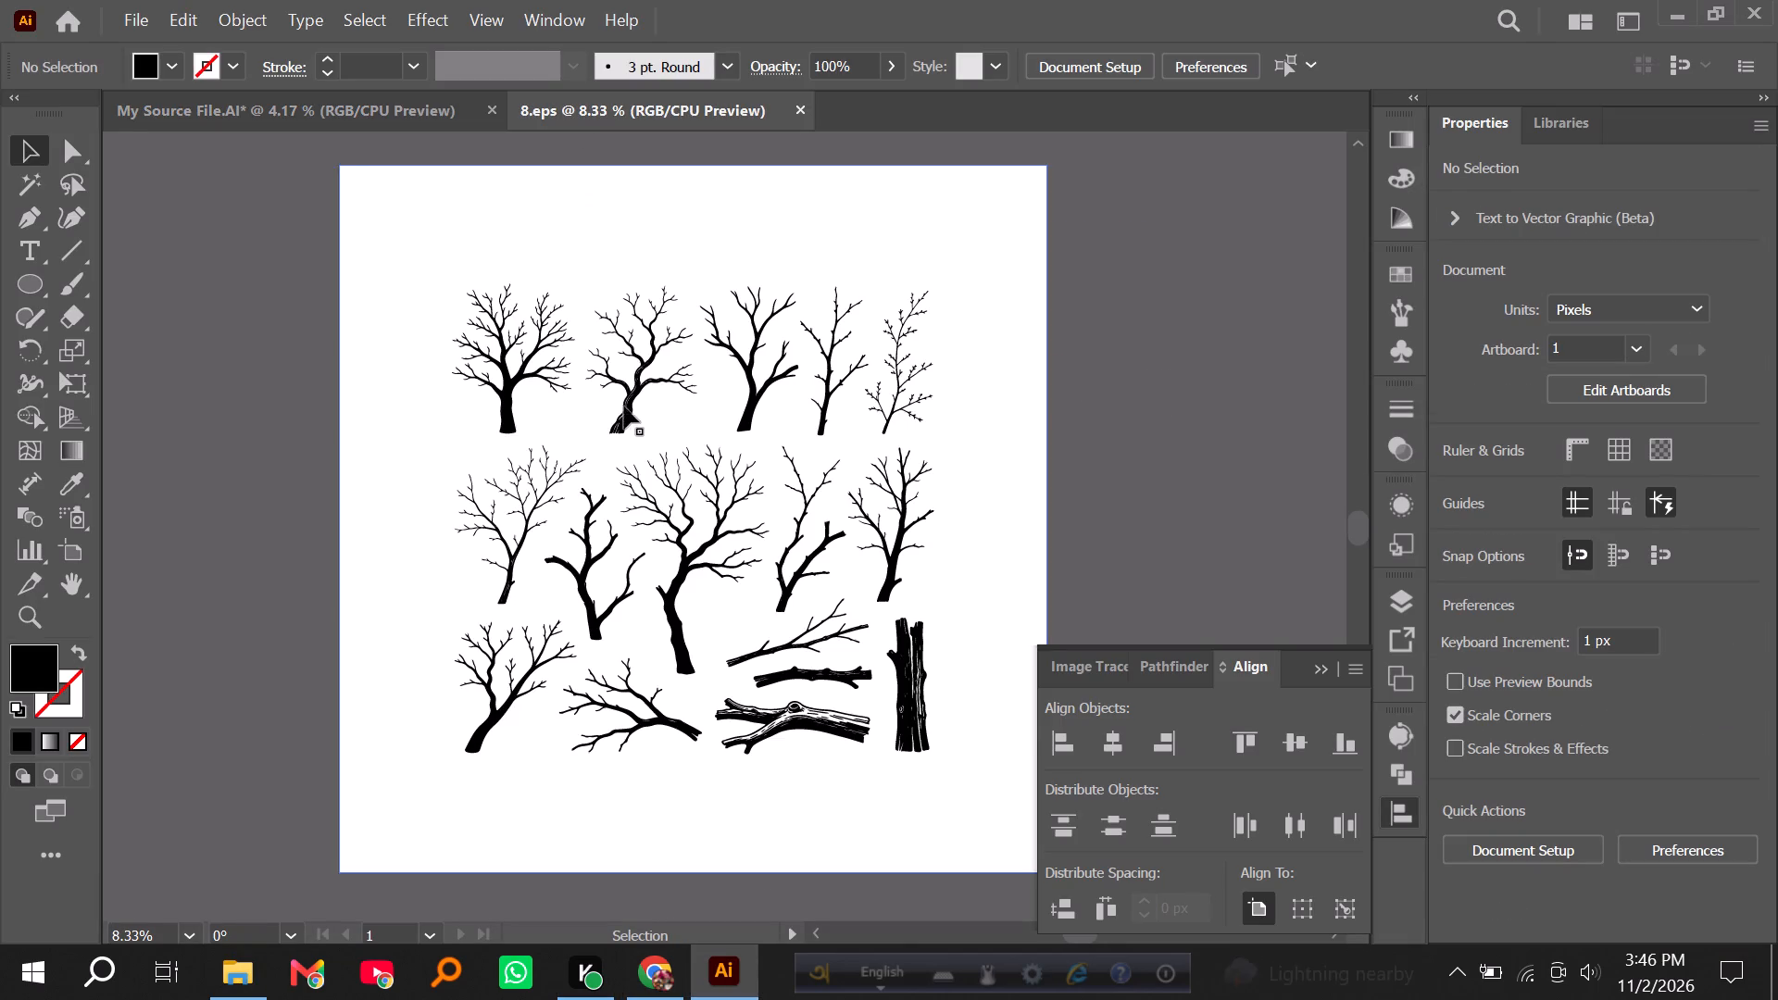
pyautogui.click(633, 393)
pyautogui.press('Delete')
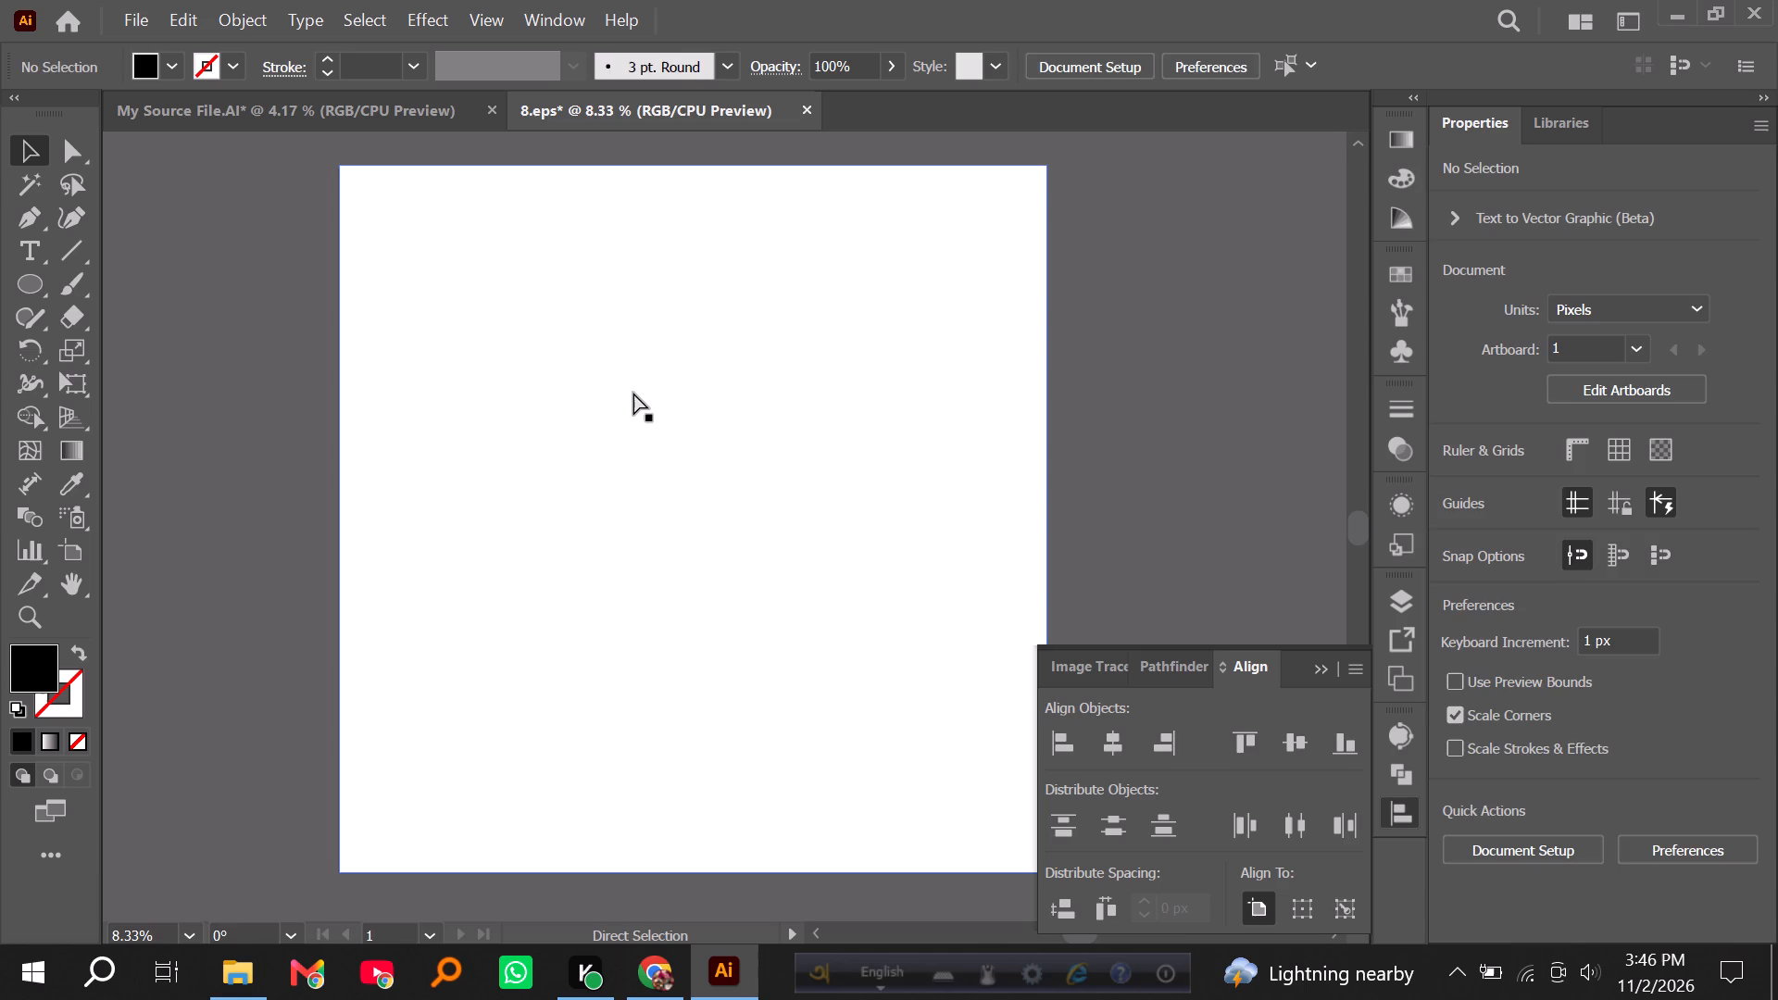
pyautogui.hotkey('ctrl', 'v')
# Enlarge the fossil group proportionally about its centre to about 2540 × 2523 px and centre it horizontally and vertically on the artboard.
pyautogui.keyDown('alt'); pyautogui.keyDown('shift'); pyautogui.moveTo(720, 369); pyautogui.dragTo(728, 307); pyautogui.keyUp('shift'); pyautogui.keyUp('alt')
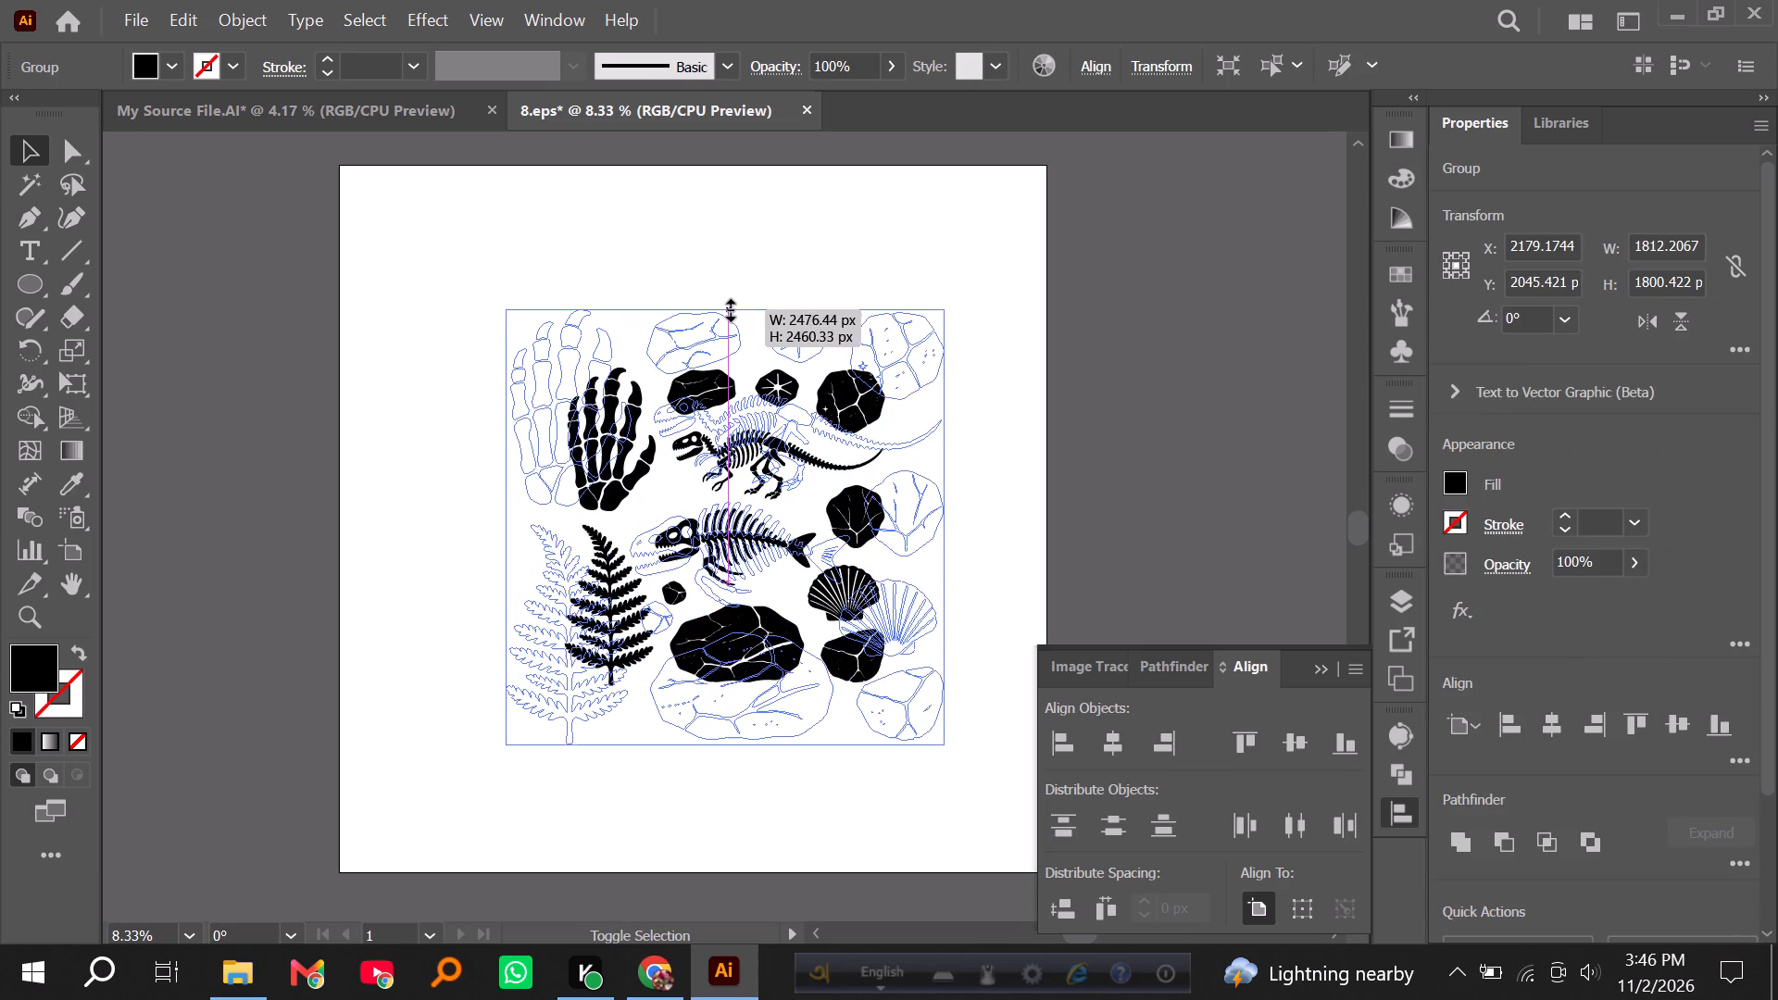
pyautogui.keyDown('alt'); pyautogui.keyDown('shift'); pyautogui.moveTo(728, 307); pyautogui.dragTo(726, 304); pyautogui.keyUp('shift'); pyautogui.keyUp('alt')
pyautogui.click(1103, 737)
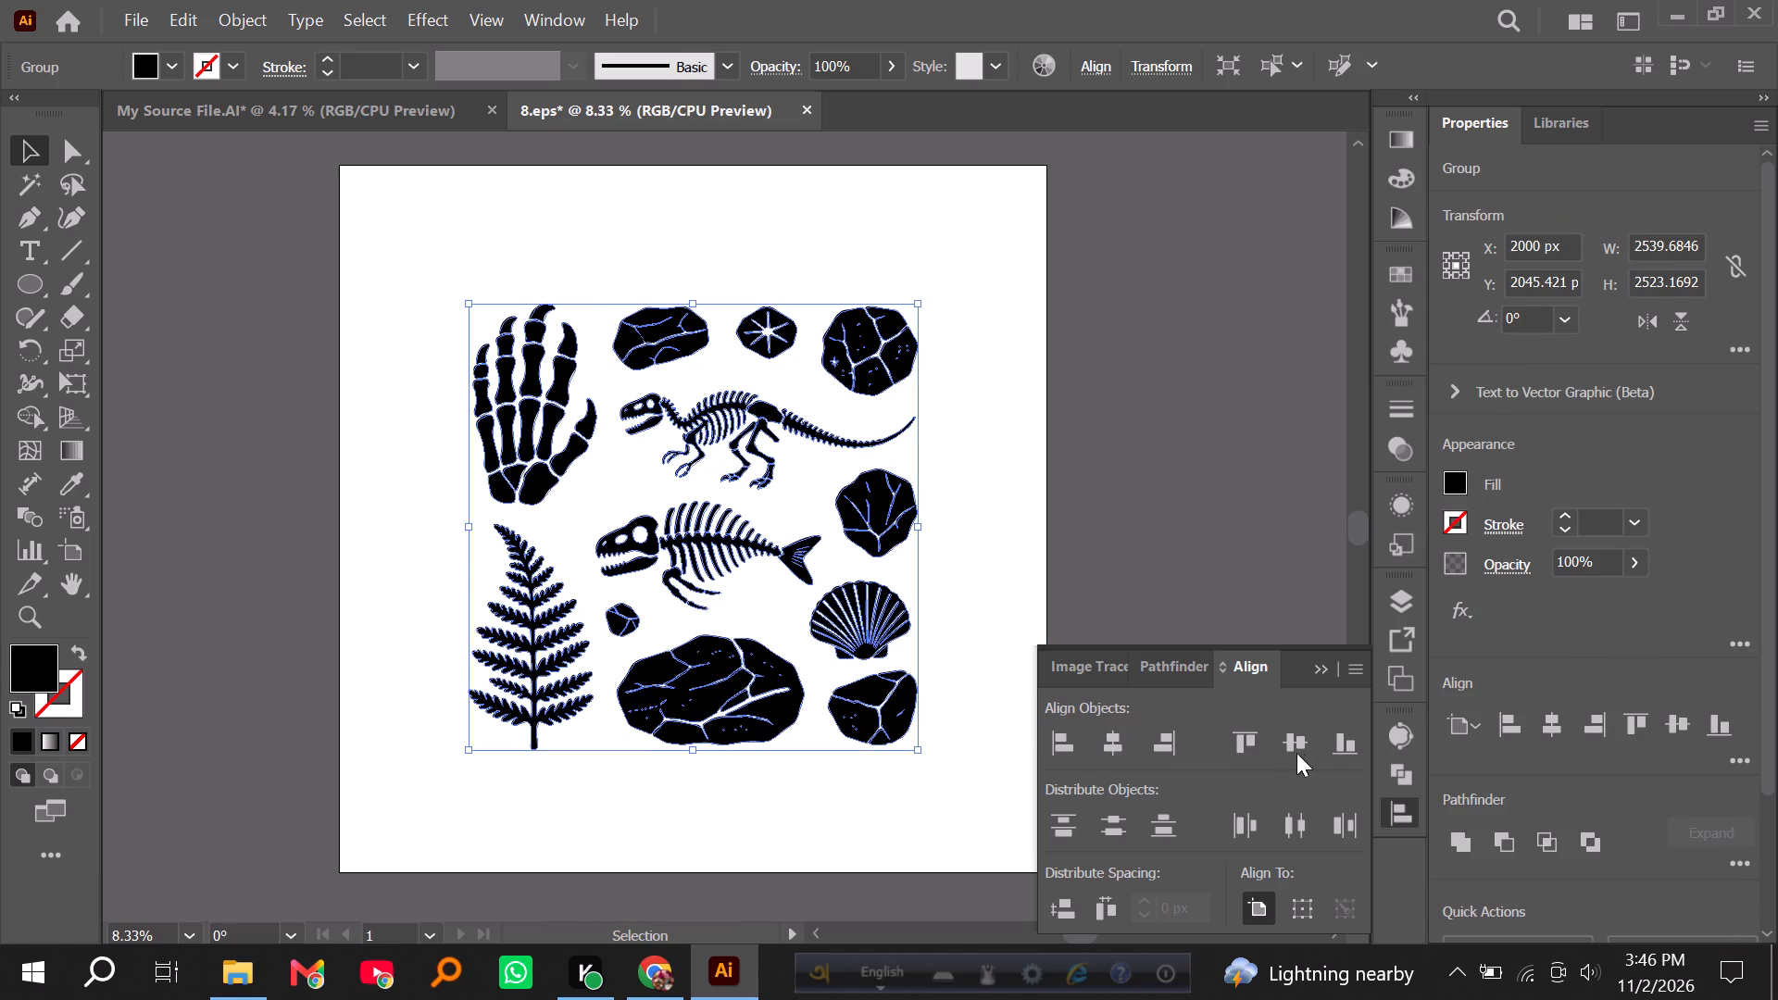
pyautogui.click(1300, 744)
pyautogui.doubleClick(1299, 744)
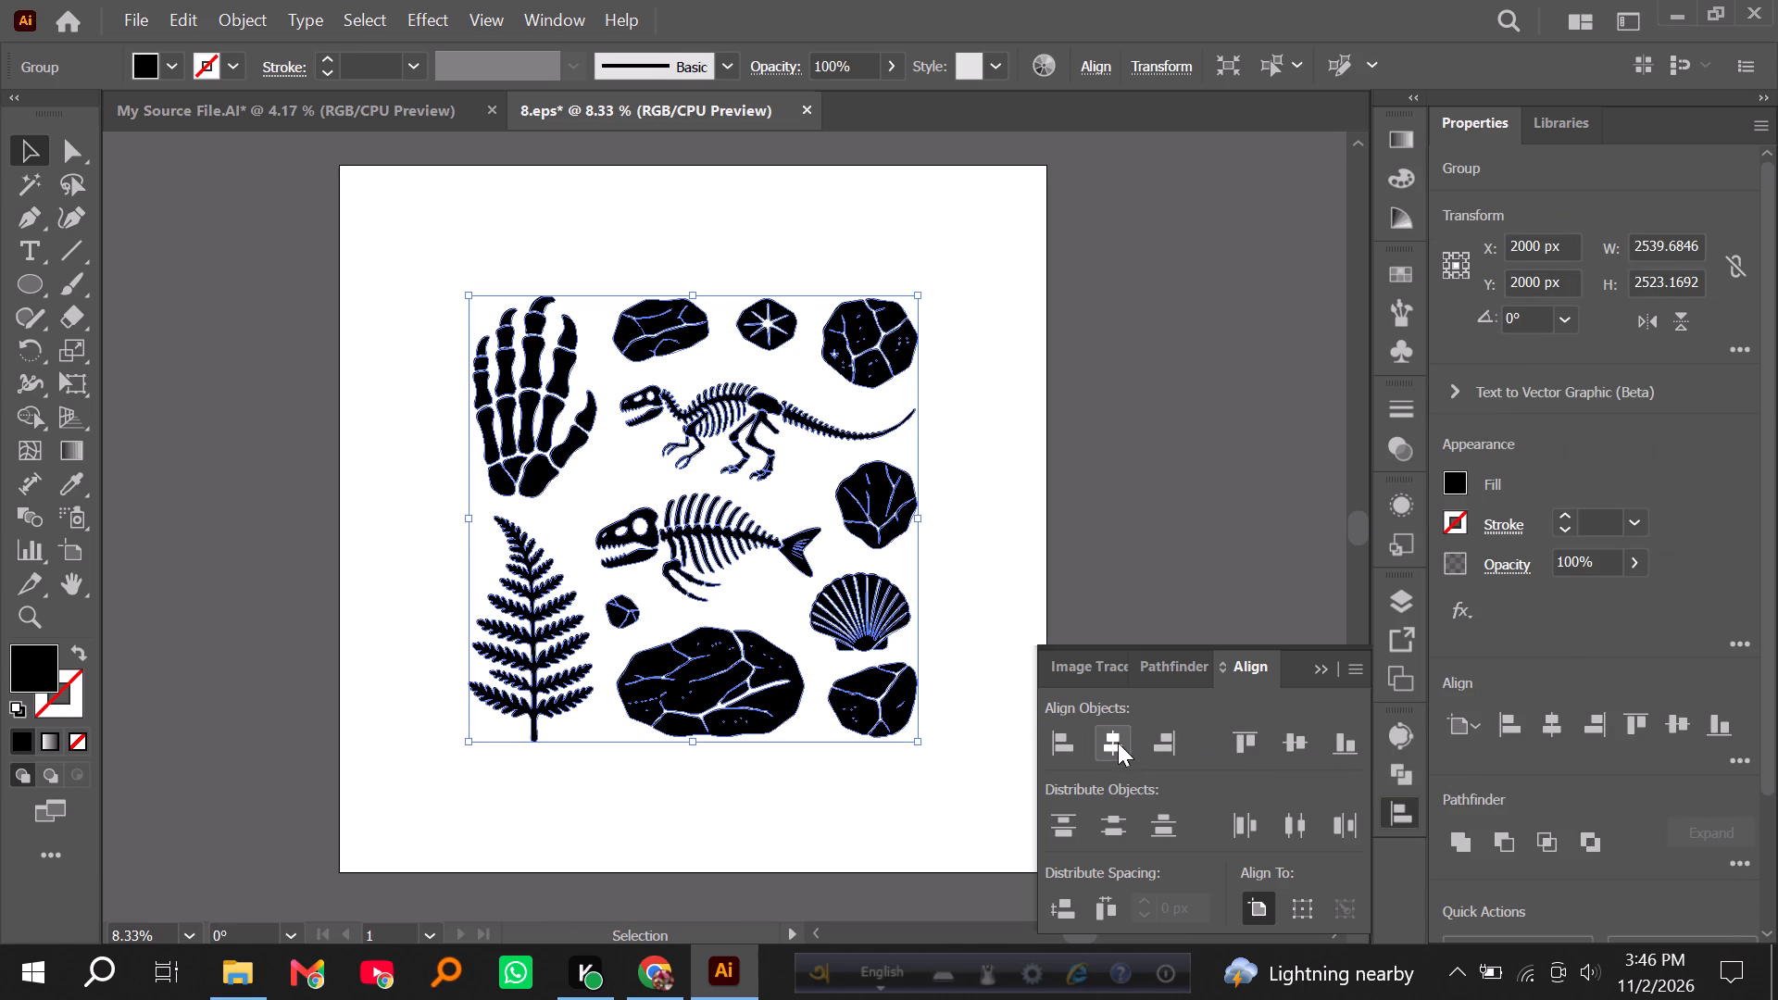
pyautogui.tripleClick(1118, 743)
pyautogui.doubleClick(1117, 743)
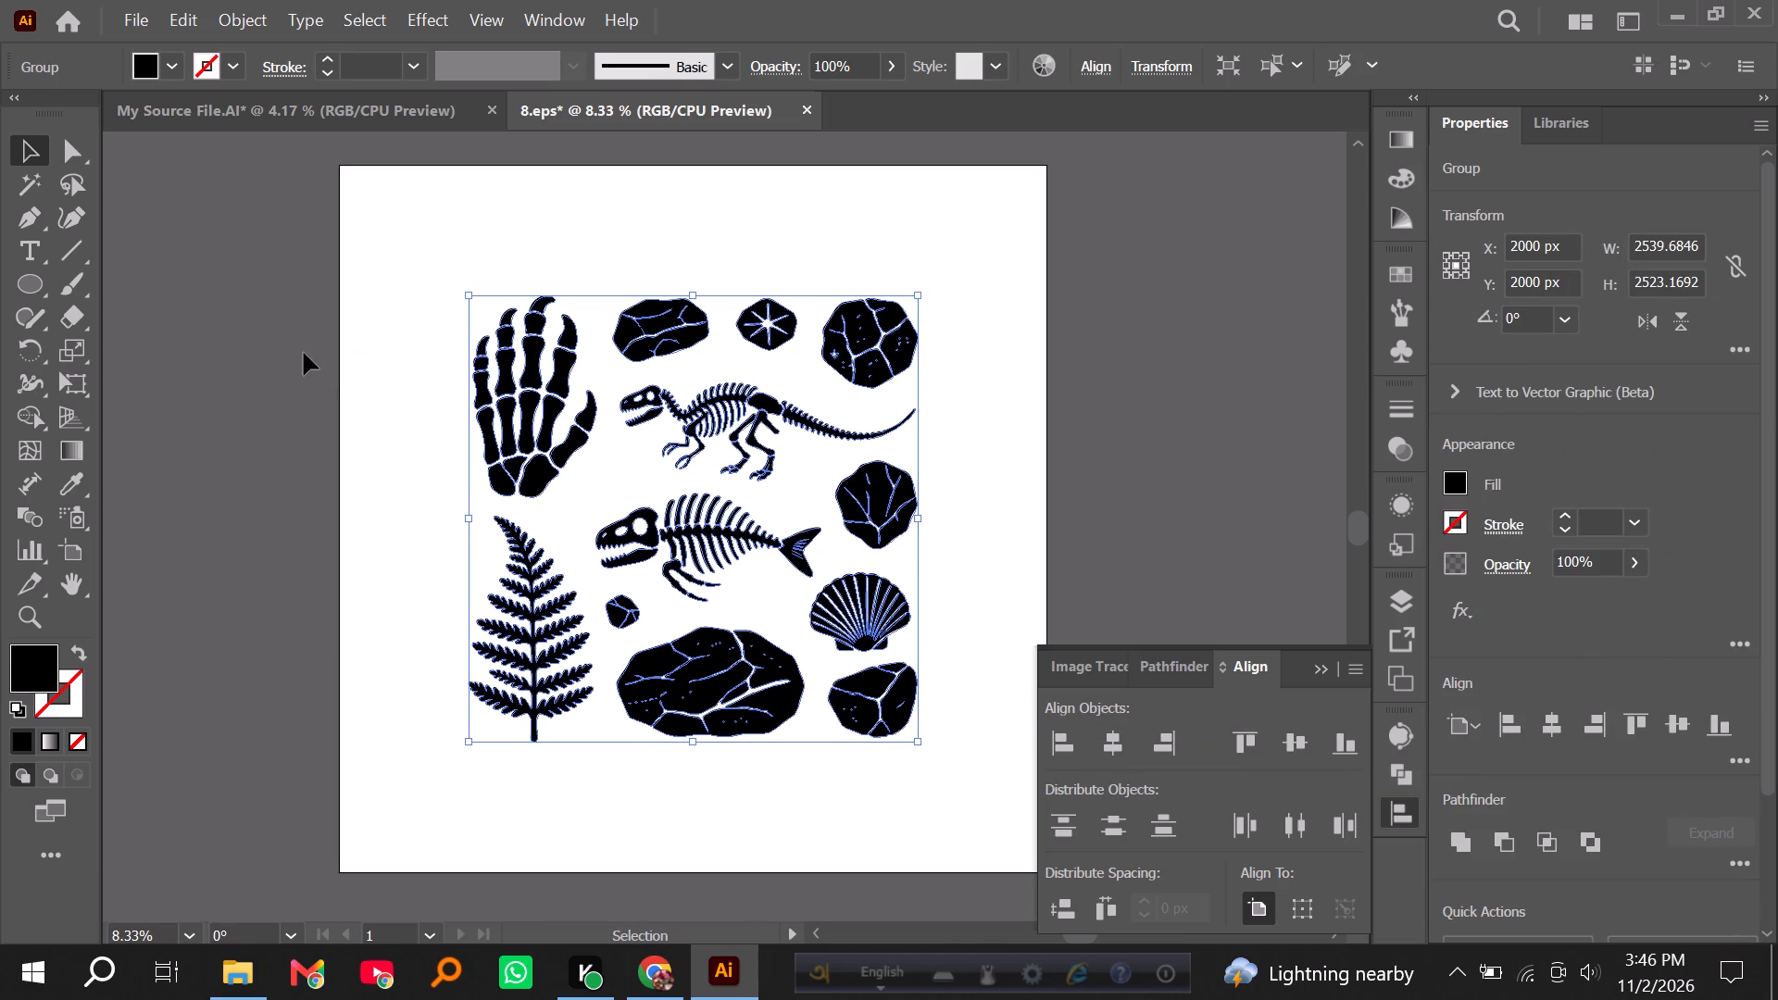
# Save the fossil artwork in the output folder as 9.eps in Illustrator 10 EPS format.
pyautogui.click(304, 353)
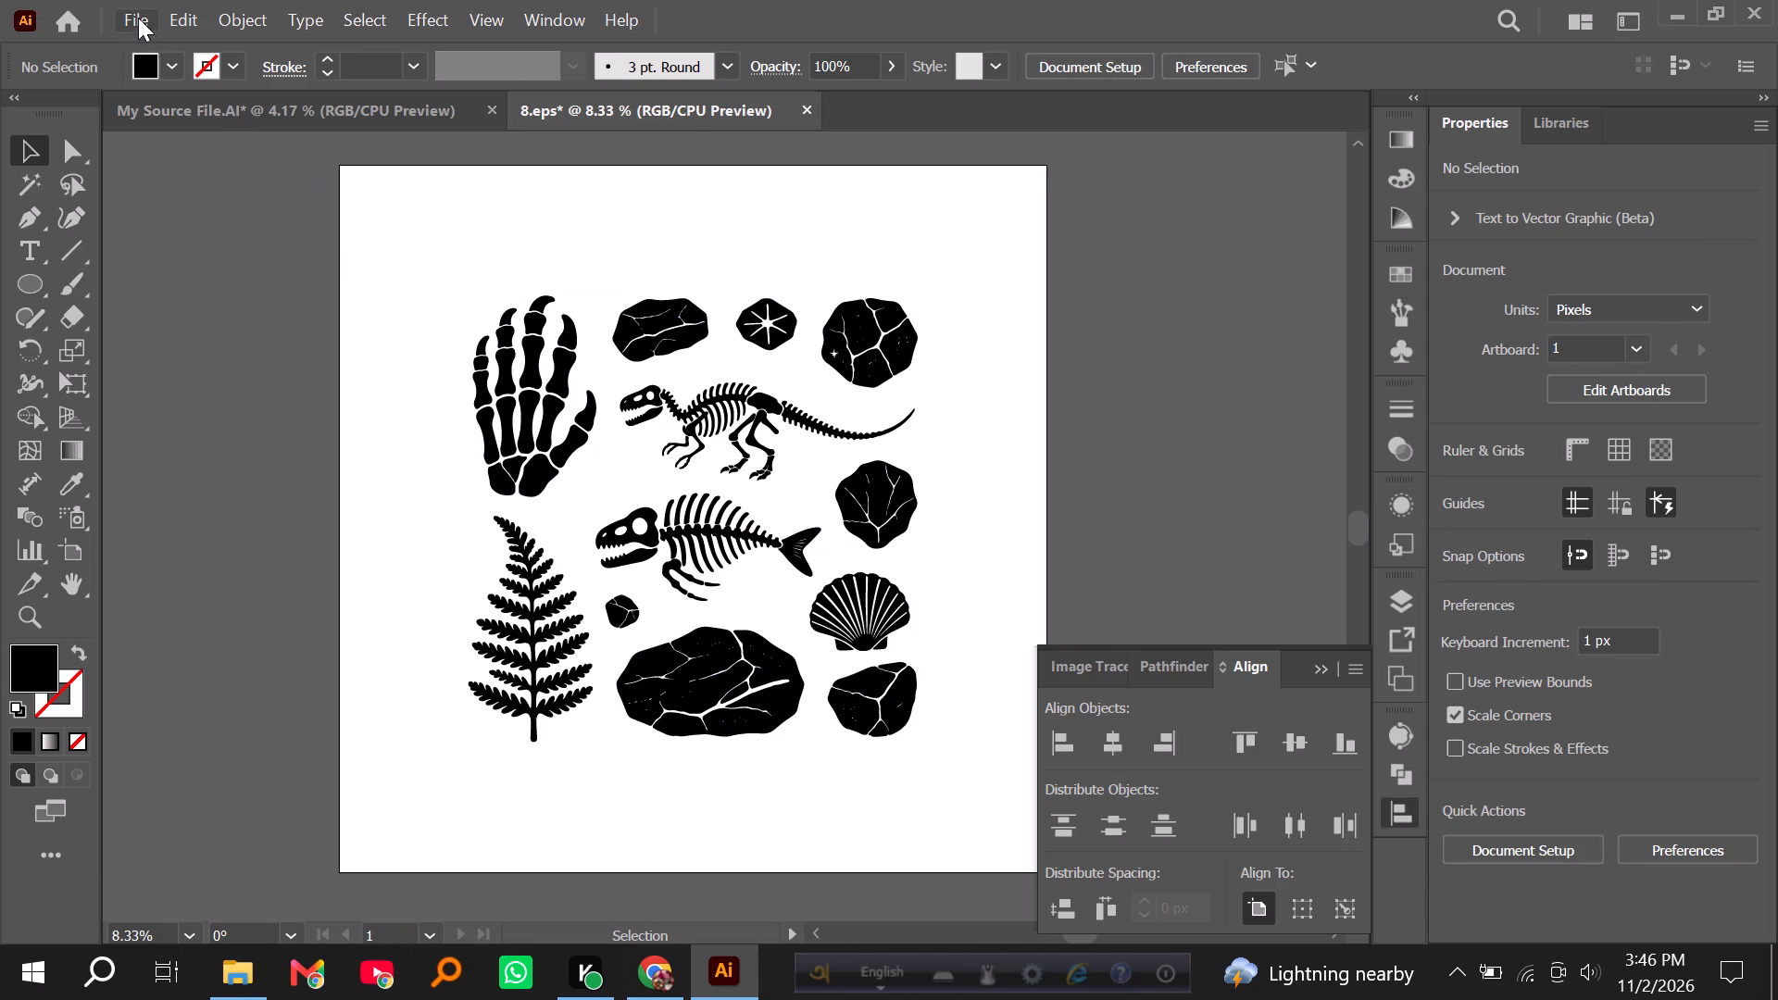
pyautogui.click(138, 18)
pyautogui.click(199, 291)
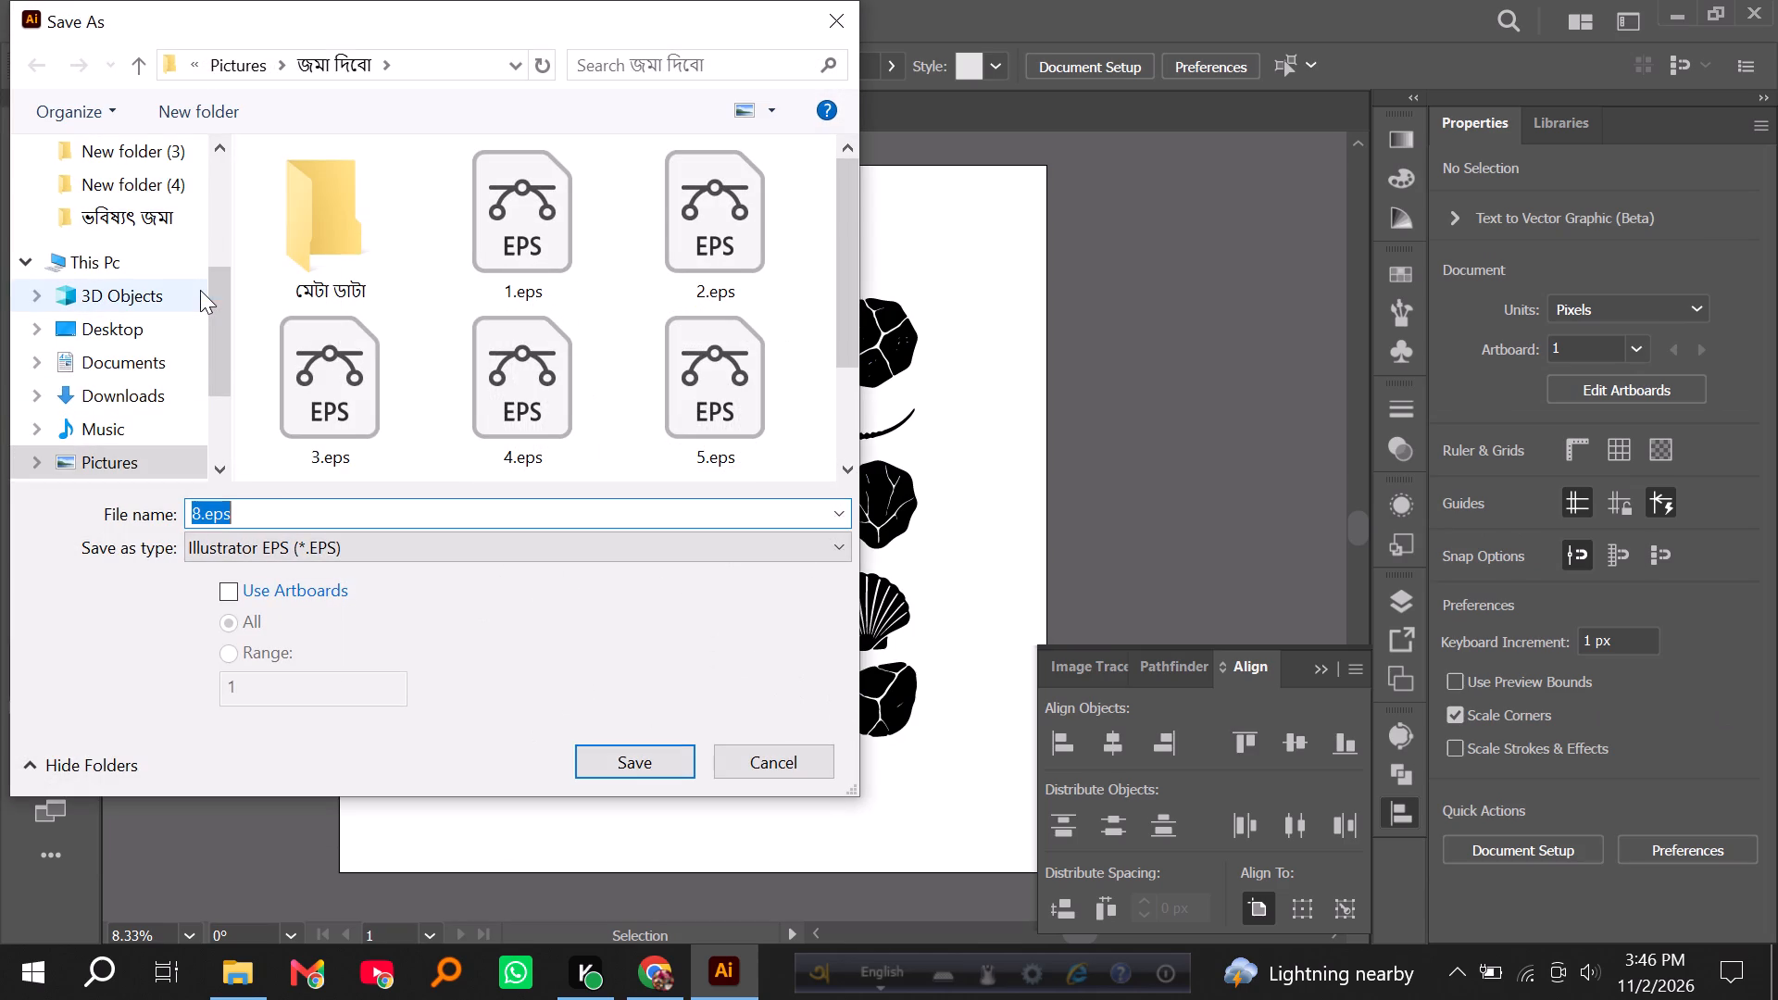
pyautogui.press('9')
pyautogui.press('Return')
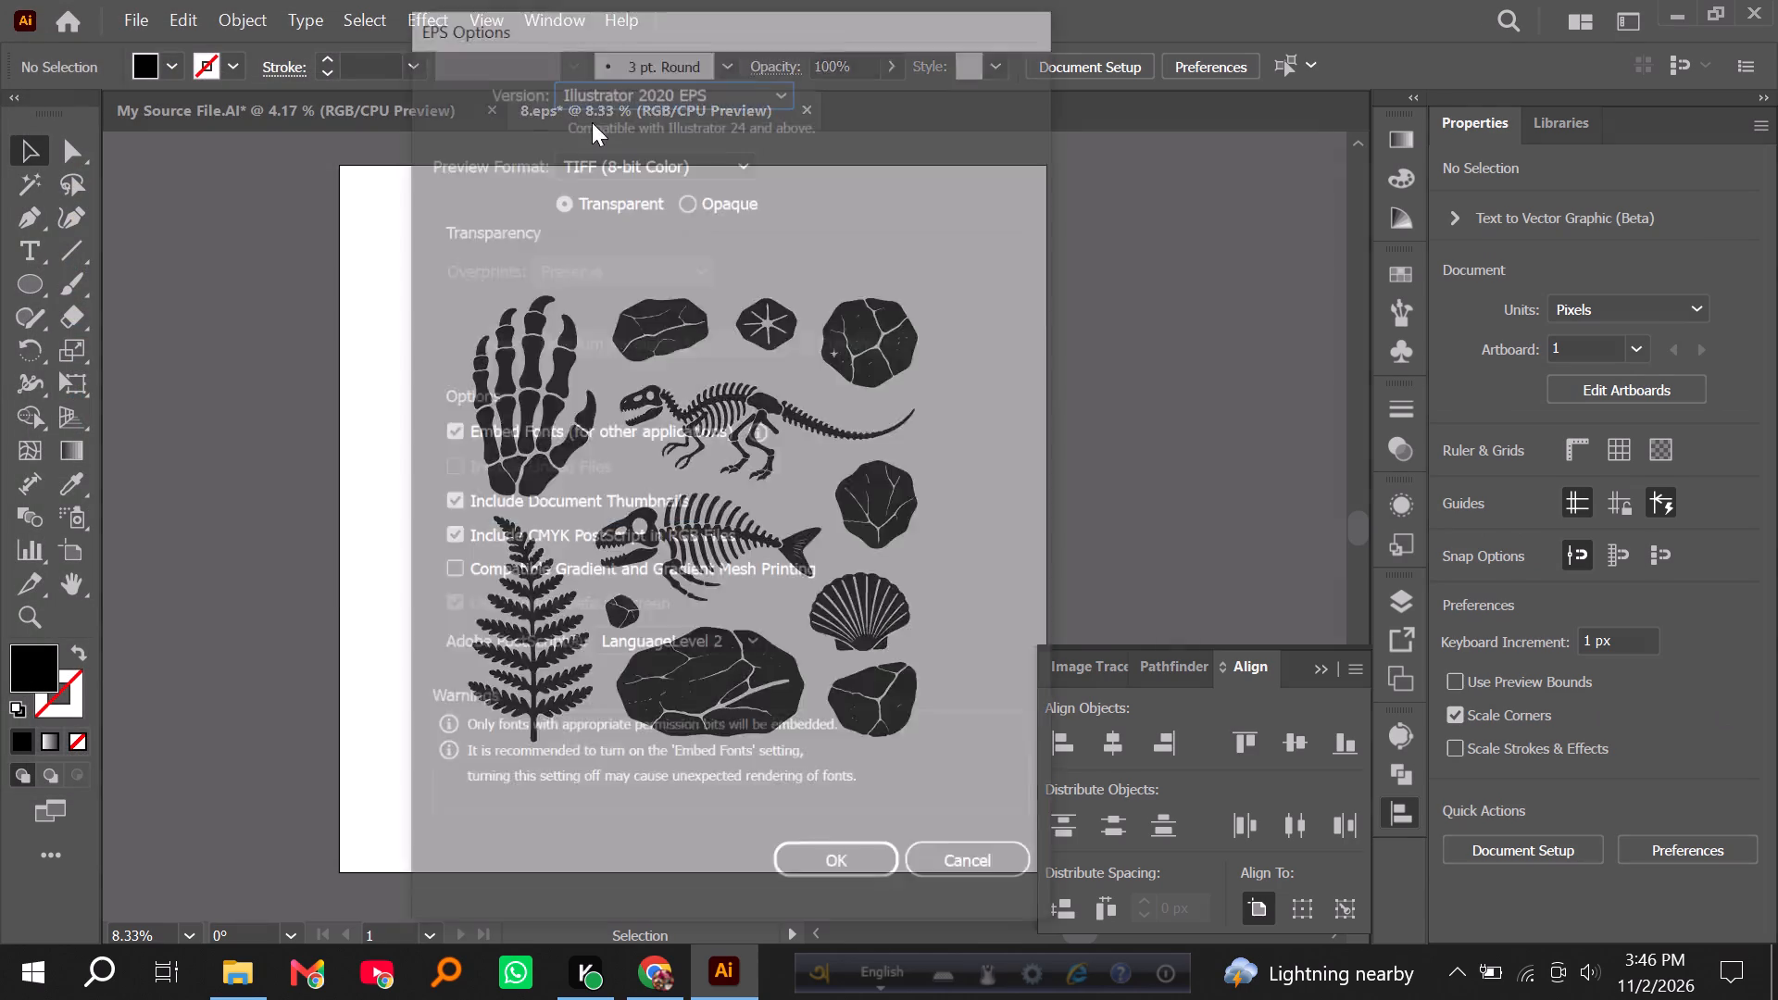
pyautogui.click(660, 72)
pyautogui.click(679, 402)
pyautogui.press('Return')
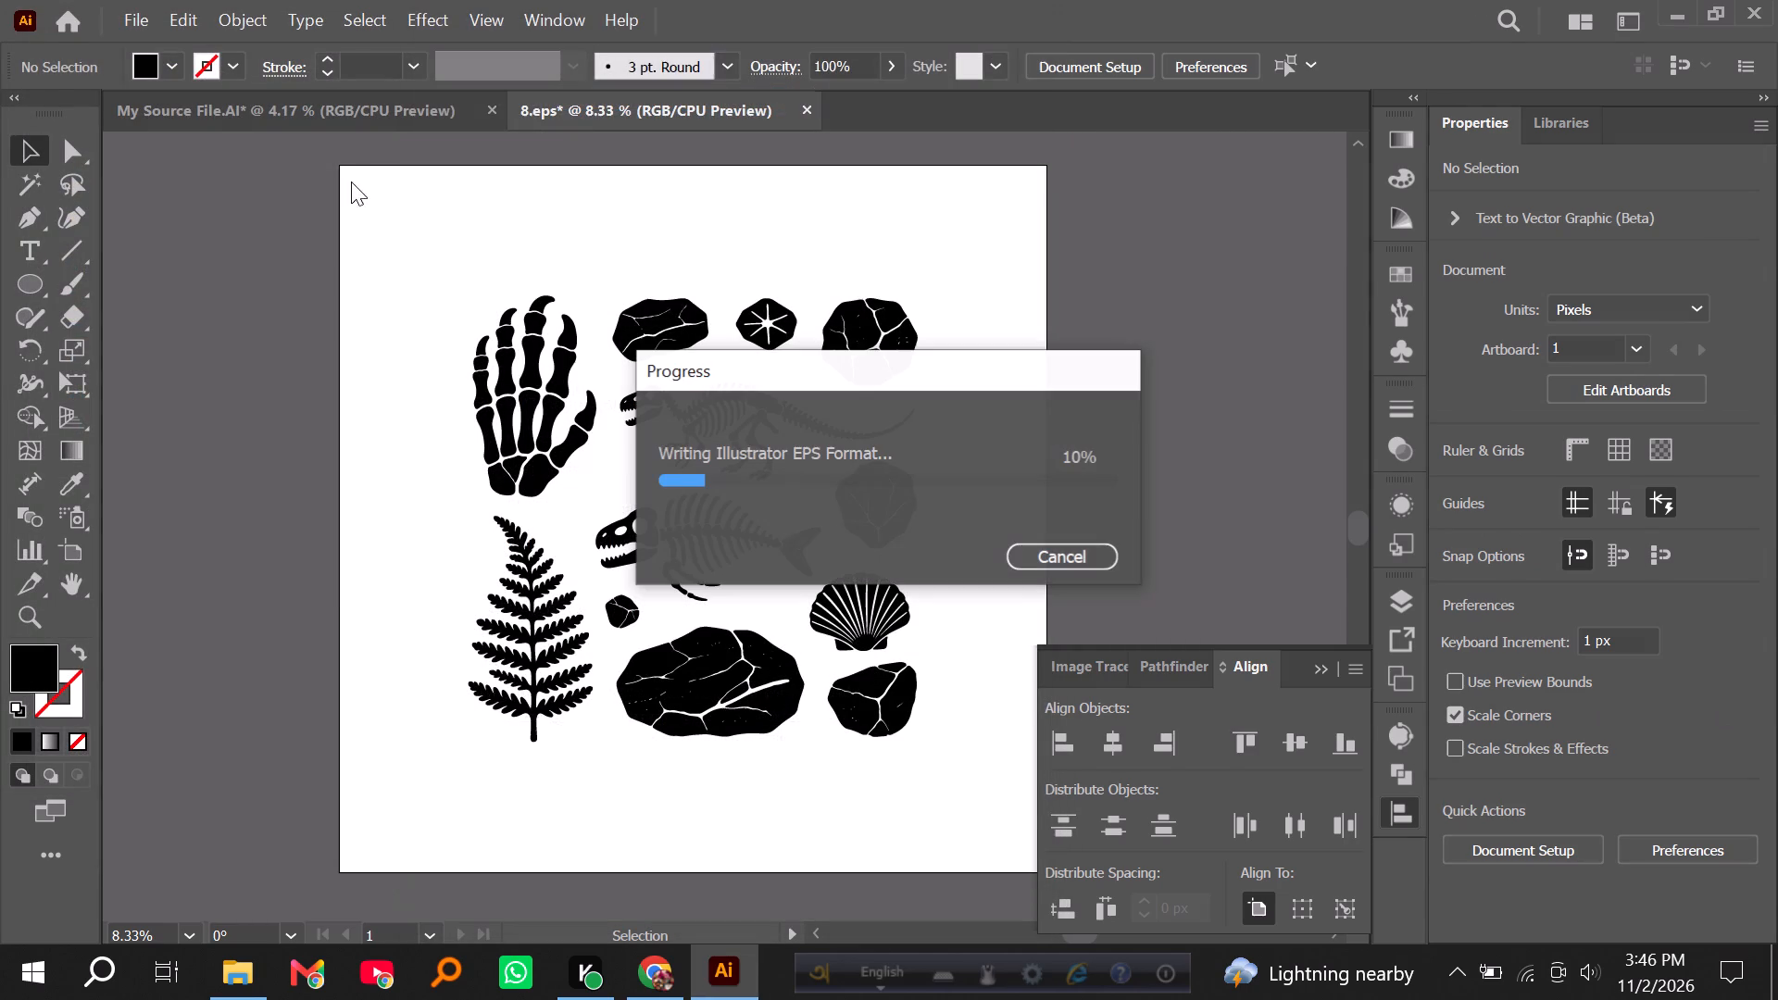
# Export 9.eps as a JPEG with the suggested file name and default options, and check the output folder in File Explorer.
pyautogui.click(134, 15)
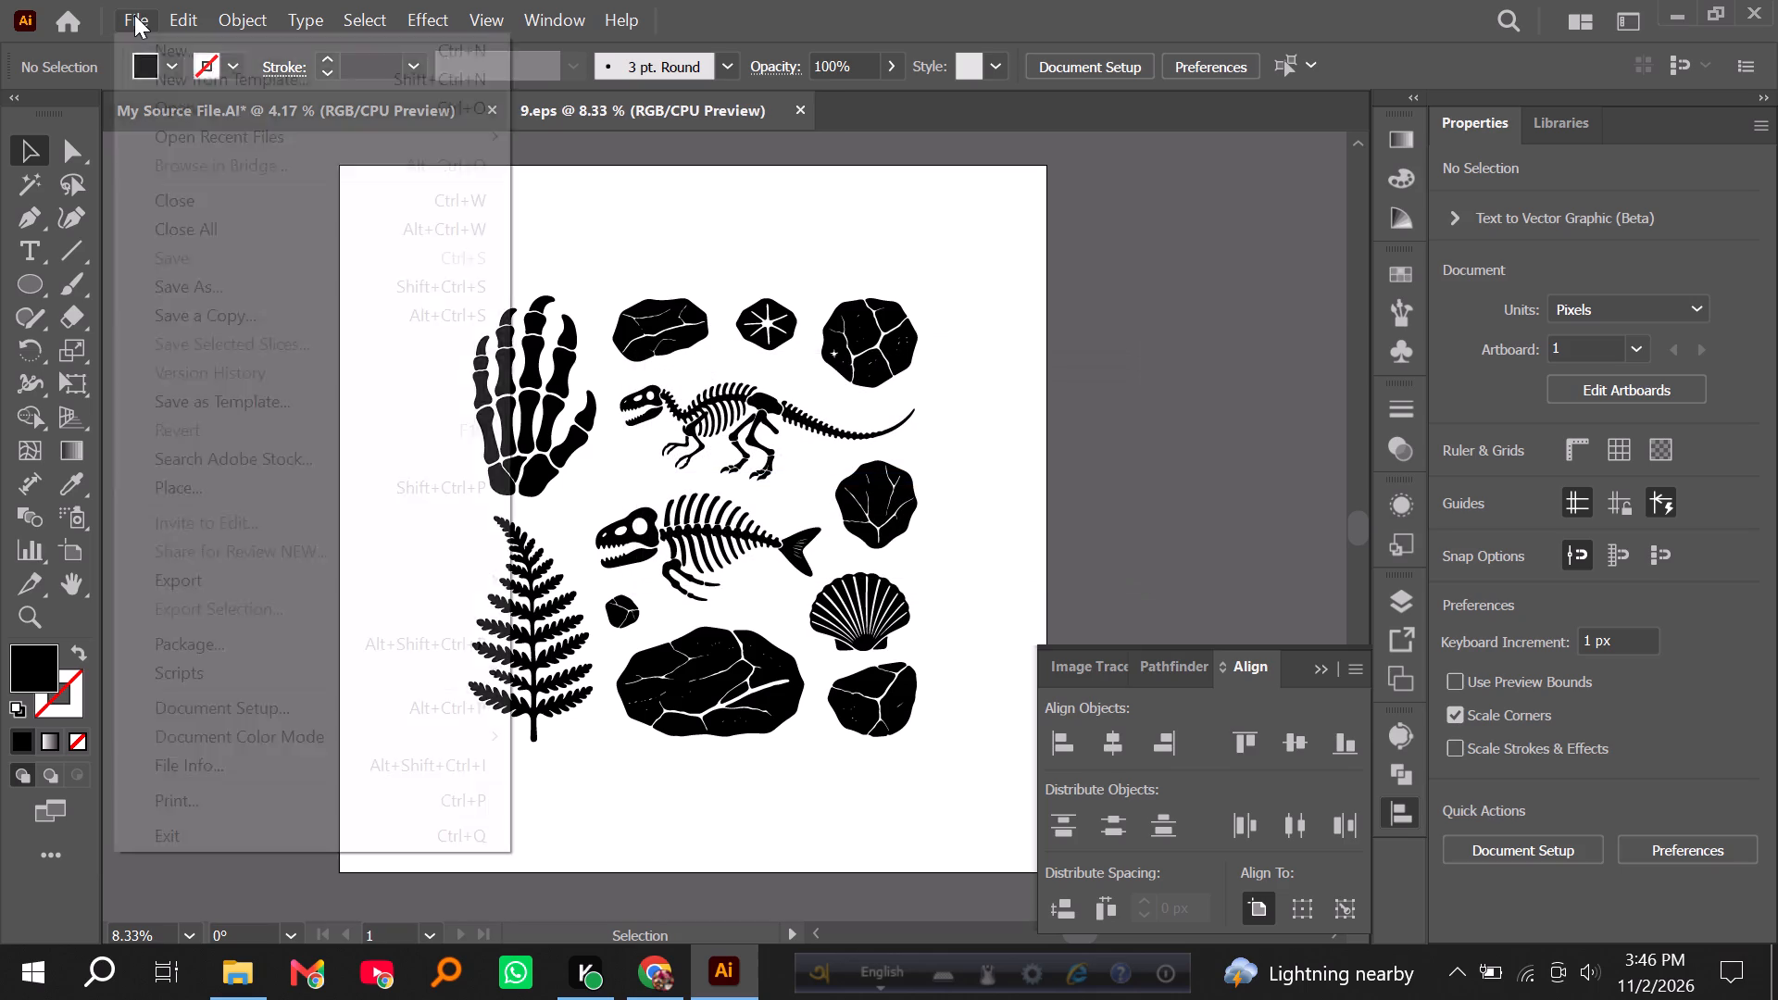
pyautogui.click(203, 589)
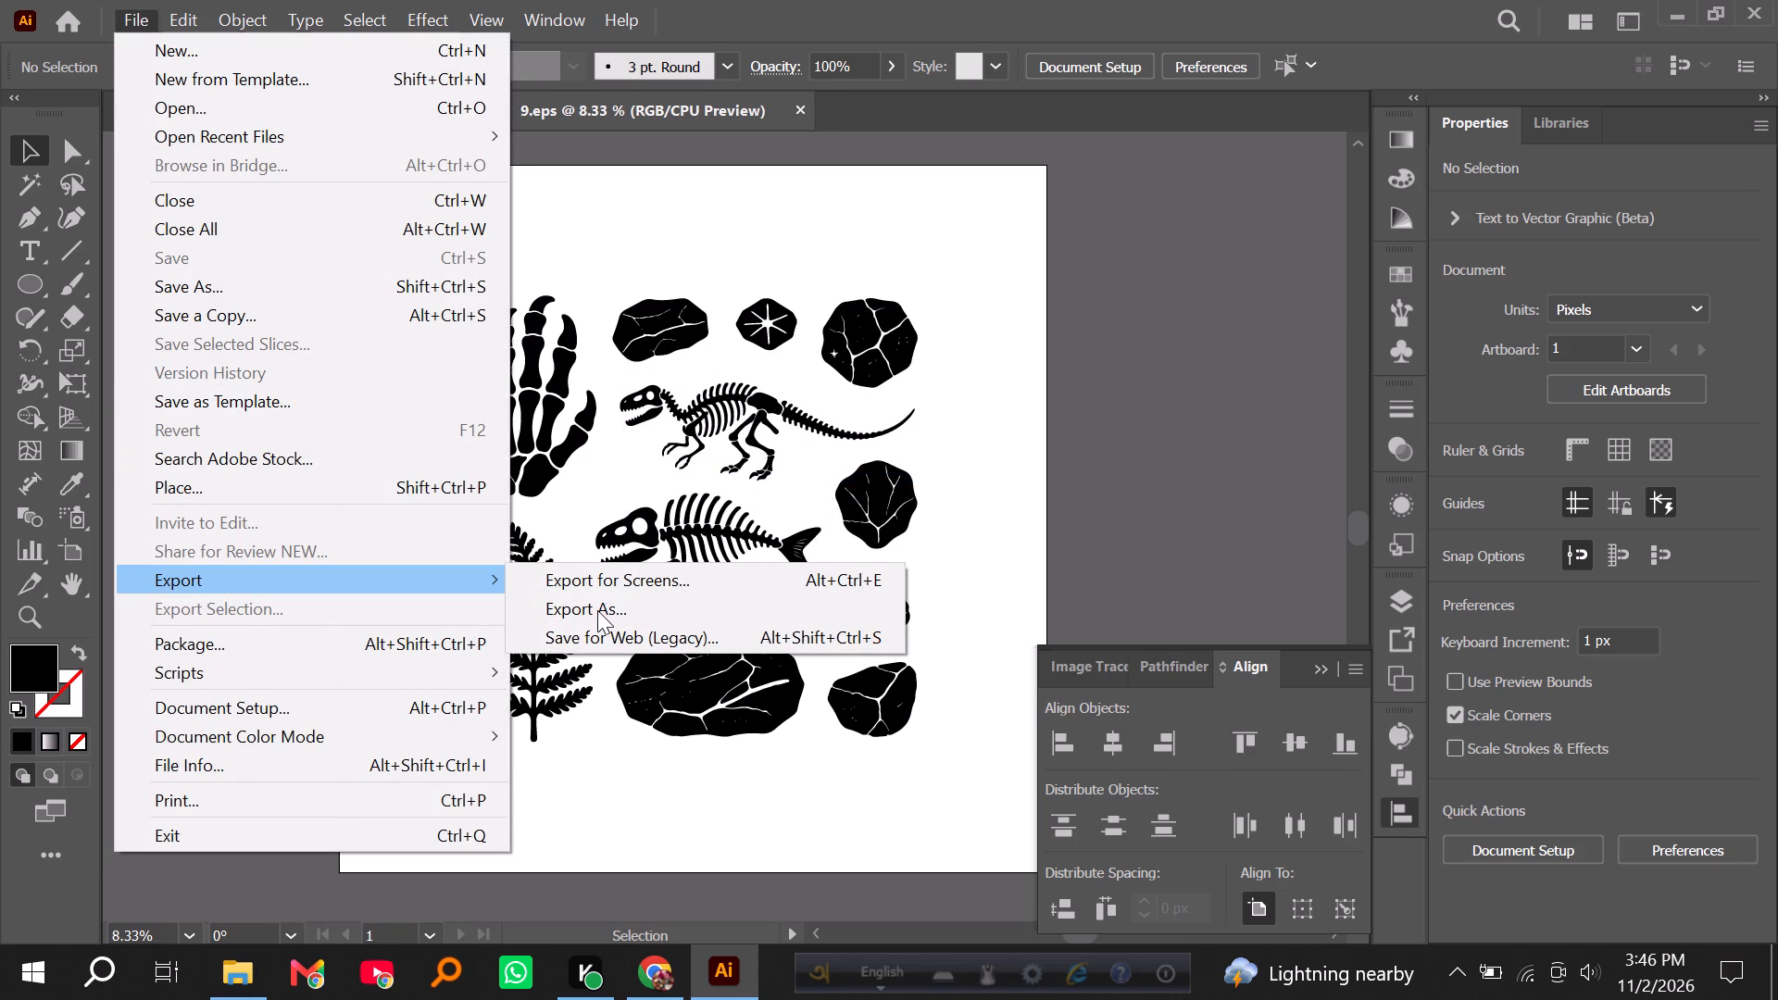
pyautogui.click(597, 610)
pyautogui.press('Return')
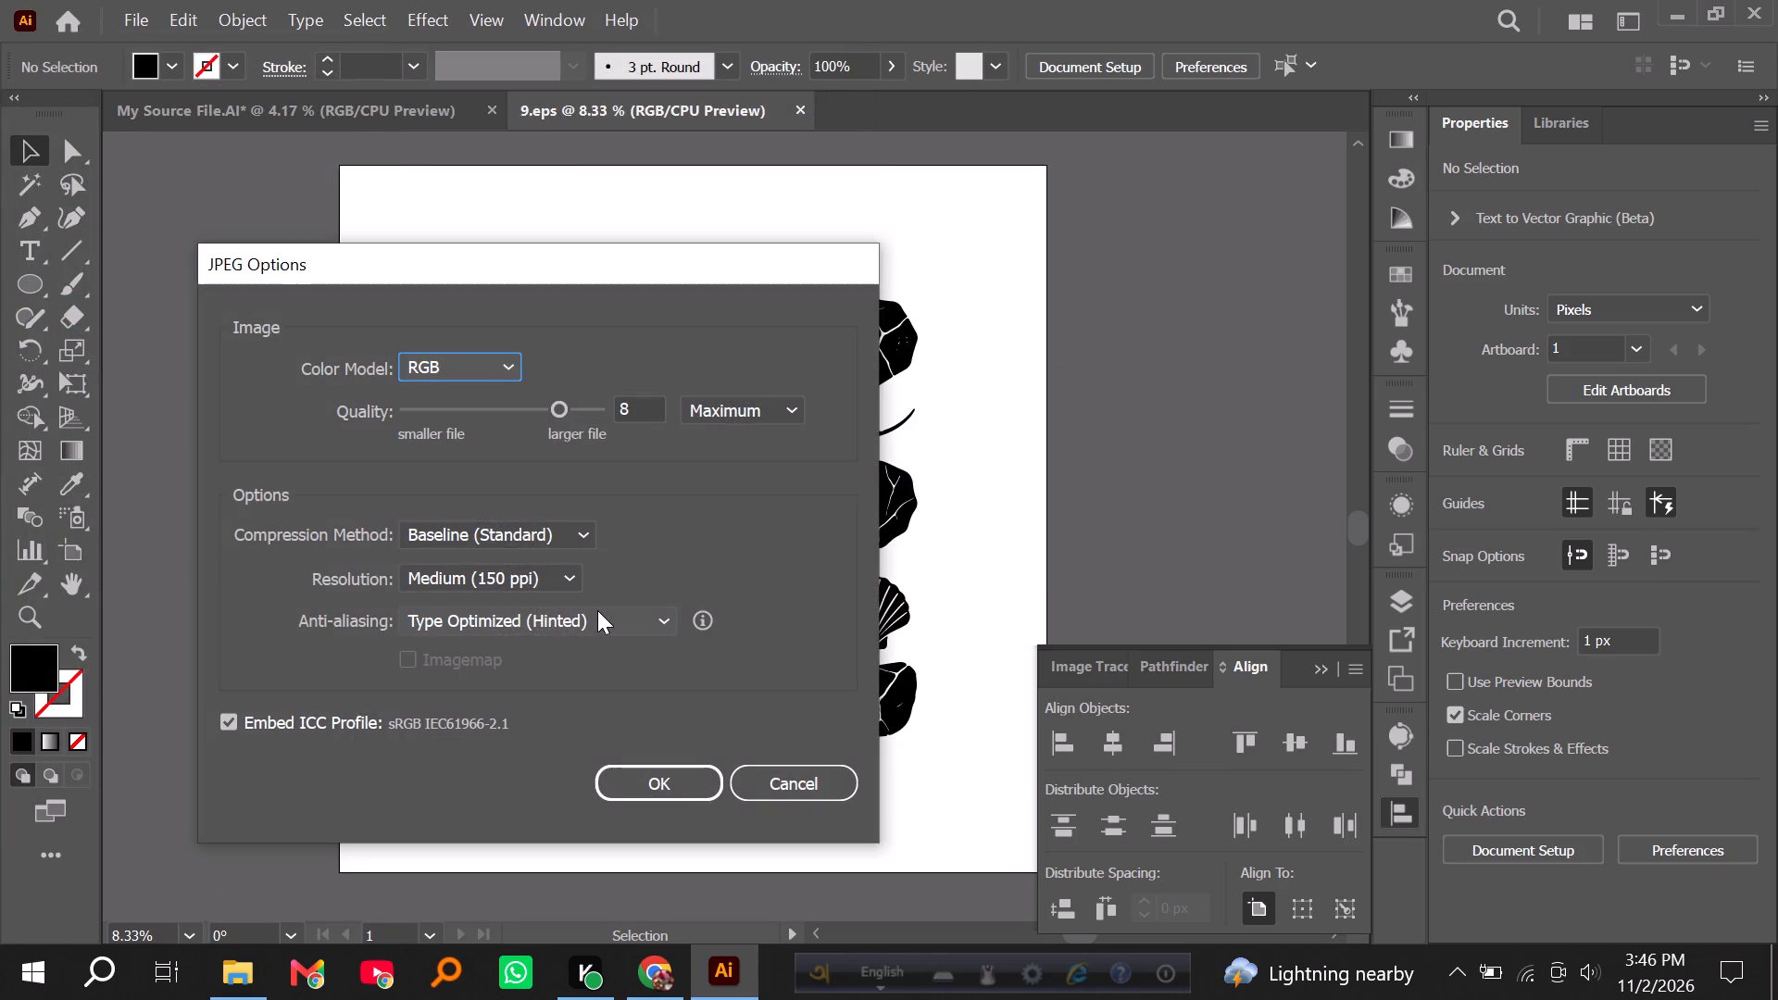
pyautogui.press('Return')
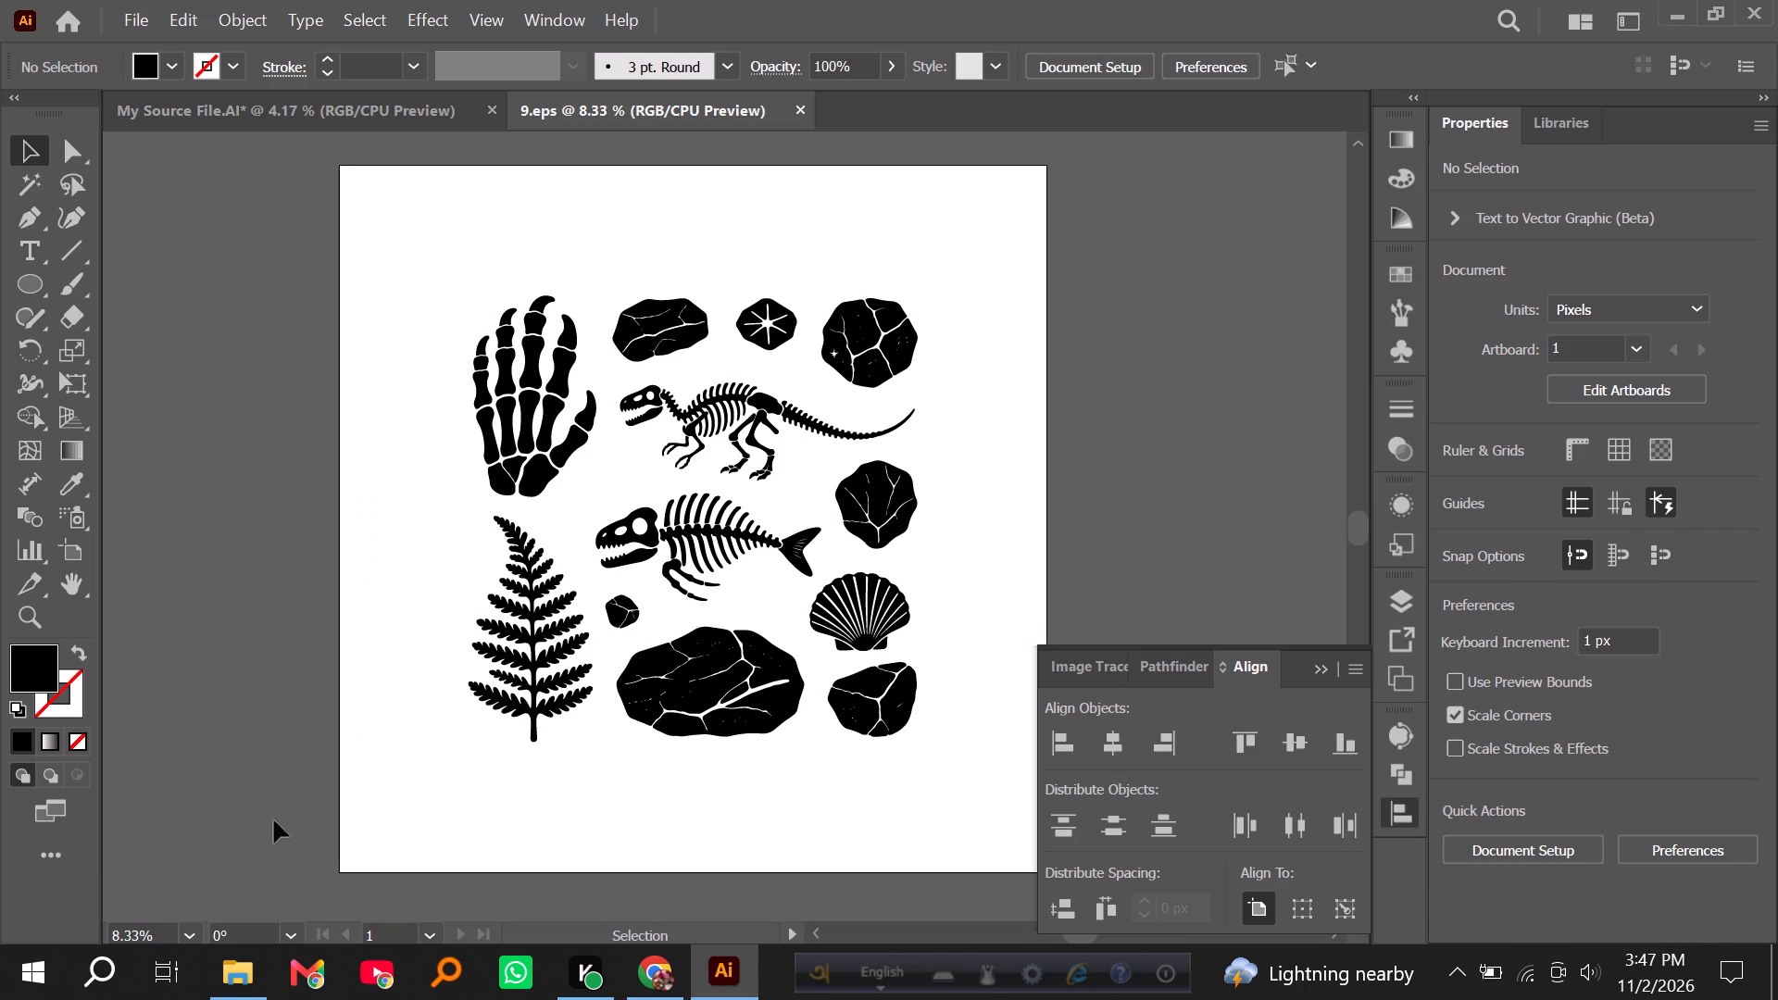
pyautogui.click(226, 986)
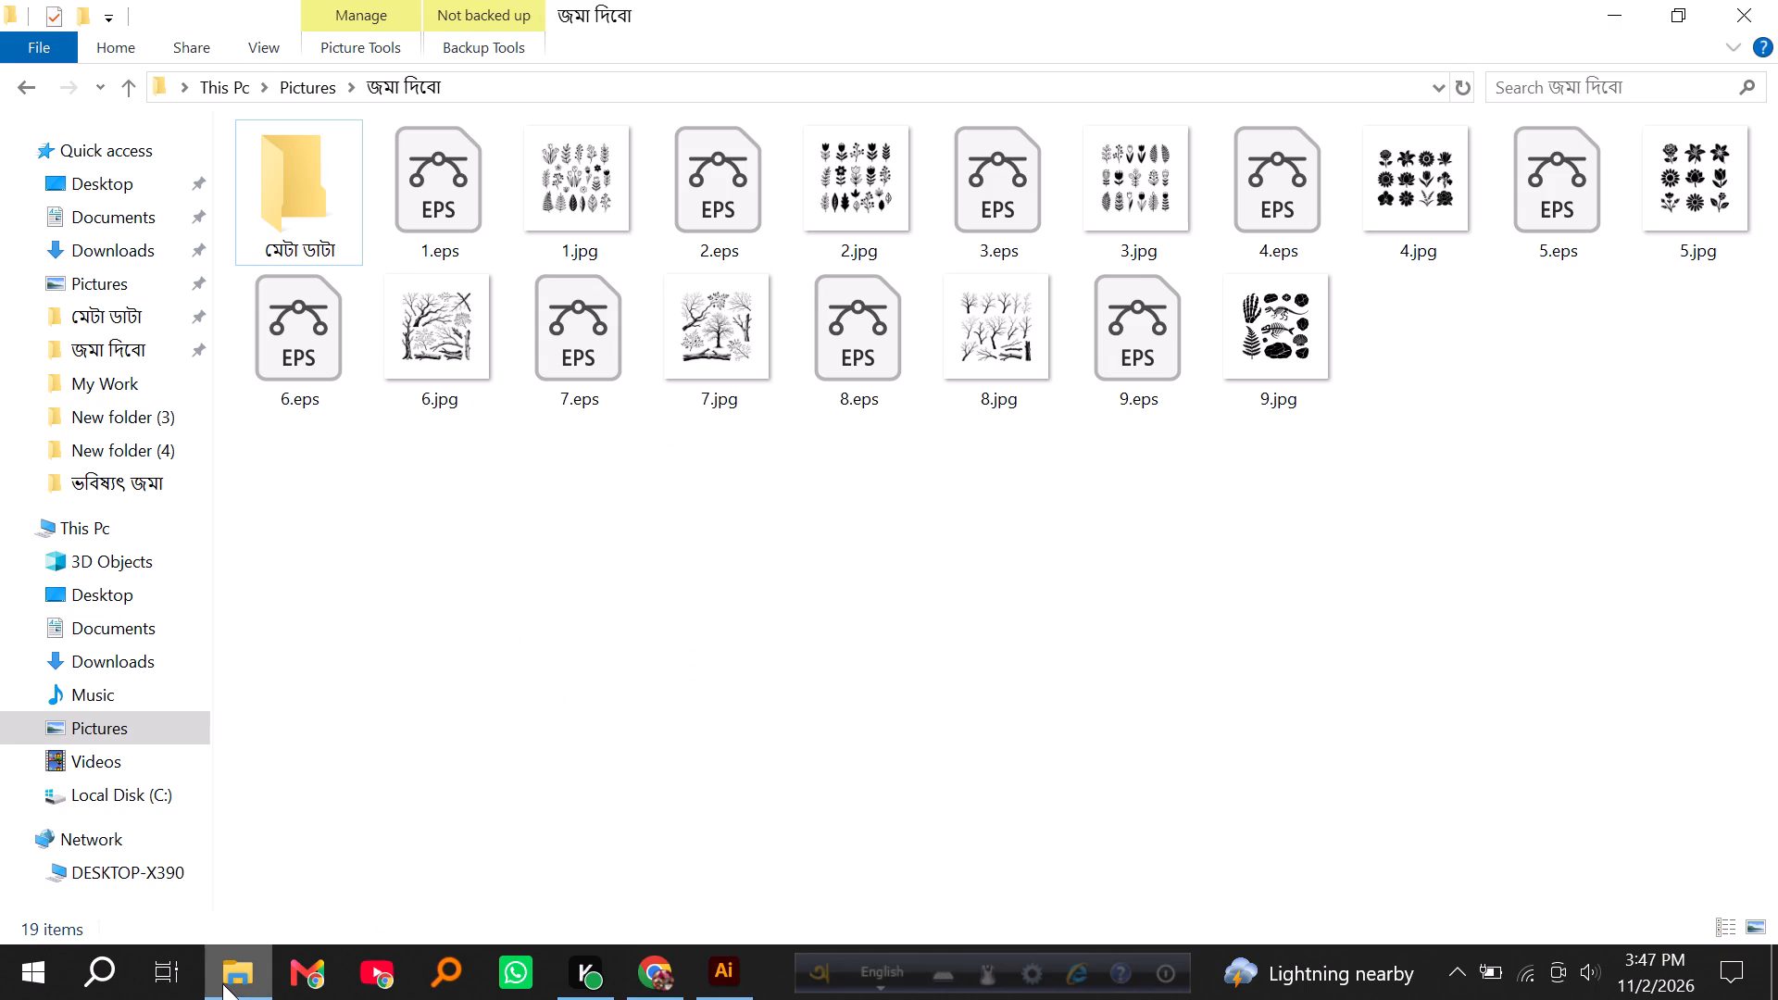
pyautogui.click(707, 959)
# Replace the artwork in 9.eps with the remaining fossil group of claw, dinosaurs and ferns, cut from My Source File.AI.
pyautogui.click(348, 114)
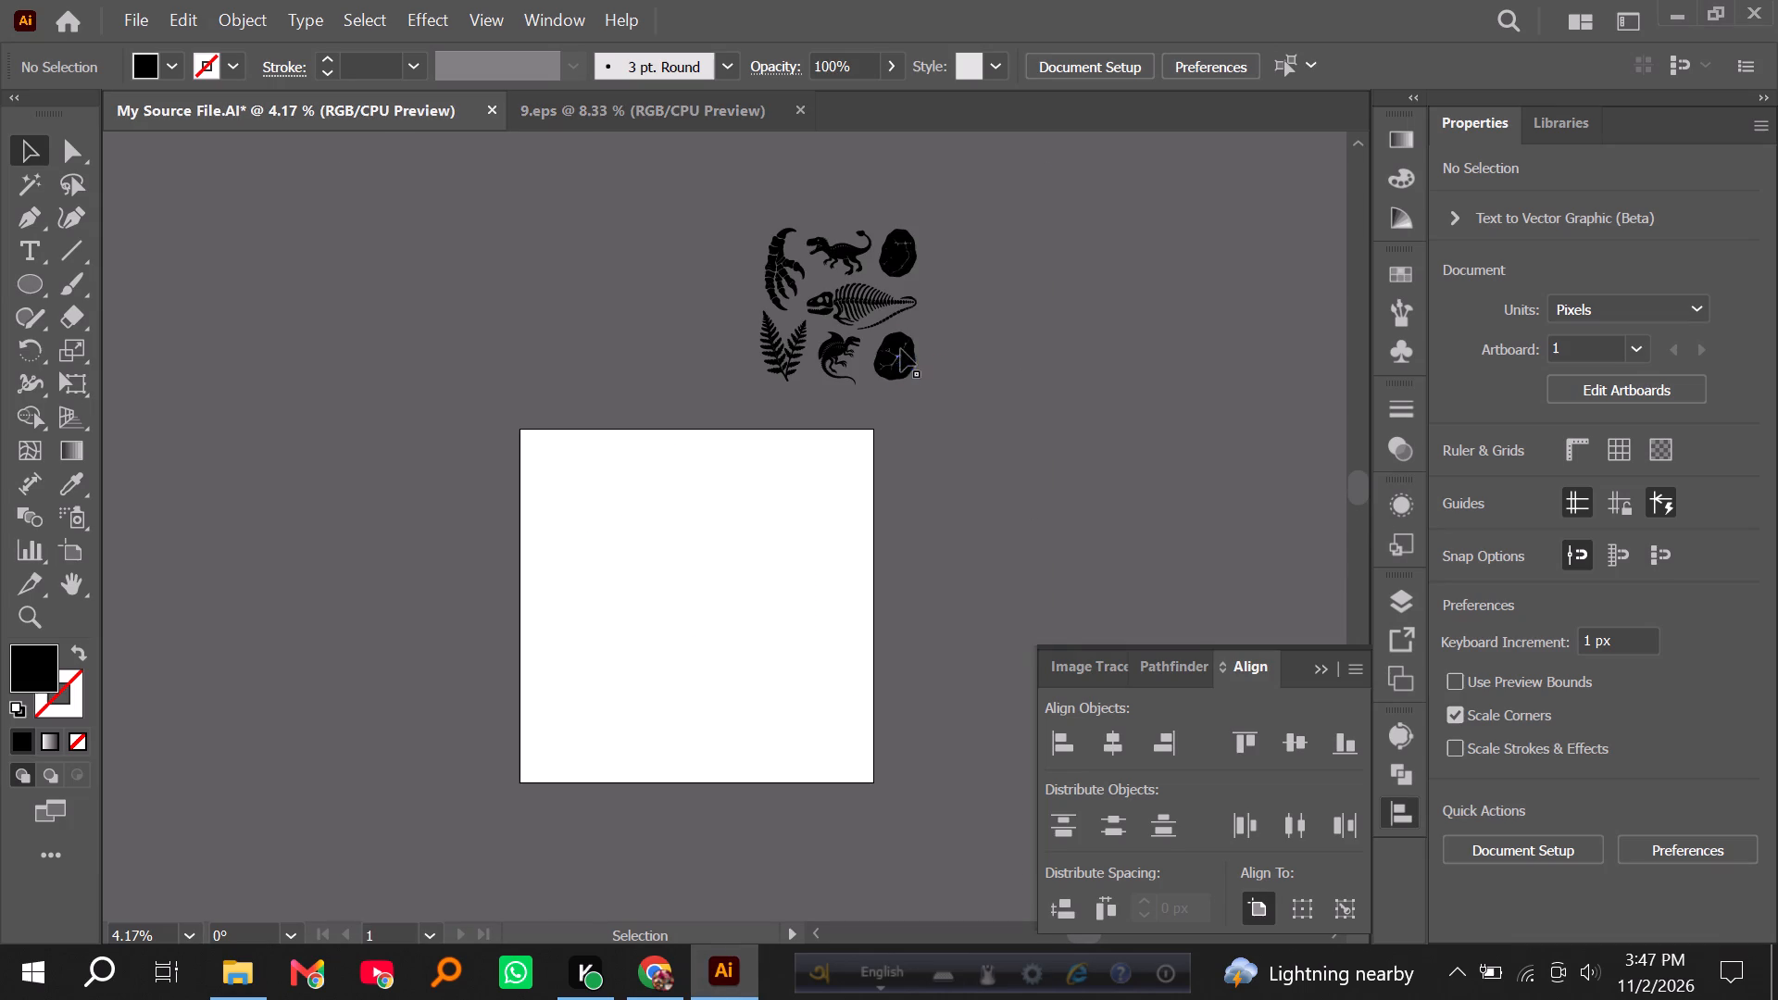
pyautogui.click(912, 366)
pyautogui.hotkey('ctrl', 'x')
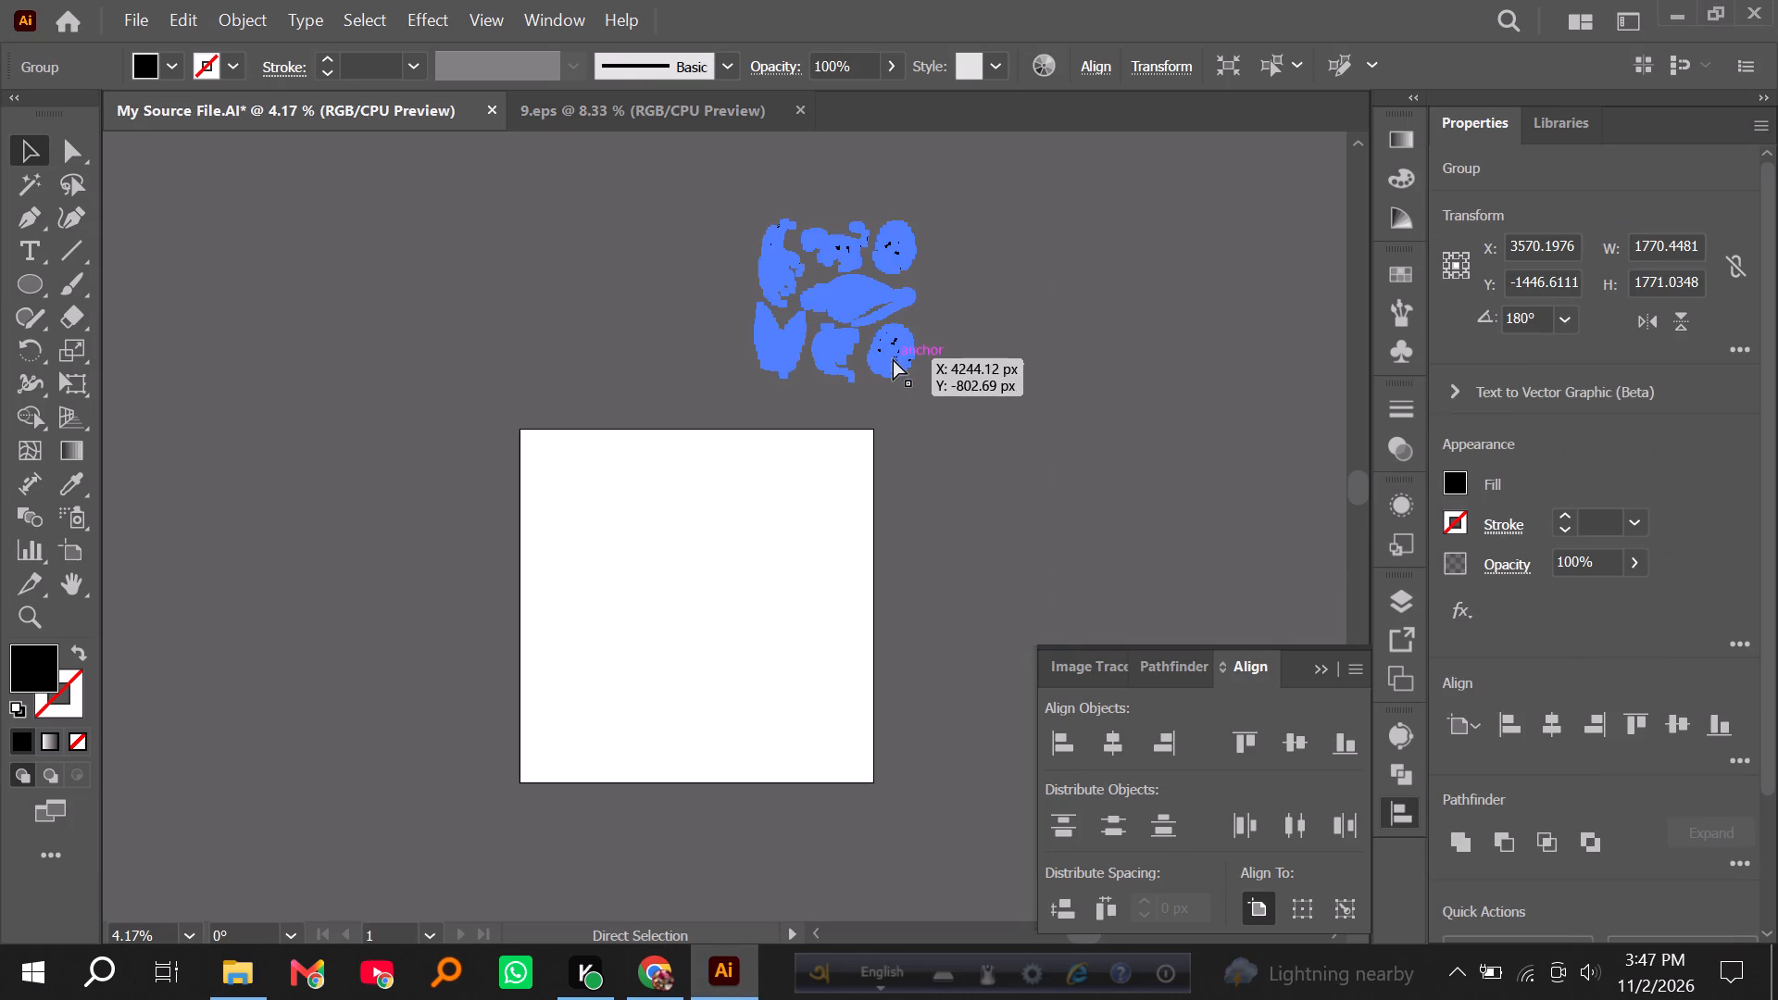
pyautogui.click(601, 117)
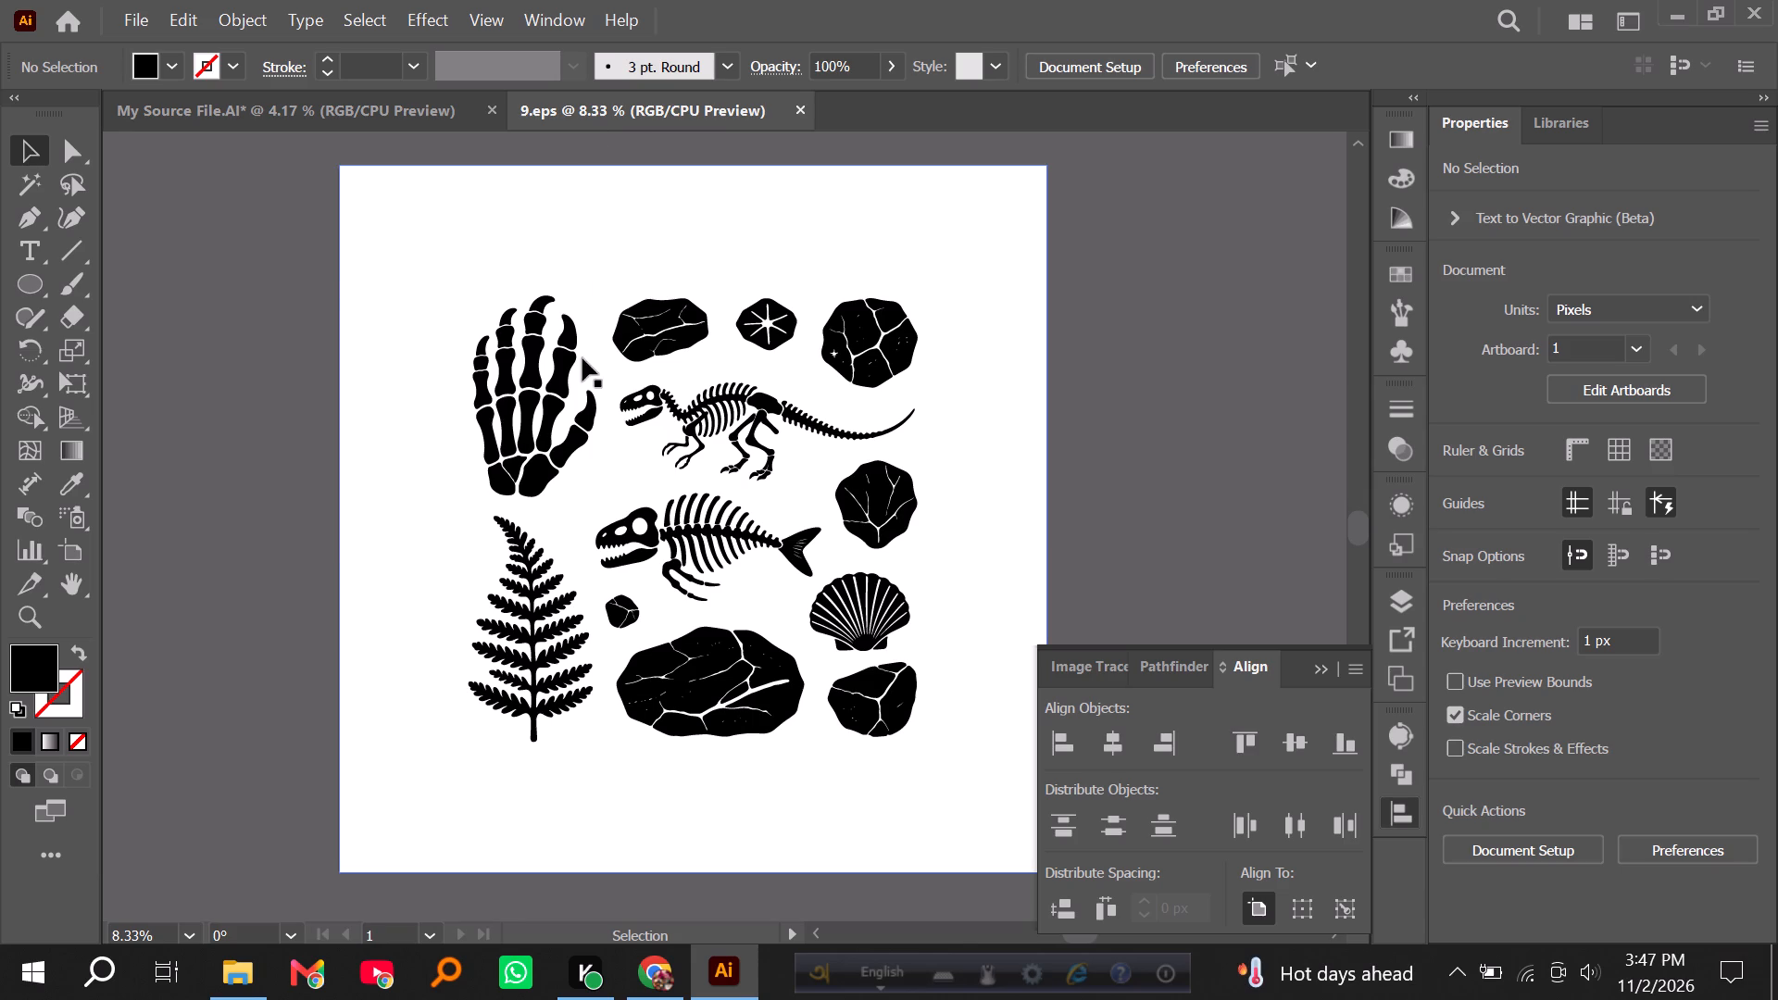
pyautogui.click(657, 342)
pyautogui.press('Delete')
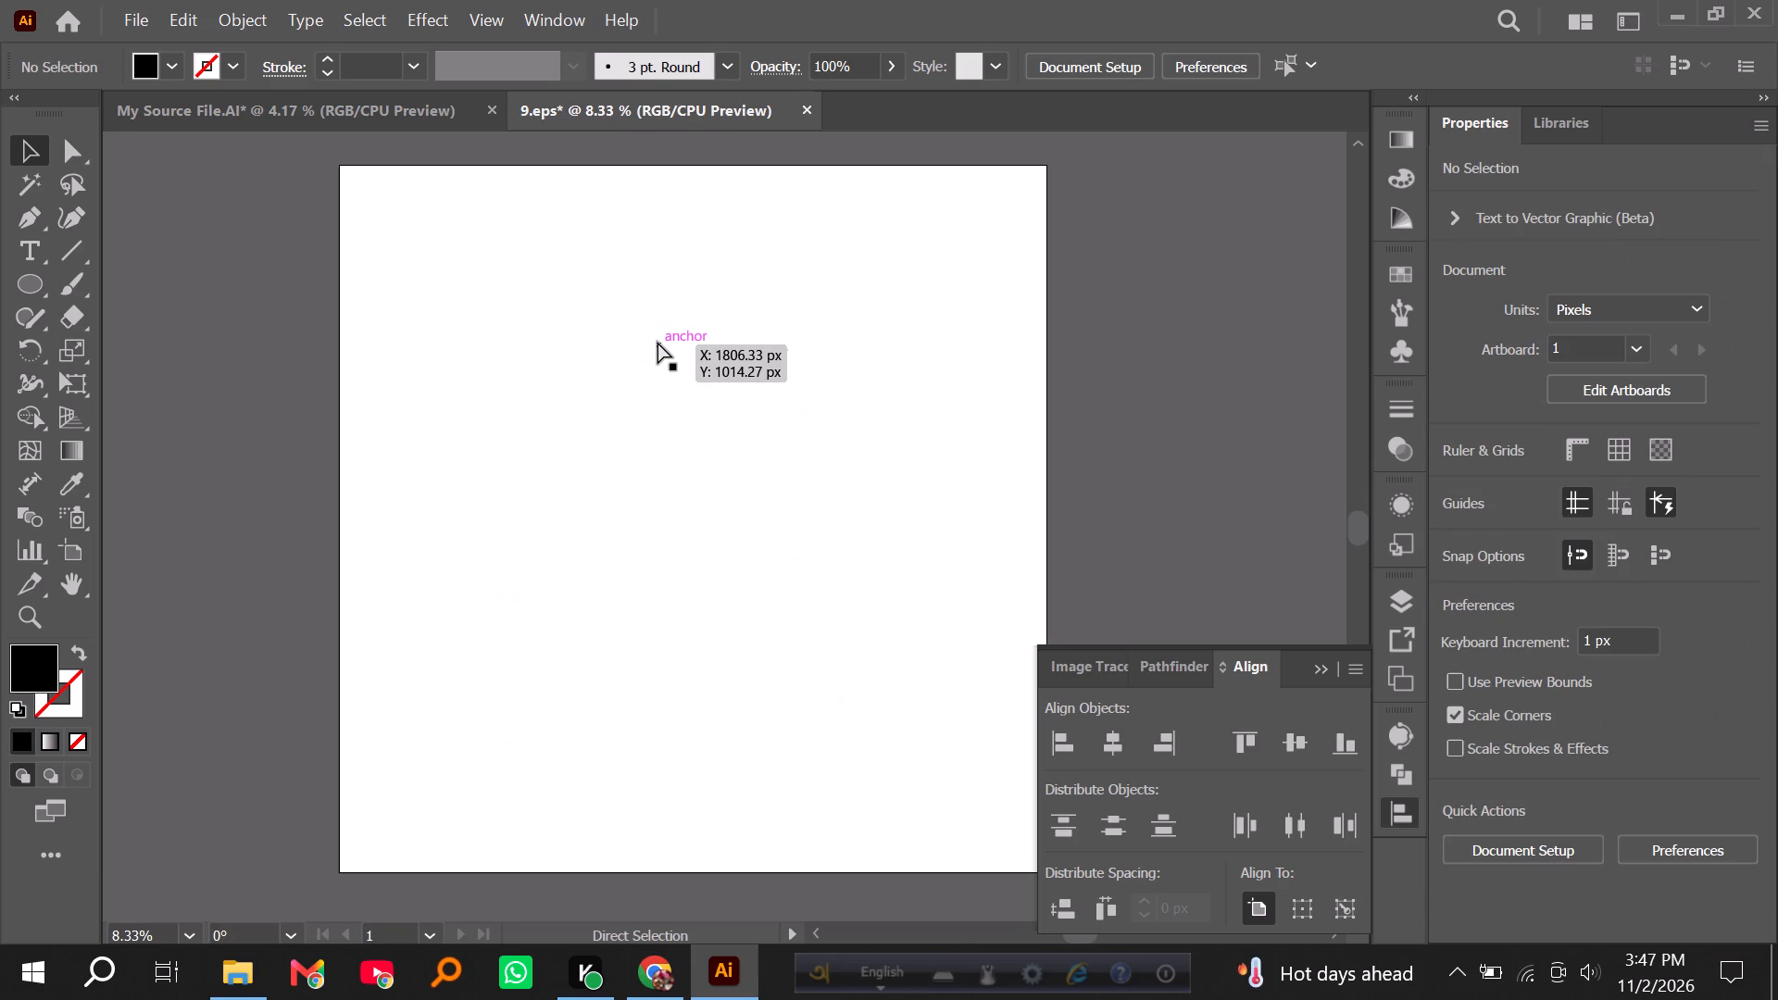
pyautogui.hotkey('ctrl', 'v')
# Enlarge the pasted fossil group proportionally to about 2612 × 2613 px and centre it horizontally and vertically on the artboard.
pyautogui.keyDown('alt'); pyautogui.keyDown('shift'); pyautogui.moveTo(722, 368); pyautogui.dragTo(739, 300); pyautogui.keyUp('shift'); pyautogui.keyUp('alt')
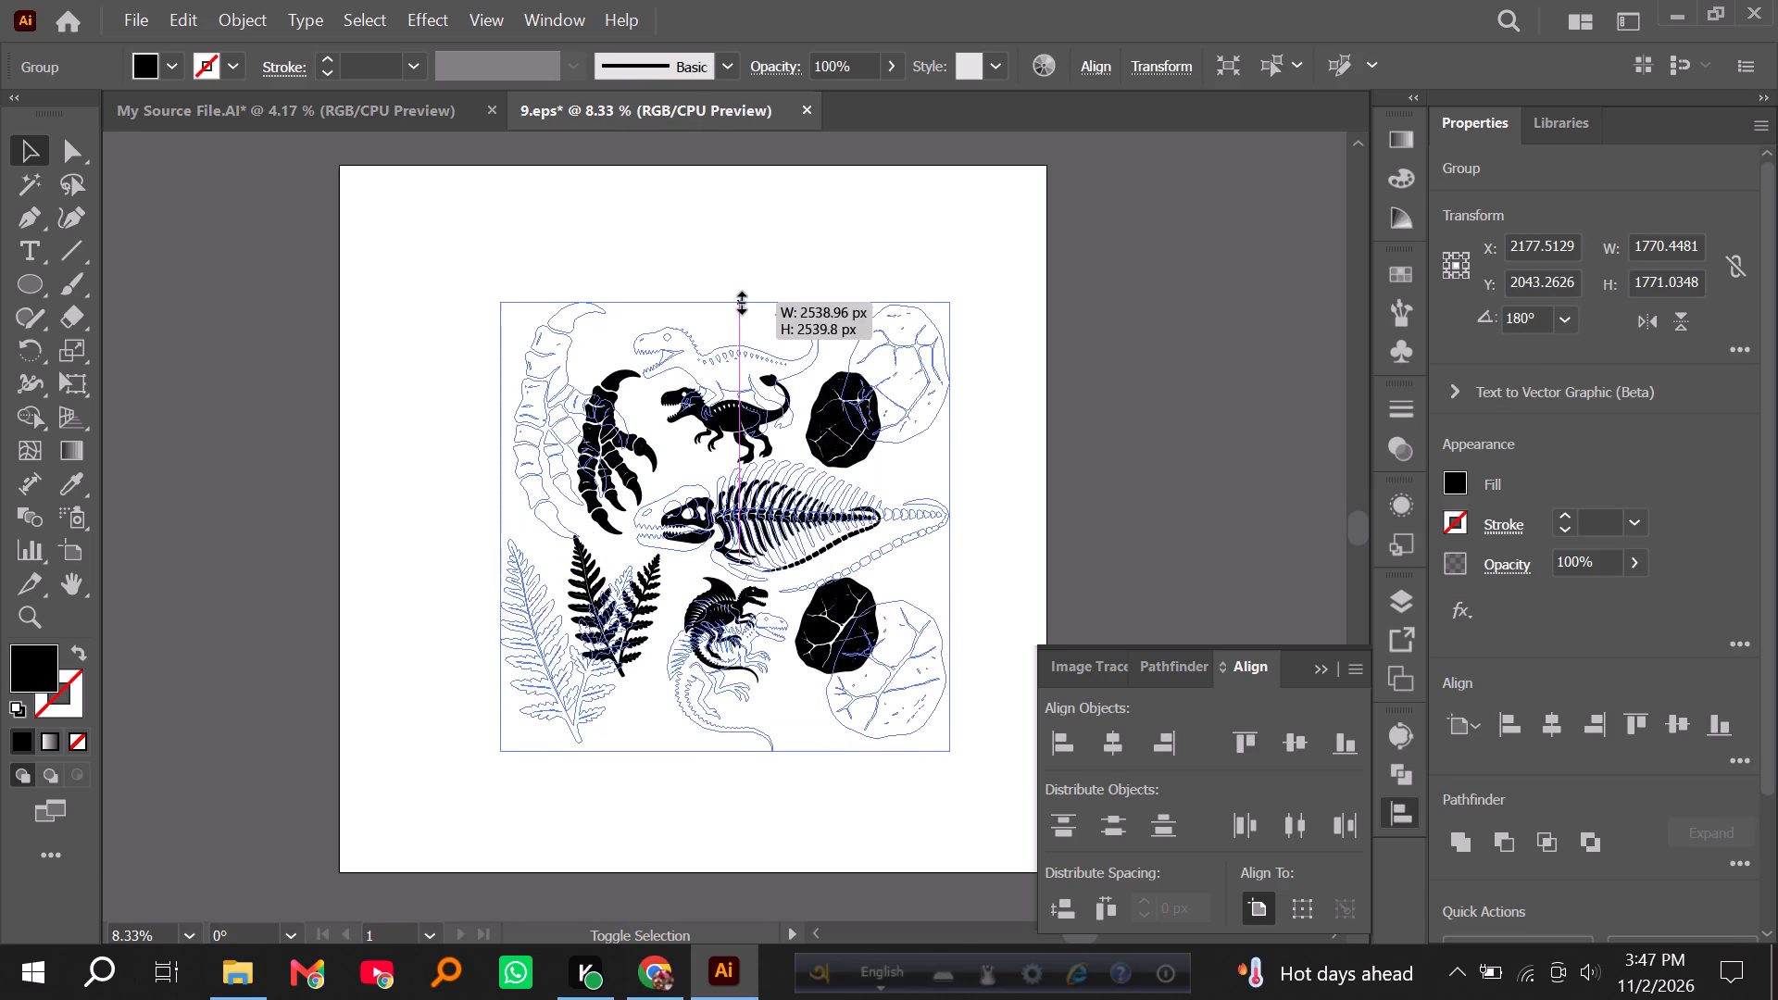
pyautogui.keyDown('alt'); pyautogui.keyDown('shift'); pyautogui.moveTo(739, 300); pyautogui.dragTo(739, 295); pyautogui.keyUp('shift'); pyautogui.keyUp('alt')
pyautogui.click(1118, 737)
pyautogui.tripleClick(1303, 744)
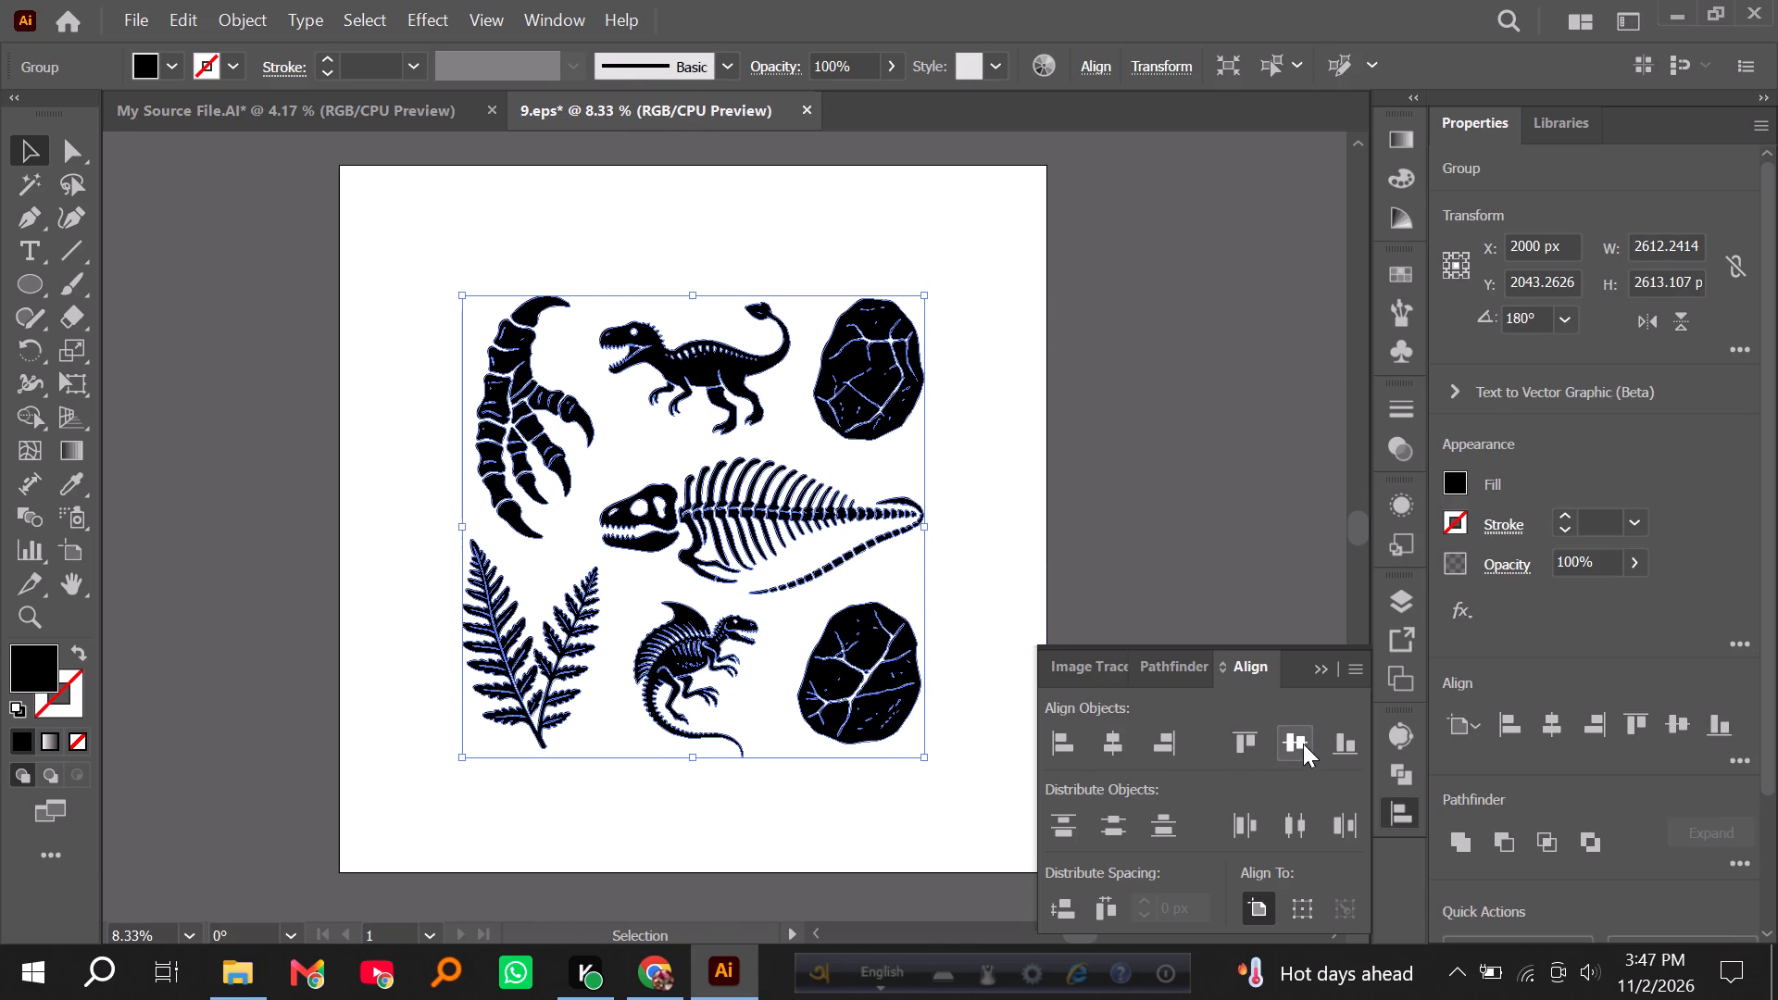
pyautogui.tripleClick(1302, 744)
pyautogui.click(1117, 738)
pyautogui.click(259, 418)
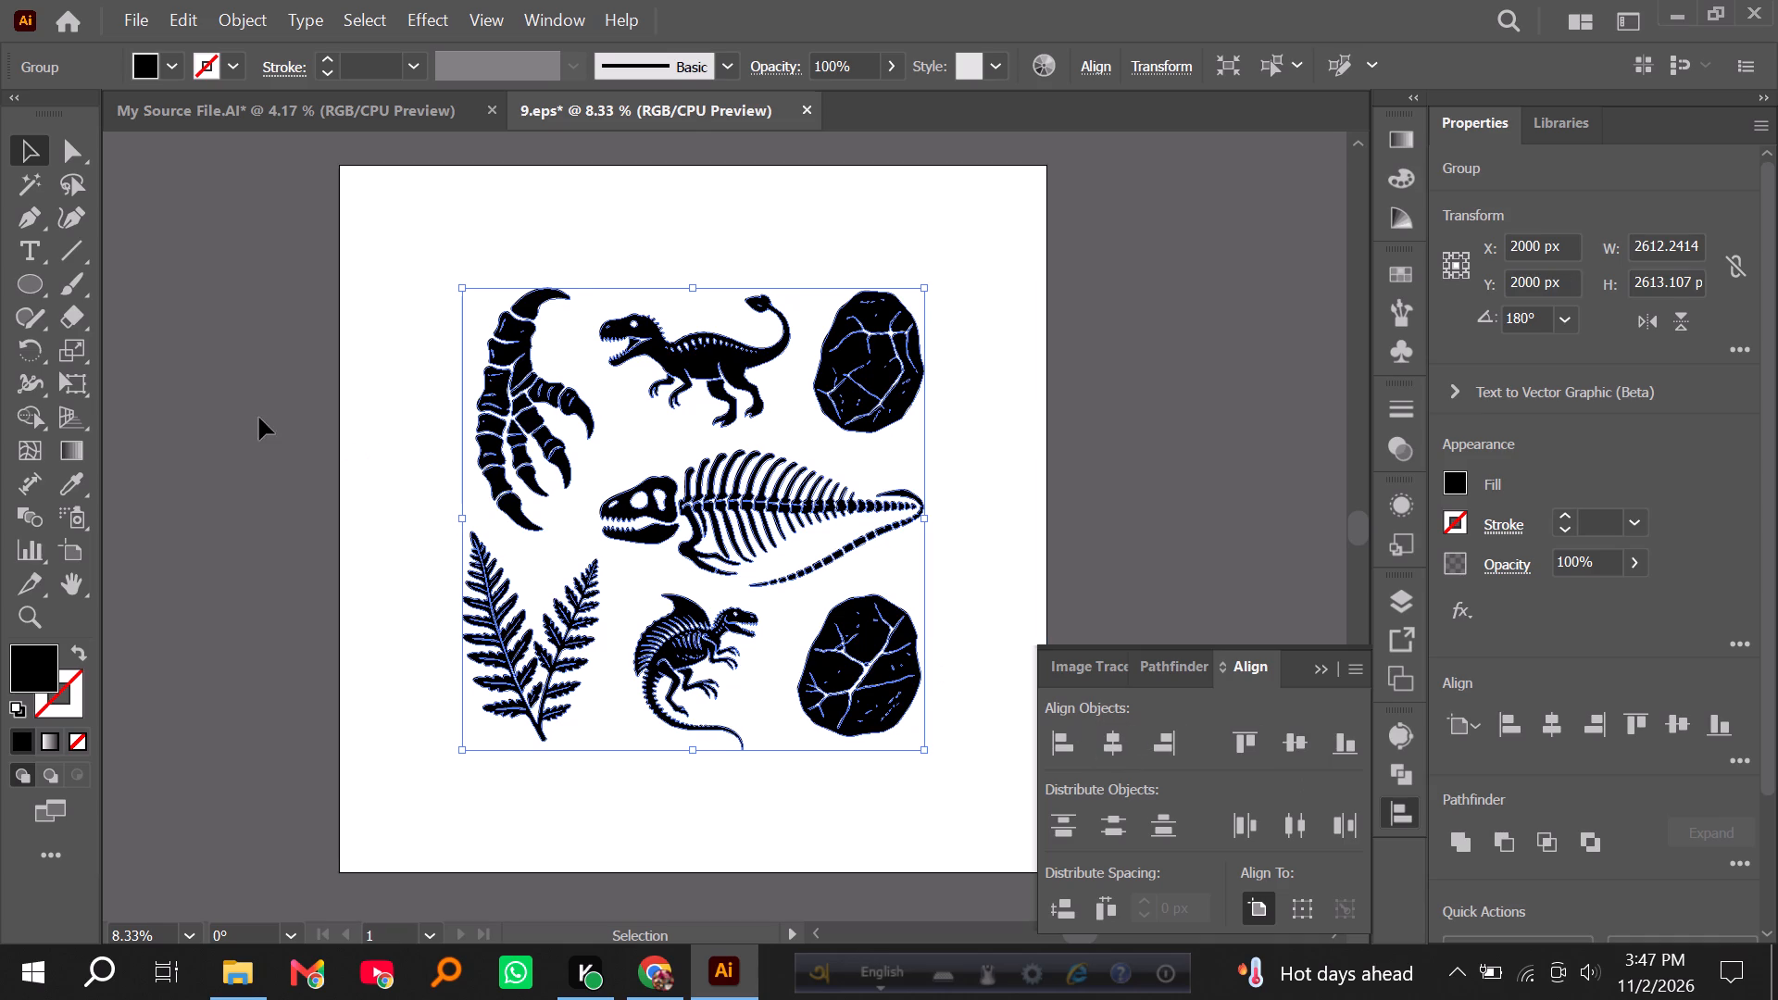
# Save the claw and dinosaur artwork as 10.eps in Illustrator 10 EPS format.
pyautogui.click(129, 21)
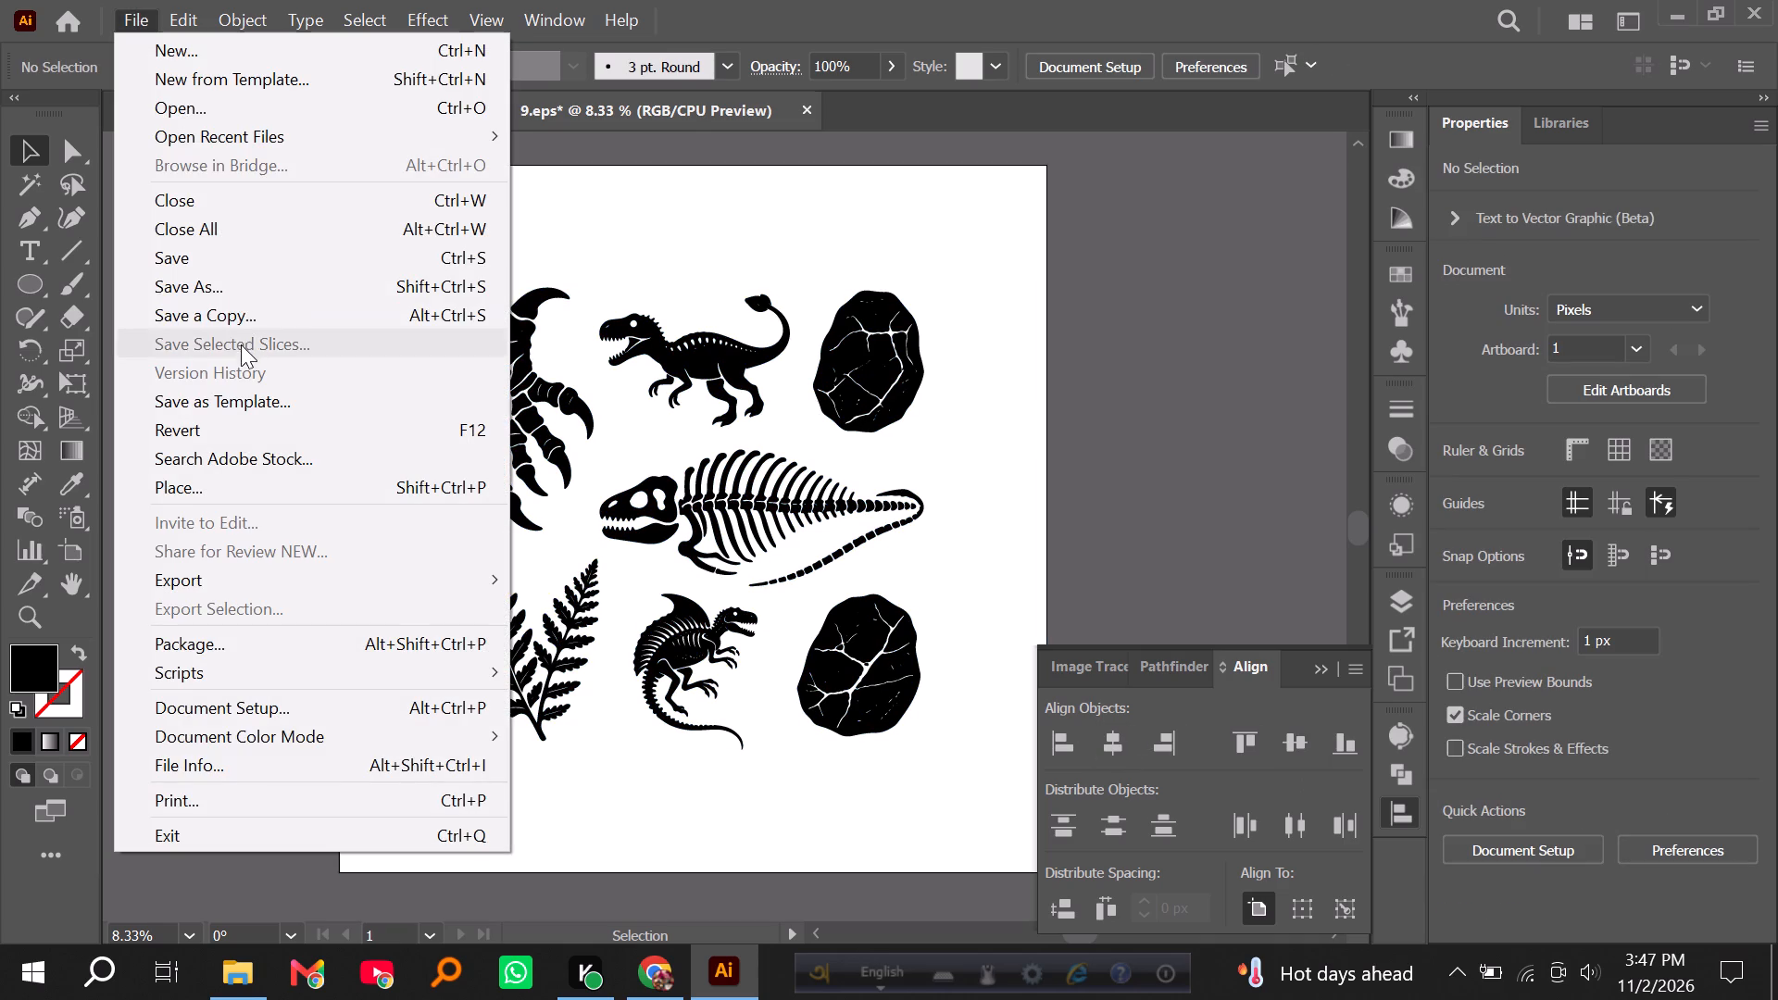
pyautogui.click(218, 288)
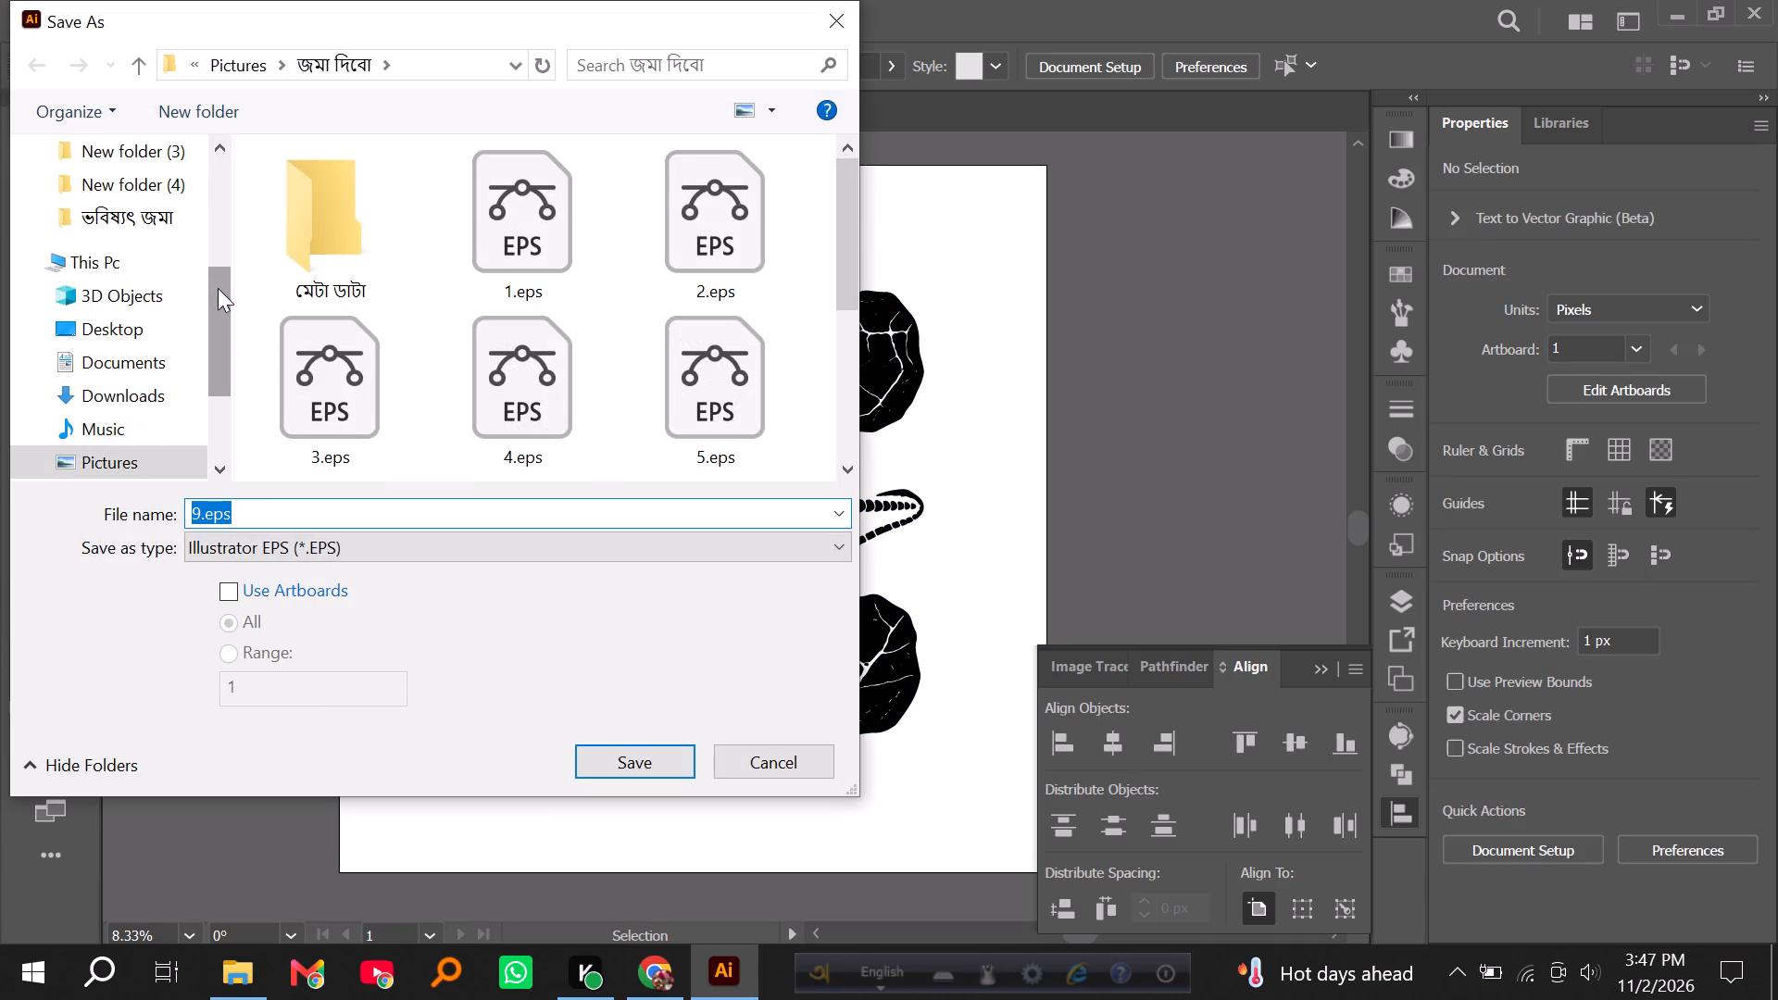
pyautogui.write('10')
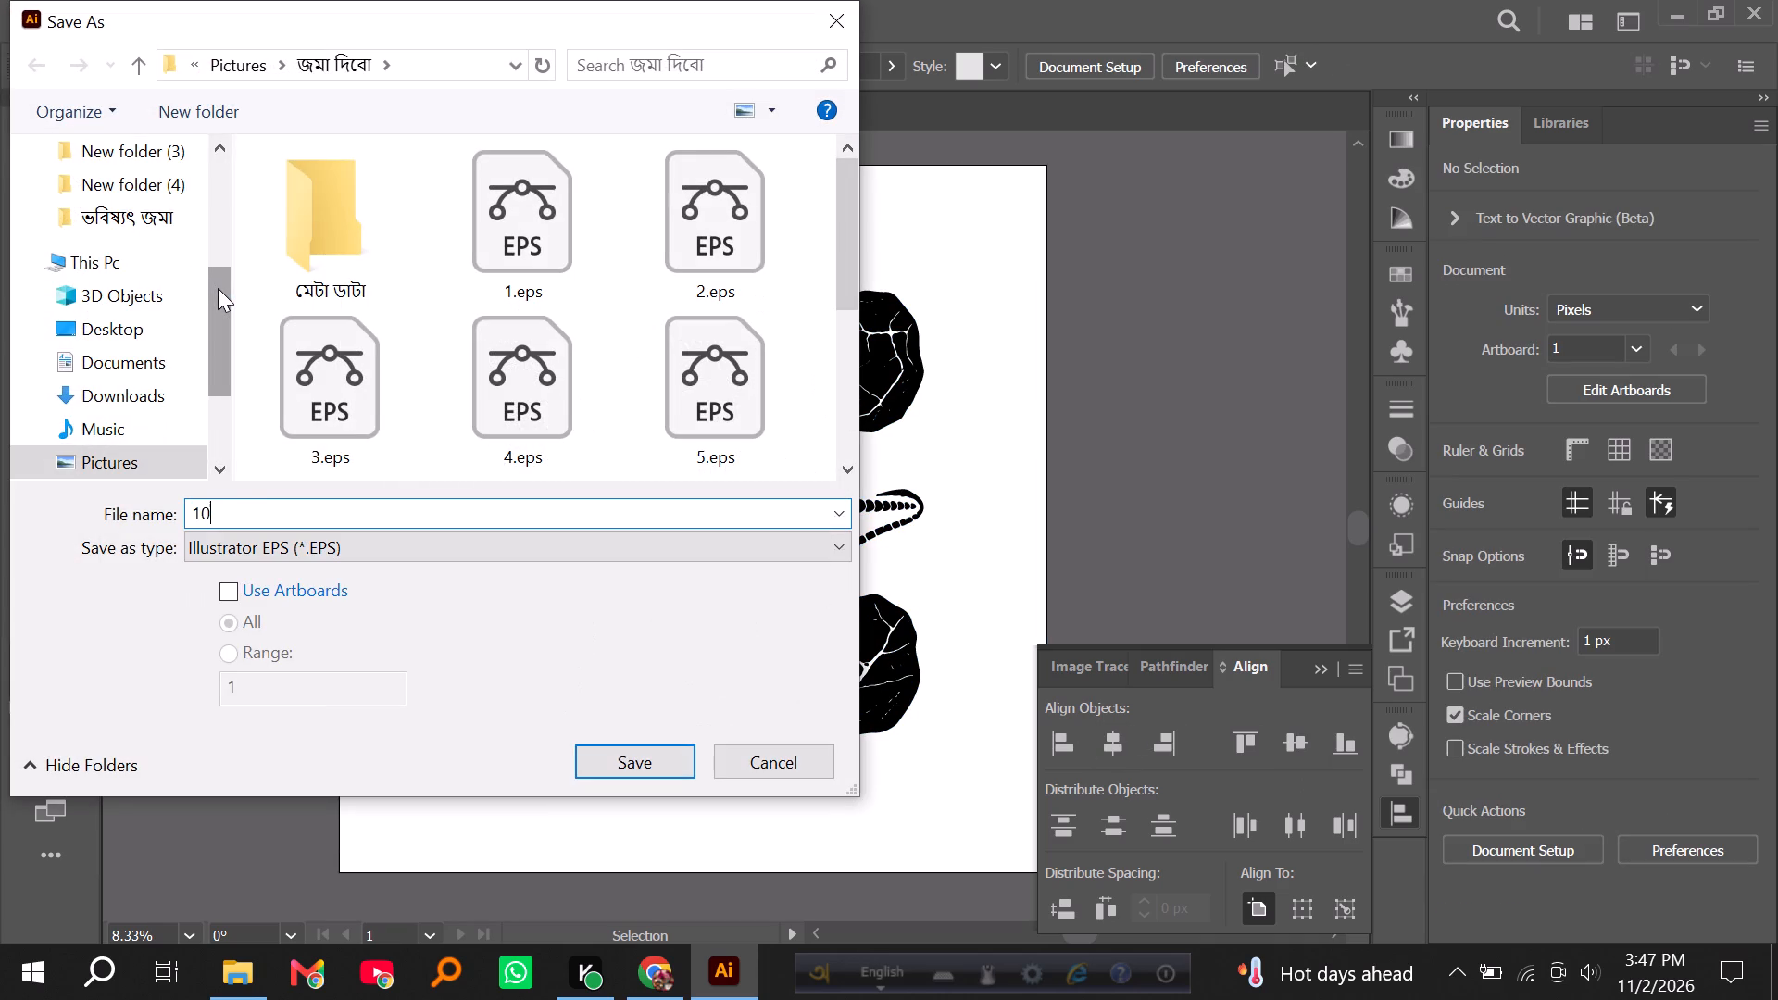
pyautogui.press('Return')
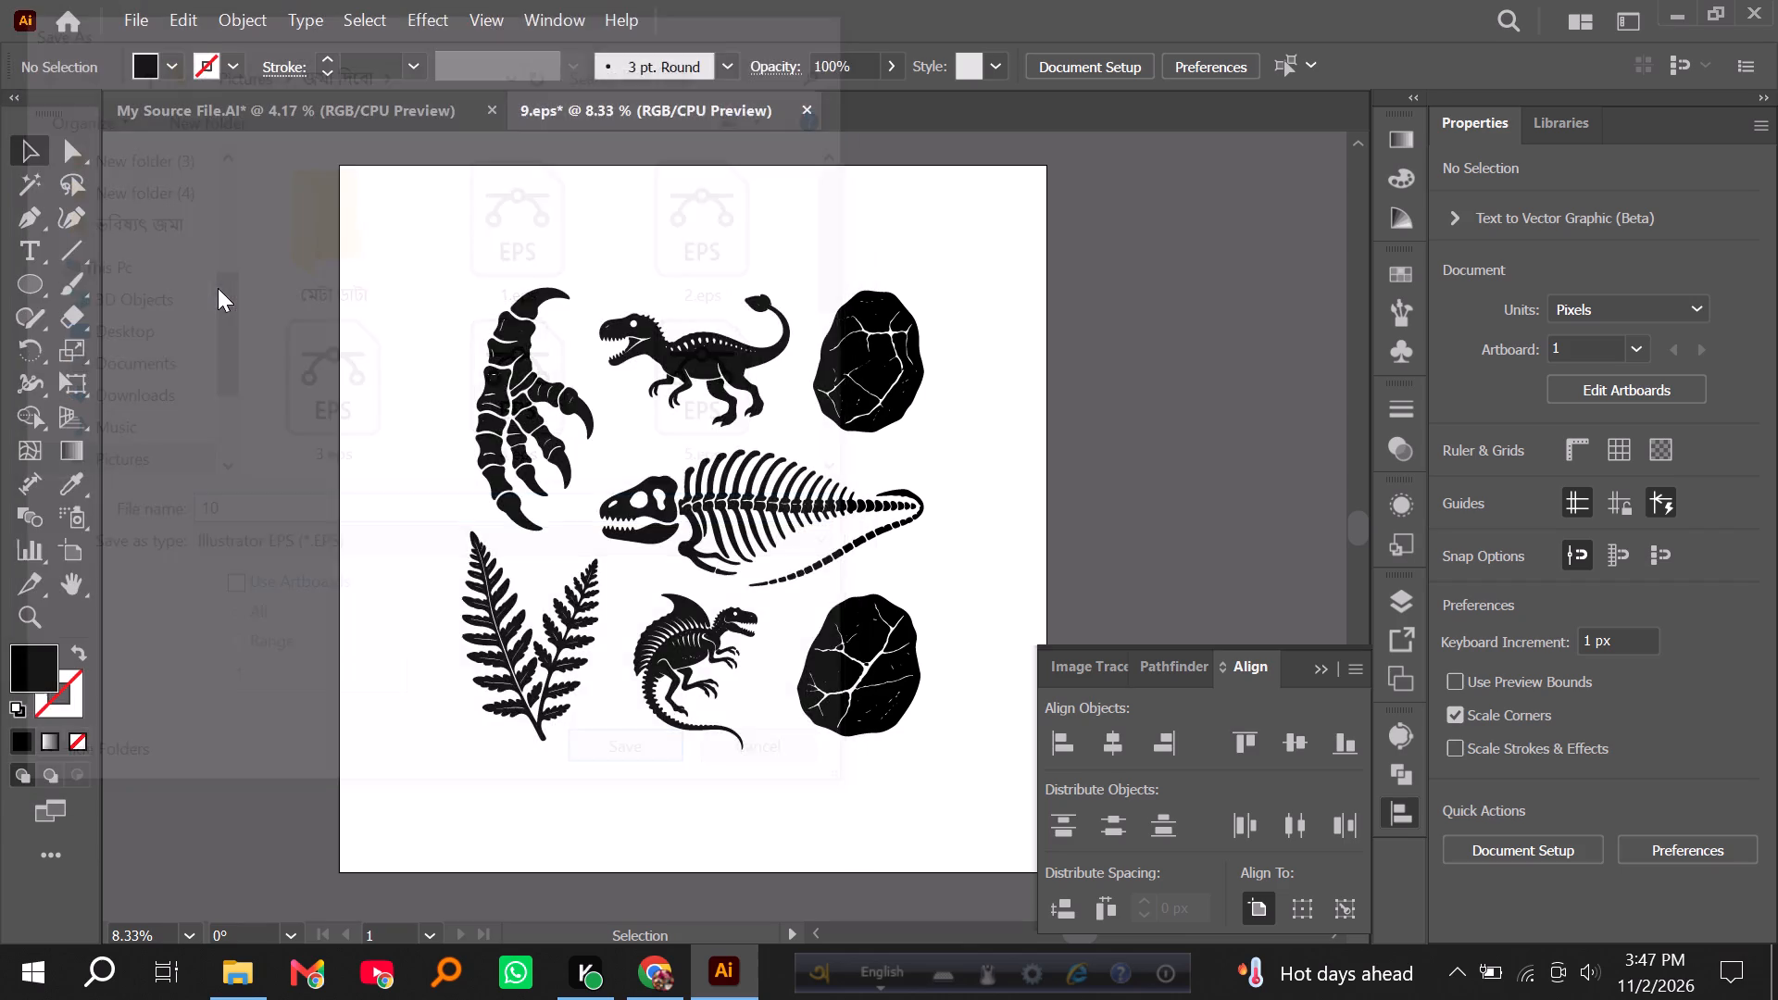
pyautogui.click(654, 89)
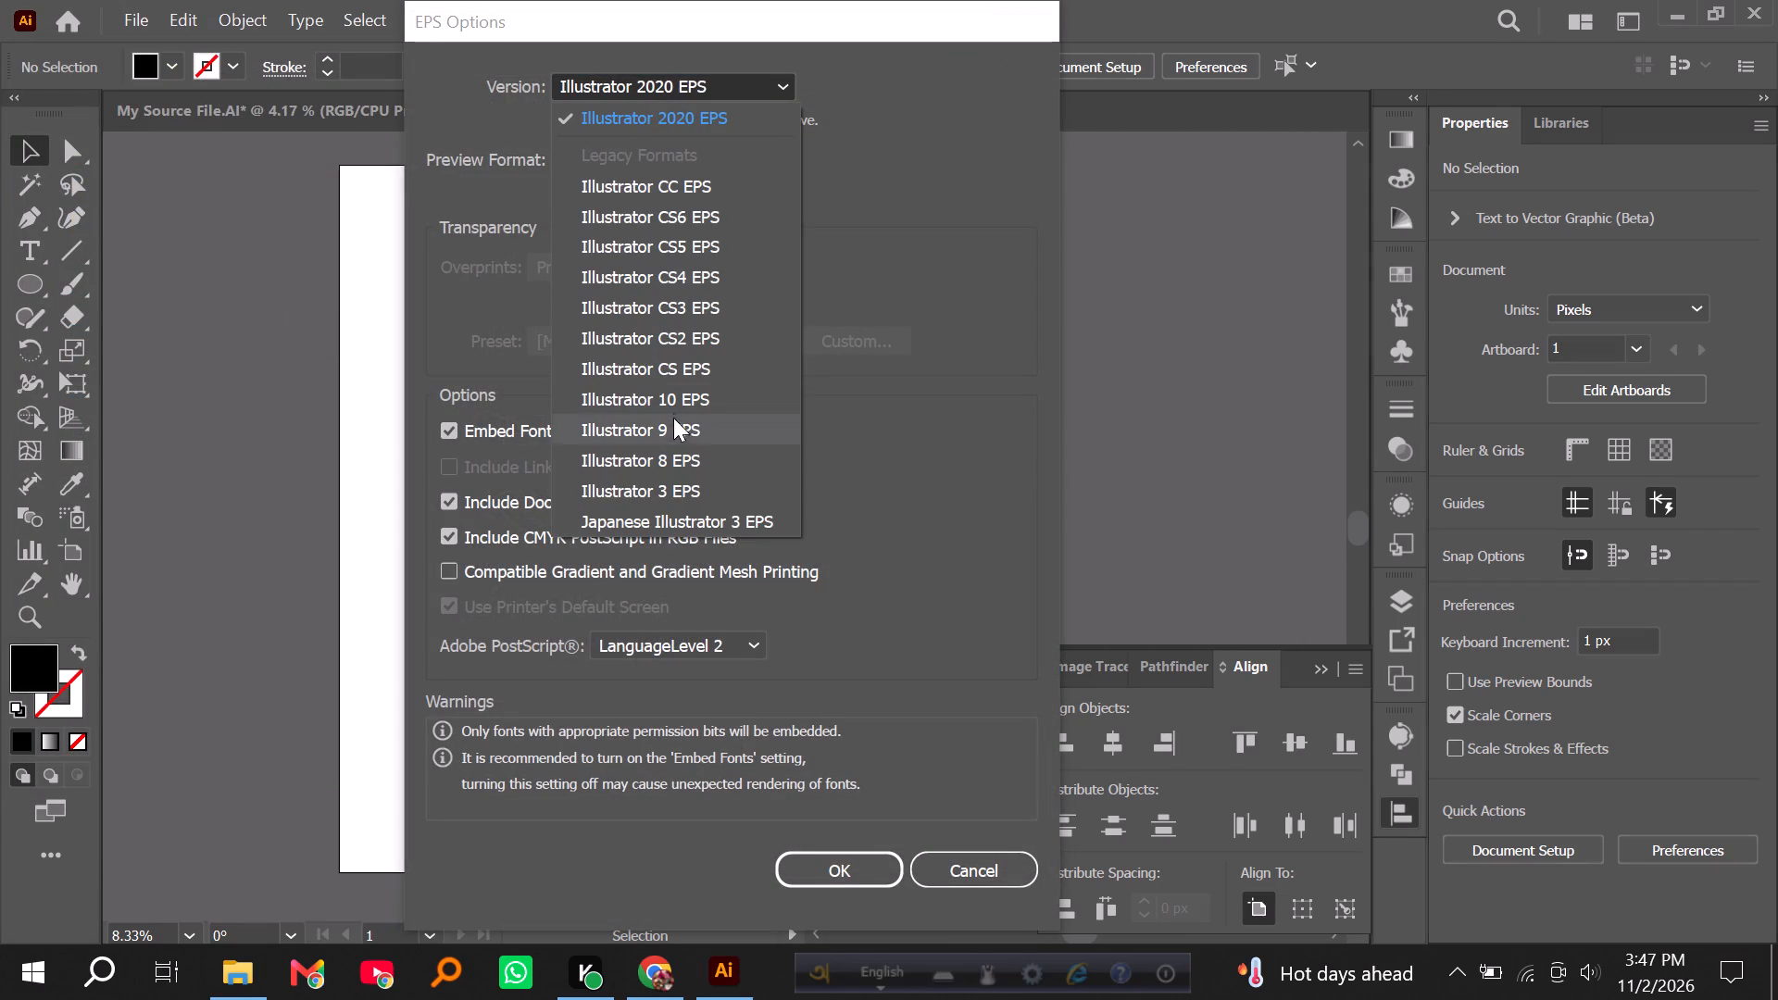
pyautogui.click(672, 400)
pyautogui.press('Return')
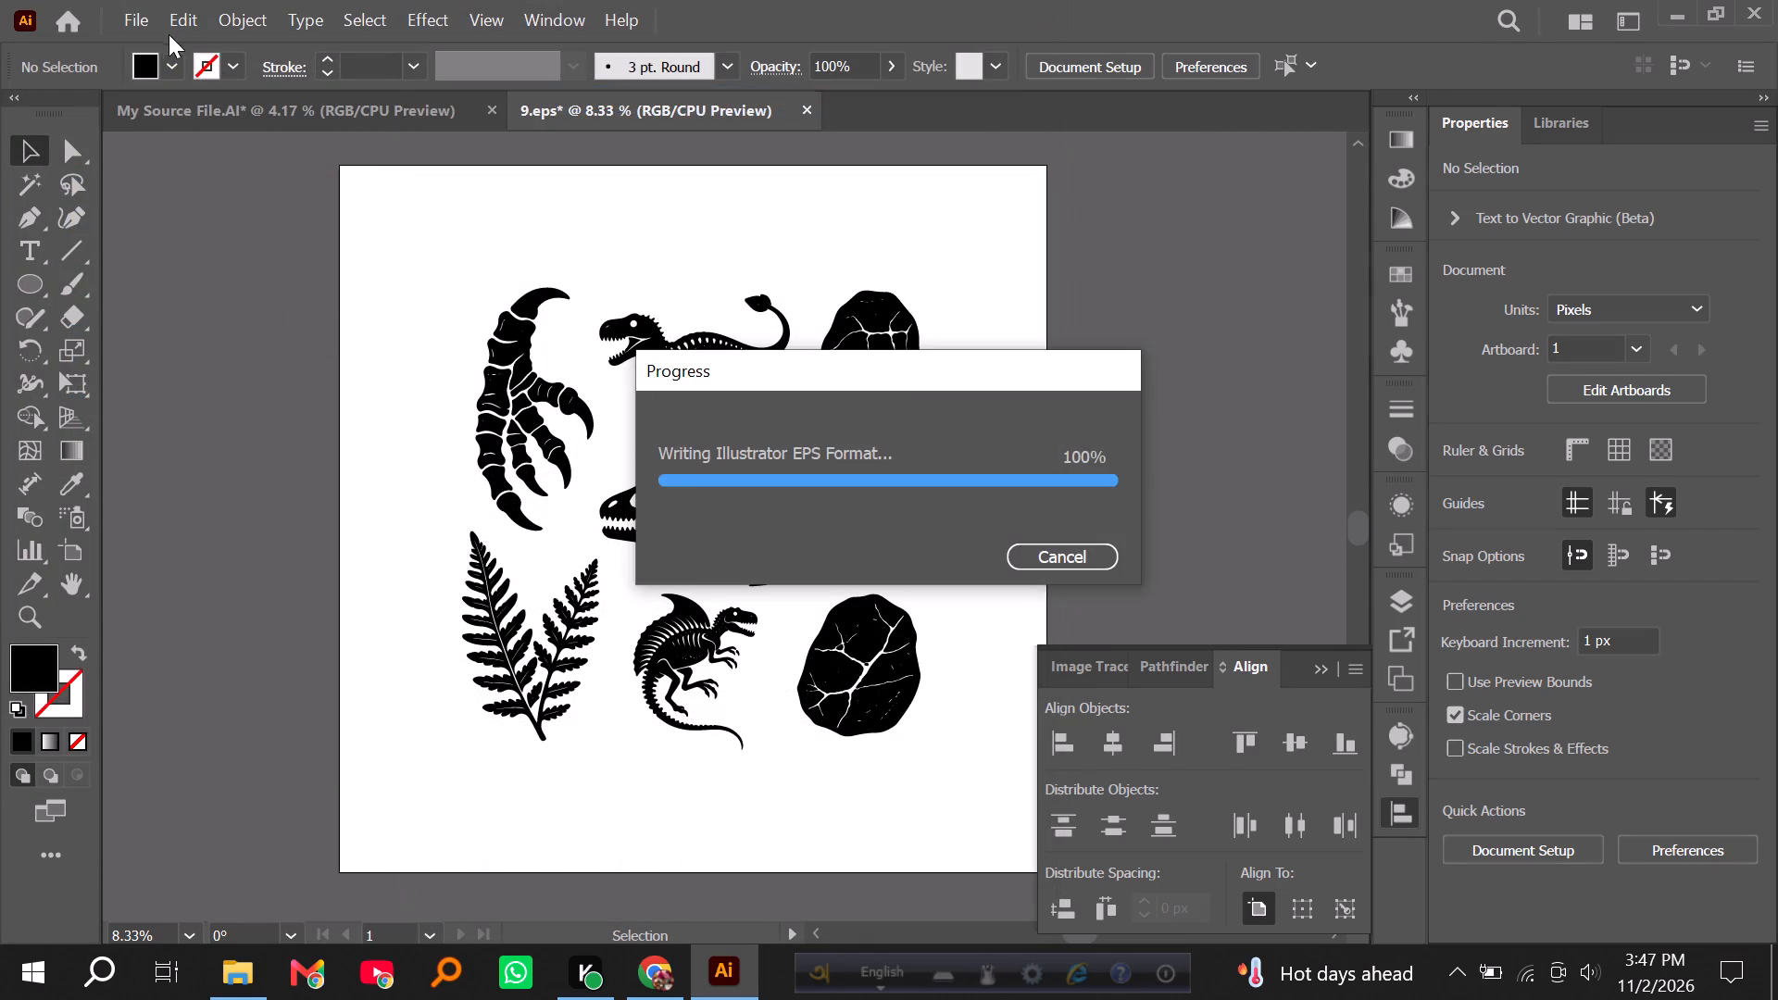
# Export 10.eps as a JPEG with the suggested file name and default options, and check the output folder in File Explorer.
pyautogui.click(140, 20)
pyautogui.click(206, 579)
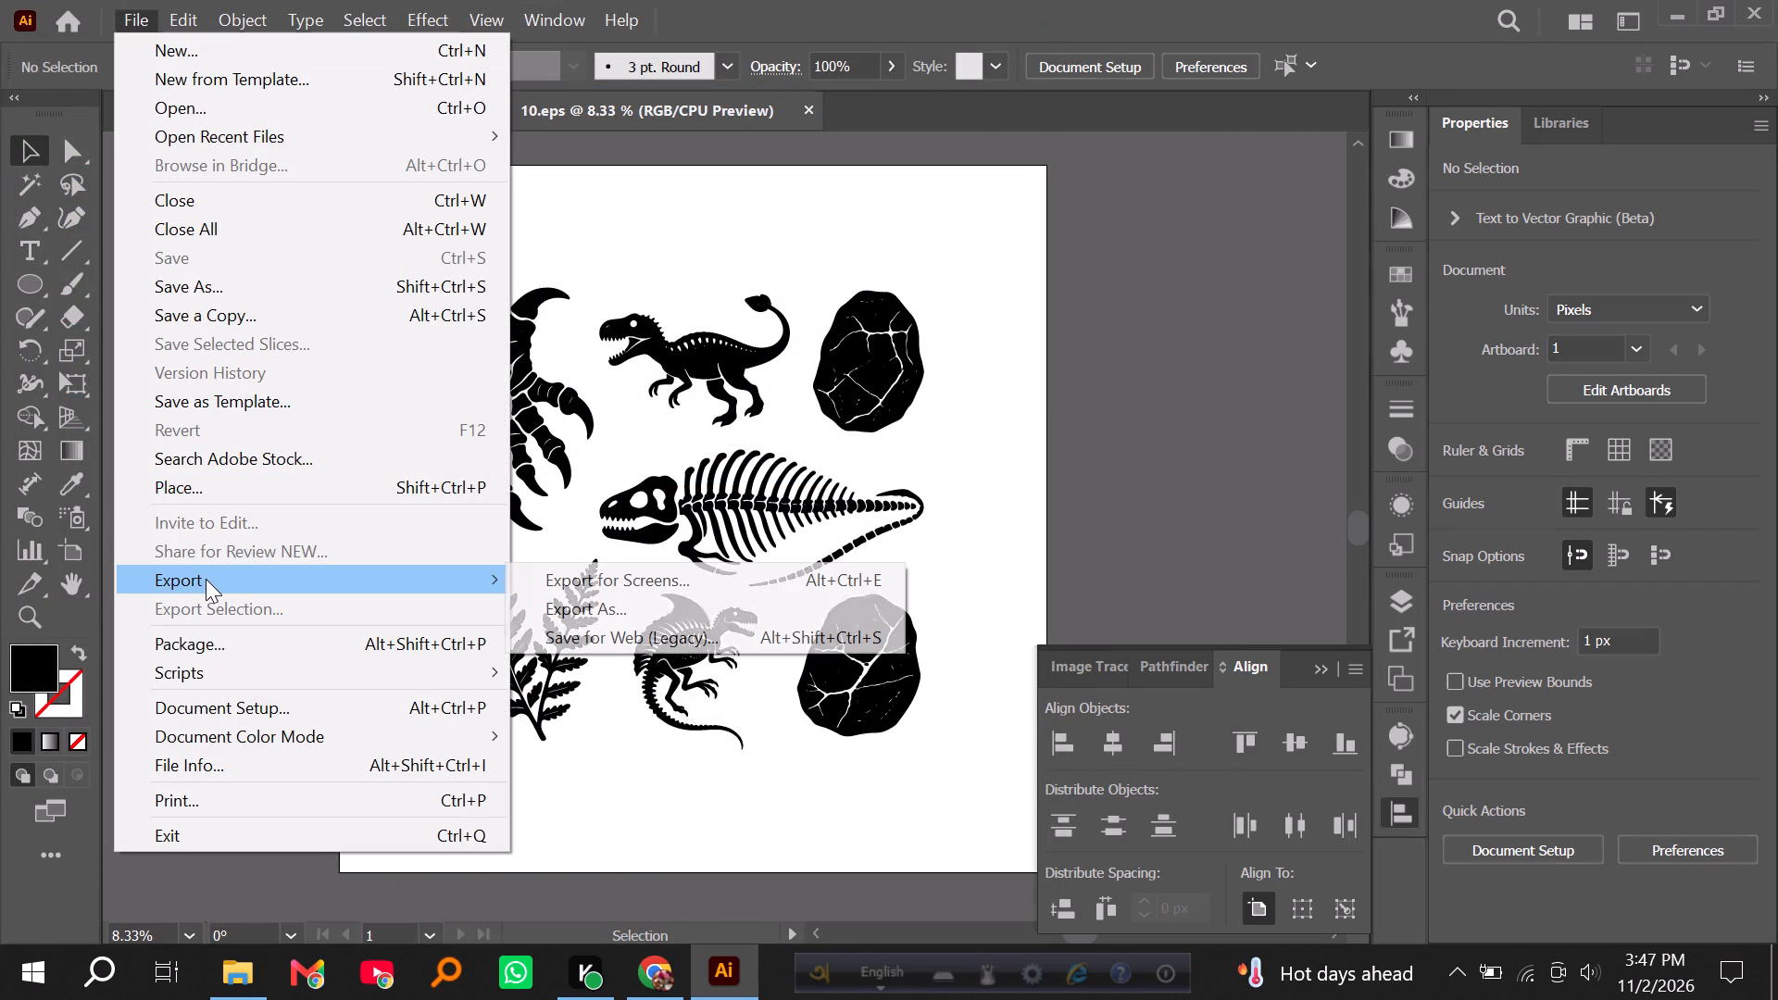
pyautogui.click(640, 609)
pyautogui.press('Return')
pyautogui.press('Return')
pyautogui.press('Return')
pyautogui.press('Return')
pyautogui.press('Return')
pyautogui.press('Return')
pyautogui.press('Return')
pyautogui.press('Return')
pyautogui.press('Return')
pyautogui.press('Return')
pyautogui.press('Return')
pyautogui.press('Return')
pyautogui.press('Return')
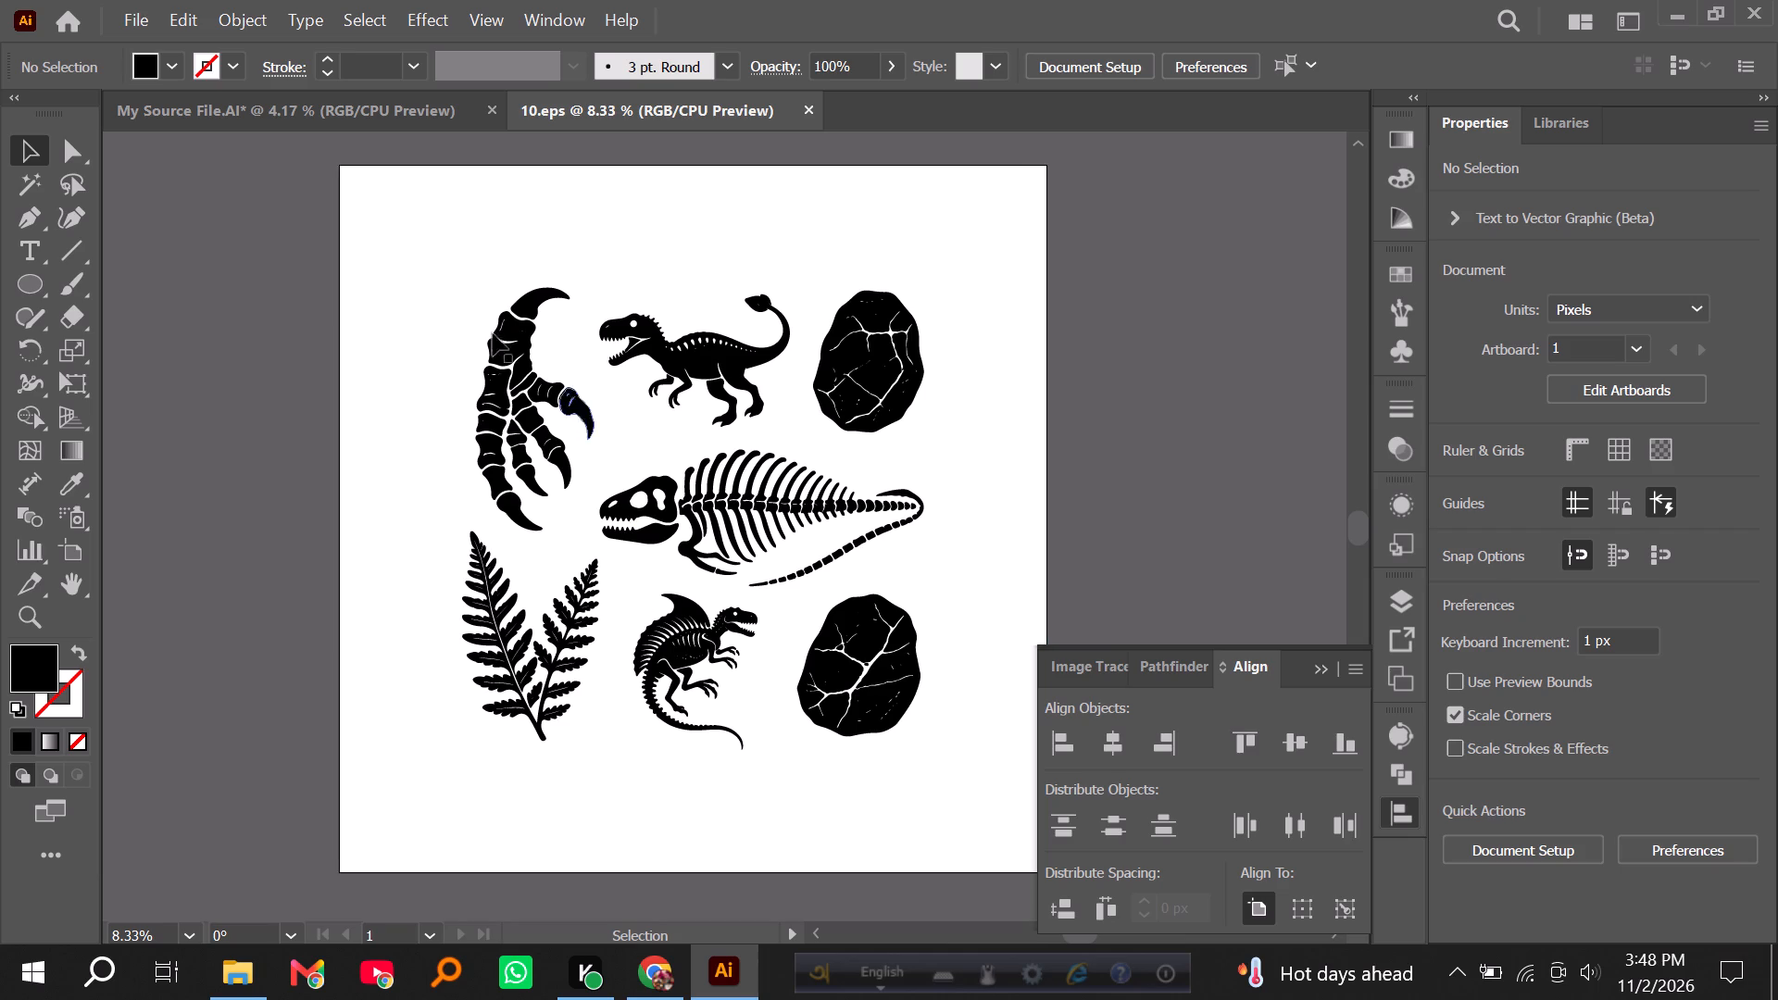
pyautogui.click(228, 994)
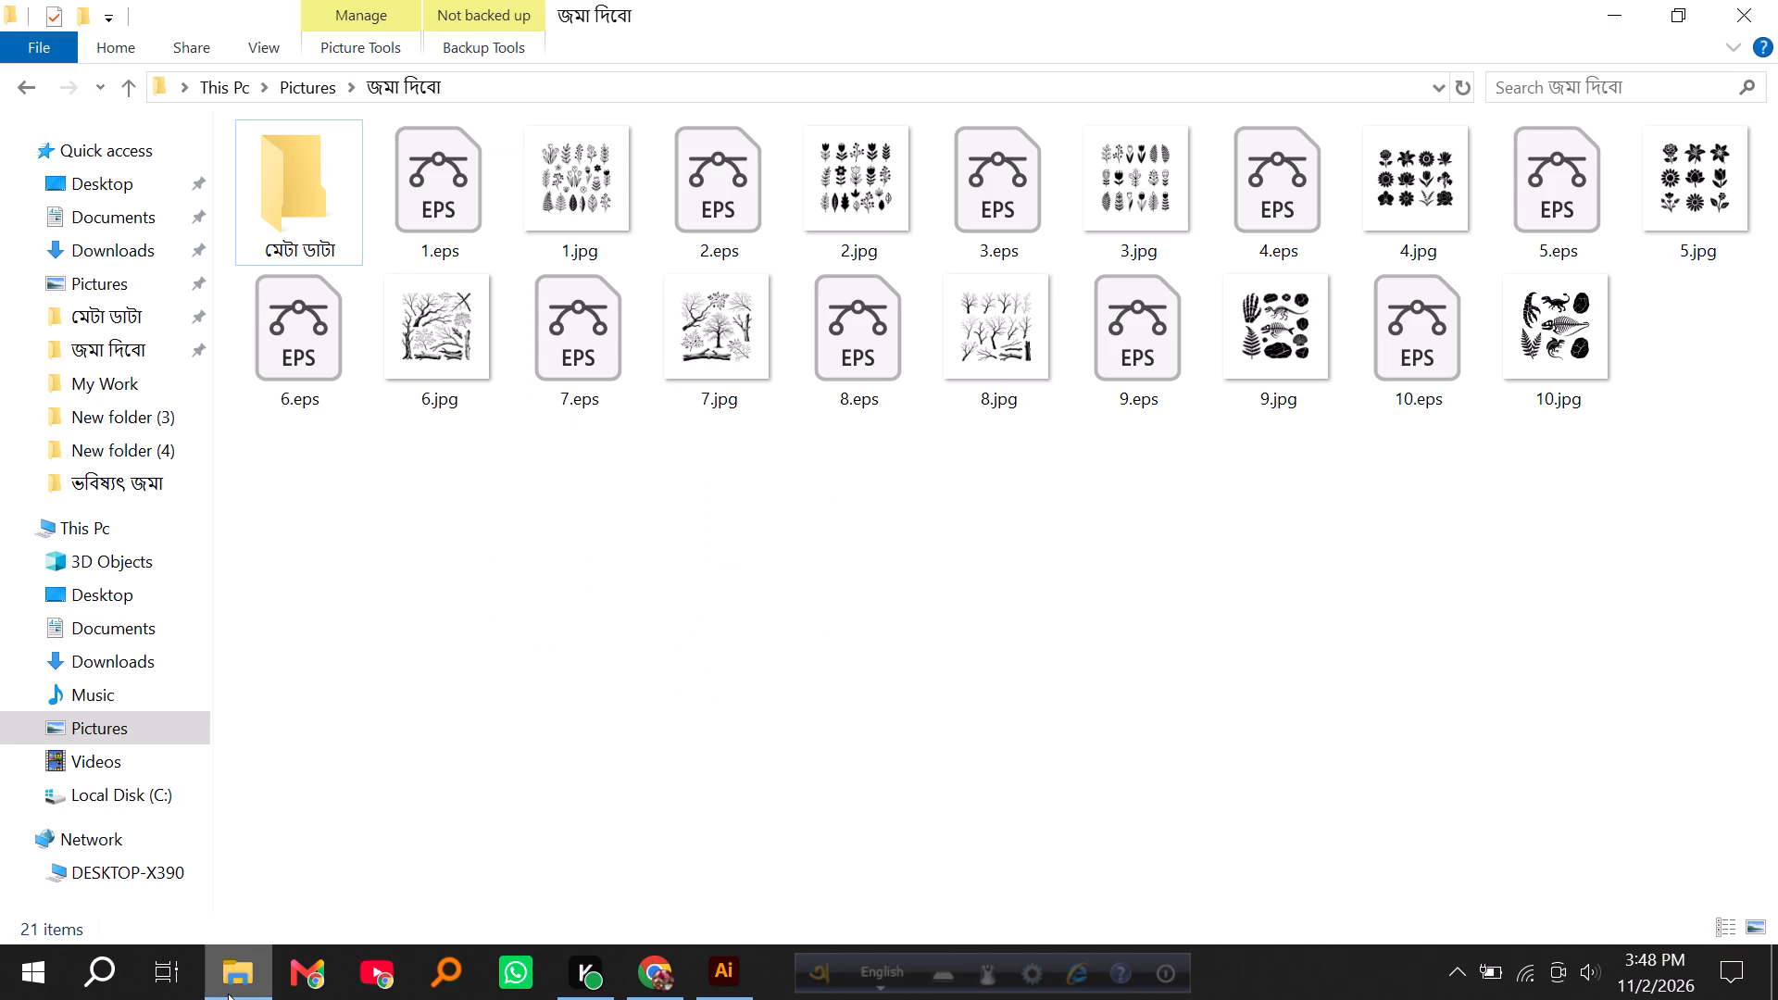
pyautogui.click(705, 971)
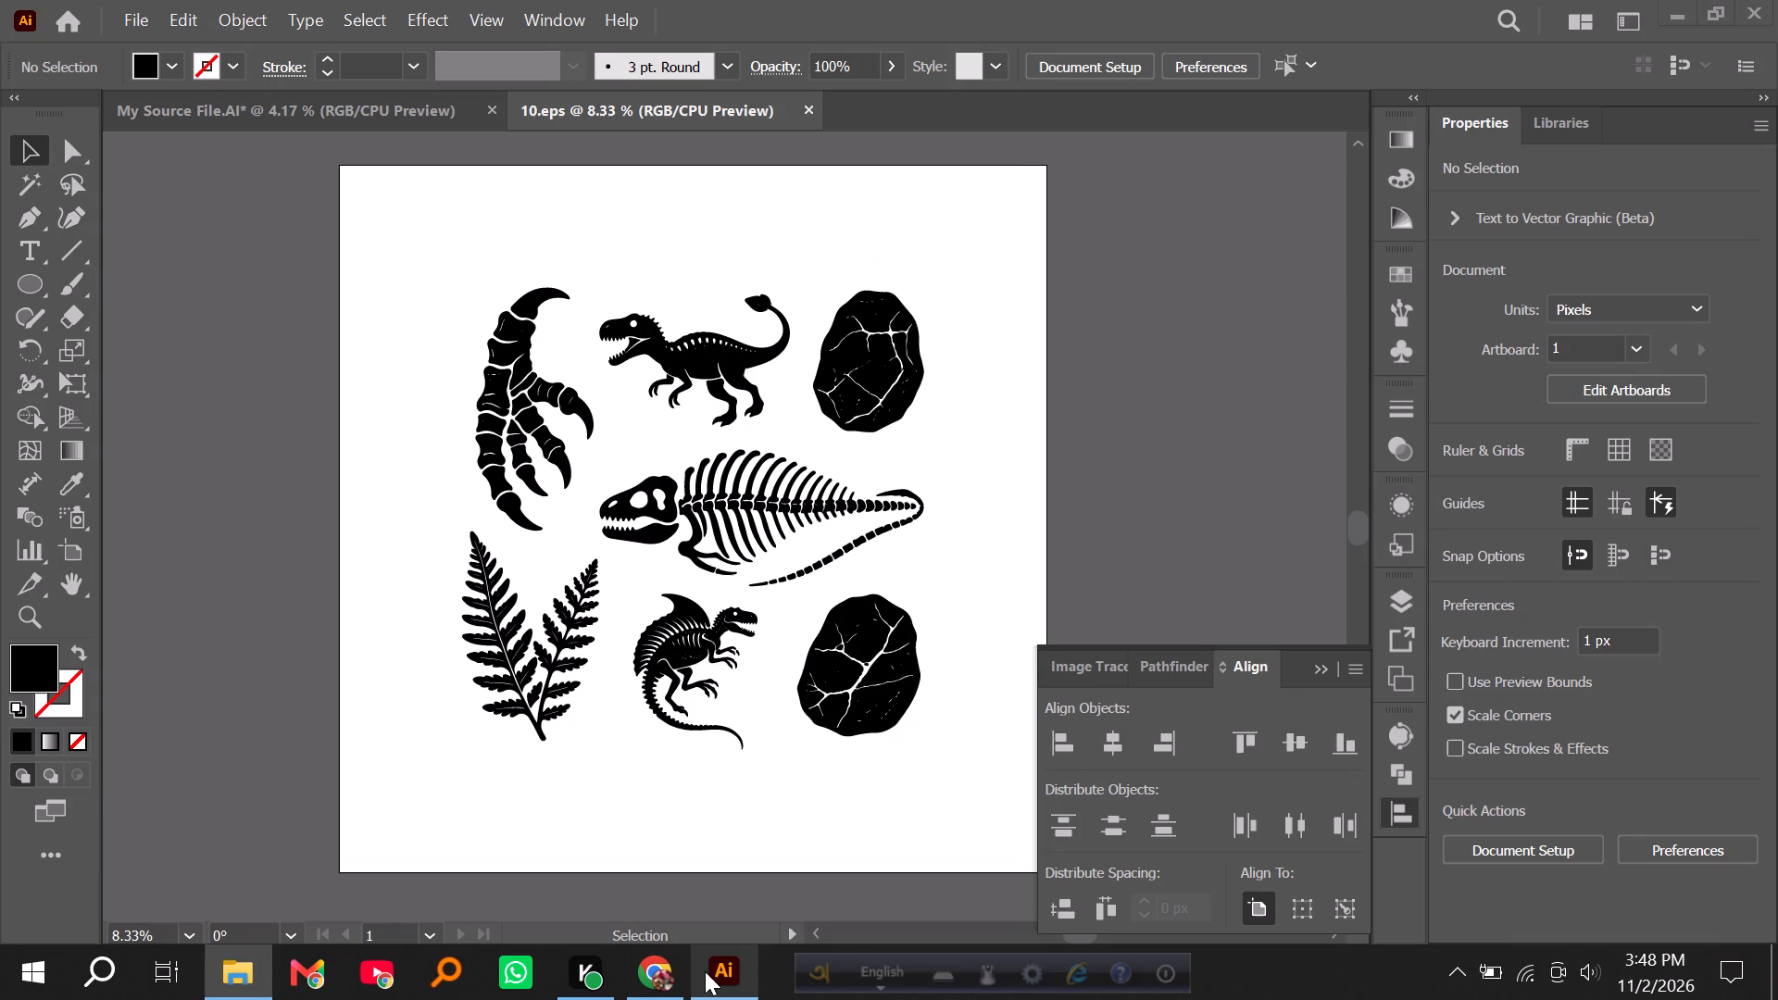
# Clear any leftover objects on and around the artboard in My Source File.AI.
pyautogui.click(343, 103)
pyautogui.moveTo(454, 339); pyautogui.dragTo(947, 817)
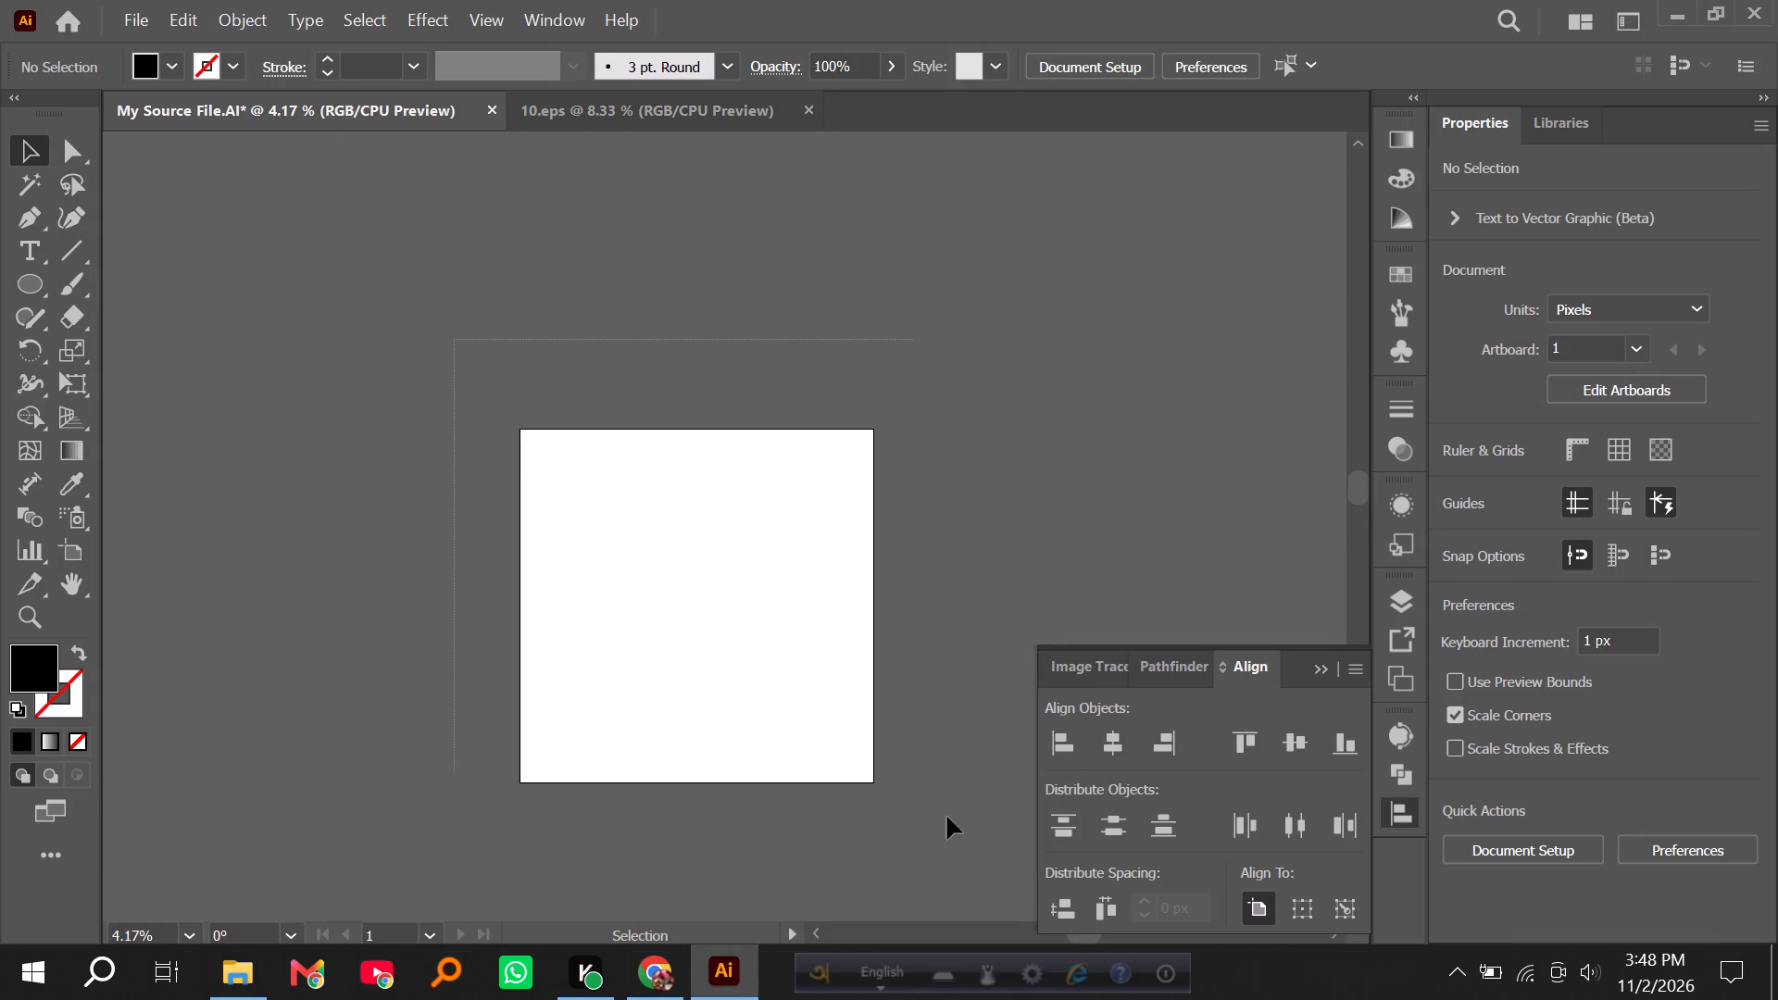
pyautogui.moveTo(947, 817); pyautogui.dragTo(954, 843)
pyautogui.press('Delete')
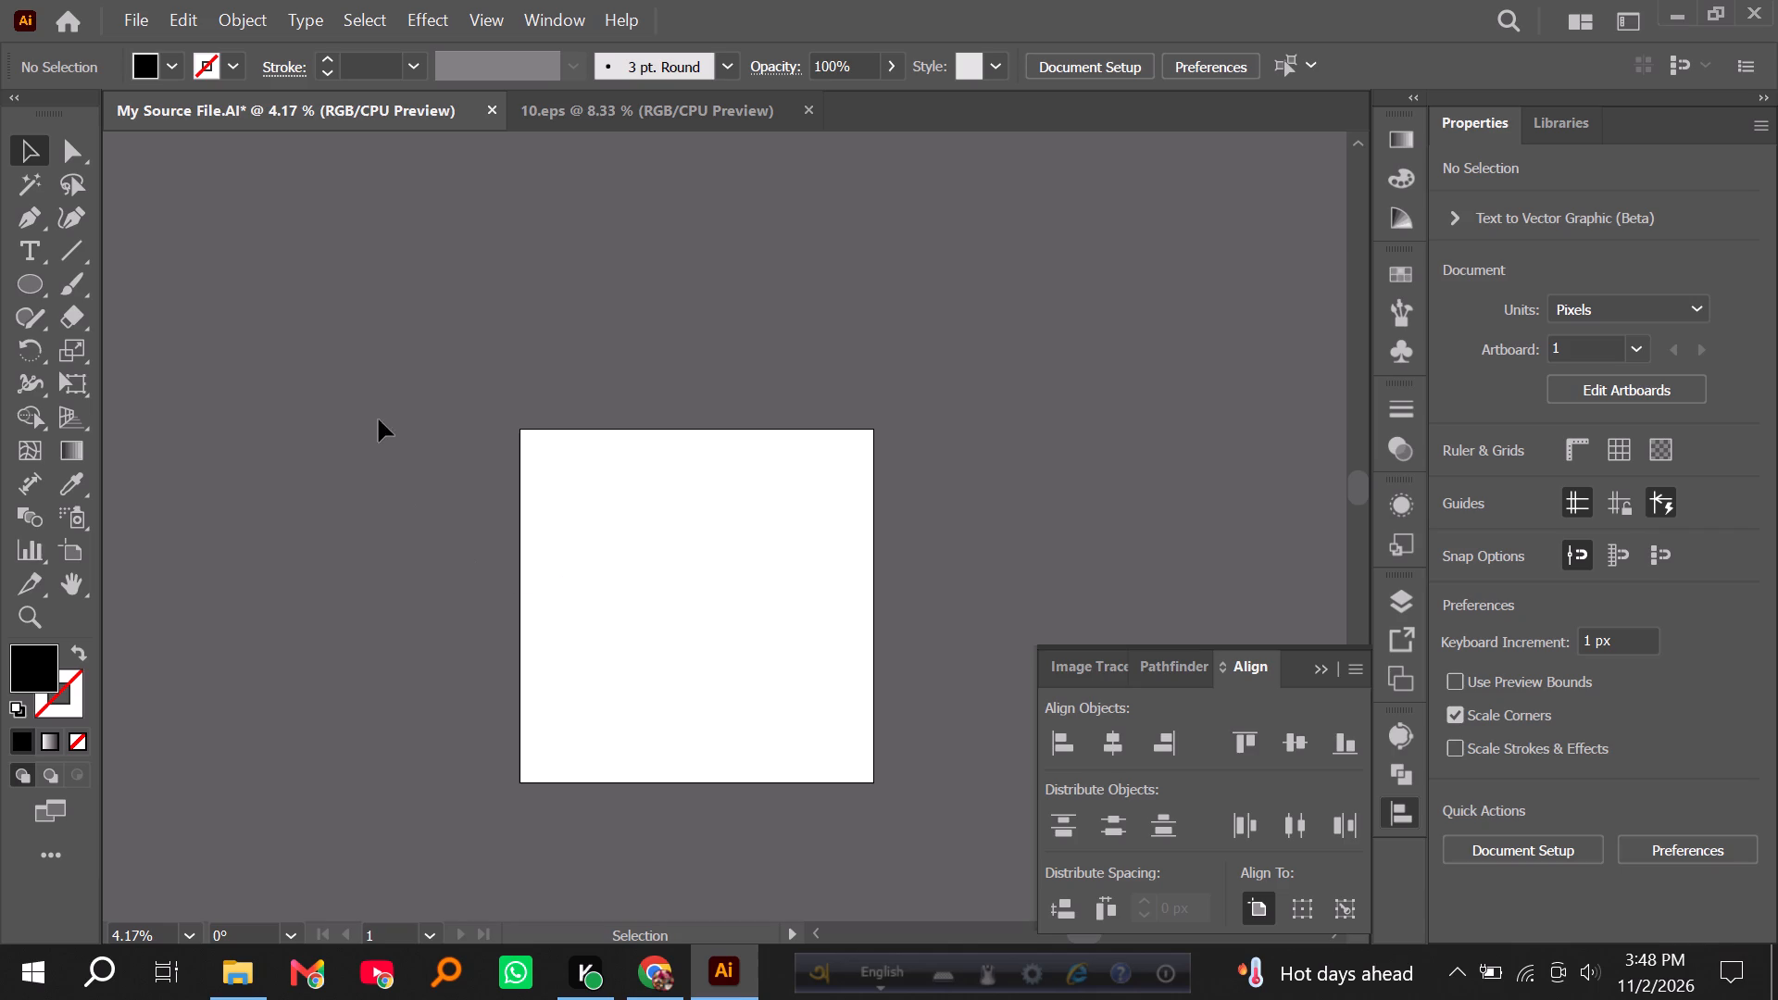
# Place all the images from New folder (4) in Downloads onto the My Source File.AI artboard and embed them.
pyautogui.click(249, 964)
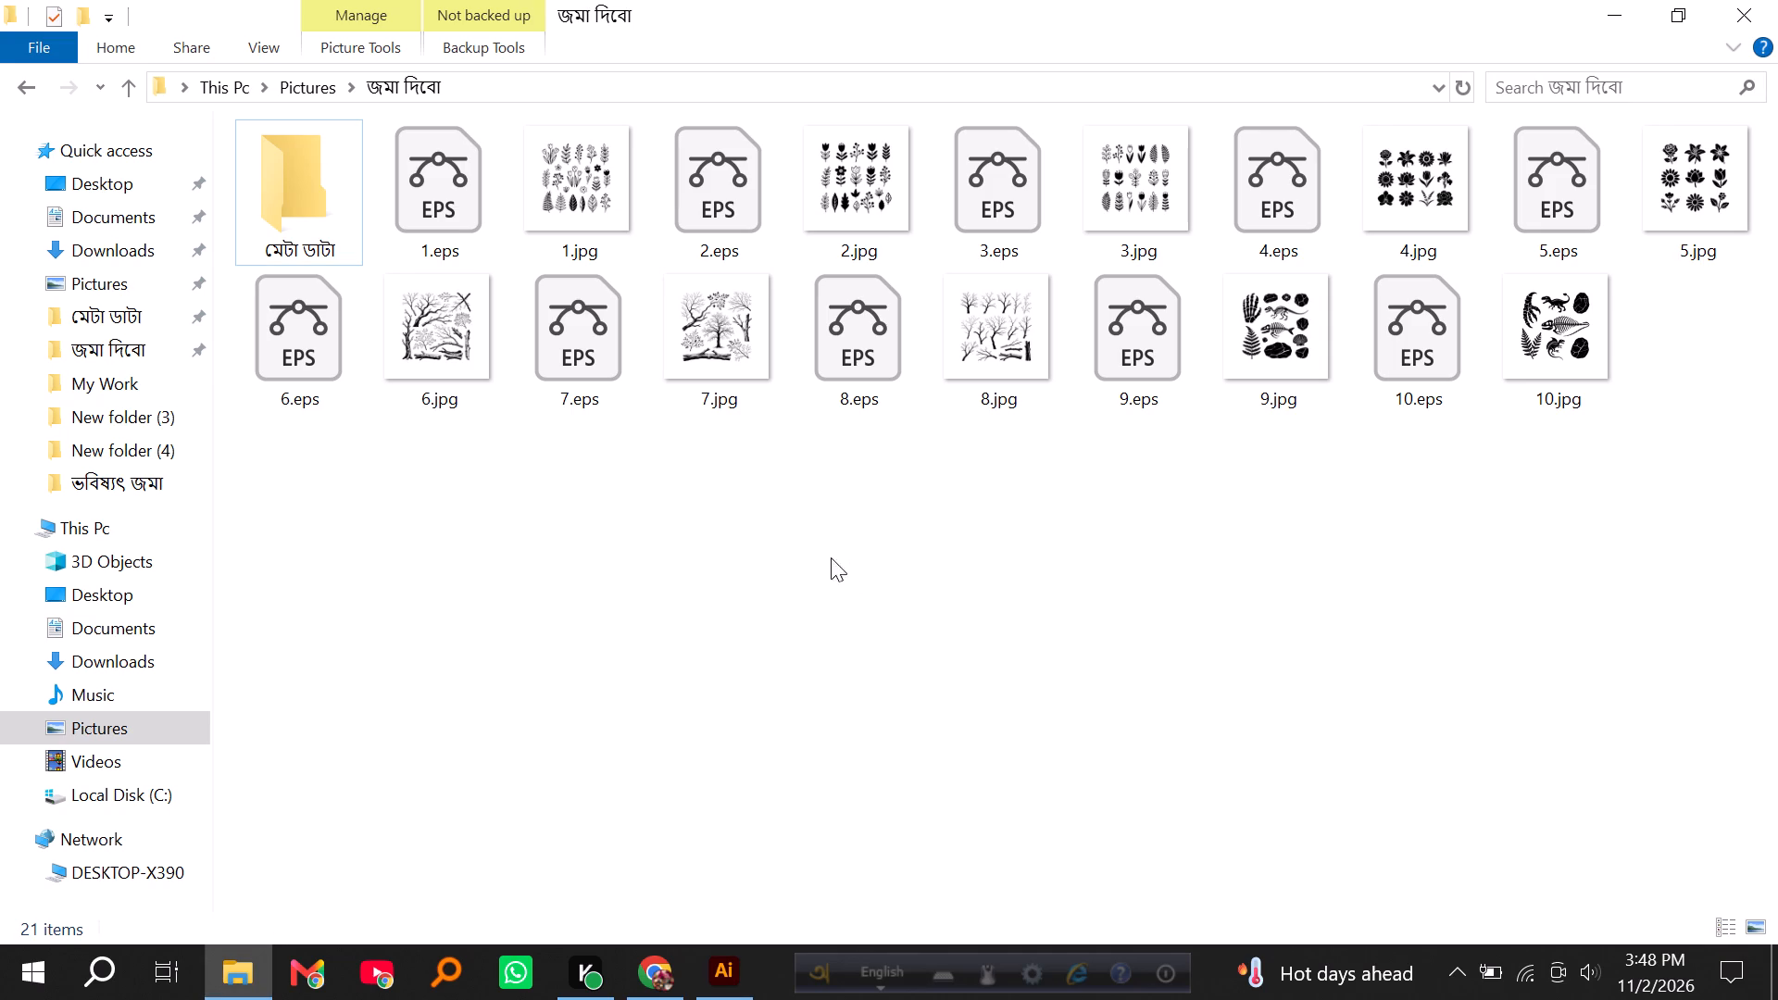
pyautogui.click(149, 262)
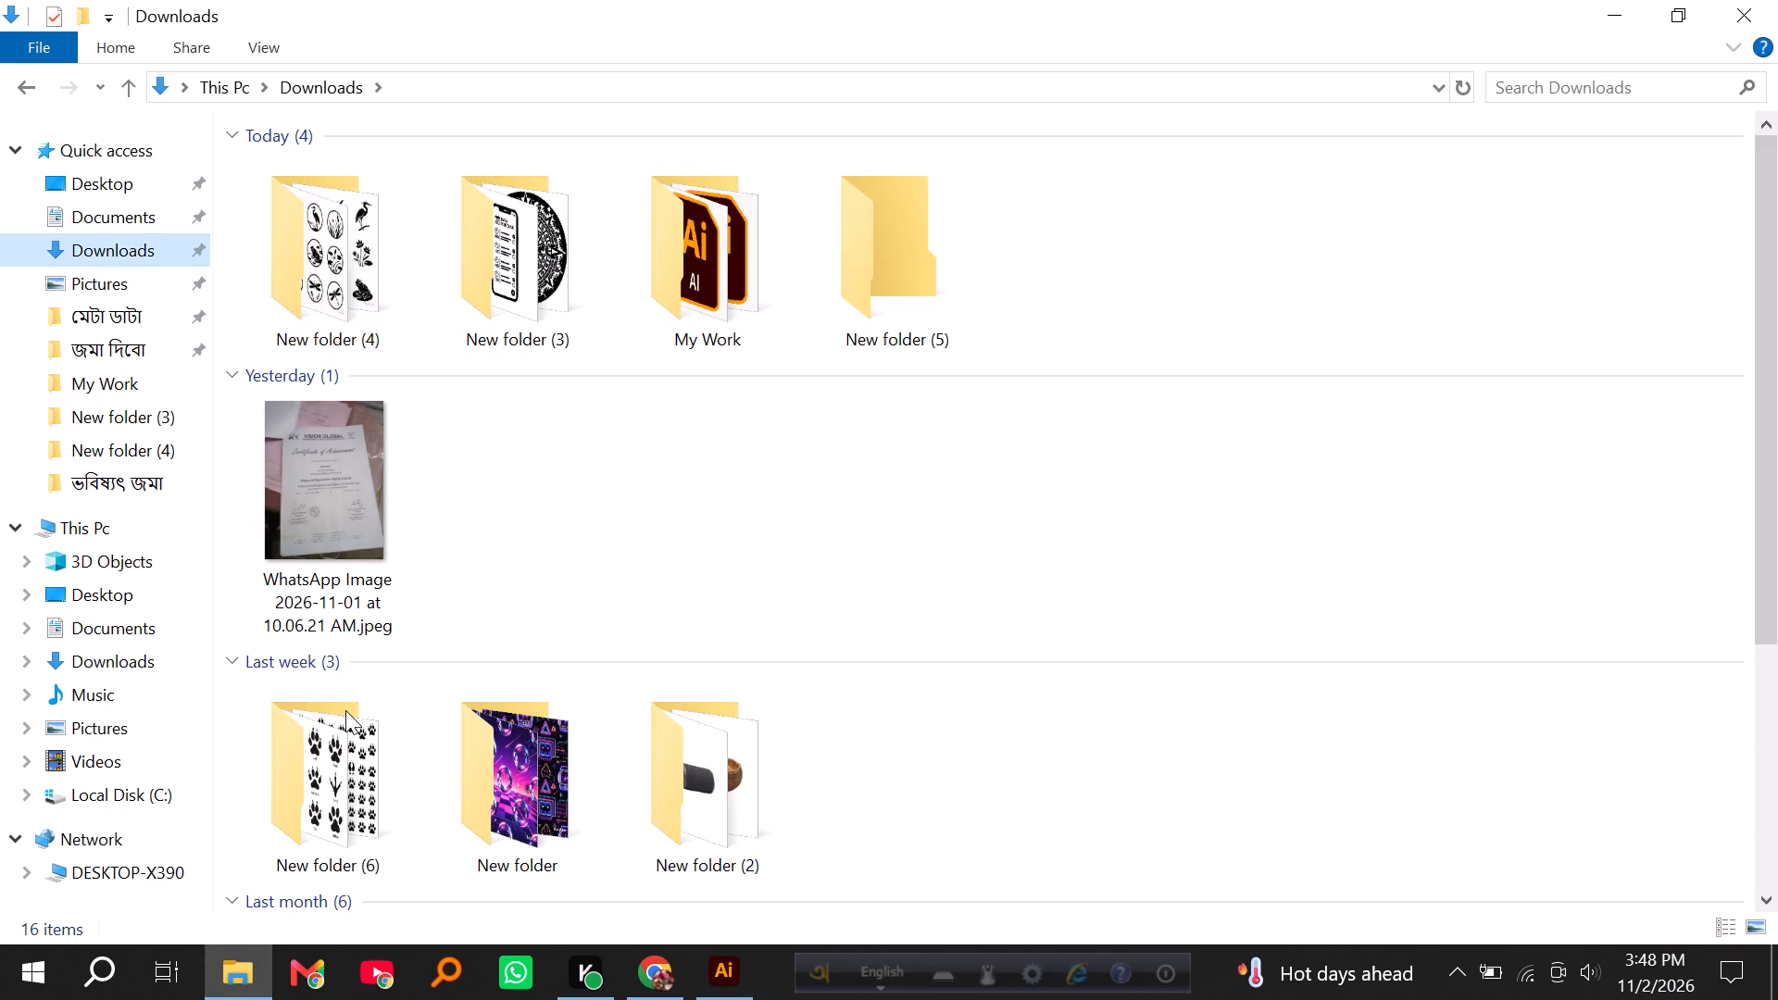
pyautogui.doubleClick(333, 307)
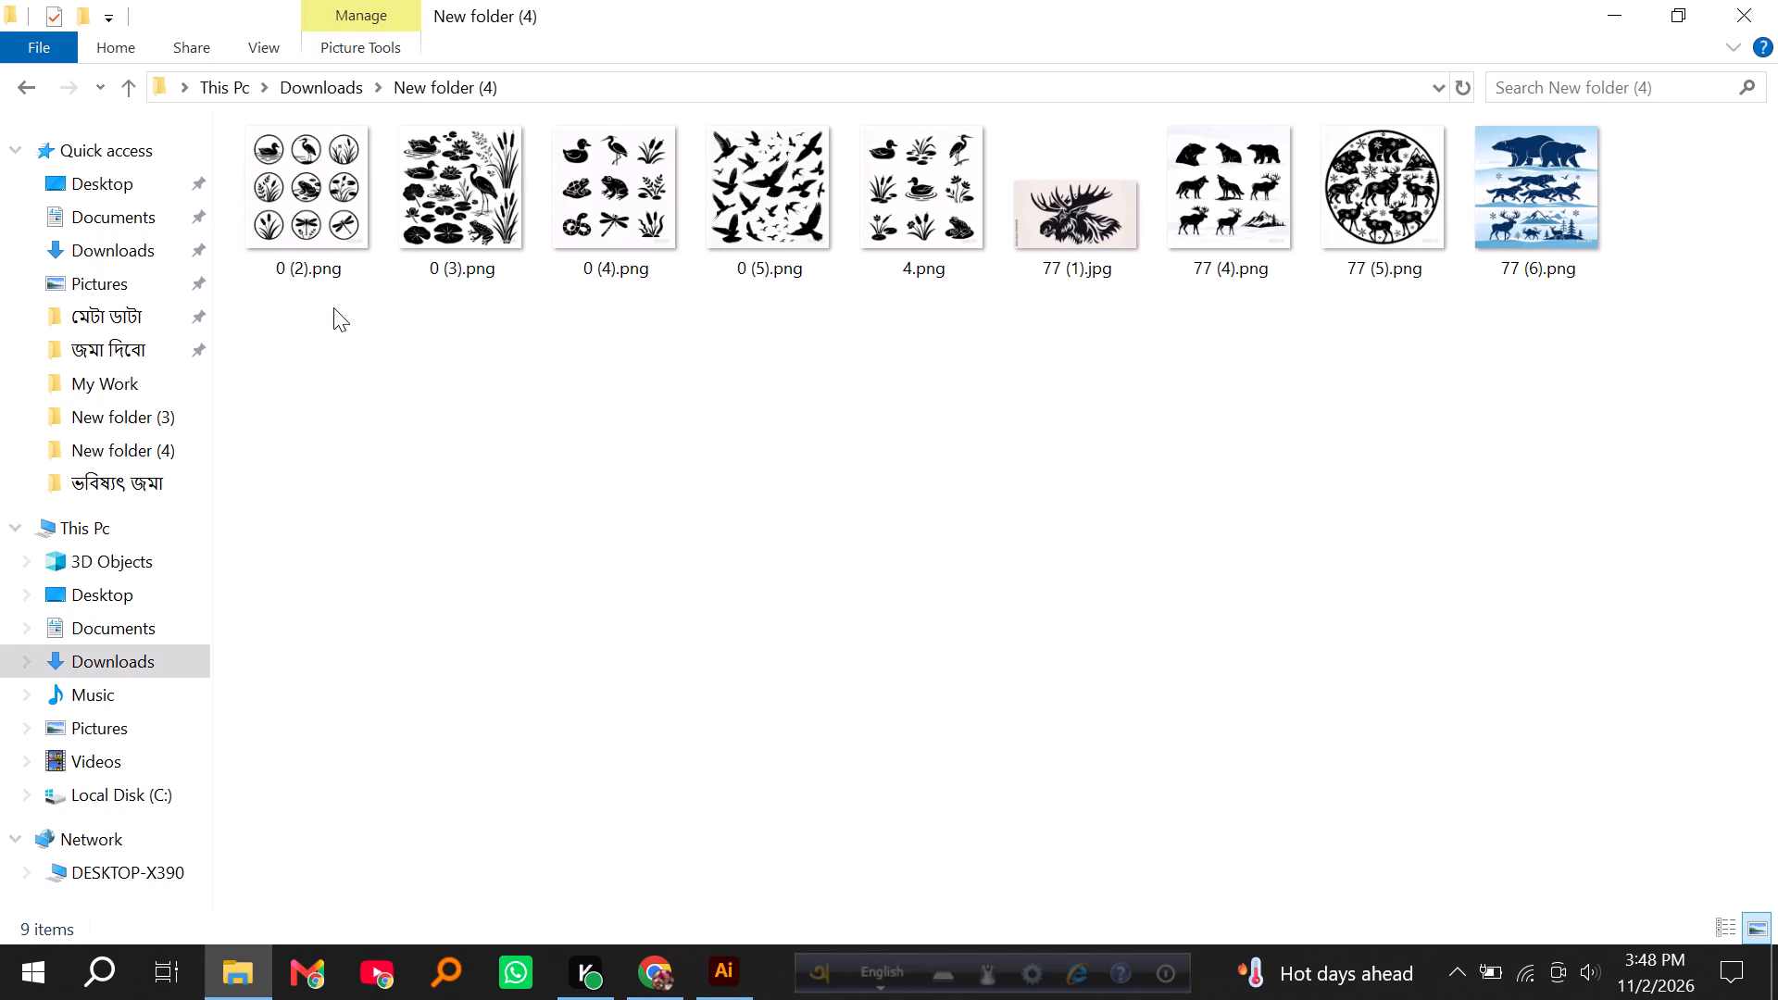
pyautogui.moveTo(1626, 407); pyautogui.dragTo(361, 232)
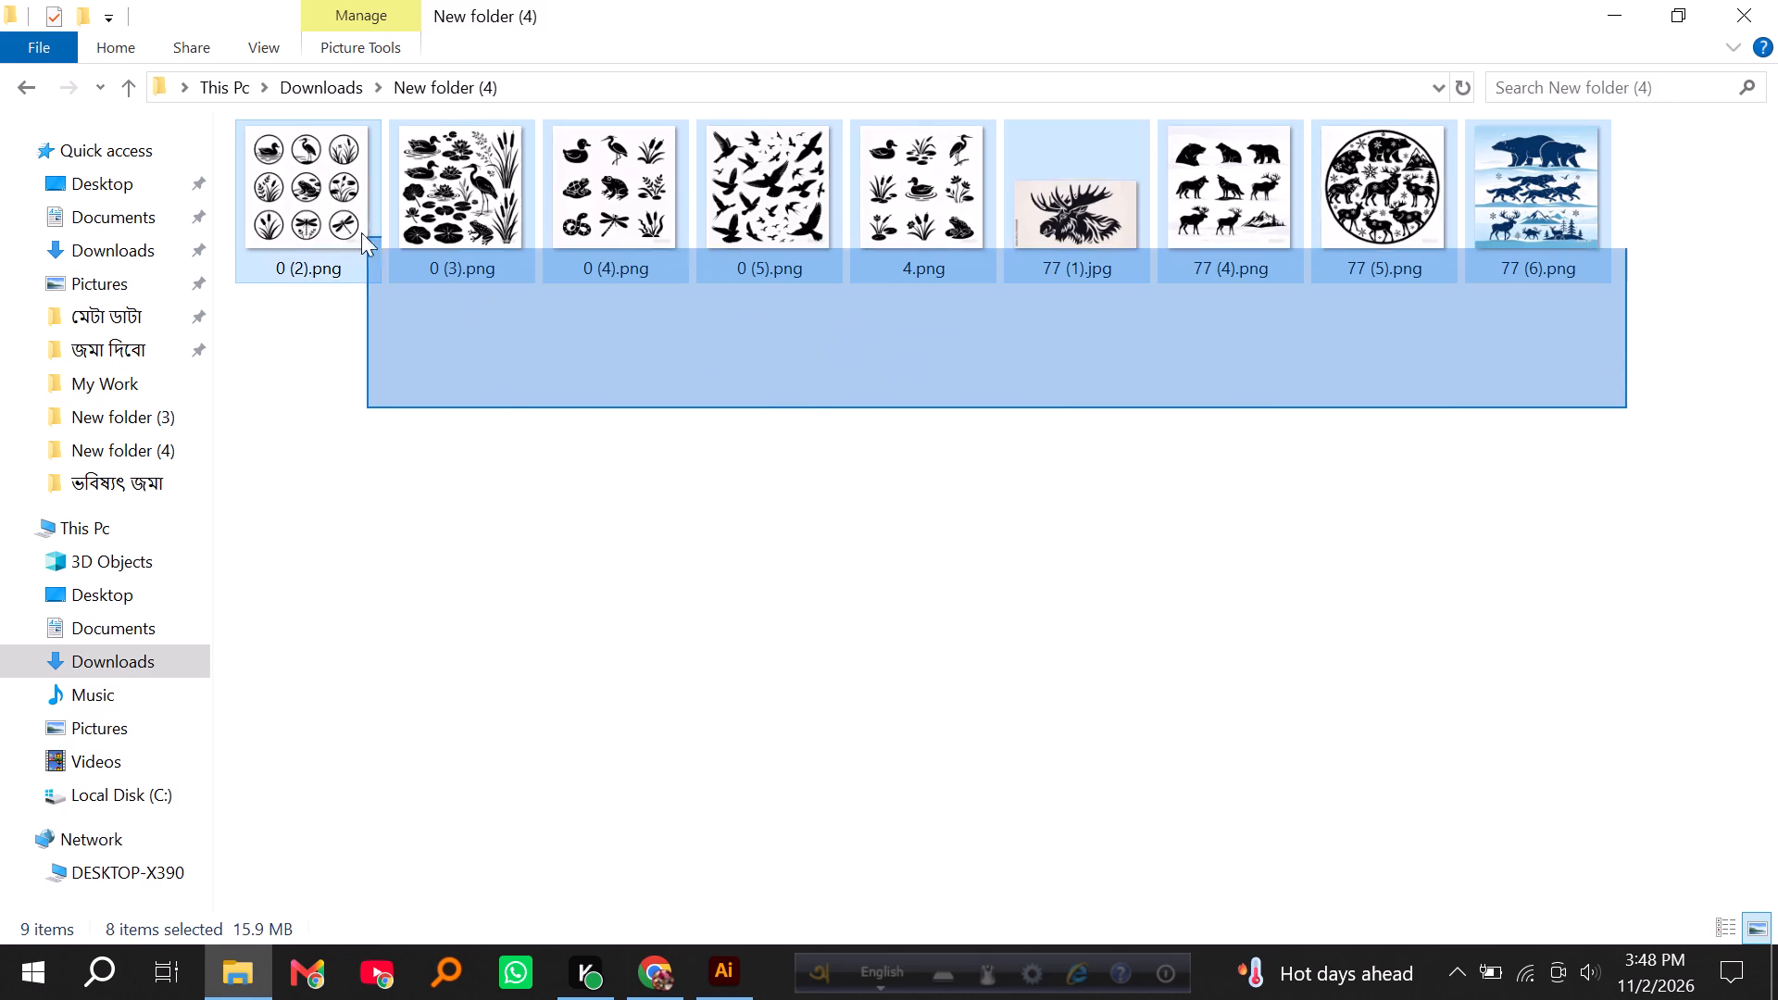
pyautogui.moveTo(361, 232); pyautogui.dragTo(306, 171)
pyautogui.moveTo(306, 172); pyautogui.dragTo(596, 697)
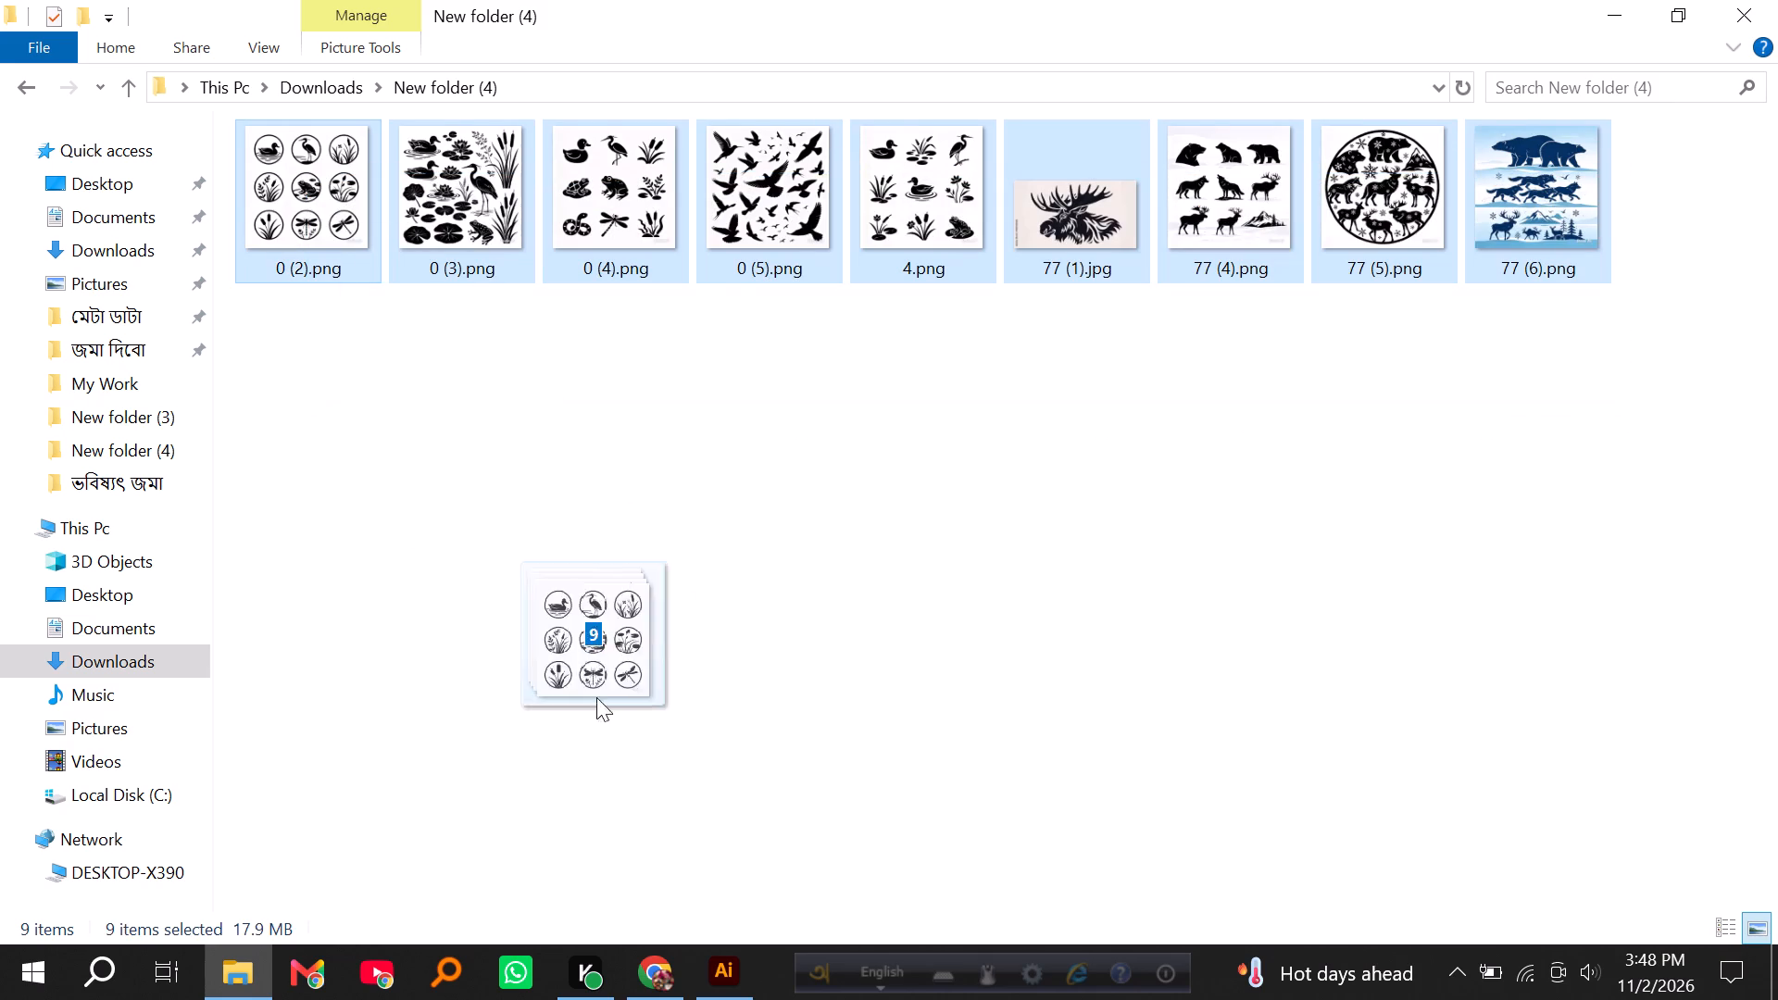
pyautogui.moveTo(596, 697); pyautogui.dragTo(689, 669)
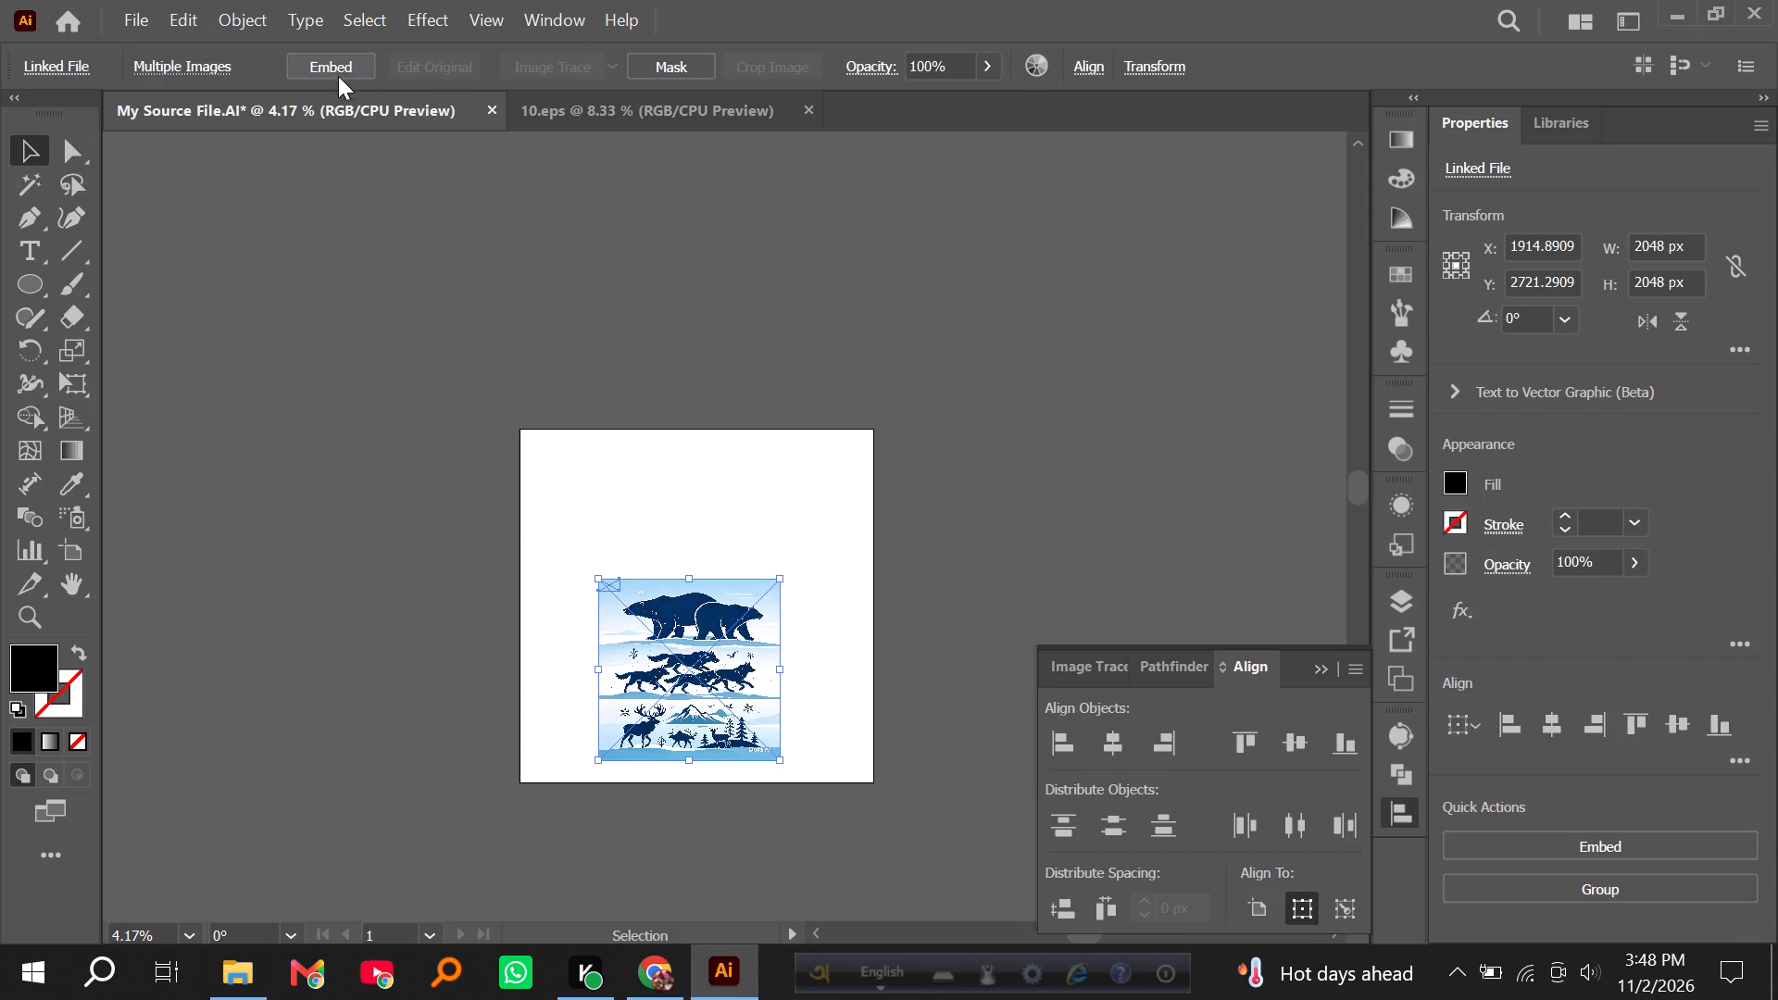
pyautogui.click(338, 68)
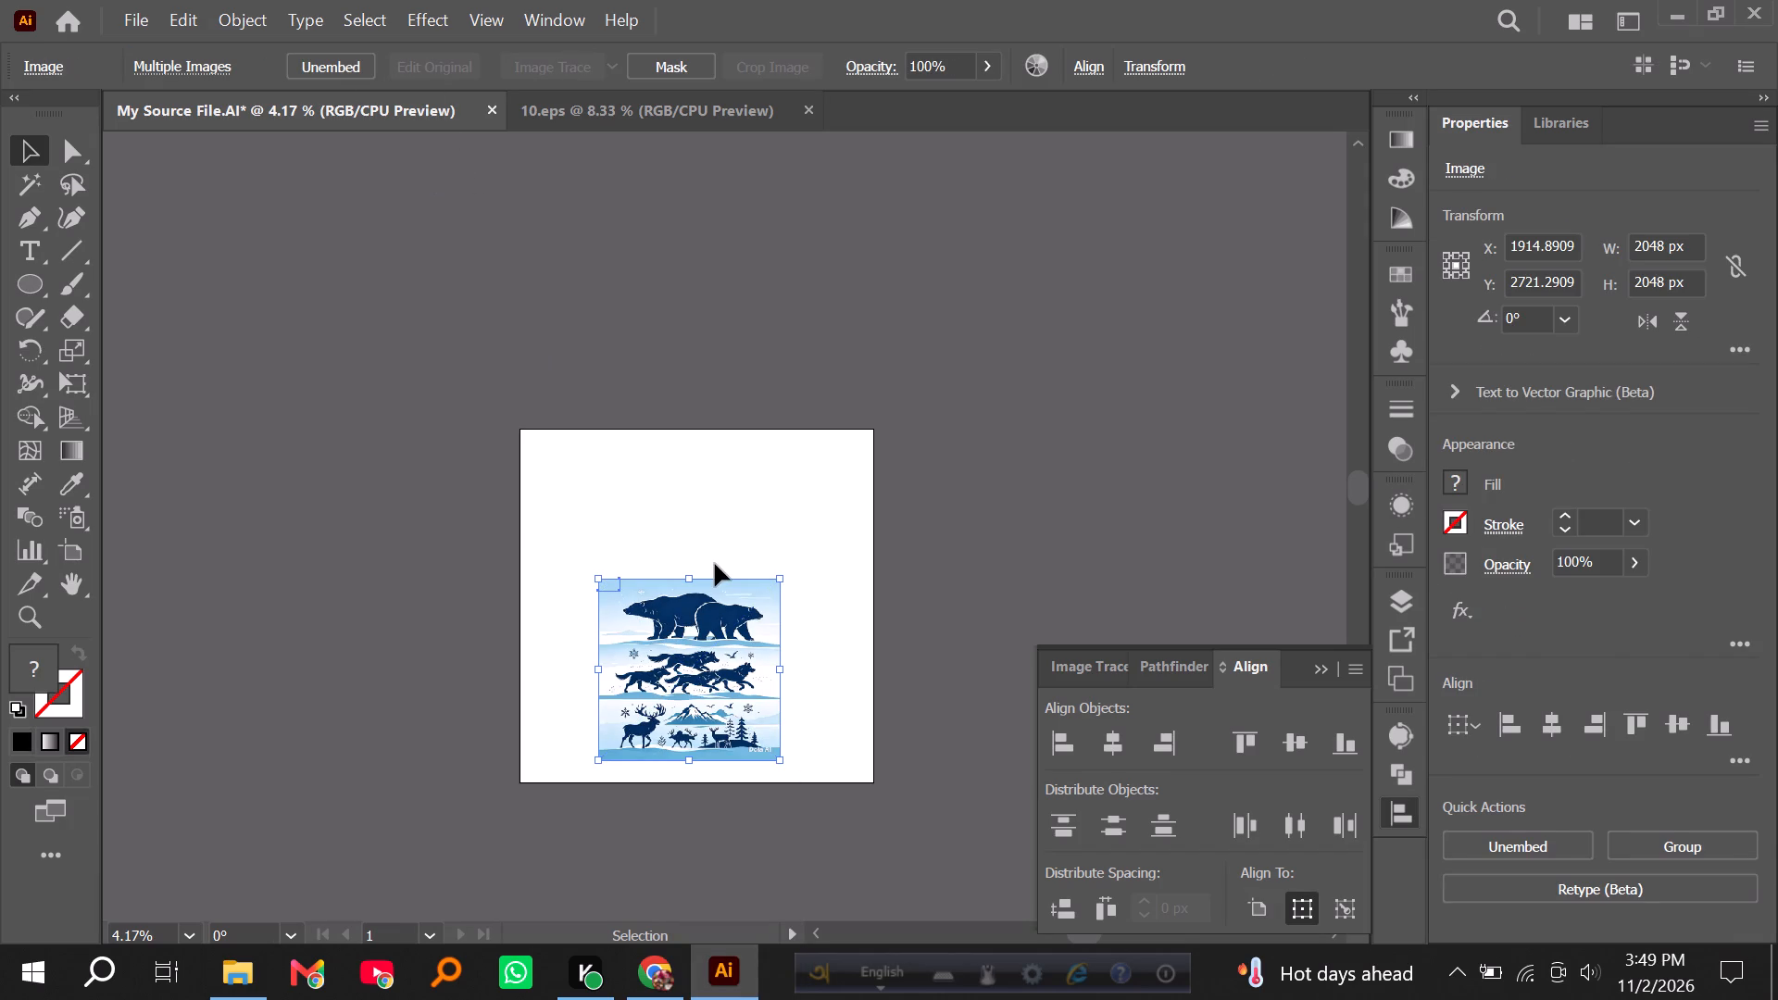
# Separate the stacked full-size animal images by moving each one out around the artboard, leaving only the tiny moose image on it.
pyautogui.click(859, 635)
pyautogui.moveTo(737, 649); pyautogui.dragTo(440, 522)
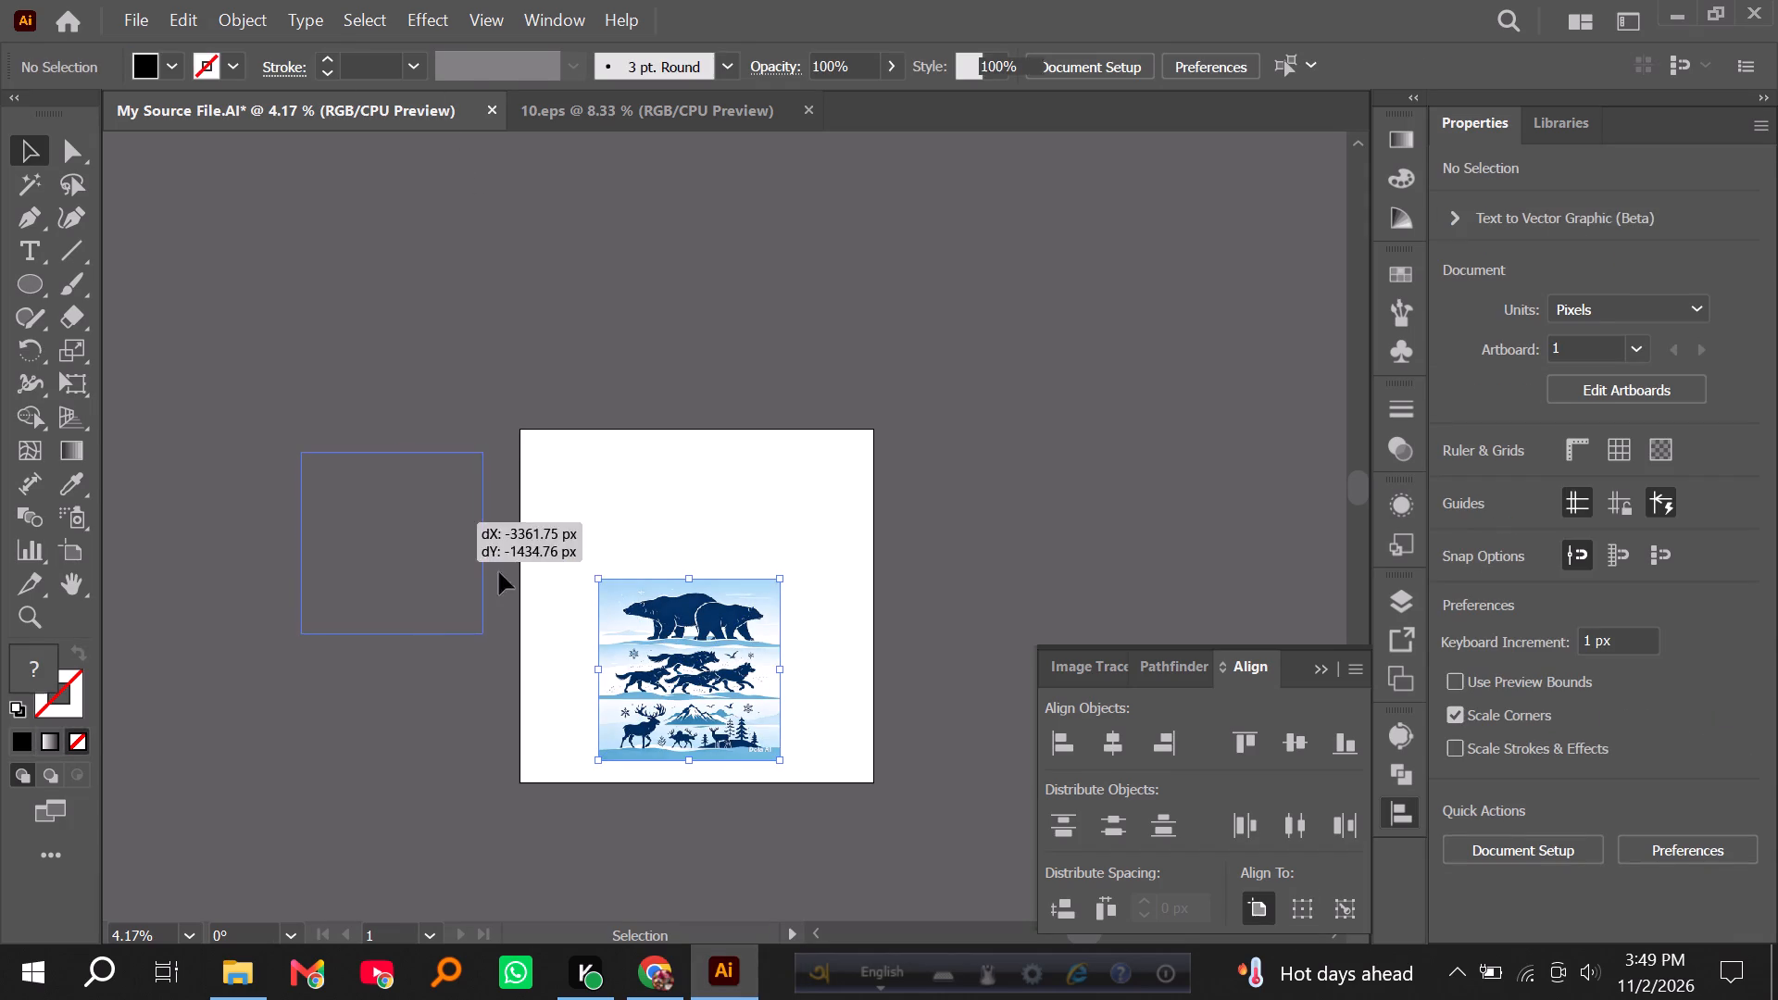
pyautogui.moveTo(718, 688); pyautogui.dragTo(442, 756)
pyautogui.moveTo(725, 681); pyautogui.dragTo(1015, 529)
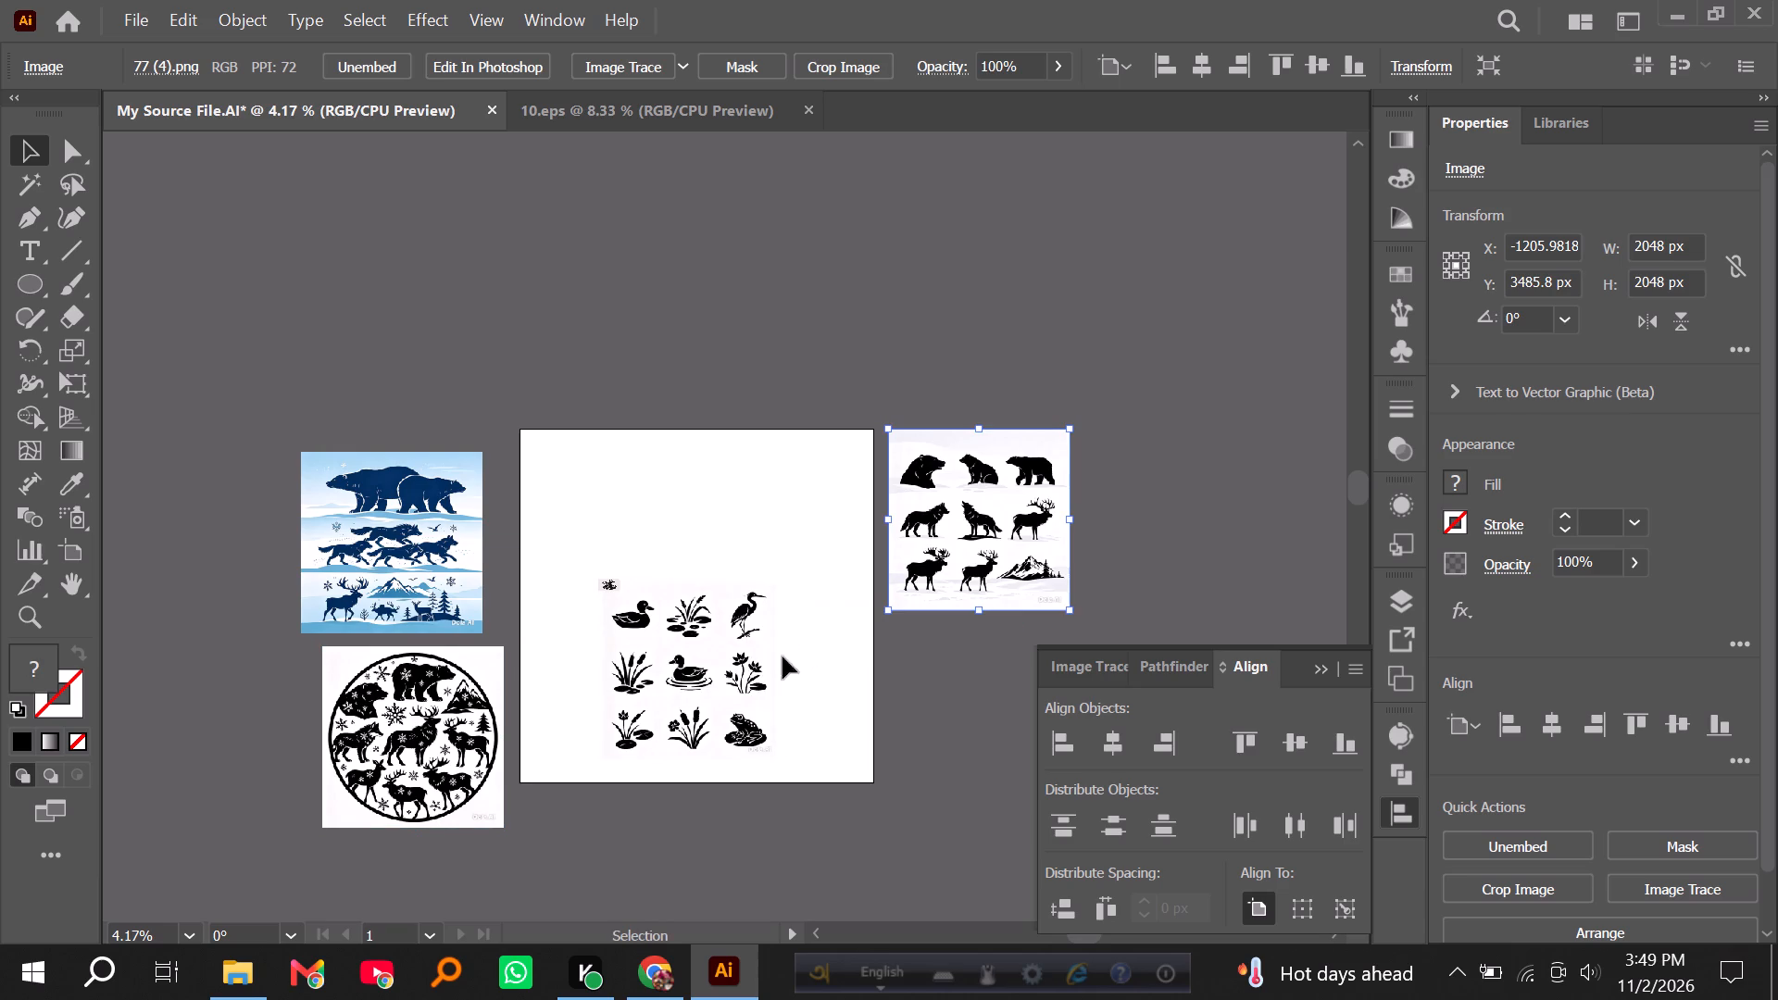
pyautogui.moveTo(704, 661); pyautogui.dragTo(919, 745)
pyautogui.moveTo(687, 697); pyautogui.dragTo(951, 345)
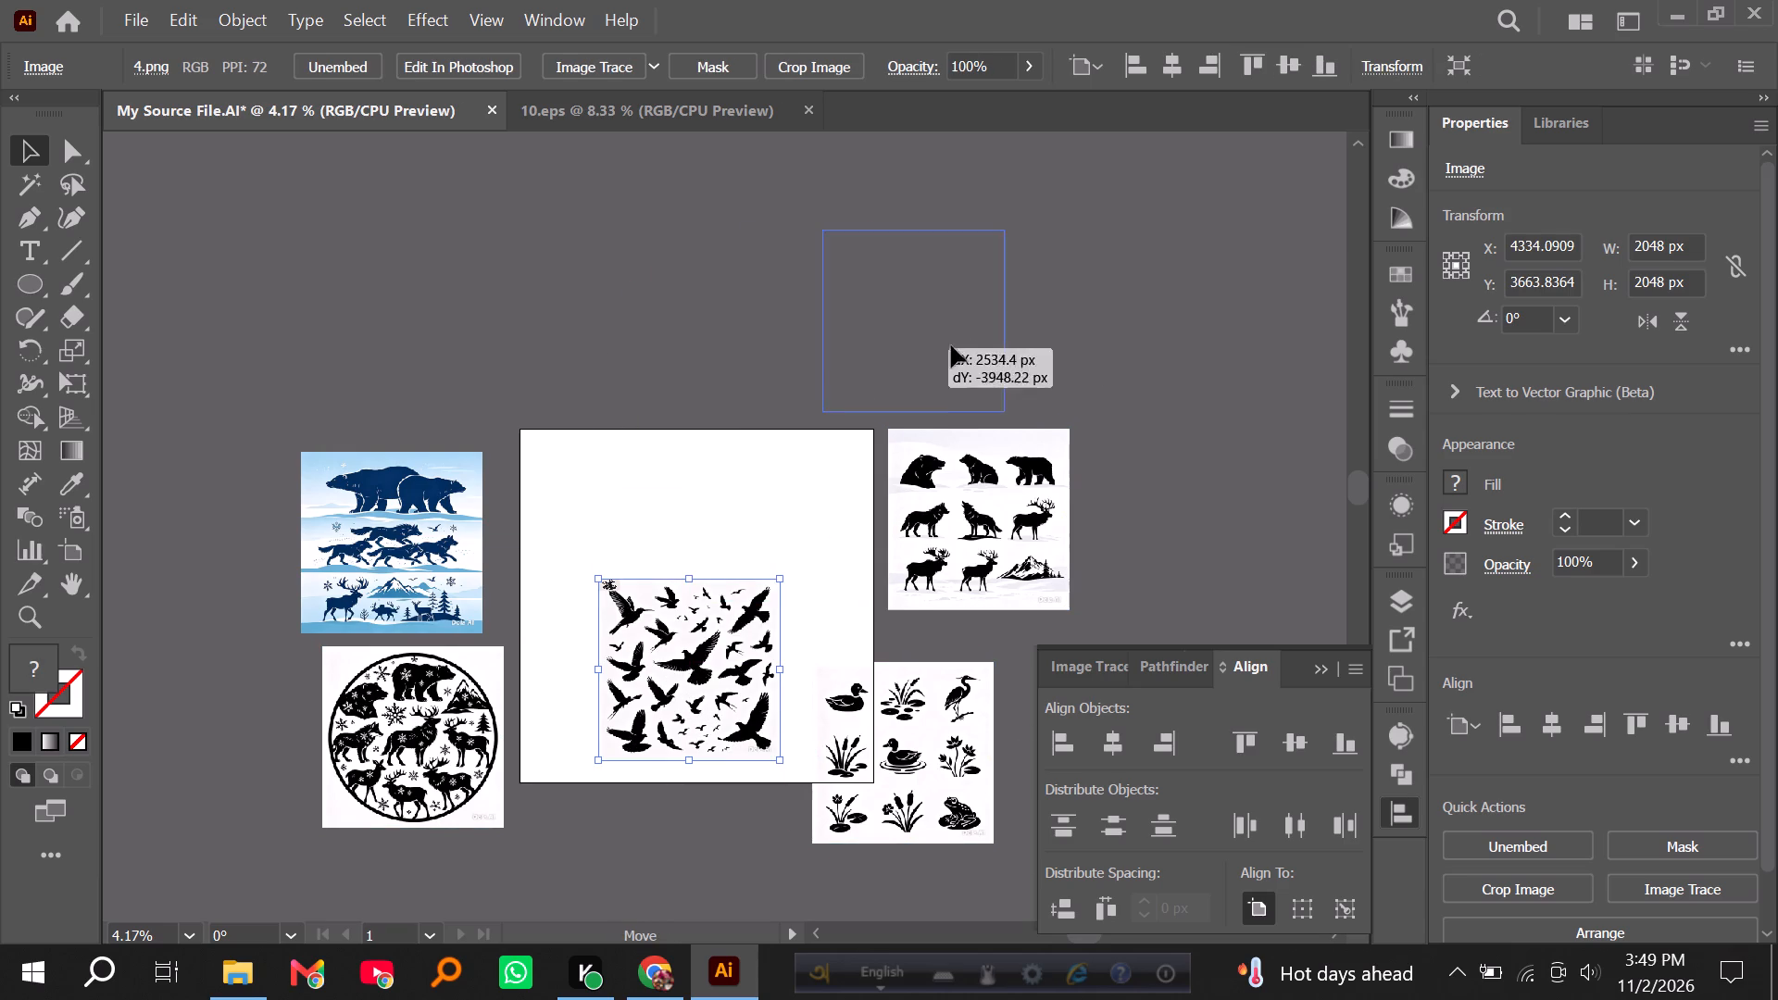
pyautogui.moveTo(951, 345); pyautogui.dragTo(975, 344)
pyautogui.moveTo(684, 637); pyautogui.dragTo(449, 872)
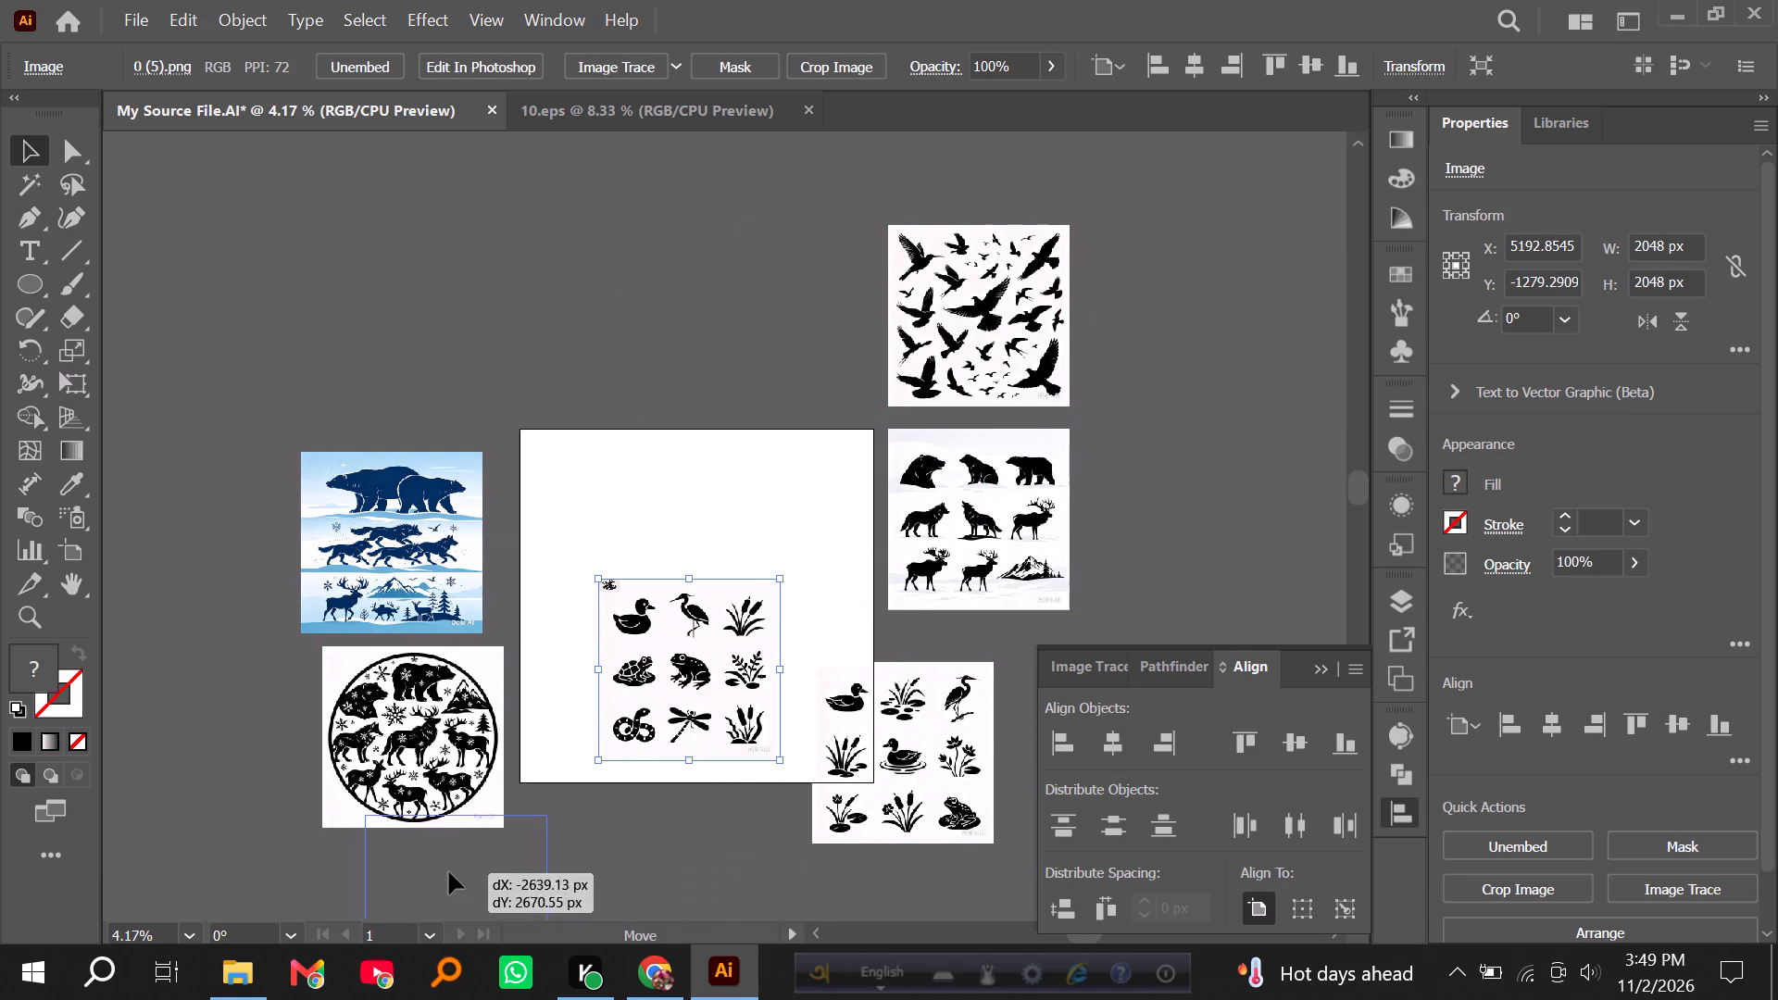
pyautogui.moveTo(449, 872); pyautogui.dragTo(300, 283)
pyautogui.moveTo(686, 658); pyautogui.dragTo(740, 431)
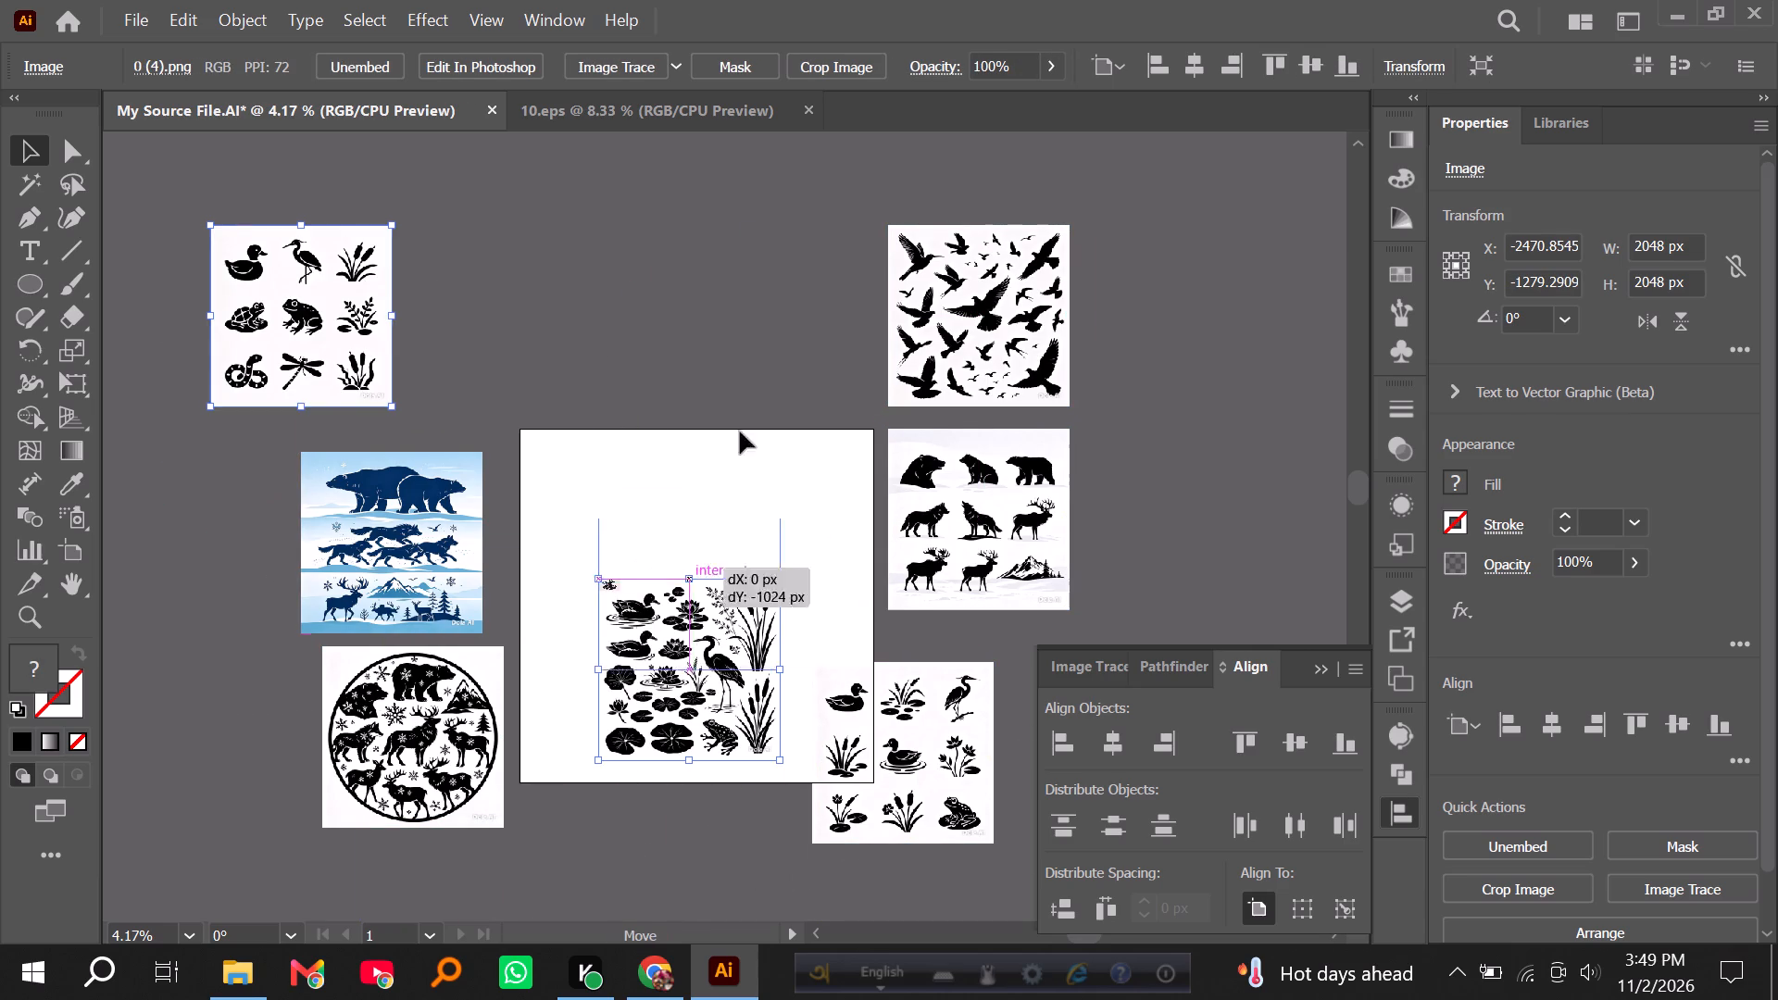
pyautogui.moveTo(740, 431); pyautogui.dragTo(783, 268)
pyautogui.moveTo(682, 678); pyautogui.dragTo(537, 310)
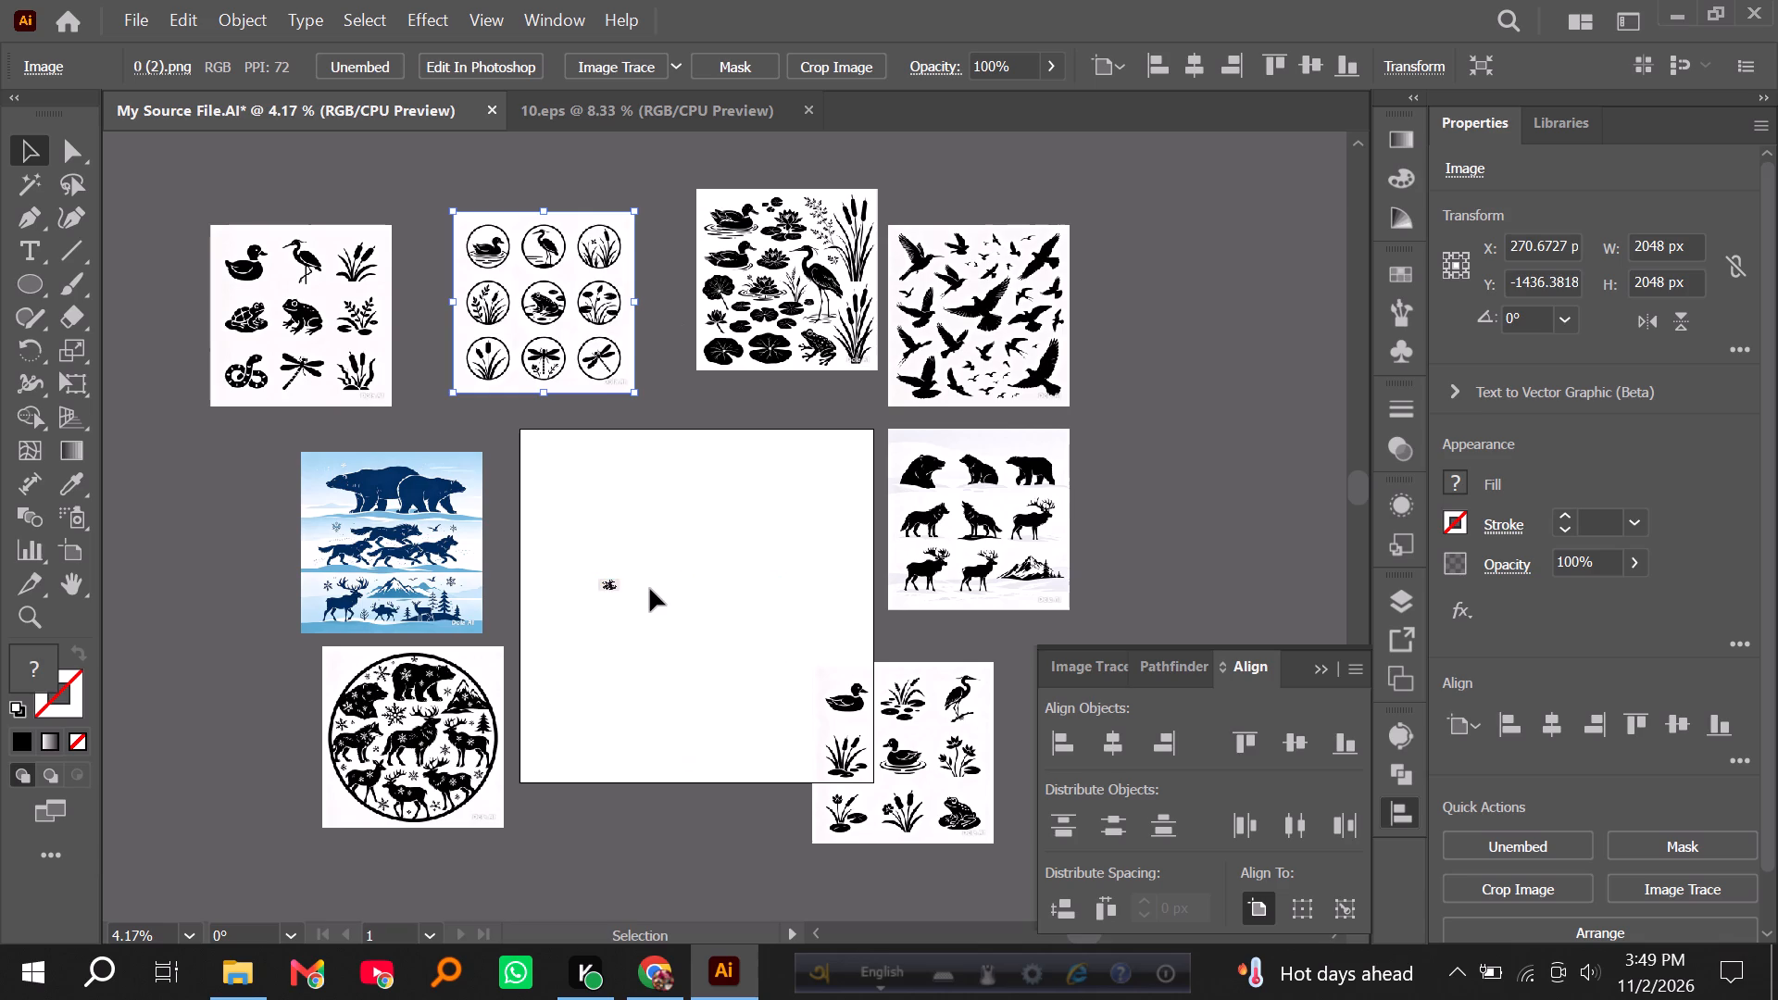
# Enlarge the tiny moose-head image to about 3086 × 1728 px and position it inside the artboard.
pyautogui.moveTo(582, 541); pyautogui.dragTo(635, 639)
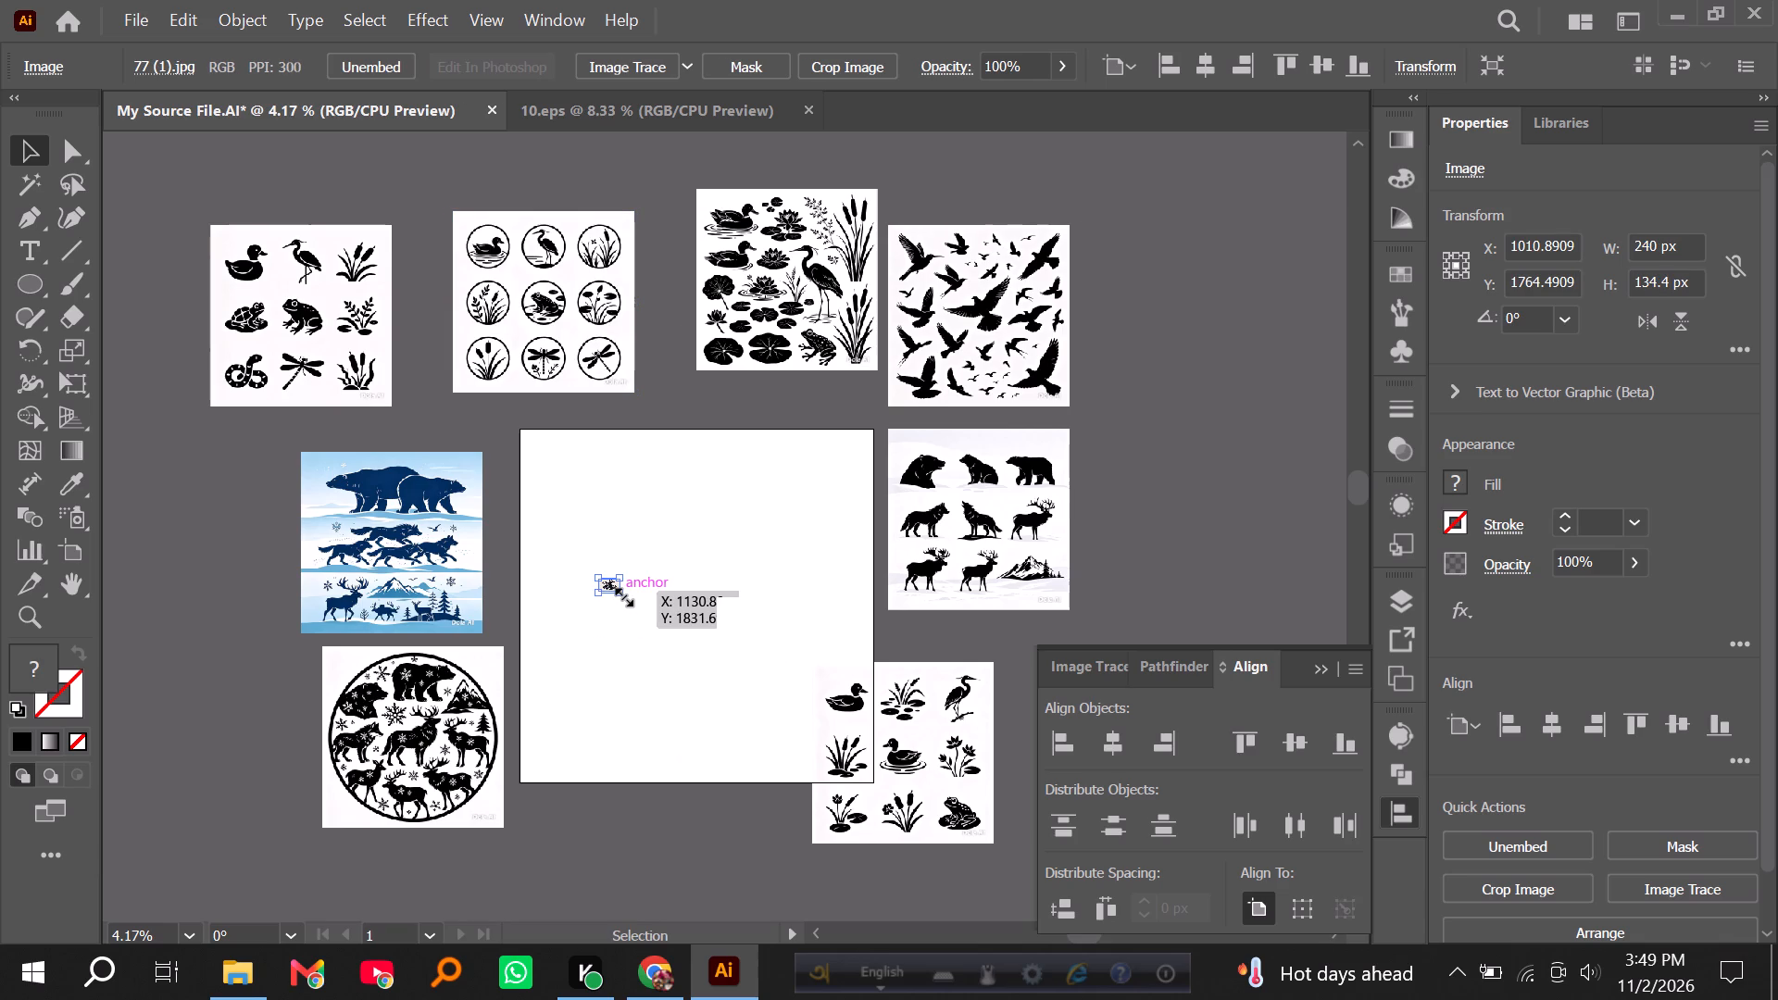
pyautogui.keyDown('alt'); pyautogui.keyDown('shift'); pyautogui.moveTo(621, 594); pyautogui.dragTo(745, 709); pyautogui.keyUp('shift'); pyautogui.keyUp('alt')
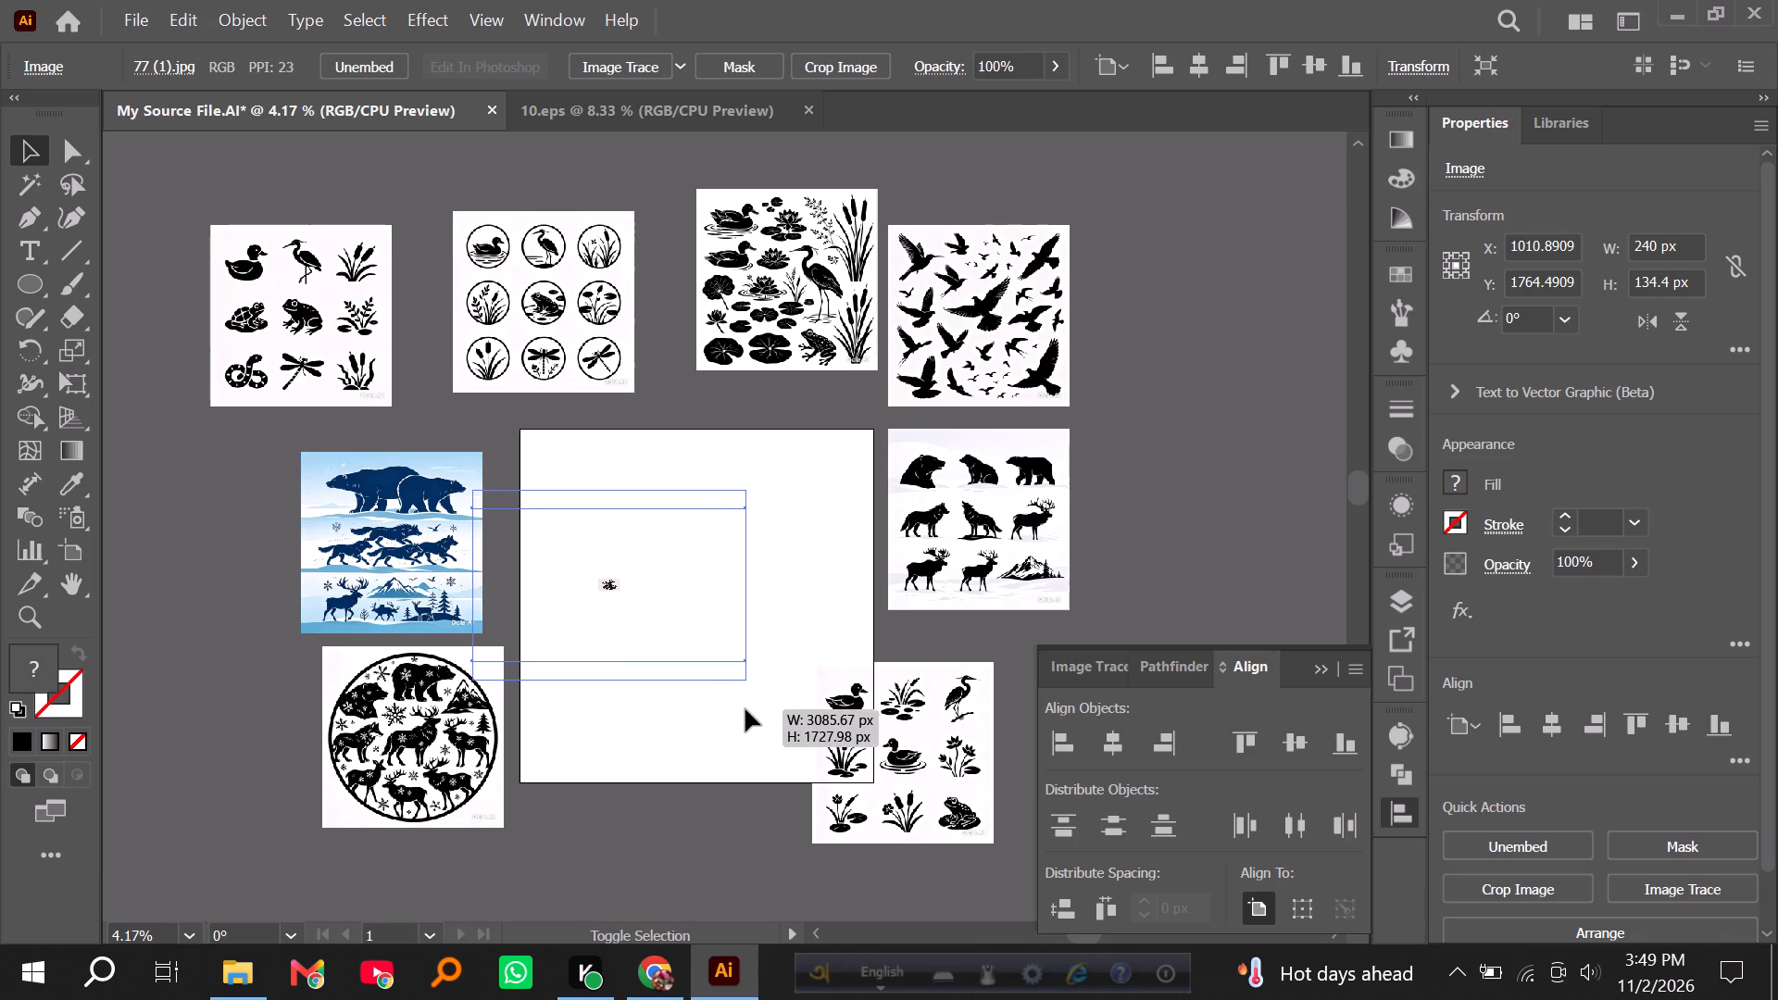
pyautogui.click(779, 635)
pyautogui.moveTo(669, 591); pyautogui.dragTo(683, 705)
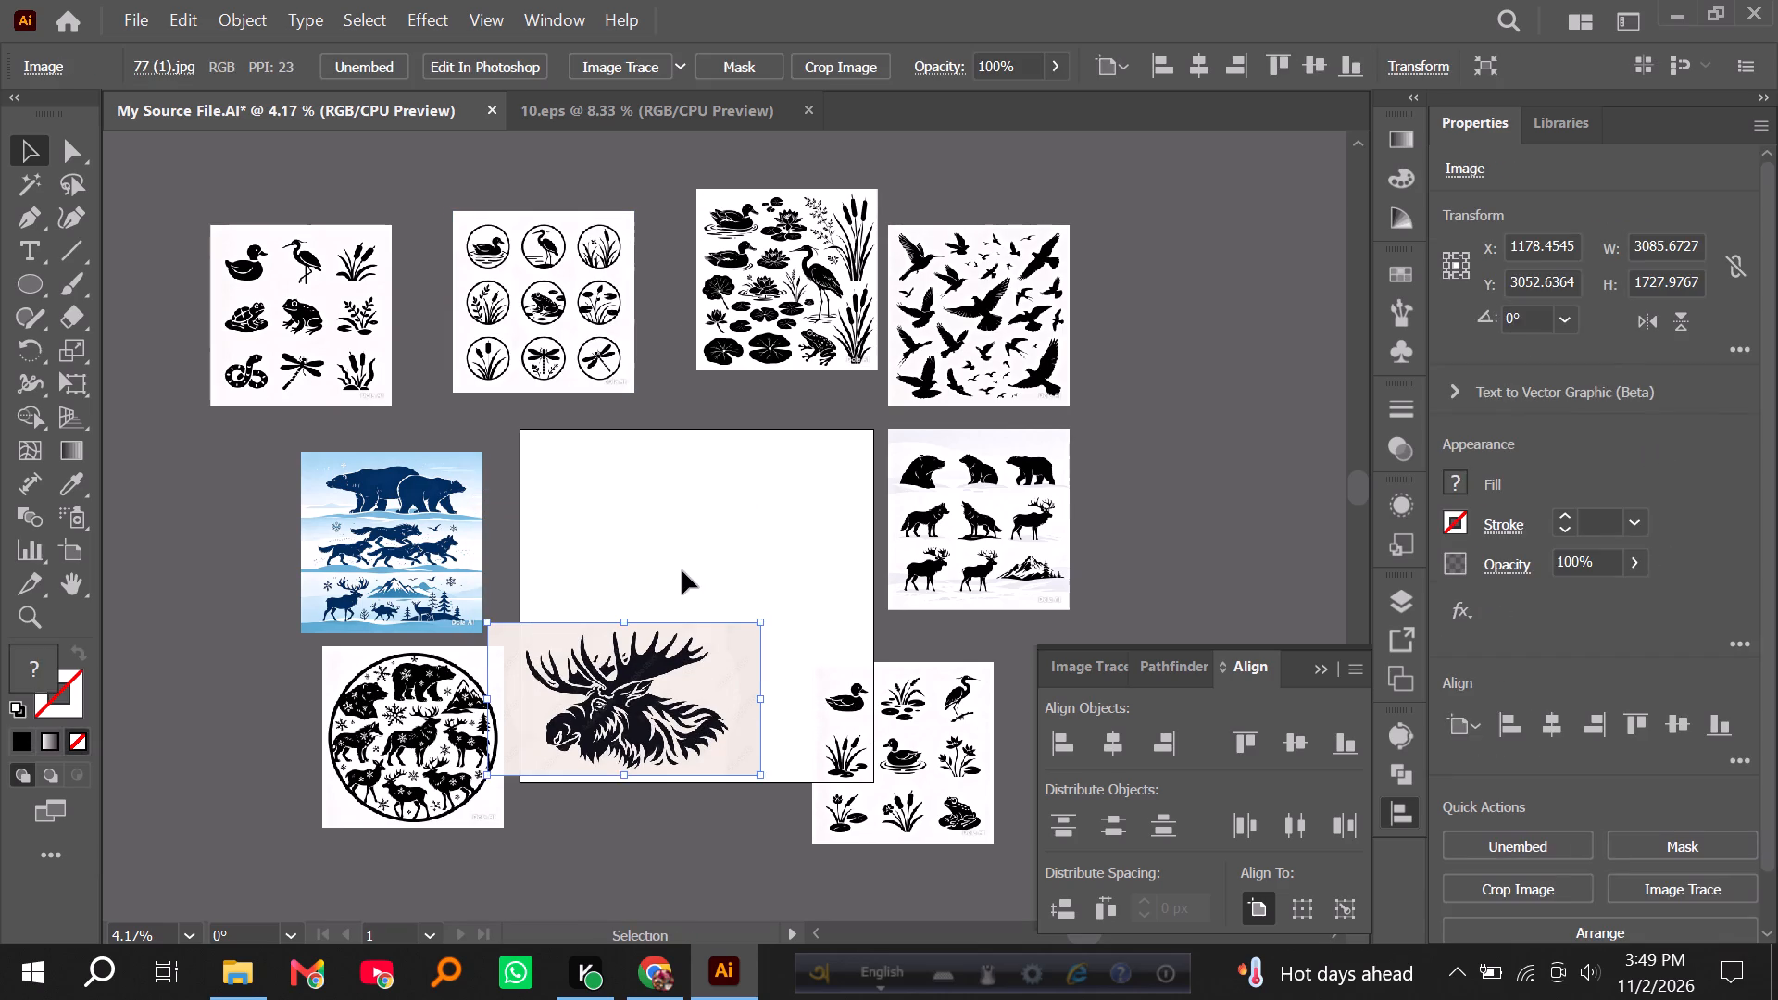
pyautogui.click(686, 561)
pyautogui.moveTo(645, 695); pyautogui.dragTo(682, 544)
pyautogui.click(658, 739)
pyautogui.click(653, 591)
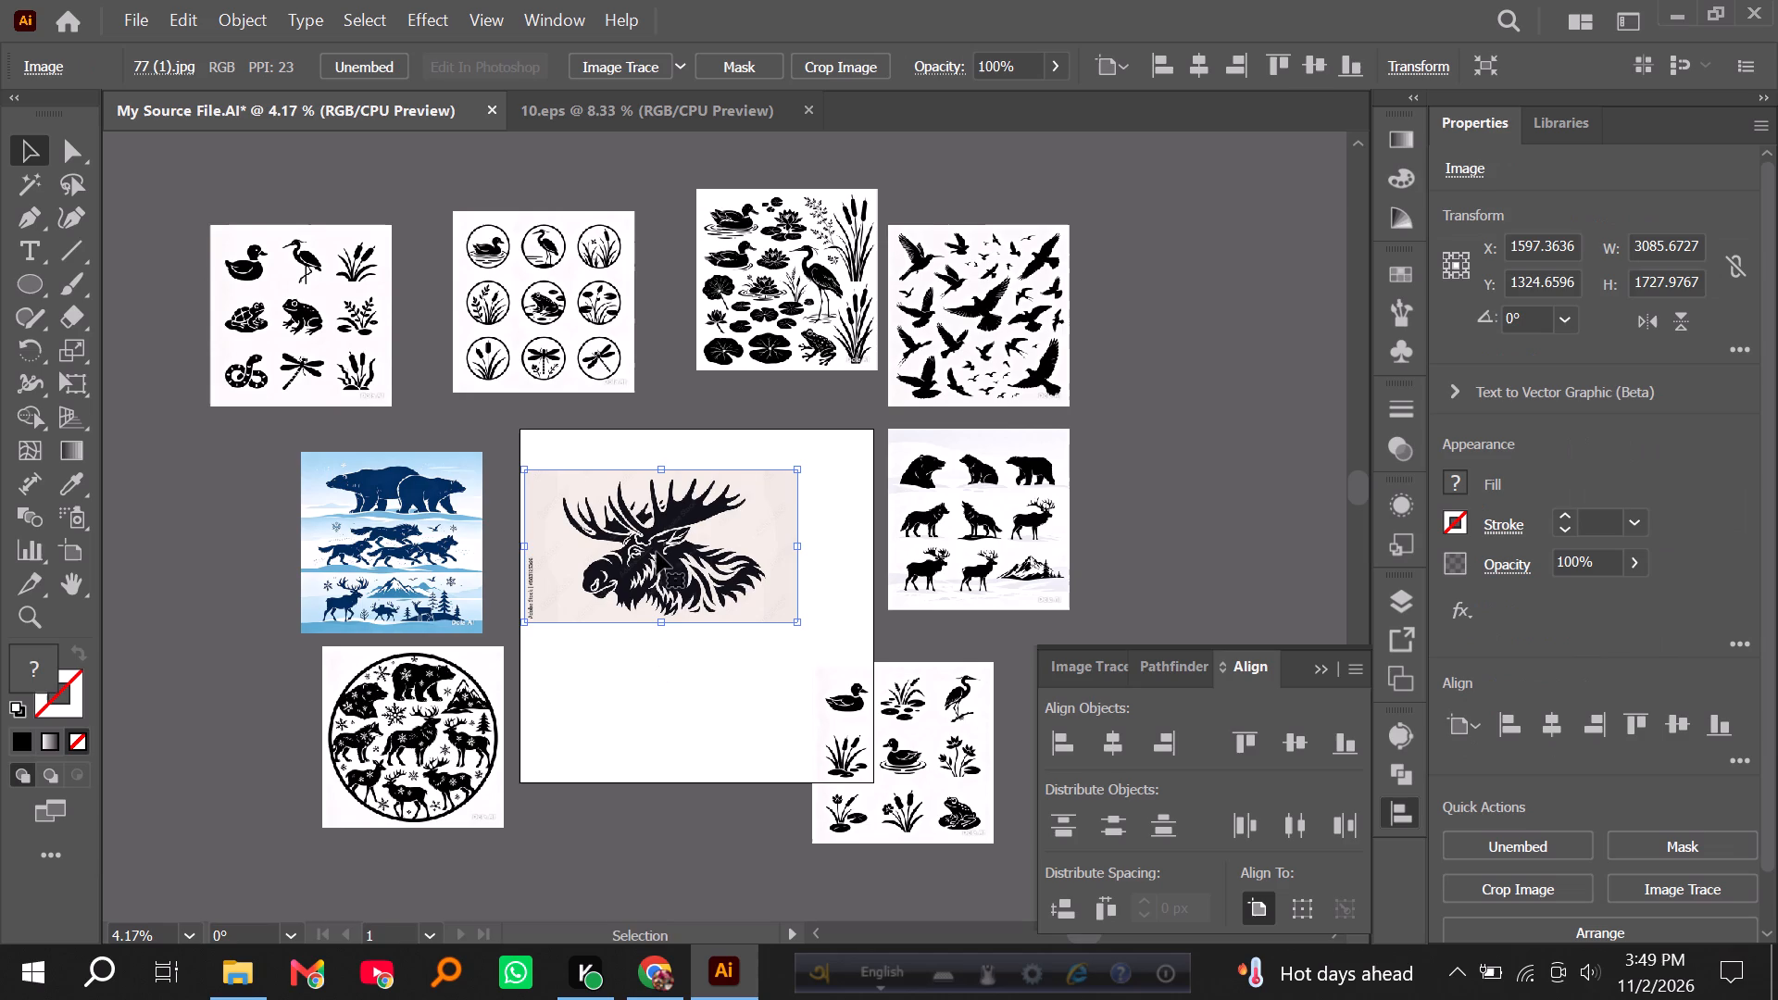
pyautogui.moveTo(657, 550); pyautogui.dragTo(664, 583)
# Move the moose-head image off past the artboard's lower-right corner and bring pond image 4.png to about X 1839, Y 2000 px.
pyautogui.keyDown('alt'); pyautogui.scroll(-2, 661, 649); pyautogui.keyUp('alt')
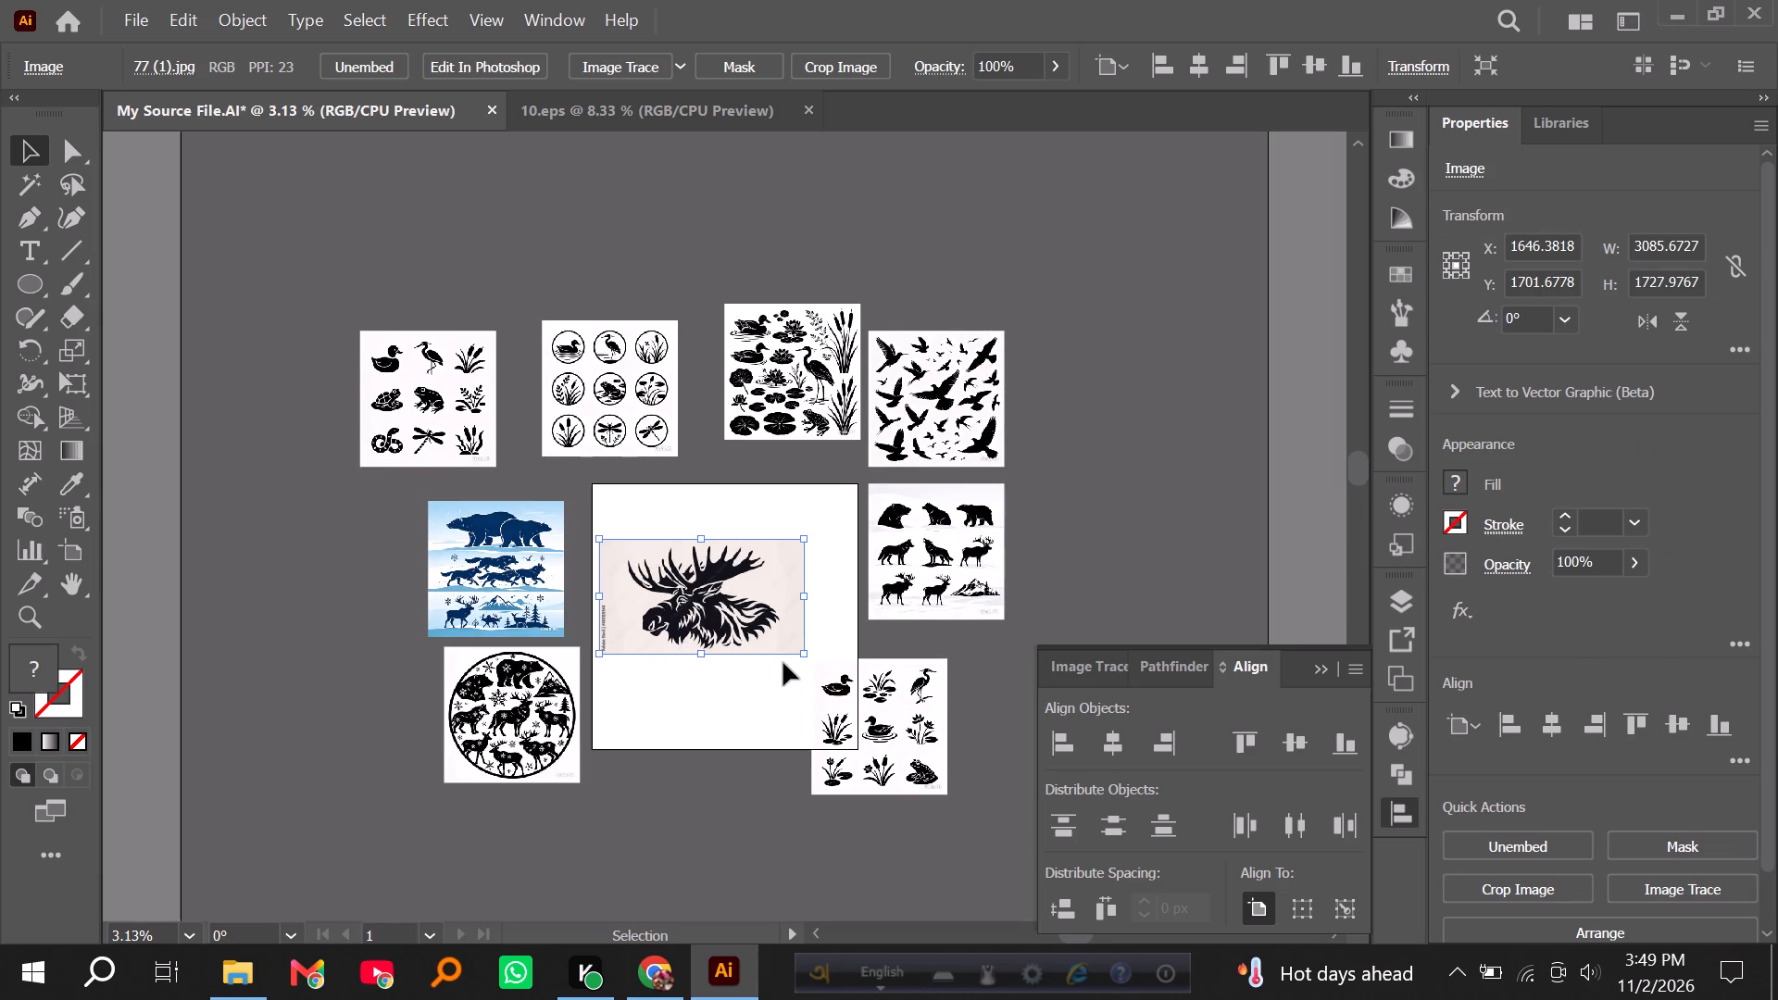
pyautogui.keyDown('alt'); pyautogui.scroll(1, 852, 669); pyautogui.keyUp('alt')
pyautogui.moveTo(930, 739); pyautogui.dragTo(663, 755)
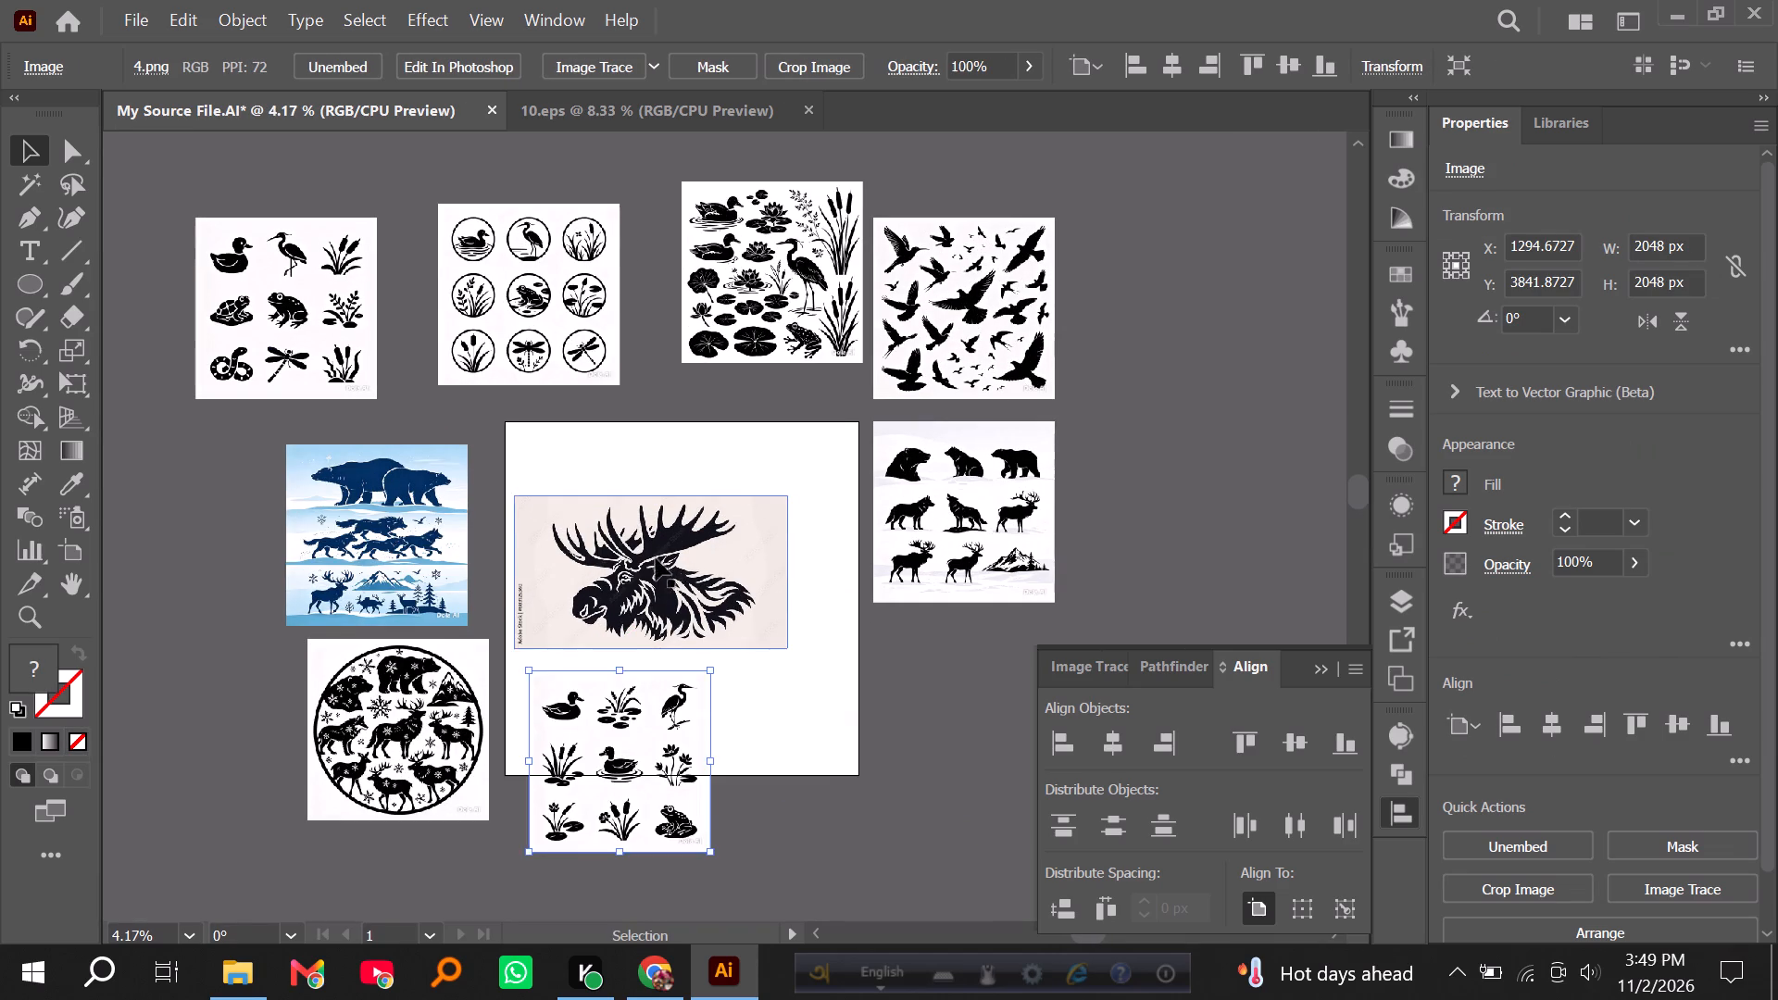
pyautogui.moveTo(641, 556); pyautogui.dragTo(953, 805)
pyautogui.click(759, 711)
pyautogui.moveTo(613, 742); pyautogui.dragTo(661, 580)
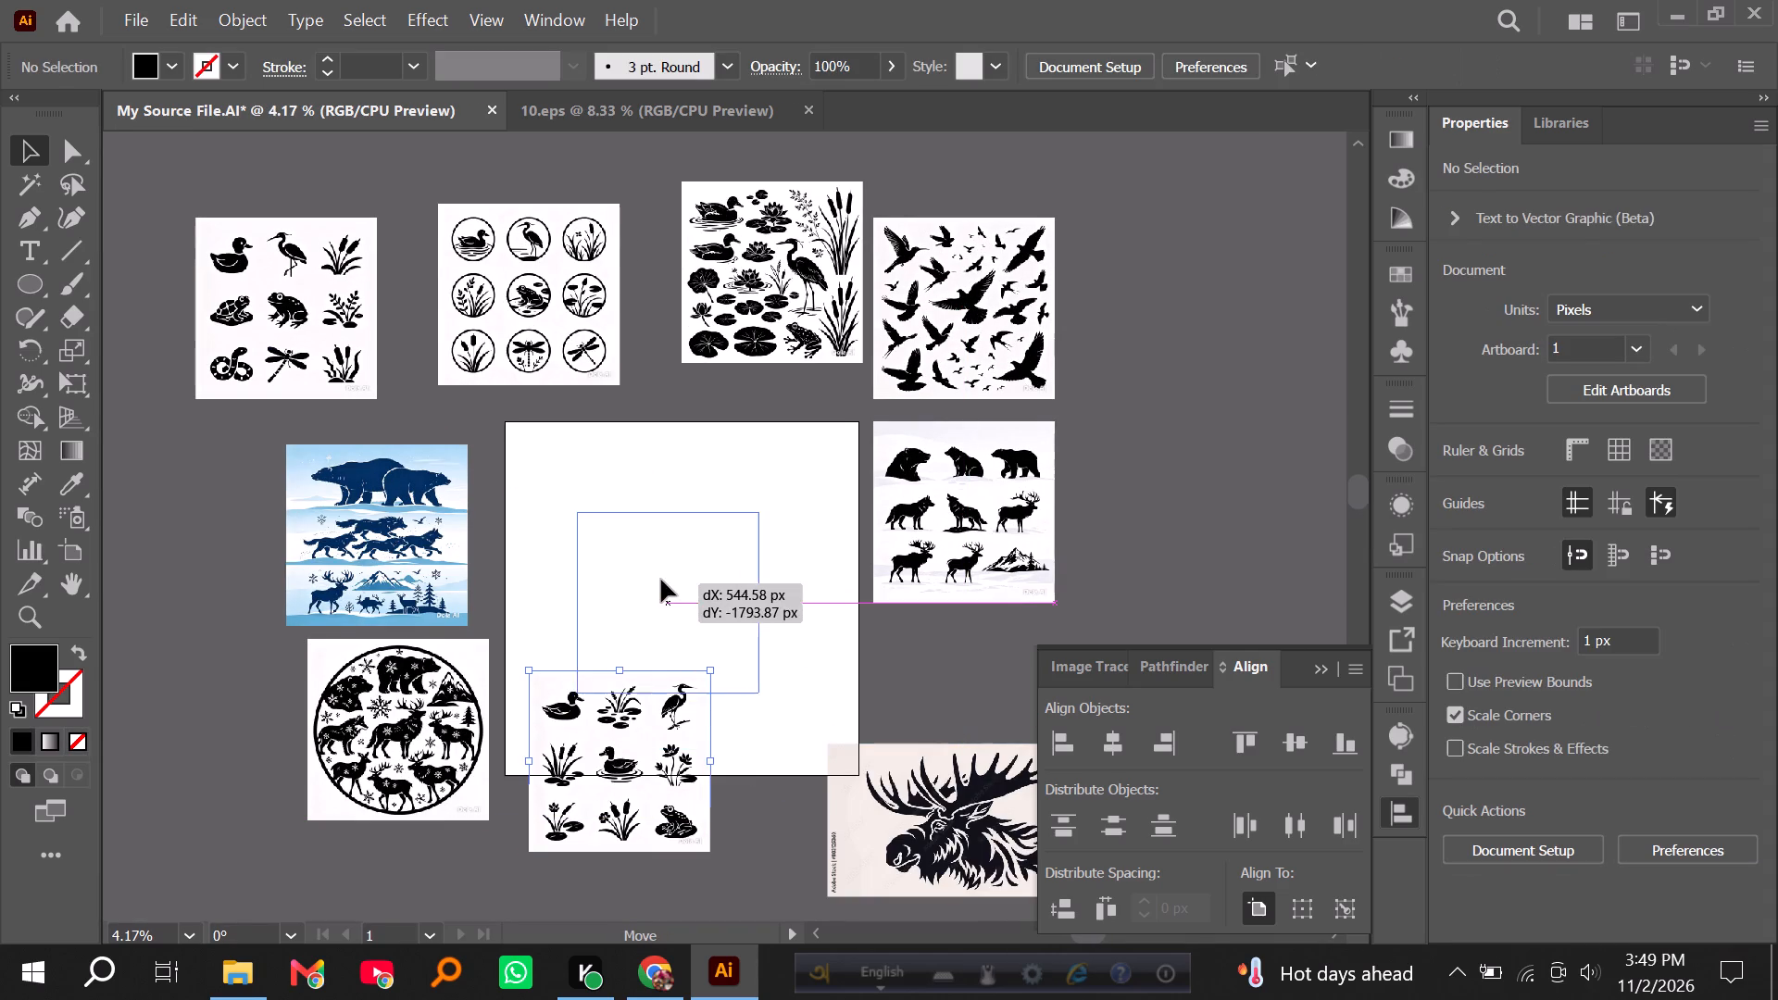
pyautogui.moveTo(661, 580); pyautogui.dragTo(661, 578)
# Examine the duck, heron, frog and pond-plant silhouettes in 4.png up close and look over the available Image Trace presets.
pyautogui.keyDown('alt'); pyautogui.scroll(5, 685, 592); pyautogui.keyUp('alt')
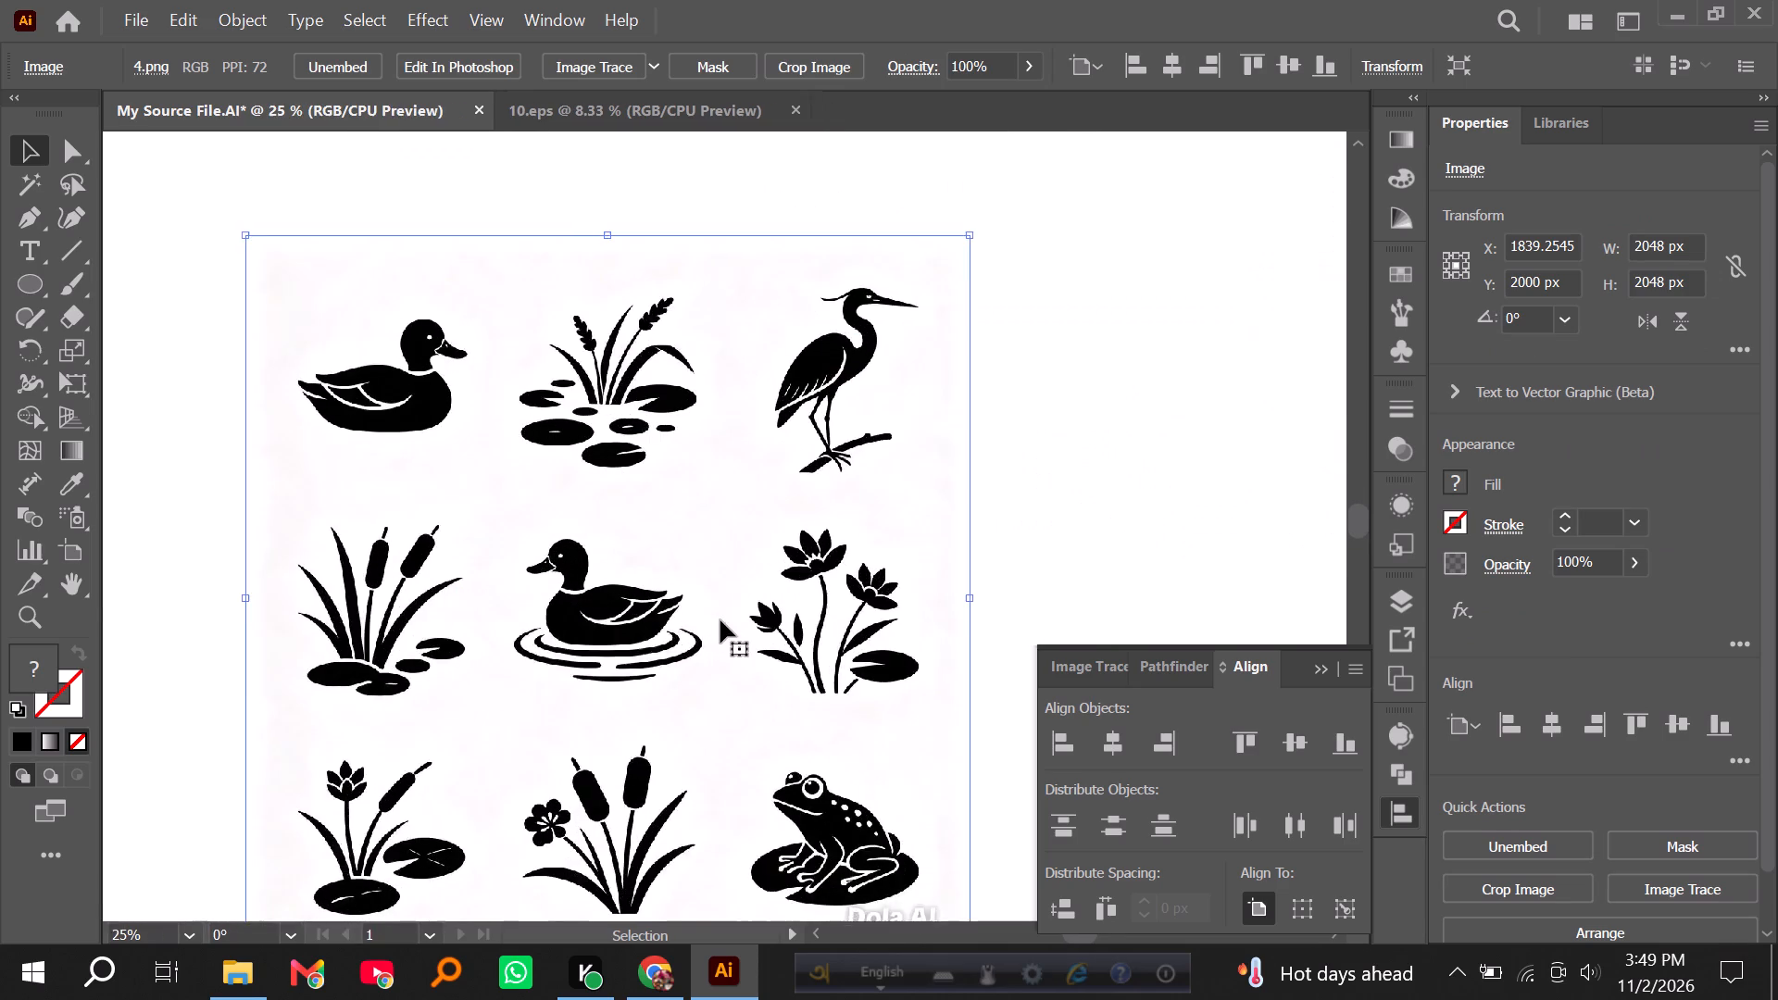
pyautogui.keyDown('alt'); pyautogui.scroll(-1, 720, 620); pyautogui.keyUp('alt')
pyautogui.scroll(-2, 719, 621)
pyautogui.keyDown('ctrl'); pyautogui.scroll(-1, 720, 625); pyautogui.keyUp('ctrl')
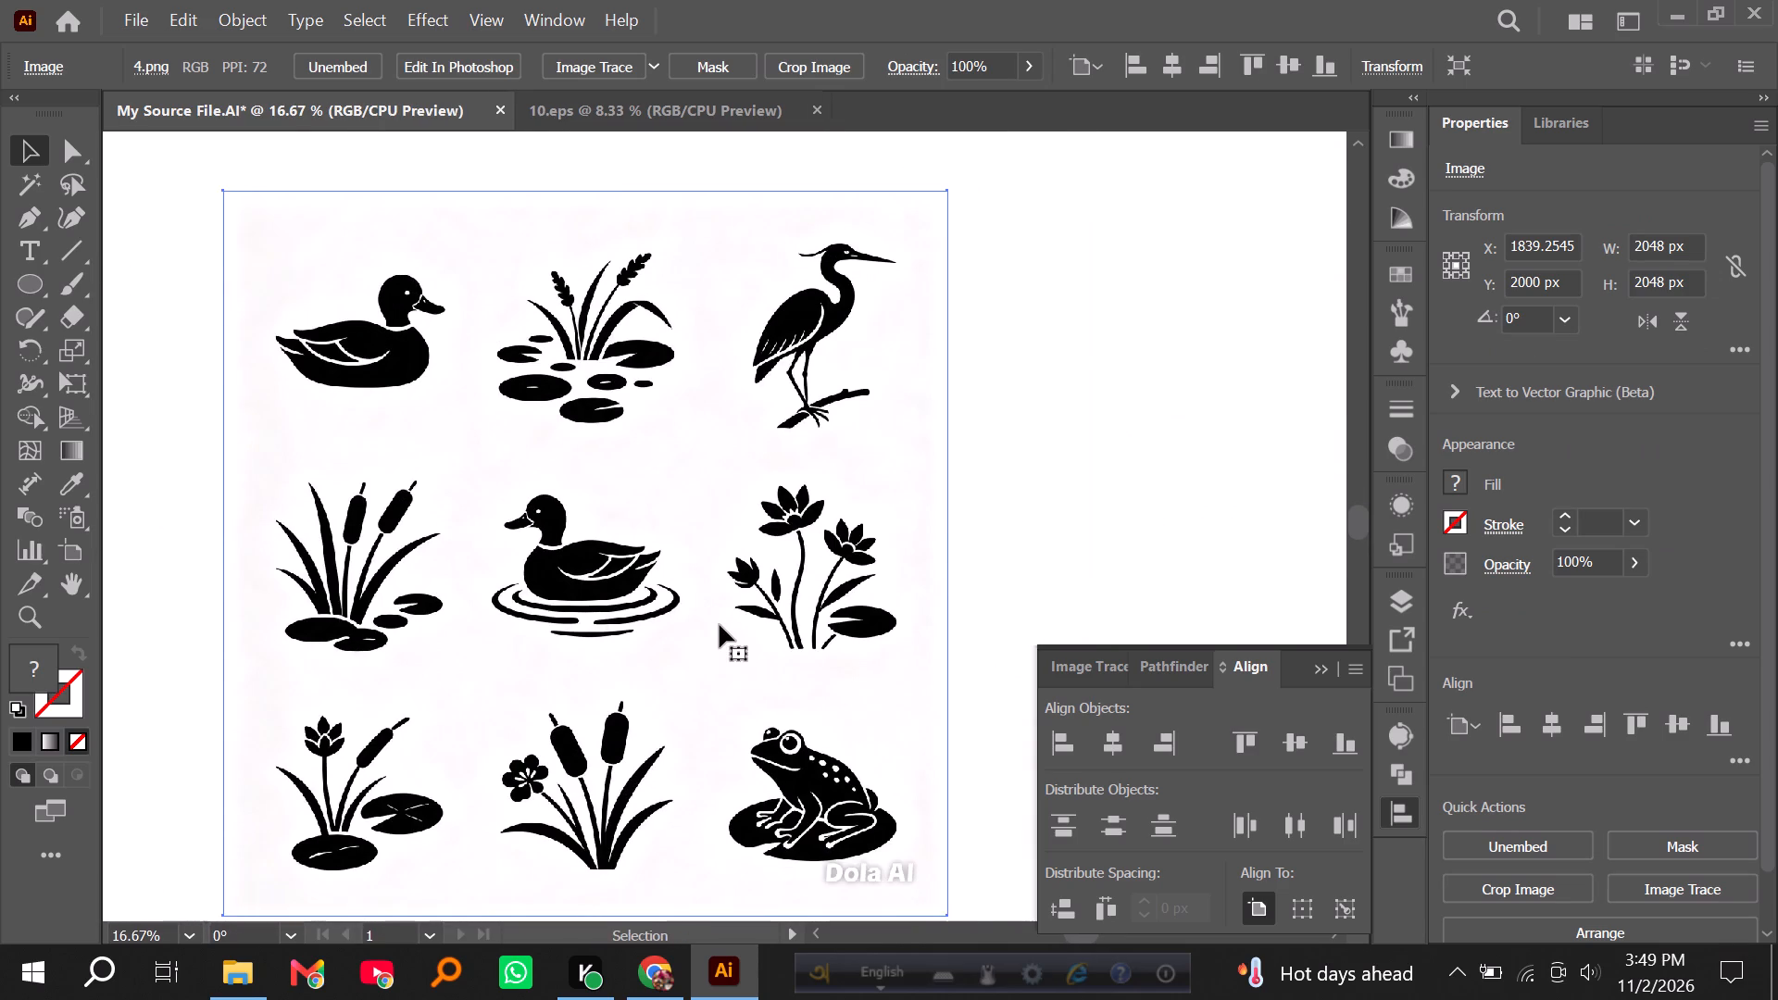
pyautogui.scroll(-1, 720, 625)
pyautogui.click(656, 65)
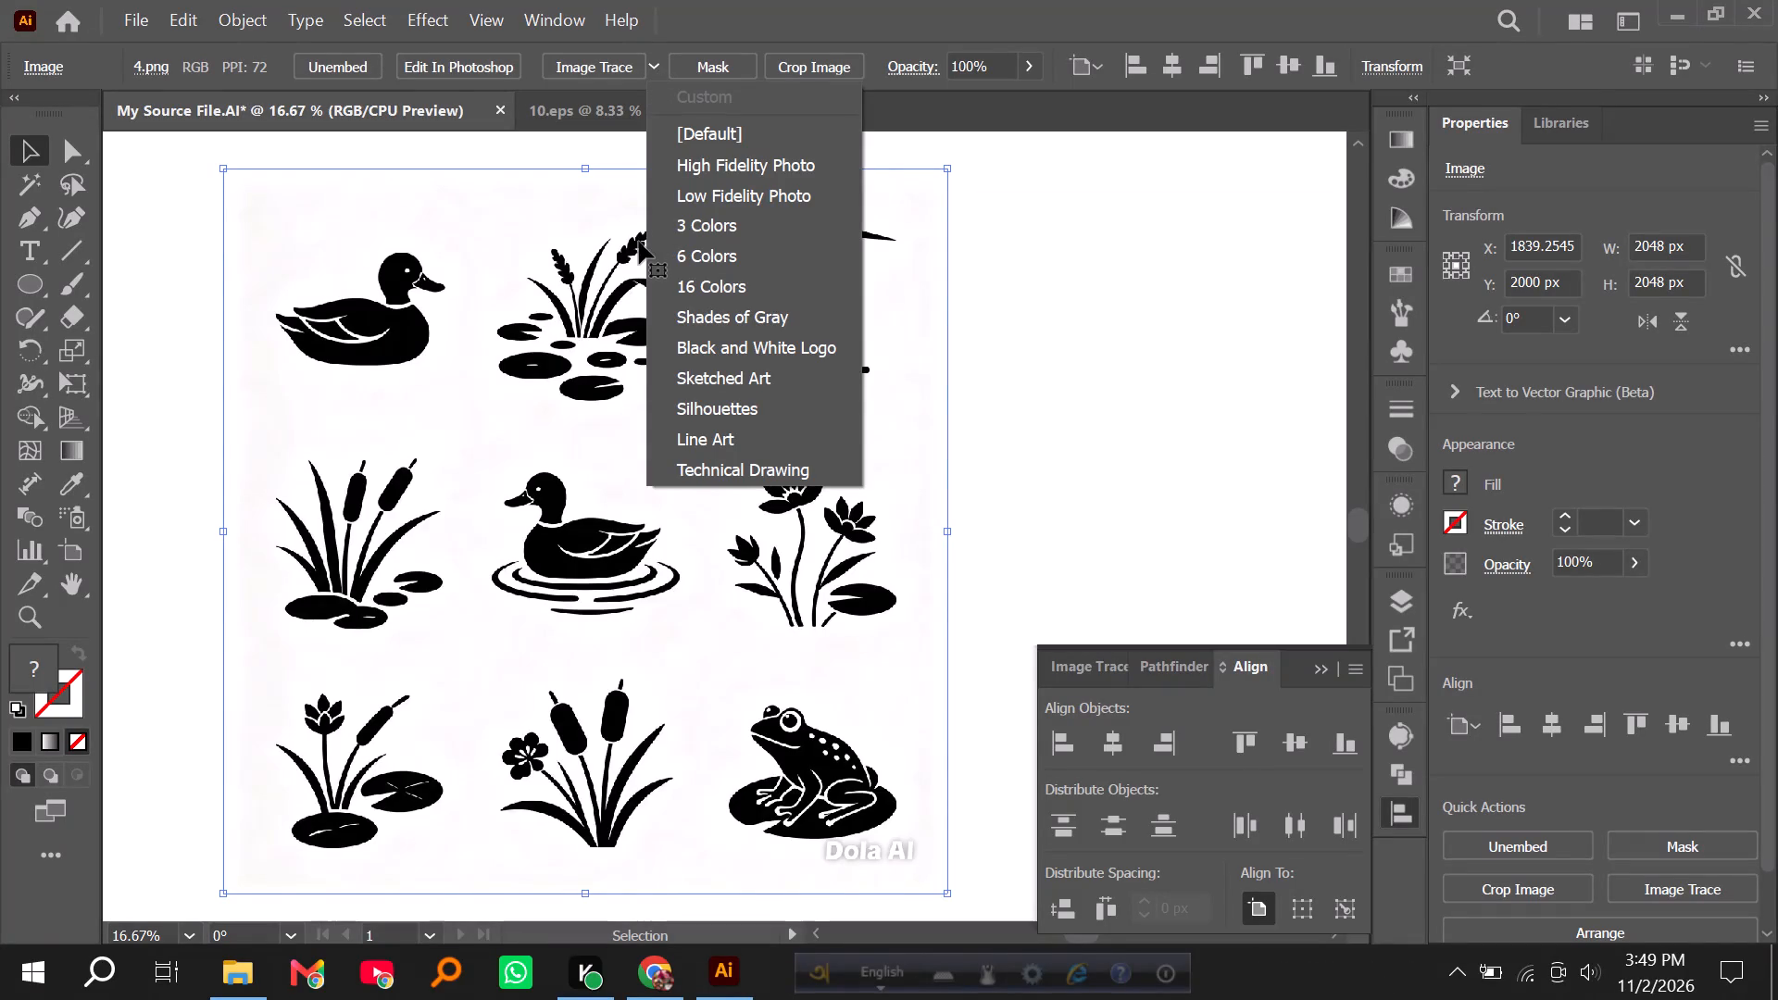
pyautogui.click(999, 427)
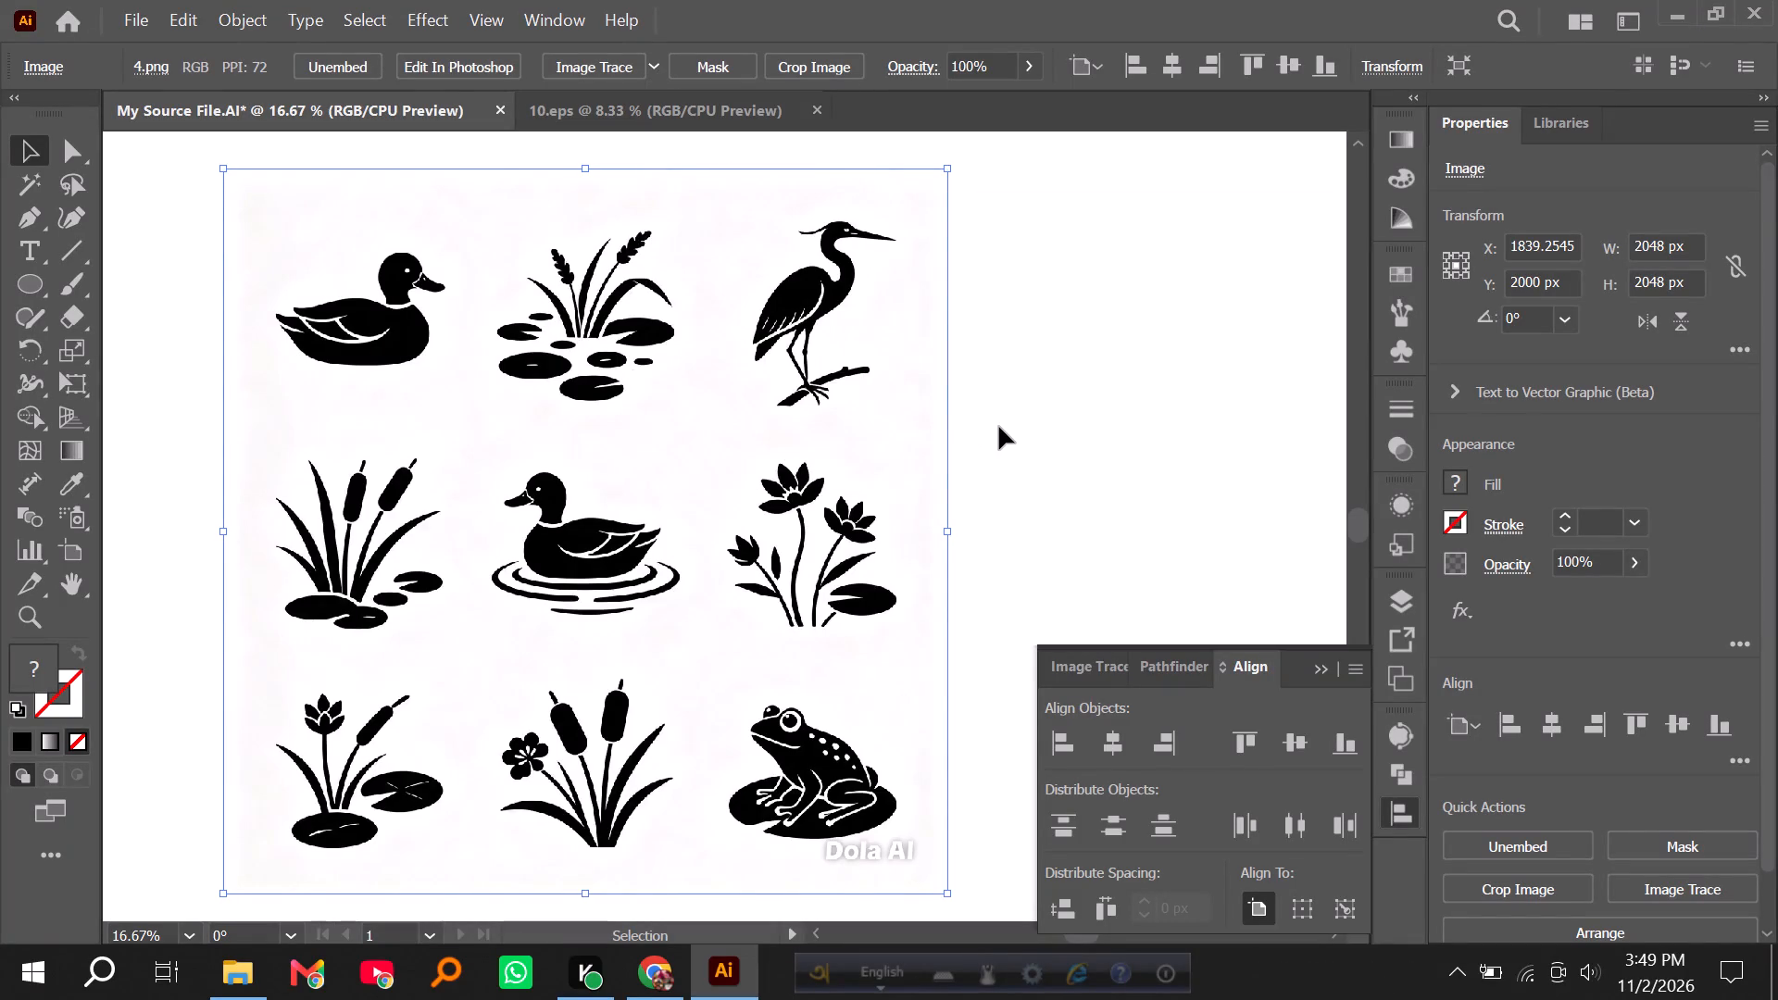
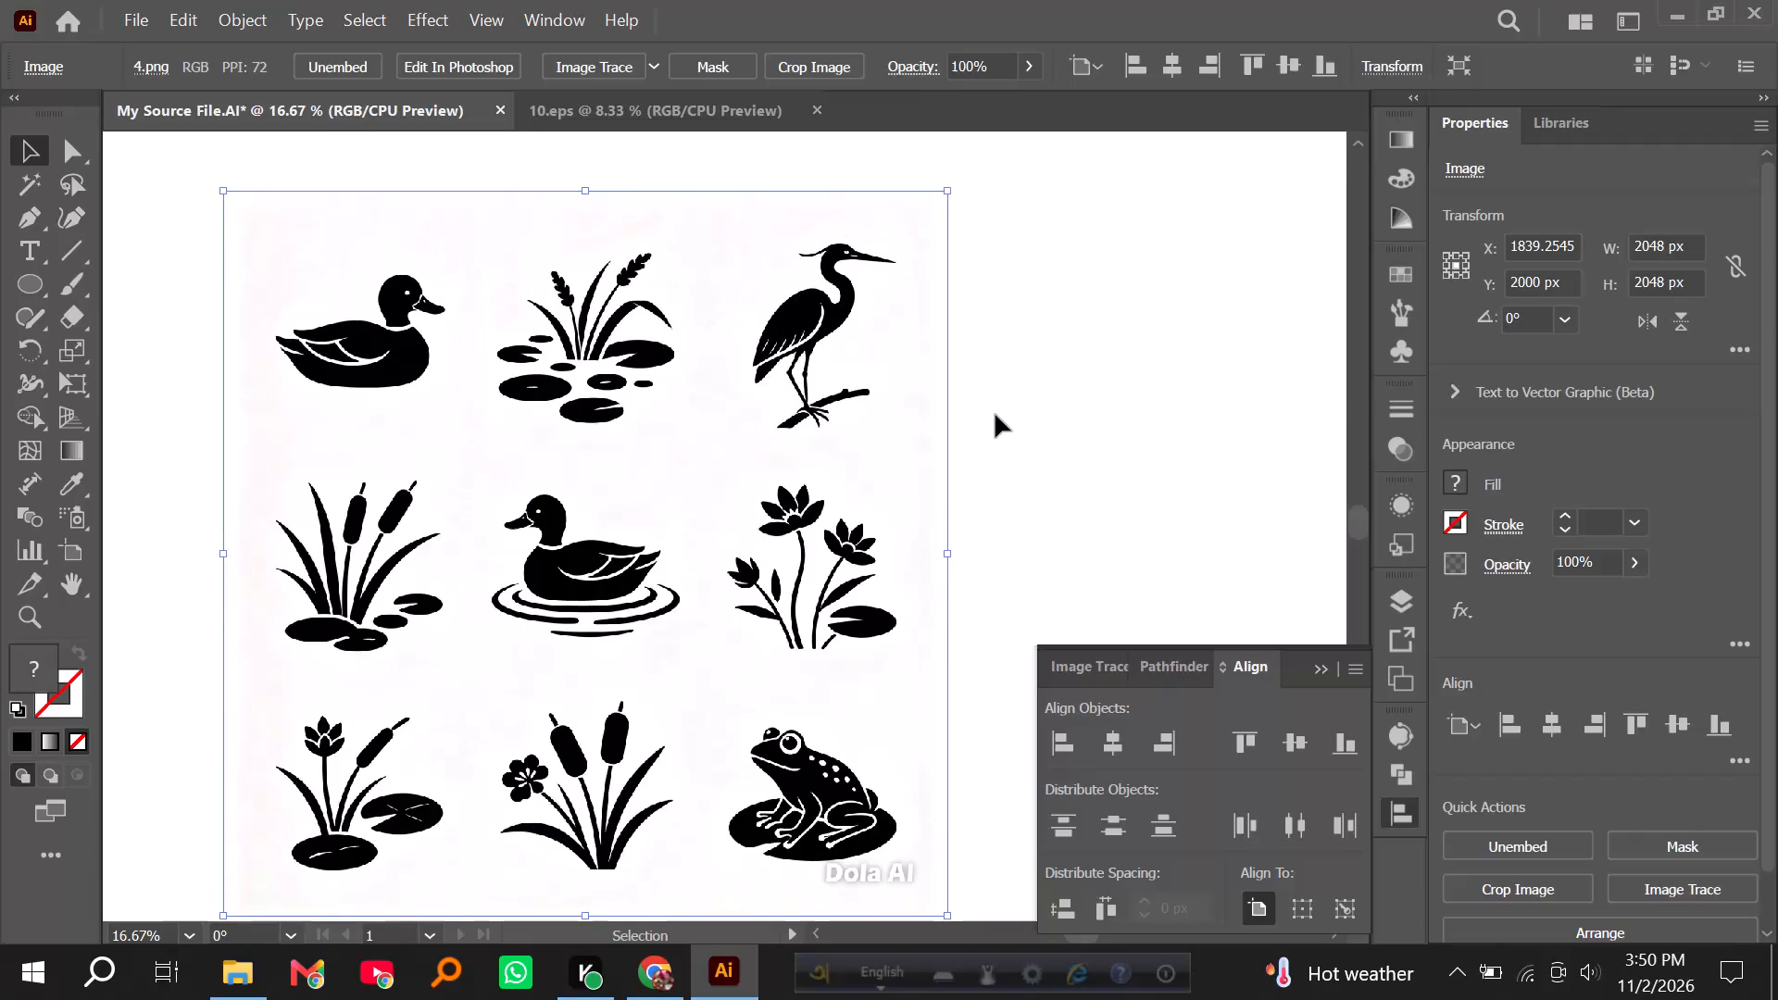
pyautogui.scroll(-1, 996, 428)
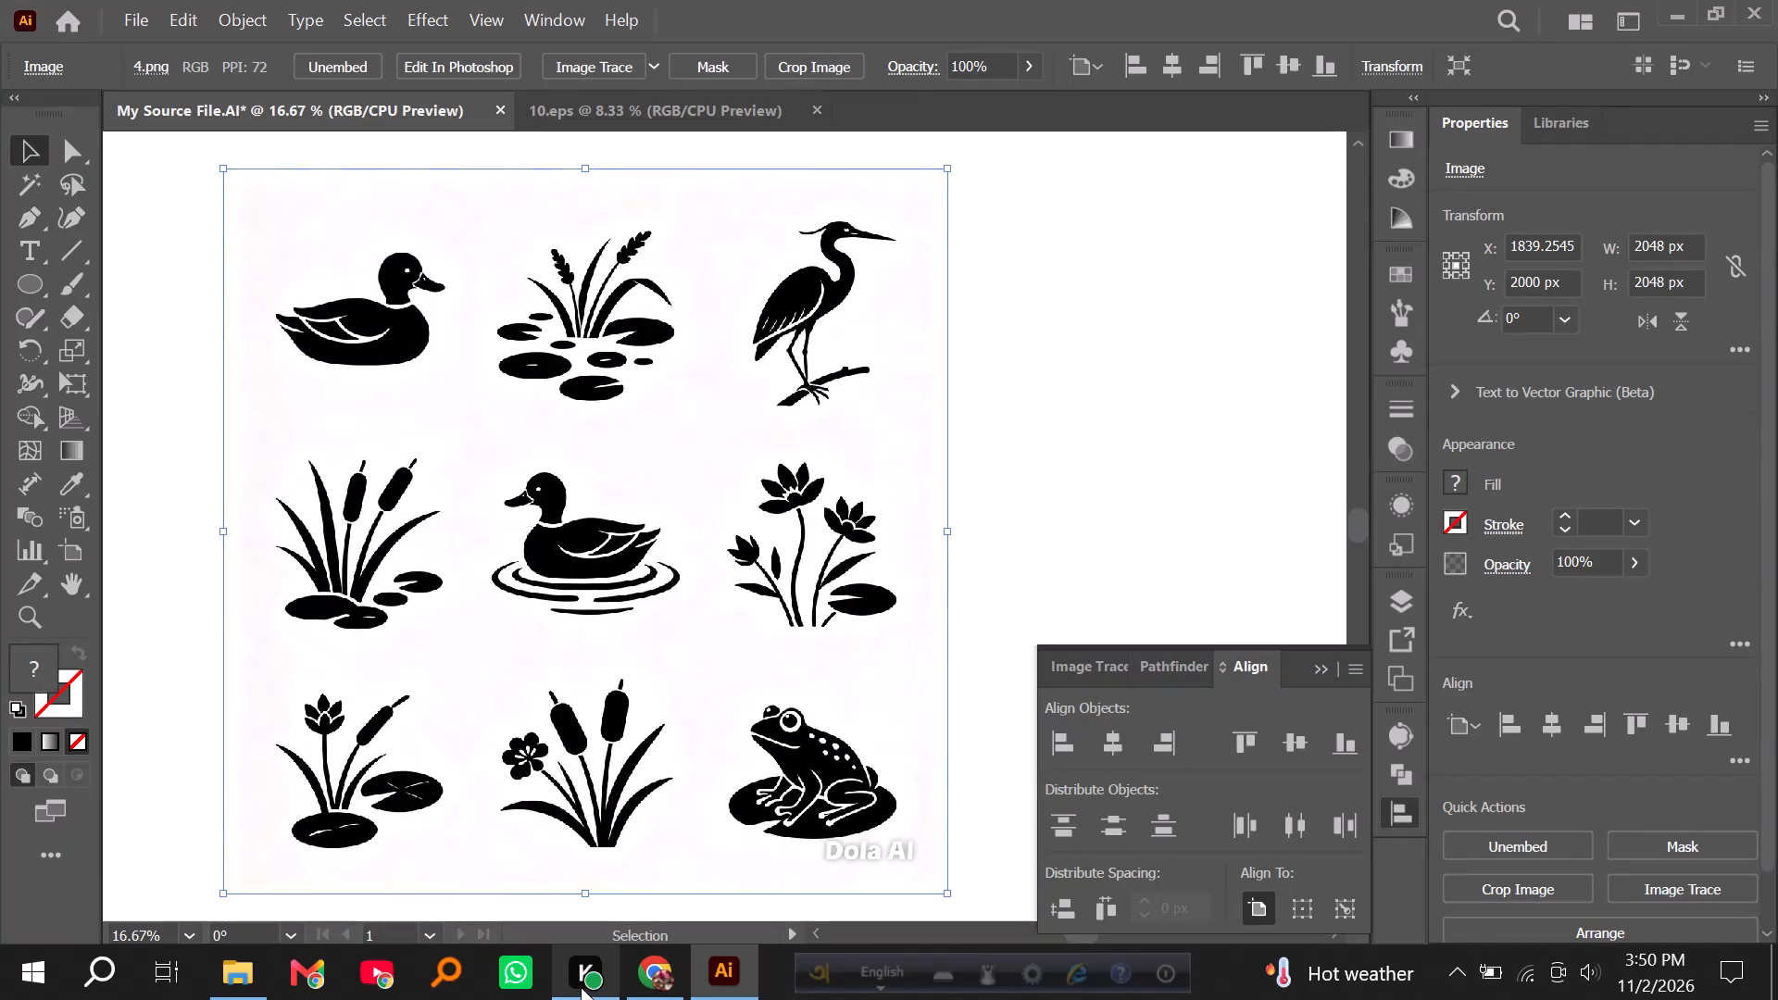
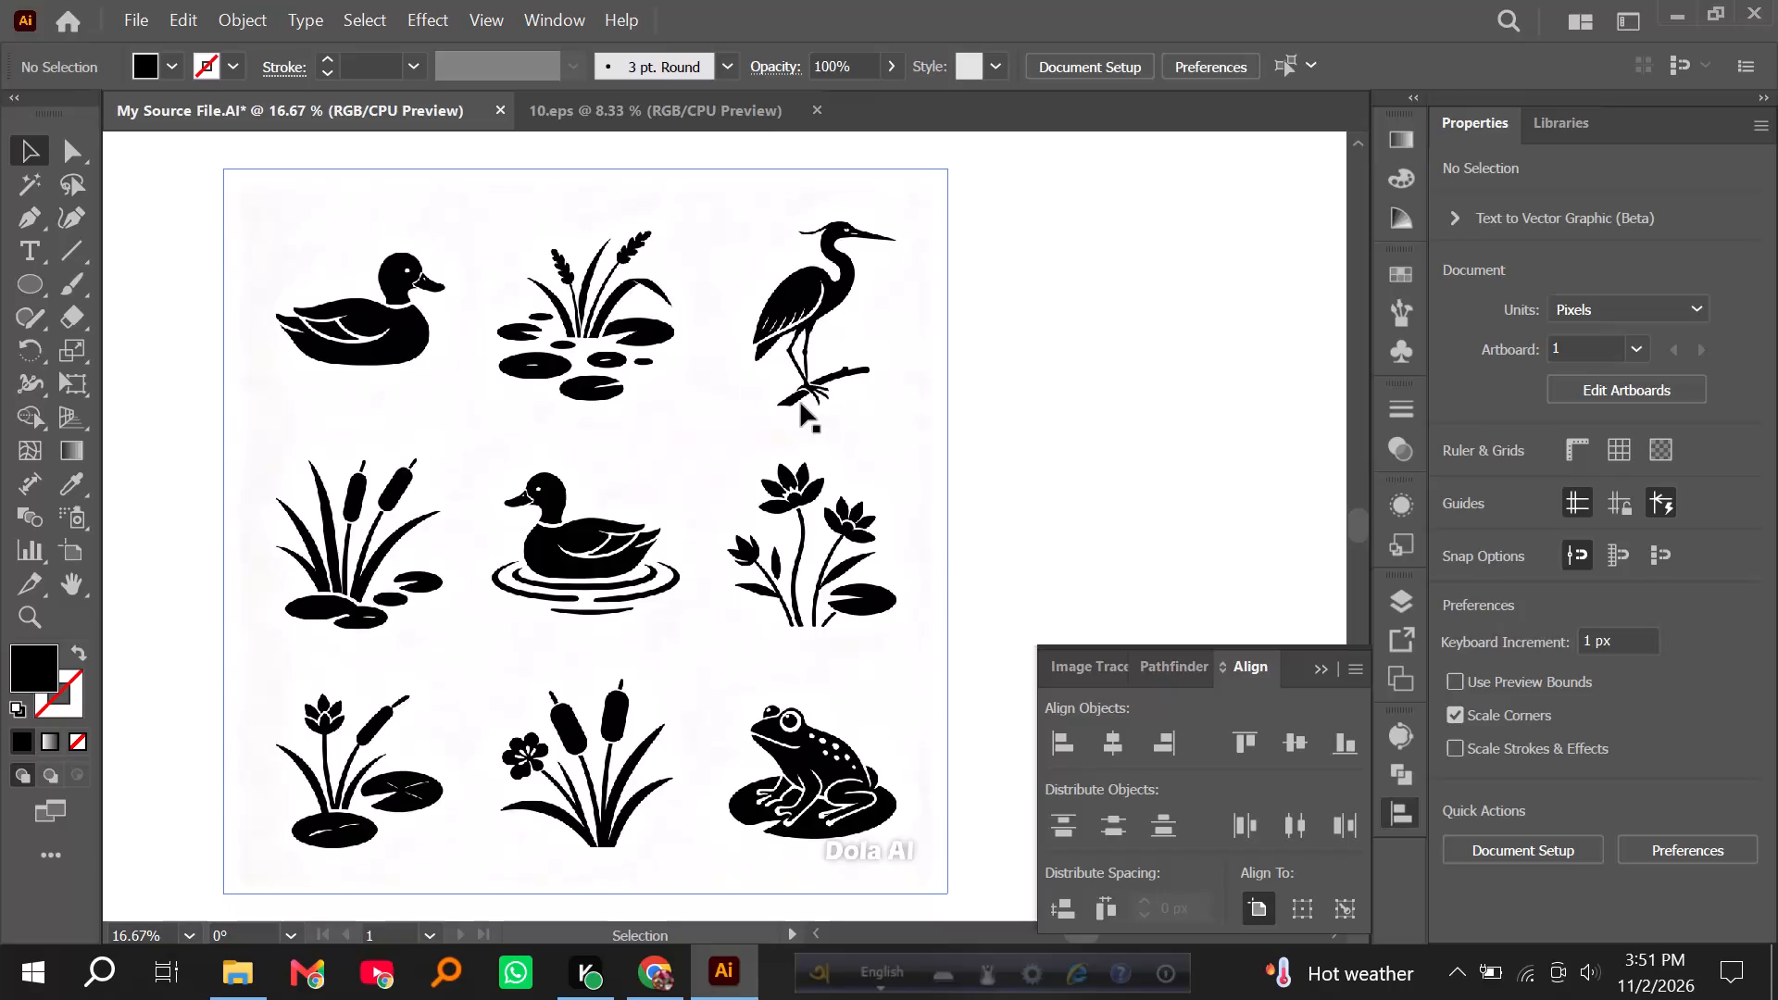
# Trace the pond image 4.png with the Sketched Art preset and expand the tracing into vector shapes.
pyautogui.scroll(-1, 732, 329)
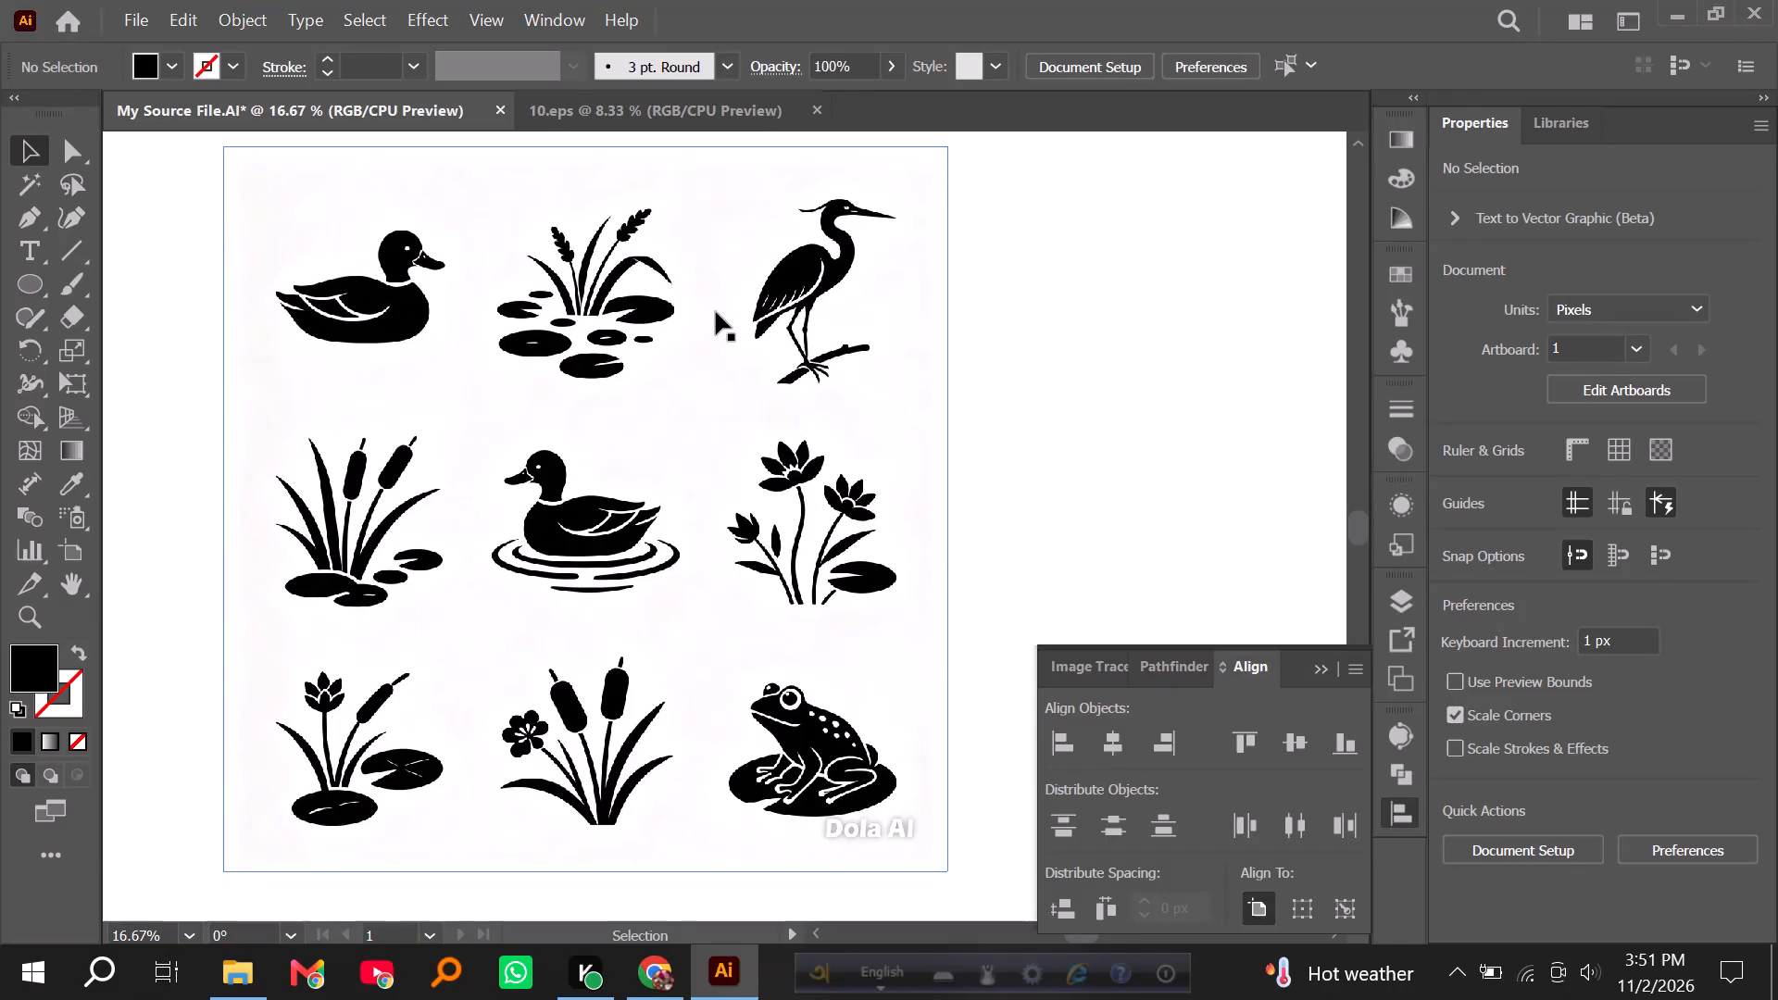
pyautogui.click(962, 254)
pyautogui.click(852, 244)
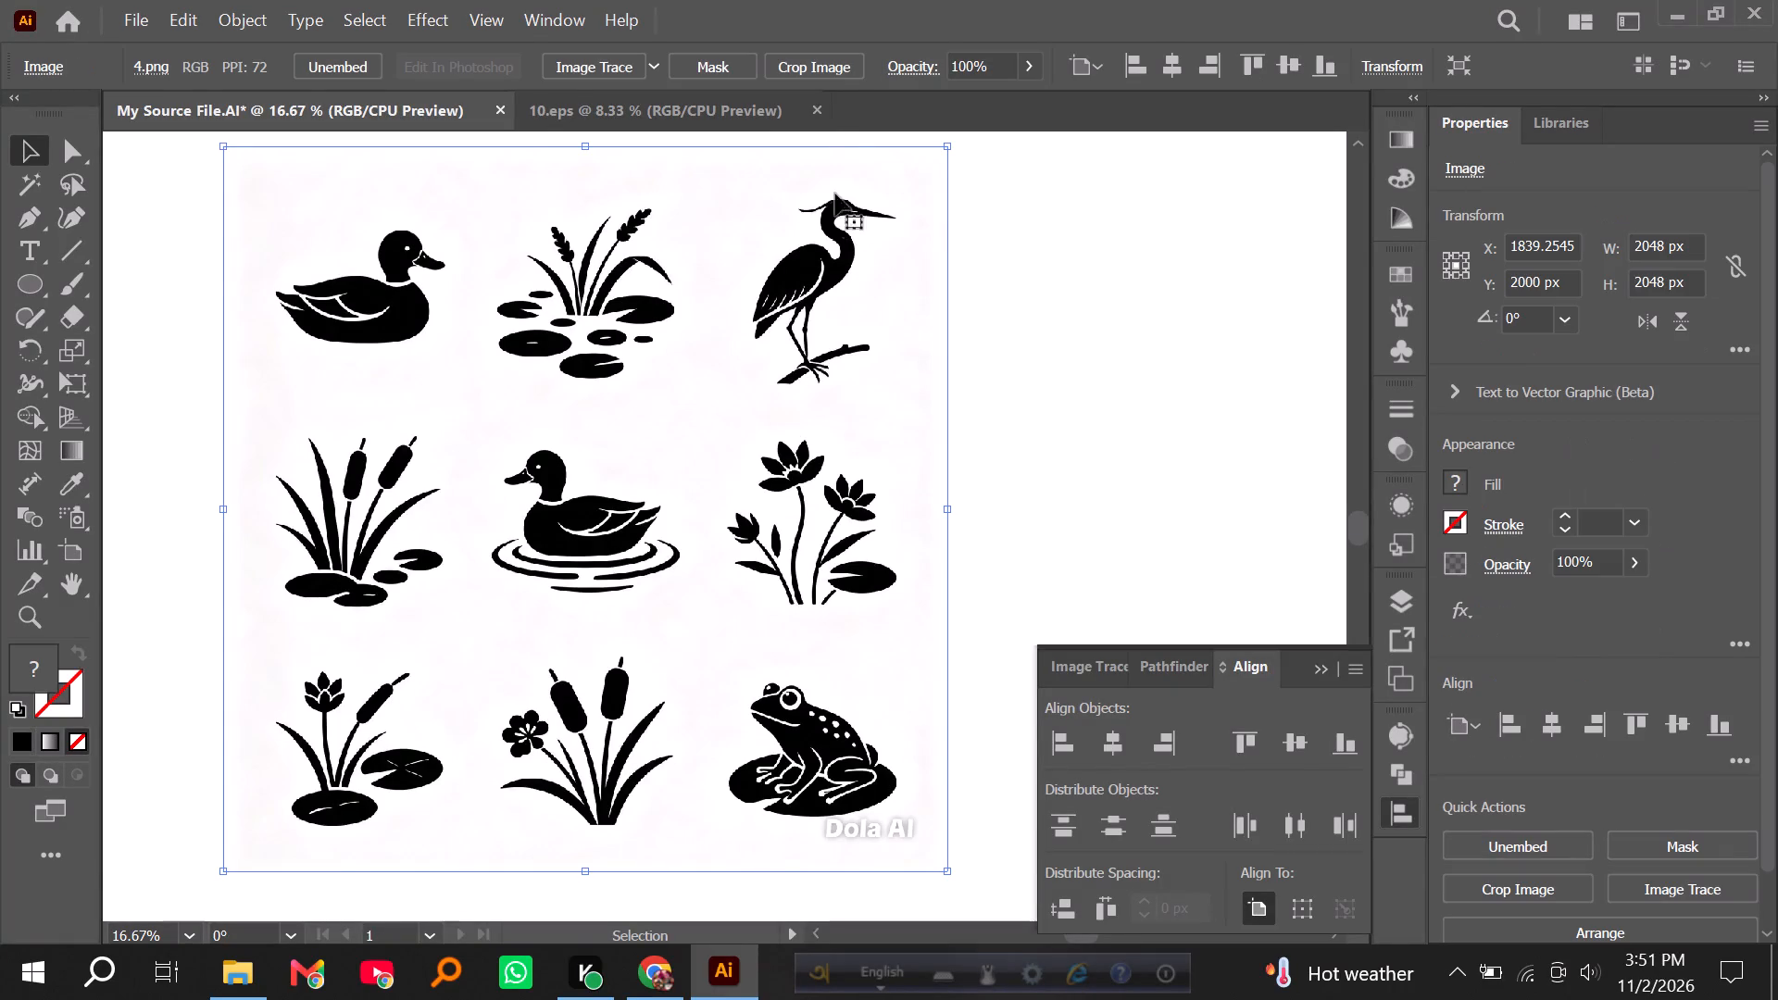
pyautogui.click(655, 62)
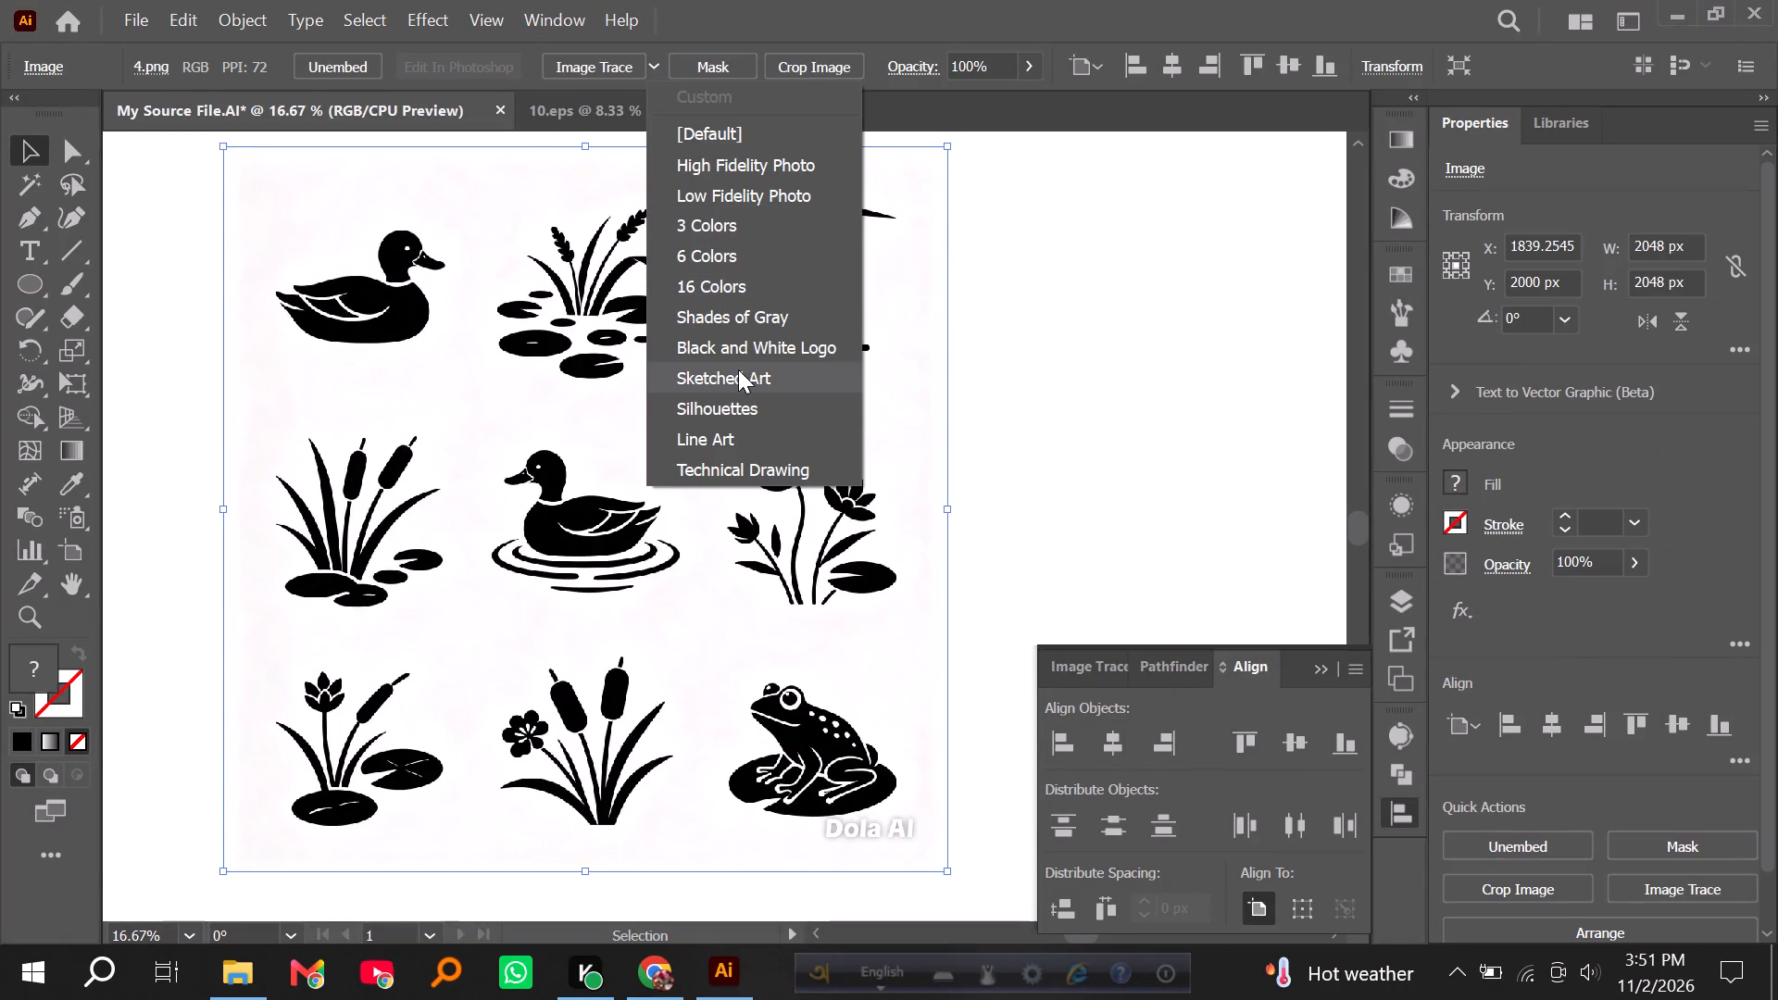
pyautogui.click(730, 371)
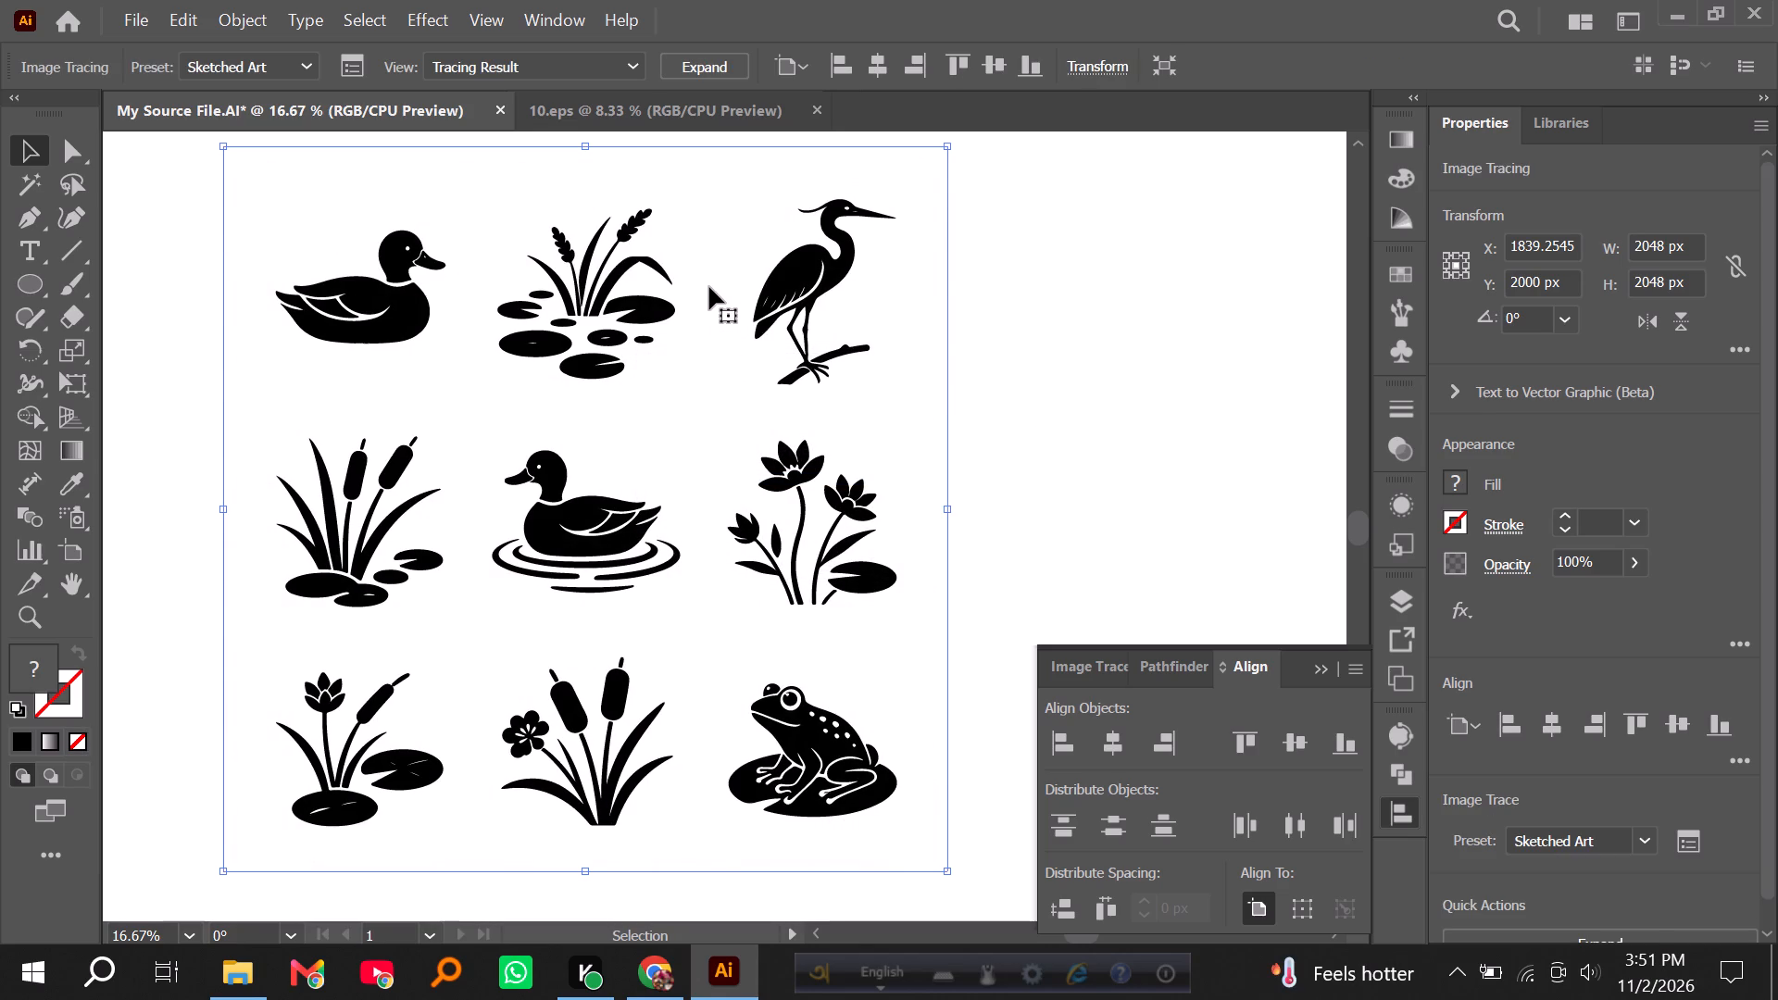
pyautogui.click(701, 63)
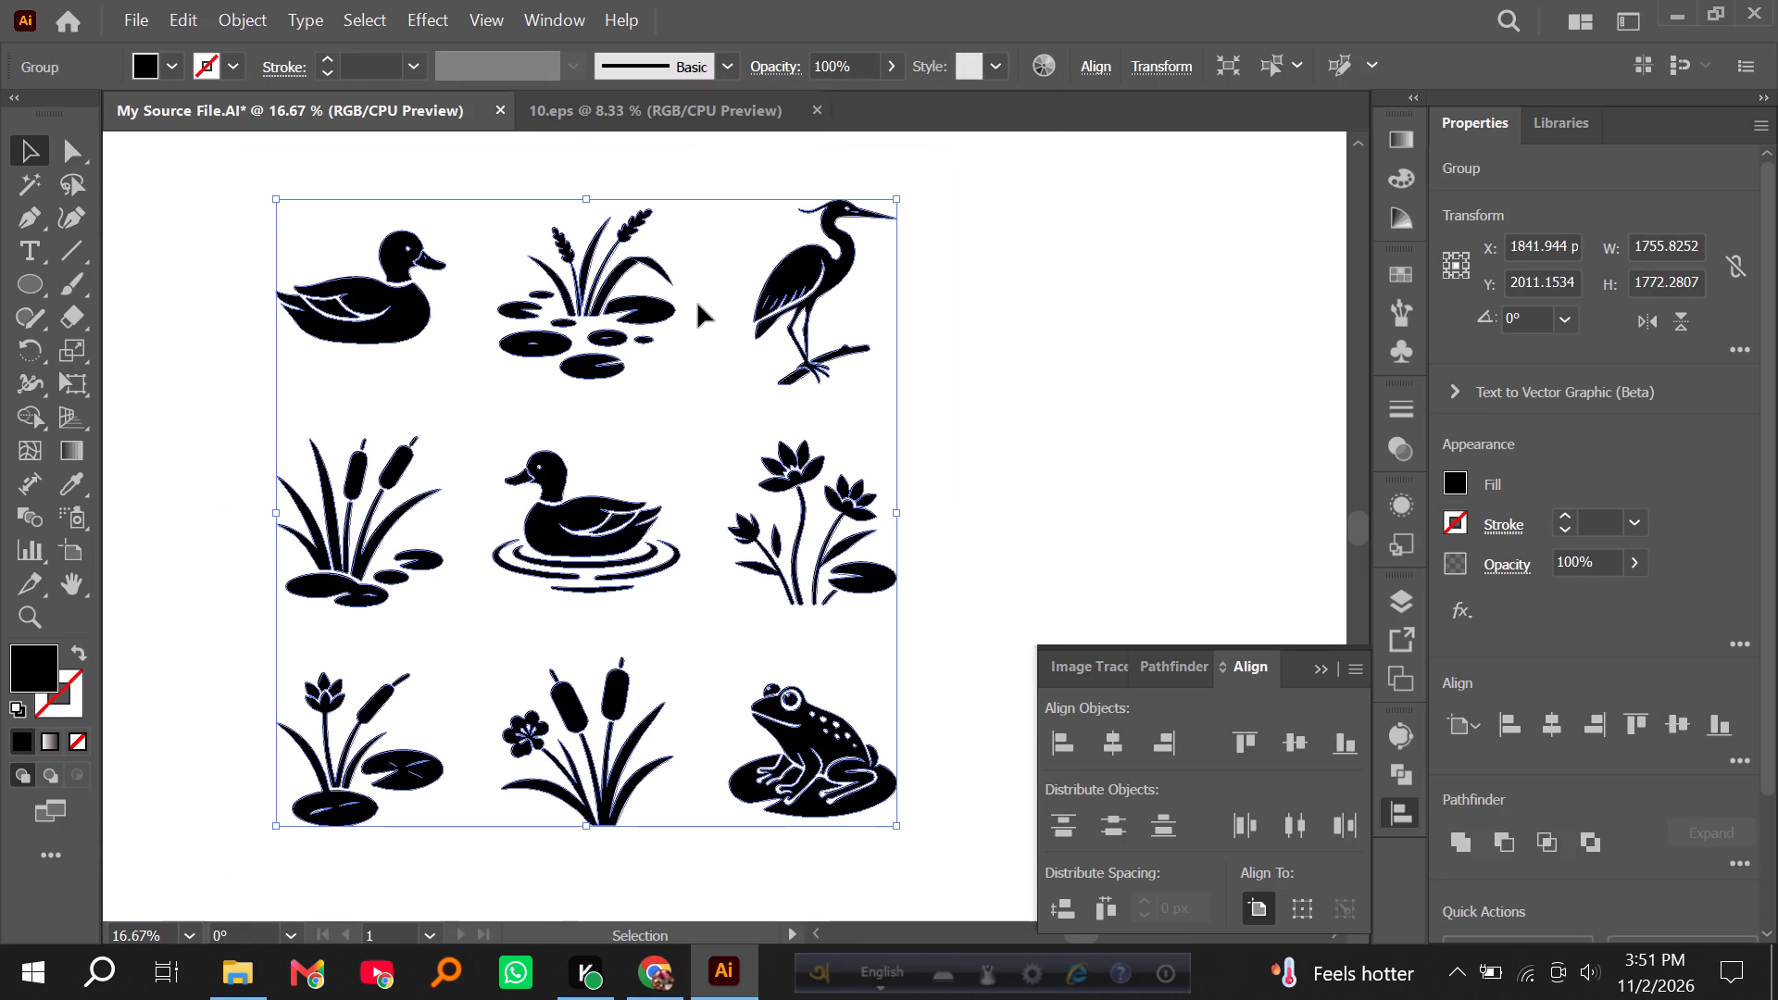
# Move the traced pond group off the artboard's lower edge and back, placing it at about X 1865, Y 2000 px.
pyautogui.keyDown('alt'); pyautogui.scroll(-2, 698, 327); pyautogui.keyUp('alt')
pyautogui.moveTo(655, 427); pyautogui.dragTo(632, 745)
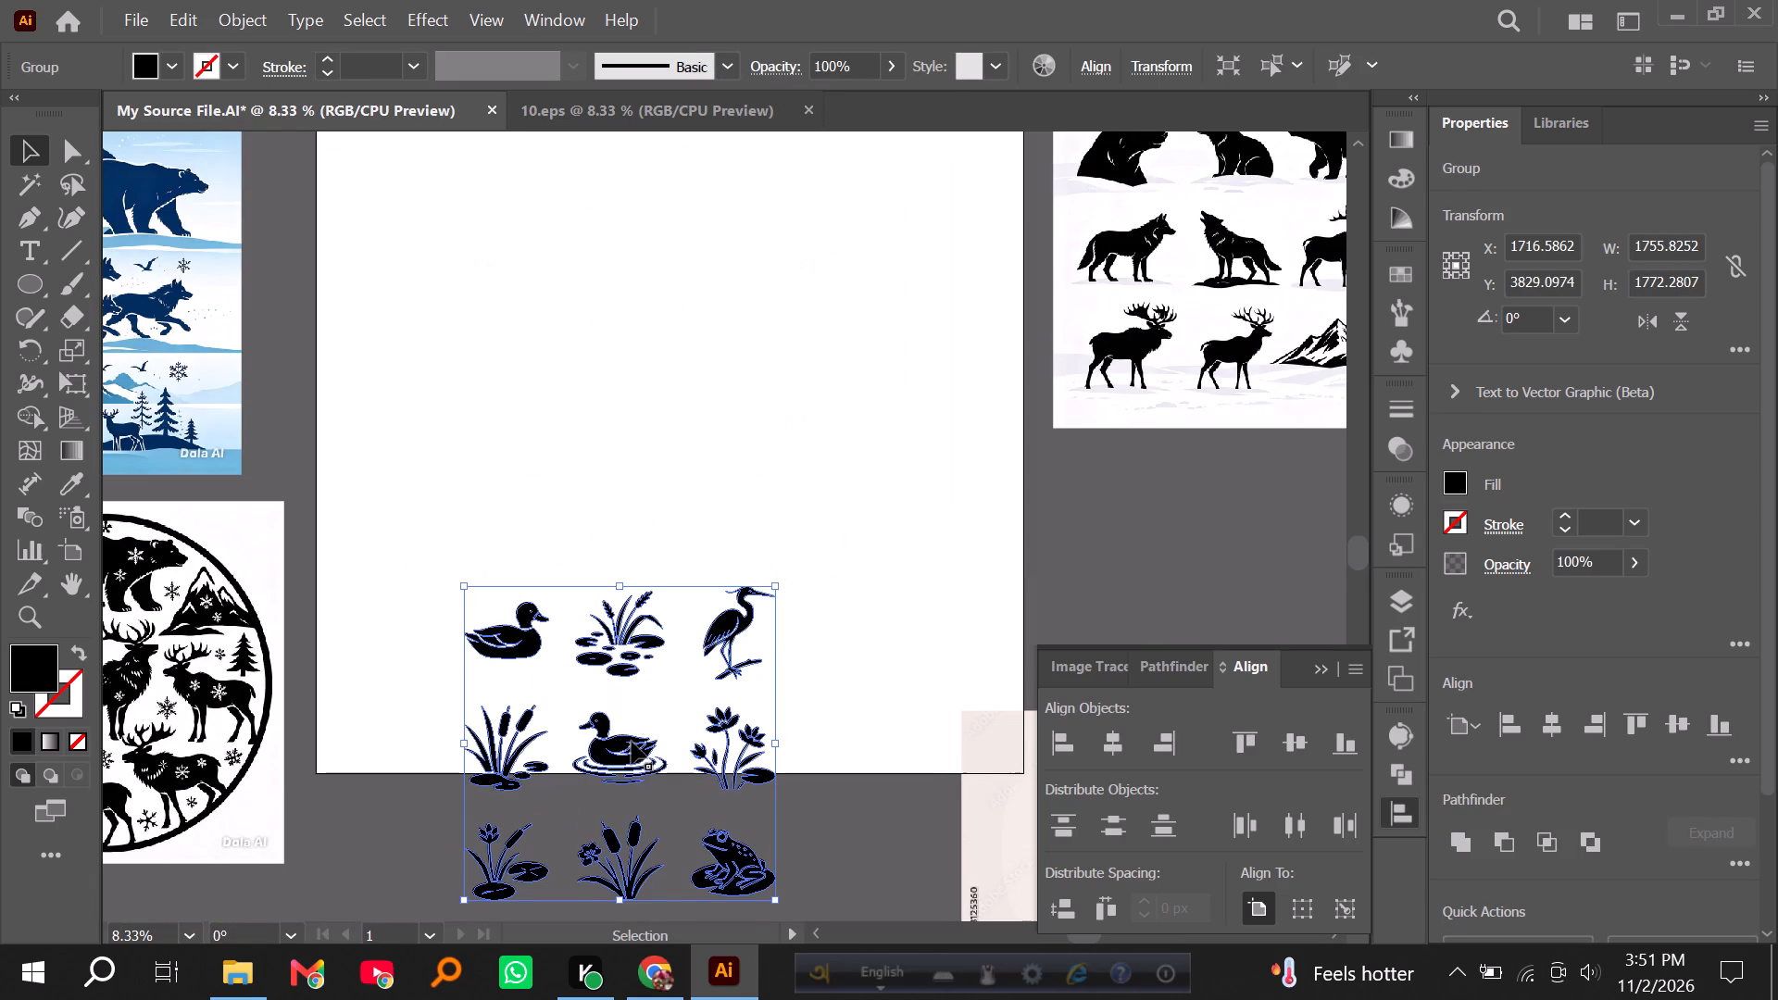
pyautogui.moveTo(627, 740); pyautogui.dragTo(653, 421)
# Merge the thin white slit into the large lily pad below the top-row reeds using Shape Builder.
pyautogui.keyDown('alt'); pyautogui.scroll(4, 666, 288); pyautogui.keyUp('alt')
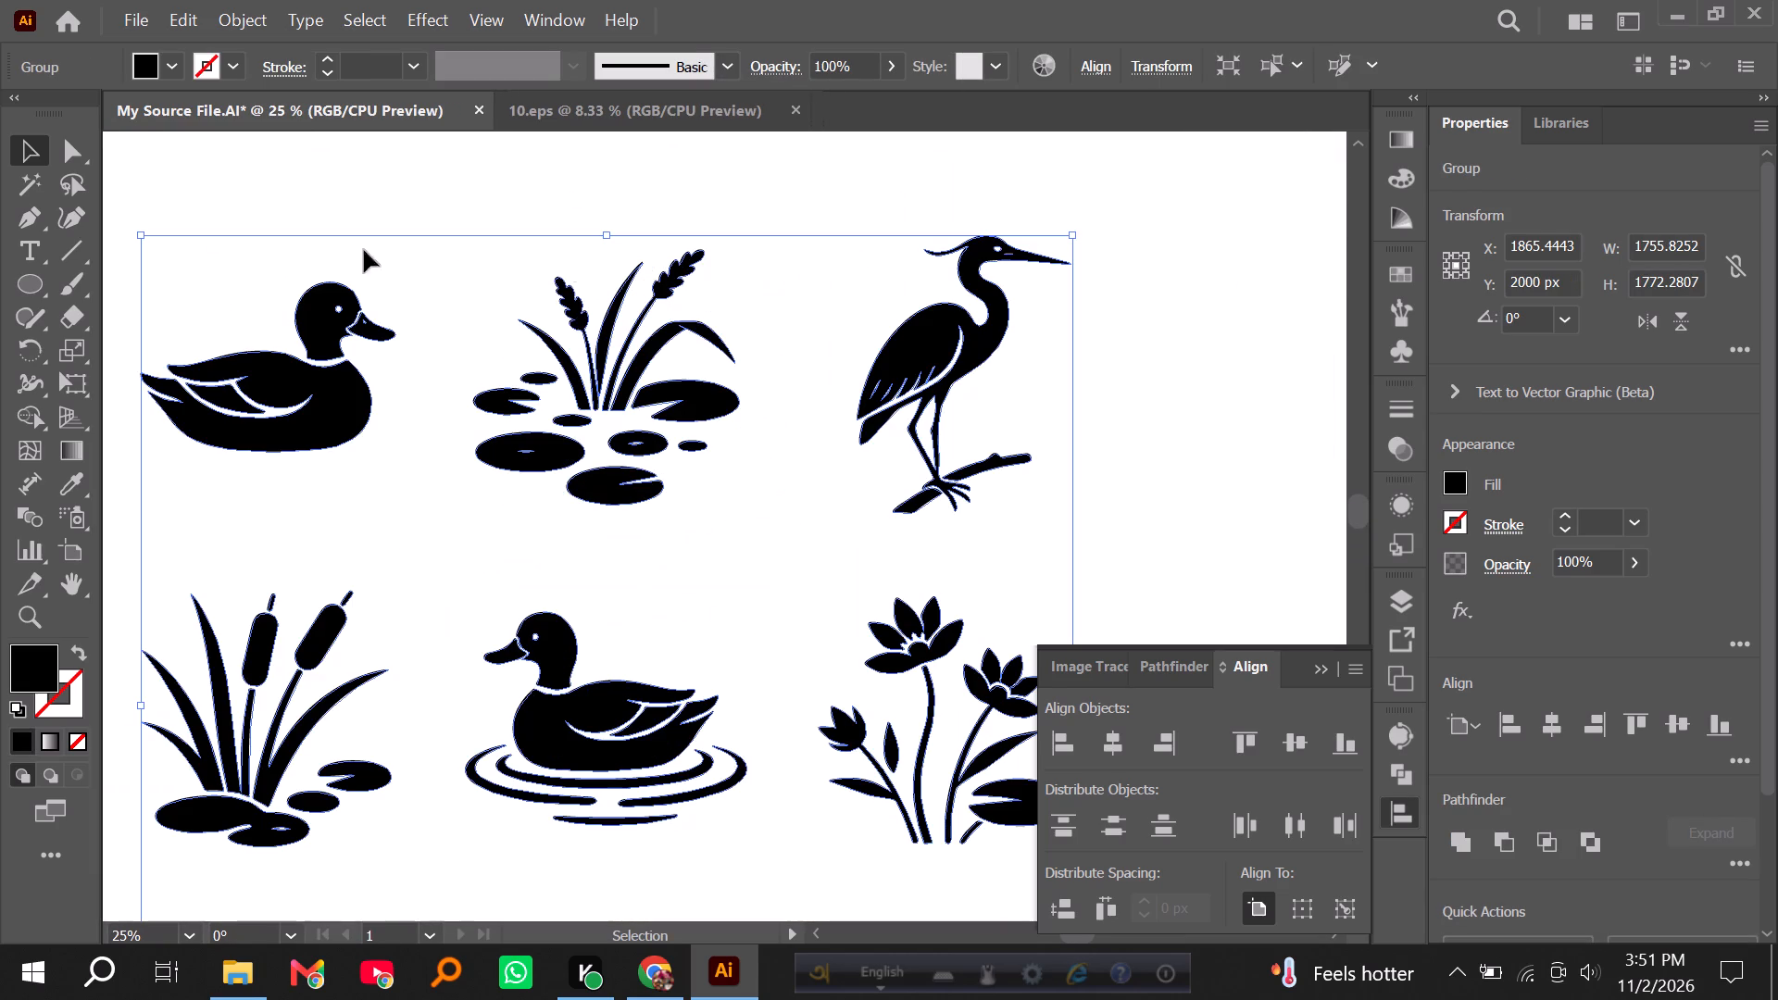
pyautogui.keyDown('alt'); pyautogui.scroll(3, 501, 431); pyautogui.keyUp('alt')
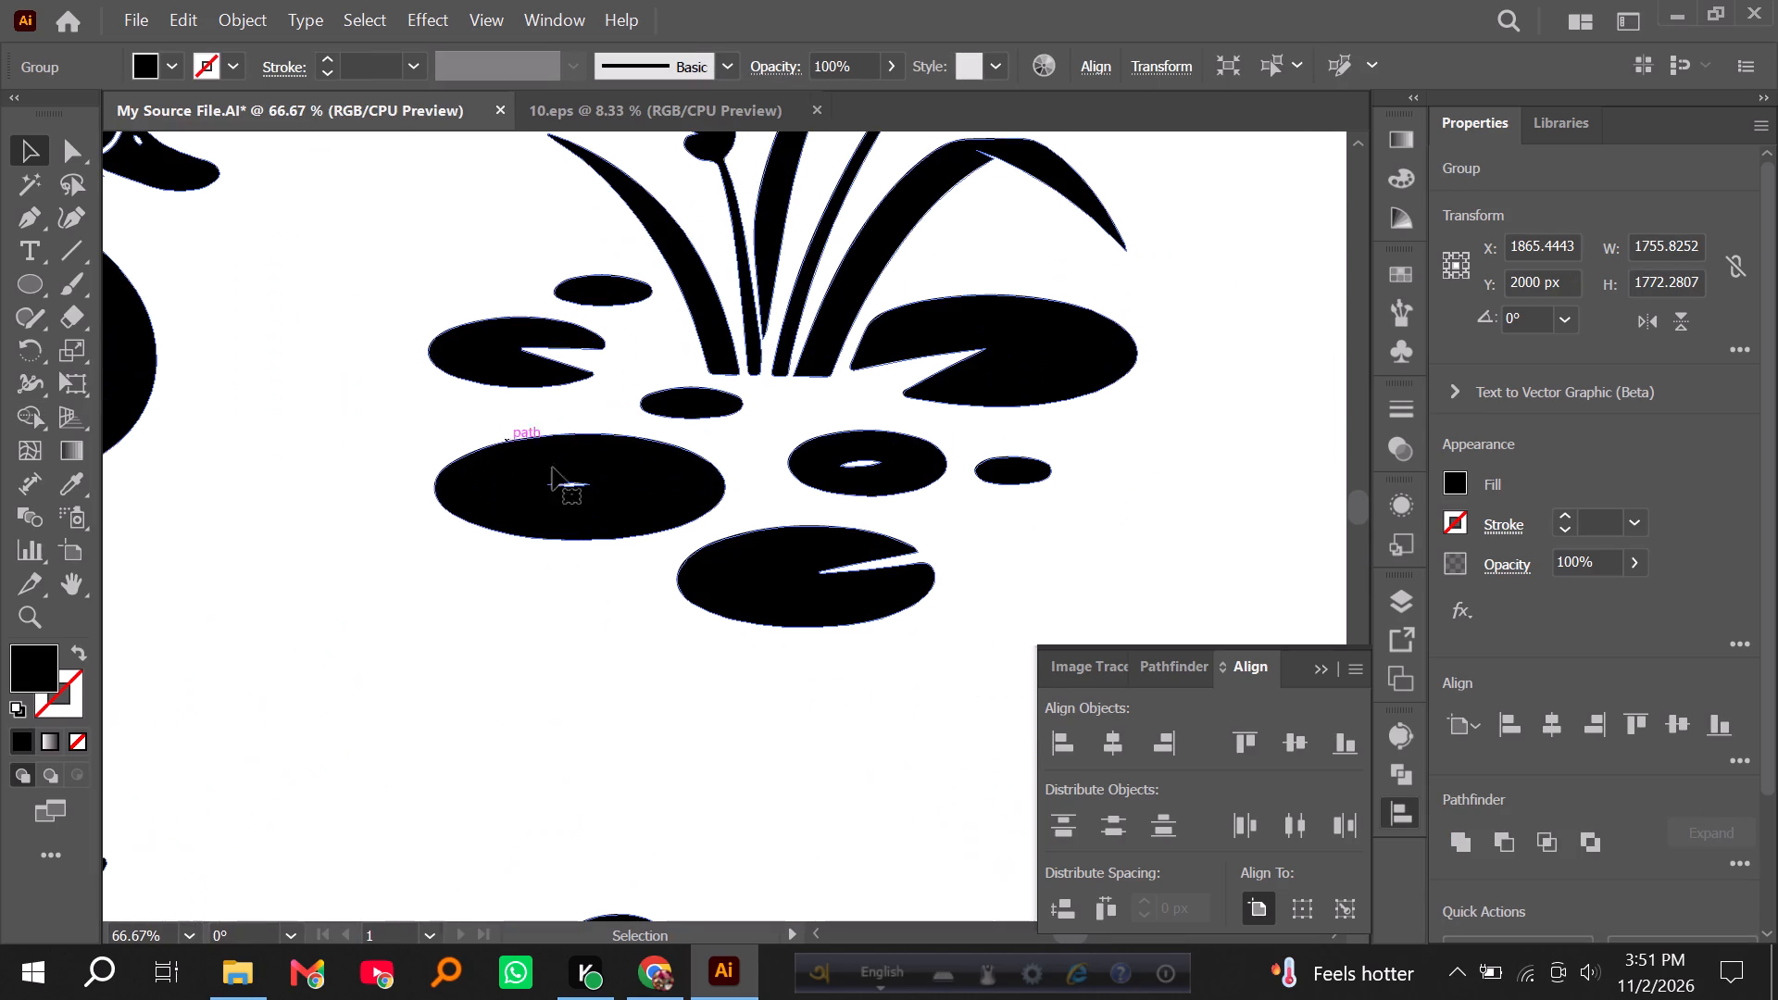
pyautogui.click(20, 417)
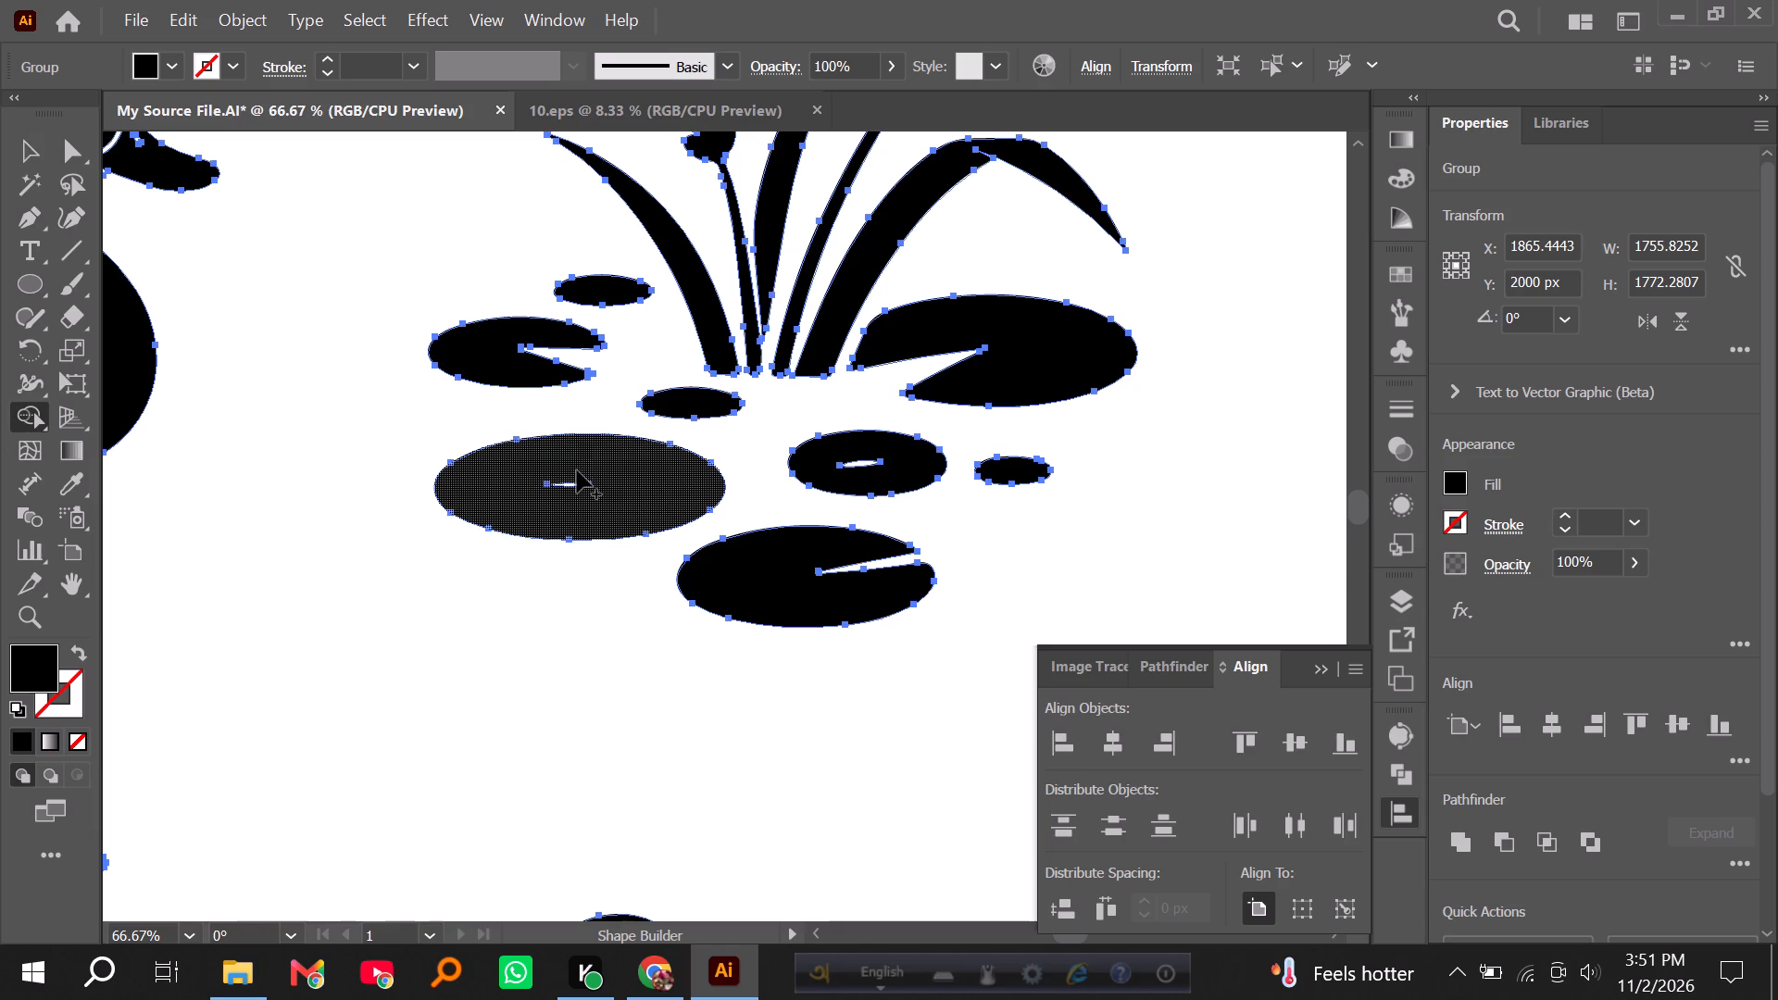
pyautogui.moveTo(582, 460); pyautogui.dragTo(580, 507)
pyautogui.click(31, 149)
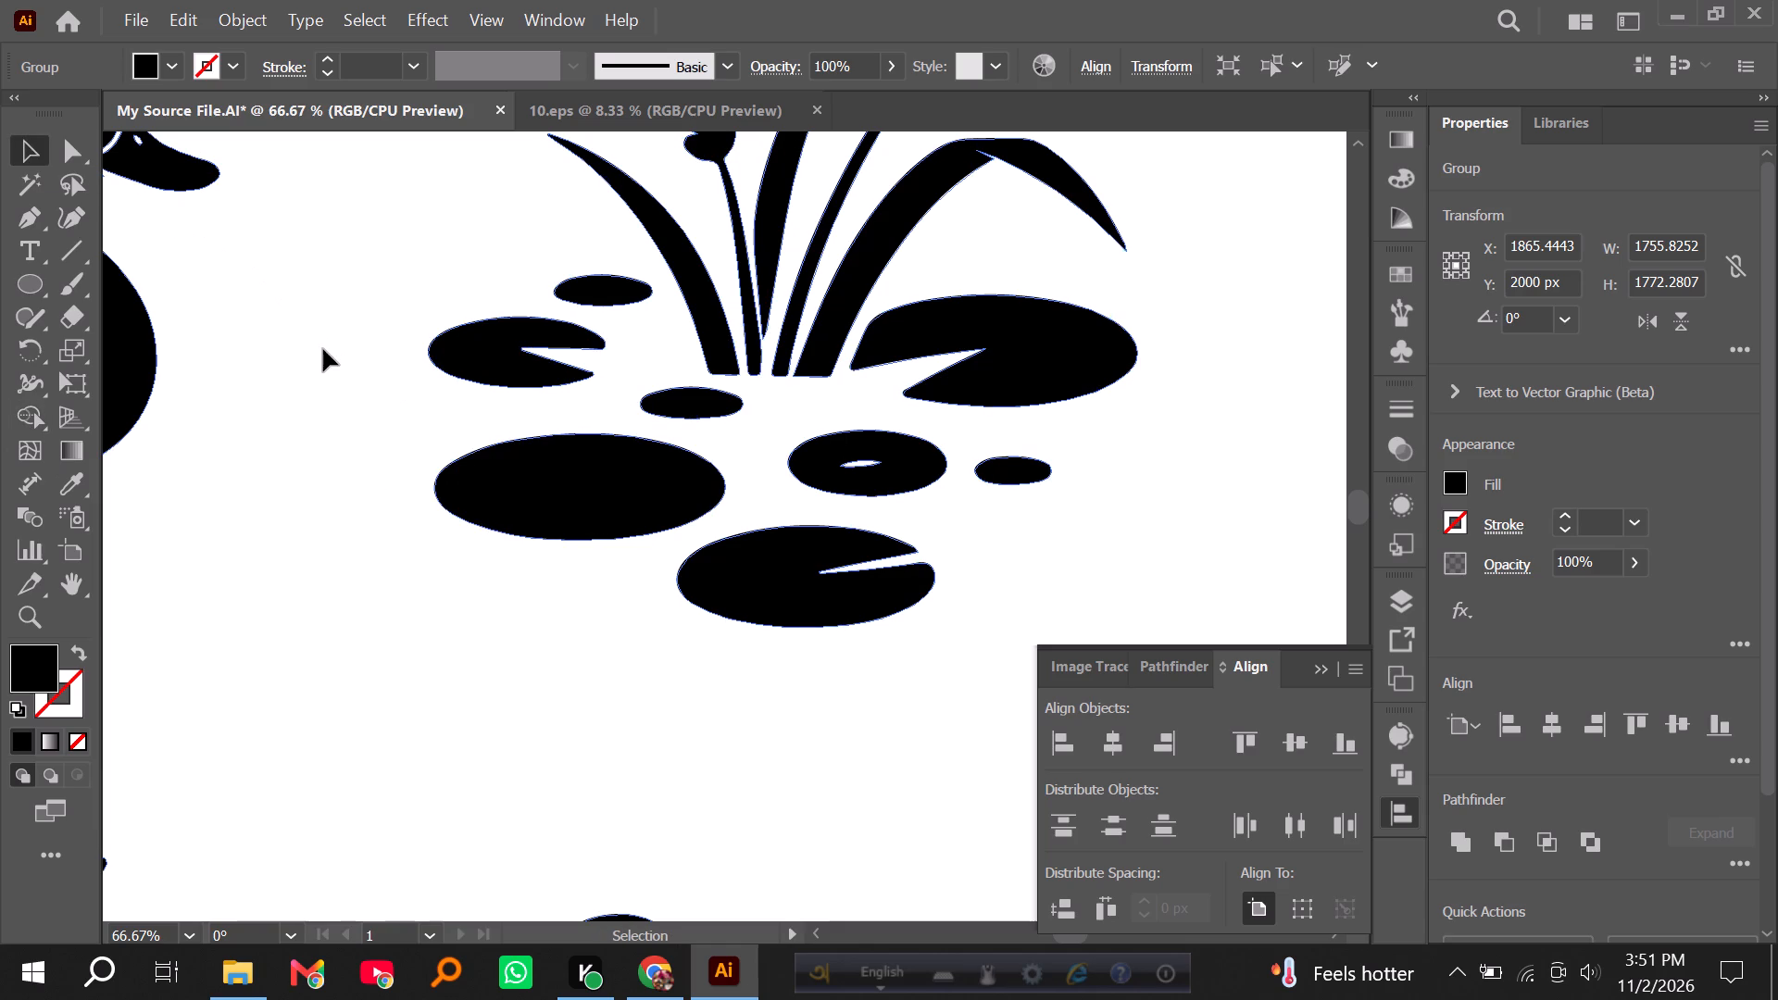
pyautogui.click(323, 349)
# Examine the traced pond silhouettes up close for flaws, including the heron, flowers, cattails and frog.
pyautogui.keyDown('alt'); pyautogui.scroll(-2, 382, 465); pyautogui.keyUp('alt')
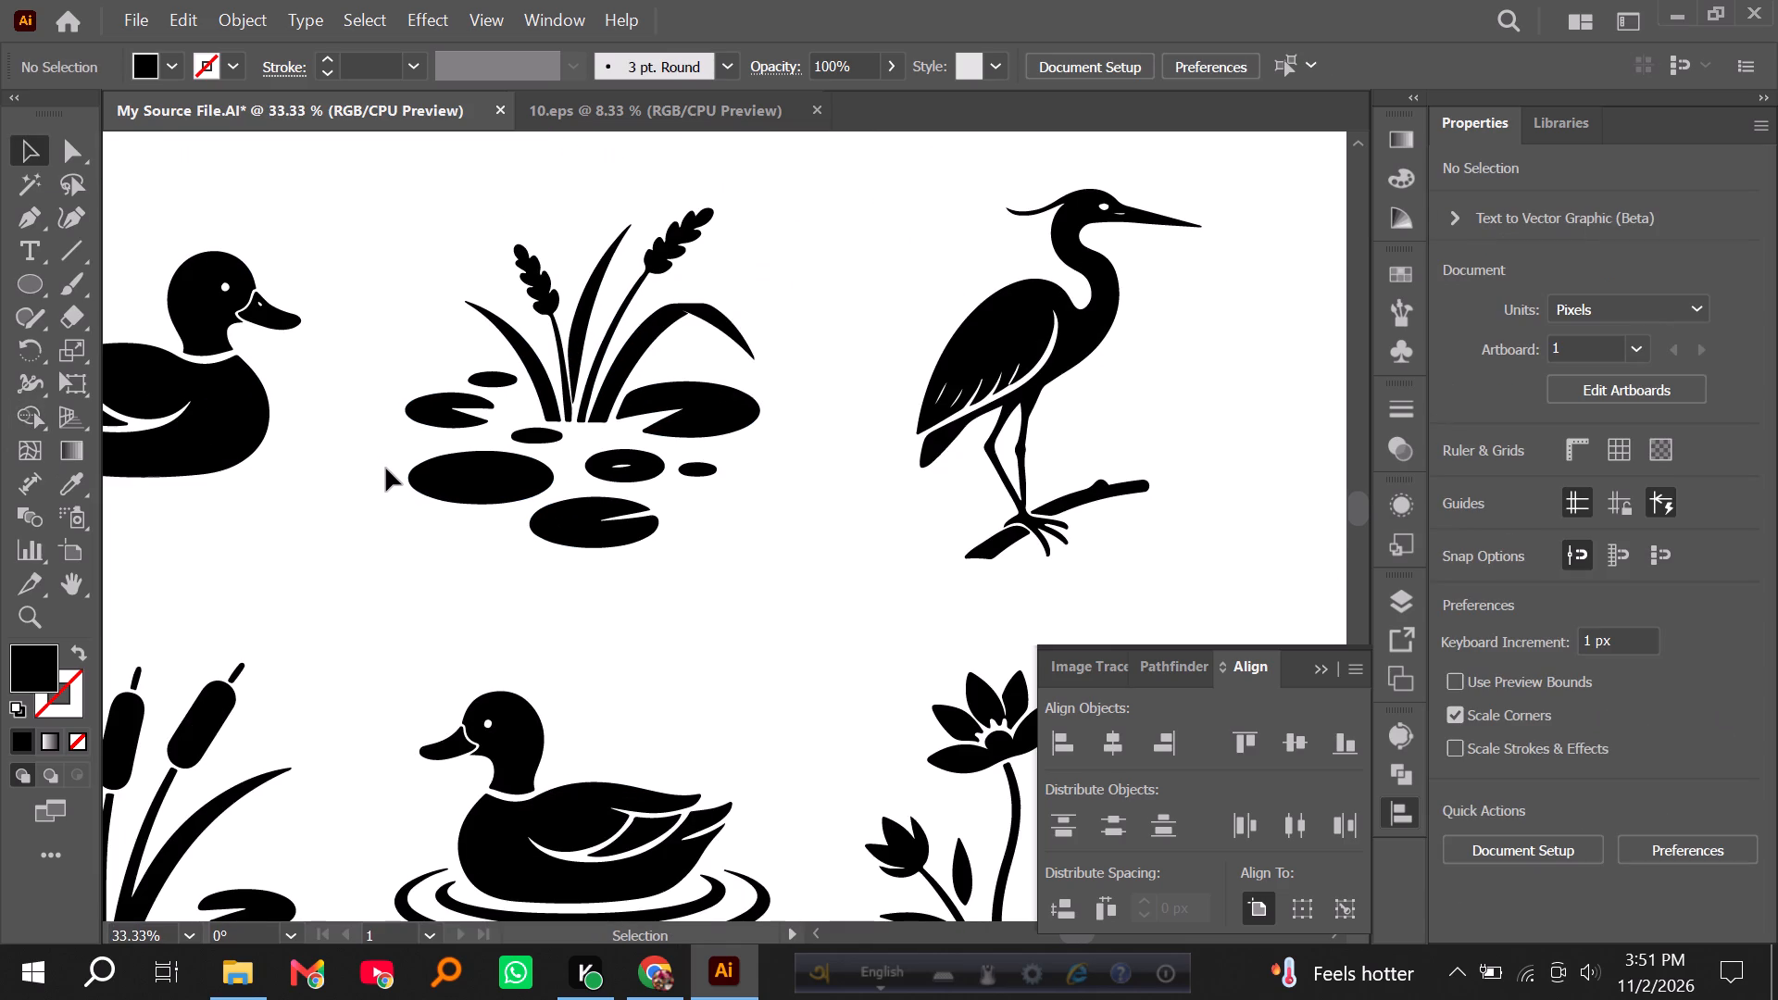
pyautogui.keyDown('alt'); pyautogui.scroll(-1, 386, 469); pyautogui.keyUp('alt')
pyautogui.keyDown('alt'); pyautogui.scroll(2, 1005, 493); pyautogui.keyUp('alt')
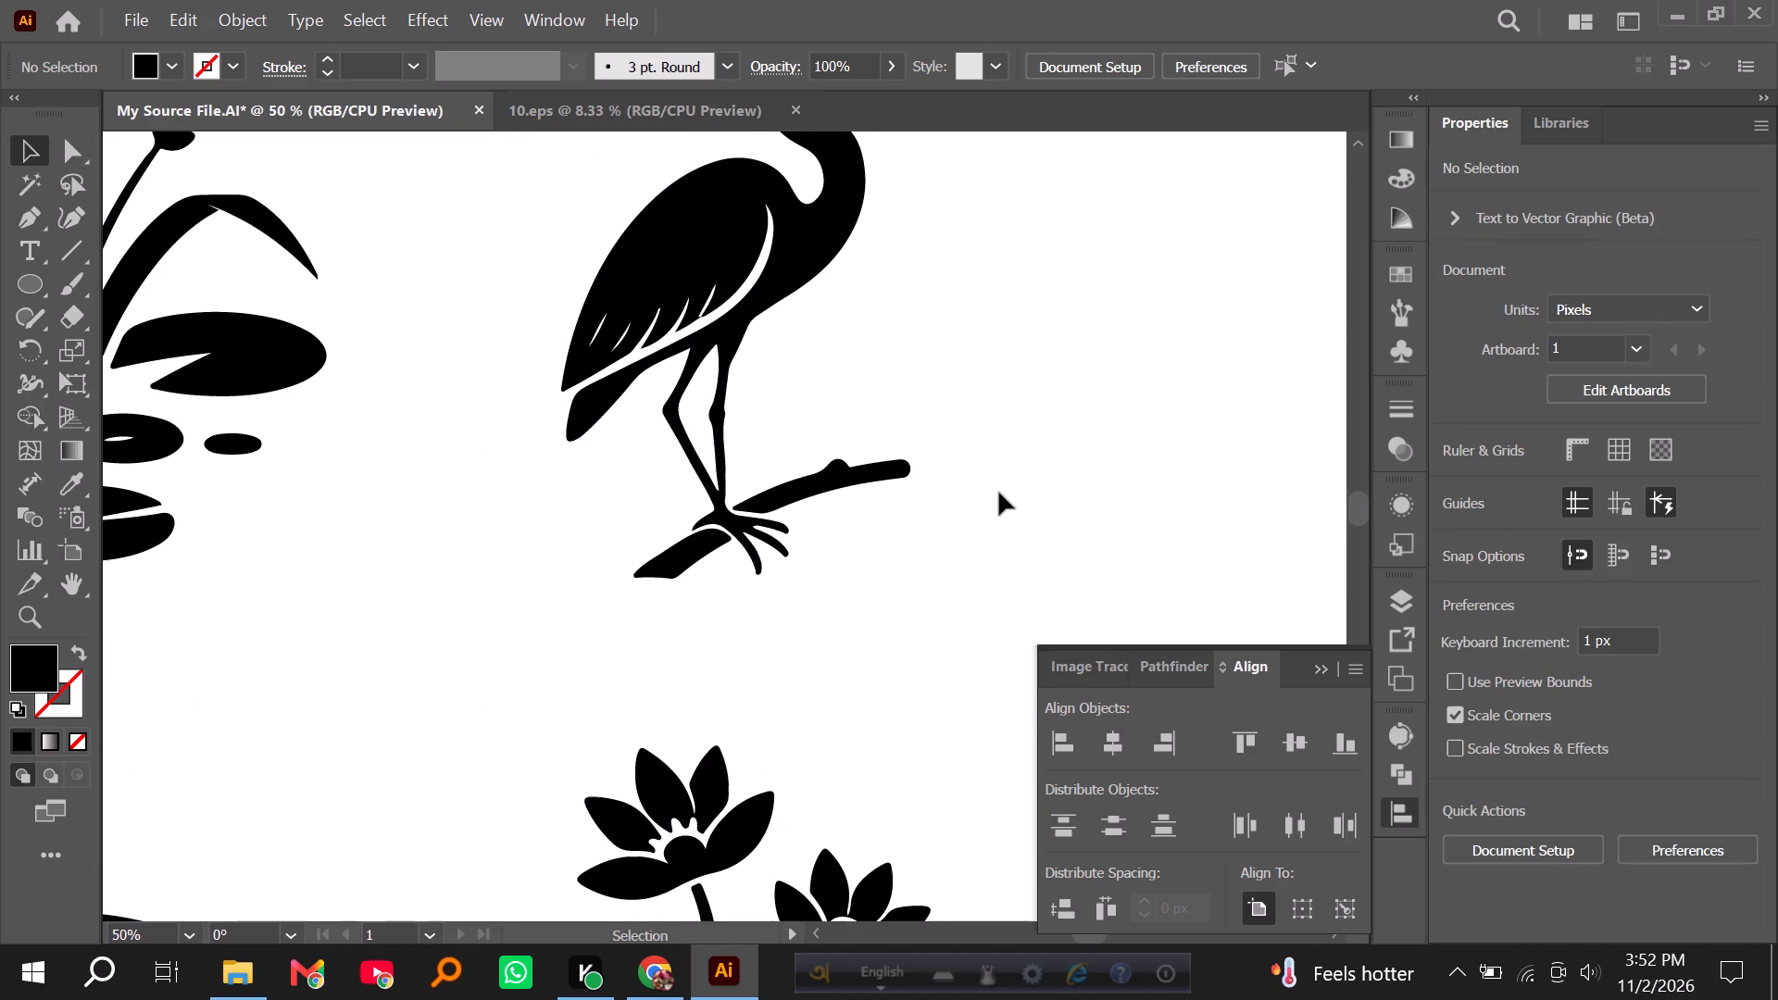
pyautogui.keyDown('alt'); pyautogui.scroll(-3, 910, 485); pyautogui.keyUp('alt')
pyautogui.scroll(-5, 910, 485)
pyautogui.scroll(-1, 924, 563)
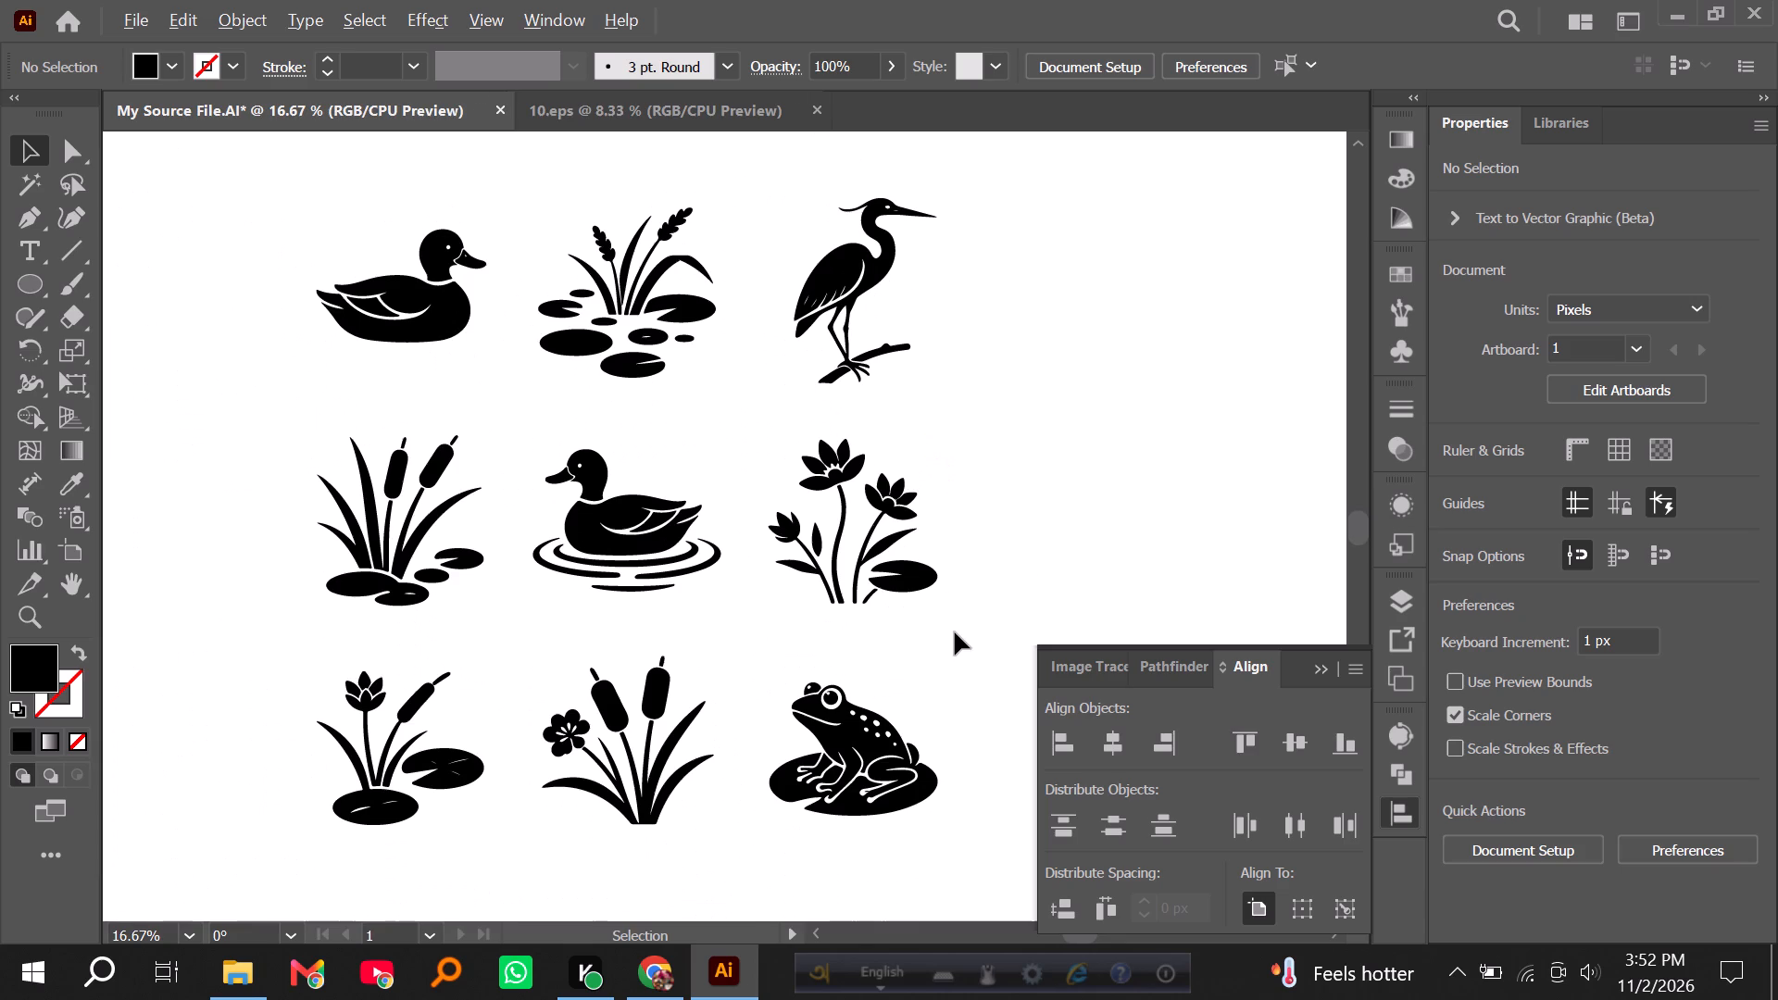
pyautogui.keyDown('alt'); pyautogui.scroll(2, 955, 632); pyautogui.keyUp('alt')
pyautogui.keyDown('alt'); pyautogui.scroll(-2, 943, 614); pyautogui.keyUp('alt')
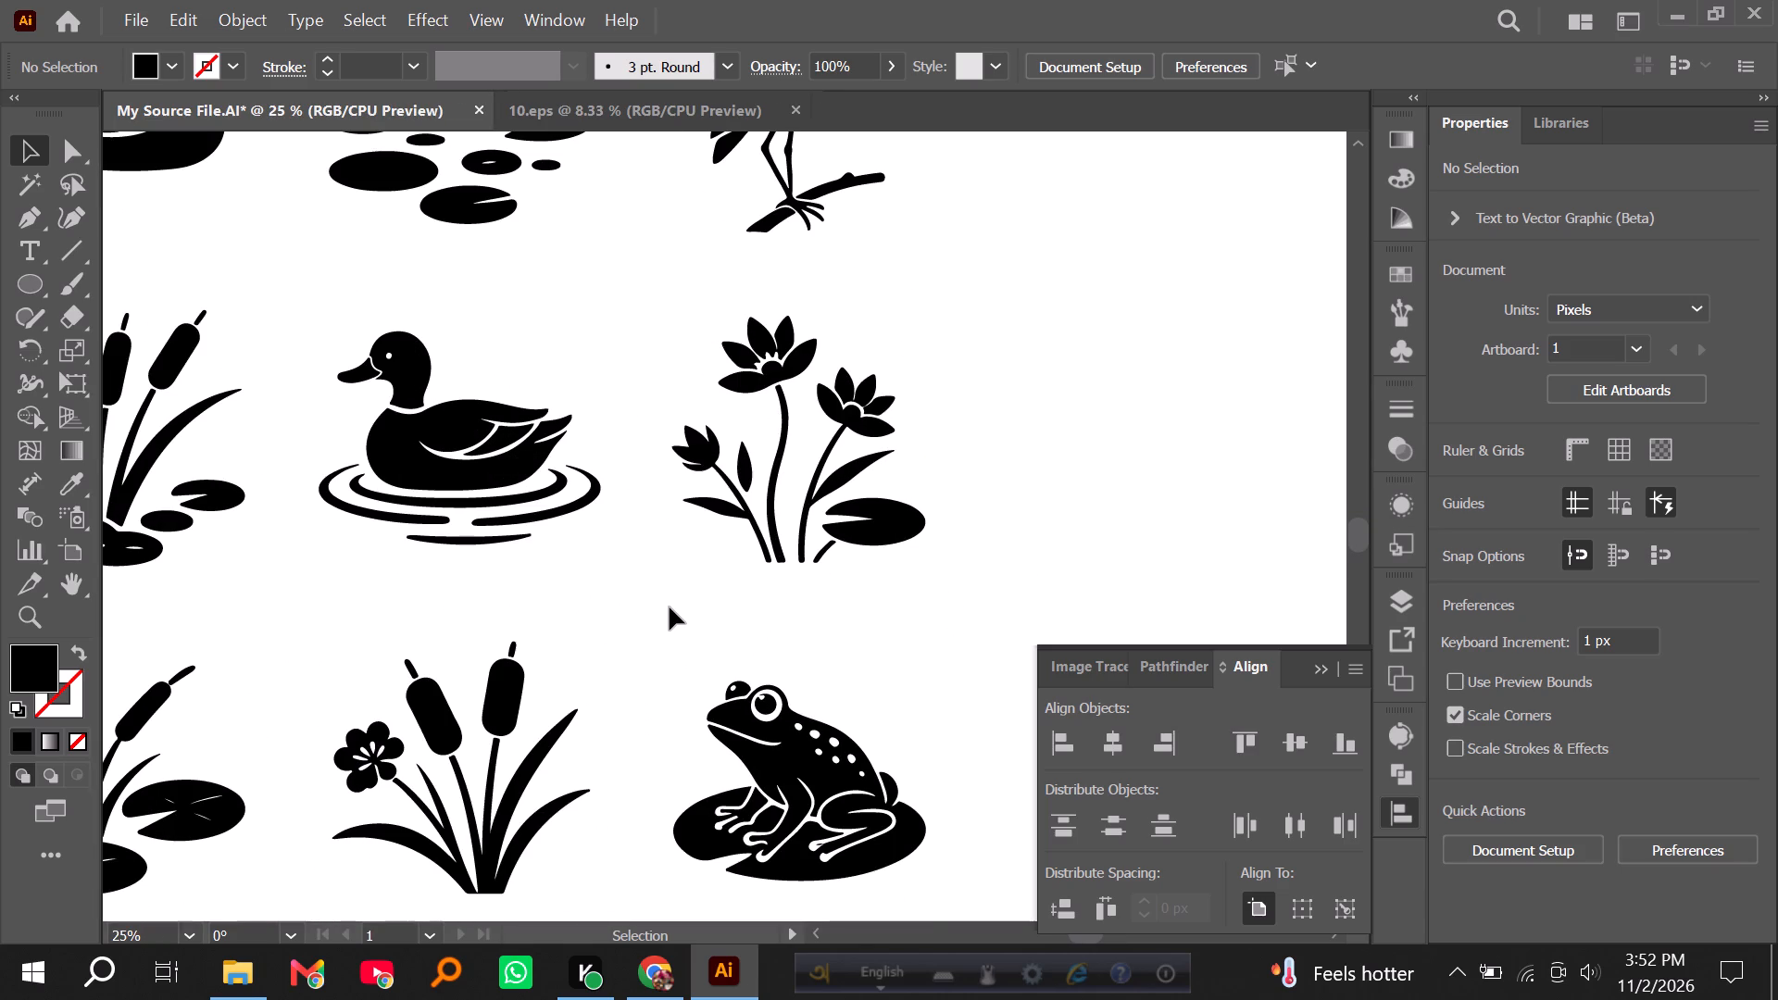
pyautogui.scroll(-5, 663, 606)
pyautogui.keyDown('alt'); pyautogui.scroll(2, 839, 715); pyautogui.keyUp('alt')
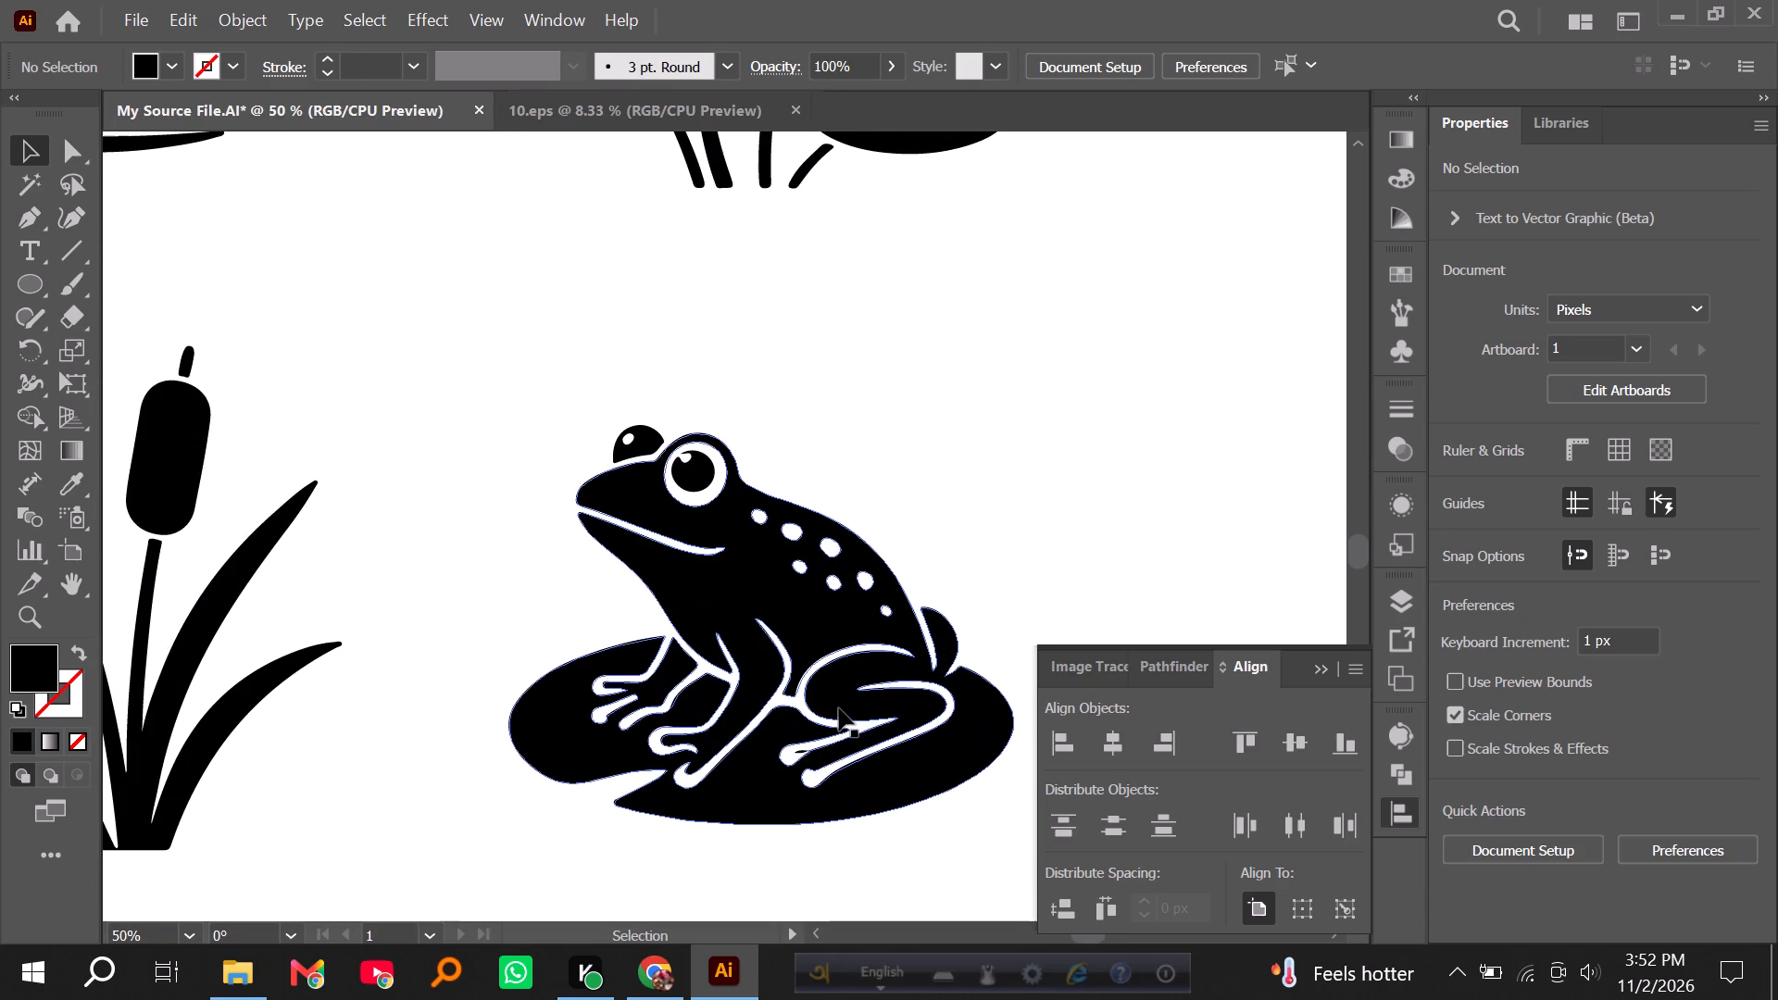
pyautogui.keyDown('alt'); pyautogui.scroll(-5, 864, 681); pyautogui.keyUp('alt')
pyautogui.keyDown('alt'); pyautogui.scroll(3, 776, 675); pyautogui.keyUp('alt')
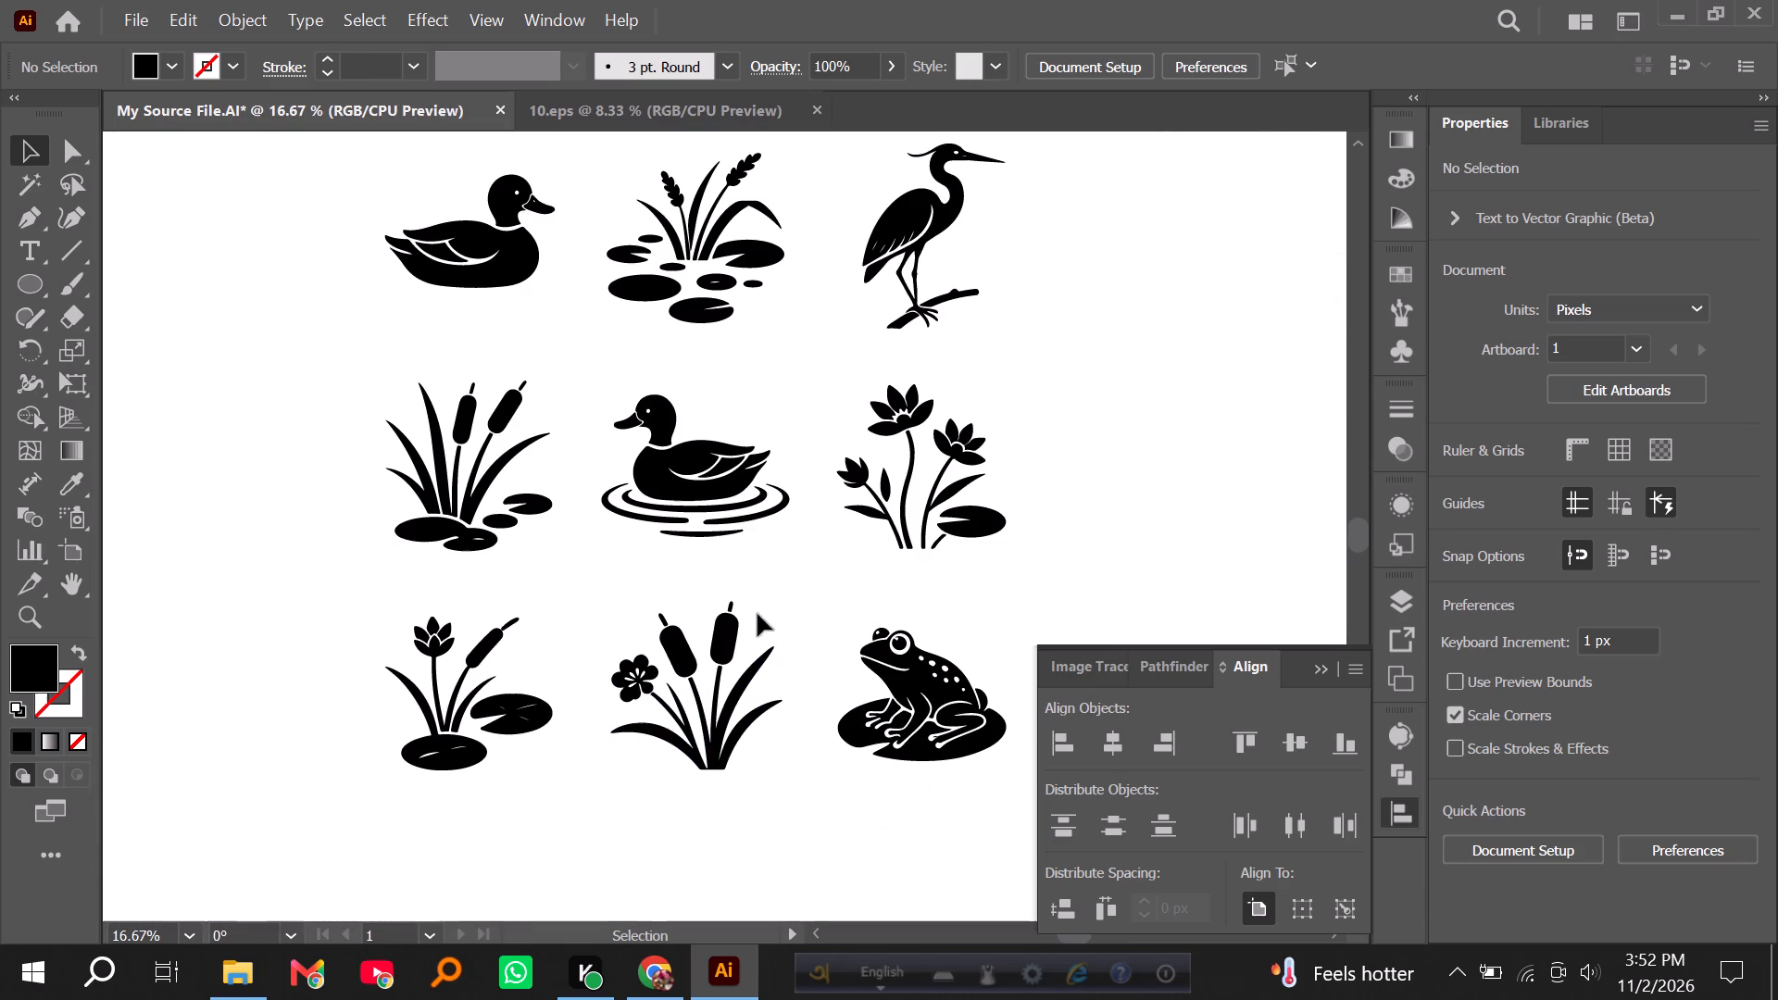
# Ungroup the traced pond artwork into separate shapes.
pyautogui.click(705, 309)
pyautogui.rightClick(705, 308)
pyautogui.click(771, 640)
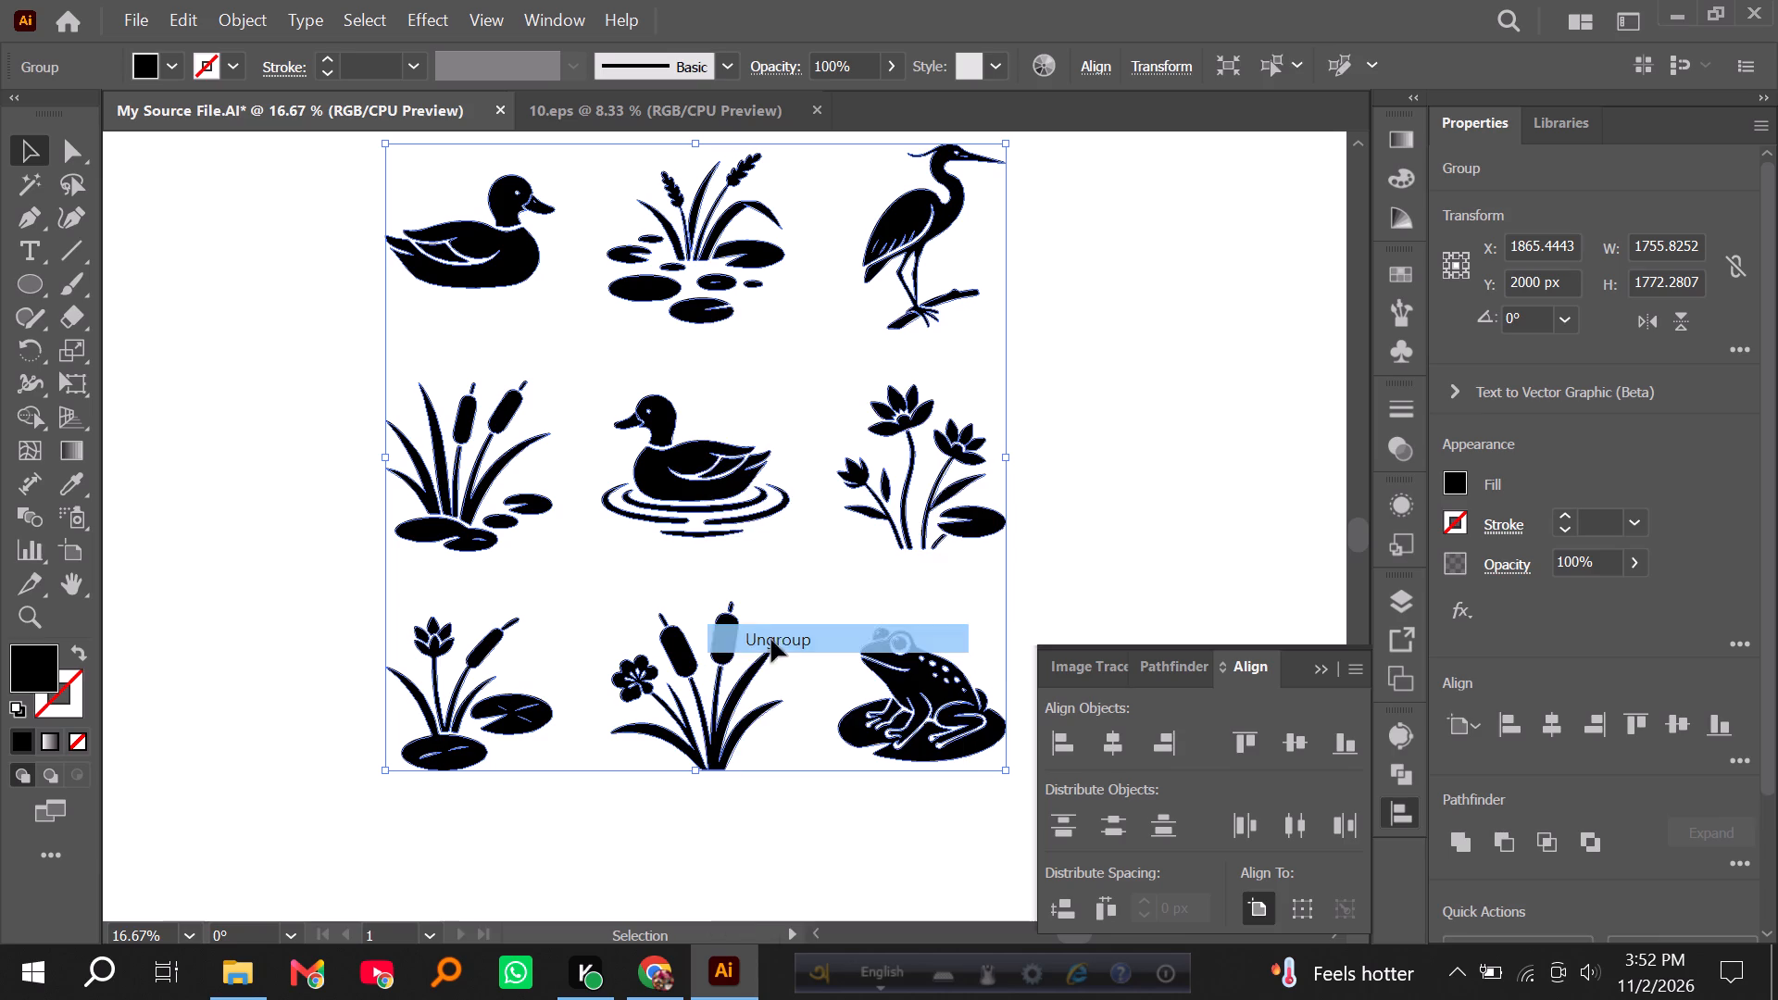
pyautogui.click(726, 377)
# Group the shapes of each top-row motif separately: the duck, the reeds with lily pads, and the heron.
pyautogui.scroll(3, 726, 377)
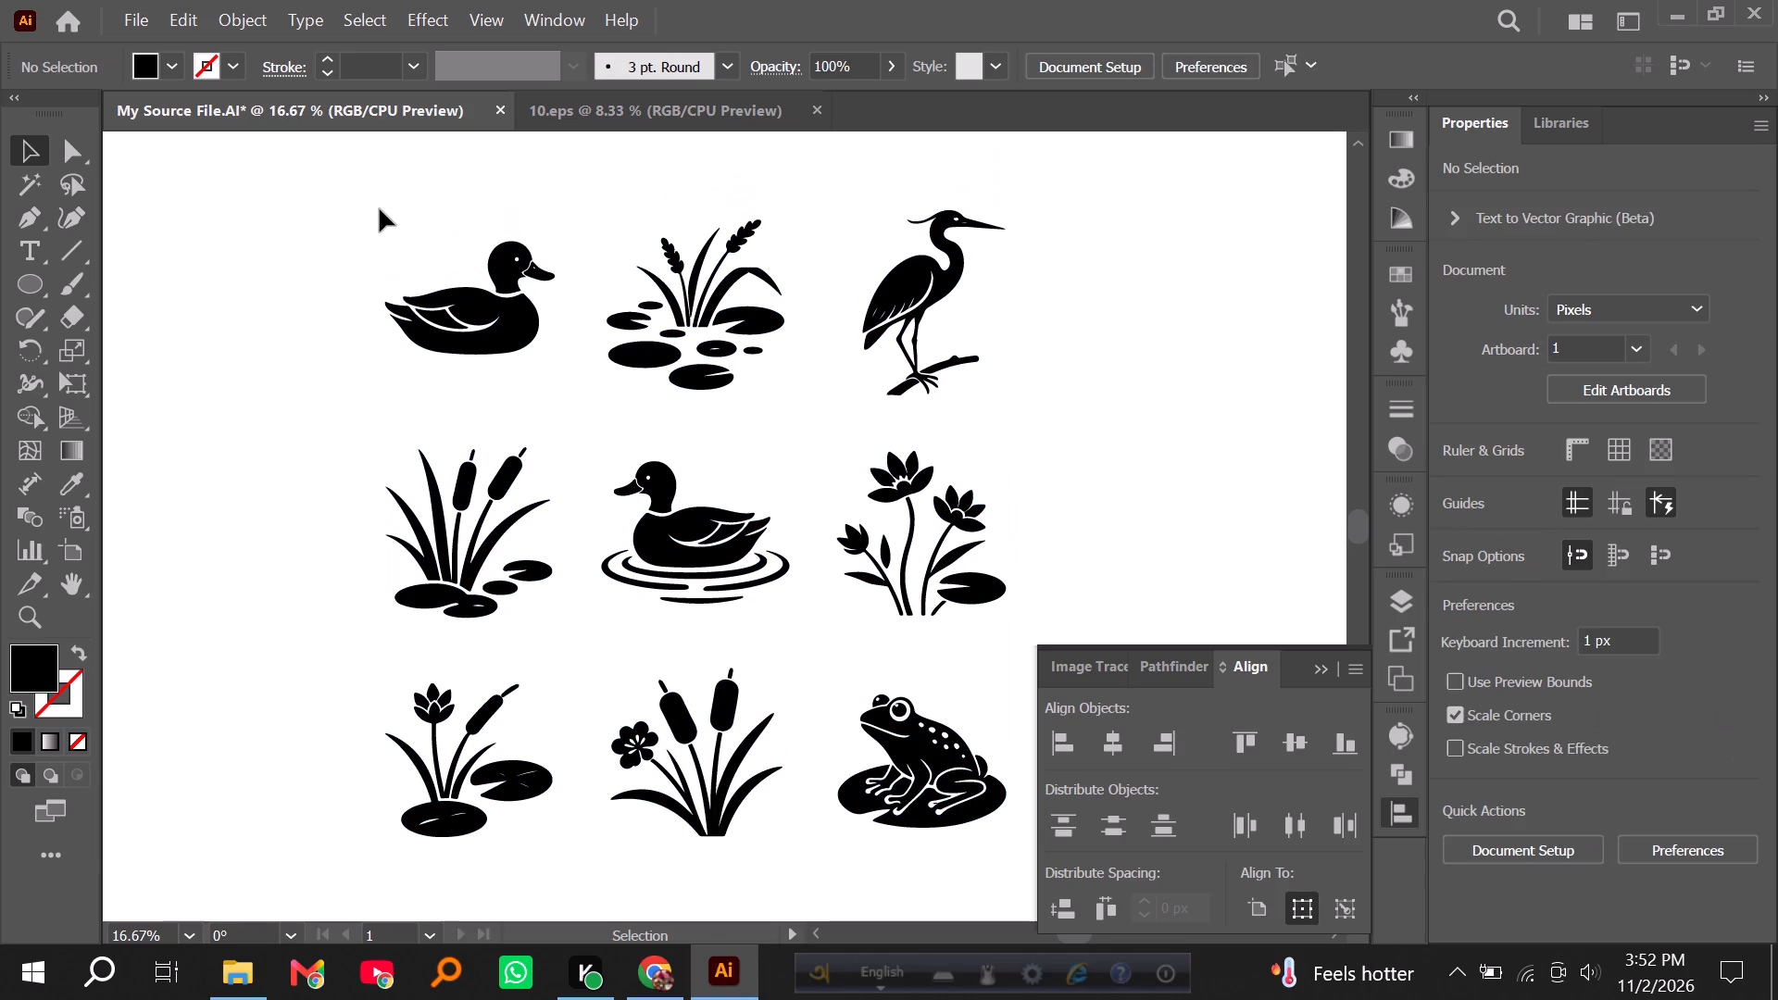
pyautogui.moveTo(380, 209); pyautogui.dragTo(545, 381)
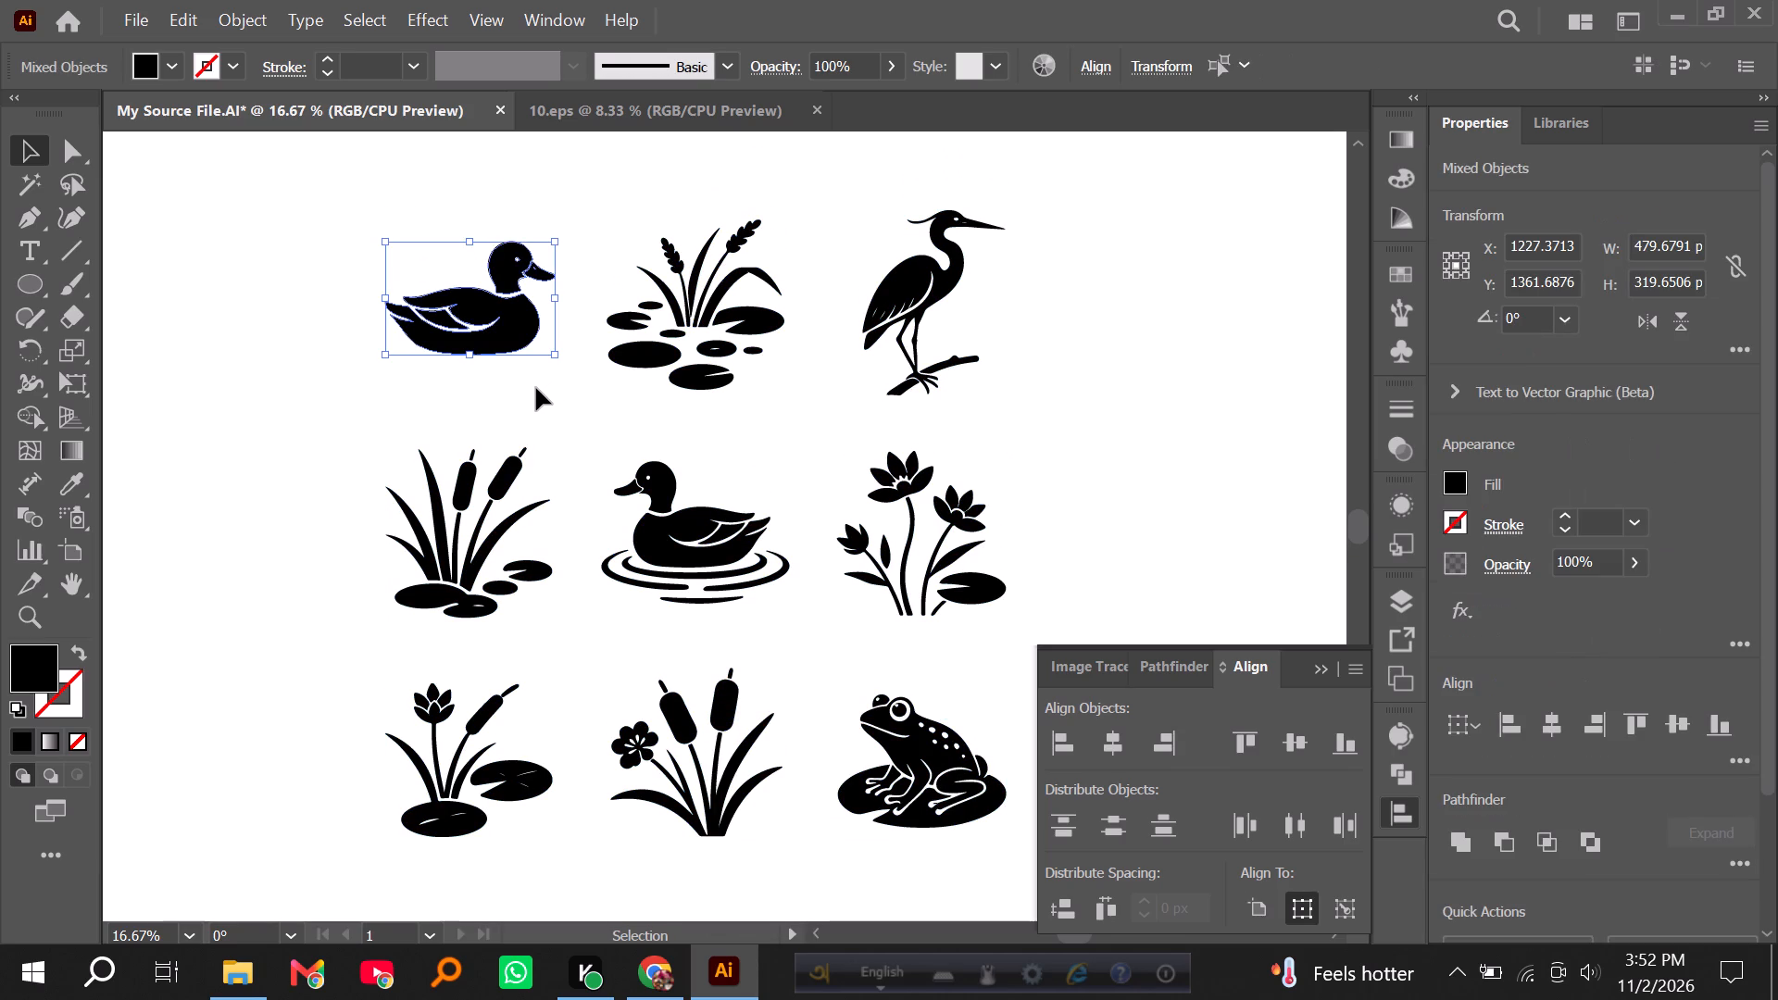
pyautogui.hotkey('ctrl', 'g')
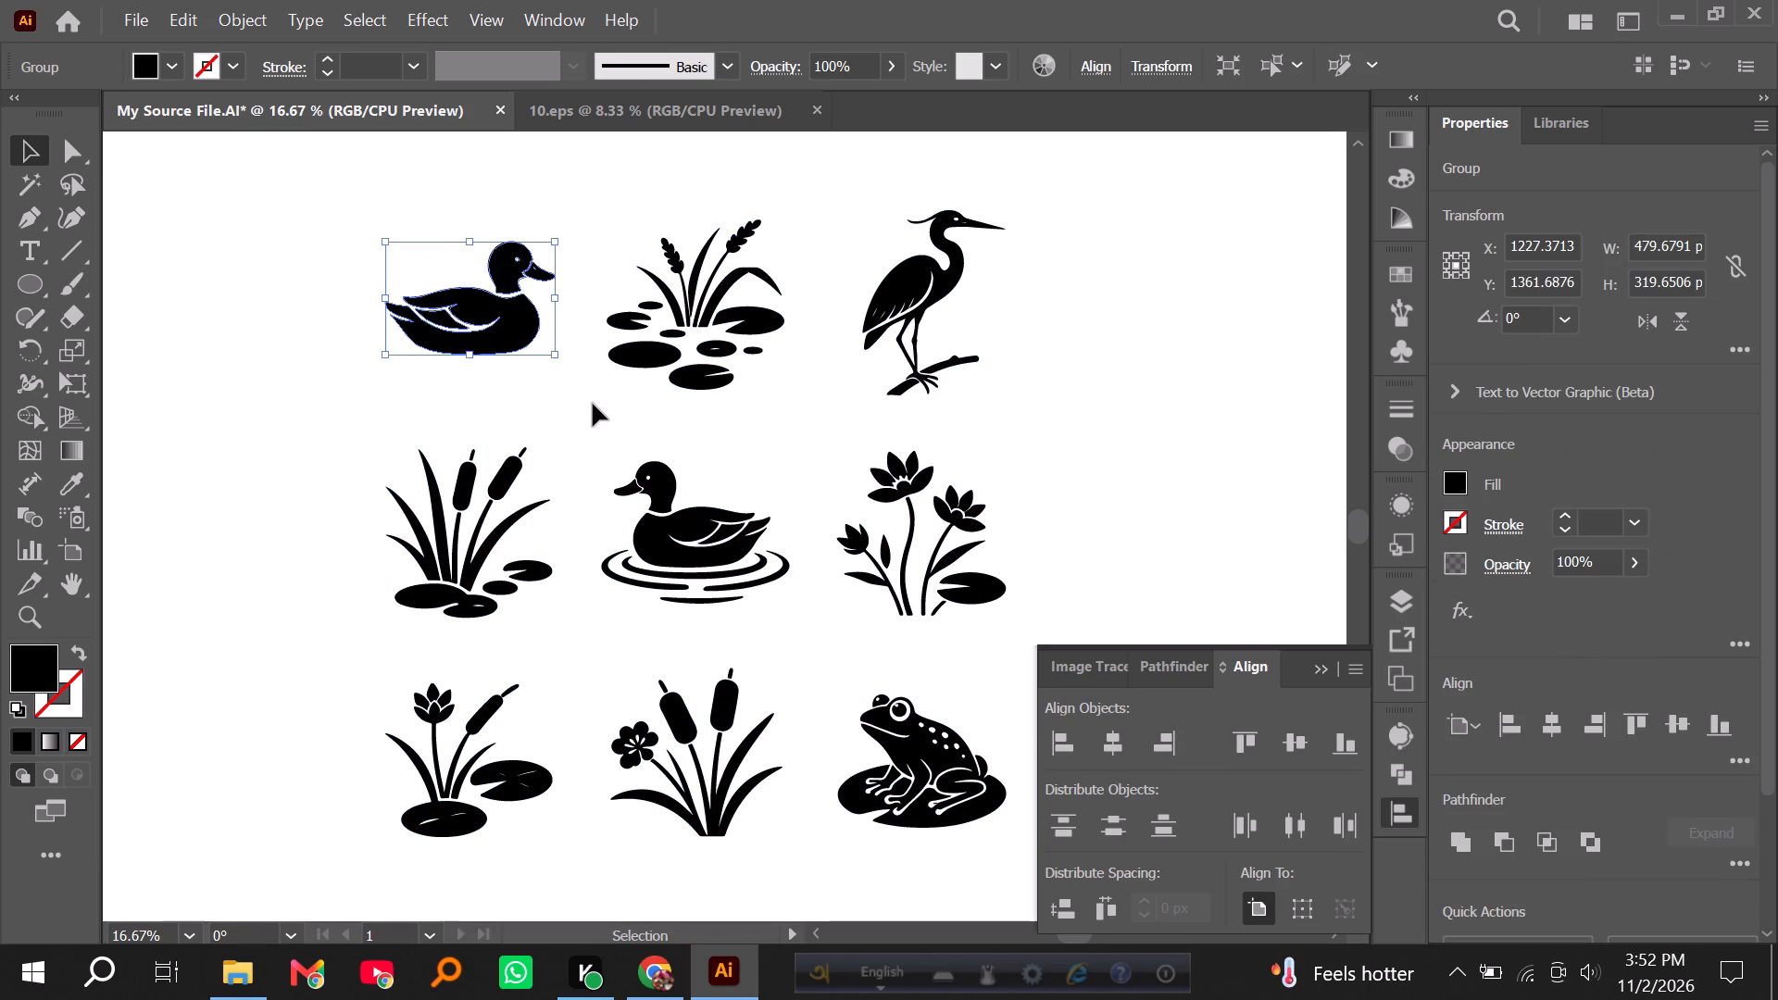
pyautogui.moveTo(620, 205); pyautogui.dragTo(784, 434)
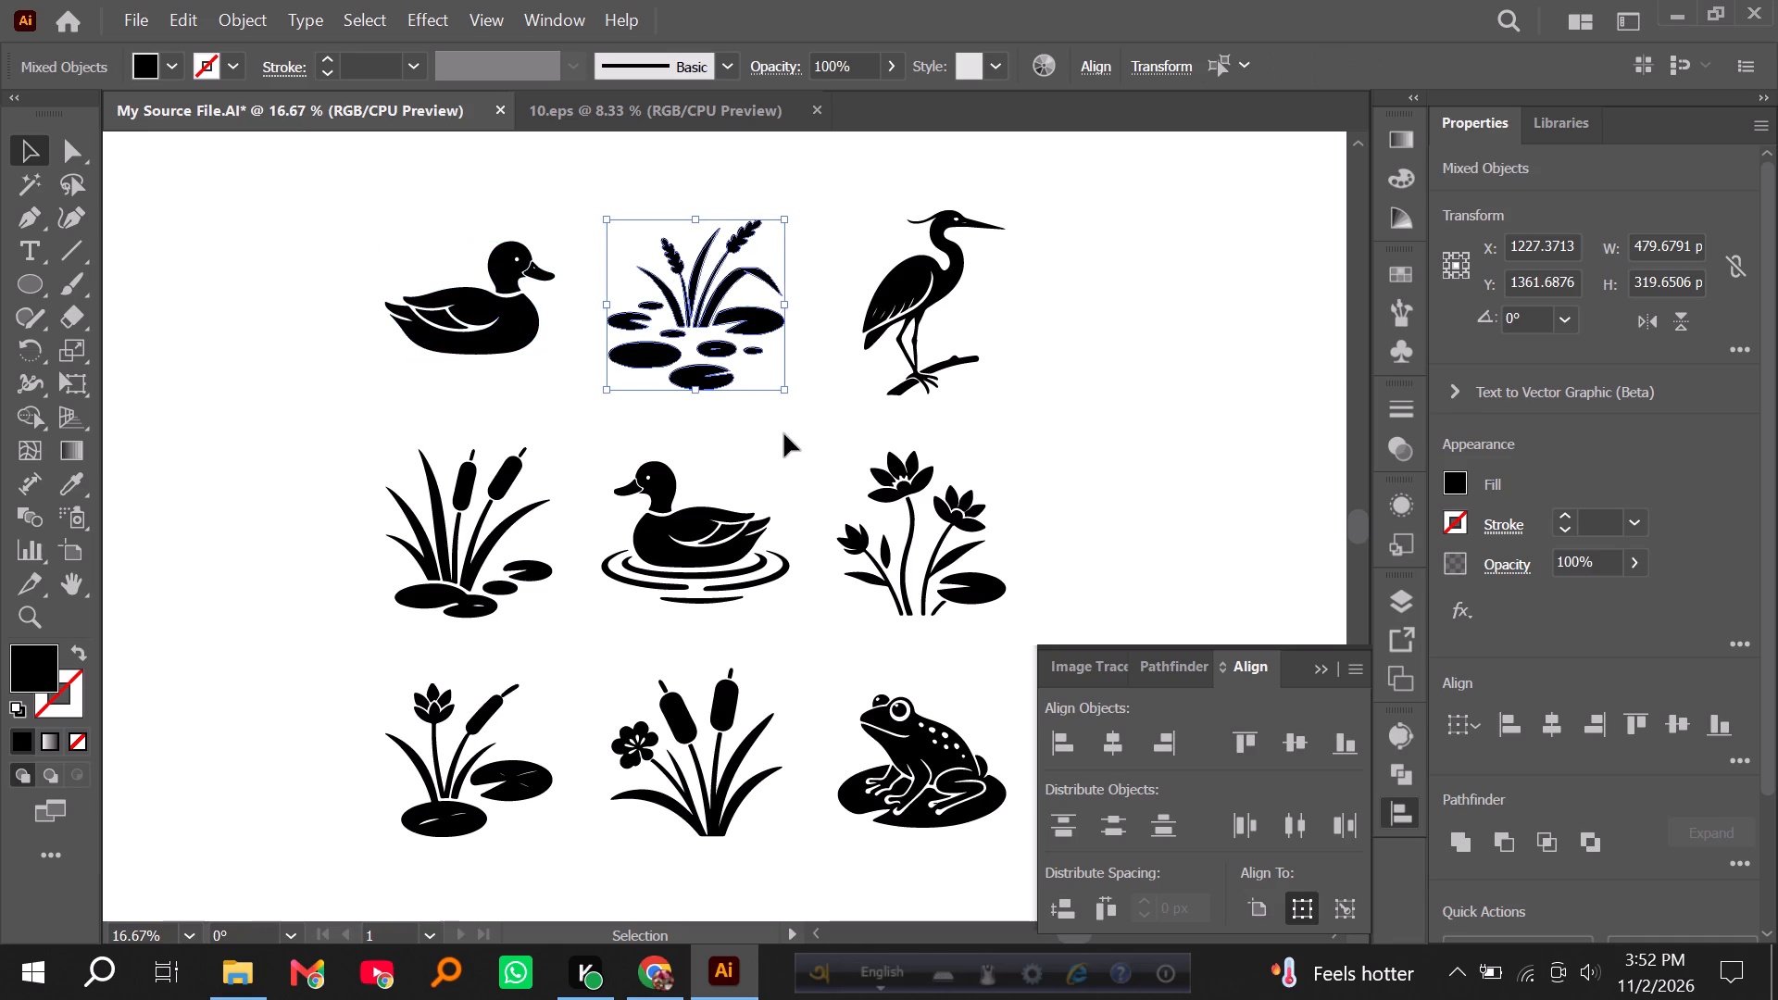
pyautogui.hotkey('ctrl', 'g')
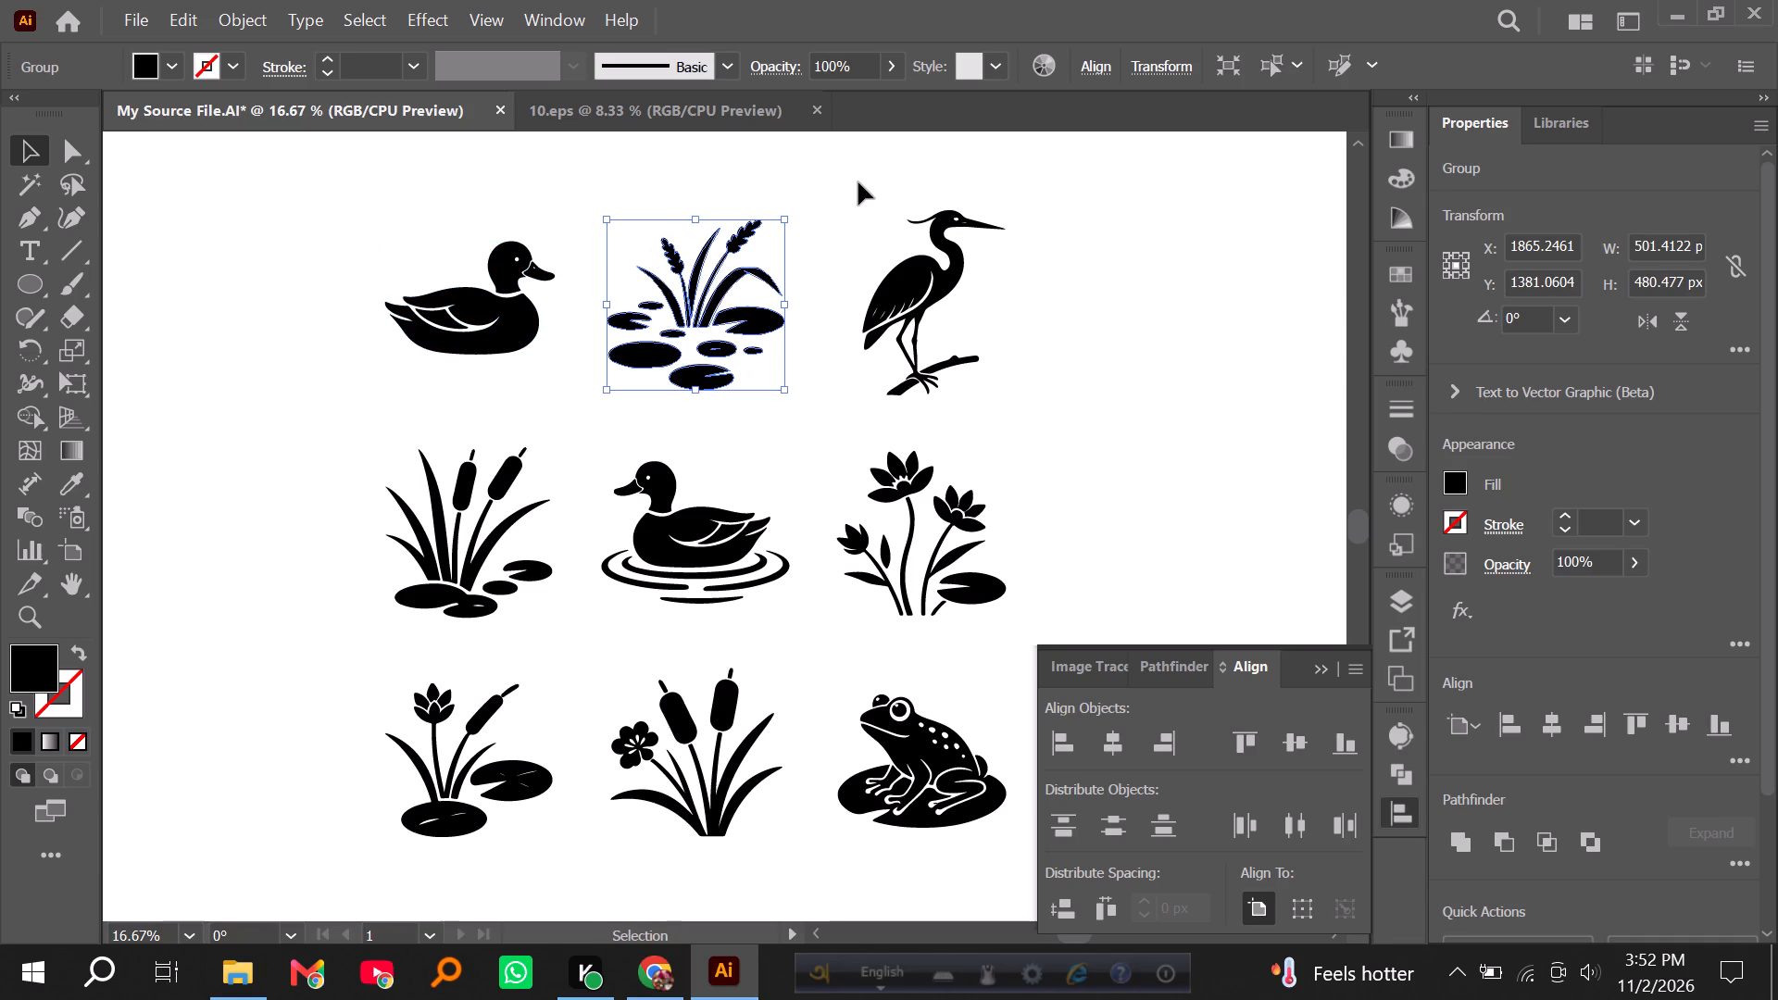
pyautogui.moveTo(858, 182); pyautogui.dragTo(993, 397)
pyautogui.hotkey('ctrl', 'g')
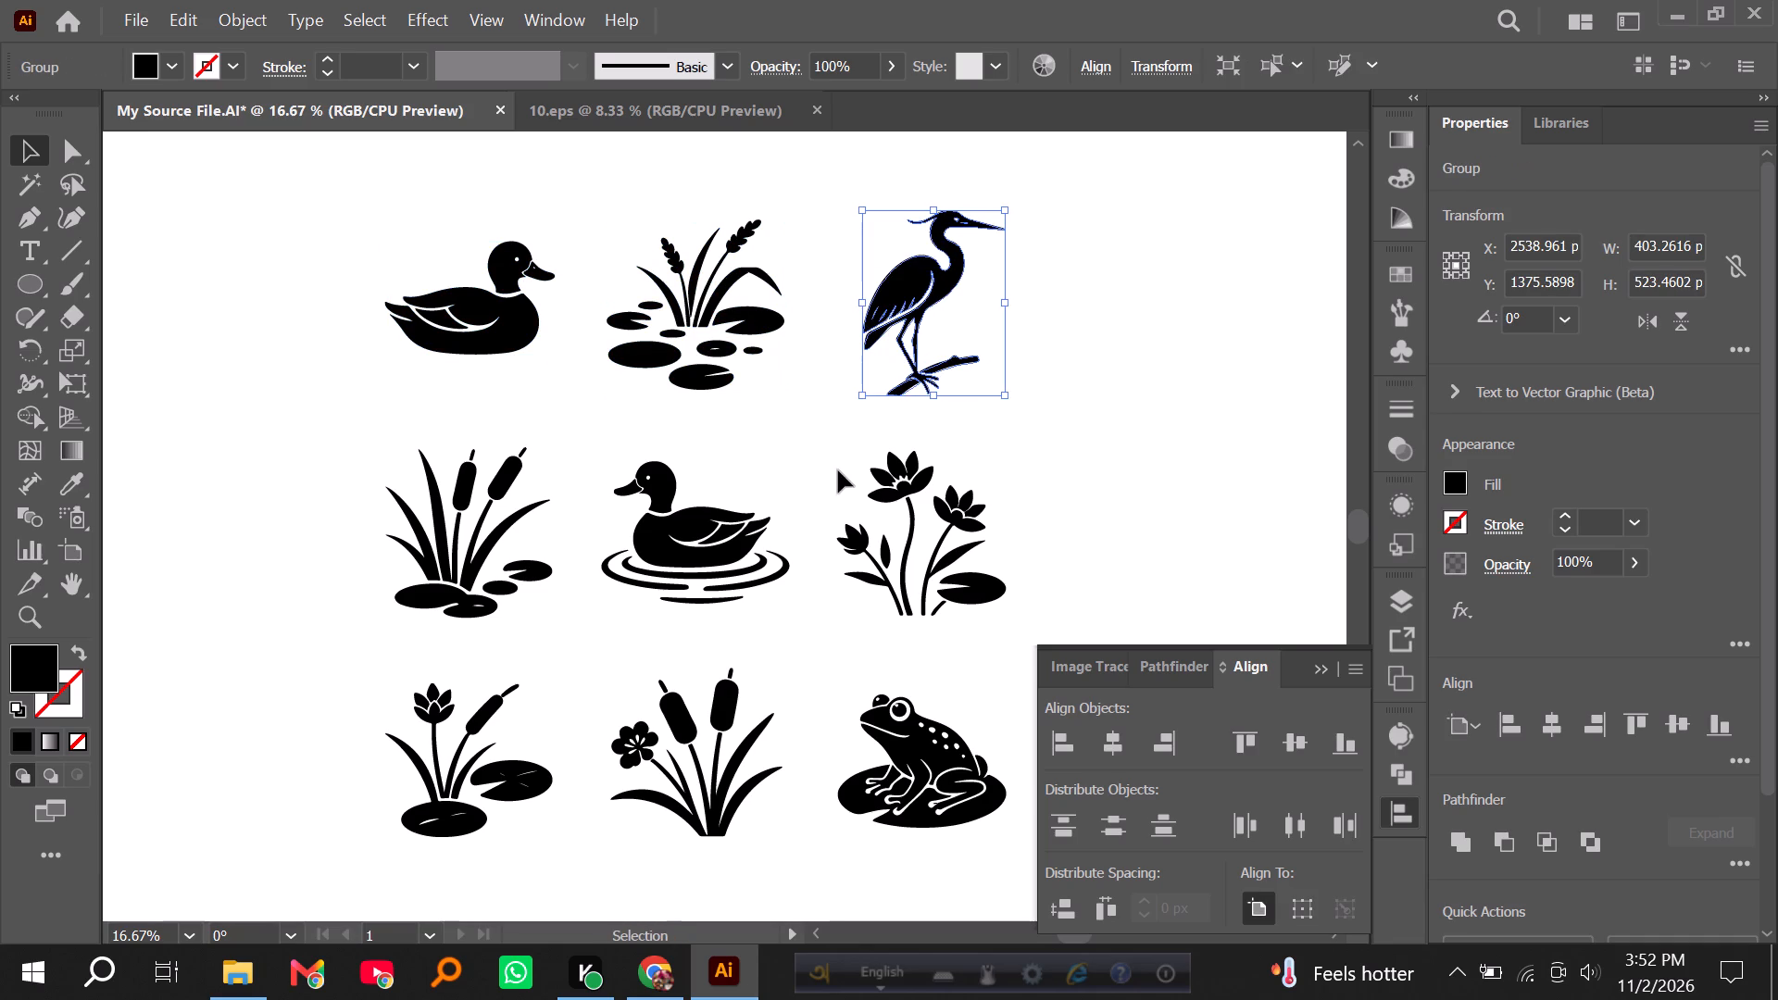
# Group the shapes of each middle-row motif separately: the flowers, the swimming duck, and the cattails with lily pads.
pyautogui.moveTo(812, 444); pyautogui.dragTo(996, 644)
pyautogui.click(996, 644)
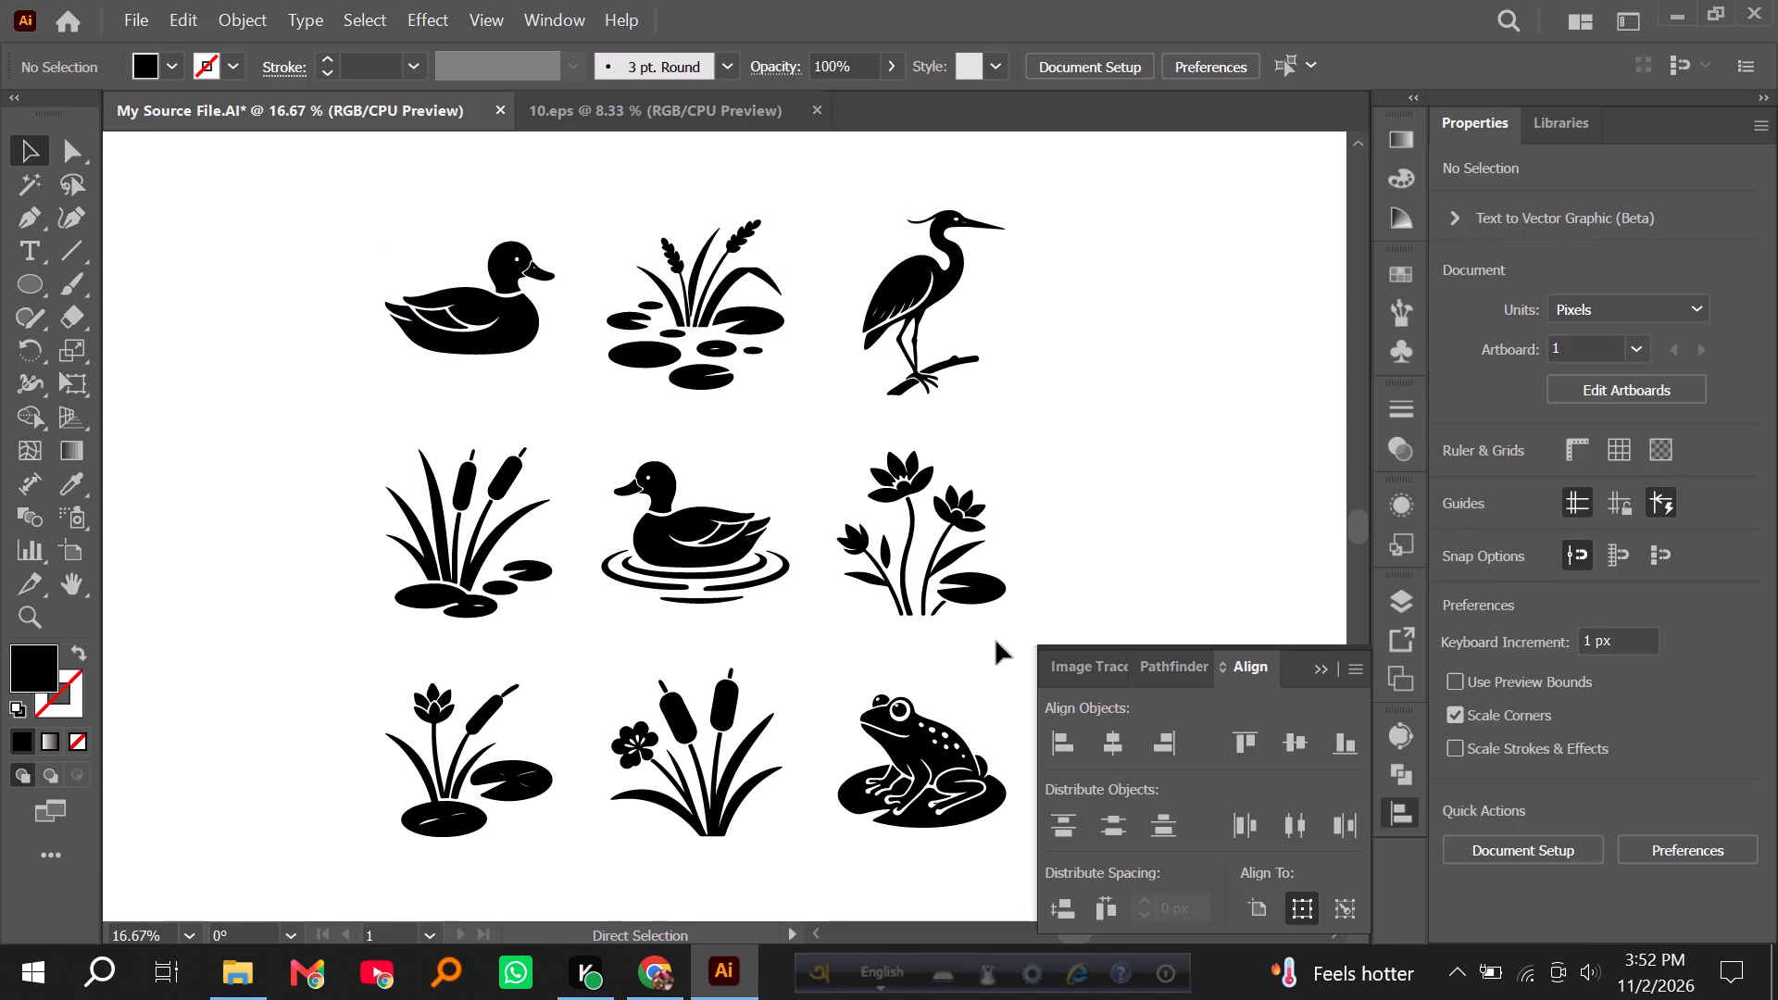
pyautogui.moveTo(833, 439); pyautogui.dragTo(1001, 642)
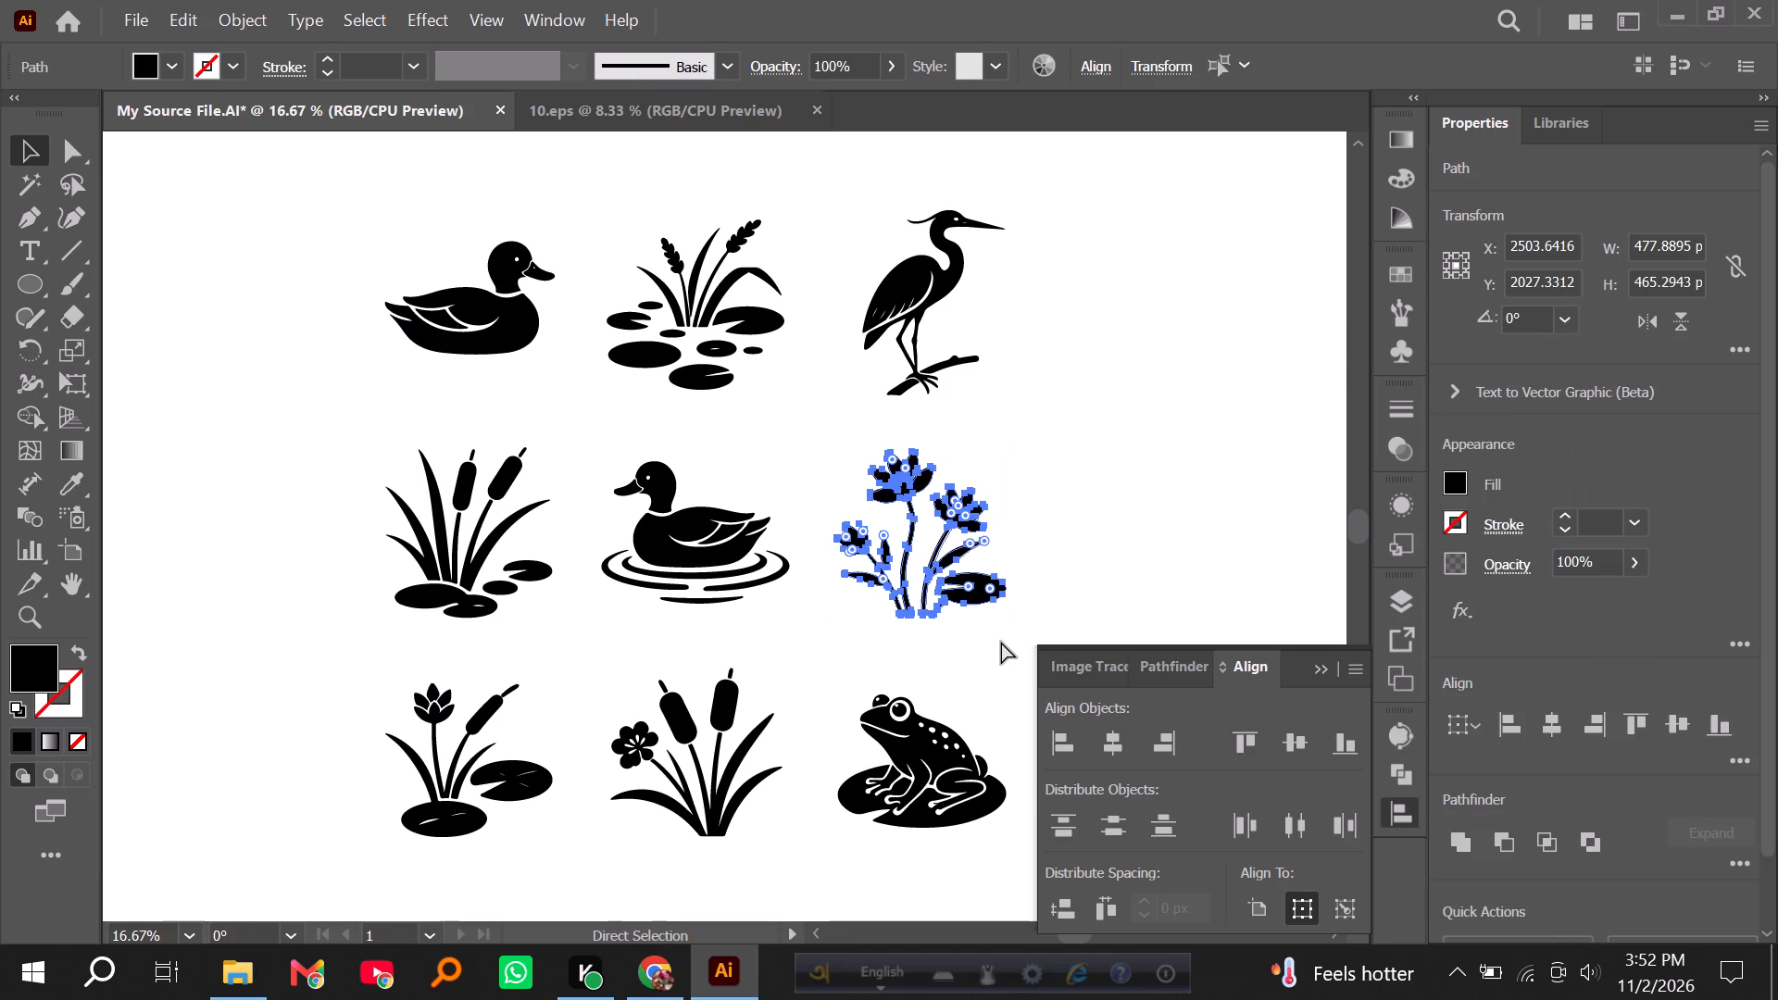
pyautogui.hotkey('ctrl', 'g')
pyautogui.moveTo(600, 443); pyautogui.dragTo(772, 637)
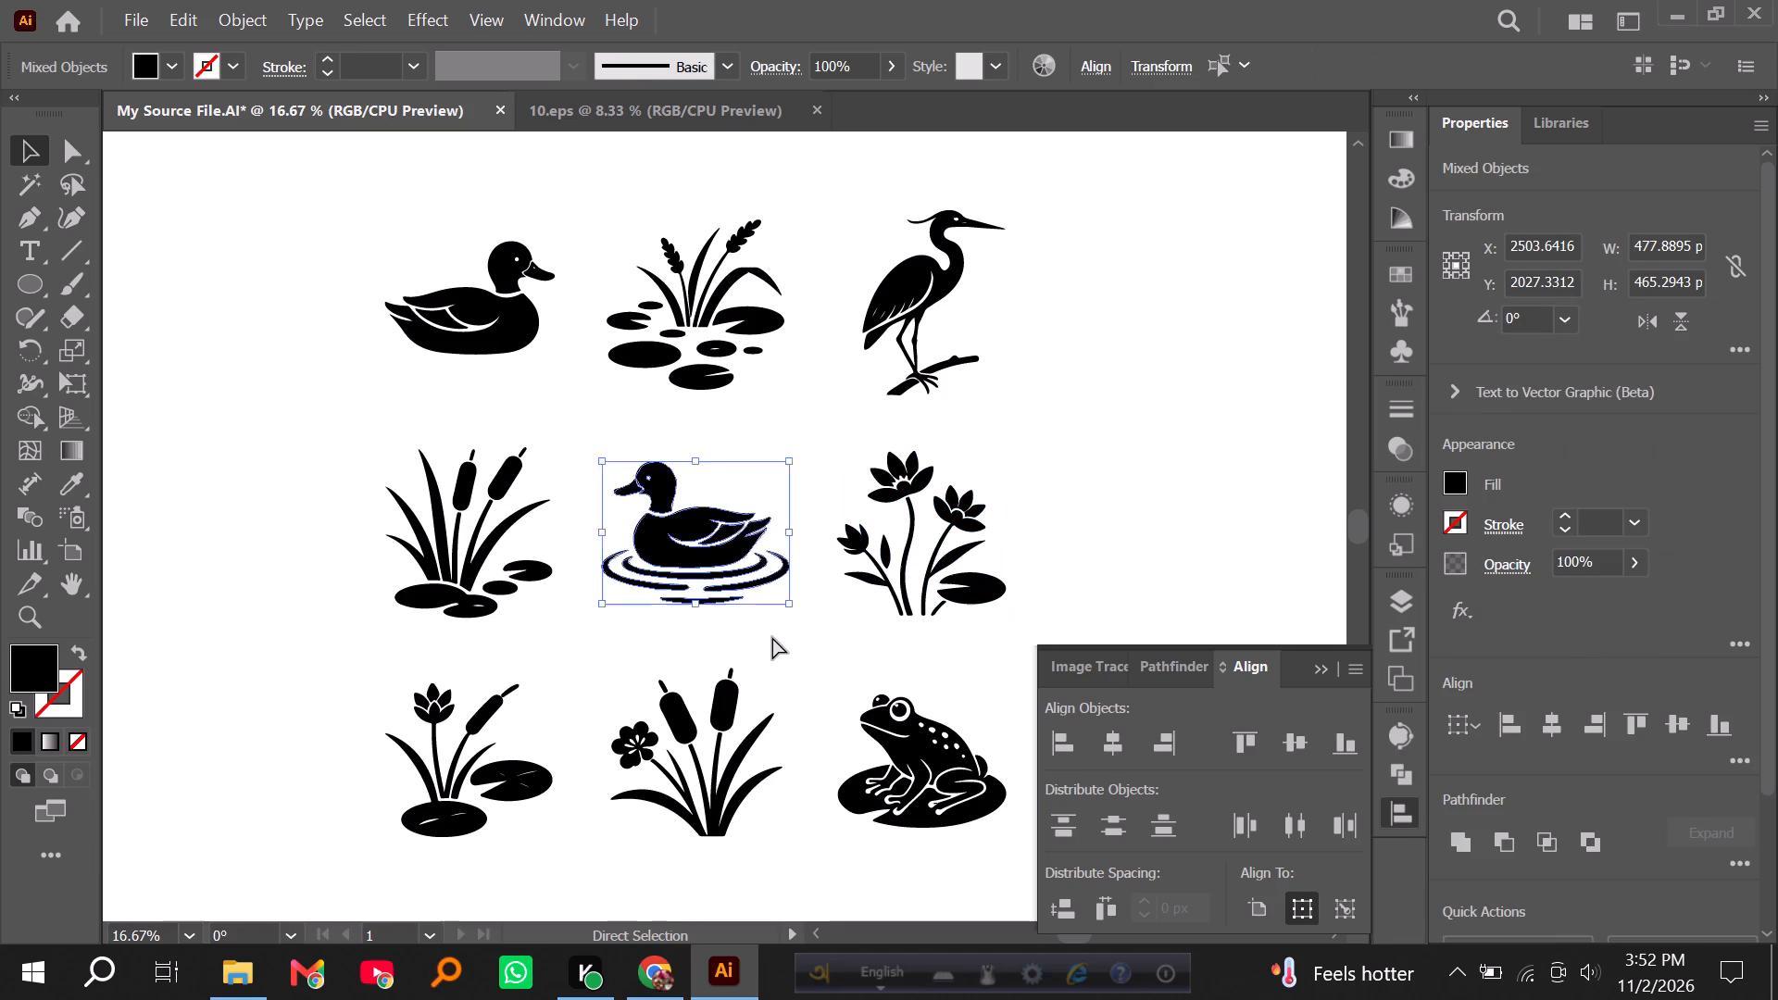
pyautogui.hotkey('ctrl', 'g')
pyautogui.moveTo(371, 439); pyautogui.dragTo(526, 631)
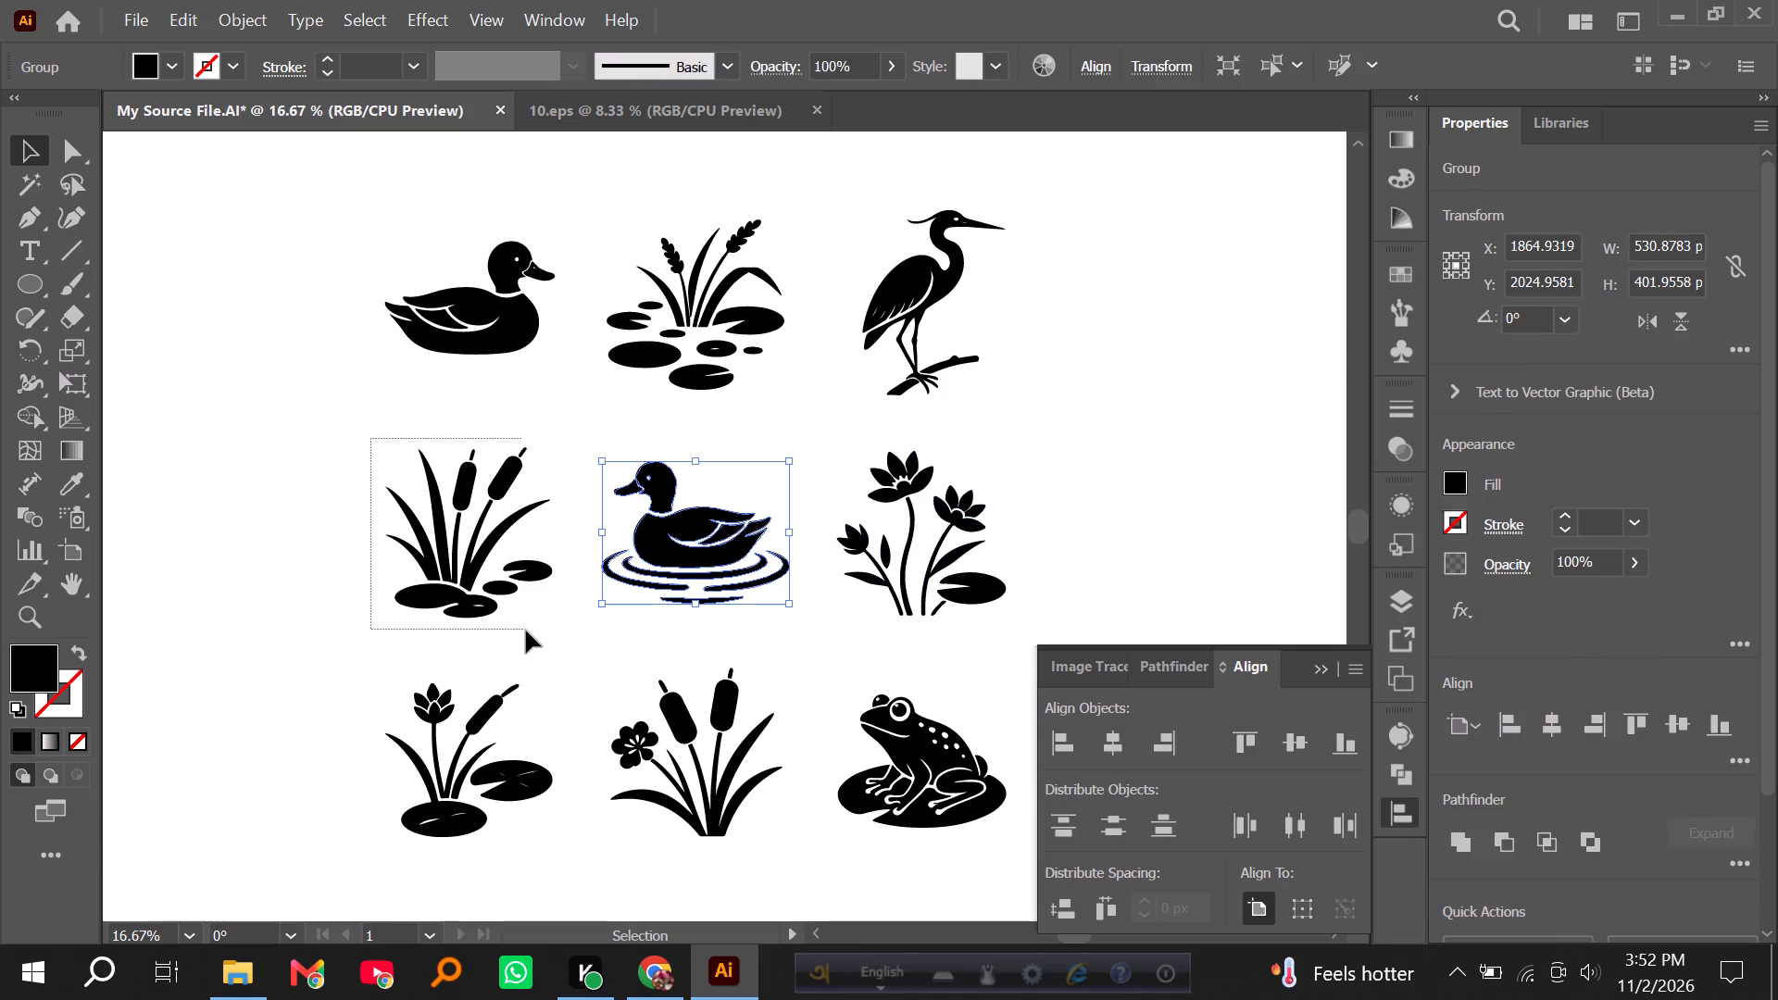
pyautogui.moveTo(526, 631); pyautogui.dragTo(540, 638)
pyautogui.hotkey('ctrl', 'g')
# Group the shapes of each bottom-row motif separately: the lotus with lily pads, the flowering cattails, and the frog.
pyautogui.scroll(-2, 538, 634)
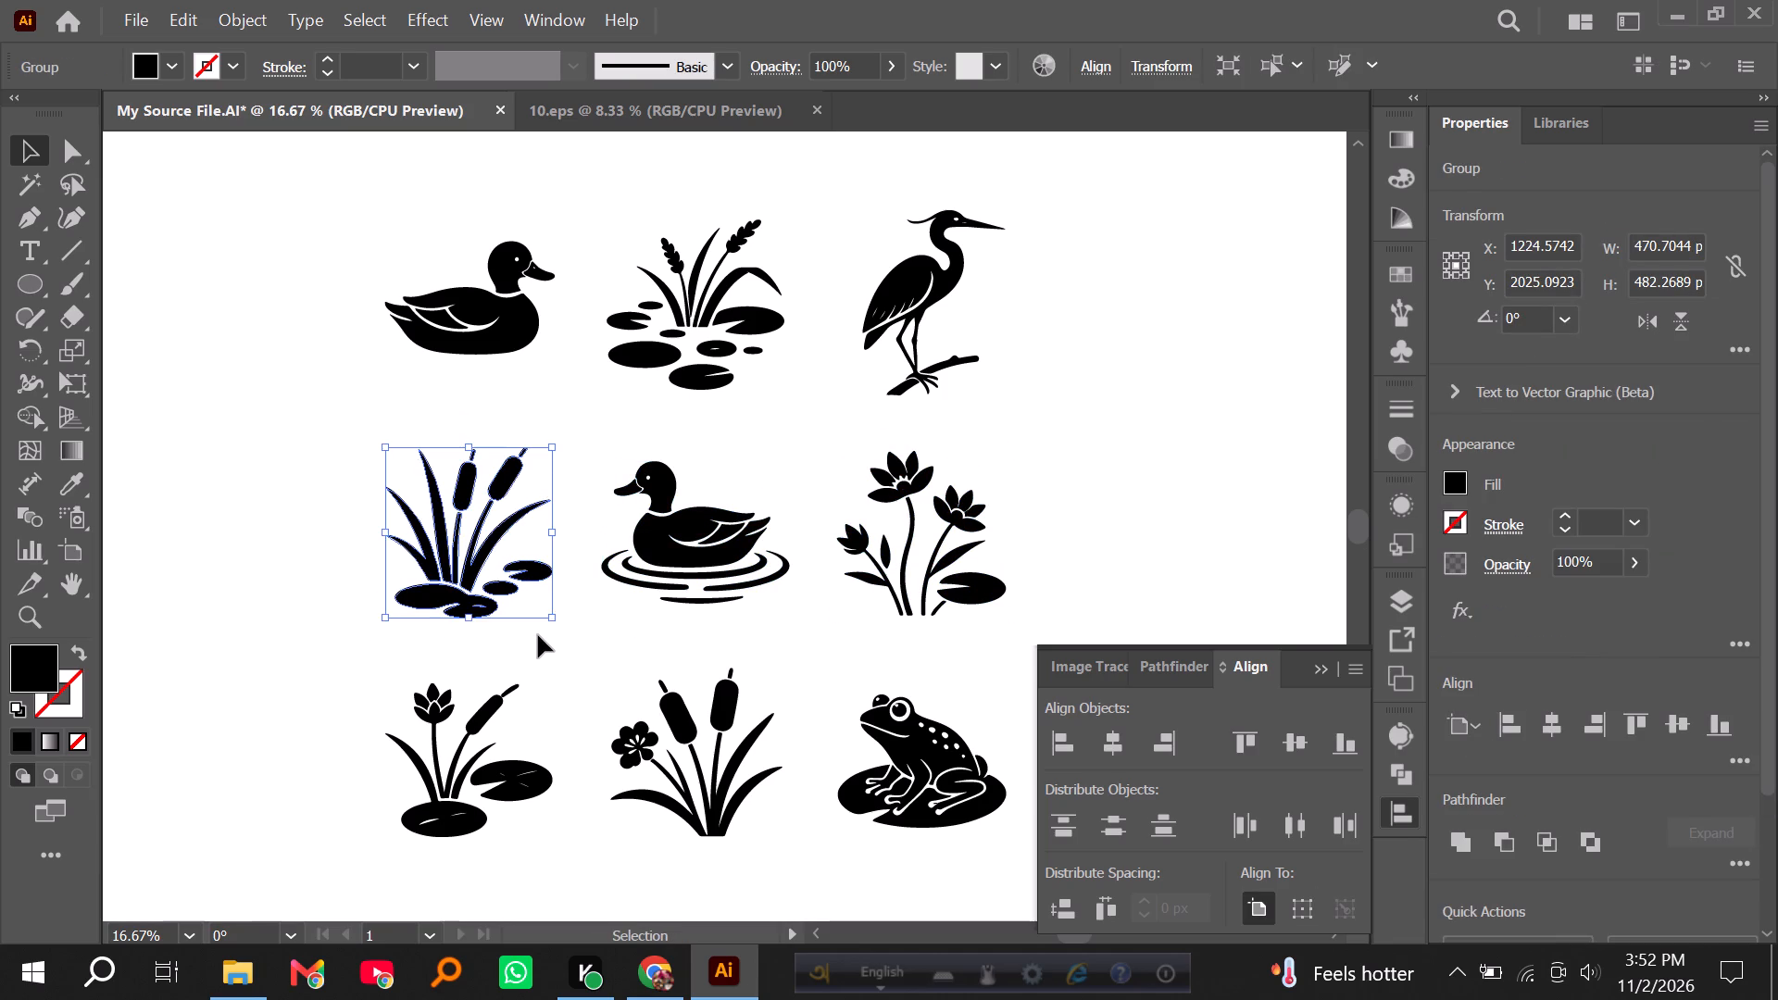
pyautogui.scroll(-2, 538, 635)
pyautogui.moveTo(348, 551); pyautogui.dragTo(562, 767)
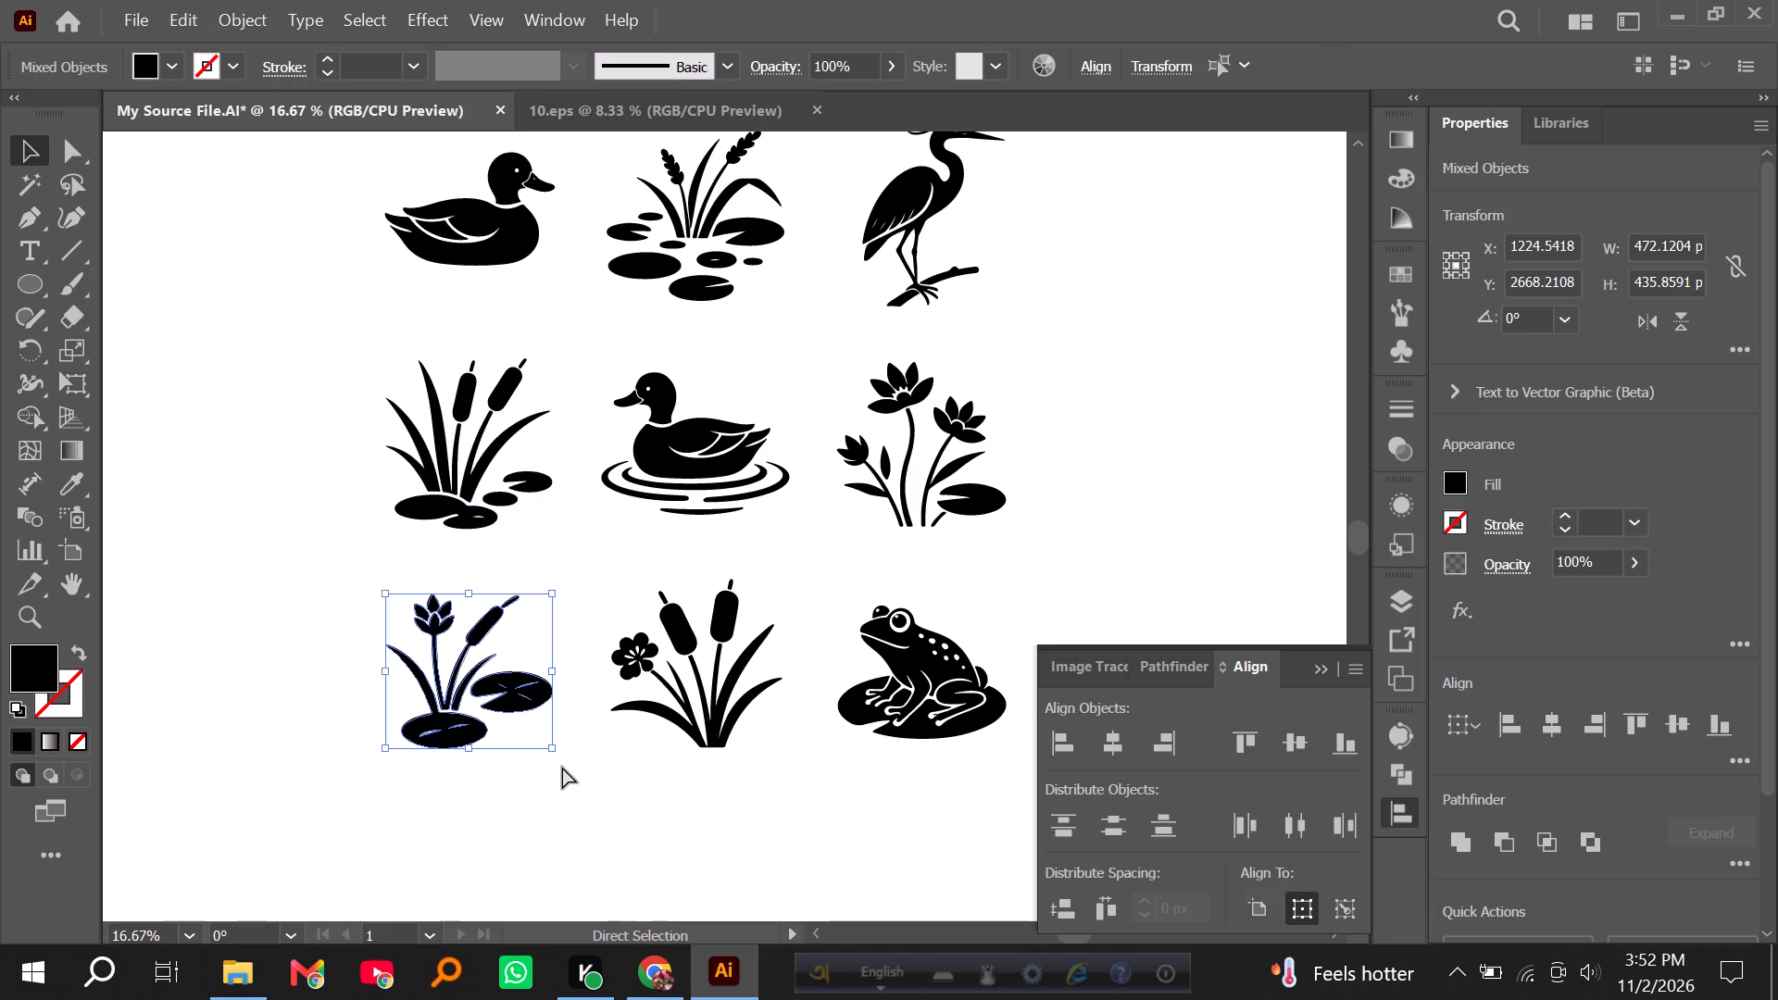
pyautogui.hotkey('ctrl', 'g')
pyautogui.scroll(-2, 657, 719)
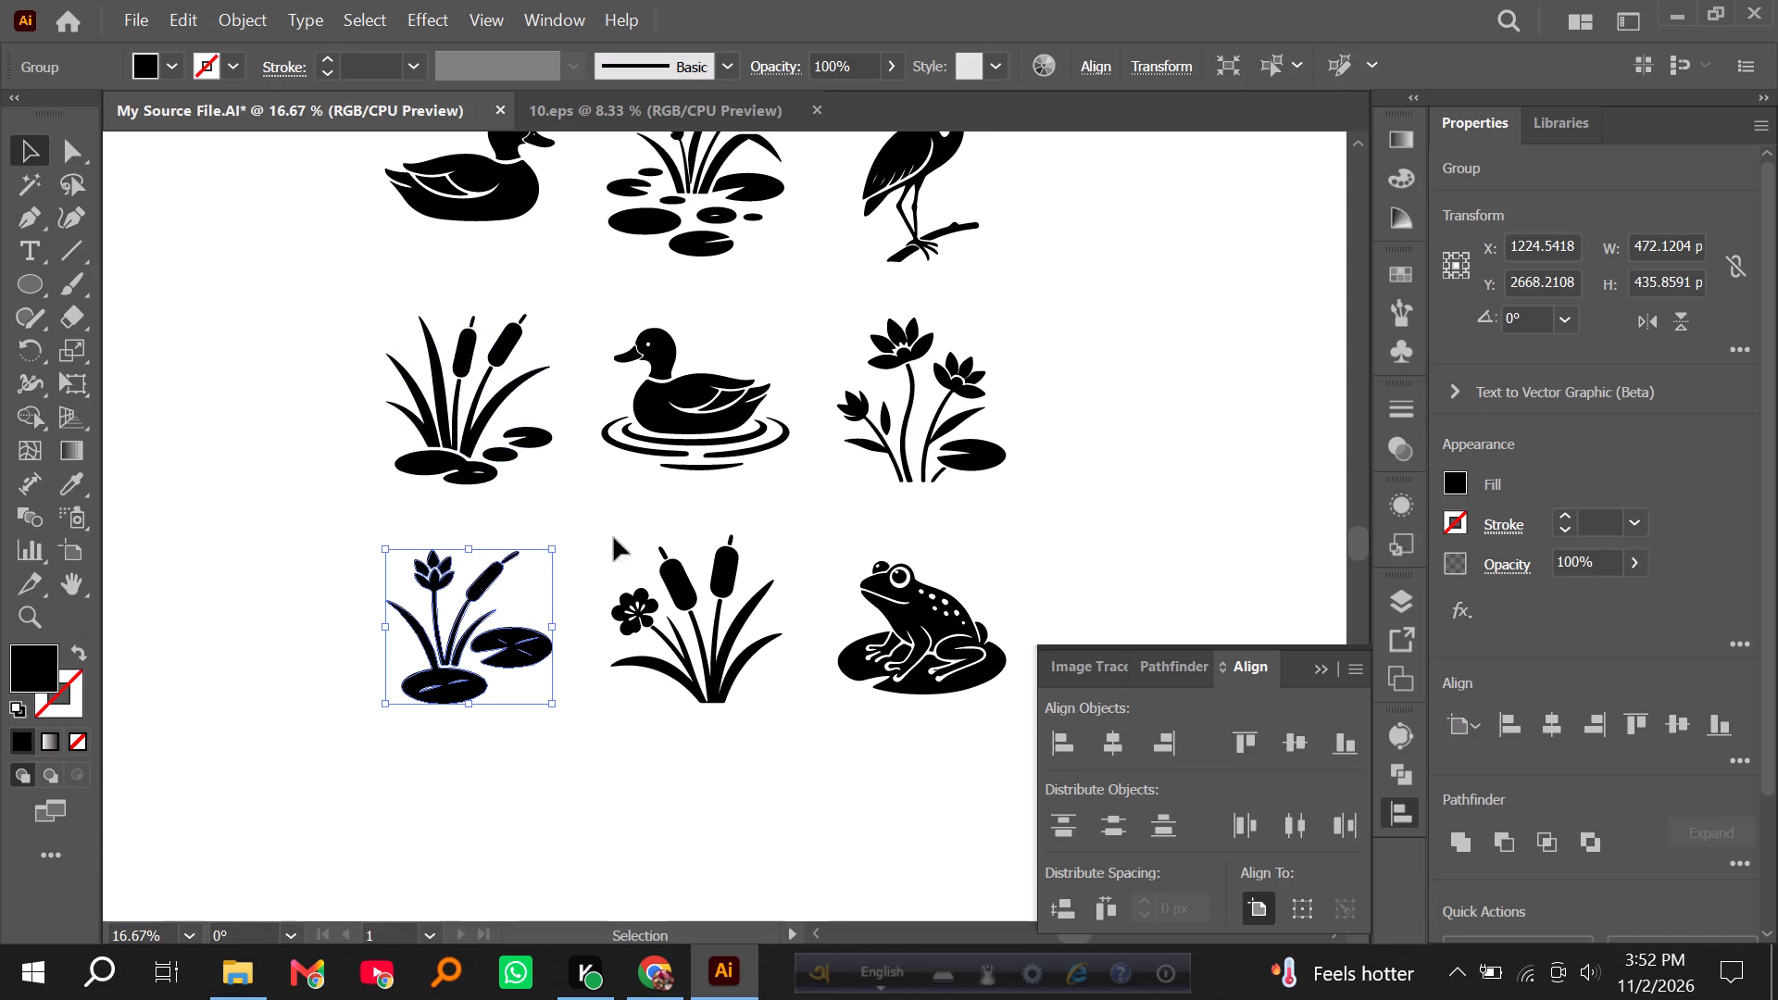
pyautogui.moveTo(607, 508); pyautogui.dragTo(765, 754)
pyautogui.hotkey('ctrl', 'g')
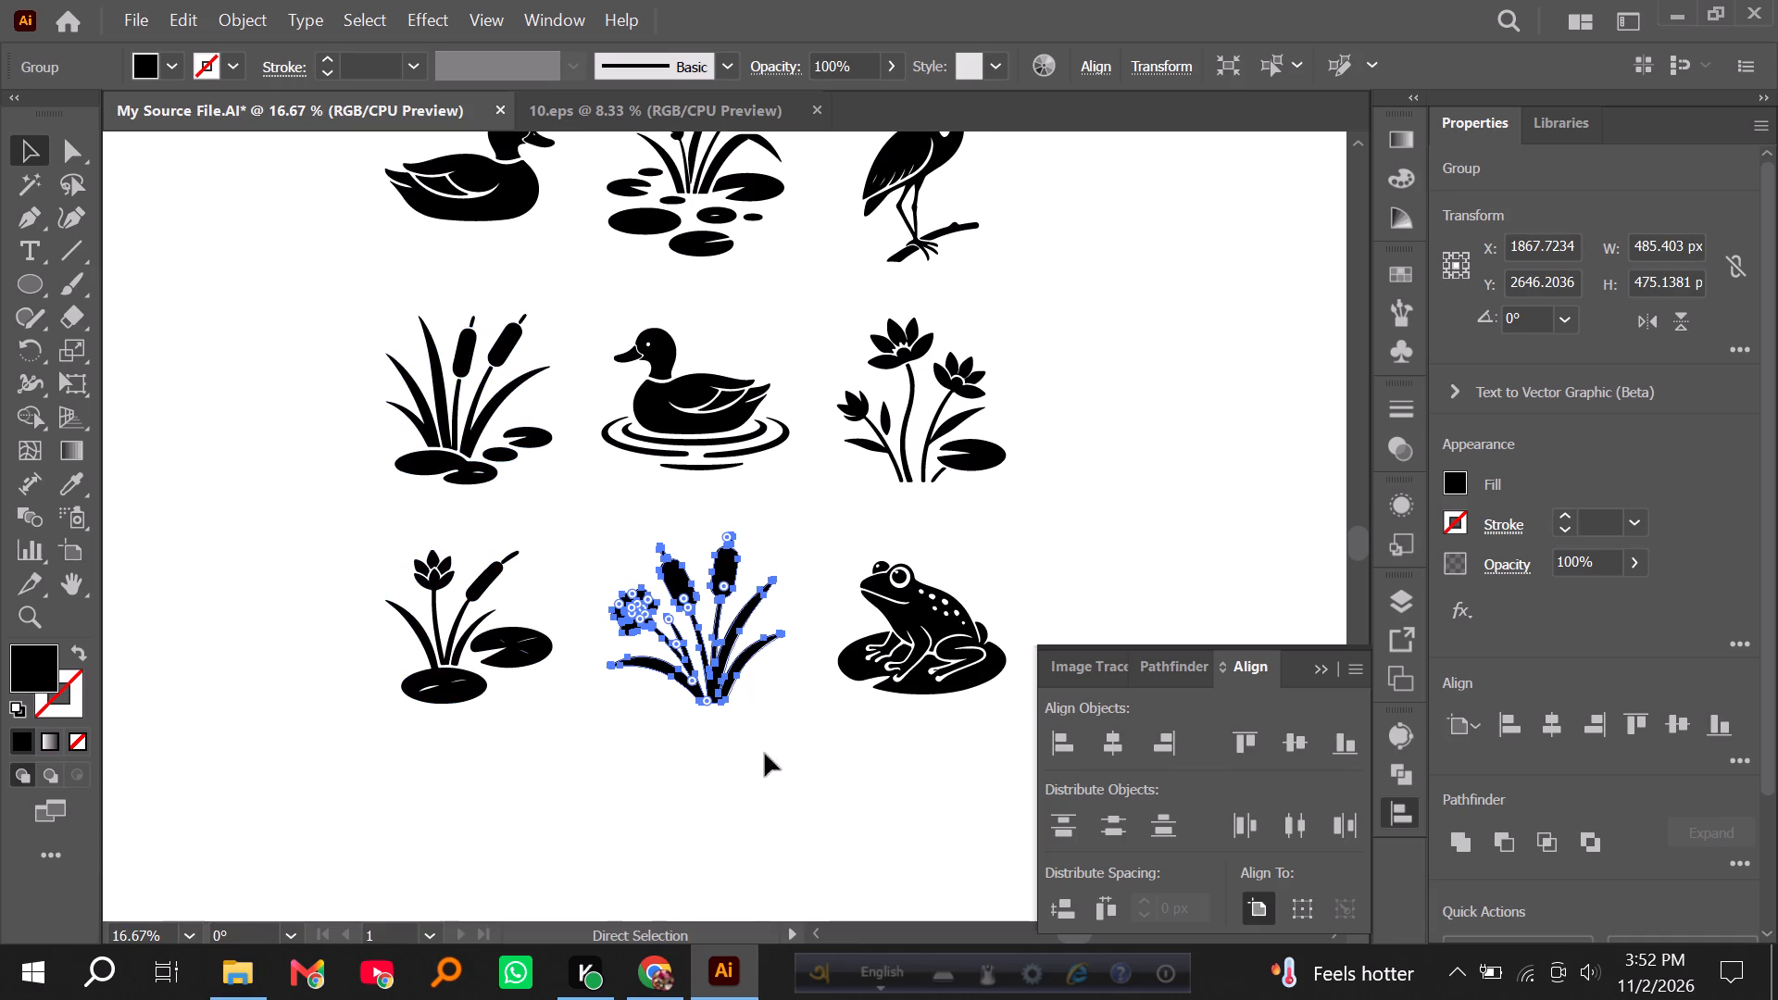
pyautogui.moveTo(835, 525); pyautogui.dragTo(995, 775)
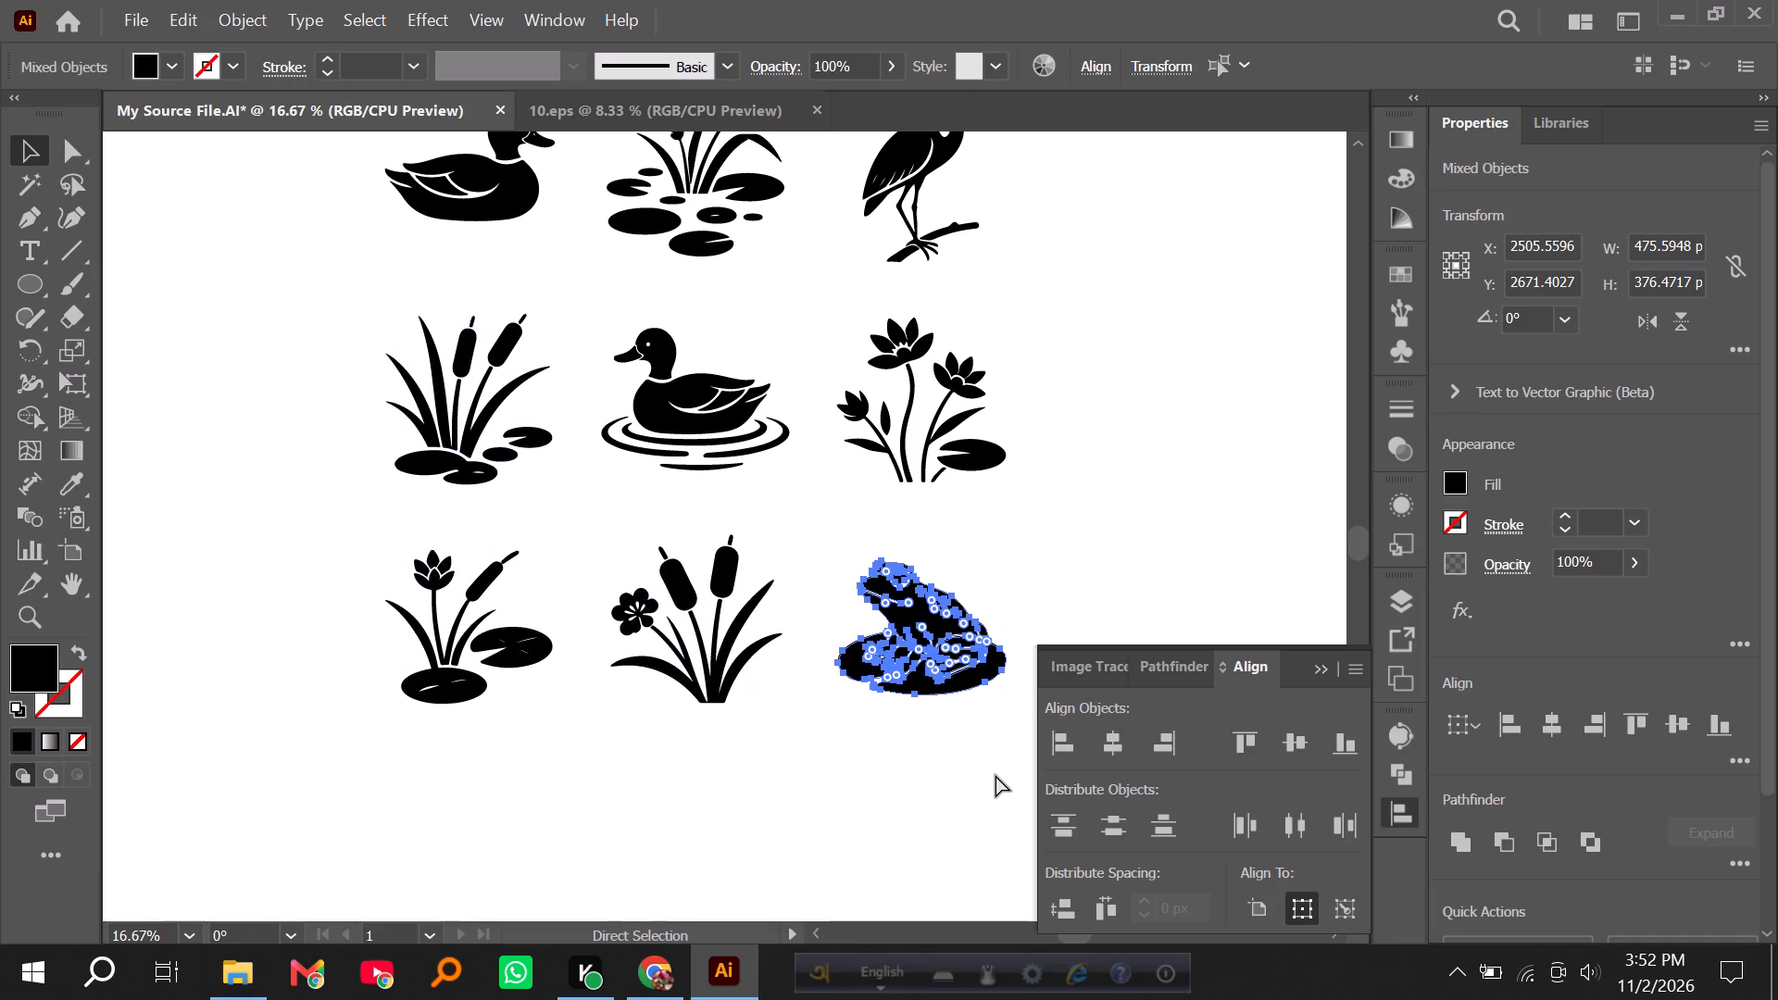
pyautogui.hotkey('ctrl', 'g')
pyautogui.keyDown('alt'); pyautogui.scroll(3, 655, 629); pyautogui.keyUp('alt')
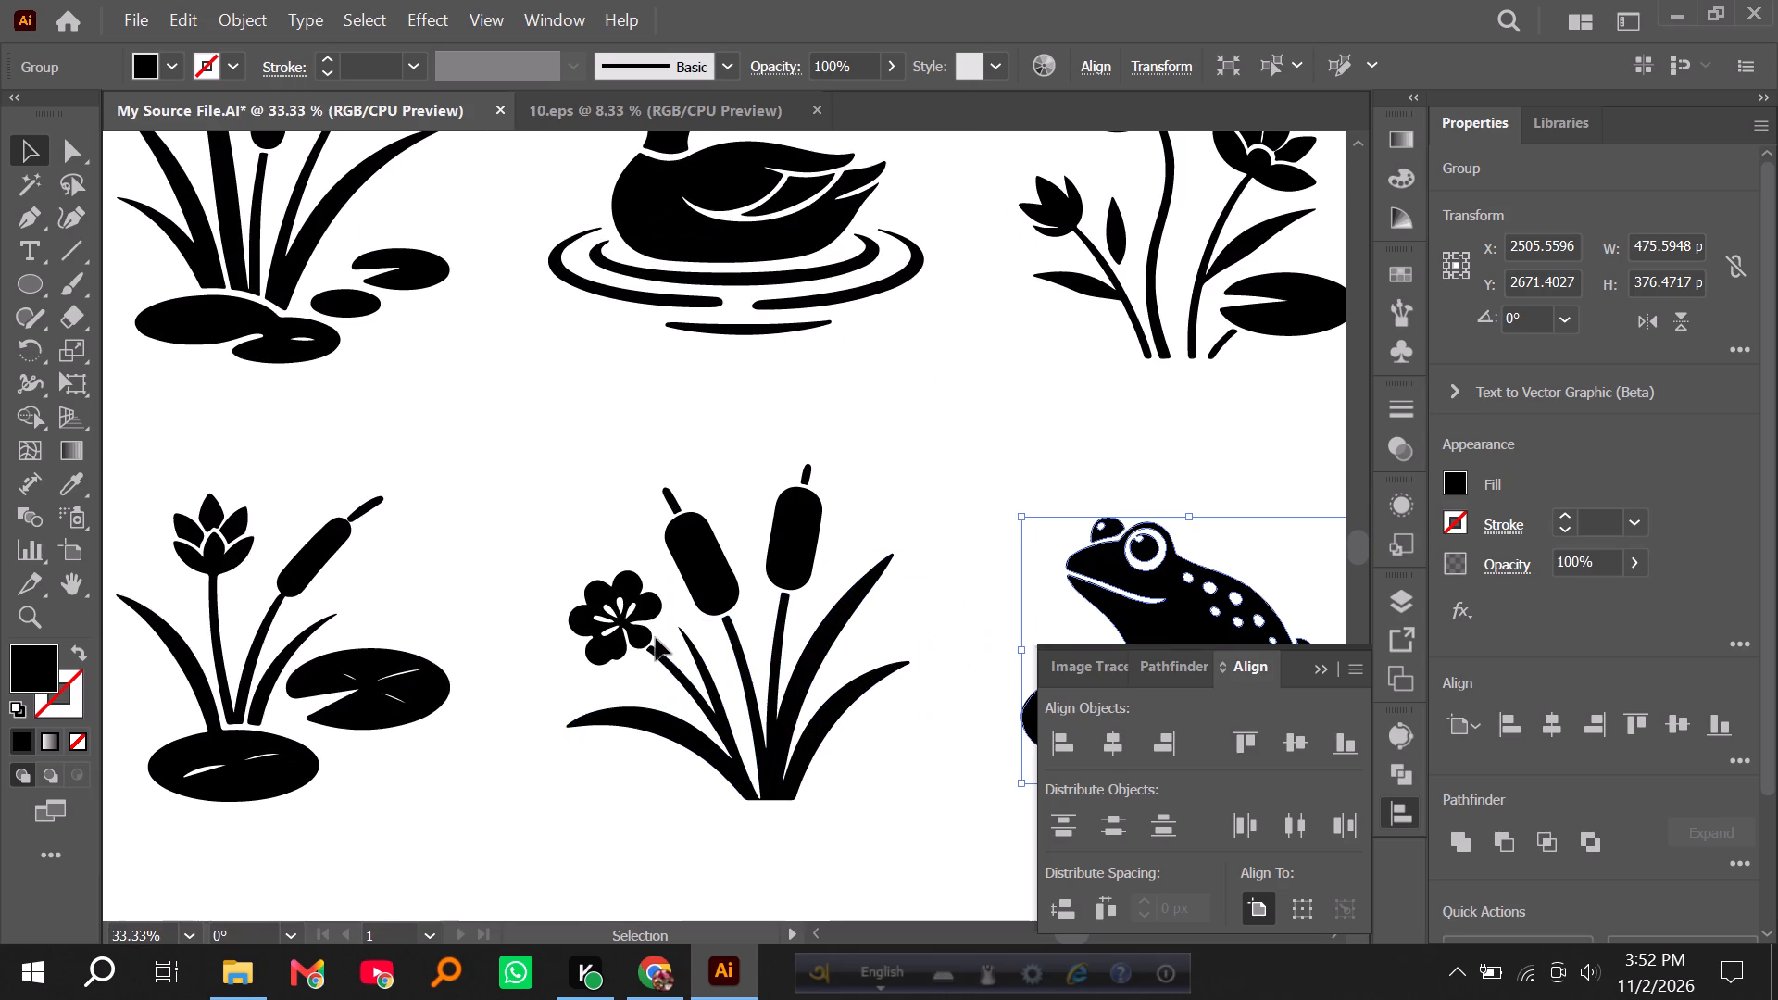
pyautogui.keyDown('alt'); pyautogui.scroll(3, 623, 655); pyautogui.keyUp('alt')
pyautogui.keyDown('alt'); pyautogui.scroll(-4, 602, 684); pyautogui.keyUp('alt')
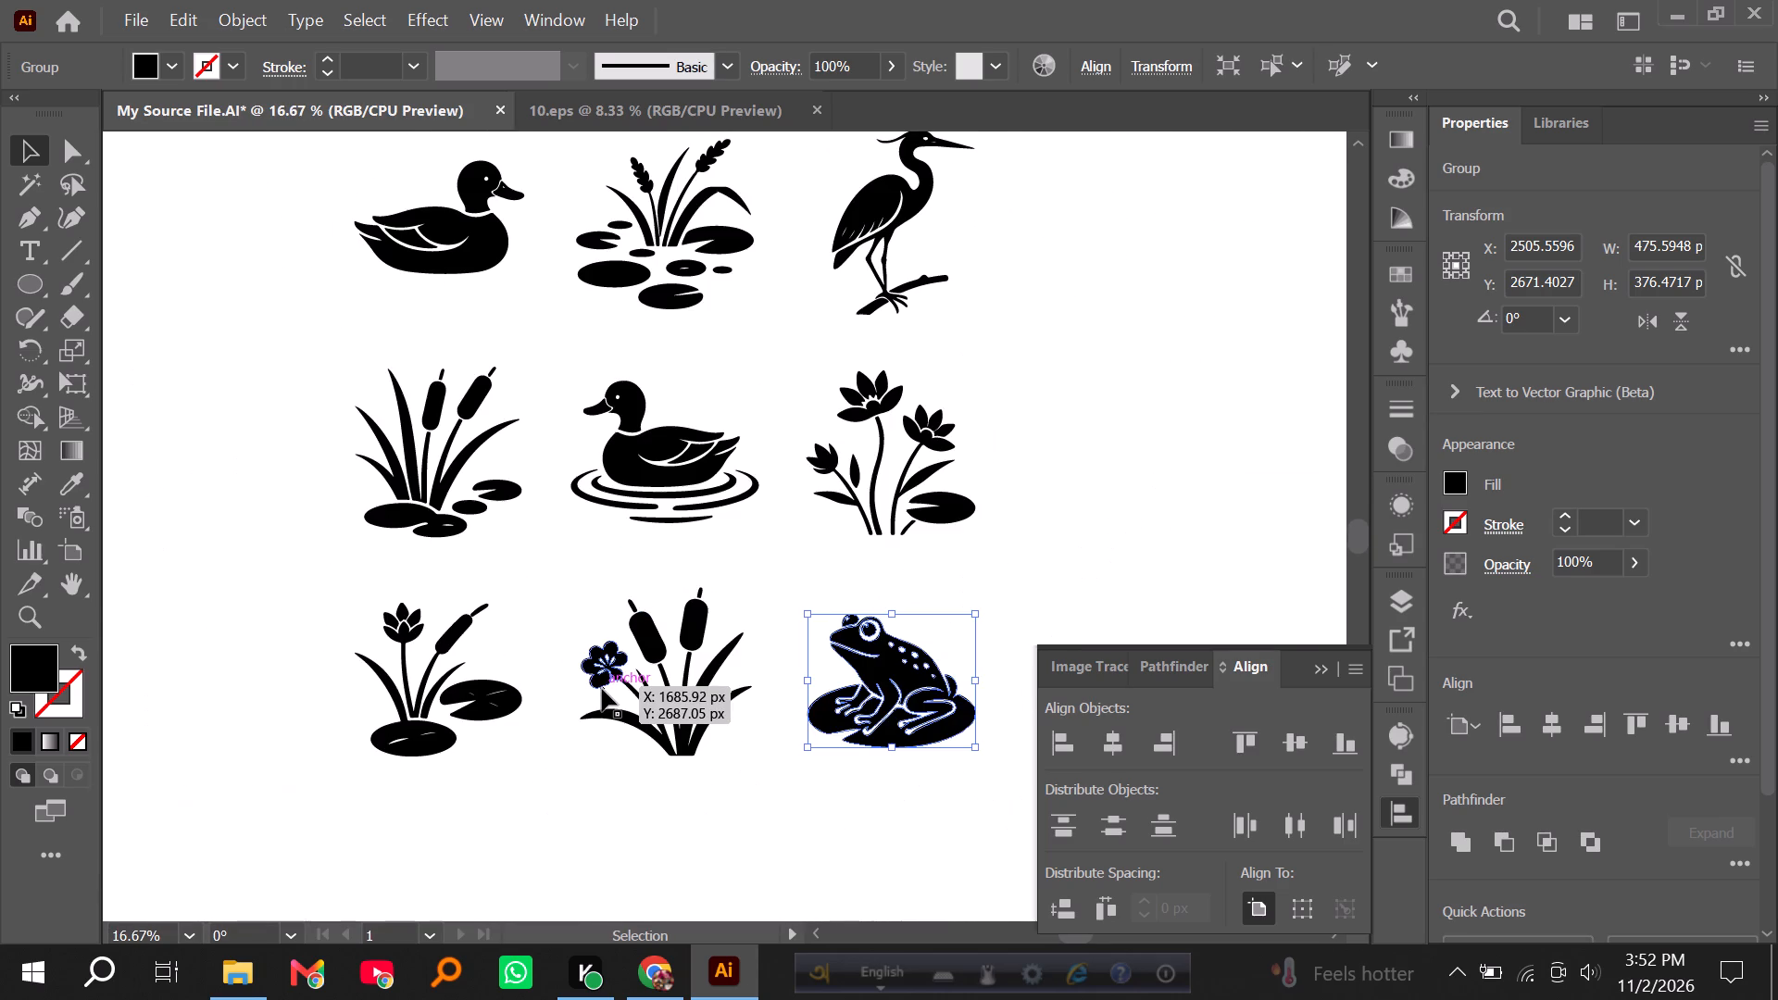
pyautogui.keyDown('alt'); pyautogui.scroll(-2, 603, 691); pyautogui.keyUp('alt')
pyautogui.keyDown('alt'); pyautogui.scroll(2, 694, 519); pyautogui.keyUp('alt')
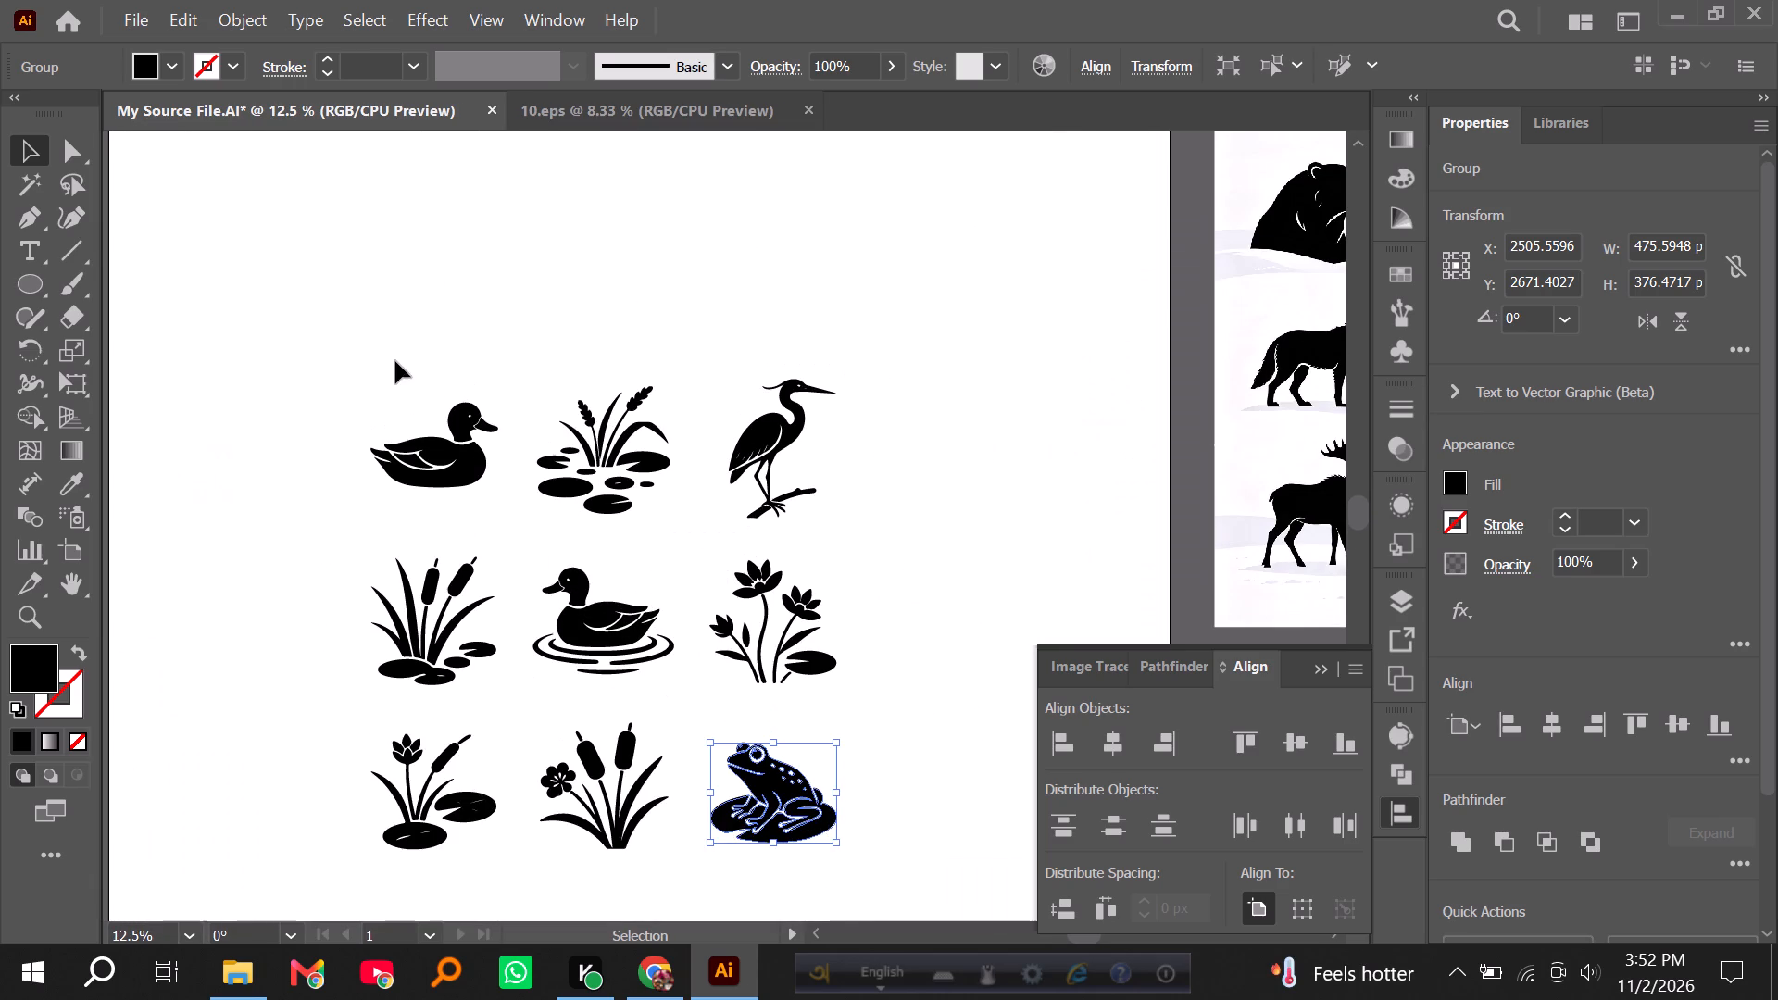
# Align the three motifs within the top, middle and bottom rows on their vertical centres, one row at a time.
pyautogui.moveTo(395, 361); pyautogui.dragTo(817, 491)
pyautogui.click(1295, 744)
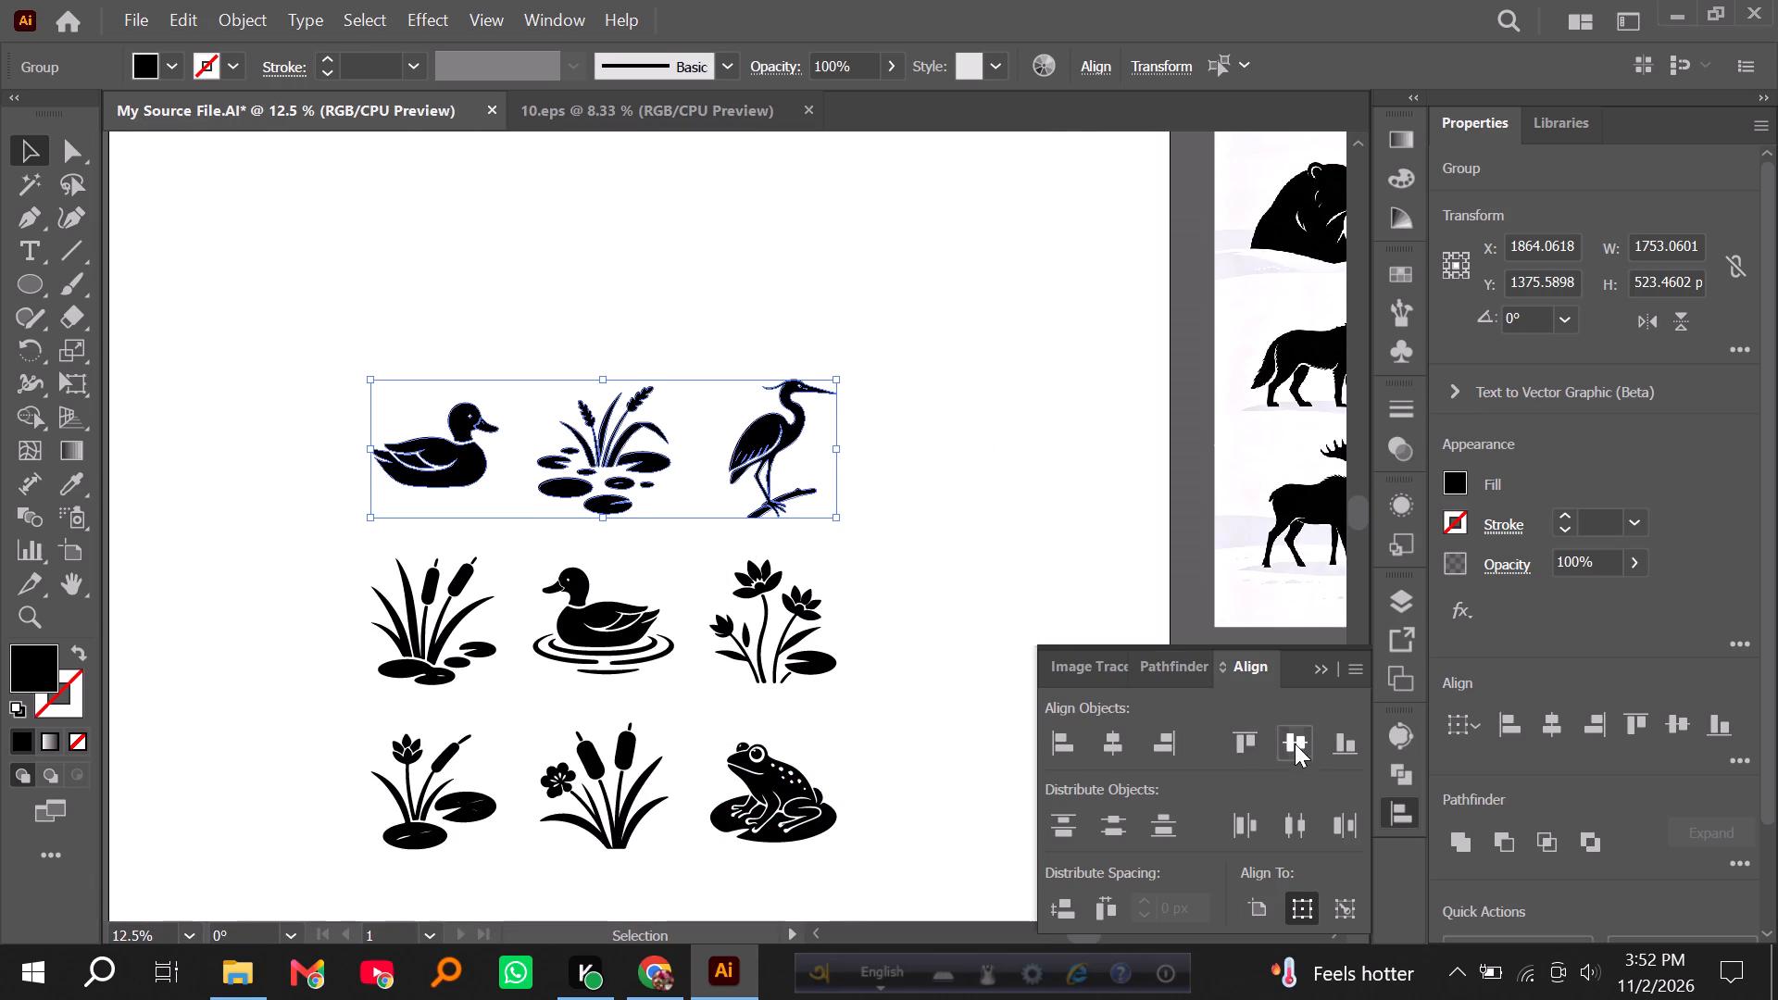
pyautogui.click(1295, 744)
pyautogui.doubleClick(1047, 581)
pyautogui.moveTo(288, 569); pyautogui.dragTo(916, 675)
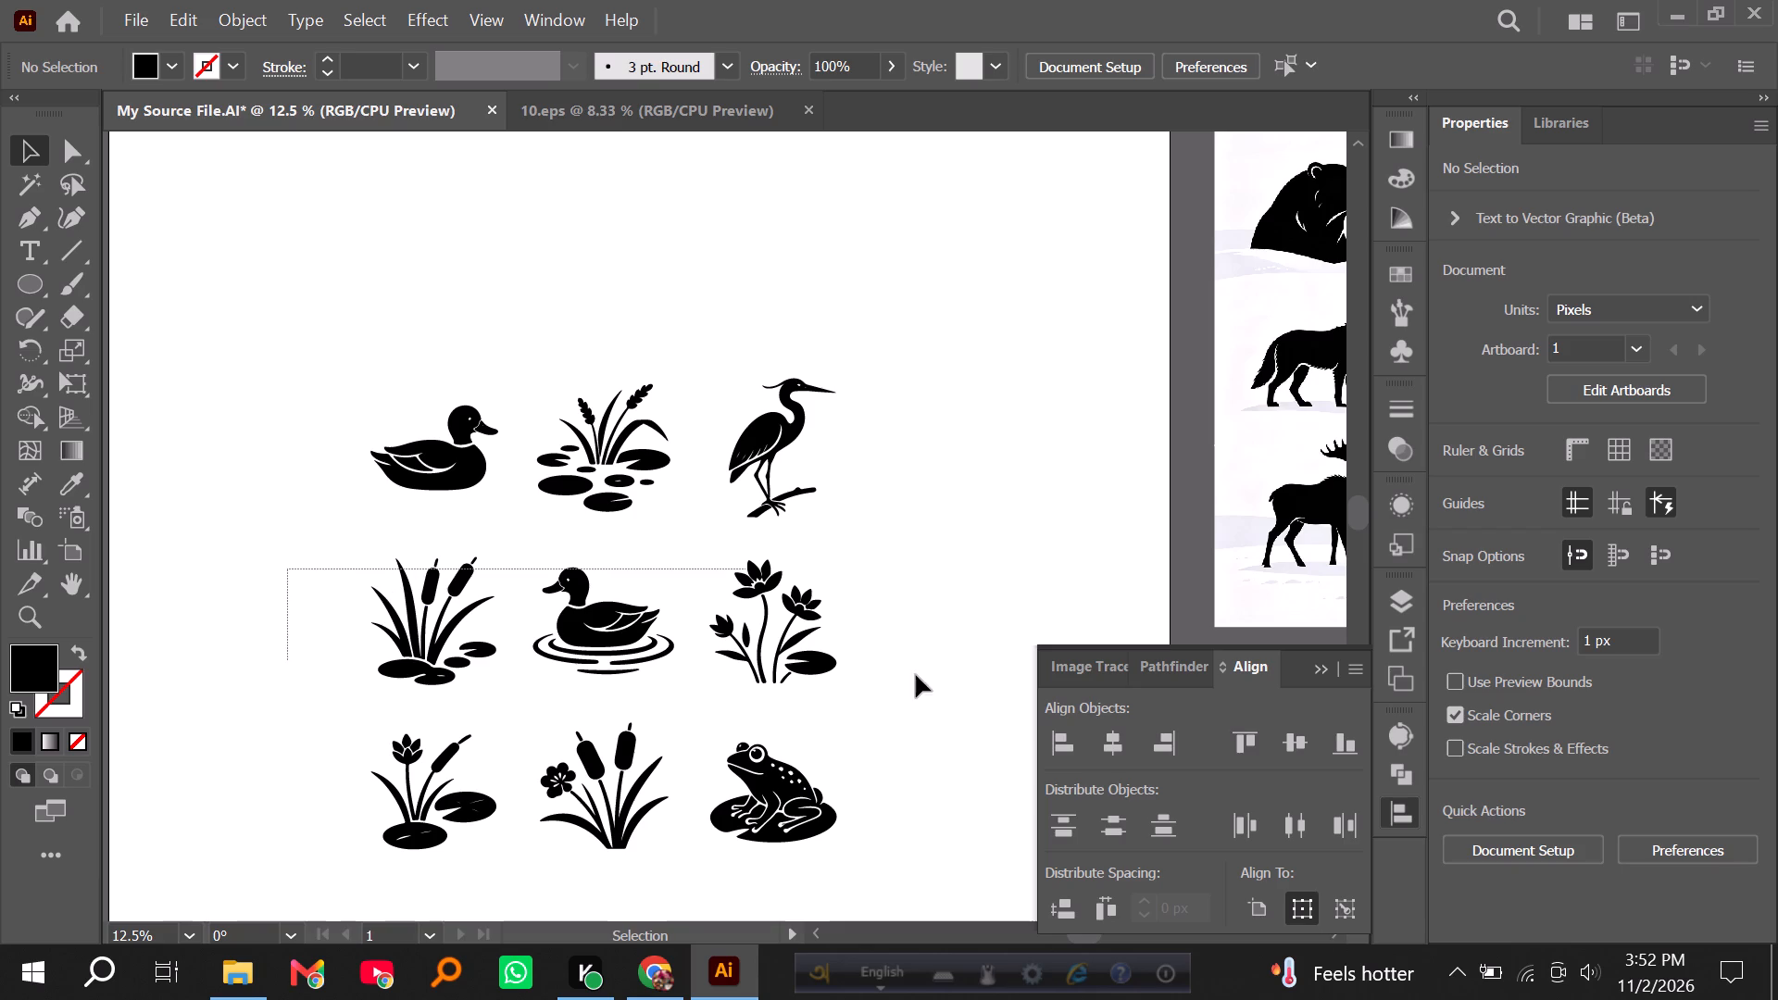
pyautogui.moveTo(916, 675); pyautogui.dragTo(928, 676)
pyautogui.click(1302, 739)
pyautogui.click(1301, 738)
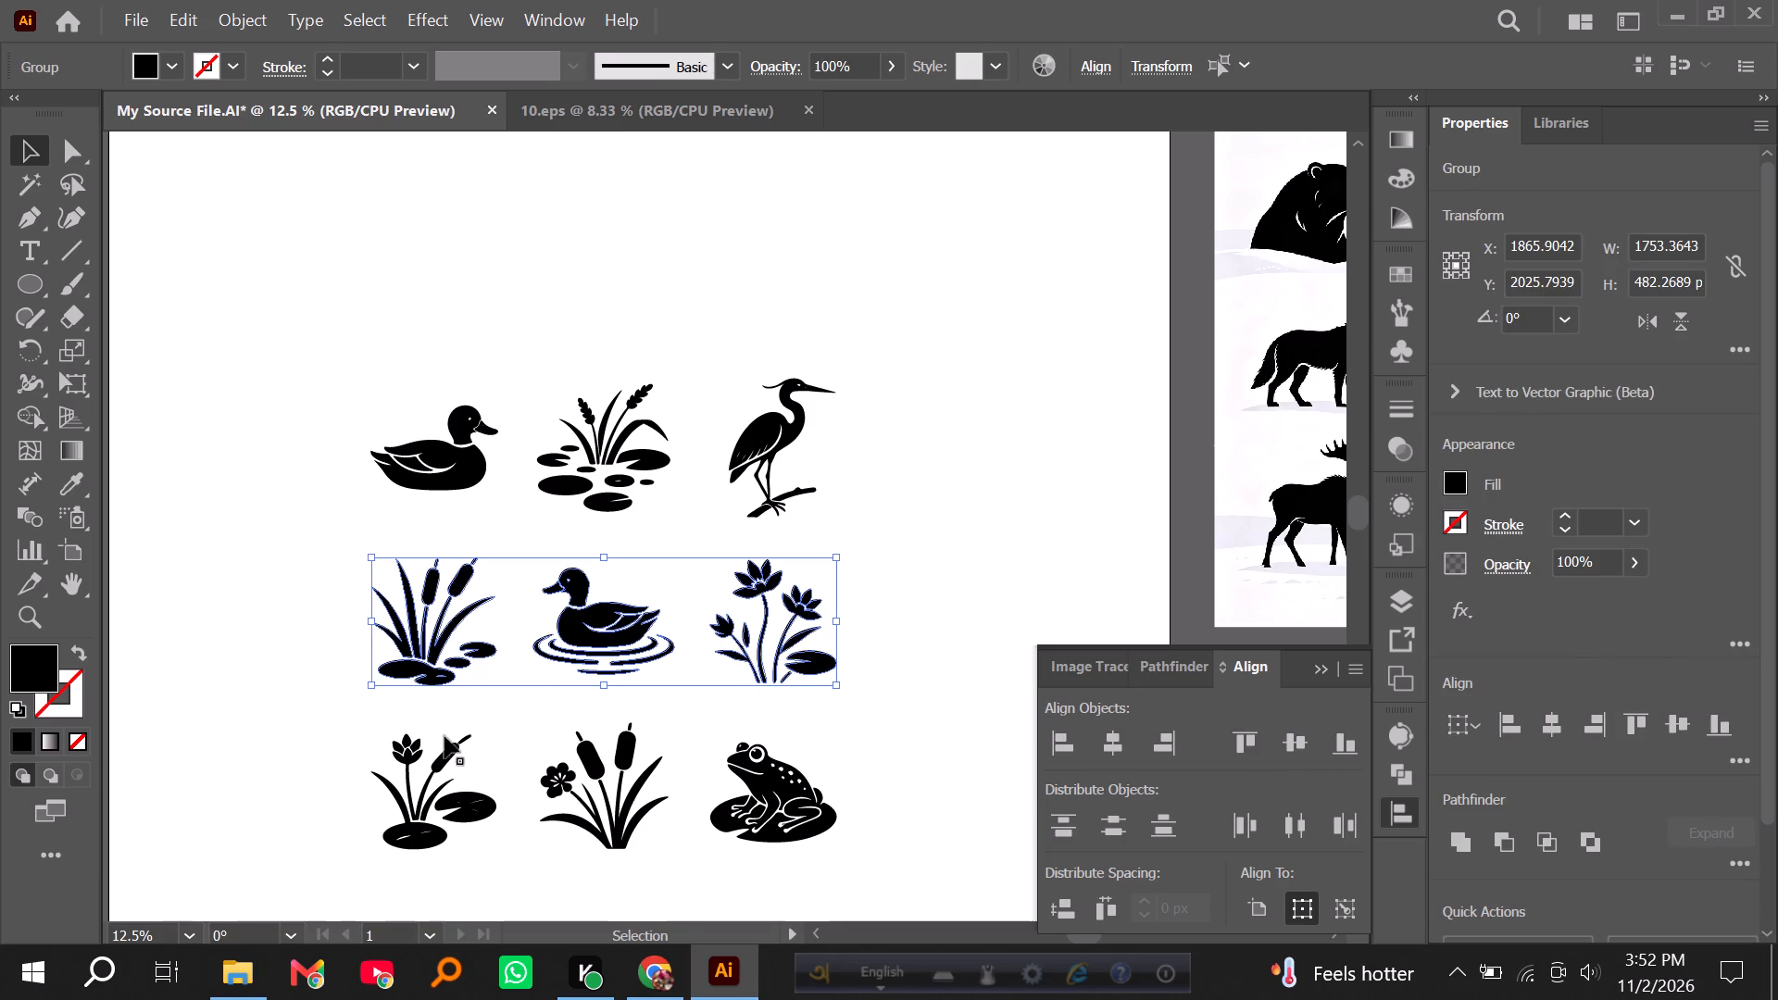
pyautogui.moveTo(289, 745); pyautogui.dragTo(833, 822)
pyautogui.click(1283, 749)
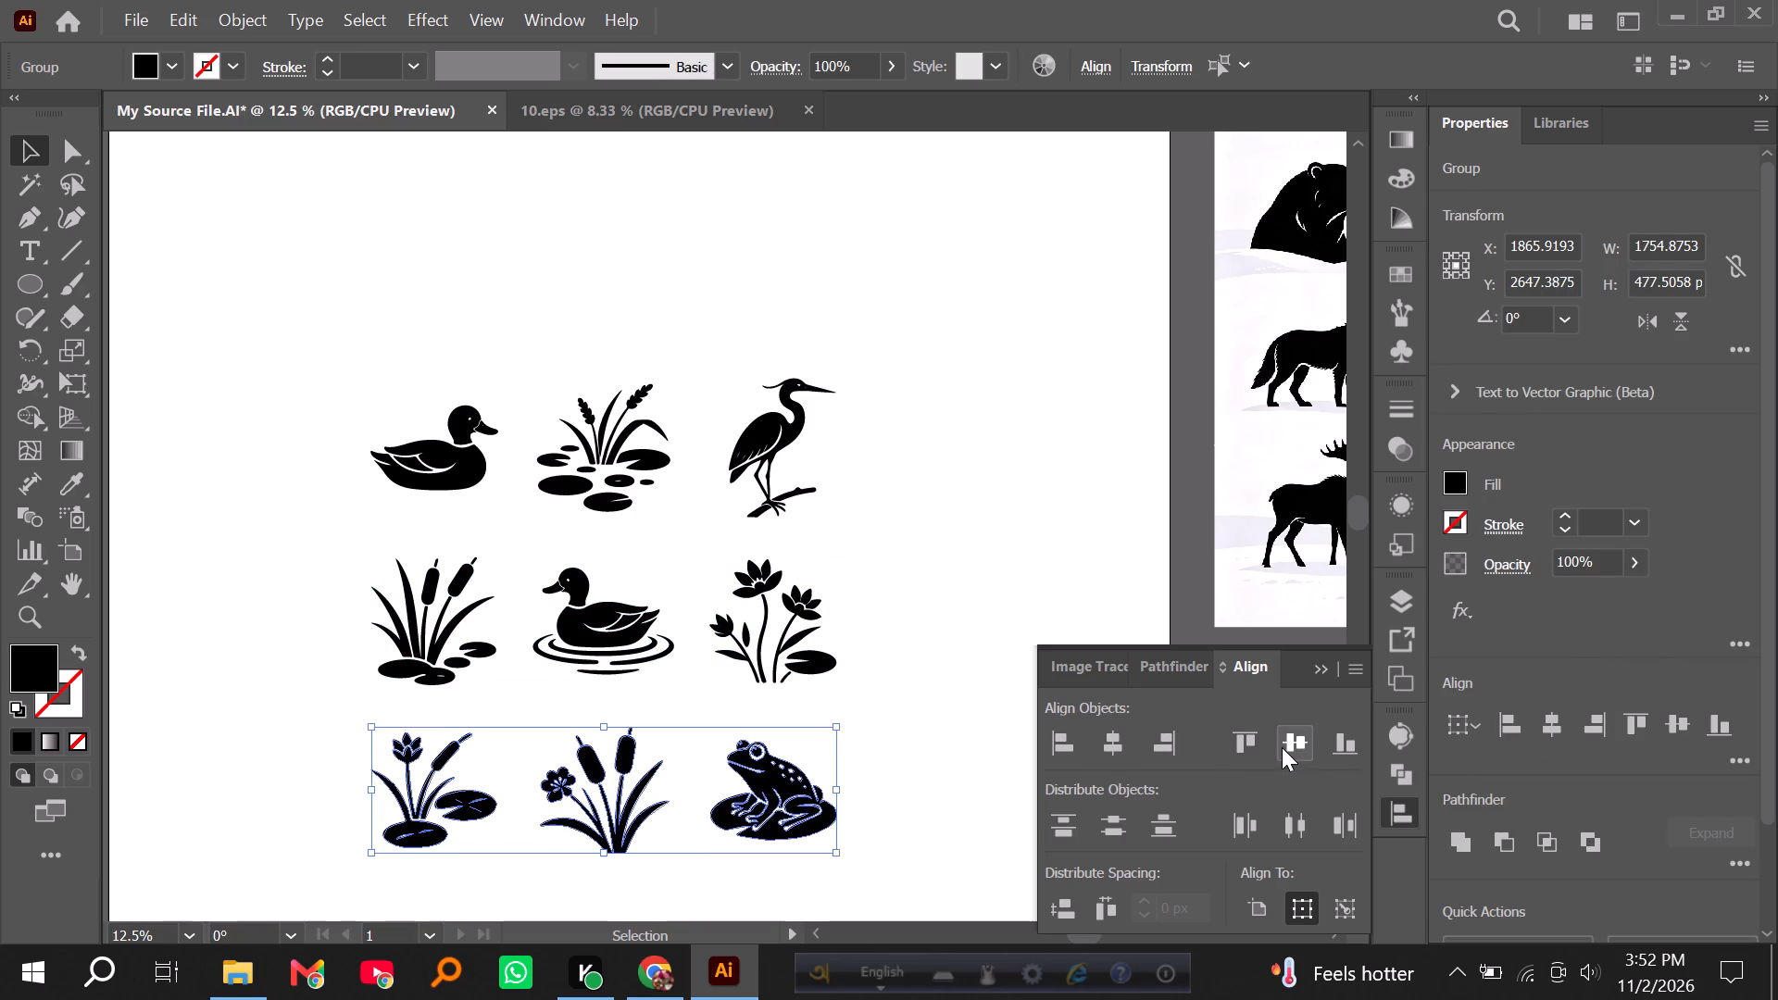
# Align the top-row duck, reeds and heron on their vertical centres again and distribute them evenly by horizontal centres.
pyautogui.moveTo(382, 369); pyautogui.dragTo(828, 514)
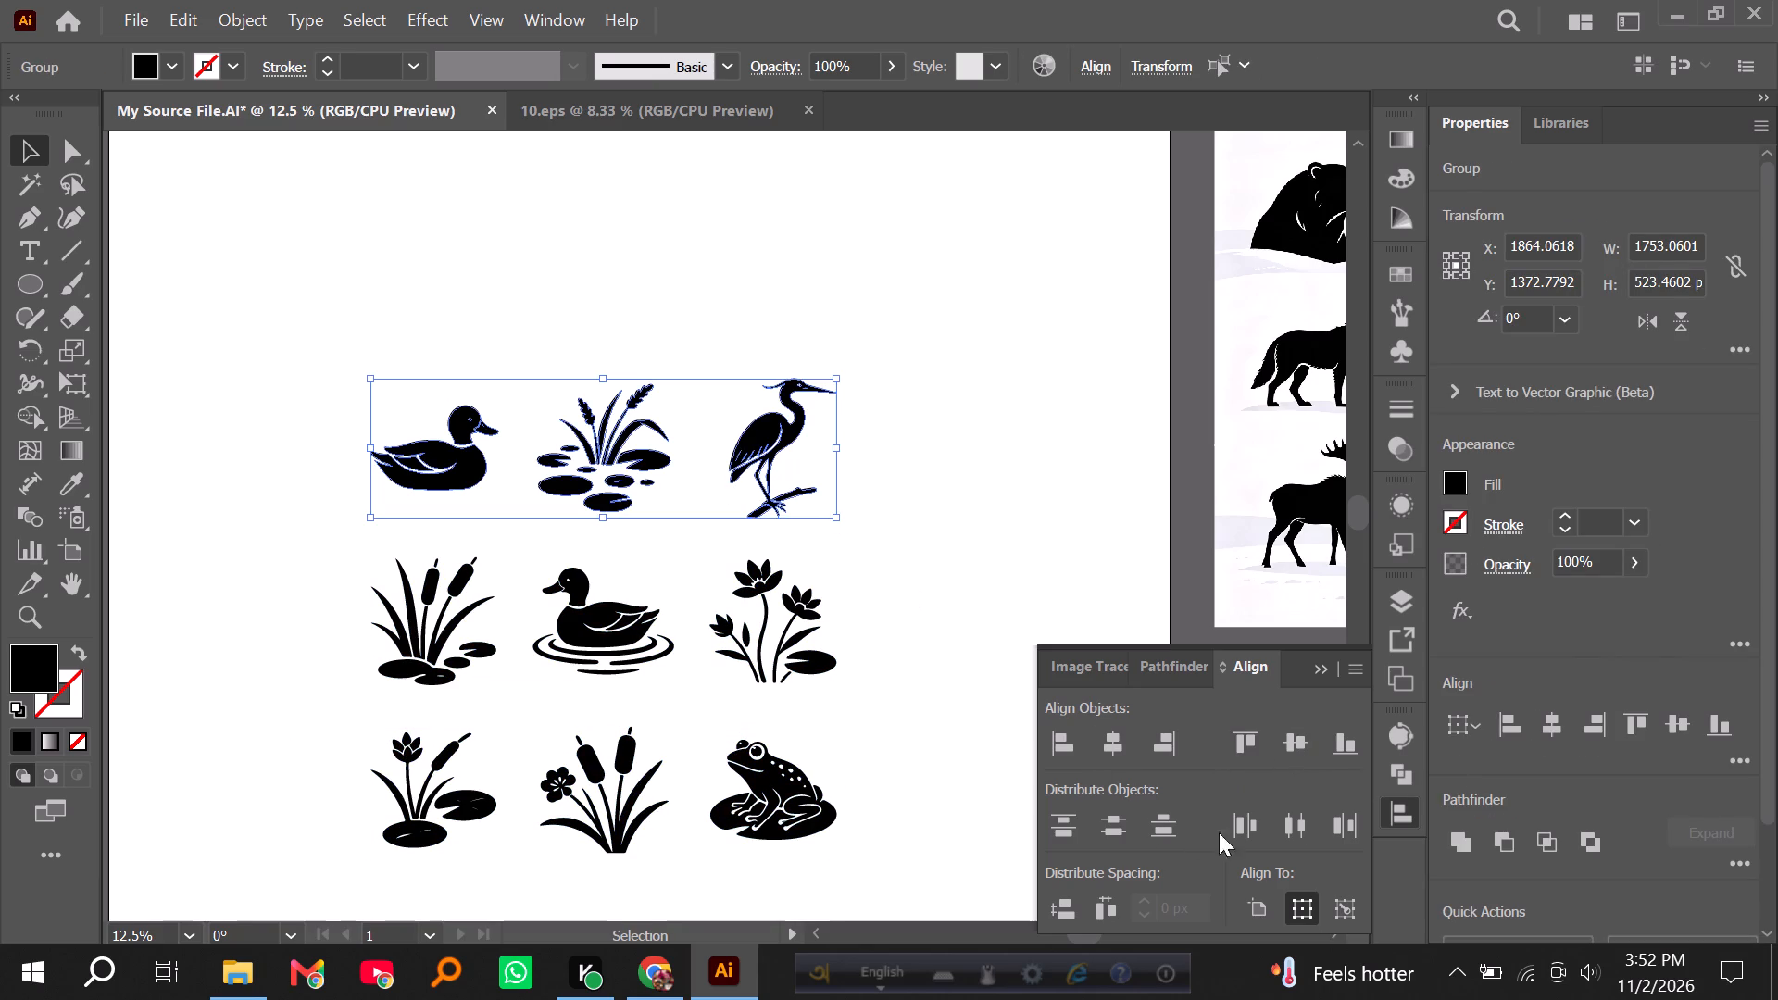
pyautogui.click(1291, 736)
pyautogui.click(1295, 814)
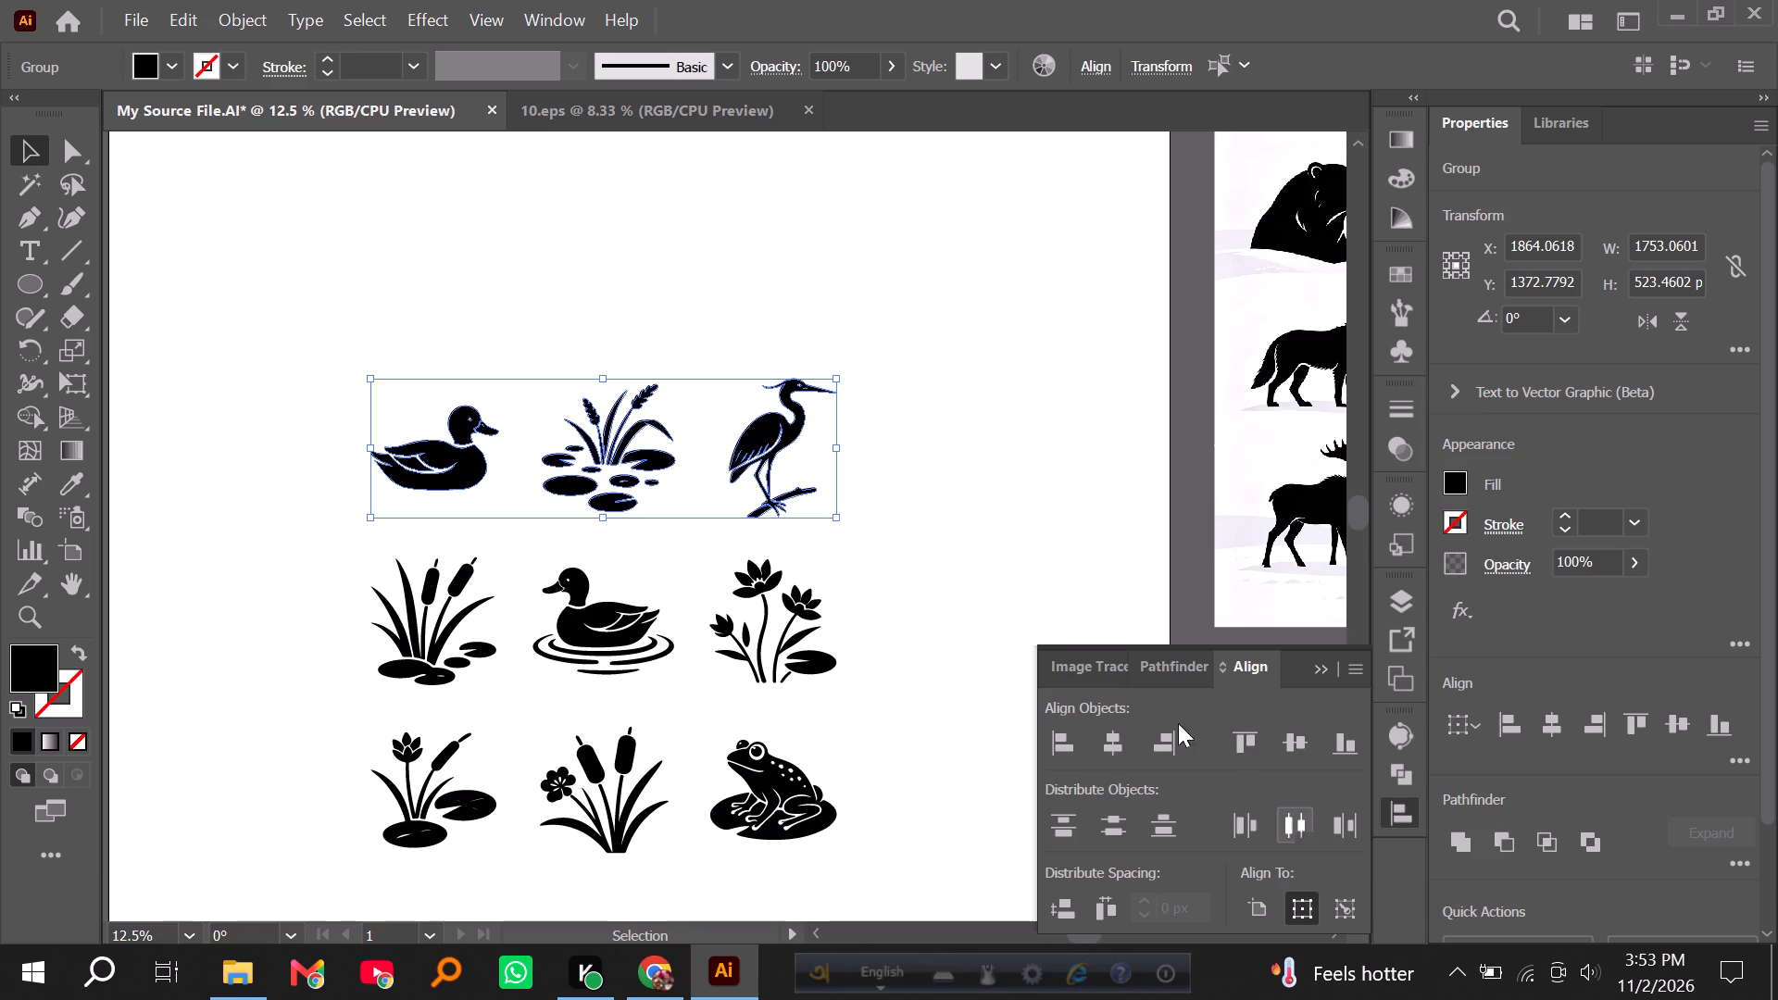
pyautogui.doubleClick(1070, 601)
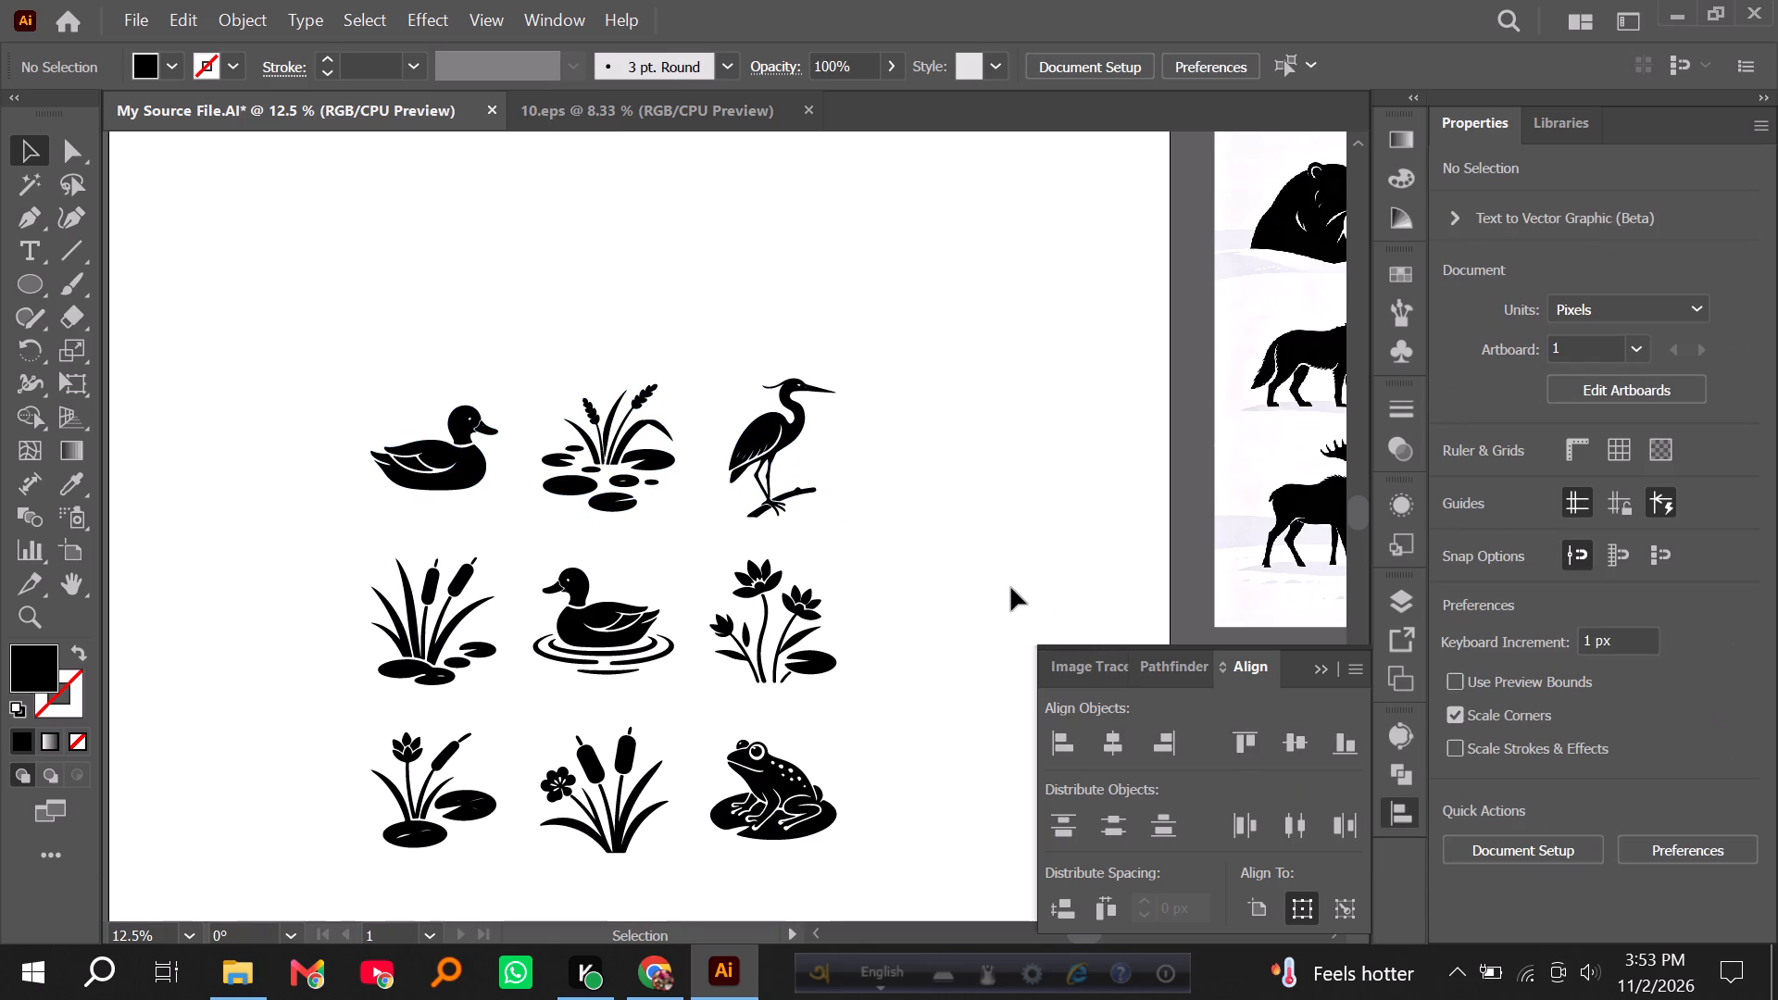
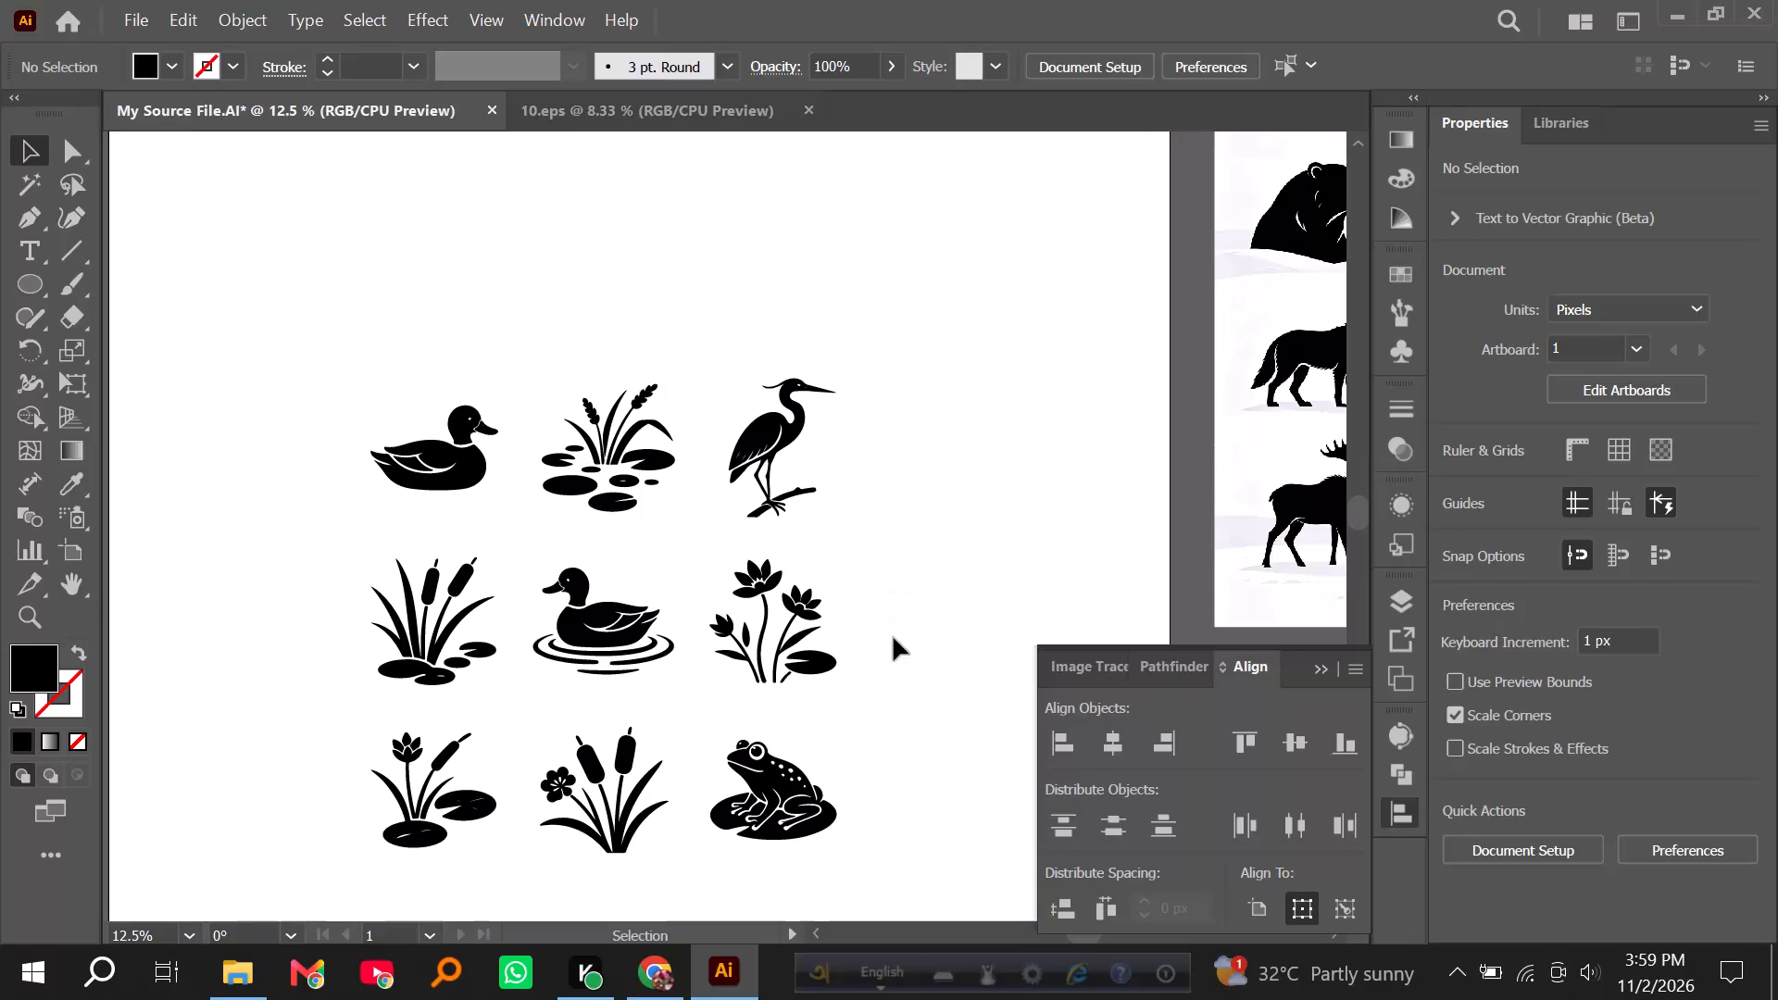
# Align the three motifs within each row on their vertical centres again, working through the top, middle and bottom rows.
pyautogui.scroll(-1, 869, 646)
pyautogui.click(373, 331)
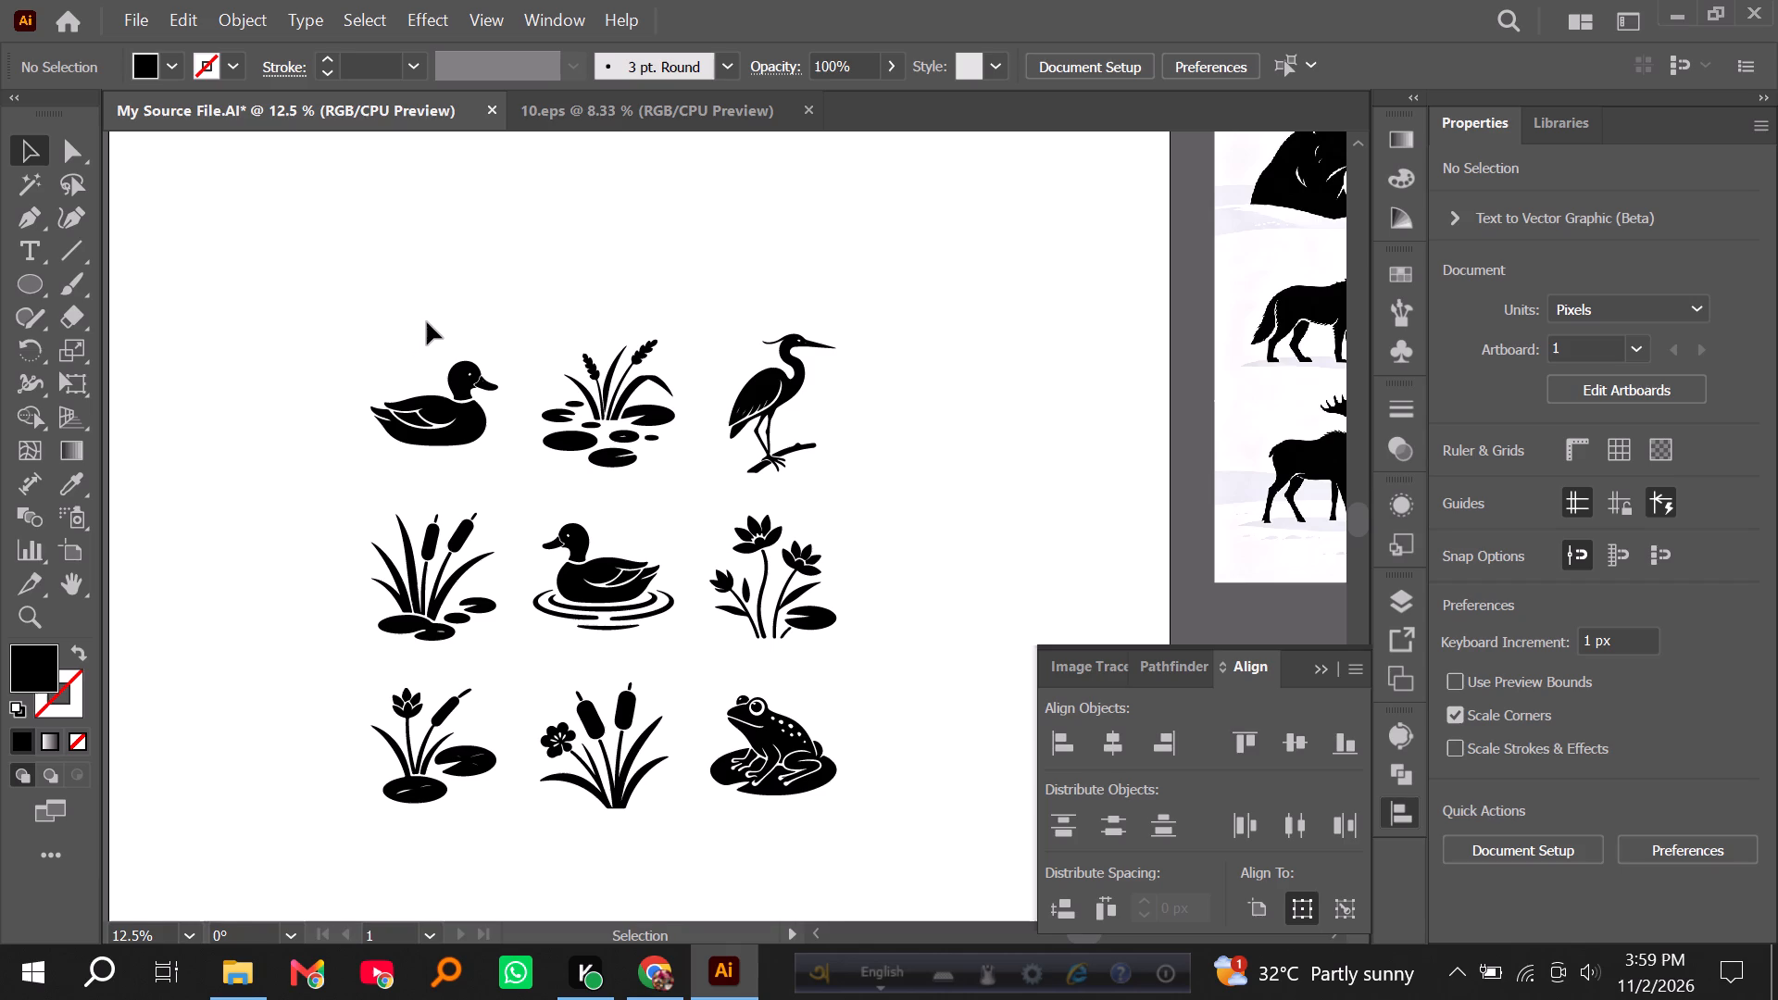
pyautogui.moveTo(421, 294); pyautogui.dragTo(825, 414)
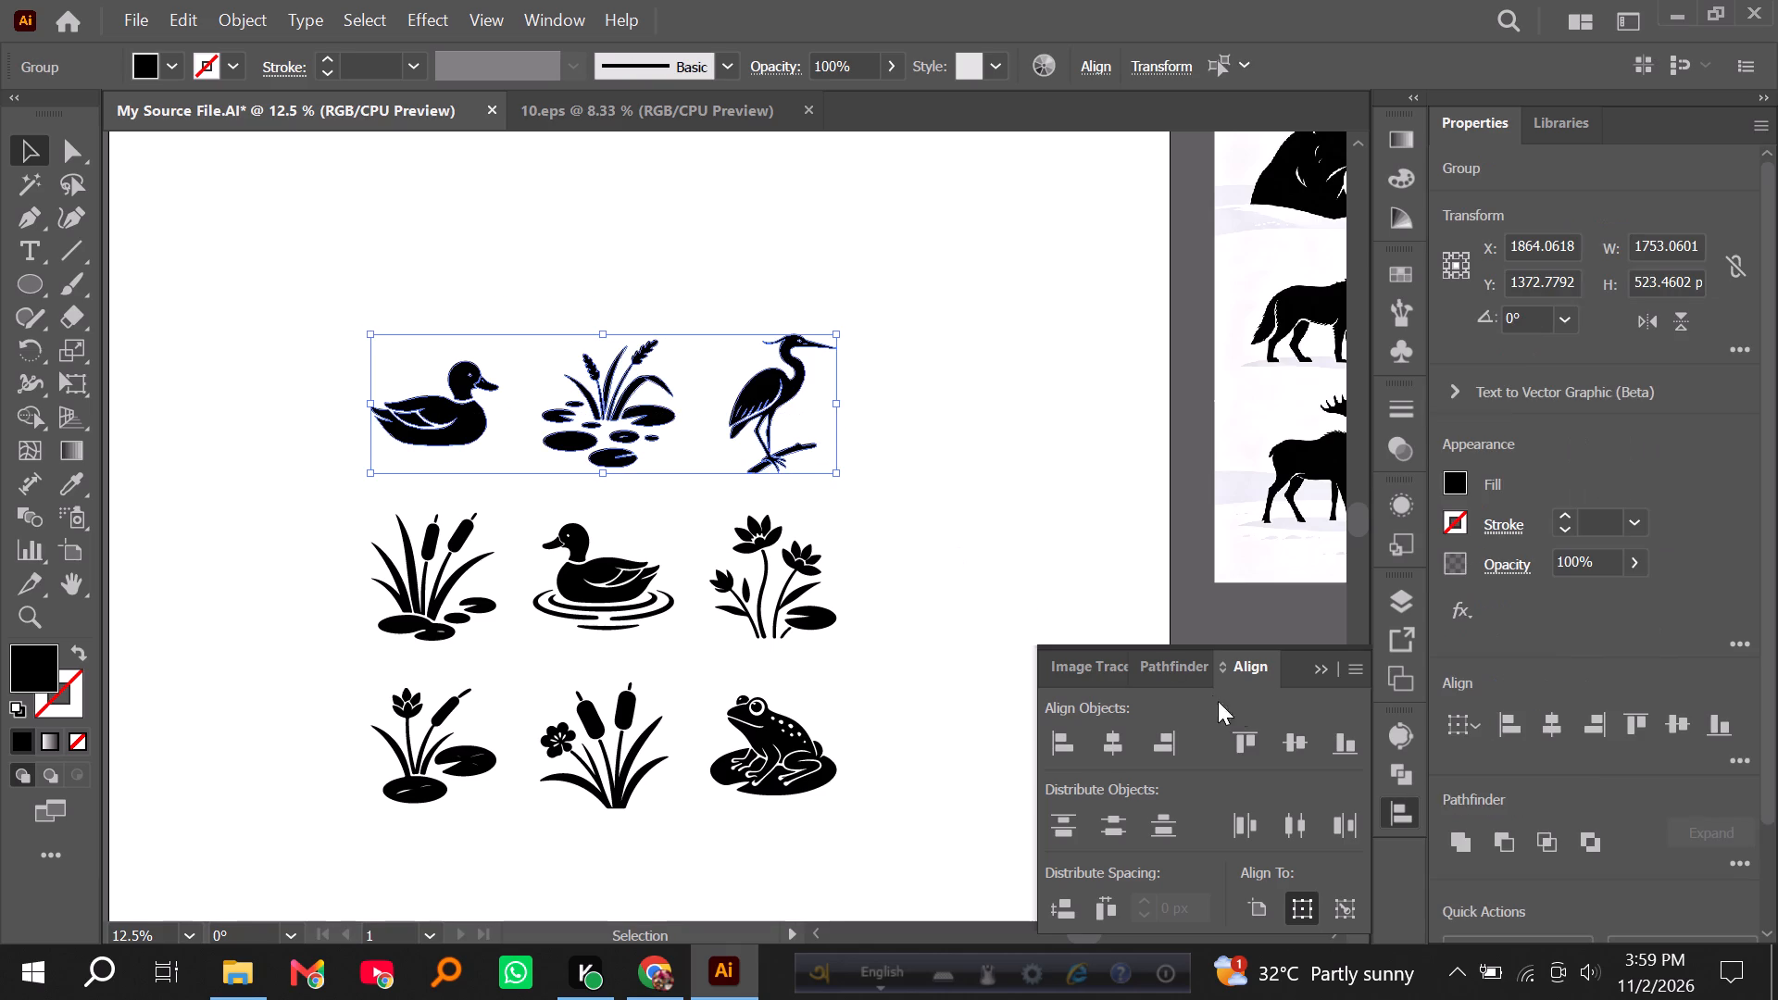
pyautogui.doubleClick(1291, 735)
pyautogui.click(1021, 479)
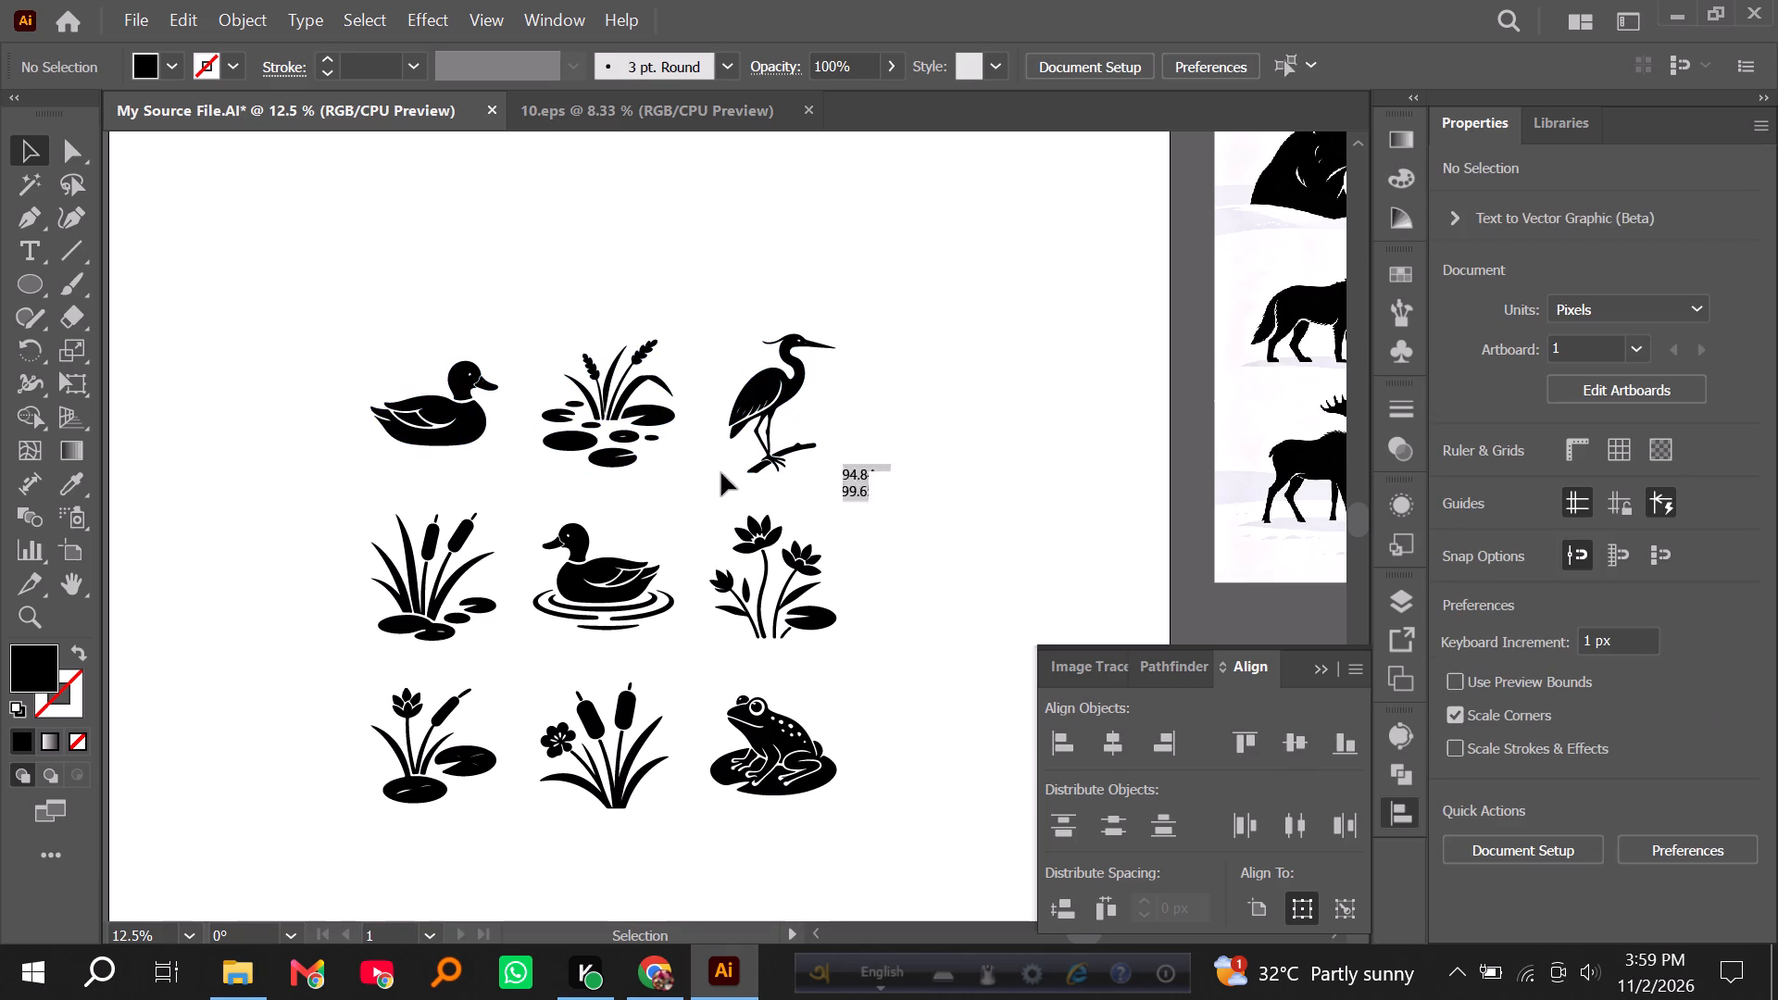
pyautogui.scroll(-2, 649, 463)
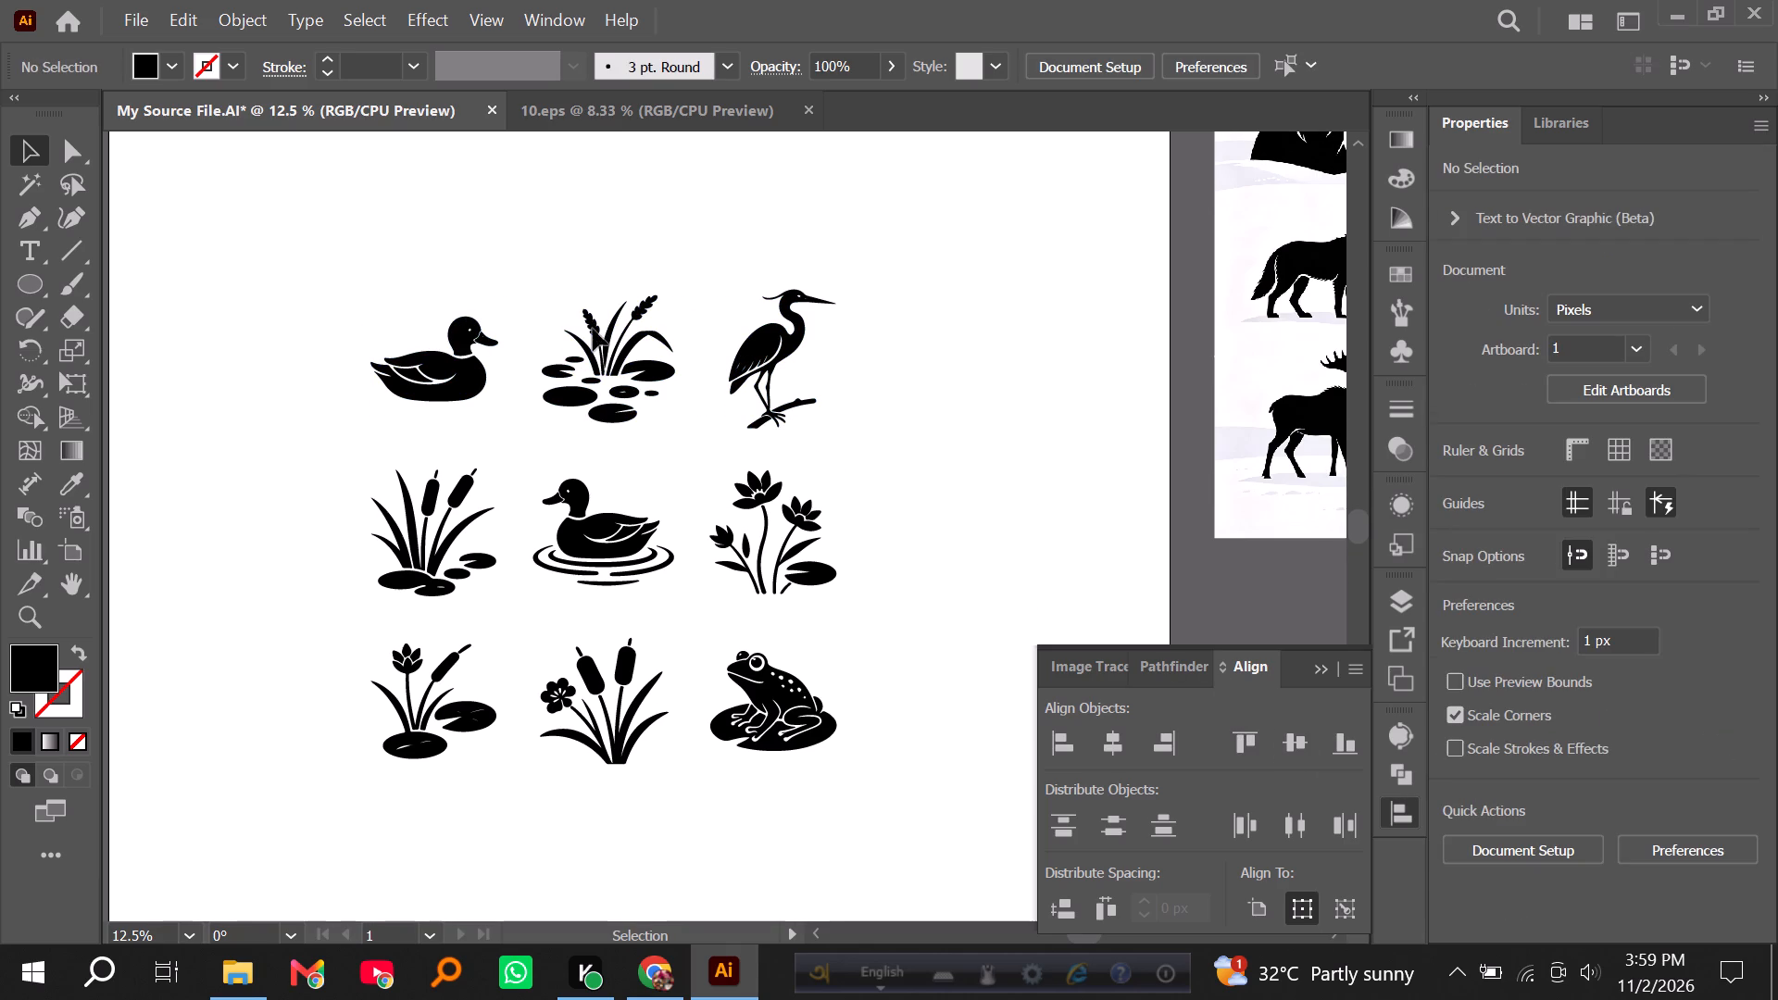
pyautogui.moveTo(329, 471); pyautogui.dragTo(819, 568)
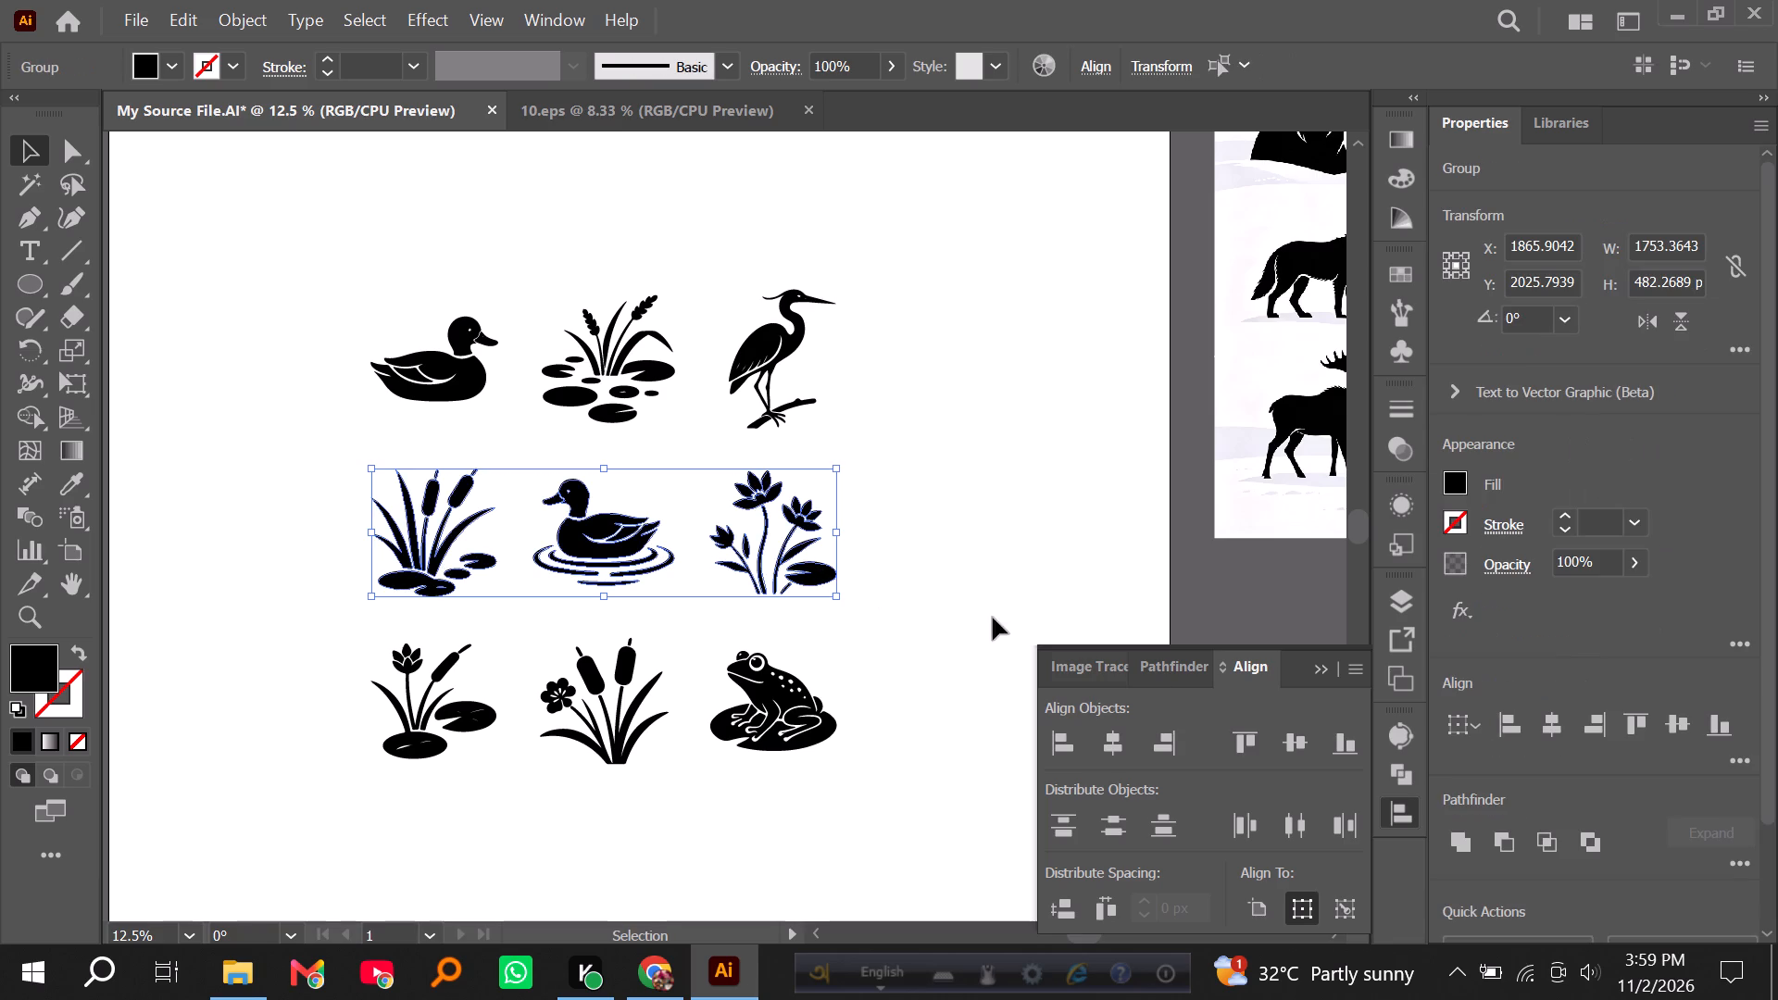
pyautogui.click(1290, 748)
pyautogui.click(1290, 748)
pyautogui.moveTo(328, 626); pyautogui.dragTo(786, 731)
pyautogui.doubleClick(1283, 744)
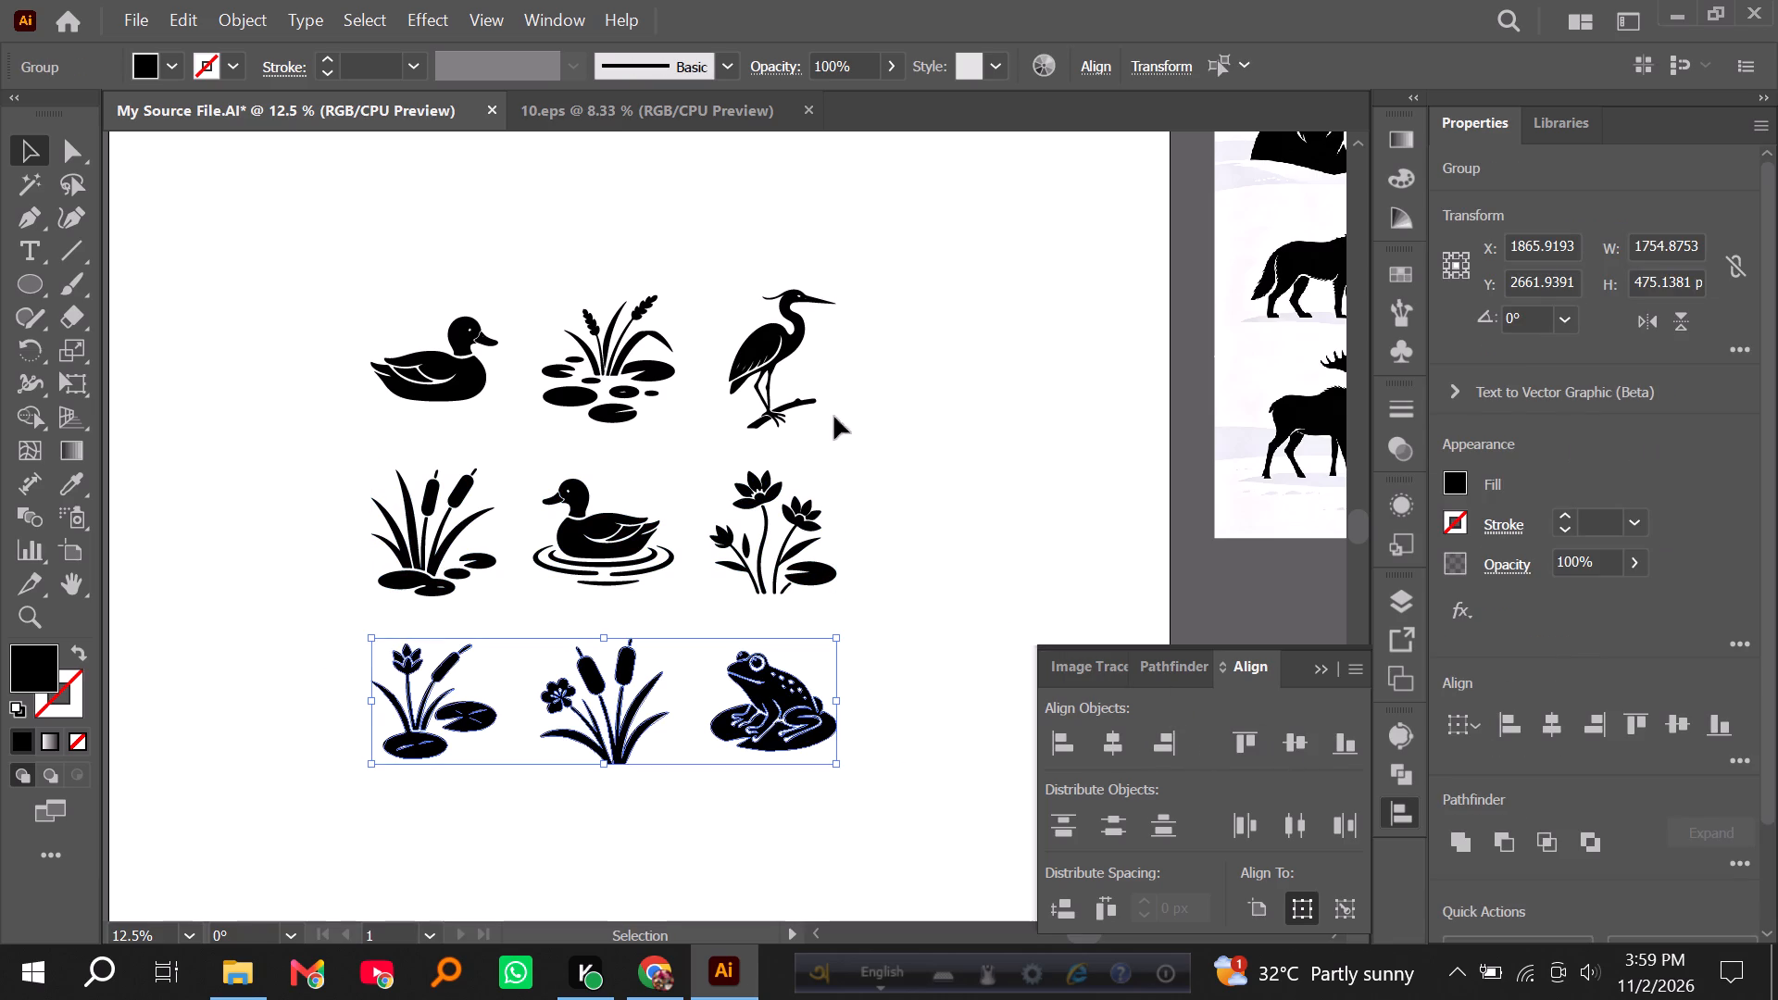
# Align each column of motifs on its horizontal centre, using the heron, the reeds and the top duck as the key objects.
pyautogui.moveTo(732, 256); pyautogui.dragTo(790, 725)
pyautogui.click(776, 350)
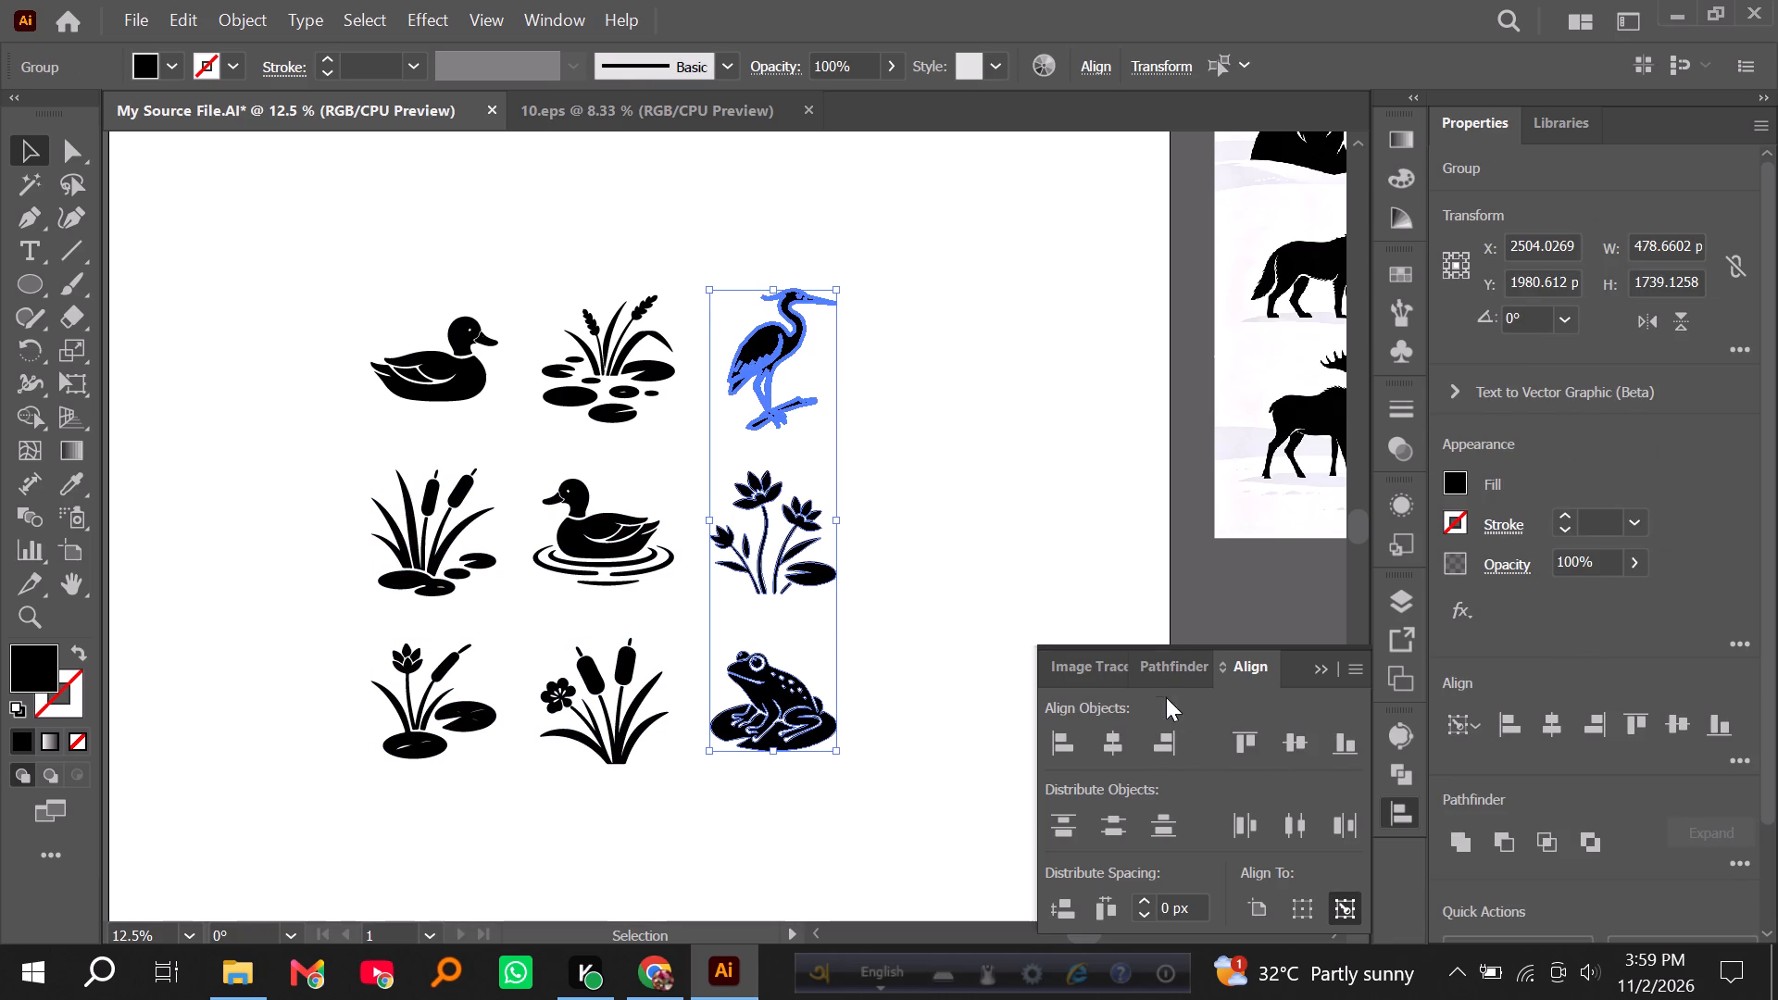
pyautogui.click(1114, 740)
pyautogui.moveTo(548, 223); pyautogui.dragTo(641, 720)
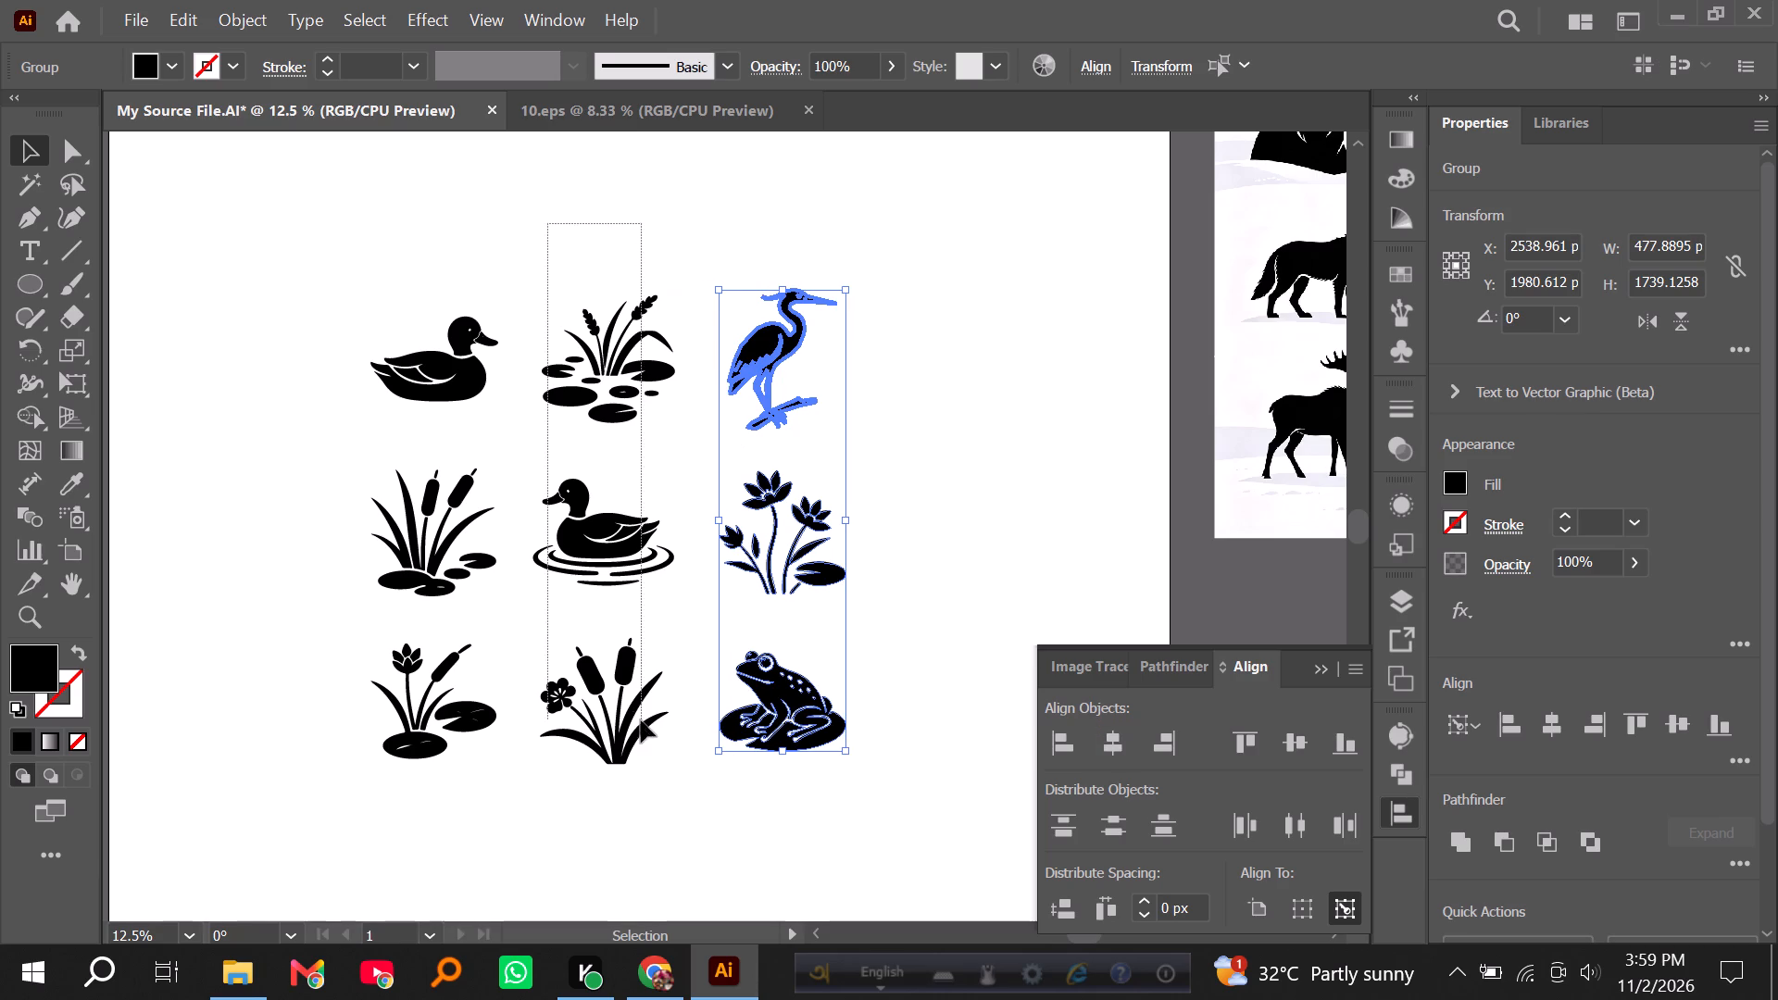
pyautogui.click(638, 370)
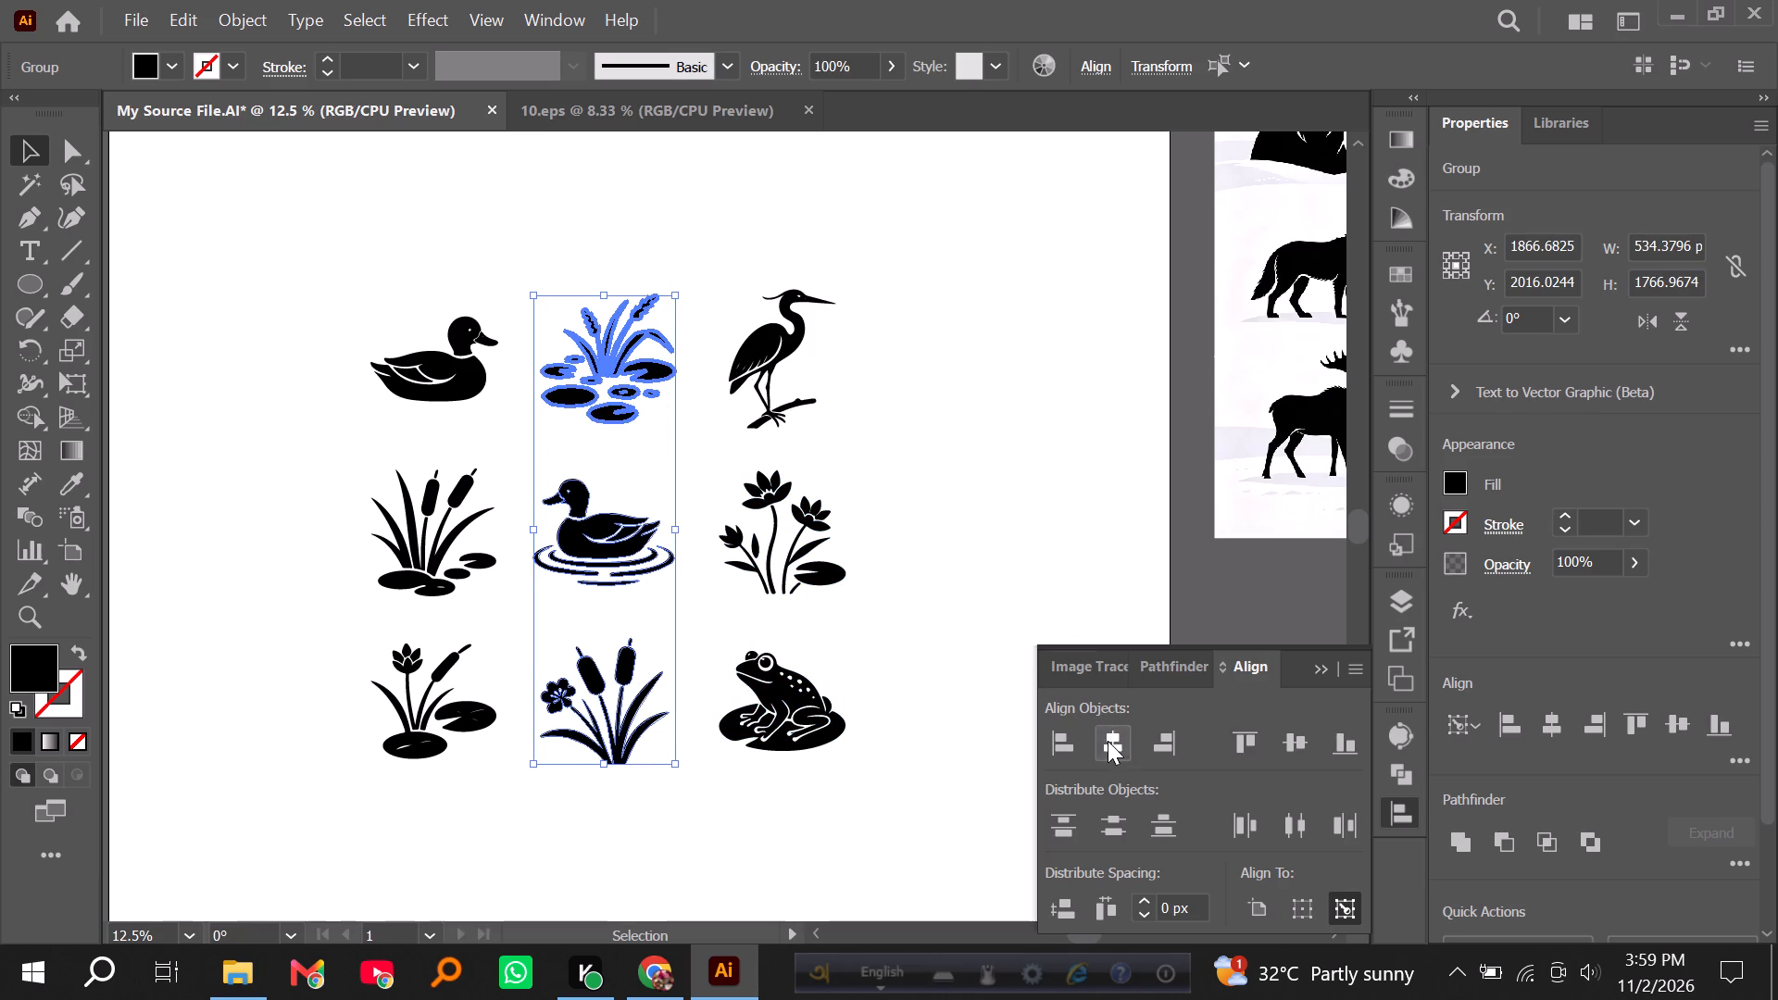
pyautogui.click(1108, 741)
pyautogui.moveTo(361, 256); pyautogui.dragTo(470, 754)
pyautogui.click(461, 393)
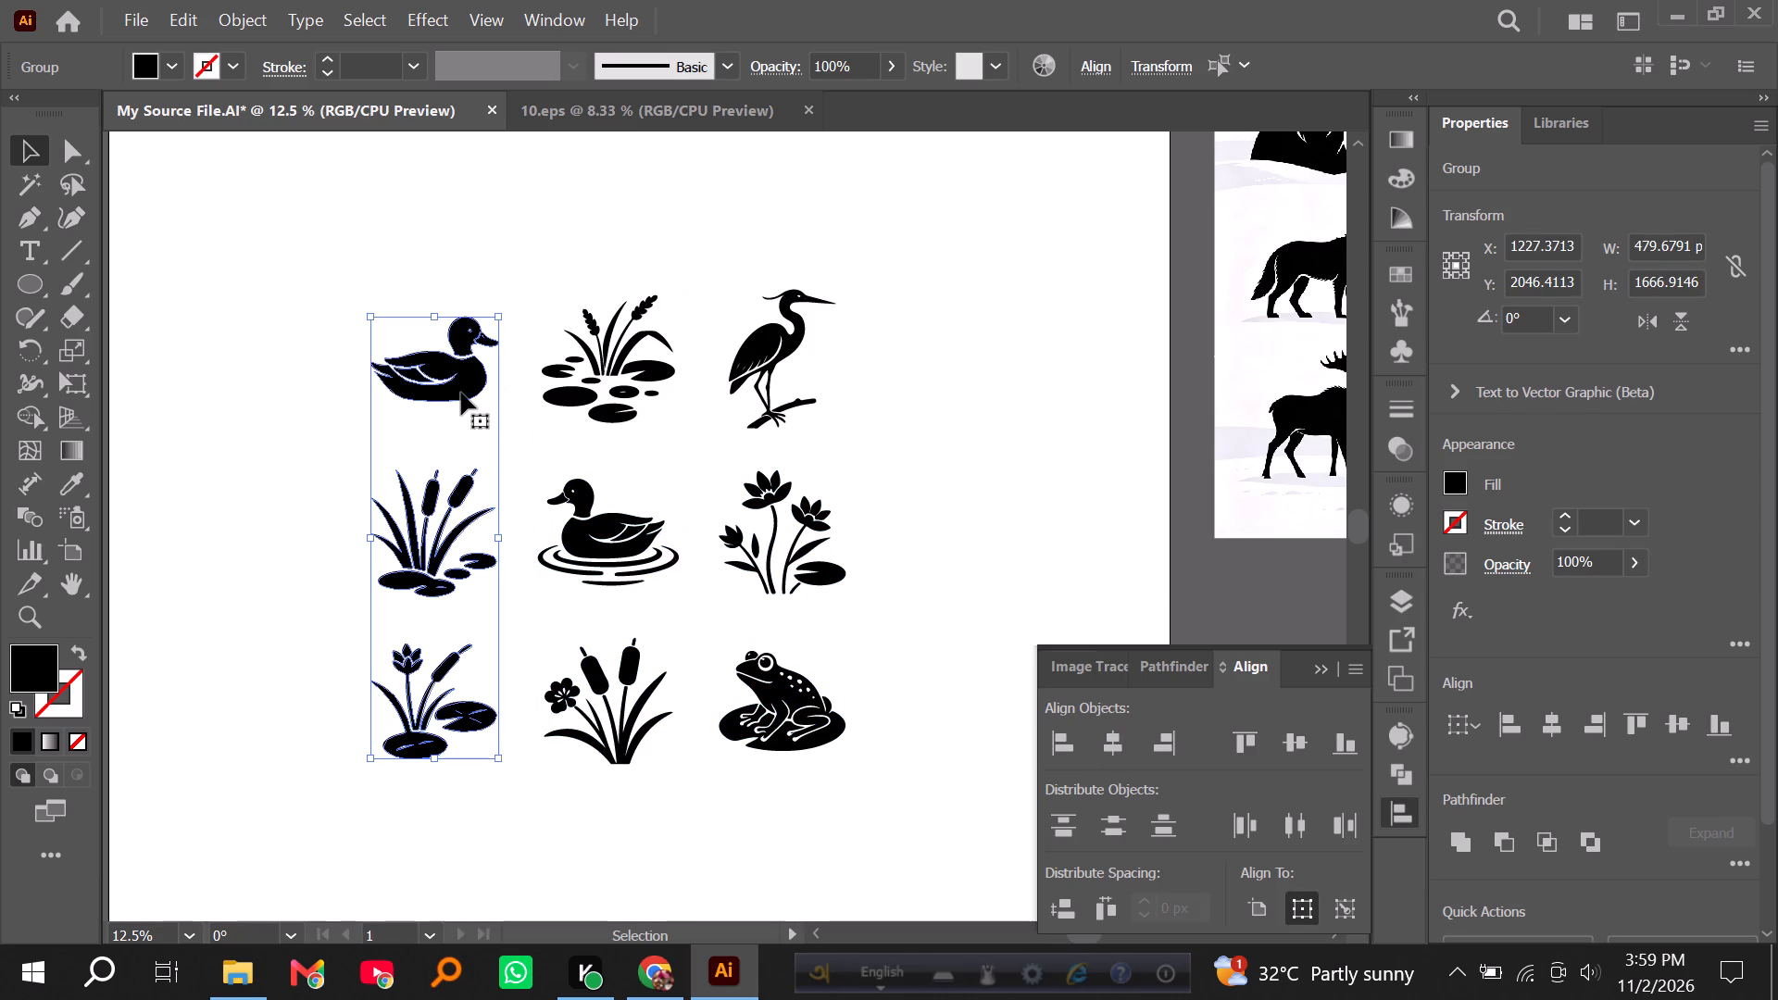
pyautogui.click(1111, 749)
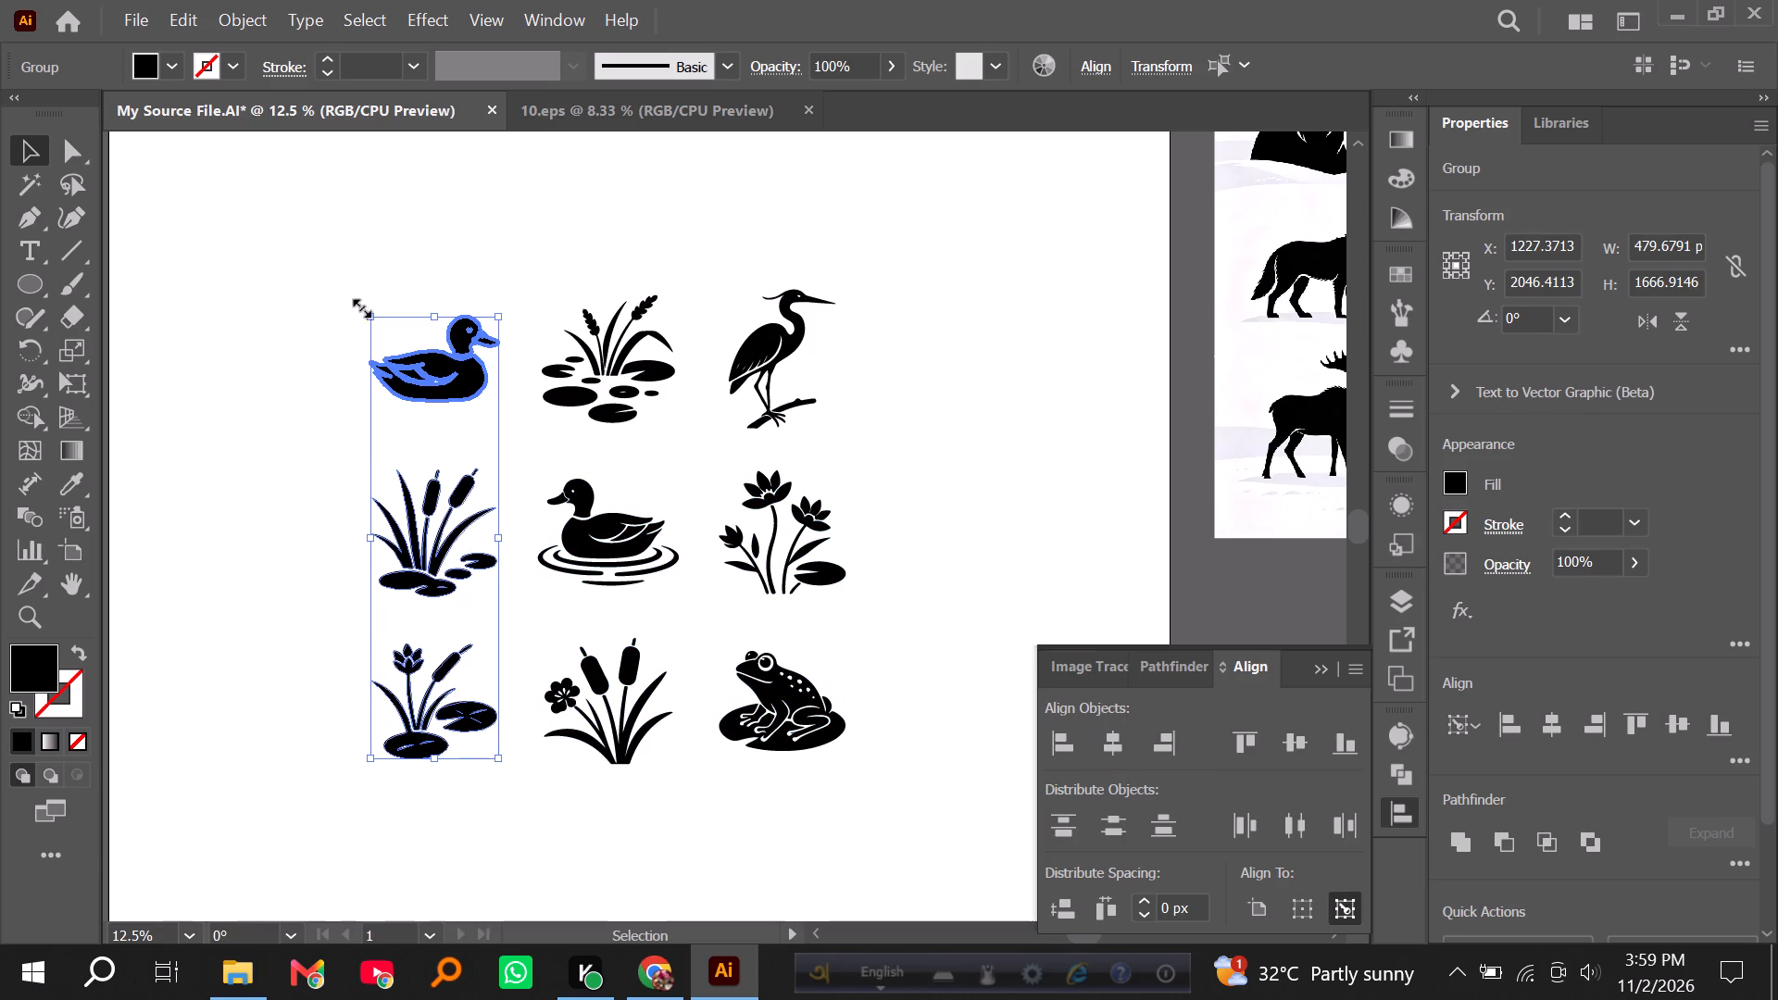
# Group all nine aligned pond motifs together.
pyautogui.moveTo(310, 238); pyautogui.dragTo(906, 783)
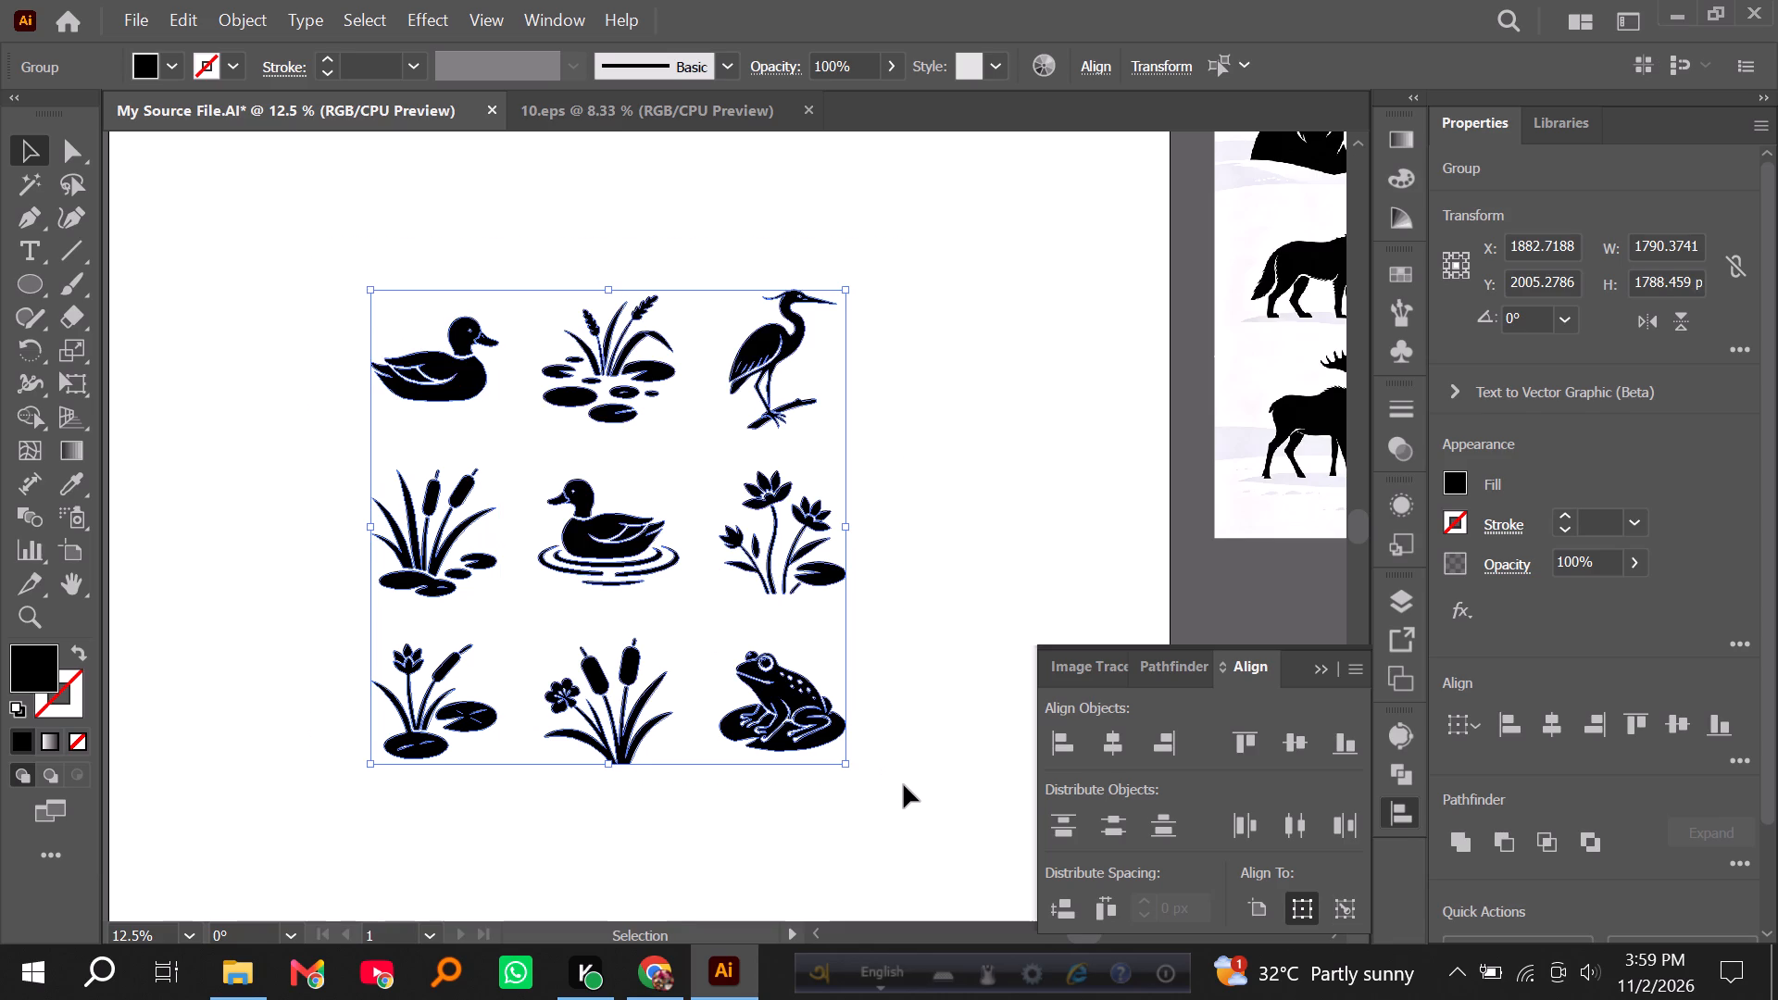
pyautogui.hotkey('ctrl', 'g')
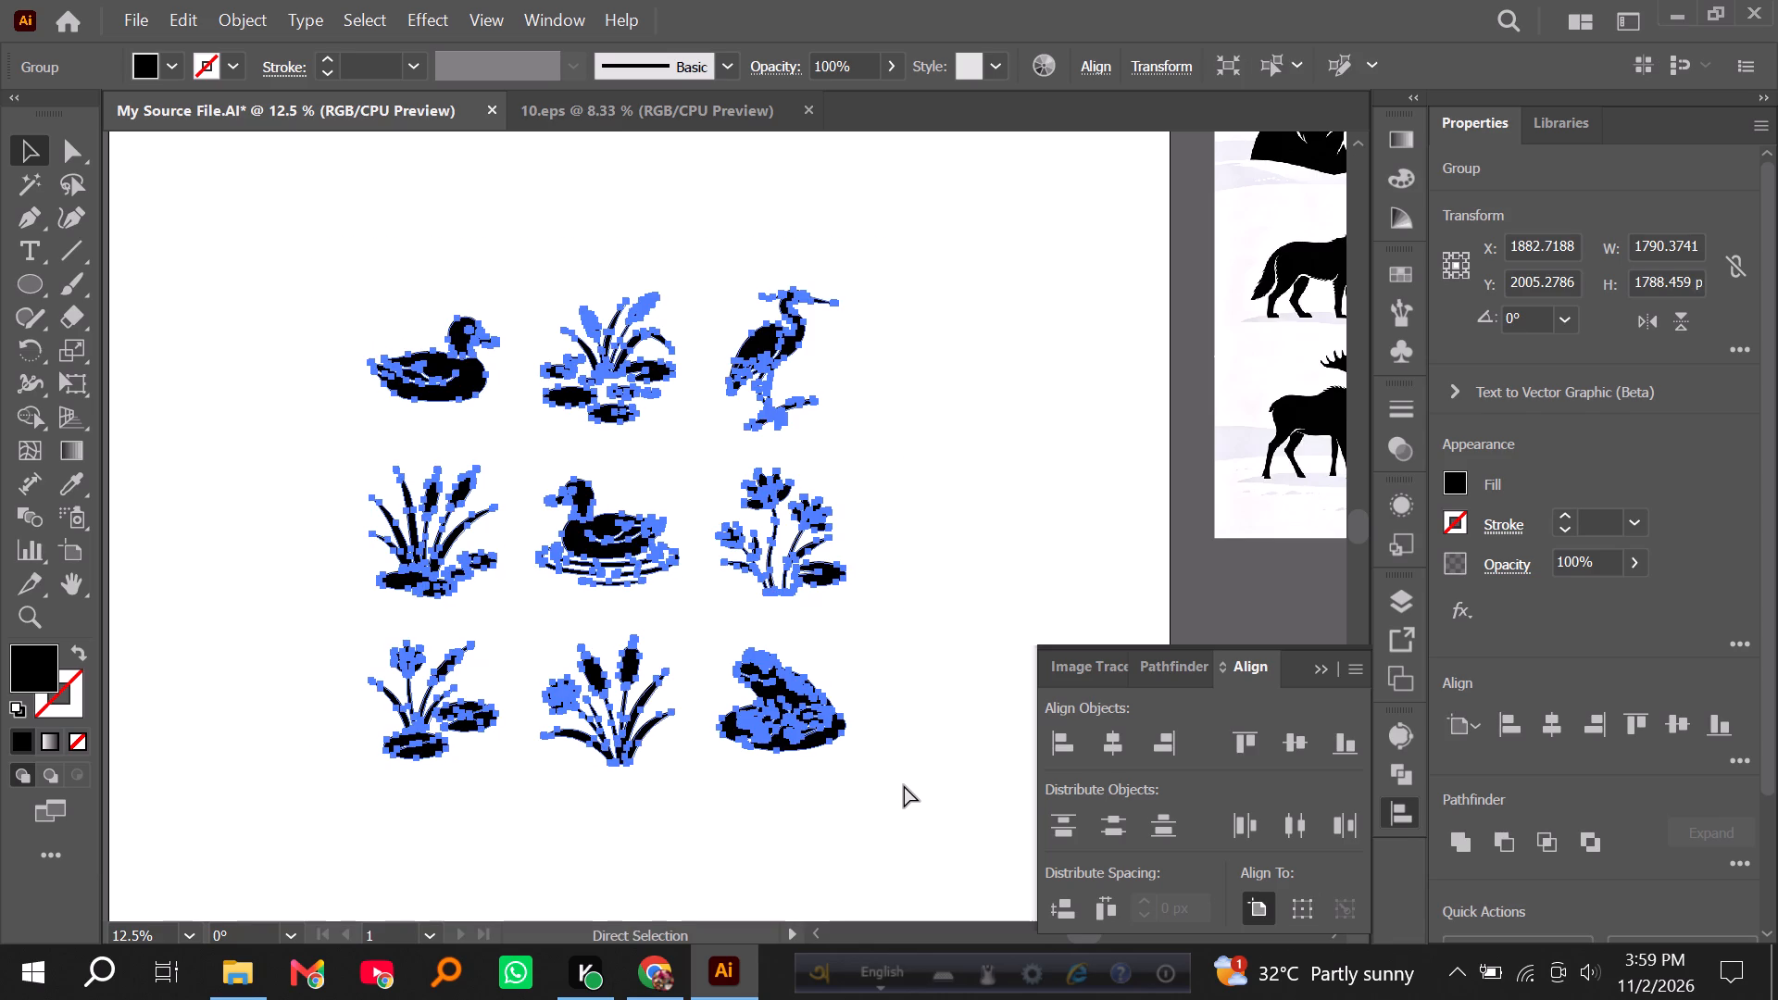
pyautogui.keyDown('alt'); pyautogui.scroll(-3, 773, 674); pyautogui.keyUp('alt')
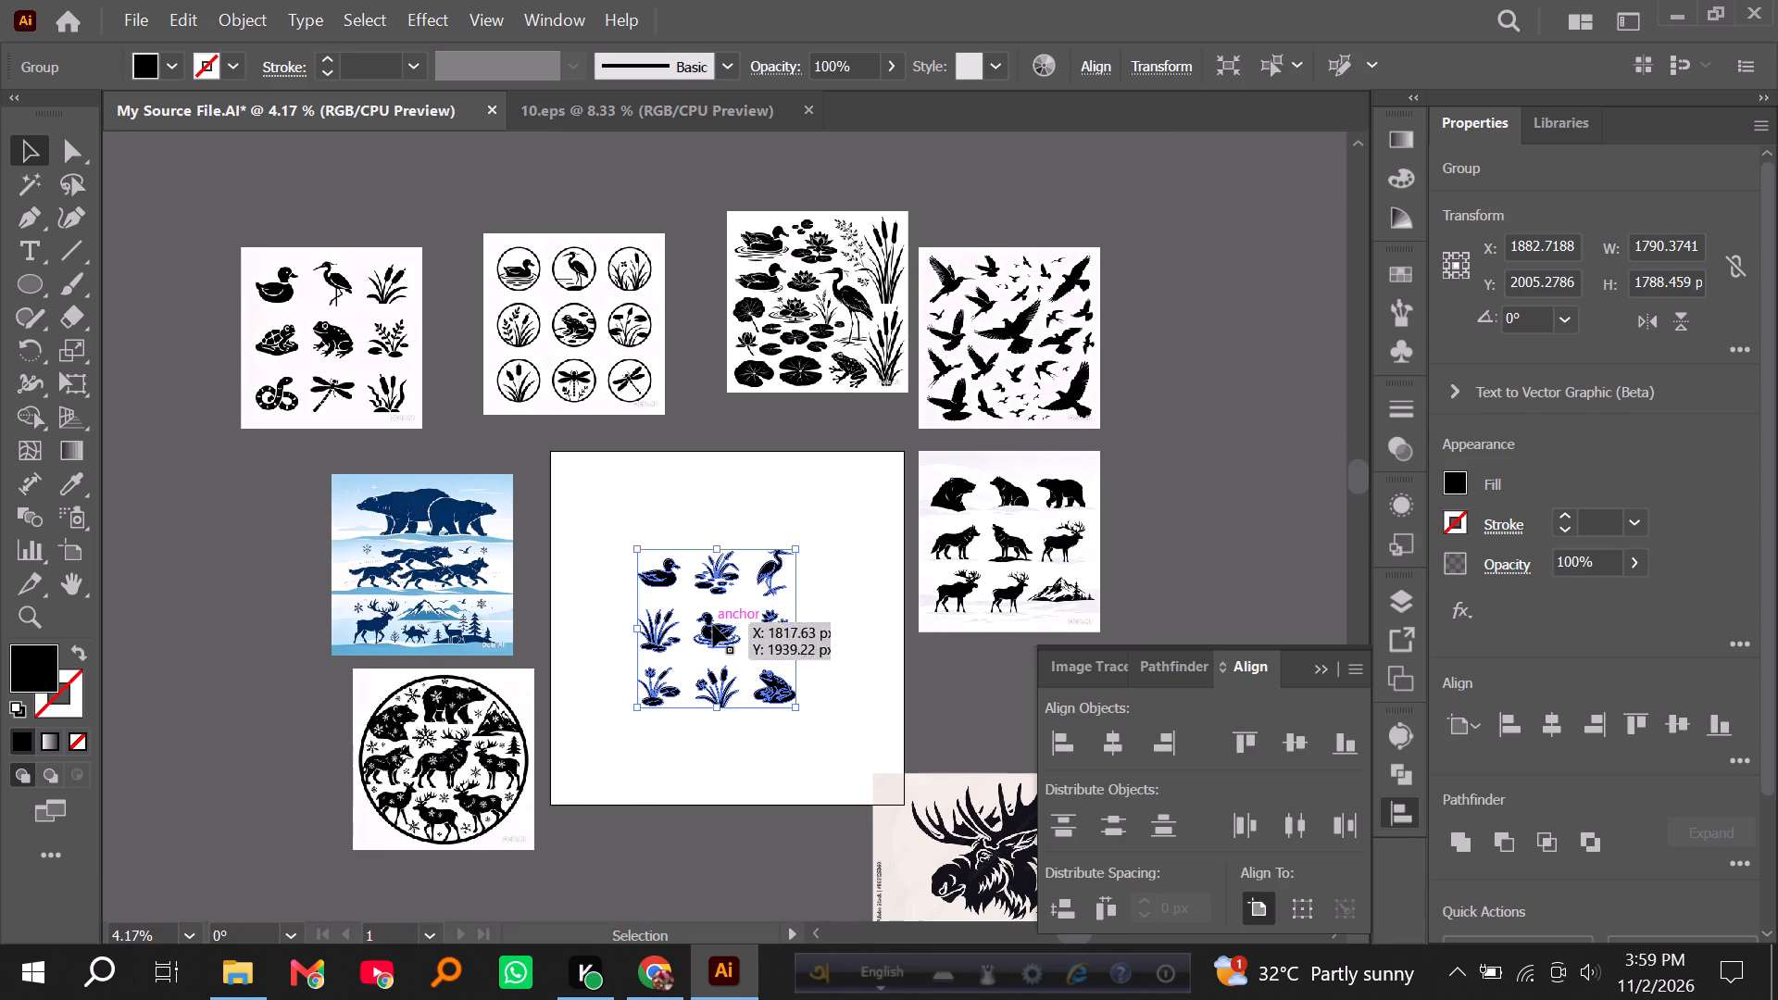
pyautogui.keyDown('alt'); pyautogui.scroll(-2, 712, 626); pyautogui.keyUp('alt')
pyautogui.scroll(-2, 724, 667)
# Switch to File Explorer and delete the nine selected images from New folder (4).
pyautogui.click(258, 981)
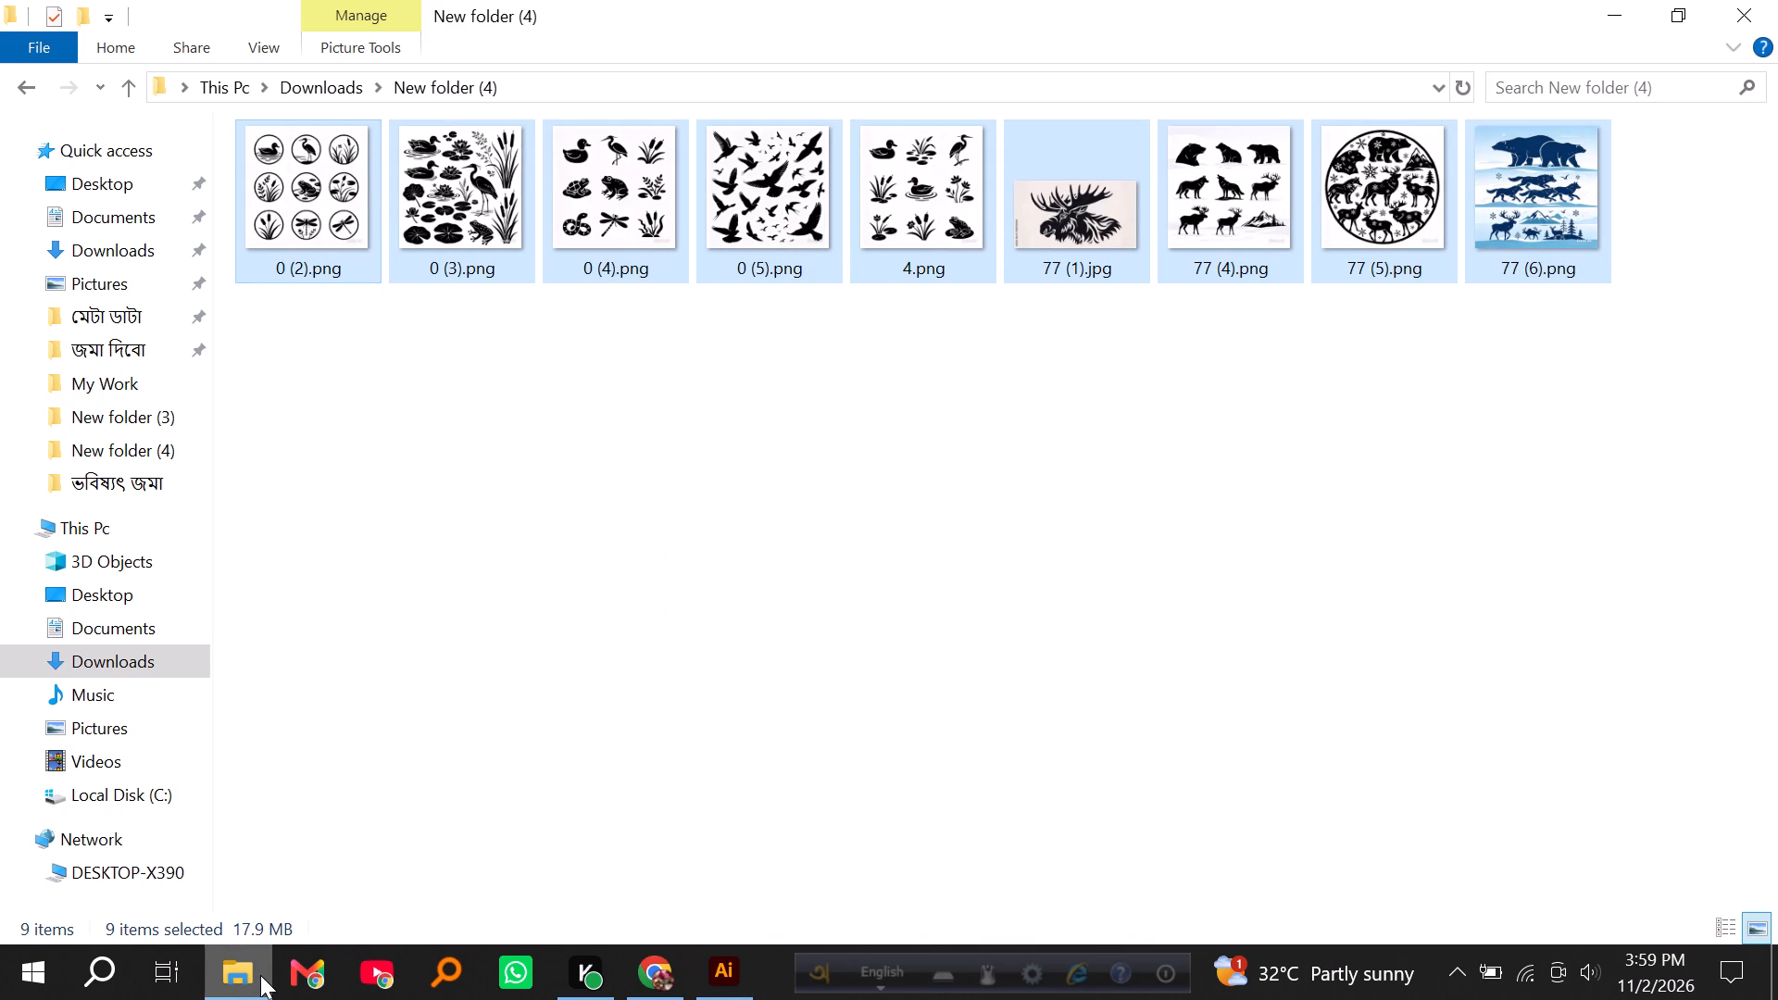
pyautogui.press('Delete')
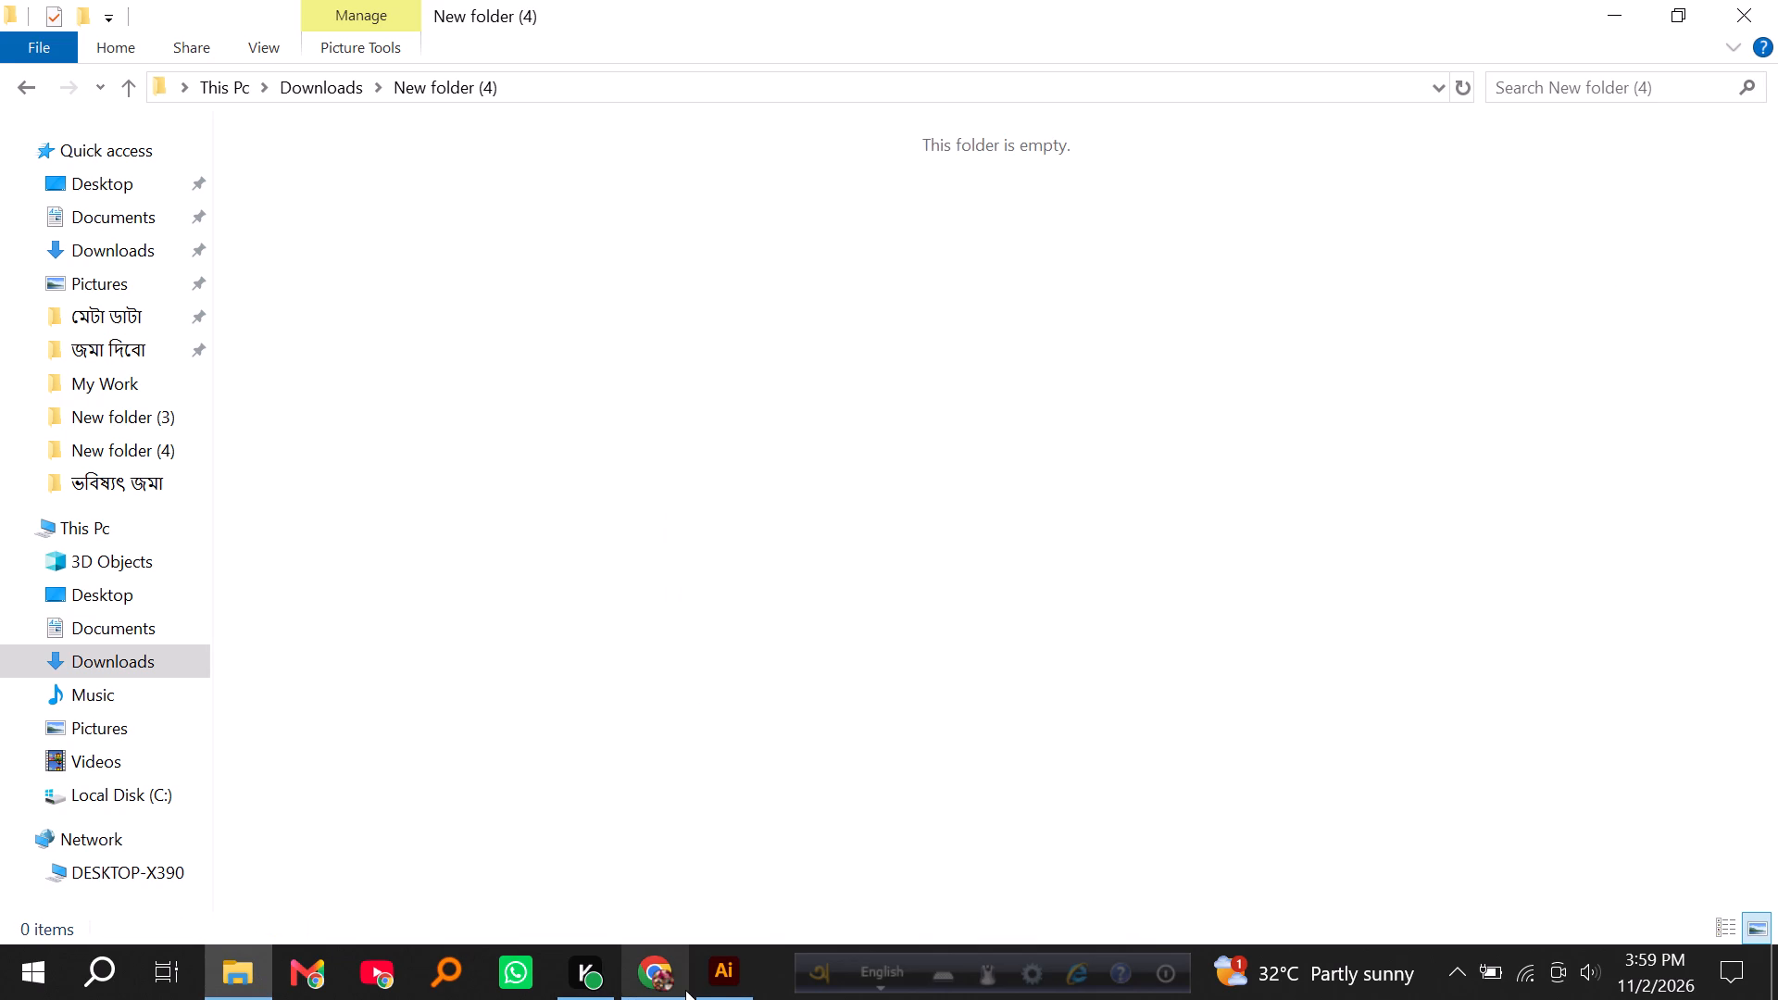
# Switch to Chrome, close its window, and return File Explorer to the Downloads folder.
pyautogui.click(673, 979)
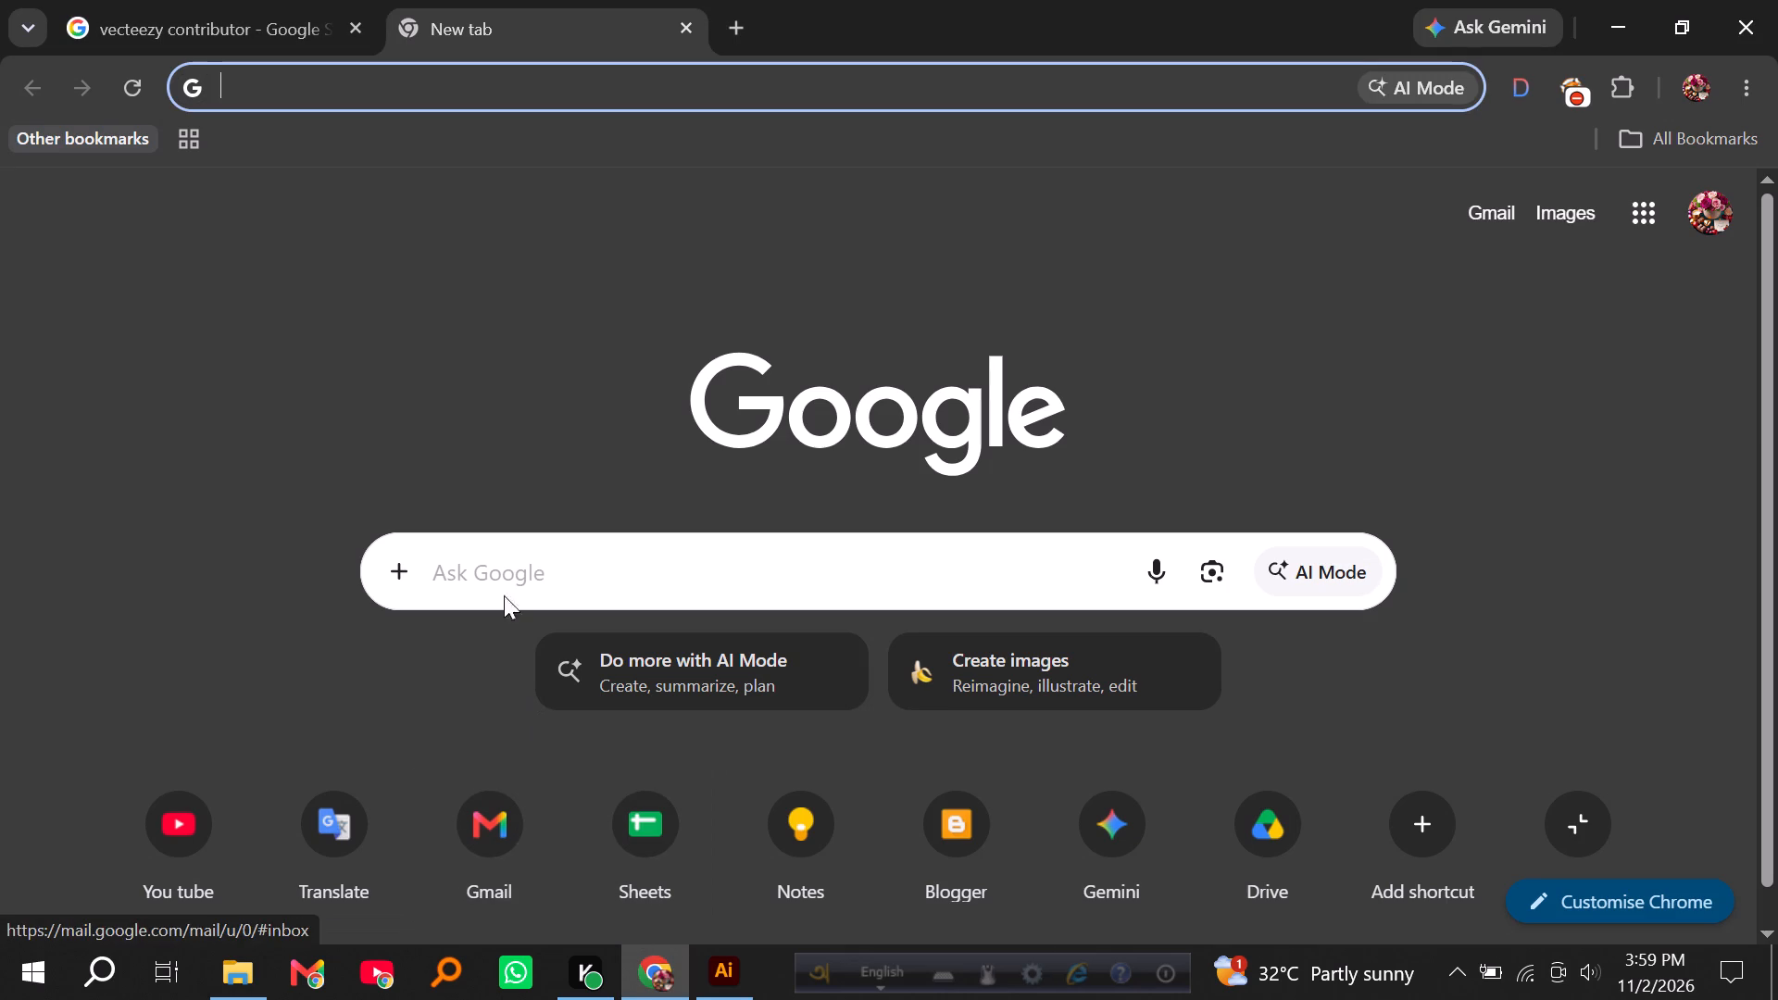
pyautogui.click(206, 6)
pyautogui.click(1743, 17)
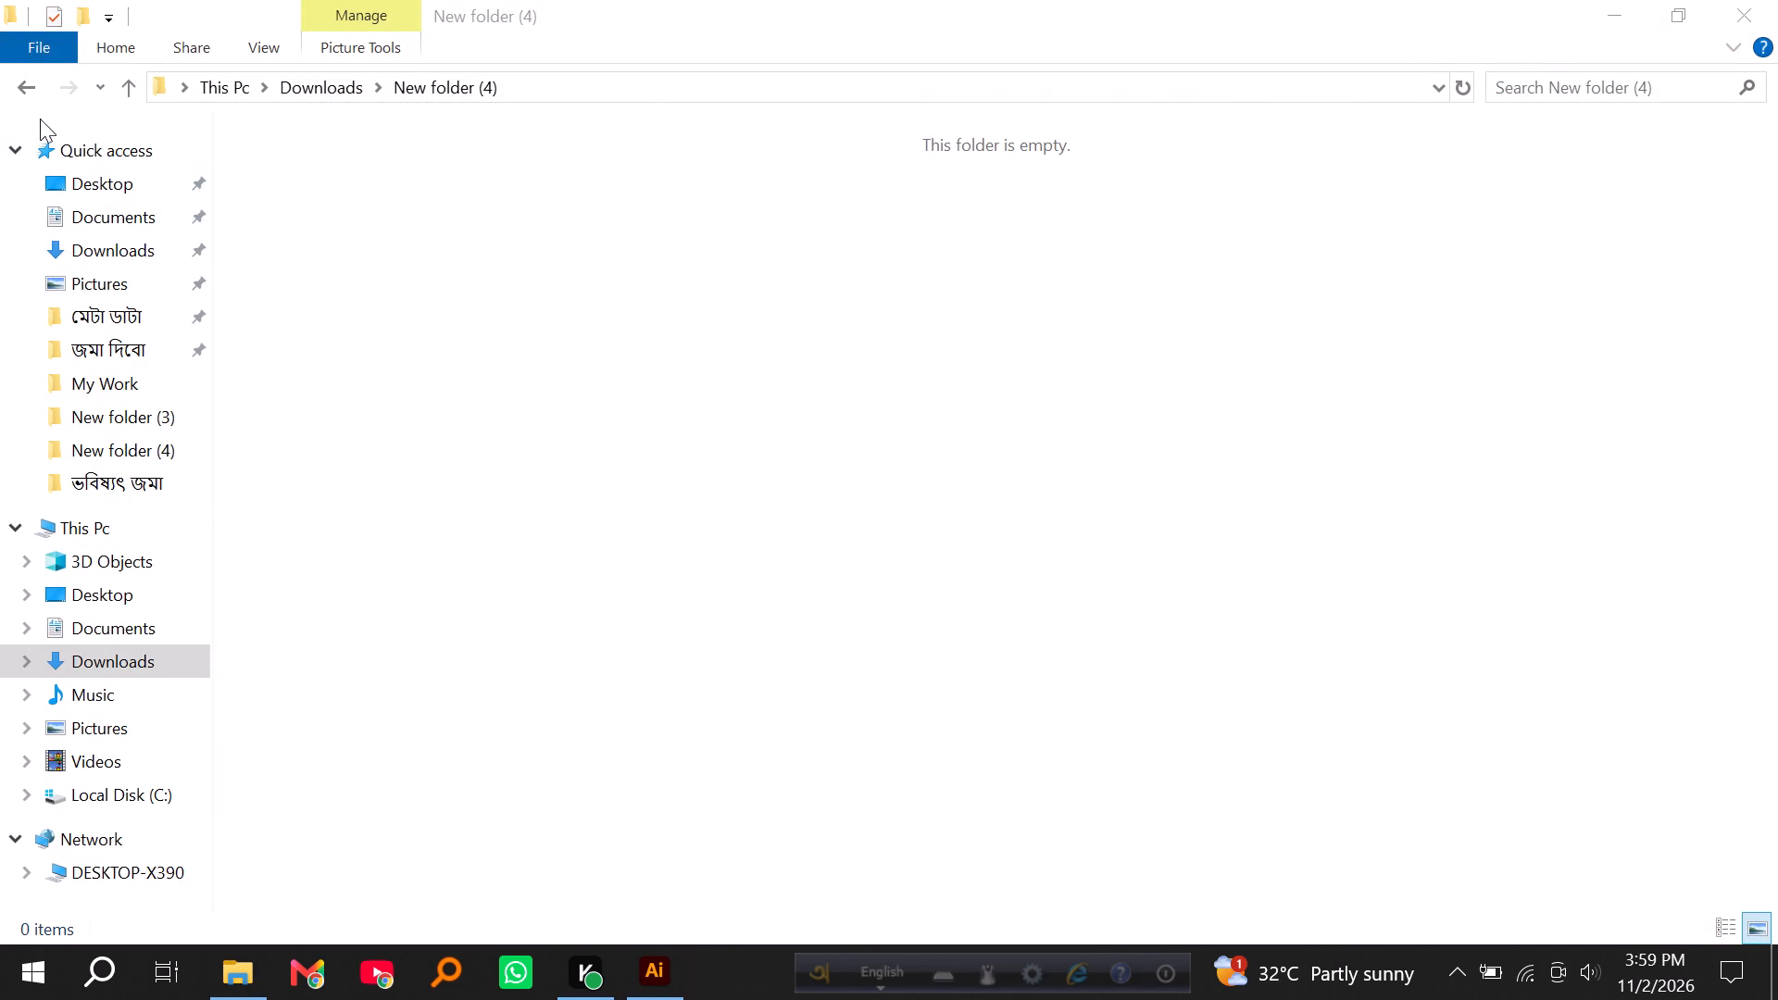
pyautogui.click(25, 95)
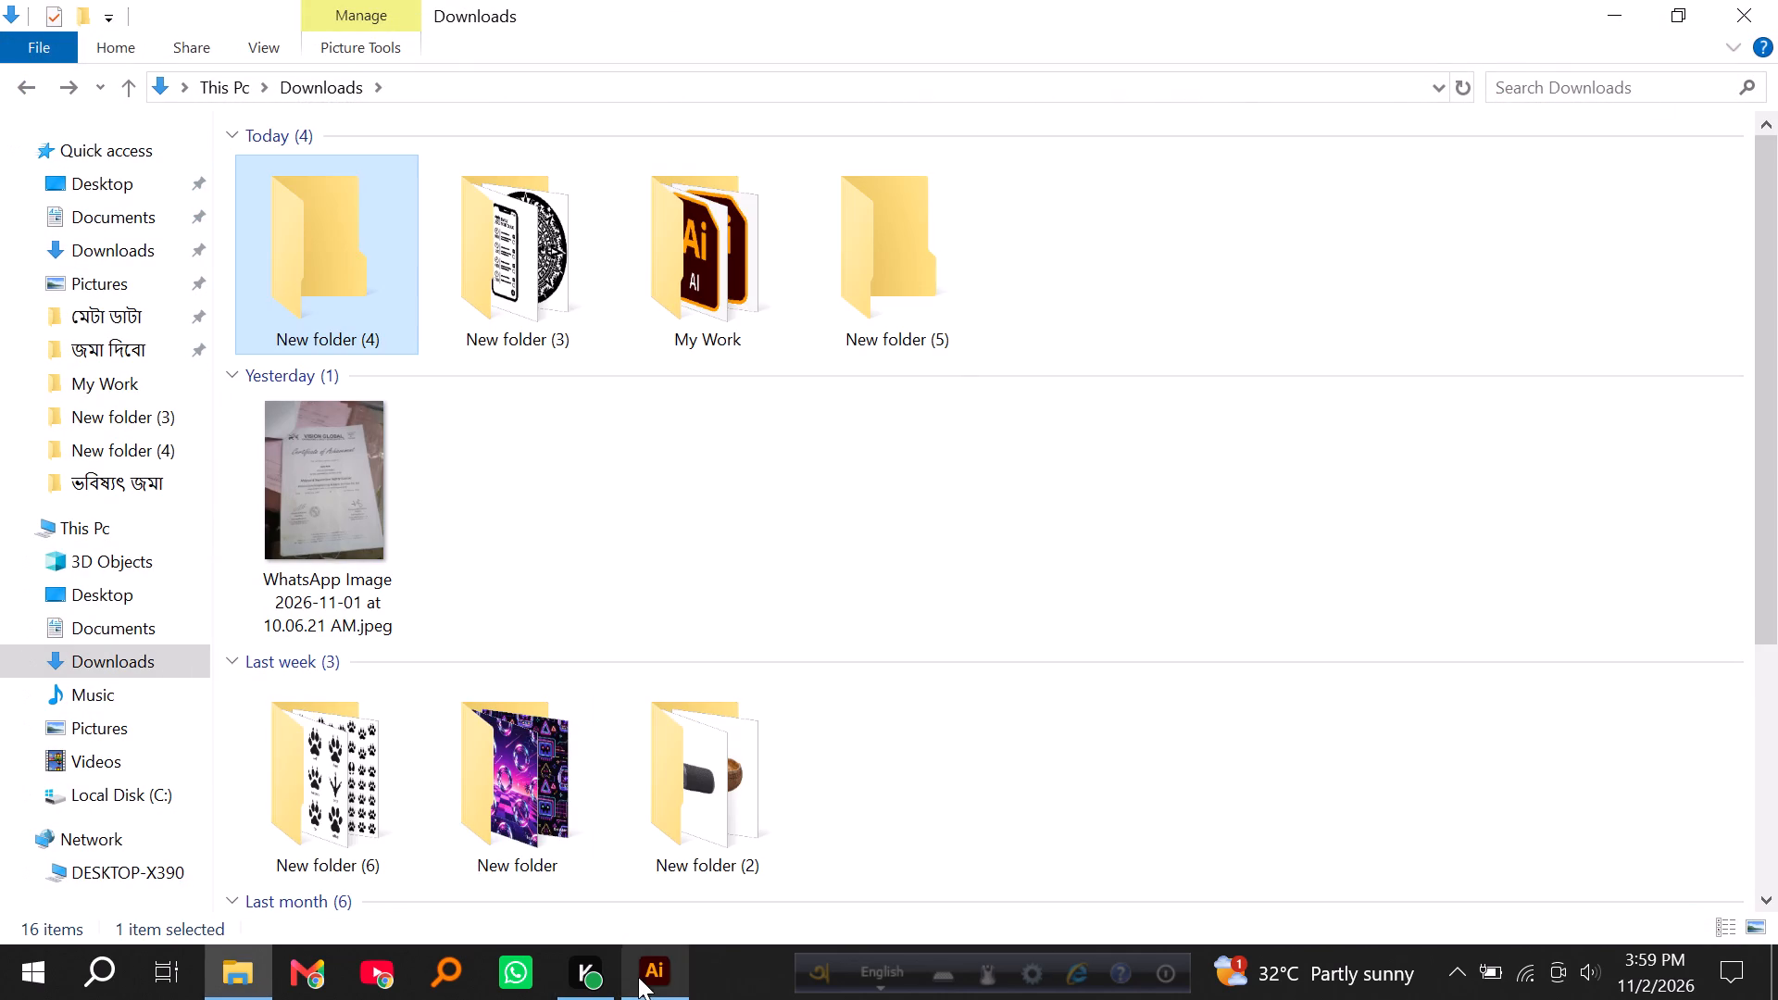
# Switch to Illustrator and move the grouped pond motifs off the artboard, beyond the surrounding reference images.
pyautogui.click(644, 976)
pyautogui.moveTo(716, 588); pyautogui.dragTo(338, 623)
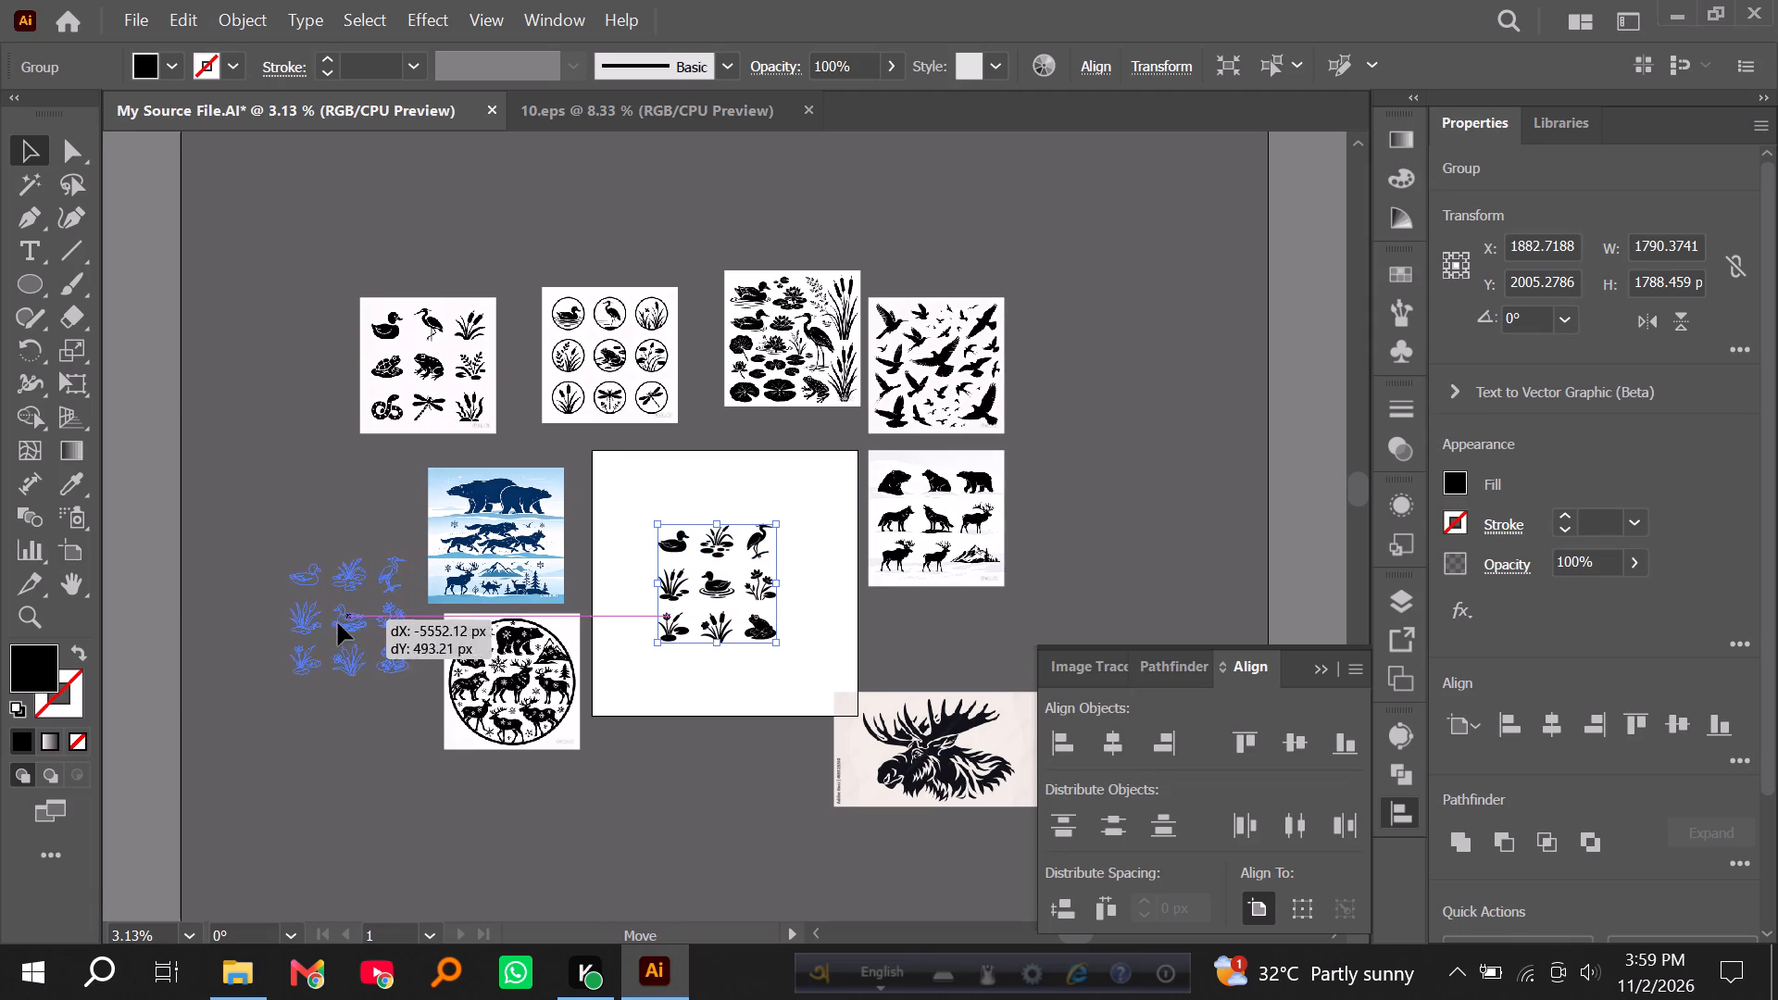
pyautogui.moveTo(338, 623); pyautogui.dragTo(301, 644)
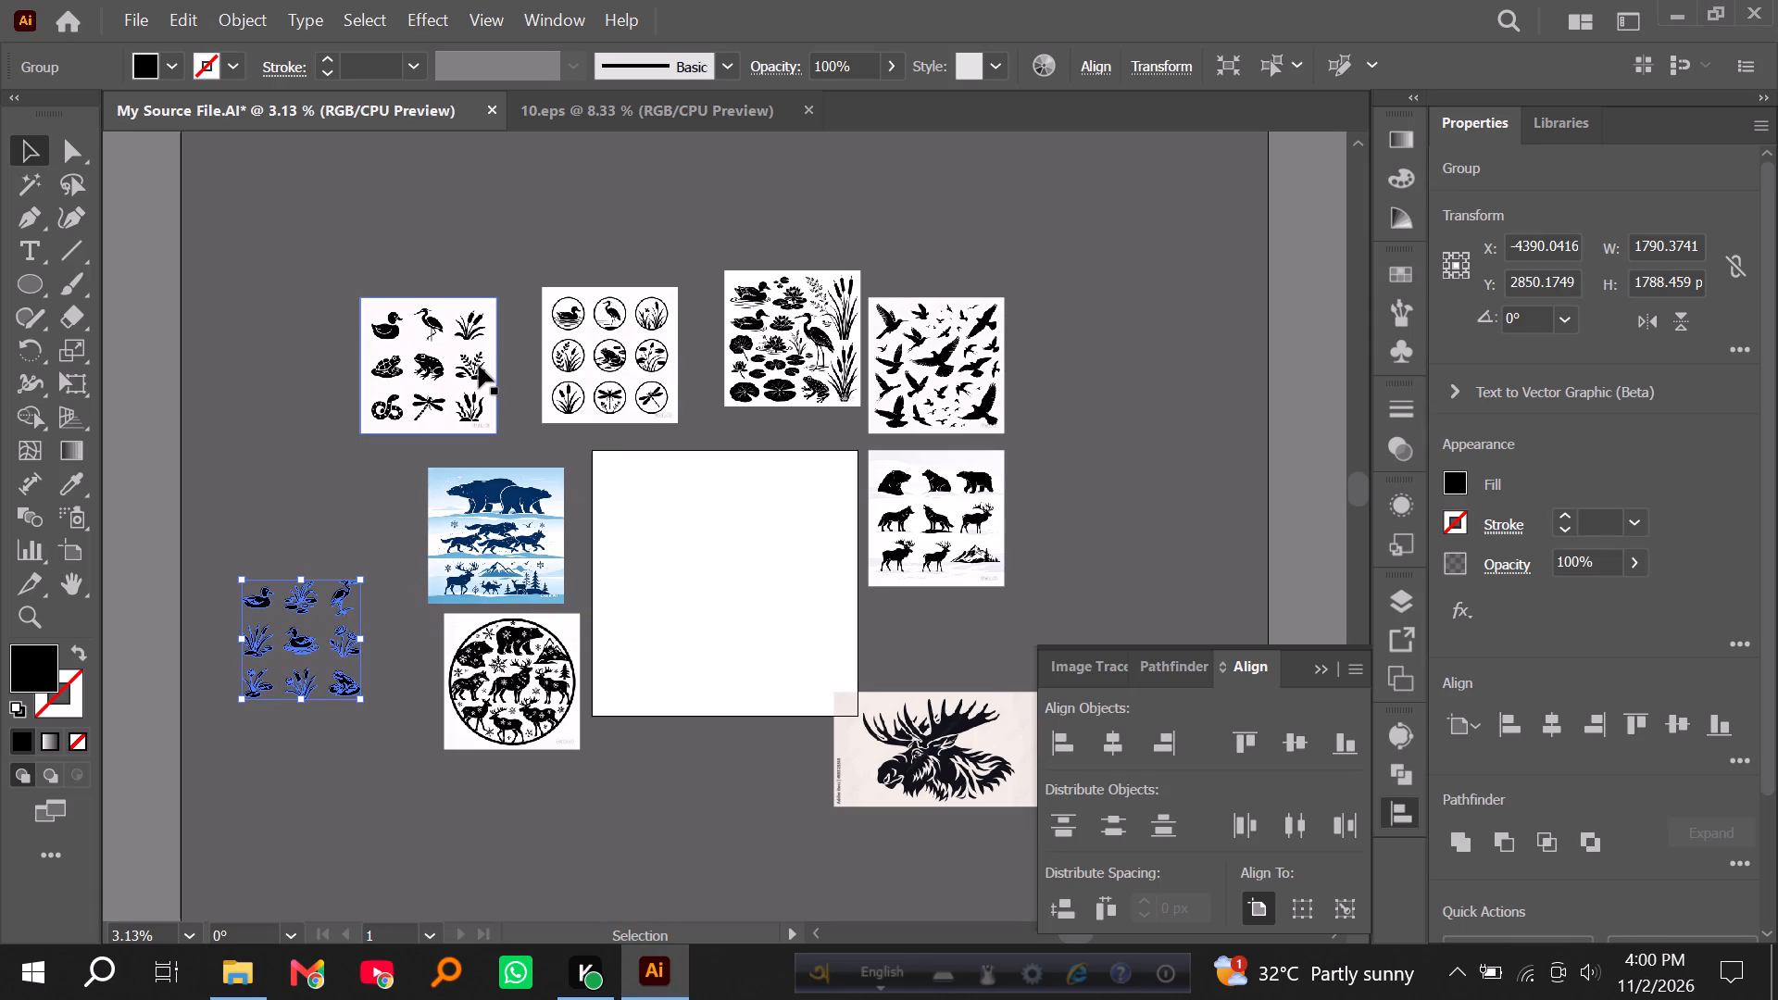
pyautogui.click(282, 429)
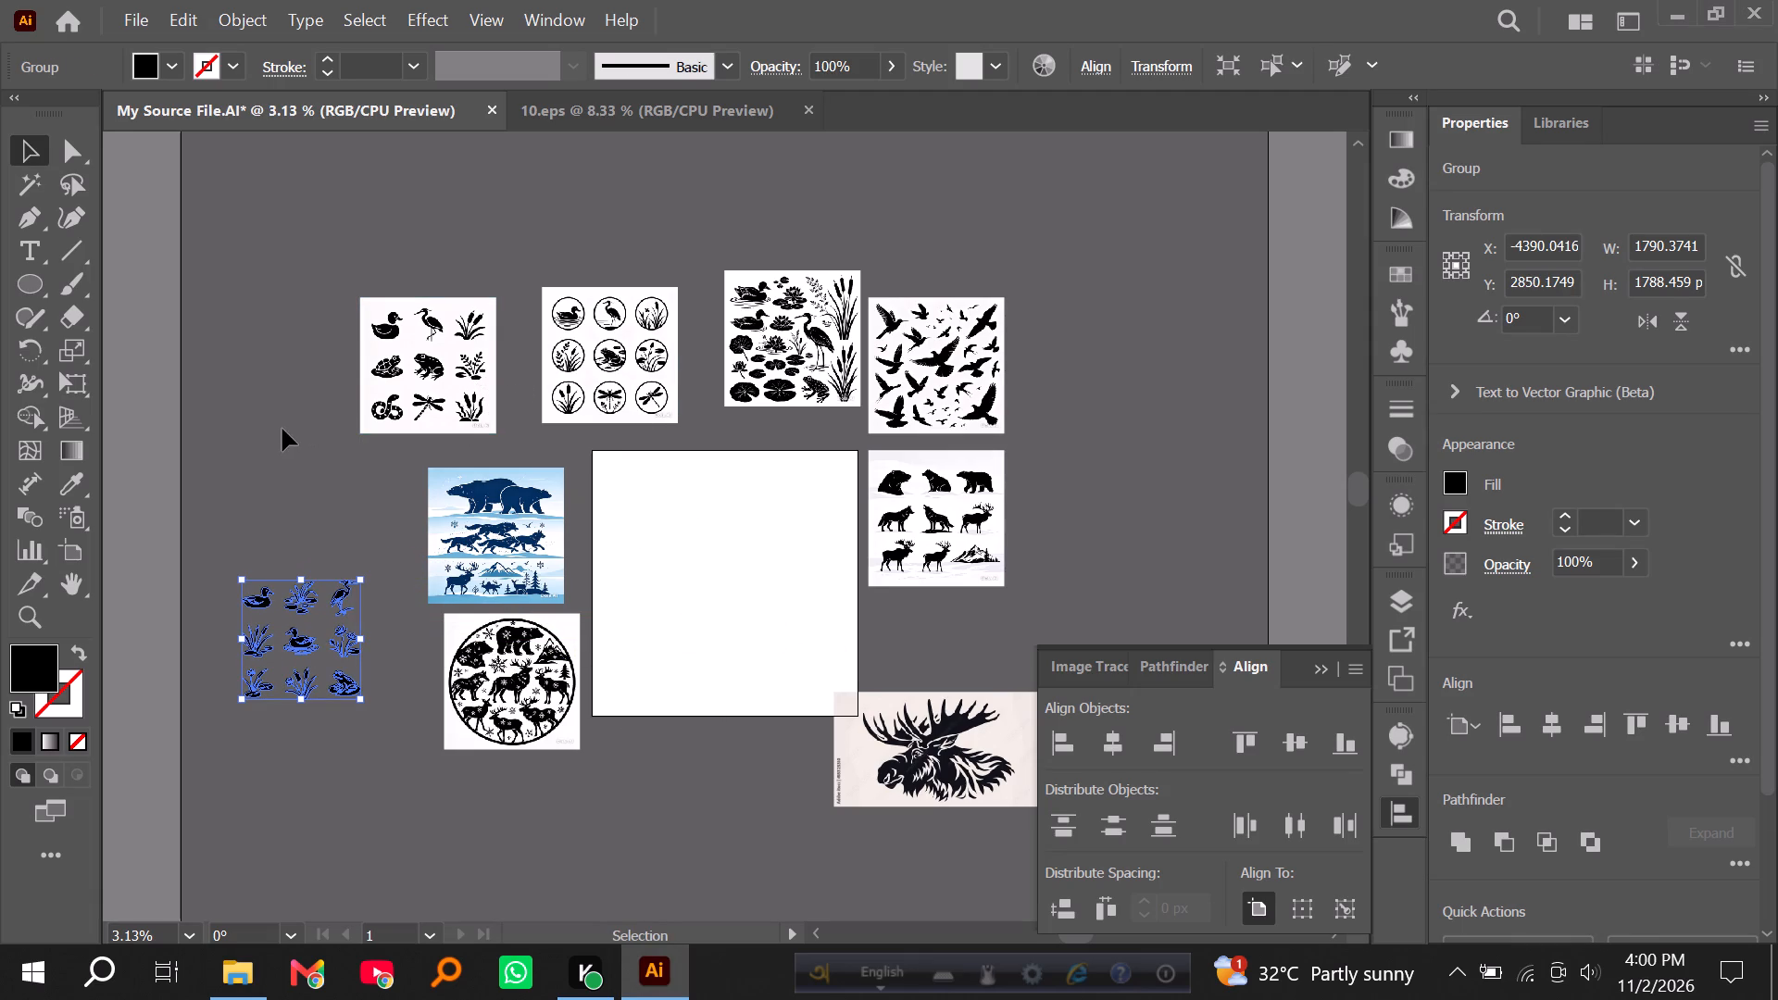
# Place the turtle, snake and dragonfly image on the artboard and rearrange the blue bear image, circular animal image and grouped pond motifs around it.
pyautogui.moveTo(426, 356); pyautogui.dragTo(695, 555)
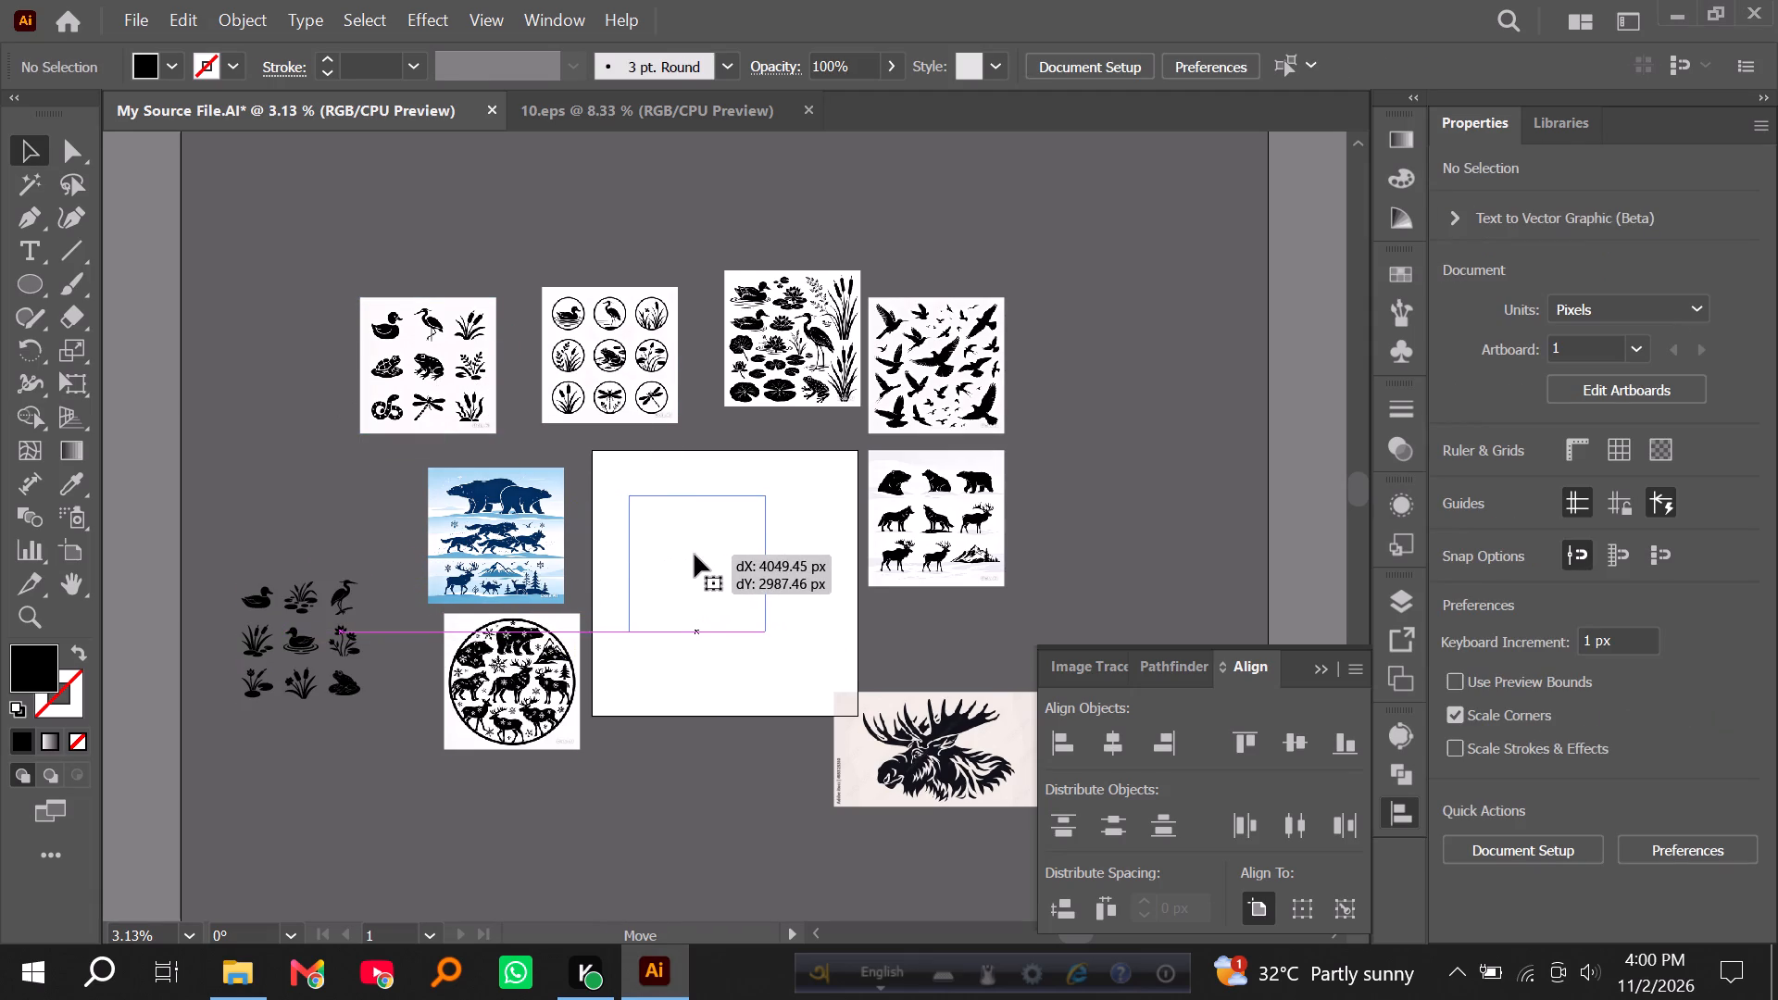
pyautogui.moveTo(501, 567); pyautogui.dragTo(389, 356)
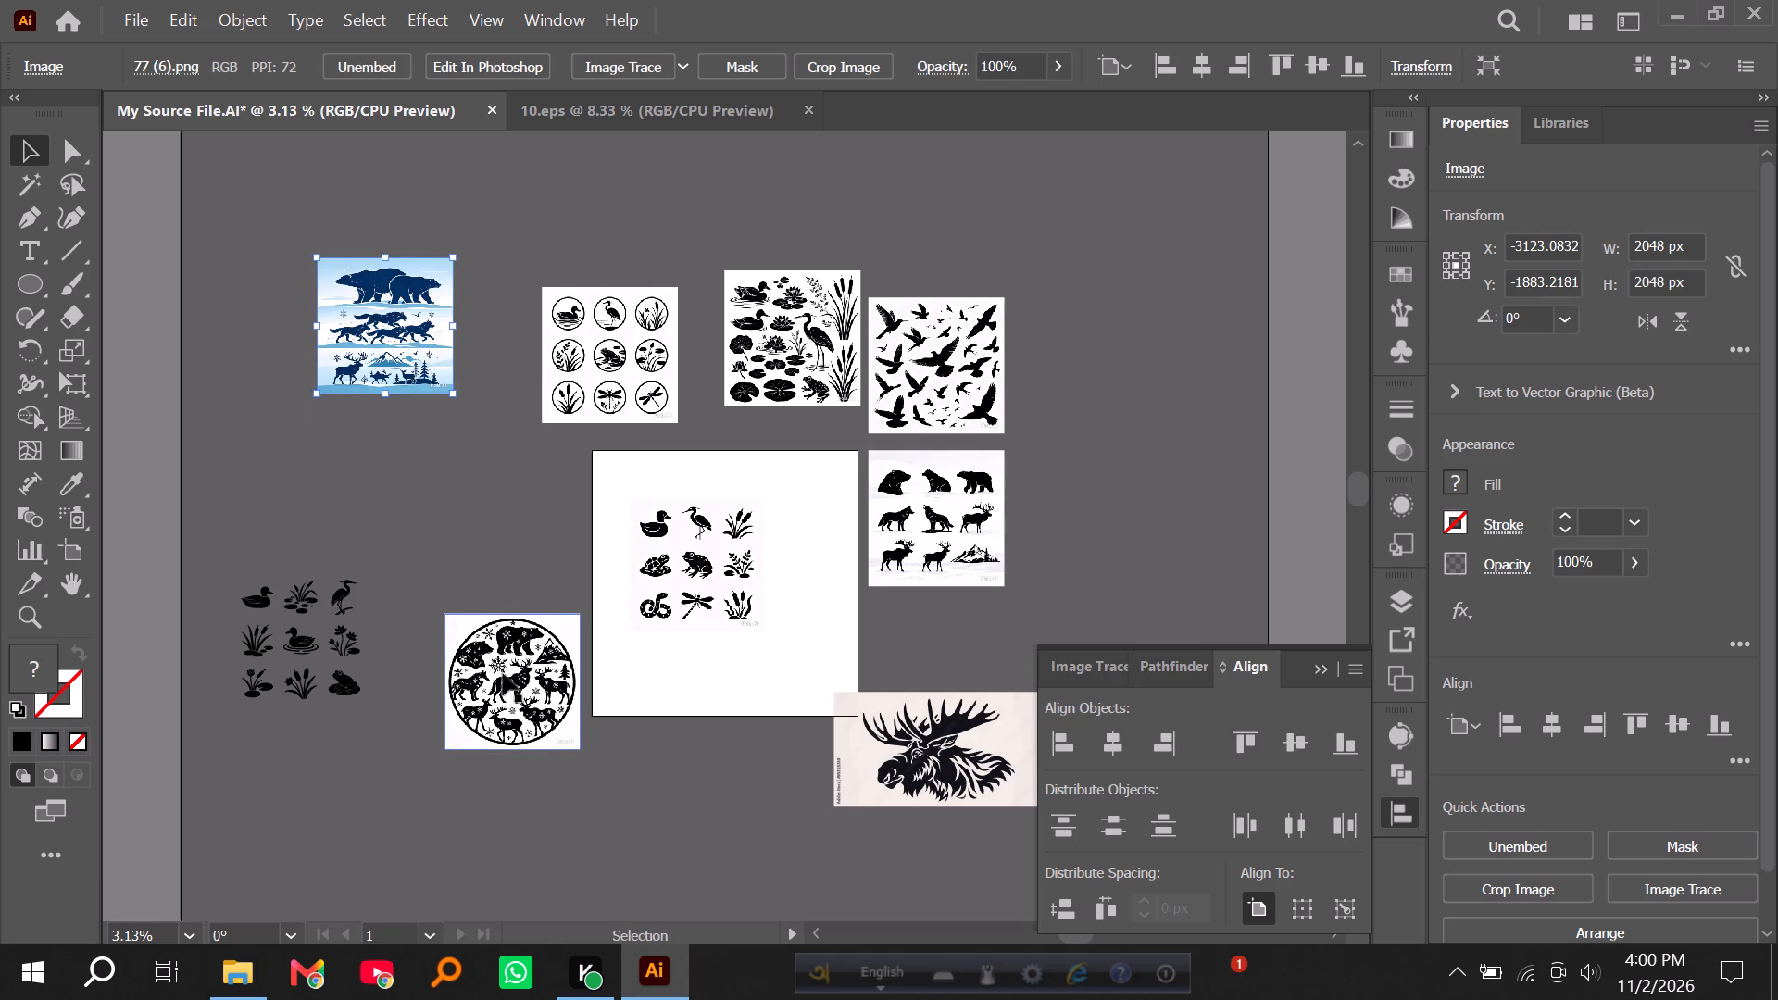
pyautogui.moveTo(507, 679); pyautogui.dragTo(1086, 285)
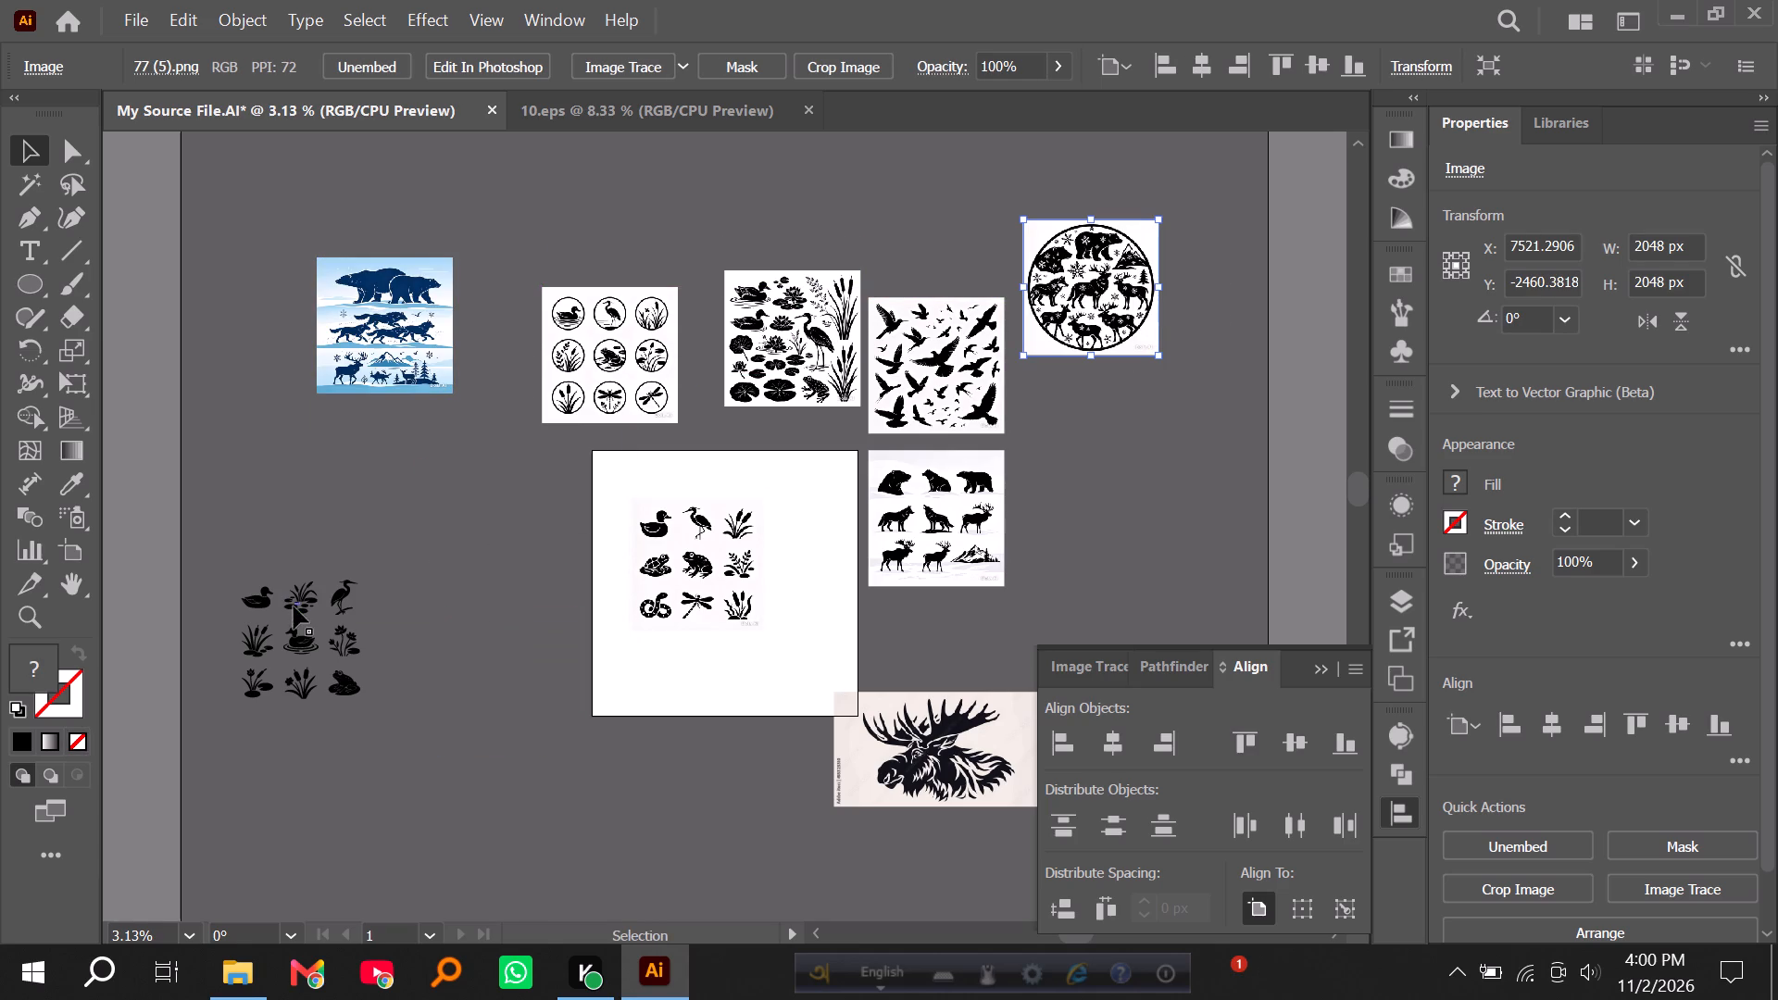
pyautogui.moveTo(295, 603); pyautogui.dragTo(481, 554)
# Select the 0 (4).png image on the artboard and save the source file.
pyautogui.click(717, 550)
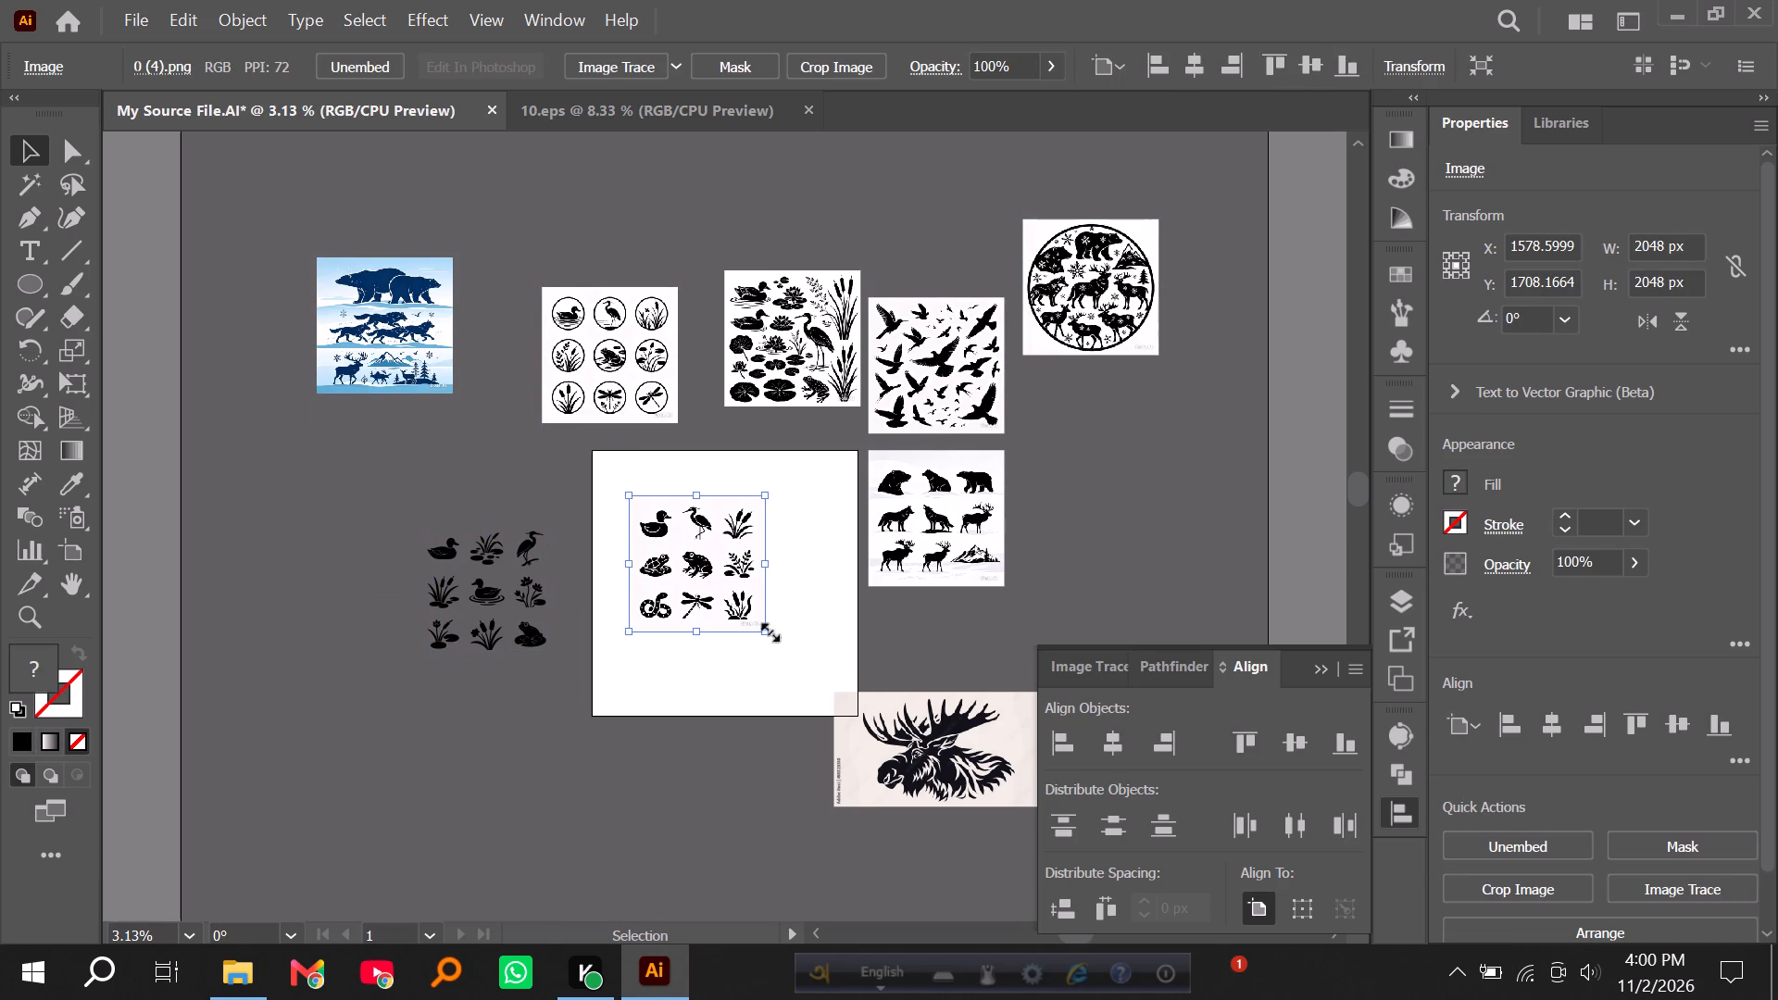
pyautogui.keyDown('alt'); pyautogui.scroll(1, 763, 594); pyautogui.keyUp('alt')
pyautogui.hotkey('ctrl', 's')
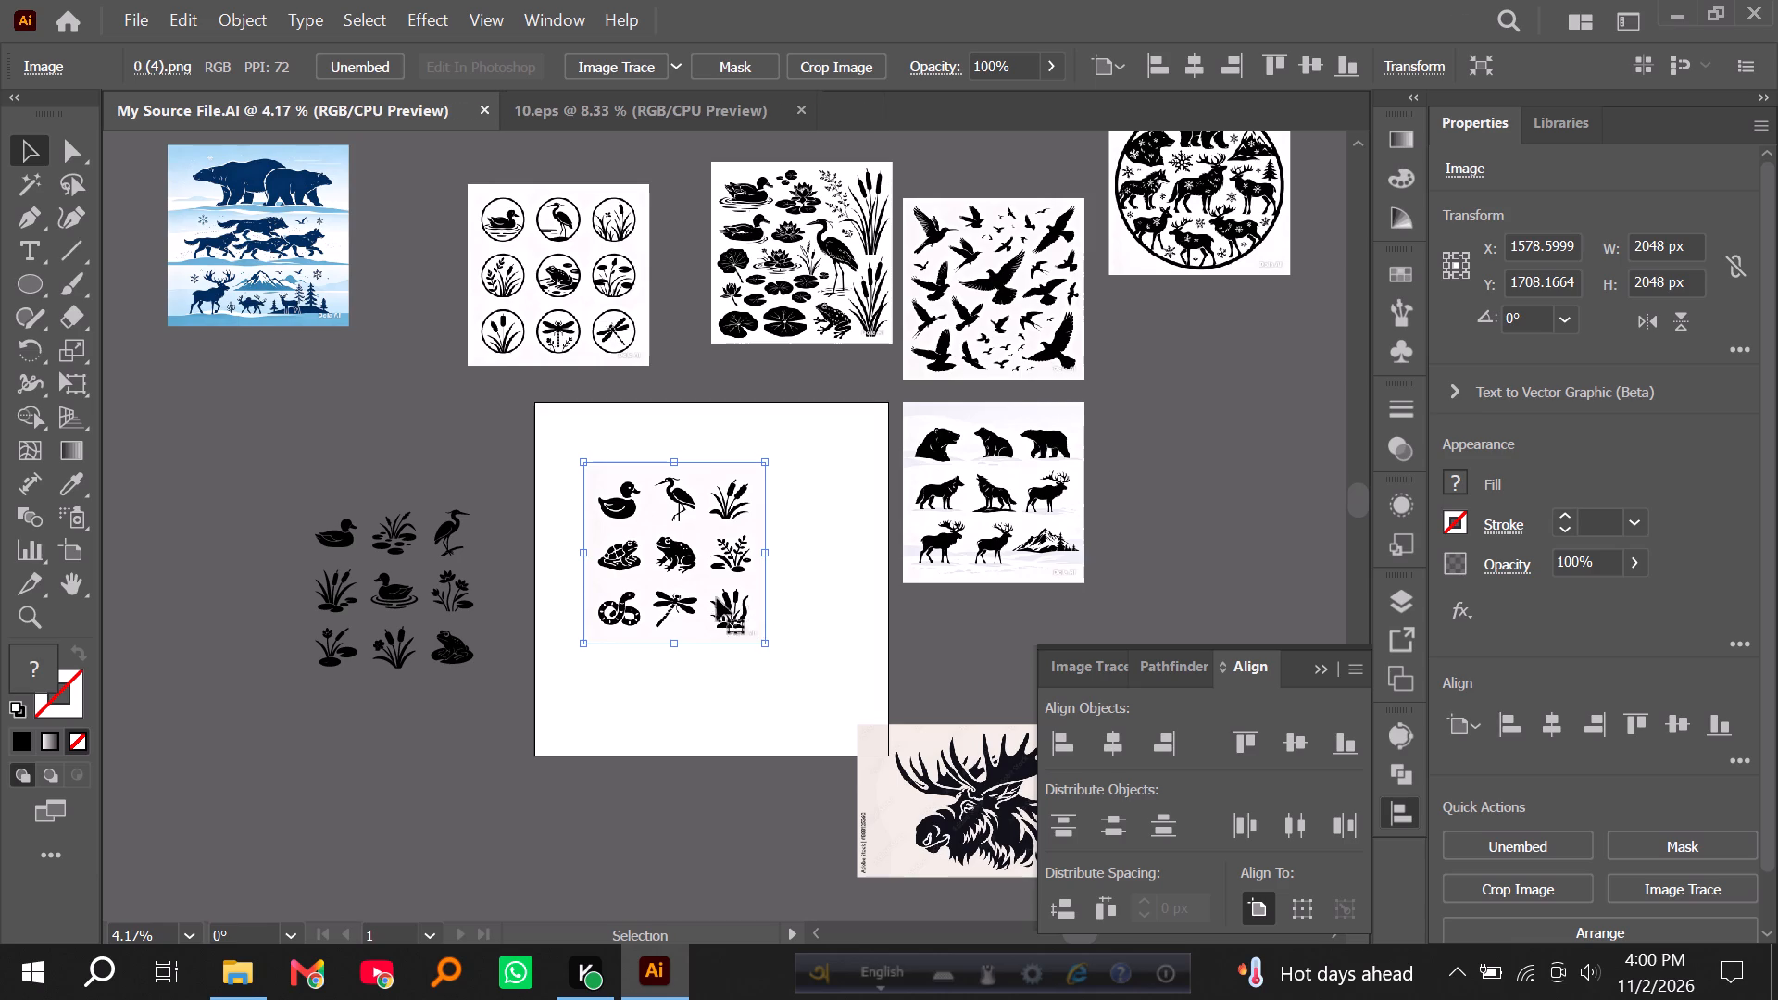
# Trace the 0 (4).png image with the Sketched Art preset and expand the tracing into vector shapes.
pyautogui.keyDown('alt'); pyautogui.scroll(4, 704, 546); pyautogui.keyUp('alt')
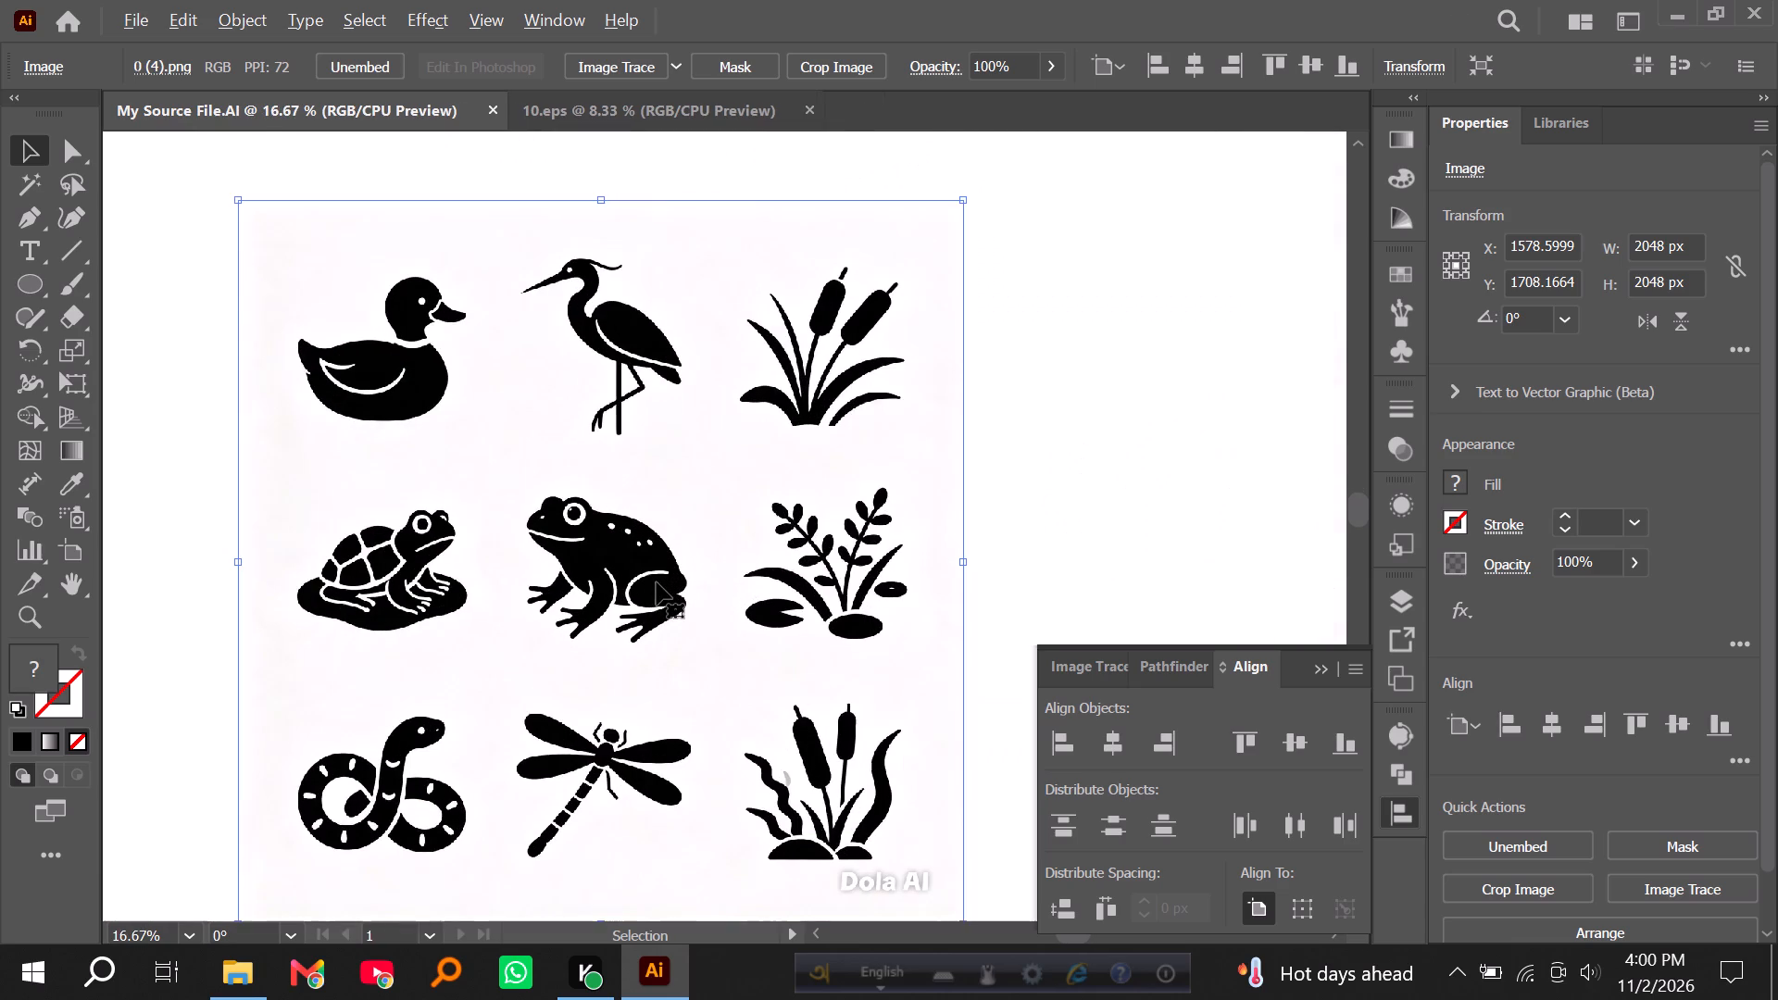
pyautogui.scroll(-1, 657, 582)
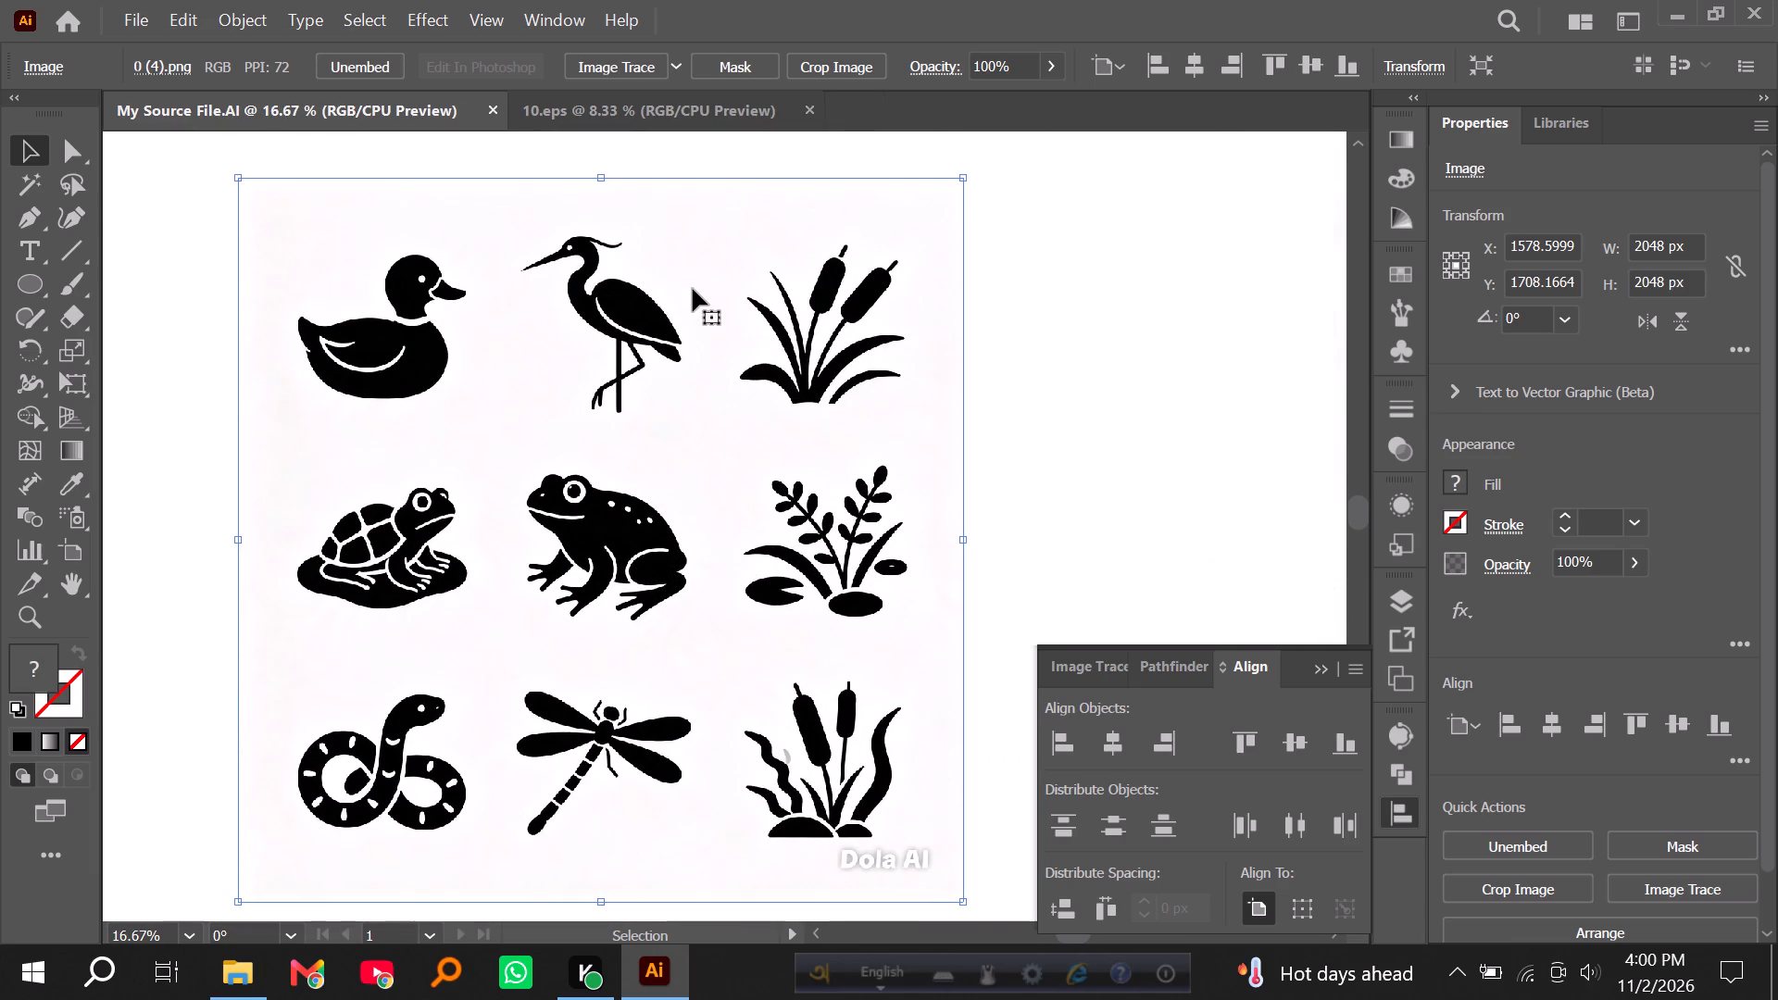
pyautogui.click(679, 65)
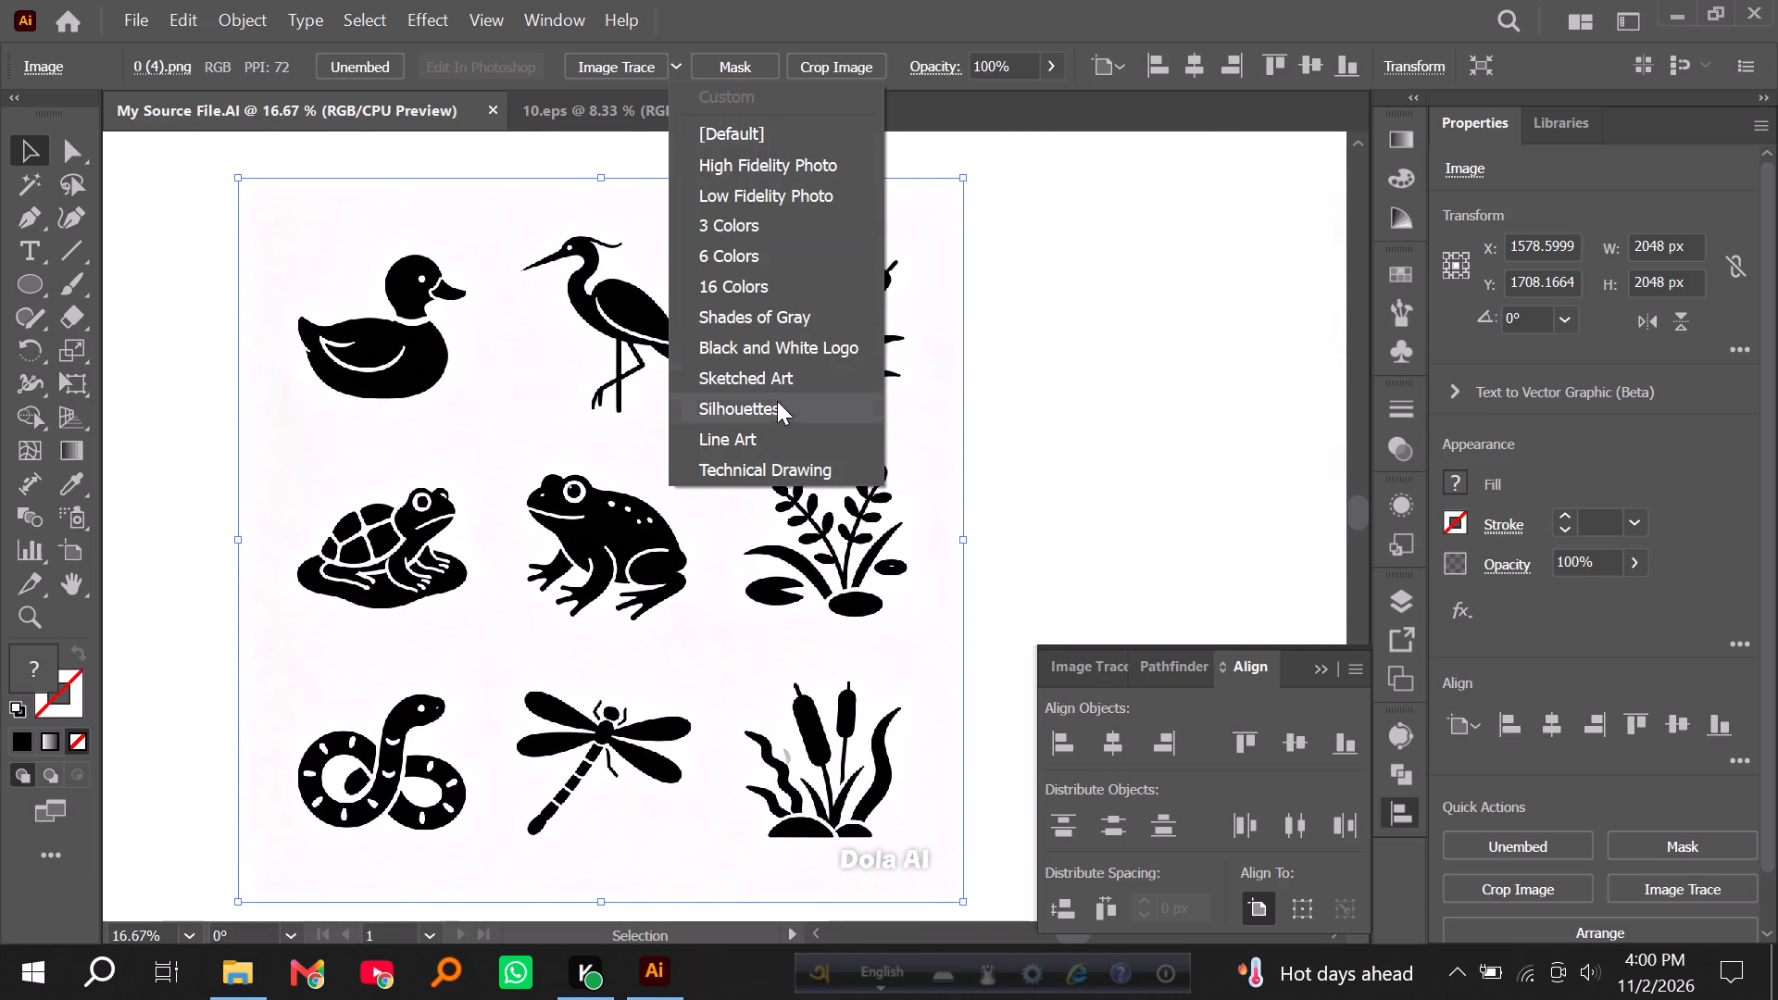
pyautogui.click(761, 381)
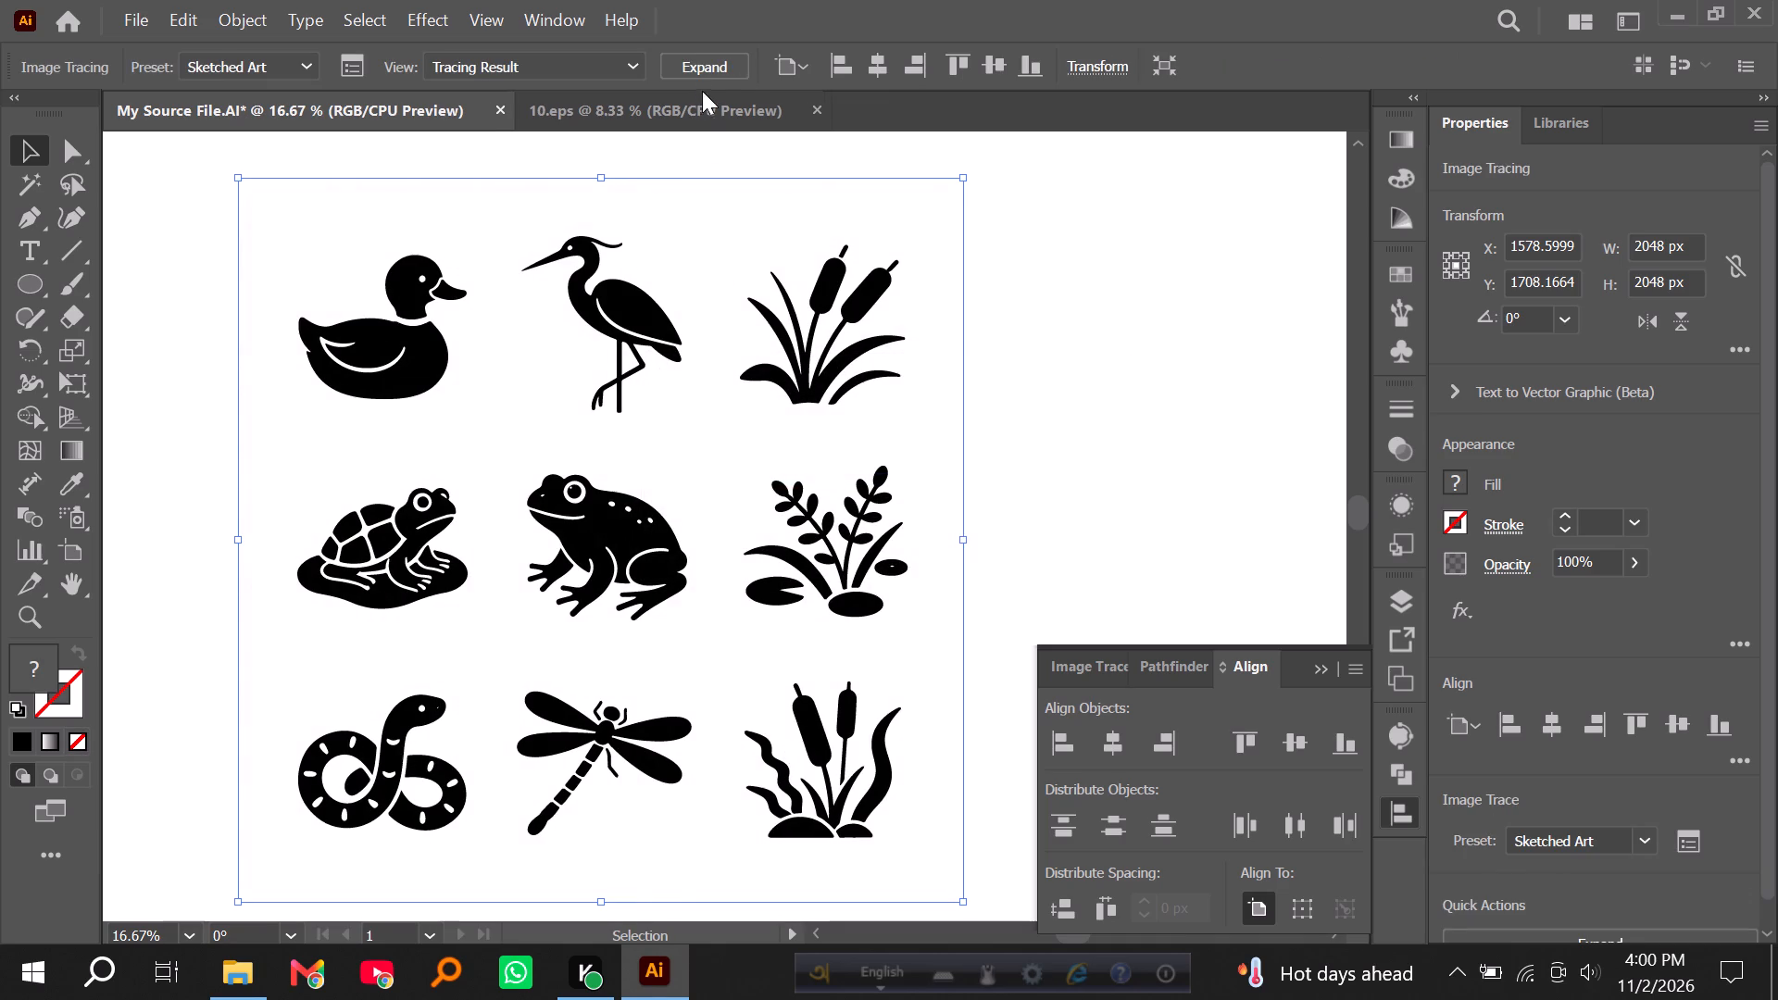
pyautogui.click(700, 69)
# Ungroup the expanded tracing and clear the selection.
pyautogui.rightClick(682, 339)
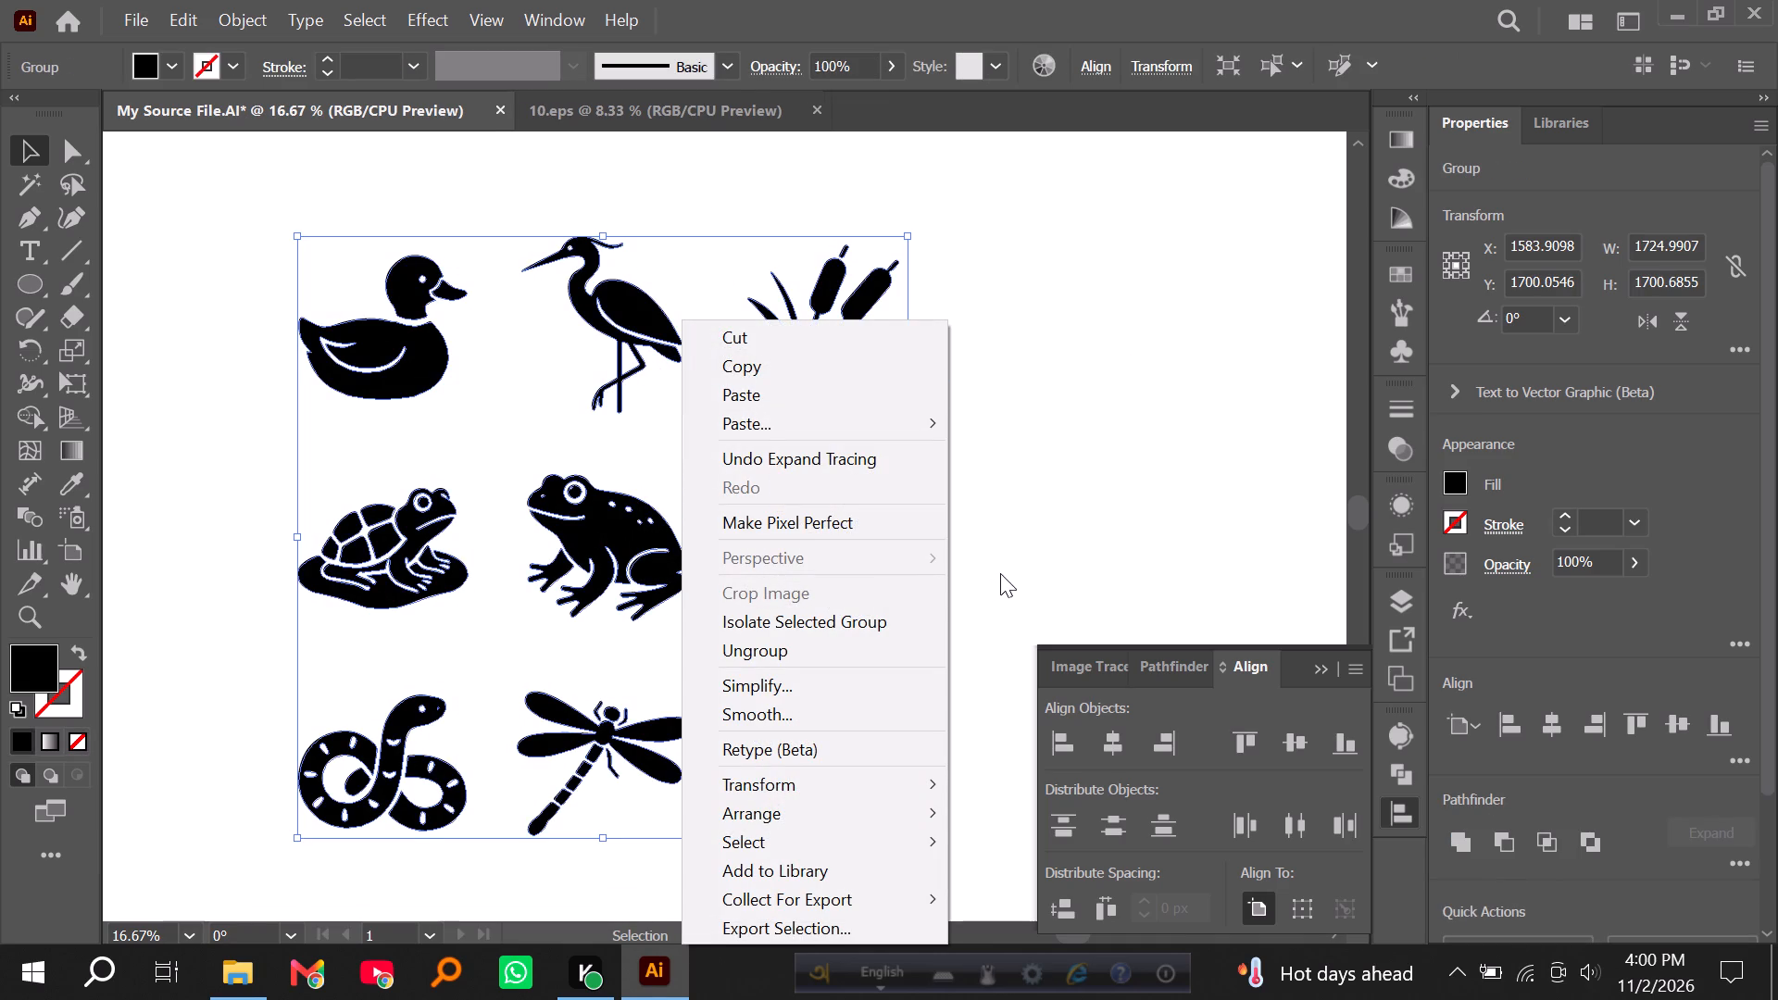
pyautogui.click(776, 643)
pyautogui.doubleClick(629, 435)
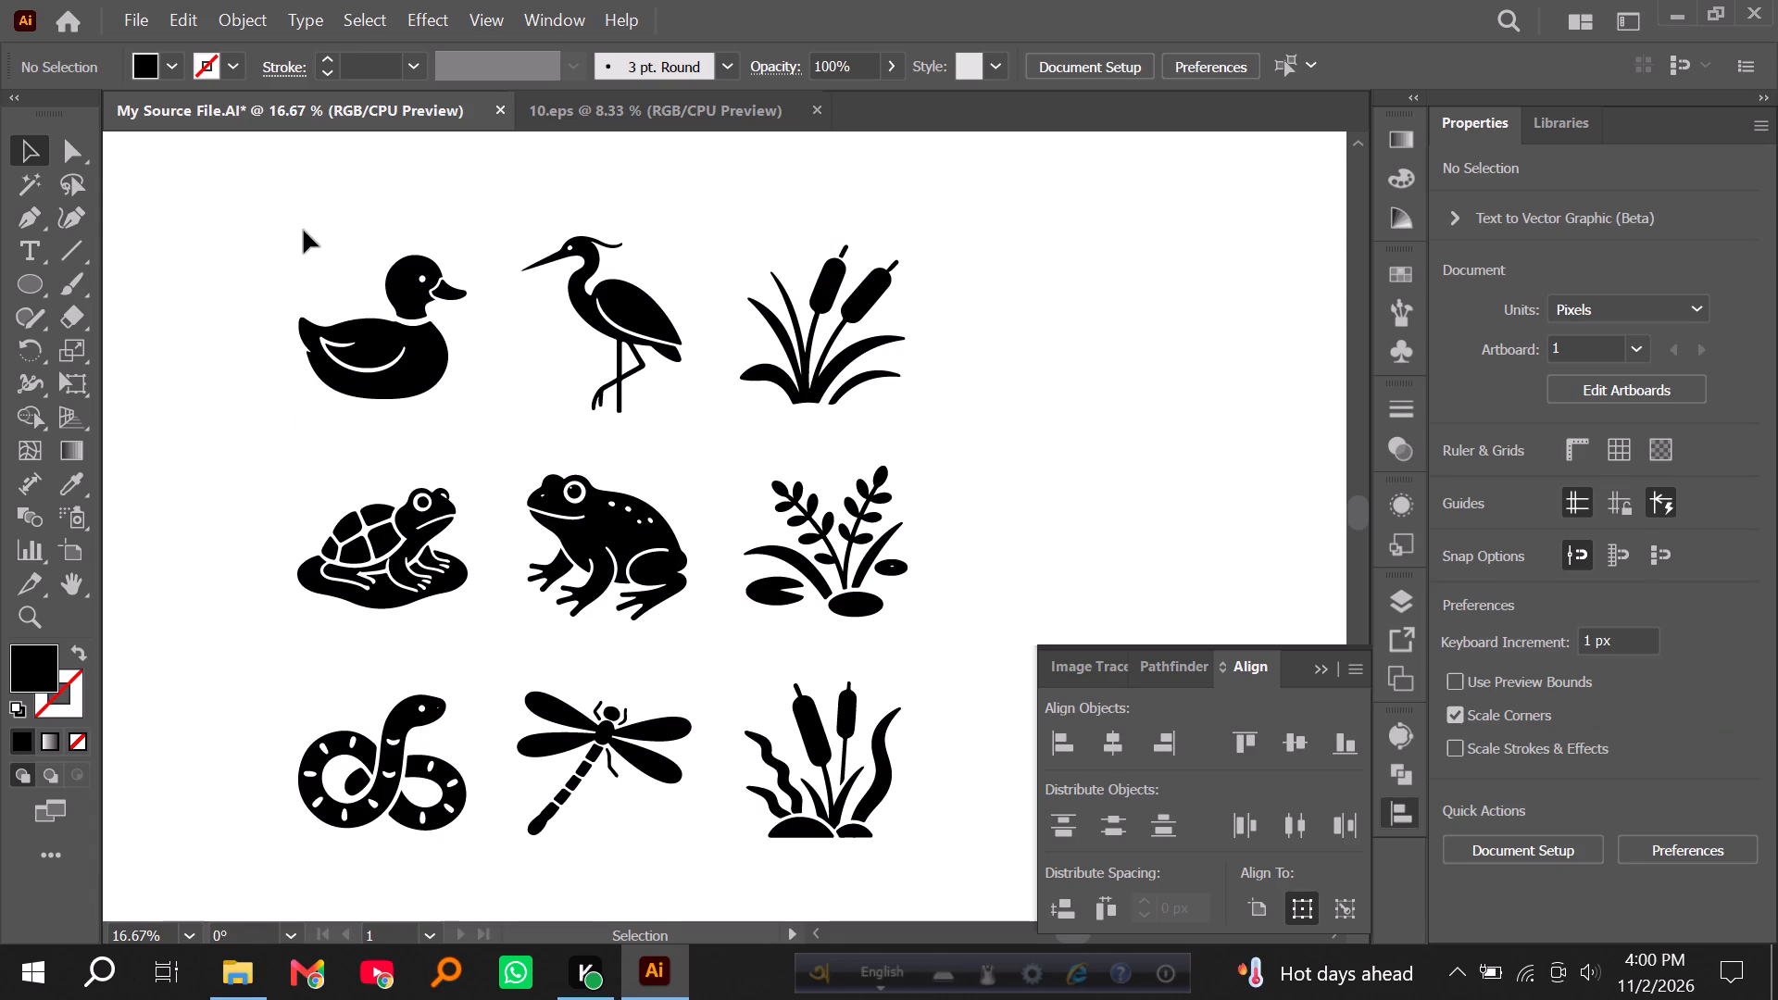
# Group the shapes of each top-row motif separately: the duck, the heron, and the cattails.
pyautogui.moveTo(304, 231); pyautogui.dragTo(456, 411)
pyautogui.hotkey('ctrl', 'f')
pyautogui.moveTo(556, 192); pyautogui.dragTo(646, 388)
pyautogui.hotkey('ctrl', 'f')
pyautogui.moveTo(766, 220); pyautogui.dragTo(906, 460)
pyautogui.hotkey('ctrl', 'g')
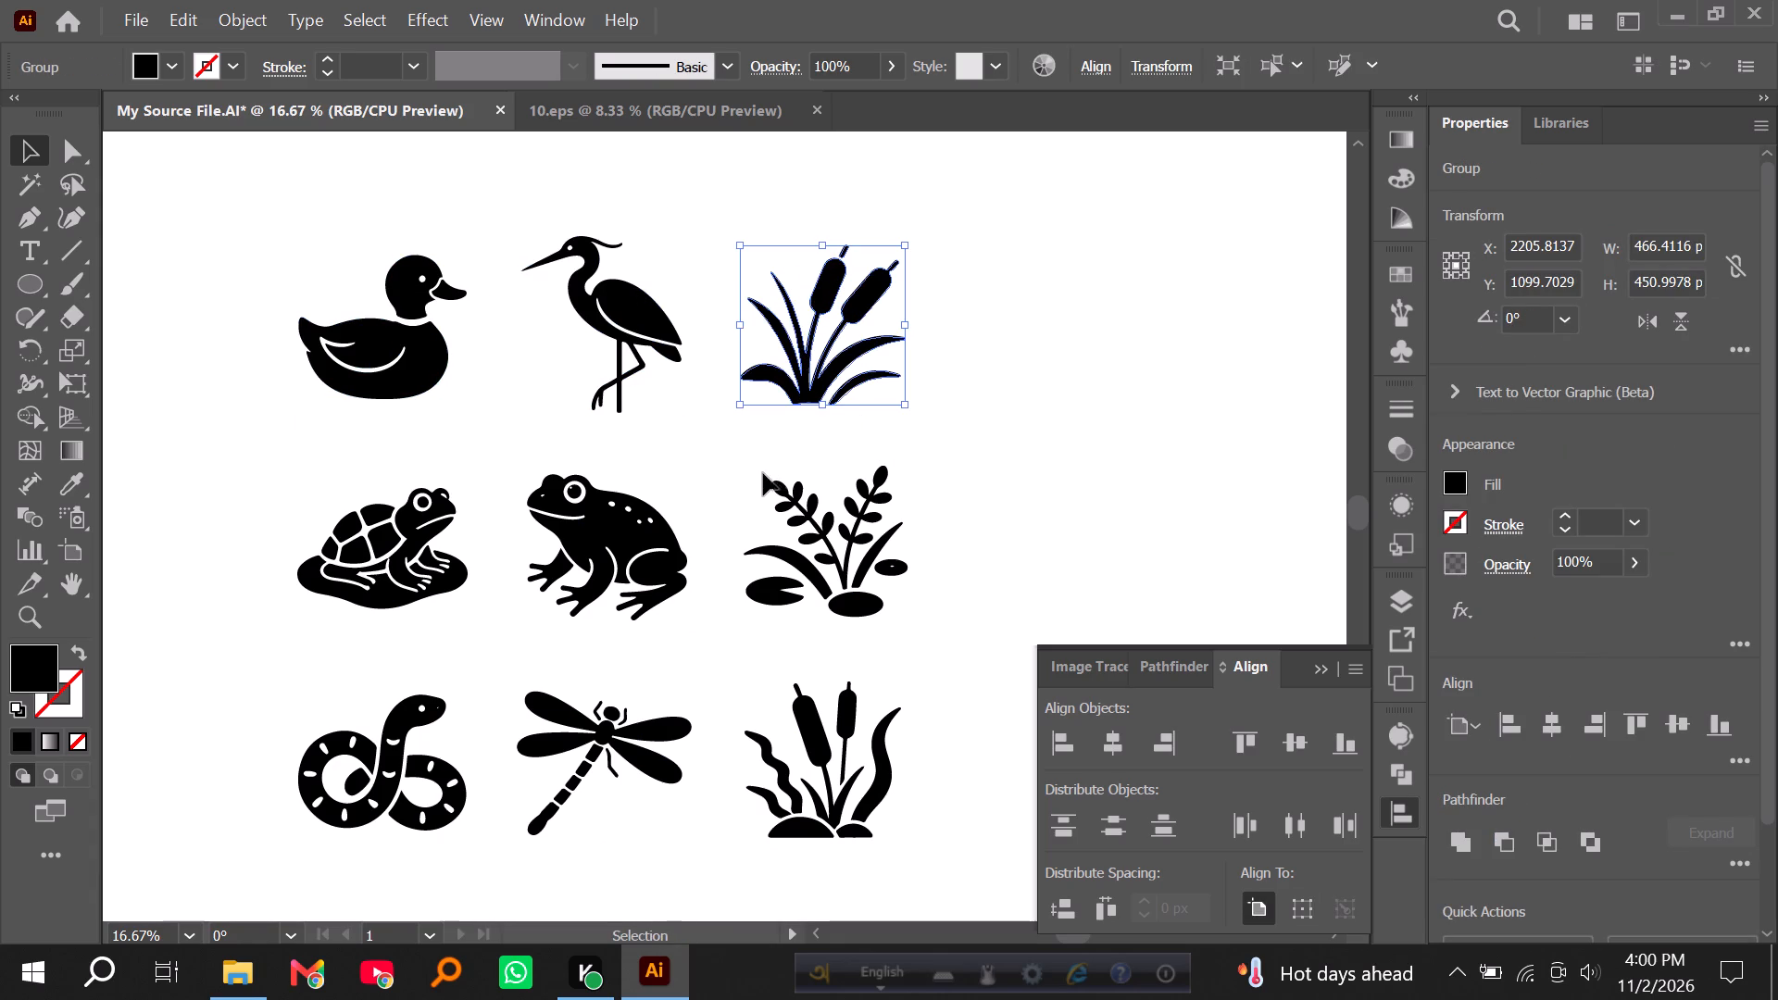
# Fill the hole in the small lily pad beside the middle-row water plant using Shape Builder, and clear the selection.
pyautogui.click(748, 466)
pyautogui.click(888, 574)
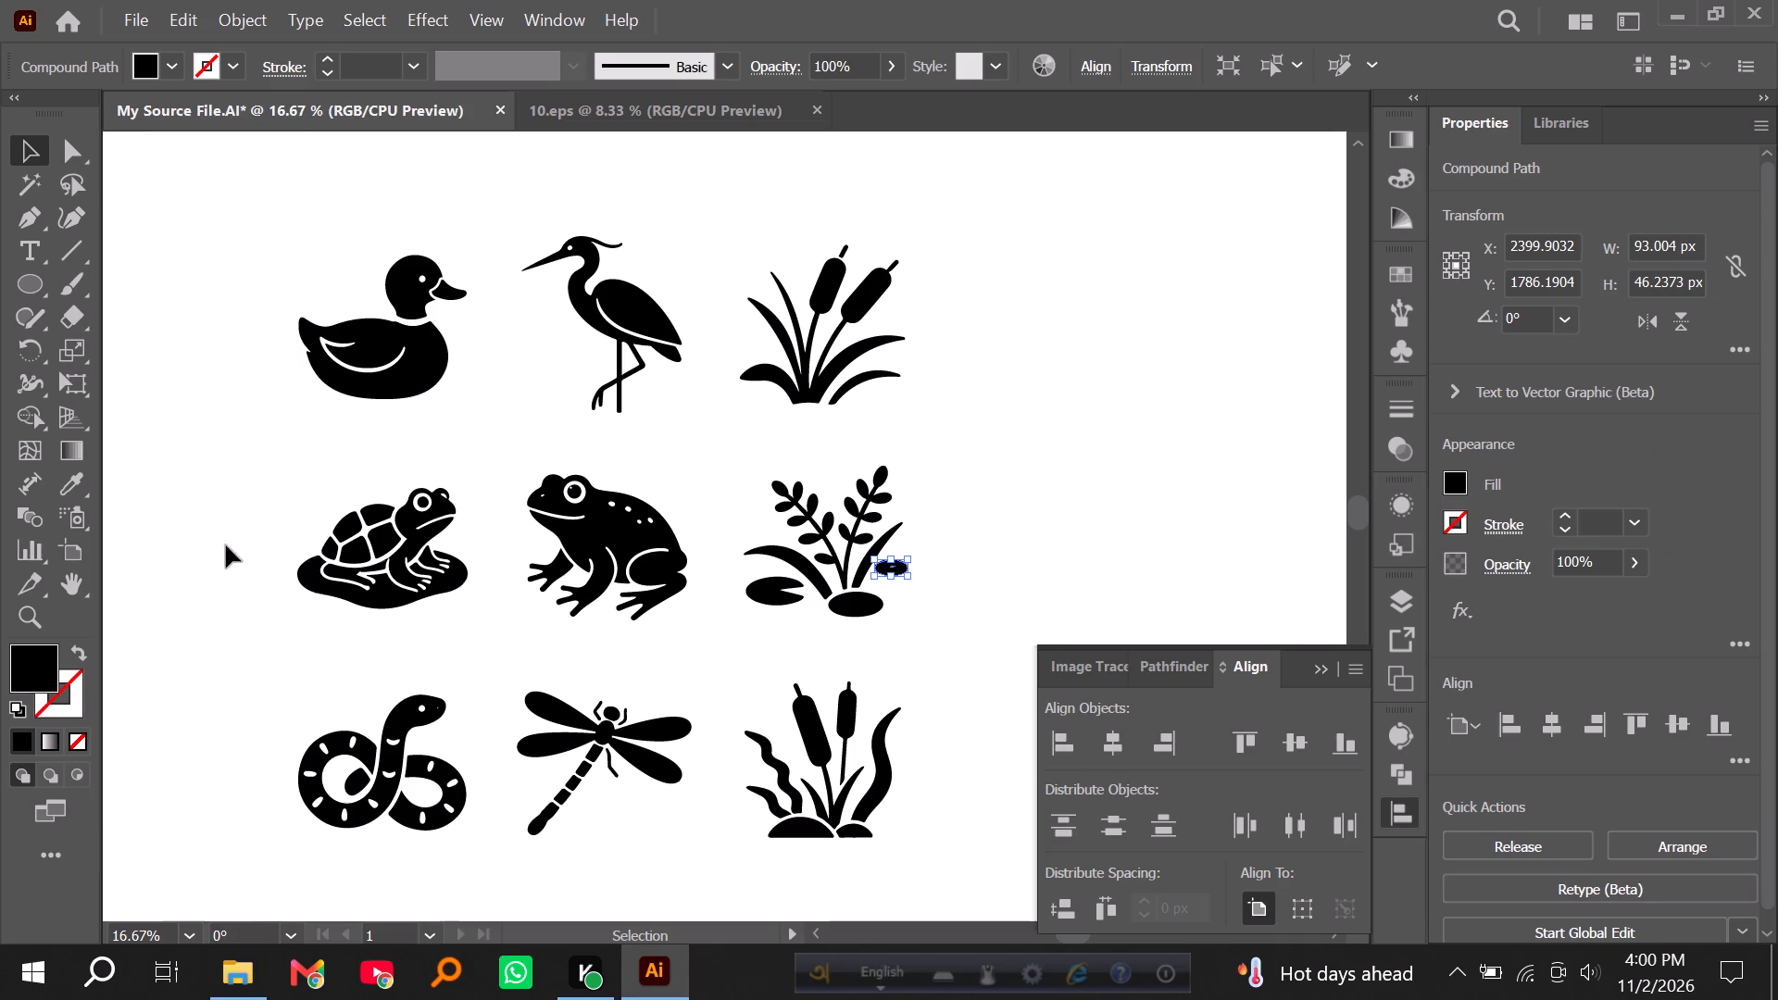
pyautogui.click(33, 417)
pyautogui.moveTo(893, 556); pyautogui.dragTo(892, 568)
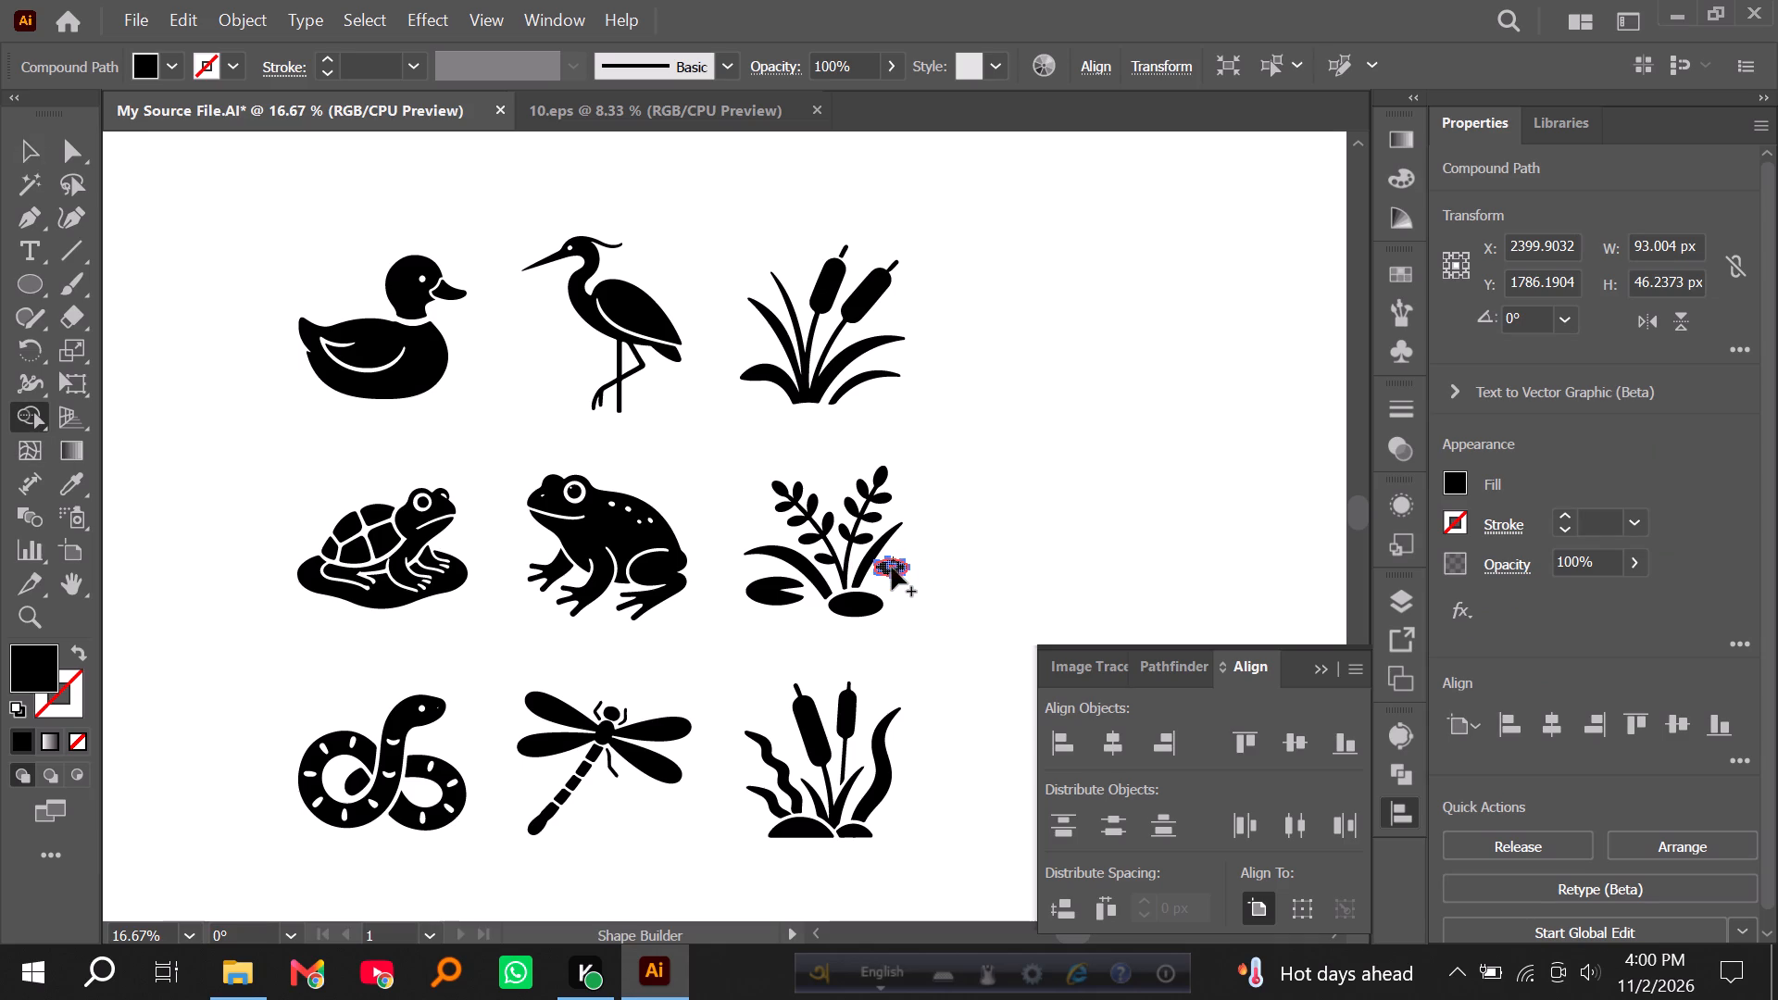
pyautogui.moveTo(892, 568); pyautogui.dragTo(891, 573)
pyautogui.click(19, 148)
pyautogui.click(166, 268)
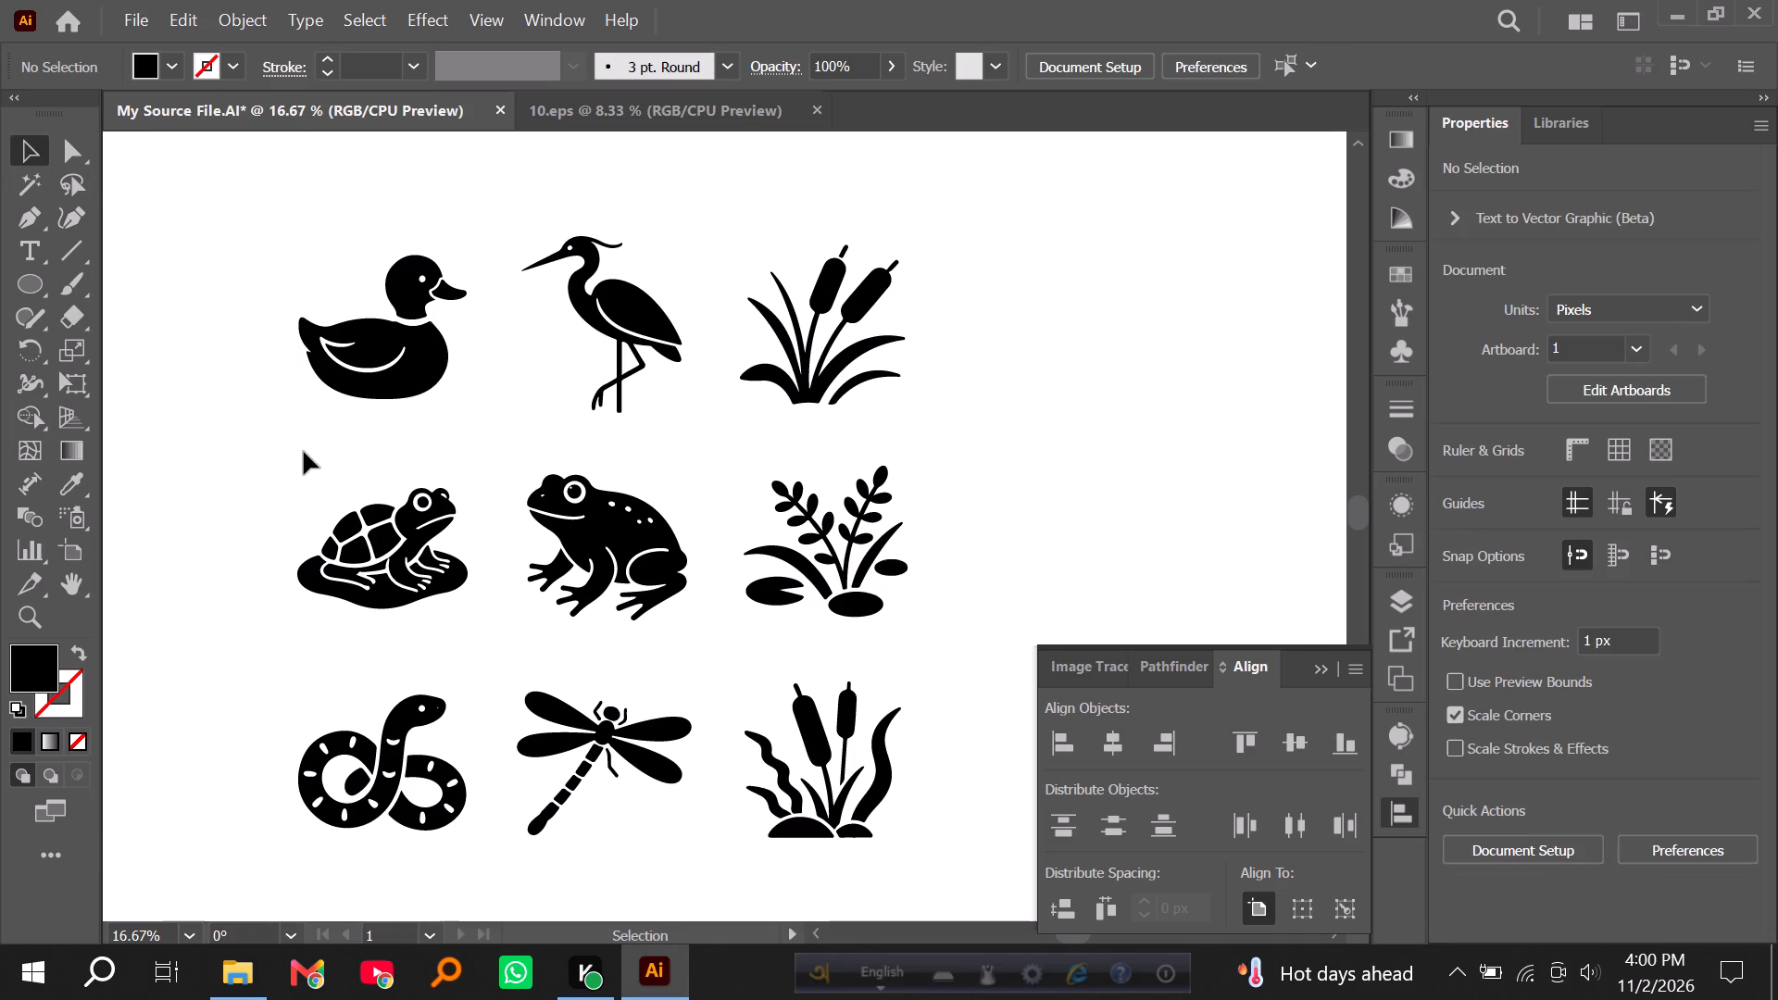
# Group the shapes of each middle-row motif separately: the turtle, the frog, and the water plant.
pyautogui.moveTo(298, 452); pyautogui.dragTo(469, 635)
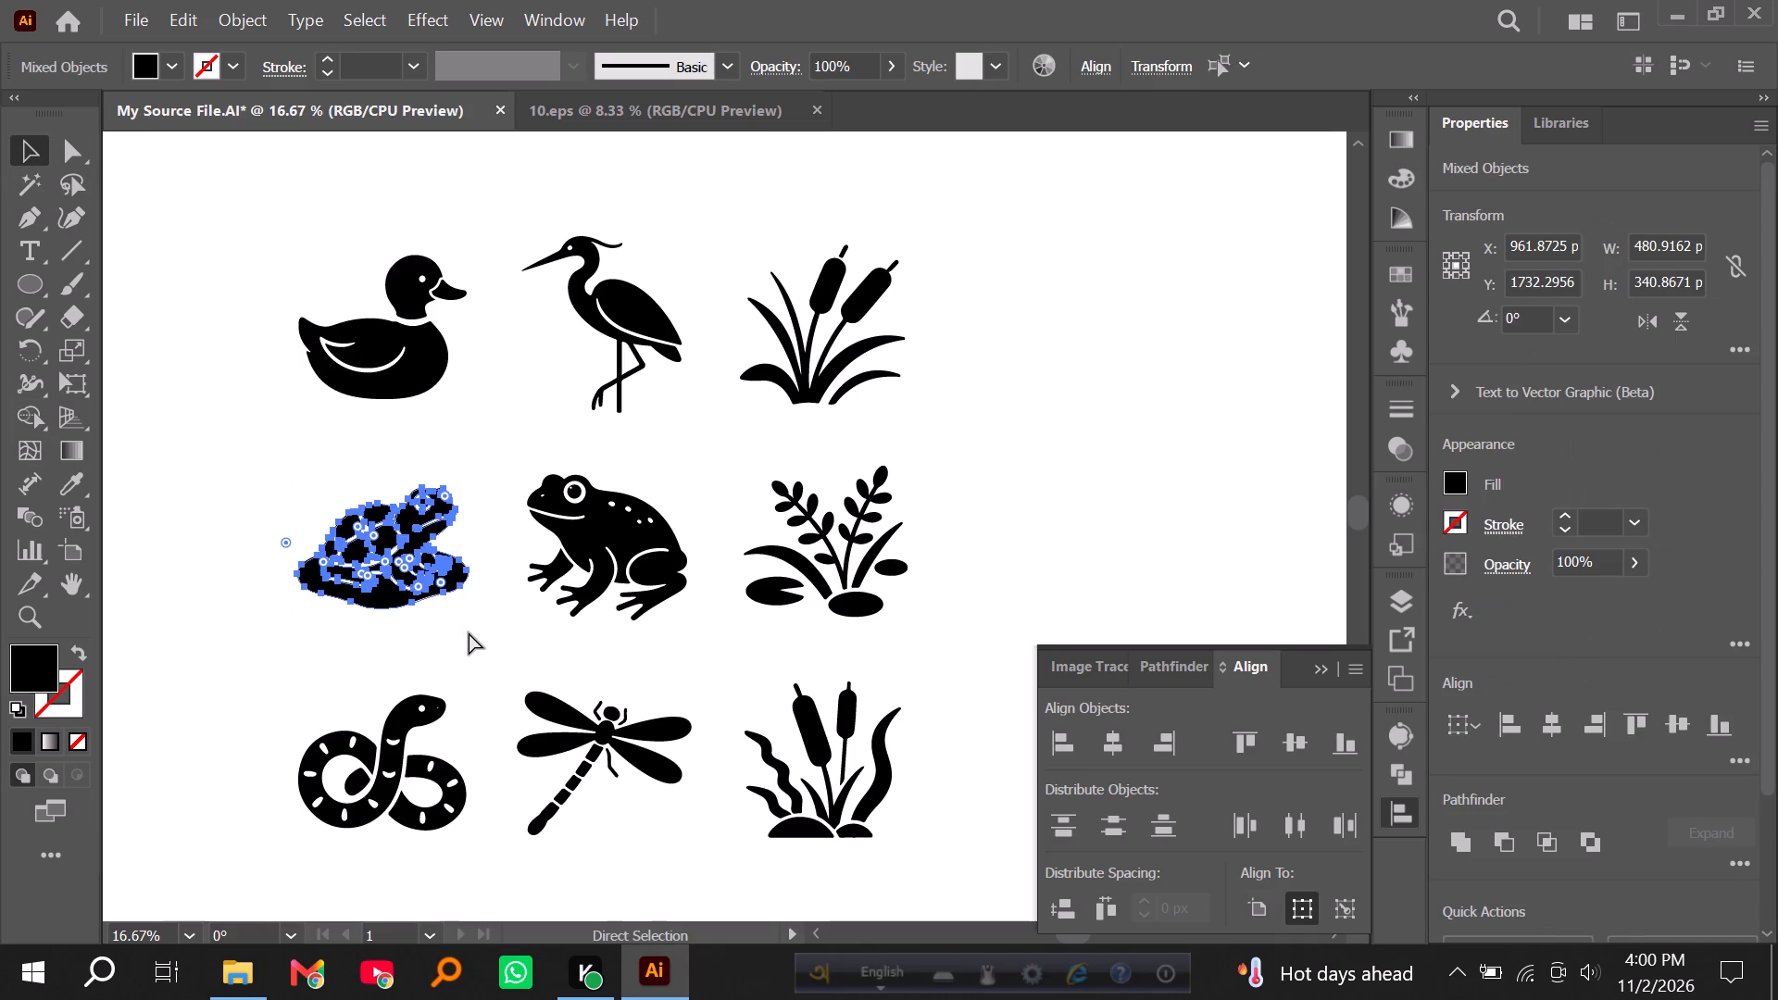
pyautogui.hotkey('ctrl', 'g')
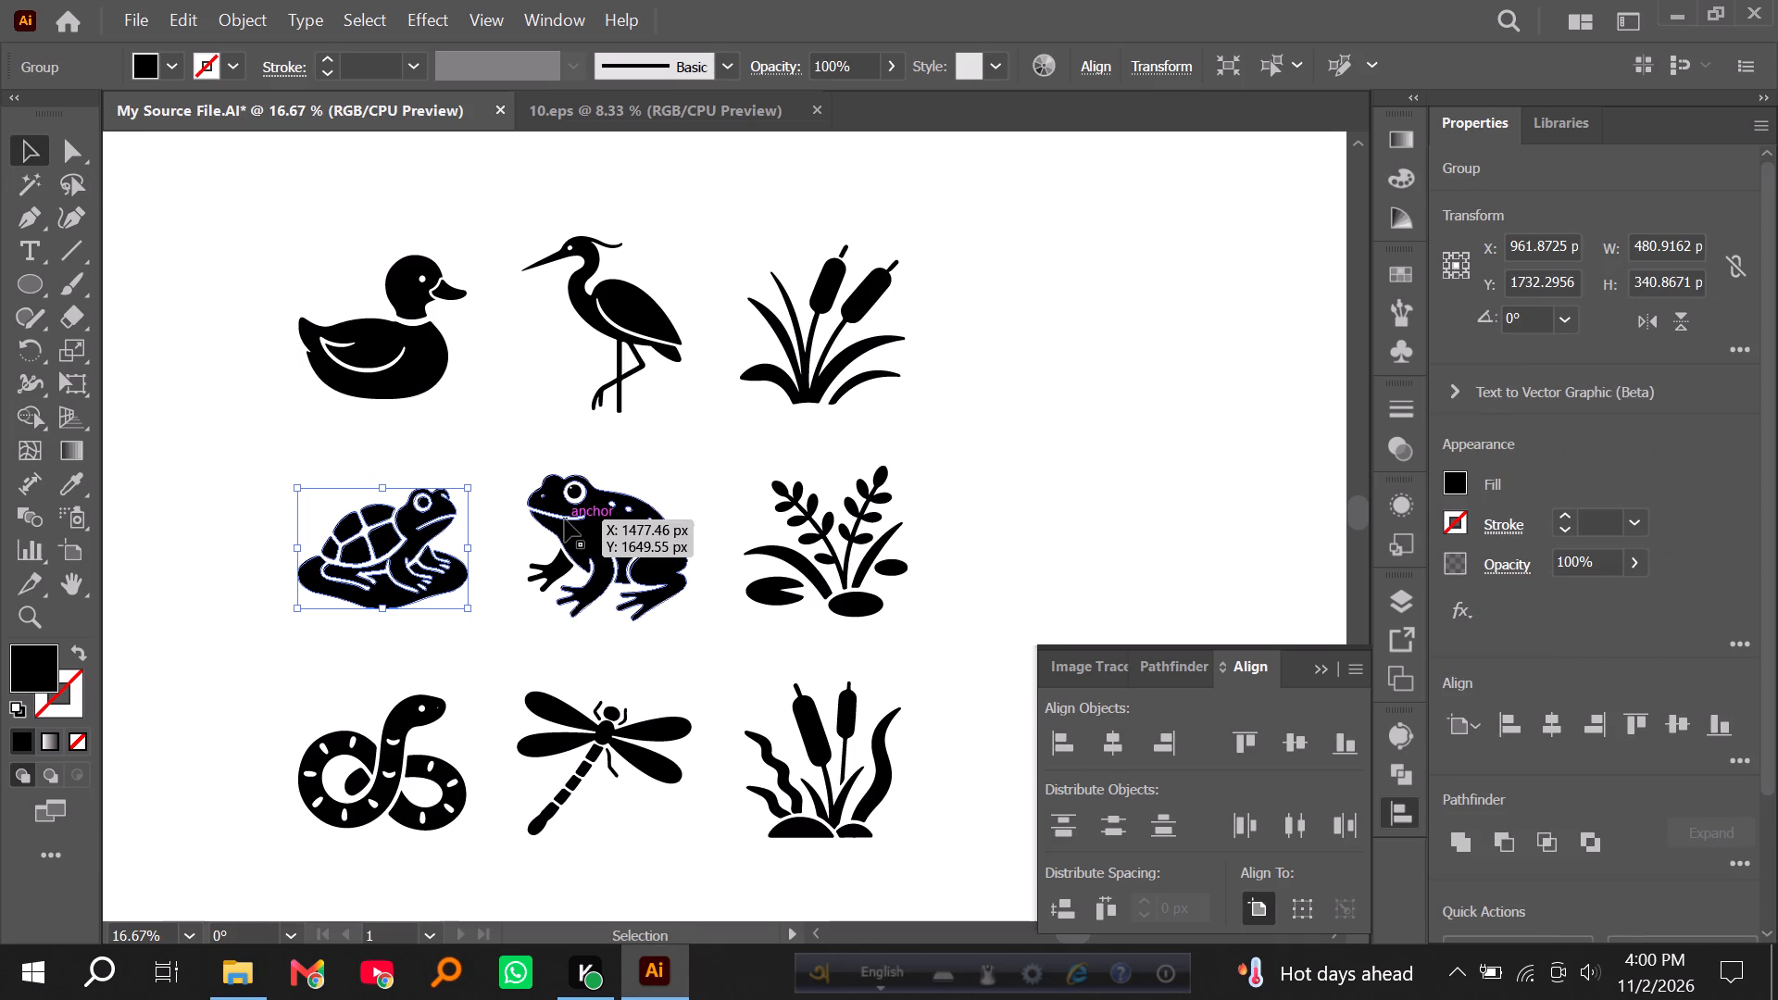
pyautogui.moveTo(507, 423); pyautogui.dragTo(681, 640)
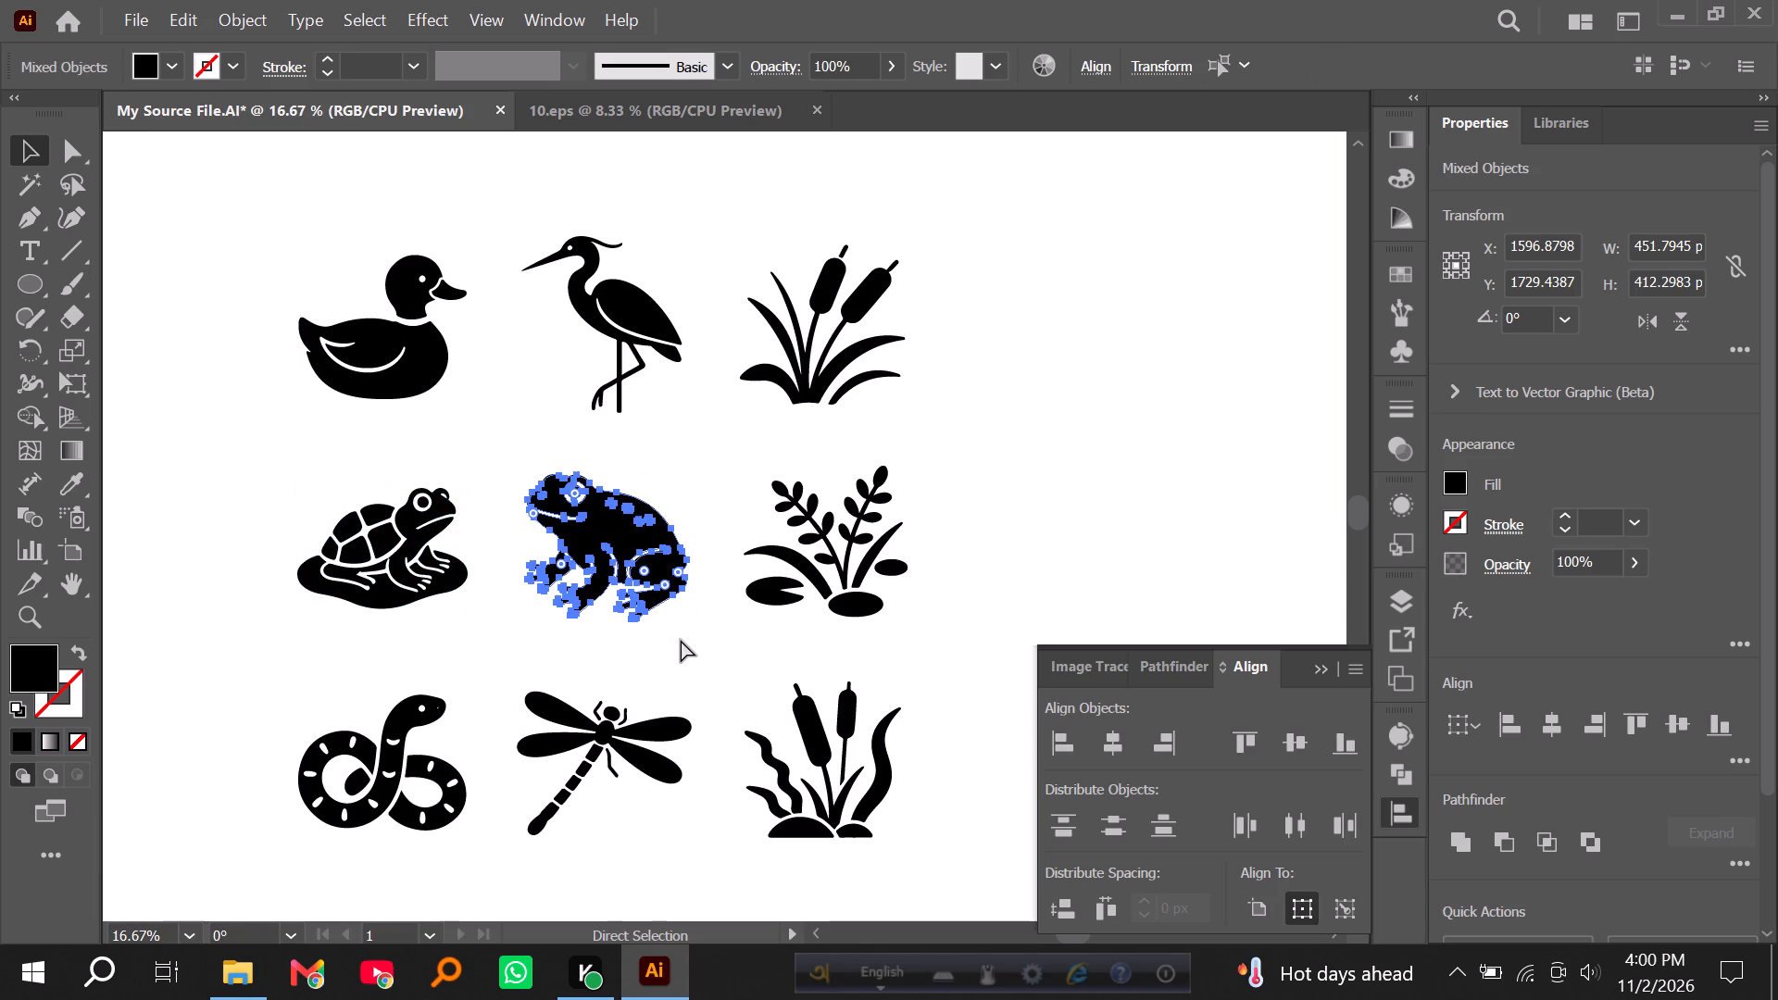
pyautogui.hotkey('ctrl', 'g')
pyautogui.moveTo(756, 458); pyautogui.dragTo(908, 641)
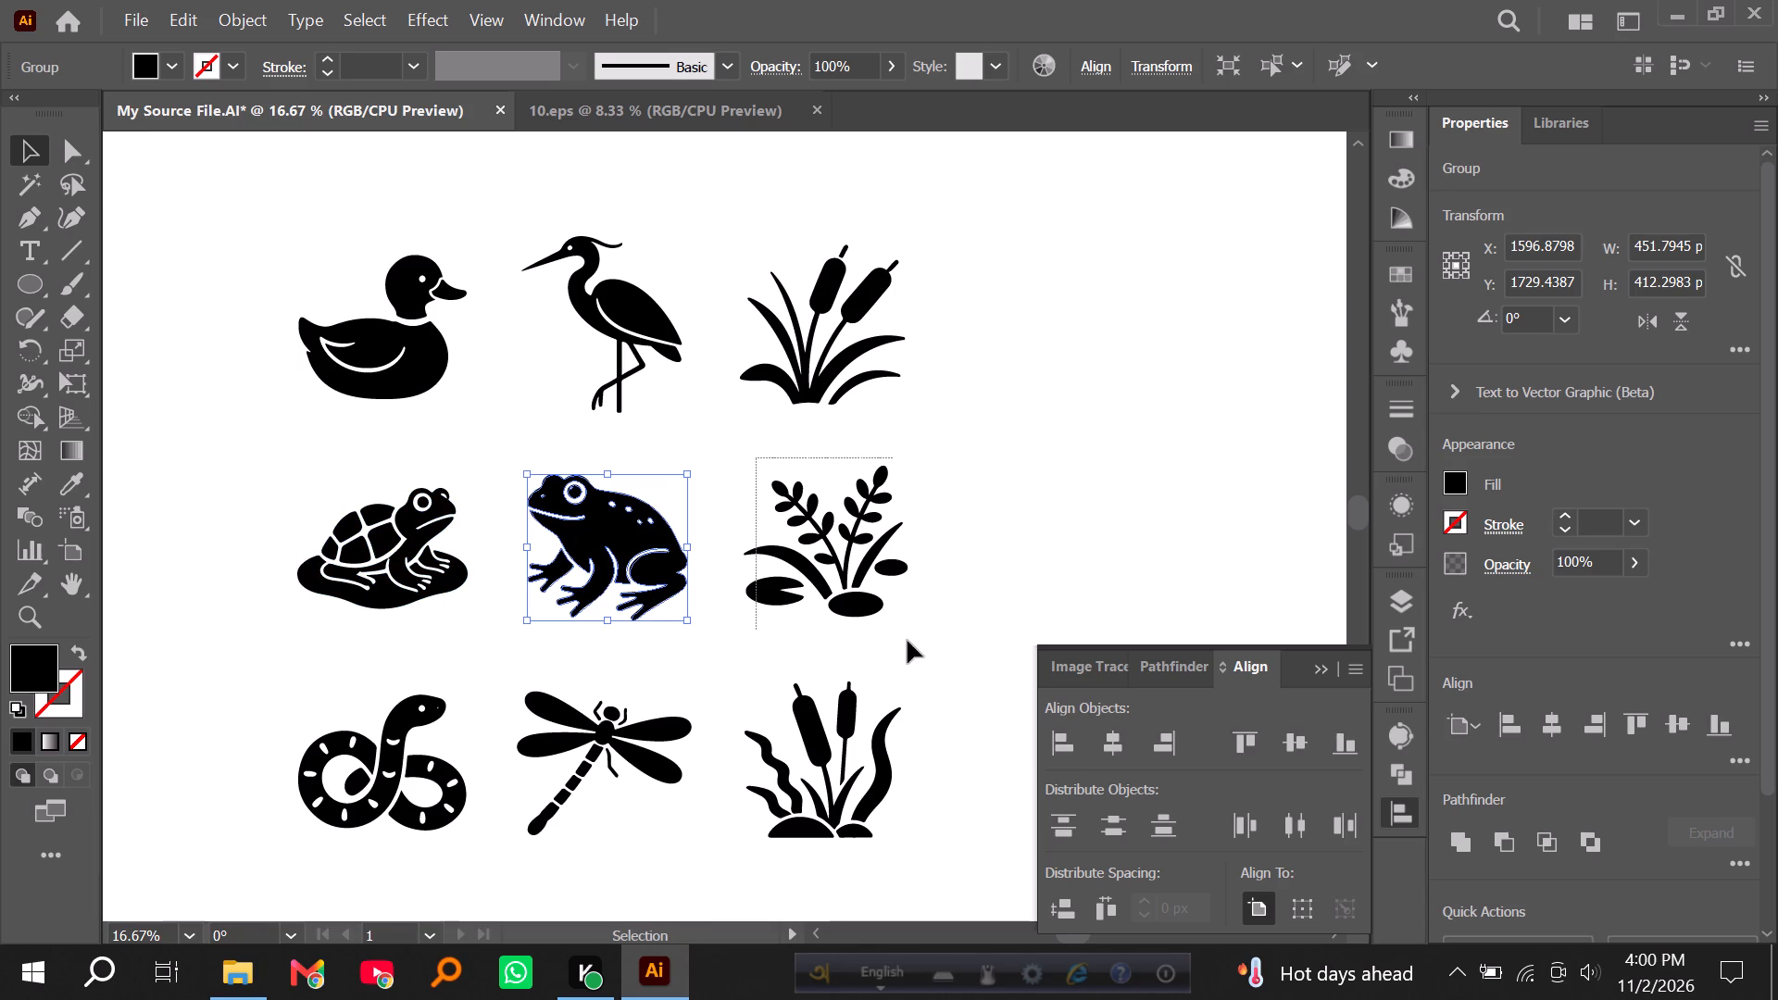
pyautogui.moveTo(908, 641); pyautogui.dragTo(932, 647)
pyautogui.hotkey('ctrl', 'g')
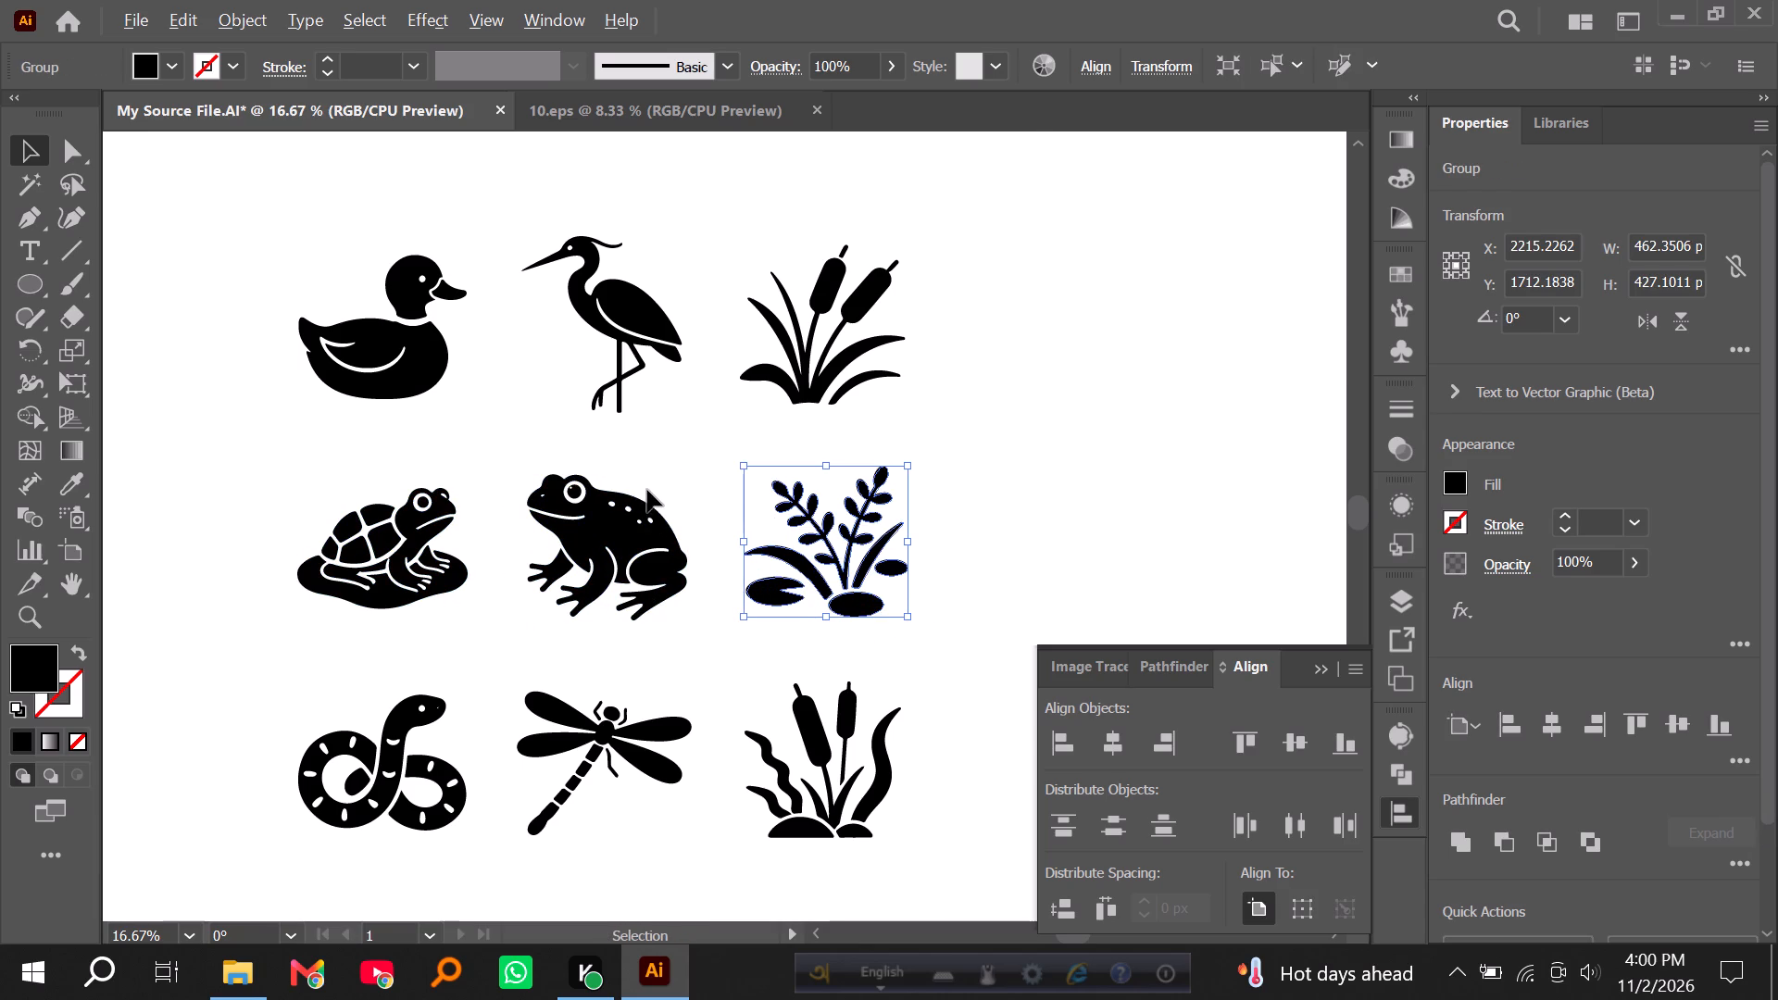
# Draw two slender, rounded black toes with the Pen tool, extending from the bottom of the heron's straight leg.
pyautogui.keyDown('alt'); pyautogui.scroll(5, 640, 449); pyautogui.keyUp('alt')
pyautogui.scroll(1, 551, 421)
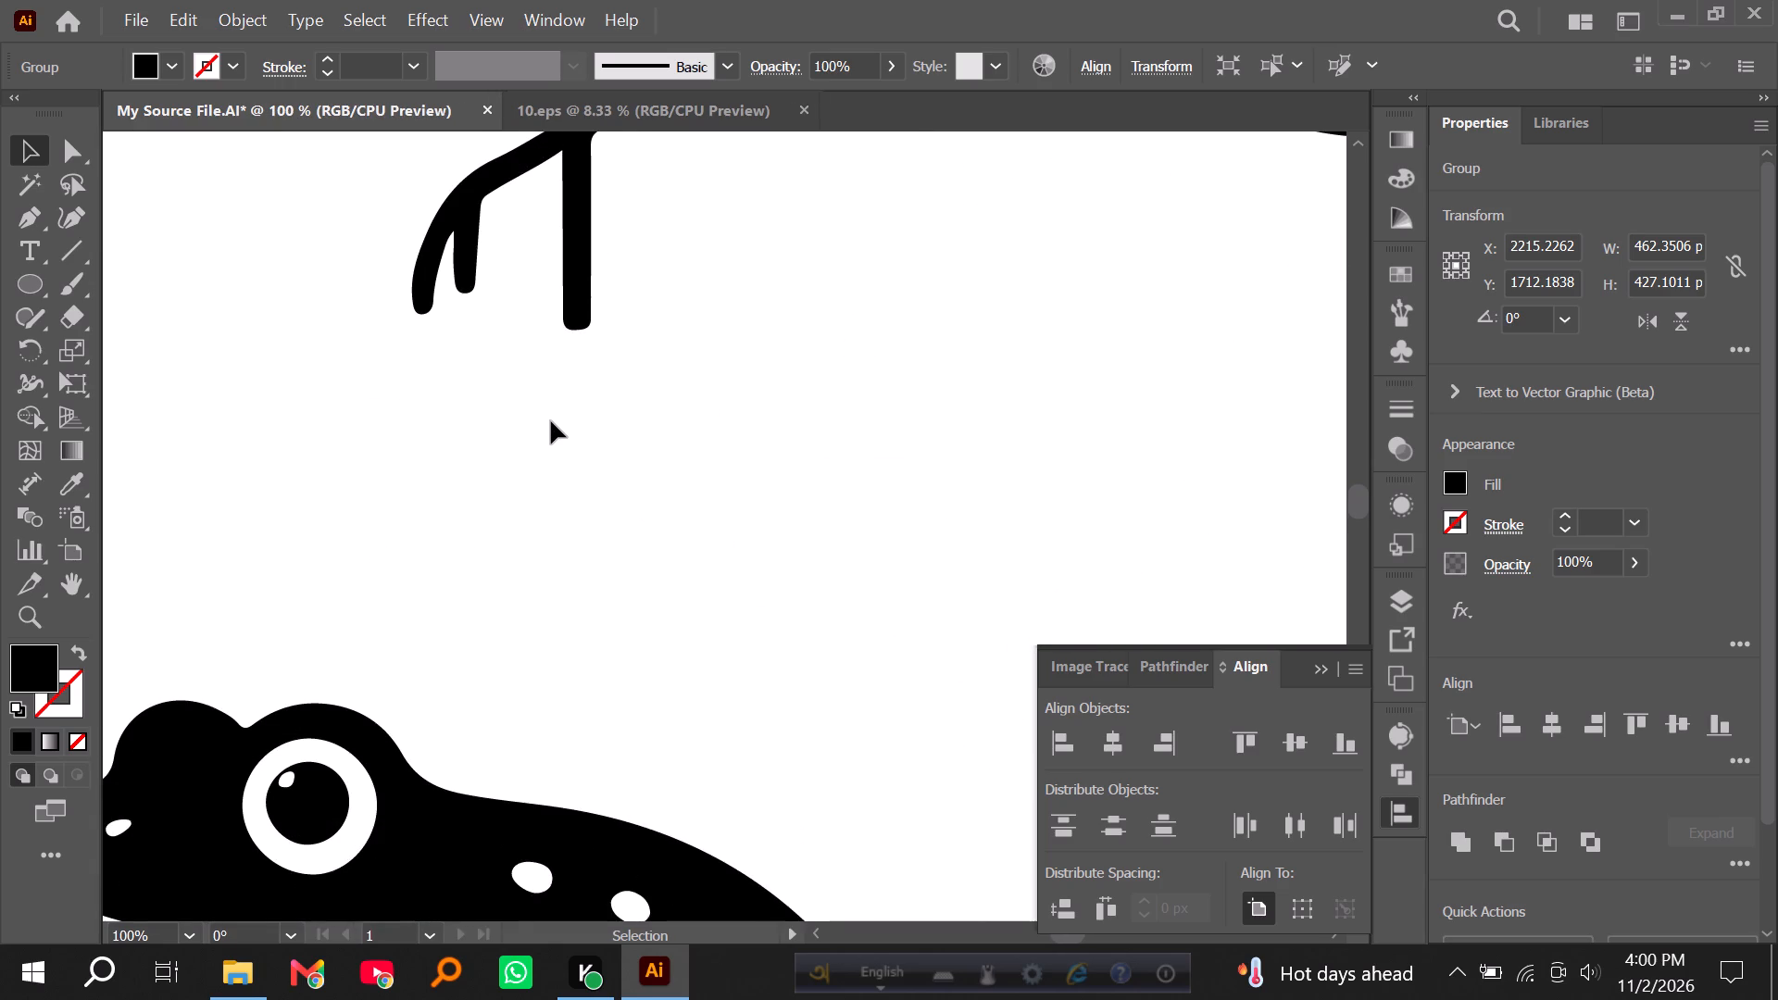
pyautogui.scroll(2, 551, 421)
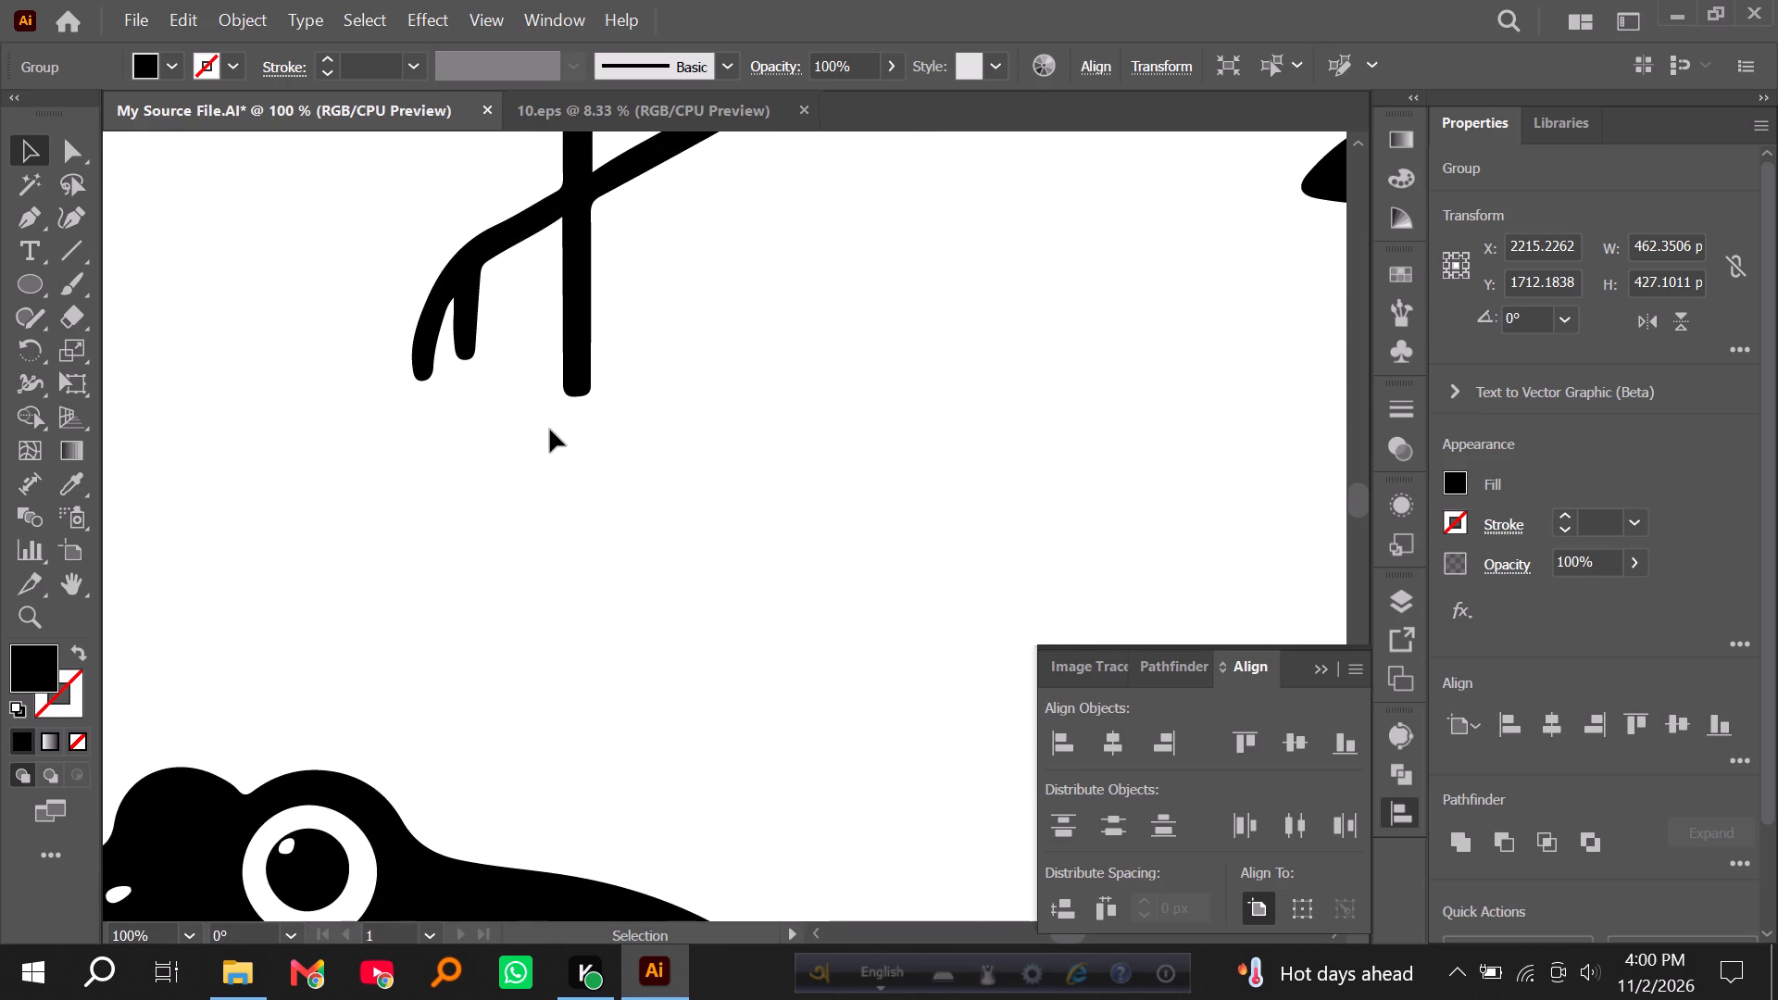
pyautogui.click(26, 223)
pyautogui.click(572, 385)
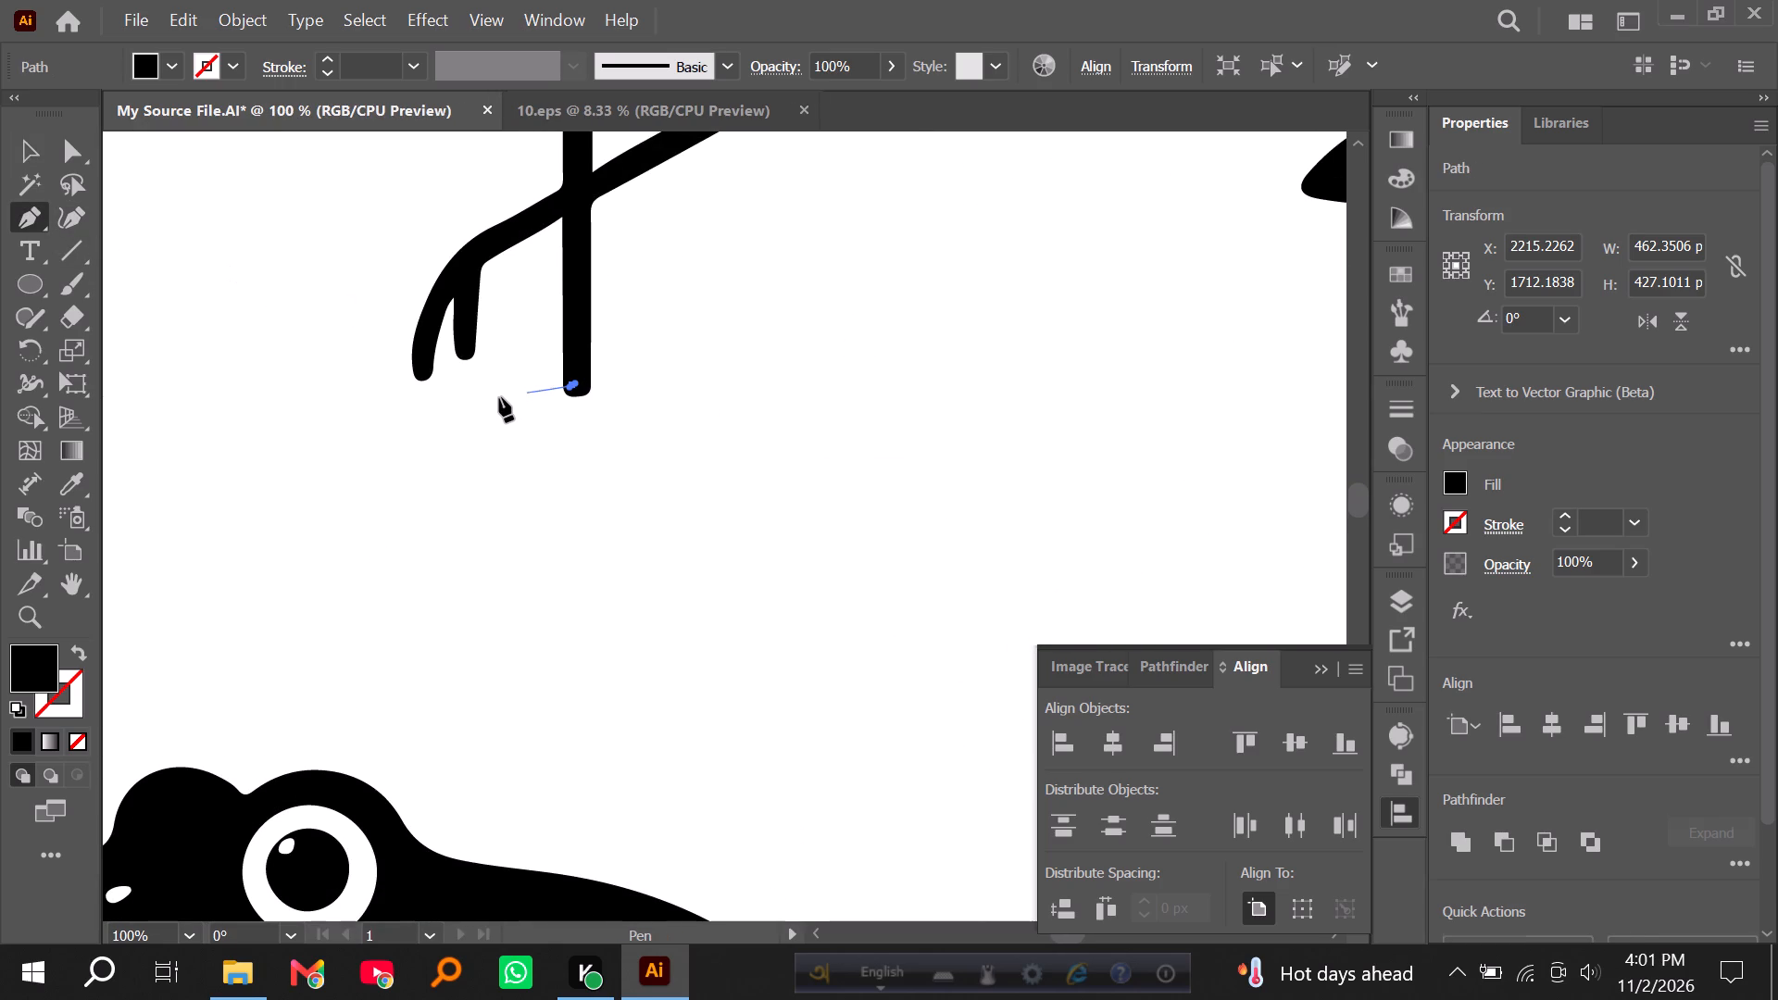
pyautogui.moveTo(490, 400); pyautogui.dragTo(487, 412)
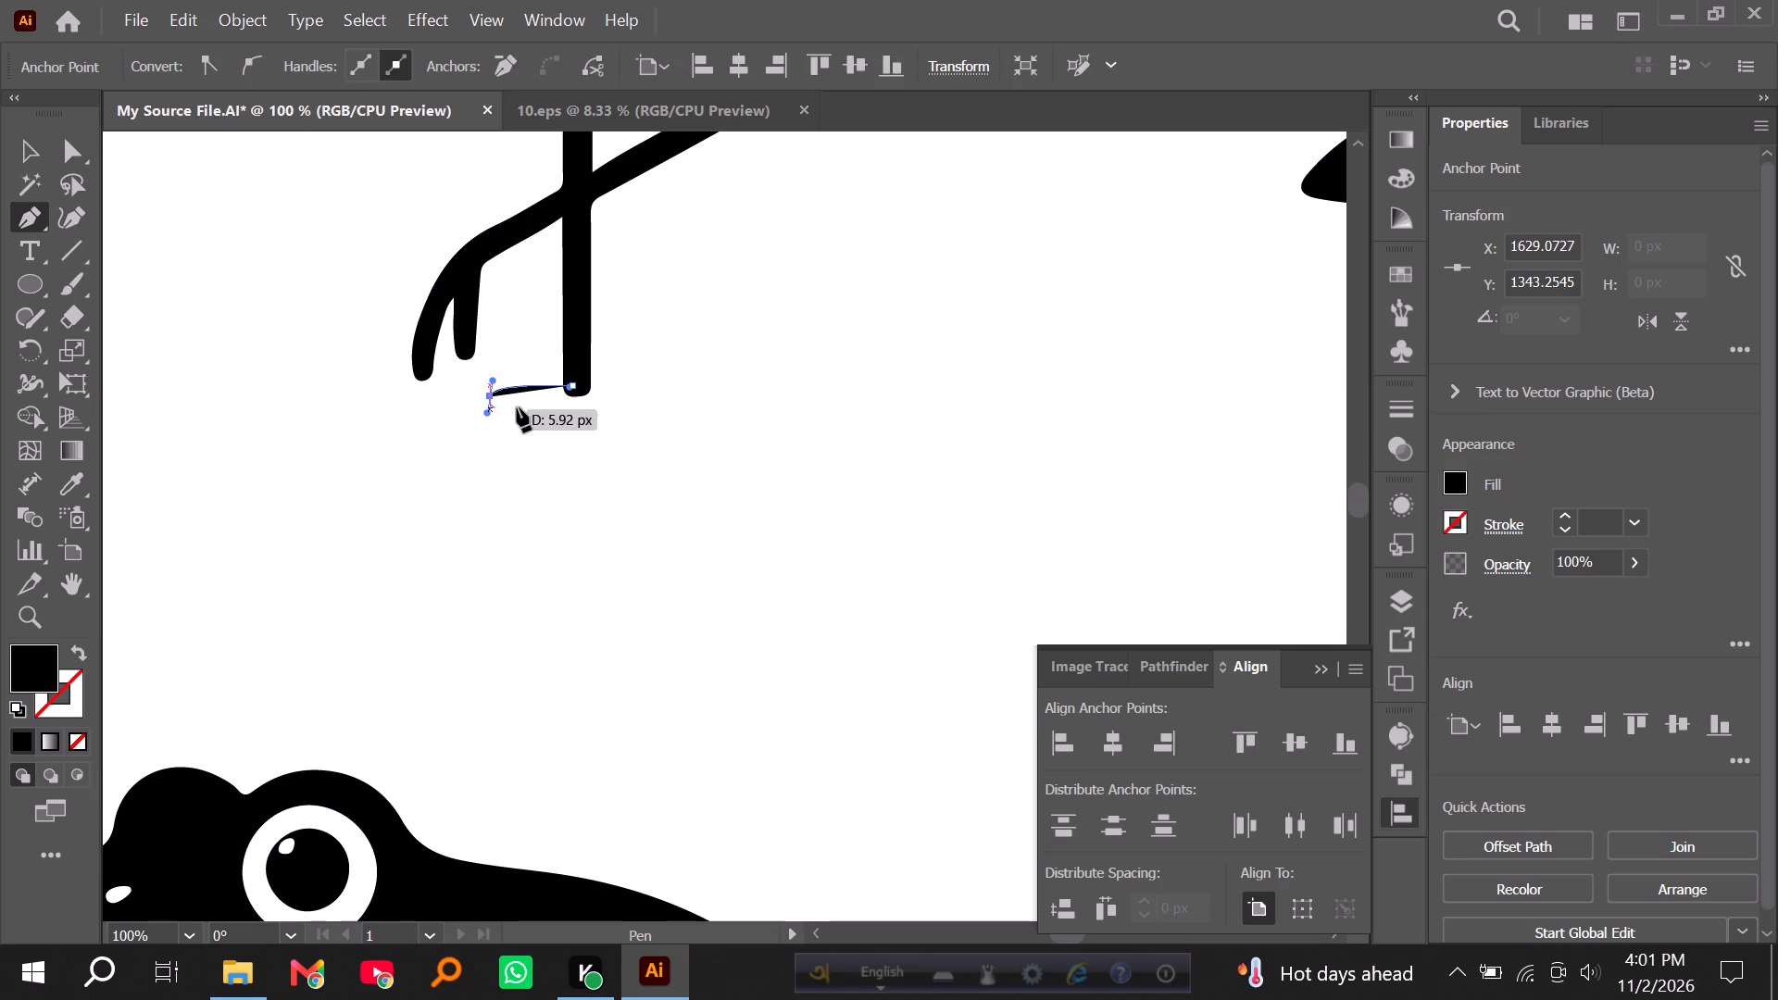
pyautogui.click(572, 393)
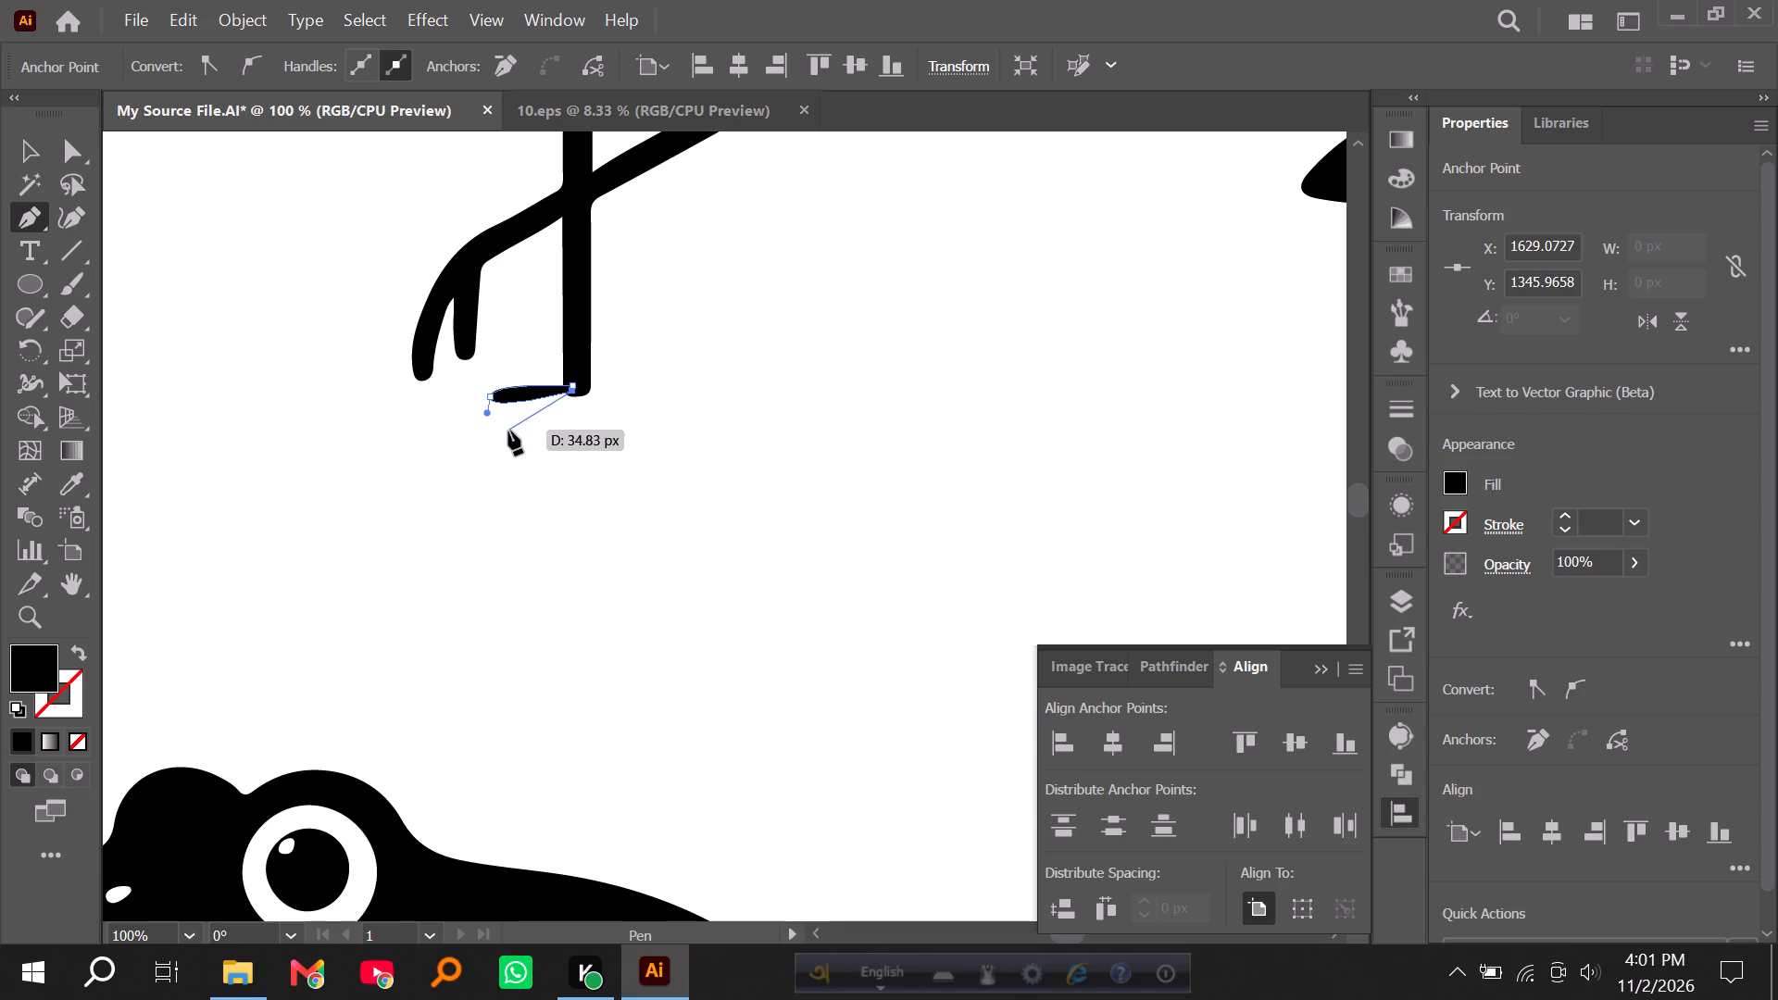
pyautogui.moveTo(508, 431); pyautogui.dragTo(516, 441)
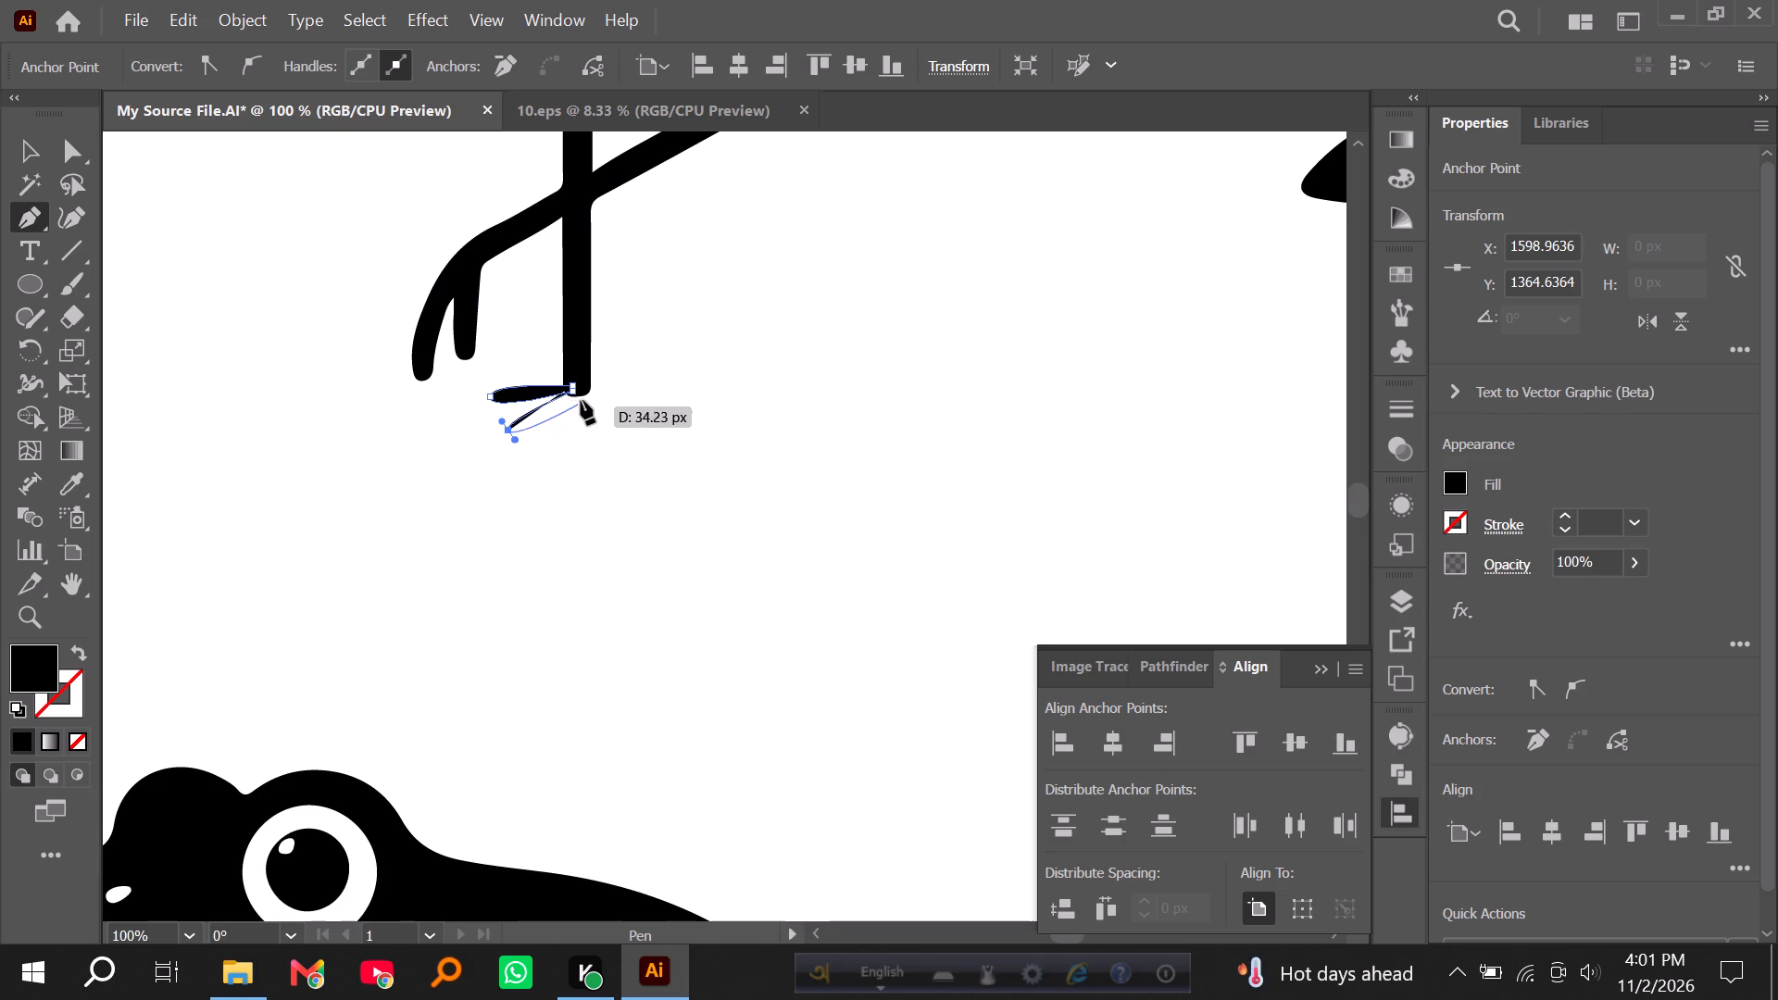
pyautogui.click(583, 393)
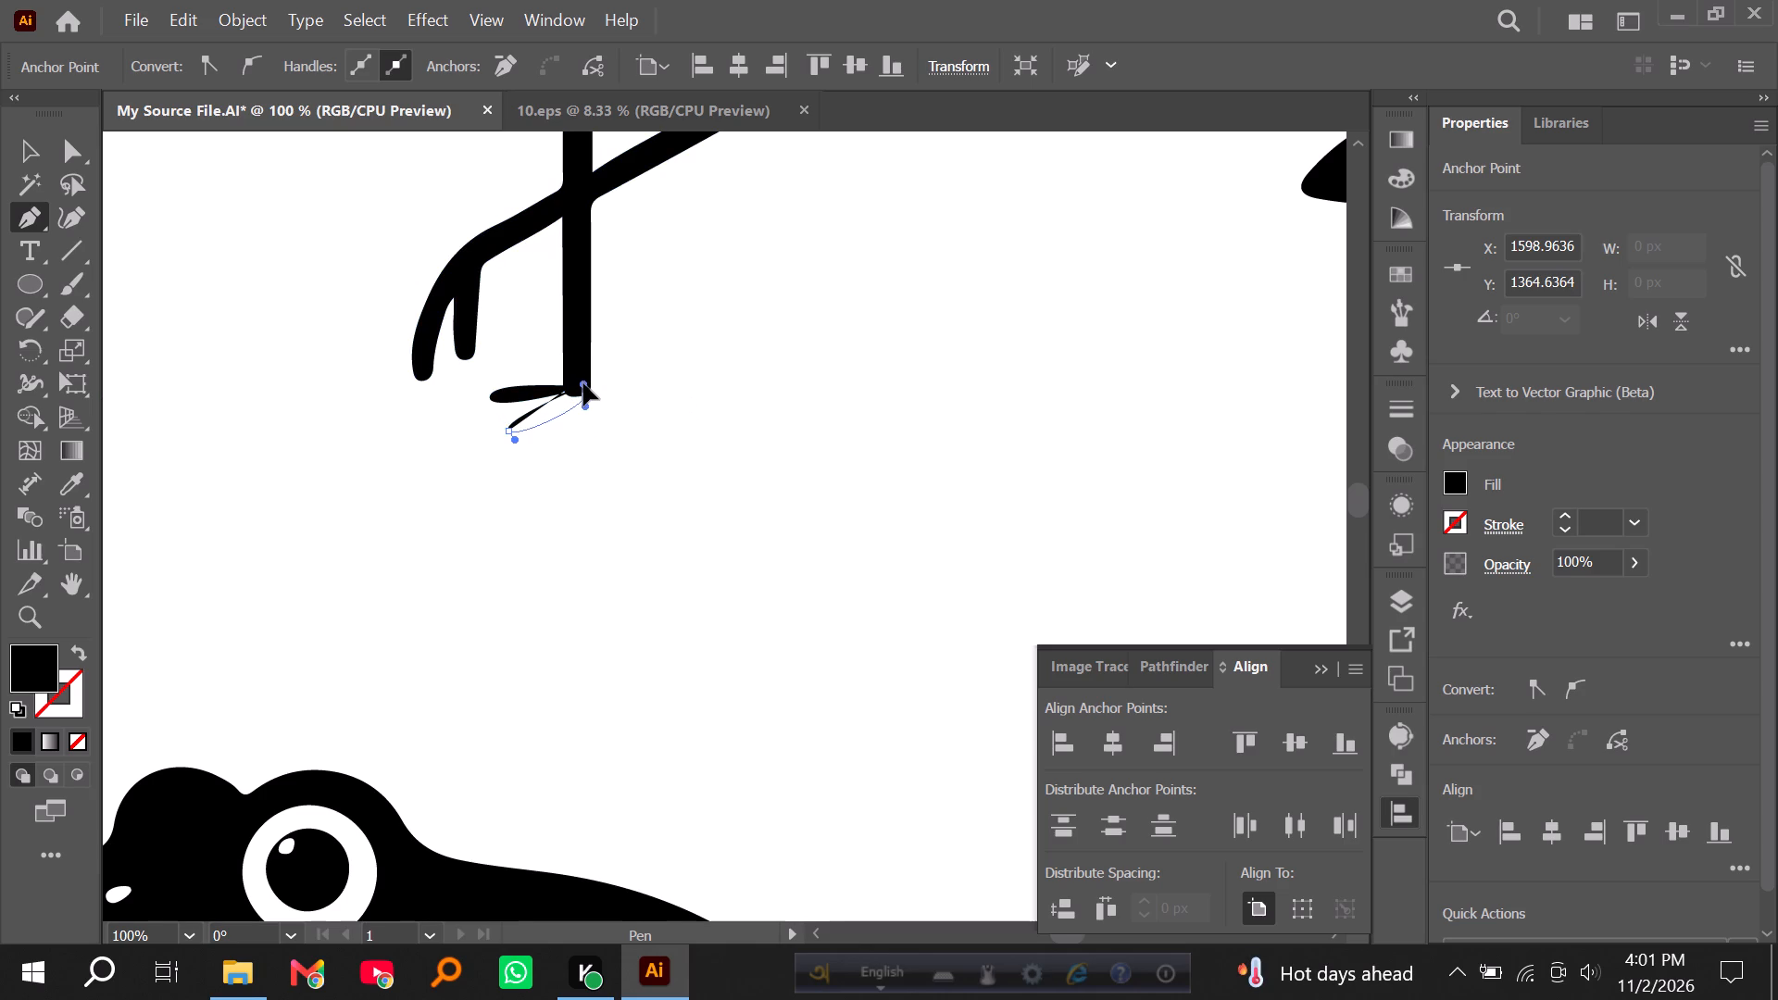
pyautogui.hotkey('ctrl', 'z')
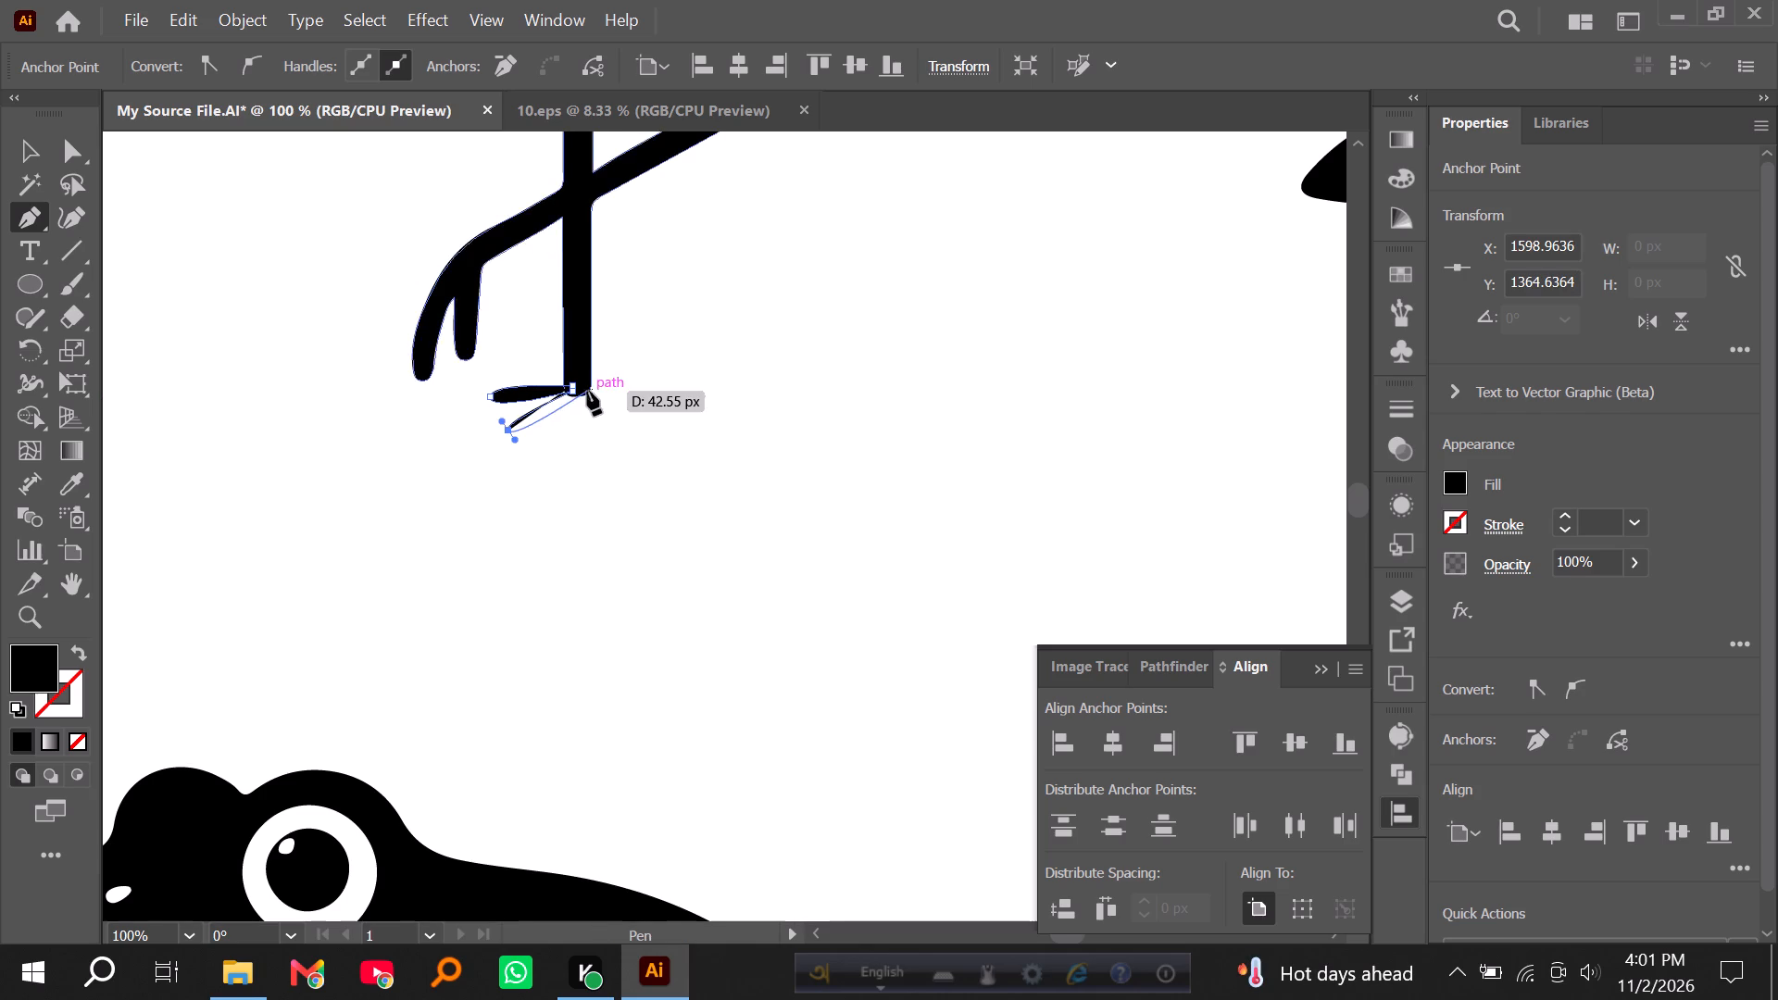
pyautogui.keyDown('alt'); pyautogui.scroll(3, 586, 391); pyautogui.keyUp('alt')
pyautogui.click(568, 400)
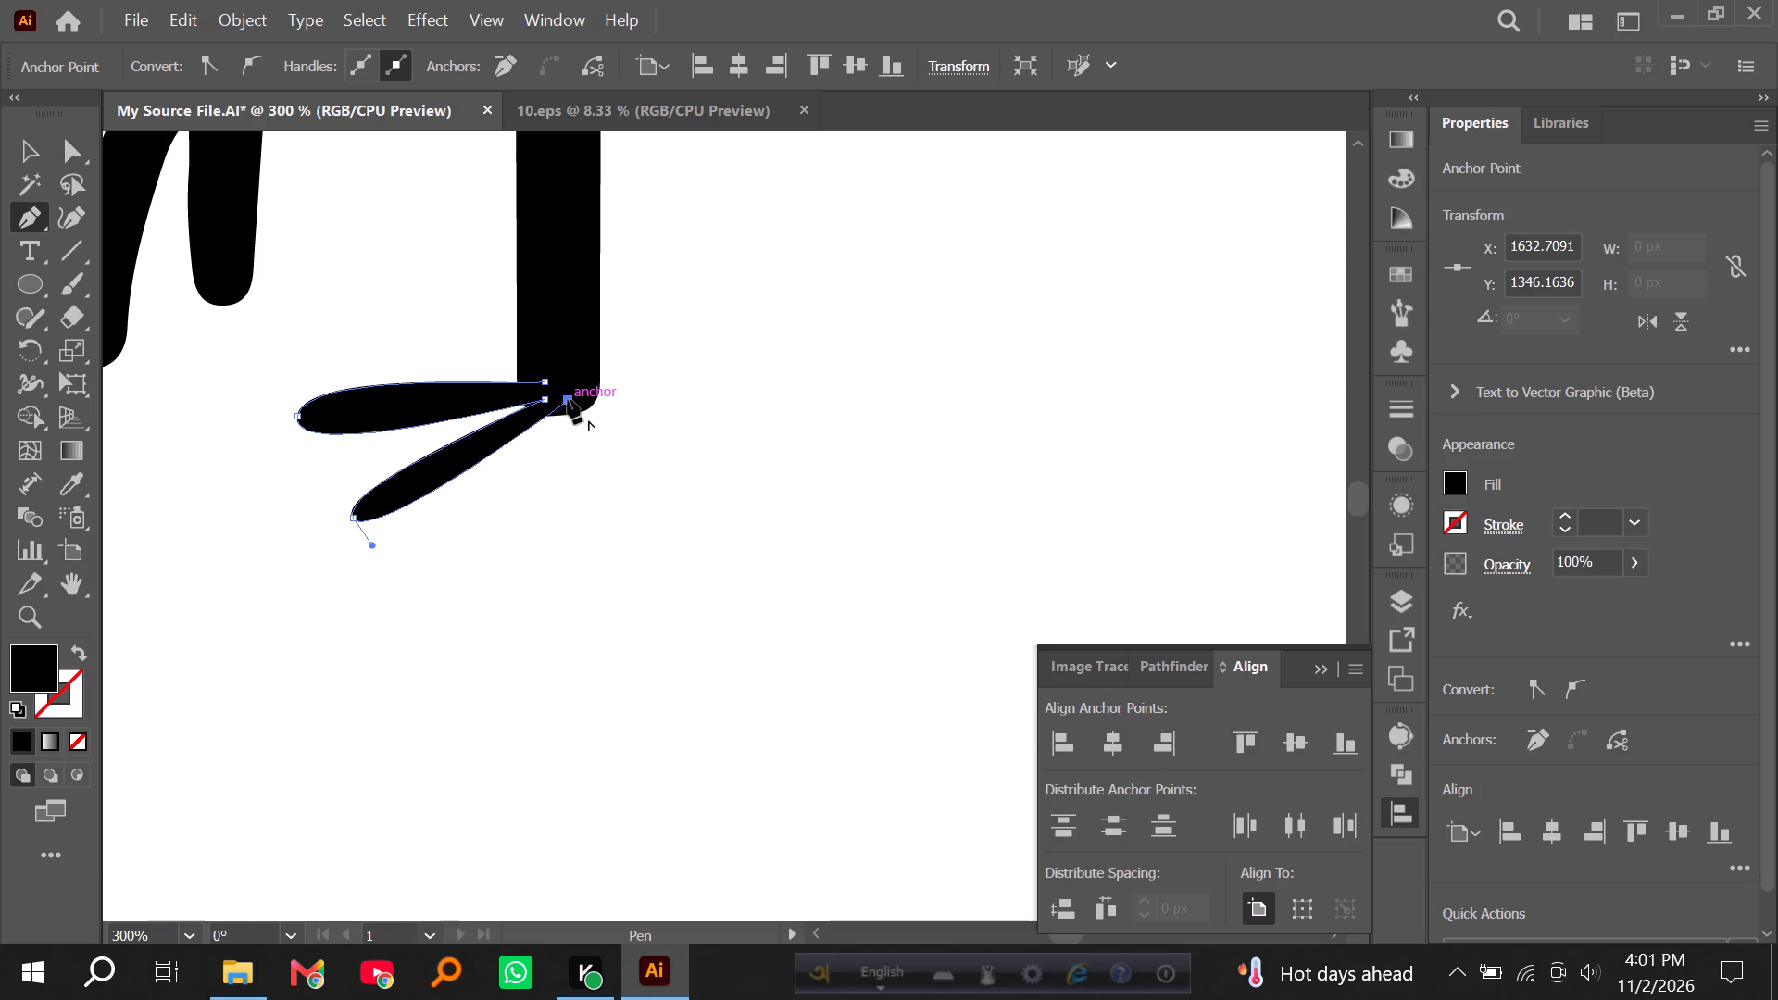
pyautogui.click(37, 153)
pyautogui.click(402, 303)
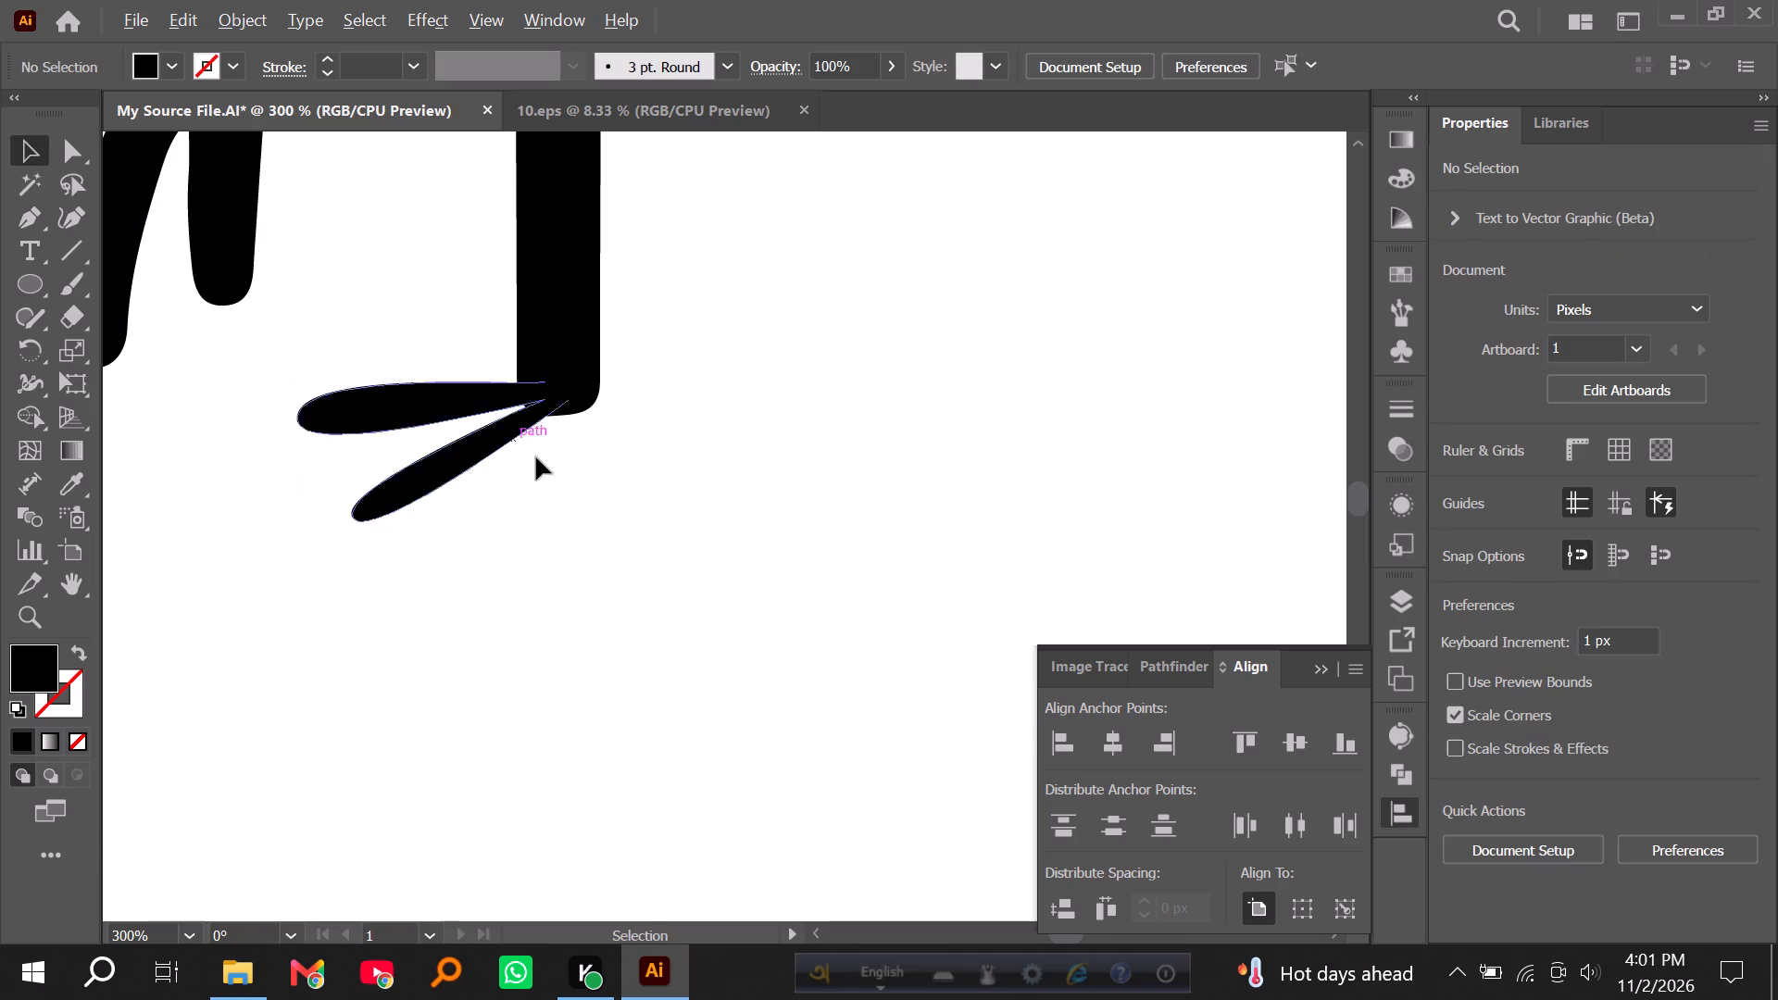
# Enlarge the drawn toes to about 60 by 35 px, rotate them about 5°, and reposition them at the leg's base.
pyautogui.keyDown('alt'); pyautogui.scroll(-5, 547, 476); pyautogui.keyUp('alt')
pyautogui.keyDown('alt'); pyautogui.scroll(3, 555, 502); pyautogui.keyUp('alt')
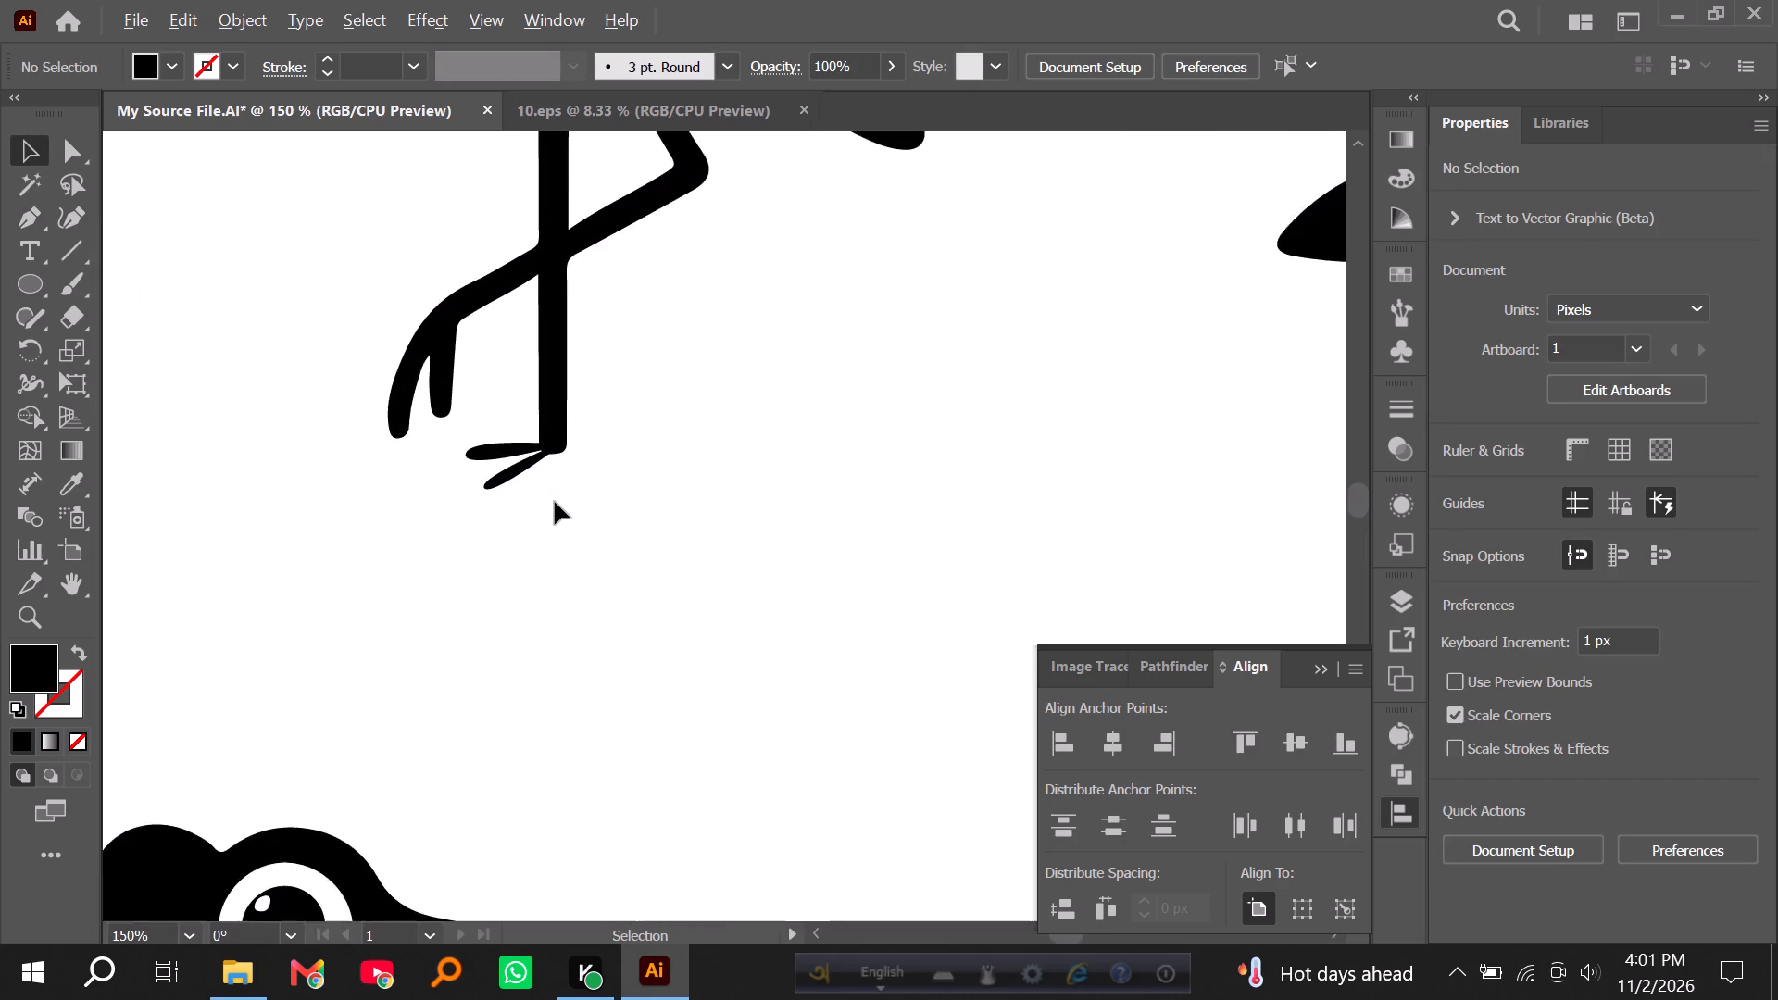
pyautogui.keyDown('alt'); pyautogui.scroll(1, 555, 502); pyautogui.keyUp('alt')
pyautogui.scroll(2, 555, 502)
pyautogui.click(523, 482)
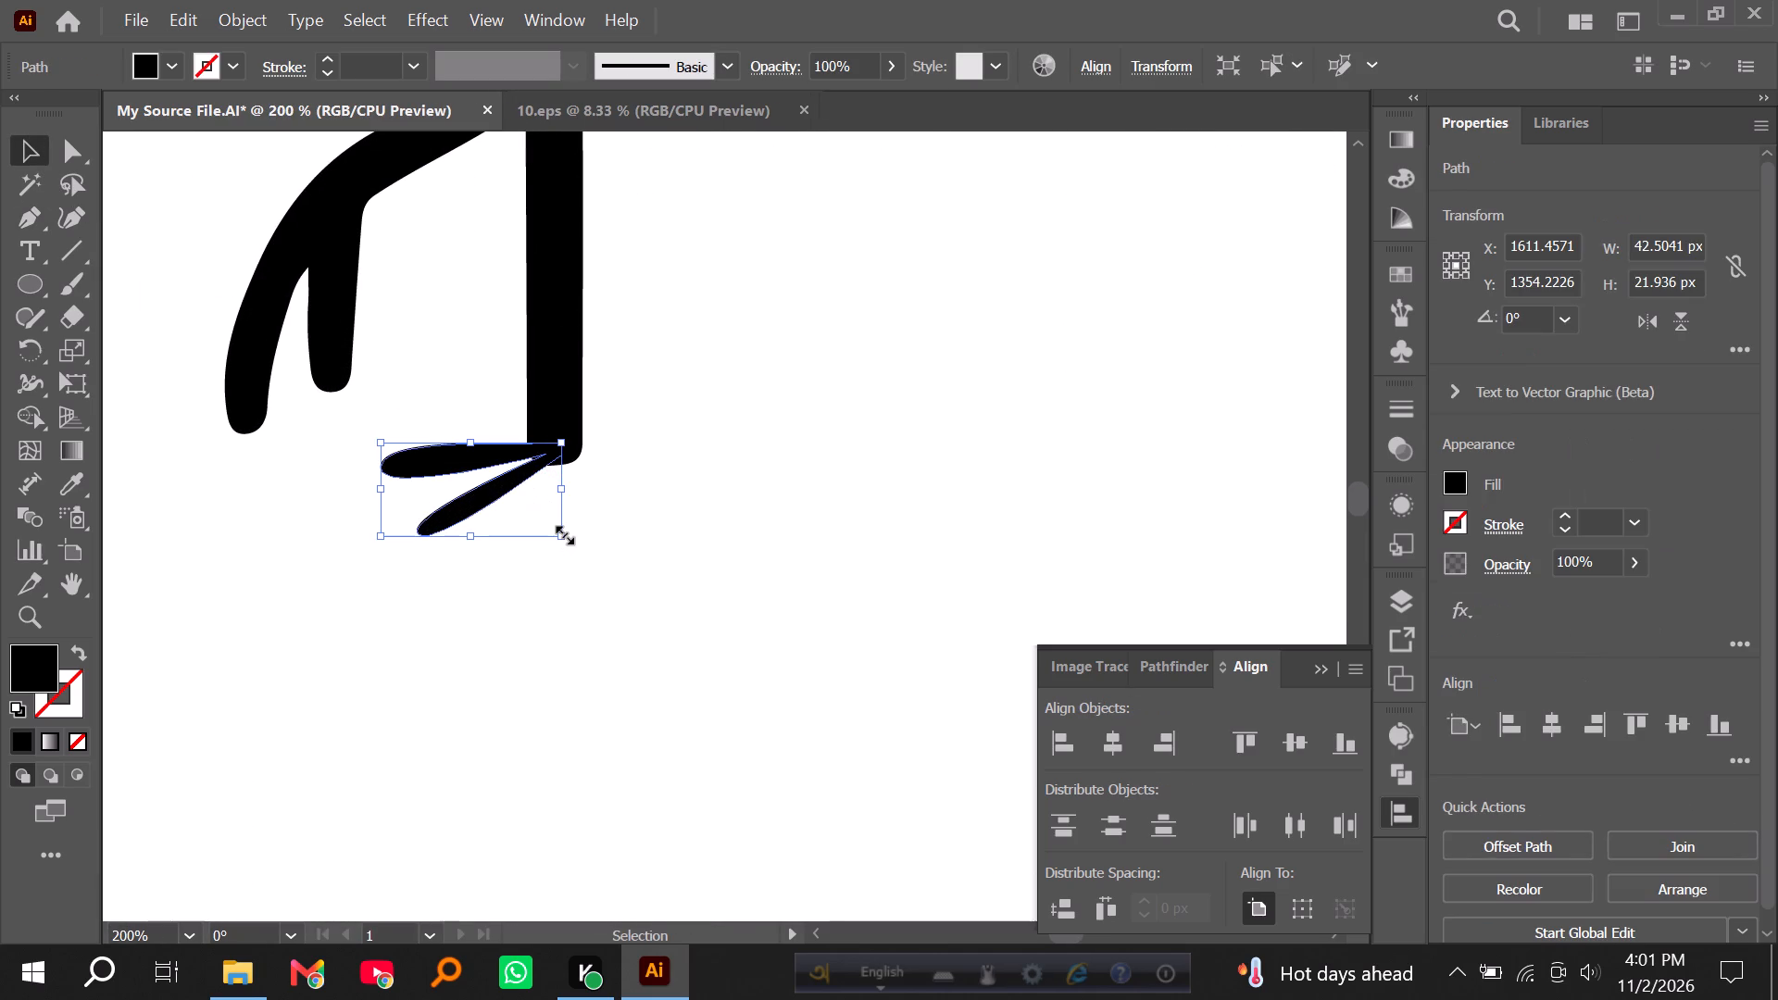
pyautogui.keyDown('alt'); pyautogui.keyDown('shift'); pyautogui.moveTo(562, 540); pyautogui.dragTo(598, 570); pyautogui.keyUp('shift'); pyautogui.keyUp('alt')
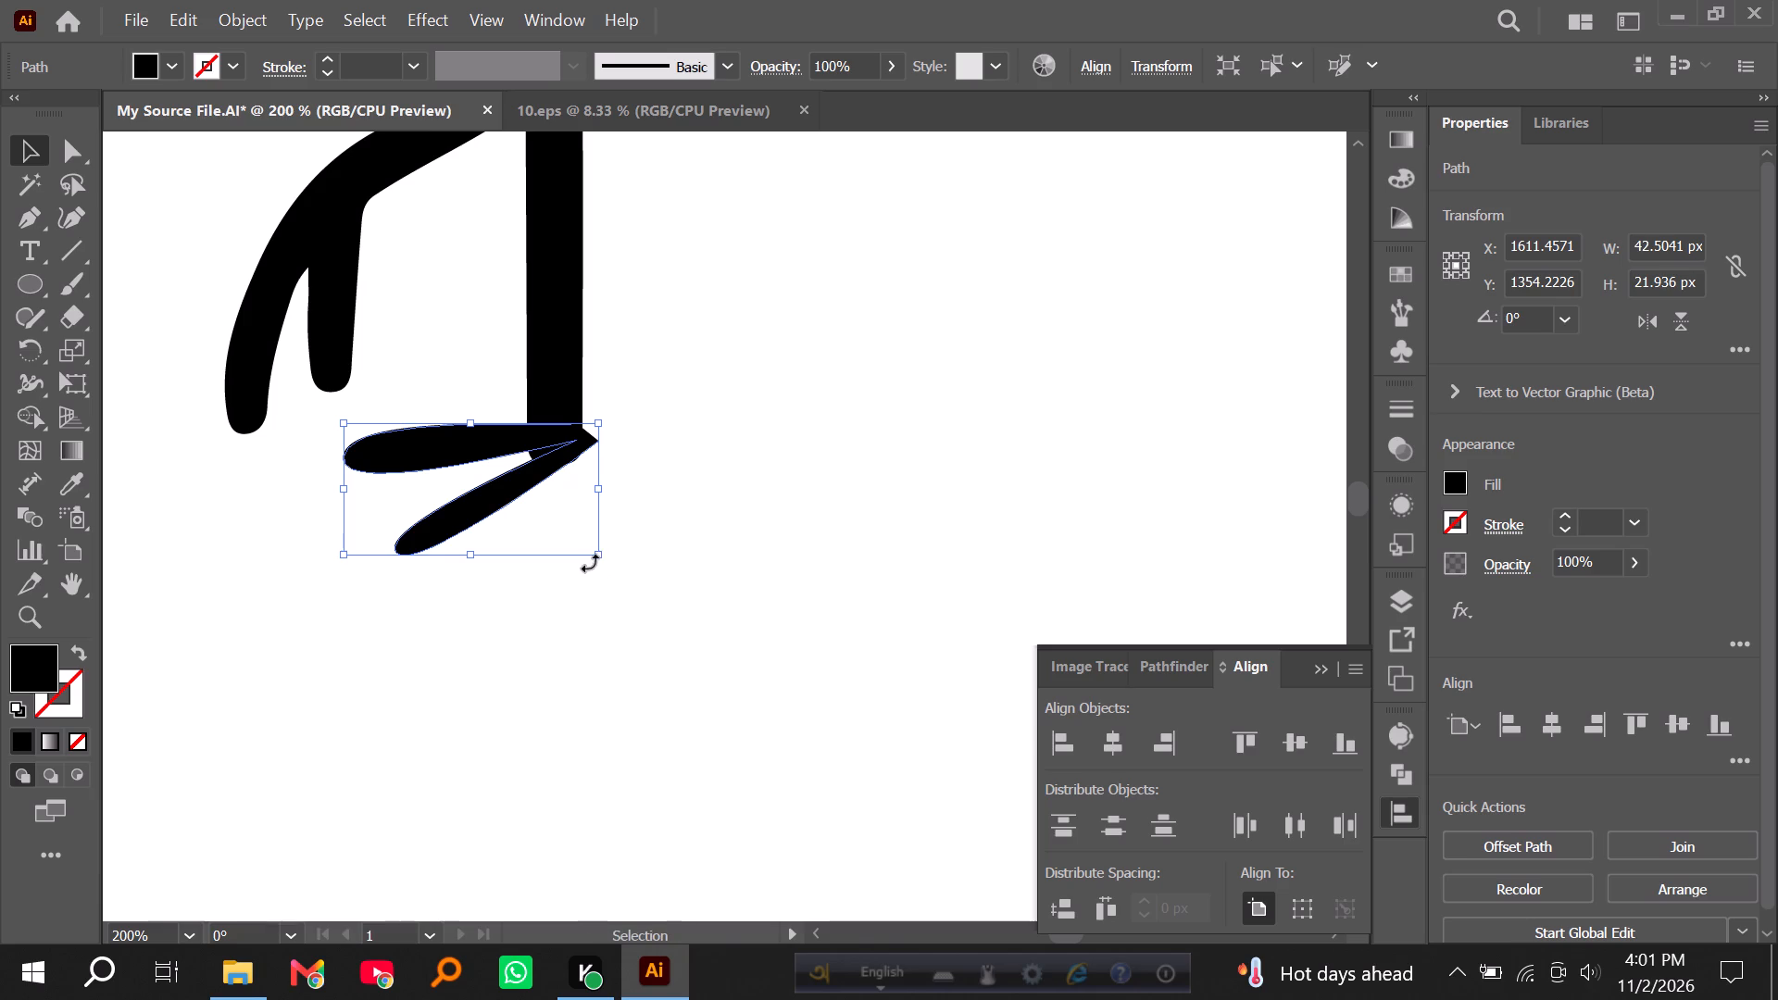
pyautogui.moveTo(603, 564); pyautogui.dragTo(607, 550)
pyautogui.moveTo(509, 484); pyautogui.dragTo(503, 494)
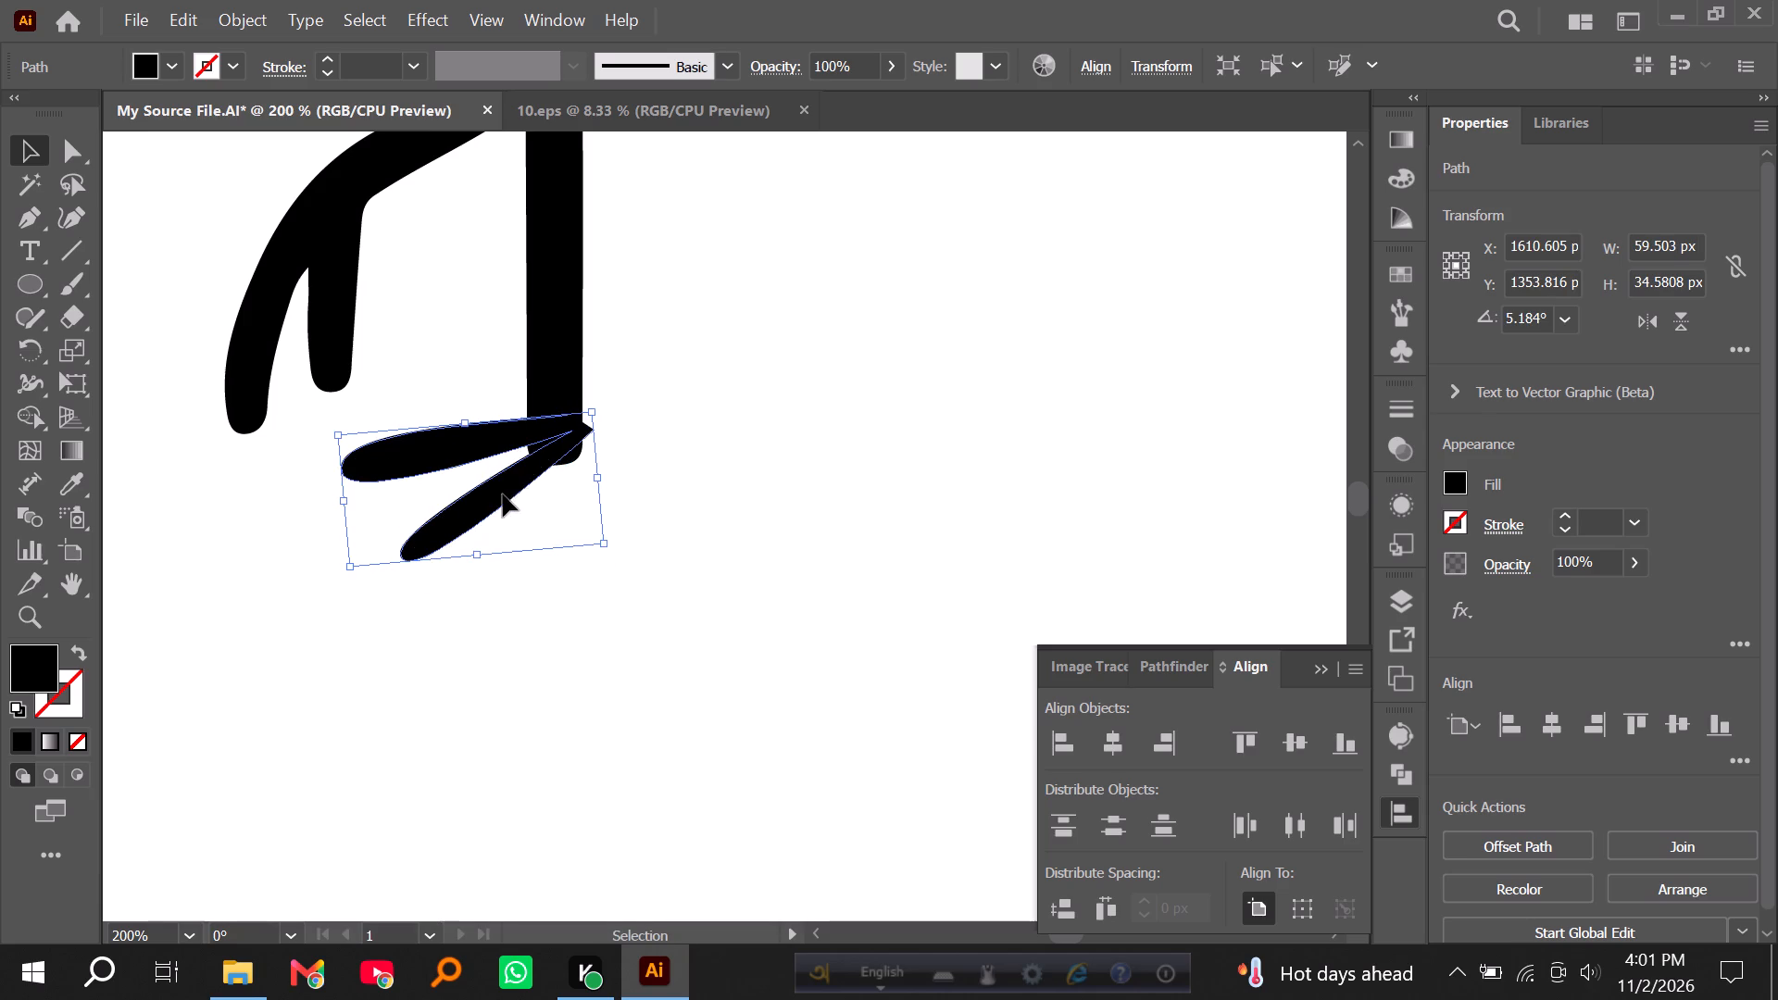
pyautogui.moveTo(503, 494); pyautogui.dragTo(492, 499)
pyautogui.click(622, 569)
pyautogui.keyDown('alt'); pyautogui.scroll(-3, 634, 583); pyautogui.keyUp('alt')
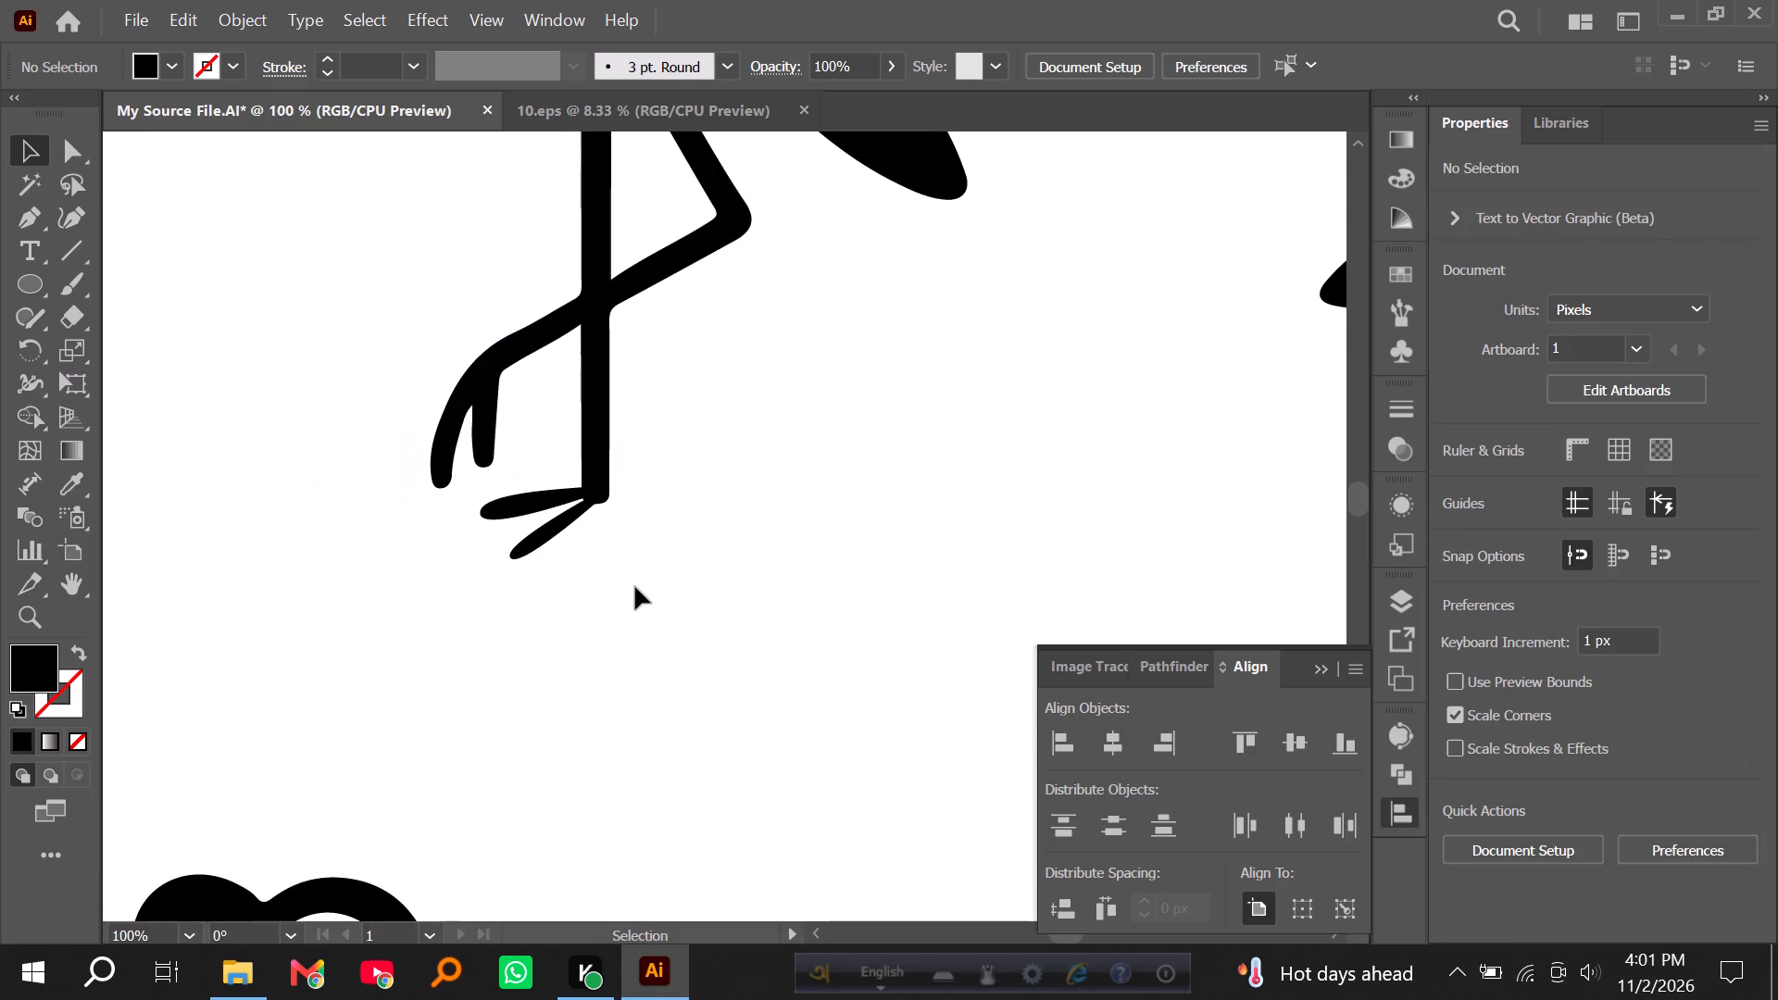
pyautogui.keyDown('alt'); pyautogui.scroll(-2, 635, 592); pyautogui.keyUp('alt')
pyautogui.keyDown('alt'); pyautogui.scroll(4, 647, 603); pyautogui.keyUp('alt')
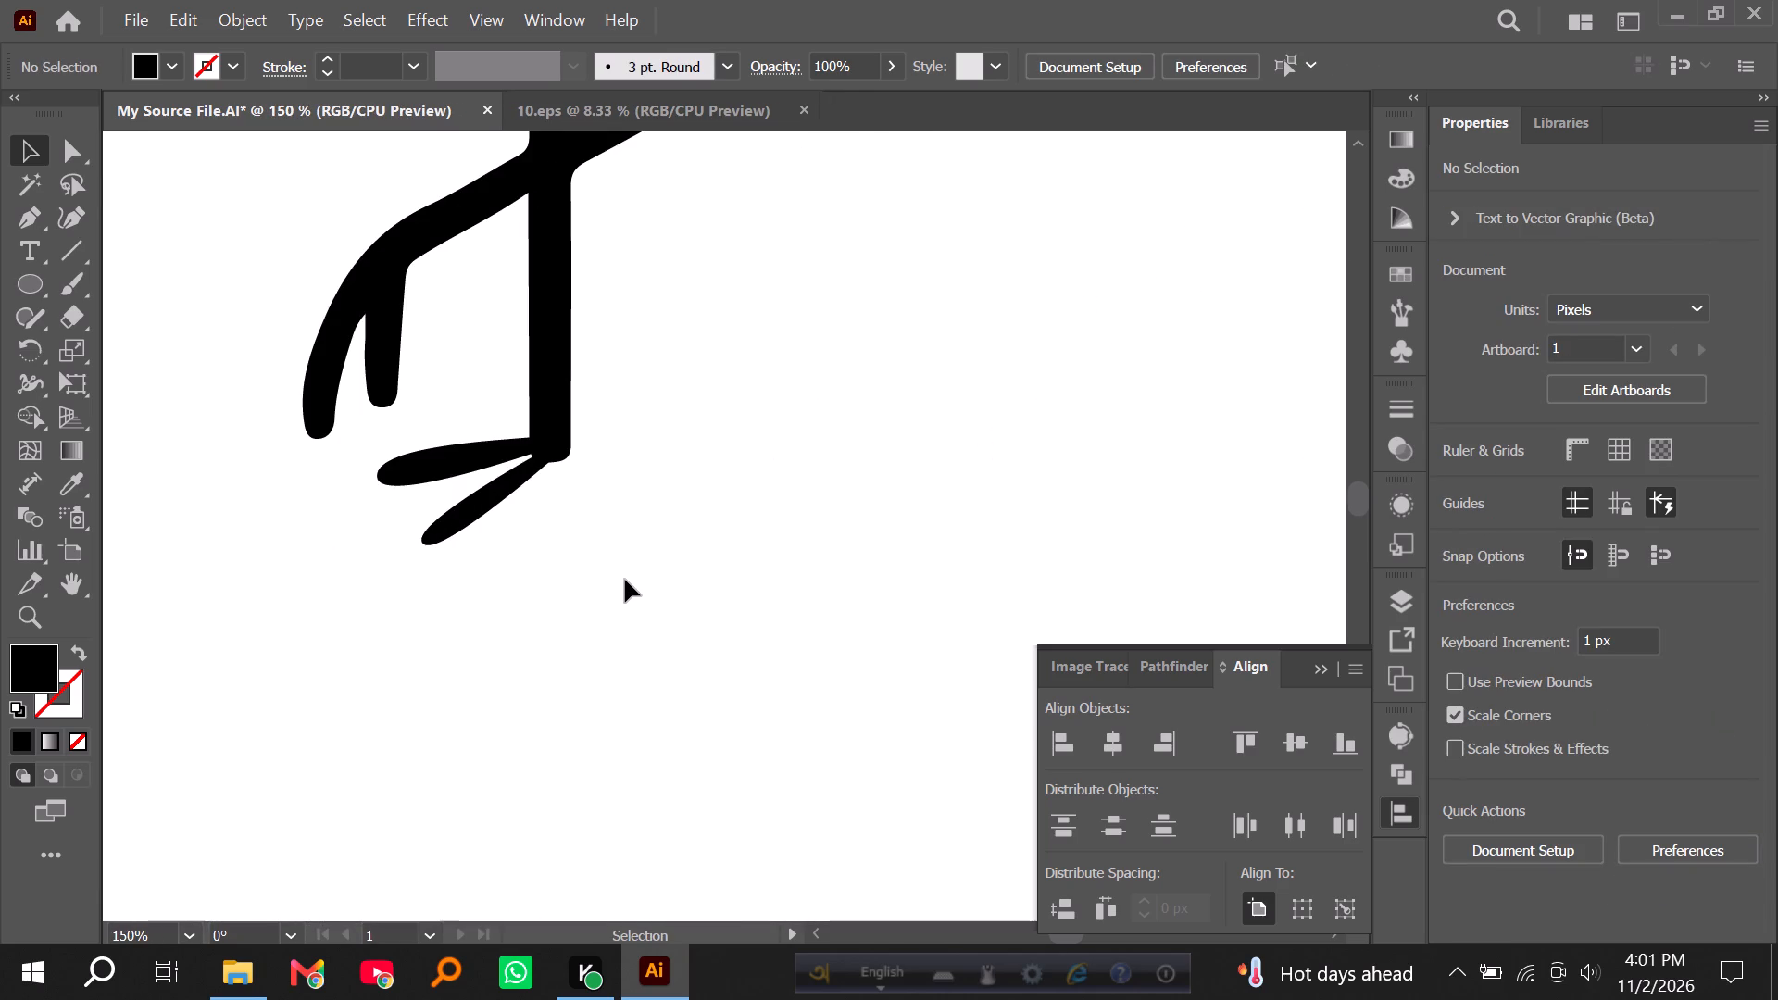
pyautogui.click(528, 470)
pyautogui.click(634, 483)
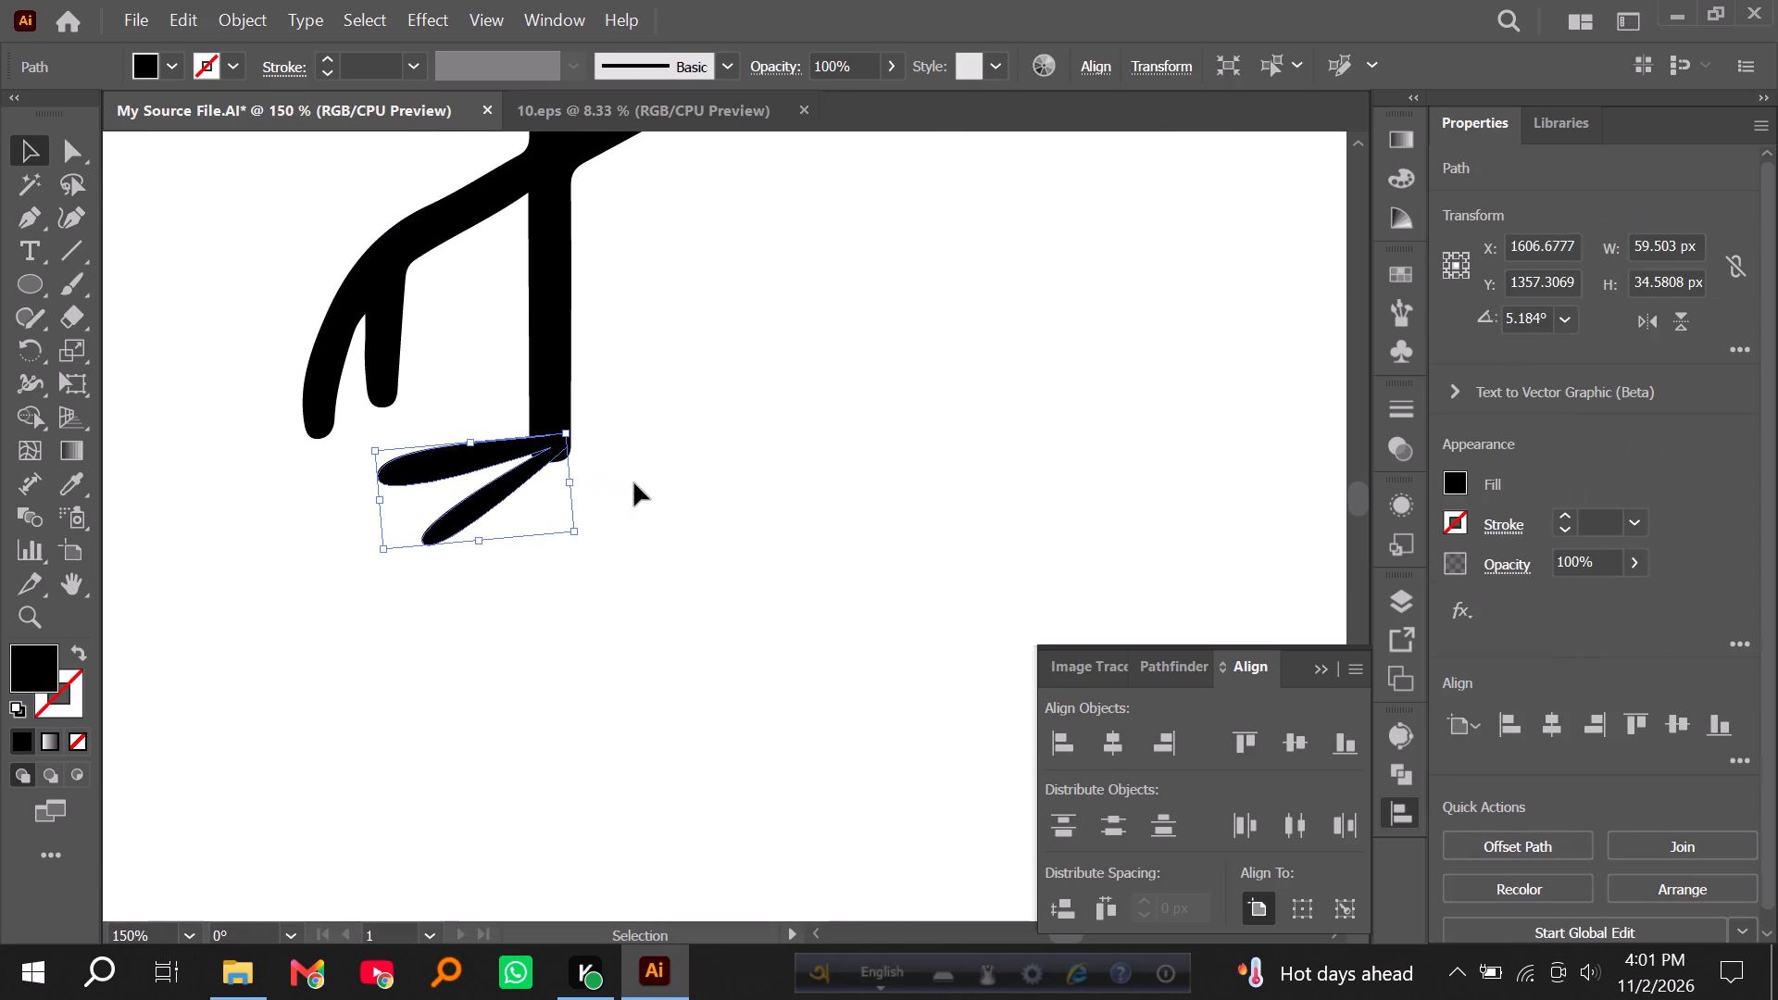
pyautogui.keyDown('alt'); pyautogui.scroll(-6, 639, 502); pyautogui.keyUp('alt')
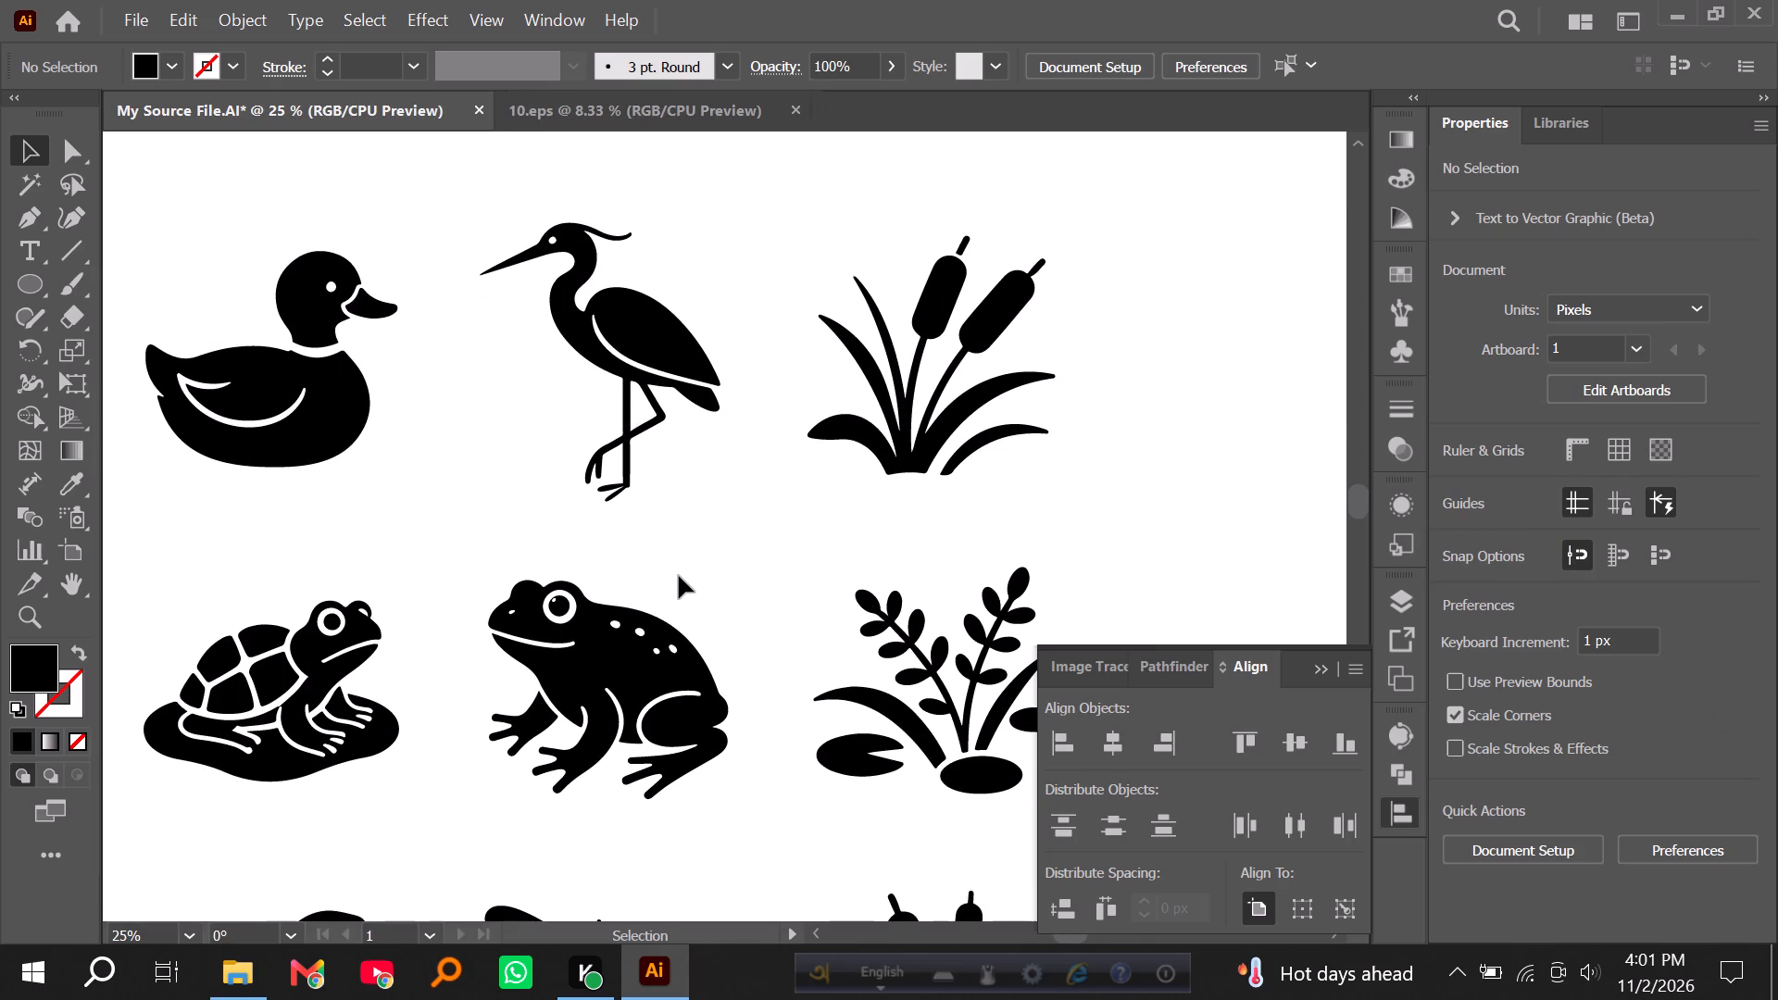
# Nudge the toes so their joined end overlaps the bottom of the heron's straight leg.
pyautogui.keyDown('alt'); pyautogui.scroll(2, 645, 501); pyautogui.keyUp('alt')
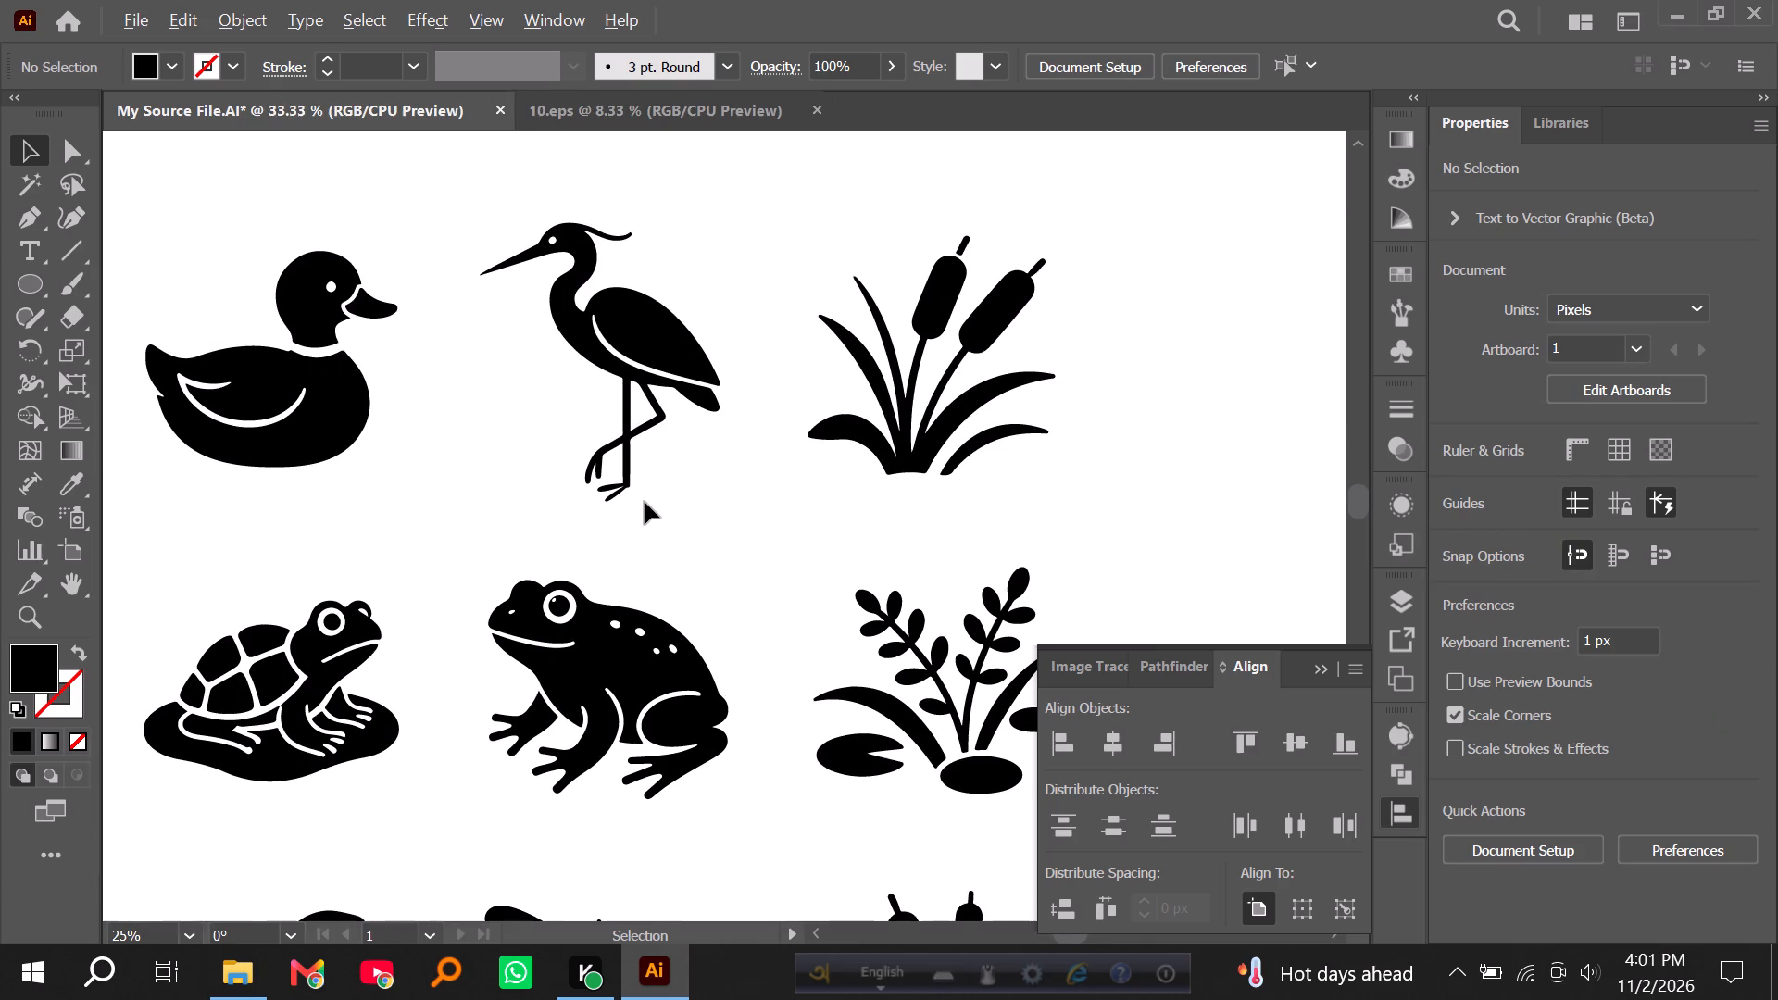
pyautogui.keyDown('alt'); pyautogui.scroll(5, 645, 502); pyautogui.keyUp('alt')
pyautogui.moveTo(484, 420); pyautogui.dragTo(503, 427)
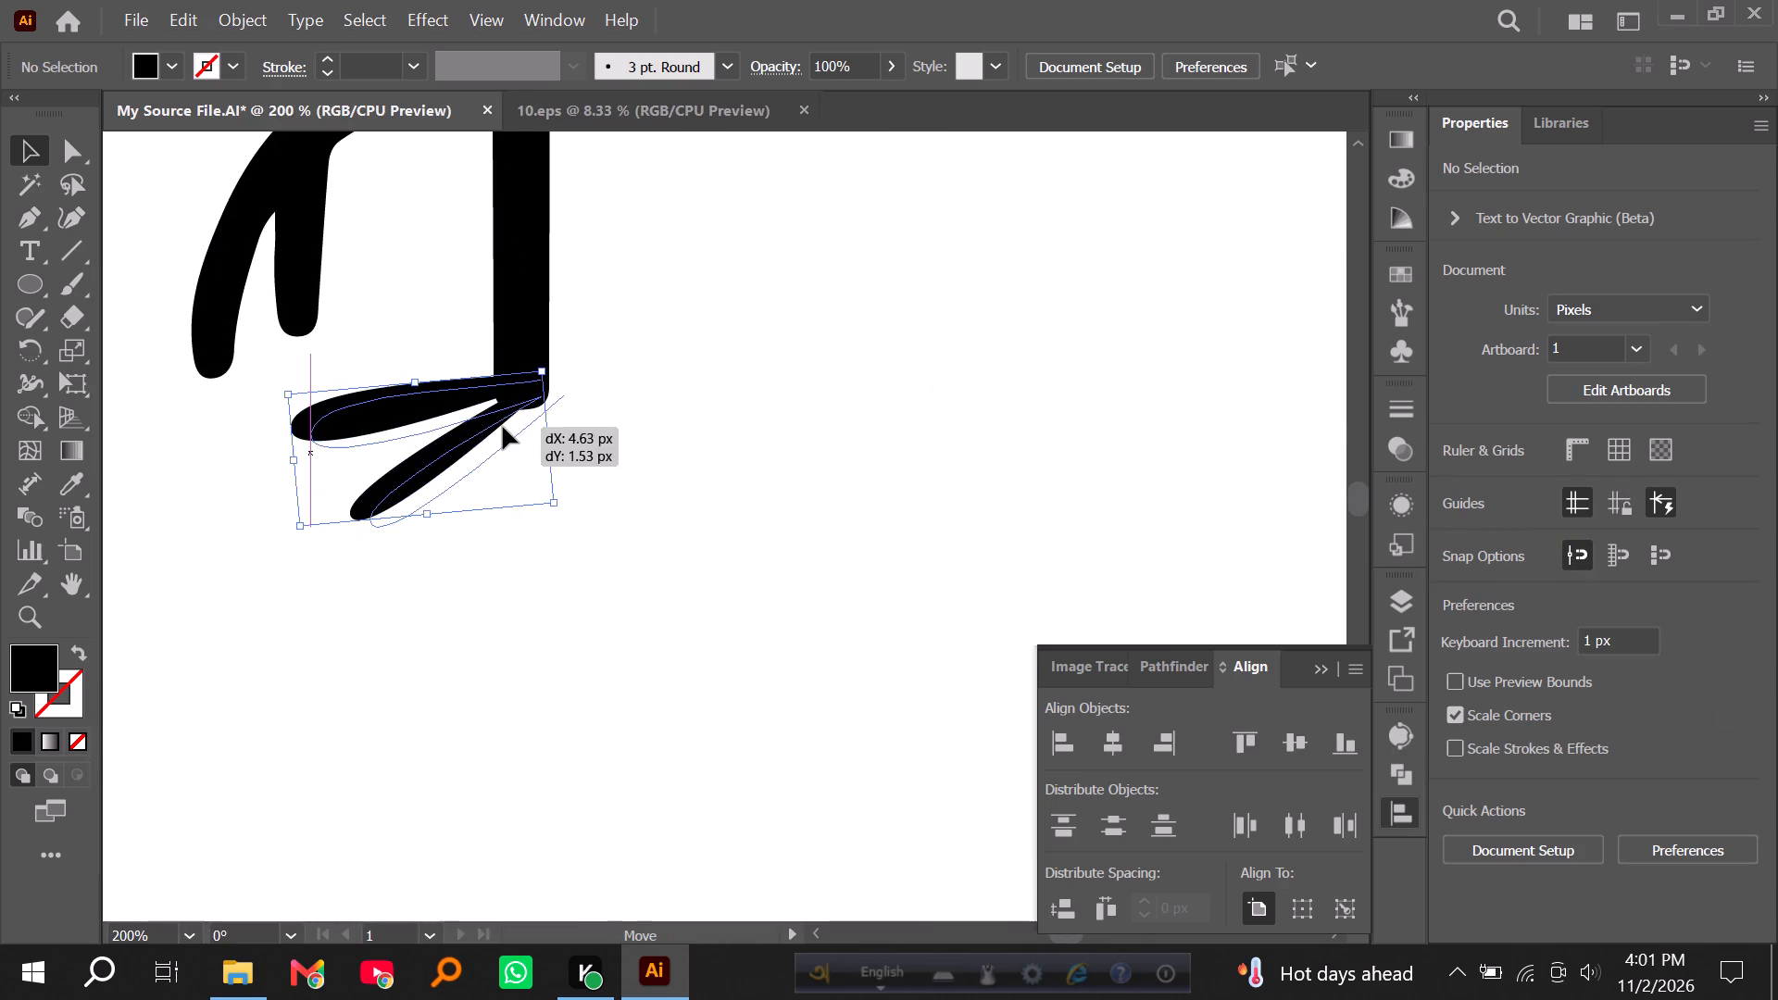
pyautogui.moveTo(503, 427); pyautogui.dragTo(516, 431)
pyautogui.click(614, 504)
pyautogui.keyDown('alt'); pyautogui.scroll(-4, 632, 512); pyautogui.keyUp('alt')
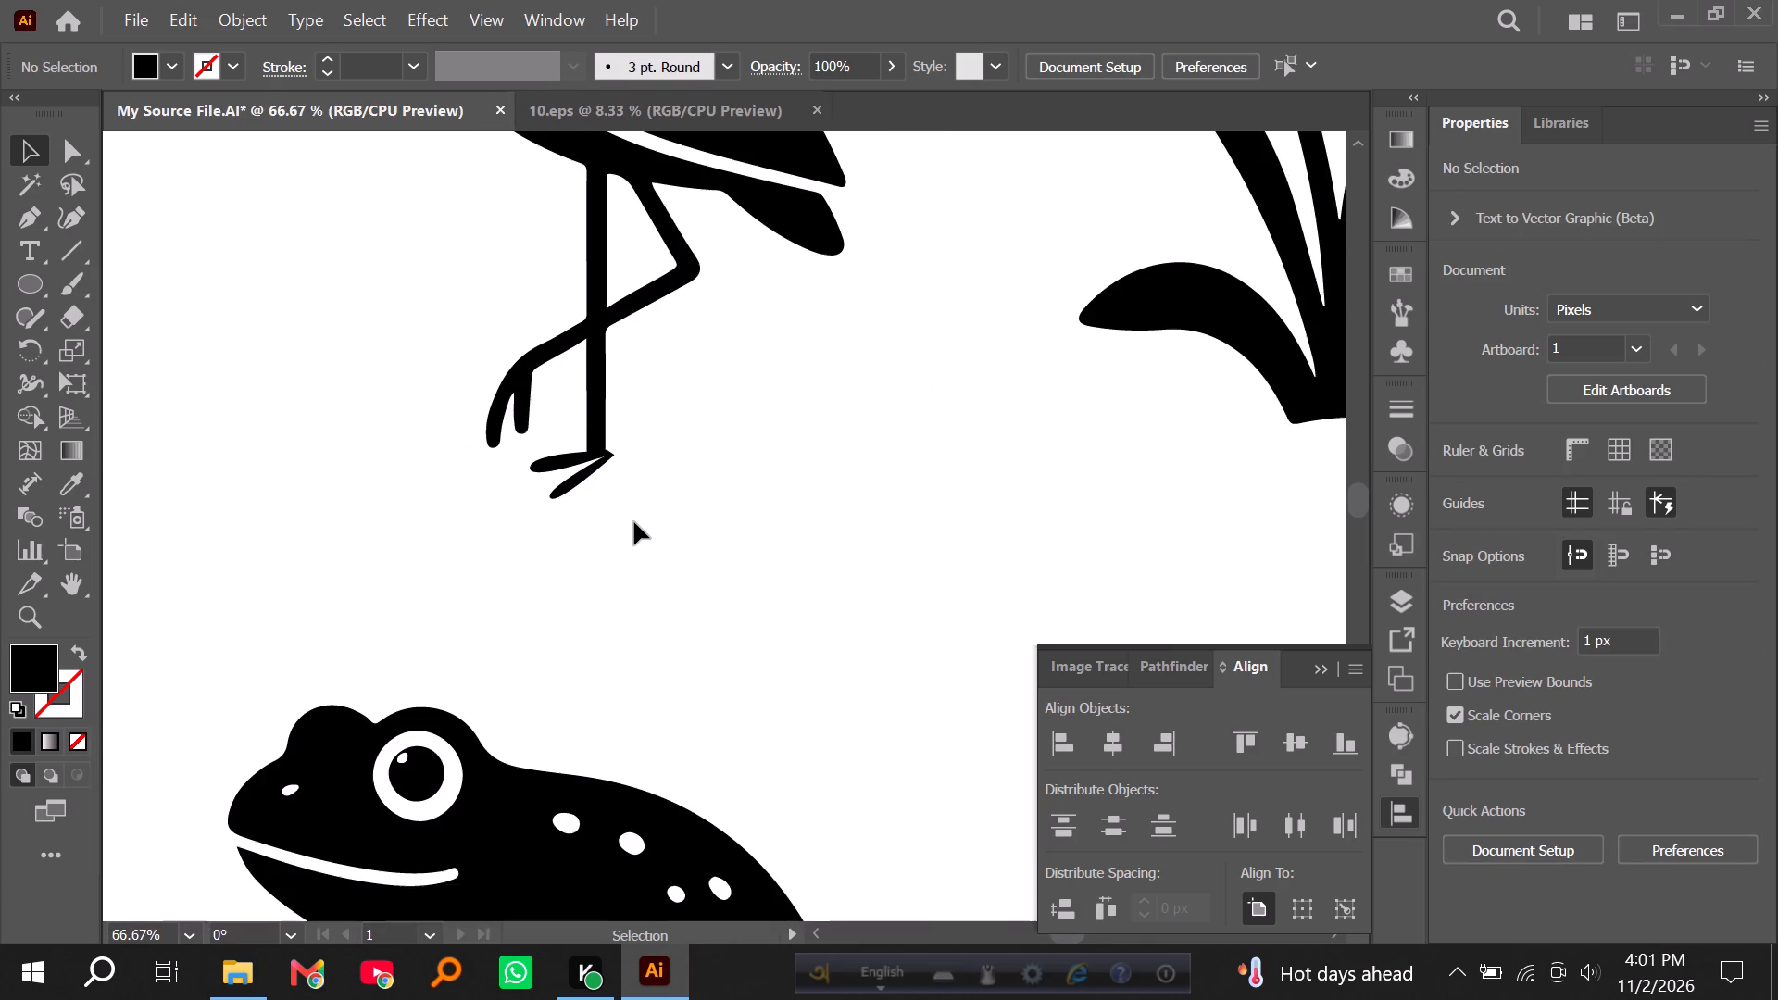
pyautogui.keyDown('alt'); pyautogui.scroll(-2, 634, 526); pyautogui.keyUp('alt')
pyautogui.keyDown('alt'); pyautogui.scroll(3, 640, 540); pyautogui.keyUp('alt')
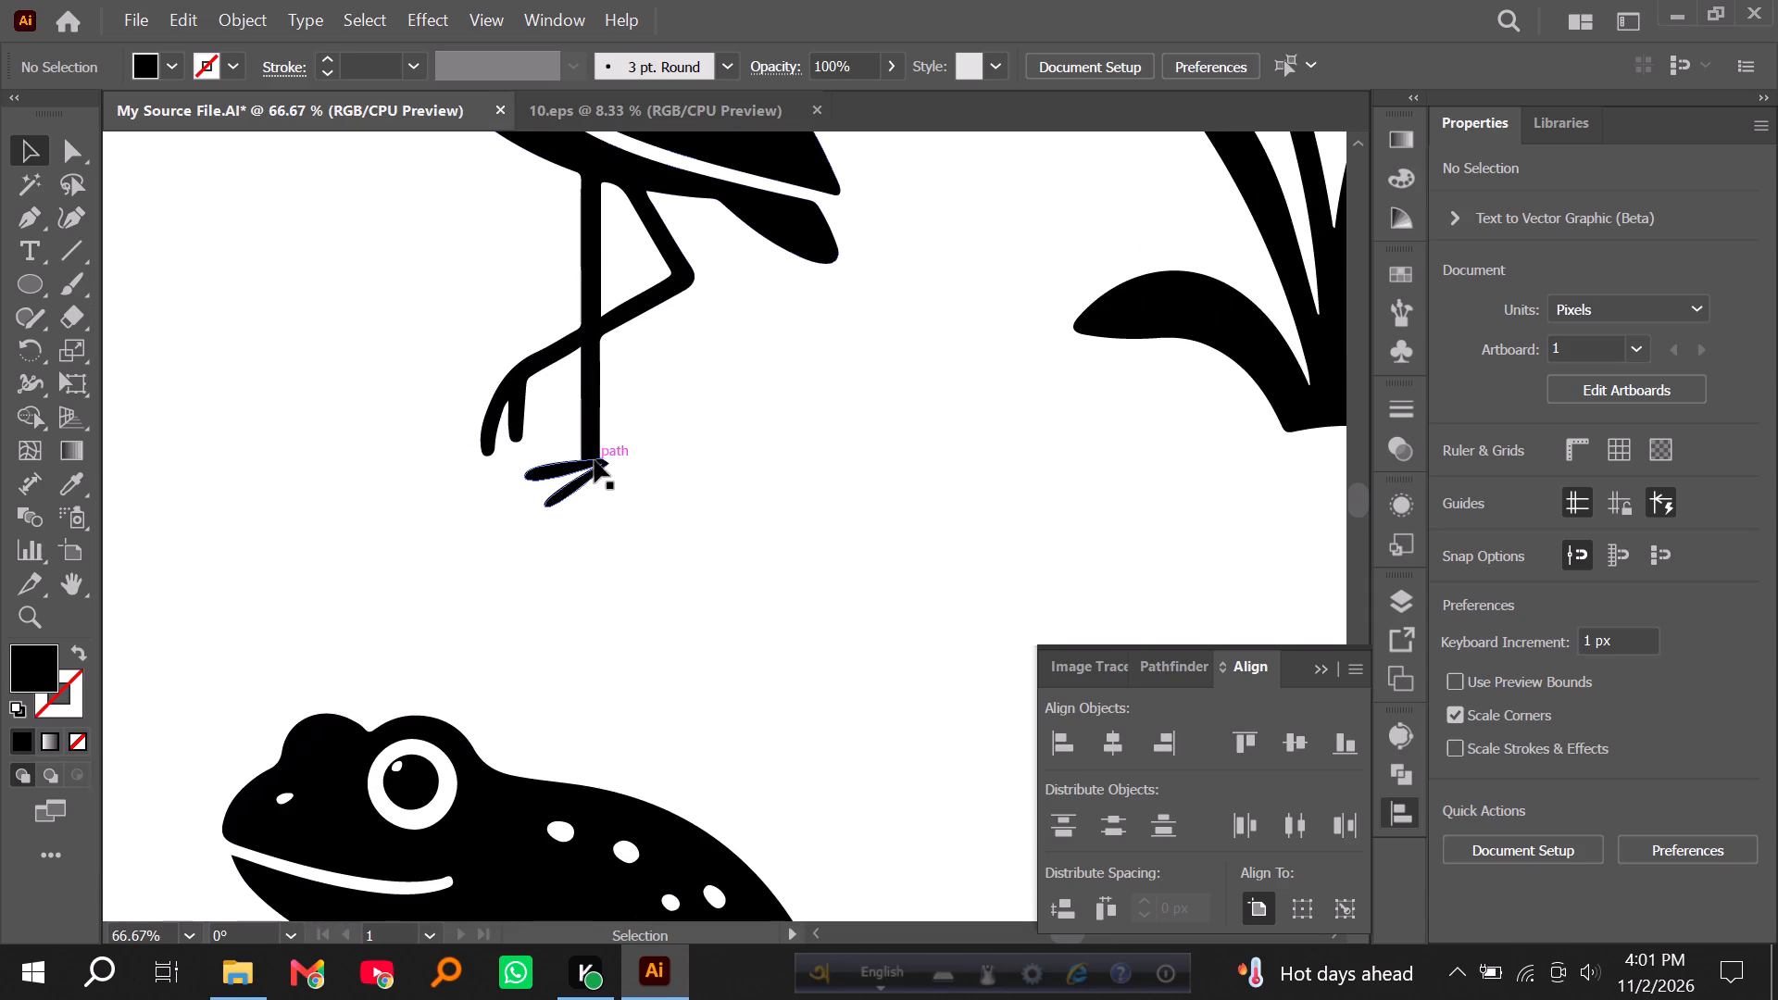
pyautogui.click(587, 477)
pyautogui.click(622, 512)
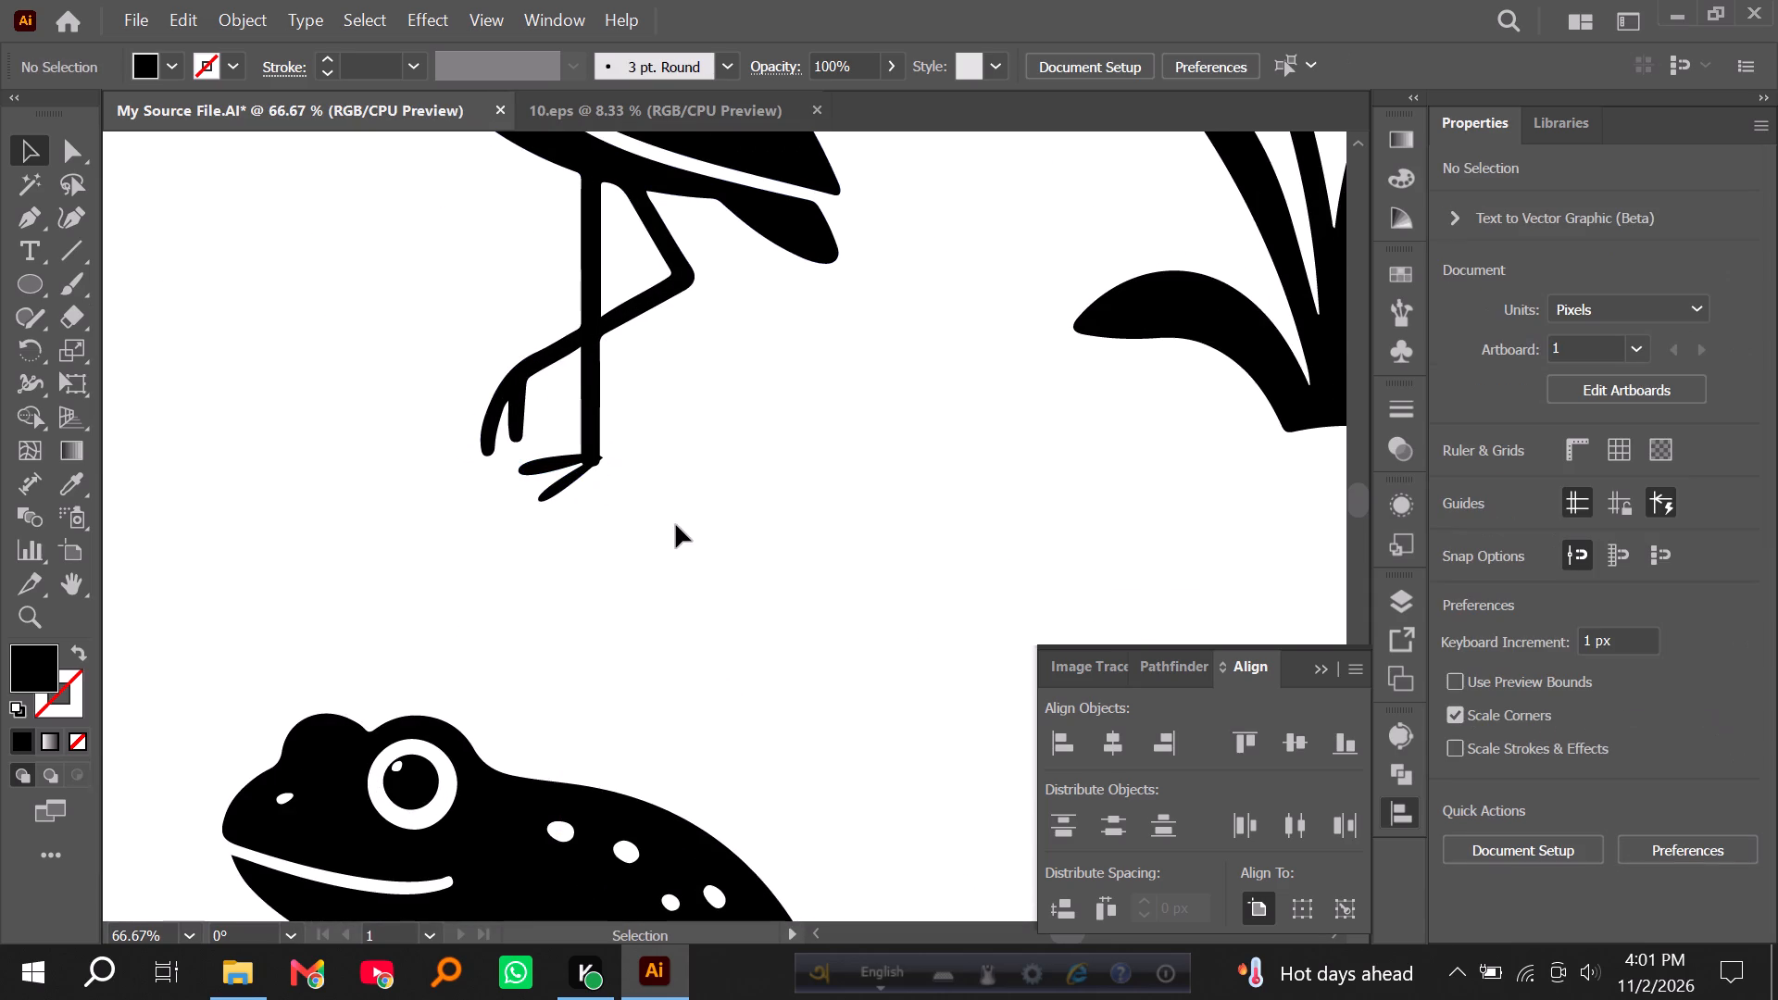
# Merge the drawn toes into the heron's straight leg with Shape Builder and remove the small sliver protruding behind the foot.
pyautogui.moveTo(676, 525); pyautogui.dragTo(574, 414)
pyautogui.keyDown('alt'); pyautogui.scroll(3, 604, 468); pyautogui.keyUp('alt')
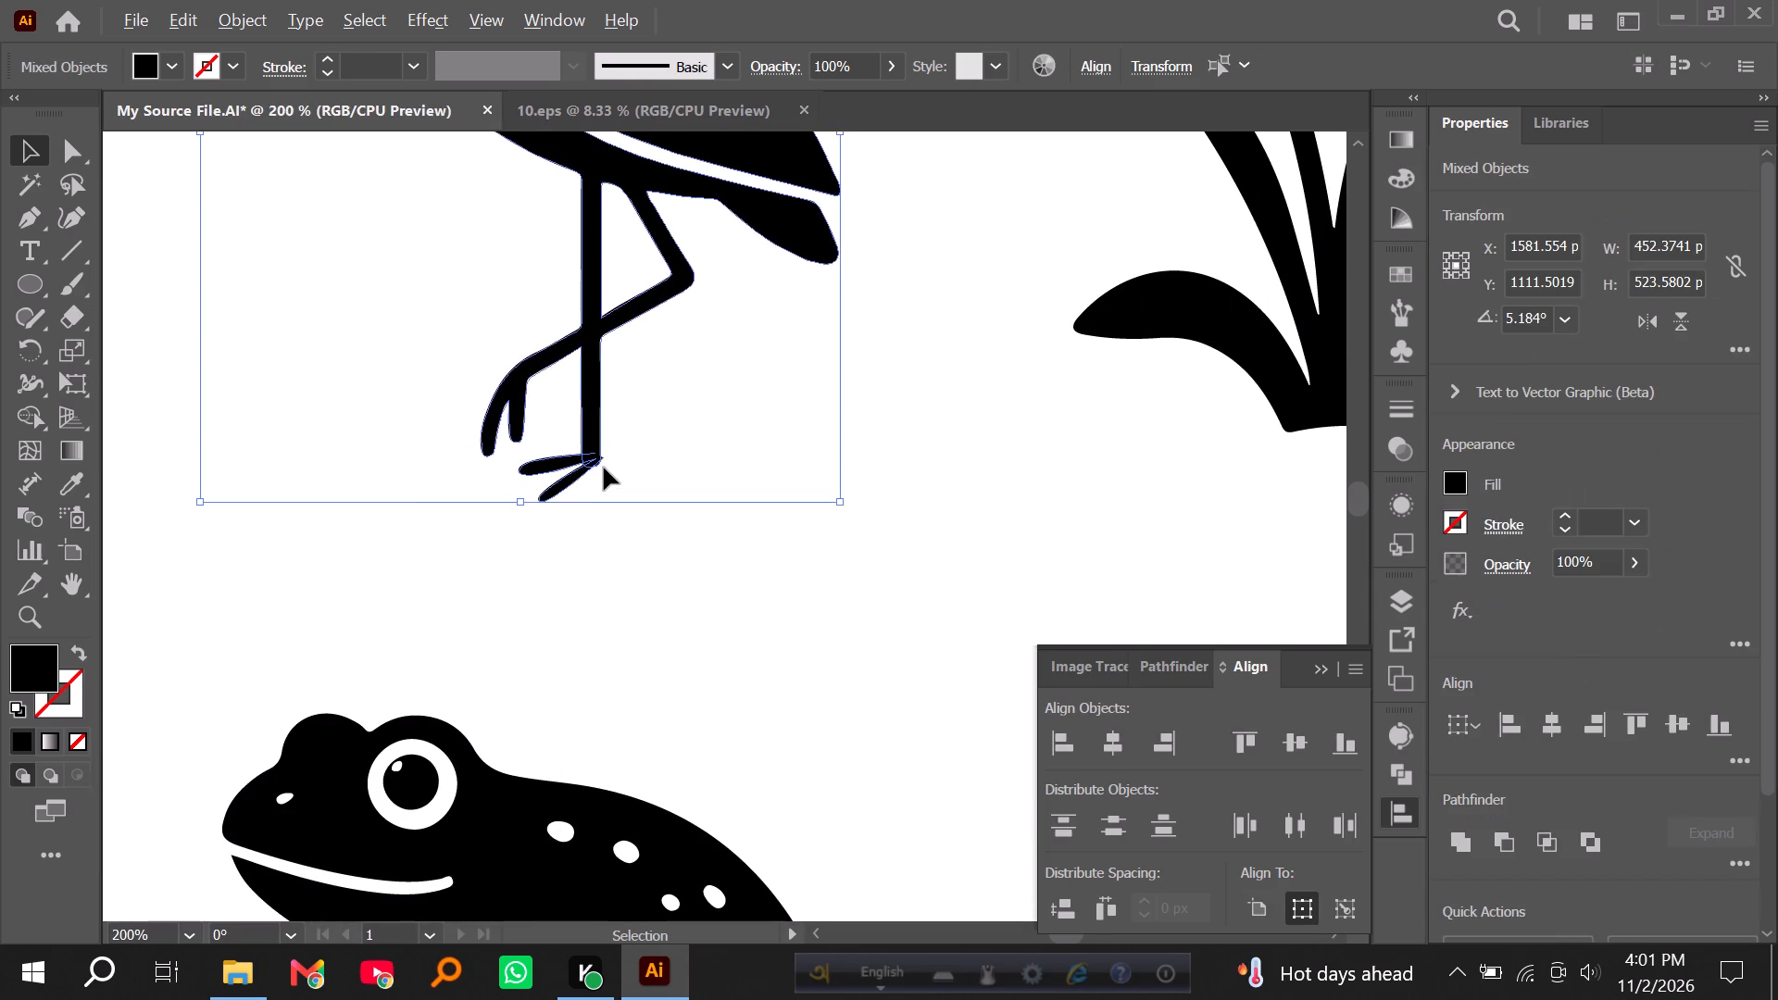
pyautogui.keyDown('alt'); pyautogui.scroll(1, 604, 468); pyautogui.keyUp('alt')
pyautogui.click(33, 417)
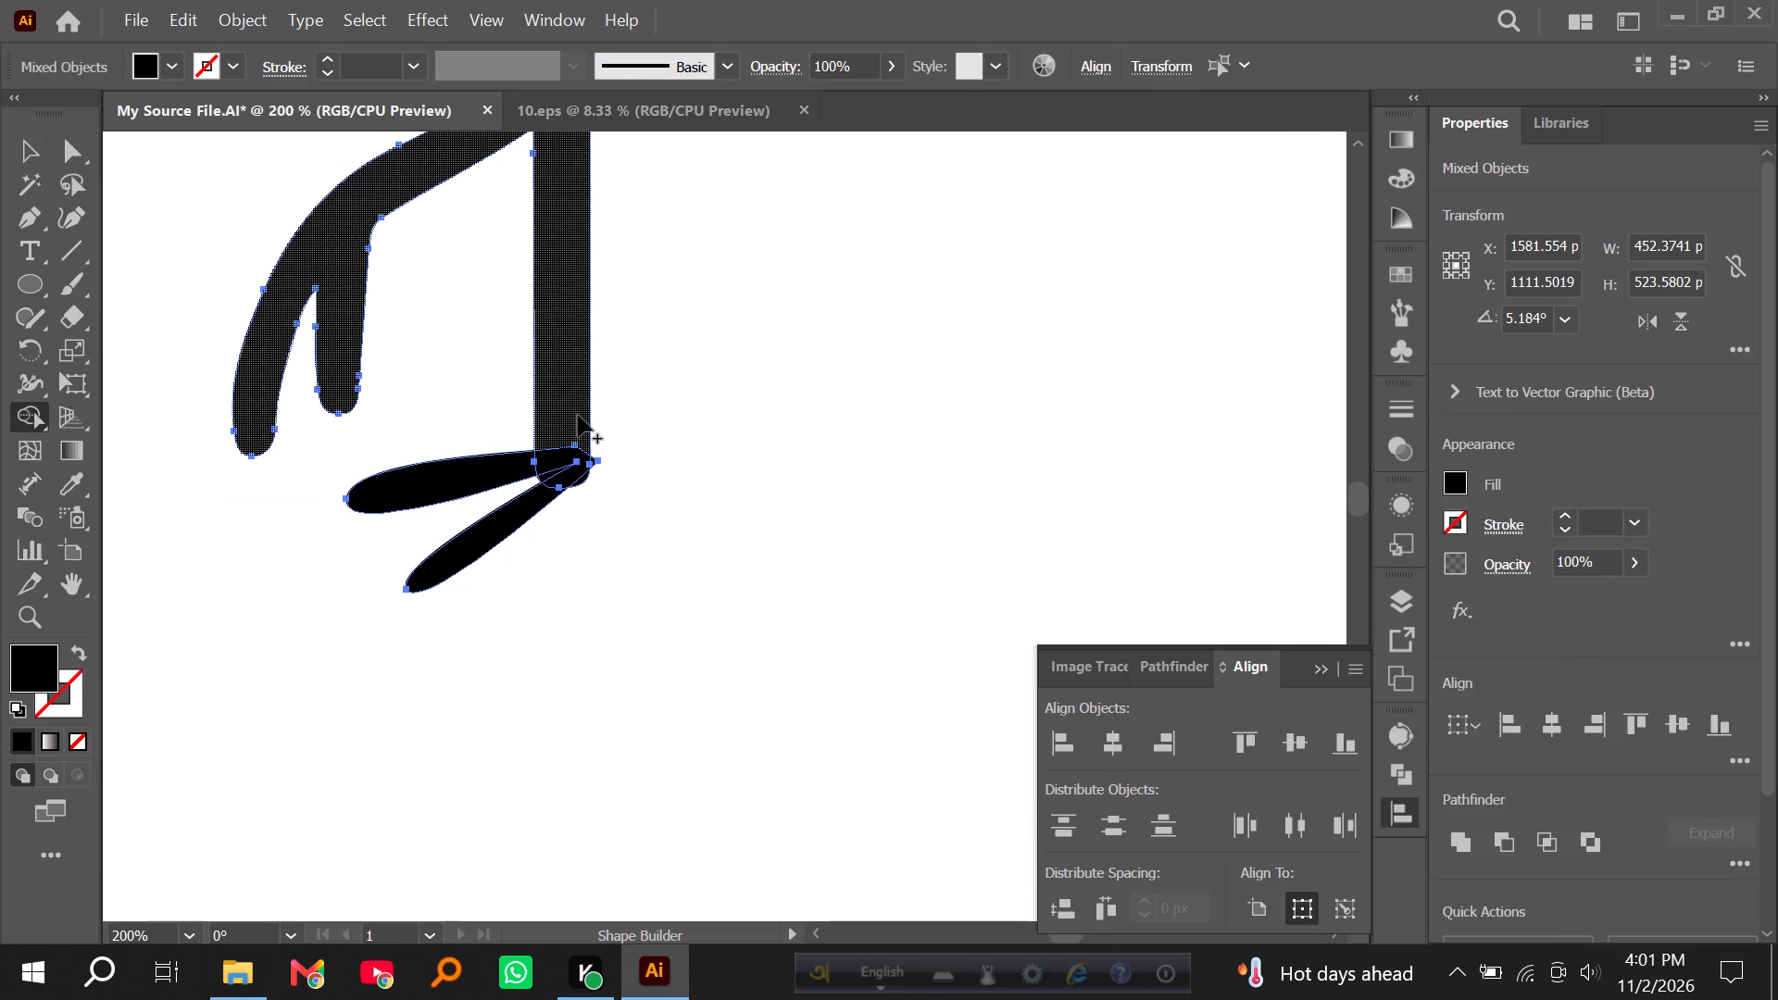
pyautogui.moveTo(570, 412); pyautogui.dragTo(566, 504)
pyautogui.moveTo(583, 468); pyautogui.dragTo(592, 493)
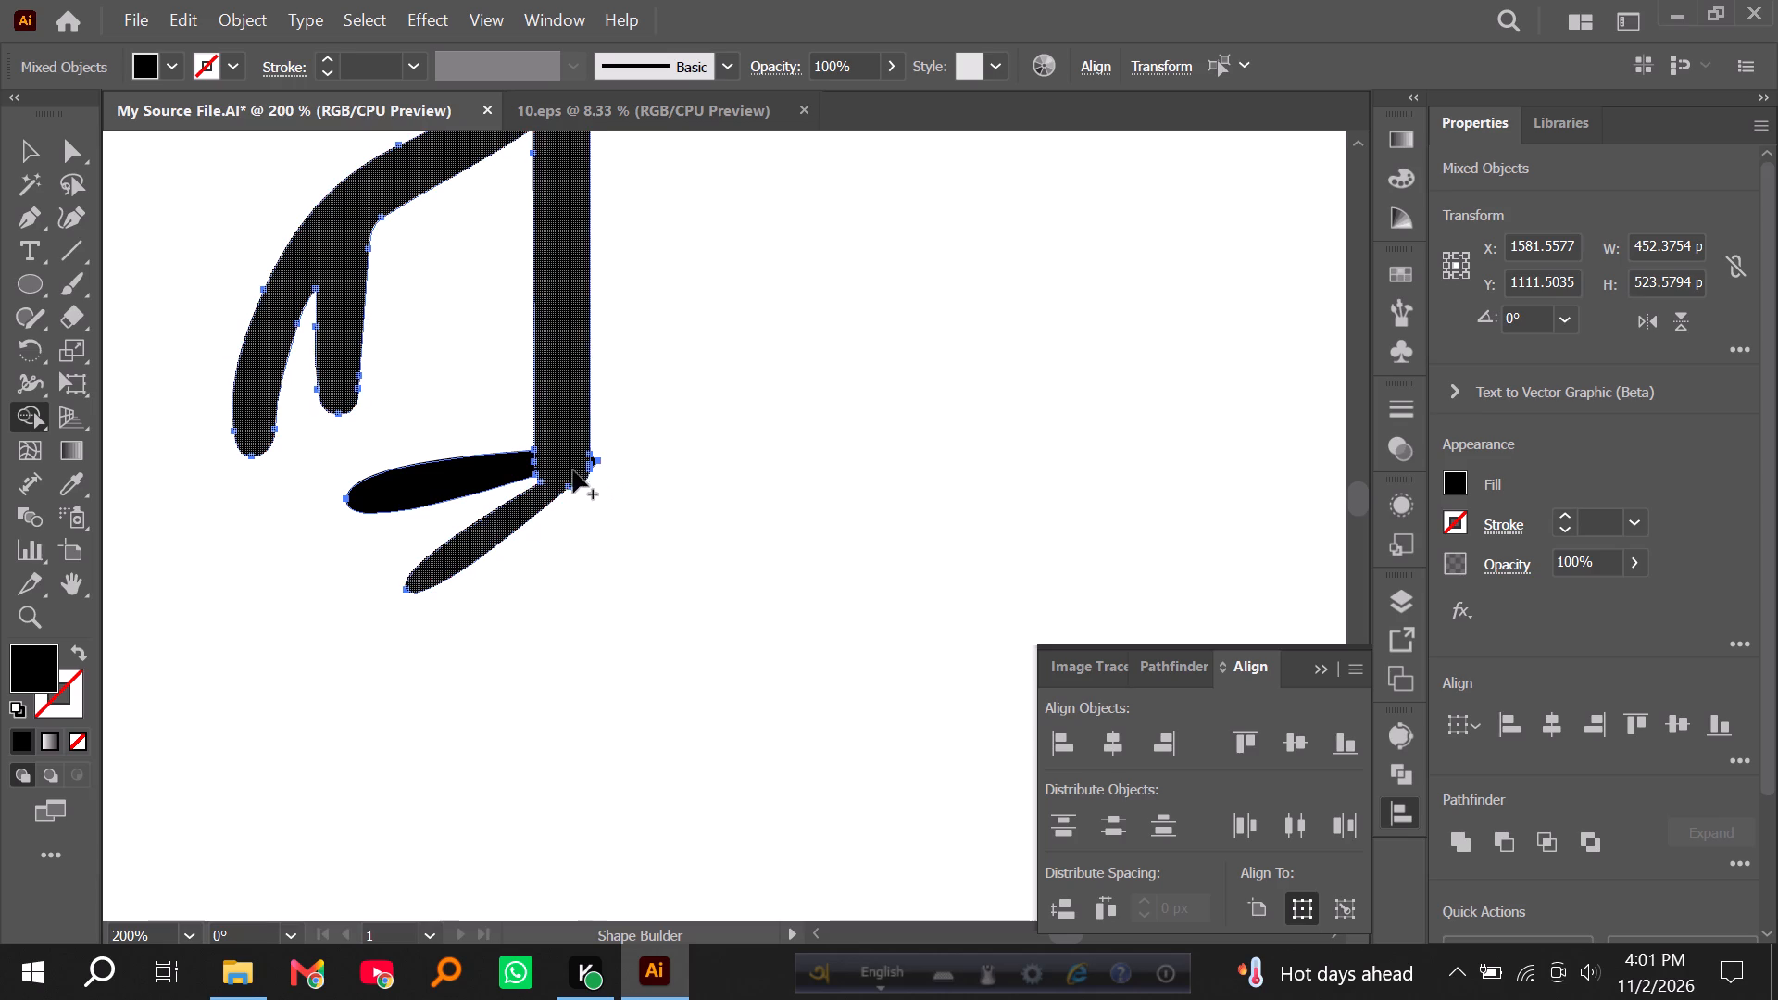
pyautogui.keyDown('alt'); pyautogui.scroll(3, 551, 473); pyautogui.keyUp('alt')
pyautogui.moveTo(511, 464); pyautogui.dragTo(464, 455)
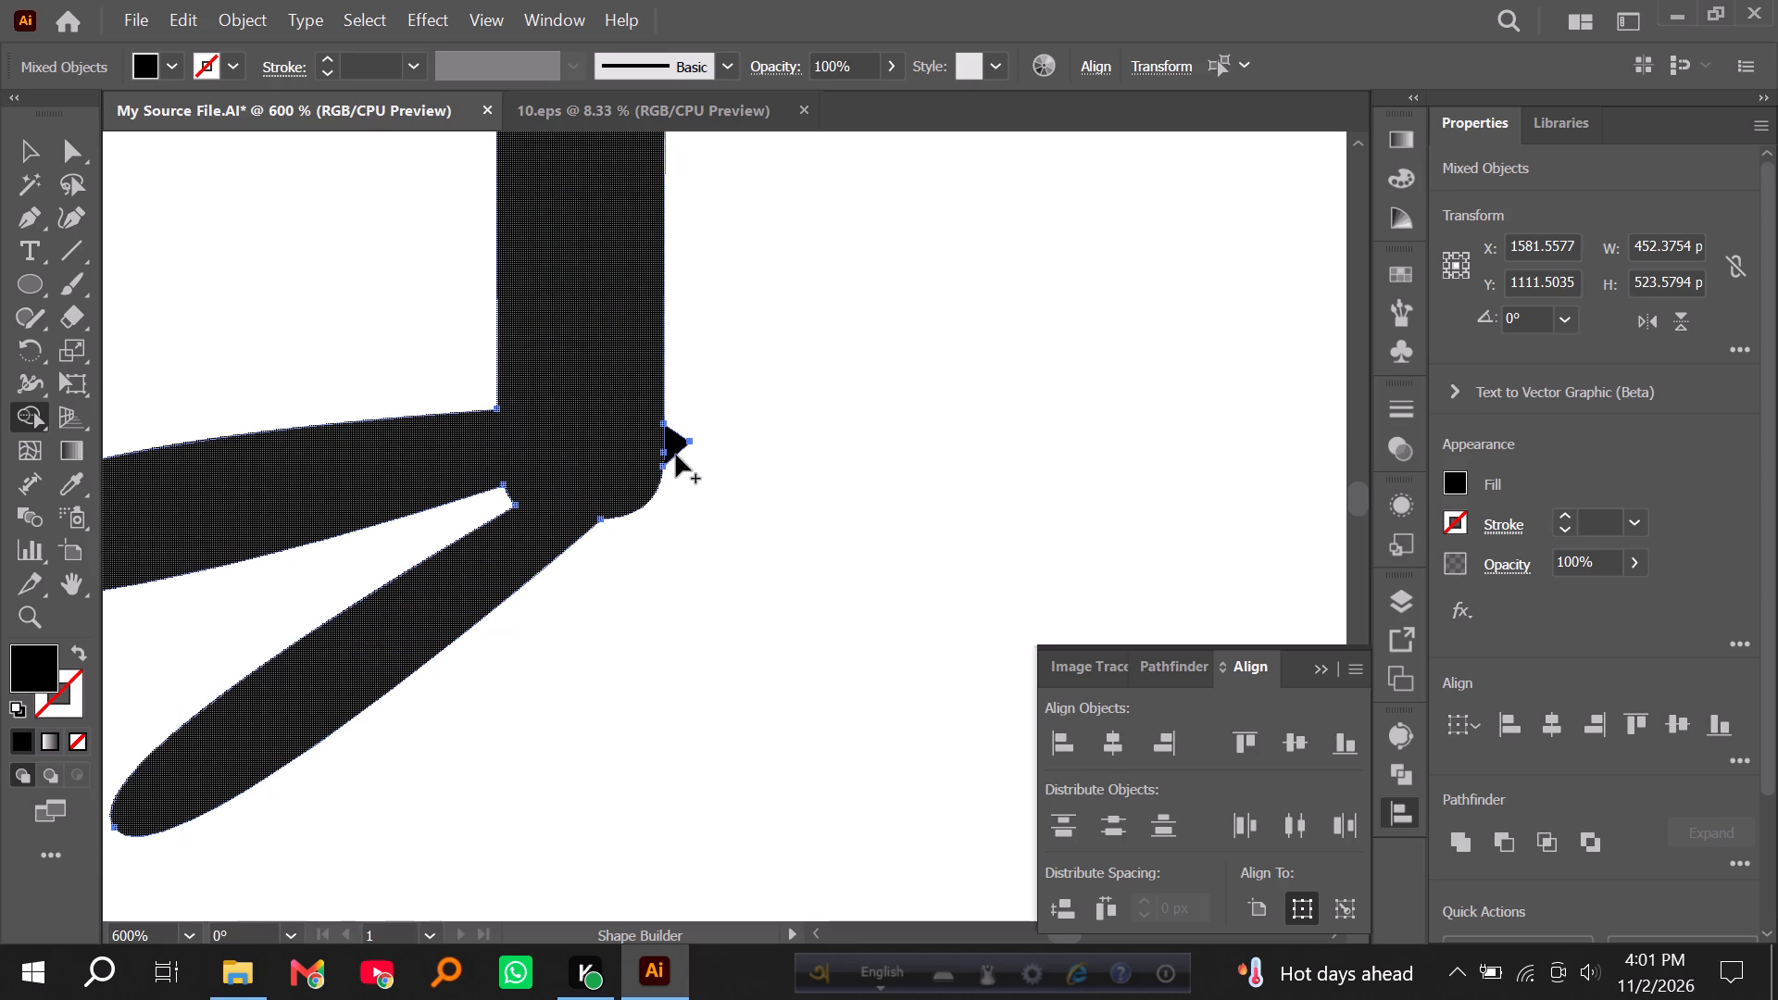
pyautogui.keyDown('alt'); pyautogui.click(677, 441); pyautogui.keyUp('alt')
pyautogui.keyDown('alt'); pyautogui.scroll(-4, 671, 460); pyautogui.keyUp('alt')
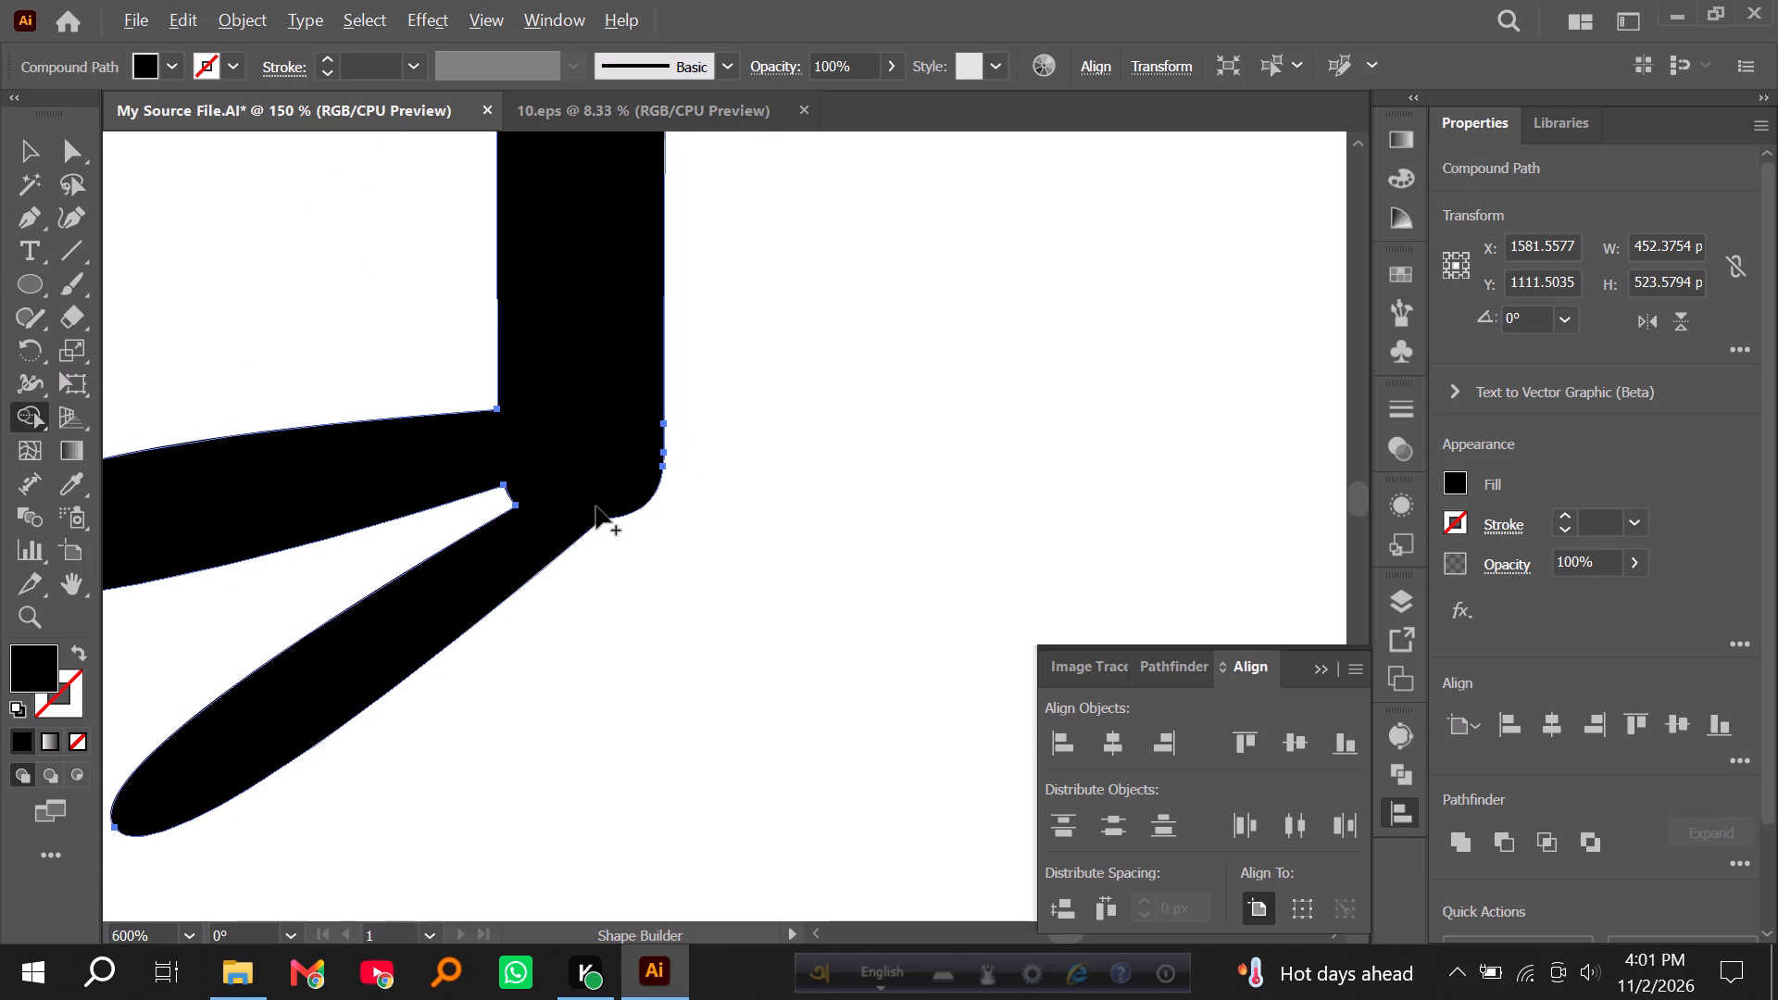
pyautogui.keyDown('alt'); pyautogui.scroll(-3, 604, 510); pyautogui.keyUp('alt')
pyautogui.click(34, 148)
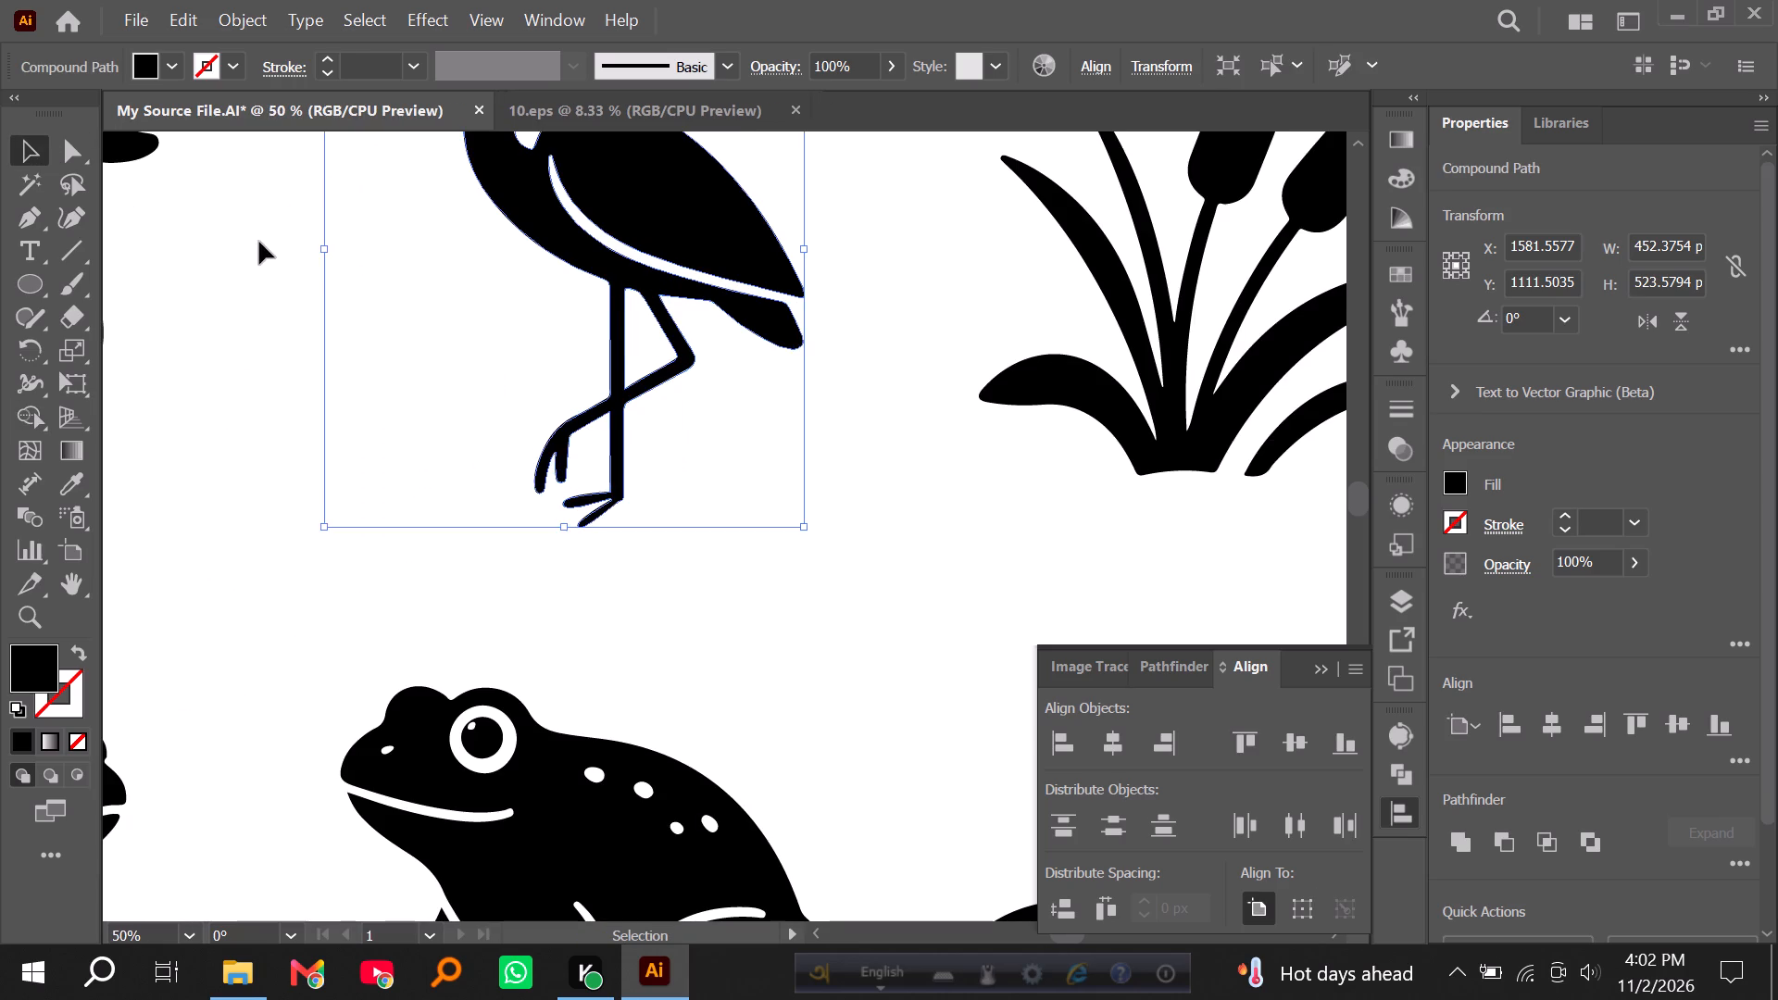
pyautogui.click(259, 242)
# Group the repaired heron's shapes.
pyautogui.keyDown('alt'); pyautogui.scroll(-3, 475, 409); pyautogui.keyUp('alt')
pyautogui.scroll(4, 482, 428)
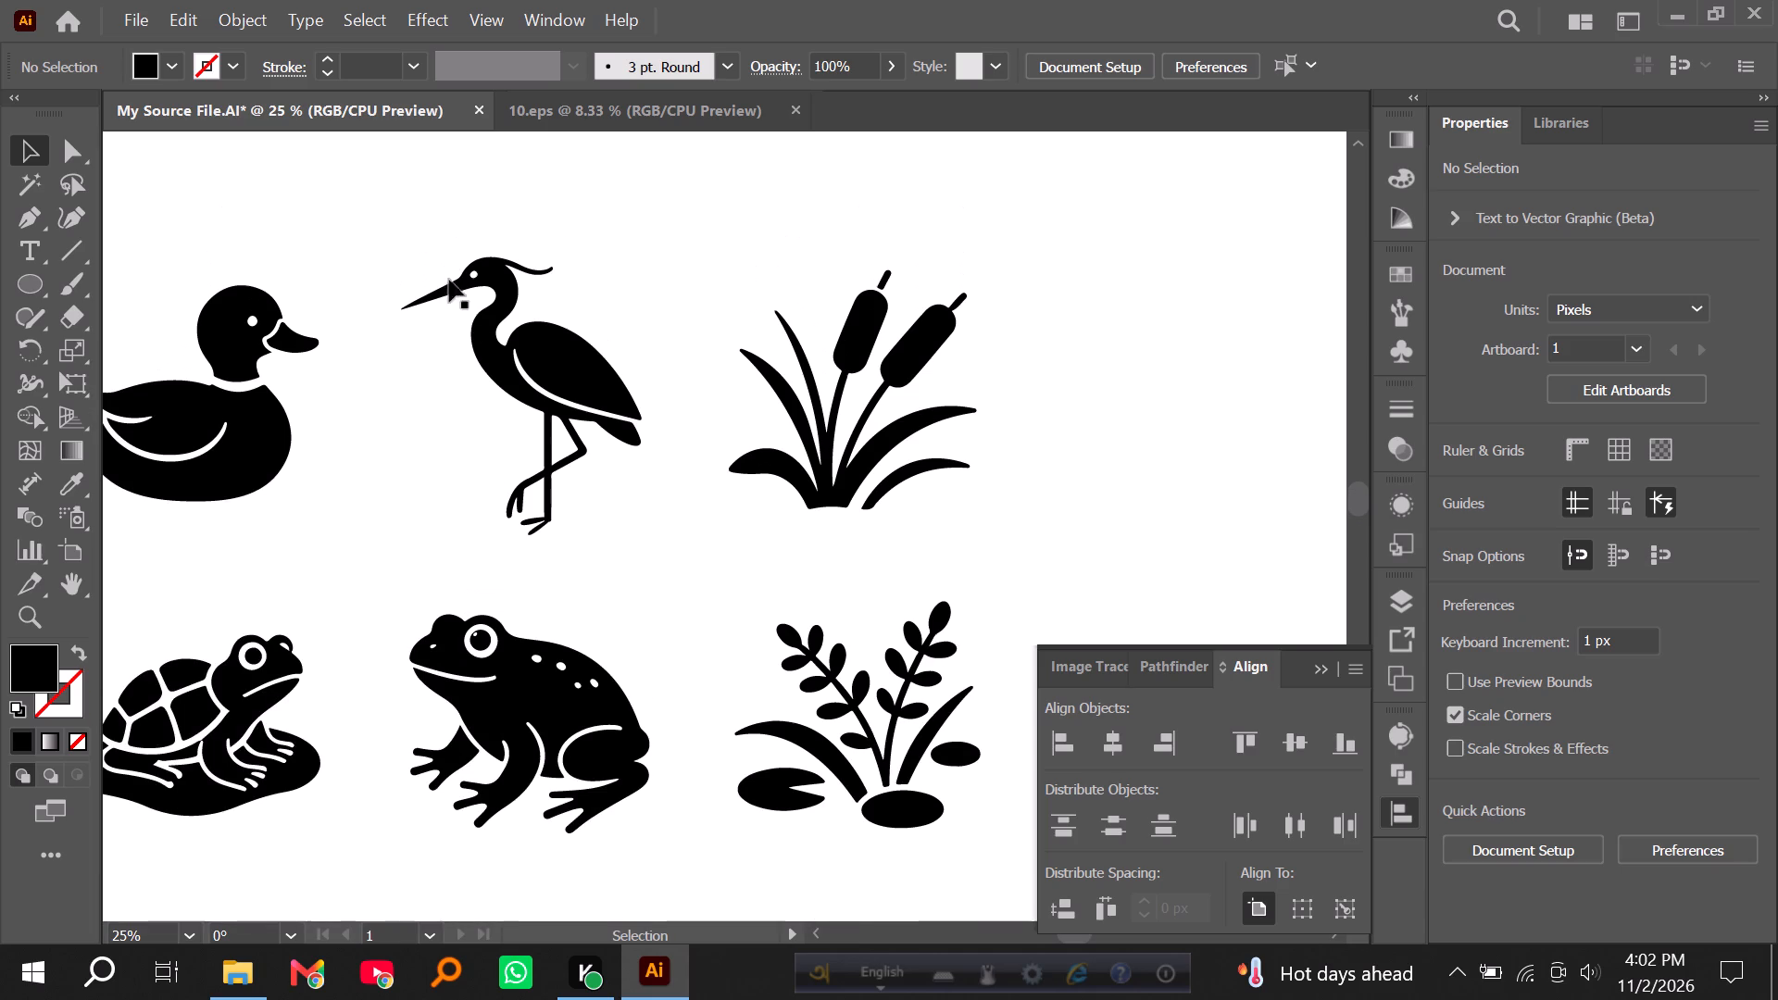
pyautogui.moveTo(436, 222); pyautogui.dragTo(597, 549)
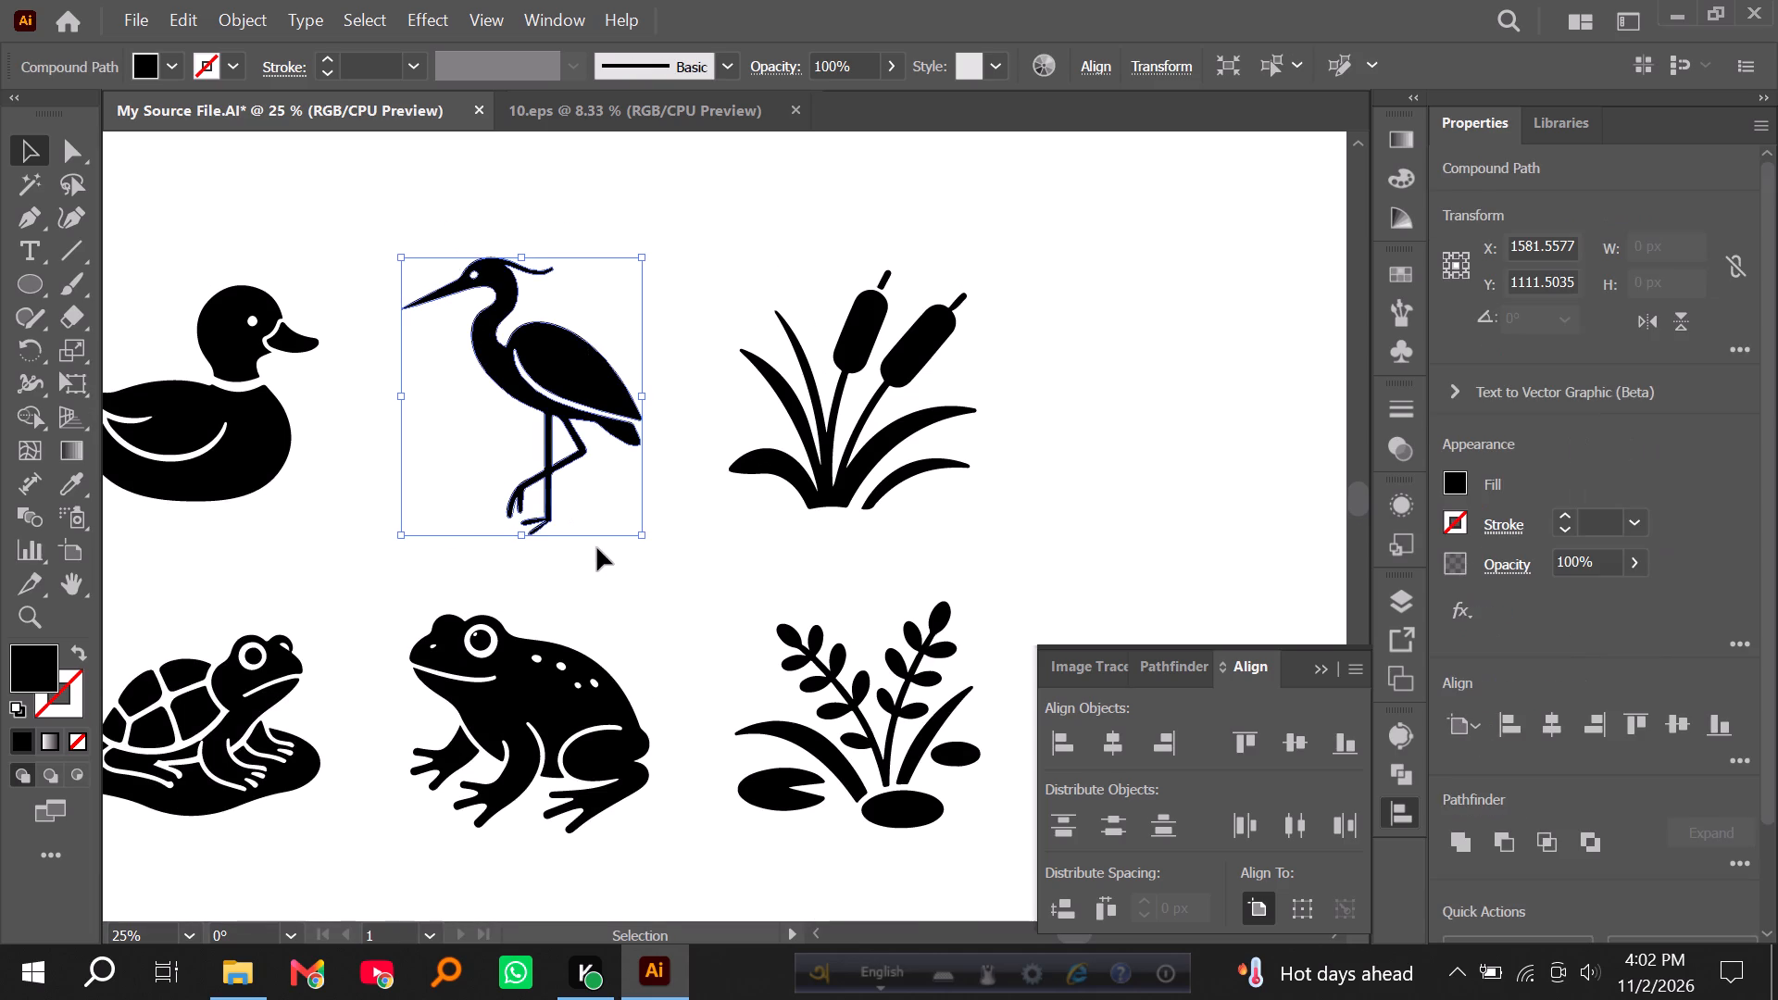
pyautogui.hotkey('ctrl', 'g')
# Group the shapes of each bottom-row motif separately: the snake, the dragonfly, and the wavy-leaved cattails.
pyautogui.scroll(-4, 607, 544)
pyautogui.keyDown('alt'); pyautogui.scroll(-1, 612, 548); pyautogui.keyUp('alt')
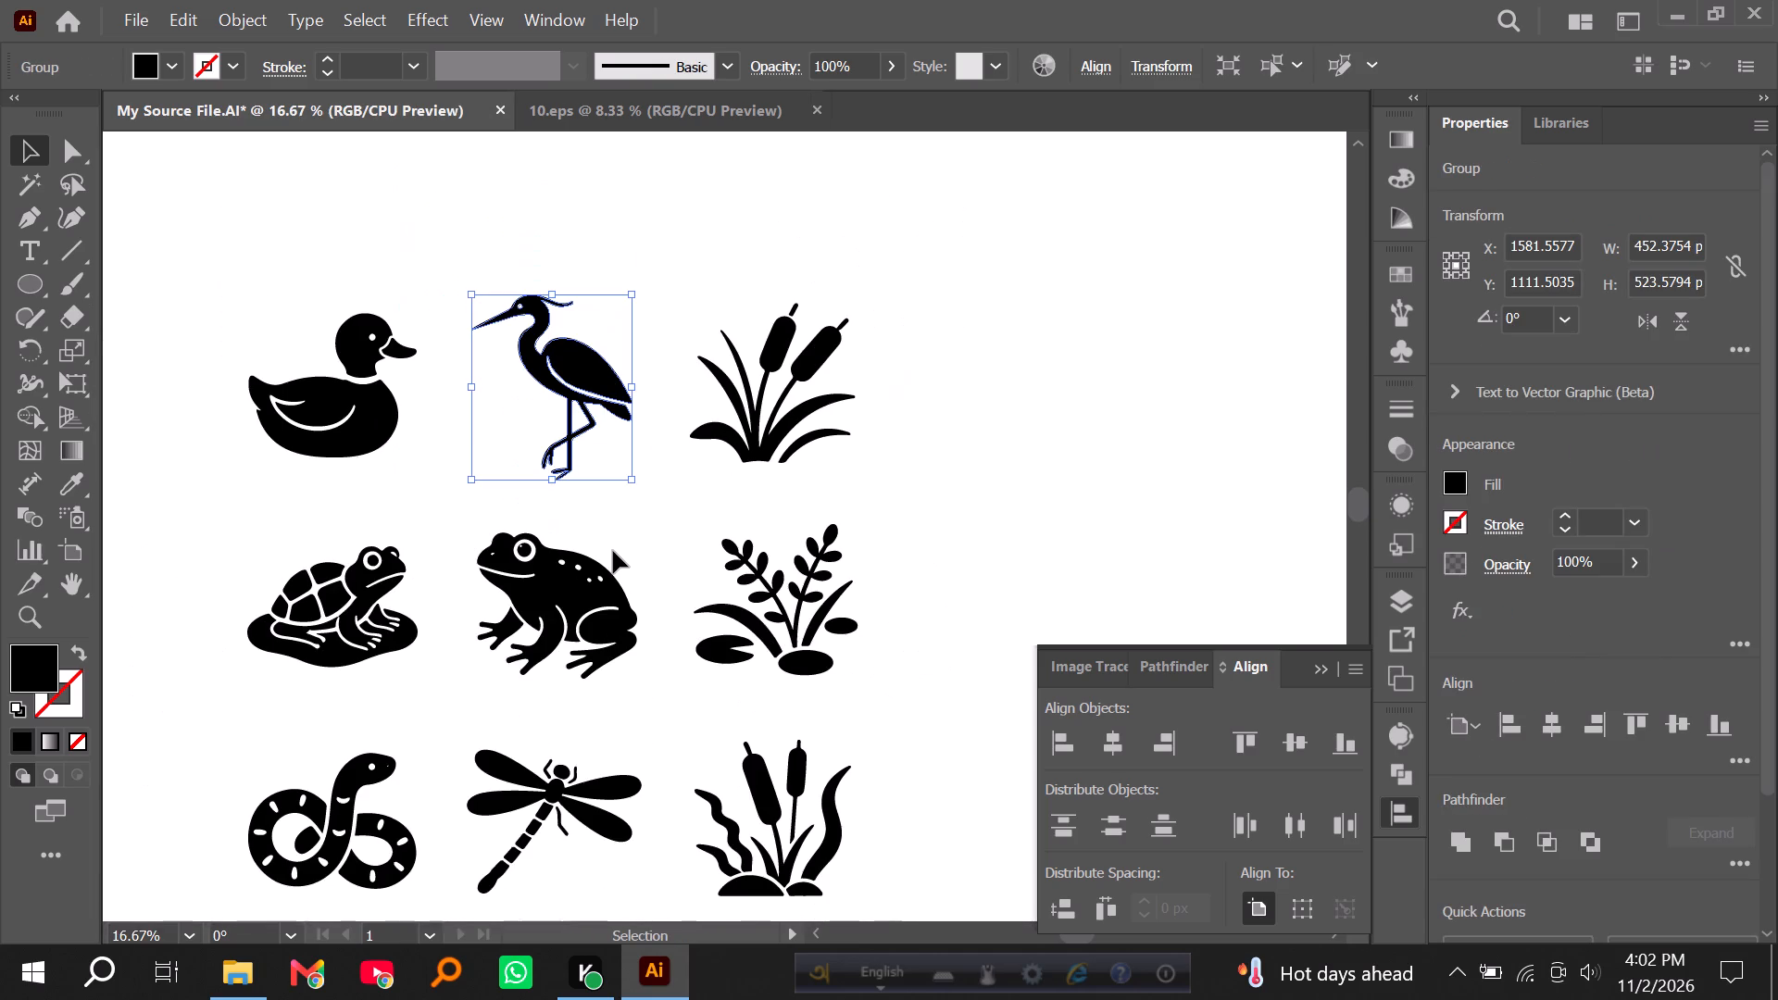
pyautogui.scroll(-3, 649, 625)
pyautogui.moveTo(219, 672); pyautogui.dragTo(407, 853)
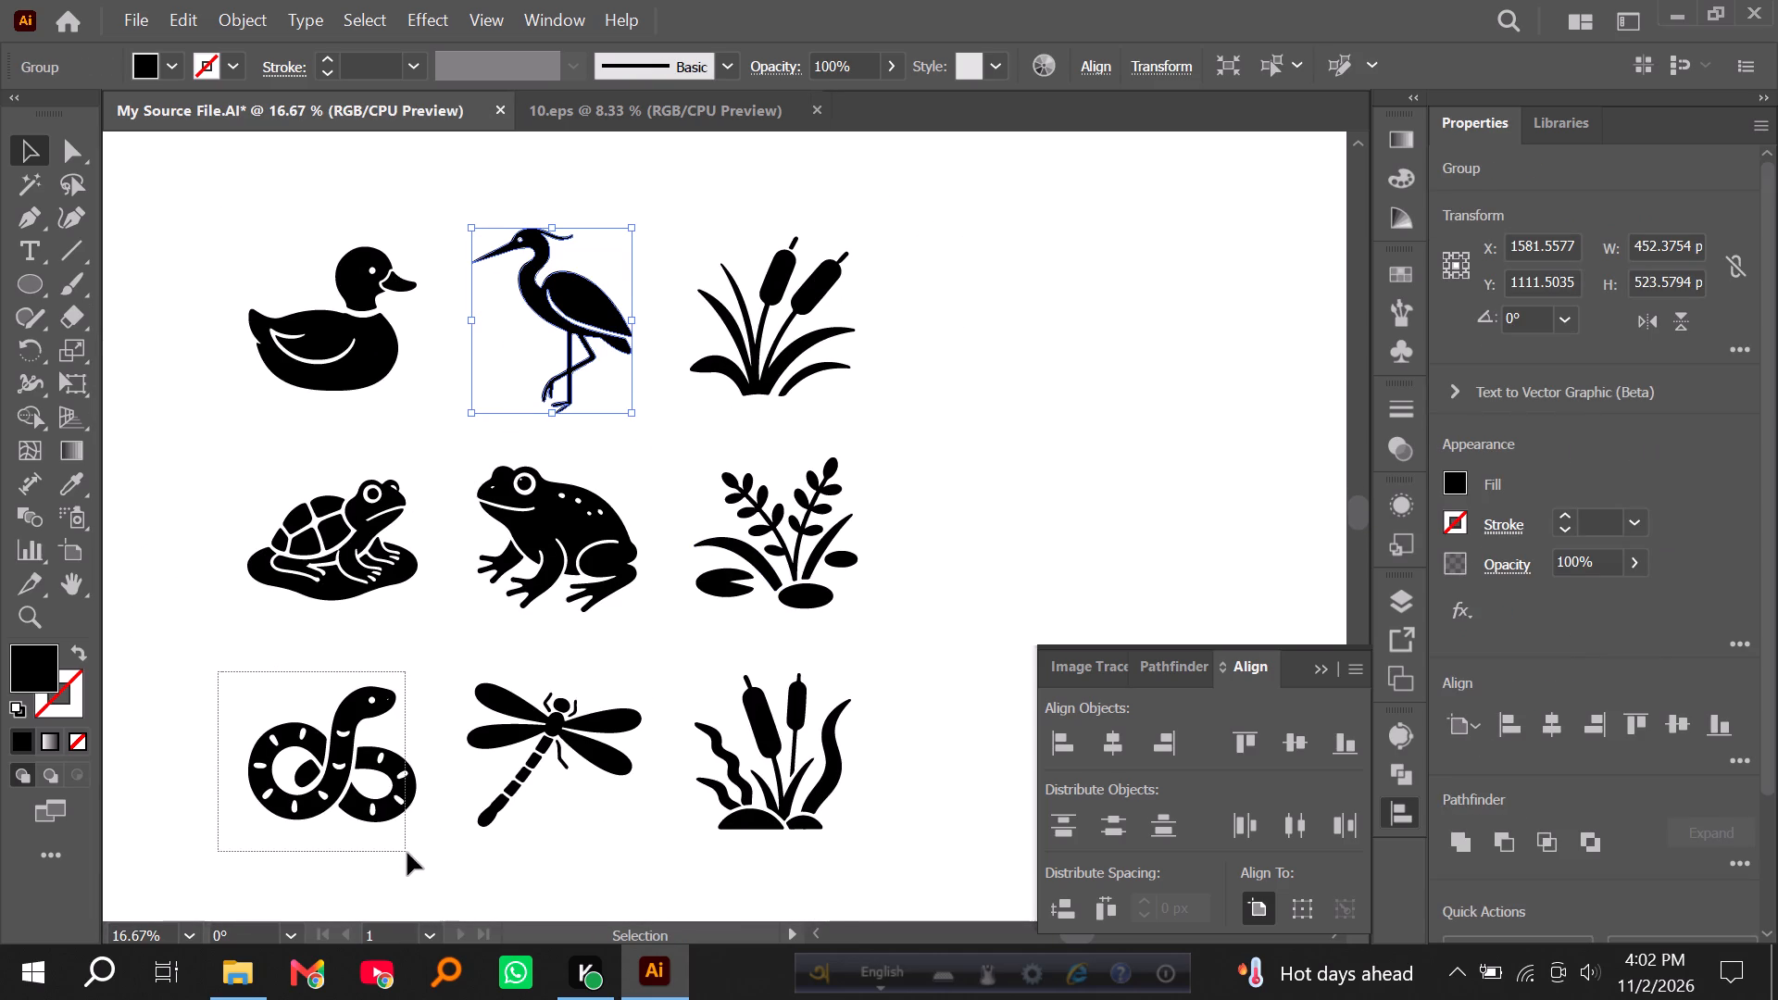
pyautogui.moveTo(407, 853); pyautogui.dragTo(422, 861)
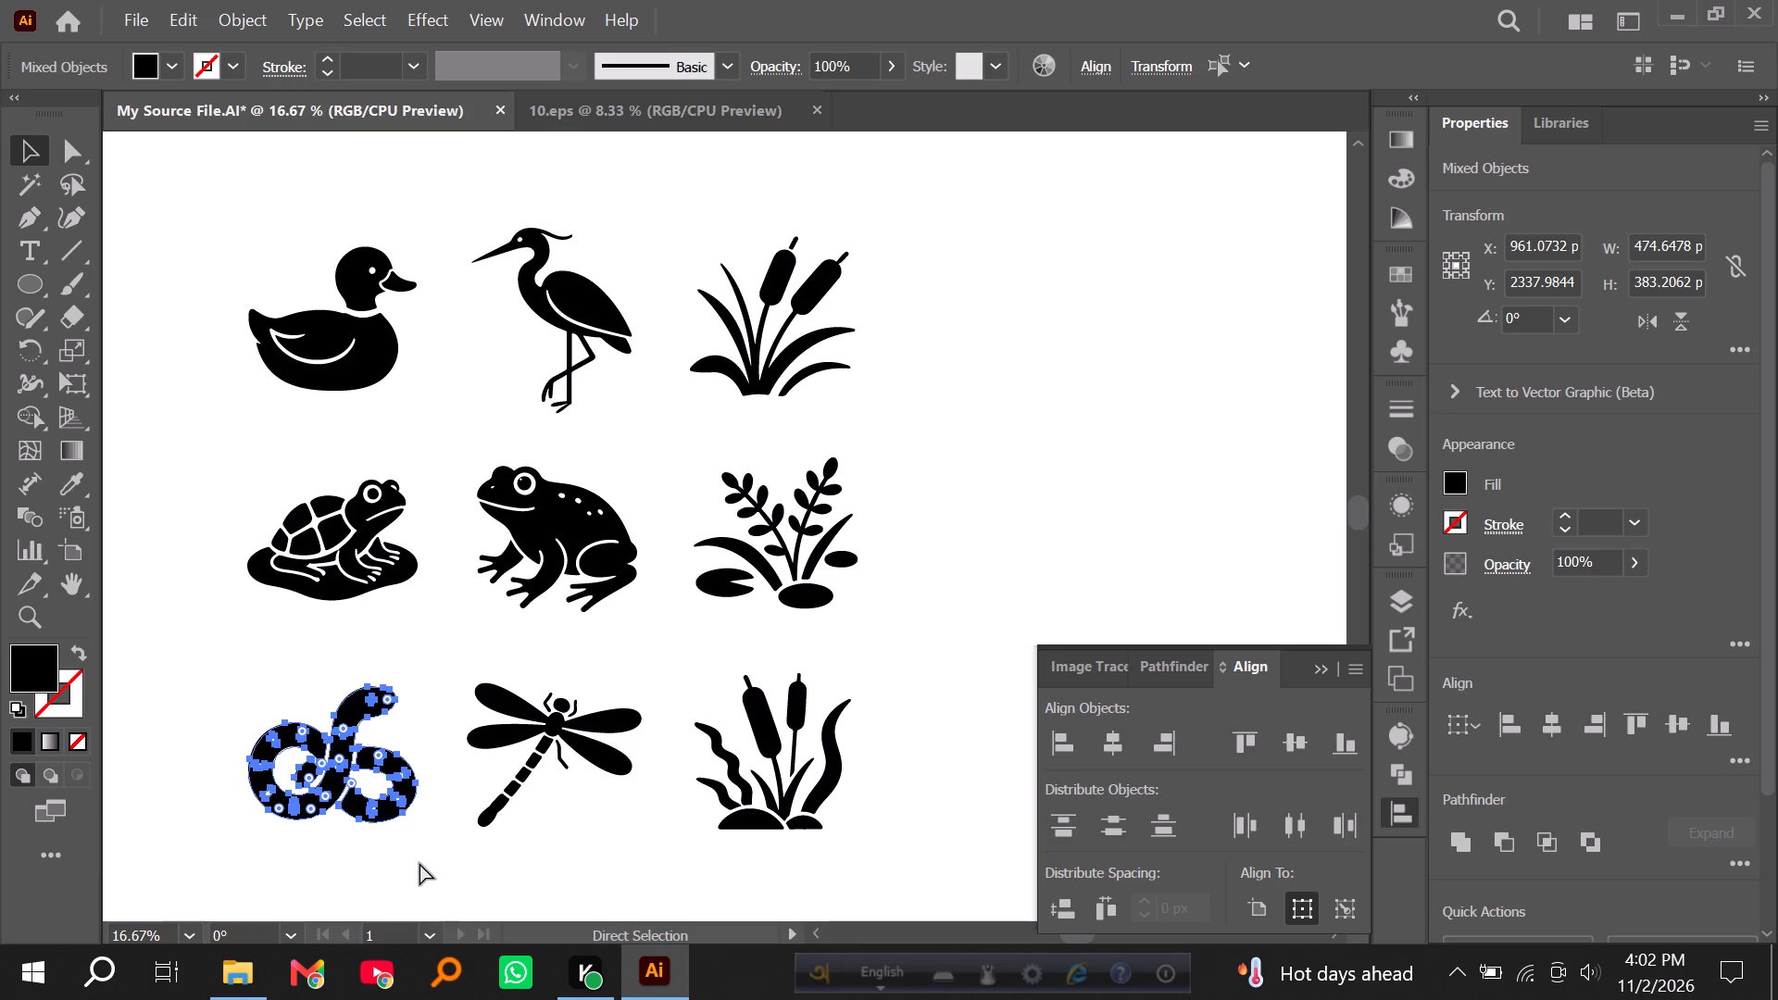
pyautogui.hotkey('ctrl', 'g')
pyautogui.moveTo(465, 655); pyautogui.dragTo(607, 865)
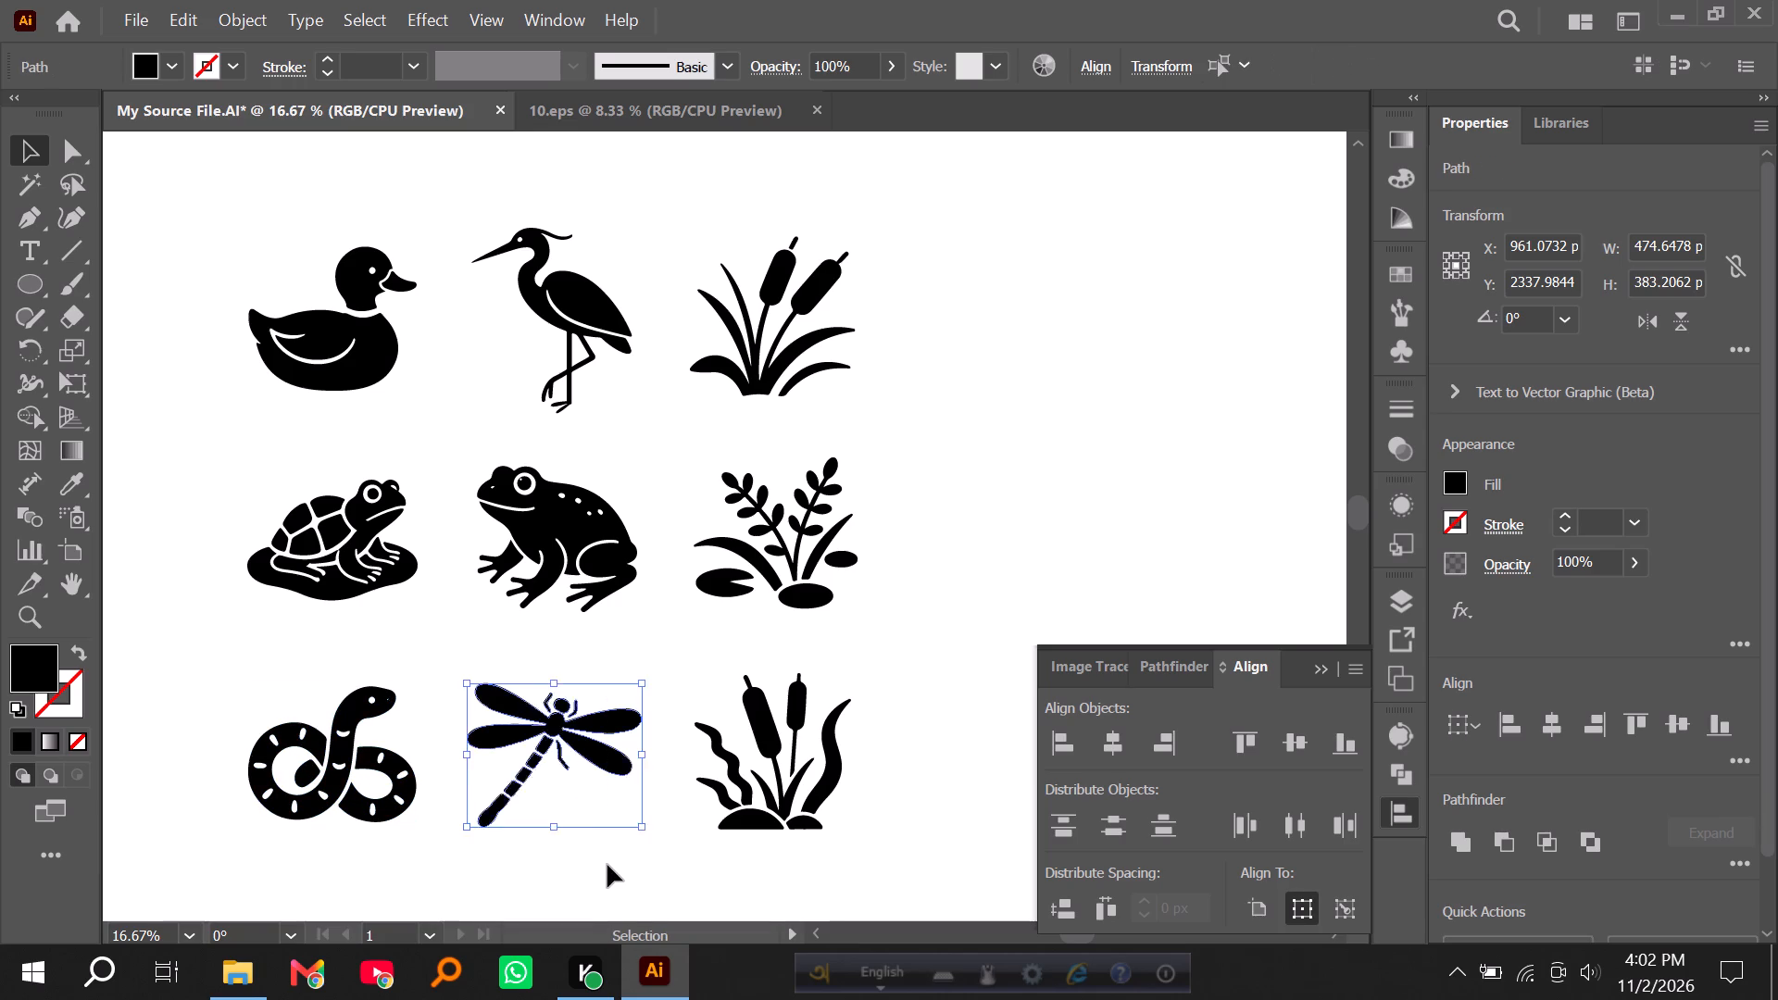
pyautogui.hotkey('ctrl', 'g')
pyautogui.scroll(-3, 714, 742)
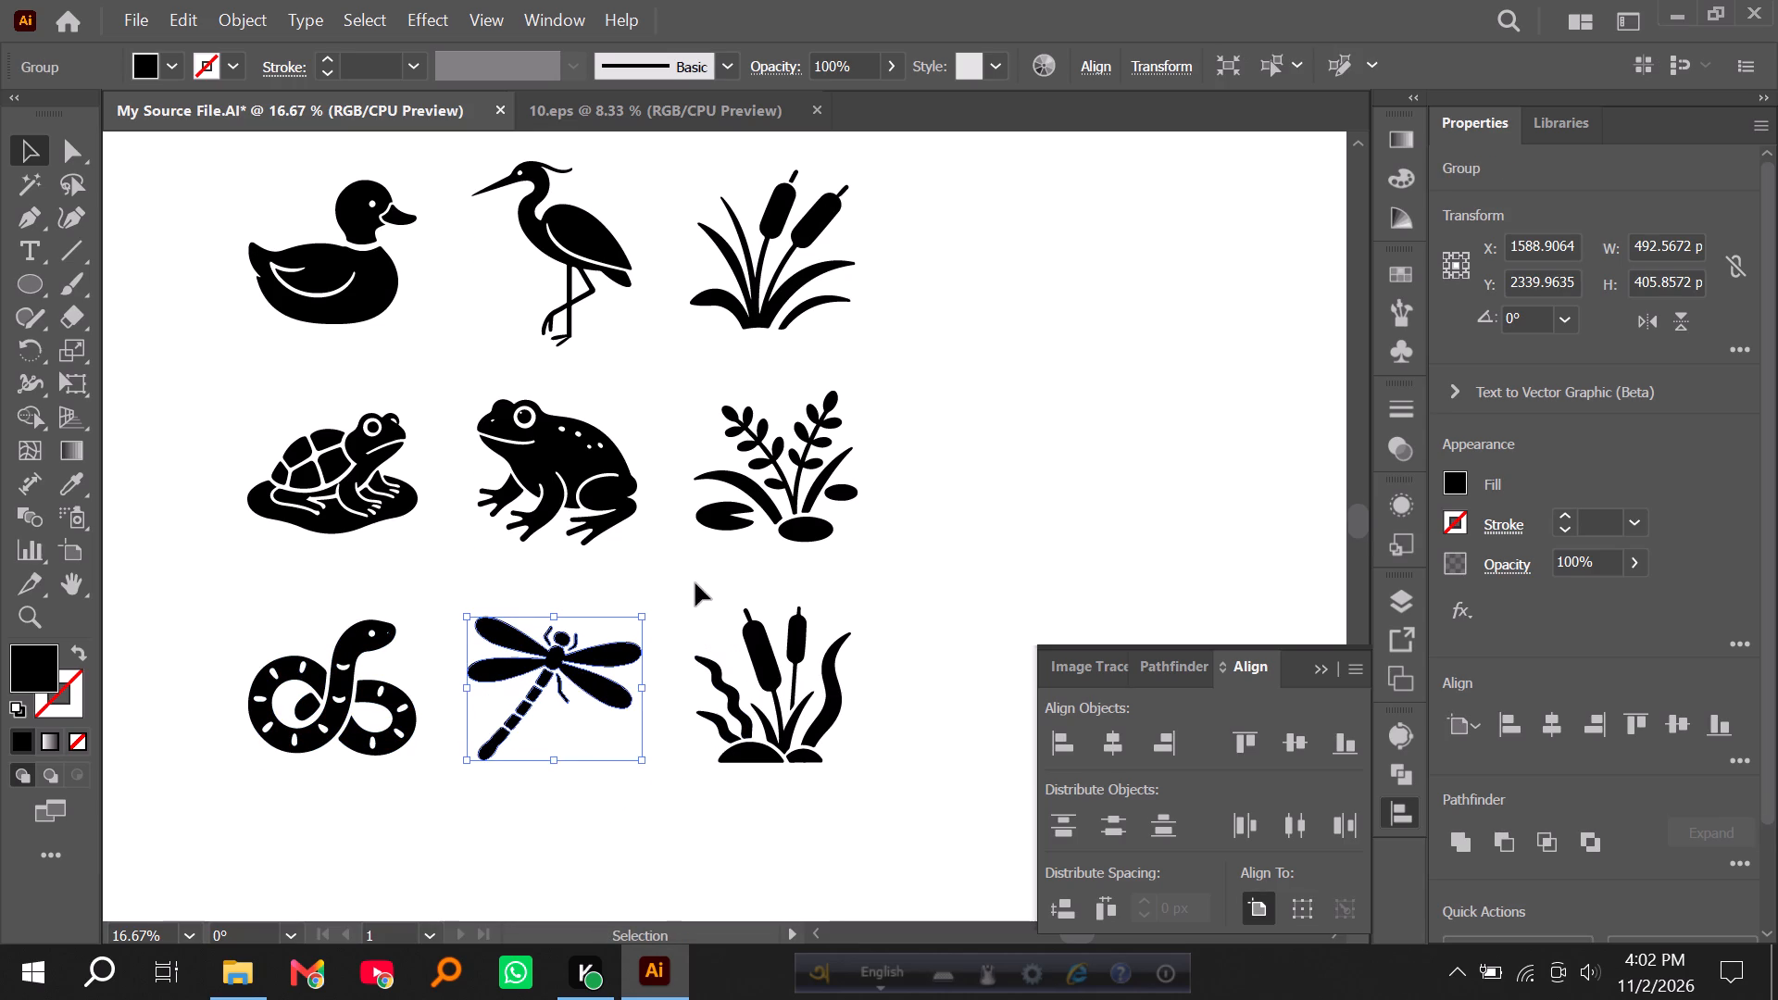
pyautogui.moveTo(695, 583); pyautogui.dragTo(863, 794)
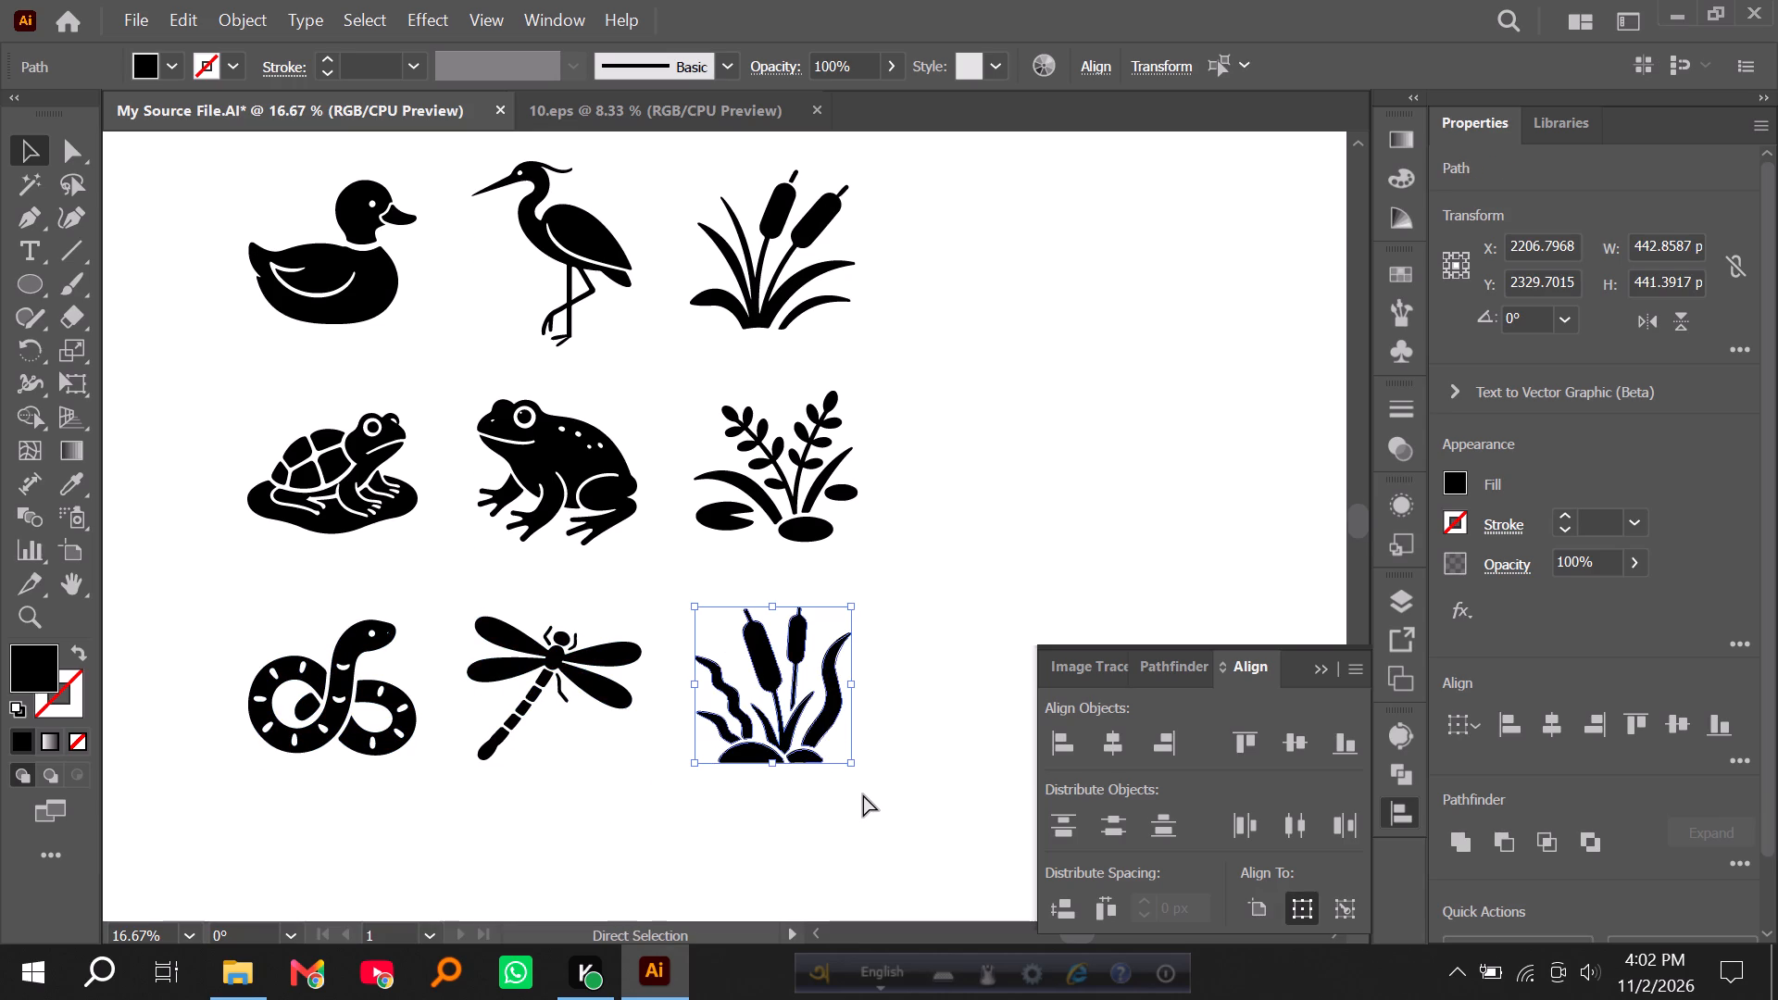
pyautogui.hotkey('ctrl', 'g')
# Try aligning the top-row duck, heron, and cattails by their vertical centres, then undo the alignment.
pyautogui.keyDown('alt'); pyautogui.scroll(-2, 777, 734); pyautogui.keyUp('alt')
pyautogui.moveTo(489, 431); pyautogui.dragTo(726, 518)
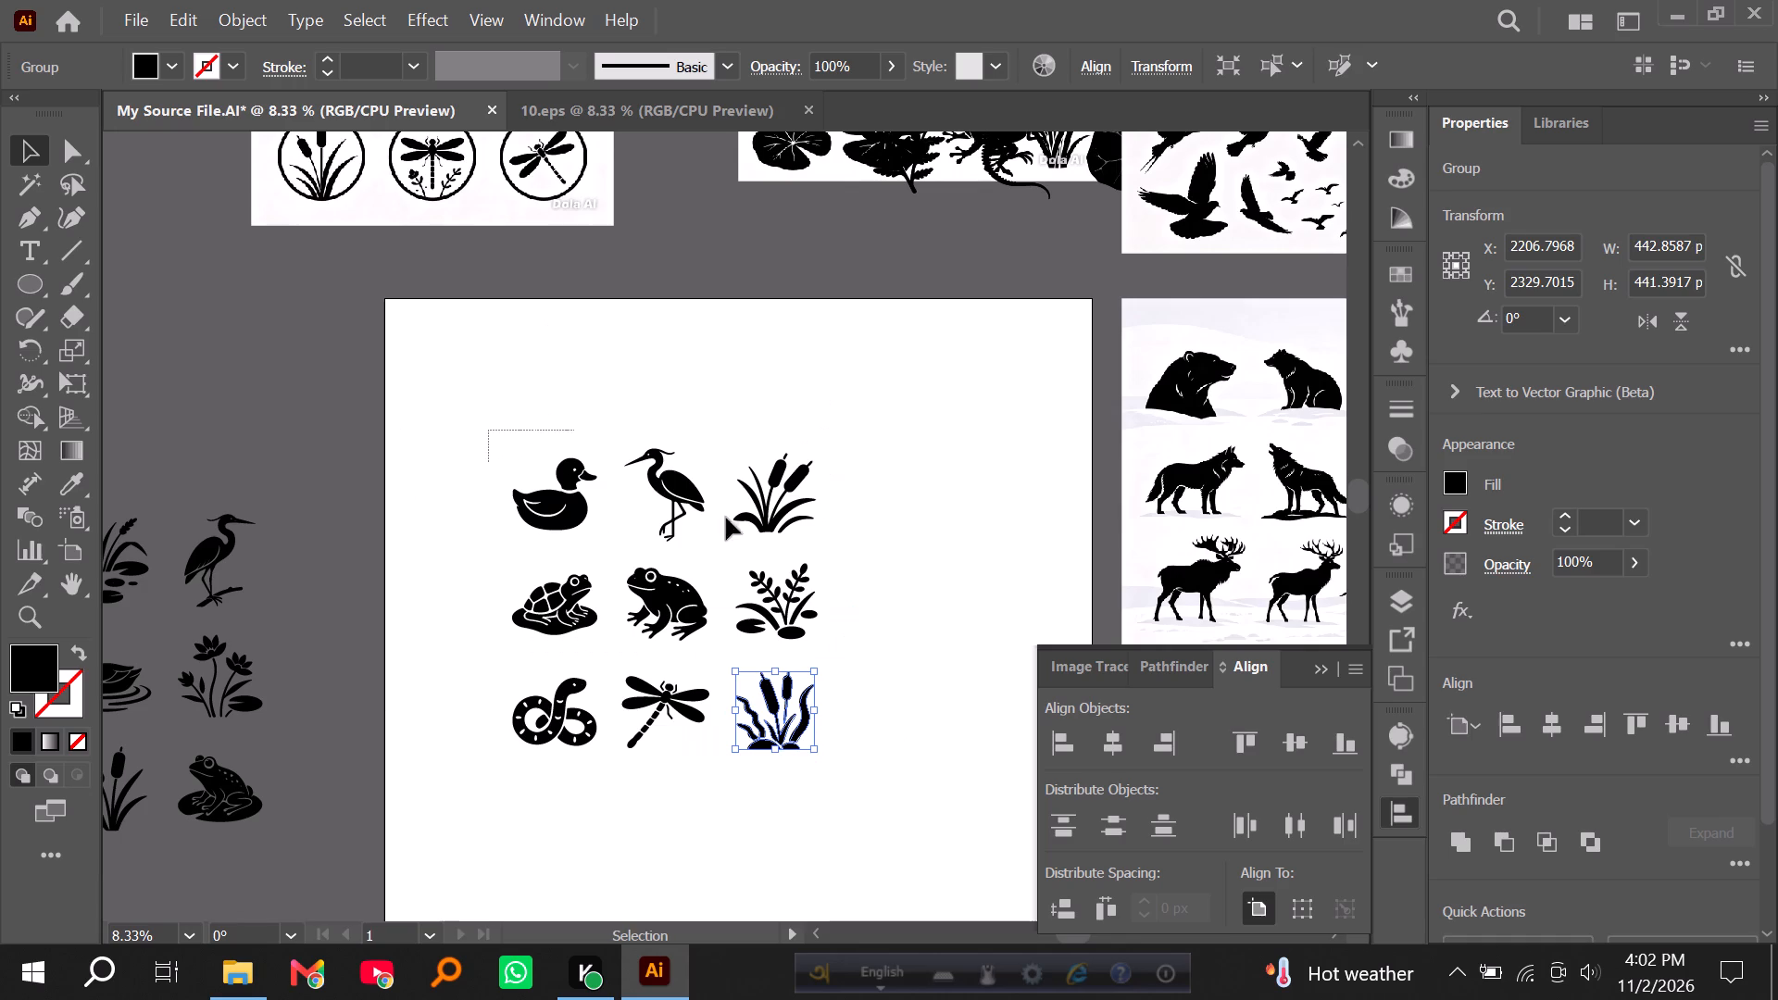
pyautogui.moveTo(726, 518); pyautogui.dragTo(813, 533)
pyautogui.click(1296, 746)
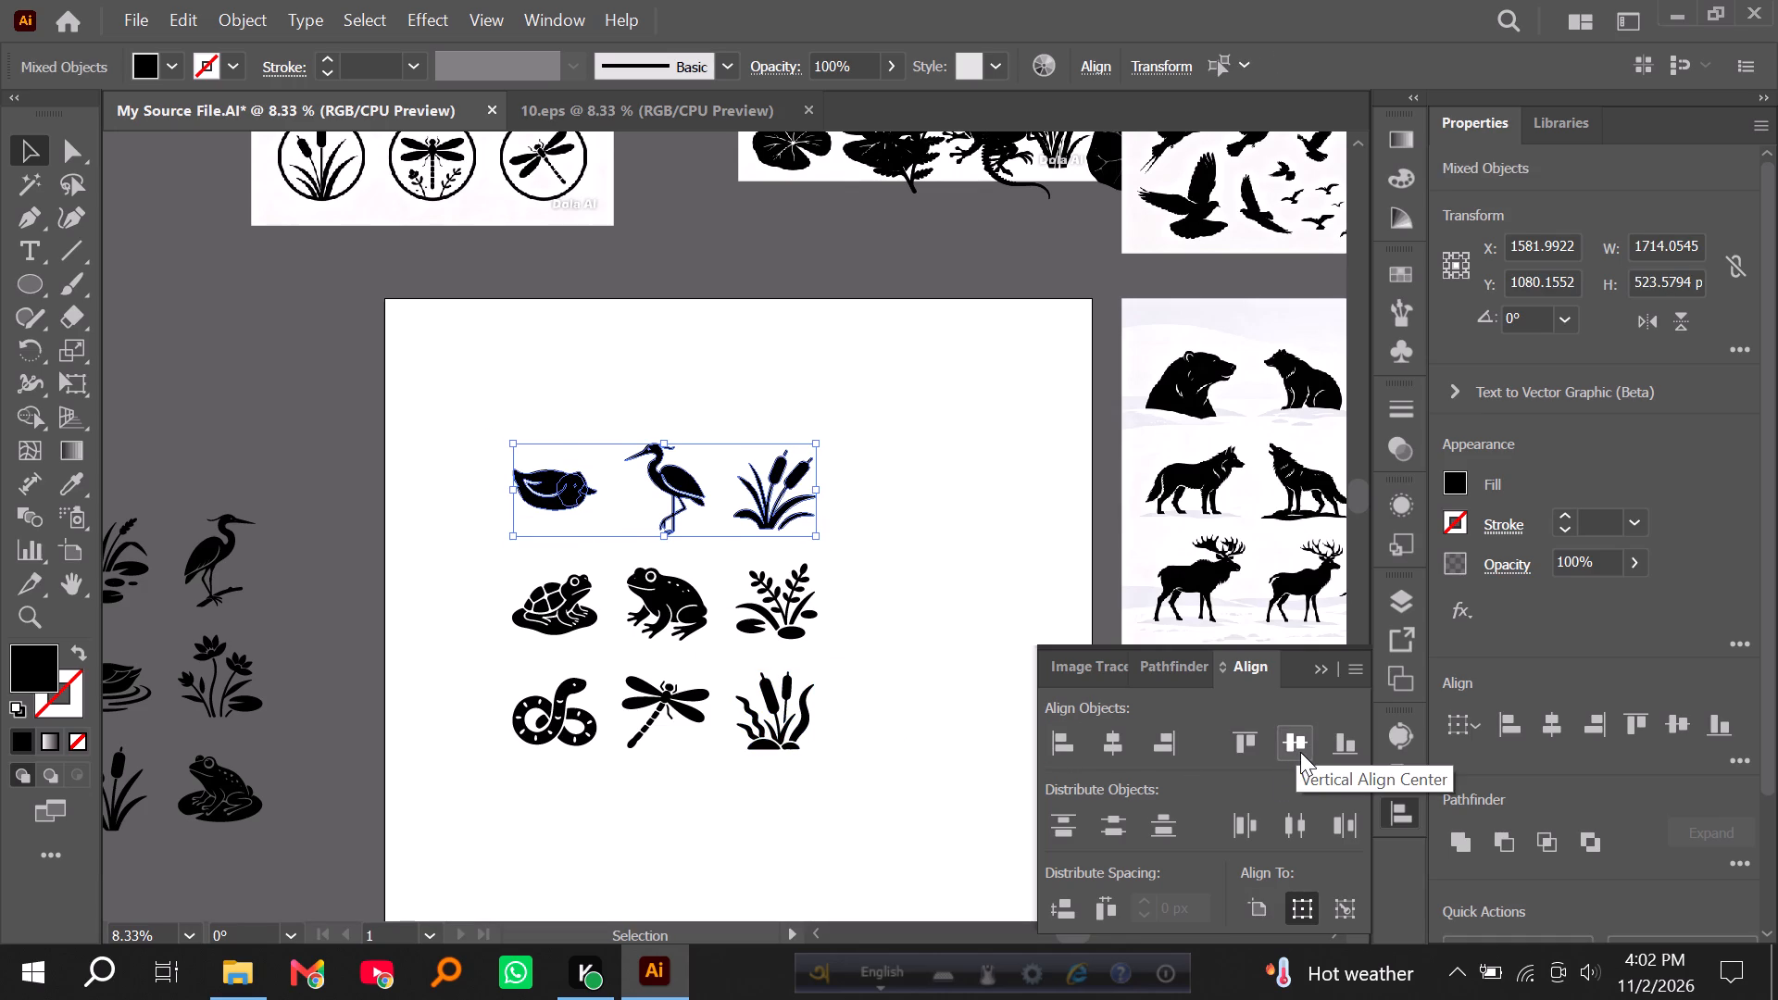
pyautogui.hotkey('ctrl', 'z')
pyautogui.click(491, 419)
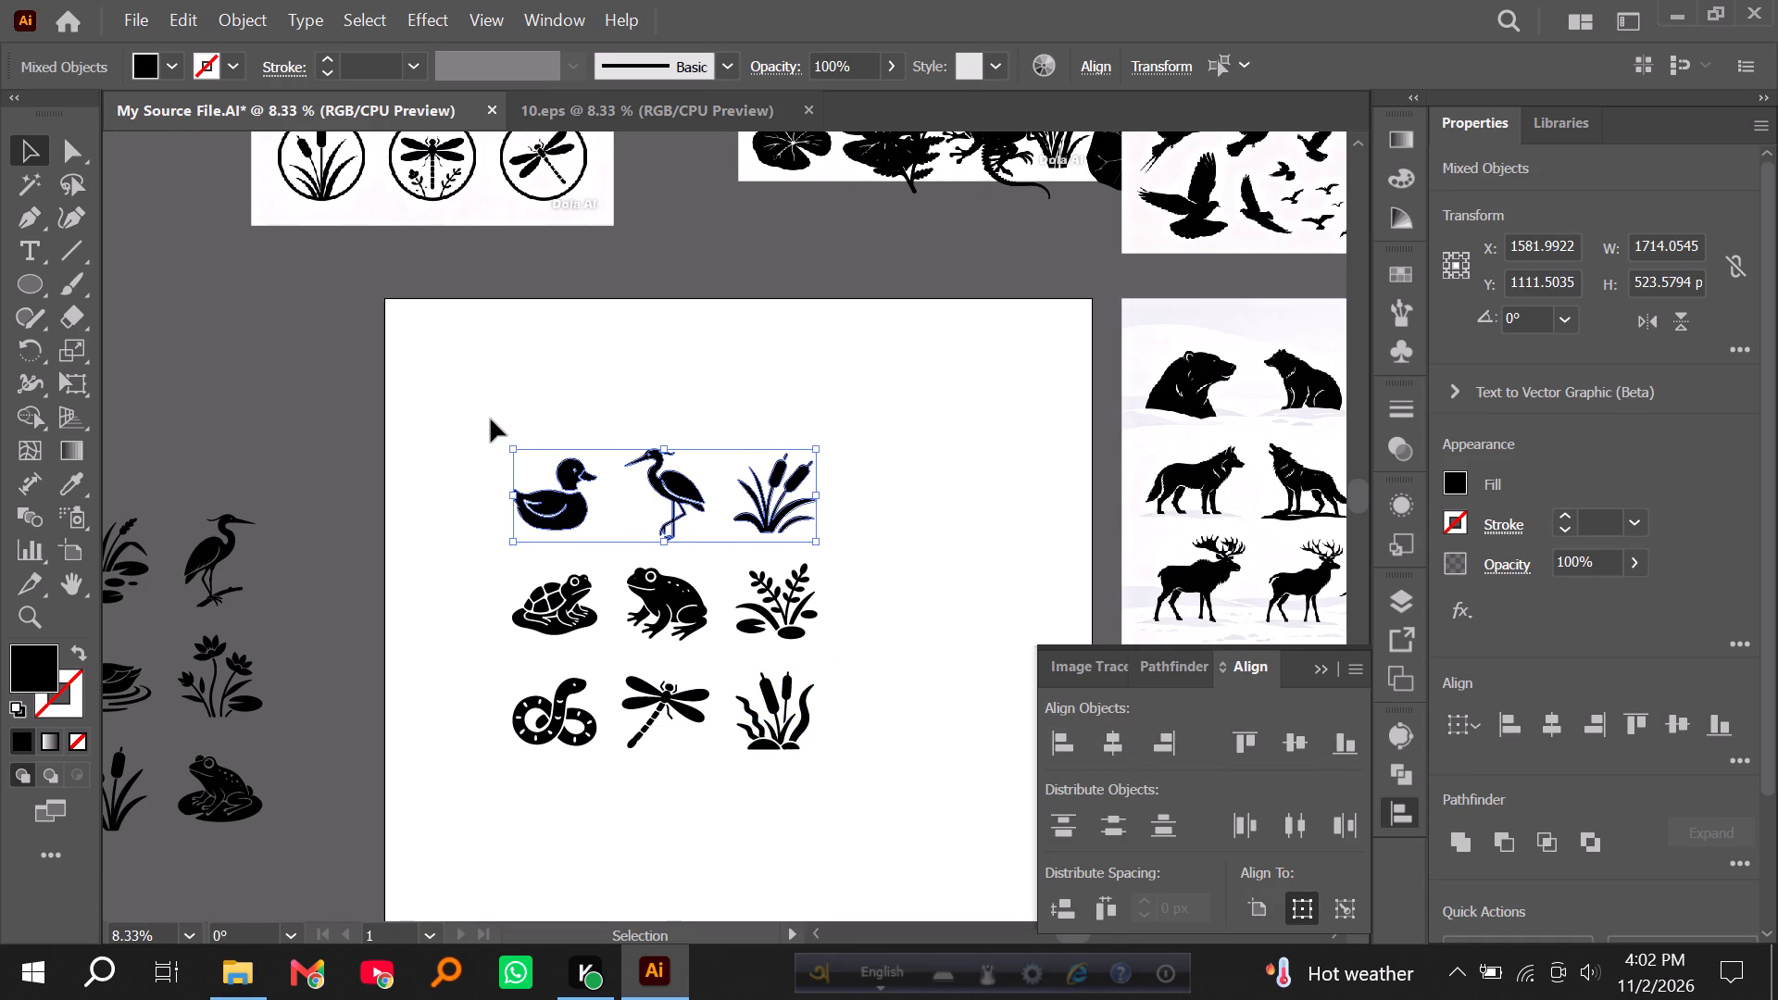
# Group the duck's separate shapes.
pyautogui.moveTo(490, 419); pyautogui.dragTo(598, 539)
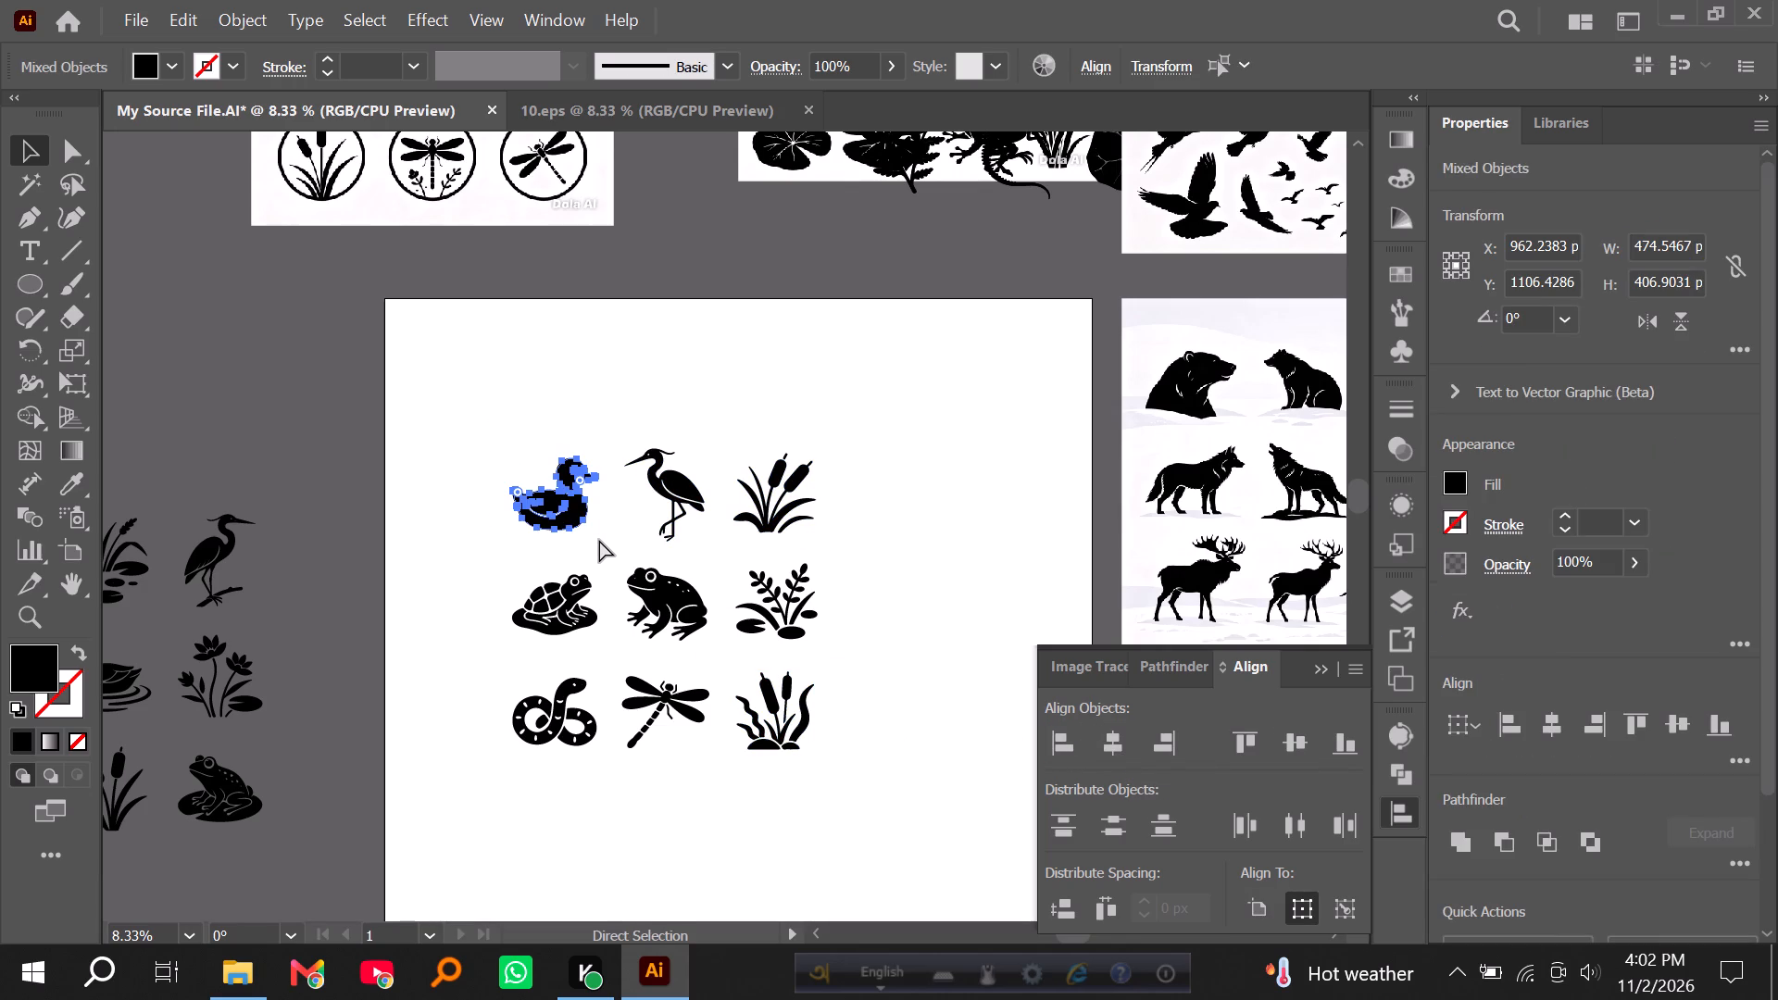
pyautogui.hotkey('ctrl', 'g')
# Align the top-row duck, heron, and cattails by their vertical centres and distribute them evenly by horizontal centres.
pyautogui.moveTo(490, 403); pyautogui.dragTo(819, 534)
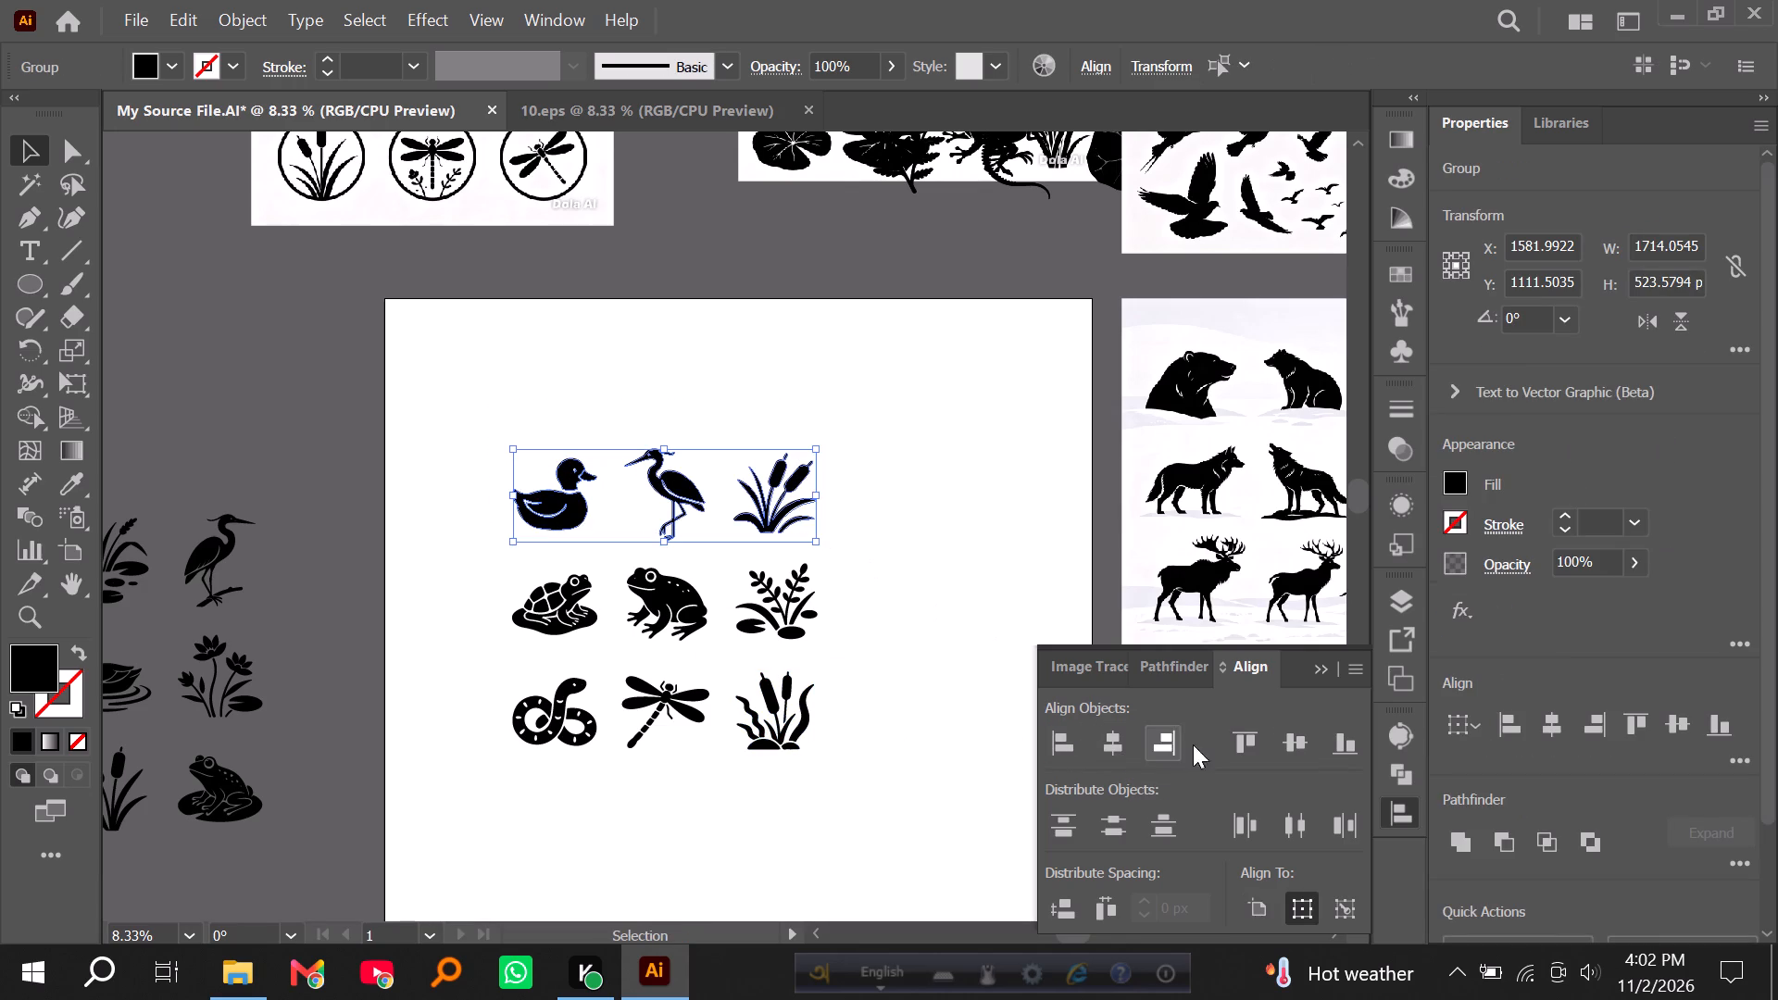
pyautogui.click(1295, 745)
pyautogui.click(1292, 828)
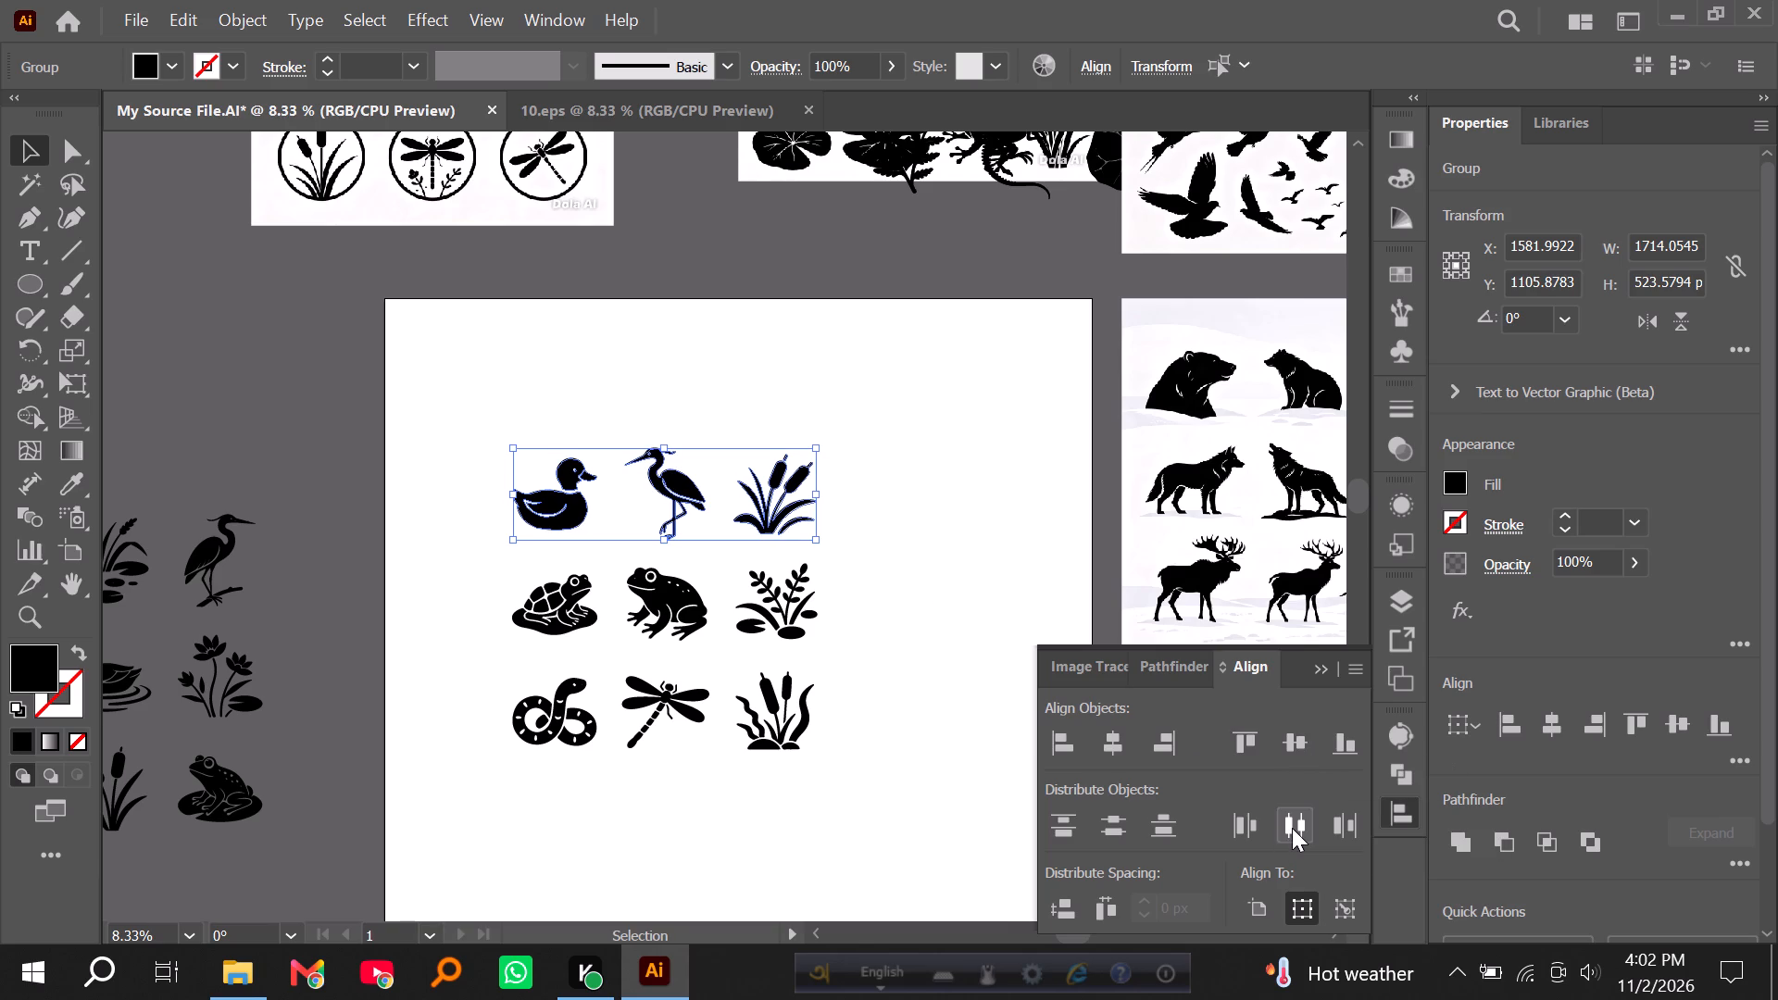
pyautogui.click(1292, 828)
pyautogui.click(947, 641)
# Align the middle-row motifs by their vertical centres, and do the same for the bottom-row motifs.
pyautogui.keyDown('alt'); pyautogui.scroll(1, 767, 644); pyautogui.keyUp('alt')
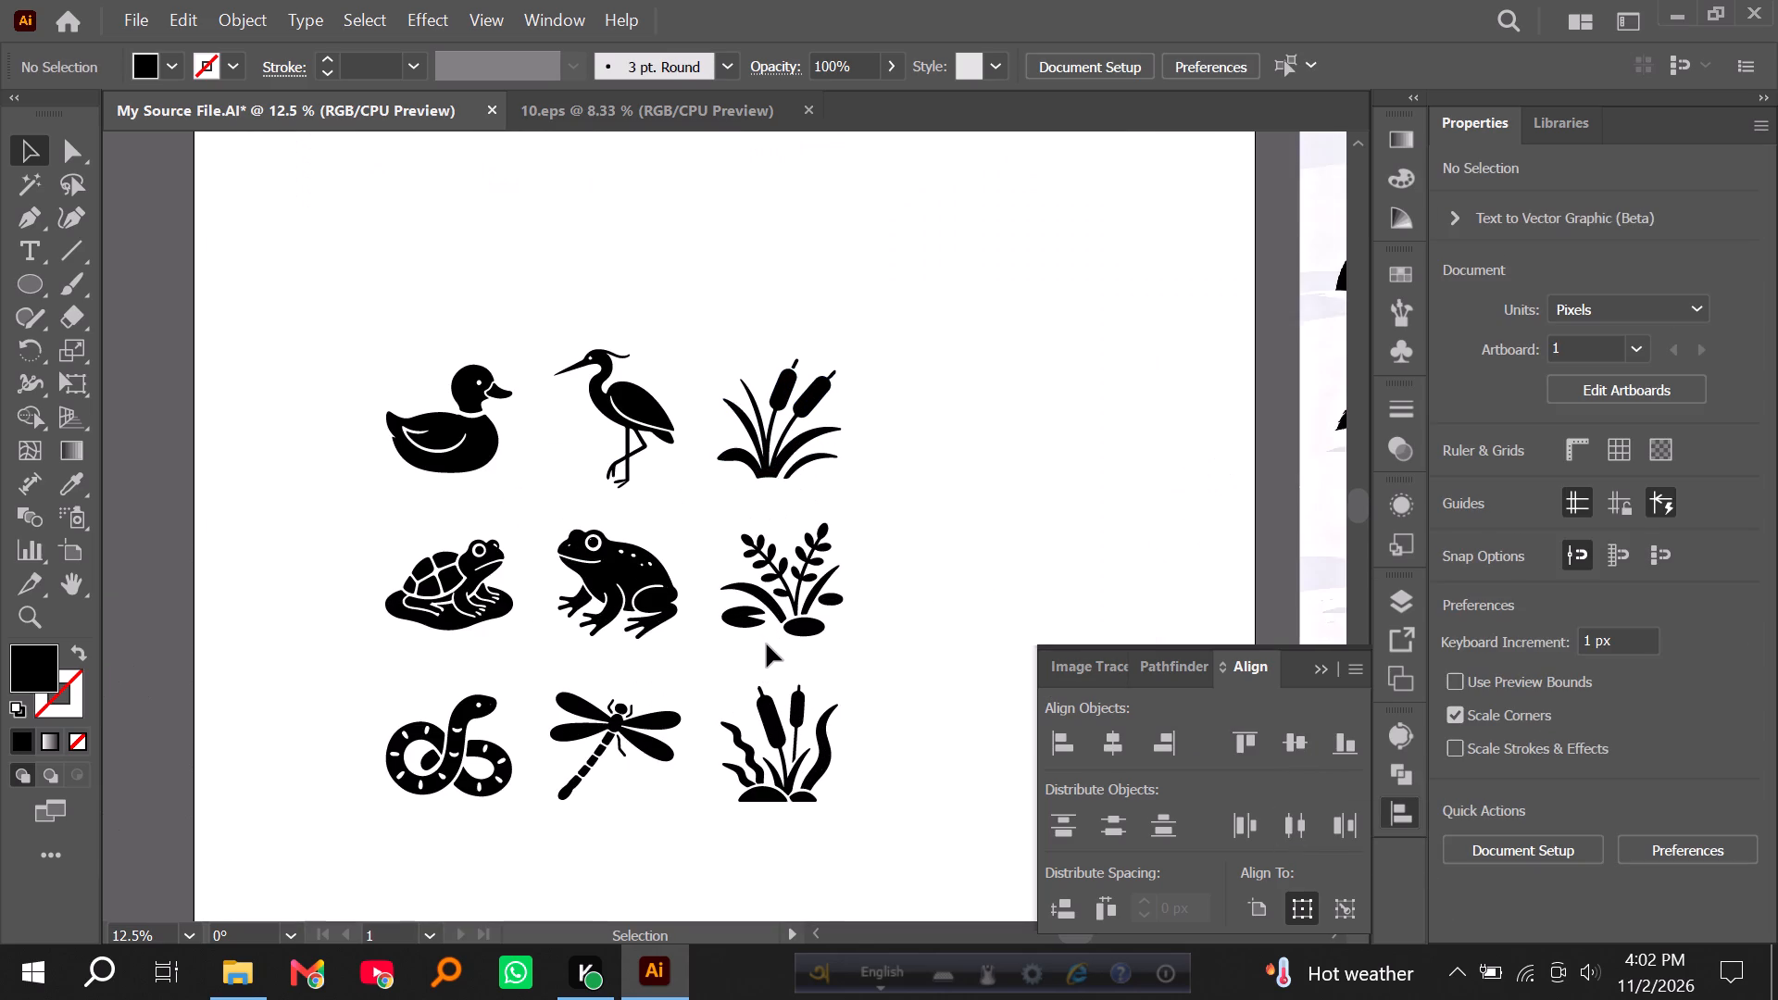
pyautogui.scroll(-2, 767, 645)
pyautogui.moveTo(342, 471); pyautogui.dragTo(877, 552)
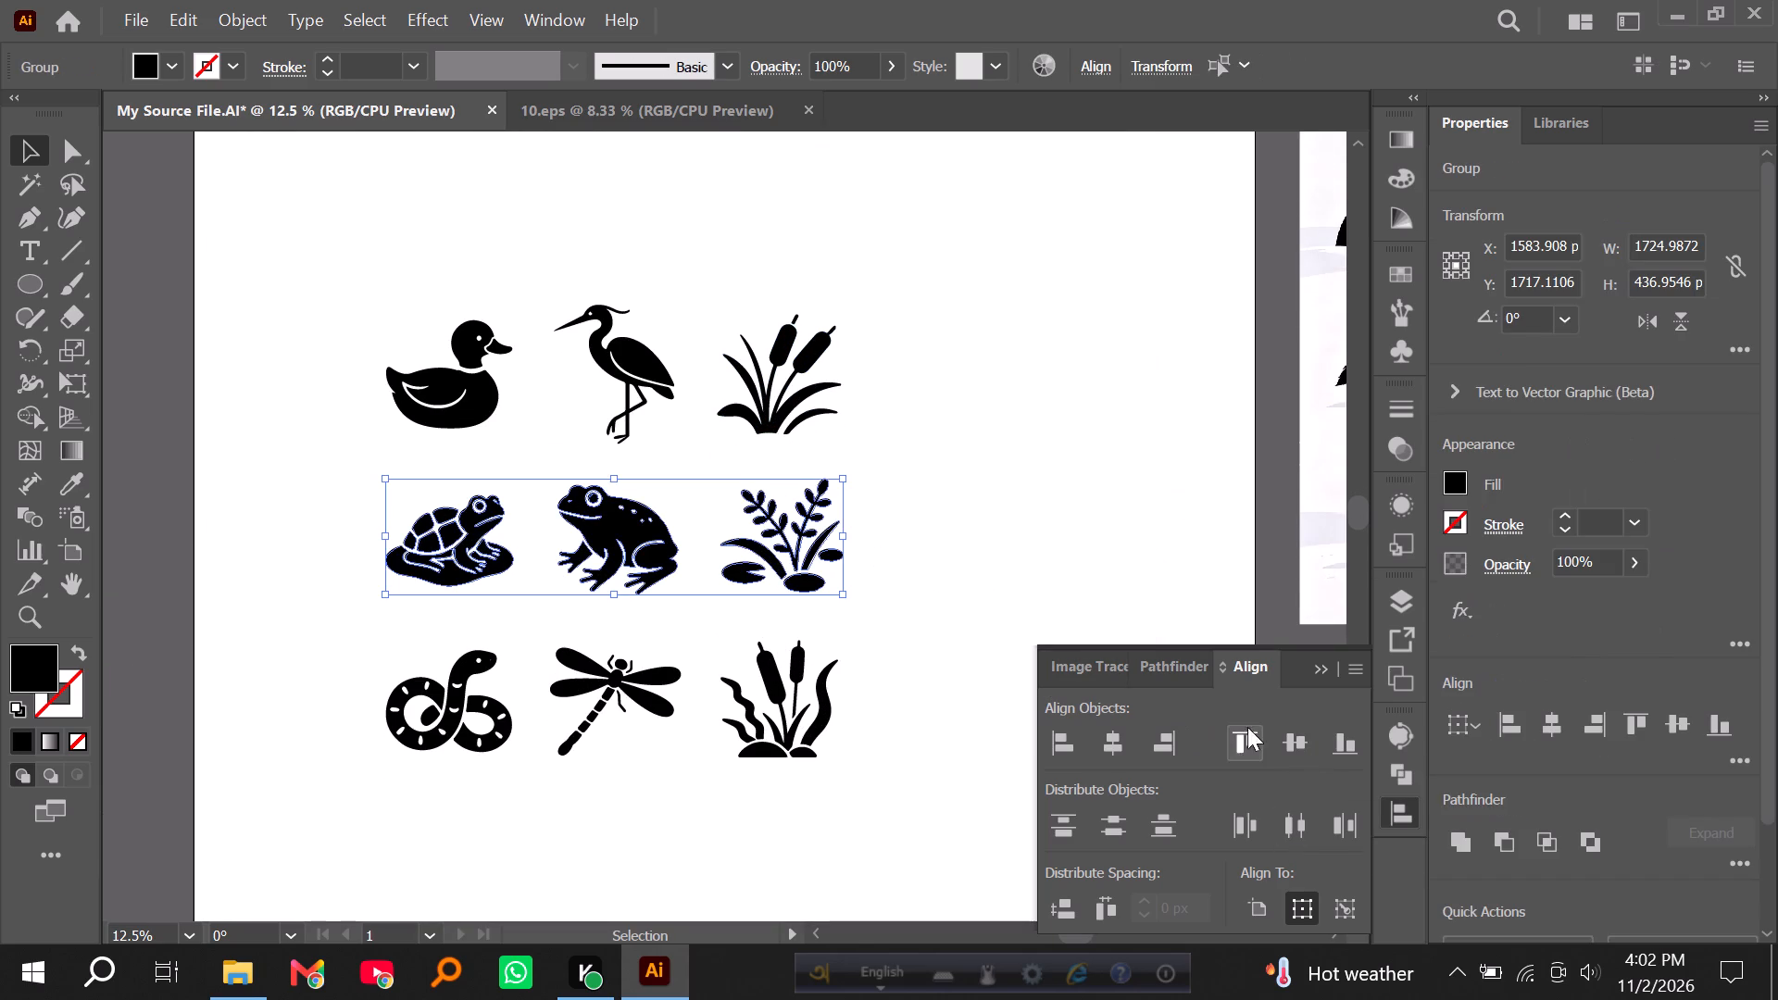
pyautogui.click(1297, 742)
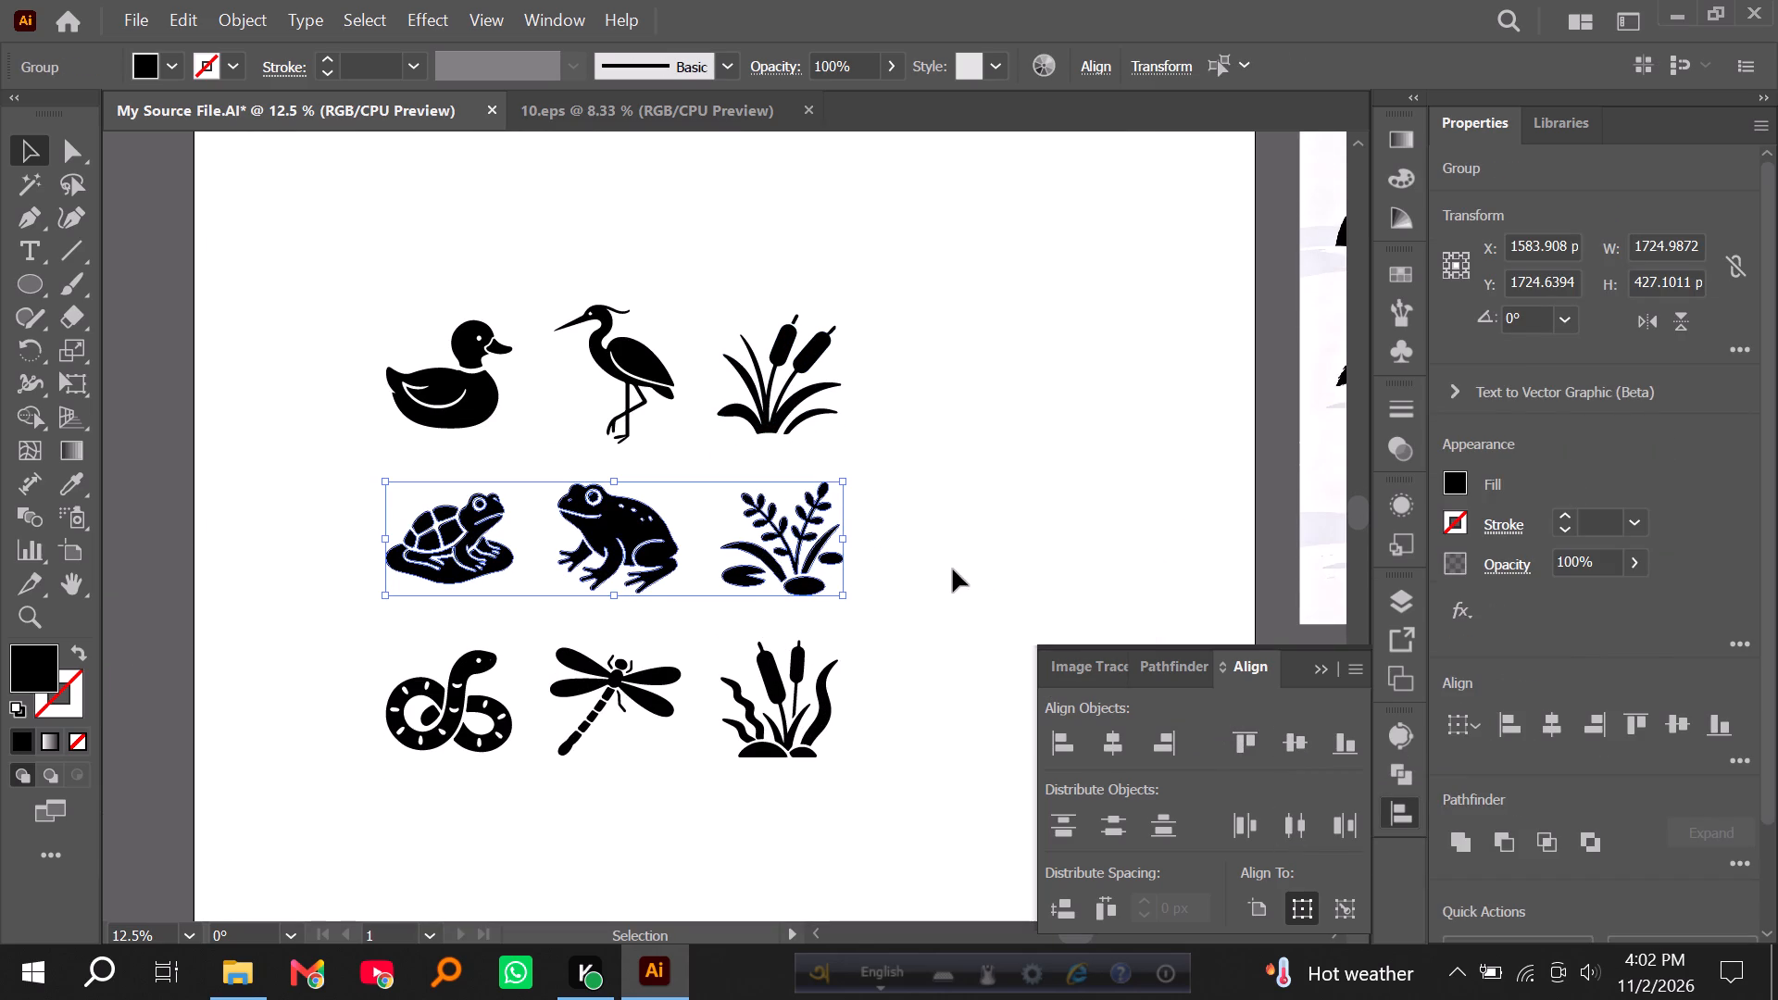
pyautogui.click(953, 569)
pyautogui.moveTo(344, 631); pyautogui.dragTo(907, 754)
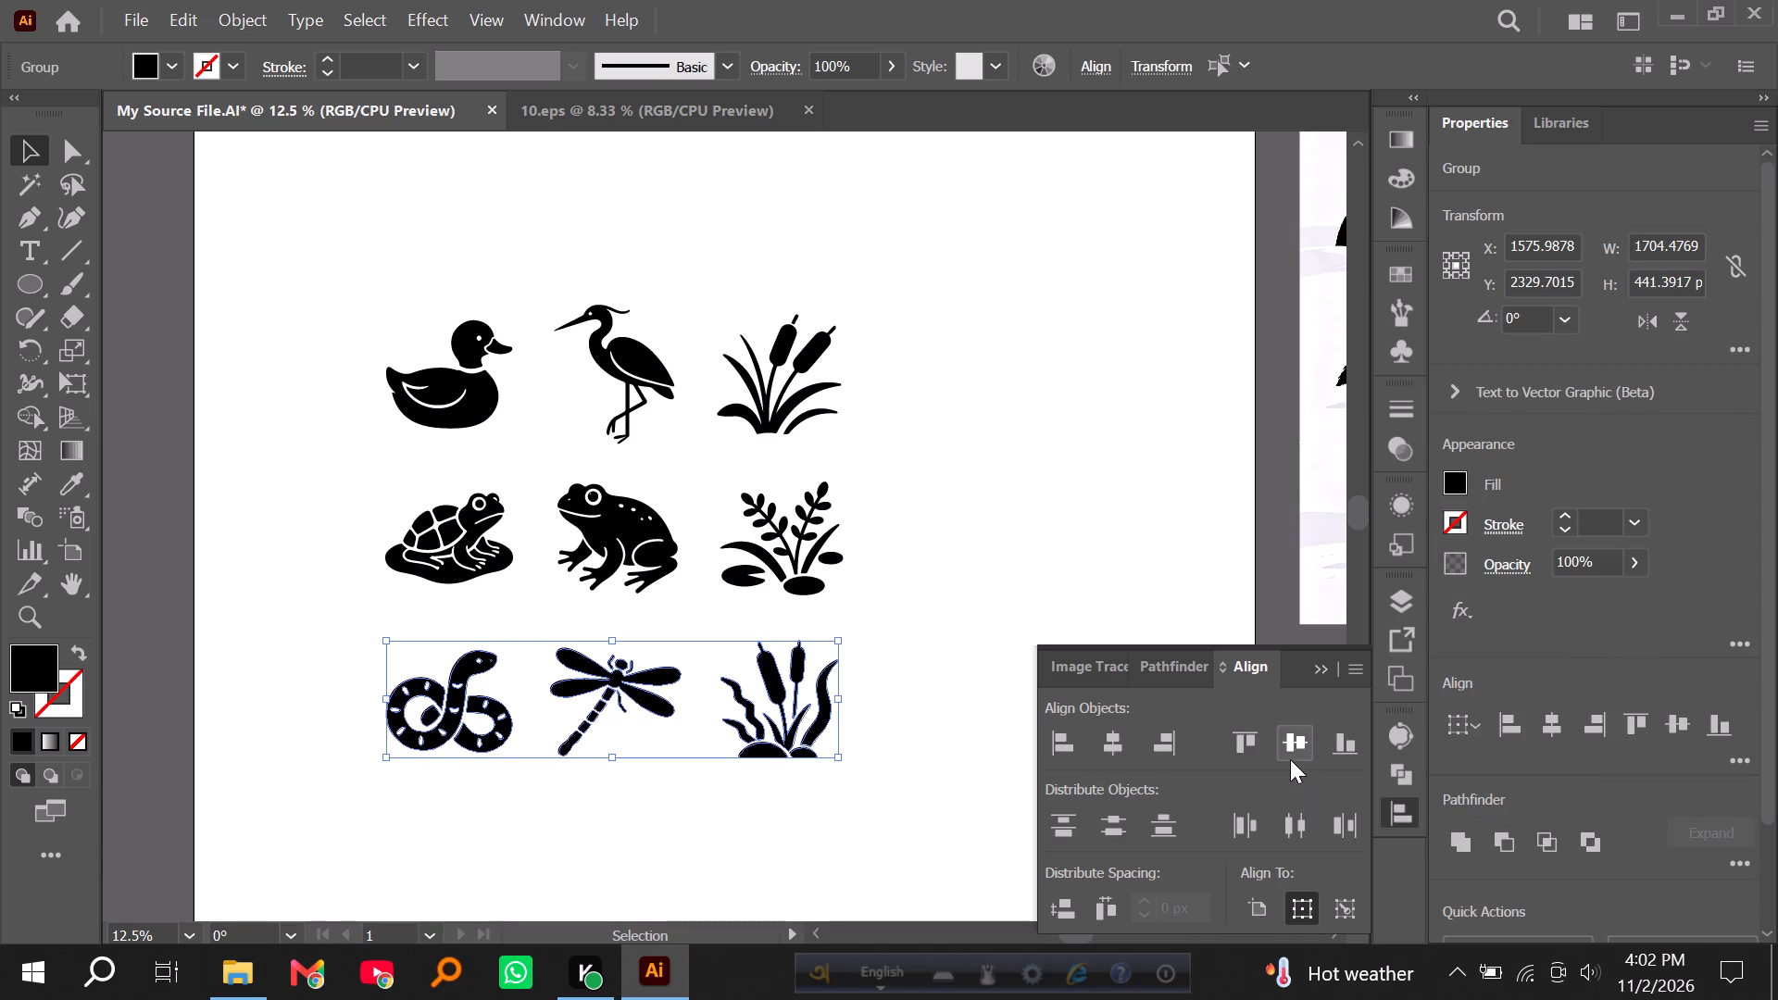
pyautogui.click(1290, 749)
pyautogui.click(954, 606)
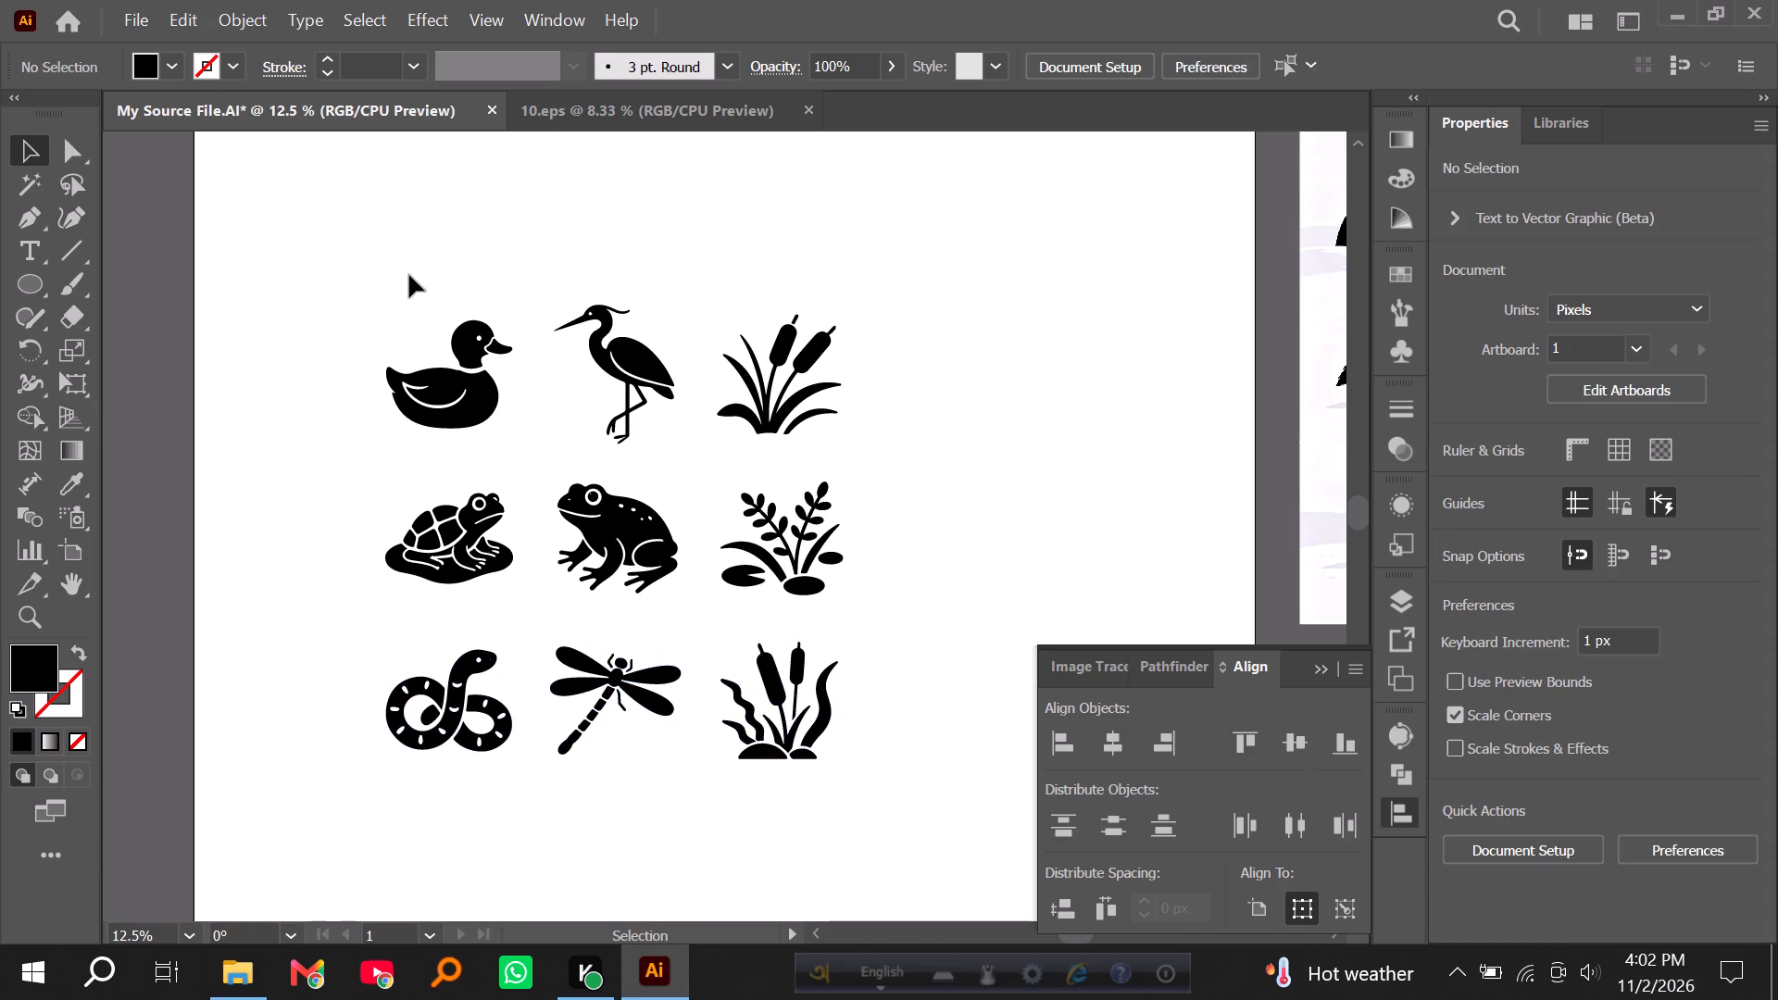
# Distribute the top-row motifs evenly by their horizontal centres.
pyautogui.moveTo(409, 275); pyautogui.dragTo(822, 389)
pyautogui.click(1298, 818)
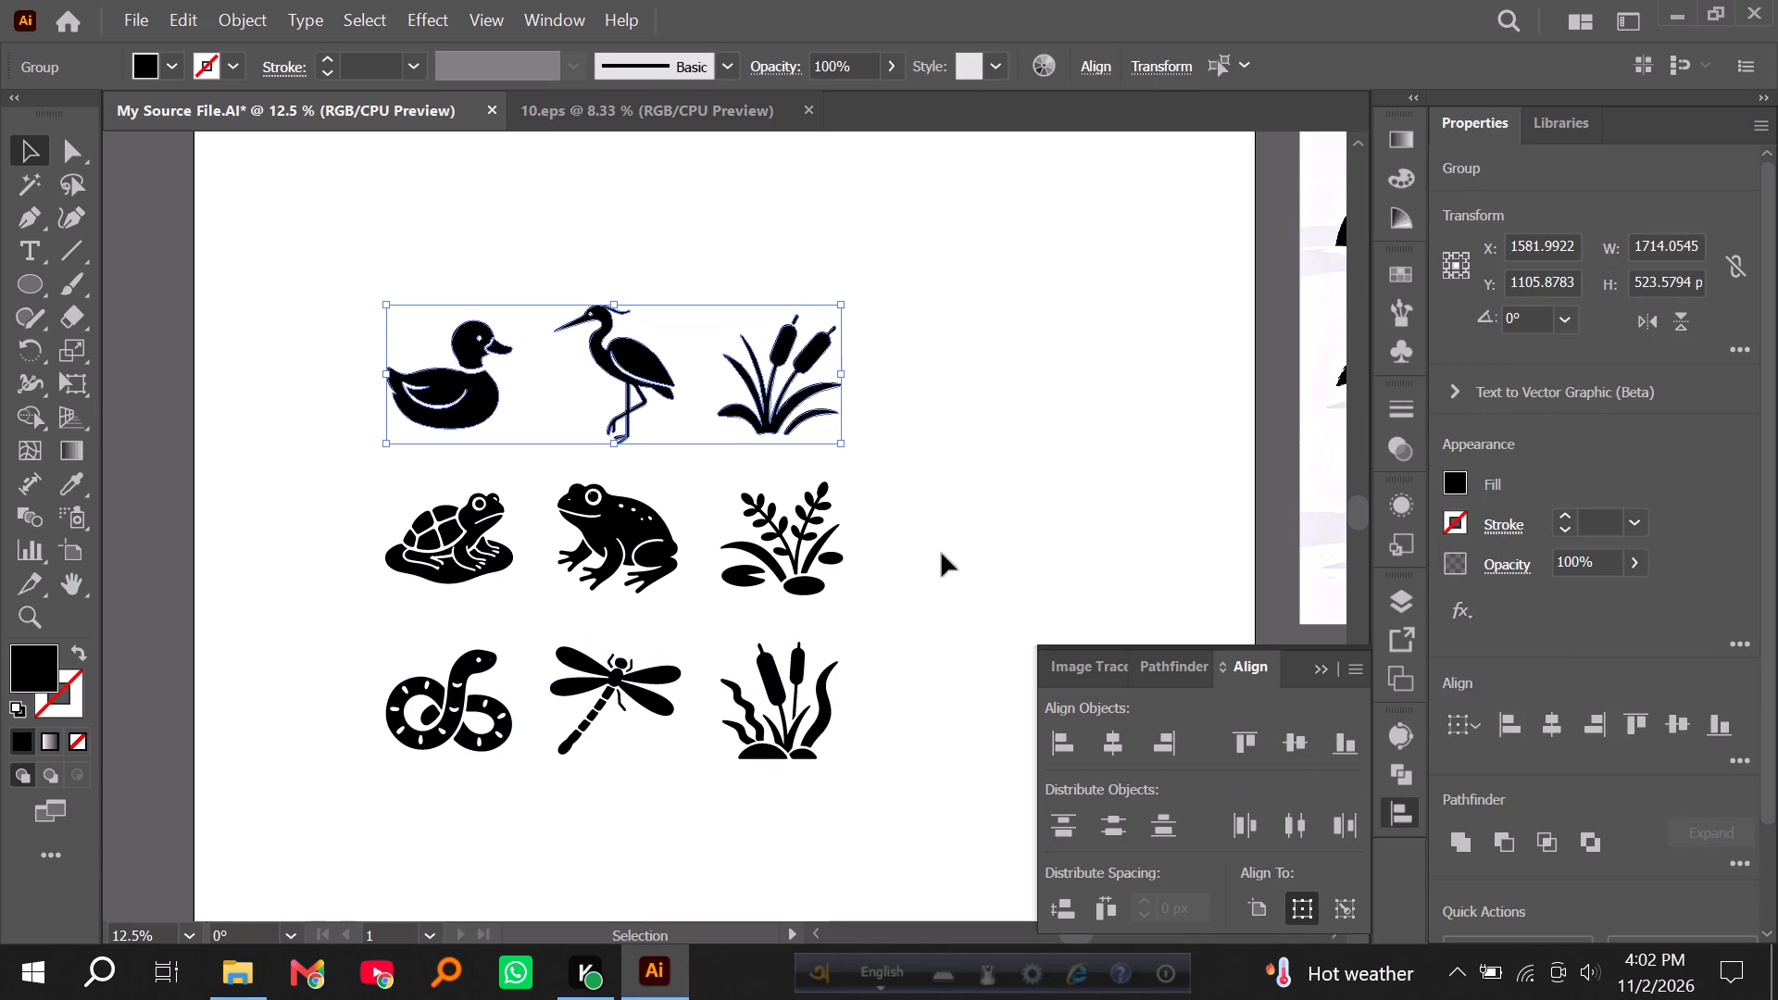
pyautogui.click(945, 513)
# Align each column by horizontal centres, using its top motif as key object: the cattails, the heron, and the duck.
pyautogui.moveTo(744, 221); pyautogui.dragTo(820, 708)
pyautogui.click(810, 354)
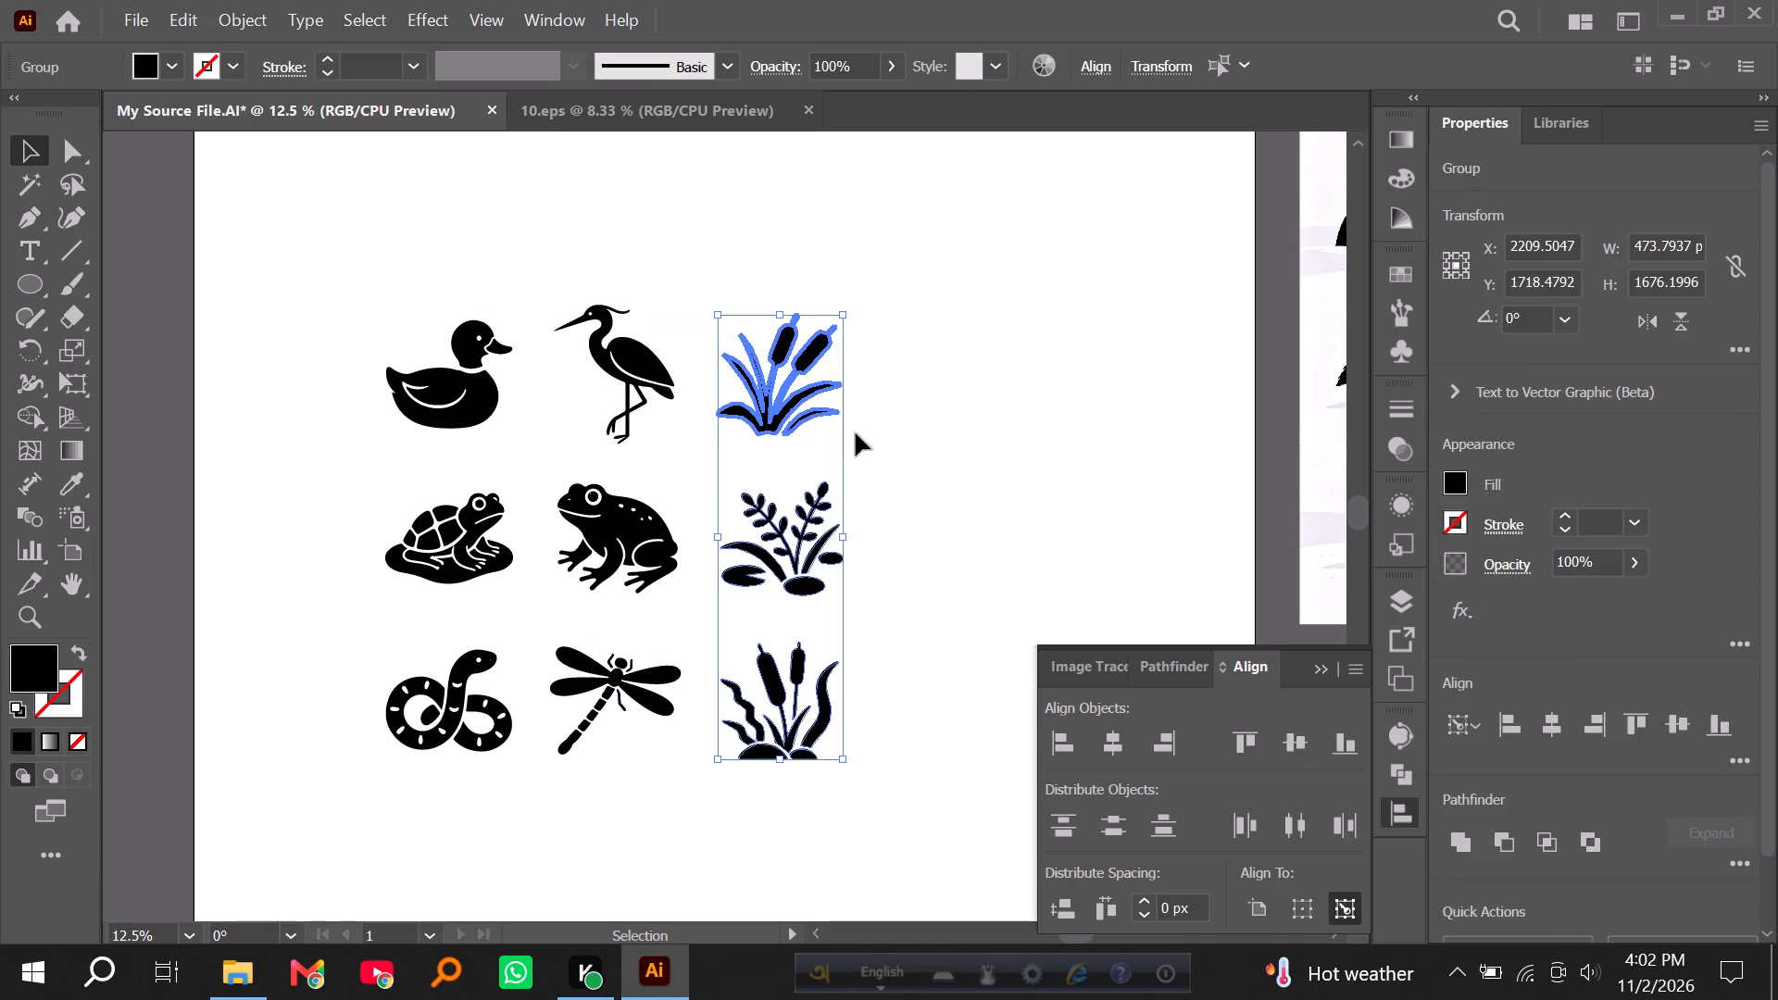
pyautogui.click(1121, 743)
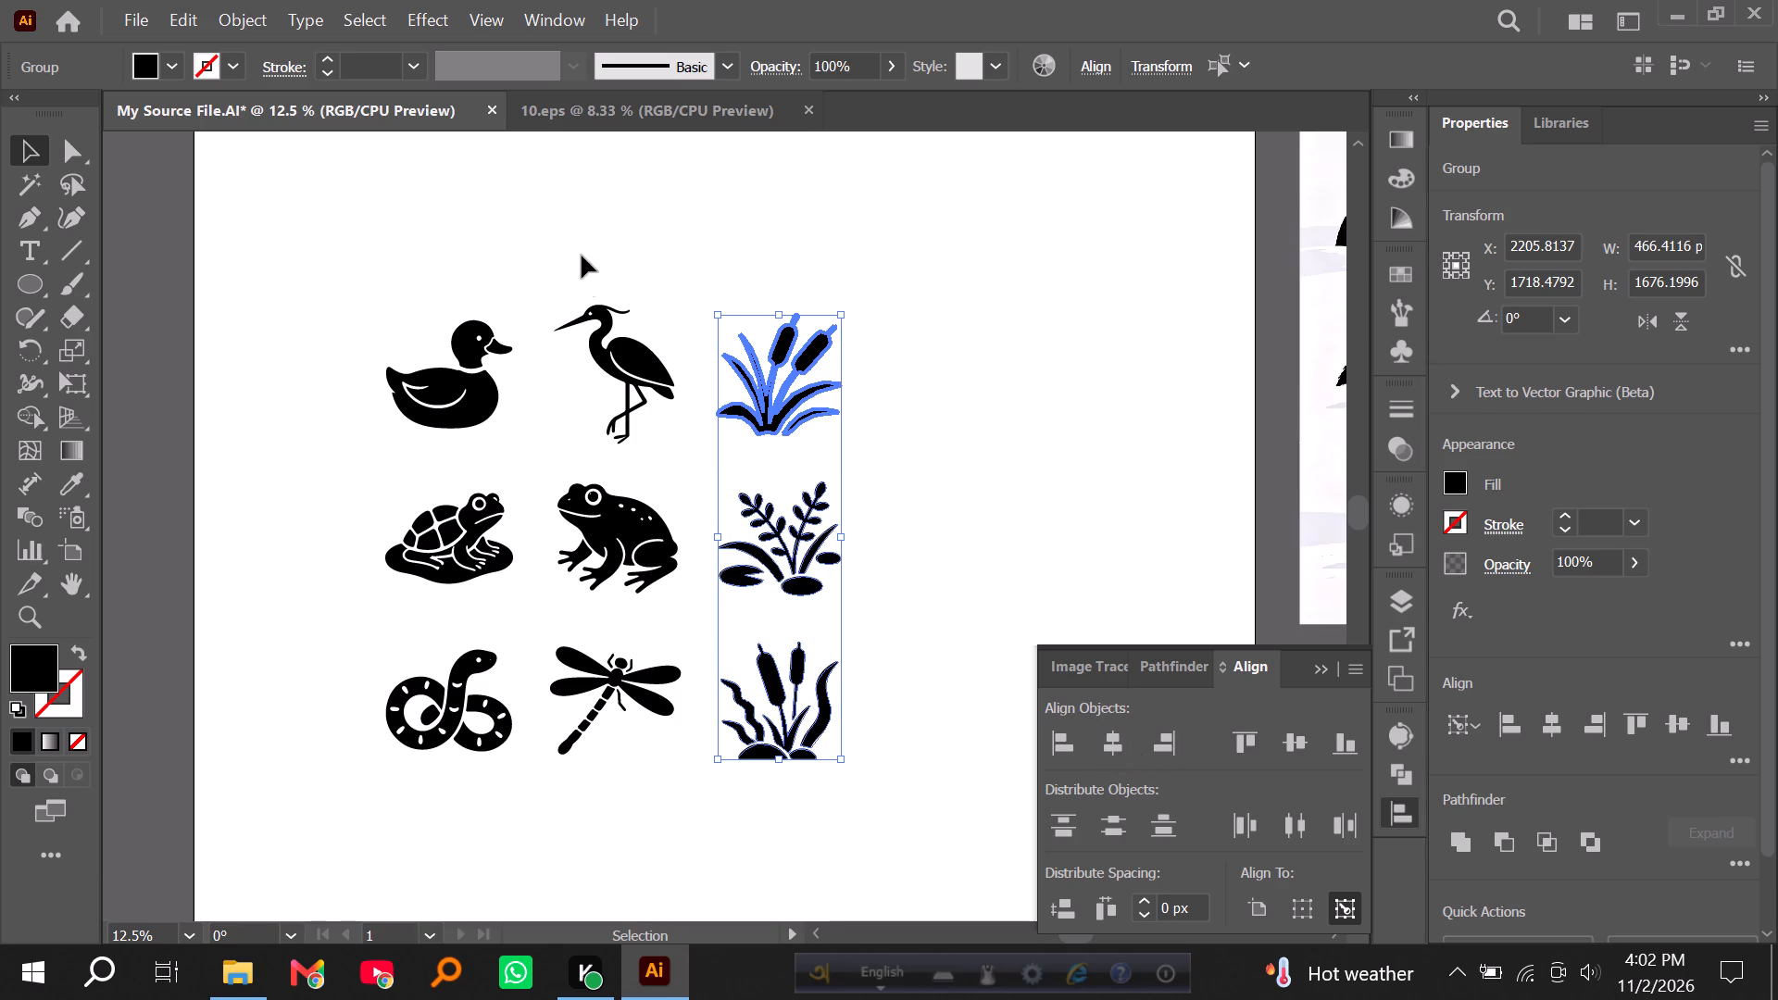
pyautogui.moveTo(578, 254); pyautogui.dragTo(662, 706)
pyautogui.click(638, 353)
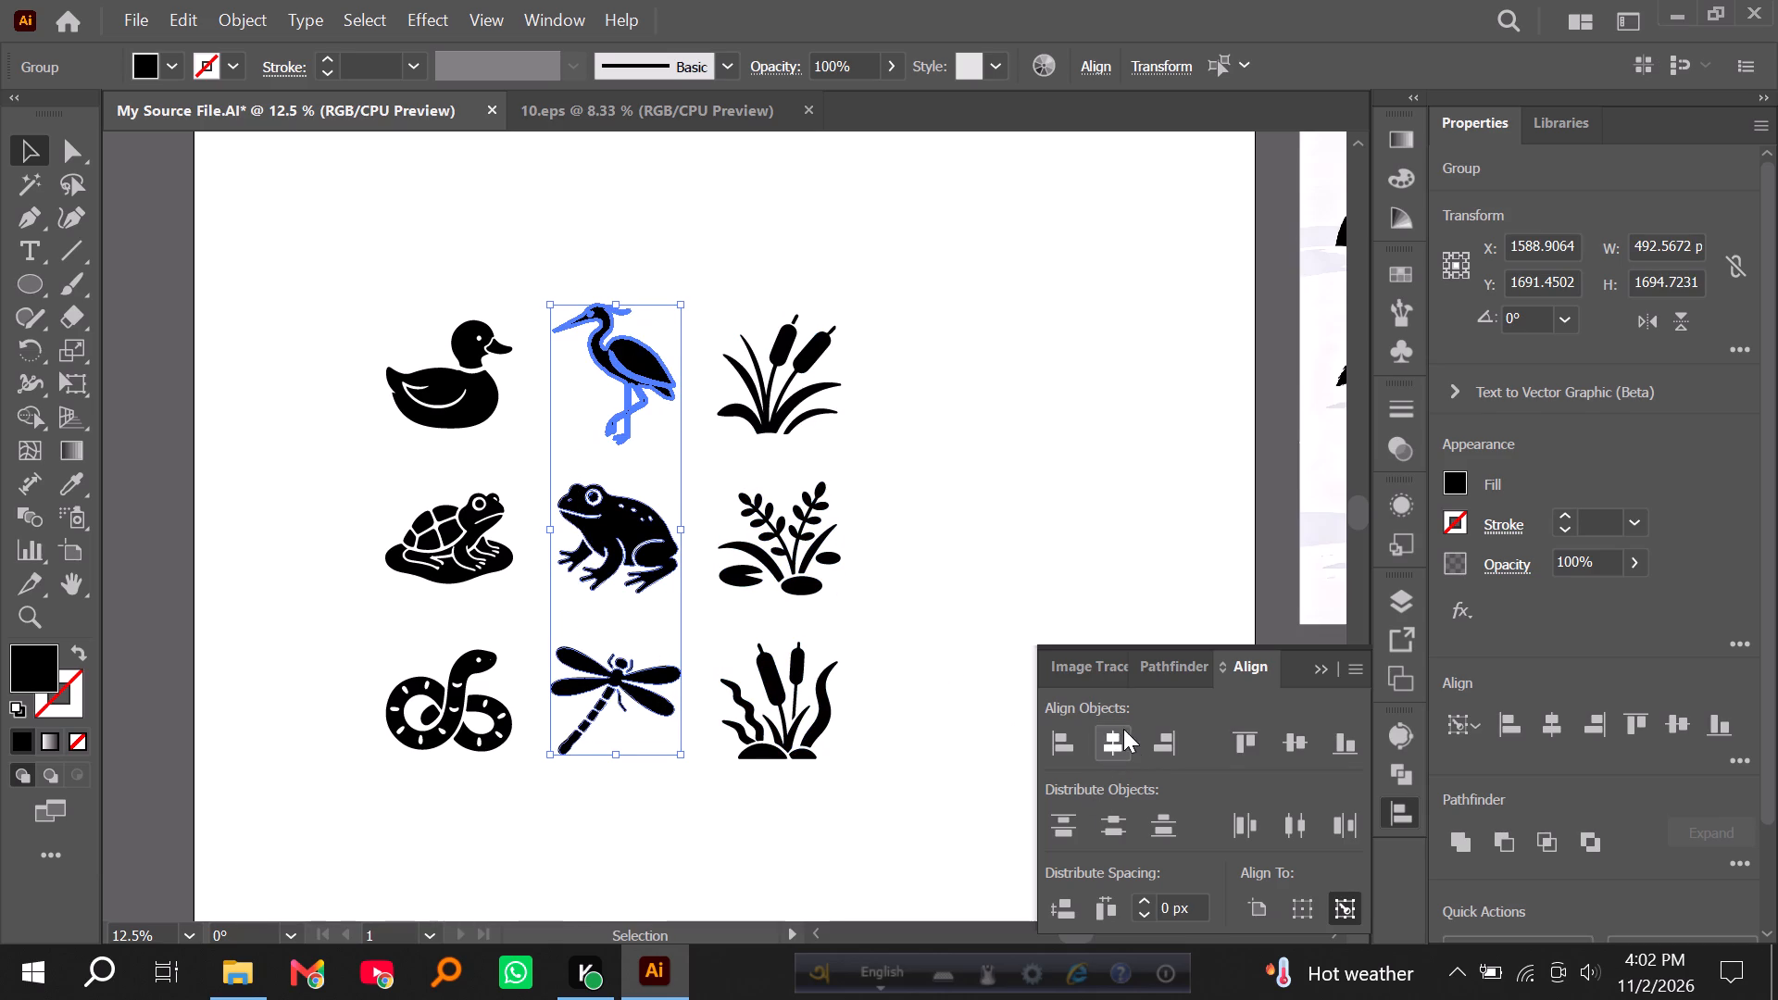
pyautogui.click(1119, 731)
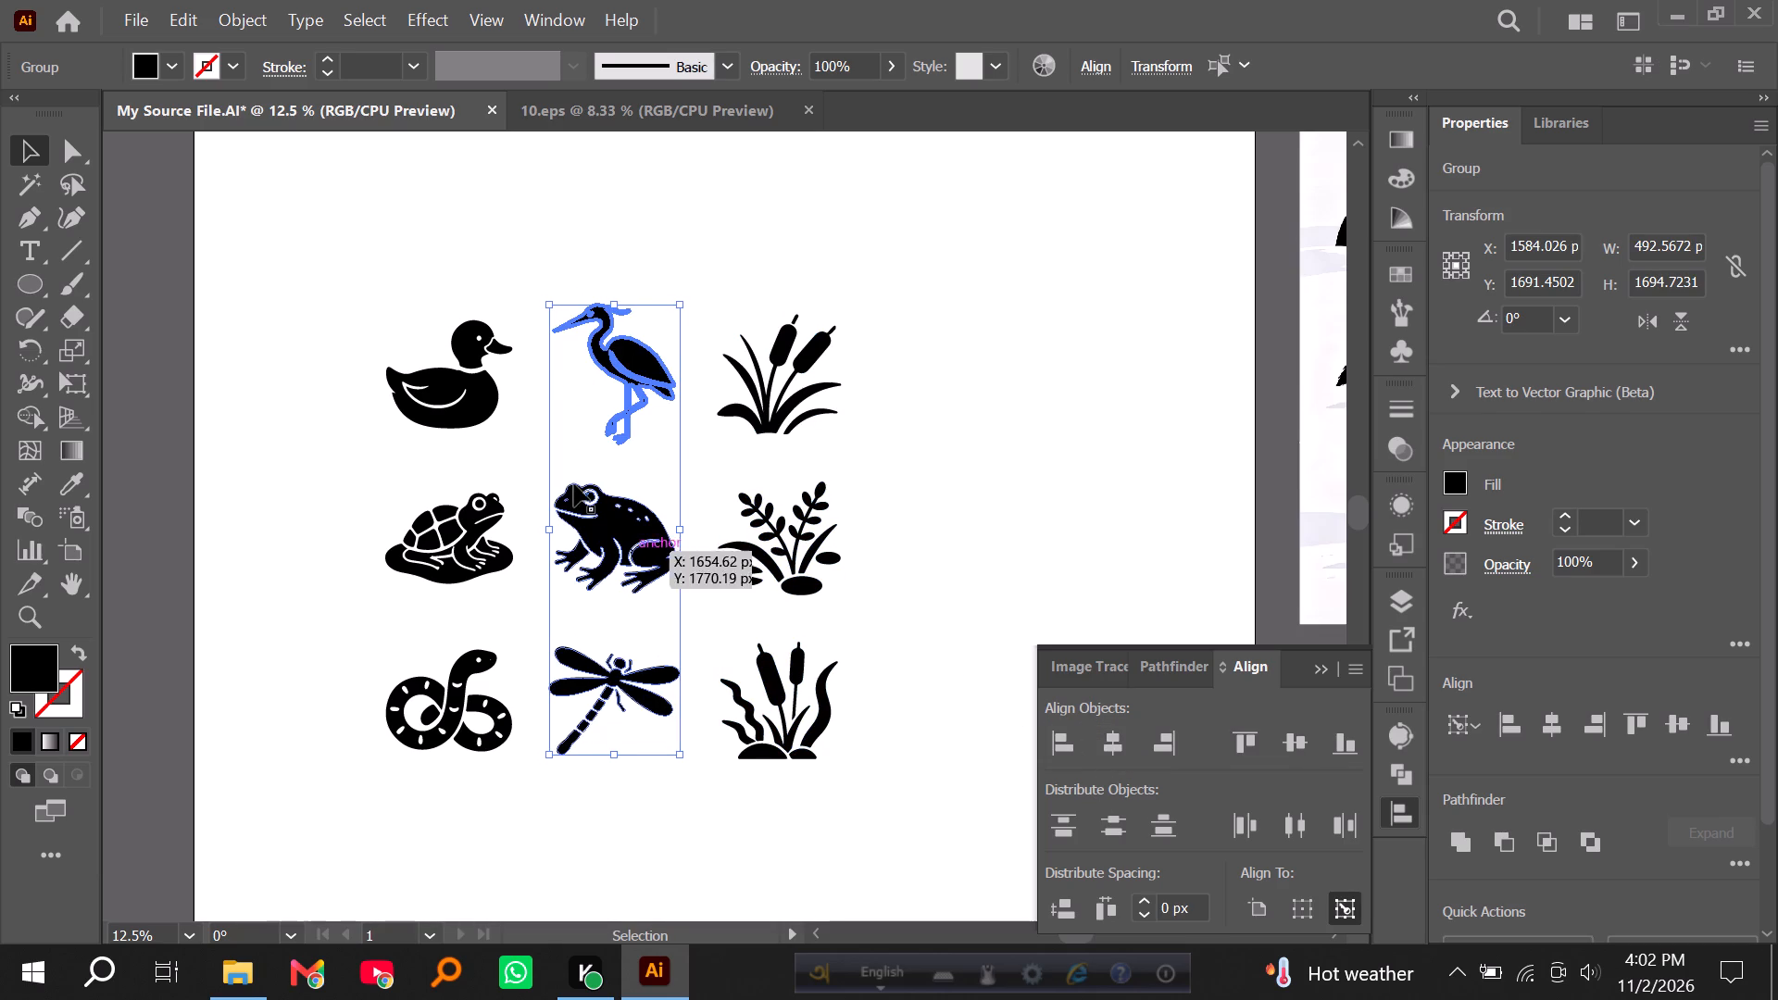
pyautogui.moveTo(369, 265); pyautogui.dragTo(470, 774)
pyautogui.click(462, 390)
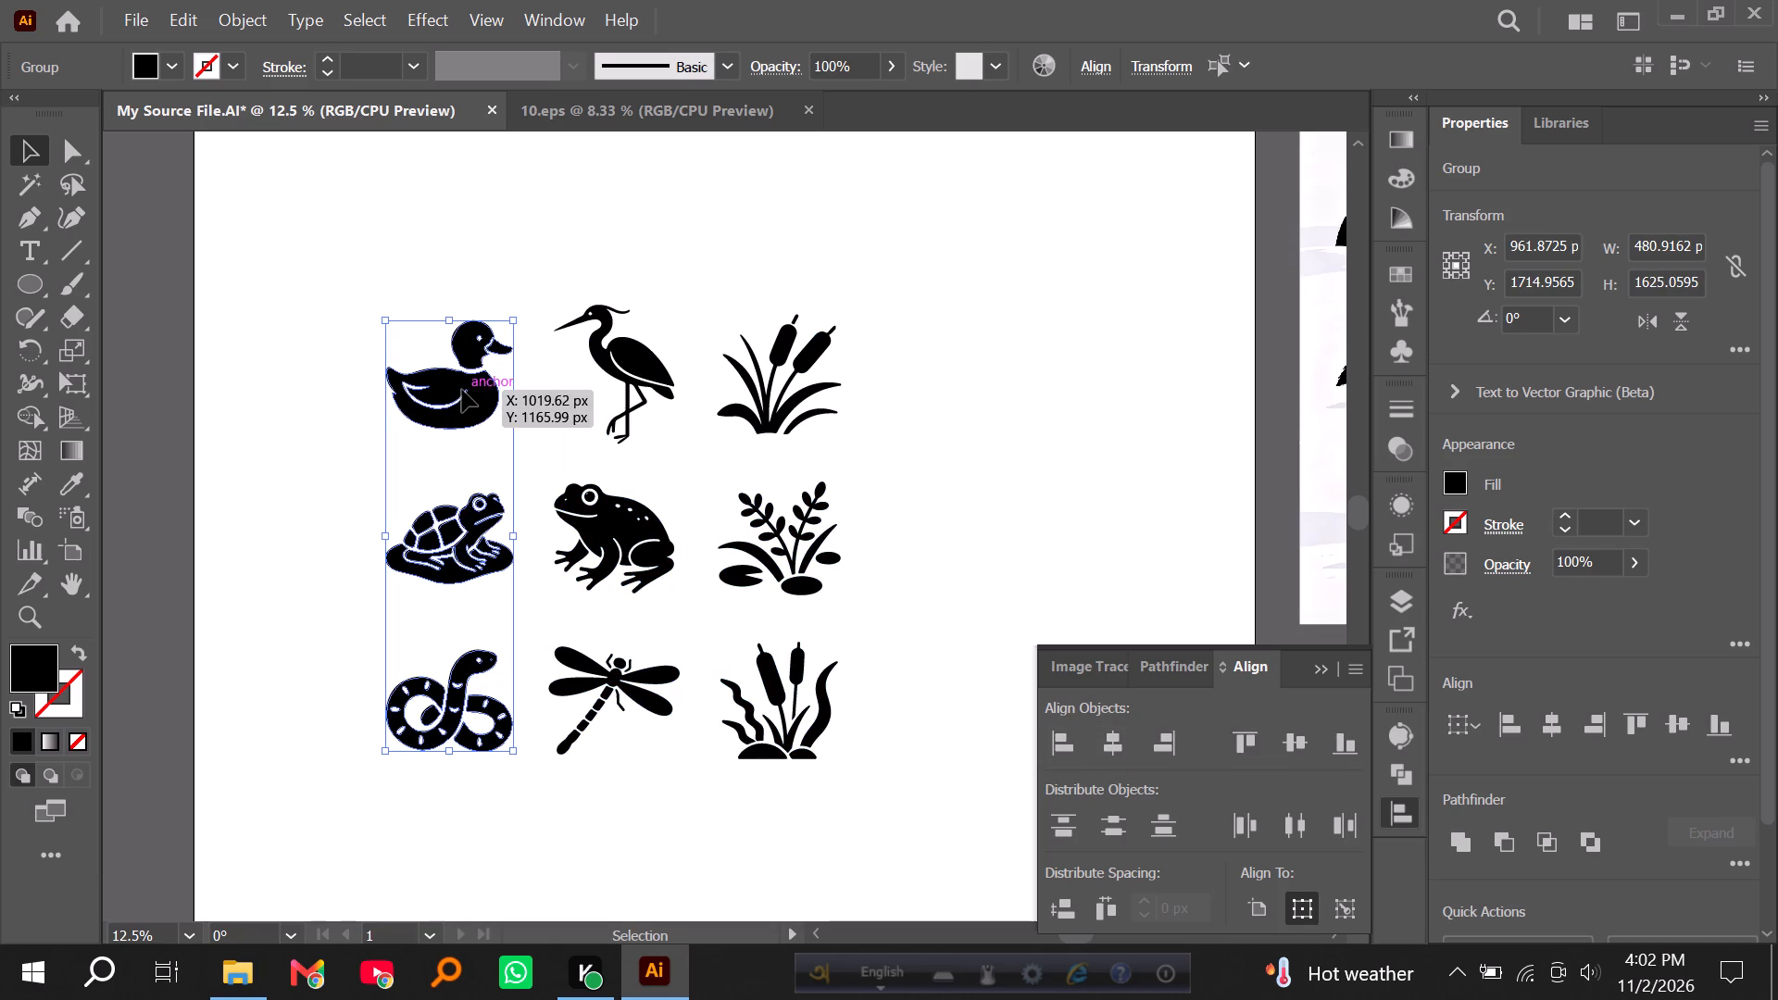
pyautogui.click(1110, 746)
# Group all nine aligned pond motifs into one group.
pyautogui.moveTo(398, 253); pyautogui.dragTo(733, 631)
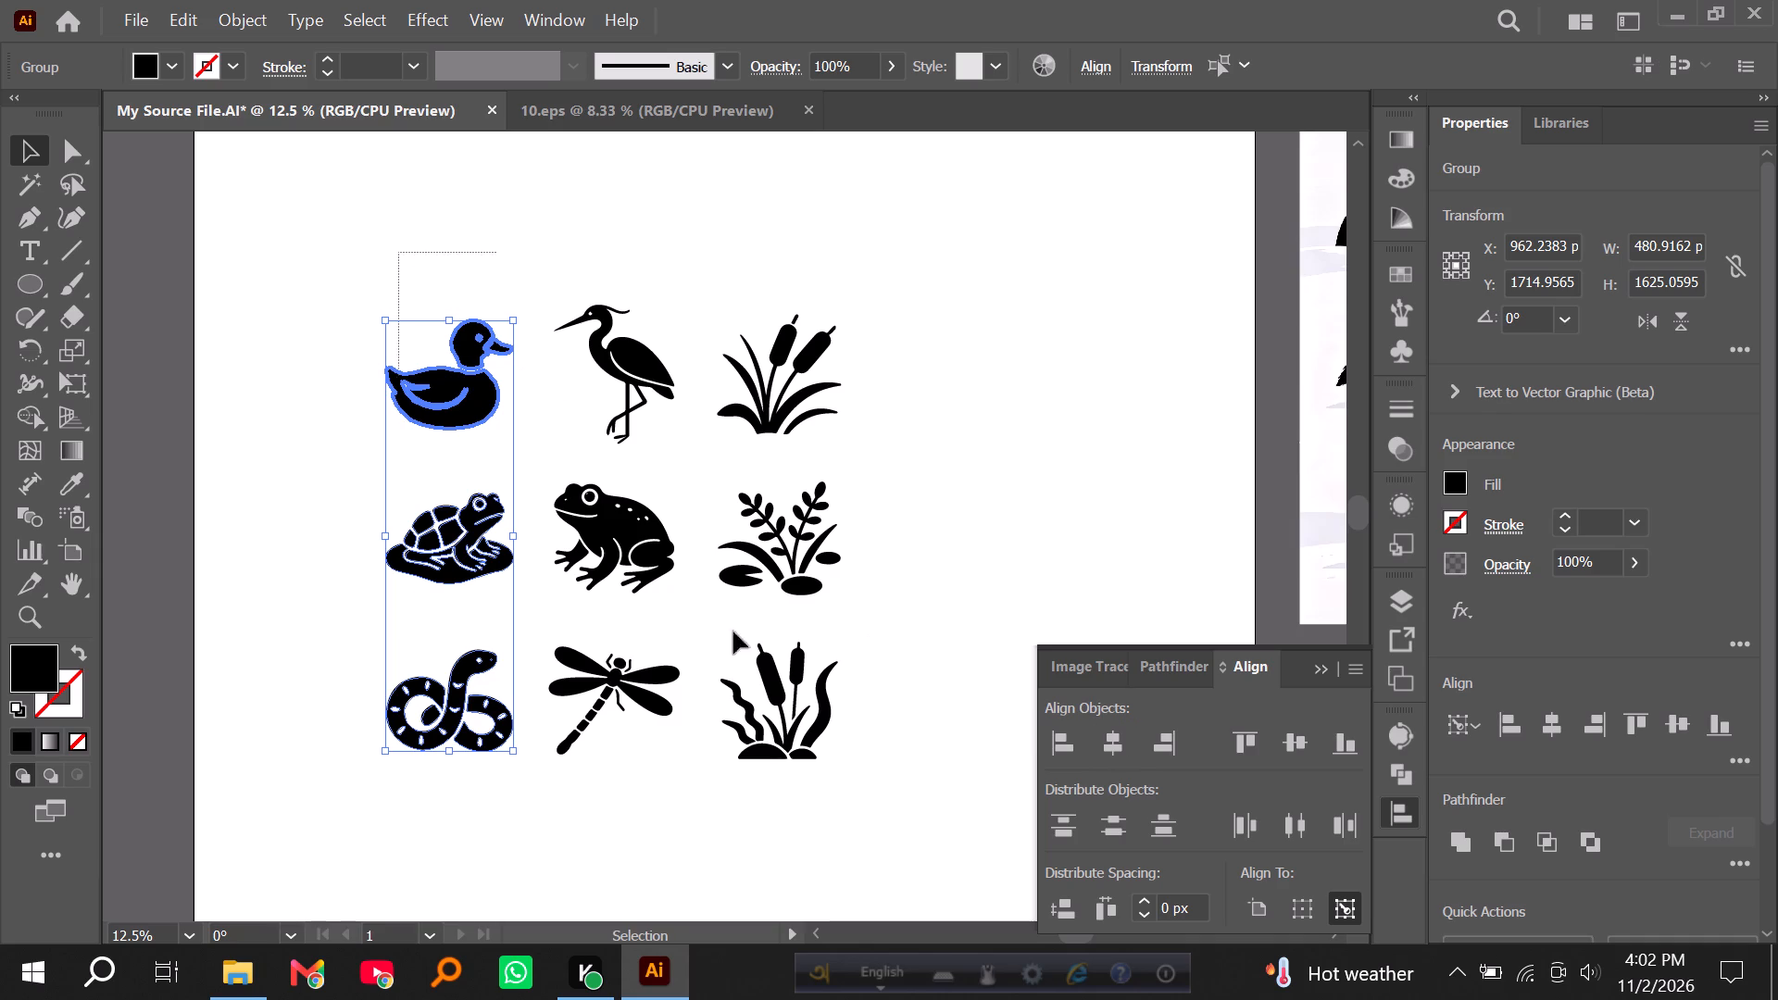
pyautogui.moveTo(733, 631); pyautogui.dragTo(870, 754)
pyautogui.hotkey('ctrl', 'g')
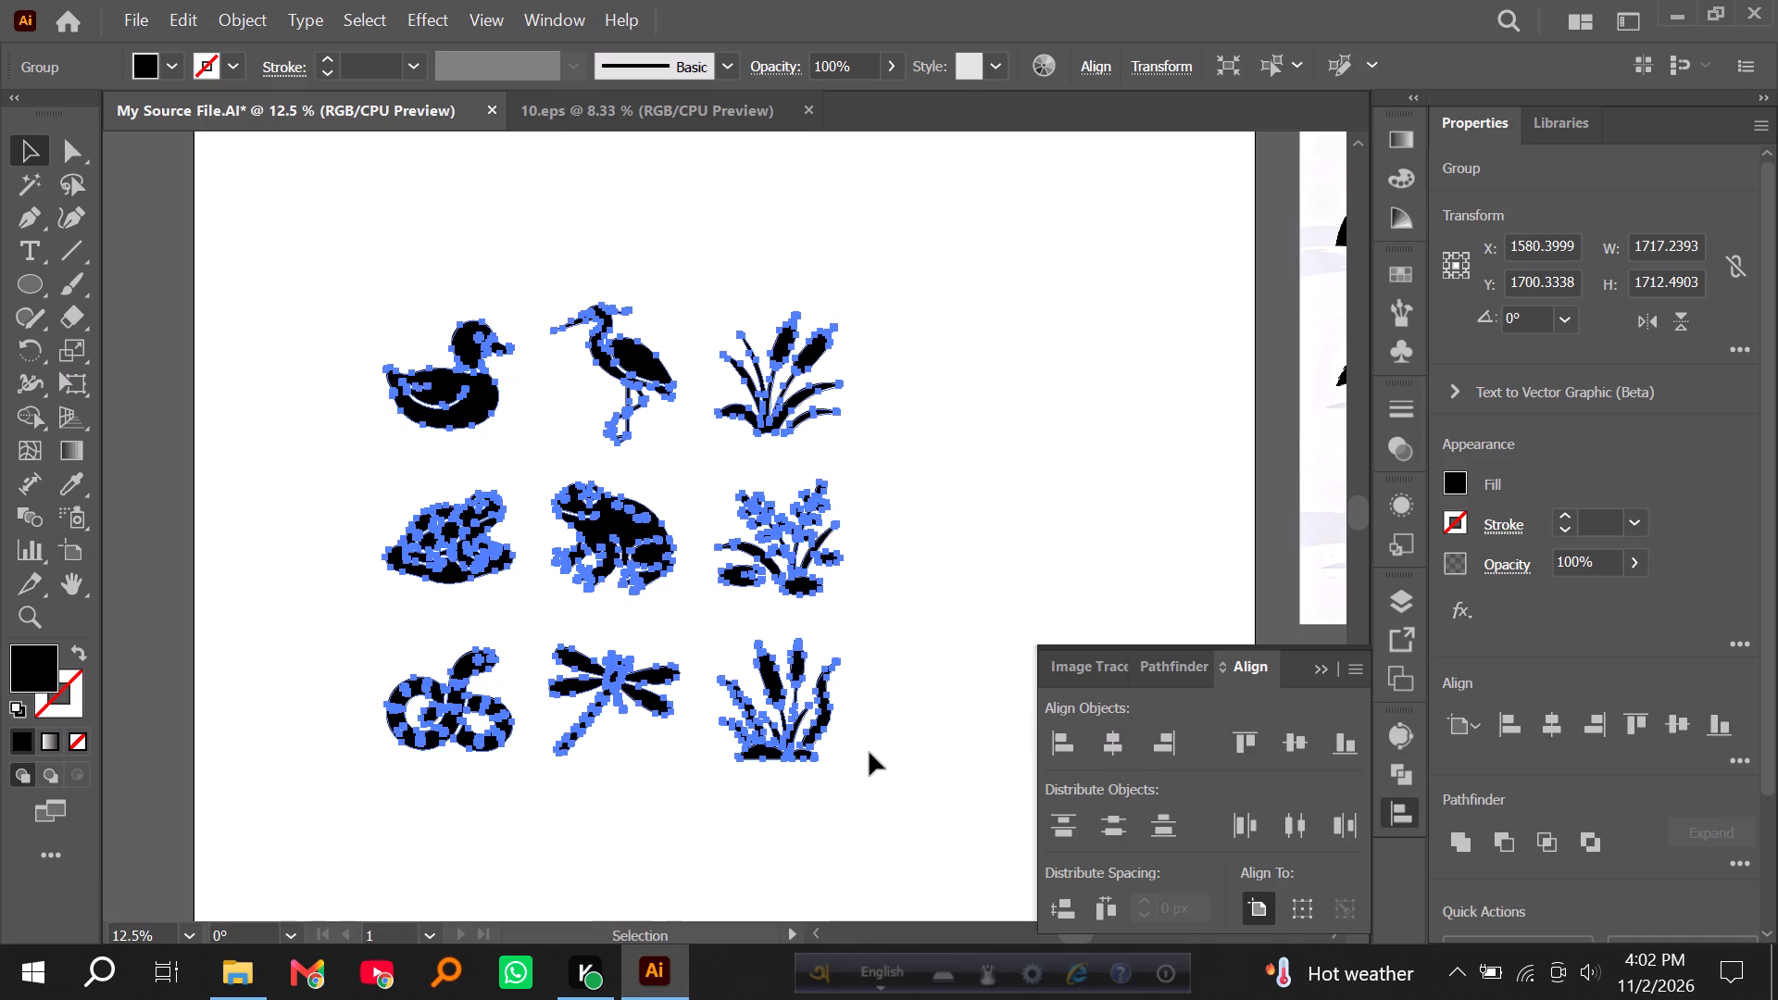
# Move the grouped nine-motif set off the artboard, placing it beside the first set of pond motifs.
pyautogui.keyDown('alt'); pyautogui.scroll(-3, 870, 751); pyautogui.keyUp('alt')
pyautogui.moveTo(791, 672); pyautogui.dragTo(353, 684)
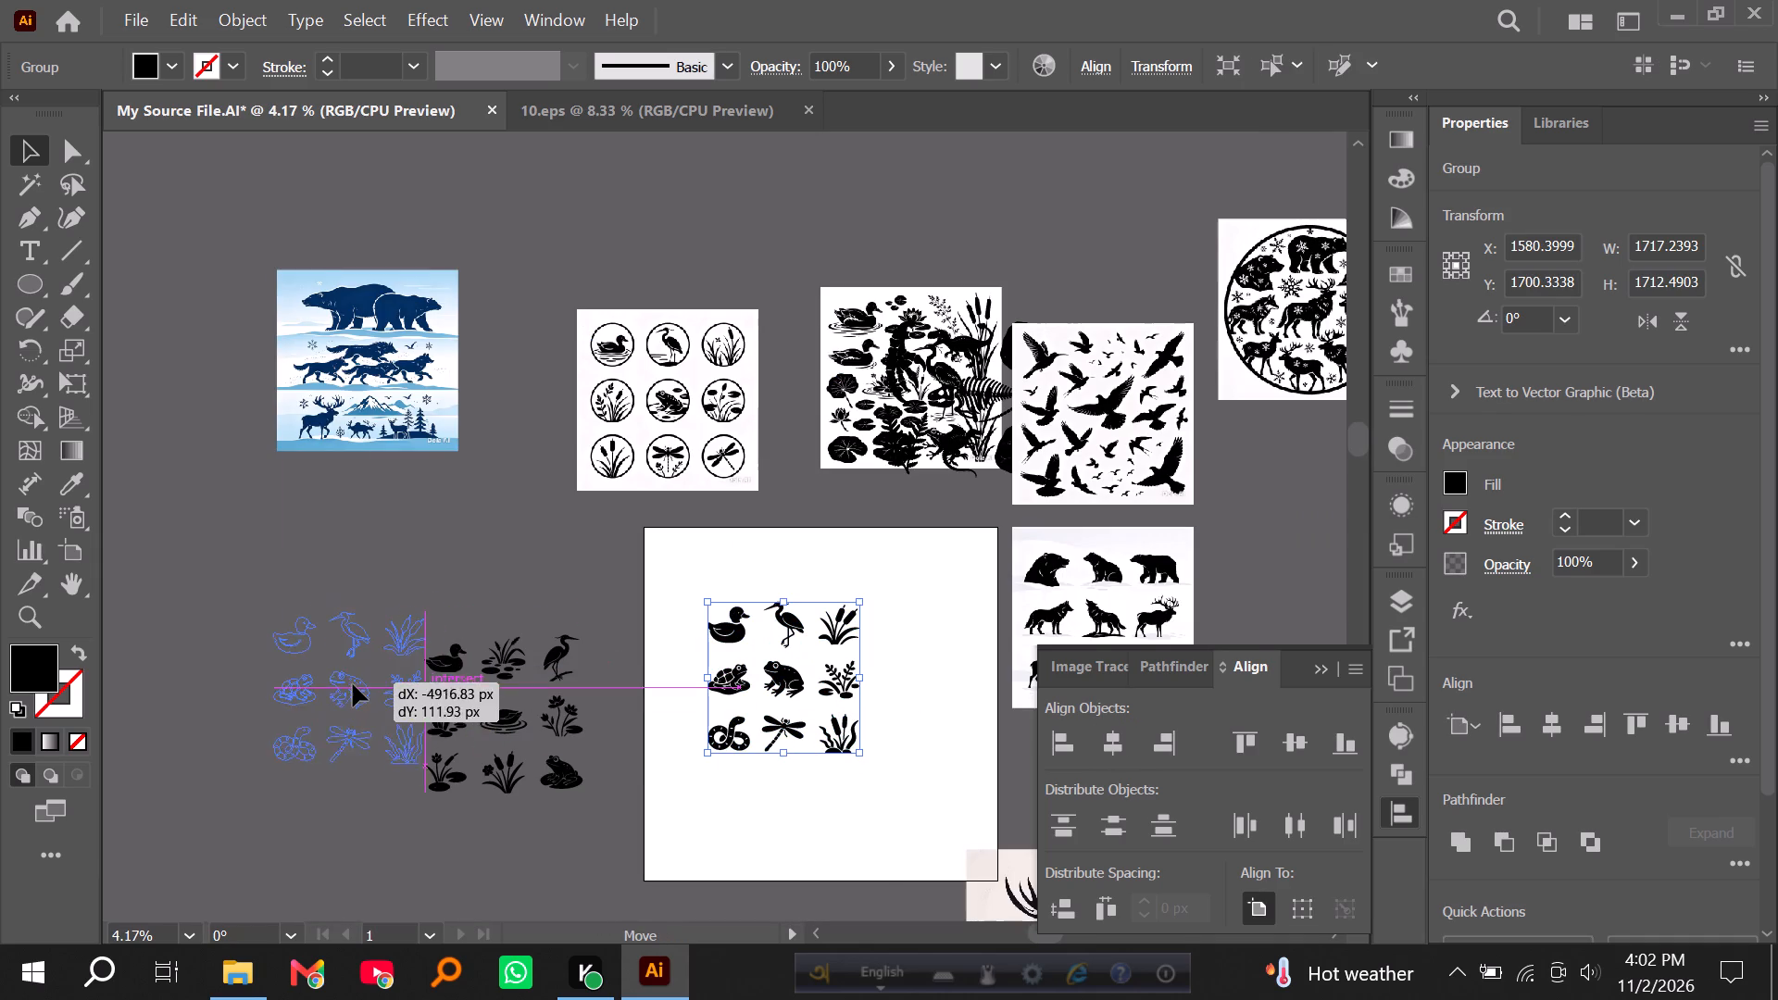
pyautogui.moveTo(353, 684); pyautogui.dragTo(335, 706)
pyautogui.click(556, 531)
# Move the circled pond-motif reference image onto the artboard and delete it.
pyautogui.moveTo(676, 399); pyautogui.dragTo(813, 668)
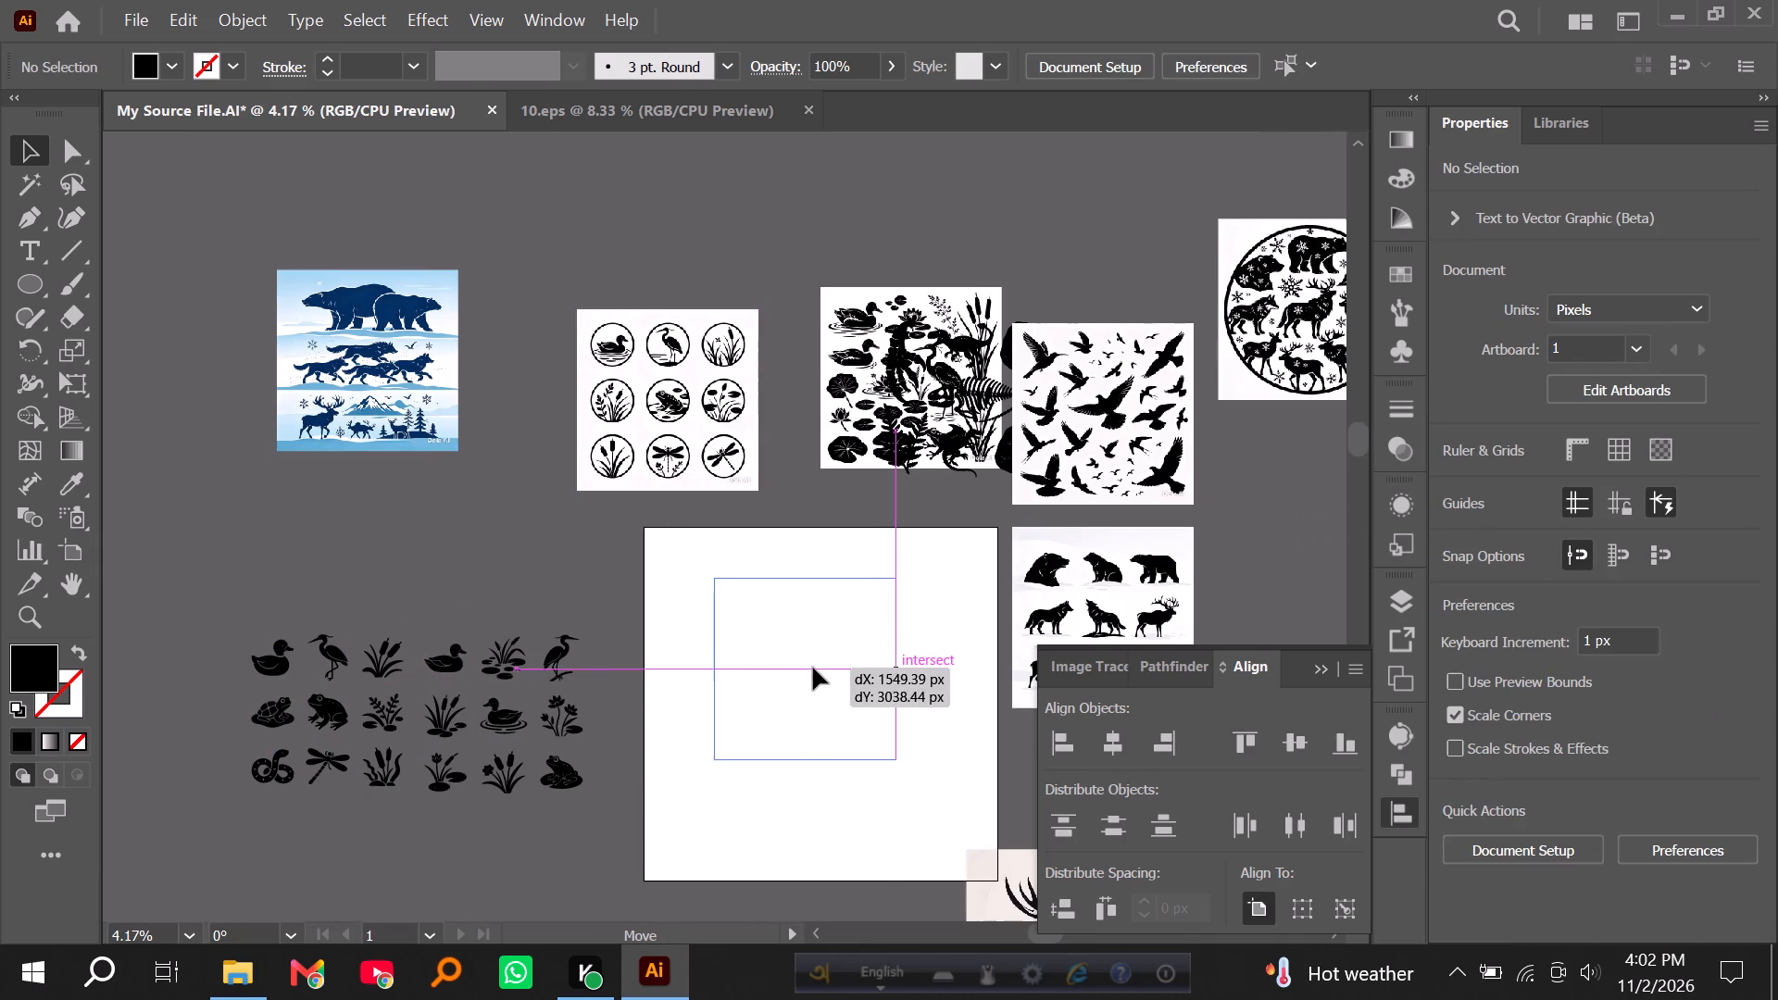
pyautogui.moveTo(813, 668); pyautogui.dragTo(800, 661)
pyautogui.keyDown('alt'); pyautogui.scroll(3, 872, 704); pyautogui.keyUp('alt')
pyautogui.scroll(-2, 748, 737)
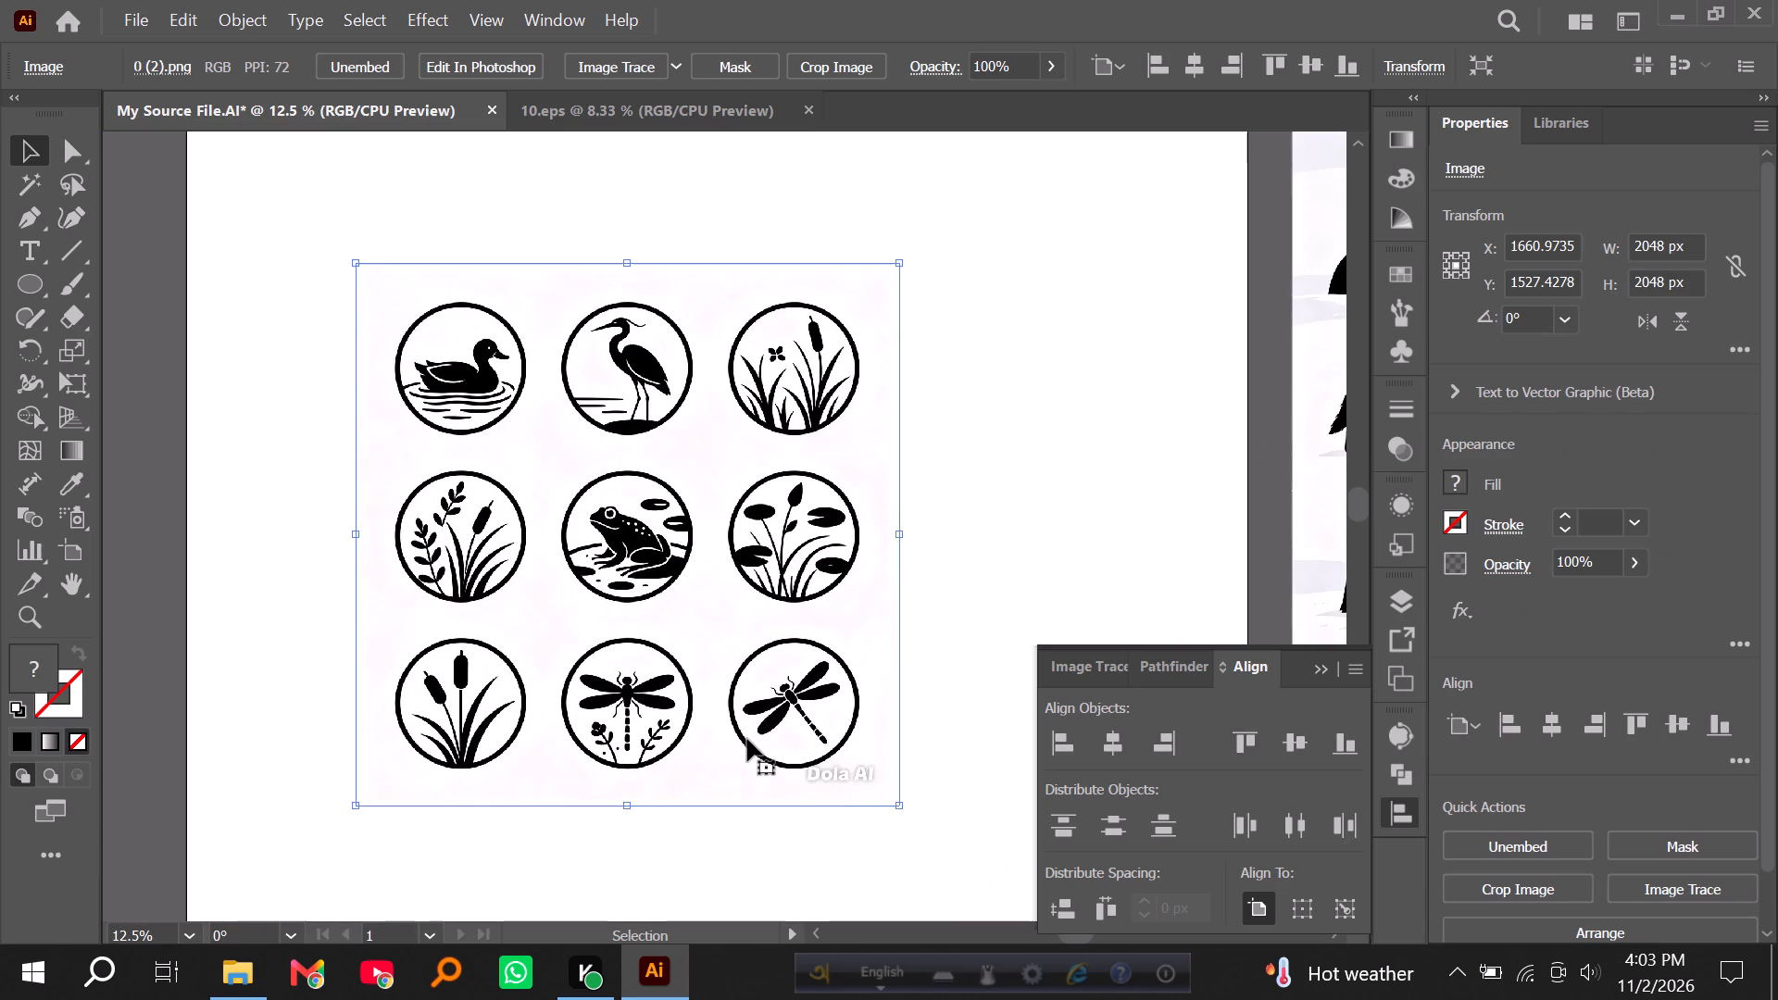
pyautogui.press('Delete')
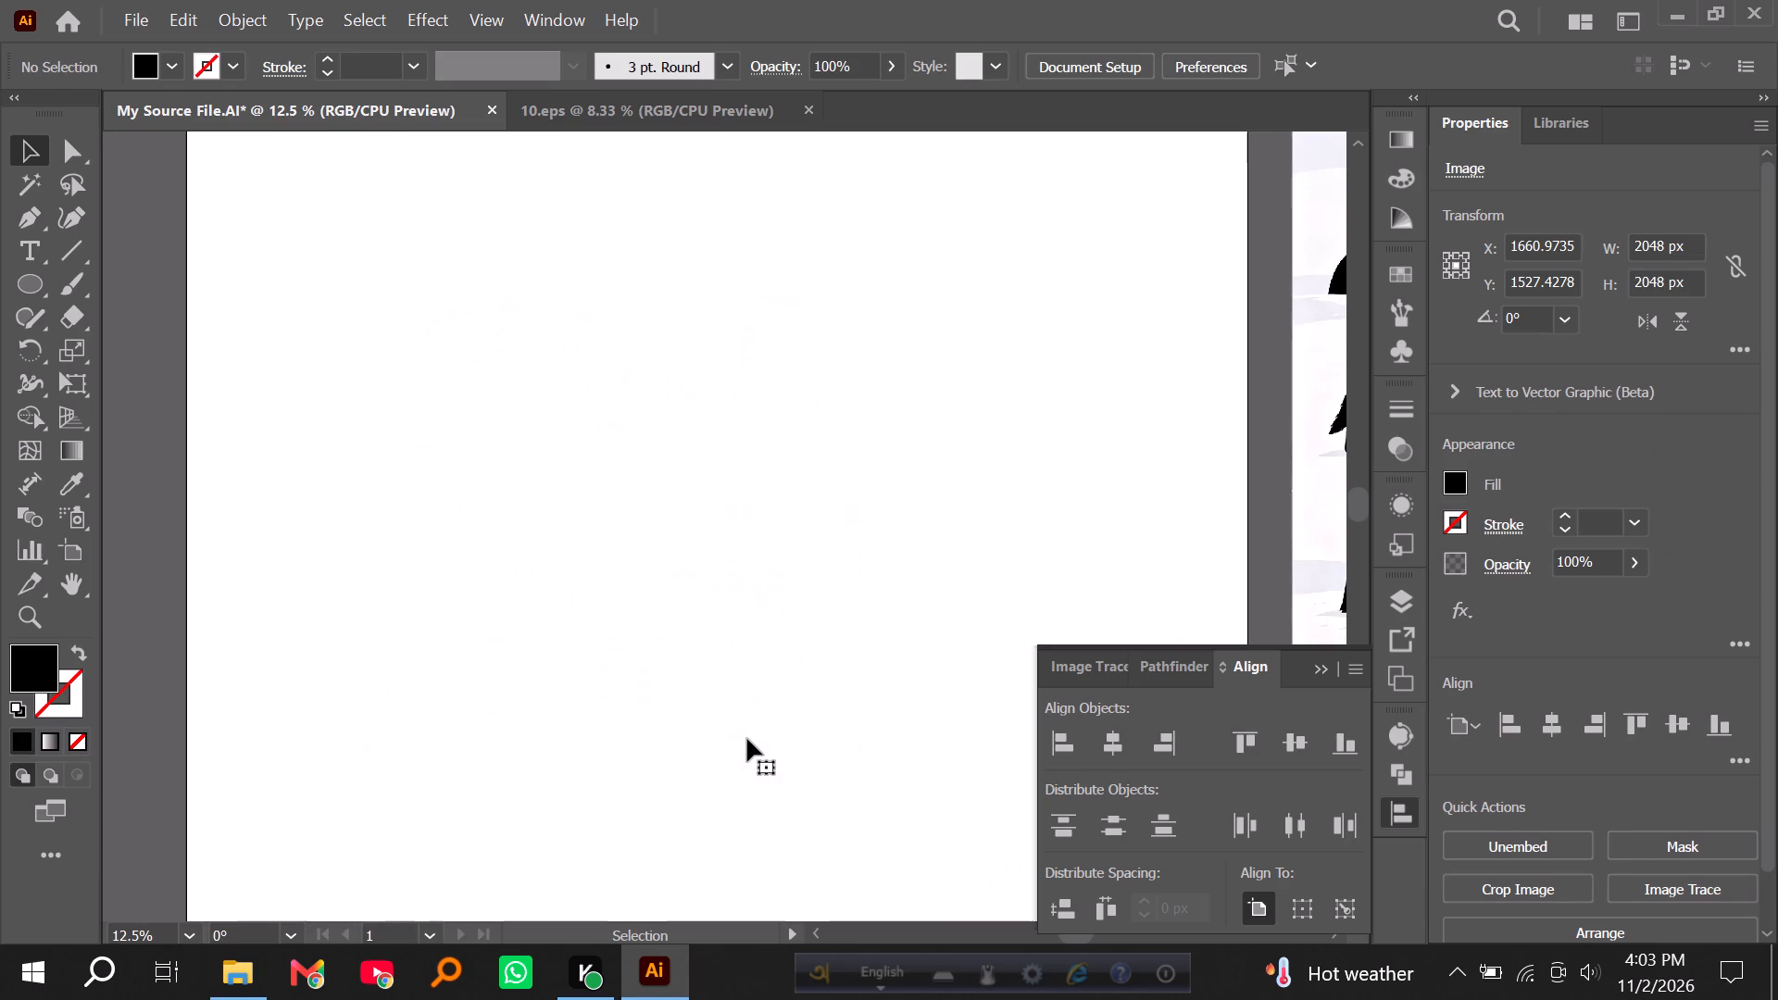
# Move the nine-motif winter animal reference onto the artboard, horizontally centred, and the round snowflake-animal reference to the artboard's right edge.
pyautogui.keyDown('alt'); pyautogui.scroll(-4, 757, 672); pyautogui.keyUp('alt')
pyautogui.moveTo(663, 616); pyautogui.dragTo(752, 739)
pyautogui.keyDown('alt'); pyautogui.scroll(-1, 753, 733); pyautogui.keyUp('alt')
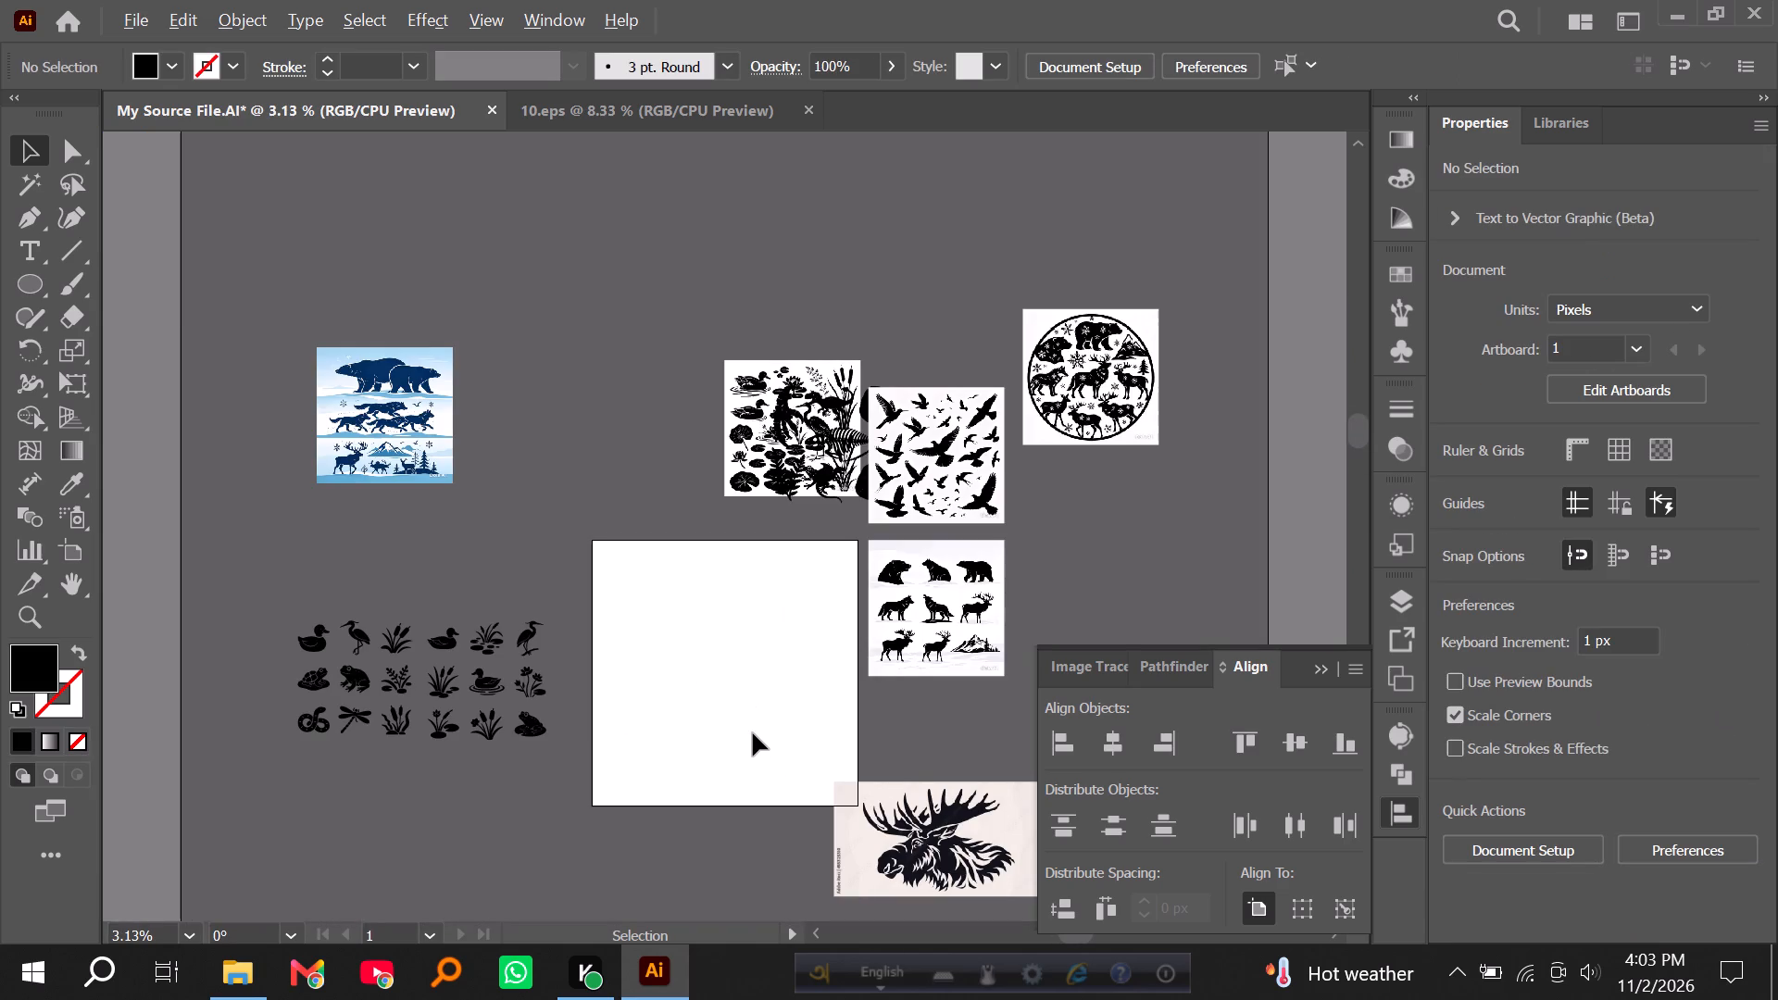
pyautogui.scroll(-5, 753, 733)
pyautogui.scroll(2, 753, 735)
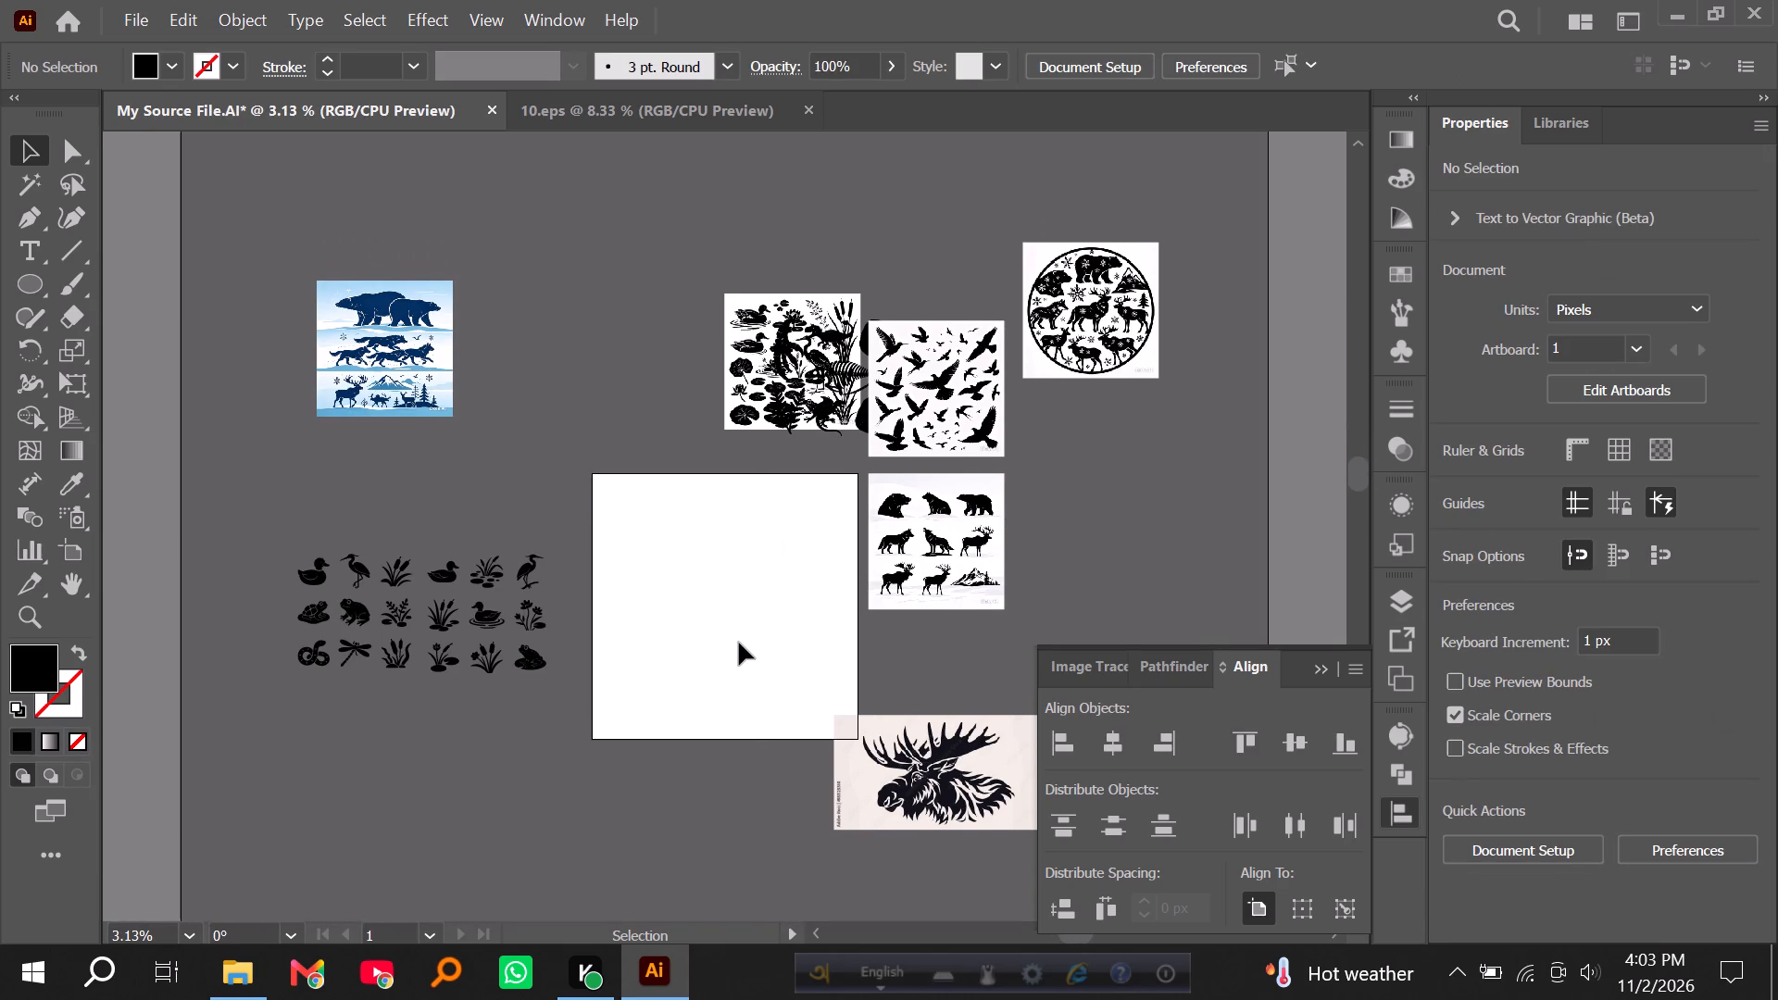
pyautogui.moveTo(935, 556); pyautogui.dragTo(725, 605)
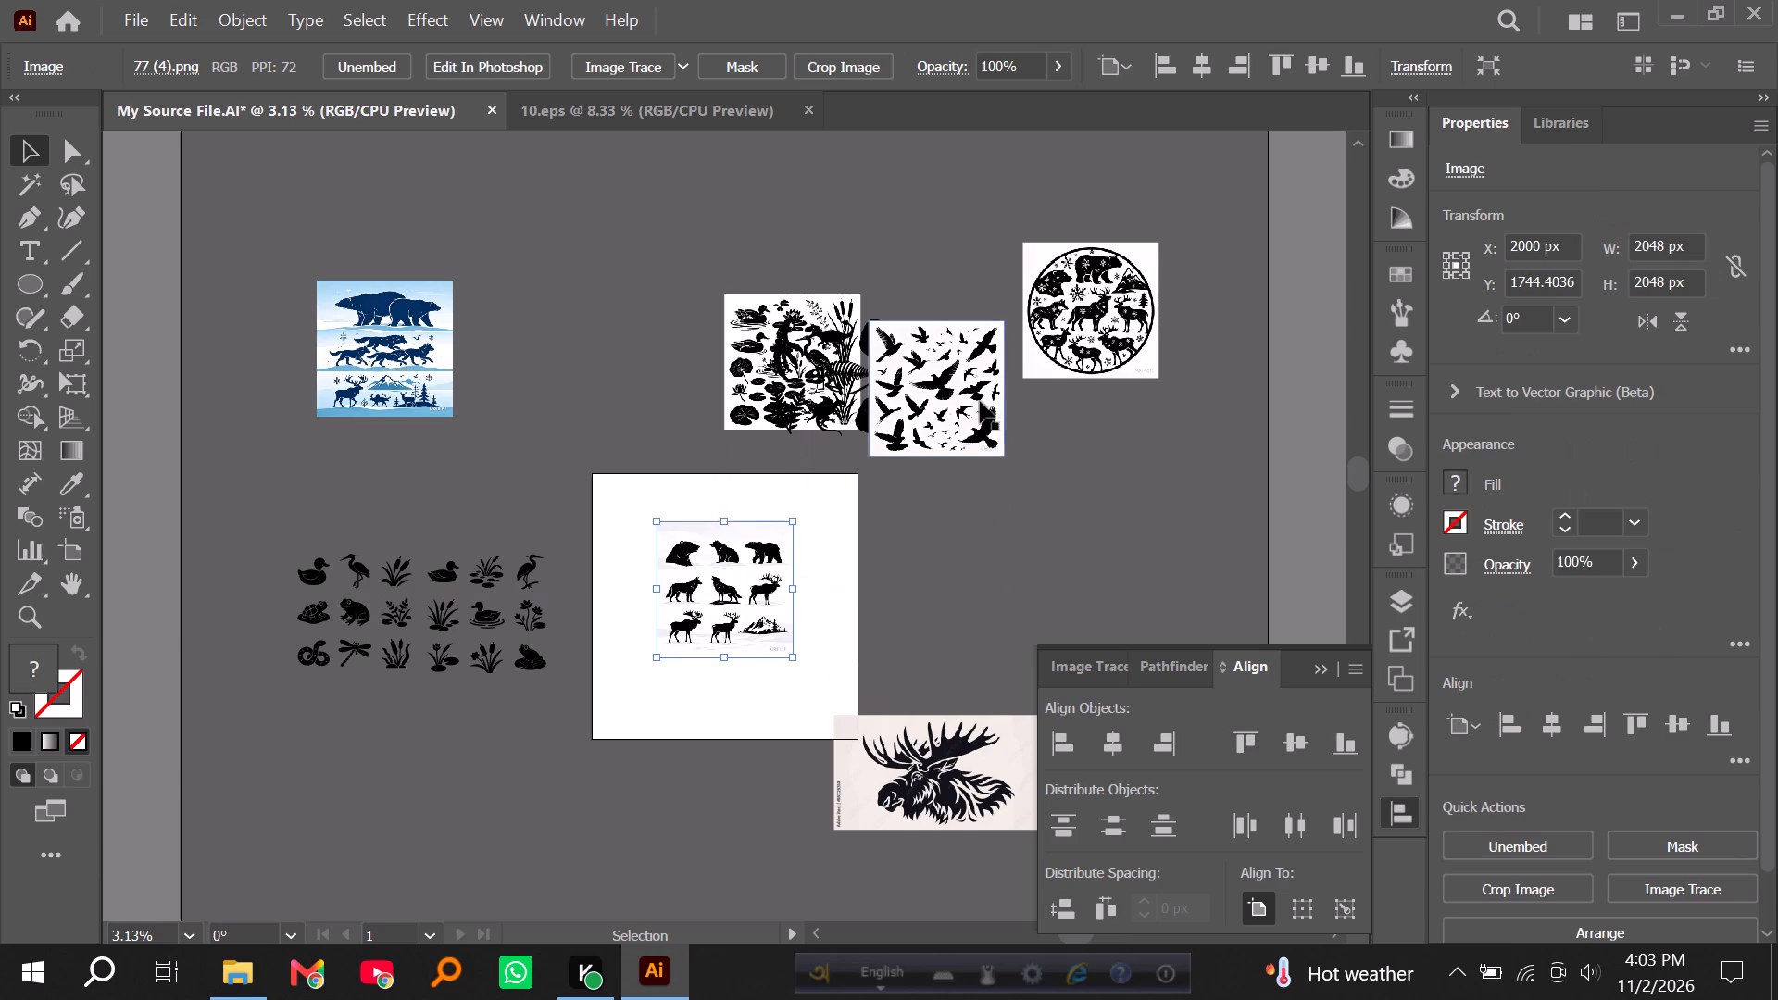
pyautogui.moveTo(1098, 324); pyautogui.dragTo(908, 582)
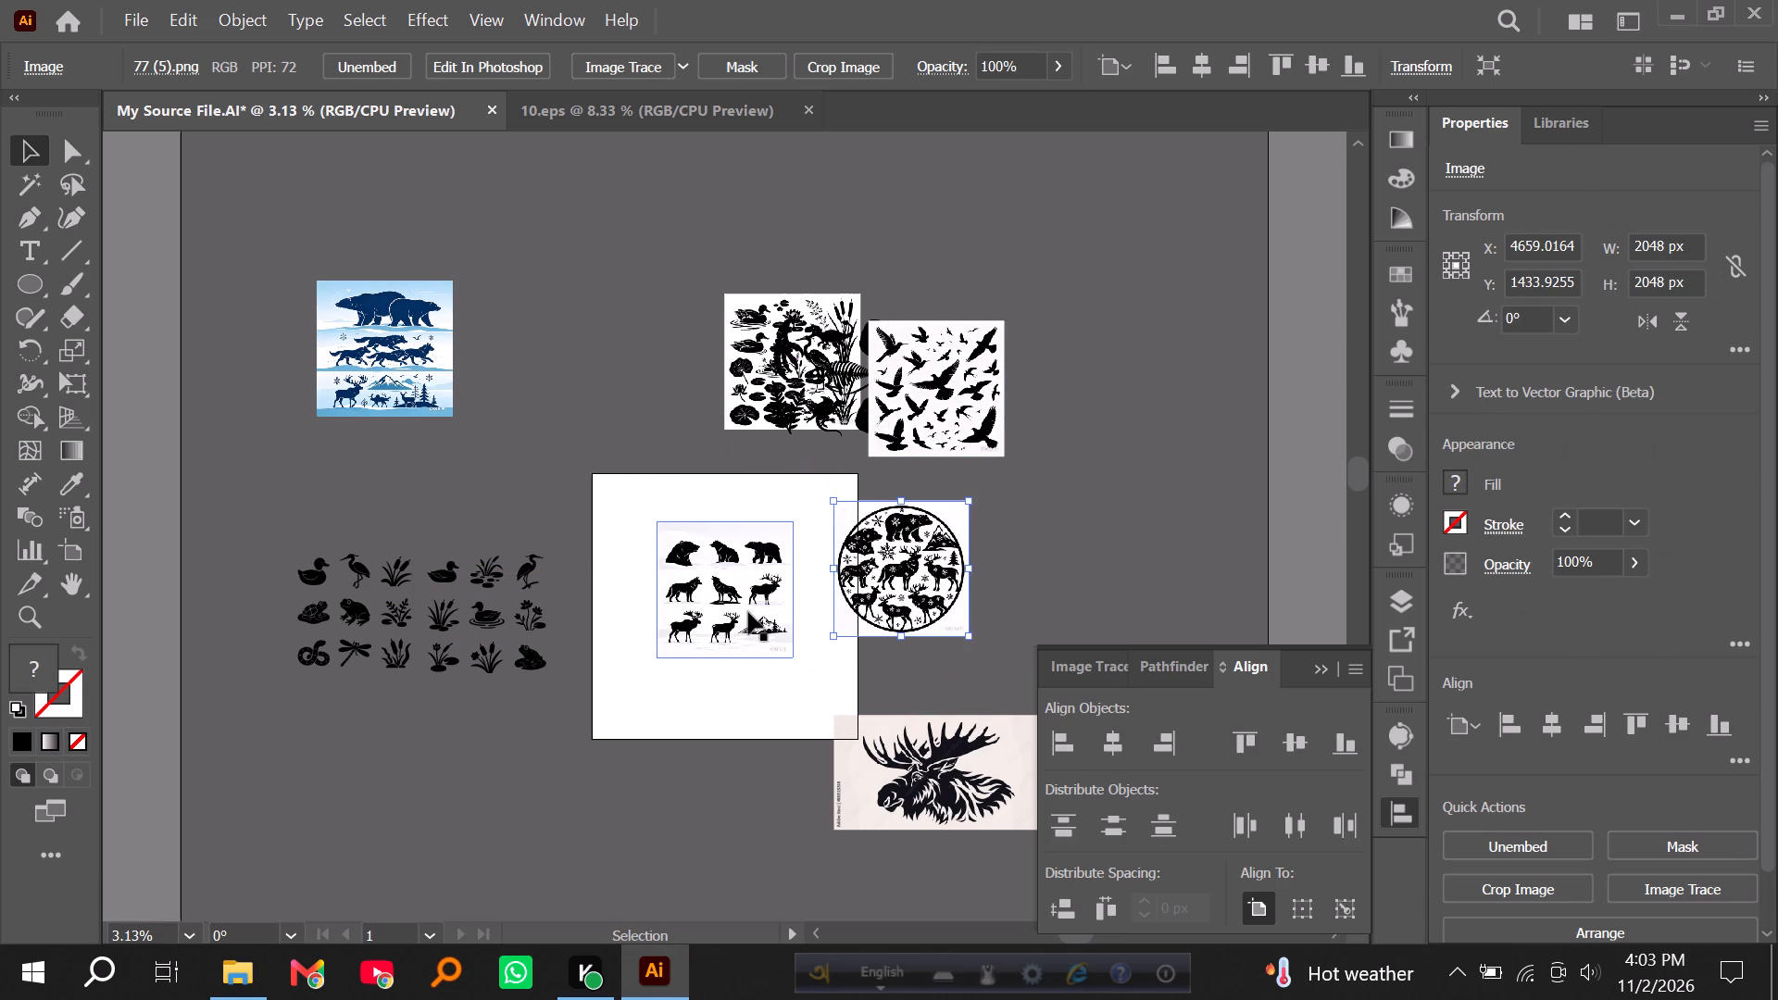
# Image-trace the nine-motif winter animal reference with the Sketched Art preset and expand the tracing.
pyautogui.scroll(1, 745, 611)
pyautogui.click(745, 611)
pyautogui.keyDown('alt'); pyautogui.scroll(3, 748, 635); pyautogui.keyUp('alt')
pyautogui.scroll(2, 736, 644)
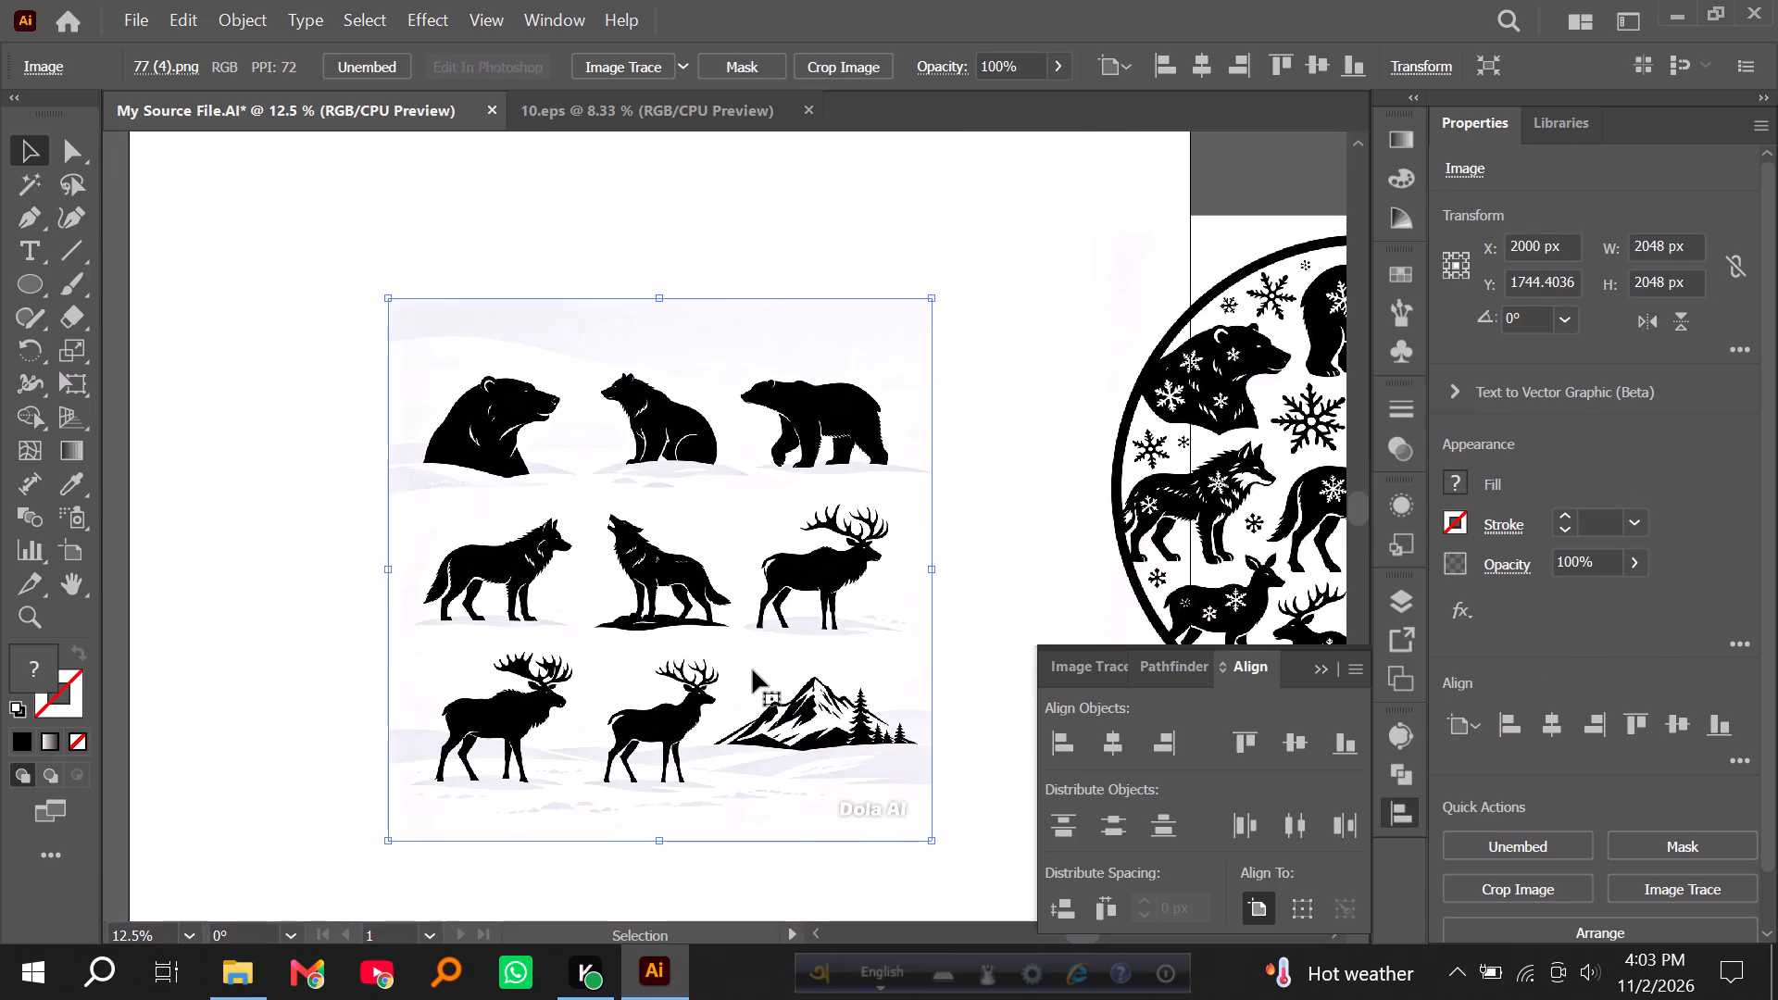
pyautogui.scroll(-3, 720, 667)
pyautogui.click(685, 63)
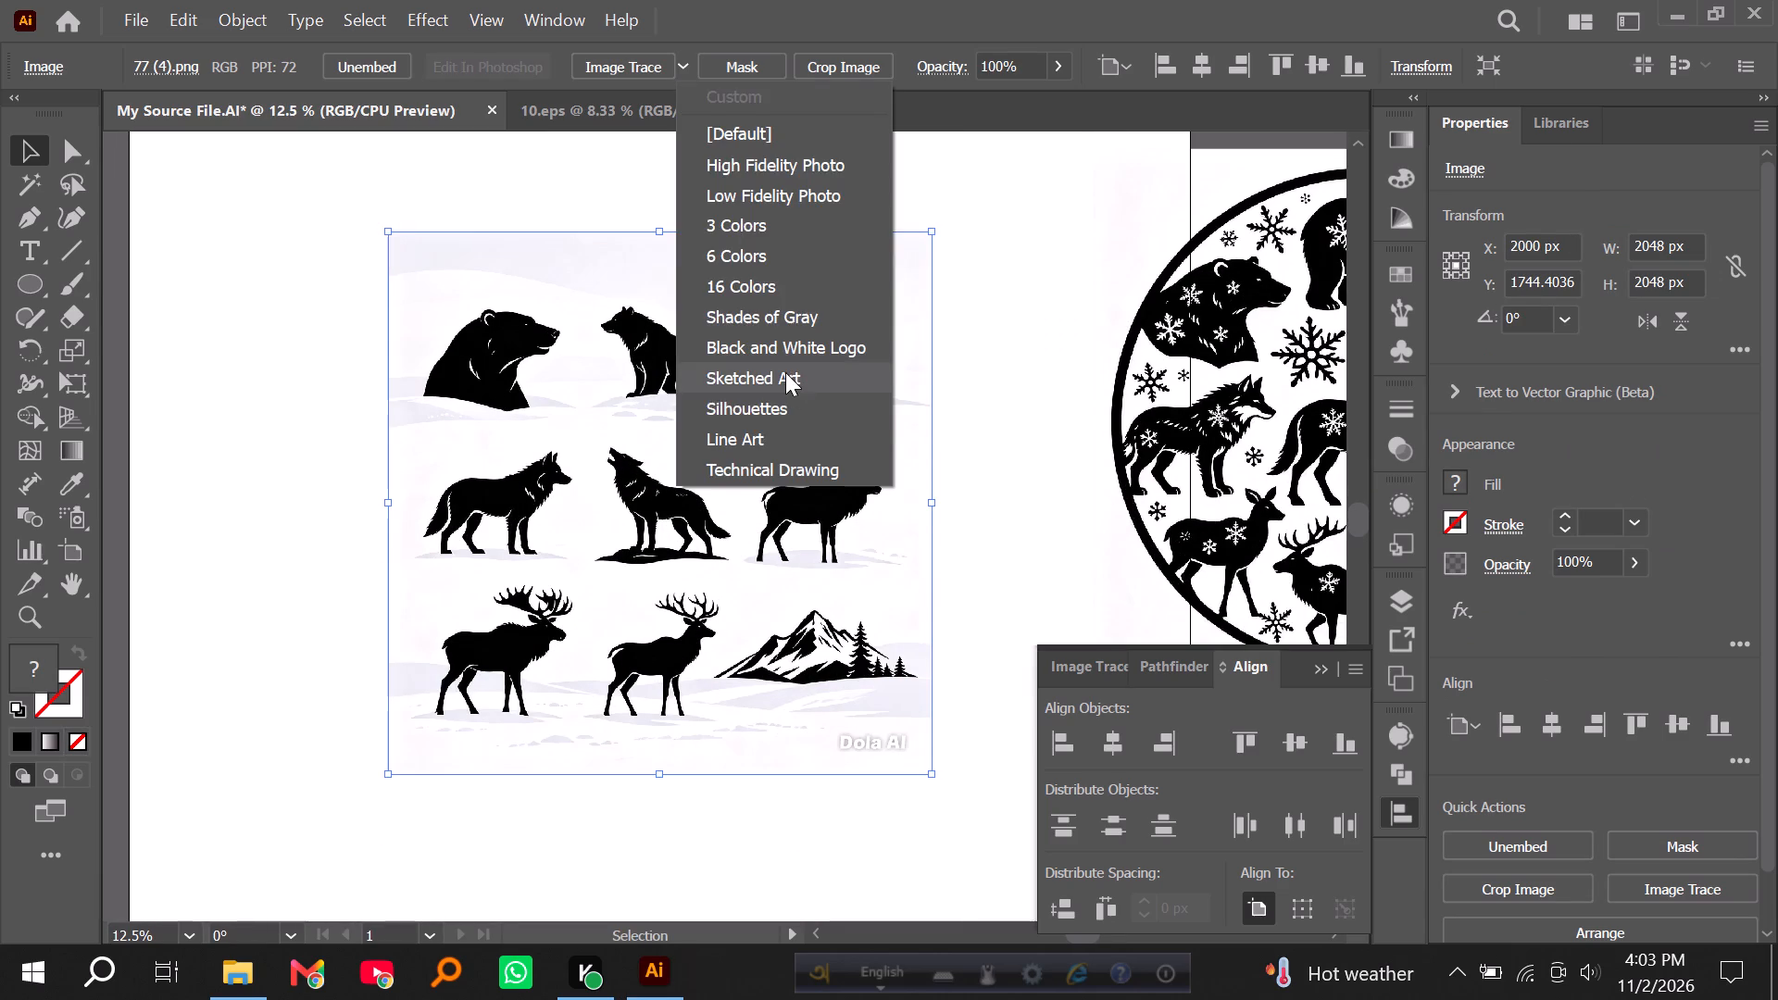
pyautogui.click(785, 372)
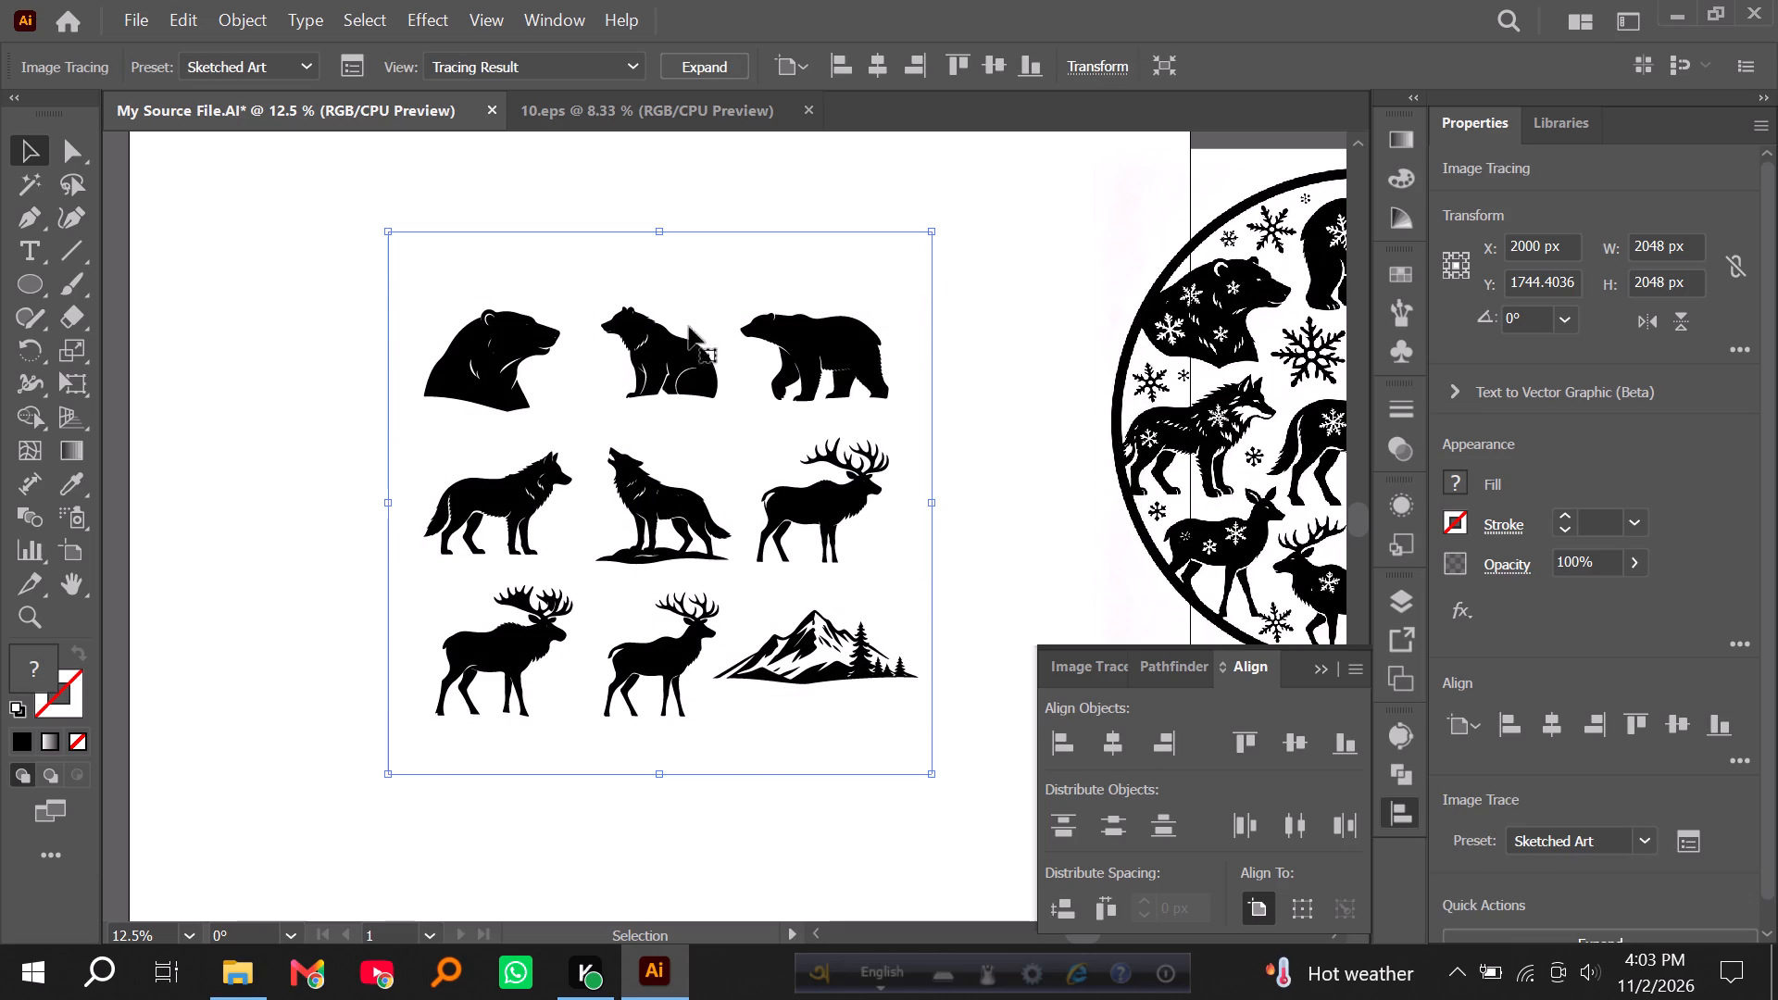
pyautogui.click(694, 66)
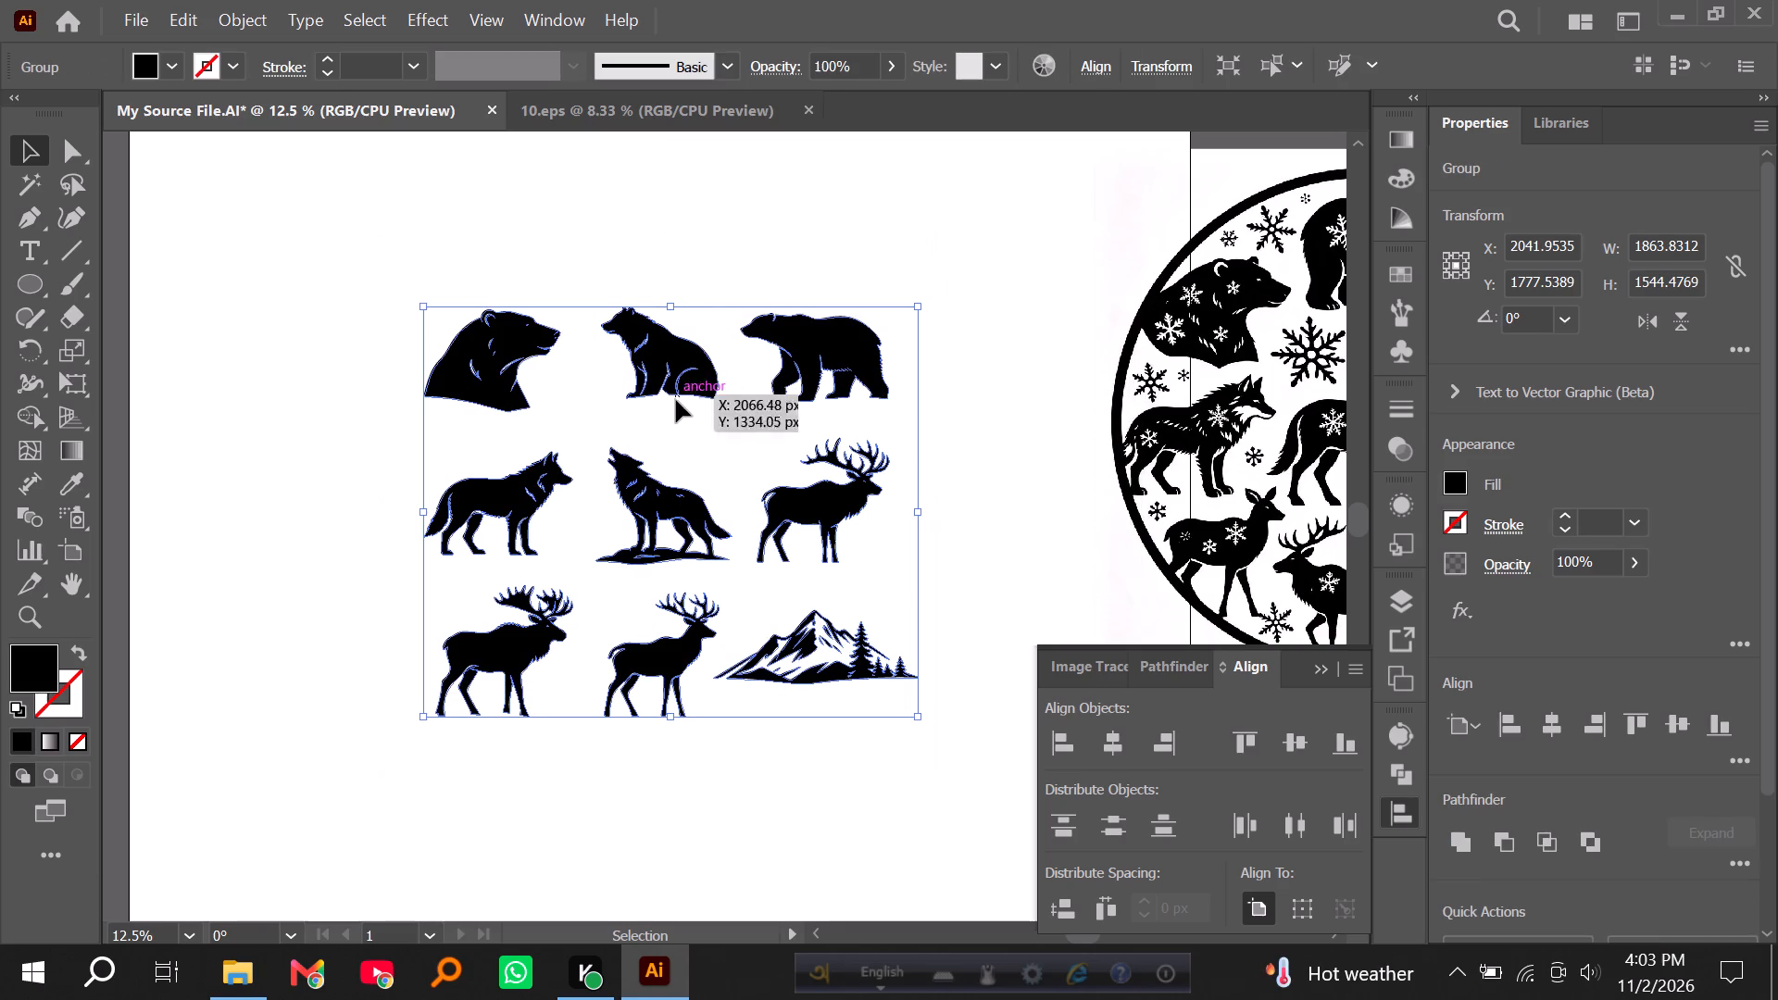
# Ungroup the expanded winter animal tracing.
pyautogui.rightClick(675, 400)
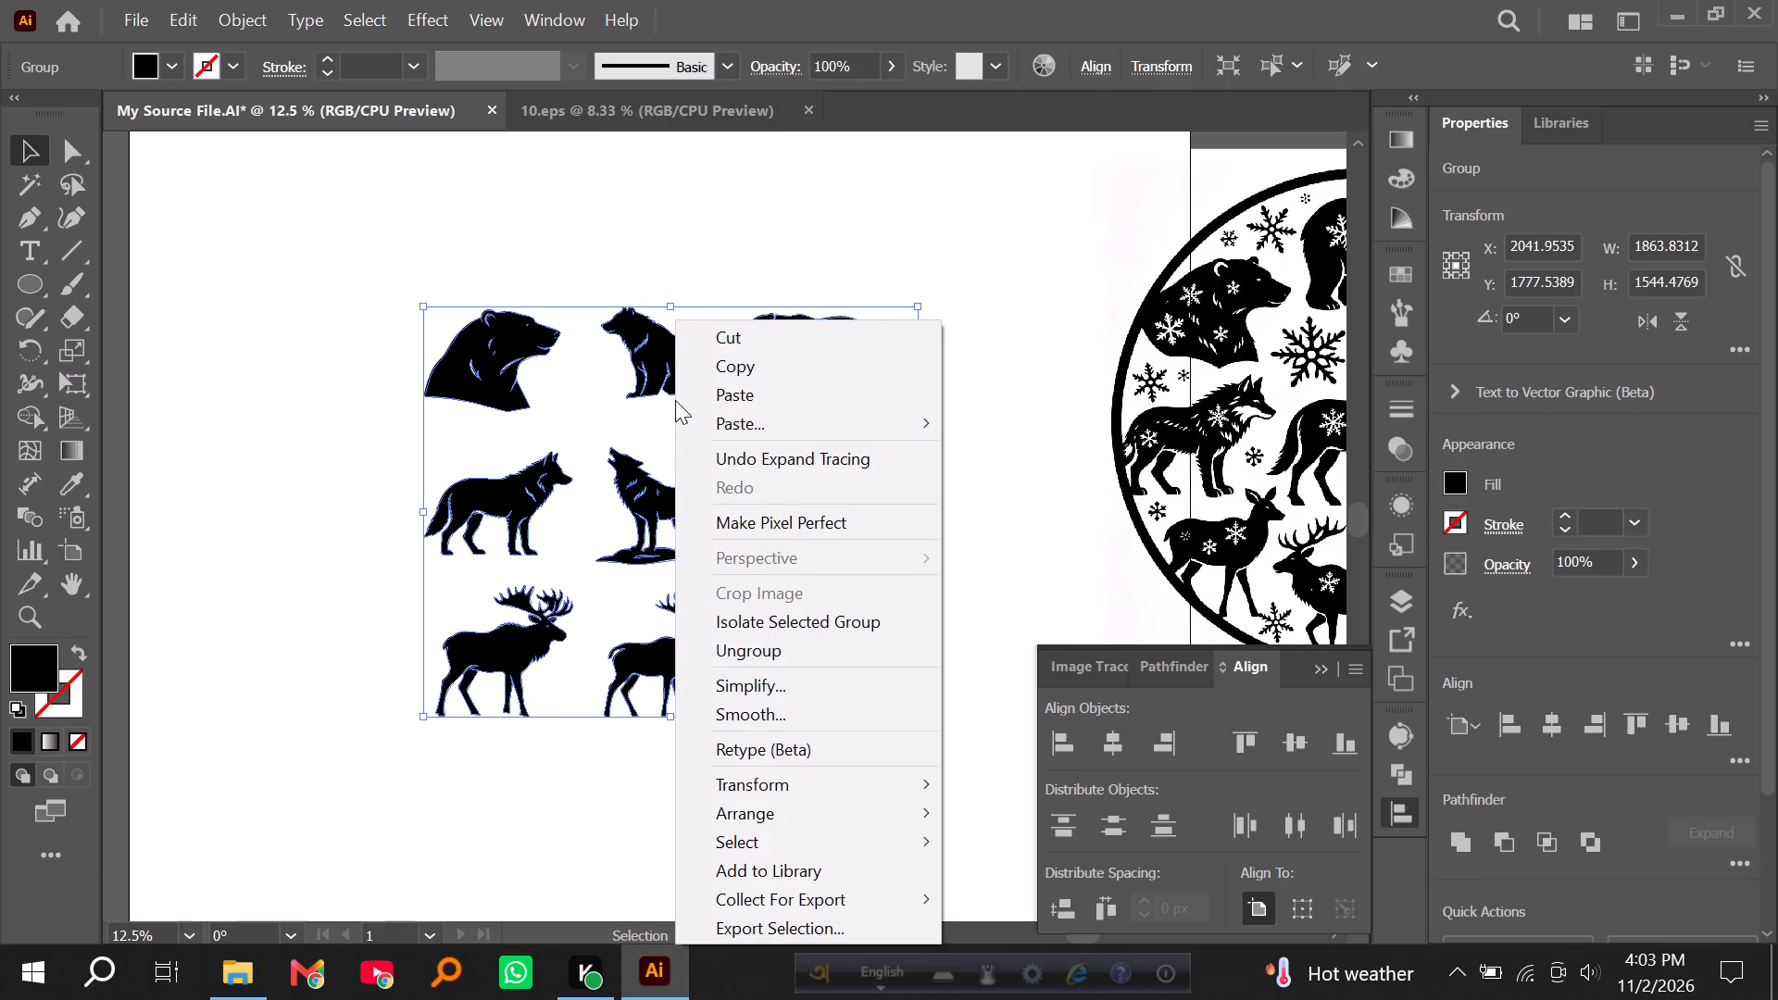
pyautogui.click(744, 645)
pyautogui.click(716, 444)
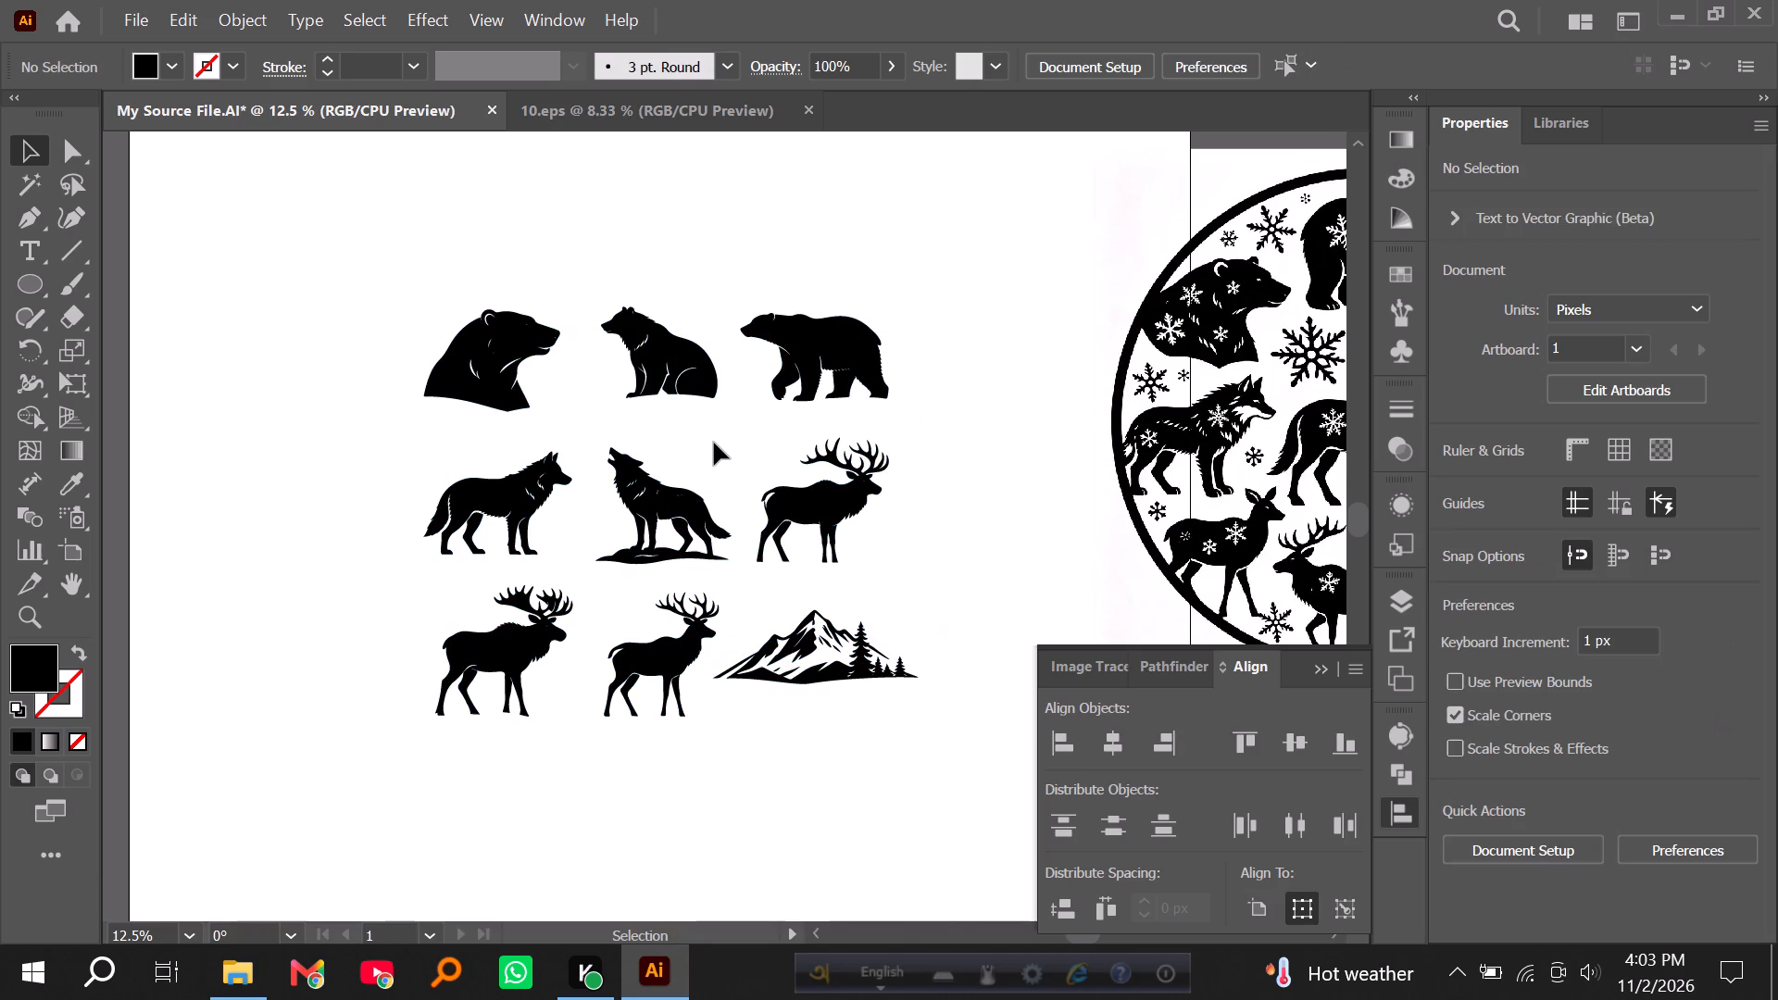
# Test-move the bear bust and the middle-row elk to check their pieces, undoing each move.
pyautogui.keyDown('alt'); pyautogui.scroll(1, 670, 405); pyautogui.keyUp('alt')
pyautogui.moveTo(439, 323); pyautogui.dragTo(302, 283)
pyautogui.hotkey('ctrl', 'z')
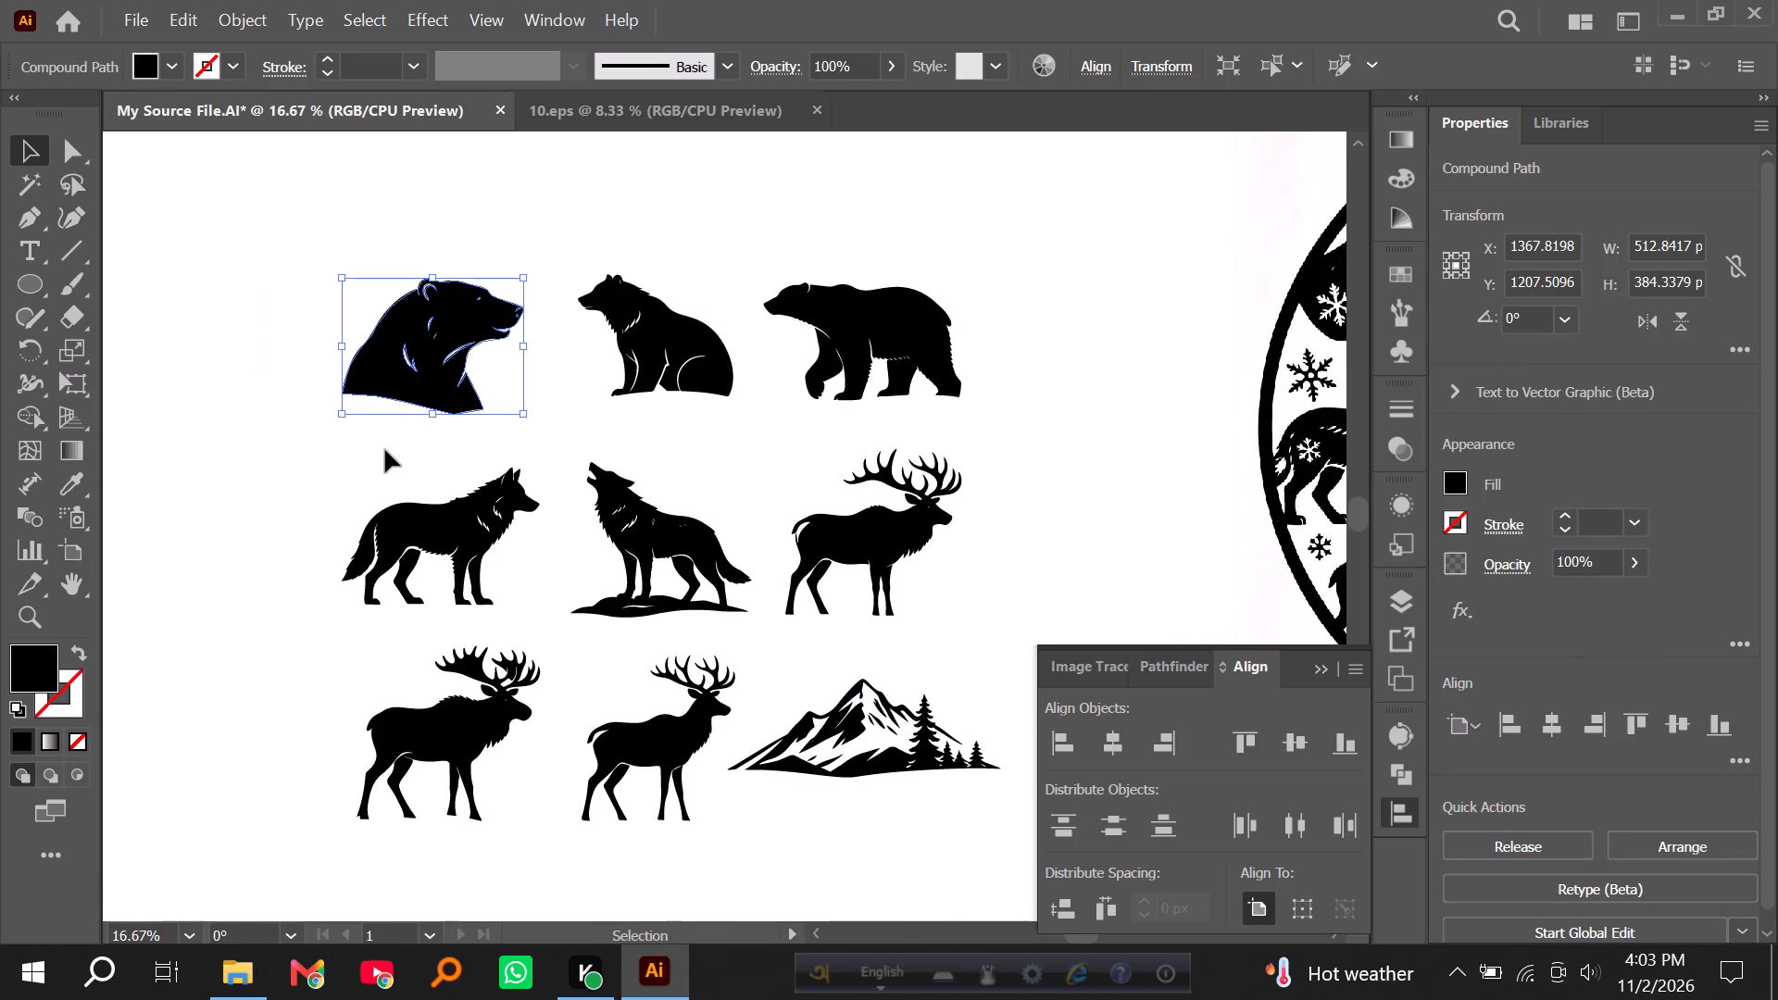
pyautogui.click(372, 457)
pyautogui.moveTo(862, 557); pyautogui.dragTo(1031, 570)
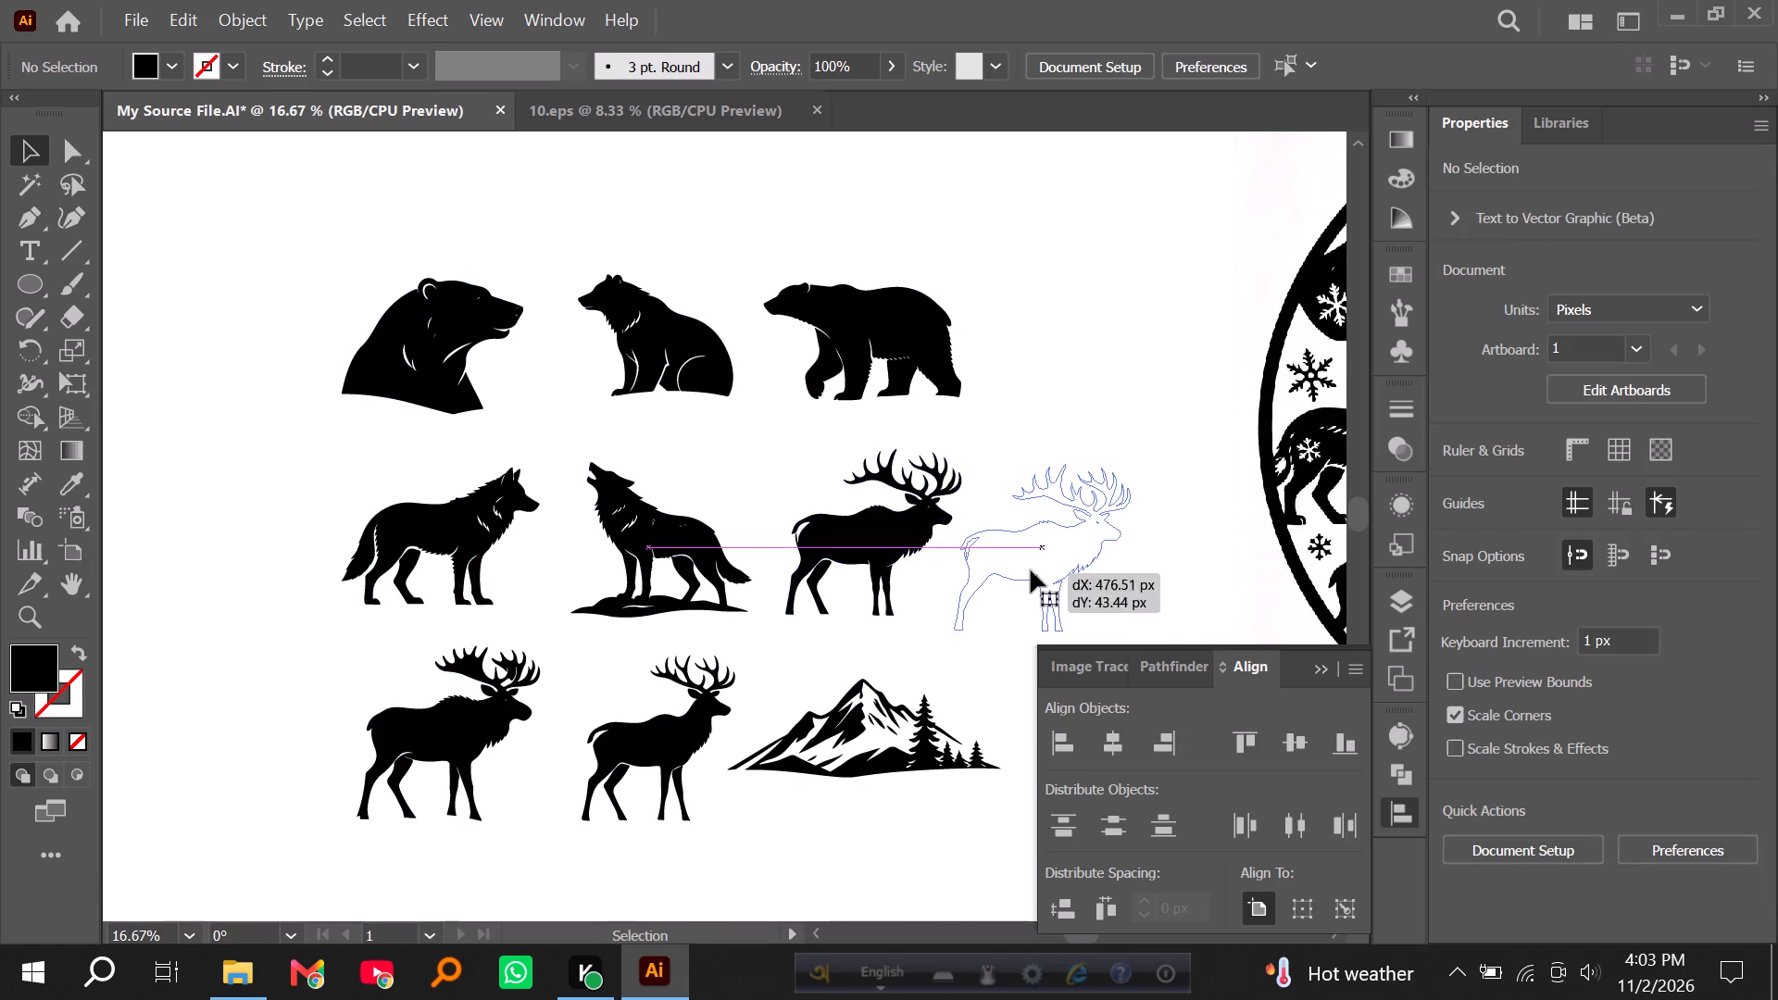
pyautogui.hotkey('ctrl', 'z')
# Group the pieces of three motifs separately: the middle-row elk, the mountain with its trees, and the bottom-row moose.
pyautogui.moveTo(757, 488); pyautogui.dragTo(883, 593)
pyautogui.hotkey('ctrl', 'g')
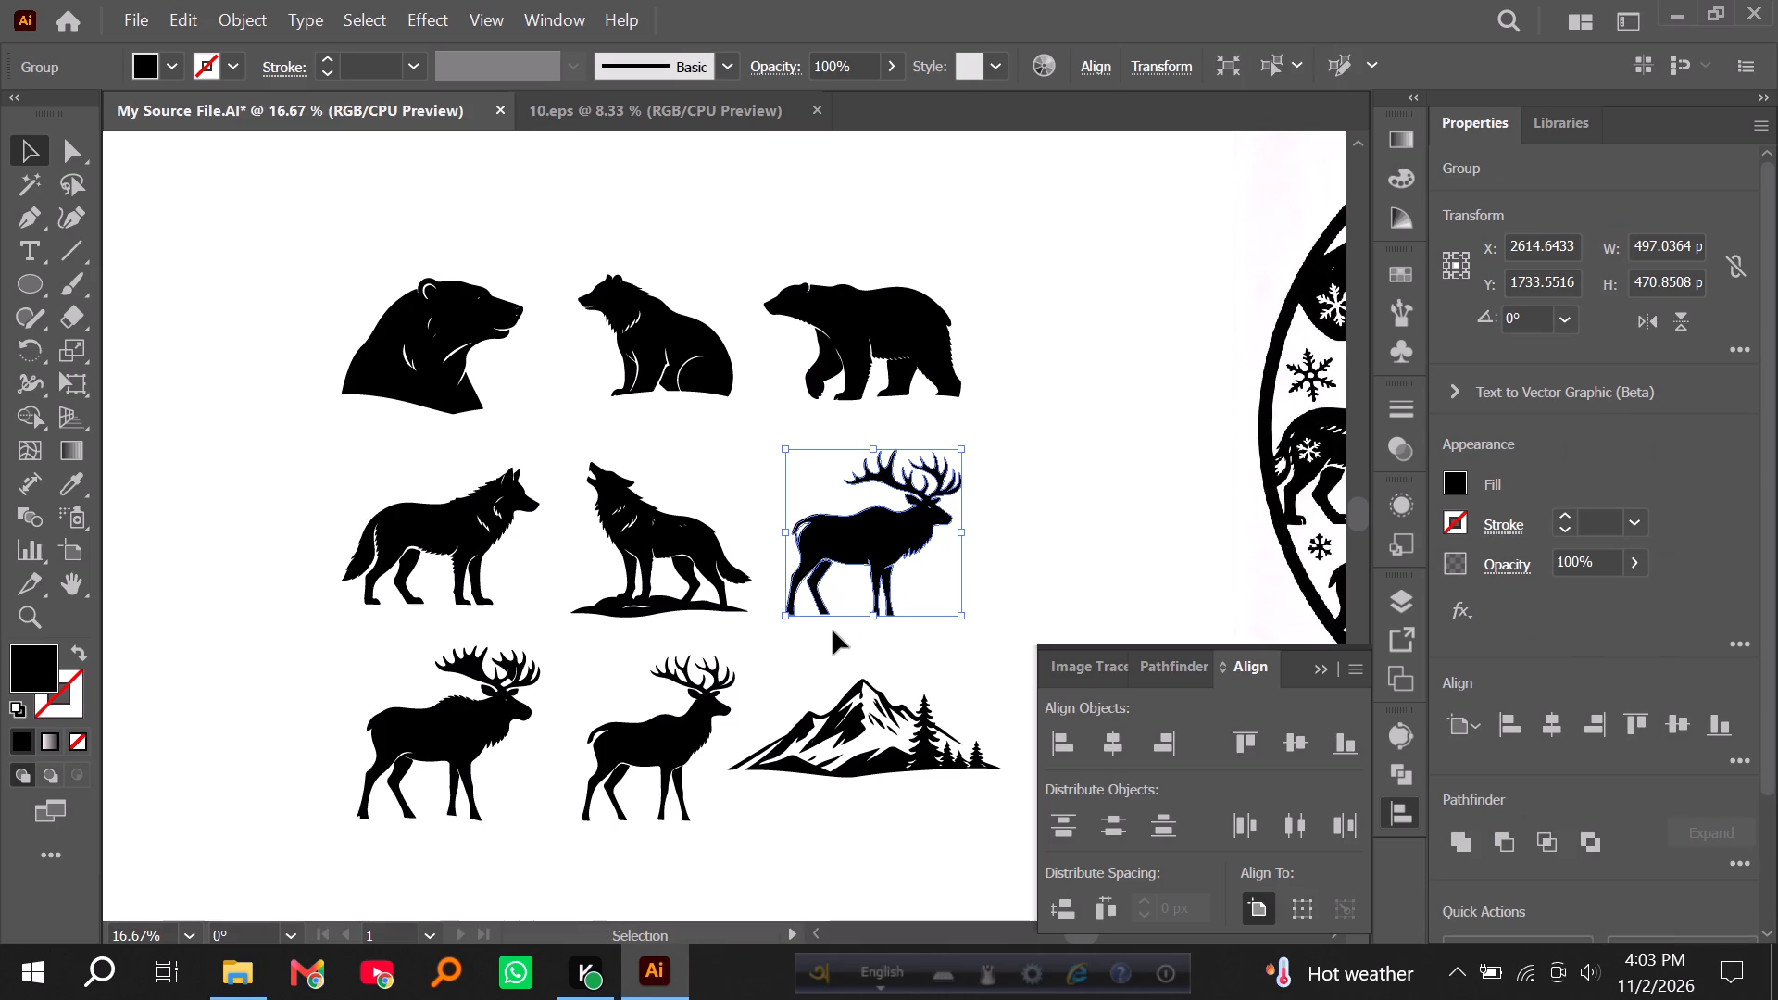
pyautogui.moveTo(760, 673); pyautogui.dragTo(995, 850)
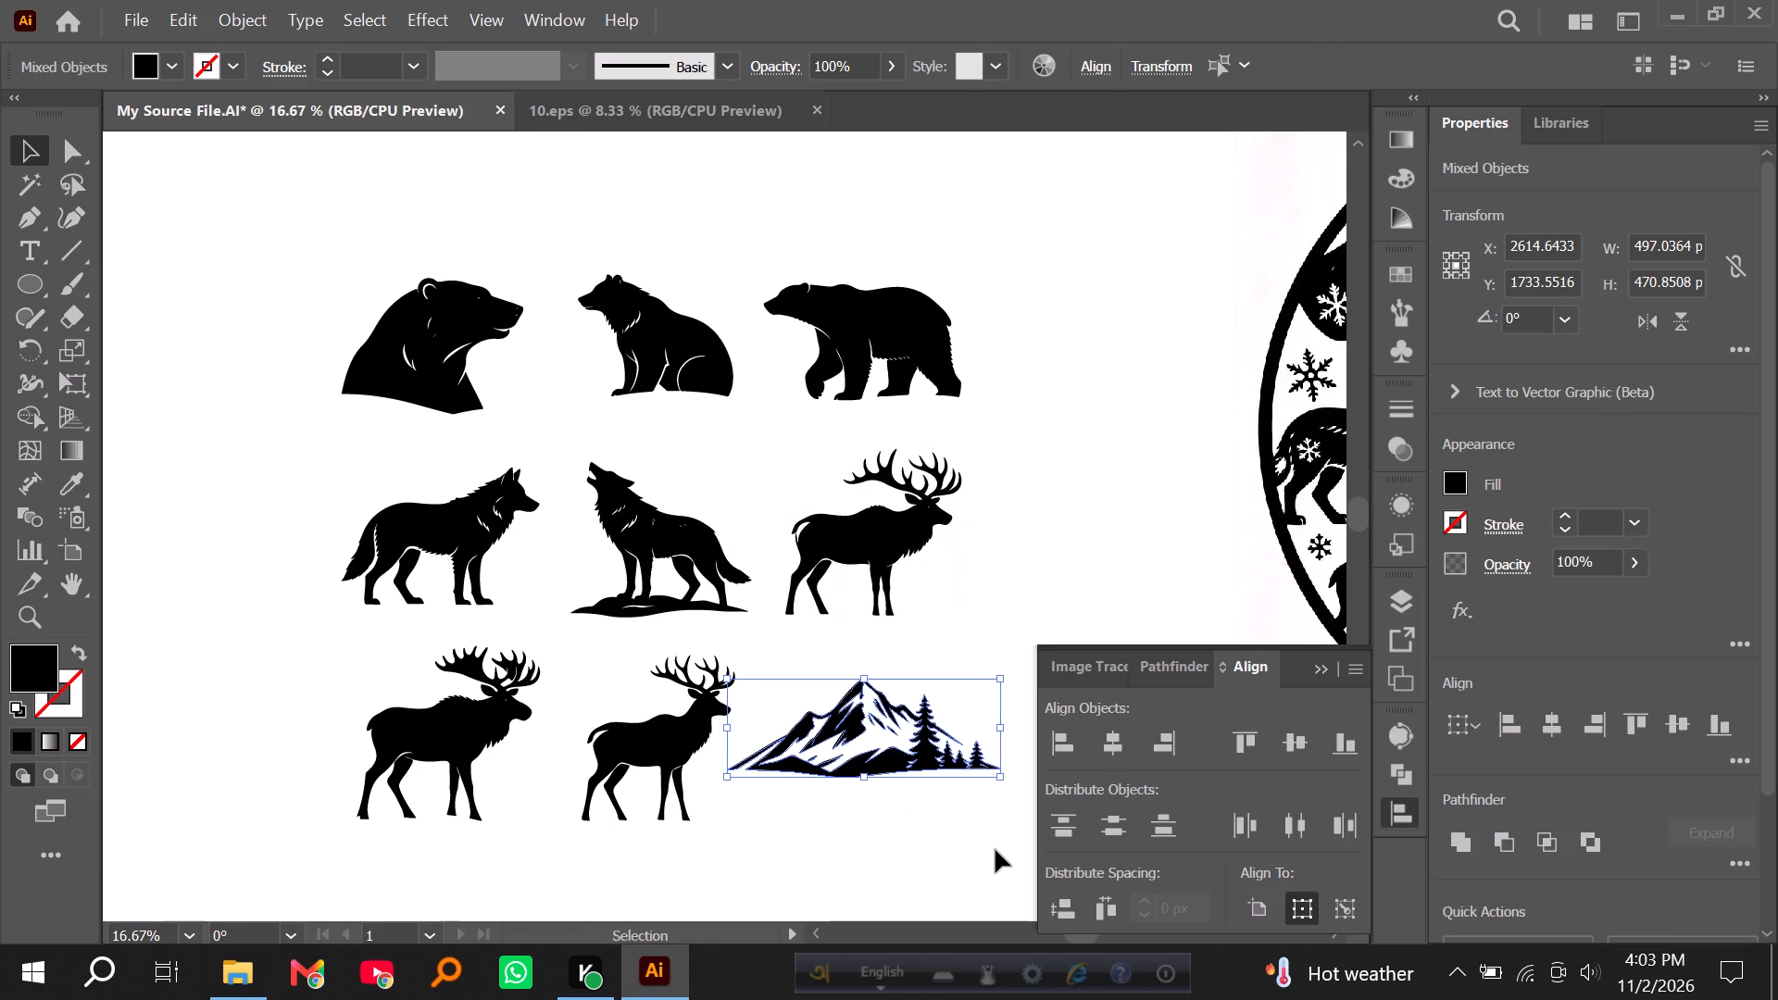
pyautogui.hotkey('ctrl', 'g')
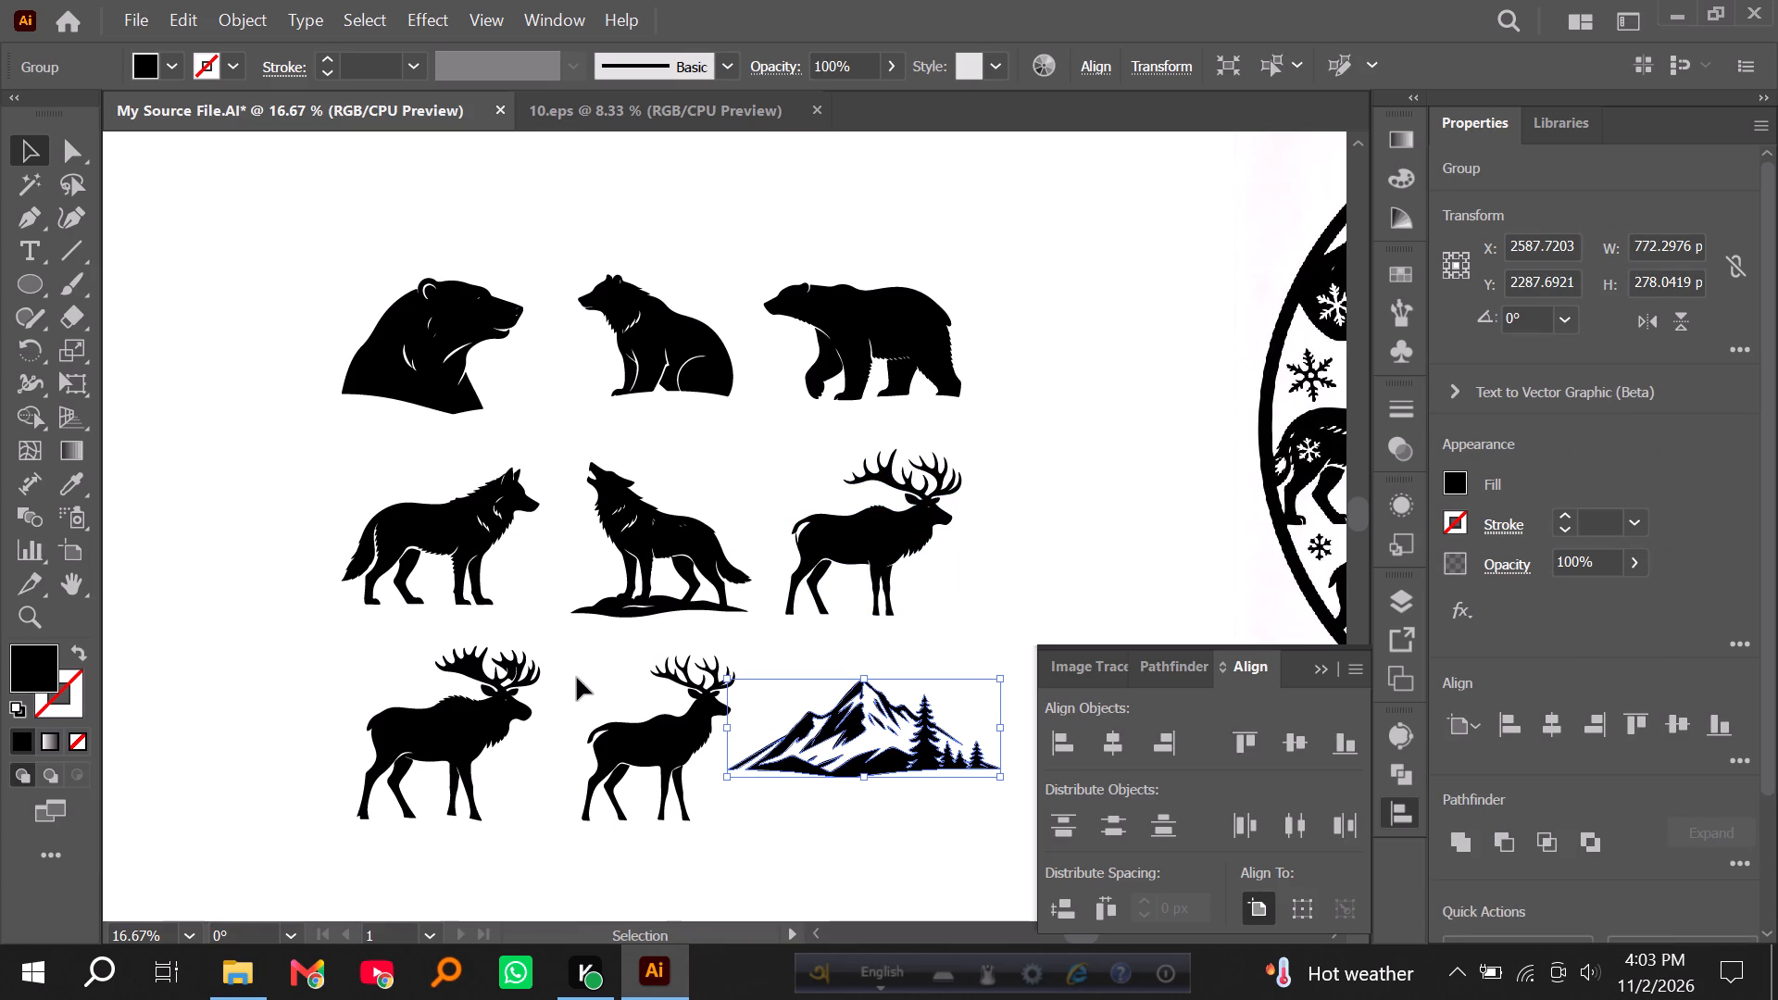
pyautogui.click(578, 676)
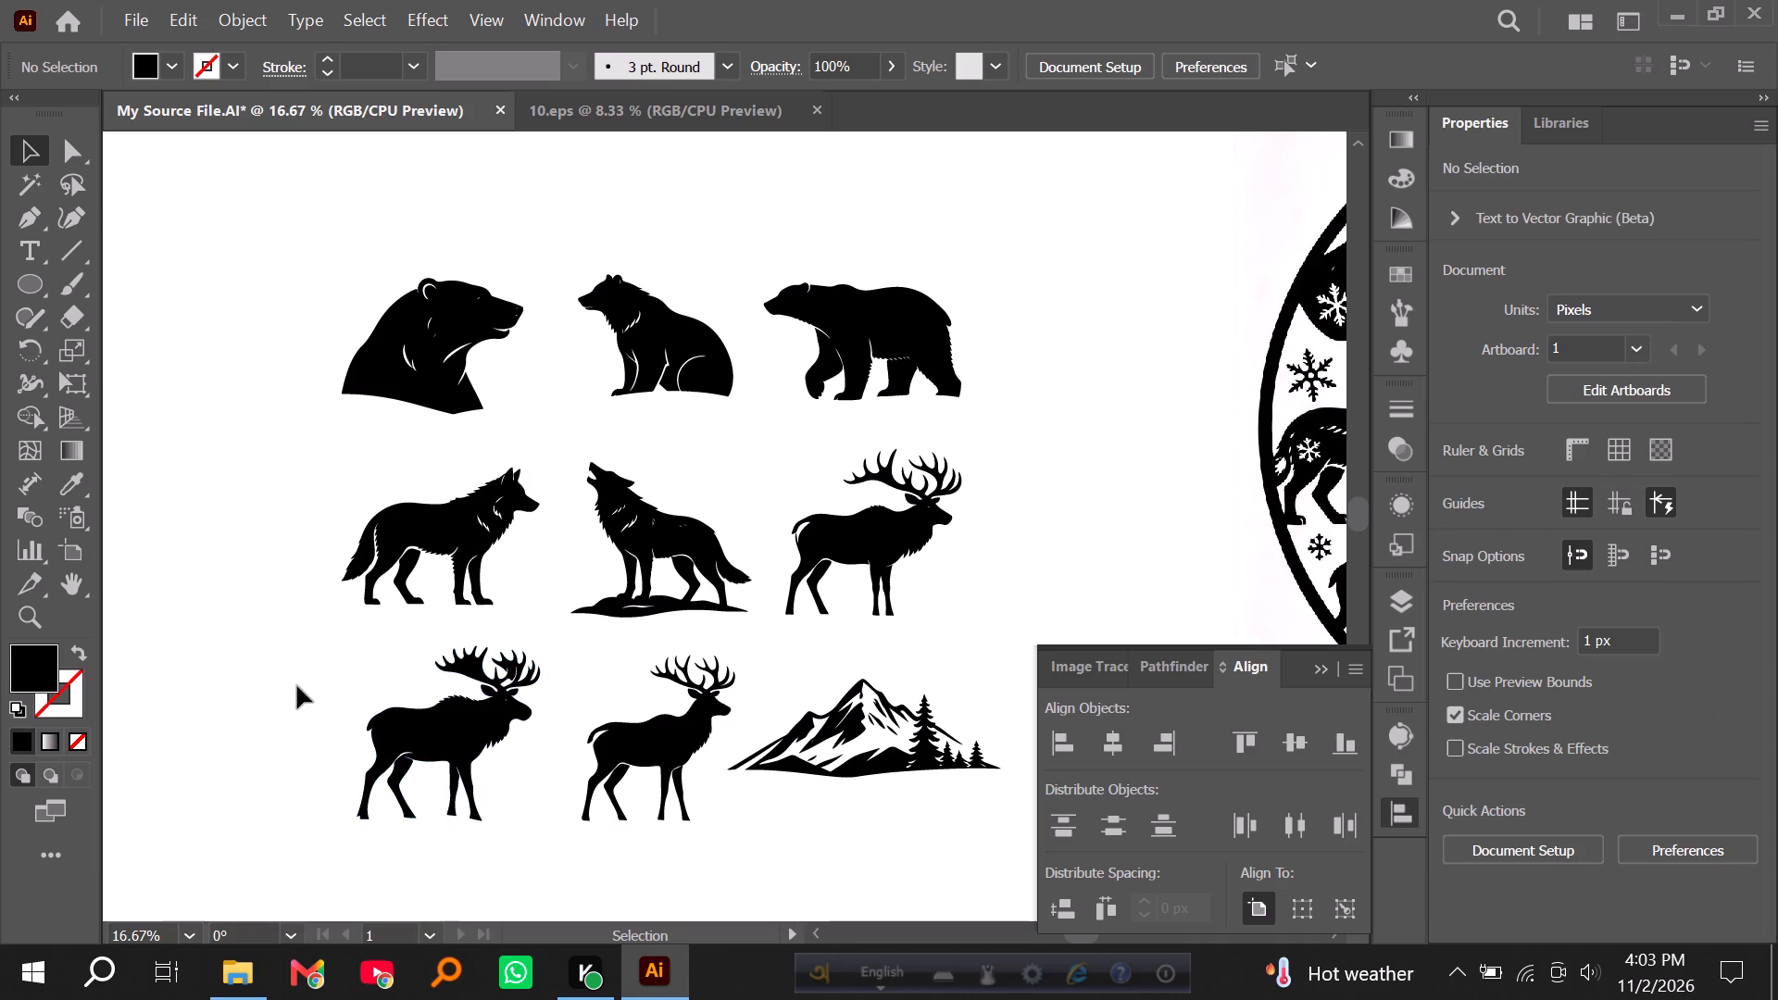
pyautogui.moveTo(297, 686); pyautogui.dragTo(523, 811)
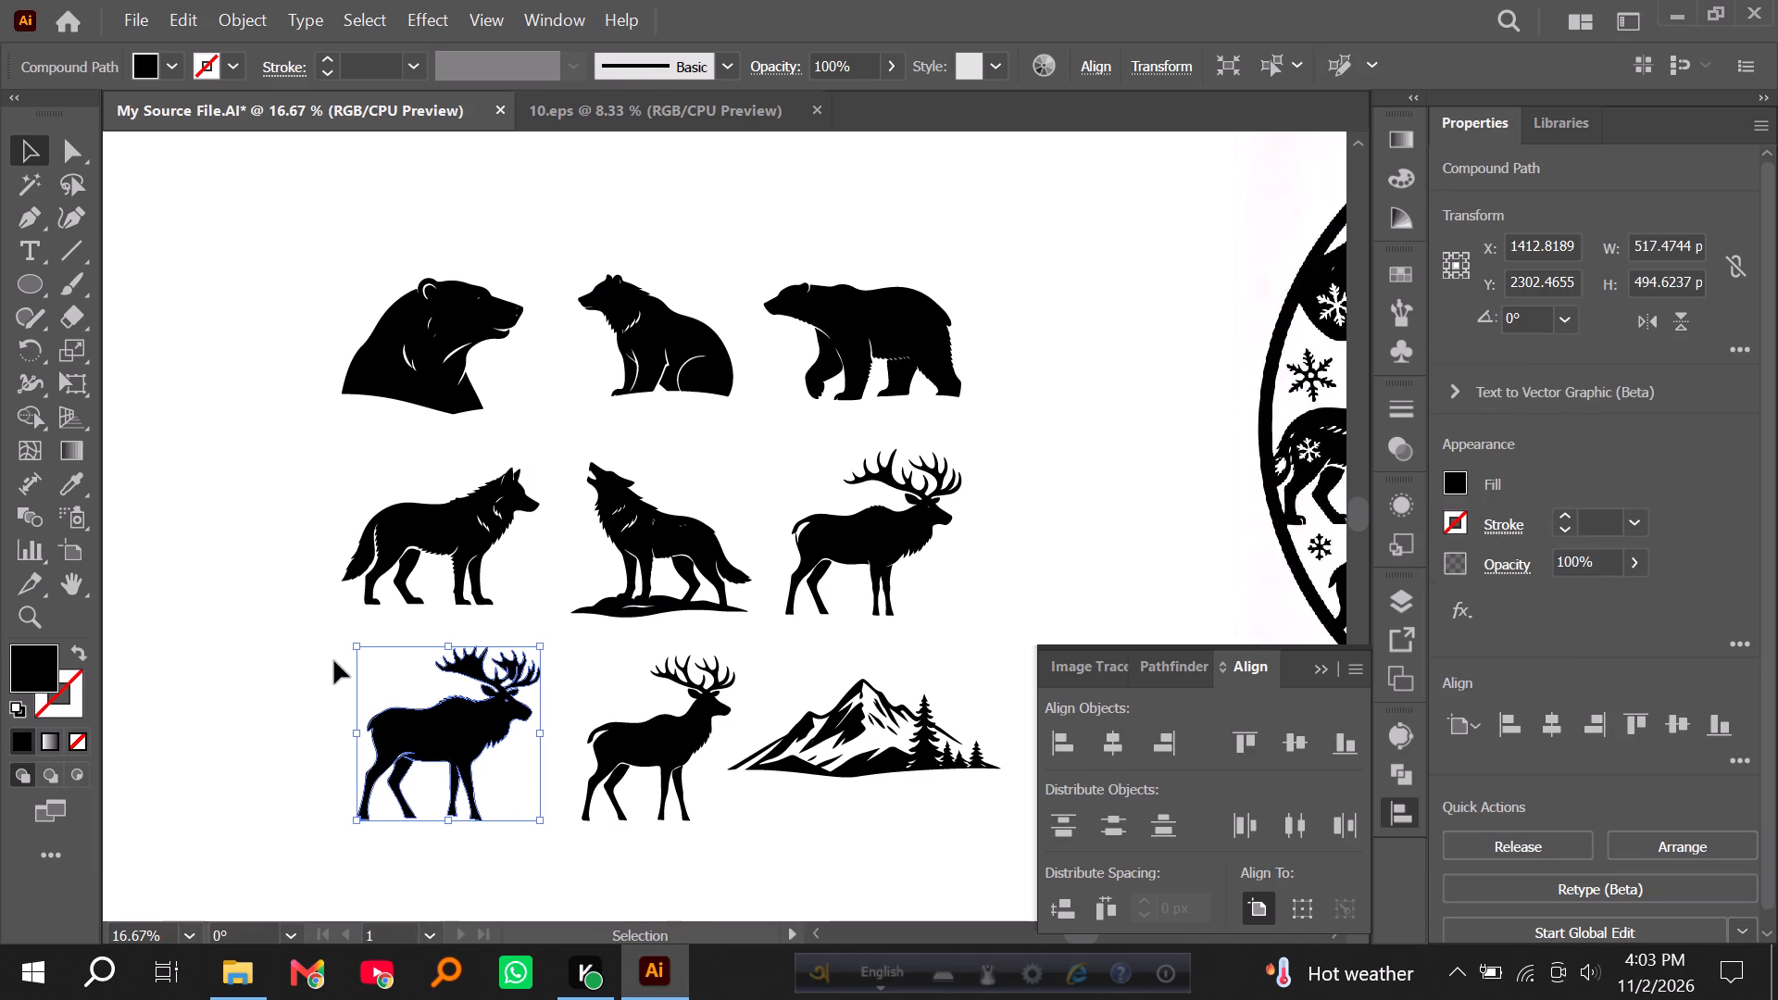
pyautogui.click(319, 651)
pyautogui.moveTo(325, 634); pyautogui.dragTo(548, 847)
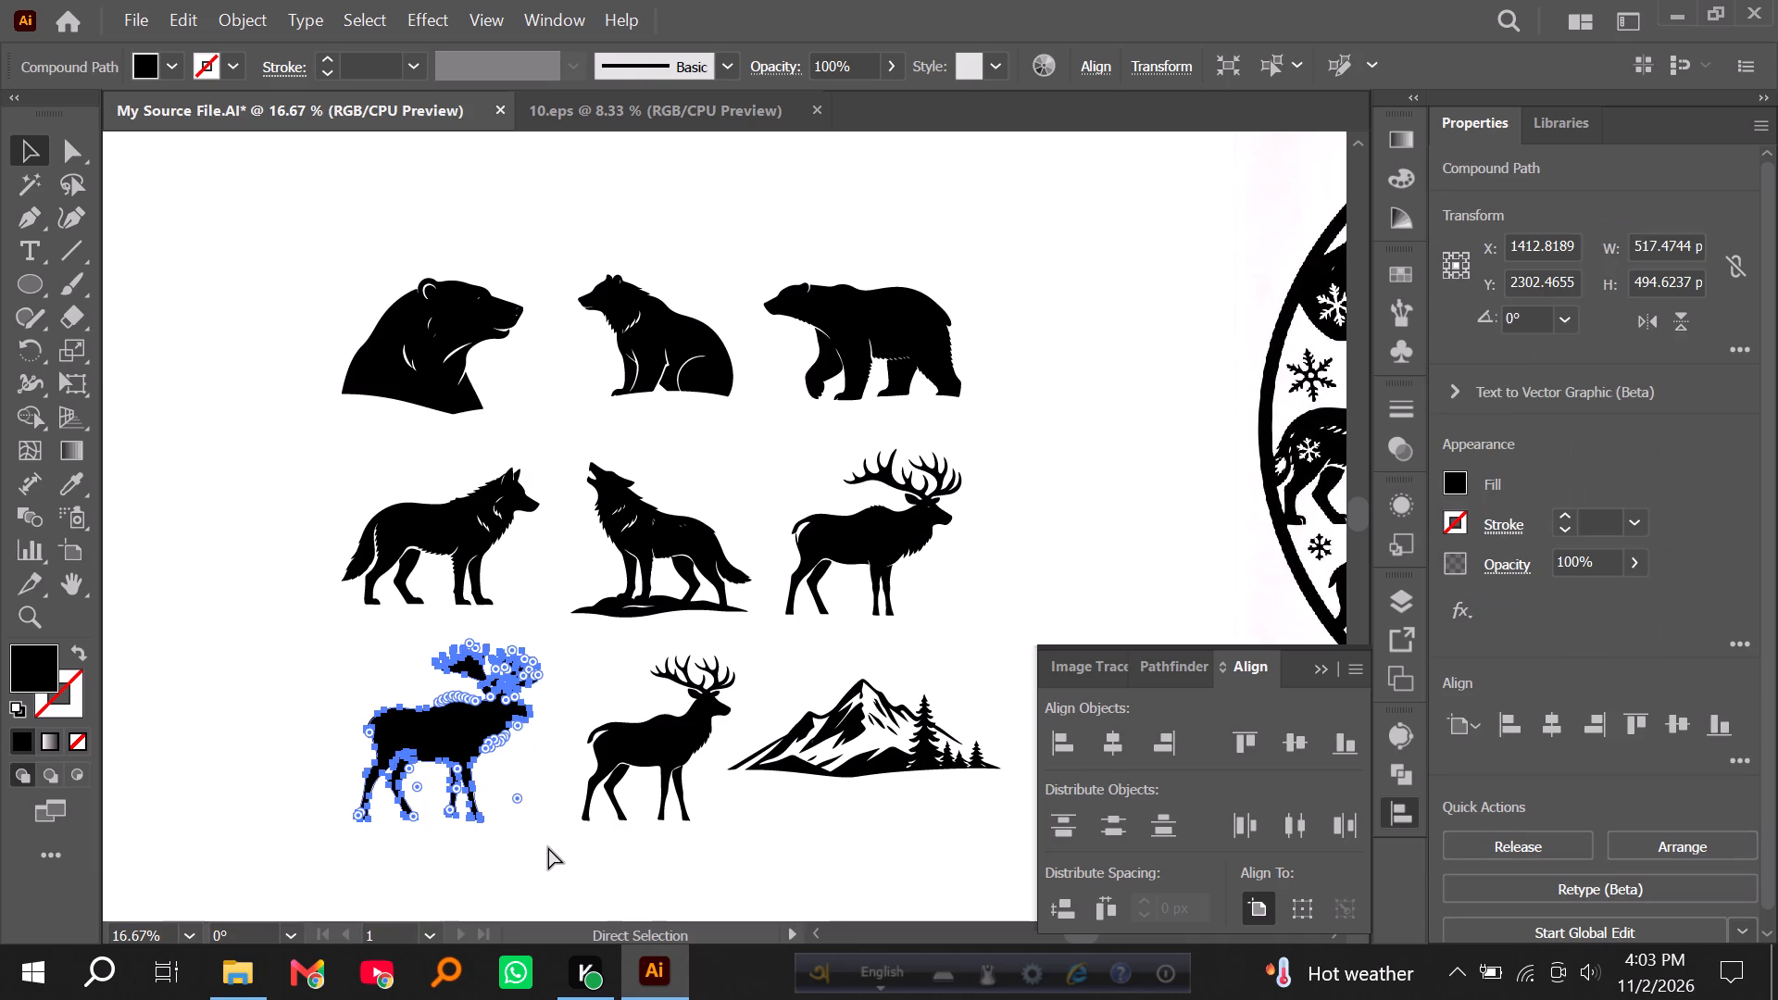
pyautogui.hotkey('ctrl', 'g')
# Draw a black ellipse about 9.9 × 6.5 px at the moose's white eye and reposition it to cover the eye.
pyautogui.keyDown('alt'); pyautogui.scroll(5, 491, 785); pyautogui.keyUp('alt')
pyautogui.scroll(1, 532, 435)
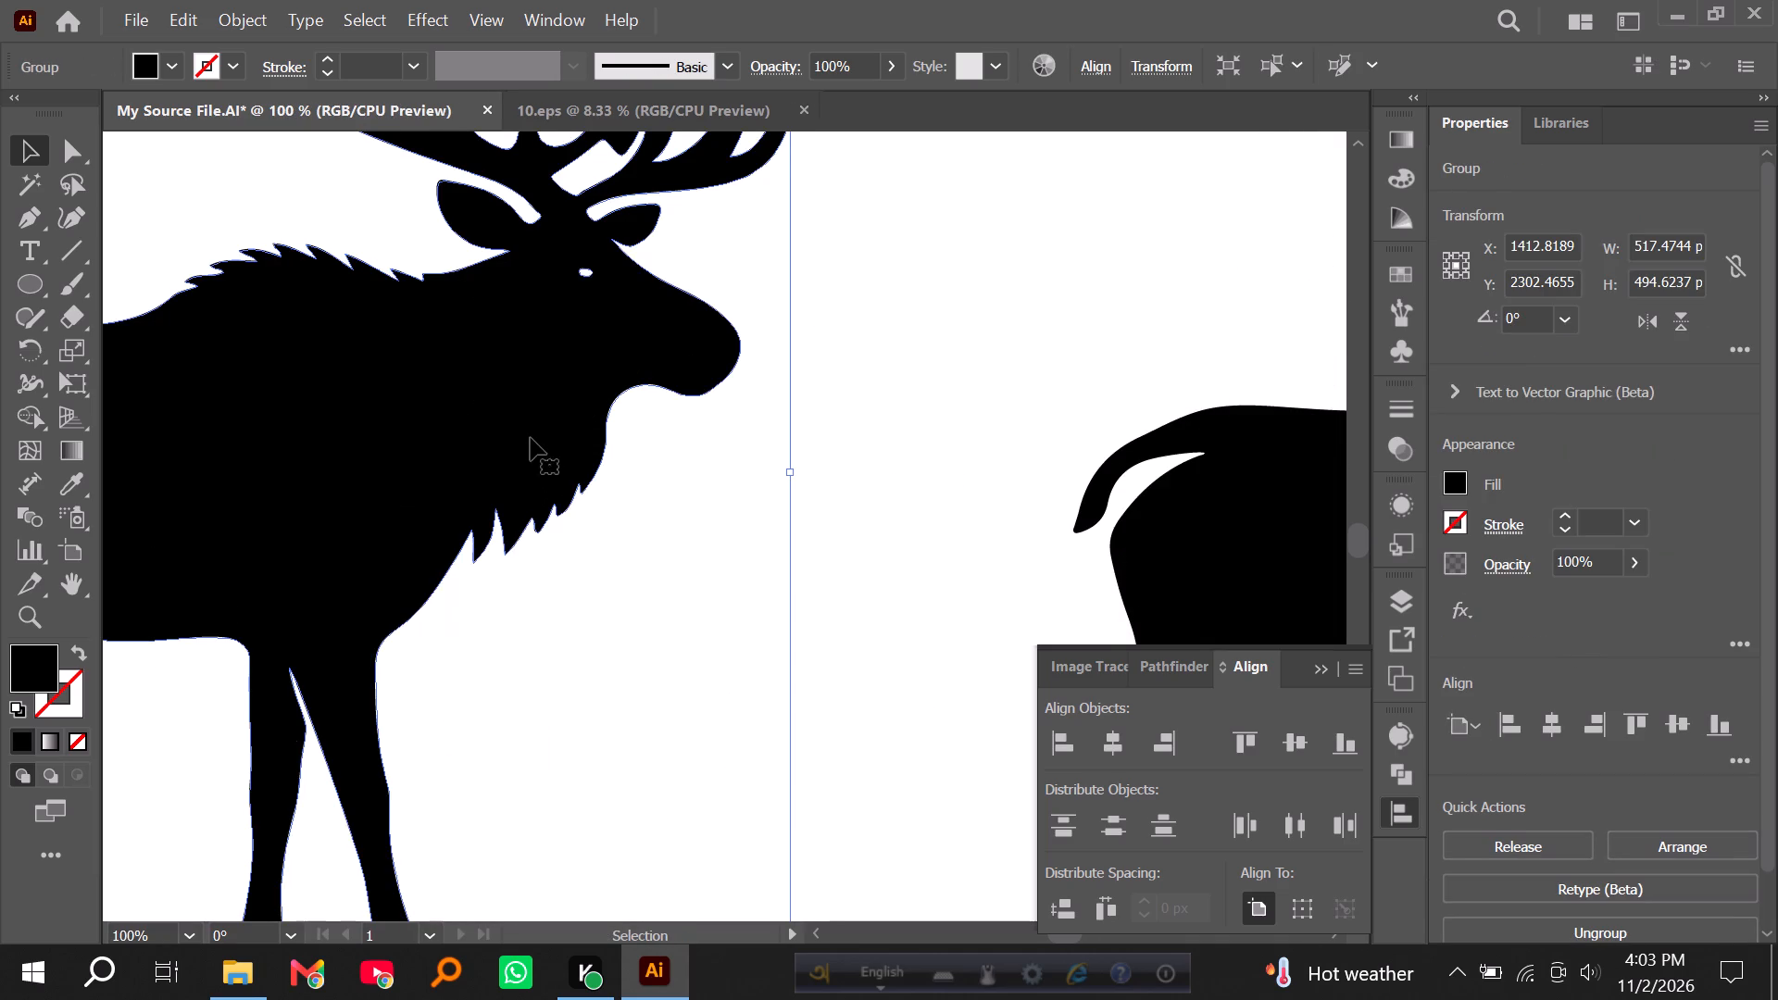
pyautogui.scroll(2, 531, 438)
pyautogui.keyDown('alt'); pyautogui.scroll(2, 563, 293); pyautogui.keyUp('alt')
pyautogui.click(257, 337)
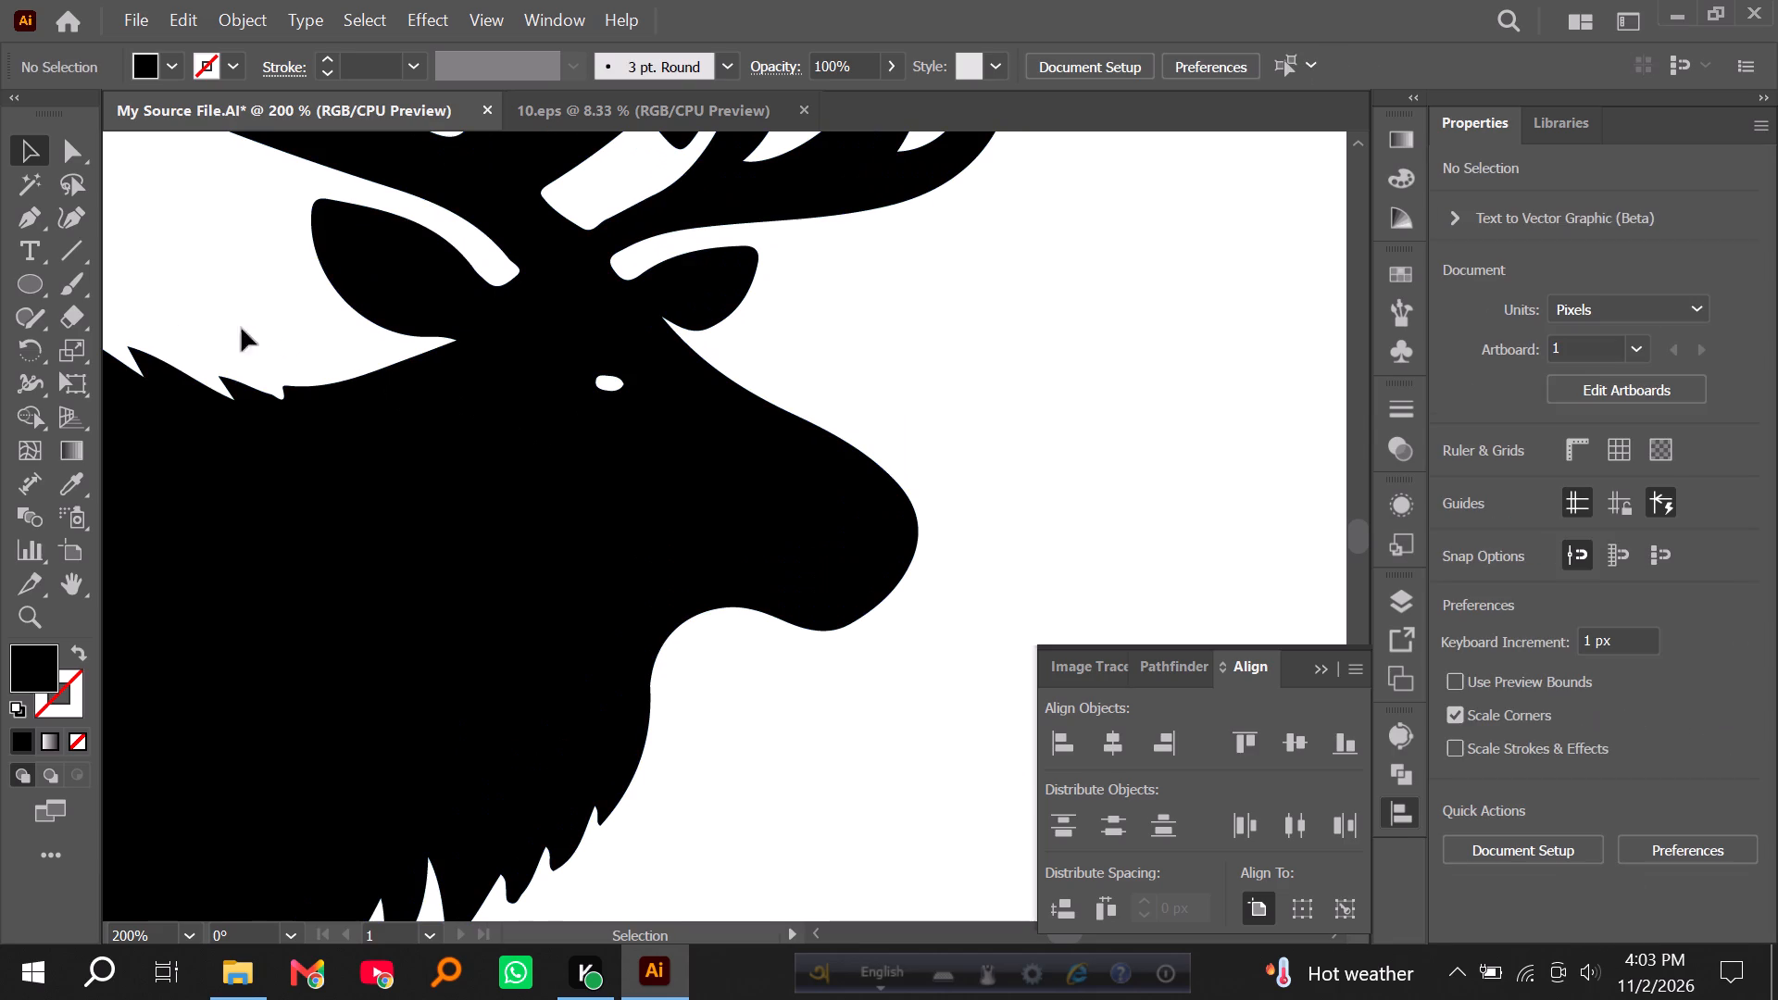
pyautogui.click(35, 283)
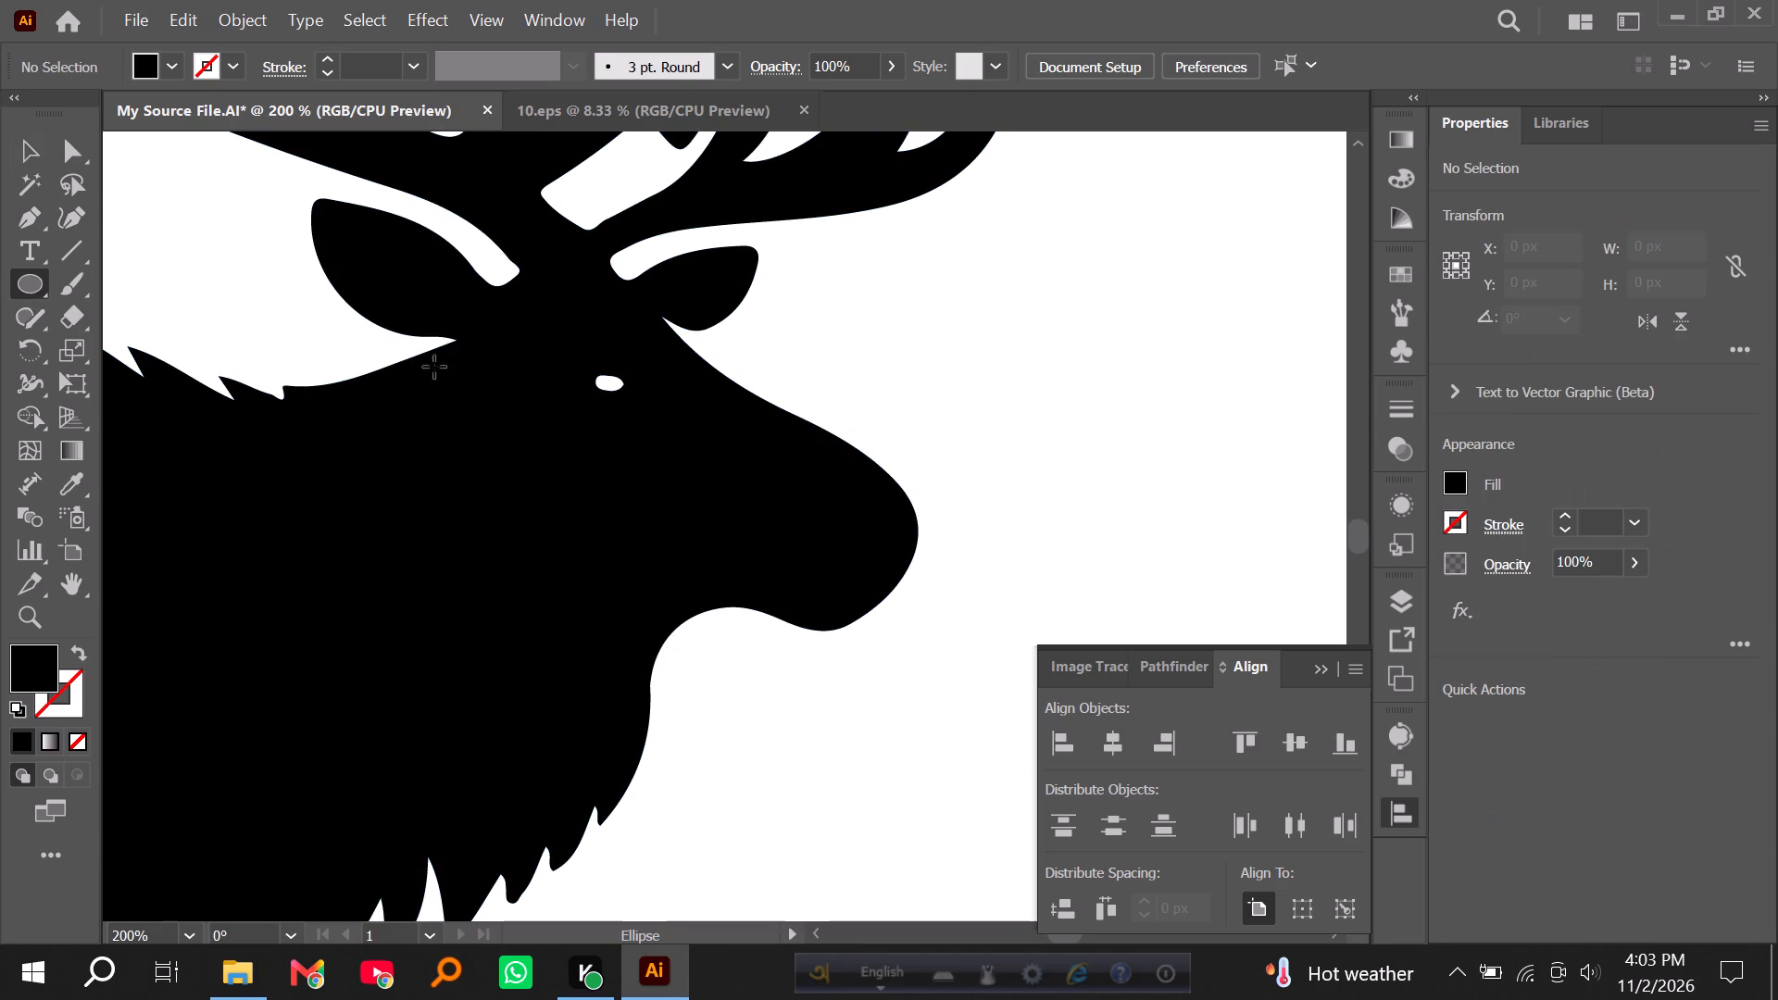
pyautogui.moveTo(599, 373); pyautogui.dragTo(641, 404)
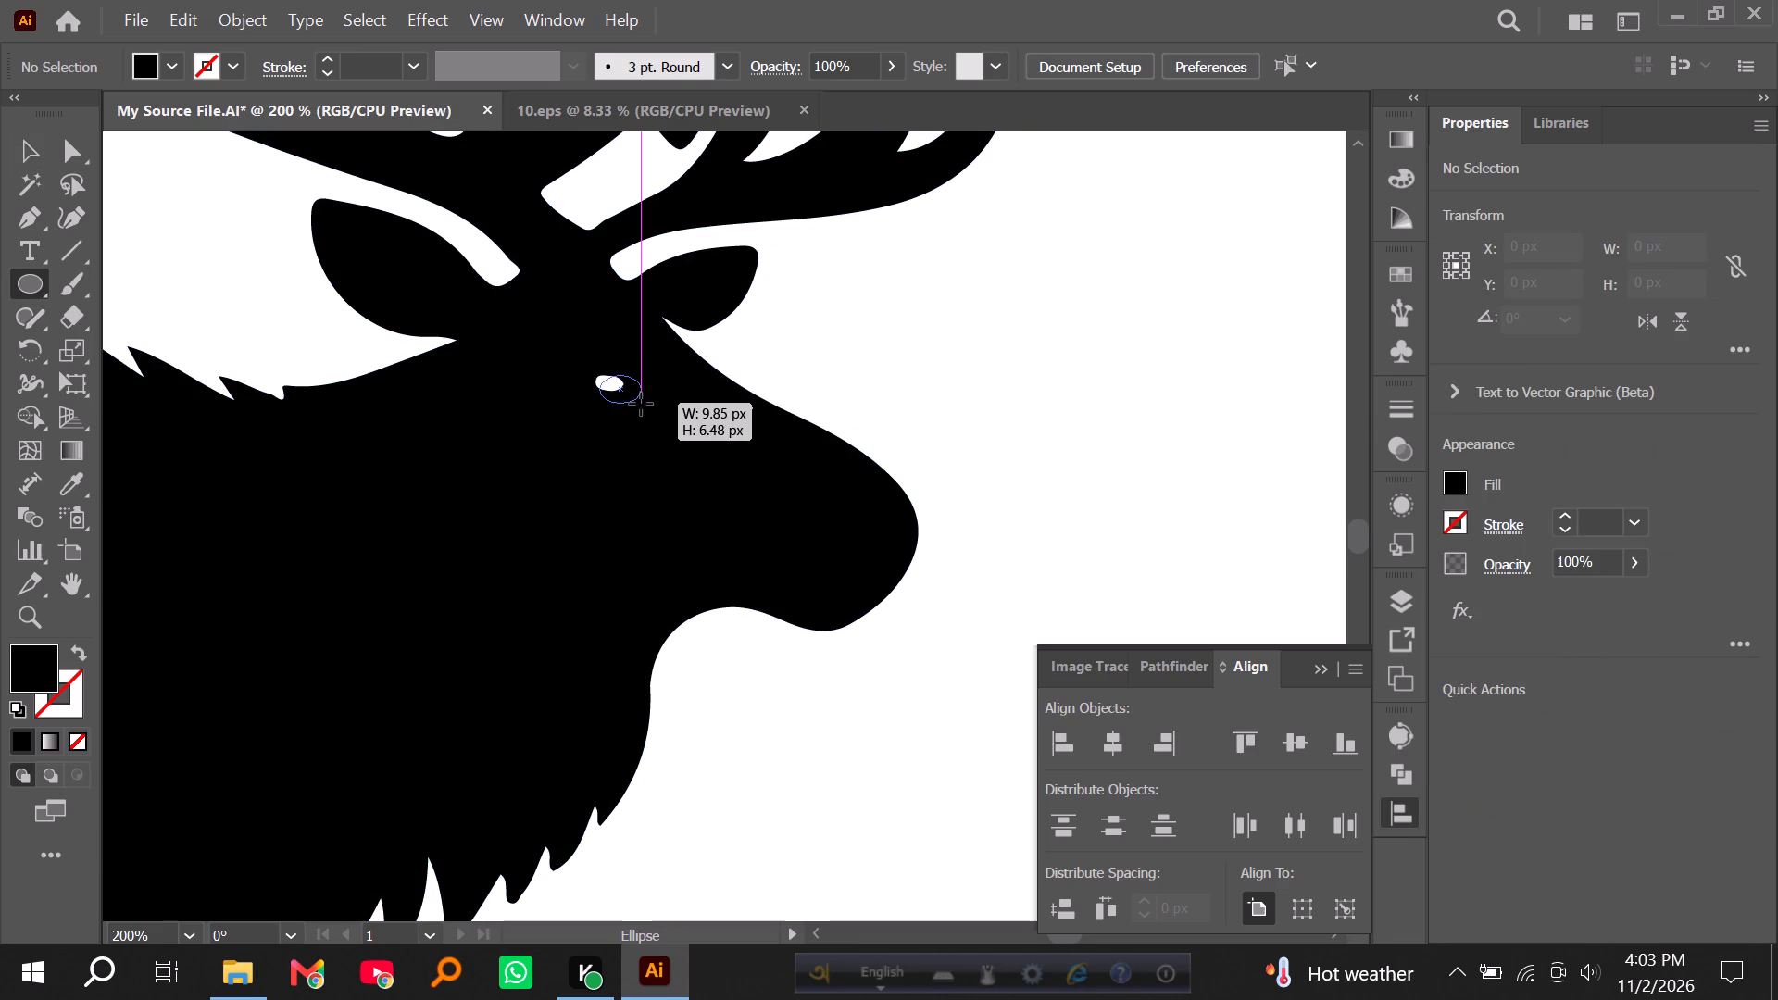
pyautogui.moveTo(641, 404); pyautogui.dragTo(643, 401)
pyautogui.click(33, 149)
pyautogui.click(198, 227)
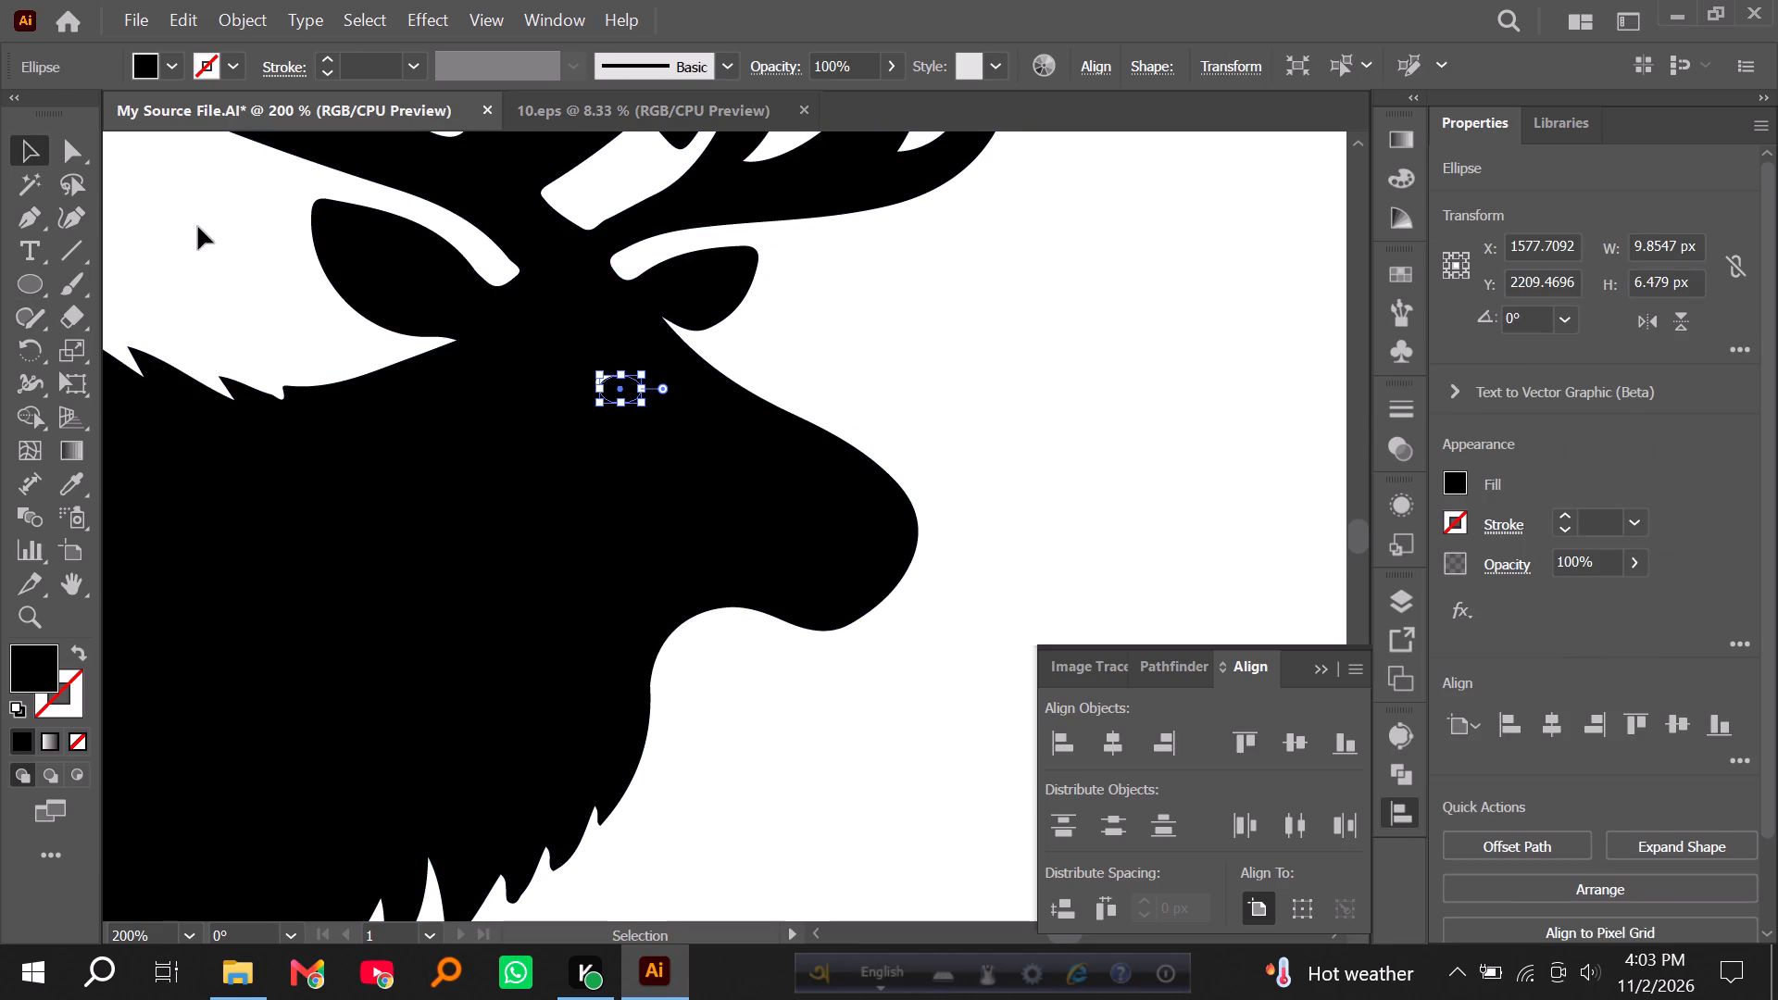
pyautogui.moveTo(620, 394); pyautogui.dragTo(608, 386)
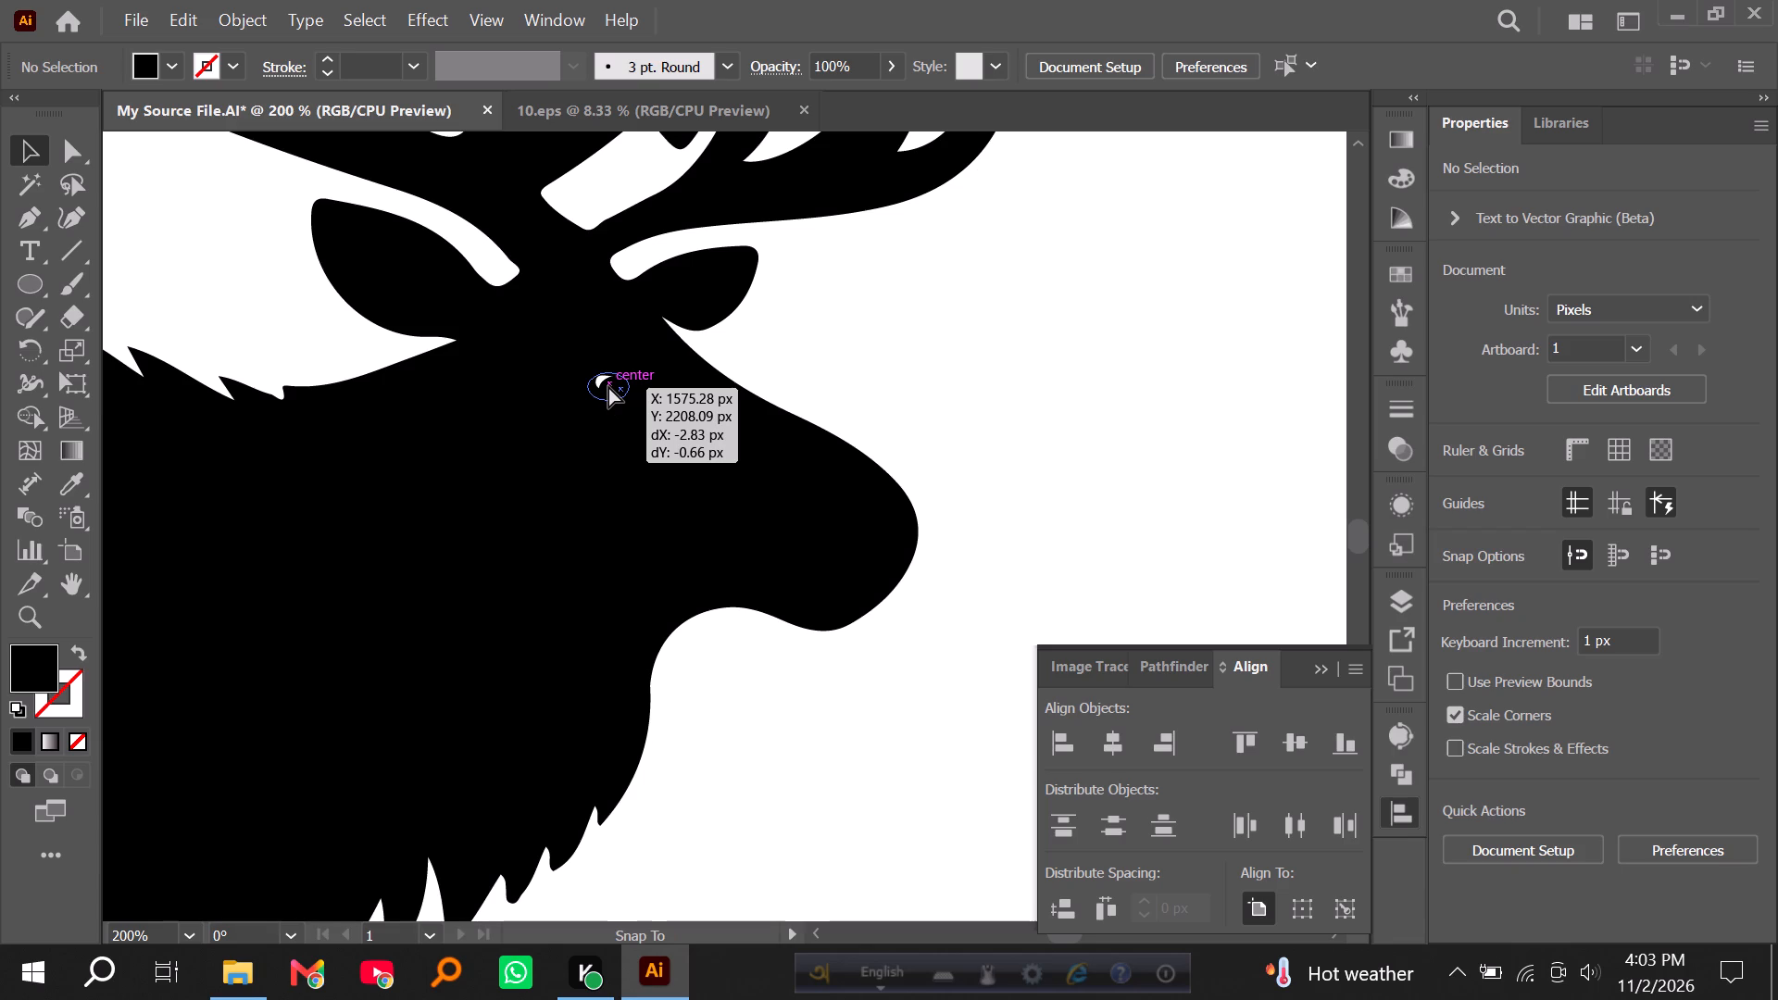
pyautogui.moveTo(608, 386); pyautogui.dragTo(607, 384)
# Merge the ellipse and the moose's eye opening into a solid shape with Shape Builder.
pyautogui.moveTo(782, 356); pyautogui.dragTo(532, 418)
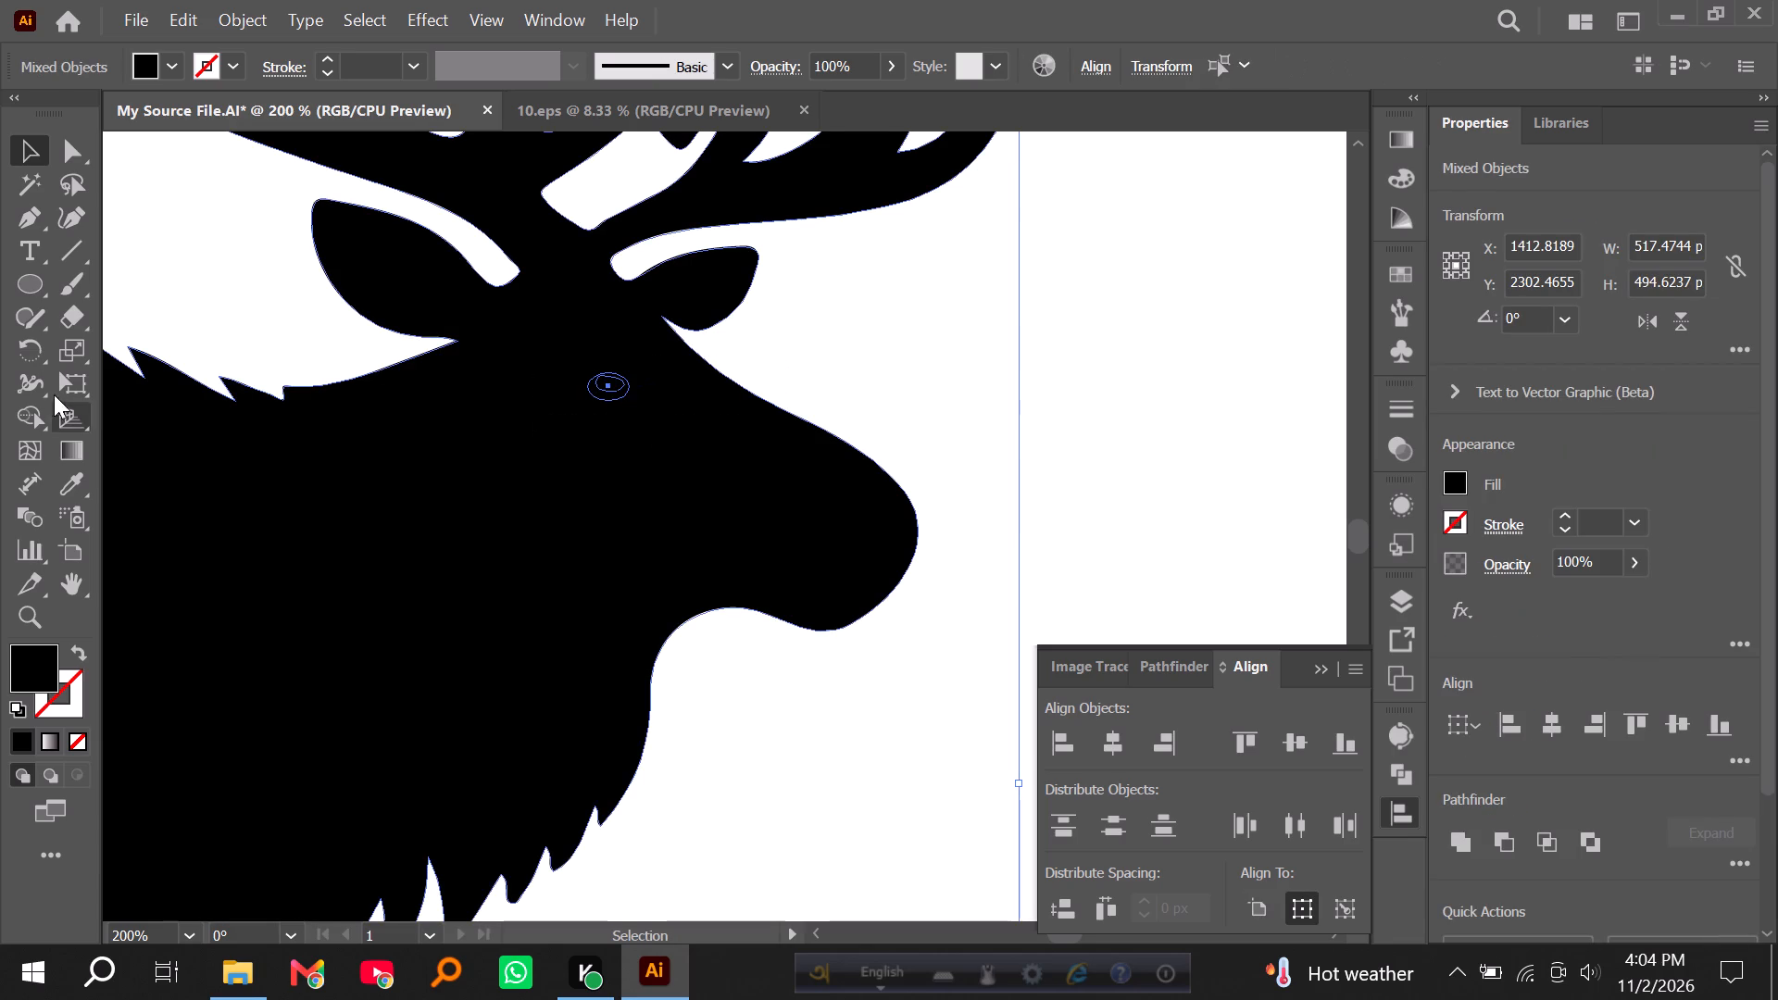
pyautogui.click(26, 410)
pyautogui.keyDown('alt'); pyautogui.scroll(4, 571, 393); pyautogui.keyUp('alt')
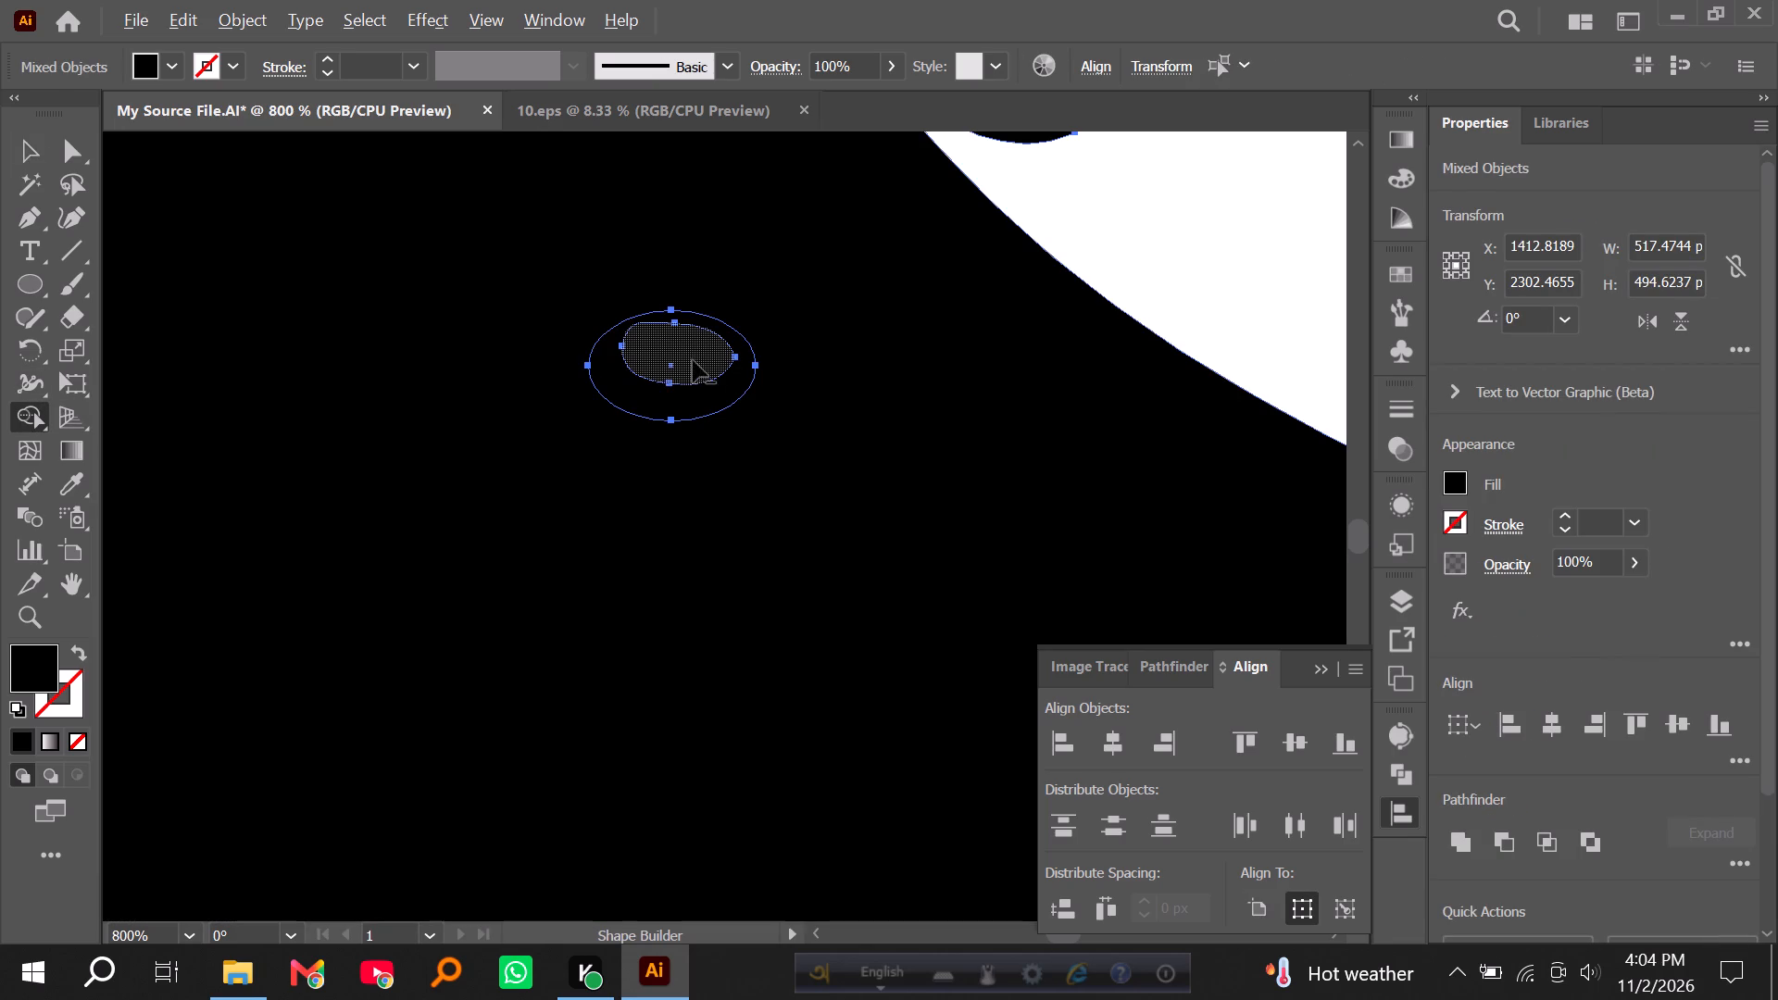
pyautogui.keyDown('alt'); pyautogui.moveTo(692, 360); pyautogui.dragTo(635, 384); pyautogui.keyUp('alt')
pyautogui.keyDown('alt'); pyautogui.scroll(-10, 635, 382); pyautogui.keyUp('alt')
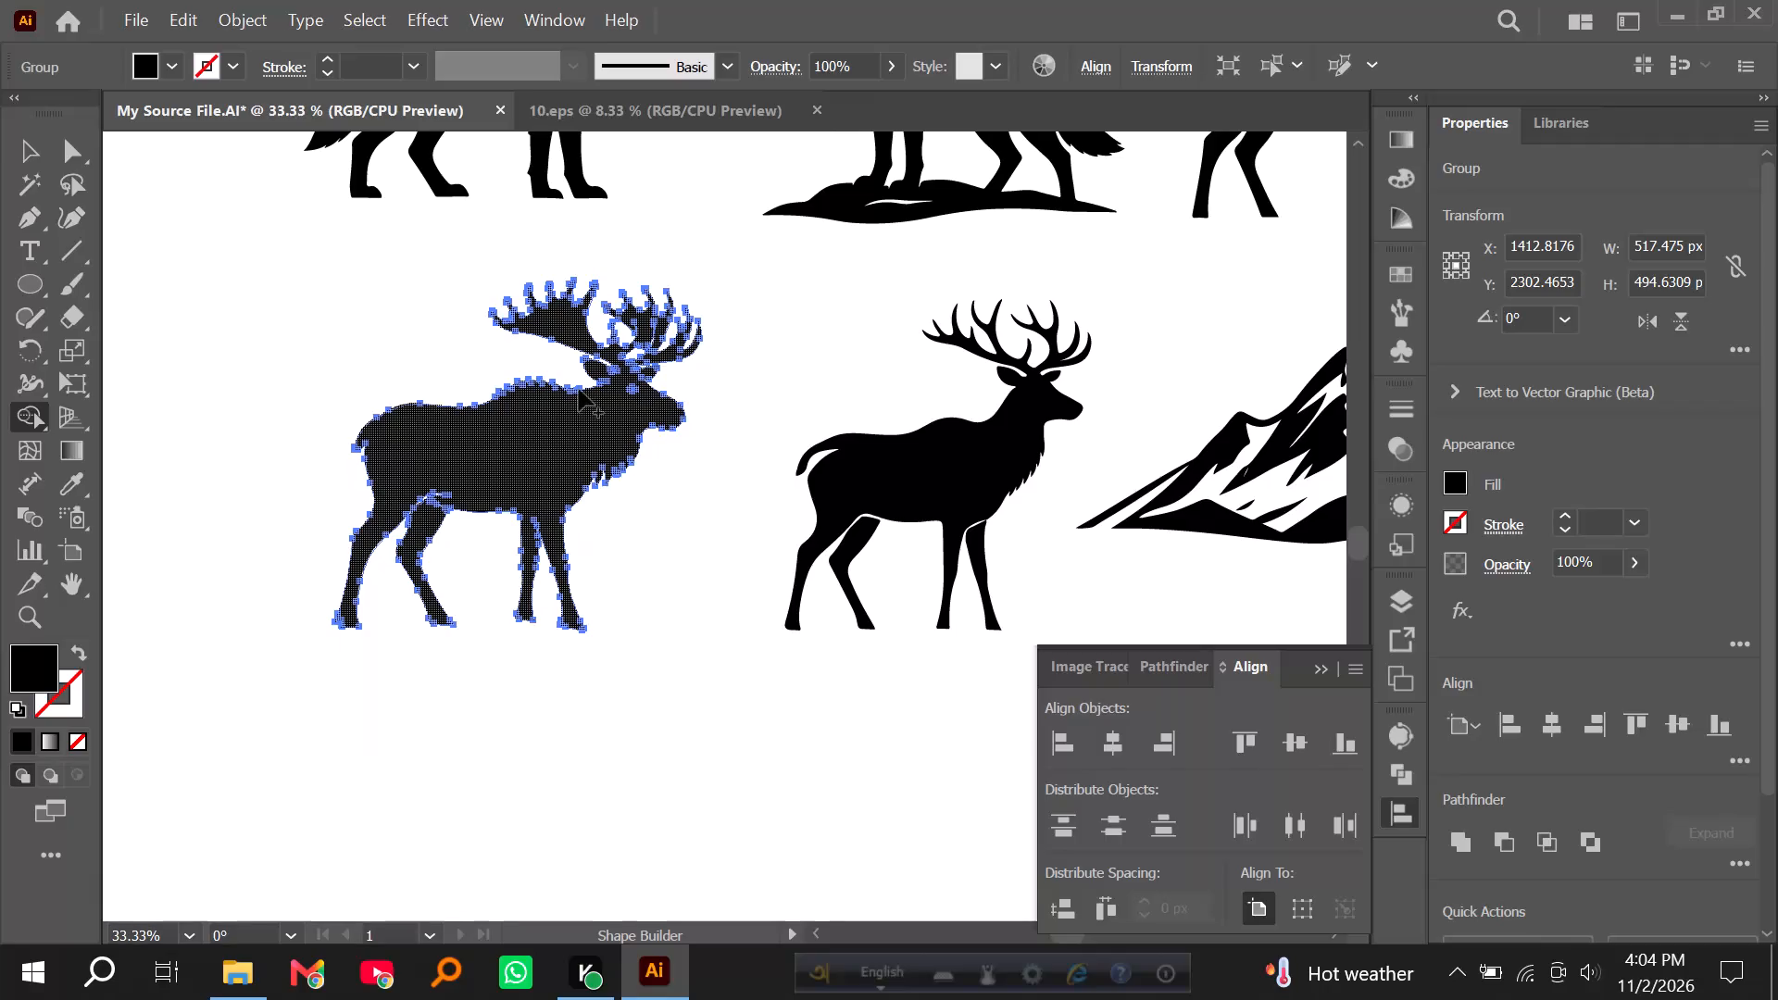
pyautogui.click(31, 159)
pyautogui.click(234, 290)
# Examine the bottom-row deer's head and the bear bust's face up close for eye openings.
pyautogui.keyDown('alt'); pyautogui.scroll(-3, 260, 507); pyautogui.keyUp('alt')
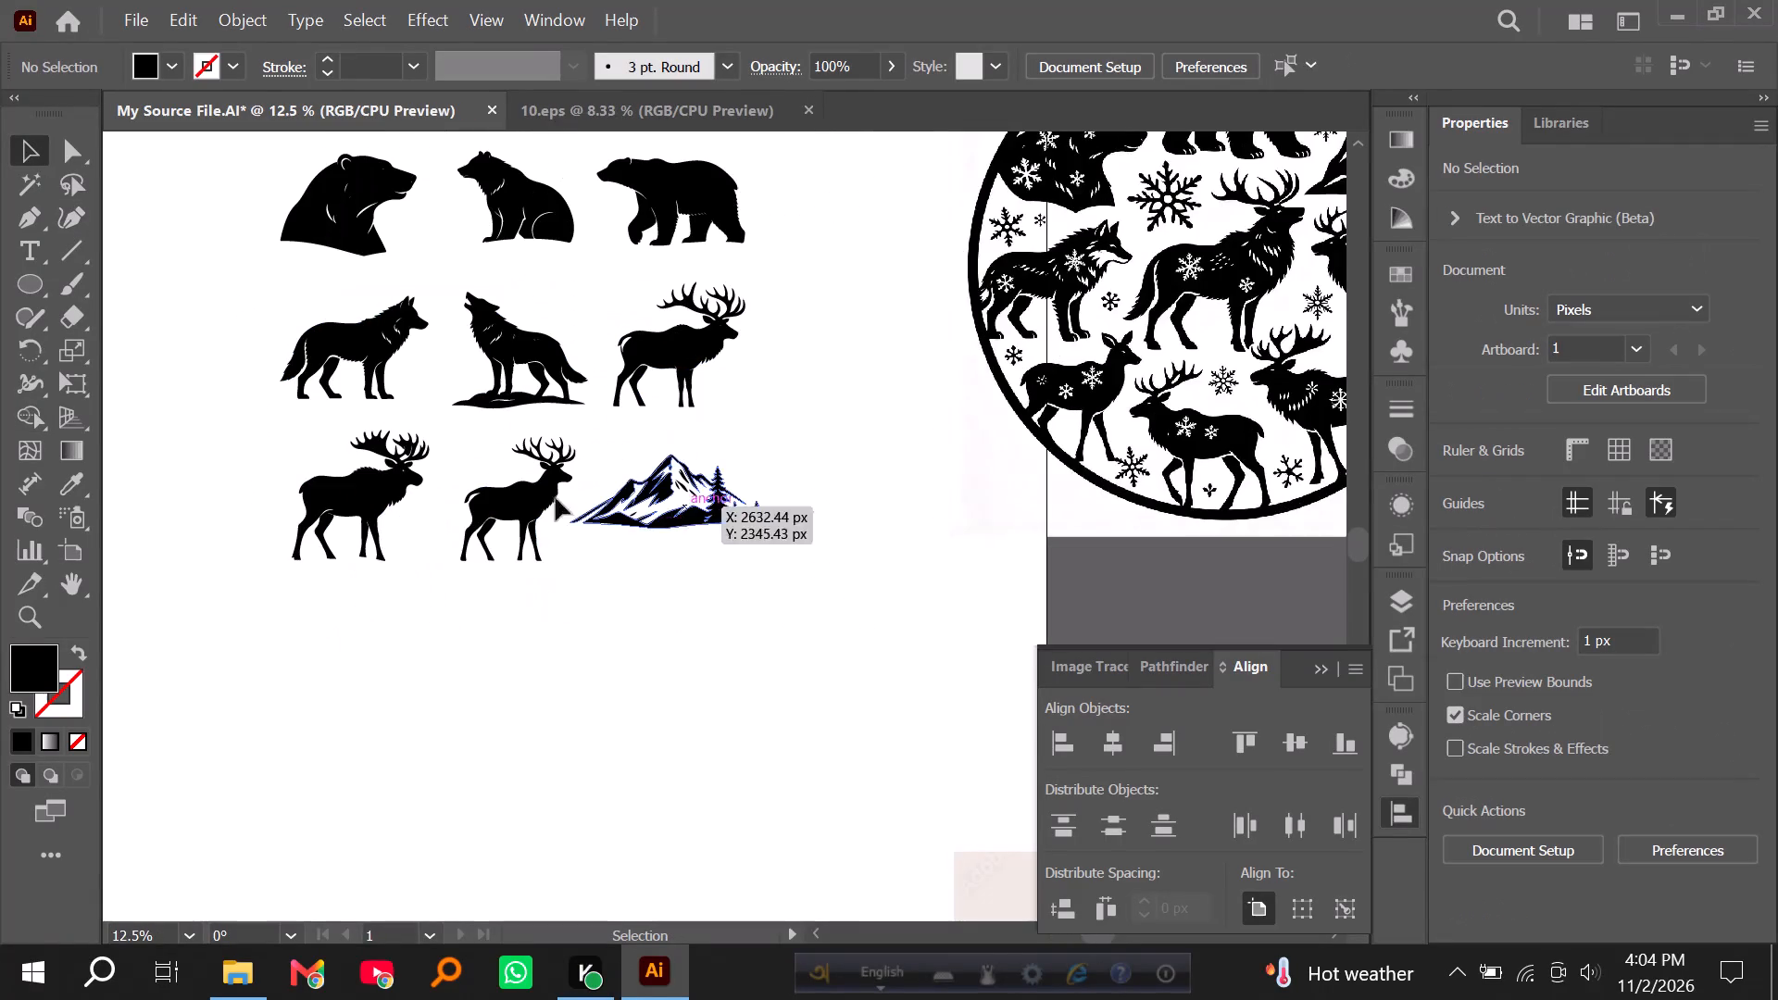
pyautogui.keyDown('alt'); pyautogui.scroll(4, 521, 497); pyautogui.keyUp('alt')
pyautogui.keyDown('alt'); pyautogui.scroll(4, 620, 394); pyautogui.keyUp('alt')
pyautogui.keyDown('alt'); pyautogui.scroll(-4, 624, 438); pyautogui.keyUp('alt')
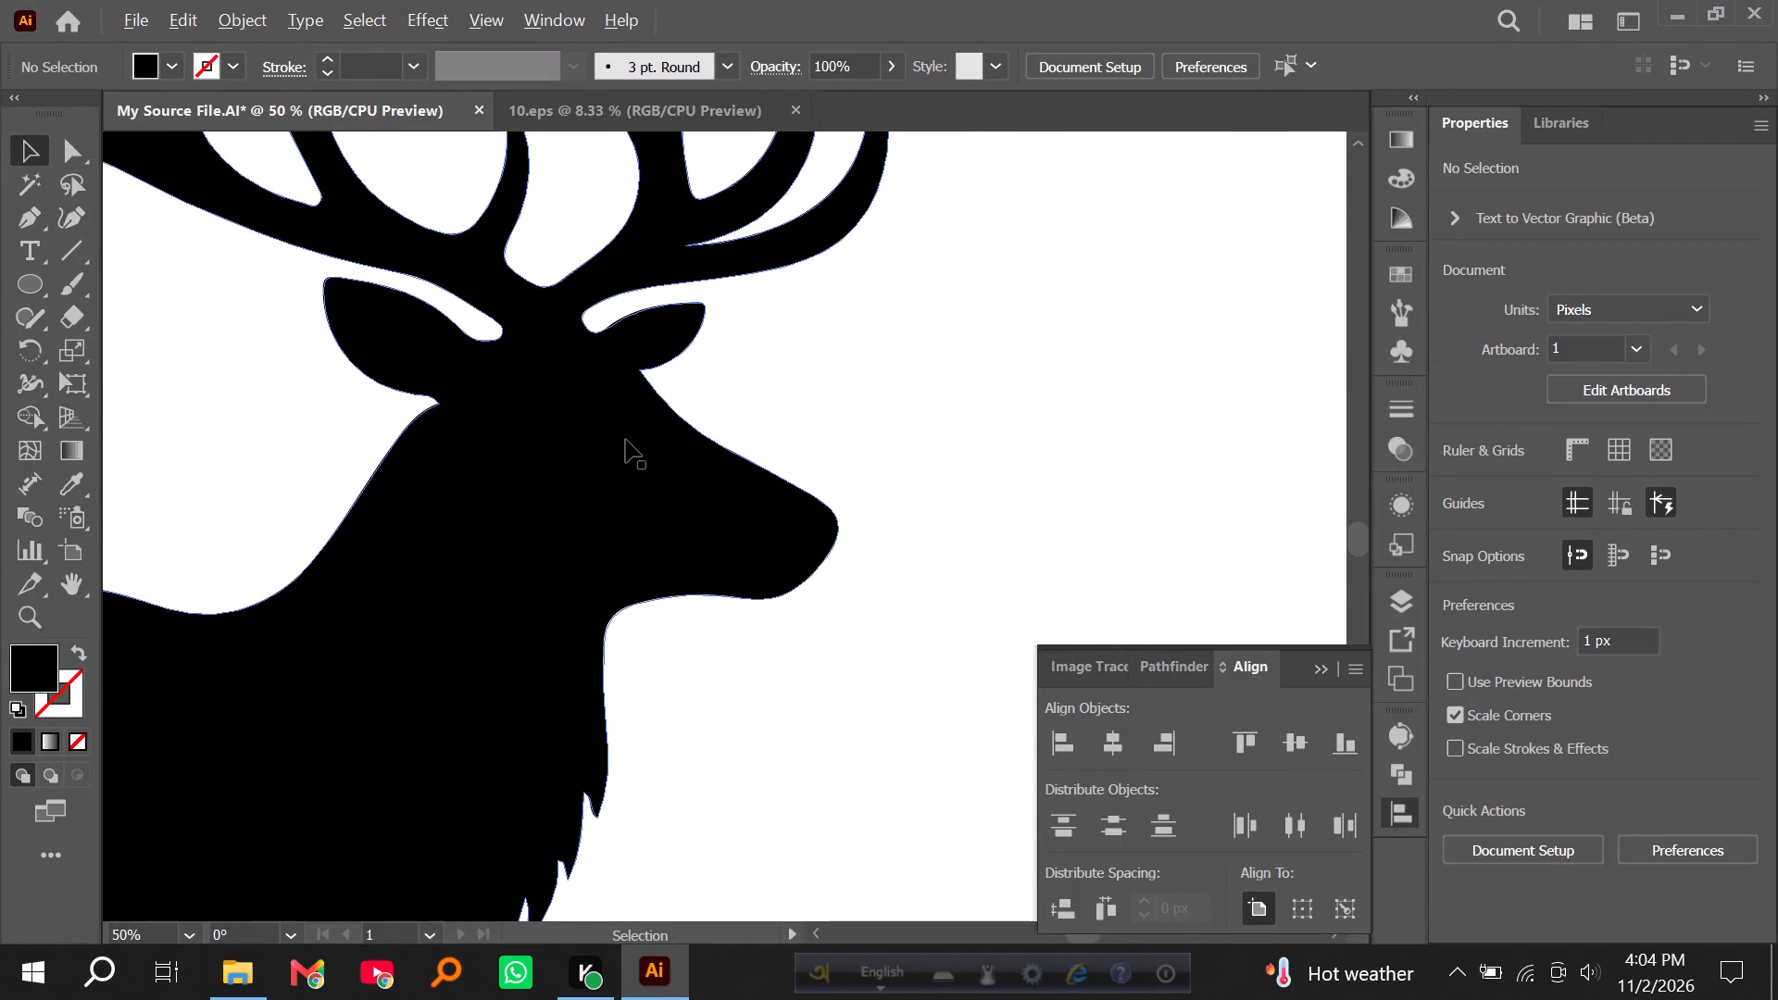
pyautogui.keyDown('alt'); pyautogui.scroll(-4, 626, 441); pyautogui.keyUp('alt')
pyautogui.scroll(4, 595, 483)
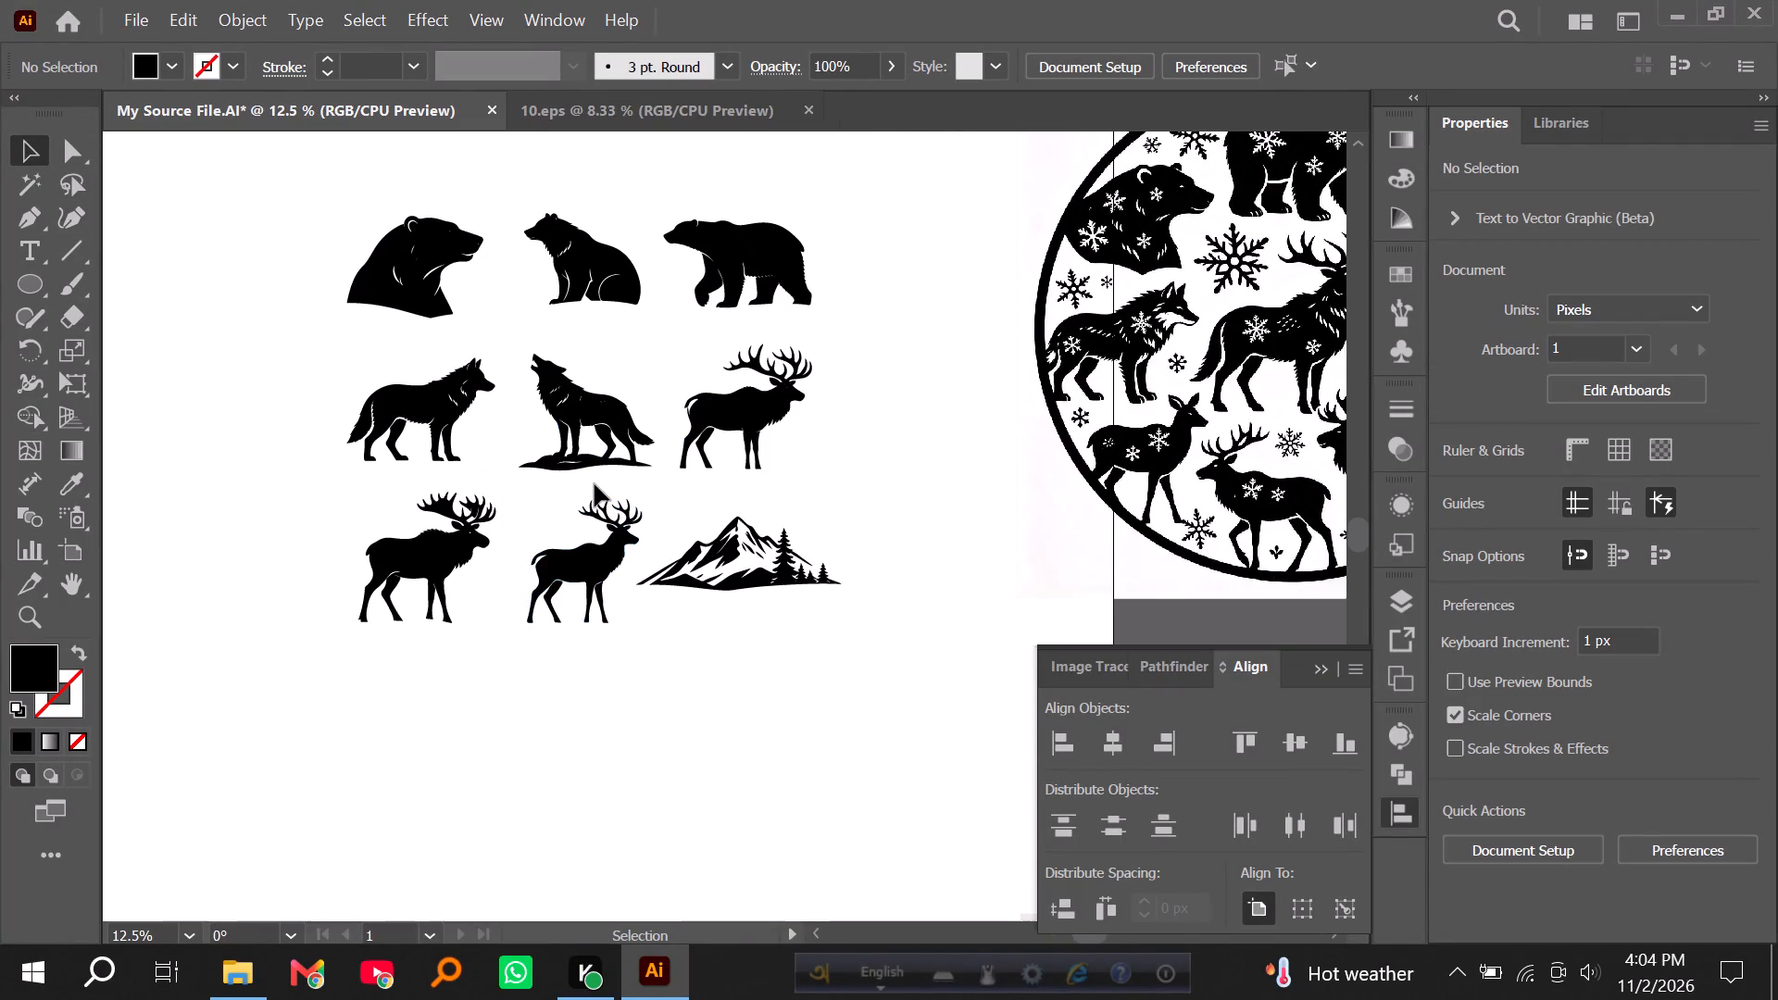
pyautogui.keyDown('alt'); pyautogui.scroll(3, 407, 223); pyautogui.keyUp('alt')
pyautogui.keyDown('alt'); pyautogui.scroll(4, 526, 229); pyautogui.keyUp('alt')
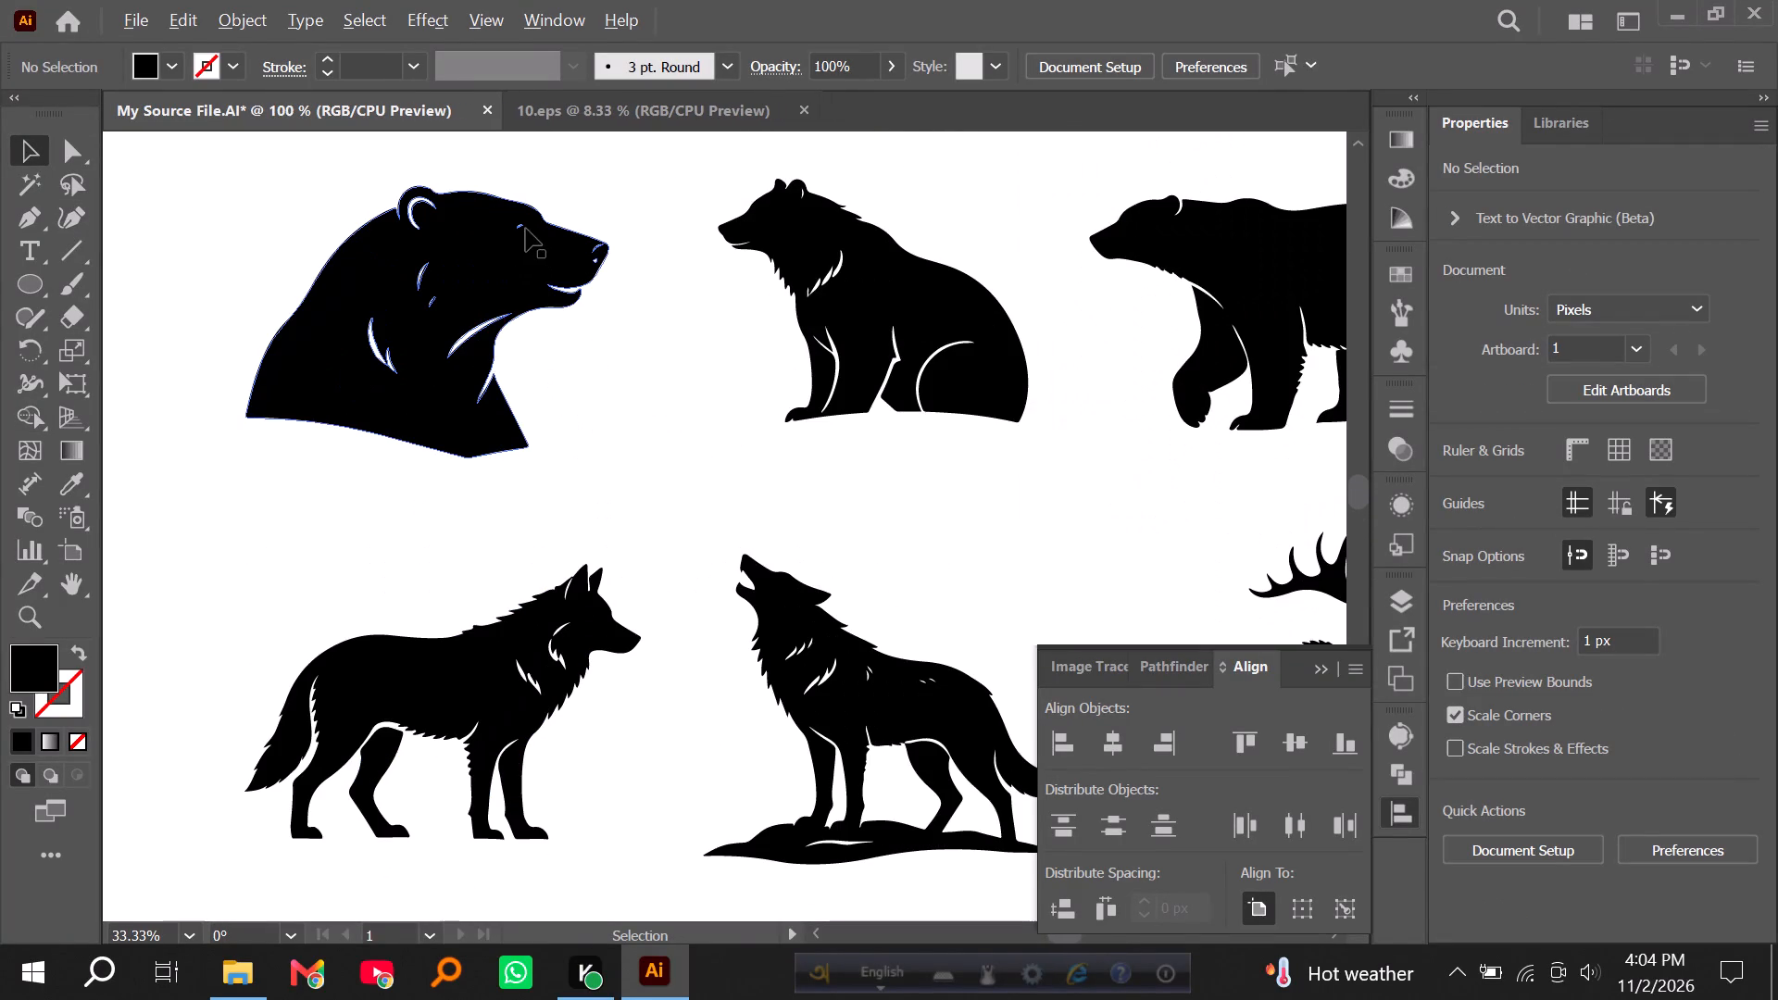
pyautogui.scroll(4, 499, 259)
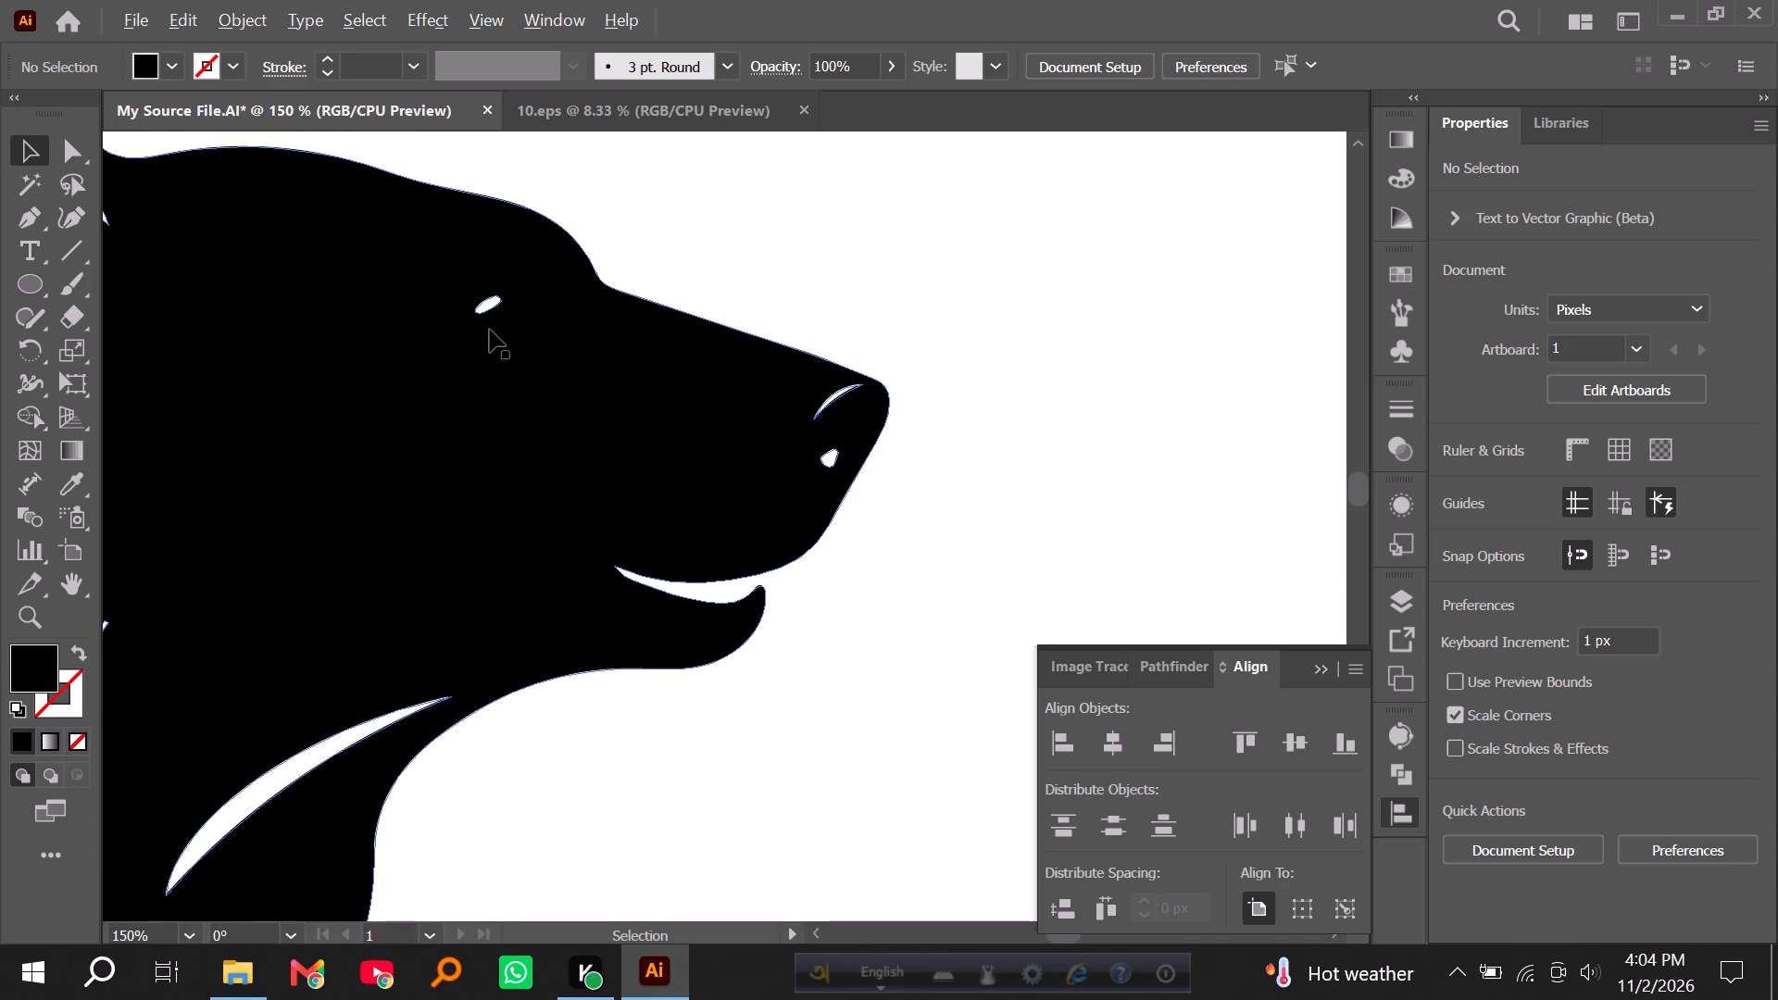
# Fill the bear bust's white eye, nose highlight and nostril openings solid black with Shape Builder.
pyautogui.keyDown('alt'); pyautogui.scroll(-4, 494, 326); pyautogui.keyUp('alt')
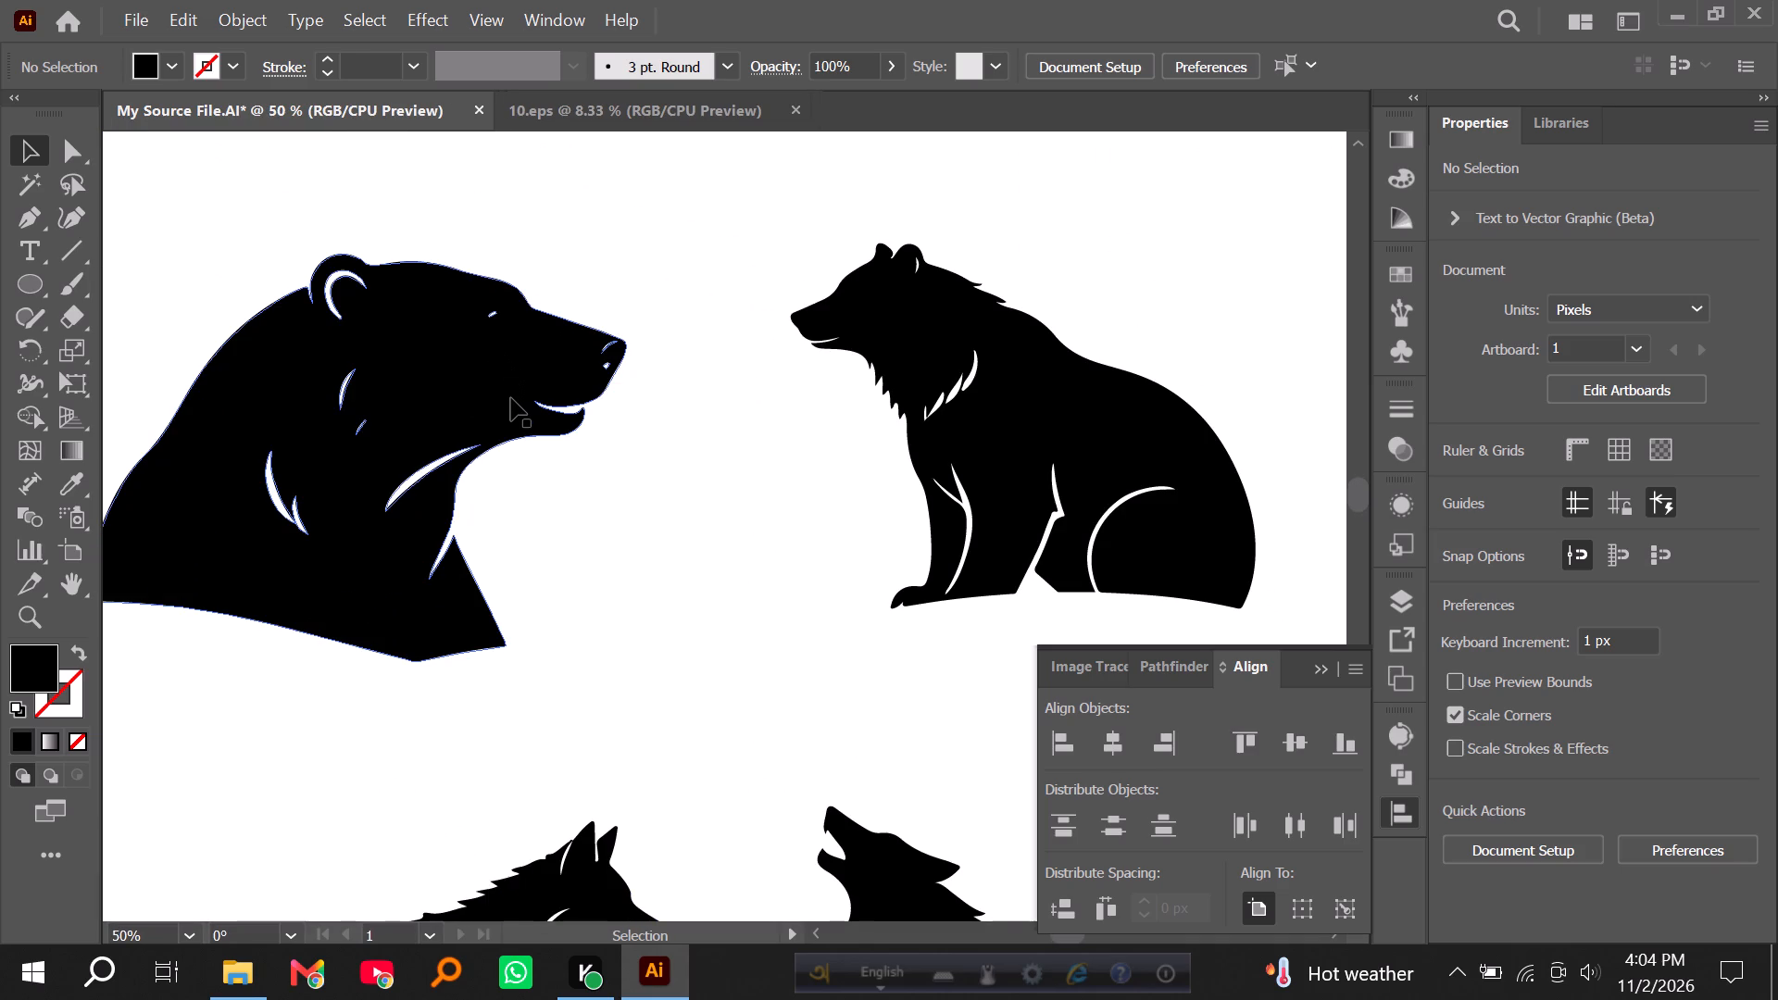
pyautogui.keyDown('alt'); pyautogui.scroll(3, 509, 368); pyautogui.keyUp('alt')
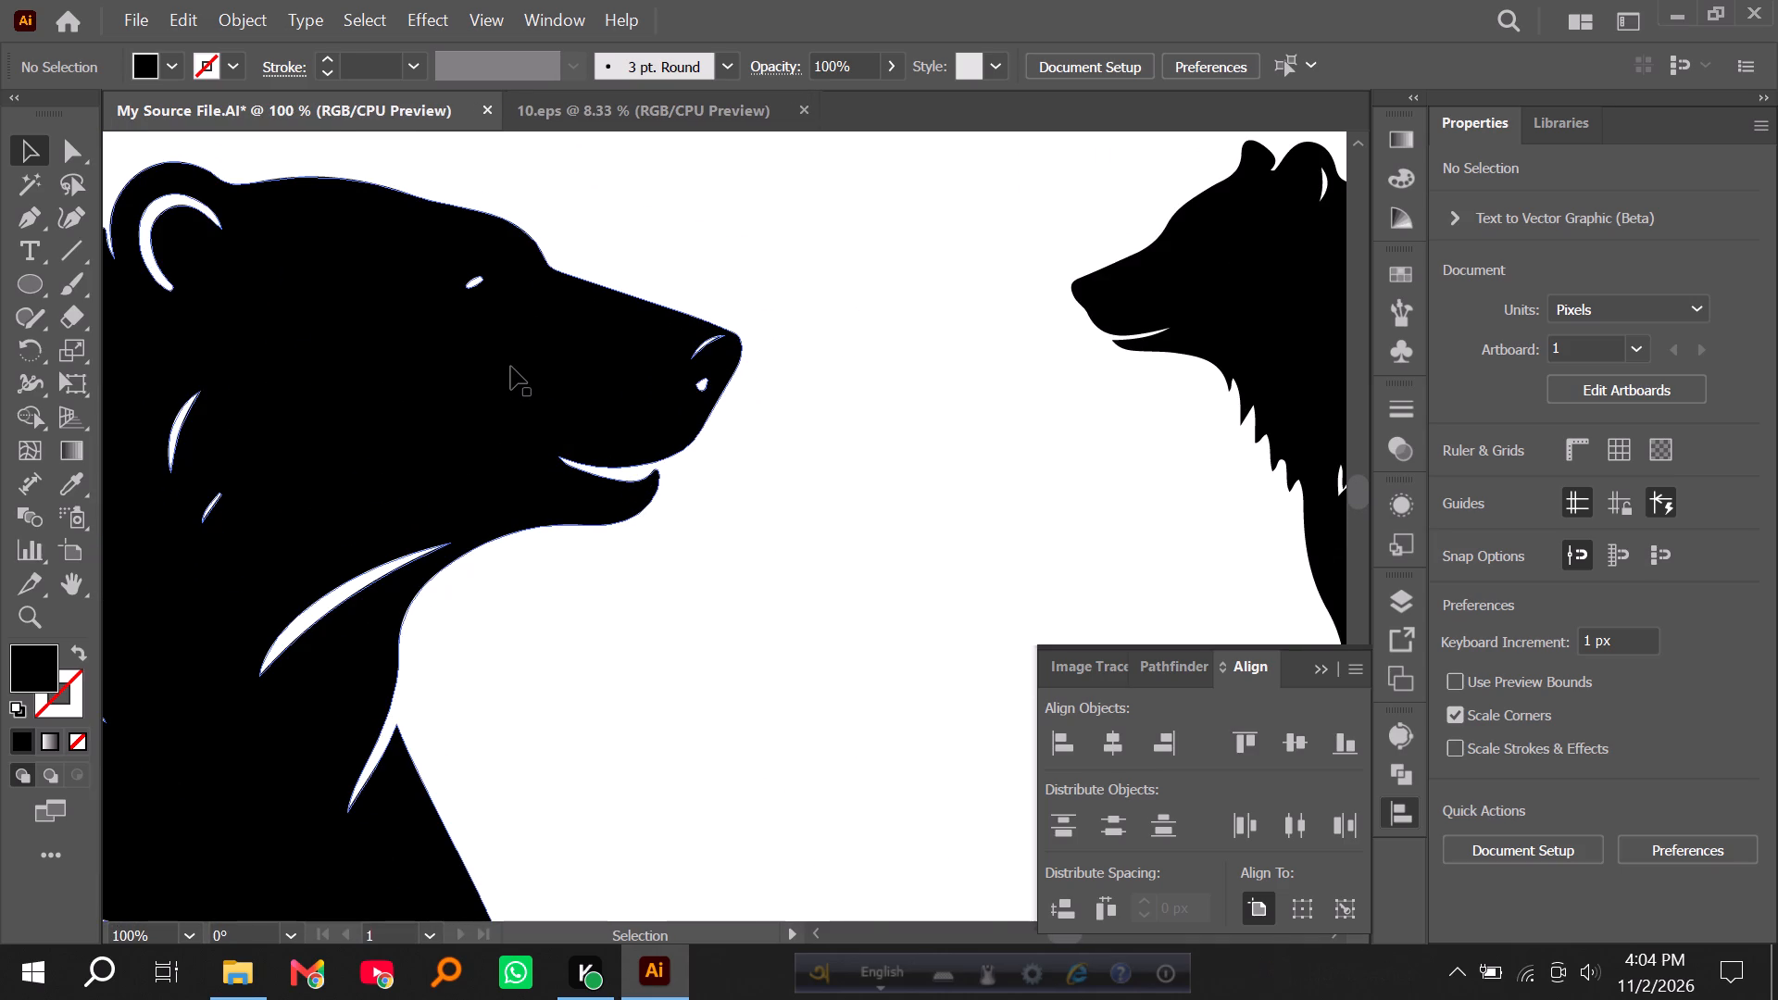
pyautogui.click(511, 367)
pyautogui.click(20, 415)
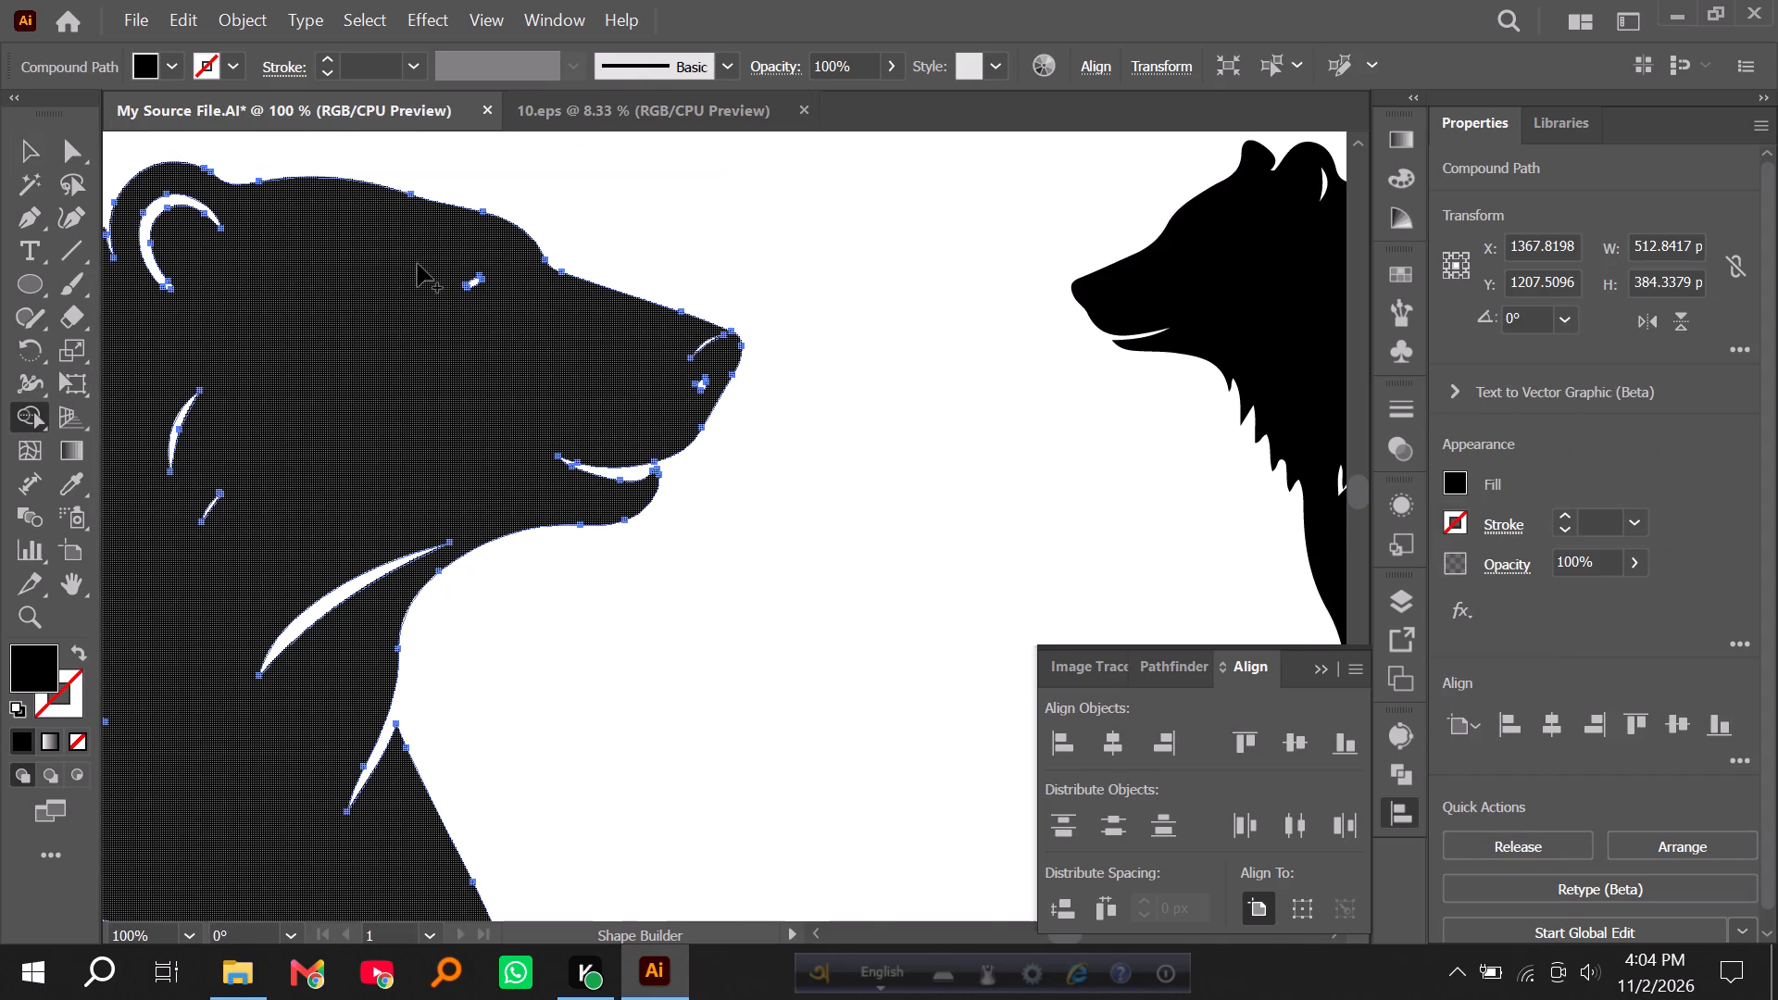
pyautogui.moveTo(418, 264); pyautogui.dragTo(551, 287)
pyautogui.moveTo(632, 319); pyautogui.dragTo(708, 381)
pyautogui.moveTo(696, 304); pyautogui.dragTo(706, 363)
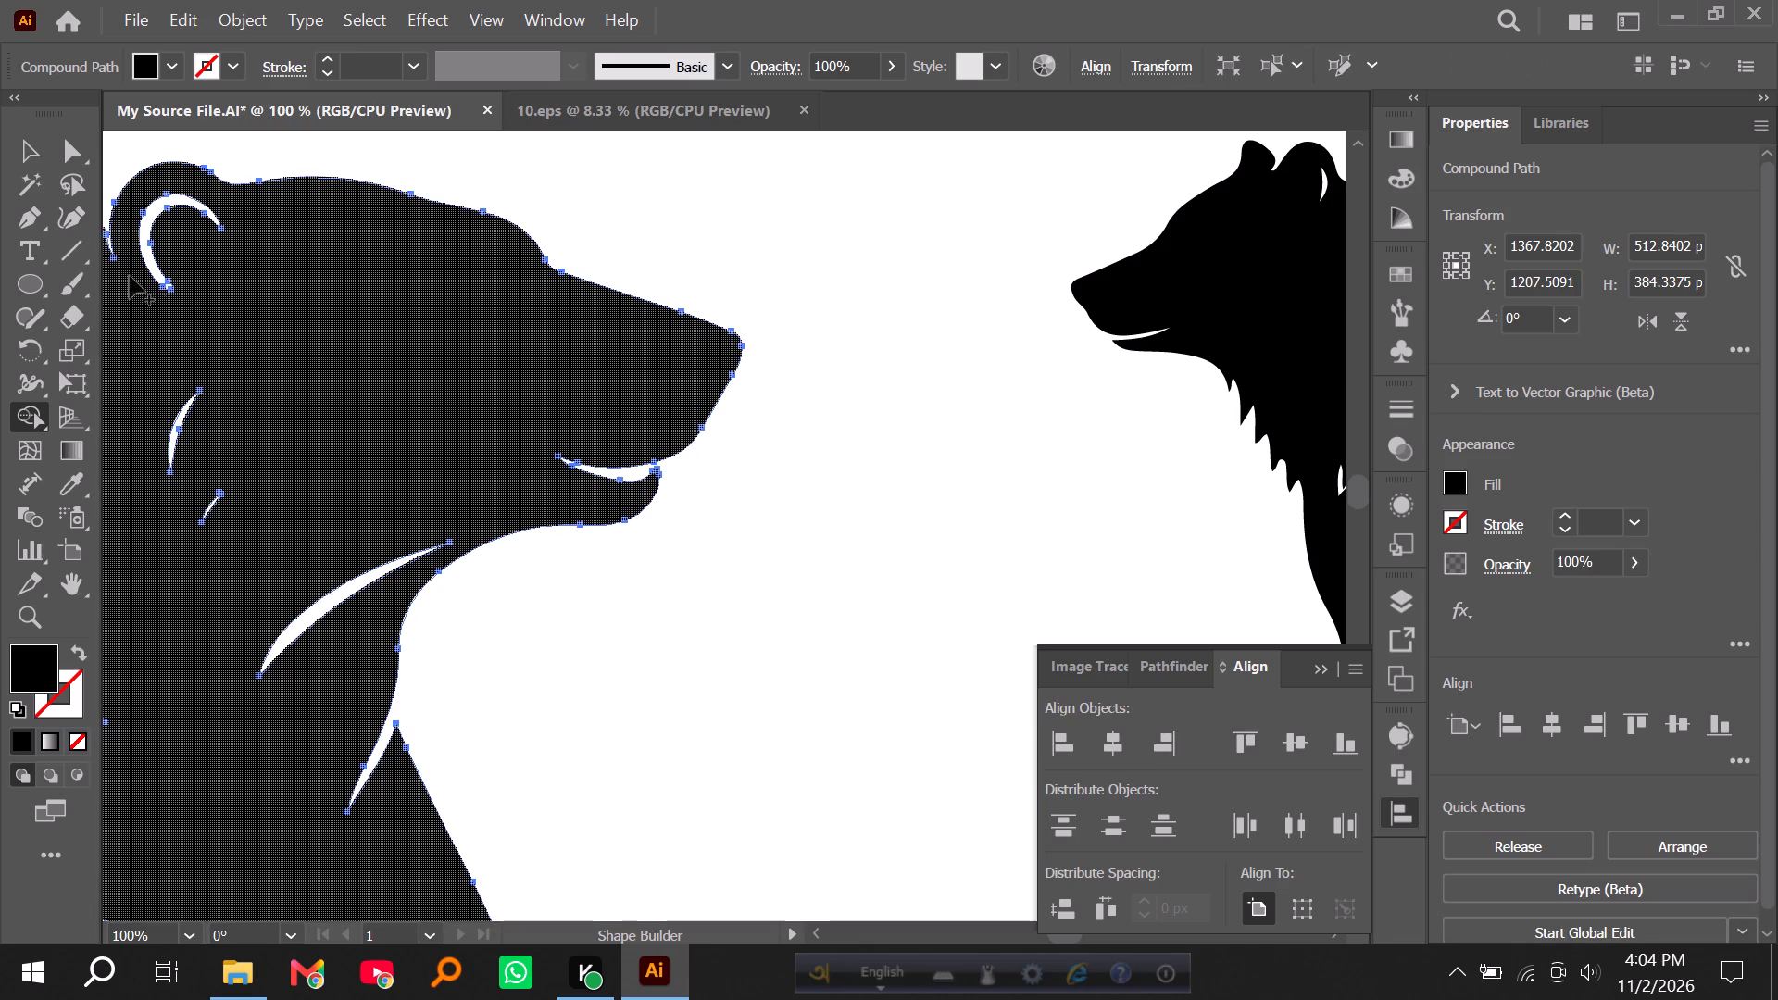
pyautogui.click(27, 152)
pyautogui.click(759, 265)
# Draw a black ellipse about 8.8 × 4.4 px at the middle-row elk's white eye, rotate it to about 338° and reposition it over the eye.
pyautogui.keyDown('alt'); pyautogui.scroll(-2, 696, 438); pyautogui.keyUp('alt')
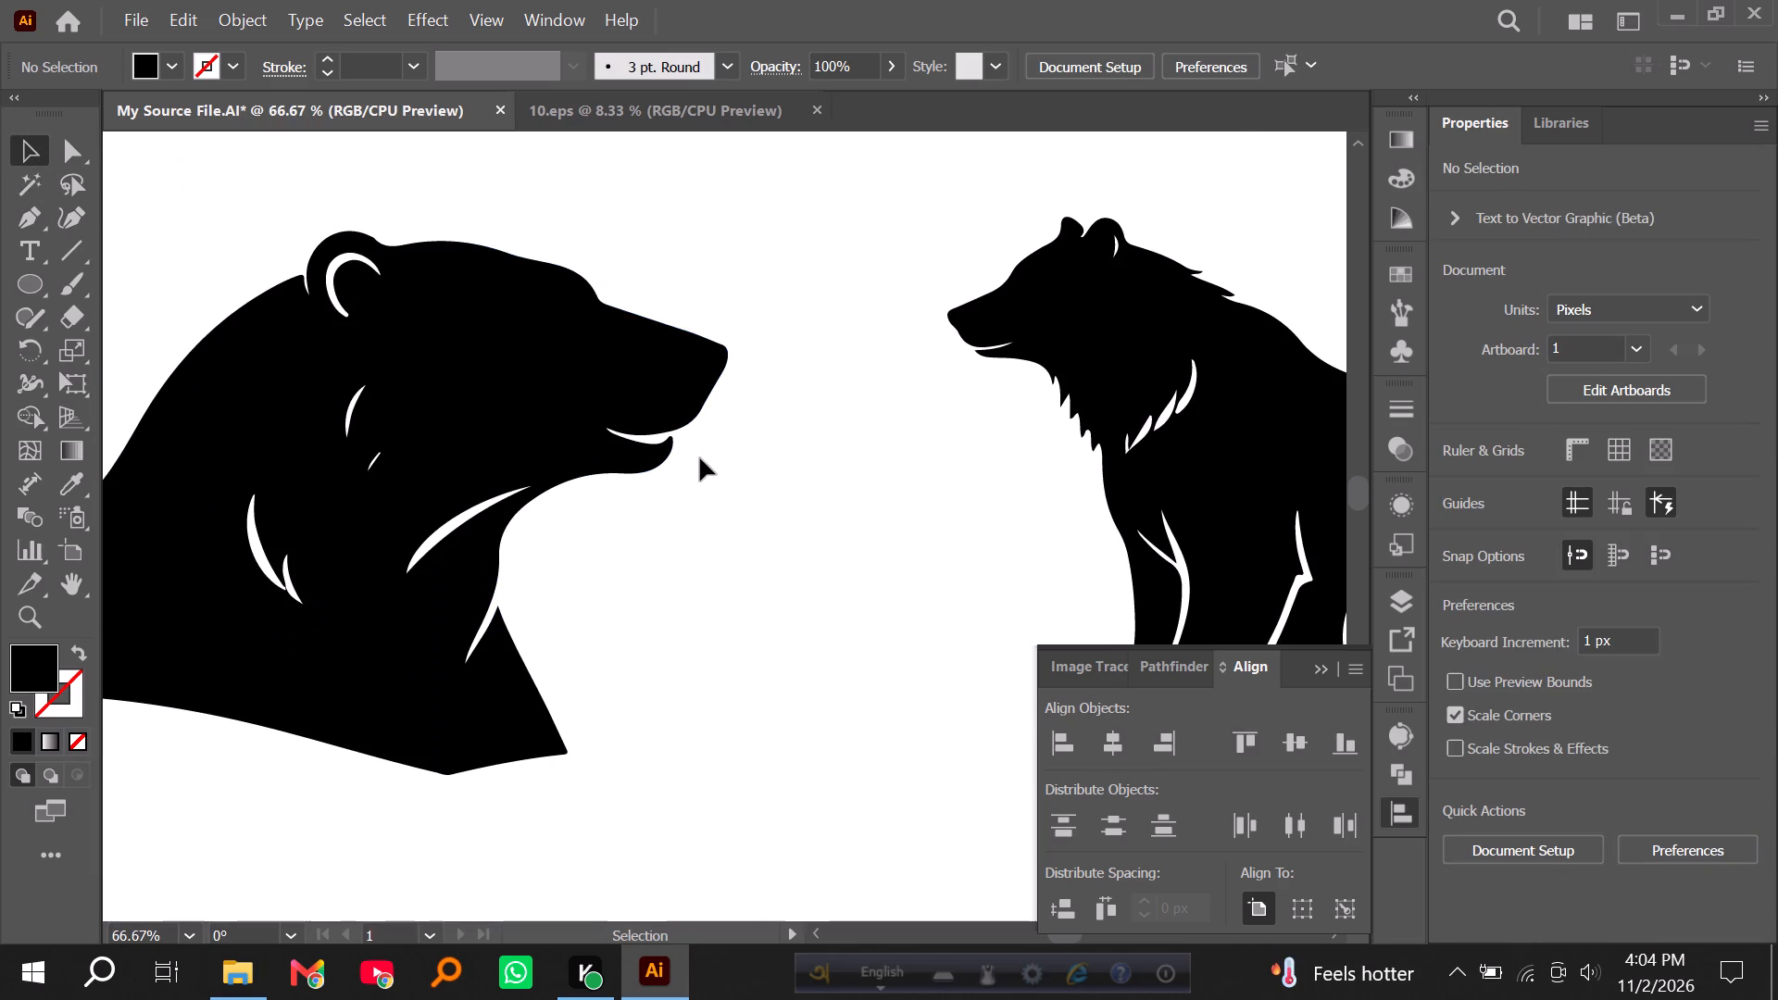
pyautogui.keyDown('alt'); pyautogui.scroll(-3, 695, 480); pyautogui.keyUp('alt')
pyautogui.scroll(-4, 652, 519)
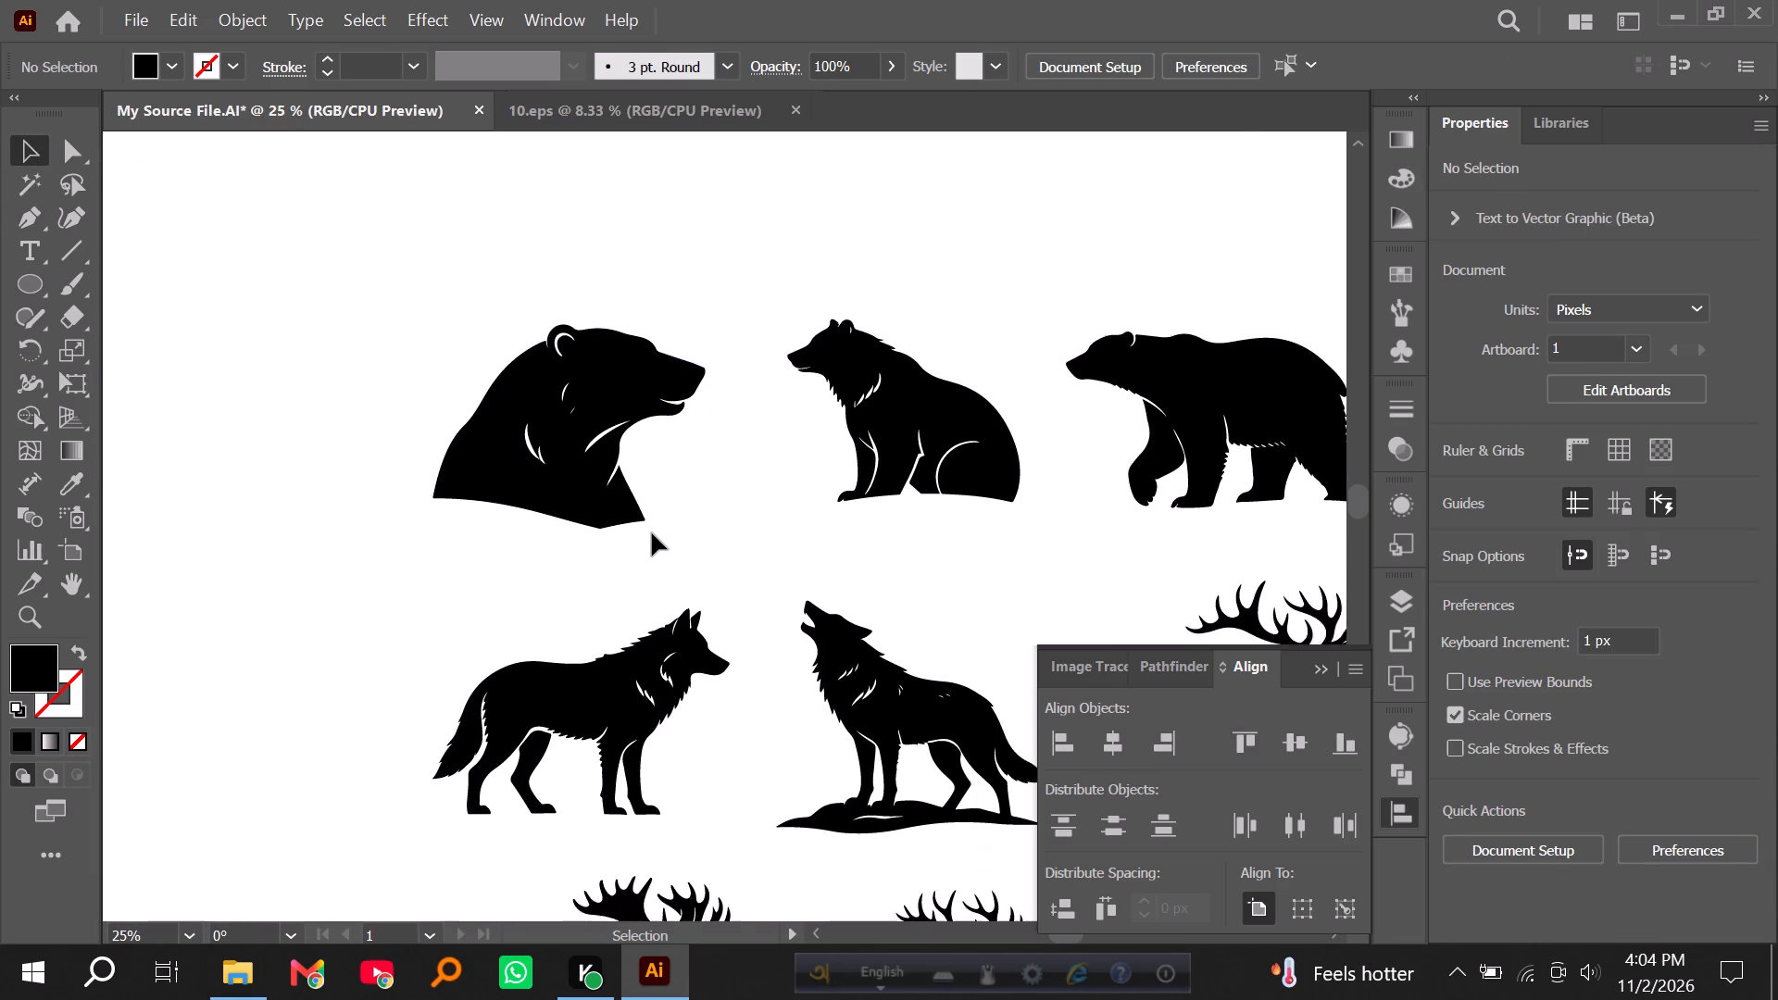
pyautogui.keyDown('alt'); pyautogui.scroll(-2, 641, 546); pyautogui.keyUp('alt')
pyautogui.keyDown('alt'); pyautogui.scroll(4, 737, 639); pyautogui.keyUp('alt')
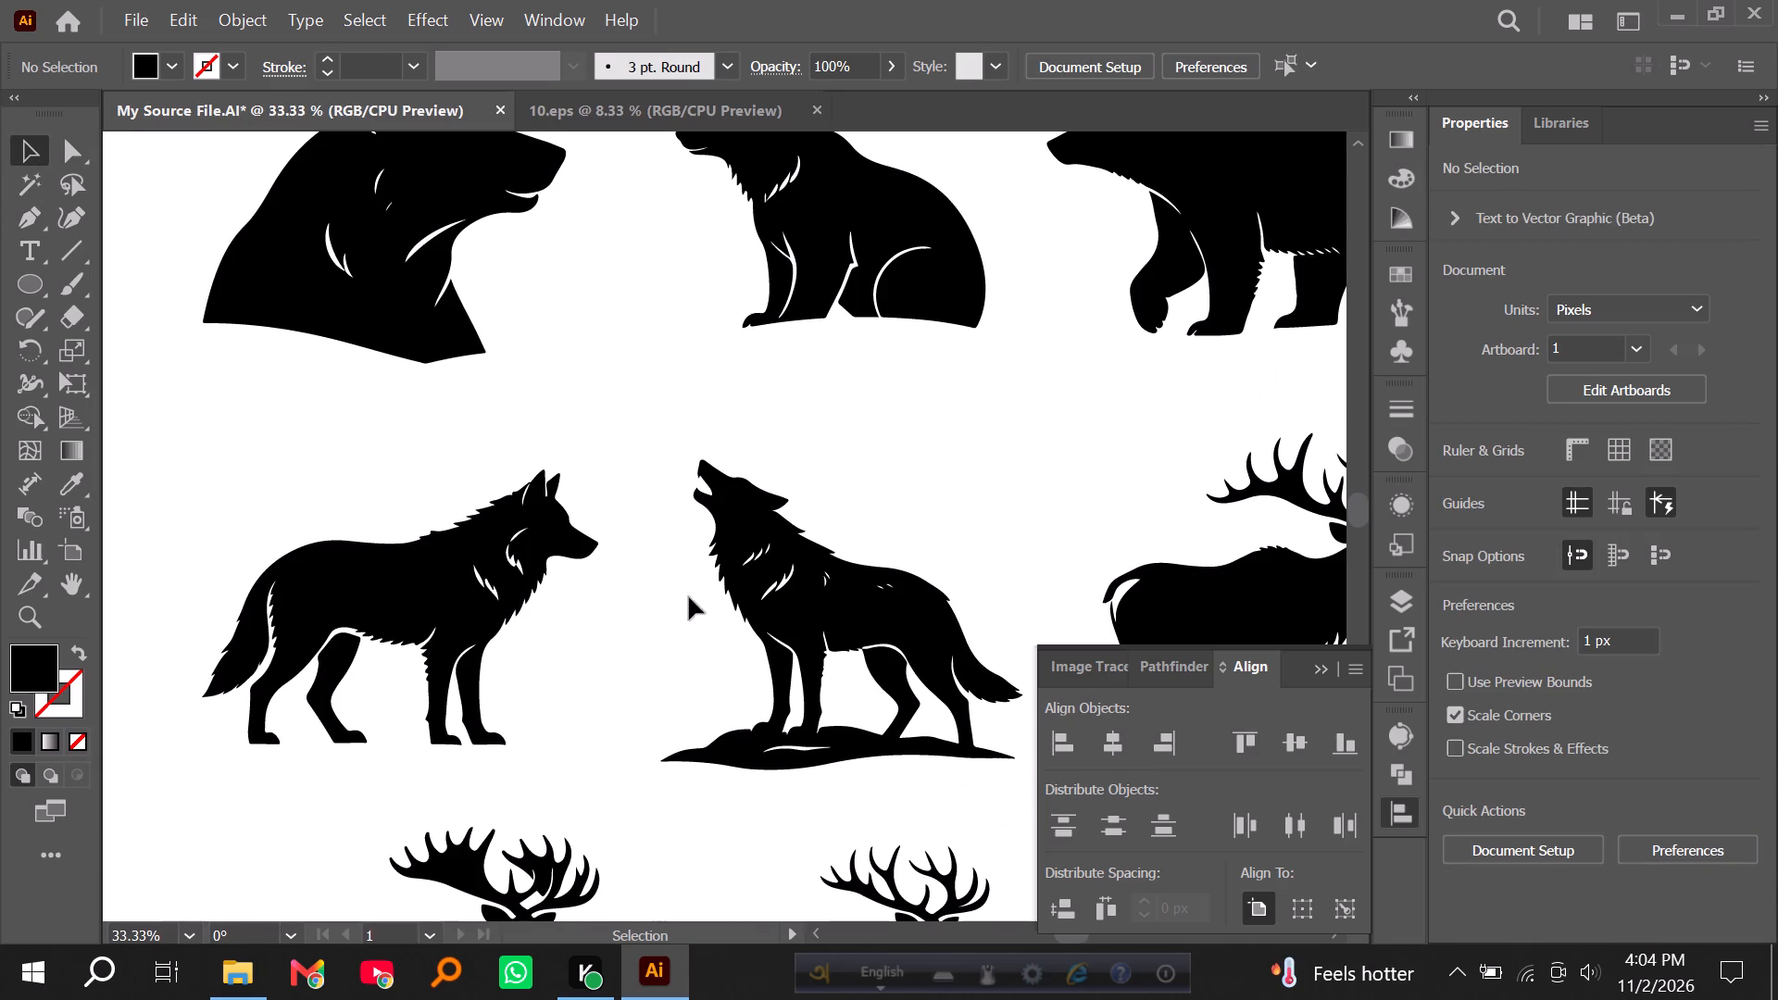
pyautogui.keyDown('alt'); pyautogui.scroll(2, 581, 554); pyautogui.keyUp('alt')
pyautogui.keyDown('alt'); pyautogui.scroll(-4, 546, 564); pyautogui.keyUp('alt')
pyautogui.keyDown('alt'); pyautogui.scroll(3, 942, 588); pyautogui.keyUp('alt')
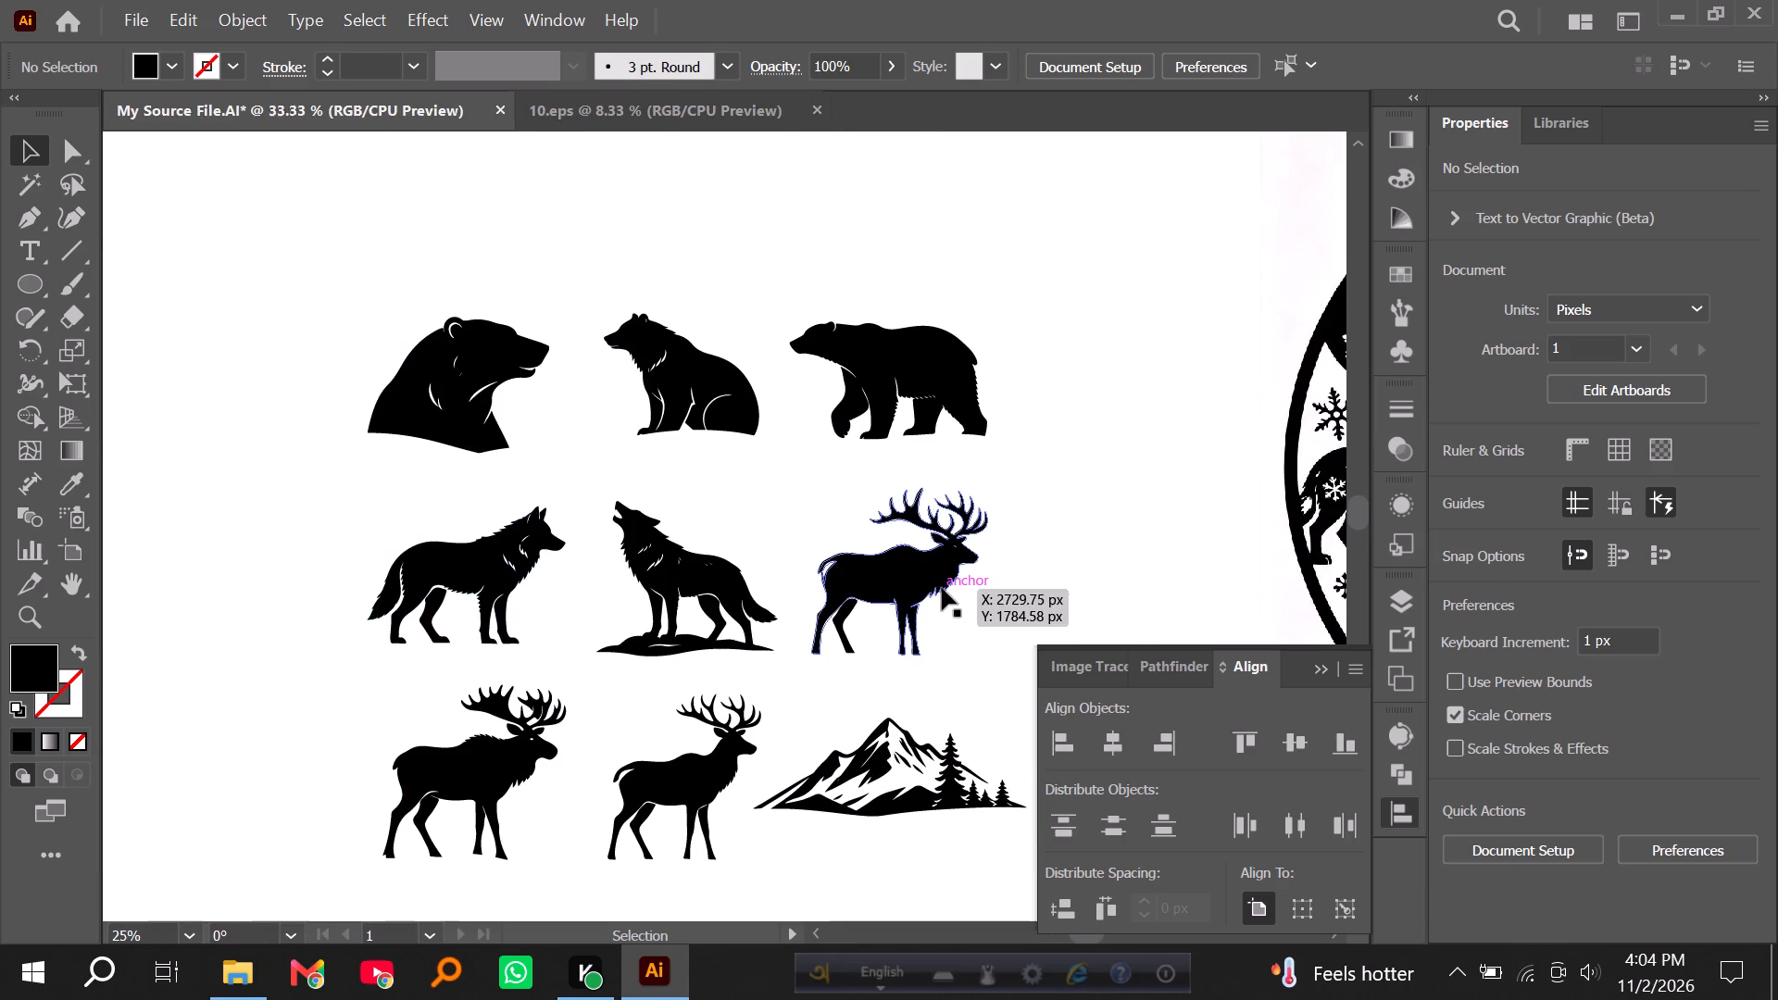
pyautogui.keyDown('alt'); pyautogui.scroll(1, 942, 588); pyautogui.keyUp('alt')
pyautogui.keyDown('alt'); pyautogui.scroll(4, 1022, 497); pyautogui.keyUp('alt')
pyautogui.keyDown('alt'); pyautogui.scroll(3, 914, 484); pyautogui.keyUp('alt')
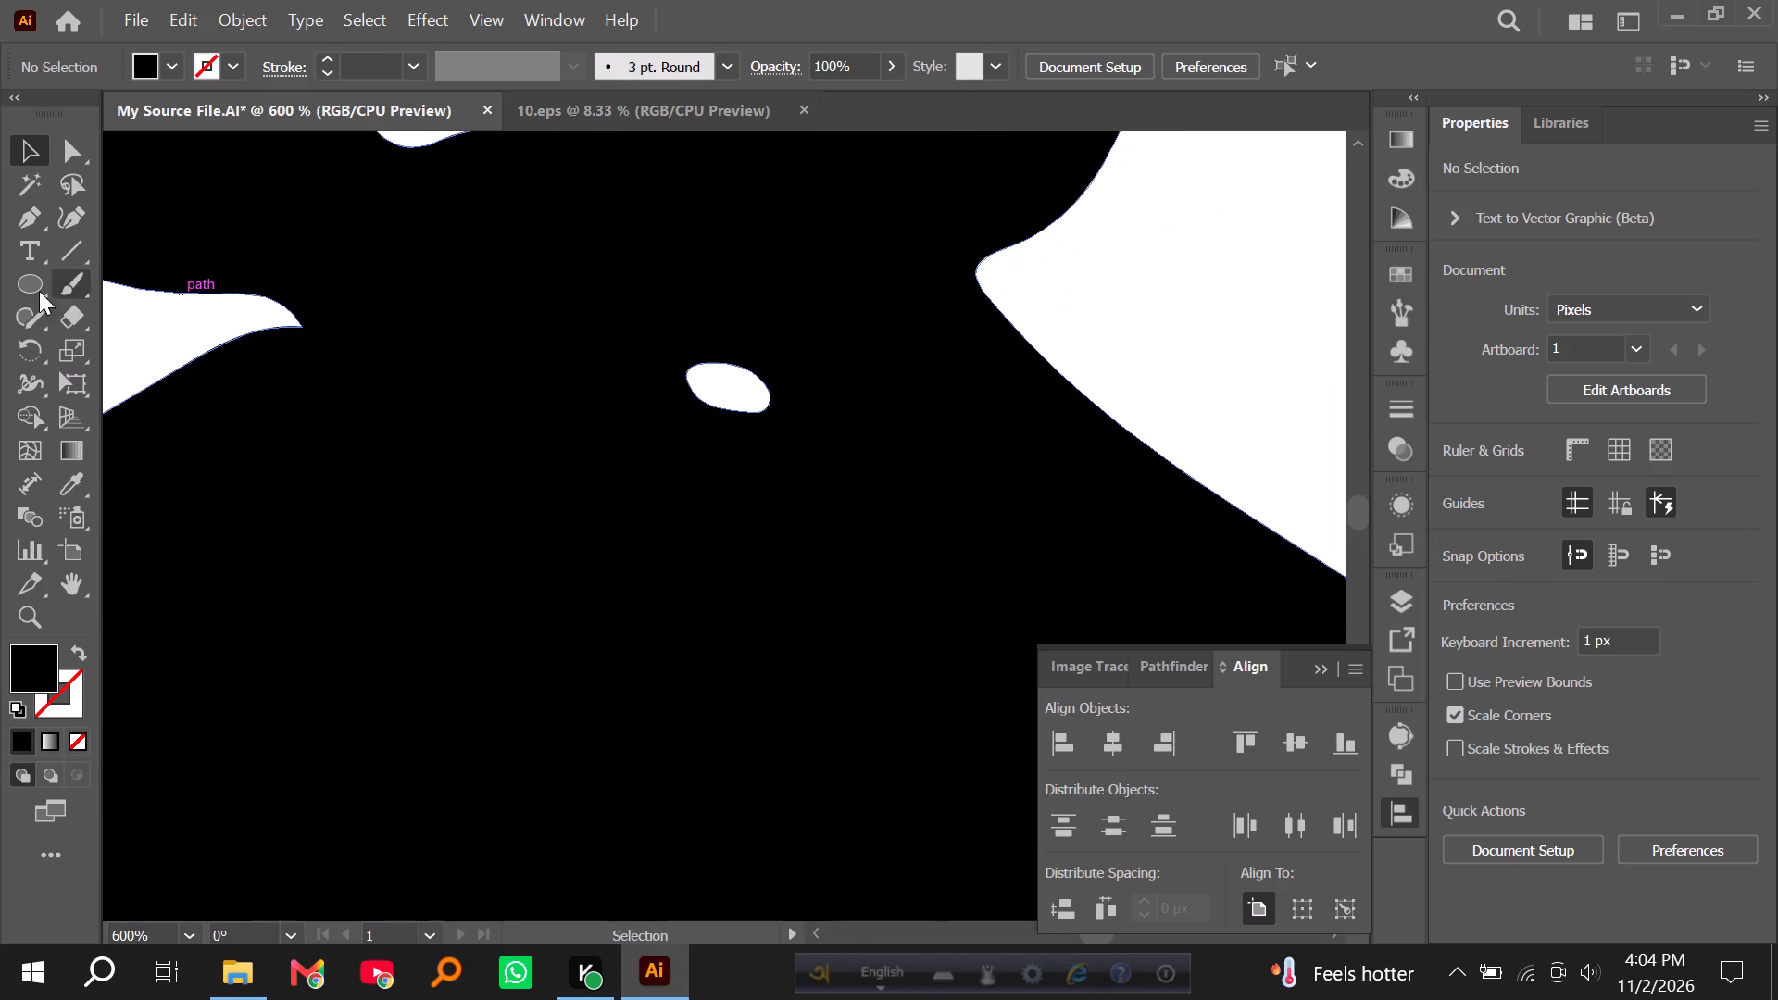
pyautogui.click(30, 273)
pyautogui.moveTo(671, 347); pyautogui.dragTo(760, 413)
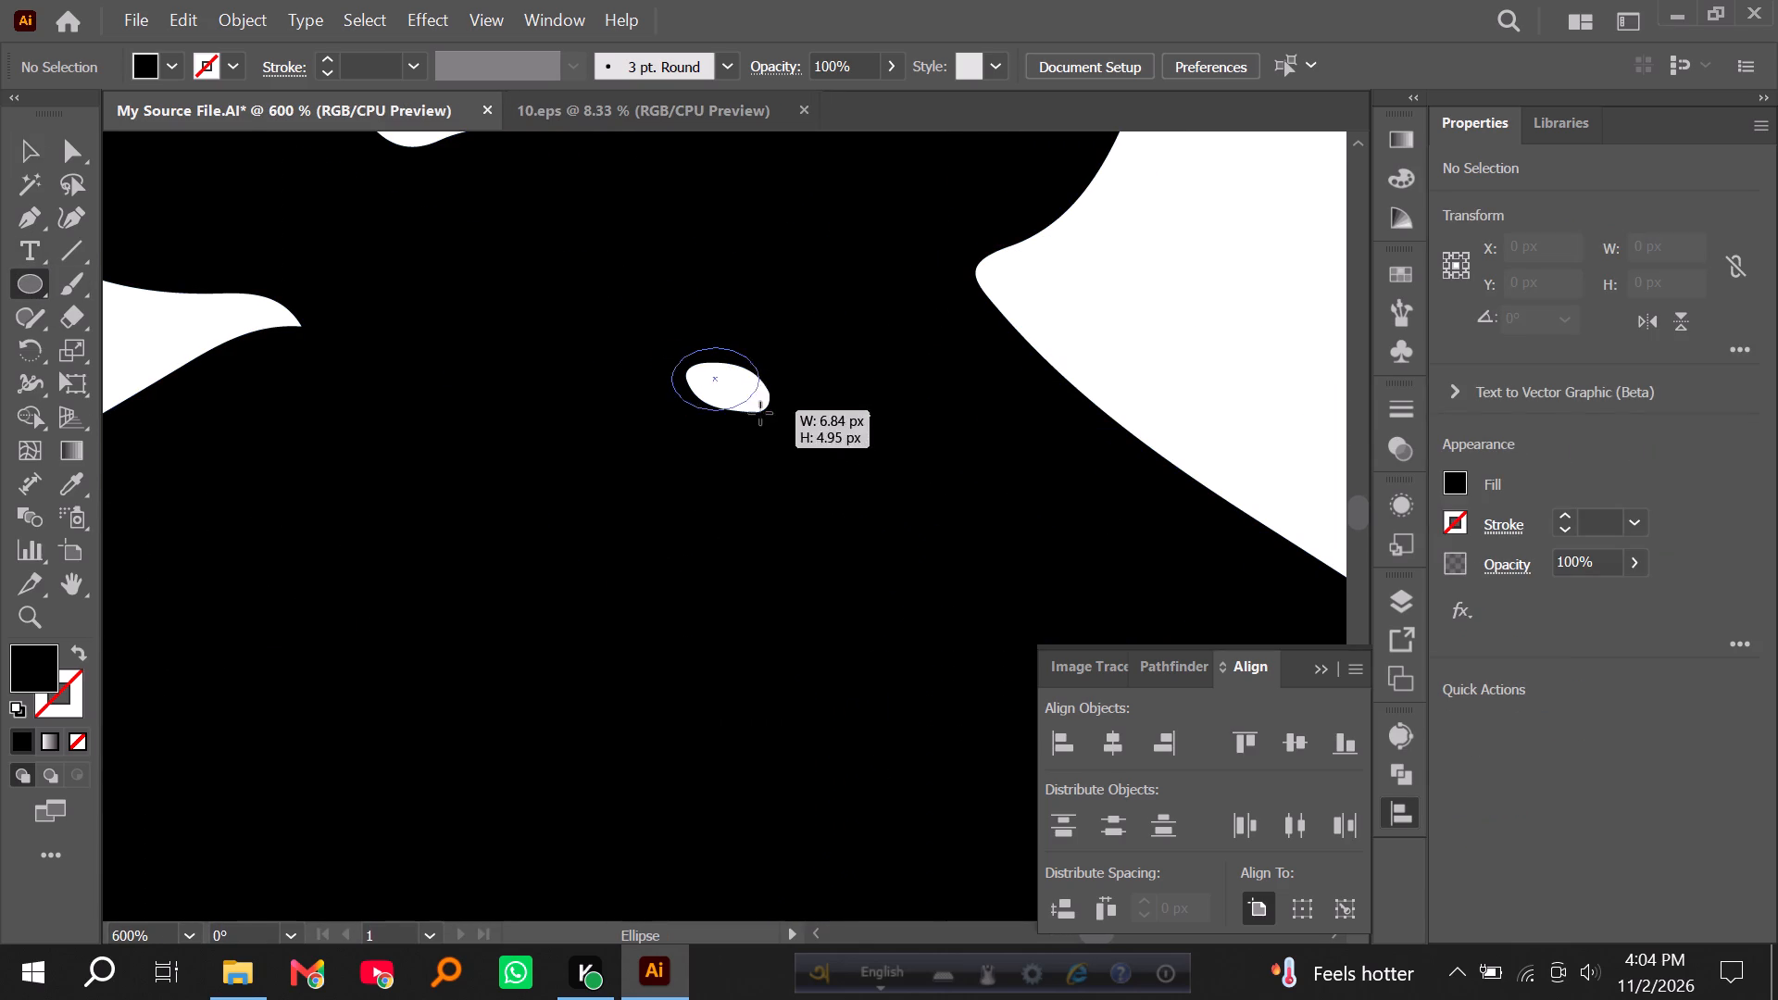
pyautogui.moveTo(760, 413); pyautogui.dragTo(783, 404)
pyautogui.moveTo(794, 415); pyautogui.dragTo(774, 427)
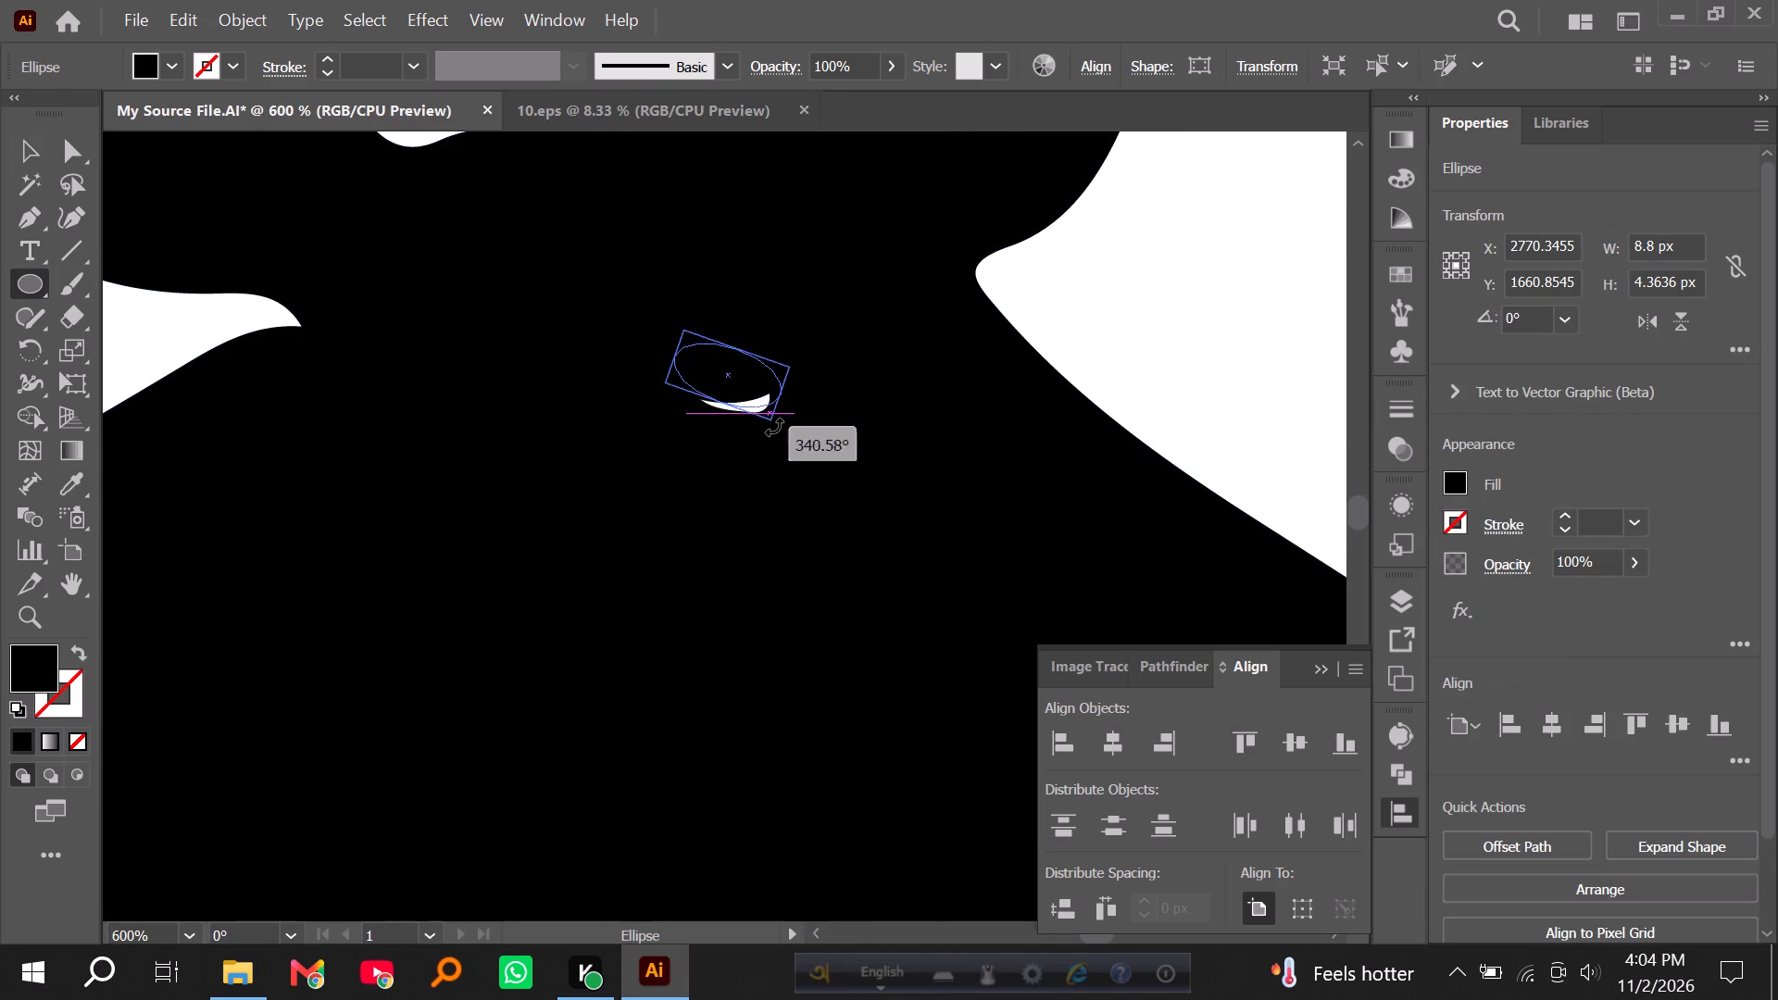
pyautogui.moveTo(774, 427); pyautogui.dragTo(773, 427)
pyautogui.click(26, 152)
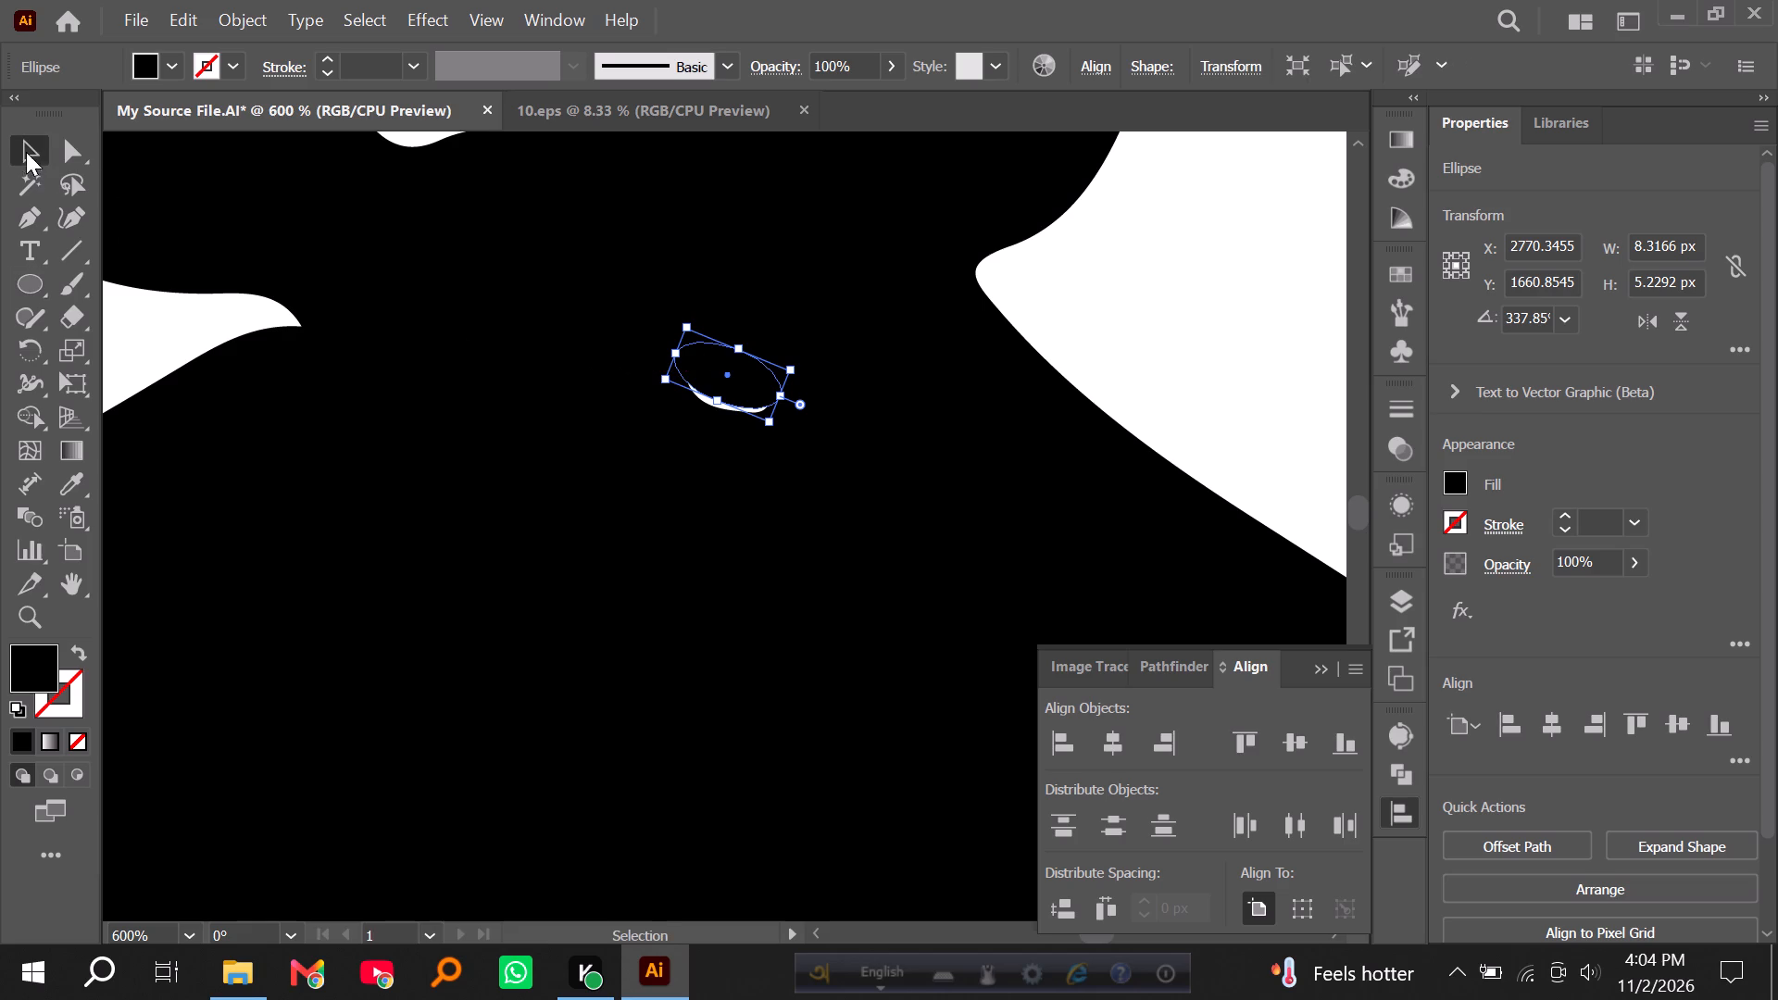
pyautogui.moveTo(740, 383); pyautogui.dragTo(737, 398)
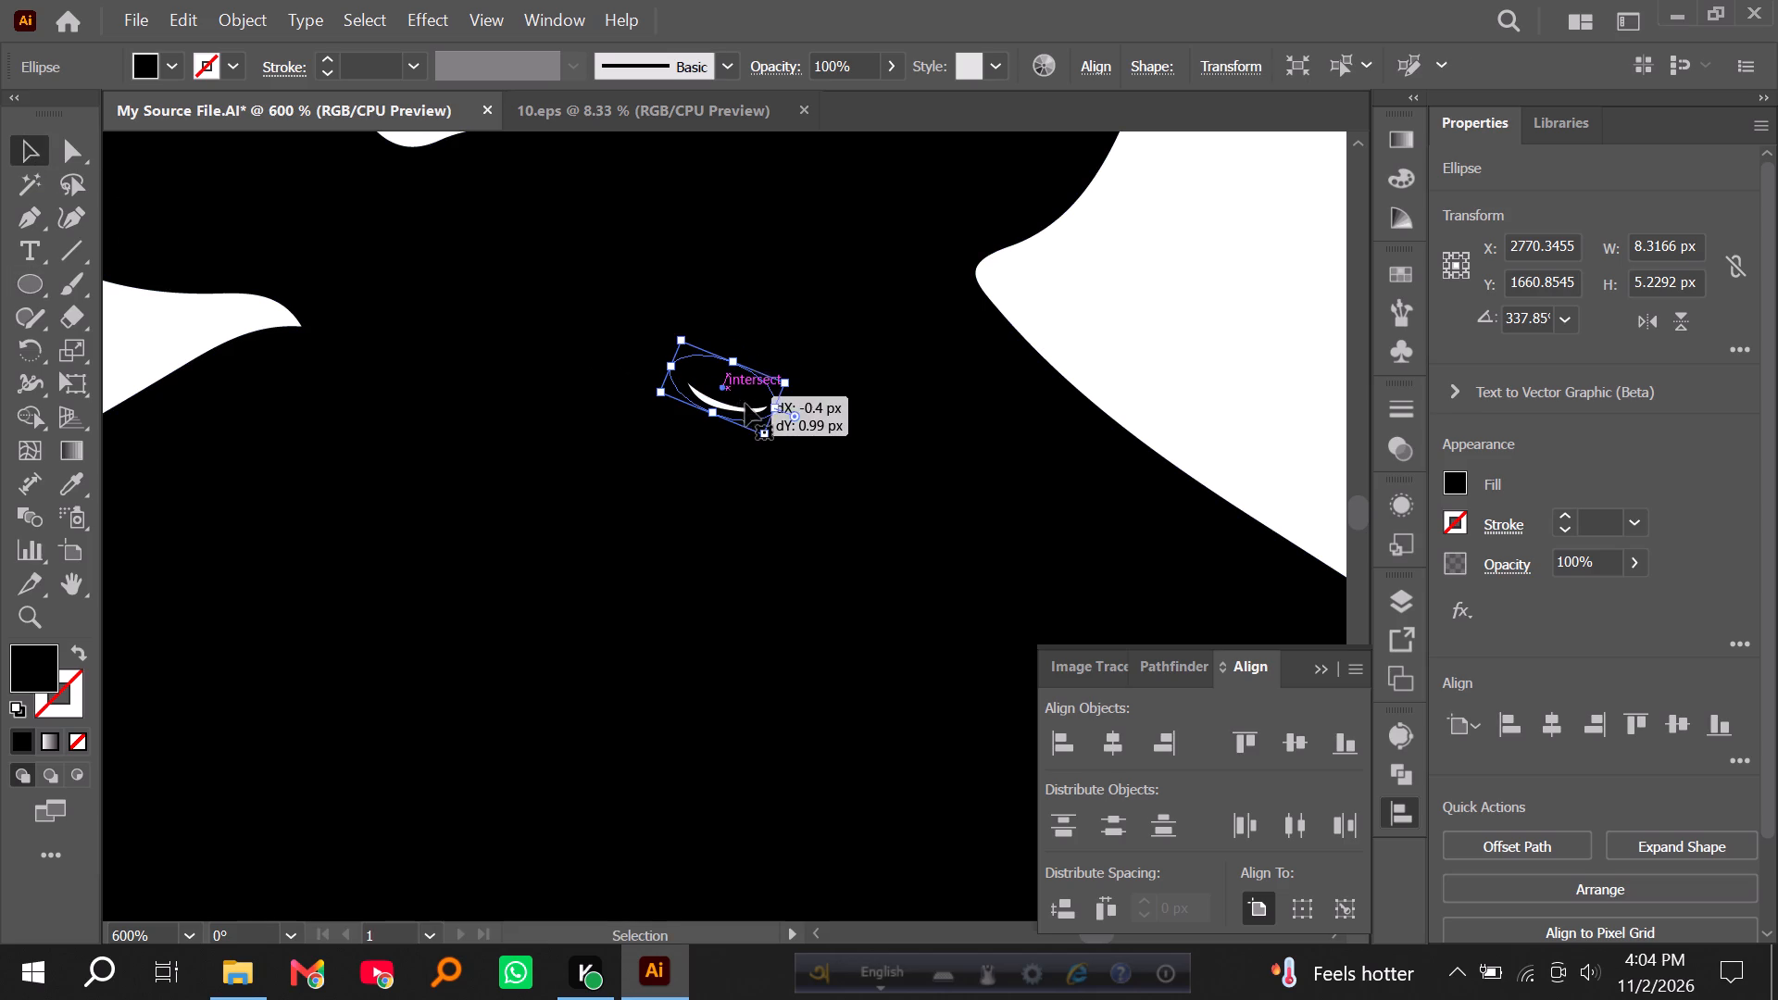
# Merge the ellipse and the elk's eye opening into a solid shape with Shape Builder.
pyautogui.moveTo(1112, 322); pyautogui.dragTo(584, 495)
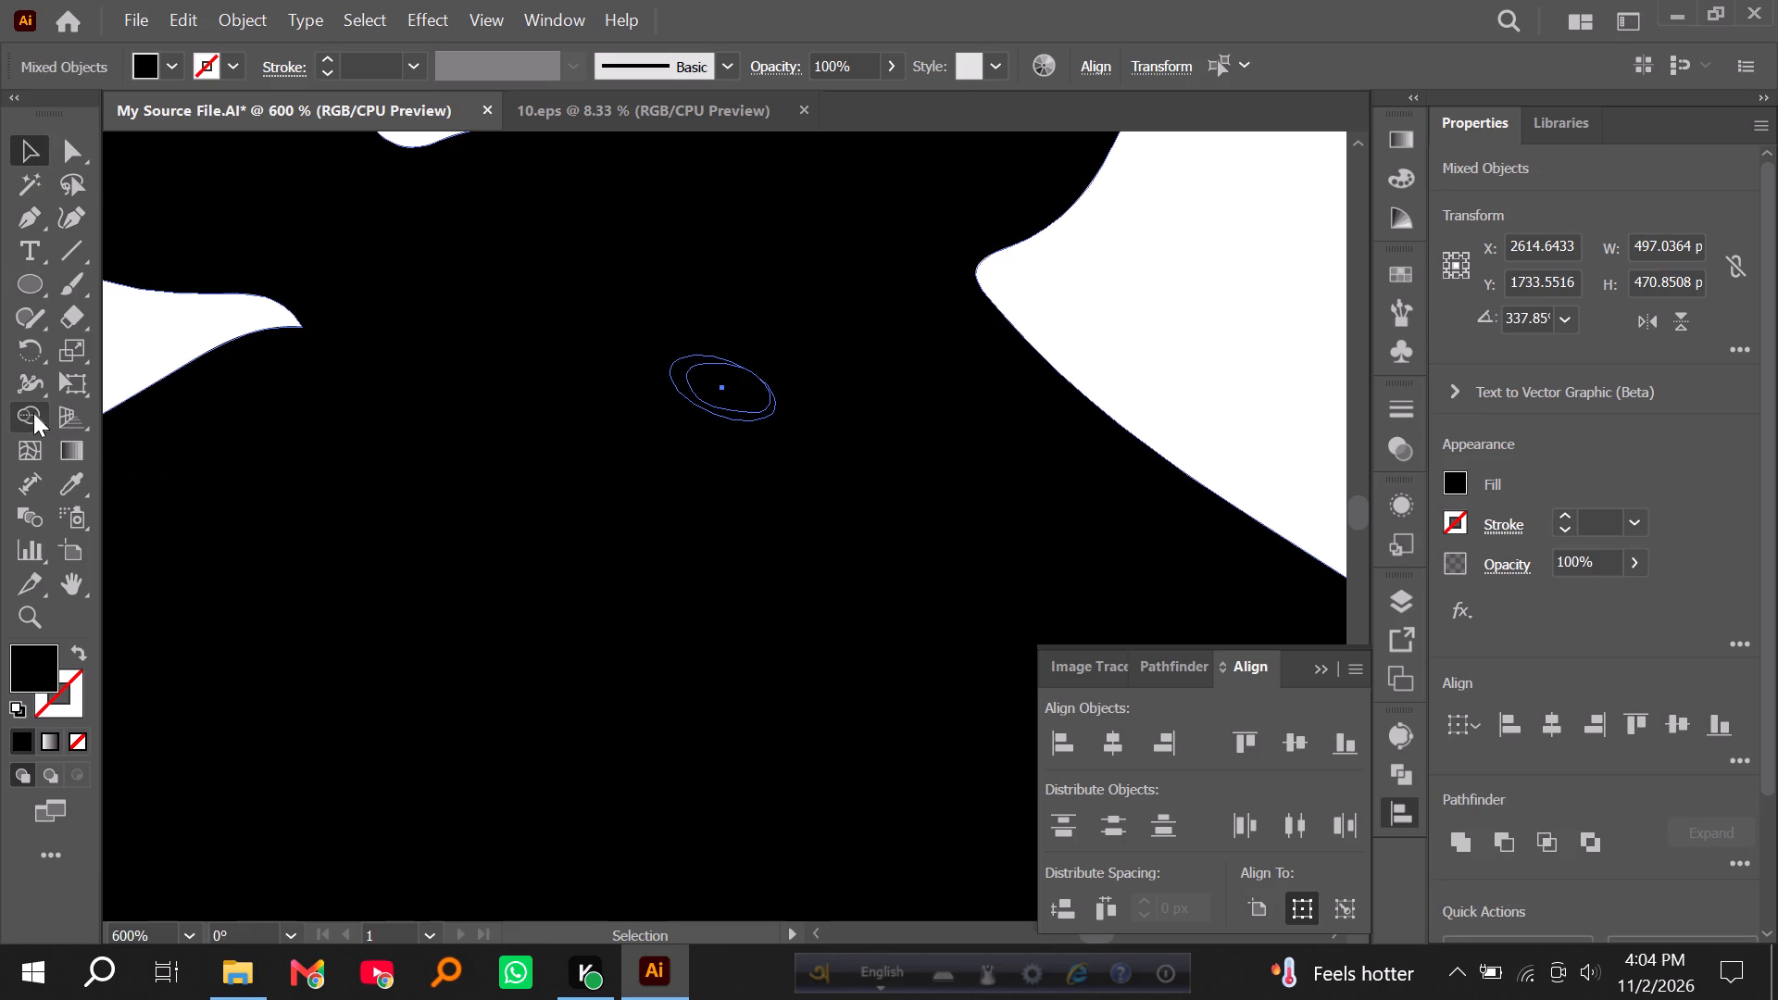
pyautogui.click(33, 413)
pyautogui.keyDown('alt'); pyautogui.moveTo(738, 390); pyautogui.dragTo(685, 373); pyautogui.keyUp('alt')
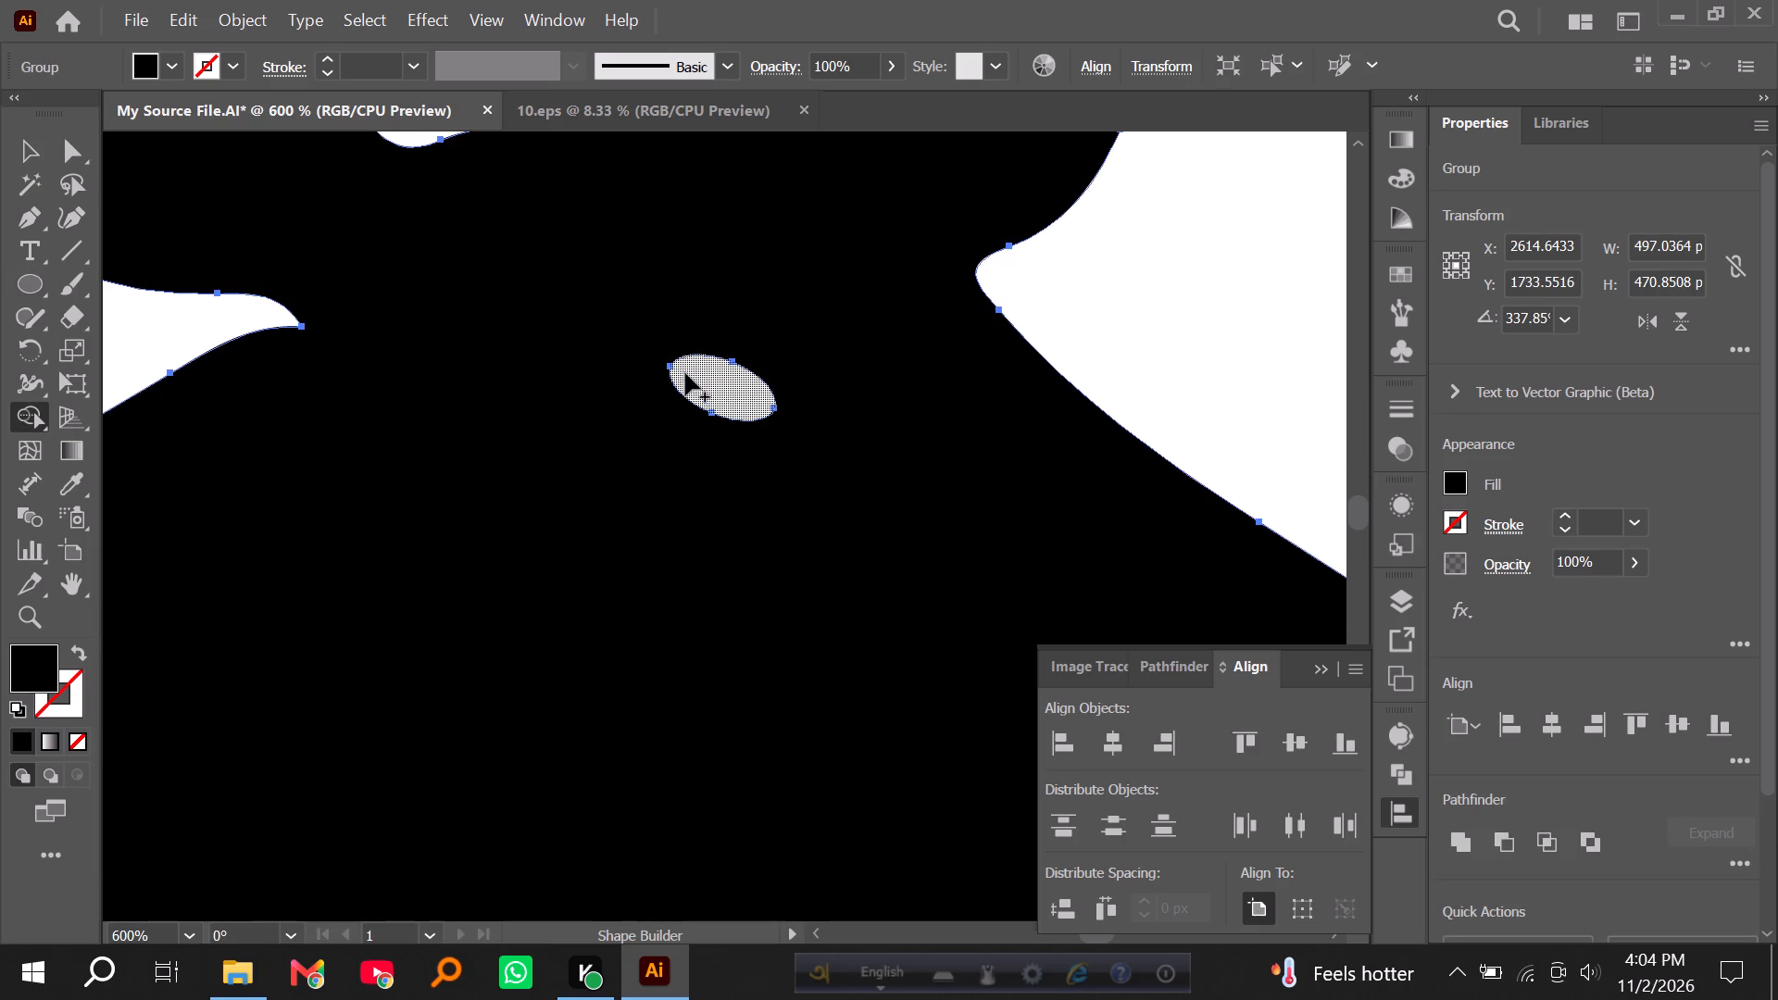
pyautogui.click(29, 143)
pyautogui.click(207, 319)
# Align the three bears of the top row to each other on their vertical centres.
pyautogui.keyDown('alt'); pyautogui.scroll(-4, 287, 330); pyautogui.keyUp('alt')
pyautogui.keyDown('alt'); pyautogui.scroll(-4, 505, 408); pyautogui.keyUp('alt')
pyautogui.keyDown('alt'); pyautogui.scroll(-3, 634, 475); pyautogui.keyUp('alt')
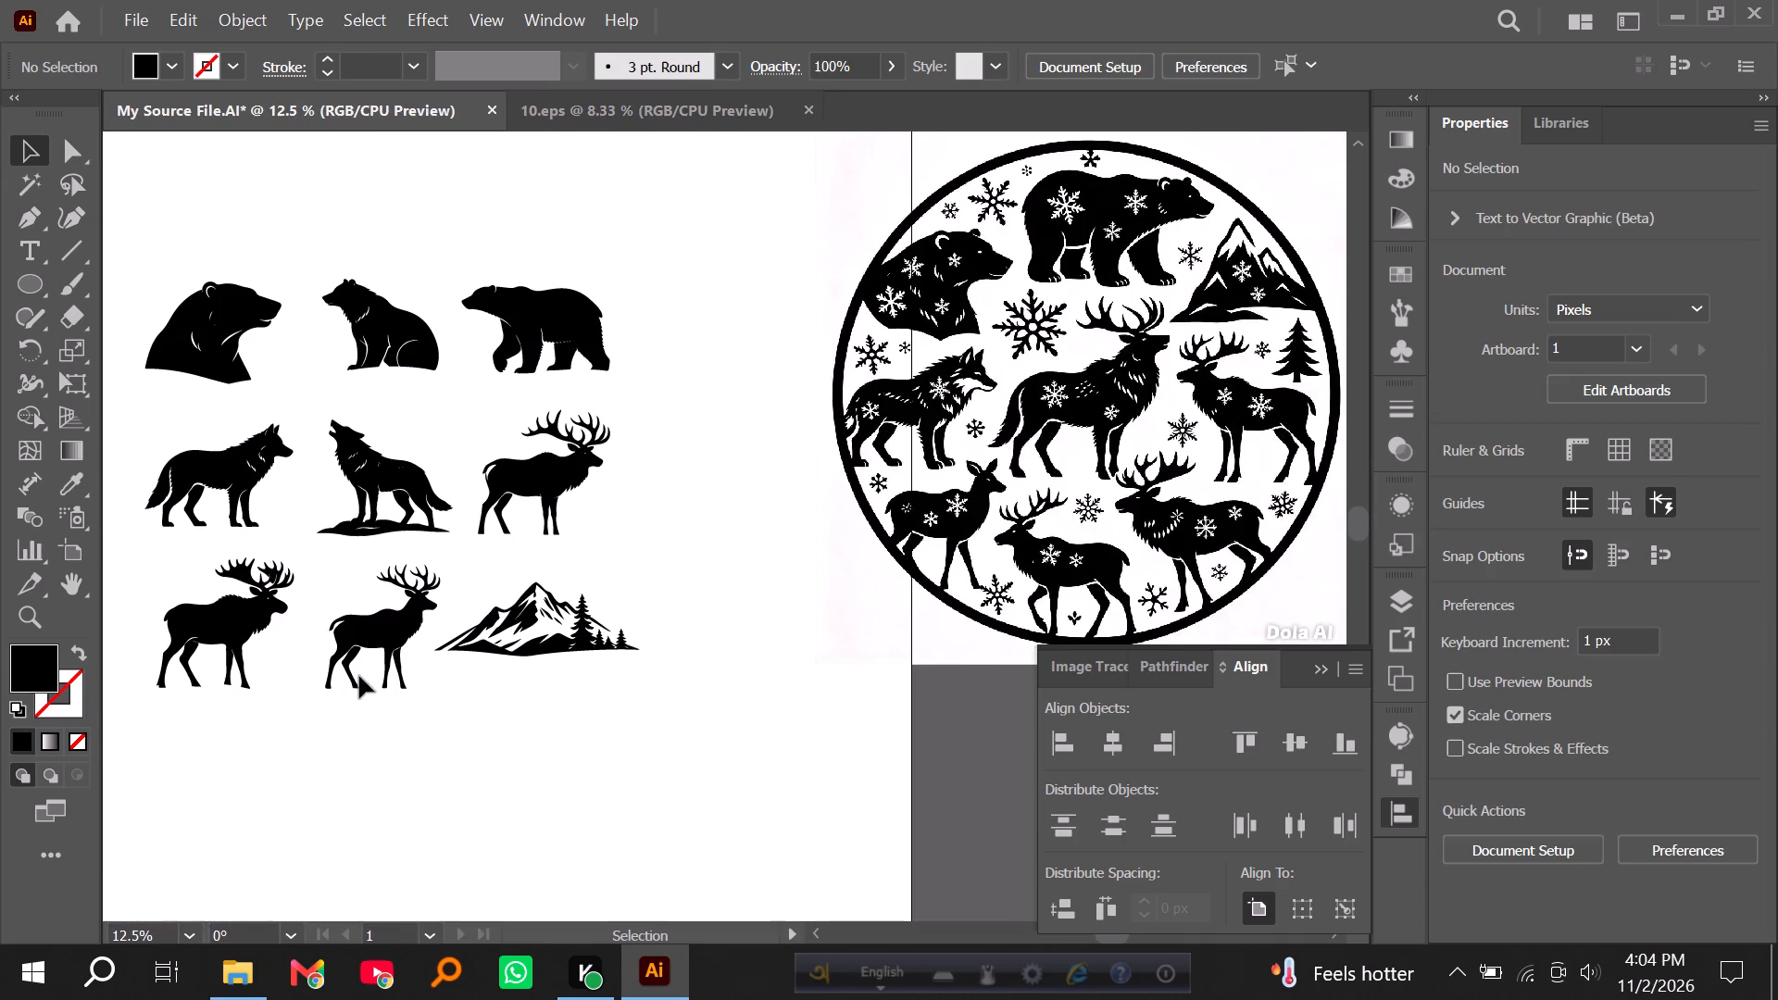
pyautogui.keyDown('alt'); pyautogui.scroll(3, 217, 656); pyautogui.keyUp('alt')
pyautogui.keyDown('alt'); pyautogui.scroll(-2, 523, 652); pyautogui.keyUp('alt')
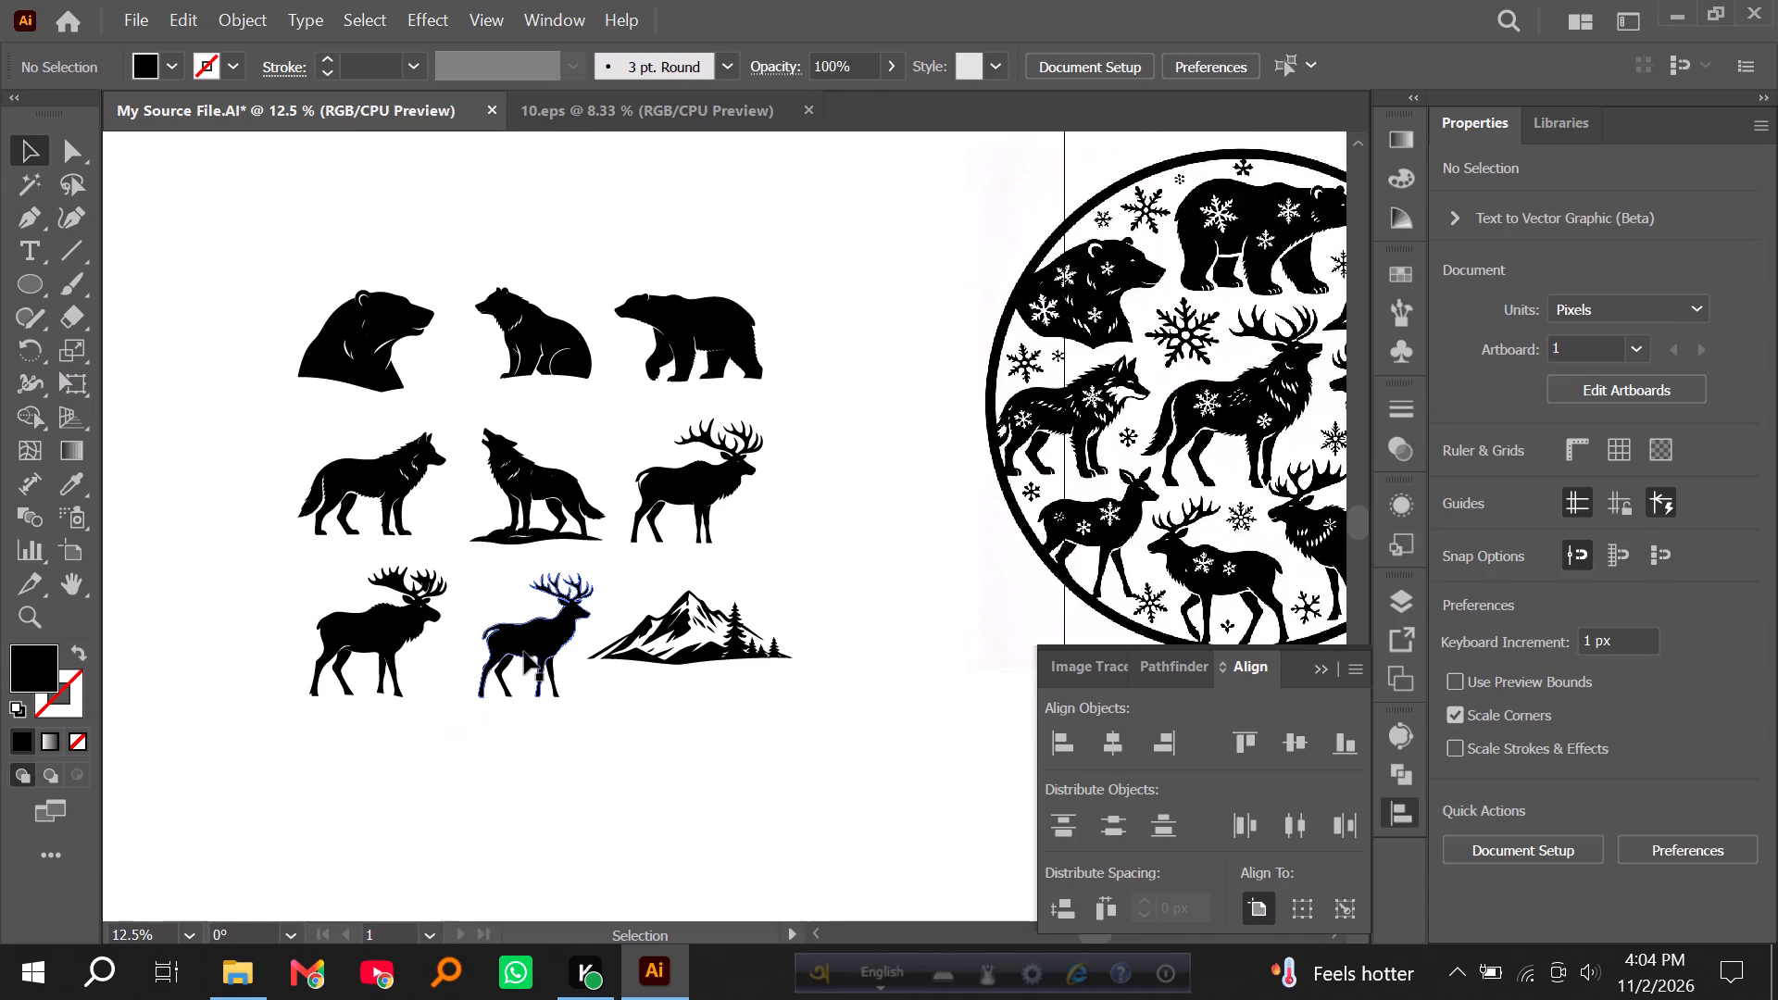
pyautogui.moveTo(251, 585); pyautogui.dragTo(572, 626)
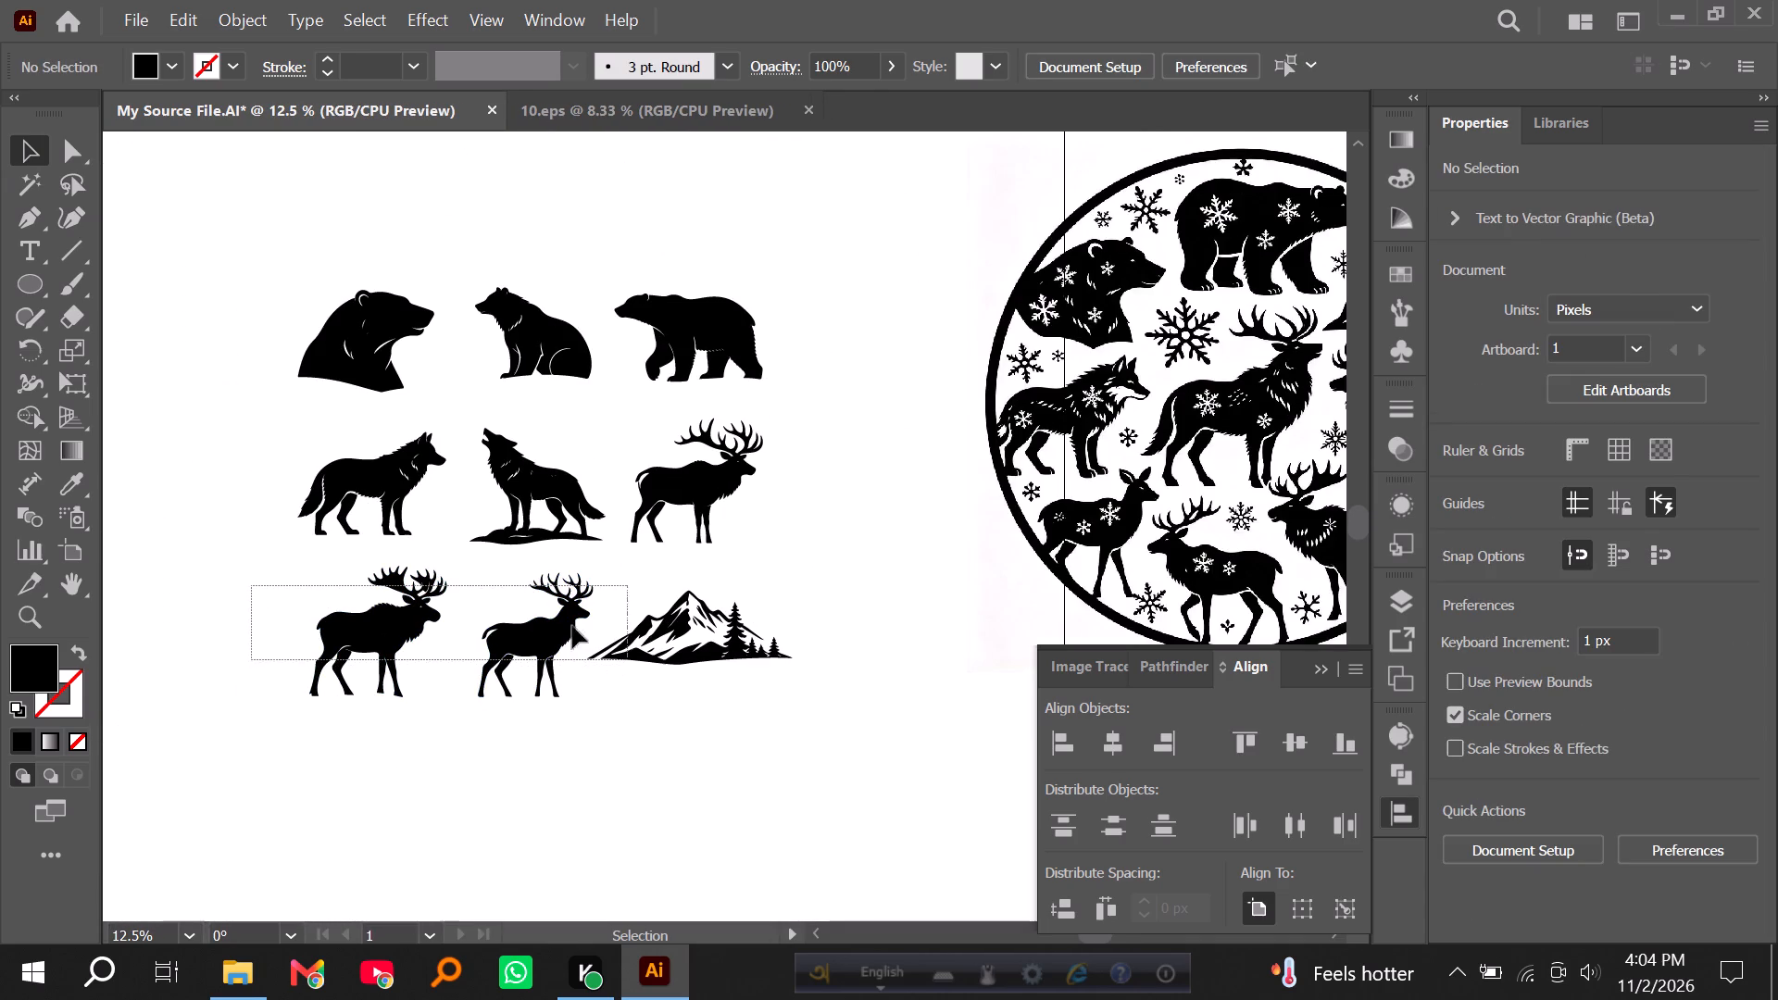
pyautogui.moveTo(572, 626); pyautogui.dragTo(416, 583)
pyautogui.moveTo(269, 261); pyautogui.dragTo(754, 366)
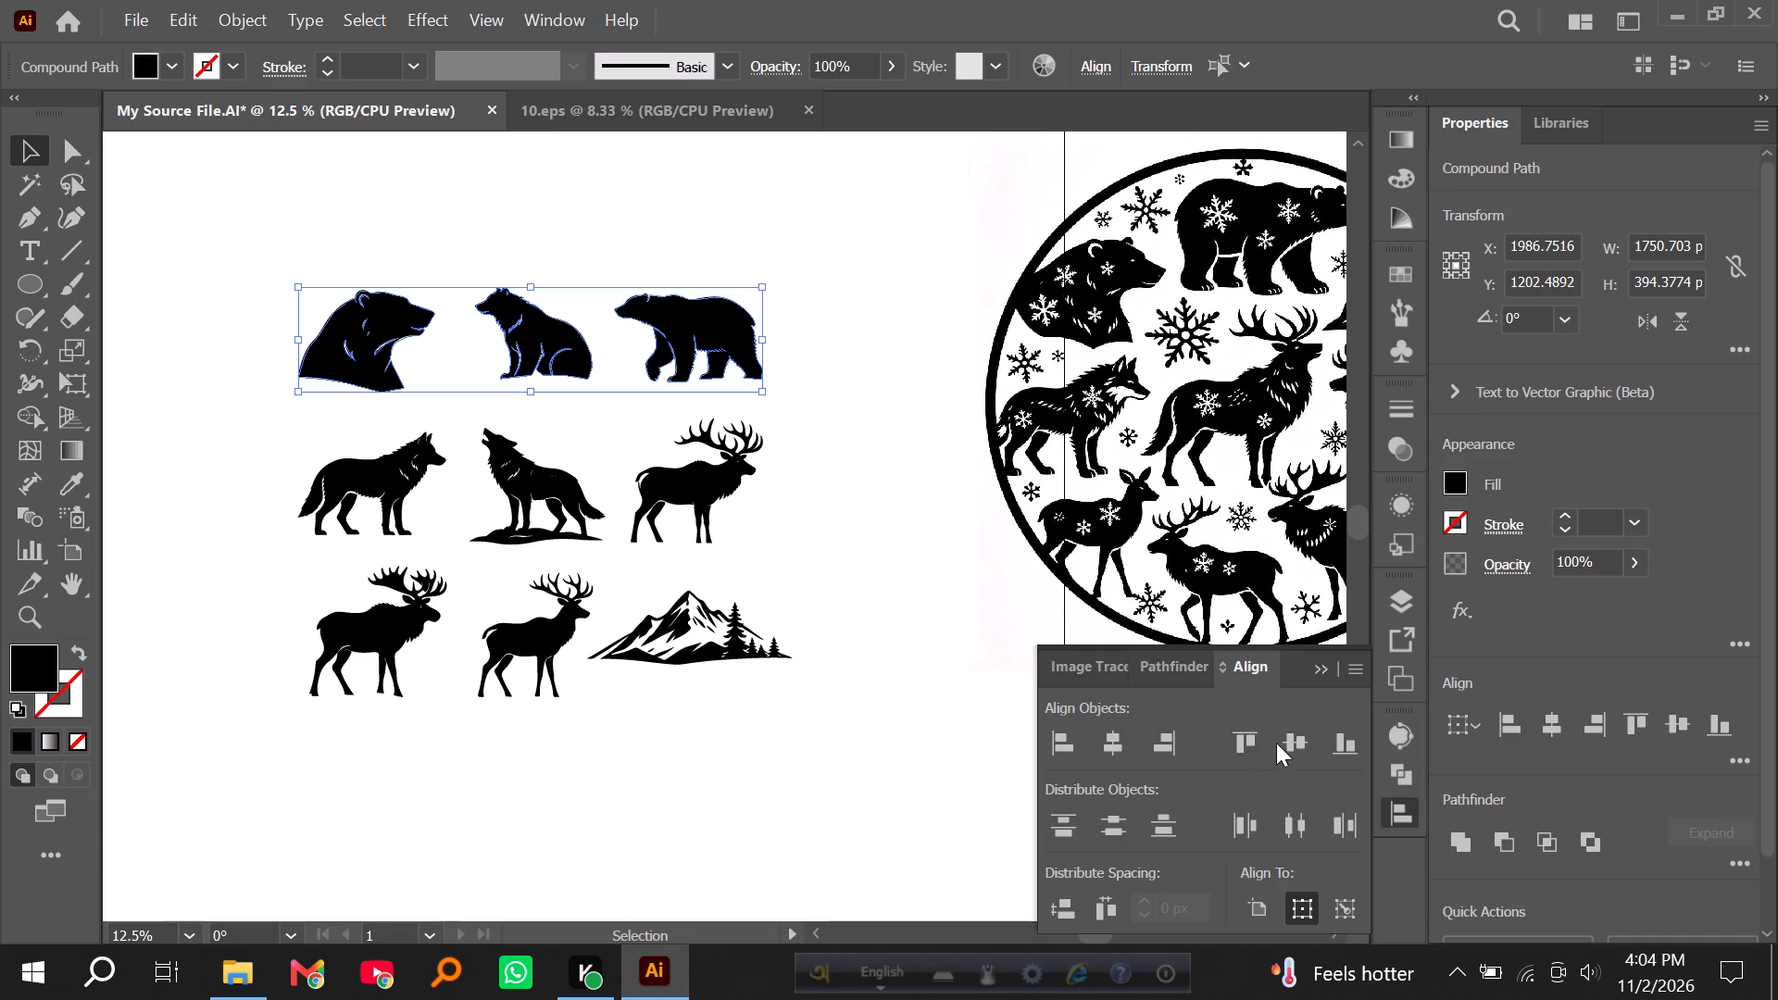
pyautogui.click(1292, 740)
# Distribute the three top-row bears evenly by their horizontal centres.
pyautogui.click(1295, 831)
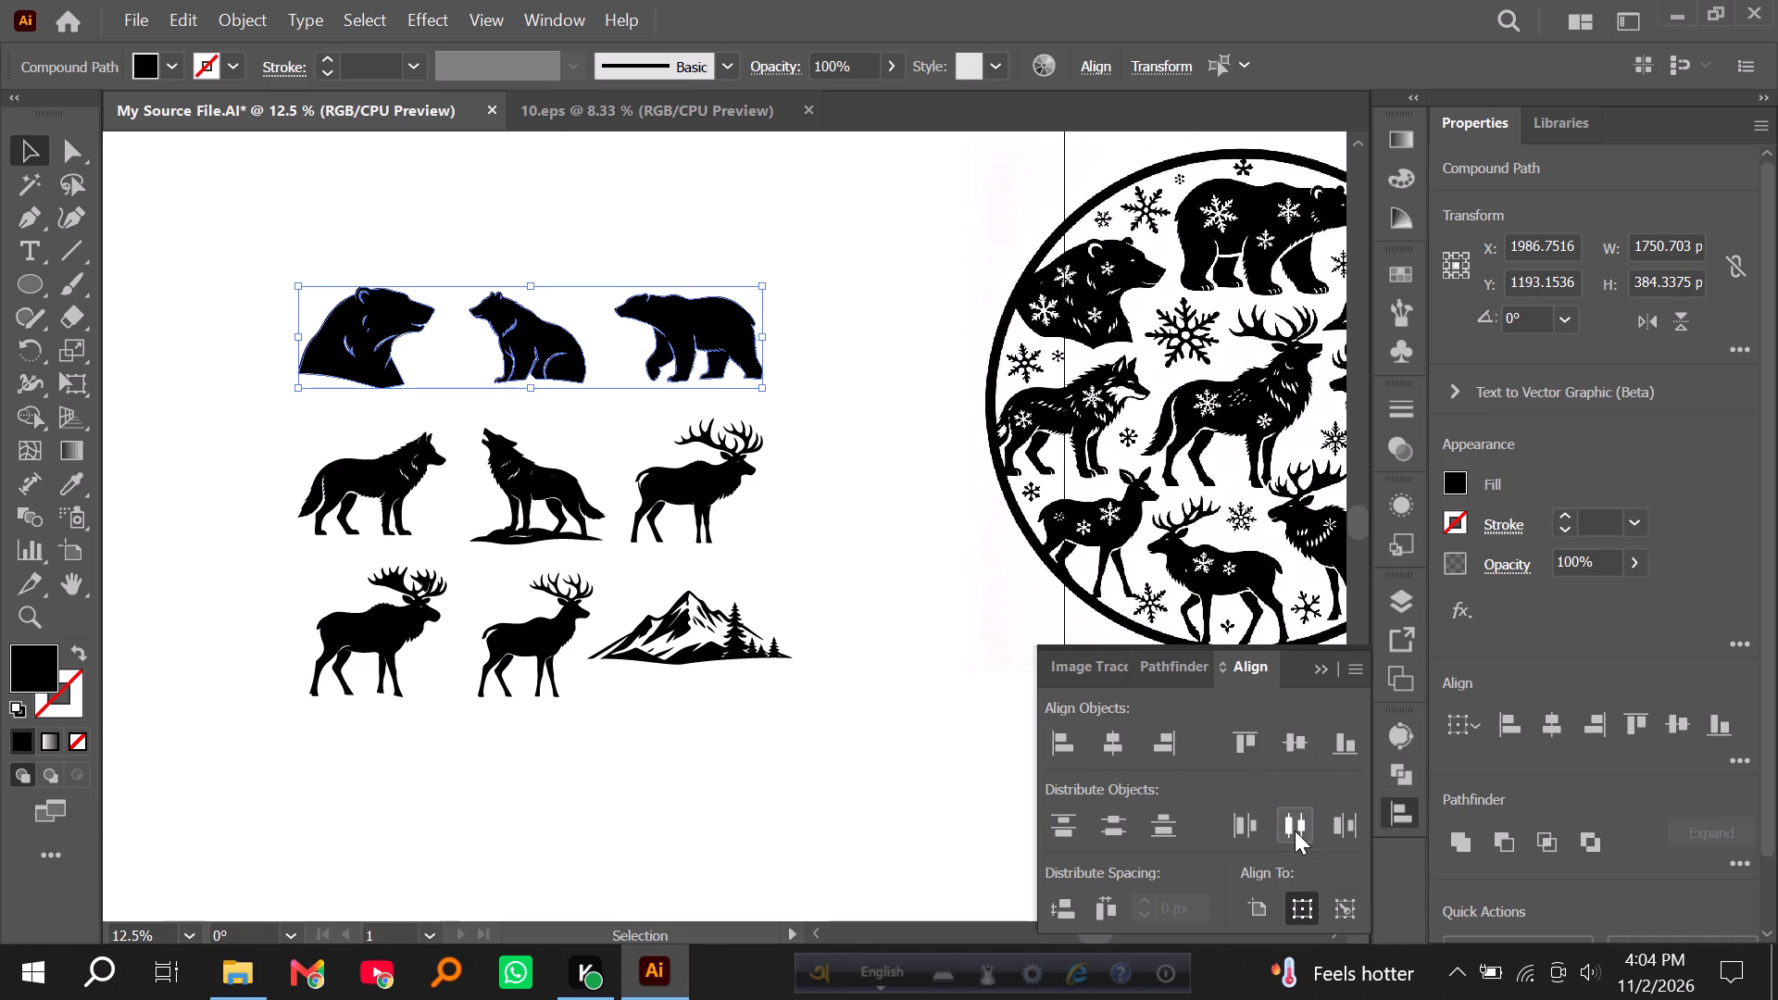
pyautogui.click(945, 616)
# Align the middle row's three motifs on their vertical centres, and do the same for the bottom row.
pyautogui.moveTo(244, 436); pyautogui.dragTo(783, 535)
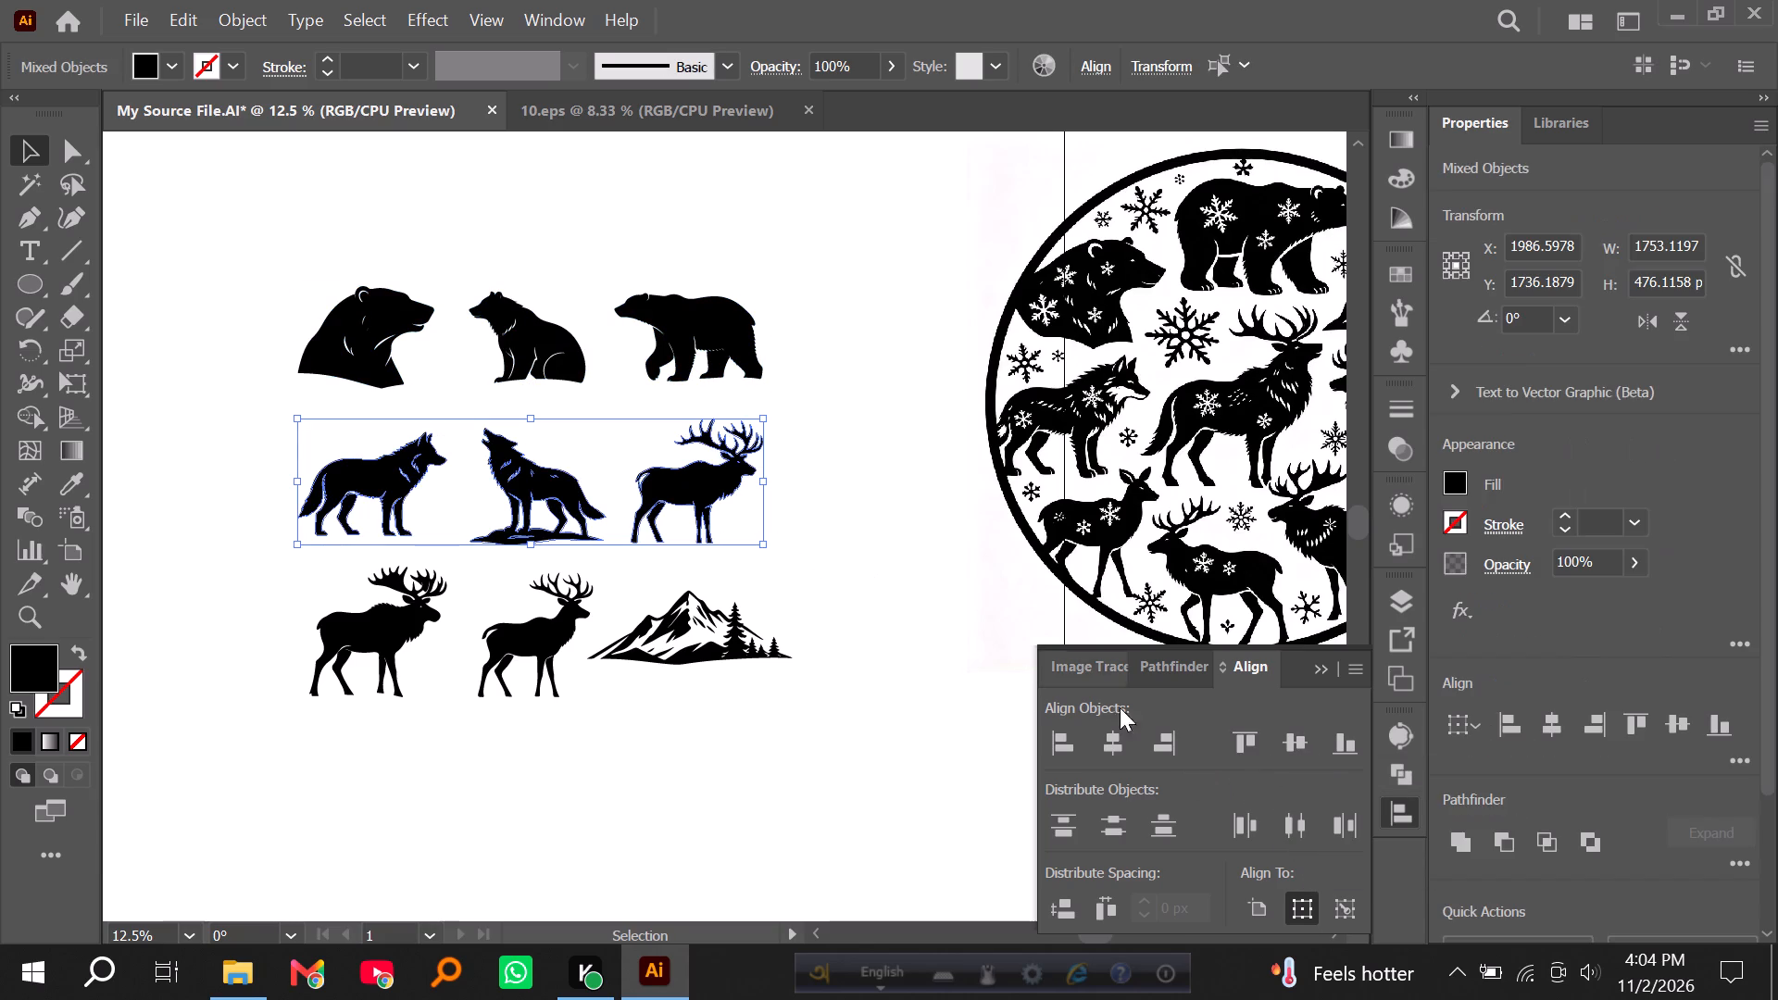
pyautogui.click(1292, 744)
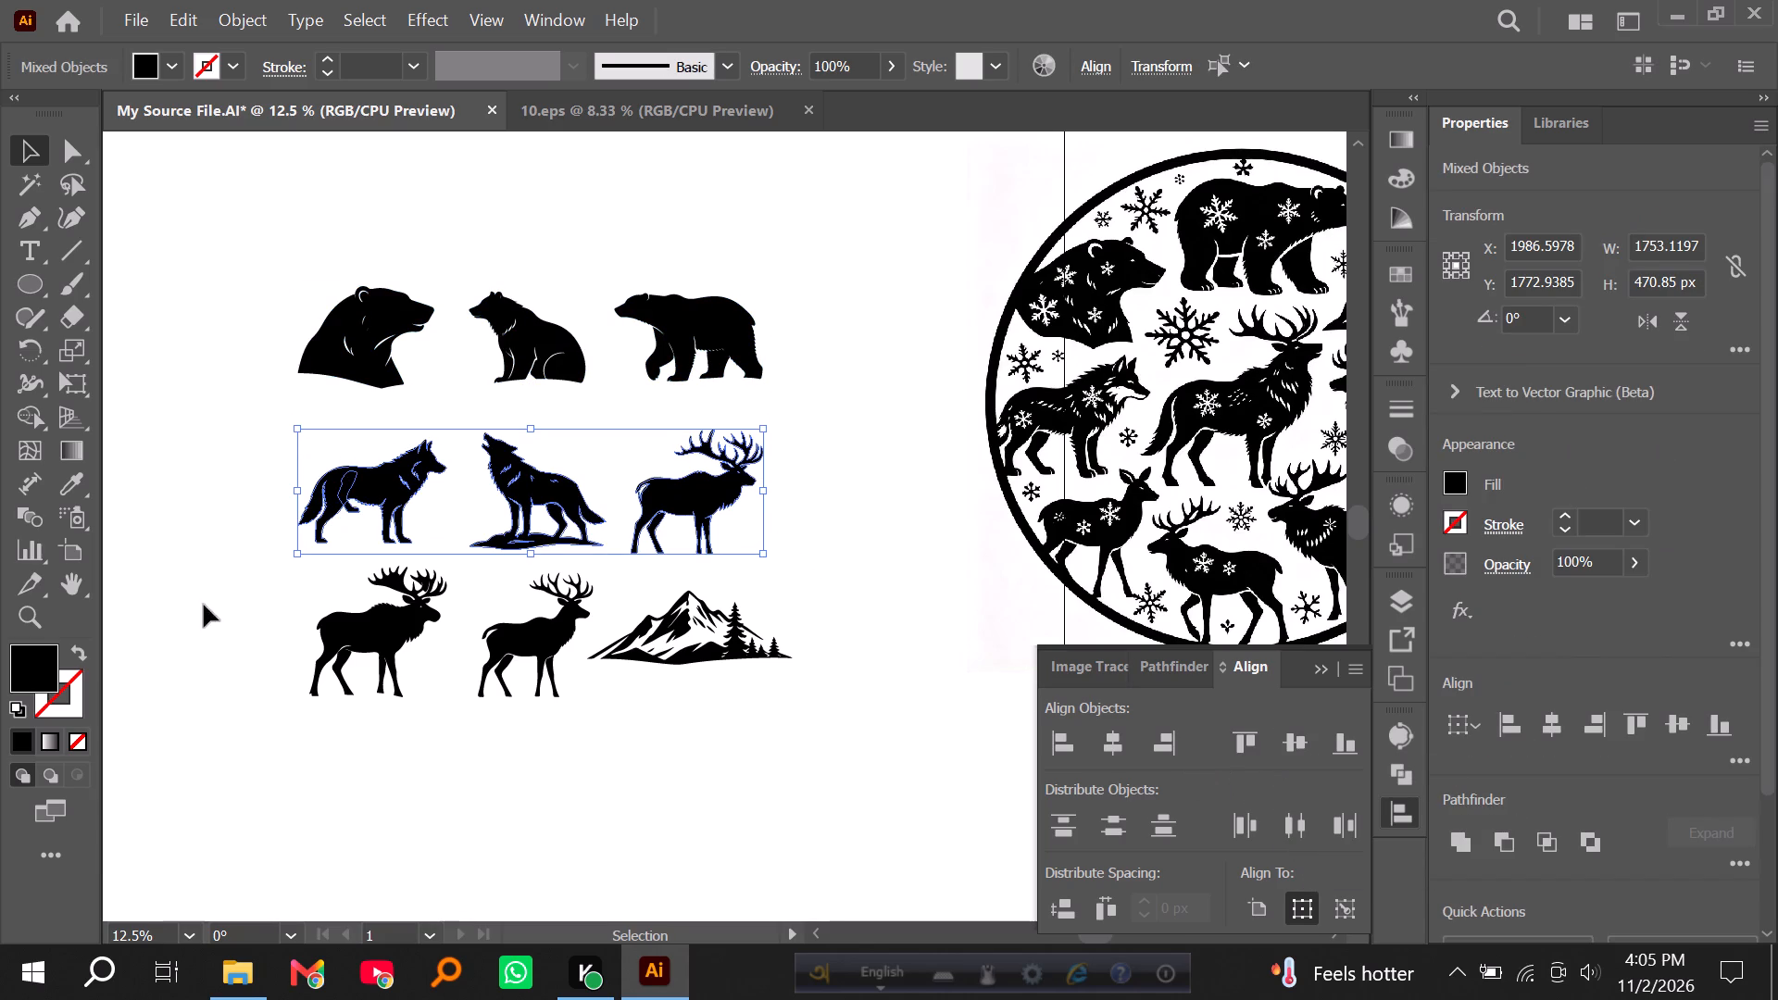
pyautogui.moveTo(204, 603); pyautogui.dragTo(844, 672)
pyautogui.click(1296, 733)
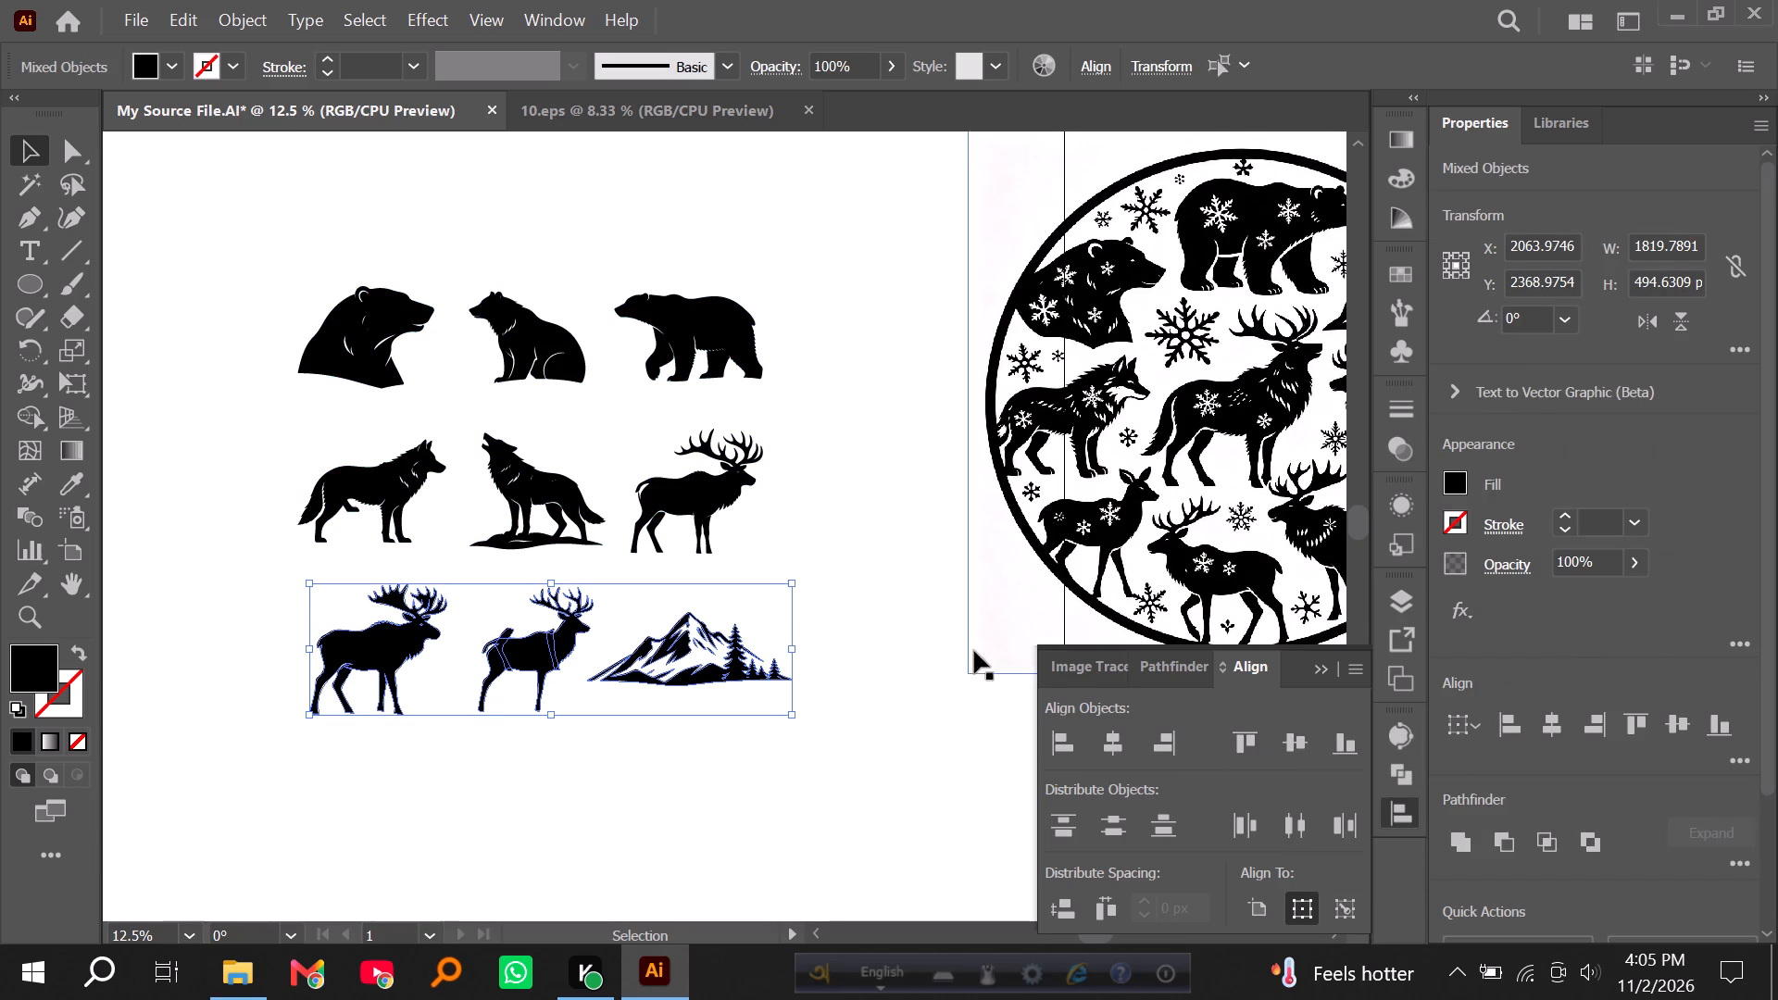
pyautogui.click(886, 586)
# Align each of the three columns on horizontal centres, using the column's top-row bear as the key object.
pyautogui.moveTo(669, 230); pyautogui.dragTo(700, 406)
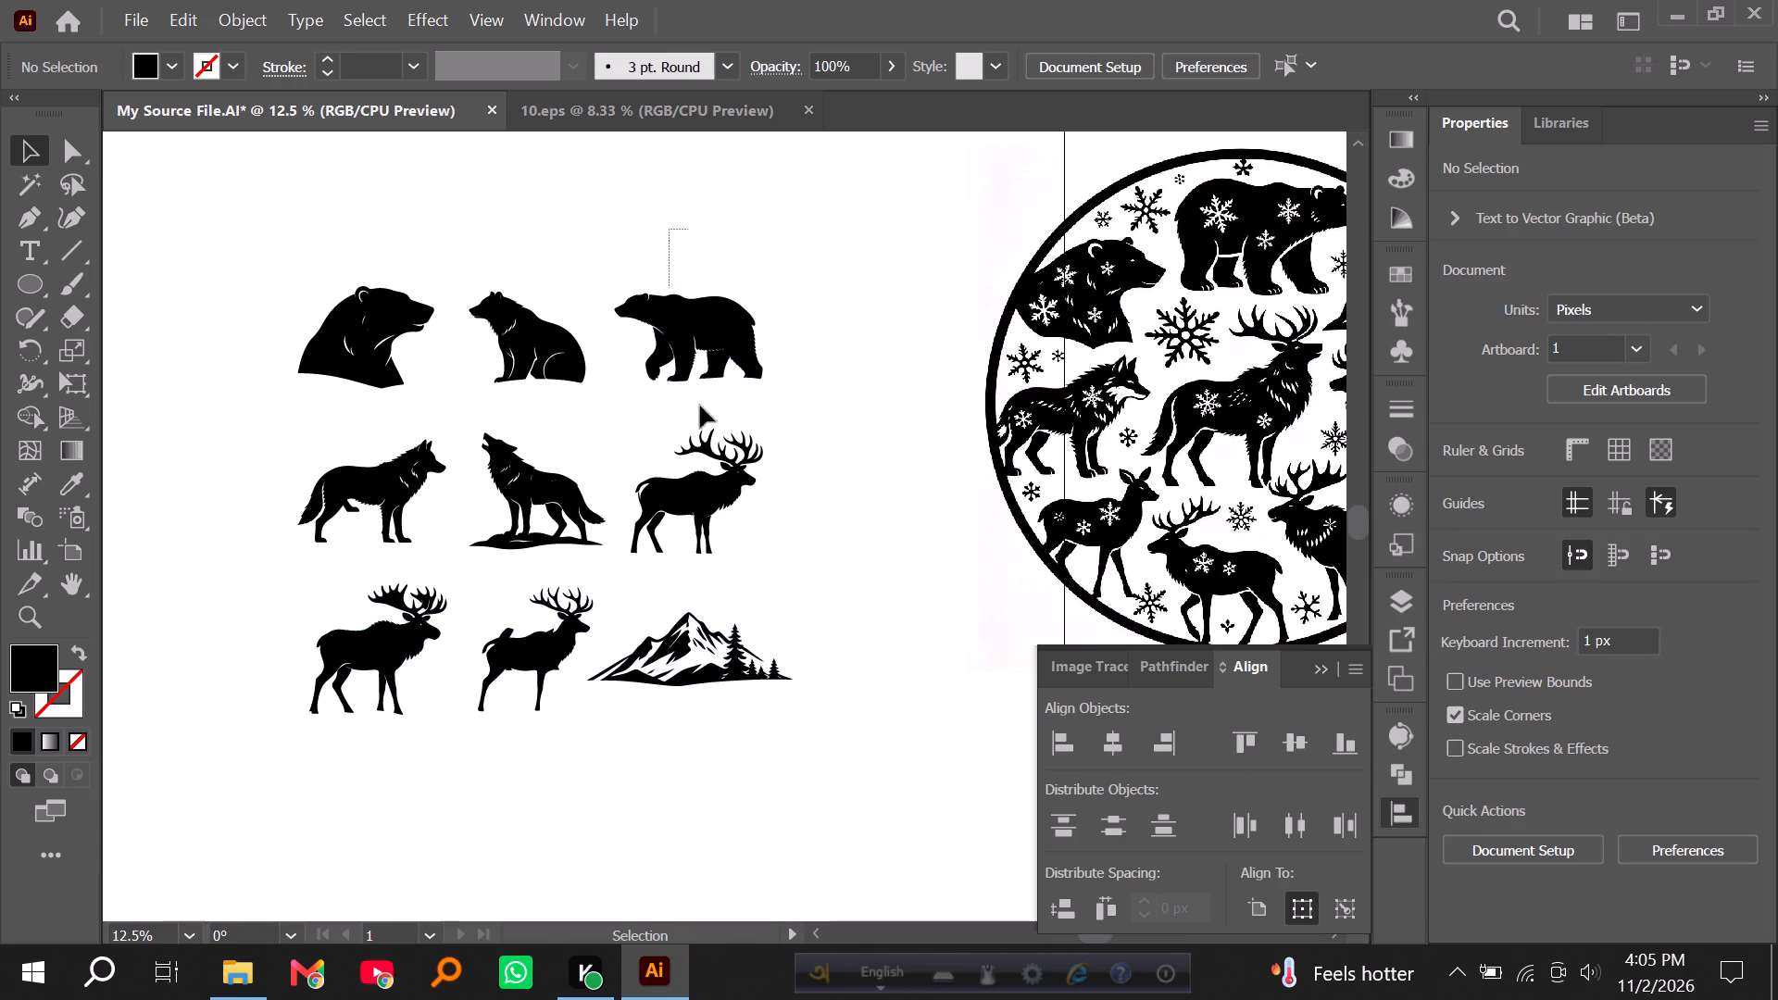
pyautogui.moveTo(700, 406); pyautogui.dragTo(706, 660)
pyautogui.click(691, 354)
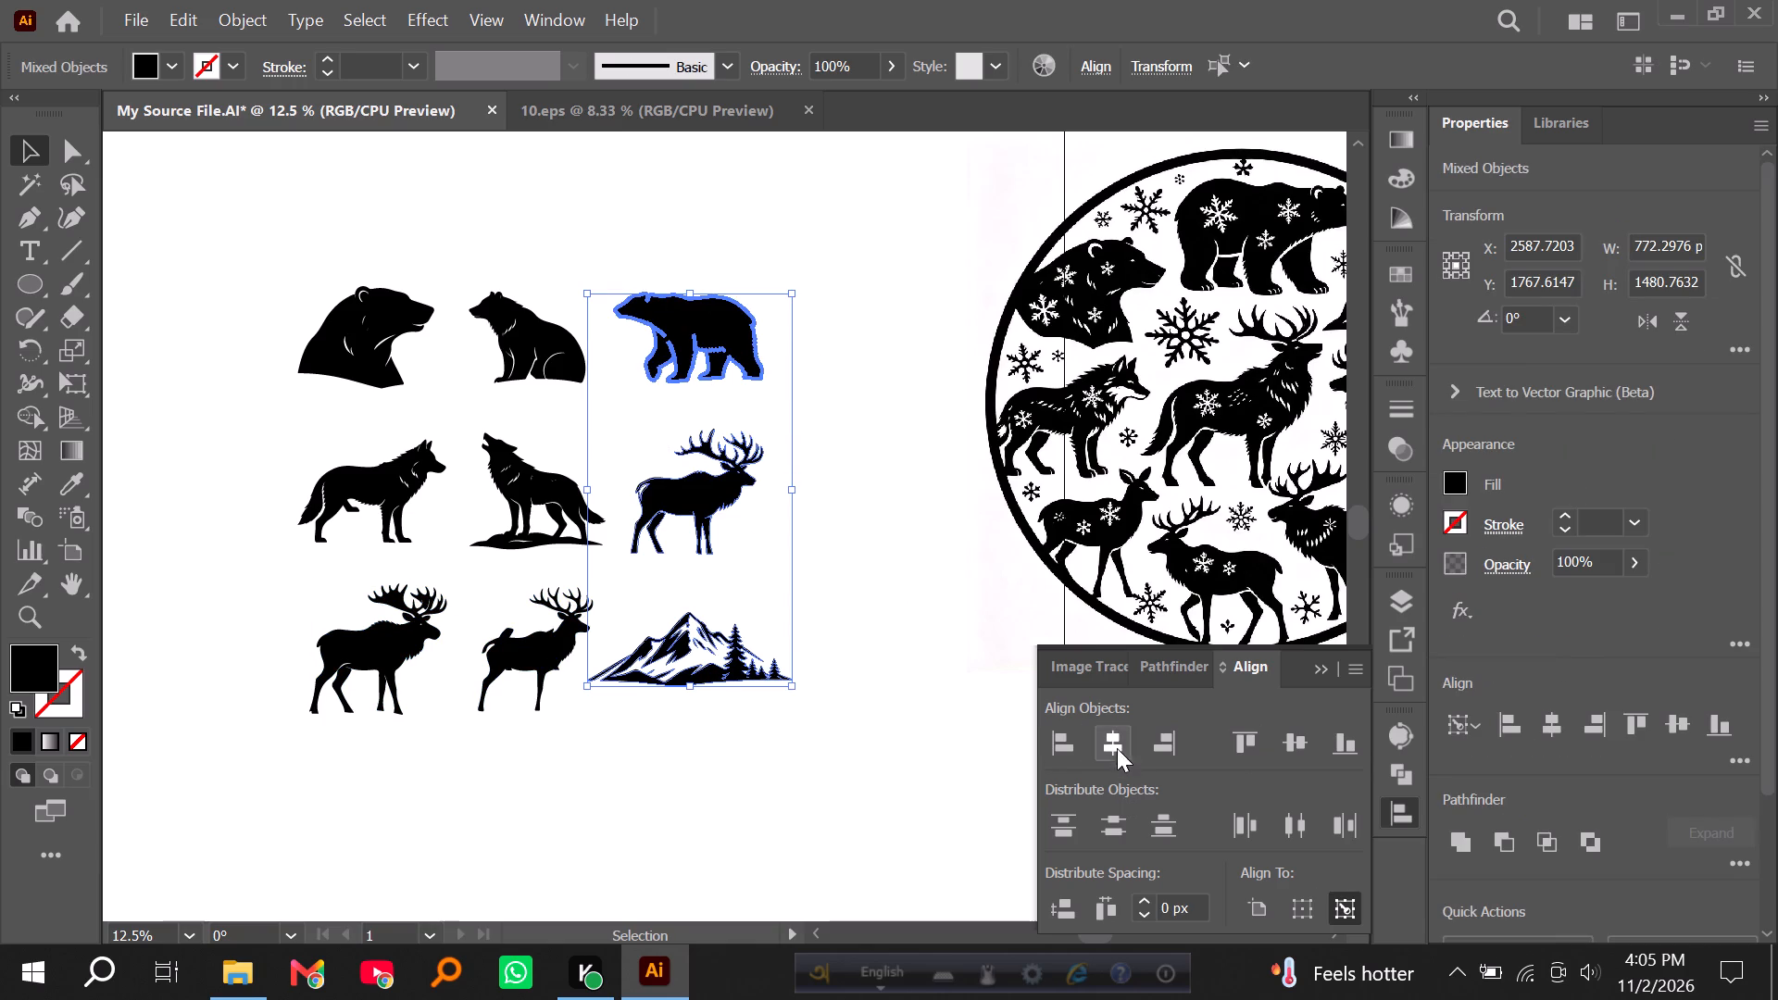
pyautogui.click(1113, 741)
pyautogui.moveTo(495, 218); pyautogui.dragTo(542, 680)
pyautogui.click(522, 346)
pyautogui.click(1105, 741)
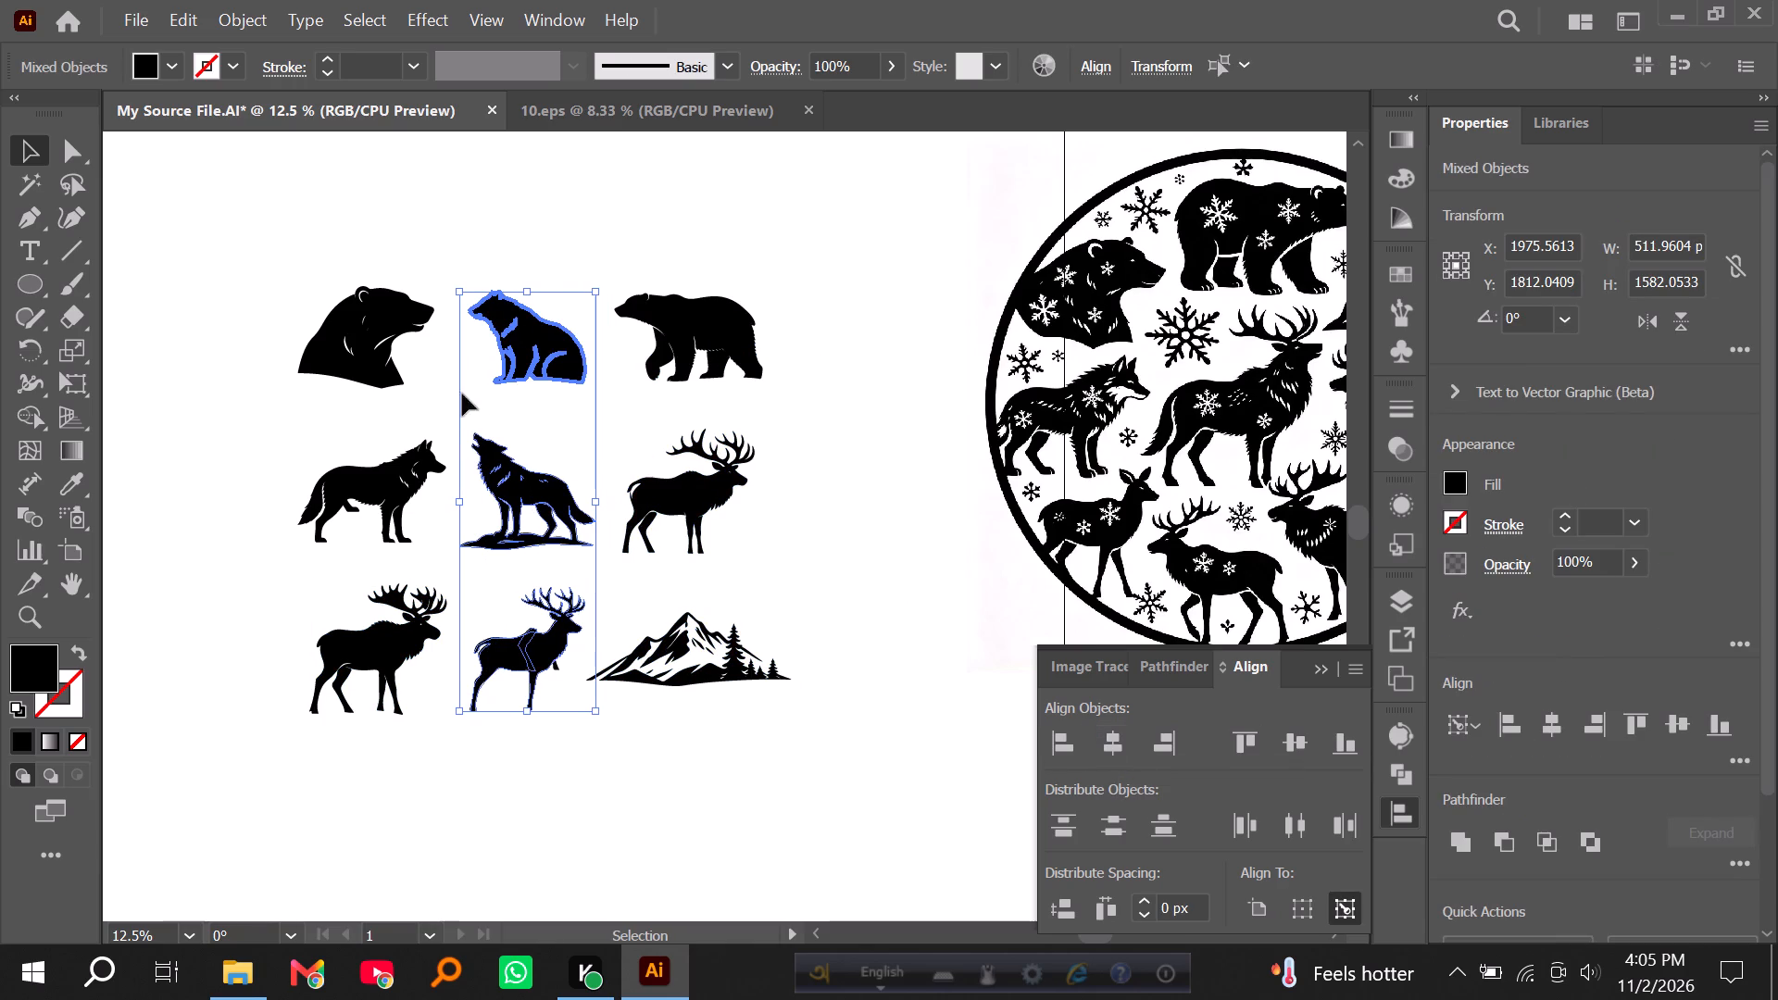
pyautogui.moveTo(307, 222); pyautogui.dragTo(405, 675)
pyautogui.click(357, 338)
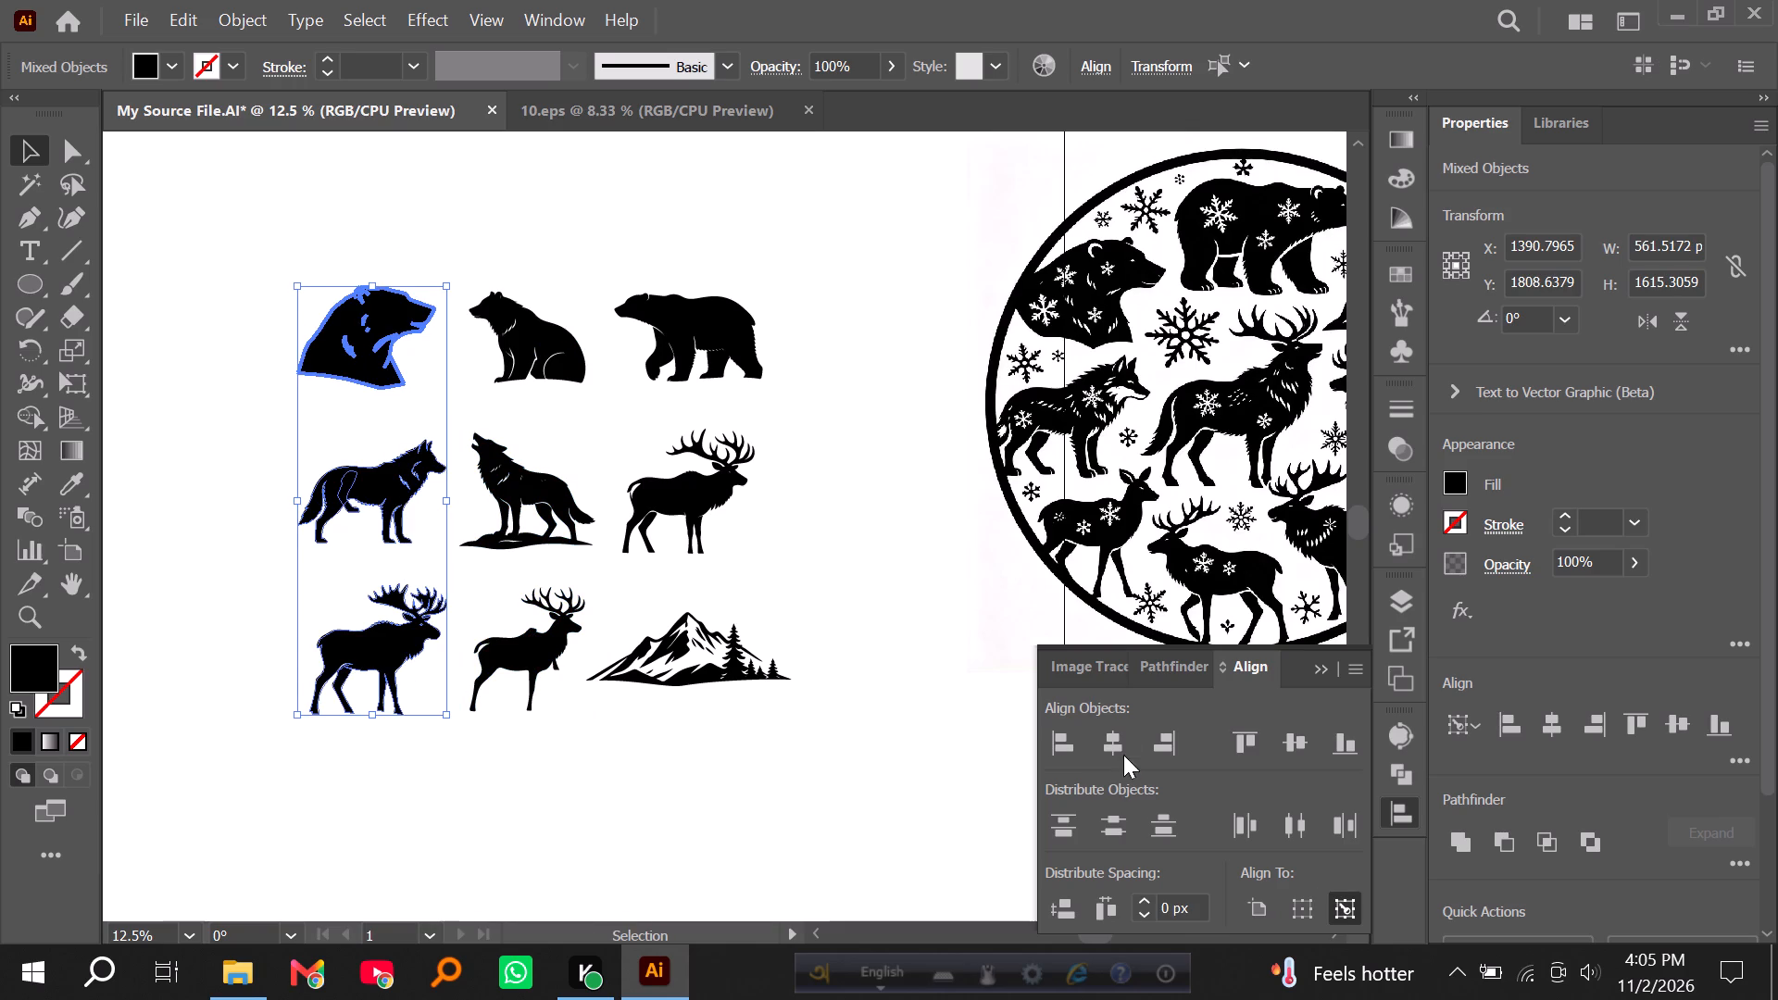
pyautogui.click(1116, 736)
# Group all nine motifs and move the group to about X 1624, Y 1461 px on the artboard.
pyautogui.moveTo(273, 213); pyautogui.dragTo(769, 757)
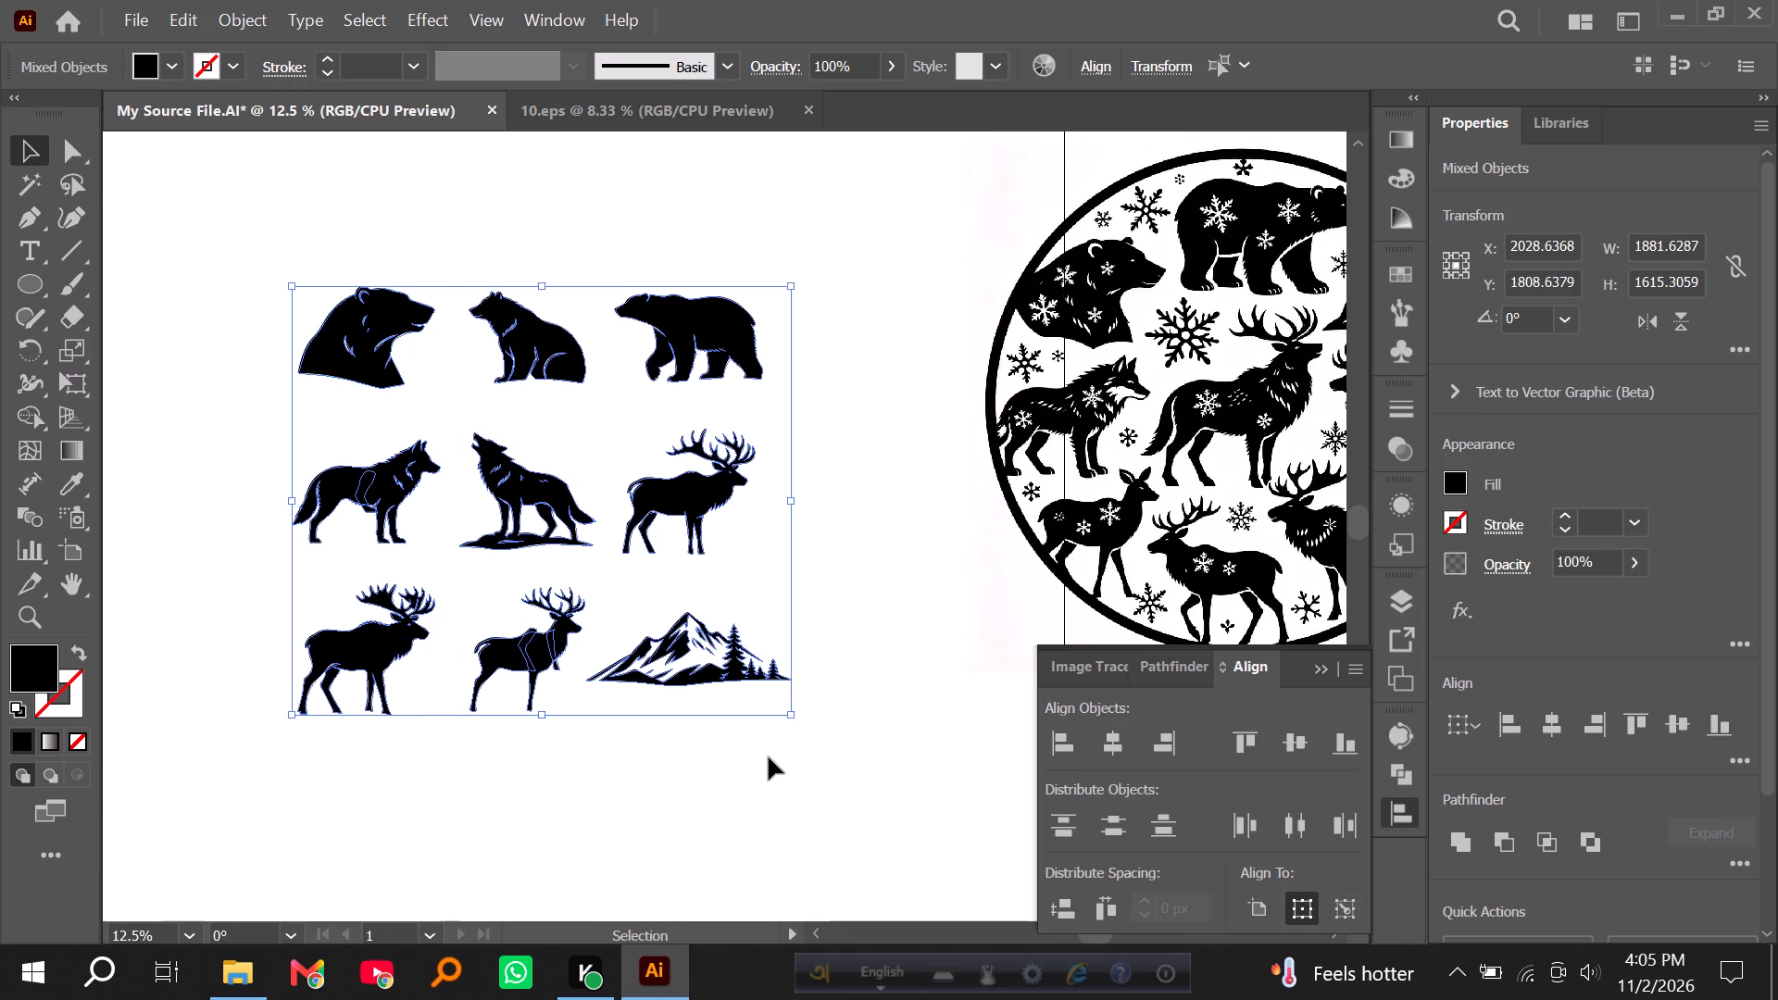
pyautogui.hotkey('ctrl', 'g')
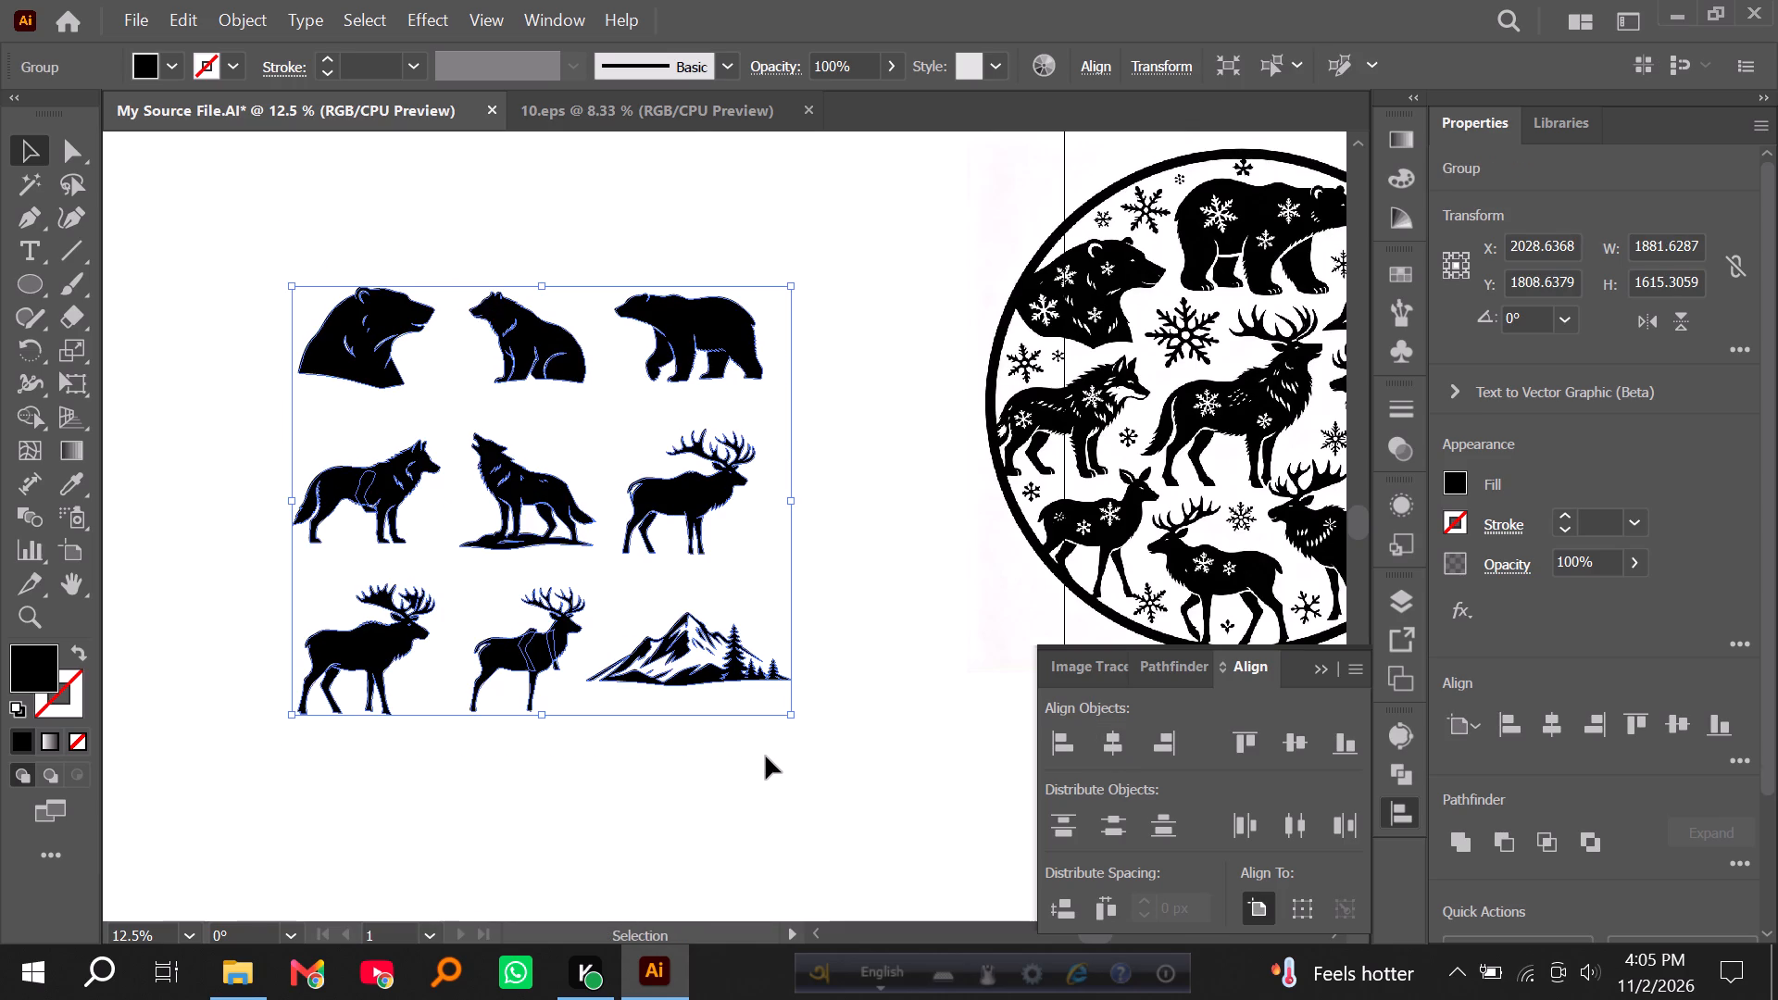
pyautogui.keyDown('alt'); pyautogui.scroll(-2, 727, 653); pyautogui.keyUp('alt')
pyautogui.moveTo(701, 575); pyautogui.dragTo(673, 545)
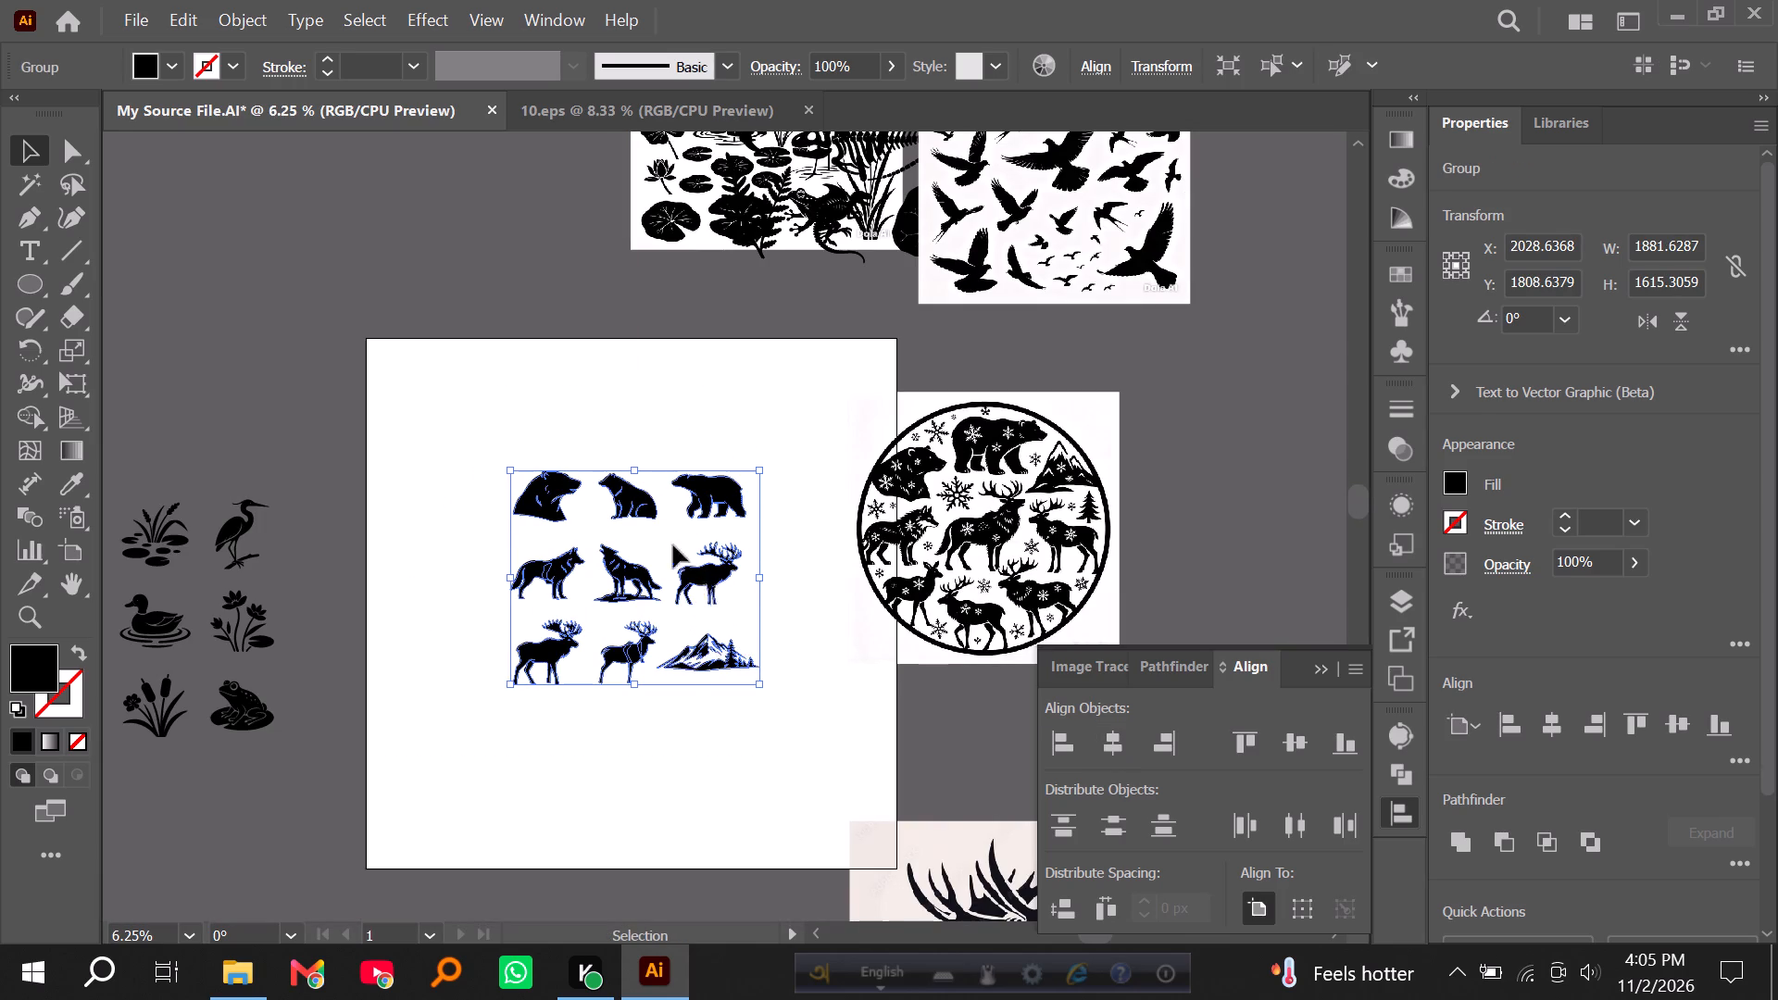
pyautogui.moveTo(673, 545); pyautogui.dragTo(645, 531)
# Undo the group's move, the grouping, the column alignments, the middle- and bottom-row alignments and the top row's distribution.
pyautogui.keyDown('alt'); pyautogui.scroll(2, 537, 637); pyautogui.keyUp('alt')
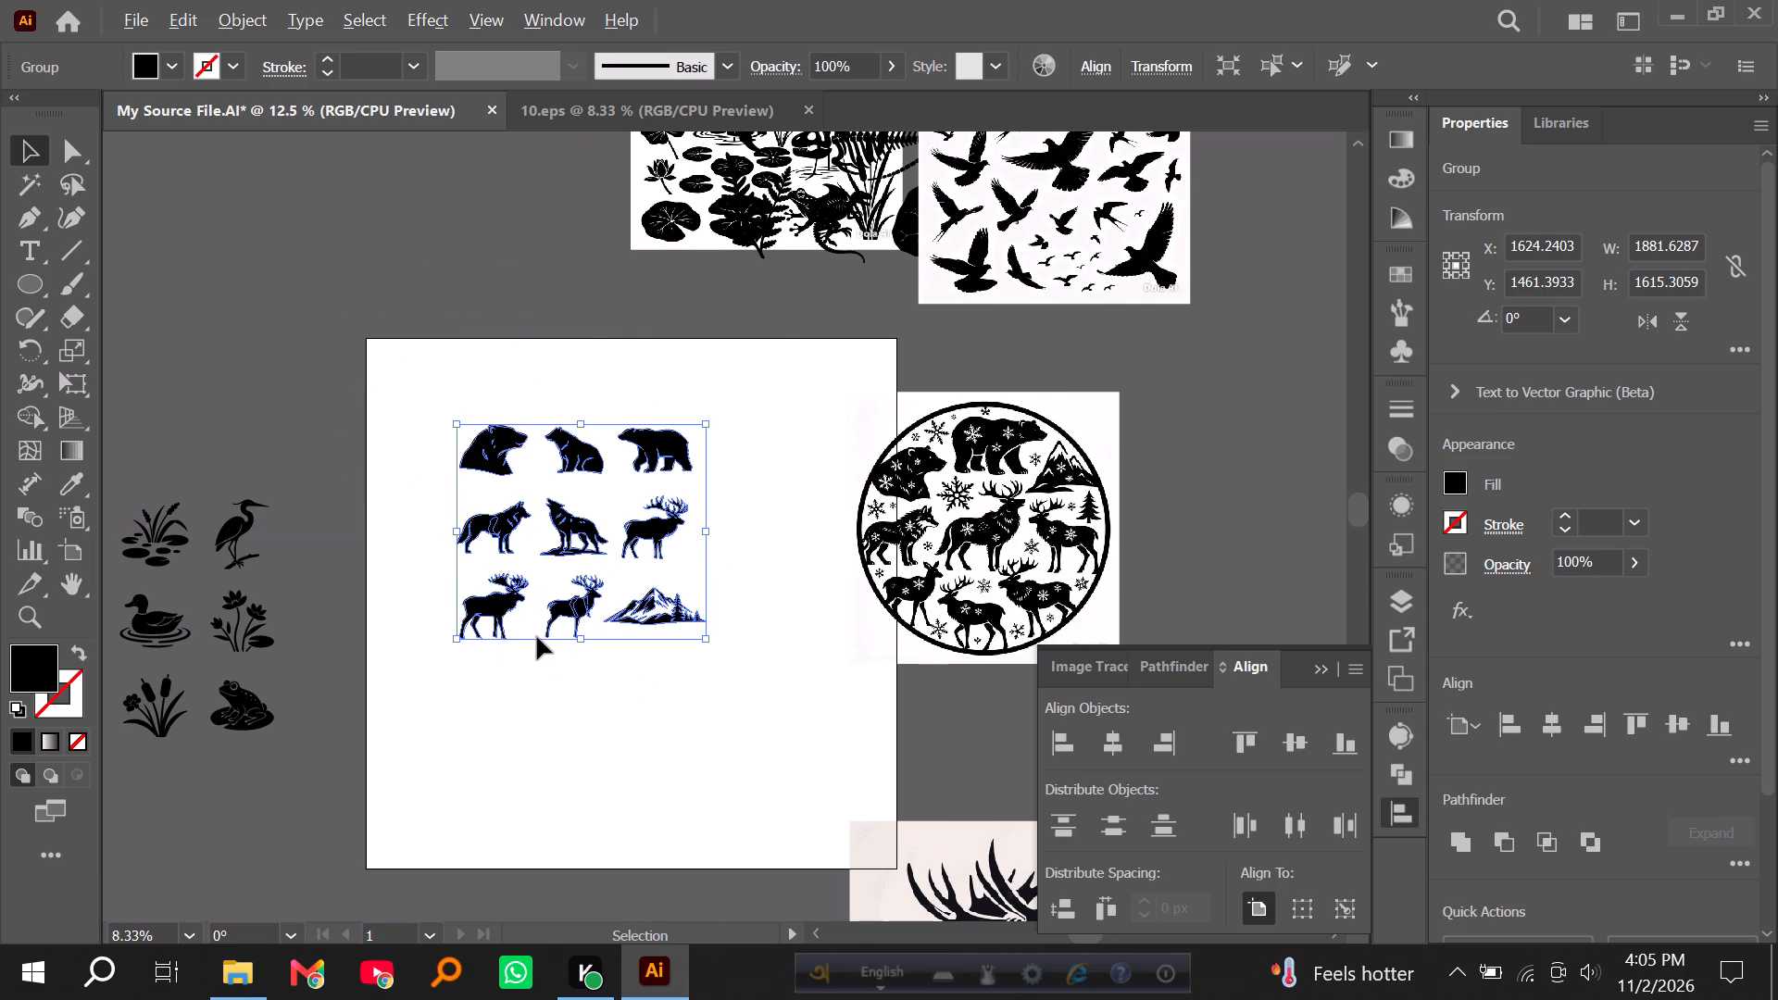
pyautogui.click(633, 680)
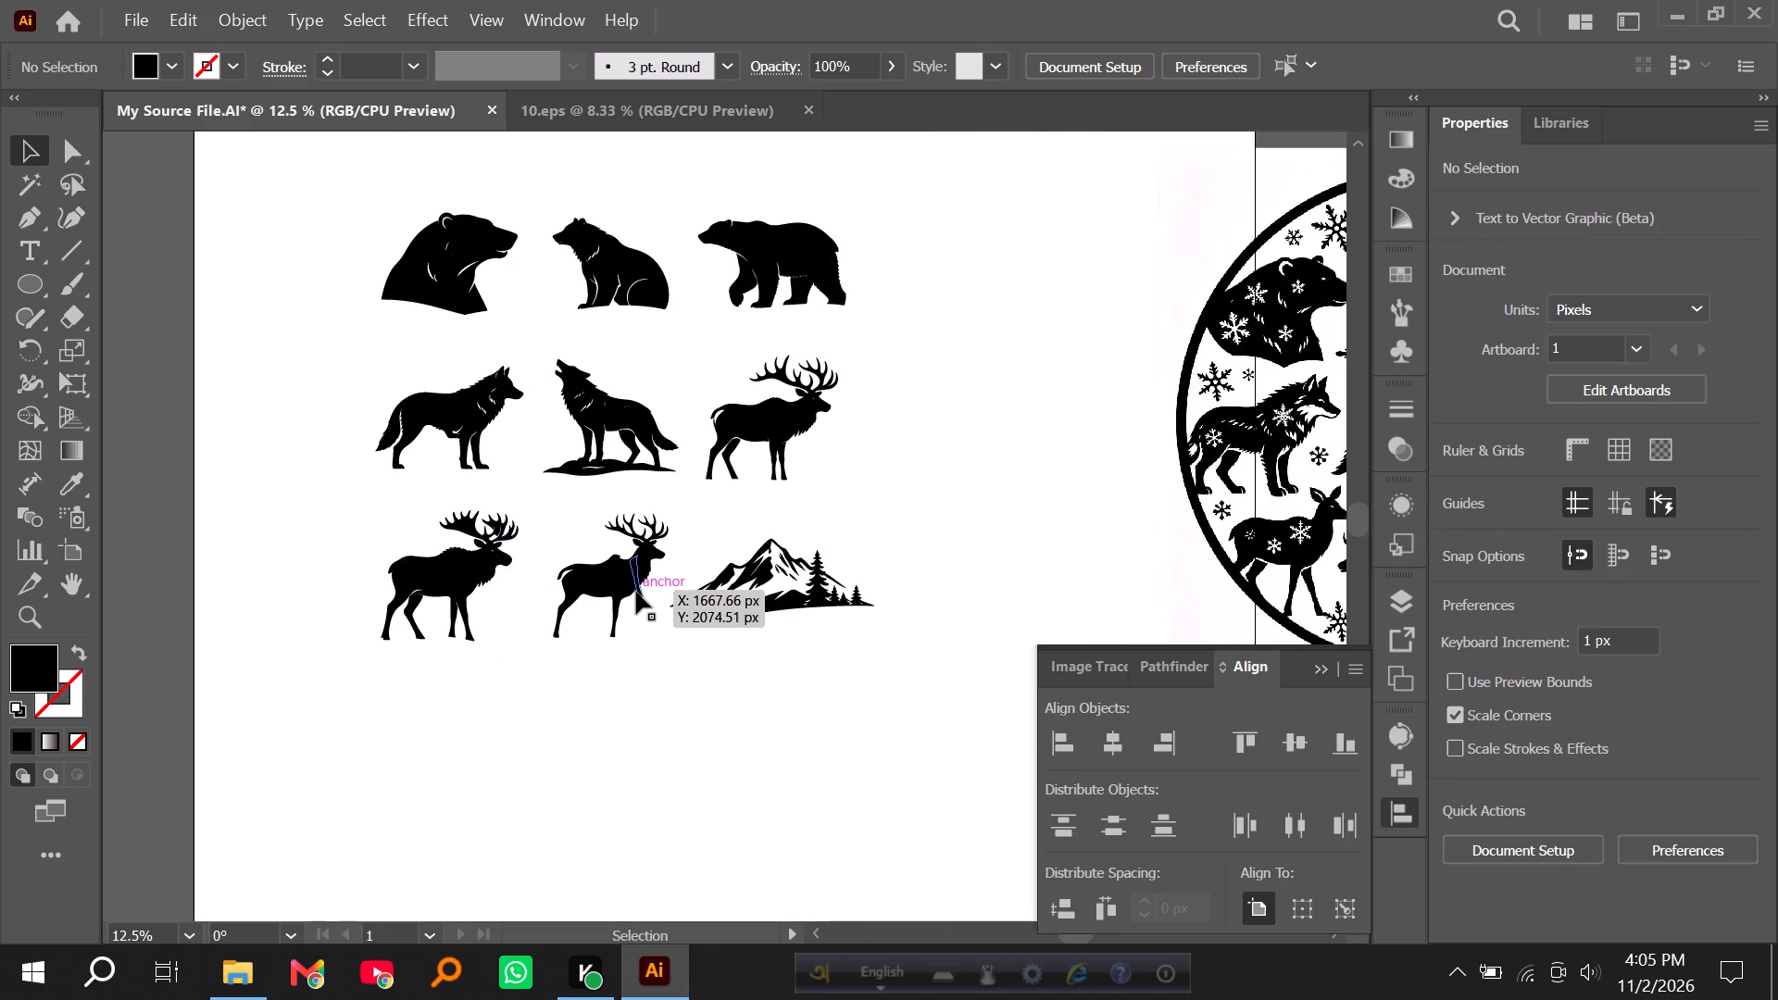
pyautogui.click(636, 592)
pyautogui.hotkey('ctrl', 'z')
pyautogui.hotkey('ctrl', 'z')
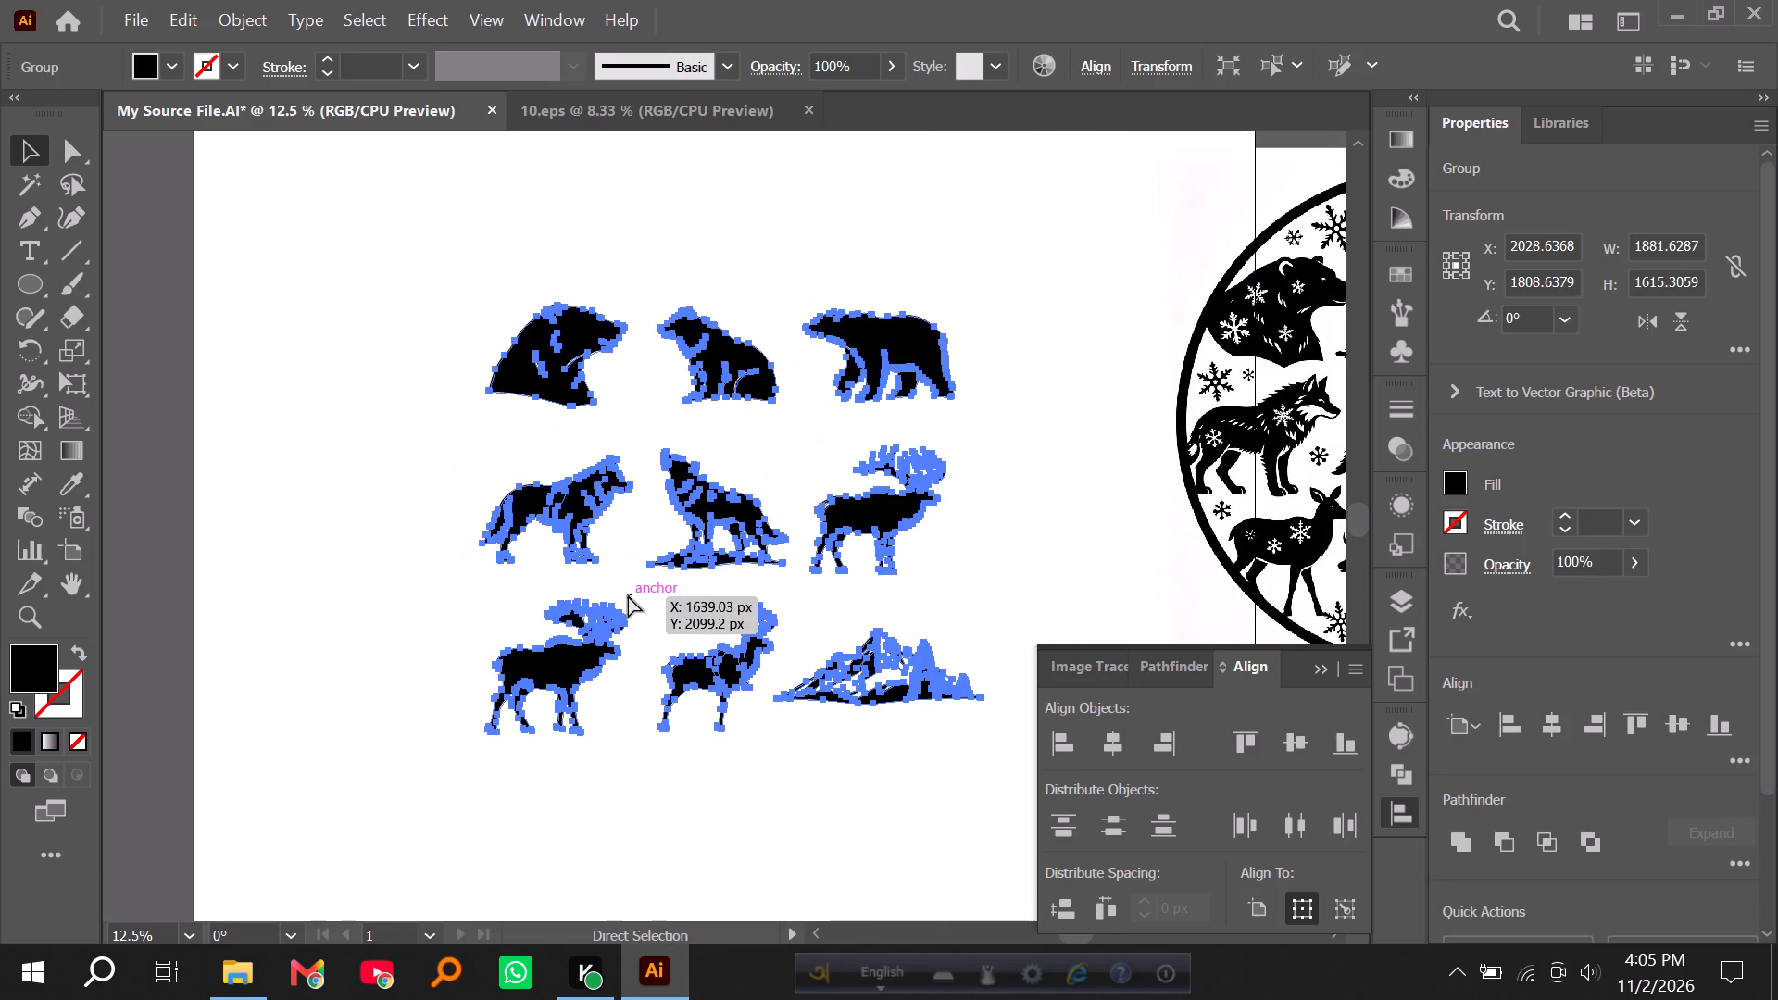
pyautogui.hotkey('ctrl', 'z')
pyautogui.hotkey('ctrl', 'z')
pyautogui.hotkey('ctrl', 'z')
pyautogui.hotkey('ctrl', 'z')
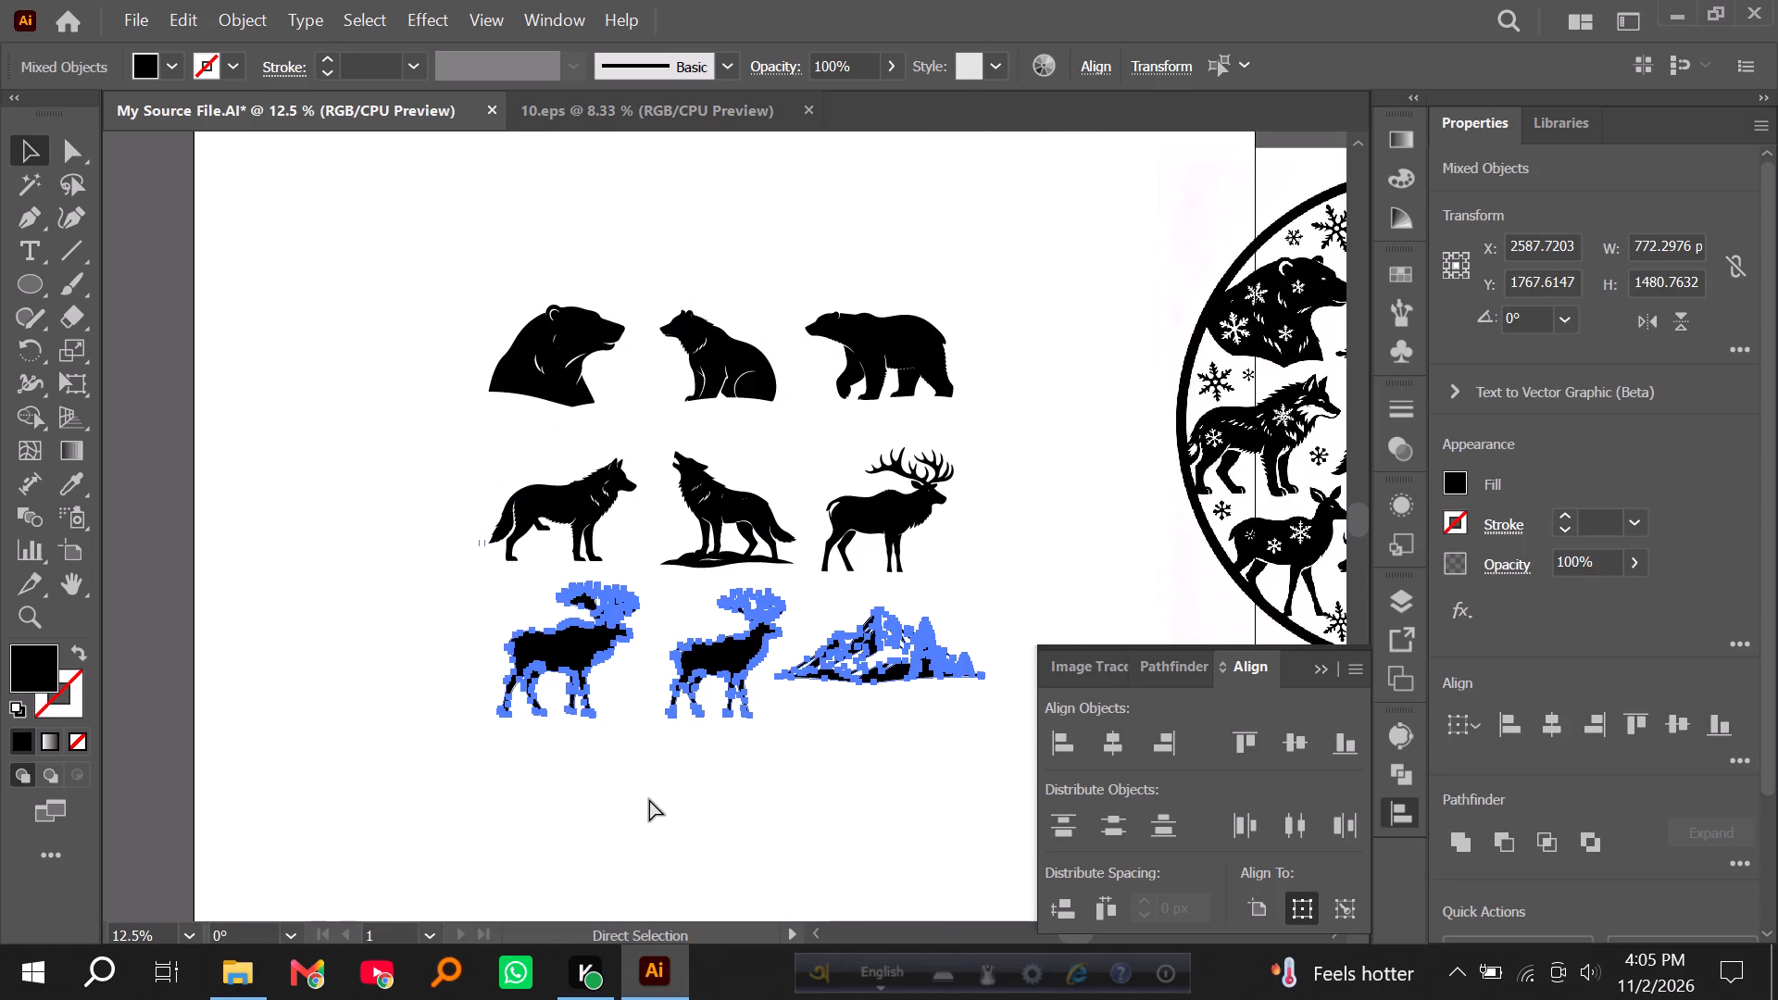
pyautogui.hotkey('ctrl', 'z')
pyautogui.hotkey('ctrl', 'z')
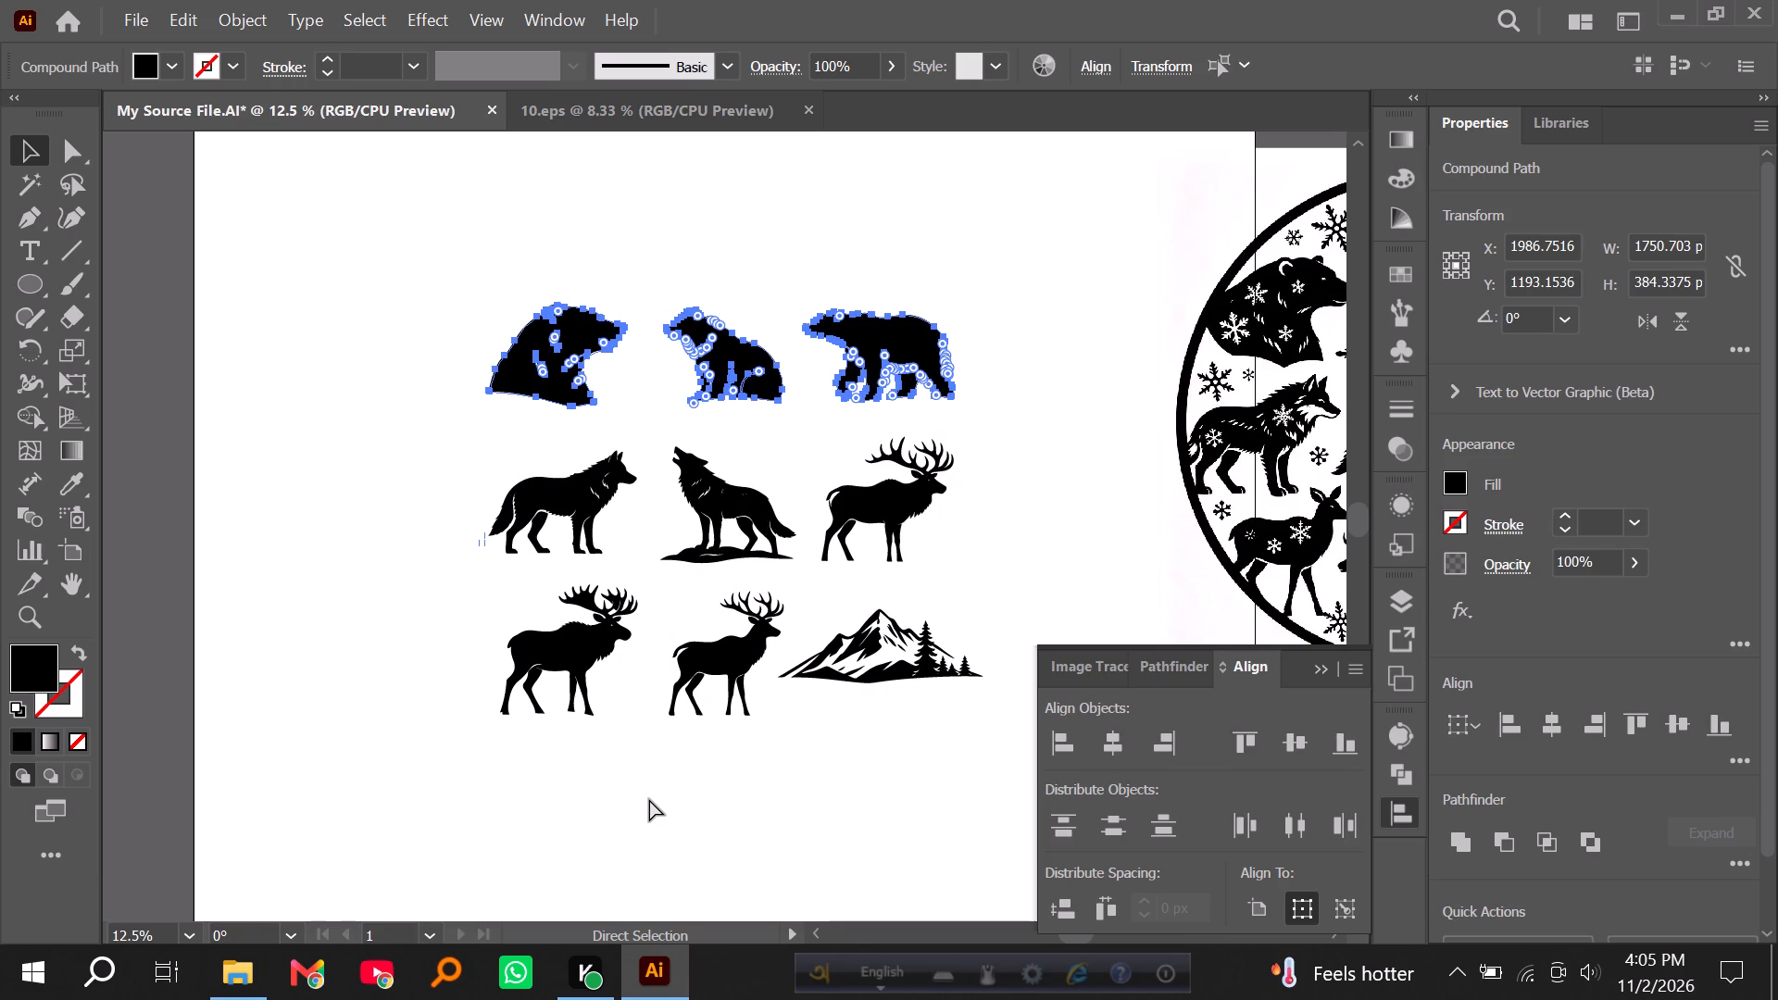
# Group the parts of the deer in the middle of the bottom row.
pyautogui.click(649, 799)
pyautogui.keyDown('alt'); pyautogui.scroll(1, 876, 795); pyautogui.keyUp('alt')
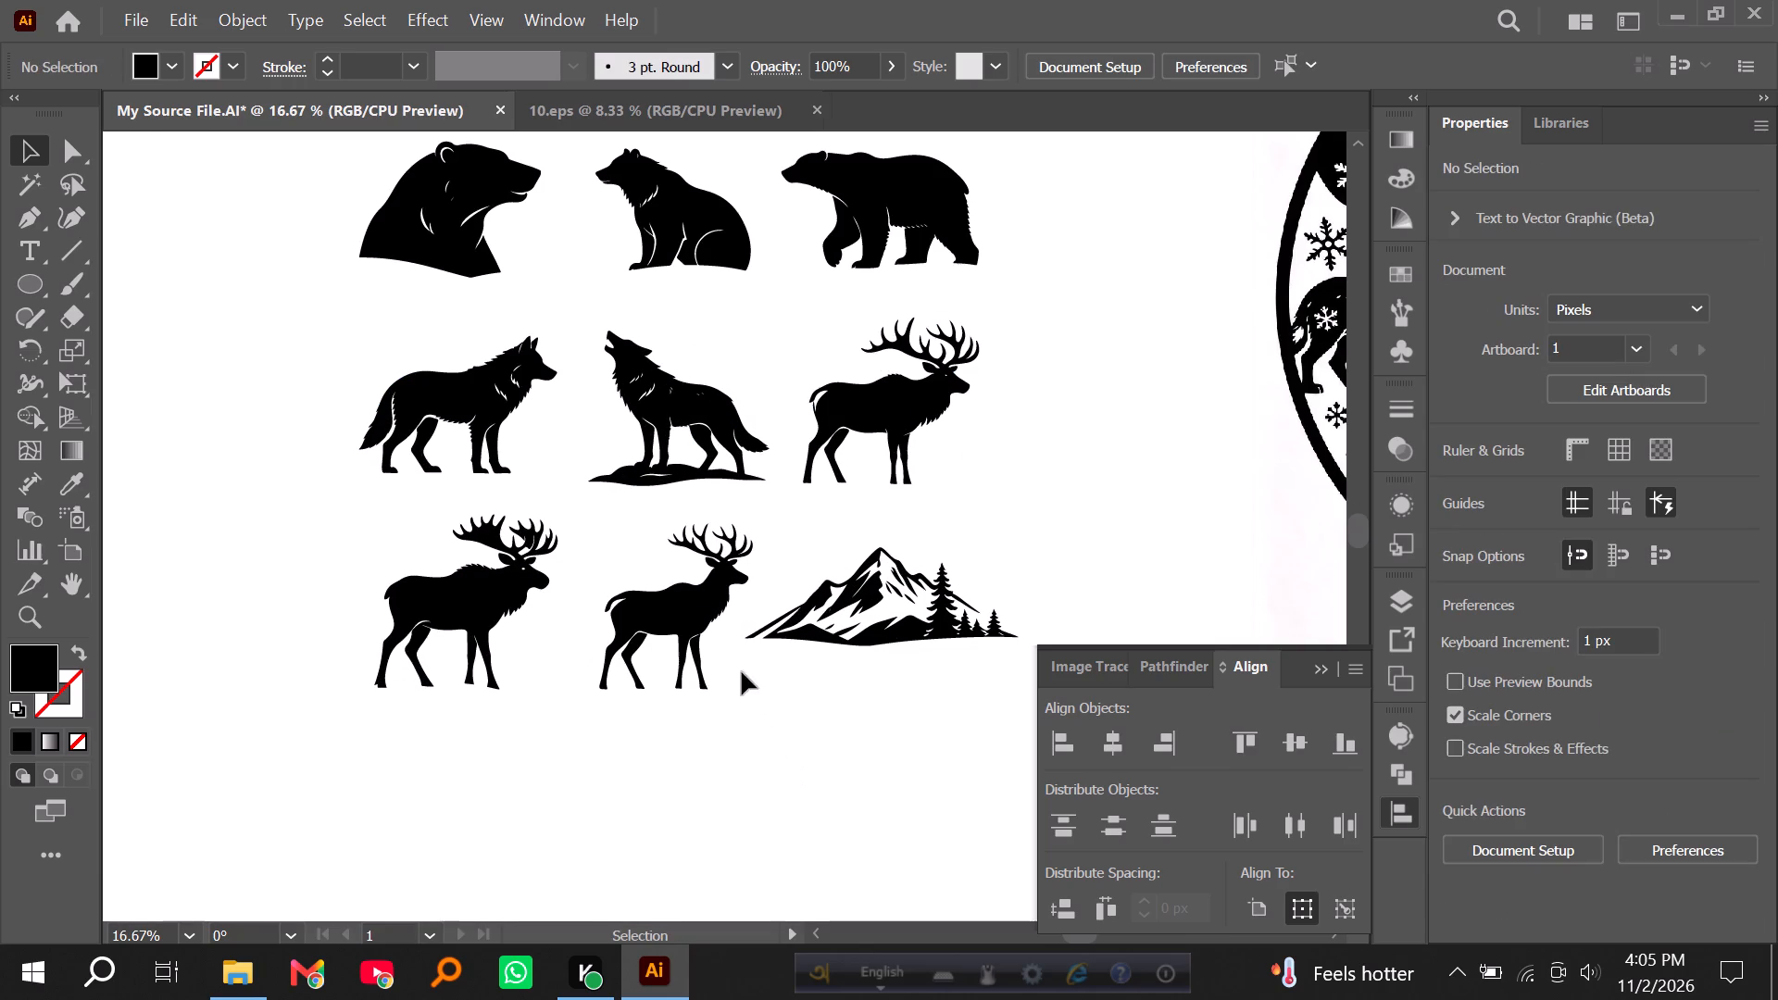
pyautogui.click(632, 654)
pyautogui.click(696, 697)
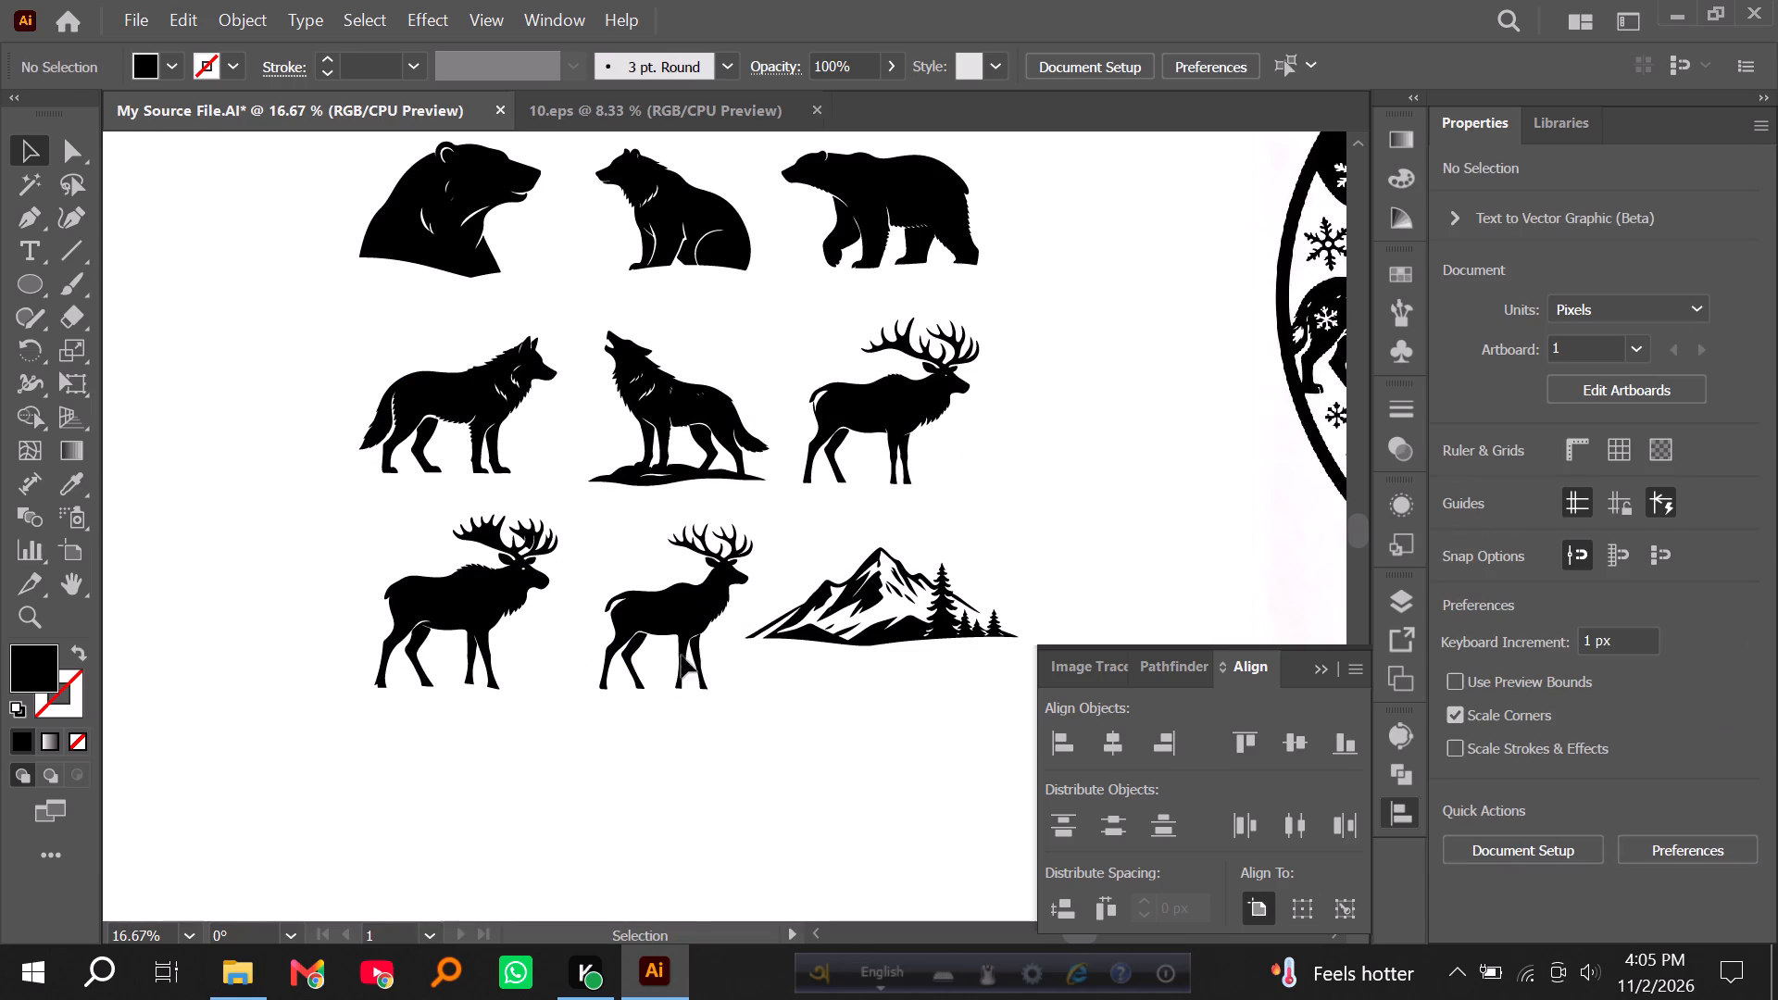
pyautogui.moveTo(590, 520); pyautogui.dragTo(742, 785)
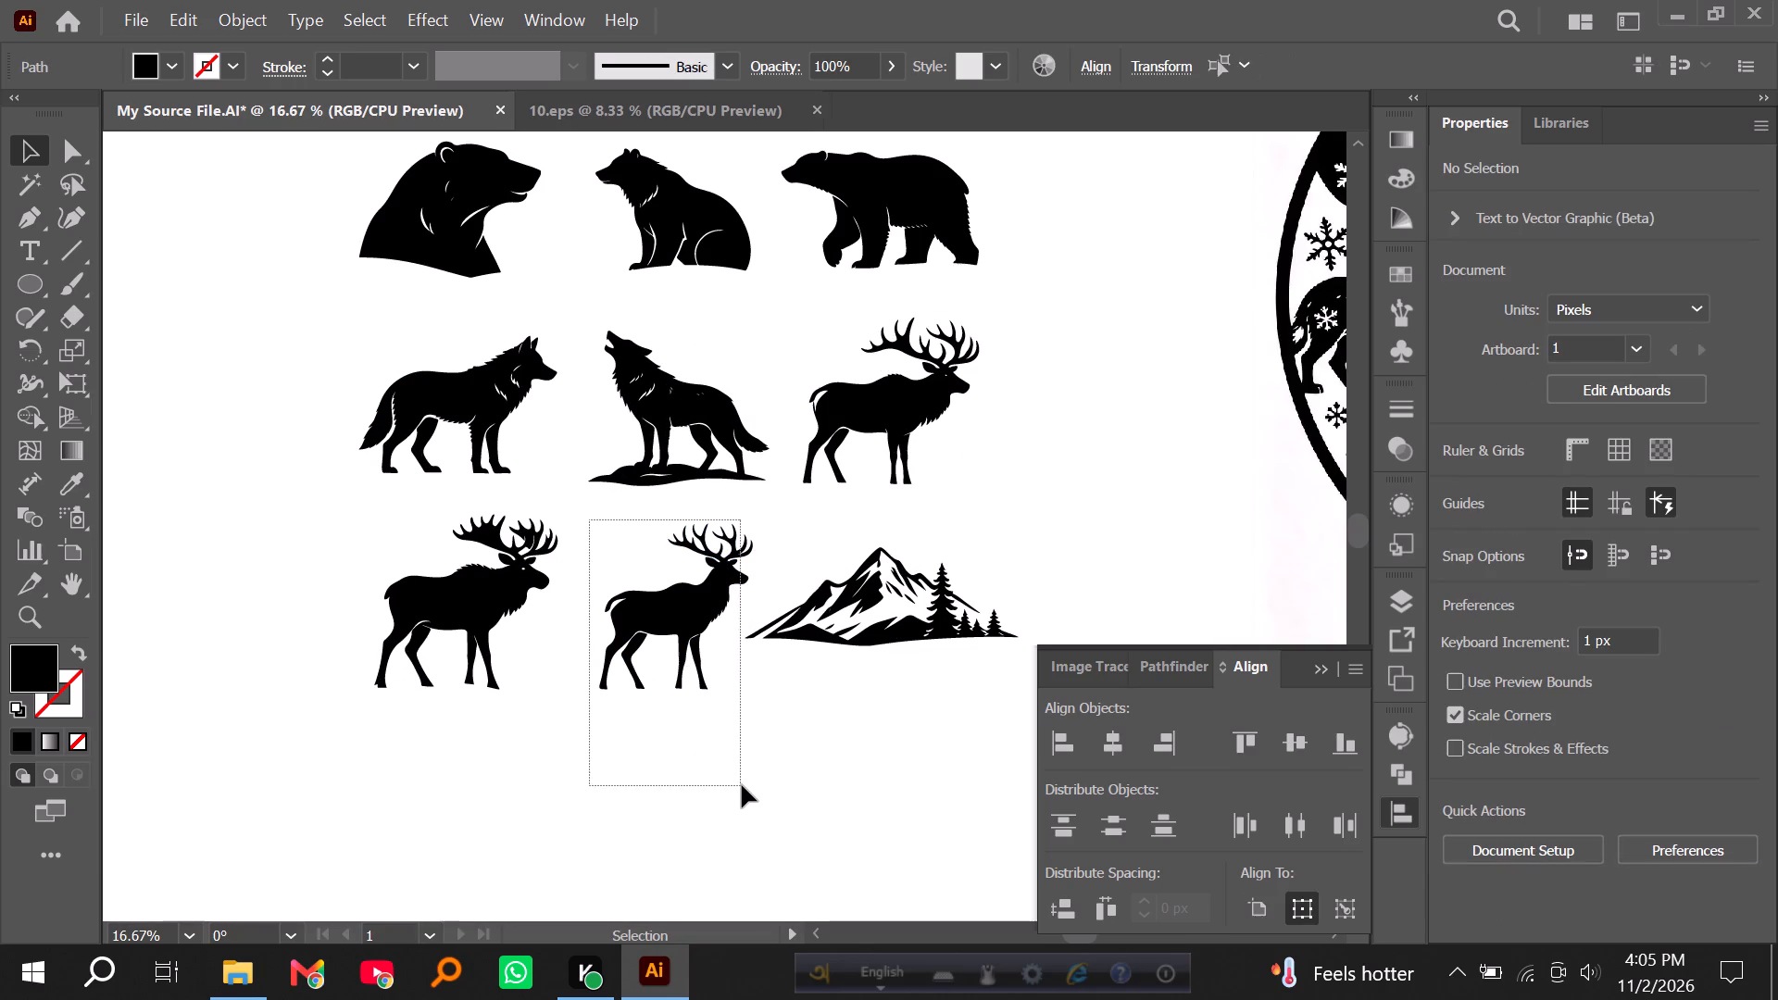
pyautogui.hotkey('ctrl', 'g')
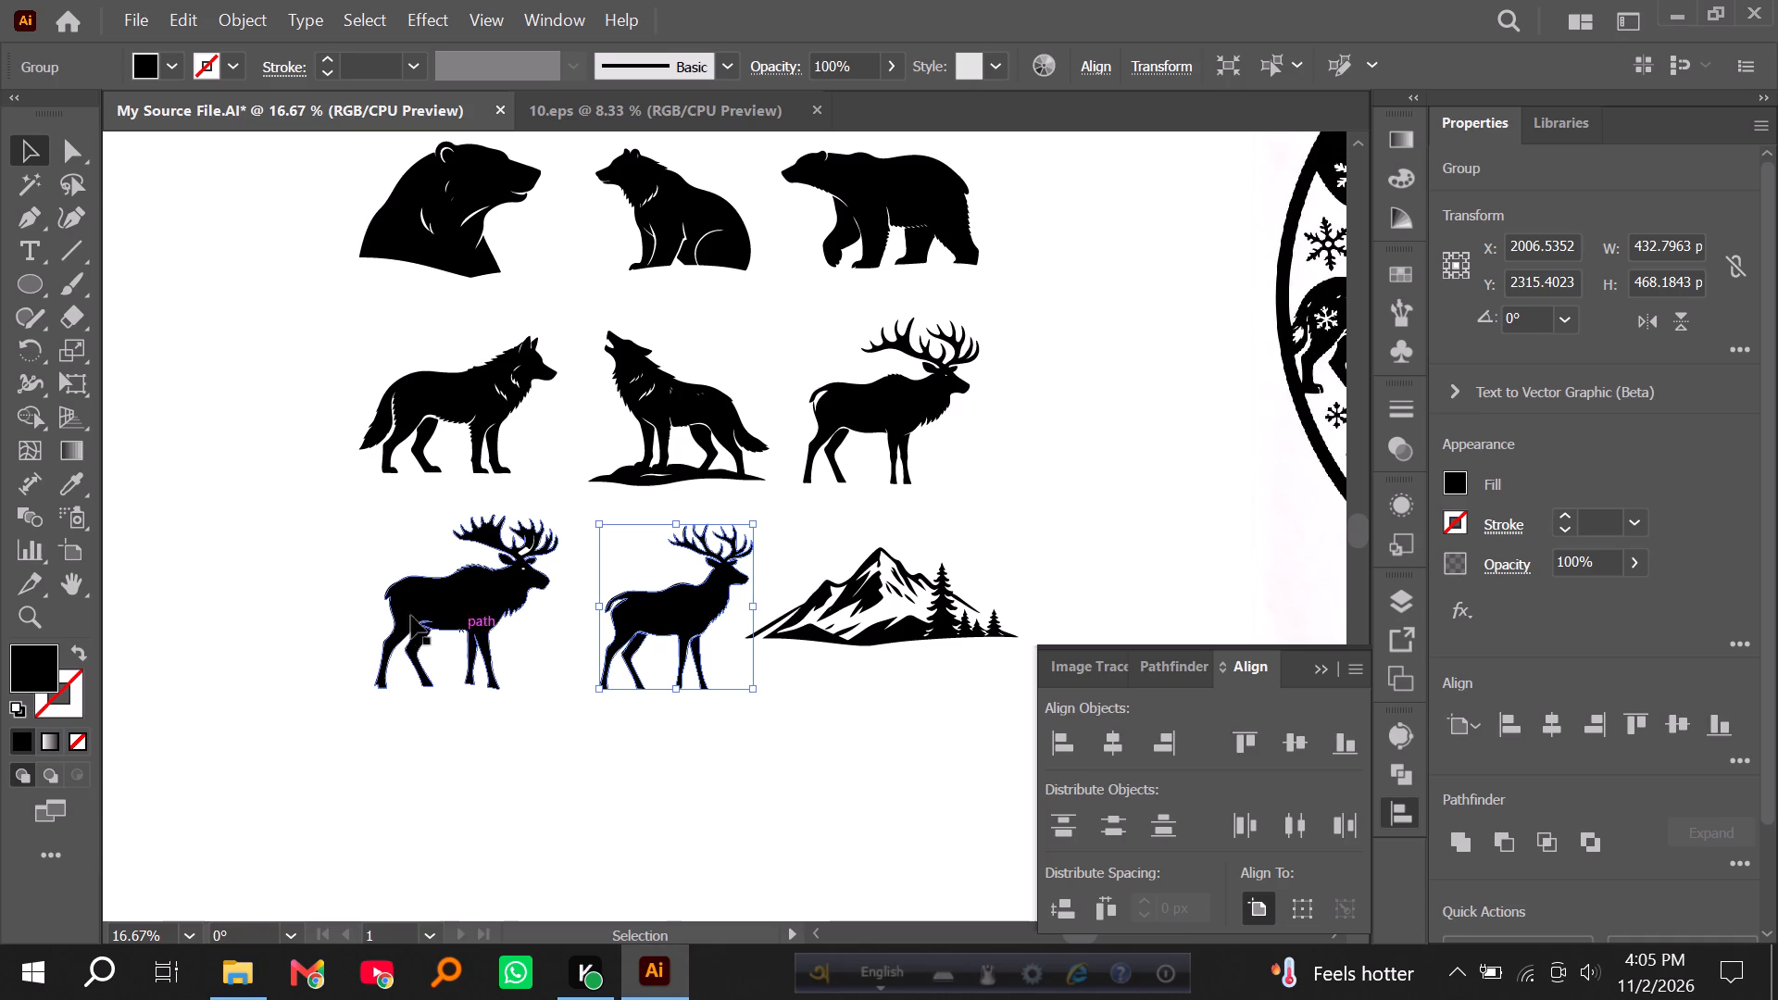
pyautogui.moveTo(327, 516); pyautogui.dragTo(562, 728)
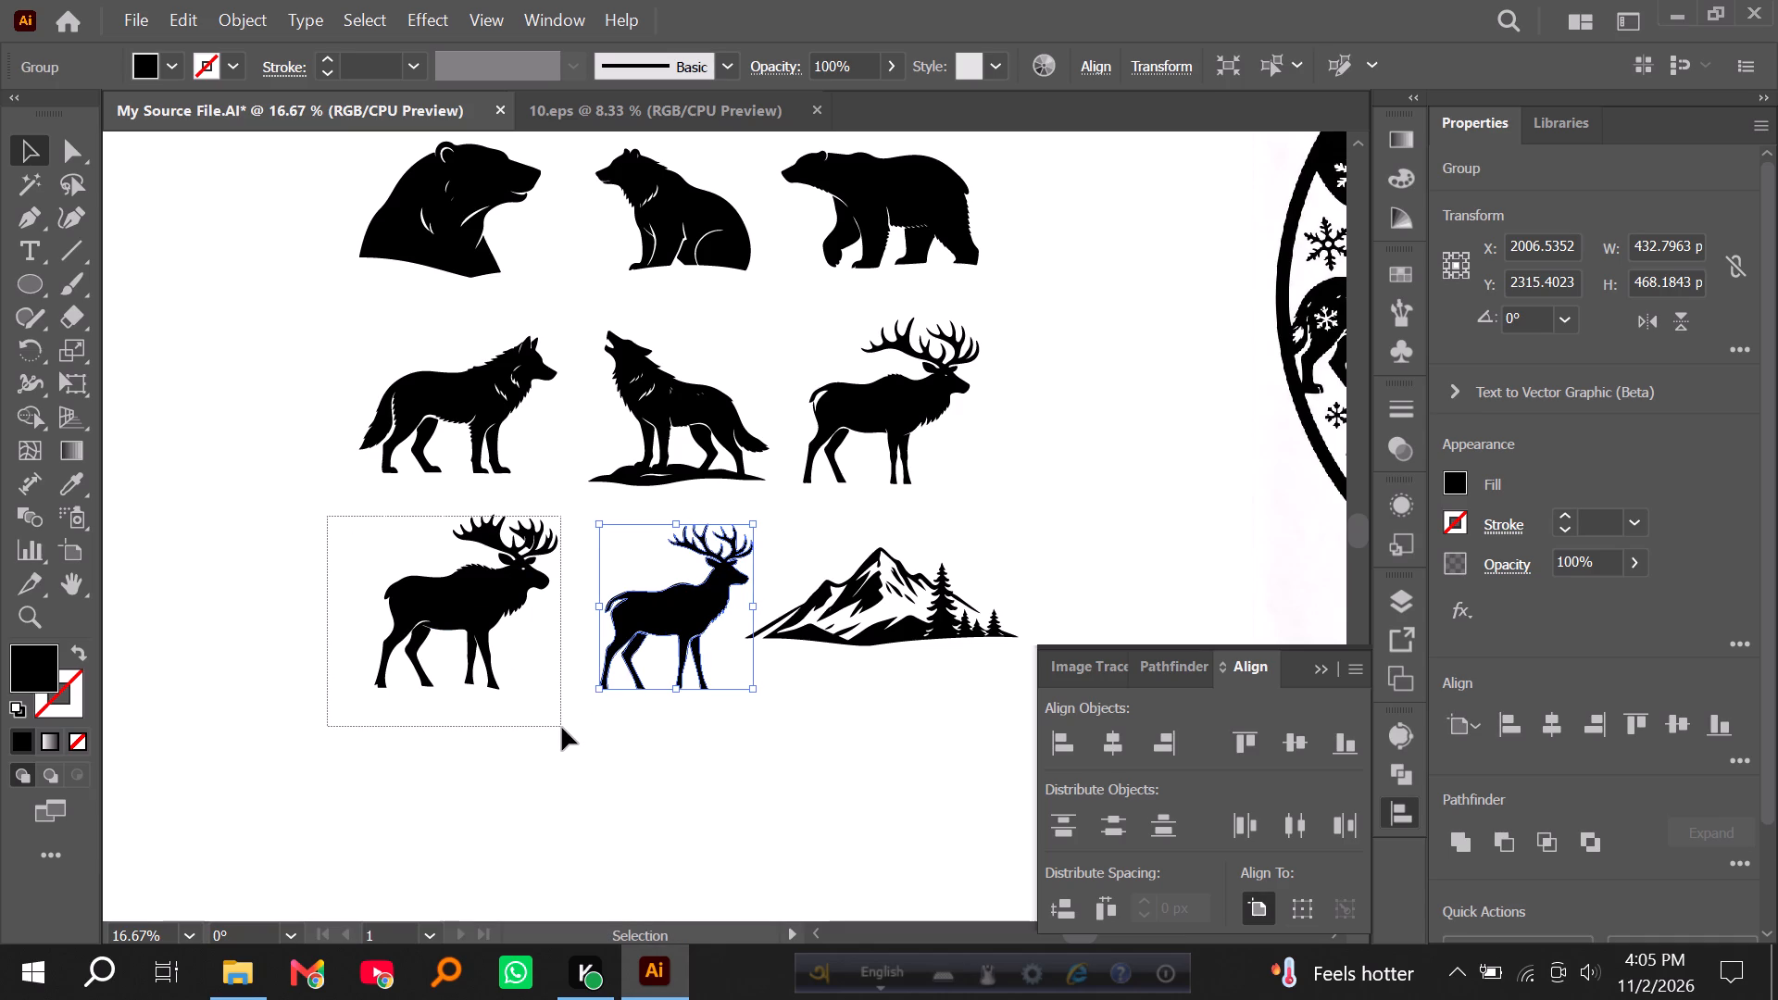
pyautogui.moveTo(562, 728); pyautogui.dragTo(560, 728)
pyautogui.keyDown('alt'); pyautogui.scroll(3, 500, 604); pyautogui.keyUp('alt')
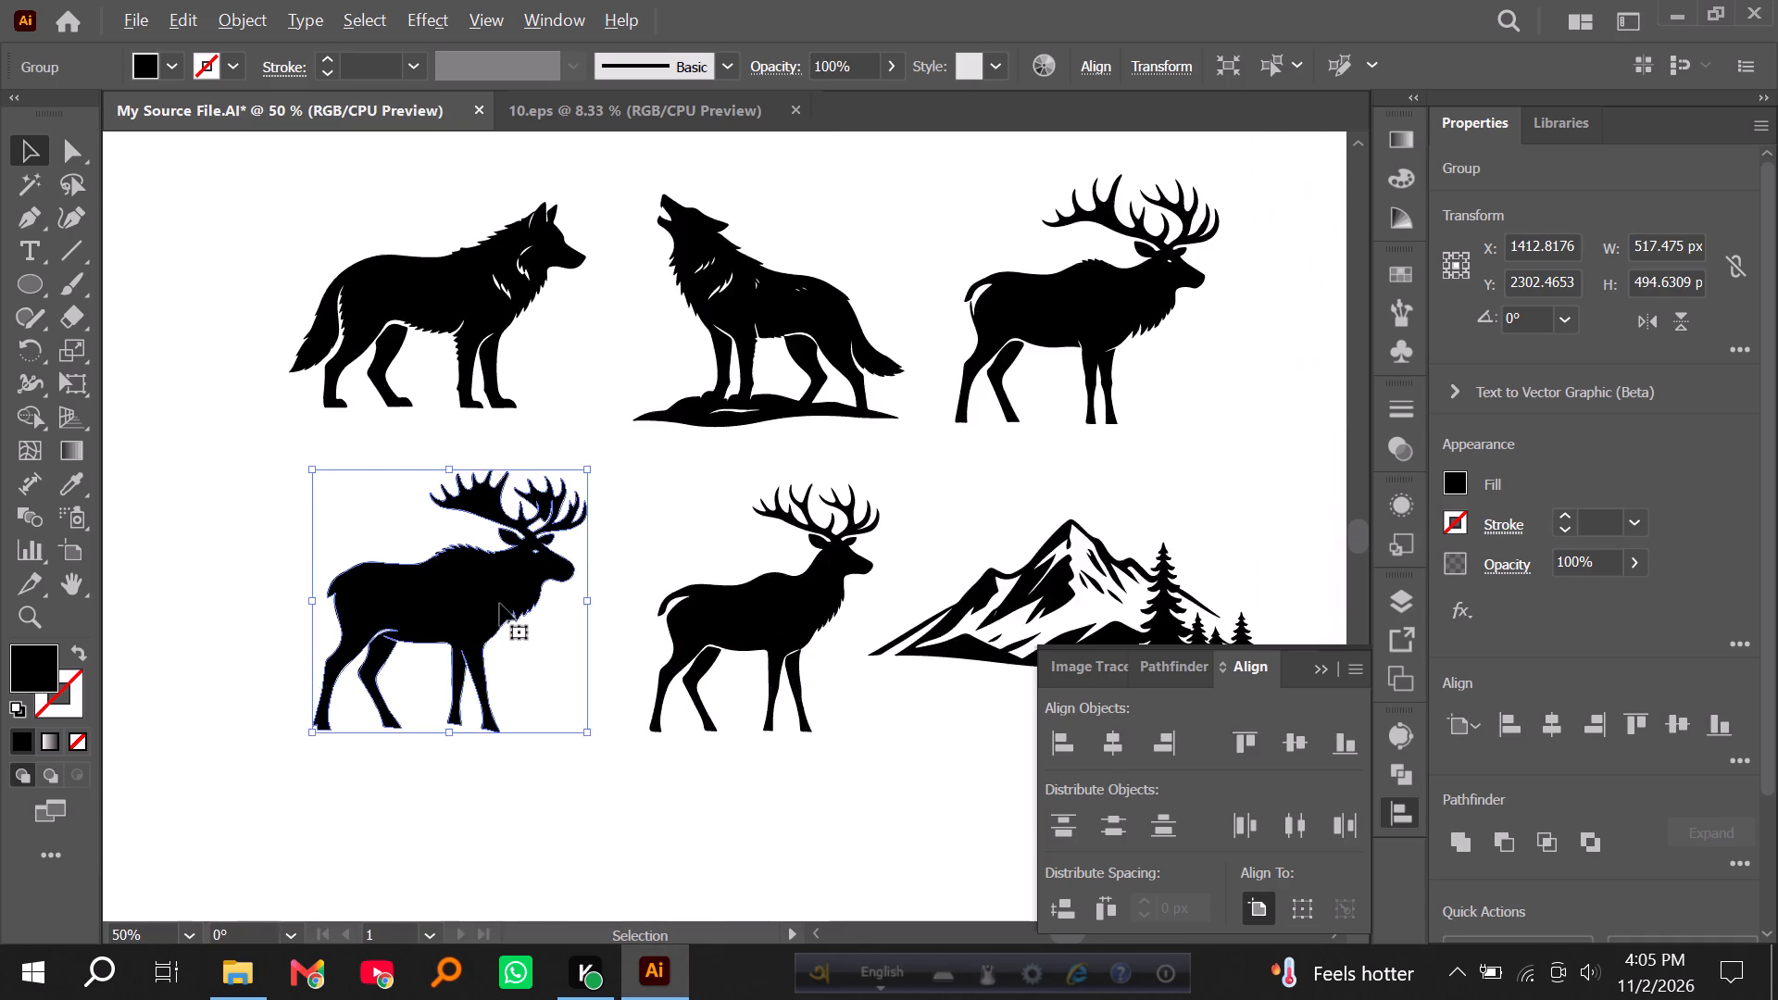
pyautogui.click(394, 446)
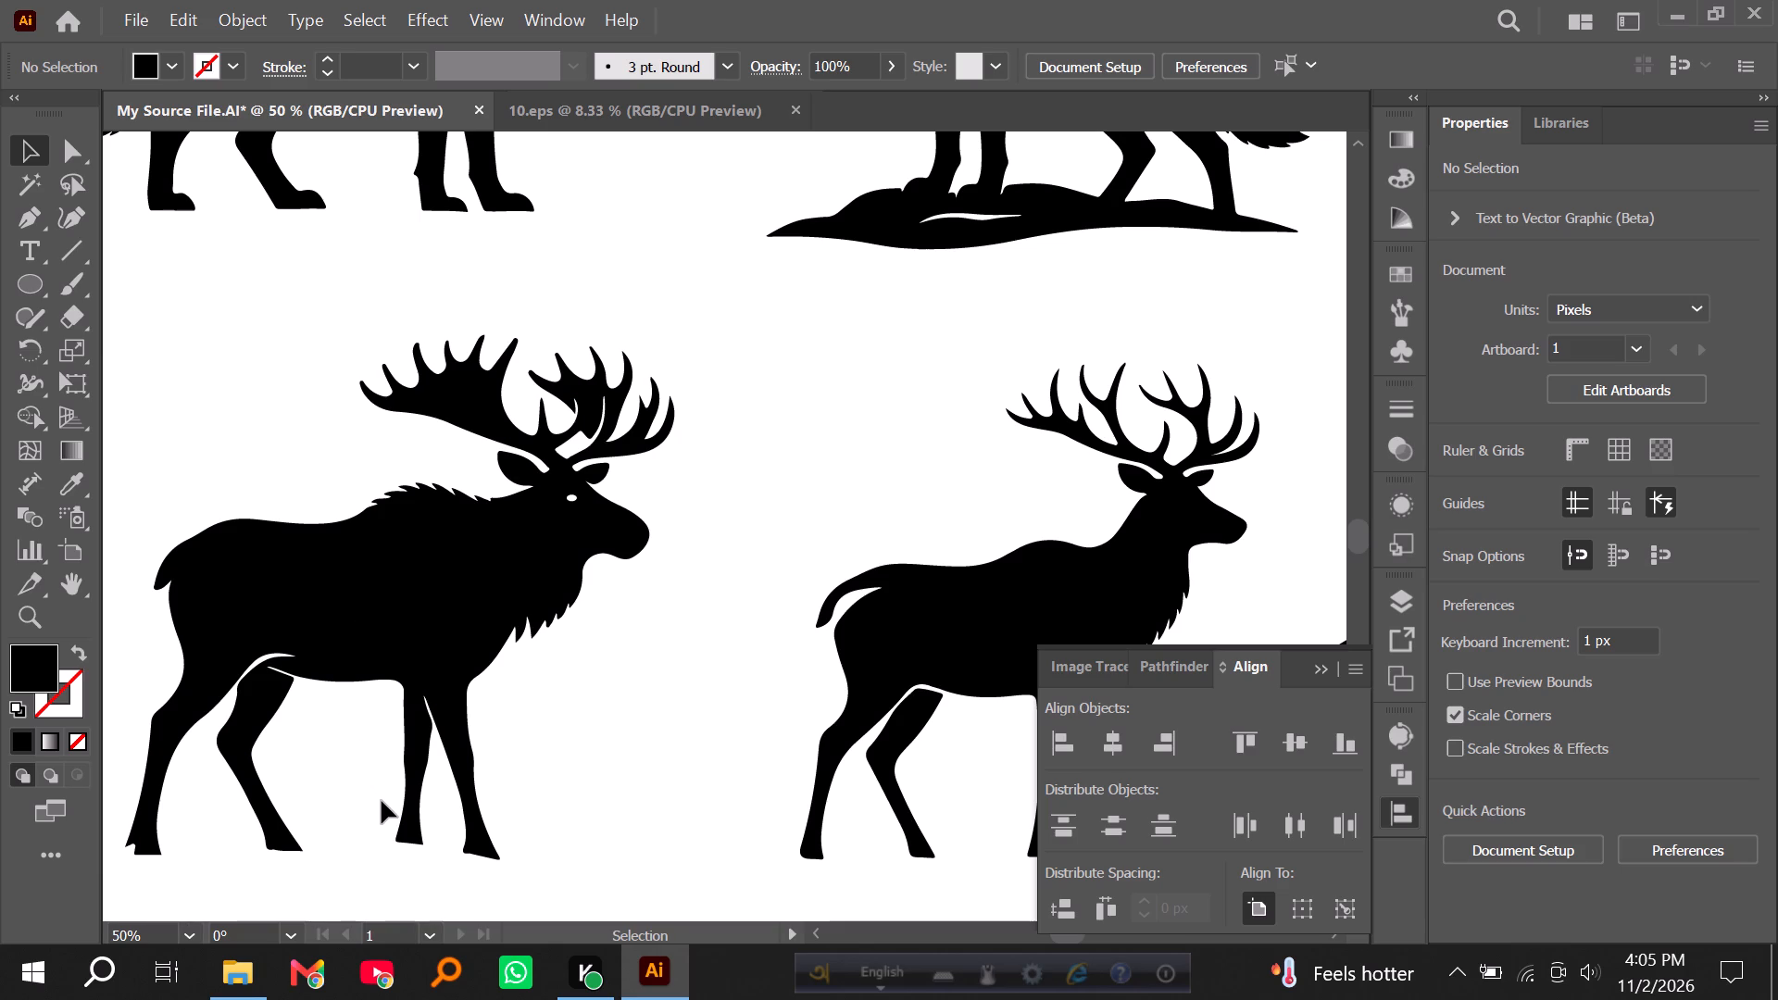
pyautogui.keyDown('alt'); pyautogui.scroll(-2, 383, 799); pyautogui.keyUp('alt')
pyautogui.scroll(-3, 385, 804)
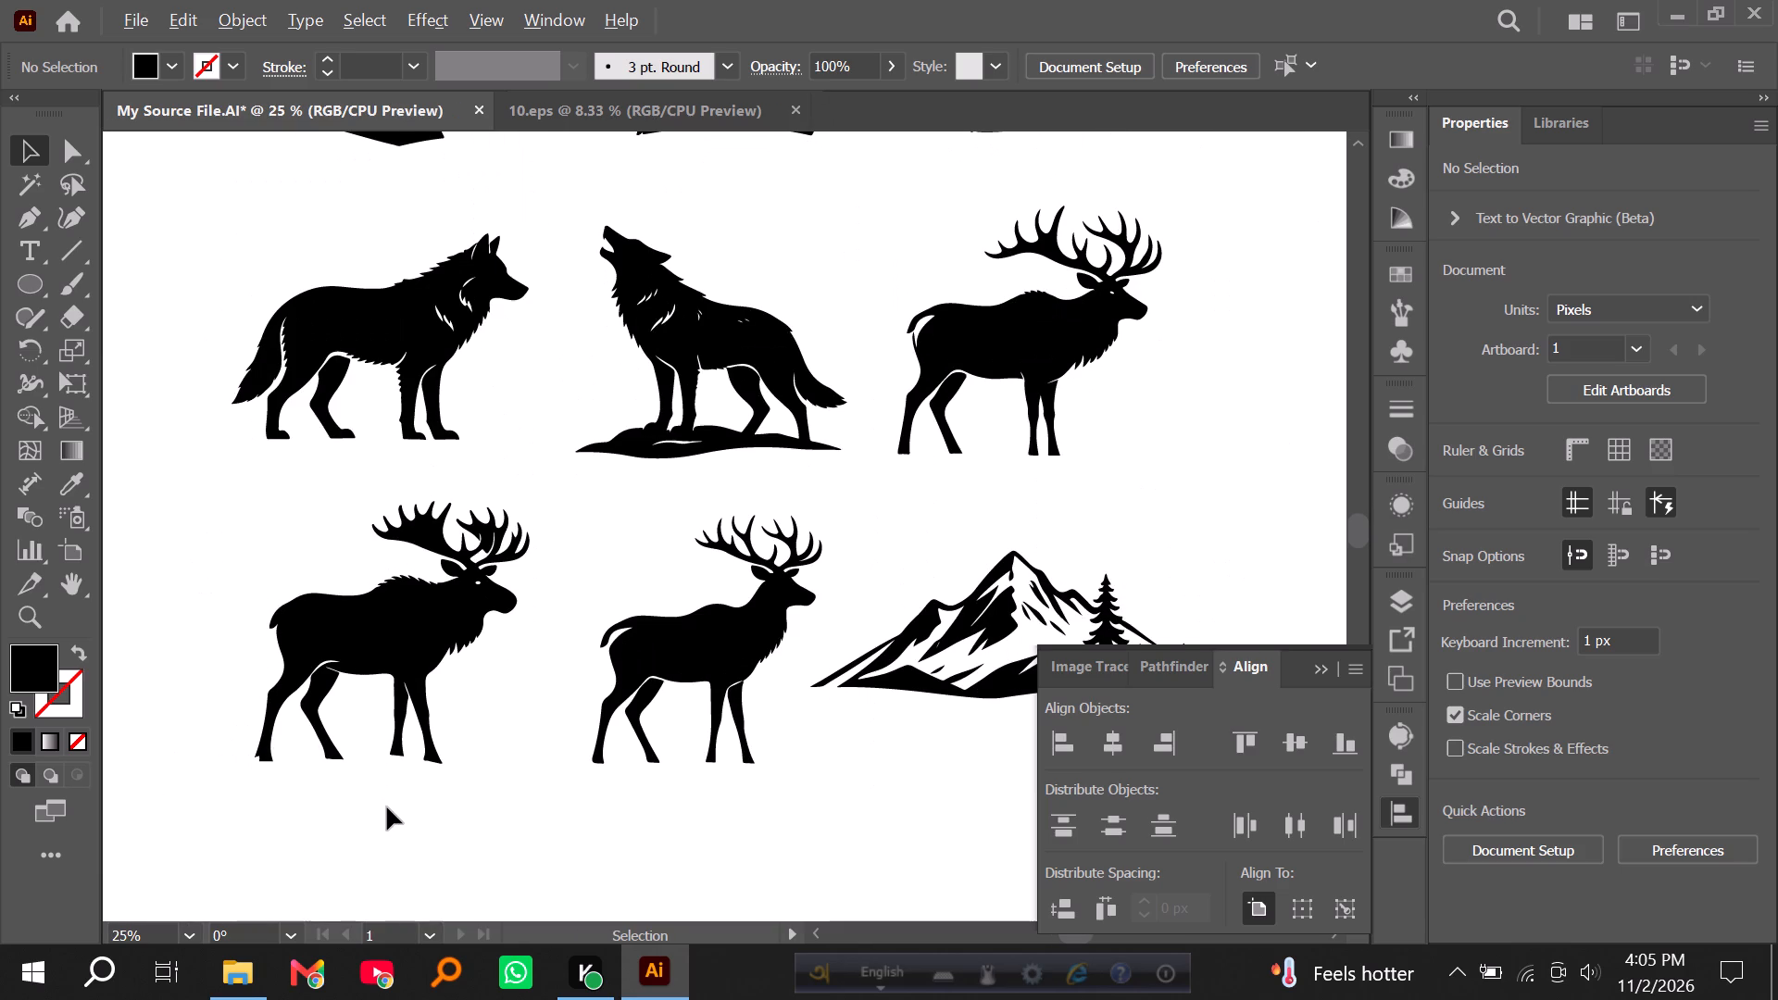
# Group the parts of the standing wolf, and separately group the howling wolf with its ground base.
pyautogui.click(332, 377)
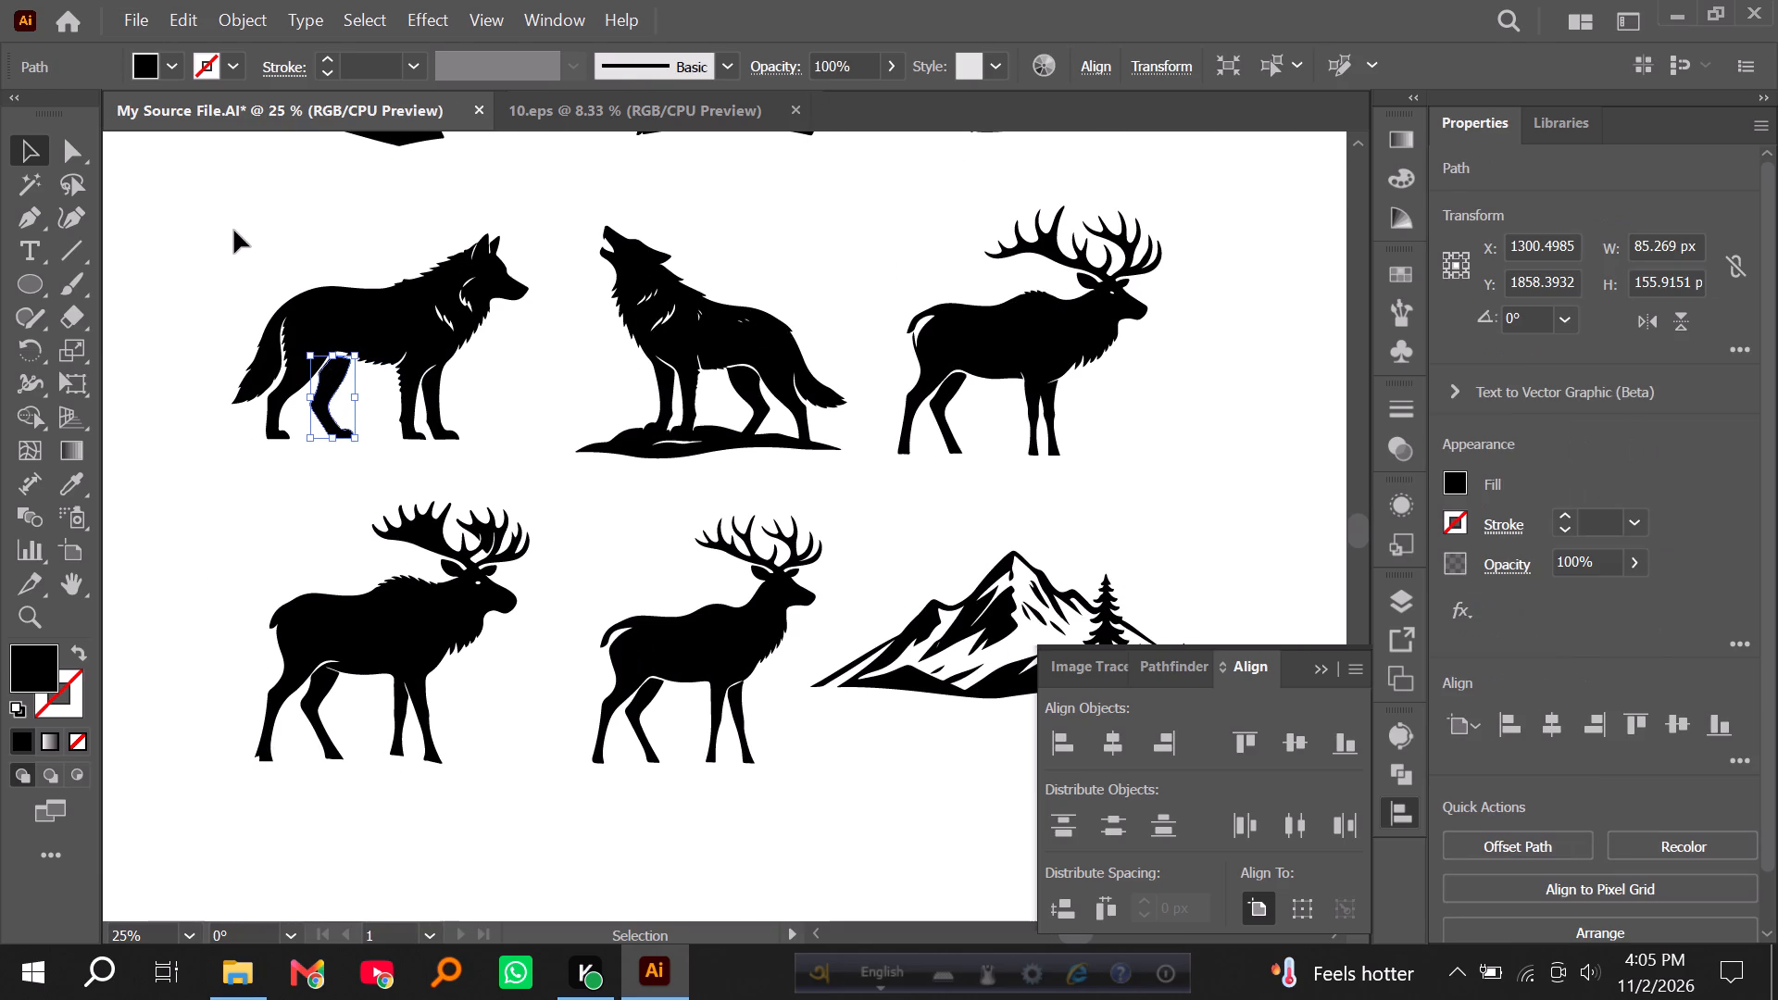
pyautogui.moveTo(226, 206); pyautogui.dragTo(519, 474)
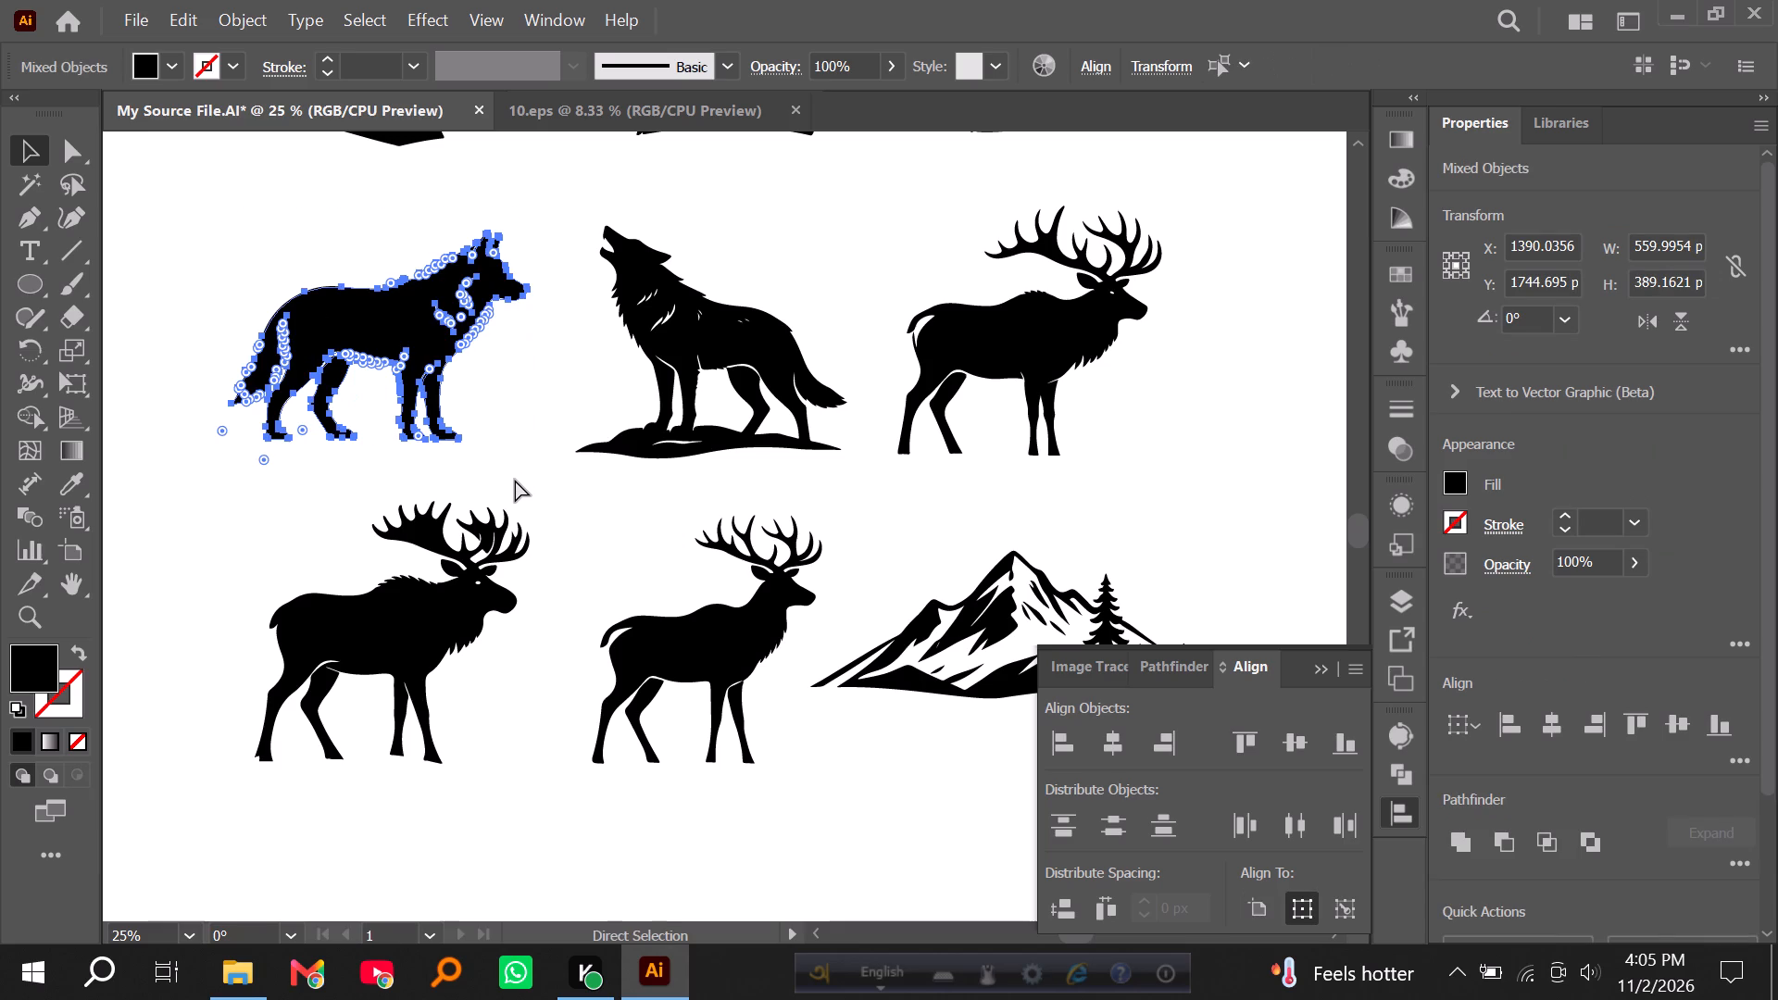
pyautogui.hotkey('ctrl', 'g')
pyautogui.moveTo(744, 387); pyautogui.dragTo(742, 398)
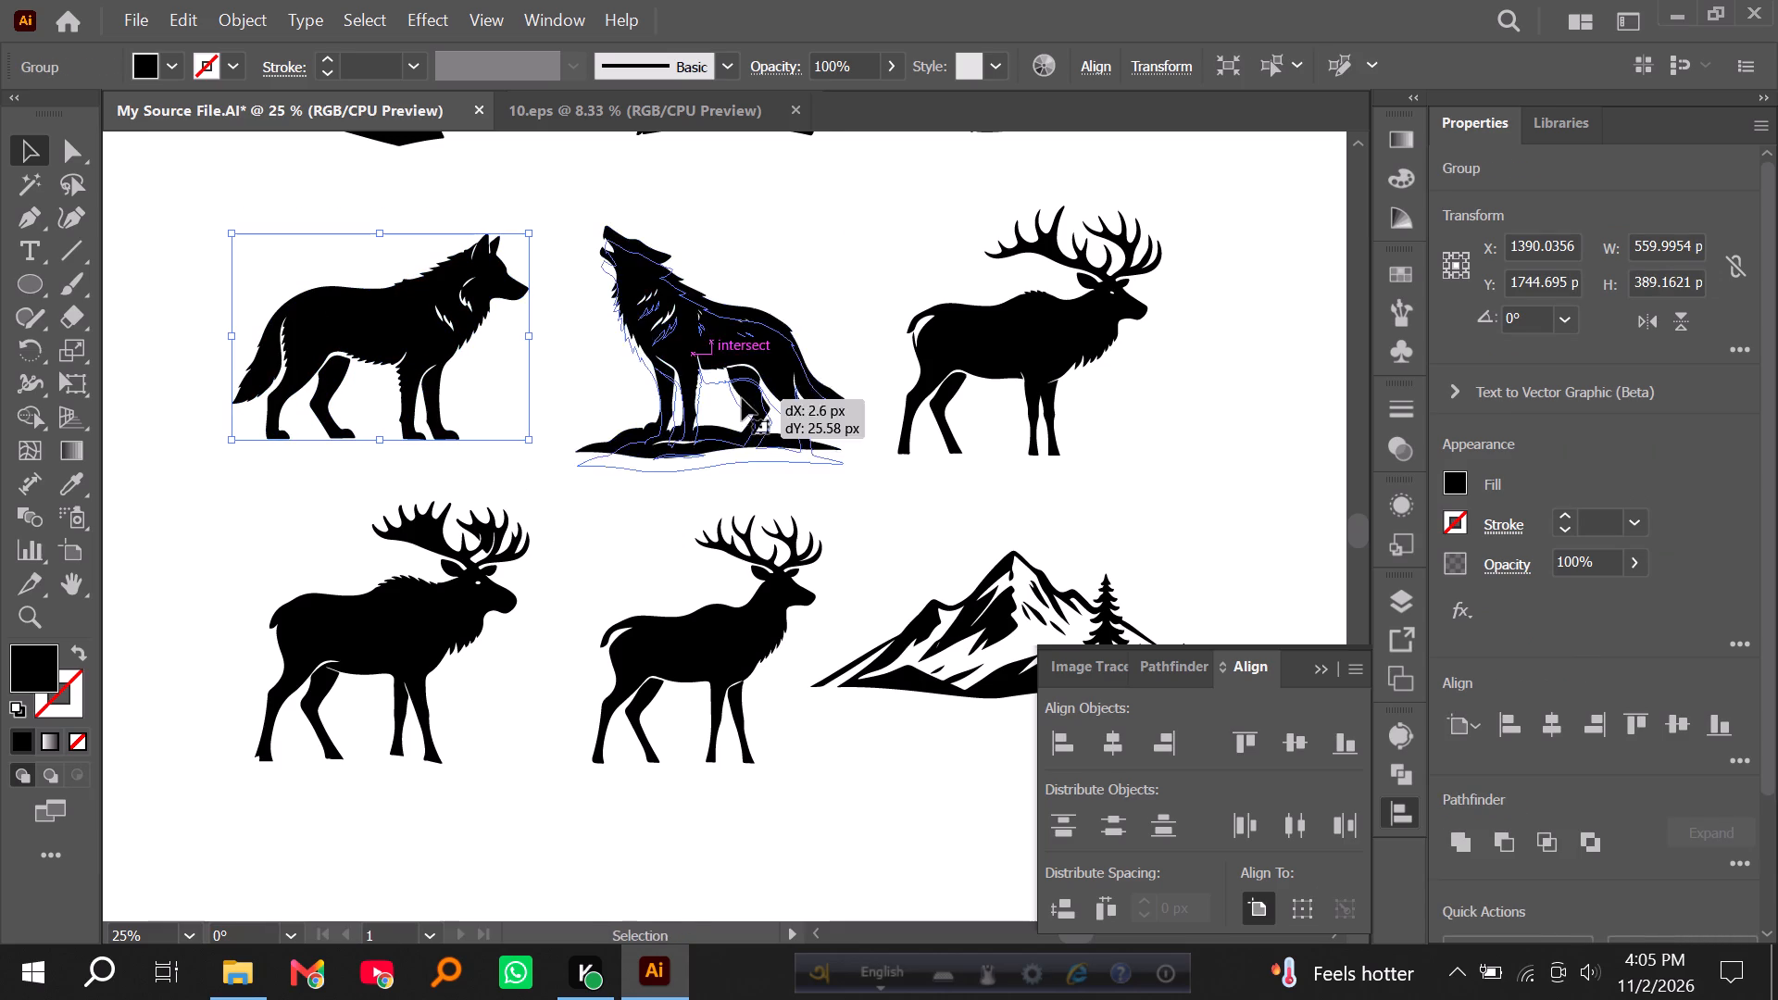
pyautogui.hotkey('ctrl', 'z')
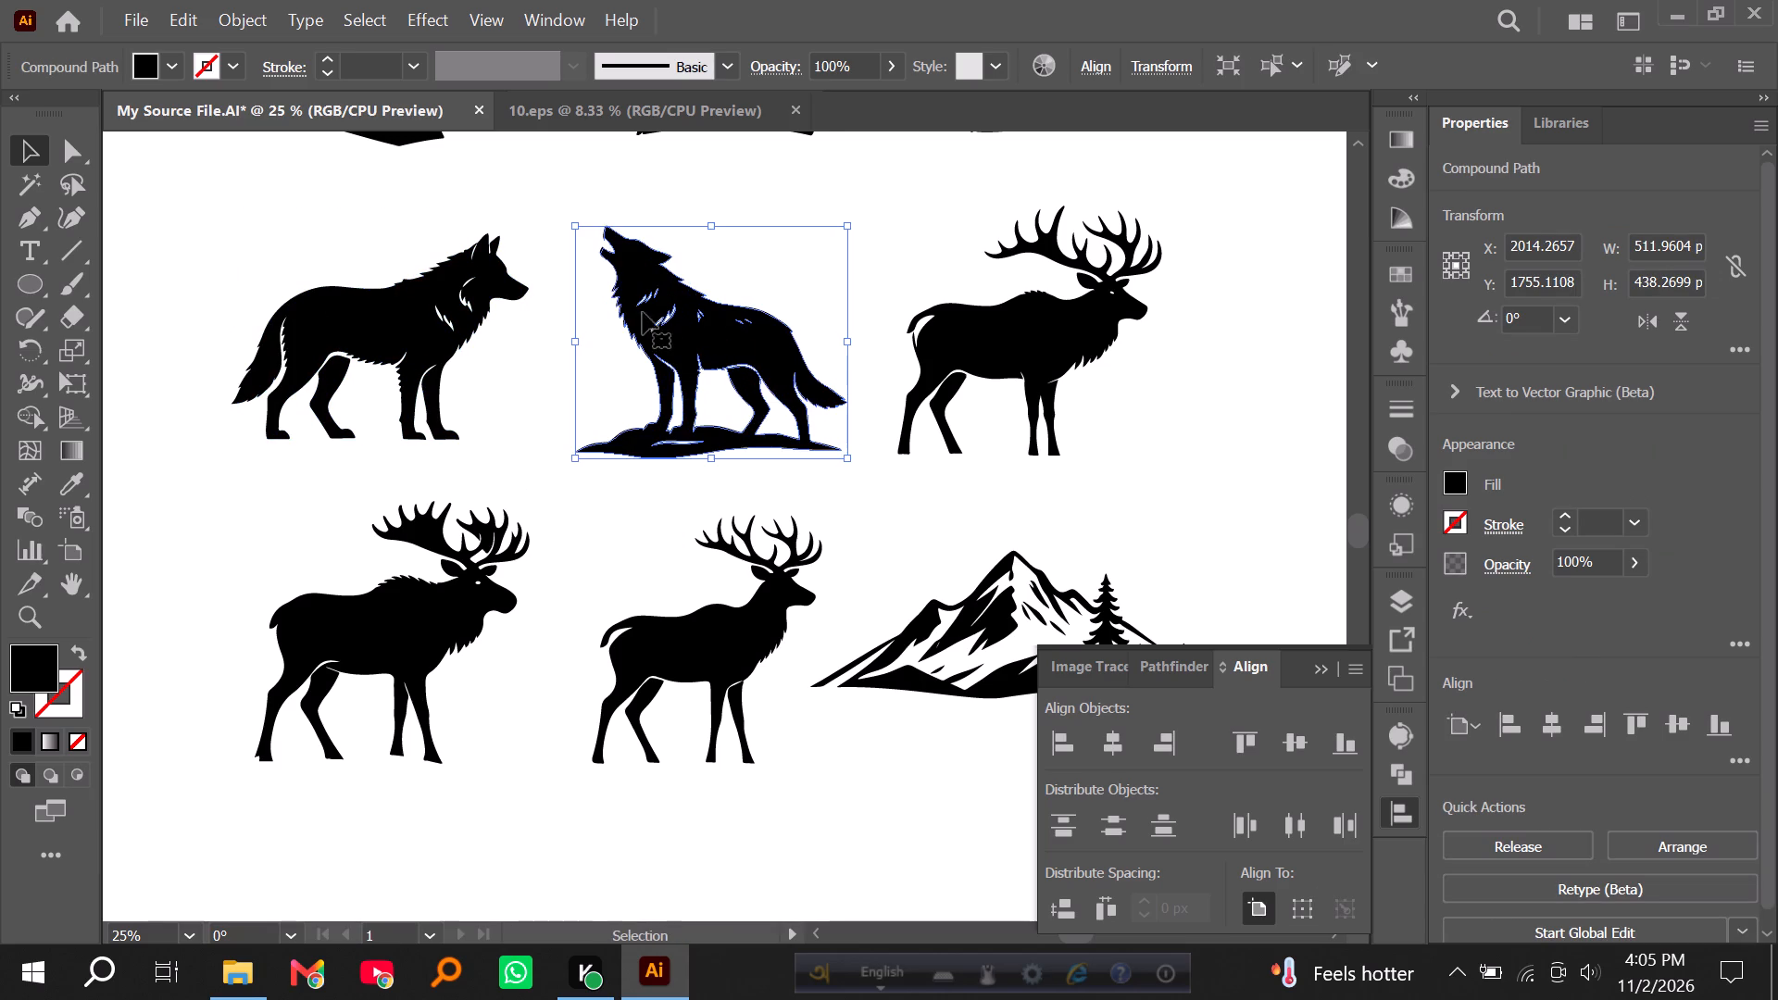
pyautogui.moveTo(561, 193); pyautogui.dragTo(858, 503)
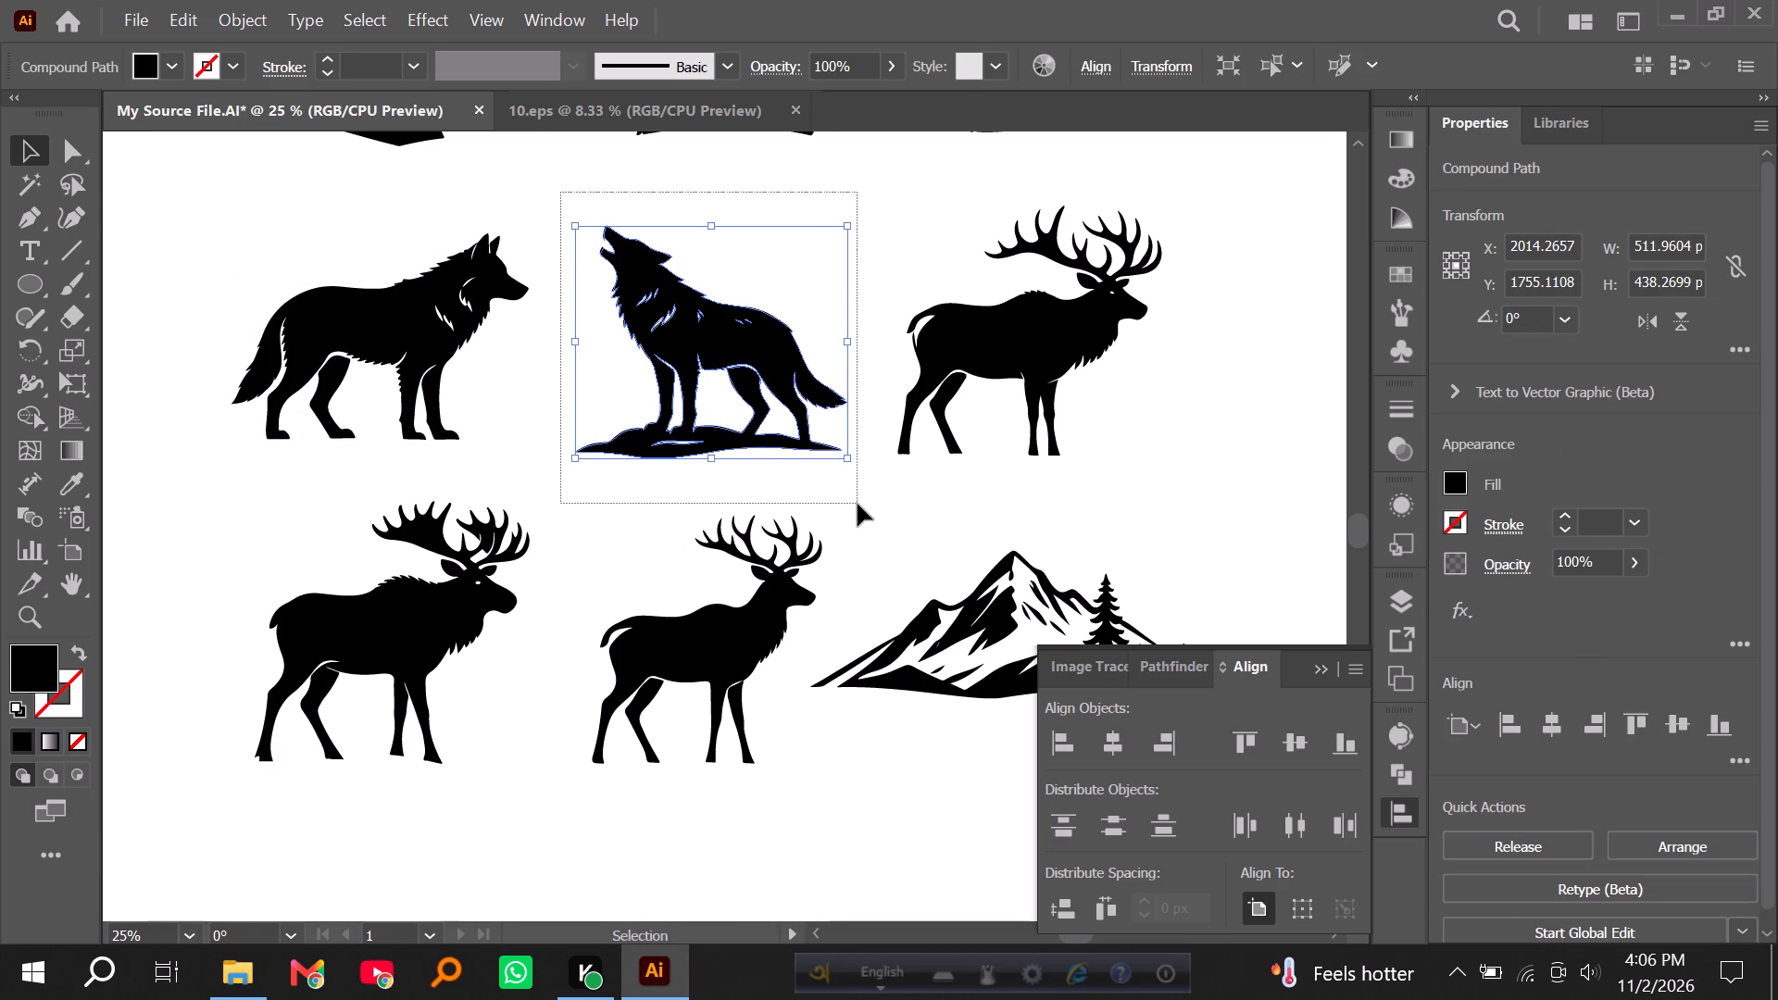
pyautogui.hotkey('ctrl', 'g')
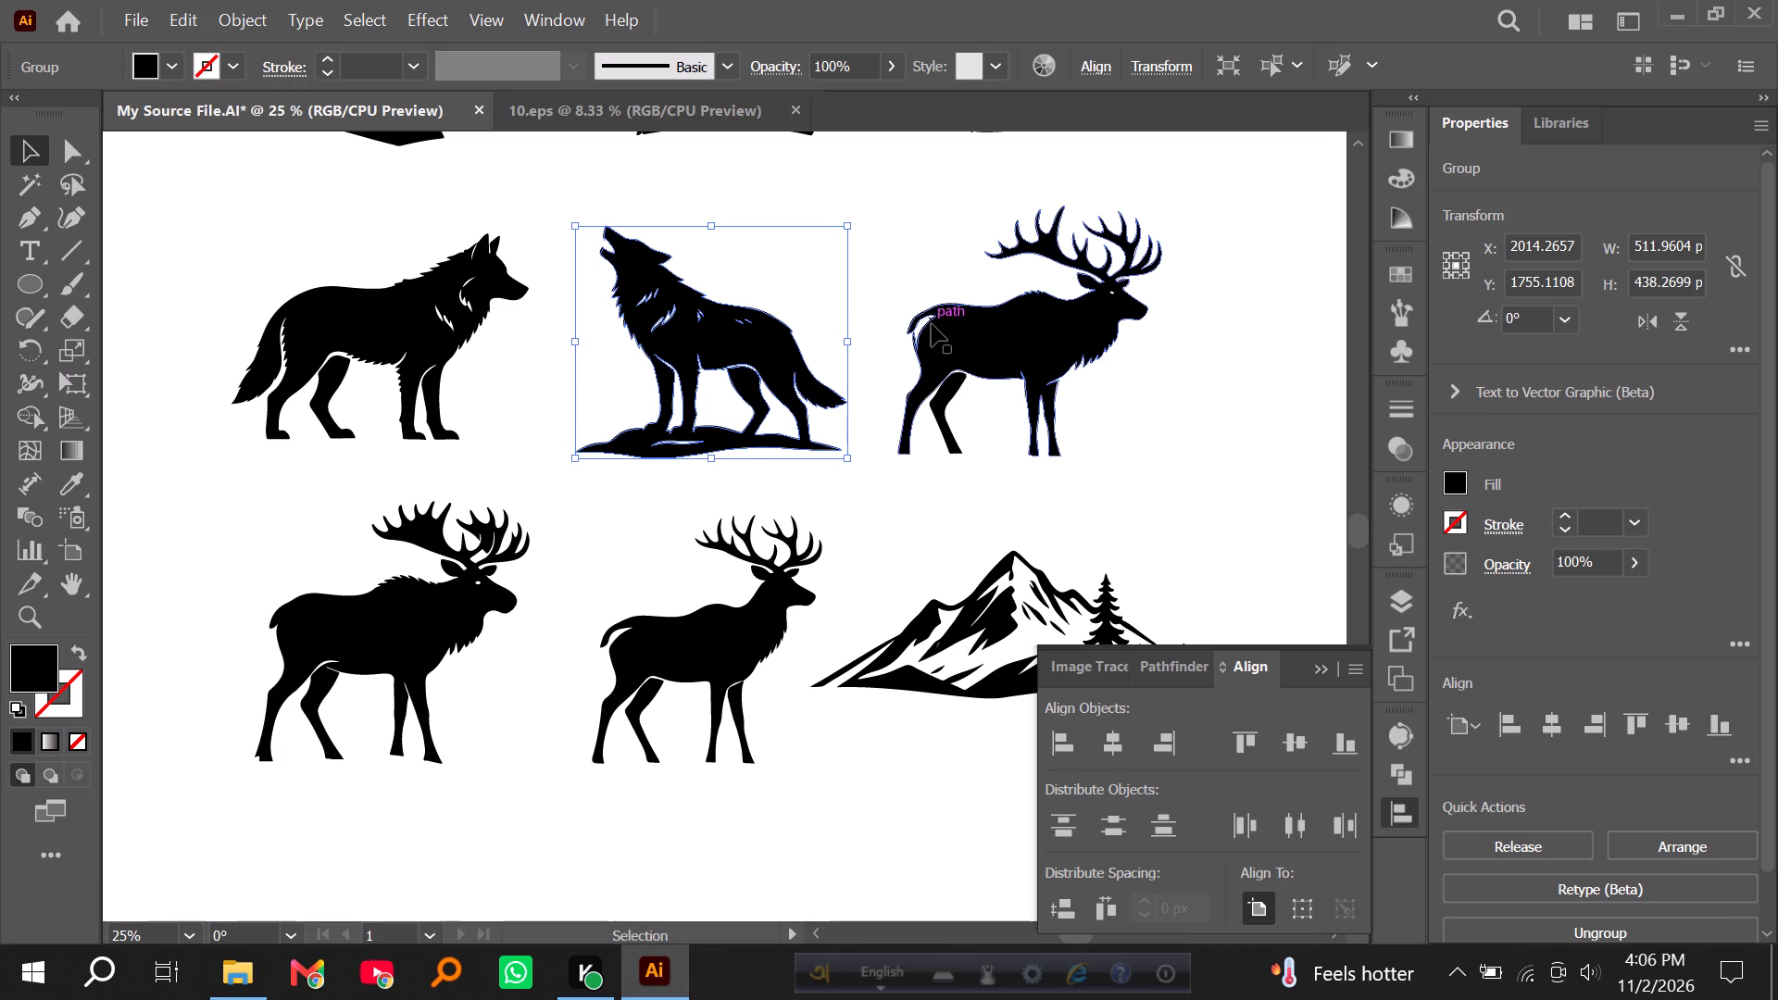
# Remove the thin spur below the middle-row elk's tail with the Delete Anchor Point tool, undoing the last deletion that distorts the rump.
pyautogui.click(932, 325)
pyautogui.keyDown('alt'); pyautogui.scroll(2, 998, 349); pyautogui.keyUp('alt')
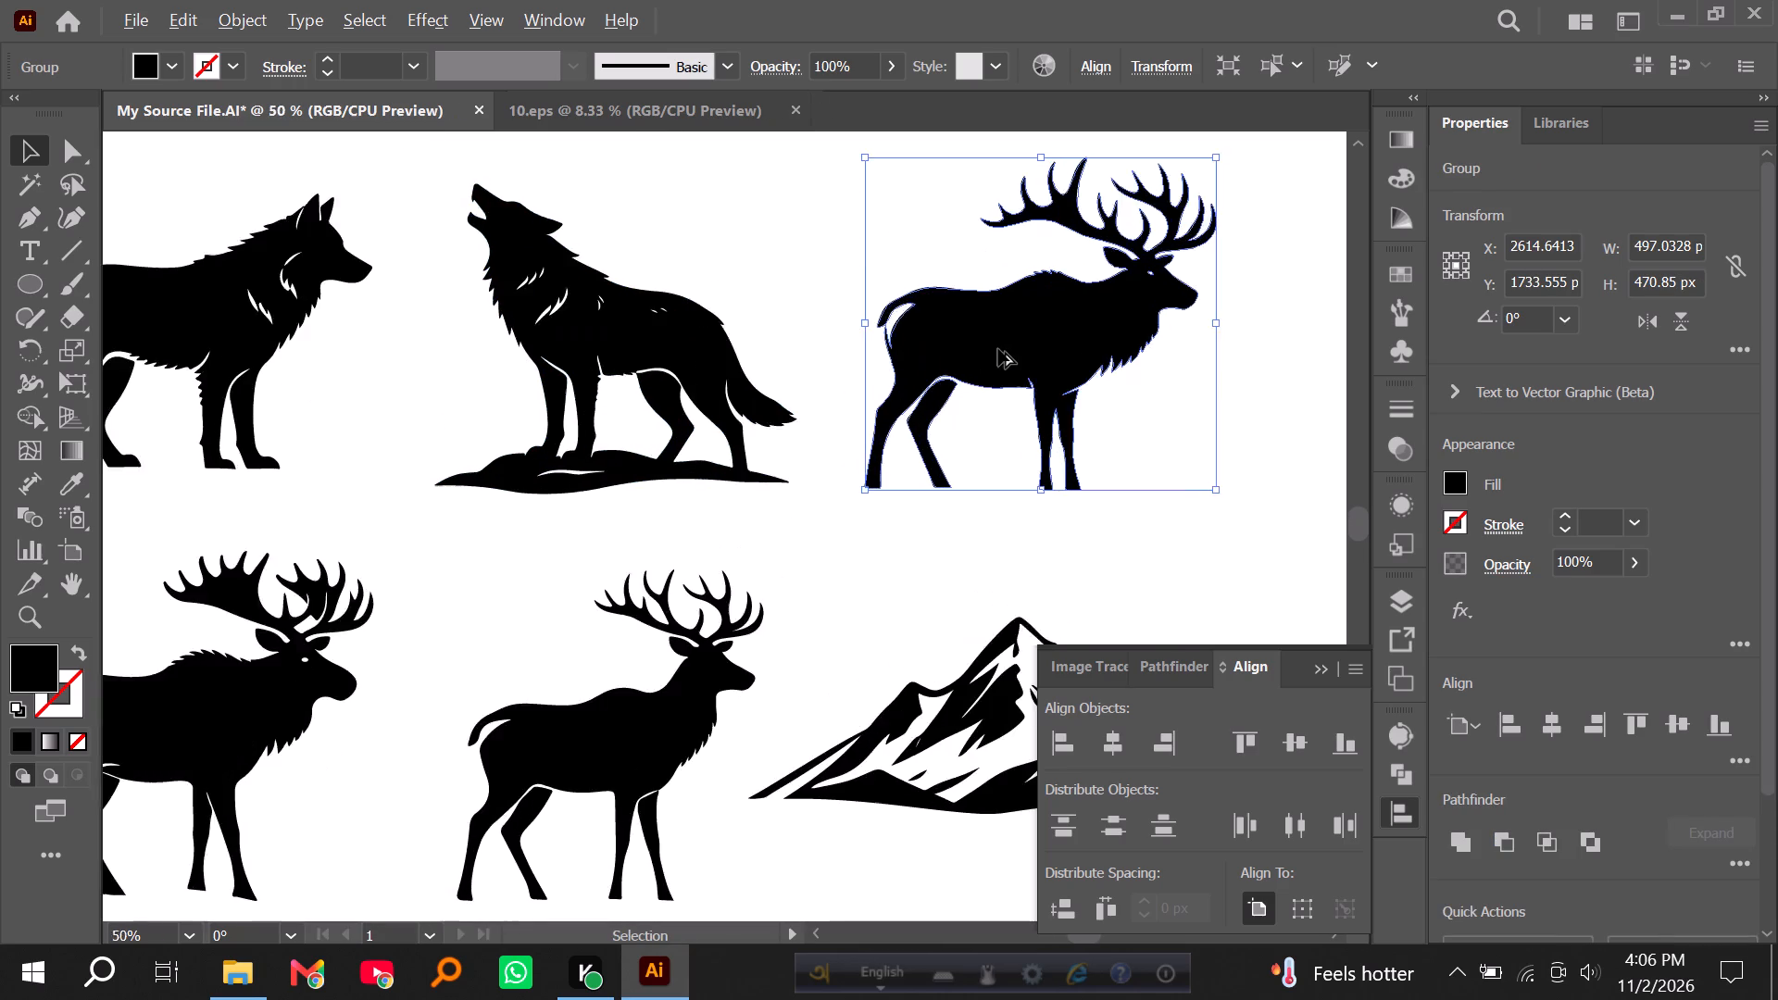
pyautogui.keyDown('alt'); pyautogui.scroll(5, 998, 349); pyautogui.keyUp('alt')
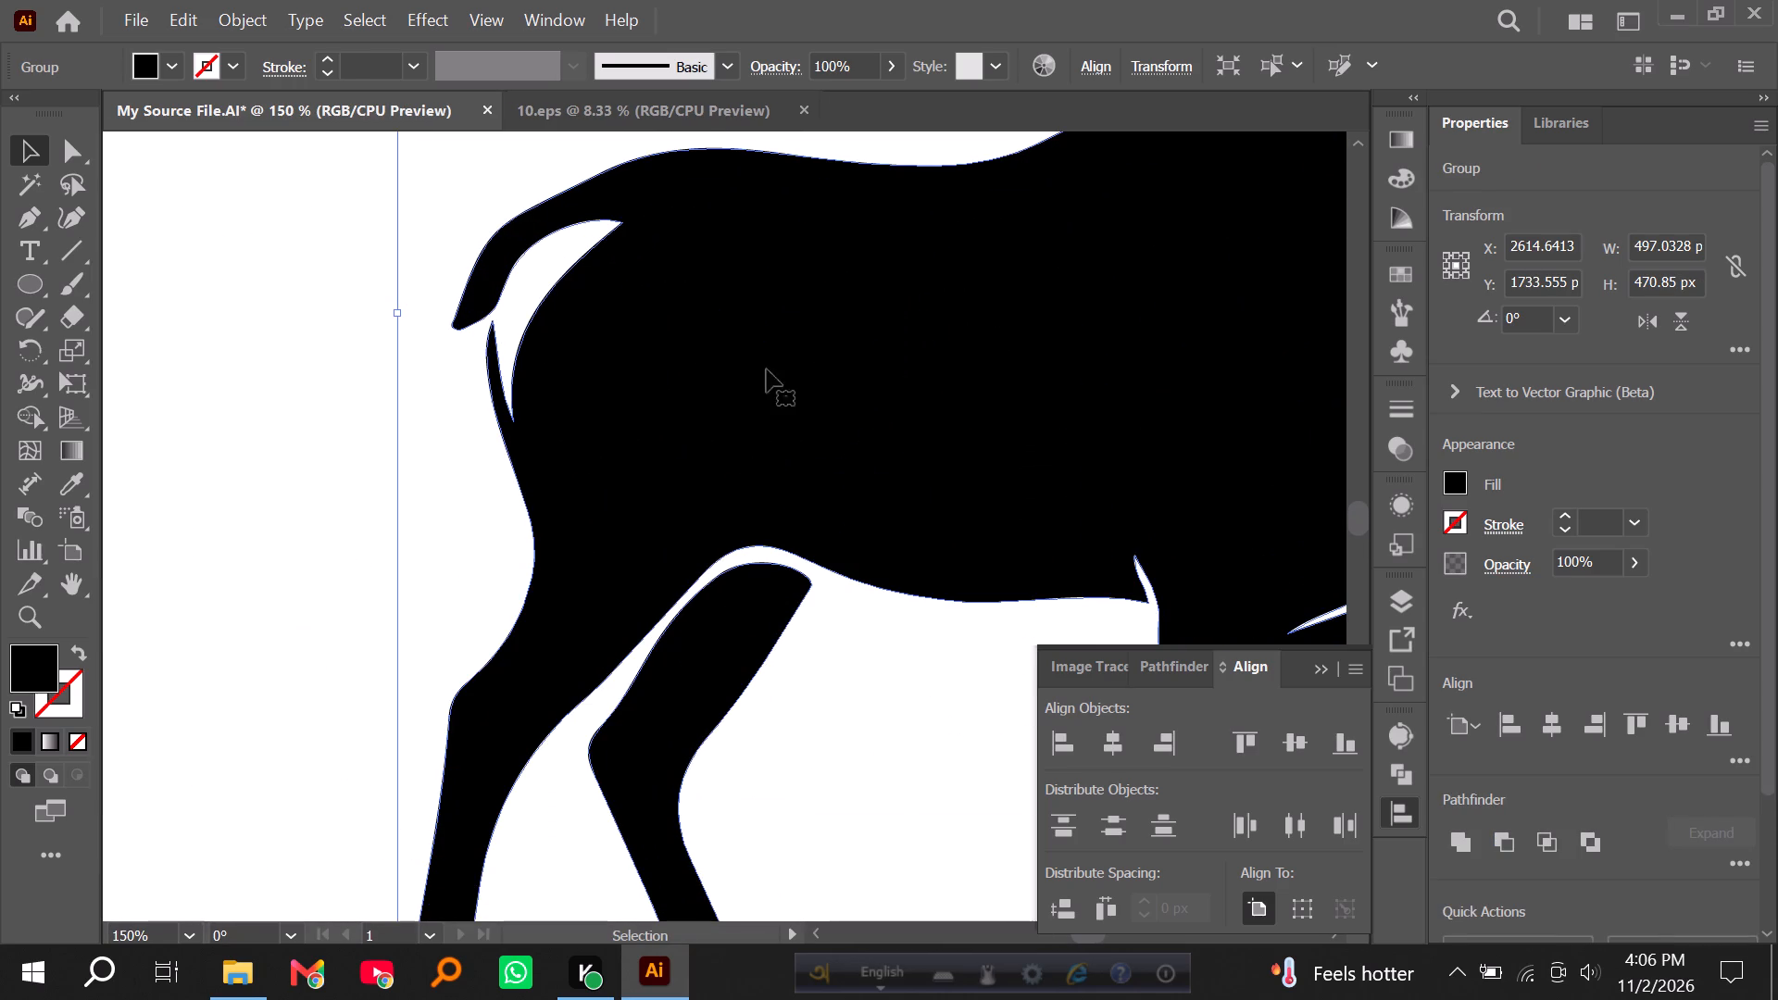
pyautogui.rightClick(32, 220)
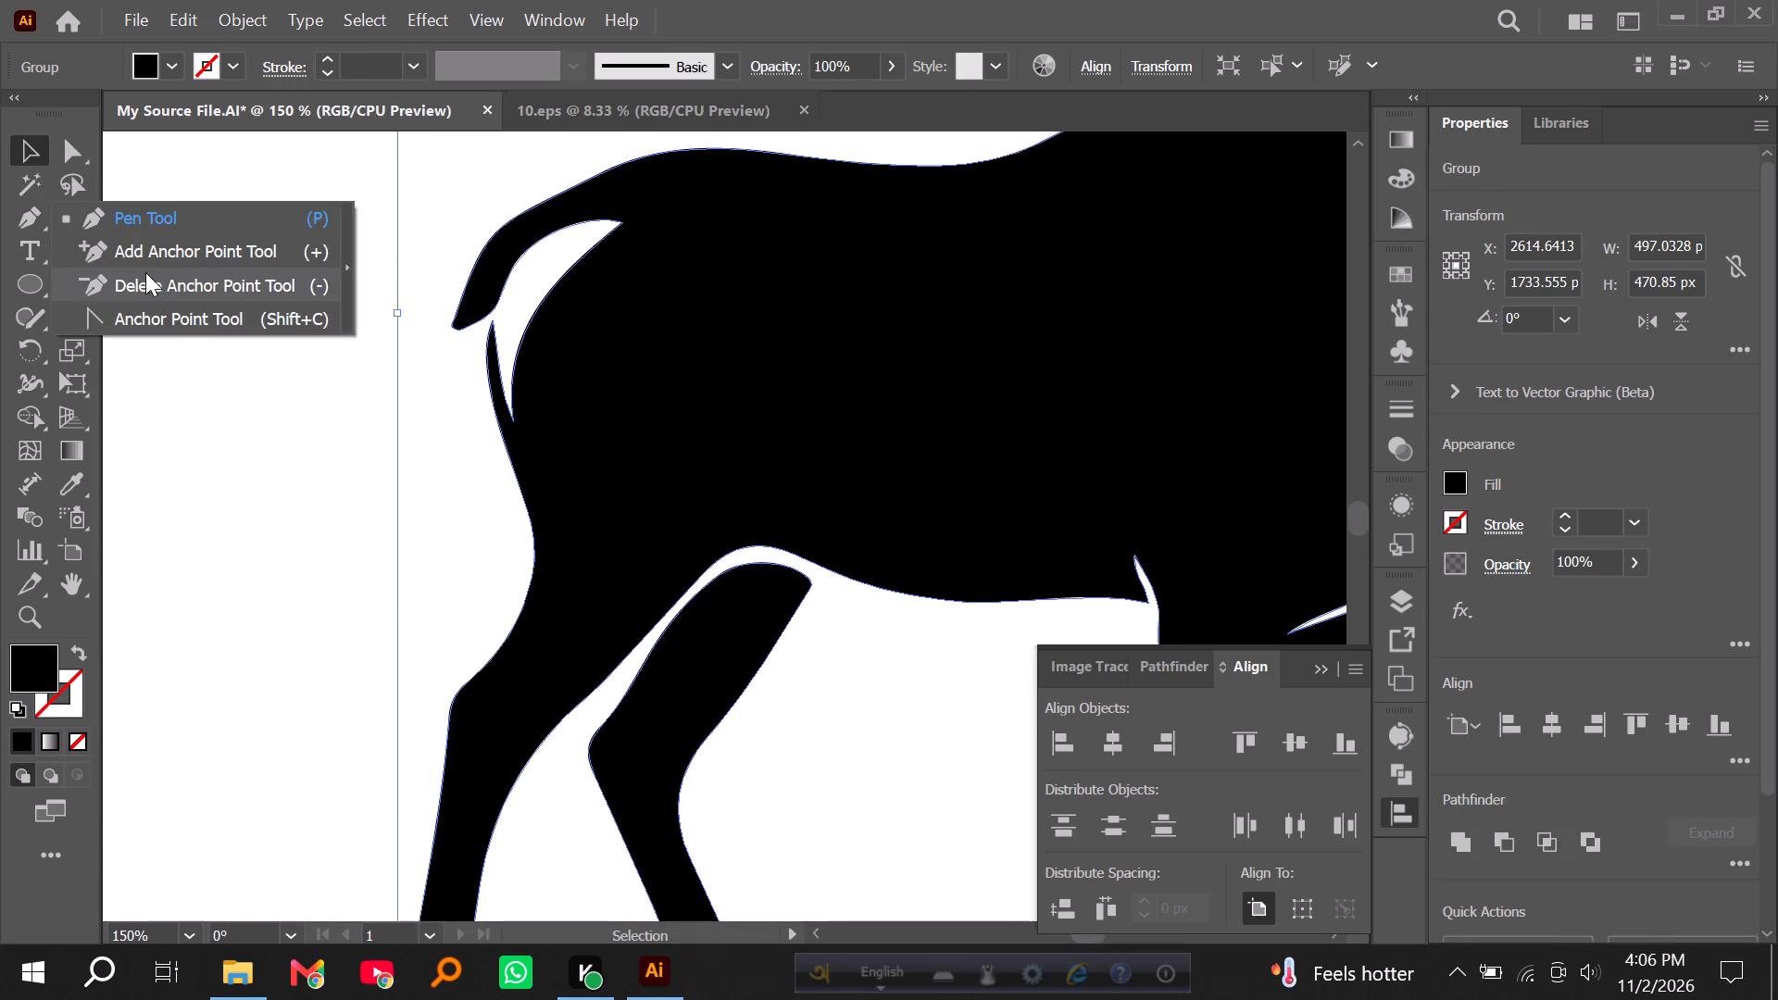
pyautogui.click(146, 288)
pyautogui.click(492, 321)
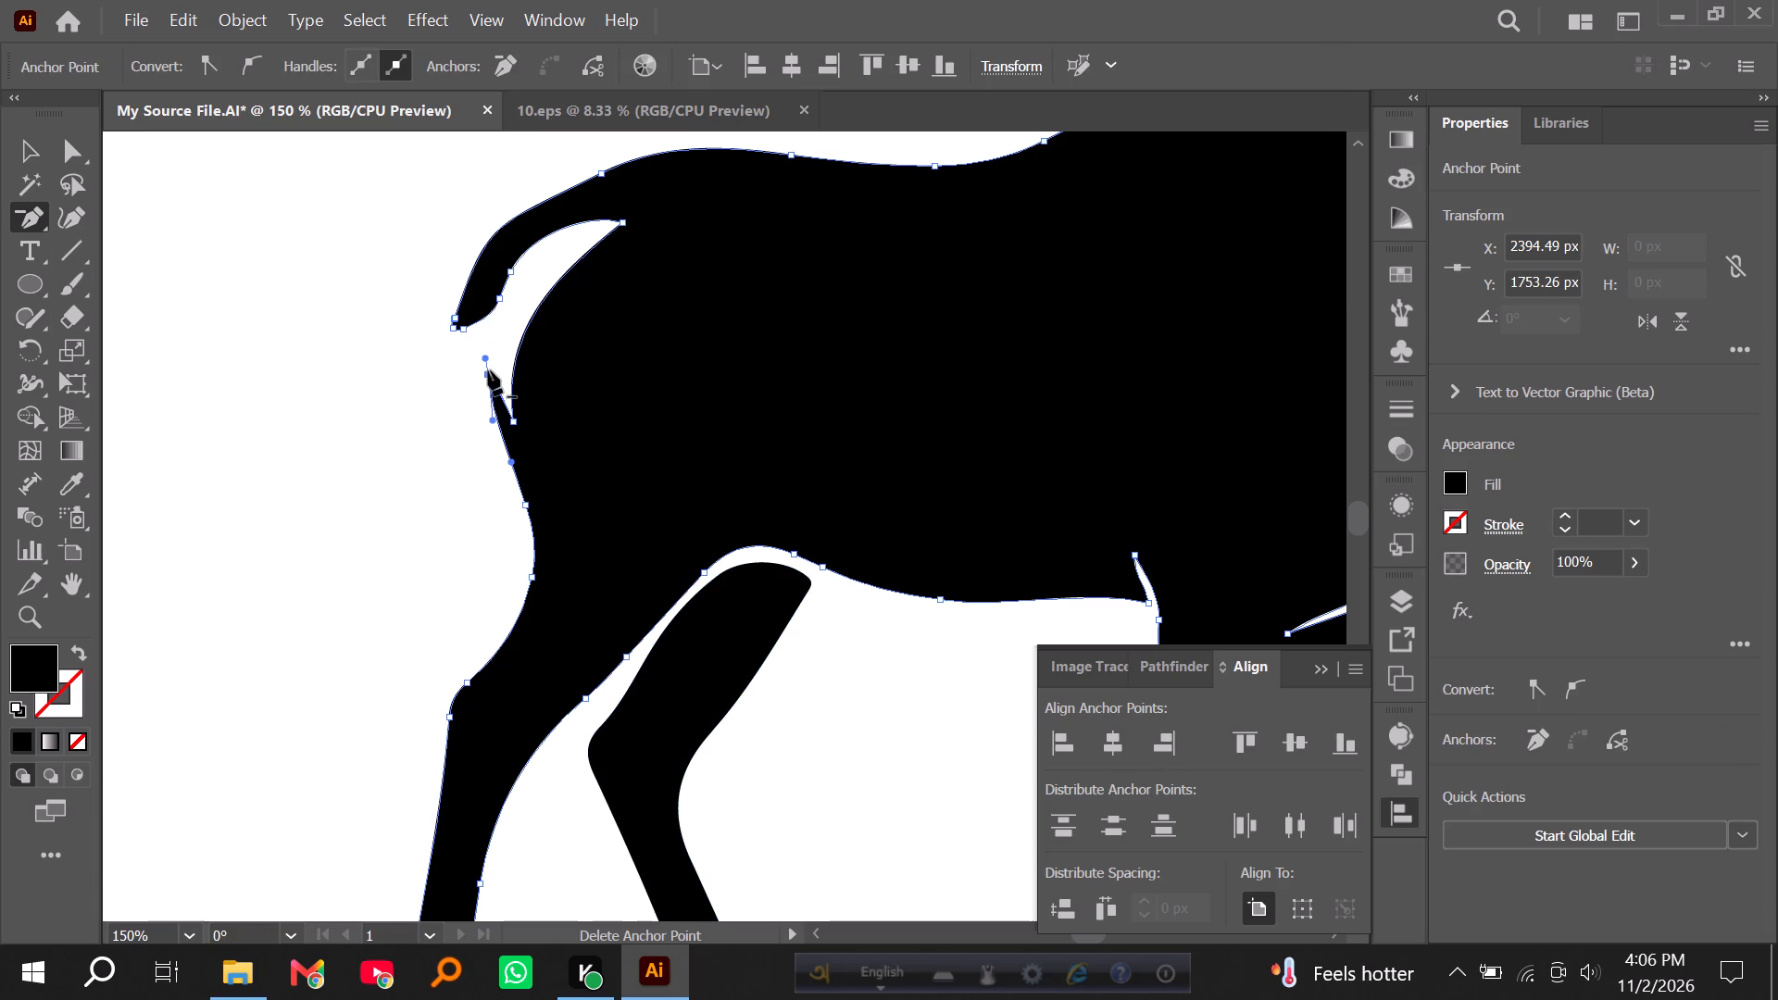
pyautogui.click(487, 371)
pyautogui.click(485, 373)
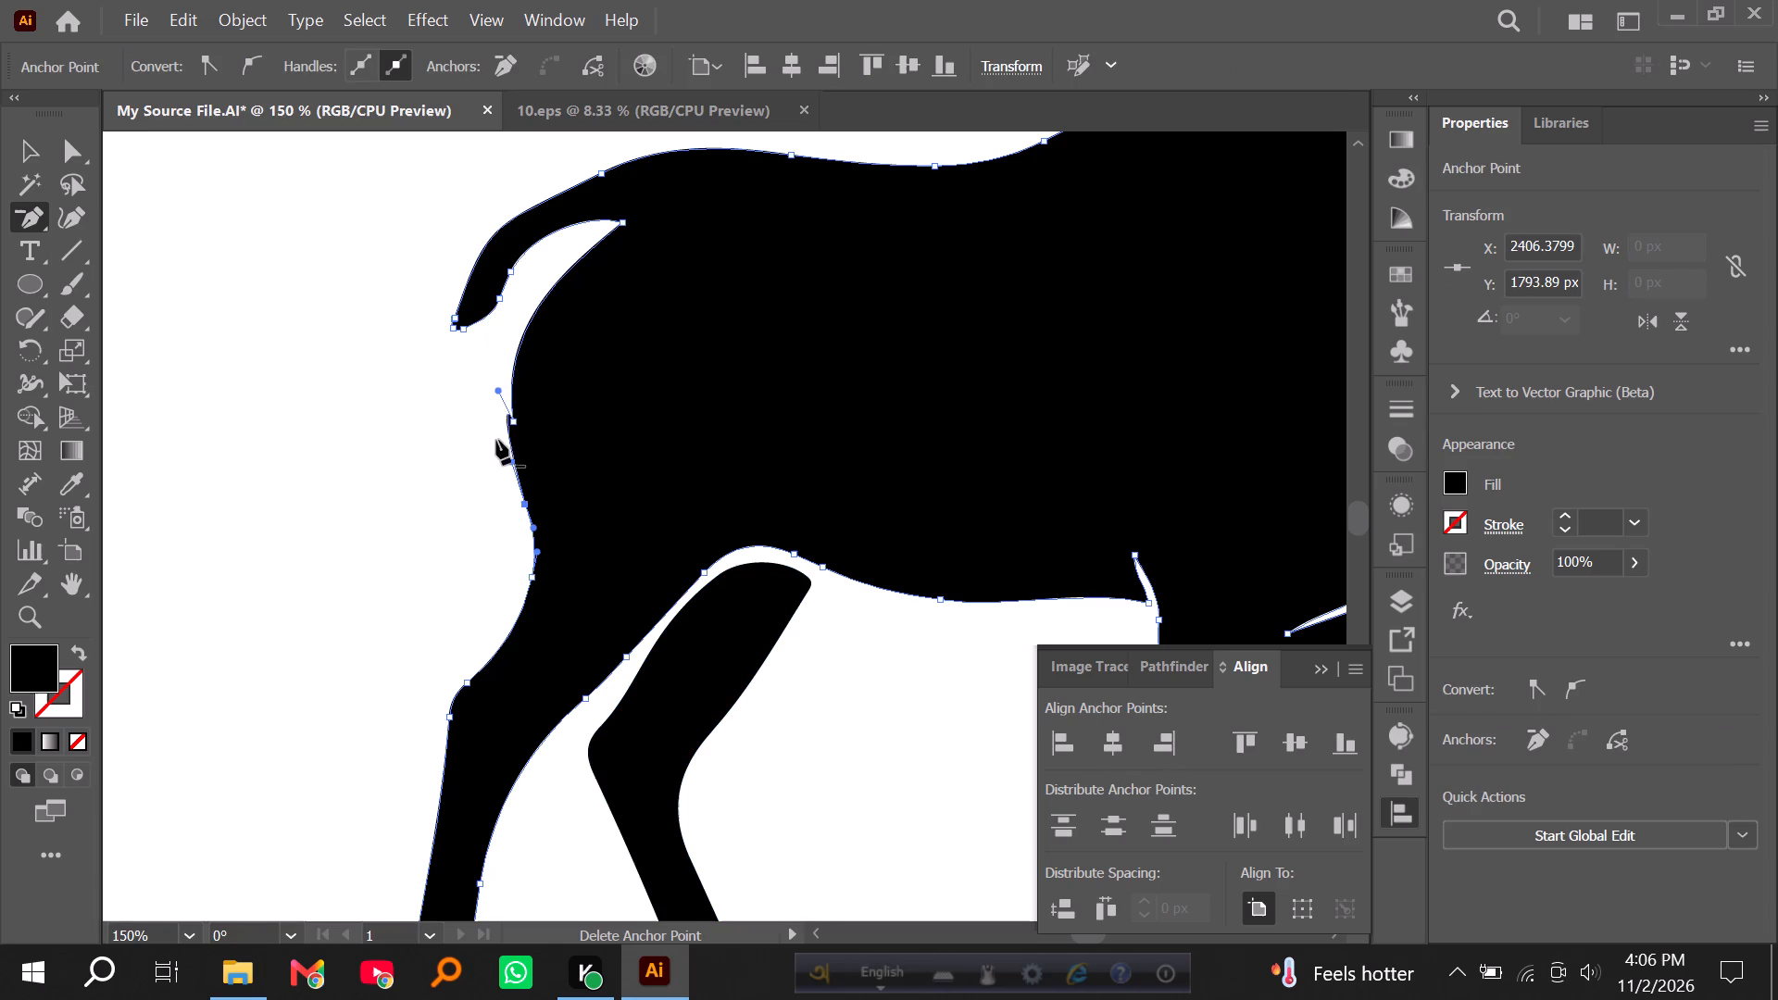
pyautogui.click(516, 421)
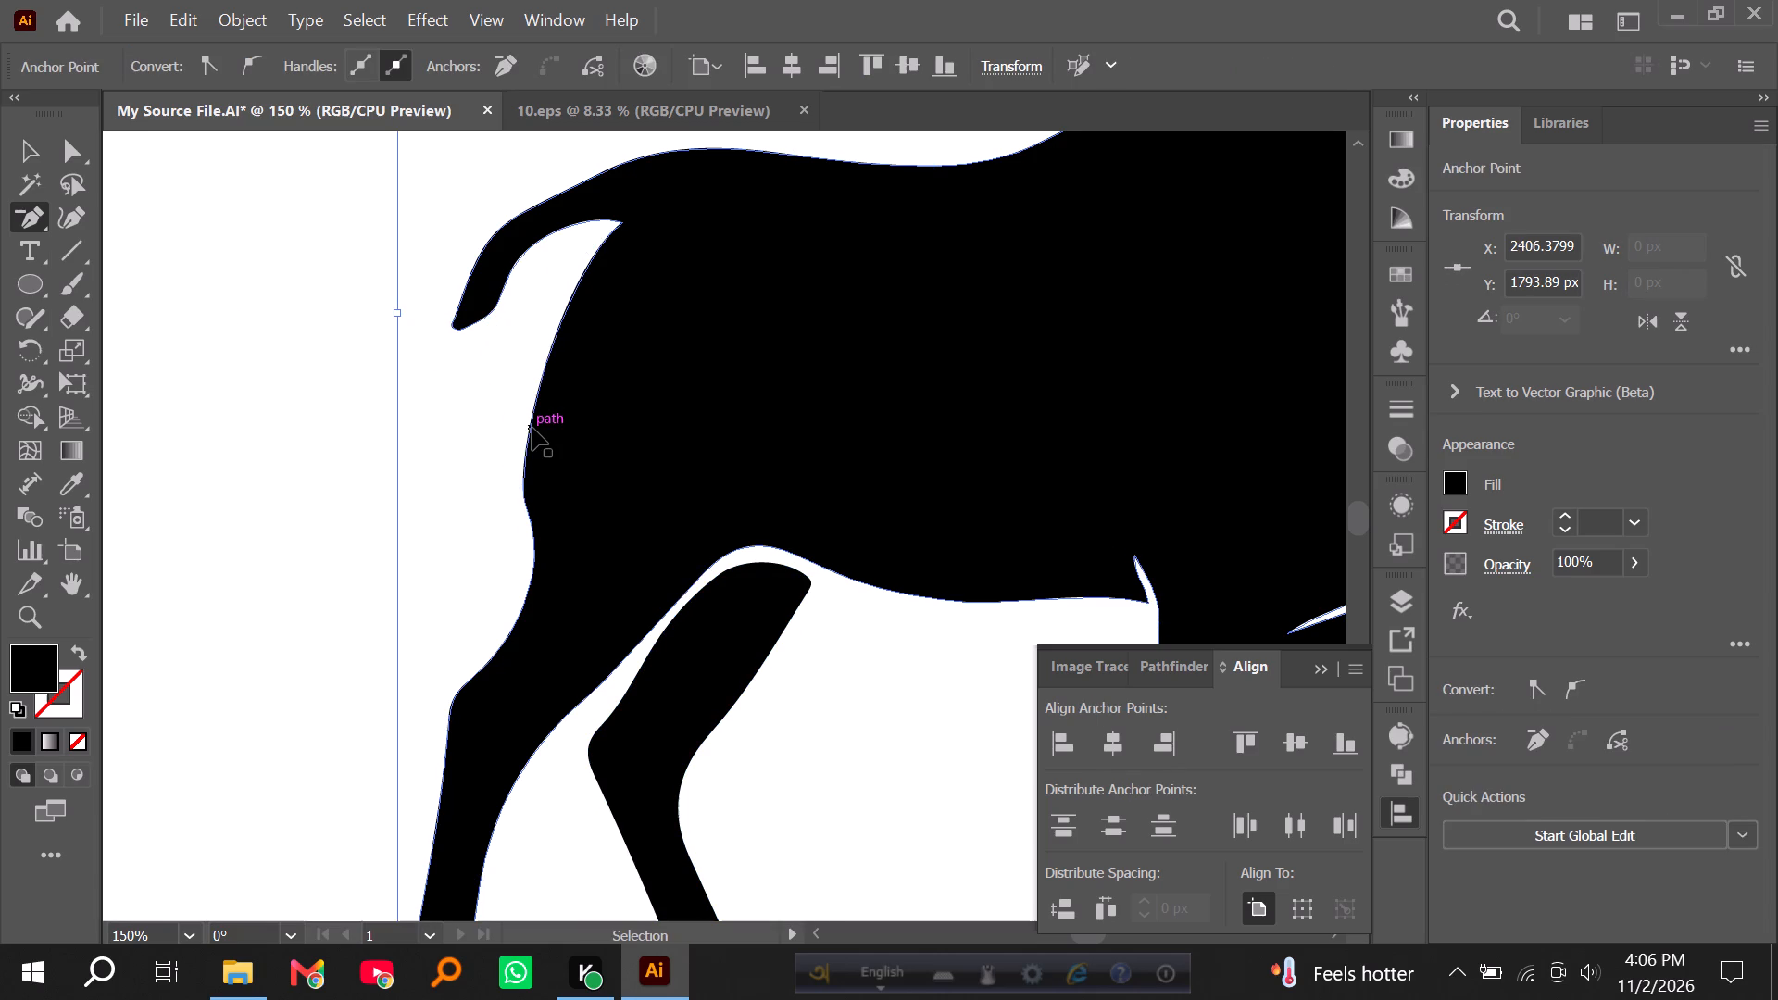
pyautogui.hotkey('ctrl', 'z')
# Delete the remaining protruding anchor point on the elk's rump below the tail with the Curvature tool.
pyautogui.click(81, 216)
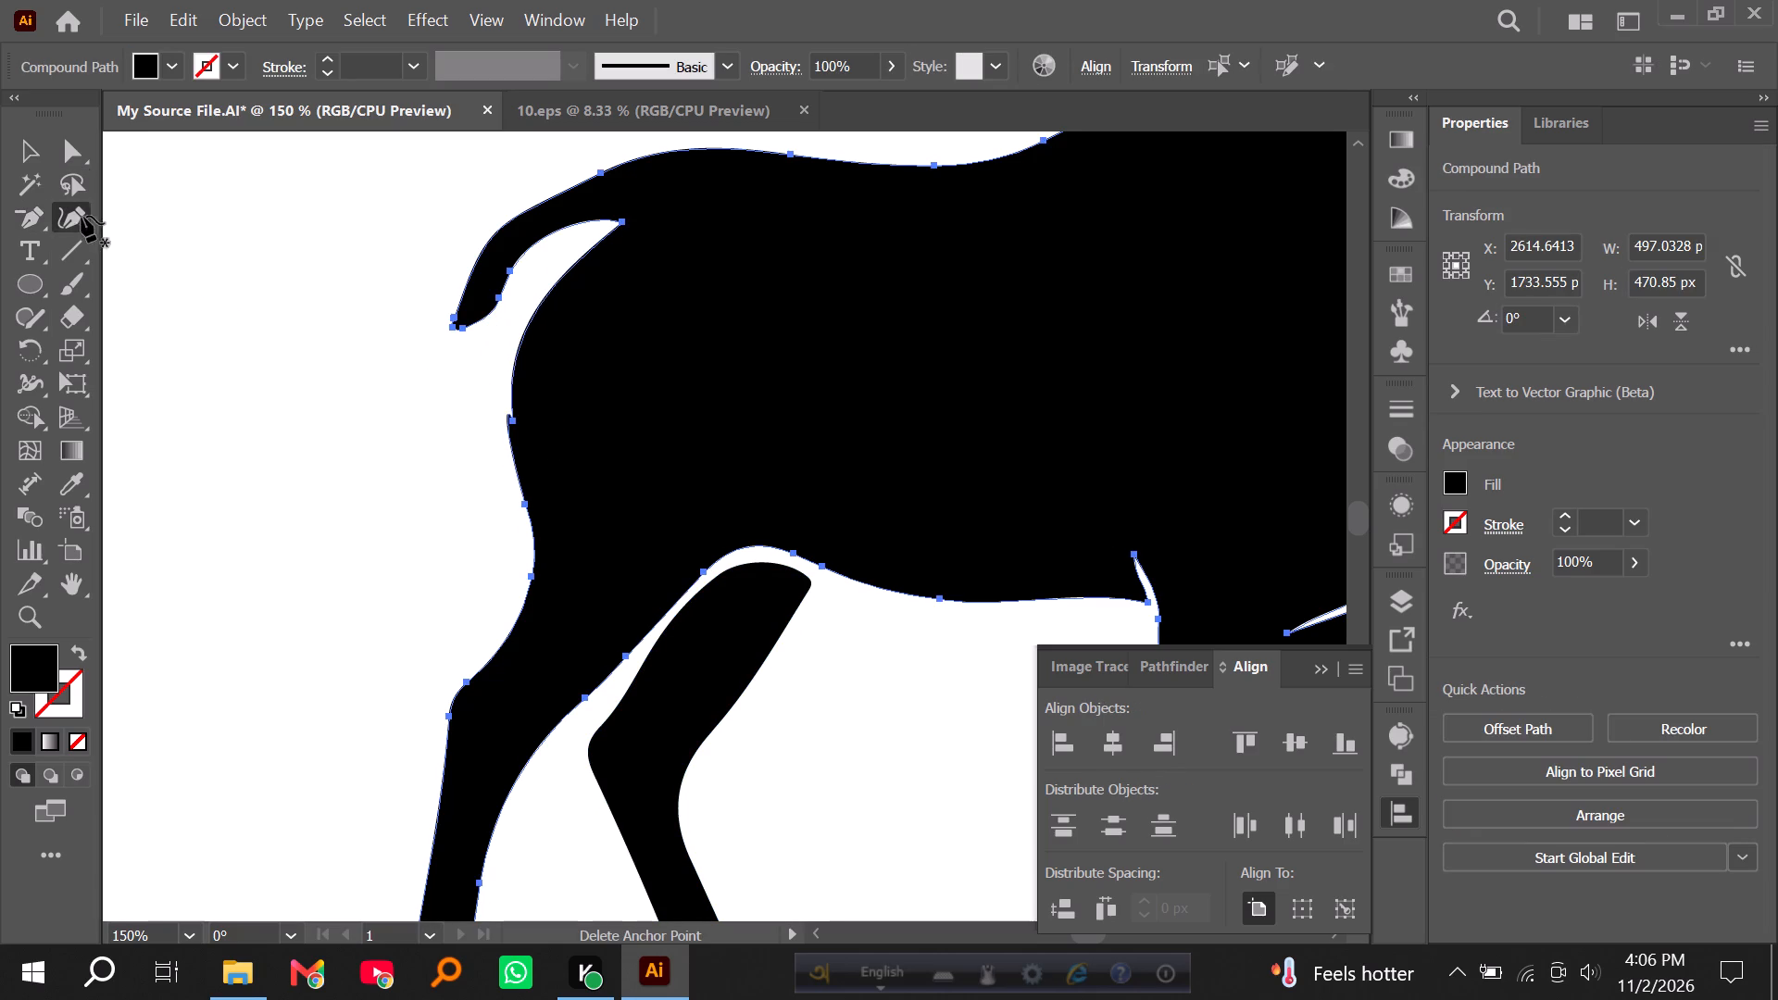
pyautogui.keyDown('alt'); pyautogui.scroll(3, 462, 412); pyautogui.keyUp('alt')
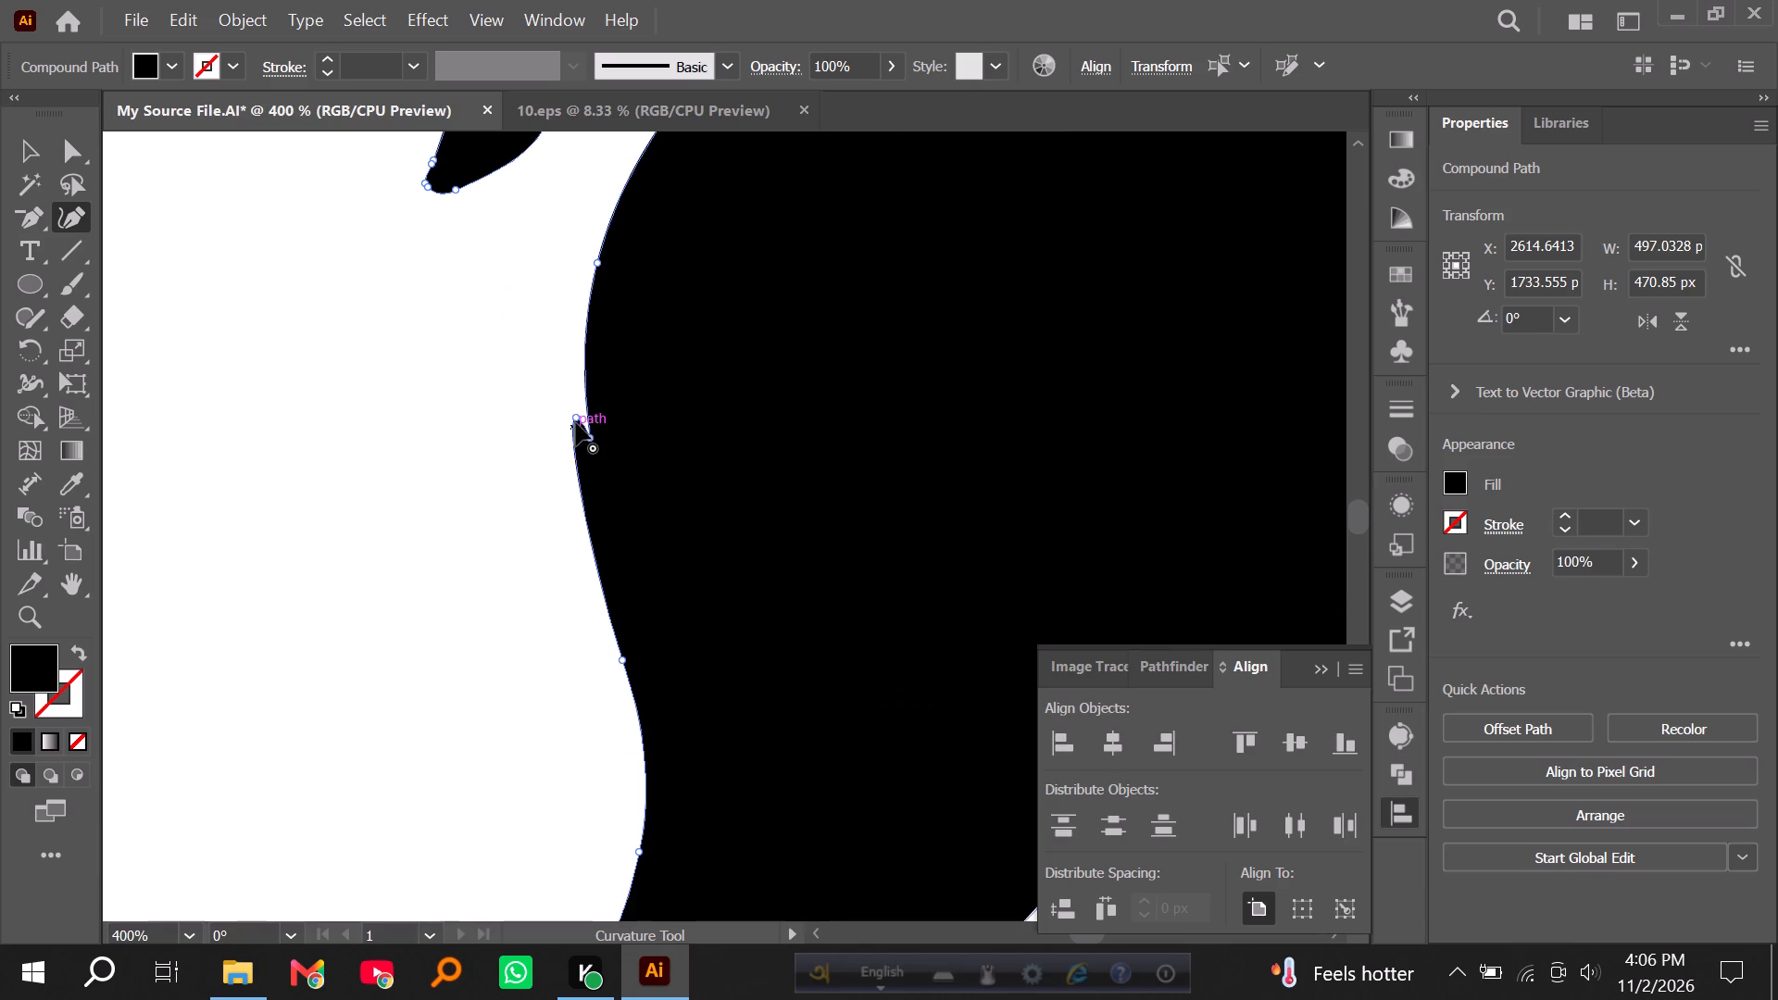
pyautogui.click(577, 419)
pyautogui.press('Delete')
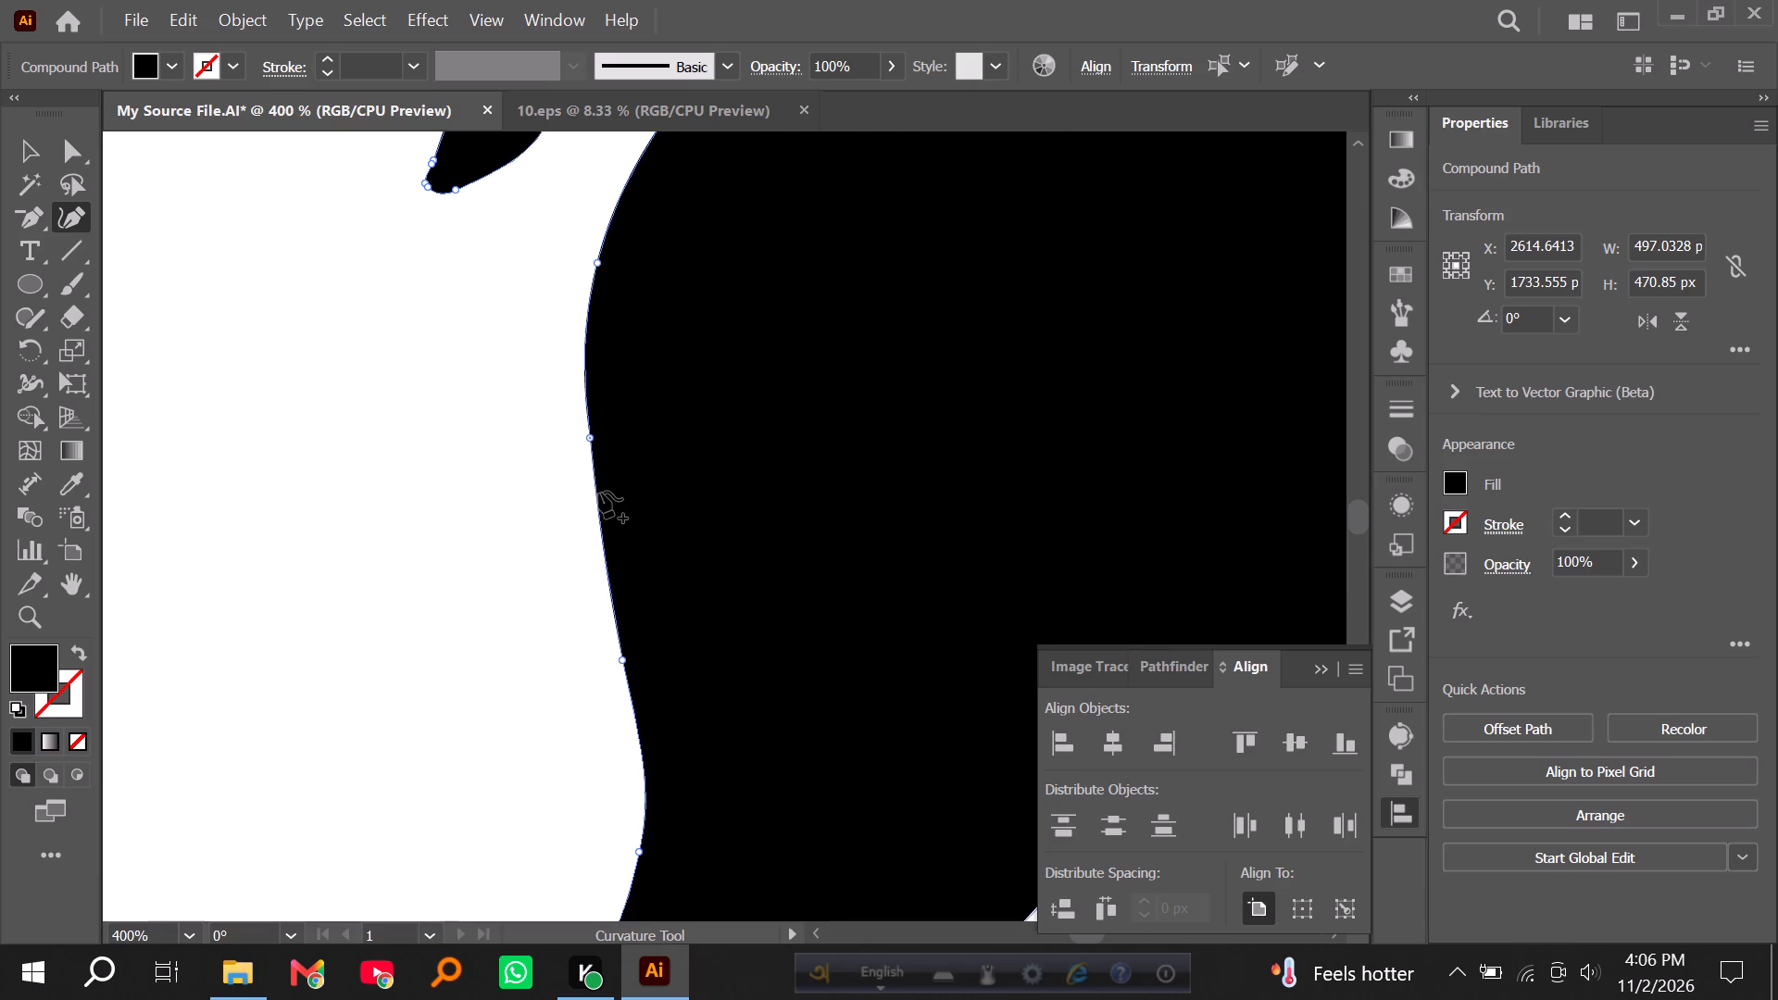
pyautogui.keyDown('alt'); pyautogui.scroll(-3, 556, 487); pyautogui.keyUp('alt')
pyautogui.click(28, 158)
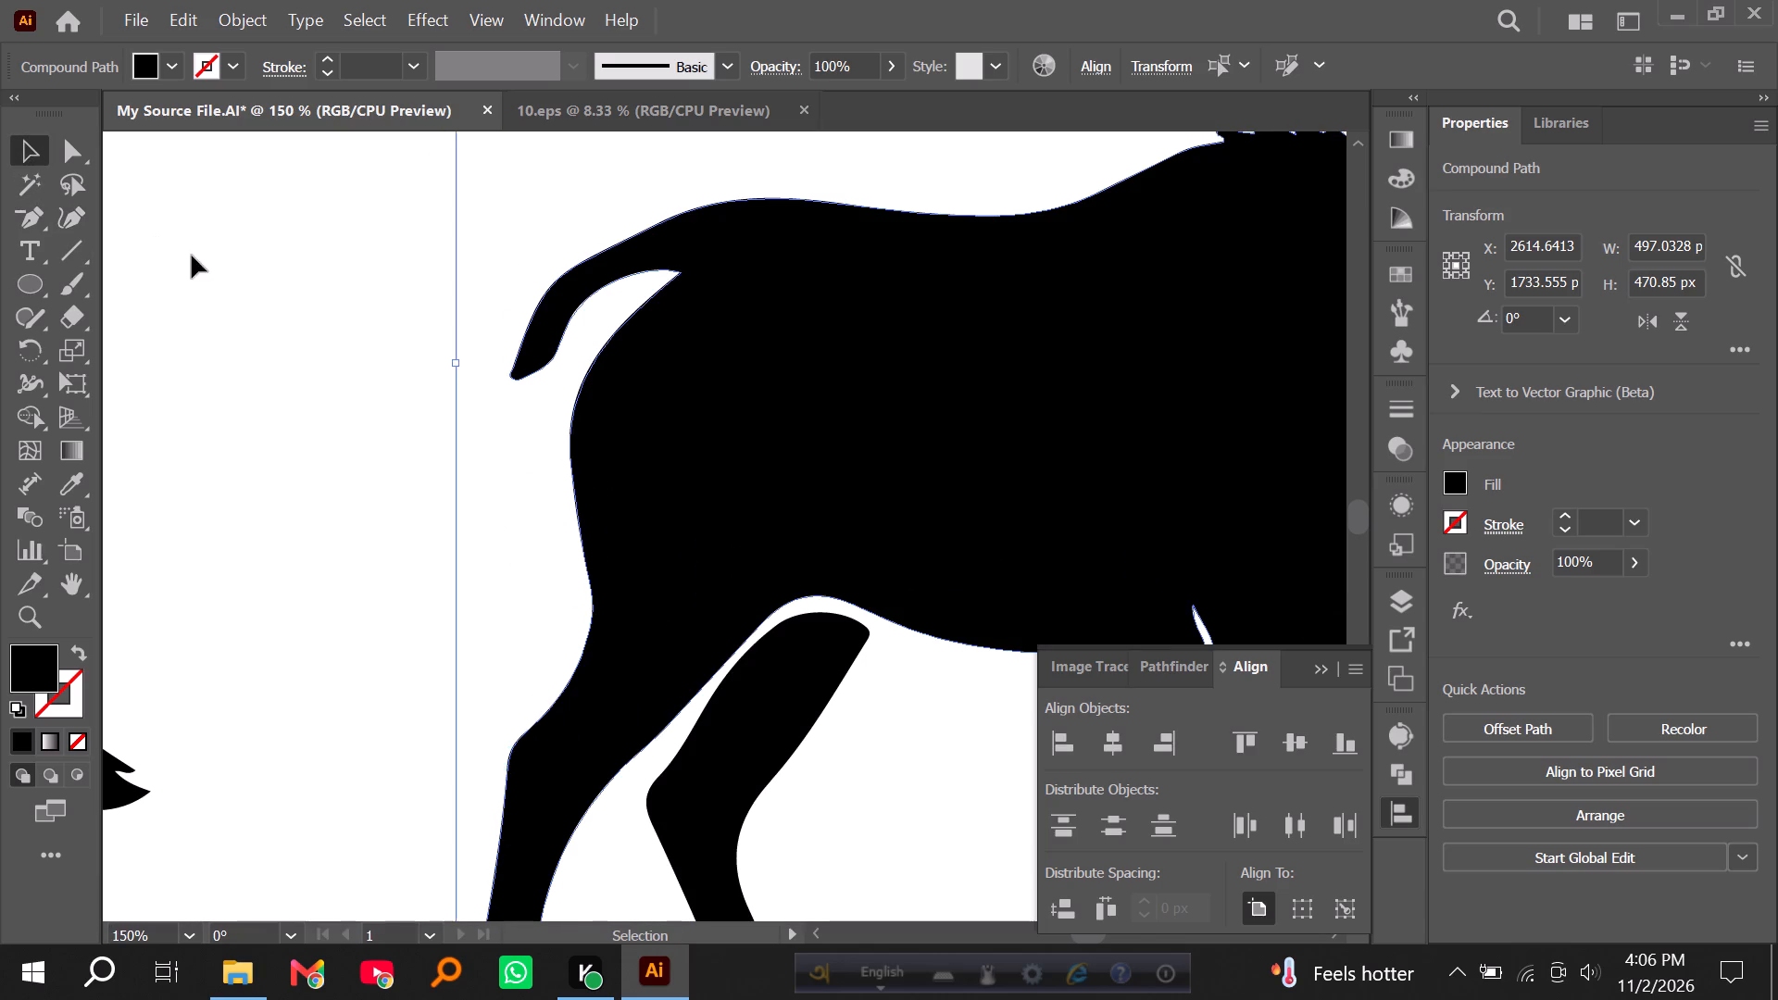
pyautogui.click(202, 264)
# Group all parts of the cleaned elk at the end of the middle row.
pyautogui.keyDown('alt'); pyautogui.scroll(-4, 295, 380); pyautogui.keyUp('alt')
pyautogui.keyDown('alt'); pyautogui.scroll(-3, 443, 471); pyautogui.keyUp('alt')
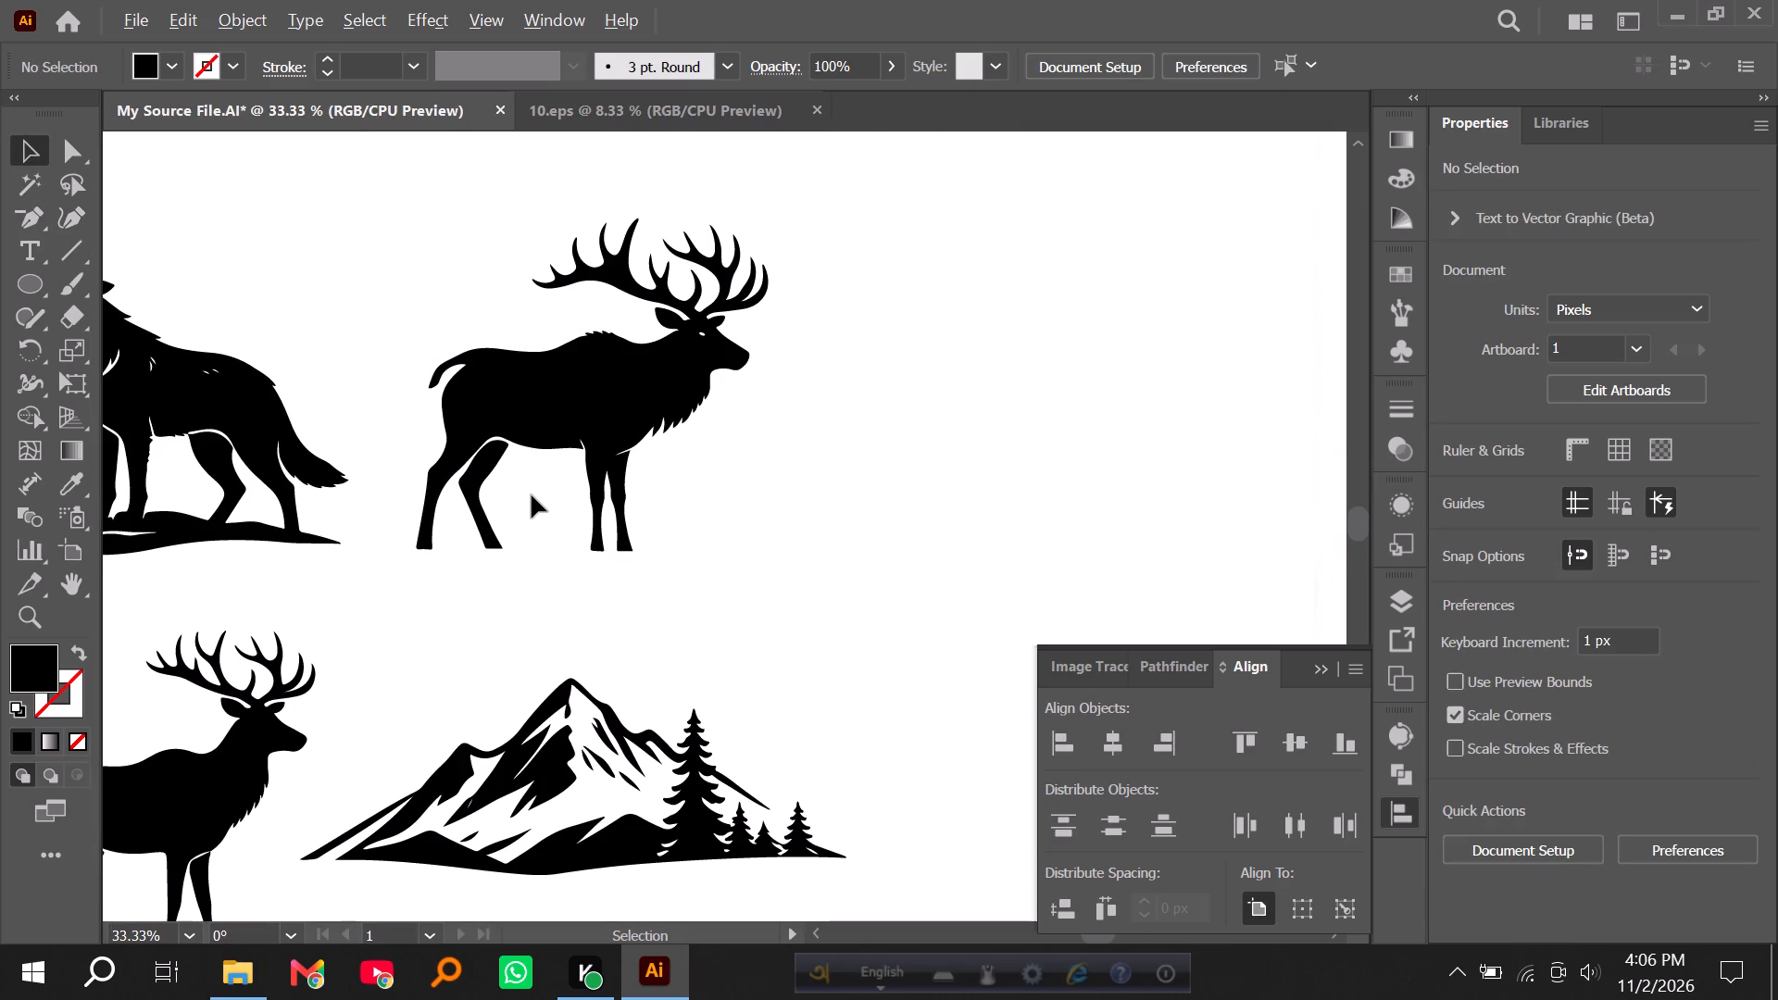
pyautogui.scroll(-1, 532, 496)
pyautogui.scroll(2, 532, 496)
pyautogui.click(307, 263)
pyautogui.moveTo(358, 221); pyautogui.dragTo(867, 616)
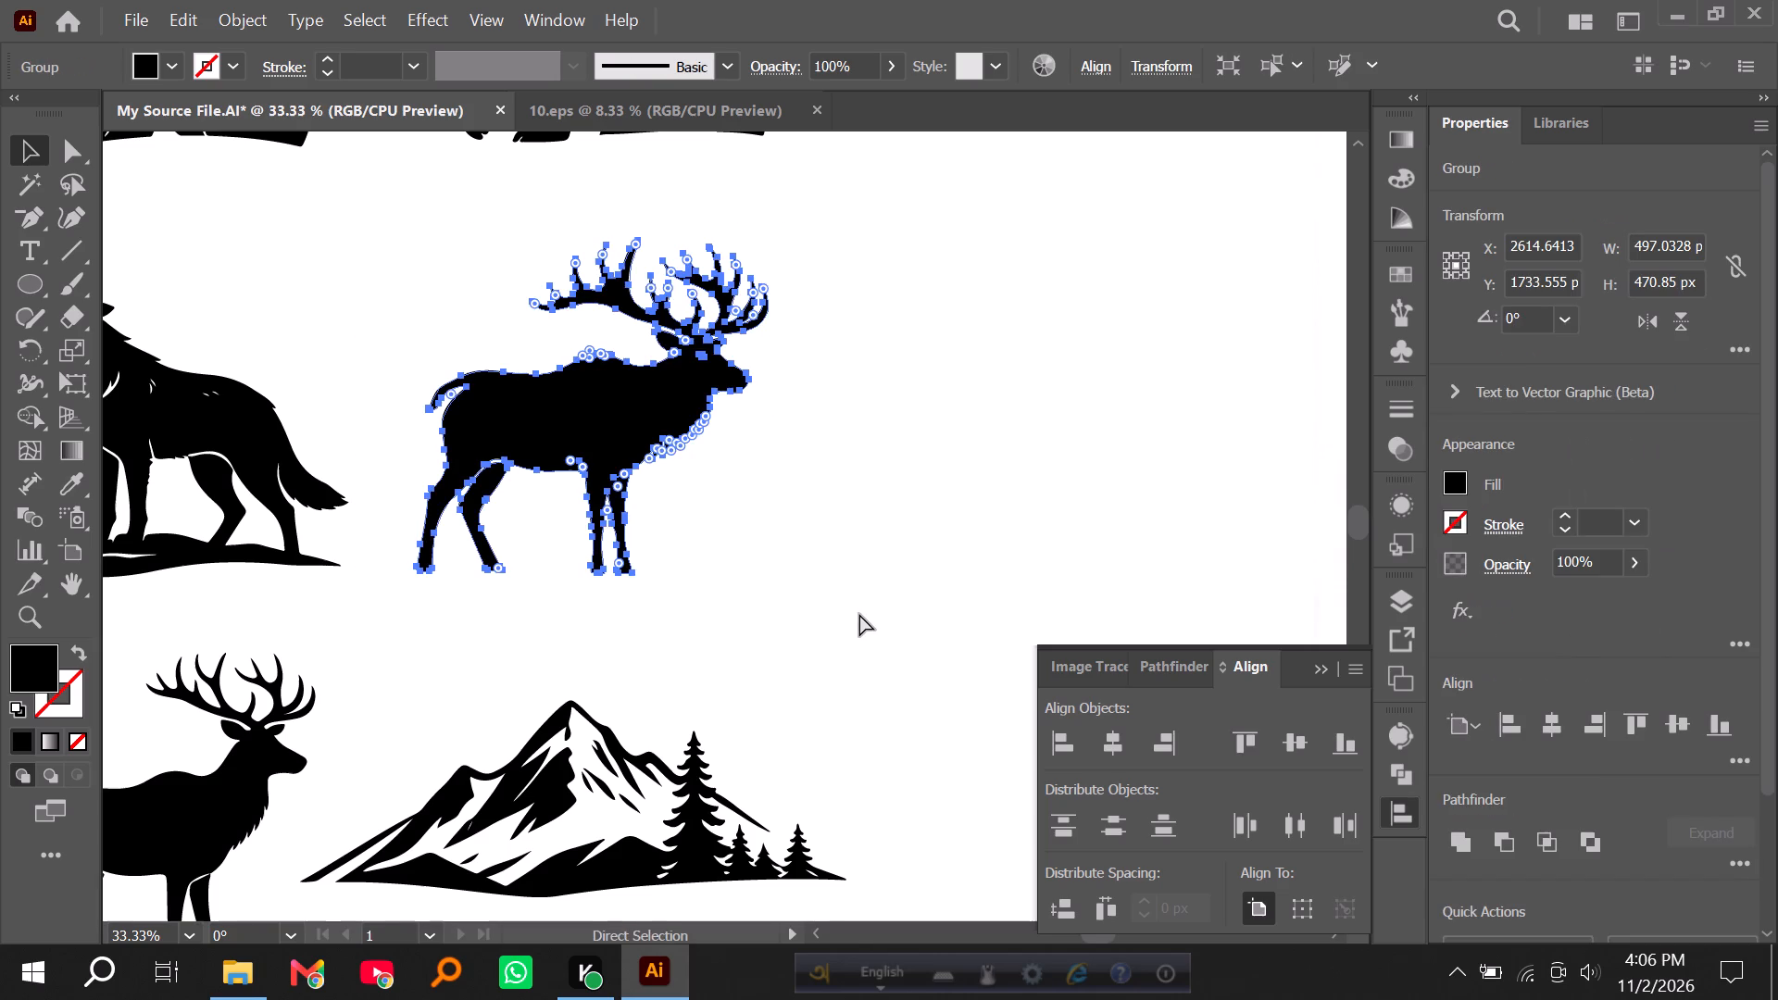
pyautogui.hotkey('ctrl', 'g')
pyautogui.keyDown('alt'); pyautogui.scroll(-3, 819, 605); pyautogui.keyUp('alt')
pyautogui.scroll(1, 820, 610)
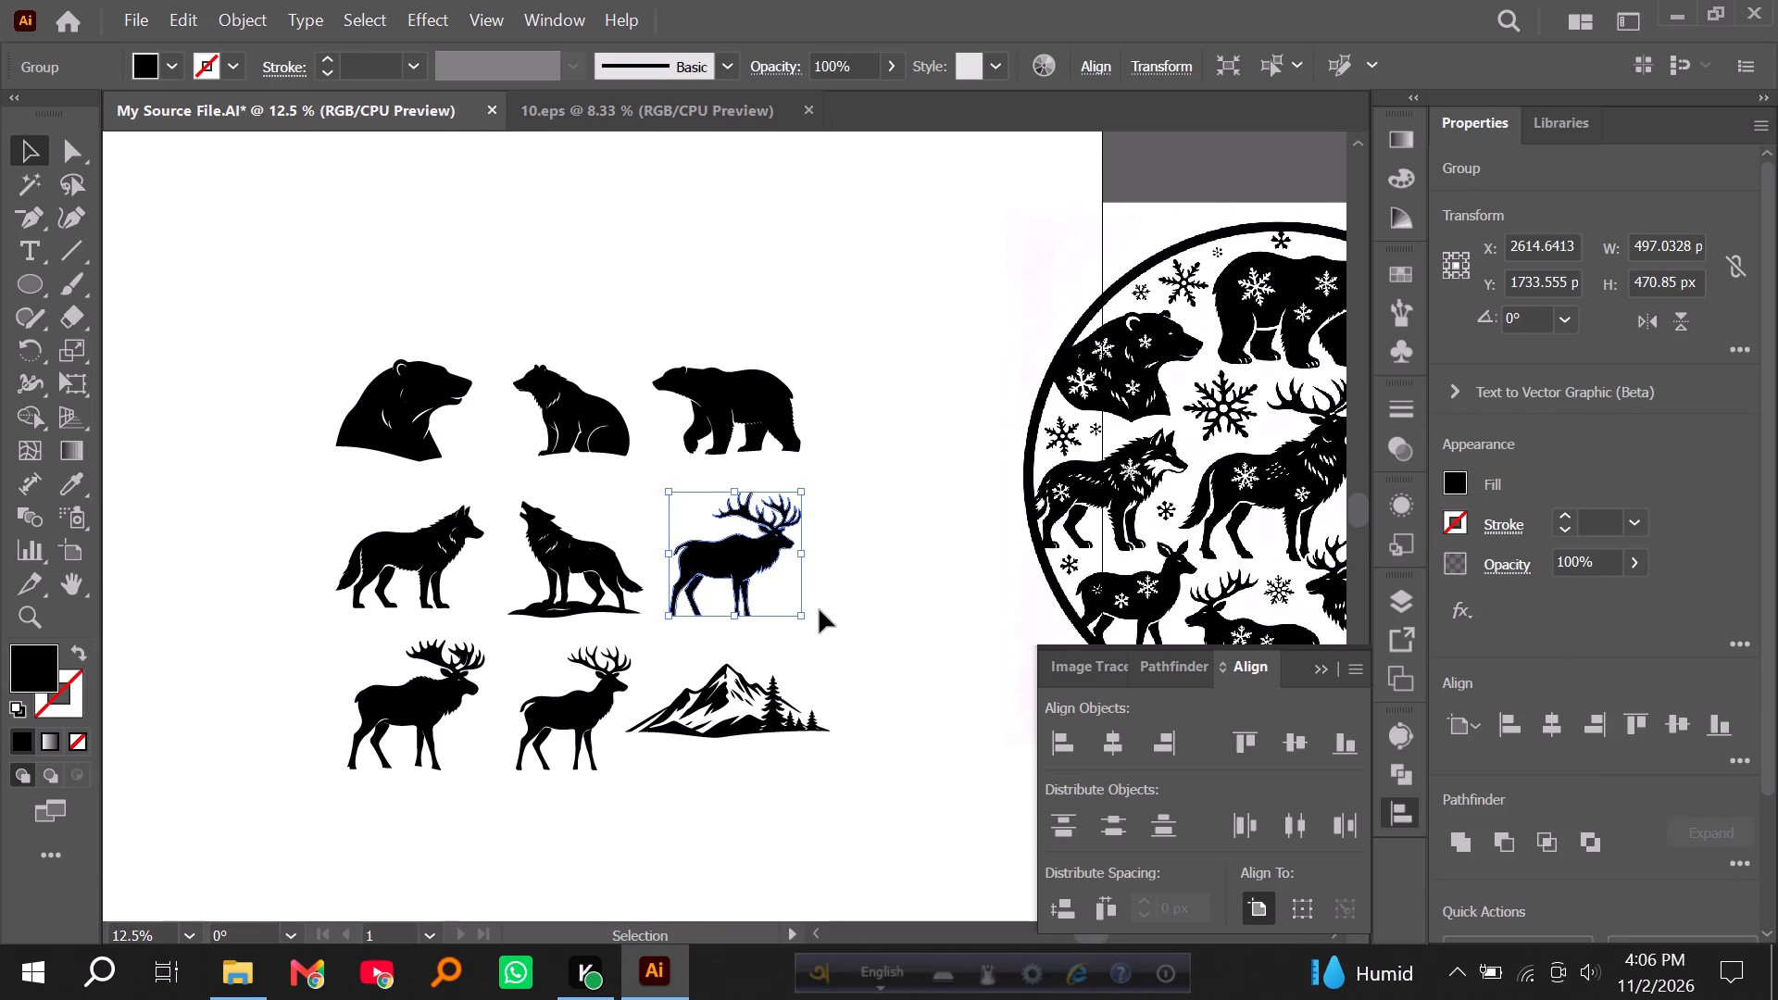
# Group the parts of the mountain-and-trees motif in the bottom row.
pyautogui.scroll(-3, 820, 615)
pyautogui.click(719, 633)
pyautogui.click(791, 694)
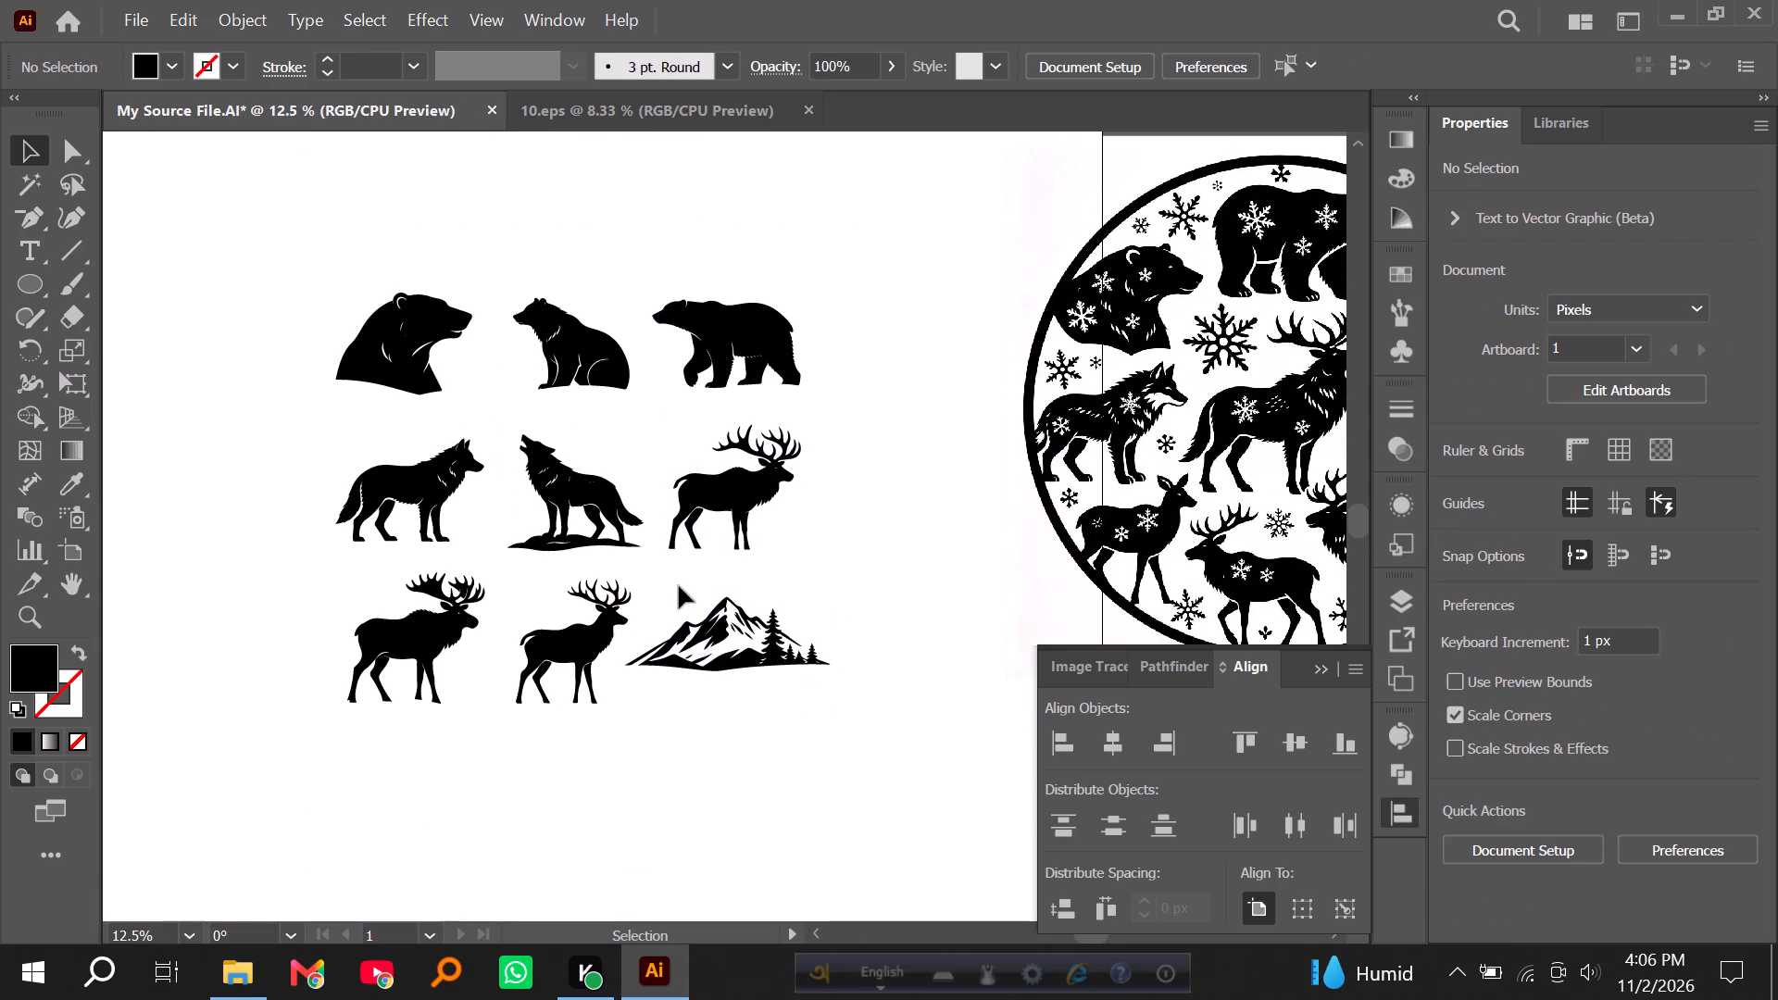
pyautogui.moveTo(665, 579); pyautogui.dragTo(852, 753)
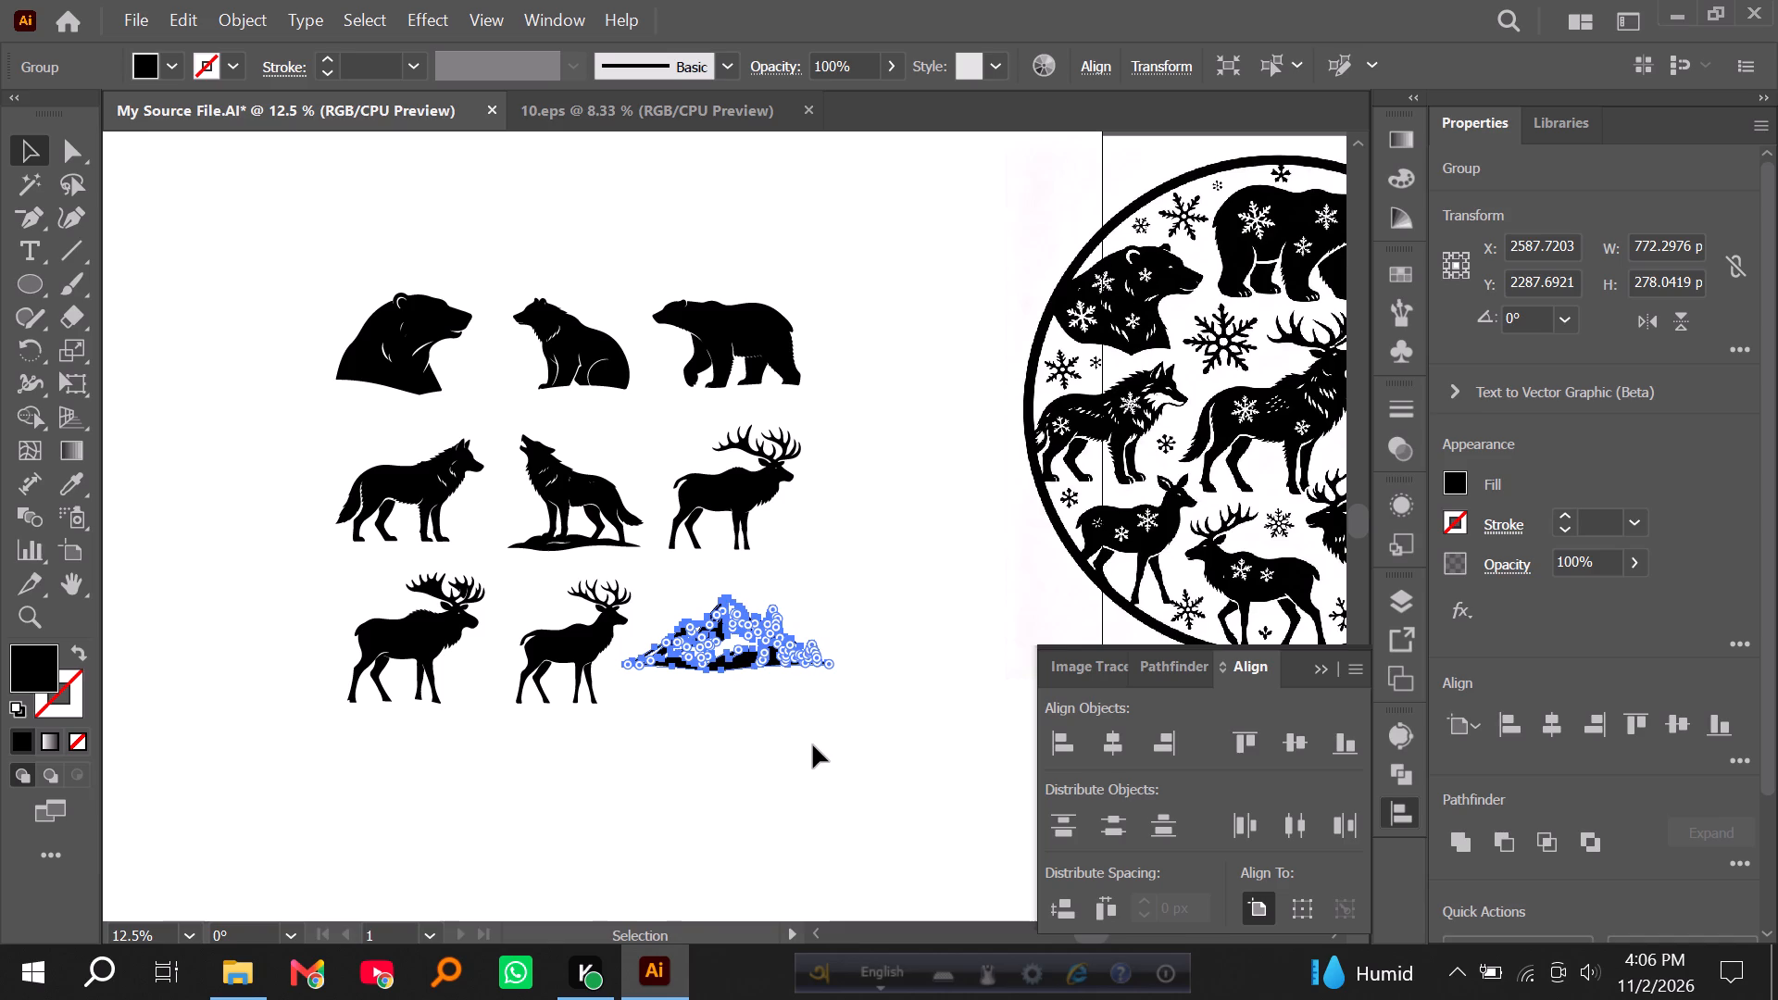
pyautogui.hotkey('ctrl', 'g')
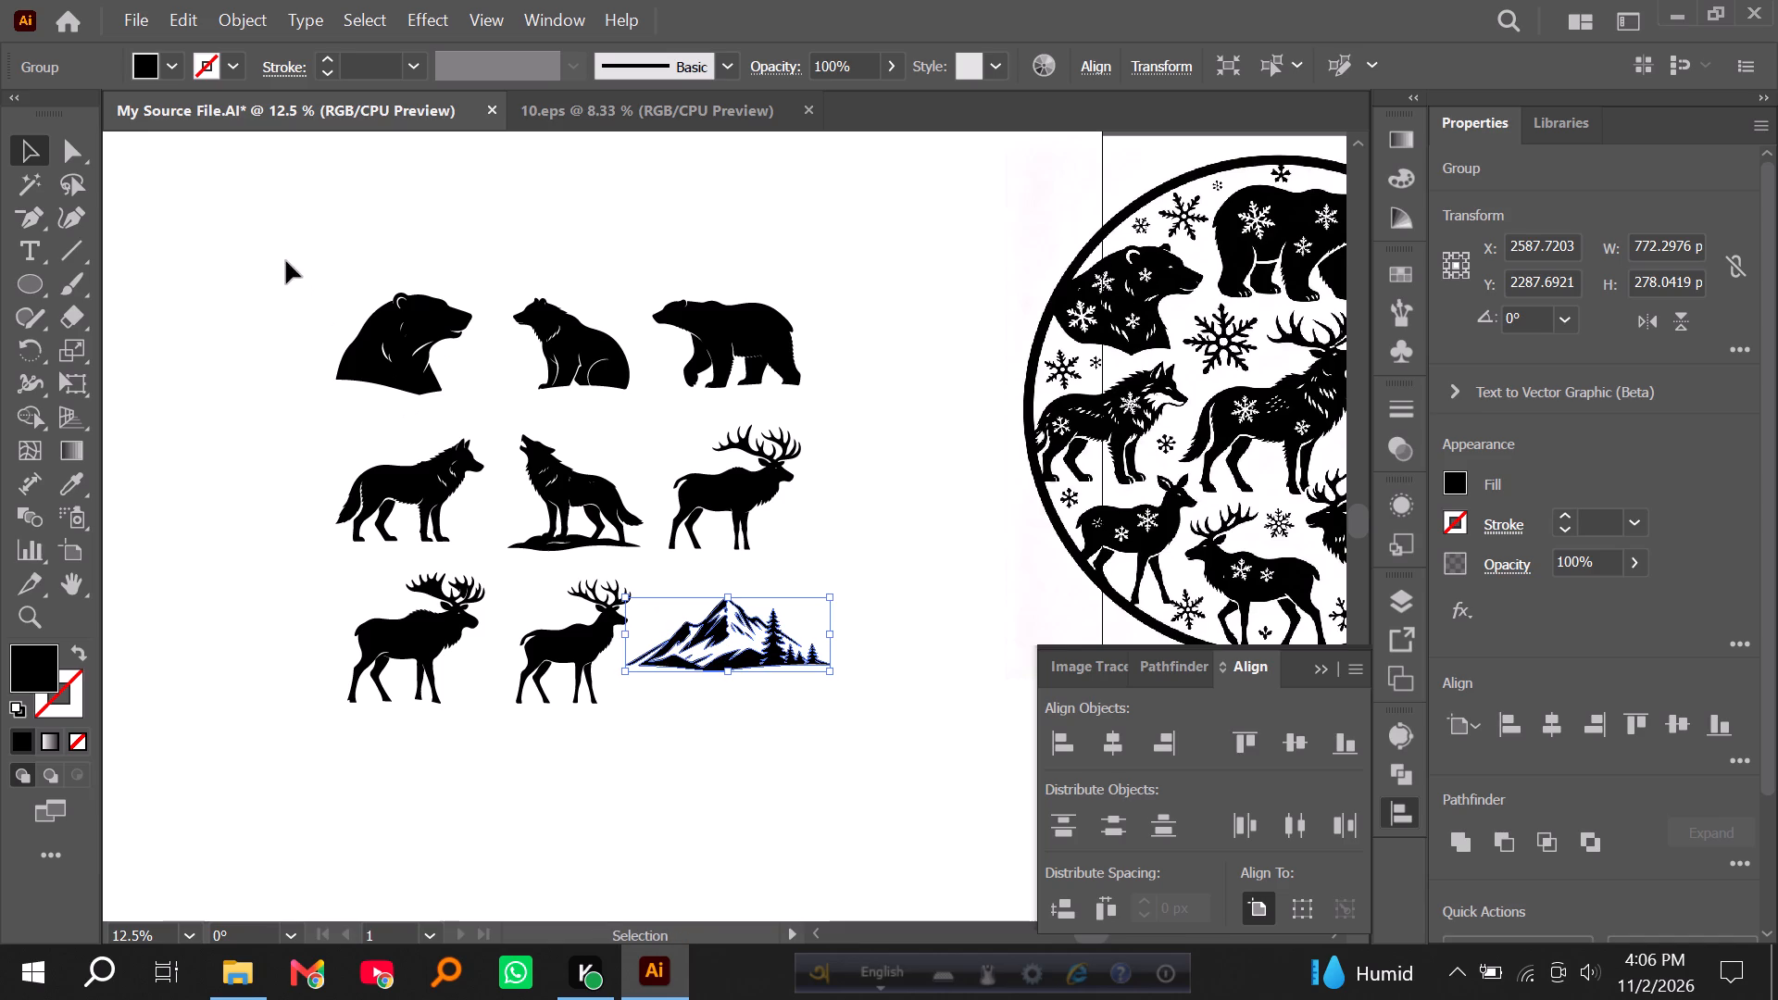
# Align the top row's three bears on their vertical centres and distribute them evenly by horizontal centres.
pyautogui.moveTo(286, 248); pyautogui.dragTo(738, 376)
pyautogui.click(1291, 740)
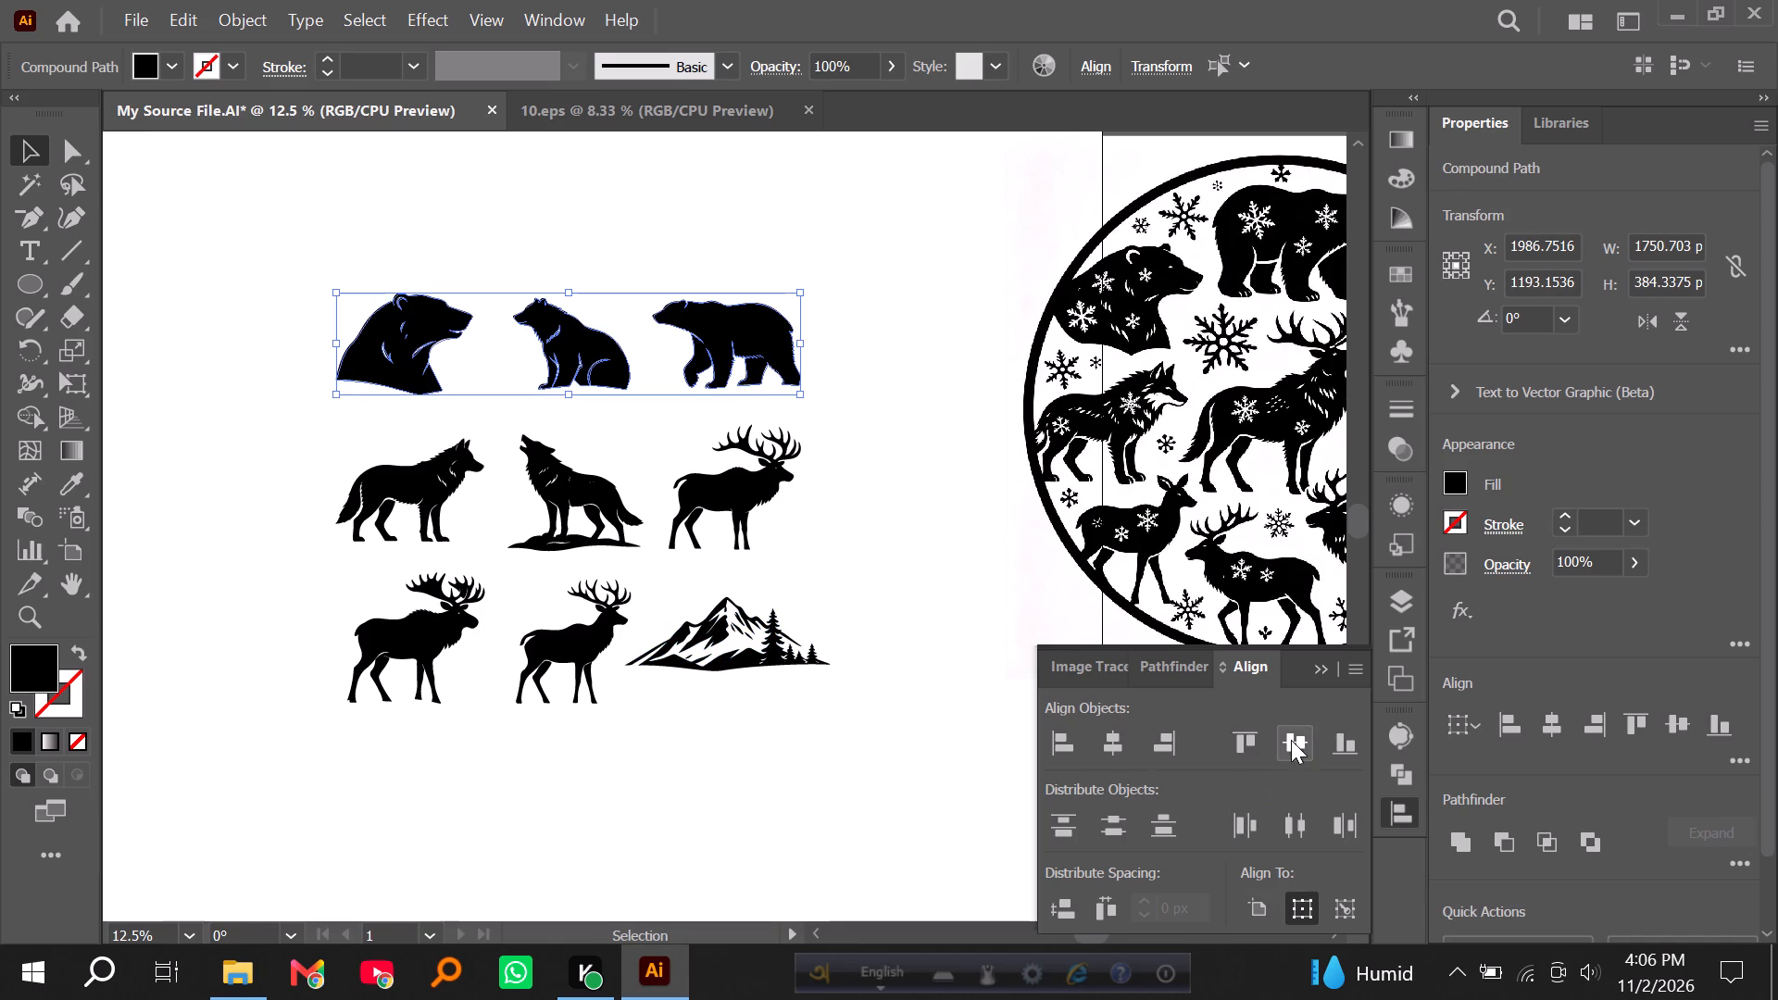
pyautogui.click(1296, 823)
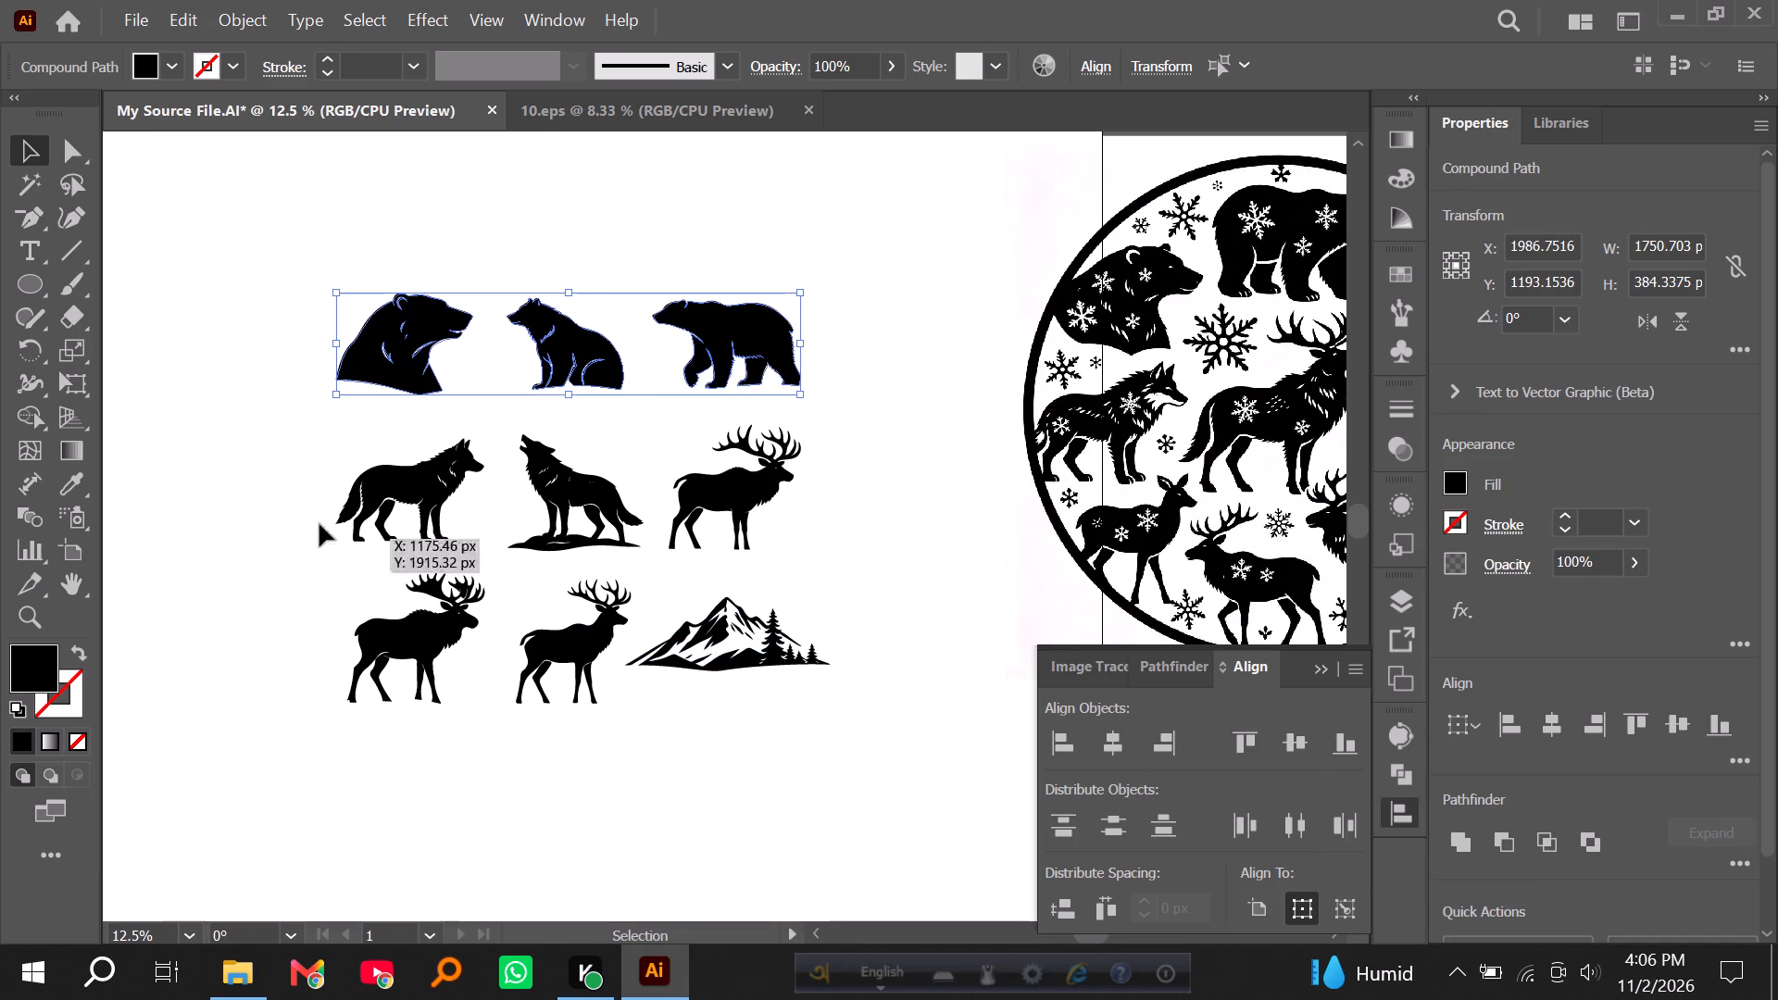
# Align the middle row's two wolves and elk on their vertical centres.
pyautogui.click(230, 439)
pyautogui.moveTo(230, 432); pyautogui.dragTo(844, 527)
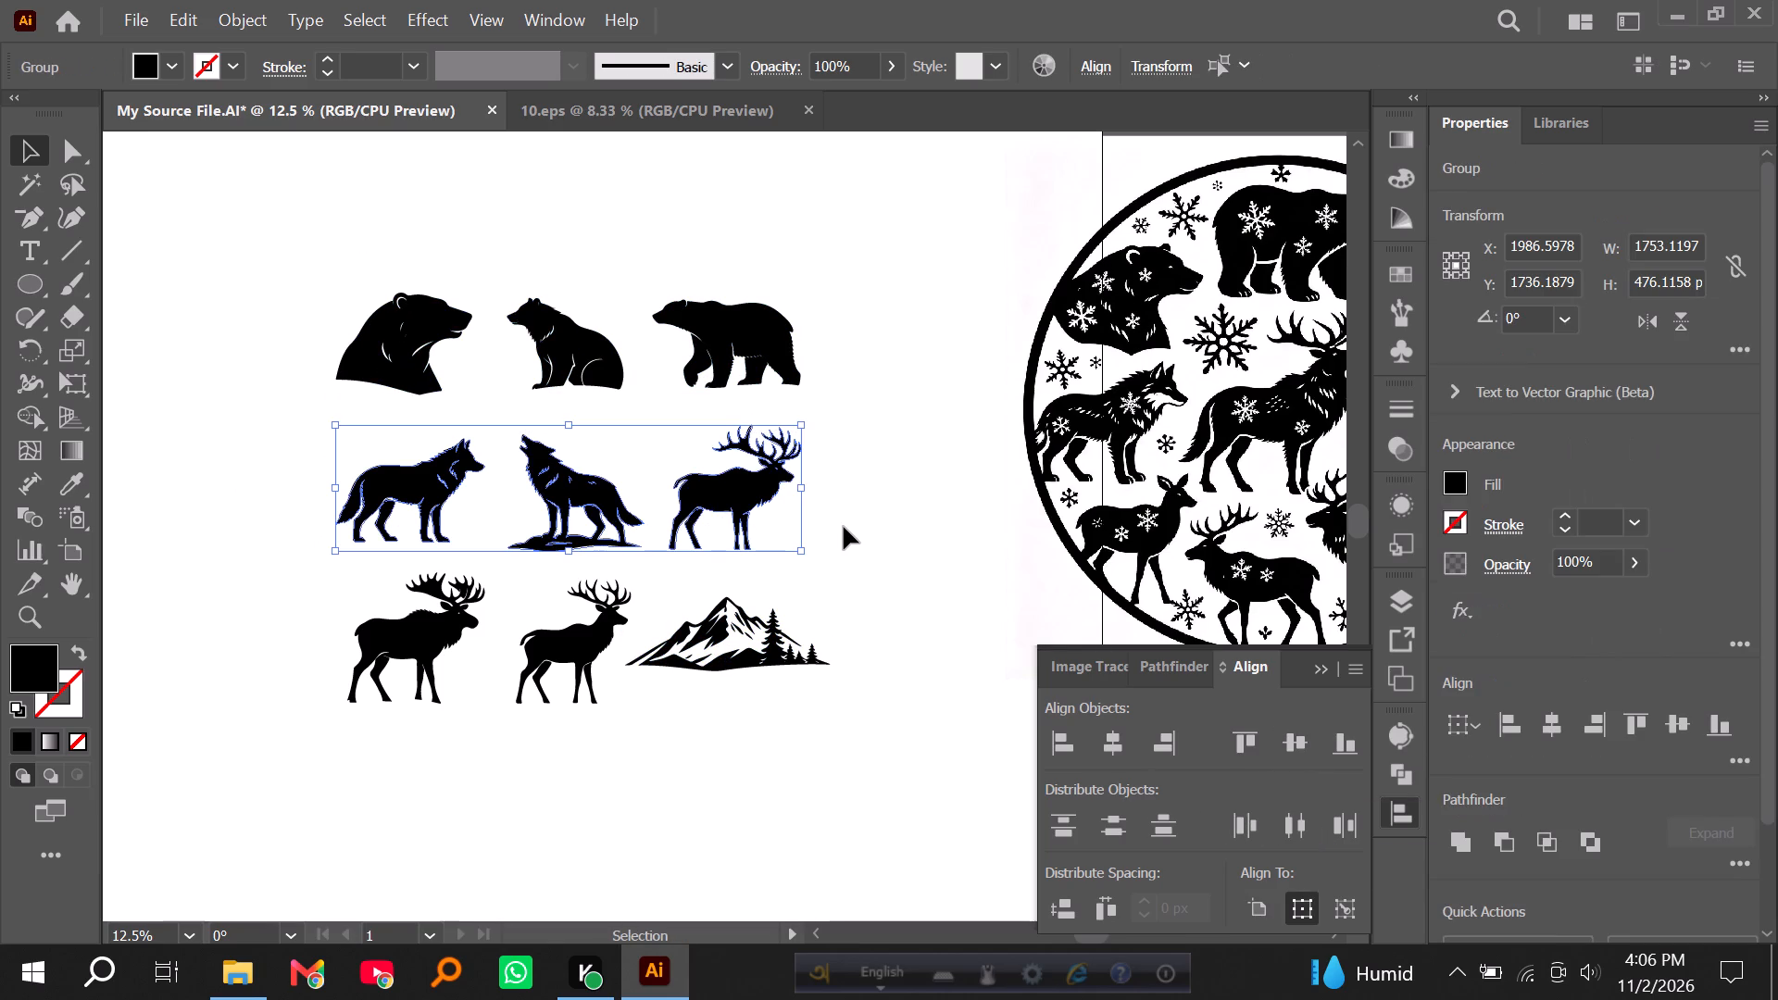
pyautogui.click(1291, 744)
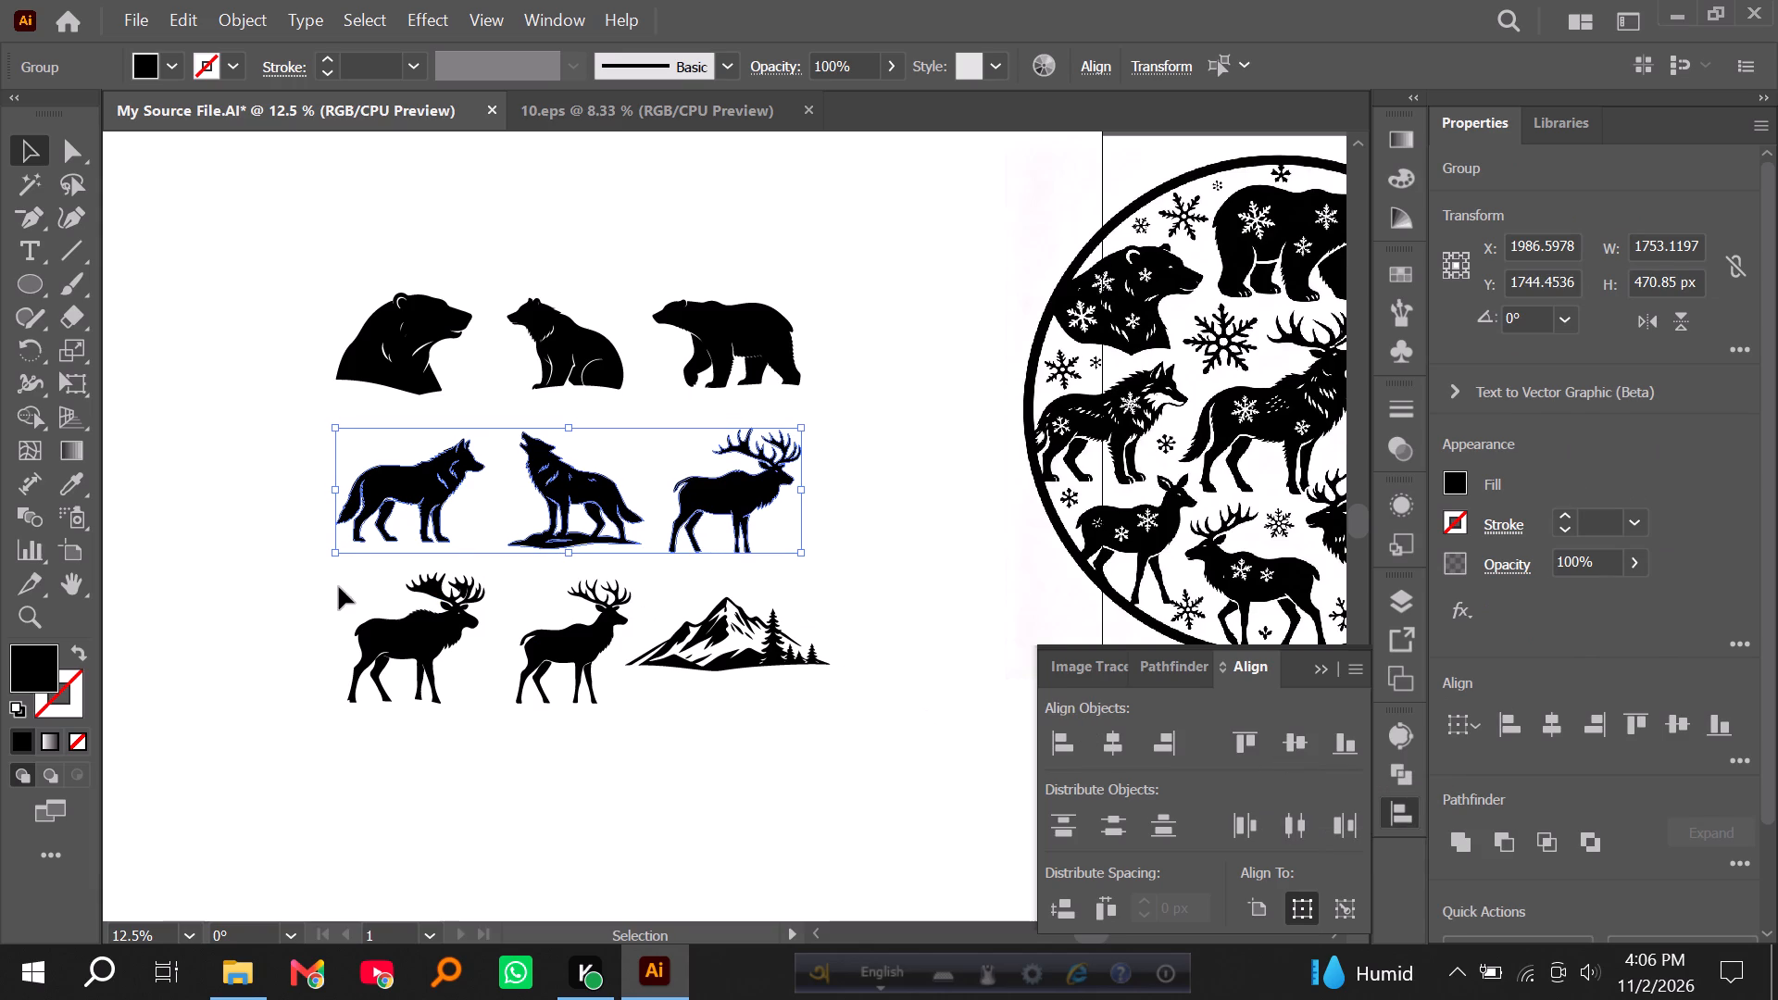
# Align the bottom row's moose, elk and mountain motif on their vertical centres.
pyautogui.moveTo(276, 586); pyautogui.dragTo(881, 714)
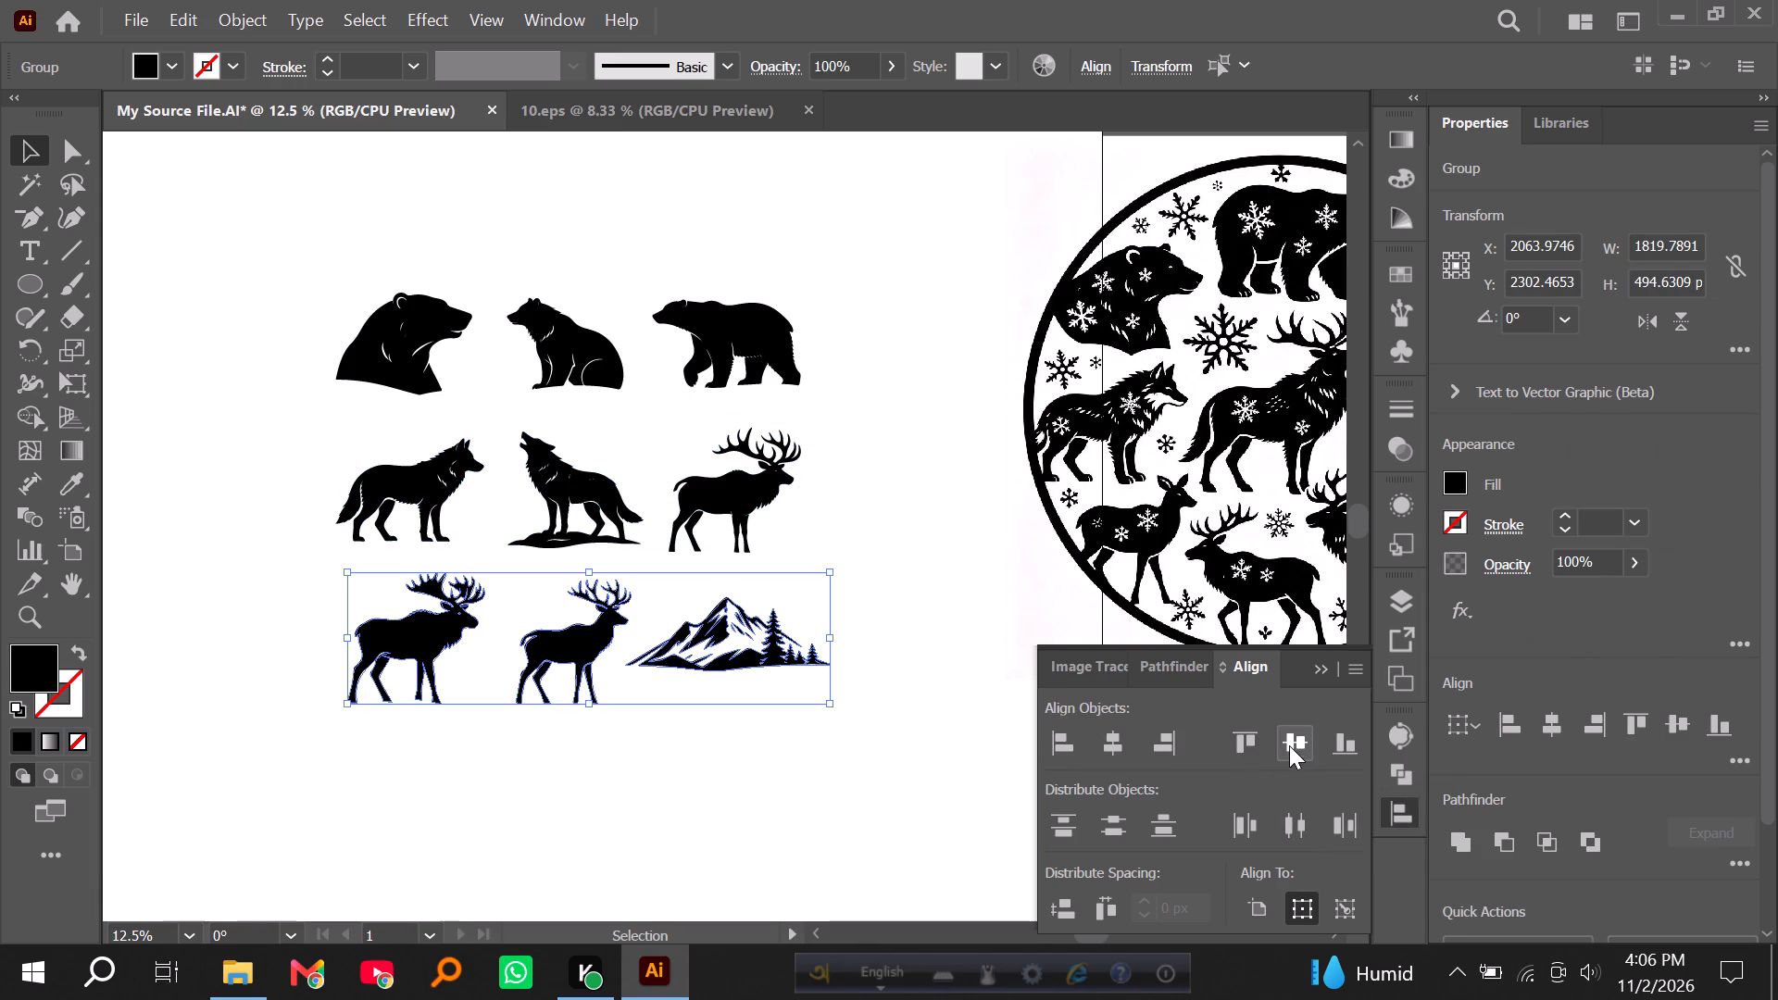
pyautogui.click(1289, 745)
pyautogui.click(892, 567)
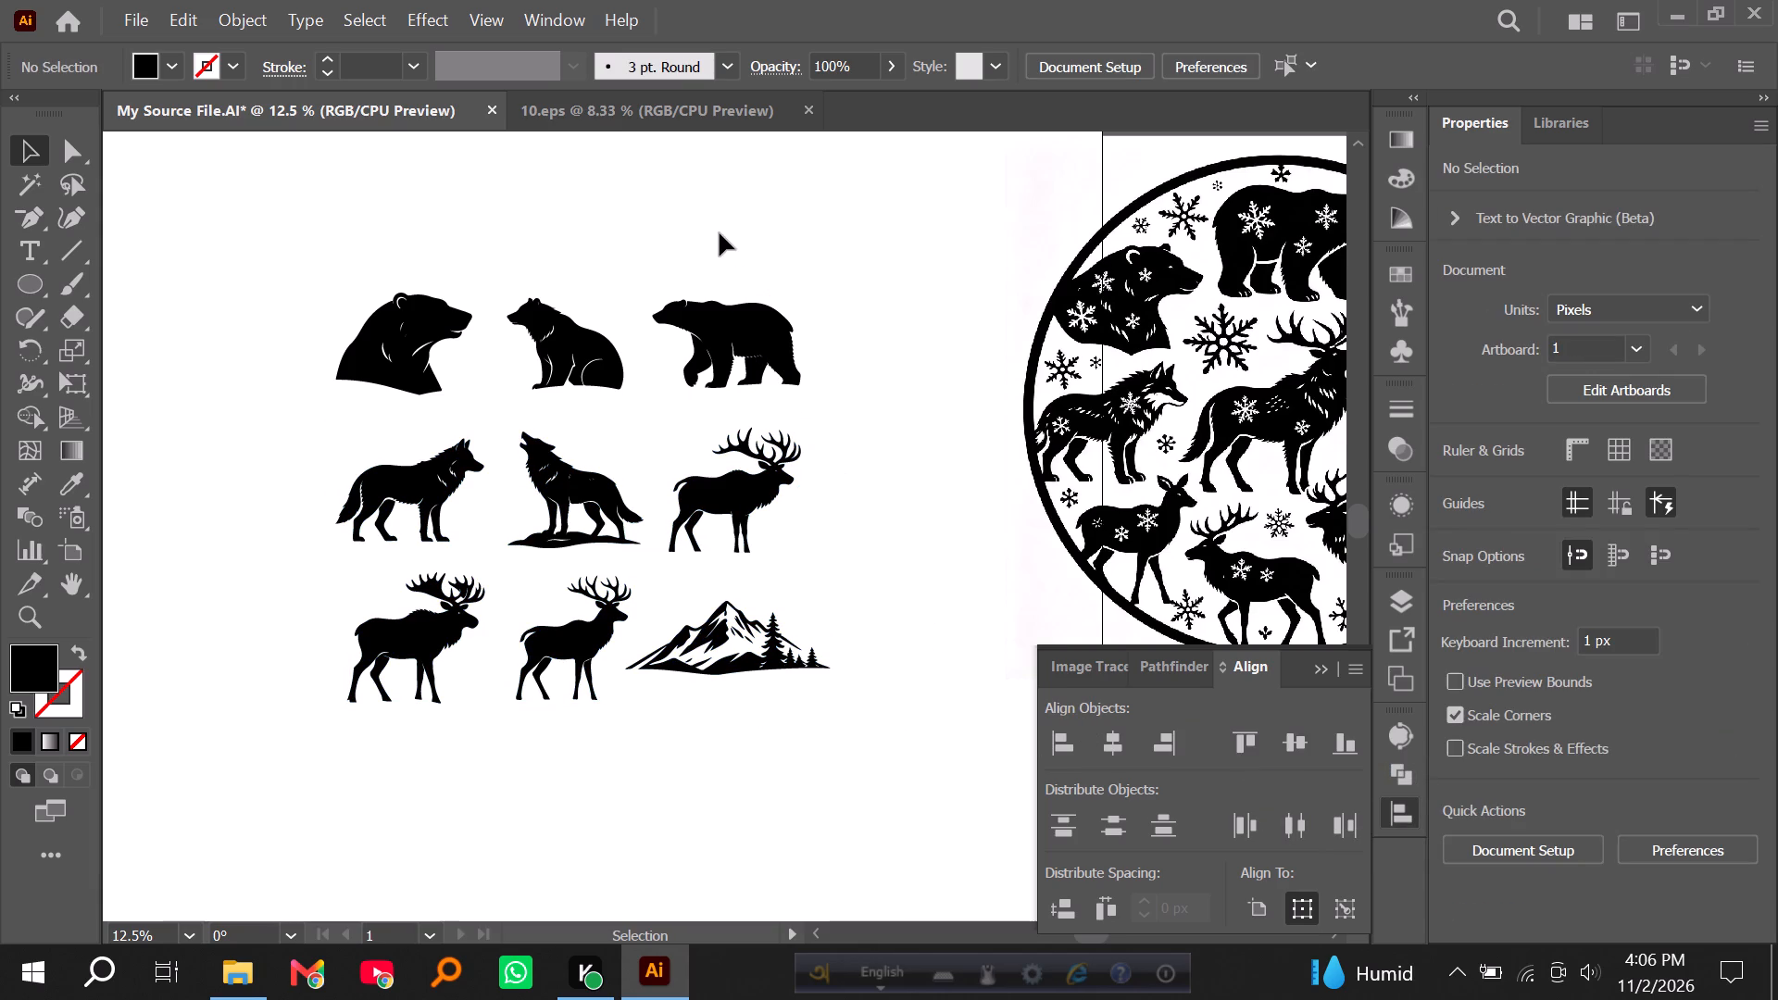
# Align the three motifs in each column of the winter animal set on their horizontal centres.
pyautogui.moveTo(720, 233); pyautogui.dragTo(754, 661)
pyautogui.click(731, 331)
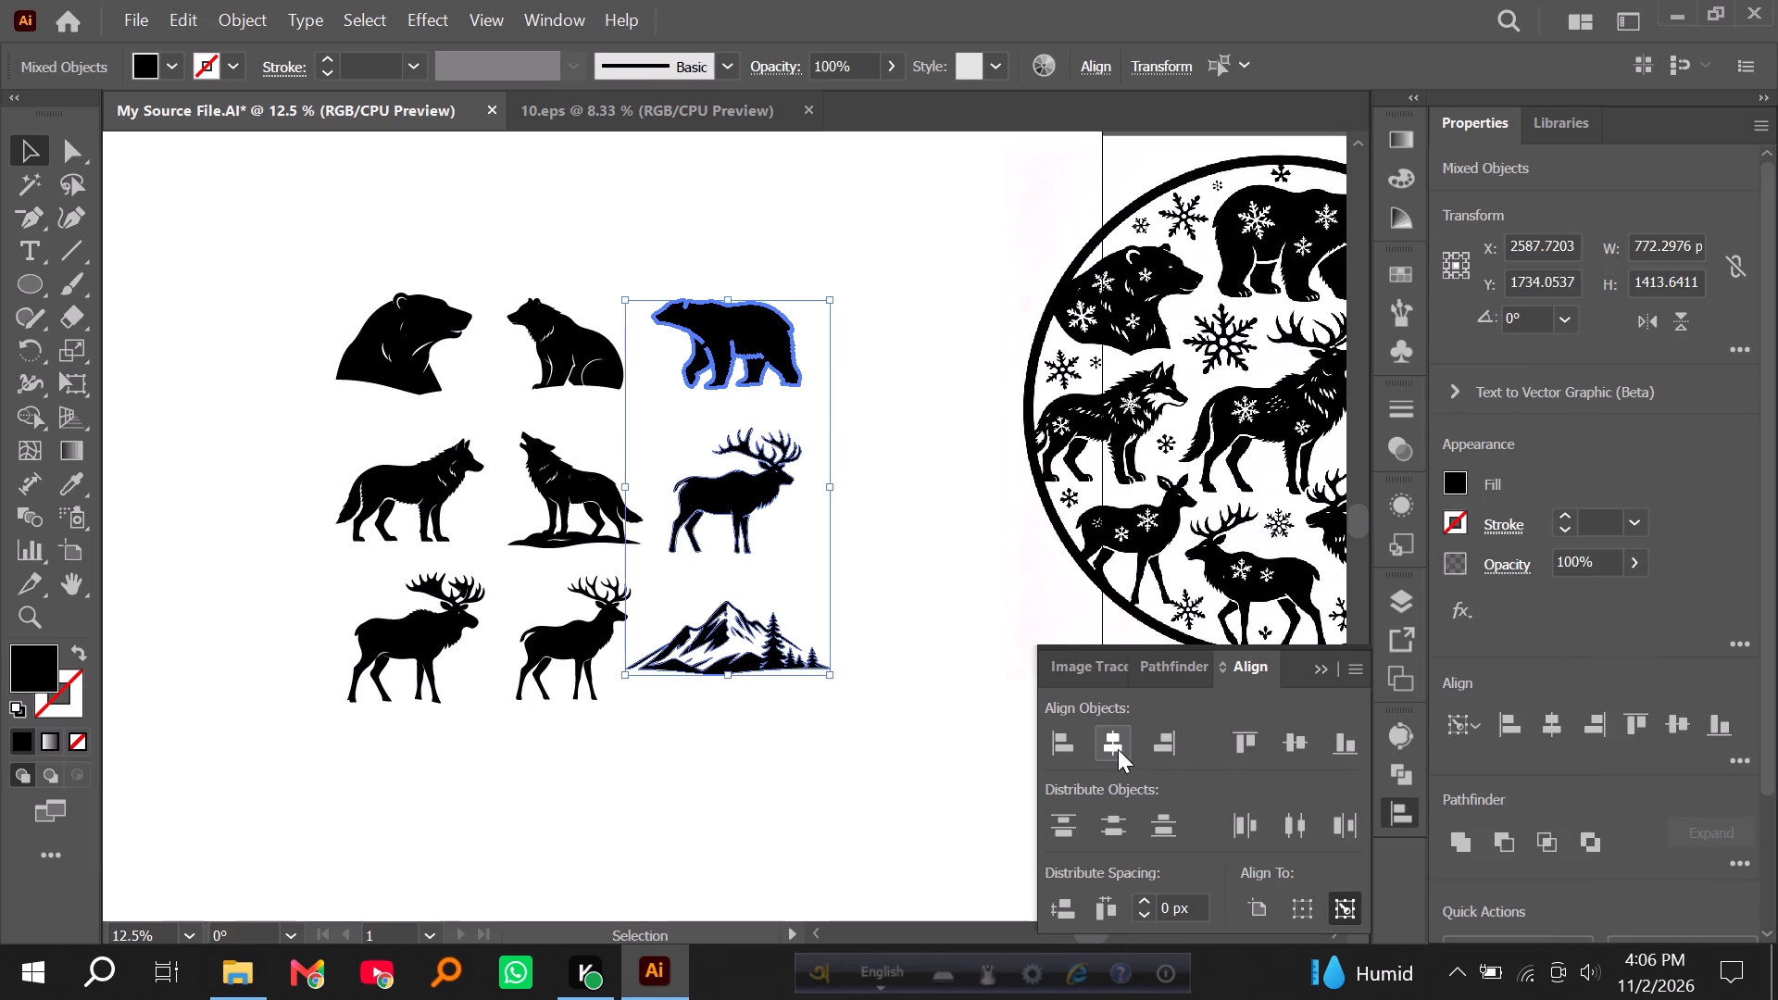
pyautogui.click(1115, 748)
pyautogui.click(1116, 736)
pyautogui.moveTo(553, 245); pyautogui.dragTo(566, 603)
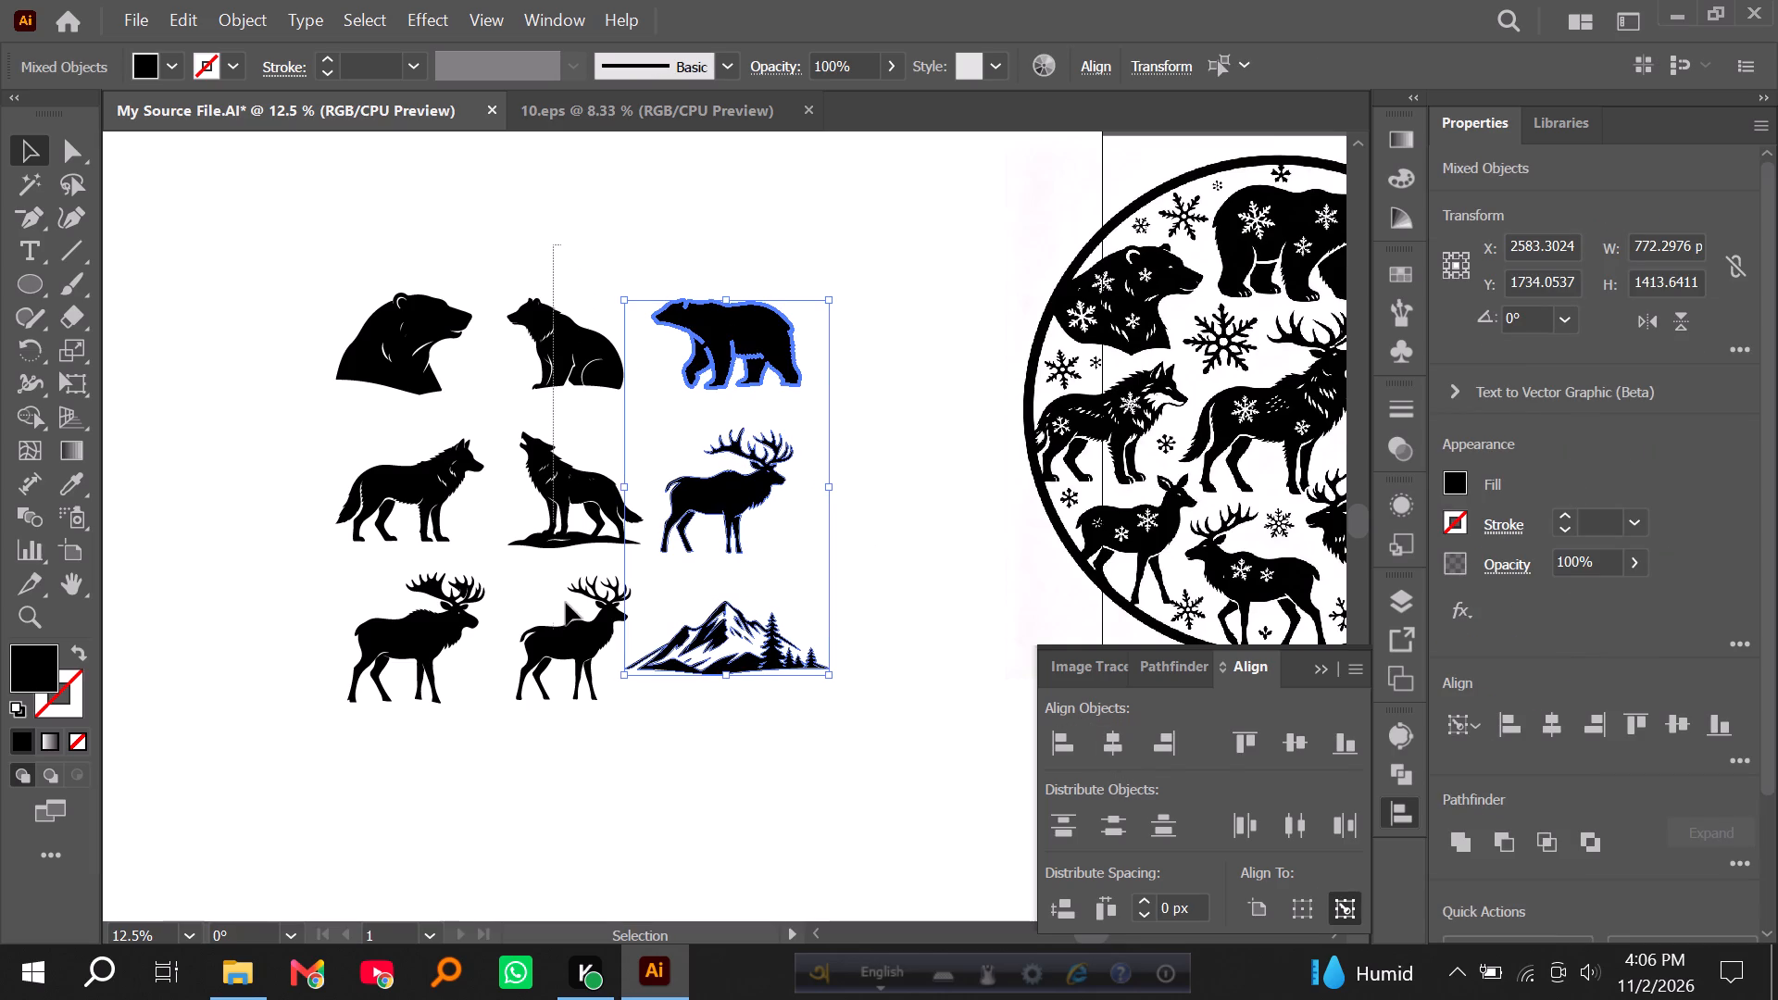
pyautogui.moveTo(566, 603); pyautogui.dragTo(580, 706)
pyautogui.click(561, 356)
pyautogui.click(1110, 748)
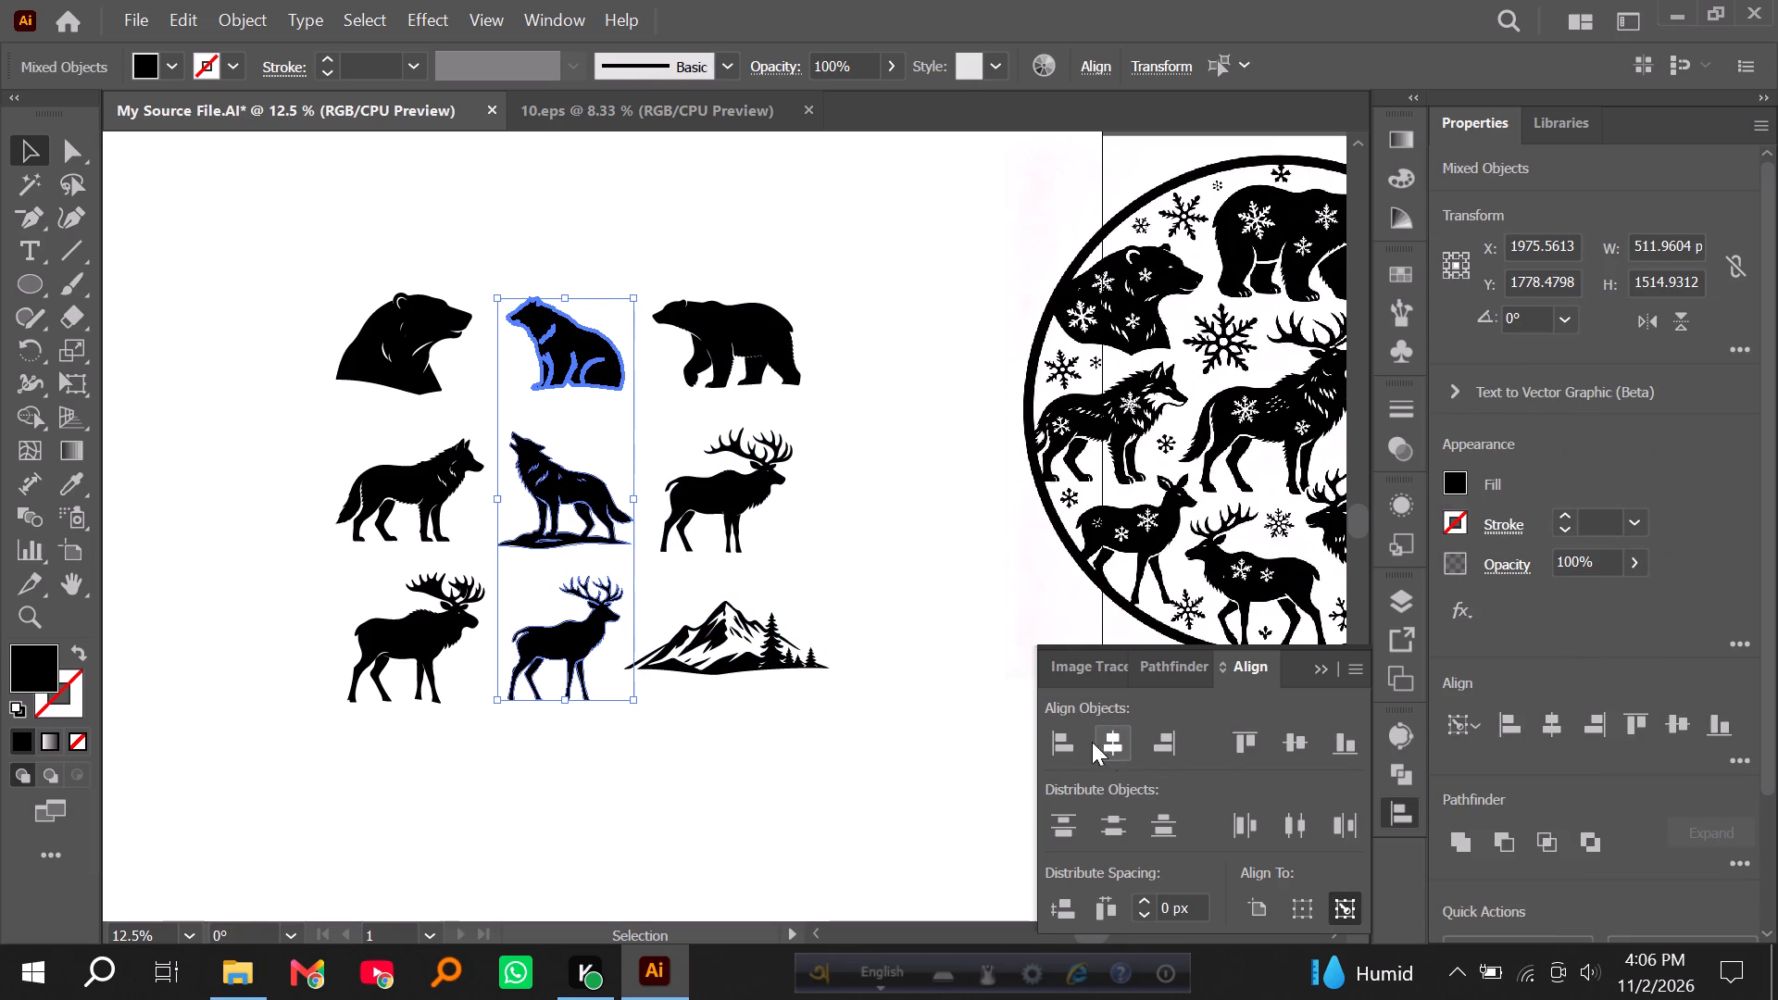
pyautogui.moveTo(355, 202); pyautogui.dragTo(412, 693)
pyautogui.click(407, 365)
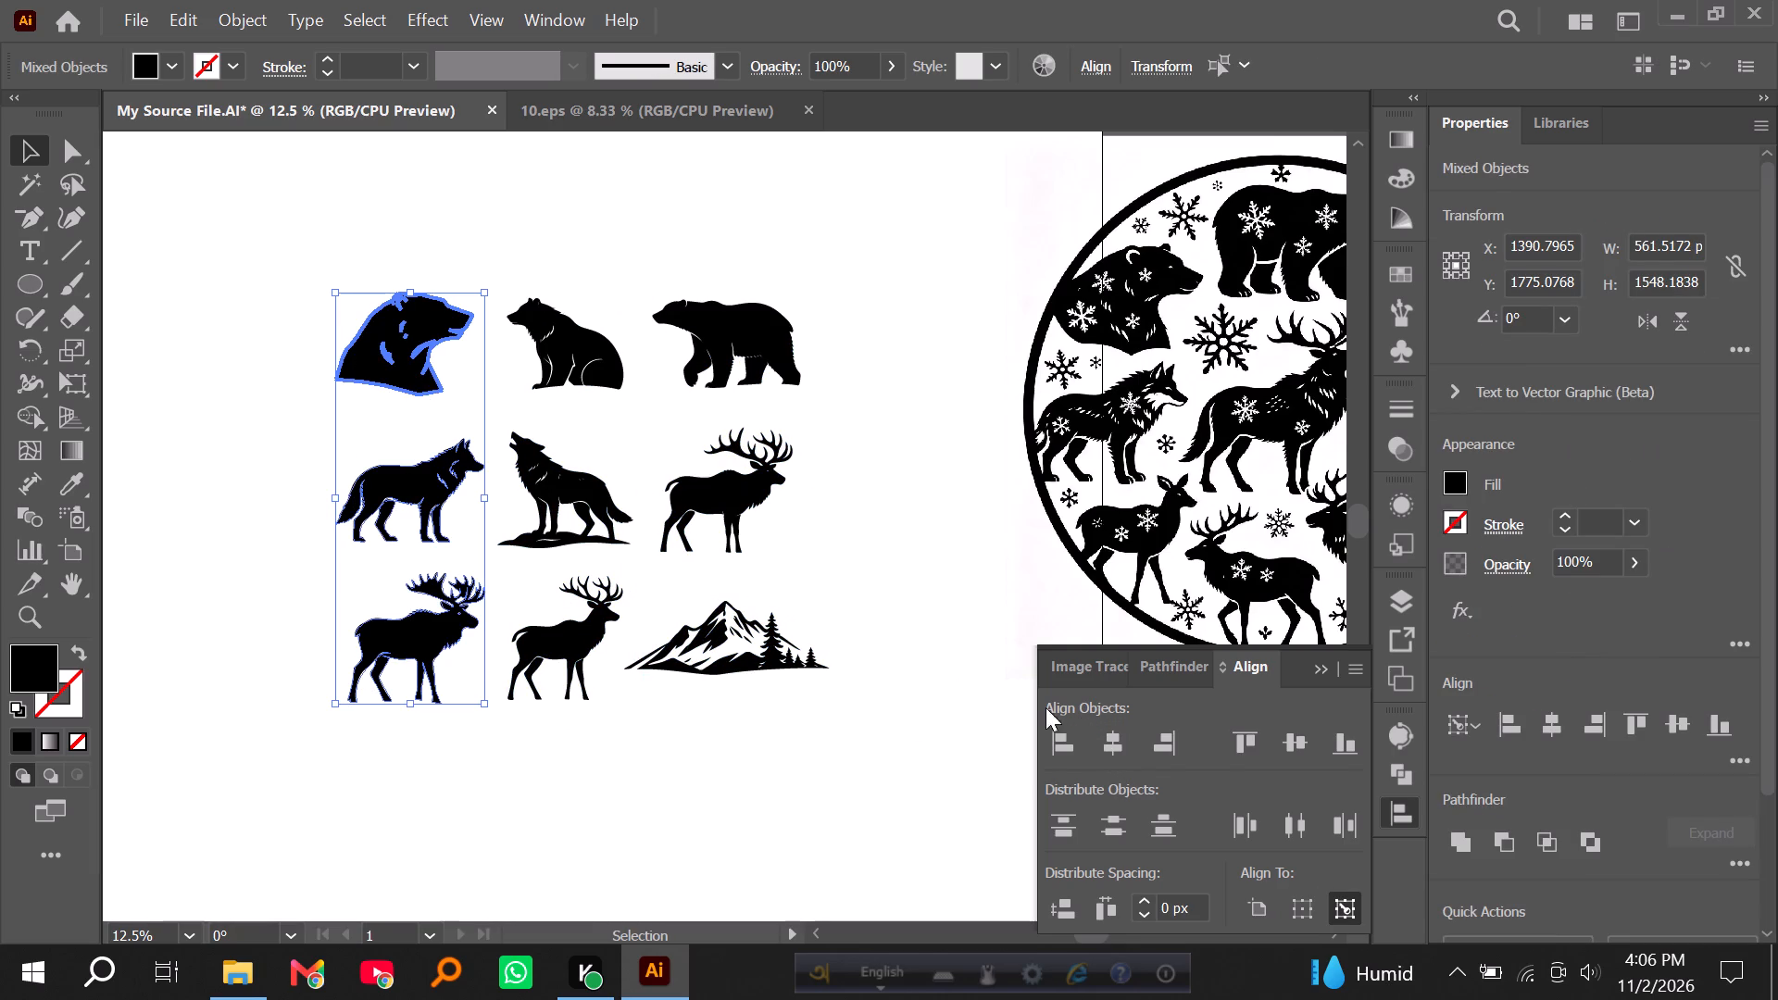
pyautogui.click(1113, 744)
# Group all nine winter animal motifs and move the group off the artboard, below the wetland silhouette sets.
pyautogui.moveTo(300, 203); pyautogui.dragTo(857, 699)
pyautogui.hotkey('ctrl', 'g')
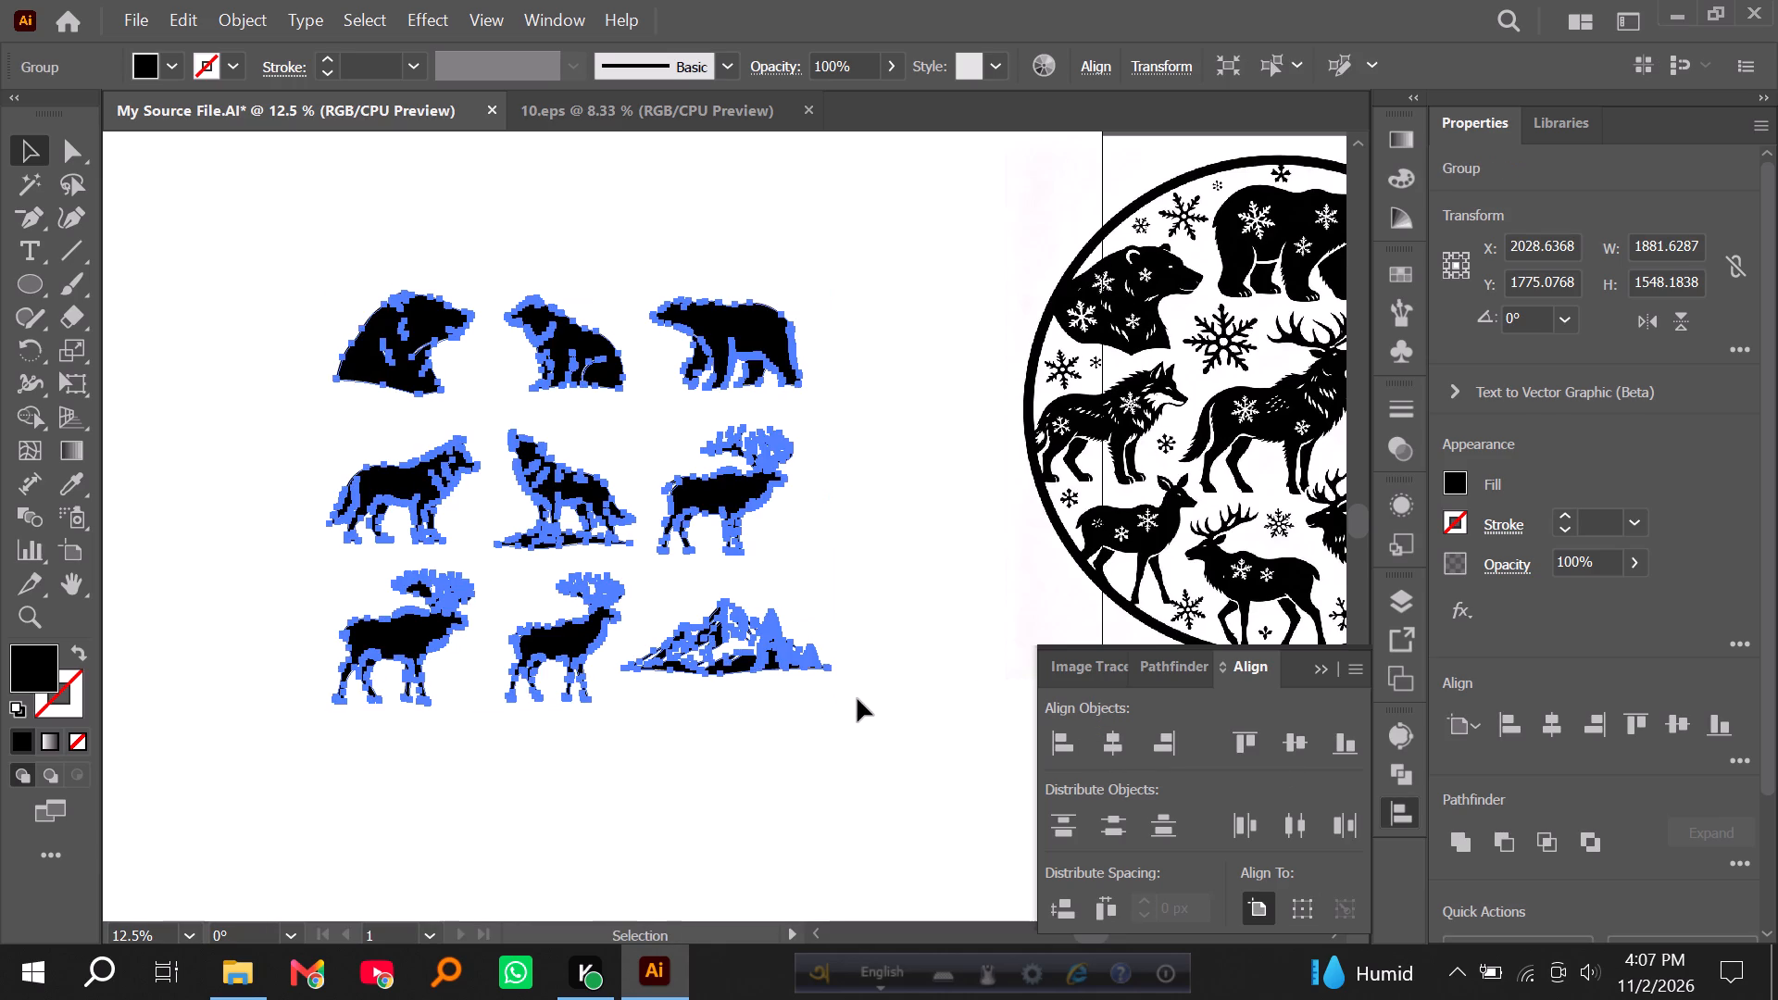
pyautogui.keyDown('alt'); pyautogui.scroll(-2, 664, 607); pyautogui.keyUp('alt')
pyautogui.keyDown('alt'); pyautogui.scroll(2, 637, 612); pyautogui.keyUp('alt')
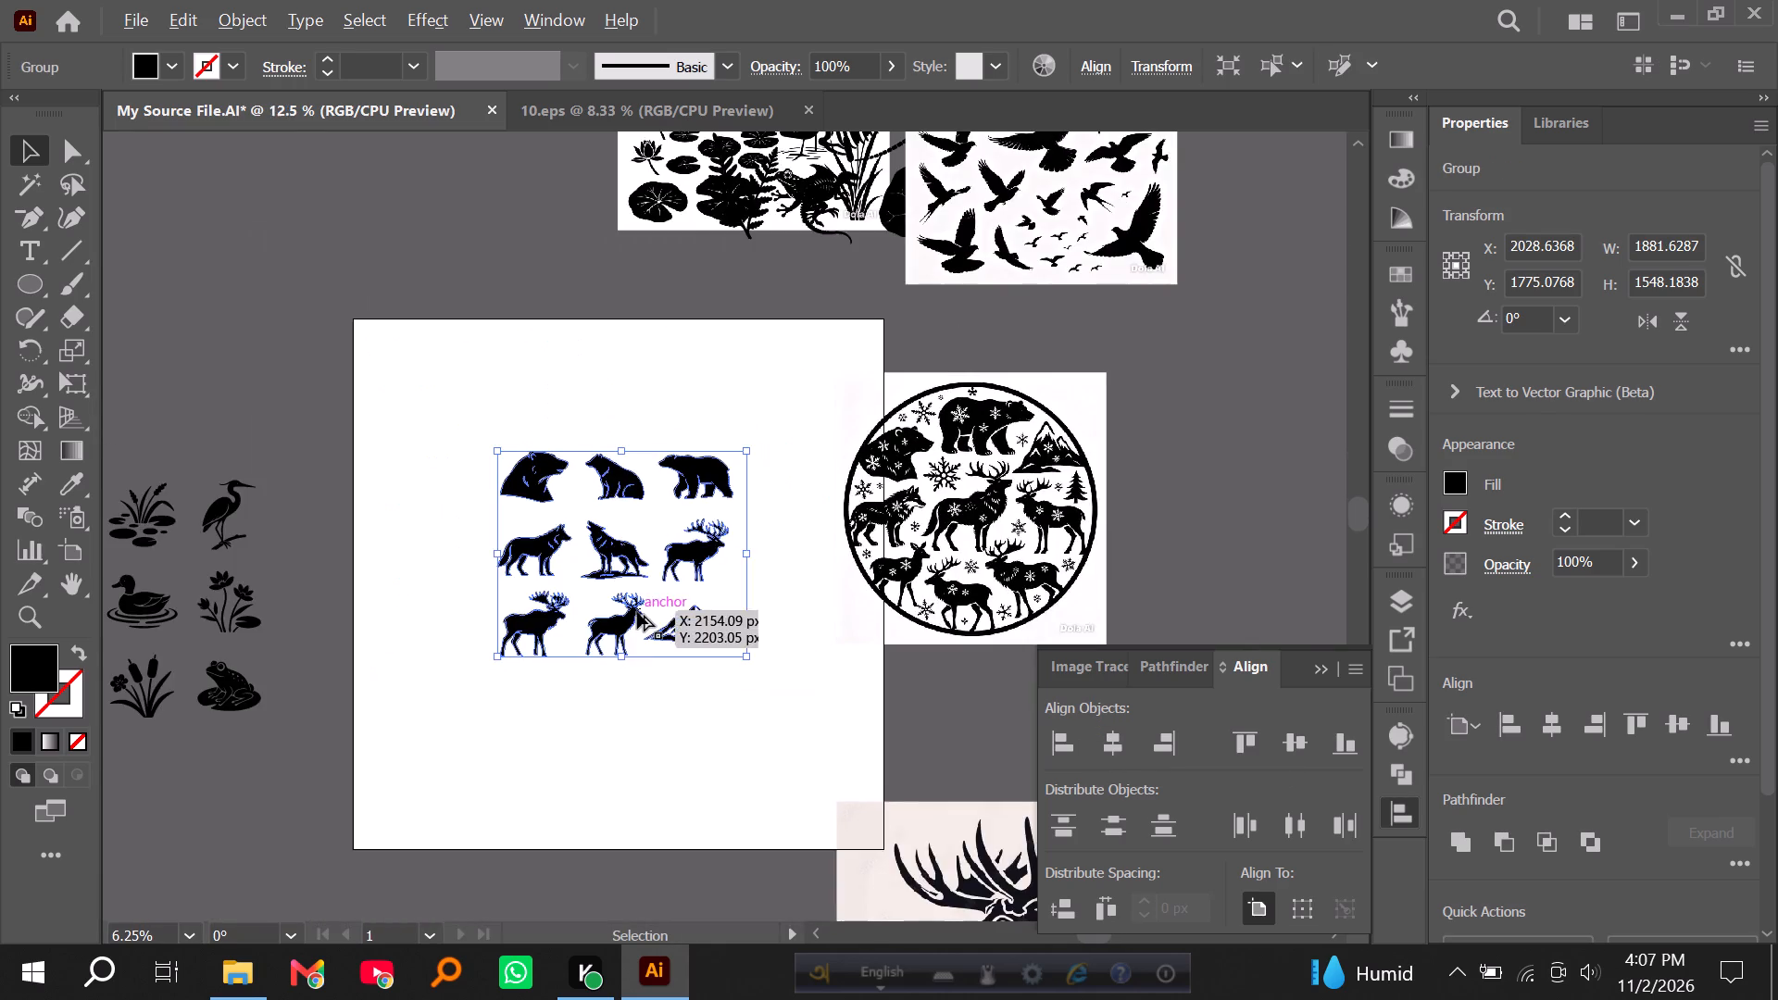
pyautogui.keyDown('alt'); pyautogui.scroll(2, 637, 612); pyautogui.keyUp('alt')
pyautogui.keyDown('alt'); pyautogui.scroll(3, 526, 501); pyautogui.keyUp('alt')
pyautogui.keyDown('alt'); pyautogui.scroll(-8, 537, 499); pyautogui.keyUp('alt')
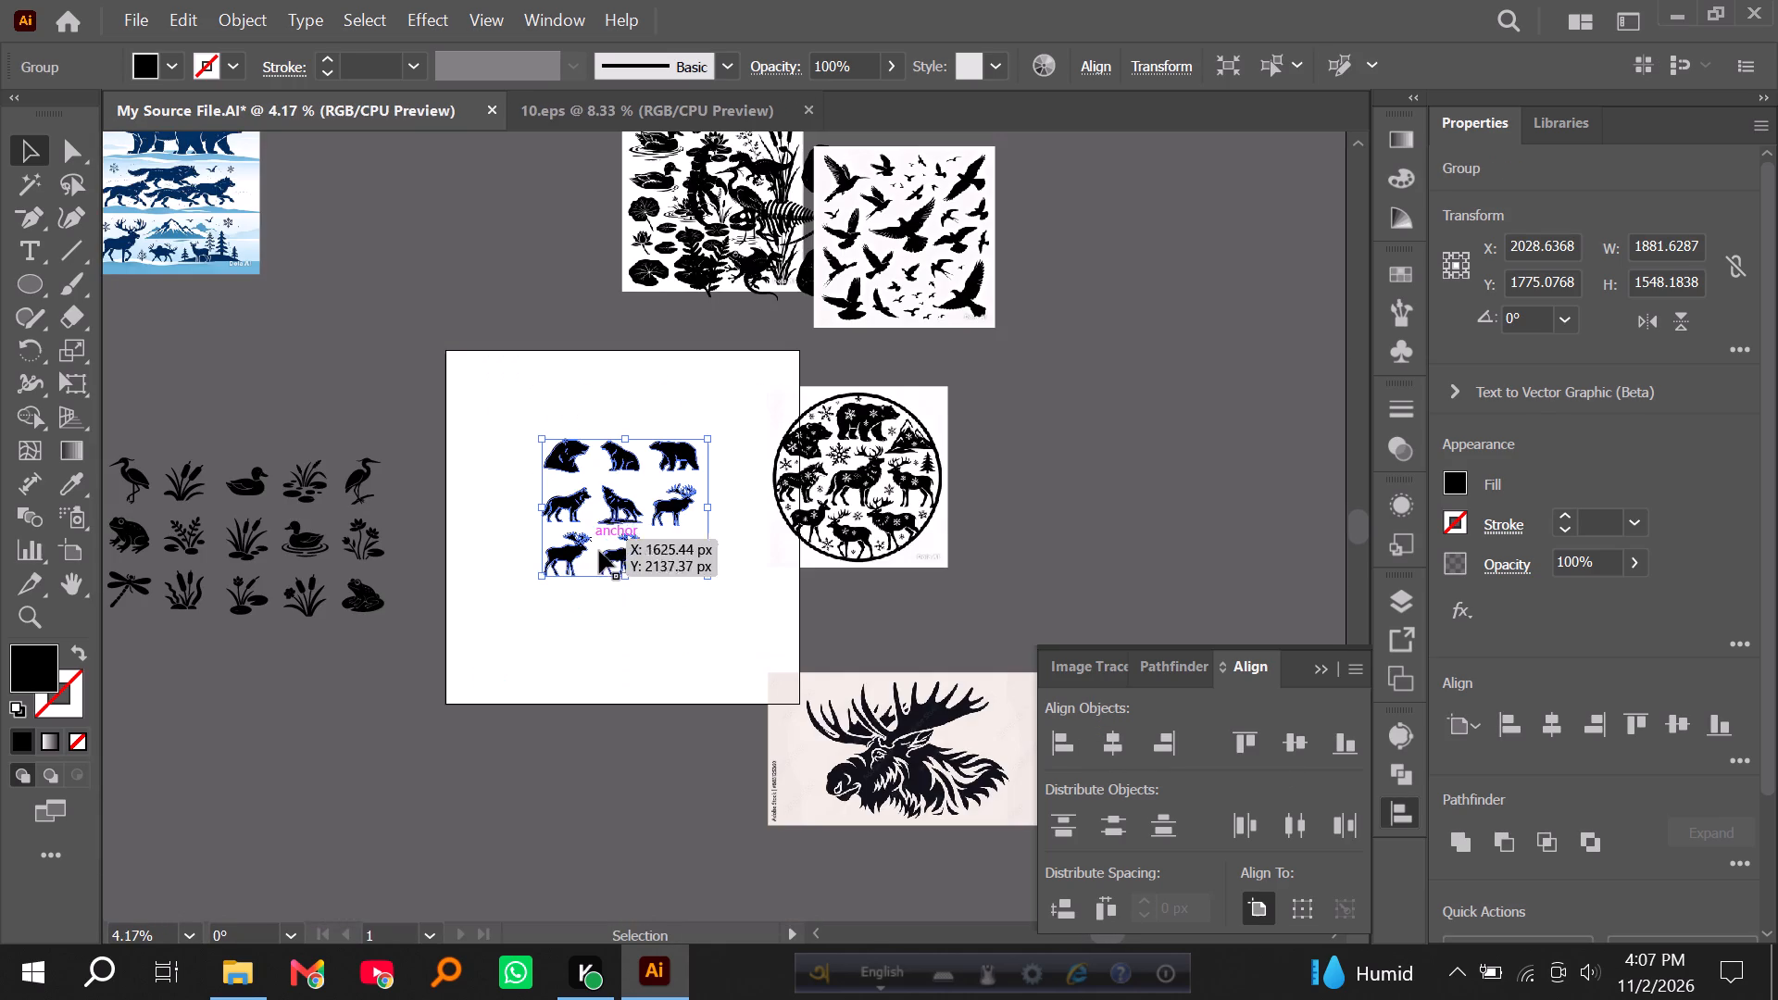
pyautogui.moveTo(610, 556); pyautogui.dragTo(312, 764)
pyautogui.click(585, 603)
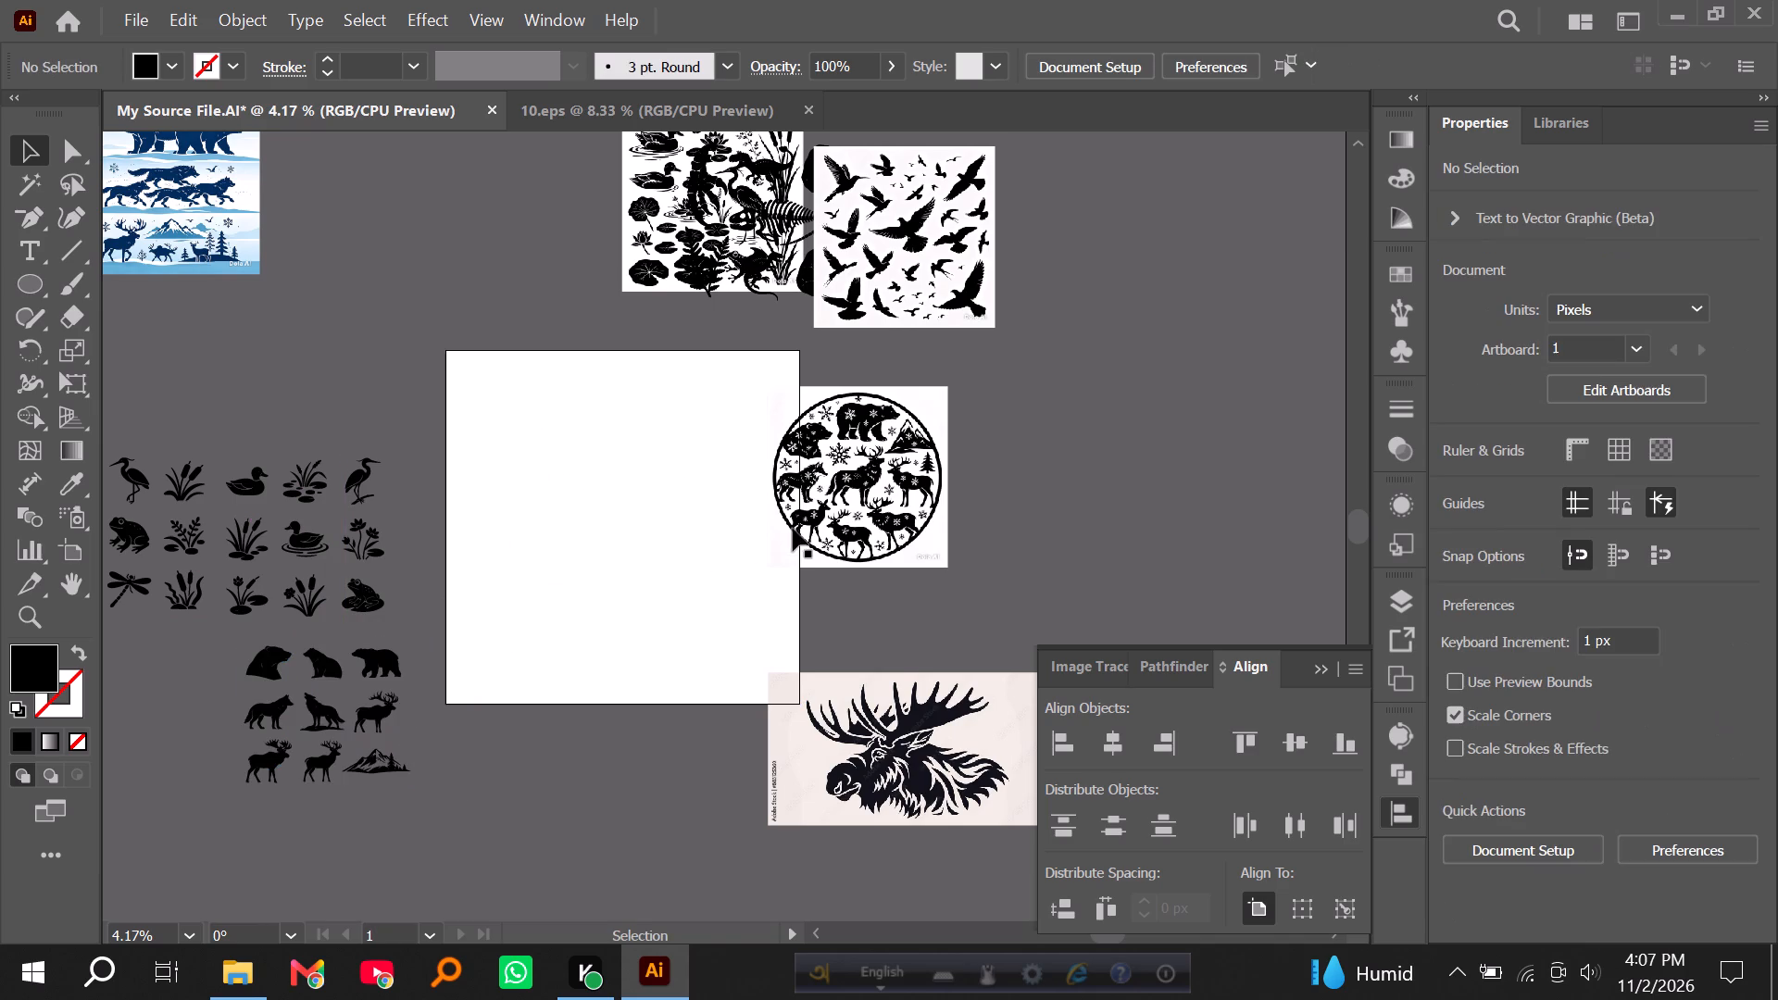
# Move the circular winter animals image onto the artboard.
pyautogui.scroll(3, 664, 512)
pyautogui.moveTo(896, 560); pyautogui.dragTo(720, 585)
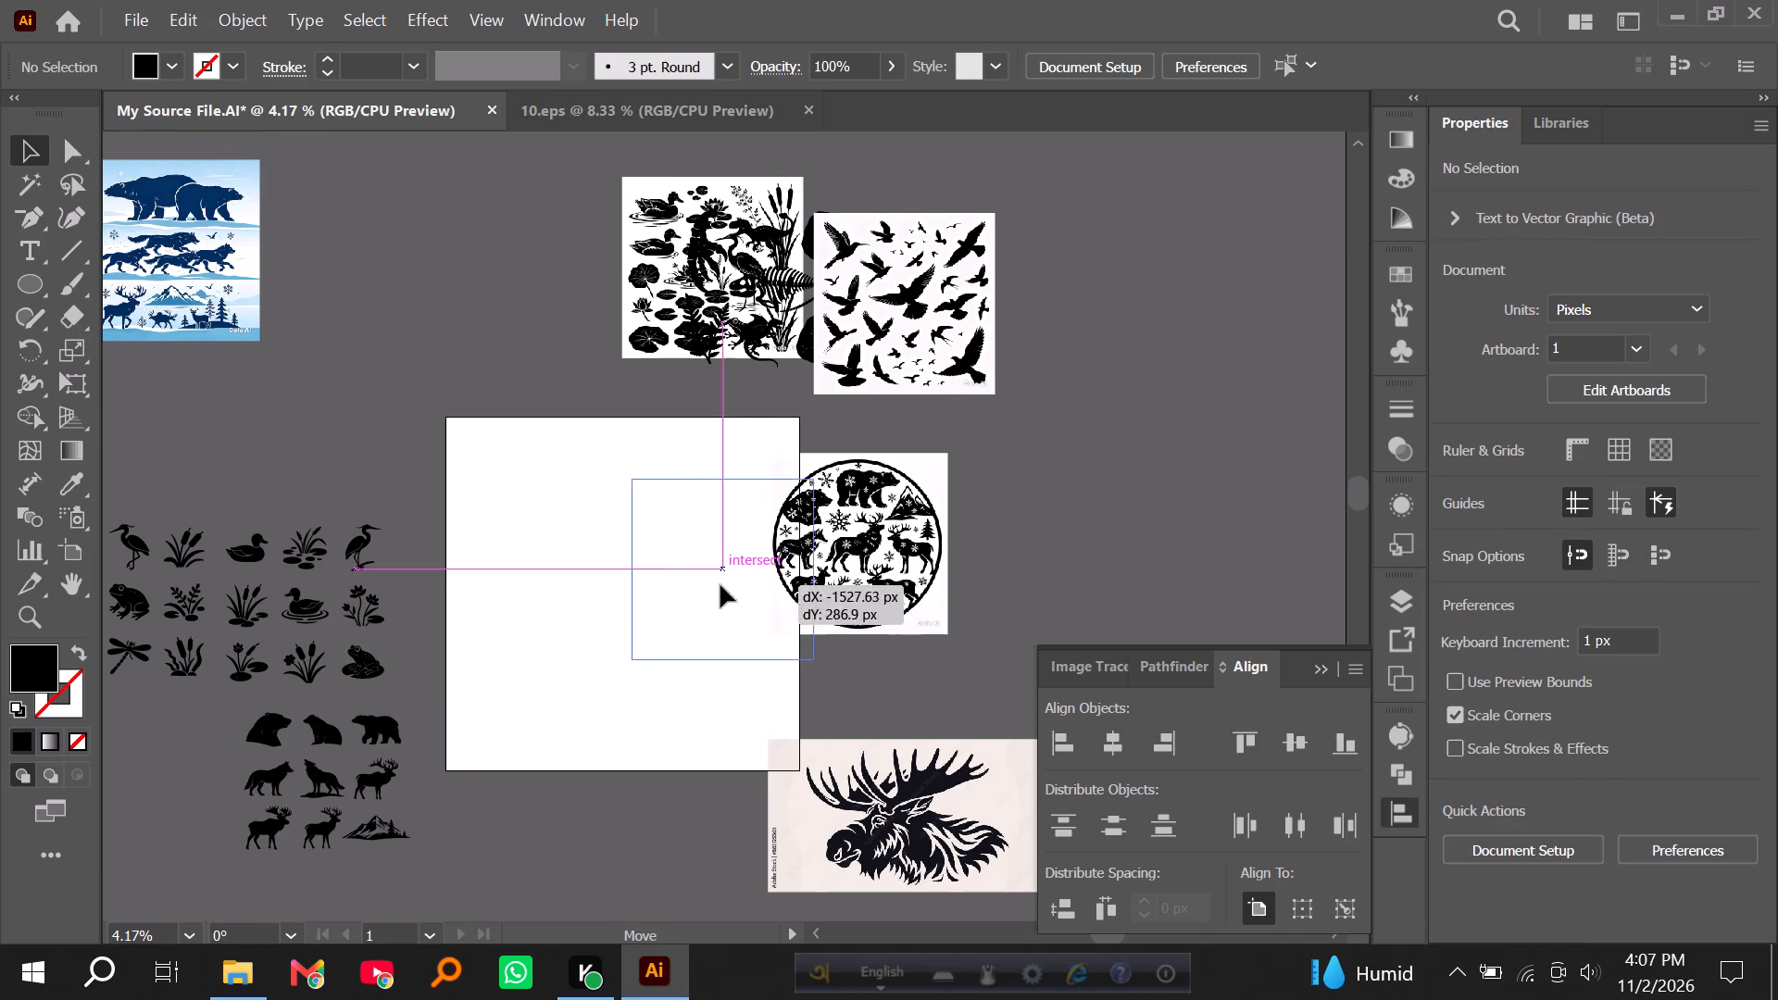
pyautogui.moveTo(720, 585); pyautogui.dragTo(644, 583)
pyautogui.keyDown('alt'); pyautogui.scroll(4, 629, 580); pyautogui.keyUp('alt')
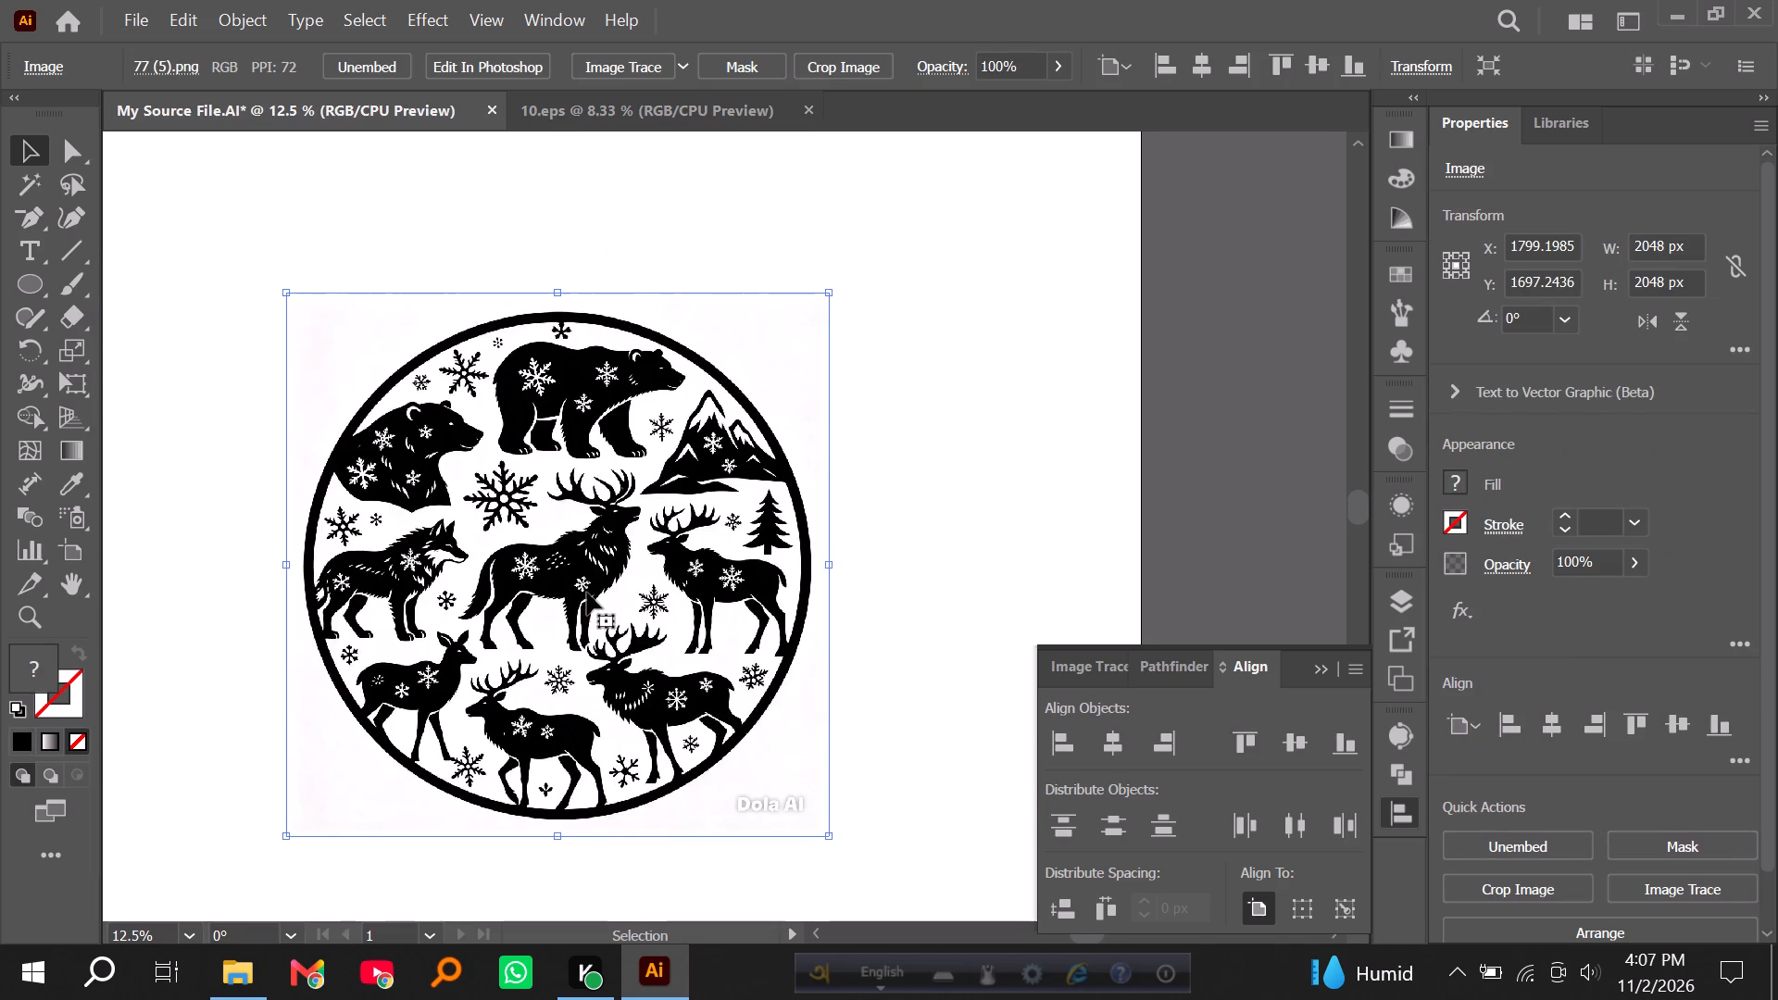
# Trace the circular winter animals image with the Sketched Art preset and expand the tracing.
pyautogui.click(686, 63)
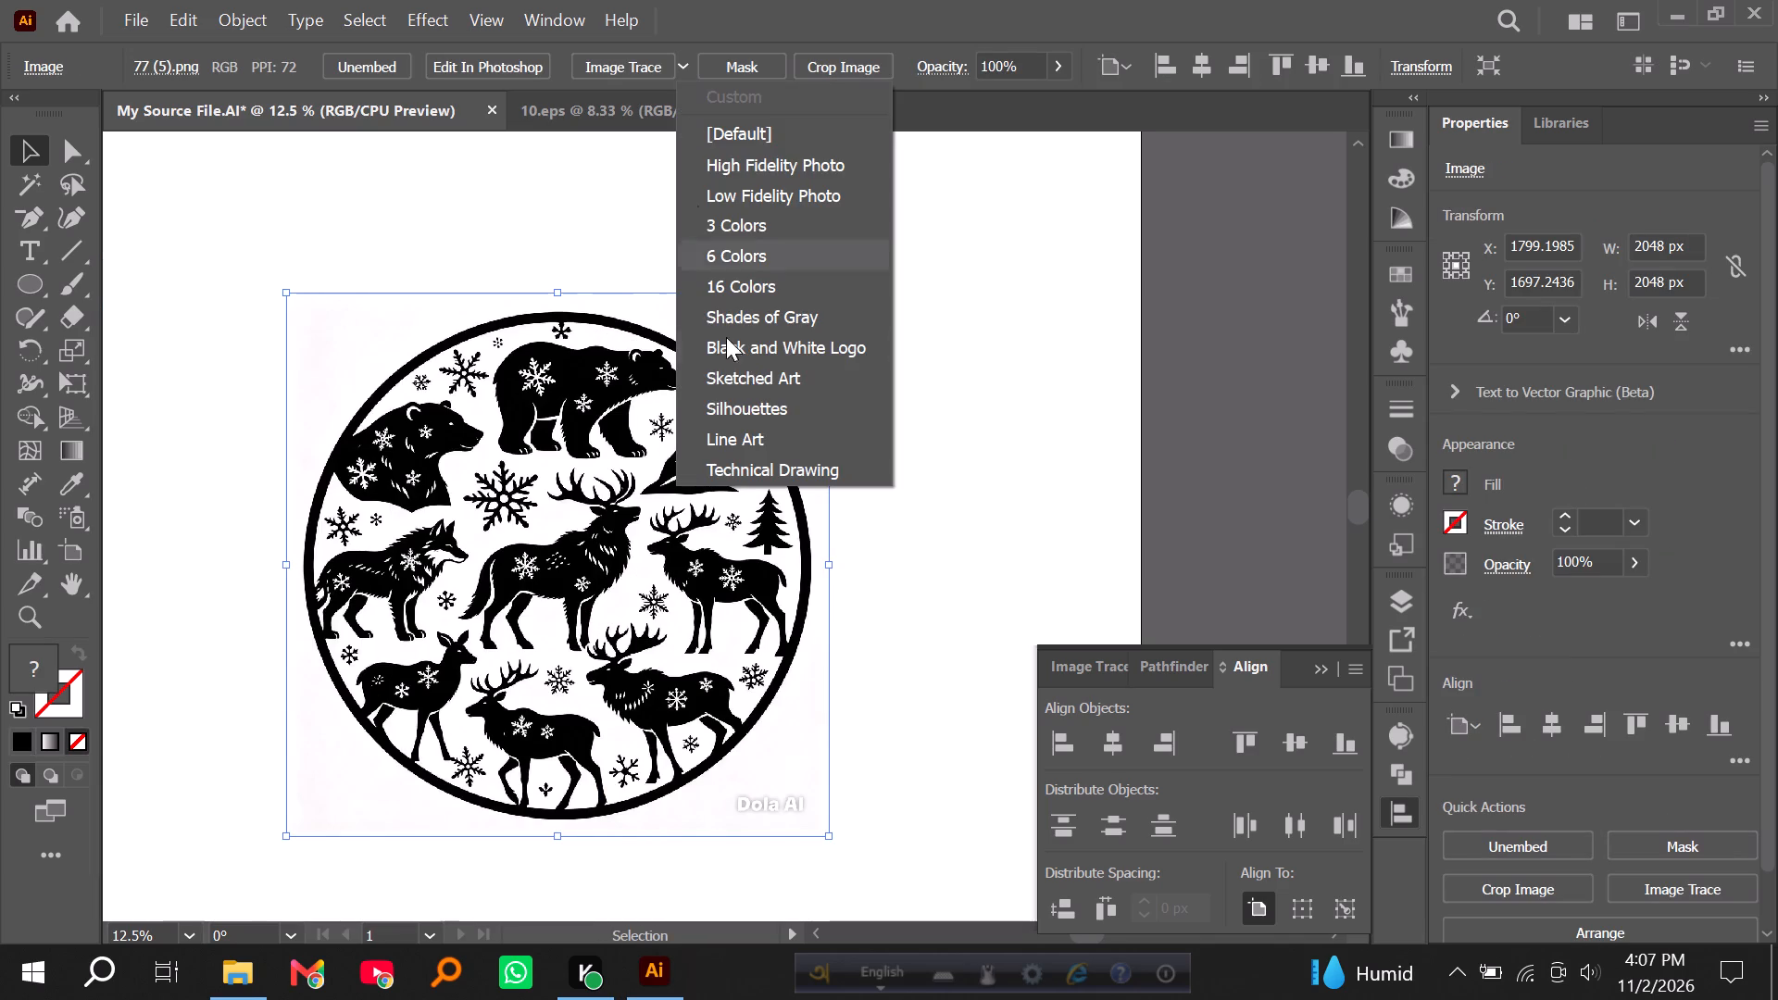
pyautogui.click(732, 372)
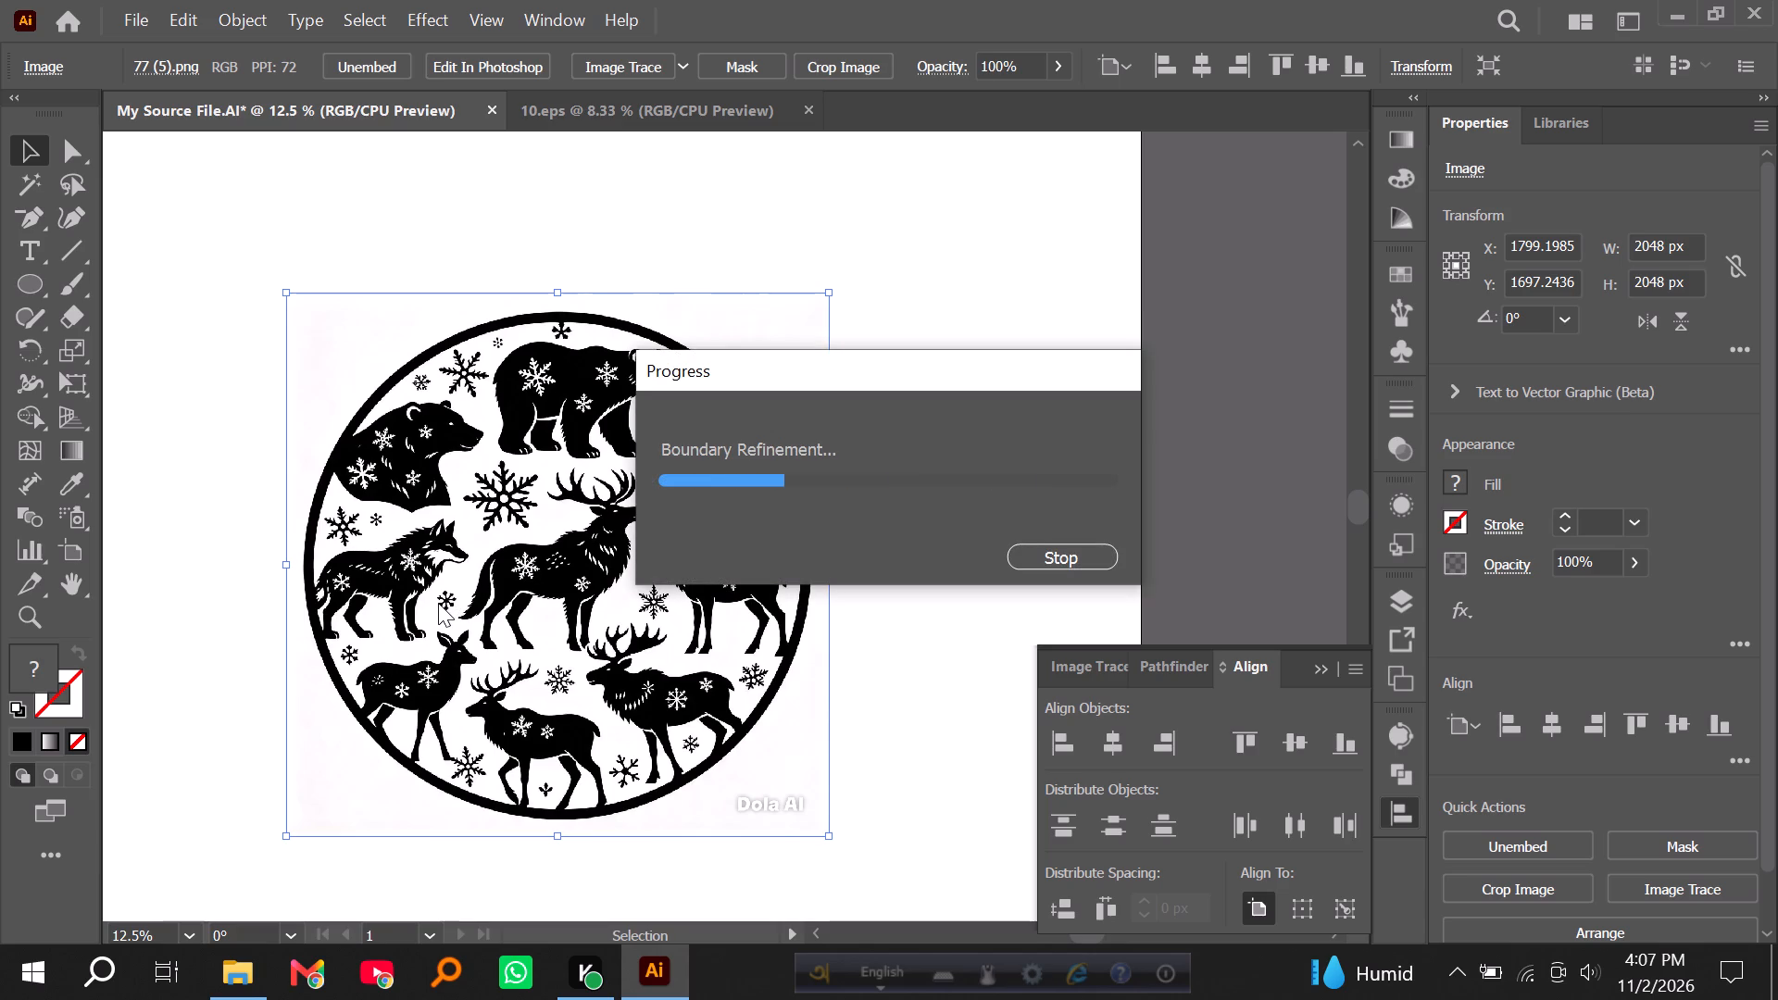
pyautogui.keyDown('alt'); pyautogui.scroll(2, 438, 602); pyautogui.keyUp('alt')
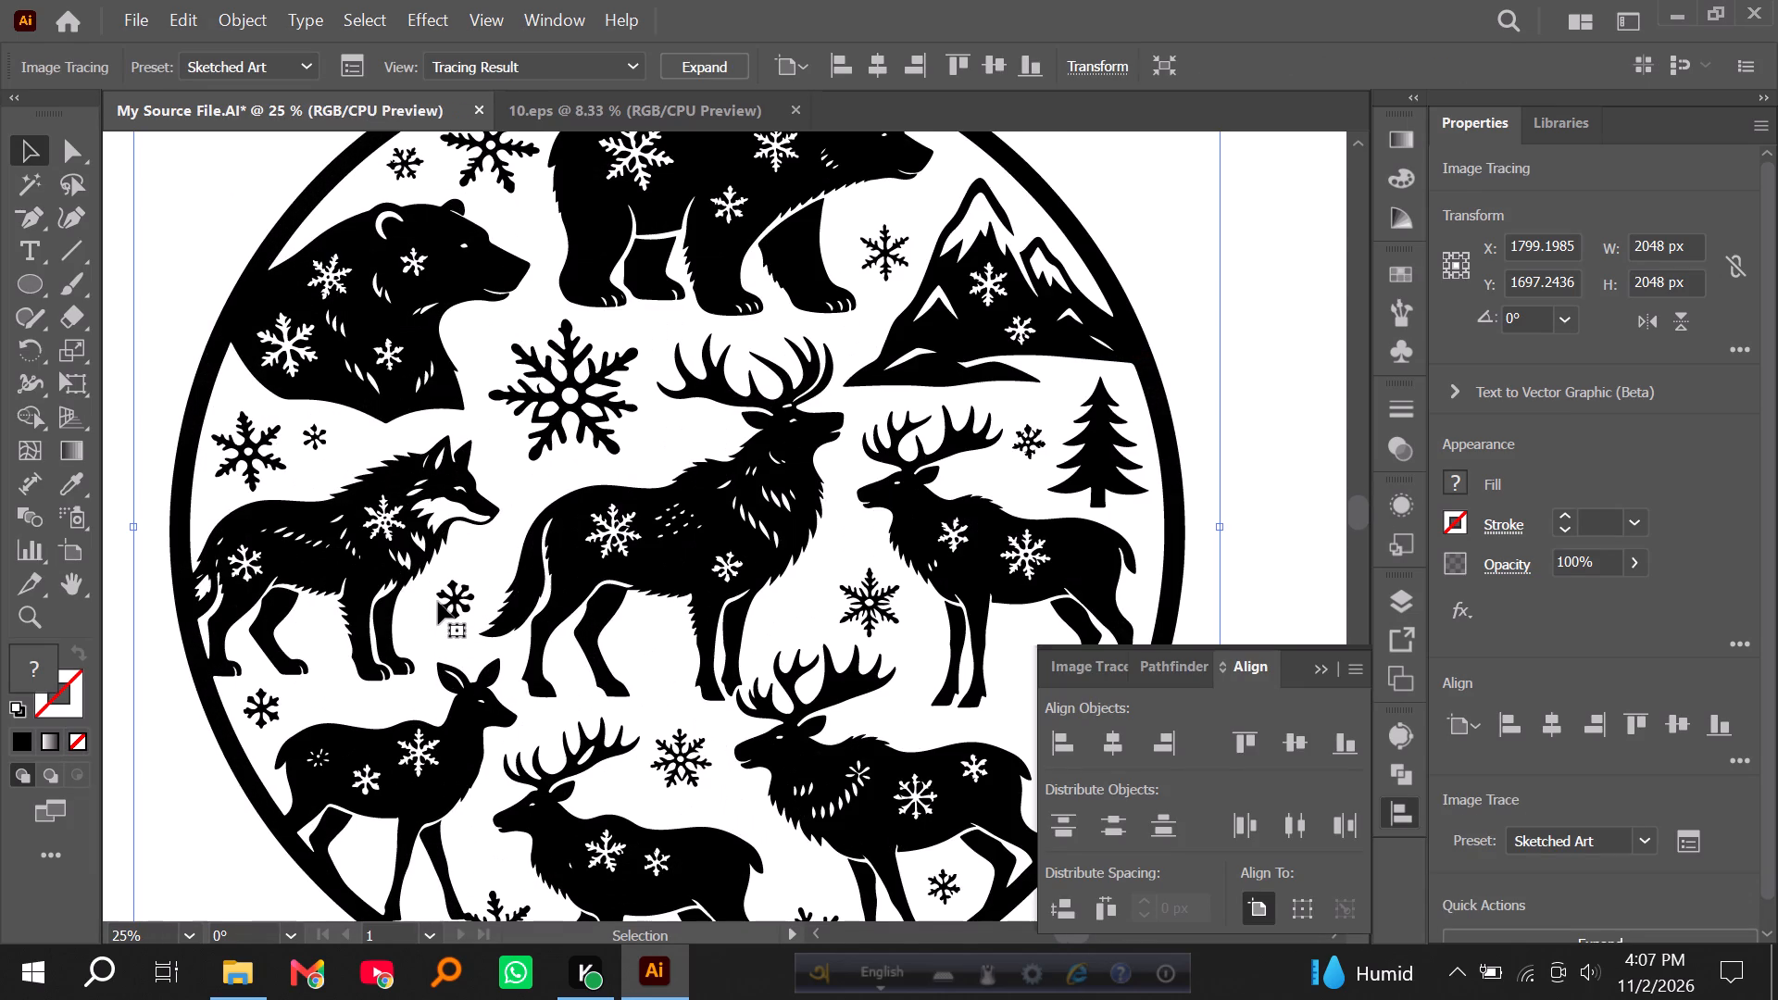
pyautogui.keyDown('alt'); pyautogui.scroll(-1, 438, 602); pyautogui.keyUp('alt')
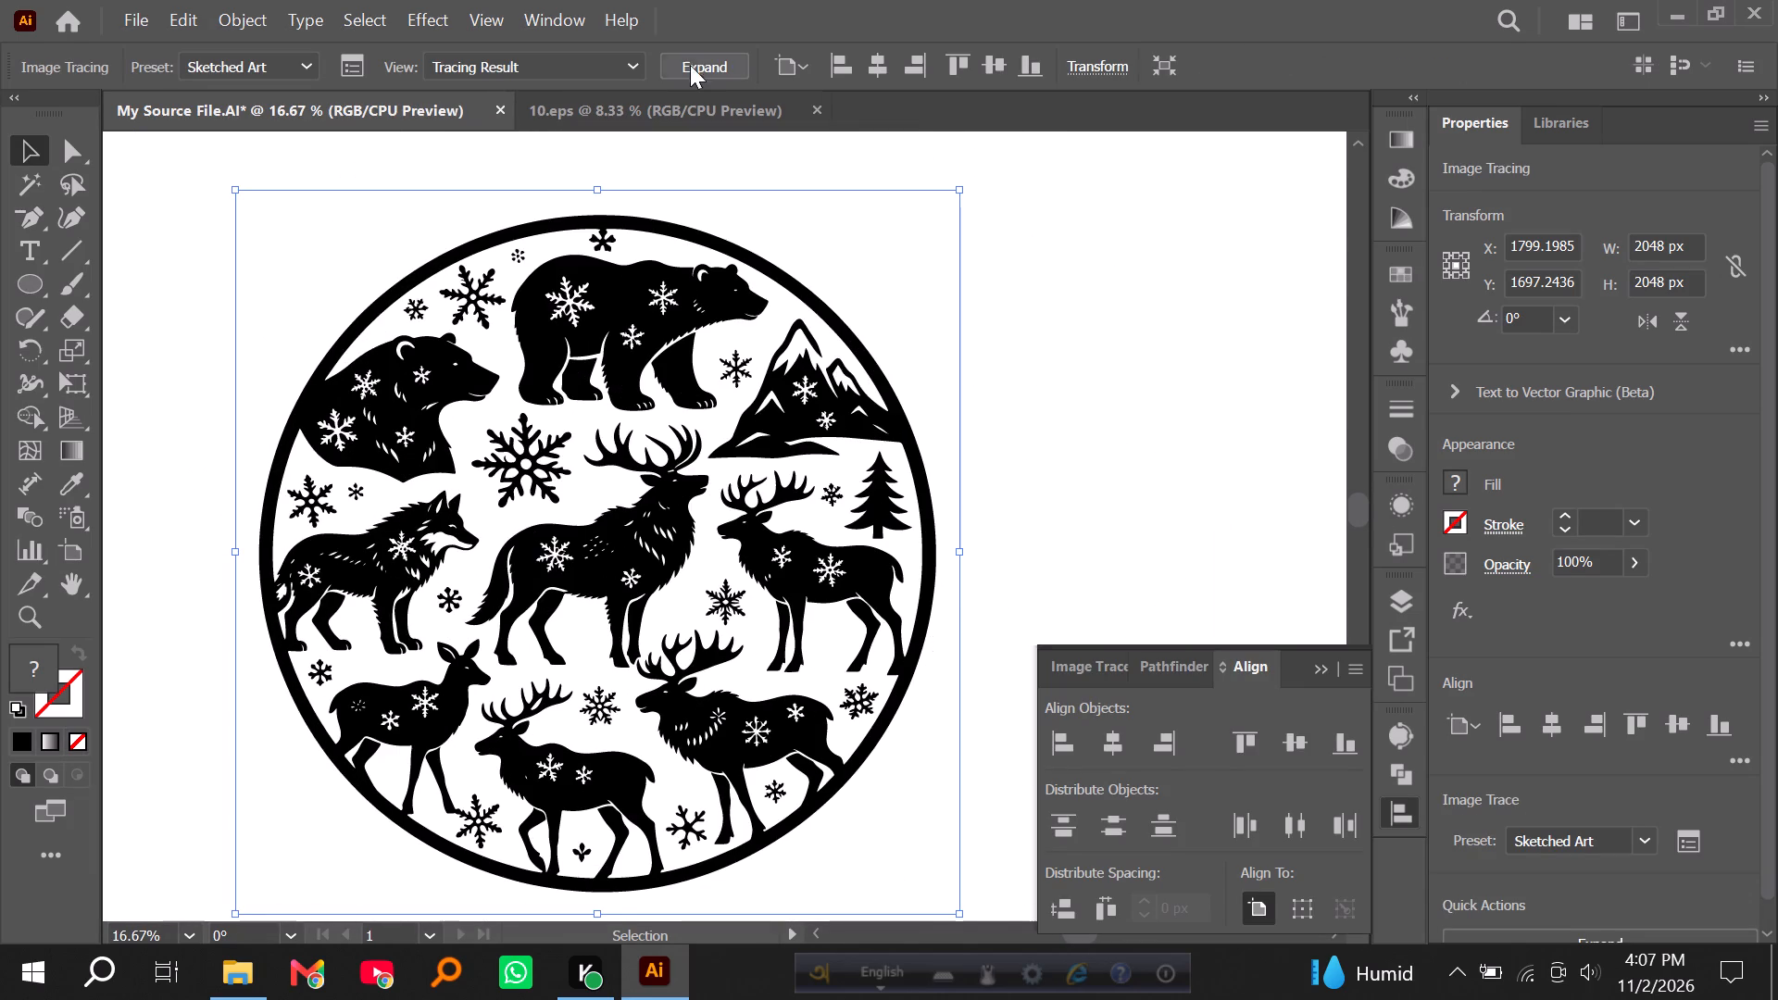
pyautogui.click(690, 61)
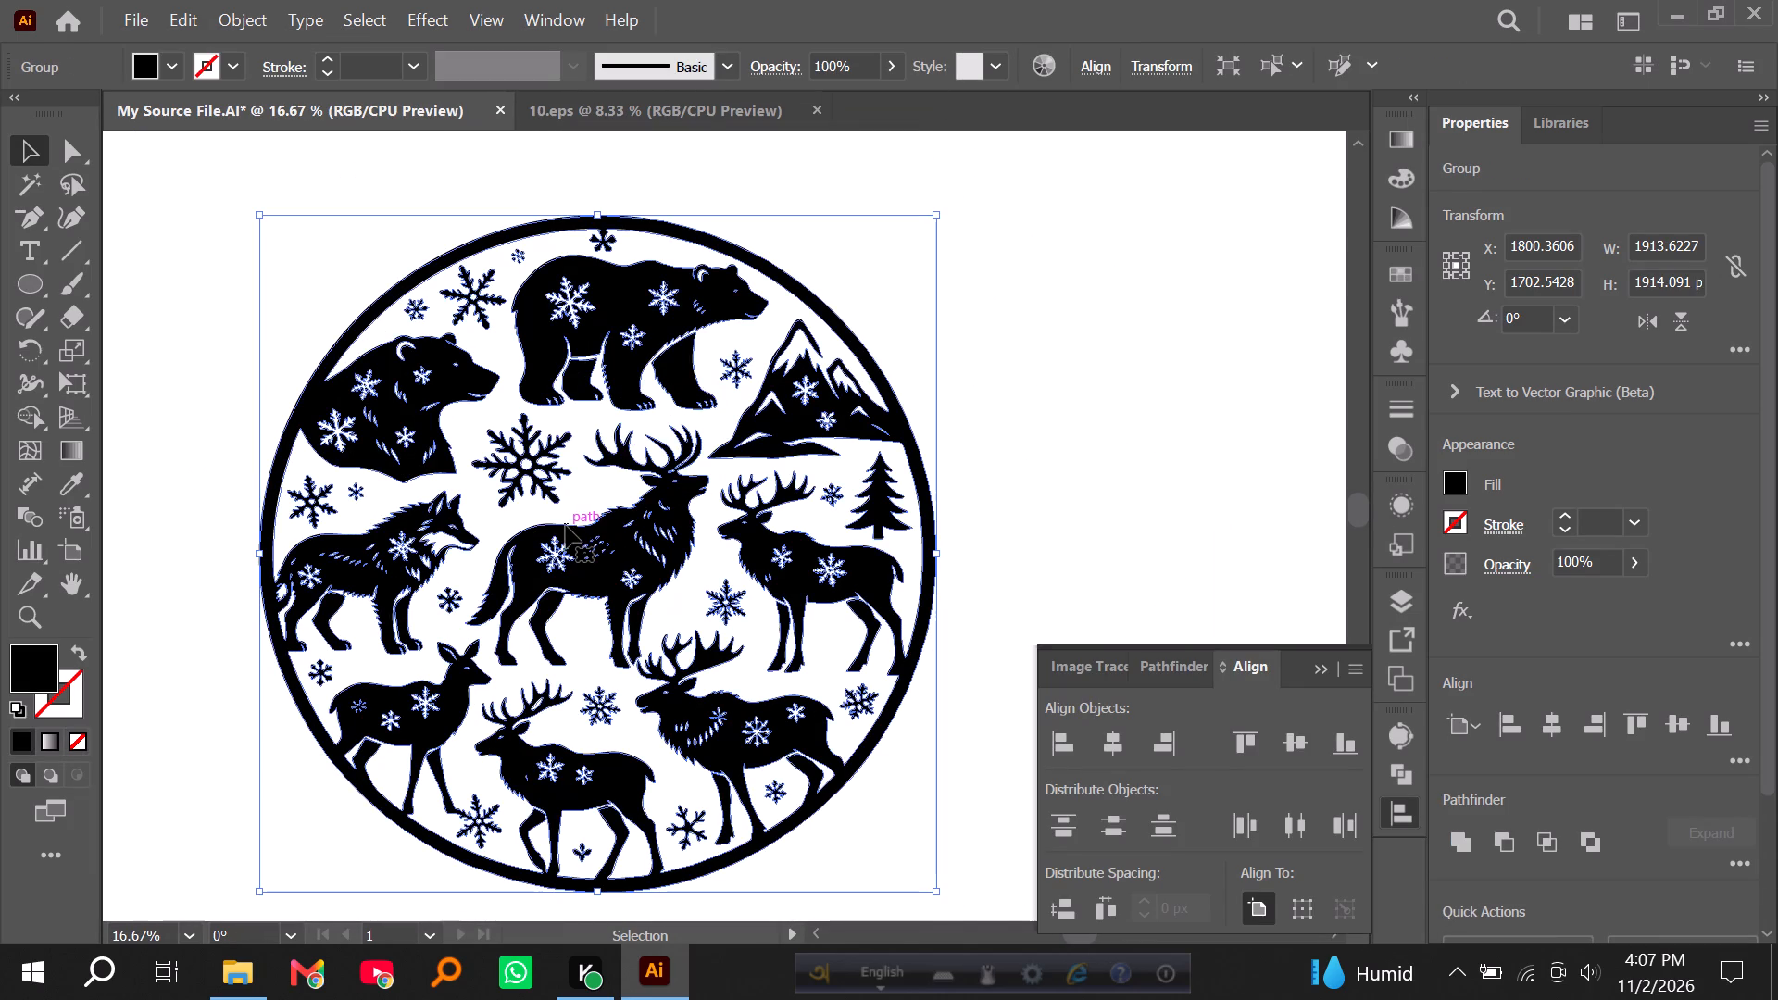
# Move the expanded circular winter artwork off the artboard, beside the nine-motif winter animal set.
pyautogui.keyDown('alt'); pyautogui.scroll(-6, 576, 521); pyautogui.keyUp('alt')
pyautogui.click(983, 551)
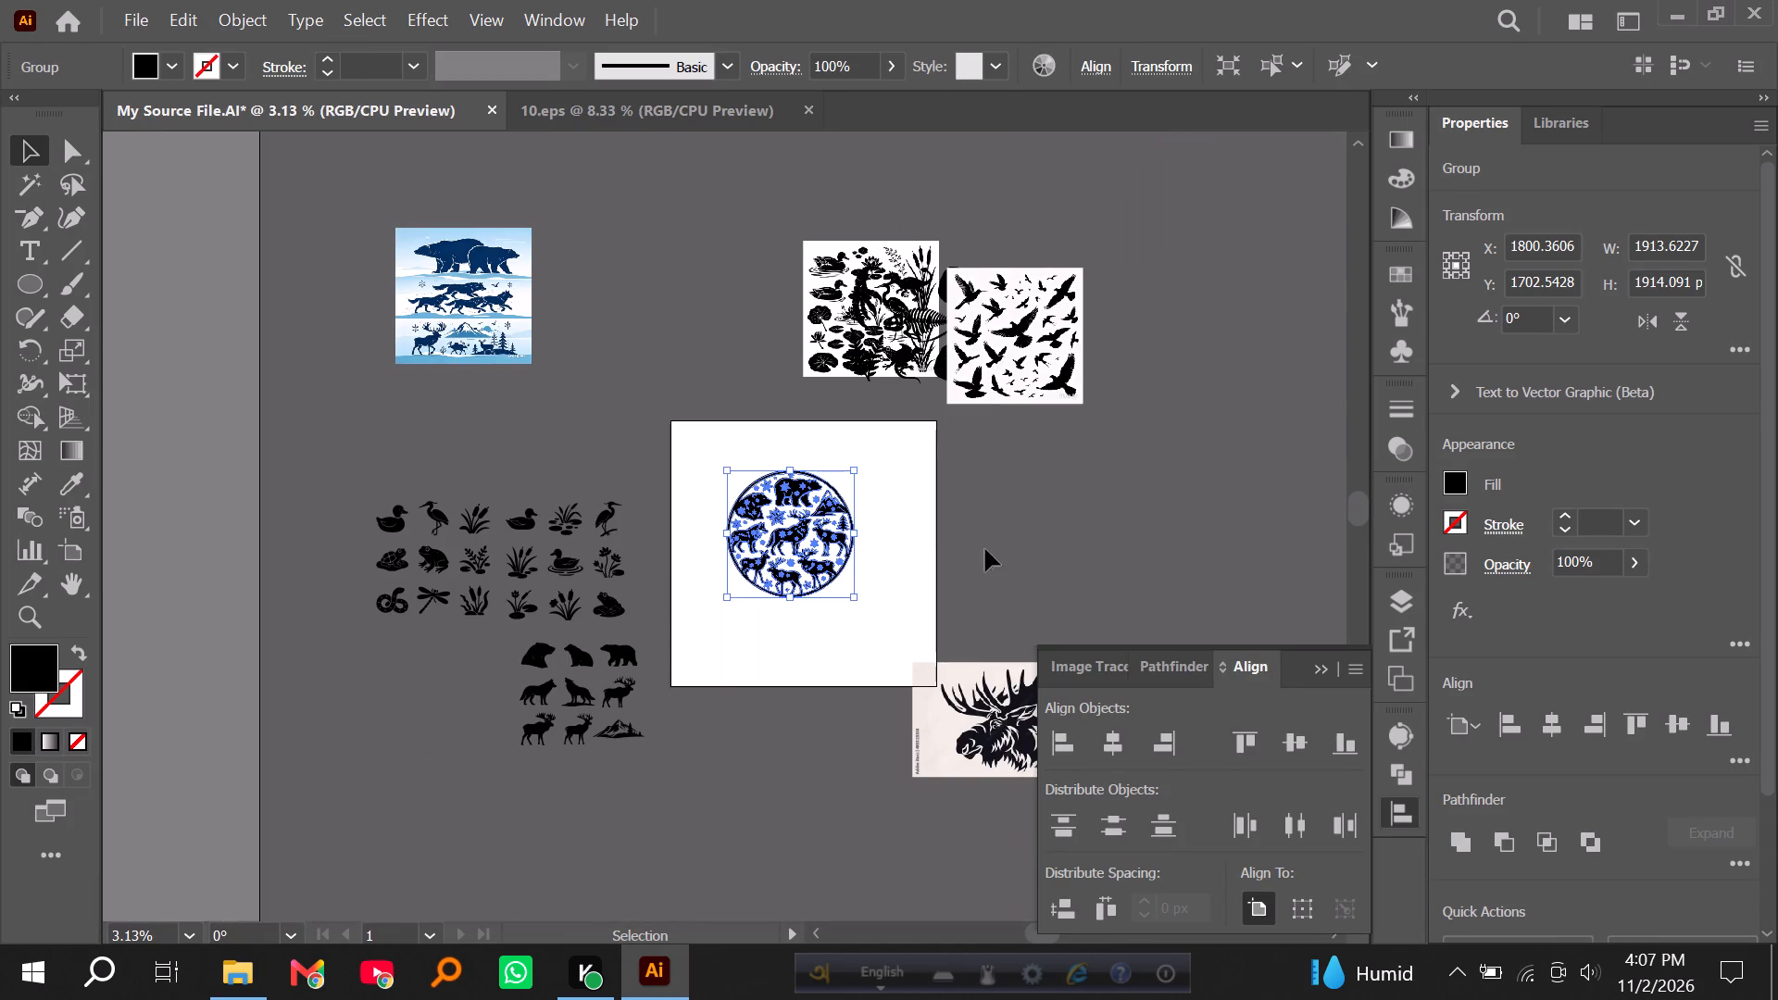
pyautogui.moveTo(826, 527); pyautogui.dragTo(461, 716)
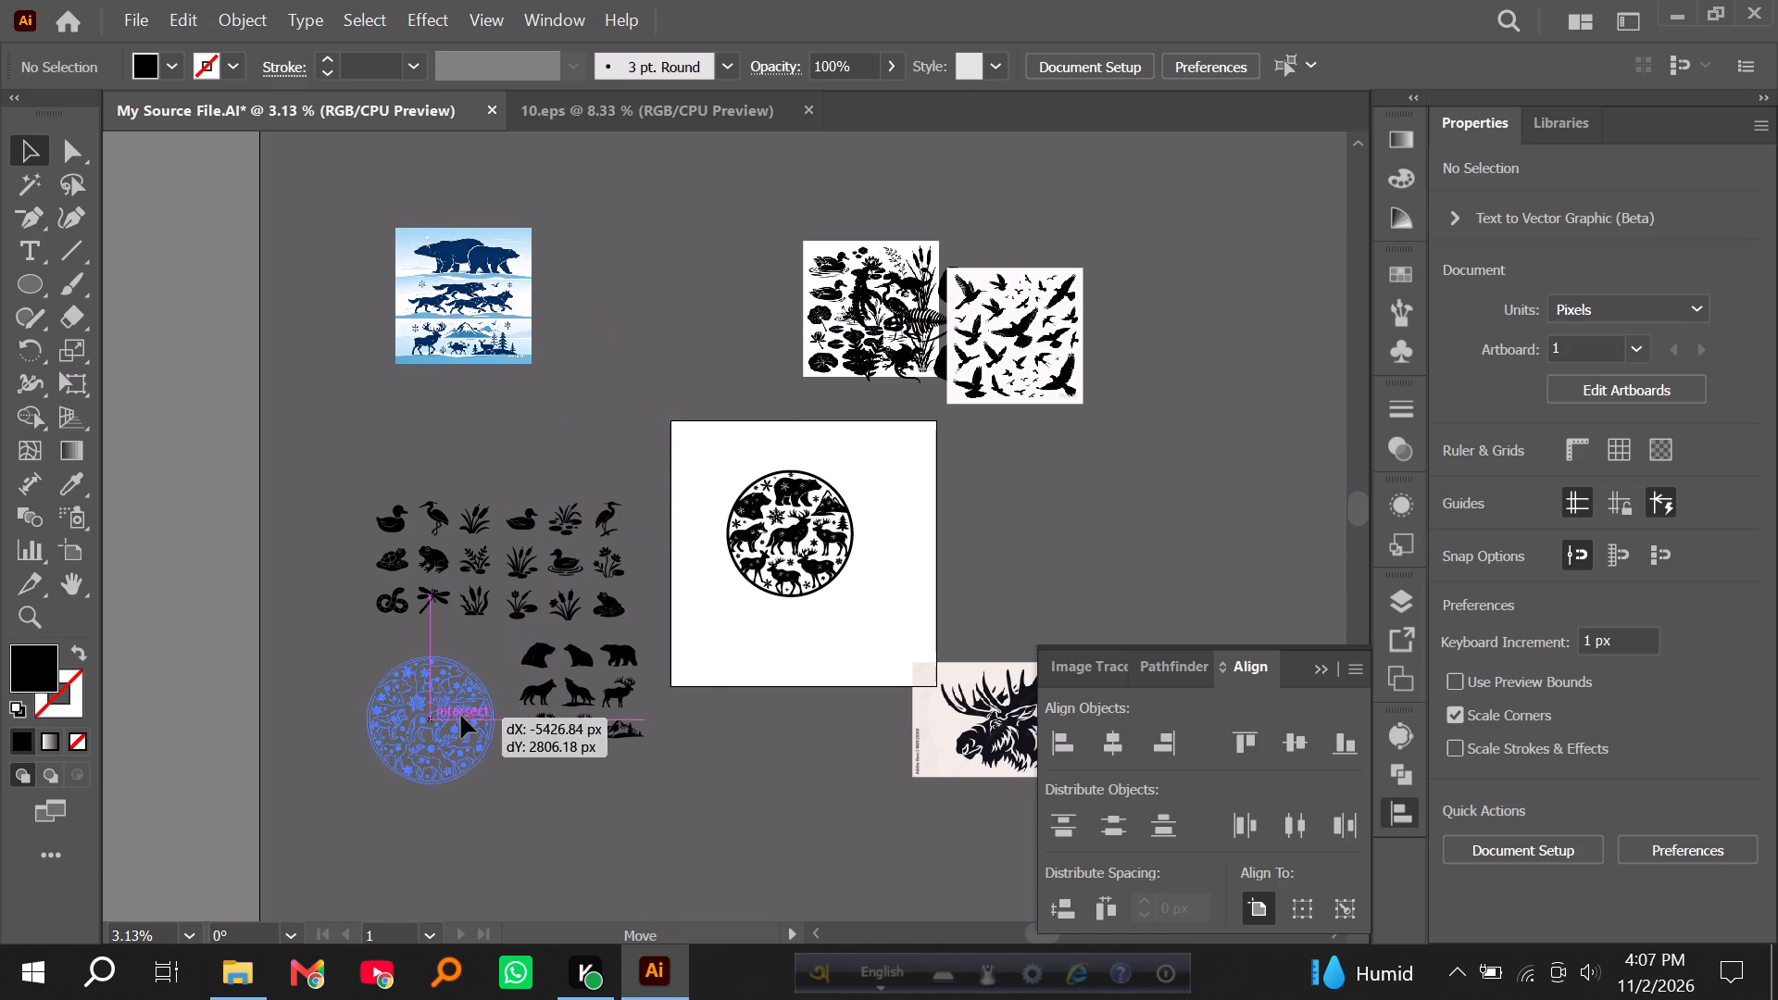
pyautogui.moveTo(461, 716); pyautogui.dragTo(460, 716)
pyautogui.click(732, 632)
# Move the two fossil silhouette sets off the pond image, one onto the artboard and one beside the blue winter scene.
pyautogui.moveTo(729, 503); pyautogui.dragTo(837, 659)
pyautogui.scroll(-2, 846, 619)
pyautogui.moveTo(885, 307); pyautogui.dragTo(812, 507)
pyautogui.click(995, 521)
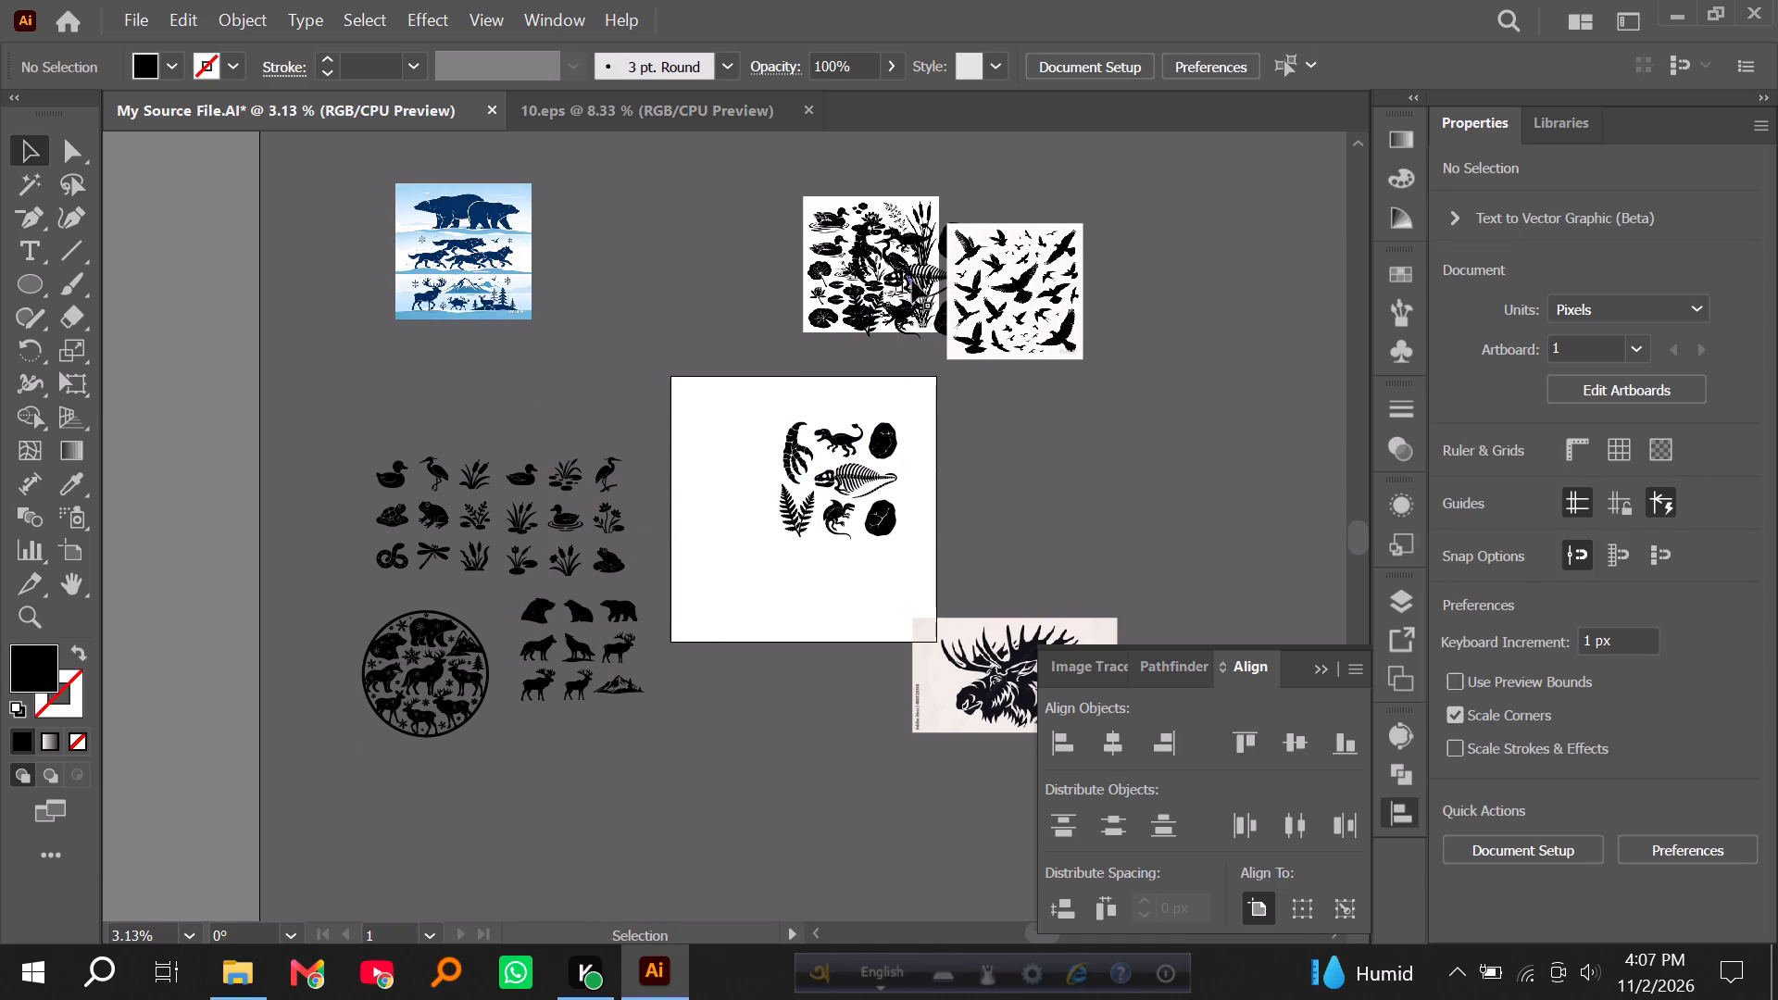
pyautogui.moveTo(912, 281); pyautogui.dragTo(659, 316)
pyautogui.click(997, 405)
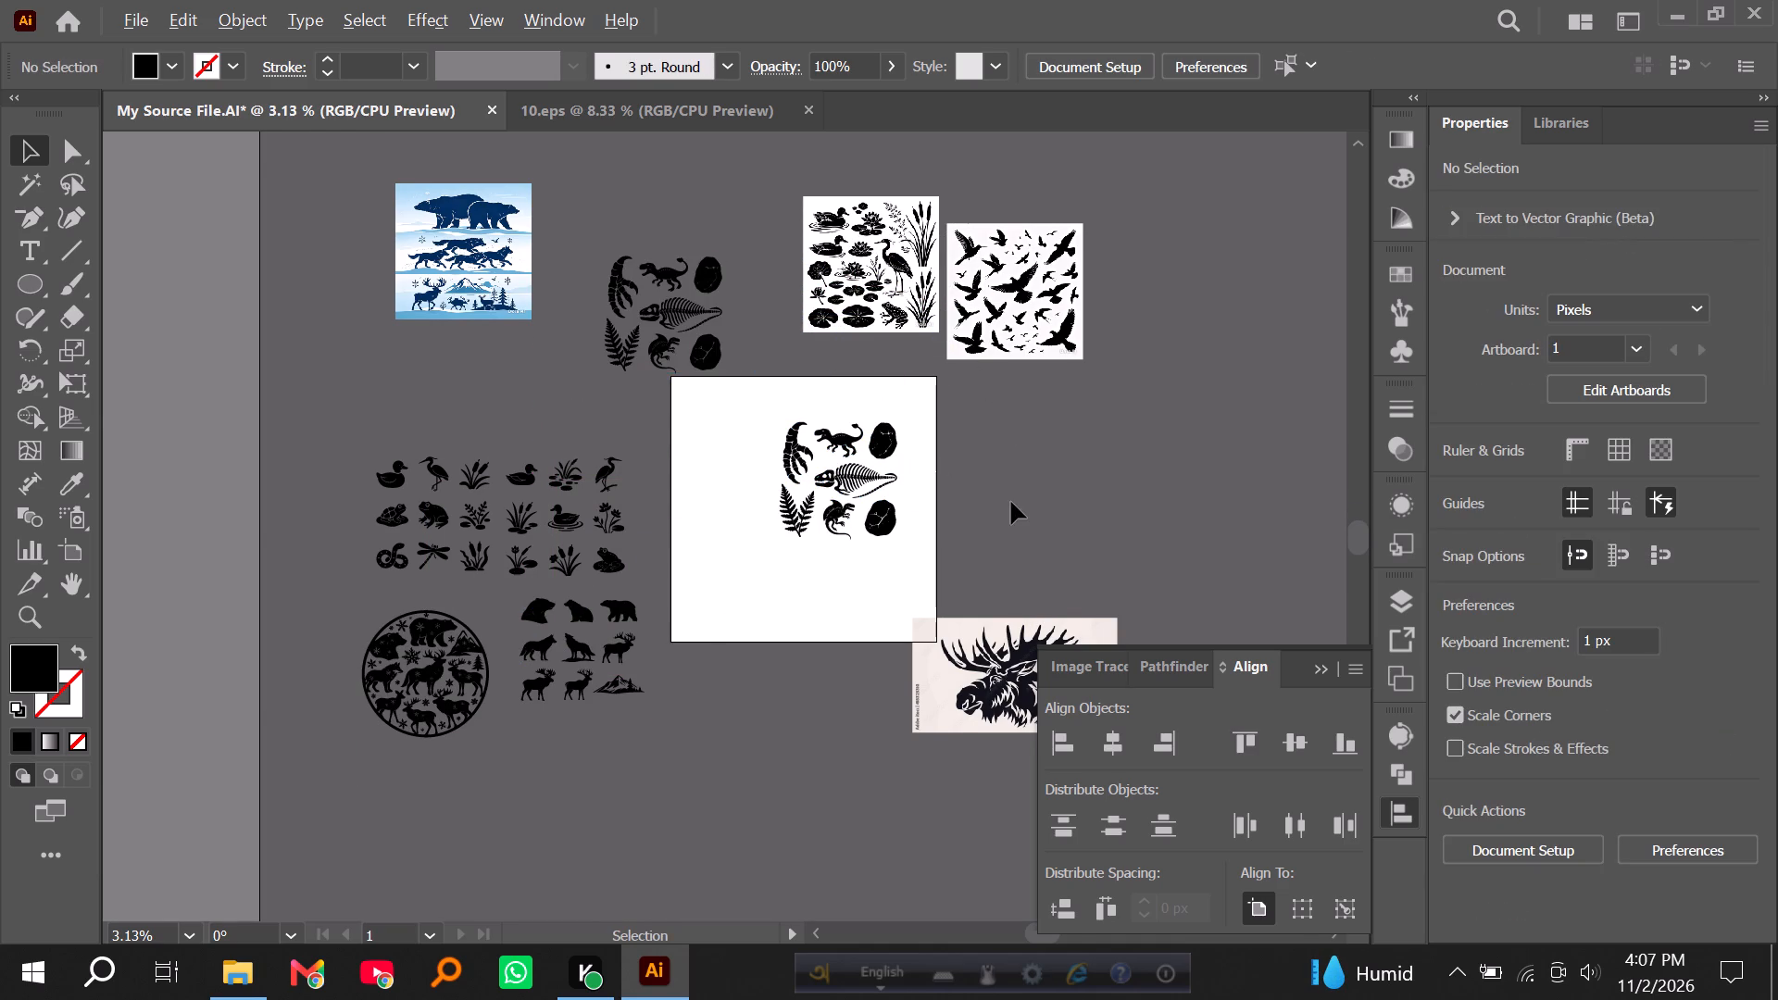
# Delete both fossil silhouette sets, the one above the artboard and the one on it.
pyautogui.keyDown('alt'); pyautogui.scroll(1, 1011, 502); pyautogui.keyUp('alt')
pyautogui.scroll(1, 909, 523)
pyautogui.click(810, 506)
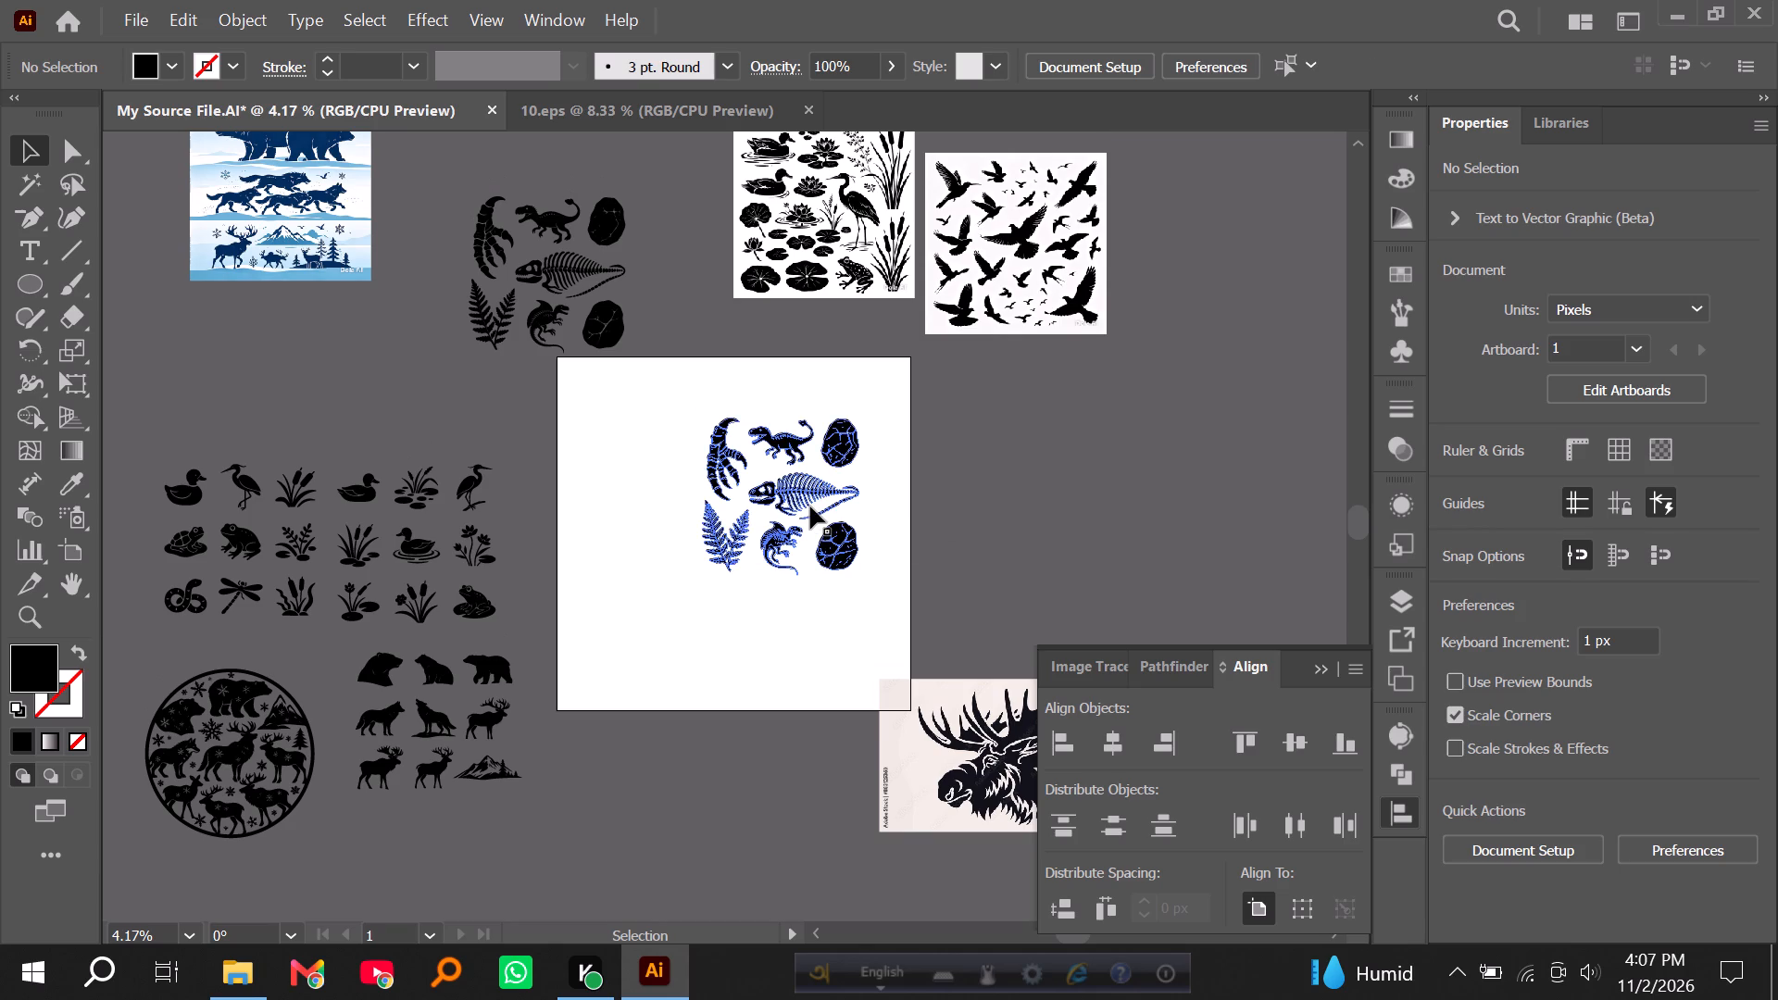
pyautogui.click(630, 248)
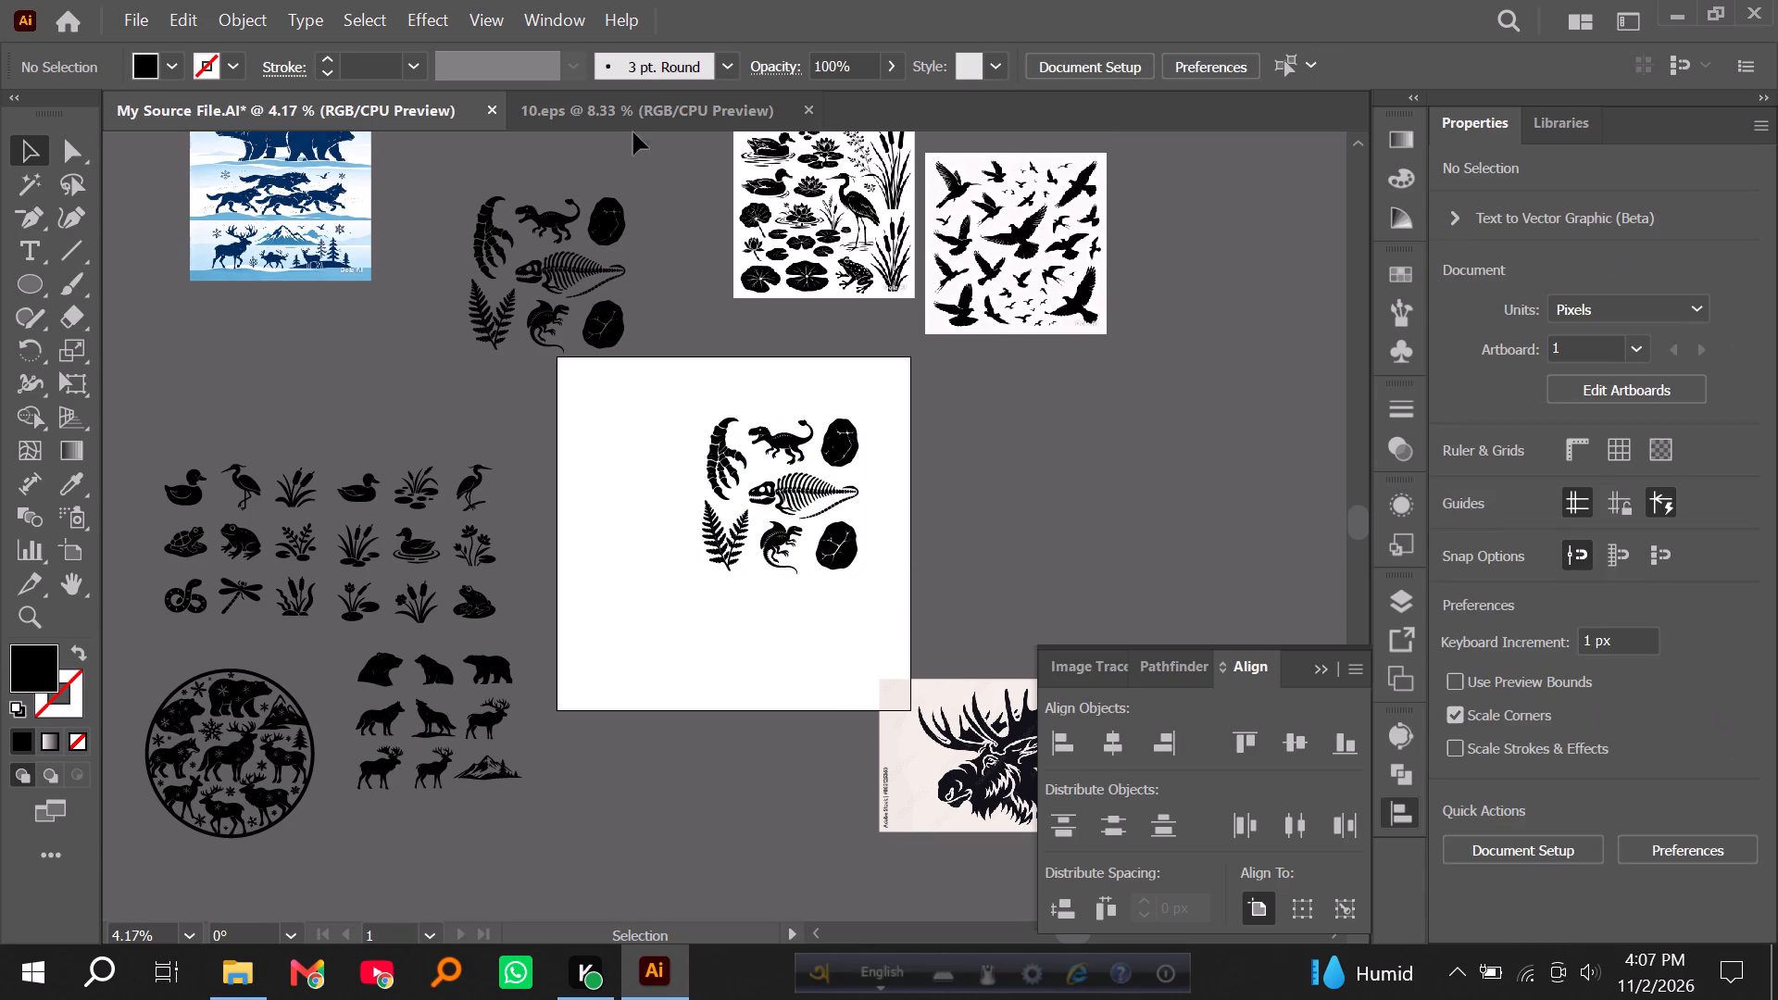
pyautogui.click(632, 121)
pyautogui.click(423, 114)
pyautogui.click(589, 329)
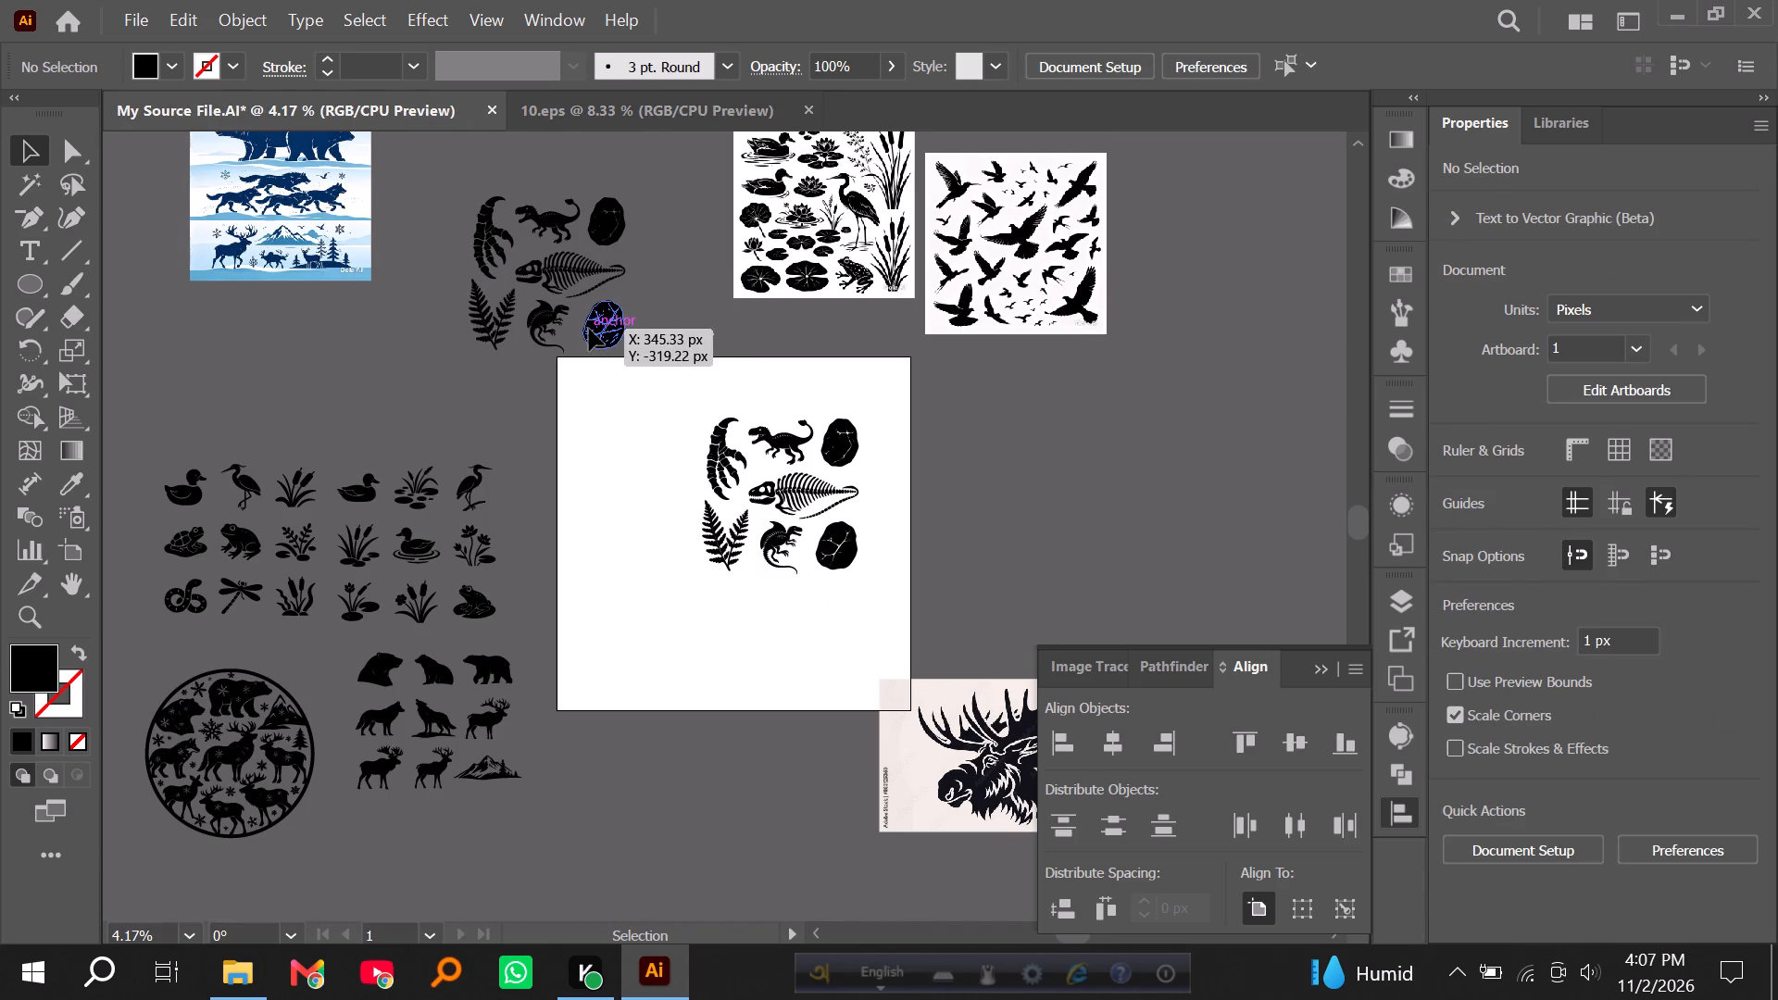
pyautogui.press('Delete')
pyautogui.click(731, 446)
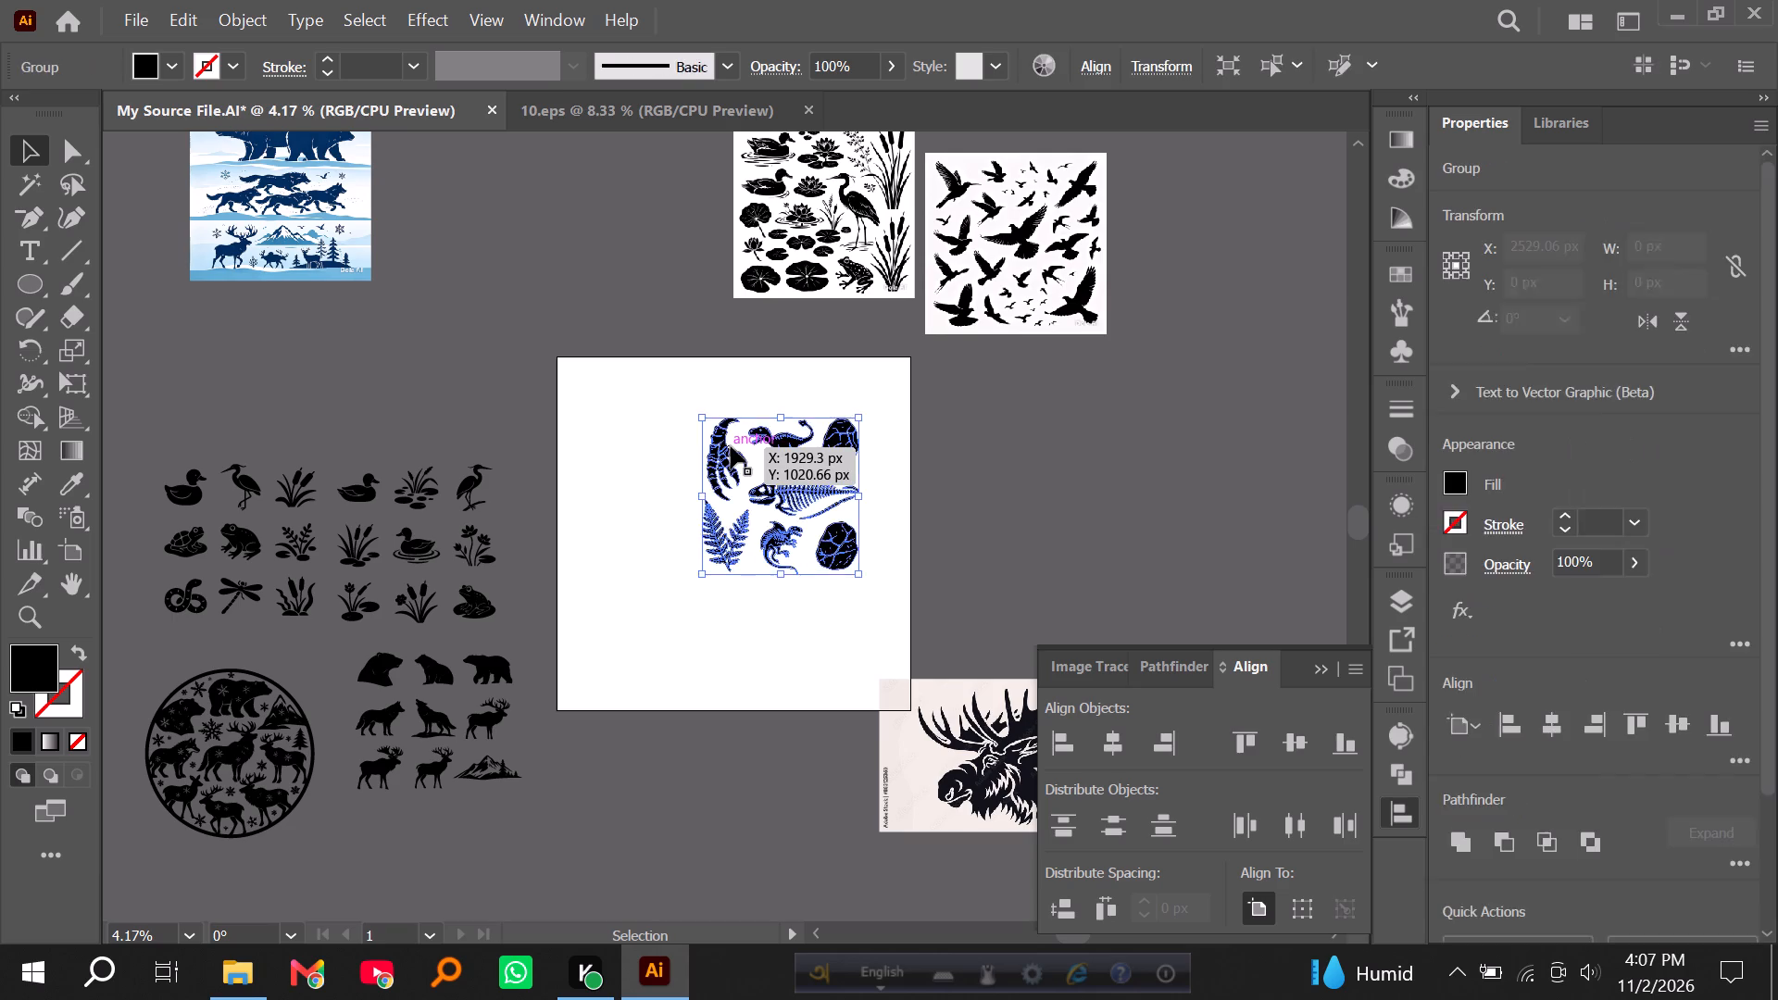
pyautogui.press('Delete')
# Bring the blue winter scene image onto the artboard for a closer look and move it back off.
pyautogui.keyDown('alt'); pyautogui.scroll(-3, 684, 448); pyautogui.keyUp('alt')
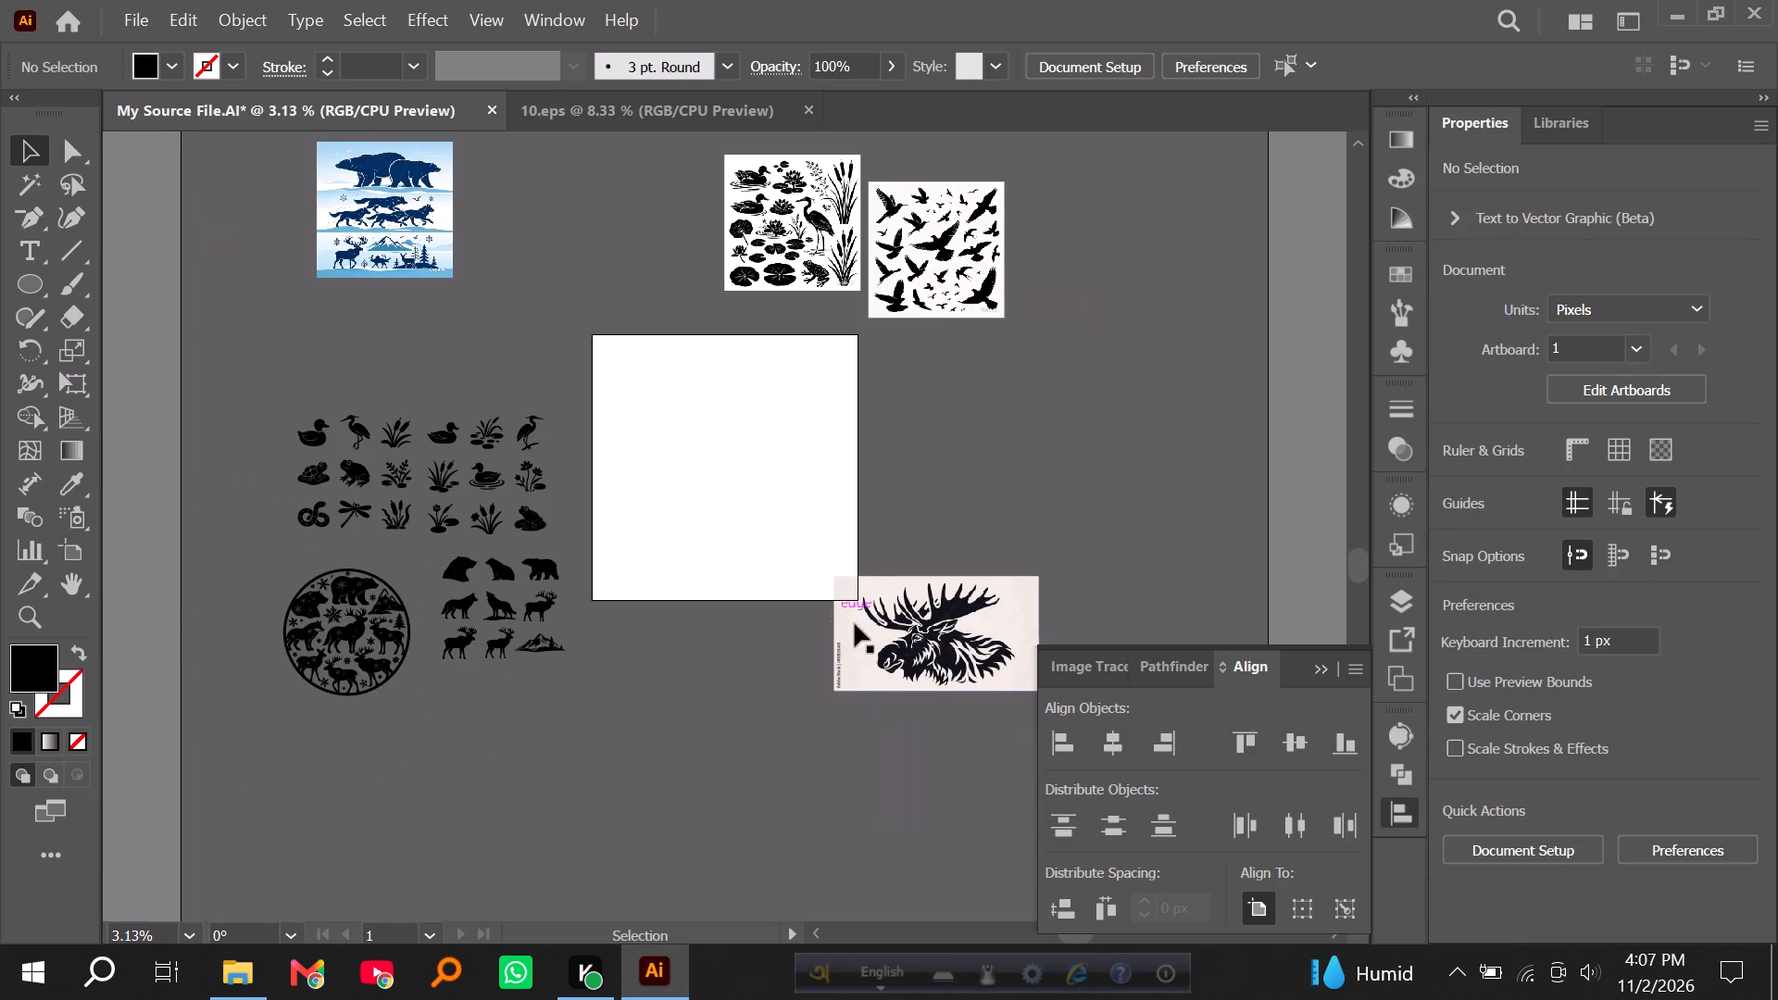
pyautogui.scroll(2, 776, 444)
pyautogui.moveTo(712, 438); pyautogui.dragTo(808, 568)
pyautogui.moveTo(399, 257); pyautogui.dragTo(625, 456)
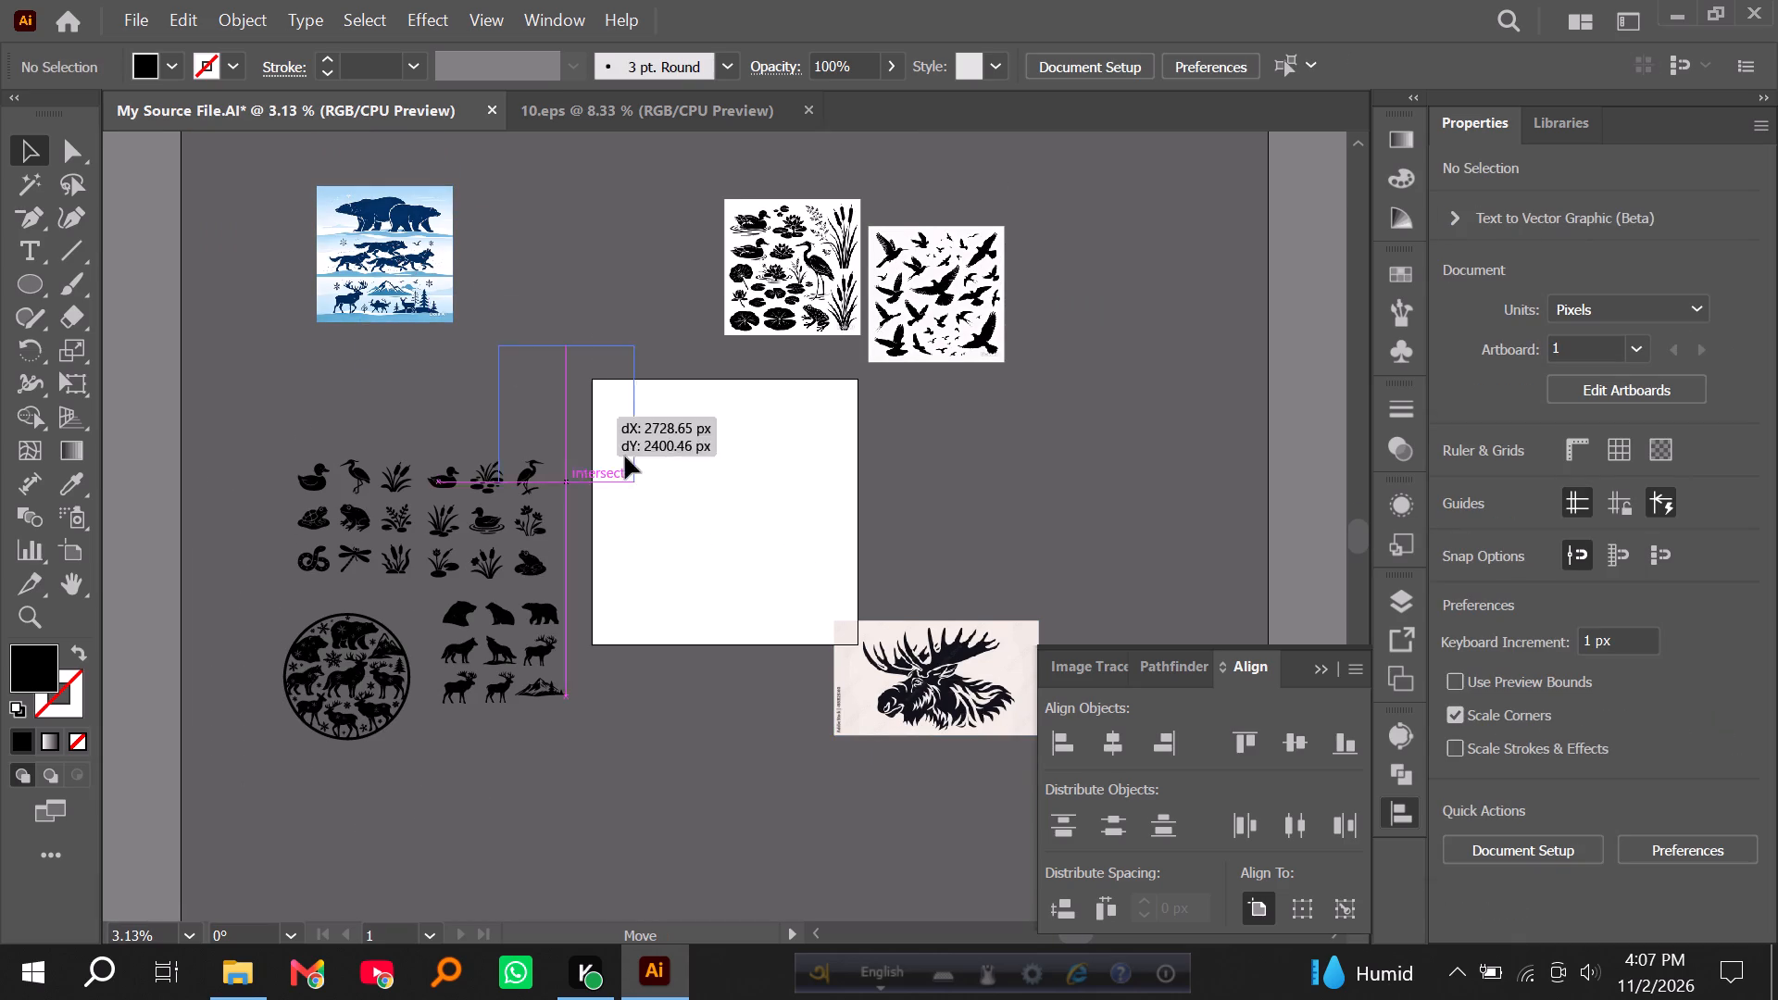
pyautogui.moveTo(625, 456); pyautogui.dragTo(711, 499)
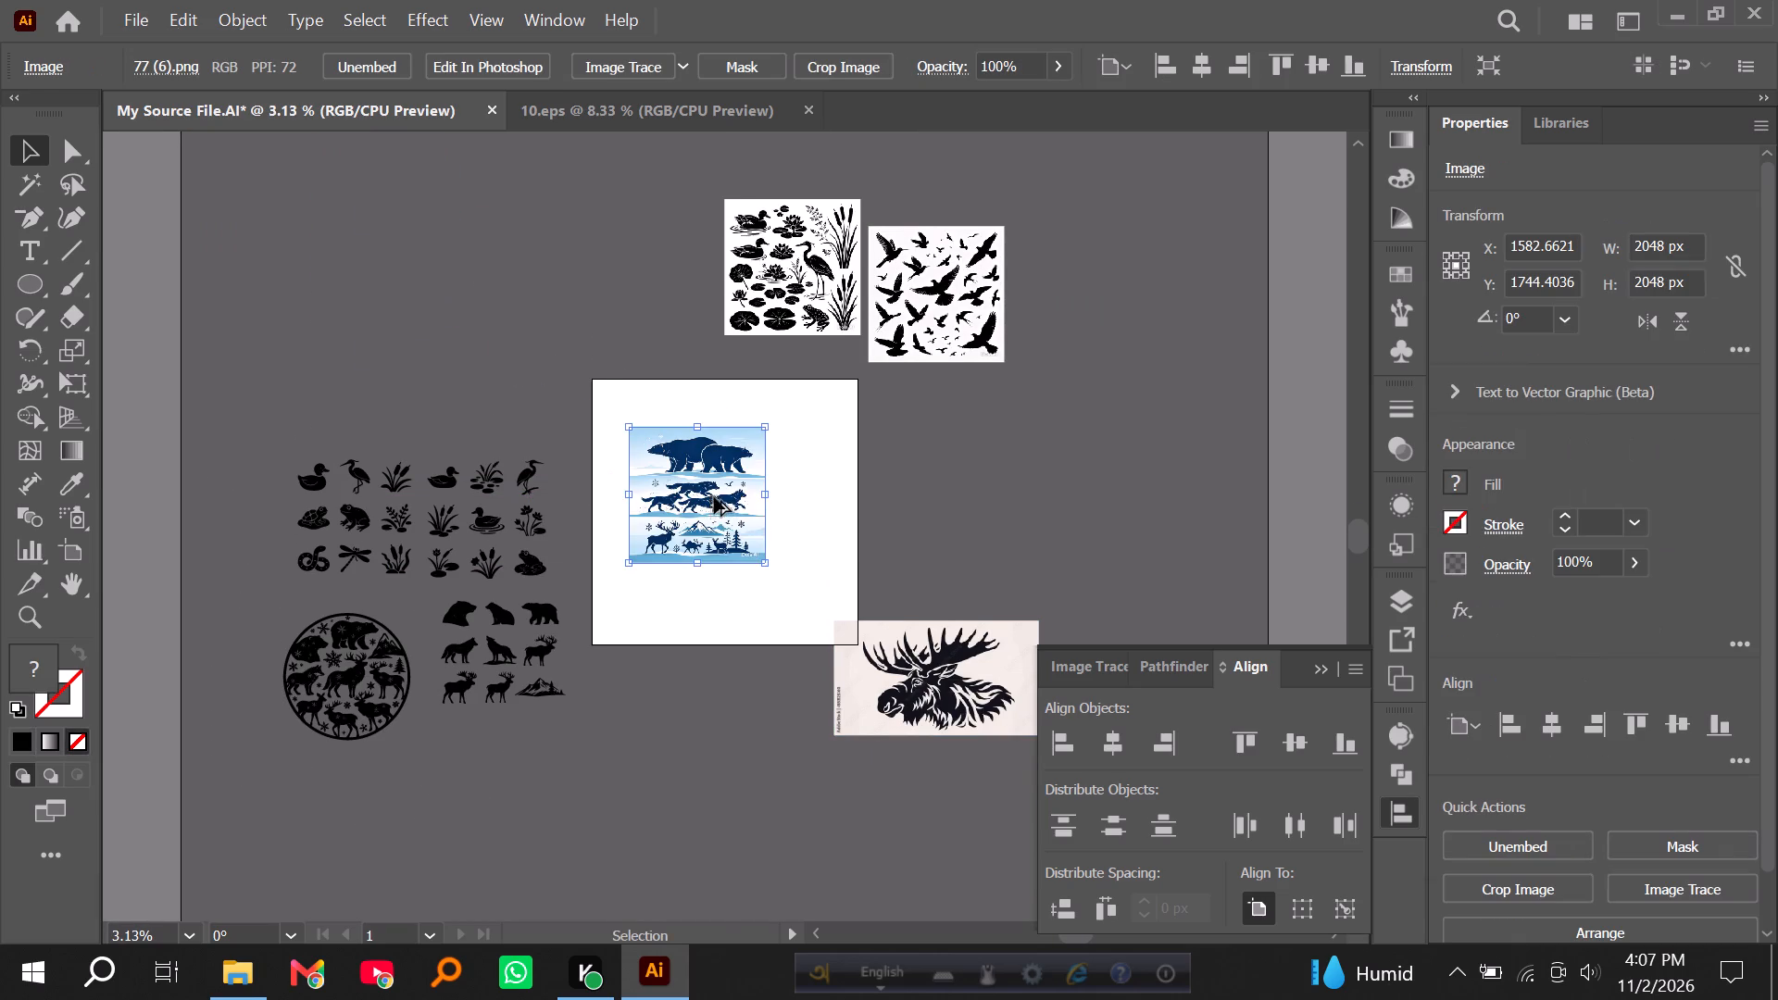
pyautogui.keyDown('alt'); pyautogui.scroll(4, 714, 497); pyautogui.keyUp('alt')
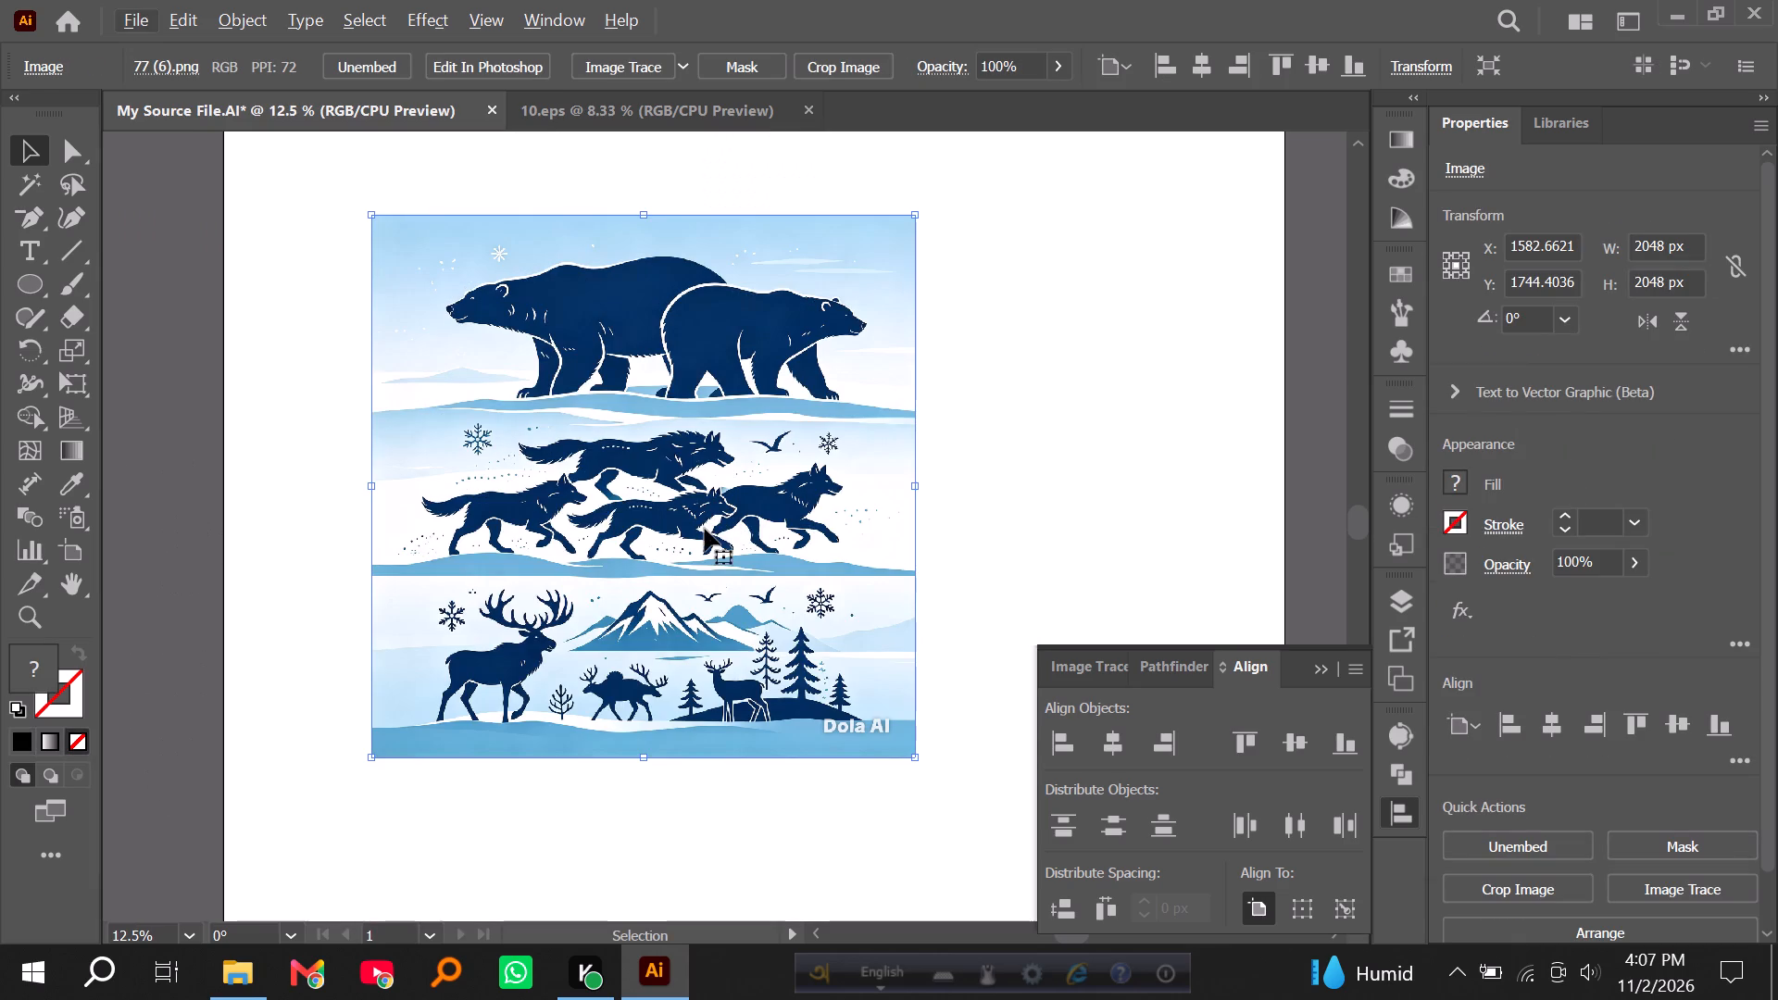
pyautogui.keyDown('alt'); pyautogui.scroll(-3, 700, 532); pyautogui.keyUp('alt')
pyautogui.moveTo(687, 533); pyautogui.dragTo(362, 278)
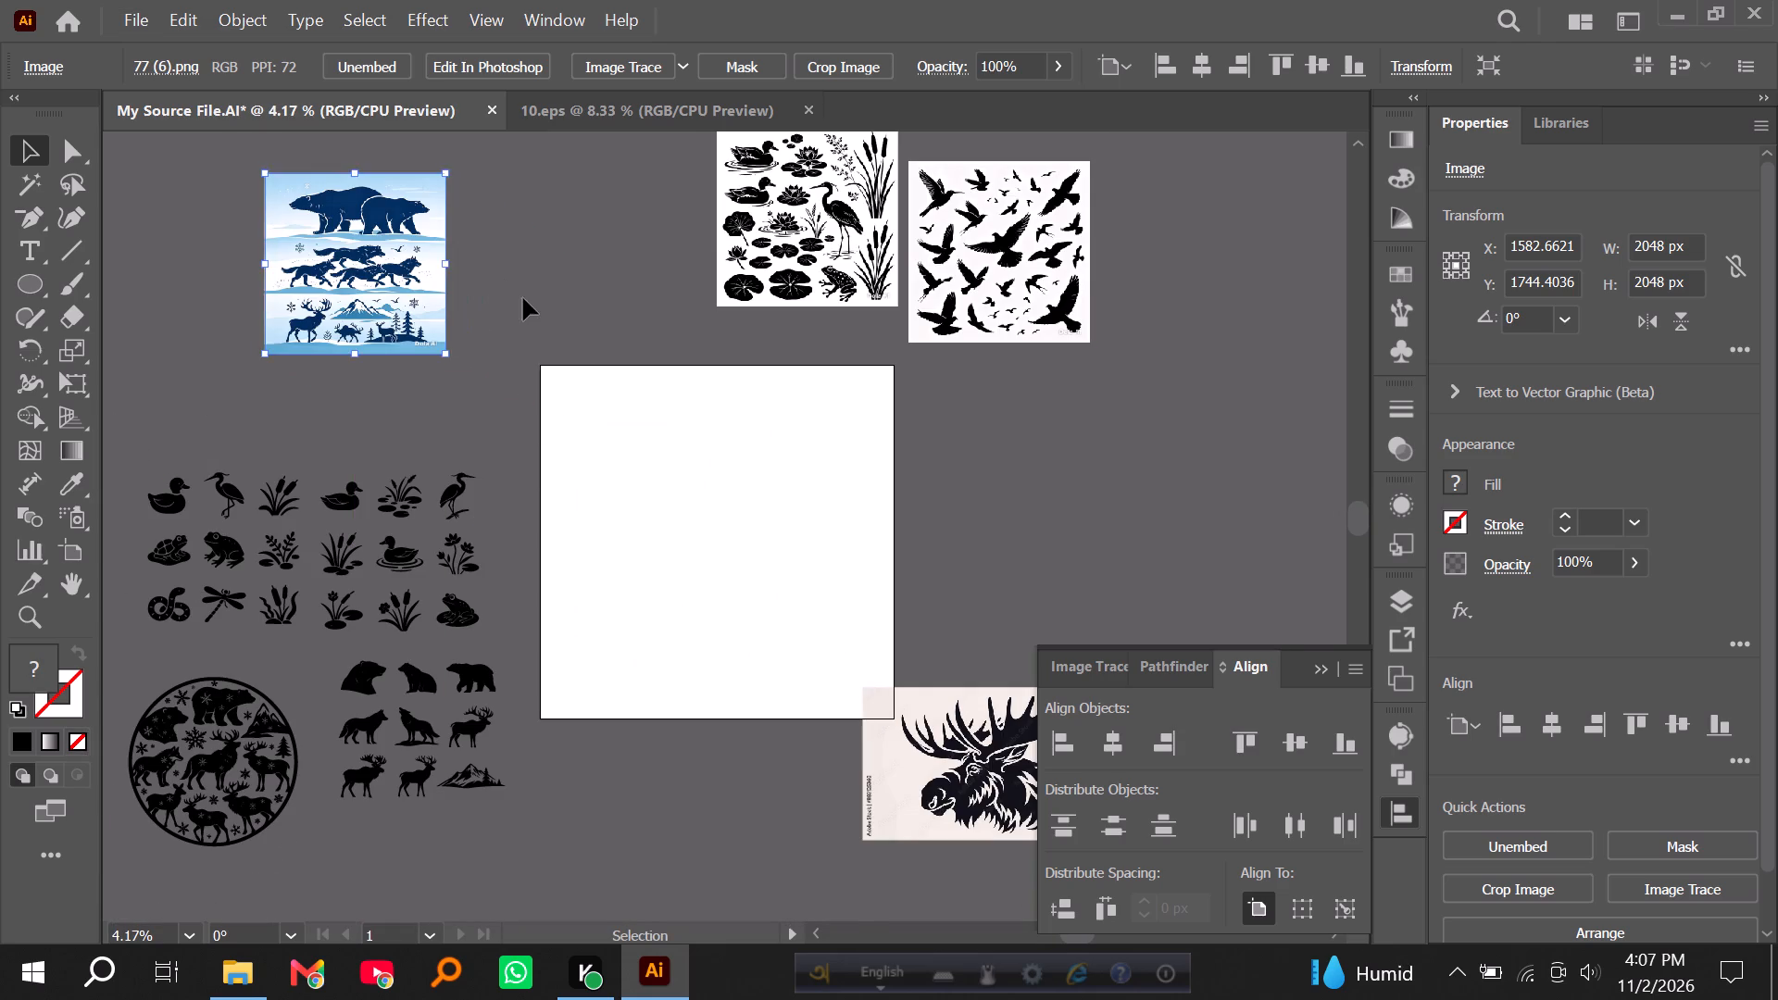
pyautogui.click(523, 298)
# Move the pond image with ducks, water lilies, heron and frog onto the artboard.
pyautogui.moveTo(818, 240); pyautogui.dragTo(688, 521)
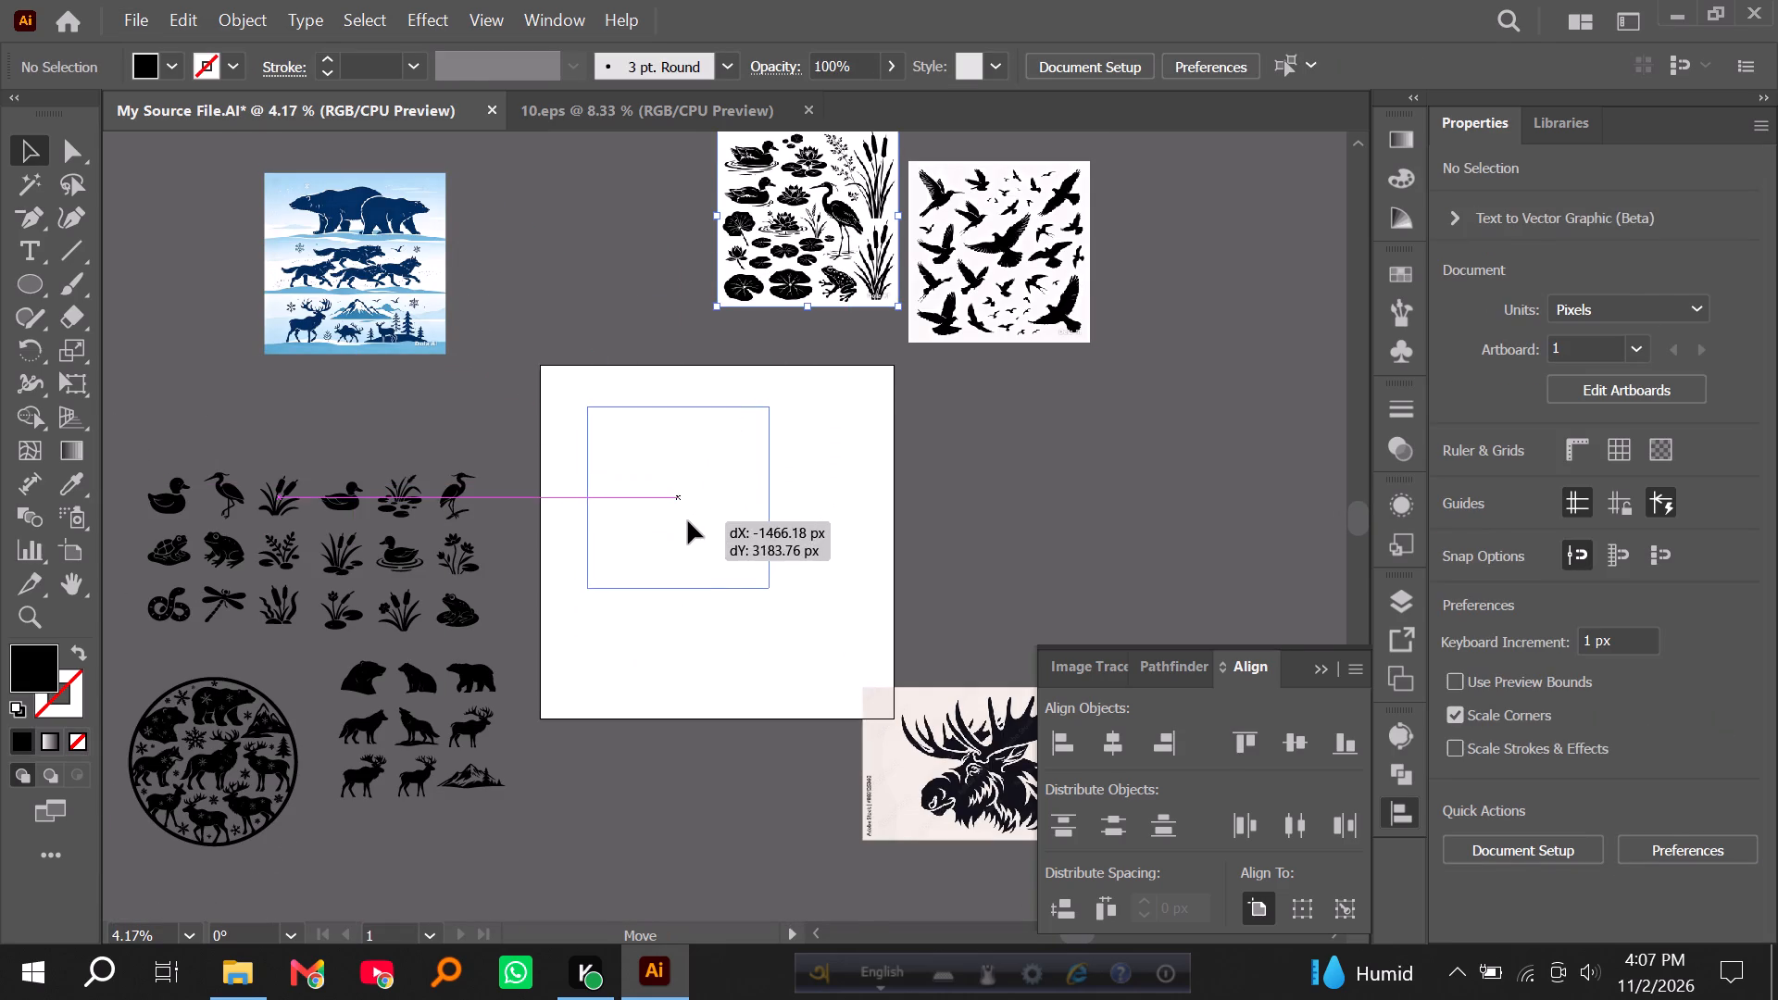
pyautogui.moveTo(688, 521); pyautogui.dragTo(689, 522)
pyautogui.keyDown('alt'); pyautogui.scroll(4, 691, 519); pyautogui.keyUp('alt')
pyautogui.scroll(1, 691, 520)
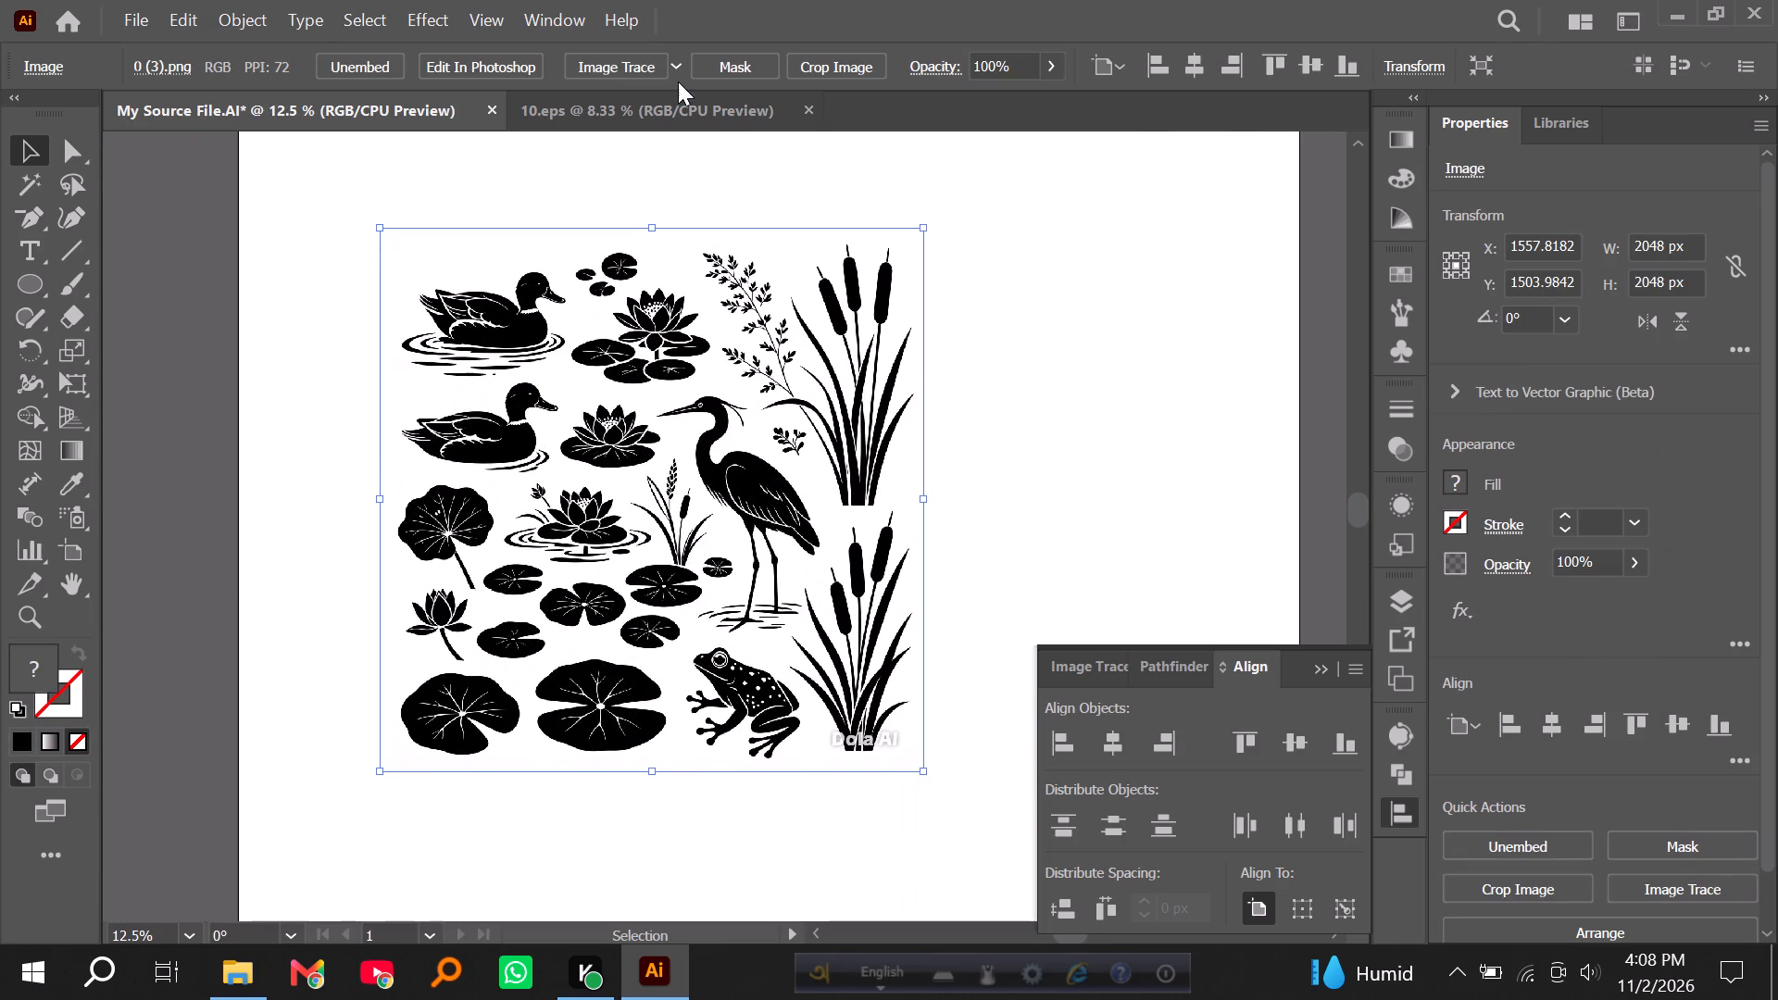
# Trace the pond image with the Sketched Art preset and inspect the tracing up close.
pyautogui.click(671, 69)
pyautogui.click(739, 386)
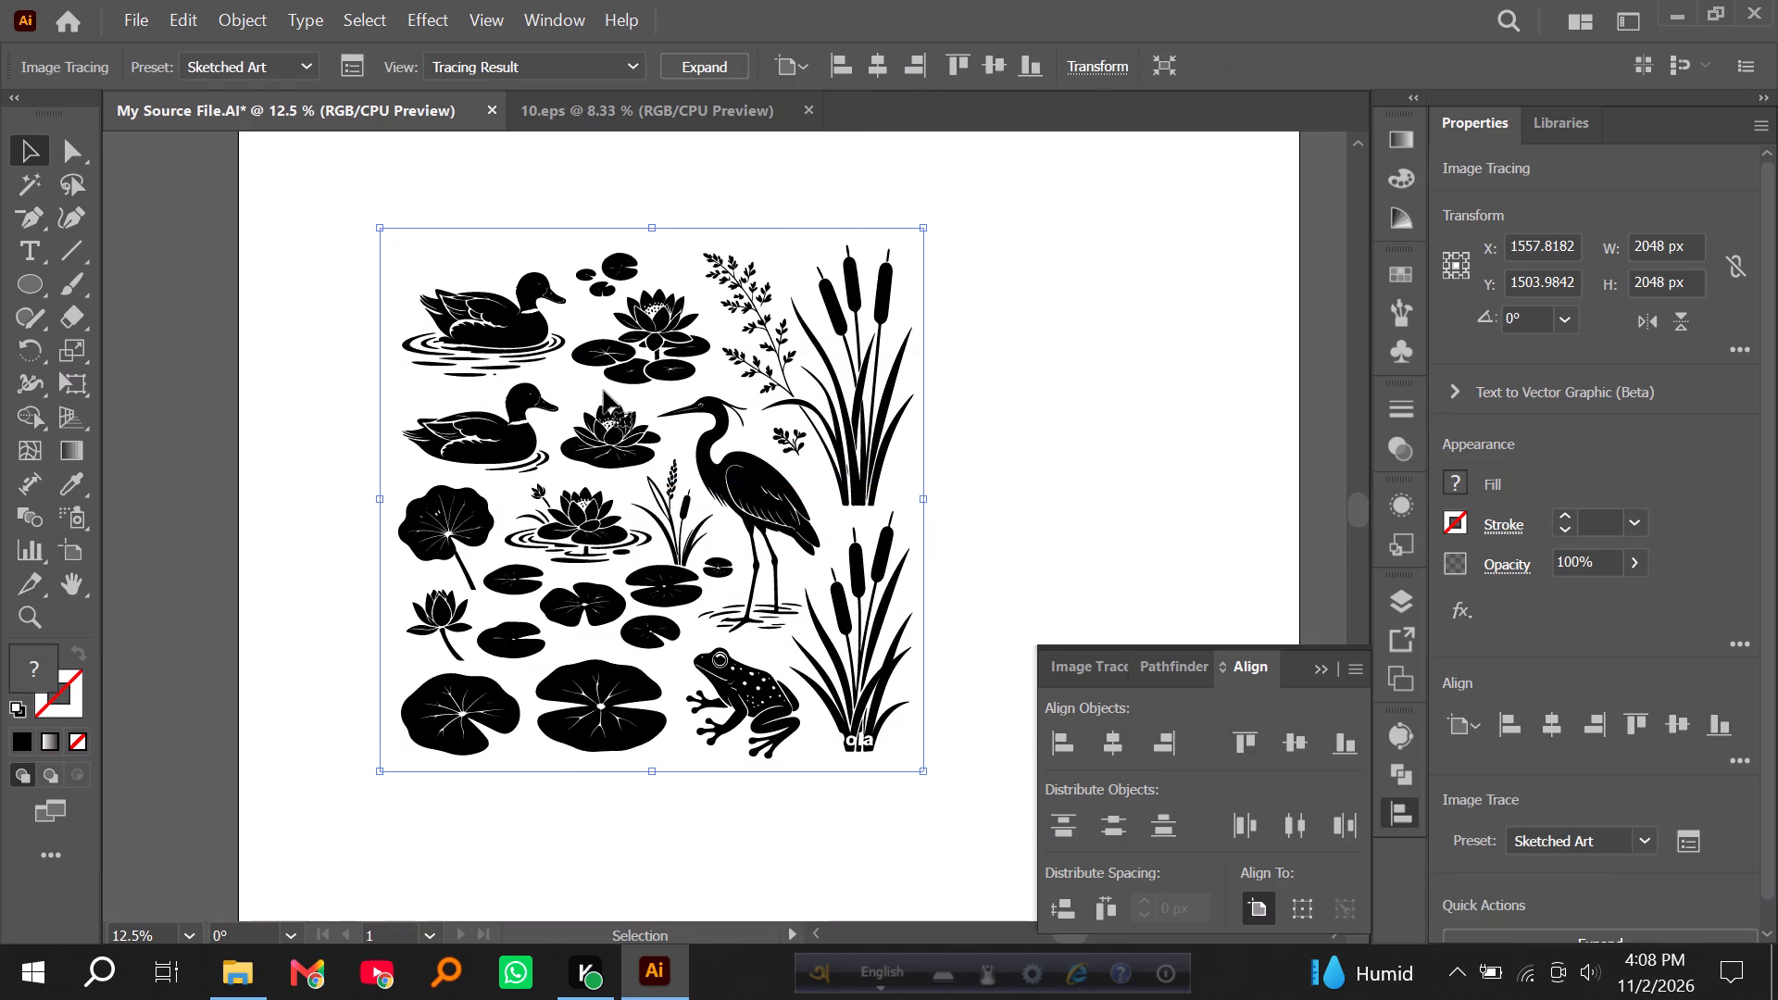
pyautogui.keyDown('alt'); pyautogui.scroll(4, 602, 399); pyautogui.keyUp('alt')
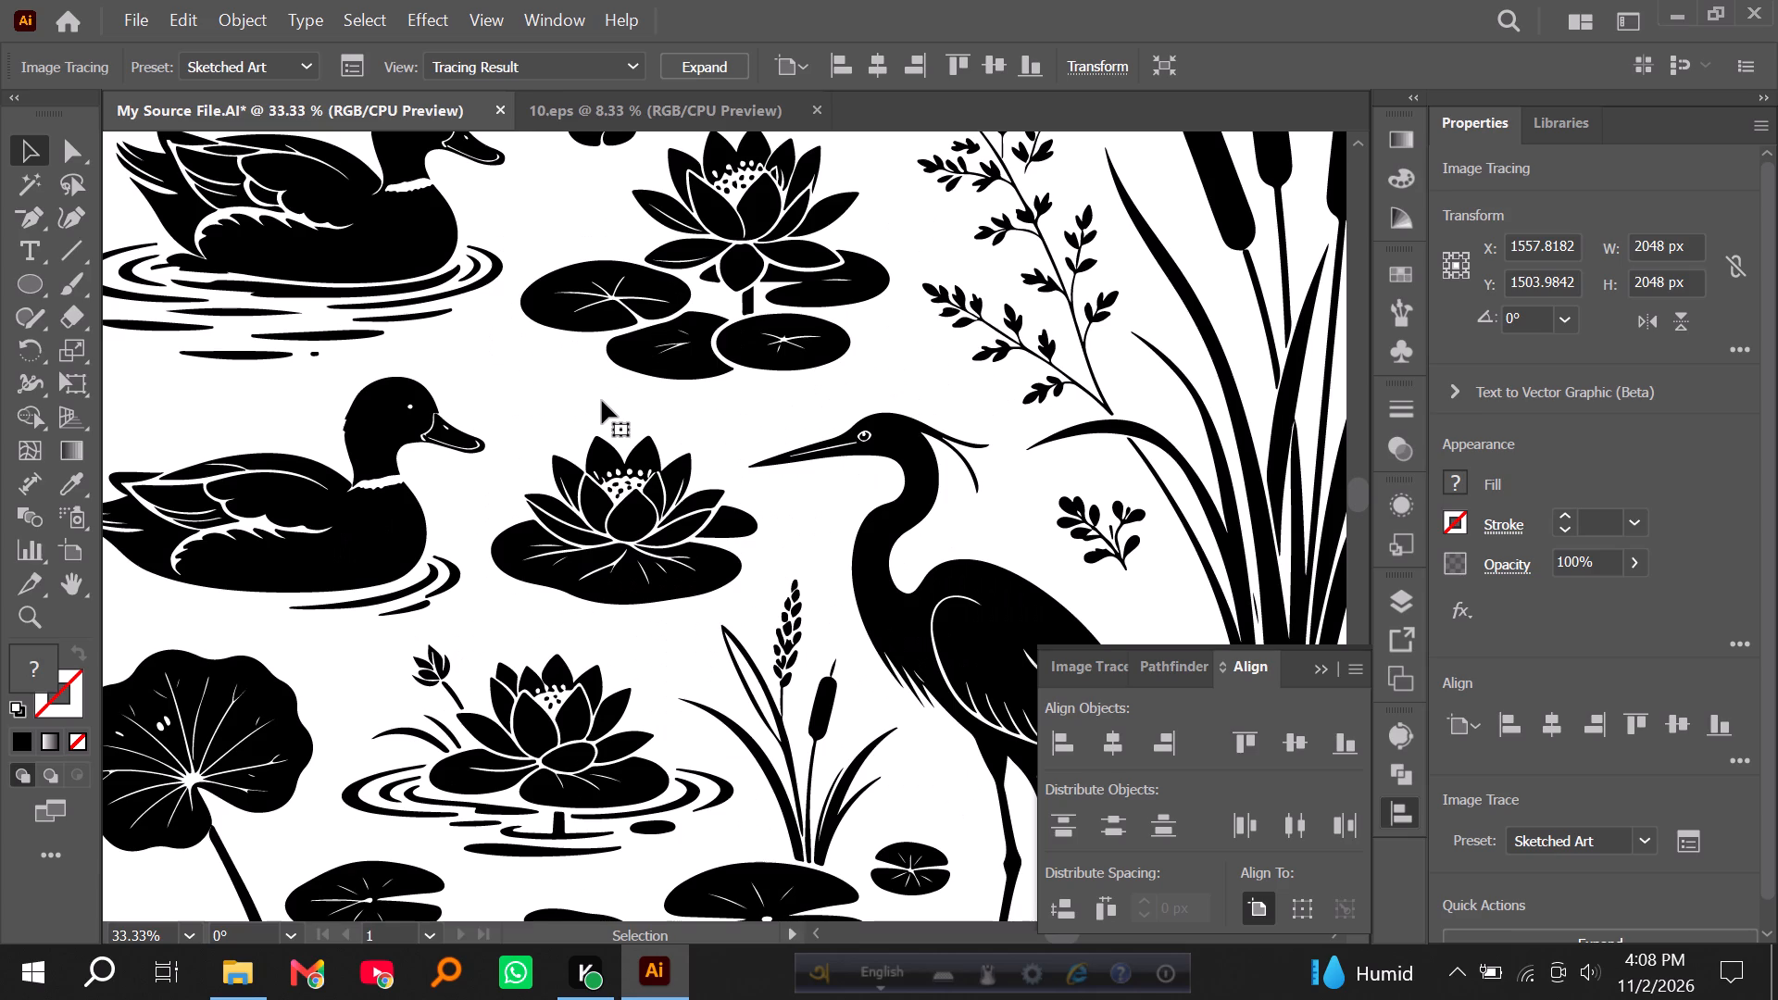
# Expand the pond image tracing into editable vector shapes and deselect it.
pyautogui.keyDown('alt'); pyautogui.scroll(-2, 602, 406); pyautogui.keyUp('alt')
pyautogui.click(694, 58)
pyautogui.keyDown('alt'); pyautogui.scroll(-3, 599, 463); pyautogui.keyUp('alt')
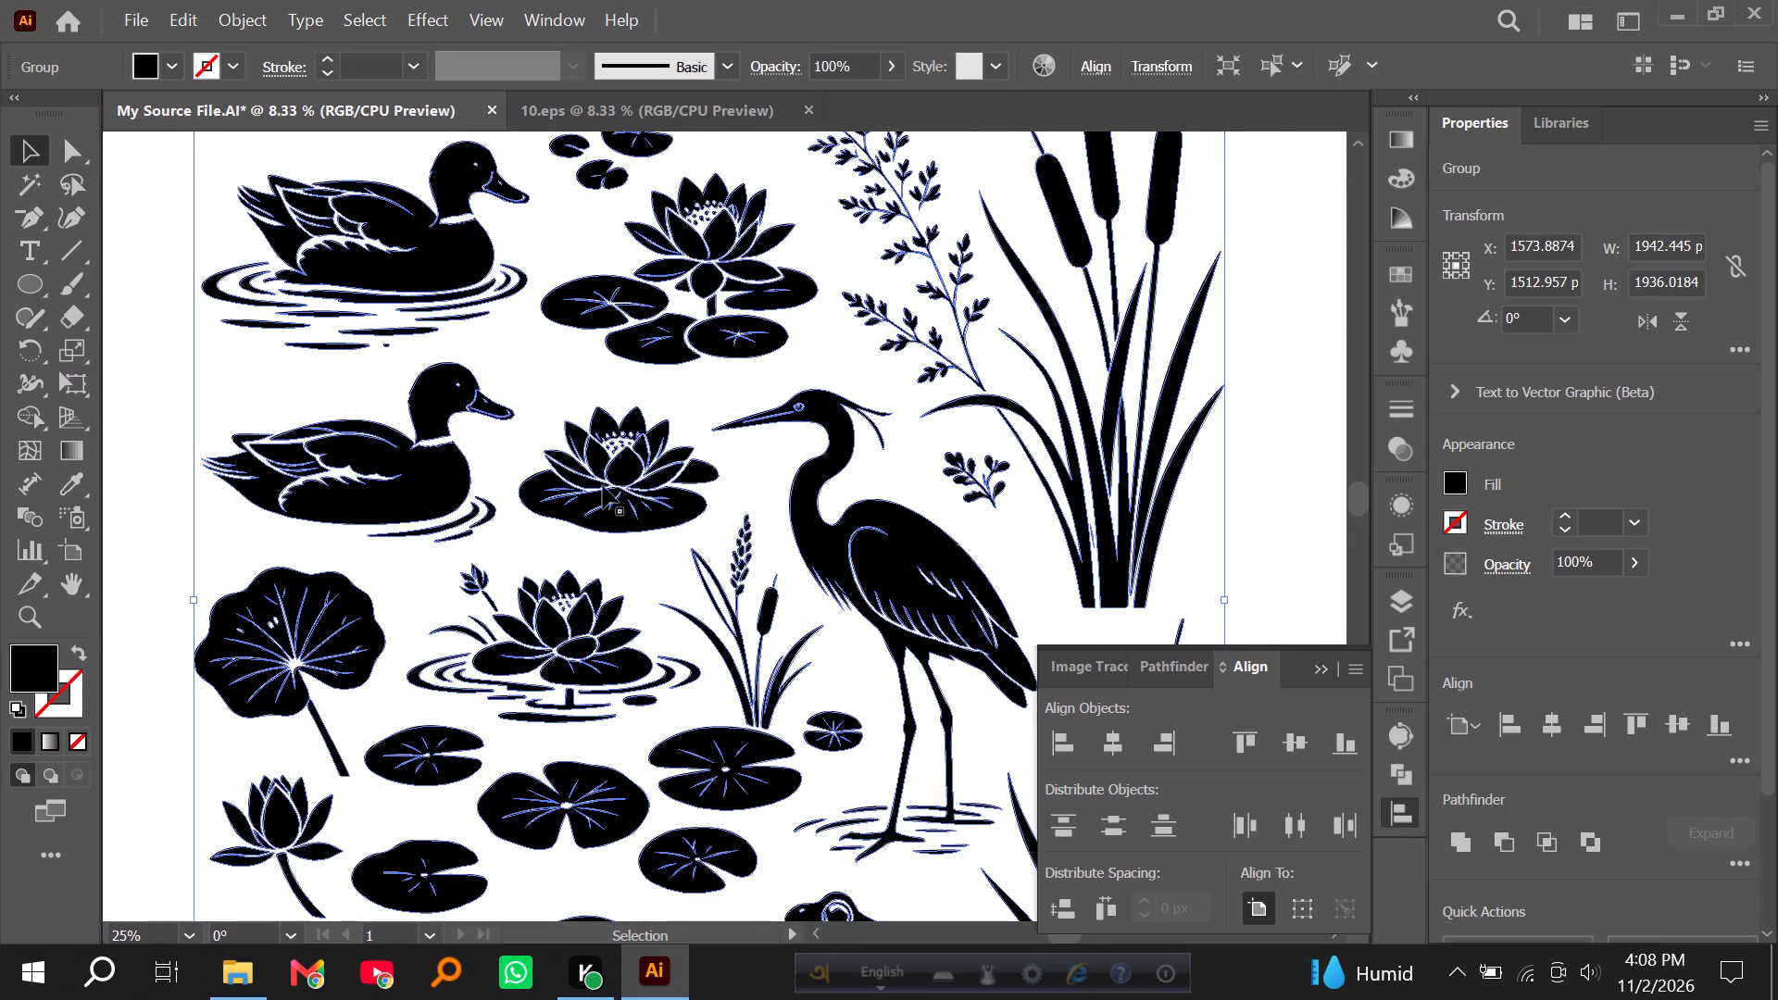
pyautogui.click(839, 580)
# Draw a black Pen patch over the watermark's "D" and "o" at the base of the lower cattail clump.
pyautogui.keyDown('alt'); pyautogui.scroll(1, 792, 699); pyautogui.keyUp('alt')
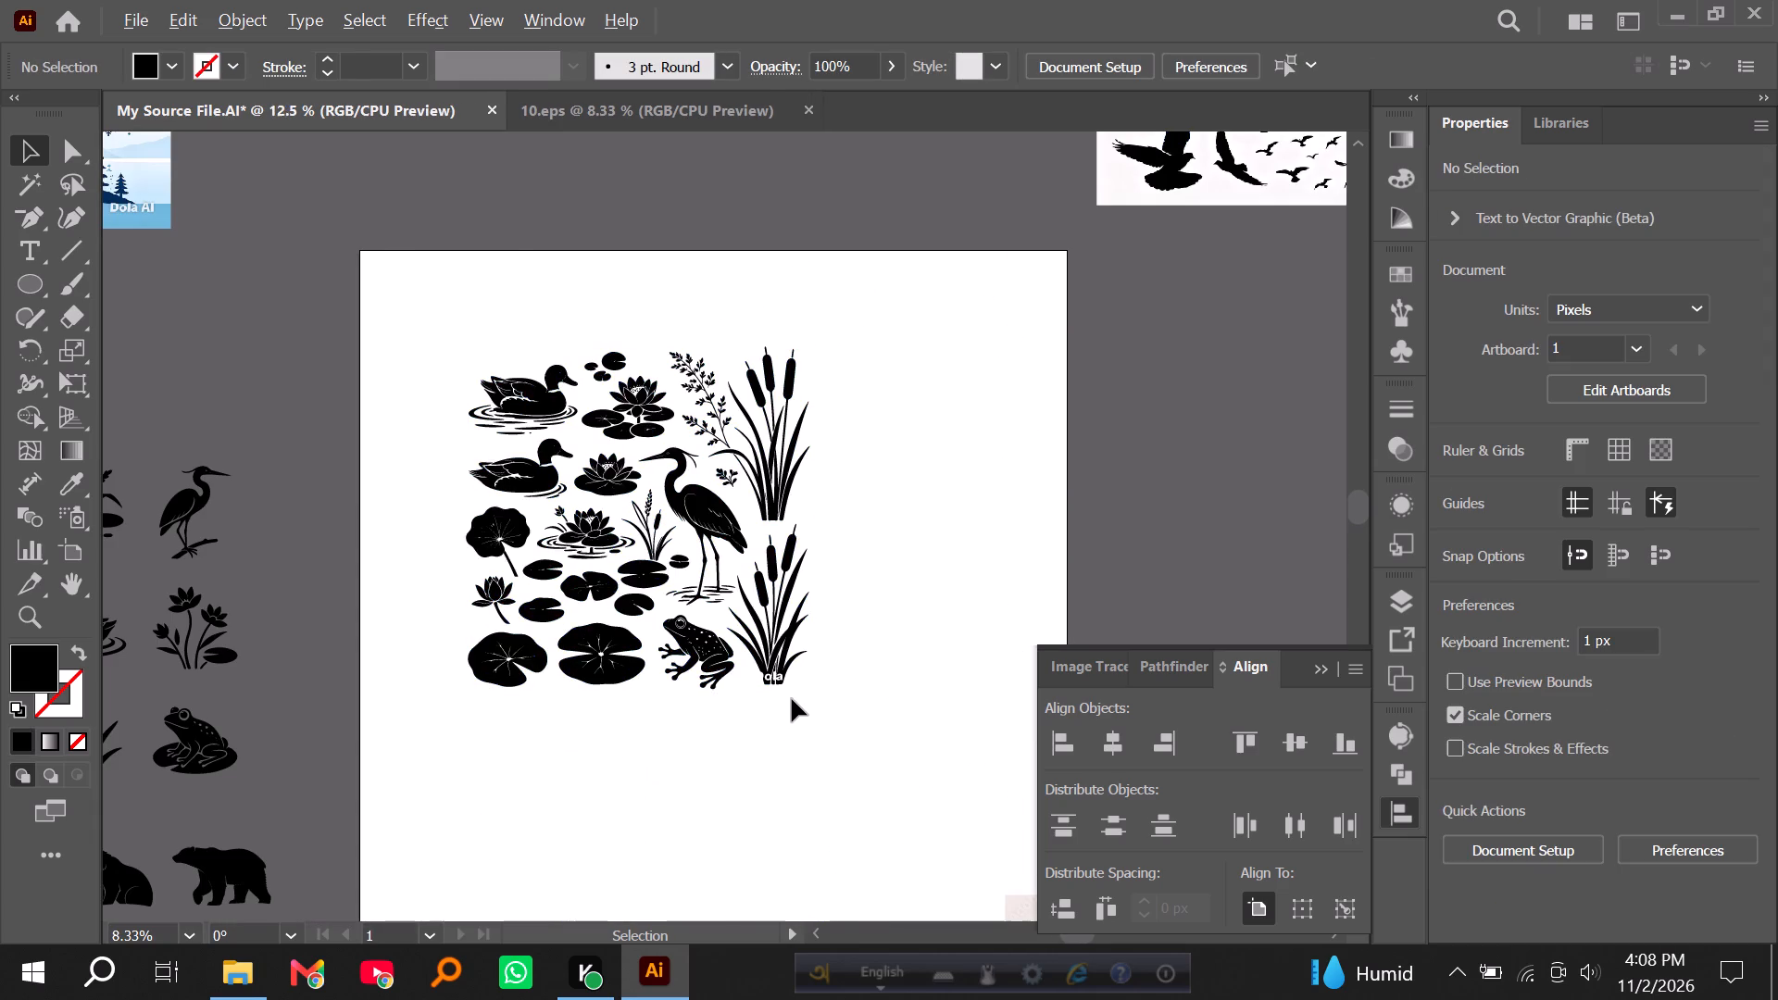
pyautogui.keyDown('alt'); pyautogui.scroll(6, 792, 699); pyautogui.keyUp('alt')
pyautogui.keyDown('alt'); pyautogui.scroll(-1, 594, 578); pyautogui.keyUp('alt')
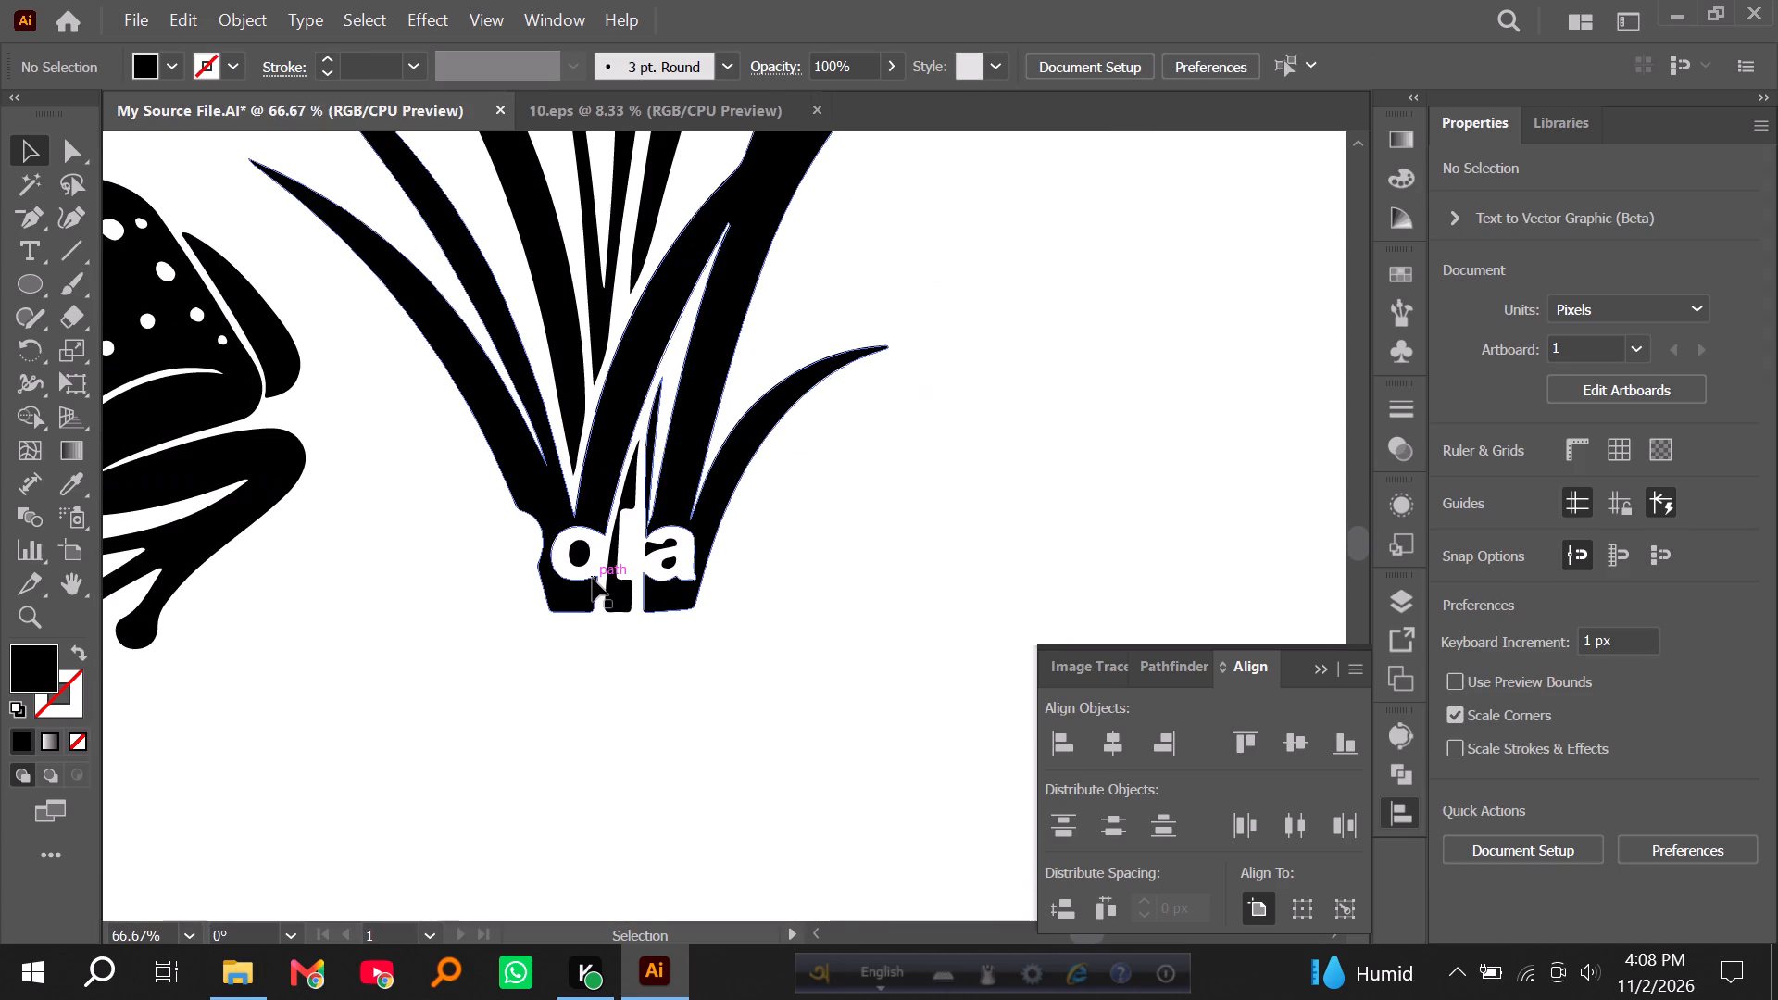
pyautogui.keyDown('alt'); pyautogui.scroll(-2, 593, 581); pyautogui.keyUp('alt')
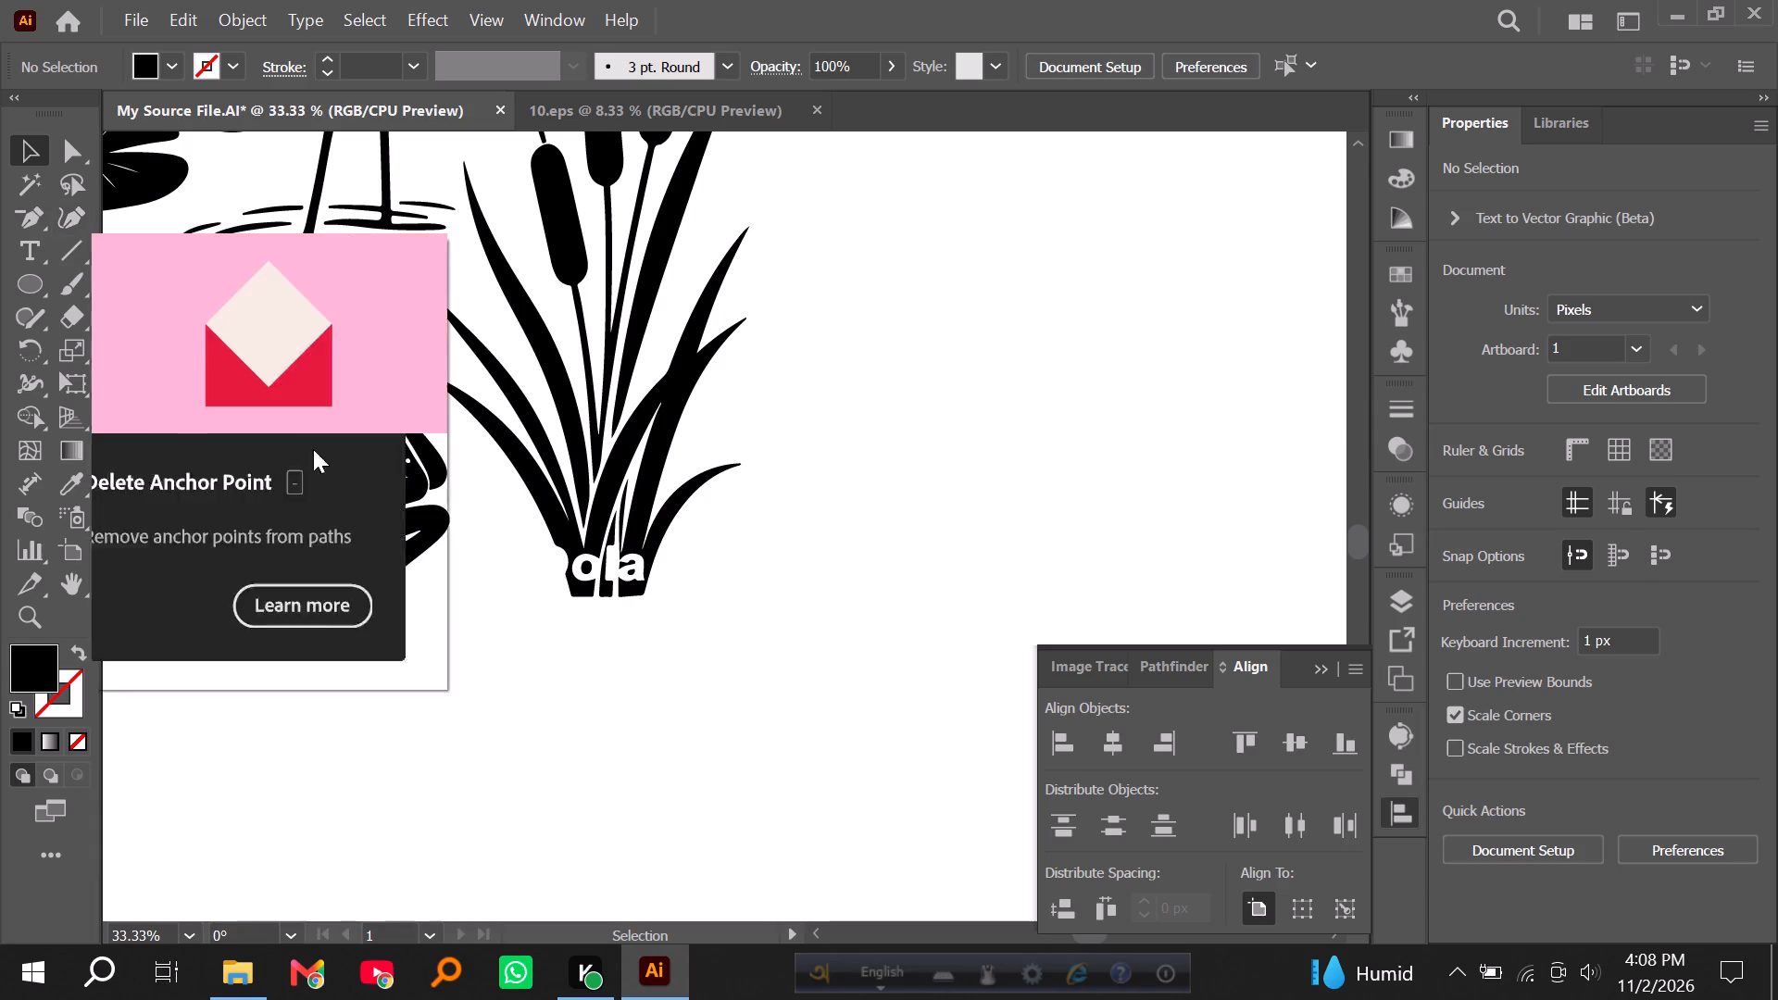
pyautogui.keyDown('alt'); pyautogui.scroll(1, 466, 516); pyautogui.keyUp('alt')
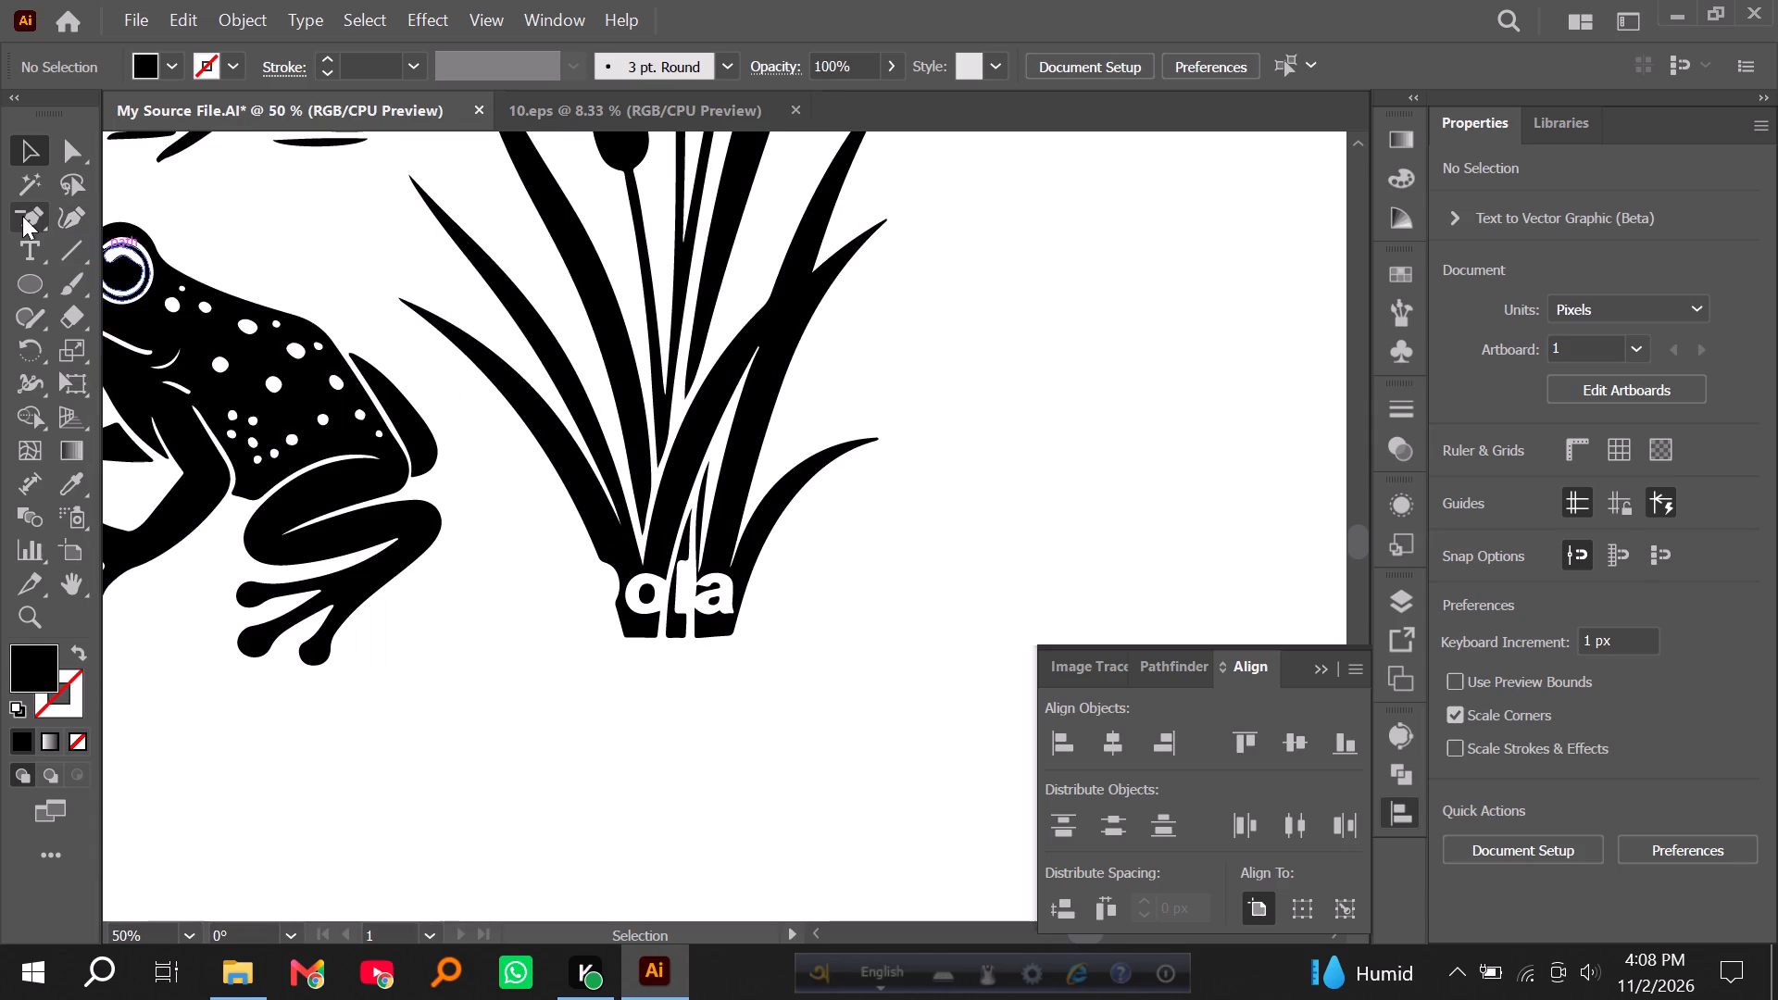
pyautogui.rightClick(22, 216)
pyautogui.click(128, 222)
pyautogui.keyDown('alt'); pyautogui.scroll(4, 576, 579); pyautogui.keyUp('alt')
pyautogui.keyDown('alt'); pyautogui.scroll(-1, 657, 556); pyautogui.keyUp('alt')
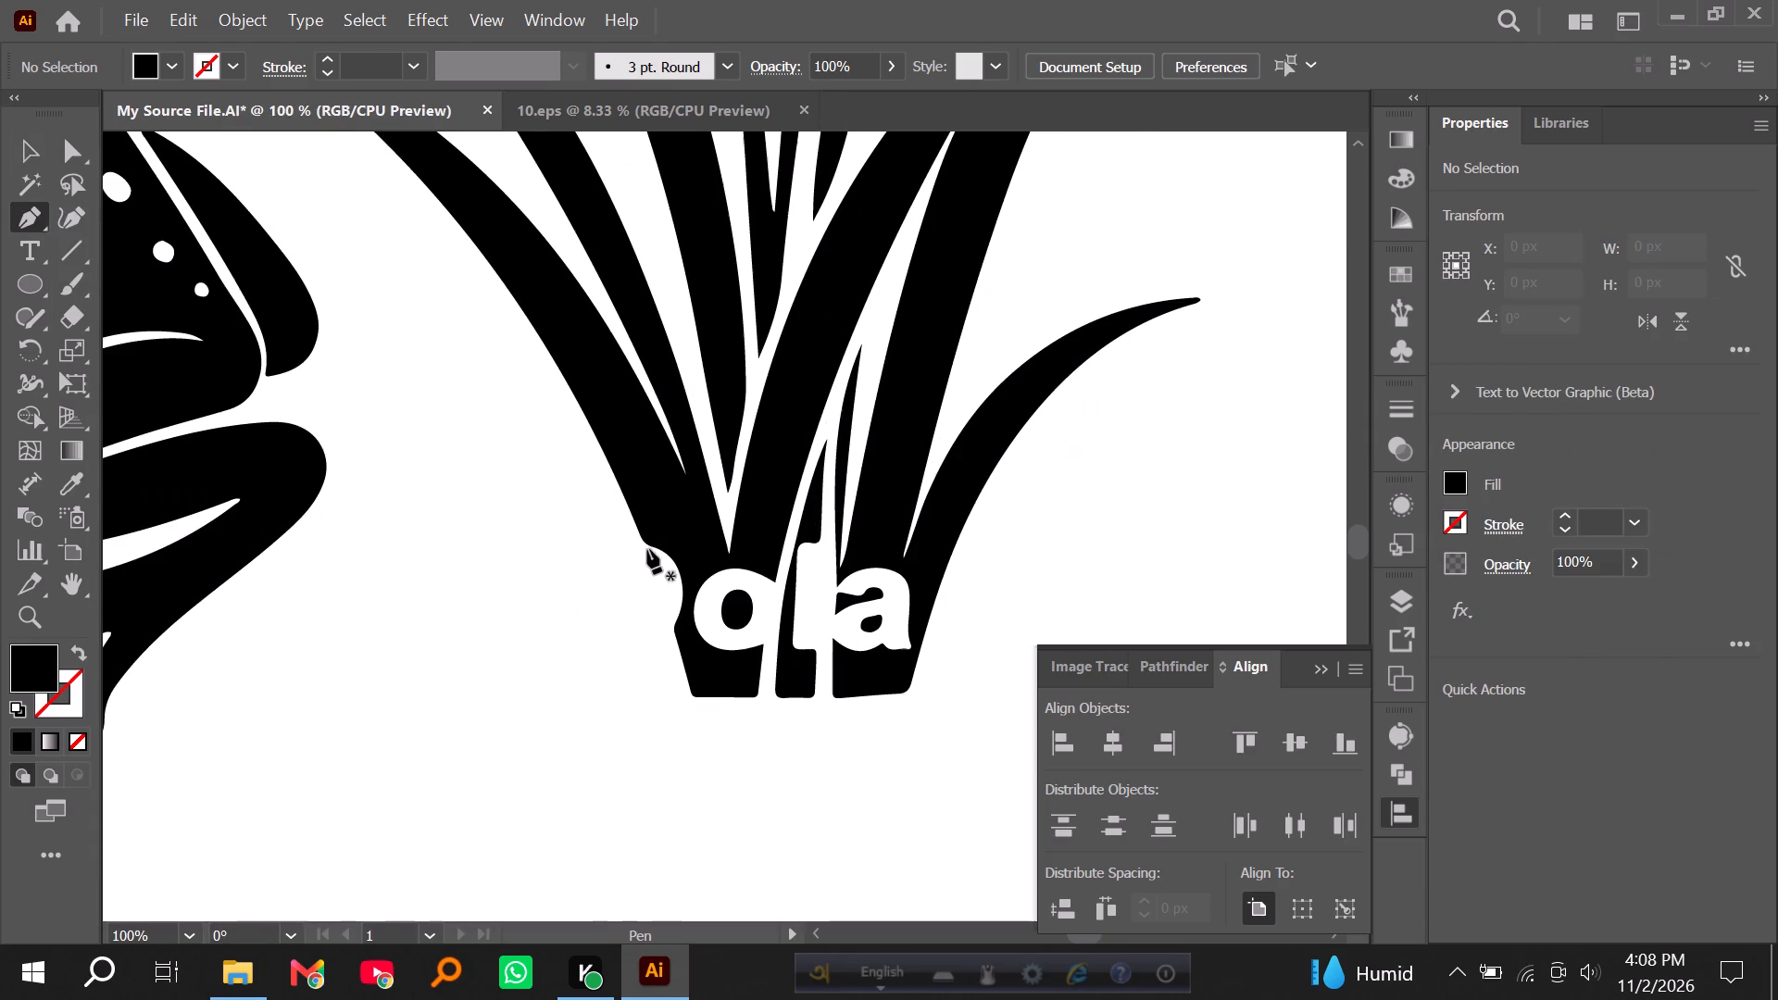
pyautogui.click(640, 536)
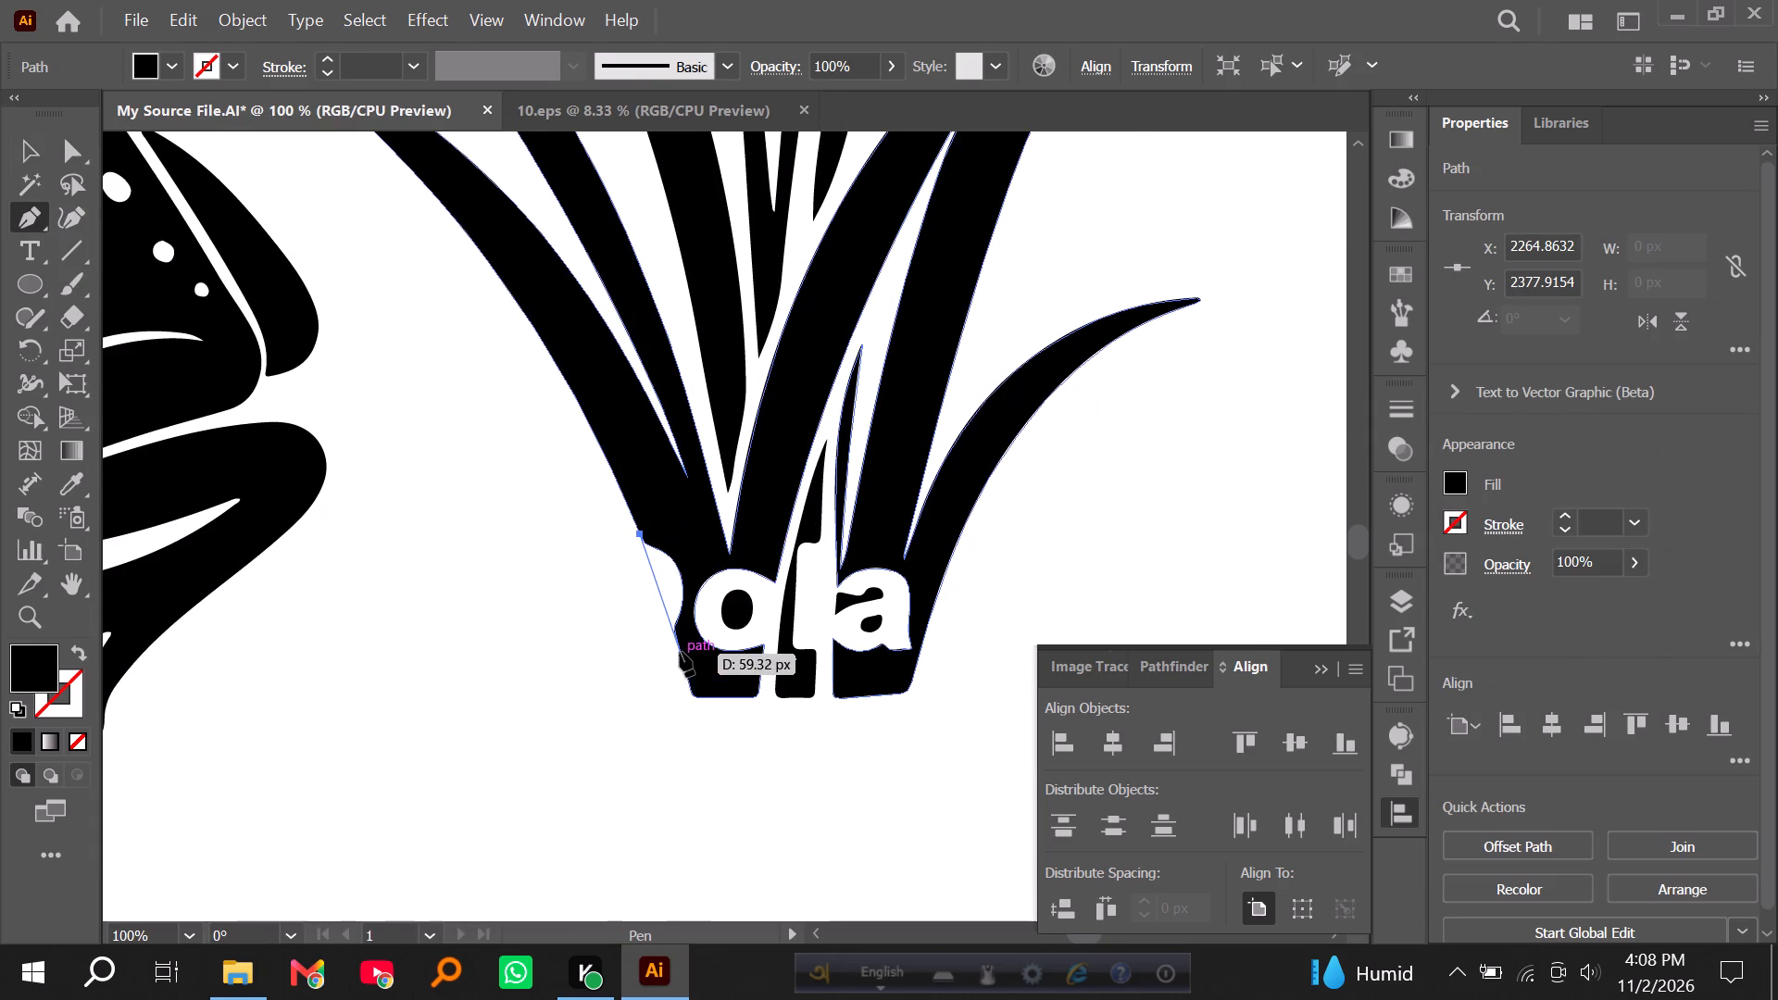
pyautogui.click(680, 652)
pyautogui.keyDown('alt'); pyautogui.scroll(-2, 699, 661); pyautogui.keyUp('alt')
pyautogui.keyDown('alt'); pyautogui.scroll(2, 824, 672); pyautogui.keyUp('alt')
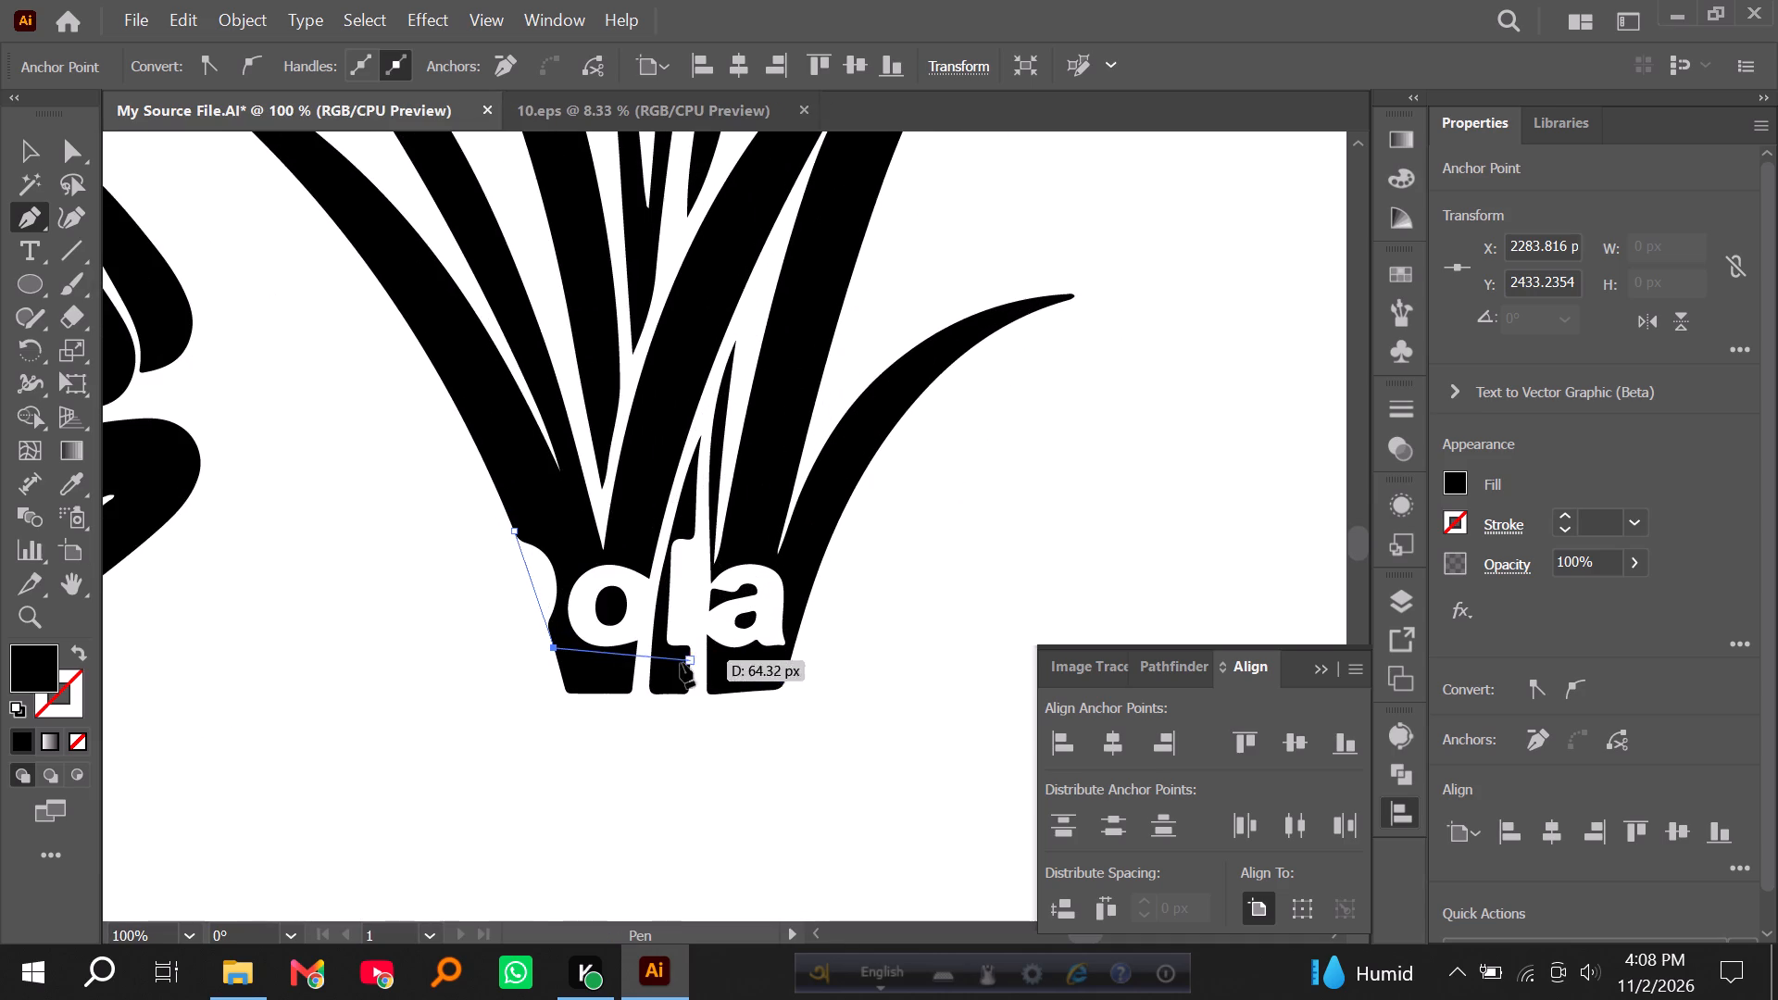
pyautogui.click(634, 644)
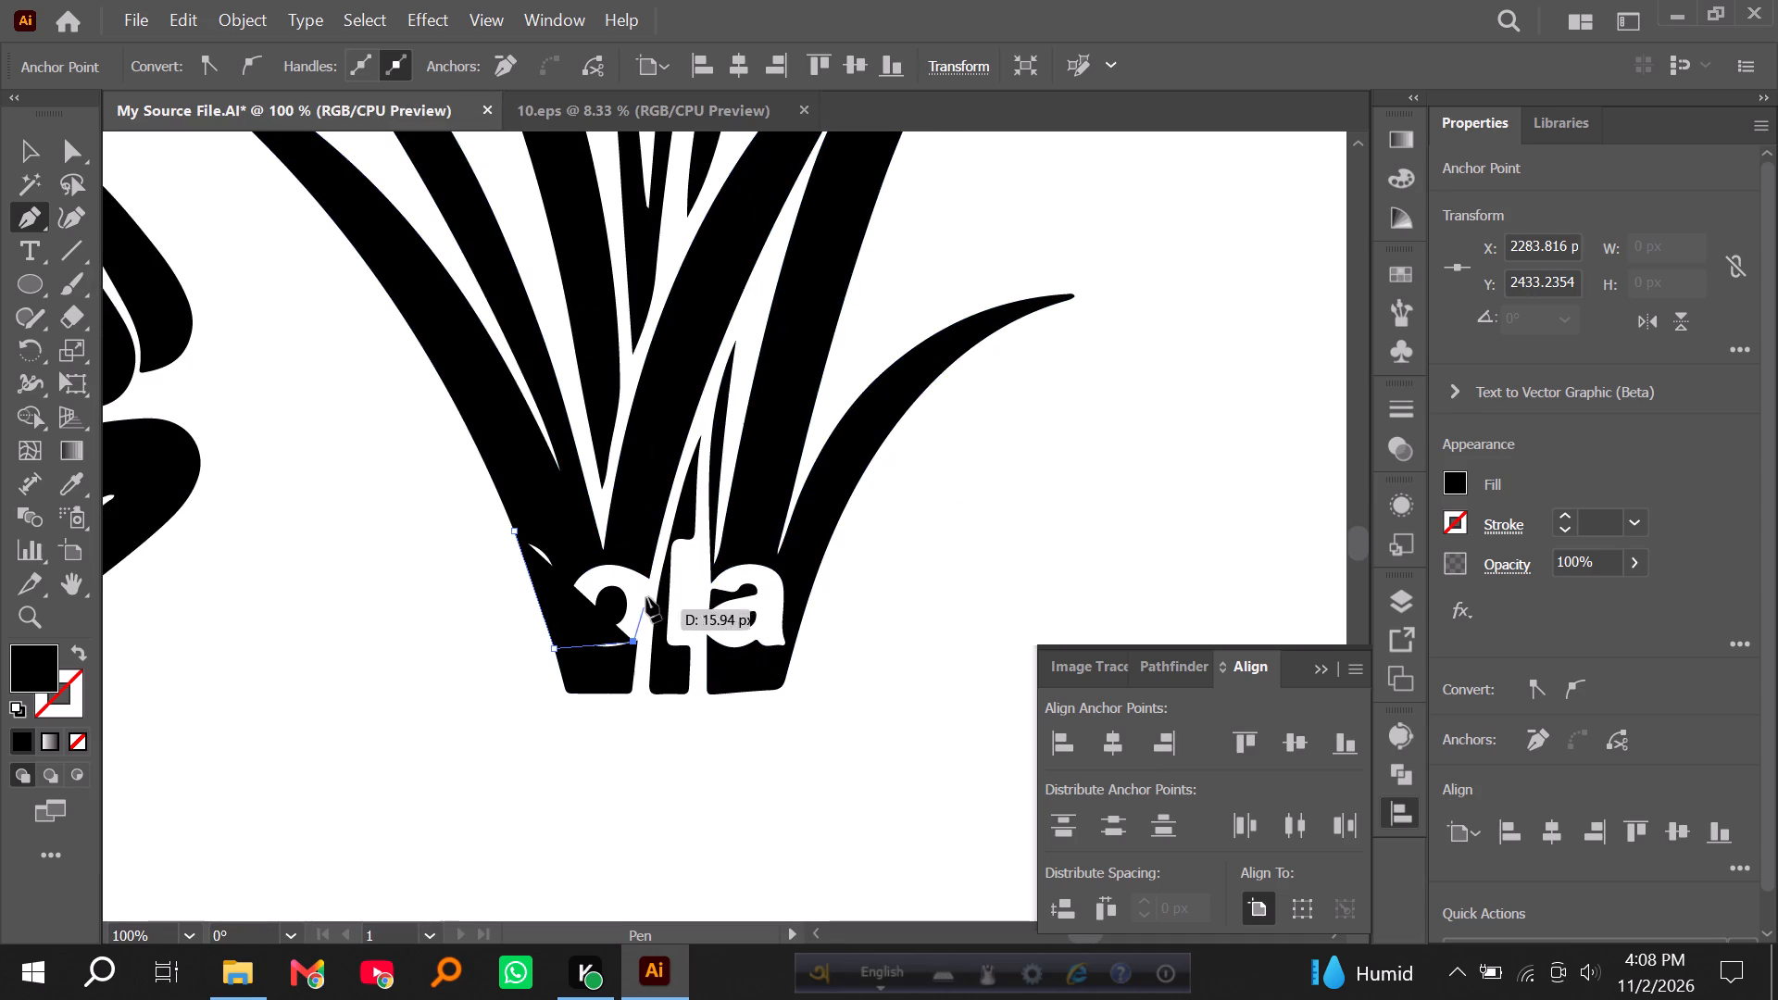
pyautogui.click(650, 573)
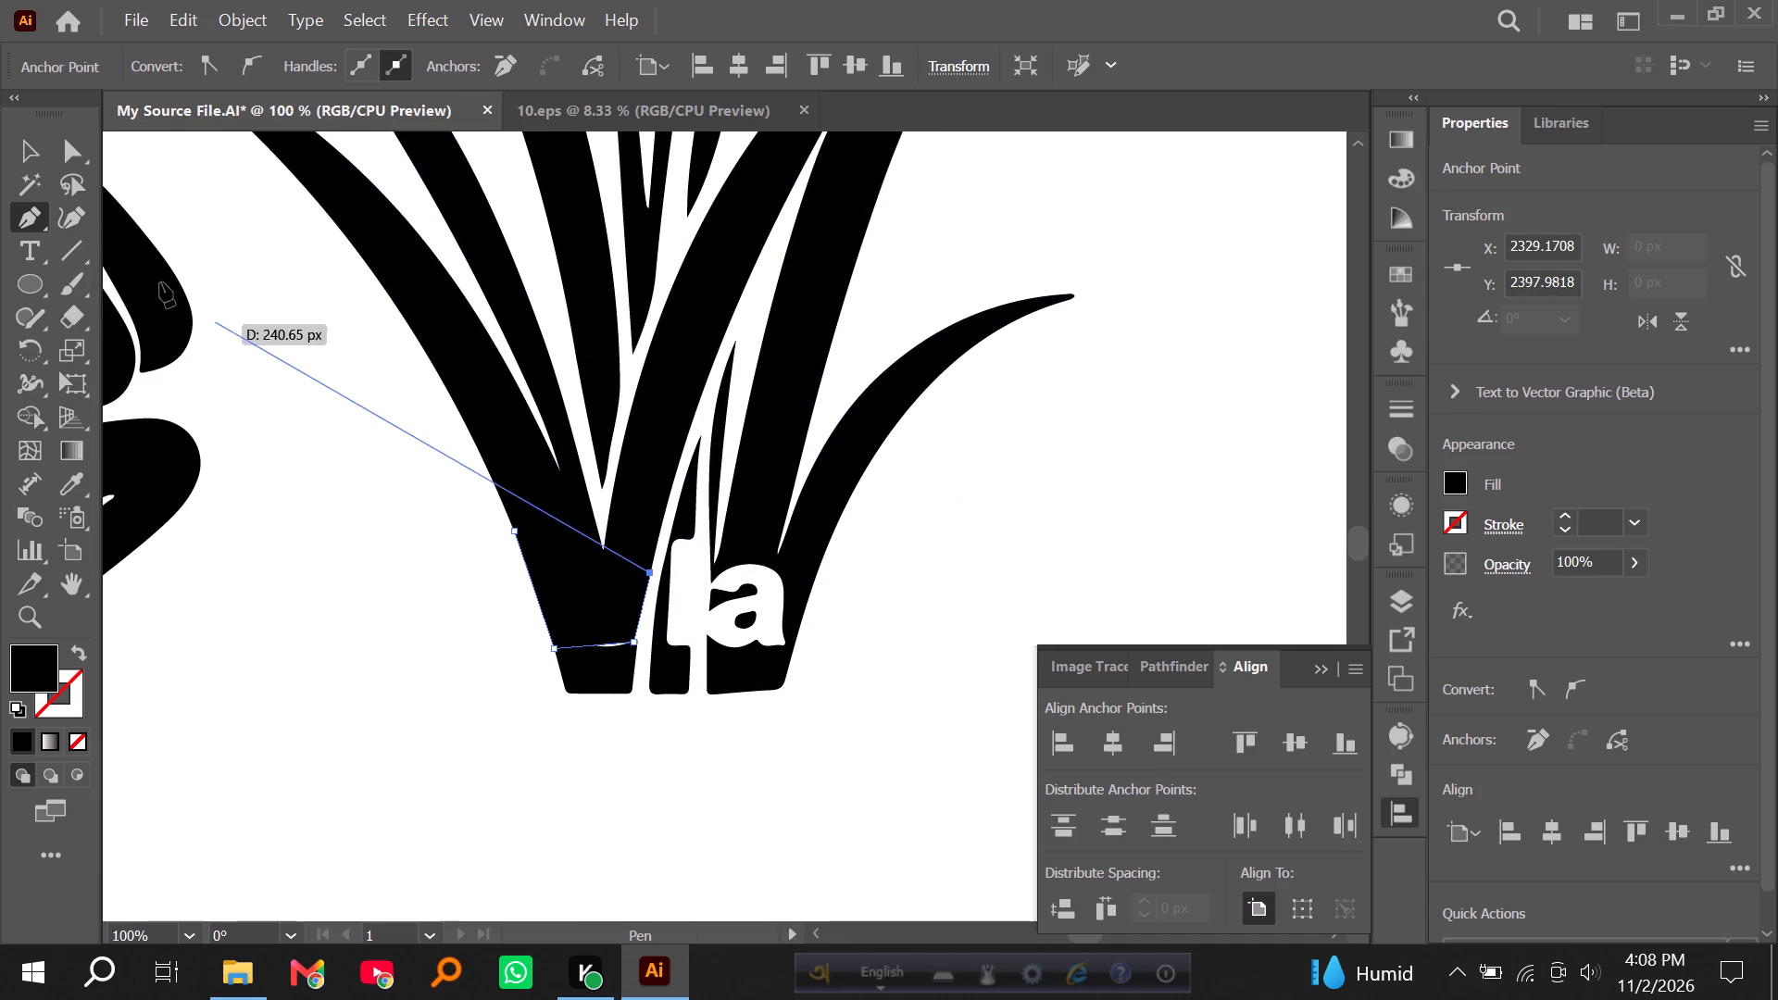
pyautogui.click(38, 149)
pyautogui.click(131, 172)
# Draw Pen lines closing off the open edges of the watermark's "l" and "a" cutouts at the clump's base.
pyautogui.click(21, 219)
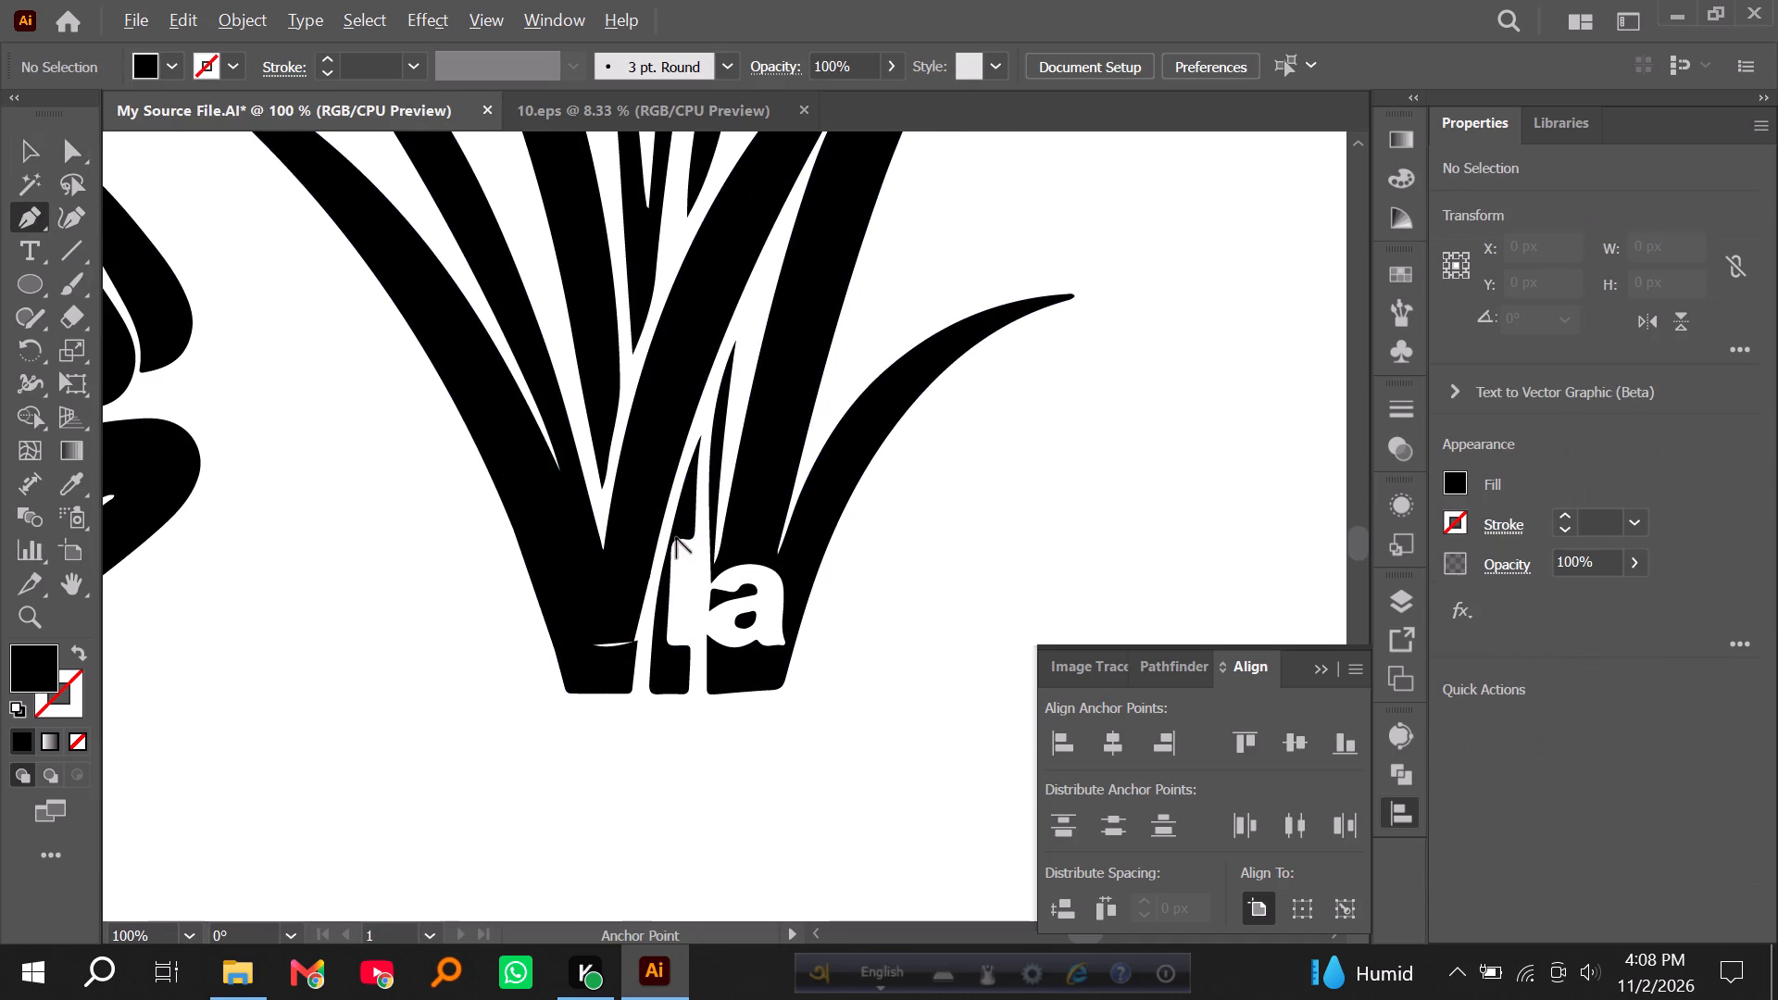
pyautogui.keyDown('alt'); pyautogui.scroll(2, 678, 540); pyautogui.keyUp('alt')
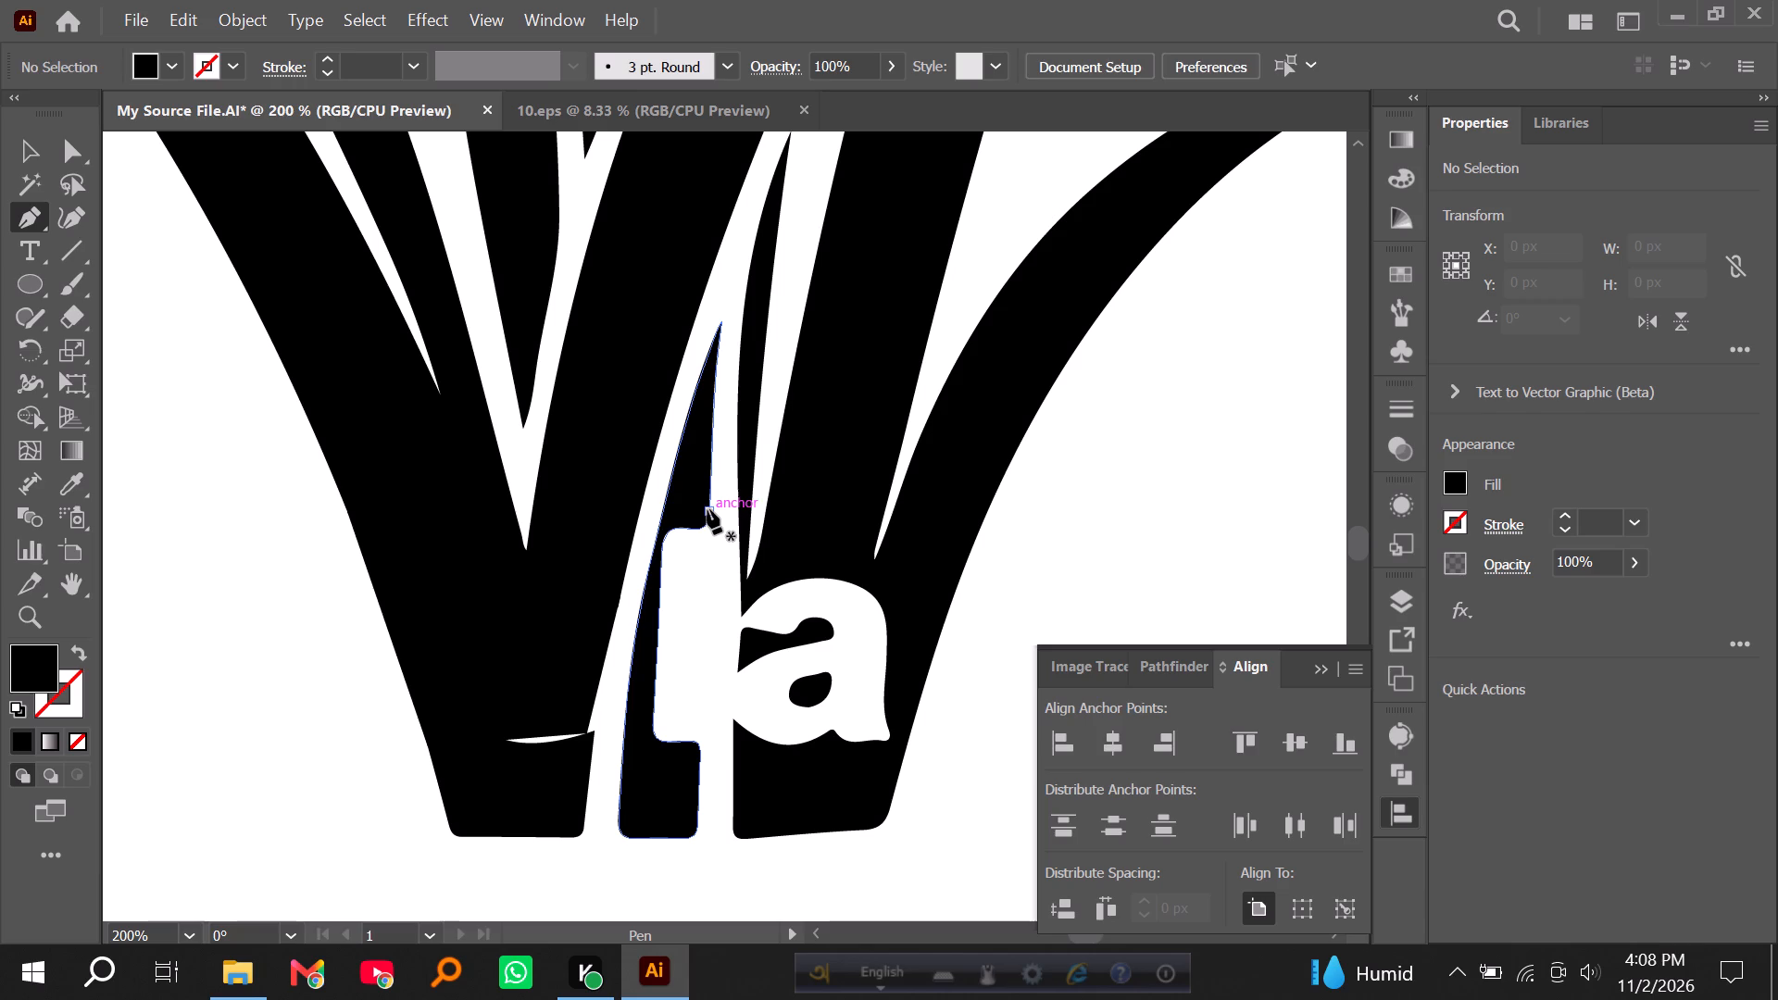
pyautogui.click(707, 509)
pyautogui.click(695, 808)
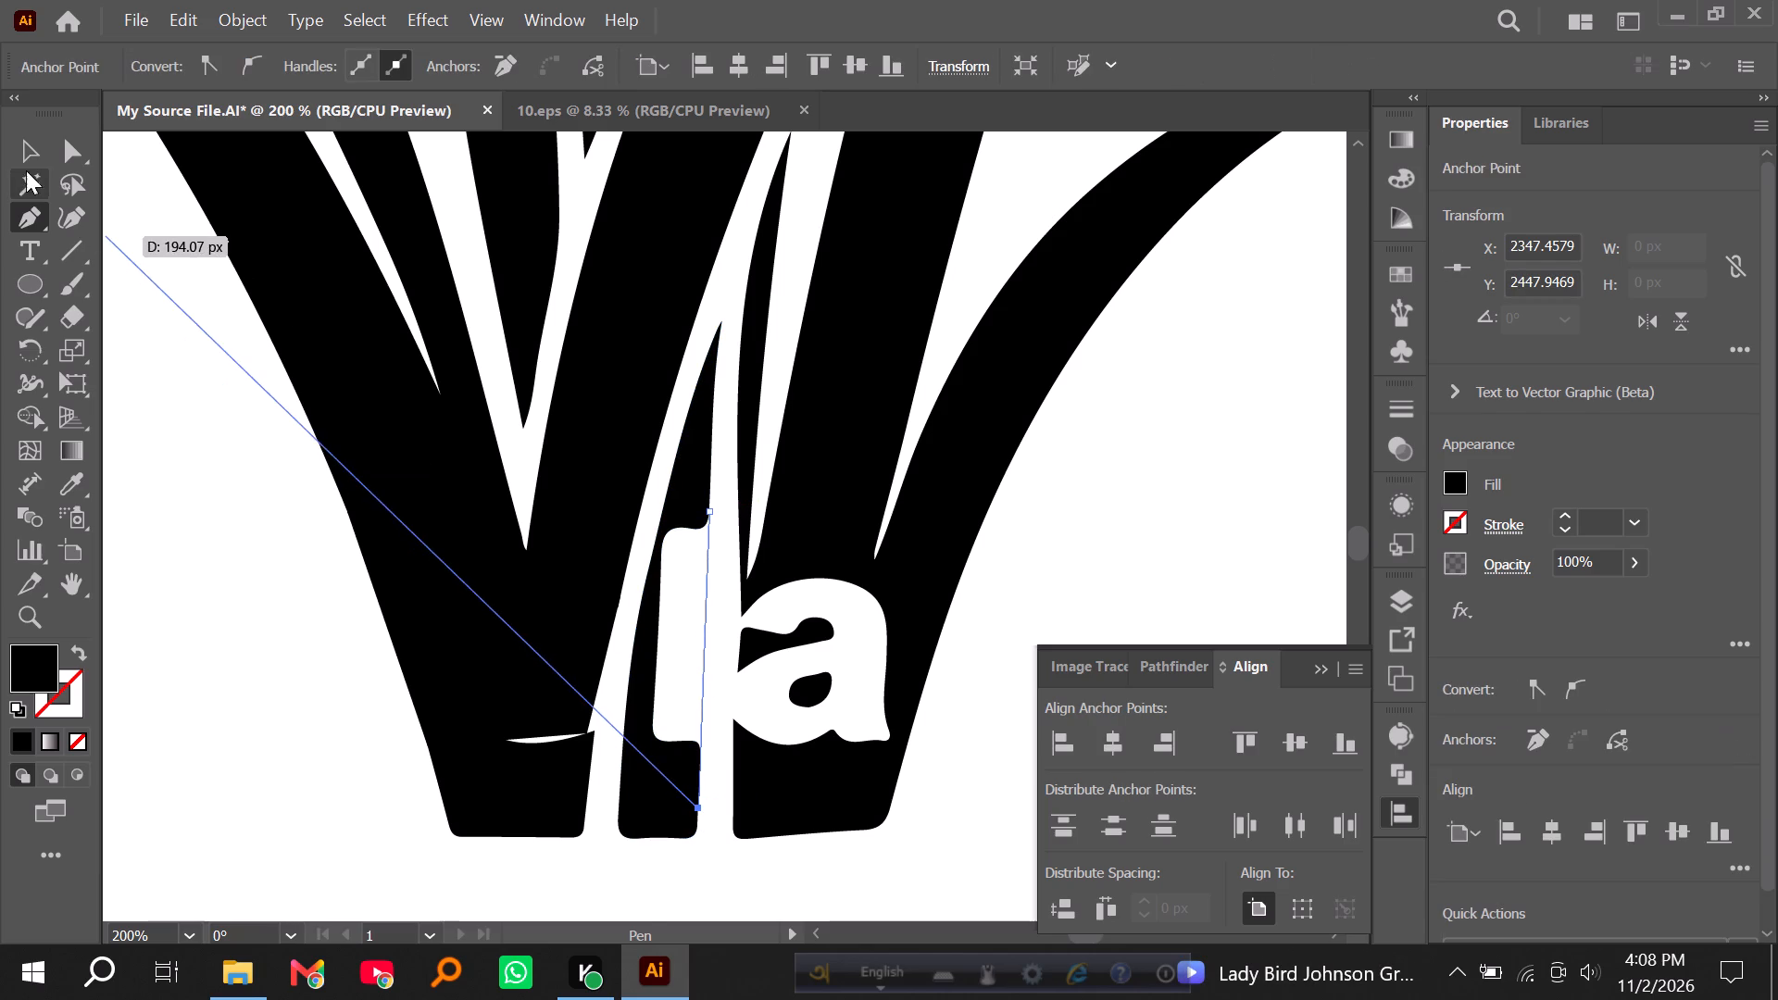
pyautogui.click(22, 151)
pyautogui.click(152, 259)
pyautogui.click(23, 221)
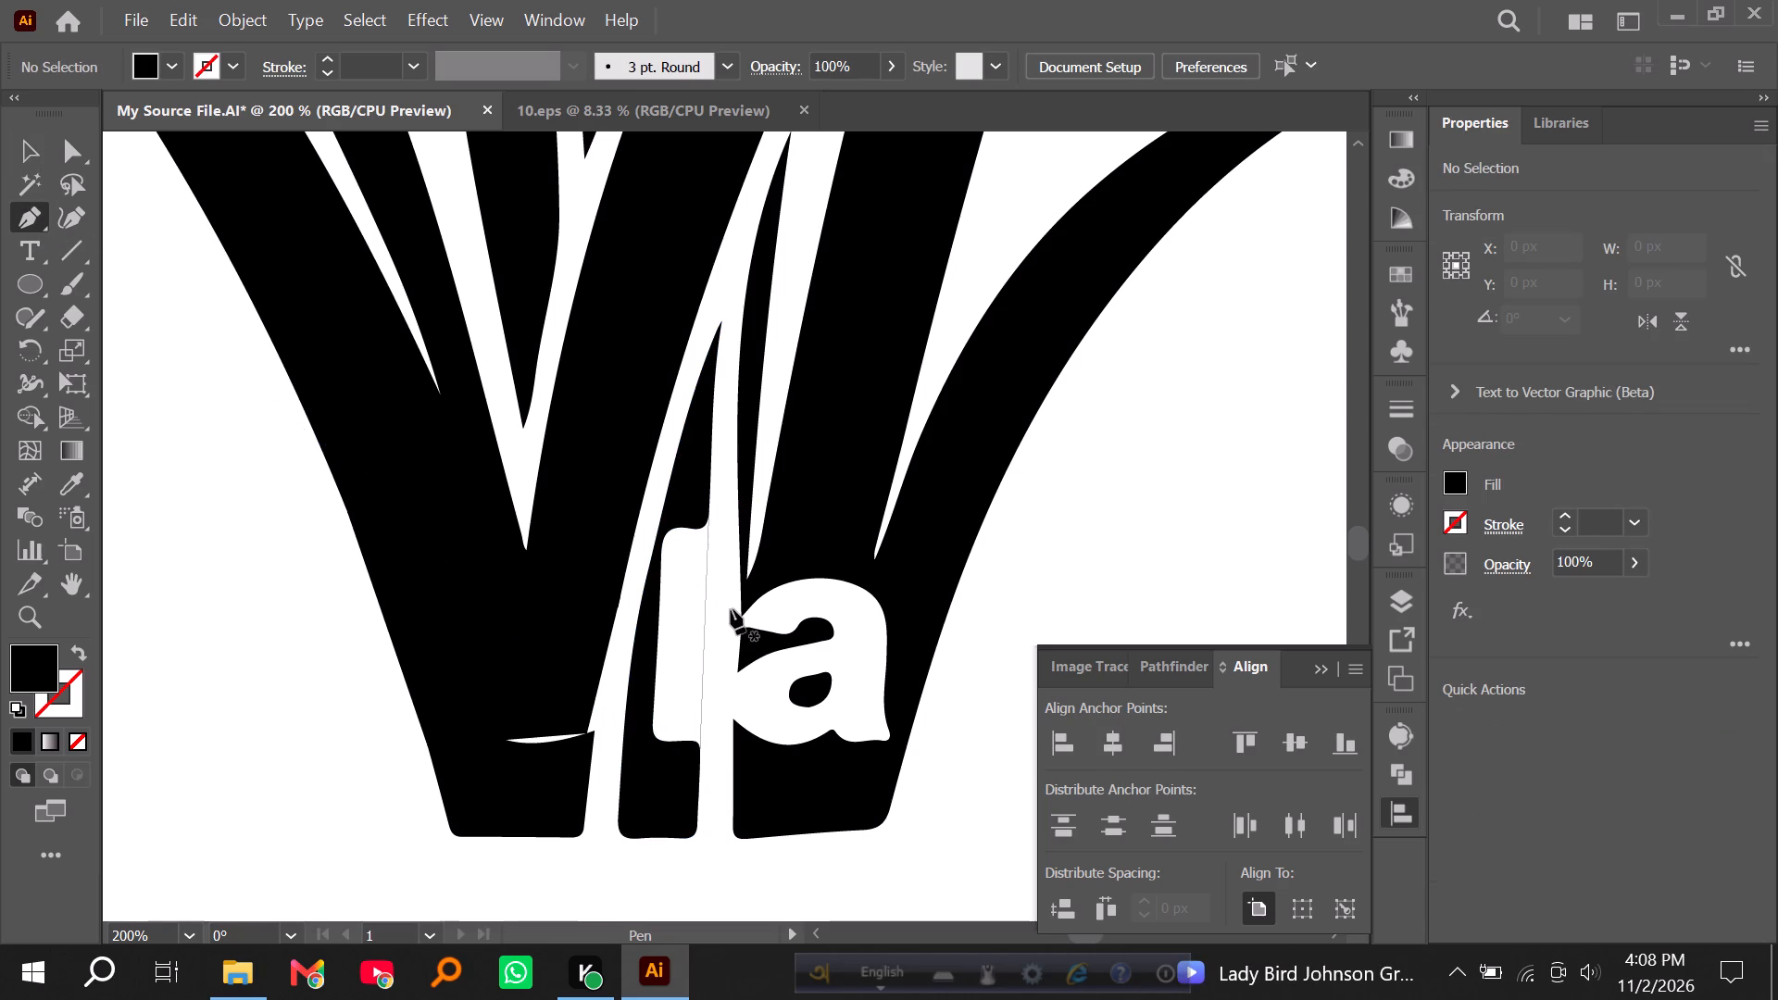
pyautogui.click(742, 612)
pyautogui.click(732, 768)
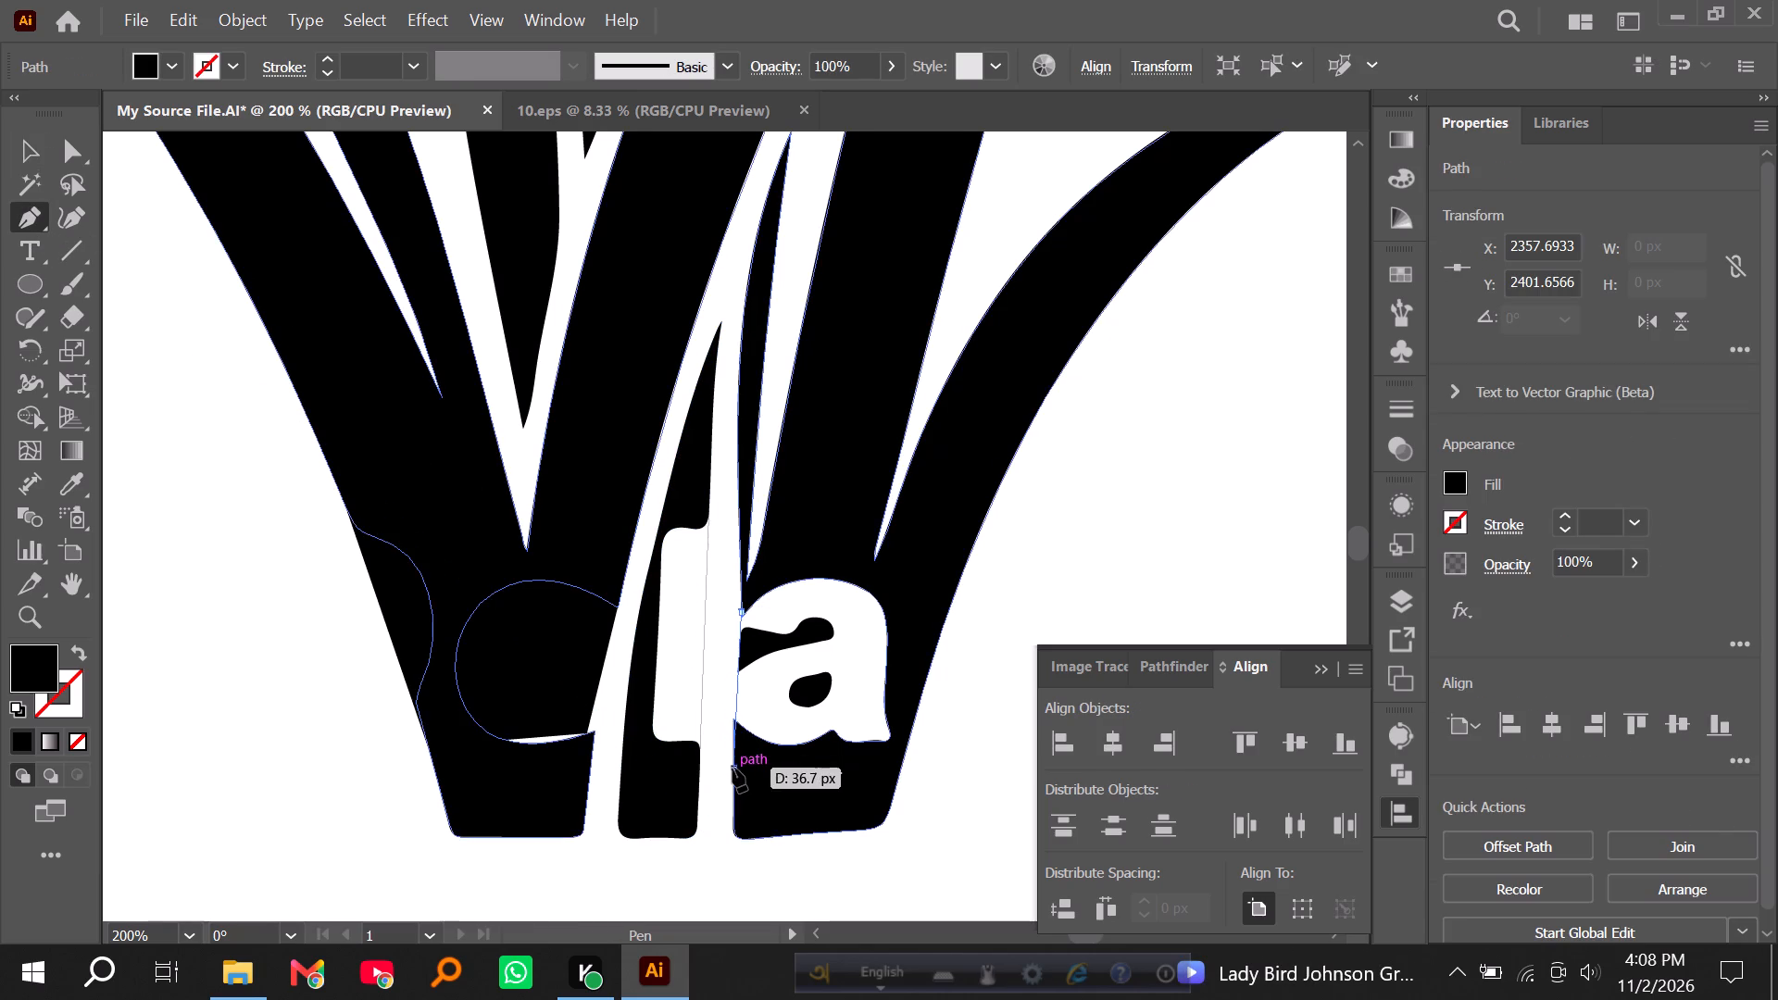
# Select the pond artwork with the drawn paths and merge the pieces covering the "D" and "o" using Shape Builder.
pyautogui.click(25, 148)
pyautogui.moveTo(205, 369); pyautogui.dragTo(745, 733)
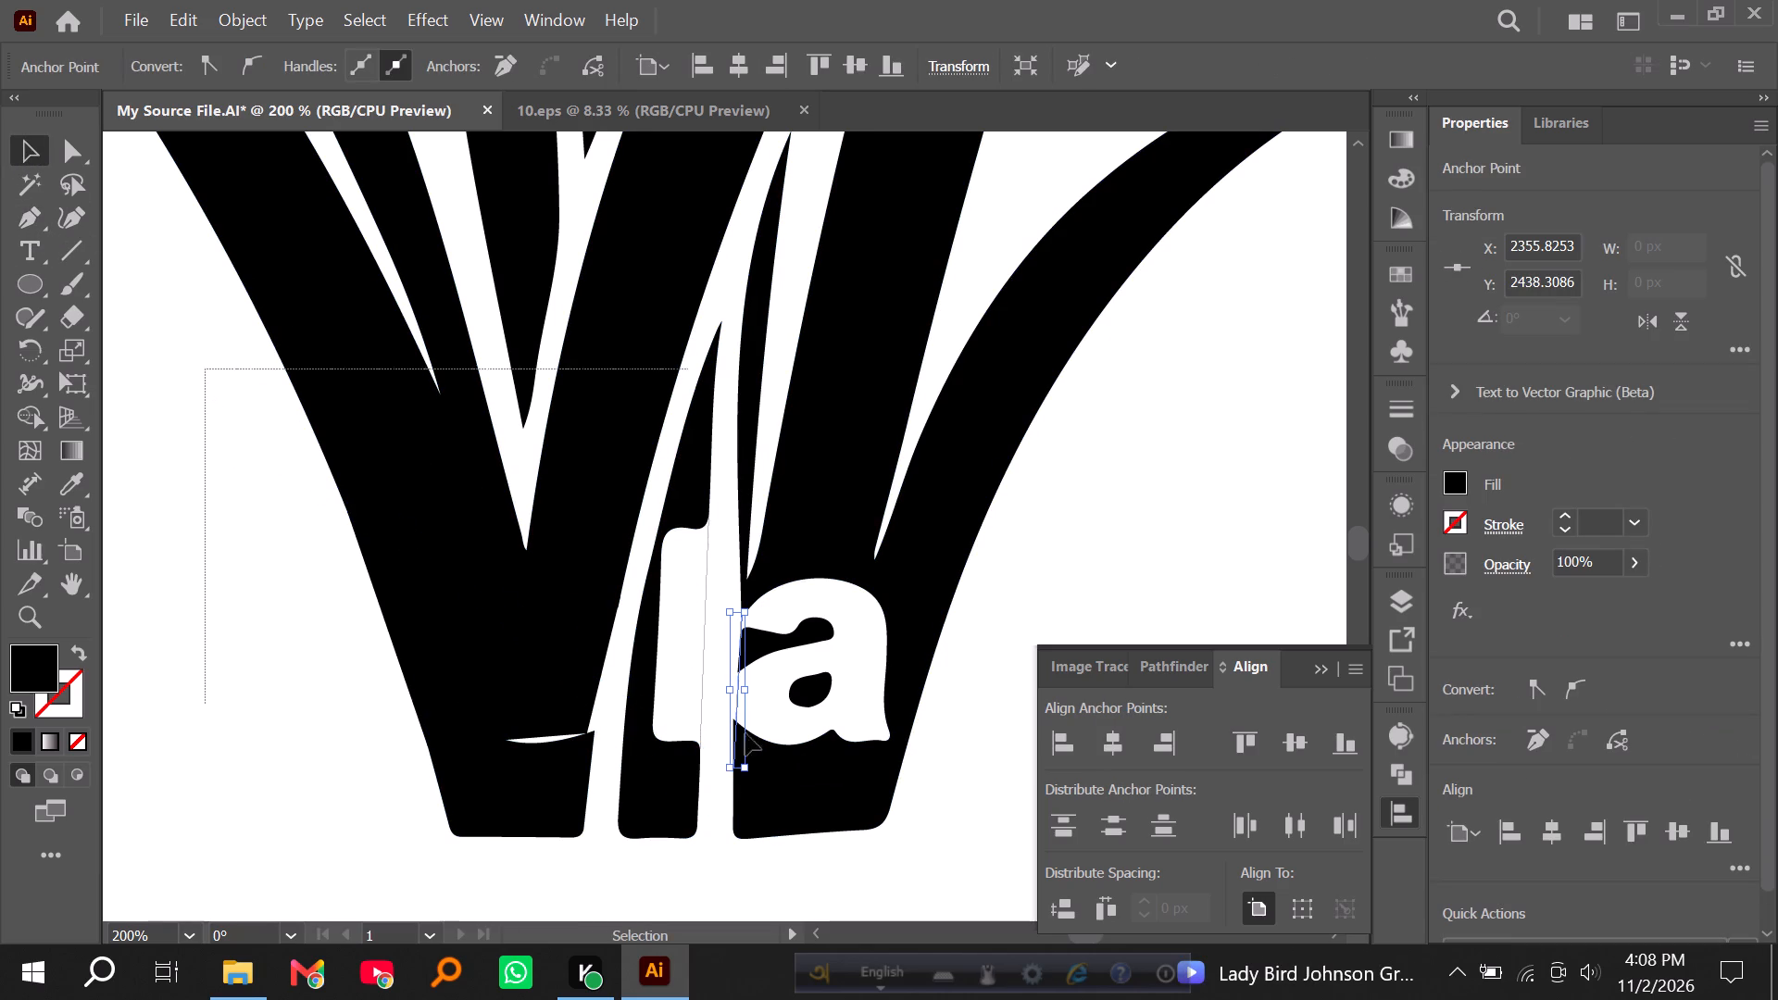
pyautogui.moveTo(745, 733); pyautogui.dragTo(899, 804)
pyautogui.click(25, 413)
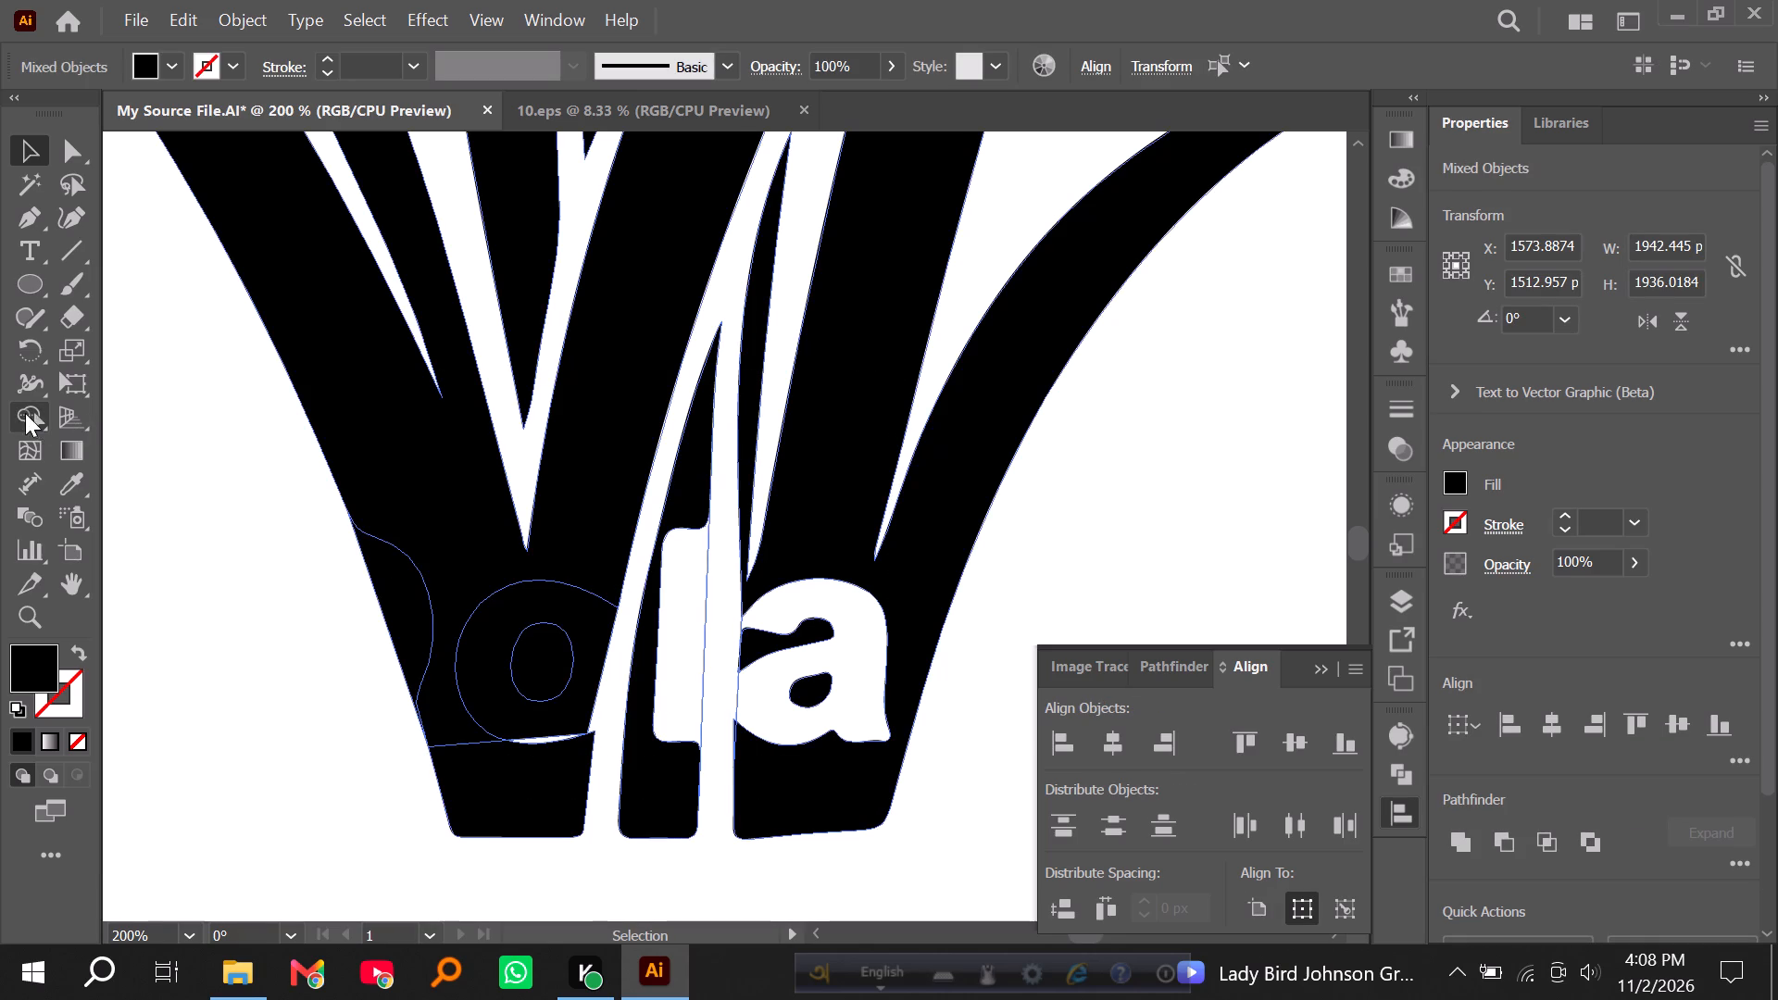
pyautogui.moveTo(390, 574); pyautogui.dragTo(565, 619)
pyautogui.moveTo(562, 538); pyautogui.dragTo(554, 600)
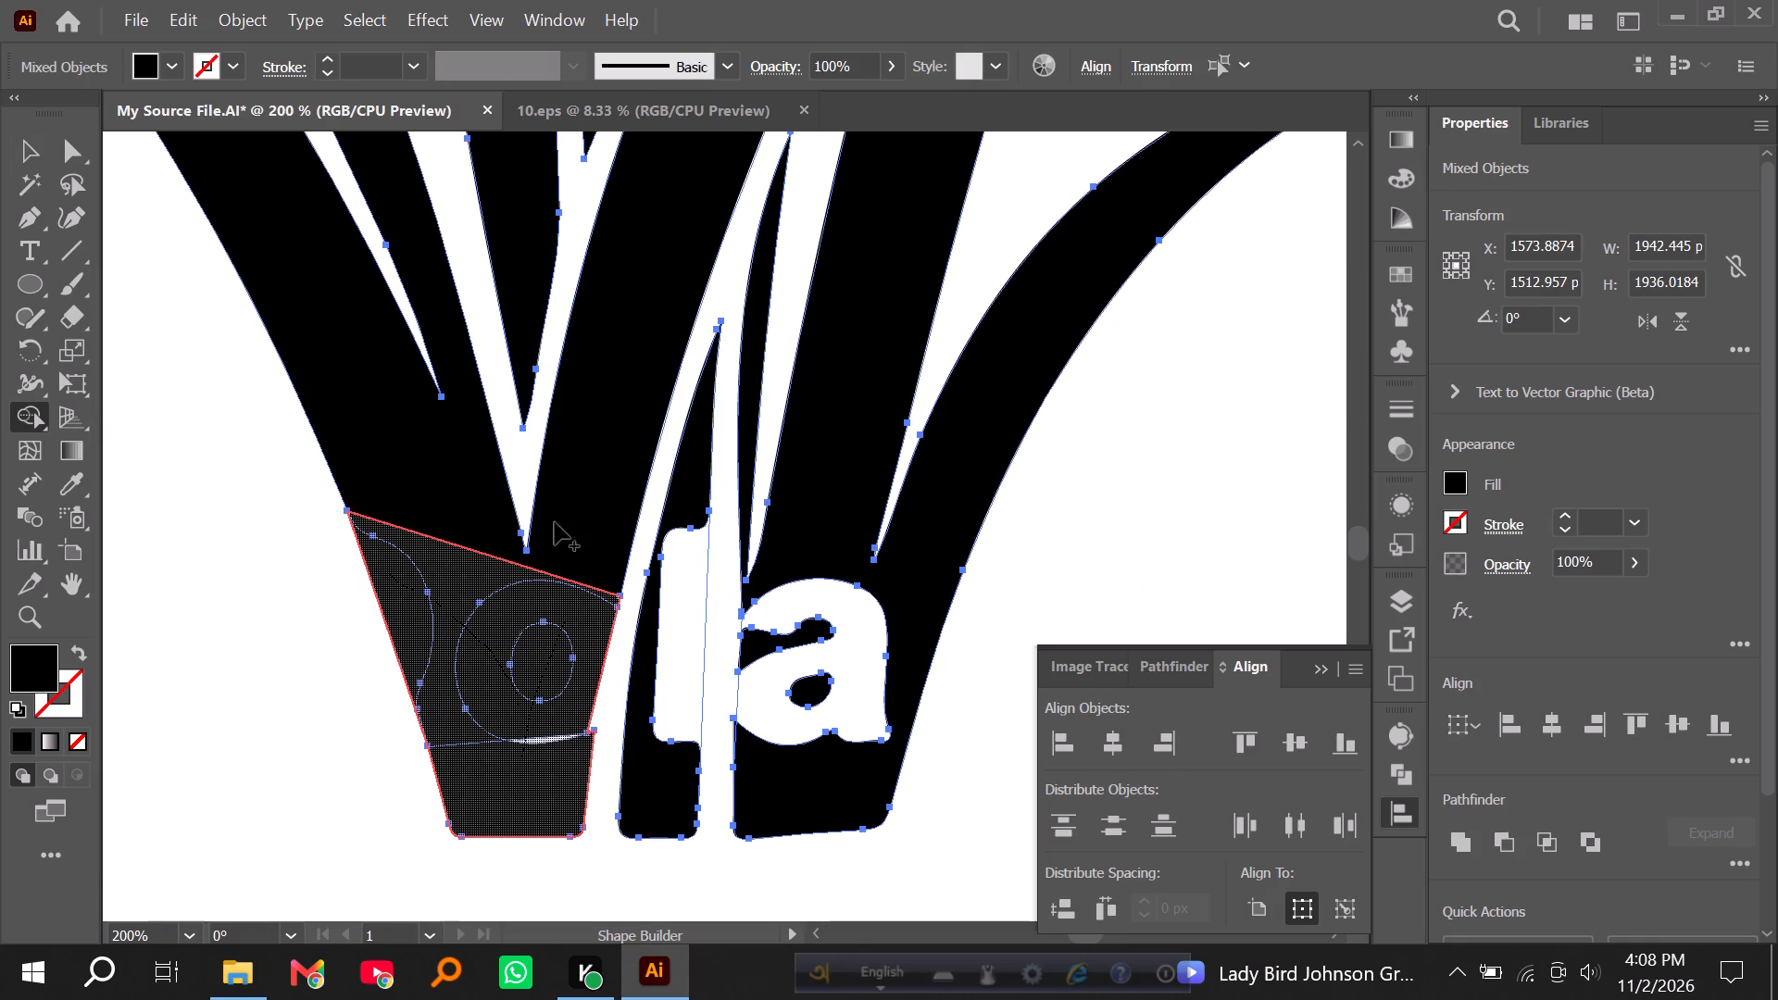
pyautogui.moveTo(555, 526); pyautogui.dragTo(550, 625)
# Fill the "l" and "a" watermark cutouts into the surrounding black stems with Shape Builder.
pyautogui.moveTo(699, 597); pyautogui.dragTo(677, 594)
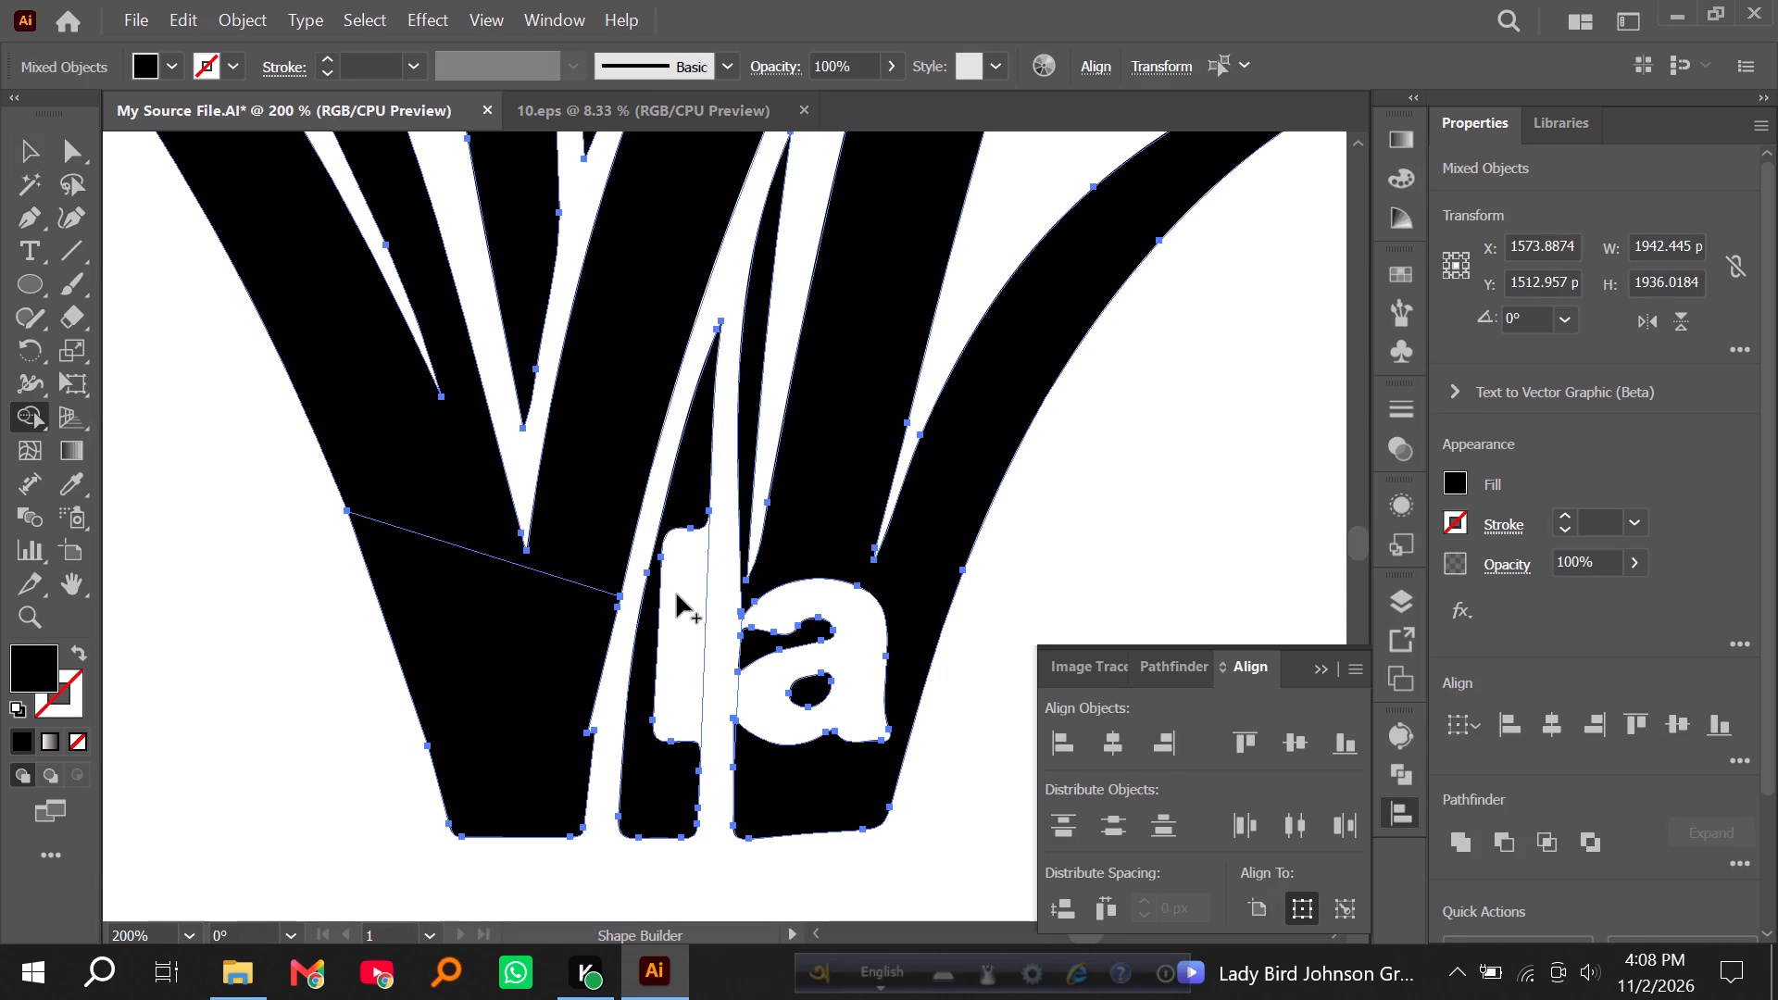
pyautogui.moveTo(677, 594); pyautogui.dragTo(670, 593)
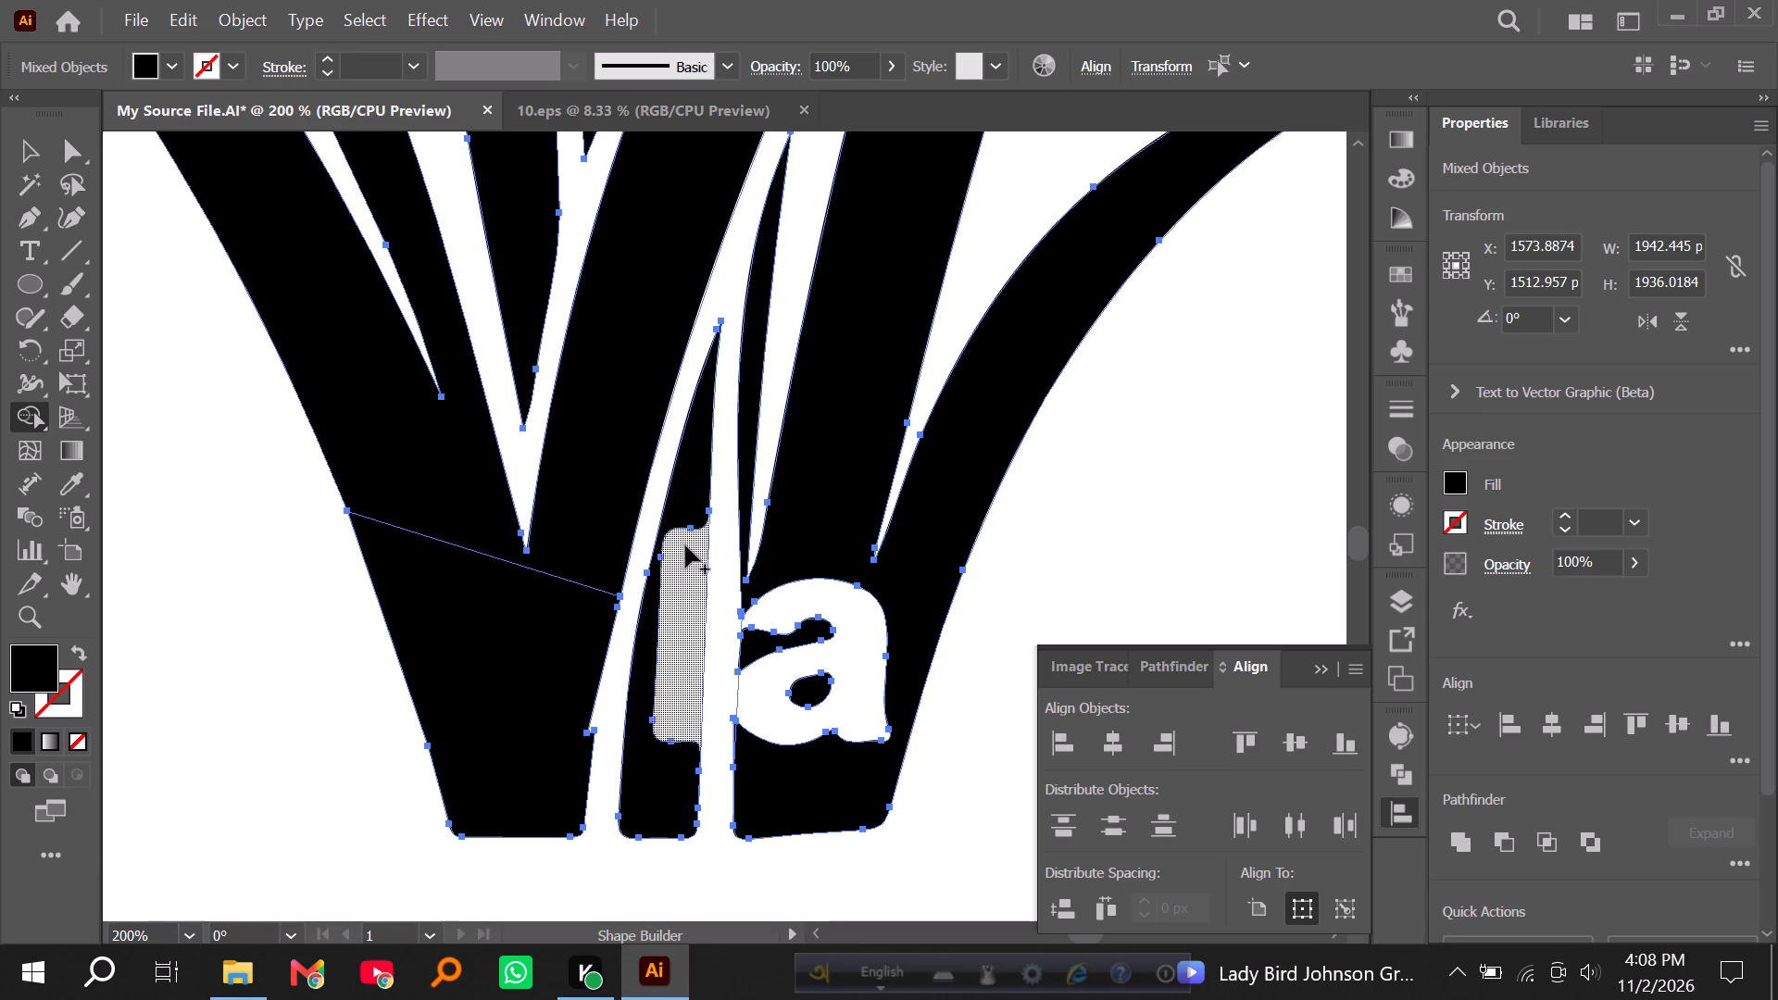
pyautogui.moveTo(677, 513); pyautogui.dragTo(680, 587)
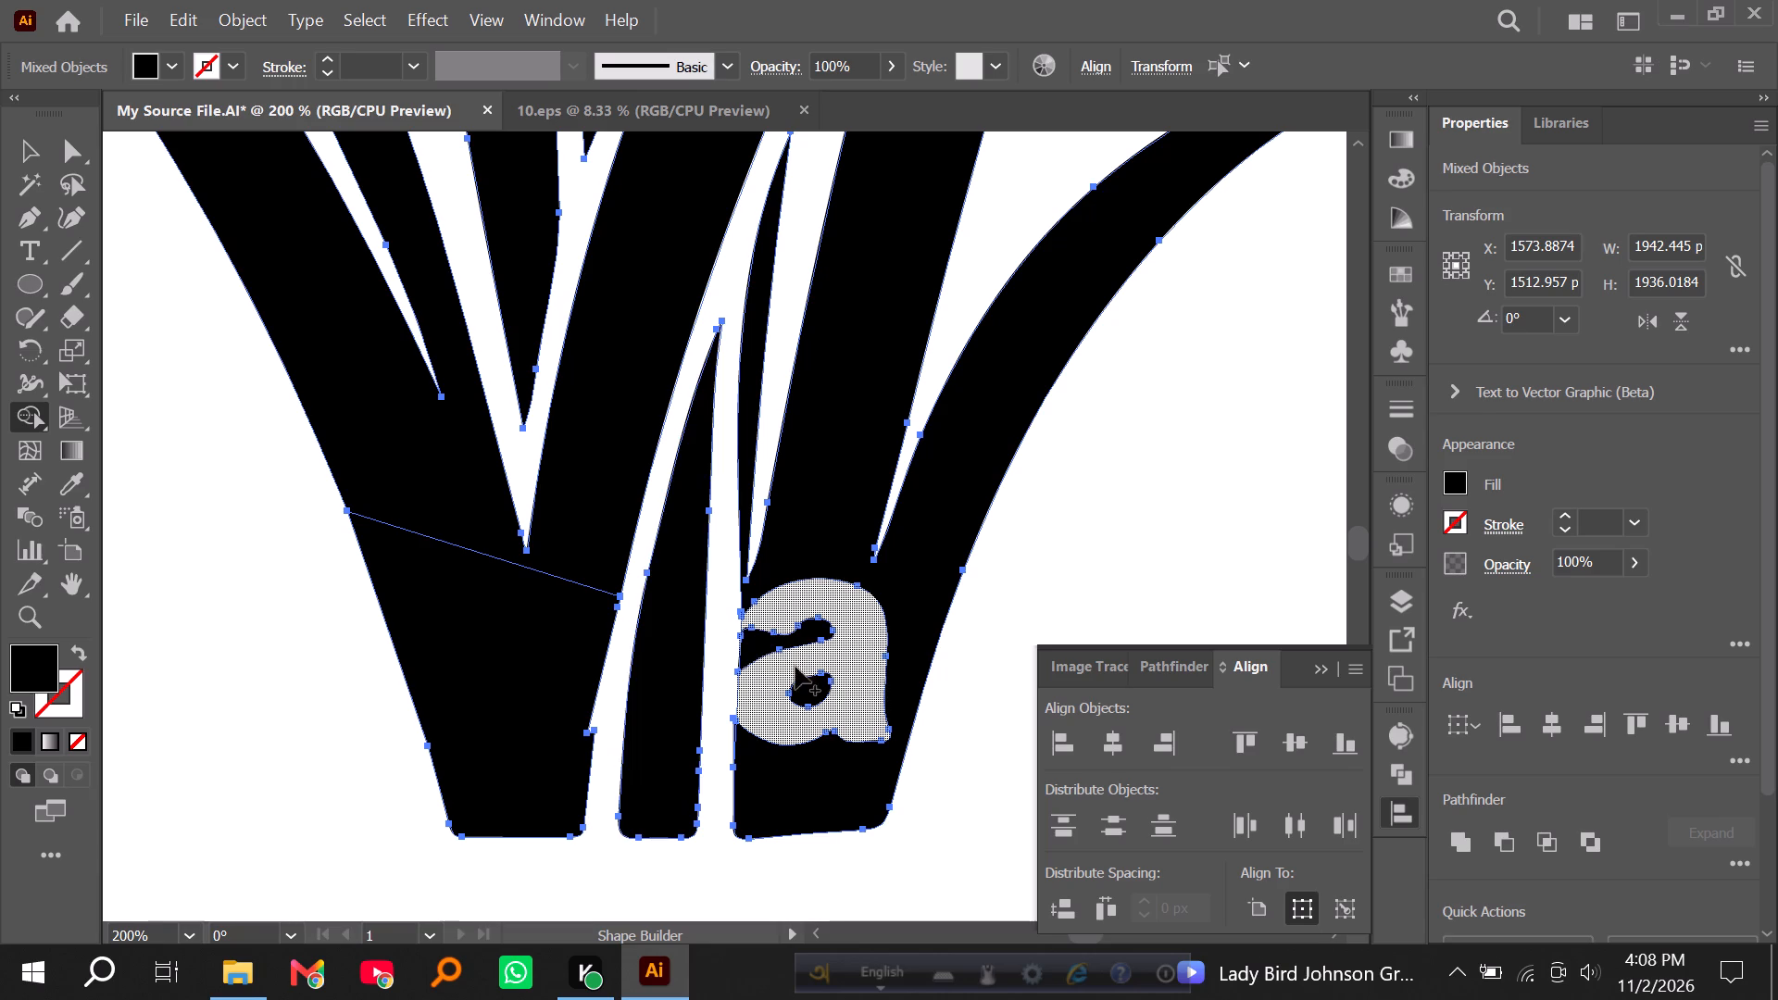
pyautogui.keyDown('alt'); pyautogui.scroll(2, 833, 690); pyautogui.keyUp('alt')
pyautogui.moveTo(722, 457); pyautogui.dragTo(808, 742)
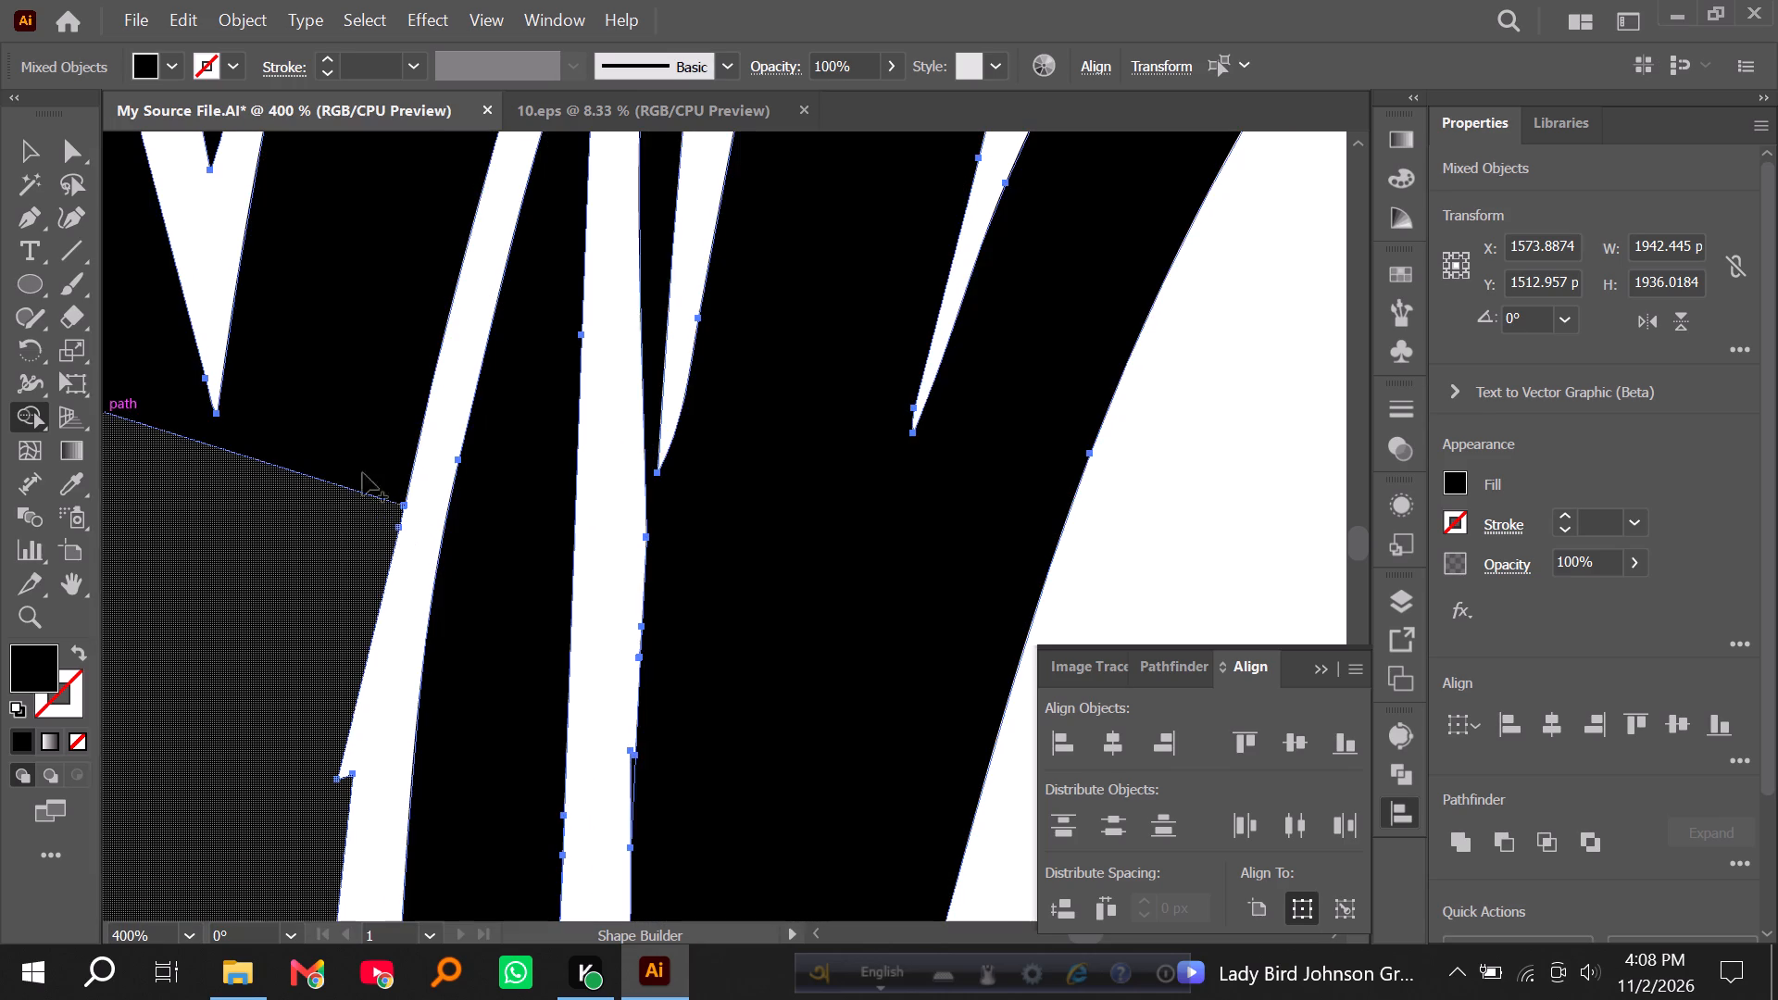
# Merge the patched left base of the cattail clump with the blades above it using Shape Builder, and deselect.
pyautogui.moveTo(359, 449); pyautogui.dragTo(353, 483)
pyautogui.moveTo(347, 456); pyautogui.dragTo(341, 507)
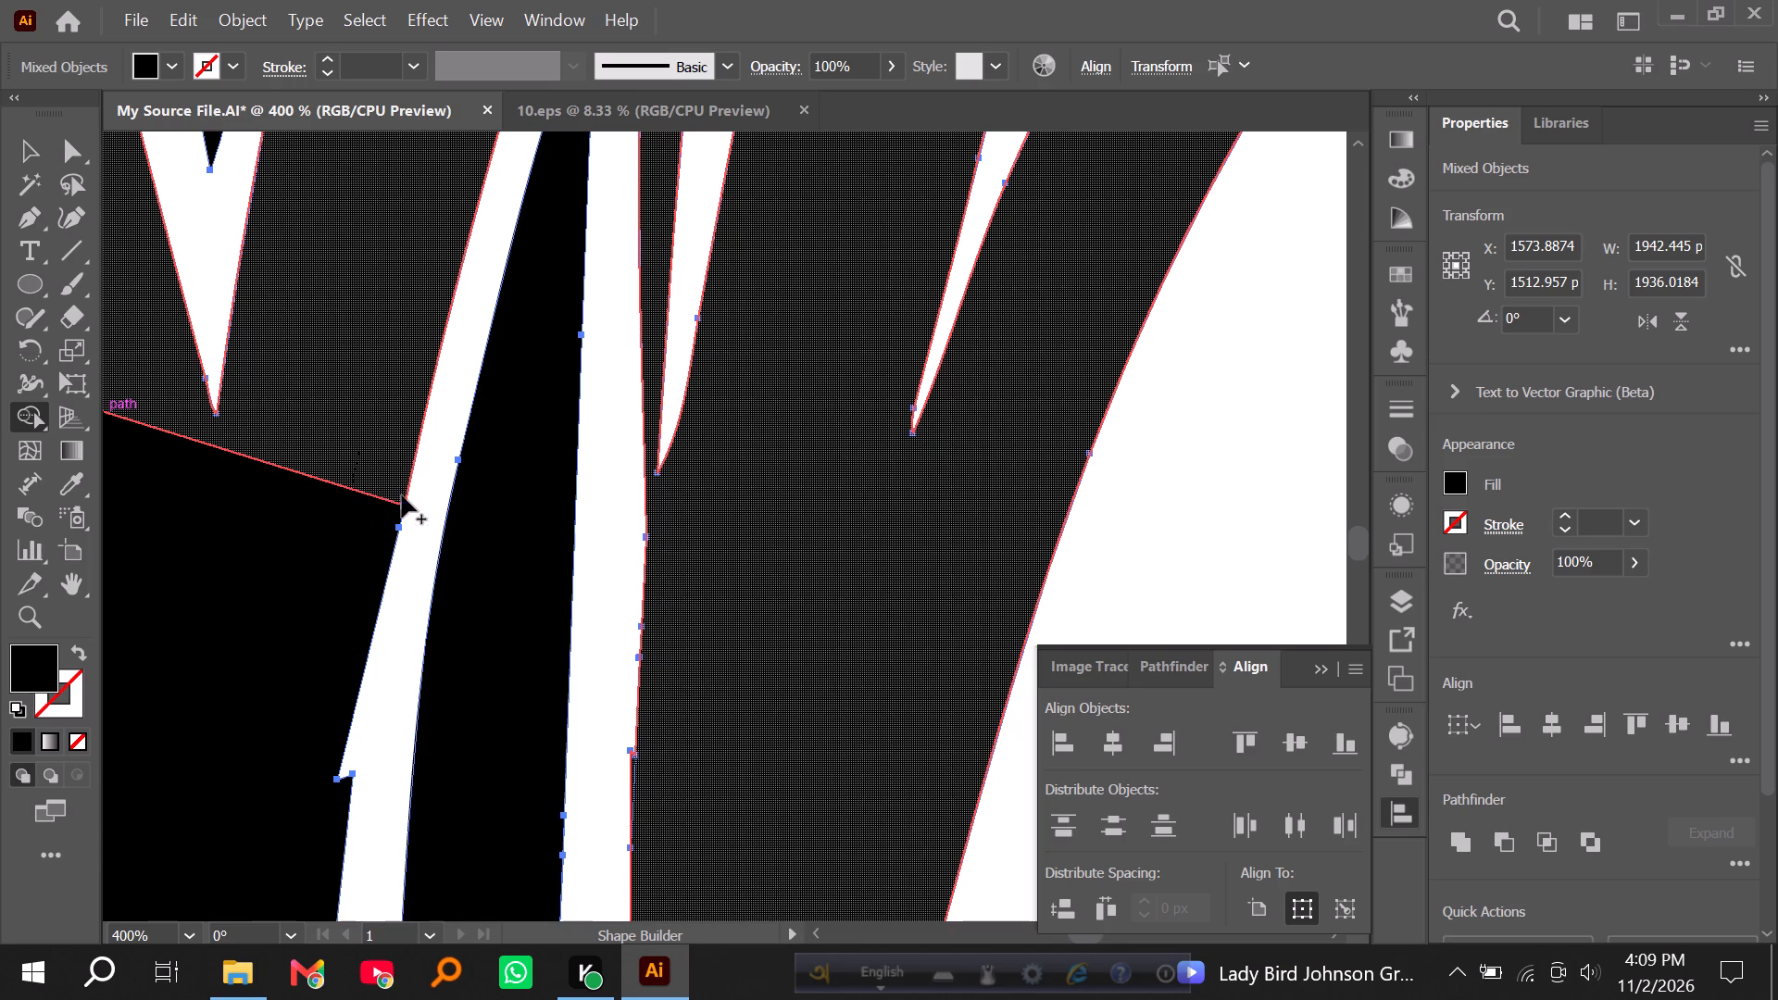
pyautogui.keyDown('alt'); pyautogui.scroll(-2, 675, 507); pyautogui.keyUp('alt')
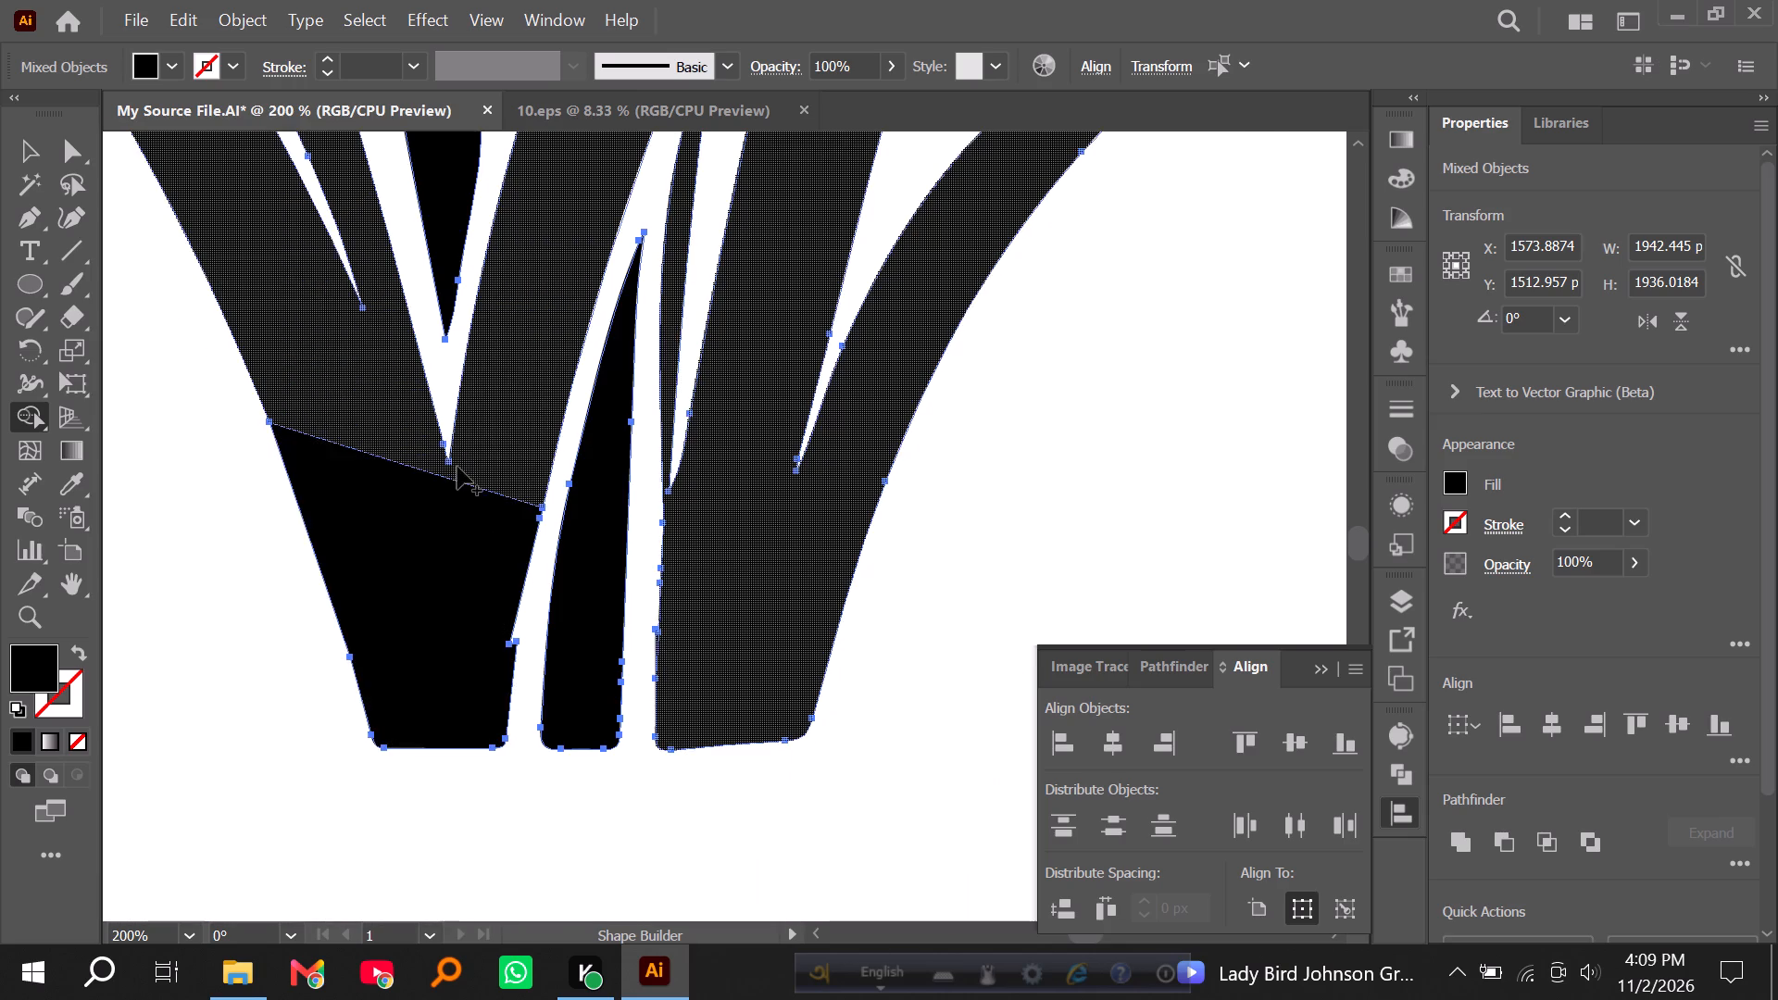
pyautogui.moveTo(459, 466); pyautogui.dragTo(453, 525)
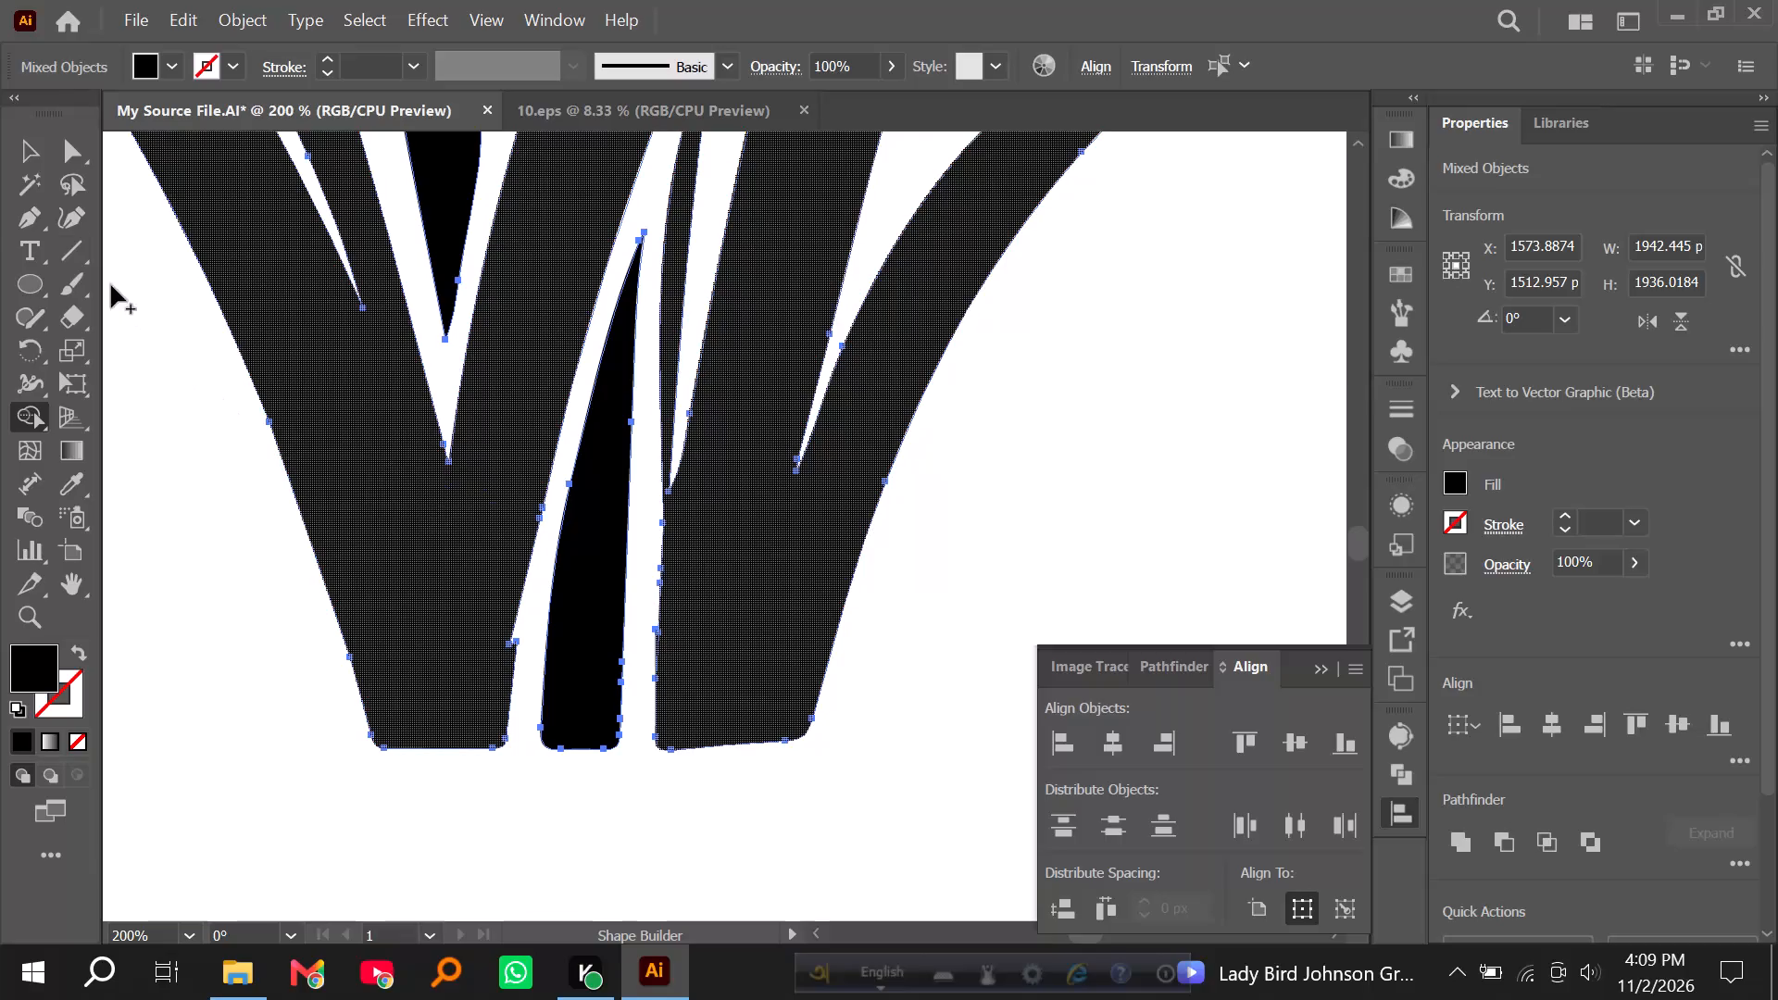
pyautogui.click(28, 155)
pyautogui.click(203, 519)
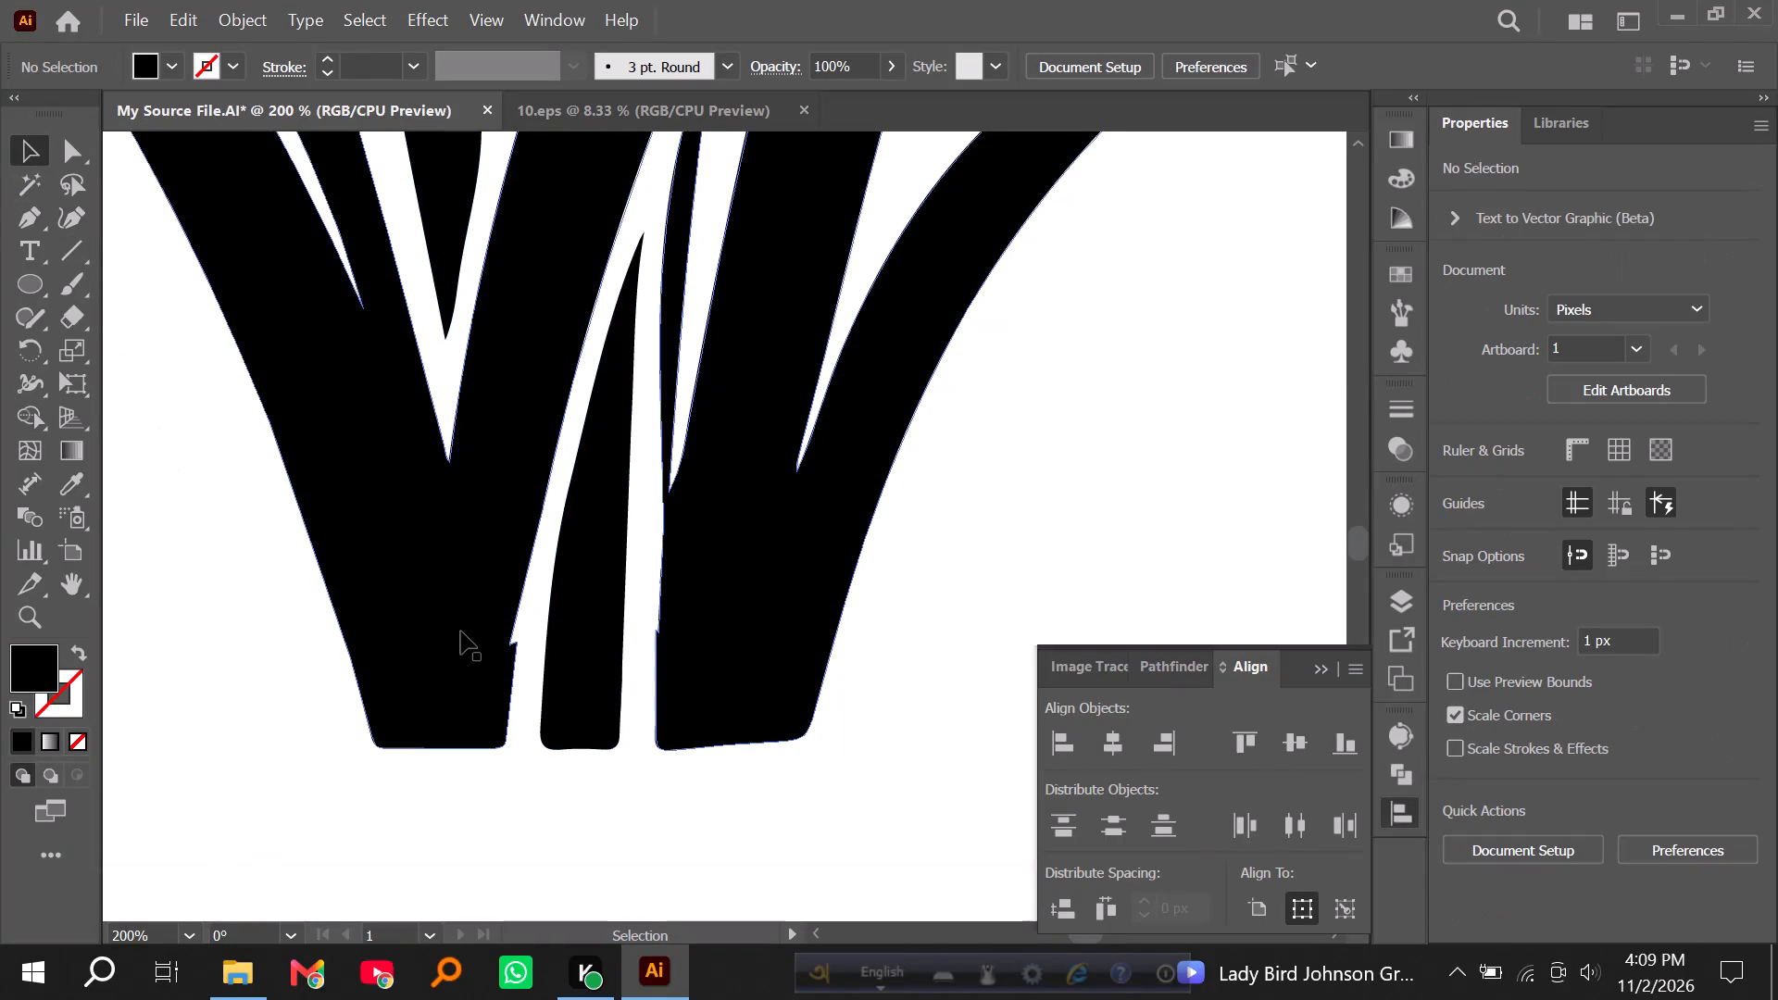
# Delete the surplus anchor points along the facing inner edges of the clump's two outer stem bases to smooth them.
pyautogui.click(277, 388)
pyautogui.rightClick(22, 208)
pyautogui.click(158, 284)
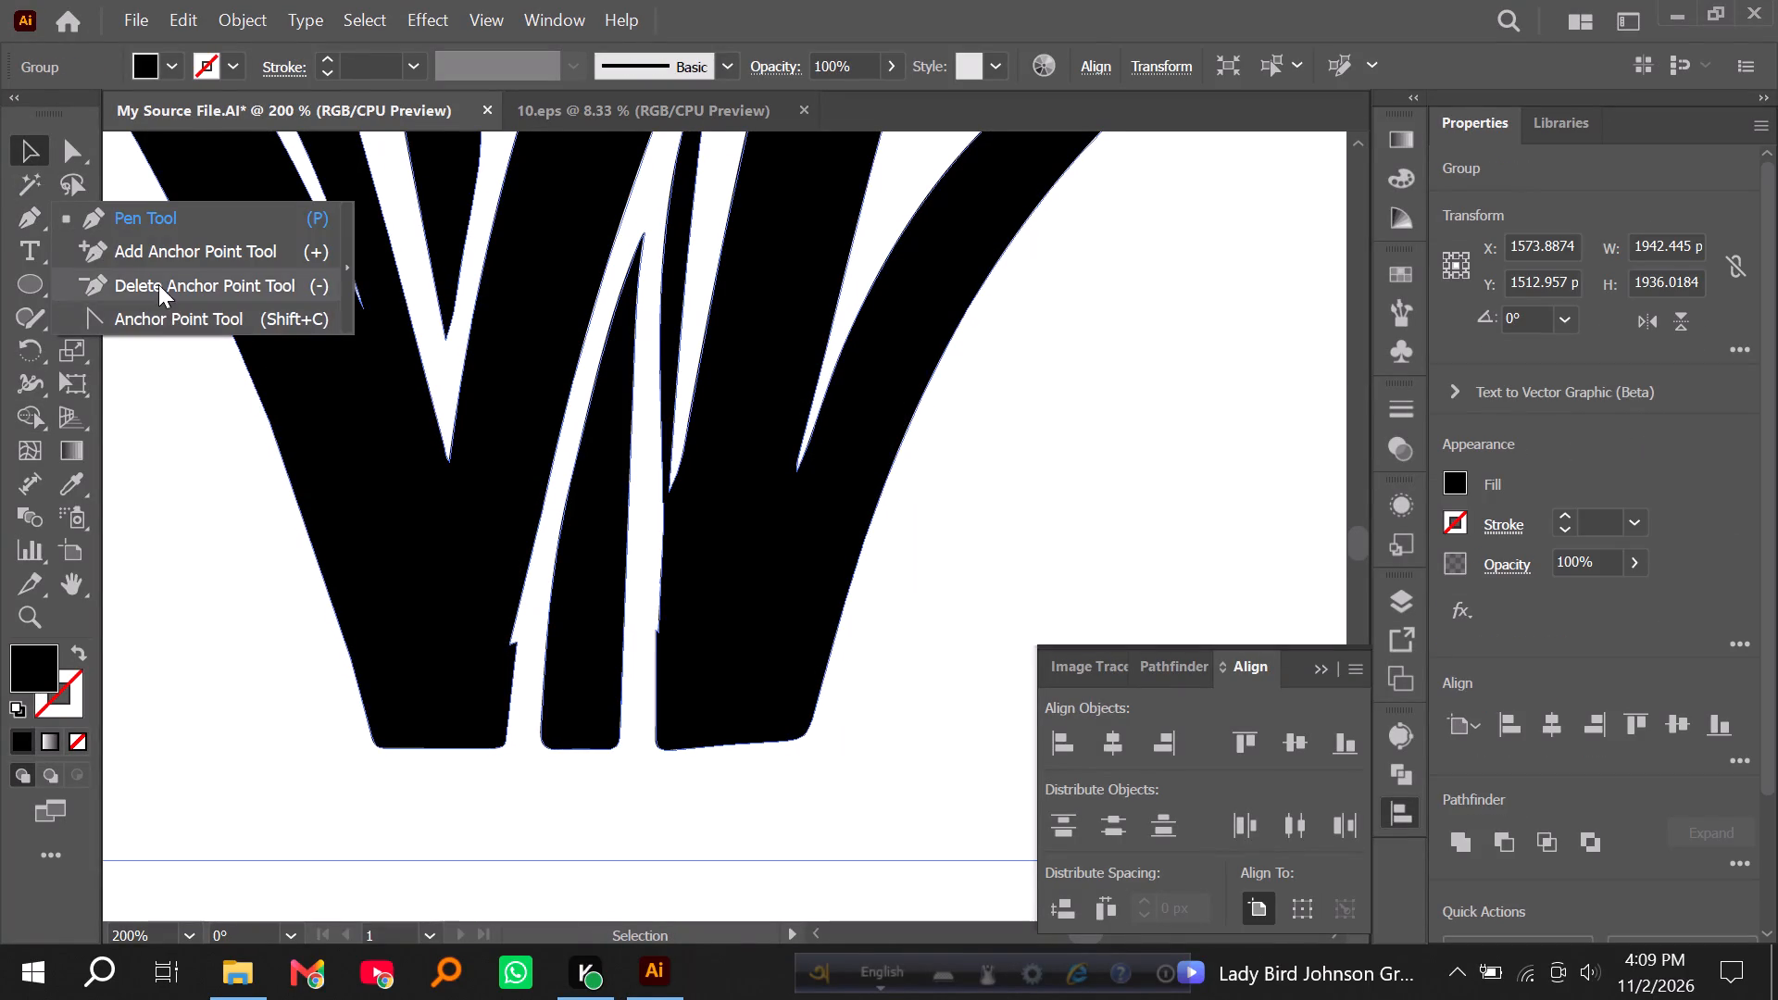
pyautogui.keyDown('alt'); pyautogui.scroll(2, 558, 726); pyautogui.keyUp('alt')
pyautogui.click(463, 573)
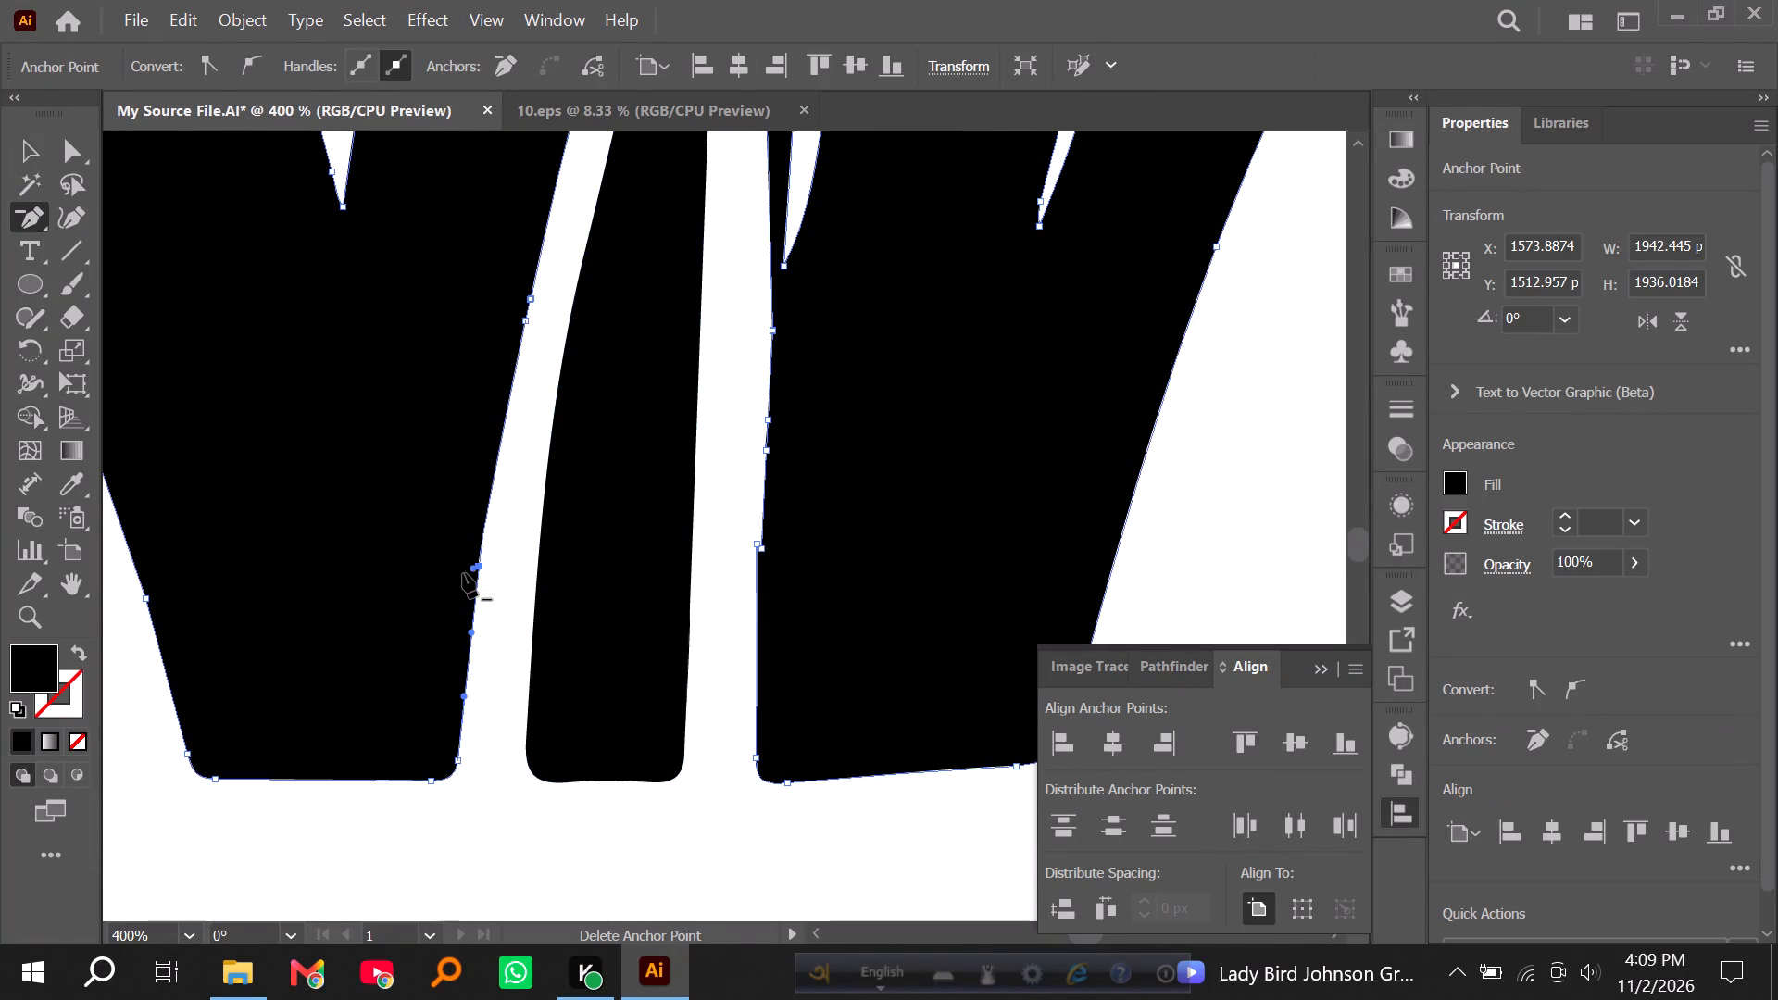
pyautogui.click(480, 567)
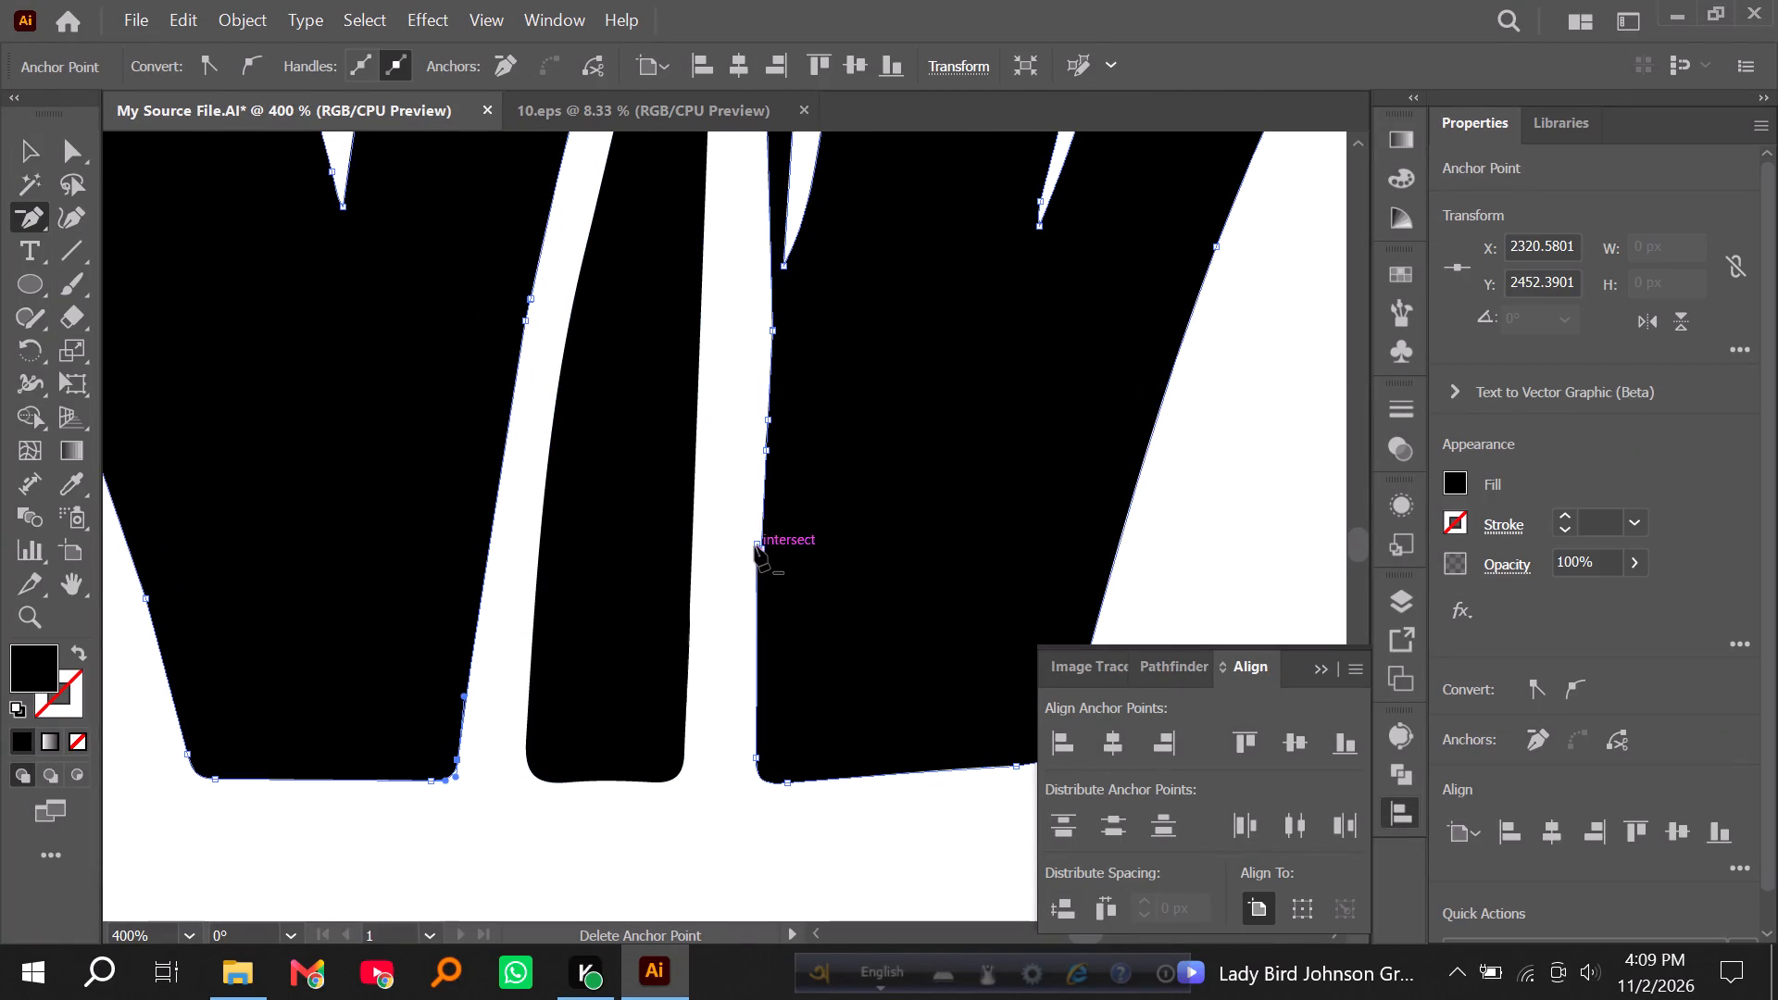
pyautogui.click(757, 546)
pyautogui.click(761, 549)
pyautogui.click(761, 549)
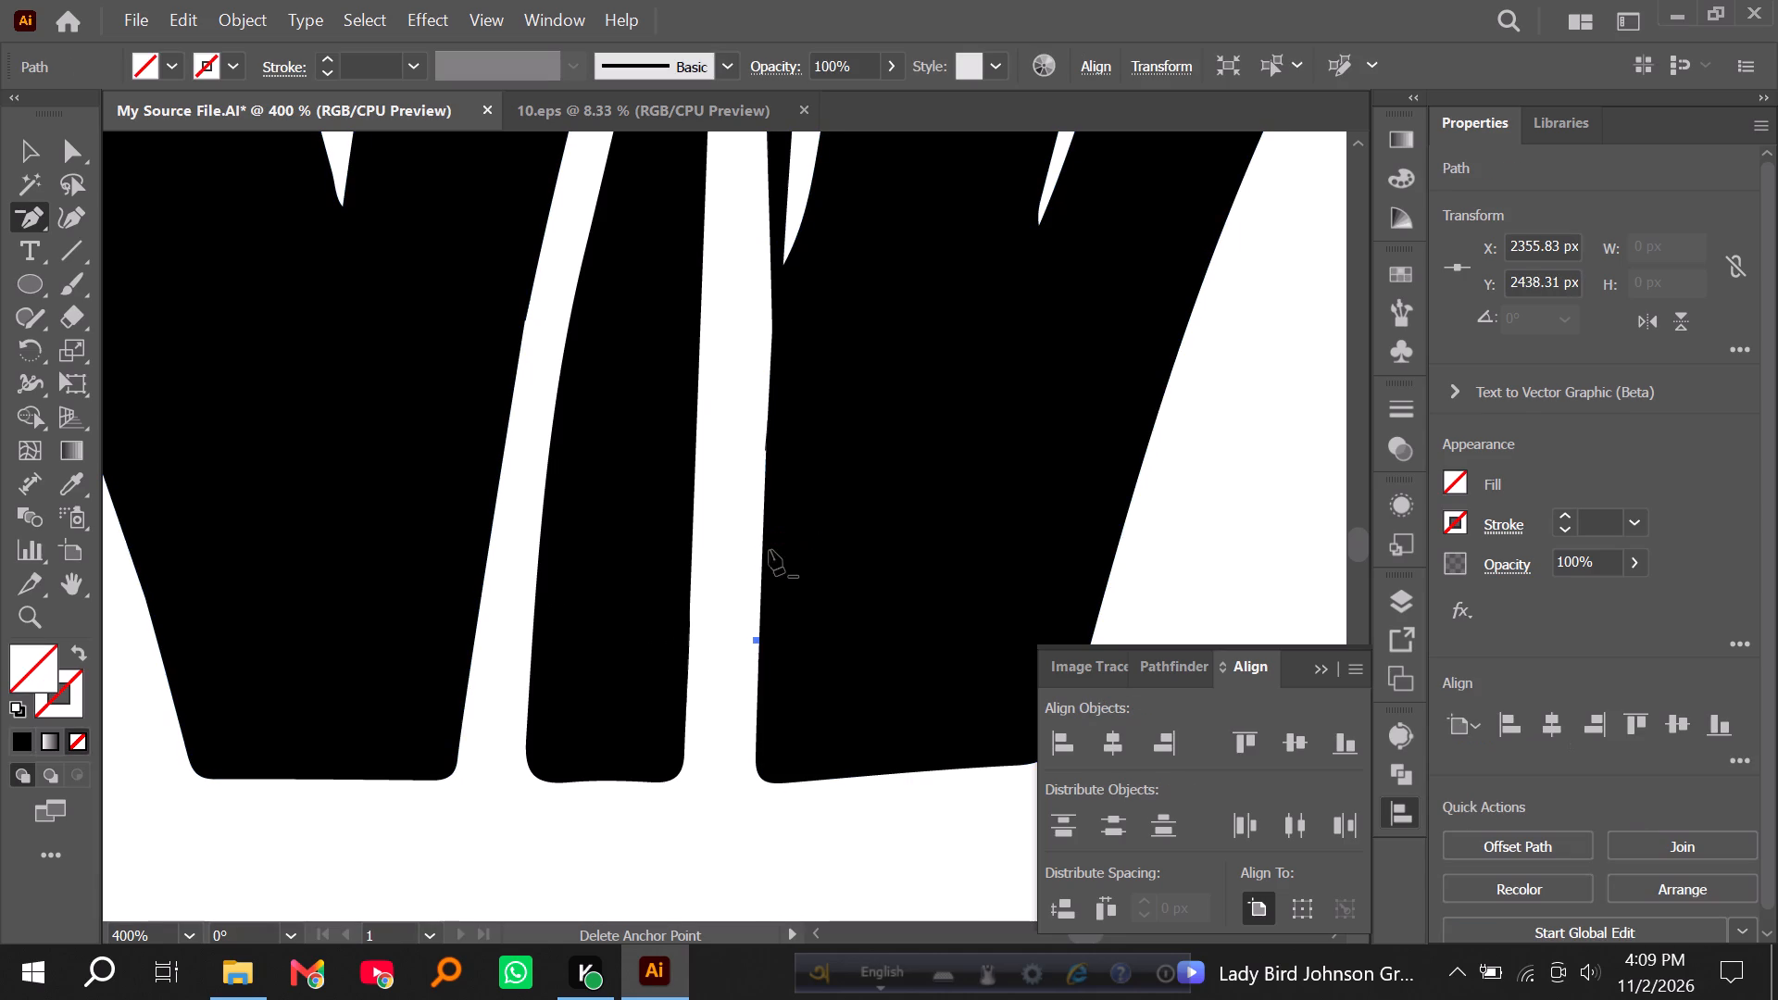
pyautogui.tripleClick(766, 451)
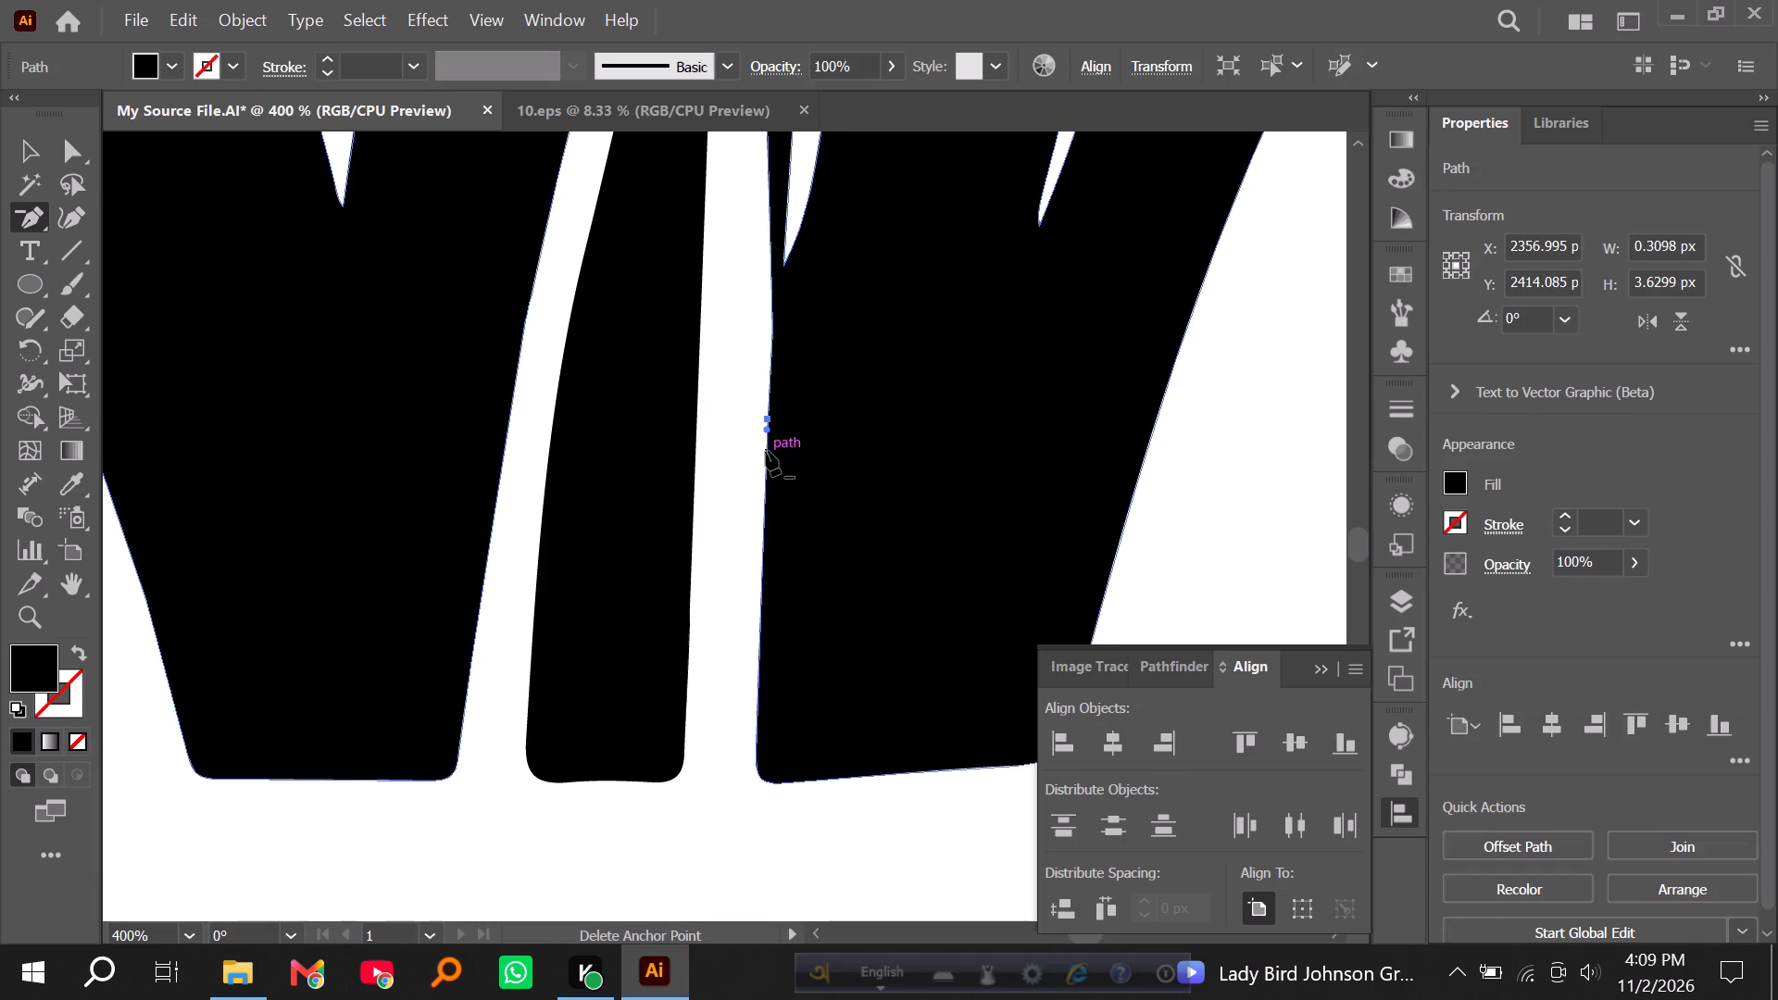
pyautogui.click(766, 451)
pyautogui.tripleClick(769, 420)
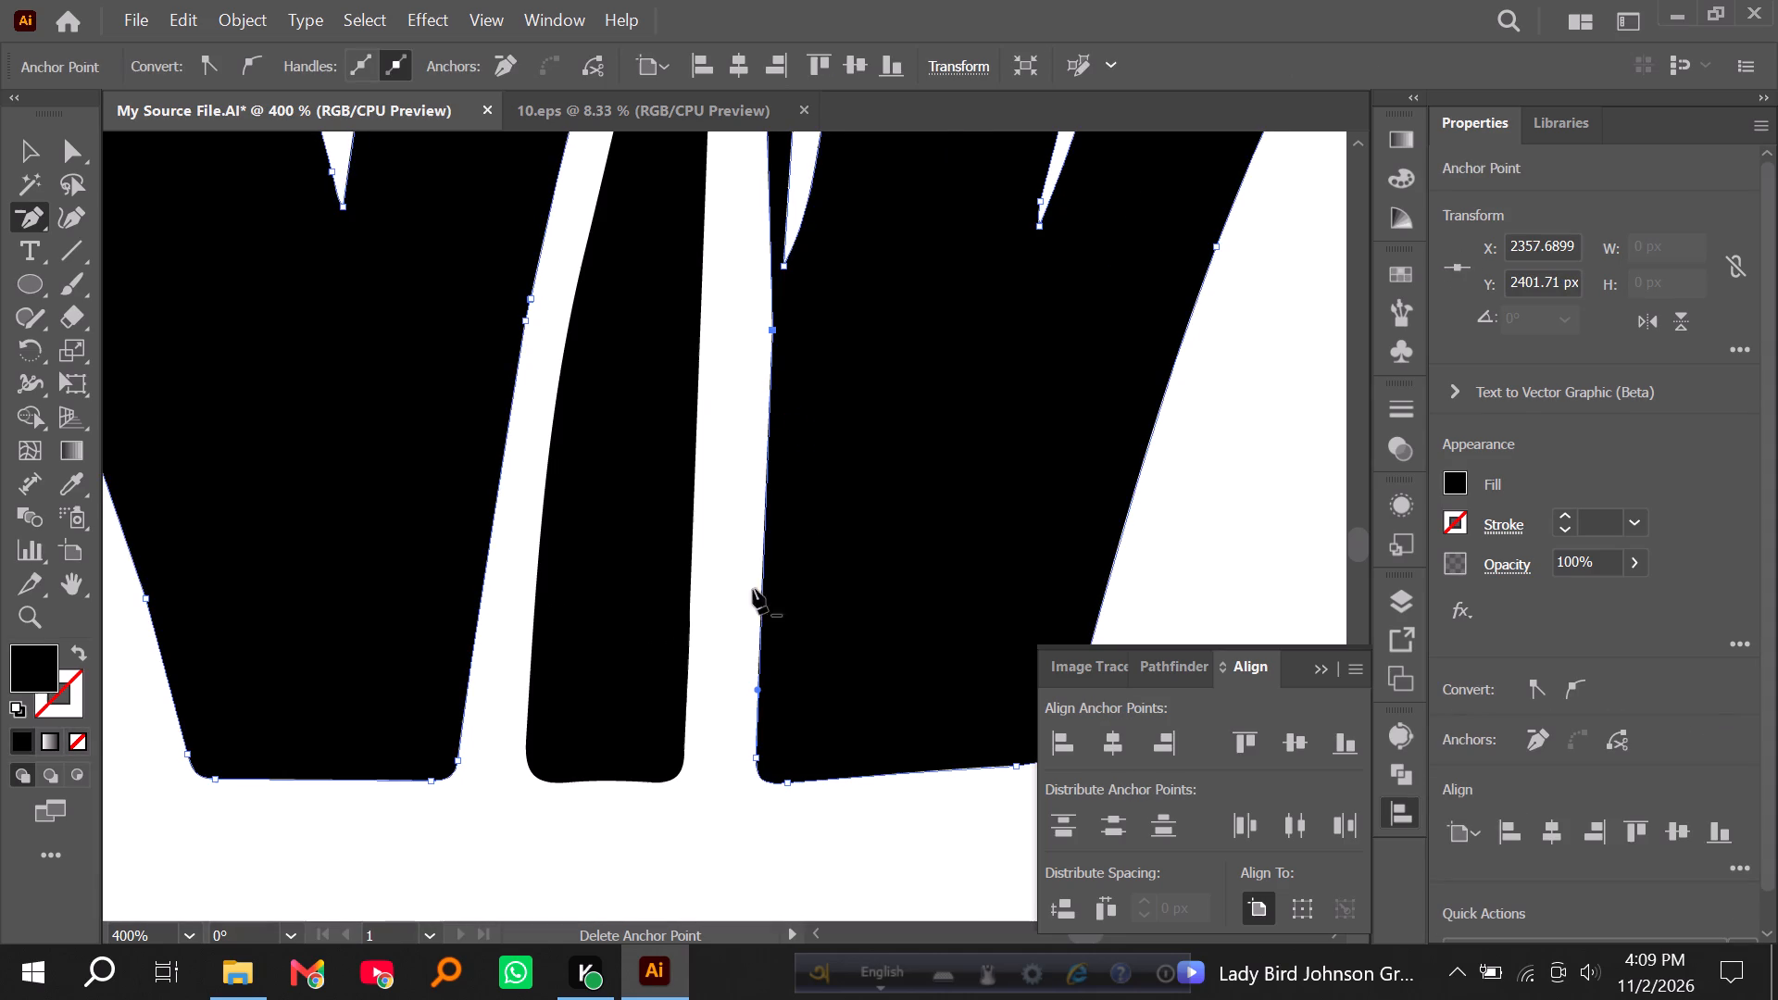
pyautogui.click(26, 153)
pyautogui.doubleClick(559, 834)
# Select the lower cattail clump's paths and frog pieces and give them the lily pad's black fill with the Eyedropper, finishing deselected.
pyautogui.keyDown('alt'); pyautogui.scroll(-4, 849, 519); pyautogui.keyUp('alt')
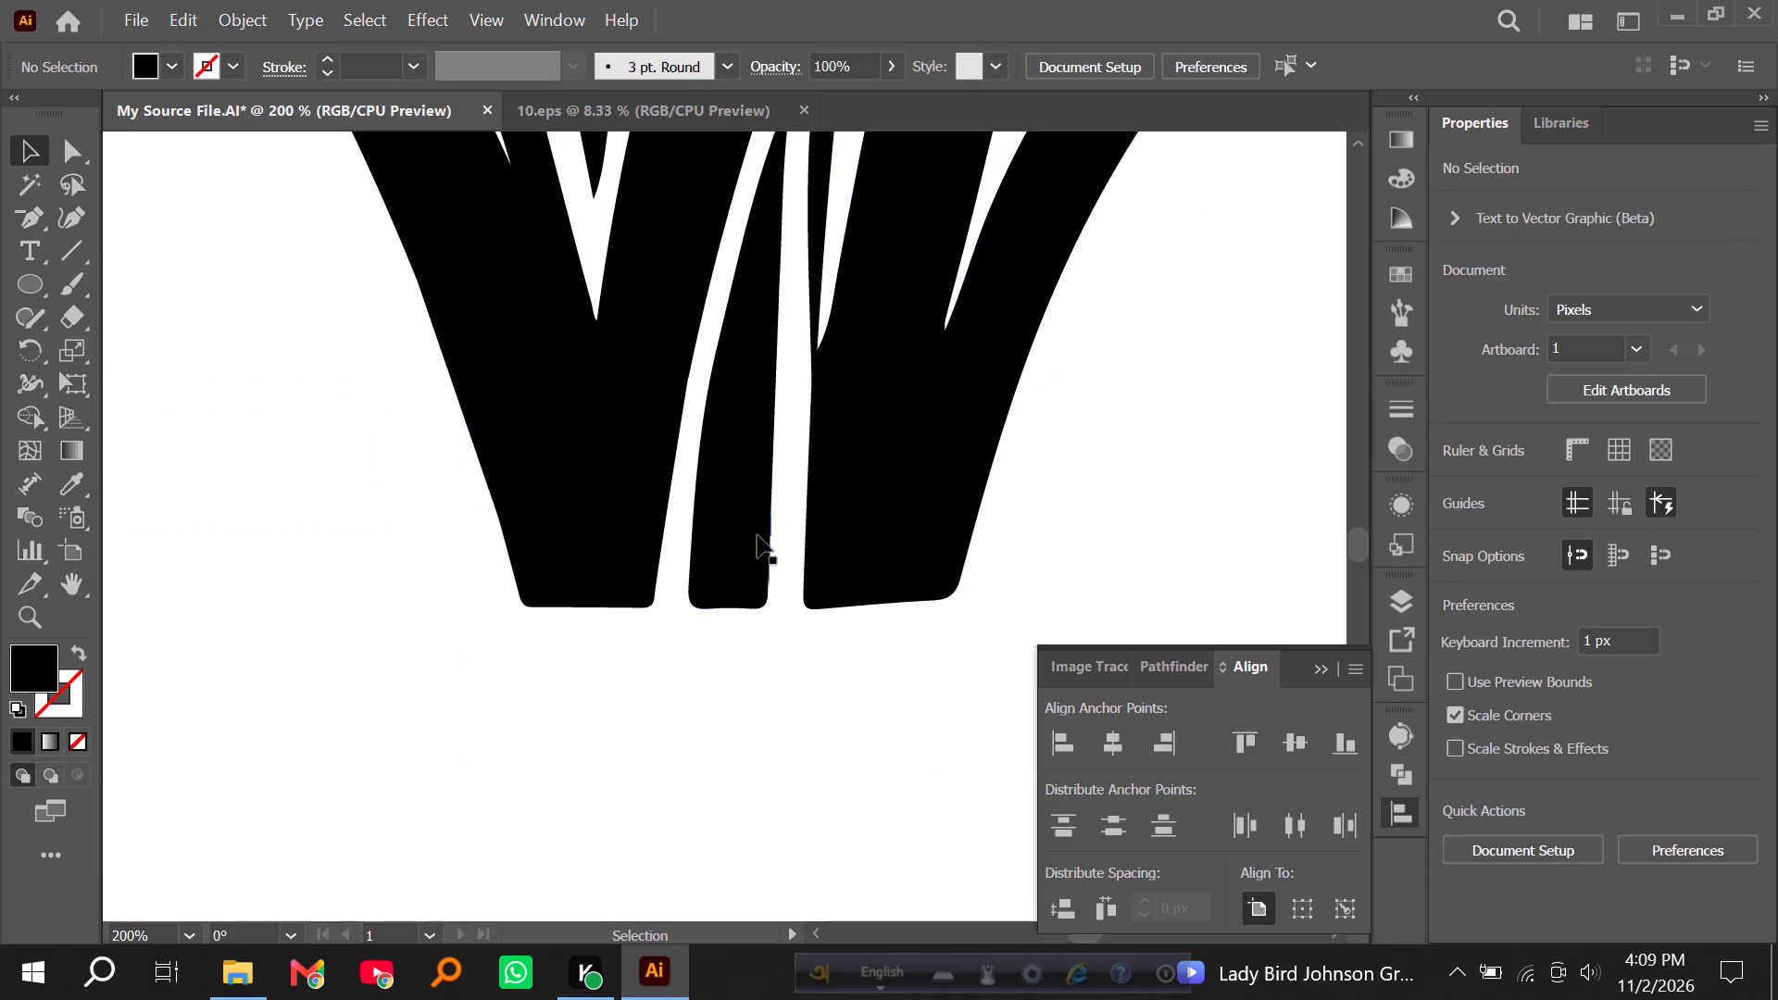
pyautogui.keyDown('alt'); pyautogui.scroll(-7, 799, 520); pyautogui.keyUp('alt')
pyautogui.scroll(5, 808, 557)
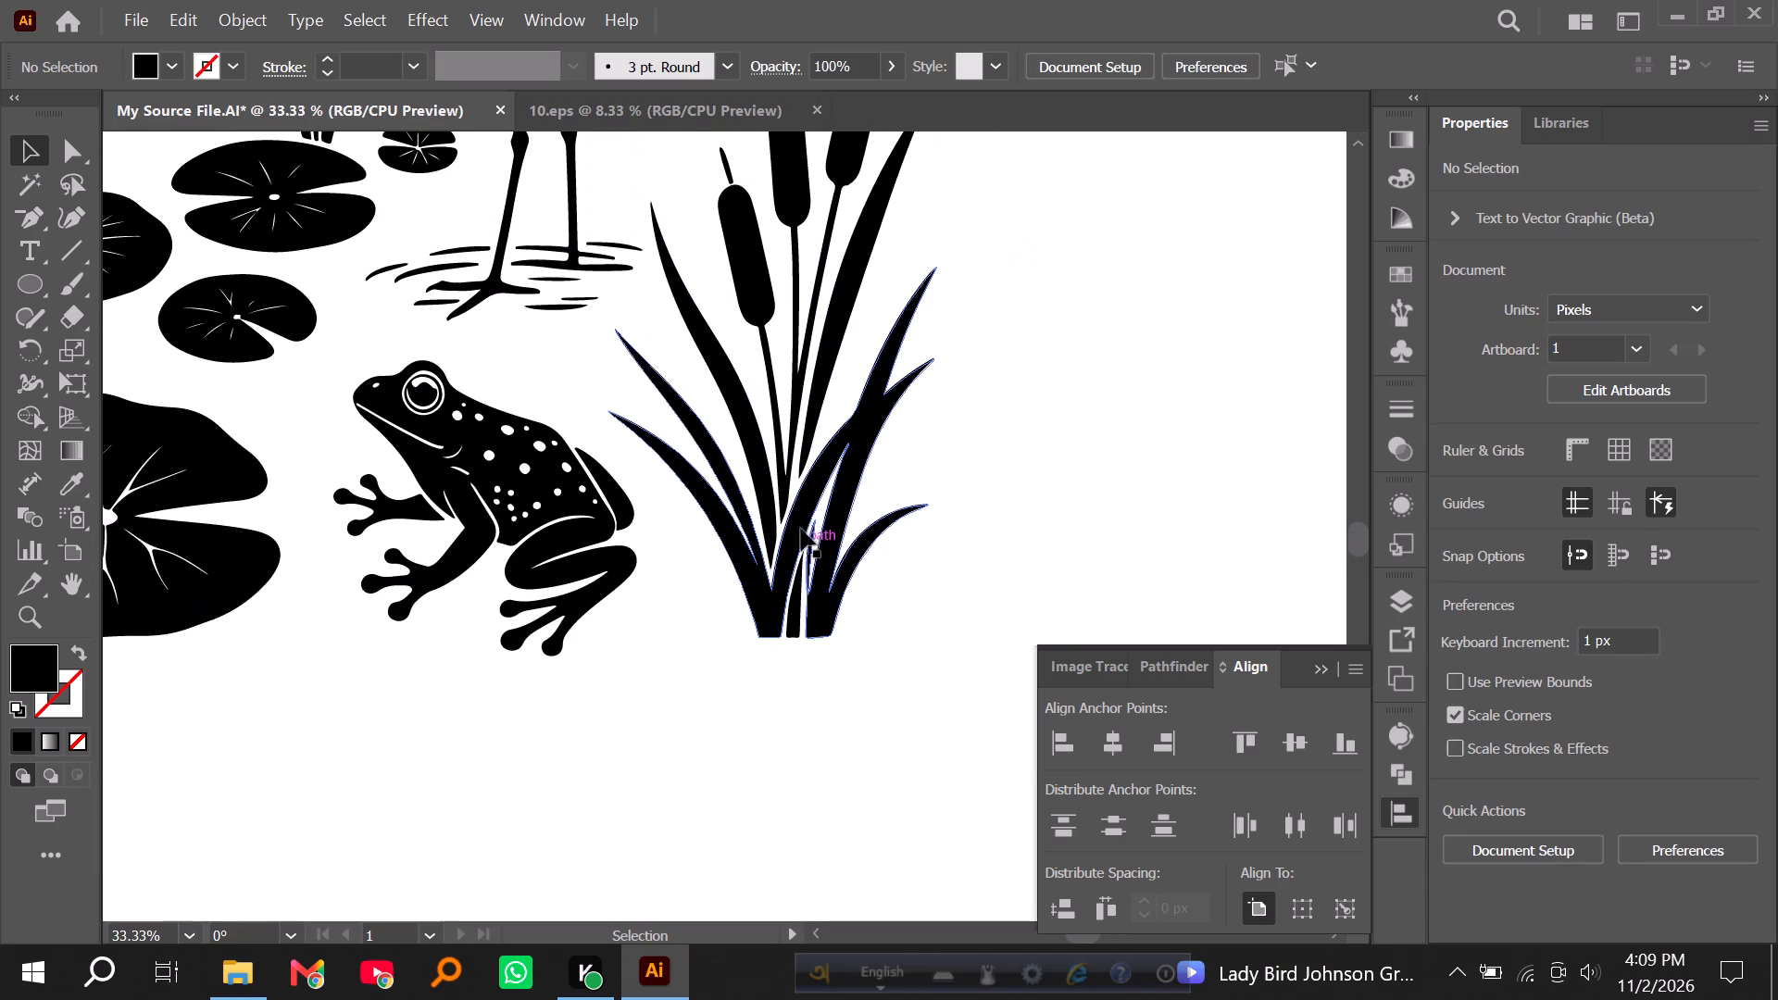
pyautogui.click(798, 508)
pyautogui.keyDown('alt'); pyautogui.scroll(-3, 799, 513); pyautogui.keyUp('alt')
pyautogui.scroll(4, 800, 526)
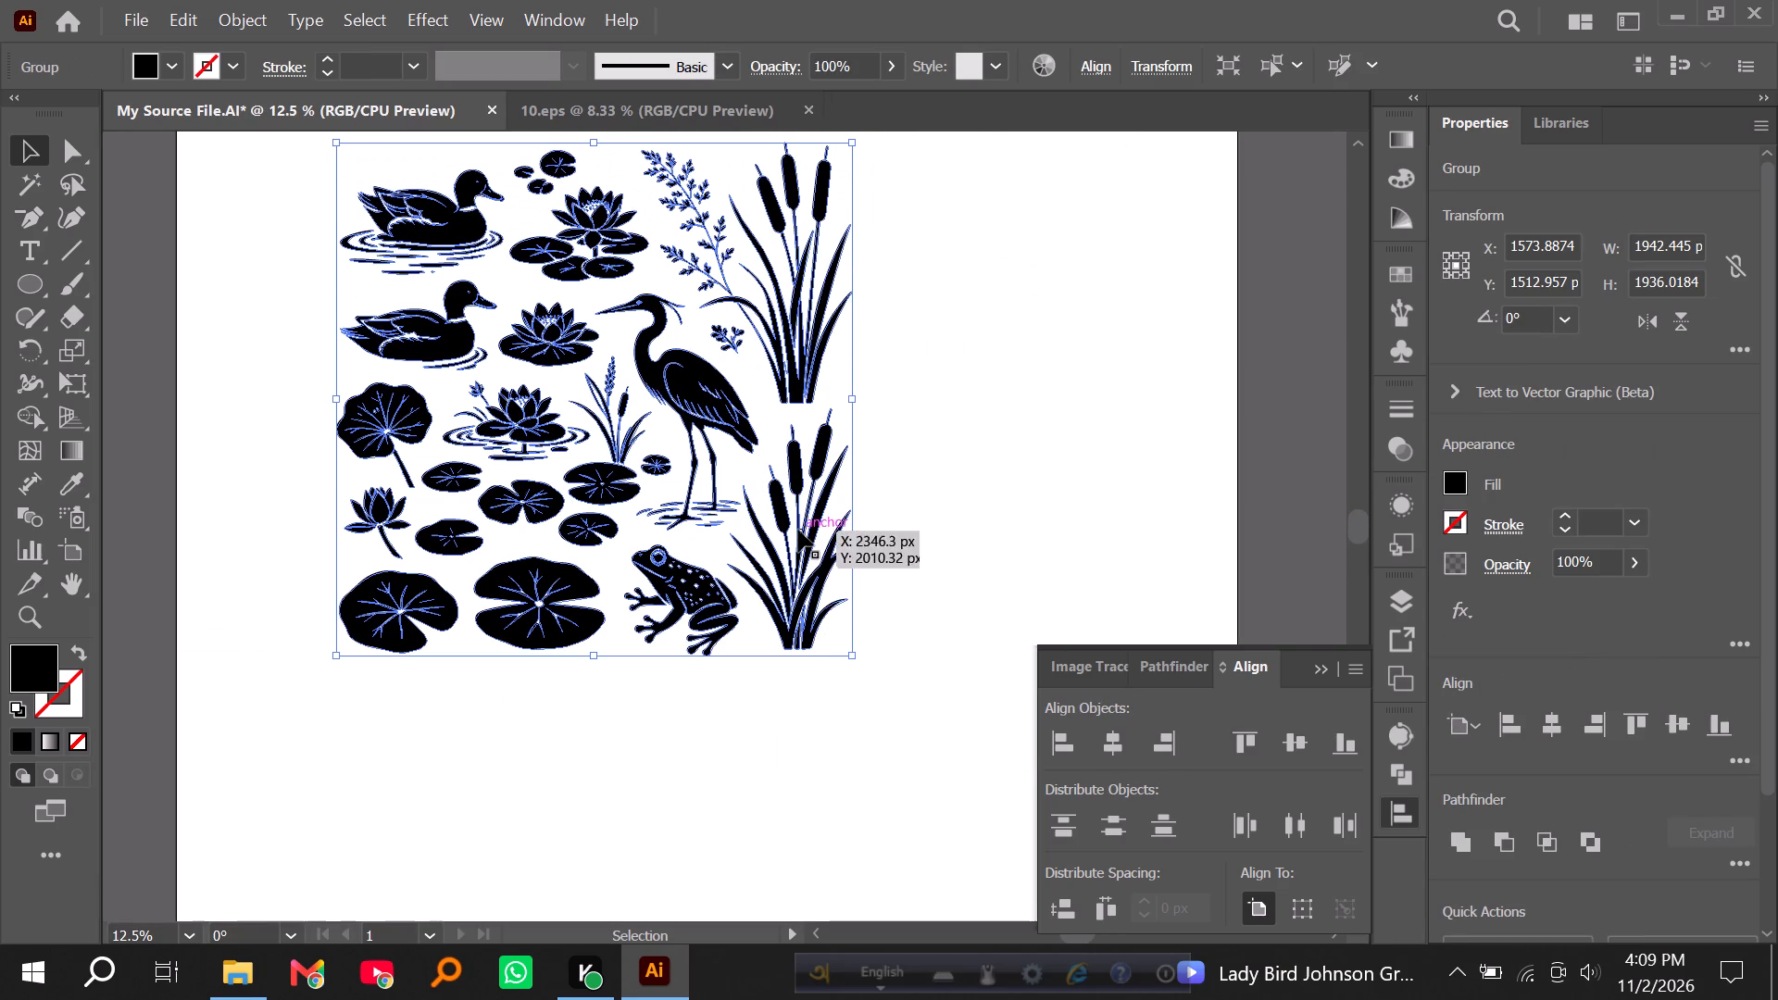
pyautogui.click(78, 146)
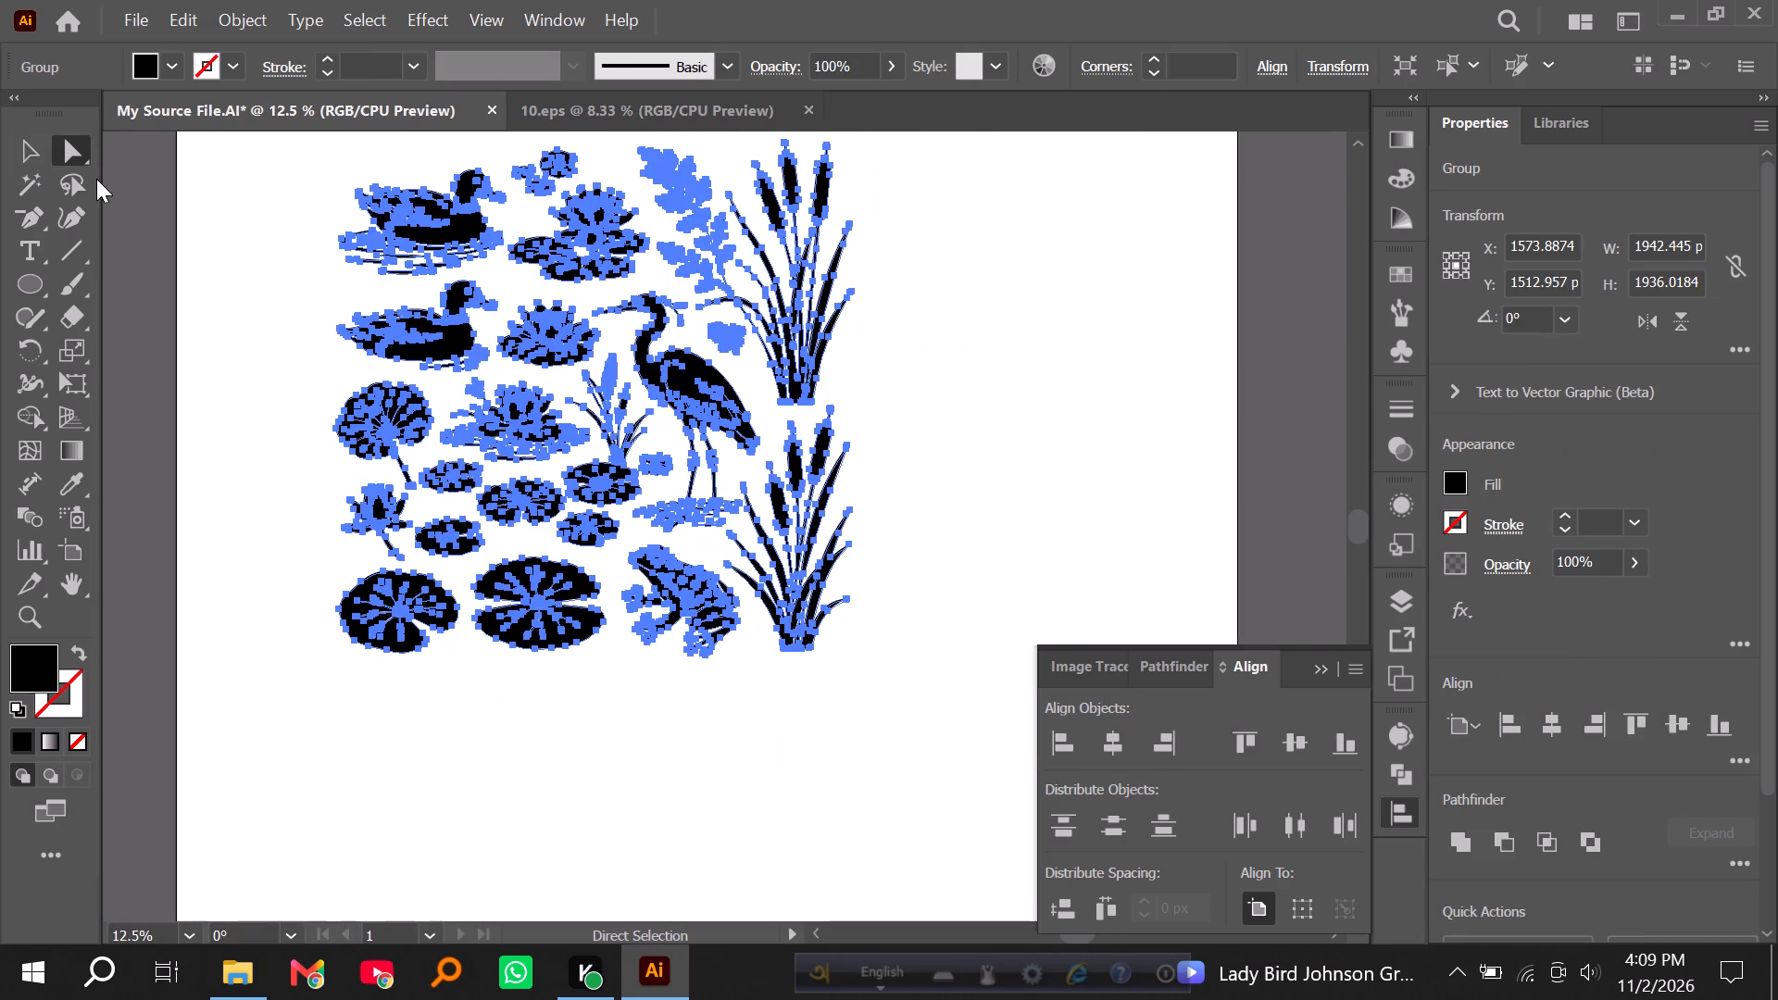
pyautogui.click(143, 189)
pyautogui.click(804, 465)
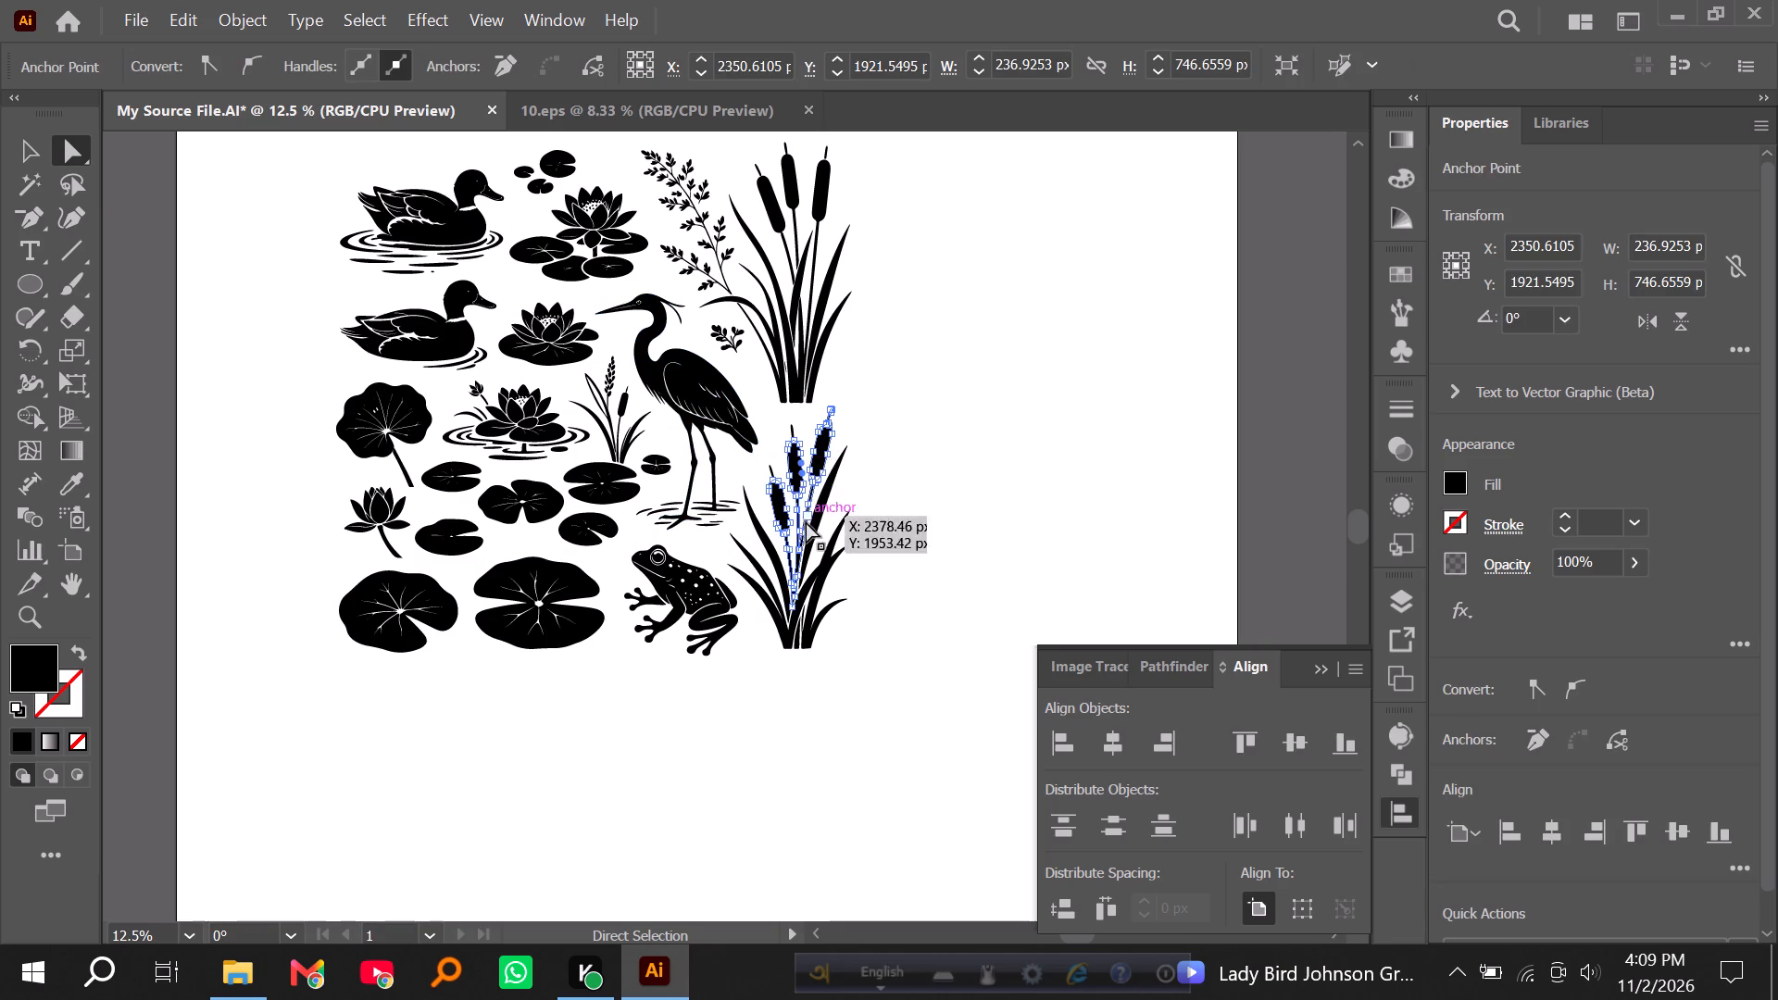
pyautogui.moveTo(738, 462); pyautogui.dragTo(864, 631)
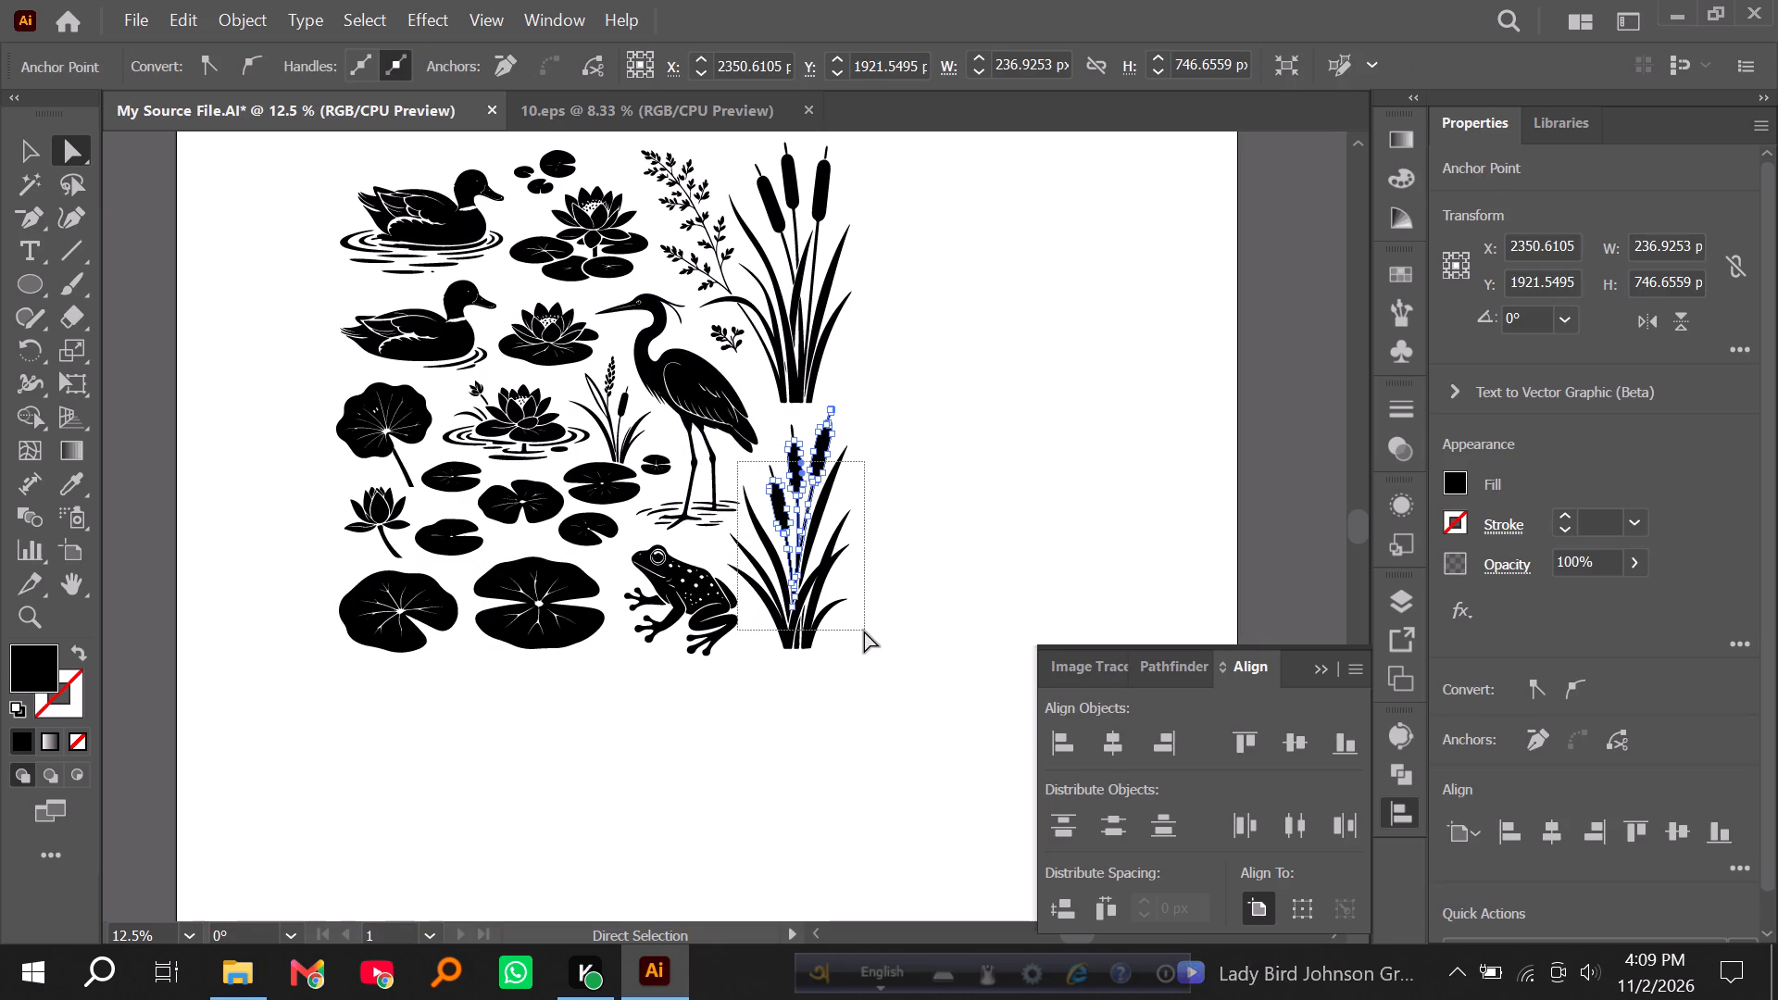
pyautogui.moveTo(864, 631); pyautogui.dragTo(875, 661)
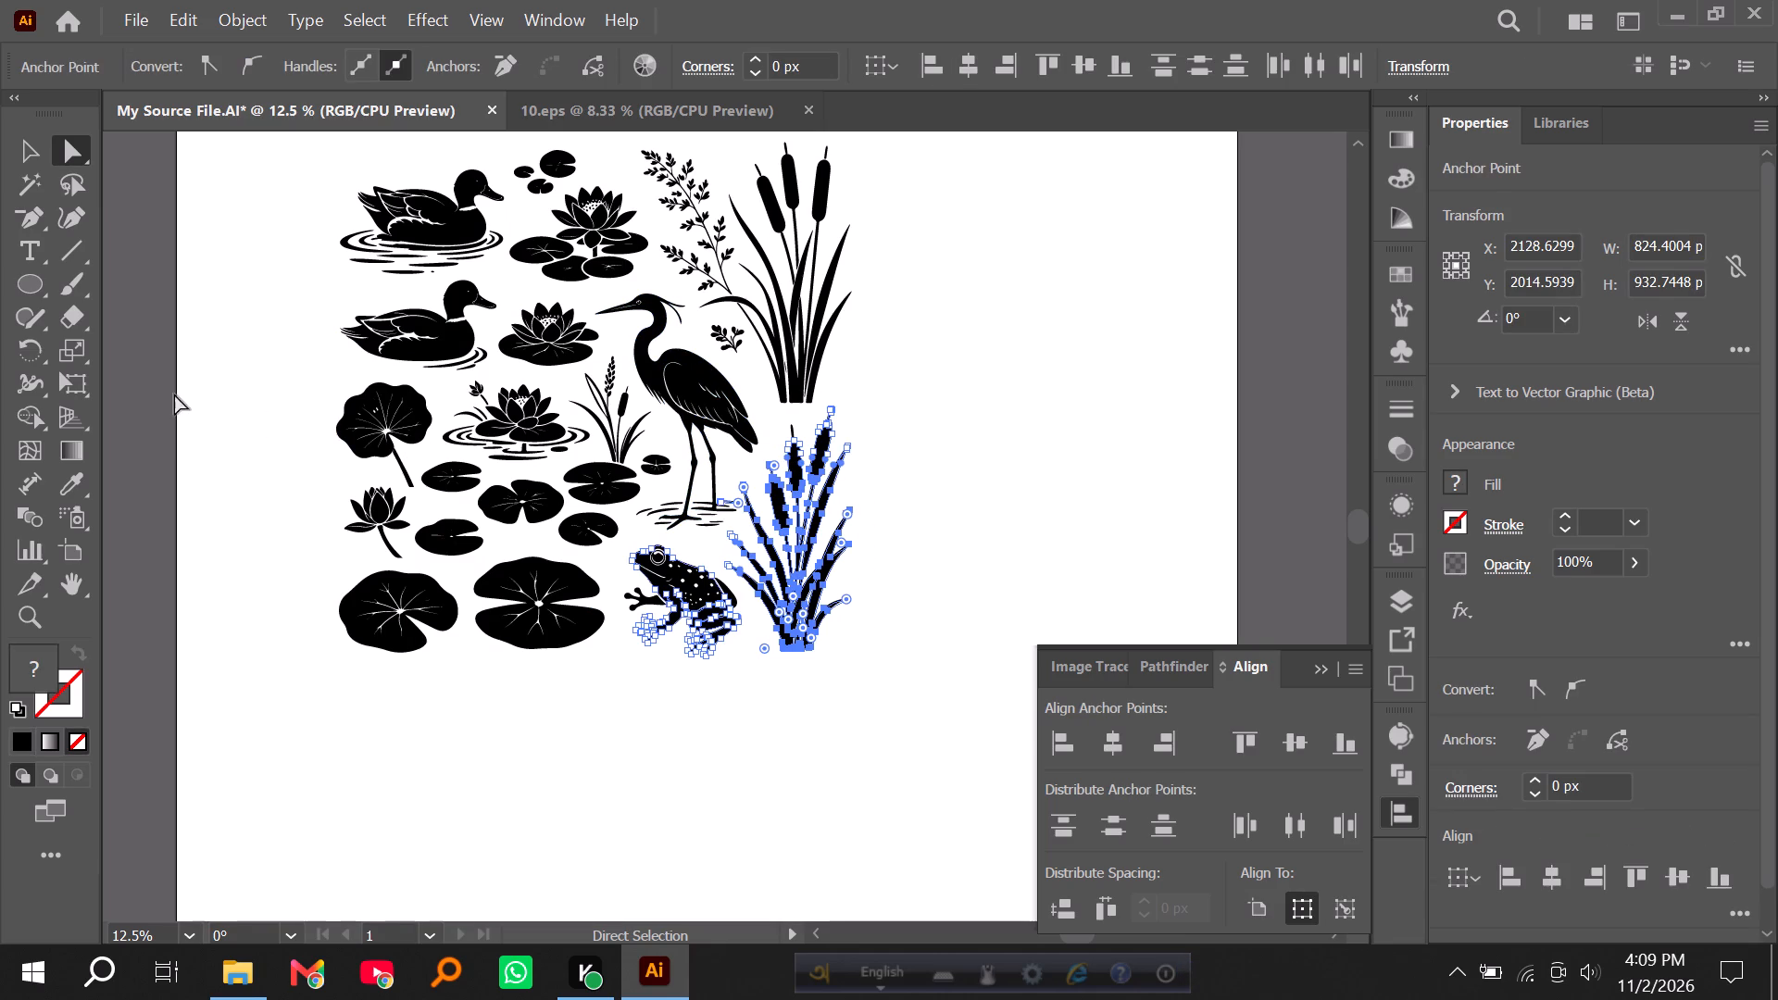
pyautogui.keyDown('shift'); pyautogui.moveTo(779, 418); pyautogui.dragTo(817, 446); pyautogui.keyUp('shift')
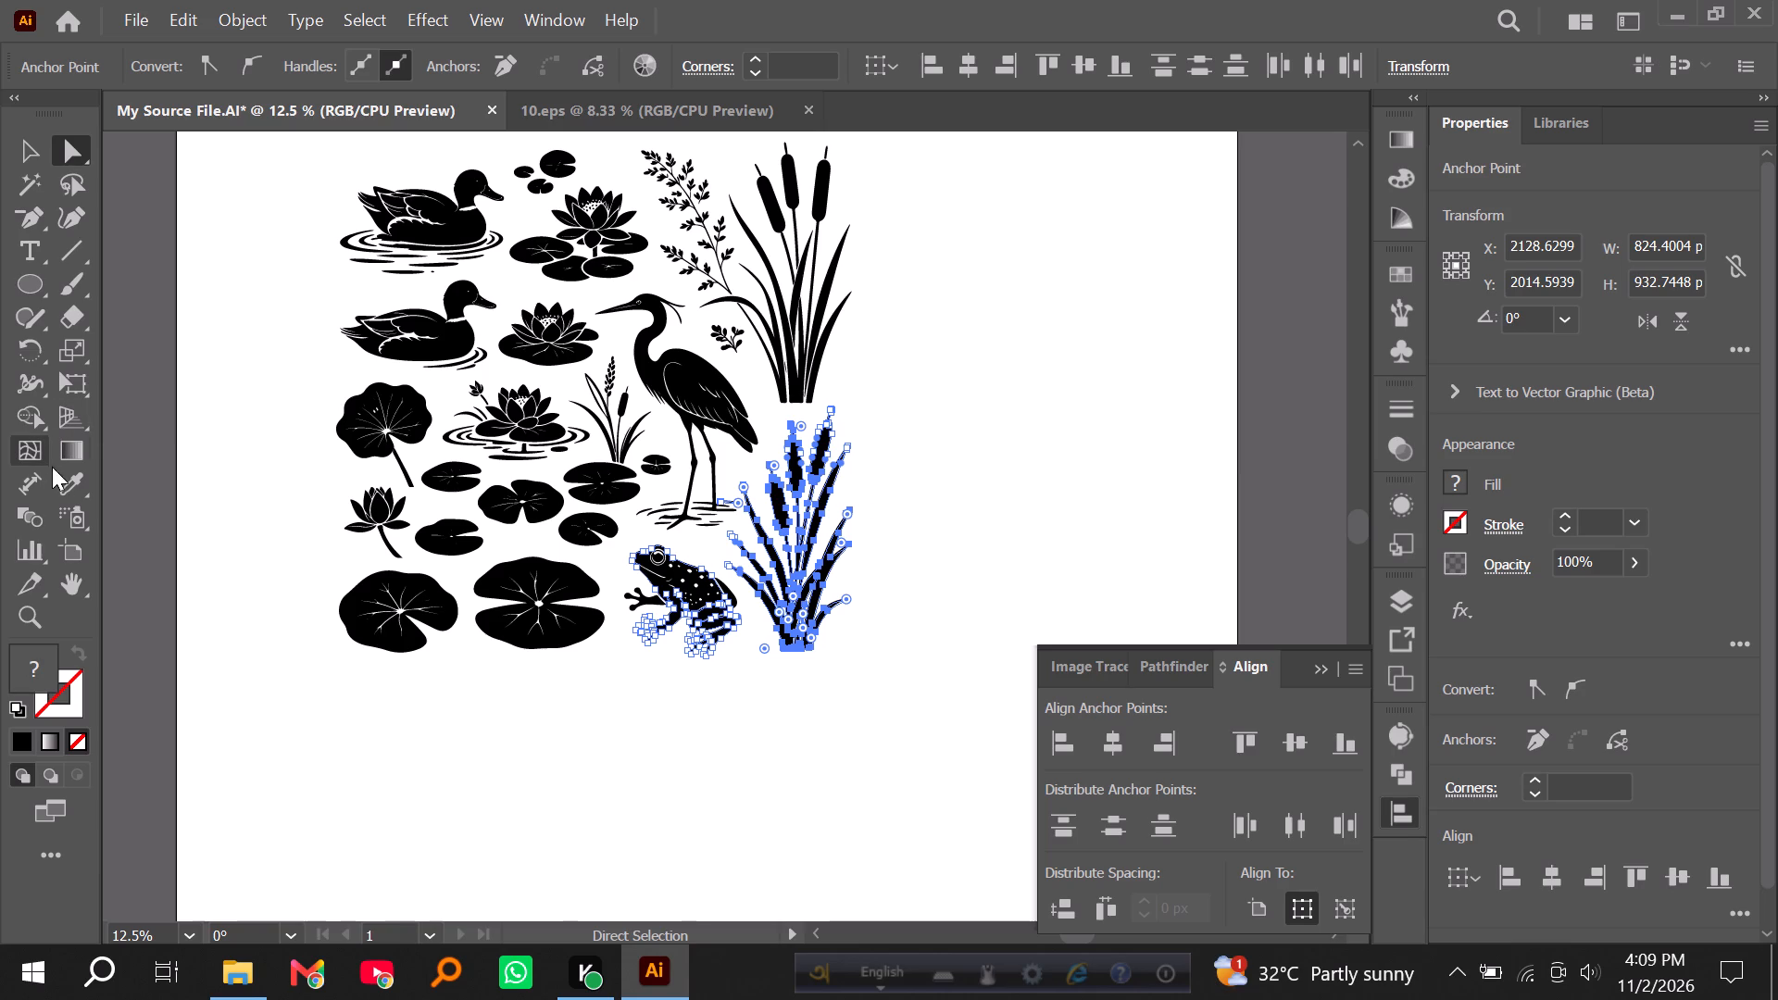
pyautogui.click(68, 480)
pyautogui.click(429, 593)
pyautogui.click(429, 593)
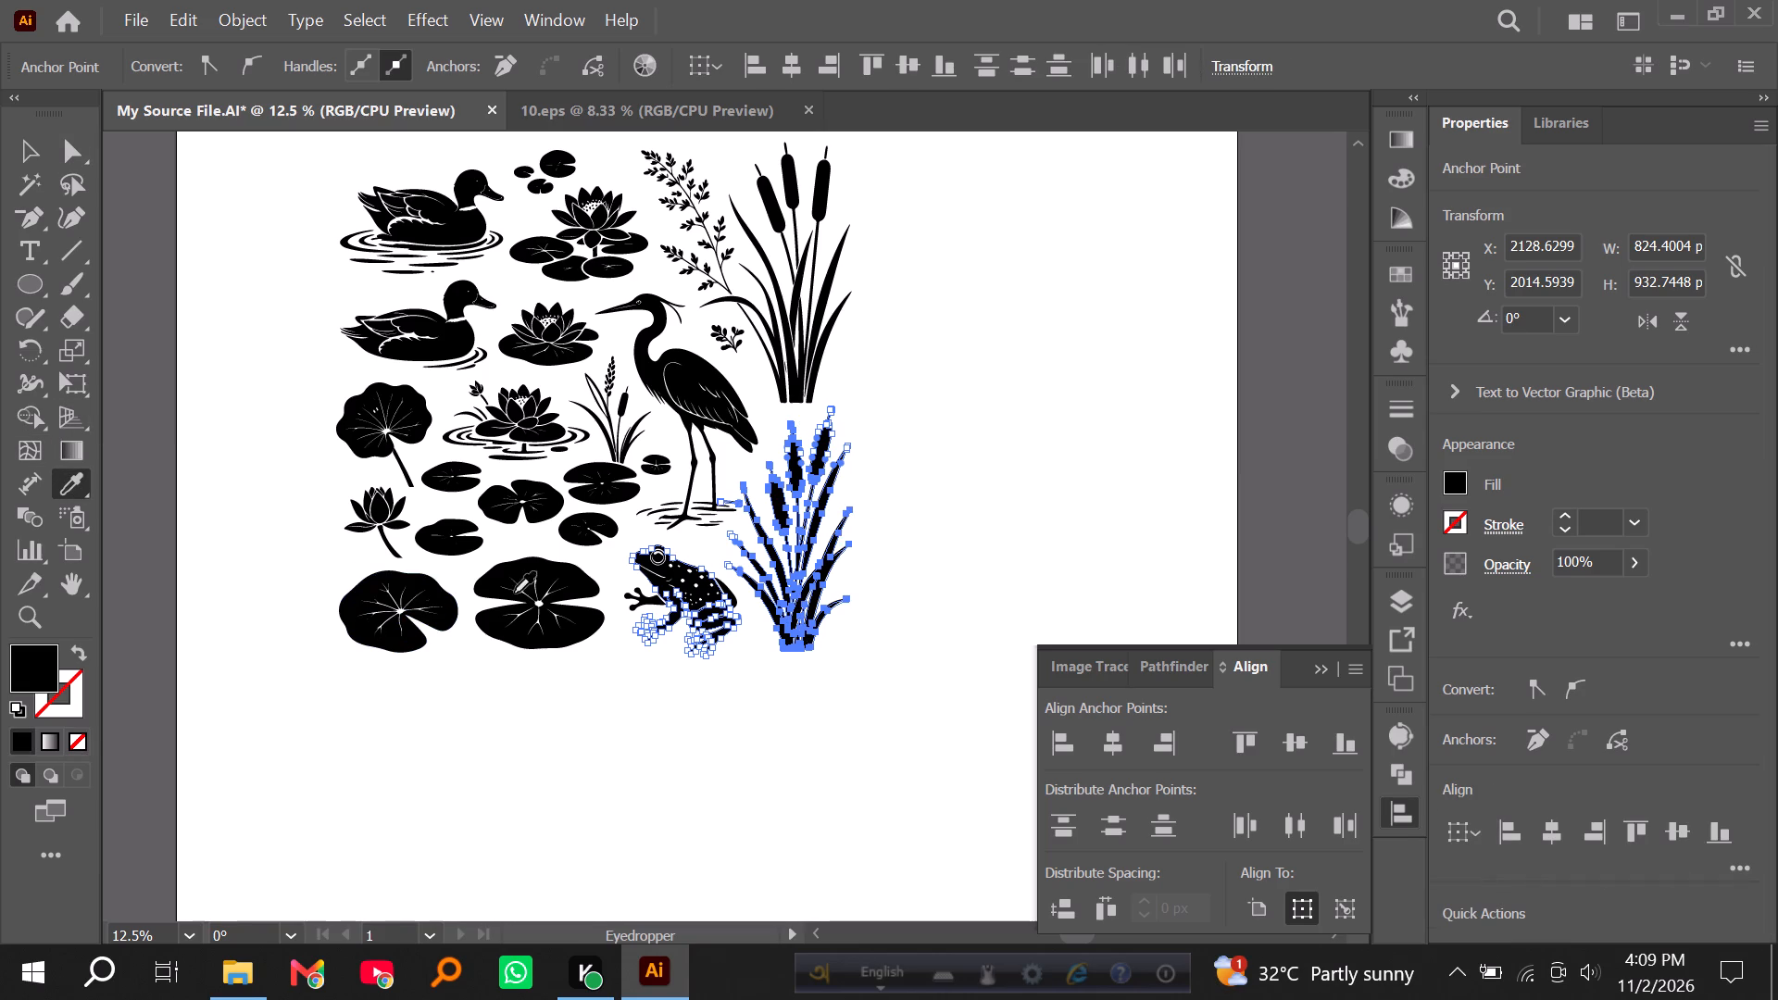
pyautogui.tripleClick(524, 574)
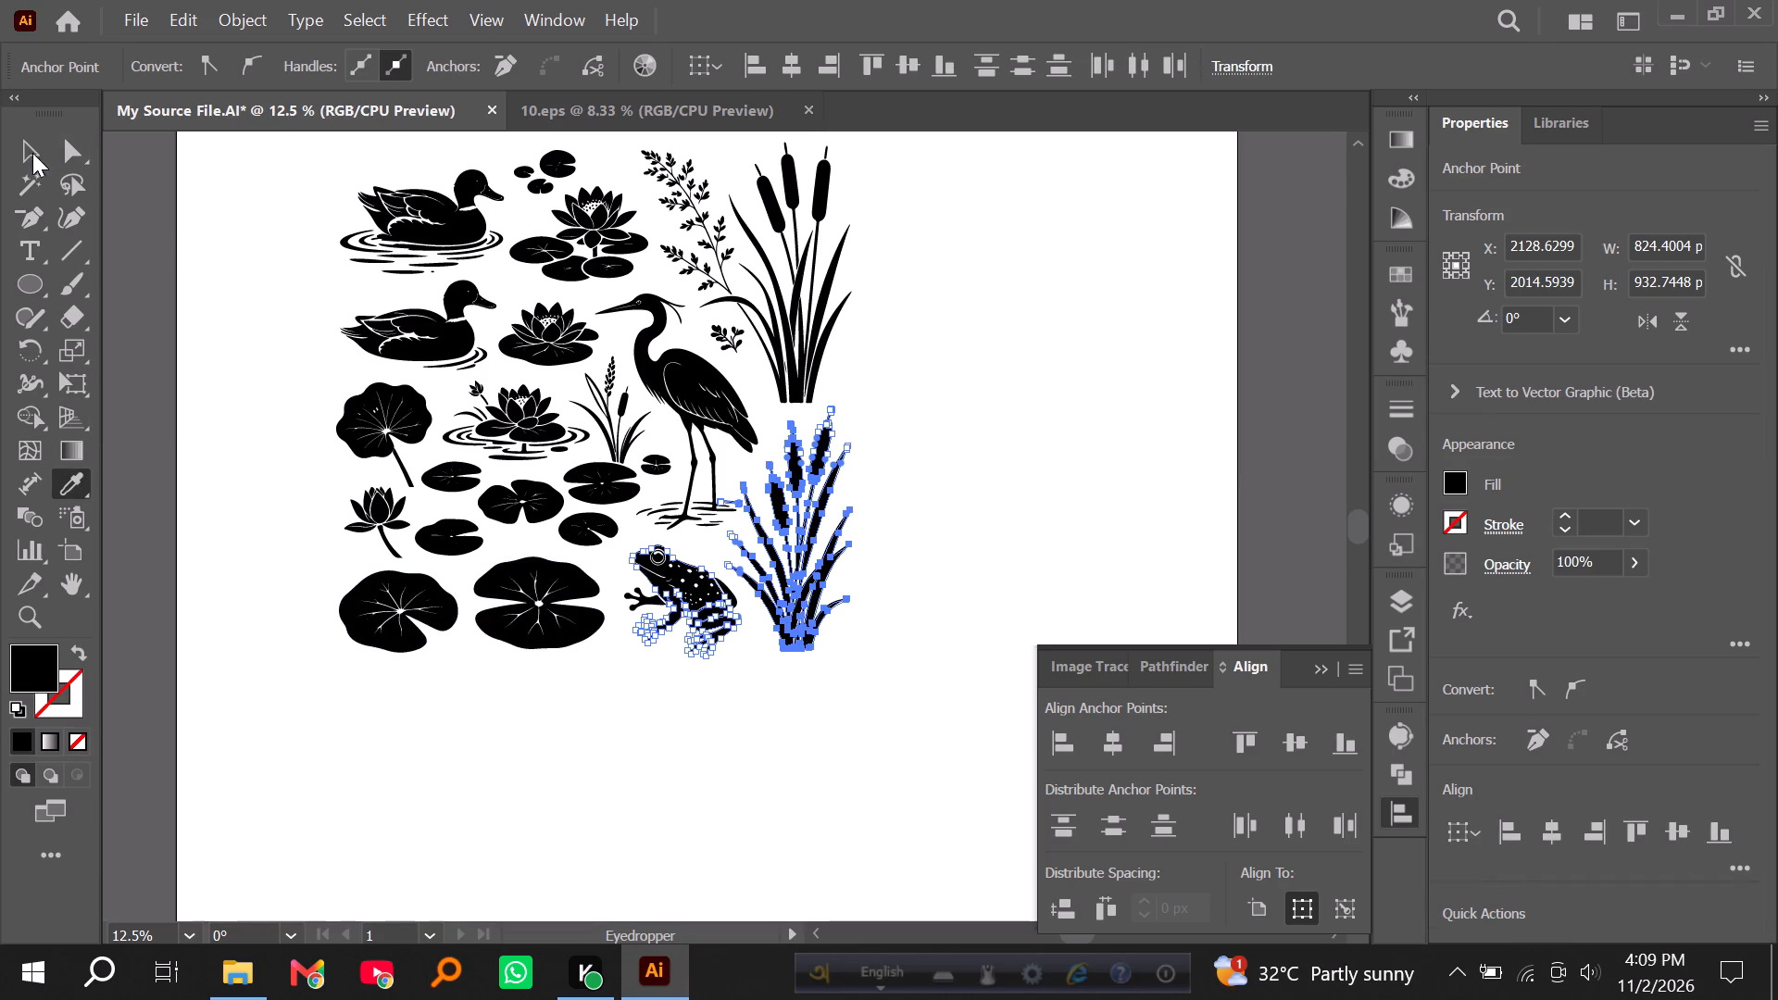
pyautogui.click(31, 150)
pyautogui.doubleClick(202, 238)
# Move the cleaned pond artwork off the artboard to just below the round wildlife emblem, and deselect it.
pyautogui.keyDown('alt'); pyautogui.scroll(-3, 498, 371); pyautogui.keyUp('alt')
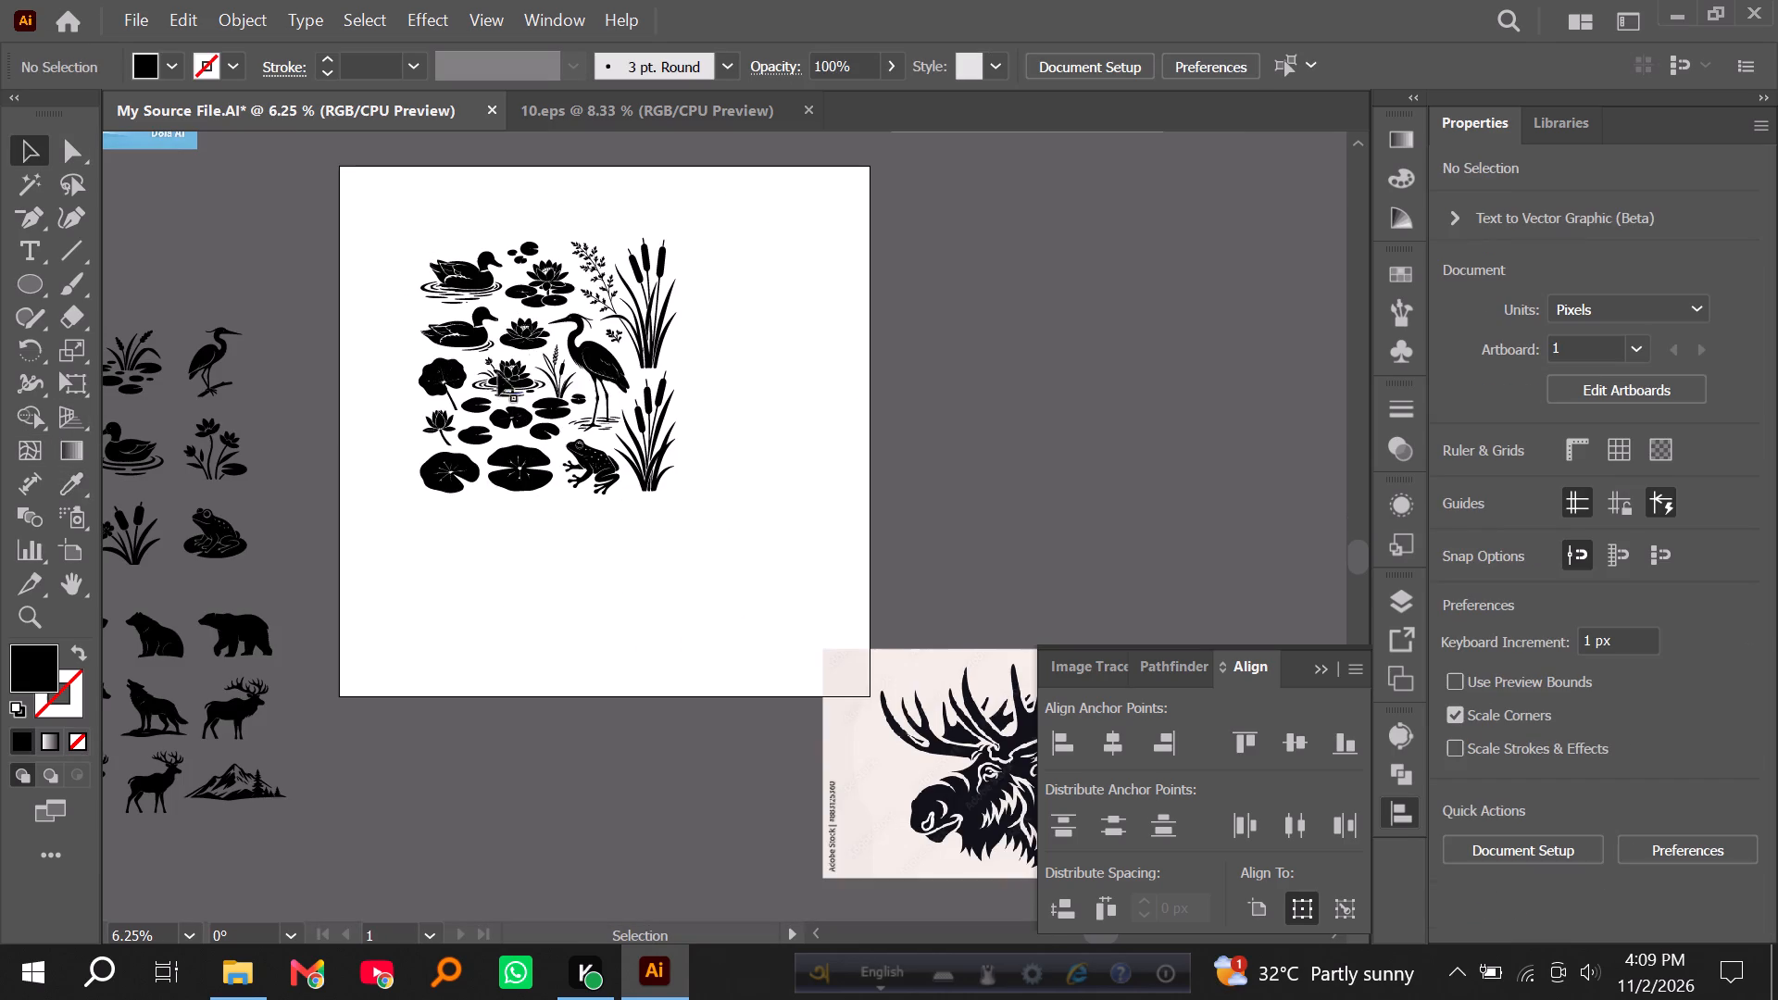
pyautogui.click(475, 286)
pyautogui.keyDown('alt'); pyautogui.scroll(4, 463, 297); pyautogui.keyUp('alt')
pyautogui.scroll(3, 463, 298)
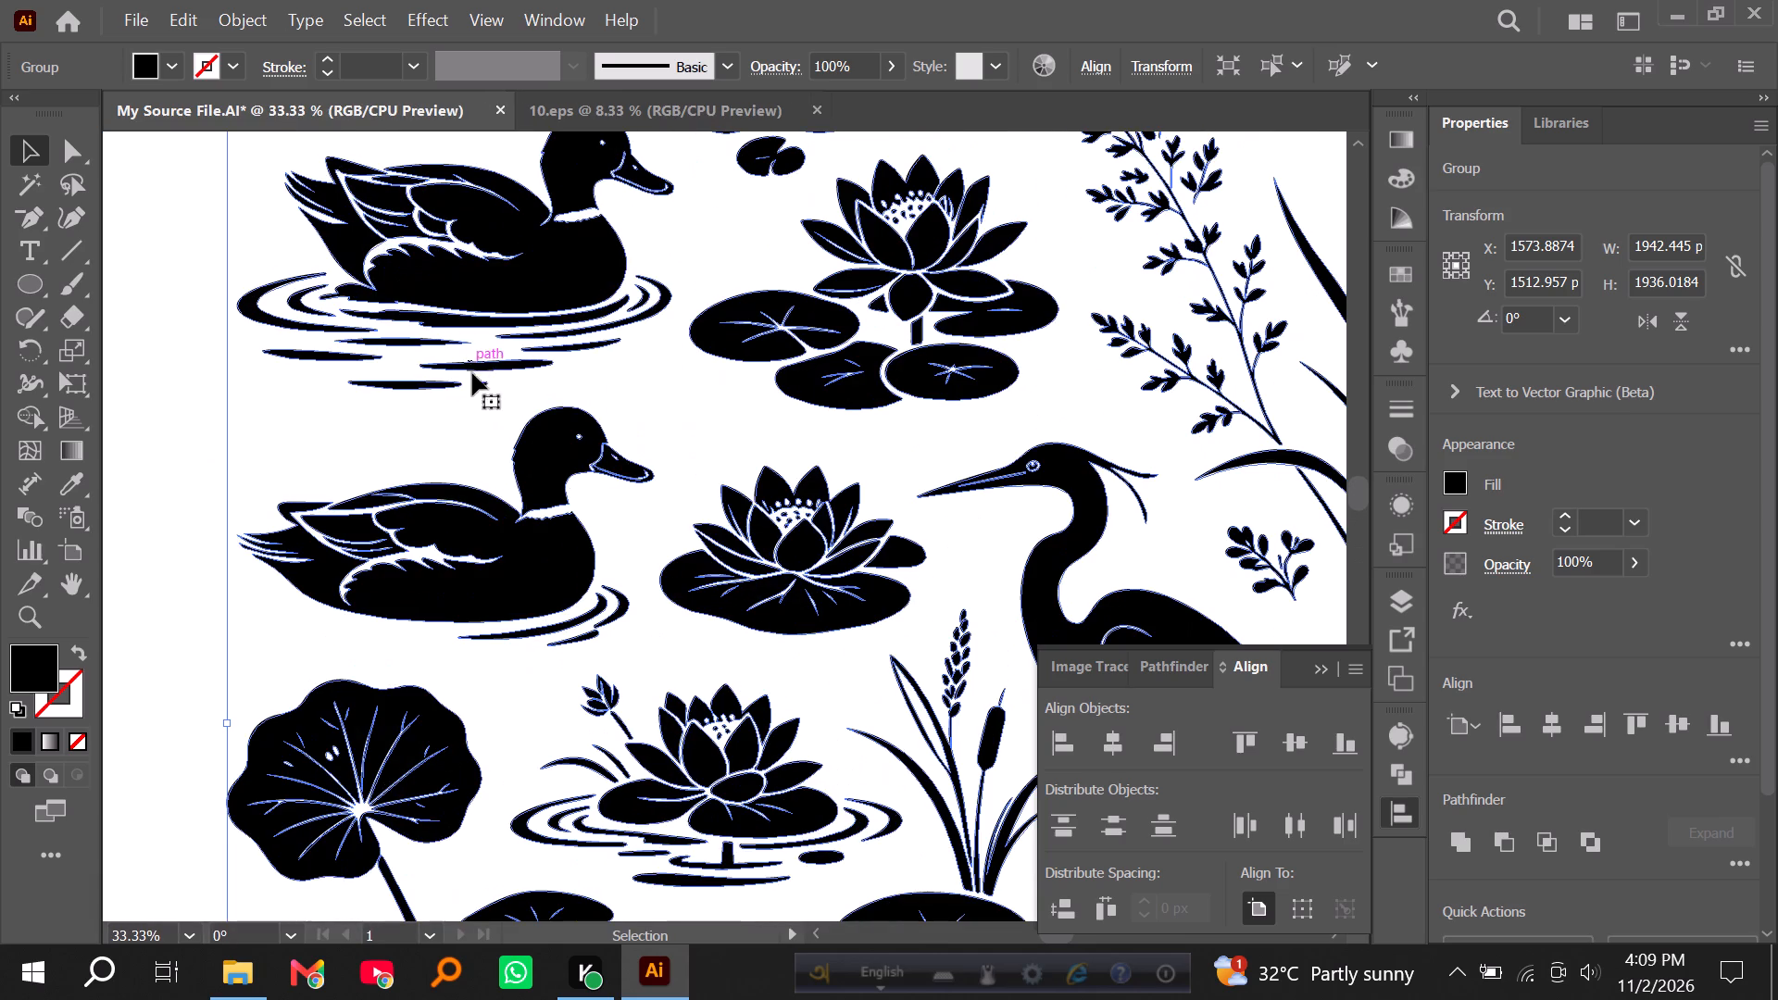
pyautogui.keyDown('alt'); pyautogui.scroll(-8, 456, 379); pyautogui.keyUp('alt')
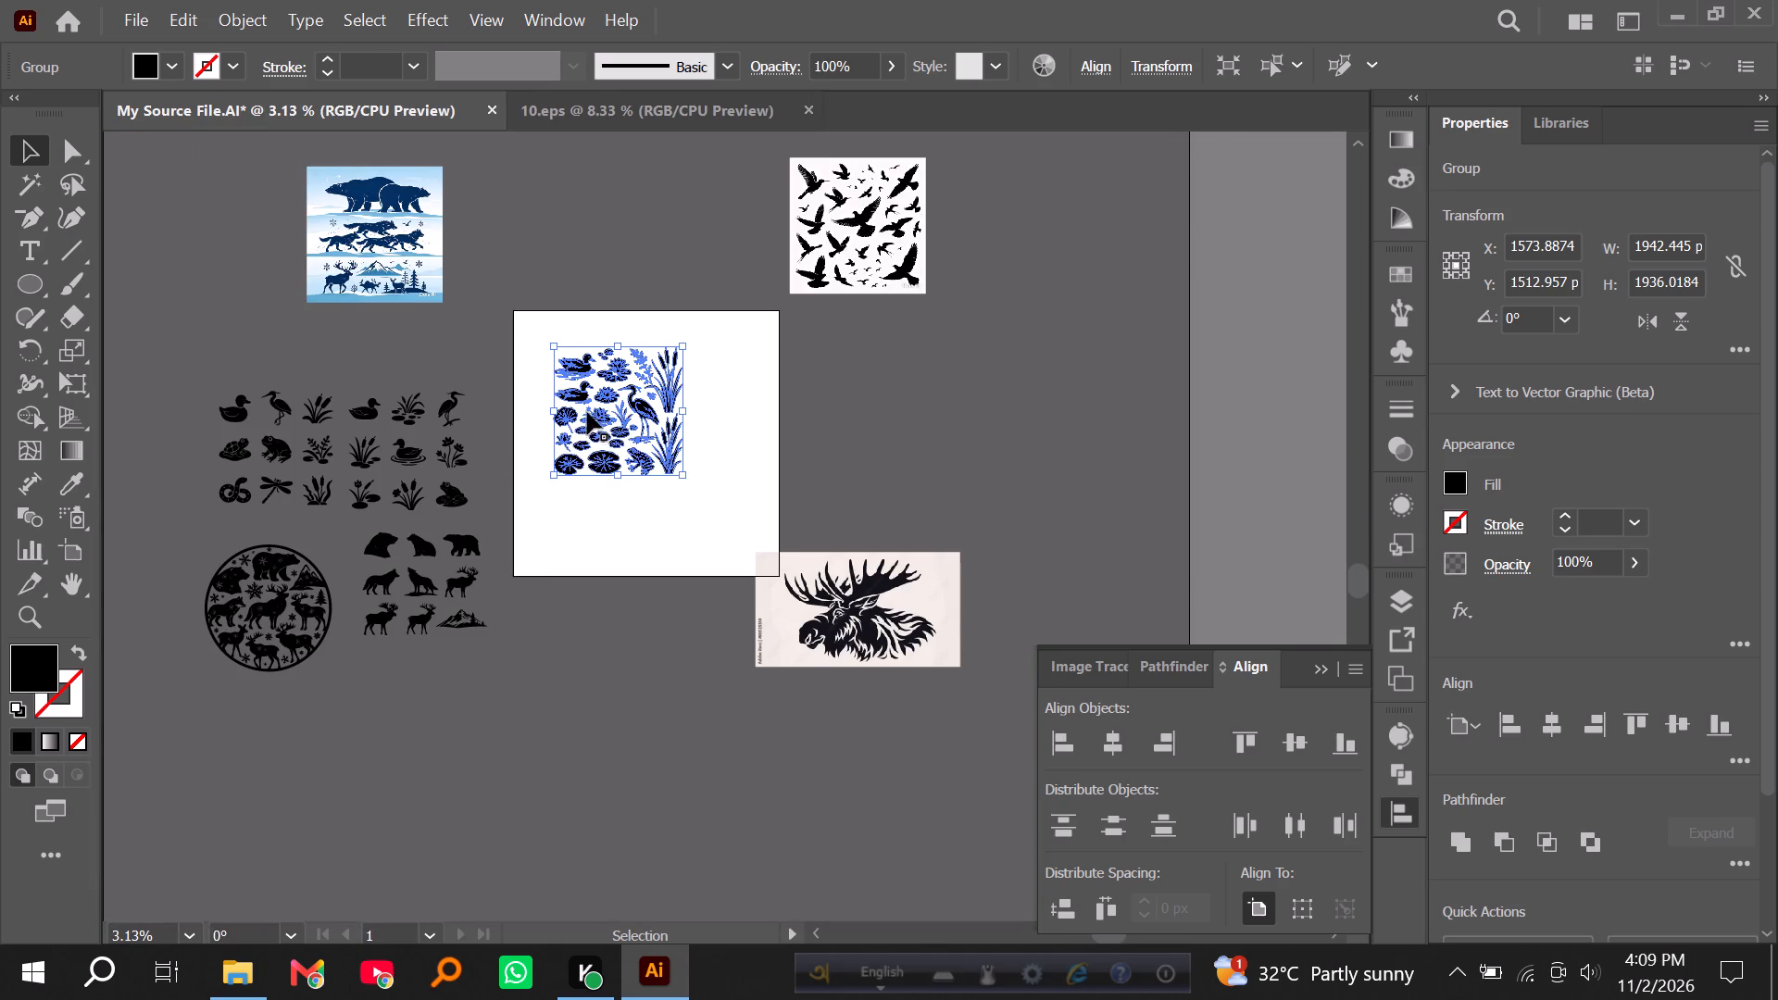
pyautogui.moveTo(587, 412); pyautogui.dragTo(340, 746)
pyautogui.click(491, 735)
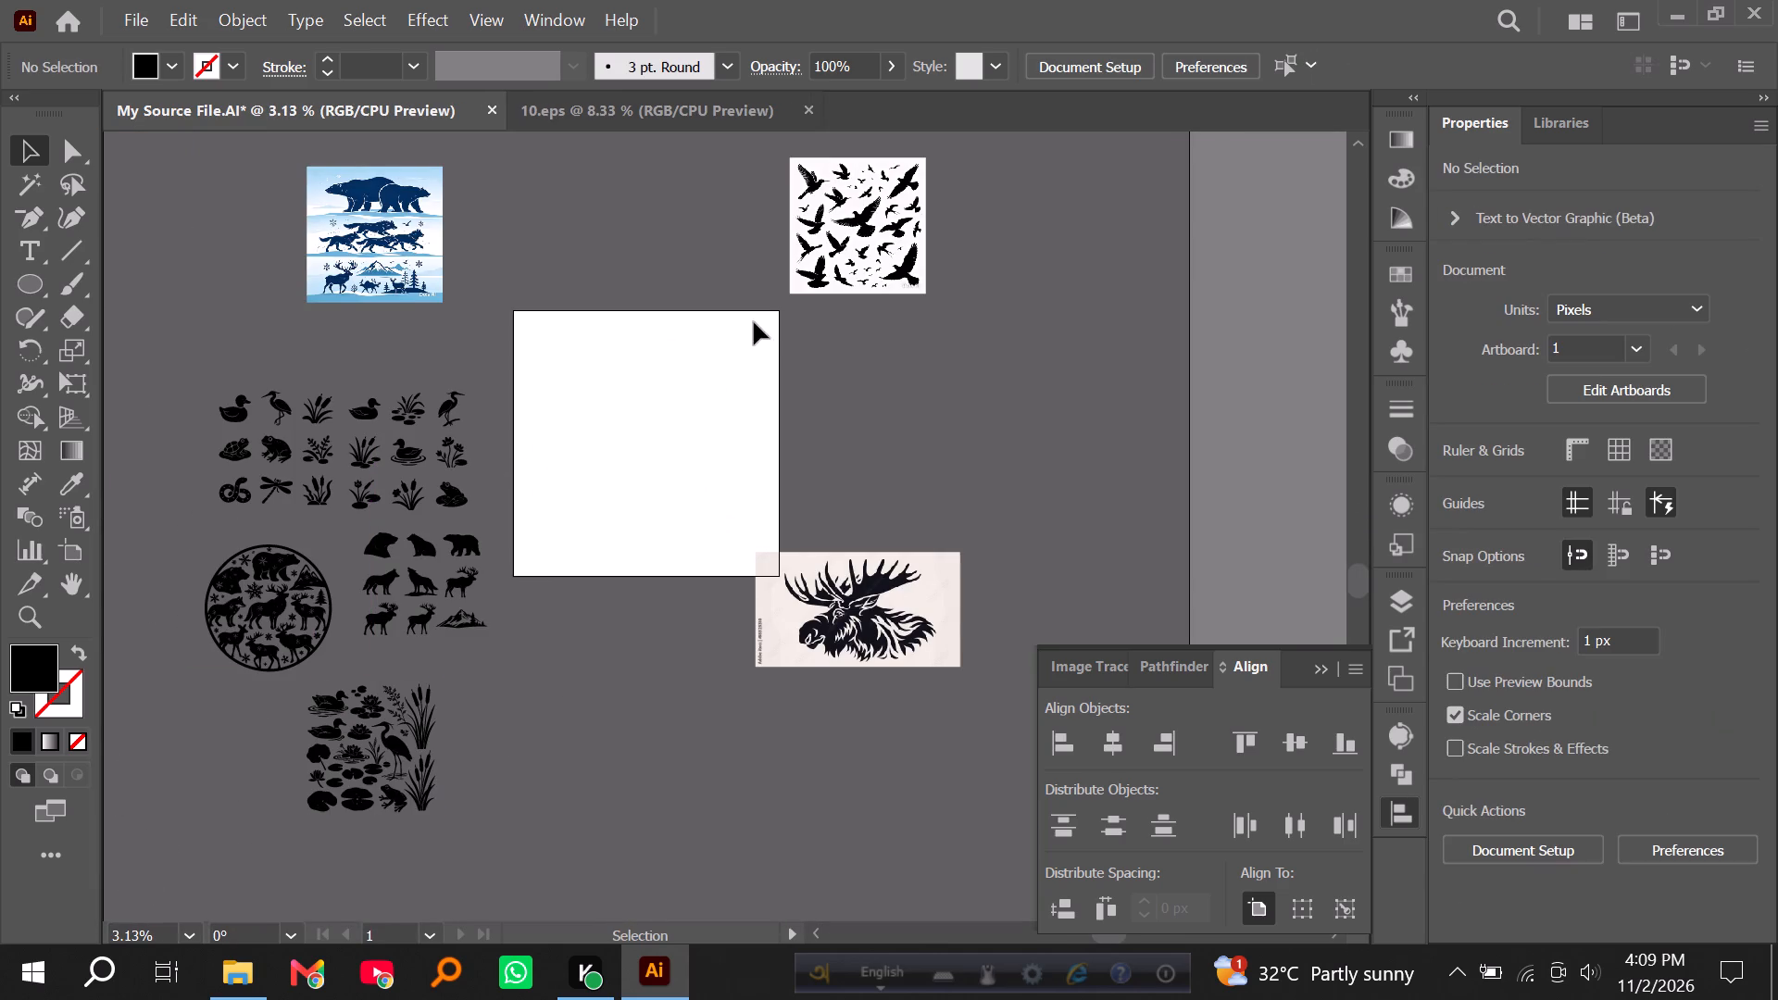
# Clear the artboard by setting the bird and moose images beside it and deleting the stray path left on it.
pyautogui.moveTo(823, 249); pyautogui.dragTo(620, 442)
pyautogui.moveTo(638, 410); pyautogui.dragTo(888, 368)
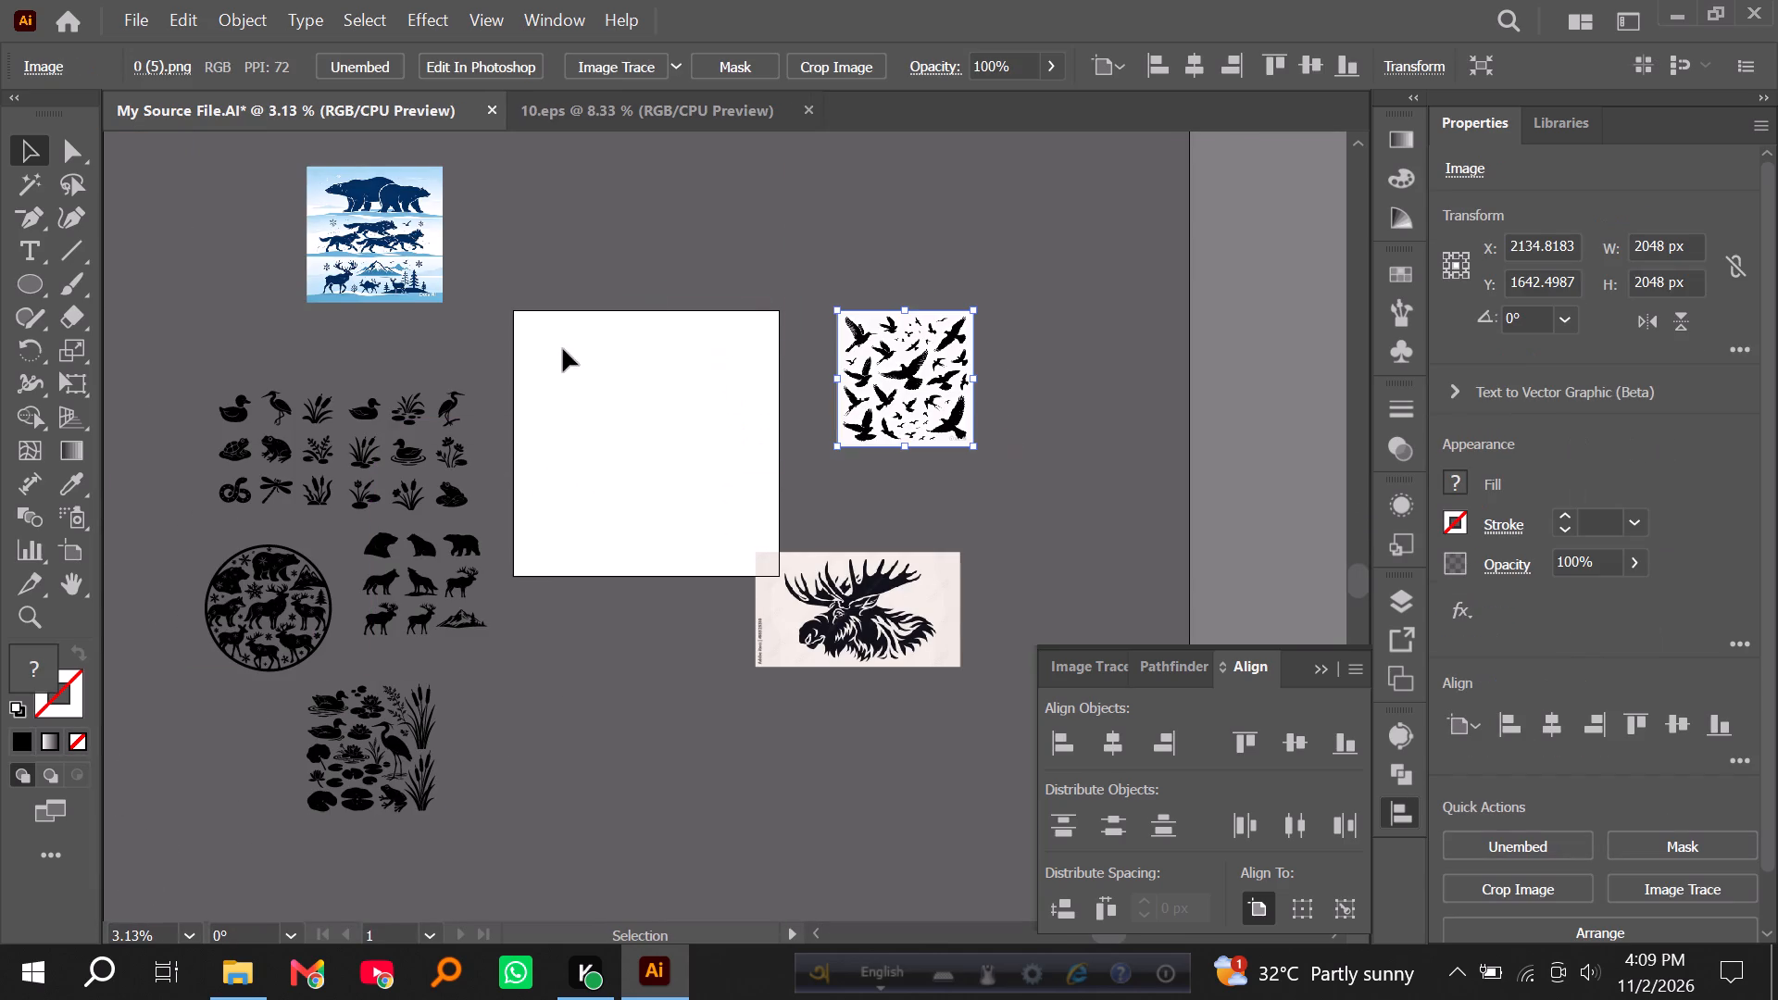
pyautogui.moveTo(537, 311); pyautogui.dragTo(702, 669)
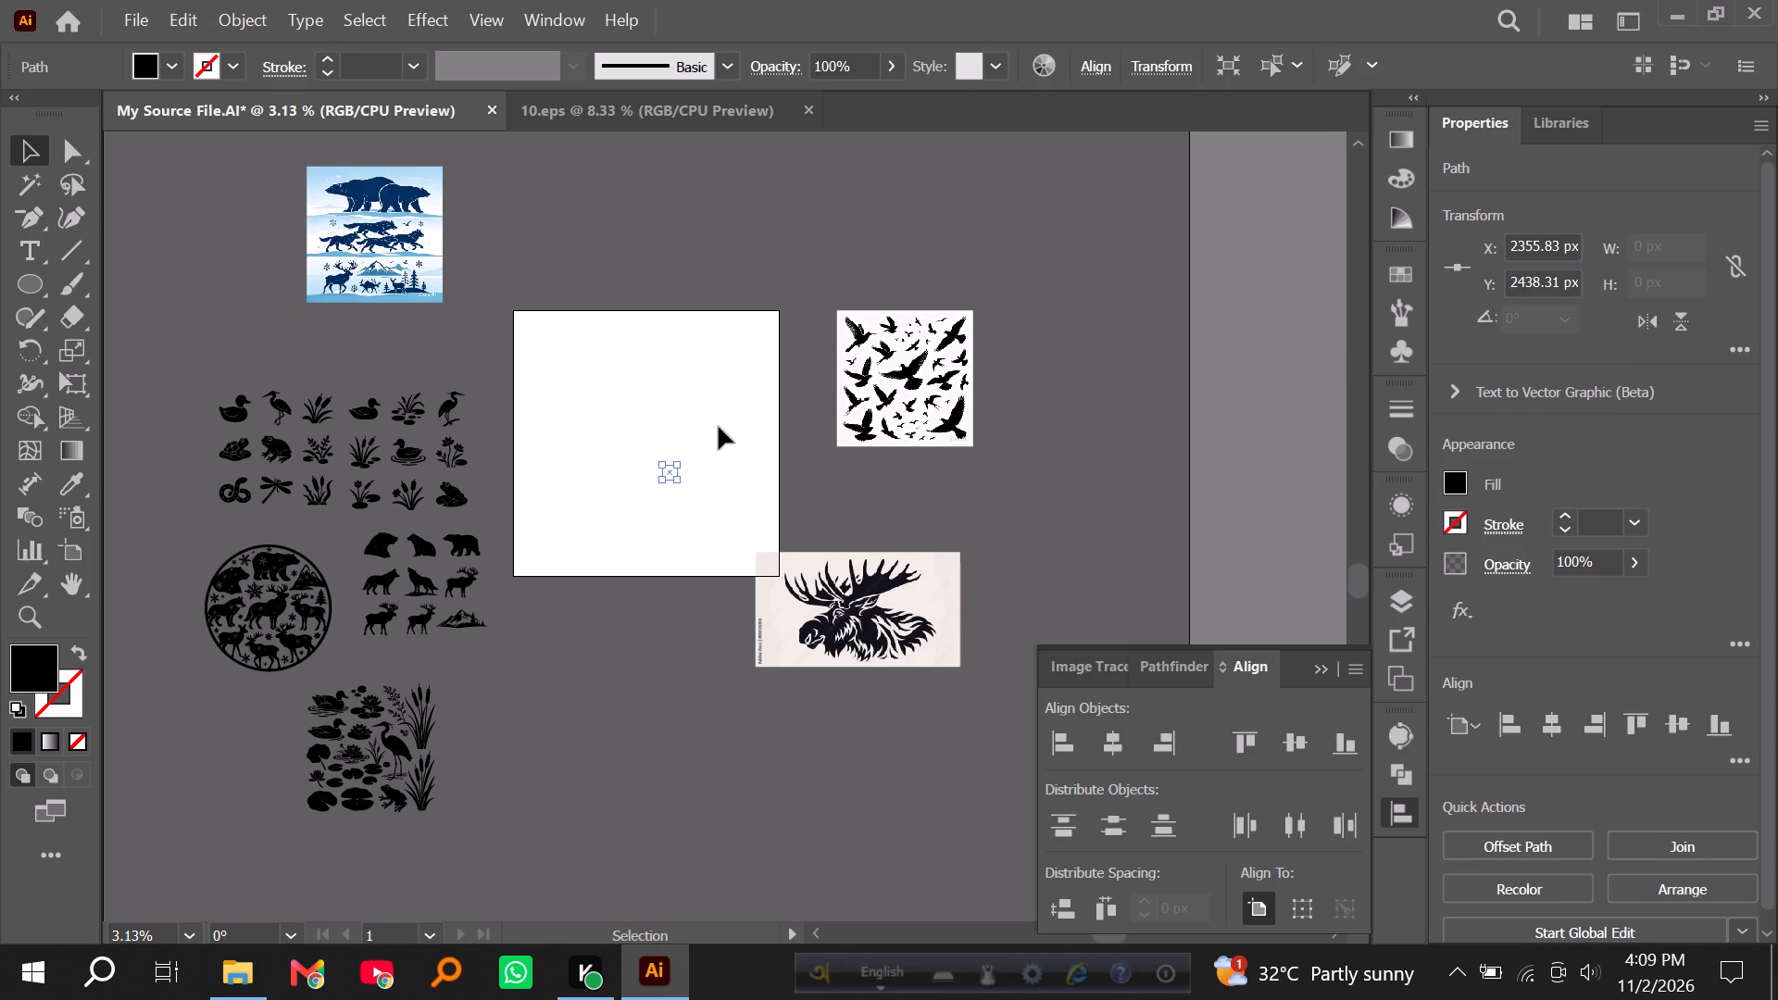
pyautogui.press('Delete')
pyautogui.moveTo(834, 599); pyautogui.dragTo(1001, 537)
pyautogui.moveTo(509, 234); pyautogui.dragTo(804, 666)
pyautogui.moveTo(546, 274); pyautogui.dragTo(562, 297)
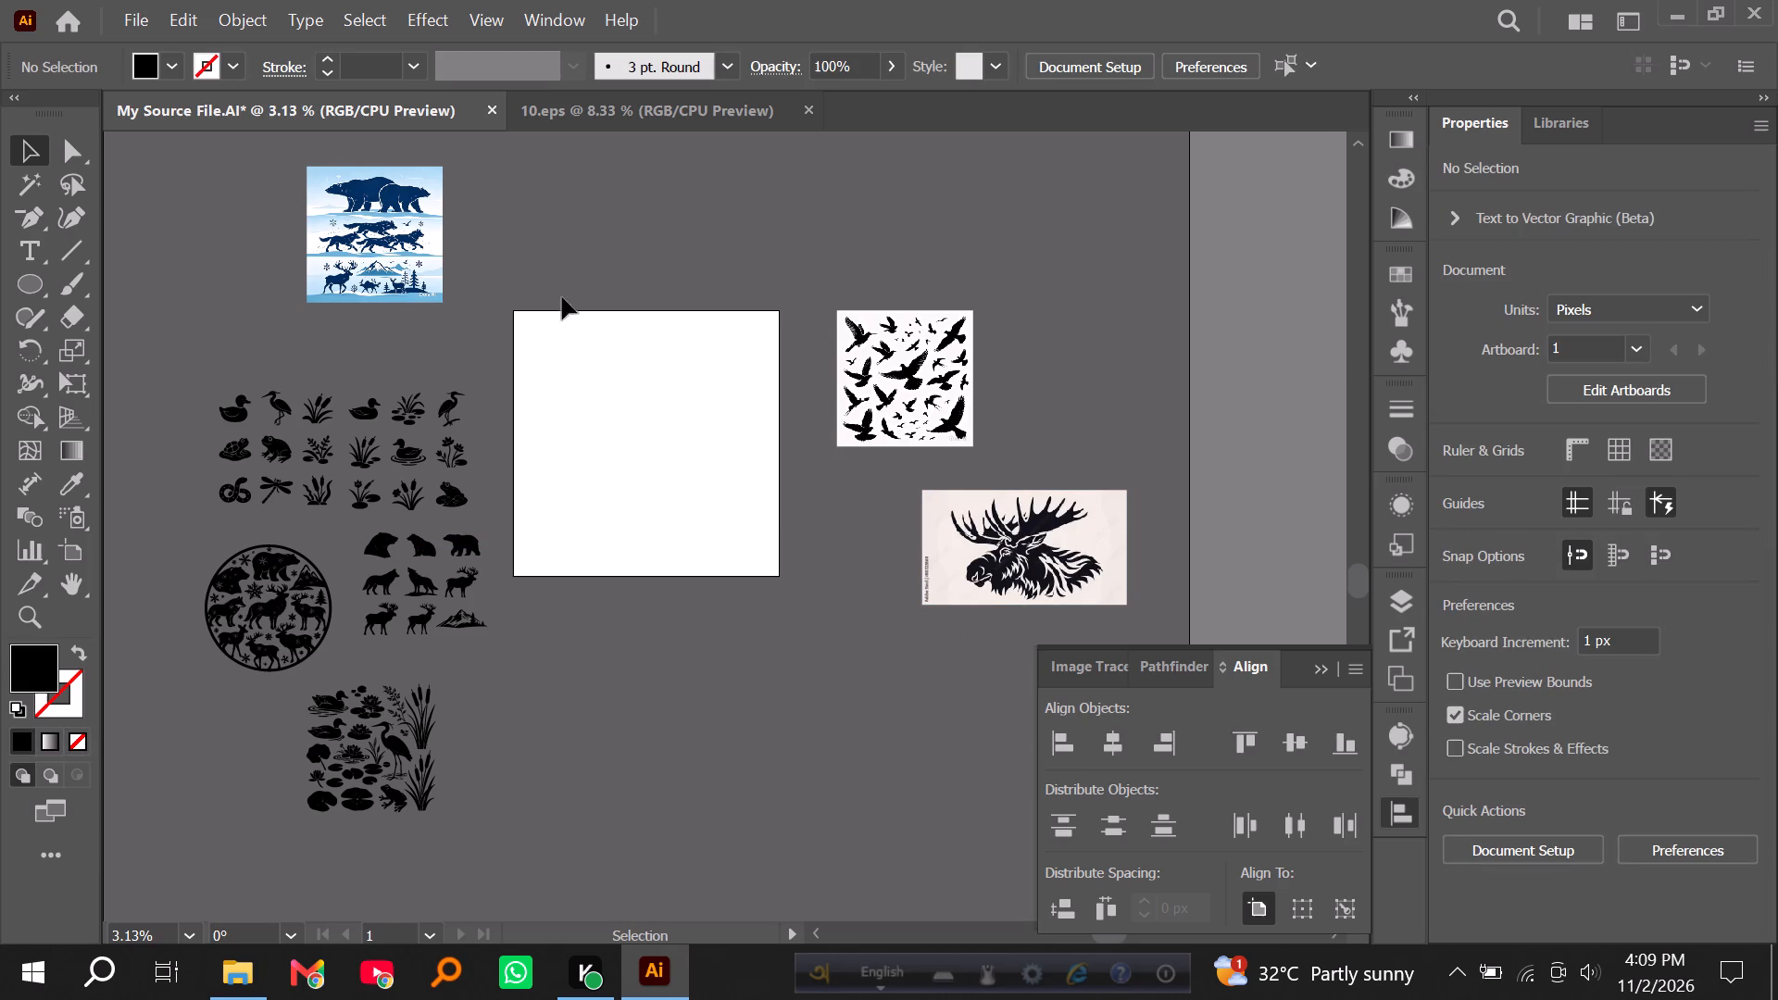
pyautogui.moveTo(562, 297); pyautogui.dragTo(747, 619)
pyautogui.press('Delete')
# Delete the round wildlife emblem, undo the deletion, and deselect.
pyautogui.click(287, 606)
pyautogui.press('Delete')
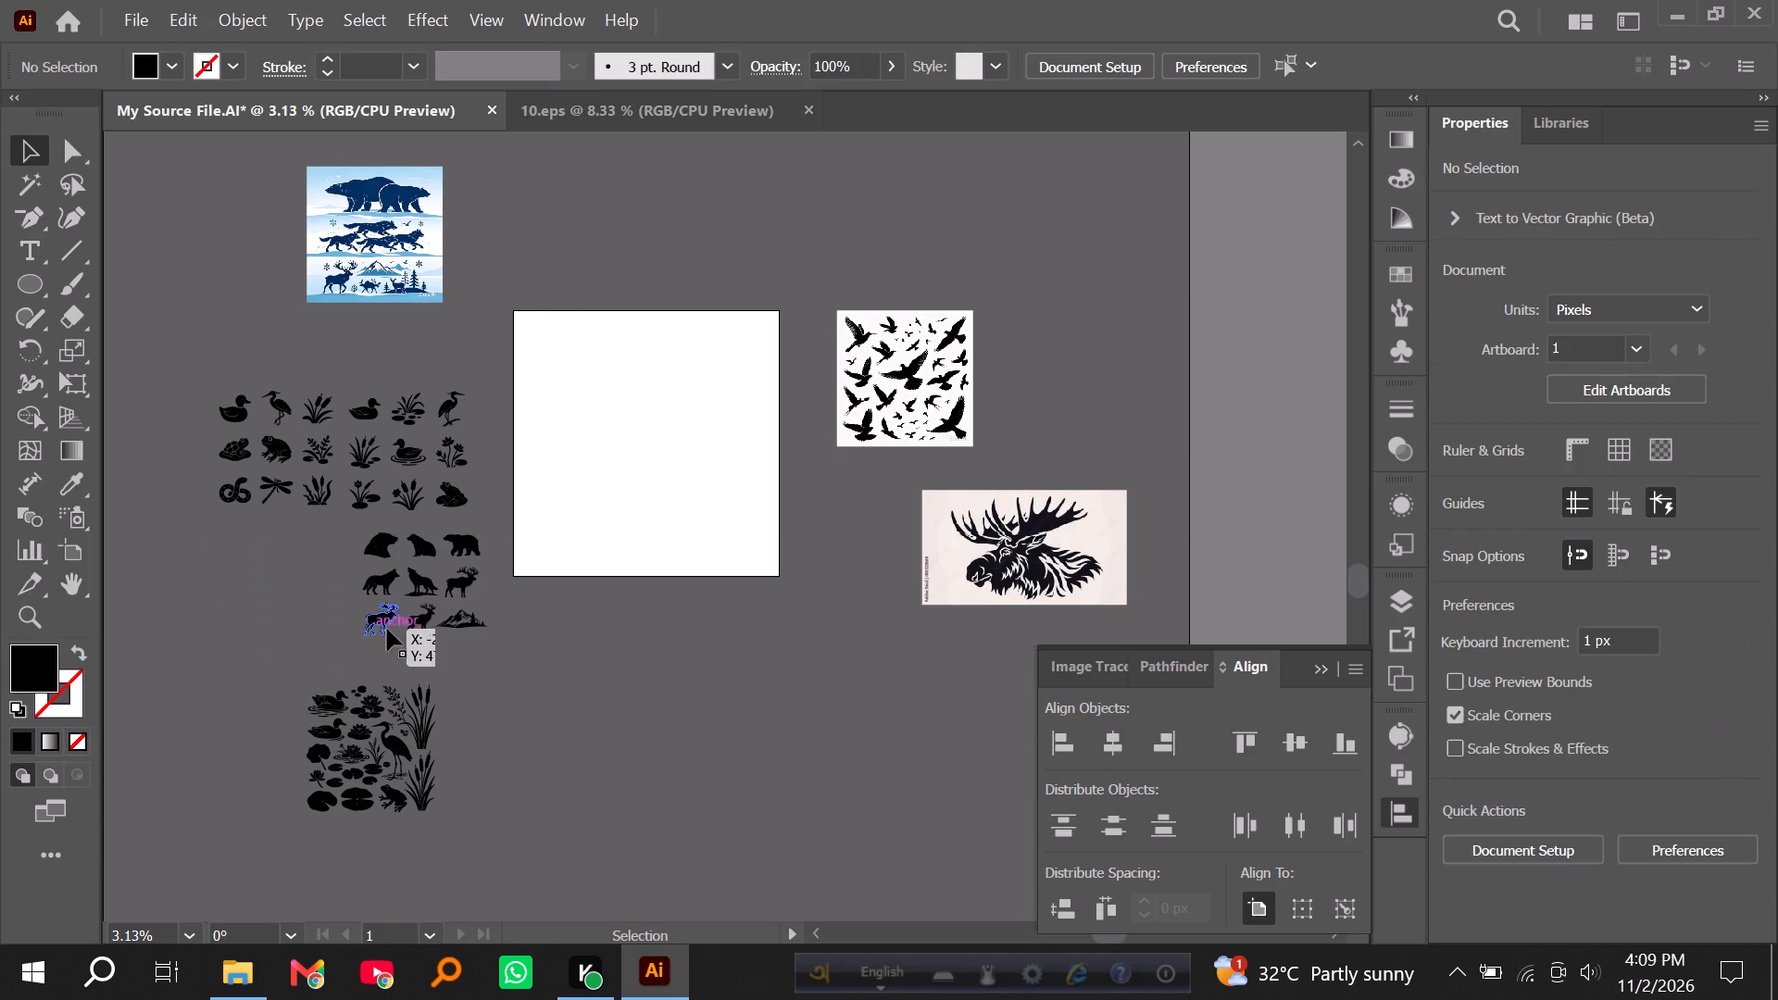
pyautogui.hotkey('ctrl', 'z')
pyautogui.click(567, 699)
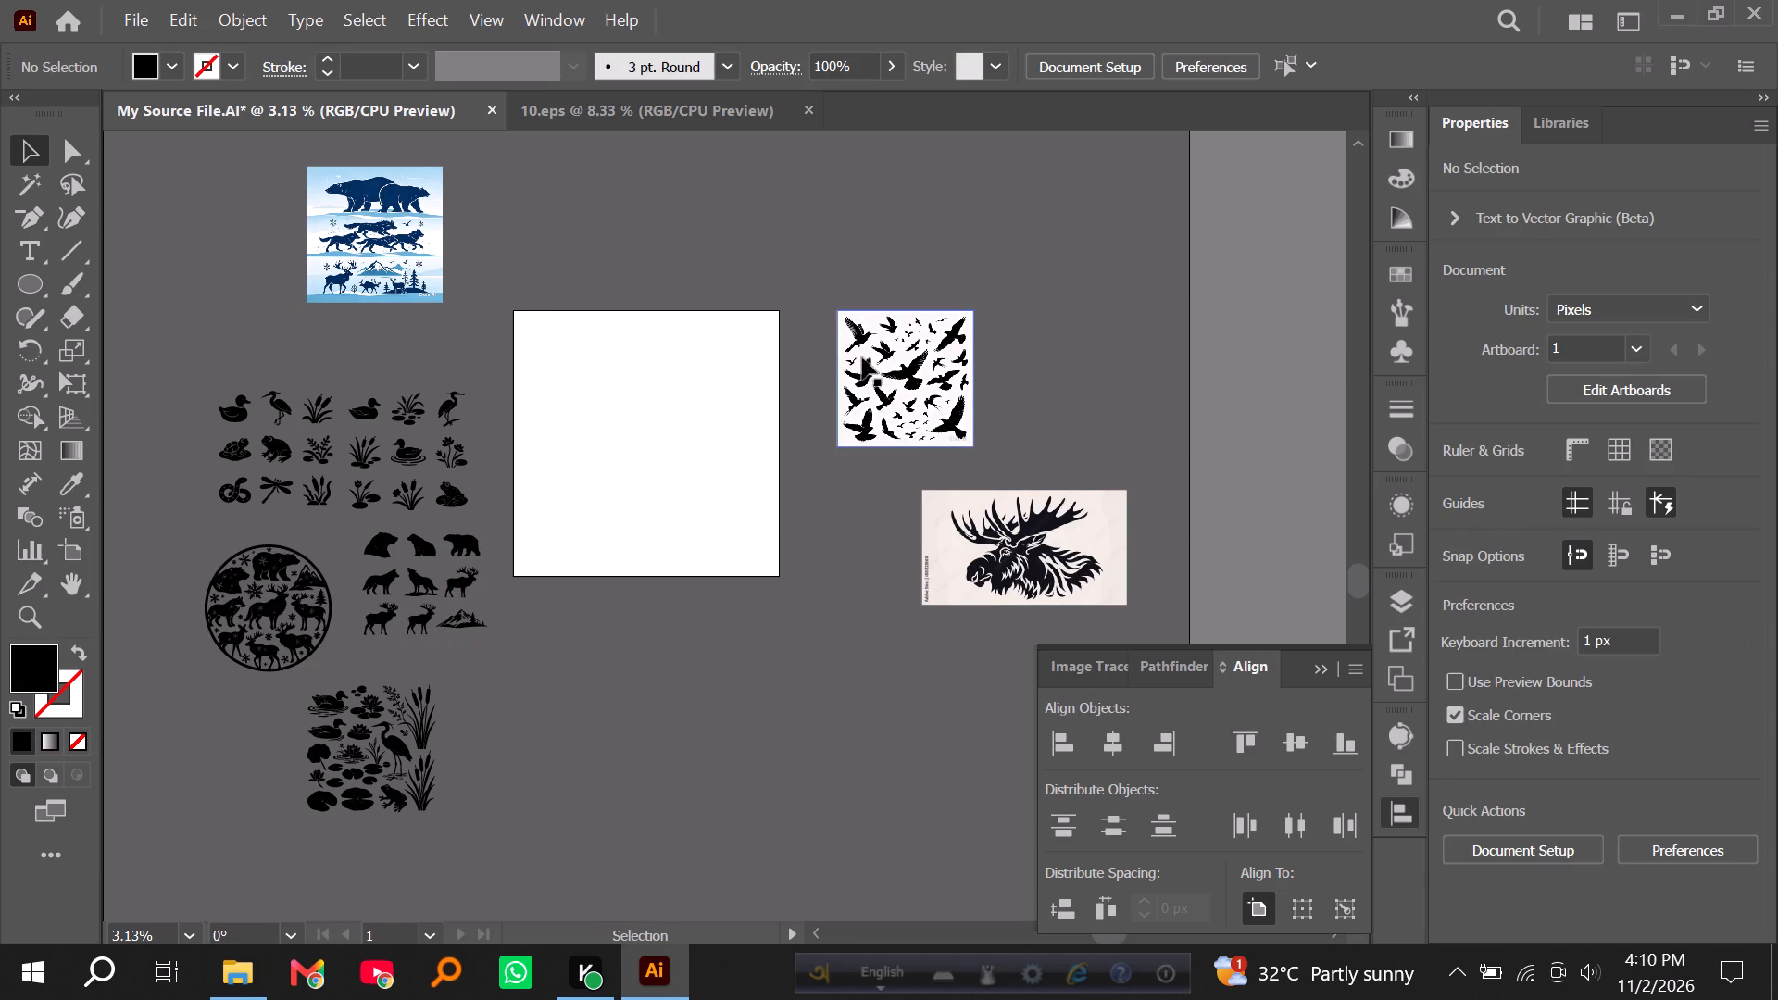
# Move the bird sheet image onto the artboard and trace it with the Sketched Art preset.
pyautogui.moveTo(908, 372); pyautogui.dragTo(639, 418)
pyautogui.keyDown('alt'); pyautogui.scroll(4, 639, 417); pyautogui.keyUp('alt')
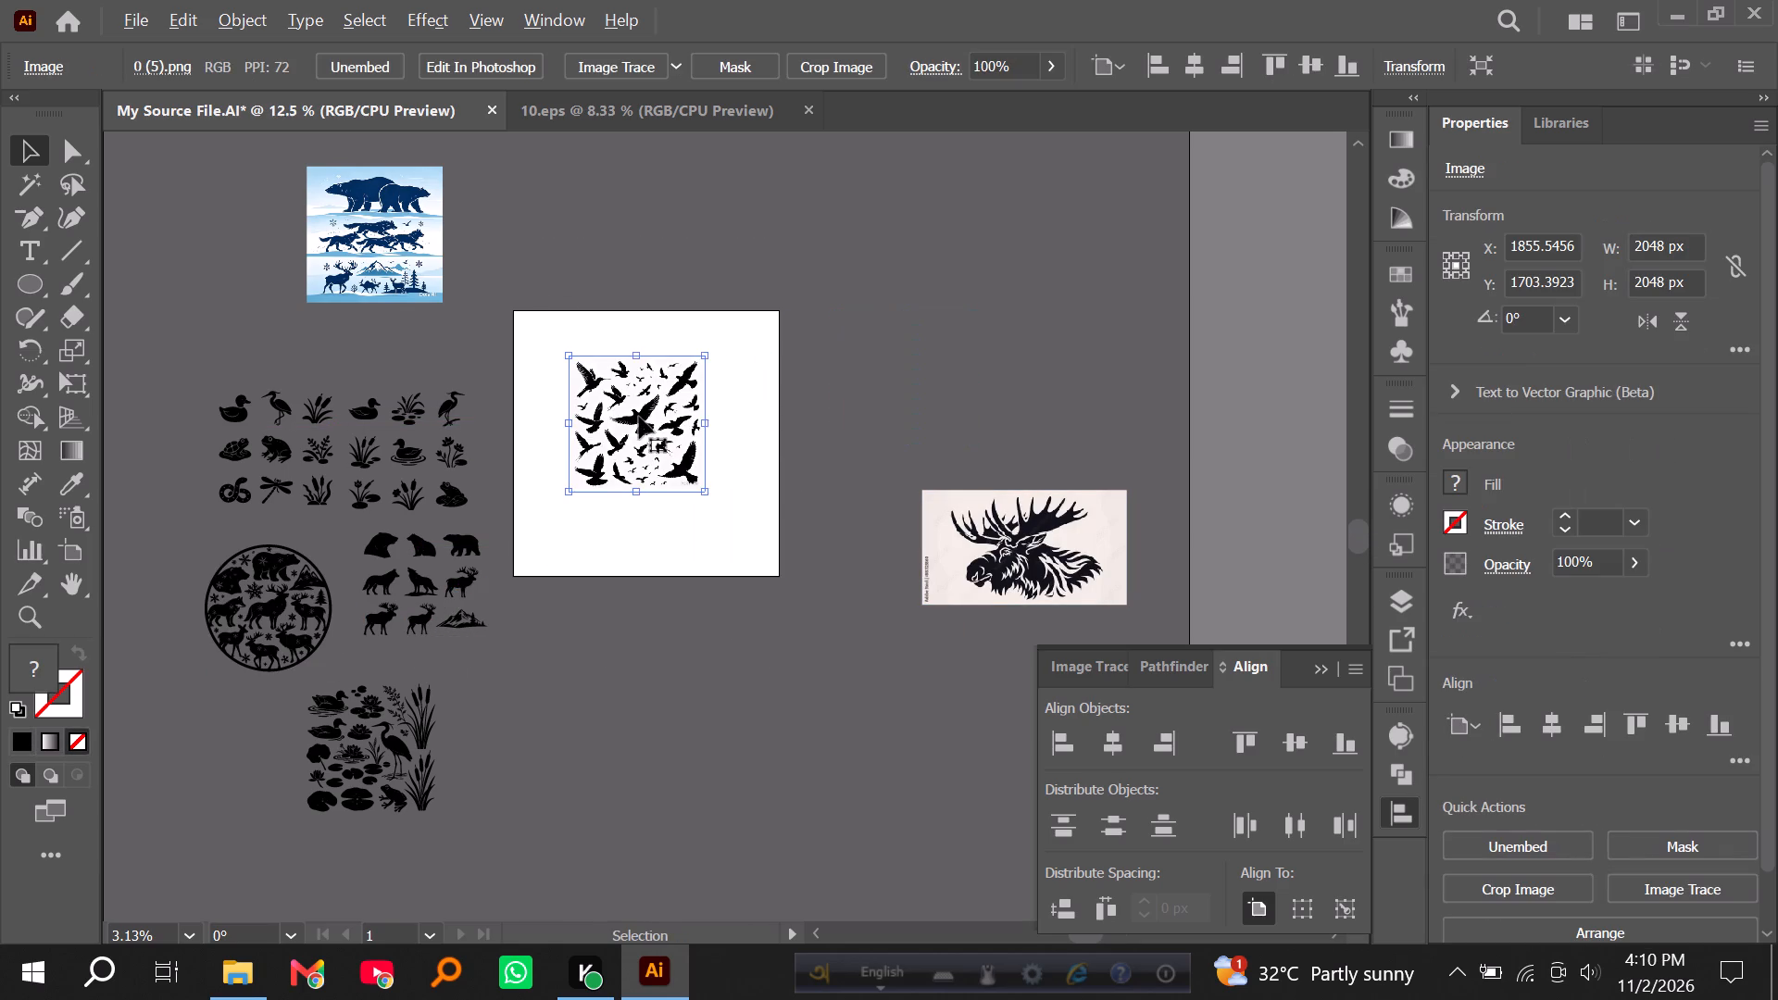
pyautogui.scroll(3, 604, 452)
pyautogui.click(674, 69)
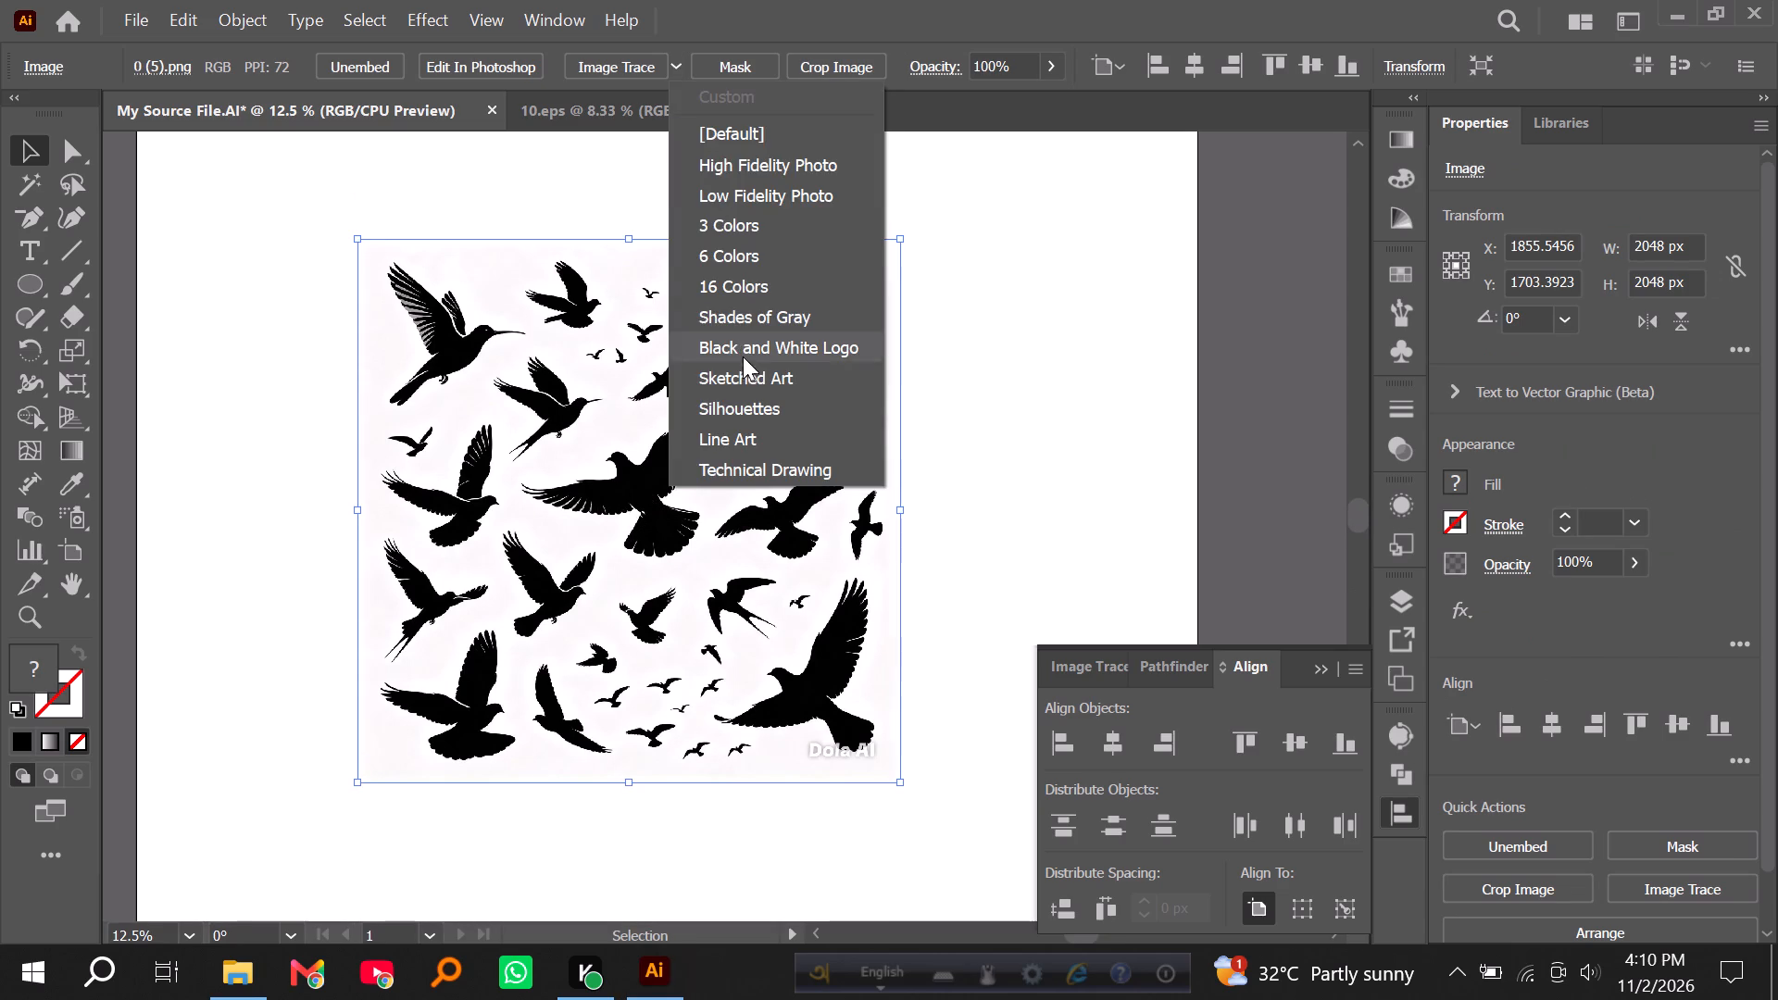
pyautogui.click(740, 370)
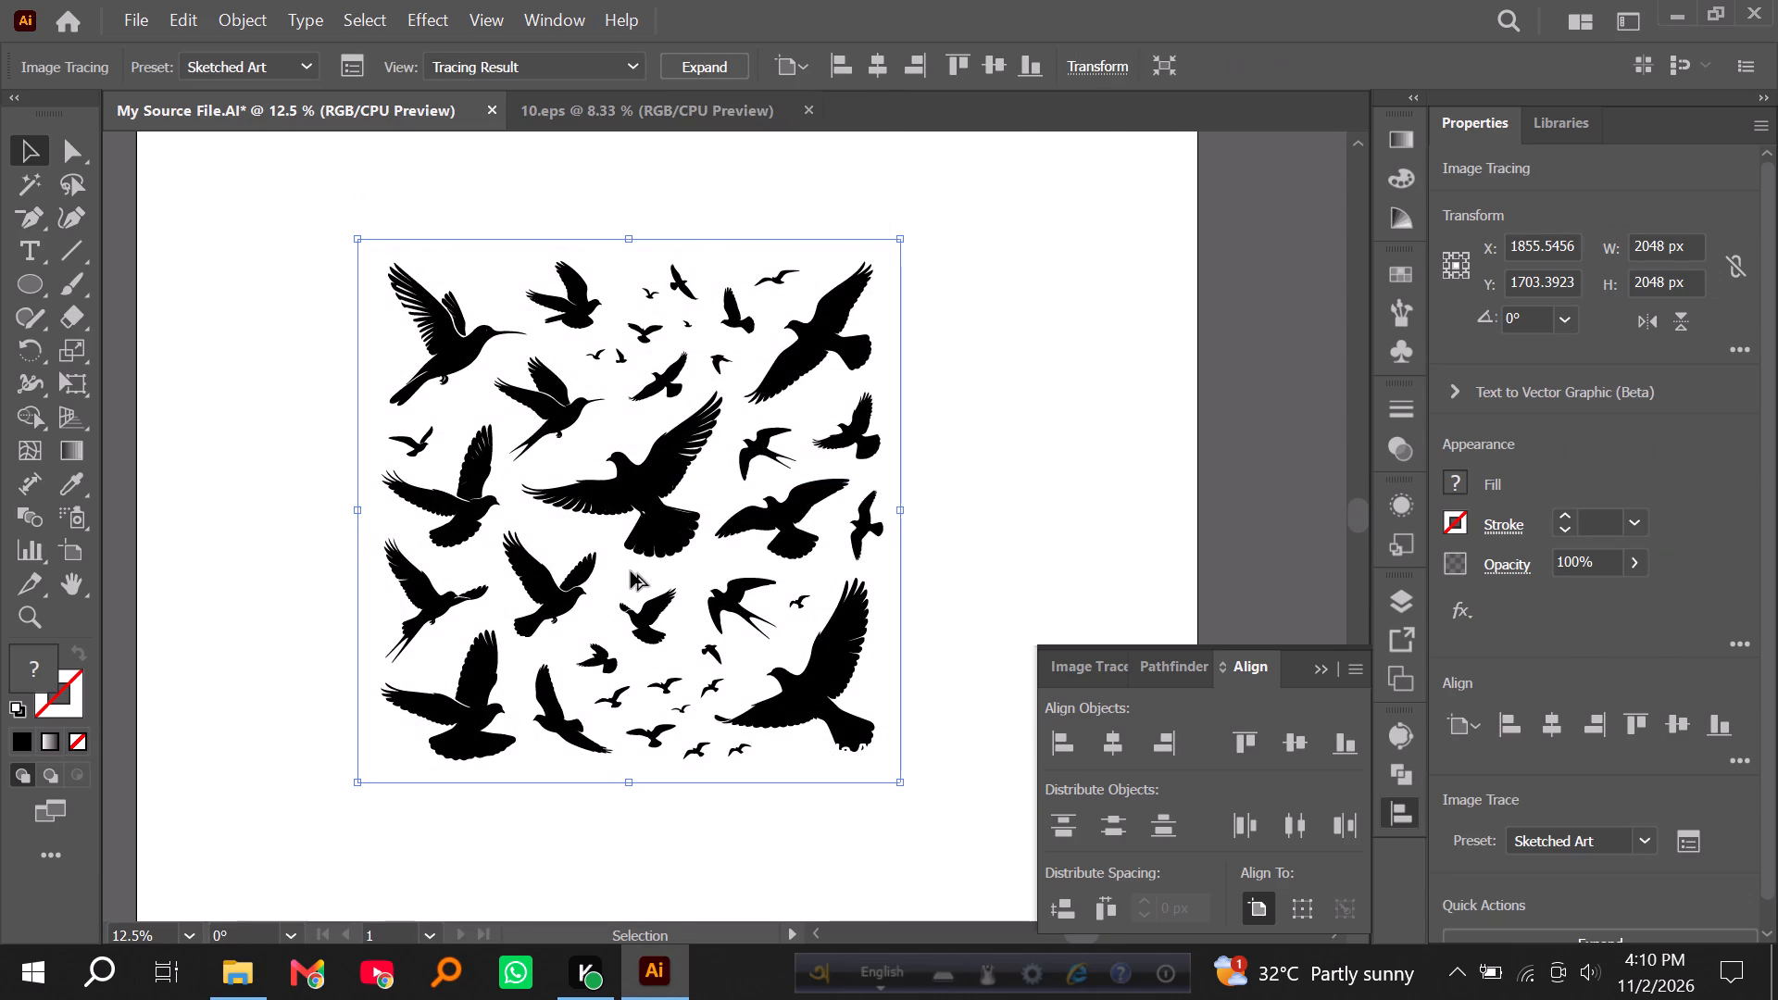
pyautogui.keyDown('alt'); pyautogui.scroll(2, 631, 571); pyautogui.keyUp('alt')
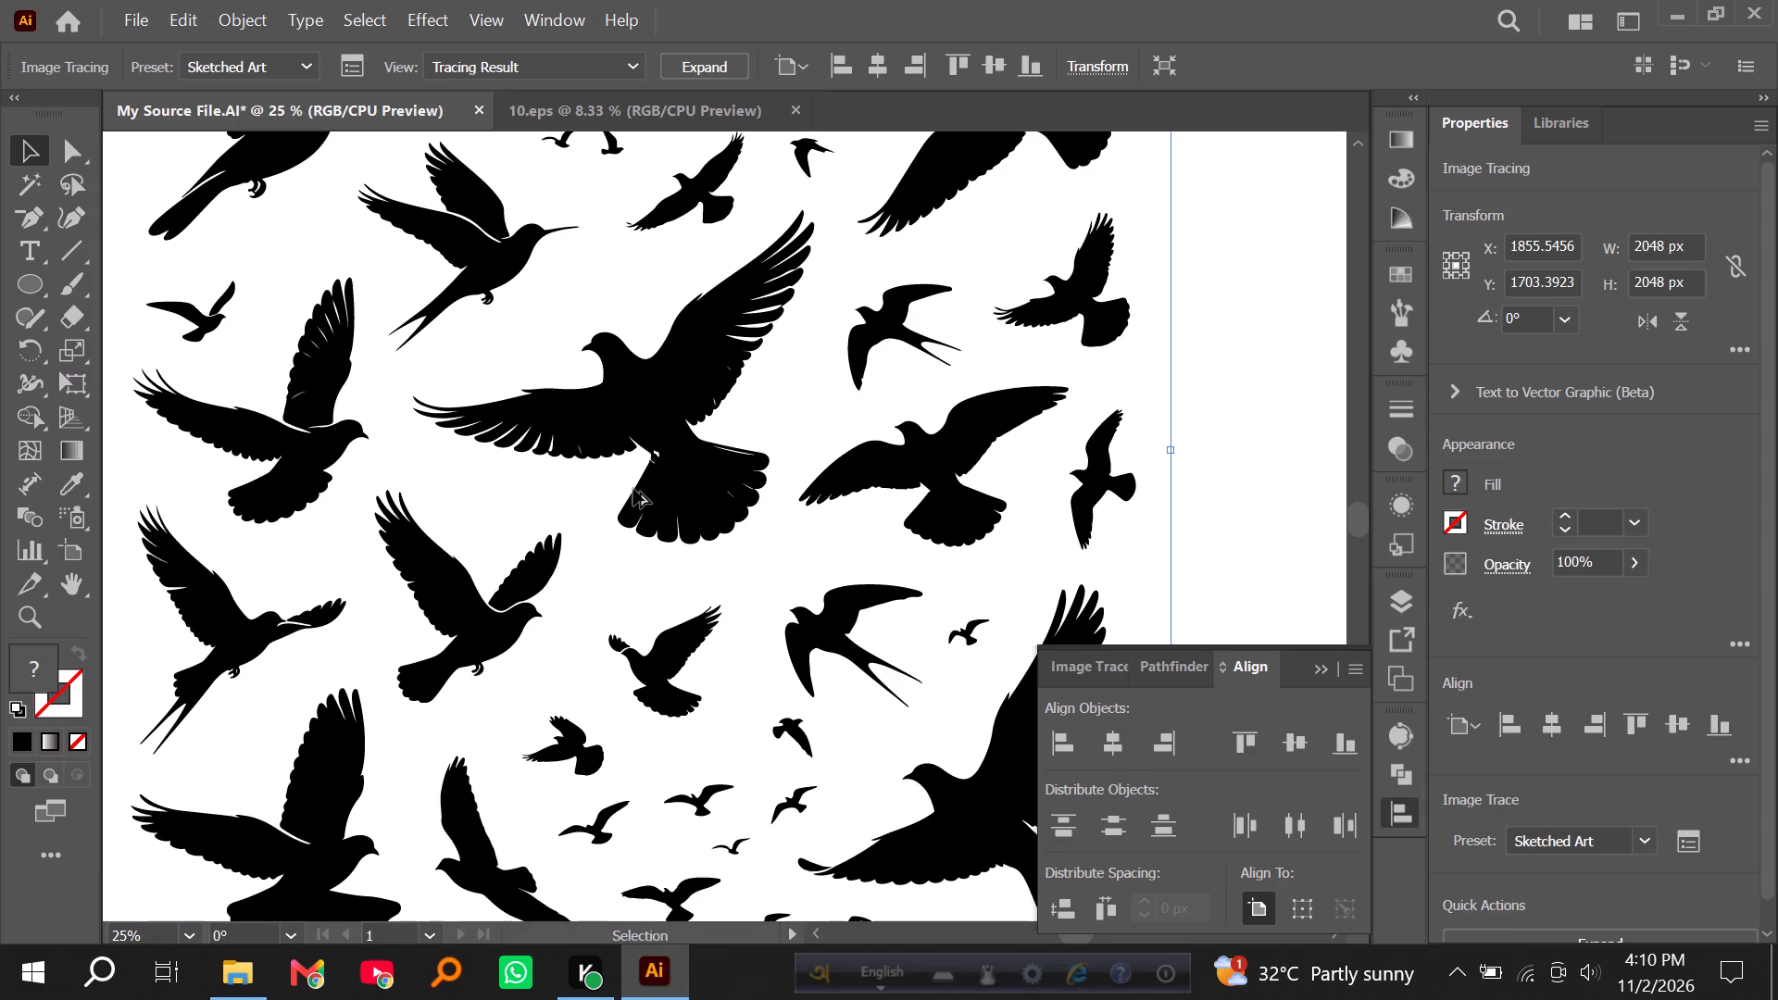
pyautogui.keyDown('alt'); pyautogui.scroll(-1, 636, 499); pyautogui.keyUp('alt')
pyautogui.scroll(1, 636, 499)
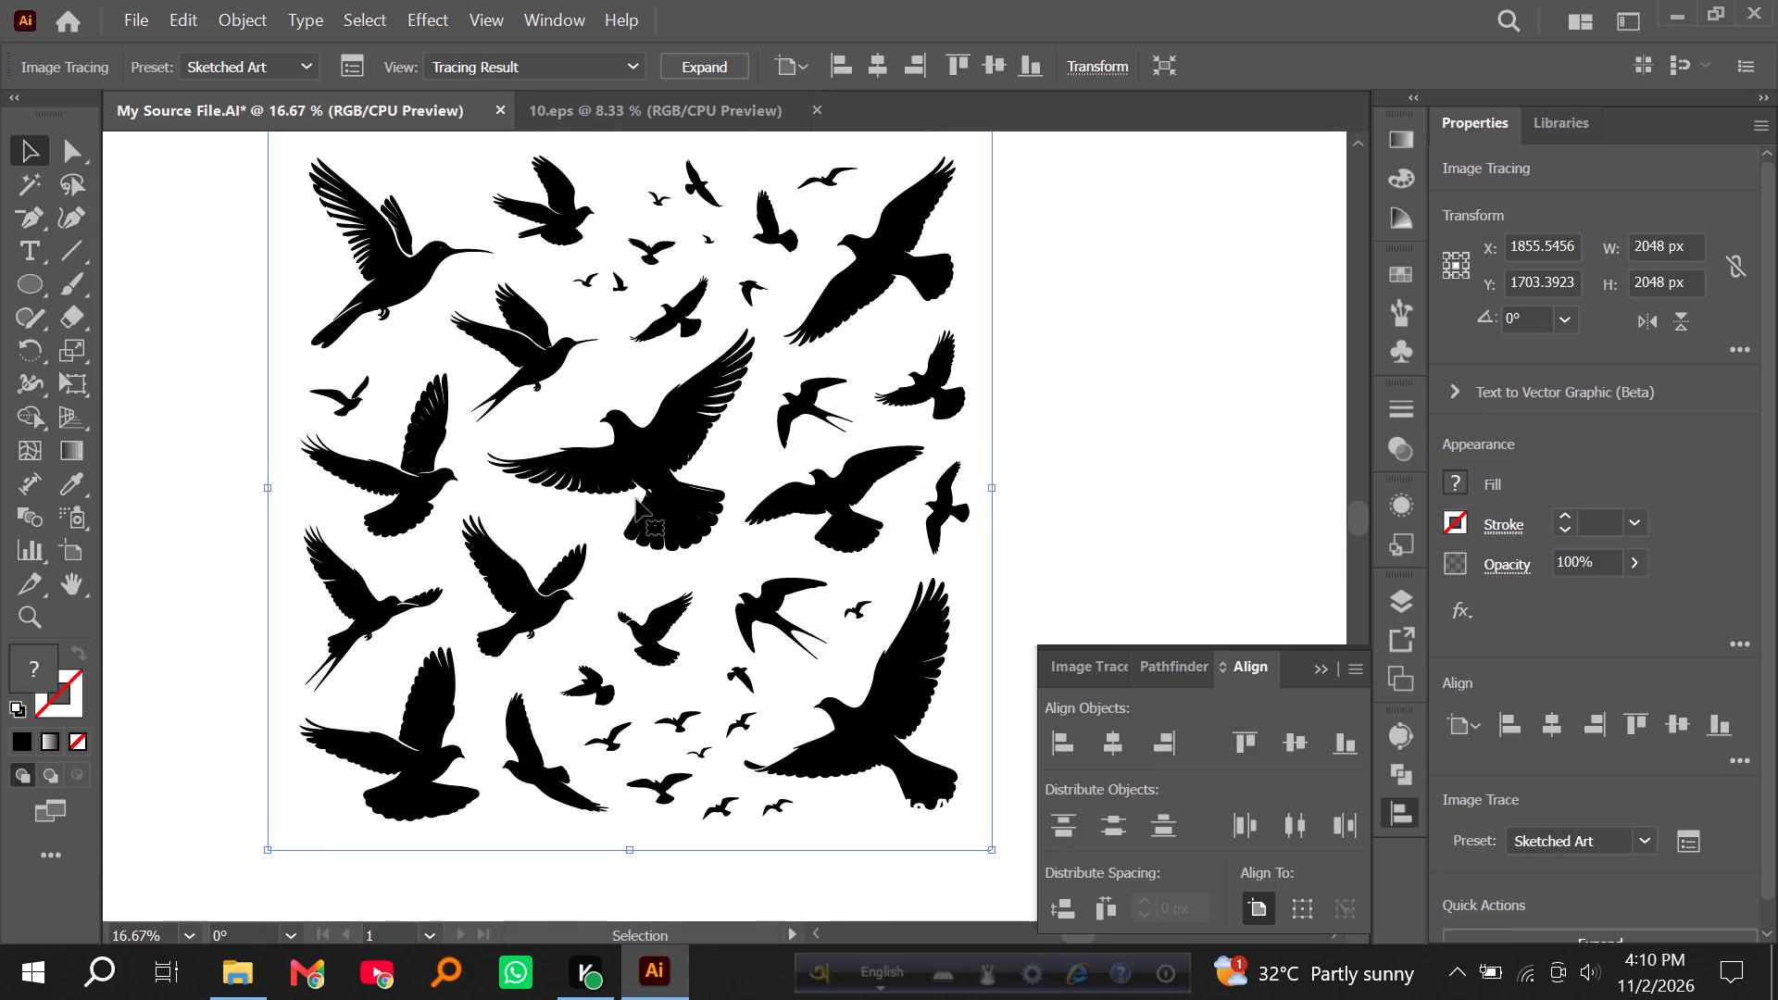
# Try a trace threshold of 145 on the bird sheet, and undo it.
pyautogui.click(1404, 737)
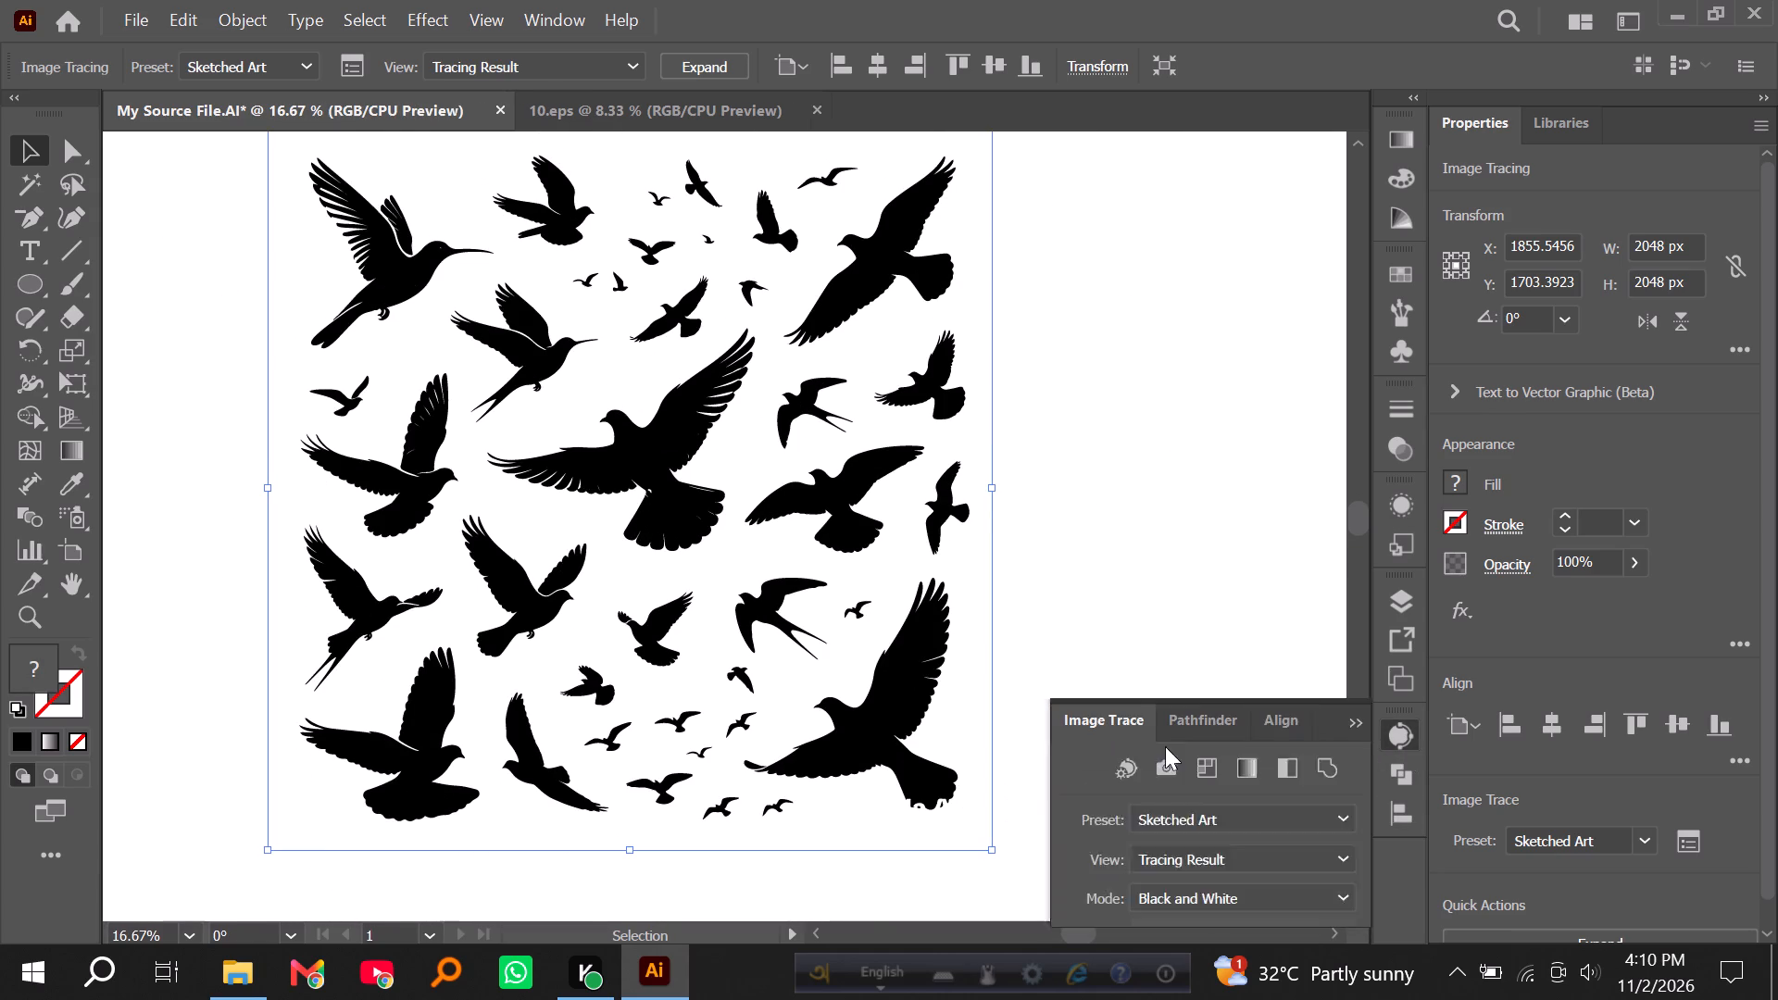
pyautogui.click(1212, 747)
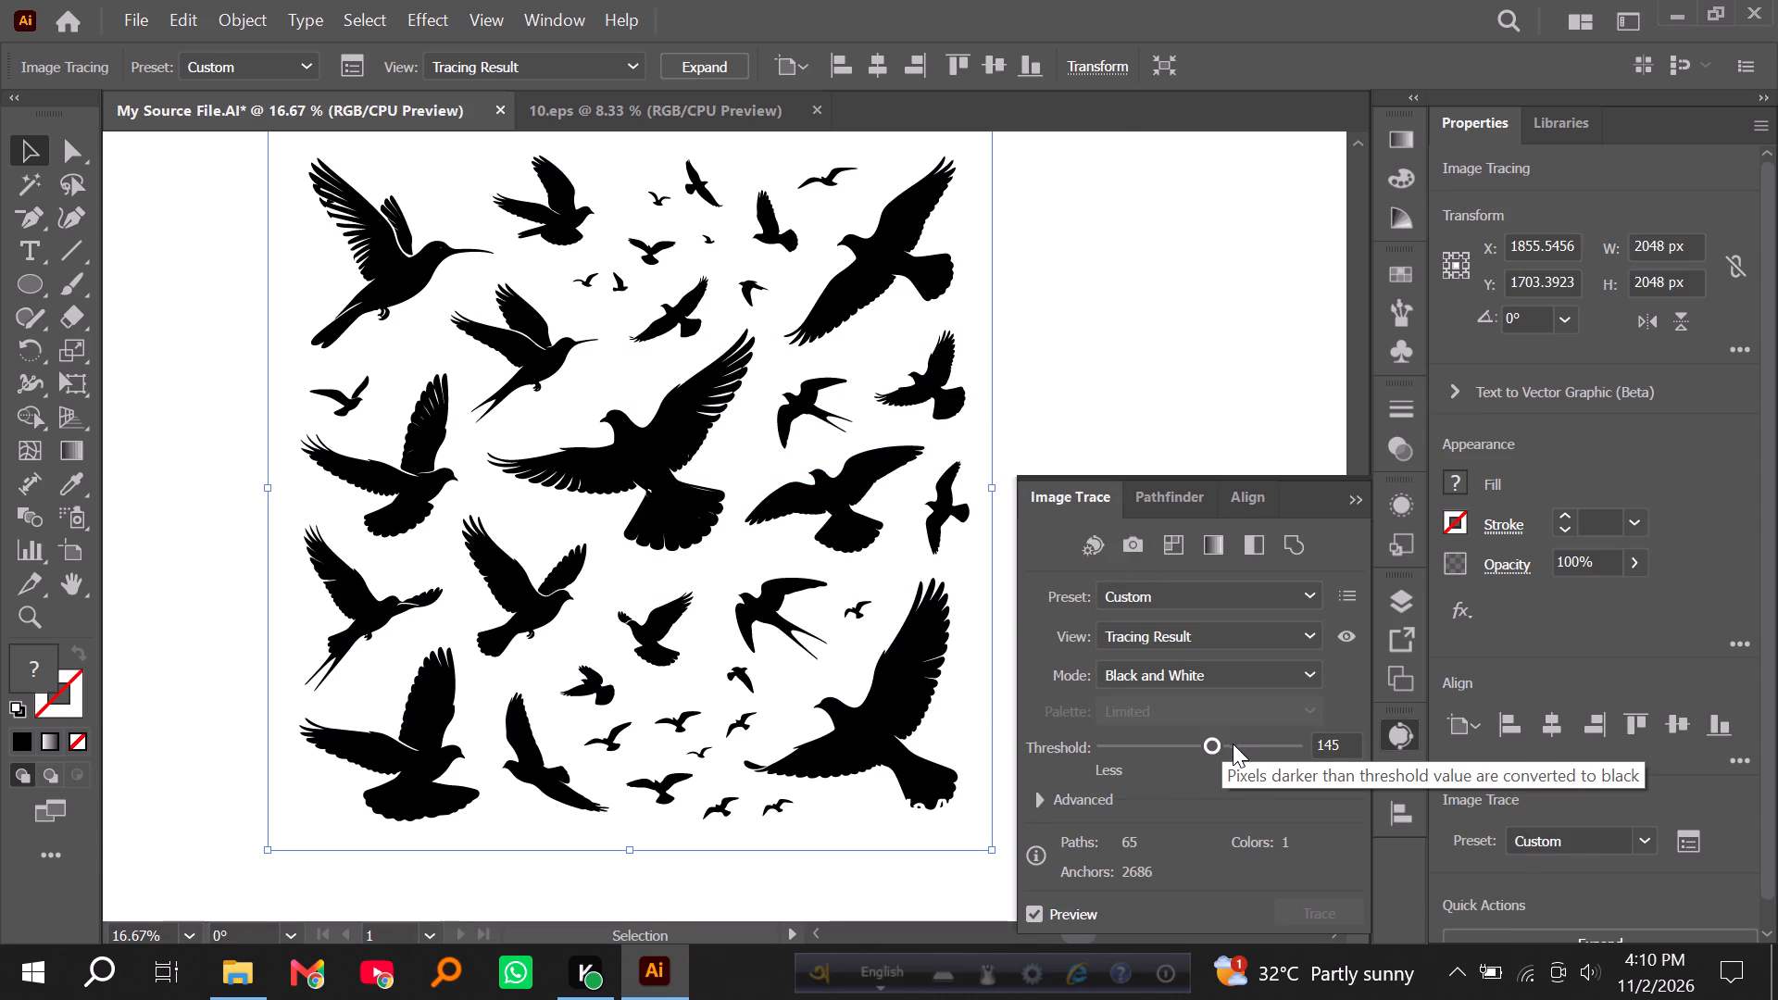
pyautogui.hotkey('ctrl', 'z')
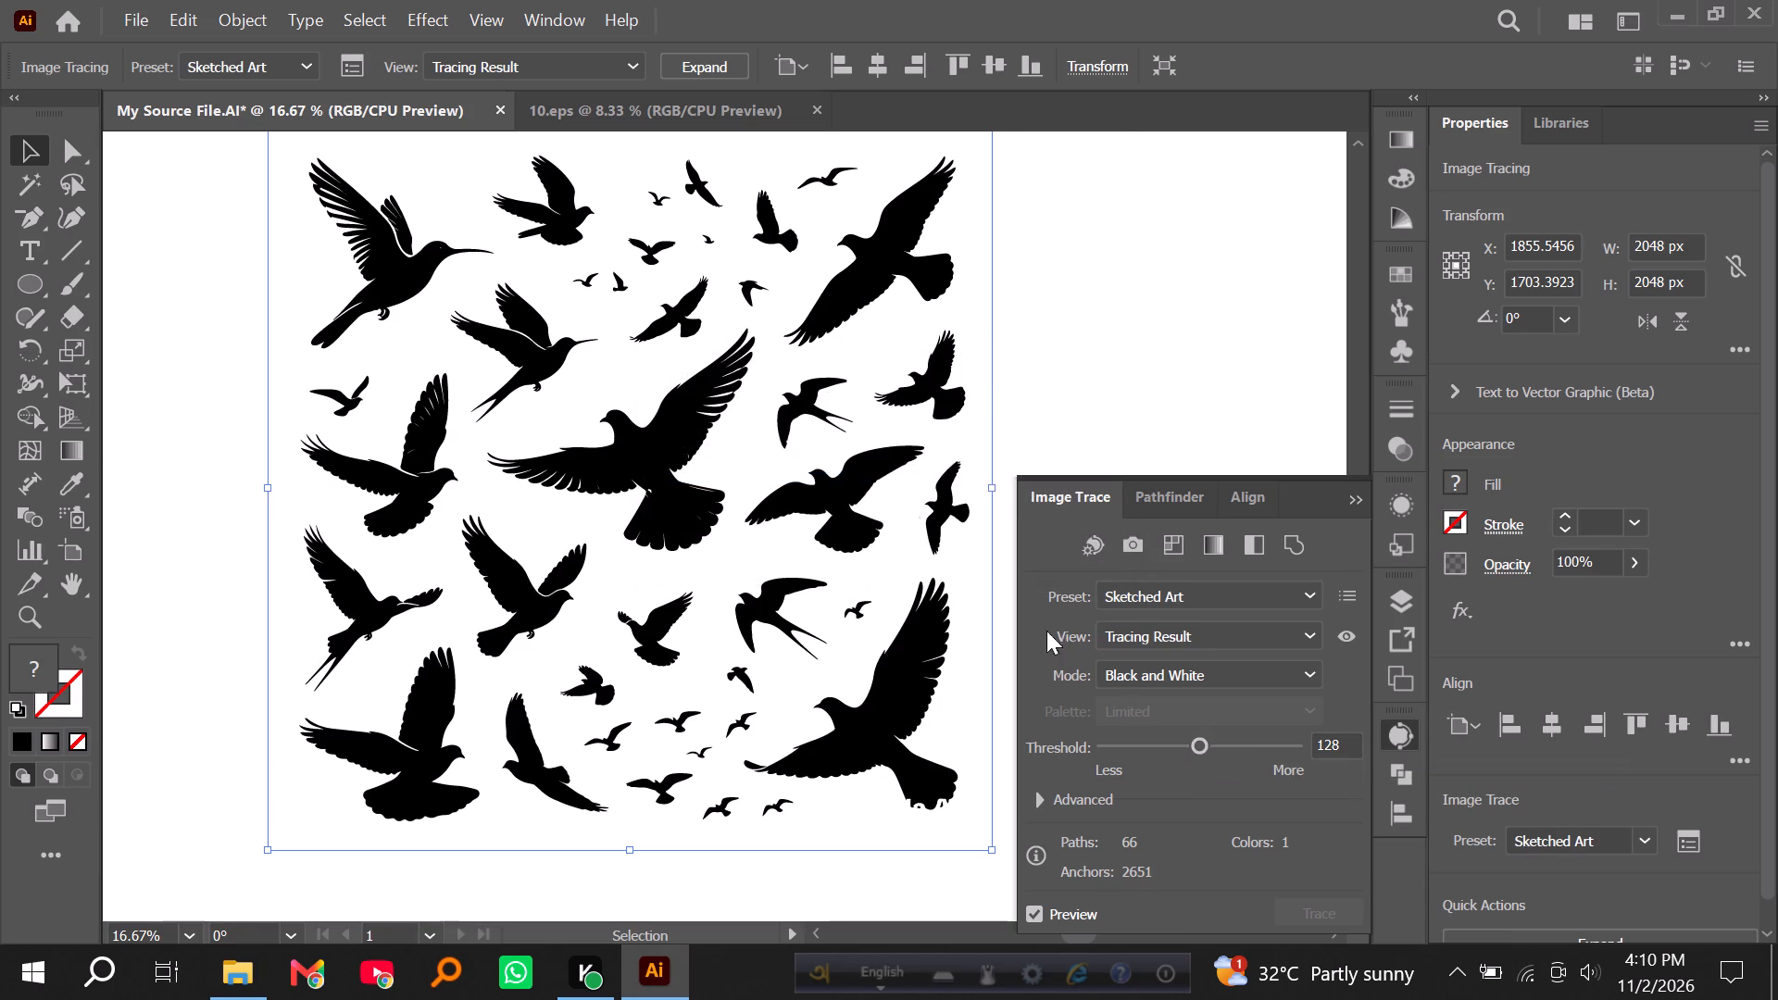
# Expand the traced bird sheet into editable paths.
pyautogui.click(688, 63)
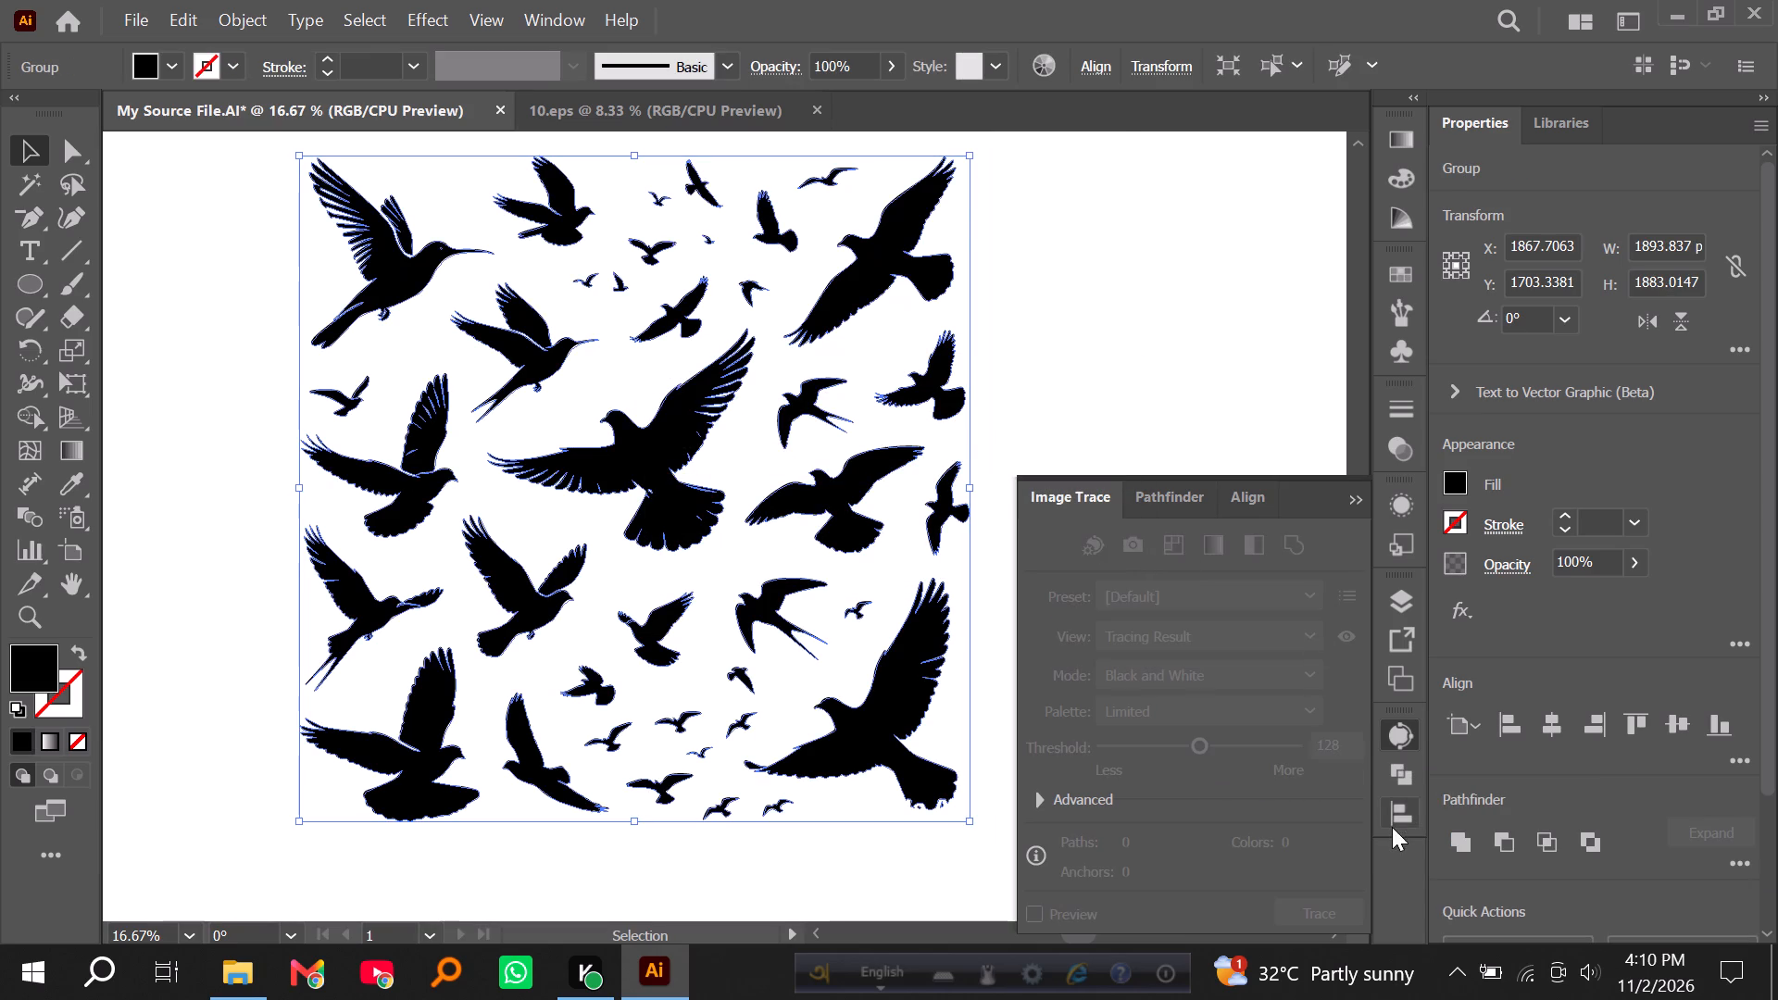
pyautogui.click(1398, 825)
# Fill the small enclosed white gaps in the large central dove's body, tail and wings with Shape Builder.
pyautogui.click(30, 416)
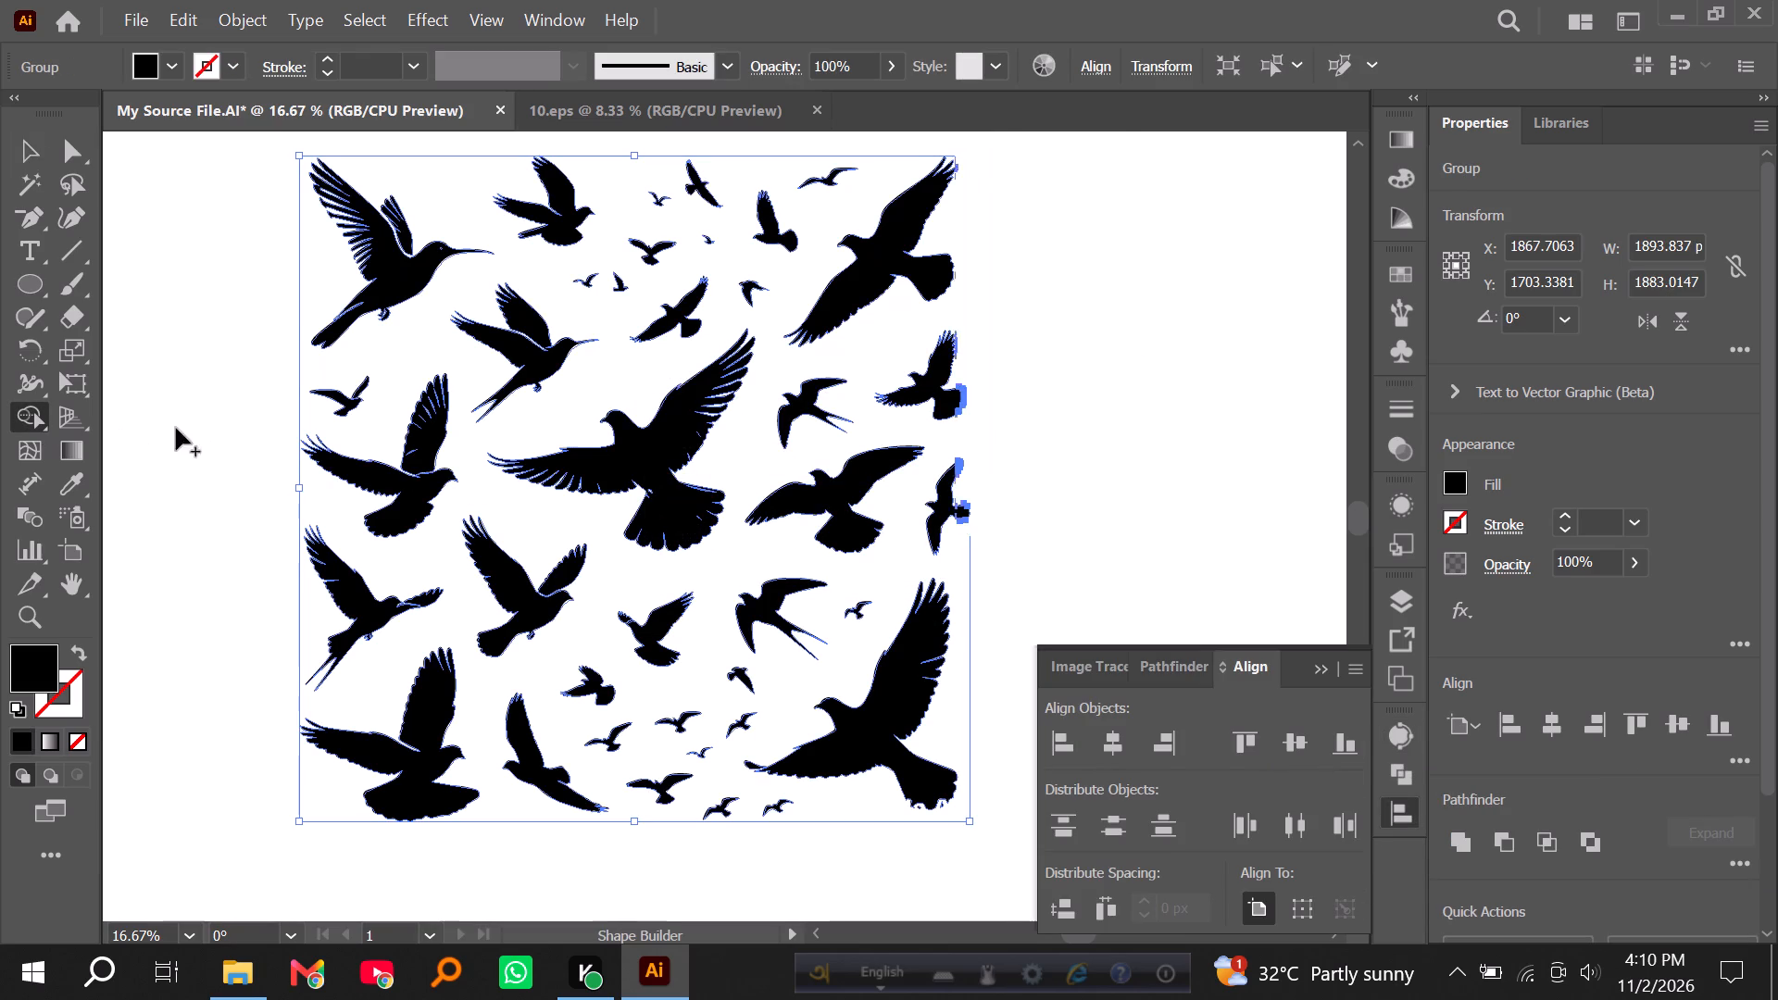
pyautogui.keyDown('alt'); pyautogui.scroll(4, 669, 504); pyautogui.keyUp('alt')
pyautogui.keyDown('alt'); pyautogui.scroll(3, 601, 456); pyautogui.keyUp('alt')
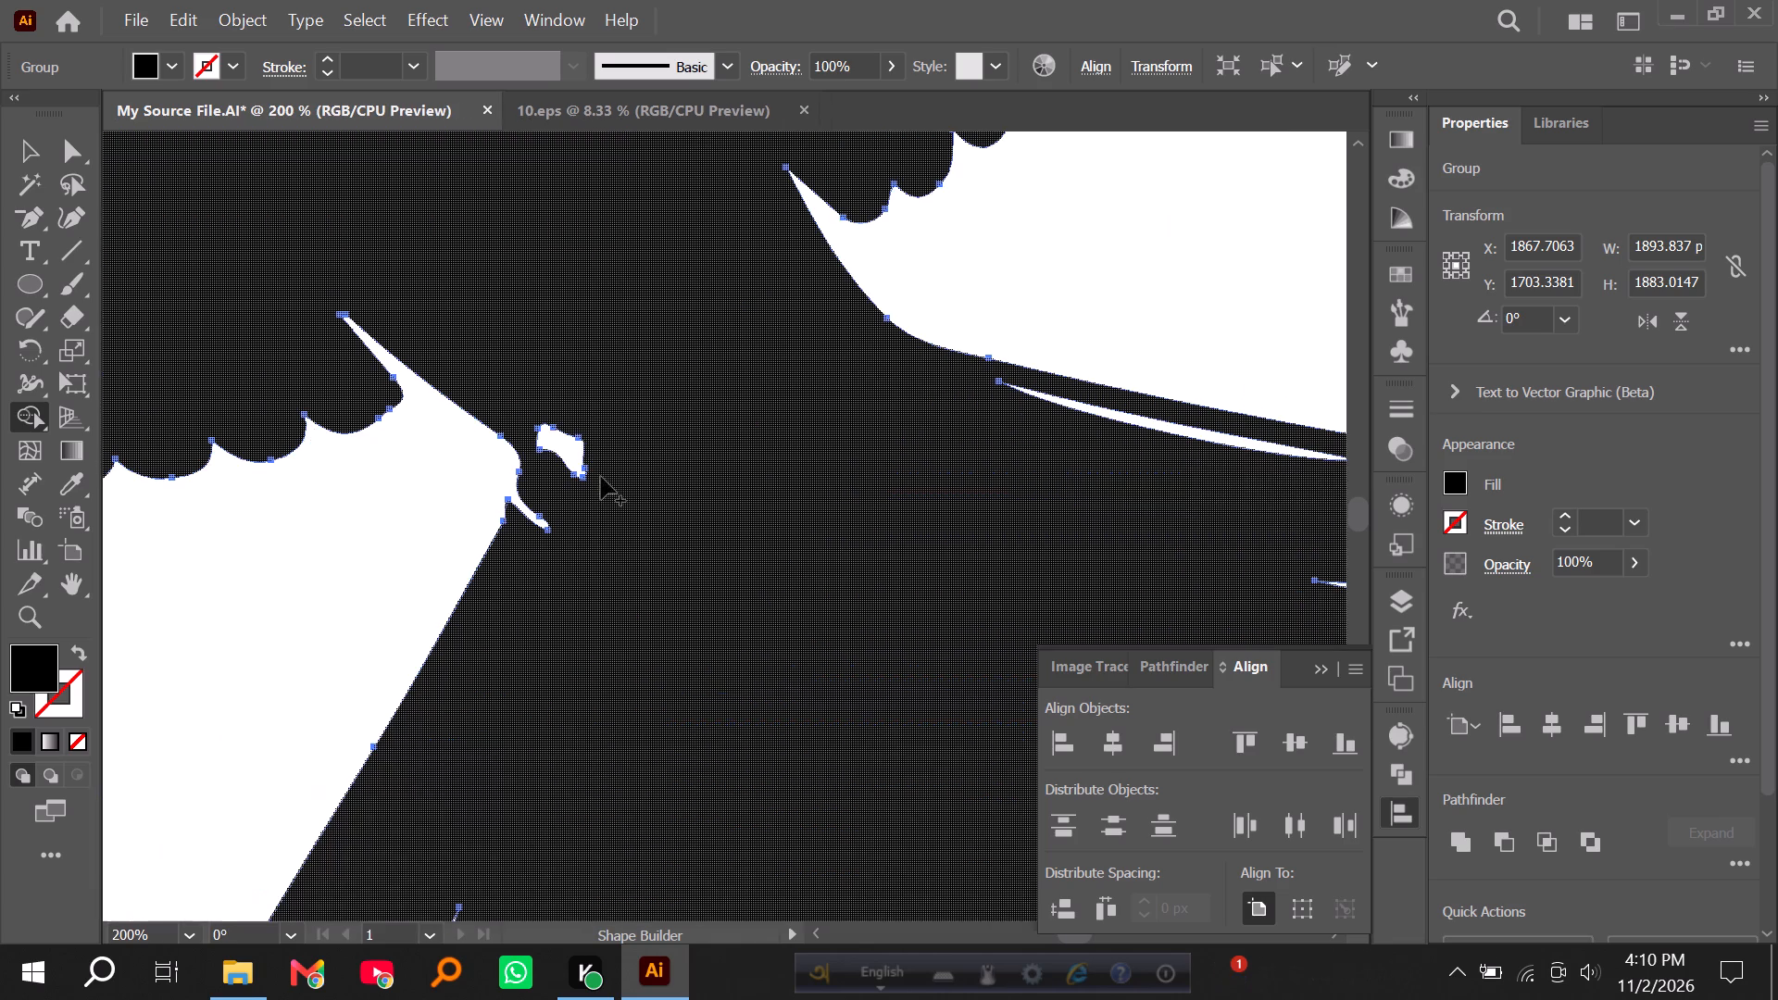
pyautogui.moveTo(570, 414); pyautogui.dragTo(565, 462)
pyautogui.keyDown('alt'); pyautogui.scroll(-3, 589, 498); pyautogui.keyUp('alt')
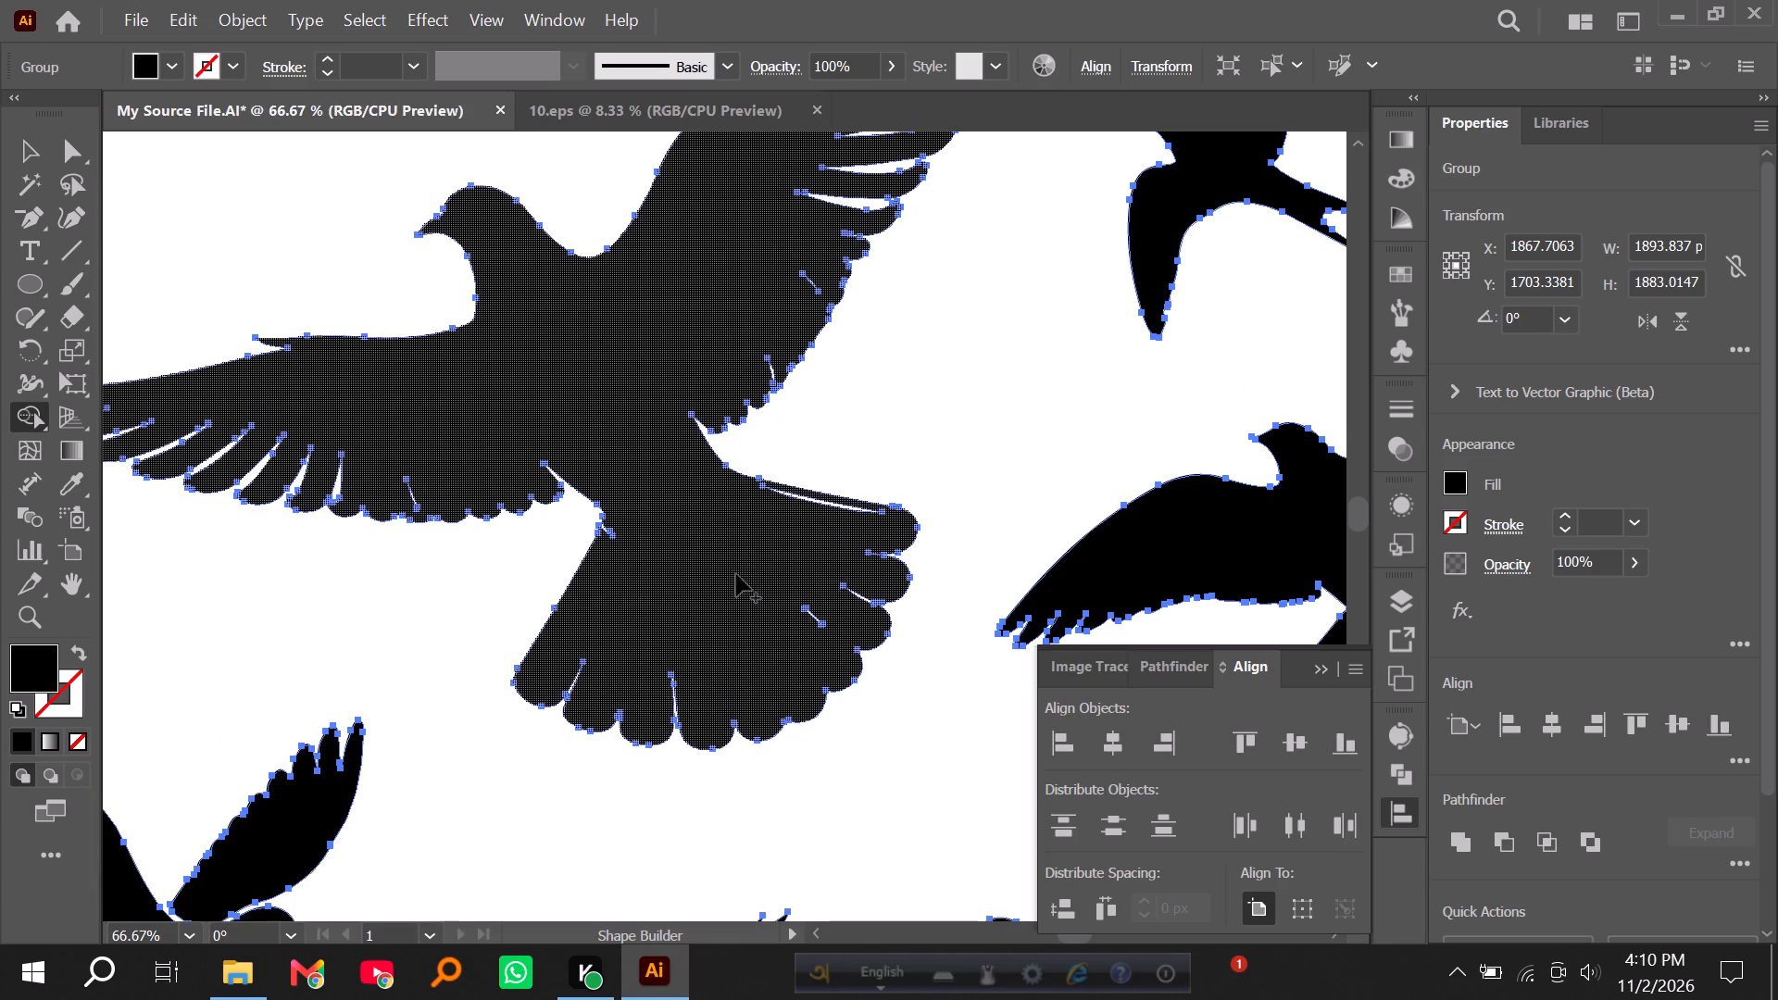
pyautogui.moveTo(822, 614); pyautogui.dragTo(803, 622)
pyautogui.keyDown('alt'); pyautogui.scroll(-4, 830, 556); pyautogui.keyUp('alt')
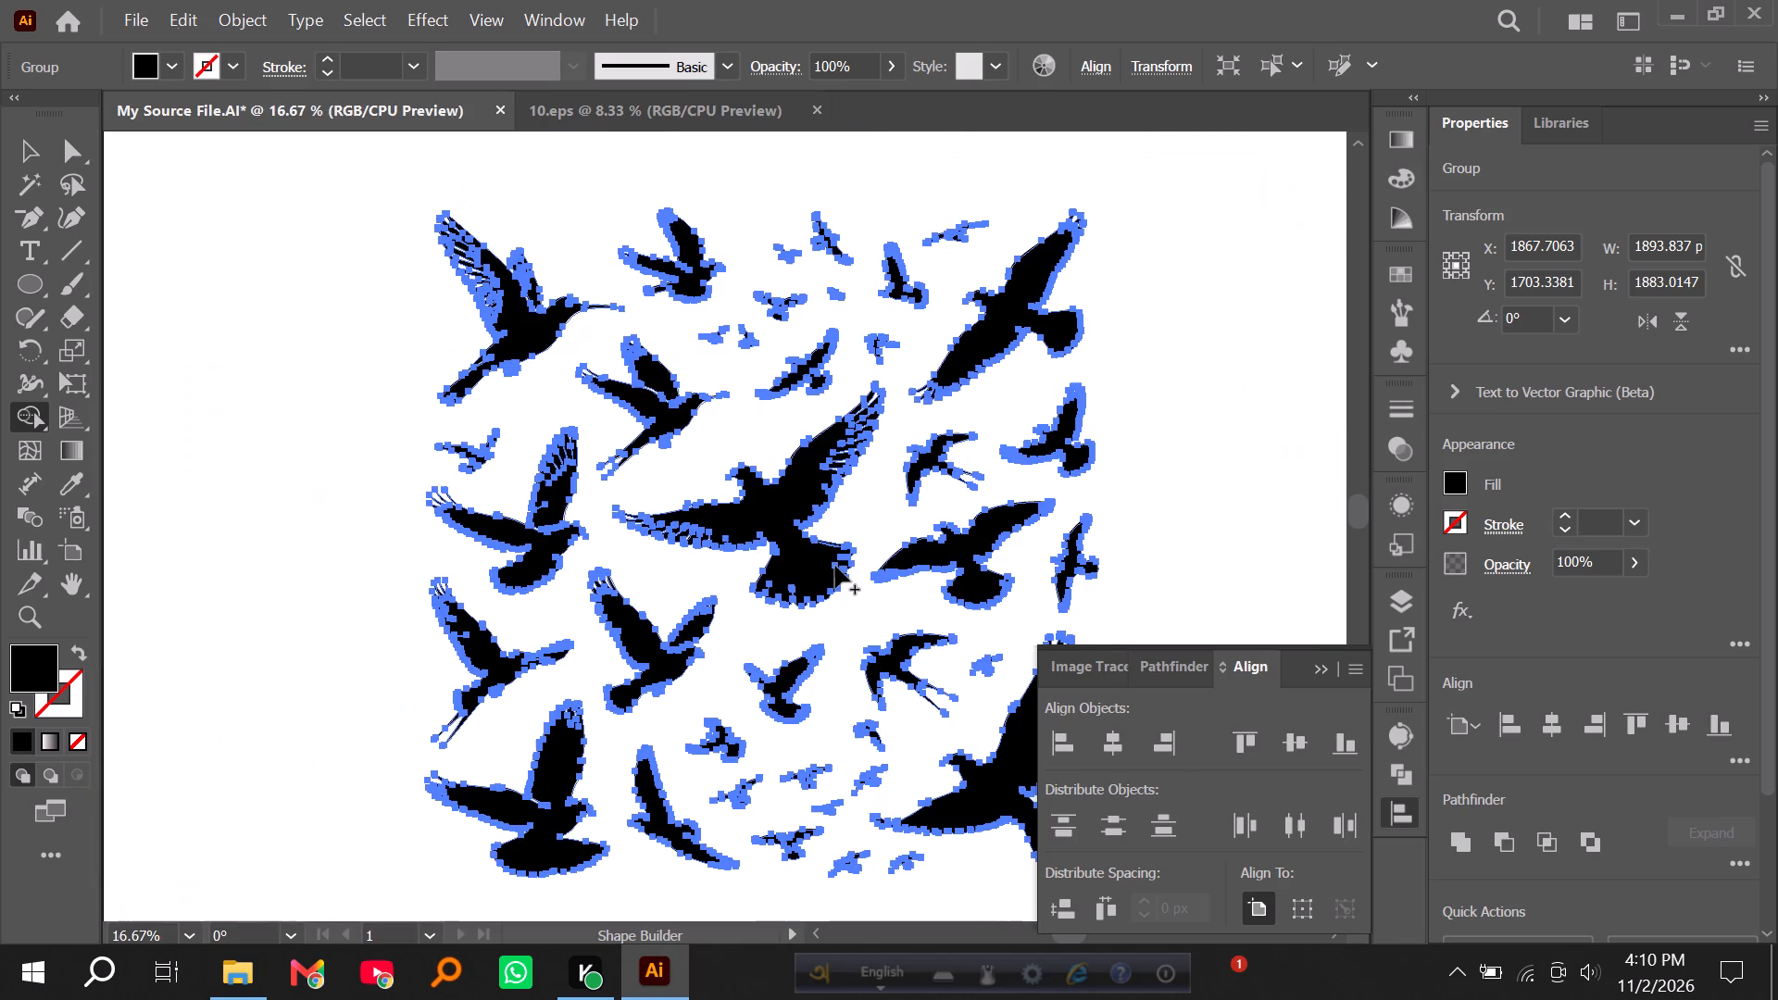
pyautogui.keyDown('alt'); pyautogui.scroll(3, 836, 569); pyautogui.keyUp('alt')
pyautogui.moveTo(810, 511); pyautogui.dragTo(841, 413)
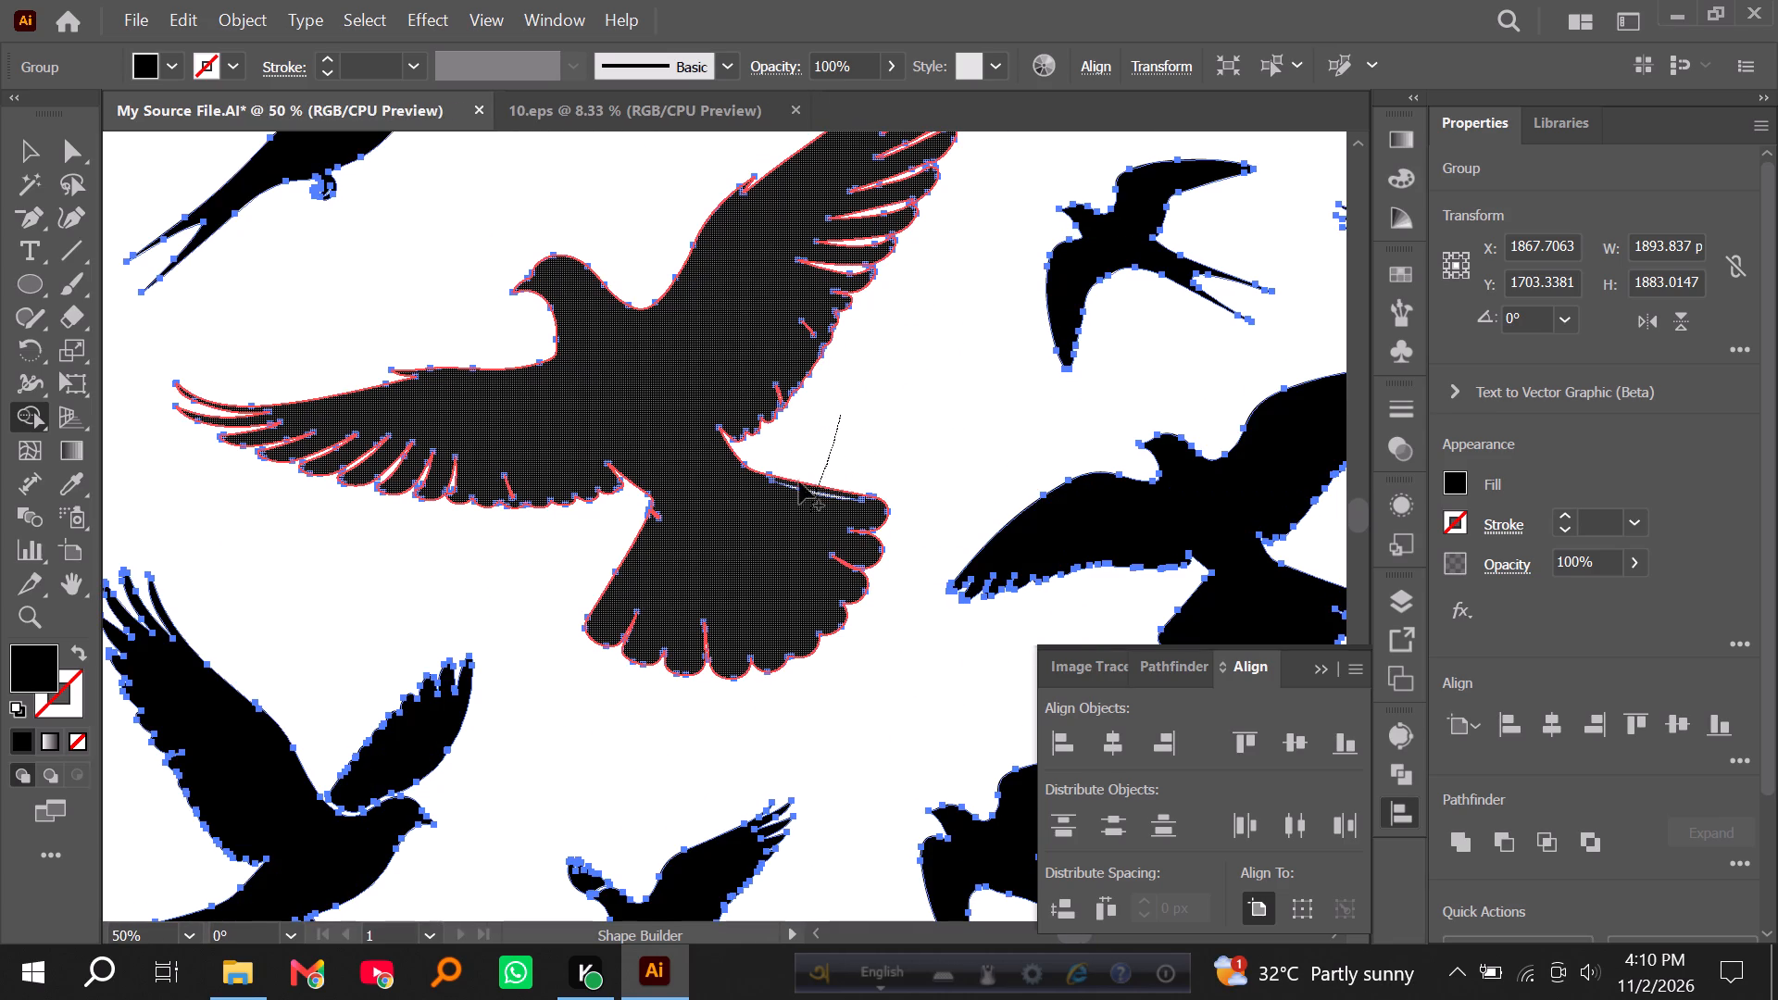
pyautogui.moveTo(812, 316); pyautogui.dragTo(805, 327)
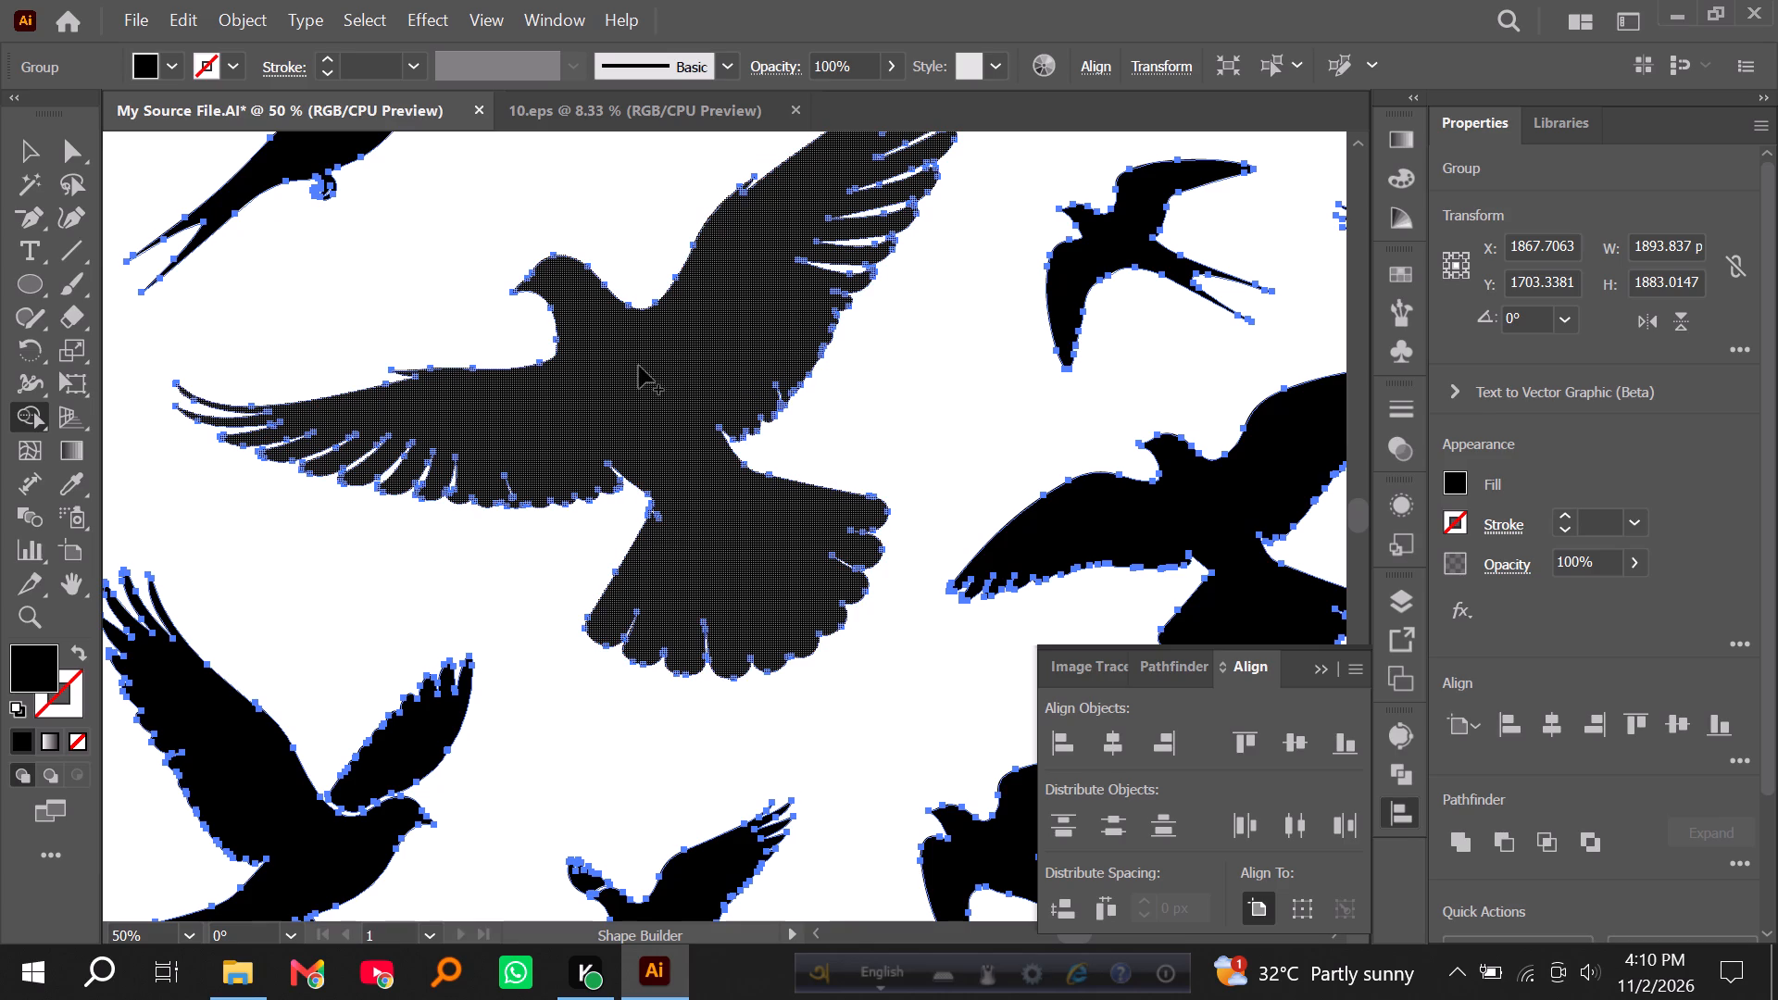
pyautogui.moveTo(526, 479); pyautogui.dragTo(497, 492)
pyautogui.keyDown('alt'); pyautogui.scroll(-5, 554, 493); pyautogui.keyUp('alt')
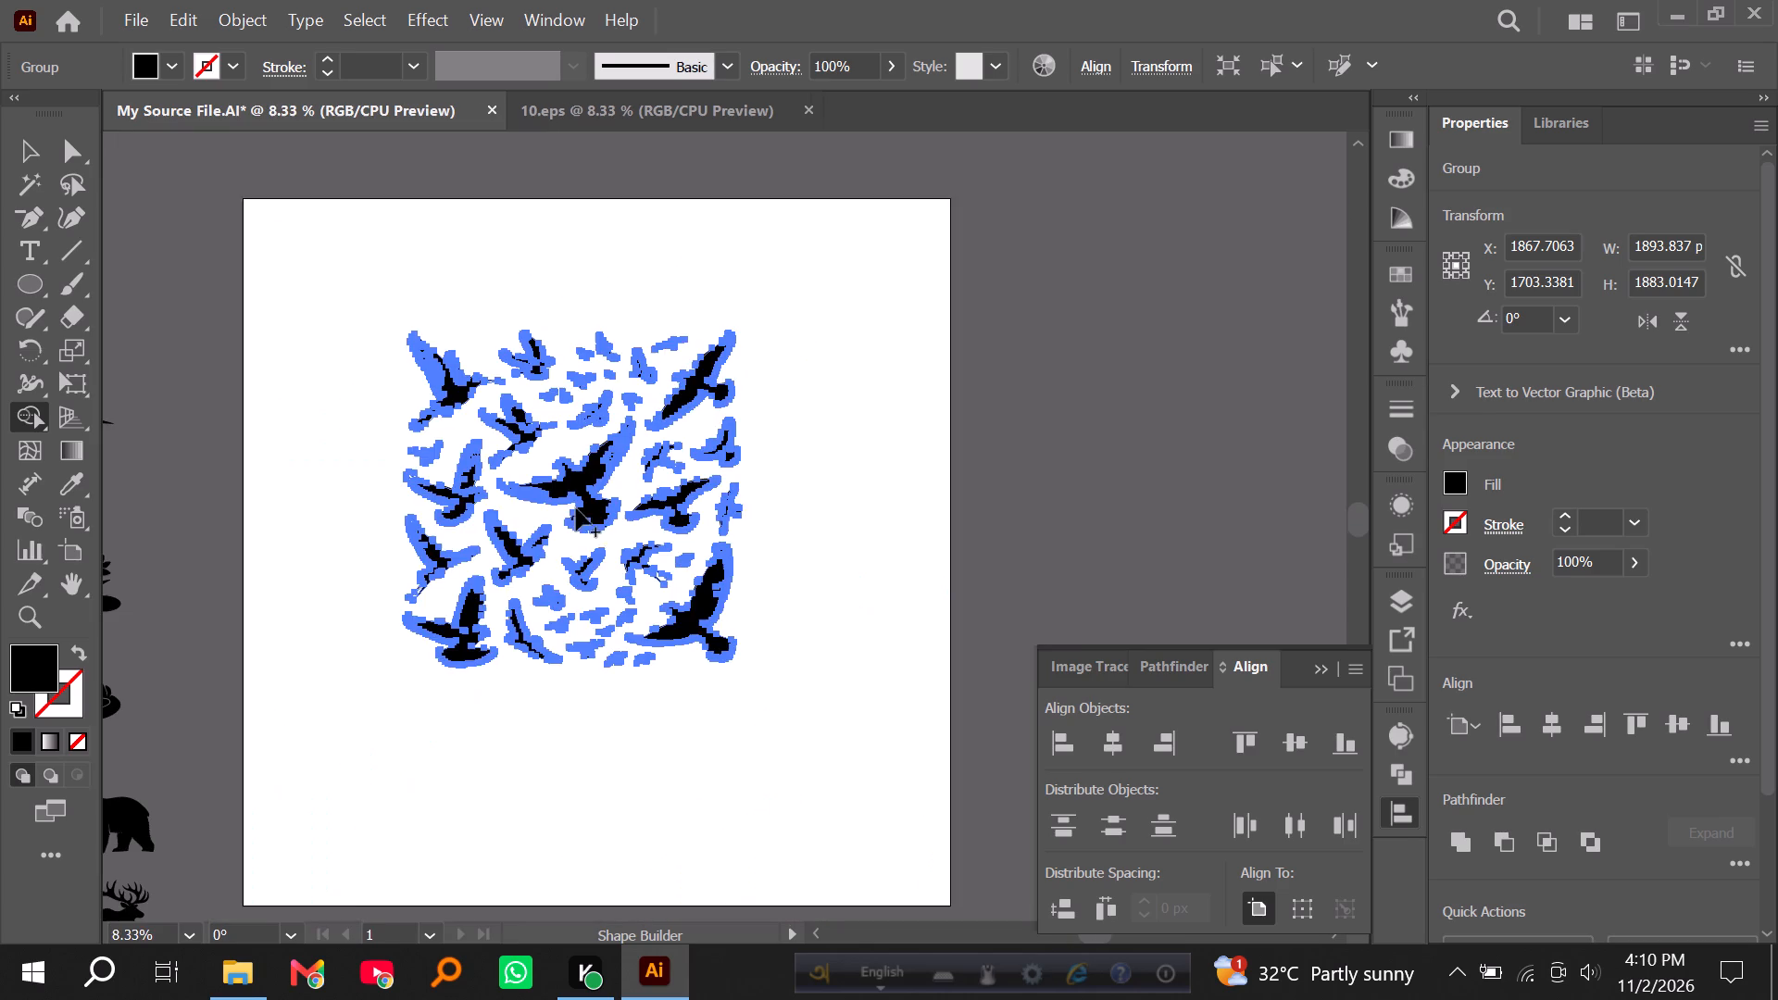
# Examine the cleaned bird silhouettes across the whole sheet for remaining flaws.
pyautogui.keyDown('alt'); pyautogui.scroll(-3, 724, 488); pyautogui.keyUp('alt')
pyautogui.click(24, 147)
pyautogui.click(257, 266)
pyautogui.keyDown('alt'); pyautogui.scroll(2, 699, 510); pyautogui.keyUp('alt')
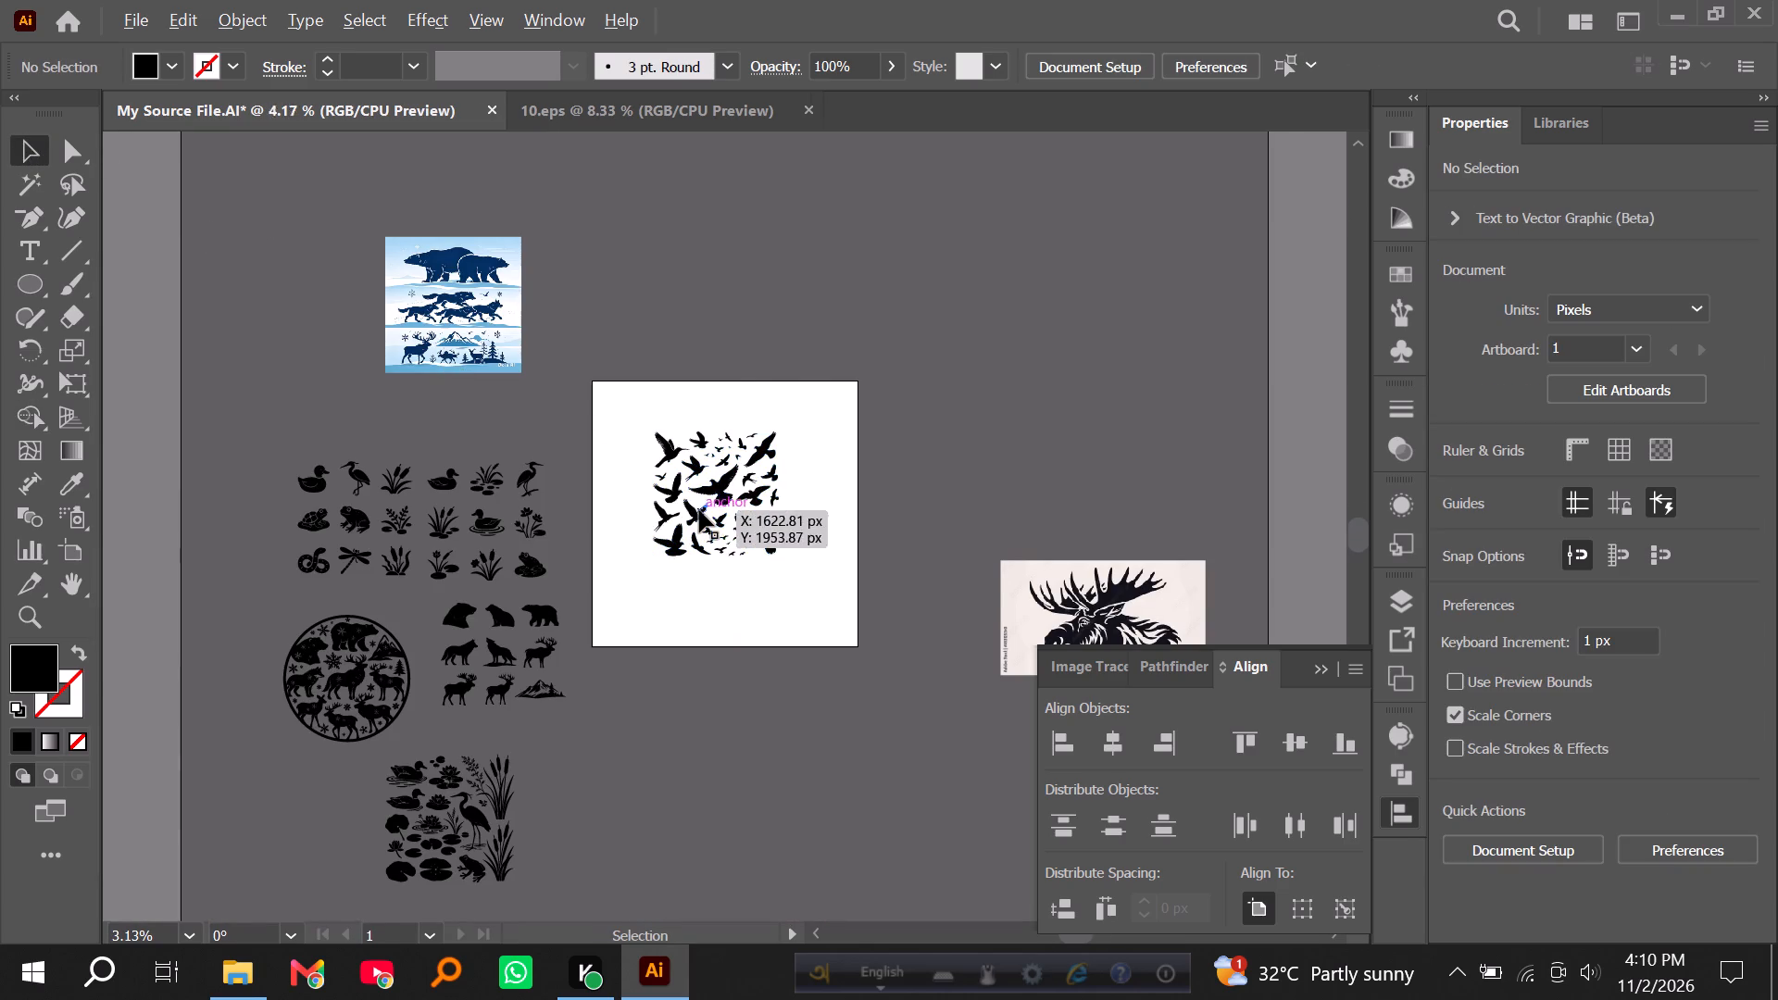
pyautogui.keyDown('alt'); pyautogui.scroll(2, 699, 510); pyautogui.keyUp('alt')
pyautogui.scroll(4, 805, 494)
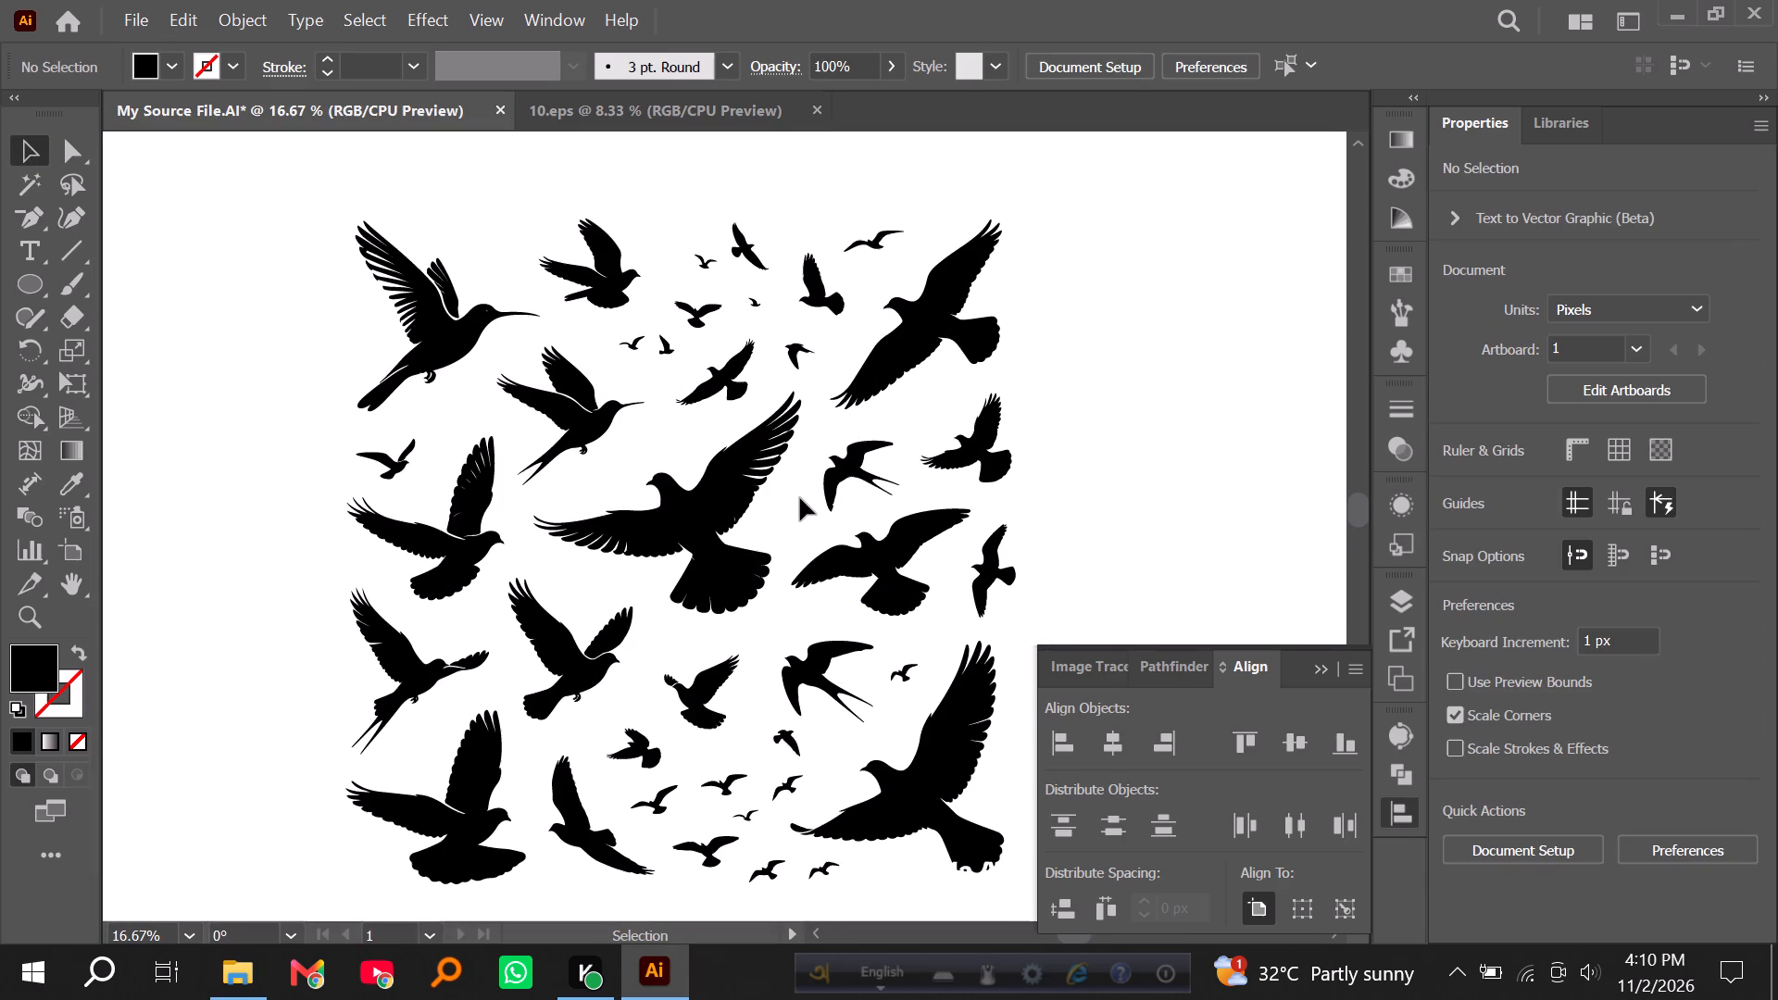
pyautogui.keyDown('alt'); pyautogui.scroll(3, 720, 346); pyautogui.keyUp('alt')
pyautogui.keyDown('alt'); pyautogui.scroll(-2, 720, 402); pyautogui.keyUp('alt')
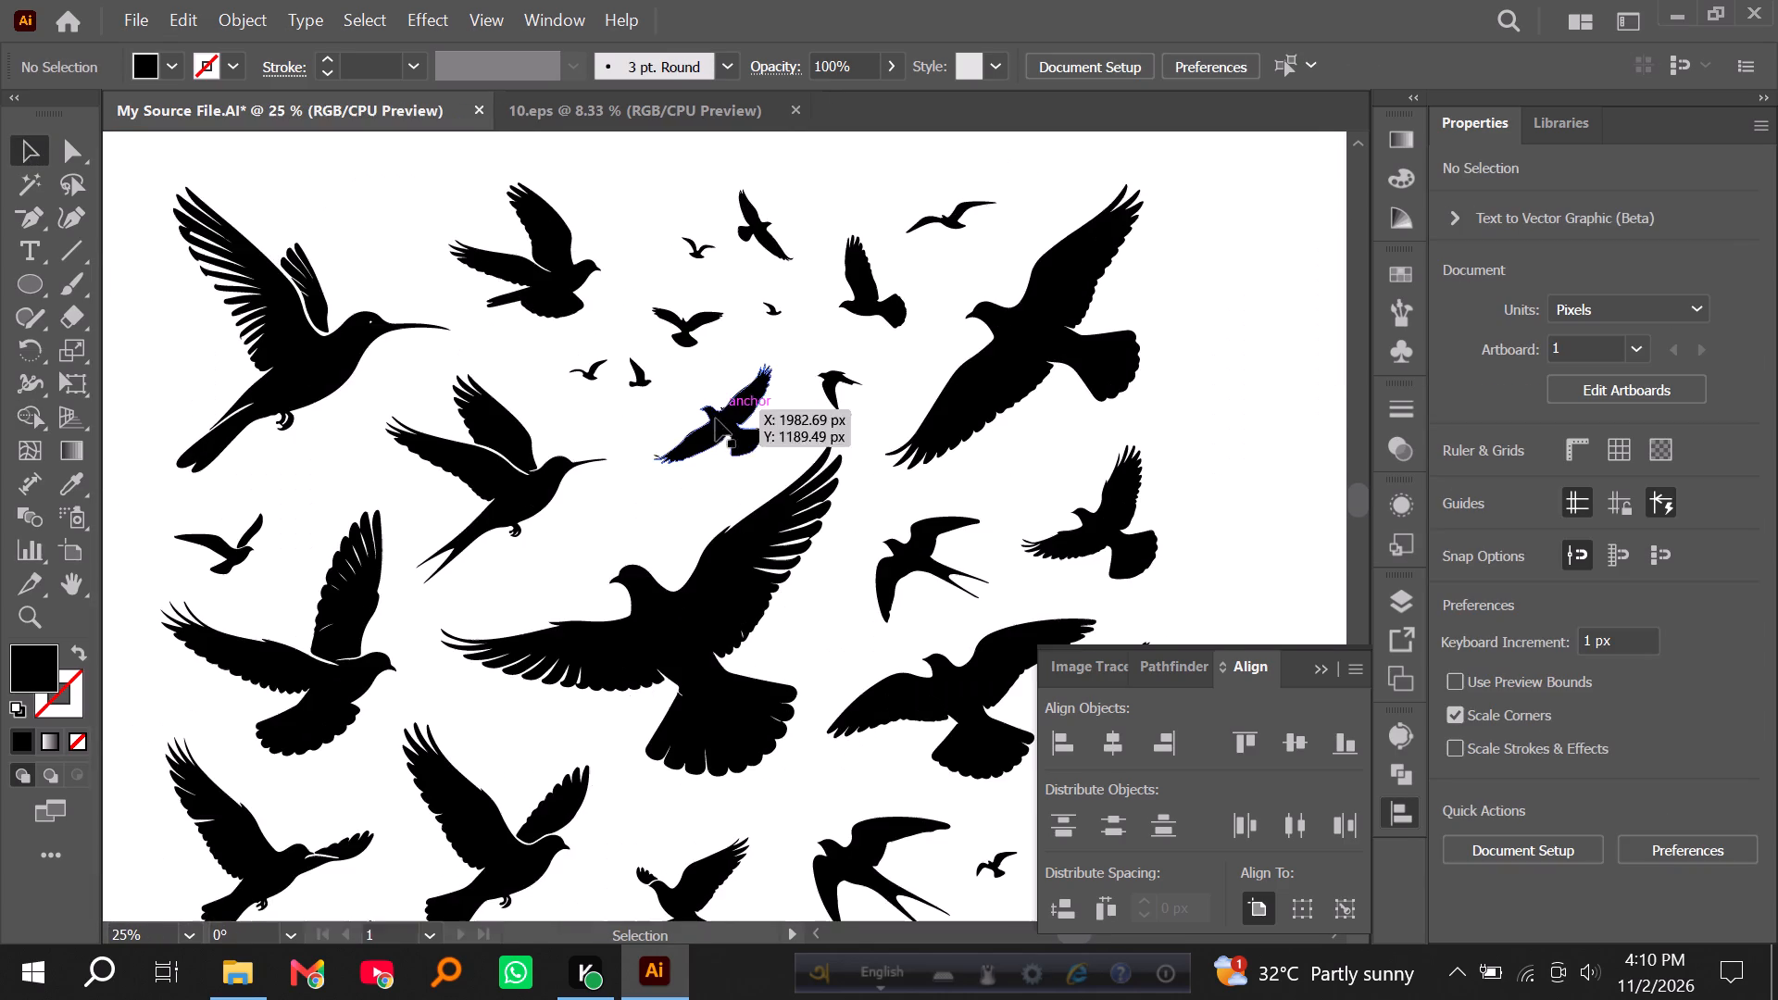
pyautogui.scroll(-4, 711, 453)
pyautogui.scroll(-10, 706, 565)
pyautogui.scroll(-4, 696, 666)
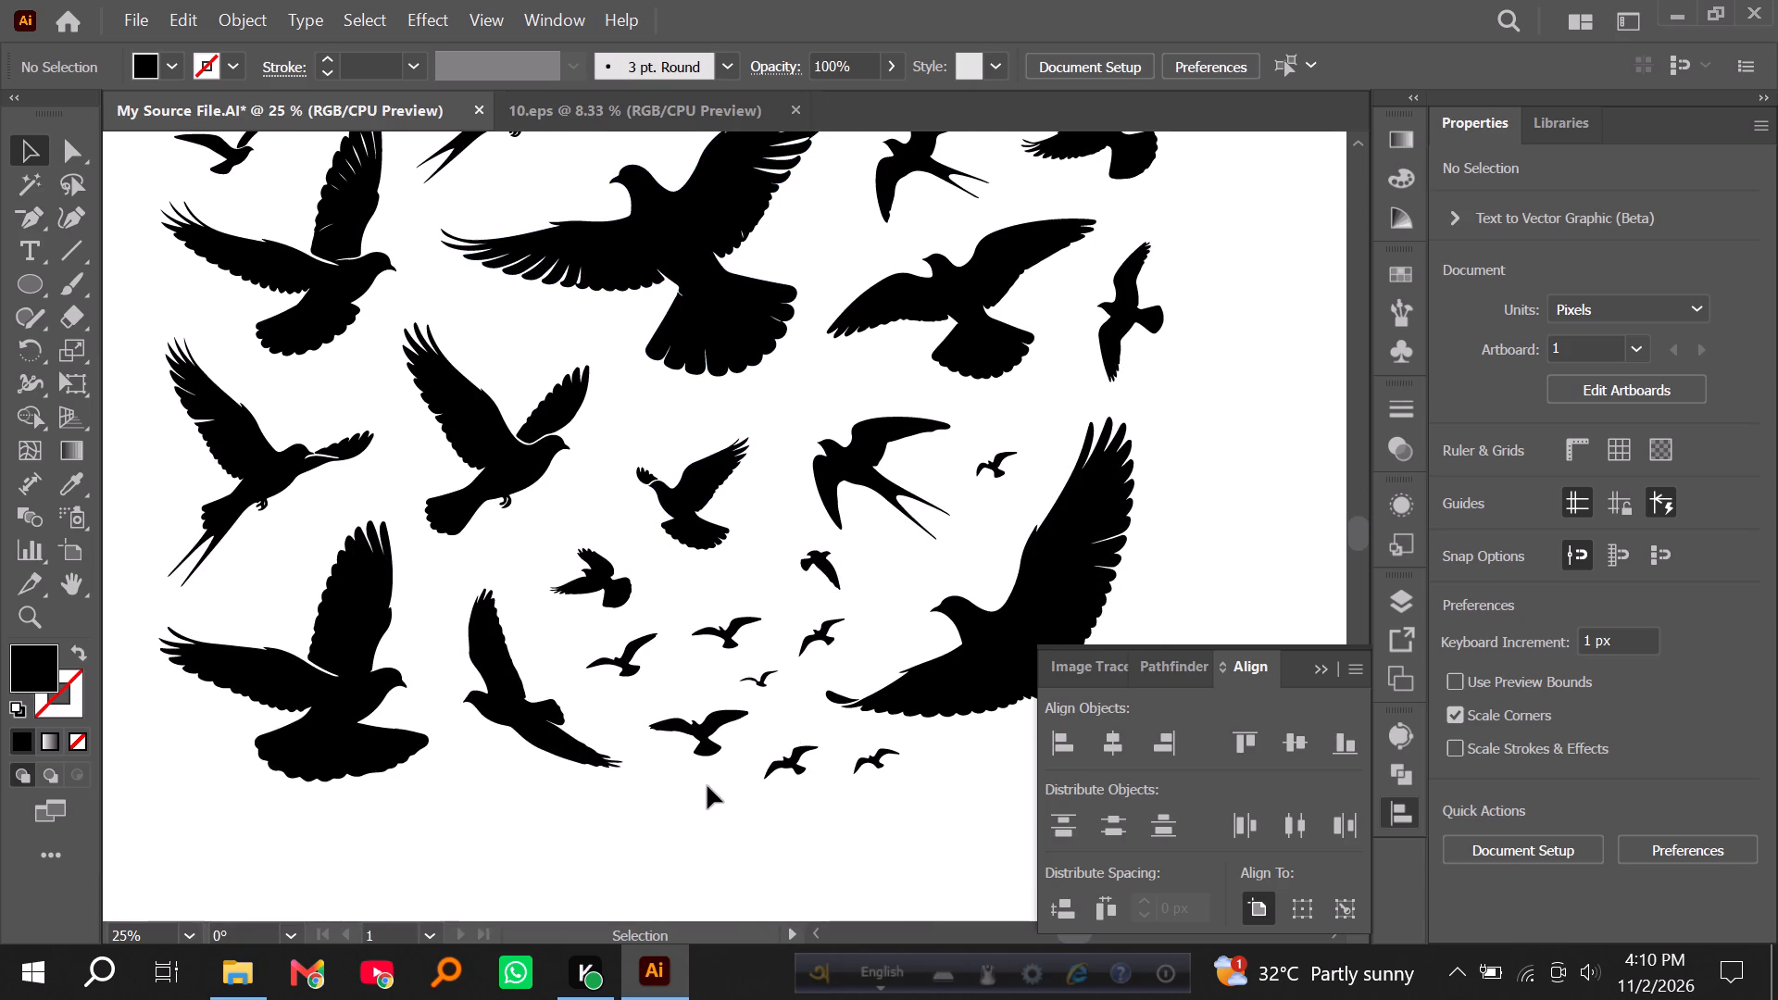
pyautogui.keyDown('alt'); pyautogui.scroll(-5, 664, 626); pyautogui.keyUp('alt')
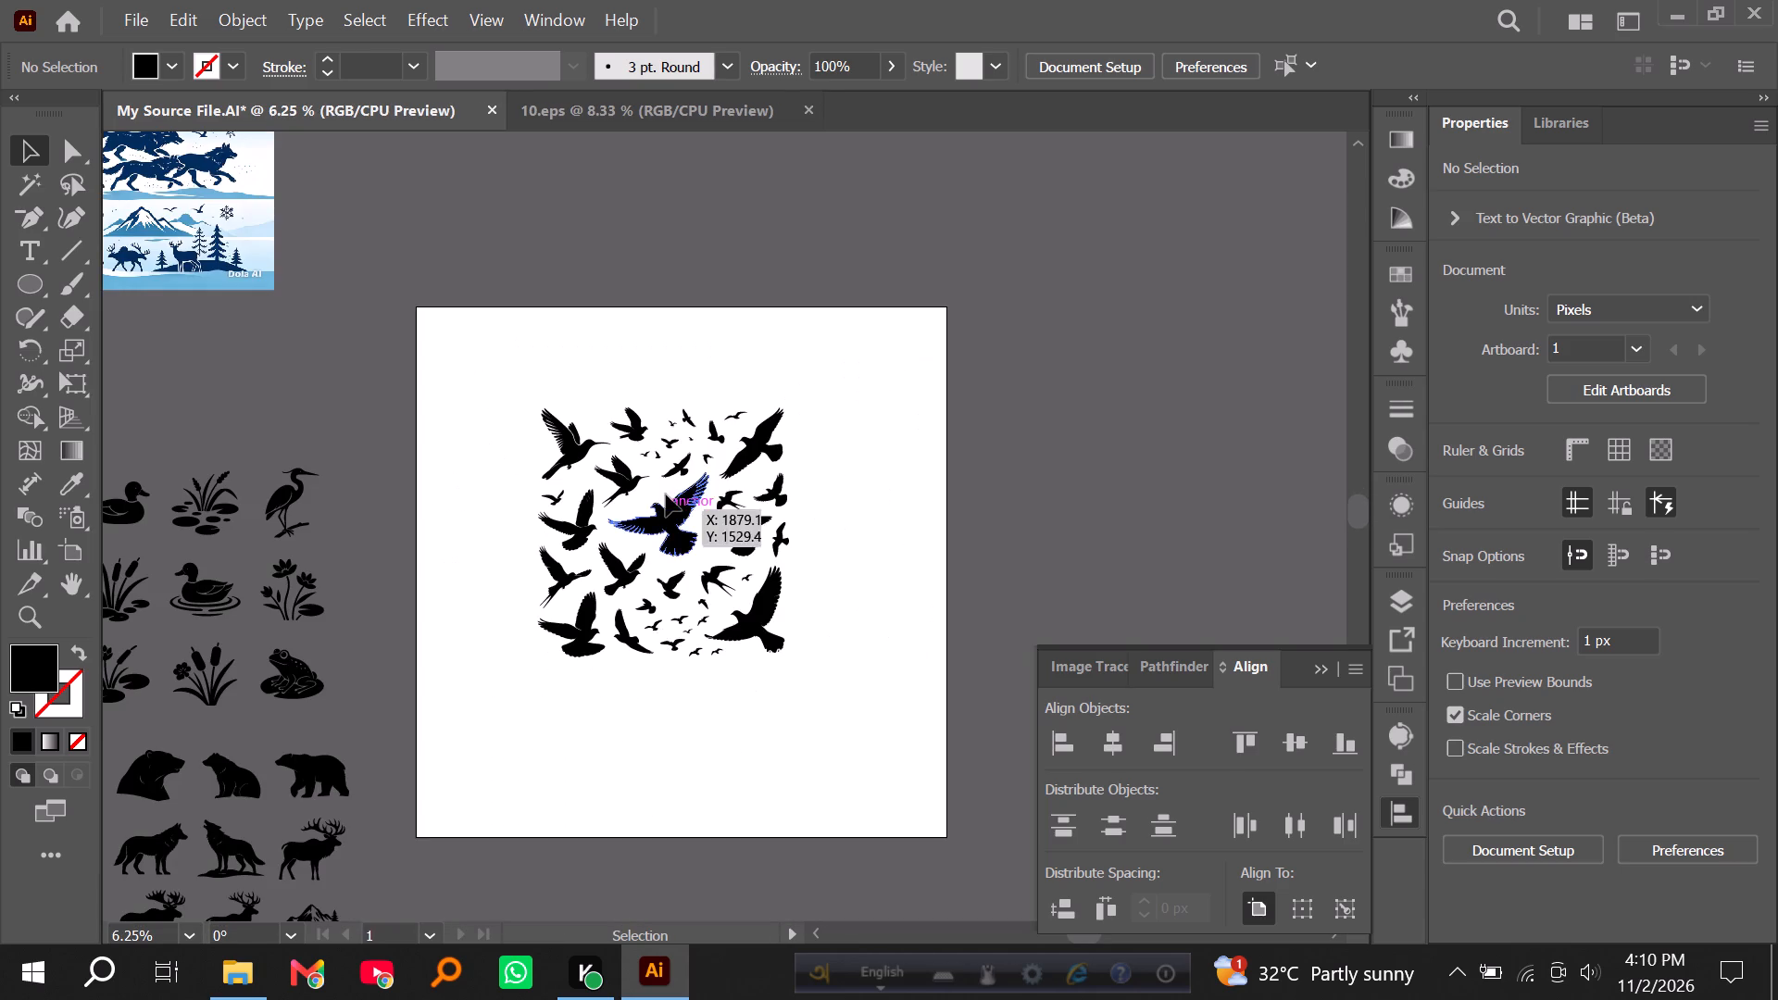
# Move the finished bird sheet off the artboard onto the empty canvas to its right.
pyautogui.moveTo(670, 524); pyautogui.dragTo(1137, 335)
pyautogui.click(1111, 555)
# Move the moose head image onto the artboard and trace it with the Sketched Art preset.
pyautogui.keyDown('alt'); pyautogui.scroll(-1, 693, 498); pyautogui.keyUp('alt')
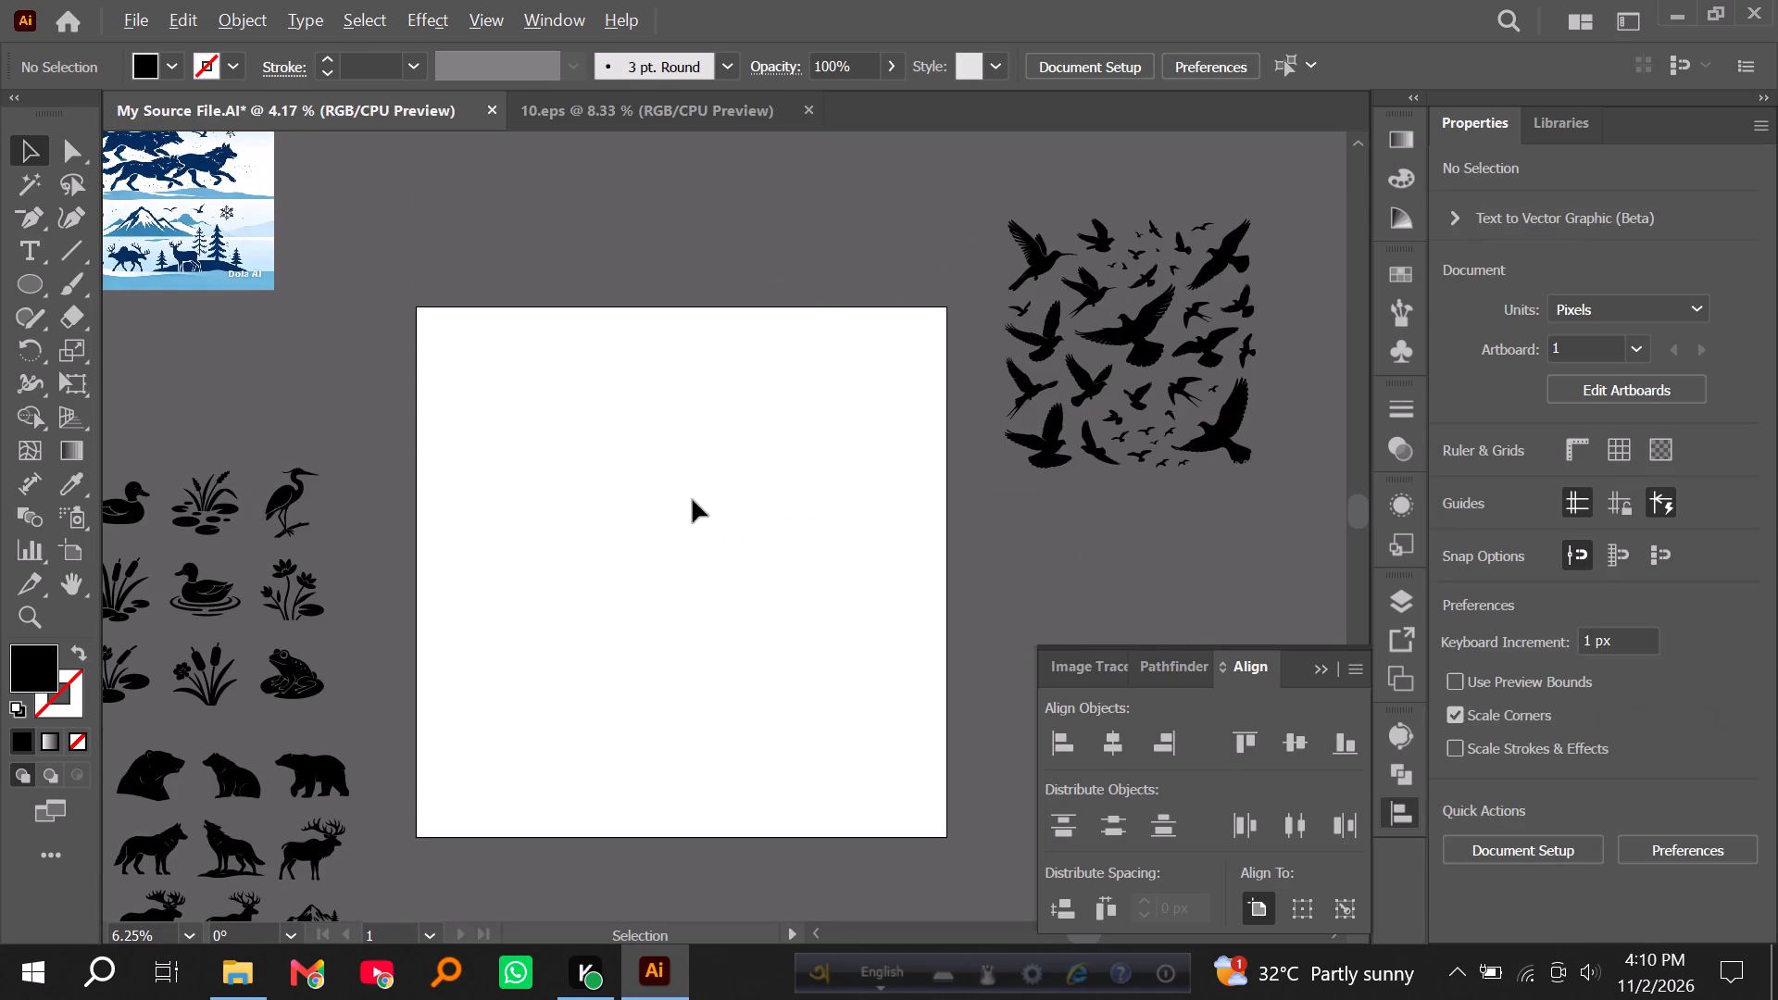
pyautogui.keyDown('alt'); pyautogui.scroll(-1, 693, 500); pyautogui.keyUp('alt')
pyautogui.scroll(-2, 673, 565)
pyautogui.scroll(2, 675, 562)
pyautogui.scroll(-3, 675, 561)
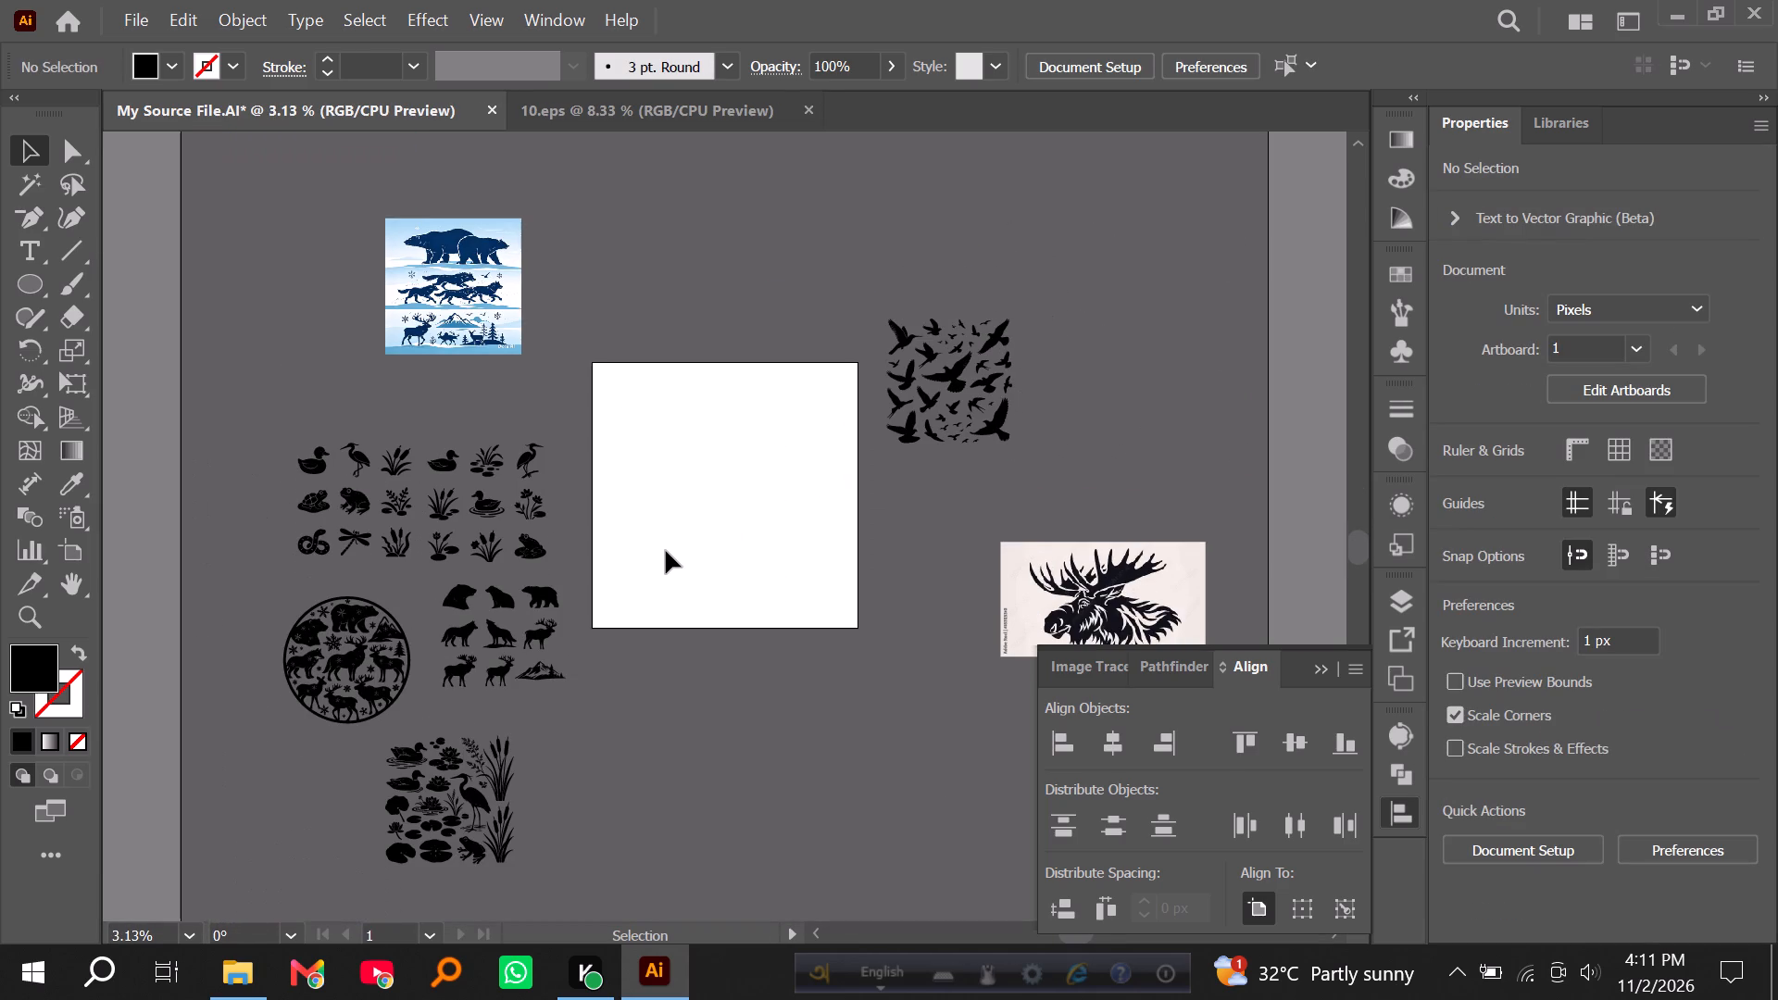
pyautogui.moveTo(1078, 602); pyautogui.dragTo(680, 487)
pyautogui.keyDown('alt'); pyautogui.scroll(4, 683, 490); pyautogui.keyUp('alt')
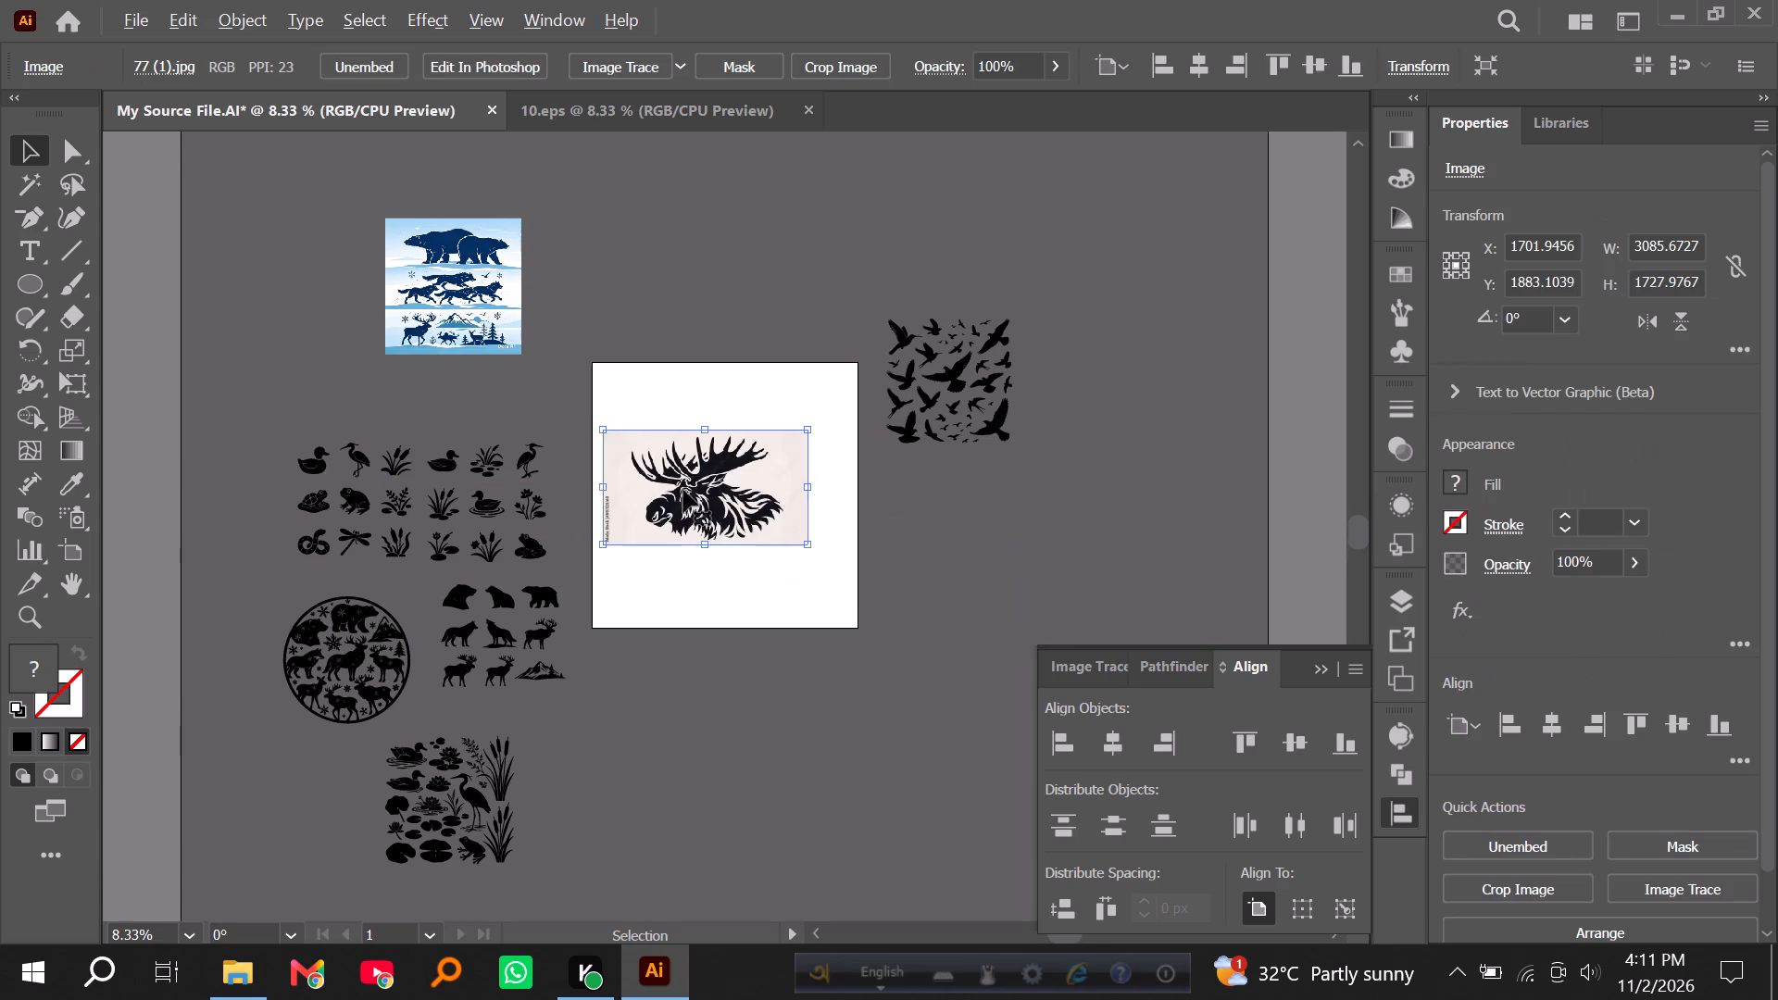
pyautogui.keyDown('alt'); pyautogui.scroll(1, 840, 542); pyautogui.keyUp('alt')
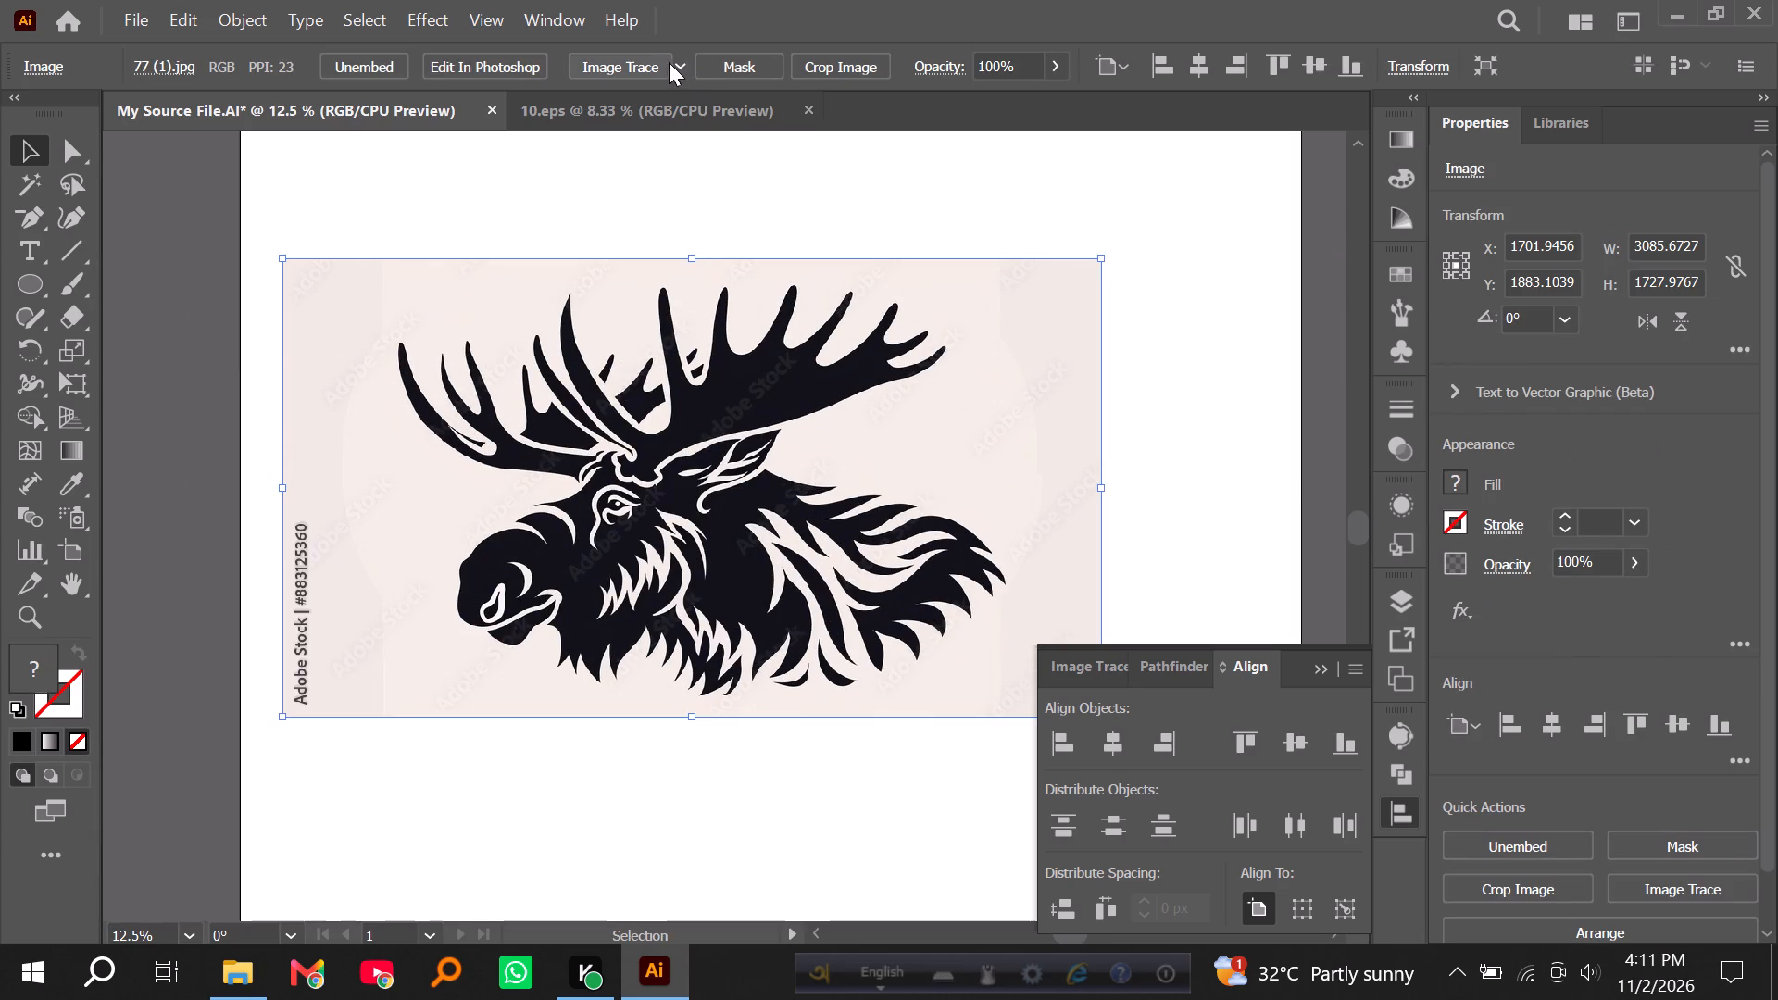
pyautogui.click(674, 66)
pyautogui.click(786, 370)
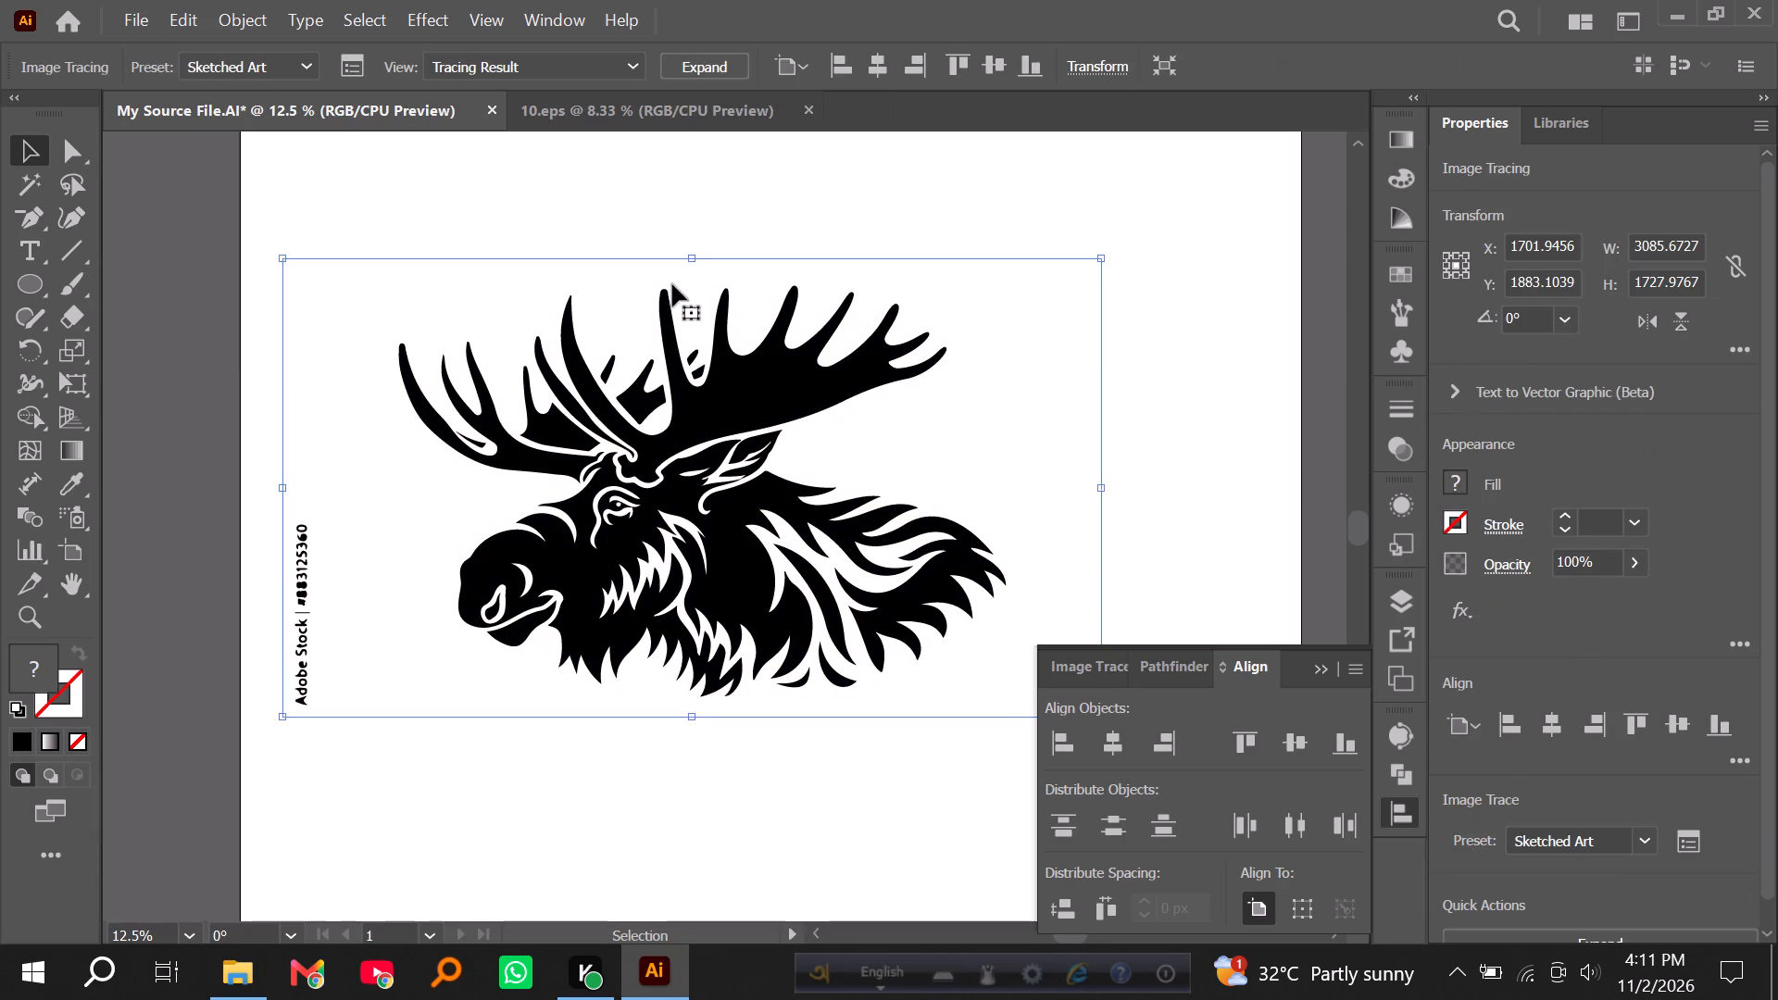
# Expand the moose trace, ungroup it and delete the stray piece at the moose's left antler.
pyautogui.click(693, 60)
pyautogui.rightClick(633, 365)
pyautogui.click(684, 655)
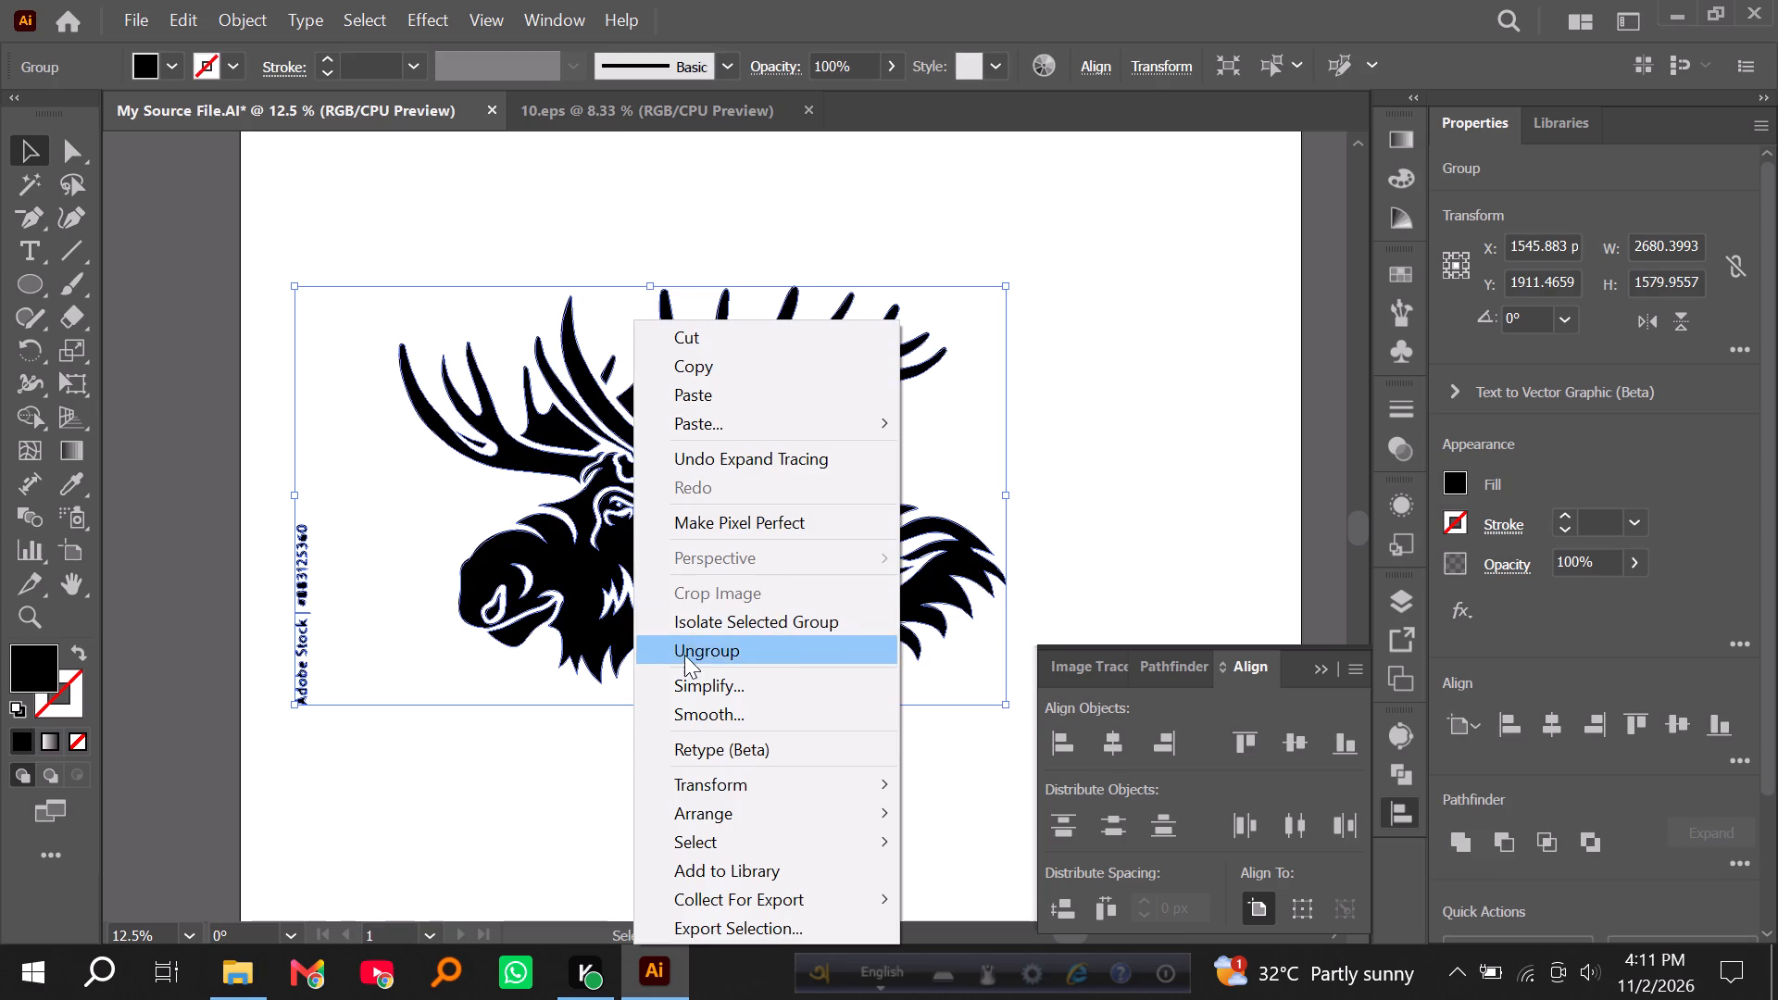
pyautogui.click(282, 440)
pyautogui.moveTo(410, 233); pyautogui.dragTo(890, 770)
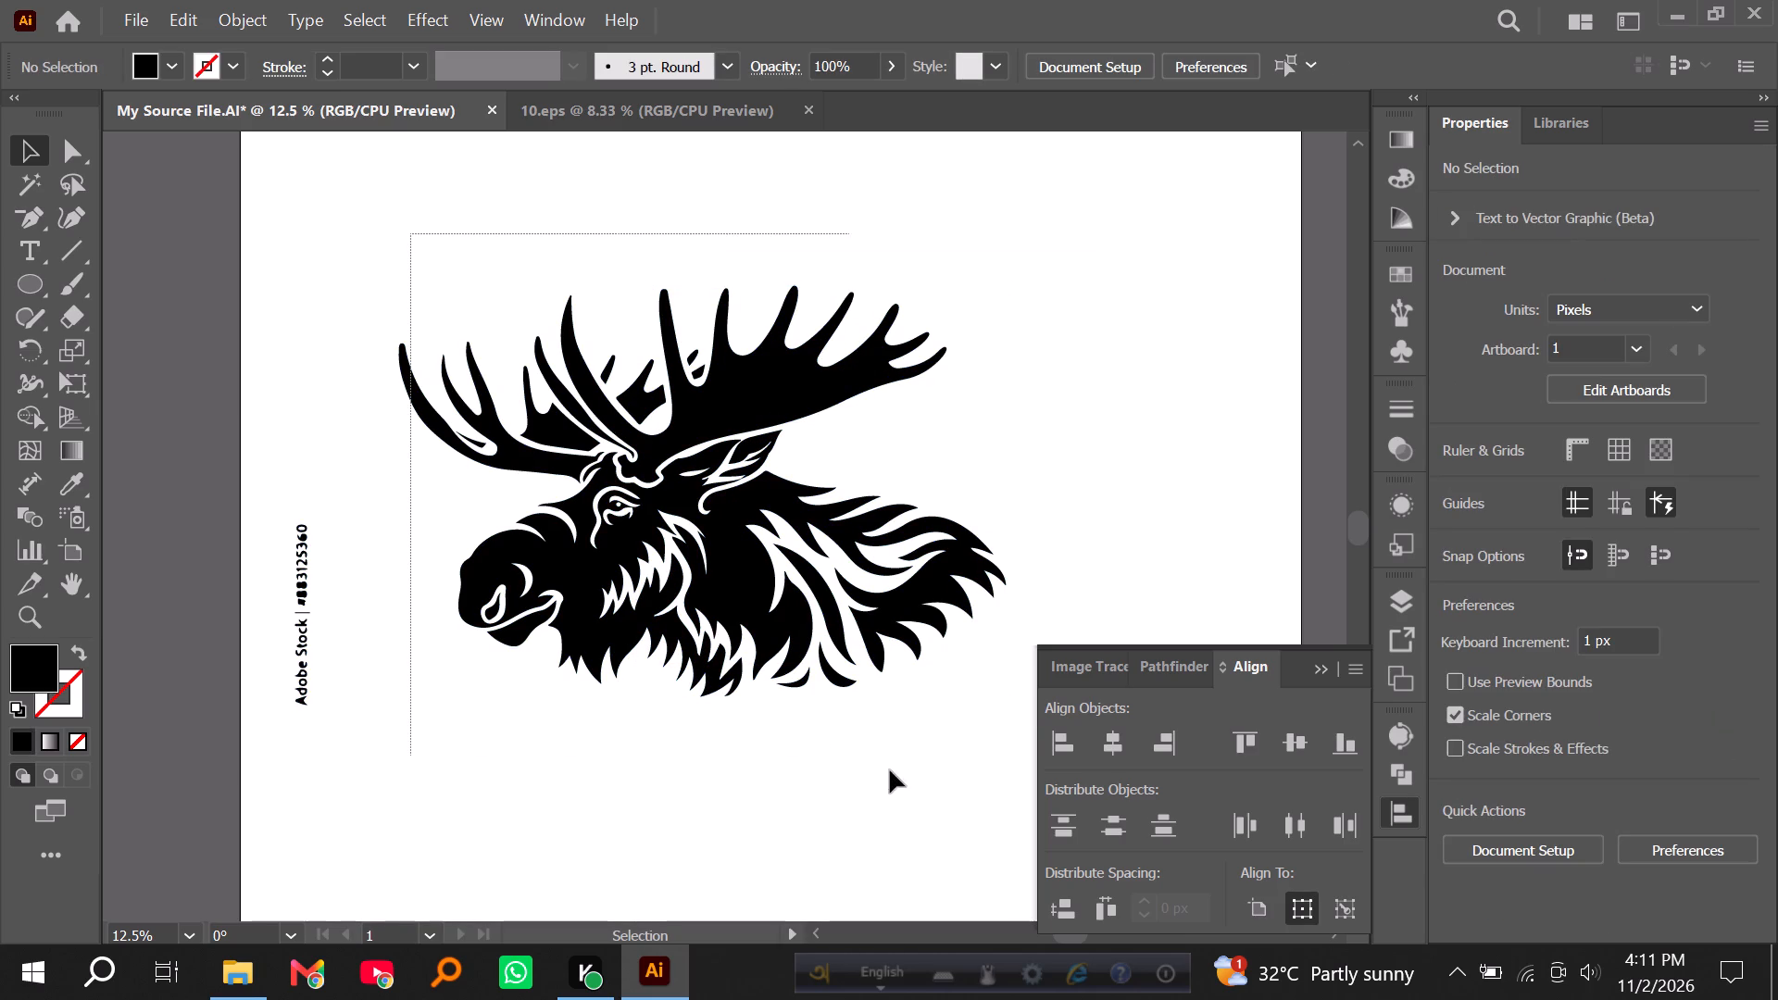
pyautogui.moveTo(890, 770); pyautogui.dragTo(310, 274)
pyautogui.click(471, 440)
pyautogui.press('Delete')
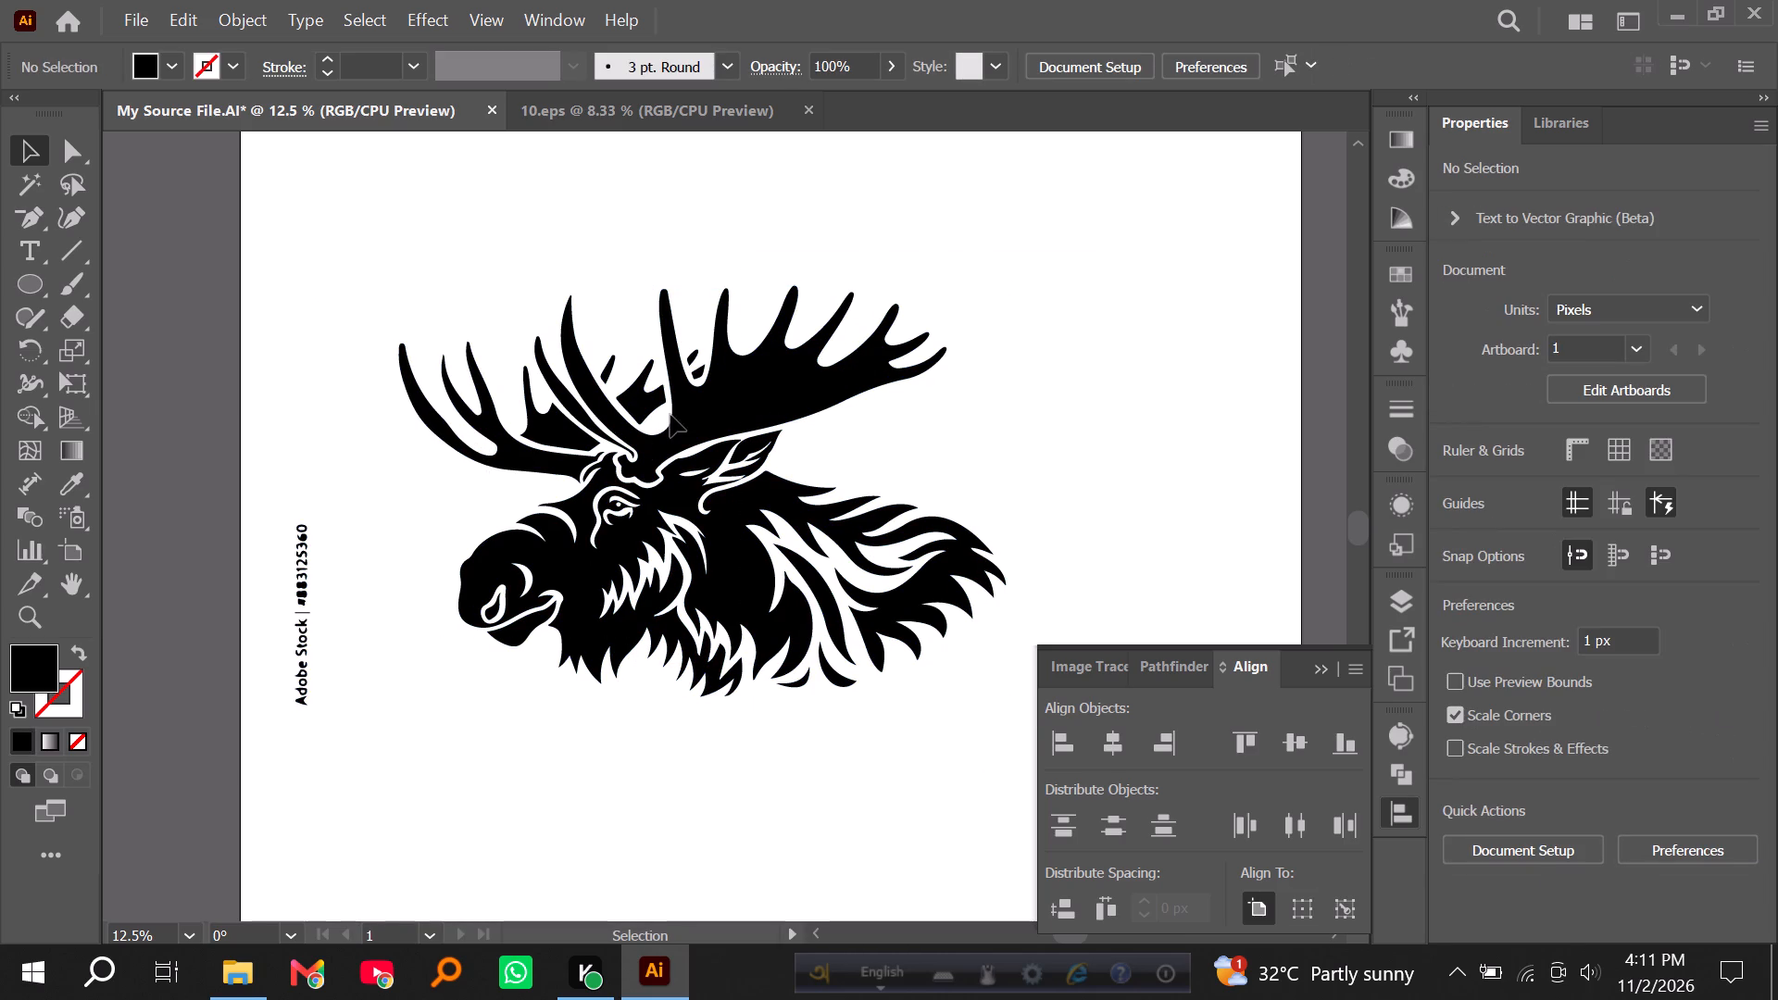
# Group the moose head paths and delete the vertical Adobe Stock watermark text beside them.
pyautogui.scroll(-1, 520, 522)
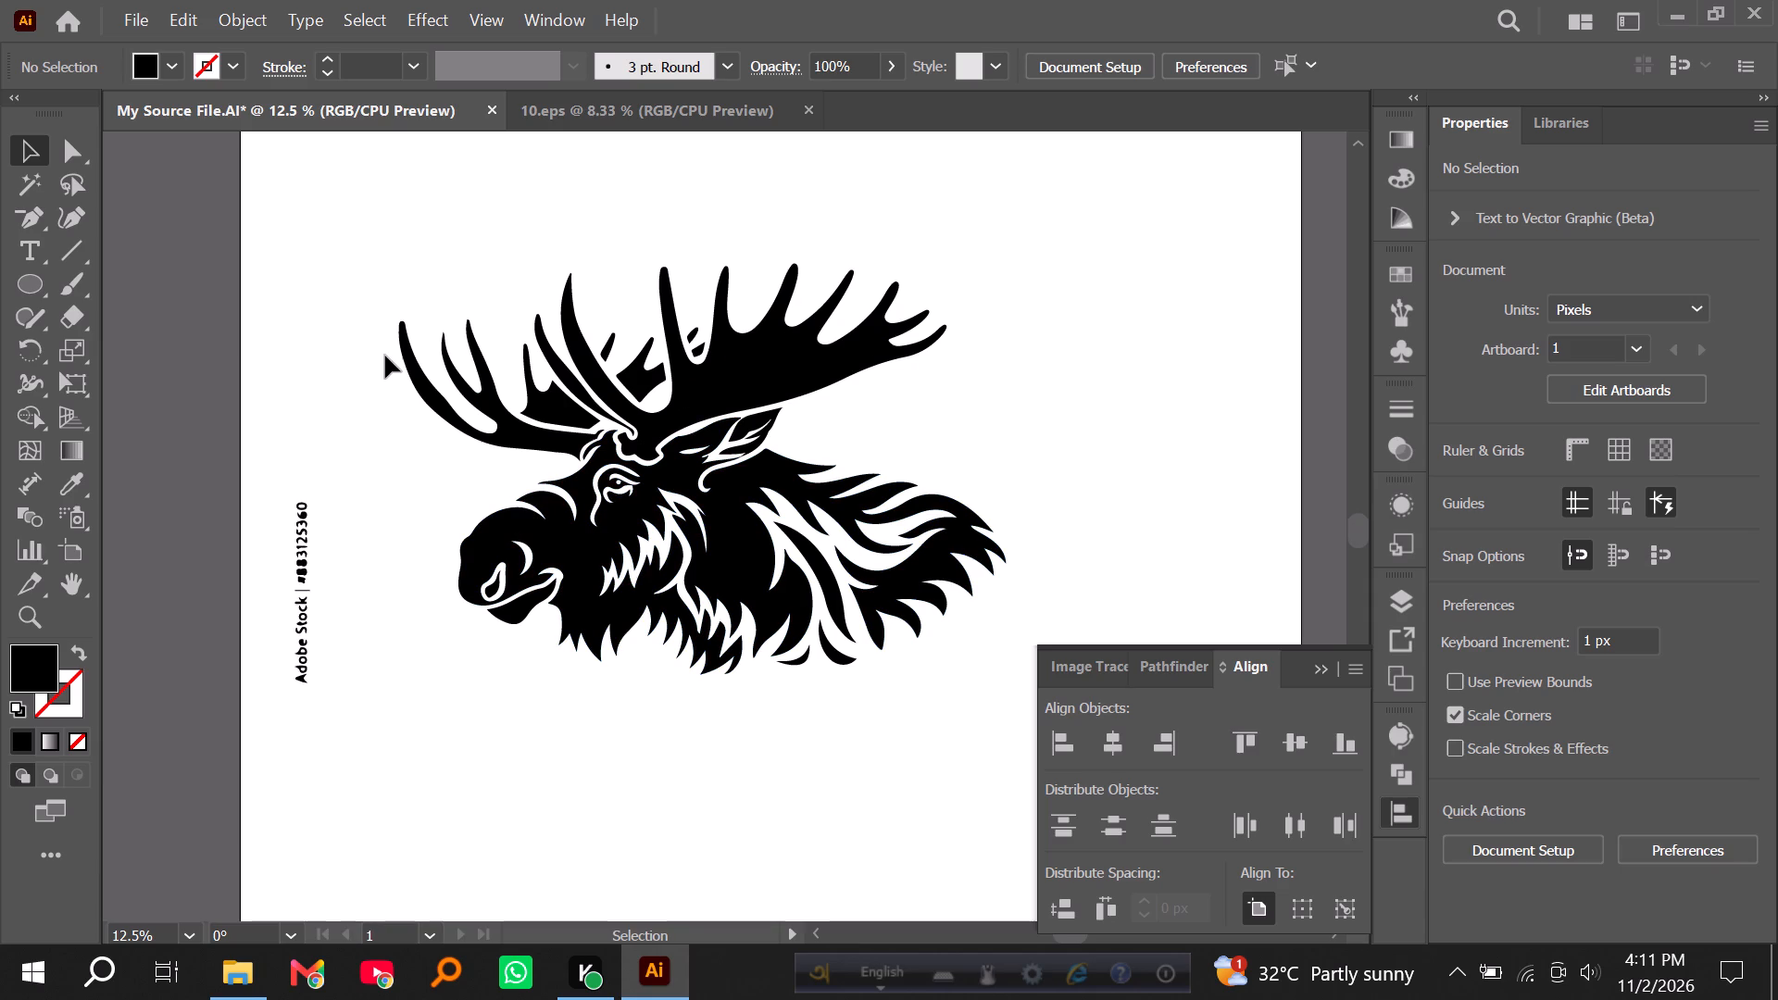
pyautogui.moveTo(377, 211); pyautogui.dragTo(969, 680)
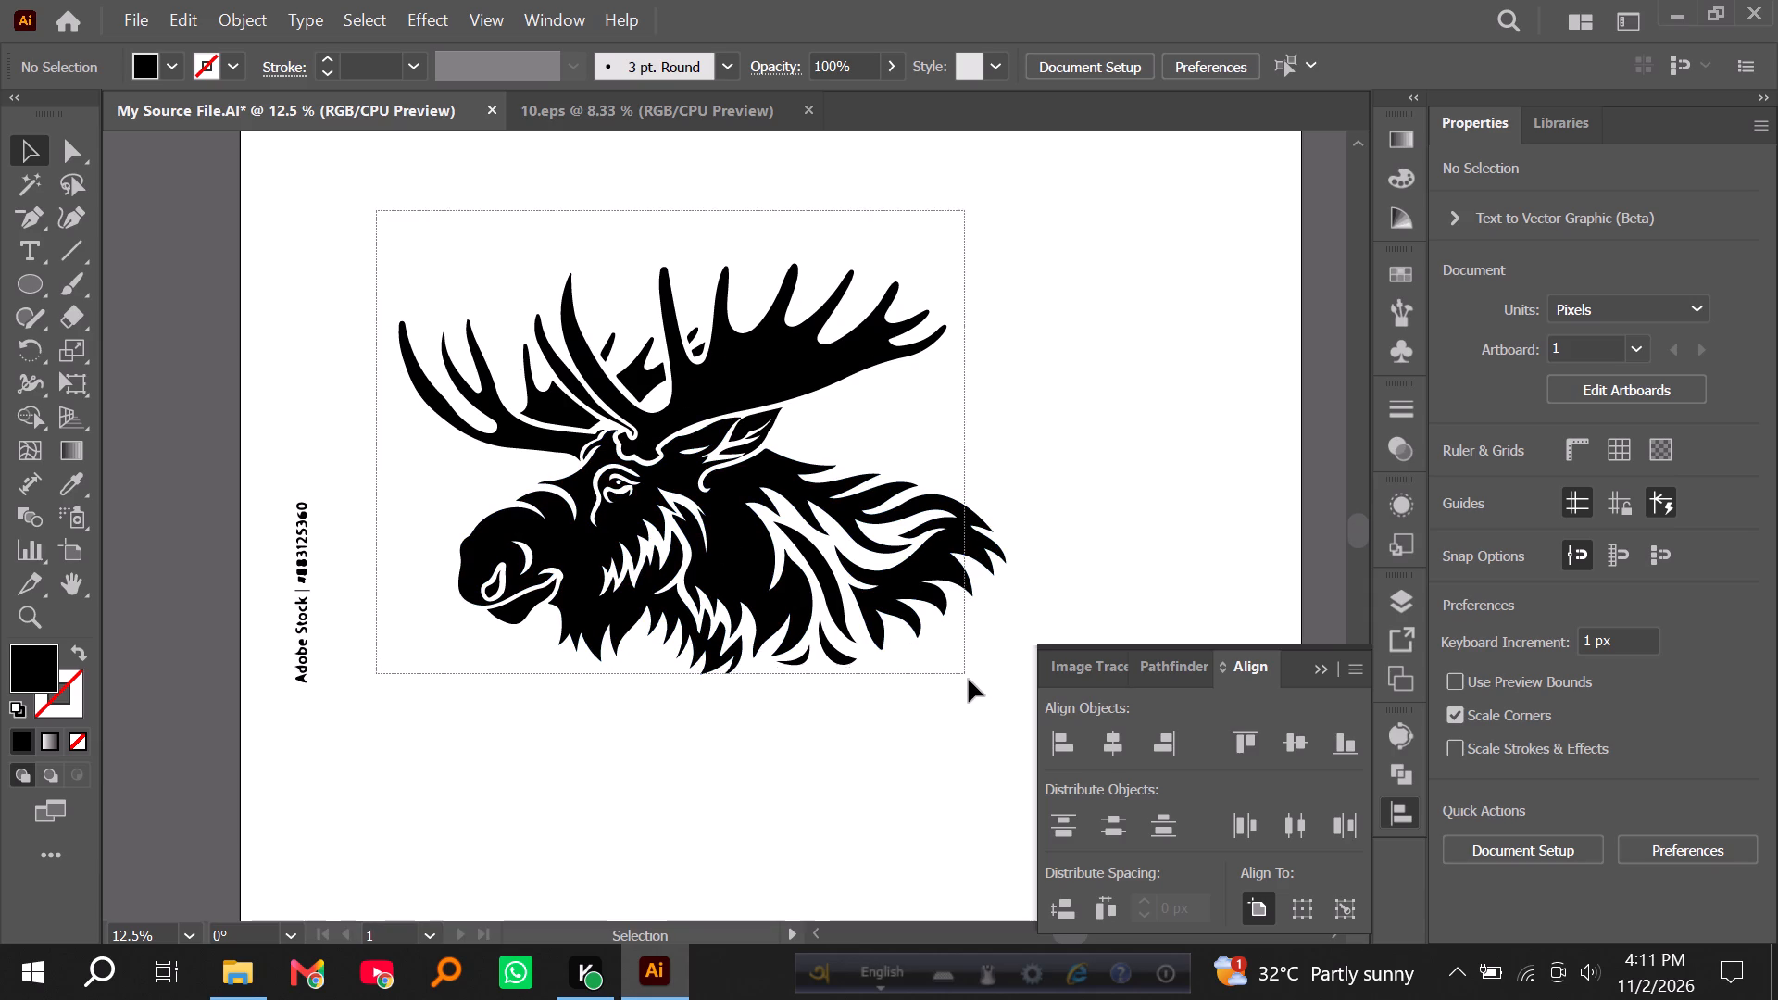
pyautogui.moveTo(969, 680); pyautogui.dragTo(1010, 724)
pyautogui.hotkey('ctrl', 'g')
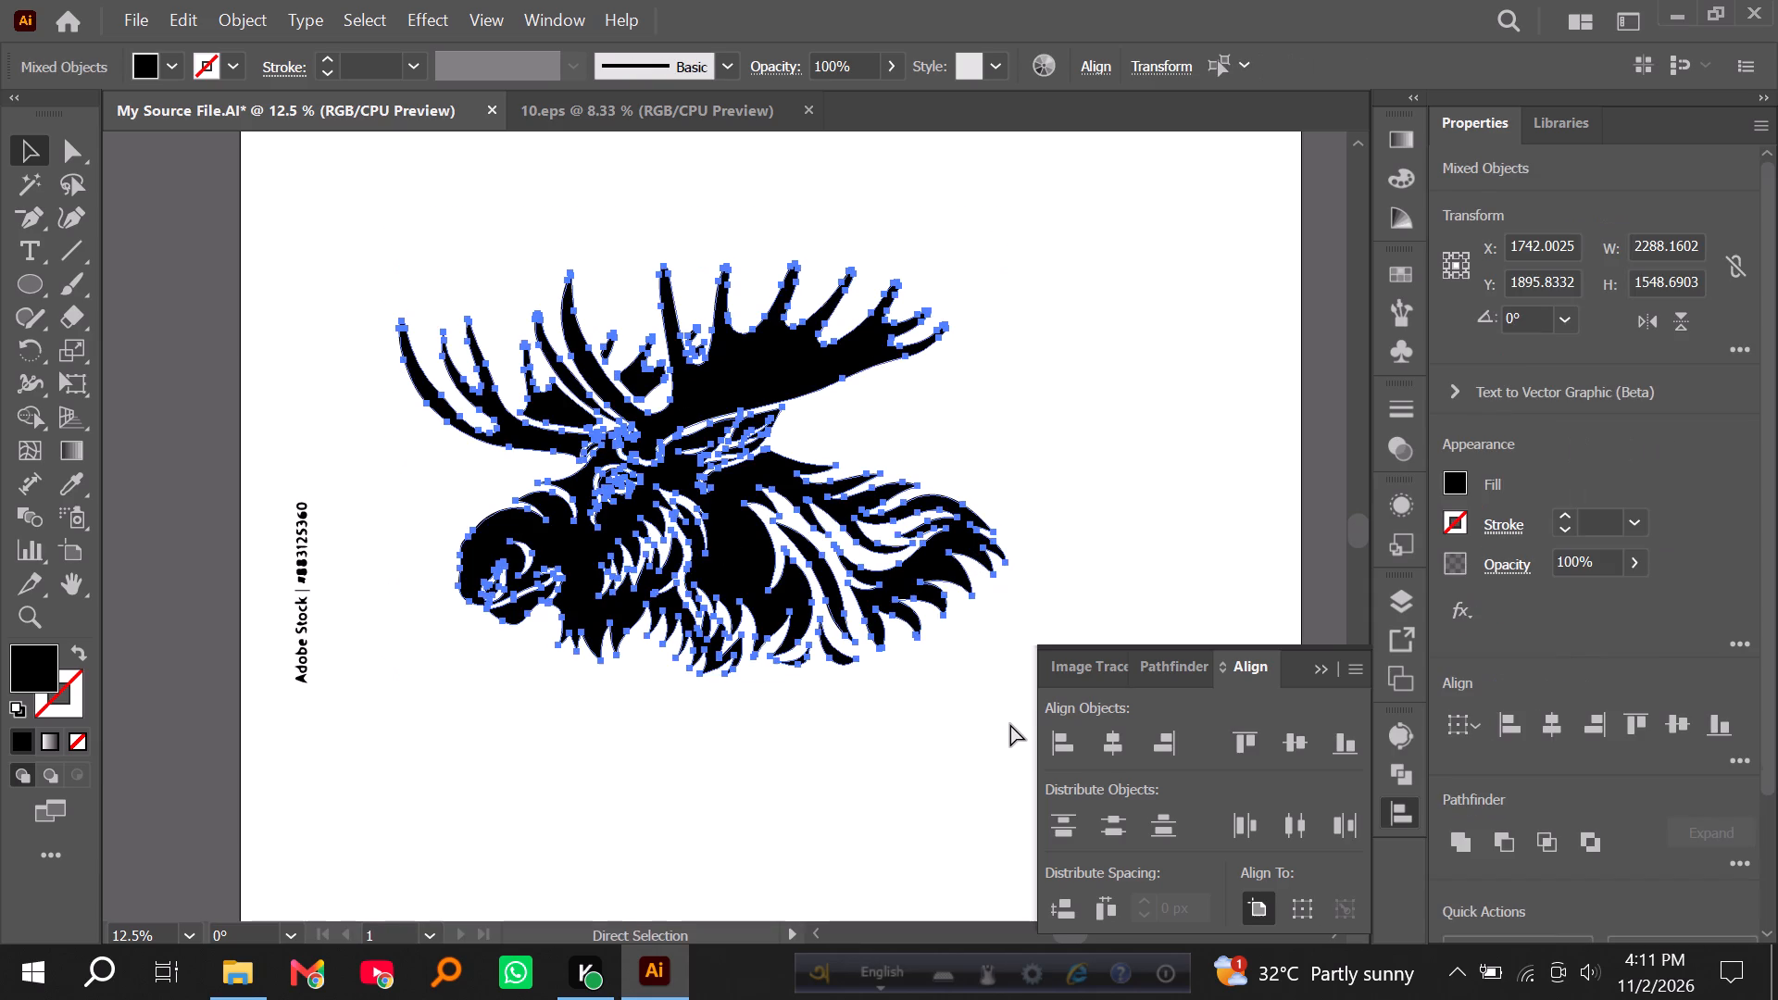
pyautogui.moveTo(201, 379); pyautogui.dragTo(362, 797)
pyautogui.press('Delete')
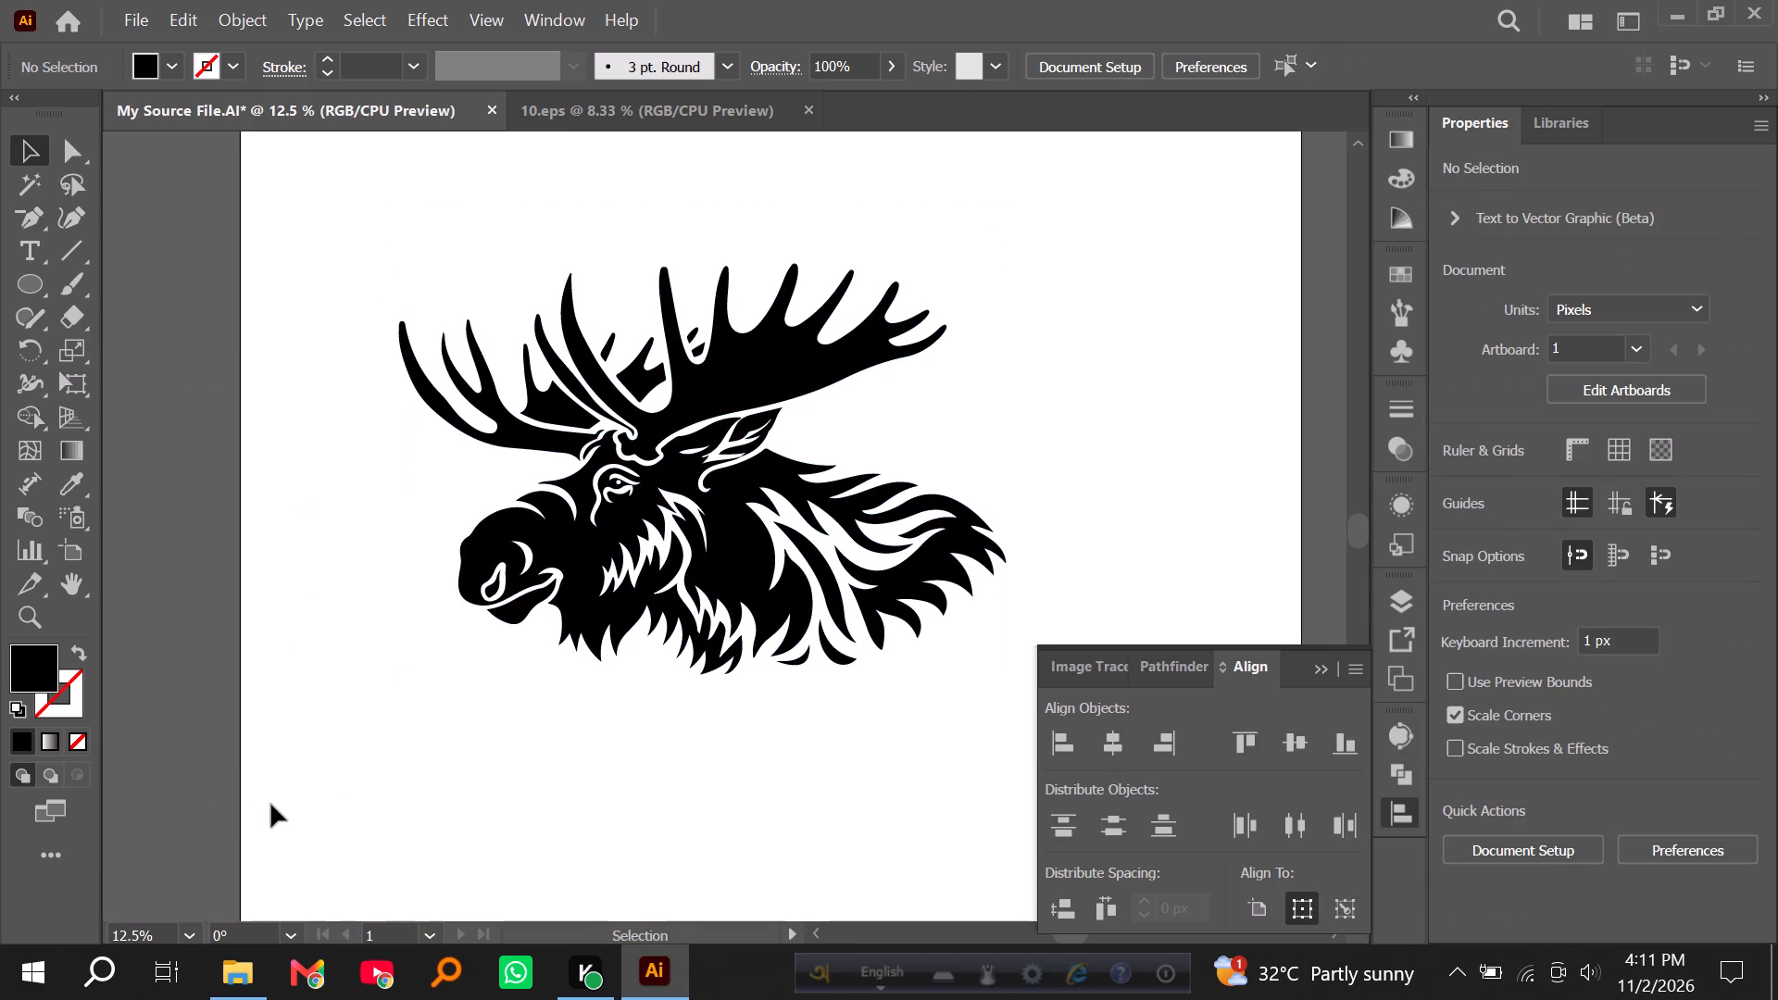
# Move the moose head off the artboard to the canvas below the bird sheet.
pyautogui.keyDown('alt'); pyautogui.scroll(-4, 568, 580); pyautogui.keyUp('alt')
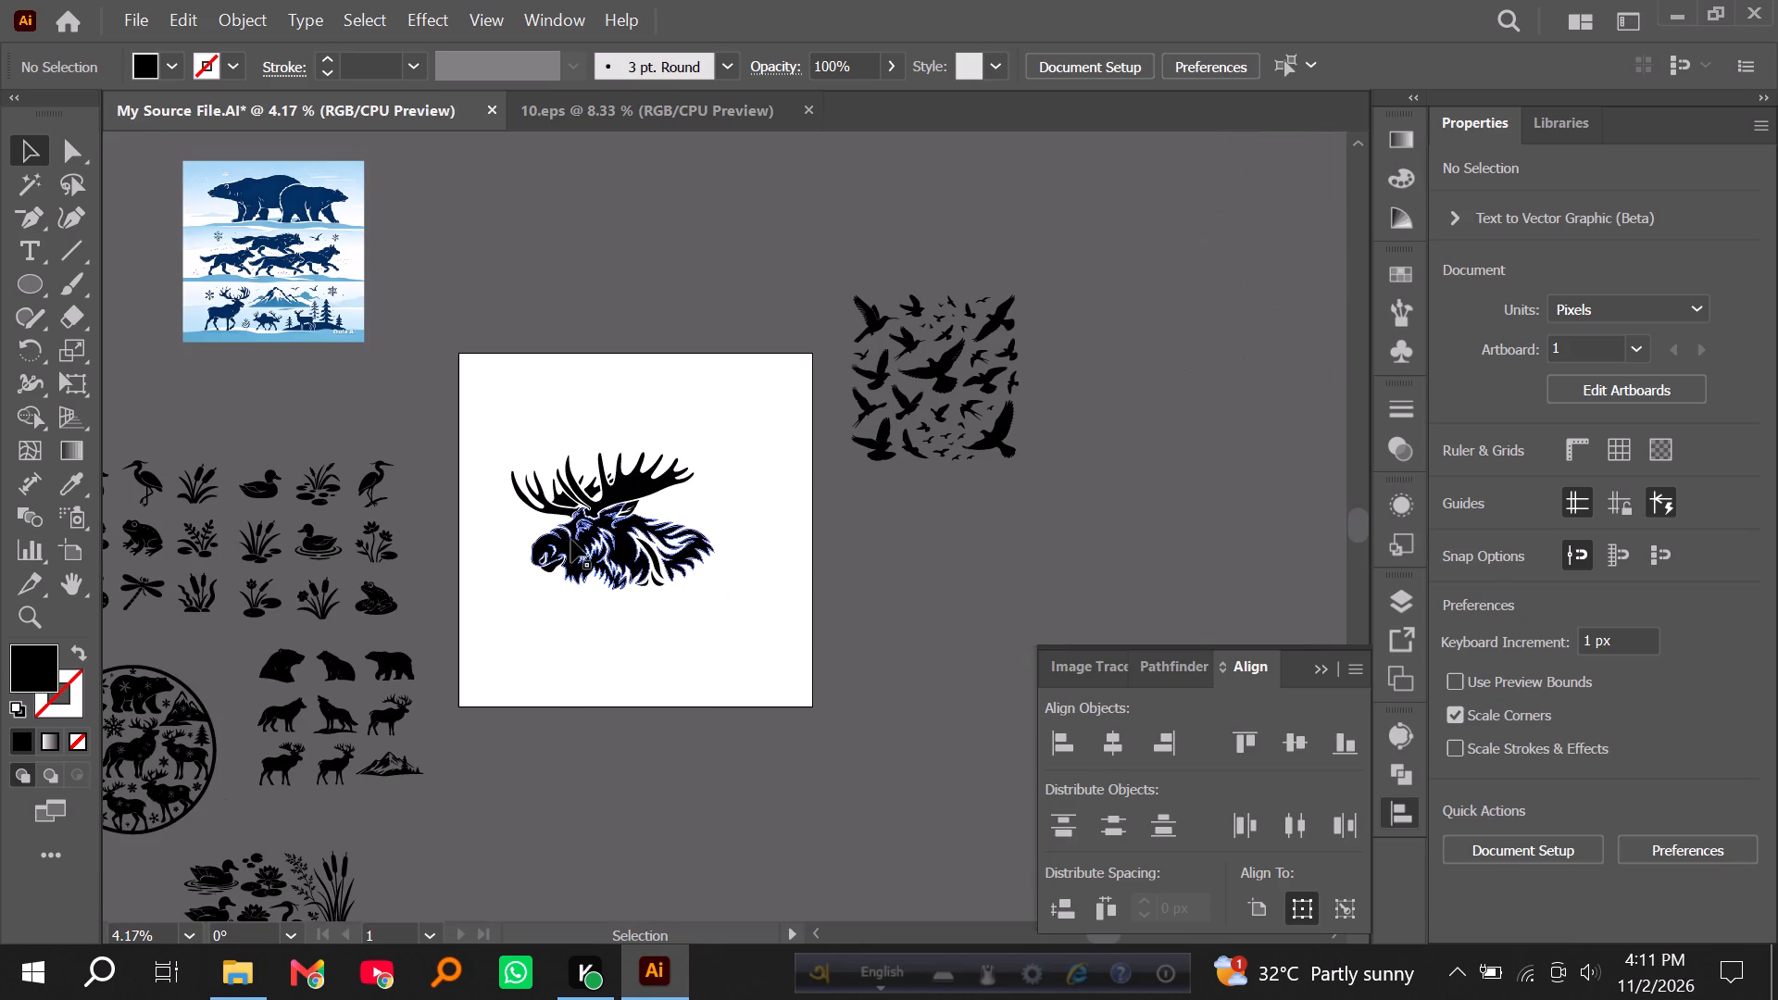
pyautogui.moveTo(573, 536); pyautogui.dragTo(898, 598)
pyautogui.click(827, 759)
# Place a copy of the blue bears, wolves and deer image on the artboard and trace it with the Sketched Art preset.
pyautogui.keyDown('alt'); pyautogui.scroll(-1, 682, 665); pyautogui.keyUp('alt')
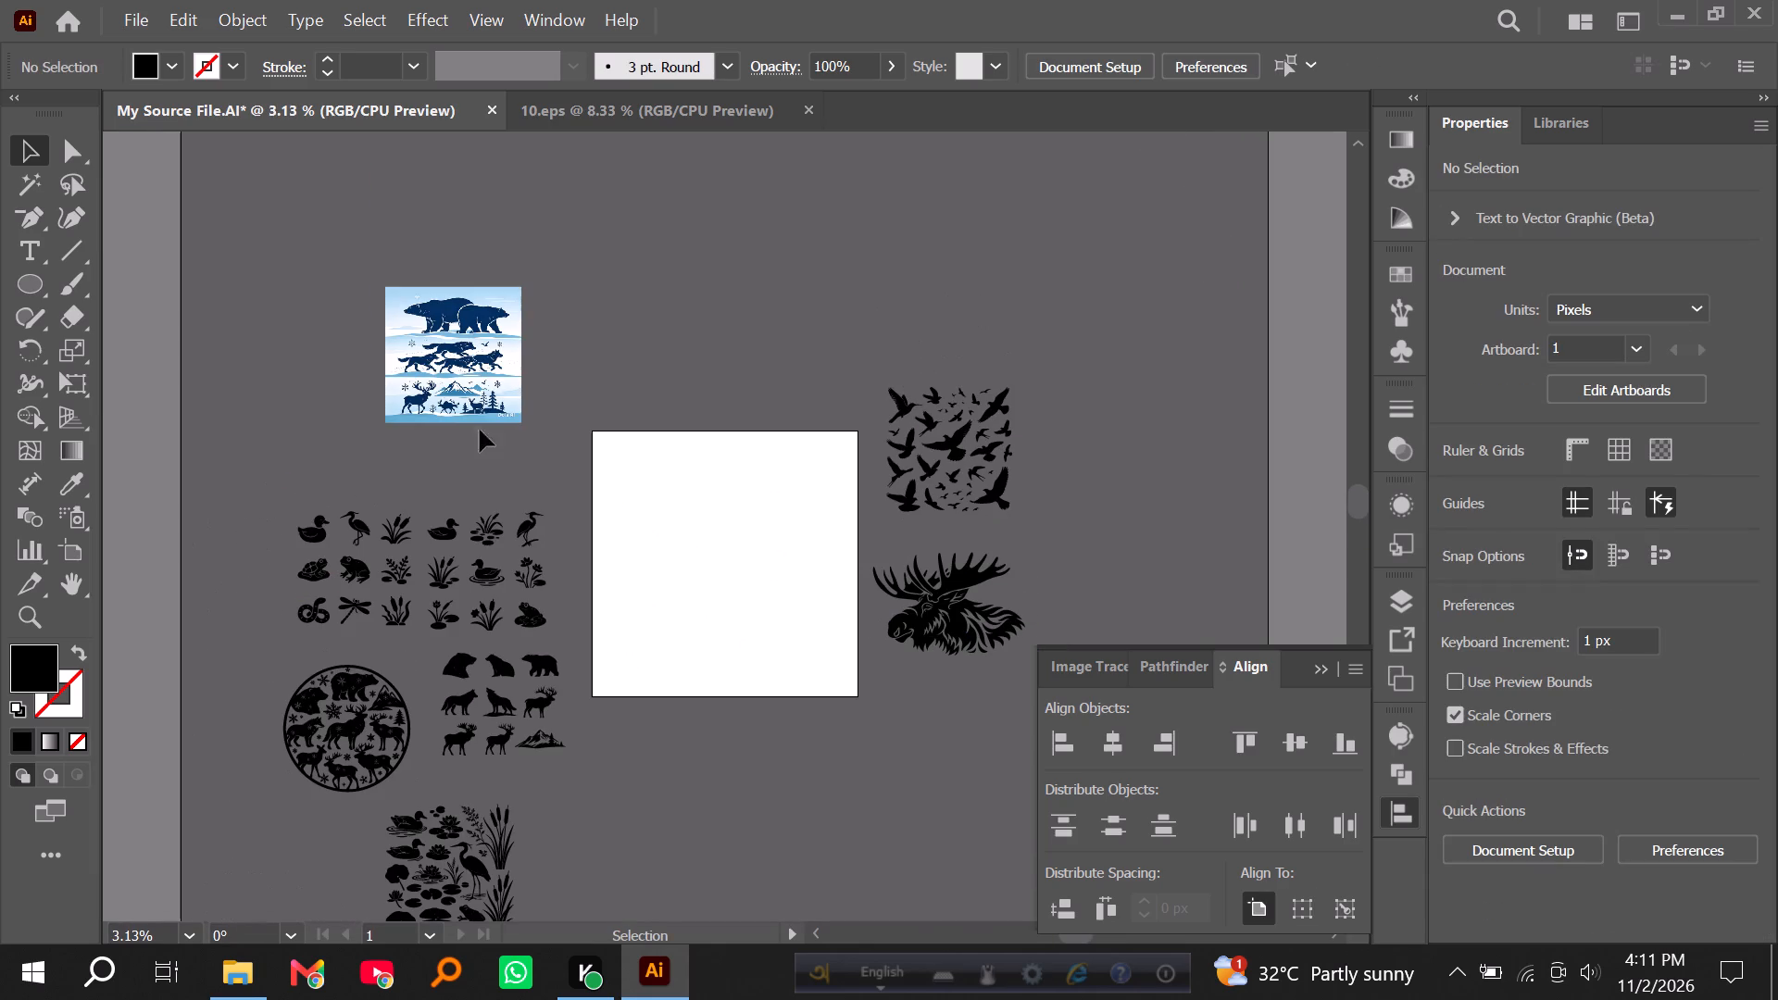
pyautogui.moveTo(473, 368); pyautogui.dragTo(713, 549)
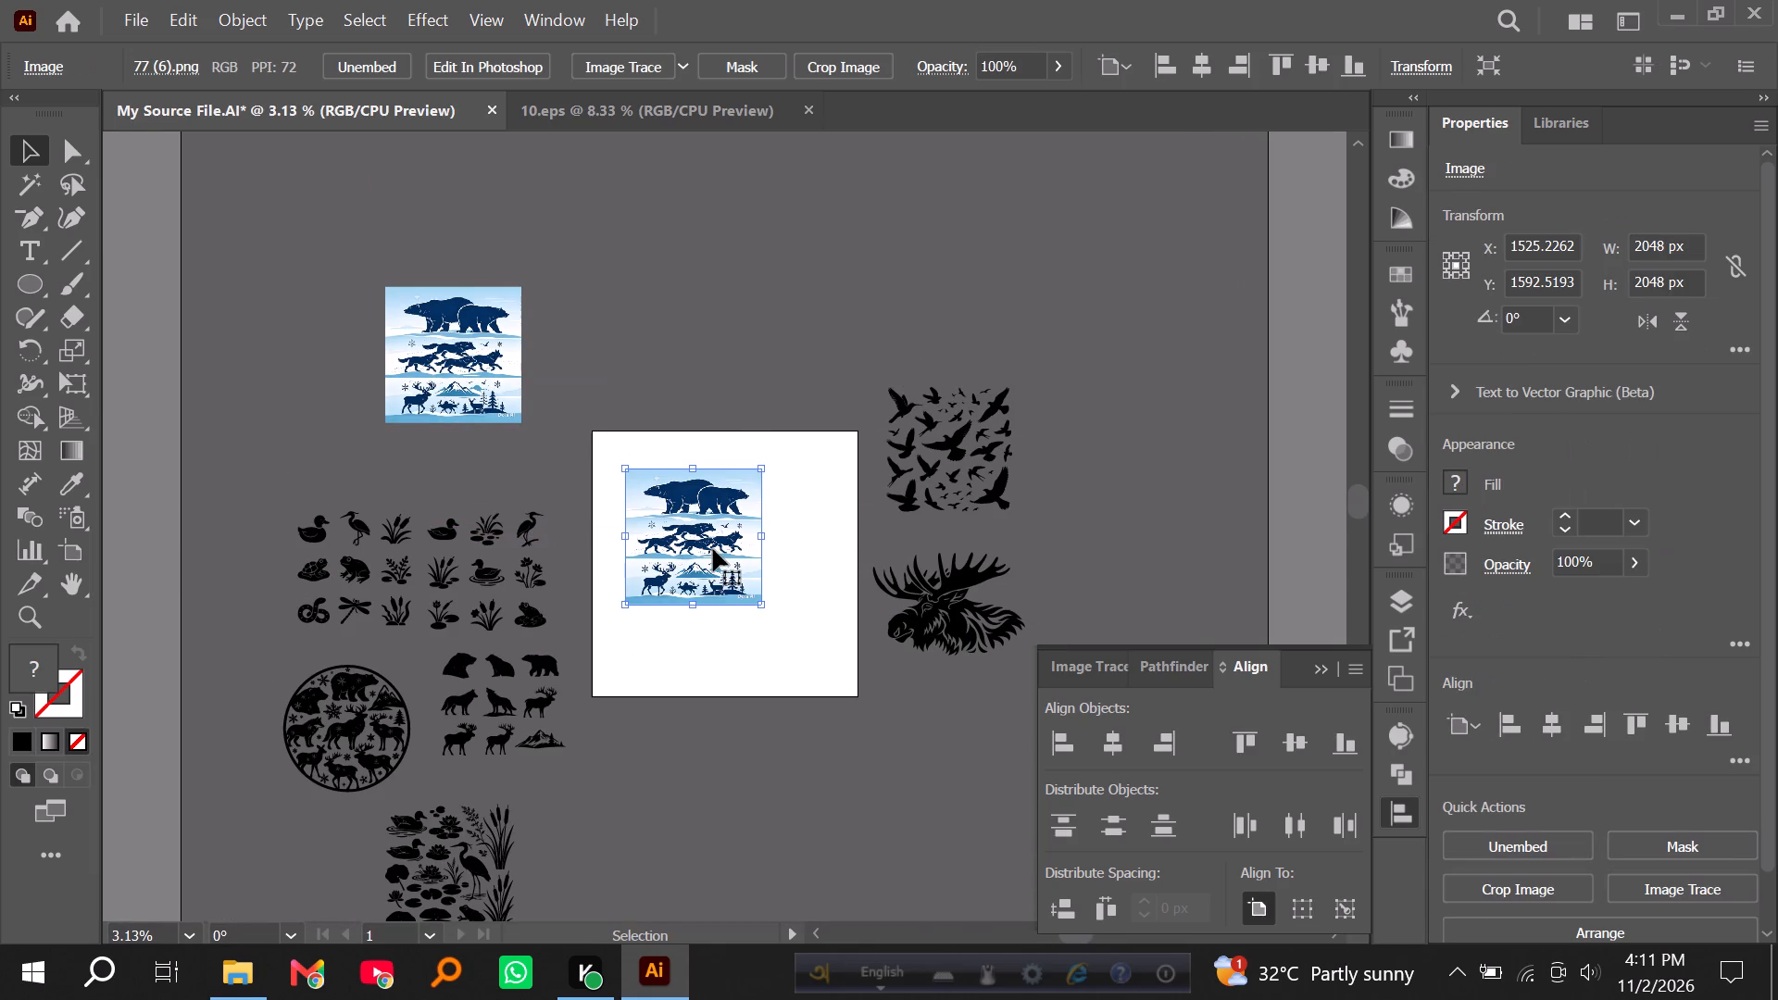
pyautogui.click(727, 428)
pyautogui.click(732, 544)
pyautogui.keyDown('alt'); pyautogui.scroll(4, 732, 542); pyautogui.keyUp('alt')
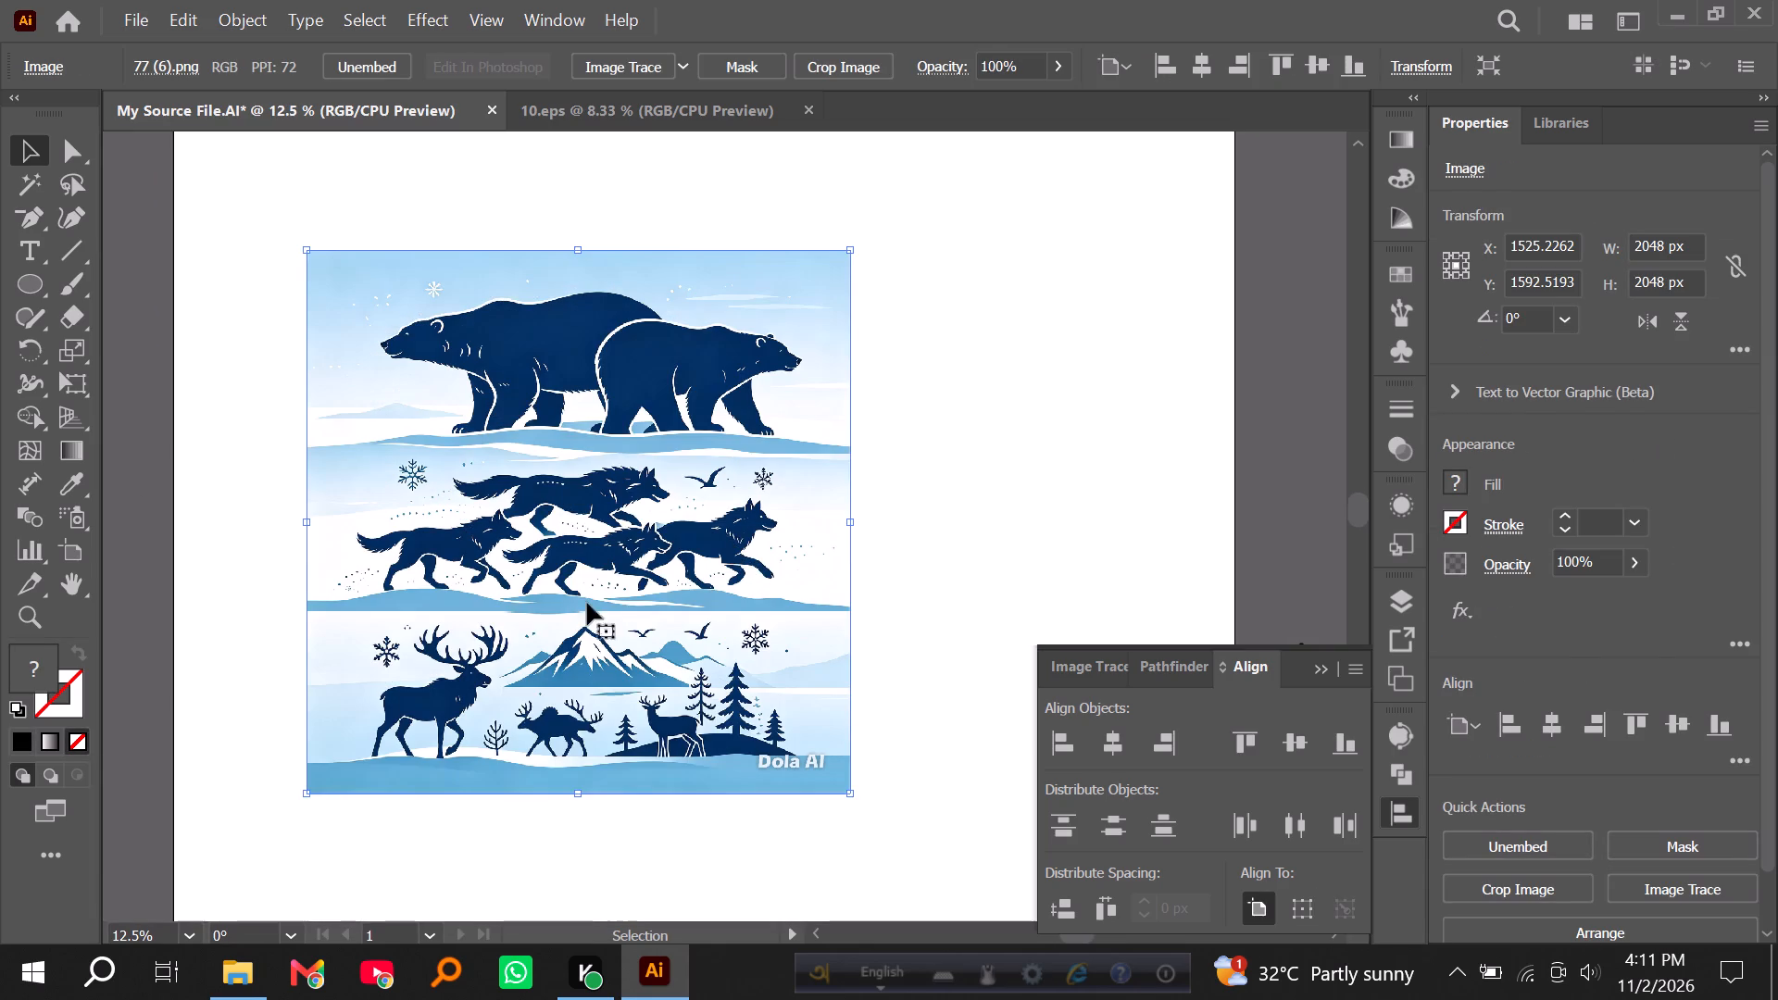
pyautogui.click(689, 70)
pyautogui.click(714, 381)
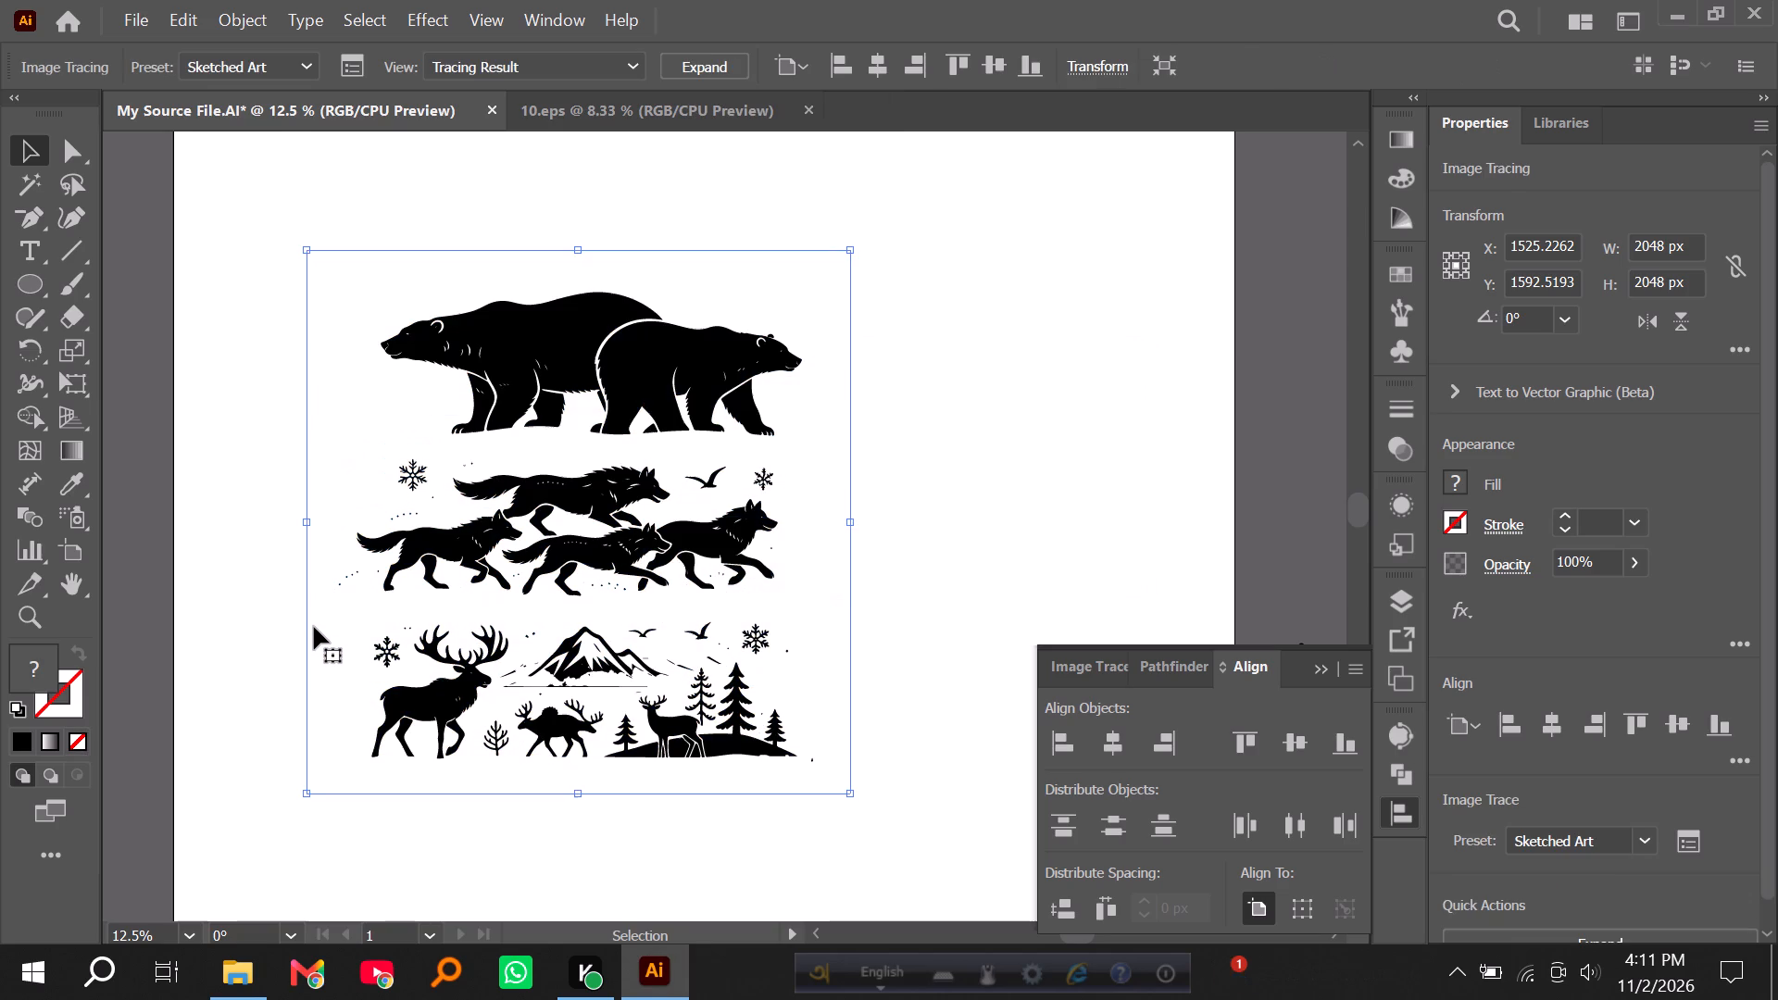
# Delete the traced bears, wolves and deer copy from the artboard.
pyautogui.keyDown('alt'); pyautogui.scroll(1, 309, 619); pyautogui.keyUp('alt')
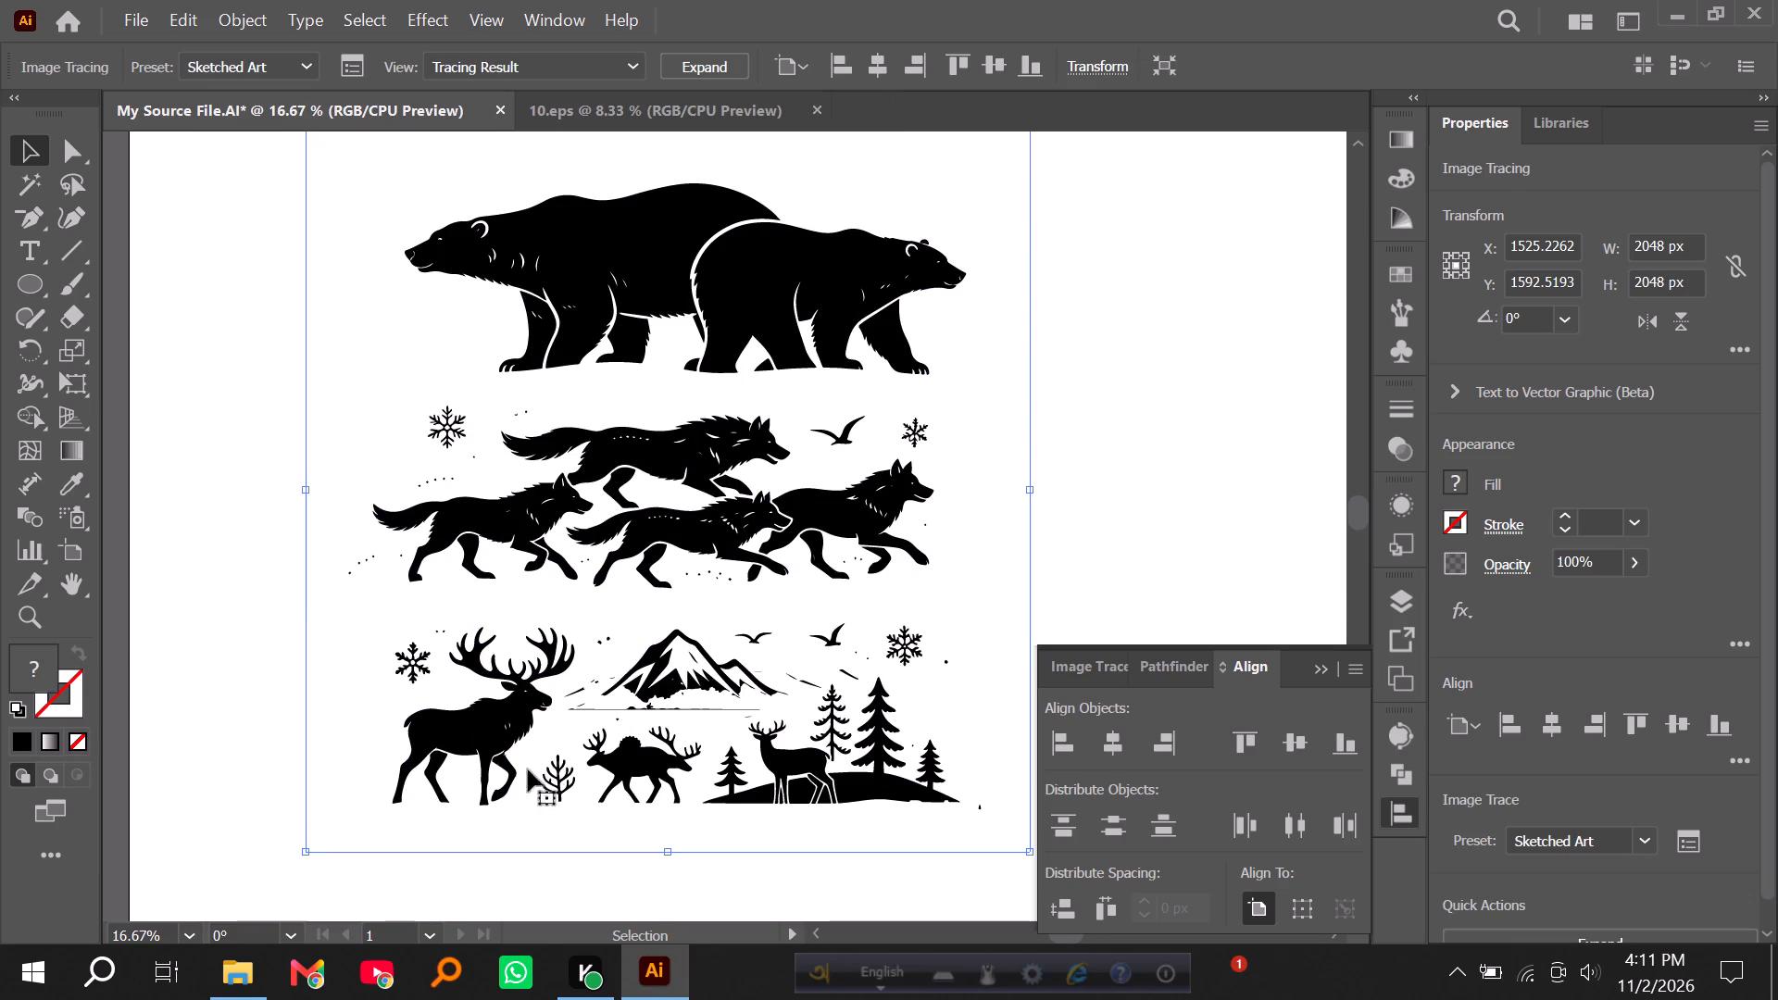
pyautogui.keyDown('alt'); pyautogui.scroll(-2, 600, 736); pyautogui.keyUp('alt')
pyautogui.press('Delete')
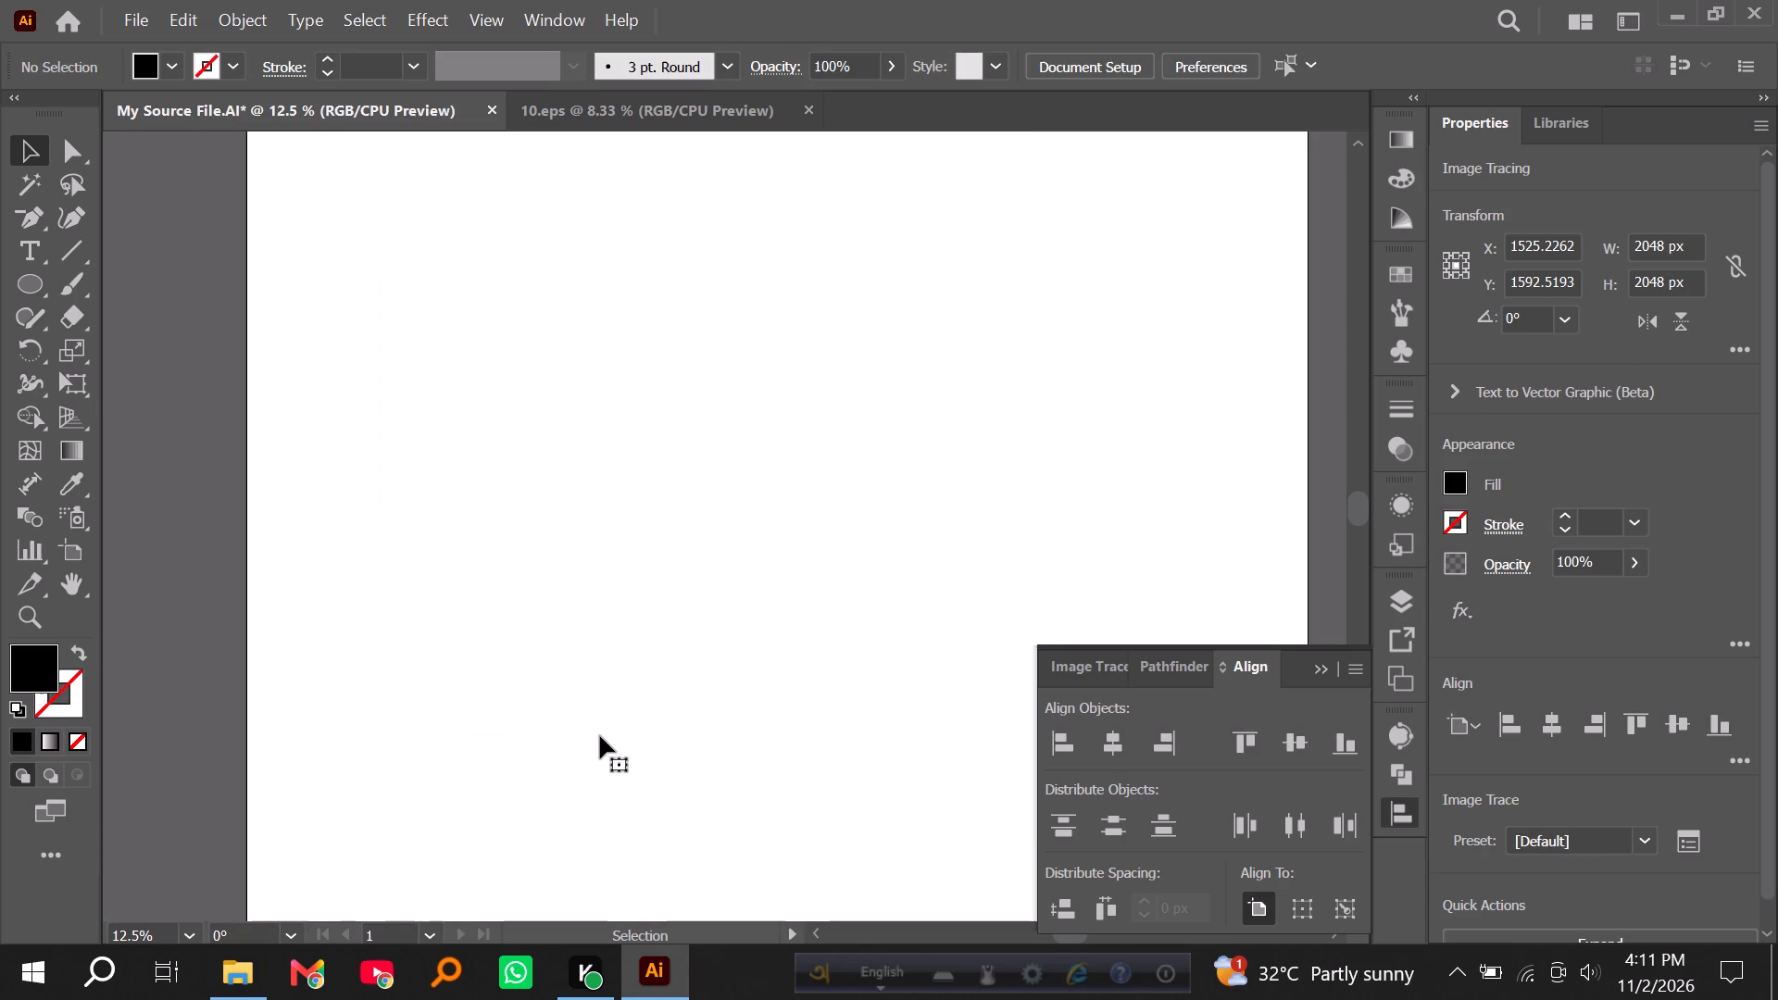
# Delete the original blue bears, wolves and deer image from the canvas.
pyautogui.keyDown('alt'); pyautogui.scroll(-3, 585, 608); pyautogui.keyUp('alt')
pyautogui.moveTo(521, 419); pyautogui.dragTo(816, 913)
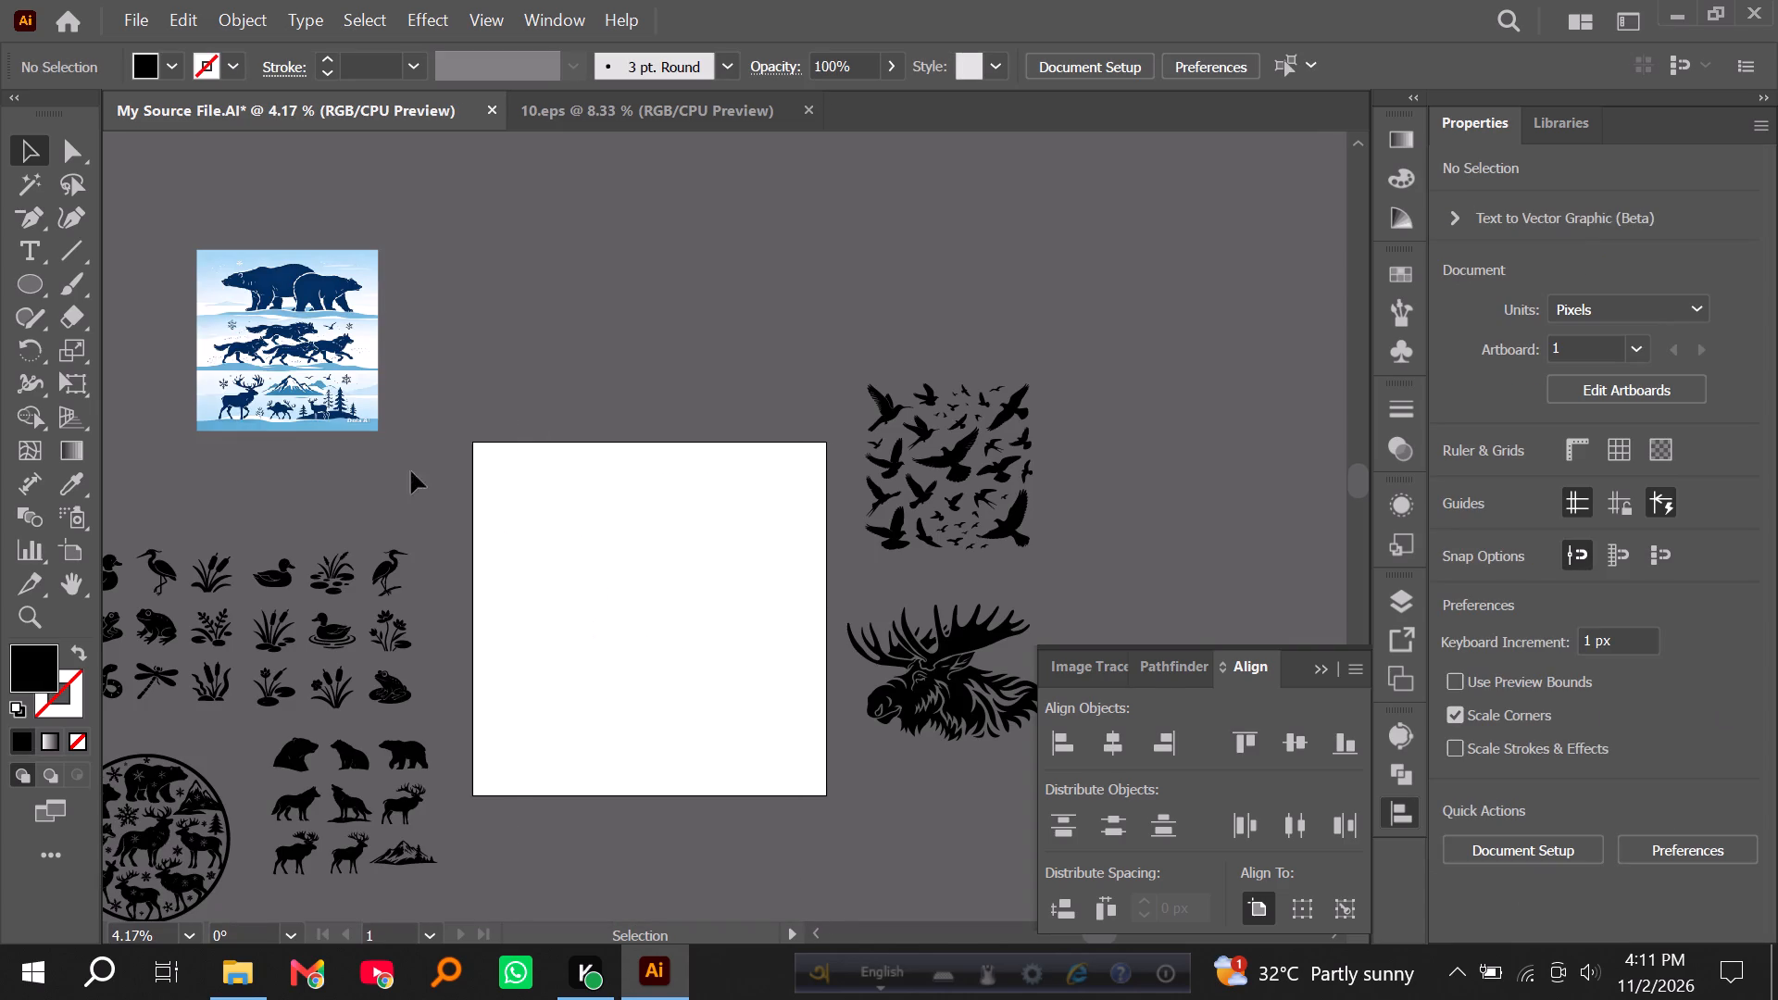
pyautogui.click(312, 369)
pyautogui.press('Delete')
# Cut the nine-piece wetland set with the duck, heron and snake from the source file and paste it into 10.eps, replacing the dinosaur artwork.
pyautogui.scroll(-2, 593, 487)
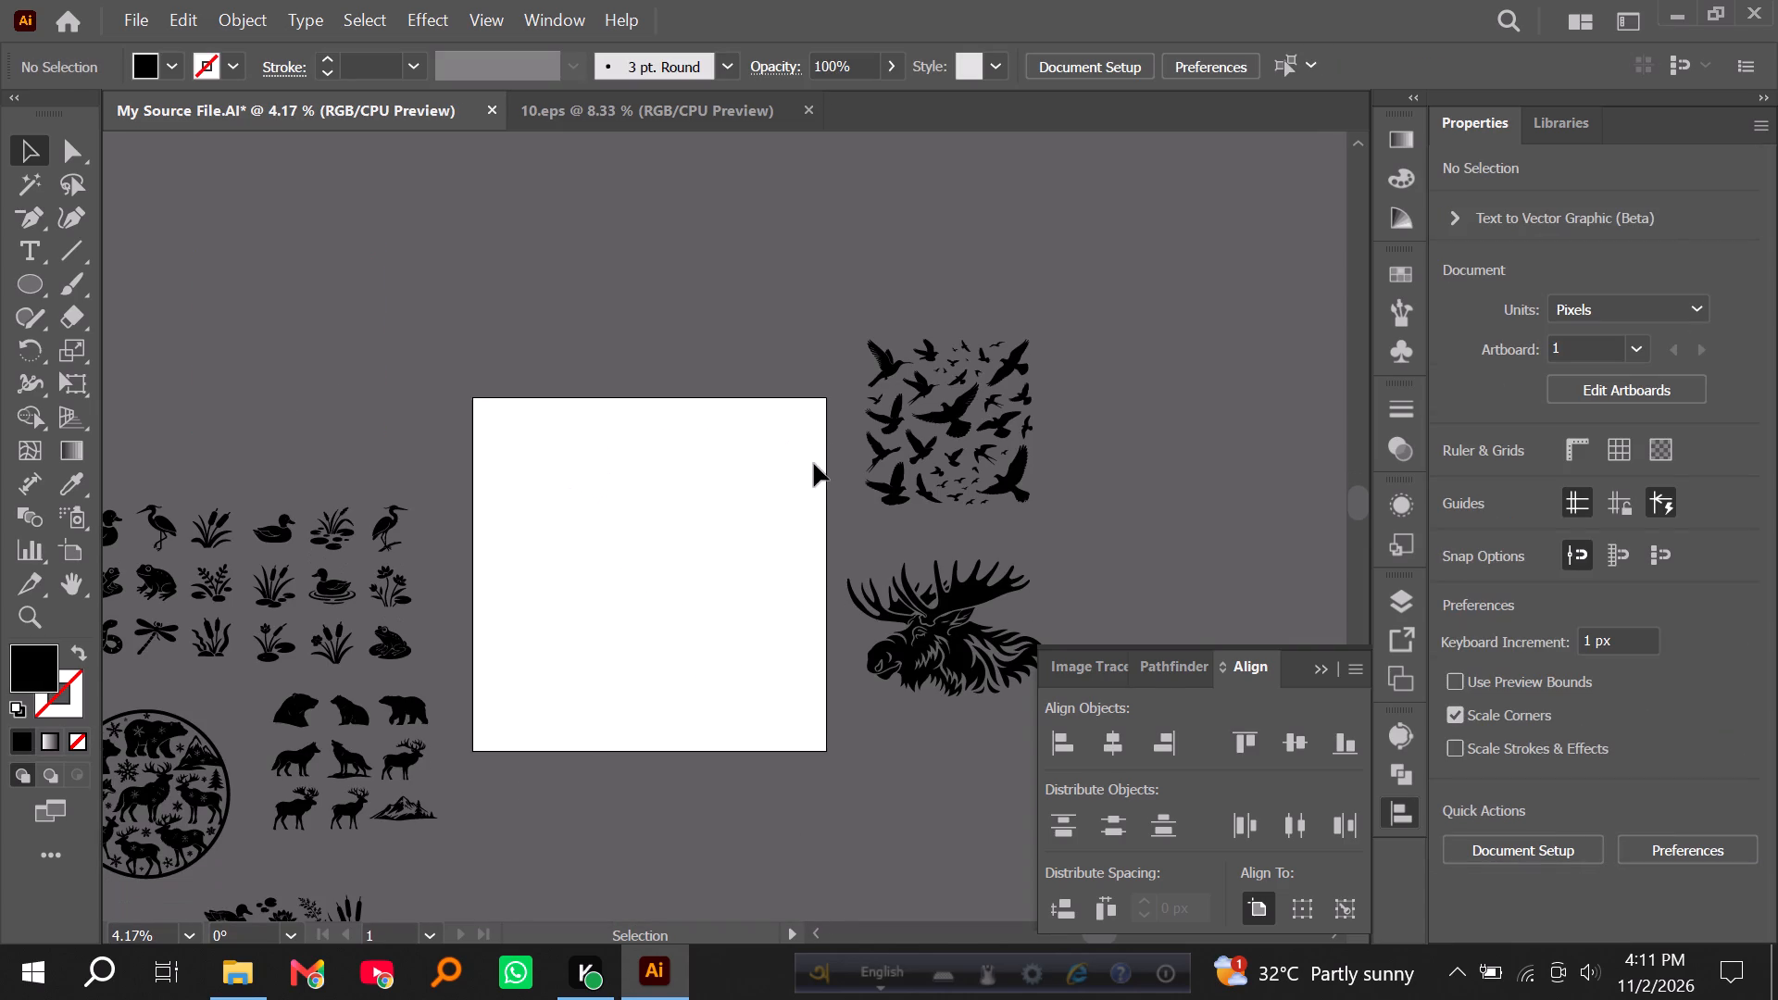
pyautogui.keyDown('alt'); pyautogui.scroll(-1, 812, 460); pyautogui.keyUp('alt')
pyautogui.scroll(-3, 559, 594)
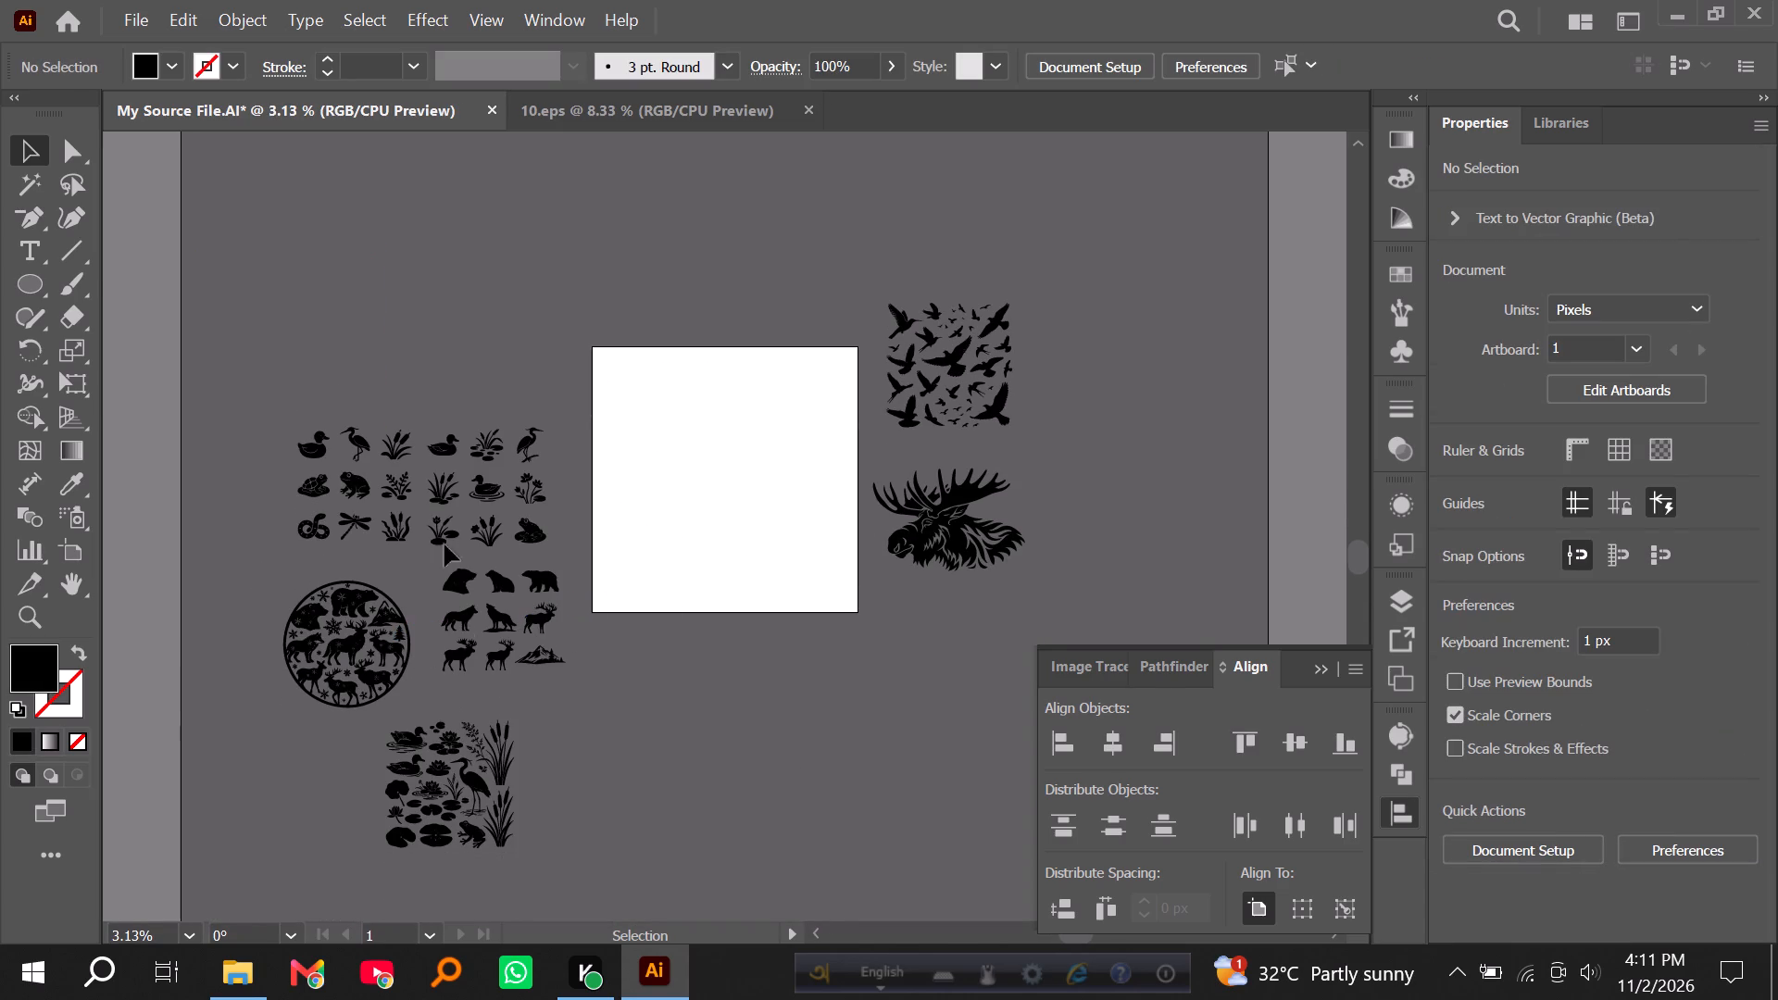
pyautogui.click(358, 442)
pyautogui.hotkey('ctrl', 'x')
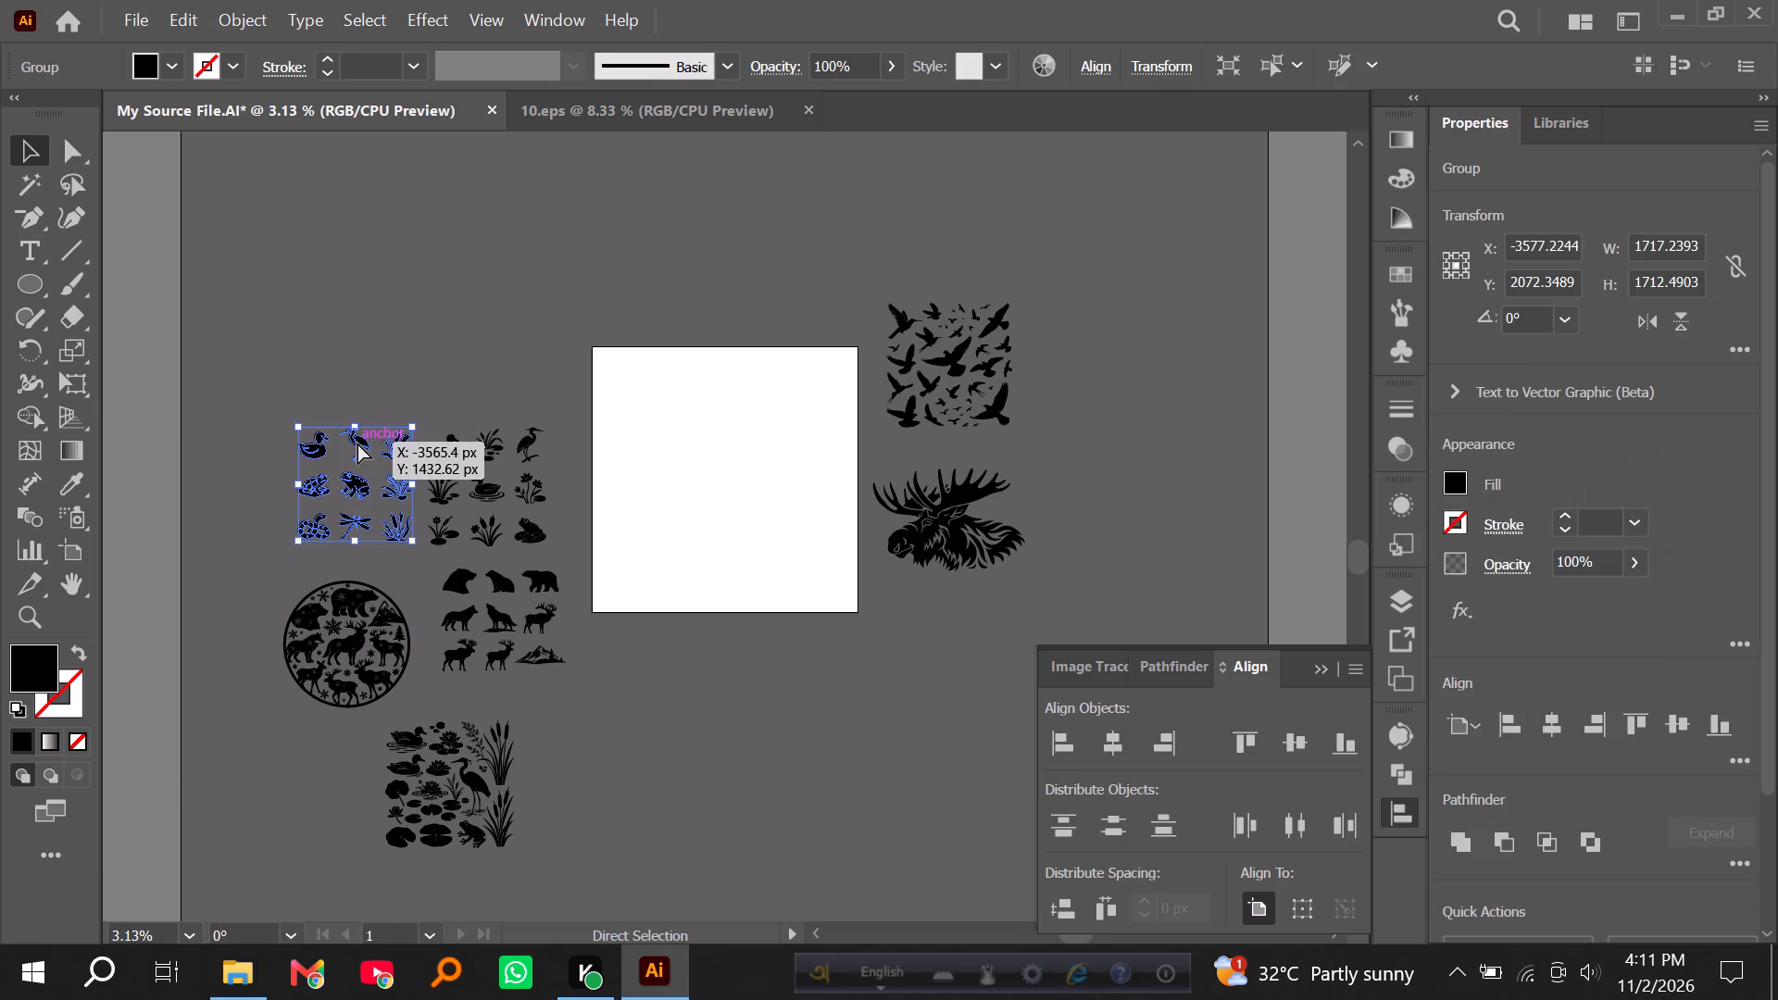
pyautogui.click(644, 116)
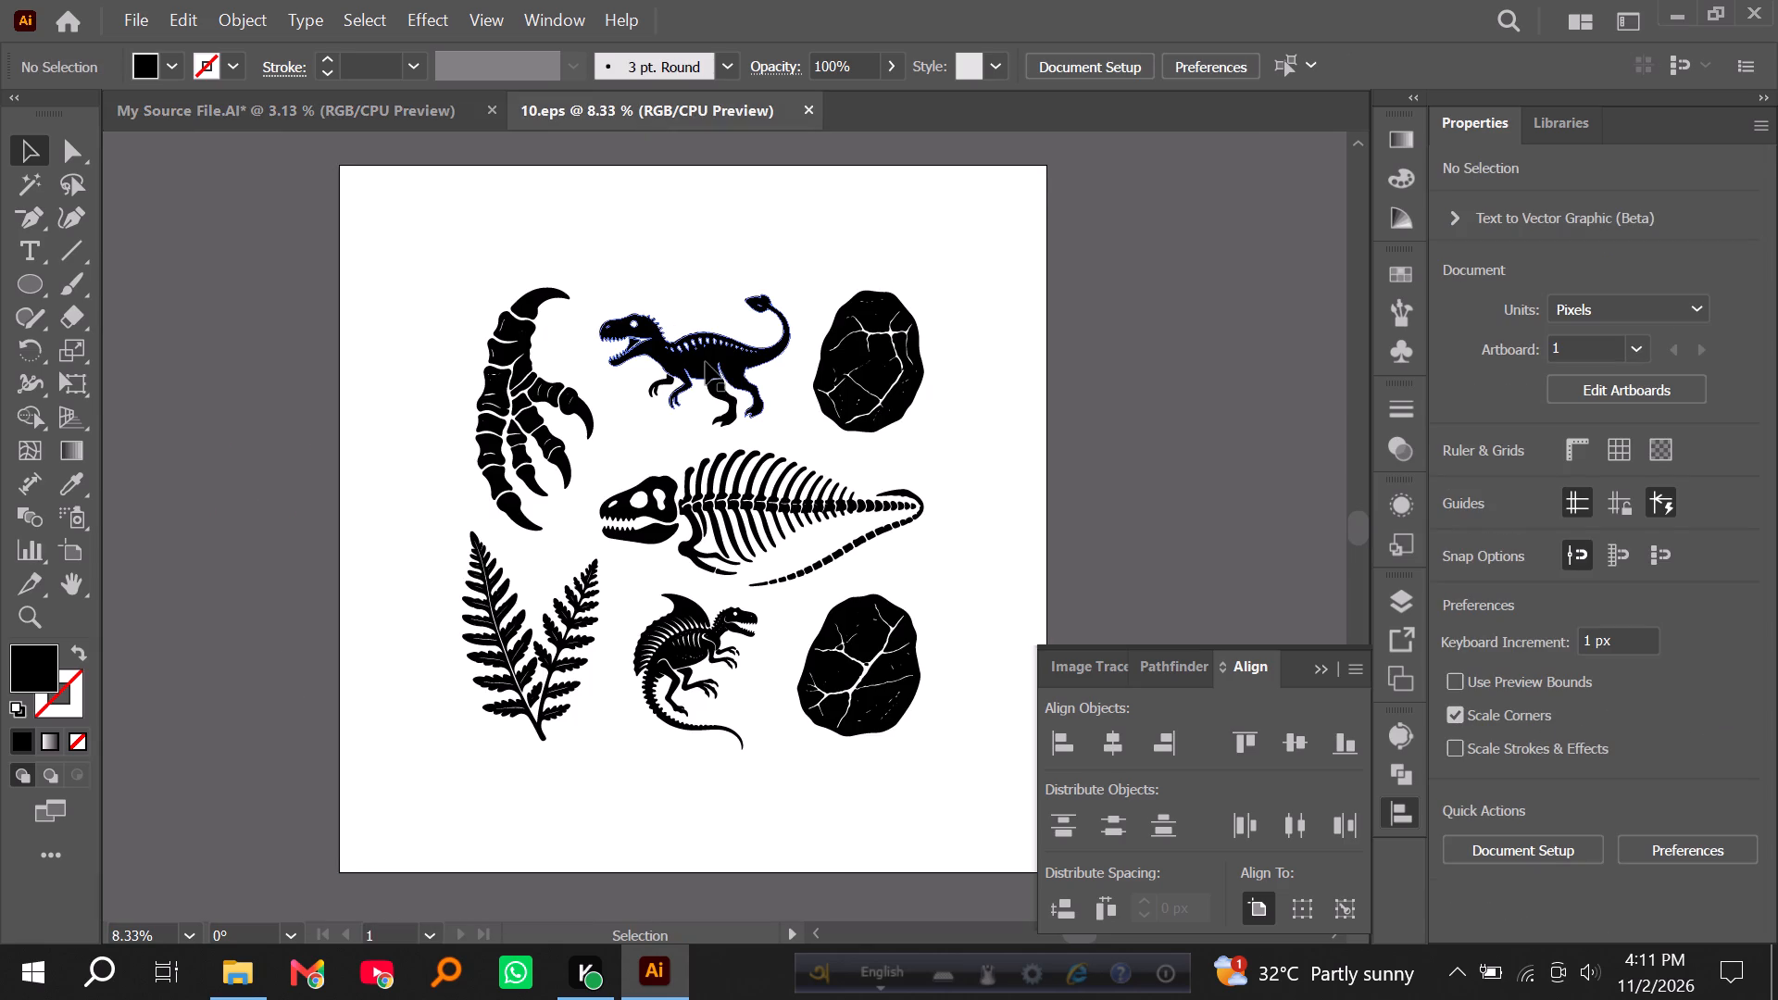
pyautogui.click(706, 360)
pyautogui.press('Delete')
pyautogui.hotkey('ctrl', 'v')
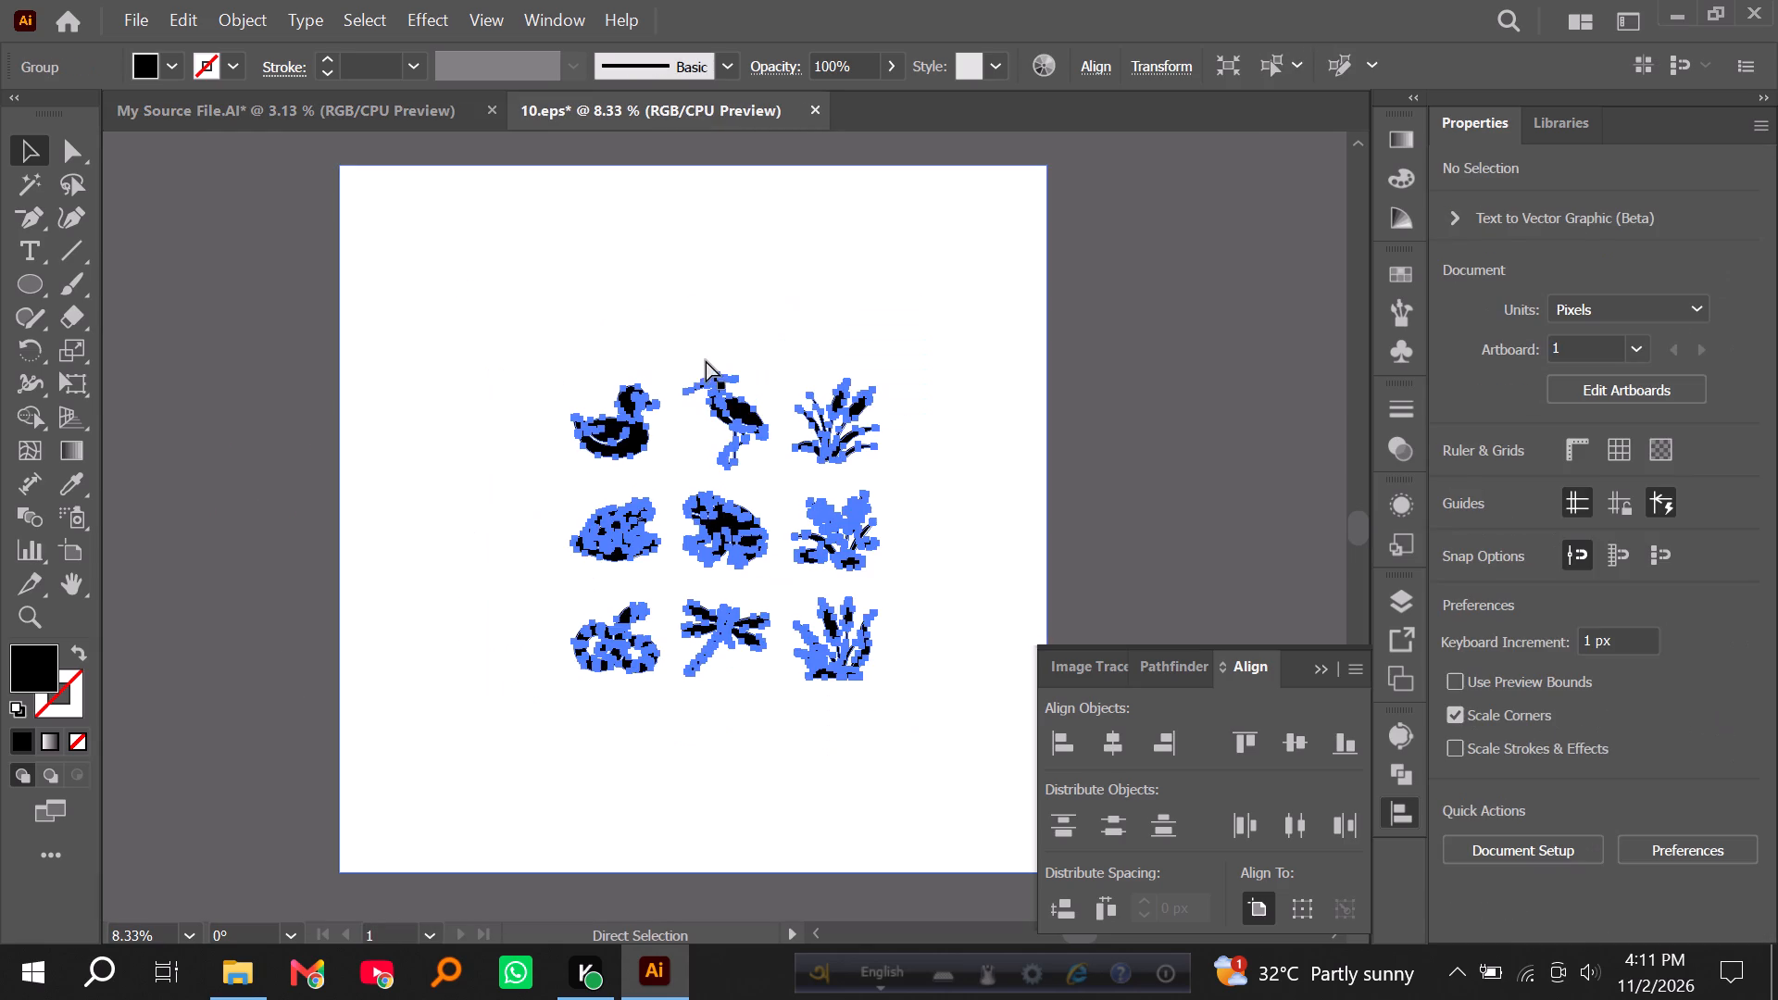
# Enlarge the wetland set to about 2559 × 2552 px and centre it horizontally and vertically on the artboard.
pyautogui.click(781, 289)
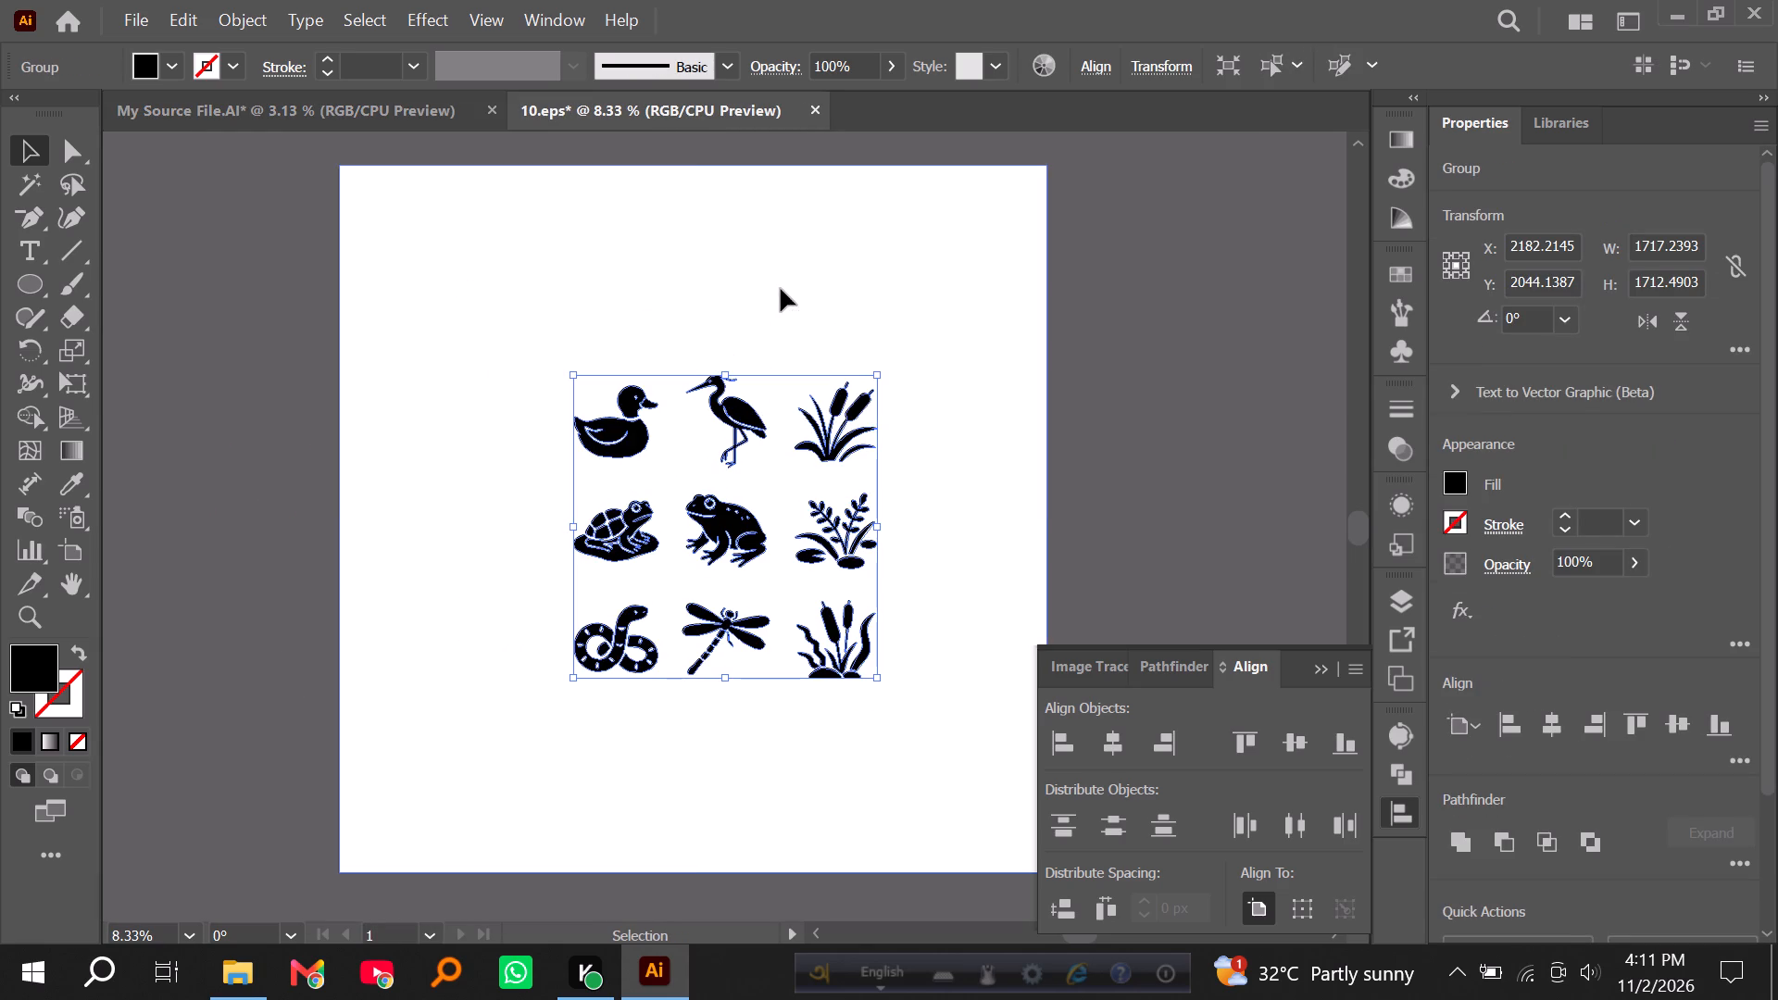
pyautogui.click(1115, 736)
pyautogui.click(1284, 746)
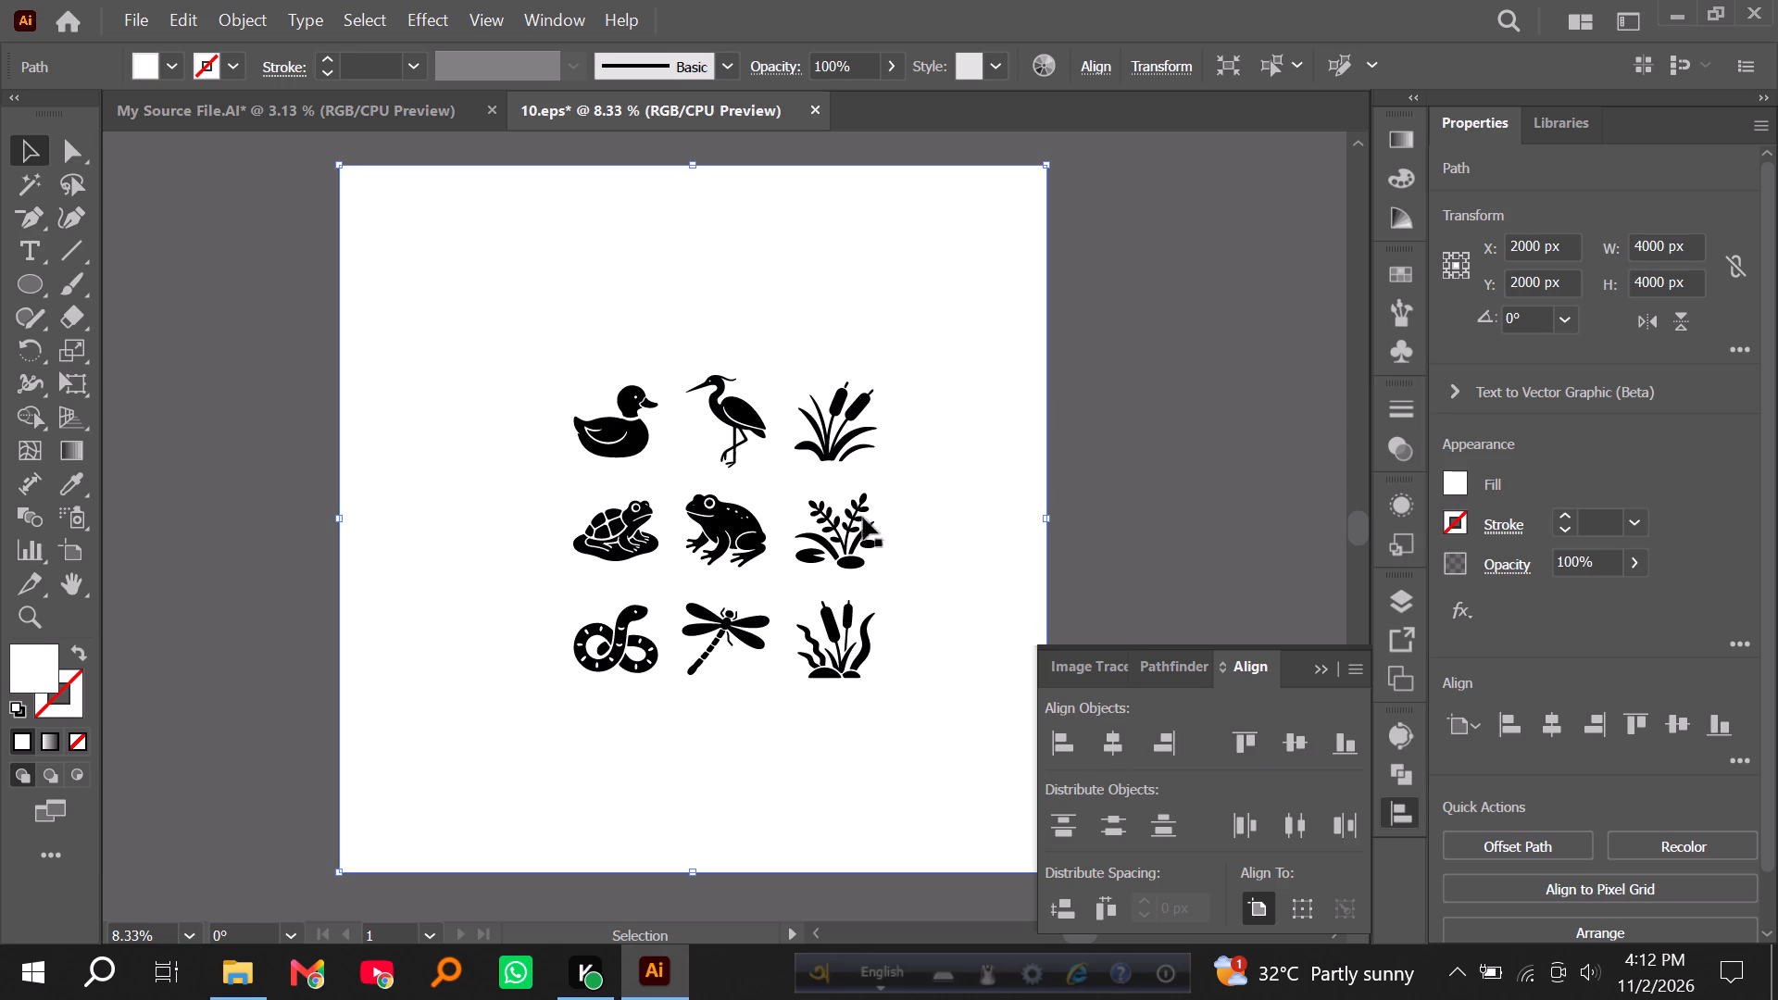
pyautogui.click(731, 414)
pyautogui.keyDown('alt'); pyautogui.keyDown('shift'); pyautogui.moveTo(723, 377); pyautogui.dragTo(723, 301); pyautogui.keyUp('shift'); pyautogui.keyUp('alt')
pyautogui.click(1118, 744)
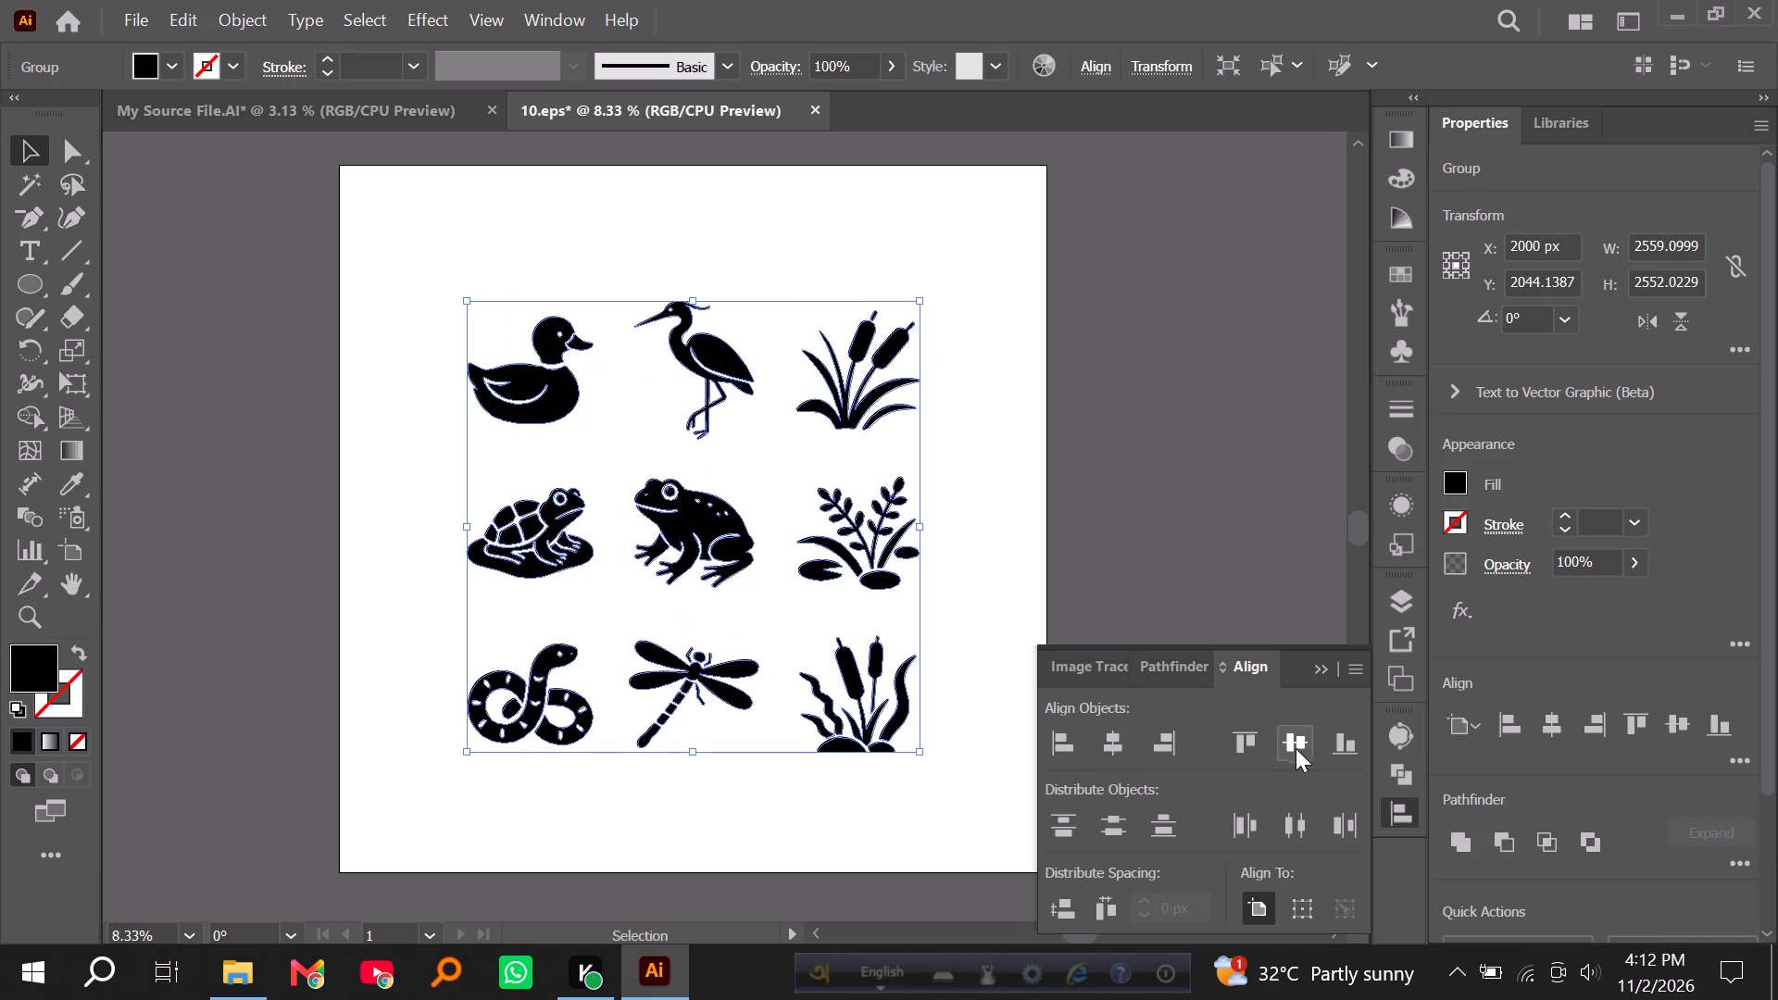
pyautogui.tripleClick(1297, 743)
pyautogui.doubleClick(1113, 742)
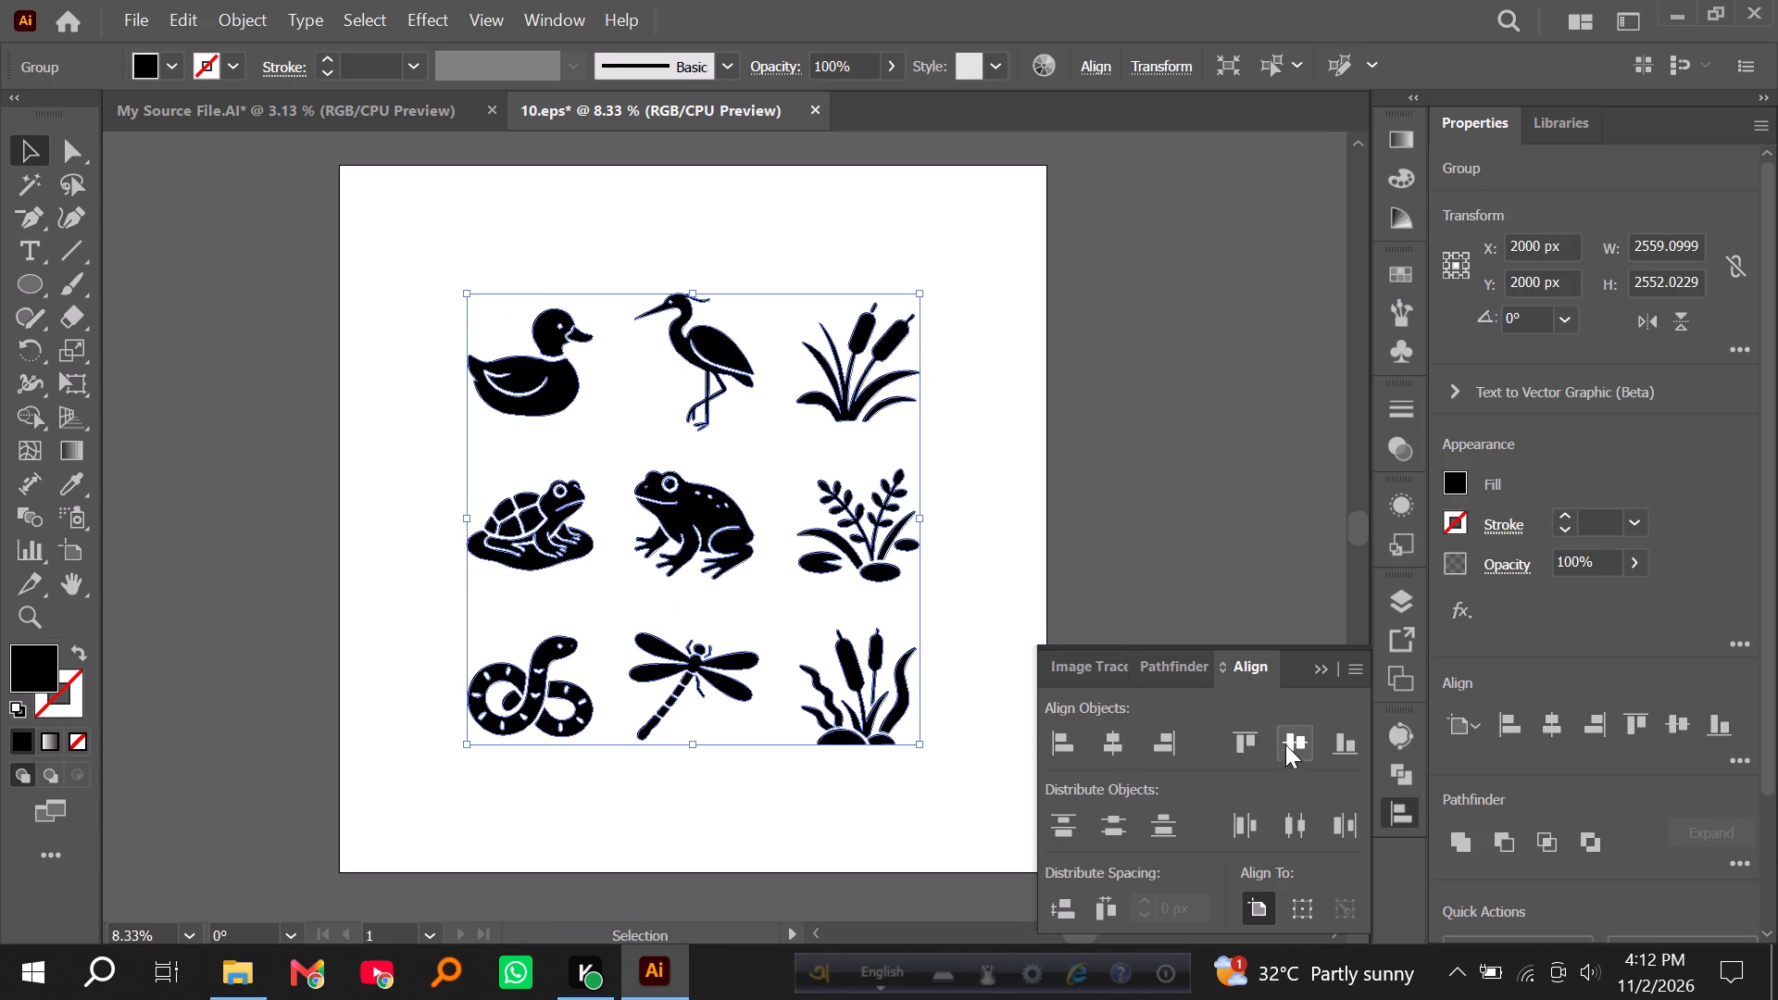
# Save the centred wetland set in the same folder as 11, using the Illustrator 10 EPS version.
pyautogui.doubleClick(1291, 741)
pyautogui.click(1207, 533)
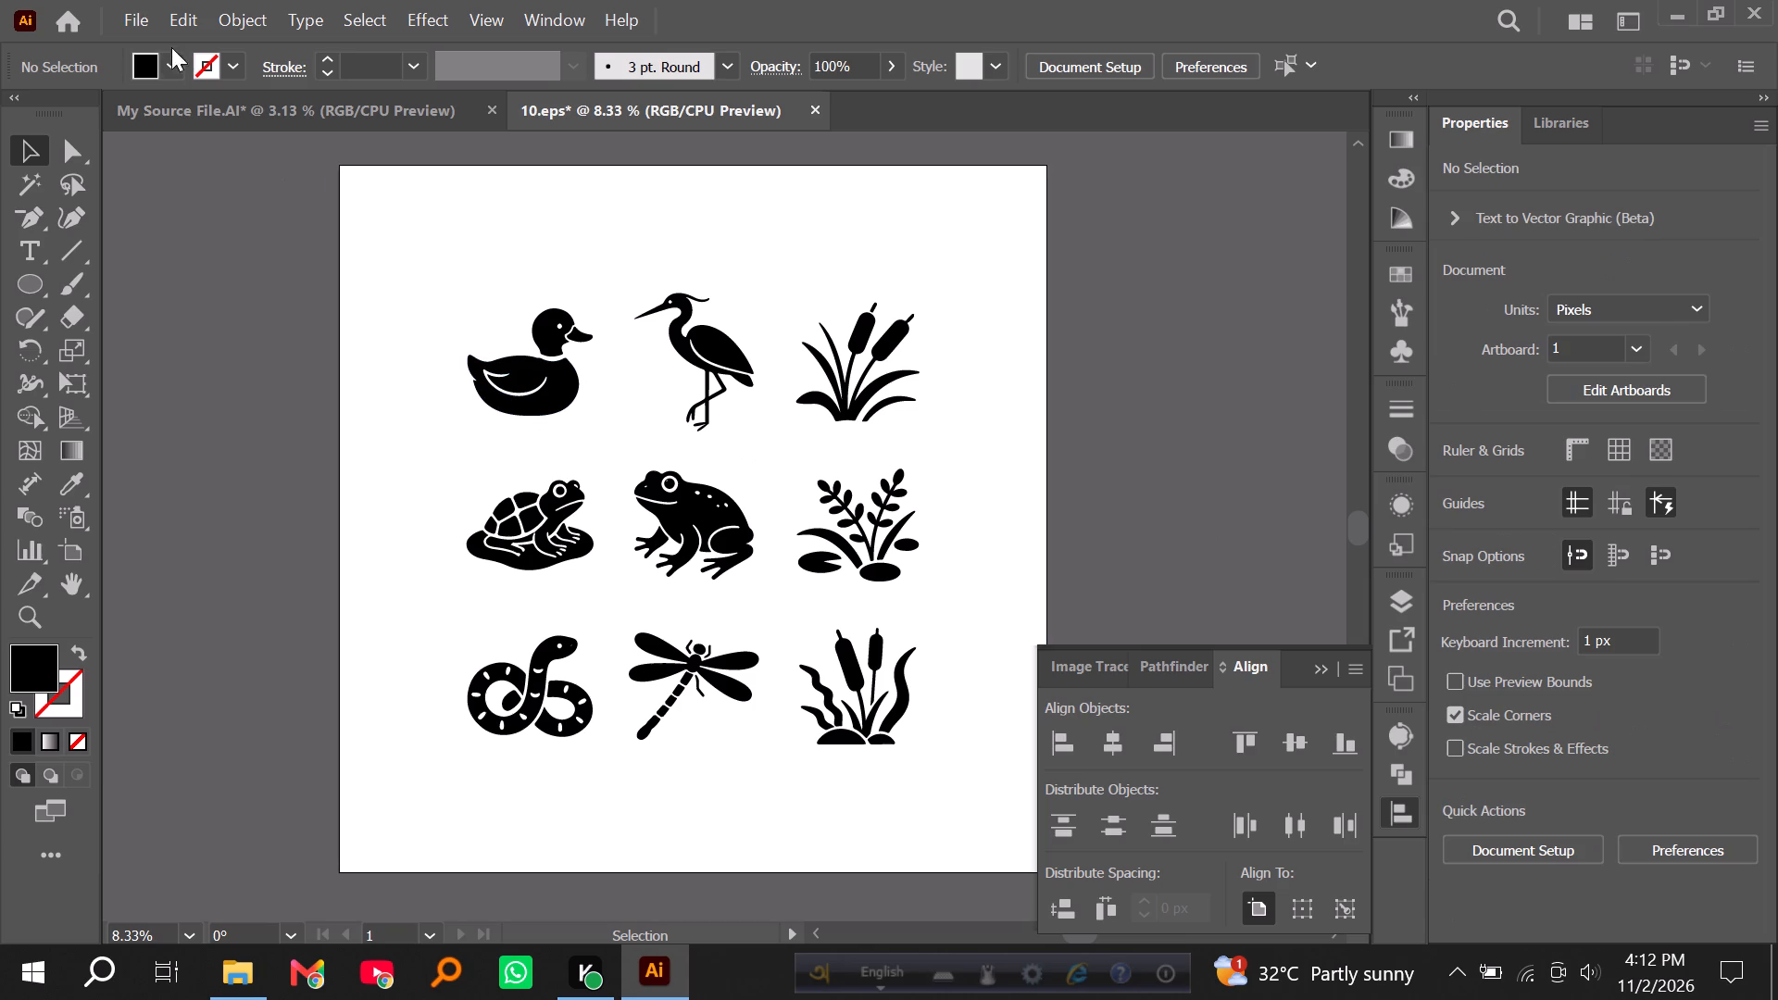
pyautogui.click(134, 18)
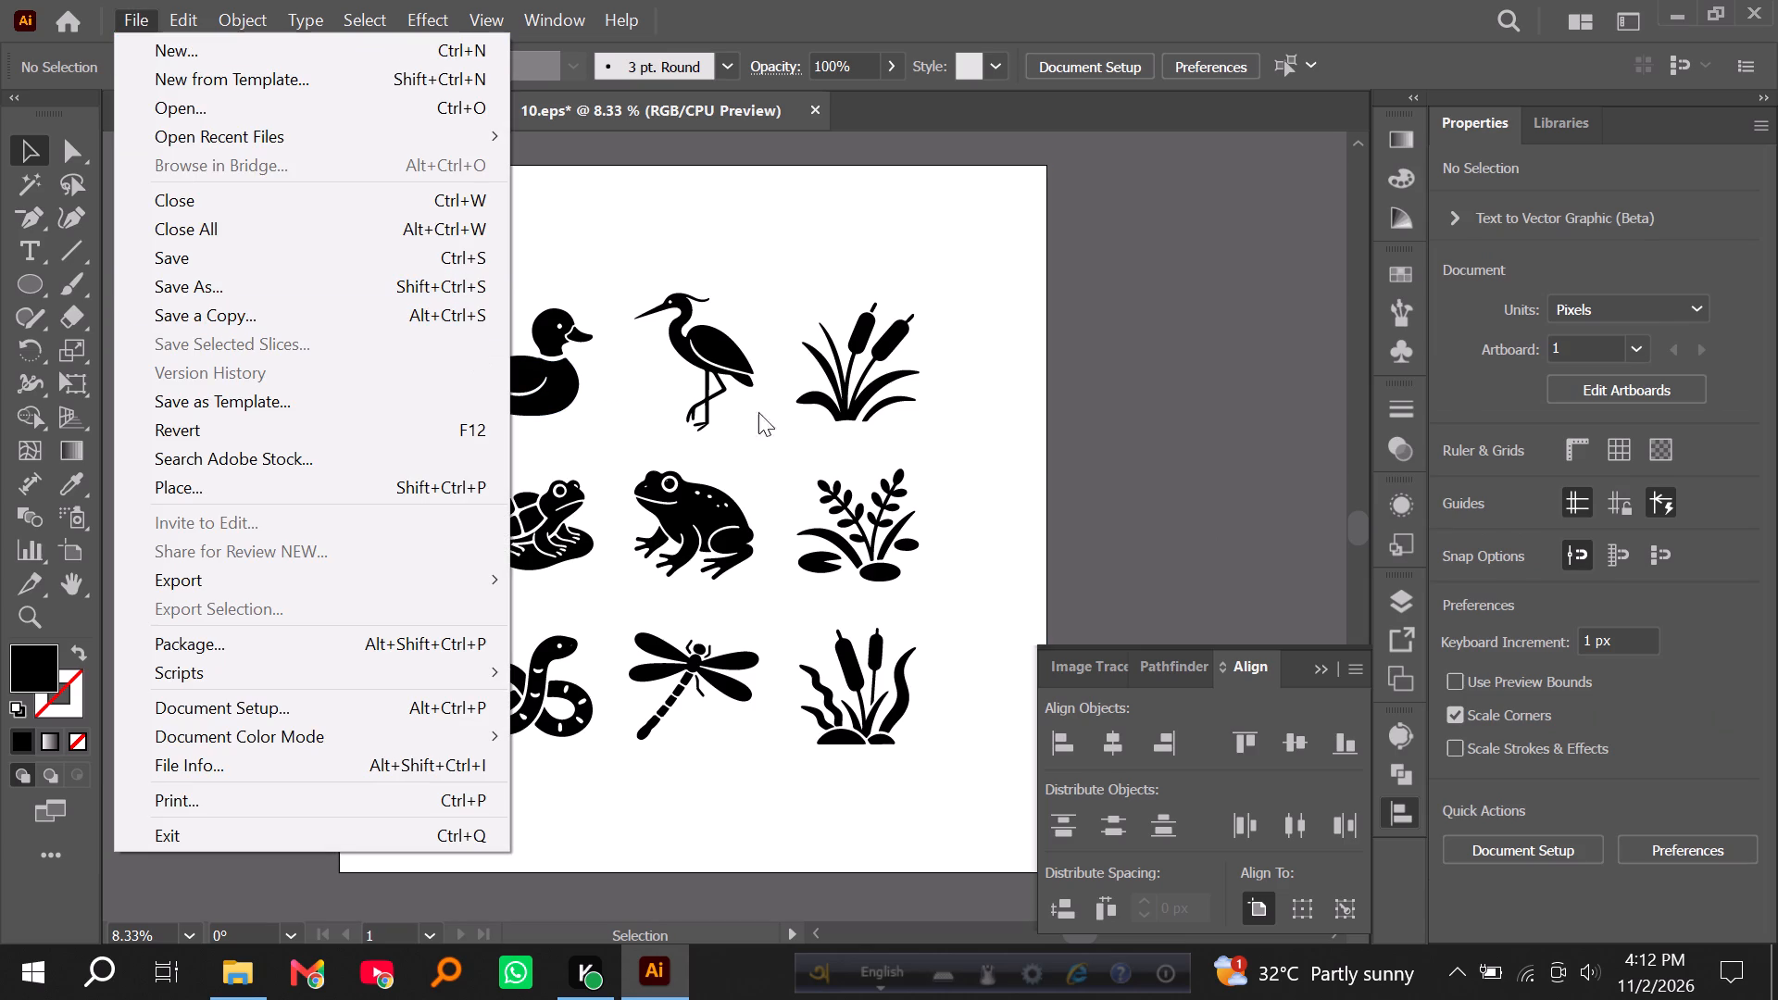
pyautogui.click(194, 285)
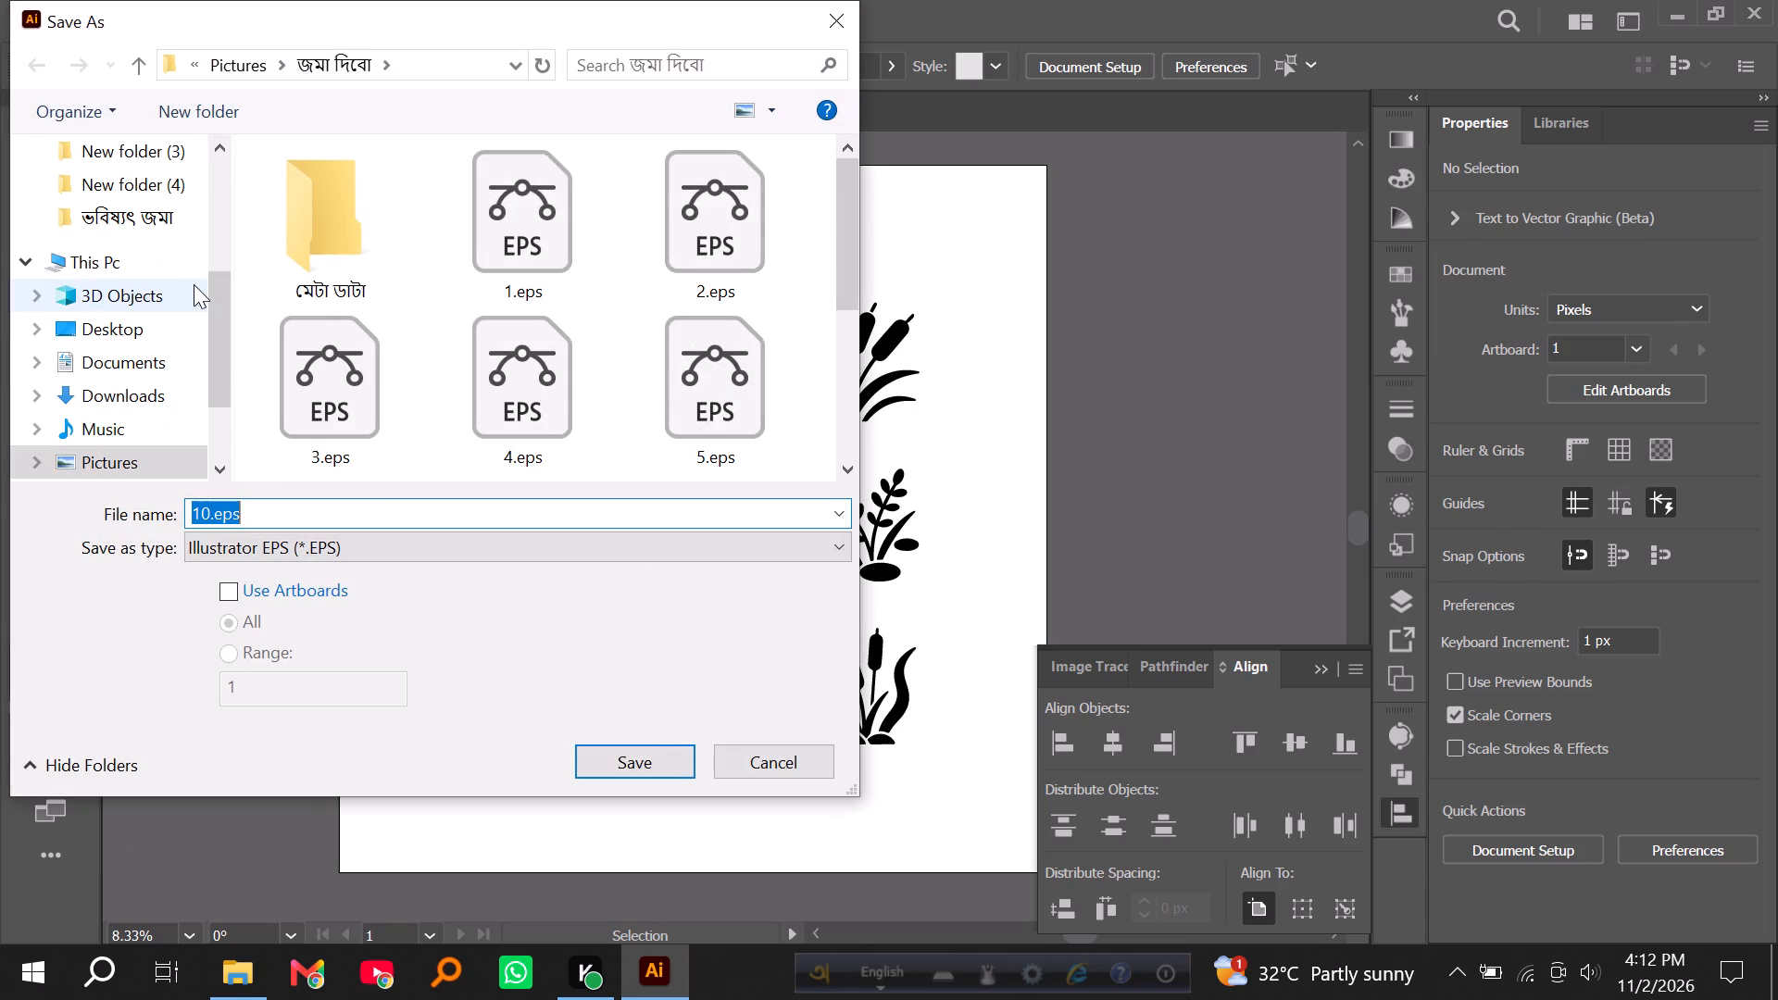
pyautogui.write('11')
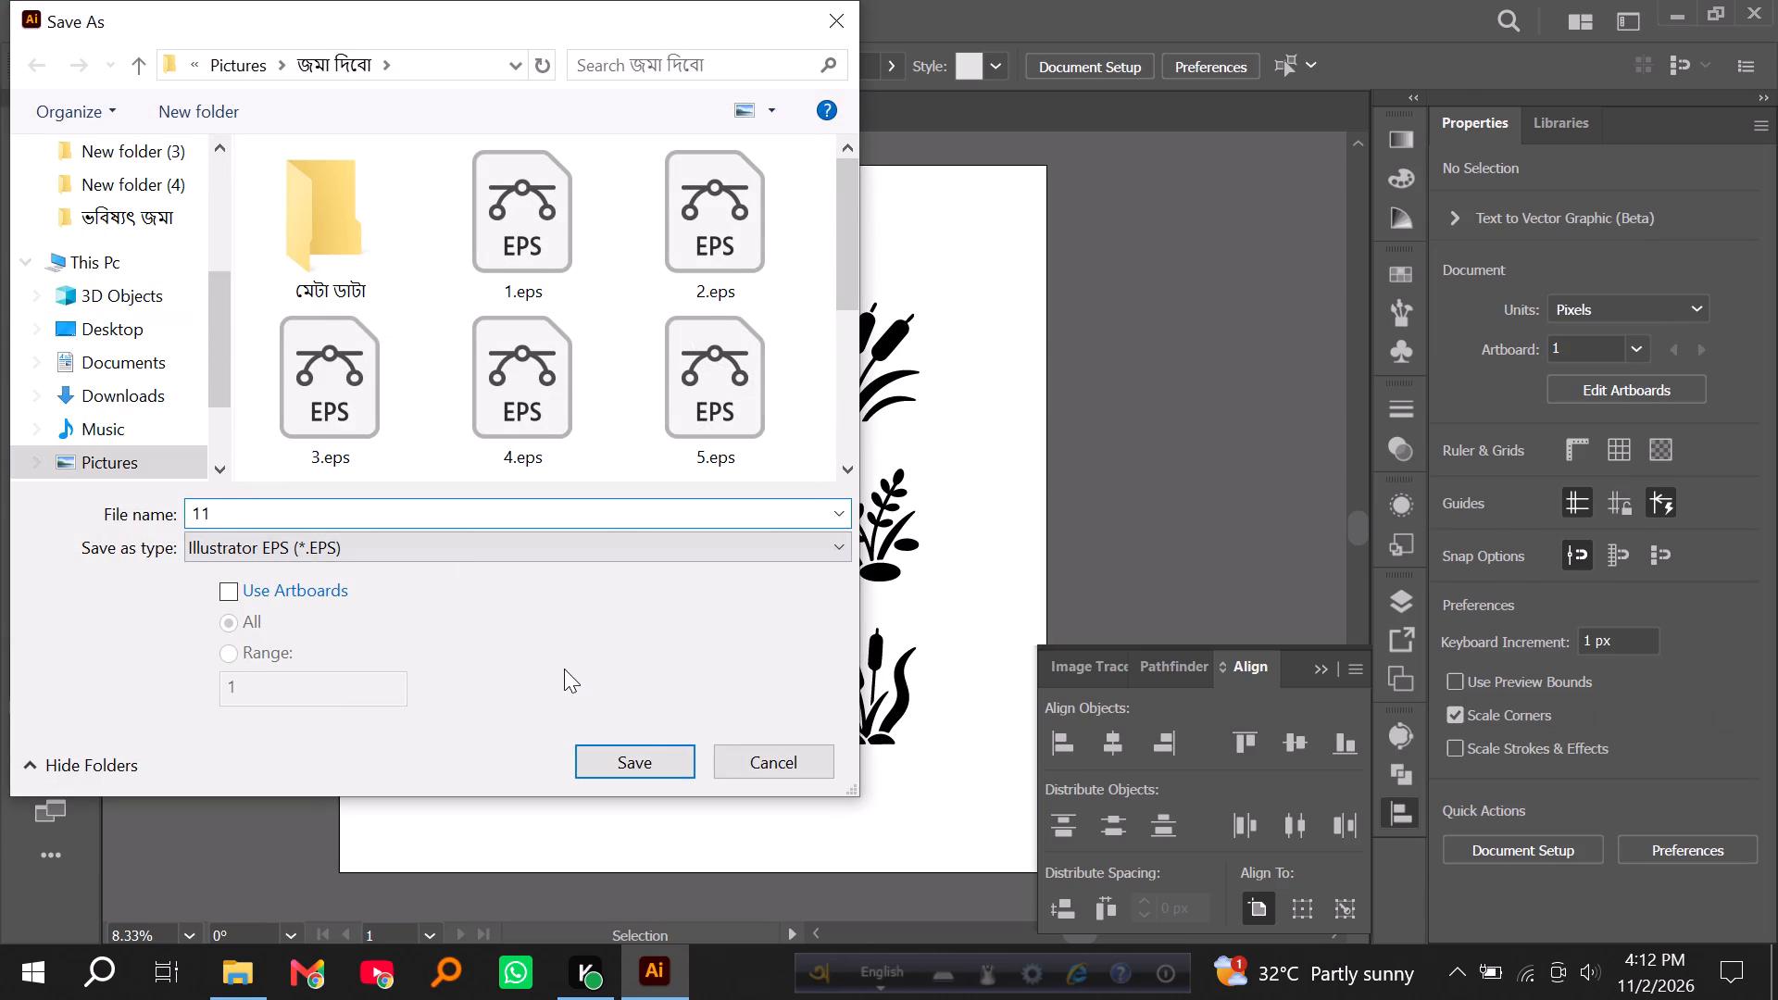
pyautogui.press('Return')
pyautogui.doubleClick(663, 89)
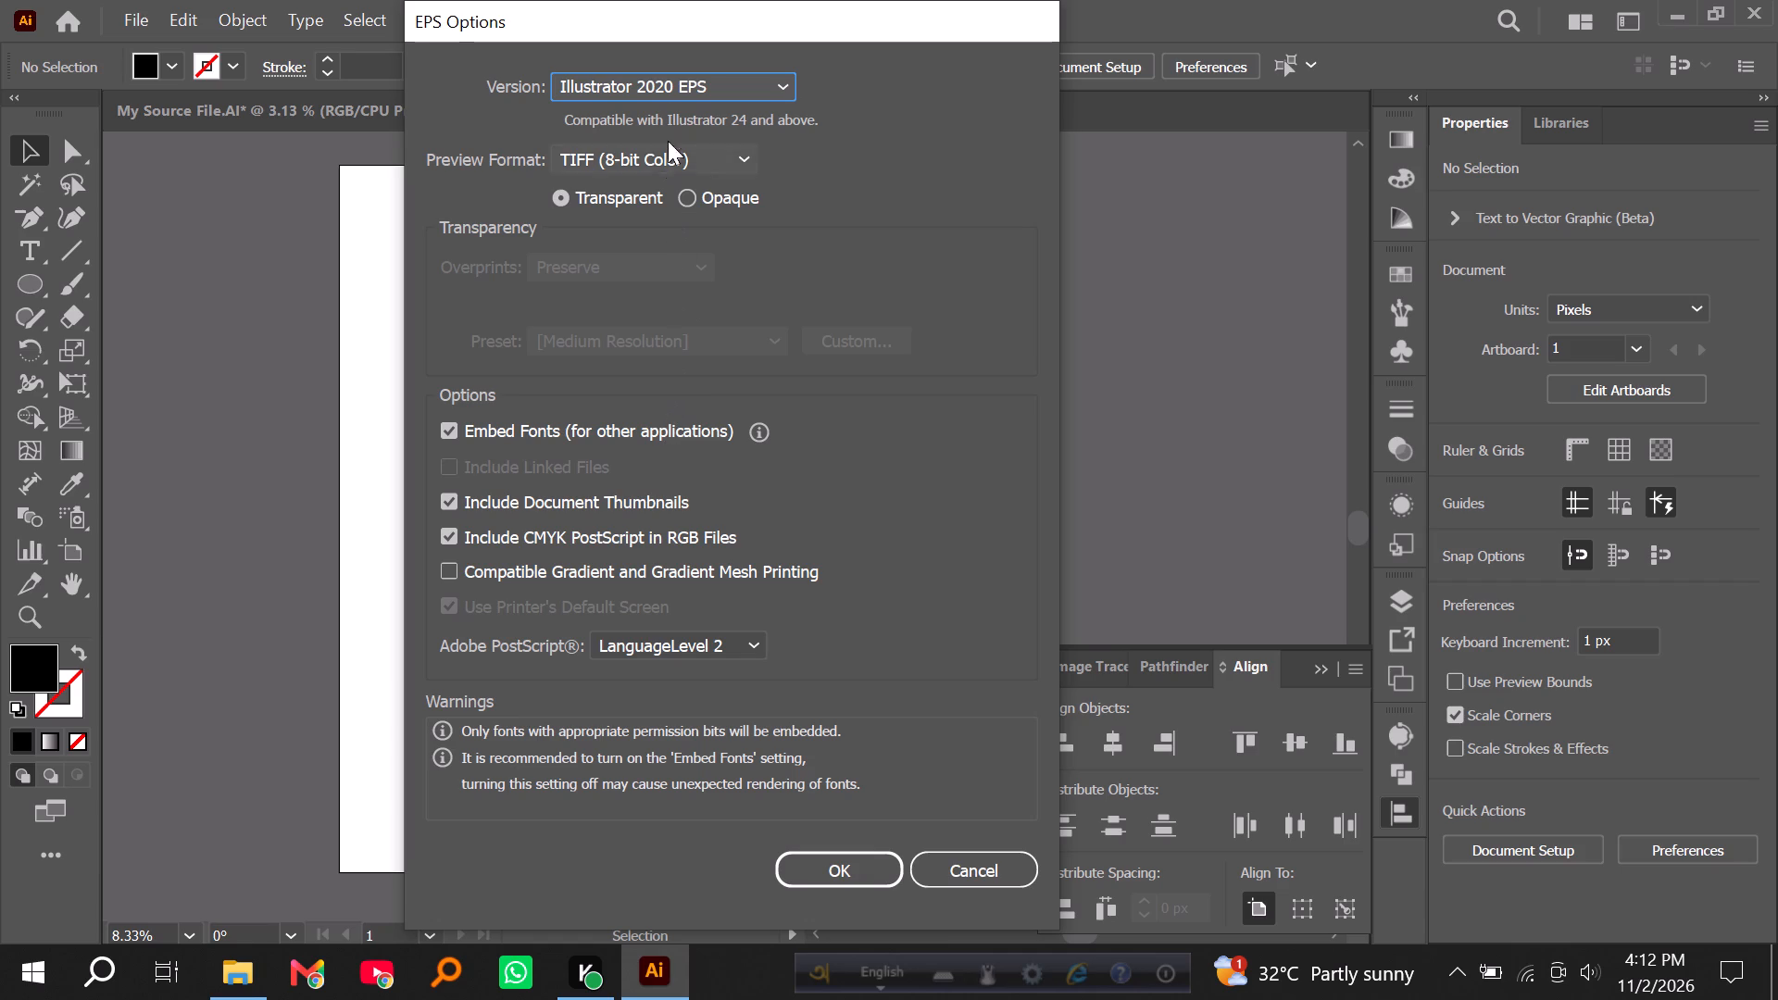
pyautogui.click(674, 87)
pyautogui.click(667, 400)
pyautogui.press('Return')
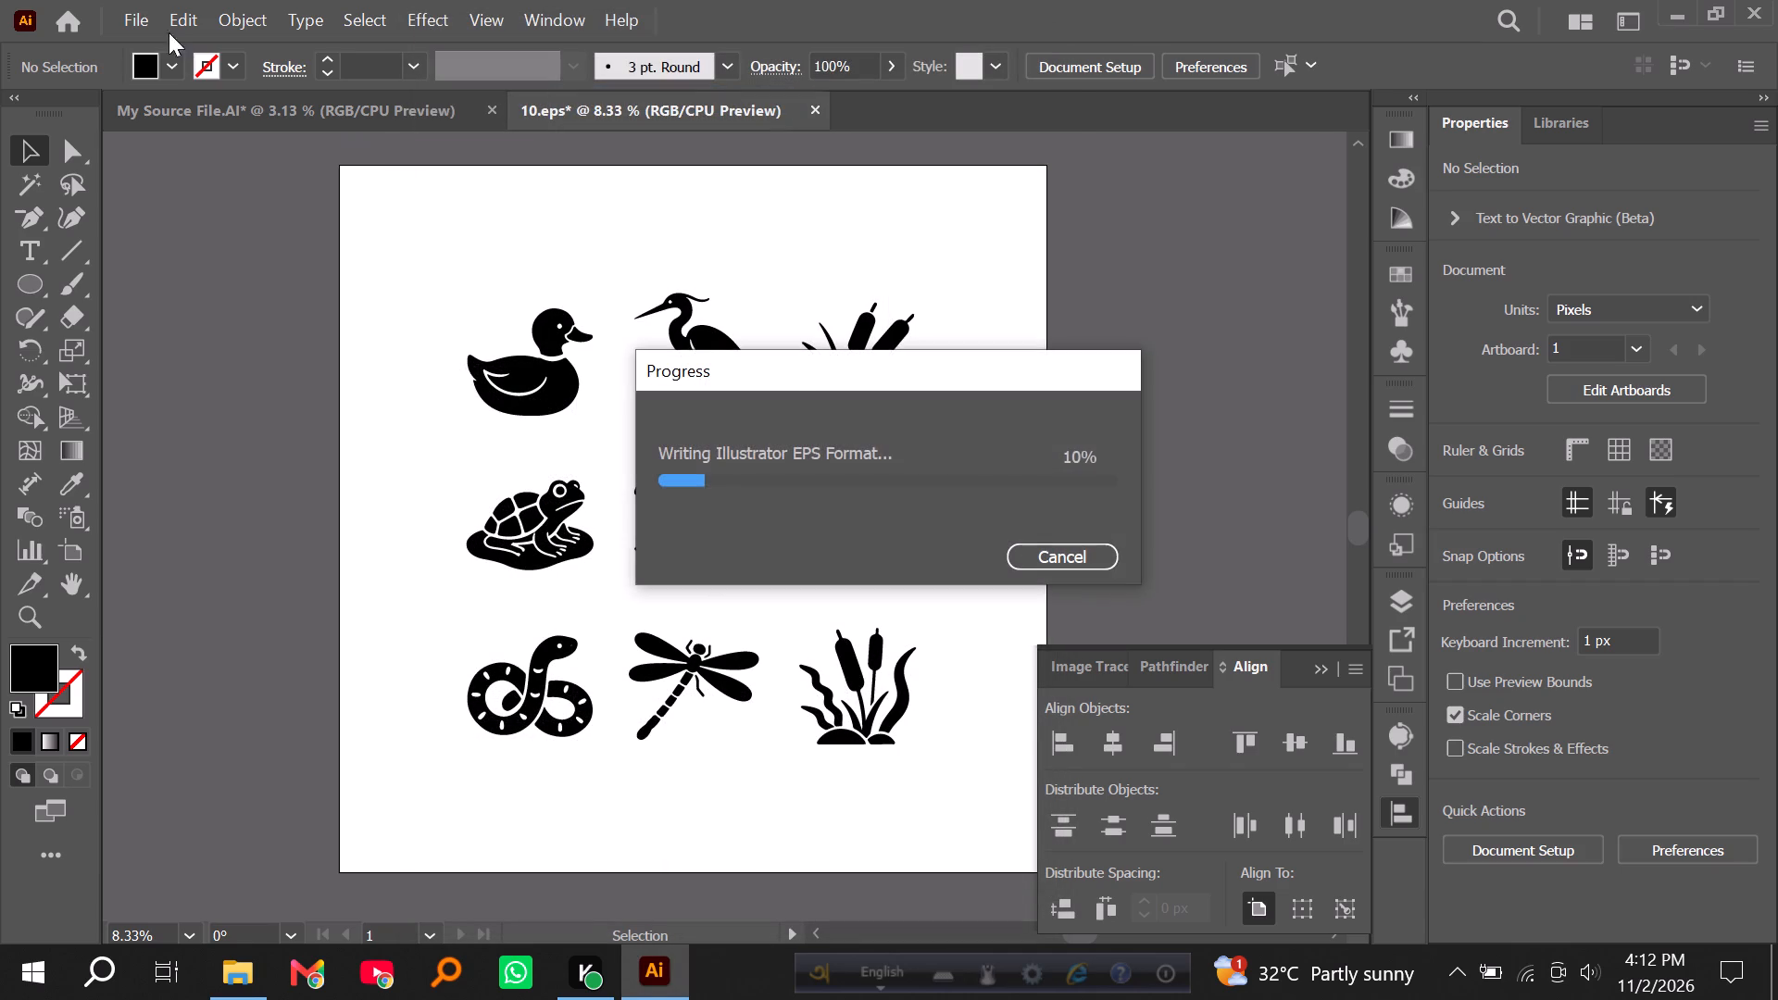
# Export the 11.eps artwork as a JPG with the same name, keeping the existing export settings.
pyautogui.click(134, 22)
pyautogui.click(182, 578)
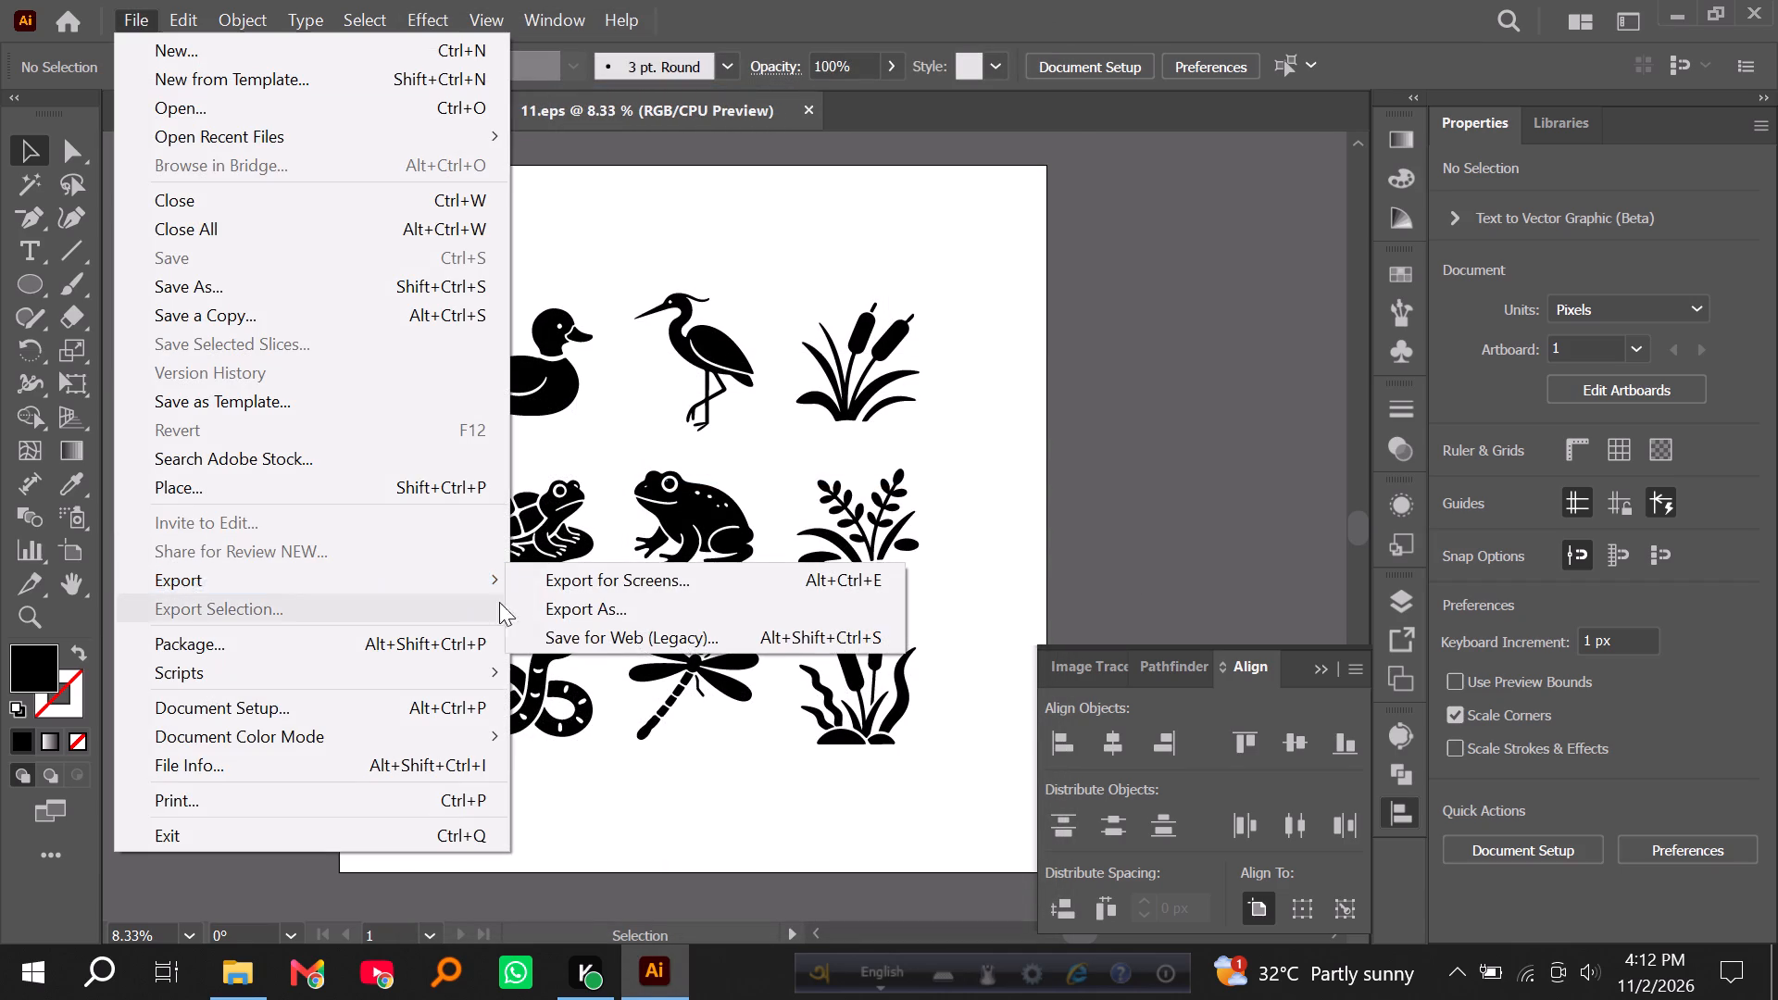
pyautogui.click(550, 610)
pyautogui.press('Return')
pyautogui.press('Return')
pyautogui.press('Return')
pyautogui.press('Return')
pyautogui.press('Return')
pyautogui.press('Return')
pyautogui.press('Return')
pyautogui.press('Return')
pyautogui.press('Return')
pyautogui.press('Return')
pyautogui.press('Return')
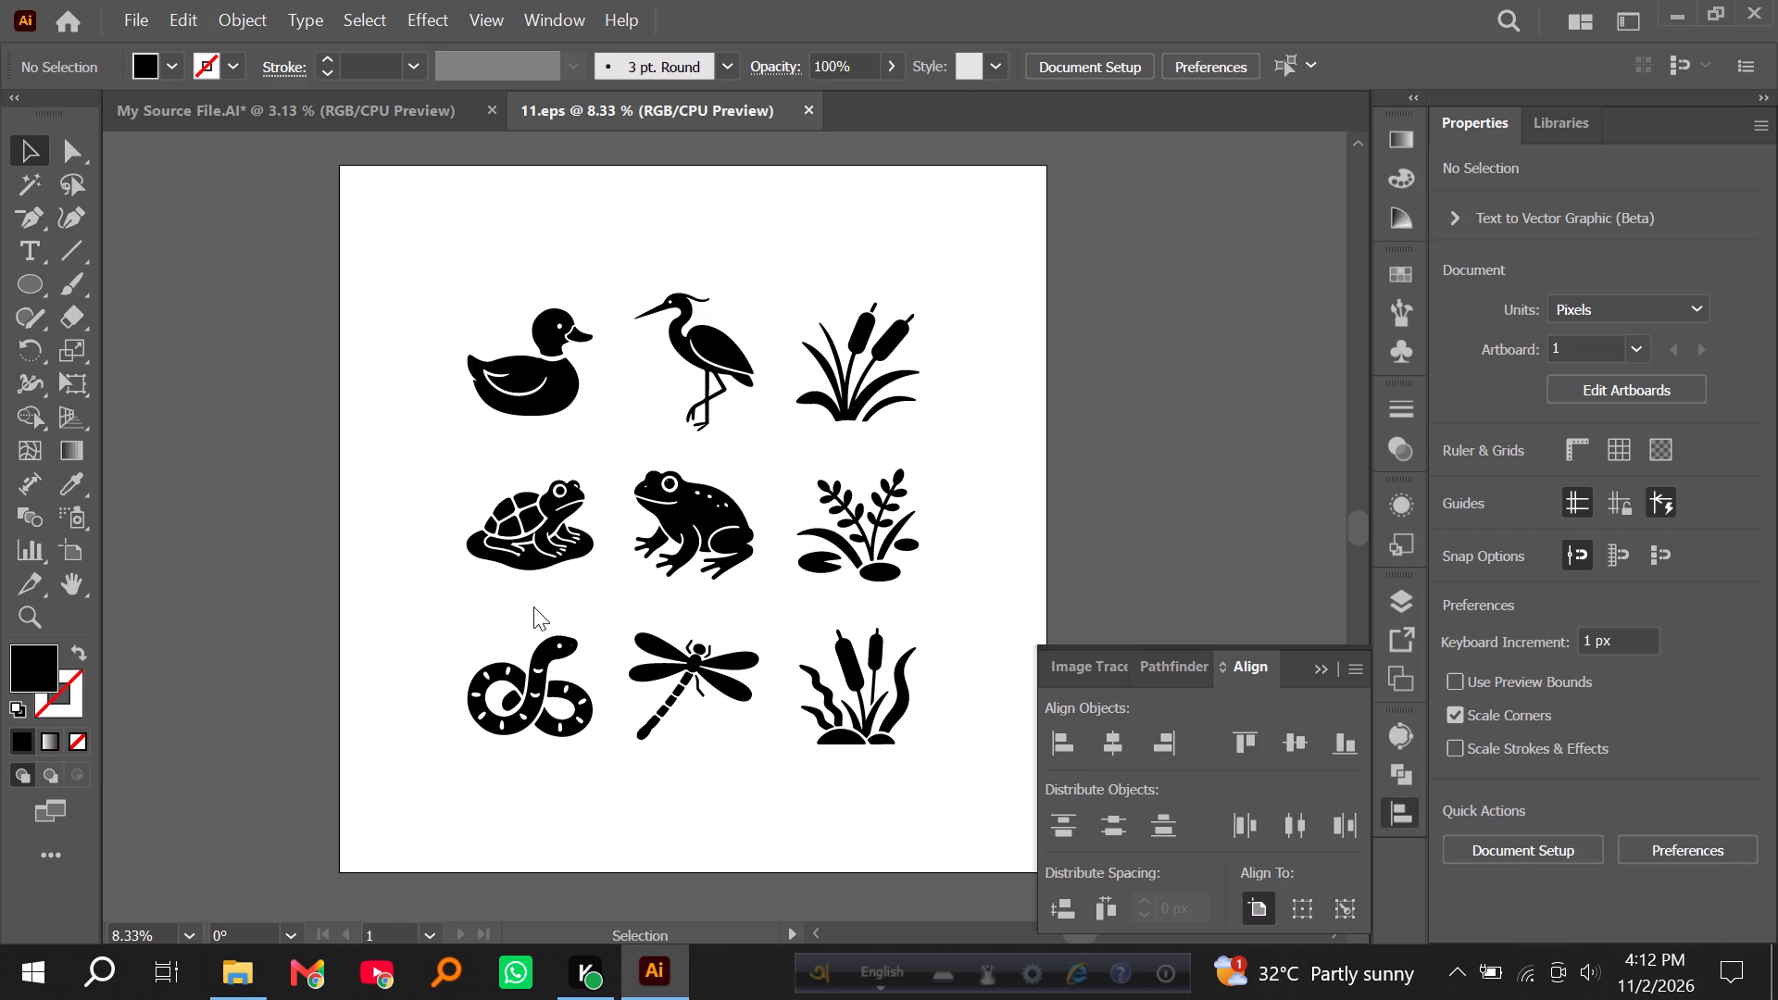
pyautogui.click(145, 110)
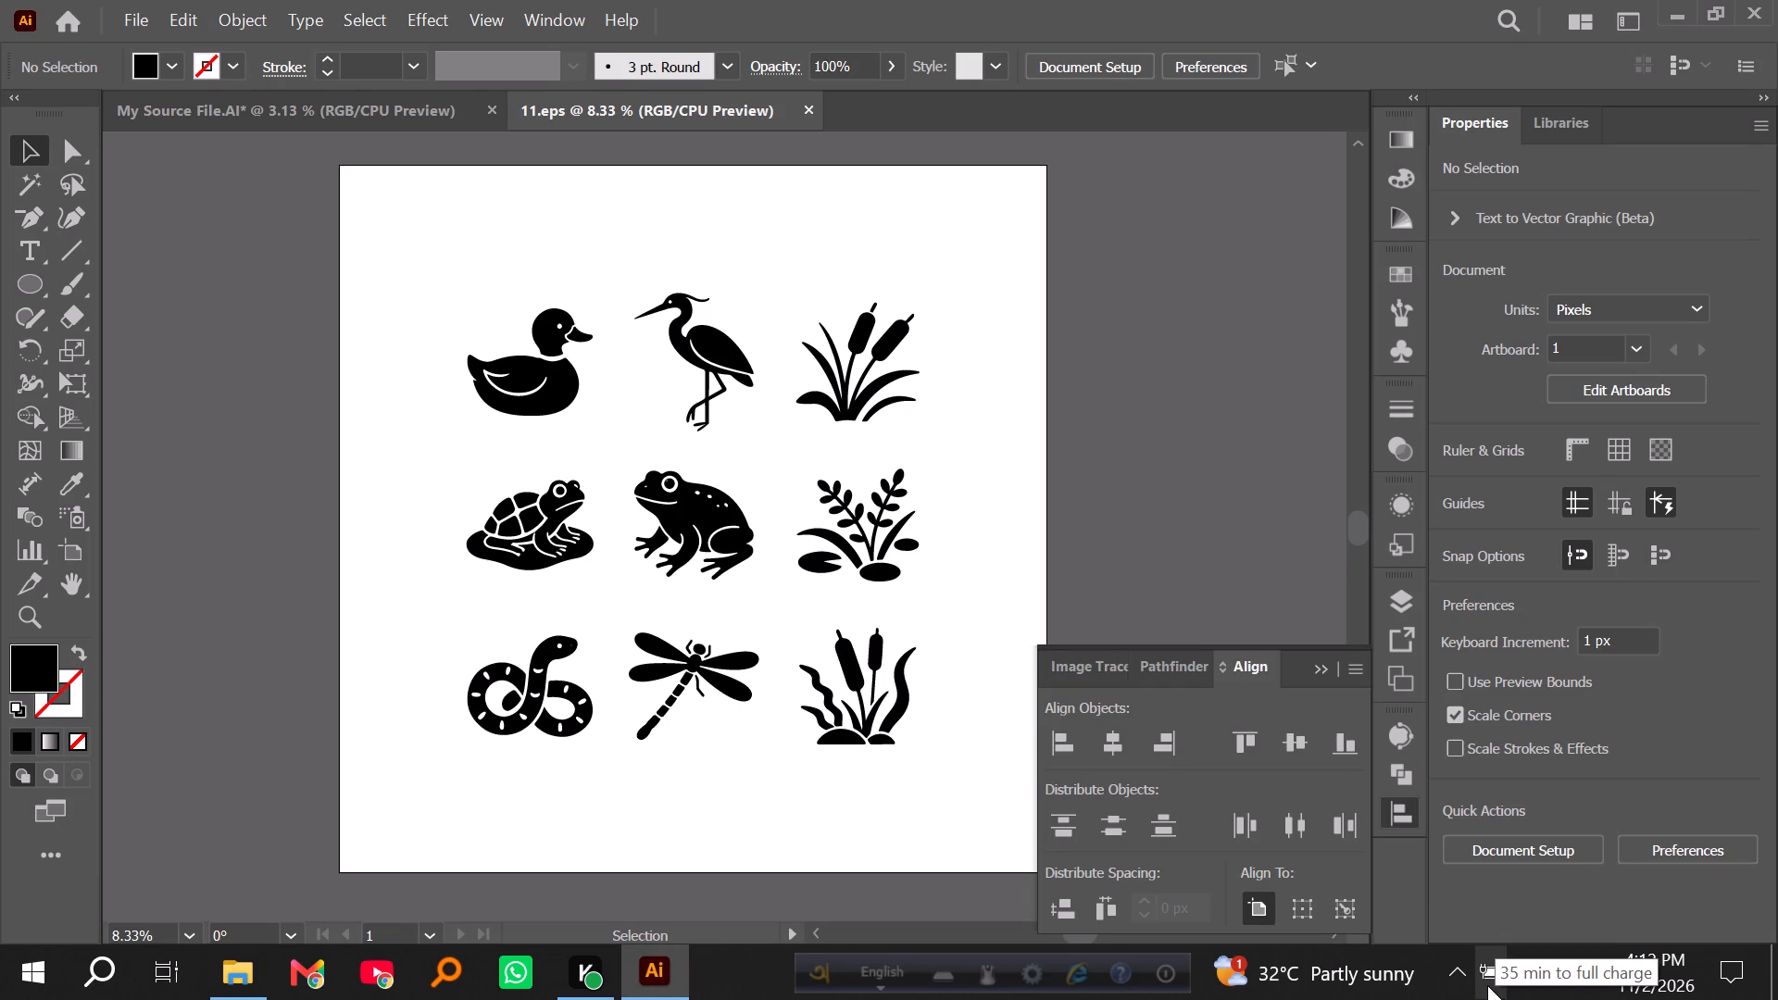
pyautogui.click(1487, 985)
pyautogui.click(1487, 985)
# Cut the nine-piece pond set with two ducks, heron and frog from the source file and paste it into 11.eps, replacing the previous wetland set.
pyautogui.click(376, 113)
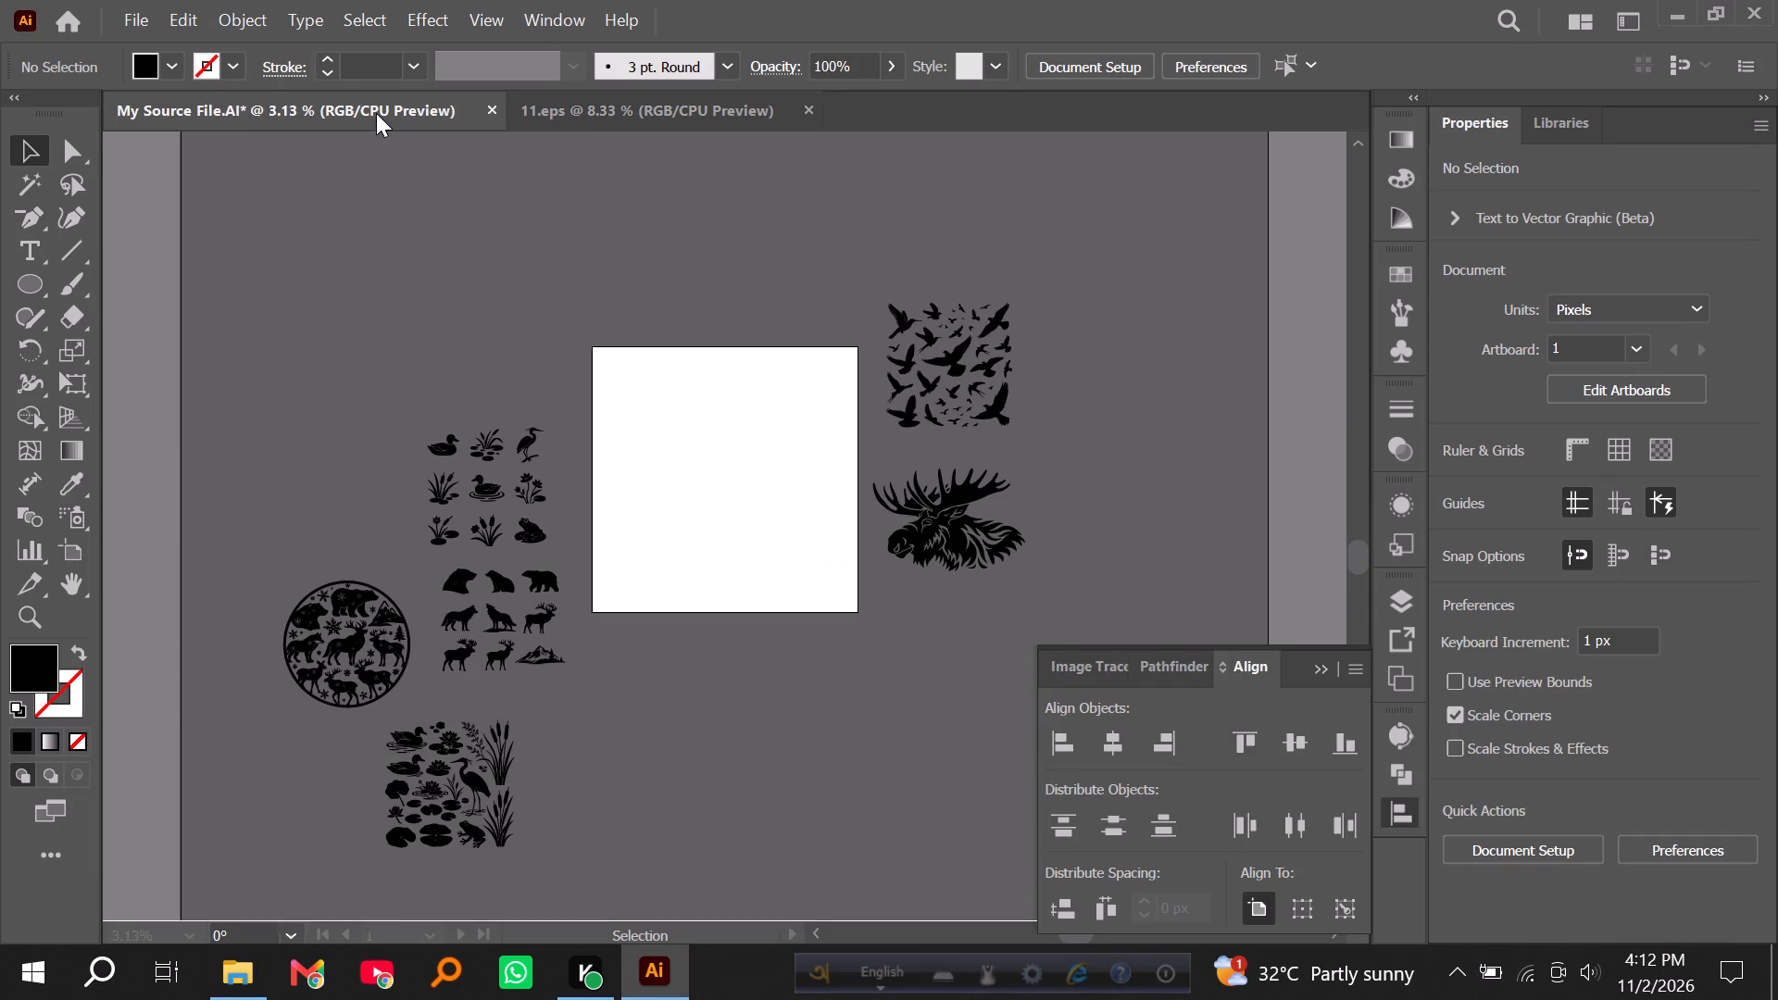
pyautogui.click(515, 451)
pyautogui.hotkey('ctrl', 'x')
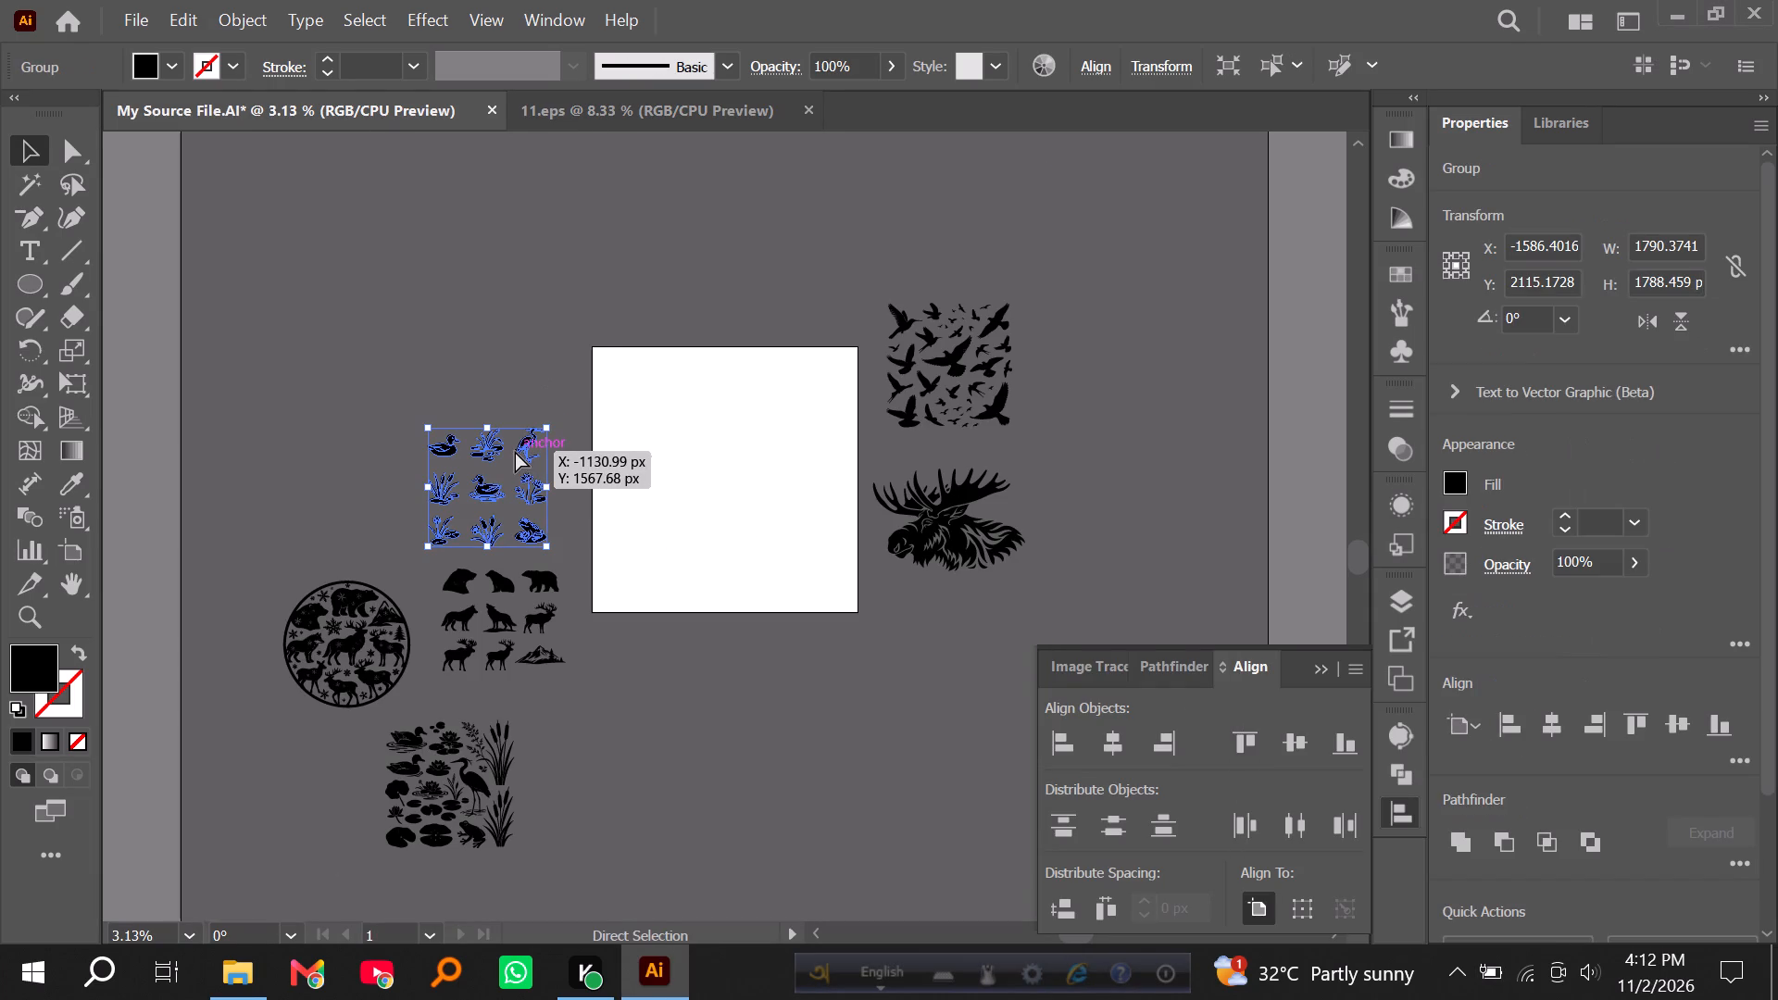
pyautogui.click(597, 112)
pyautogui.click(687, 347)
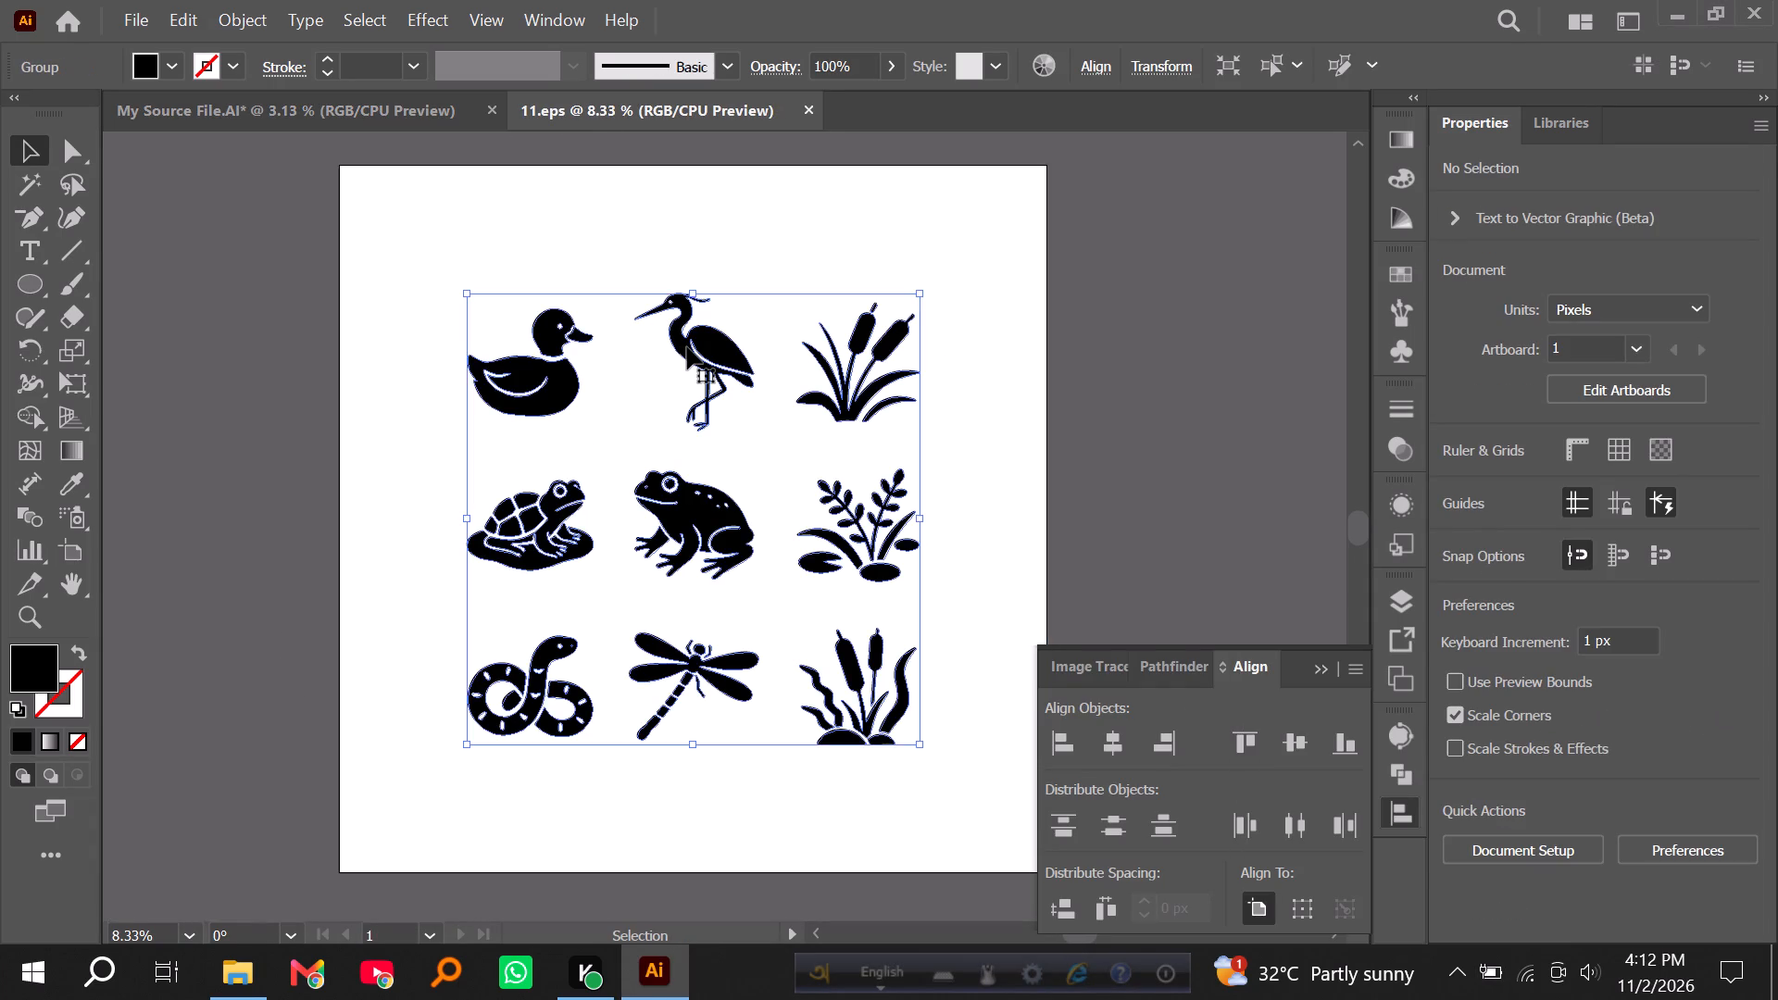
pyautogui.press('Delete')
pyautogui.hotkey('ctrl', 'v')
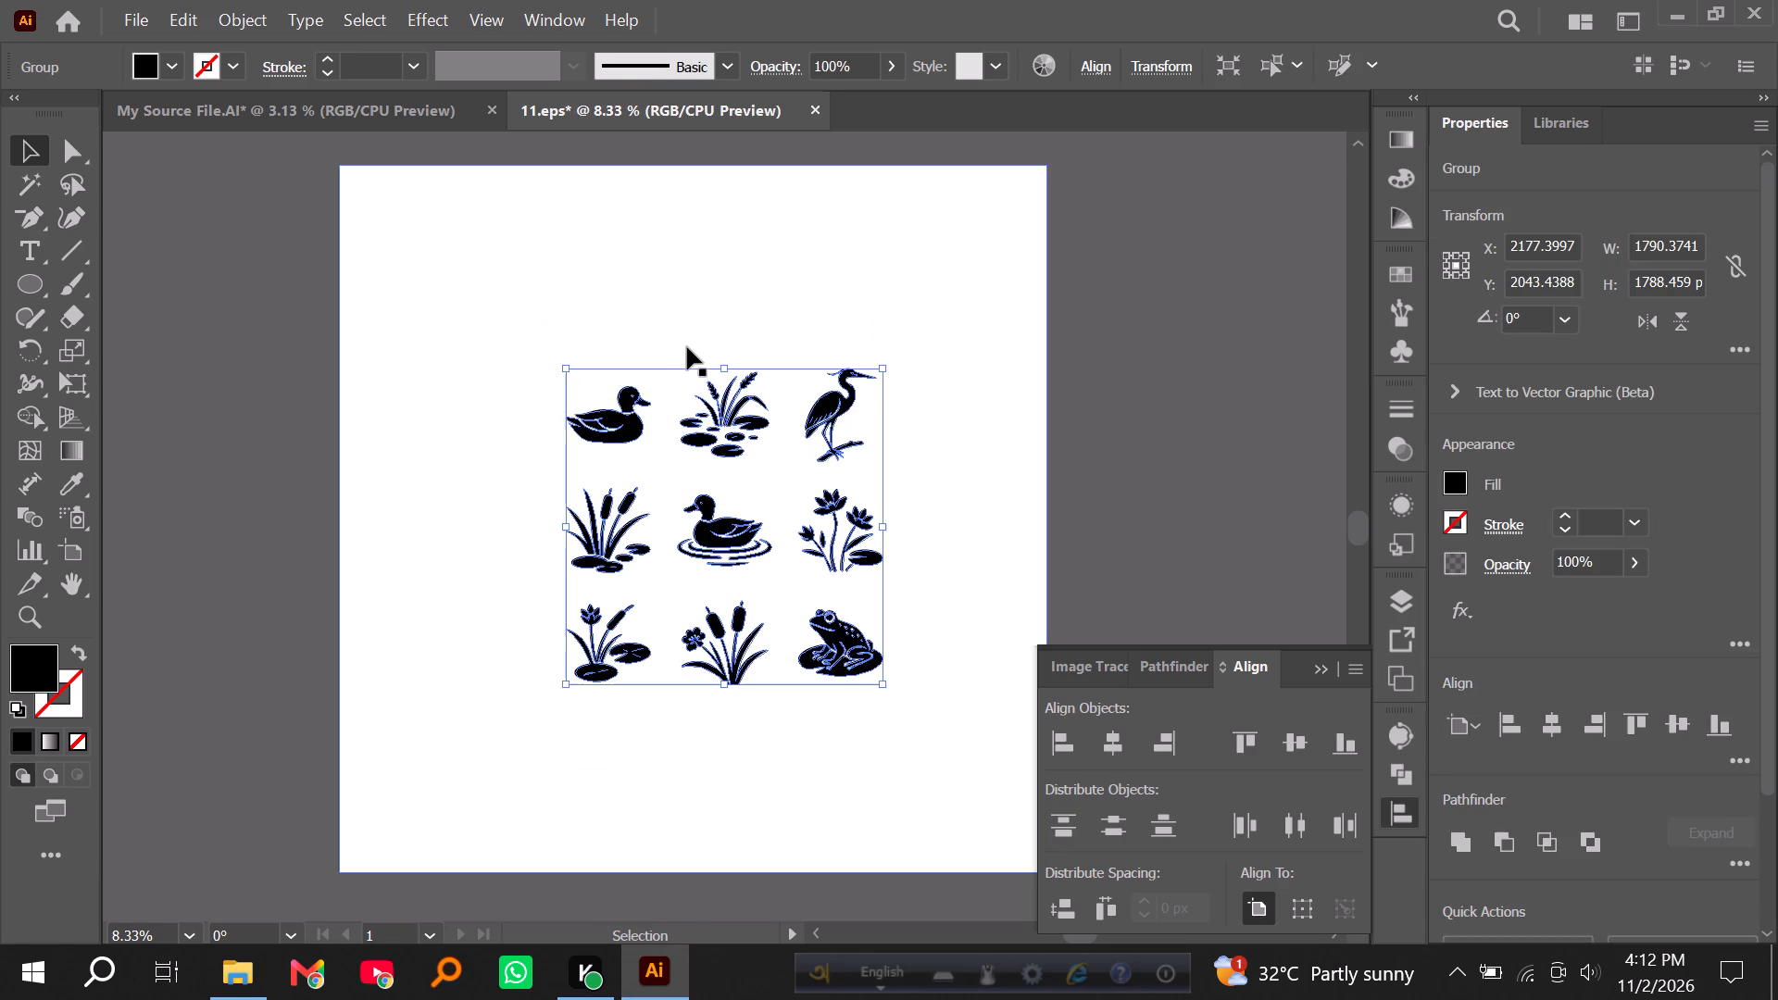
# Enlarge the nine-piece pond set to about 2868 × 2865 px and centre it horizontally and vertically on the artboard.
pyautogui.keyDown('alt'); pyautogui.keyDown('shift'); pyautogui.moveTo(720, 369); pyautogui.dragTo(710, 281); pyautogui.keyUp('shift'); pyautogui.keyUp('alt')
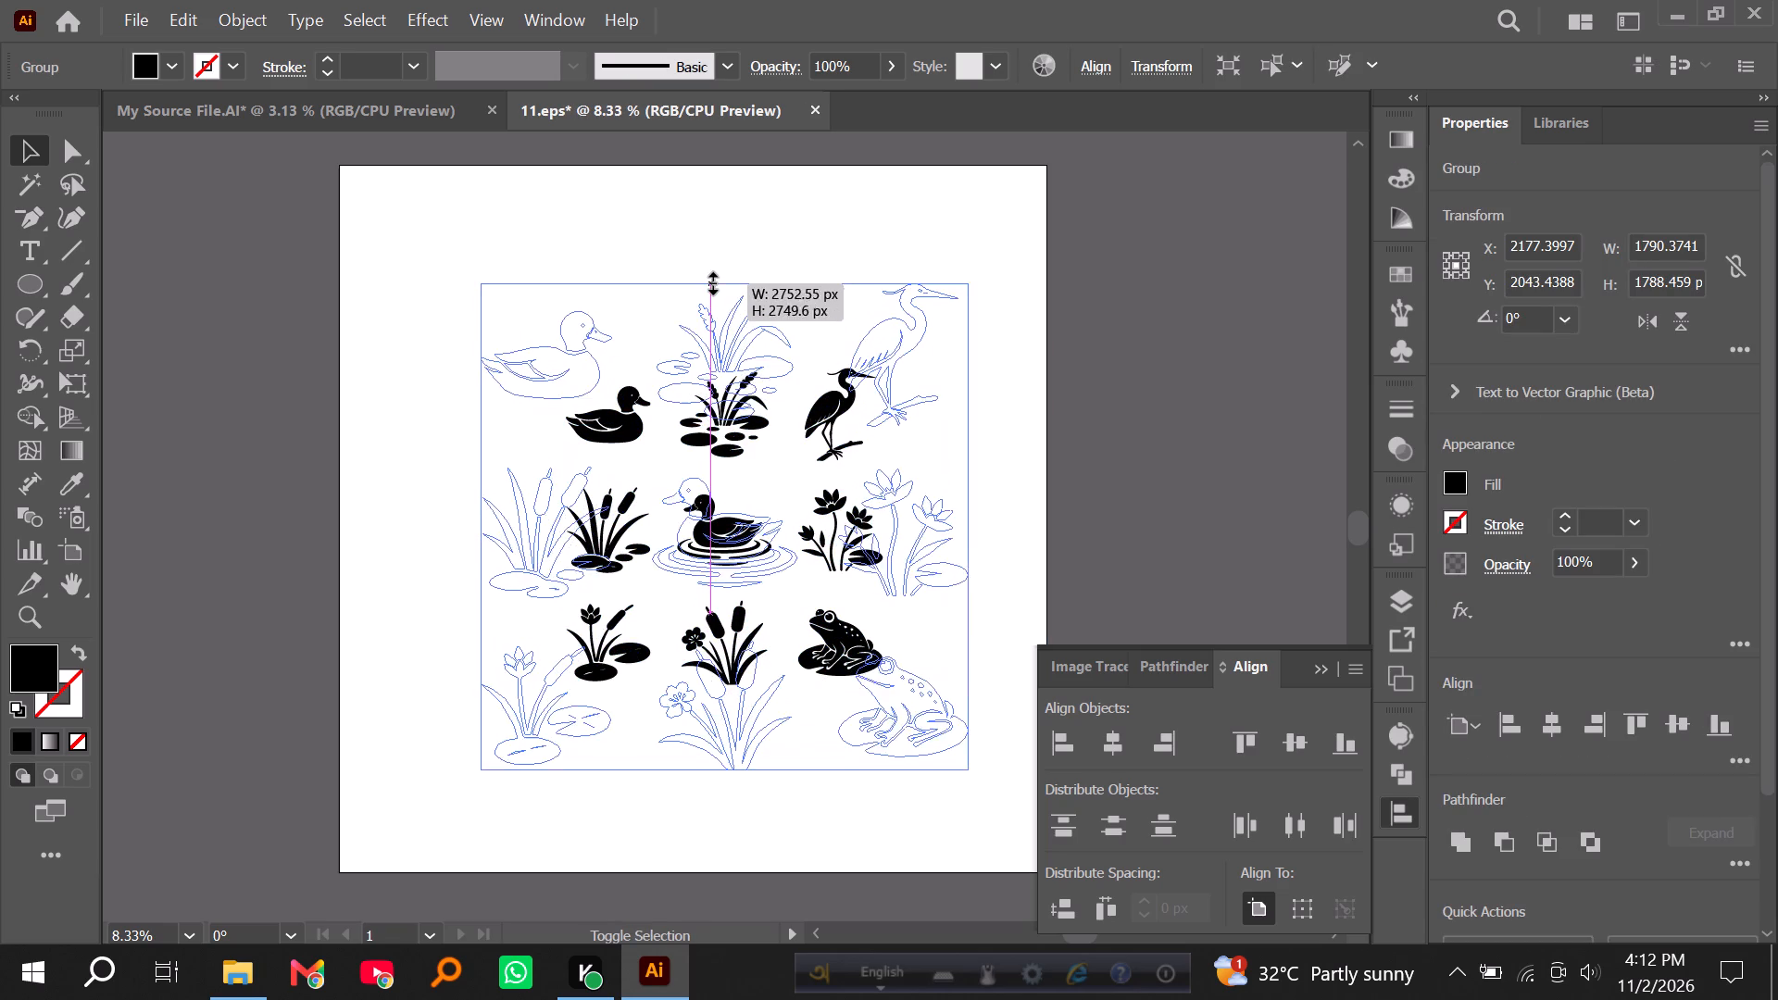
pyautogui.keyDown('alt'); pyautogui.keyDown('shift'); pyautogui.moveTo(710, 281); pyautogui.dragTo(710, 273); pyautogui.keyUp('shift'); pyautogui.keyUp('alt')
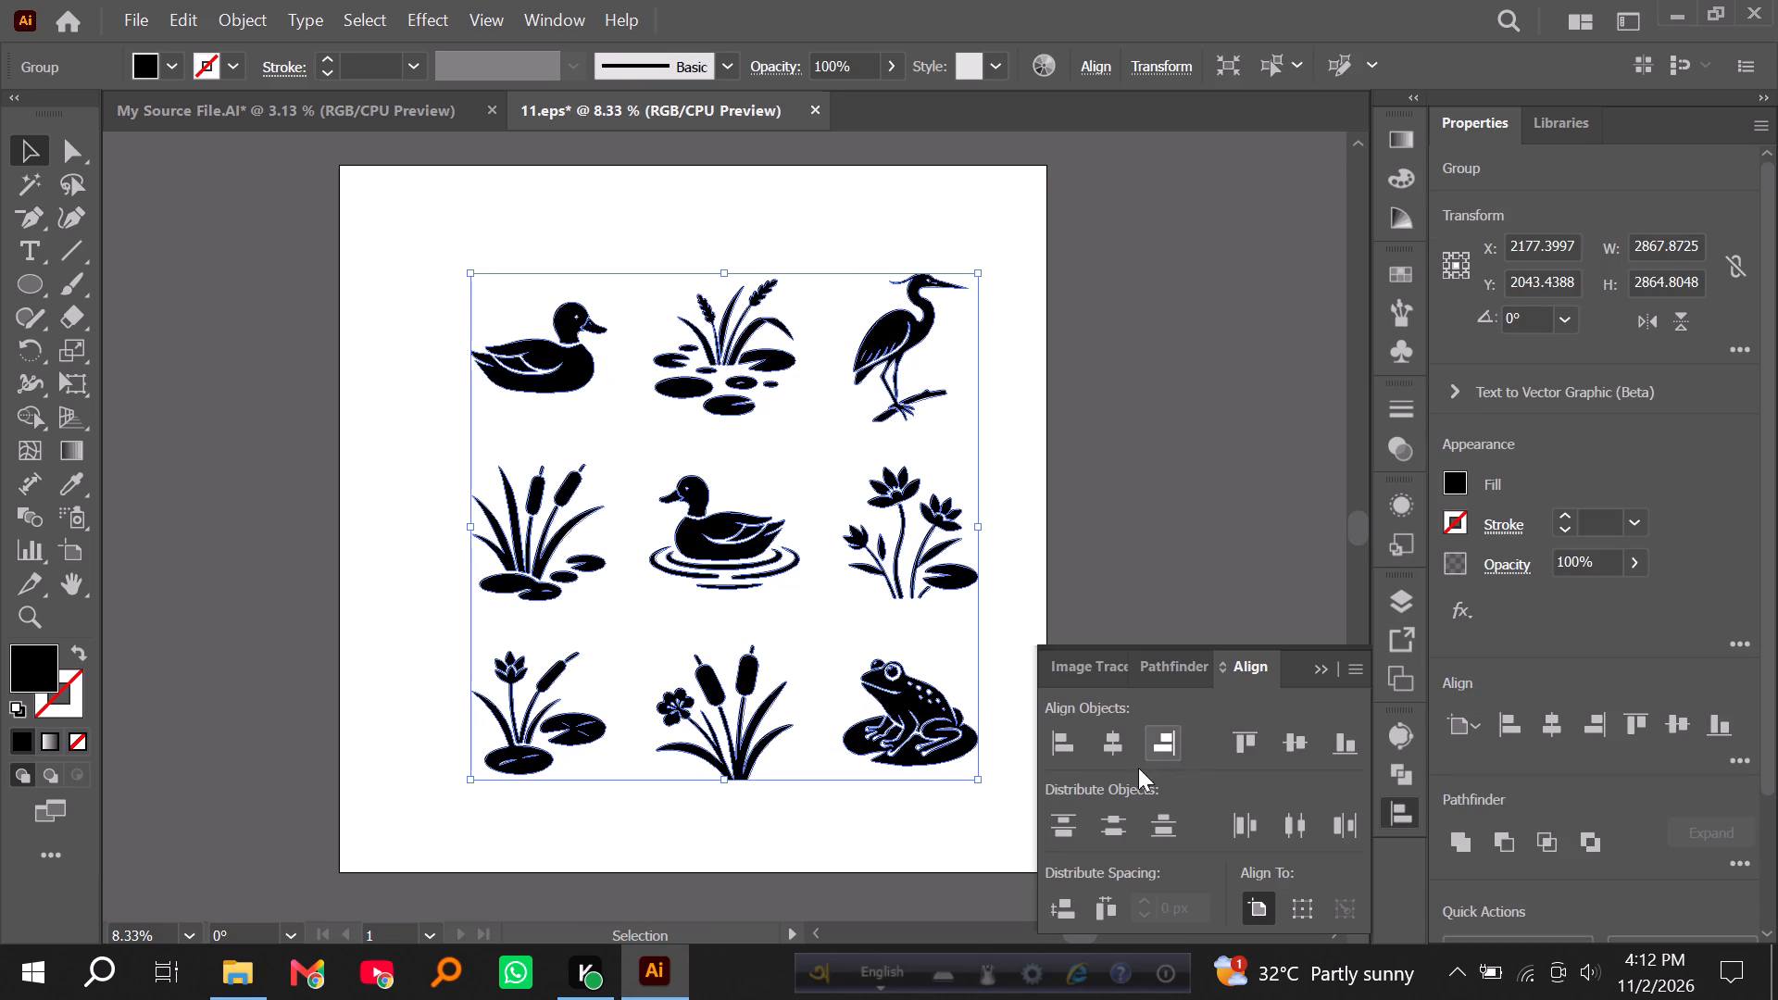
pyautogui.click(1113, 745)
pyautogui.click(1111, 744)
pyautogui.tripleClick(1288, 746)
pyautogui.click(1288, 745)
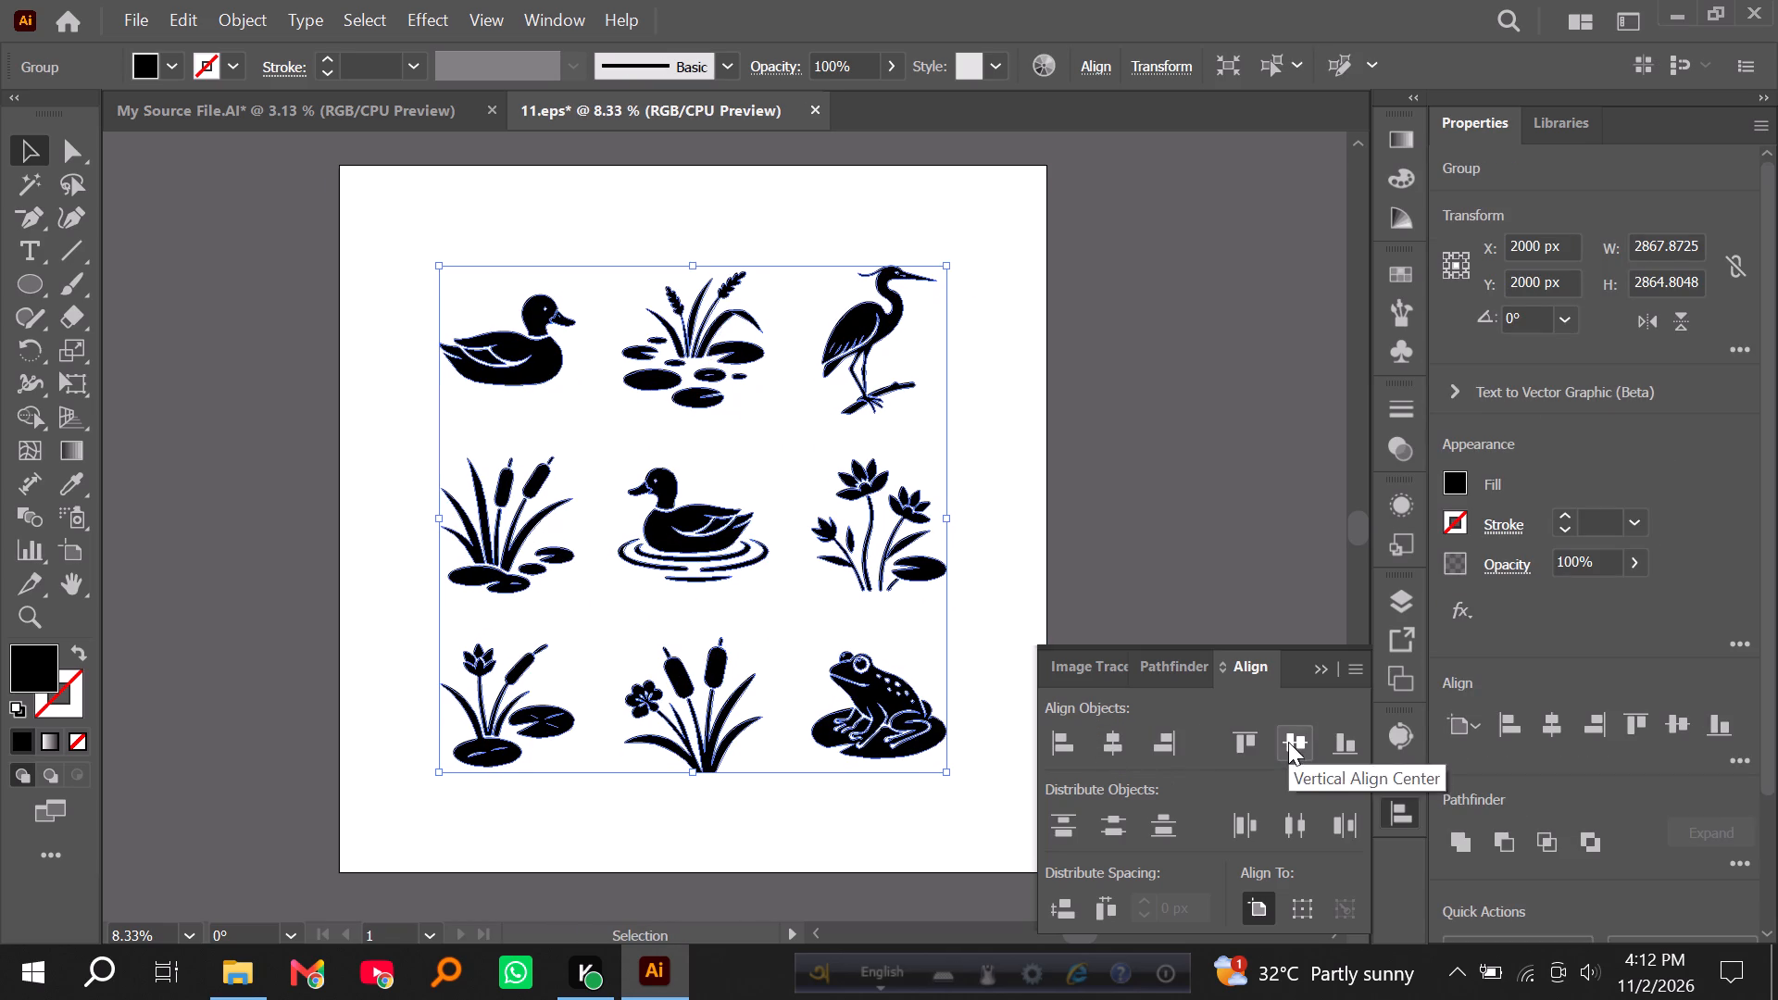
pyautogui.click(212, 344)
# Save the pond set as 12, using the Illustrator 10 EPS version.
pyautogui.click(136, 20)
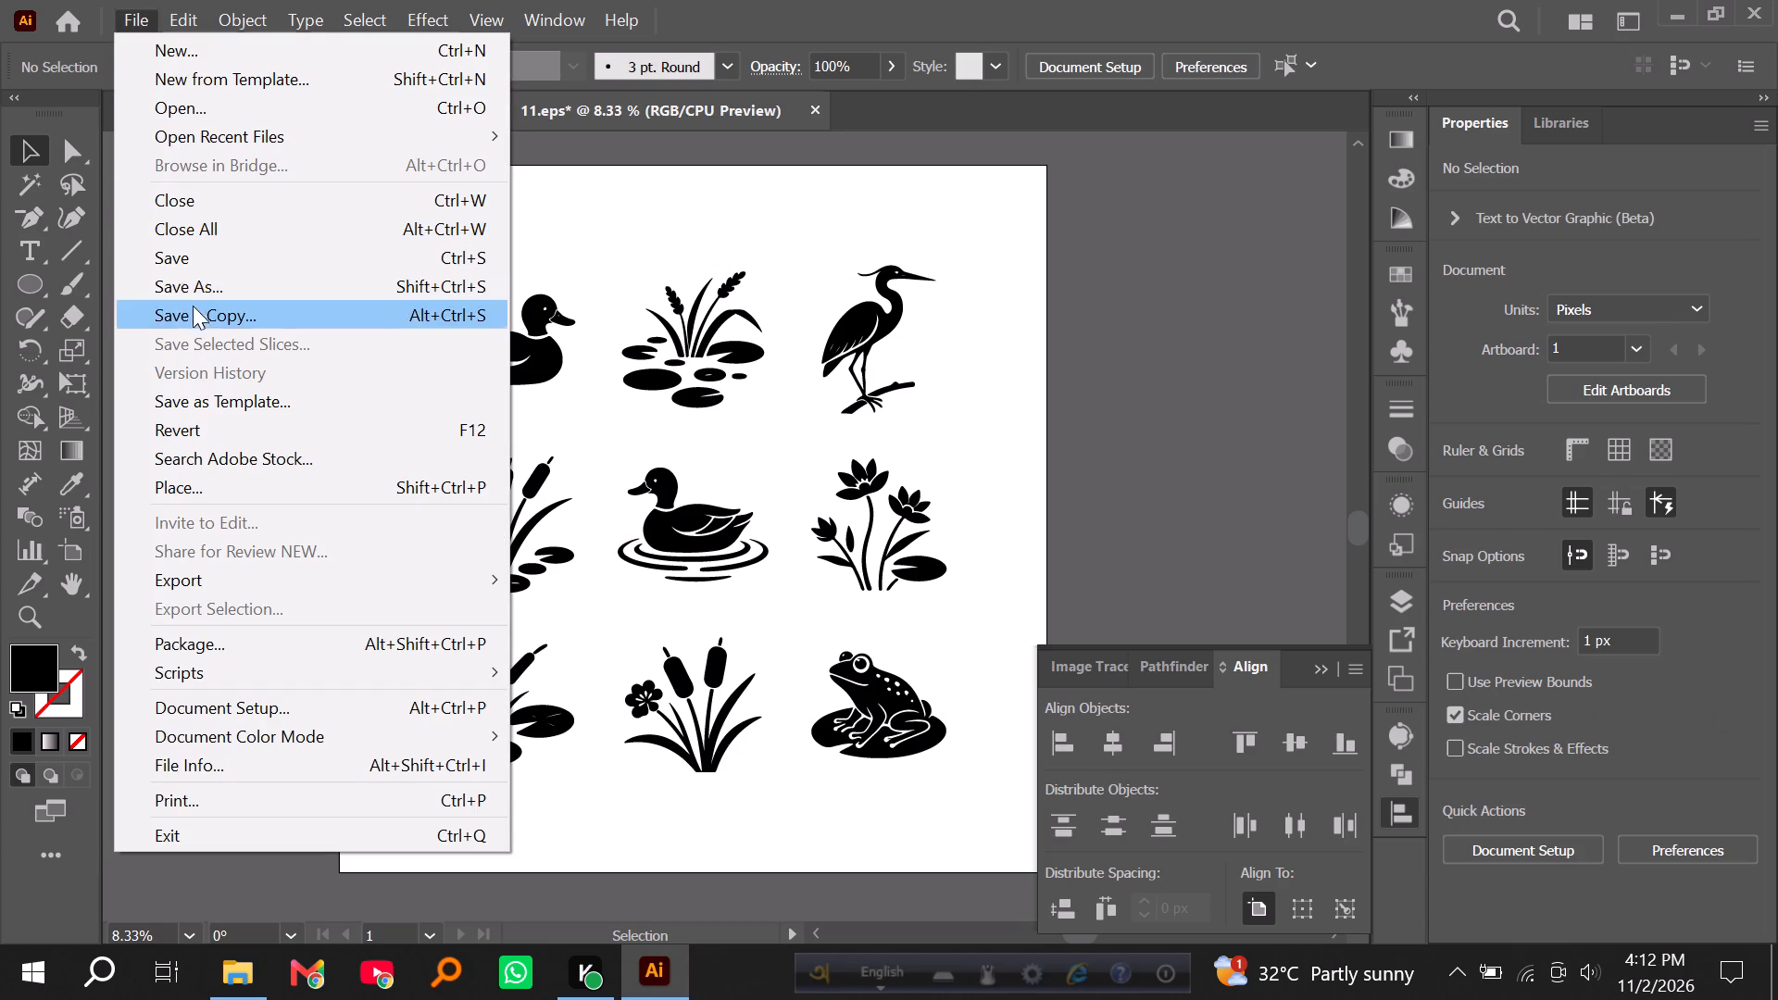
pyautogui.click(193, 283)
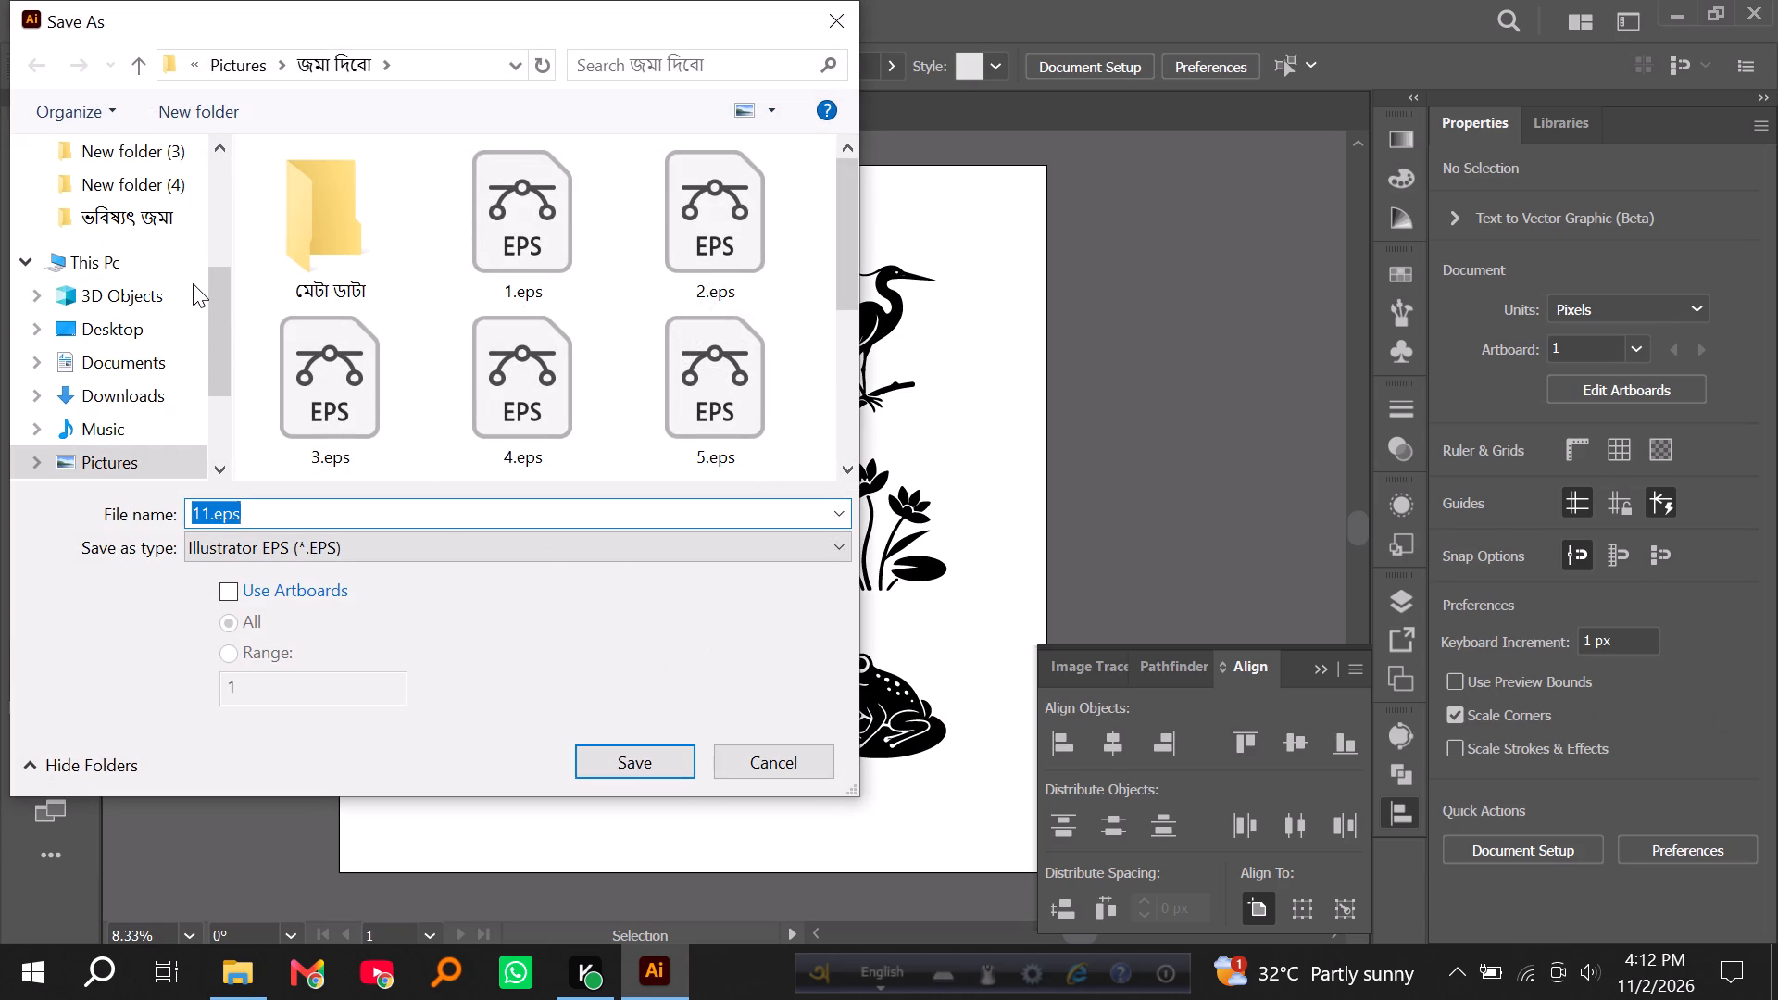
pyautogui.write('12')
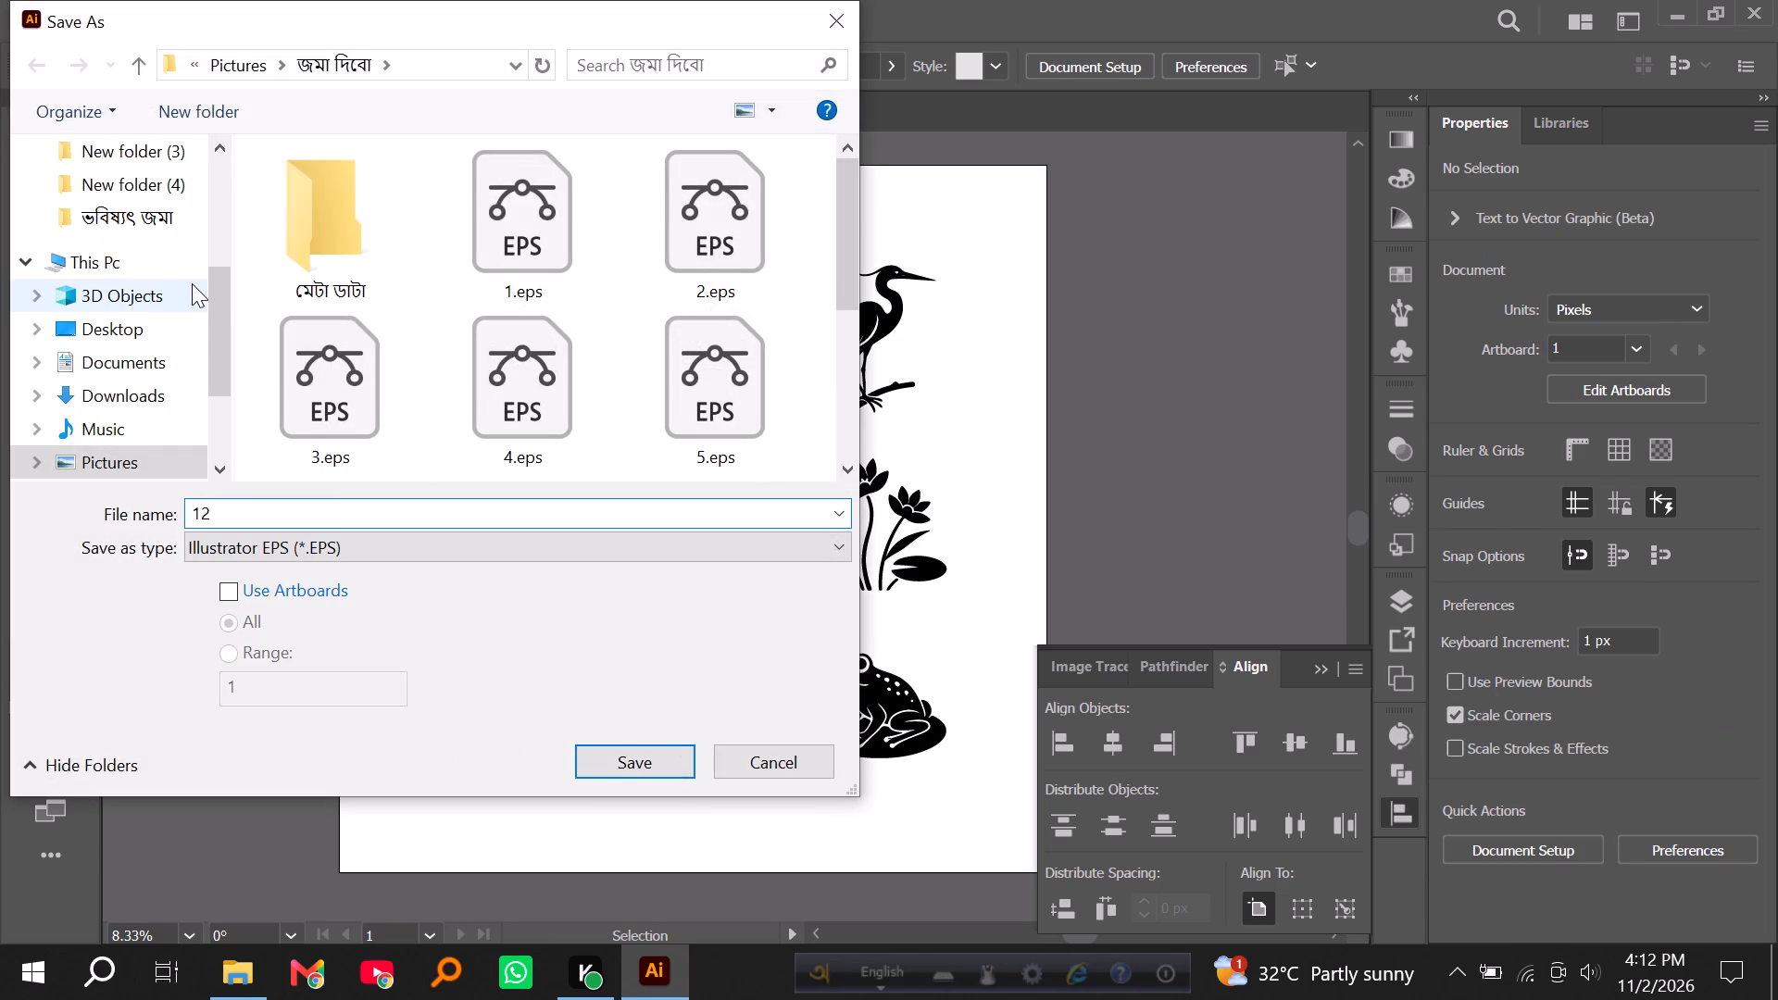
pyautogui.press('Return')
pyautogui.click(625, 88)
pyautogui.click(664, 404)
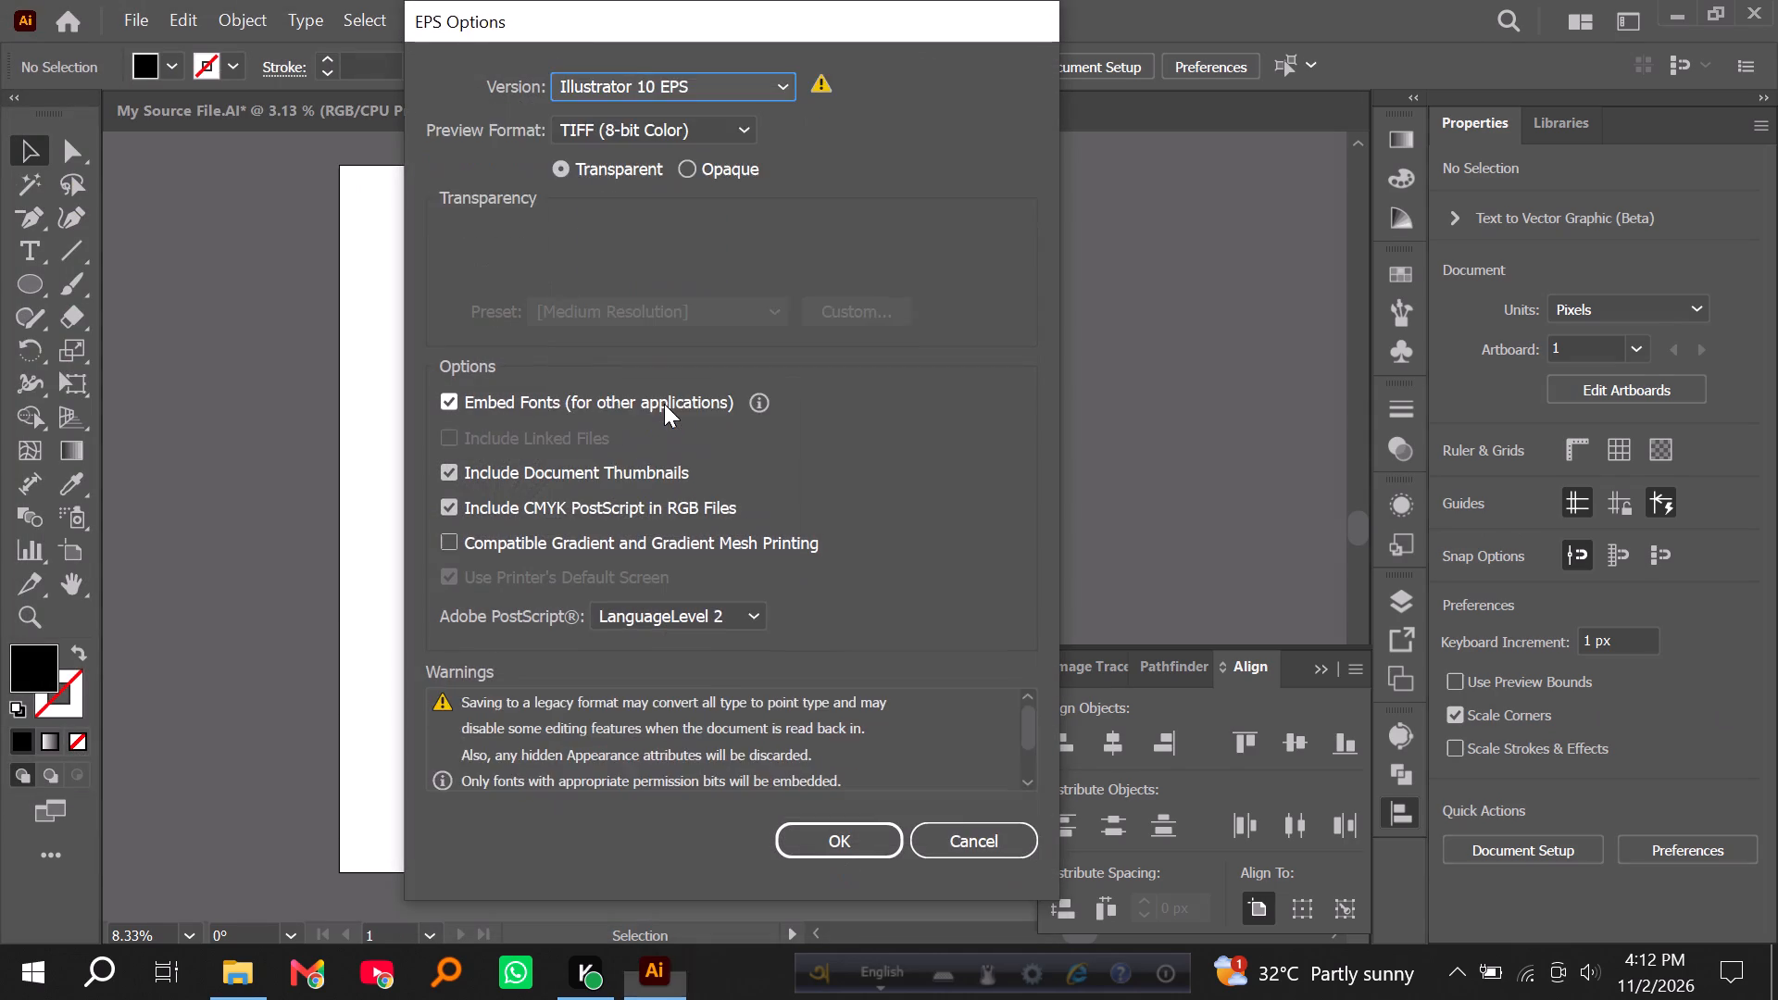
pyautogui.press('Return')
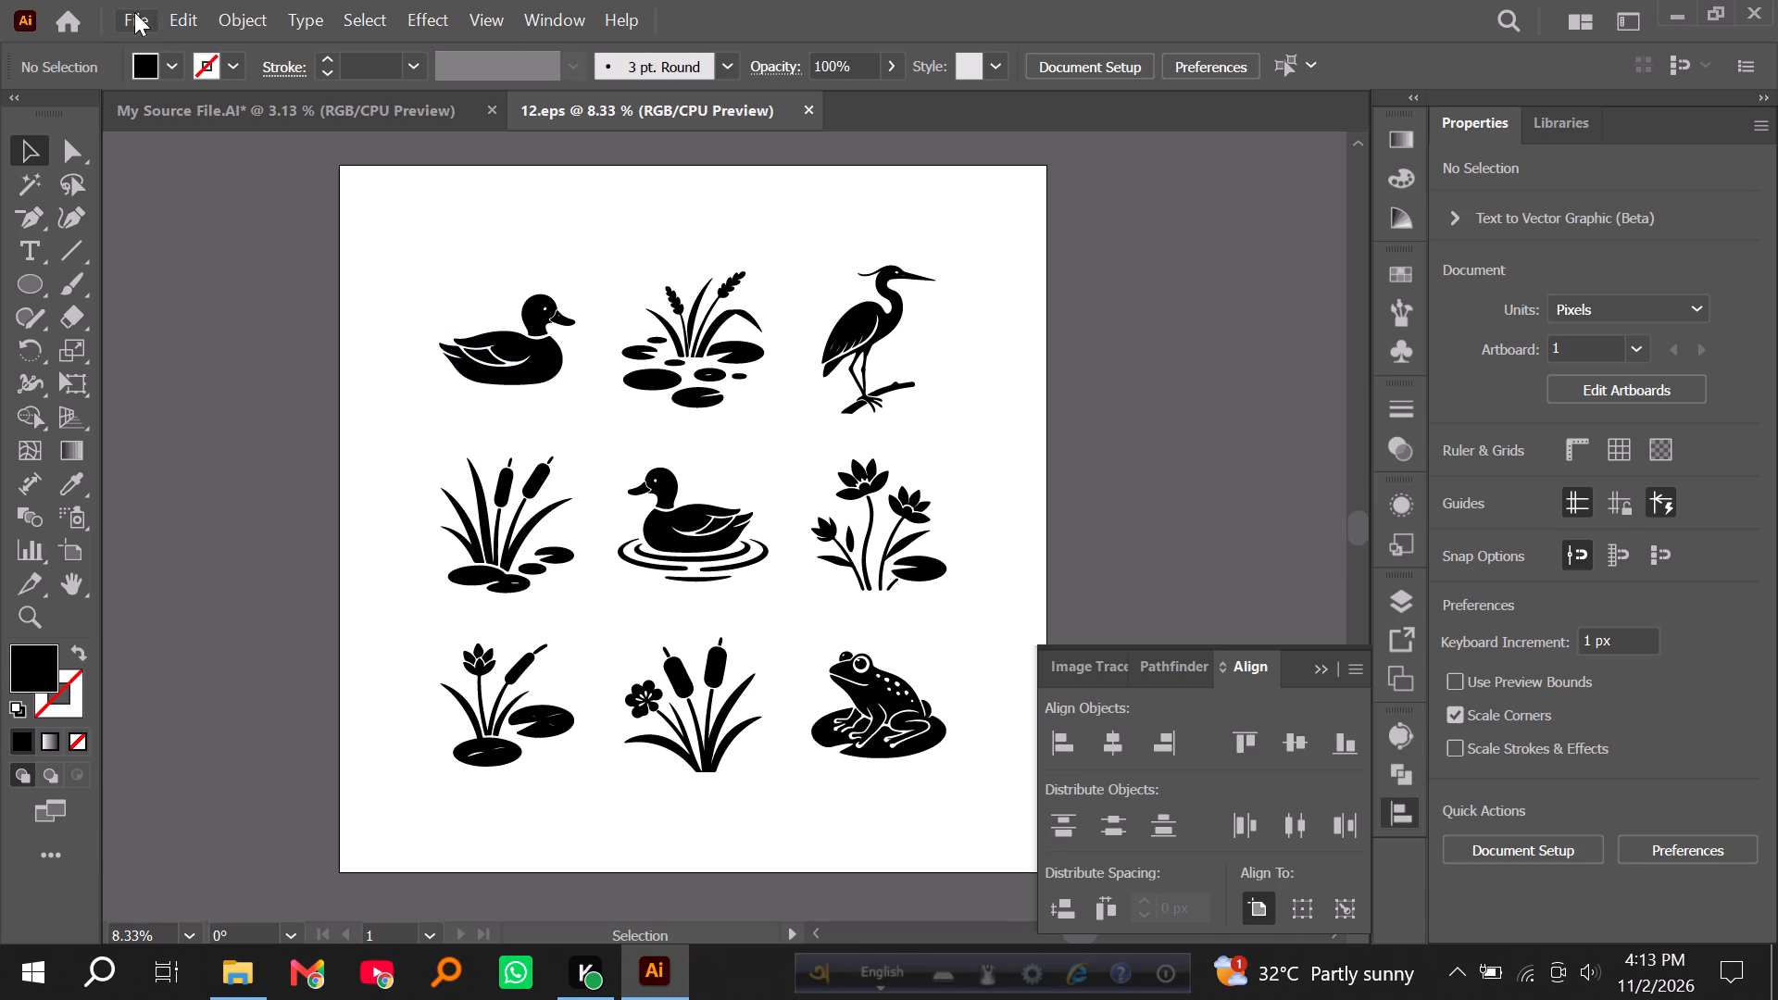
# Export the 12.eps artwork as a JPG with the same name, keeping the existing export settings.
pyautogui.click(134, 12)
pyautogui.click(223, 575)
pyautogui.click(565, 607)
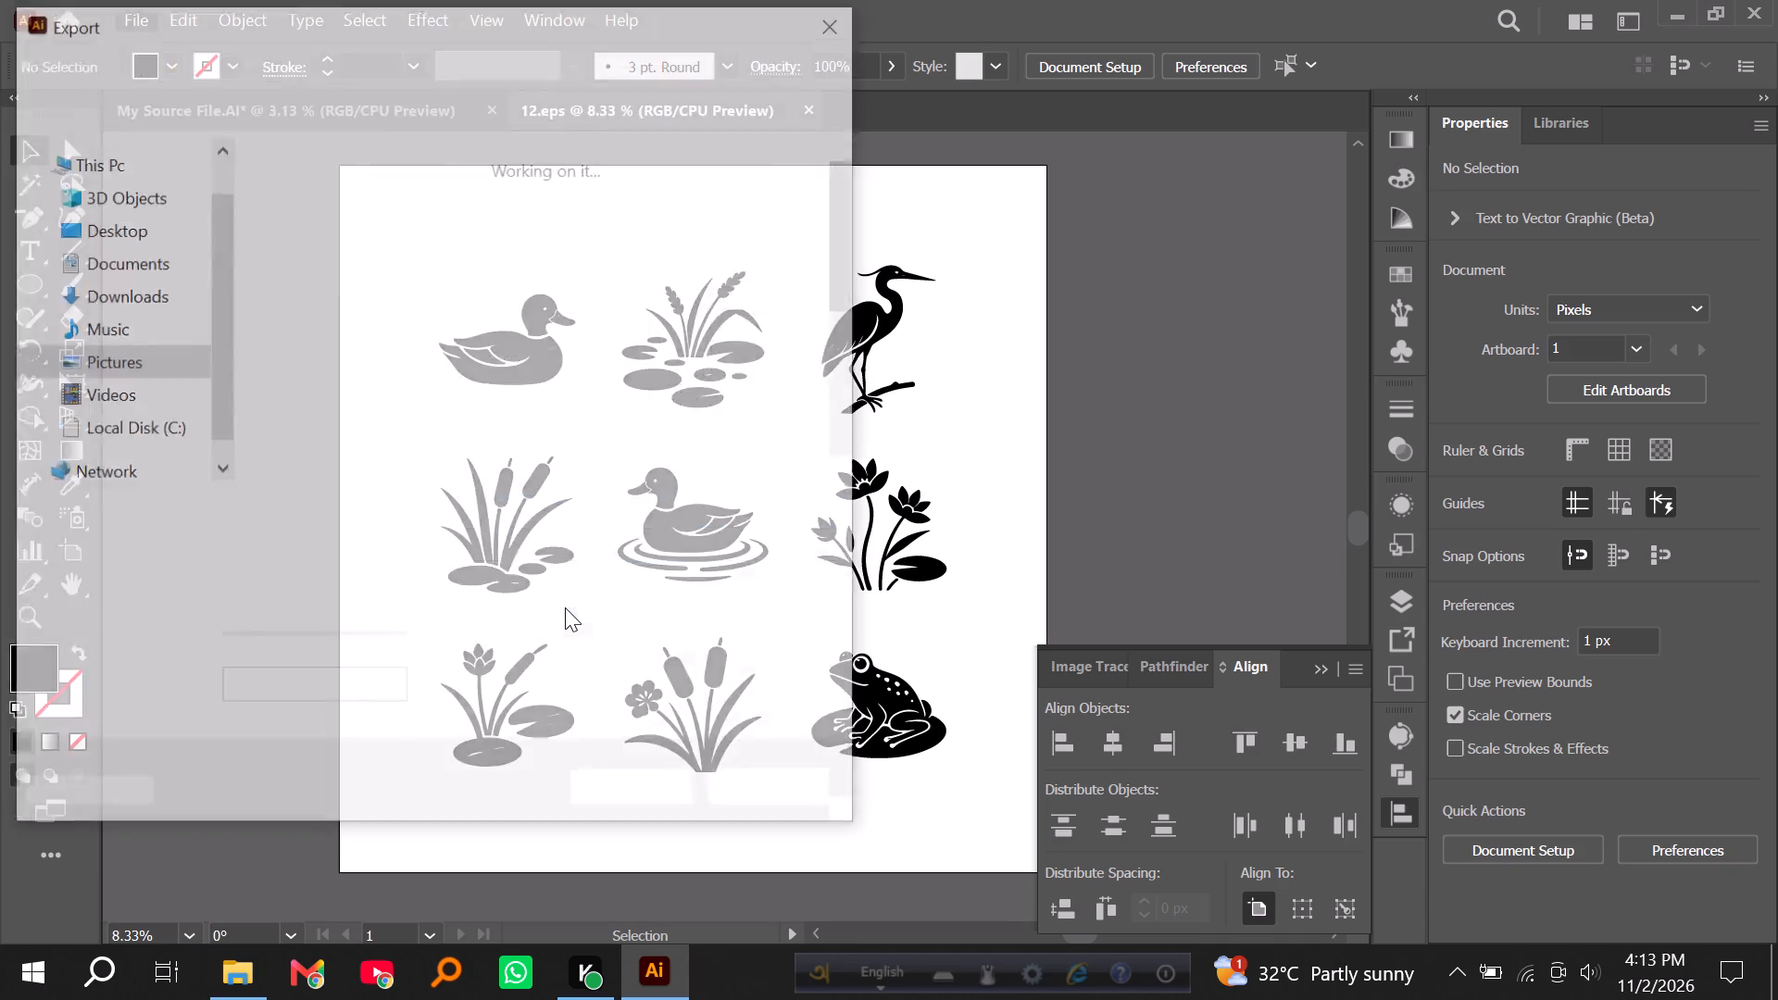
pyautogui.press('Return')
pyautogui.press('Return')
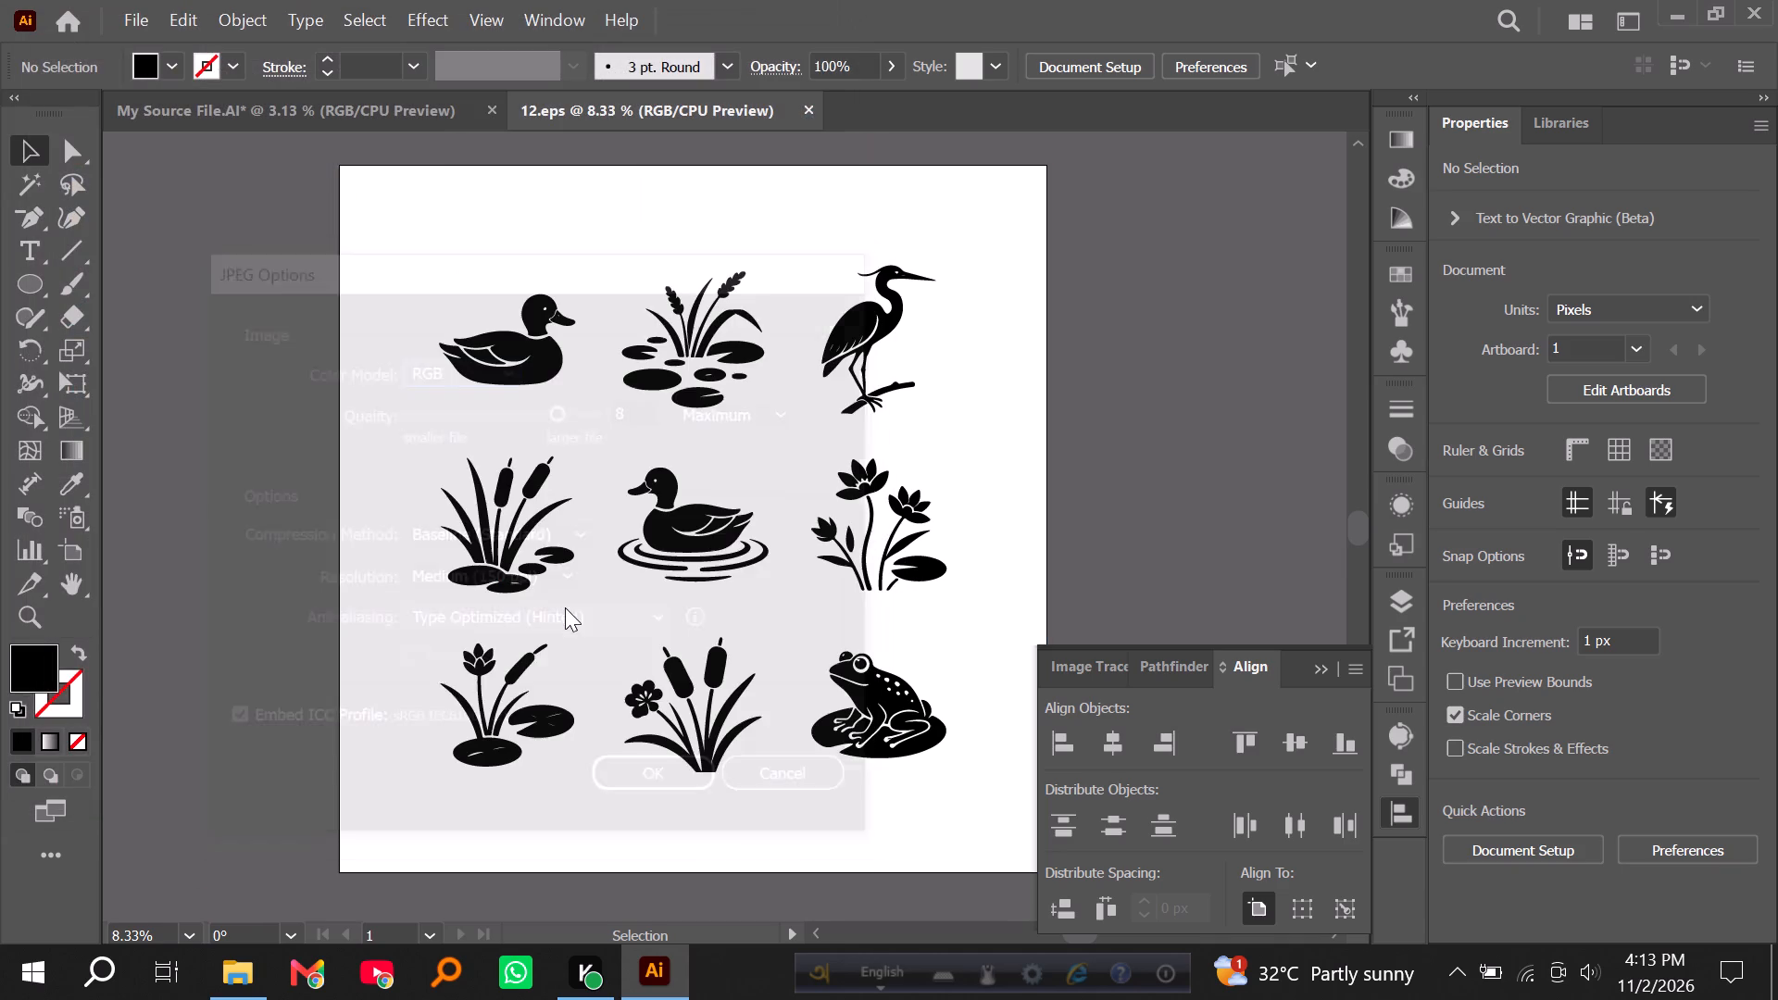
# Switch to File Explorer and check the numbered EPS and JPG files in the জমা দিবো folder, refreshing the view.
pyautogui.click(227, 992)
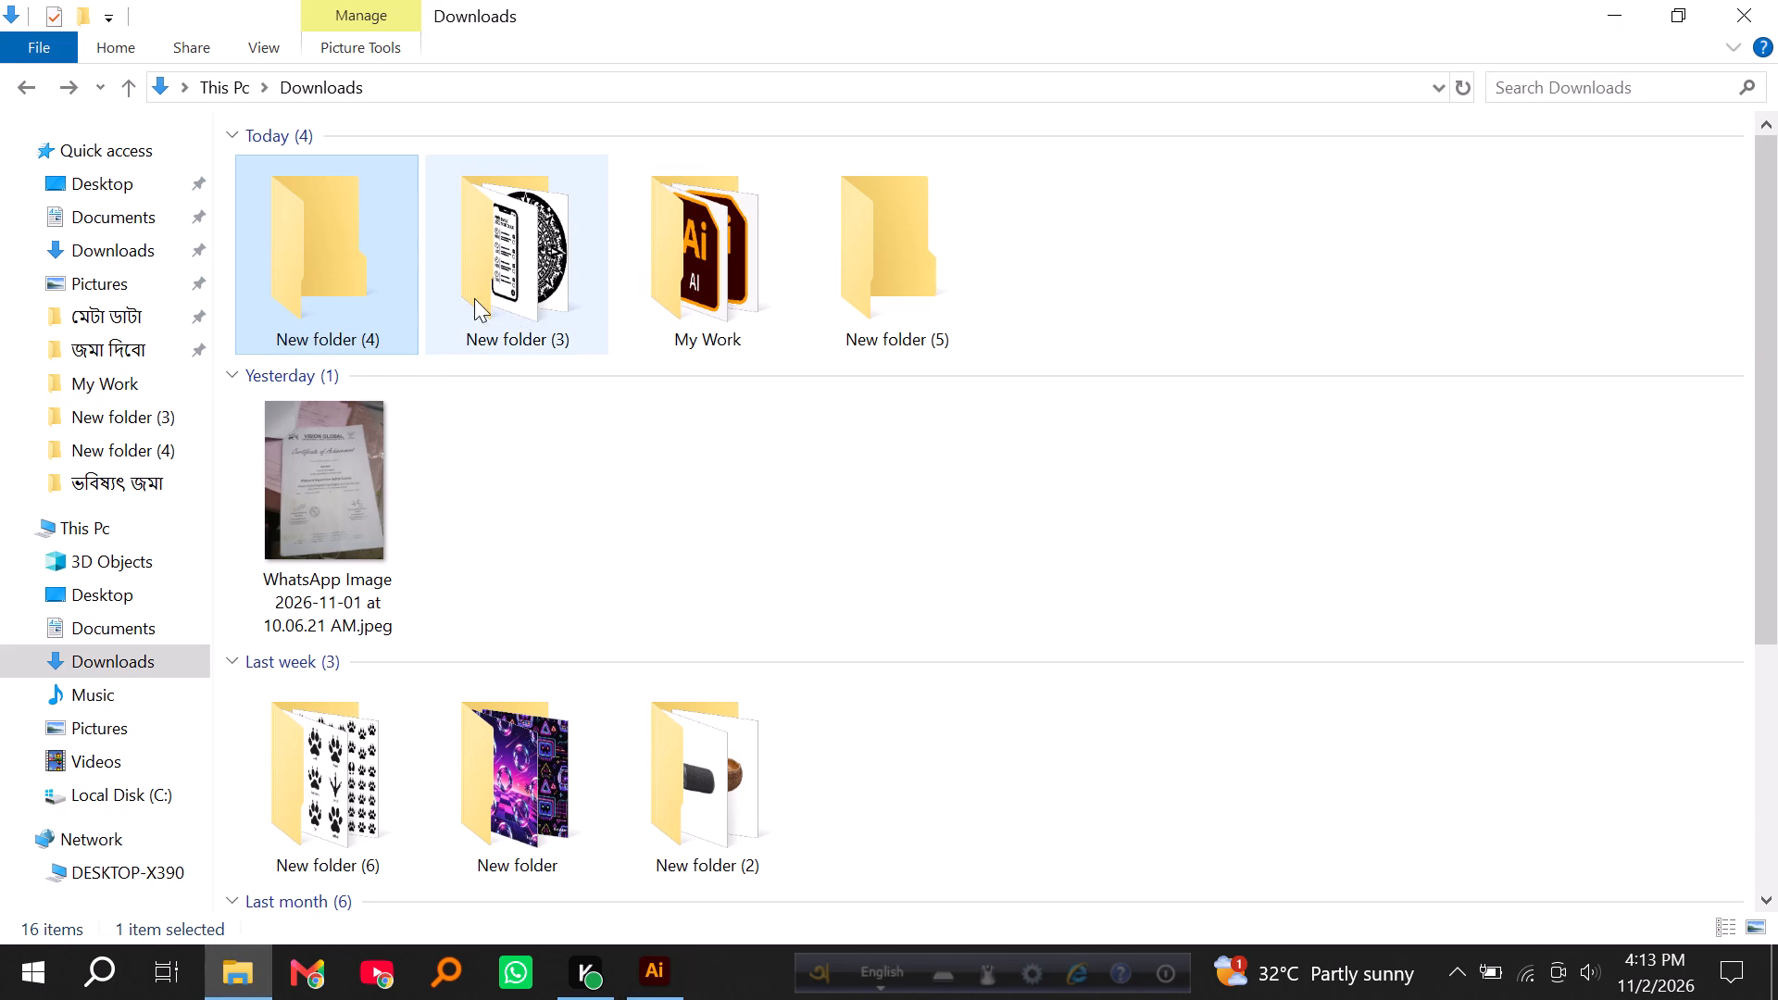
pyautogui.click(145, 262)
pyautogui.click(136, 276)
pyautogui.doubleClick(466, 261)
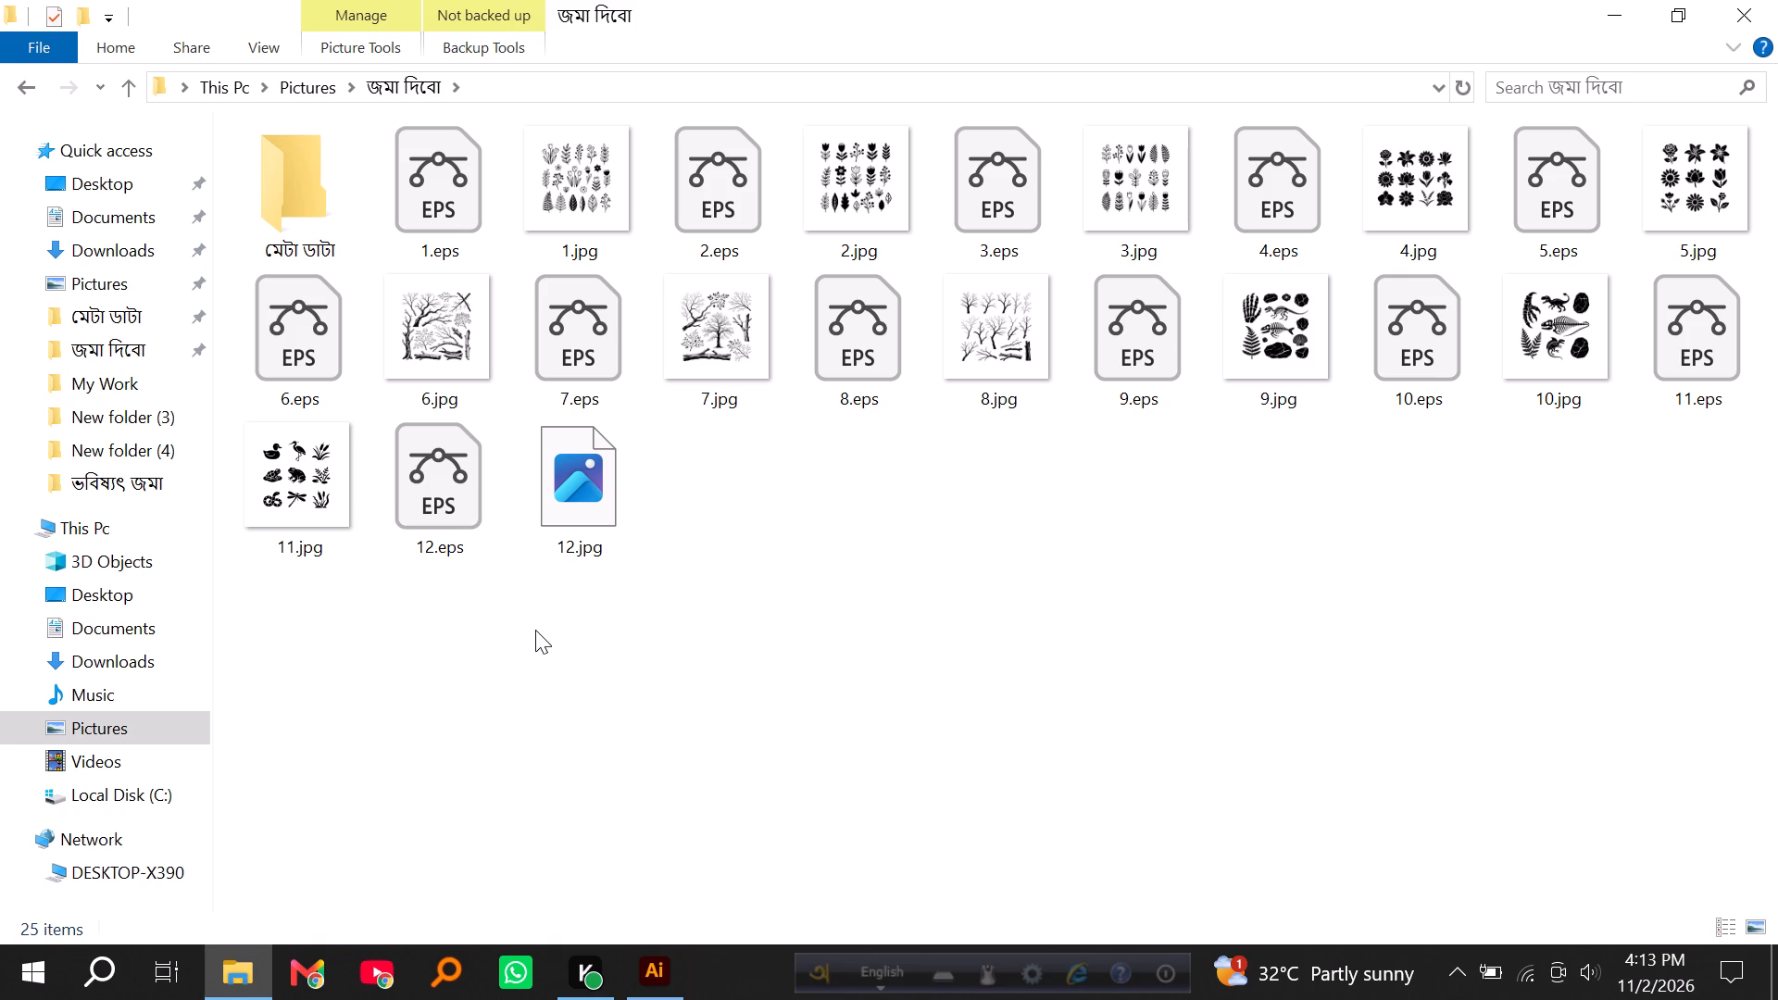
pyautogui.rightClick(724, 545)
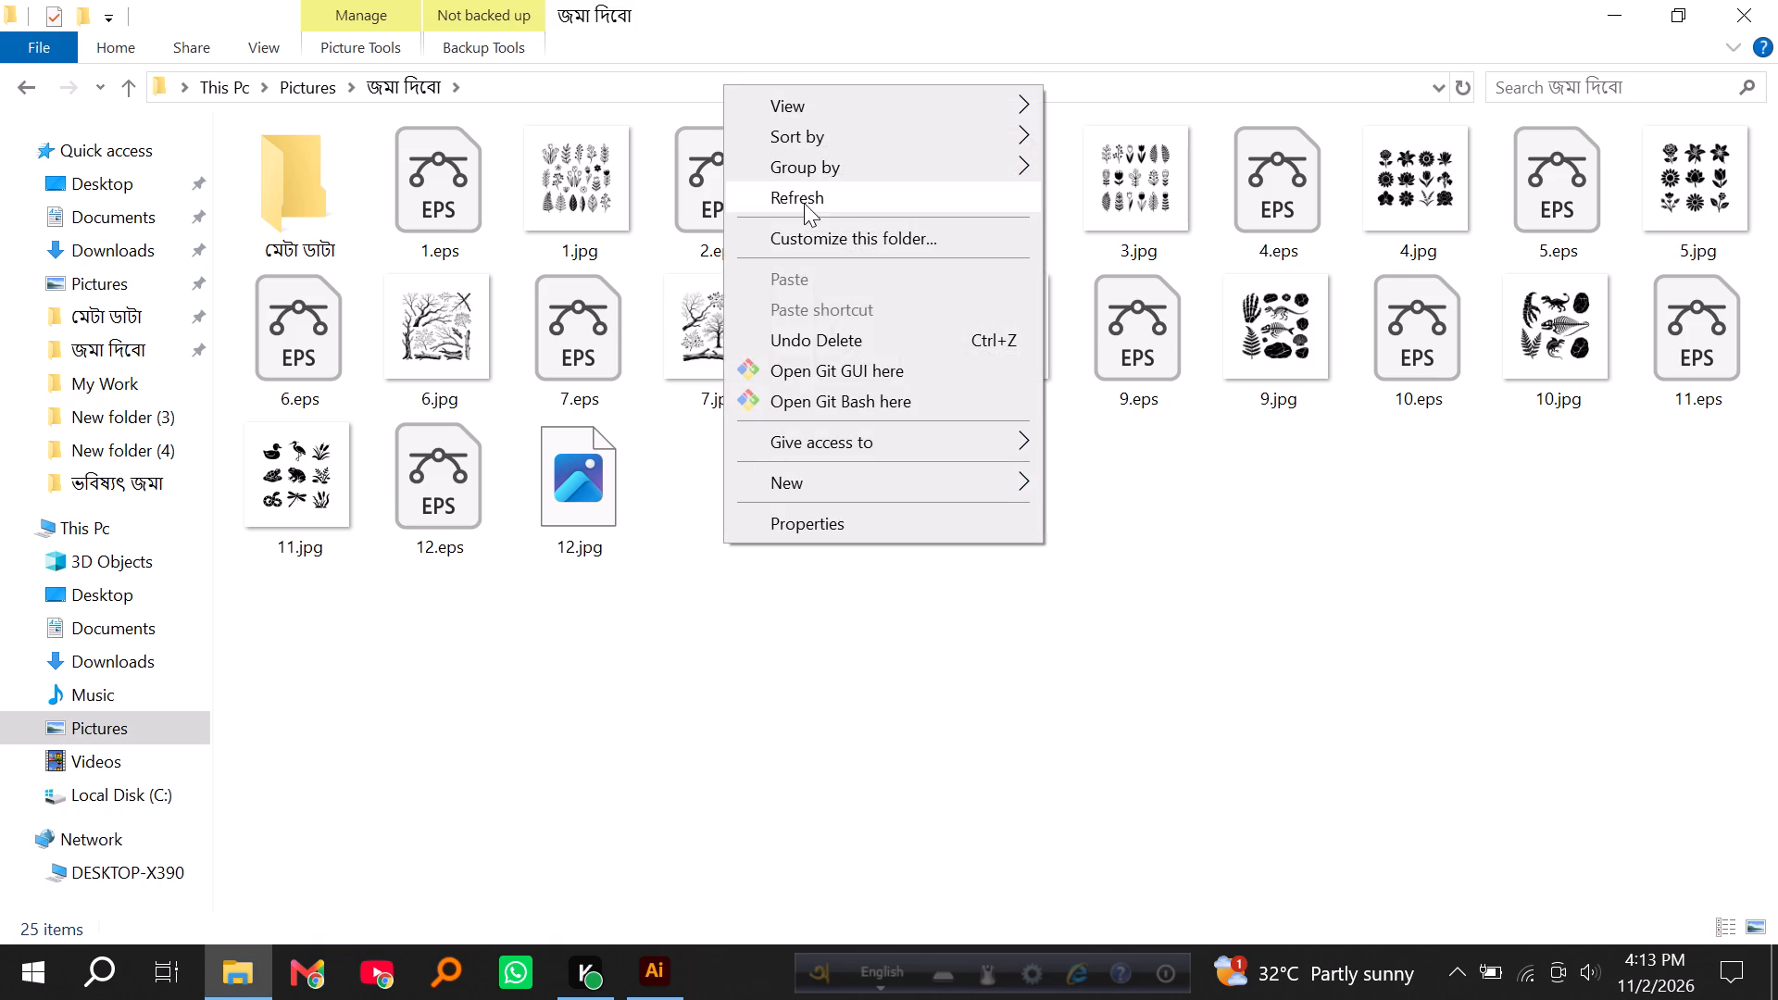
pyautogui.click(801, 194)
pyautogui.click(668, 975)
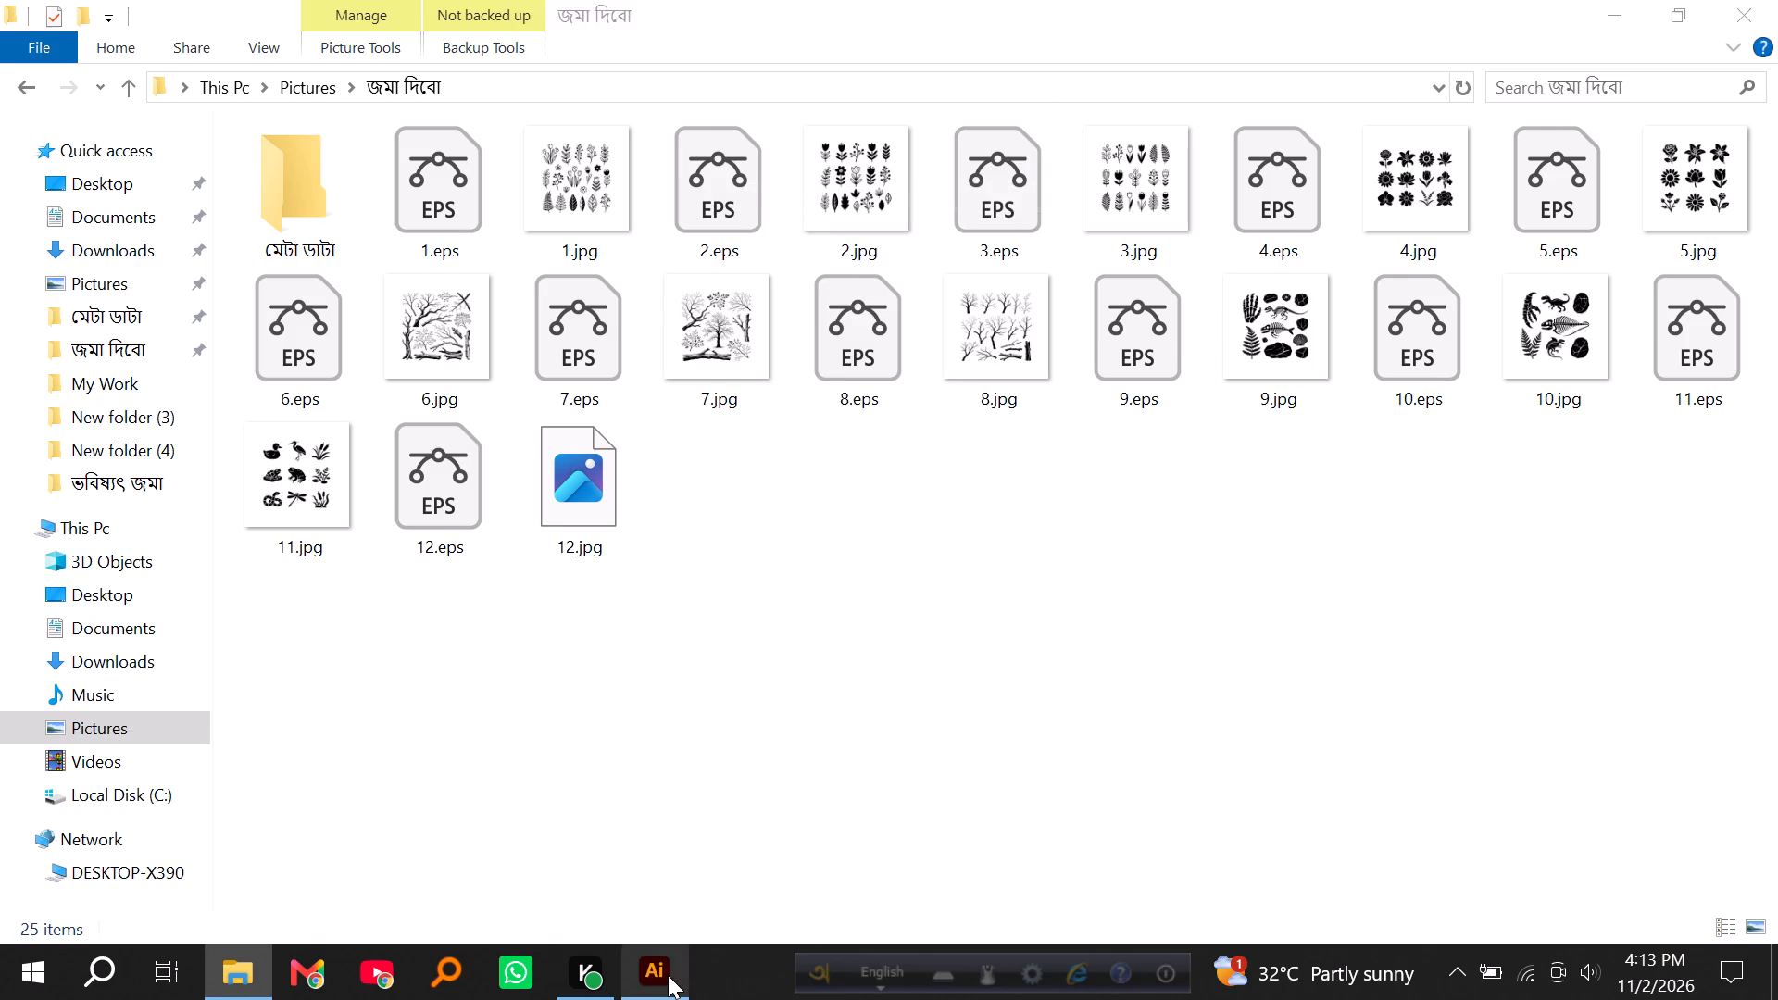
pyautogui.click(248, 980)
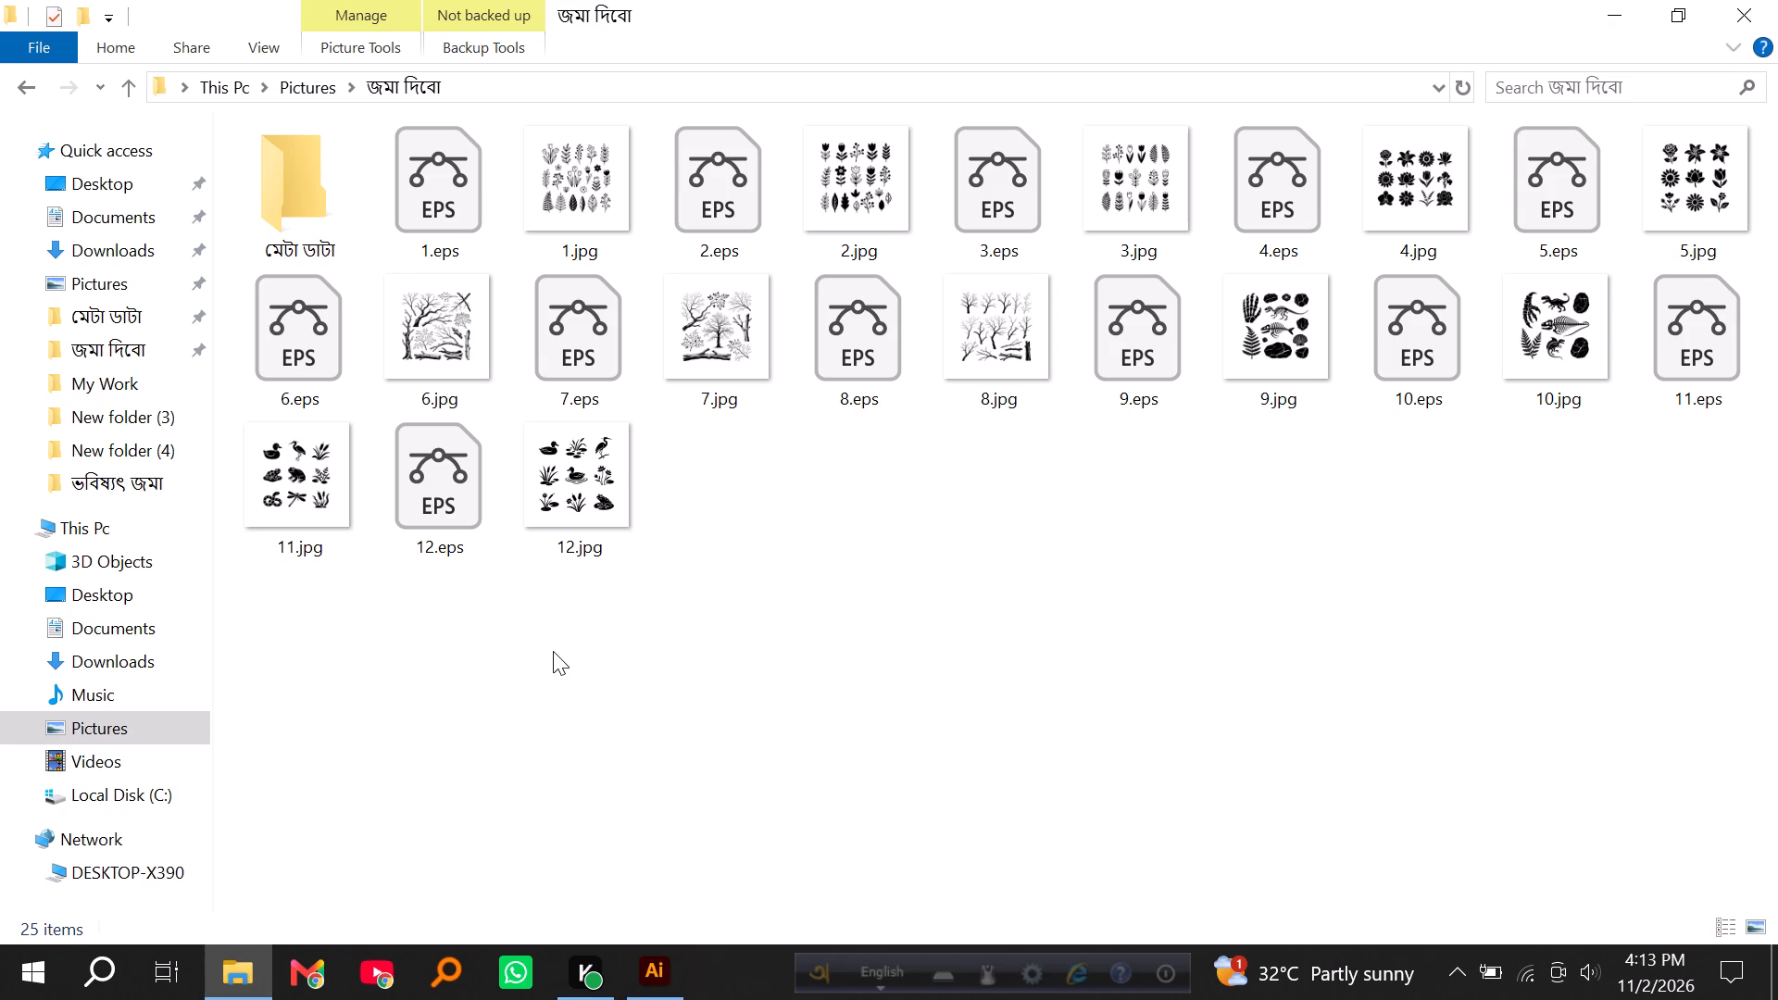
# Cut the dense water-lily, heron and reeds collection from the Illustrator source file and paste it into 12.eps, replacing the nine-piece pond set.
pyautogui.click(643, 973)
pyautogui.click(222, 100)
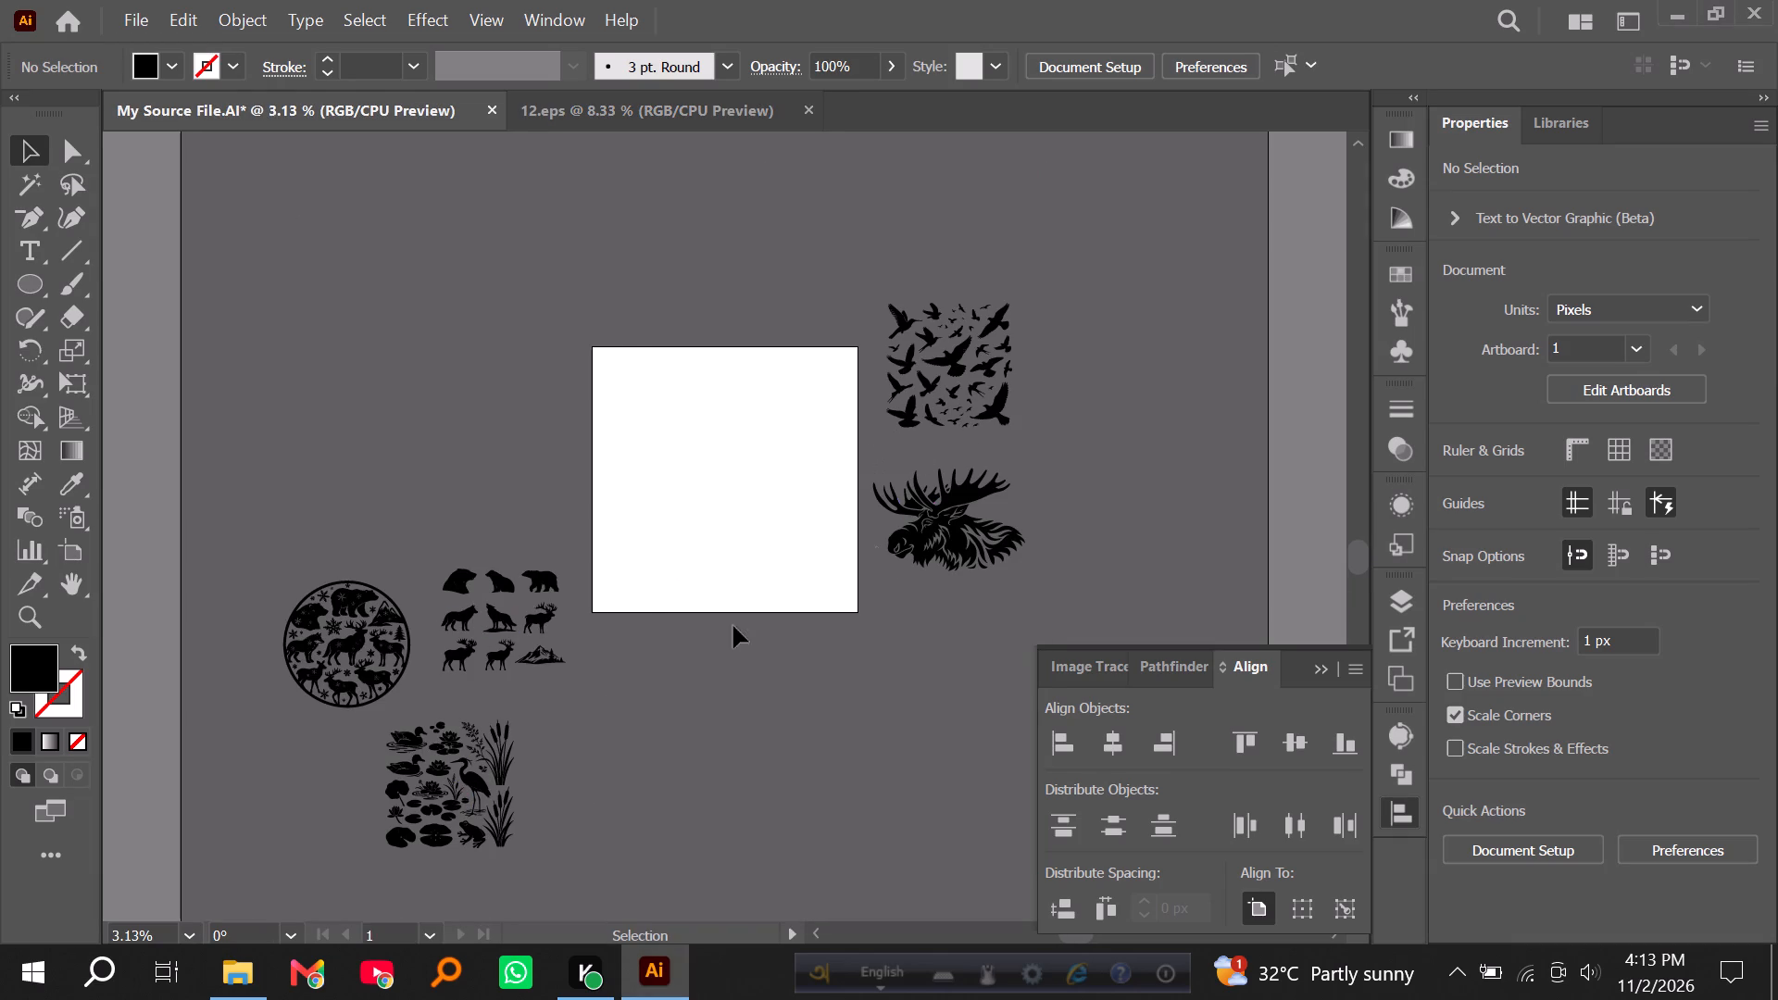
pyautogui.click(487, 767)
pyautogui.hotkey('ctrl', 'x')
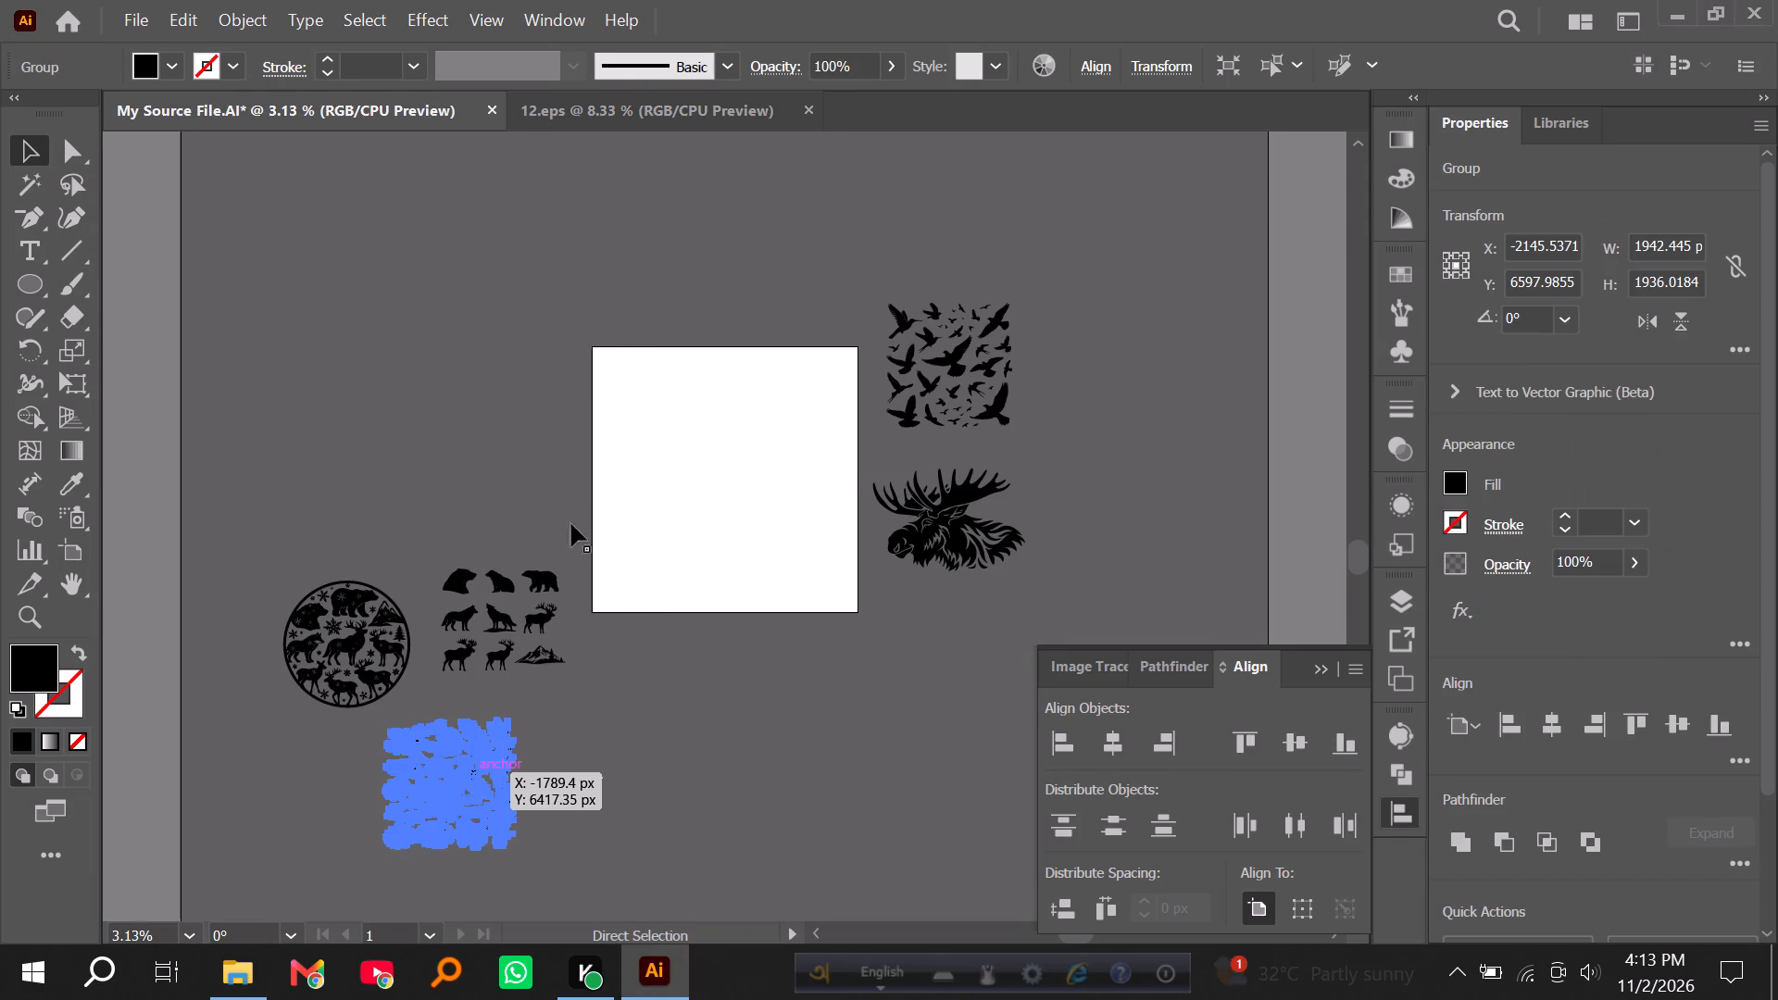
pyautogui.click(605, 106)
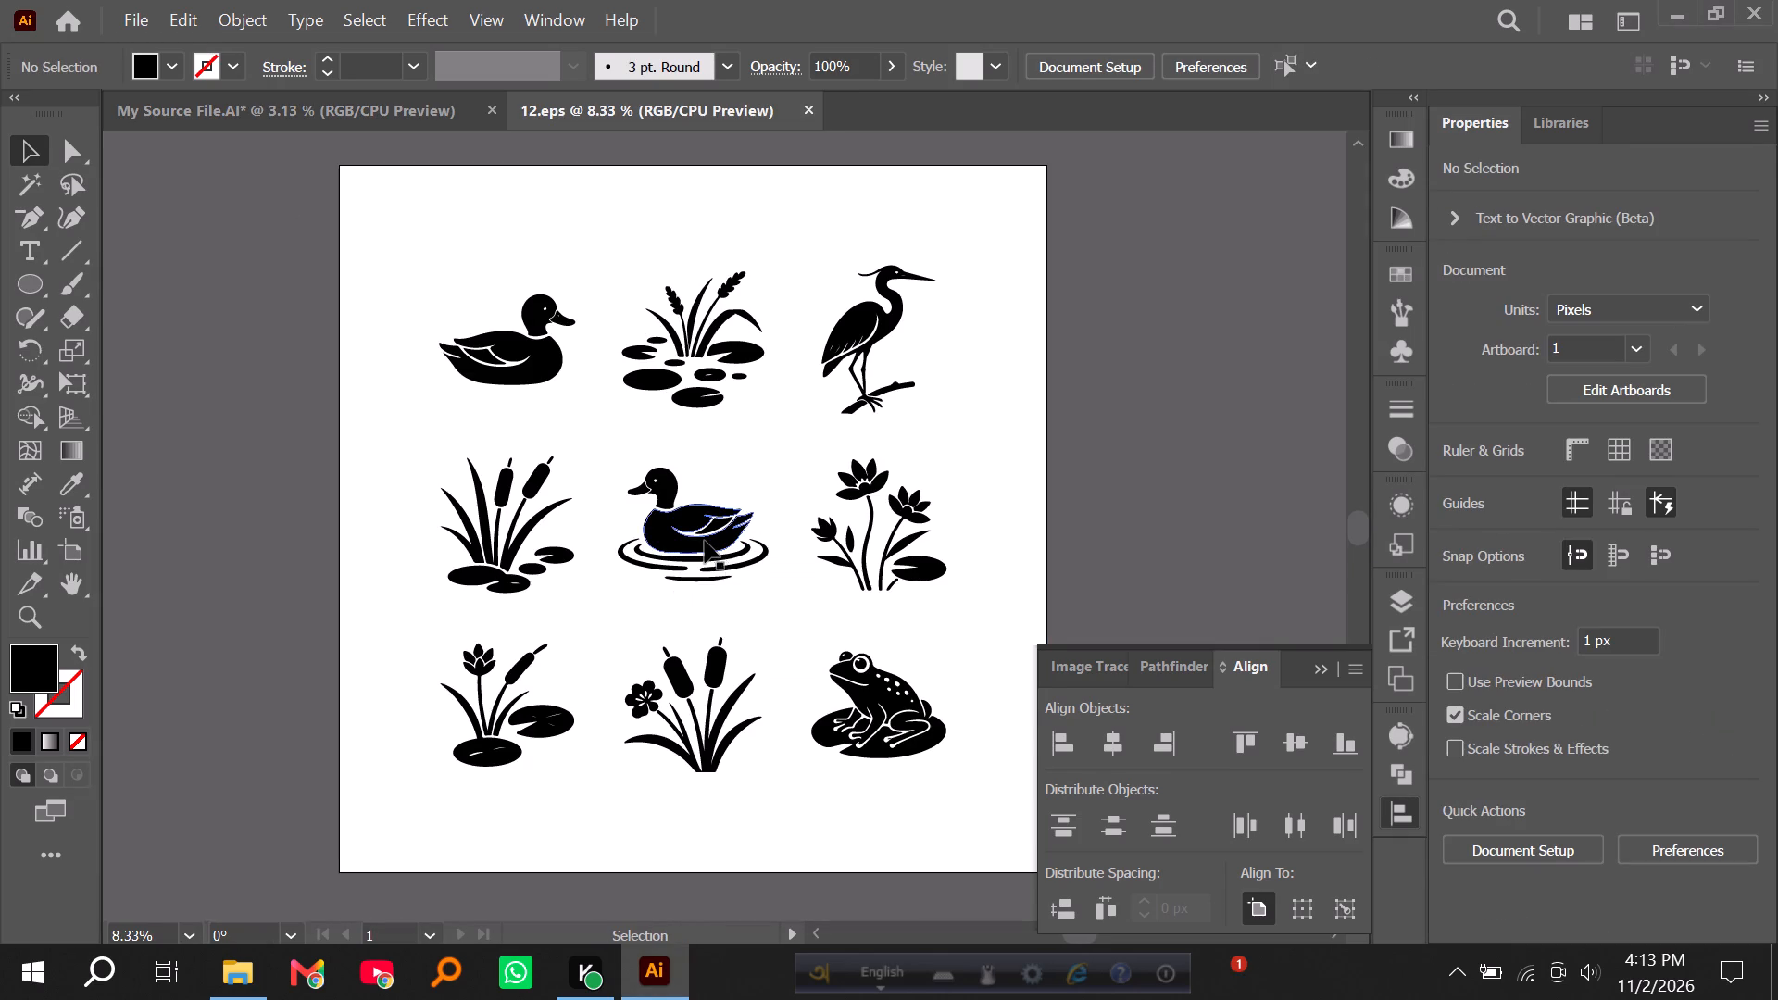
pyautogui.click(705, 541)
pyautogui.press('Delete')
pyautogui.hotkey('ctrl', 'v')
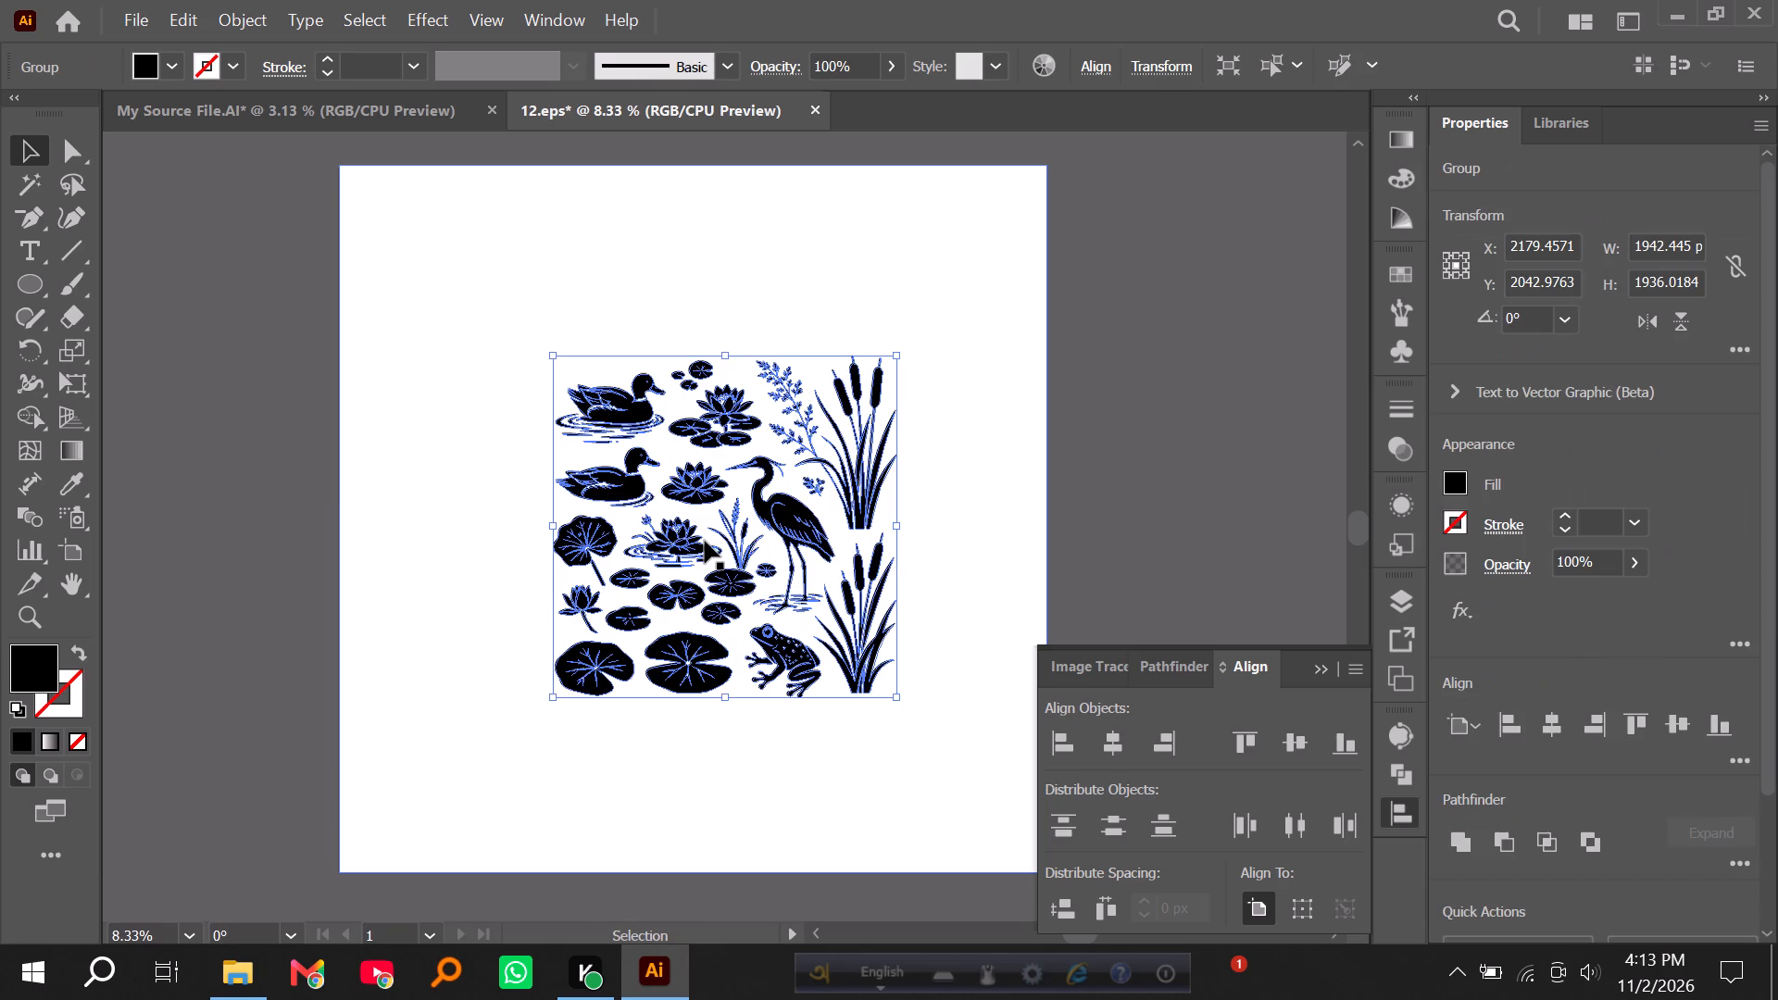
# Enlarge the water-lily, heron and reeds collection to about 2705 × 2696 px and centre it horizontally and vertically on the artboard.
pyautogui.keyDown('alt'); pyautogui.keyDown('shift'); pyautogui.moveTo(722, 352); pyautogui.dragTo(720, 306); pyautogui.keyUp('shift'); pyautogui.keyUp('alt')
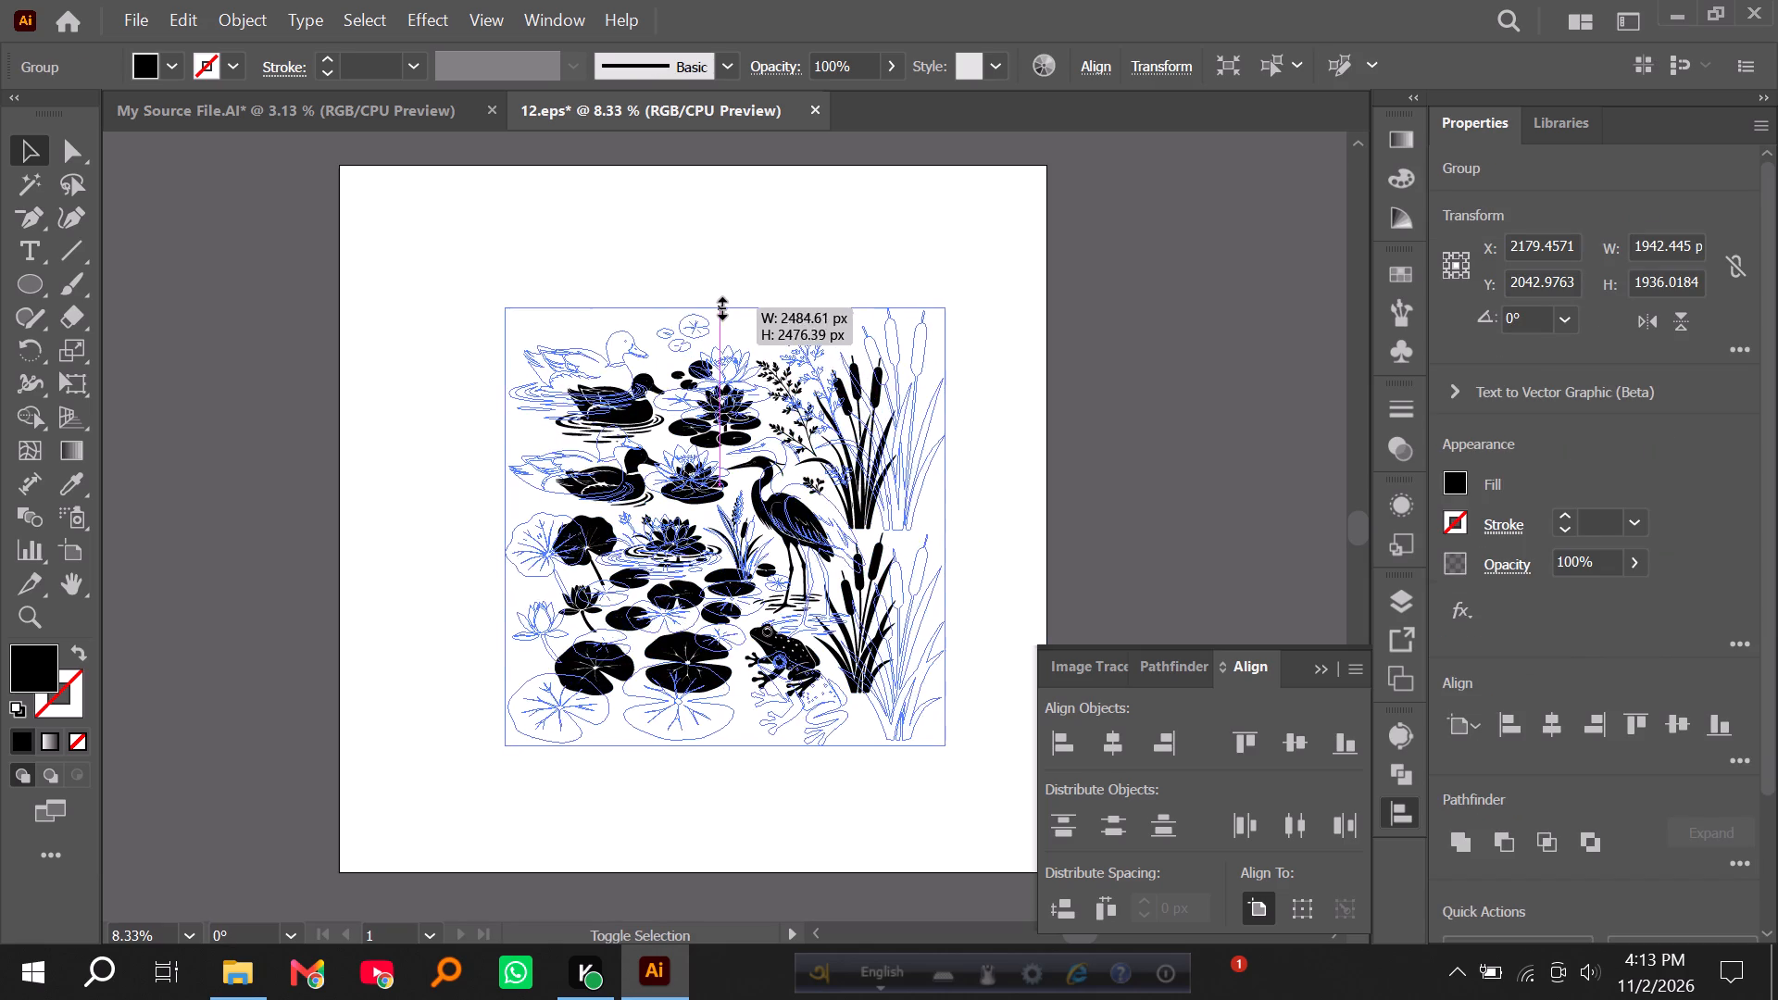
pyautogui.keyDown('alt'); pyautogui.keyDown('shift'); pyautogui.moveTo(720, 306); pyautogui.dragTo(713, 288); pyautogui.keyUp('shift'); pyautogui.keyUp('alt')
pyautogui.click(1102, 741)
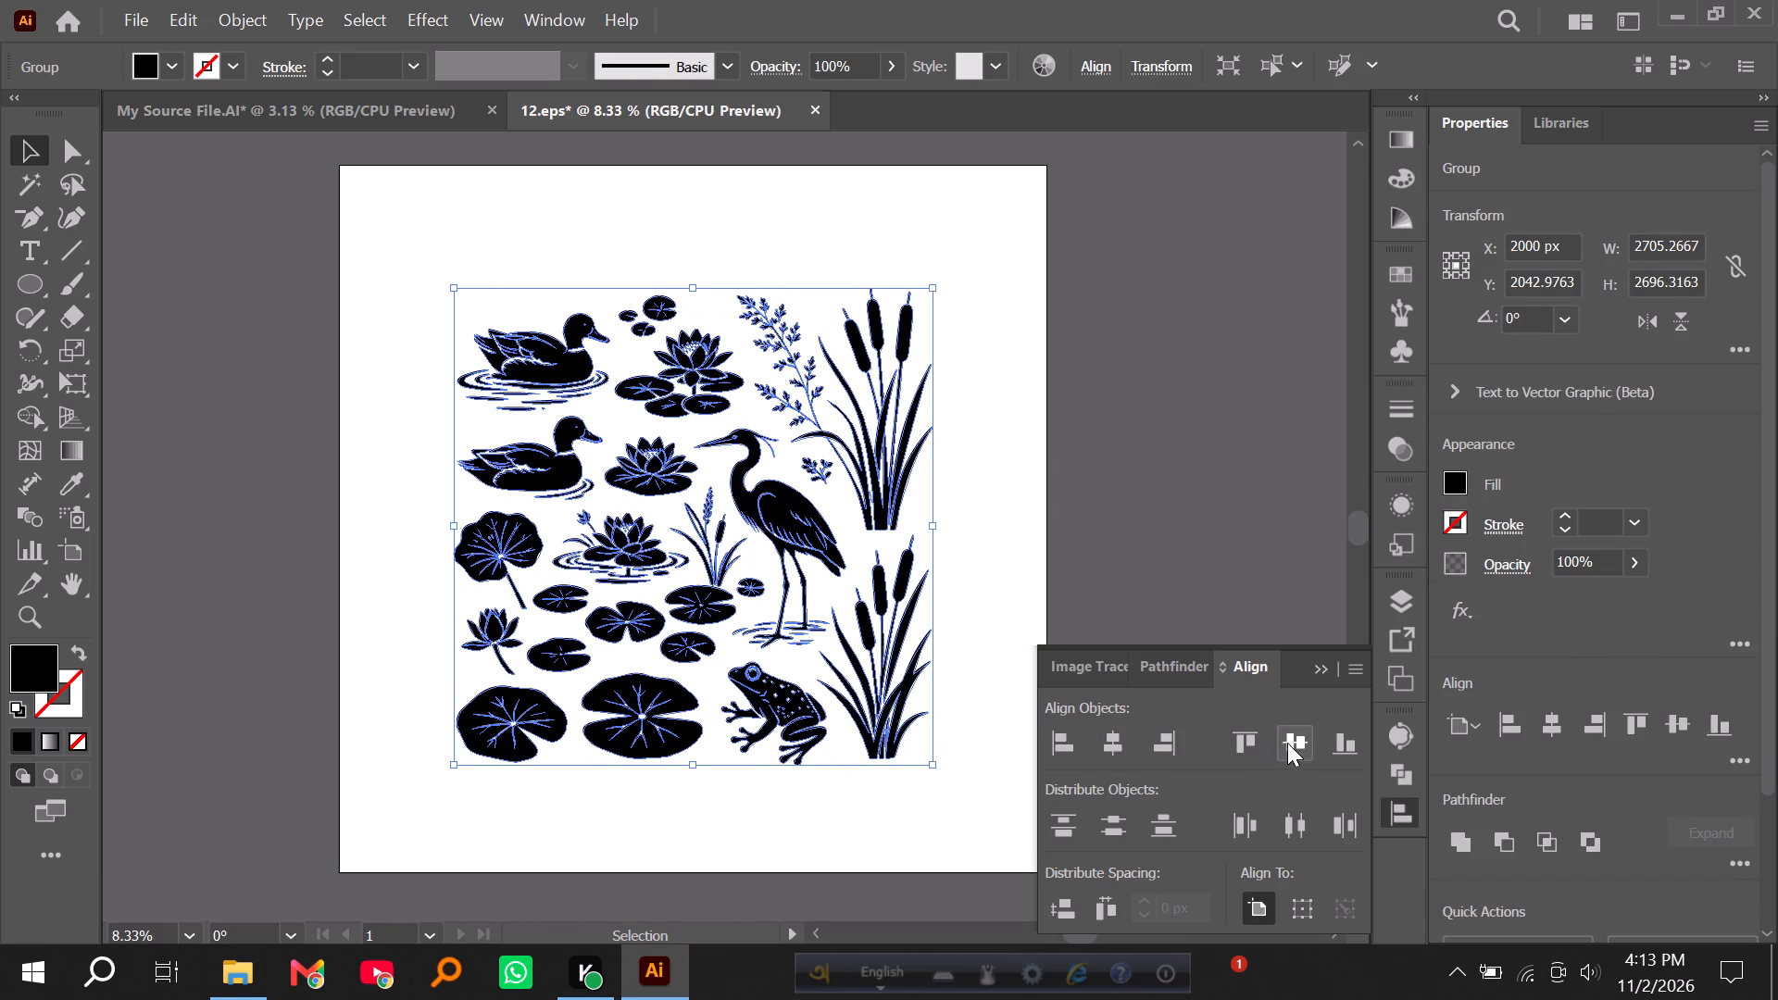
pyautogui.tripleClick(1299, 744)
pyautogui.tripleClick(1297, 743)
pyautogui.tripleClick(1108, 747)
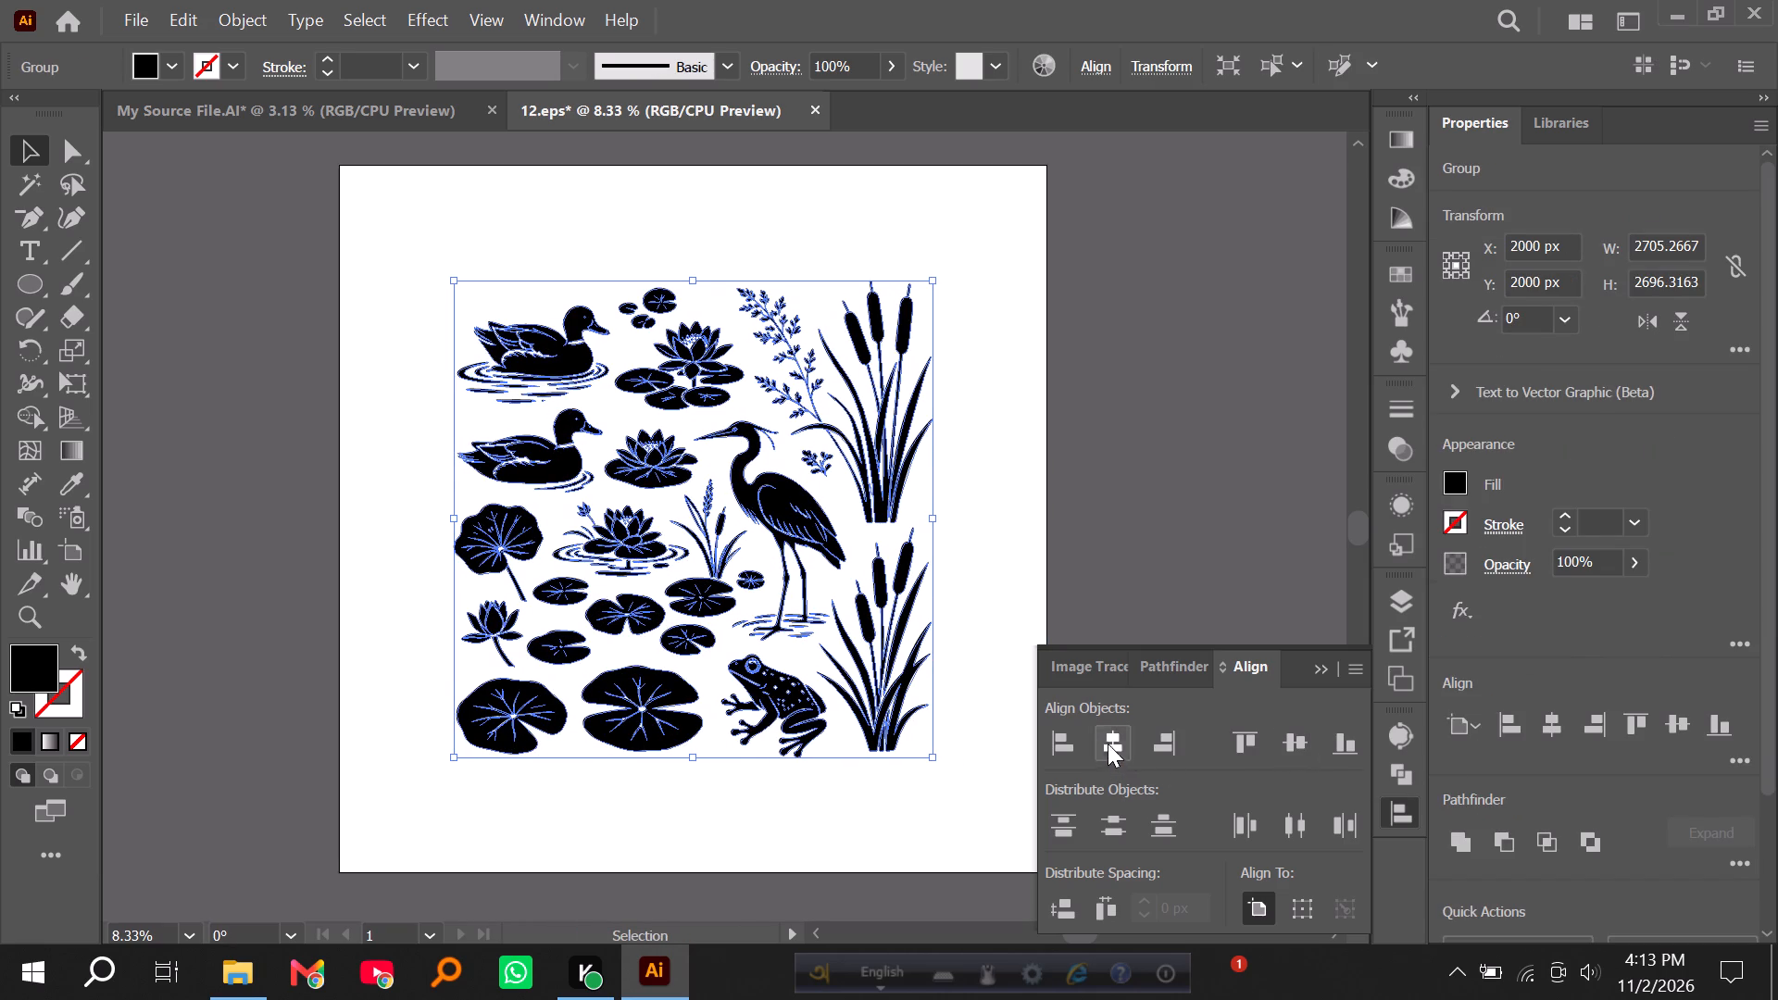
# Centre the water-lily, heron and reeds collection vertically on the artboard and deselect it.
pyautogui.doubleClick(1299, 739)
pyautogui.click(293, 356)
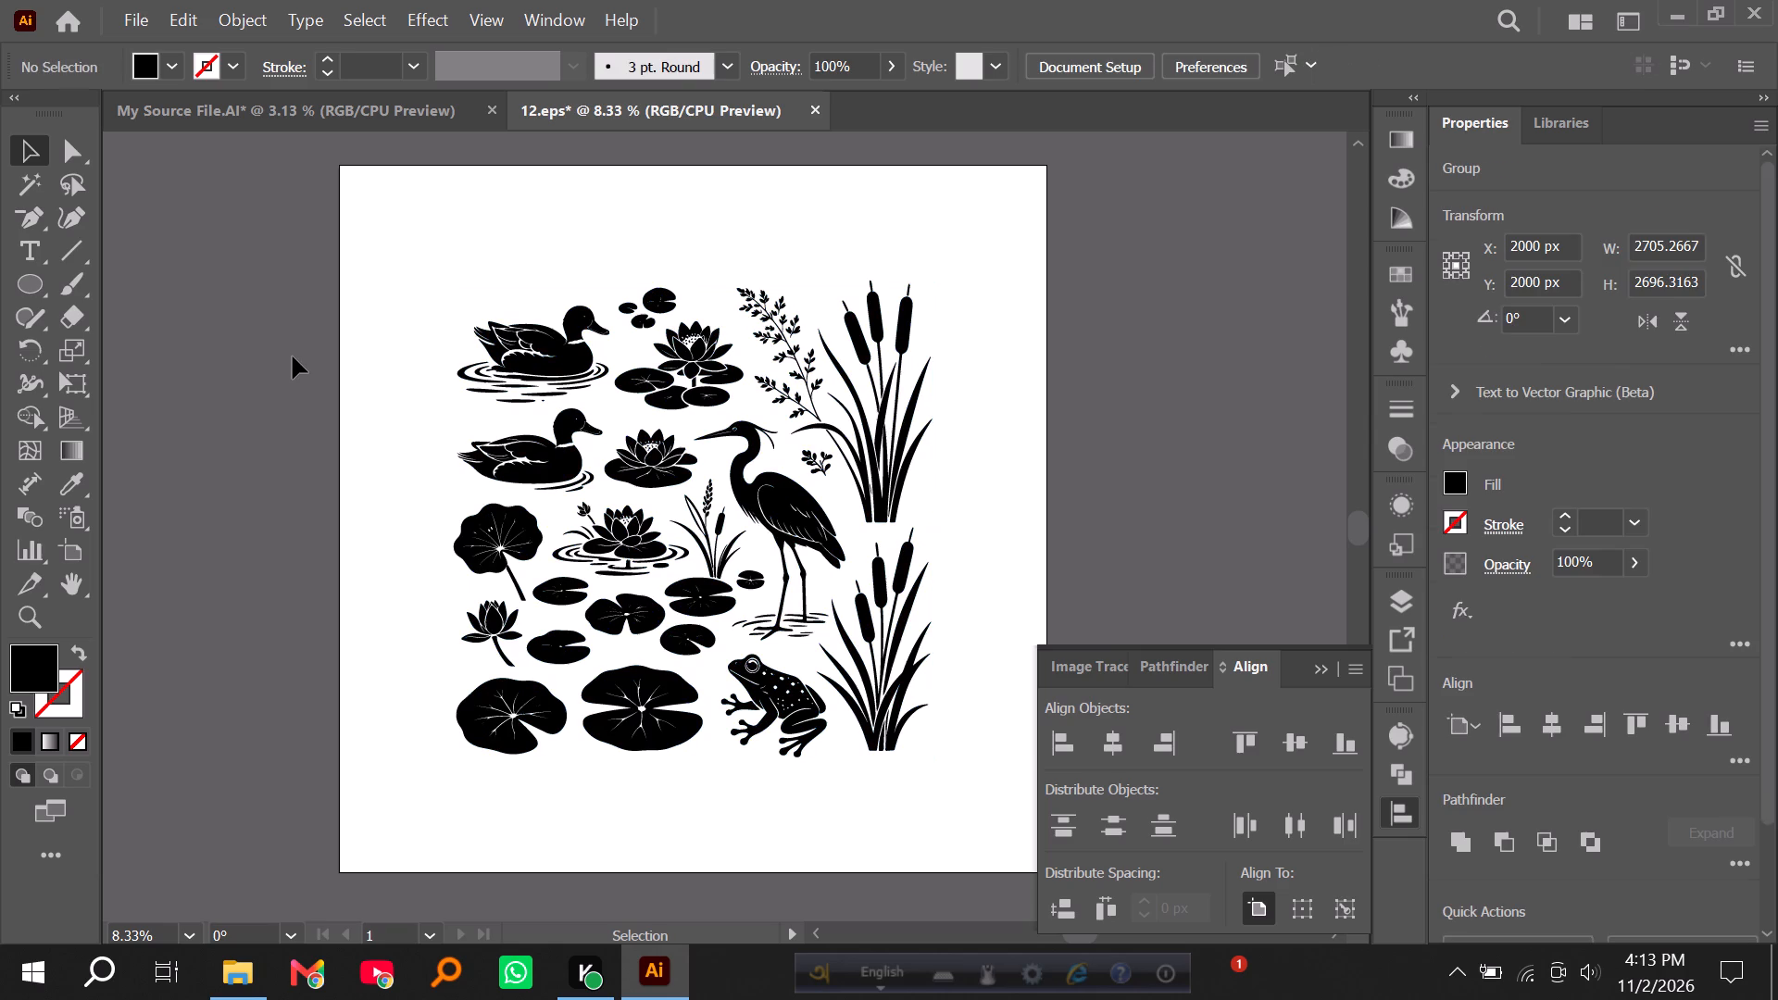
# Save the water-lily, heron and reeds artwork as 13 in the জমা দিবো folder, using the Illustrator 10 EPS version.
pyautogui.click(133, 19)
pyautogui.click(199, 292)
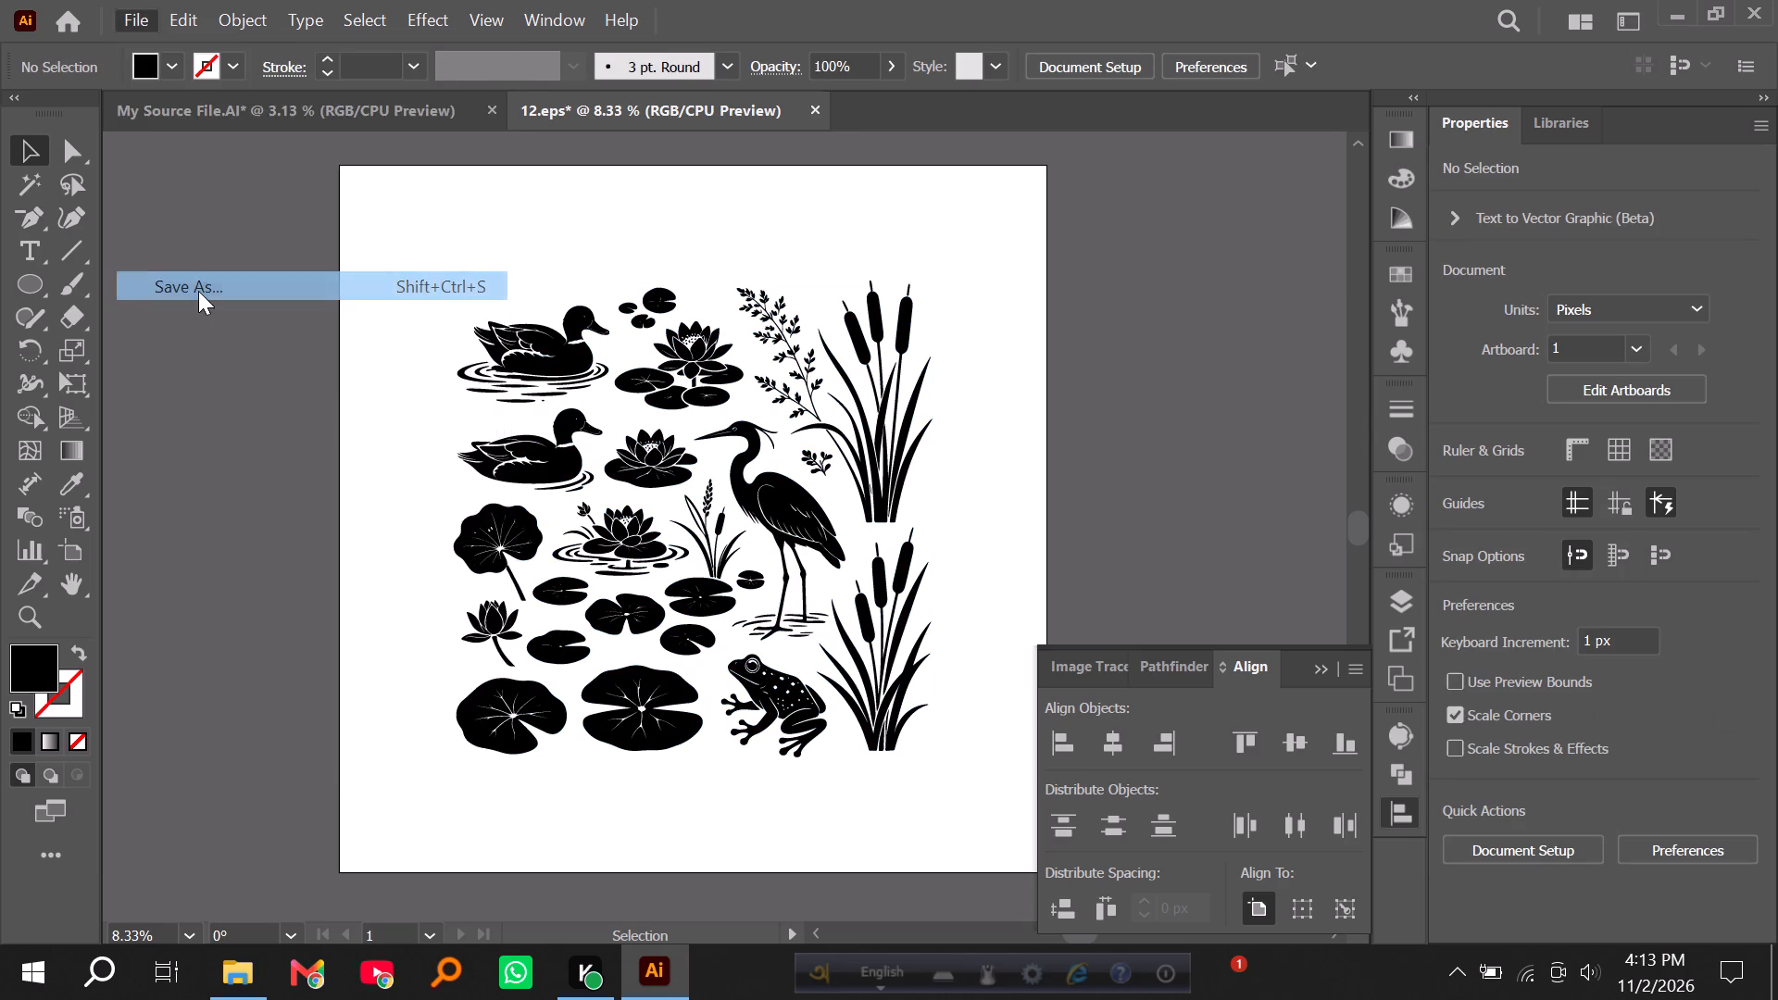
pyautogui.write('13')
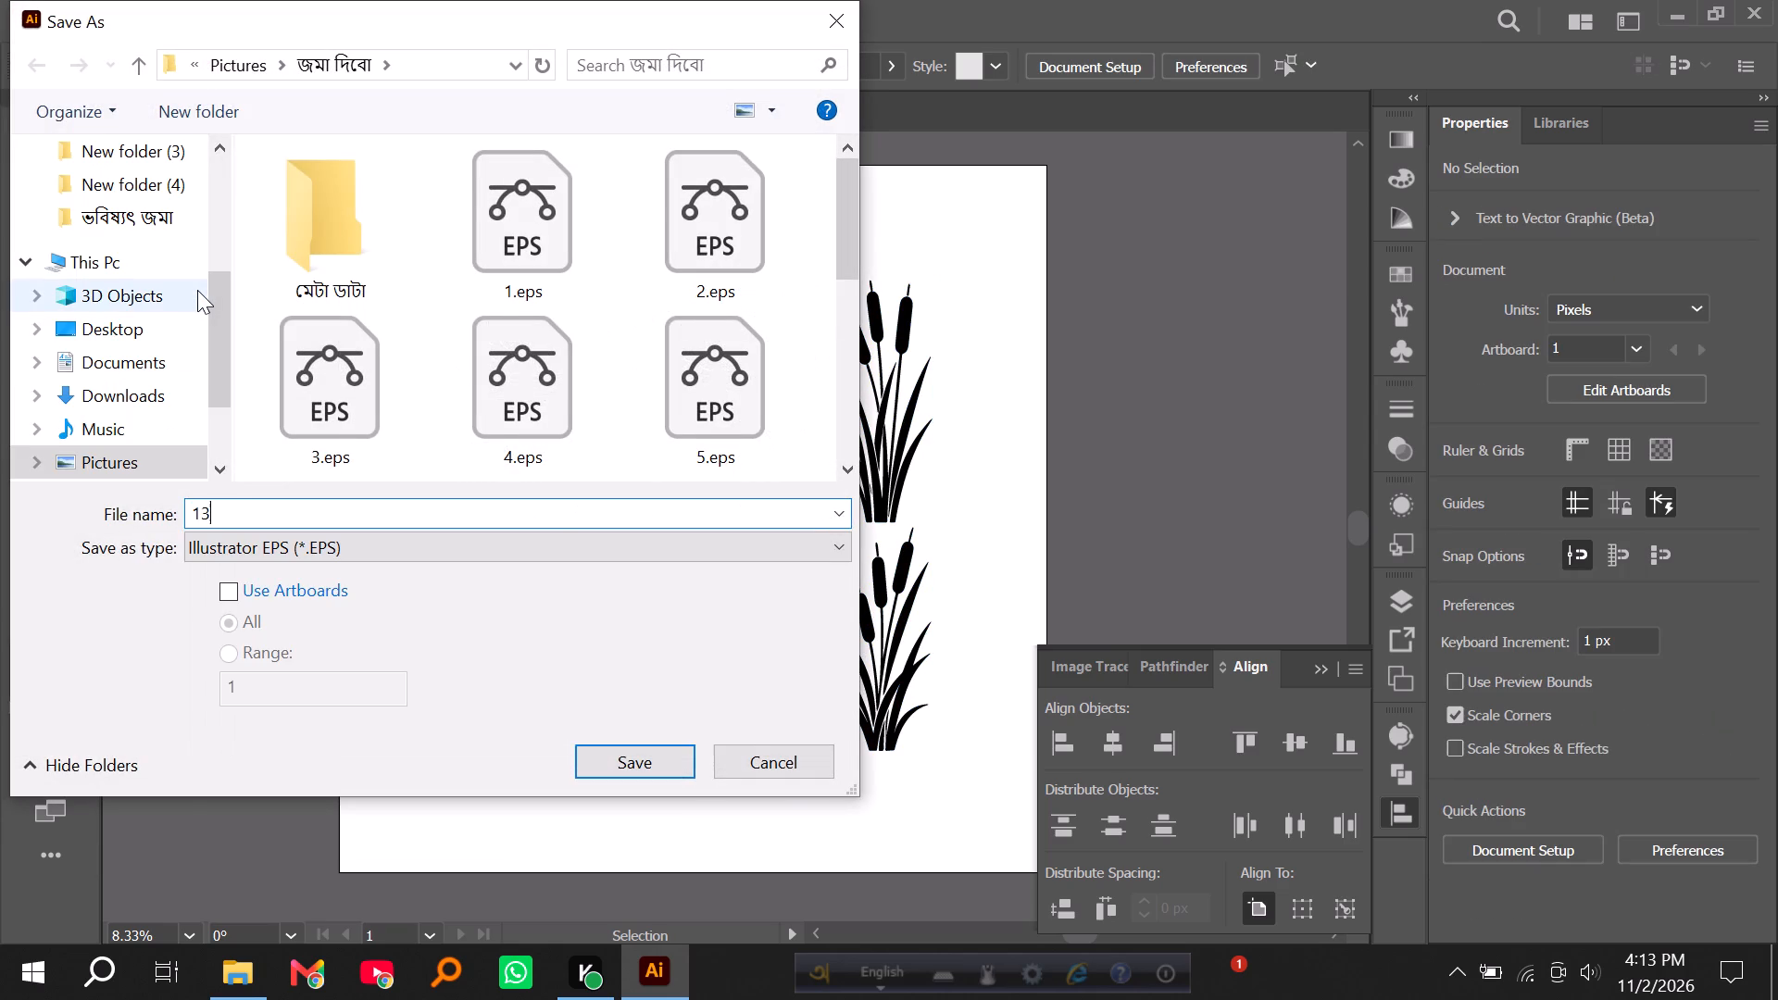
pyautogui.press('Return')
pyautogui.click(669, 88)
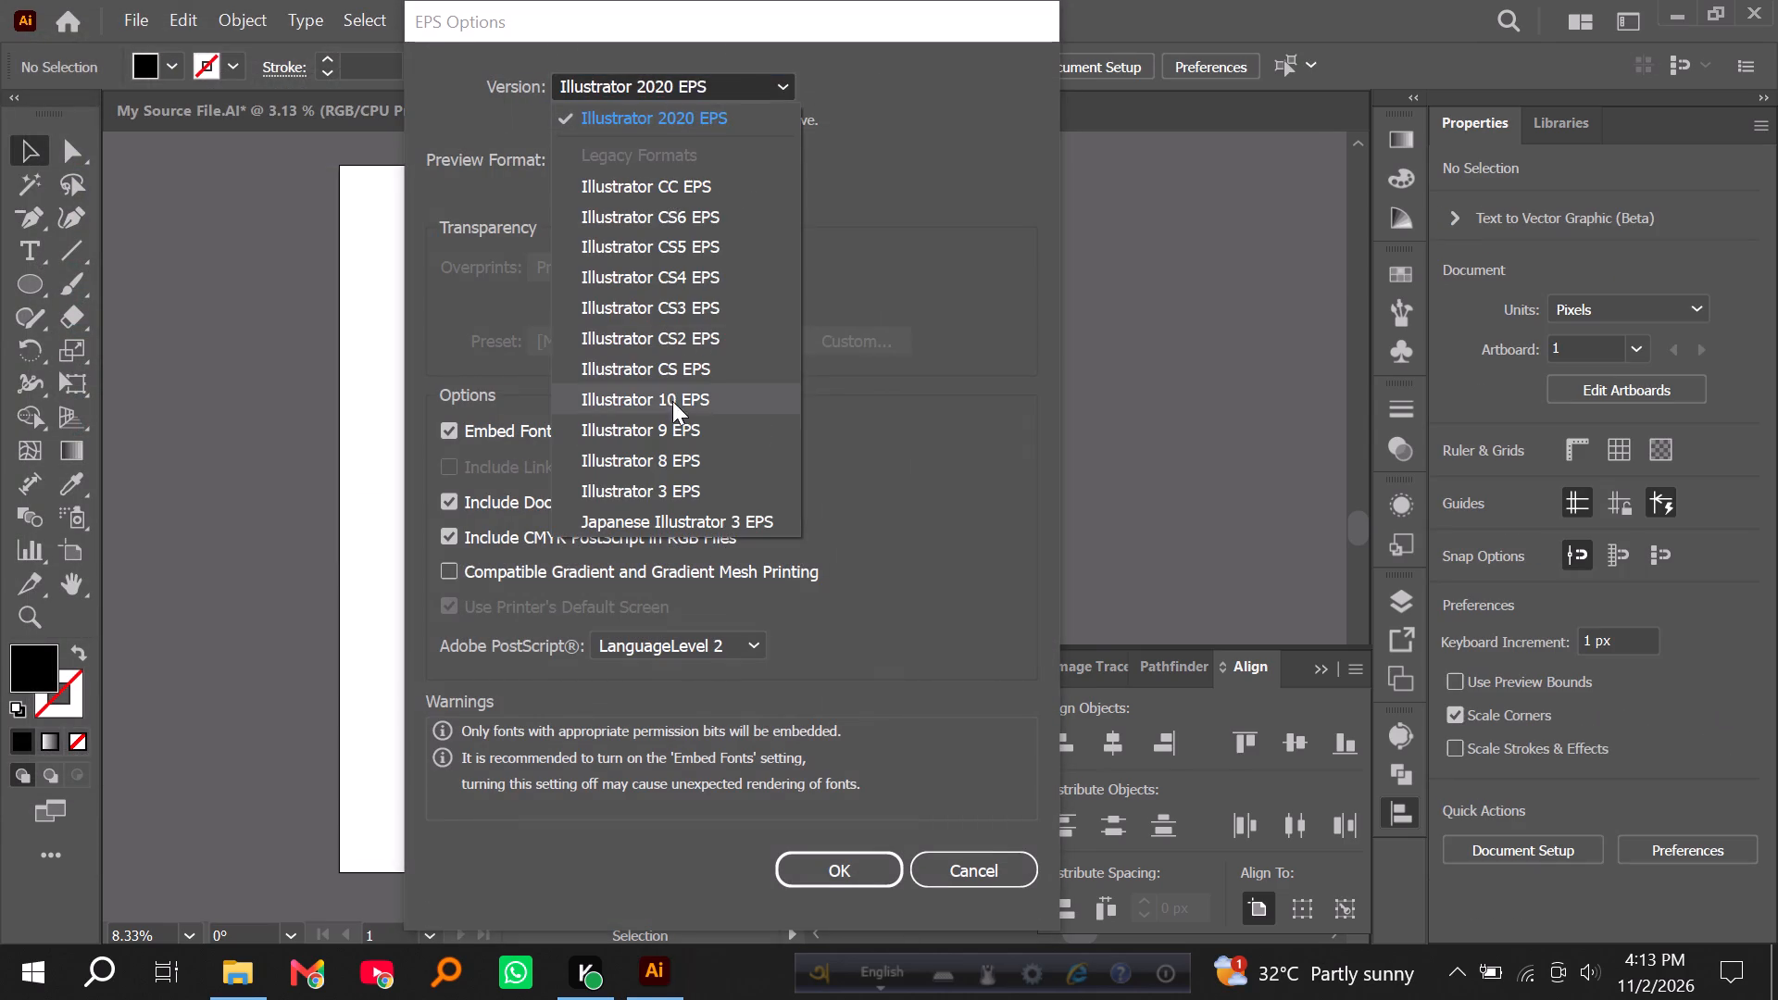
pyautogui.click(670, 400)
pyautogui.press('Return')
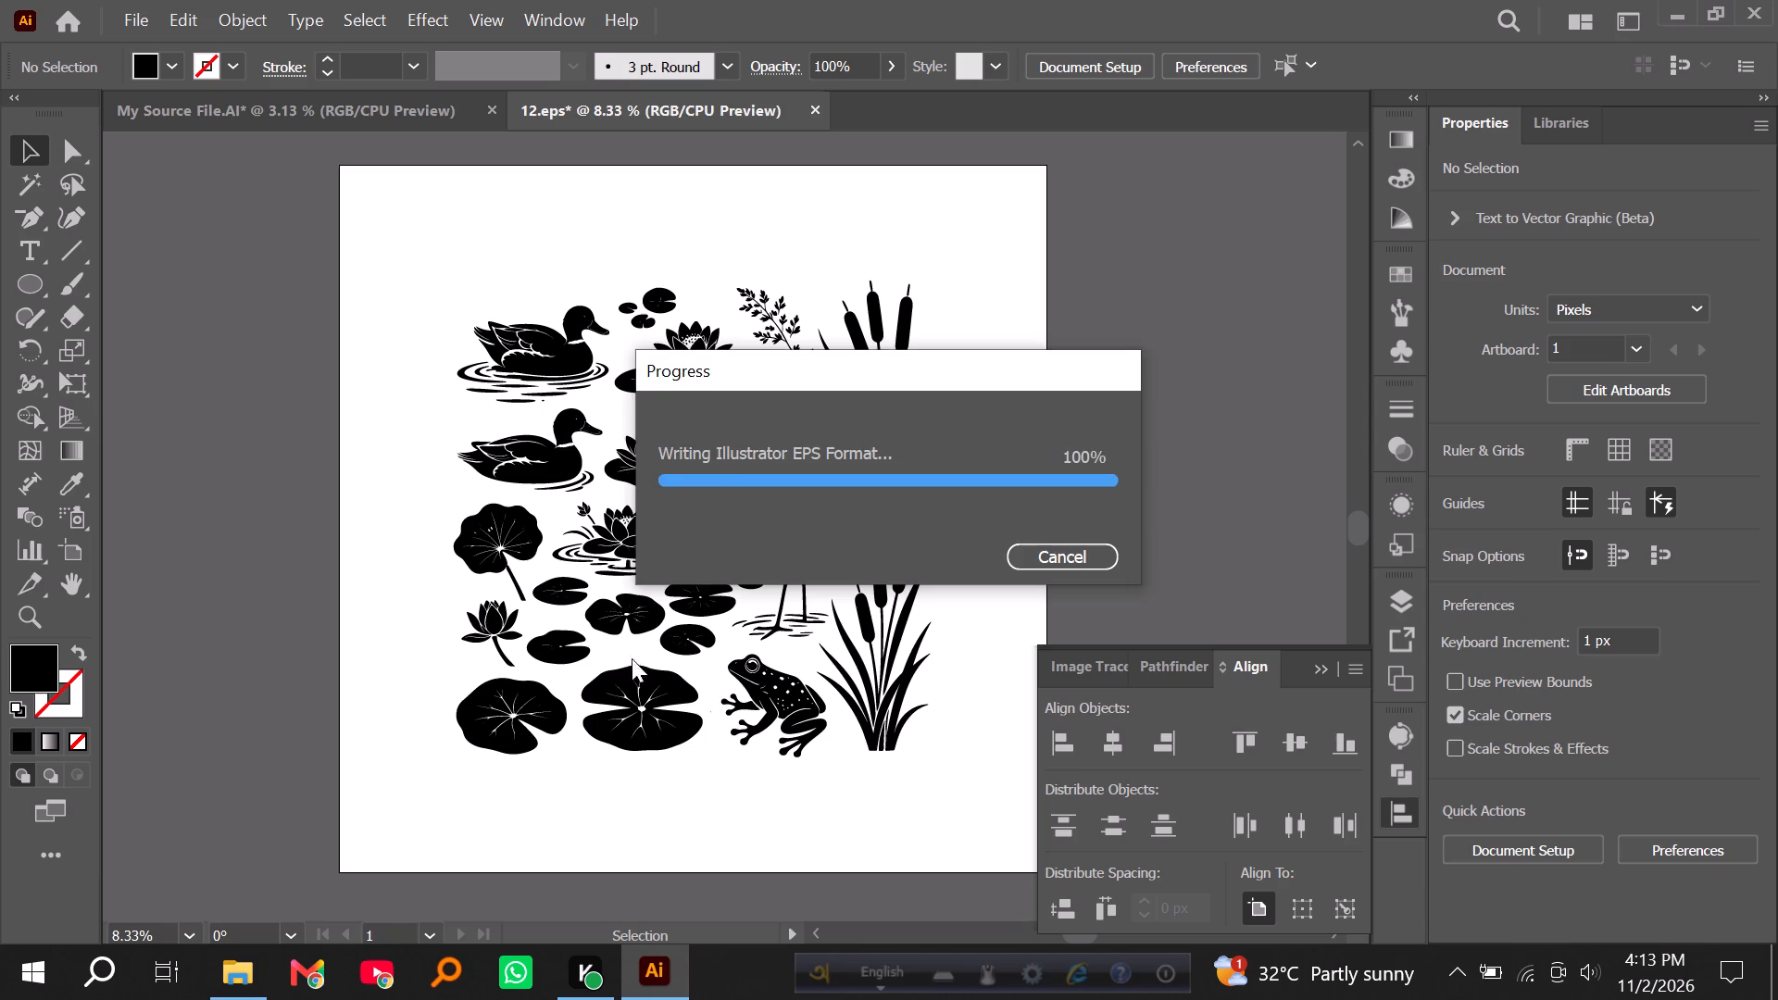
# Reapply horizontal and vertical centring to the whole collection on the 13.eps artboard, then deselect it.
pyautogui.click(551, 348)
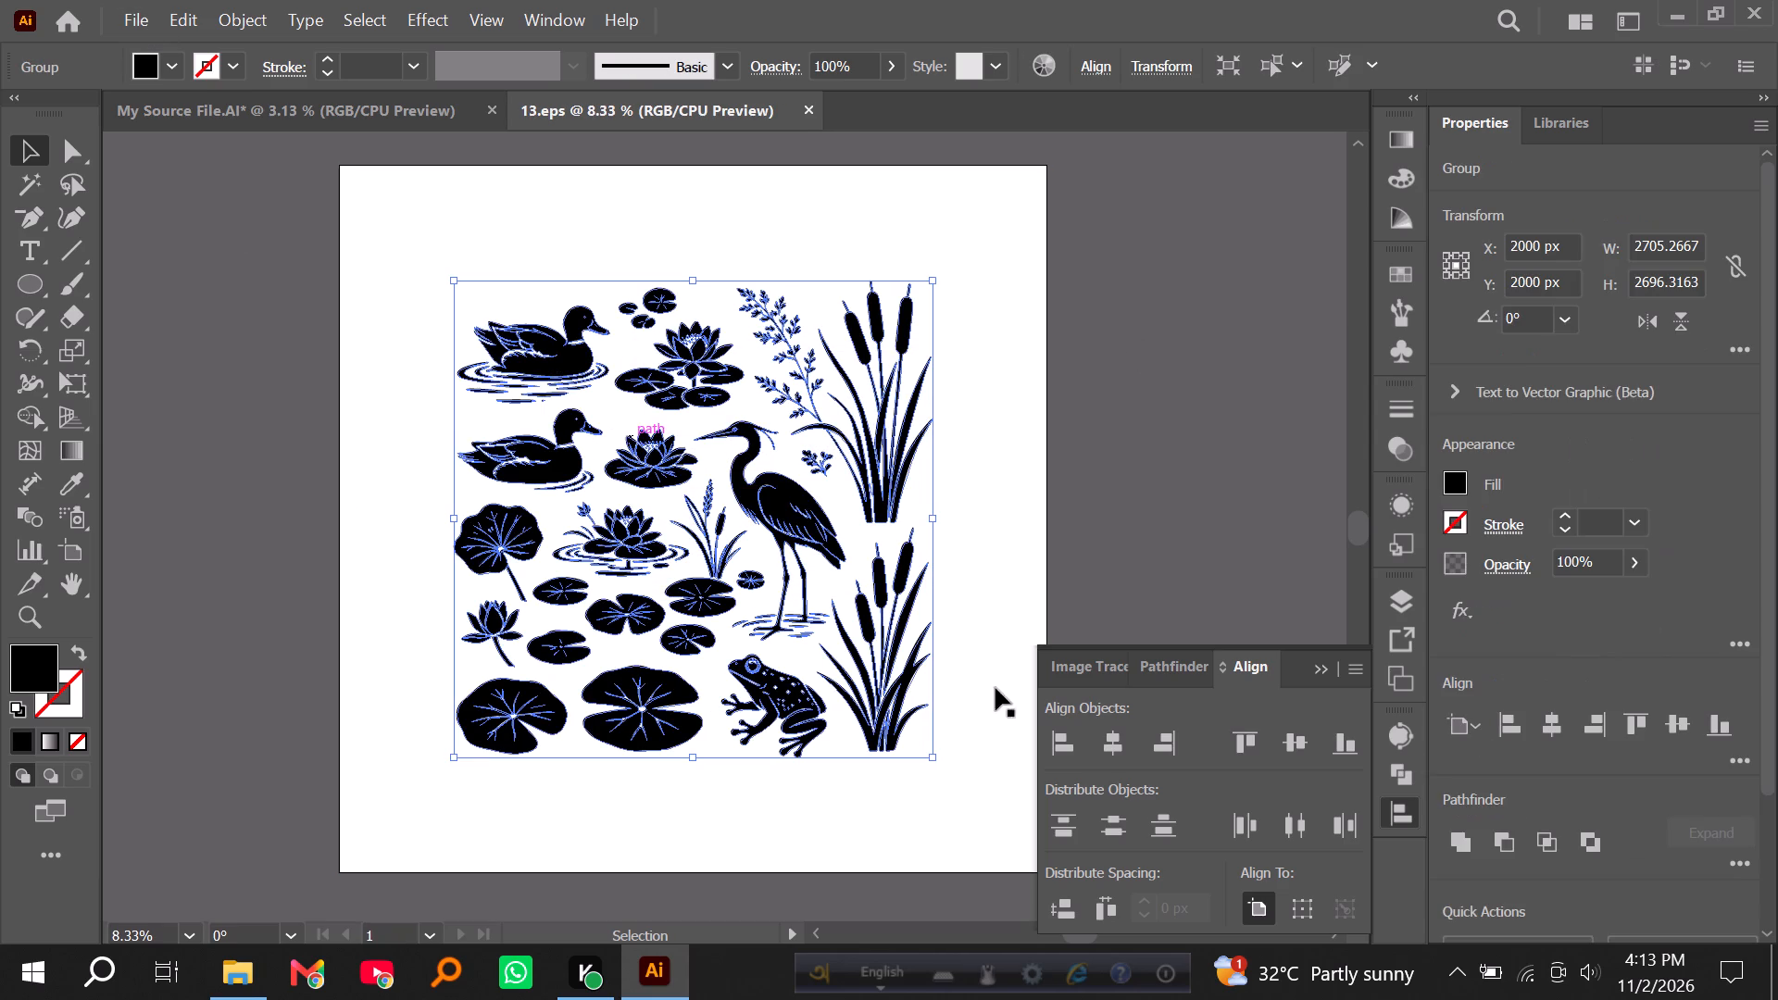
pyautogui.click(1121, 741)
pyautogui.click(1287, 746)
pyautogui.click(264, 261)
# Export the 13.eps artwork as a JPG with the same name, keeping the existing export settings.
pyautogui.click(128, 10)
pyautogui.click(191, 583)
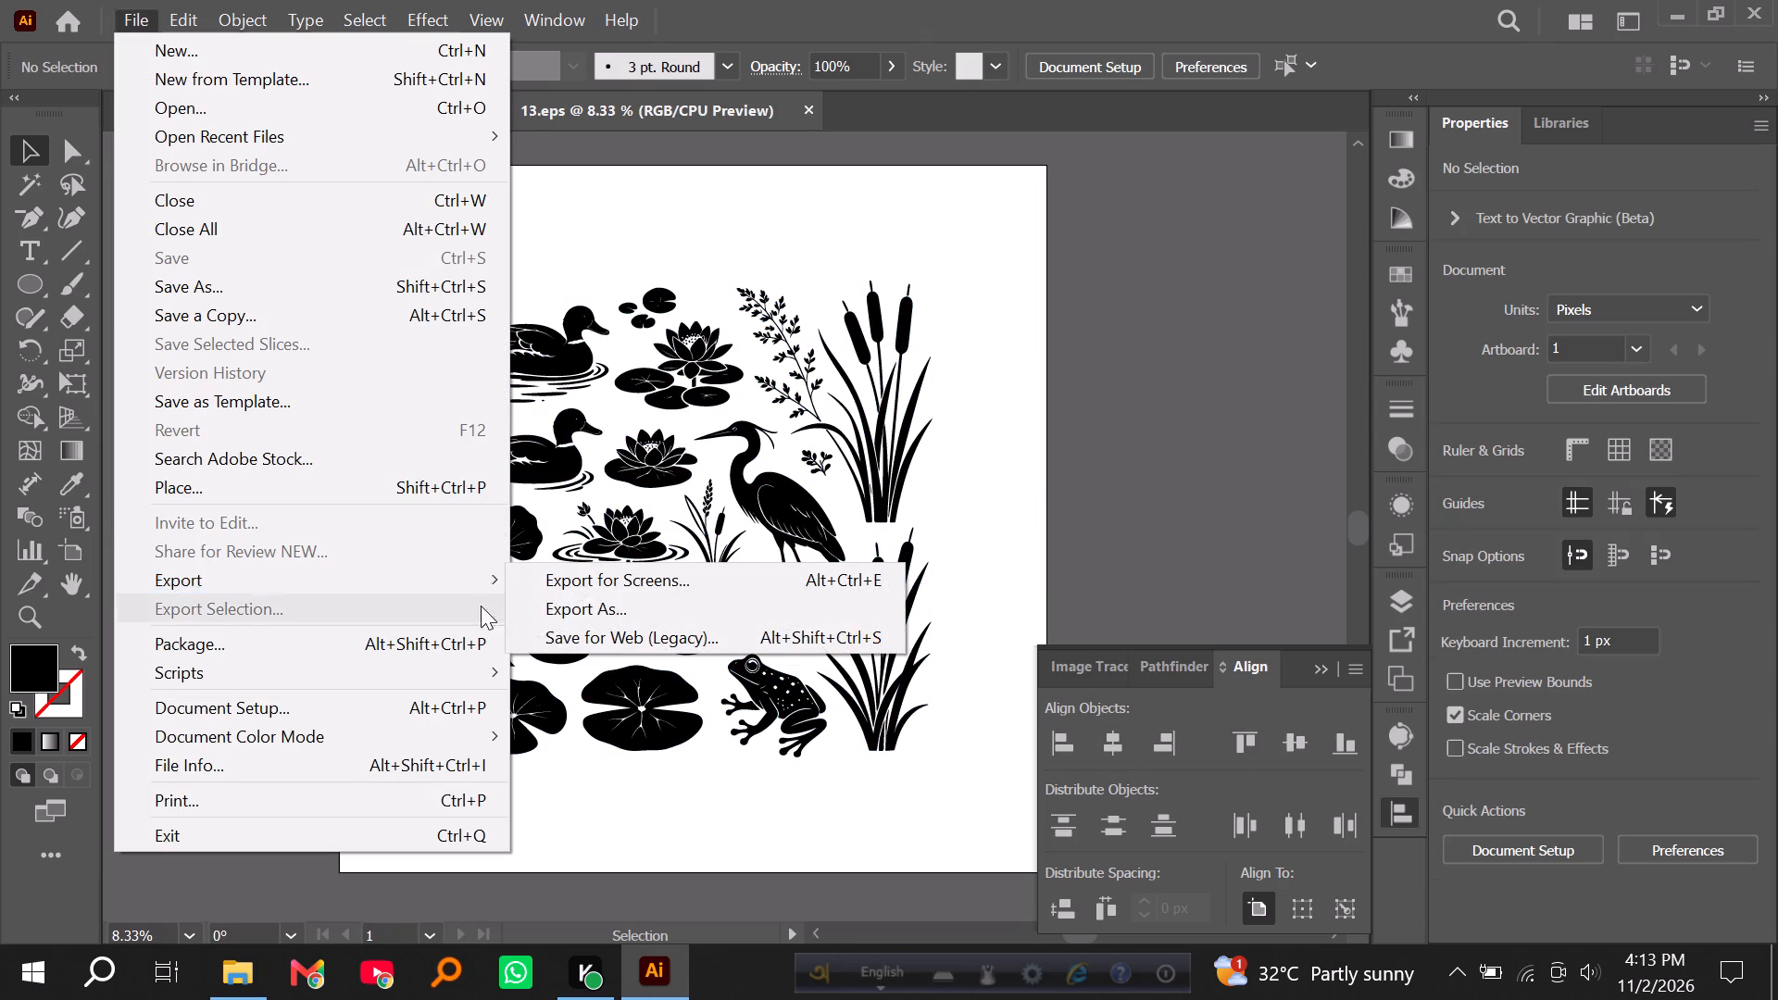
pyautogui.click(552, 615)
pyautogui.press('Return')
pyautogui.press('Return')
pyautogui.press('Return')
pyautogui.press('Return')
pyautogui.press('Return')
pyautogui.press('Return')
pyautogui.press('Return')
pyautogui.press('Return')
pyautogui.press('Return')
pyautogui.press('Return')
pyautogui.press('Return')
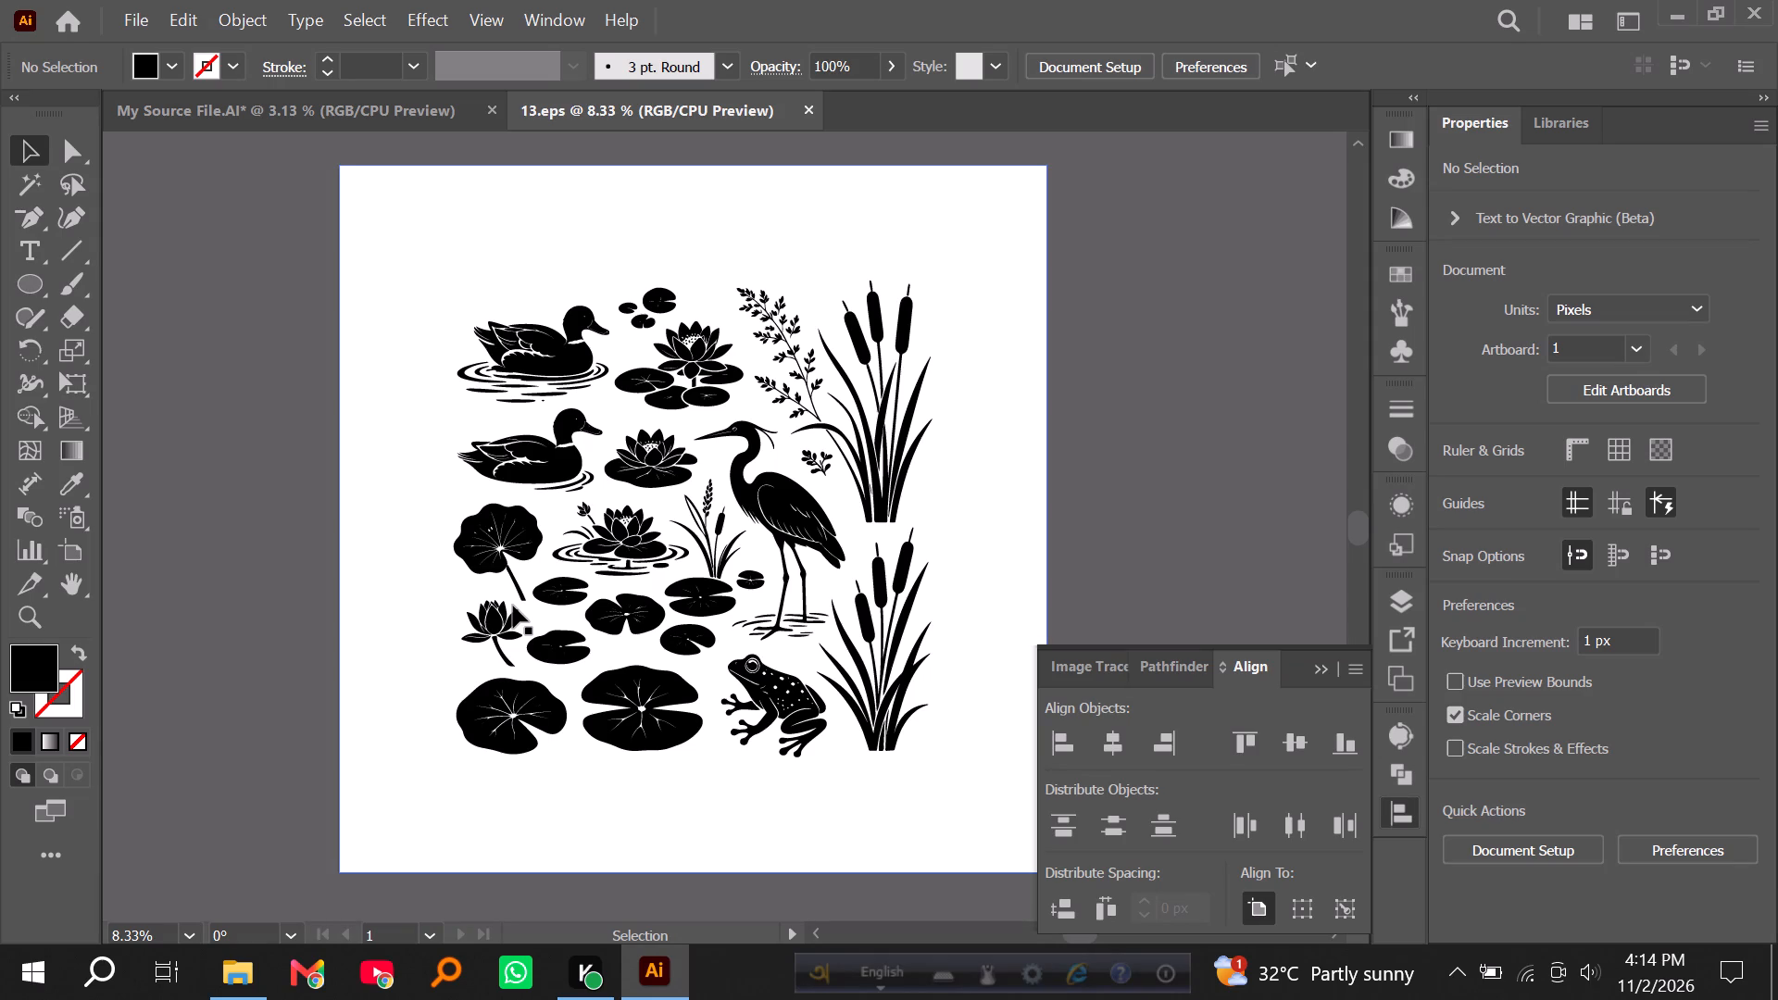
# Return to the My Source File.AI document for the next silhouette artwork.
pyautogui.doubleClick(250, 99)
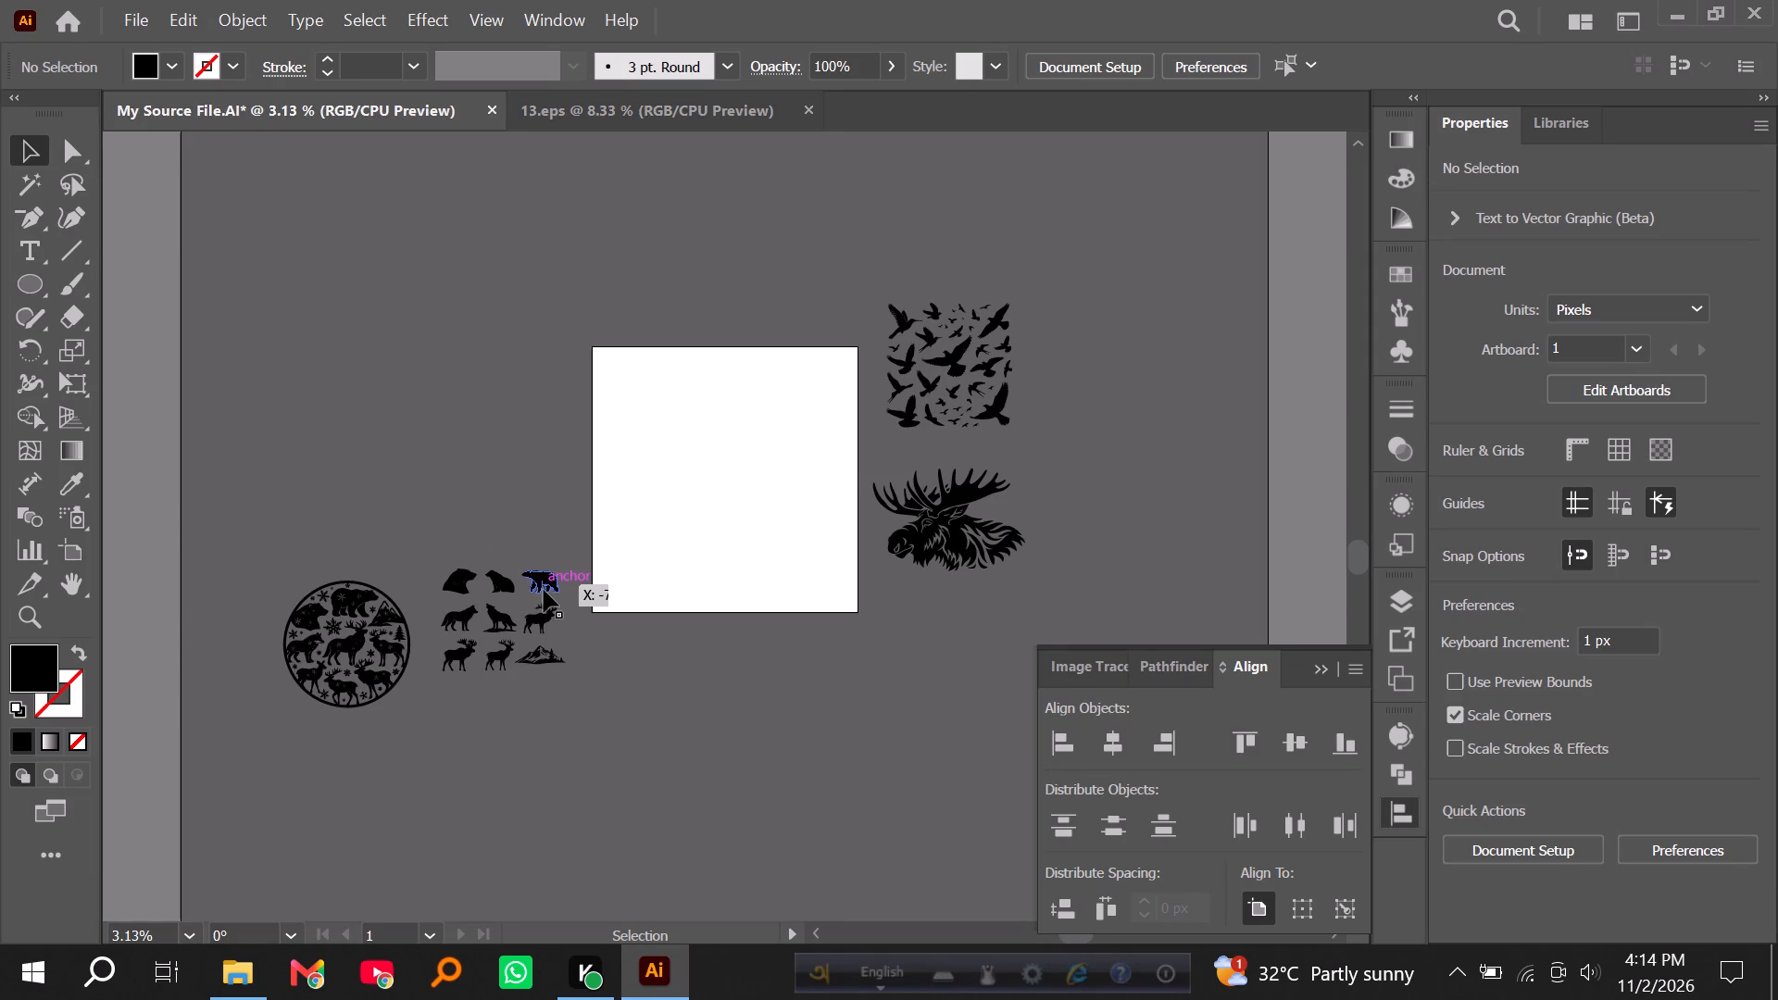
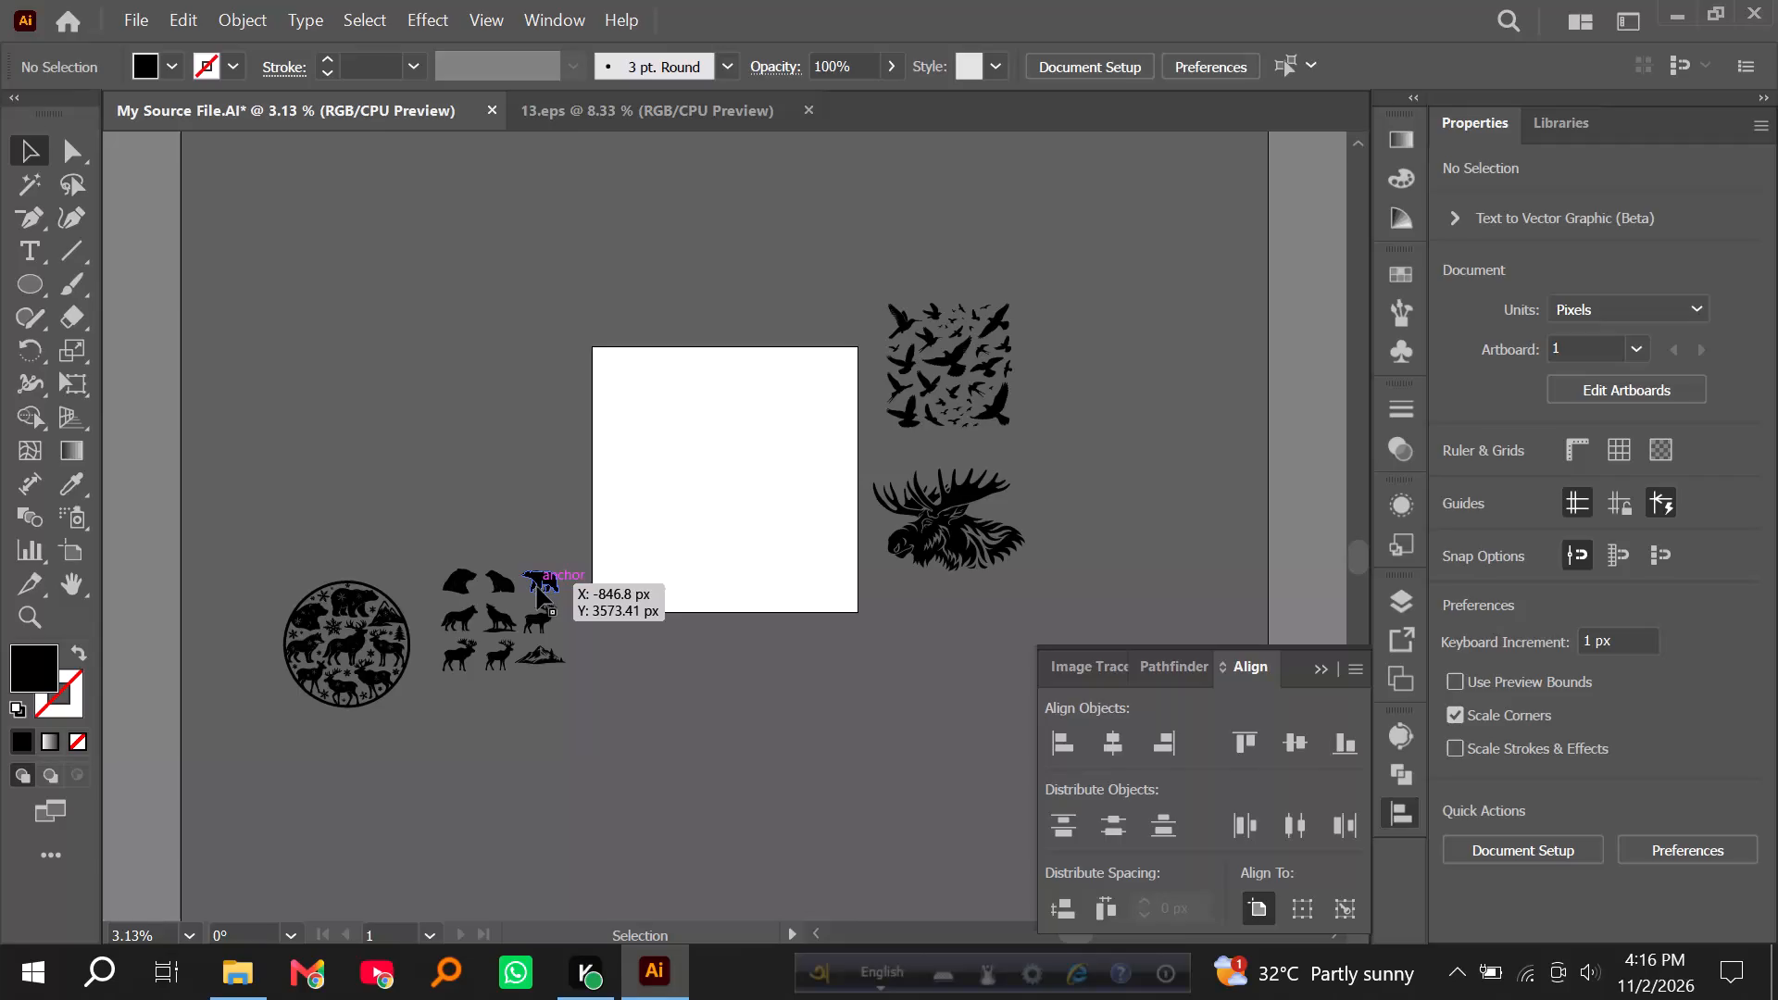
# Replace the water-lily artwork in 13.eps with the bear, wolf, deer and mountain group cut from My Source File.AI.
pyautogui.click(545, 585)
pyautogui.hotkey('ctrl', 'x')
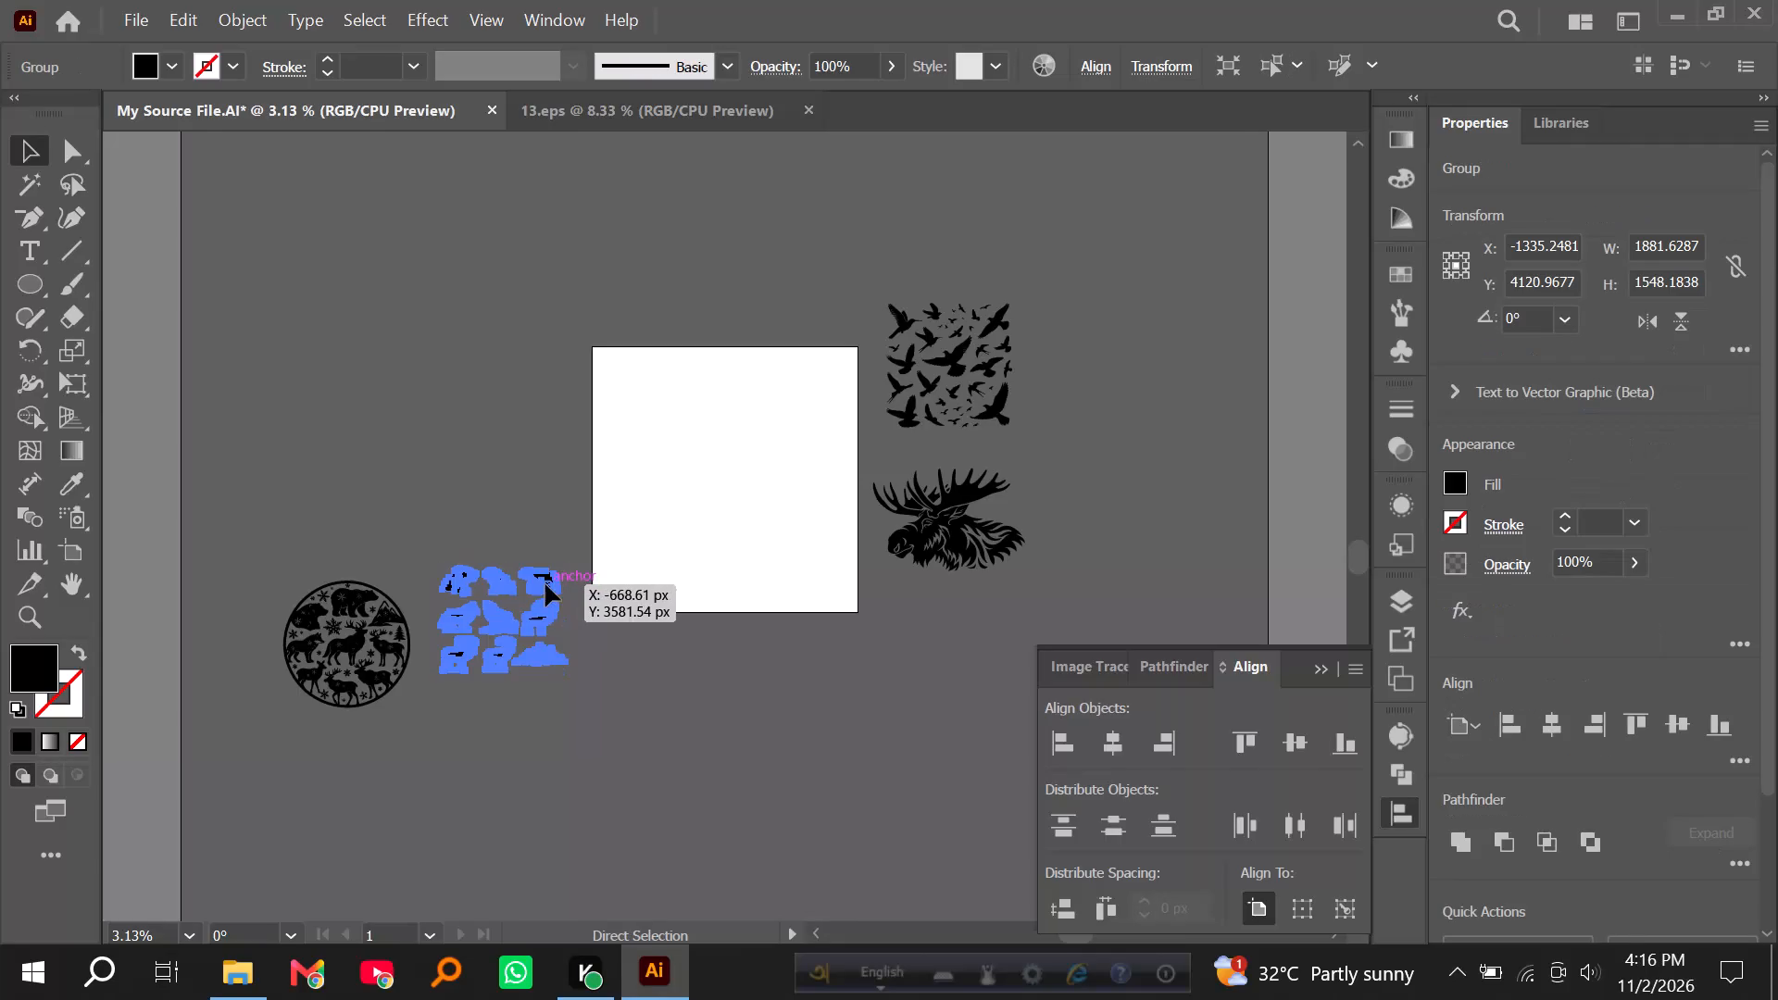
pyautogui.click(625, 106)
pyautogui.click(721, 397)
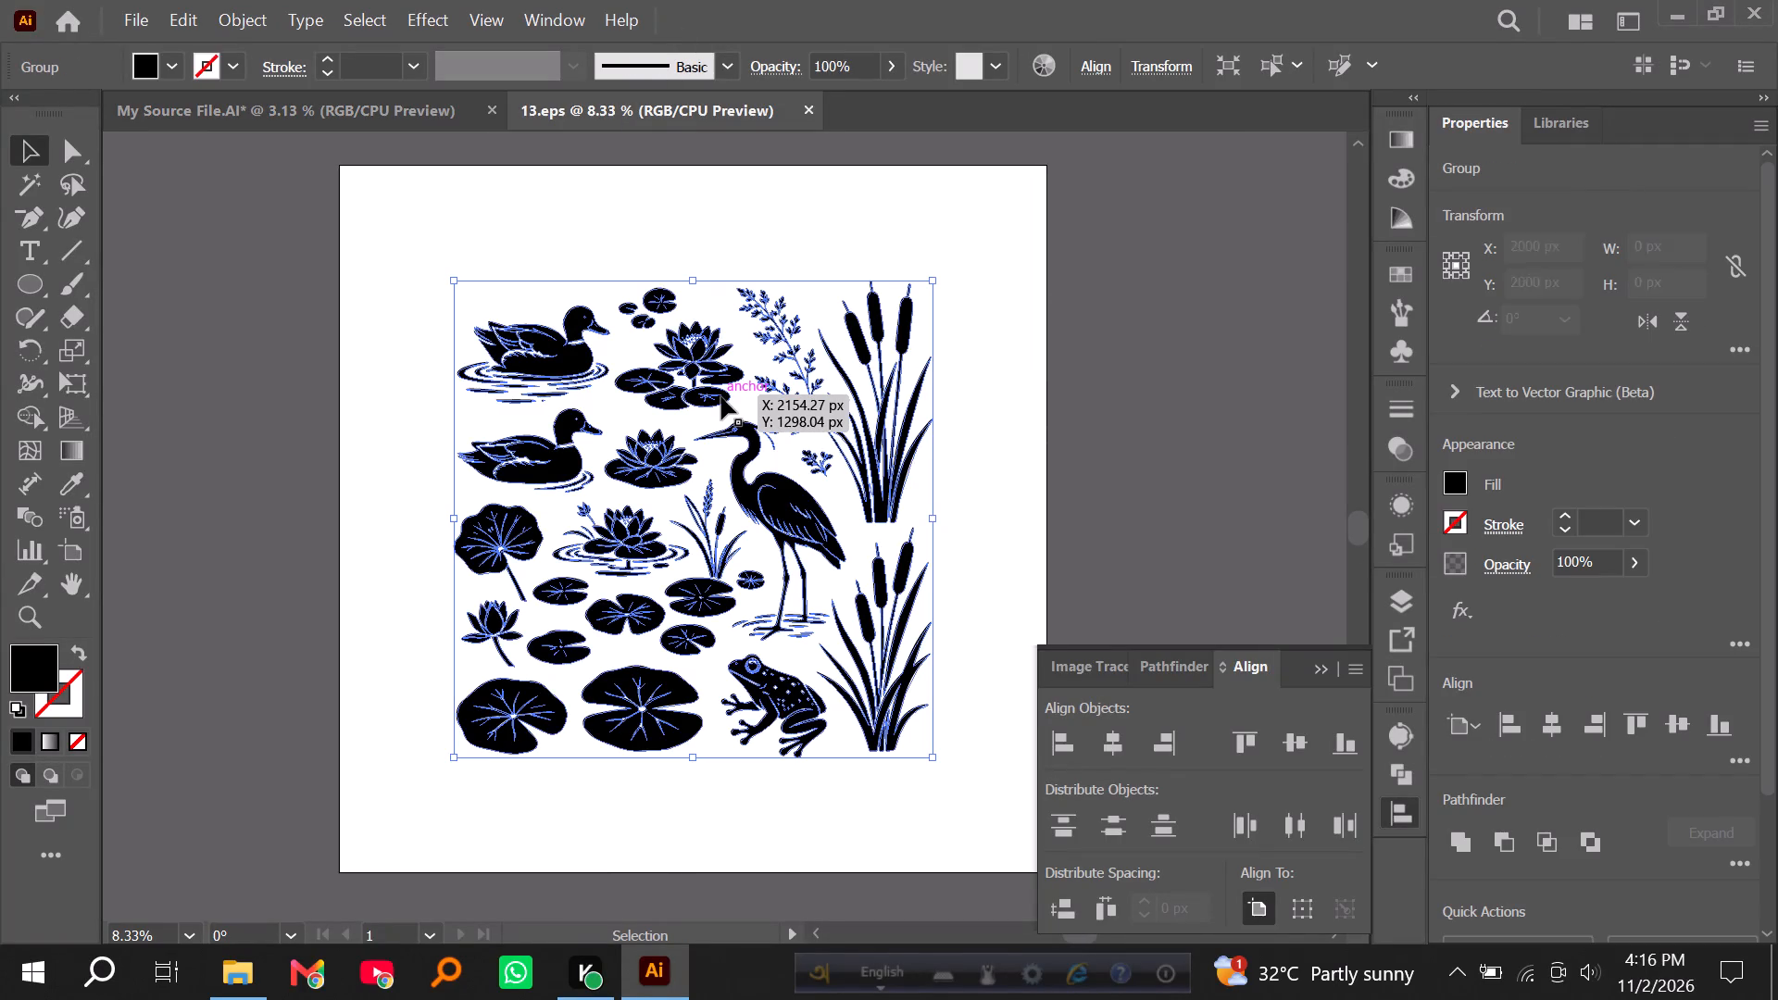
pyautogui.press('Delete')
pyautogui.hotkey('ctrl', 'v')
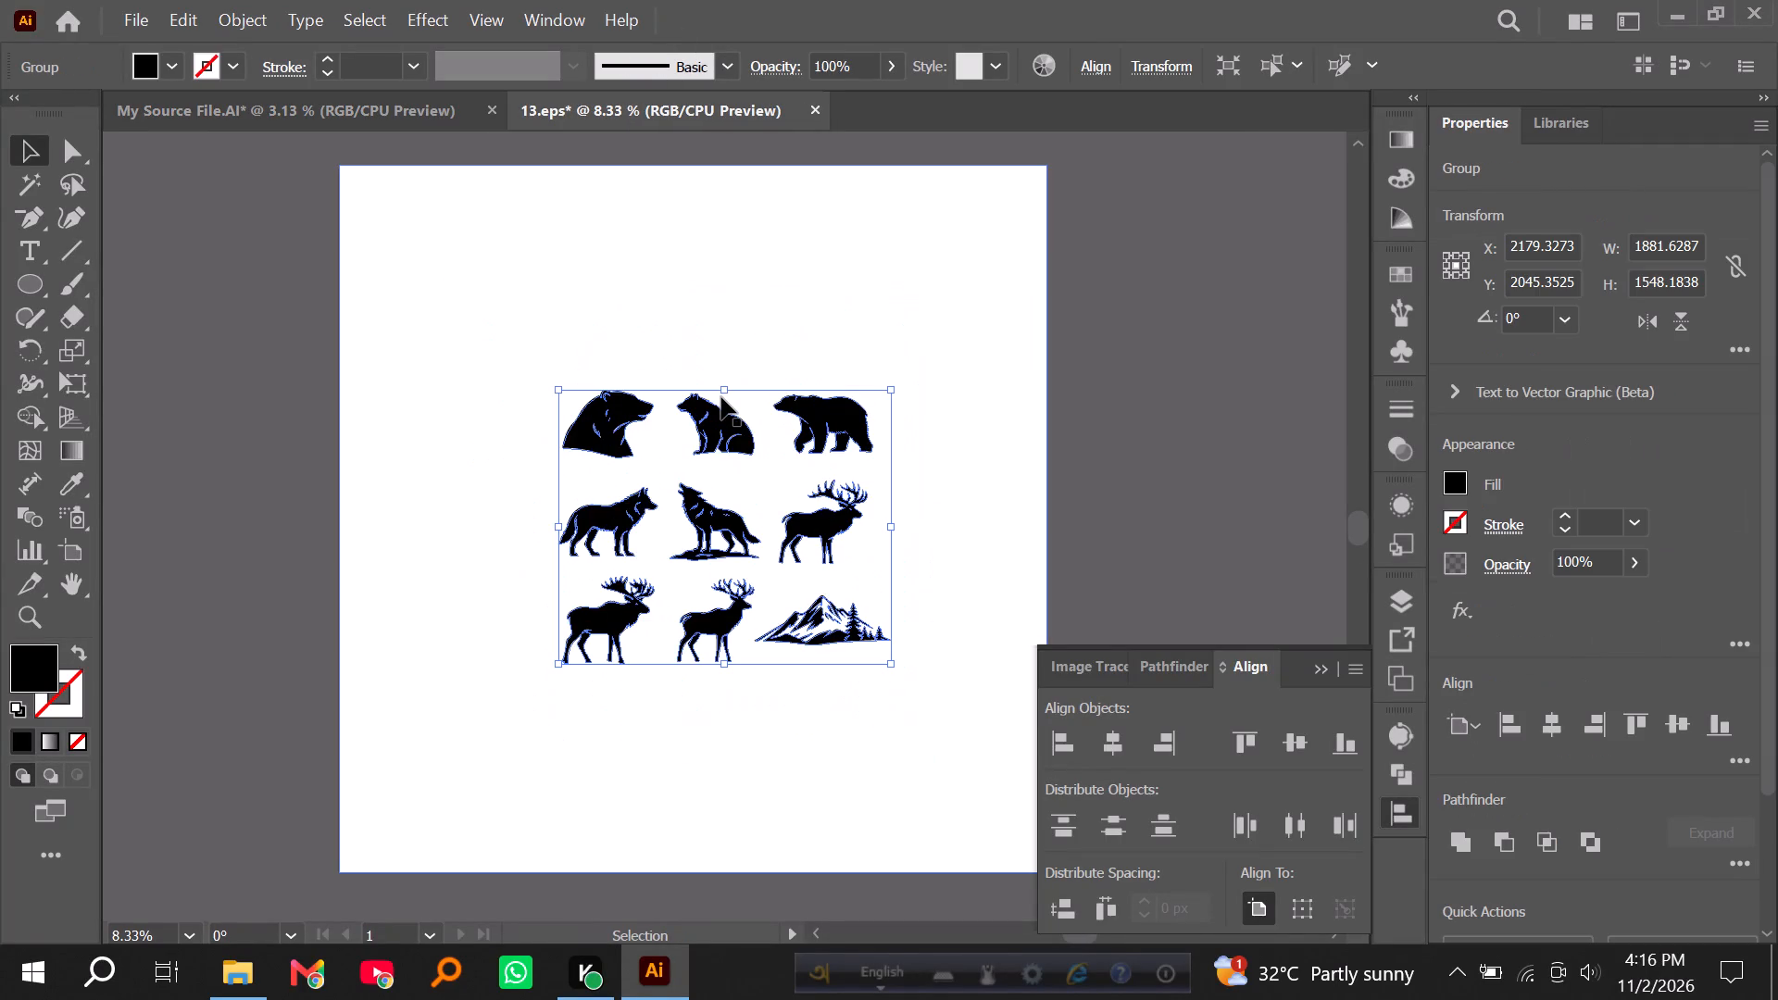
# Enlarge the wildlife group proportionally to about 2914 by 2397 px, centre it horizontally and vertically on the artboard, and deselect it.
pyautogui.keyDown('alt'); pyautogui.keyDown('shift'); pyautogui.moveTo(722, 385); pyautogui.dragTo(734, 315); pyautogui.keyUp('shift'); pyautogui.keyUp('alt')
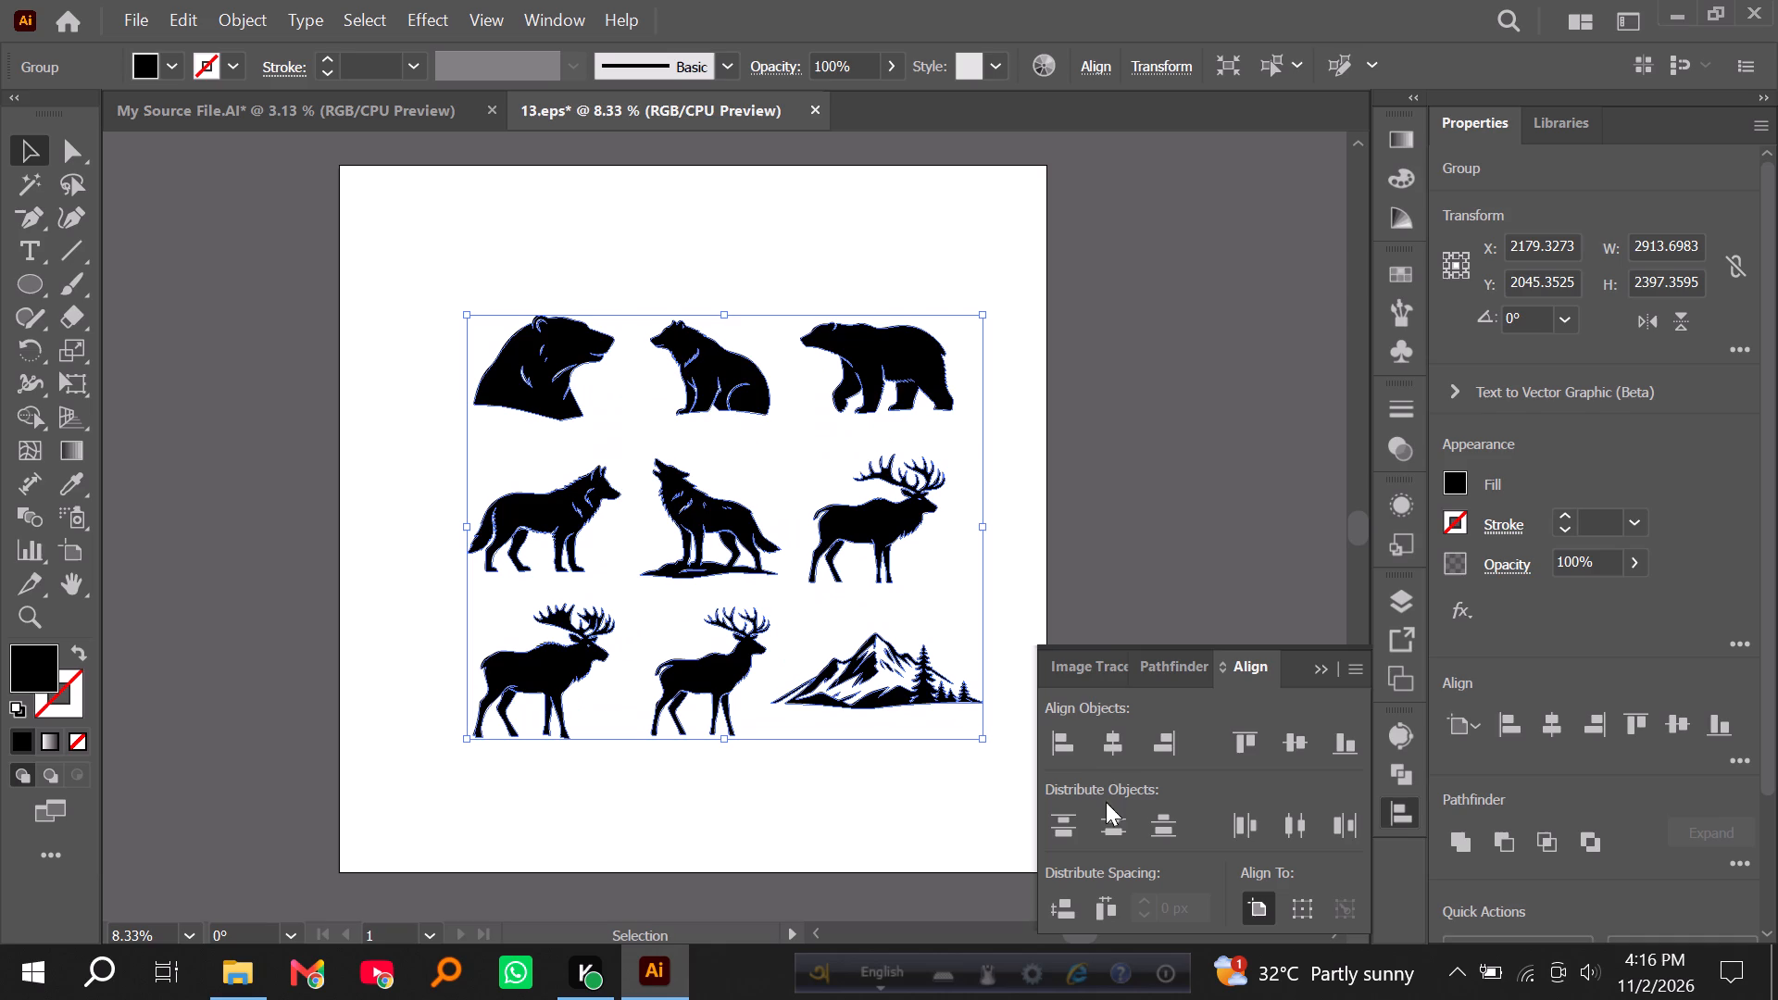
pyautogui.doubleClick(1118, 743)
pyautogui.tripleClick(1292, 736)
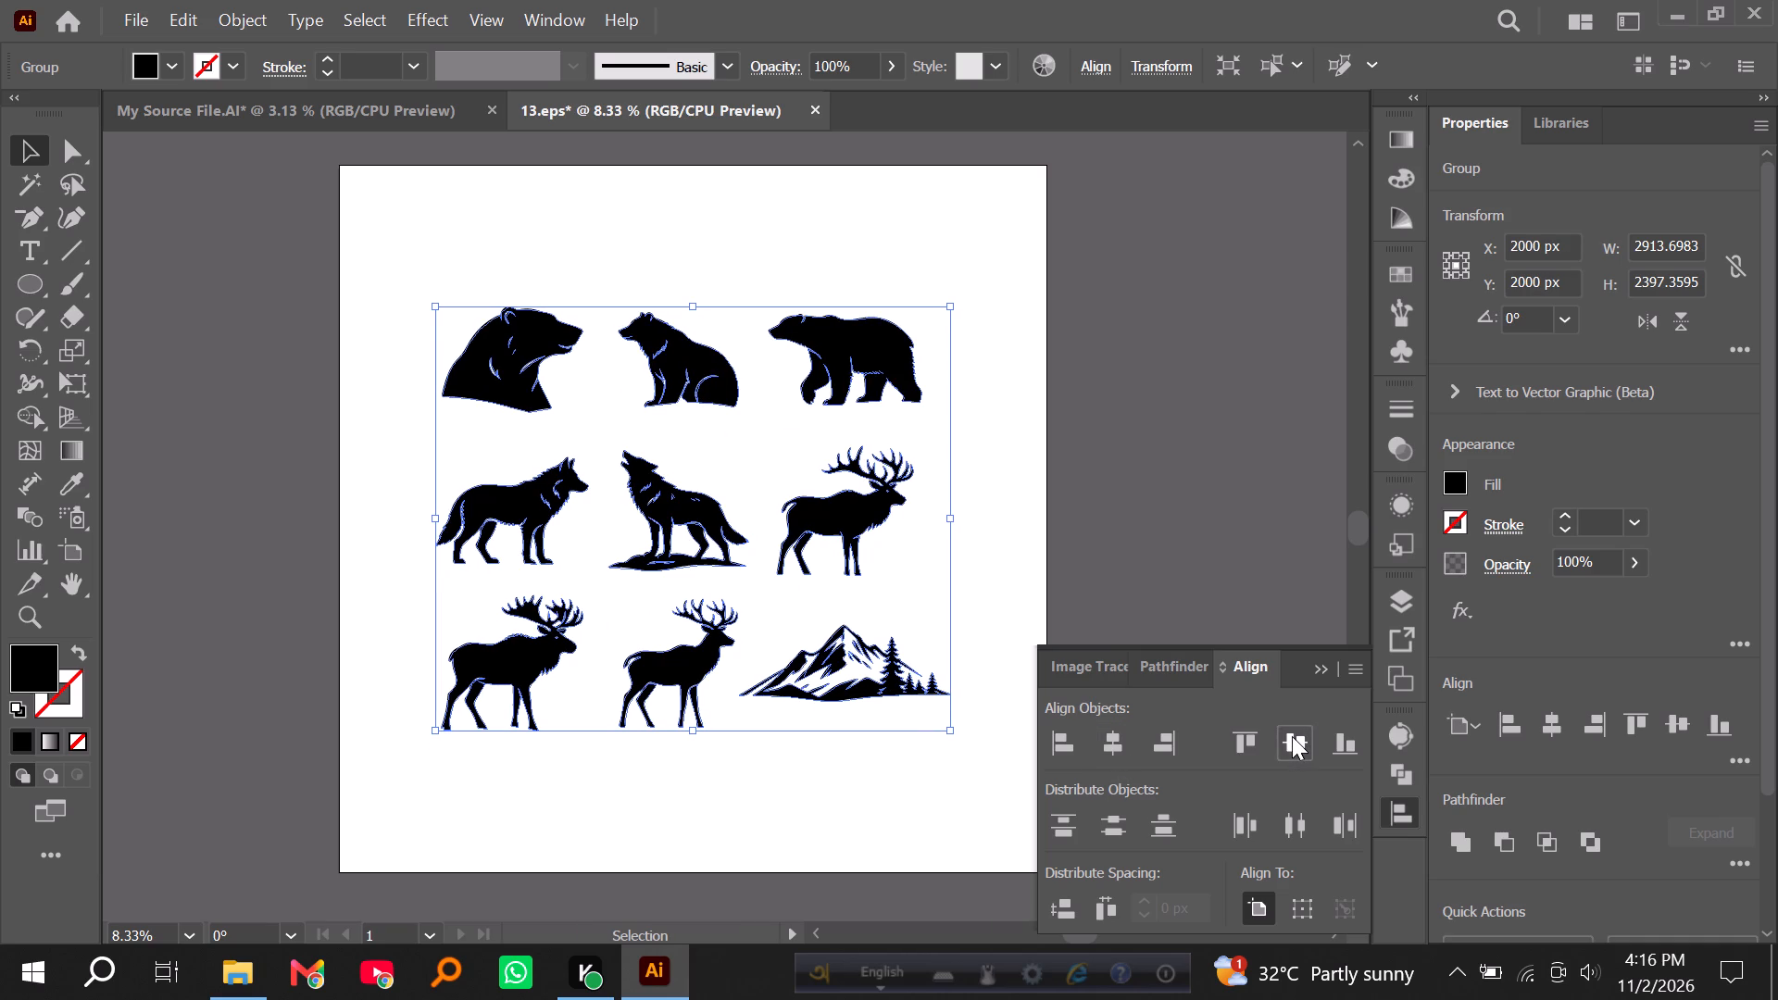
pyautogui.click(1292, 736)
pyautogui.click(221, 396)
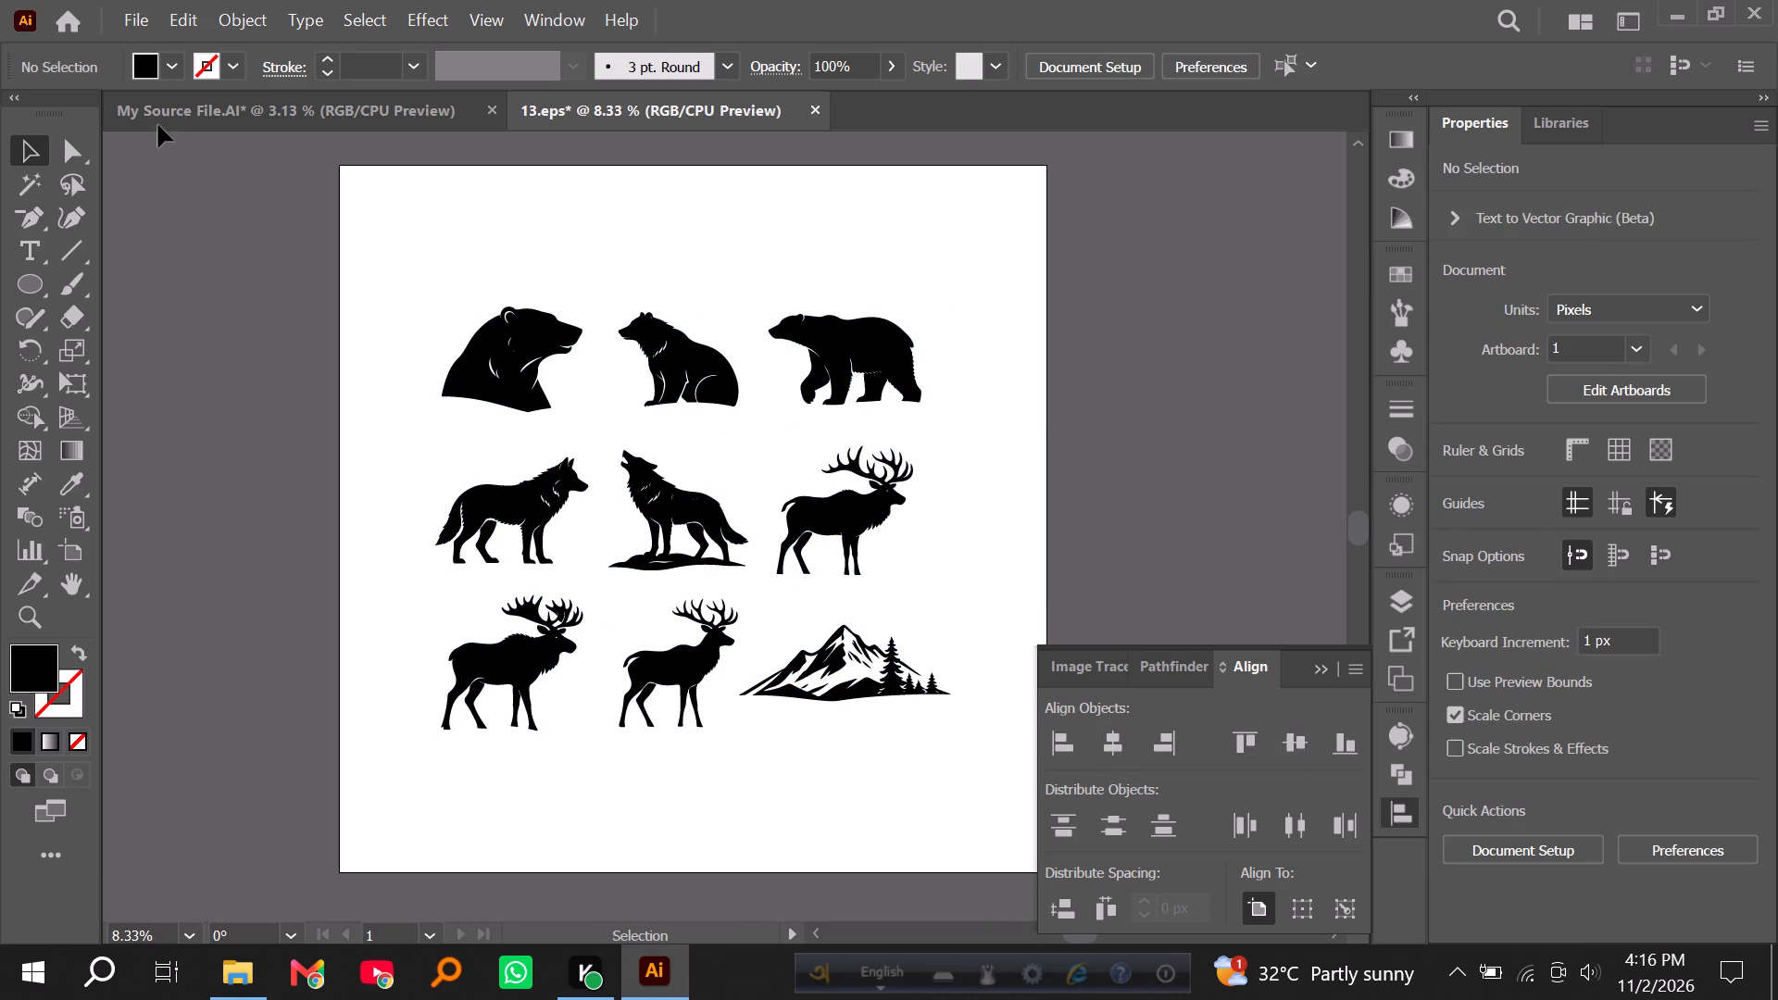
# Save the bear, wolf, deer and mountain artwork as 14 in the জমা দিবো folder, using the Illustrator 10 EPS version.
pyautogui.click(130, 27)
pyautogui.click(197, 289)
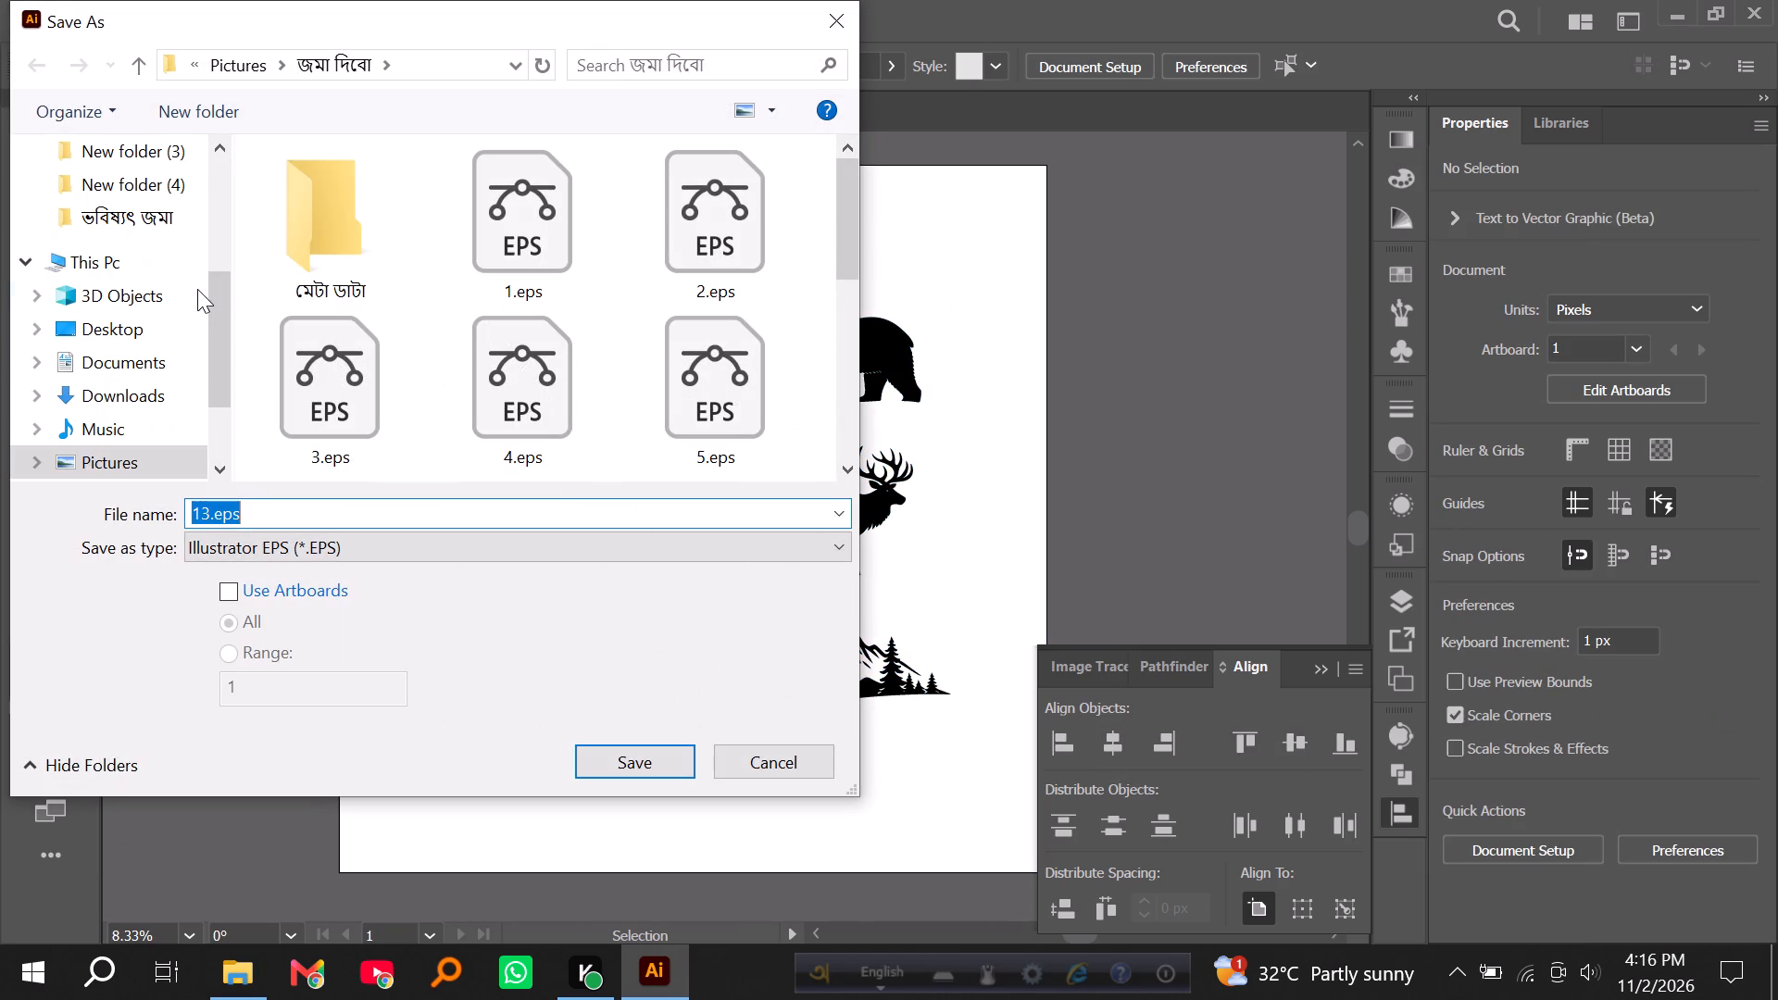
pyautogui.press('1')
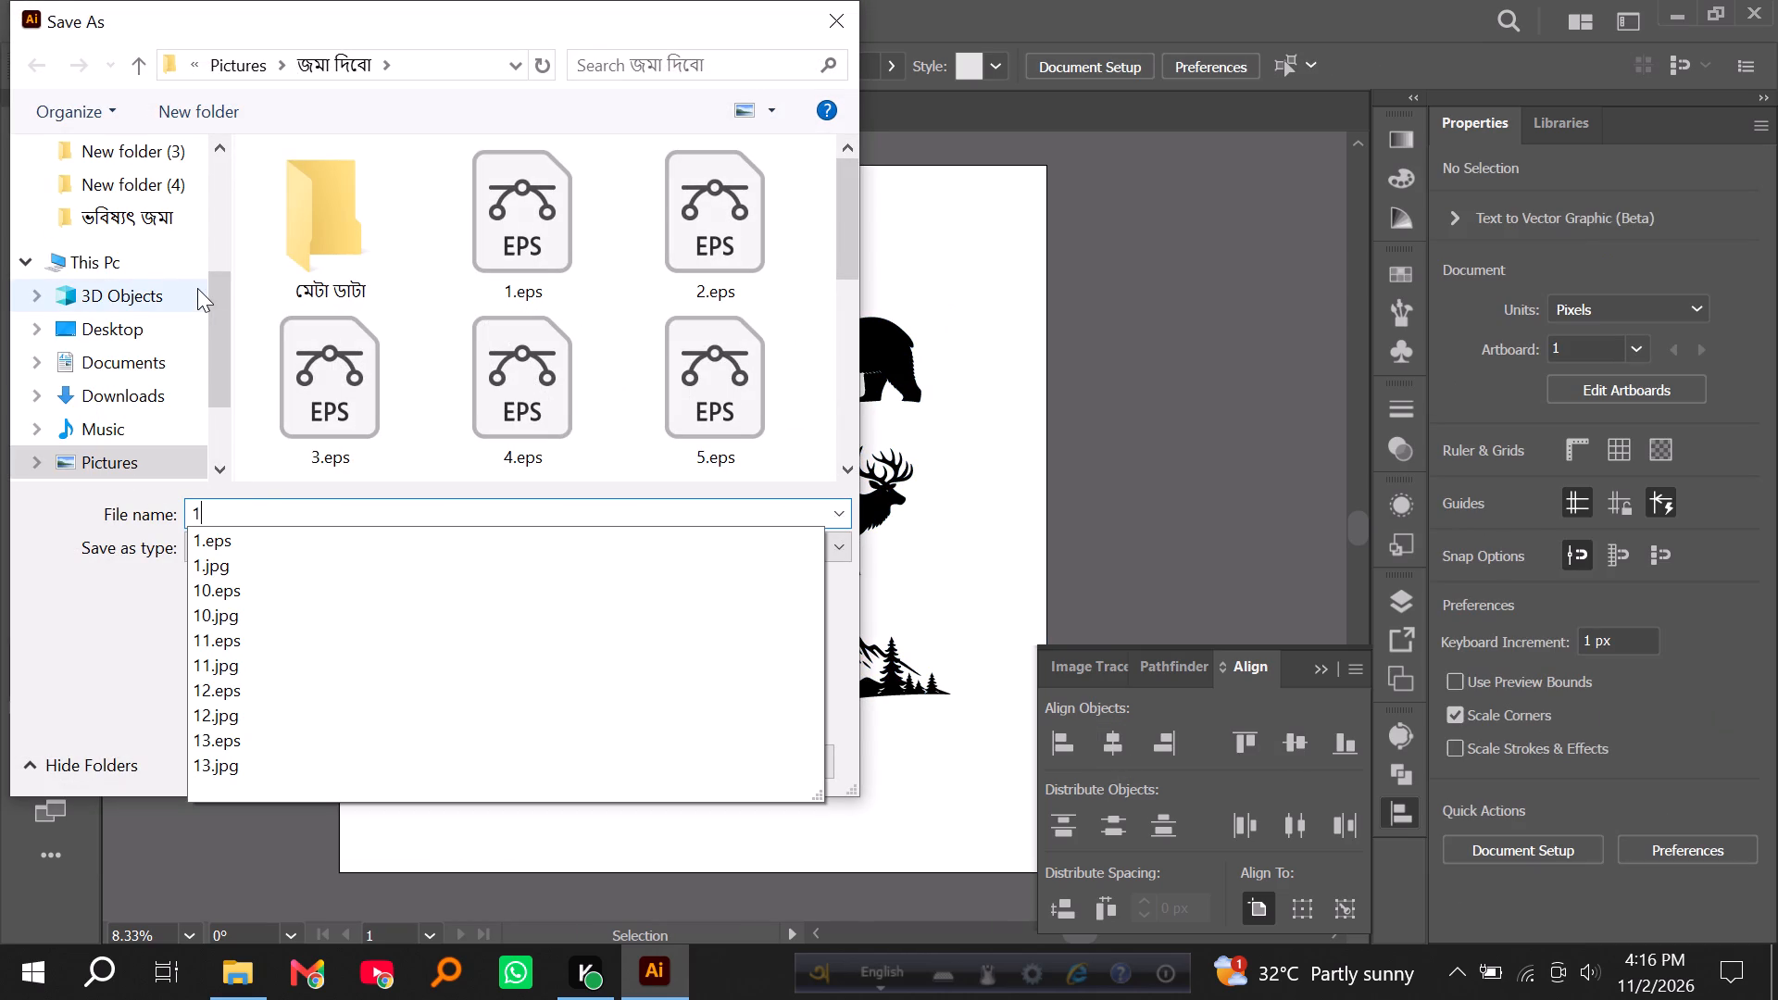
pyautogui.press('4')
pyautogui.press('Return')
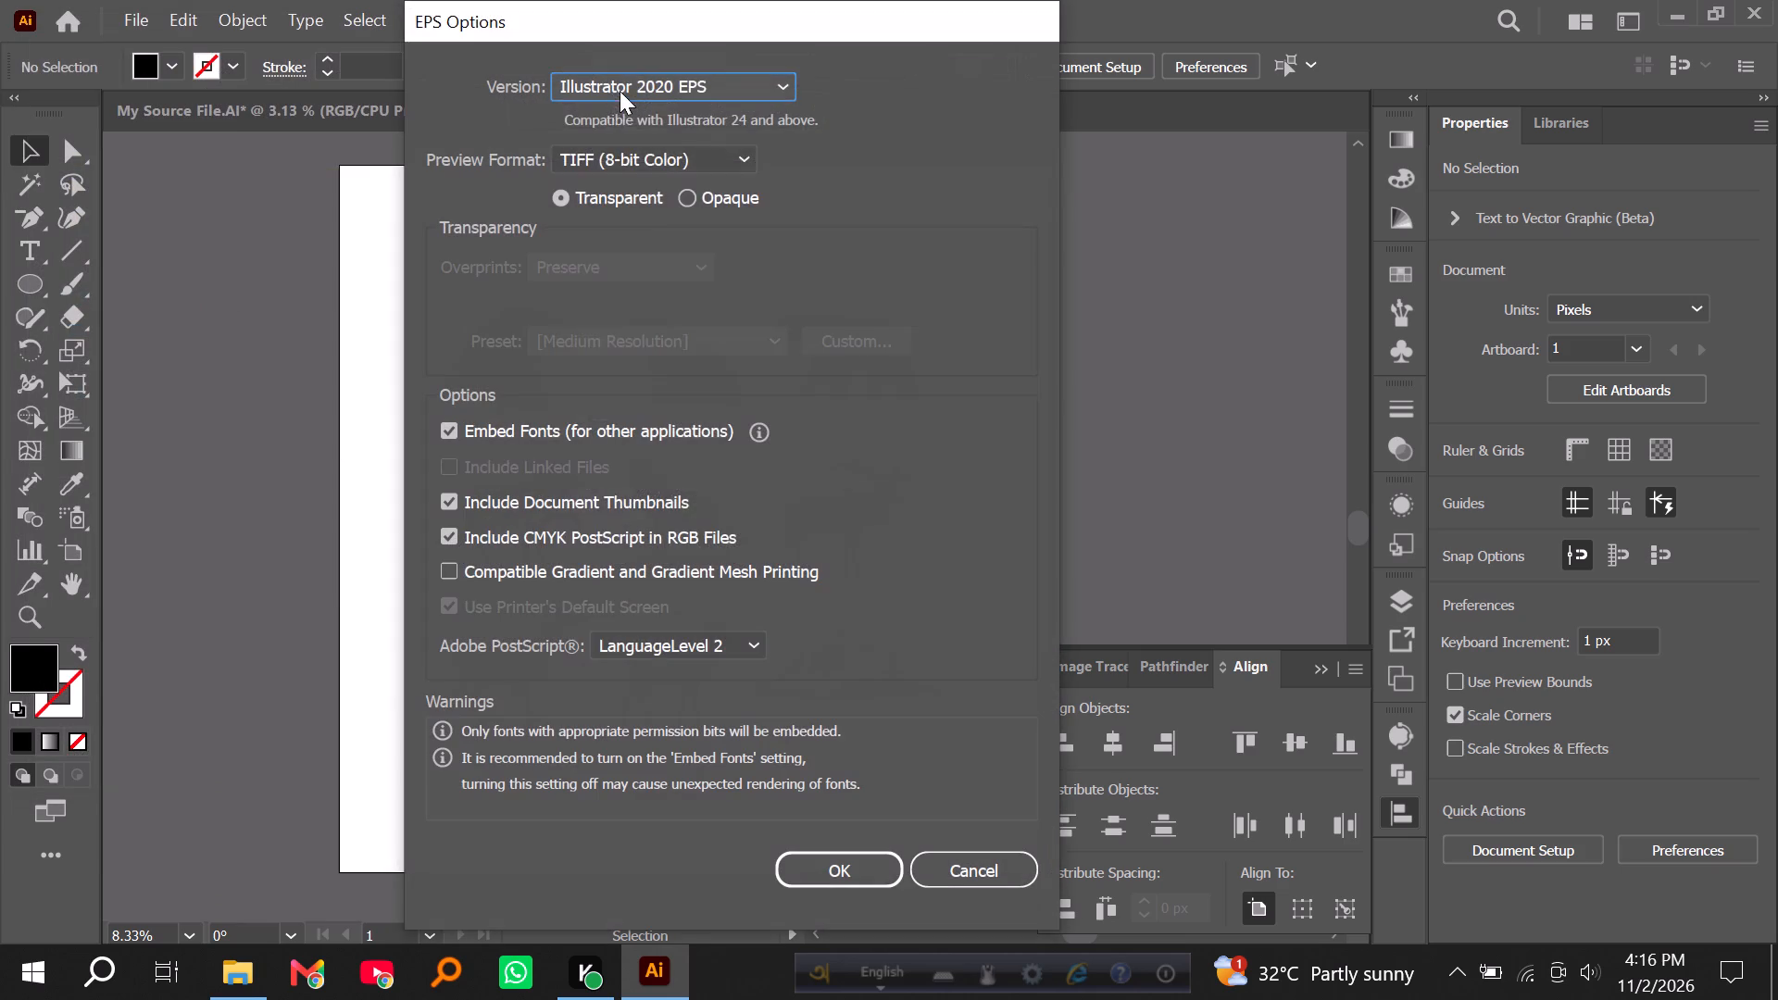
pyautogui.click(620, 91)
pyautogui.click(648, 396)
pyautogui.press('Return')
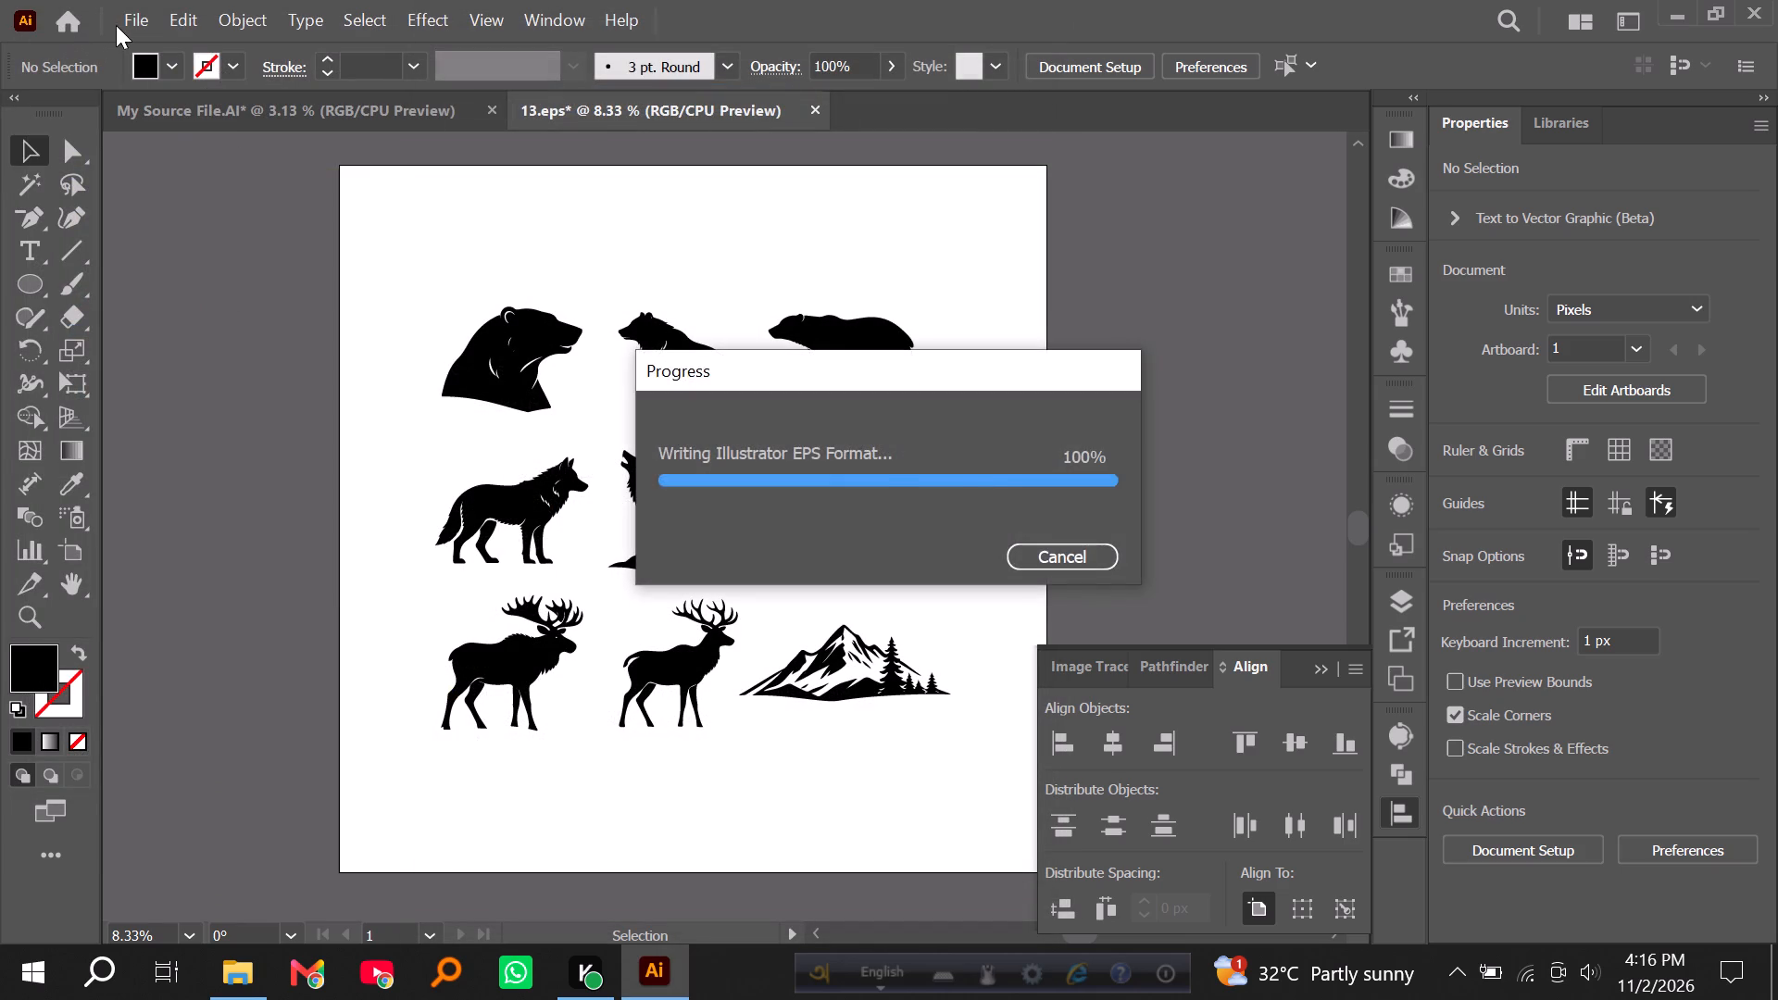
# Export the artwork as 14.jpg in the জমা দিবো folder, keeping the existing JPEG settings.
pyautogui.click(138, 19)
pyautogui.click(251, 577)
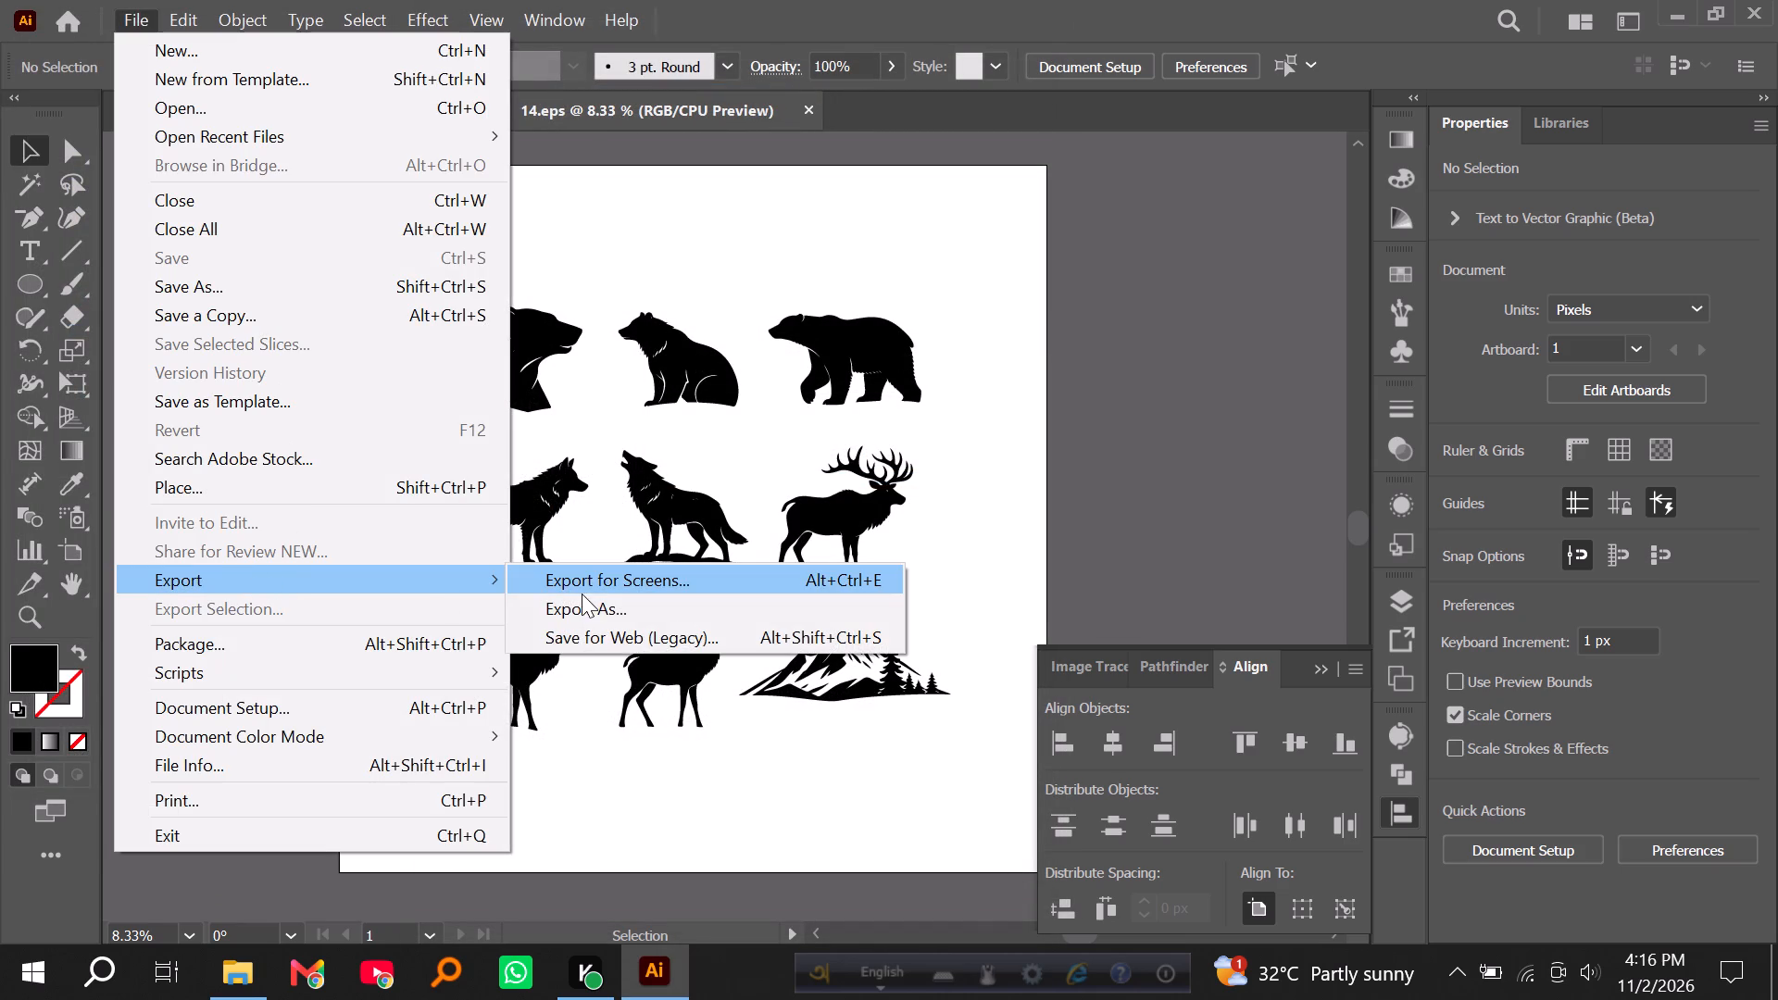
pyautogui.click(580, 612)
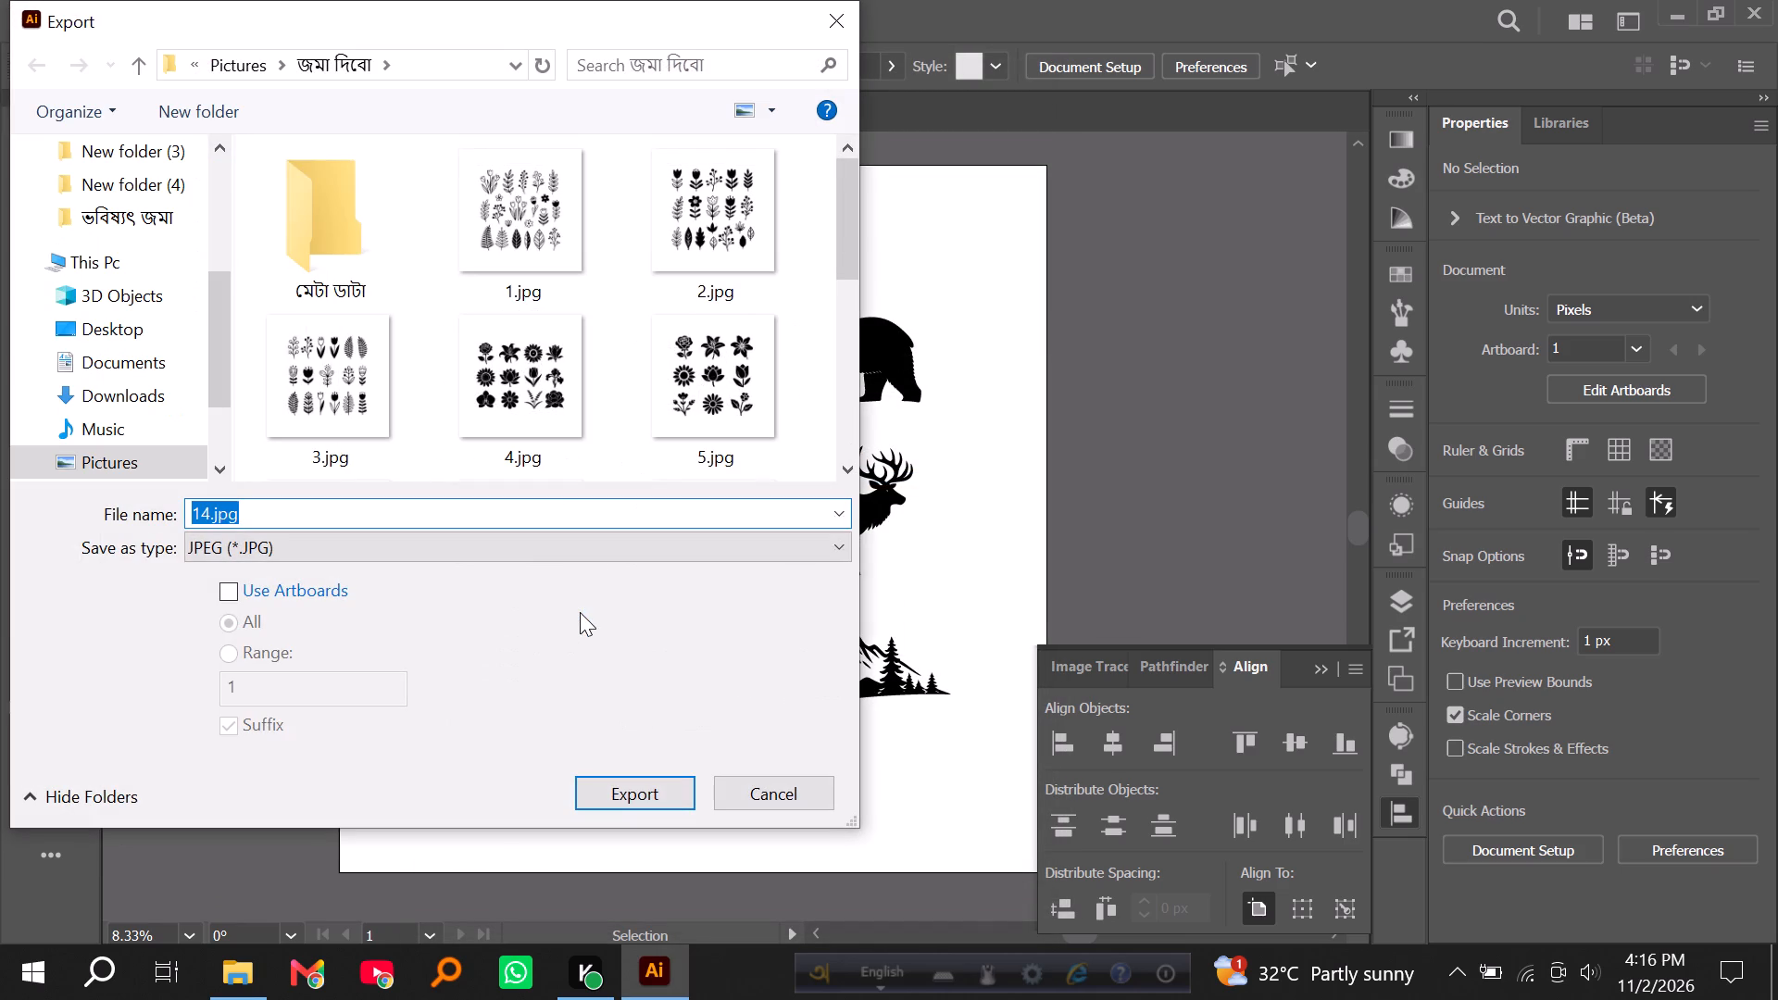
pyautogui.press('Return')
pyautogui.press('Return')
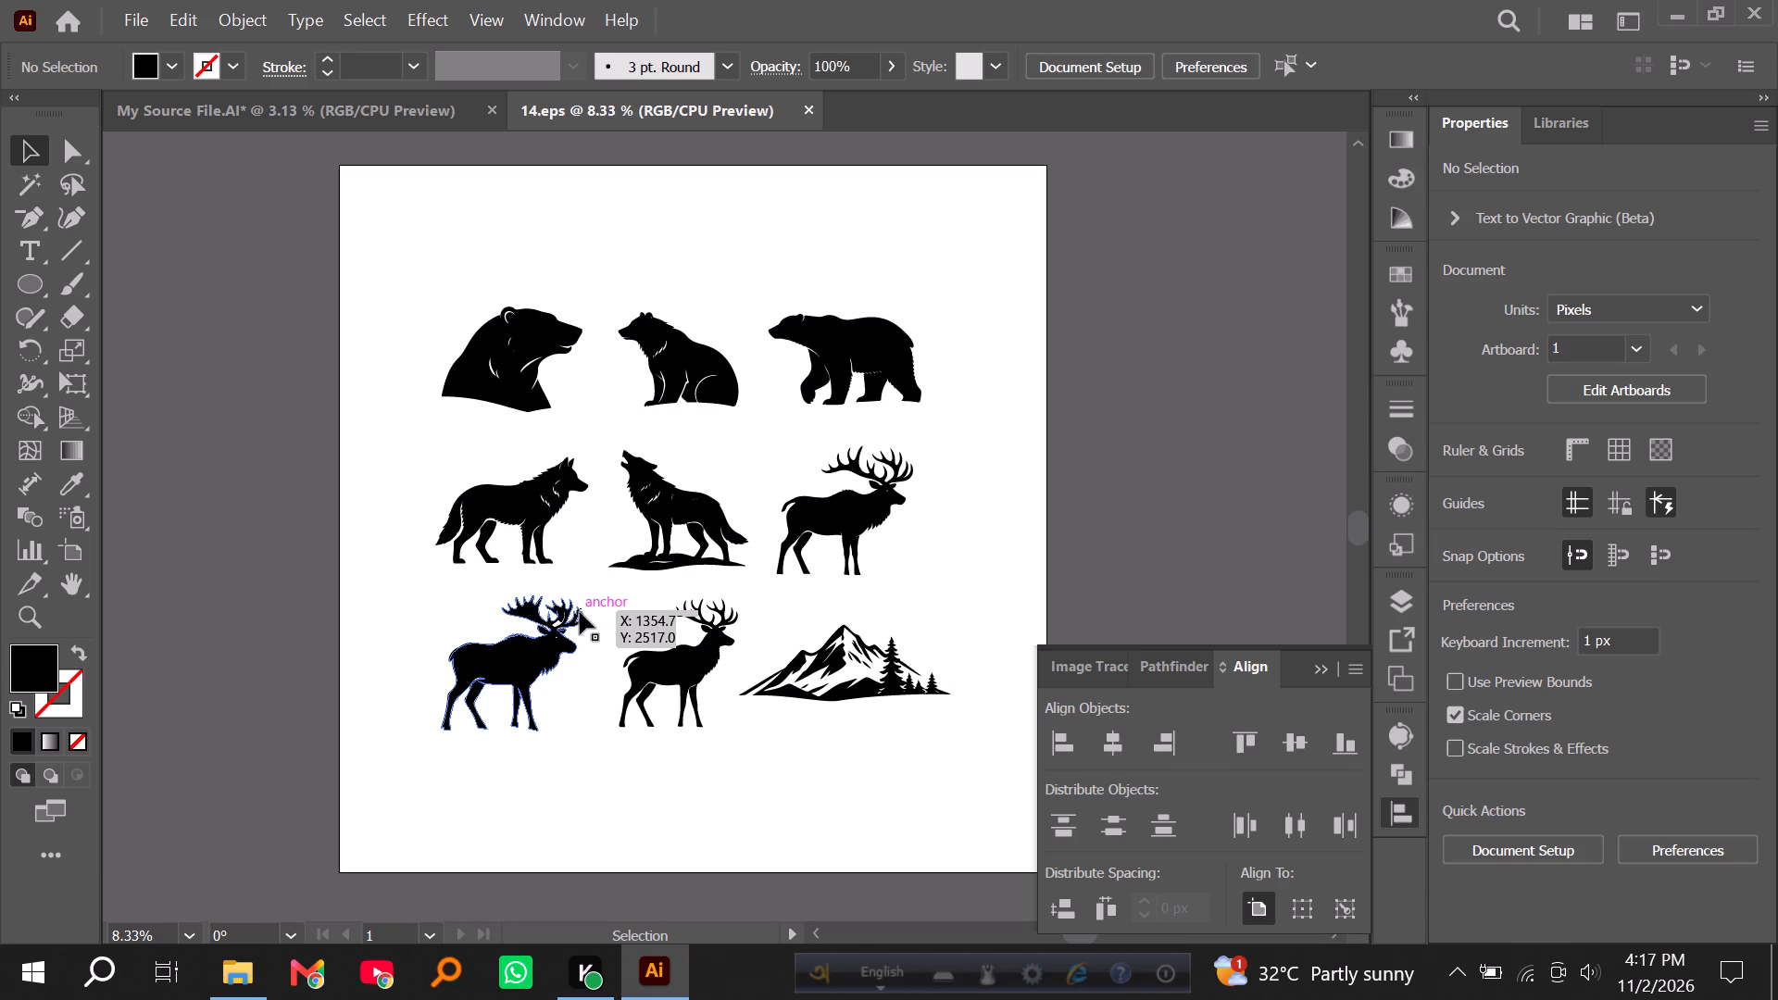
# Replace the artwork in 14.eps with the circular winter wildlife group cut from My Source File.AI.
pyautogui.click(241, 106)
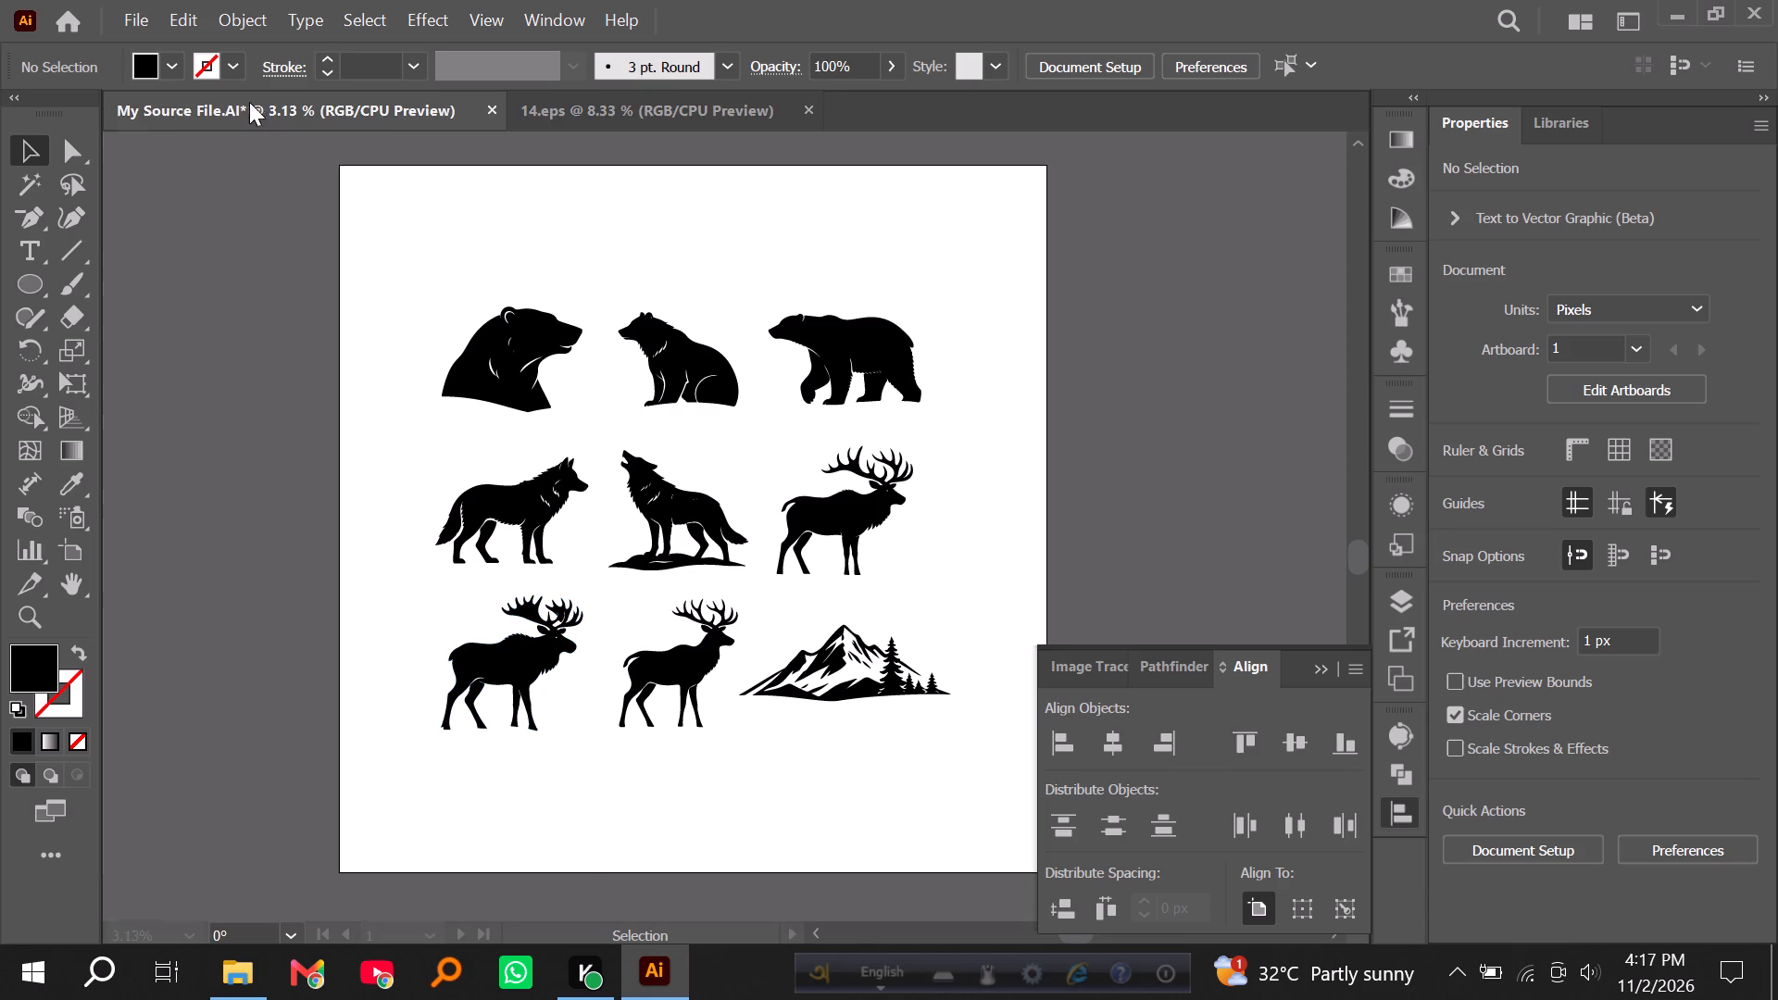
pyautogui.click(322, 630)
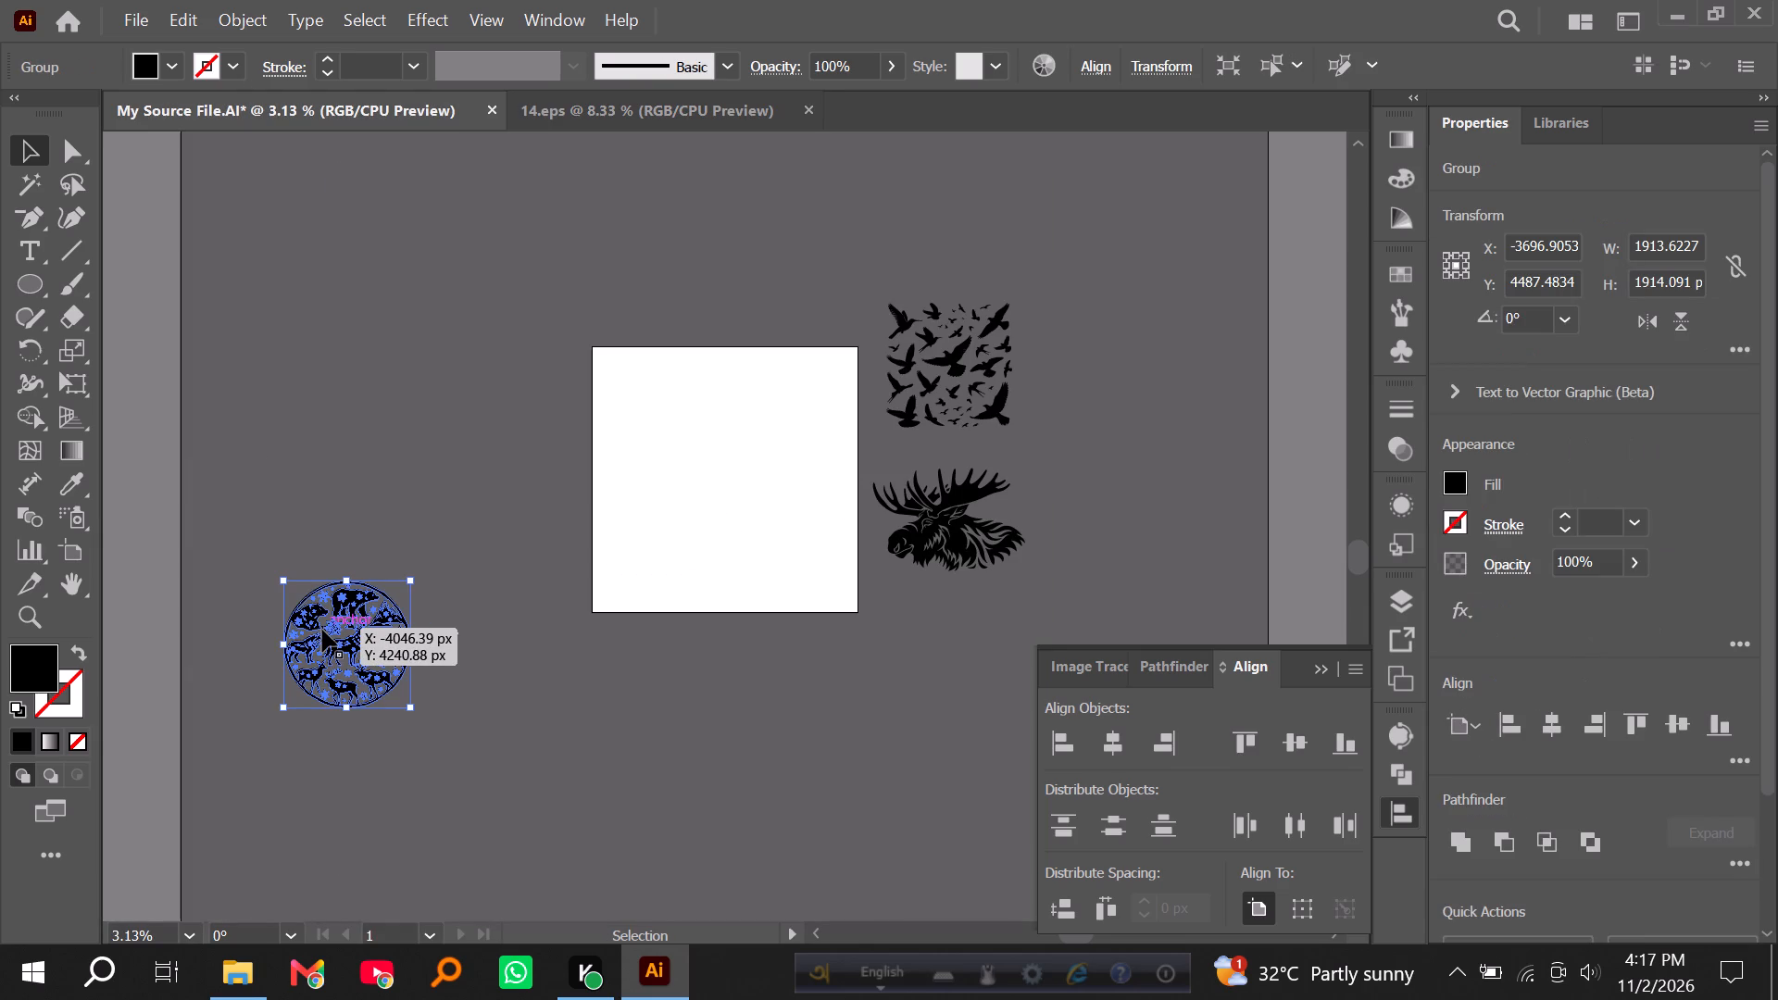
pyautogui.hotkey('ctrl', 'x')
pyautogui.click(632, 118)
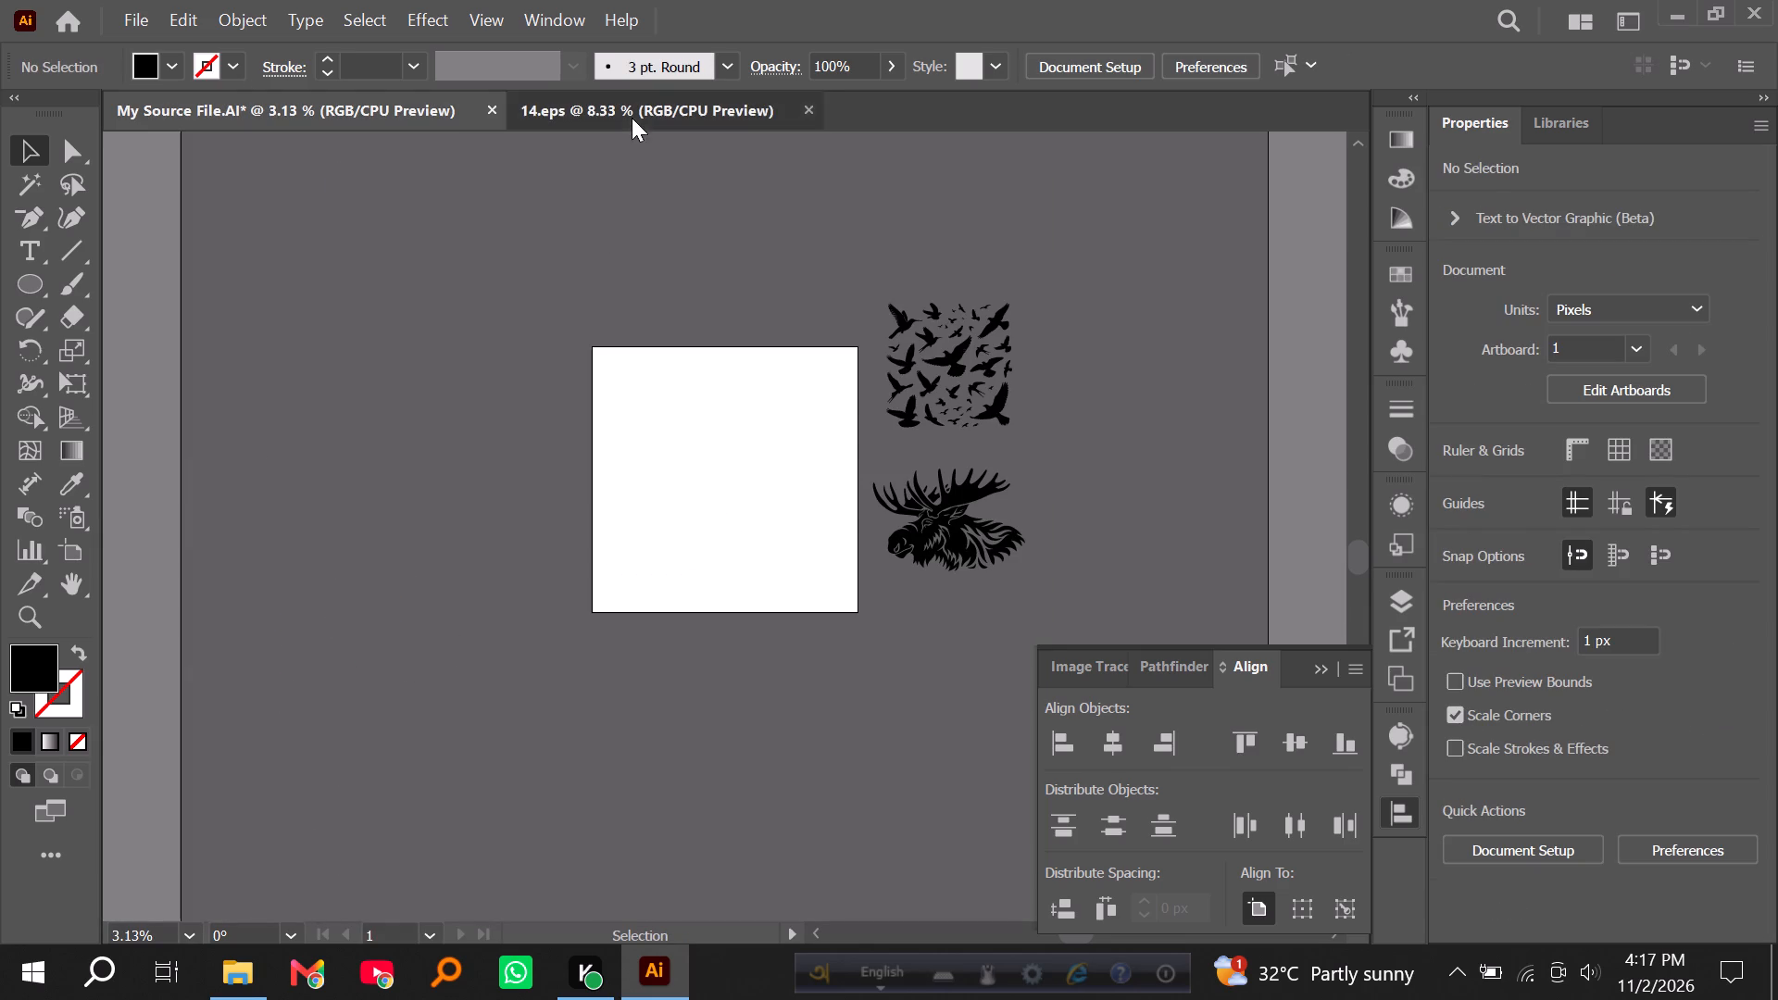
pyautogui.click(694, 389)
pyautogui.press('Delete')
pyautogui.hotkey('ctrl', 'v')
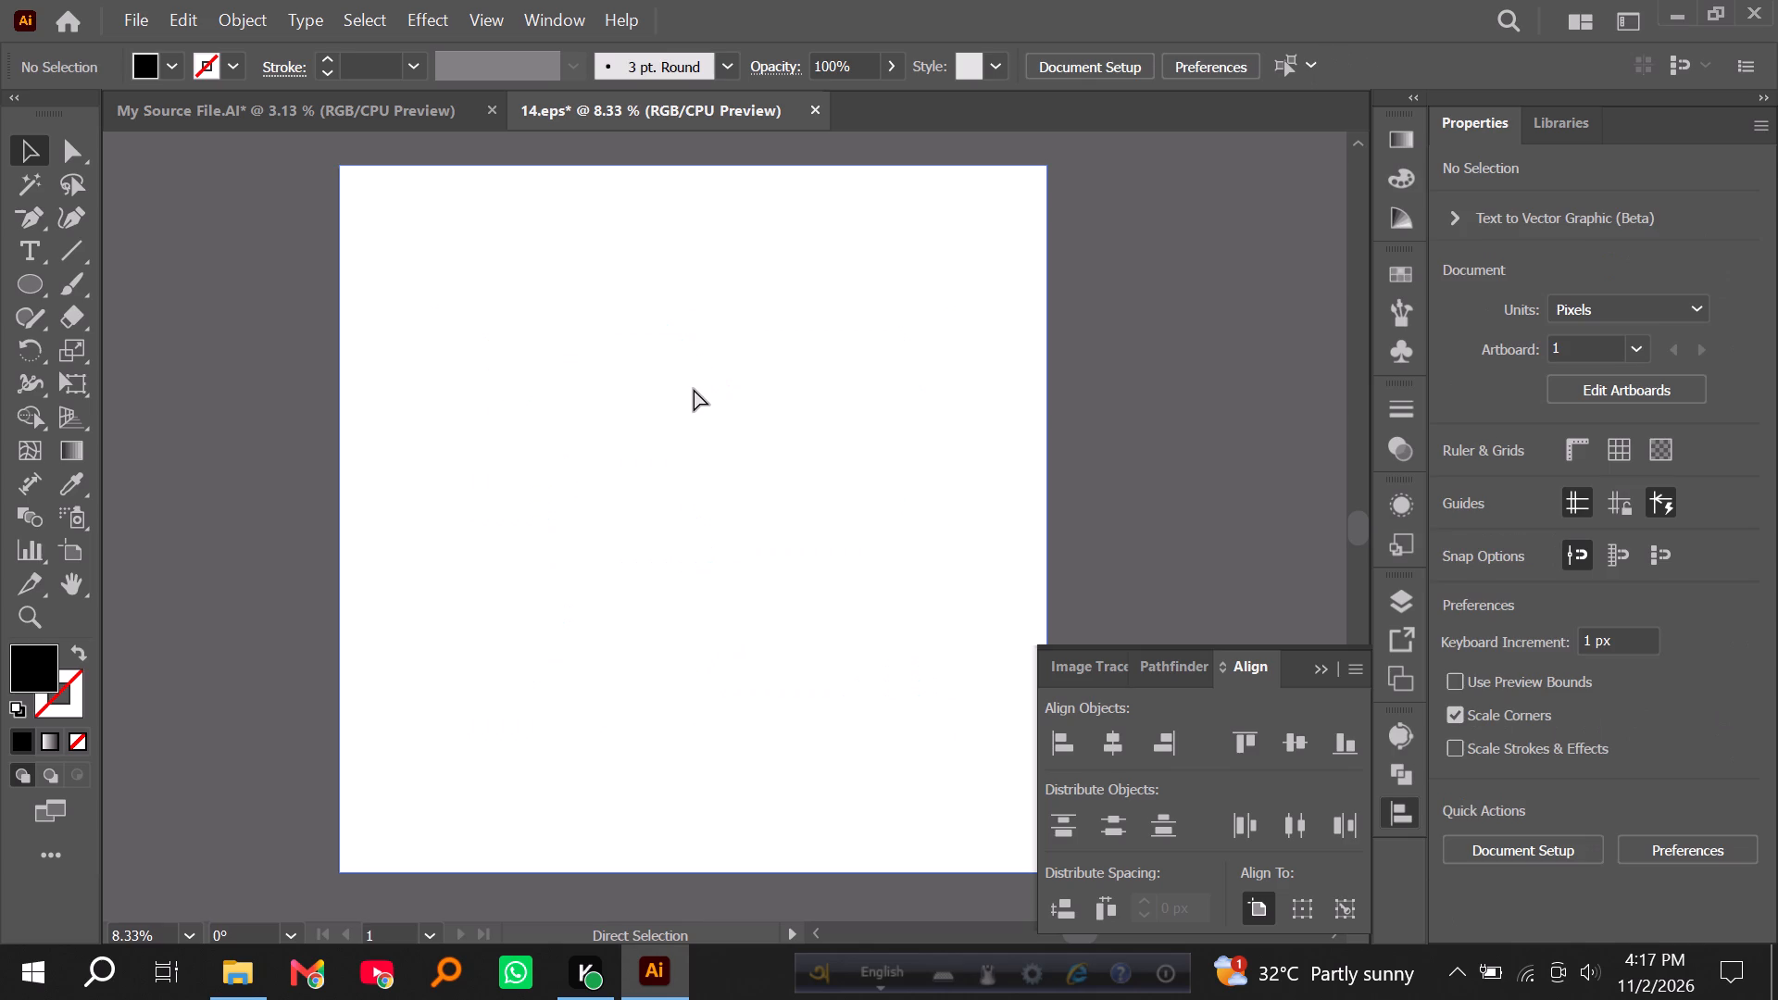
# Enlarge the circular wildlife group proportionally to about 2485 px across, centre it both ways on the artboard, and deselect it.
pyautogui.keyDown('alt'); pyautogui.keyDown('shift'); pyautogui.moveTo(722, 356); pyautogui.dragTo(722, 311); pyautogui.keyUp('shift'); pyautogui.keyUp('alt')
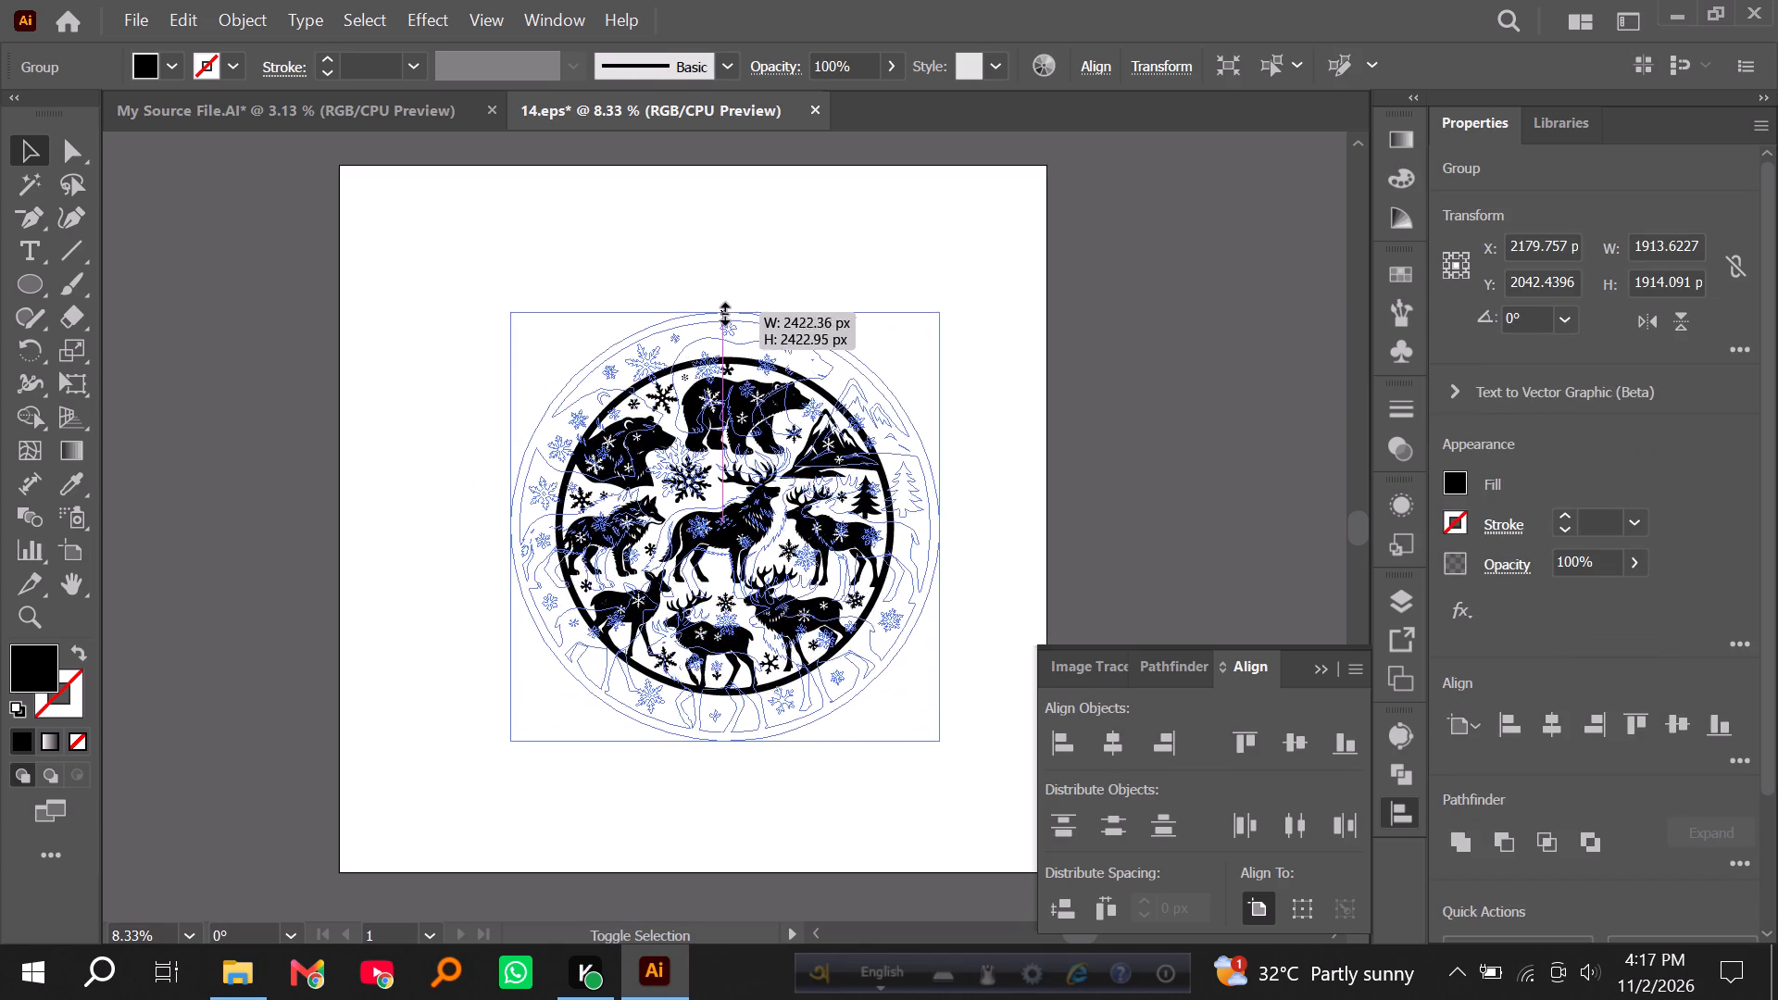
pyautogui.keyDown('alt'); pyautogui.keyDown('shift'); pyautogui.moveTo(722, 311); pyautogui.dragTo(721, 306); pyautogui.keyUp('shift'); pyautogui.keyUp('alt')
pyautogui.click(1115, 741)
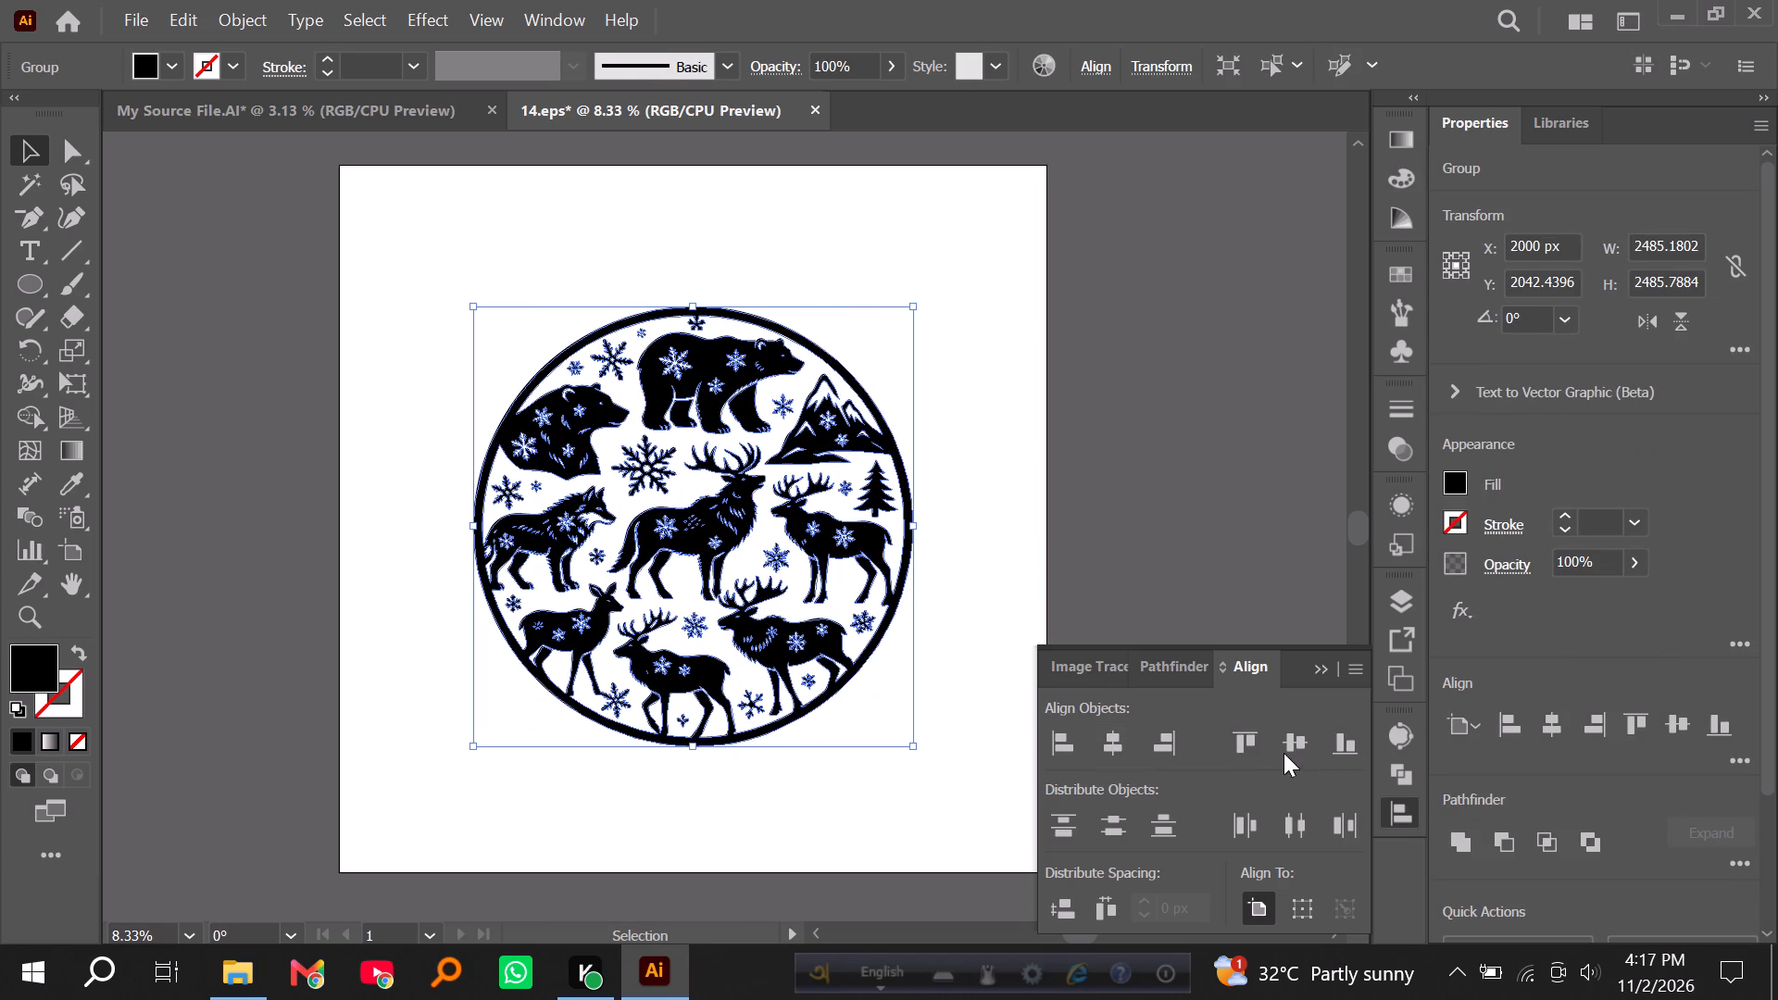
pyautogui.tripleClick(1296, 743)
pyautogui.click(1296, 743)
pyautogui.click(265, 293)
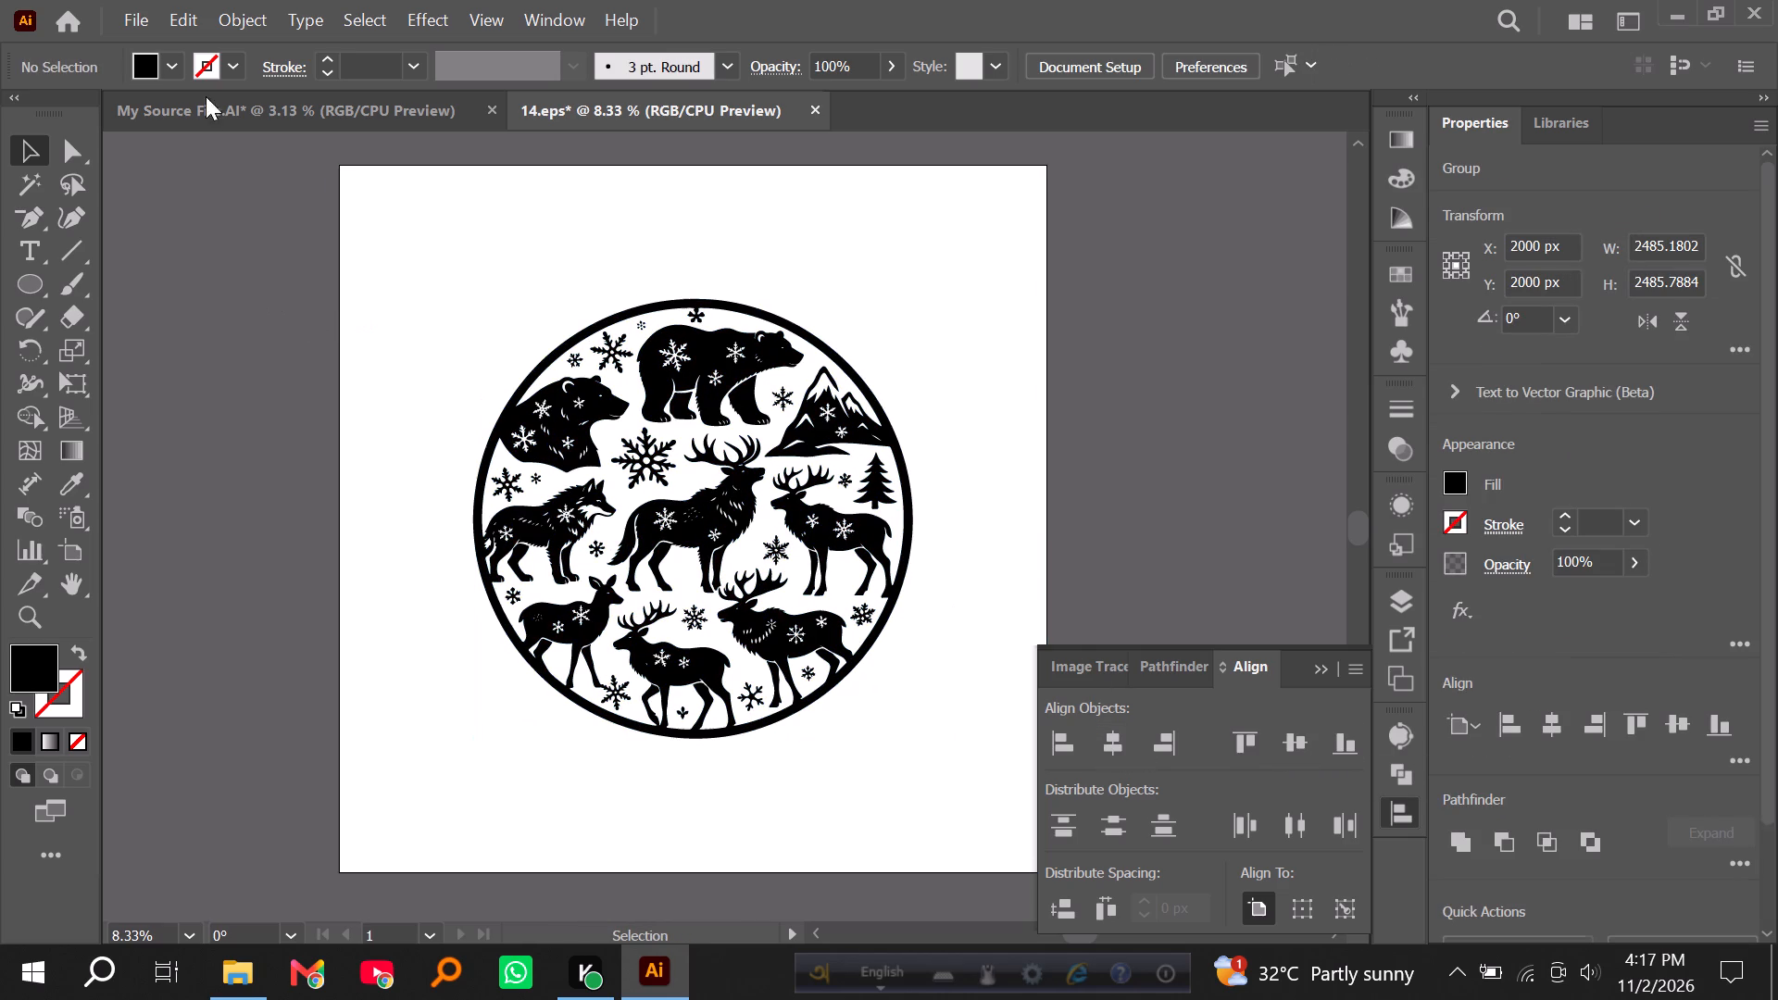
# Save the circular winter wildlife artwork as 15, using the Illustrator 10 EPS version.
pyautogui.click(138, 20)
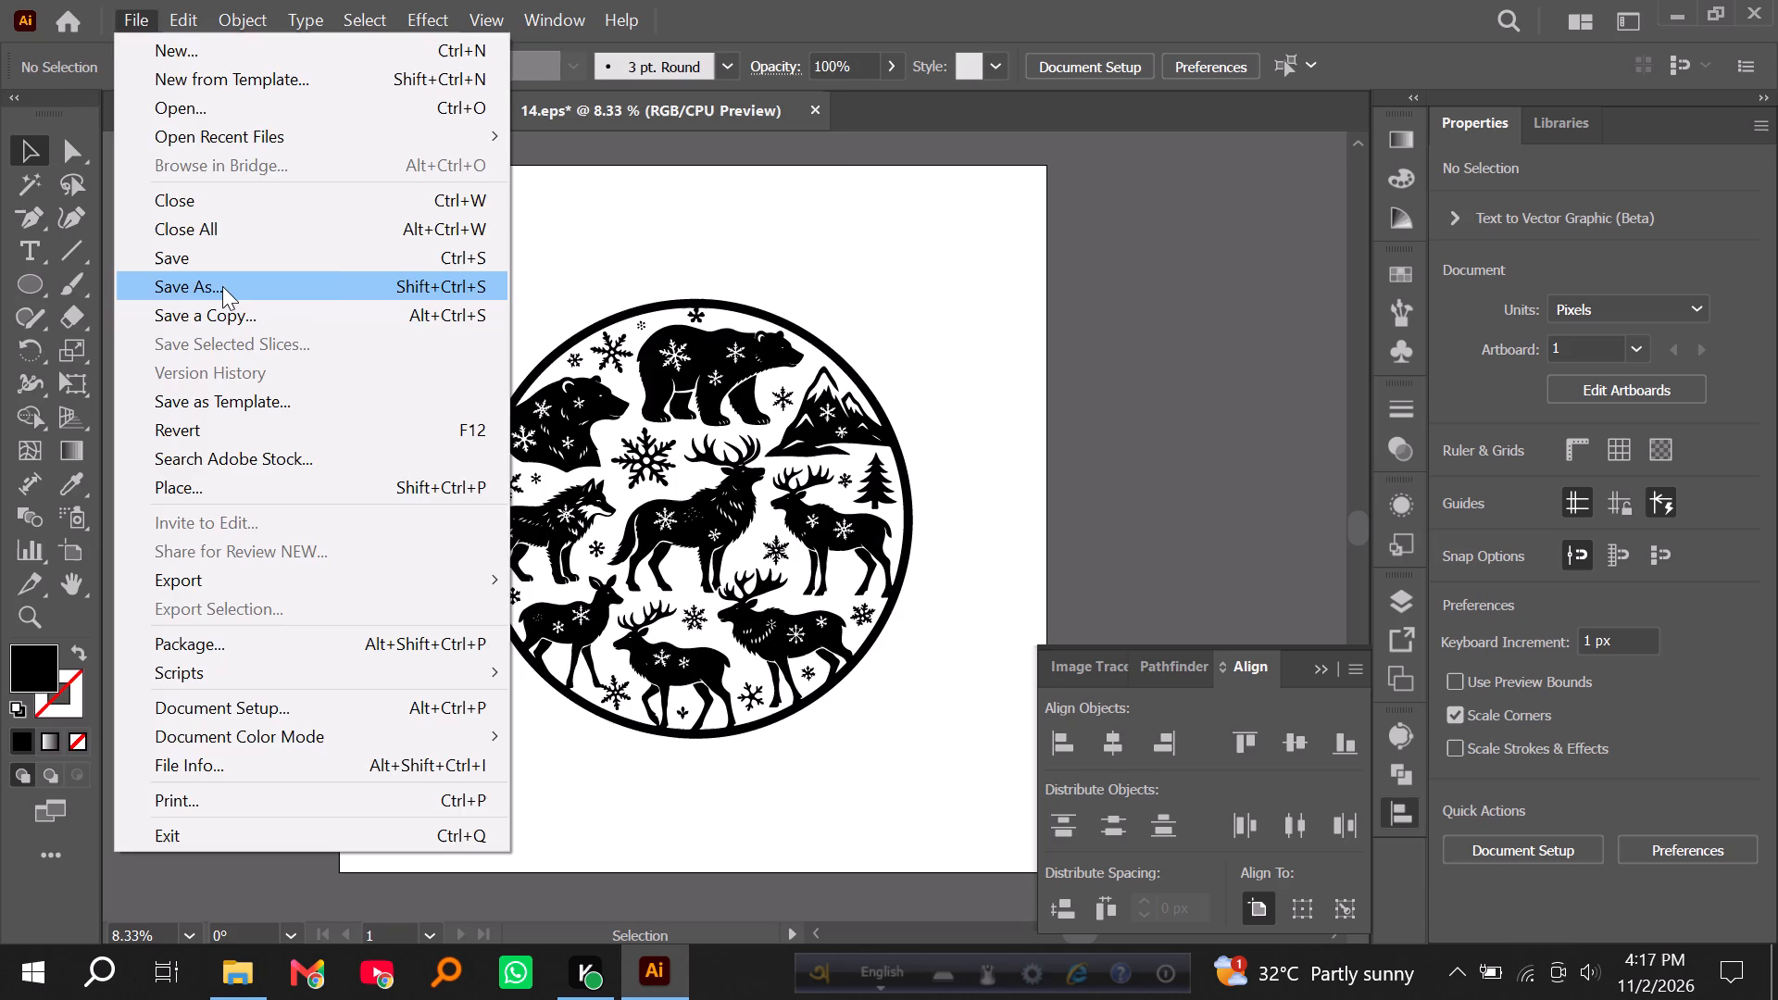
pyautogui.click(222, 286)
pyautogui.write('15')
pyautogui.press('Return')
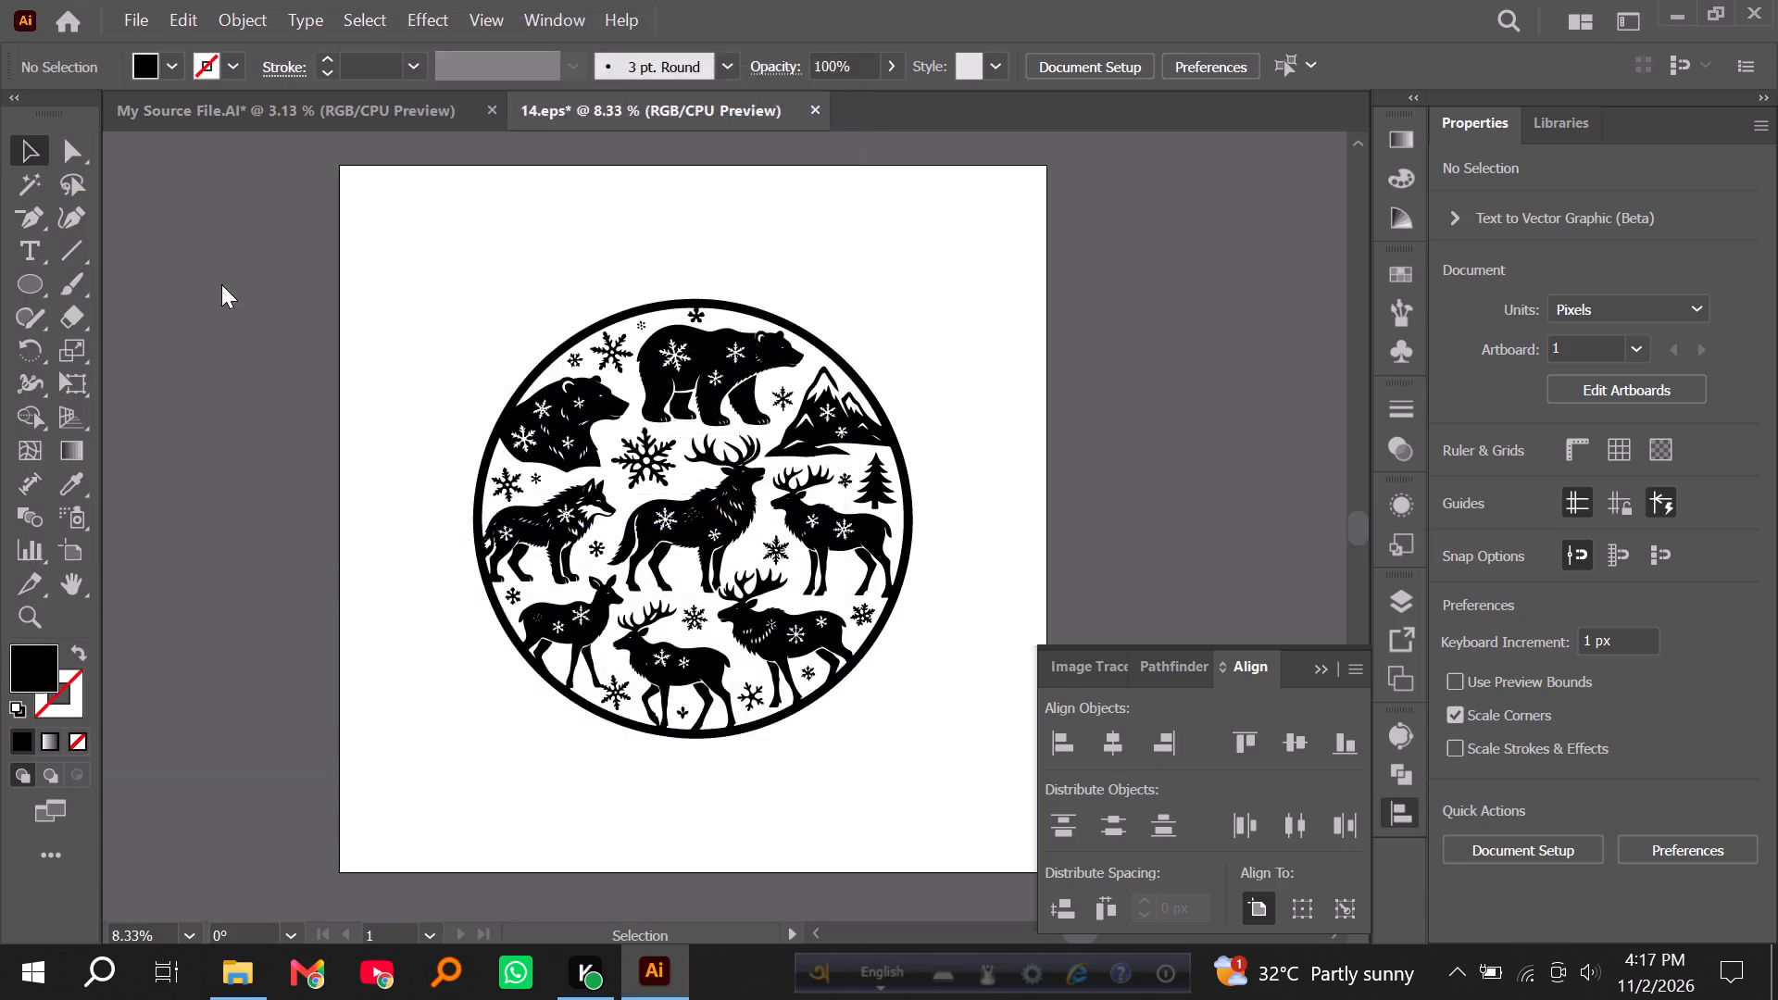
pyautogui.click(677, 80)
pyautogui.click(677, 396)
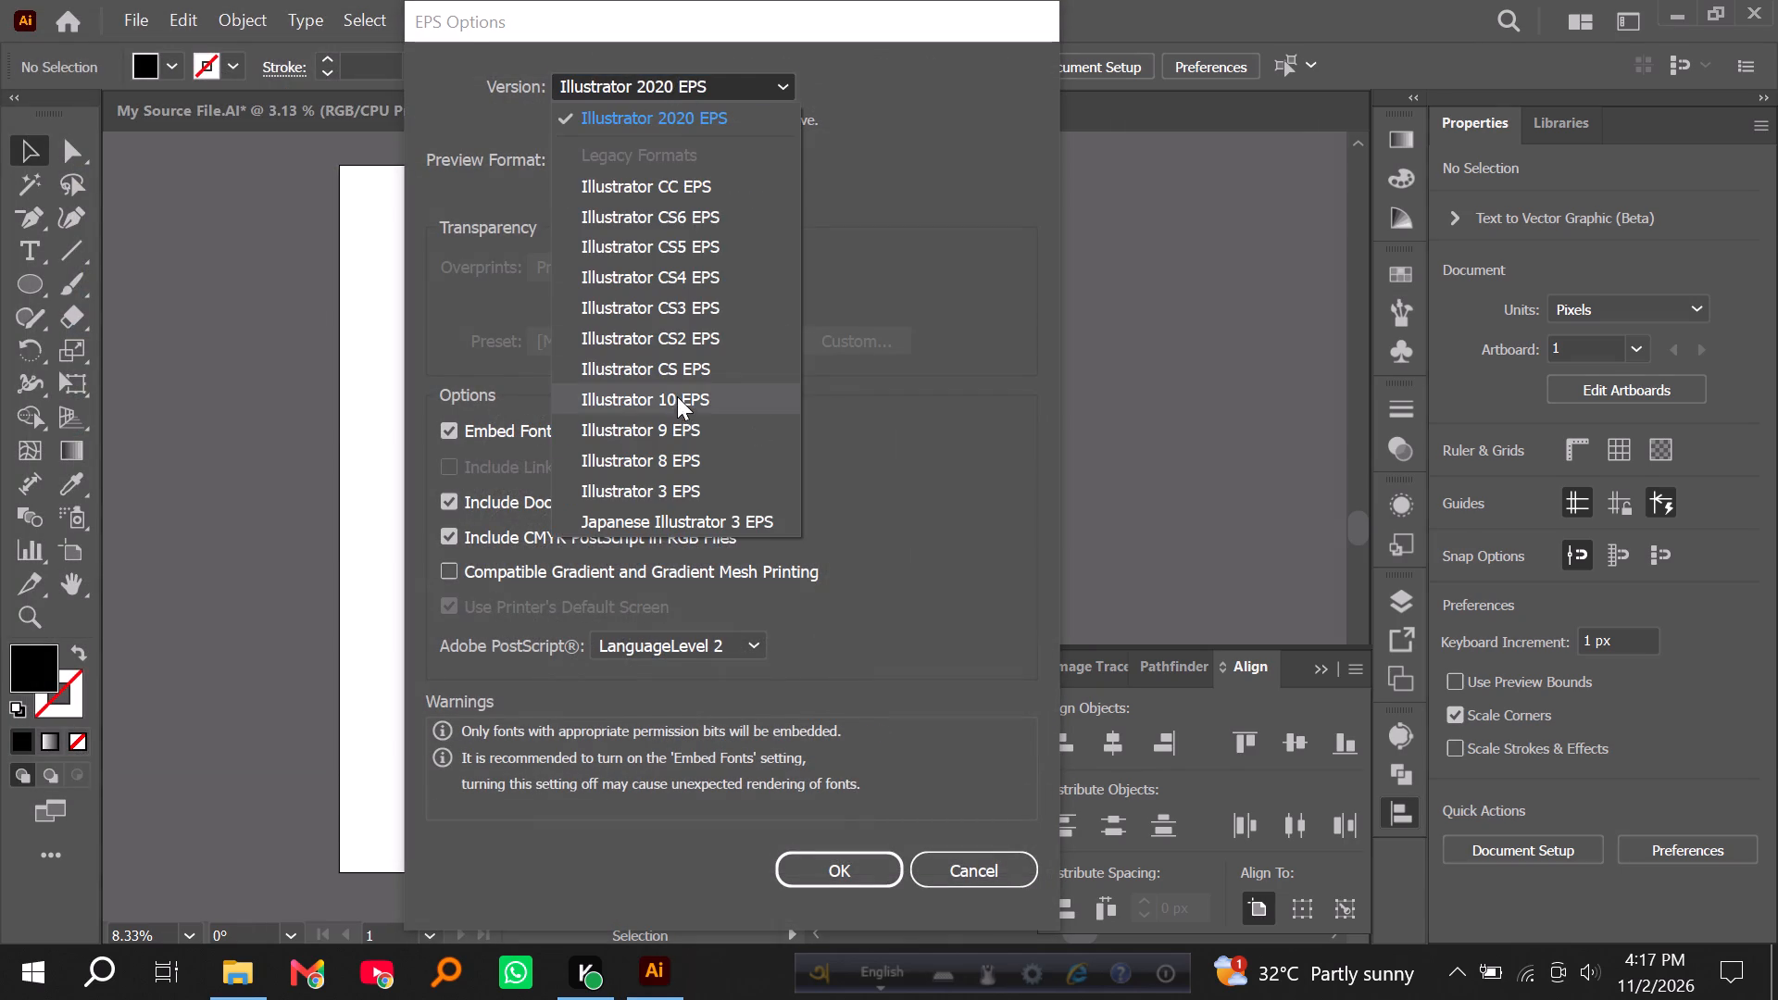
pyautogui.press('Return')
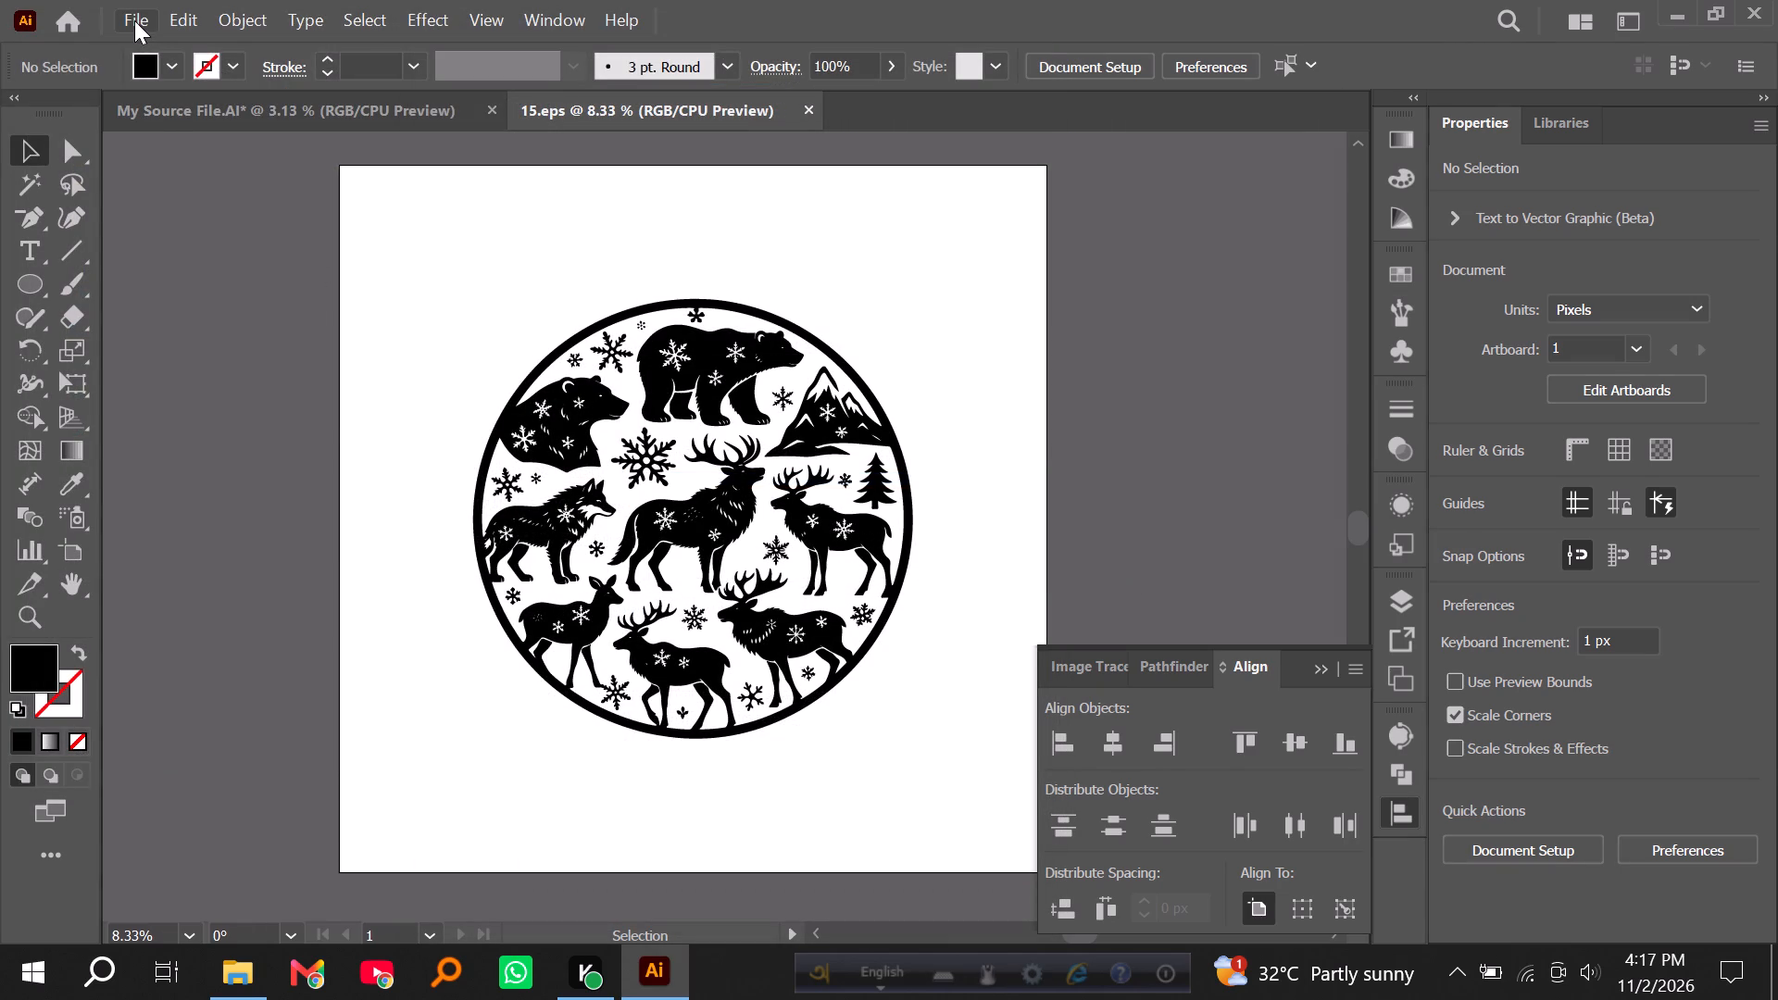
# Export the 15.eps artwork as a JPG with the same name, keeping the existing export settings.
pyautogui.click(134, 20)
pyautogui.click(193, 592)
pyautogui.click(566, 603)
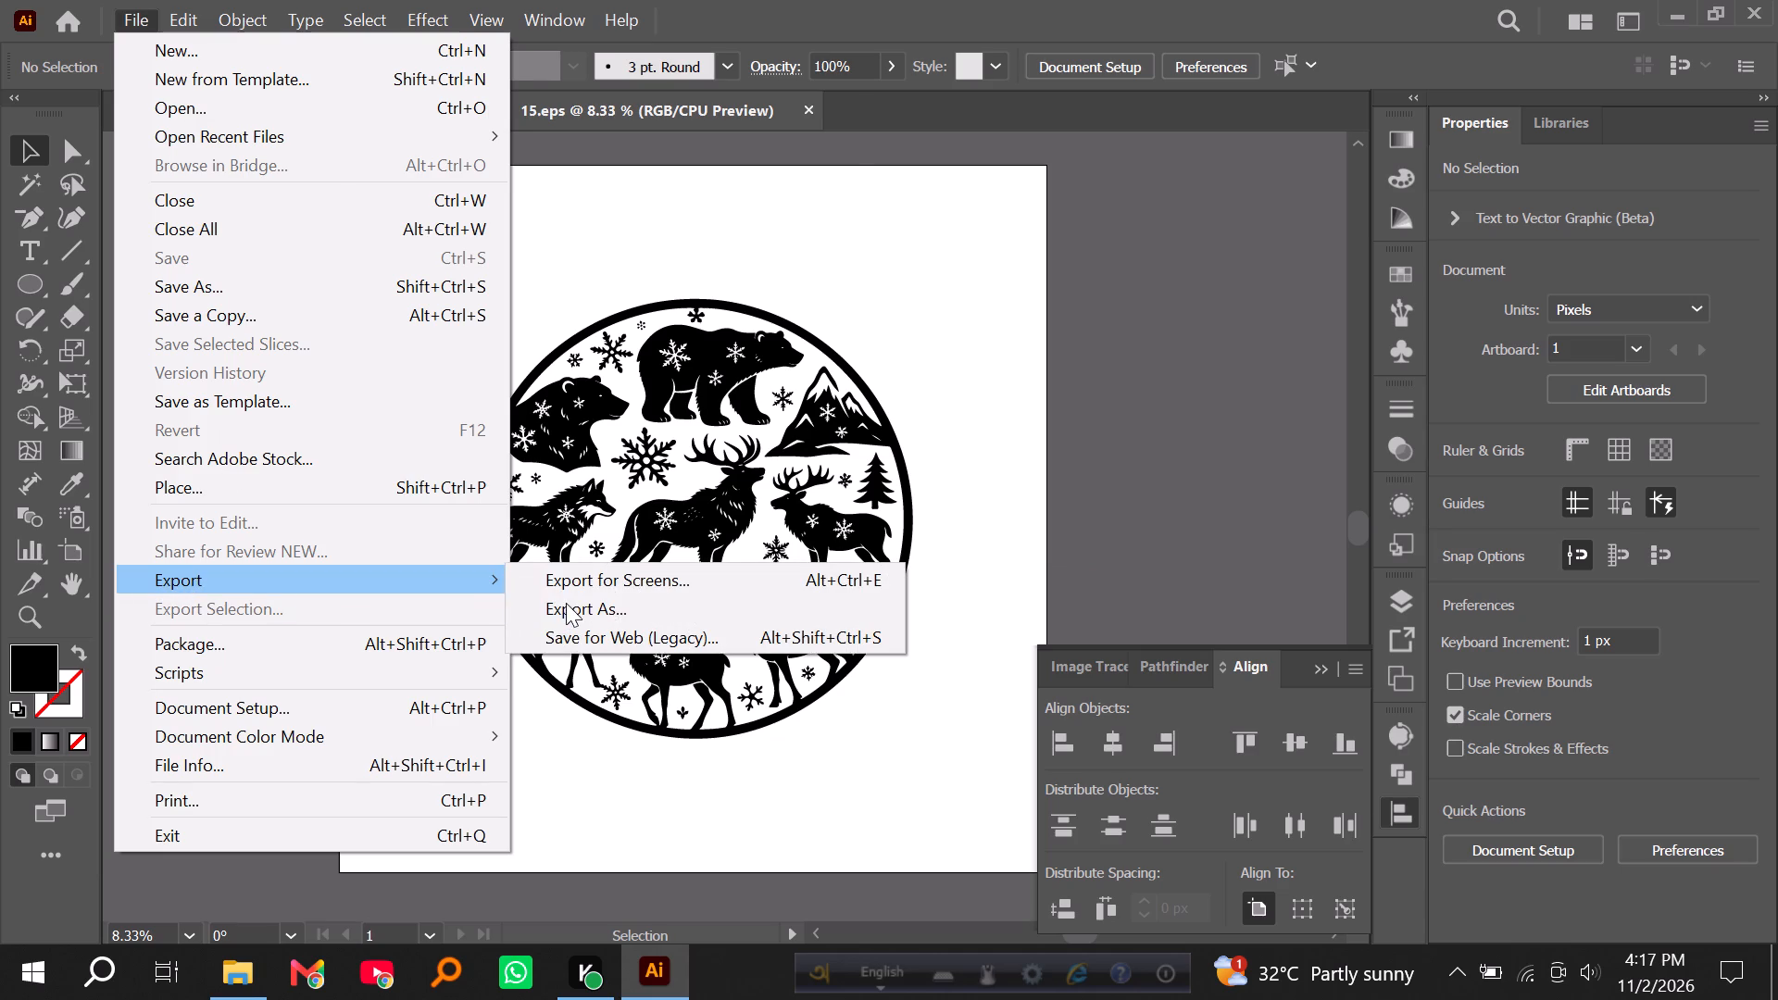
pyautogui.press('Return')
pyautogui.press('Return')
pyautogui.press('Return')
pyautogui.press('Return')
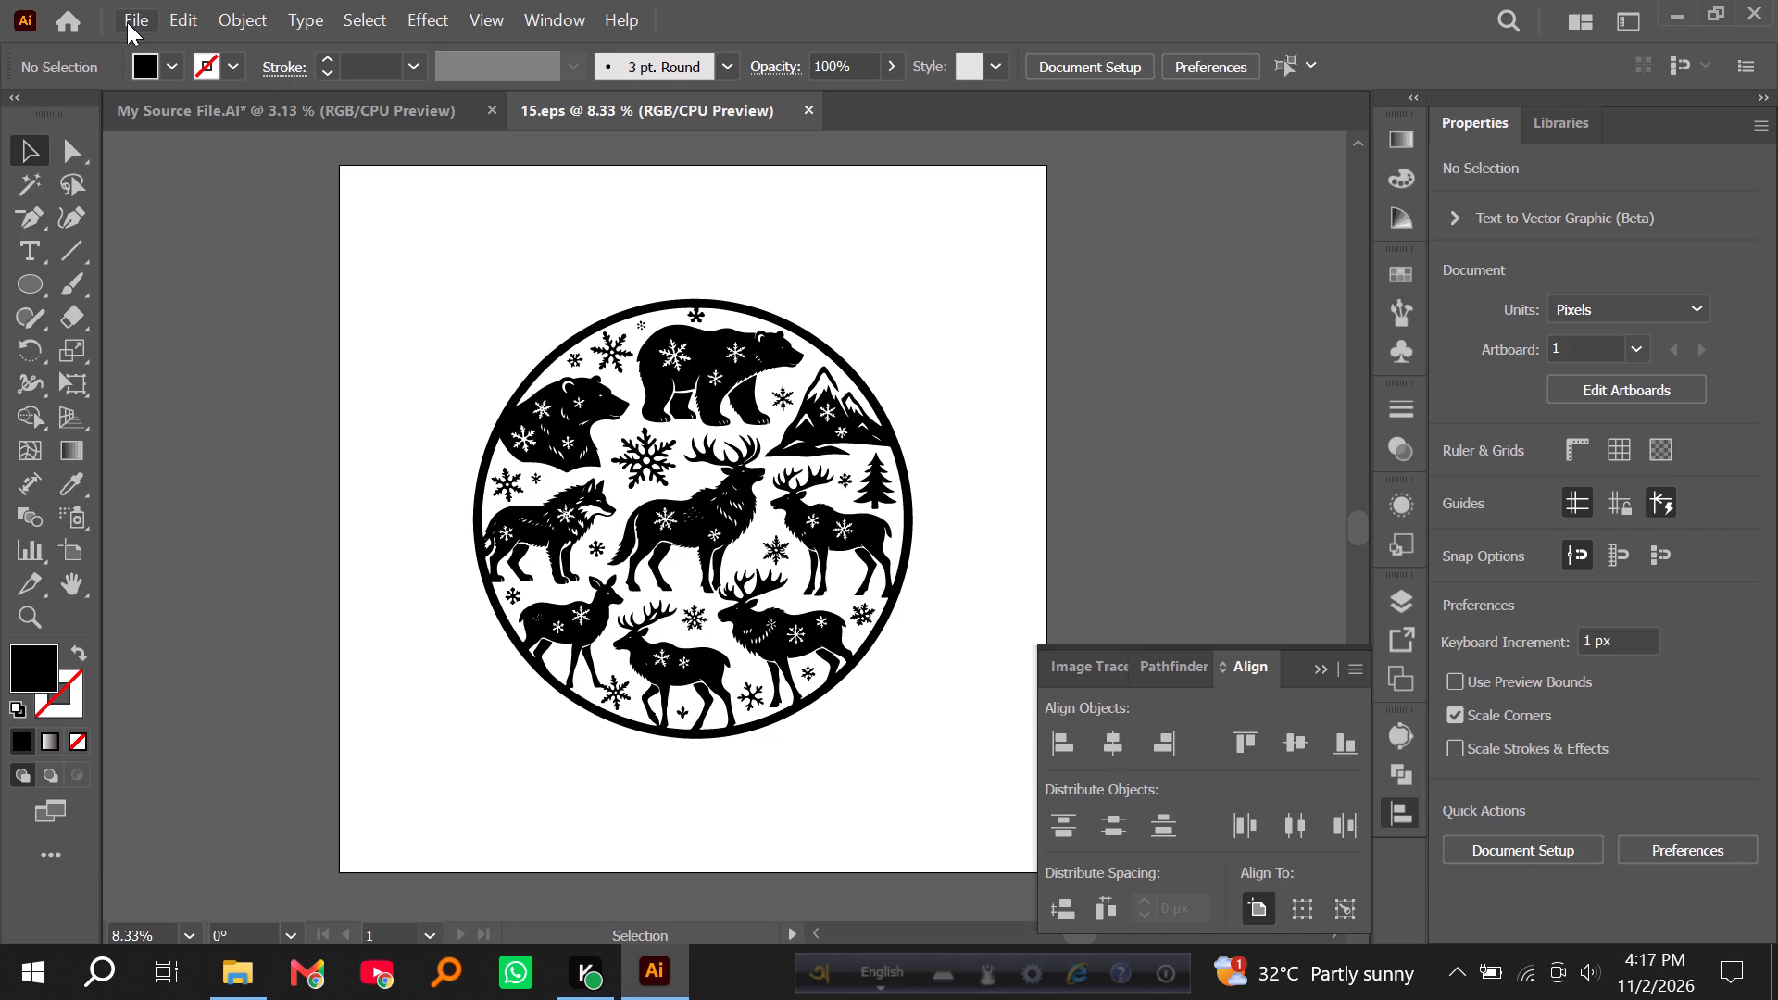
# Replace the circular artwork in 15.eps with the flying birds group cut from My Source File.AI.
pyautogui.click(179, 102)
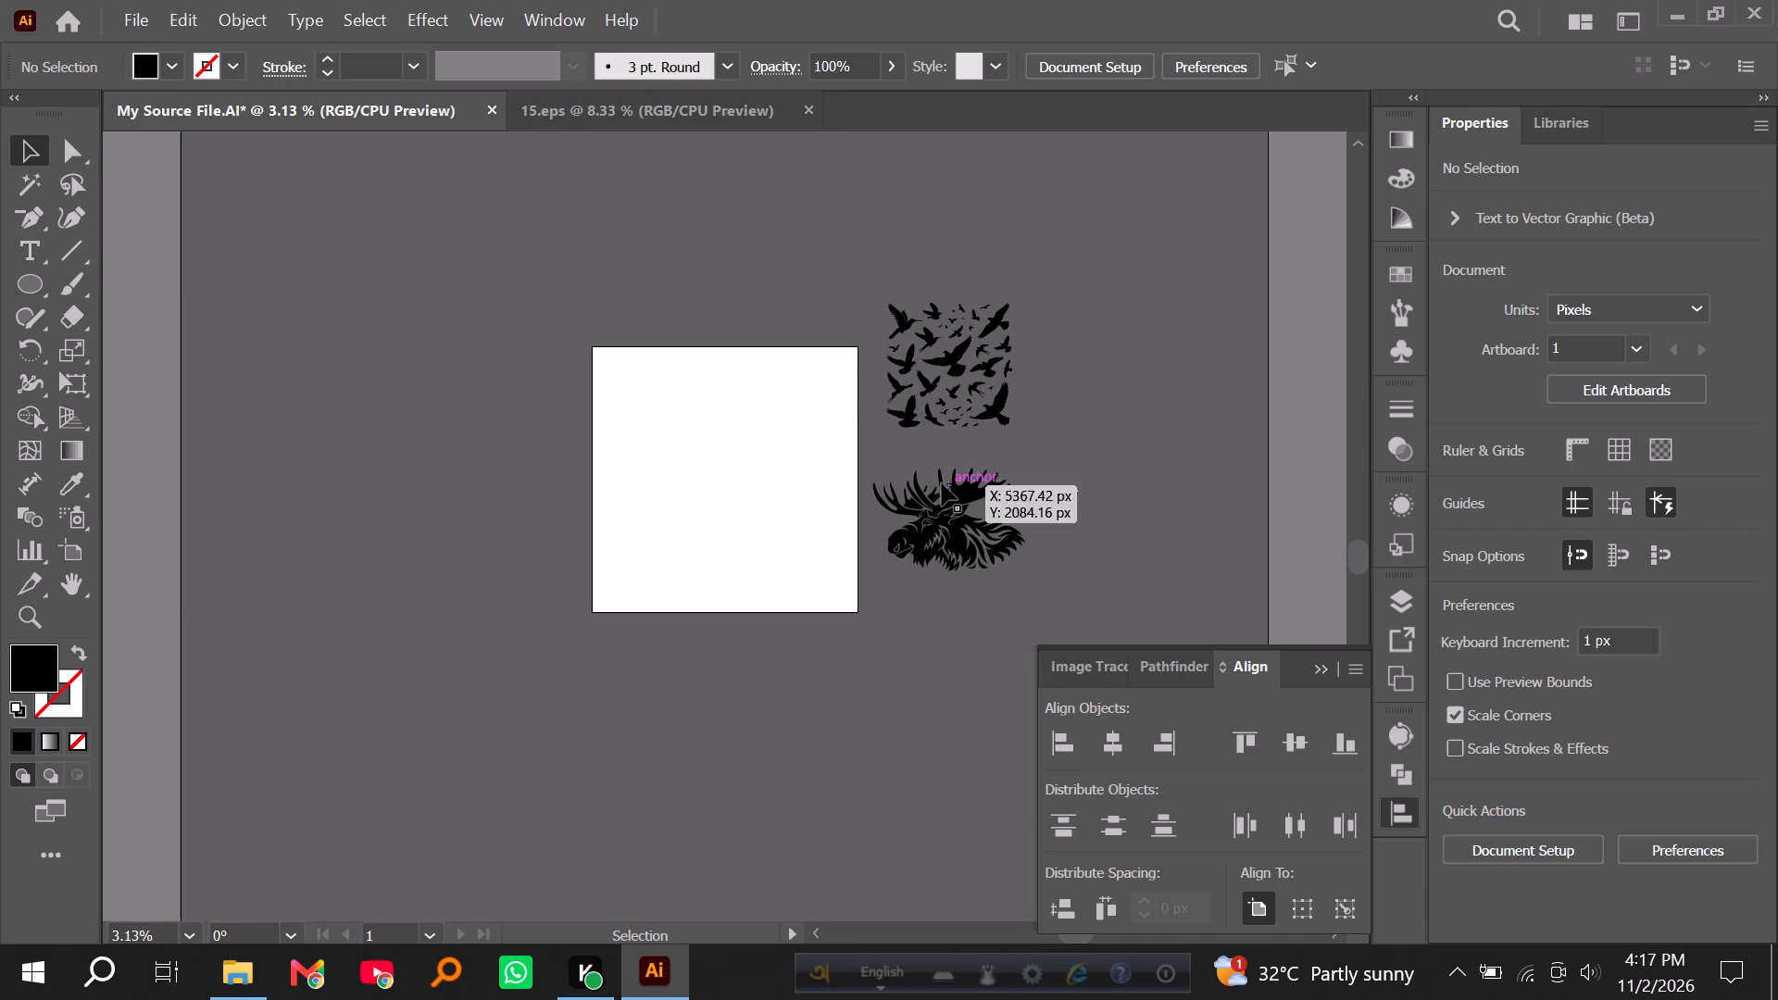
pyautogui.click(937, 431)
pyautogui.click(936, 411)
pyautogui.hotkey('ctrl', 'x')
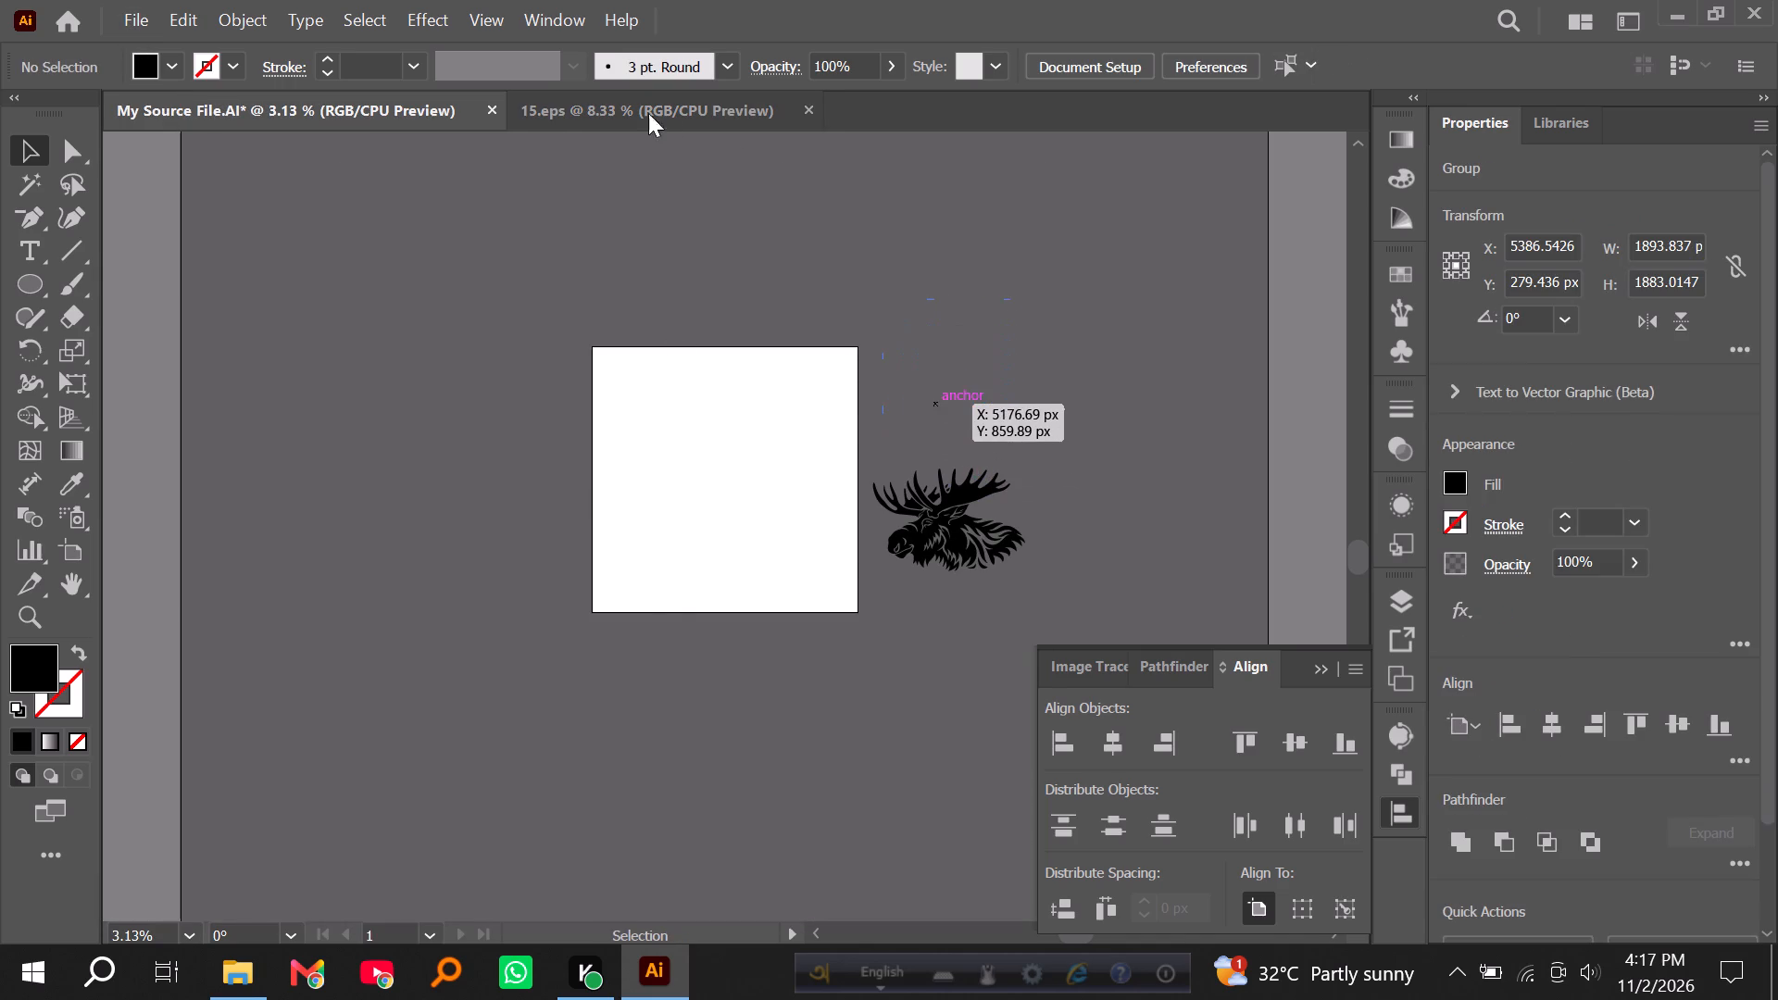
pyautogui.click(632, 104)
pyautogui.click(679, 358)
pyautogui.press('Delete')
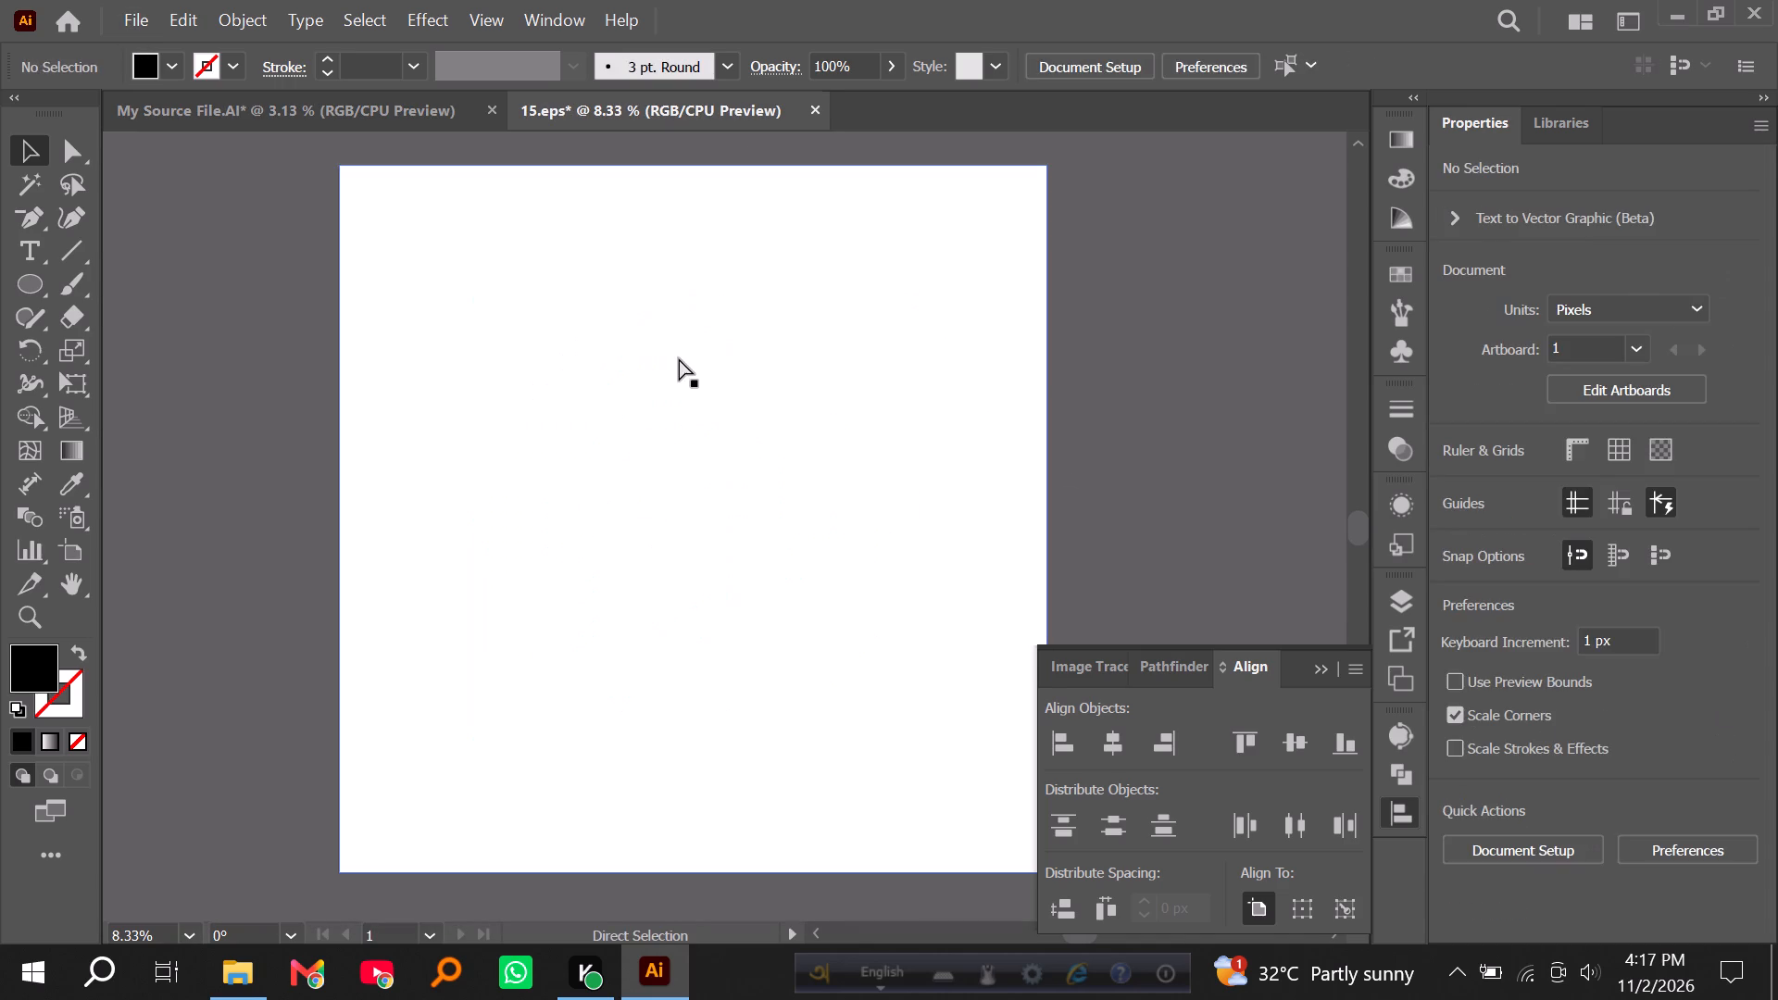
pyautogui.hotkey('ctrl', 'v')
# Enlarge the birds group proportionally to about 2469 by 2455 px, centre it horizontally and vertically on the artboard, and deselect it.
pyautogui.keyDown('alt'); pyautogui.keyDown('shift'); pyautogui.moveTo(726, 355); pyautogui.dragTo(723, 309); pyautogui.keyUp('shift'); pyautogui.keyUp('alt')
pyautogui.click(1111, 745)
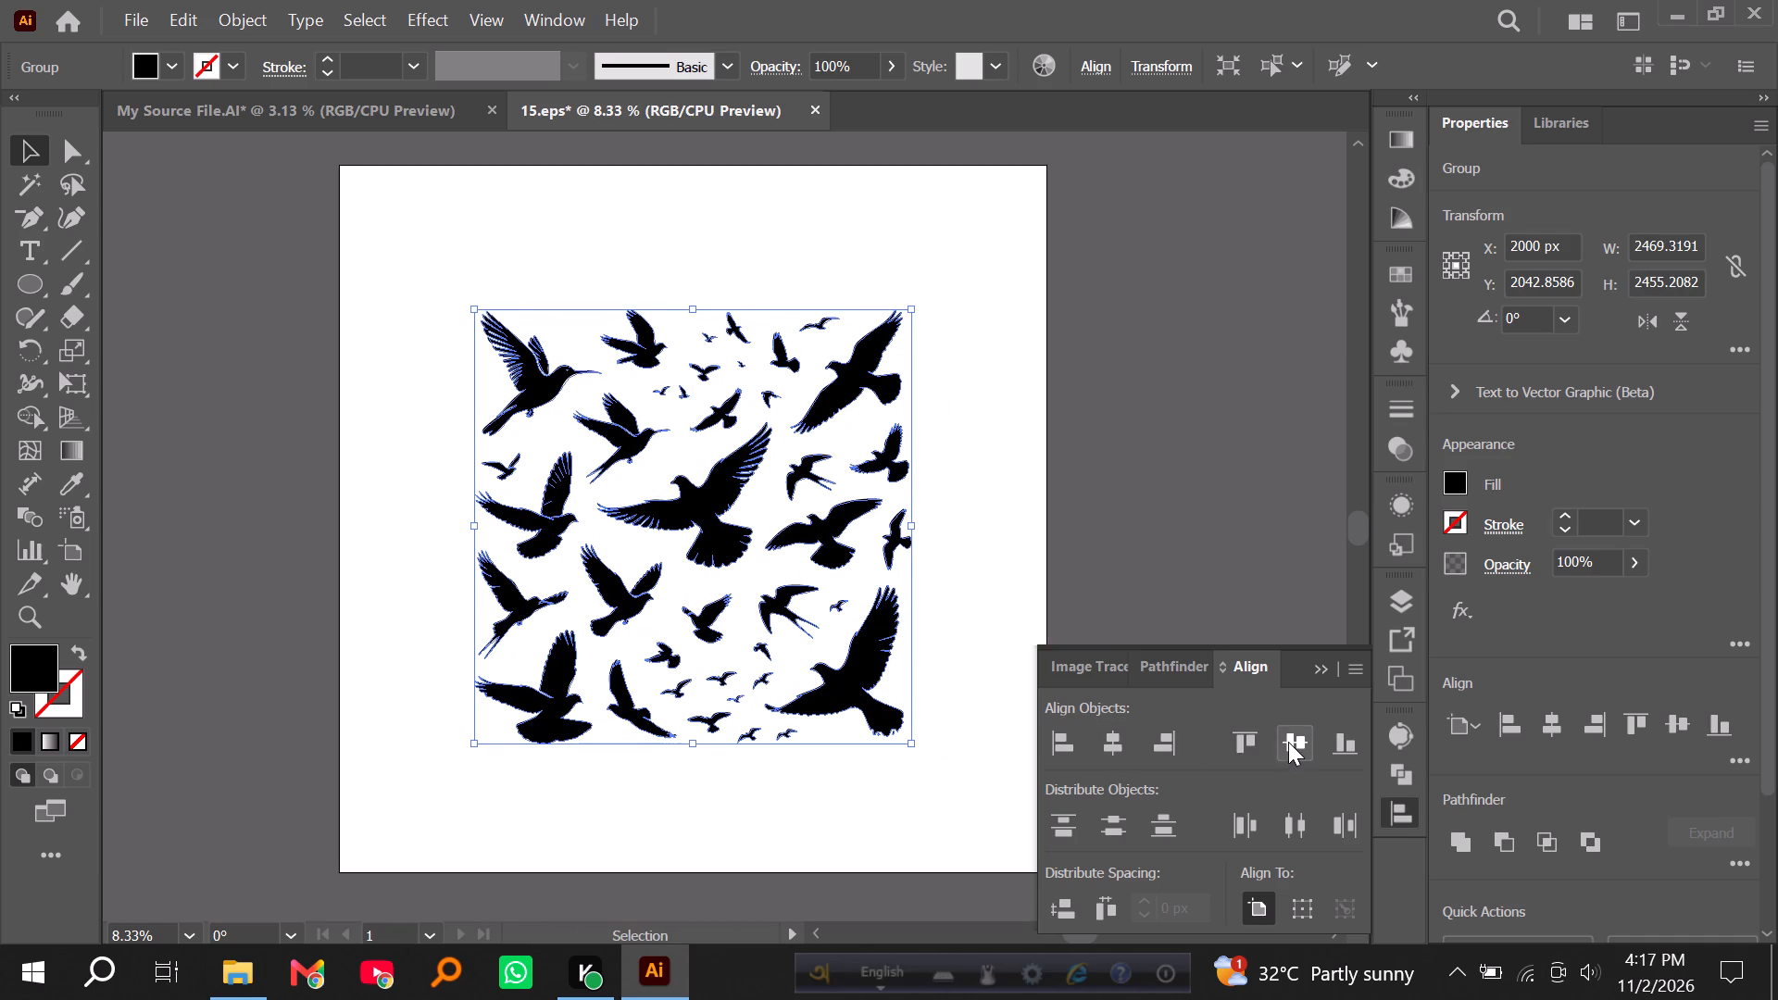
pyautogui.tripleClick(1288, 742)
pyautogui.click(1290, 741)
pyautogui.tripleClick(1107, 748)
pyautogui.click(1107, 748)
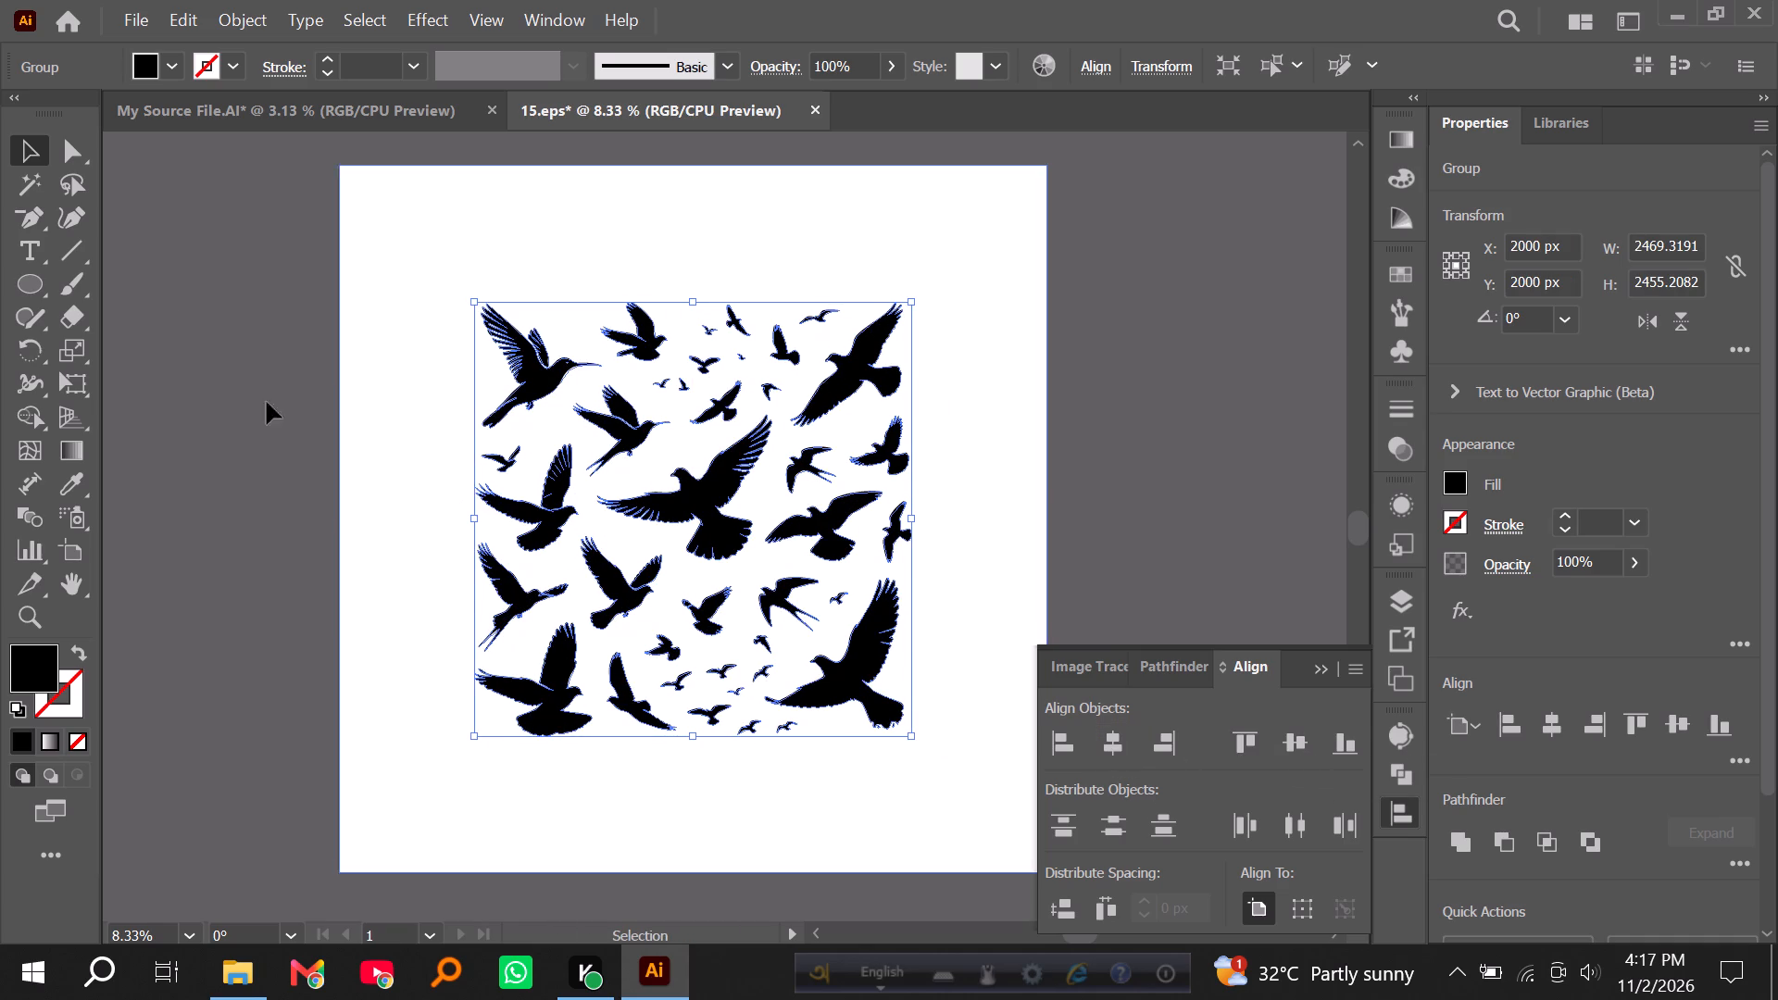
pyautogui.click(181, 306)
# Save the flying birds artwork as 16, using the Illustrator 10 EPS version.
pyautogui.click(140, 15)
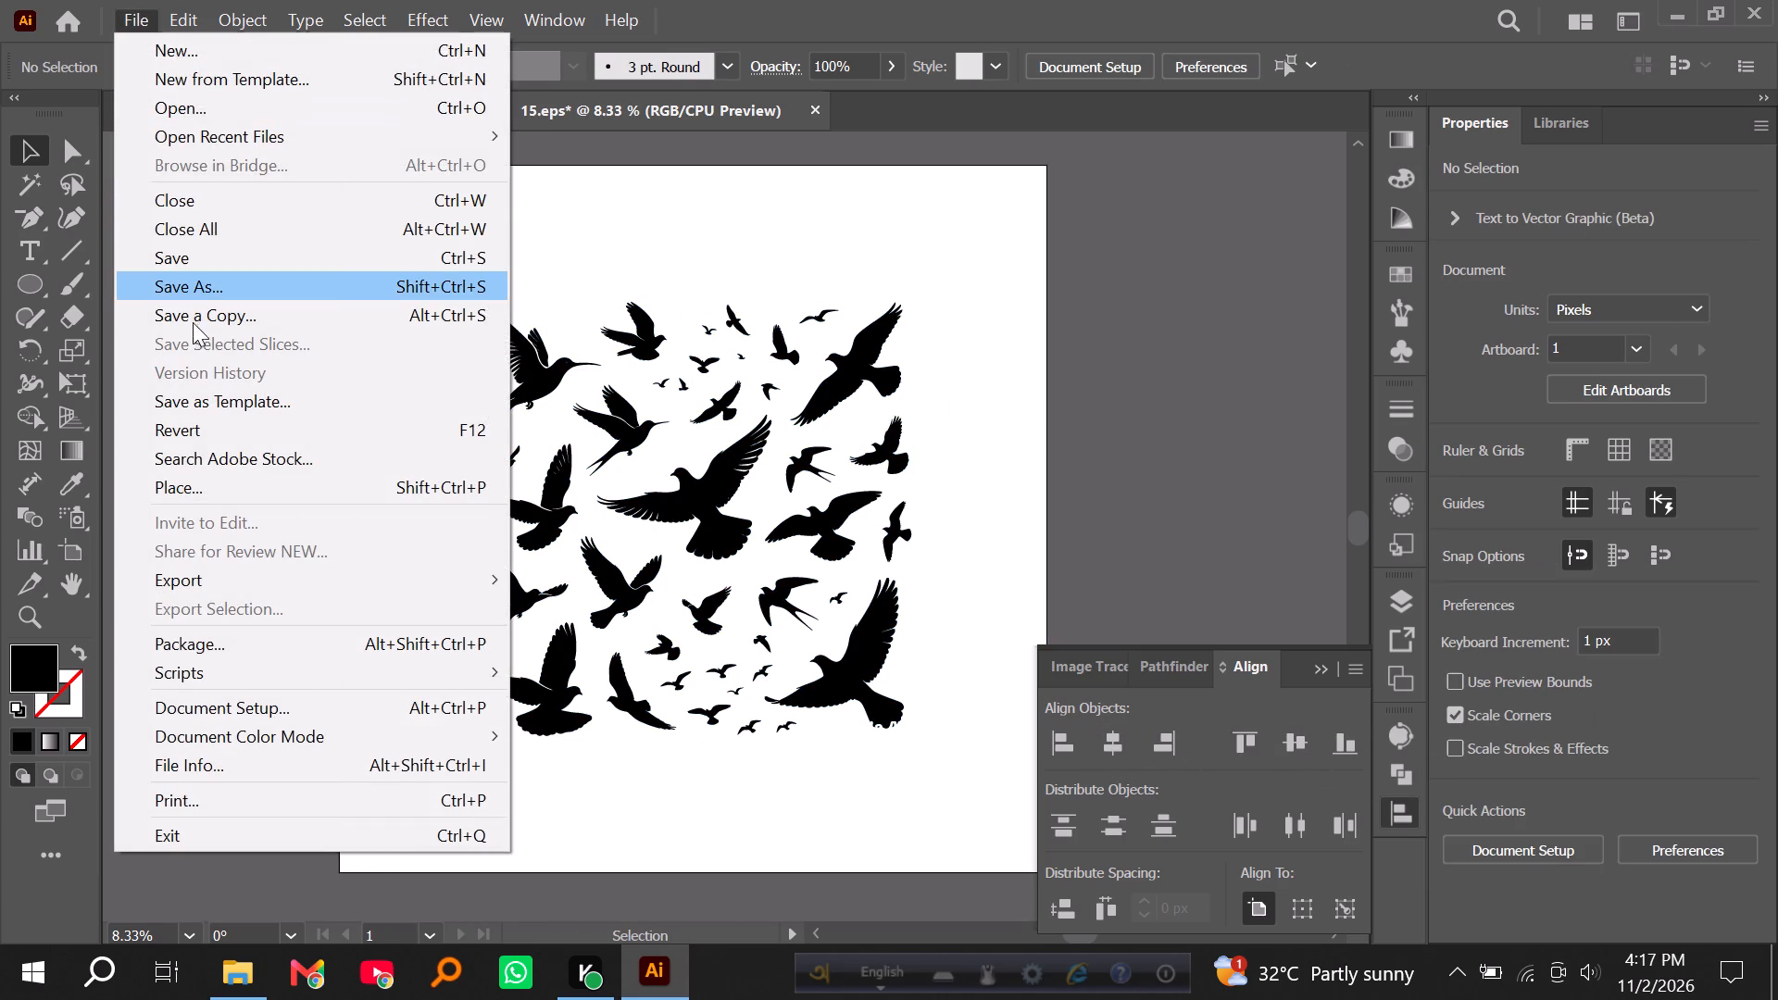
pyautogui.click(191, 295)
pyautogui.write('16')
pyautogui.click(635, 757)
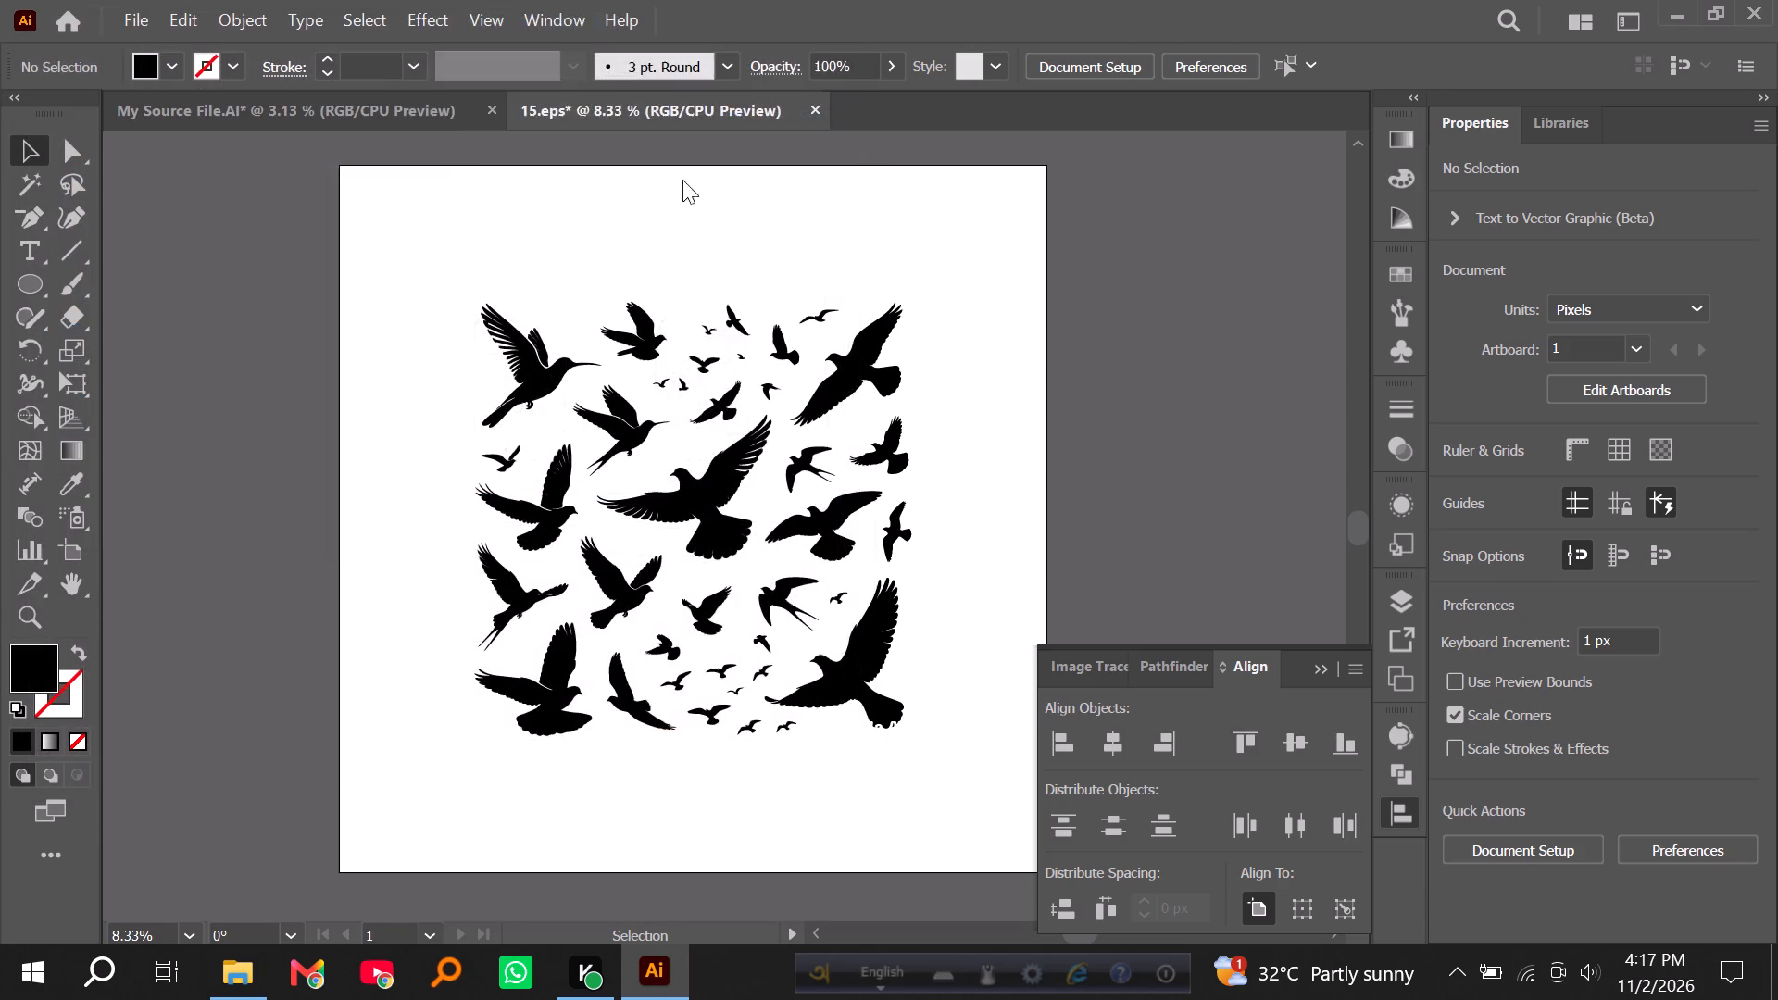
pyautogui.click(678, 87)
pyautogui.click(675, 405)
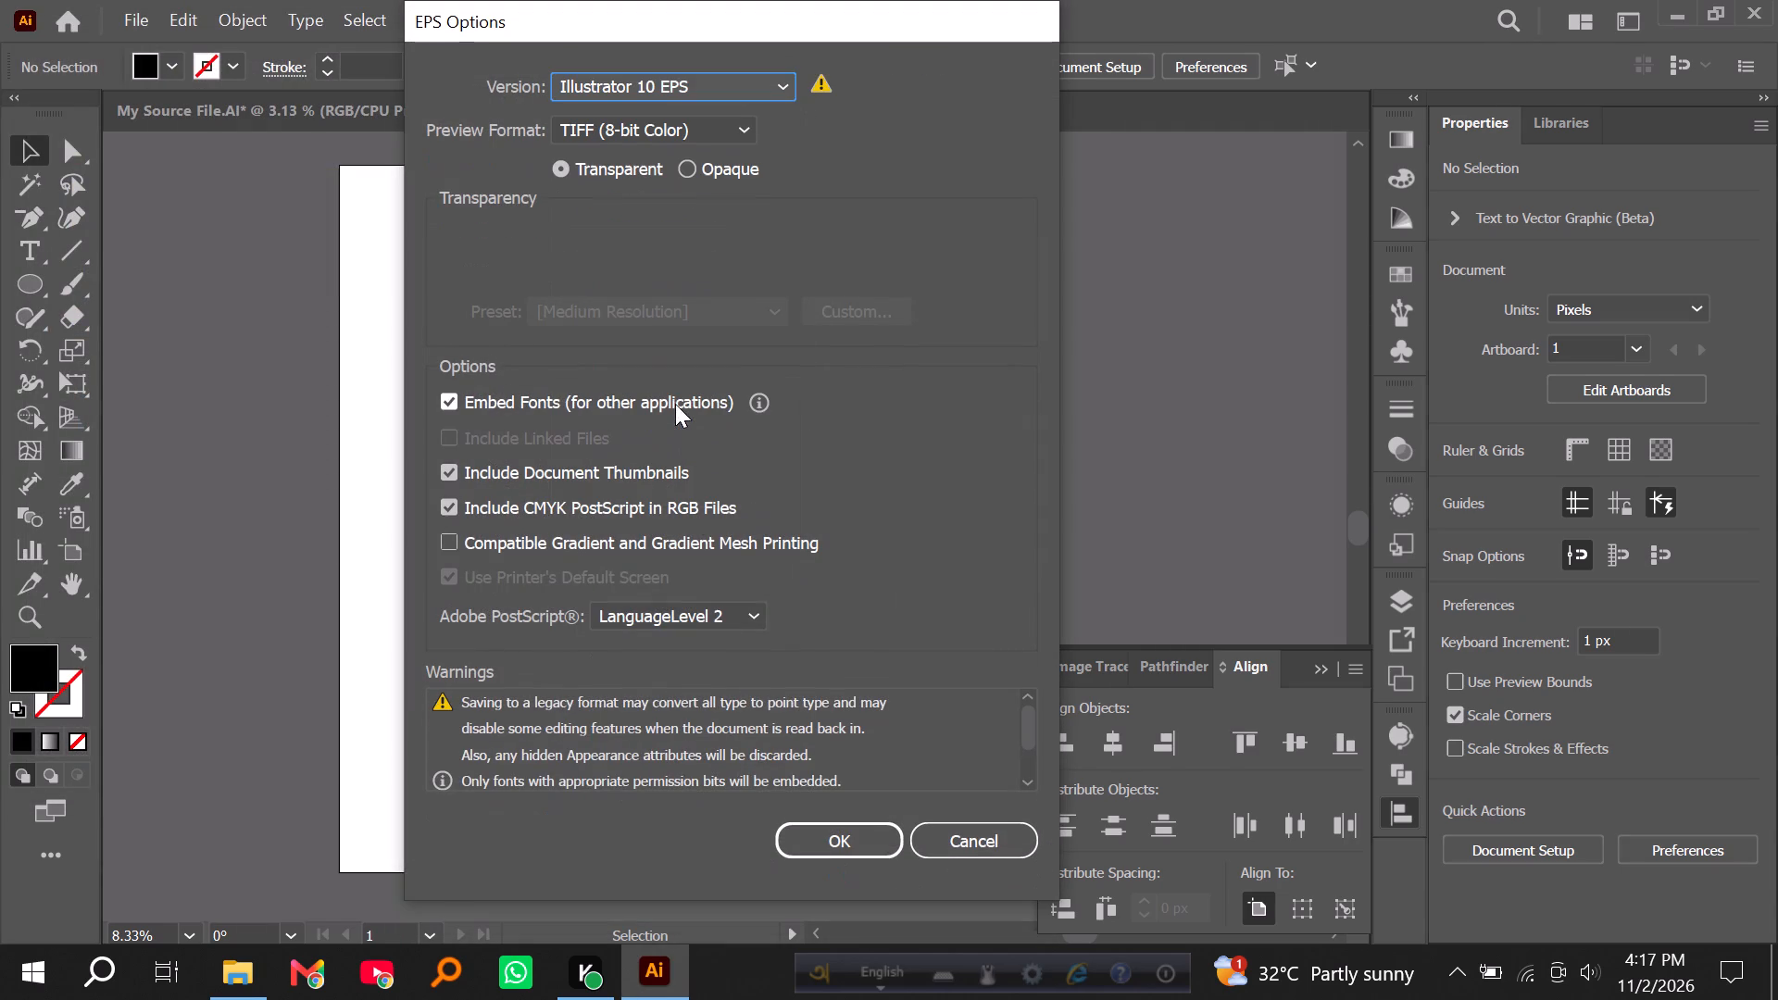
pyautogui.click(819, 843)
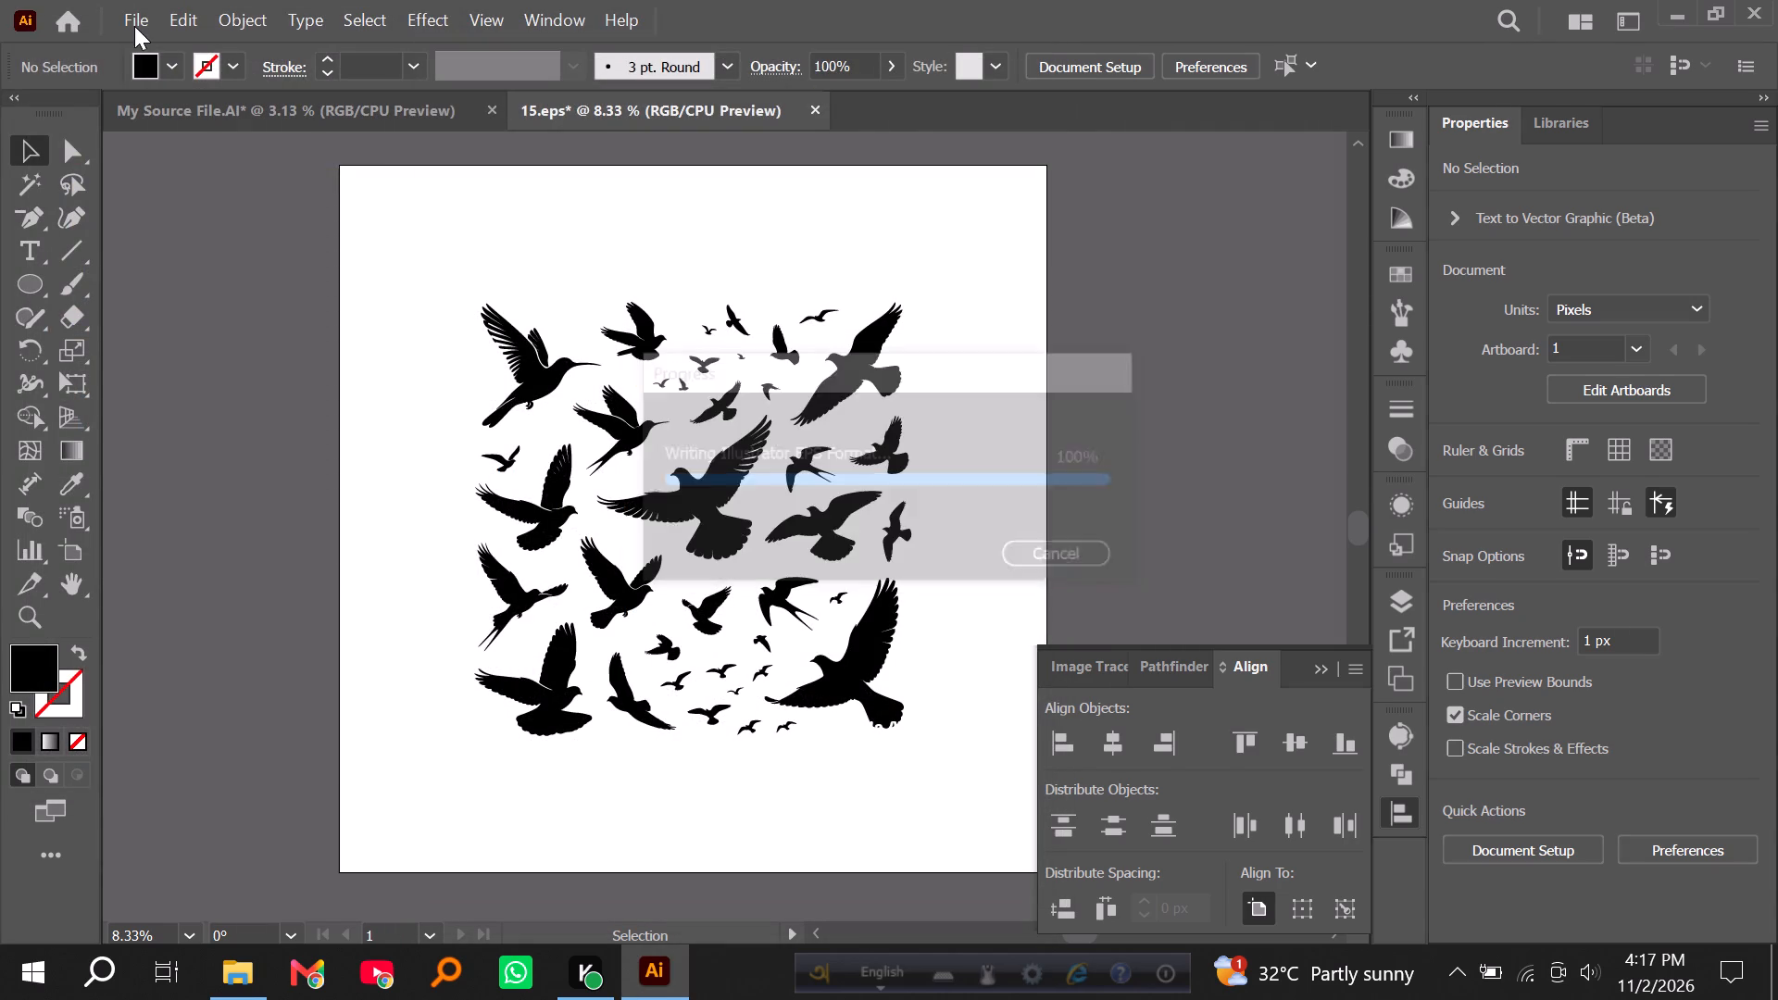
# Export the 16.eps flying birds artwork as a JPG with the same name, keeping the existing export settings.
pyautogui.click(135, 26)
pyautogui.click(264, 593)
pyautogui.click(545, 616)
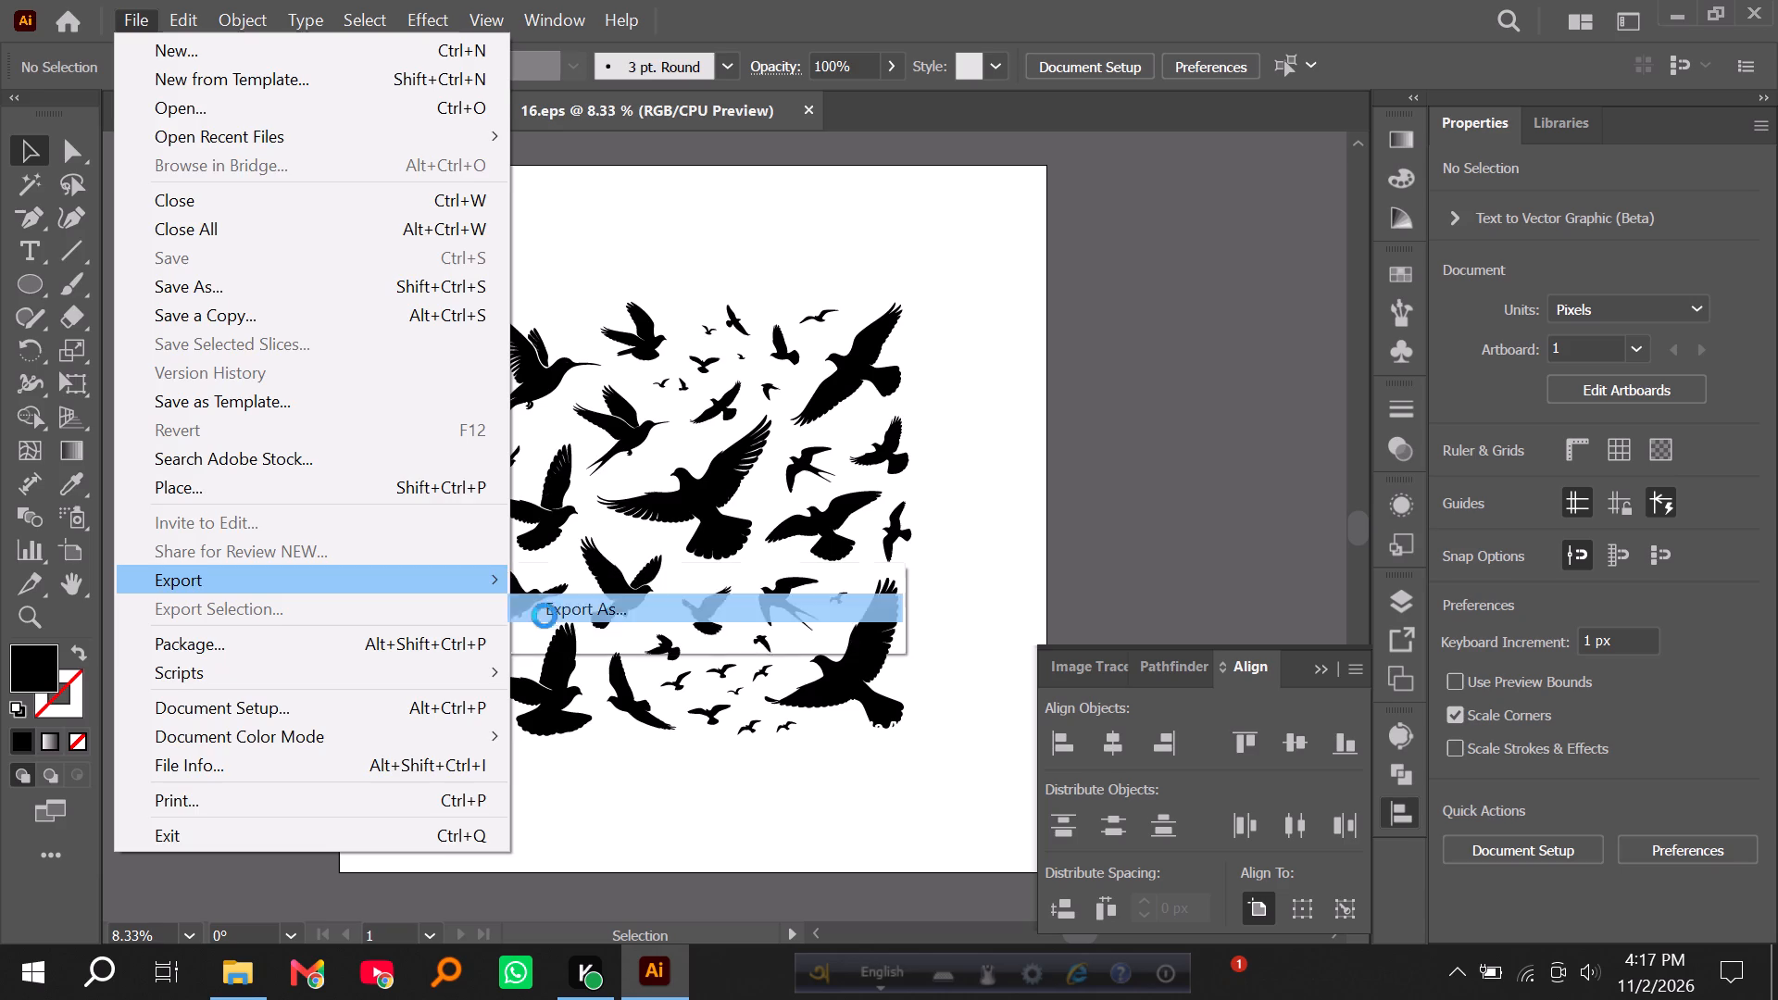
pyautogui.press('Return')
pyautogui.press('Return')
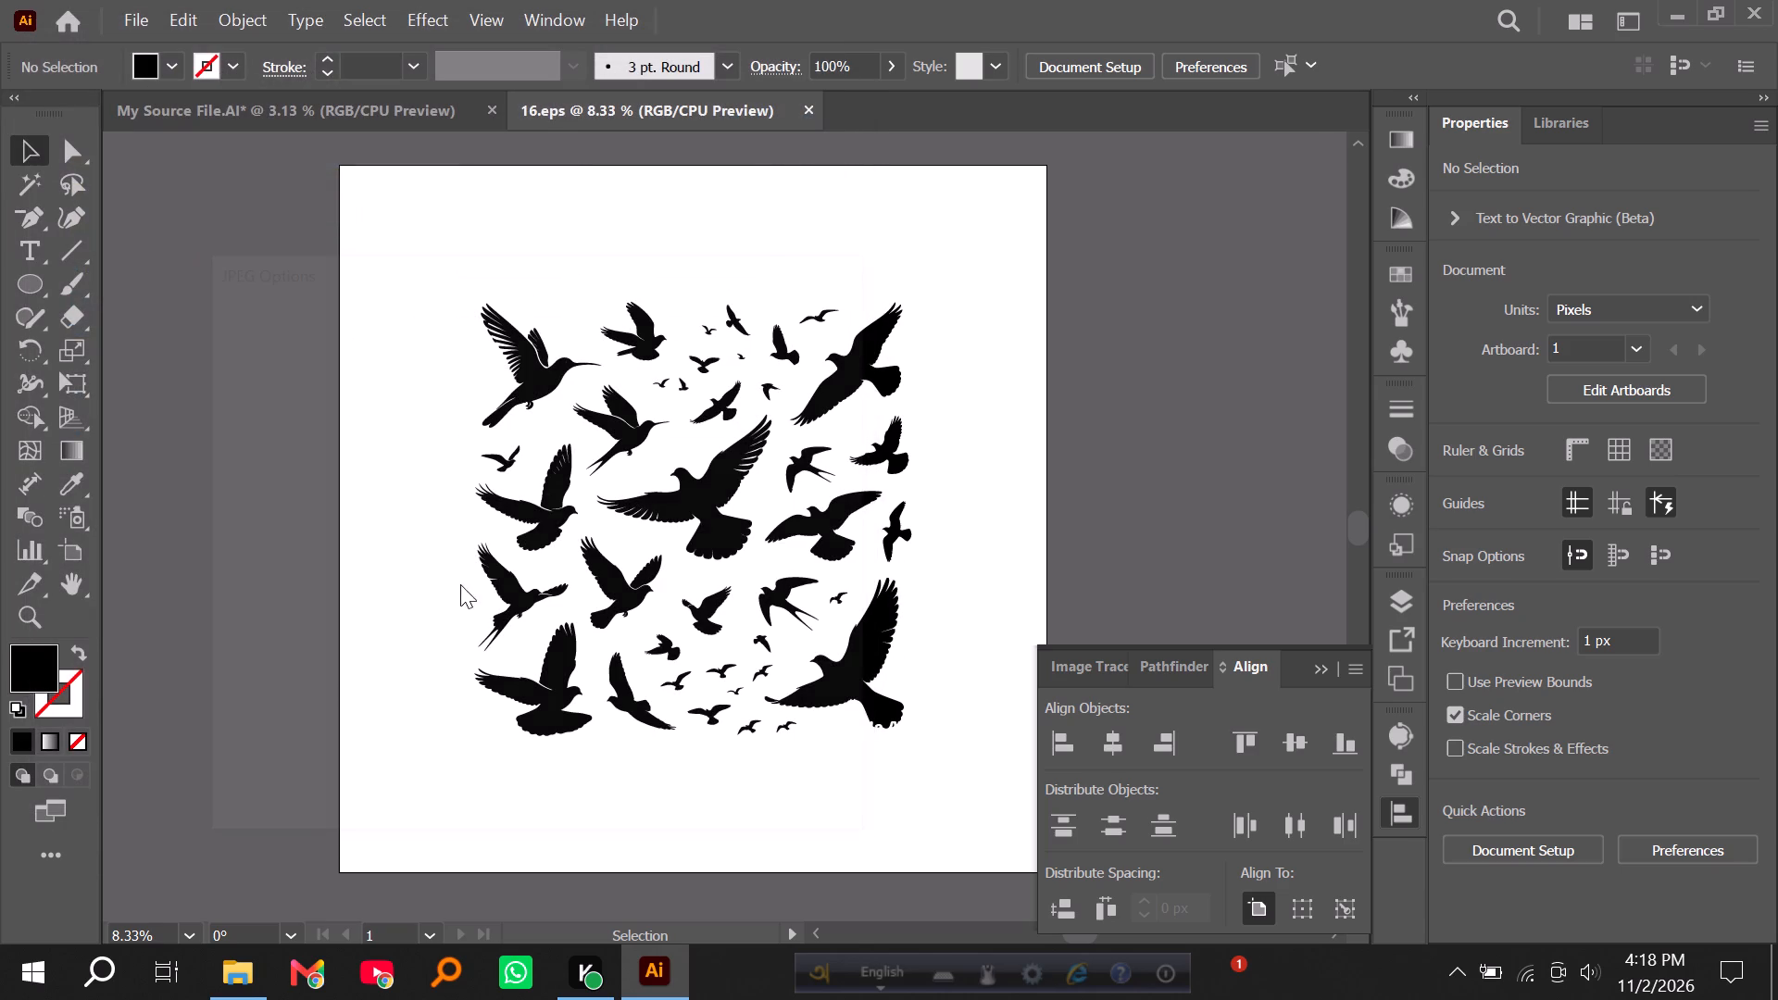
# Replace the flying birds in 16.eps with the moose head group cut from My Source File.AI.
pyautogui.click(282, 106)
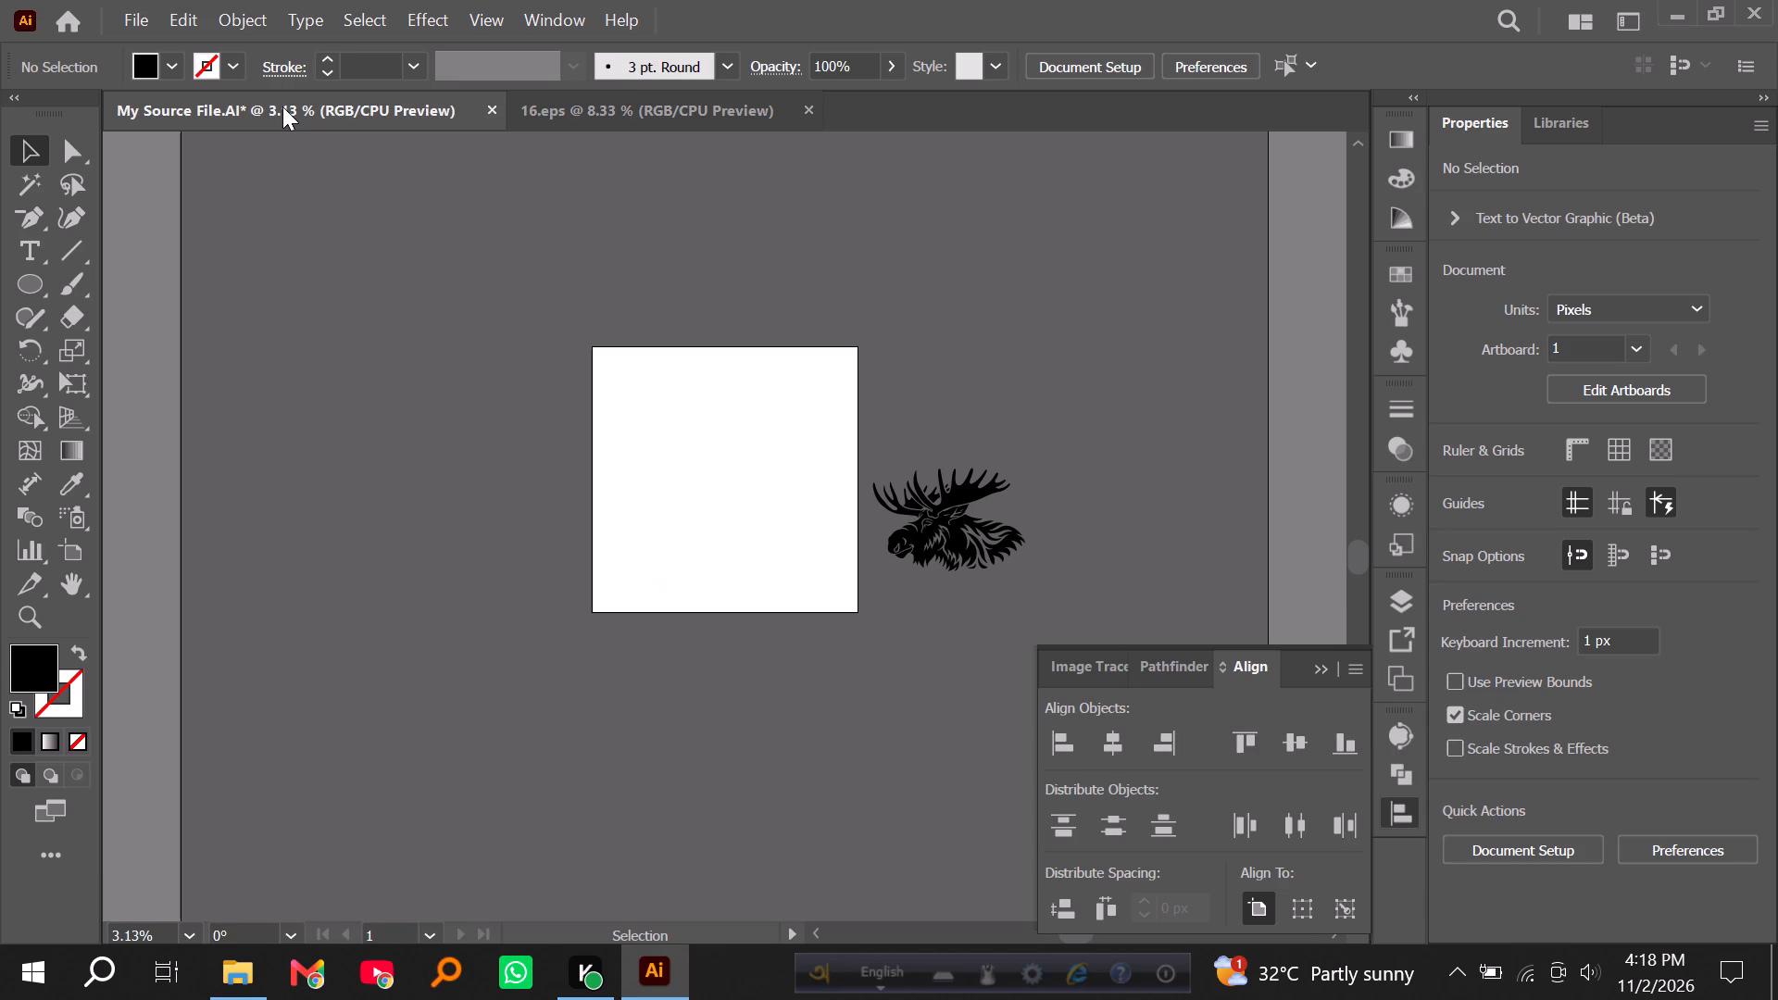
pyautogui.click(958, 537)
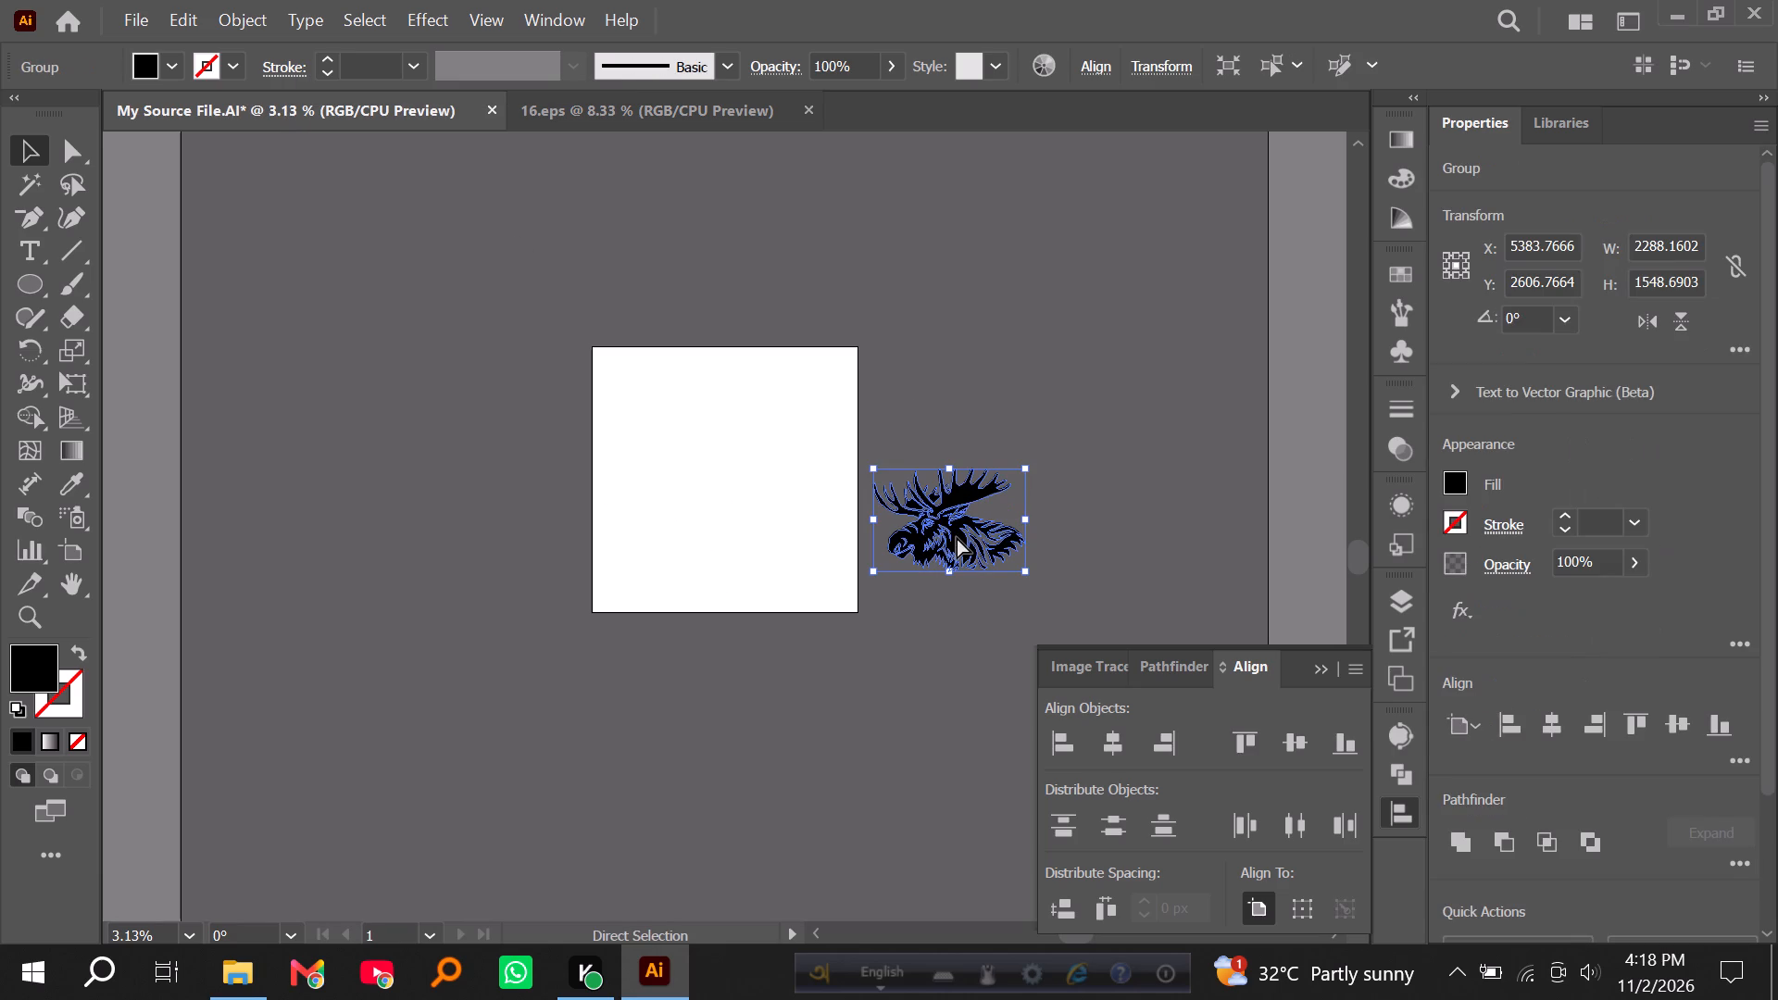
pyautogui.hotkey('ctrl', 'x')
pyautogui.click(631, 125)
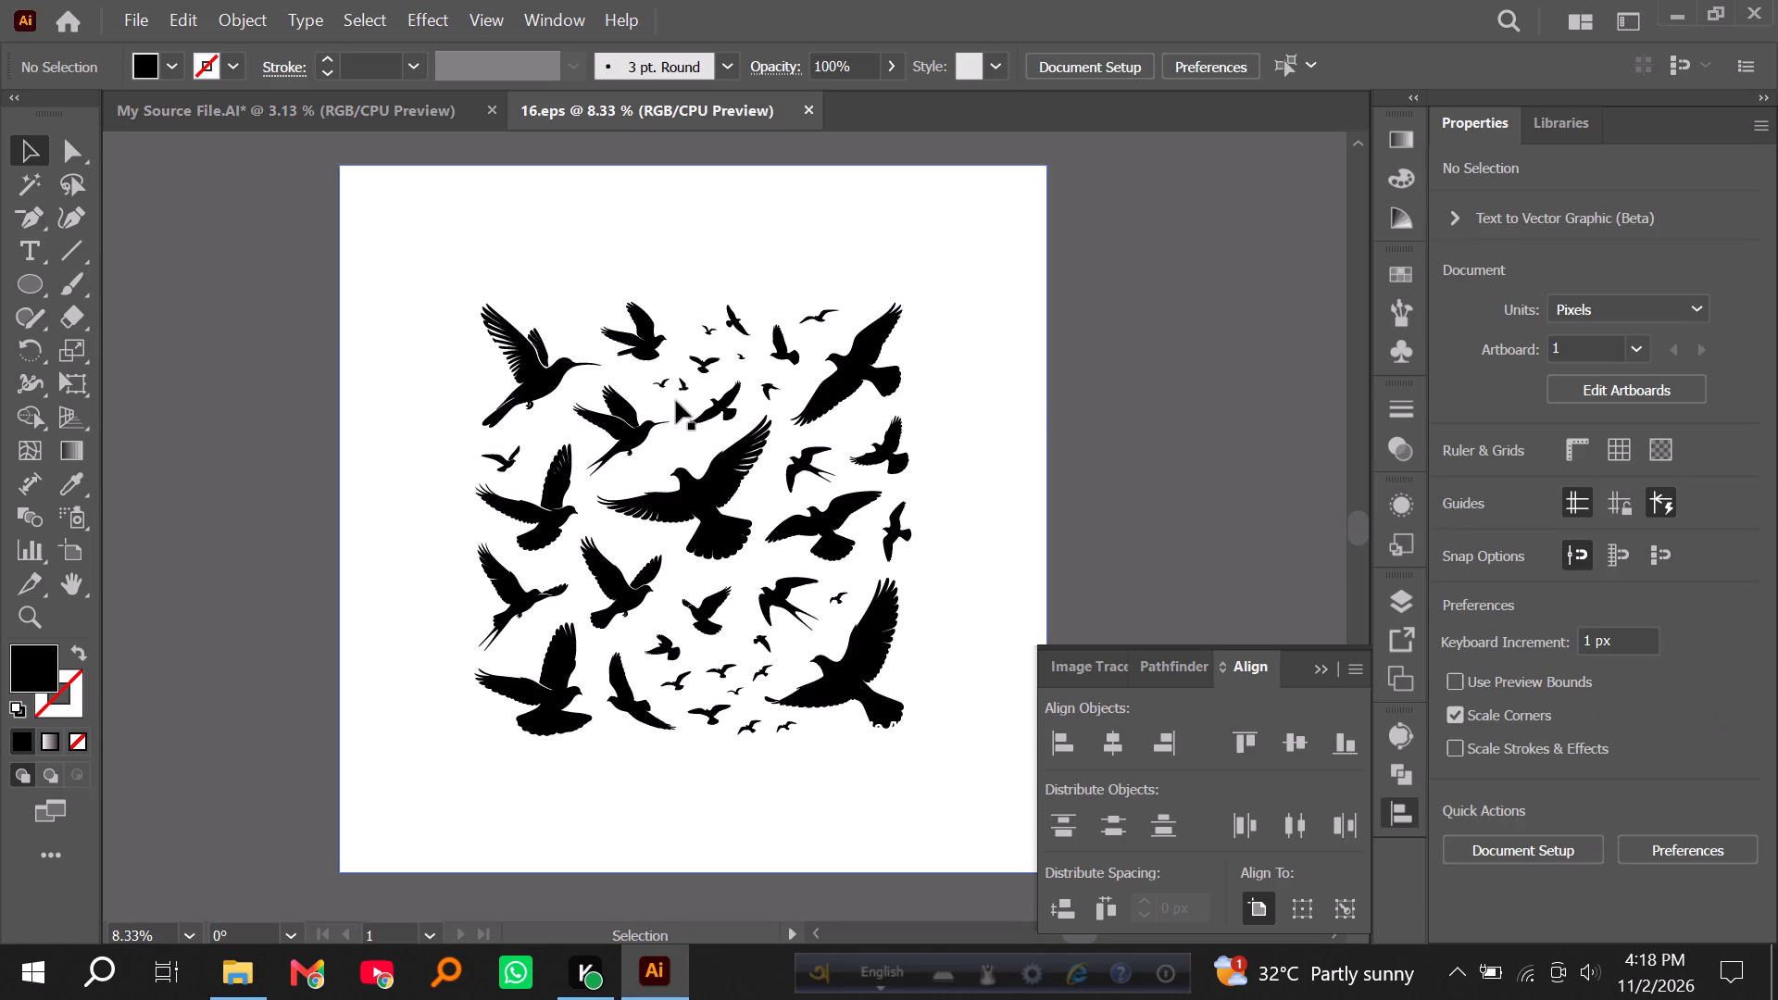
pyautogui.click(715, 506)
pyautogui.press('Delete')
pyautogui.hotkey('ctrl', 'v')
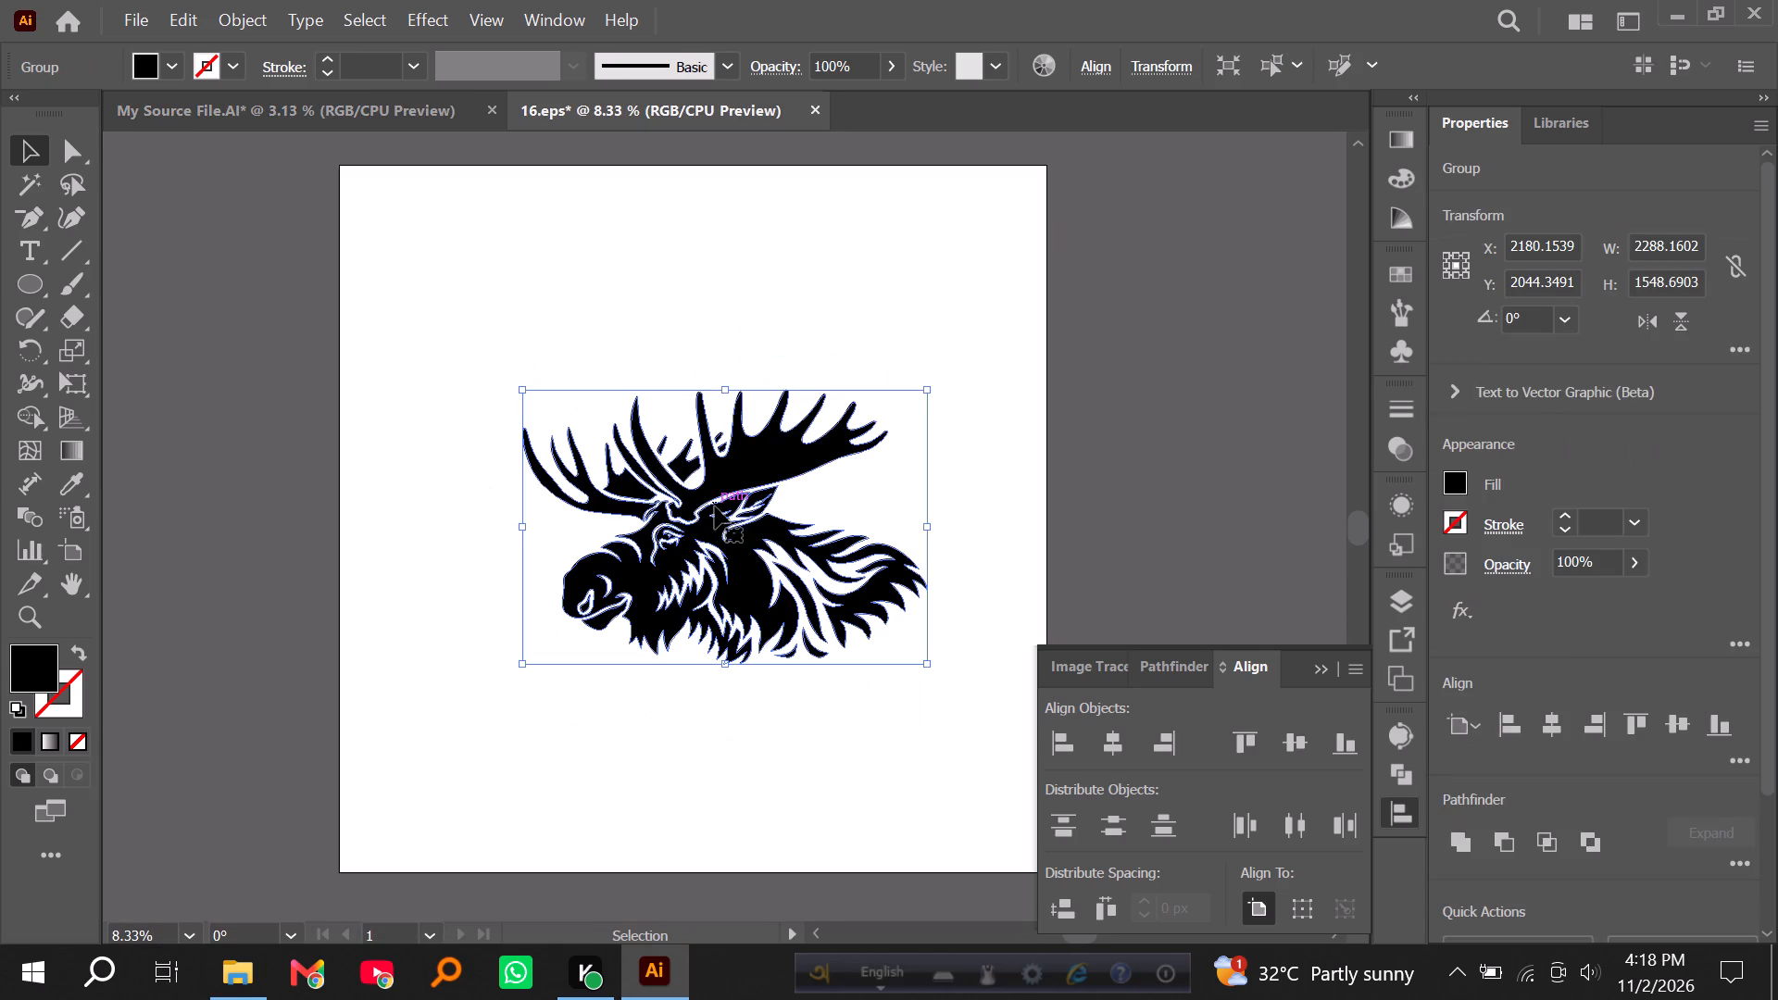
# Enlarge the moose head proportionally from its centre to about 2734 by 1851 px.
pyautogui.keyDown('alt'); pyautogui.keyDown('shift'); pyautogui.moveTo(722, 388); pyautogui.dragTo(718, 371); pyautogui.keyUp('shift'); pyautogui.keyUp('alt')
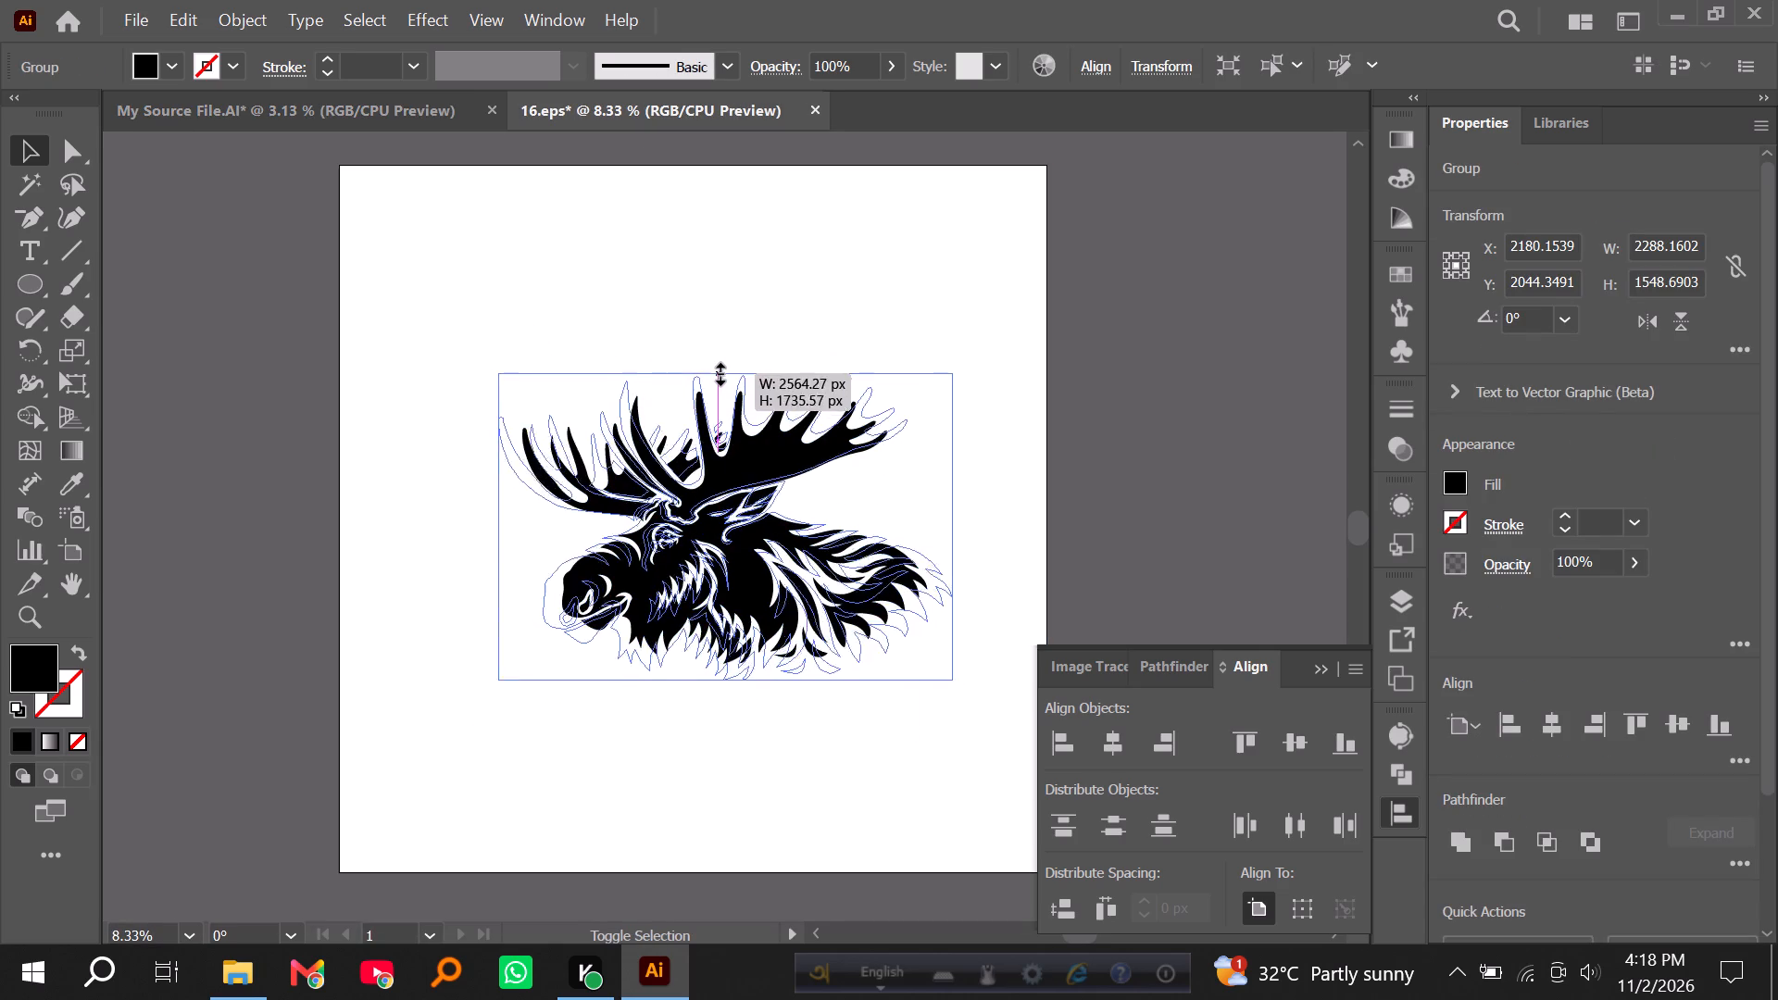
pyautogui.keyDown('alt'); pyautogui.keyDown('shift'); pyautogui.moveTo(718, 371); pyautogui.dragTo(715, 356); pyautogui.keyUp('shift'); pyautogui.keyUp('alt')
pyautogui.keyDown('alt'); pyautogui.keyDown('shift'); pyautogui.moveTo(720, 350); pyautogui.dragTo(719, 363); pyautogui.keyUp('shift'); pyautogui.keyUp('alt')
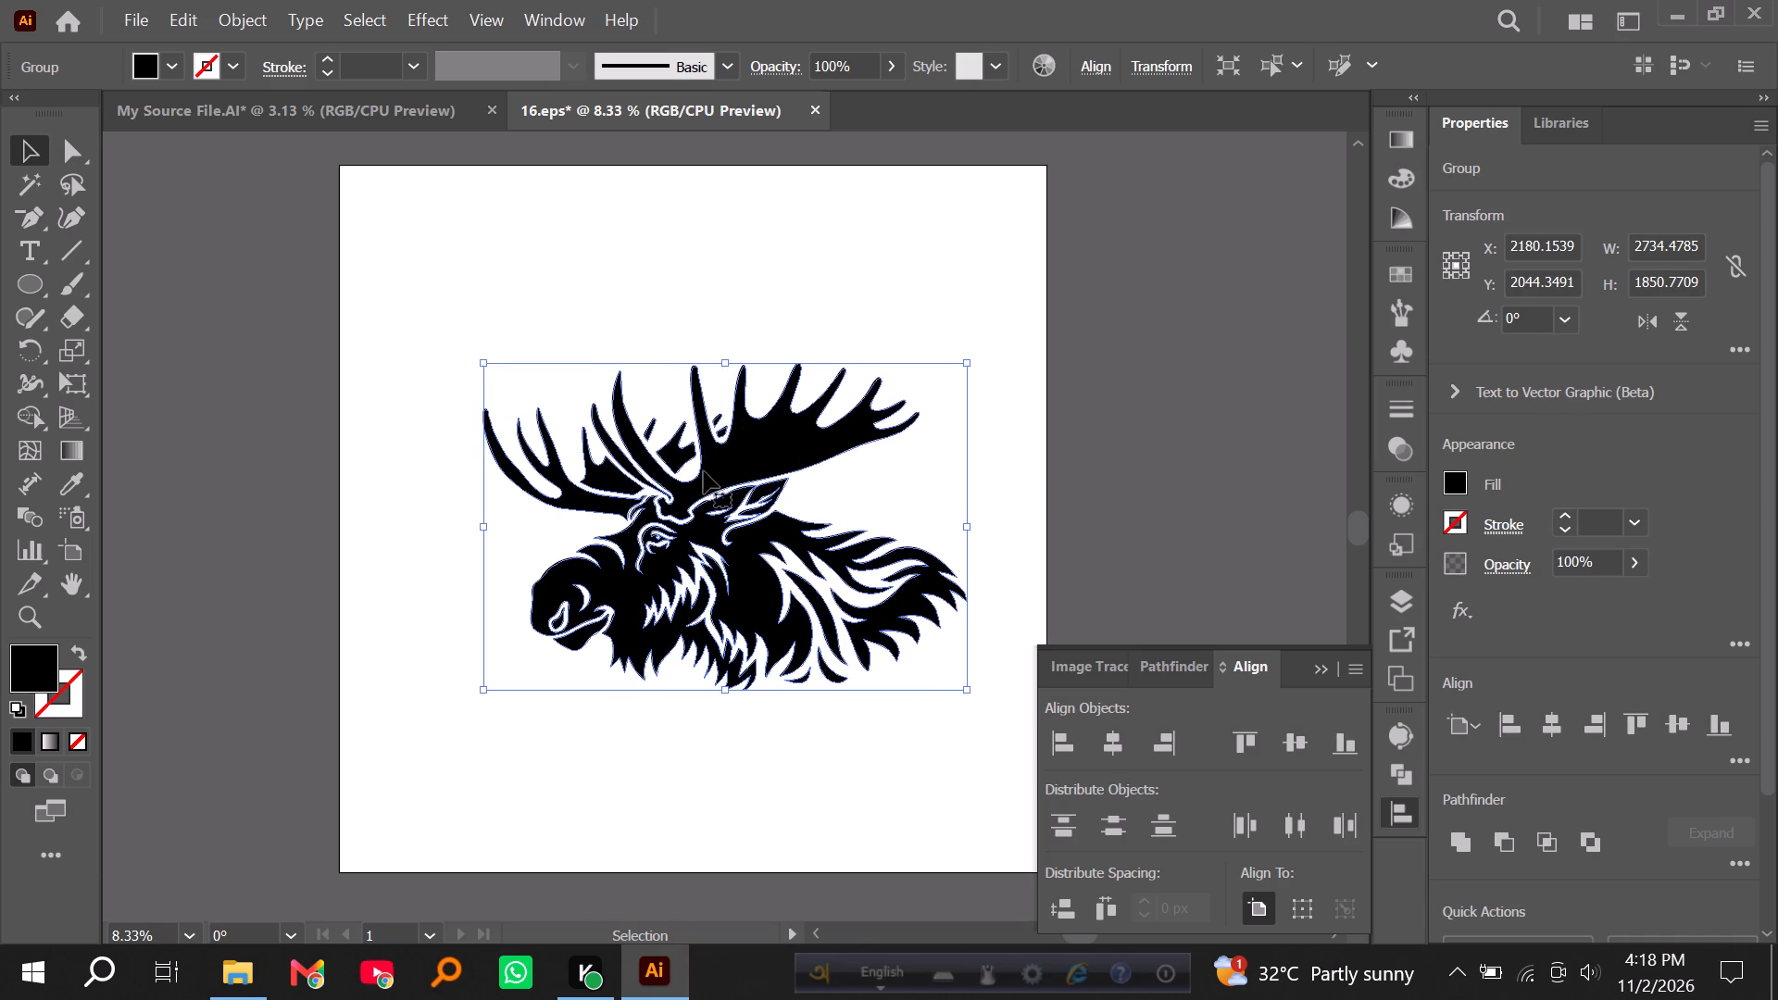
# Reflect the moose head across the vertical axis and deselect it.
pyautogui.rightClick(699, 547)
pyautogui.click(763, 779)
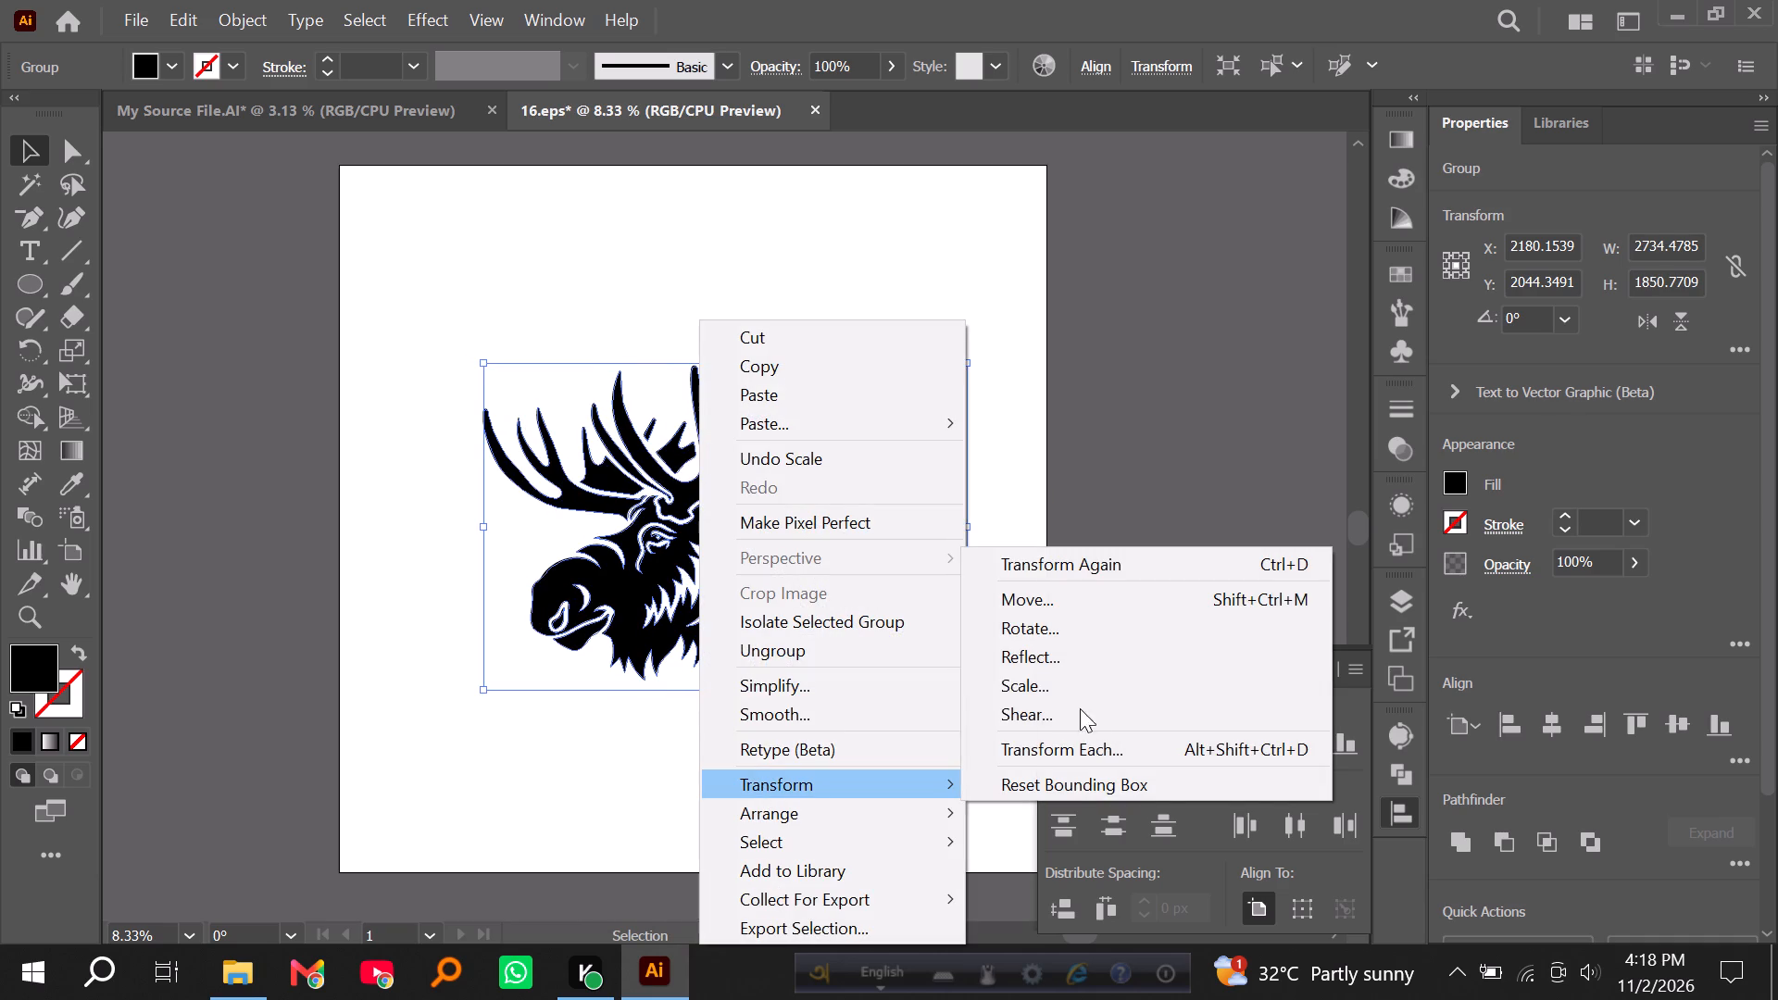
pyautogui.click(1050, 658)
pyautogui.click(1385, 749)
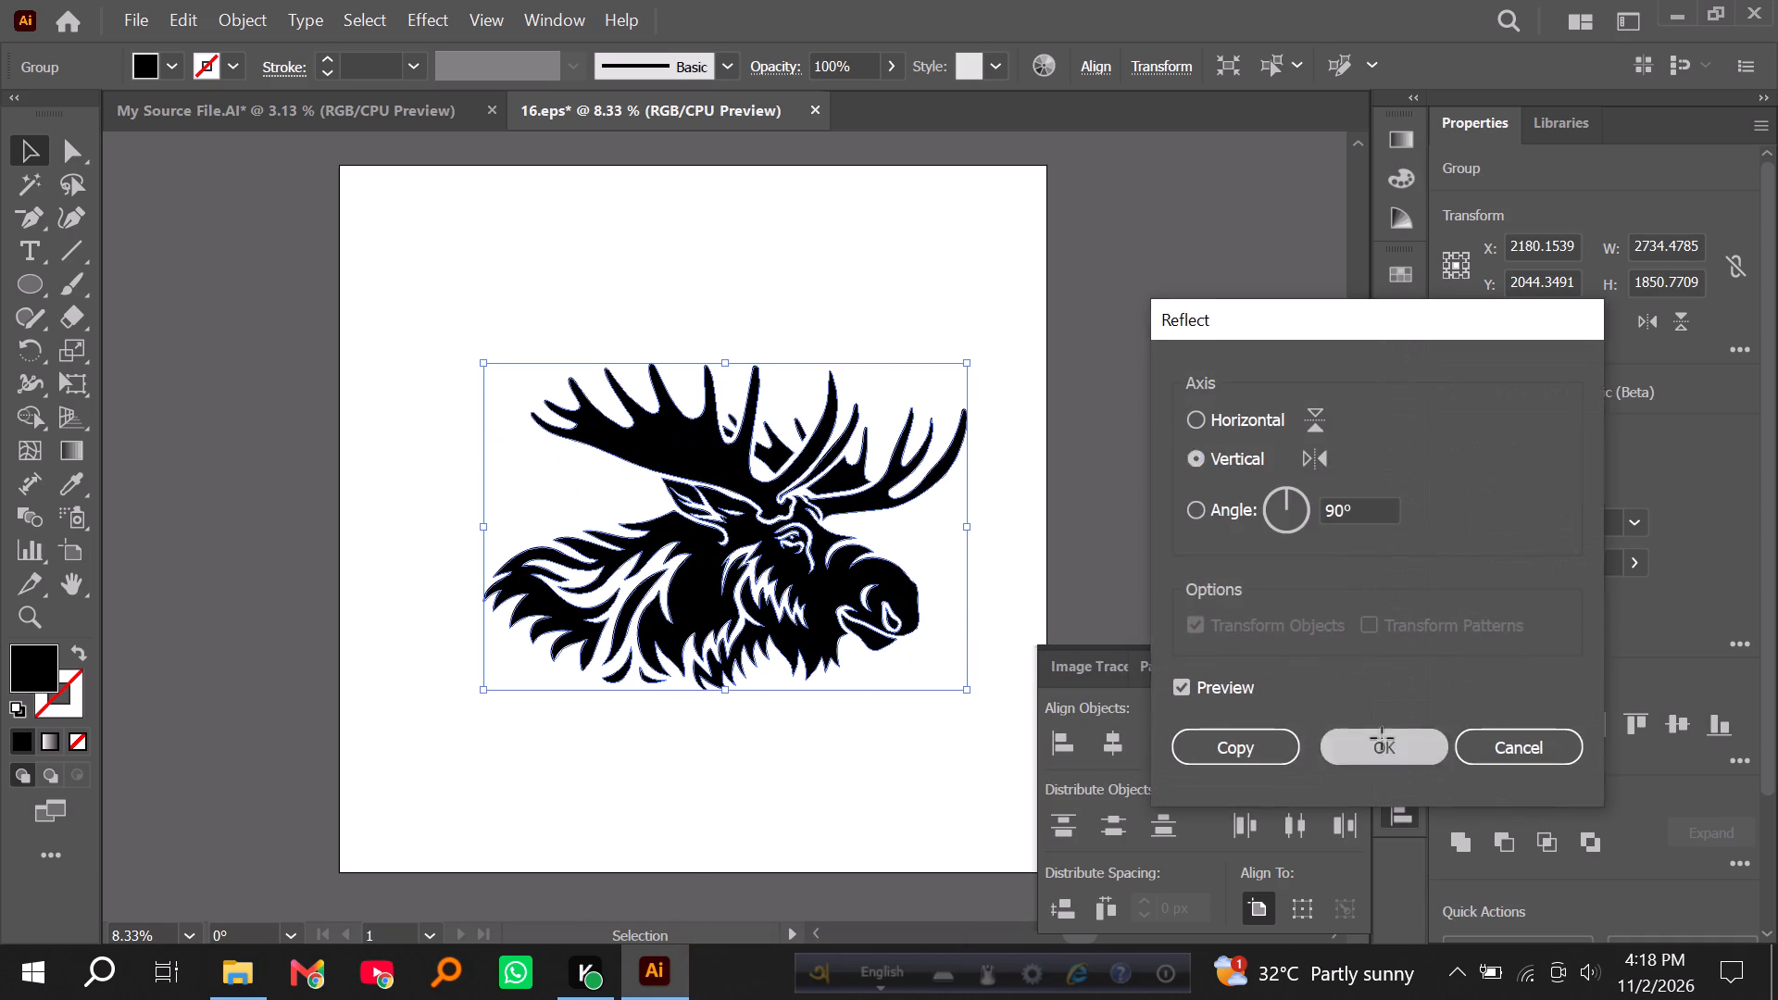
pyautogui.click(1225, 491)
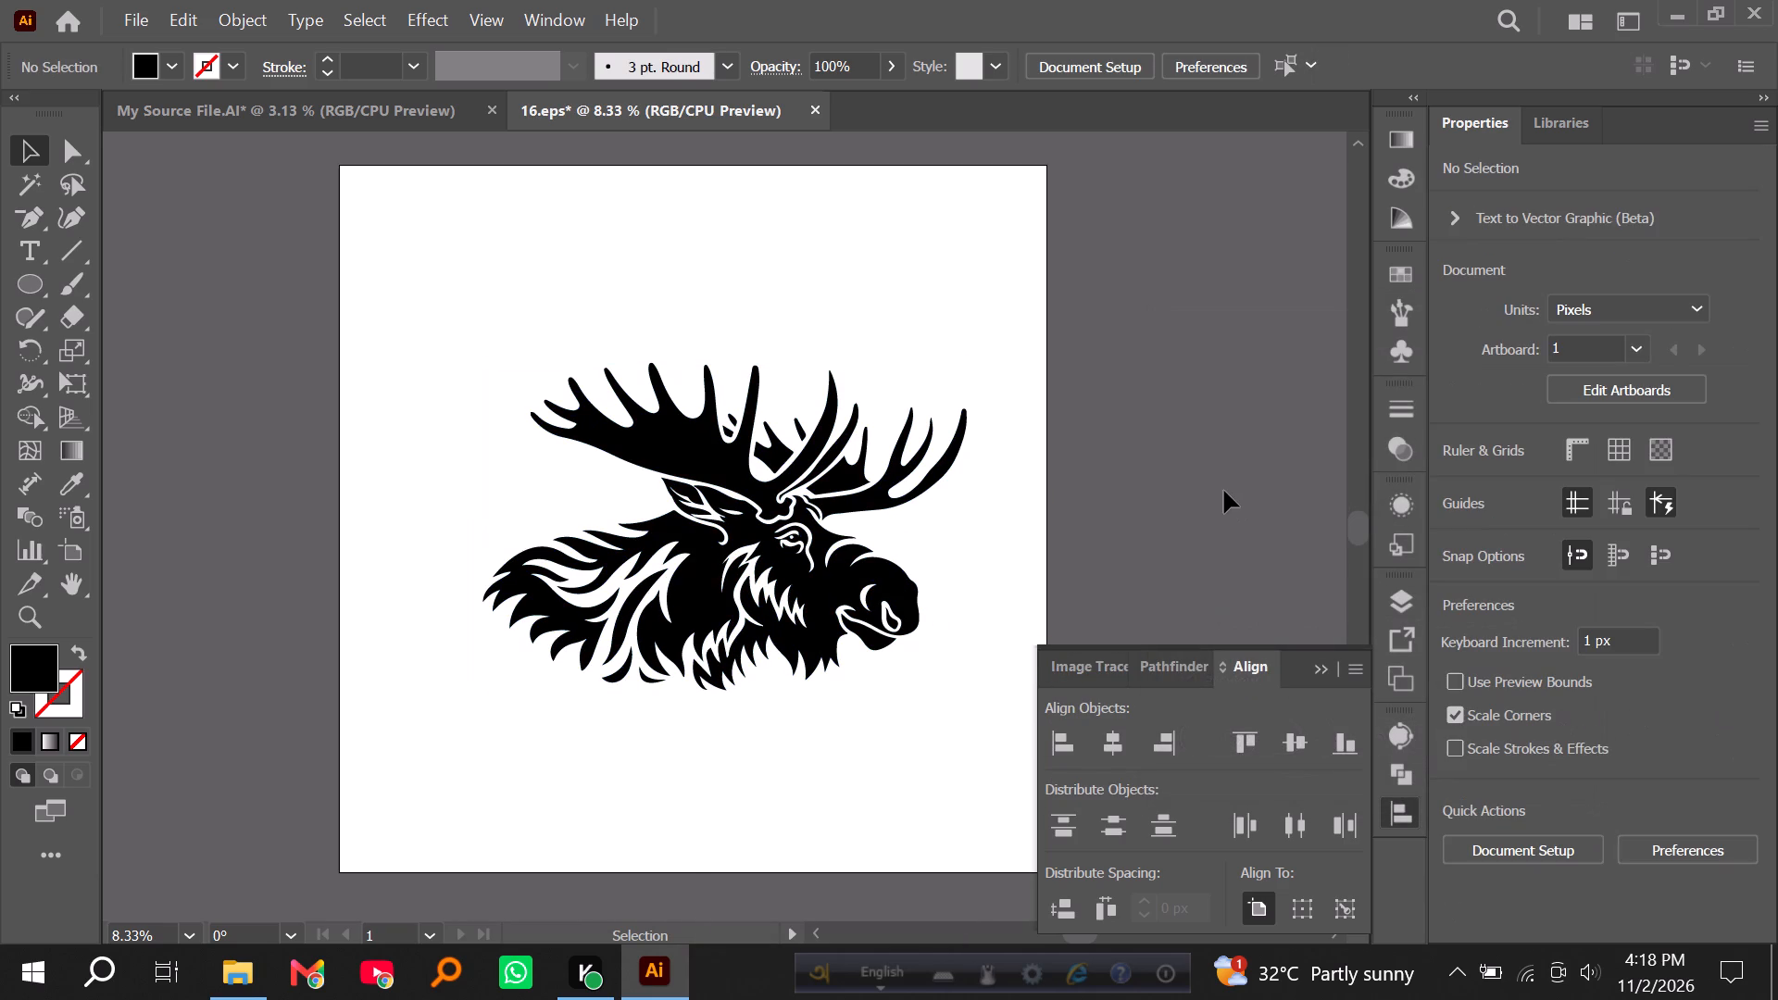
# Centre the moose head horizontally and vertically on the artboard, then deselect it.
pyautogui.click(863, 575)
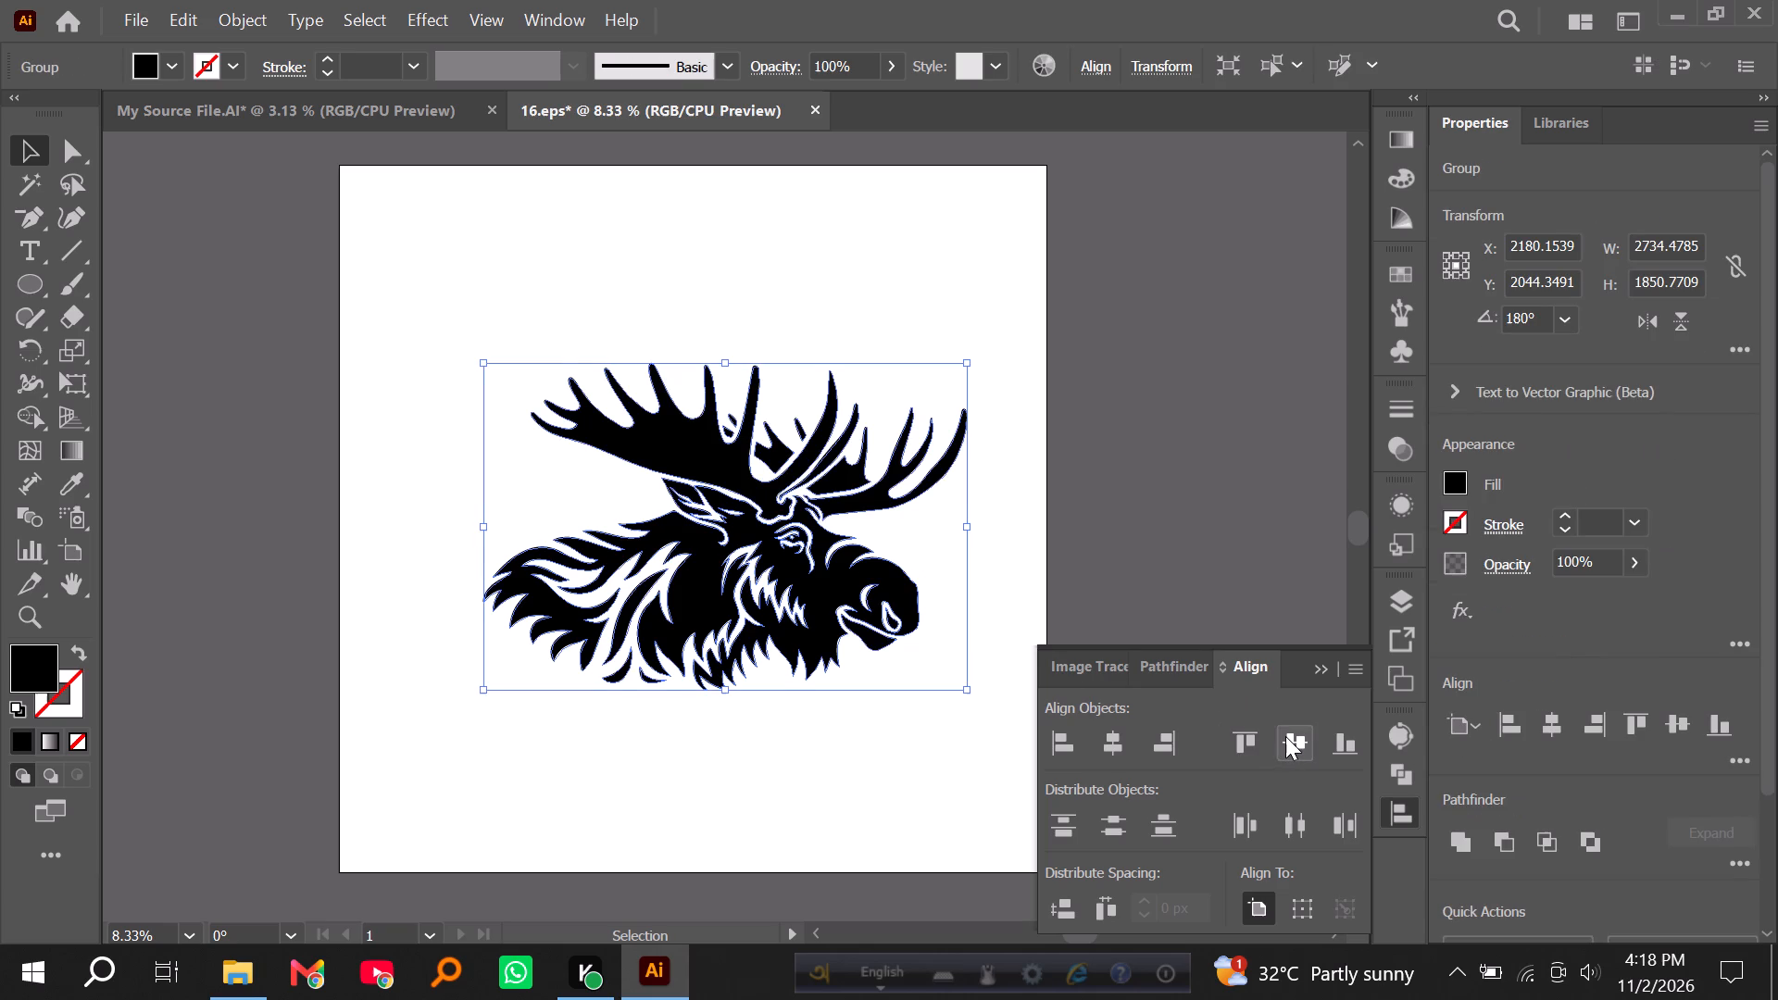
pyautogui.tripleClick(1285, 736)
pyautogui.click(1288, 736)
pyautogui.tripleClick(1110, 744)
pyautogui.tripleClick(1110, 743)
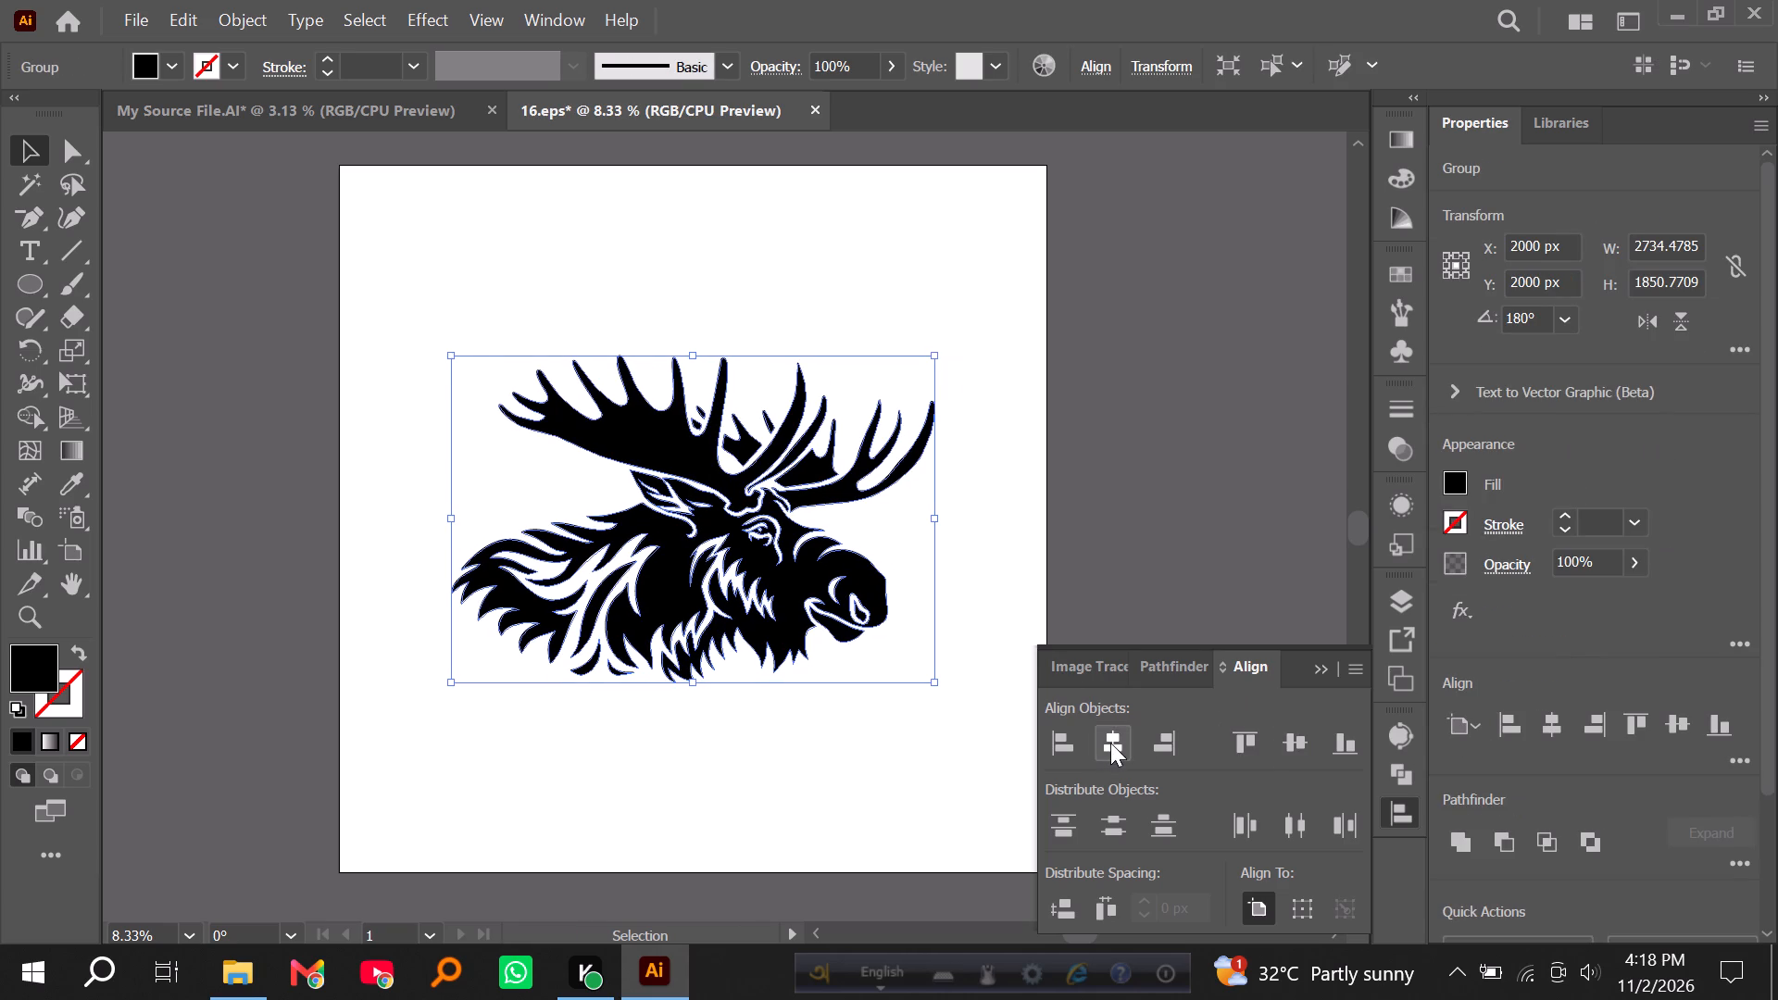
pyautogui.click(1108, 741)
pyautogui.tripleClick(1303, 741)
pyautogui.doubleClick(1175, 557)
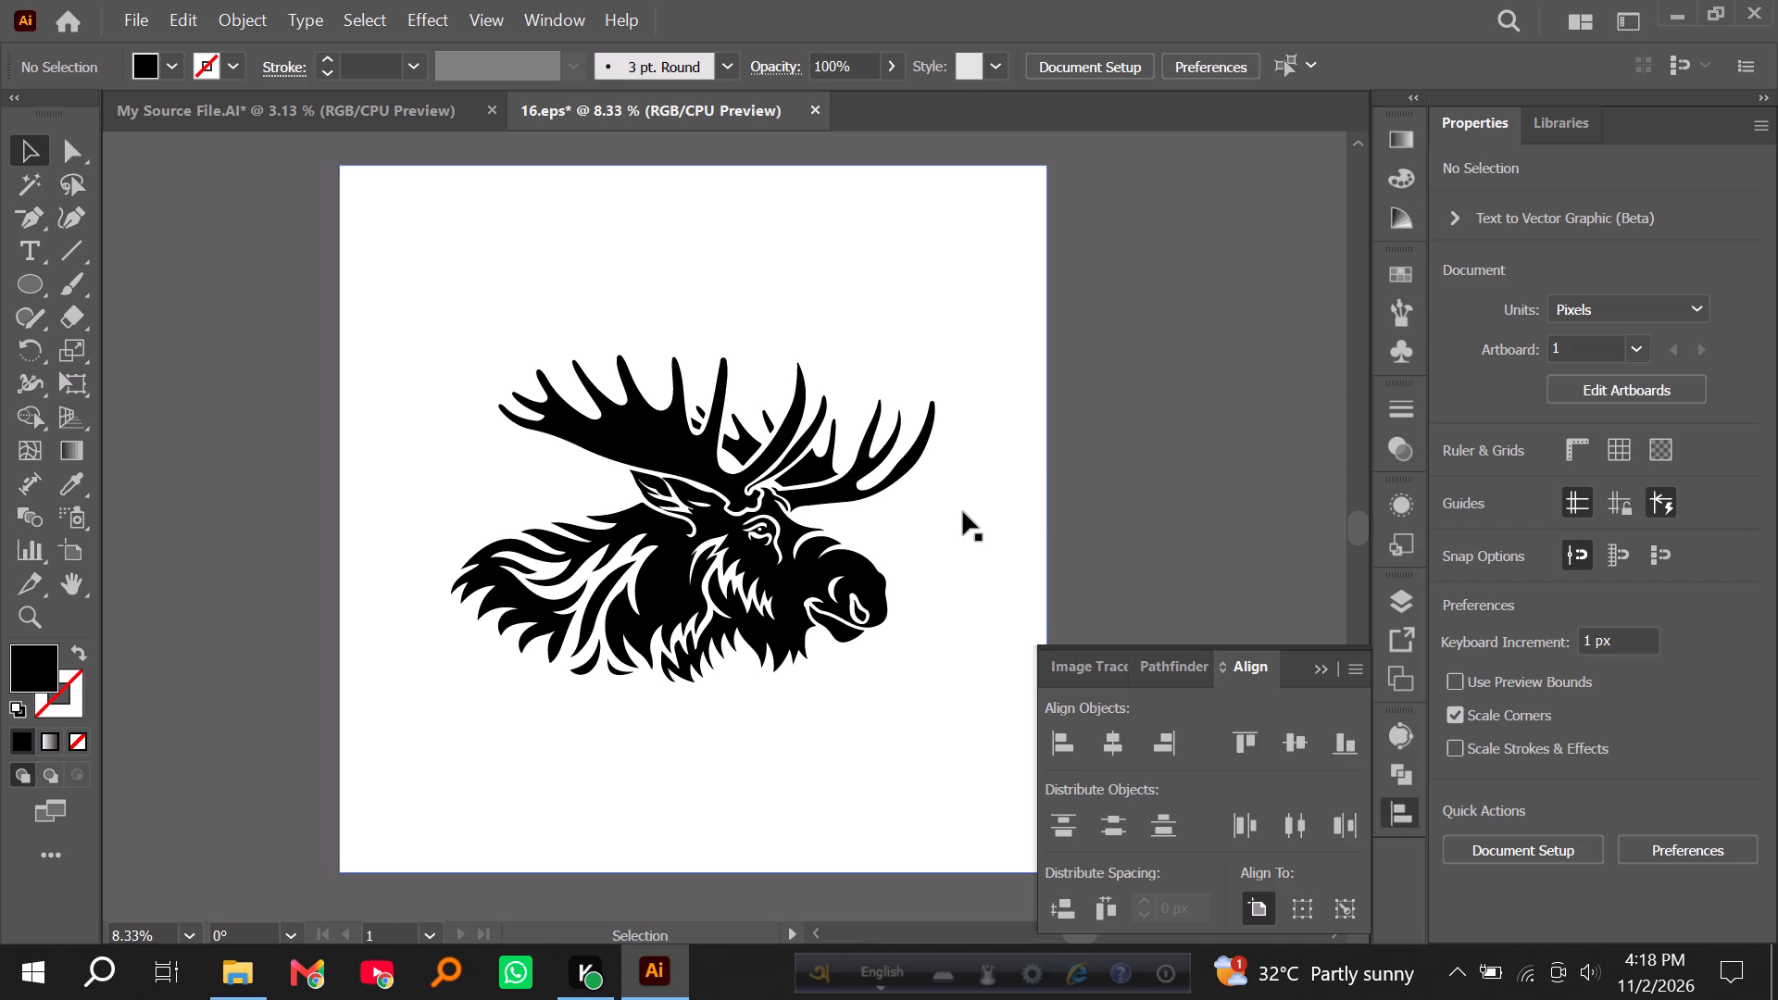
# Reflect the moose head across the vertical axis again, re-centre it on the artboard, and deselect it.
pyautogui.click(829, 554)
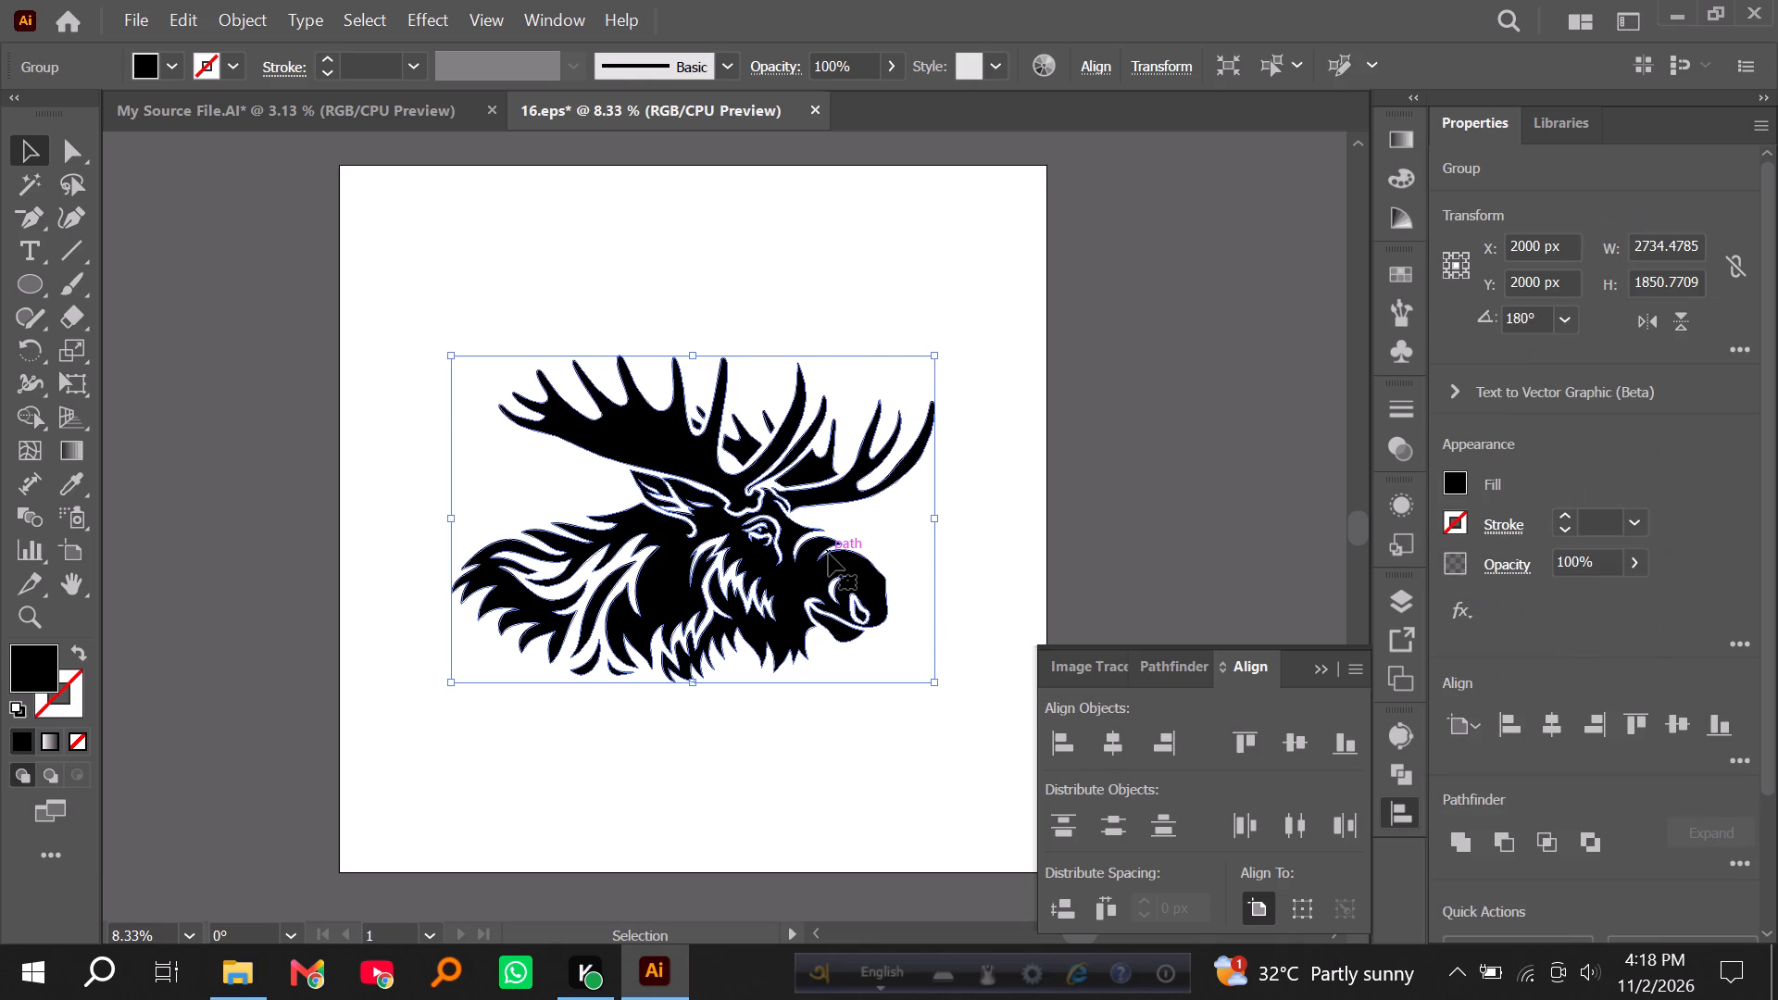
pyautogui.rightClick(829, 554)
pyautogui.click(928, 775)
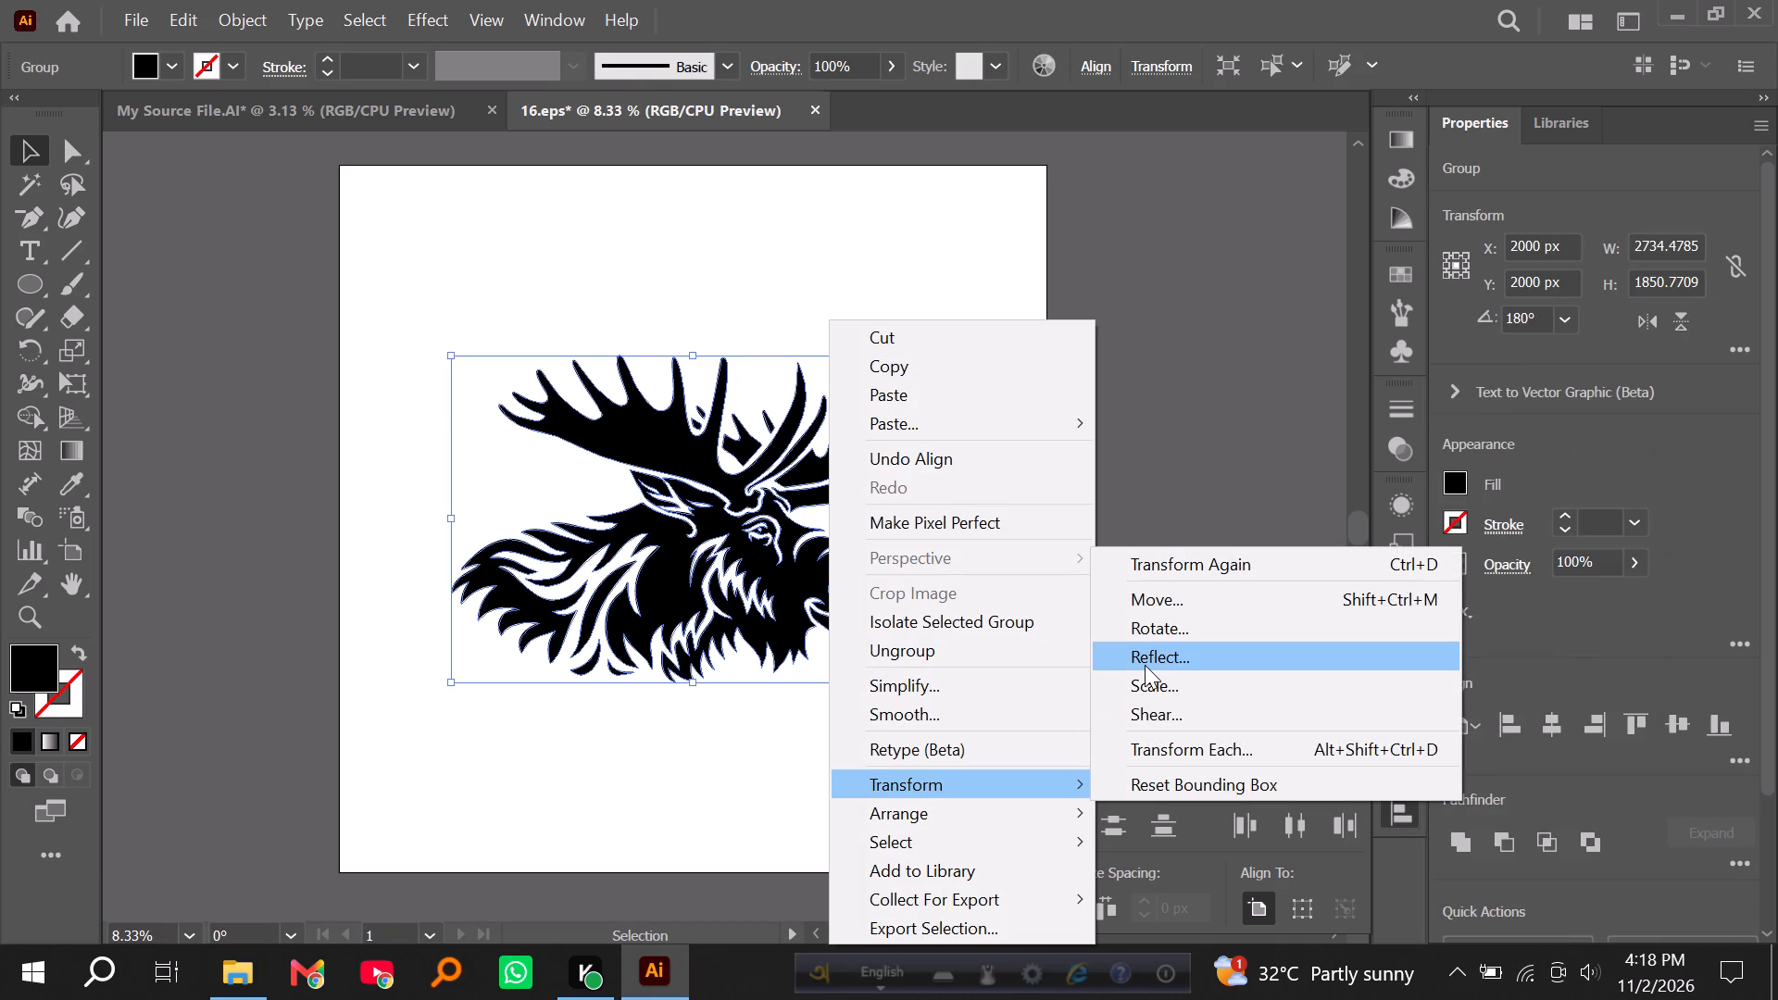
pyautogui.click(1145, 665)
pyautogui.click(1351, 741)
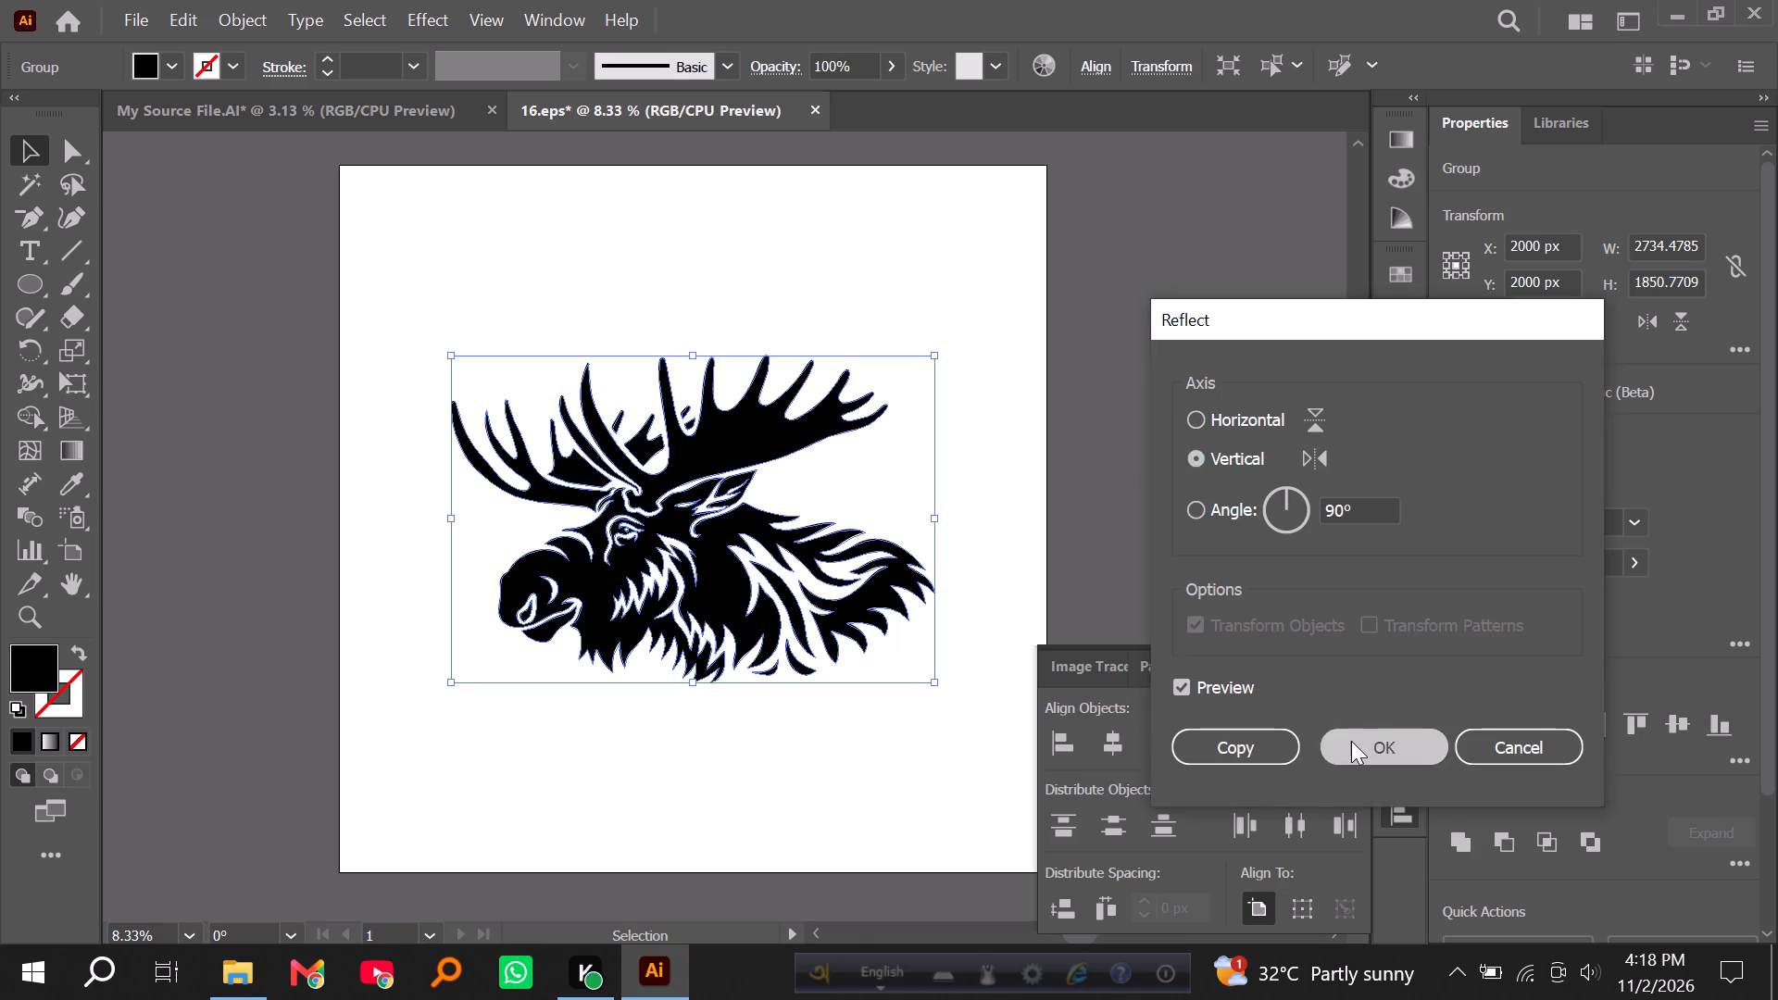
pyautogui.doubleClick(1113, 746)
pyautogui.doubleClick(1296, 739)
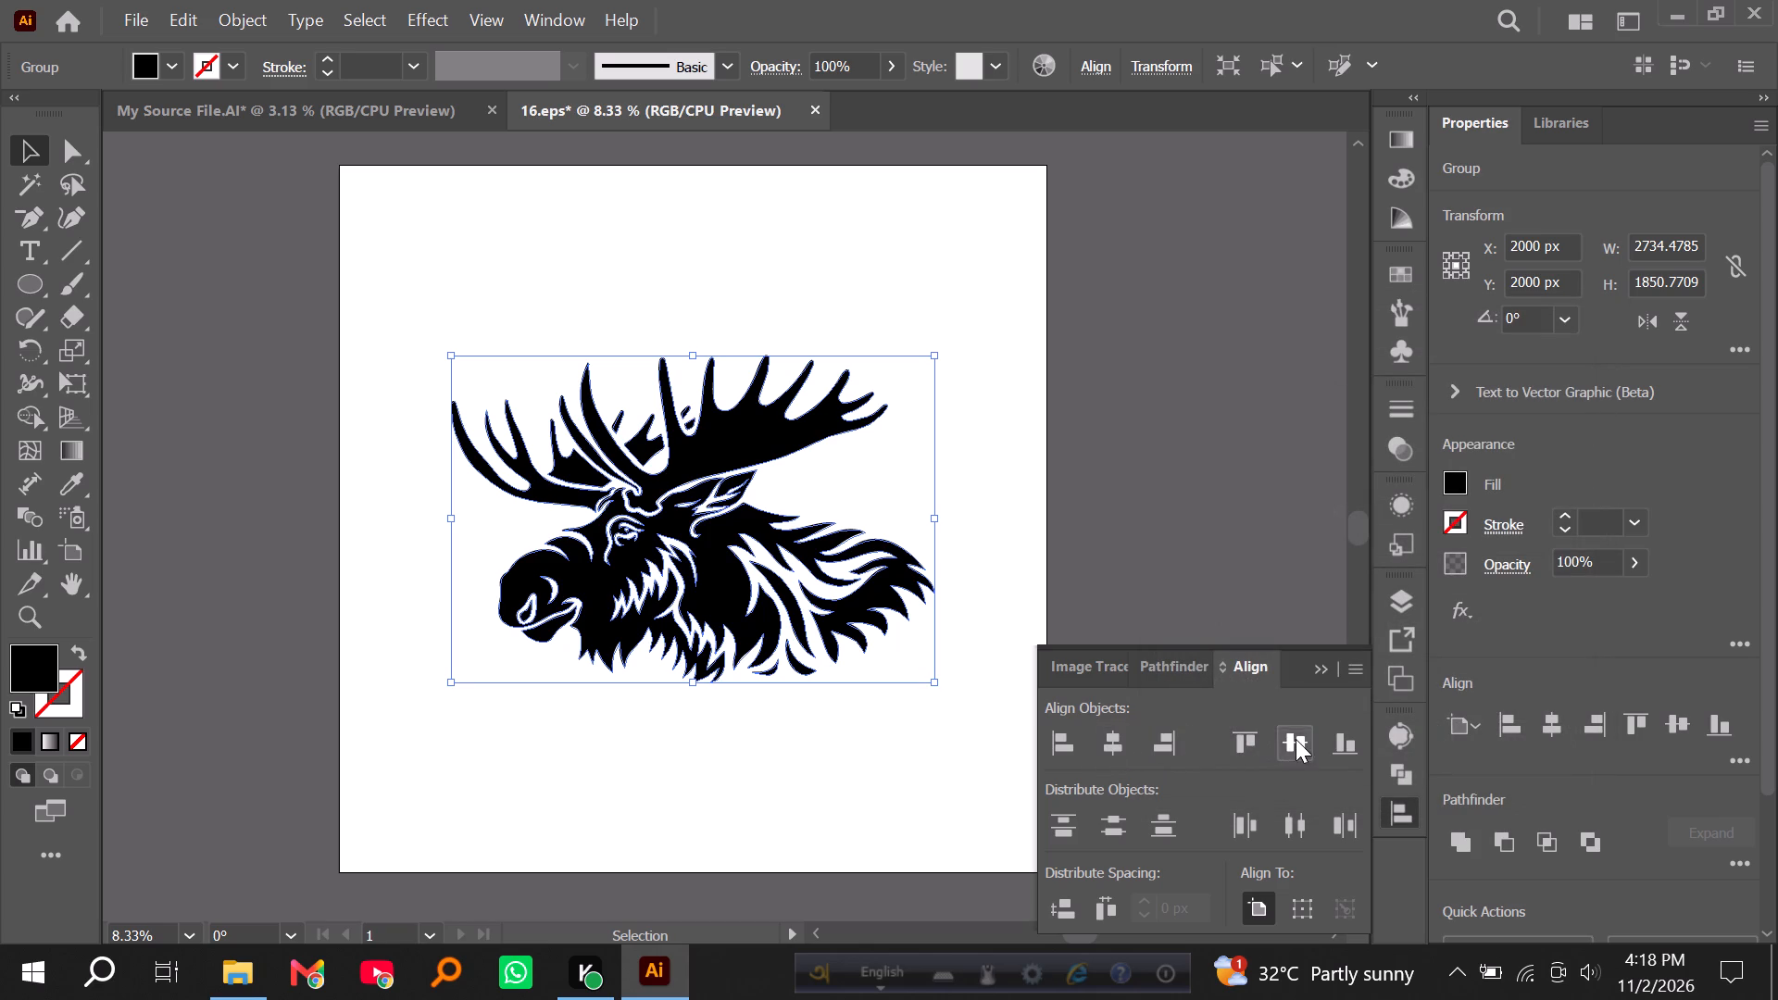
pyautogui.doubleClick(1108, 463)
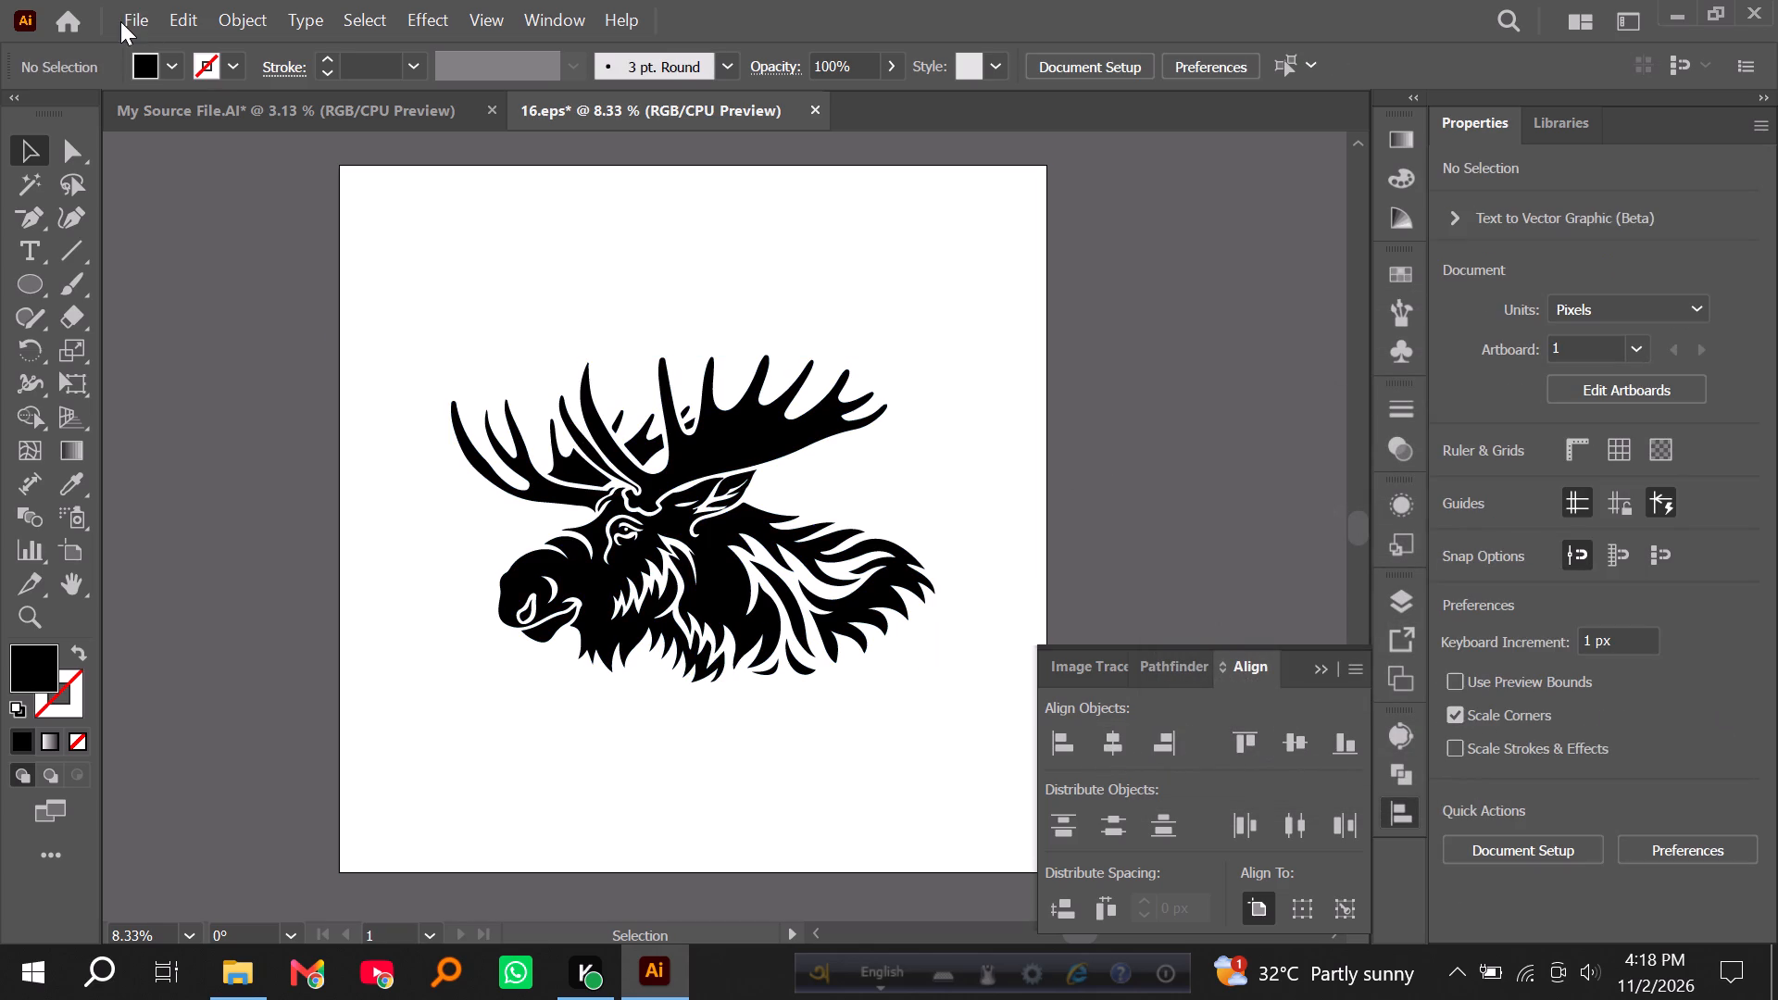
# Save the moose head artwork as 17, using the Illustrator 10 EPS version.
pyautogui.click(127, 13)
pyautogui.click(209, 282)
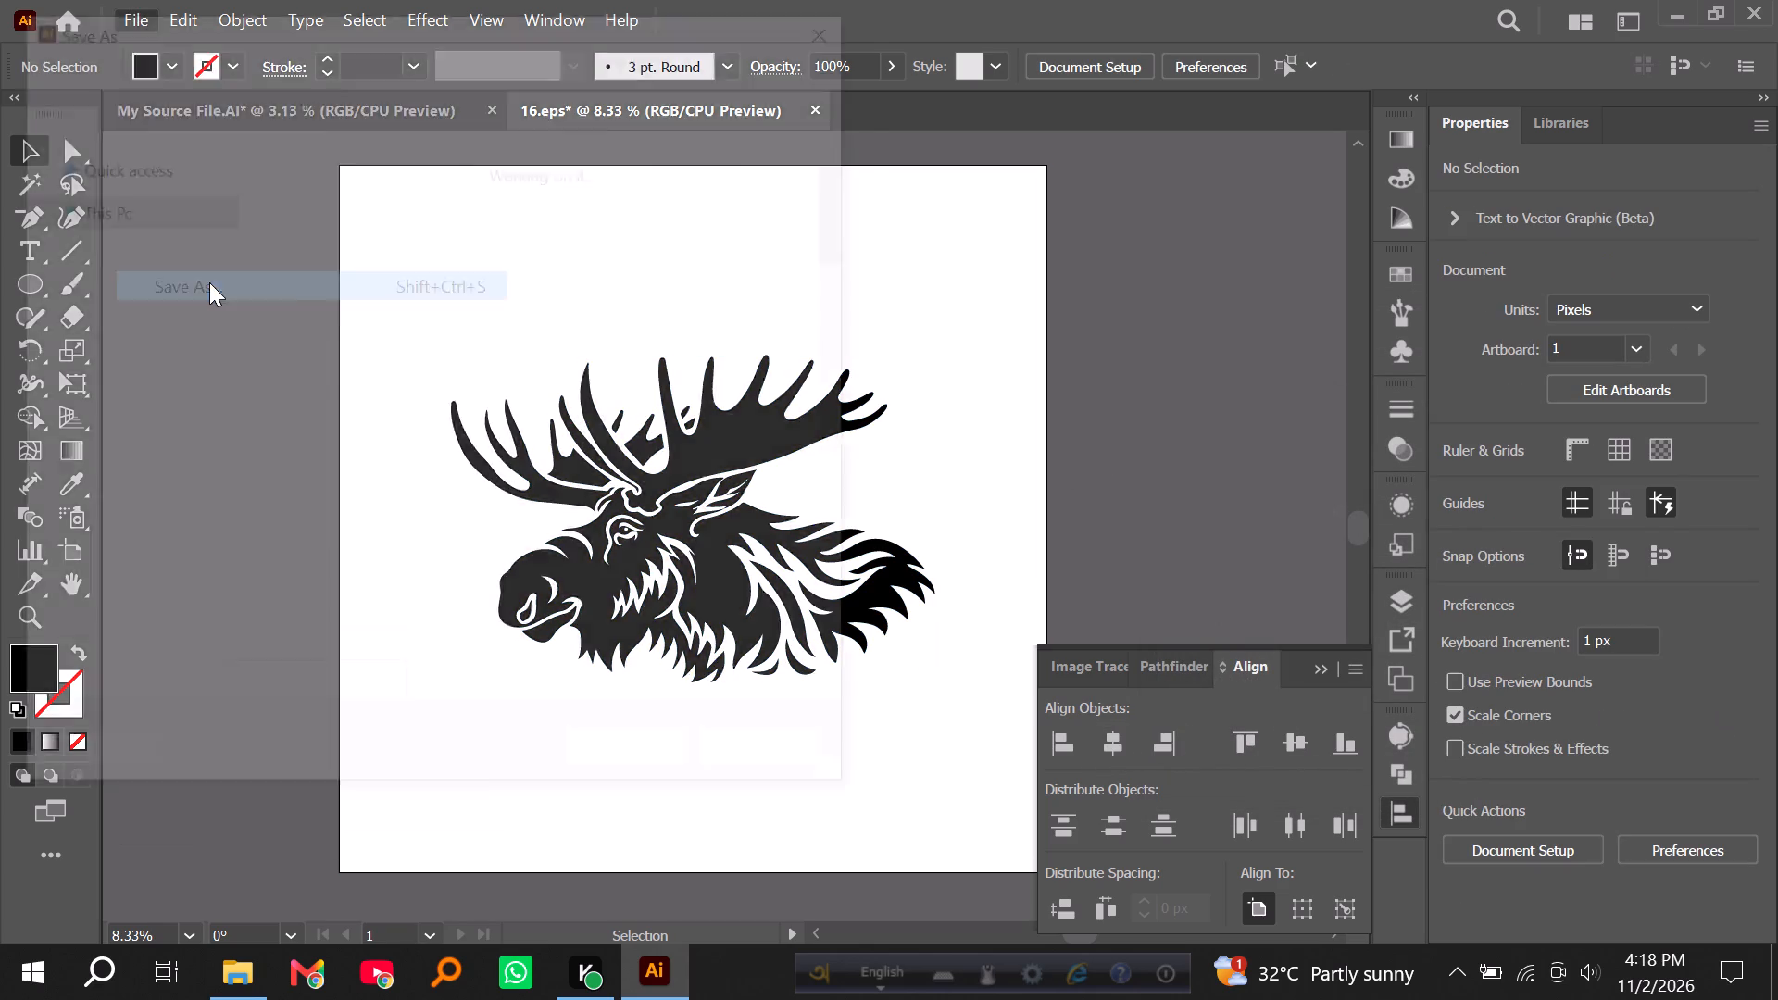
pyautogui.write('17')
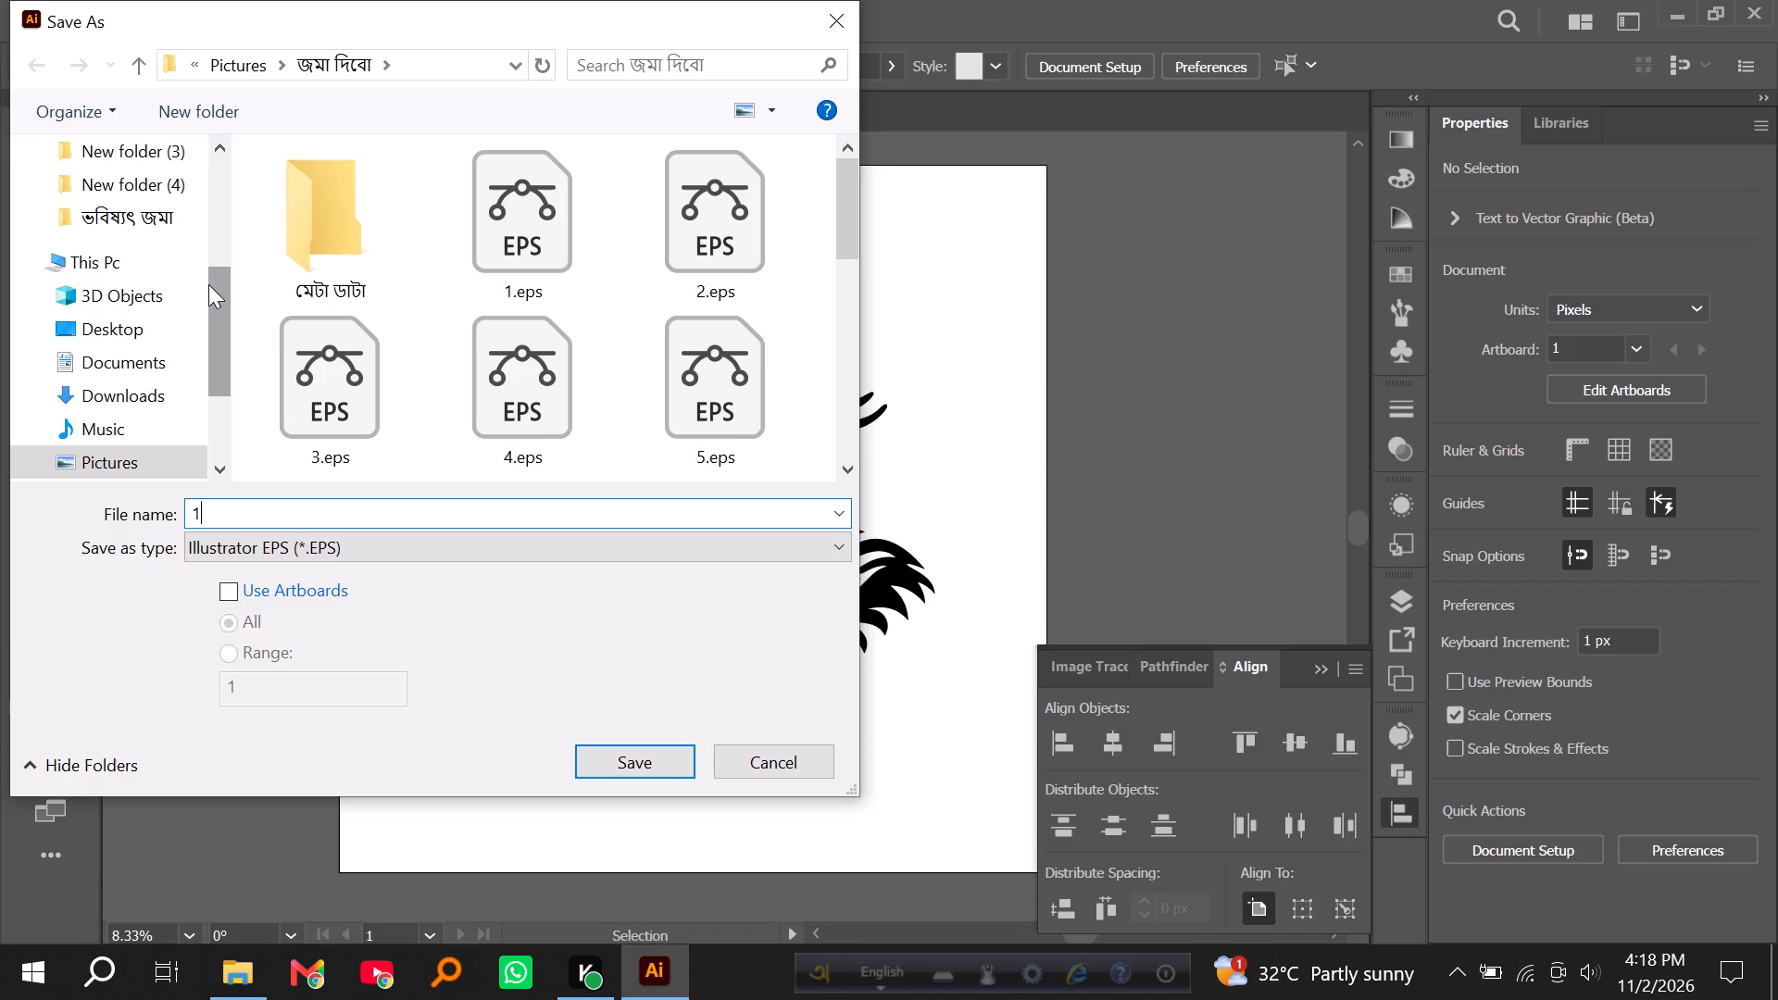
pyautogui.press('Return')
pyautogui.click(674, 87)
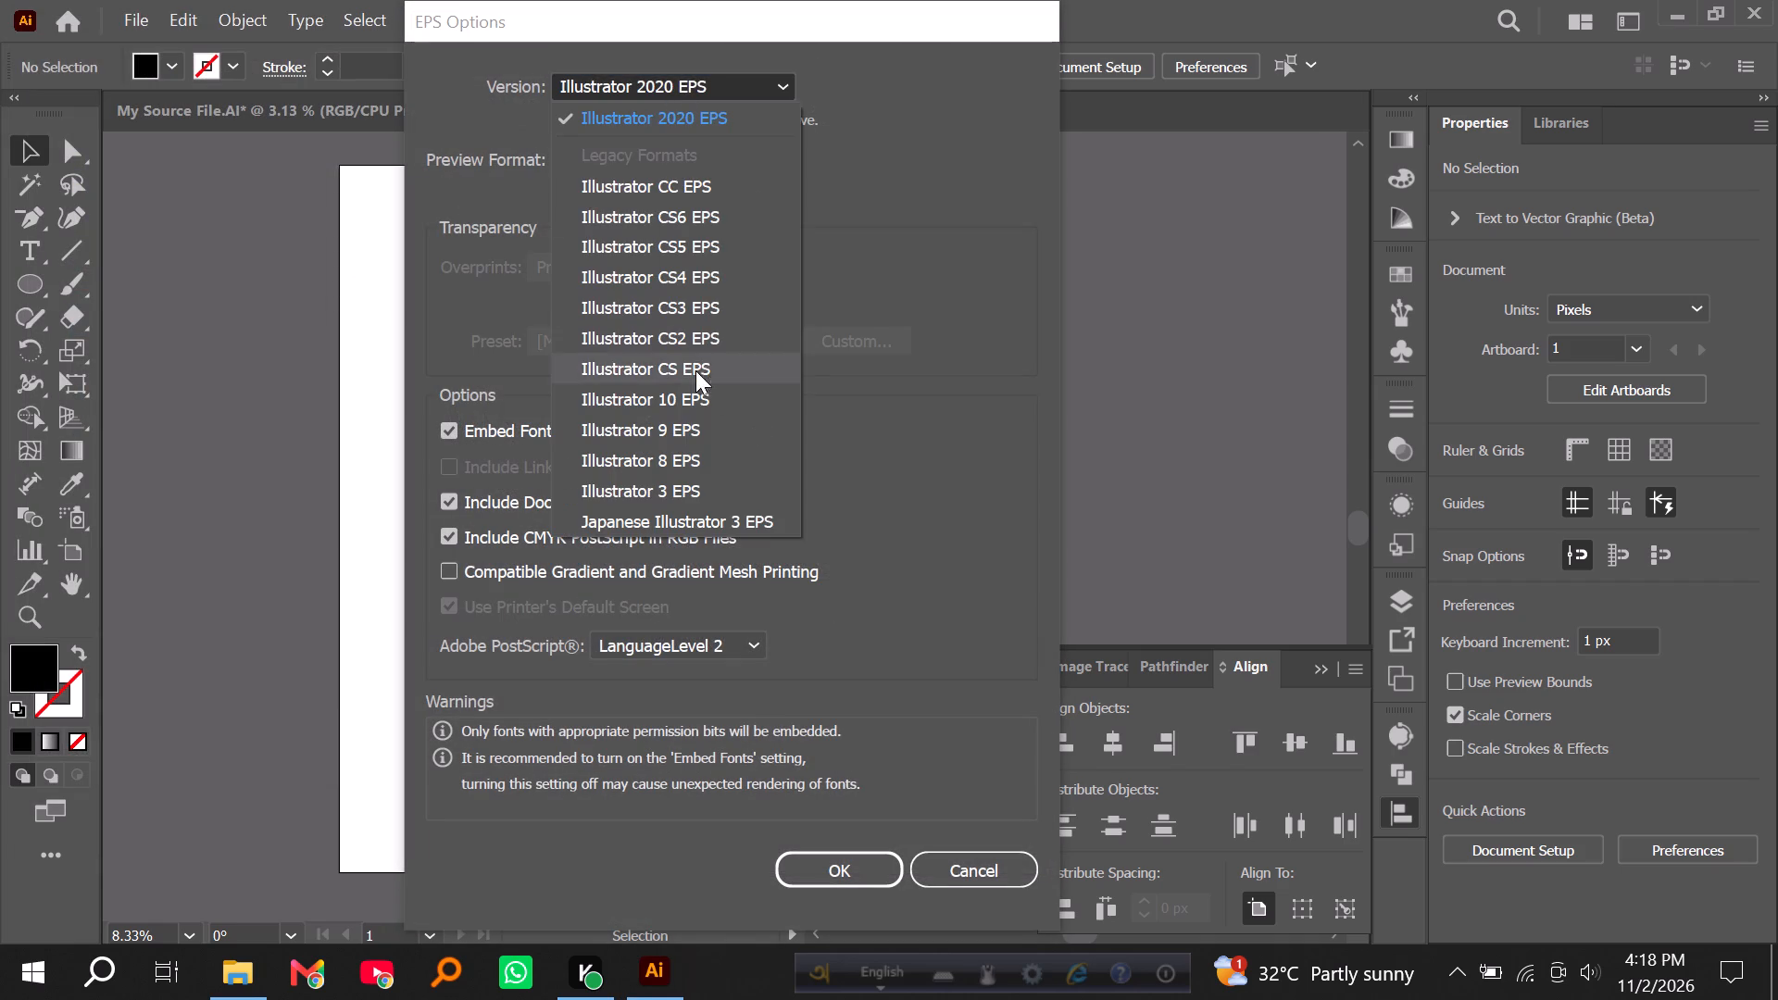
pyautogui.click(685, 406)
pyautogui.press('Return')
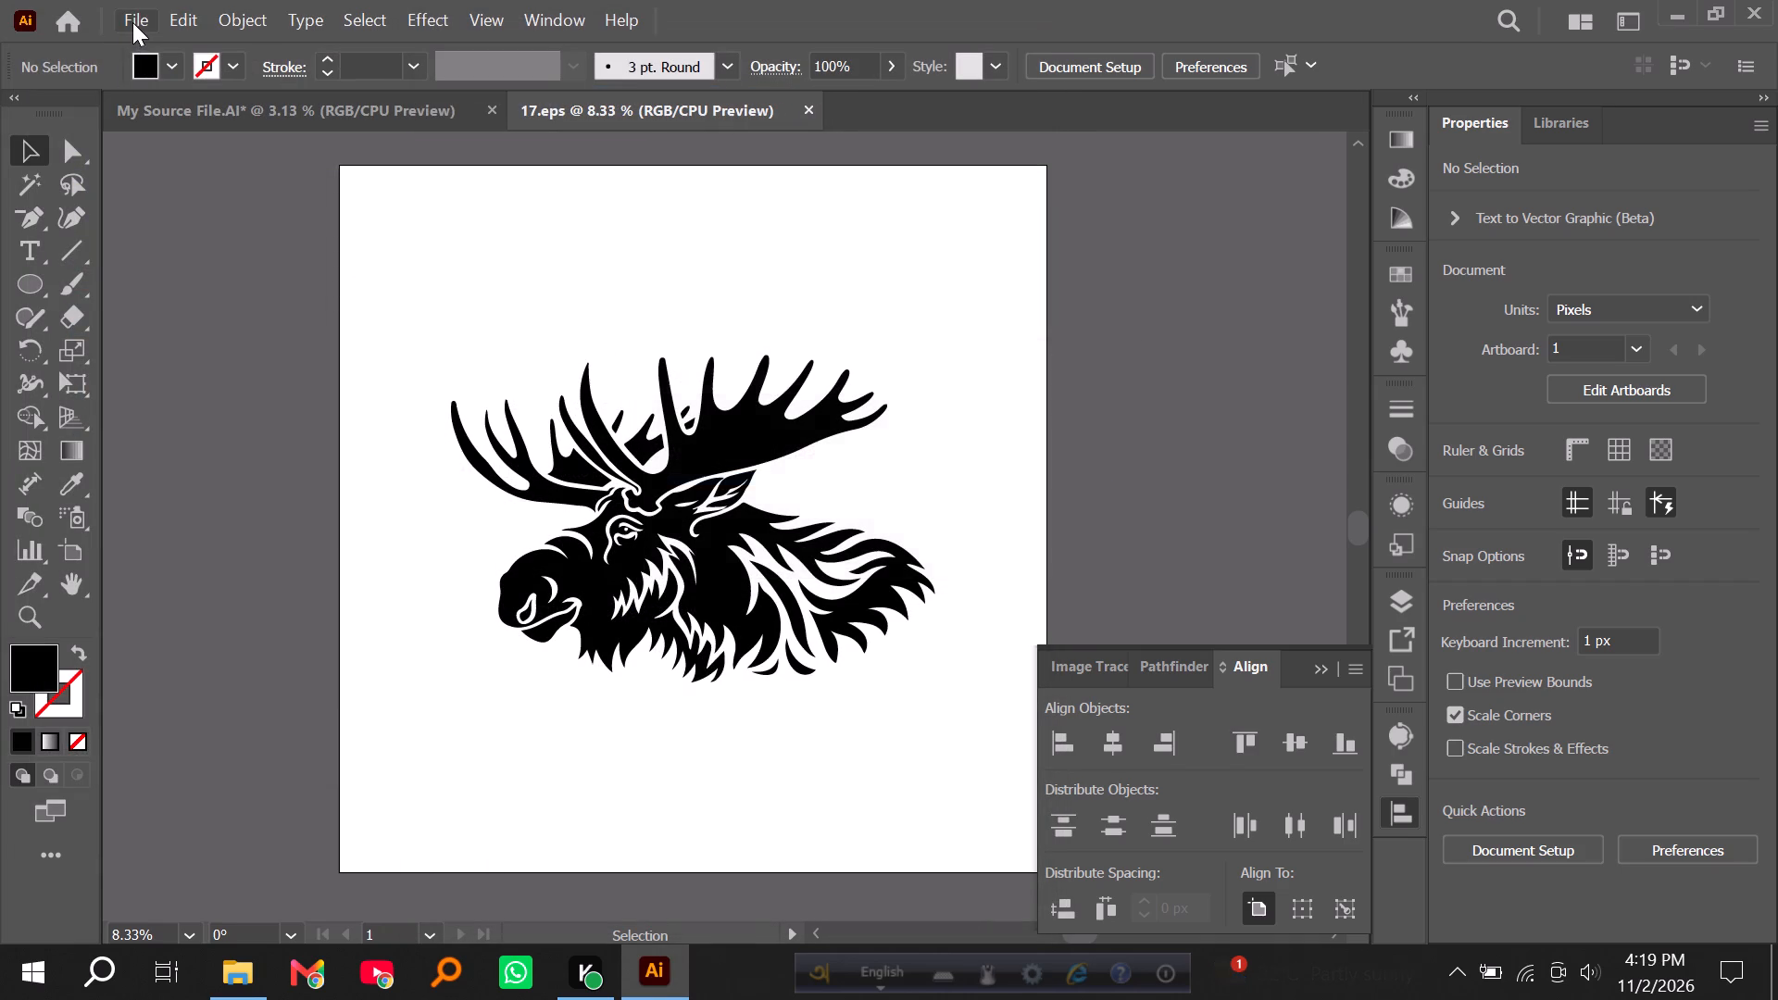
# Export the 17.eps artwork as a JPG with the same name, keeping the existing export settings.
pyautogui.click(132, 22)
pyautogui.click(260, 582)
pyautogui.click(588, 613)
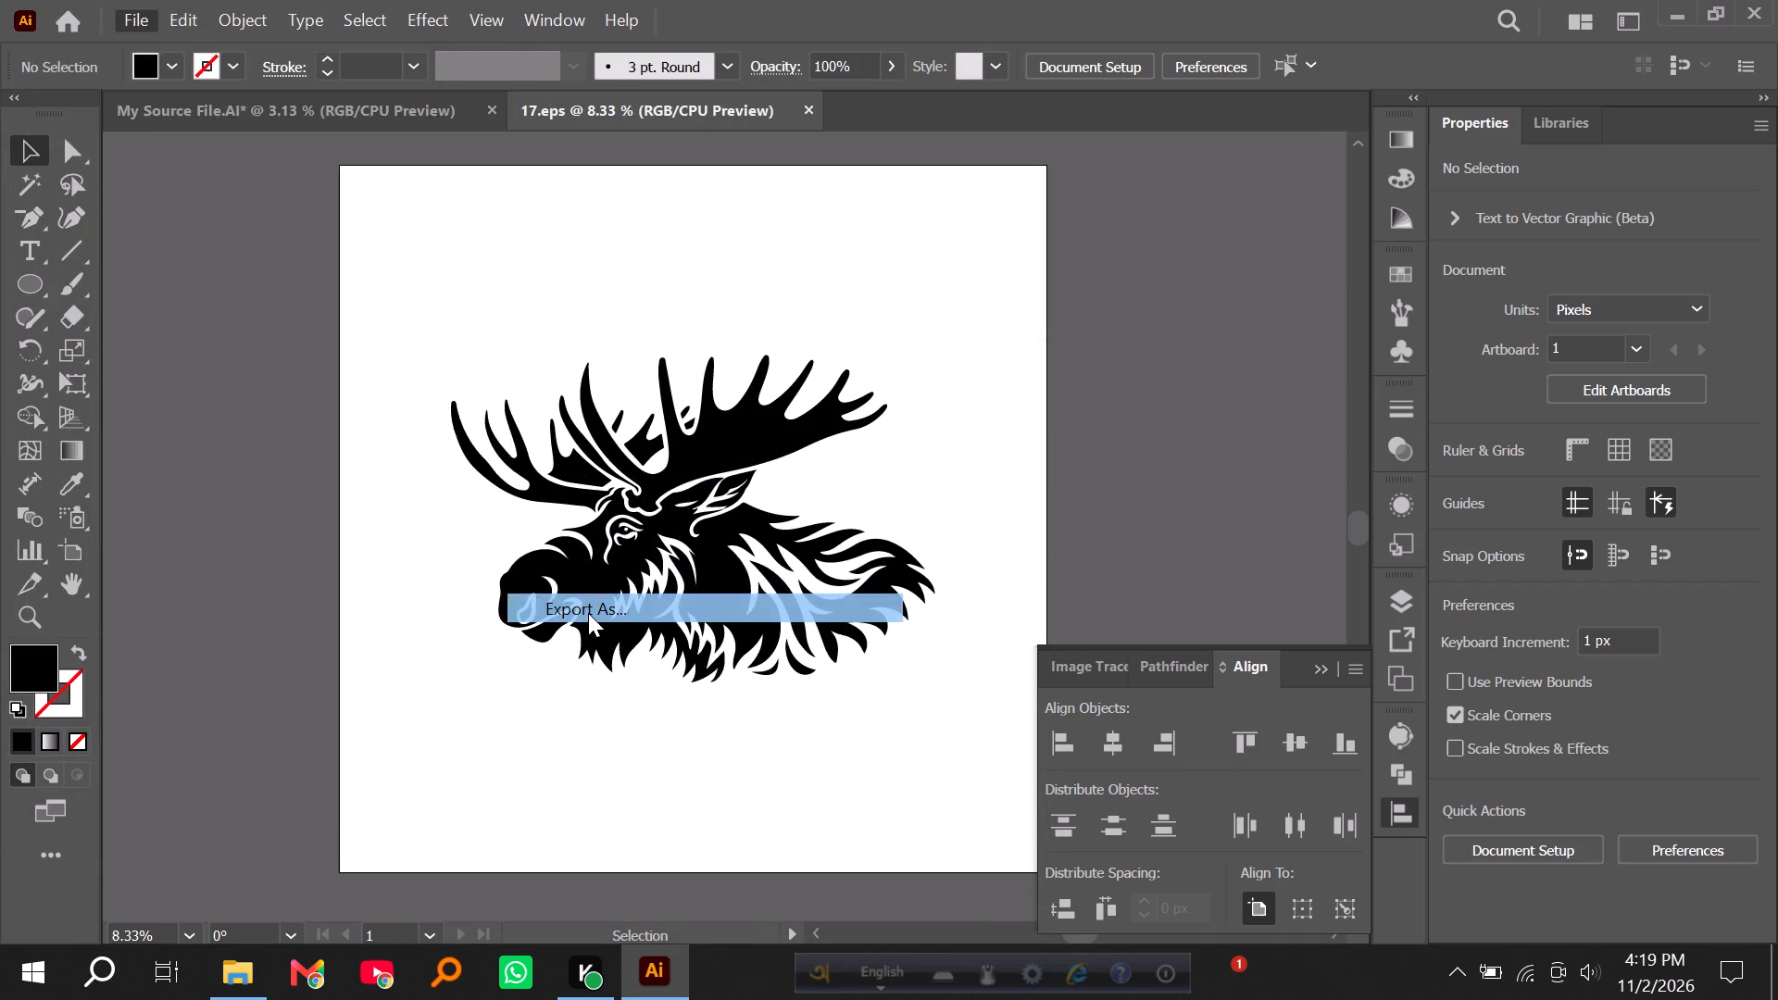
pyautogui.press('Return')
pyautogui.press('Return')
pyautogui.press('Return')
pyautogui.press('Return')
pyautogui.press('Return')
pyautogui.press('Return')
pyautogui.press('Return')
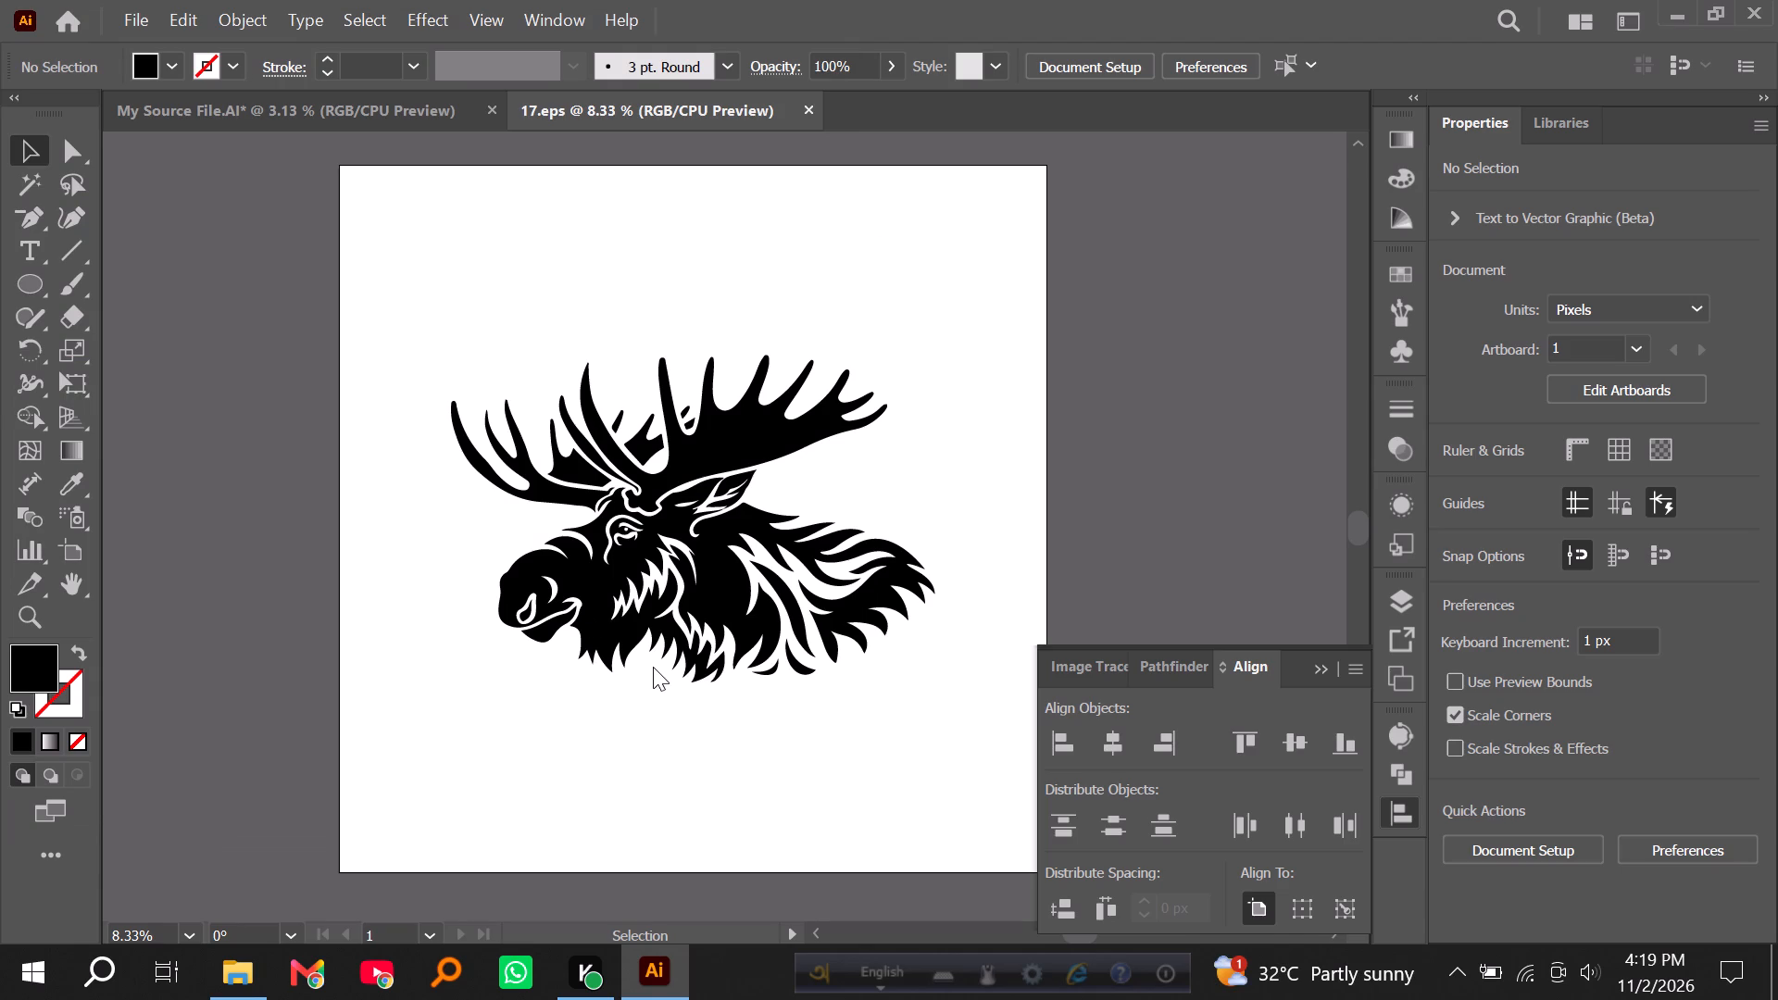
# Switch to File Explorer and look through New folder (4) and New folder (3) in Downloads for source images.
pyautogui.click(240, 977)
pyautogui.click(143, 259)
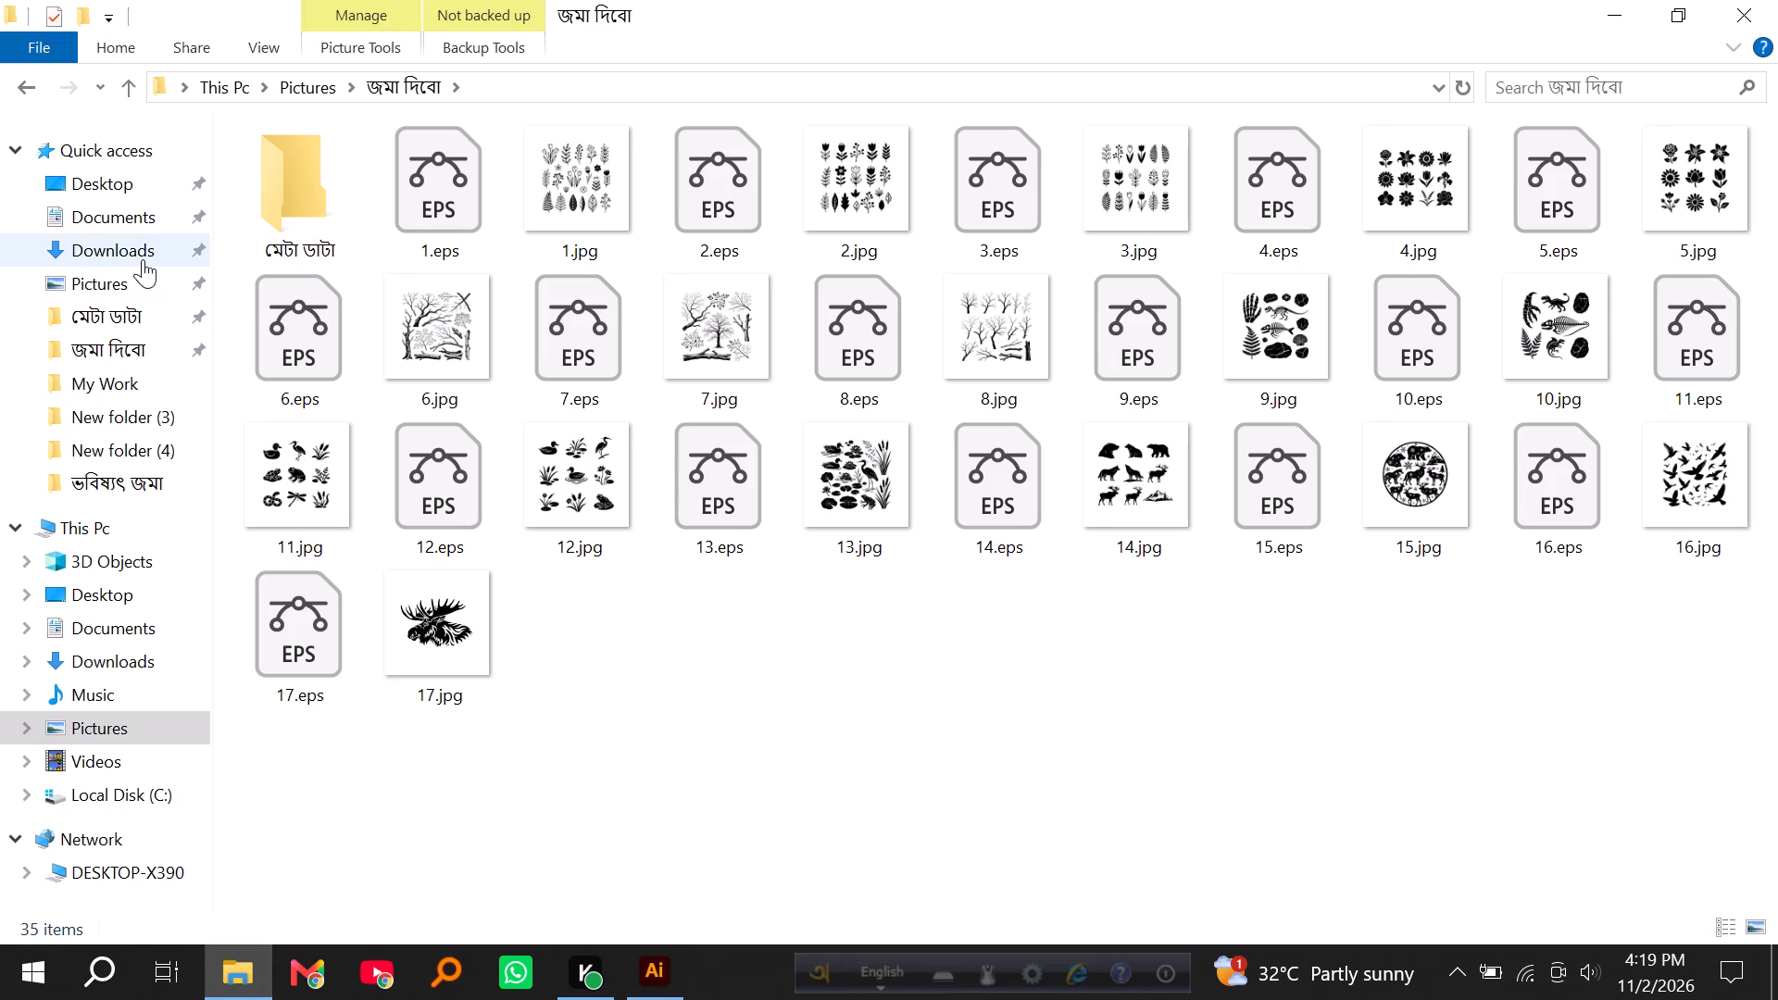
pyautogui.doubleClick(532, 288)
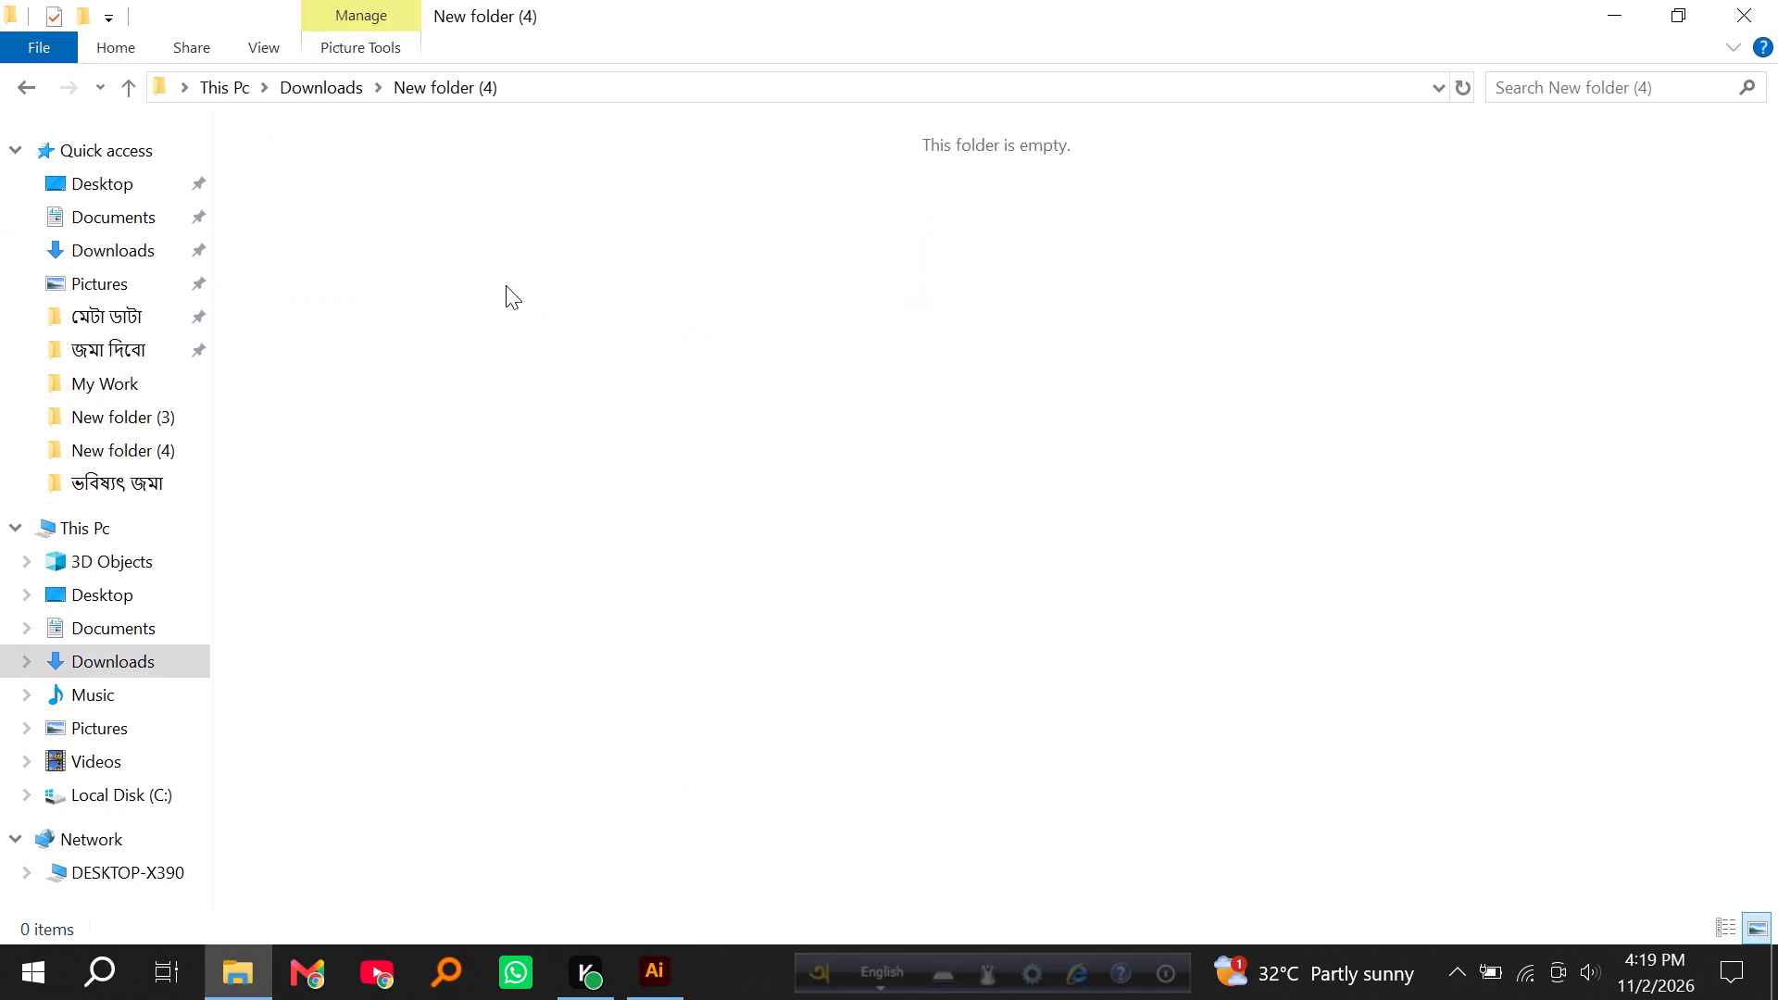
pyautogui.click(12, 82)
pyautogui.doubleClick(693, 295)
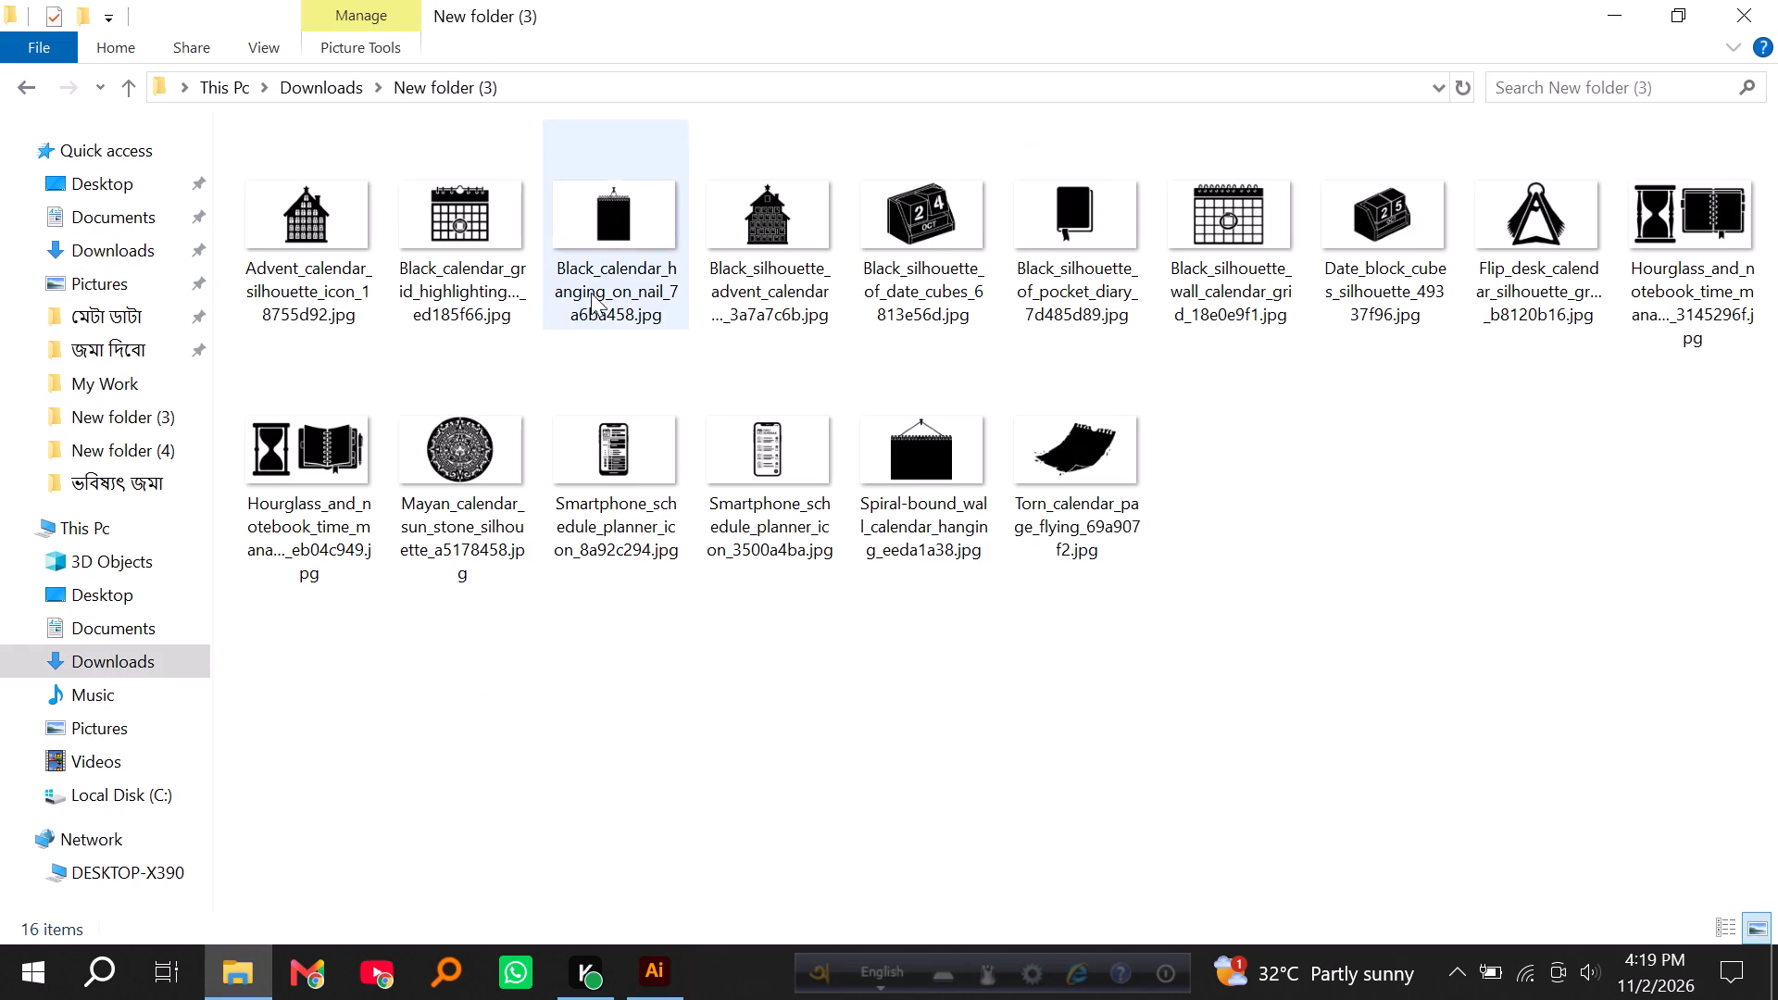
pyautogui.scroll(-1, 466, 367)
pyautogui.click(18, 63)
pyautogui.click(24, 83)
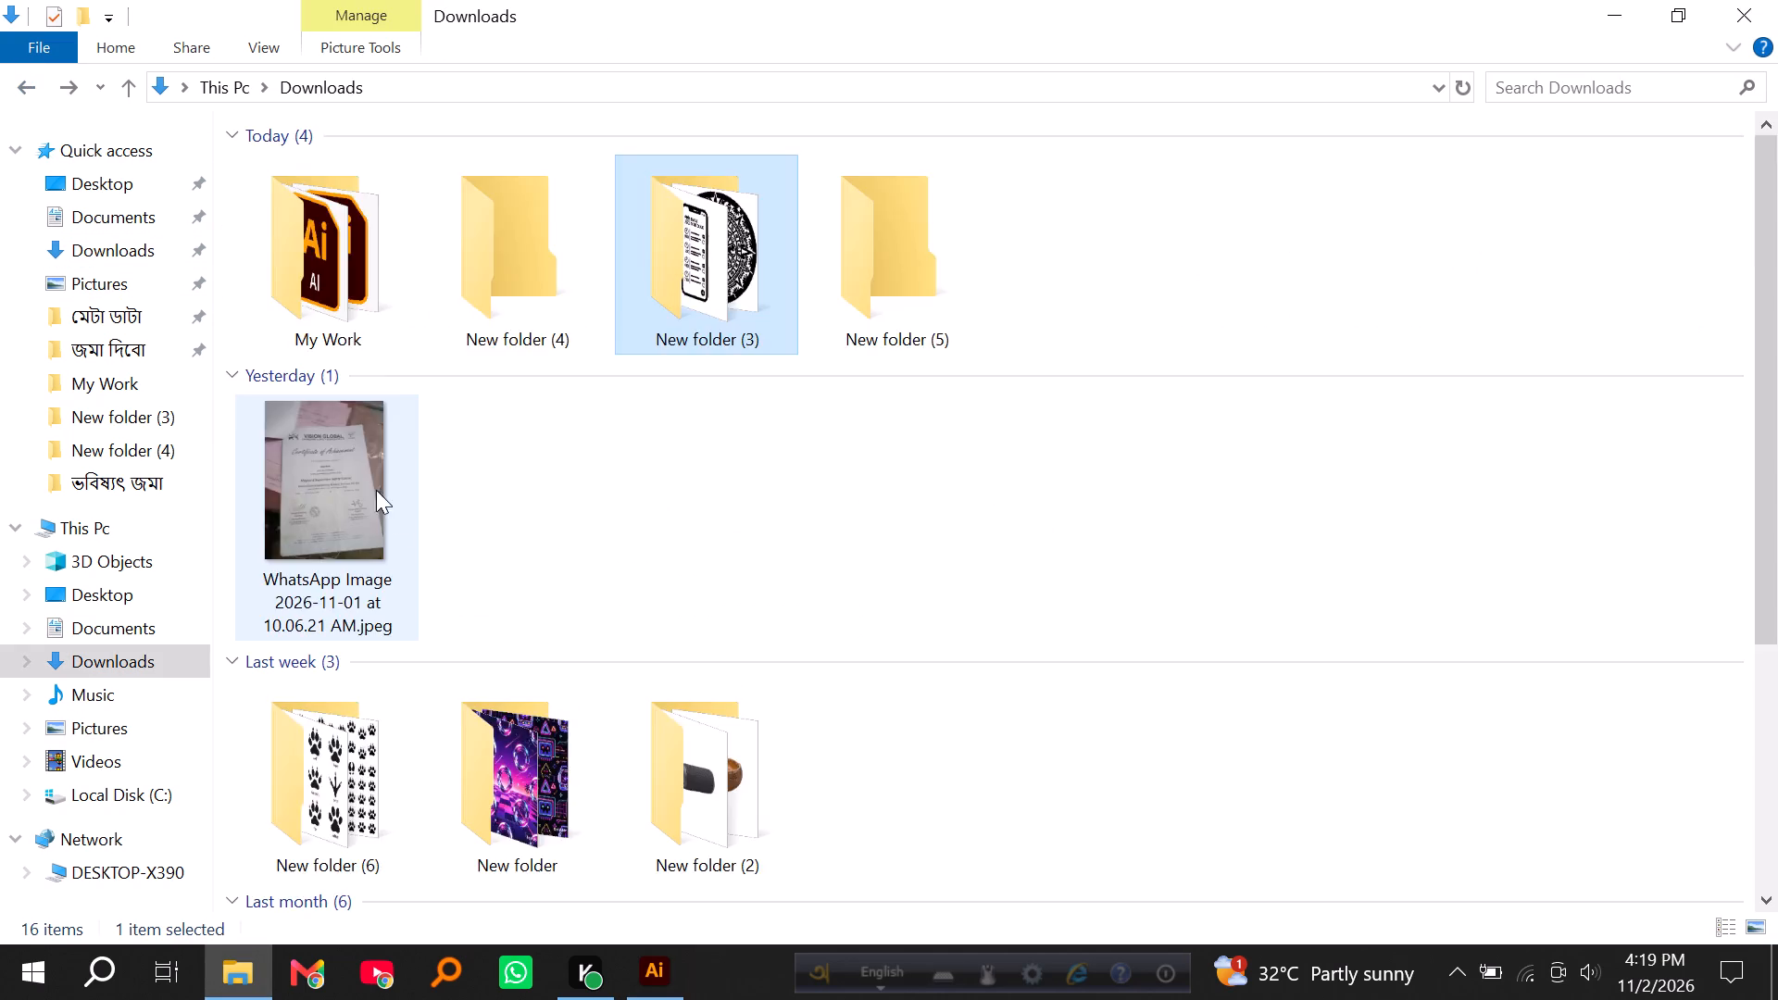
# Browse the images in New folder (6) in Downloads, preview the first Halloween symbols image, and return to the Downloads listing.
pyautogui.scroll(-1, 395, 516)
pyautogui.doubleClick(306, 532)
pyautogui.scroll(-6, 501, 500)
pyautogui.scroll(9, 607, 567)
pyautogui.click(10, 81)
pyautogui.scroll(4, 390, 524)
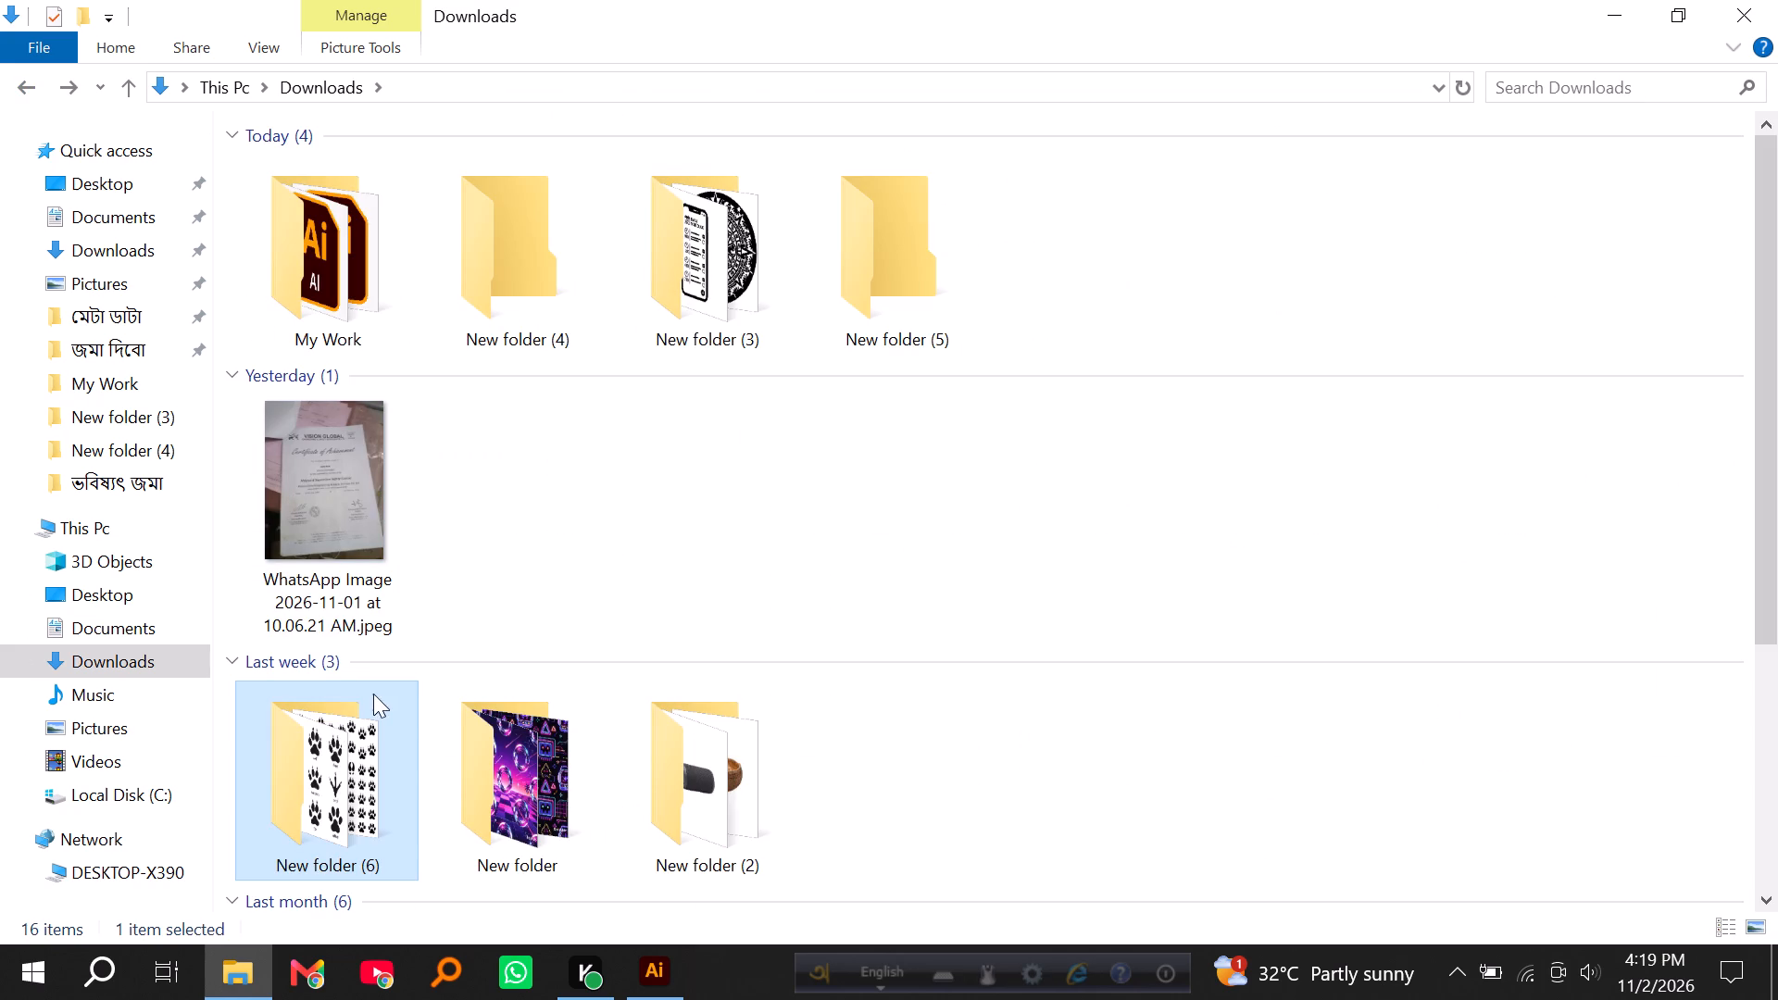
pyautogui.doubleClick(355, 733)
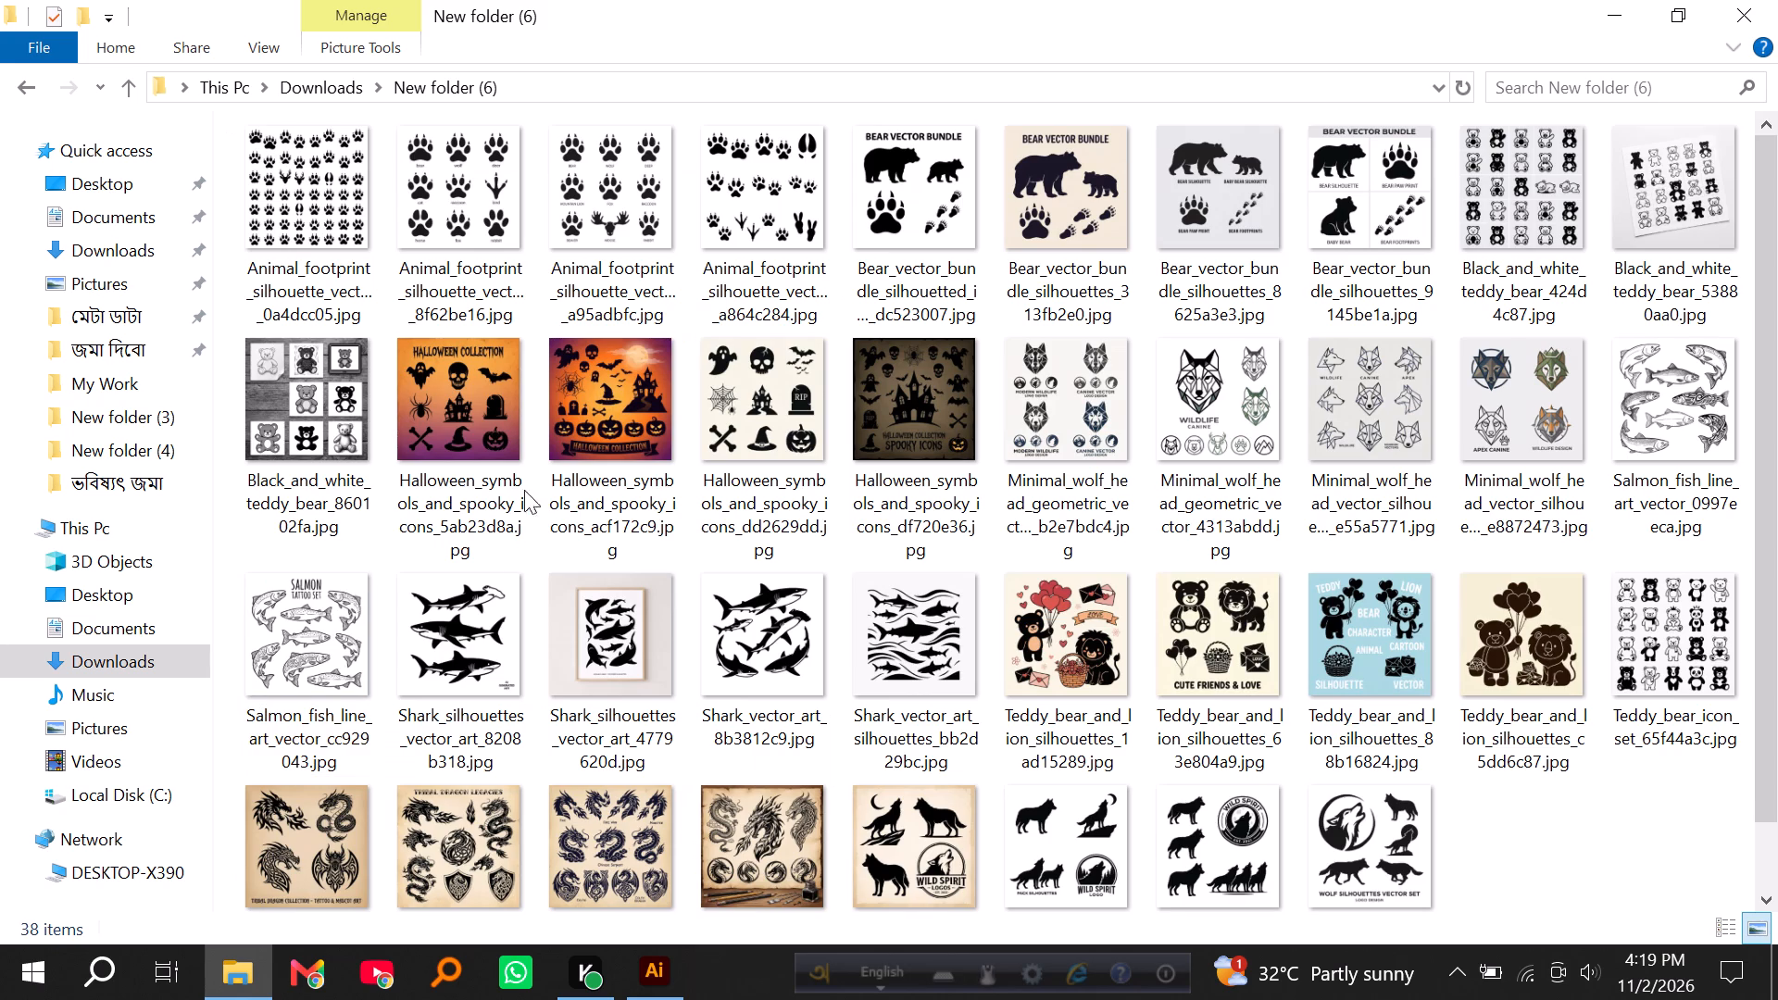
pyautogui.doubleClick(497, 472)
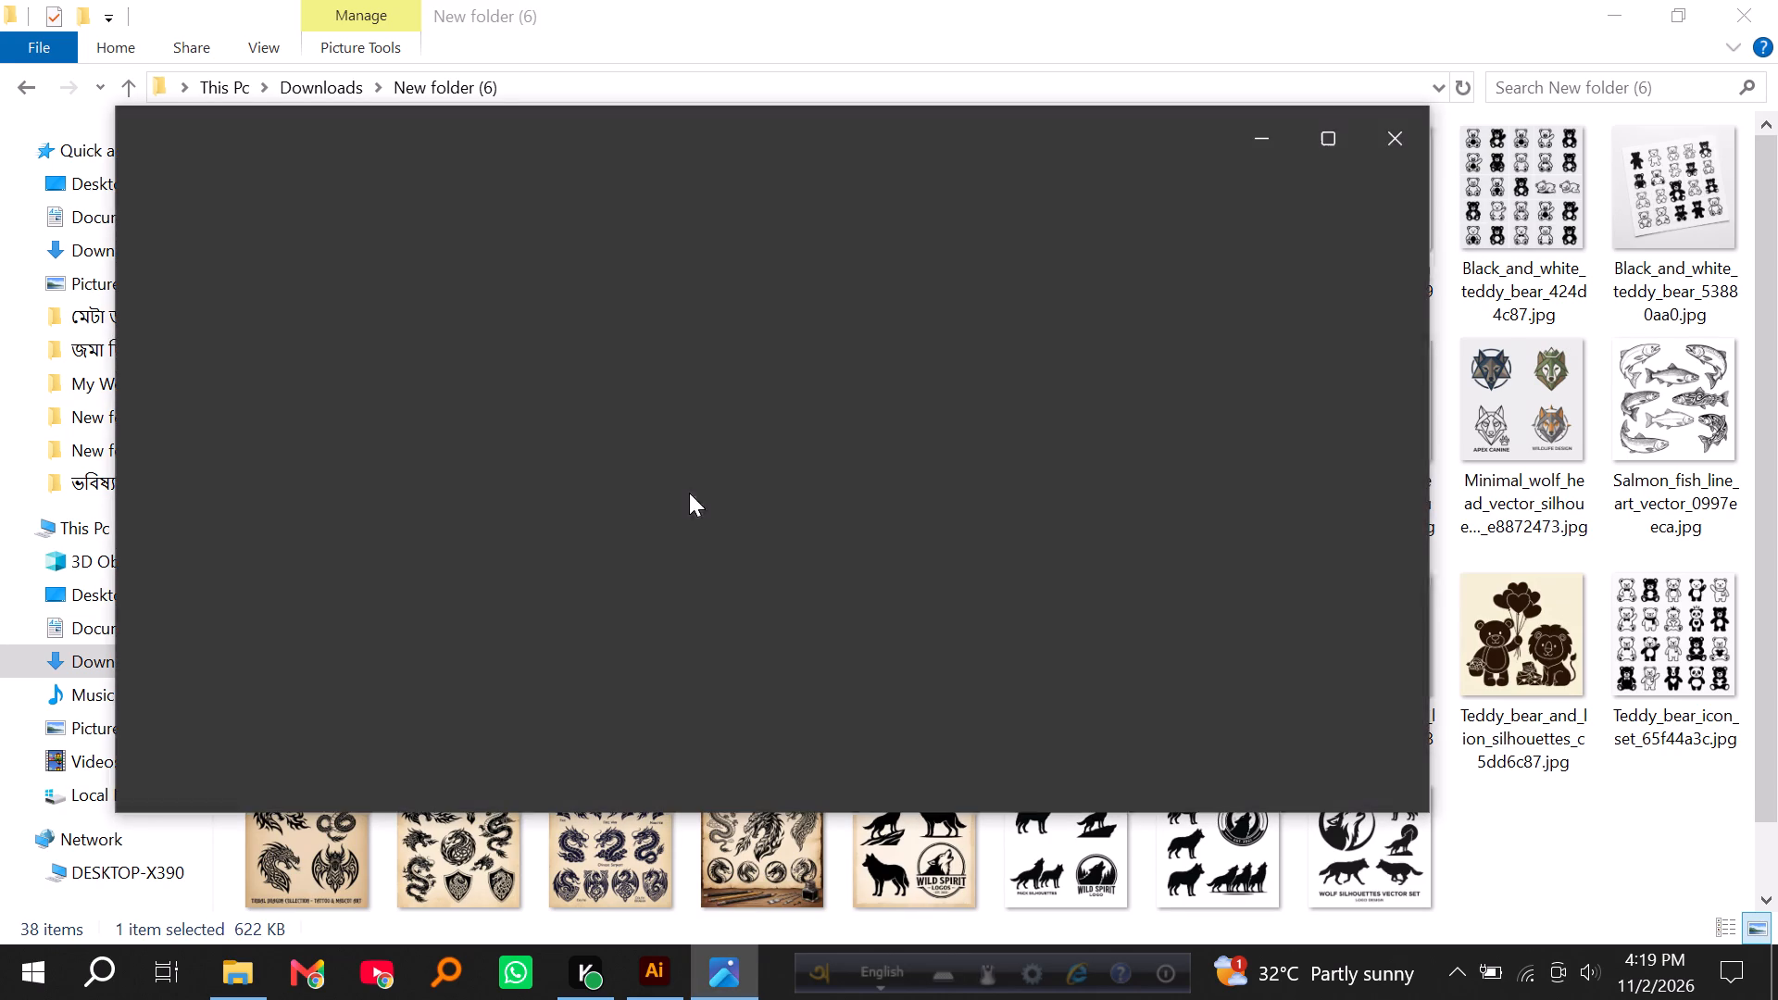
pyautogui.scroll(4, 769, 453)
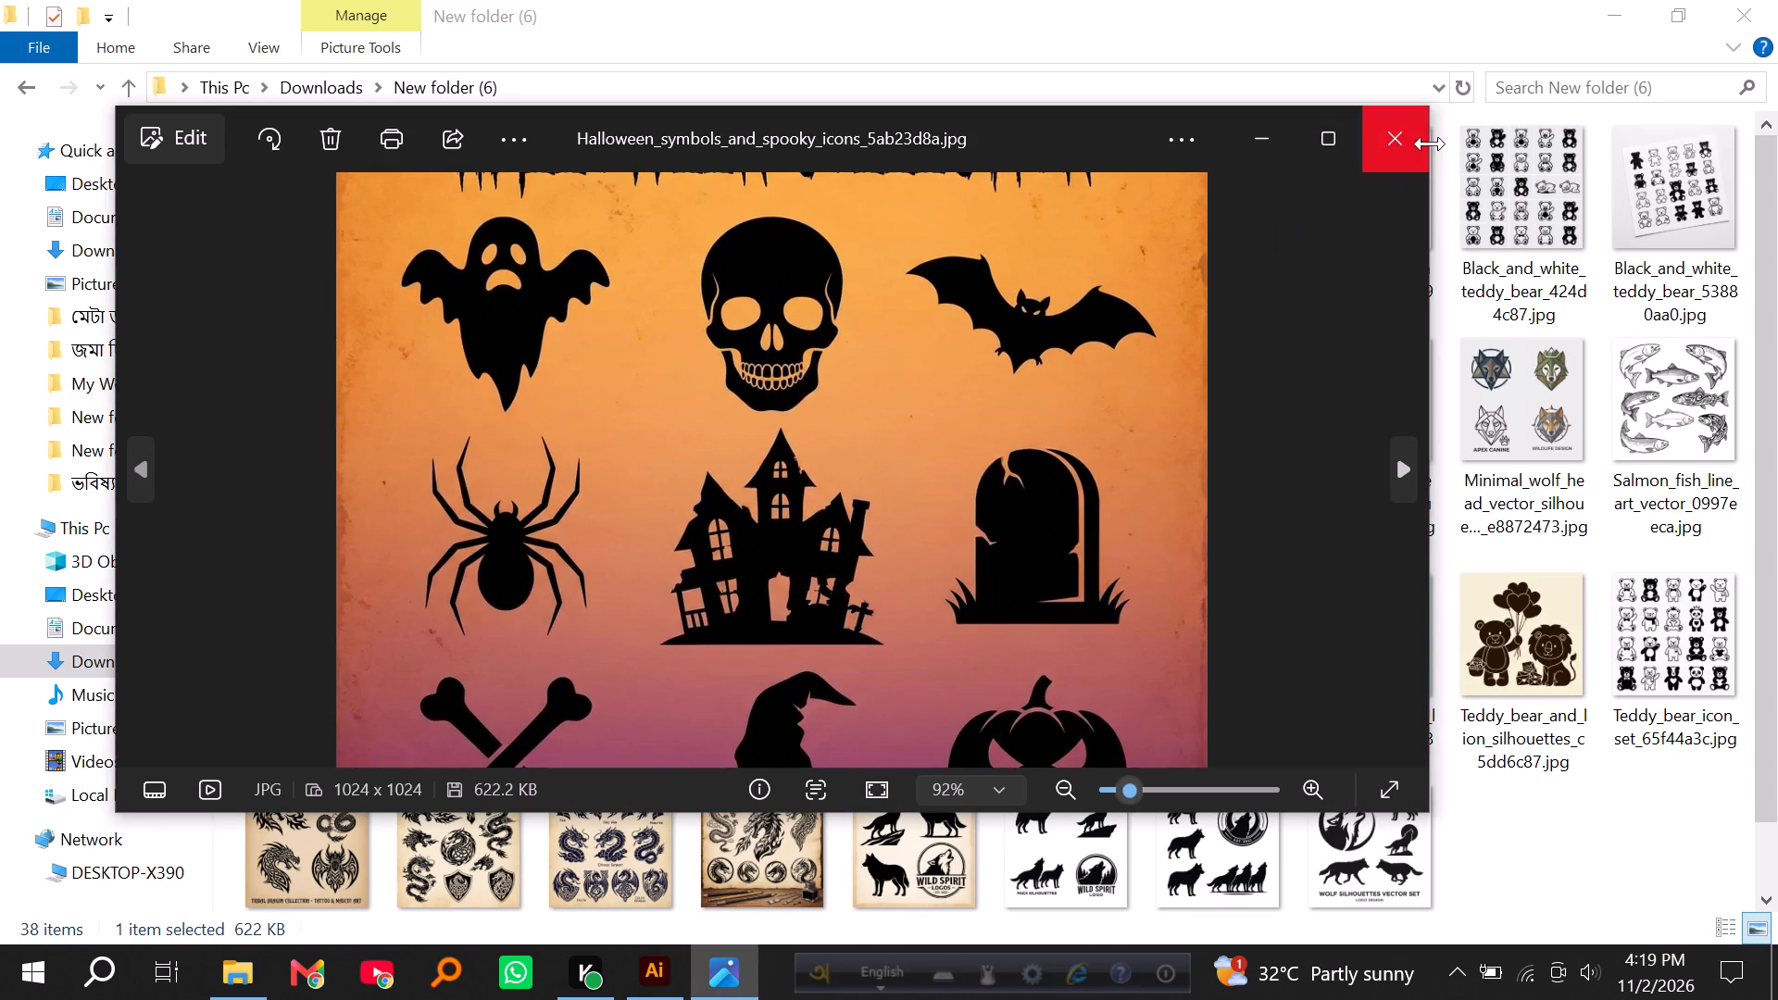
pyautogui.click(1418, 141)
pyautogui.click(23, 85)
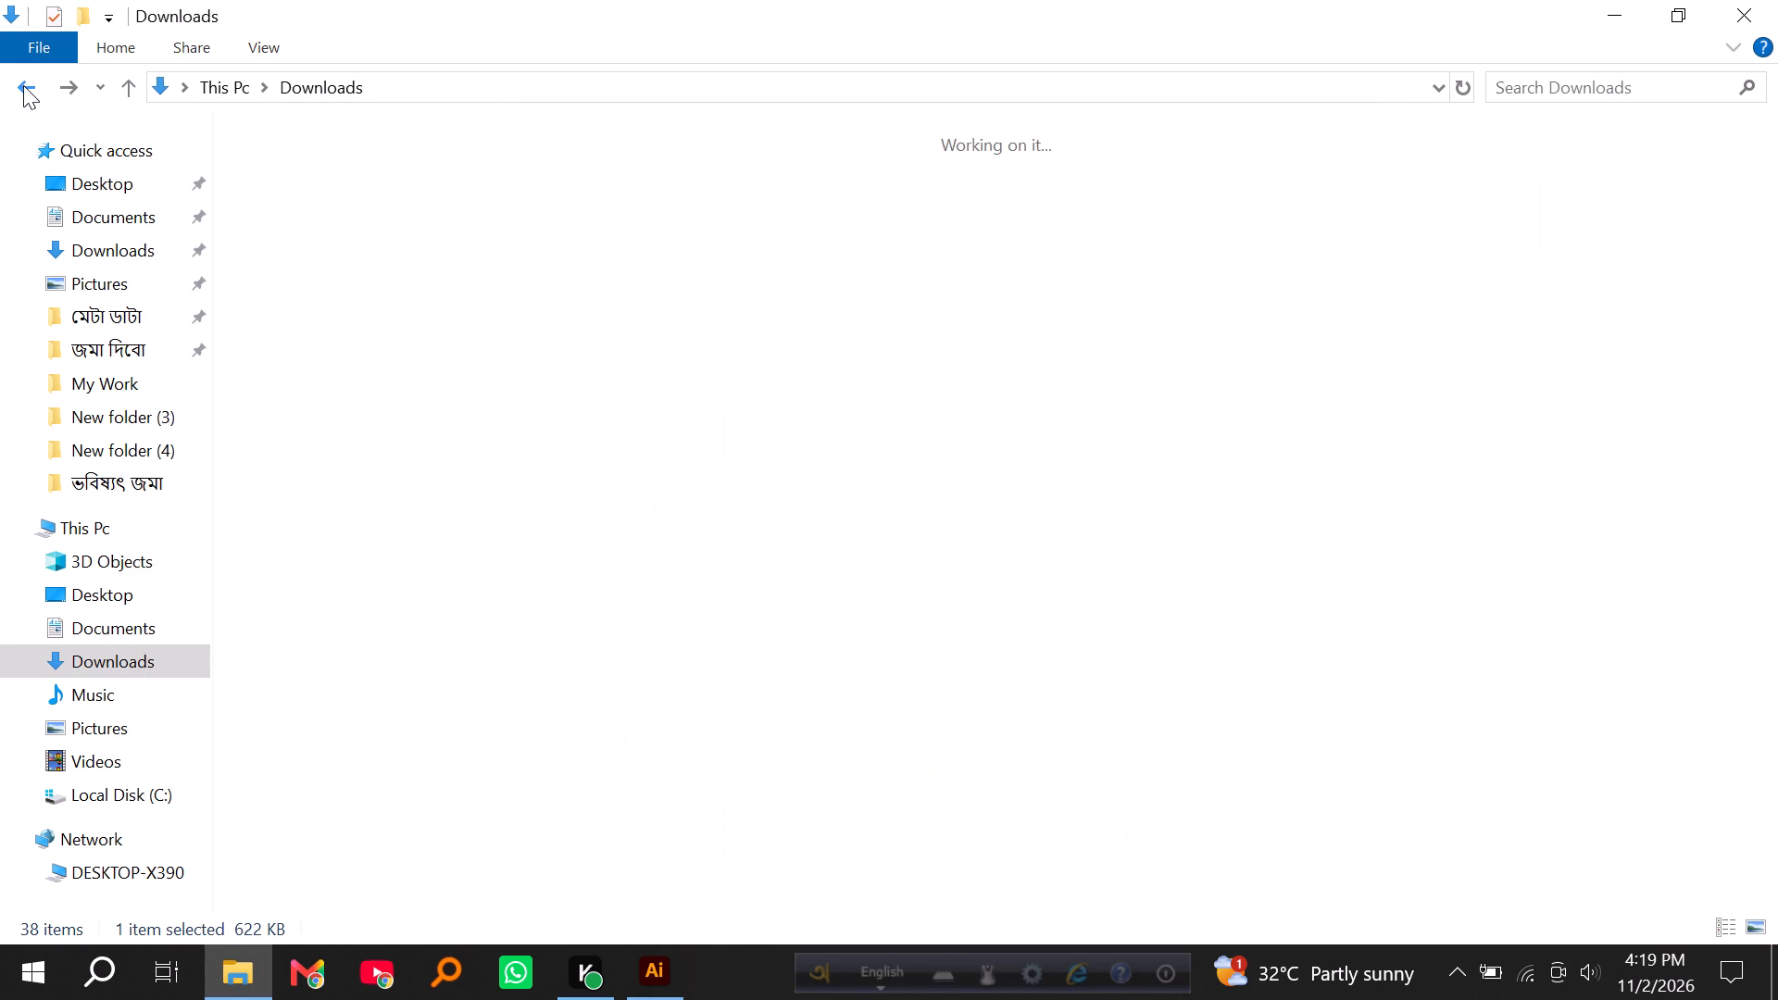
pyautogui.scroll(6, 457, 492)
pyautogui.scroll(-3, 458, 494)
pyautogui.scroll(7, 458, 494)
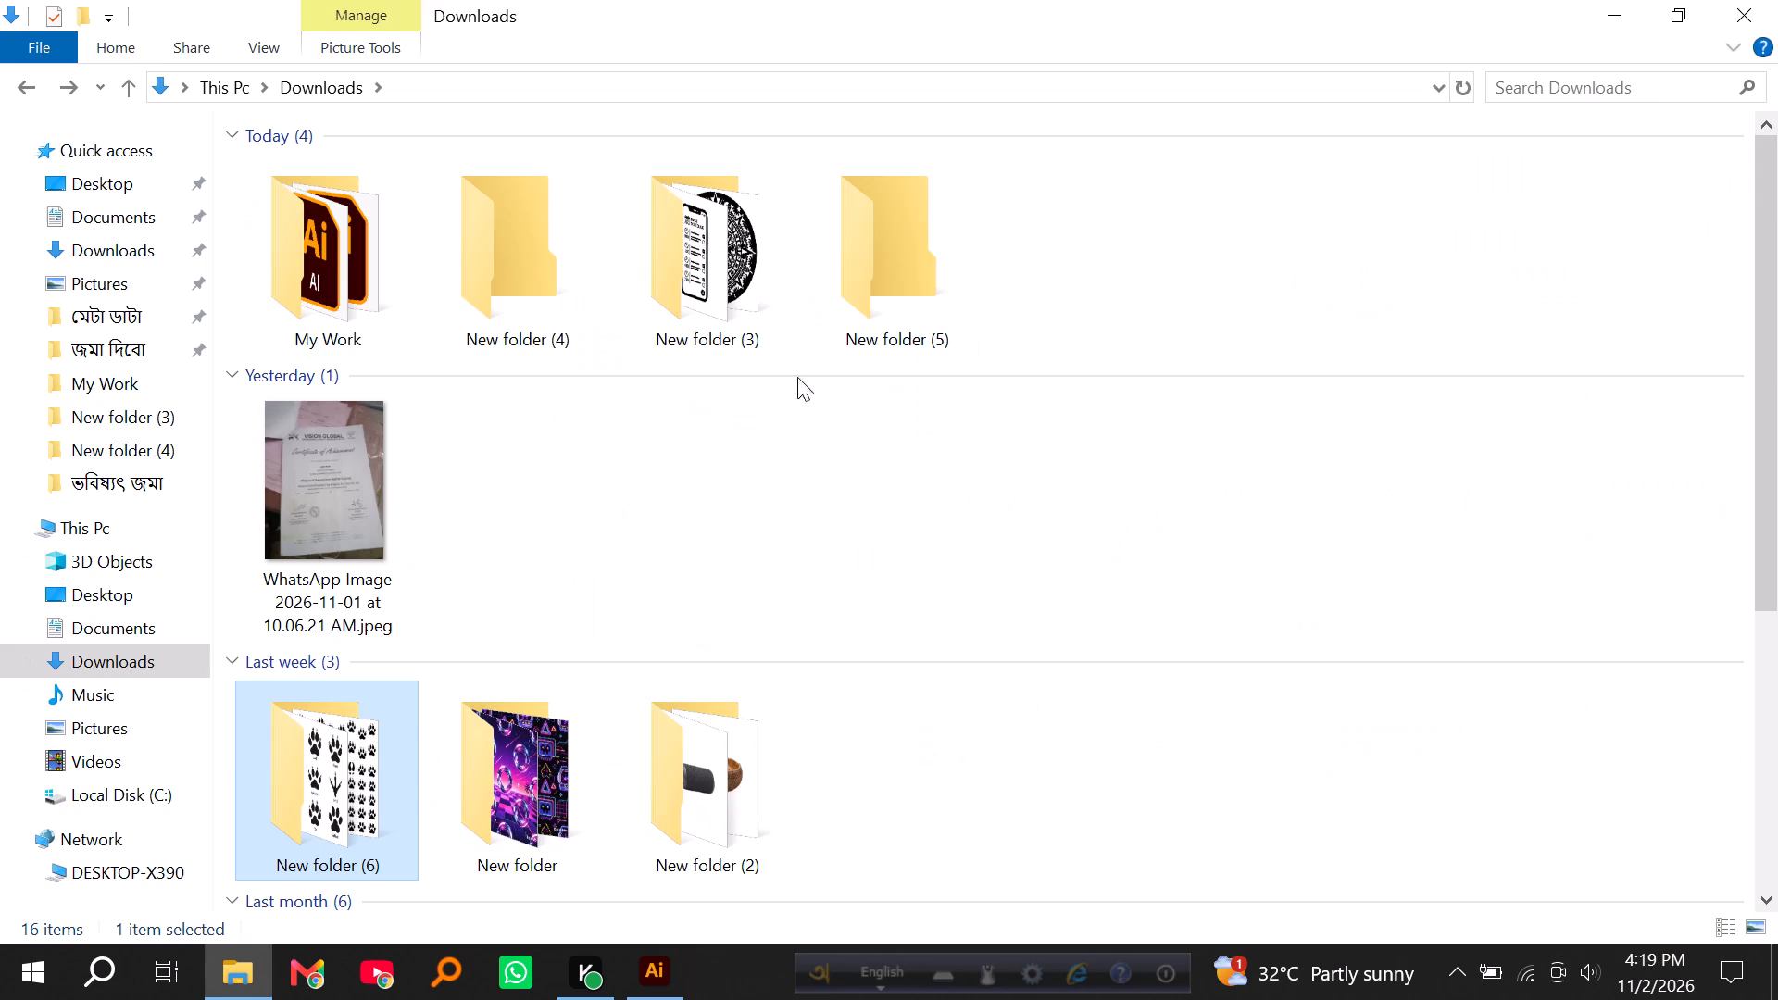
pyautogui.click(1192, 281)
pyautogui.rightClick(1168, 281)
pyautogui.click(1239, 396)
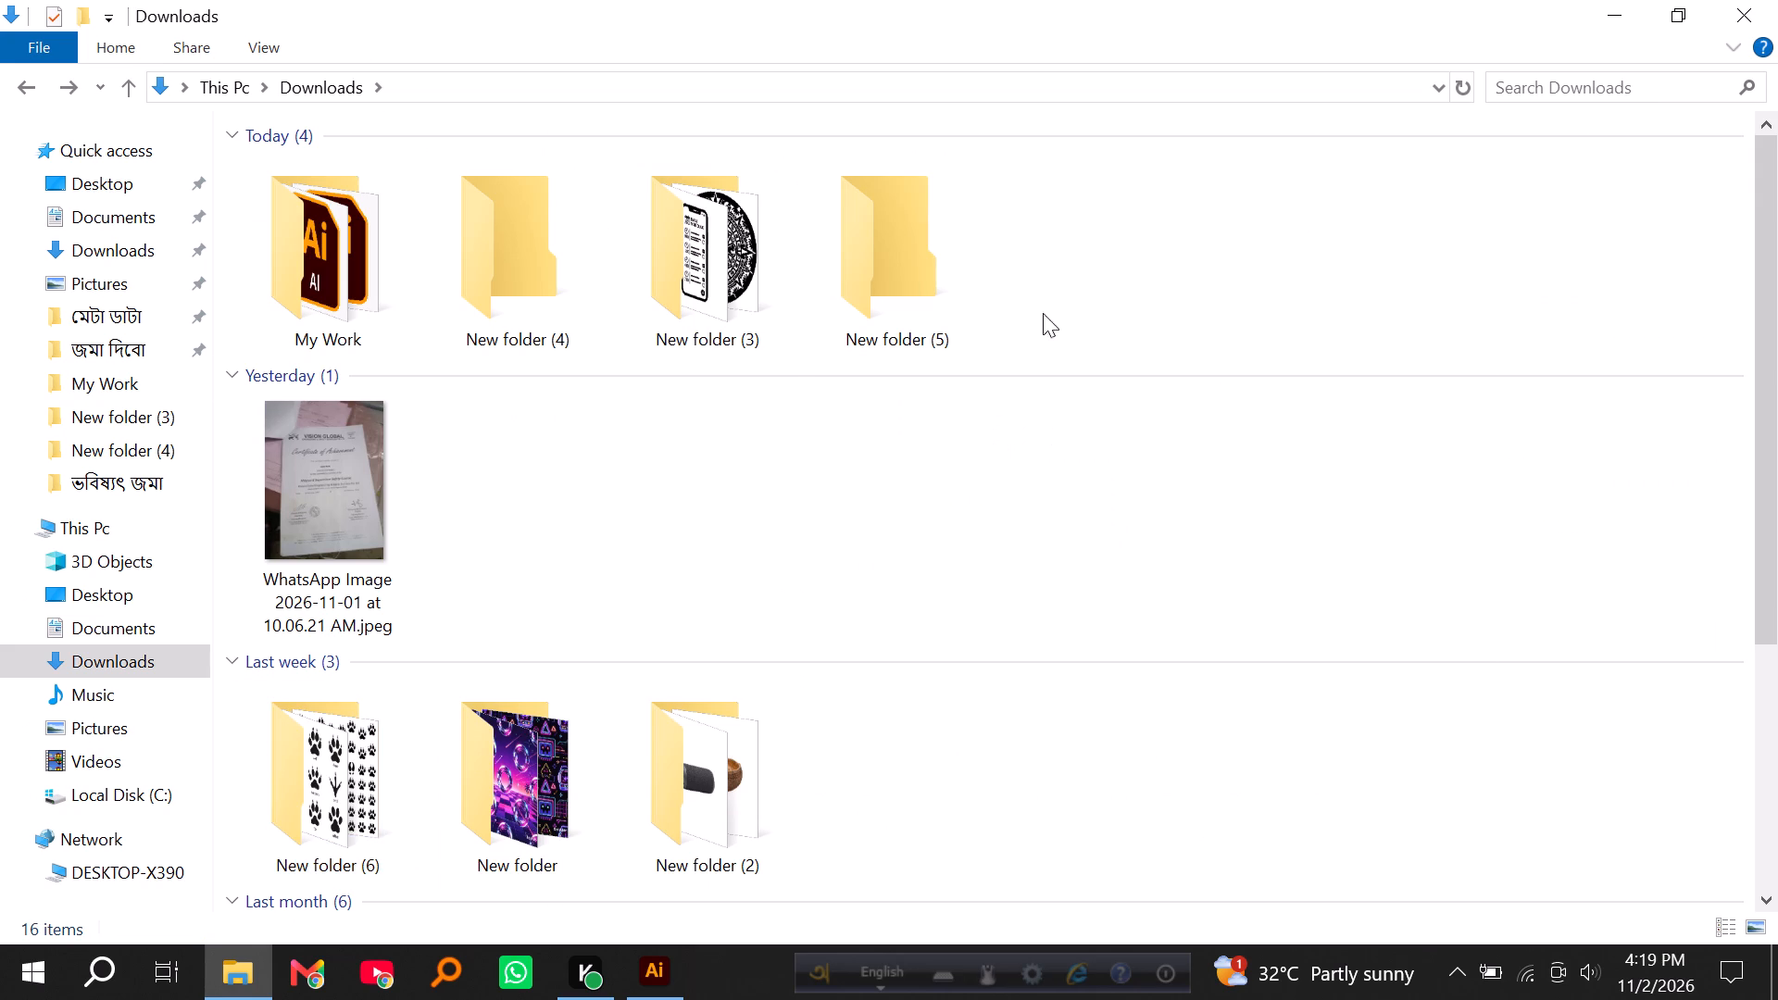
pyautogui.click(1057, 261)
# Switch to Illustrator, bring up the My Source File.AI document with its emptied artboard, and save it.
pyautogui.click(636, 969)
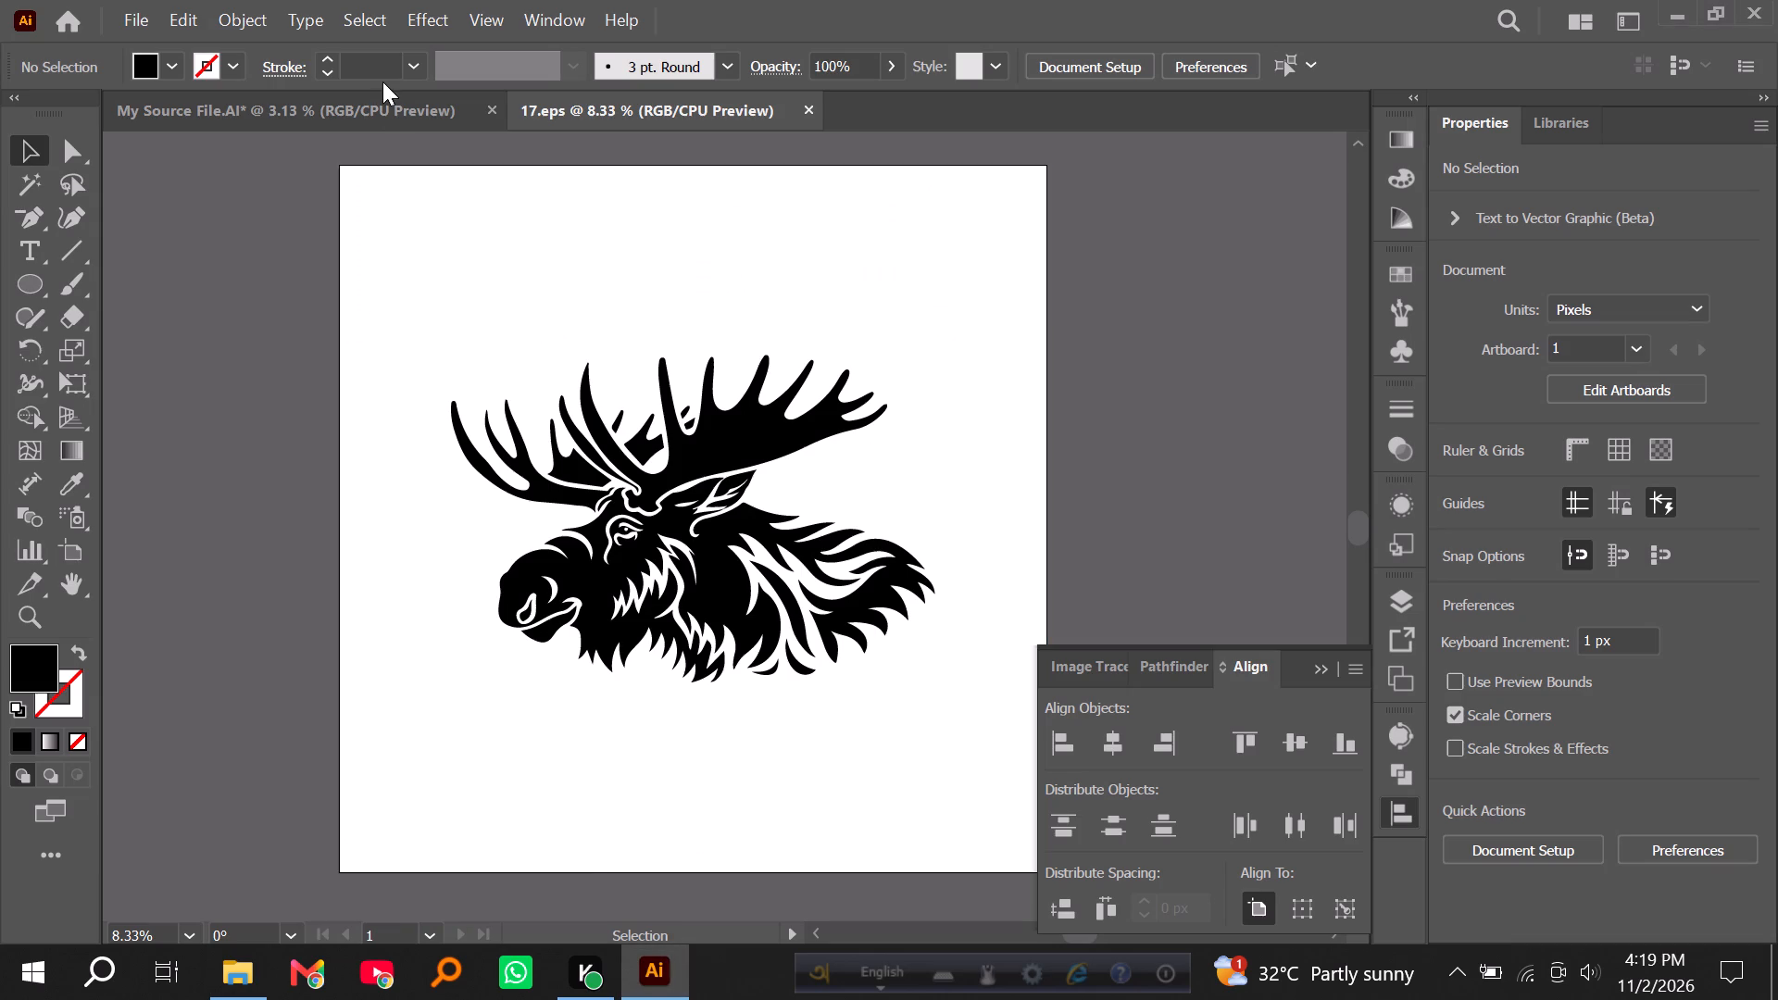
pyautogui.click(380, 109)
pyautogui.keyDown('alt'); pyautogui.scroll(-3, 535, 316); pyautogui.keyUp('alt')
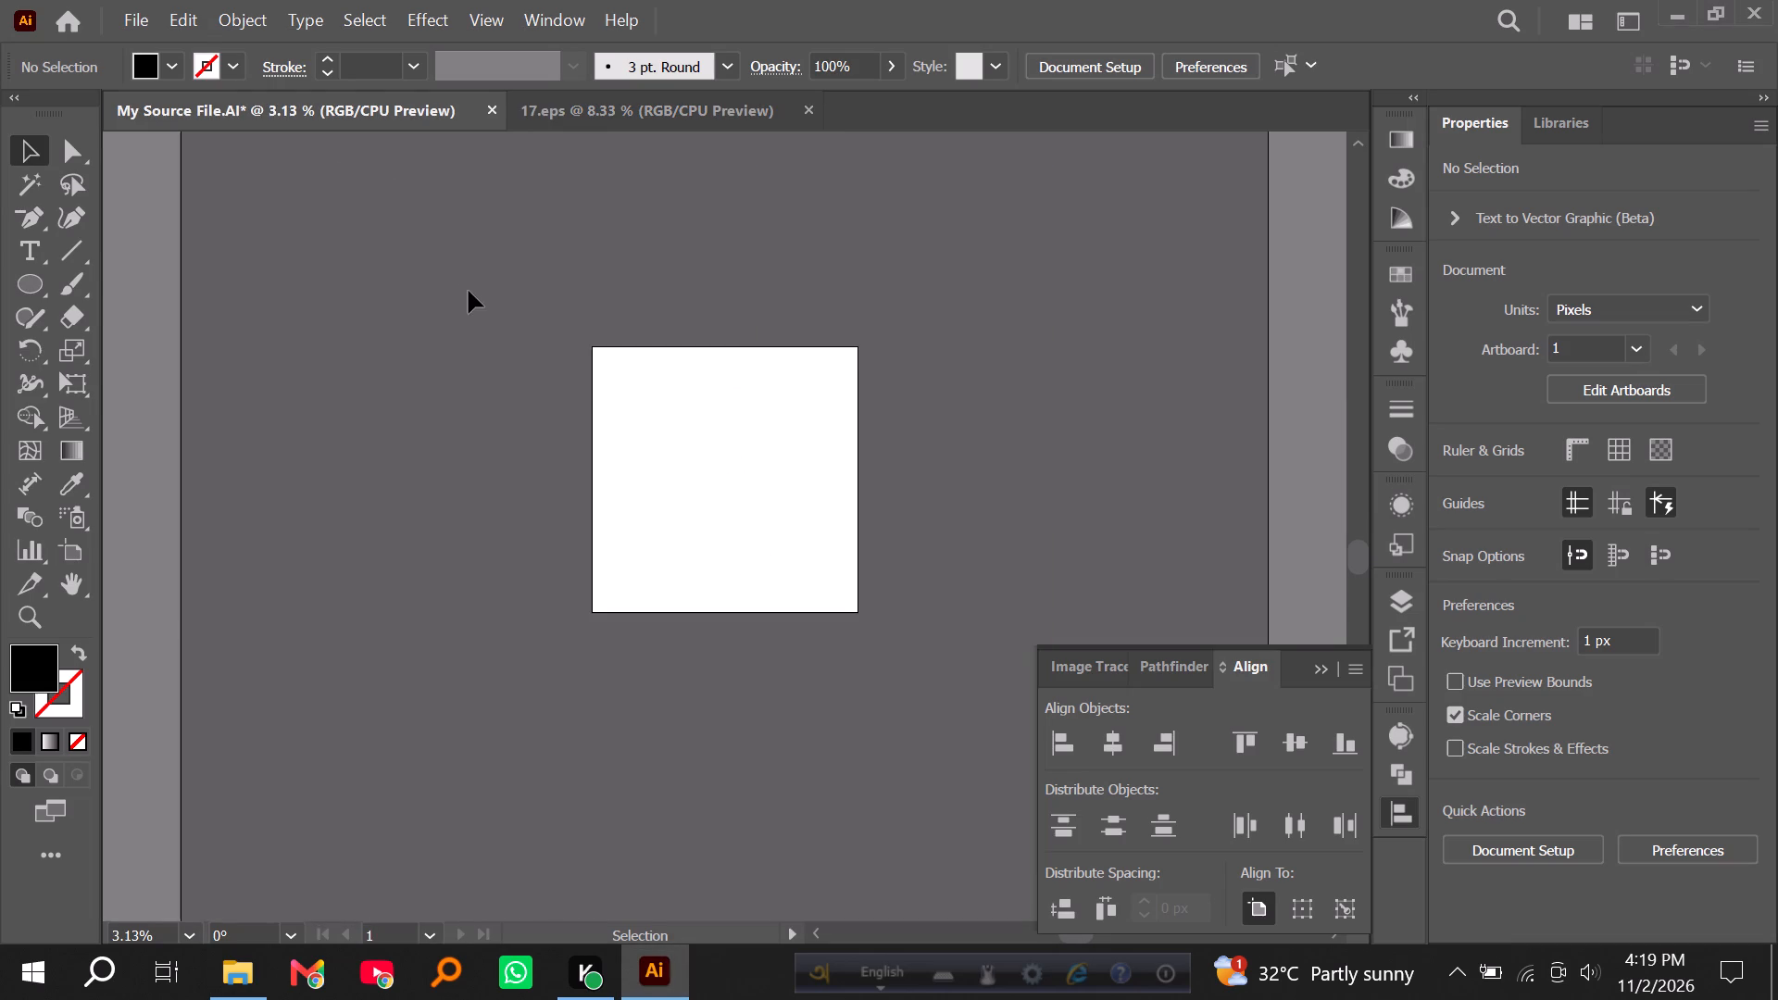
pyautogui.scroll(3, 470, 298)
pyautogui.scroll(-2, 479, 313)
pyautogui.keyDown('alt'); pyautogui.moveTo(473, 301); pyautogui.dragTo(847, 661); pyautogui.keyUp('alt')
pyautogui.click(787, 545)
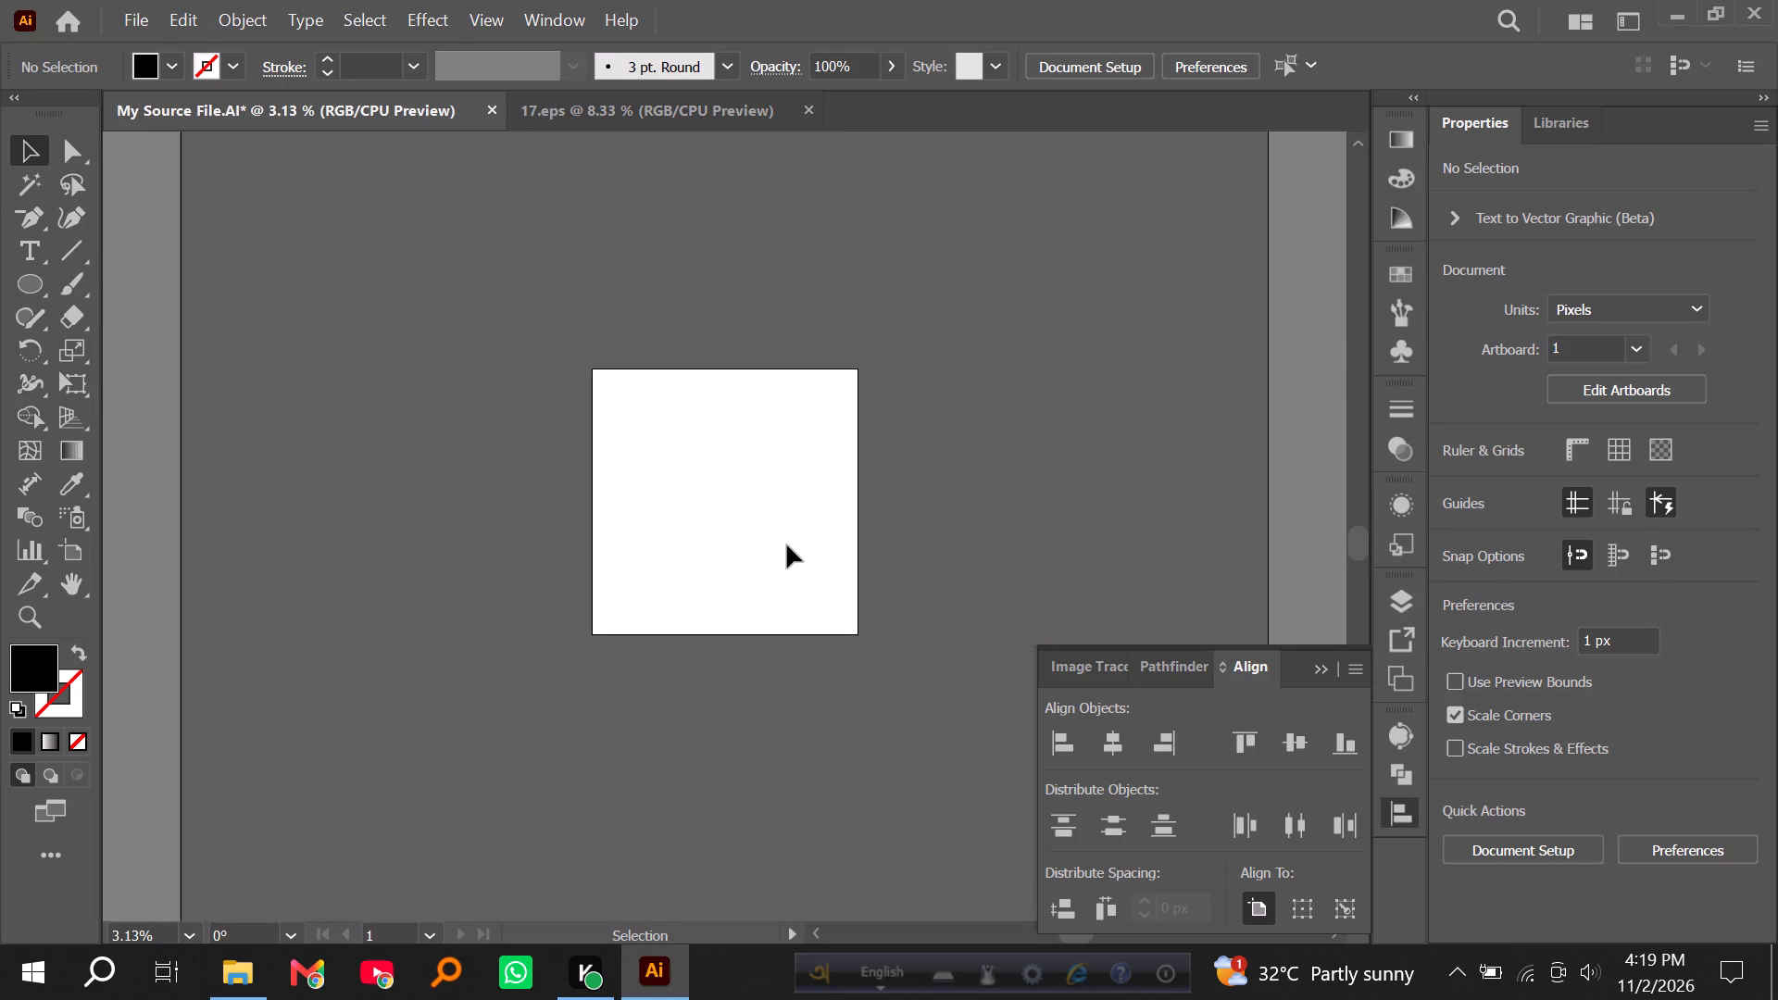
pyautogui.hotkey('ctrl', 's')
pyautogui.keyDown('alt'); pyautogui.scroll(1, 863, 494); pyautogui.keyUp('alt')
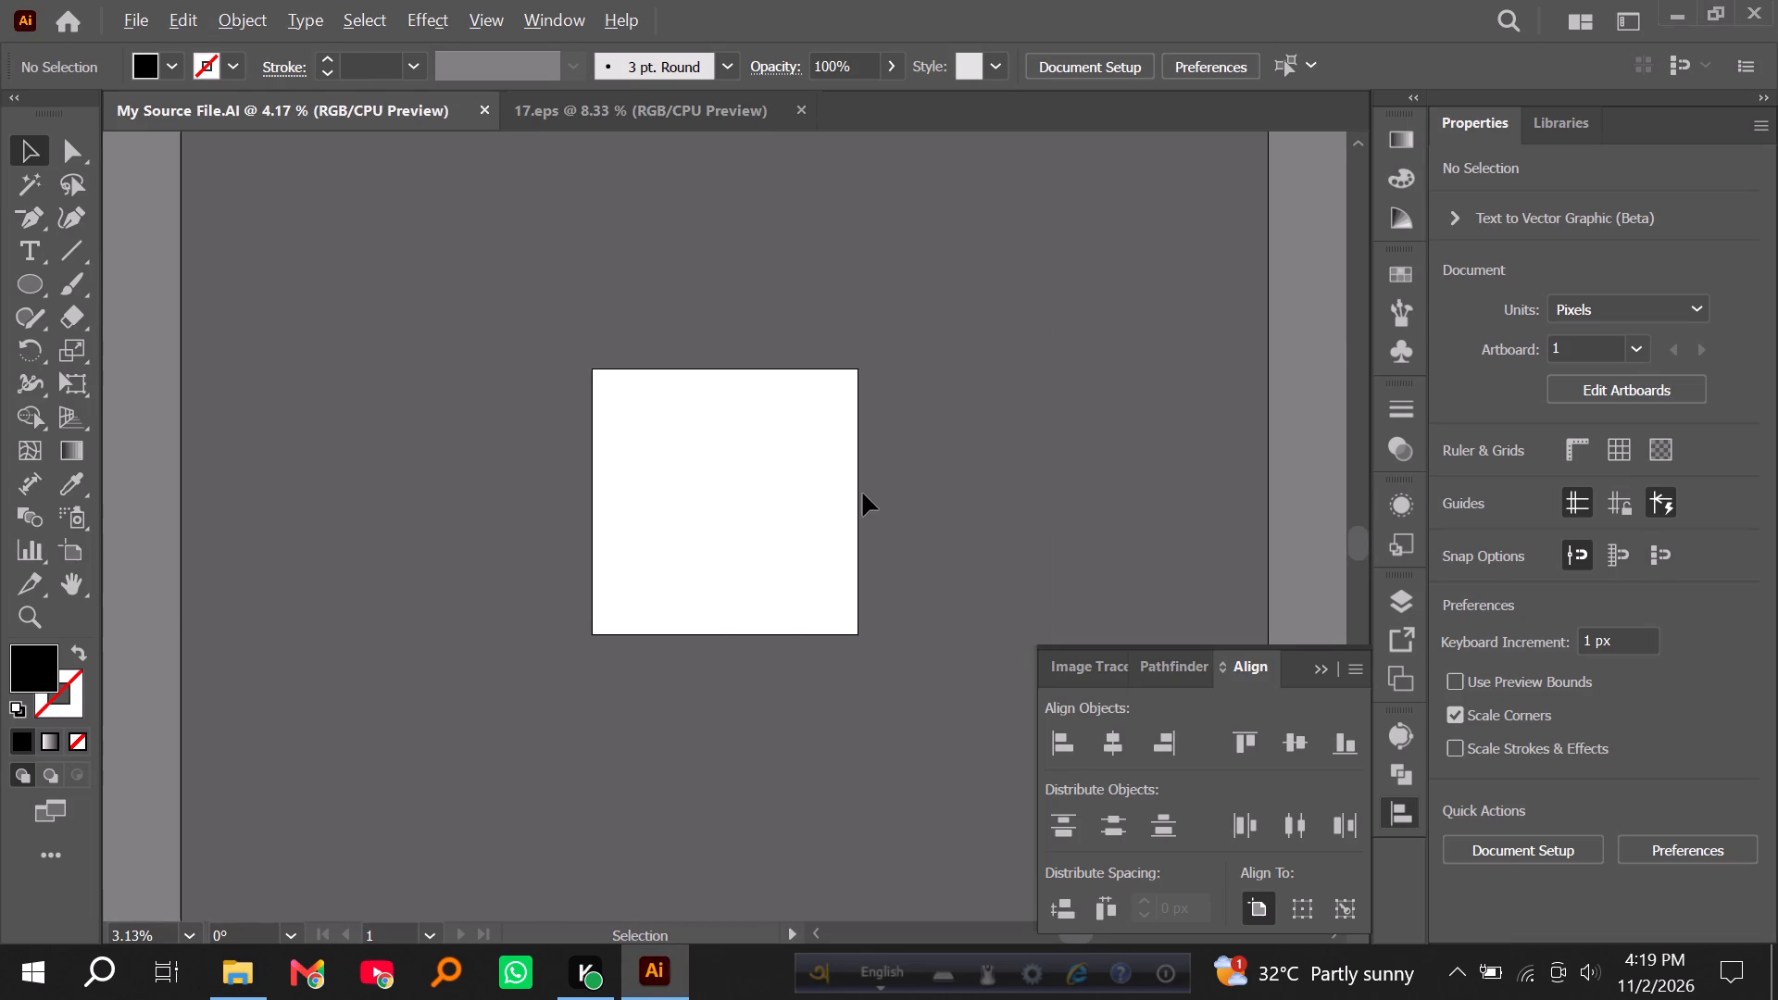
pyautogui.keyDown('alt'); pyautogui.scroll(1, 863, 494); pyautogui.keyUp('alt')
# Close Illustrator and the File Explorer window showing Downloads.
pyautogui.click(1763, 13)
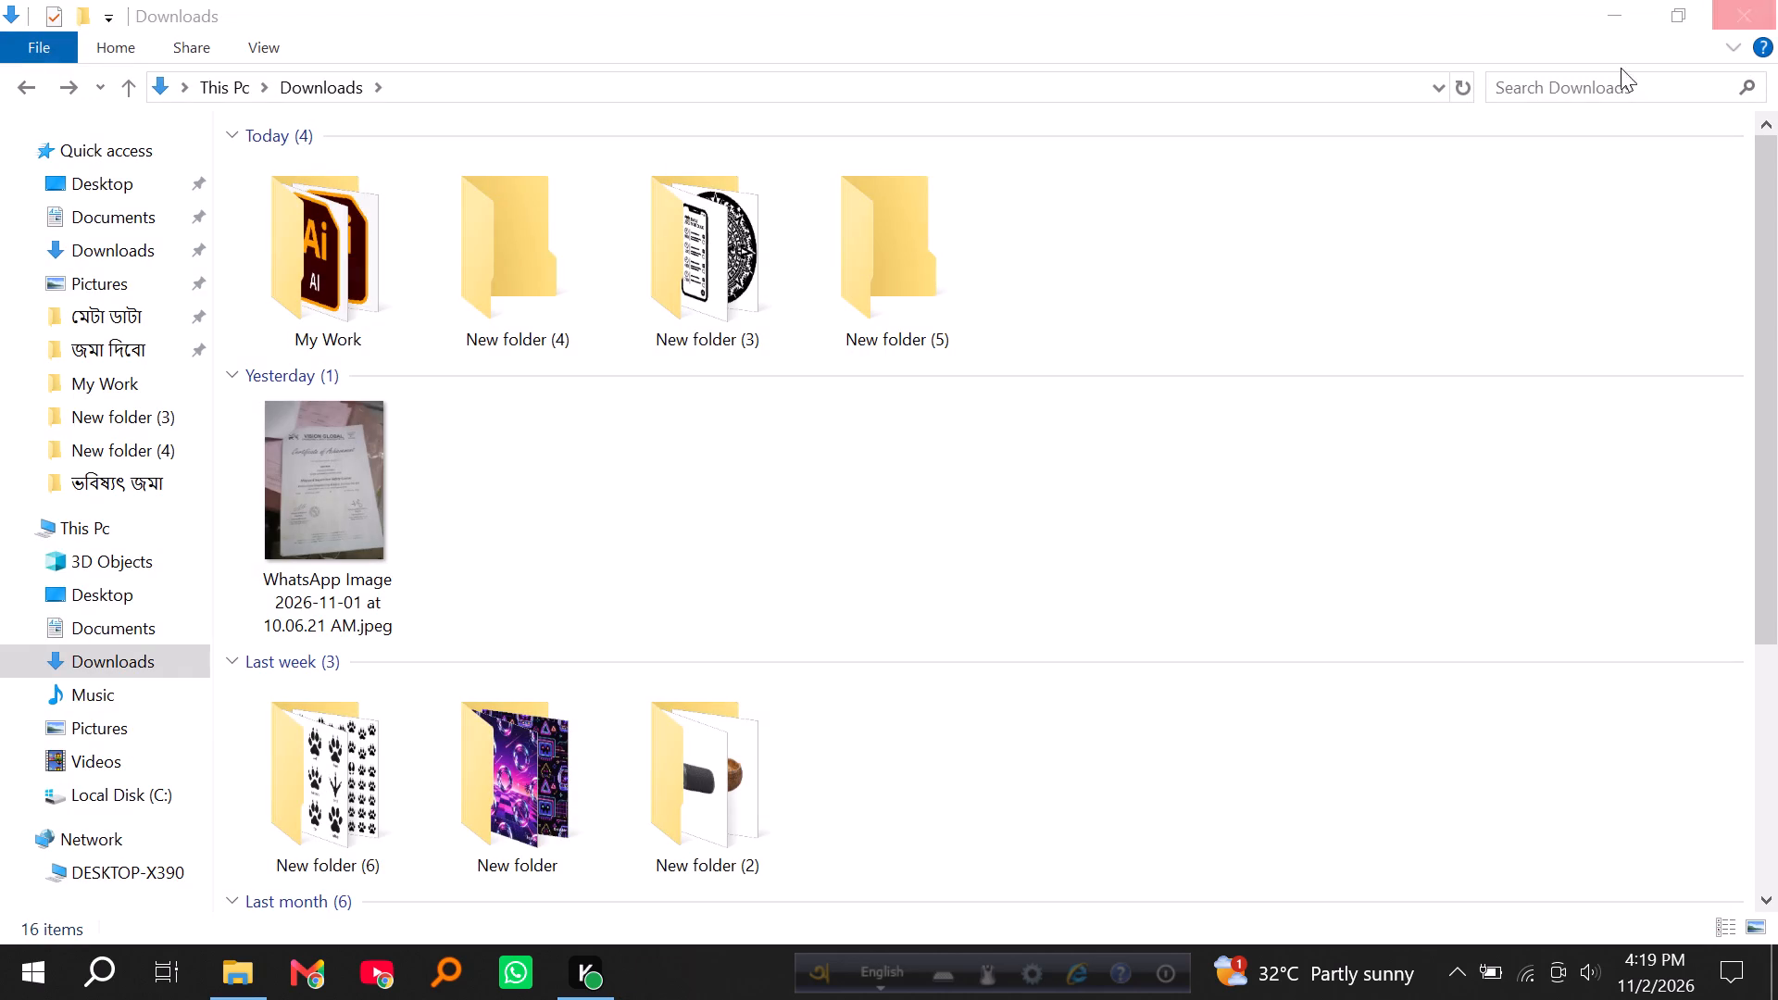
pyautogui.click(1755, 3)
# Empty the Recycle Bin on the desktop, permanently deleting all its items.
pyautogui.moveTo(109, 169); pyautogui.dragTo(76, 165, button='right')
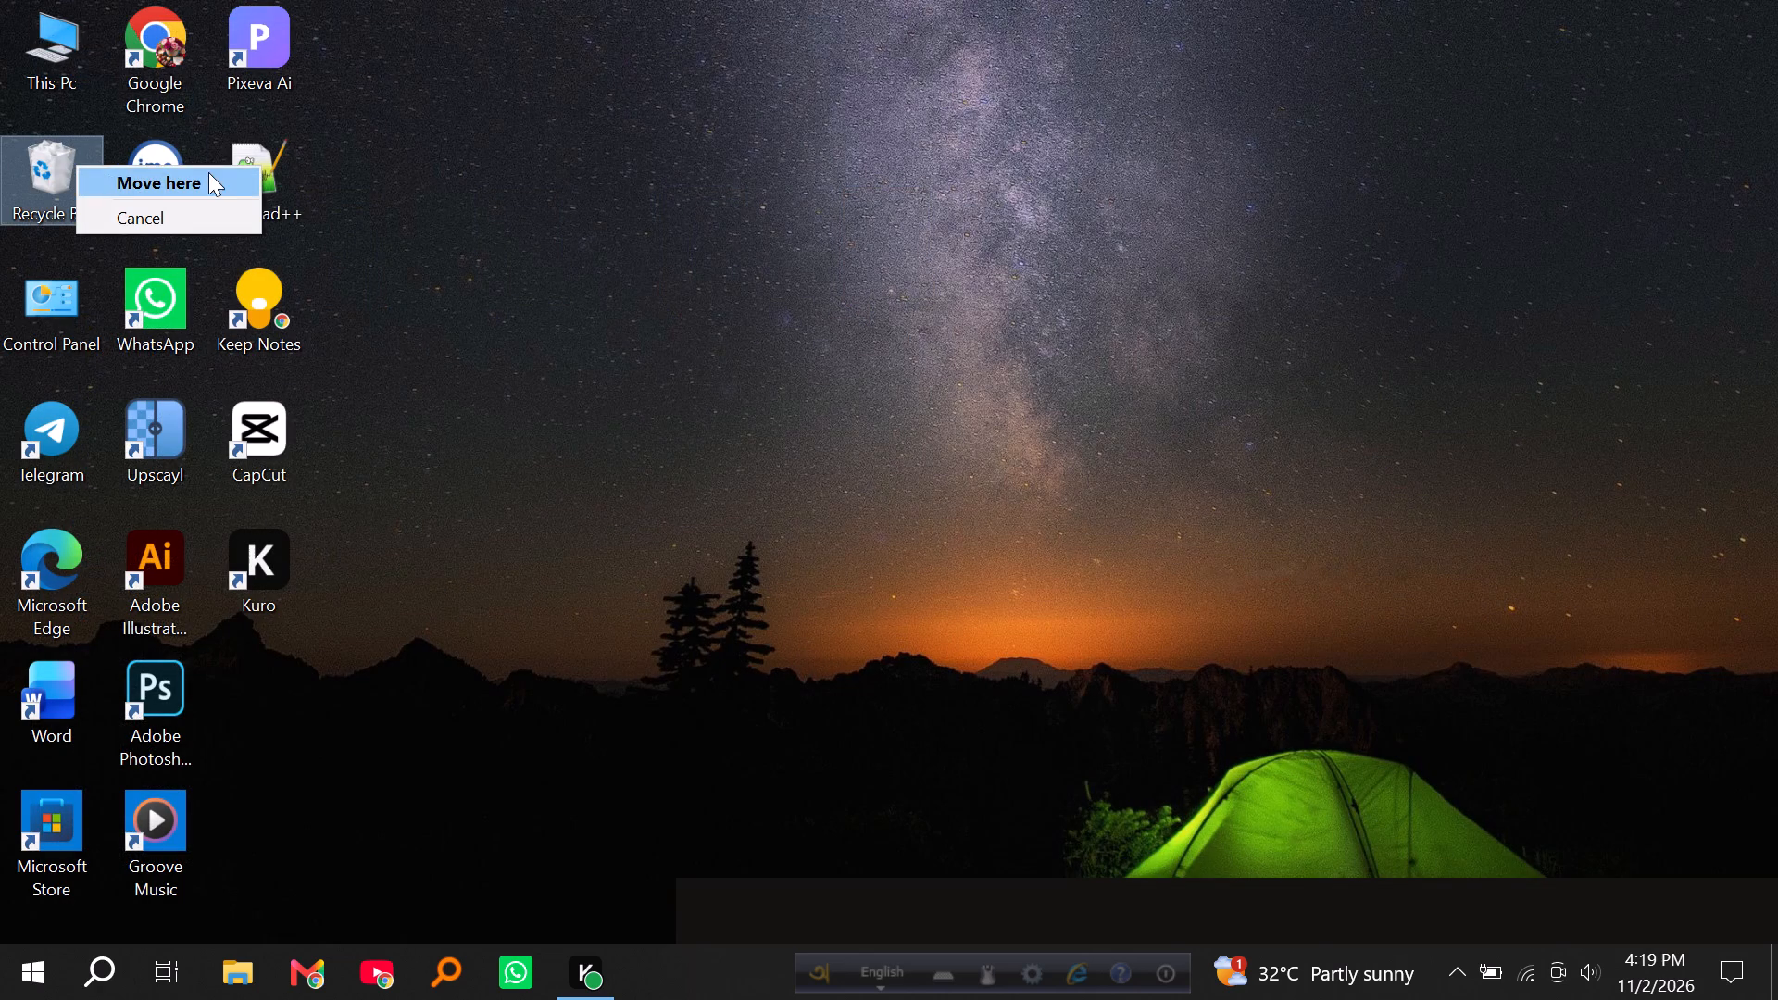
pyautogui.click(343, 184)
pyautogui.rightClick(343, 184)
pyautogui.click(396, 258)
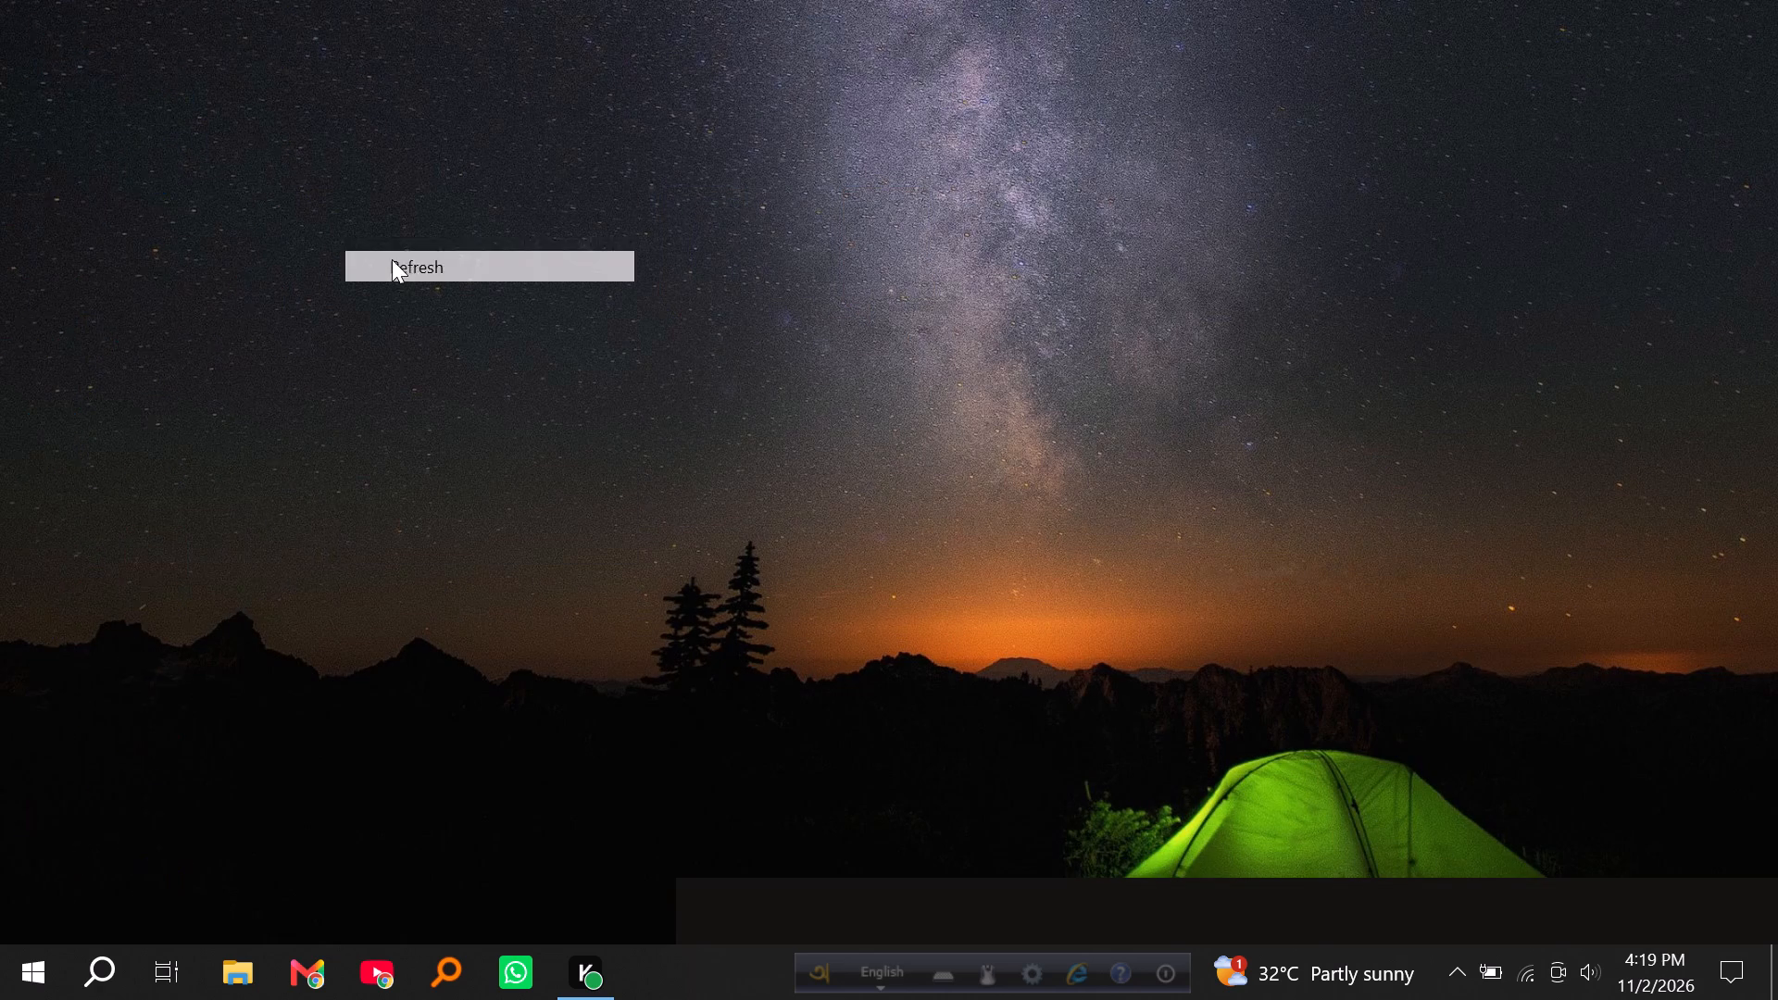
pyautogui.rightClick(31, 178)
pyautogui.click(136, 233)
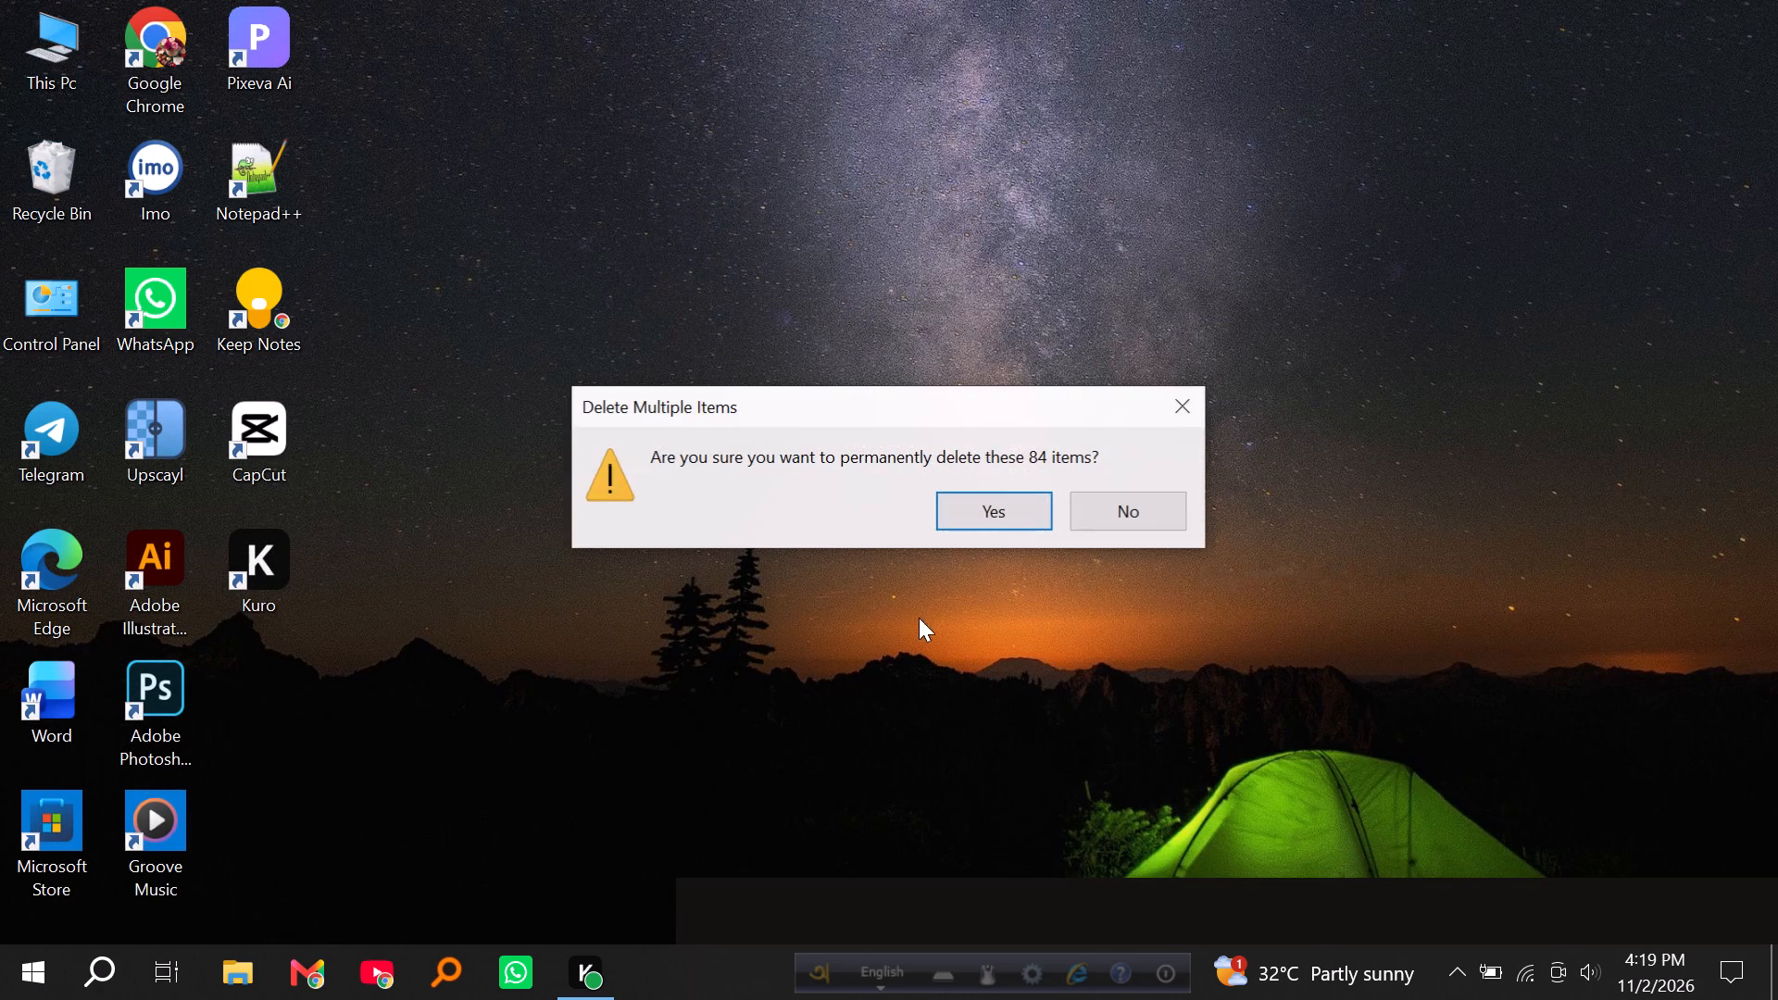
pyautogui.click(962, 519)
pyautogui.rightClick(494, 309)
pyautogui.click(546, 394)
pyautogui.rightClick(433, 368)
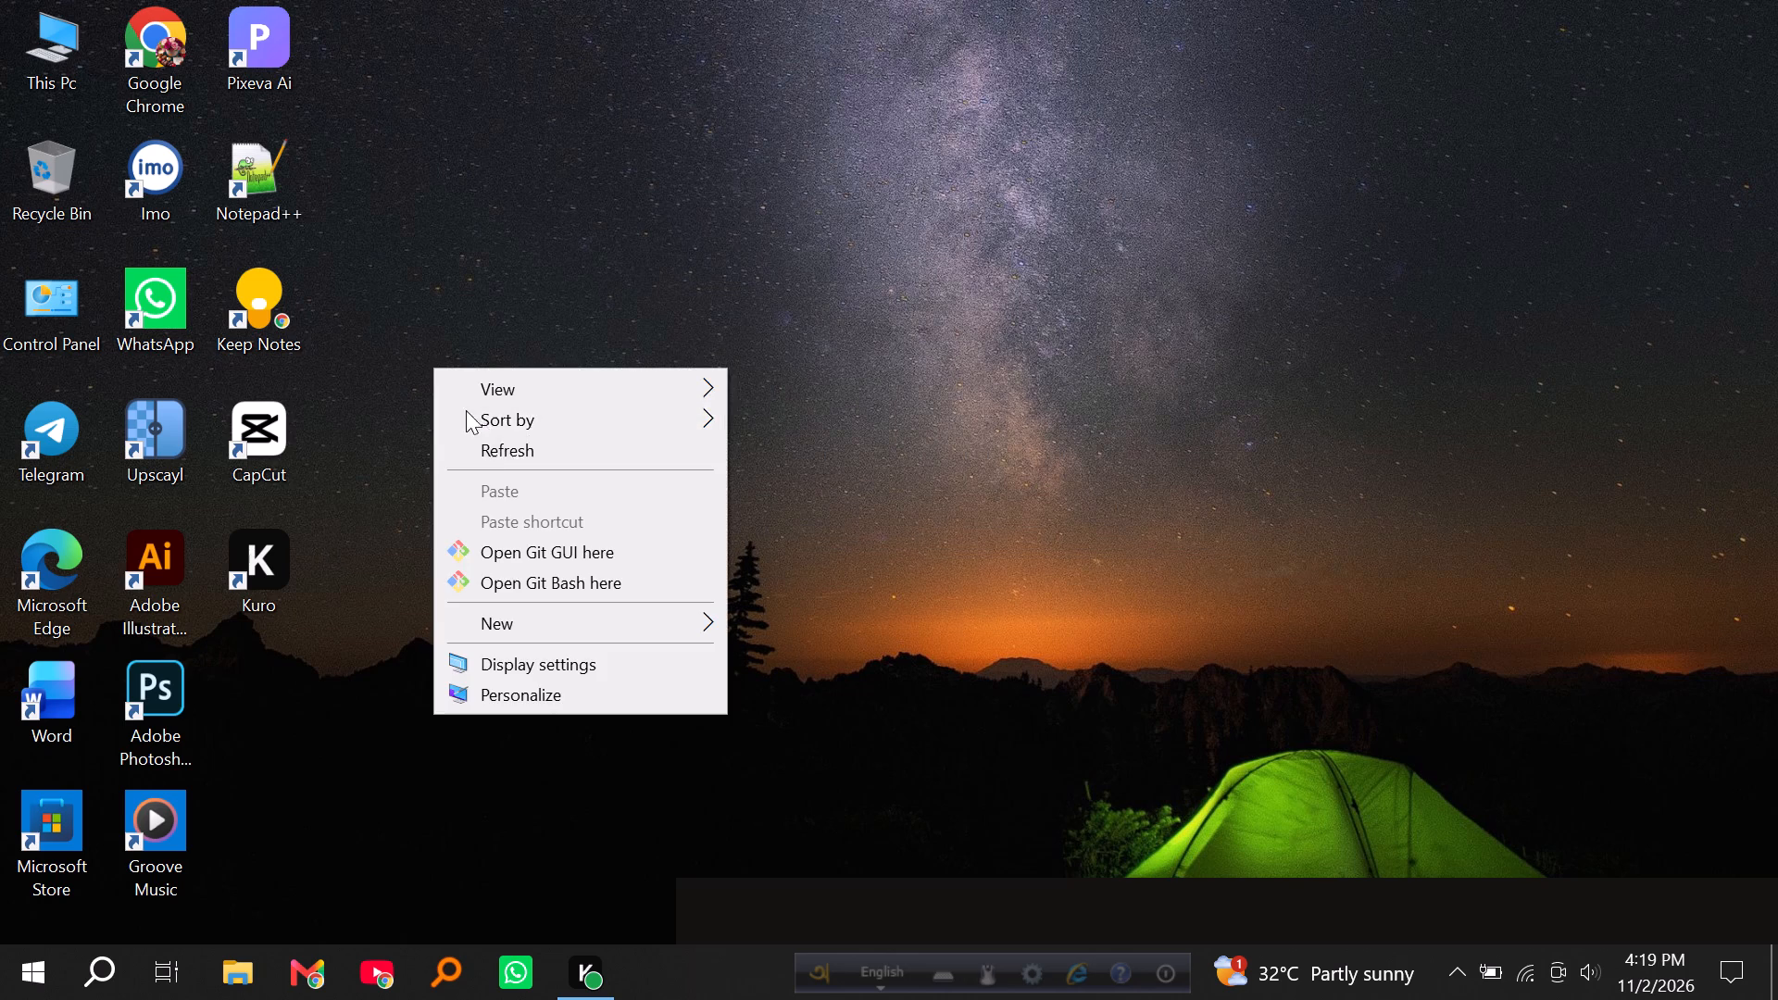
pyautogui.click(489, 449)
# Run temp to open the Windows Temp folder and delete all its contents, skipping the log file in use.
pyautogui.press('super+r')
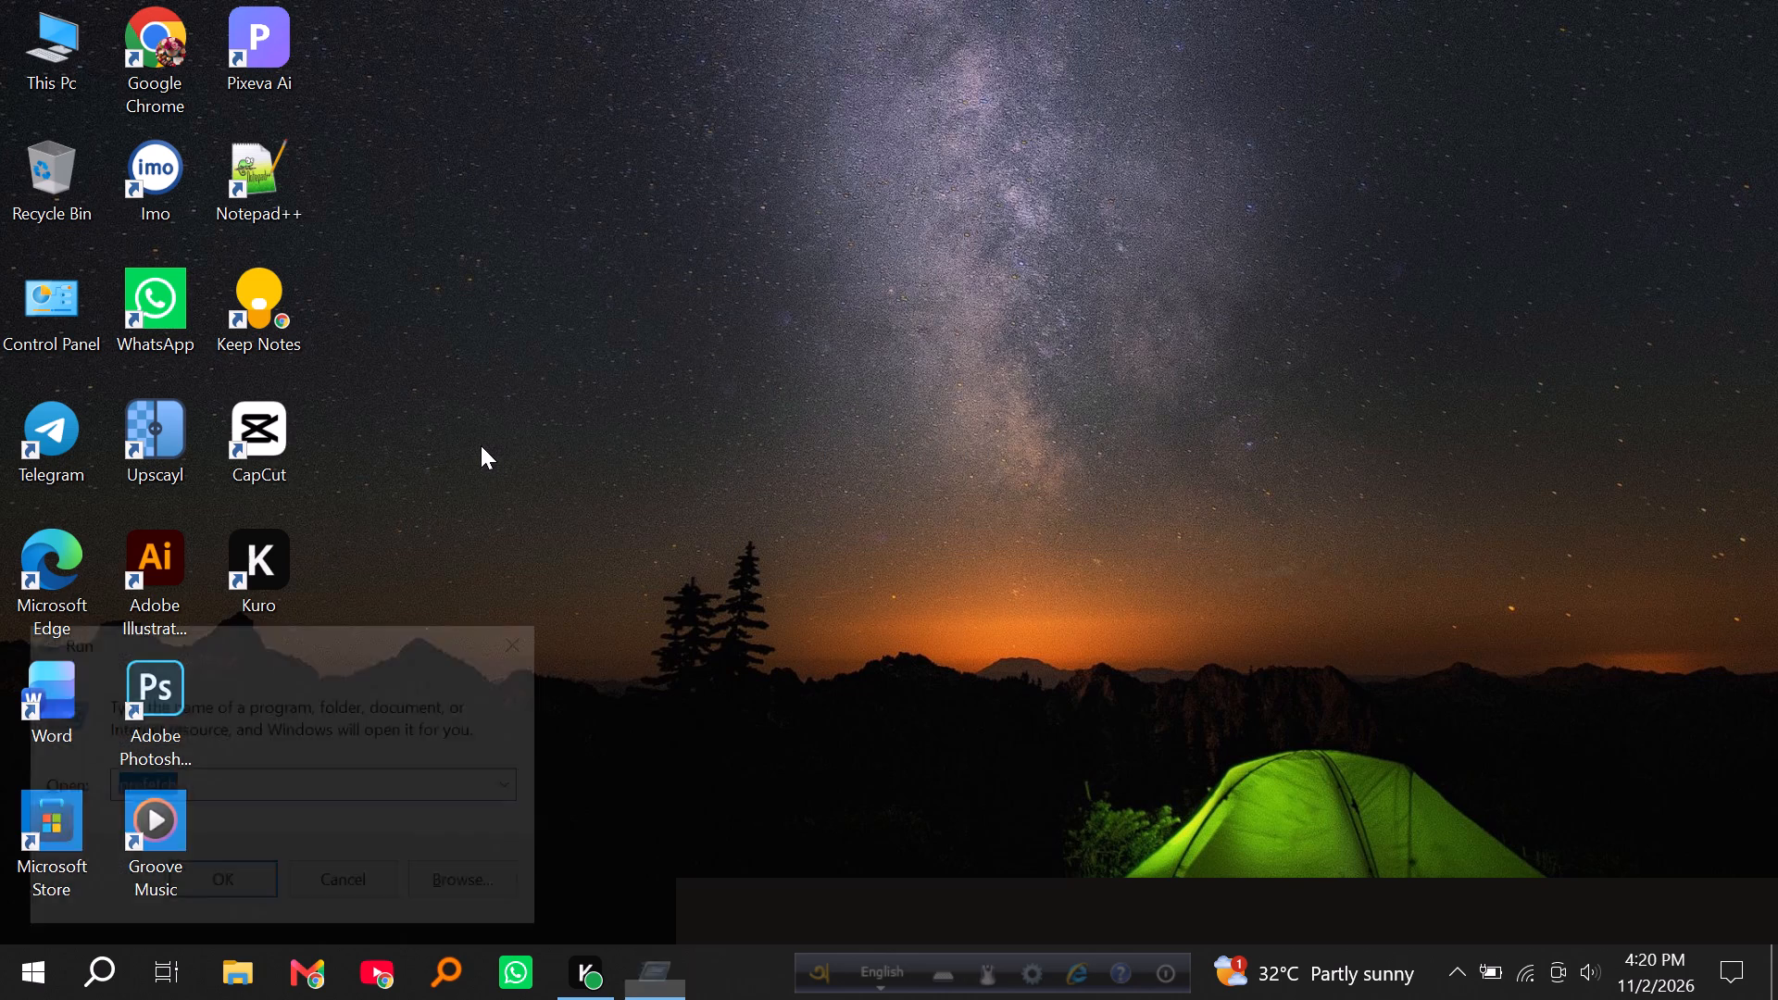
pyautogui.press('Up')
pyautogui.press('Down')
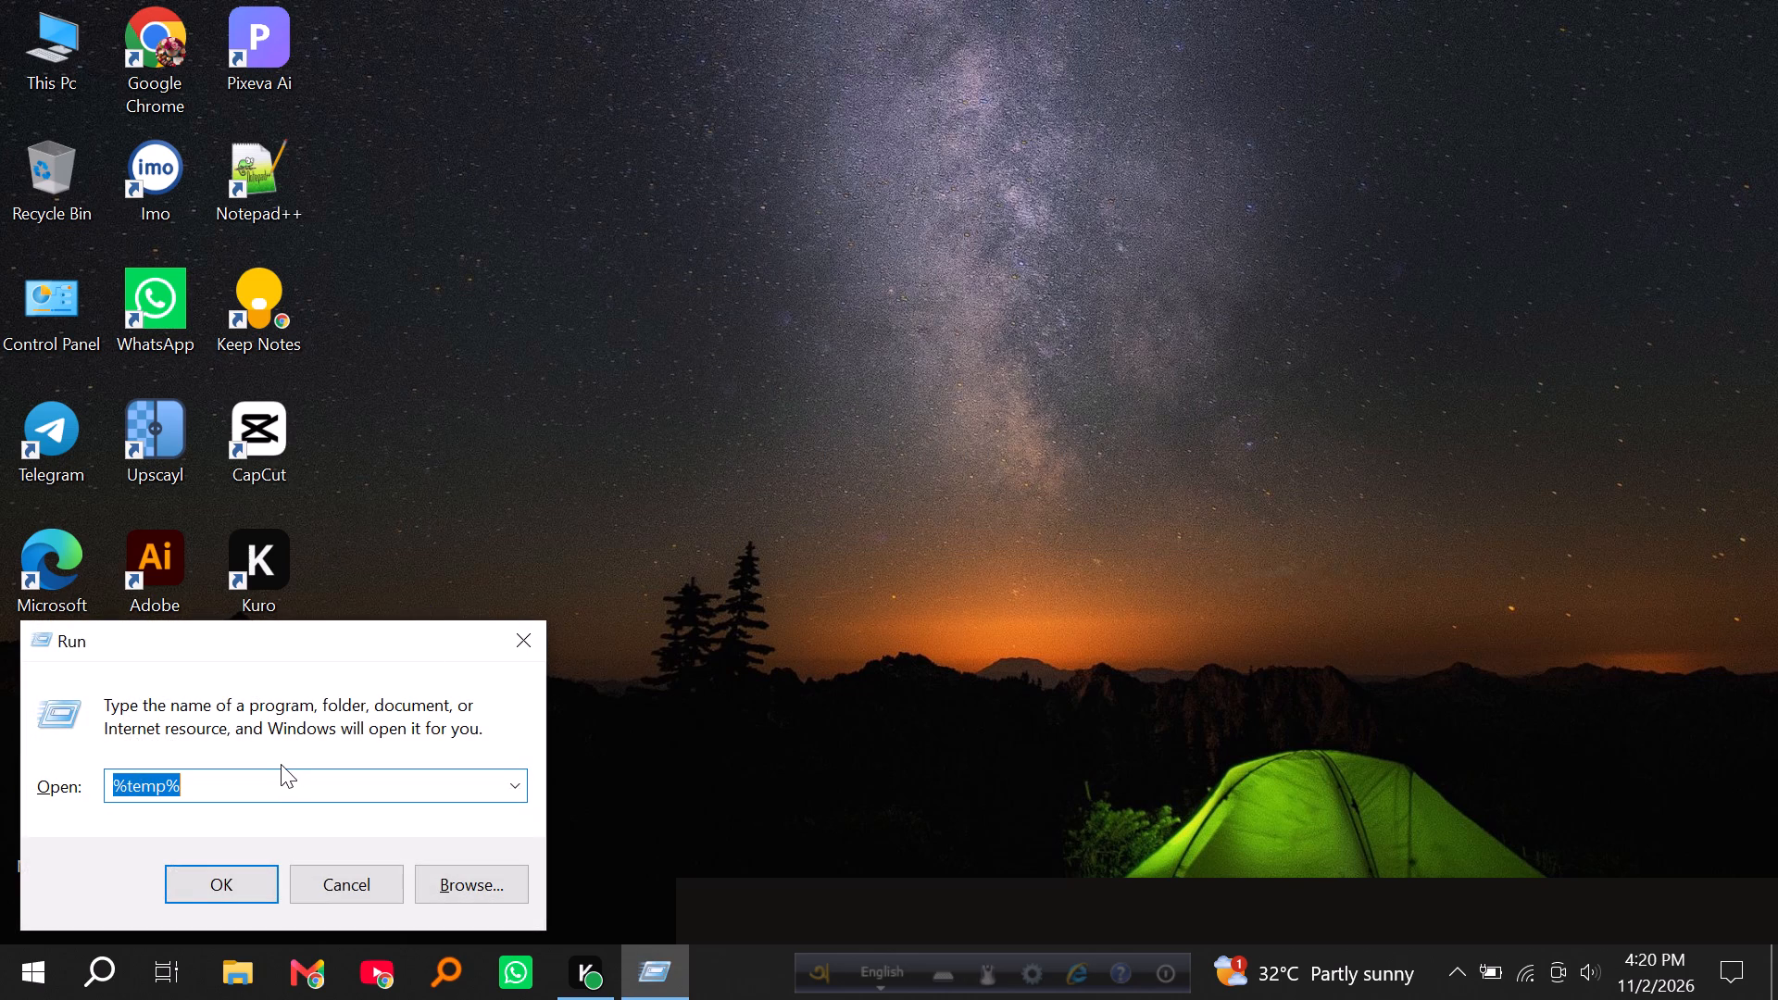
pyautogui.press('Down')
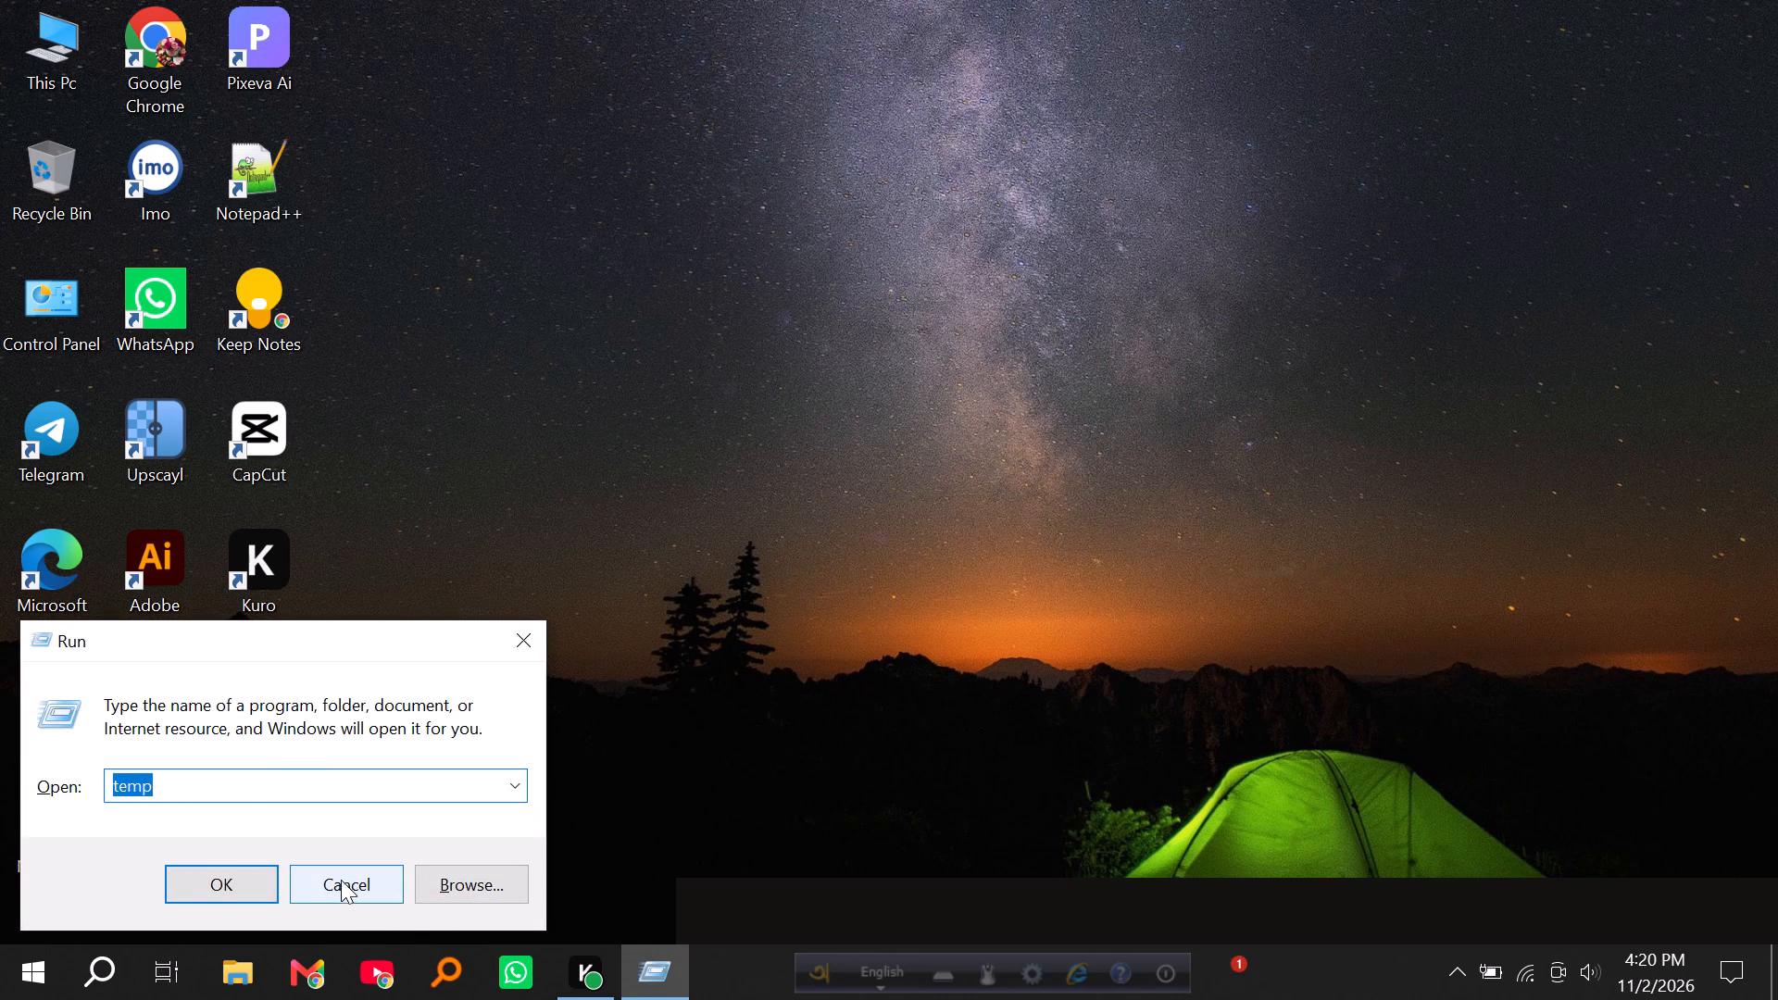
pyautogui.click(227, 878)
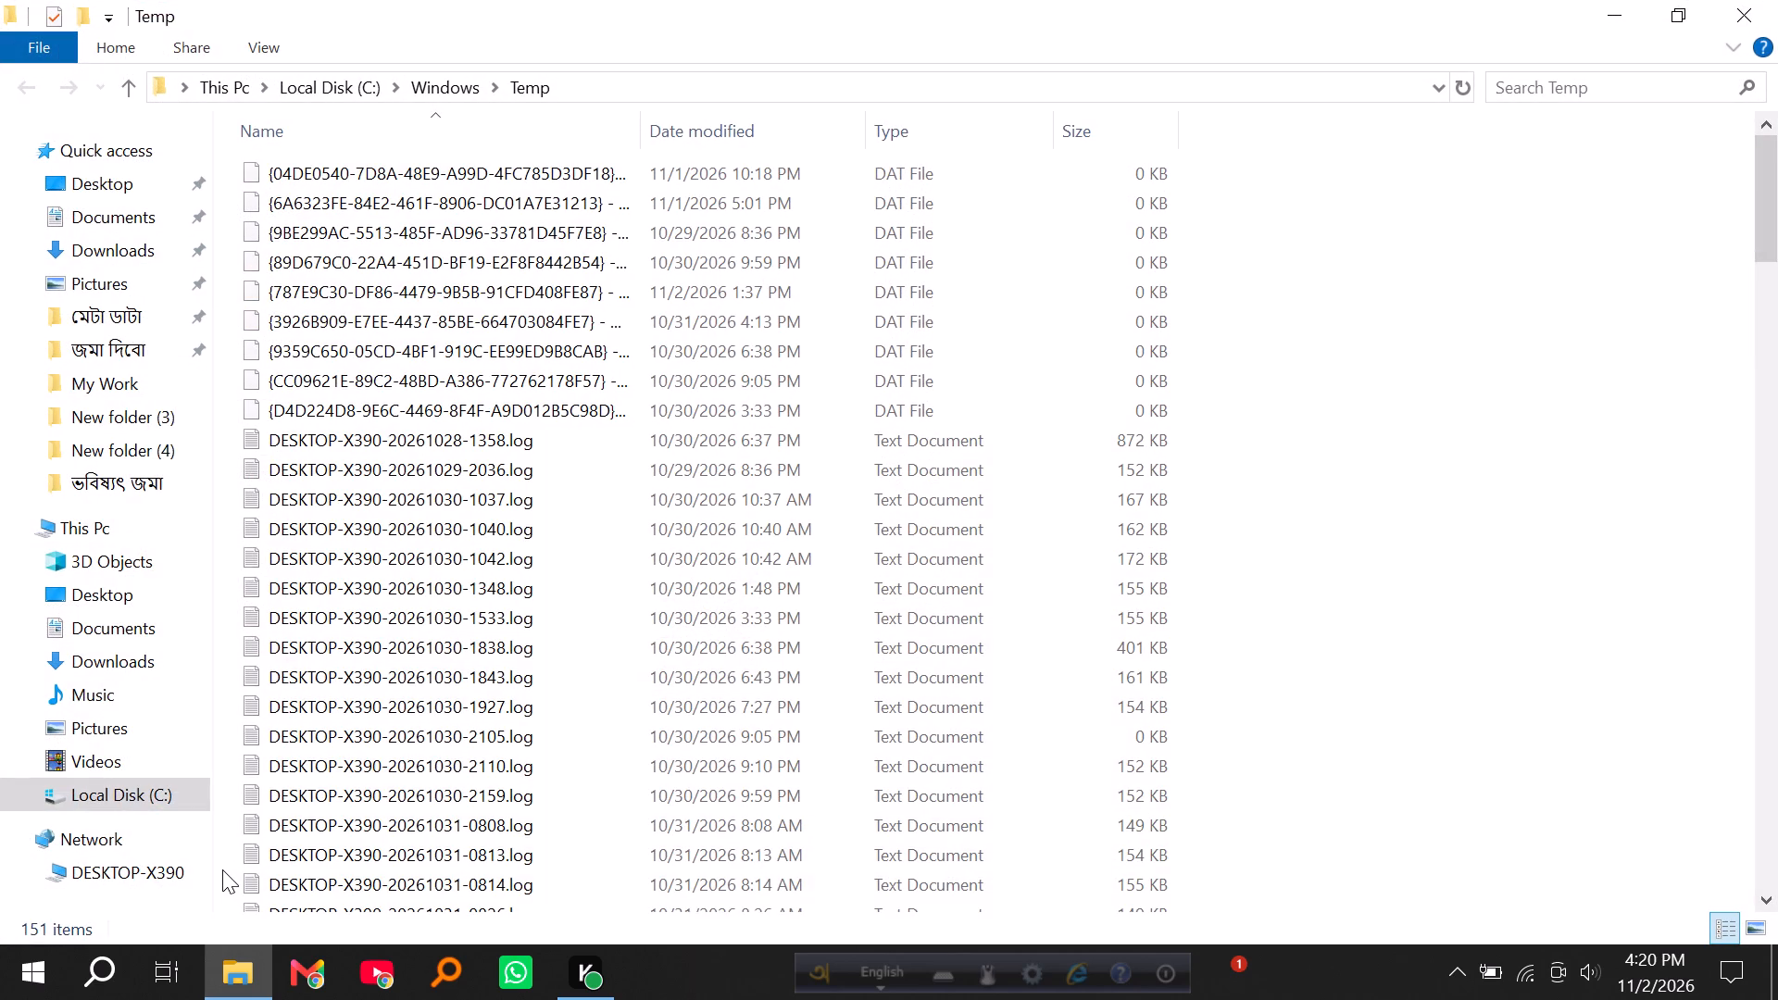
pyautogui.hotkey('ctrl', 'a')
pyautogui.press('Delete')
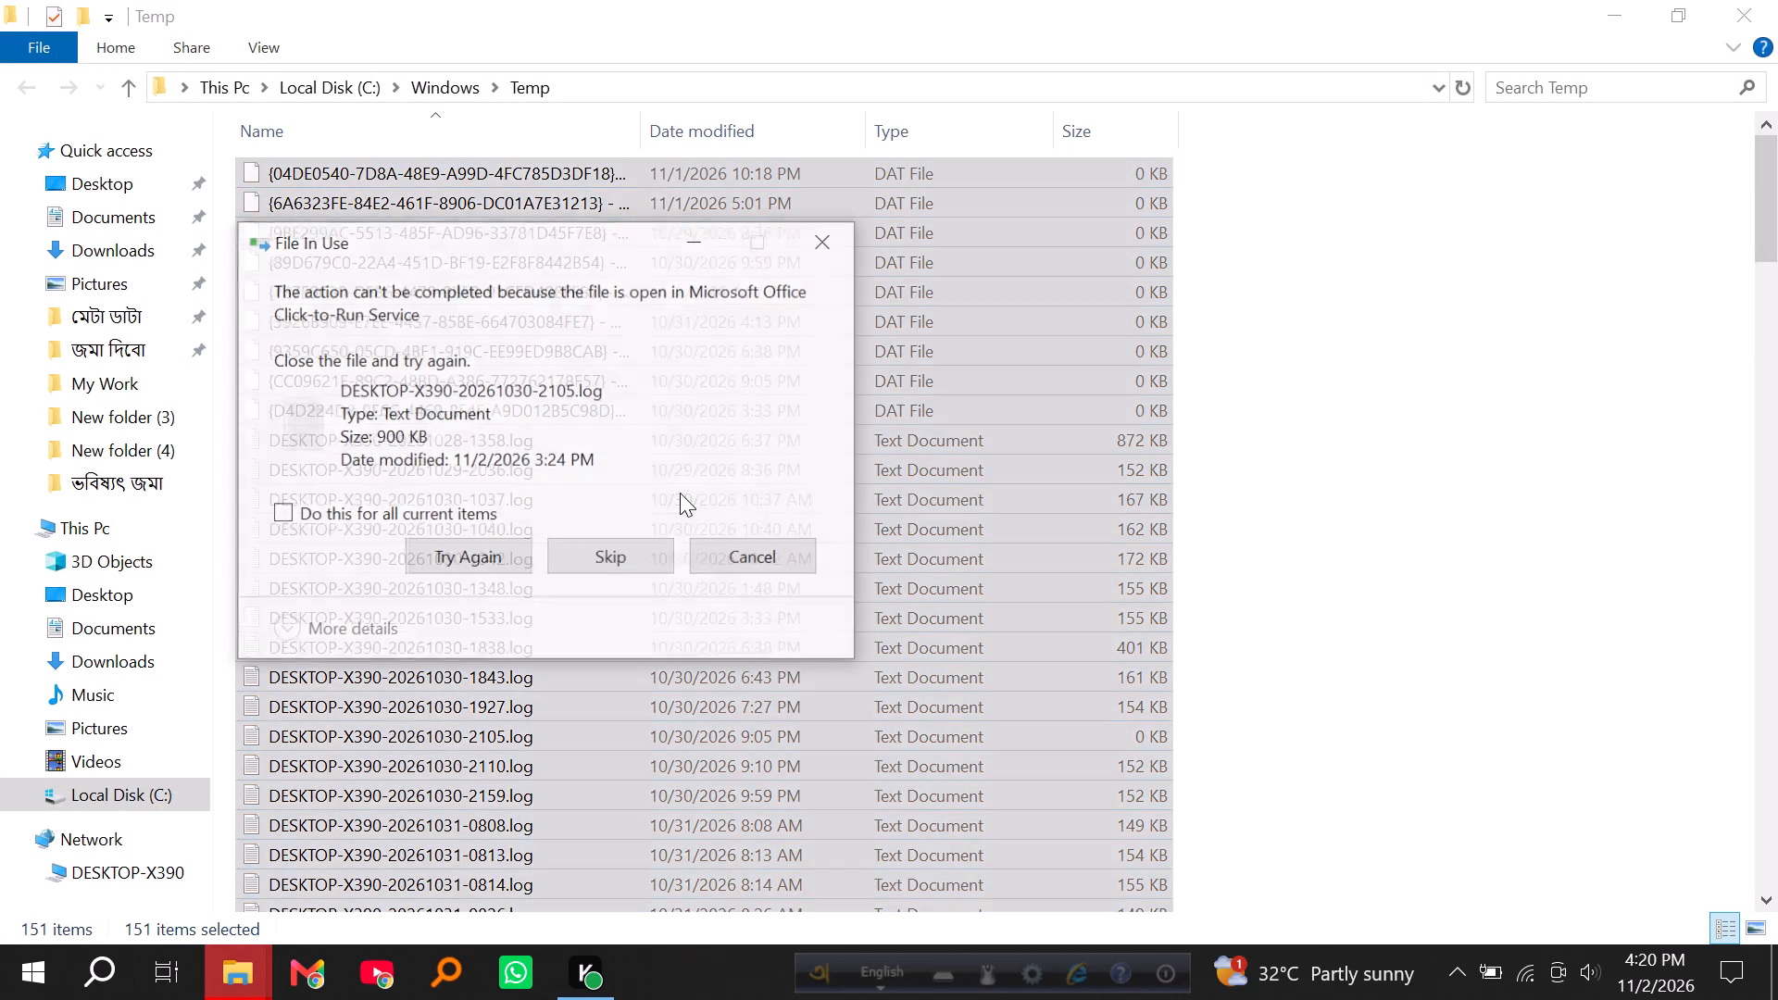
pyautogui.click(609, 556)
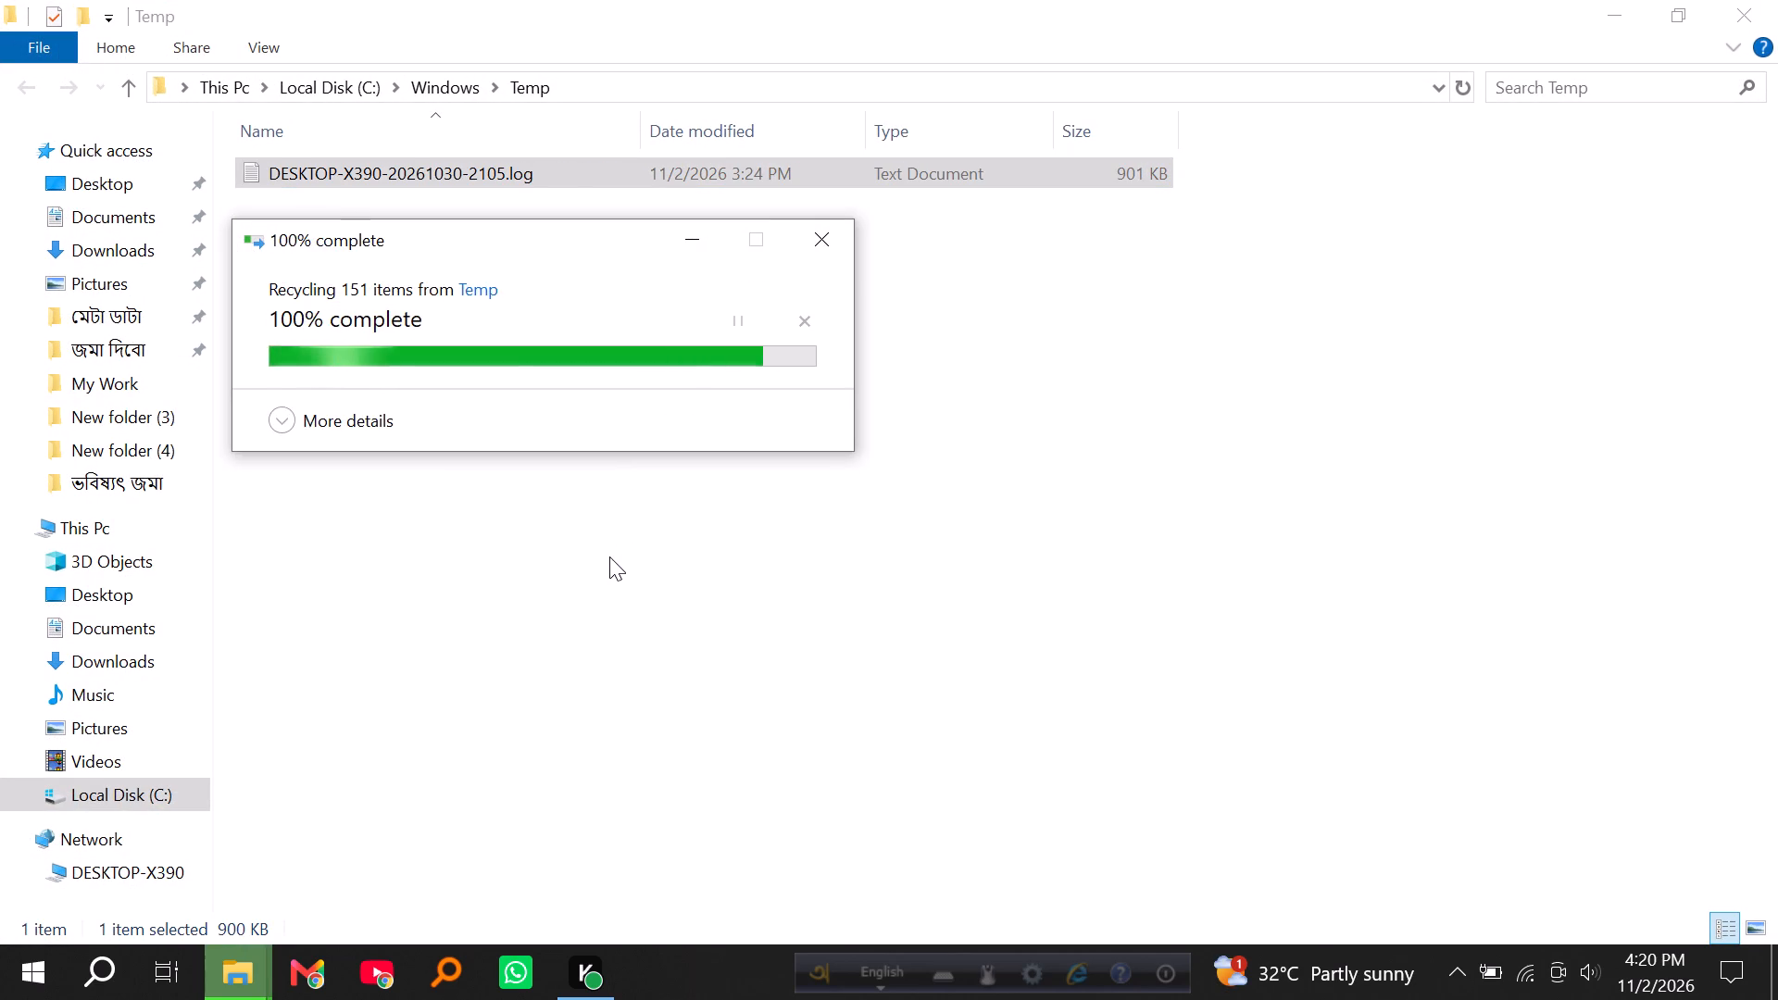